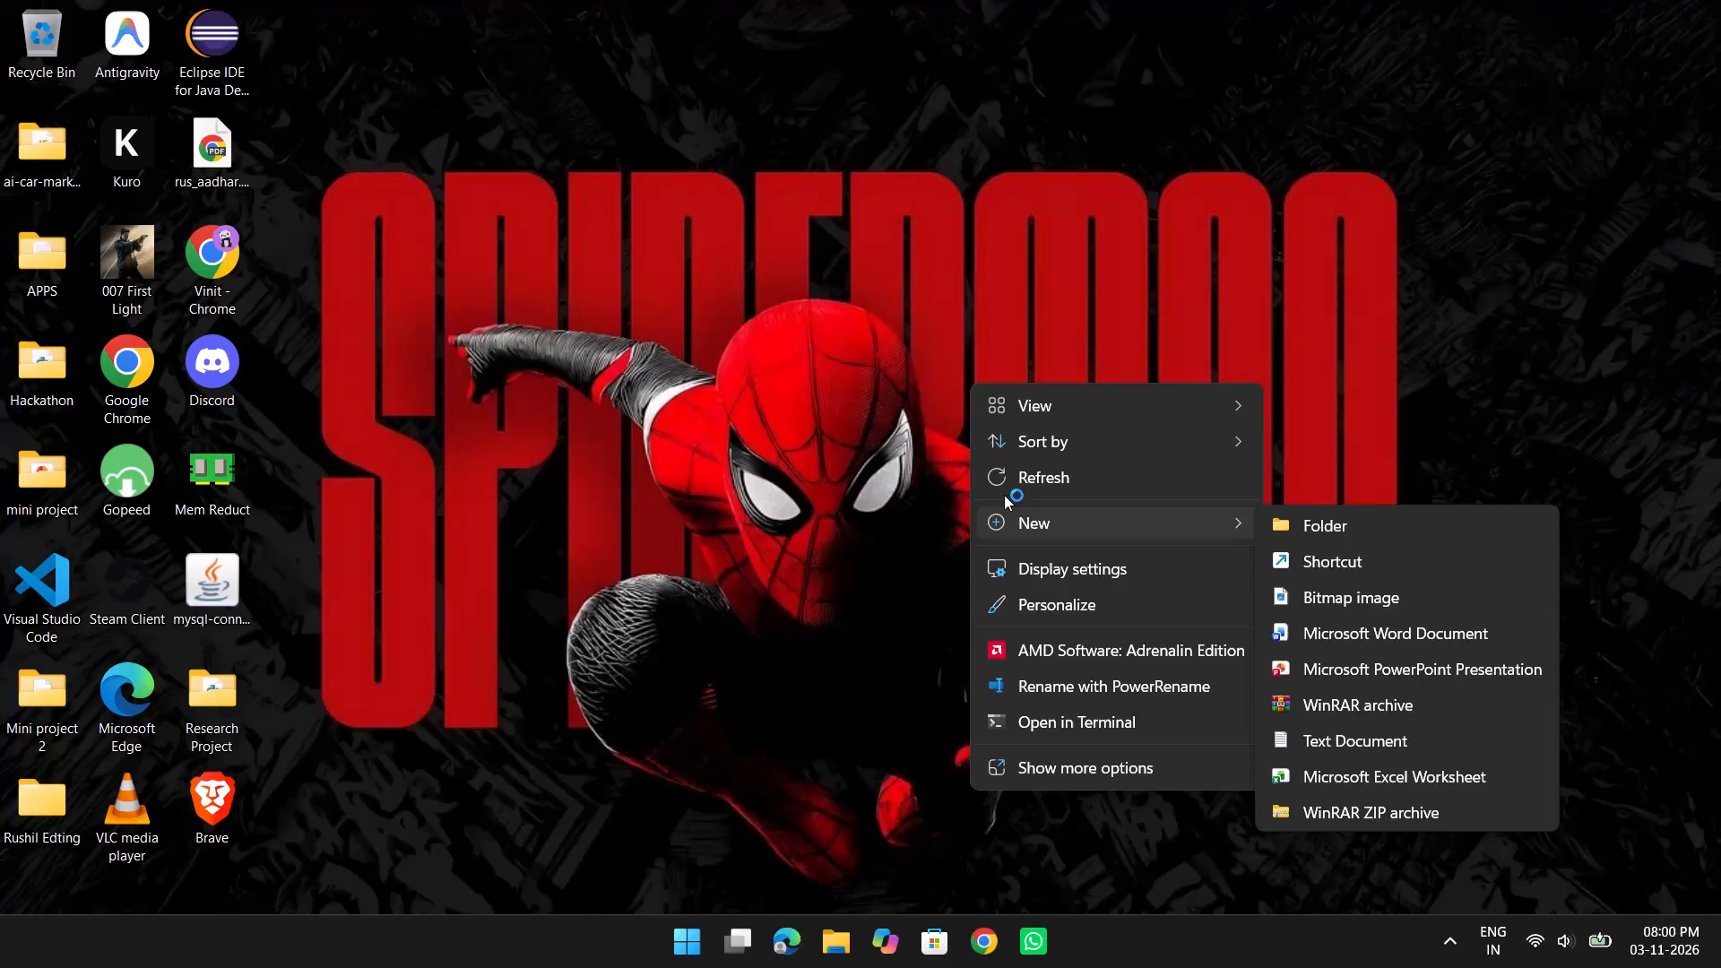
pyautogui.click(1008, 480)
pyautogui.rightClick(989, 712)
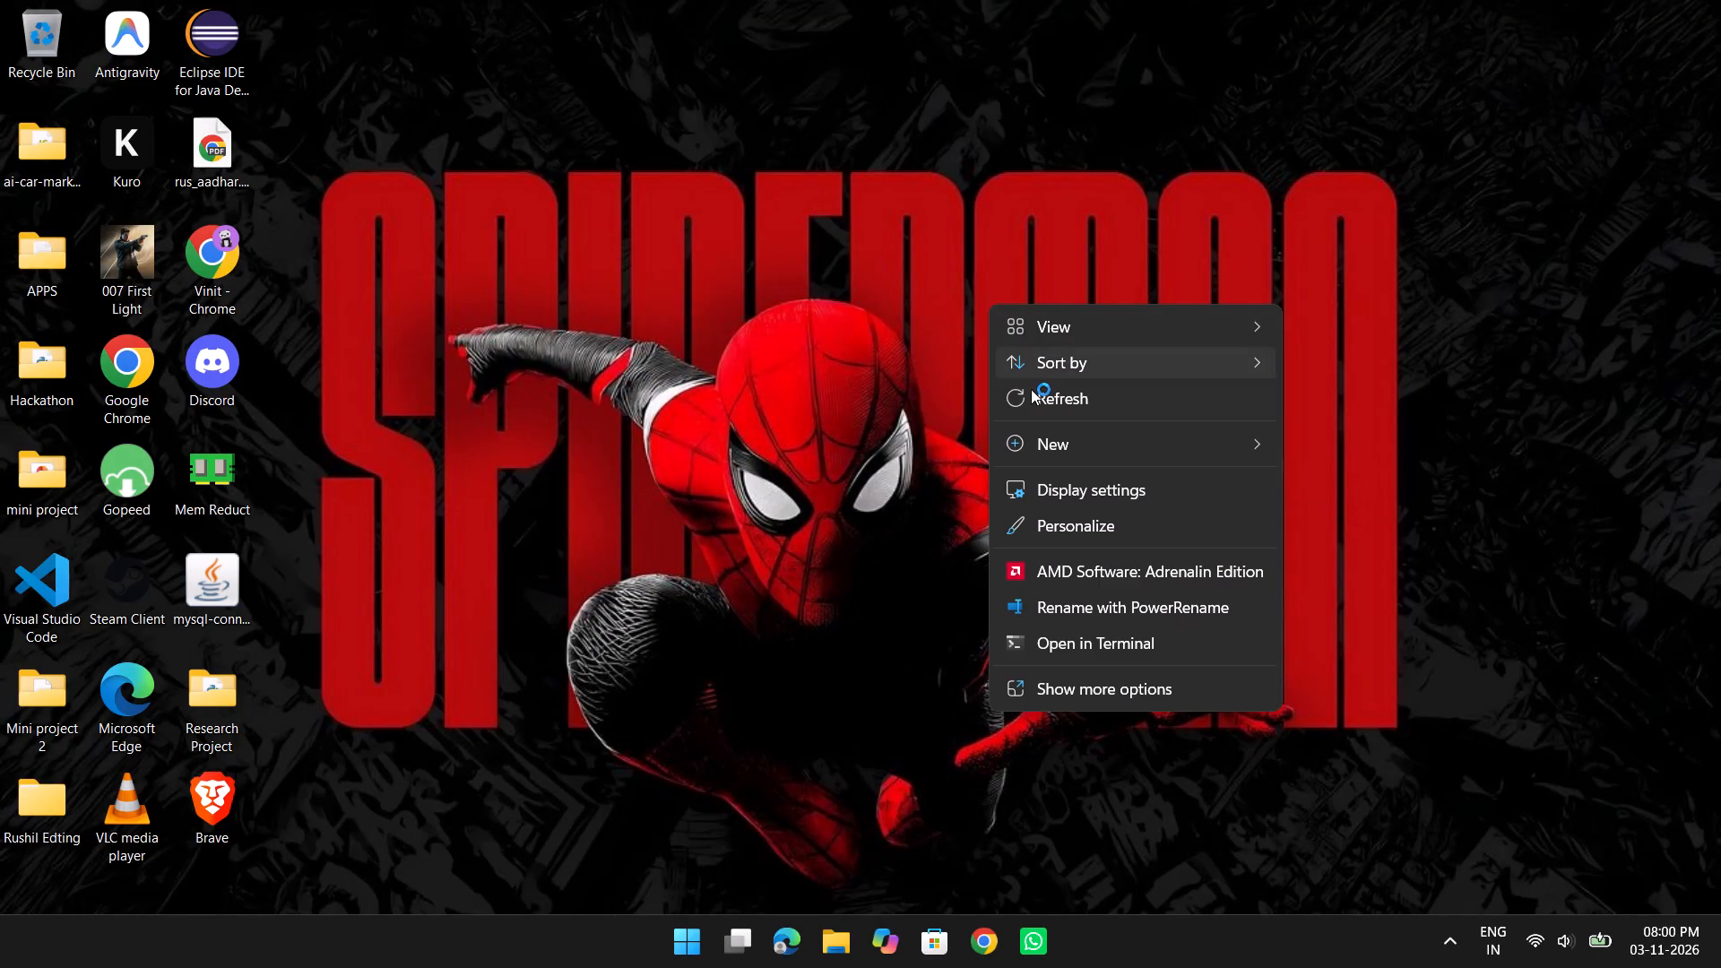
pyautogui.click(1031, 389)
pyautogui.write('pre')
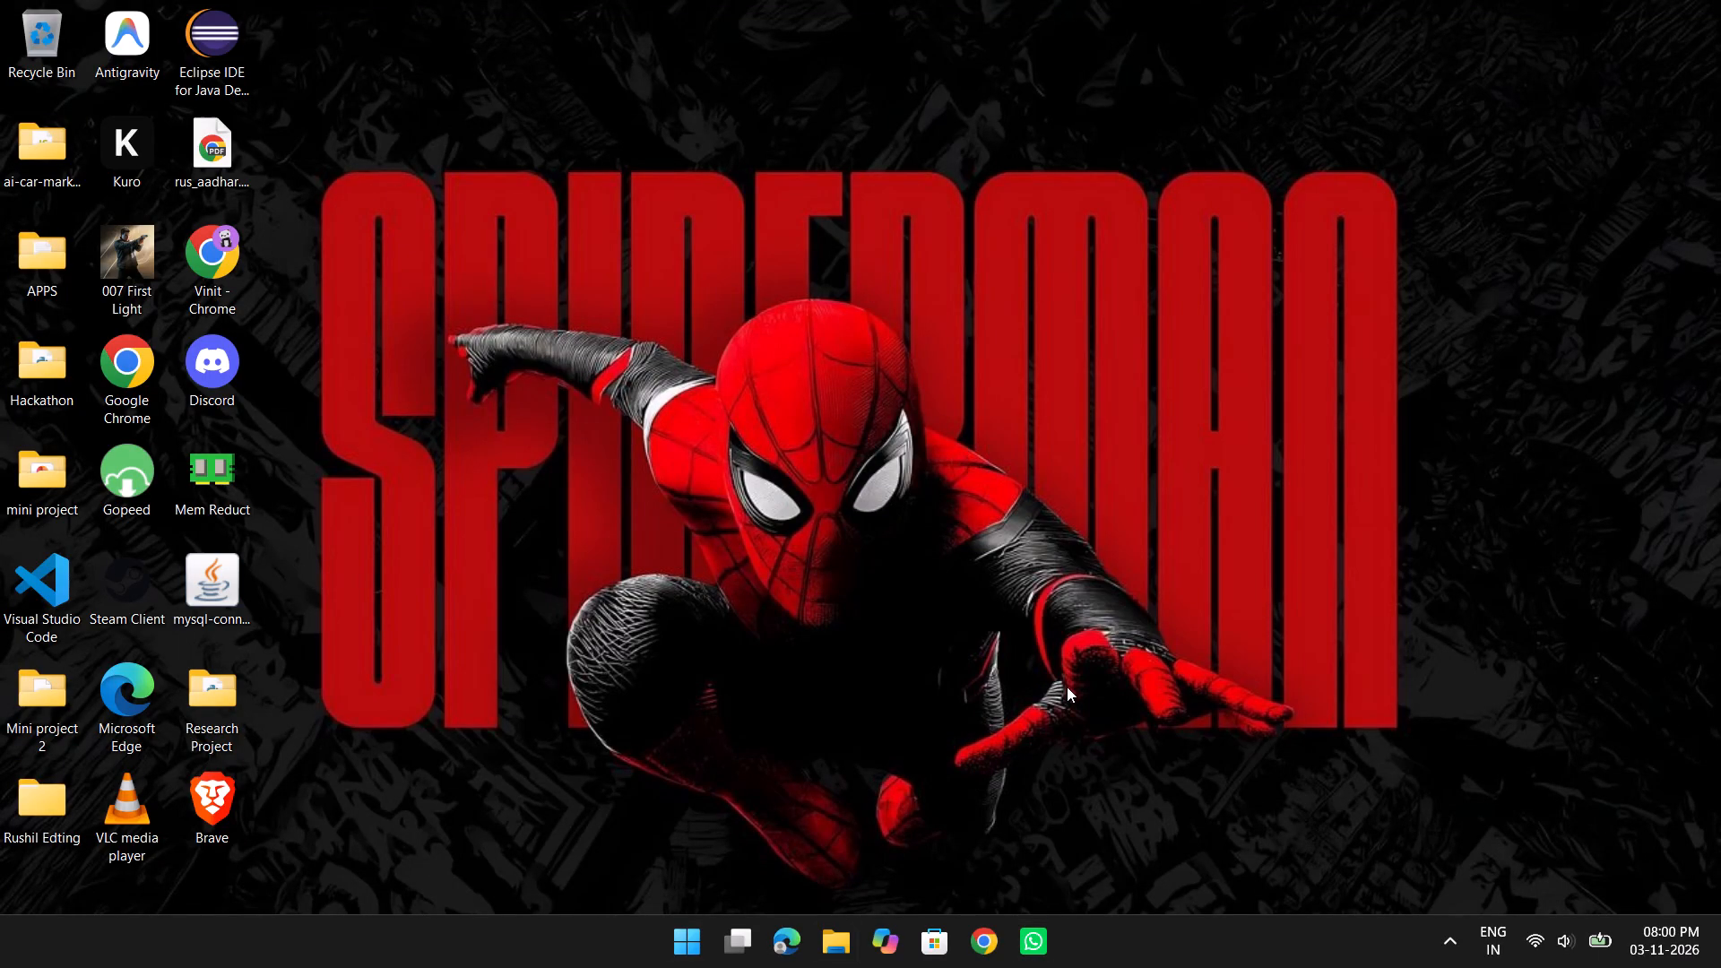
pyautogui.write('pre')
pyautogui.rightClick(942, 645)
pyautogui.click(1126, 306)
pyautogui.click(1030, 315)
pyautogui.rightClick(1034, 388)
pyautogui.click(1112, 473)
# Launch Adobe Premiere from the desktop by searching for "pre".
pyautogui.write('pre')
pyautogui.press('Return')
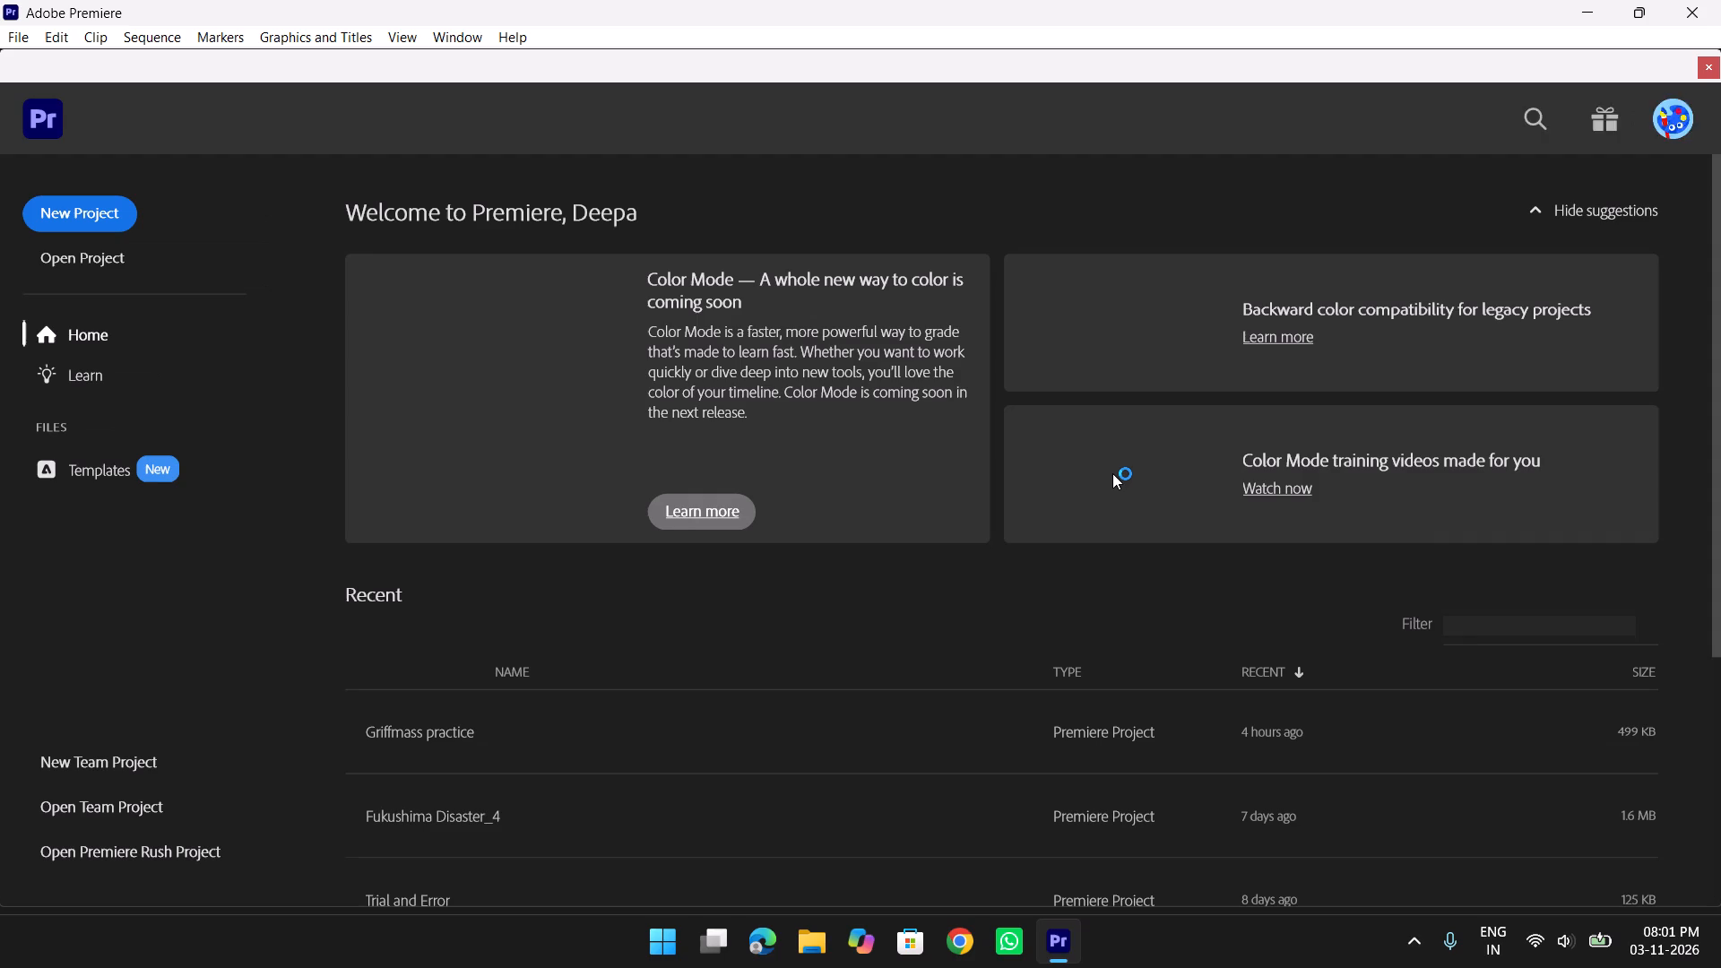
# Open the recent project Griffmass practice.
pyautogui.scroll(-8, 749, 635)
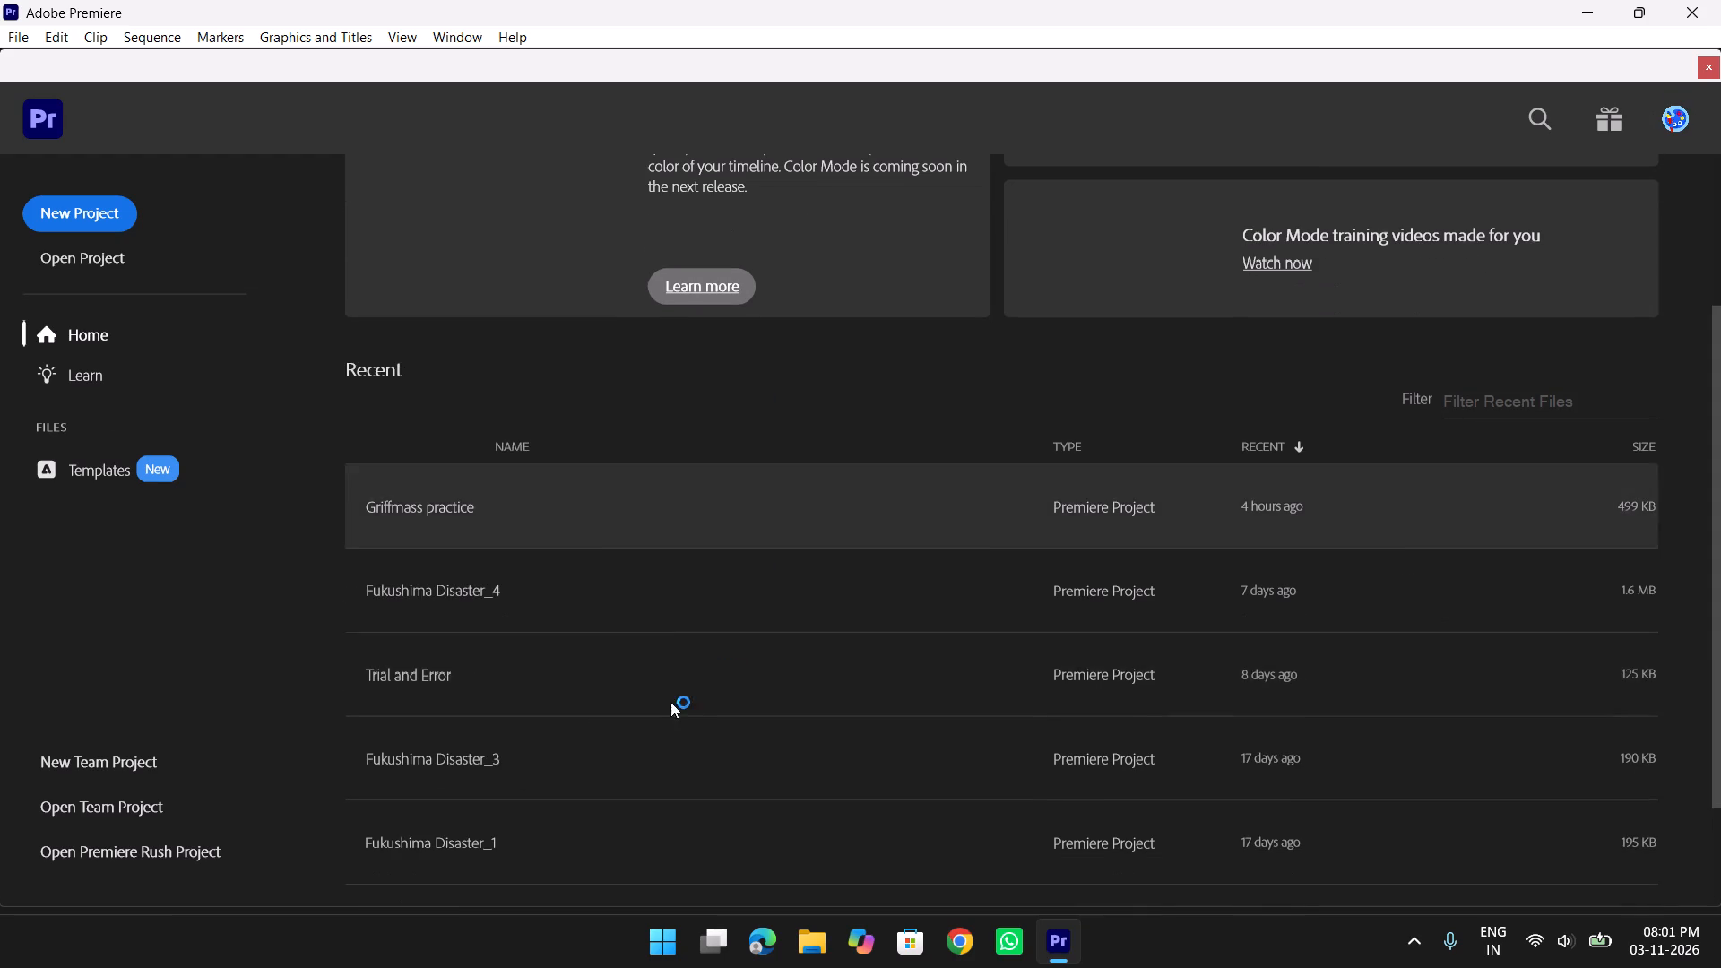
pyautogui.click(447, 506)
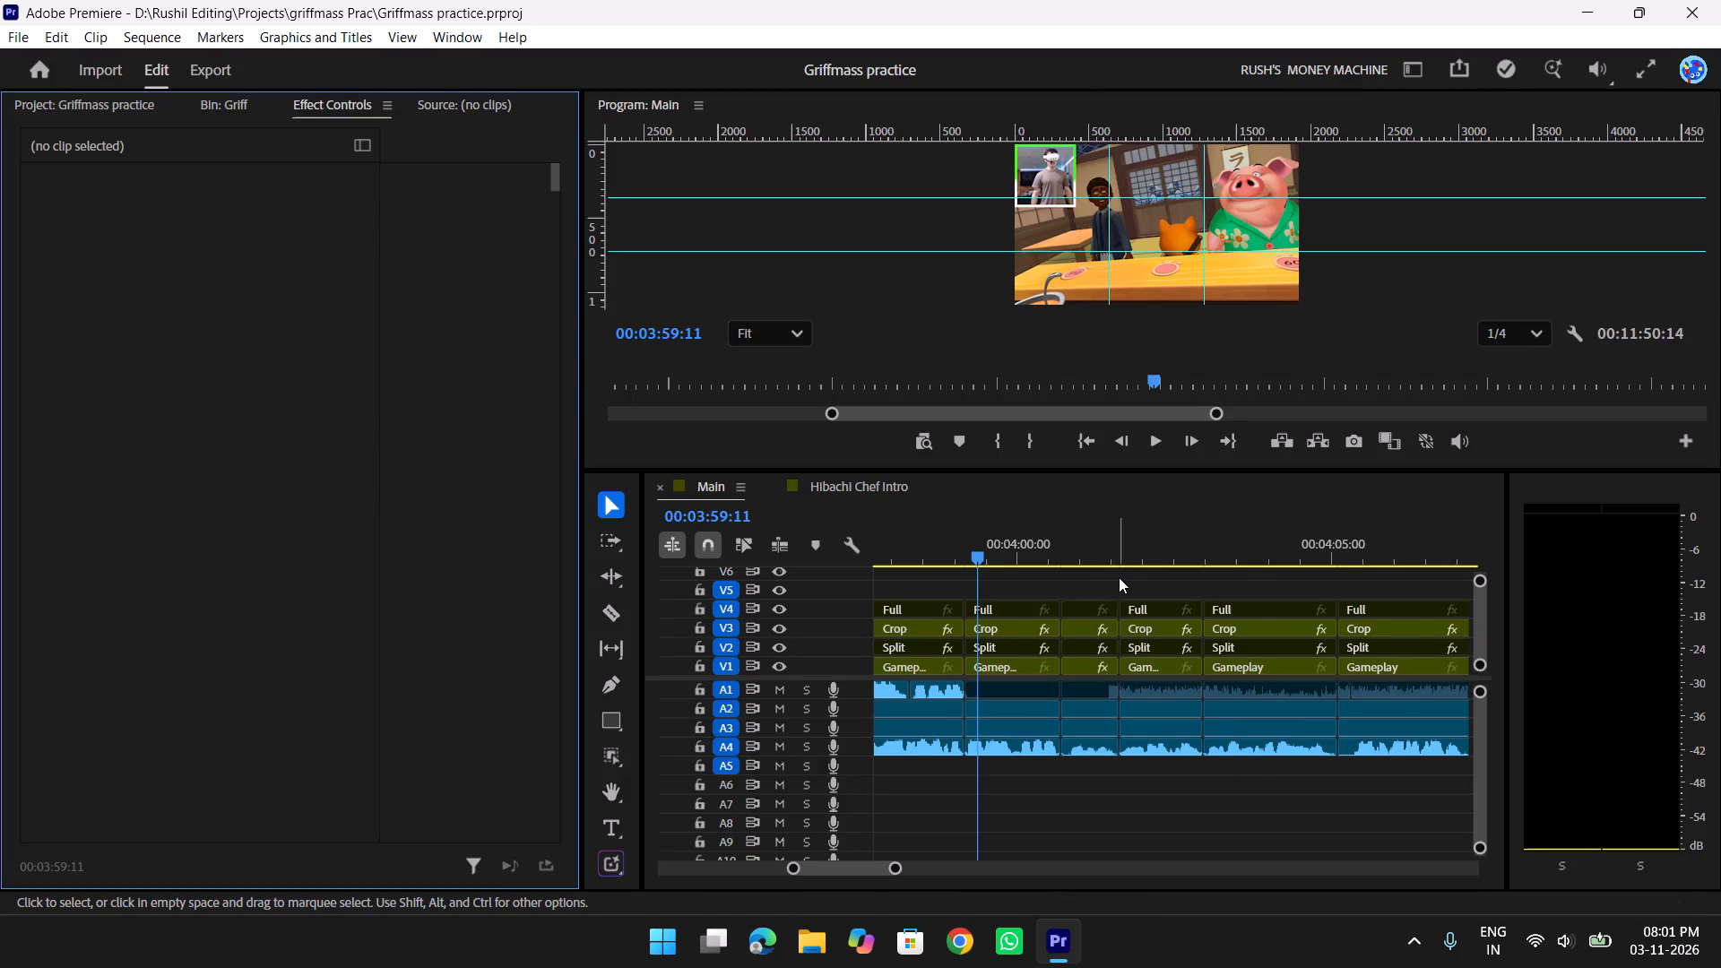
# Move back in the Main sequence and play it up to about 00:03:59 to review the facecam and gameplay layouts.
pyautogui.scroll(7, 1119, 577)
pyautogui.moveTo(1162, 547); pyautogui.dragTo(974, 556)
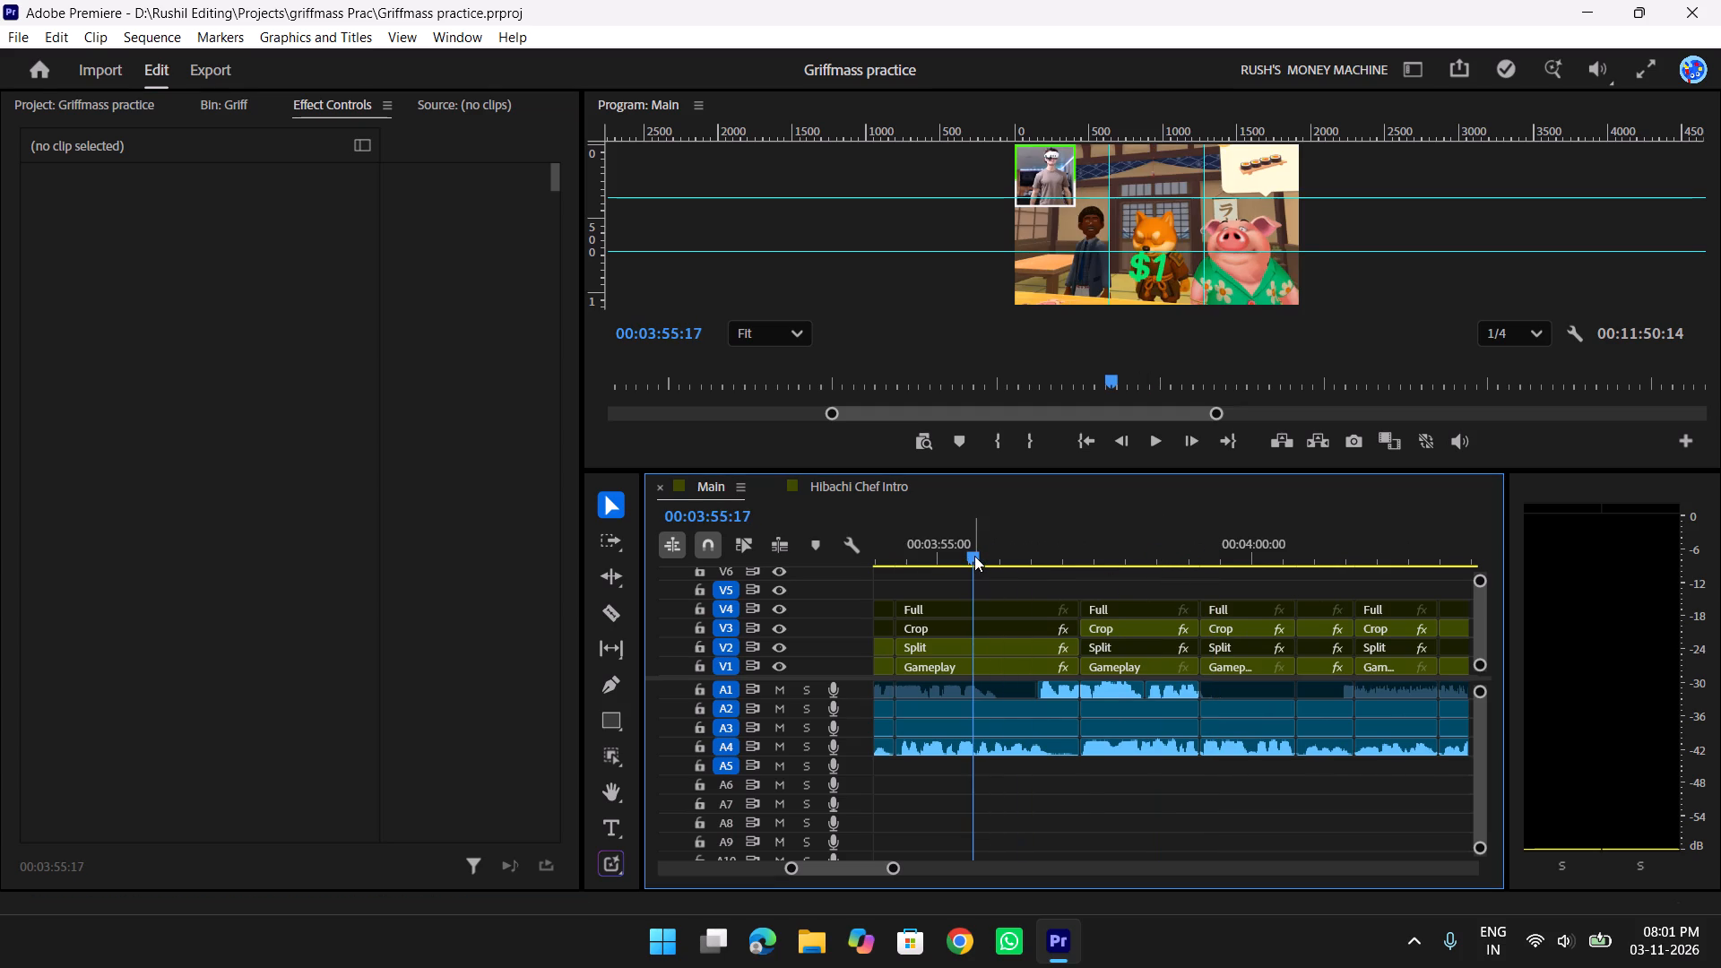
pyautogui.press('space')
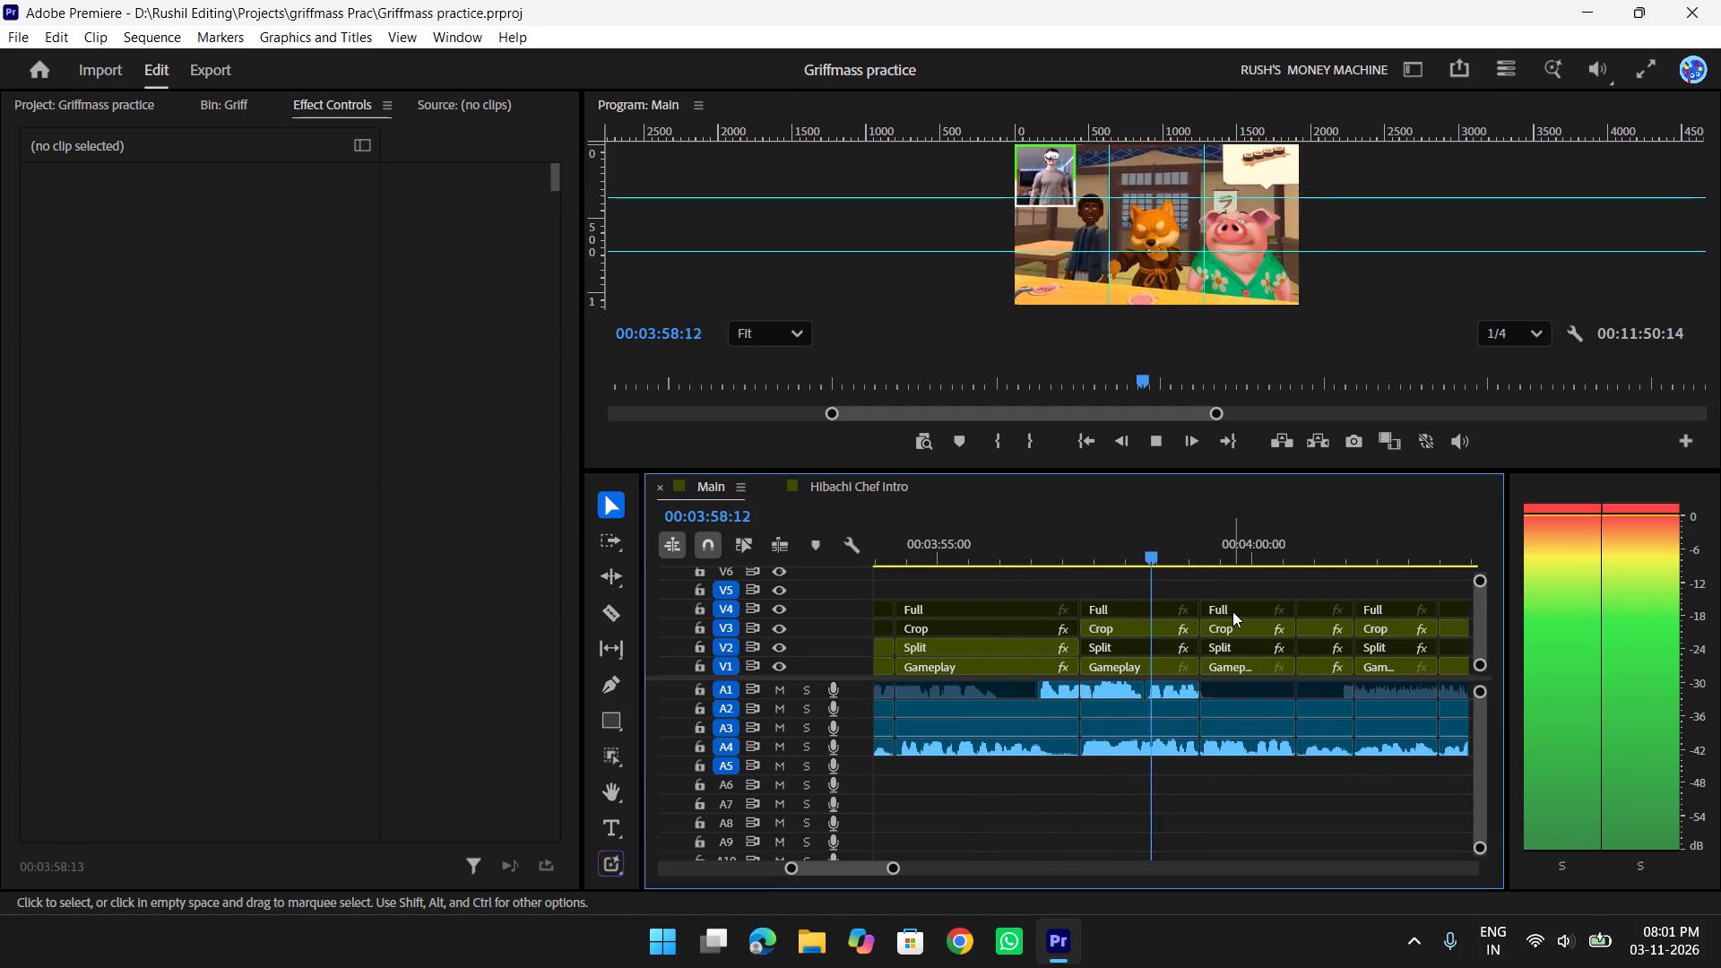
pyautogui.press('space')
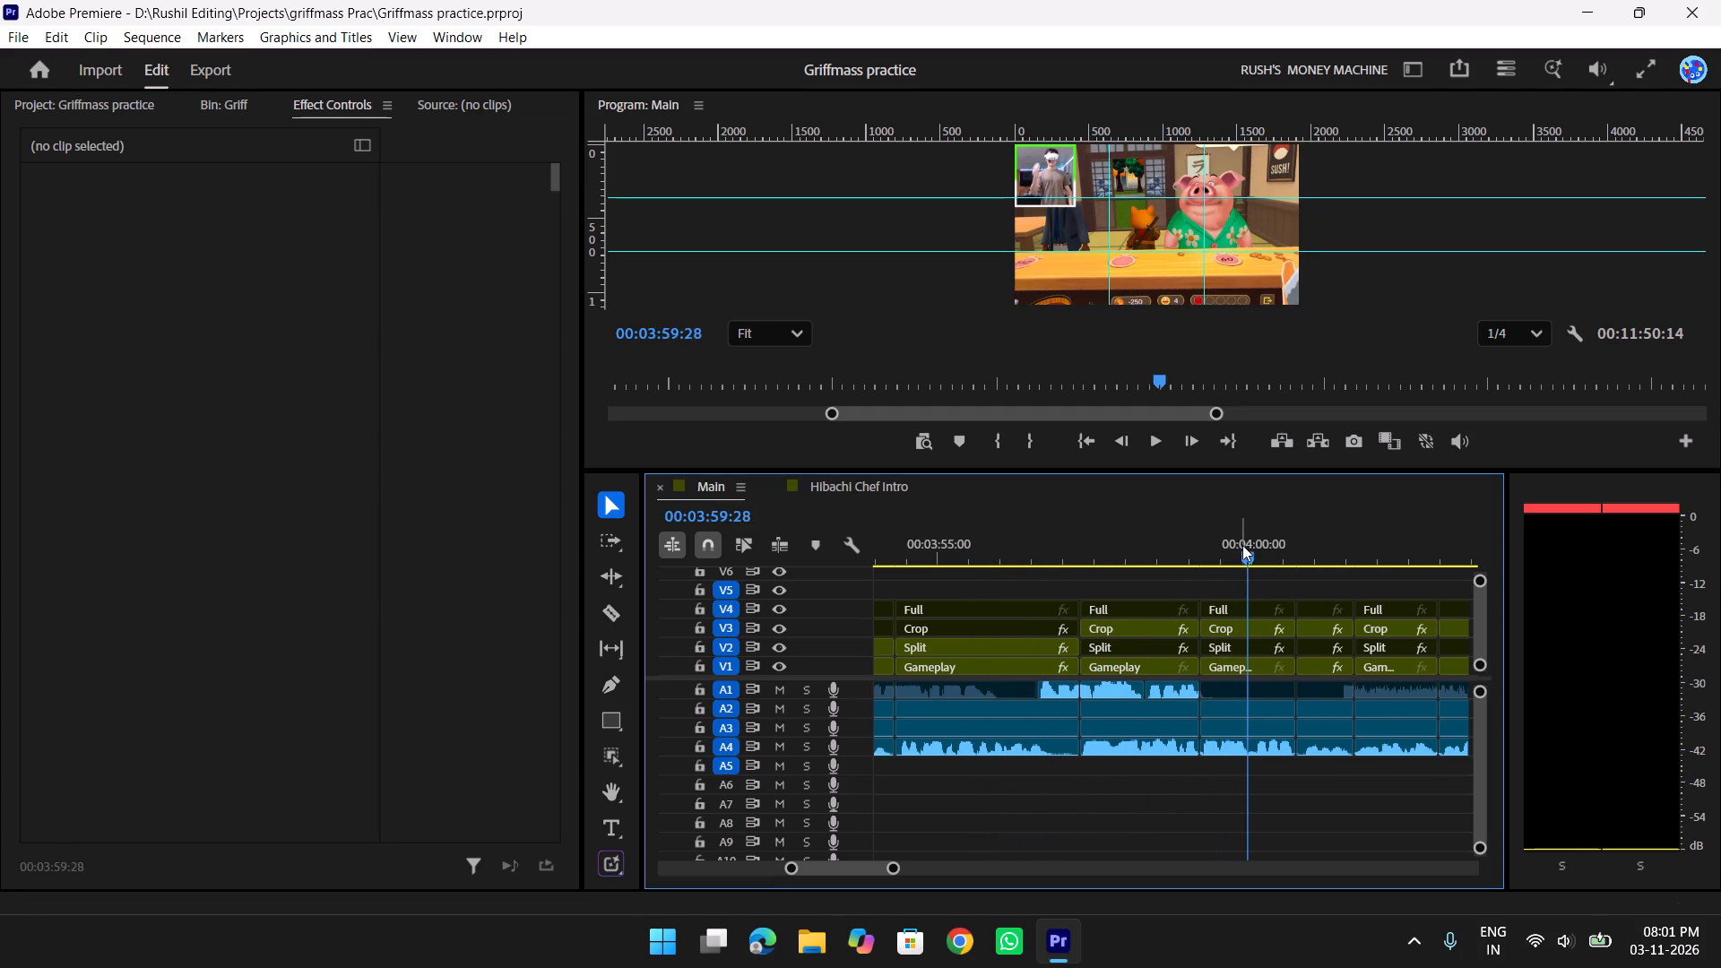
pyautogui.moveTo(1241, 544); pyautogui.dragTo(992, 537)
pyautogui.scroll(7, 1141, 539)
pyautogui.moveTo(1178, 538); pyautogui.dragTo(946, 549)
pyautogui.moveTo(986, 554); pyautogui.dragTo(933, 554)
pyautogui.press('space')
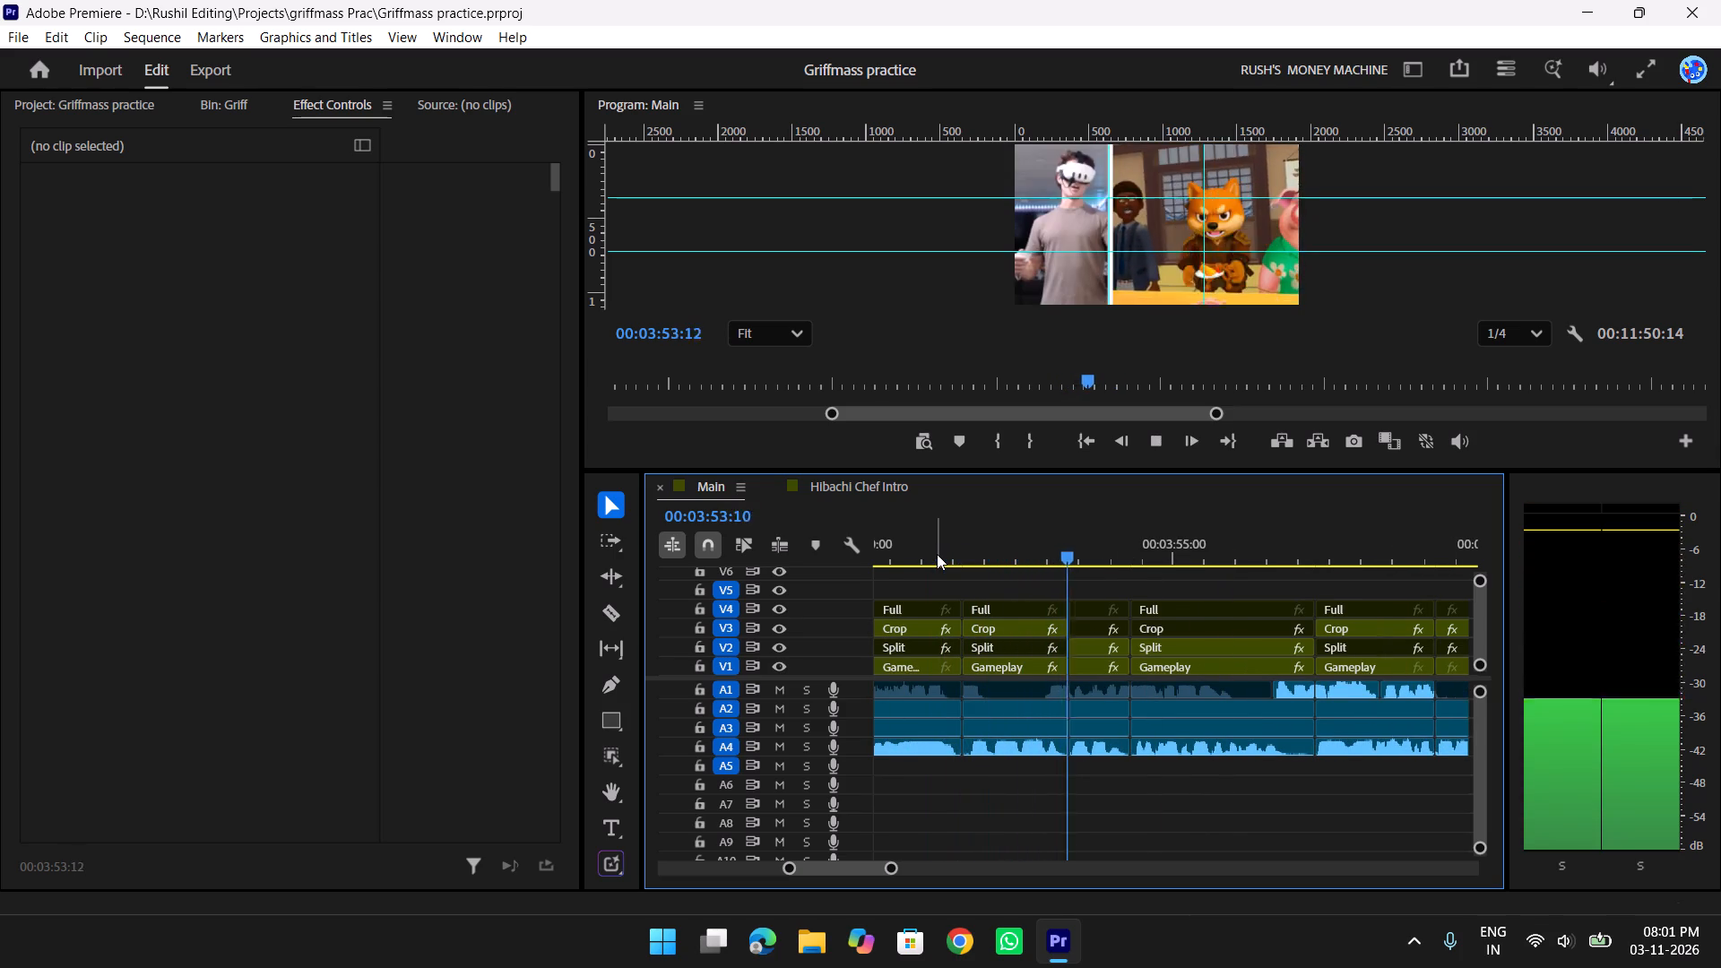
pyautogui.scroll(-3, 937, 554)
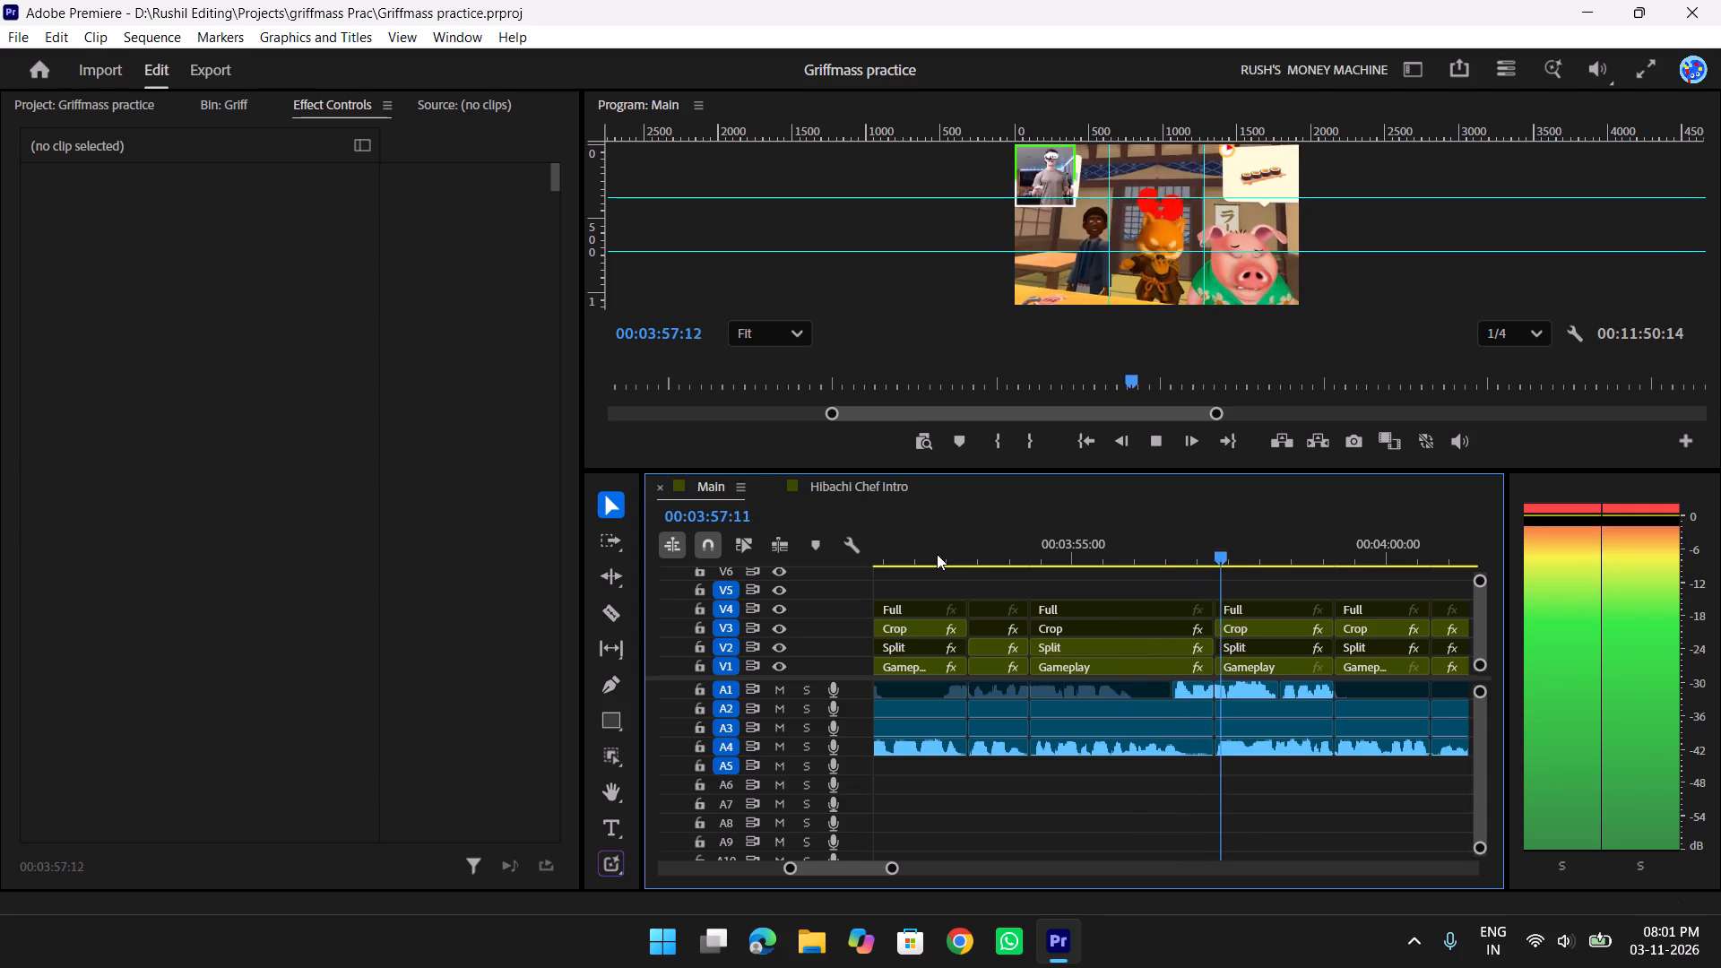
pyautogui.press('space')
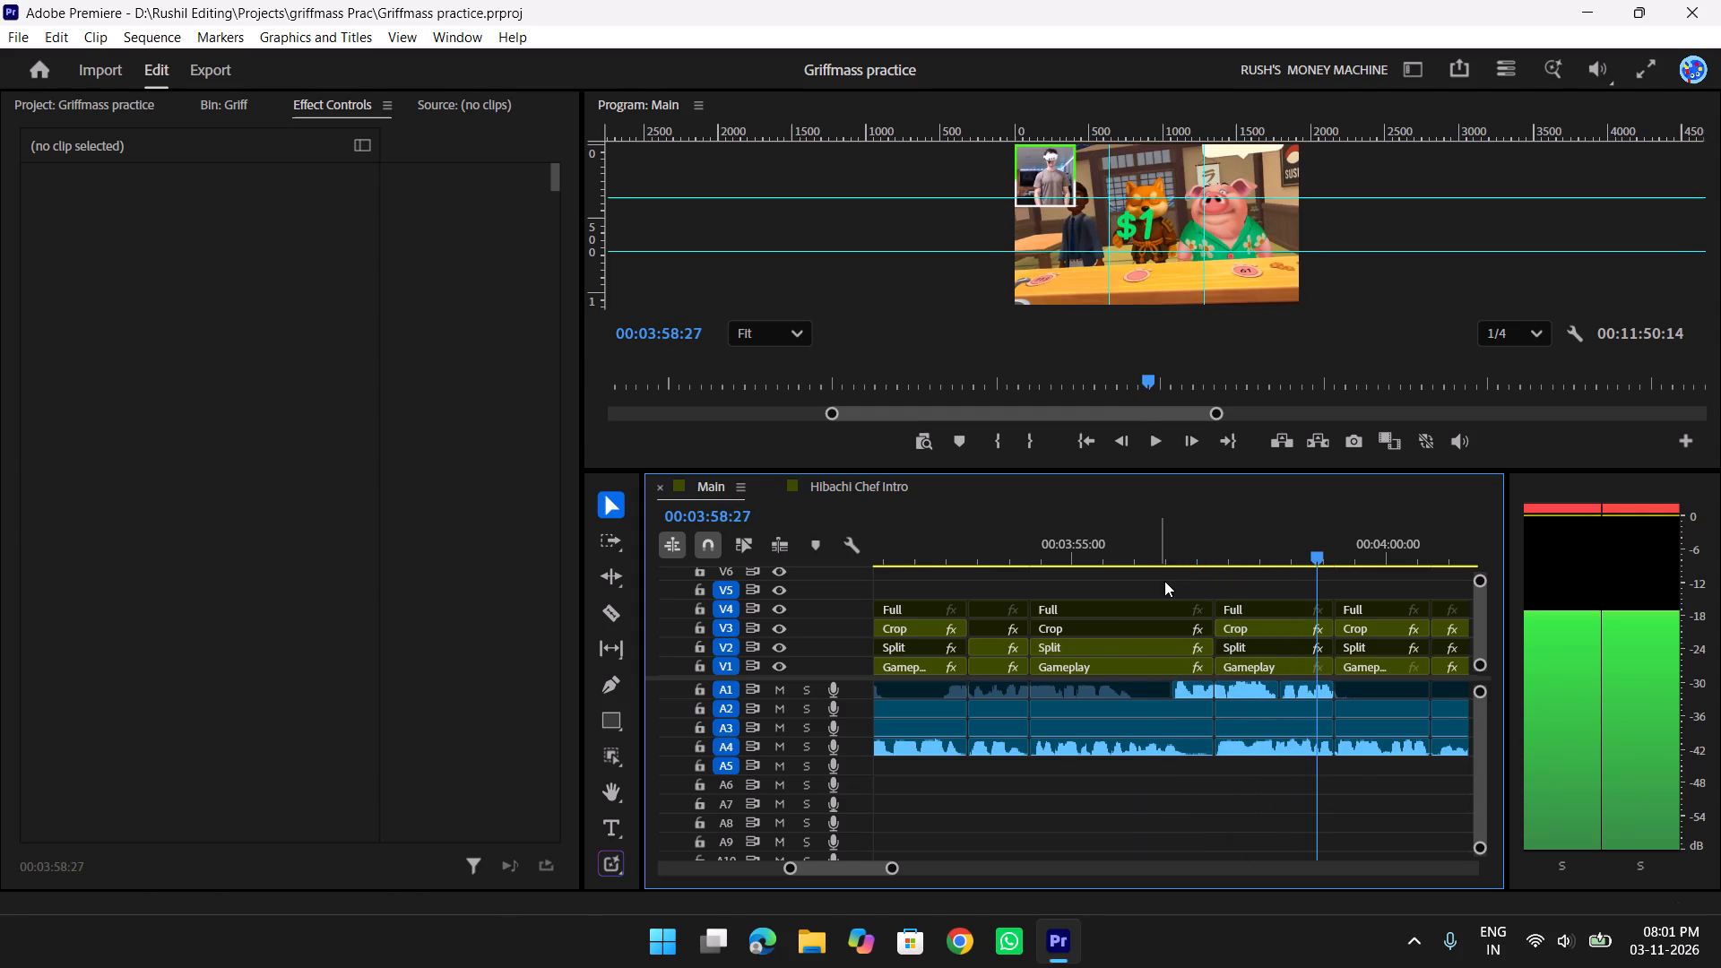
# Continue reviewing the Main sequence to about 00:04:12, replaying the full-screen facecam shot near 00:04:10.
pyautogui.press('space')
pyautogui.scroll(-4, 1163, 578)
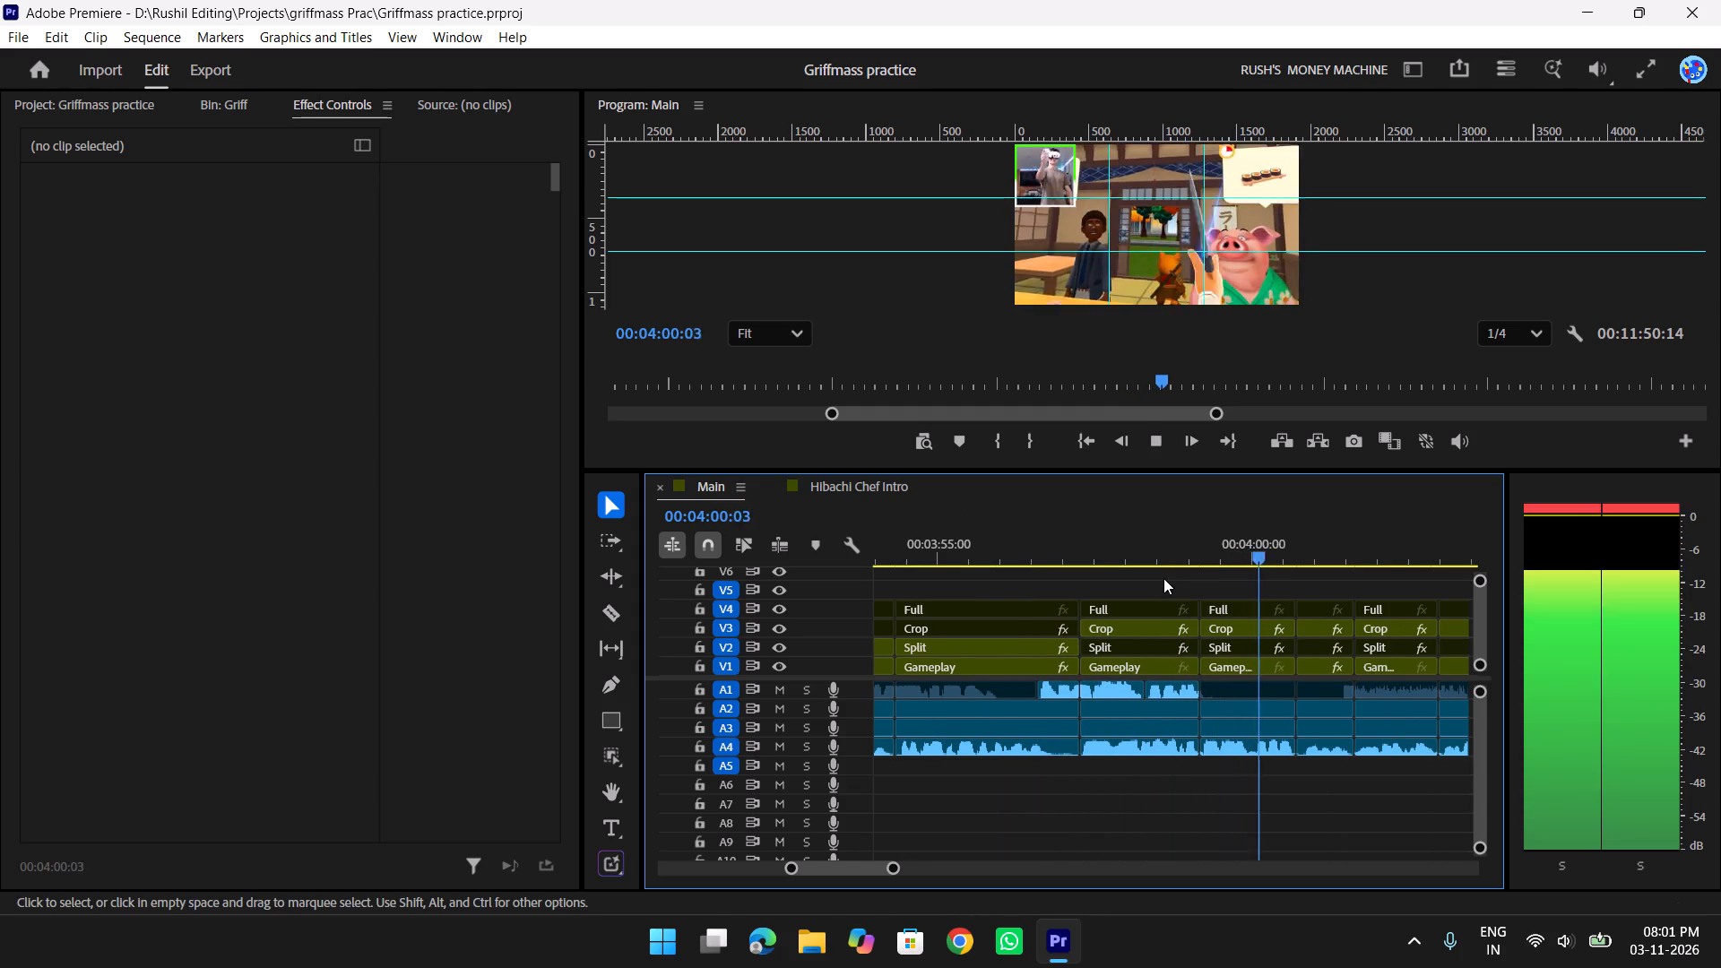
pyautogui.press('space')
pyautogui.scroll(-4, 1180, 576)
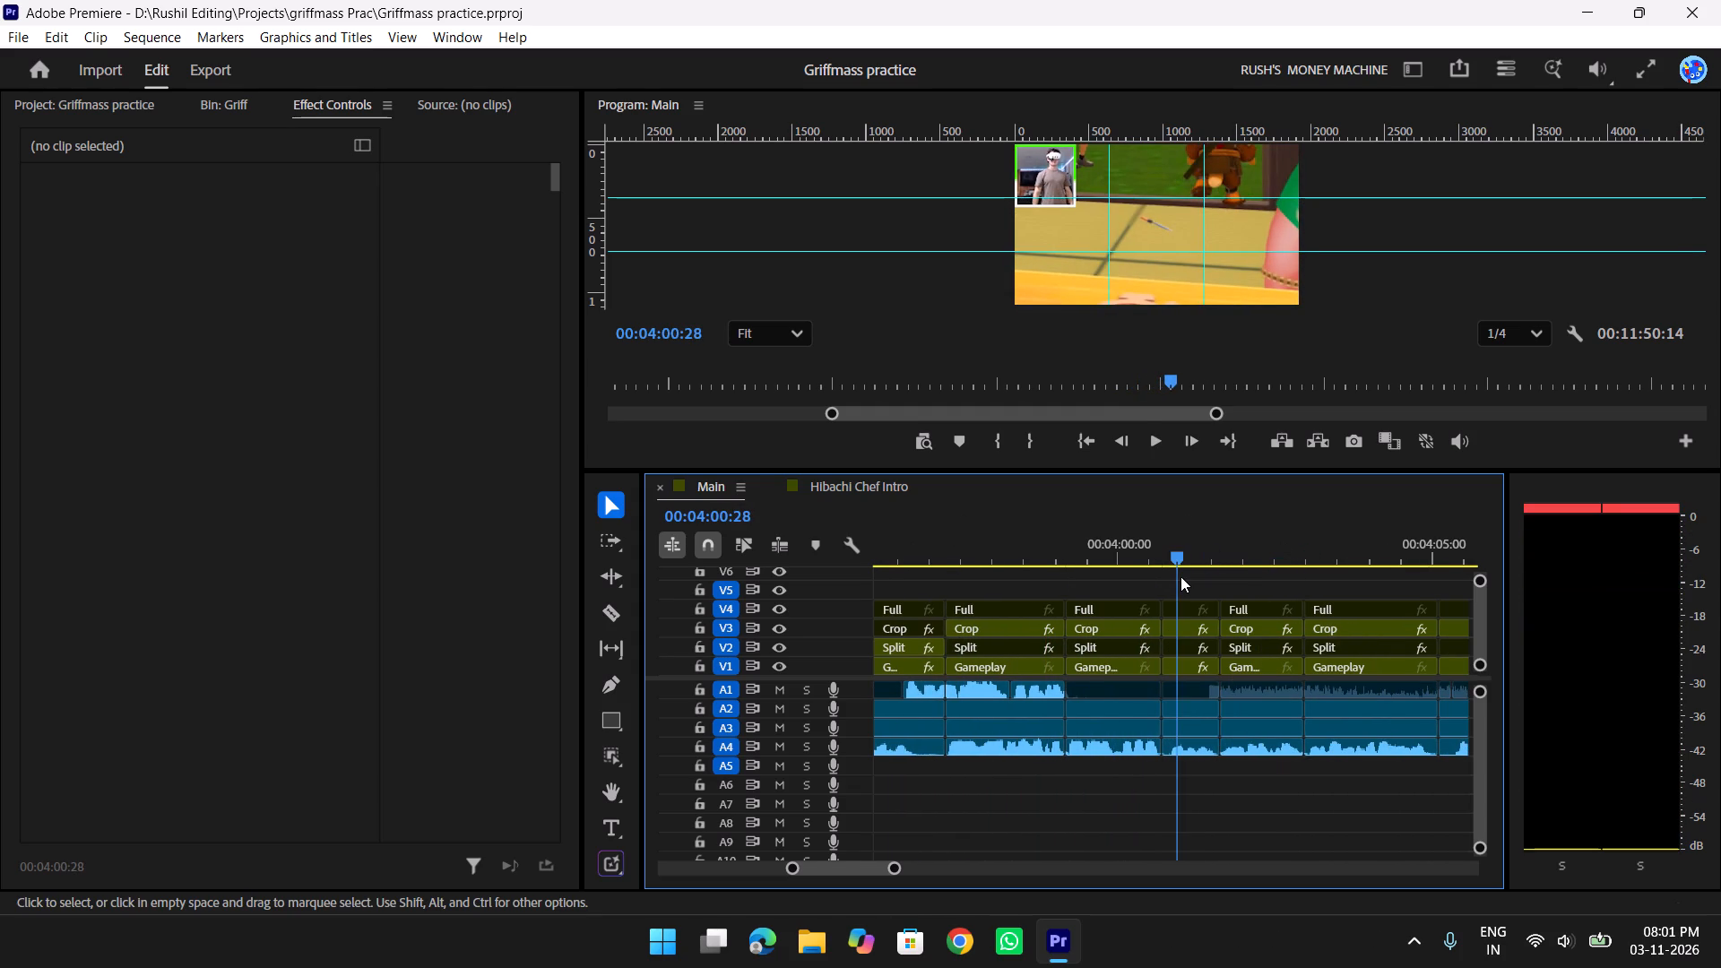
pyautogui.press('space')
pyautogui.scroll(-2, 1247, 559)
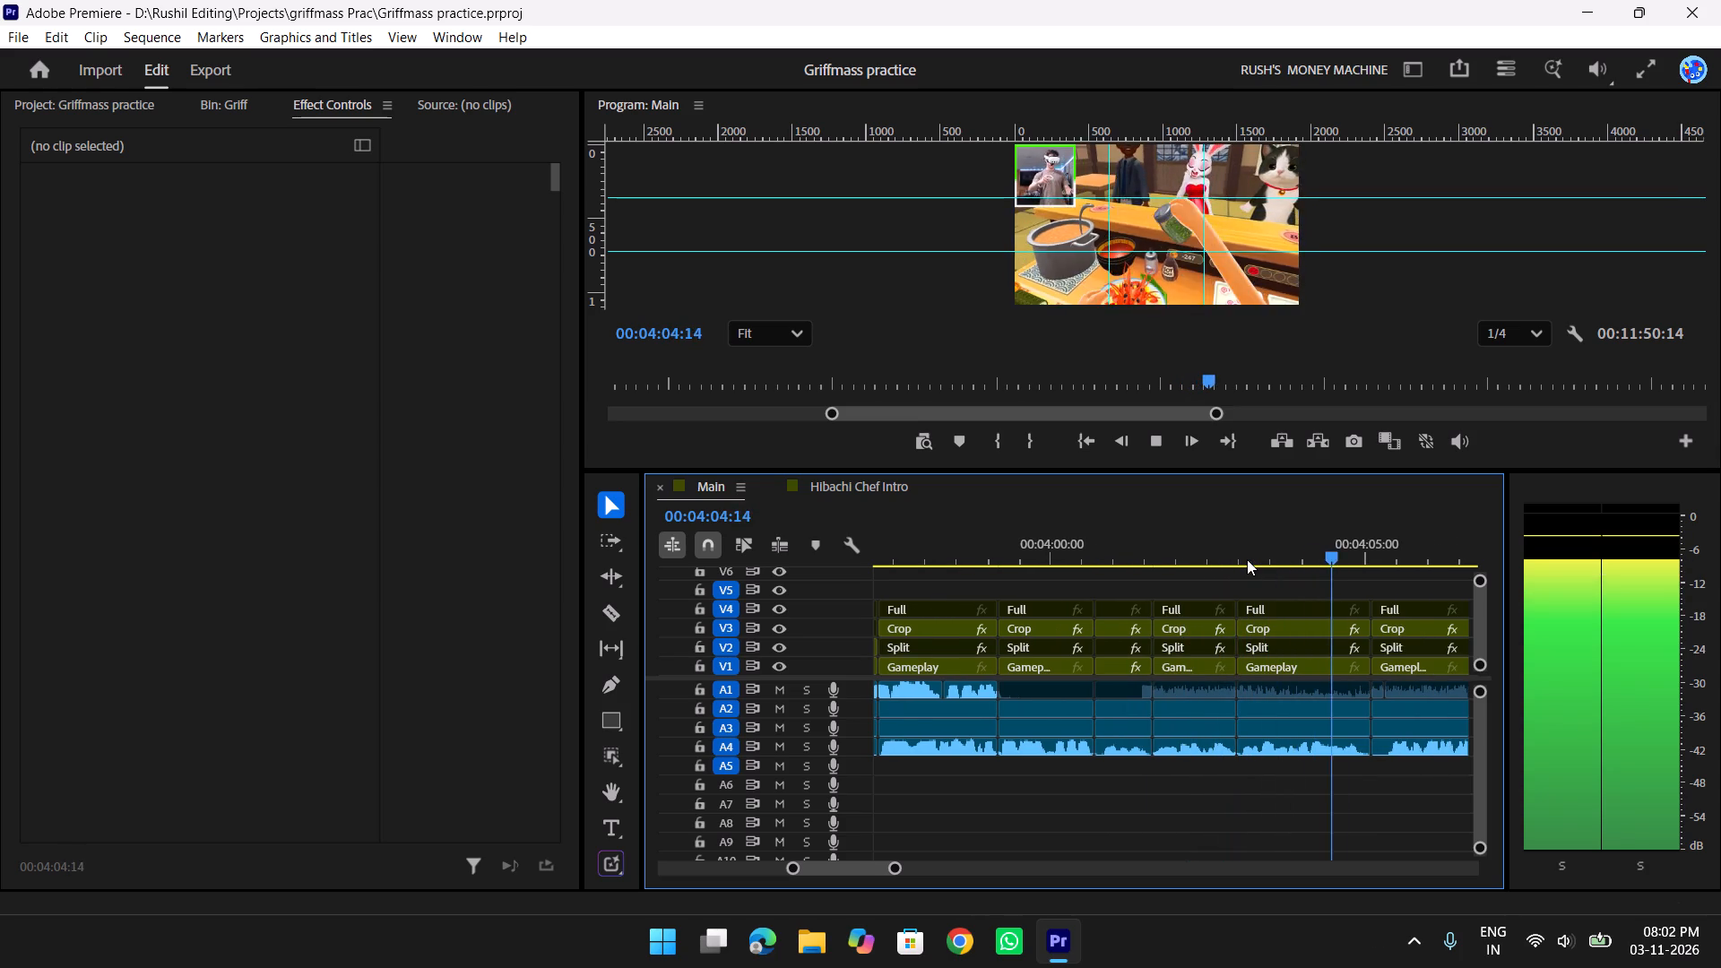
pyautogui.scroll(-4, 1247, 559)
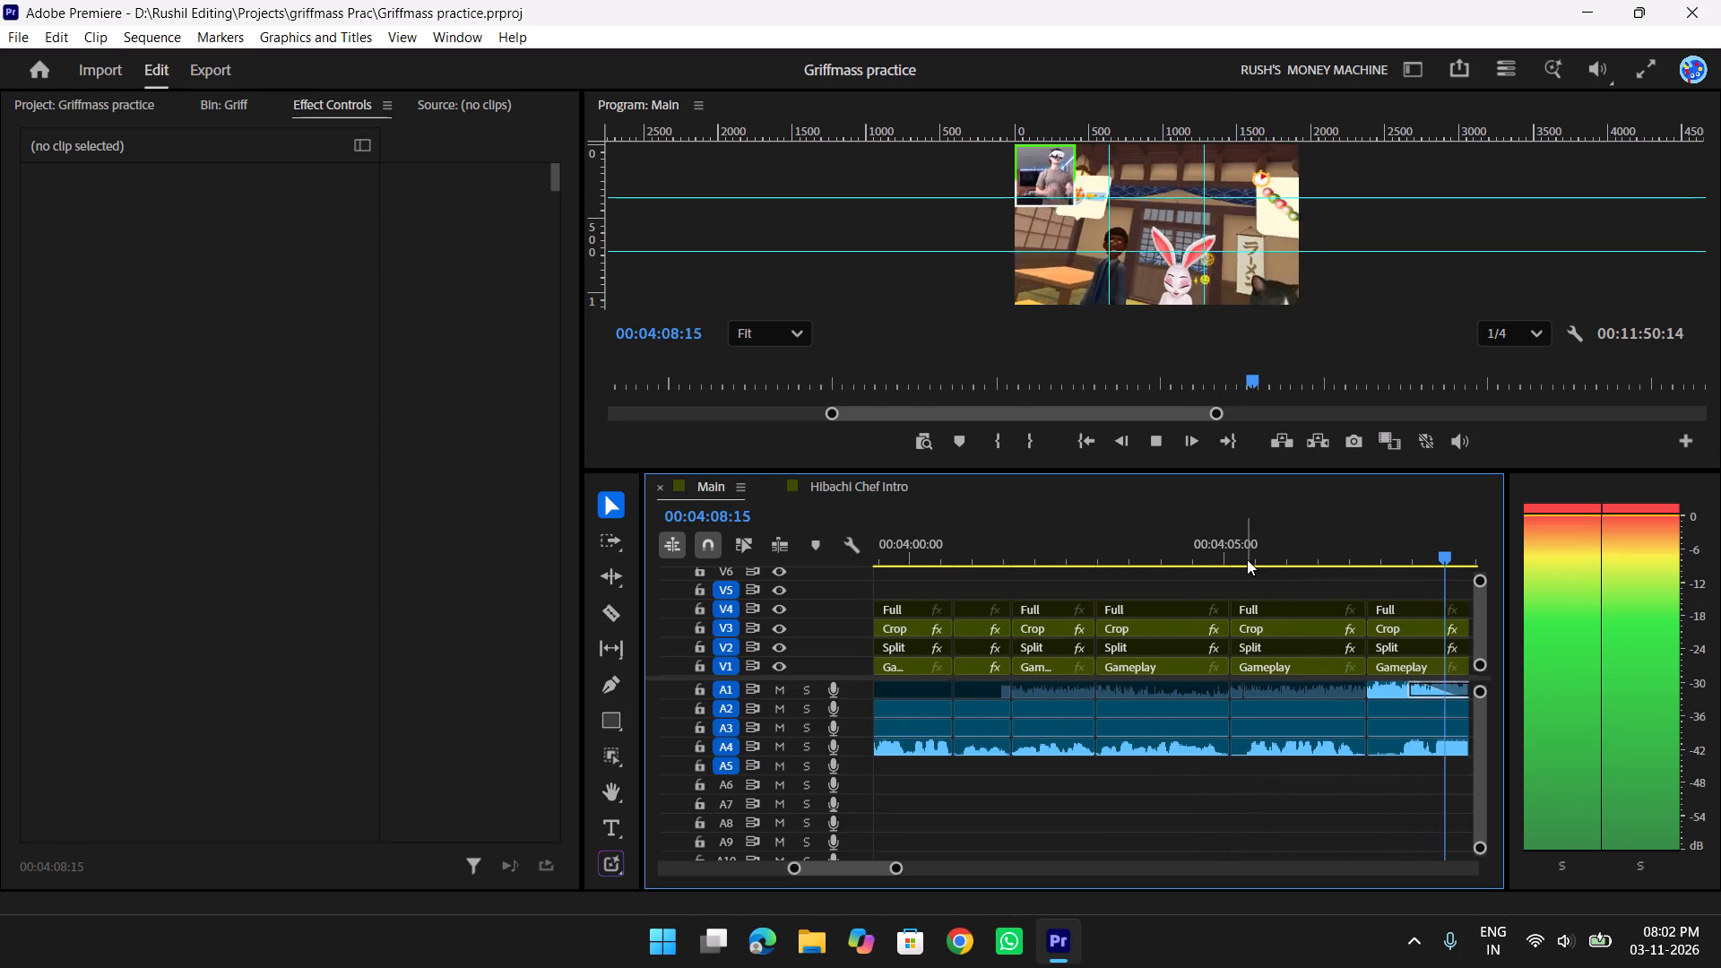
pyautogui.press('y')
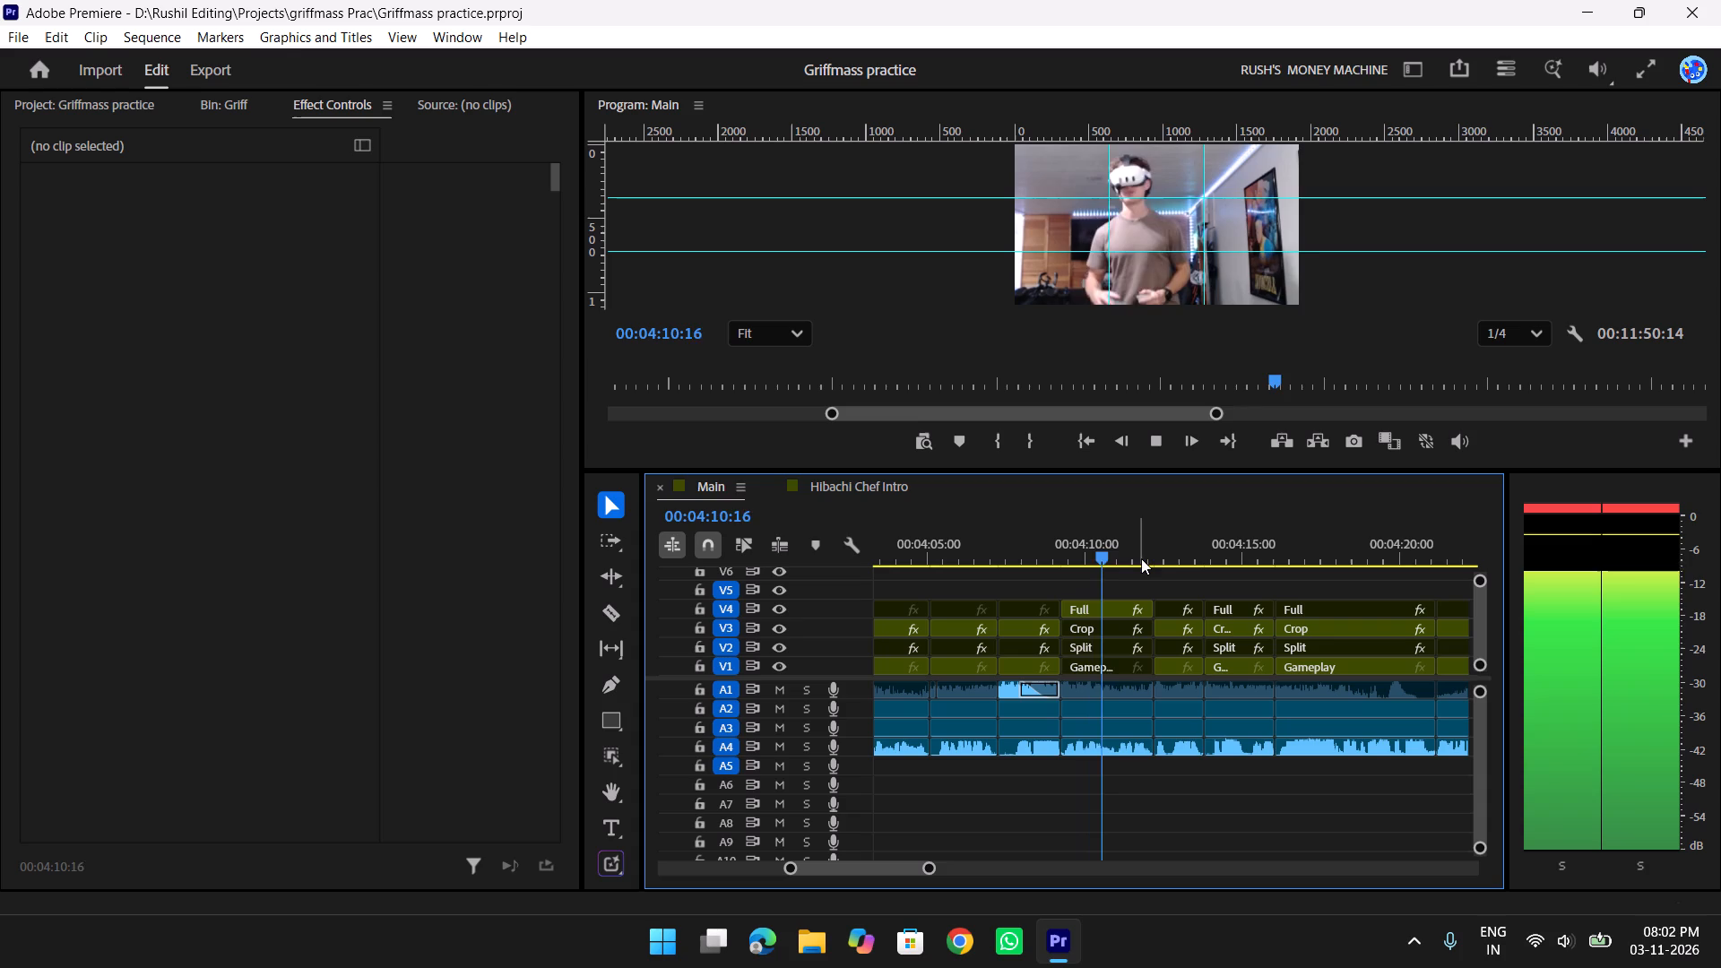
pyautogui.moveTo(1118, 557); pyautogui.dragTo(1056, 555)
pyautogui.press('space')
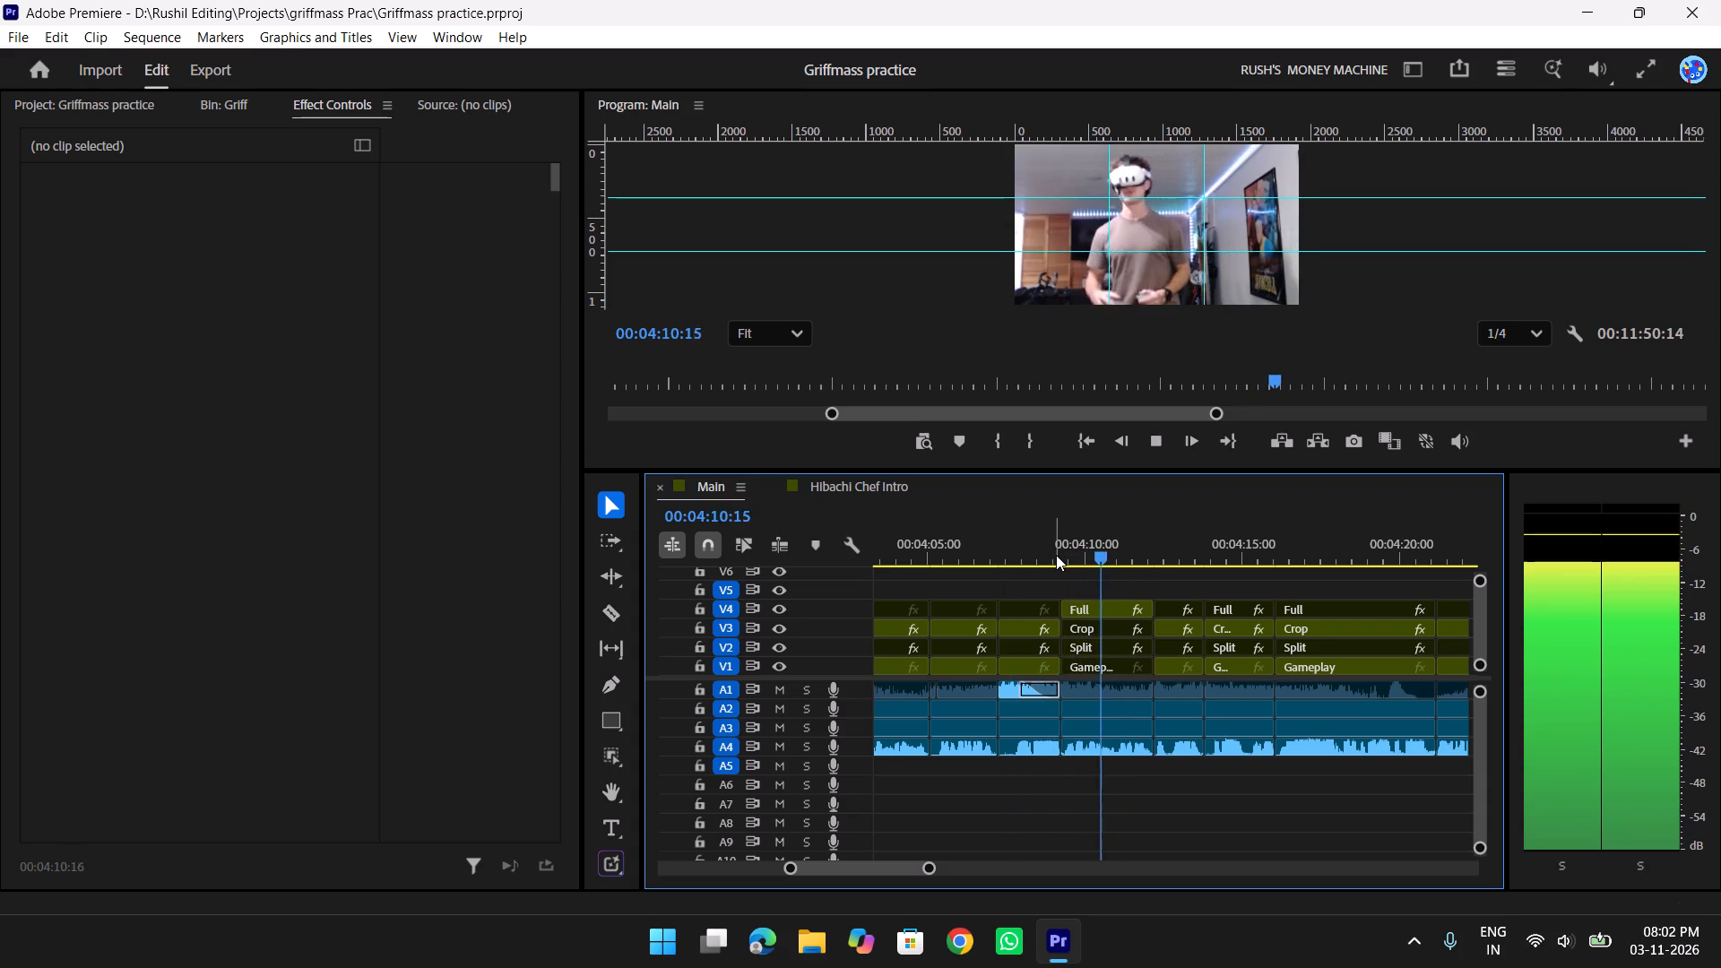
pyautogui.press('space')
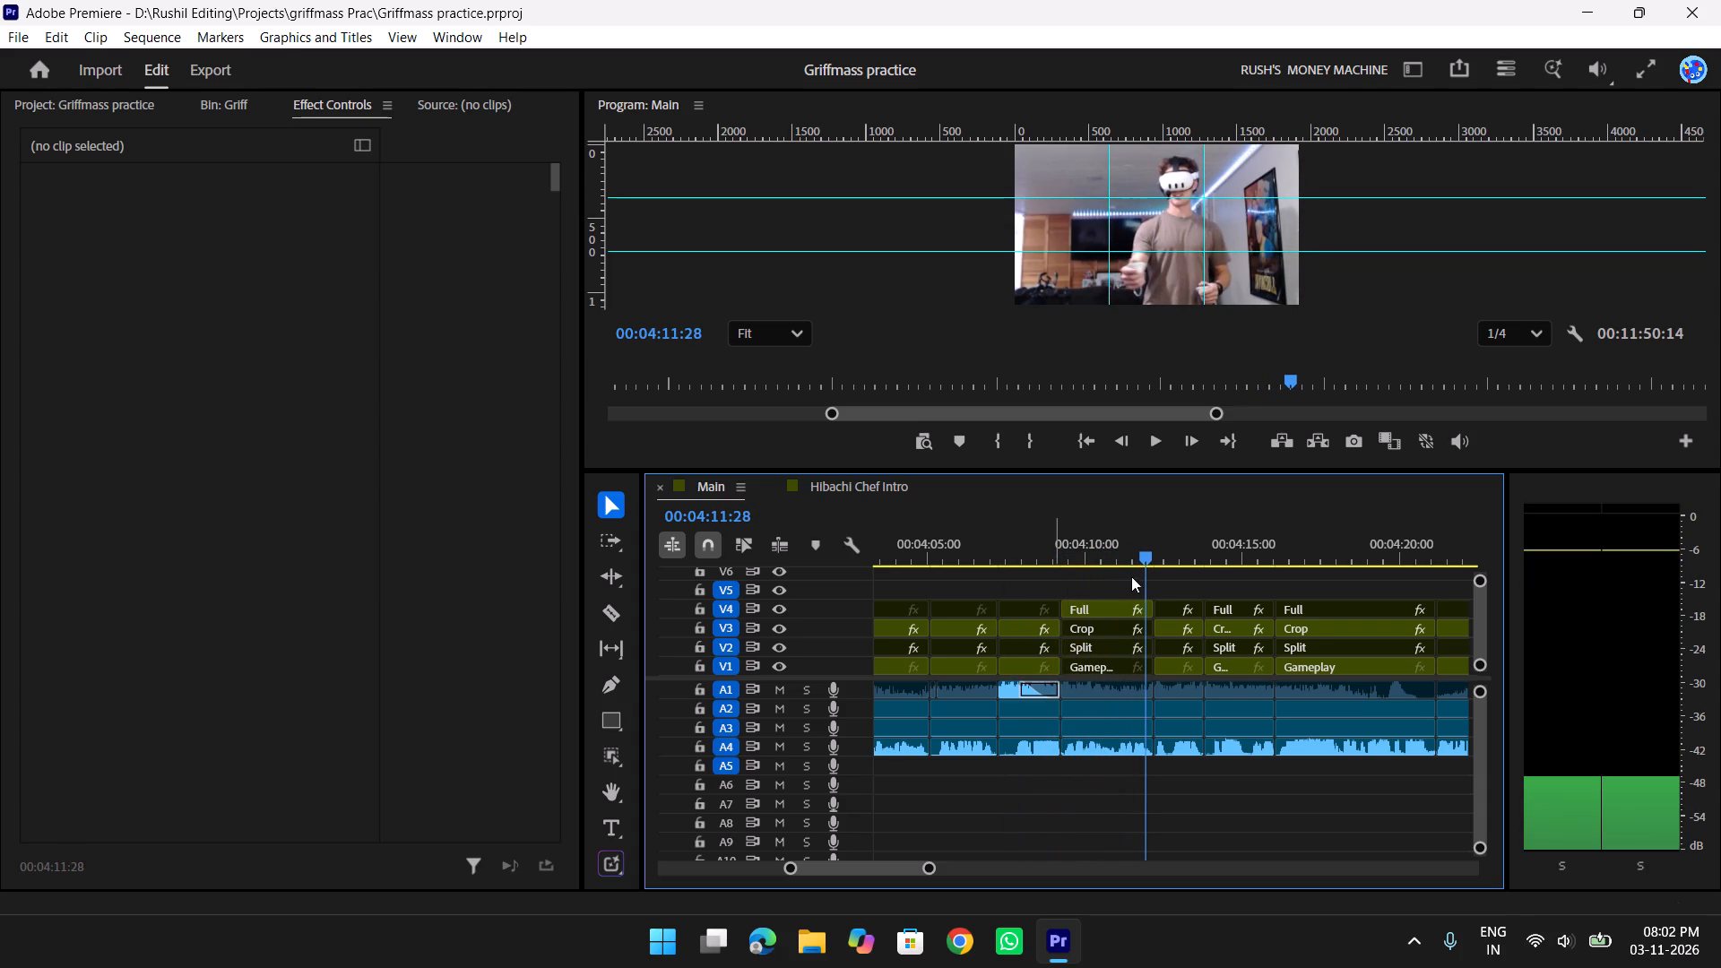
# At about 00:04:10, disable the Full clip on V4, enable the Crop clip on V3, and play back the shot.
pyautogui.moveTo(1151, 549); pyautogui.dragTo(1100, 548)
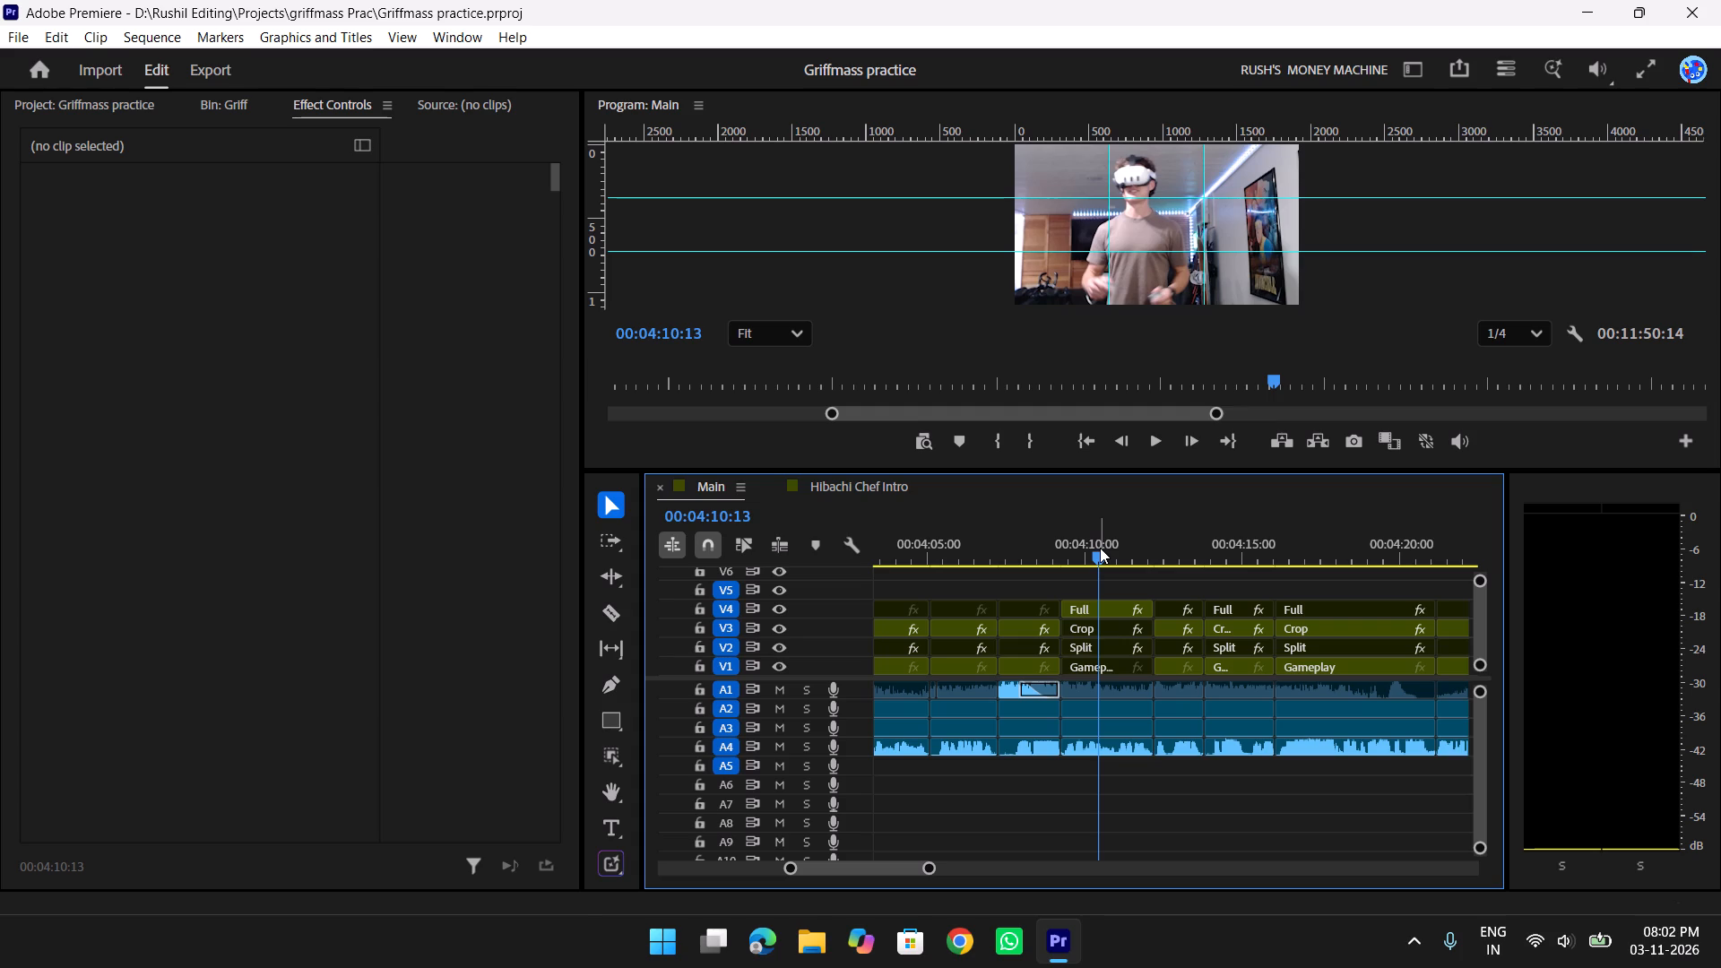
pyautogui.click(1105, 613)
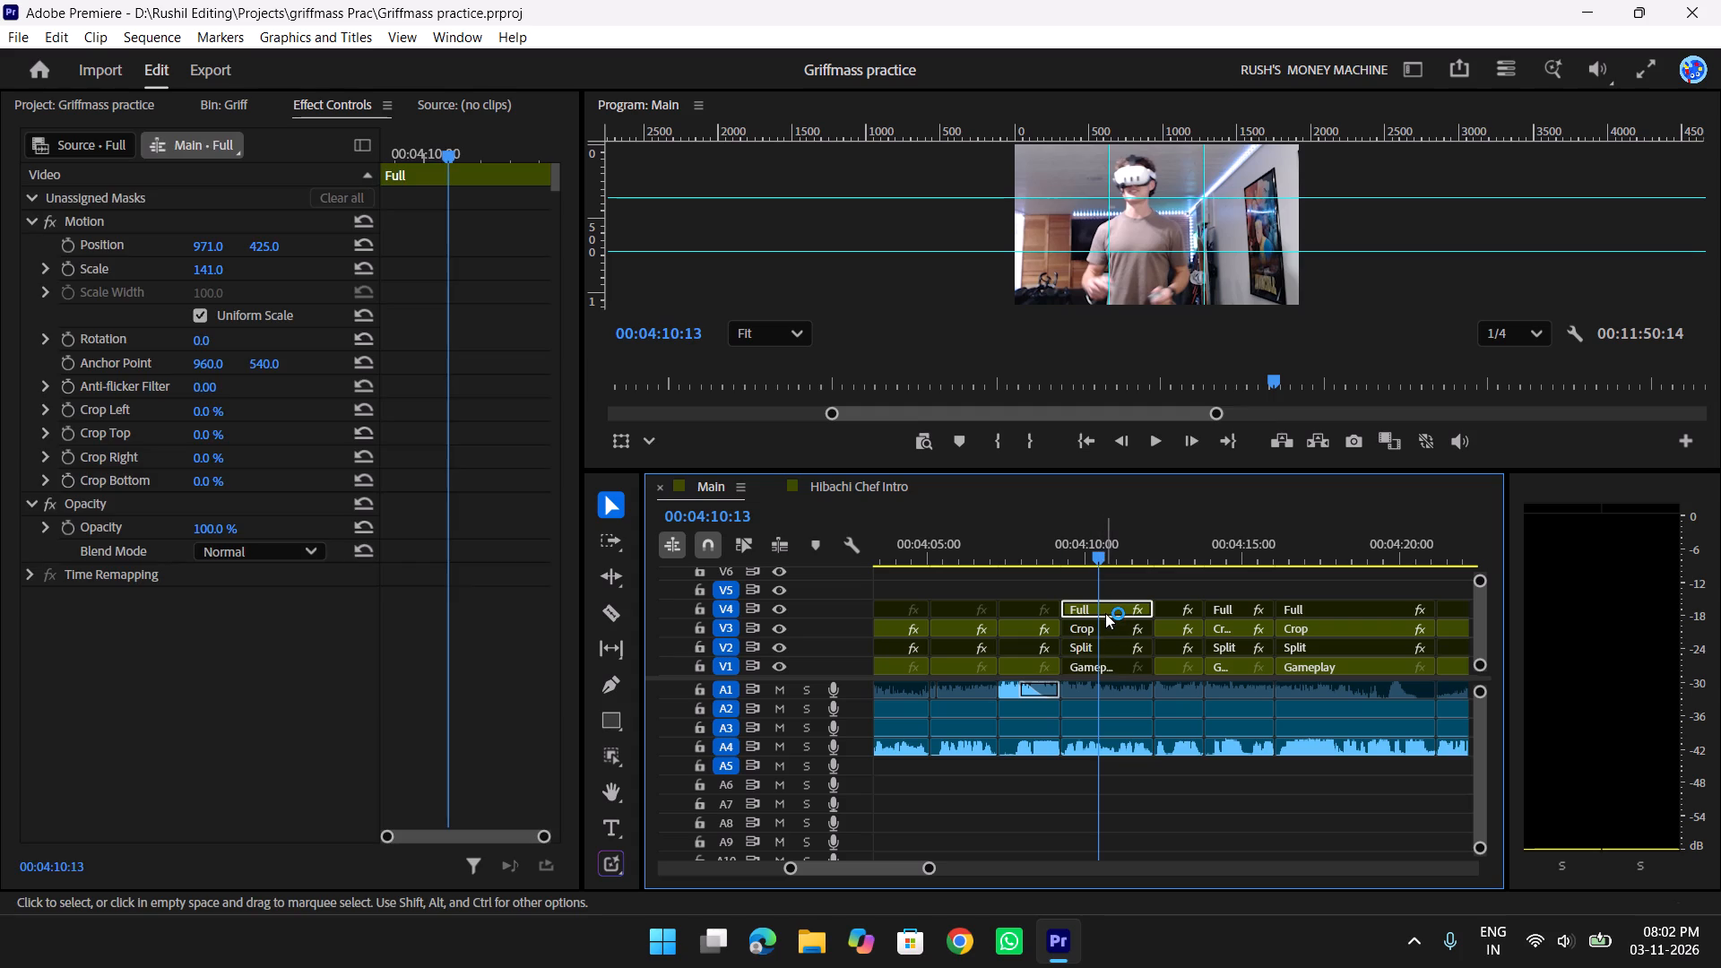
pyautogui.press('r')
pyautogui.click(1116, 627)
pyautogui.press('r')
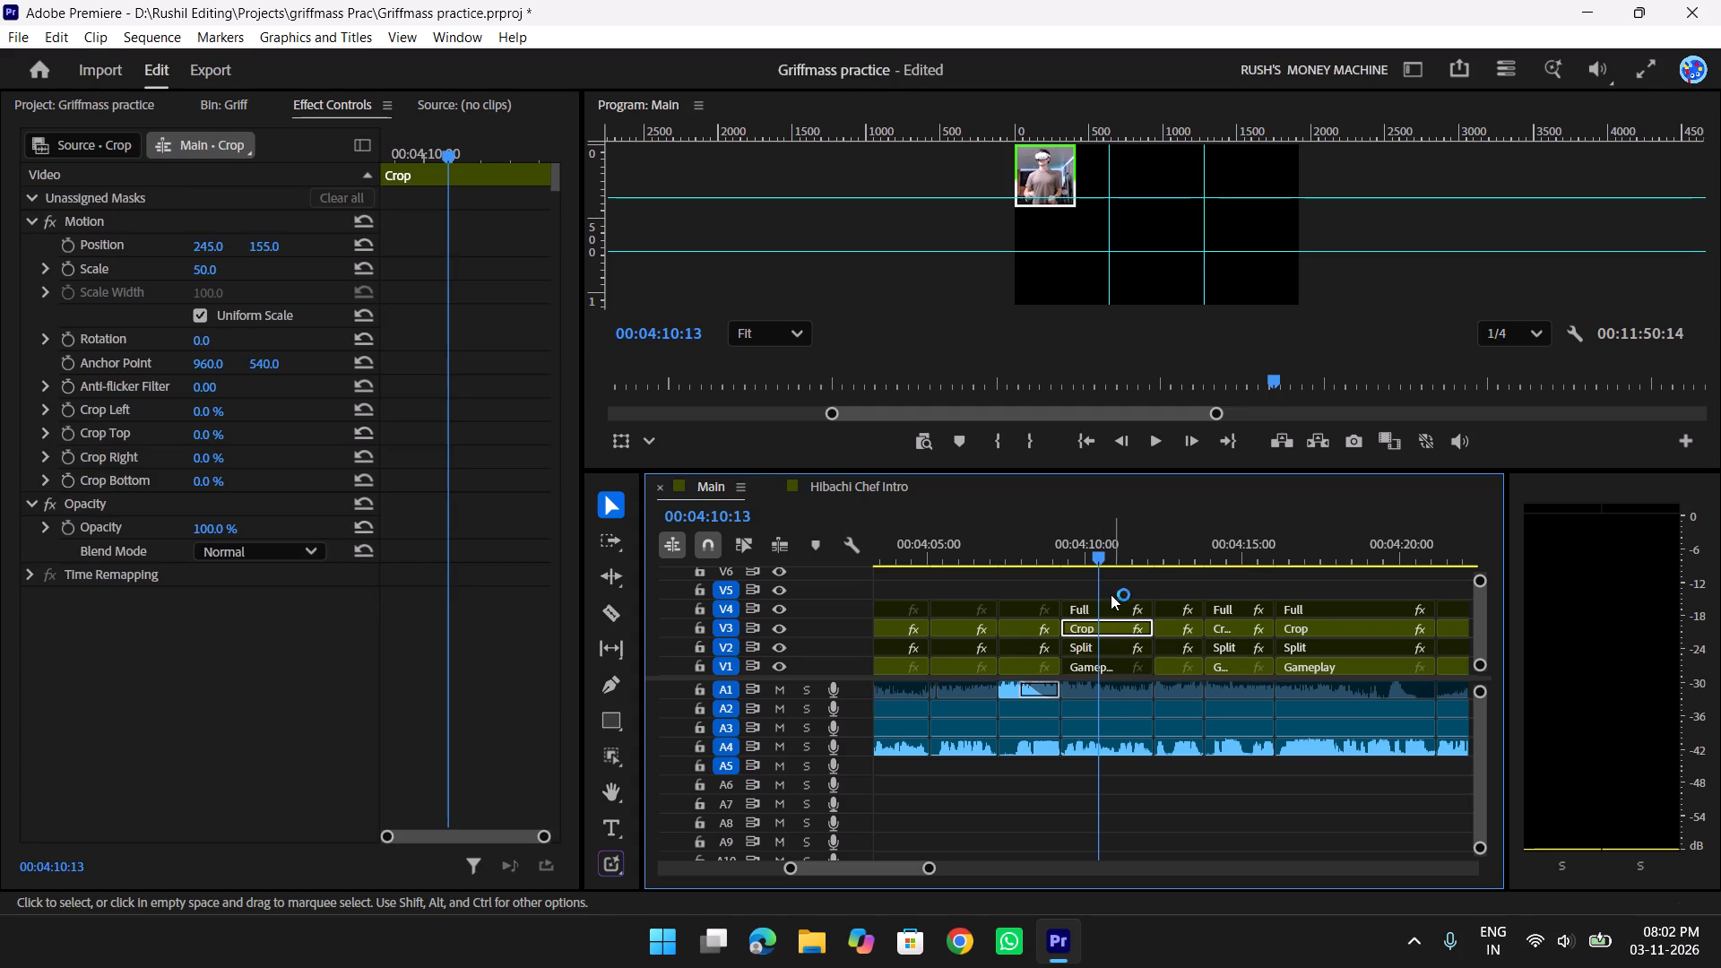
pyautogui.moveTo(1100, 547); pyautogui.dragTo(956, 546)
pyautogui.press('space')
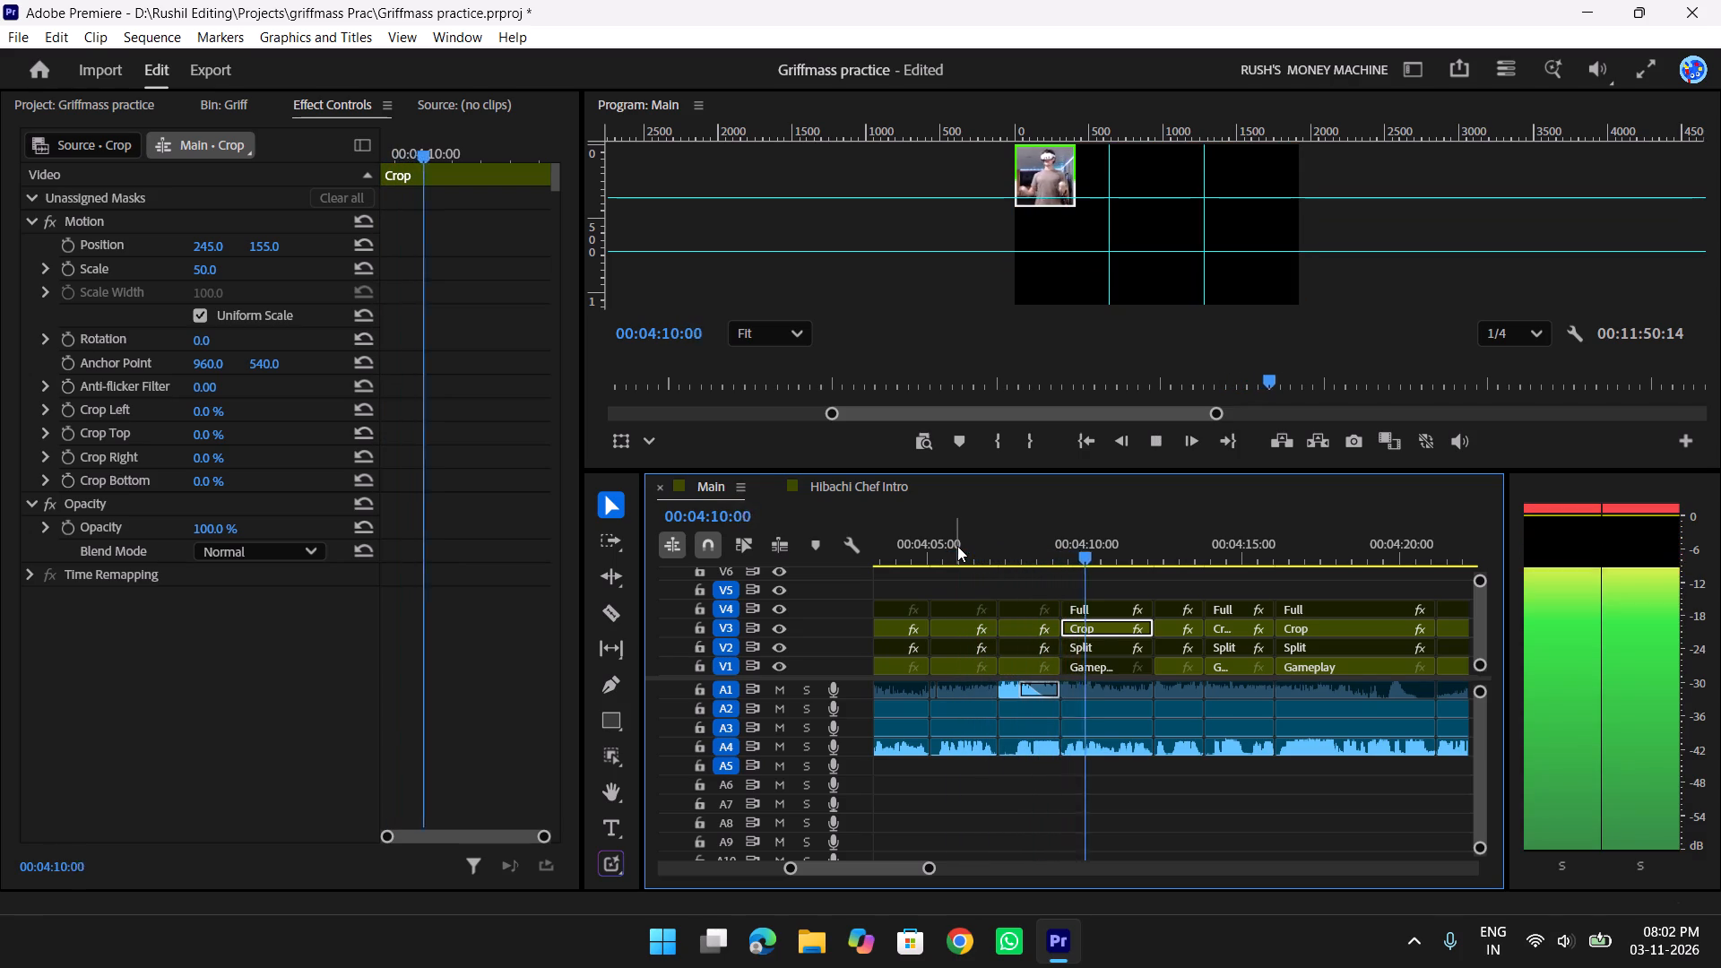
pyautogui.scroll(-2, 1197, 592)
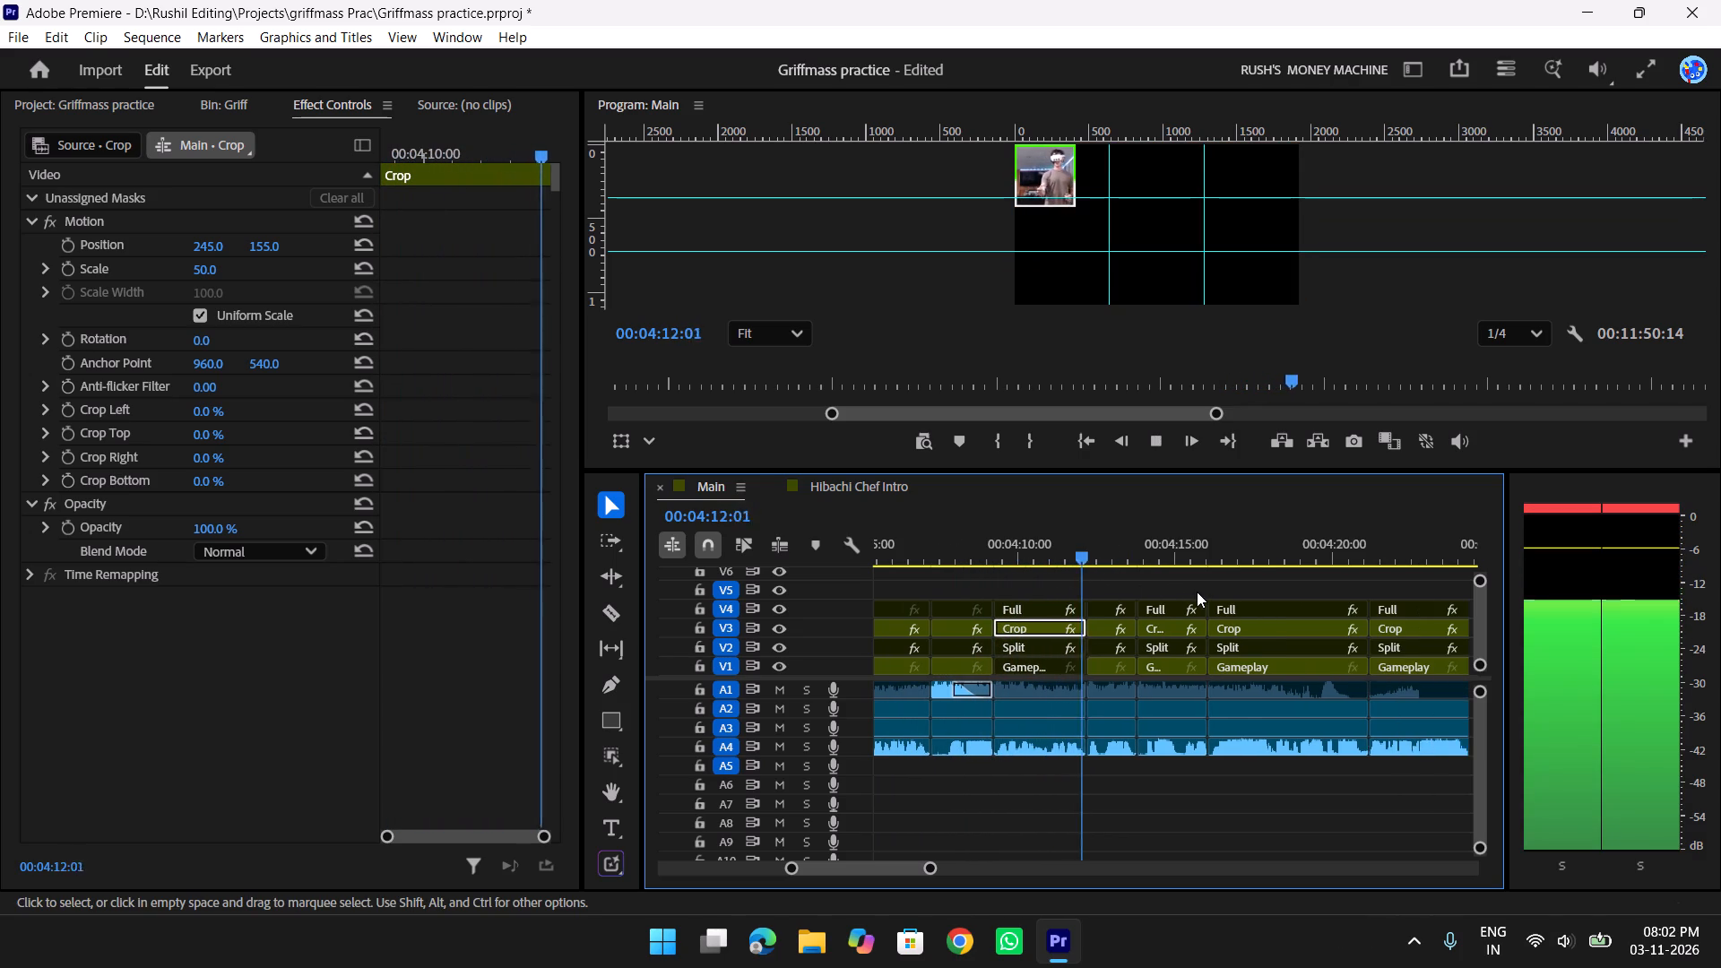
pyautogui.press('space')
pyautogui.moveTo(1078, 553); pyautogui.dragTo(1025, 559)
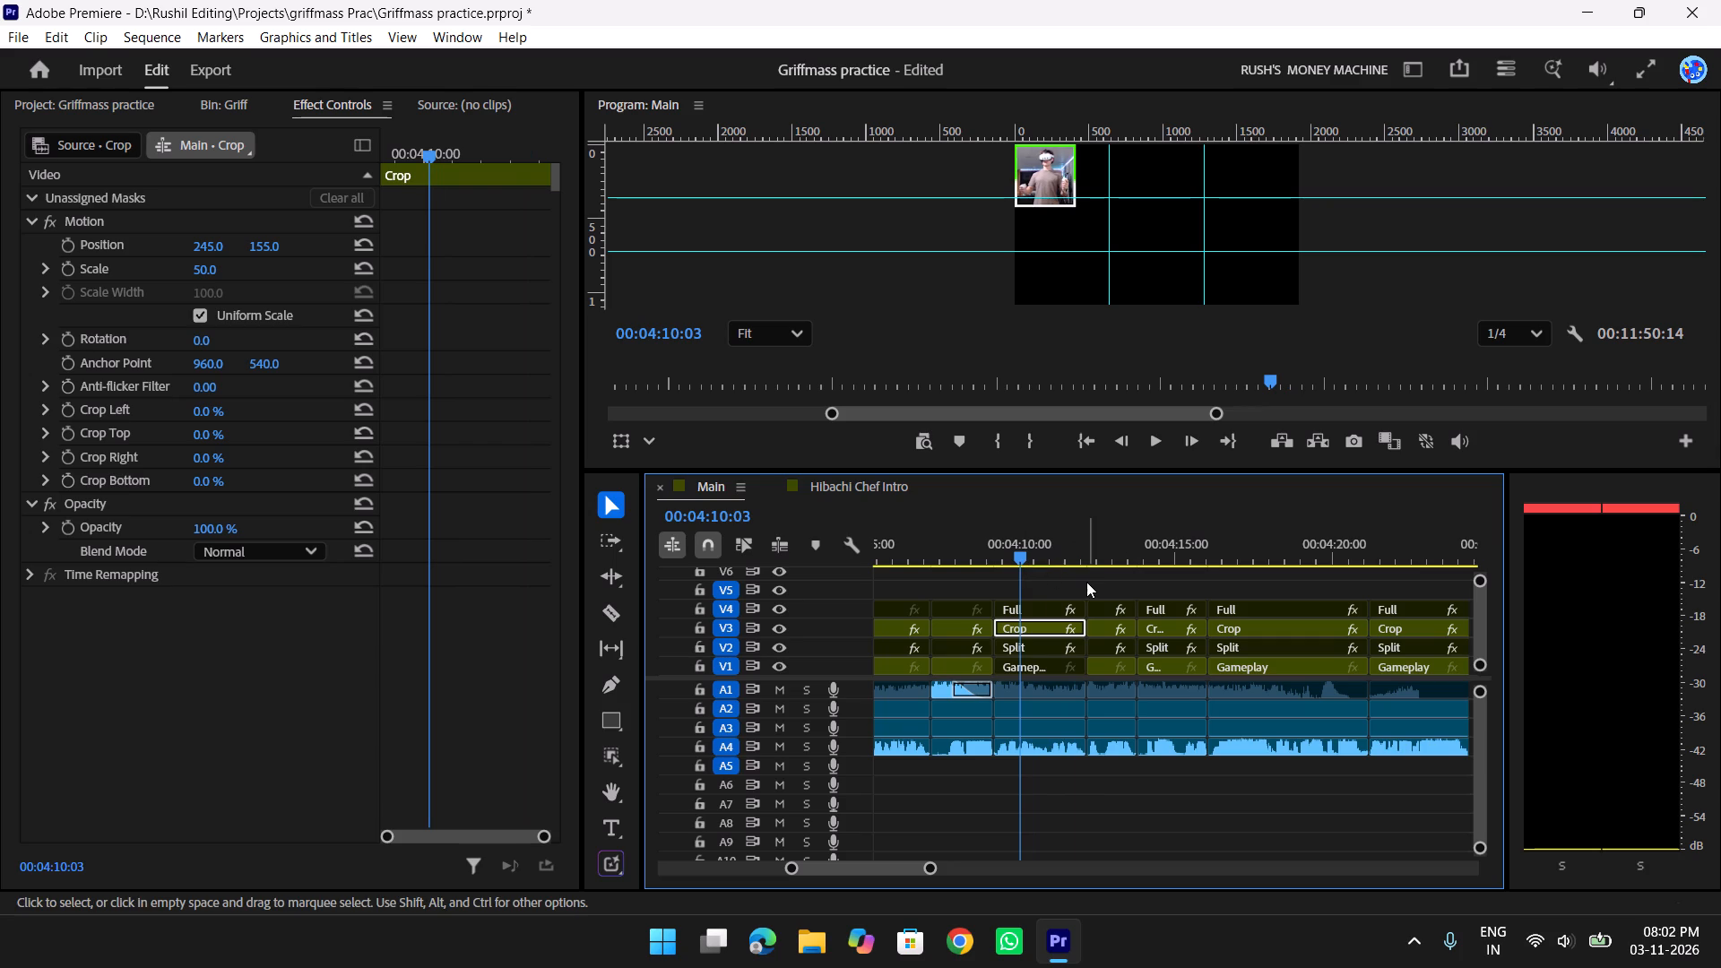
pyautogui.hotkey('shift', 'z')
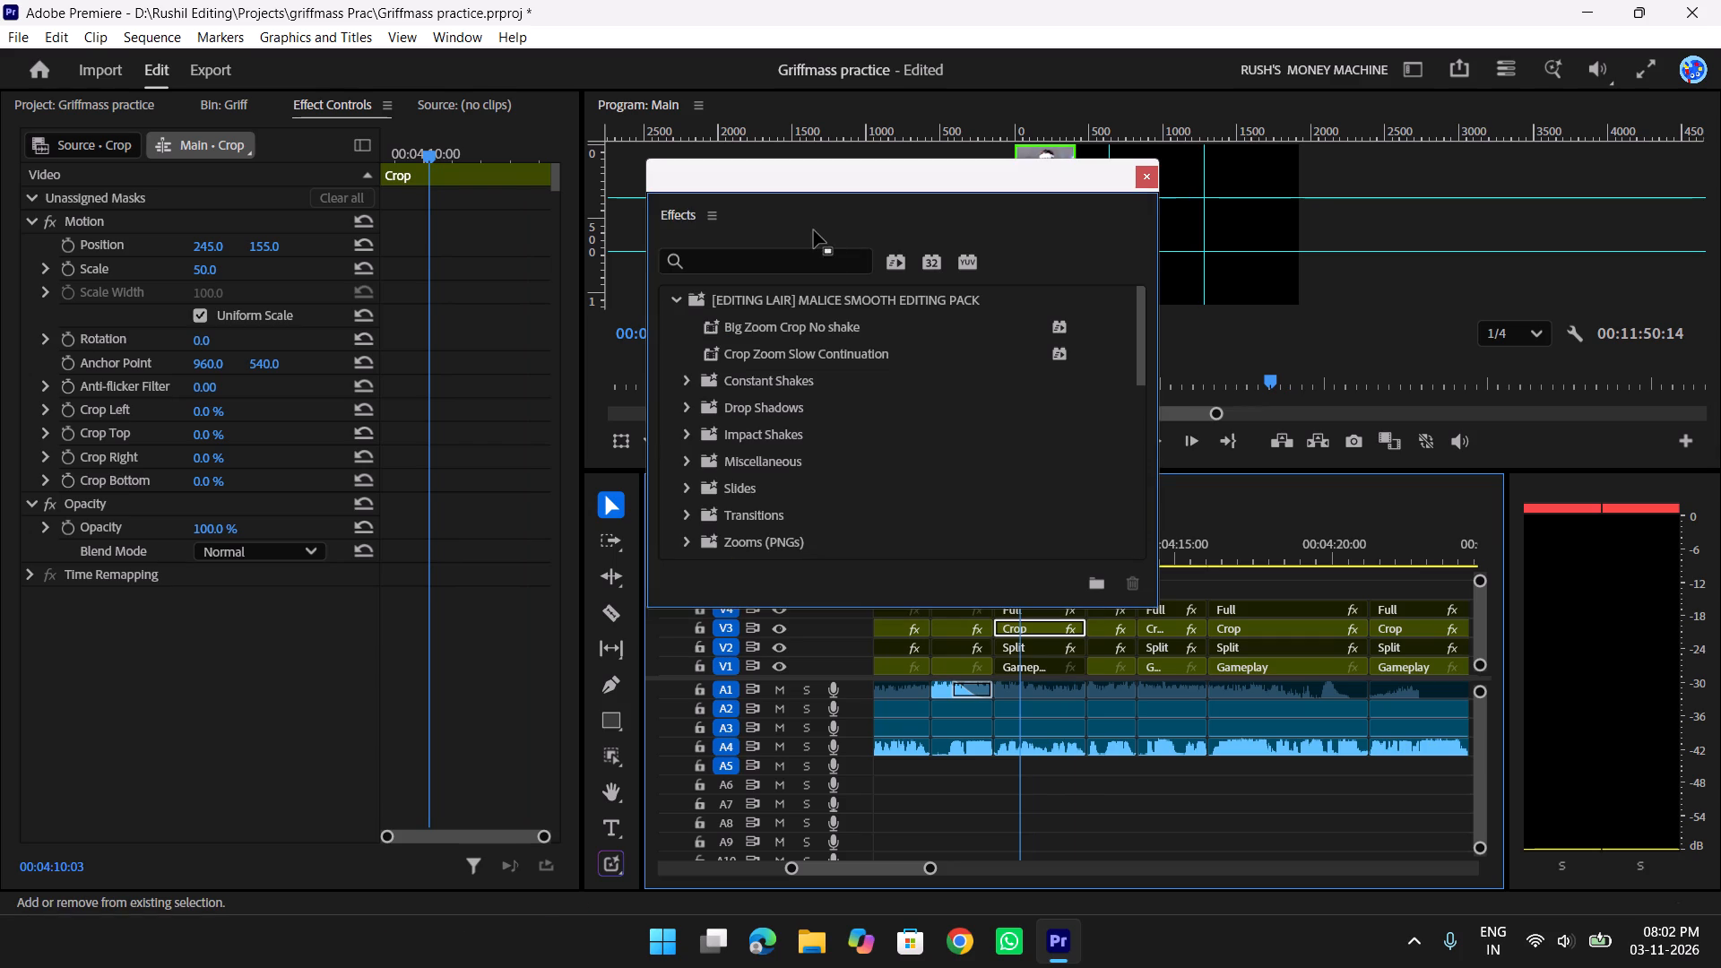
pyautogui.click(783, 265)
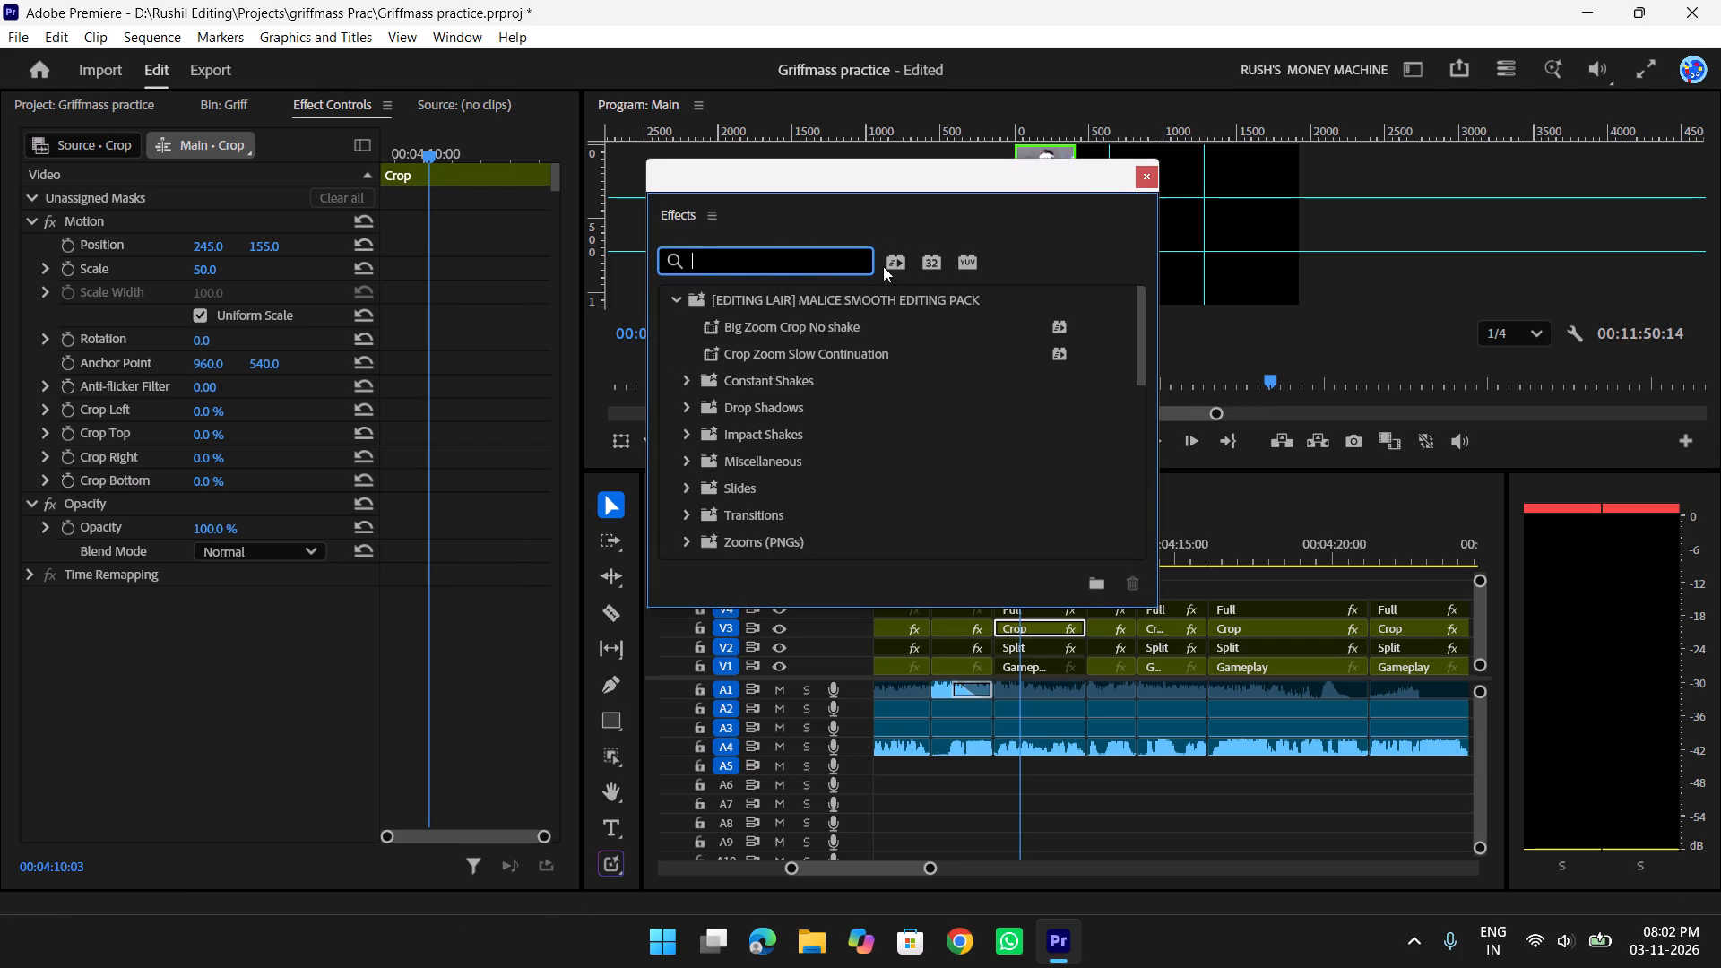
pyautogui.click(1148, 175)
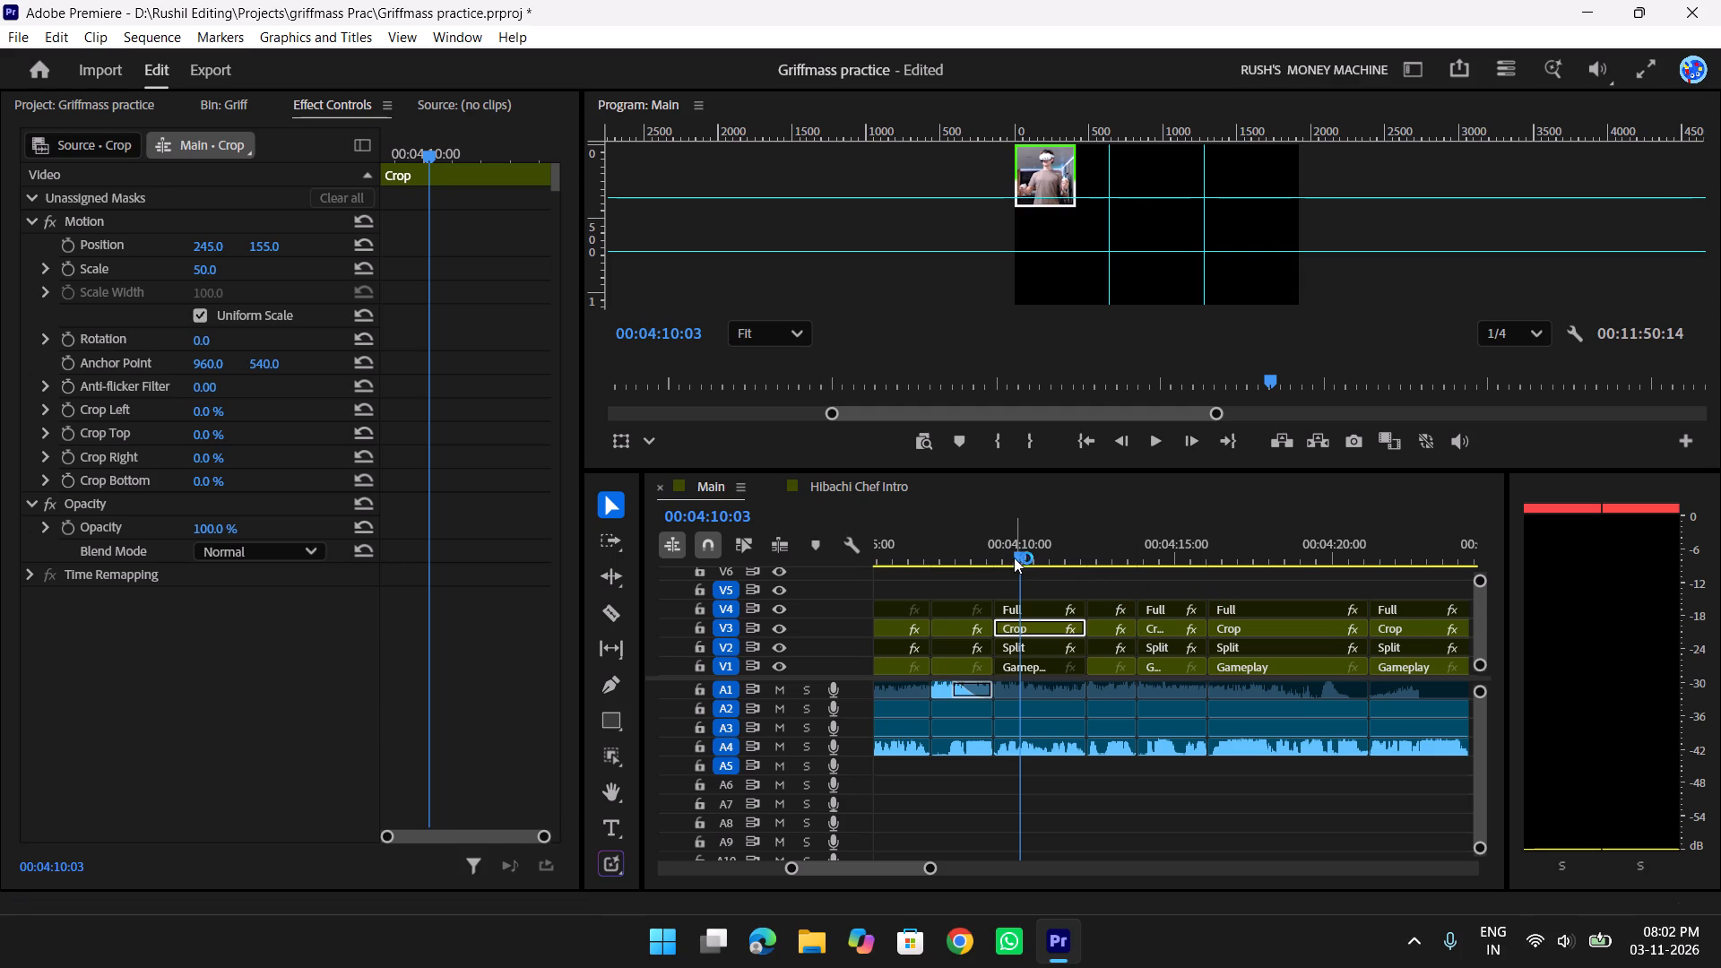
# Search the effects for "crop" and apply the Crop Zoom In Slow Rush preset to the V3 Crop clip at 00:04:10.
pyautogui.hotkey('shift', 'z')
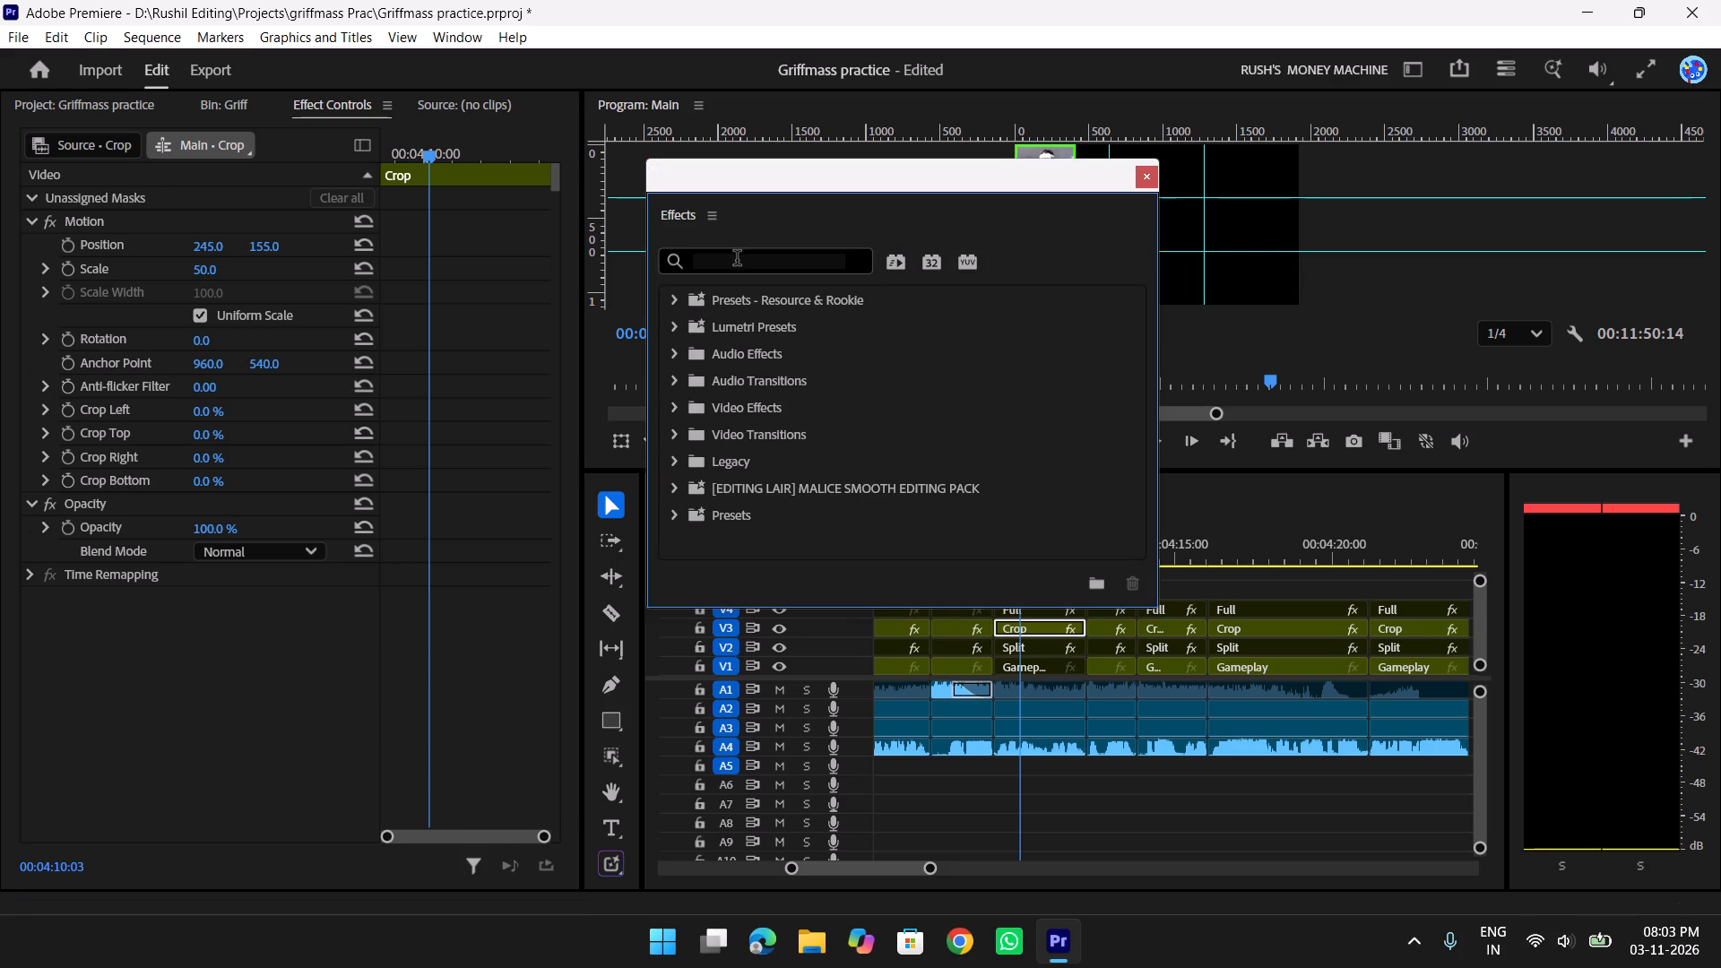
pyautogui.click(737, 260)
pyautogui.write('crop')
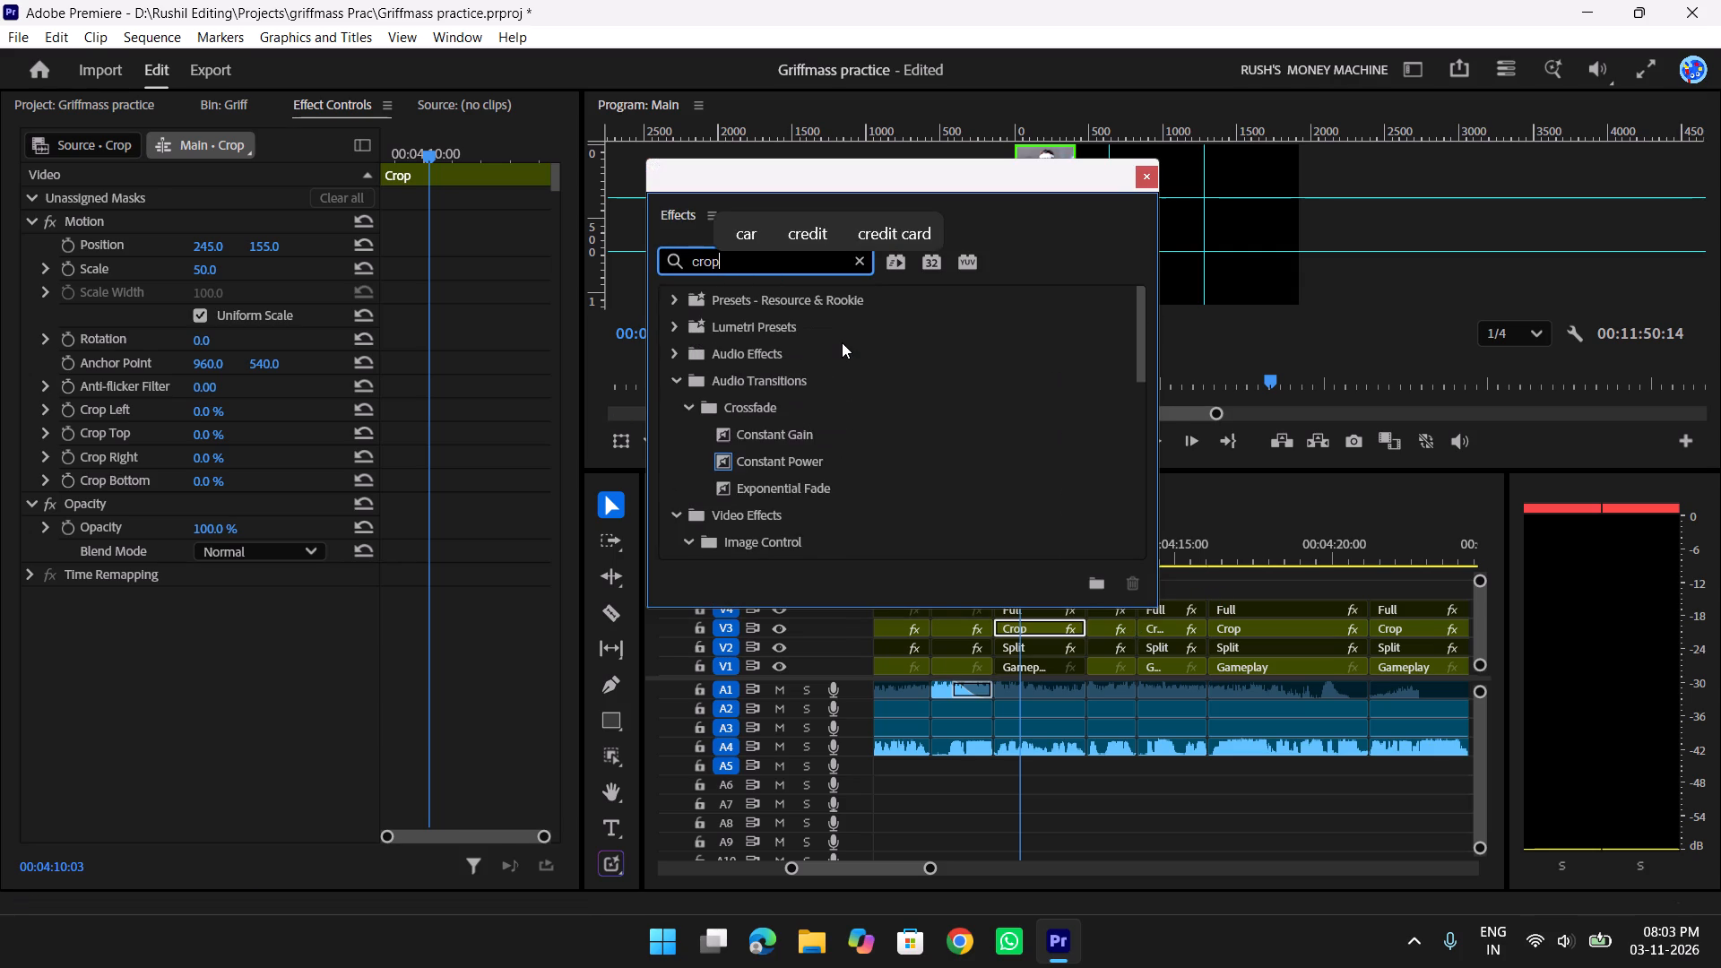
pyautogui.scroll(-10, 877, 365)
pyautogui.scroll(-4, 950, 382)
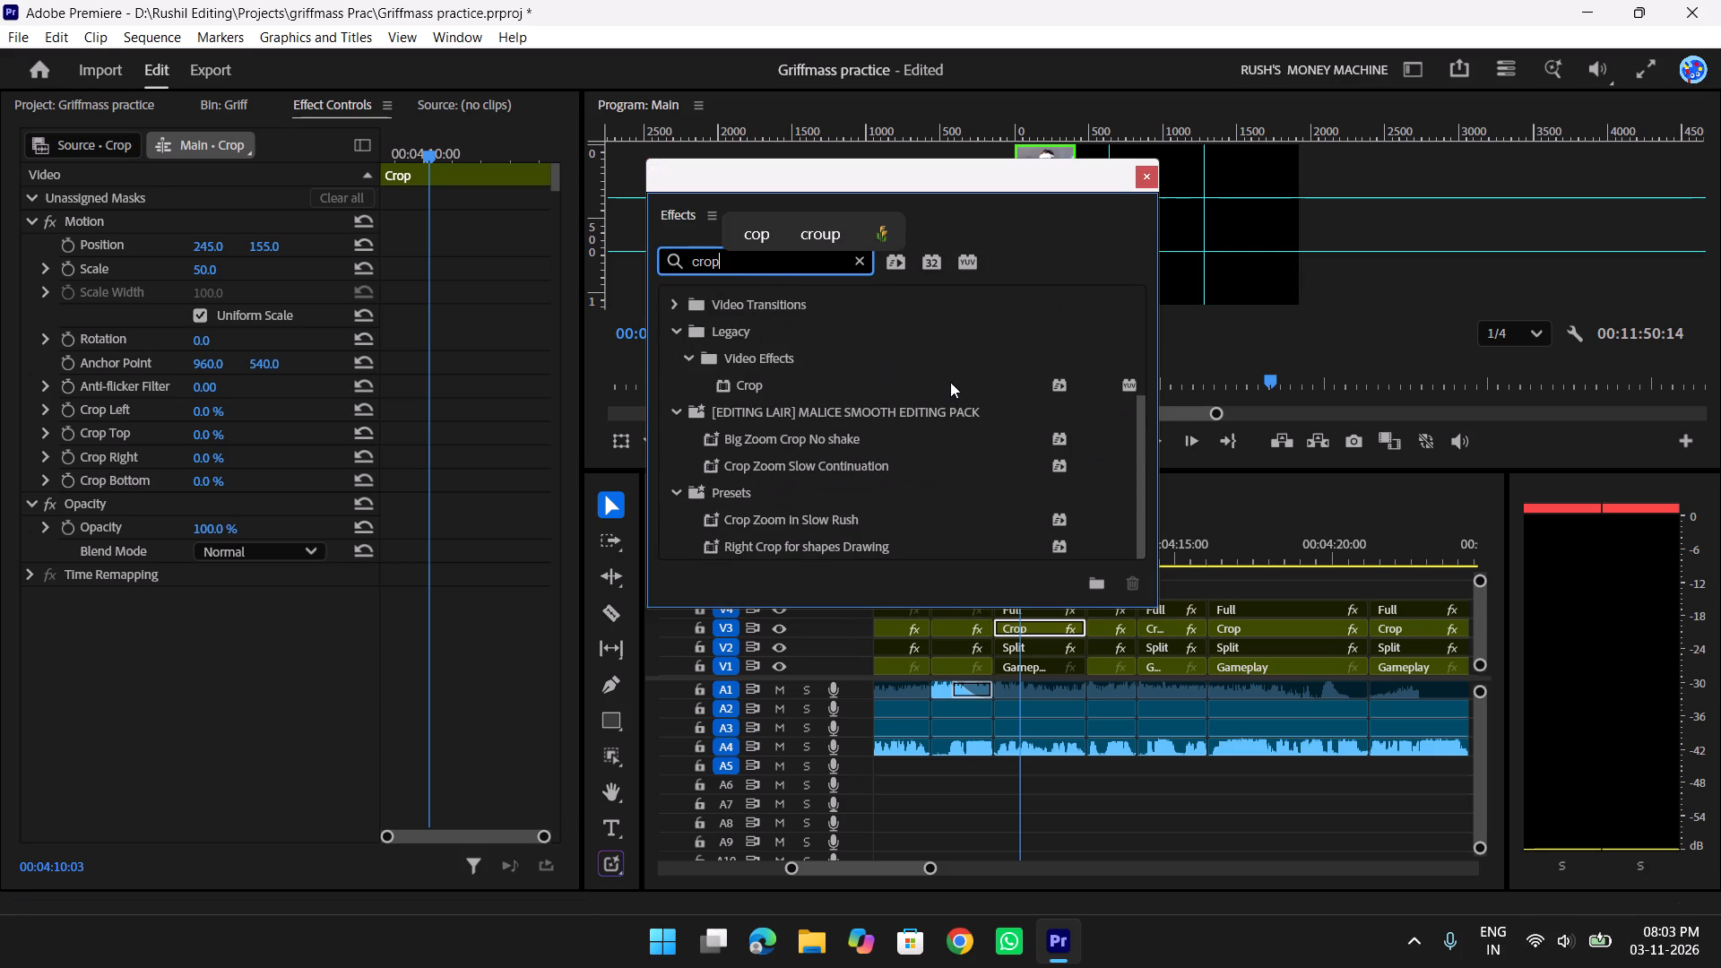
pyautogui.scroll(-2, 950, 382)
pyautogui.moveTo(806, 511); pyautogui.dragTo(1042, 640)
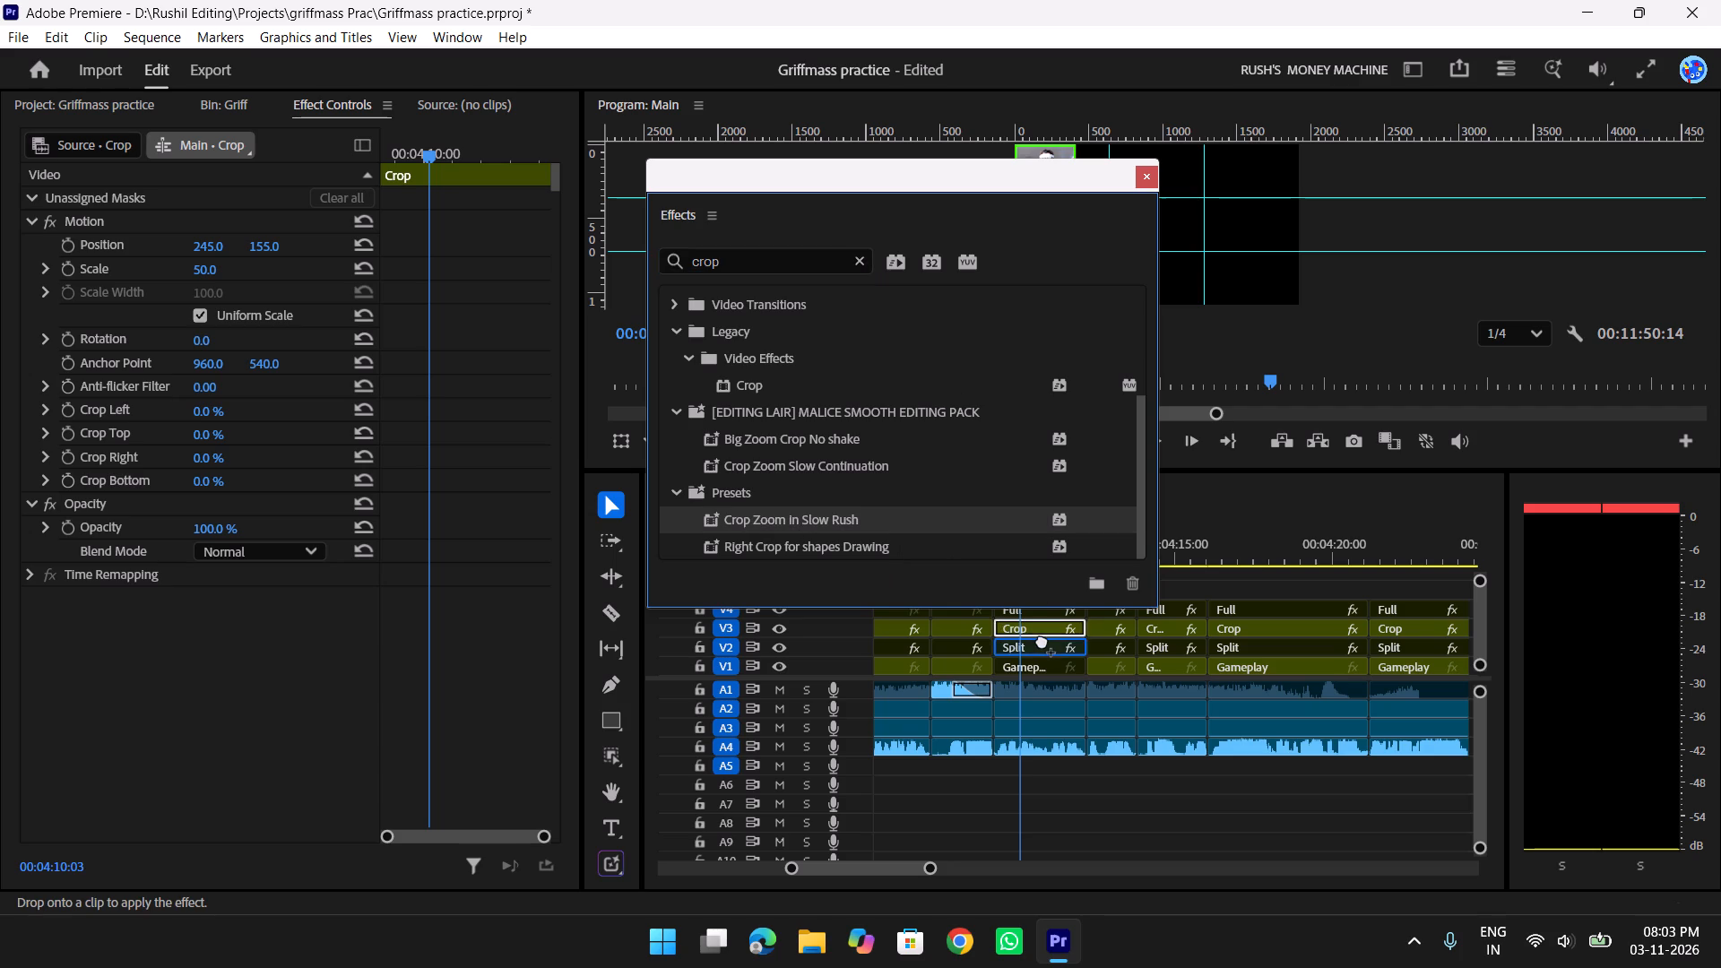
pyautogui.moveTo(1042, 640); pyautogui.dragTo(1042, 624)
pyautogui.click(1143, 172)
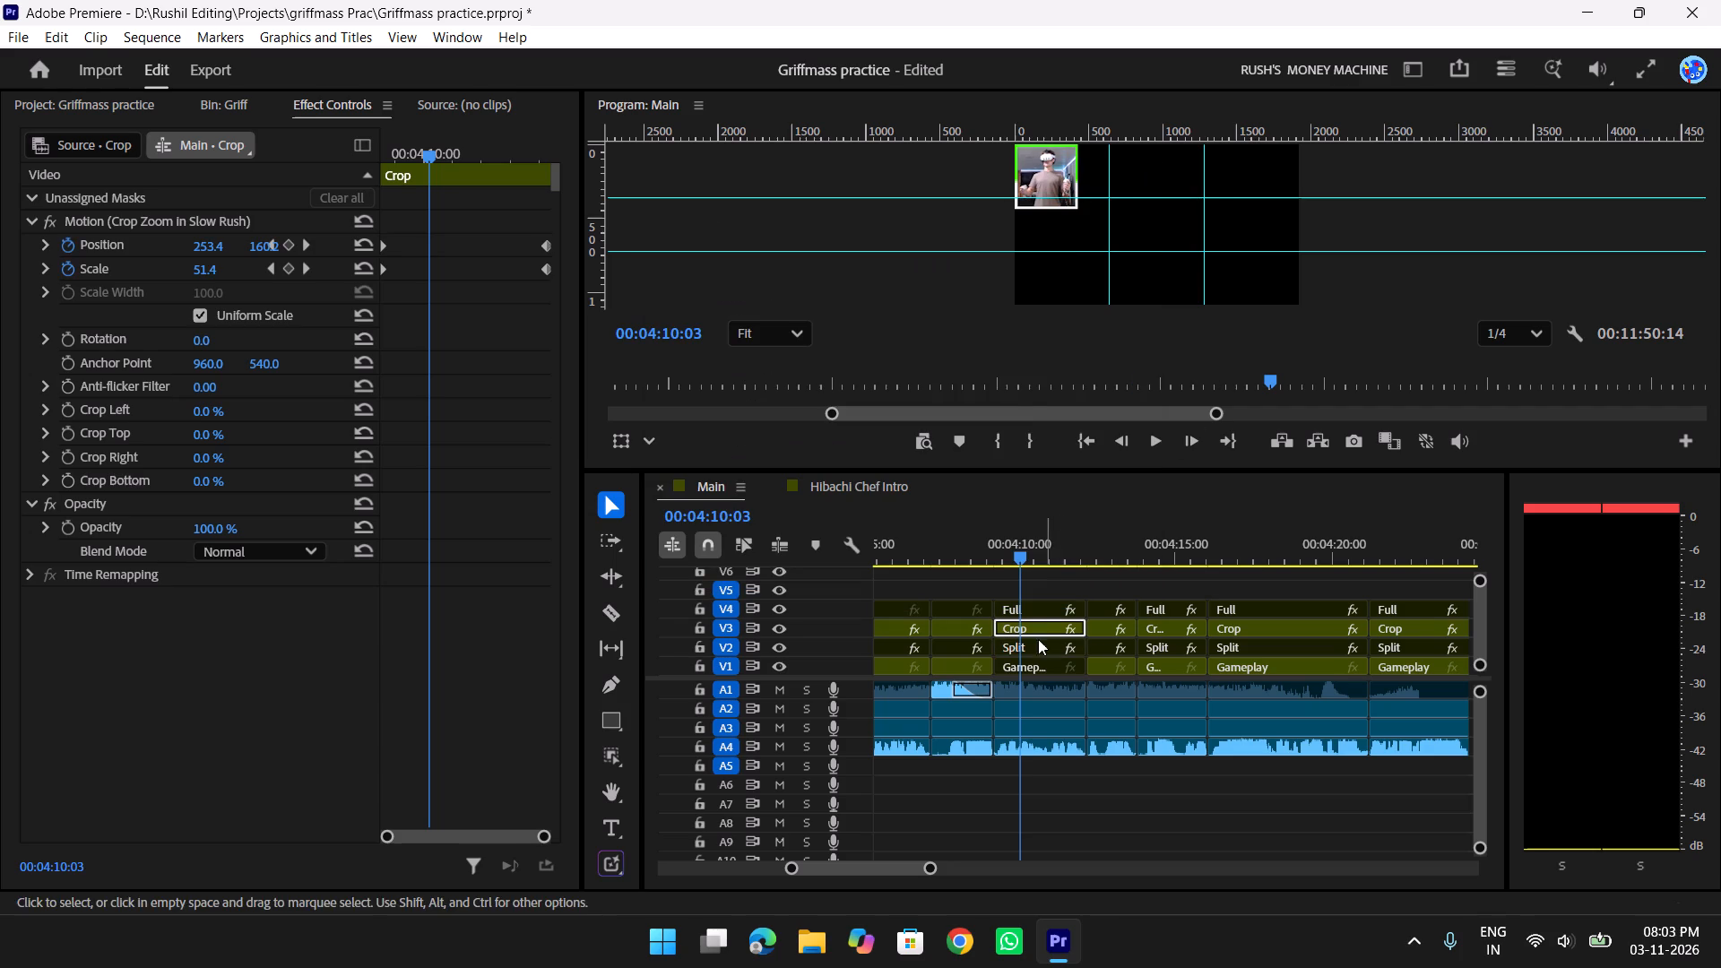
# Play back the cropped facecam shot at 00:04:10 and enable the Gameplay clip on V1 beneath it.
pyautogui.moveTo(1030, 546); pyautogui.dragTo(960, 561)
pyautogui.press('space')
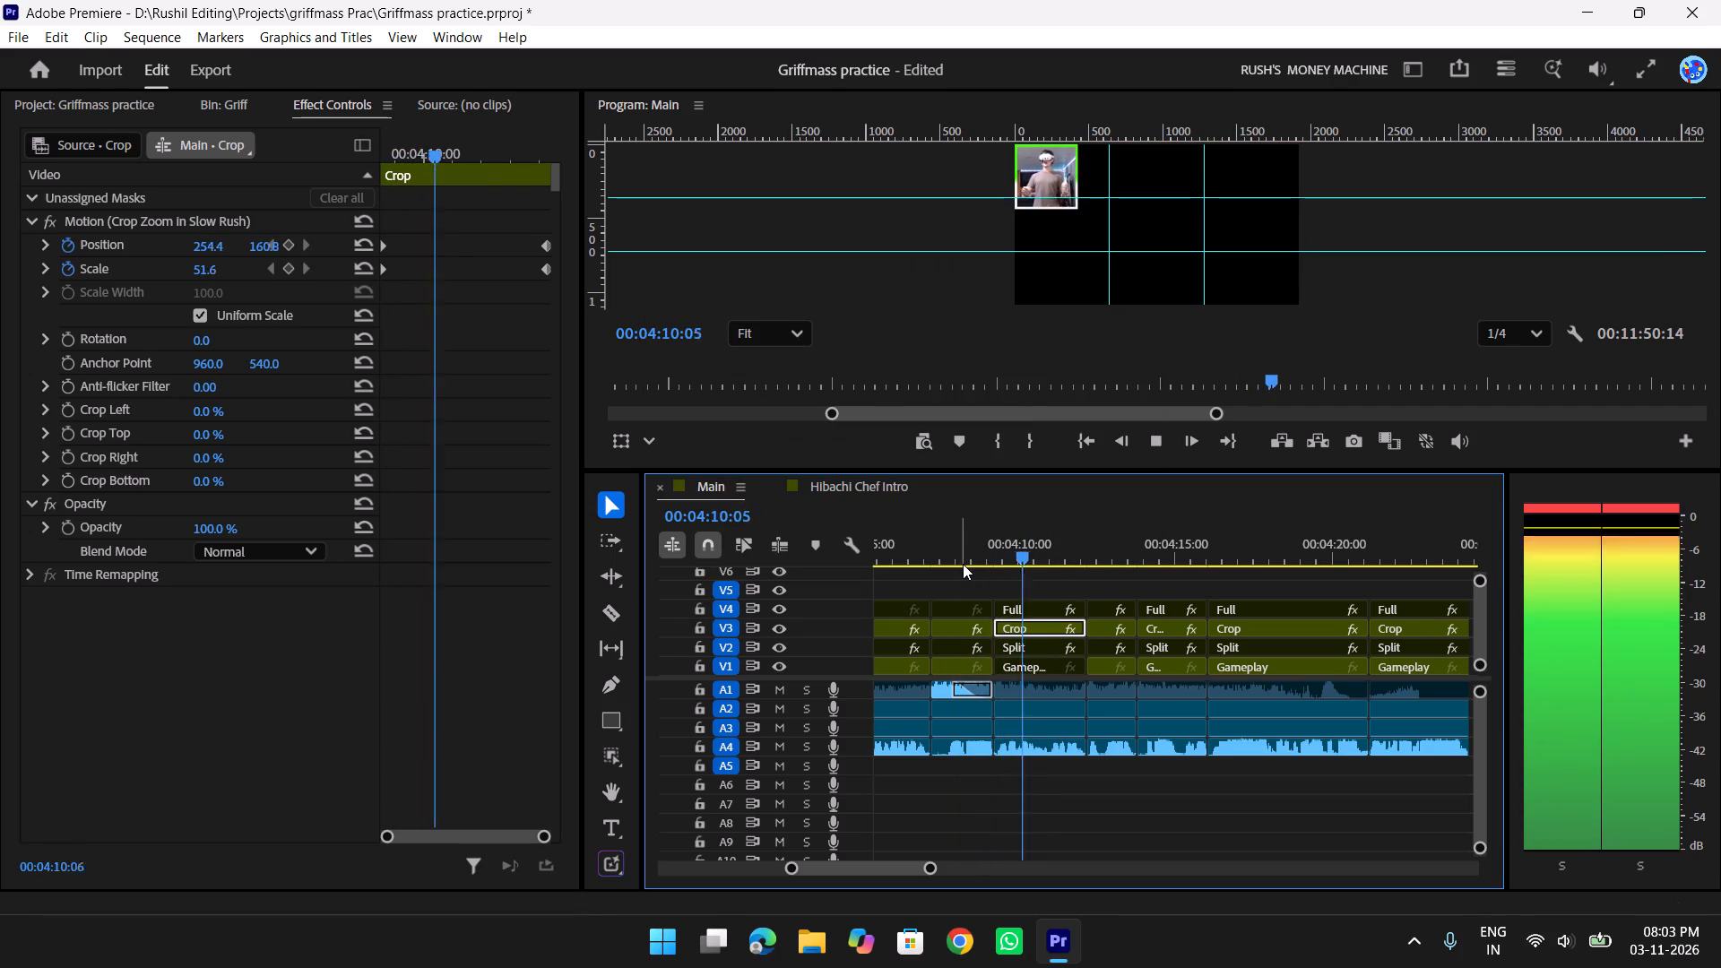
pyautogui.press('space')
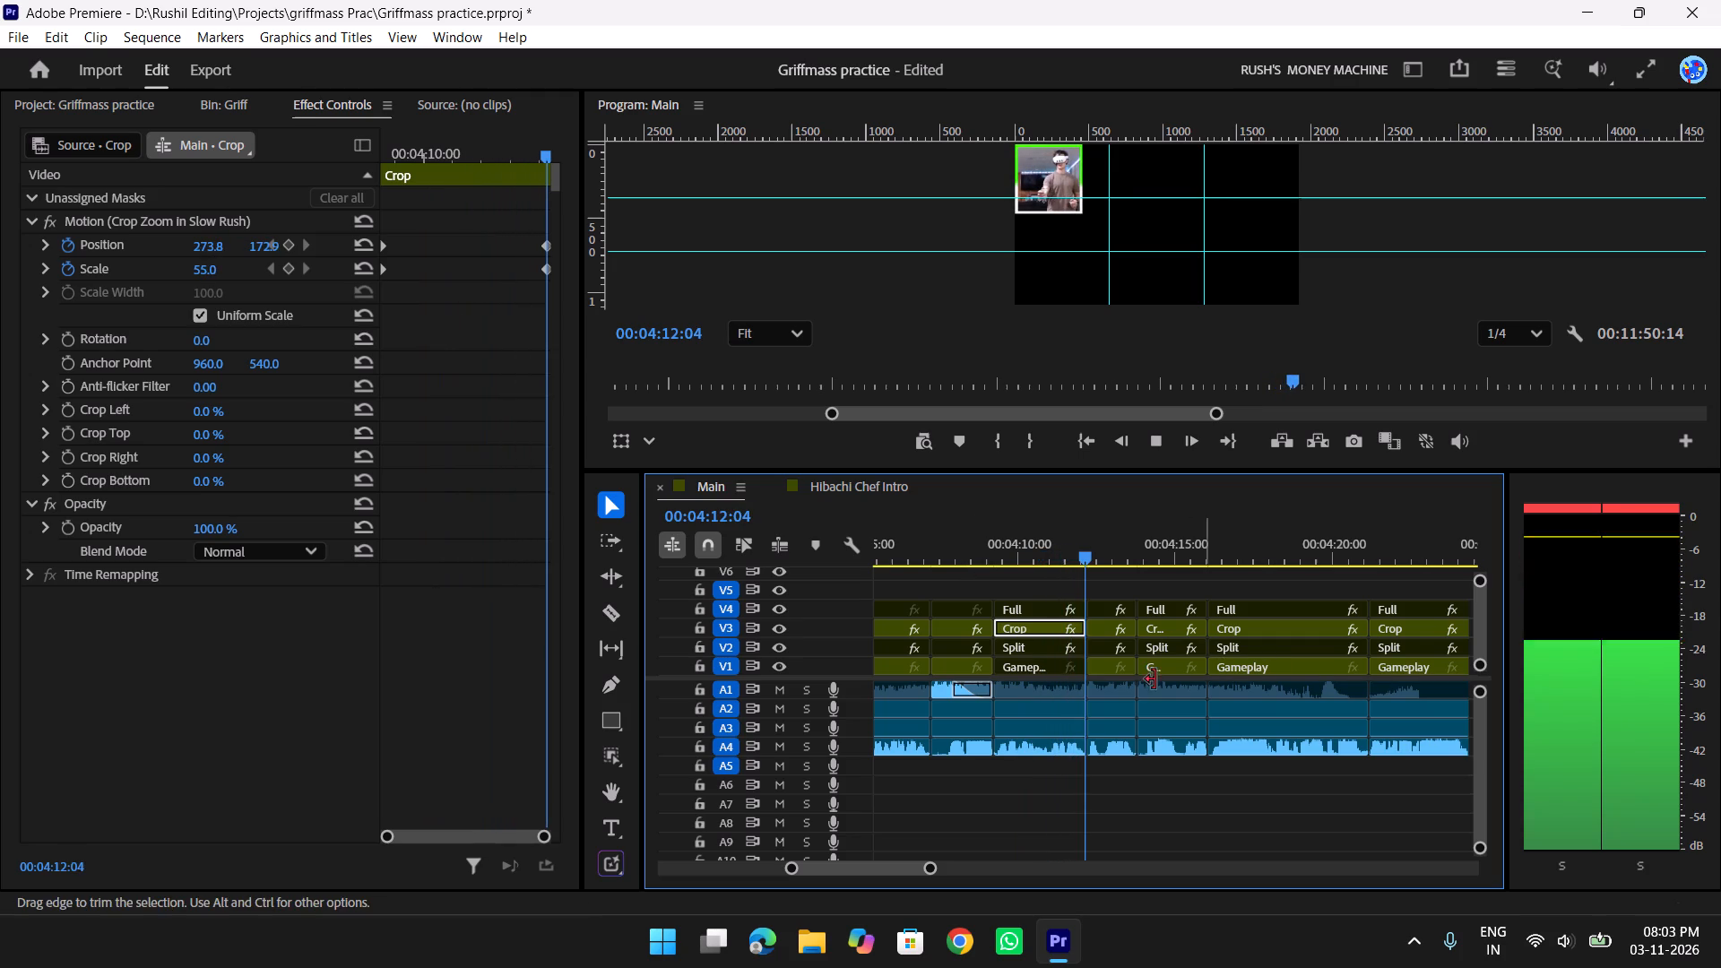
pyautogui.click(1035, 670)
pyautogui.press('r')
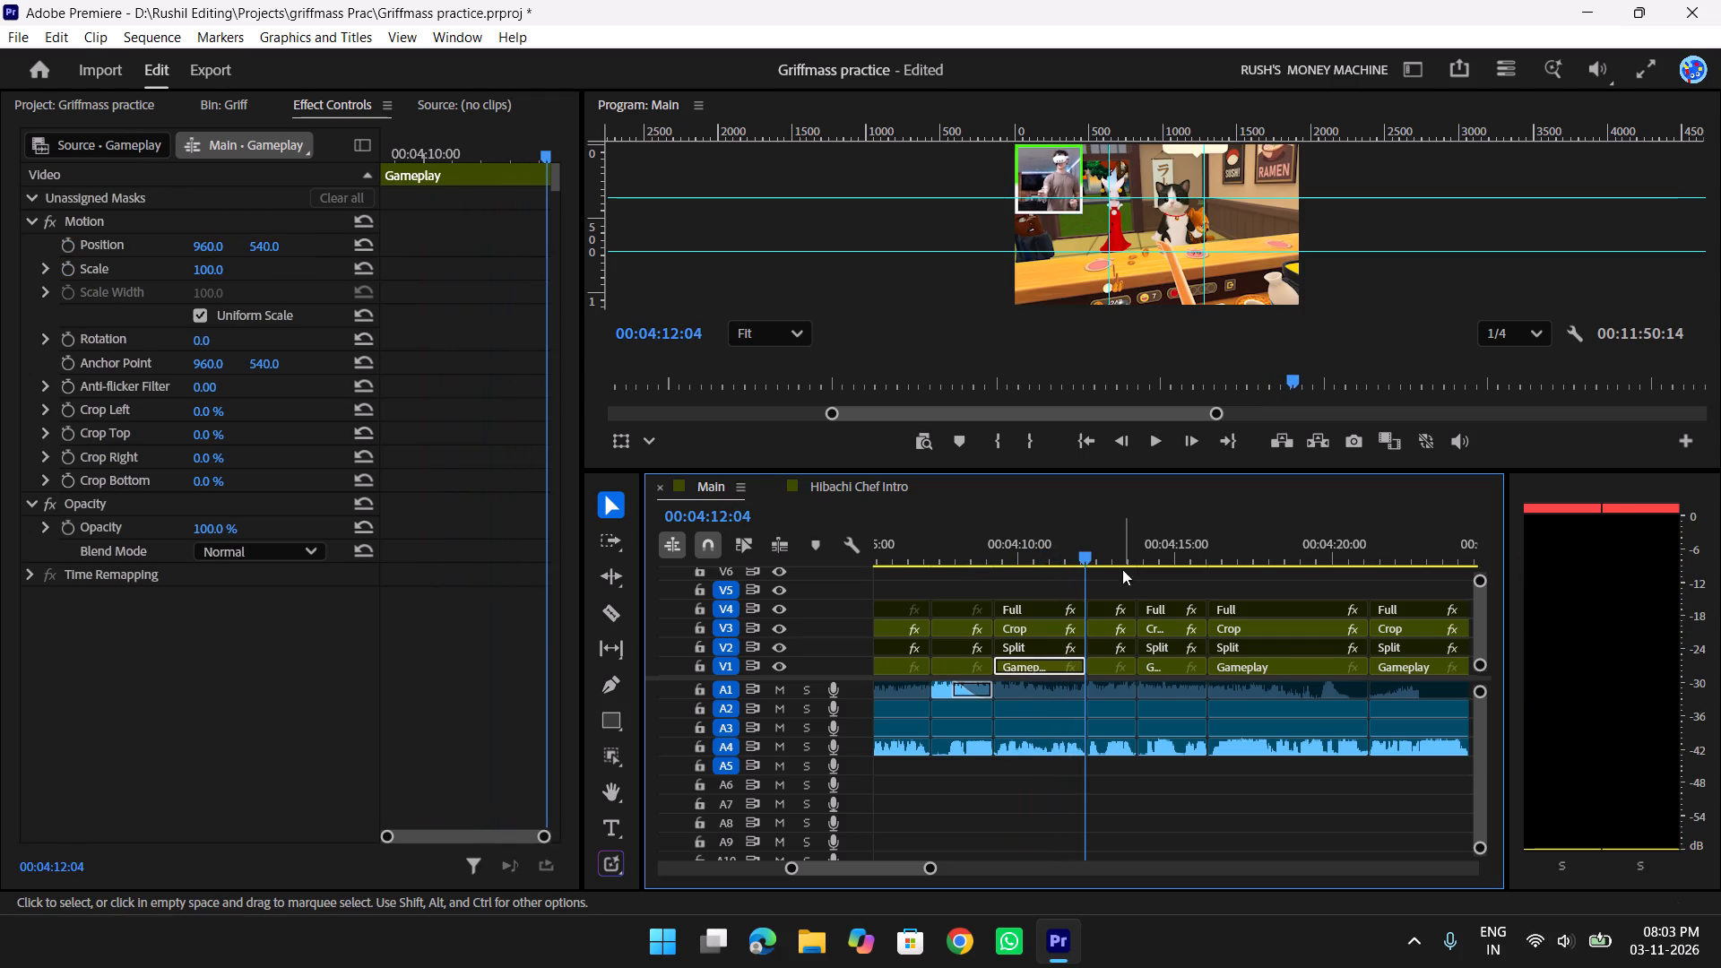
# Play the Main sequence from about 00:04:08 to 00:04:24 to review the facecam crop over the gameplay.
pyautogui.moveTo(1082, 550); pyautogui.dragTo(966, 571)
pyautogui.press('space')
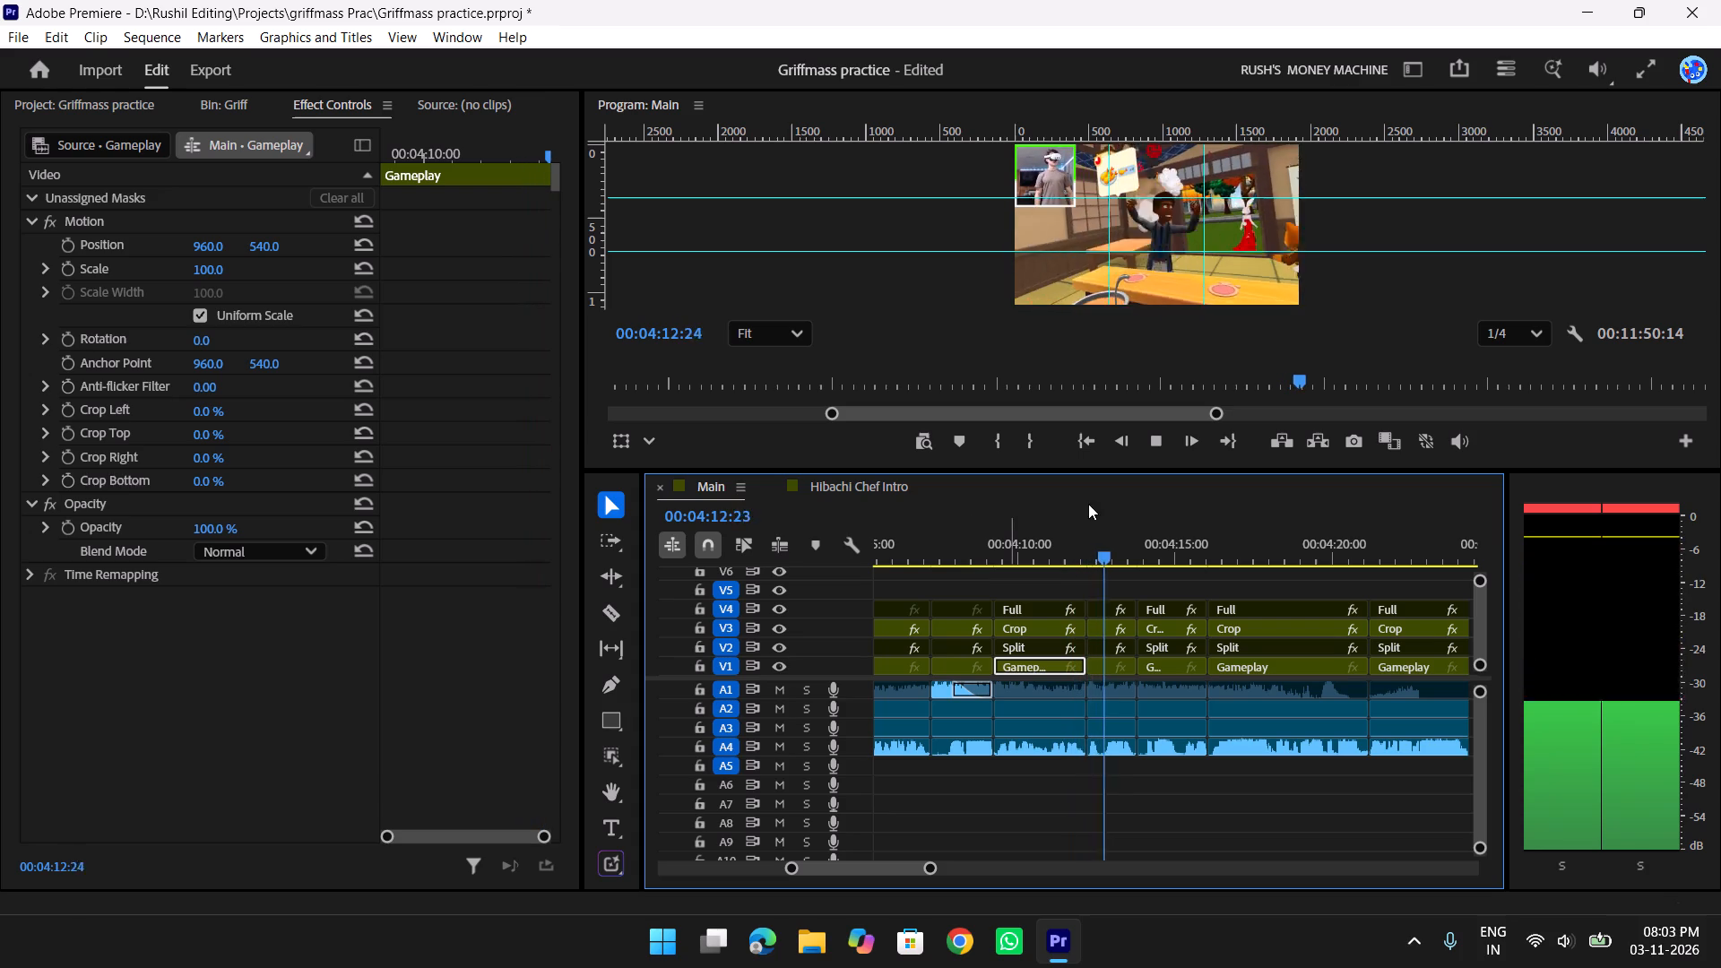
pyautogui.scroll(-2, 1231, 643)
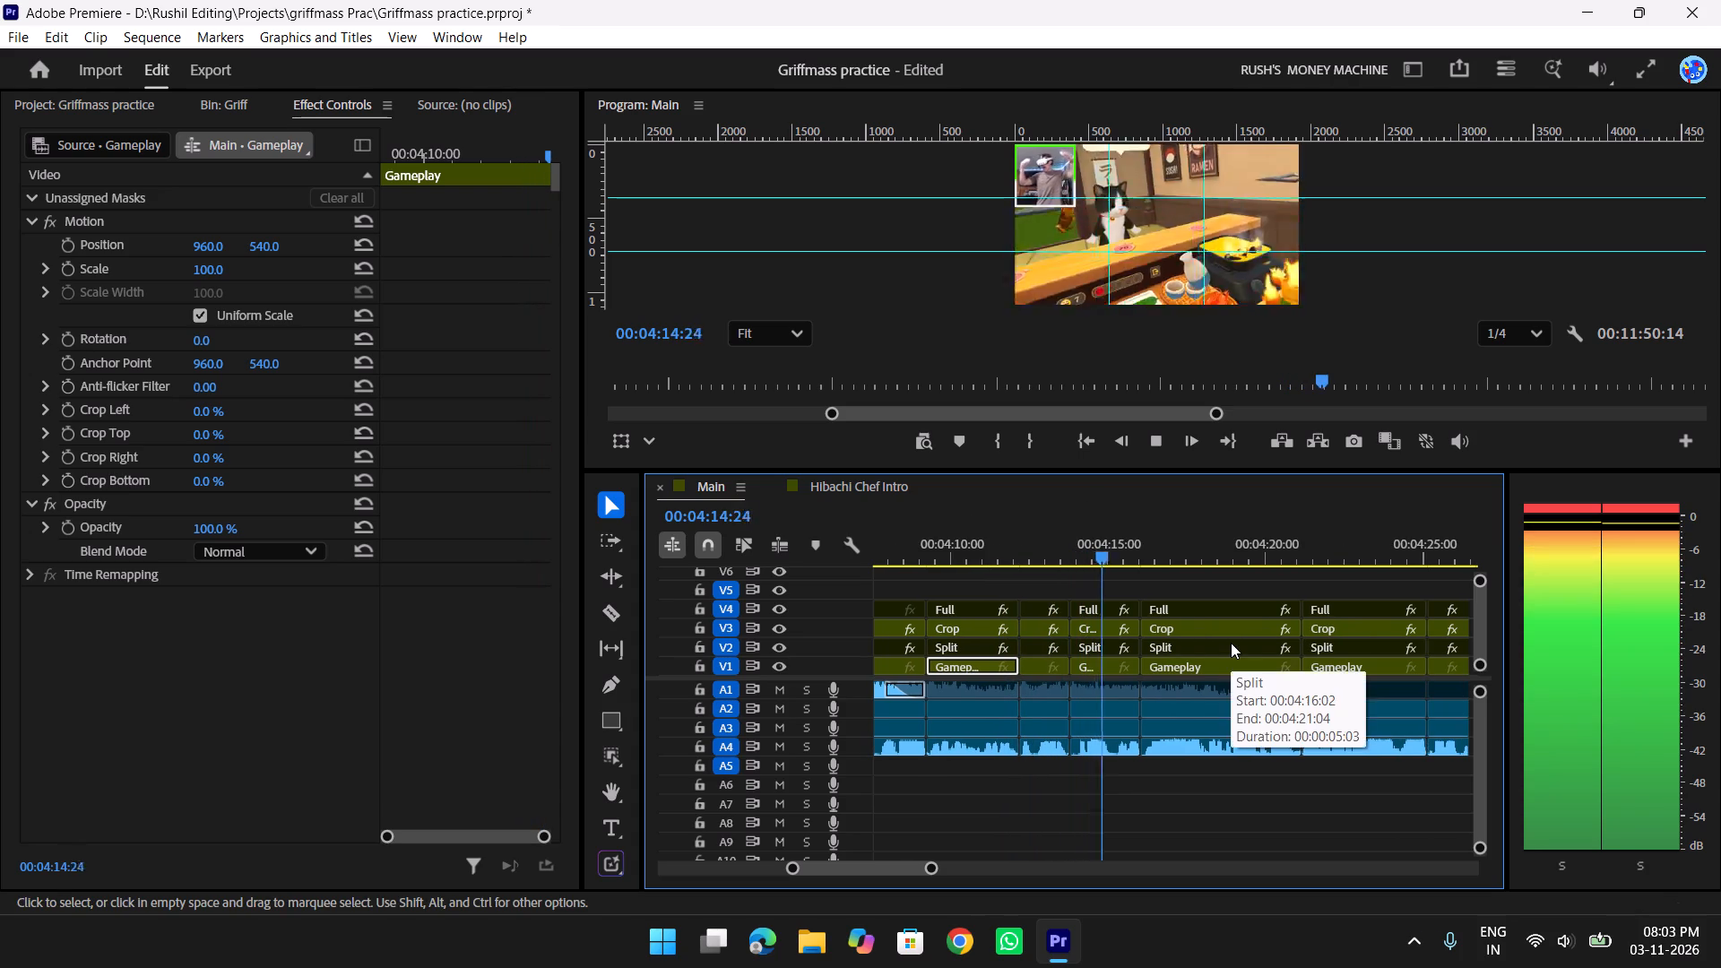
pyautogui.press('space')
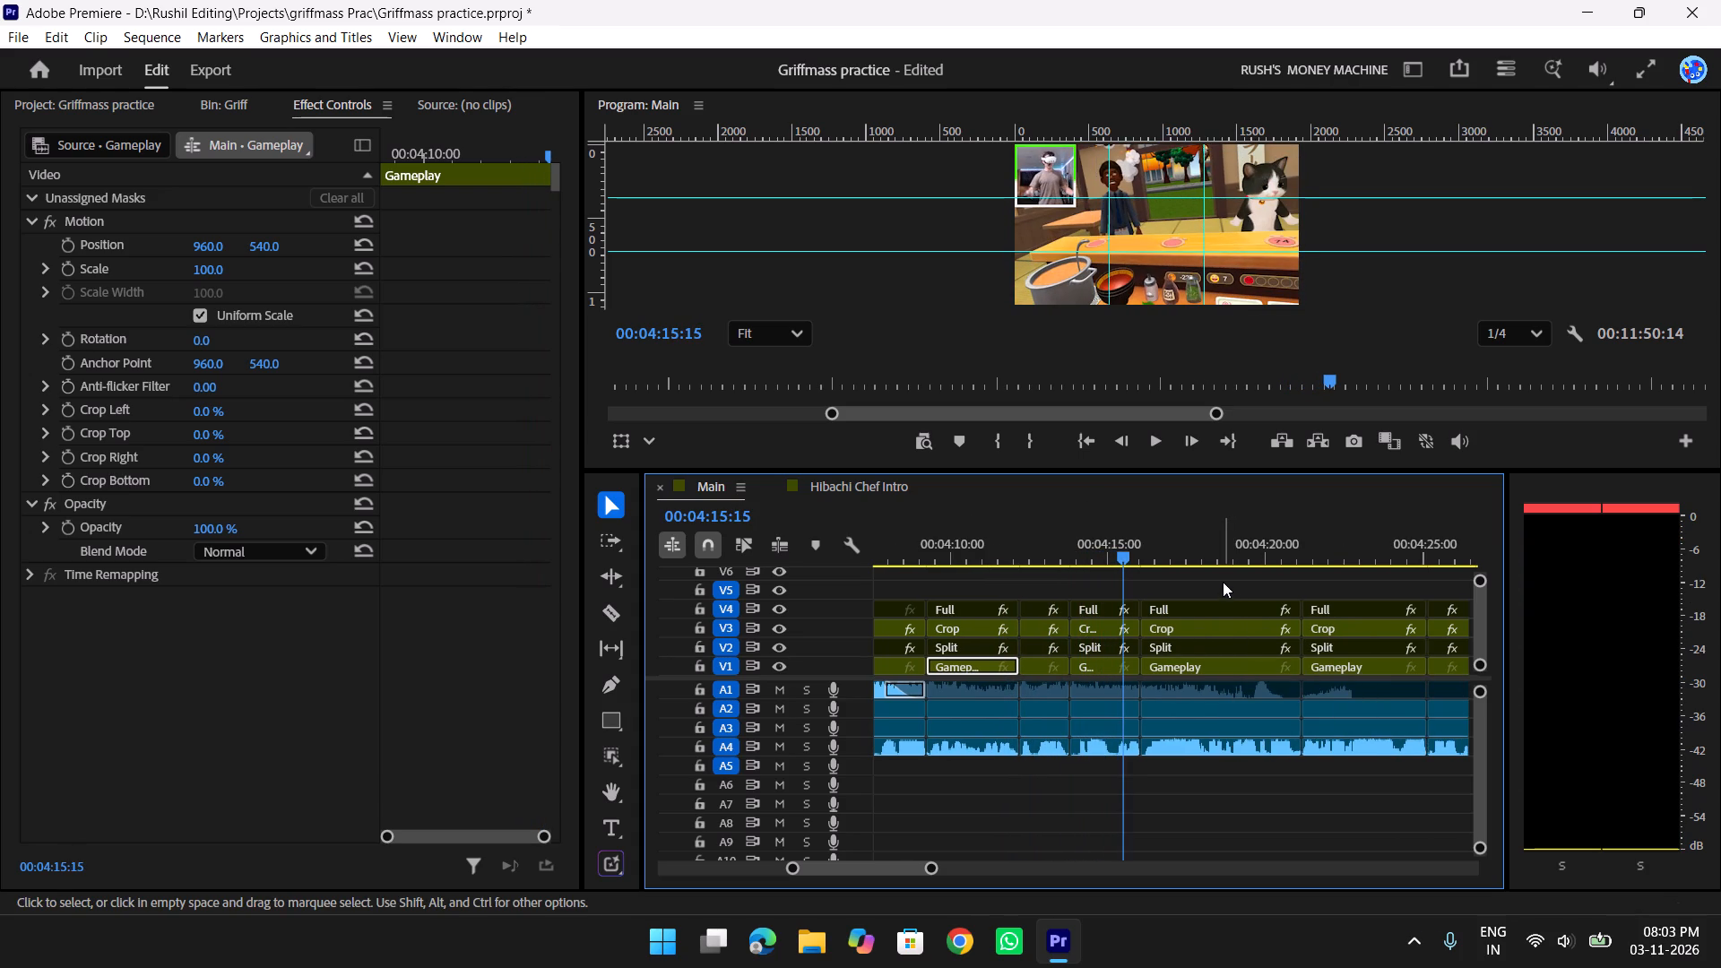
pyautogui.press('space')
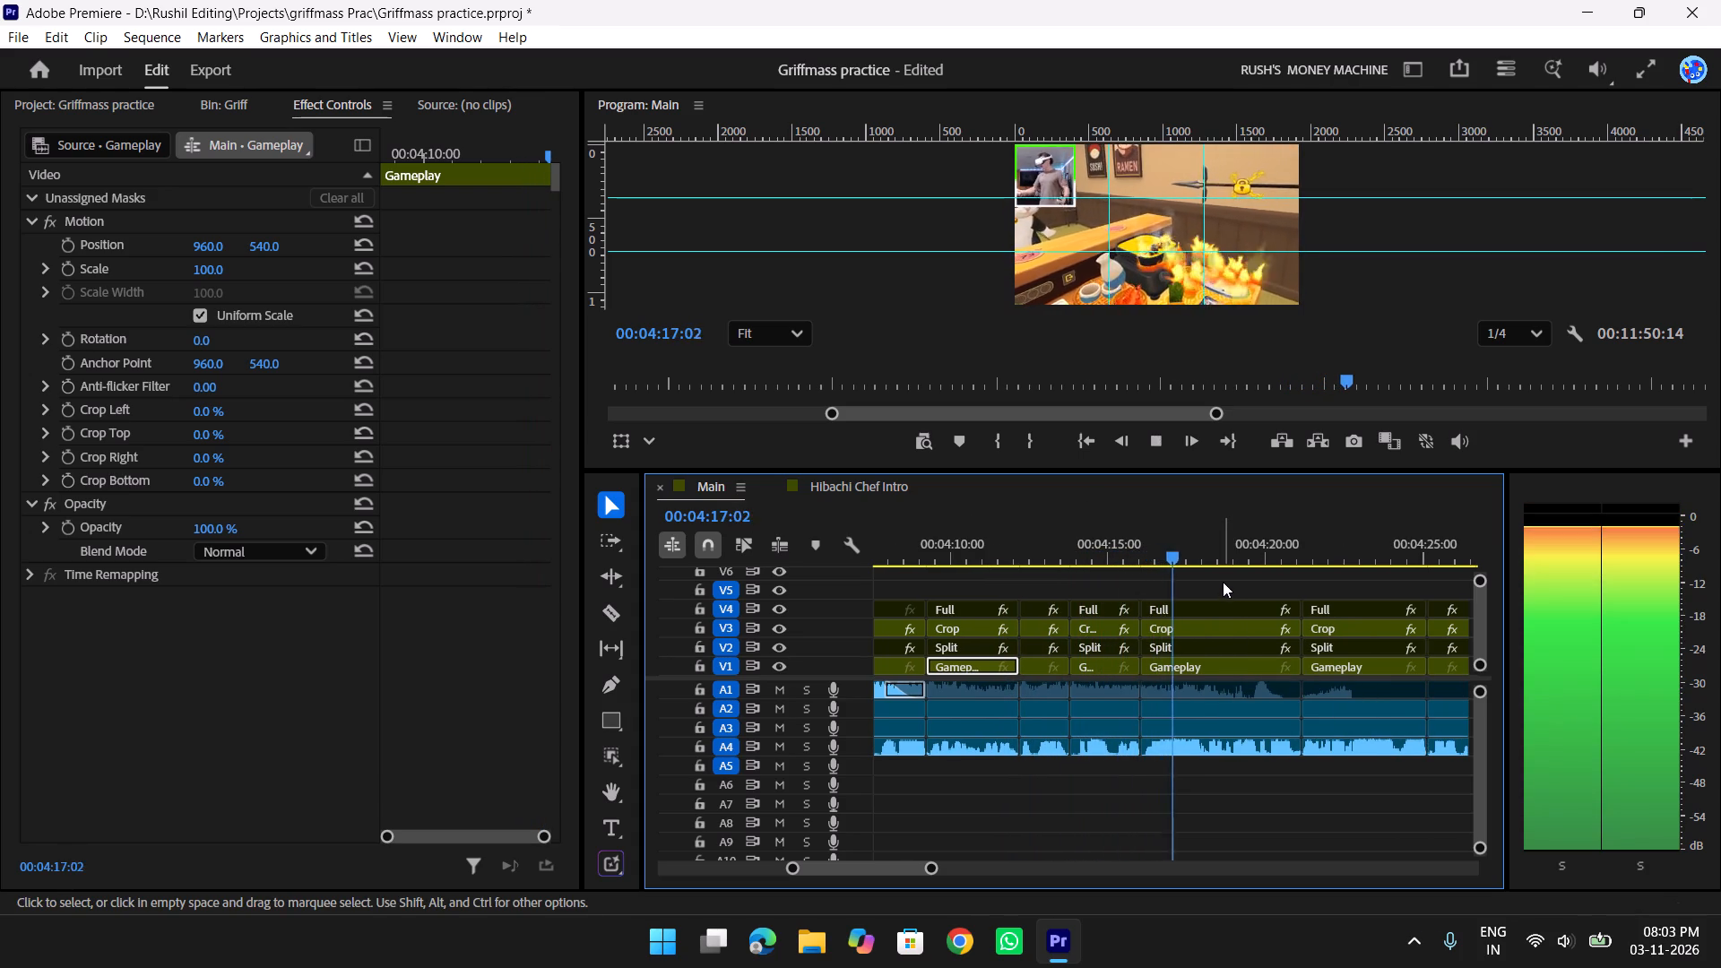
pyautogui.press('space')
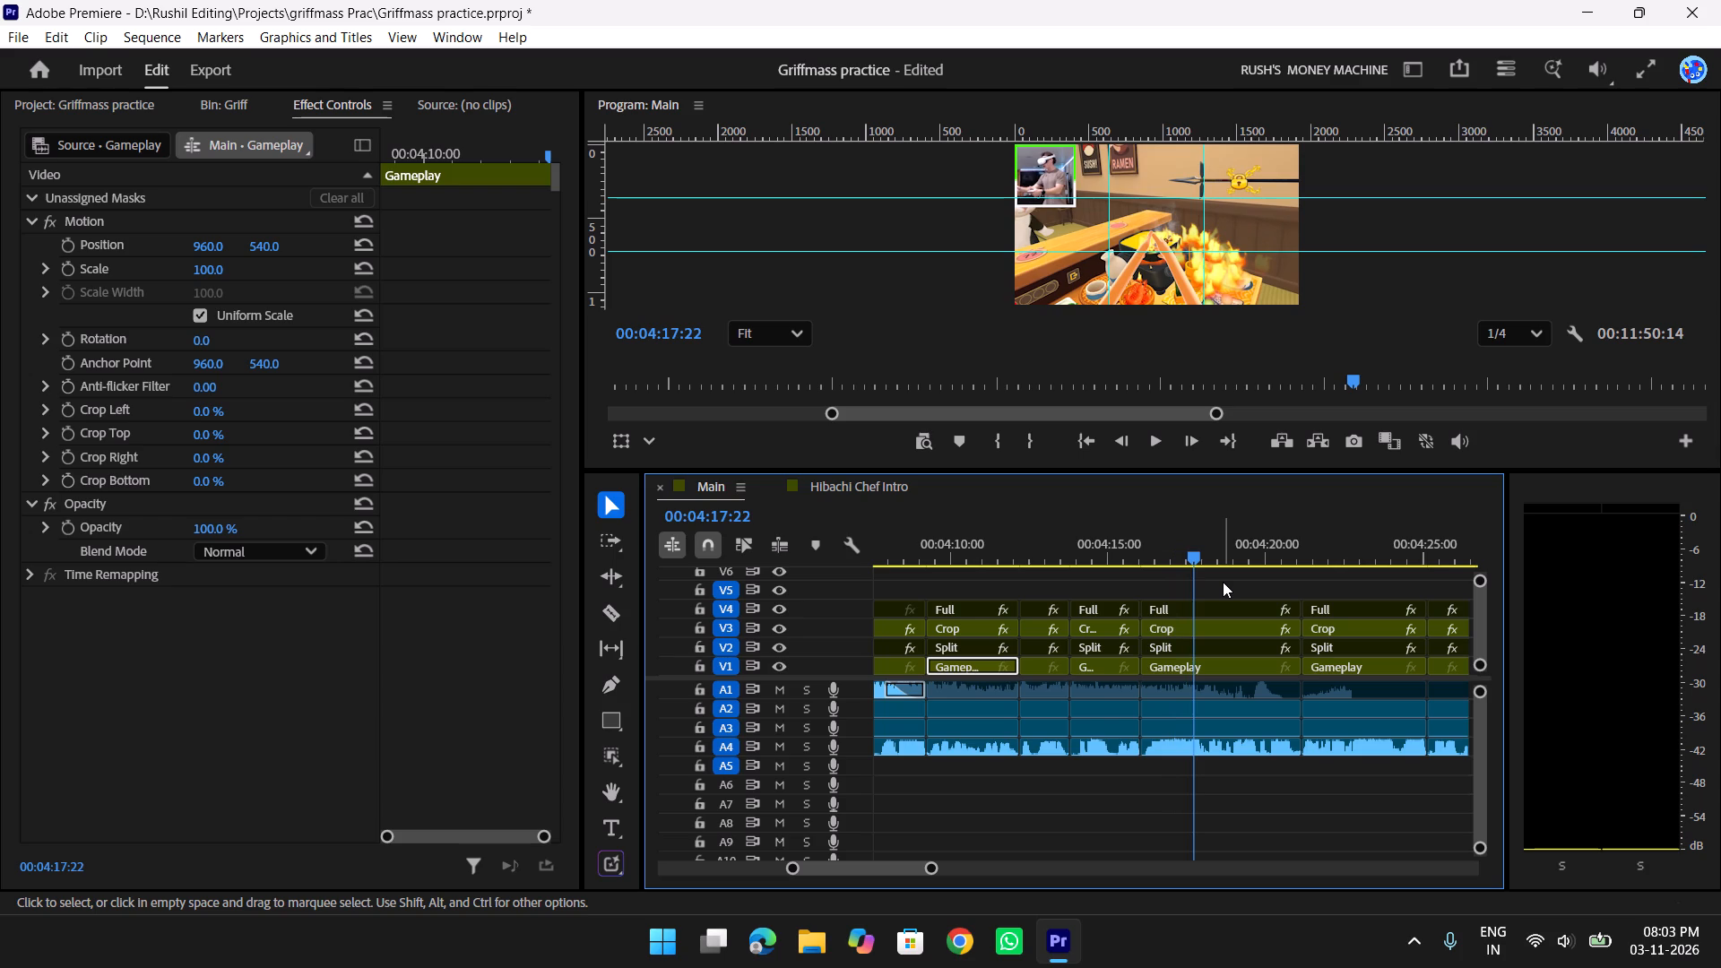
pyautogui.press('space')
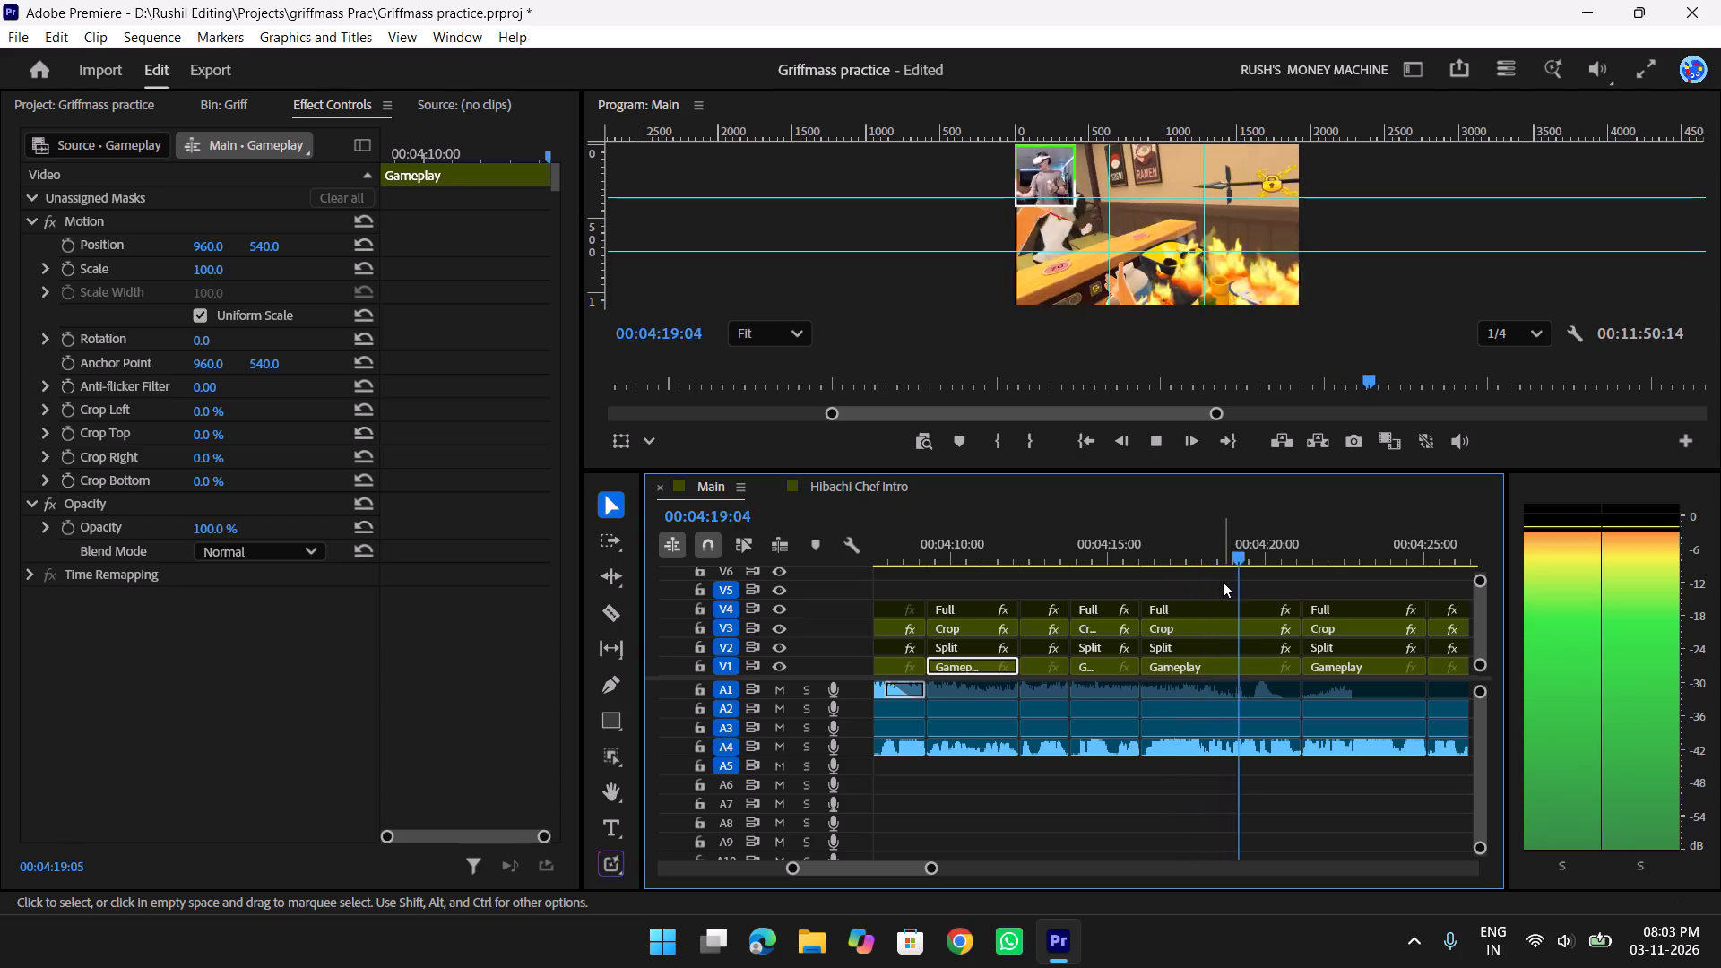
pyautogui.scroll(-2, 1223, 582)
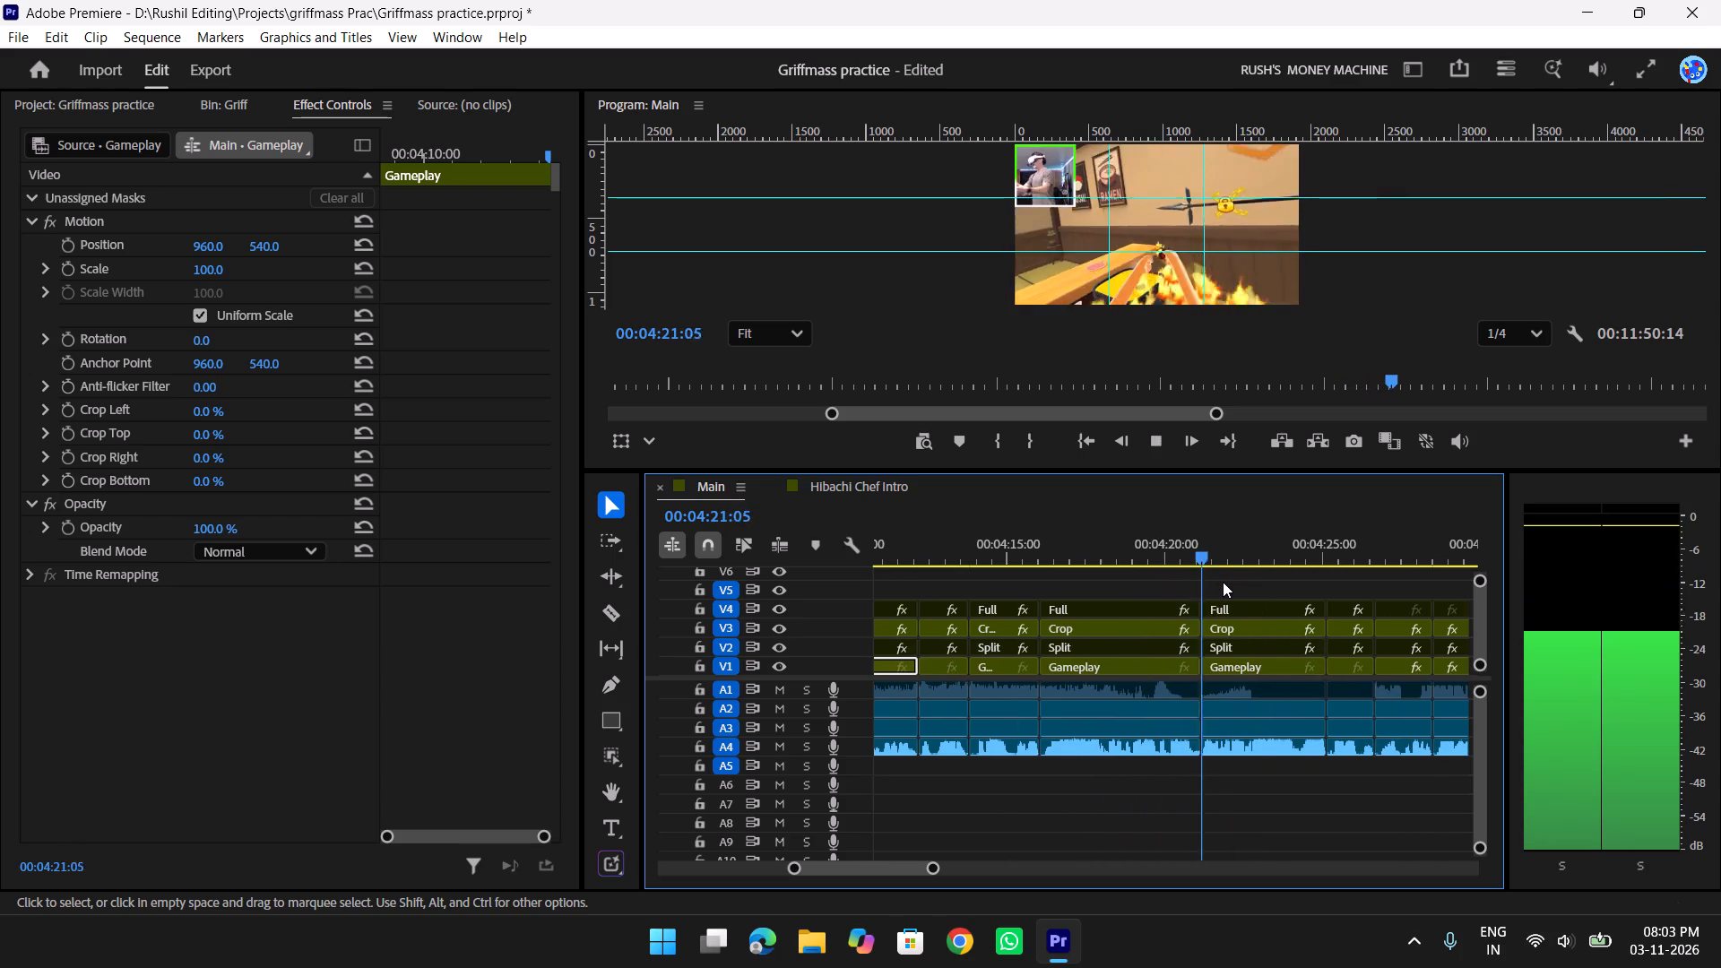
pyautogui.scroll(-4, 1223, 582)
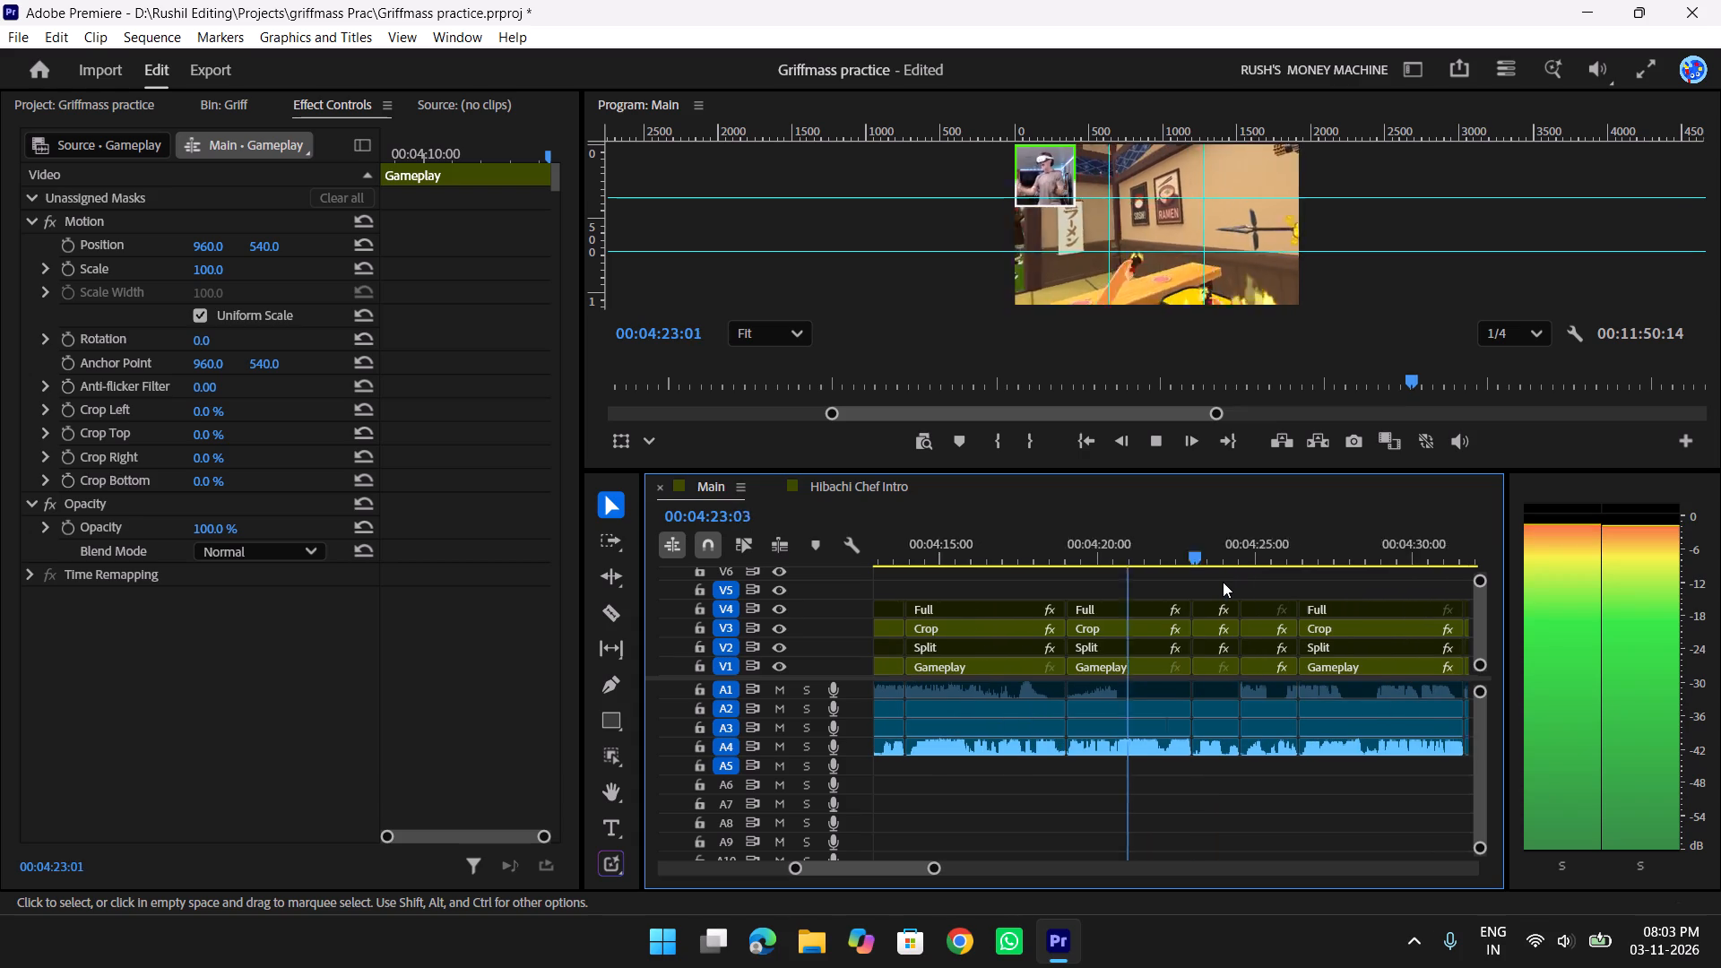
pyautogui.press('space')
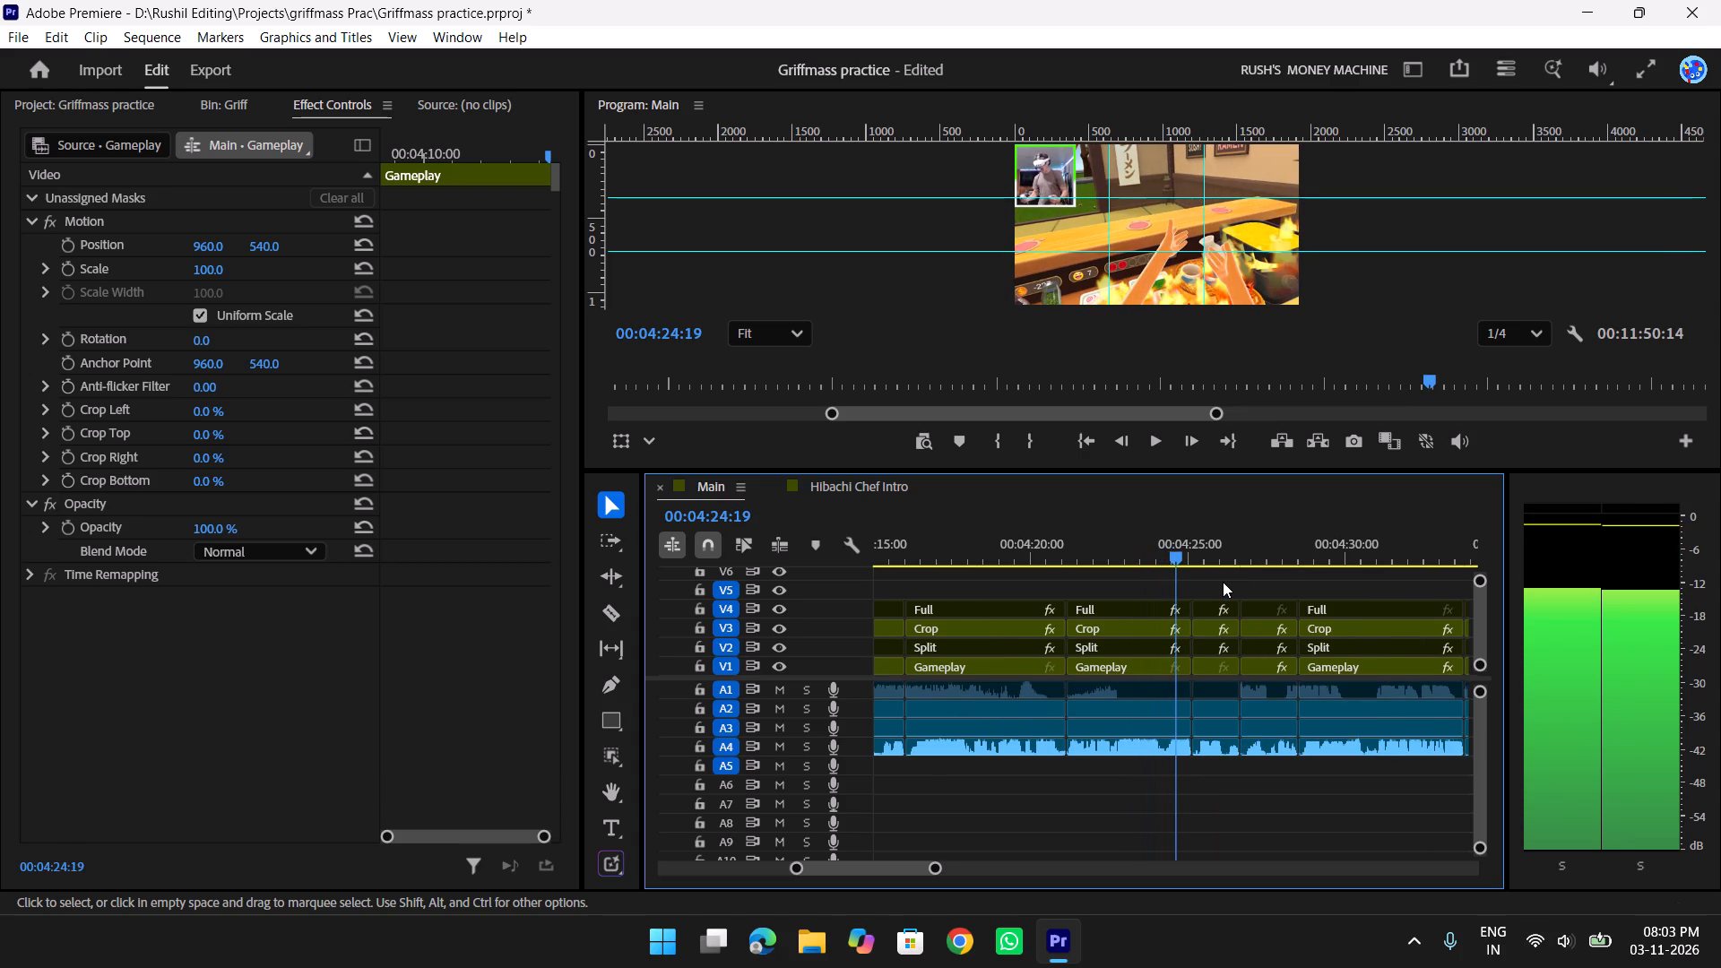
# Replay the Main sequence from about 00:04:19 to 00:04:26 to check the facecam and gameplay shots.
pyautogui.moveTo(1178, 551); pyautogui.dragTo(996, 552)
pyautogui.press('space')
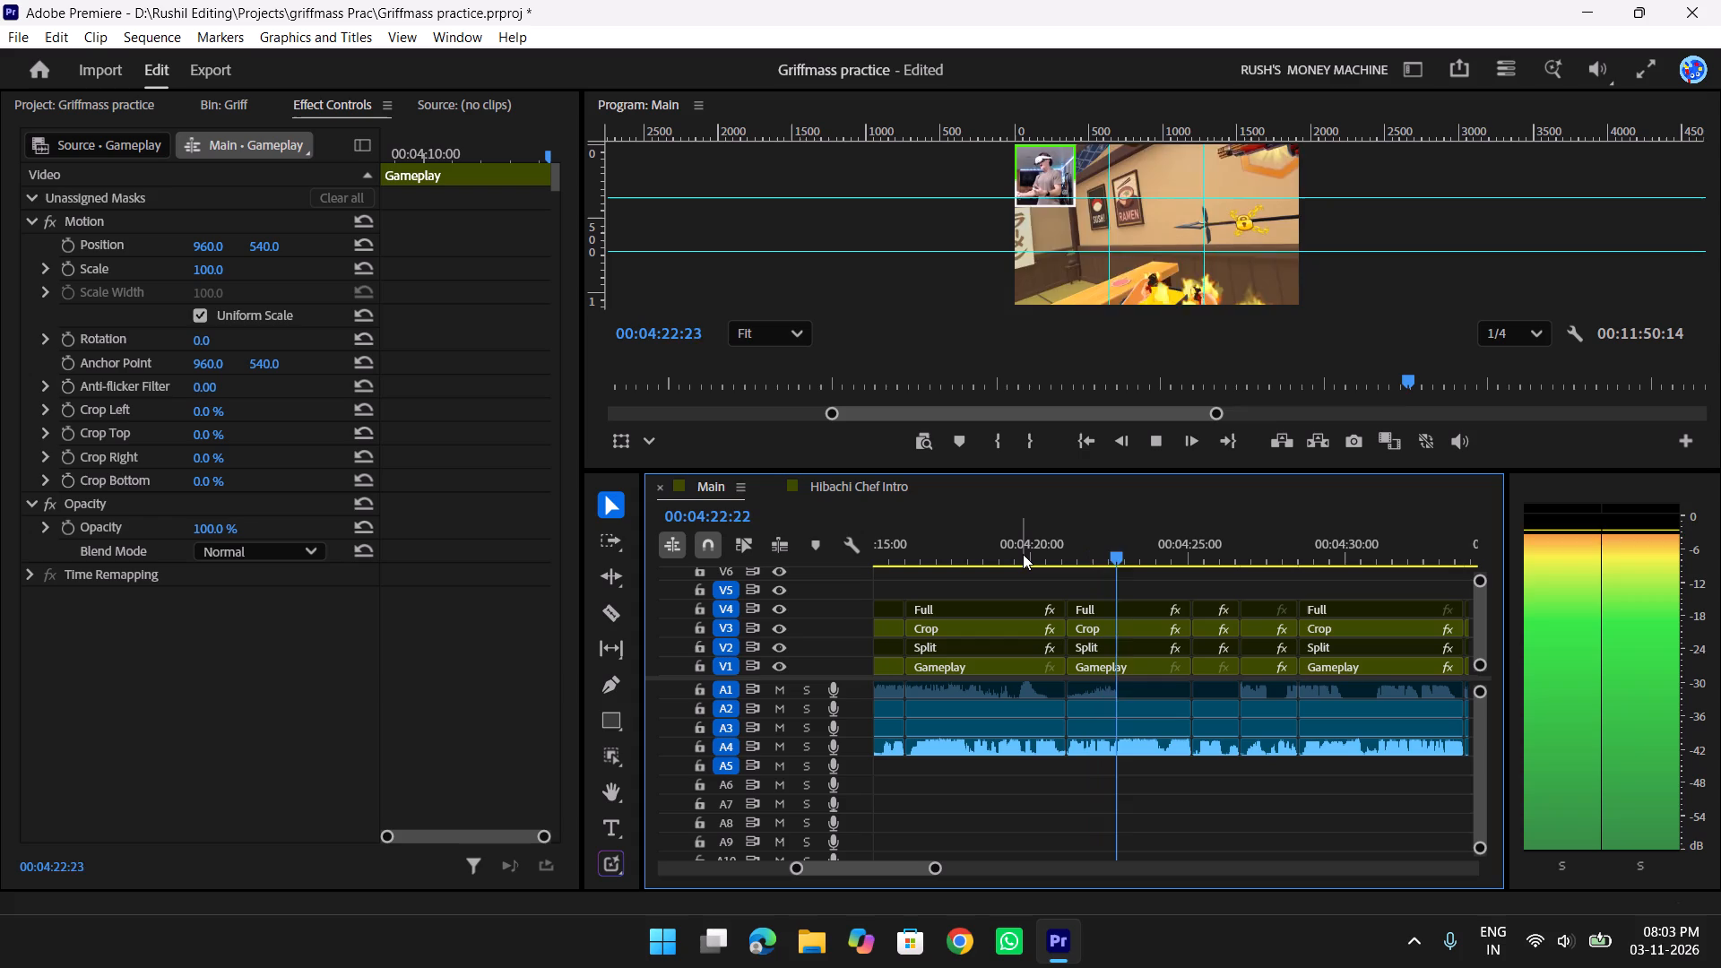
pyautogui.press('space')
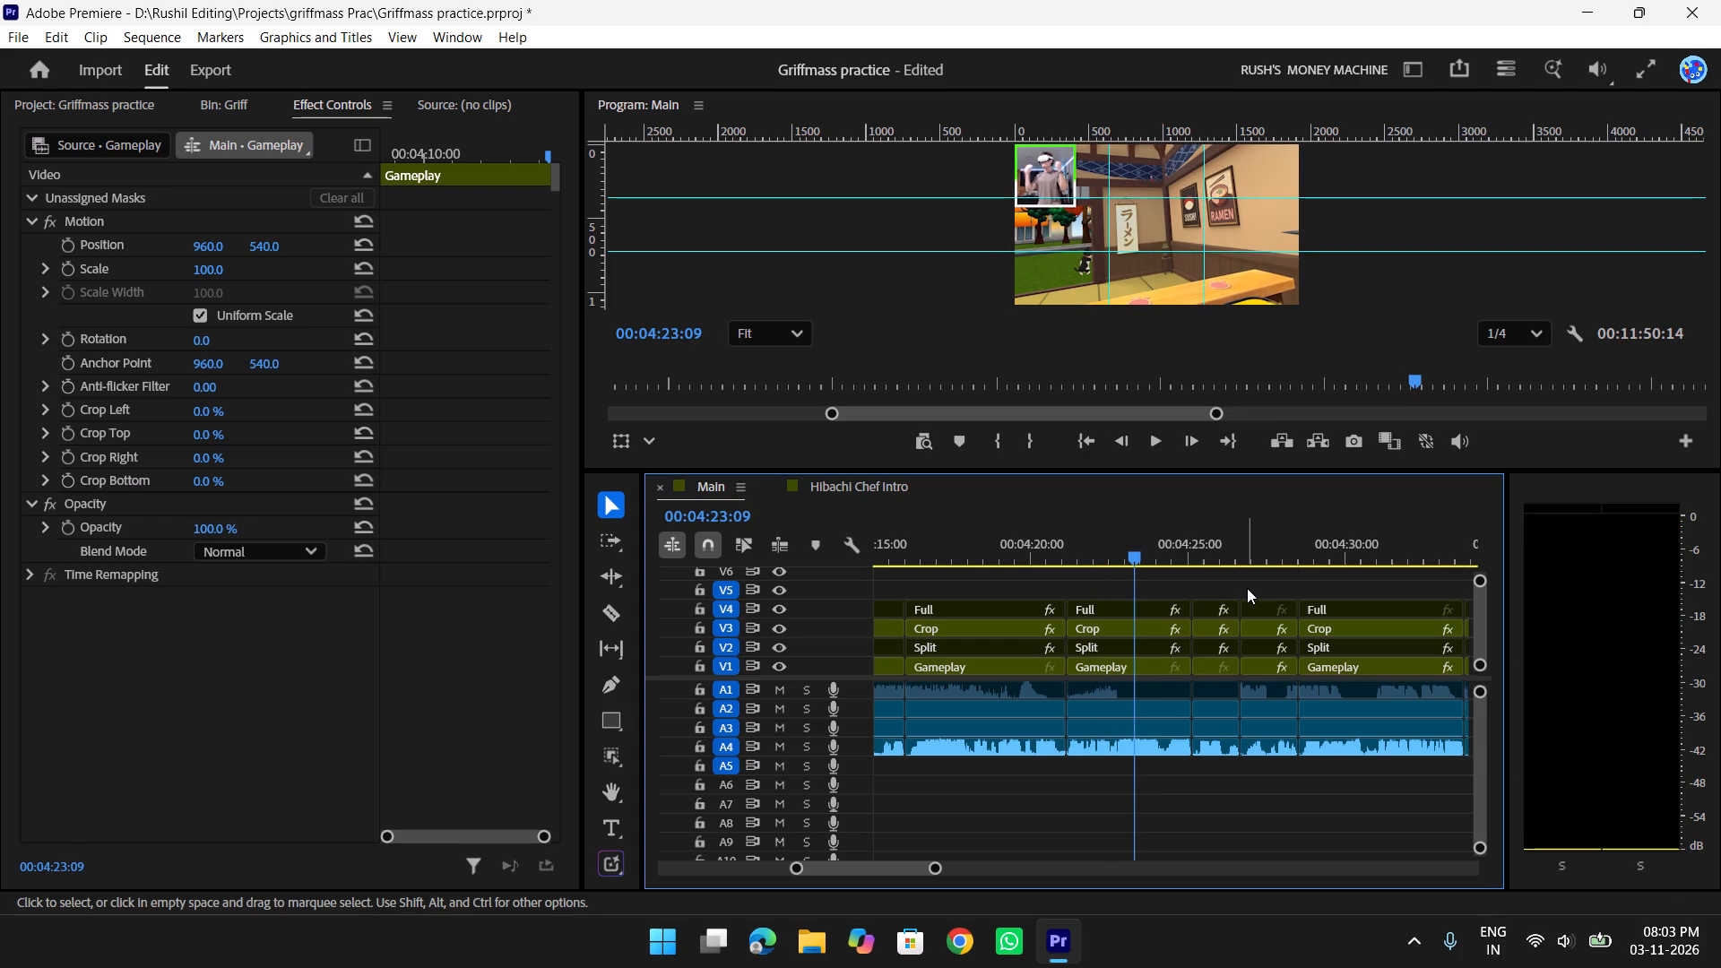
pyautogui.press('space')
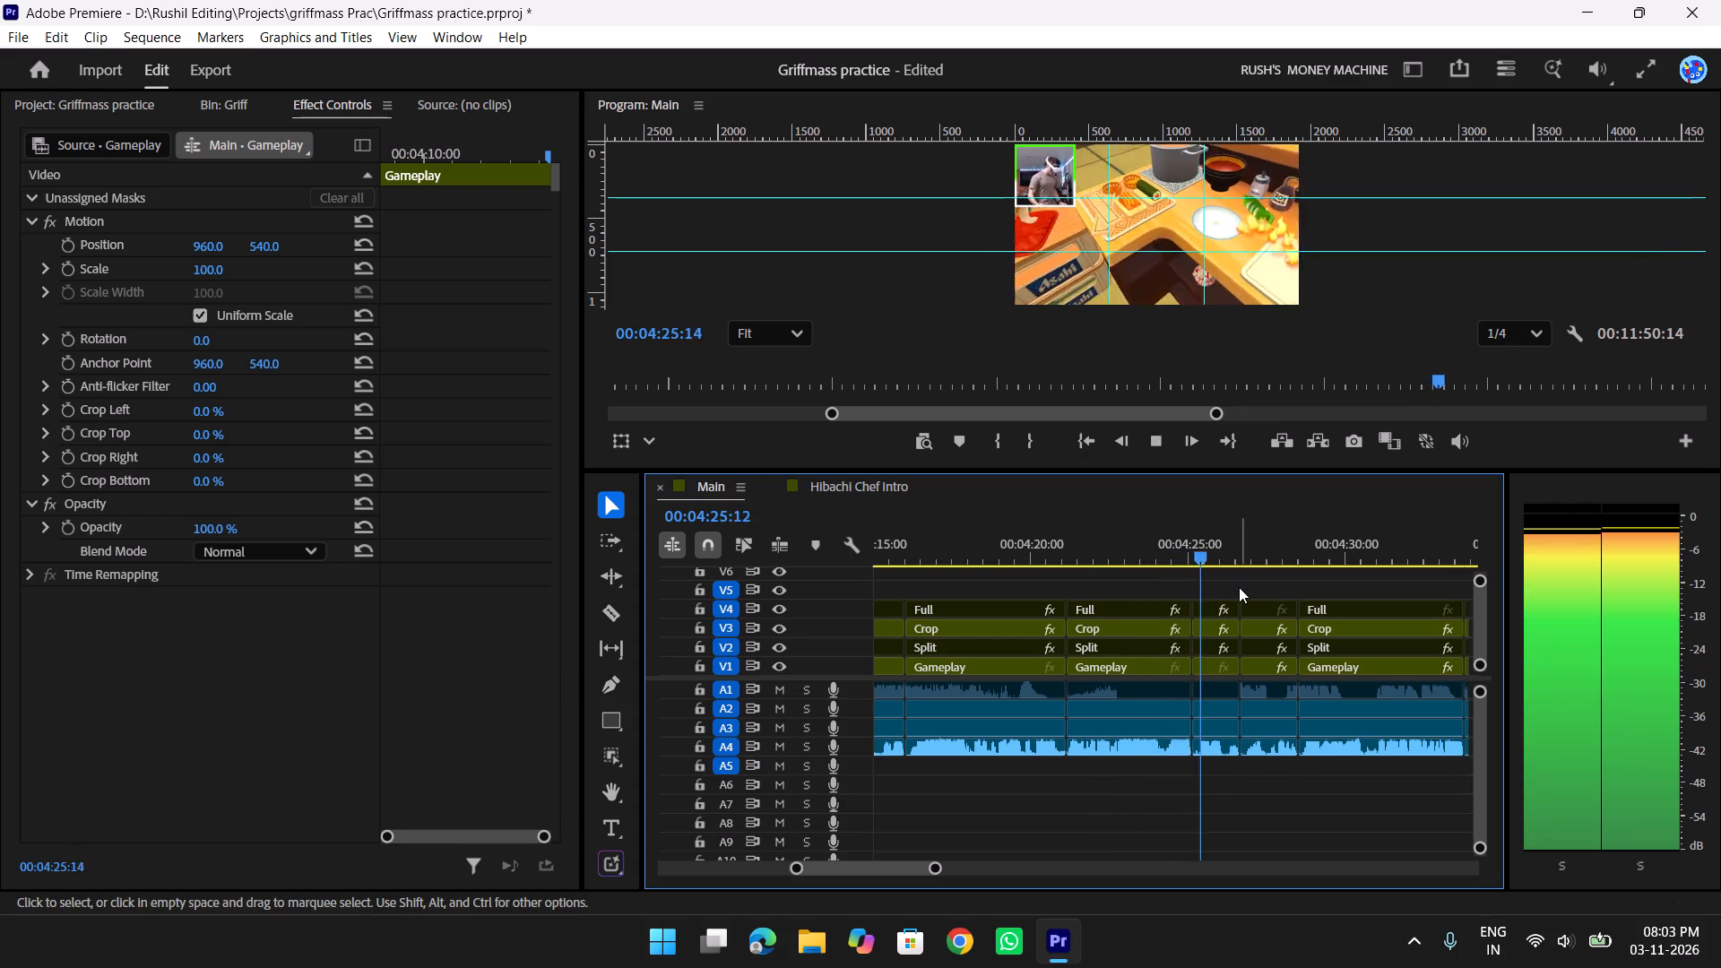
pyautogui.press('space')
# Go back to about 00:04:12 and review the facecam and gameplay shots again up to about 00:04:24.
pyautogui.scroll(6, 1265, 564)
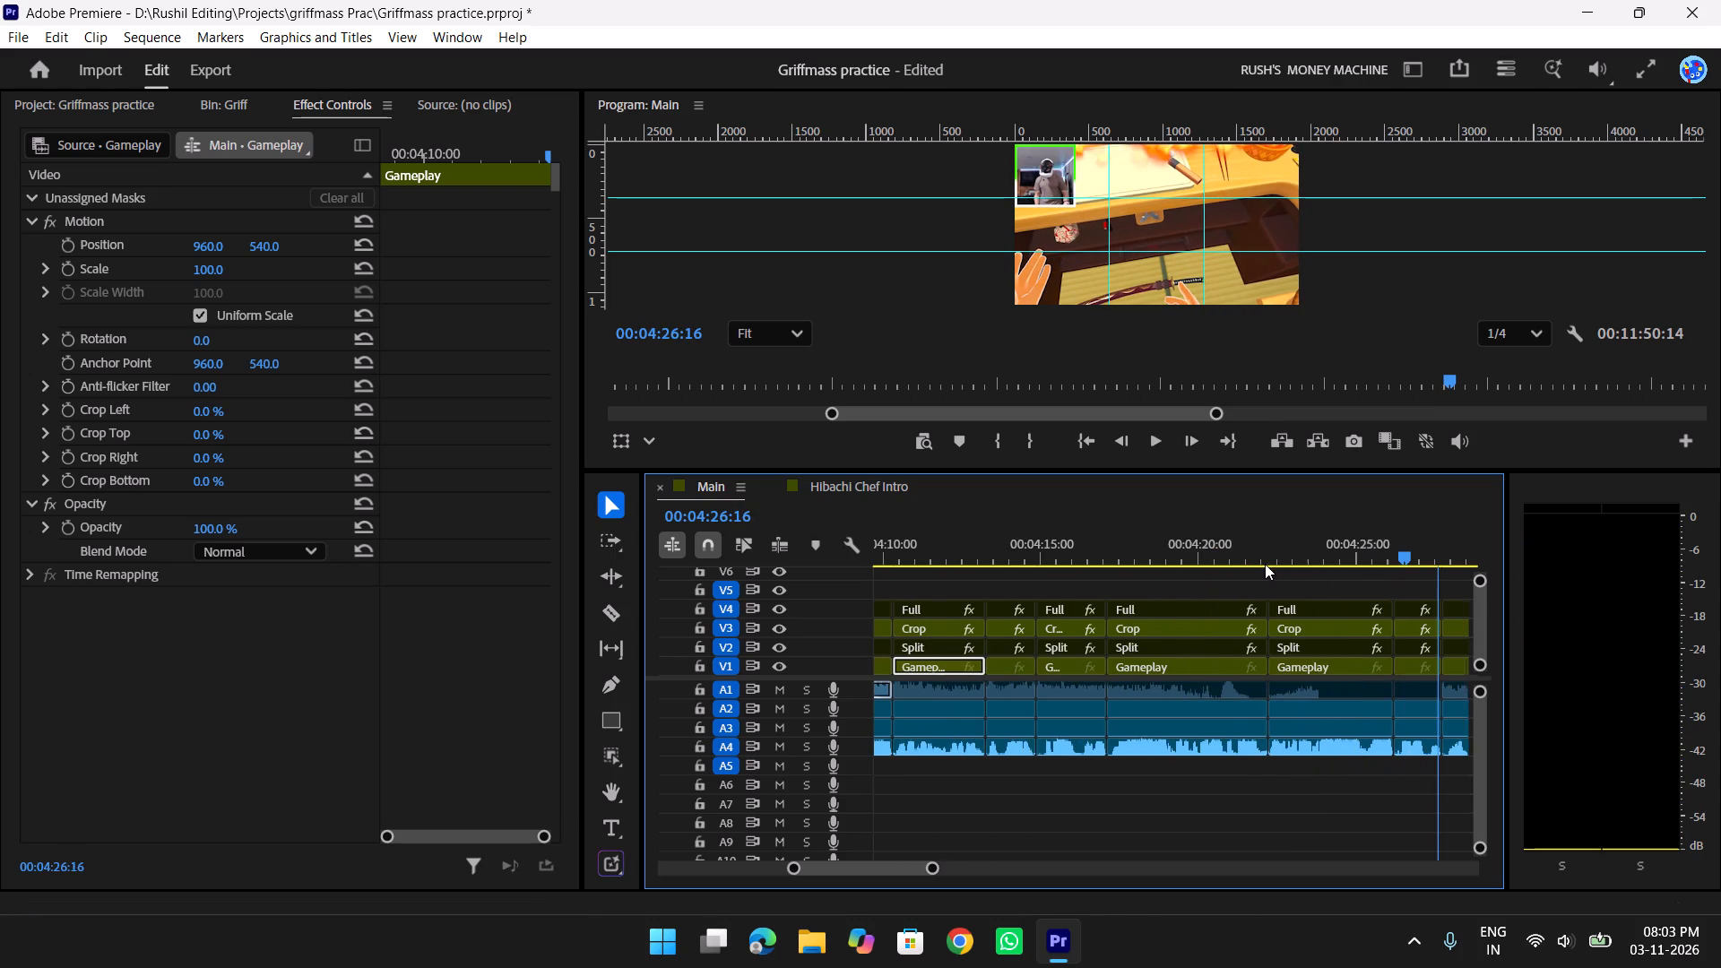
pyautogui.moveTo(1241, 556); pyautogui.dragTo(1045, 560)
pyautogui.moveTo(1057, 556); pyautogui.dragTo(998, 555)
pyautogui.press('space')
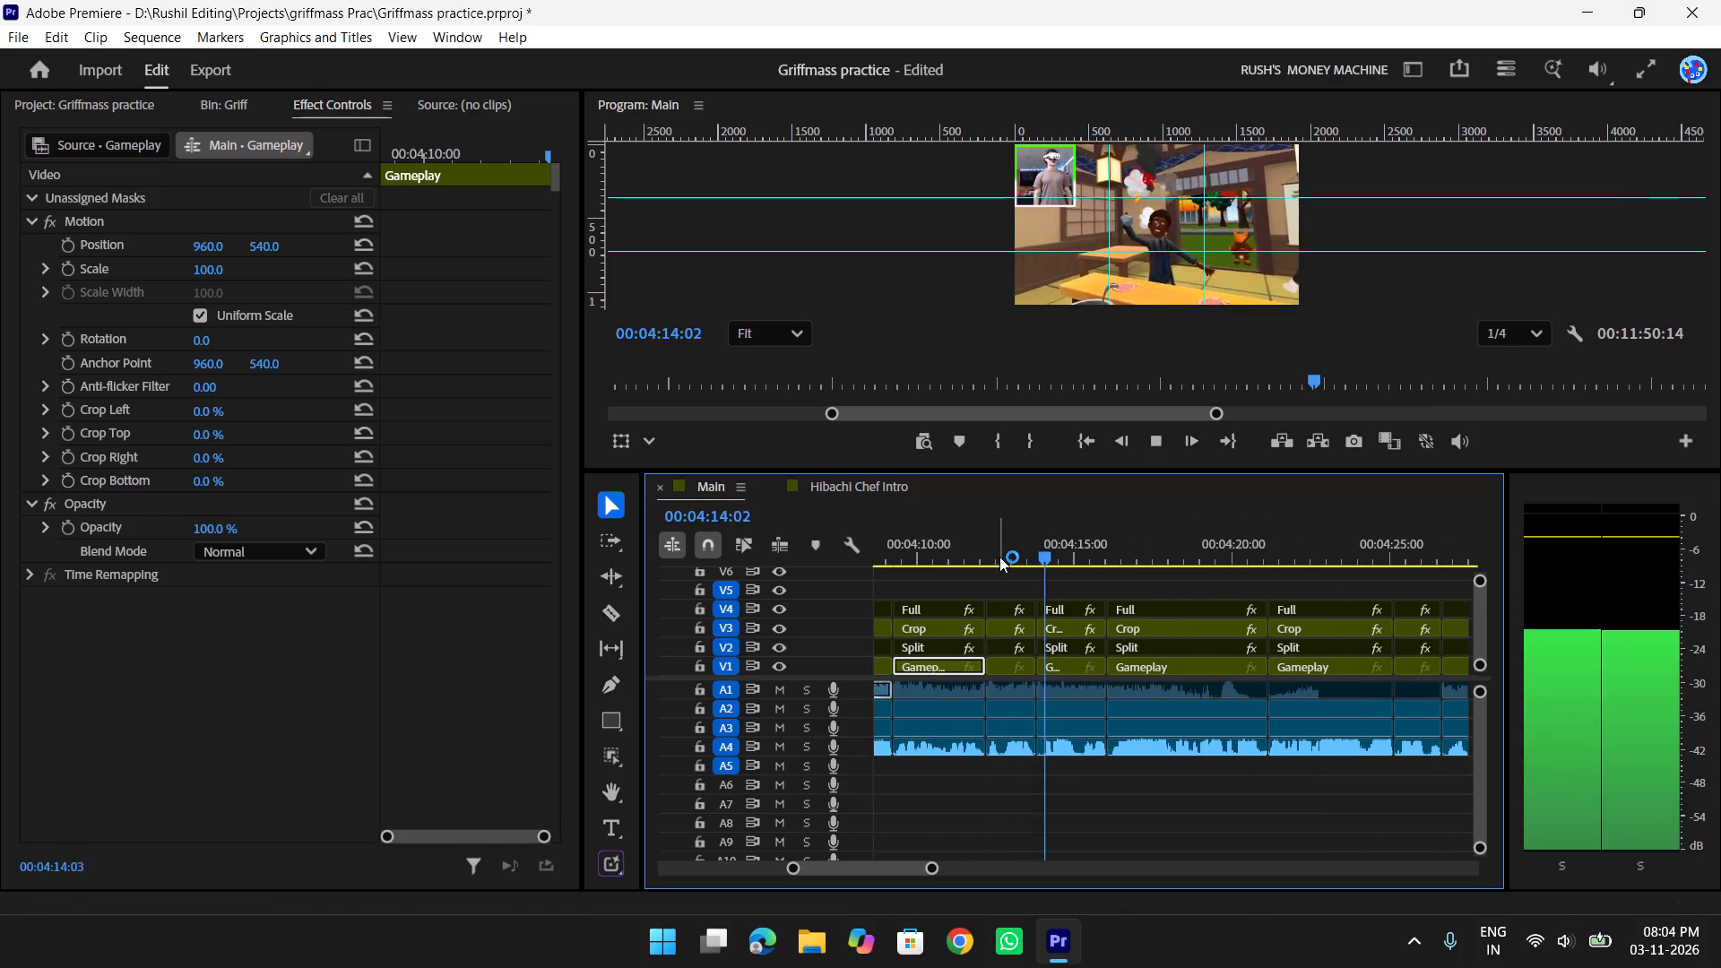
pyautogui.press('space')
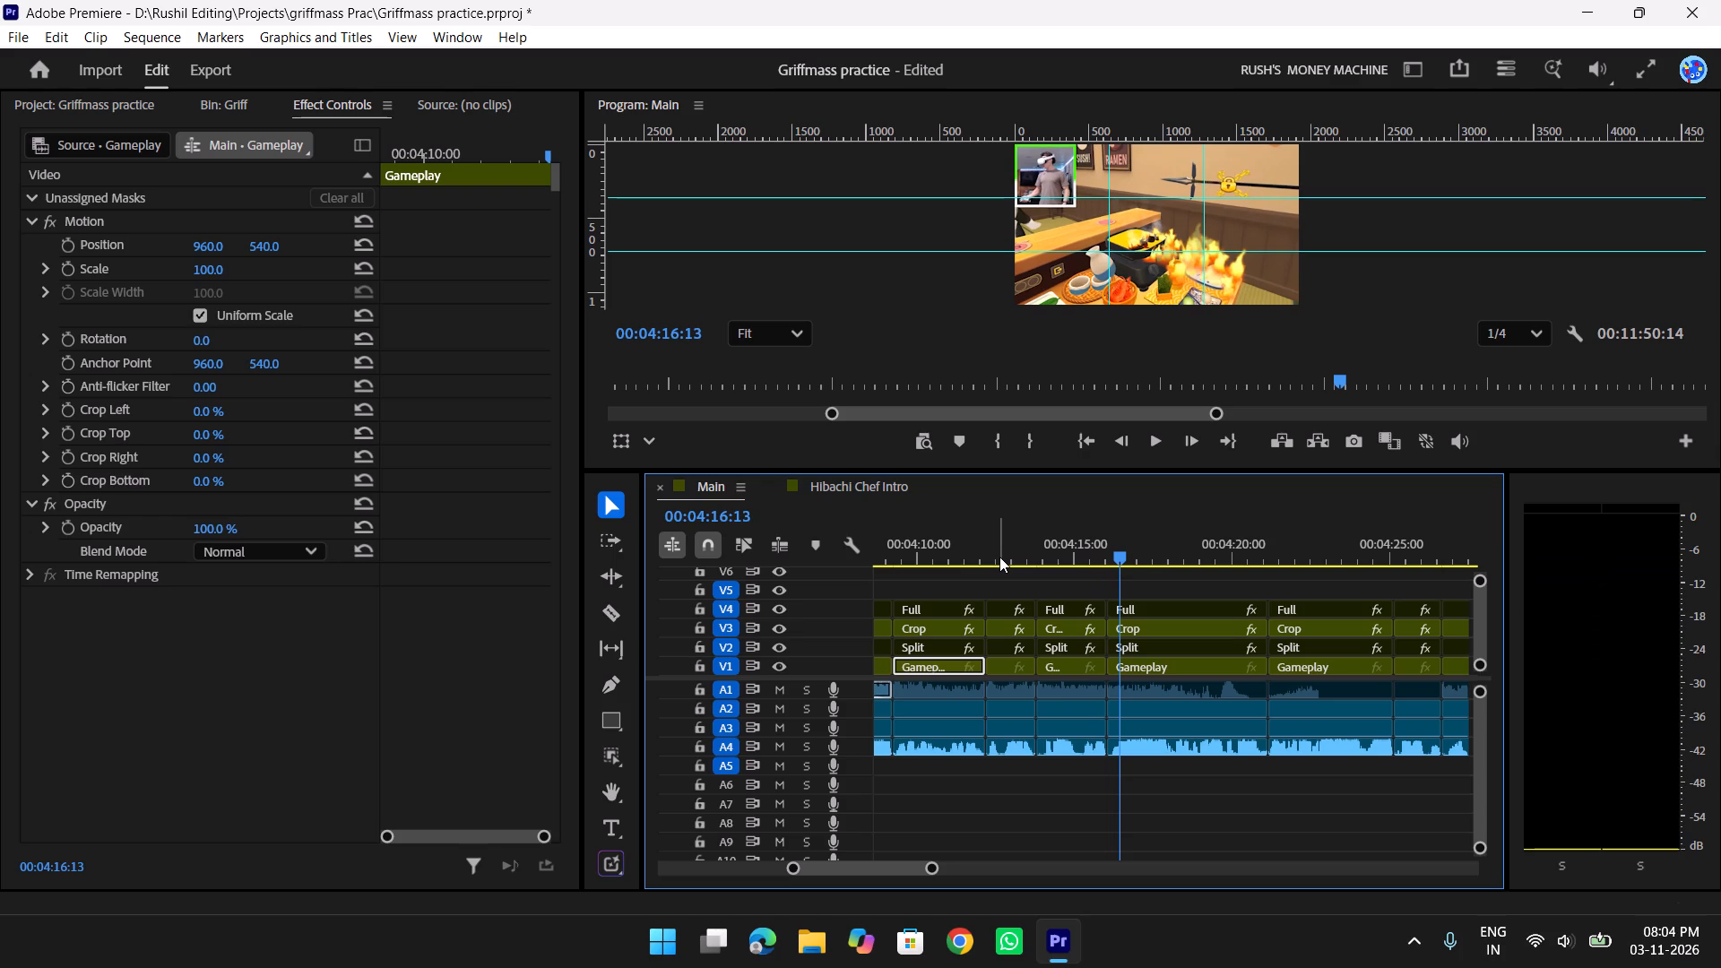
pyautogui.press('space')
pyautogui.press('space')
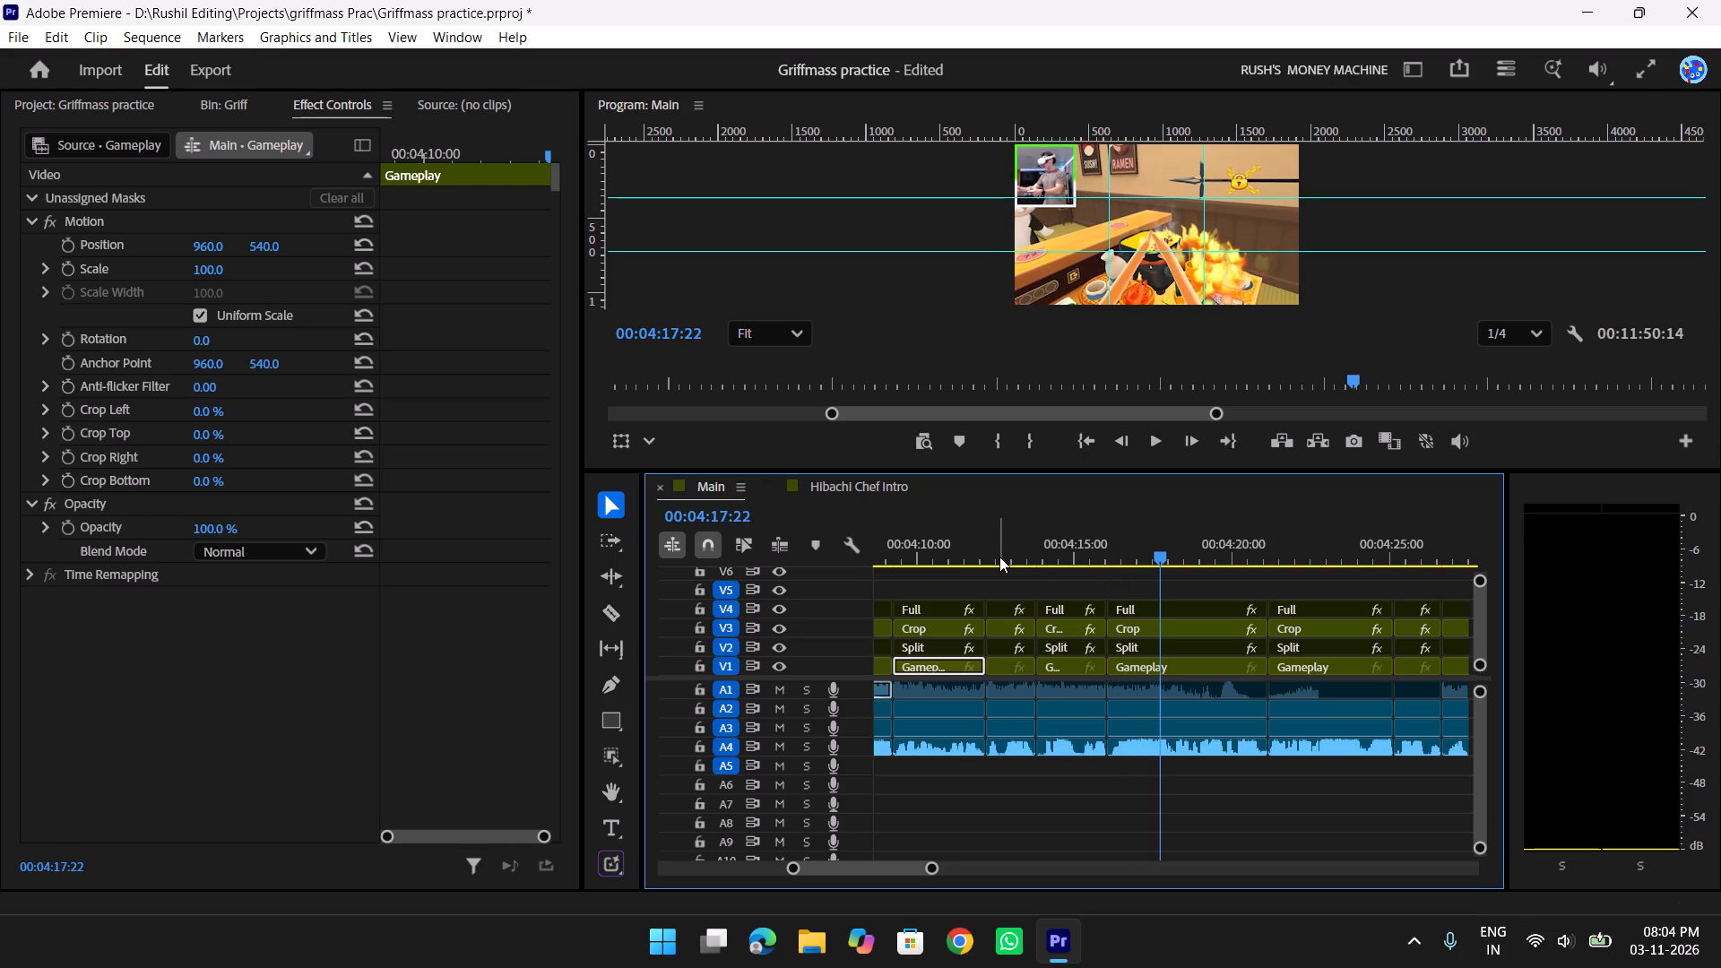
pyautogui.press('space')
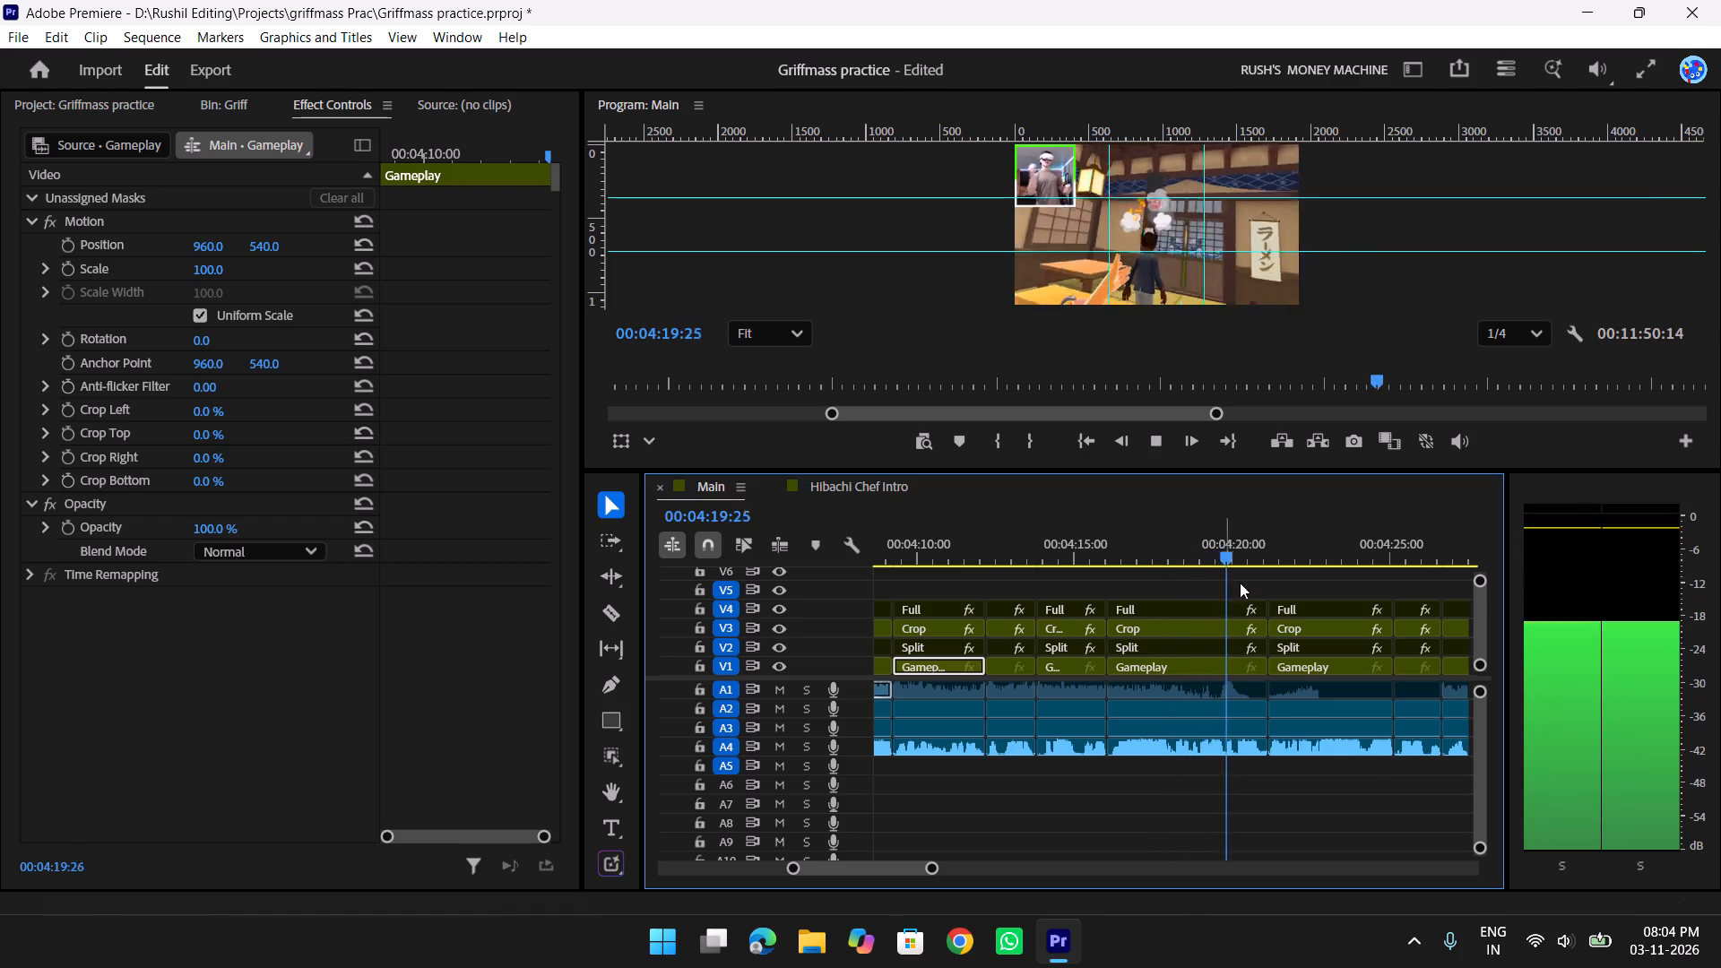
pyautogui.scroll(-2, 1281, 581)
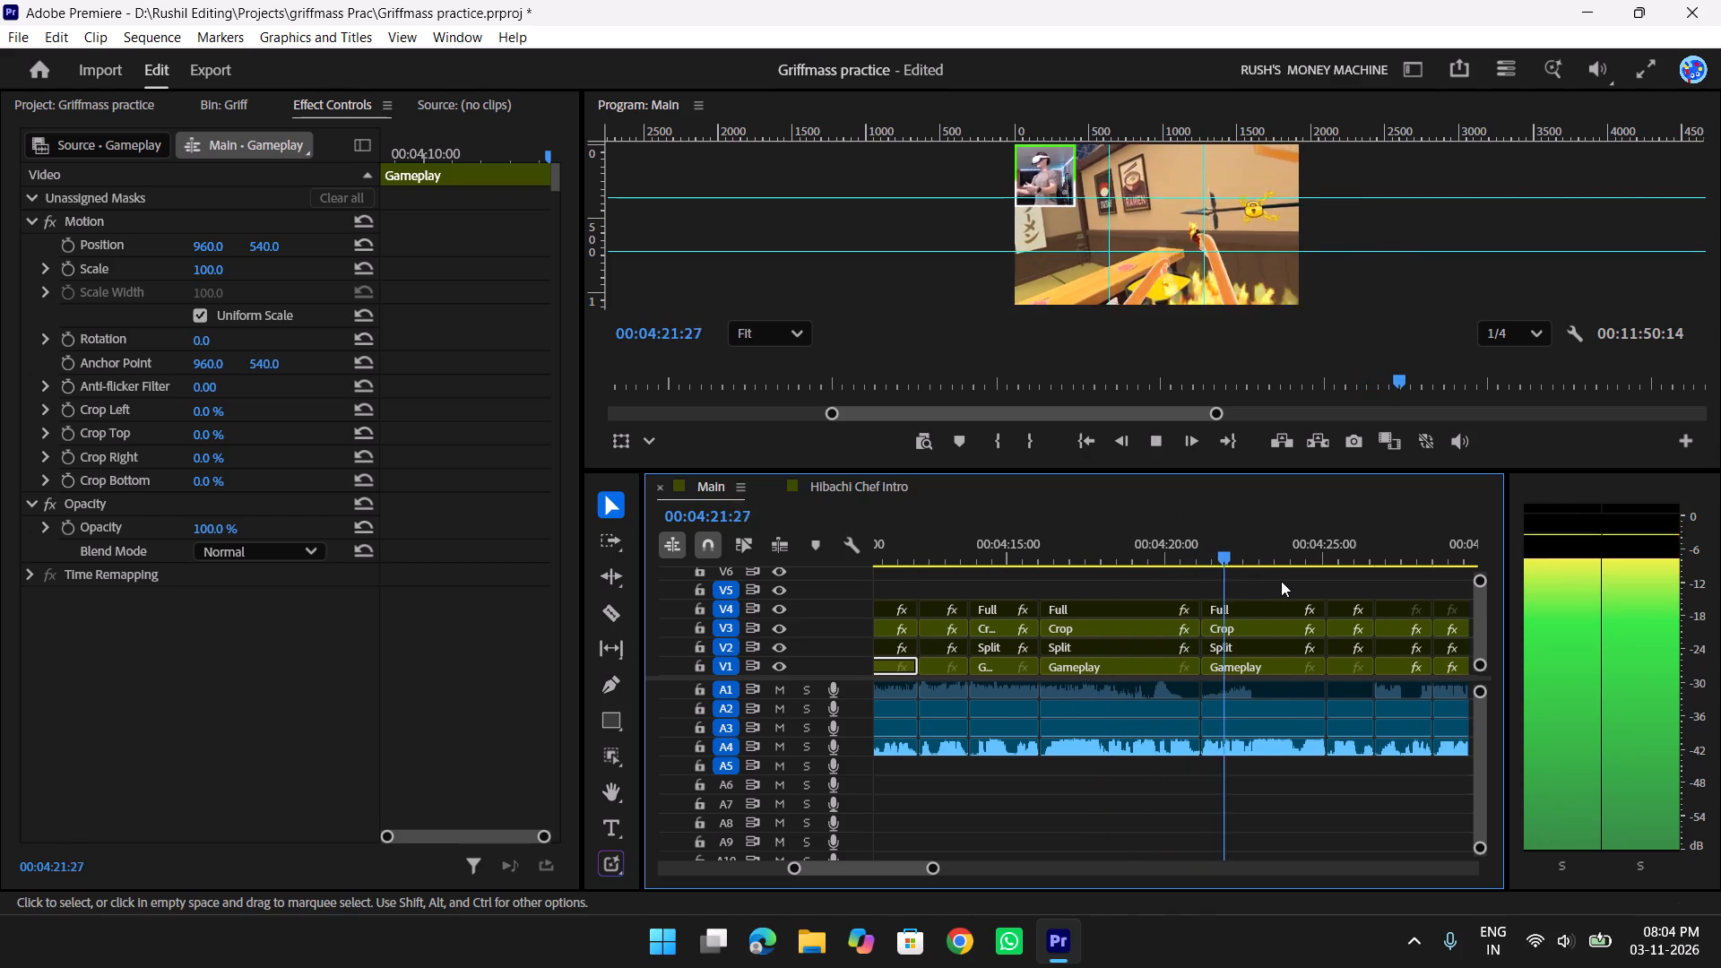
pyautogui.press('space')
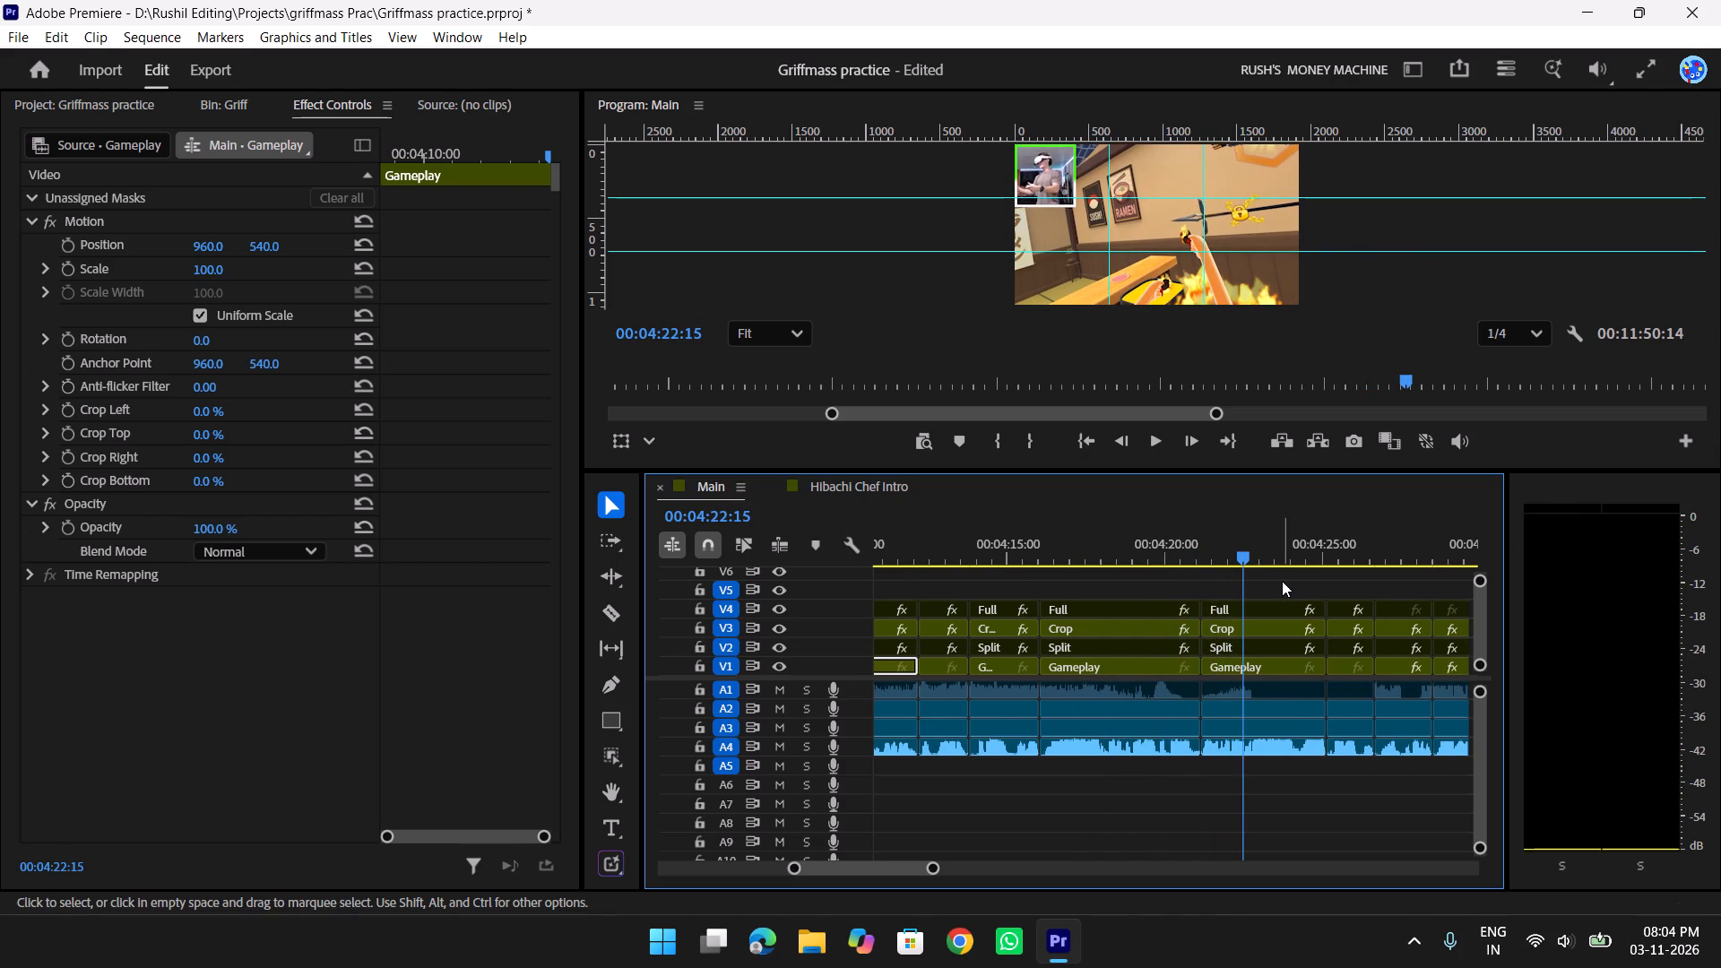
pyautogui.scroll(-4, 1282, 581)
pyautogui.press('space')
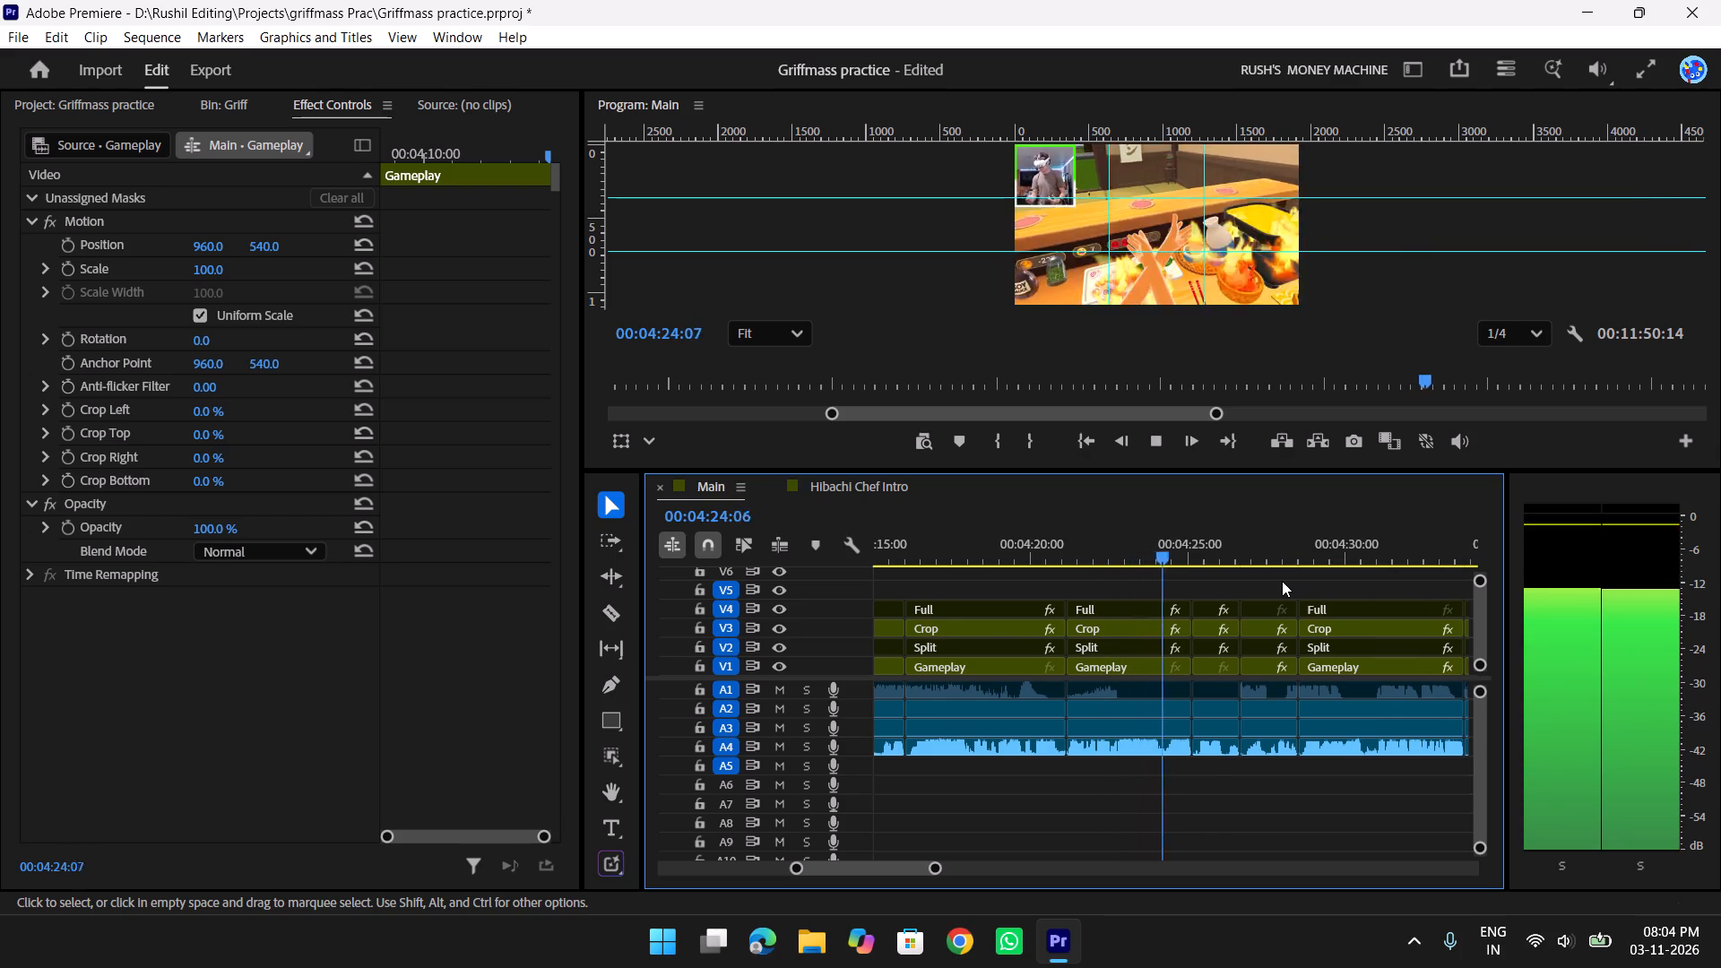
pyautogui.press('space')
# Replay the Main sequence from about 00:04:19 to 00:04:25, examining the facecam reaction against the gameplay.
pyautogui.moveTo(1176, 553); pyautogui.dragTo(1016, 559)
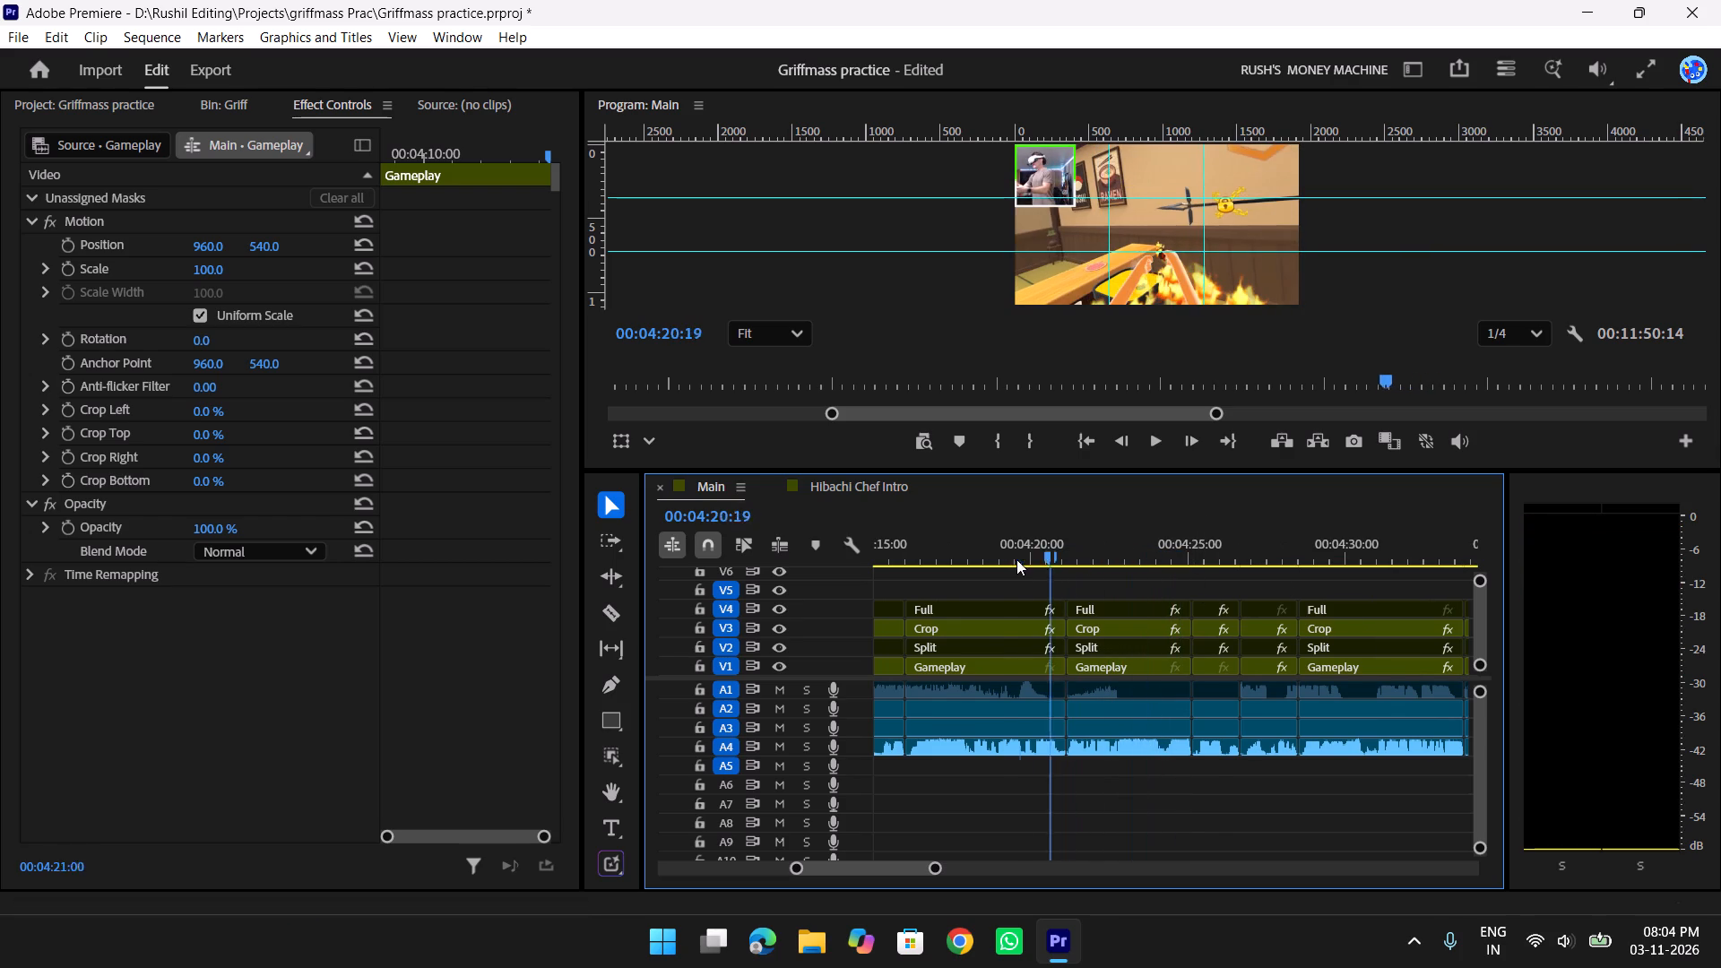
pyautogui.moveTo(1016, 559); pyautogui.dragTo(1013, 560)
pyautogui.press('space')
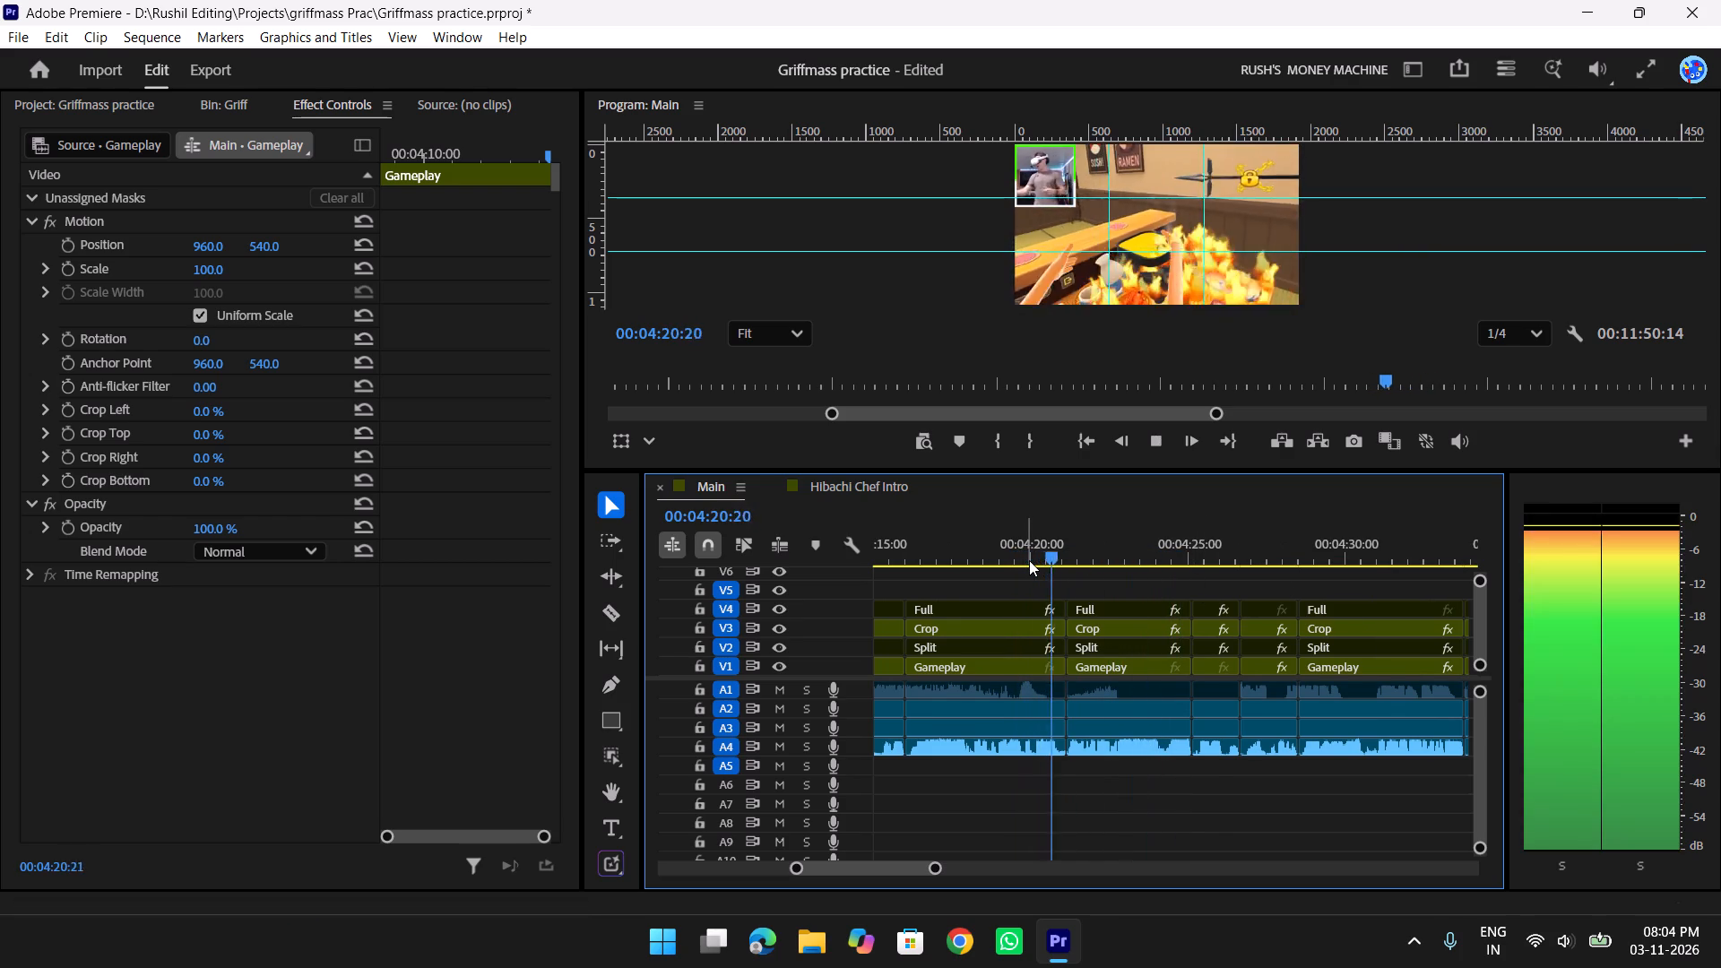
pyautogui.scroll(-3, 1029, 560)
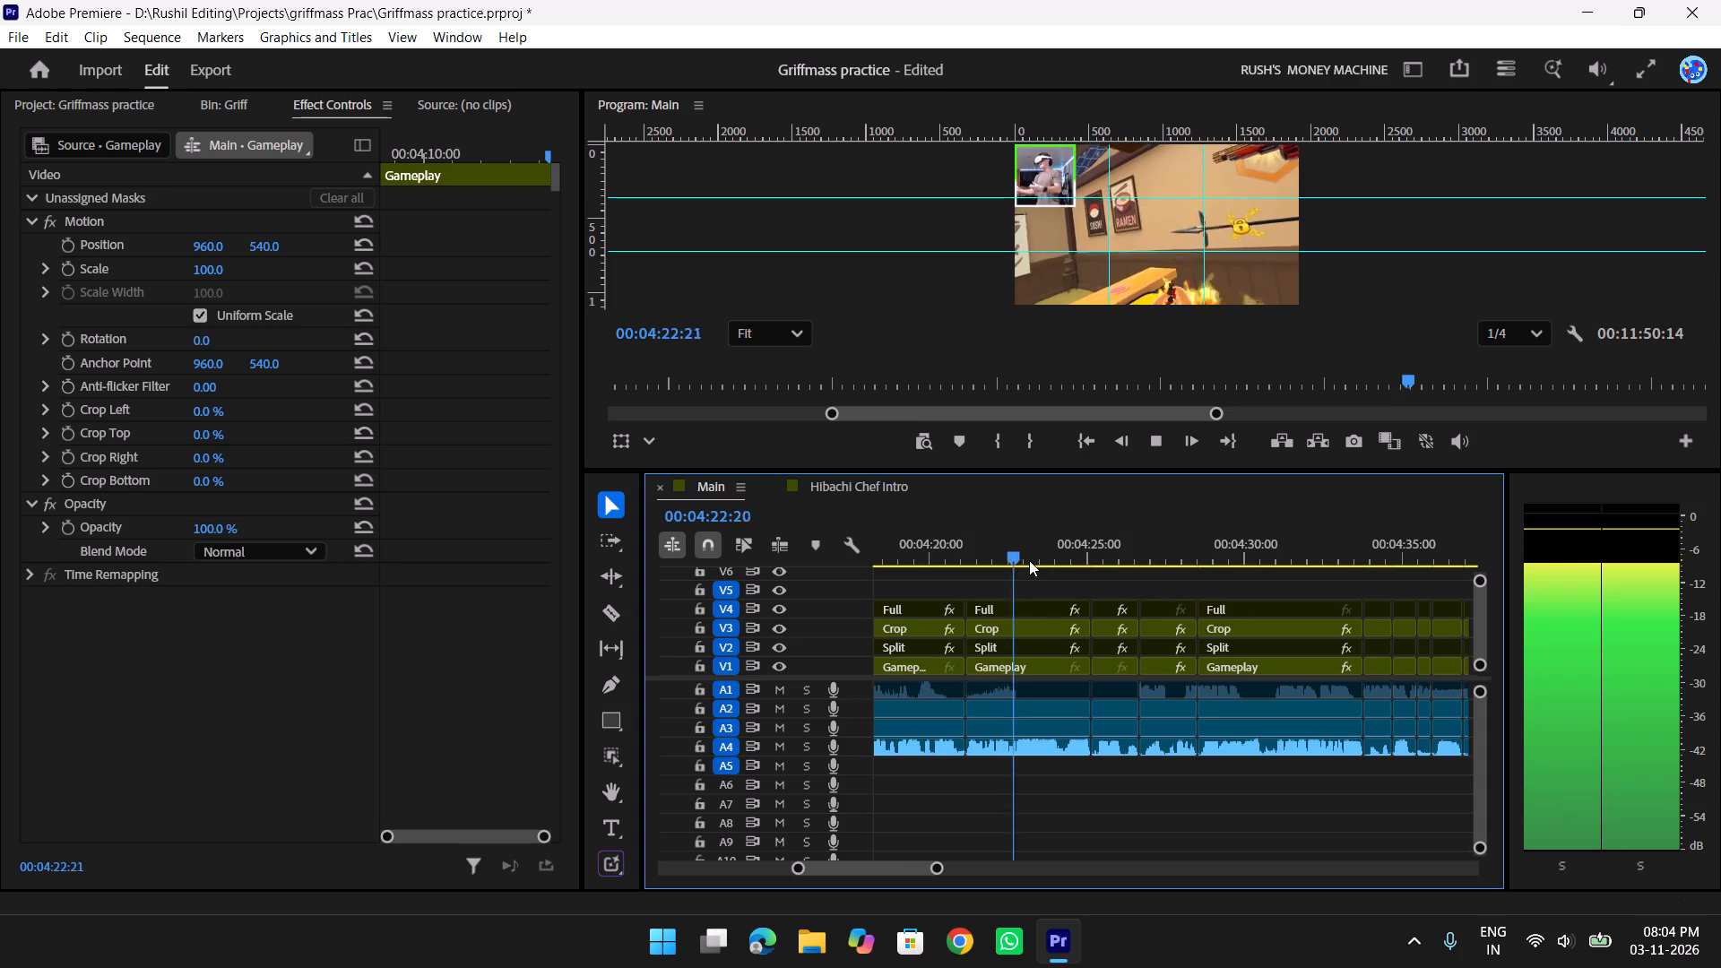
pyautogui.press('space')
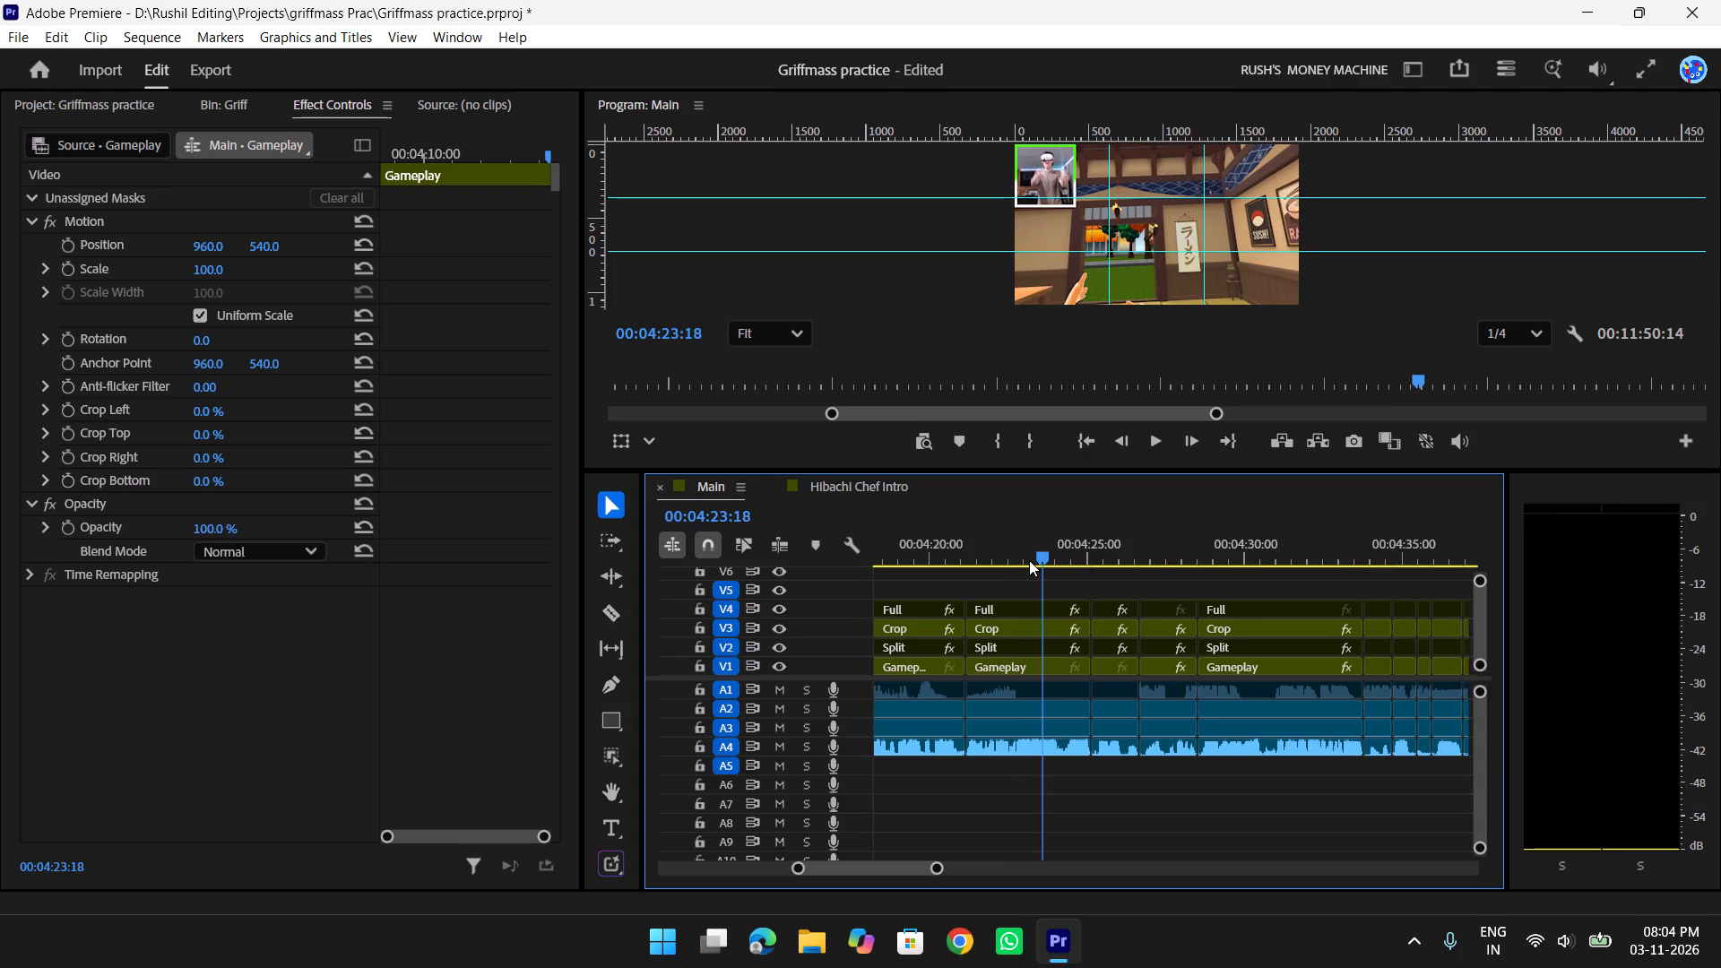
pyautogui.press('space')
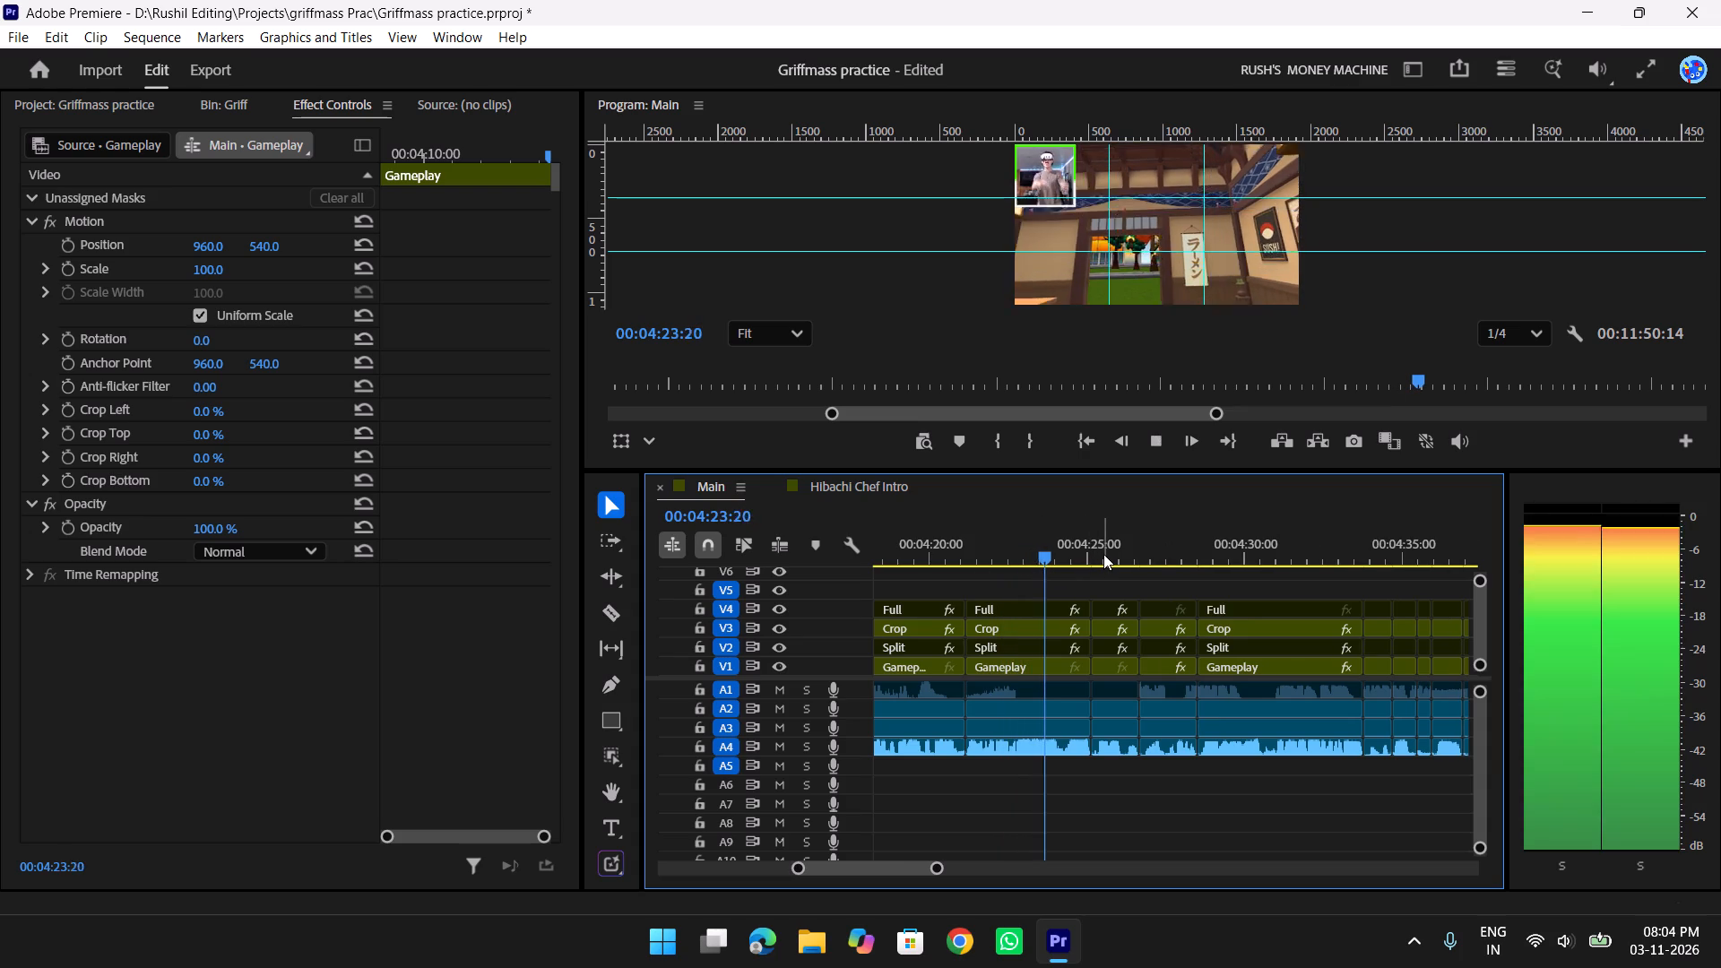
pyautogui.press('space')
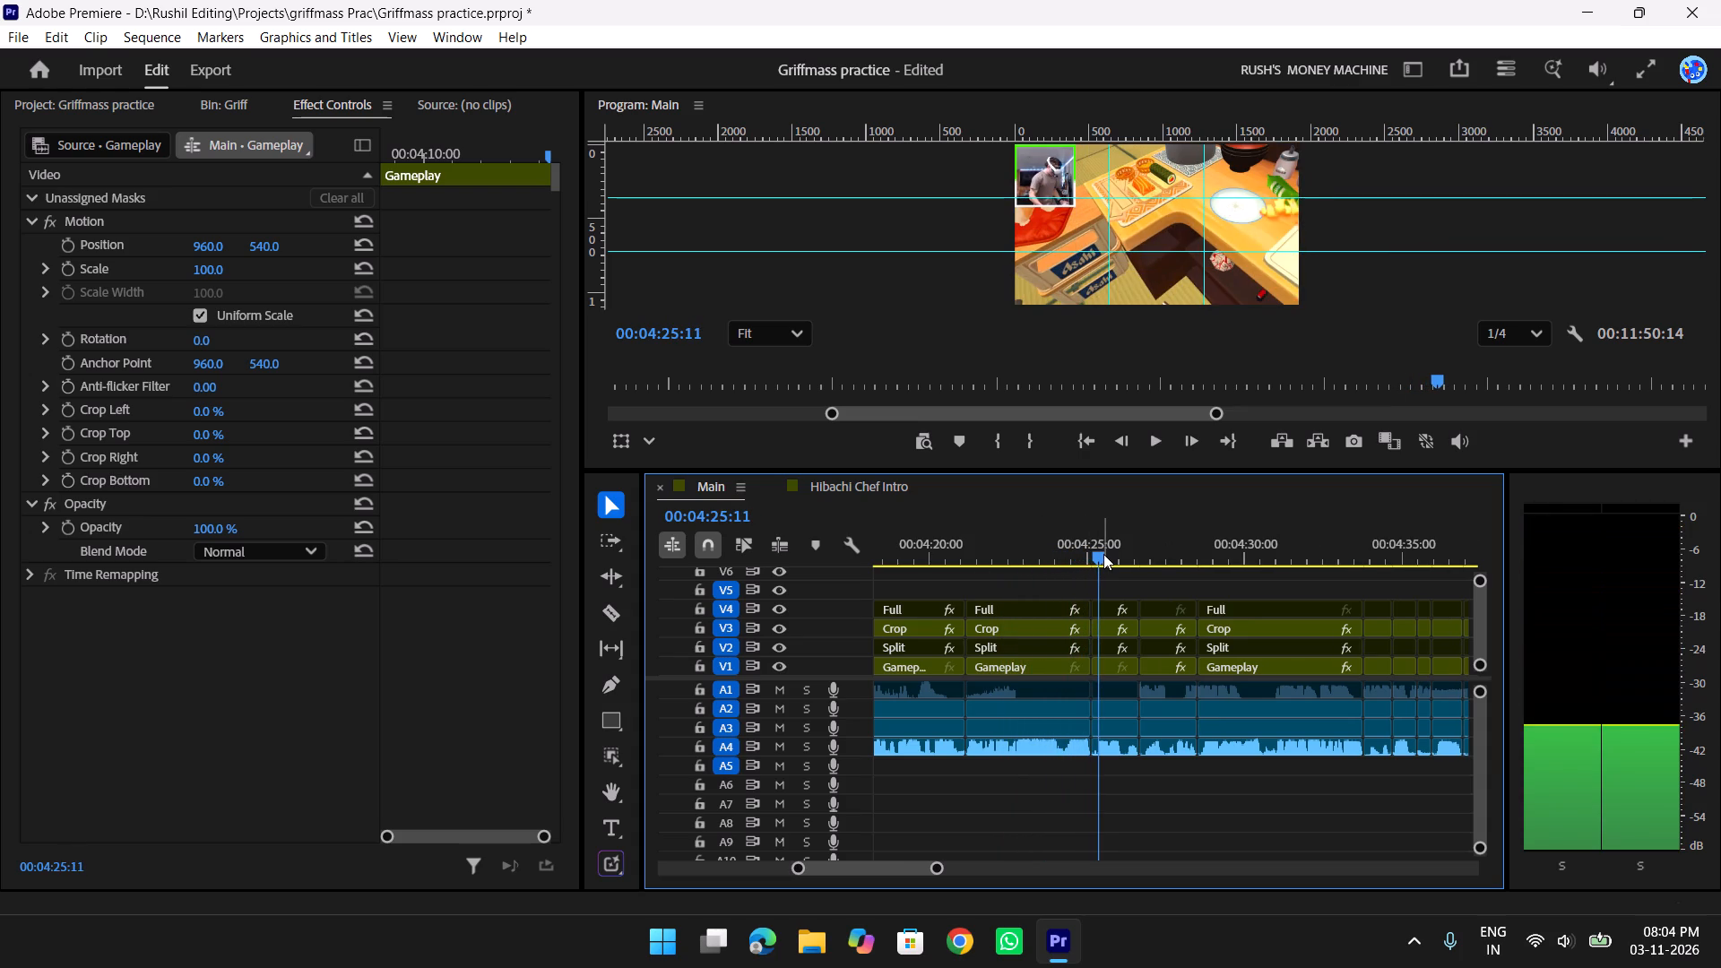
# Continue reviewing the Main sequence to about 00:04:34, replaying the shot that starts near 00:04:28.
pyautogui.press('space')
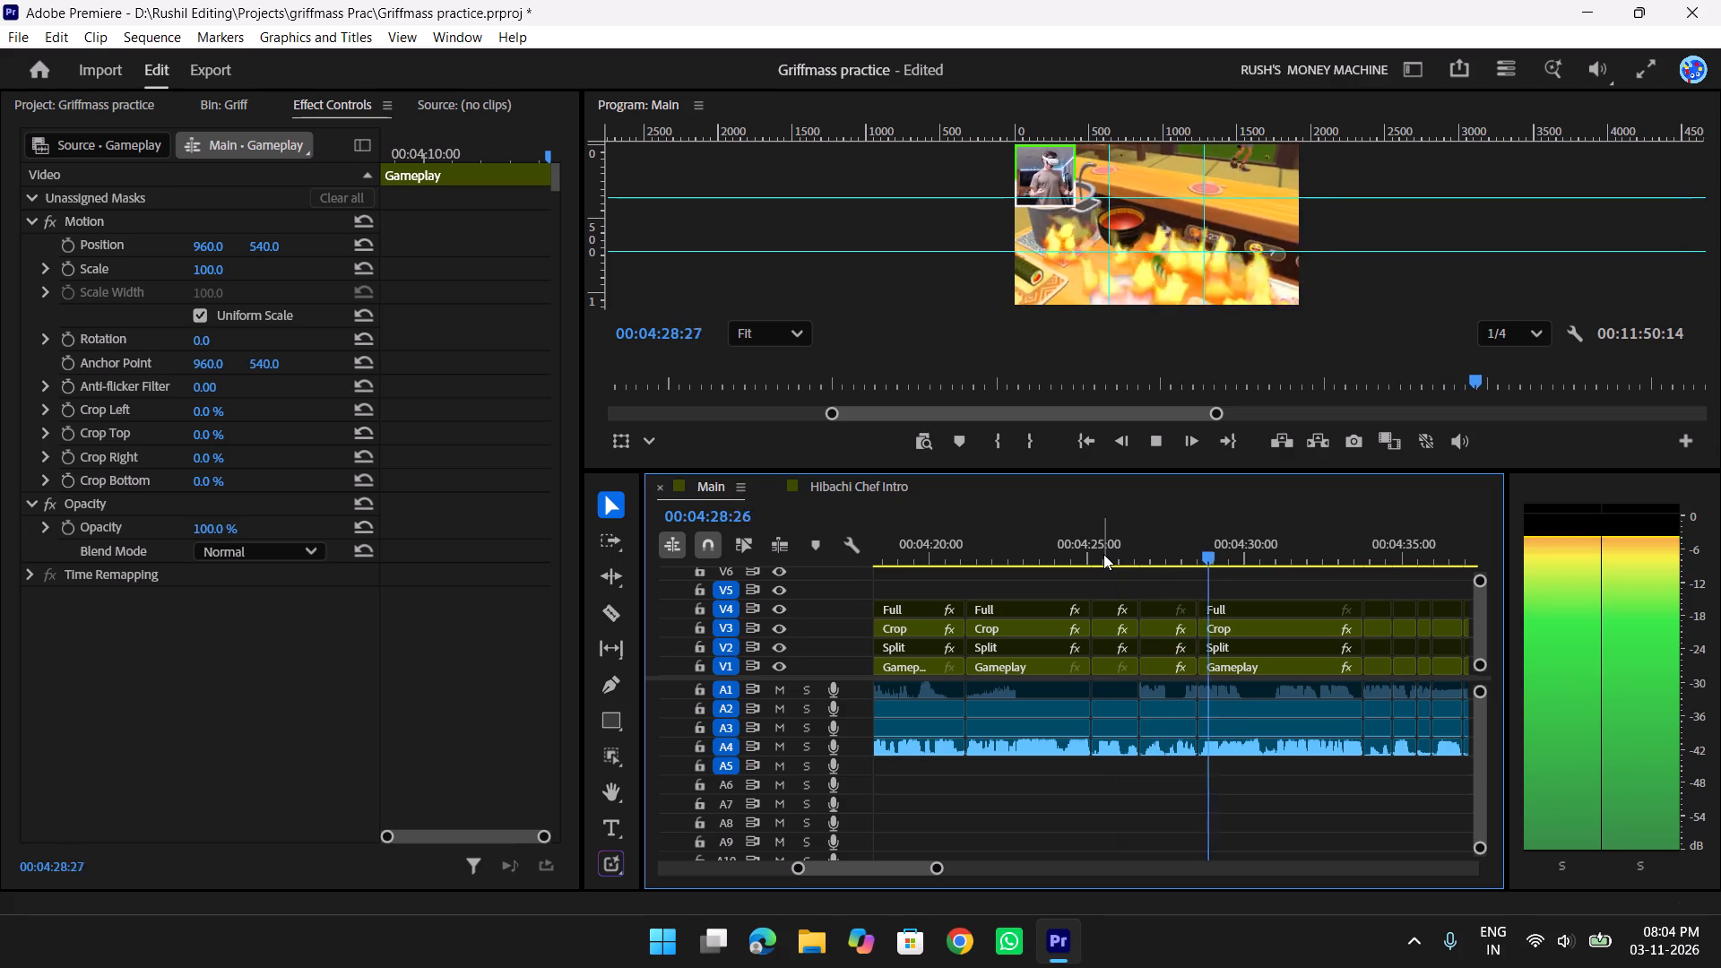
pyautogui.scroll(-2, 1103, 554)
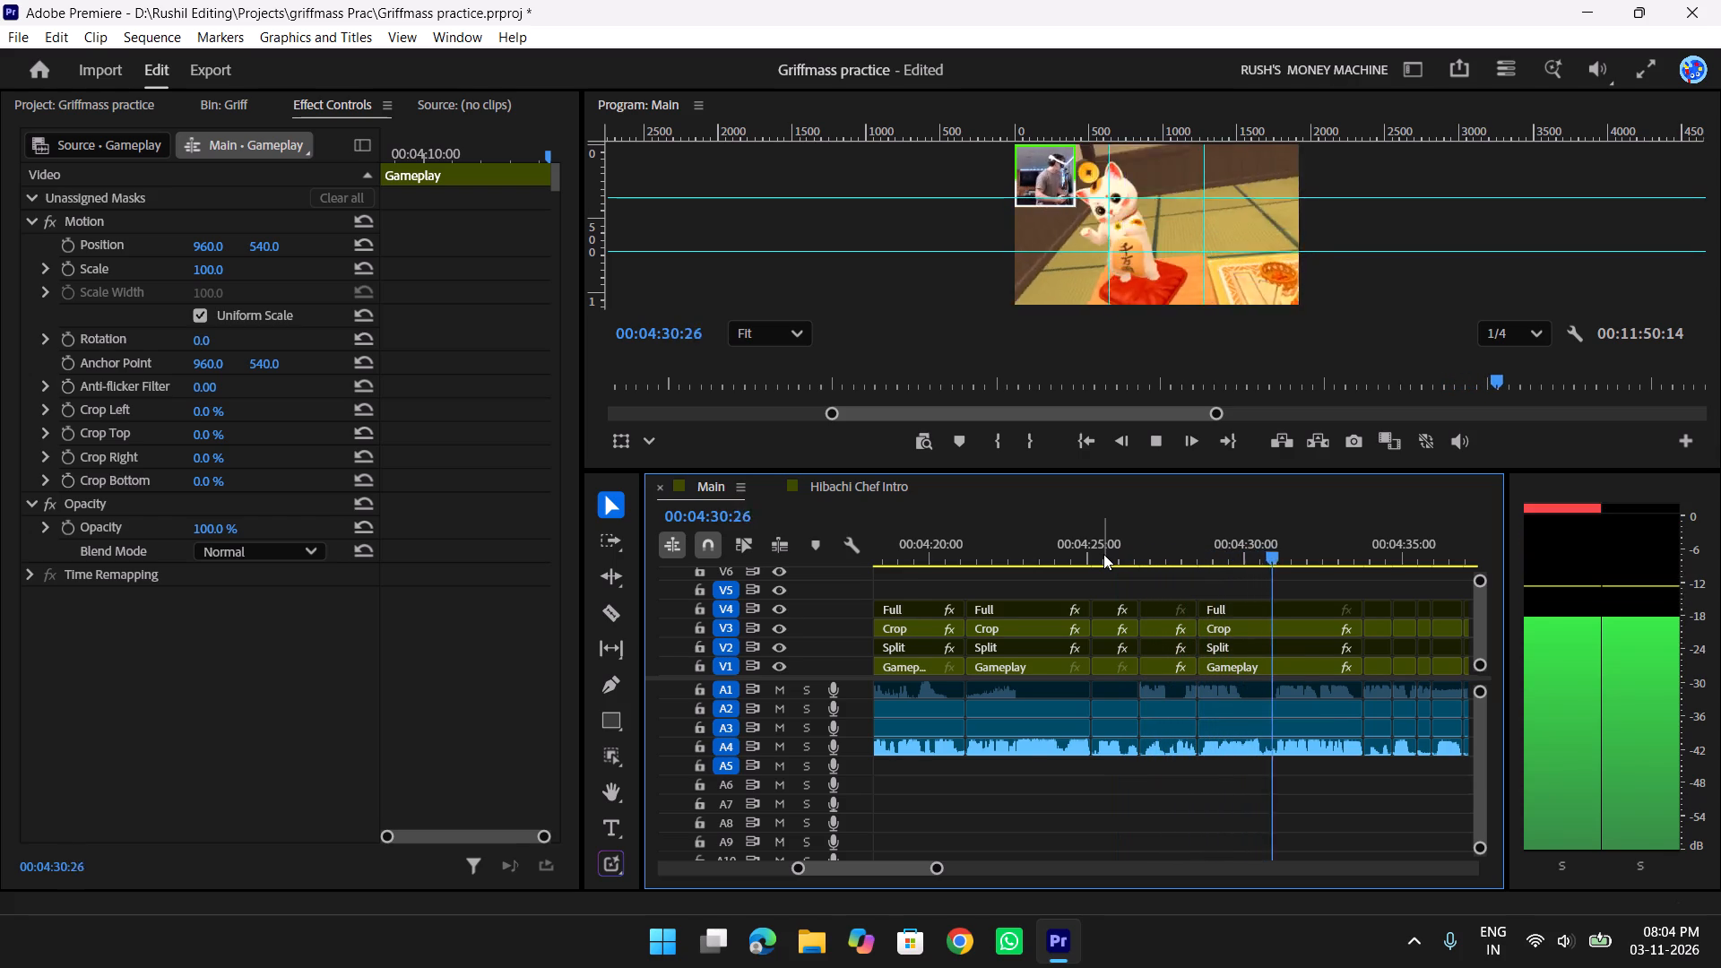
pyautogui.press('space')
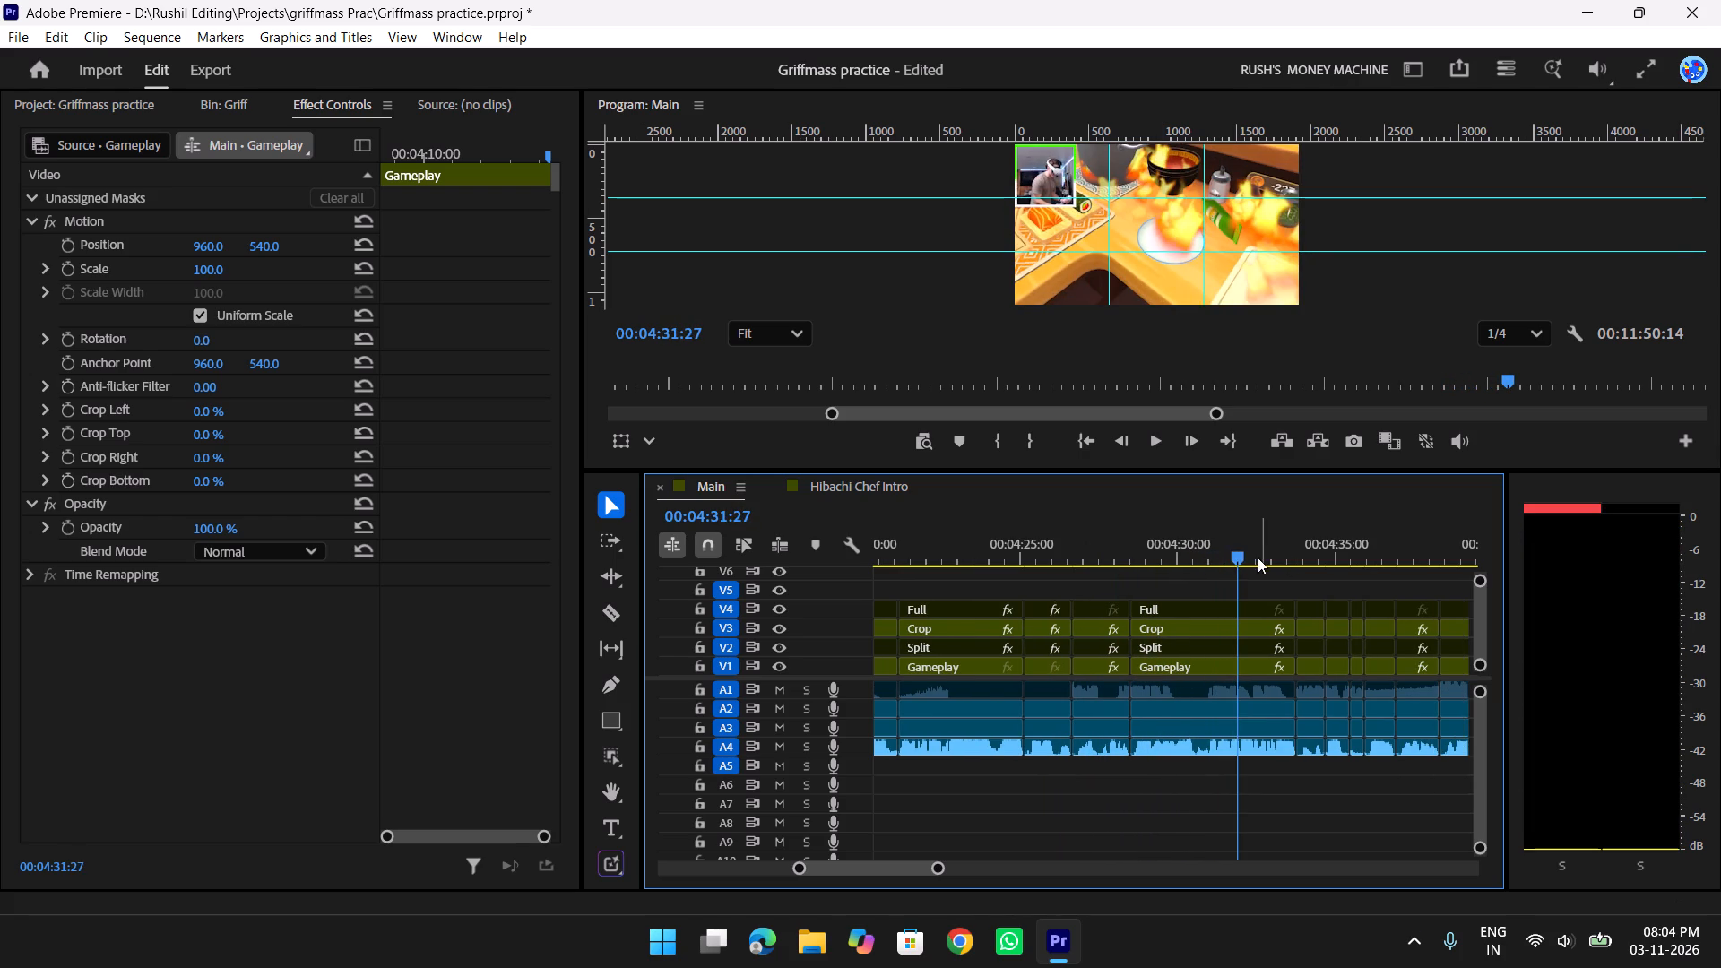
pyautogui.moveTo(1254, 555); pyautogui.dragTo(1119, 556)
pyautogui.press('space')
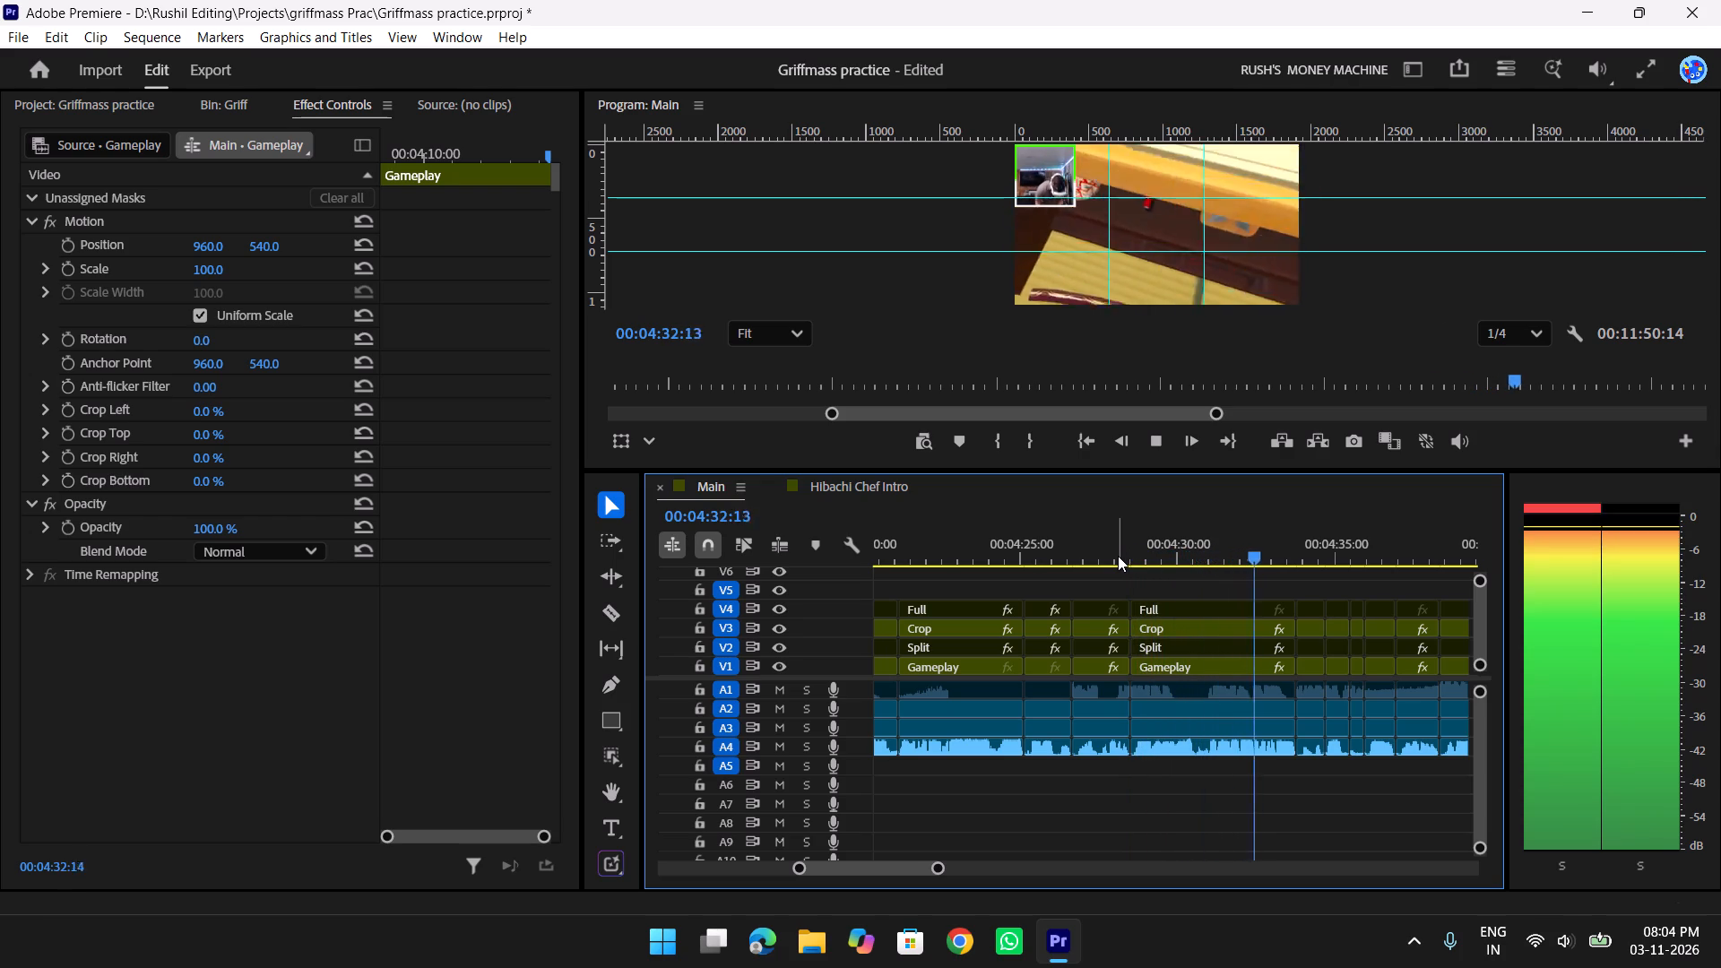
pyautogui.press('space')
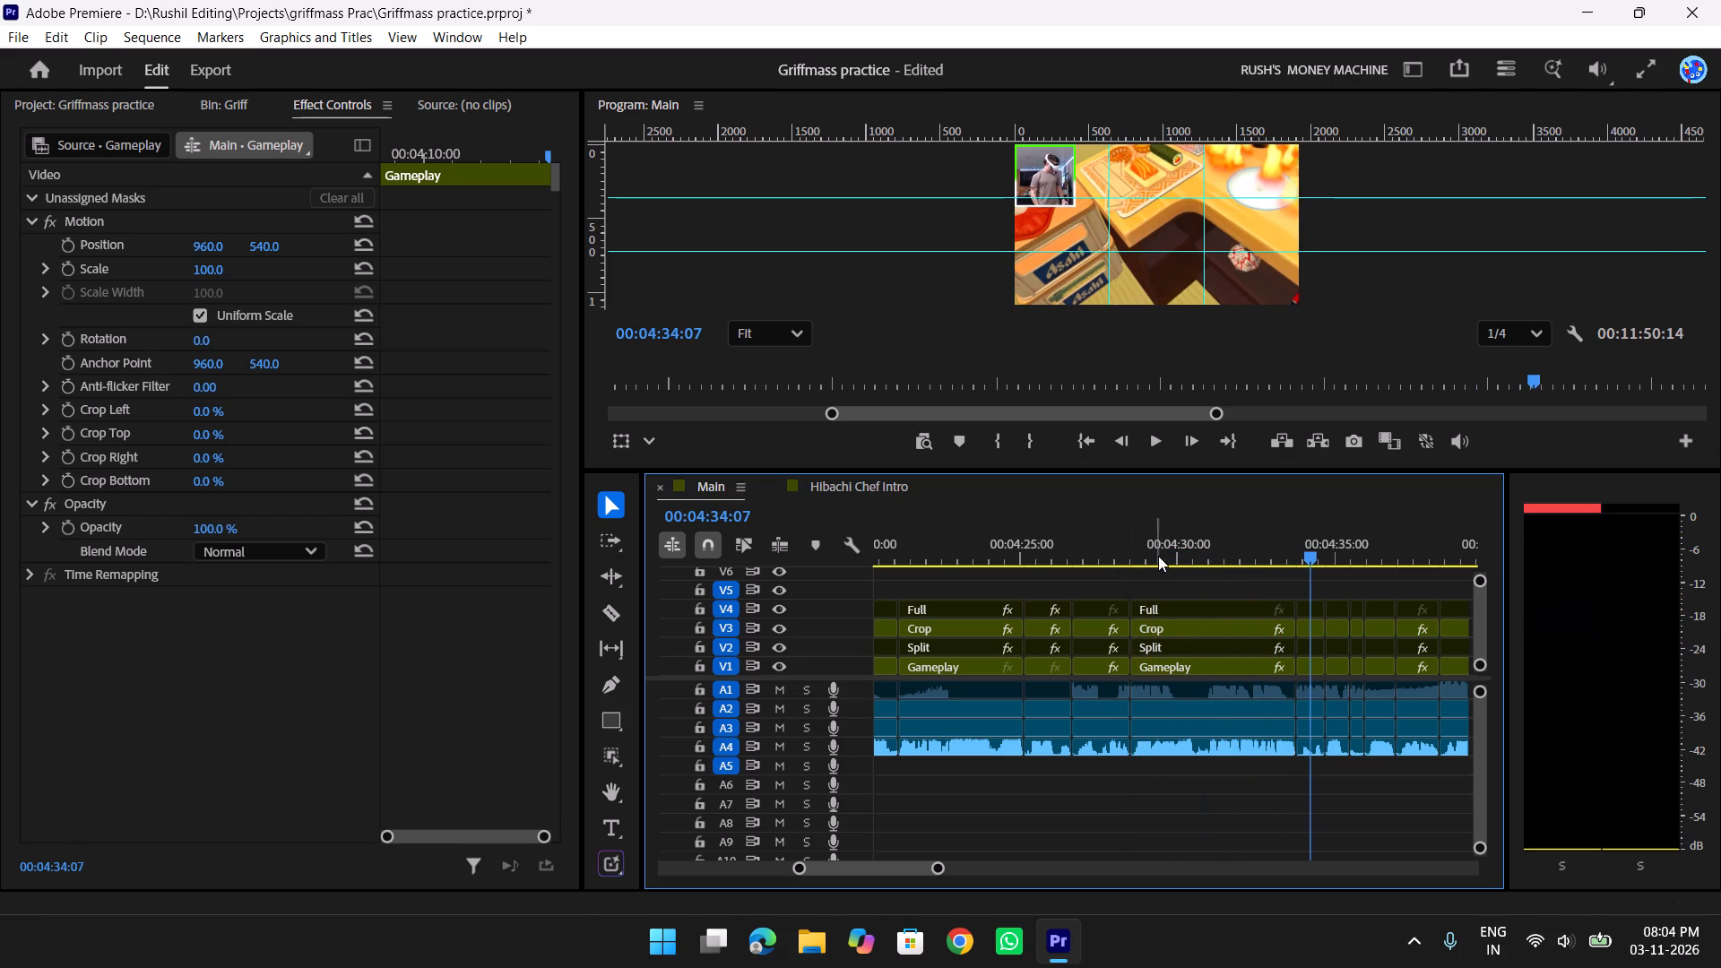
# Go back through the Main sequence from about 00:04:34 to 00:04:13 and review the facecam and gameplay shots up to about 00:04:17.
pyautogui.moveTo(1304, 544); pyautogui.dragTo(1283, 545)
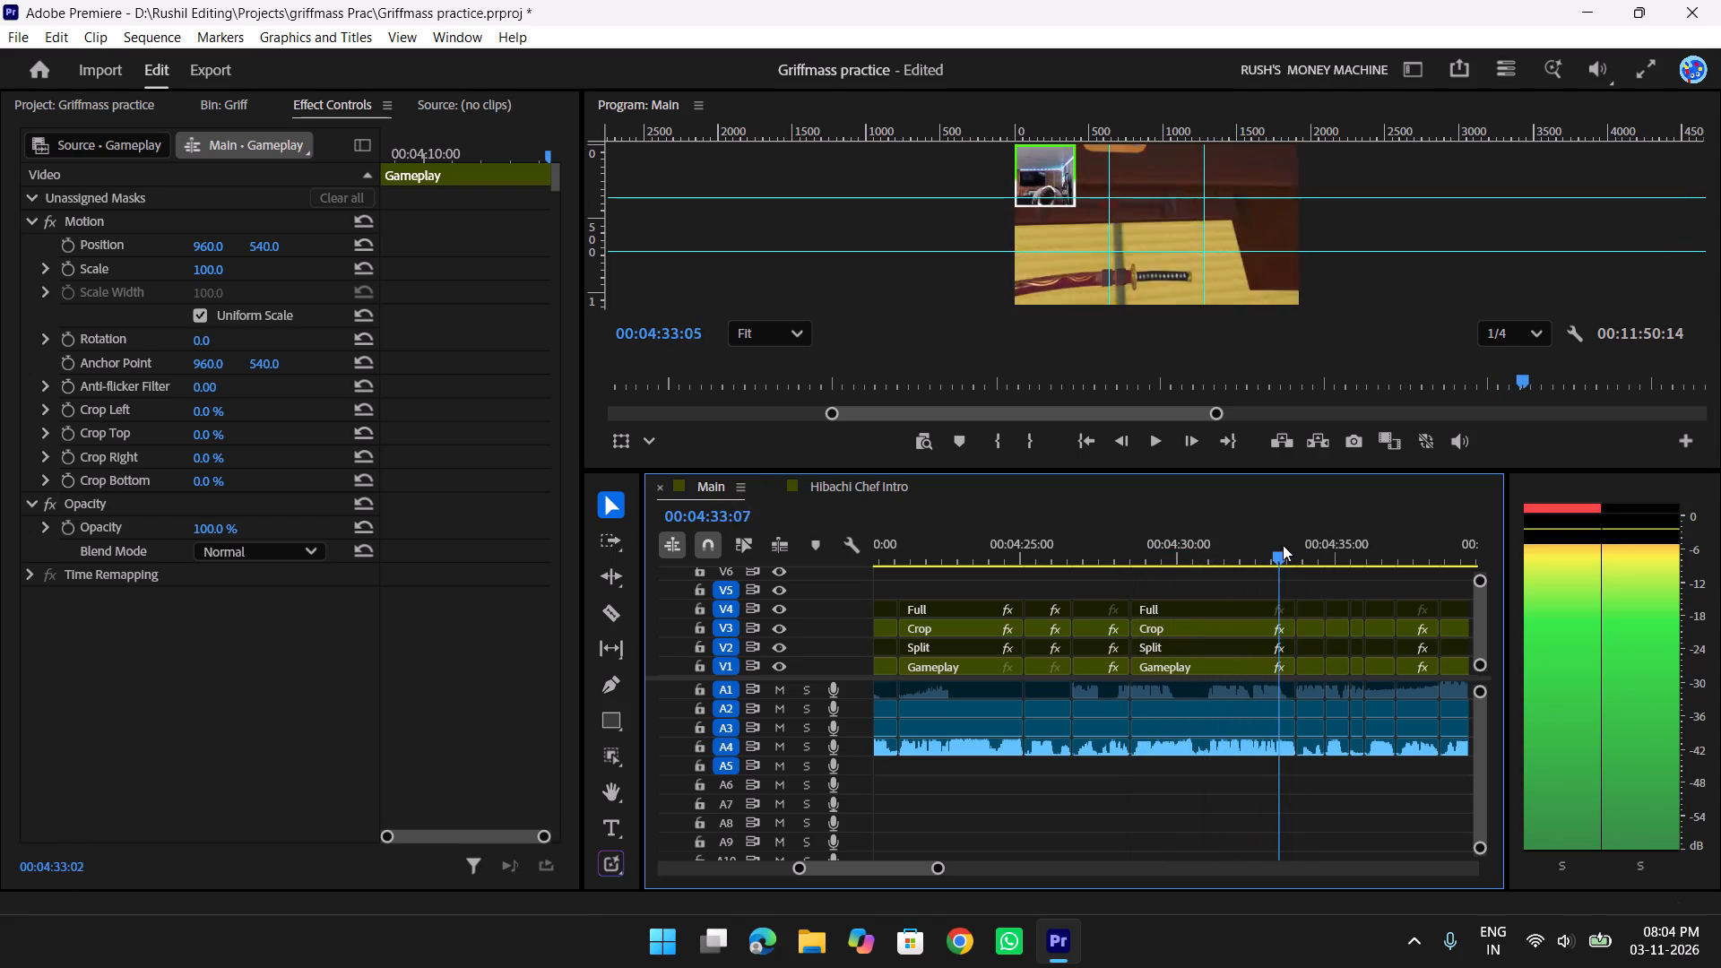
pyautogui.moveTo(1283, 545); pyautogui.dragTo(1094, 540)
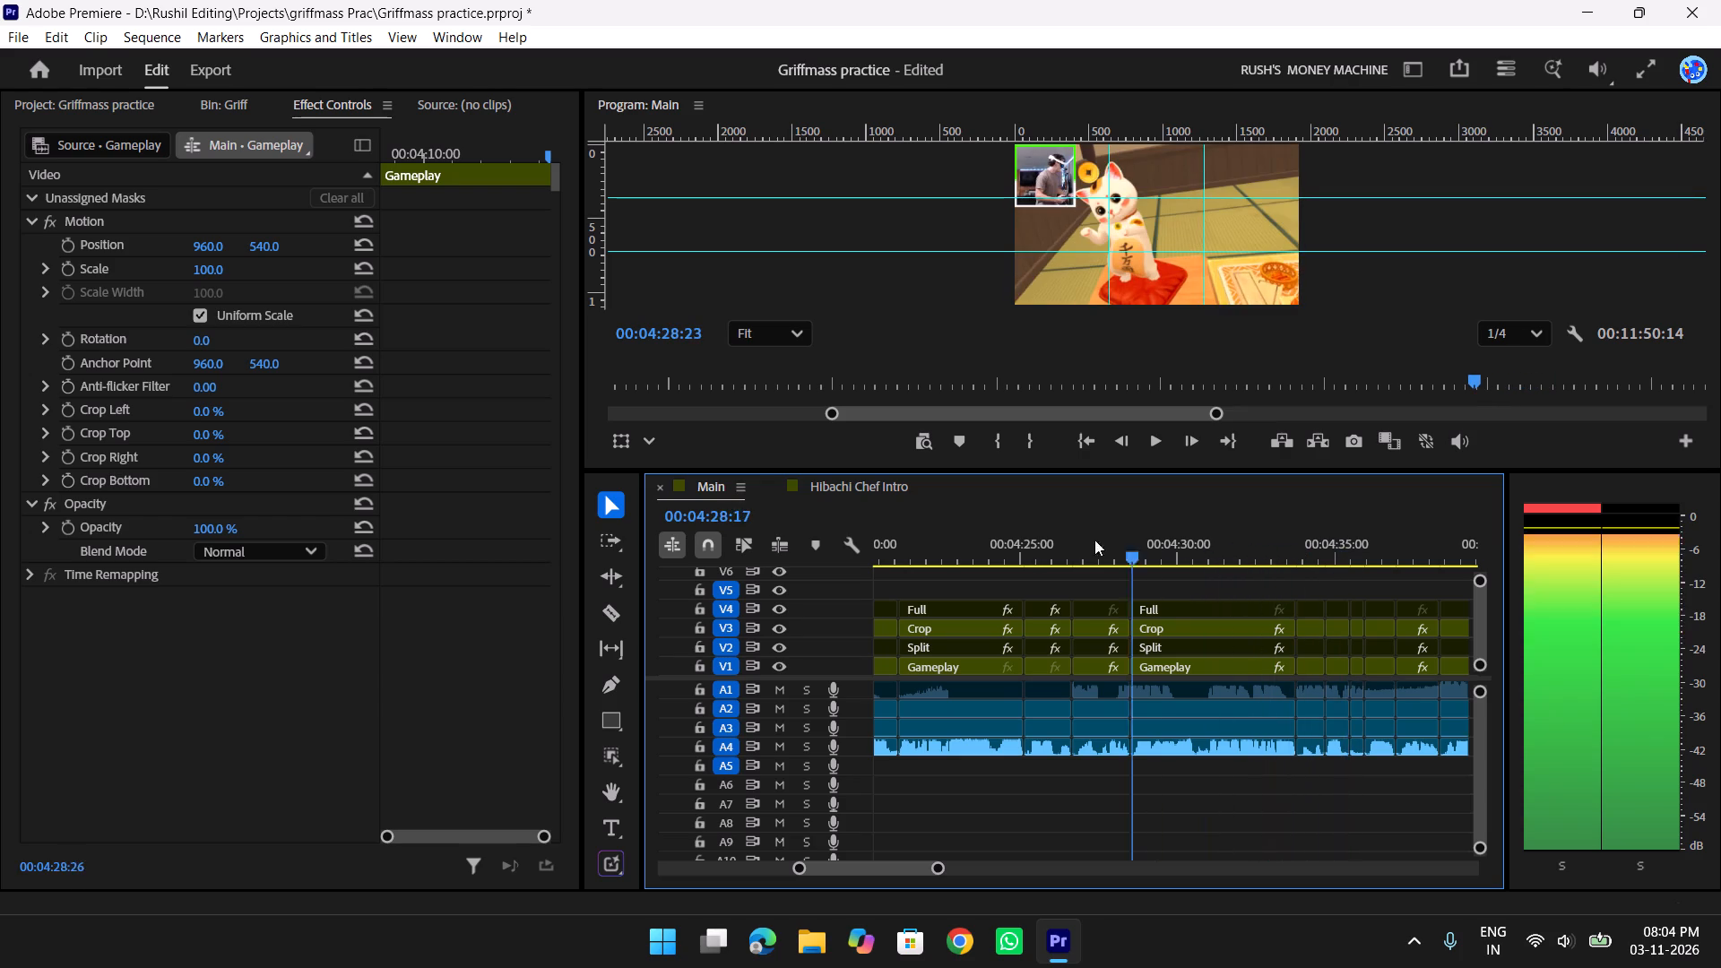
pyautogui.moveTo(1094, 540); pyautogui.dragTo(1075, 540)
pyautogui.scroll(9, 1147, 543)
pyautogui.moveTo(1171, 544); pyautogui.dragTo(965, 551)
pyautogui.moveTo(977, 552); pyautogui.dragTo(951, 555)
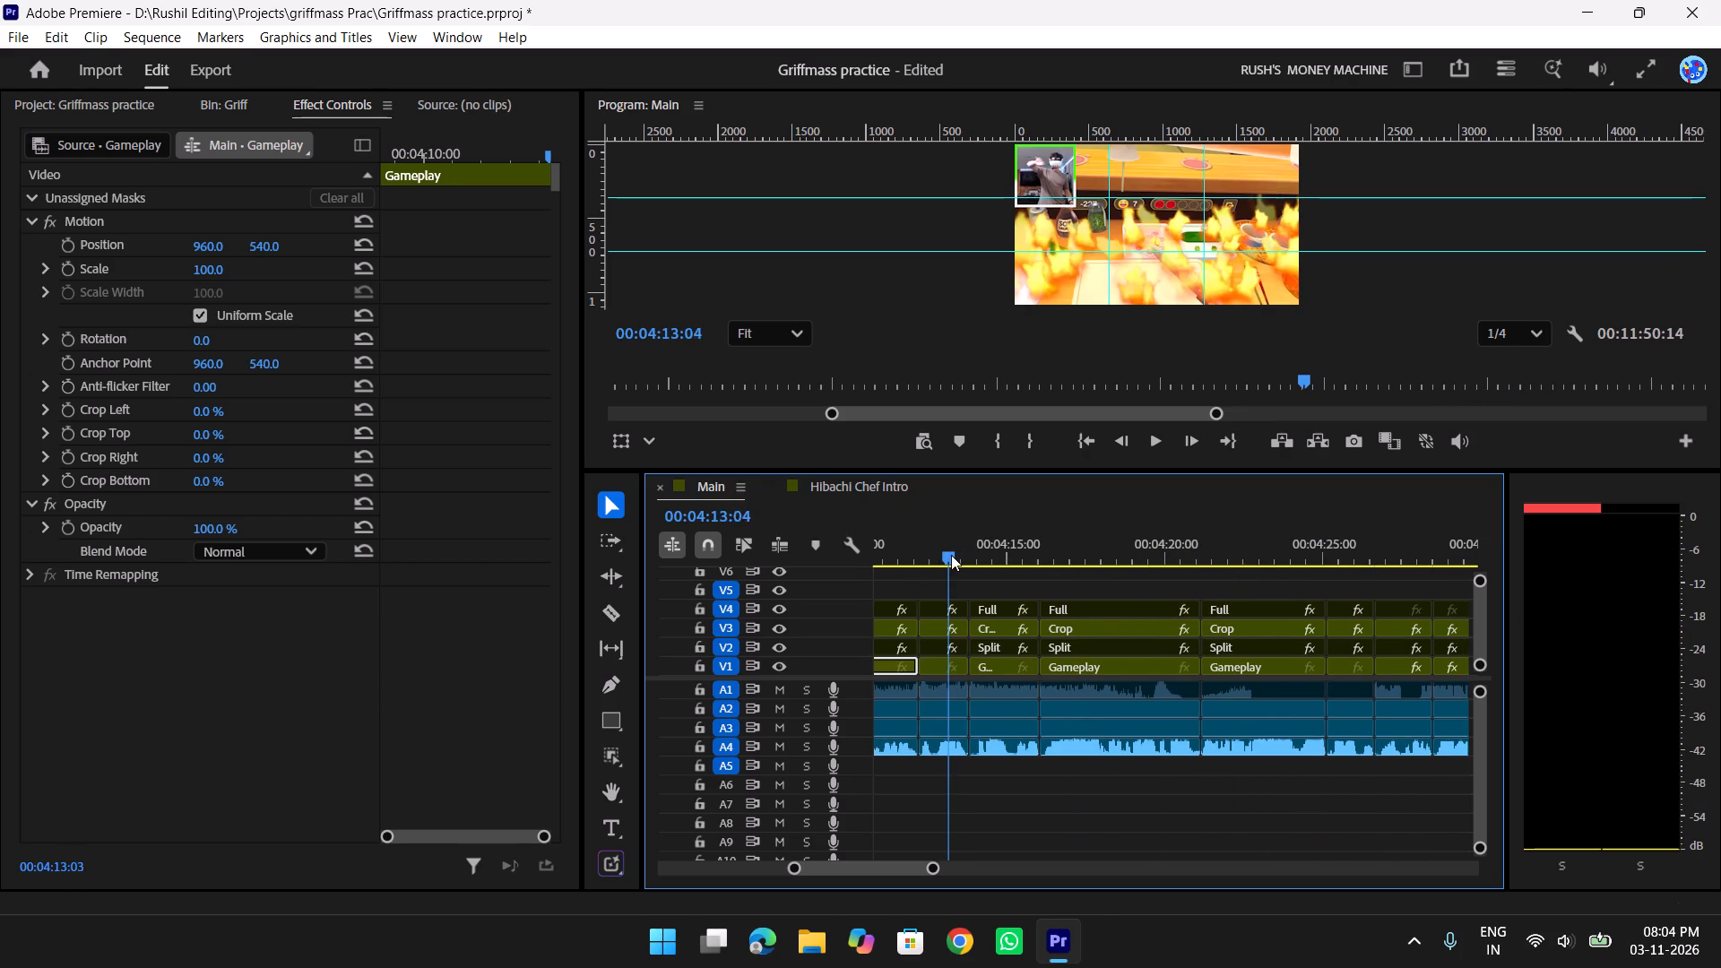
pyautogui.moveTo(951, 555); pyautogui.dragTo(989, 555)
pyautogui.press('space')
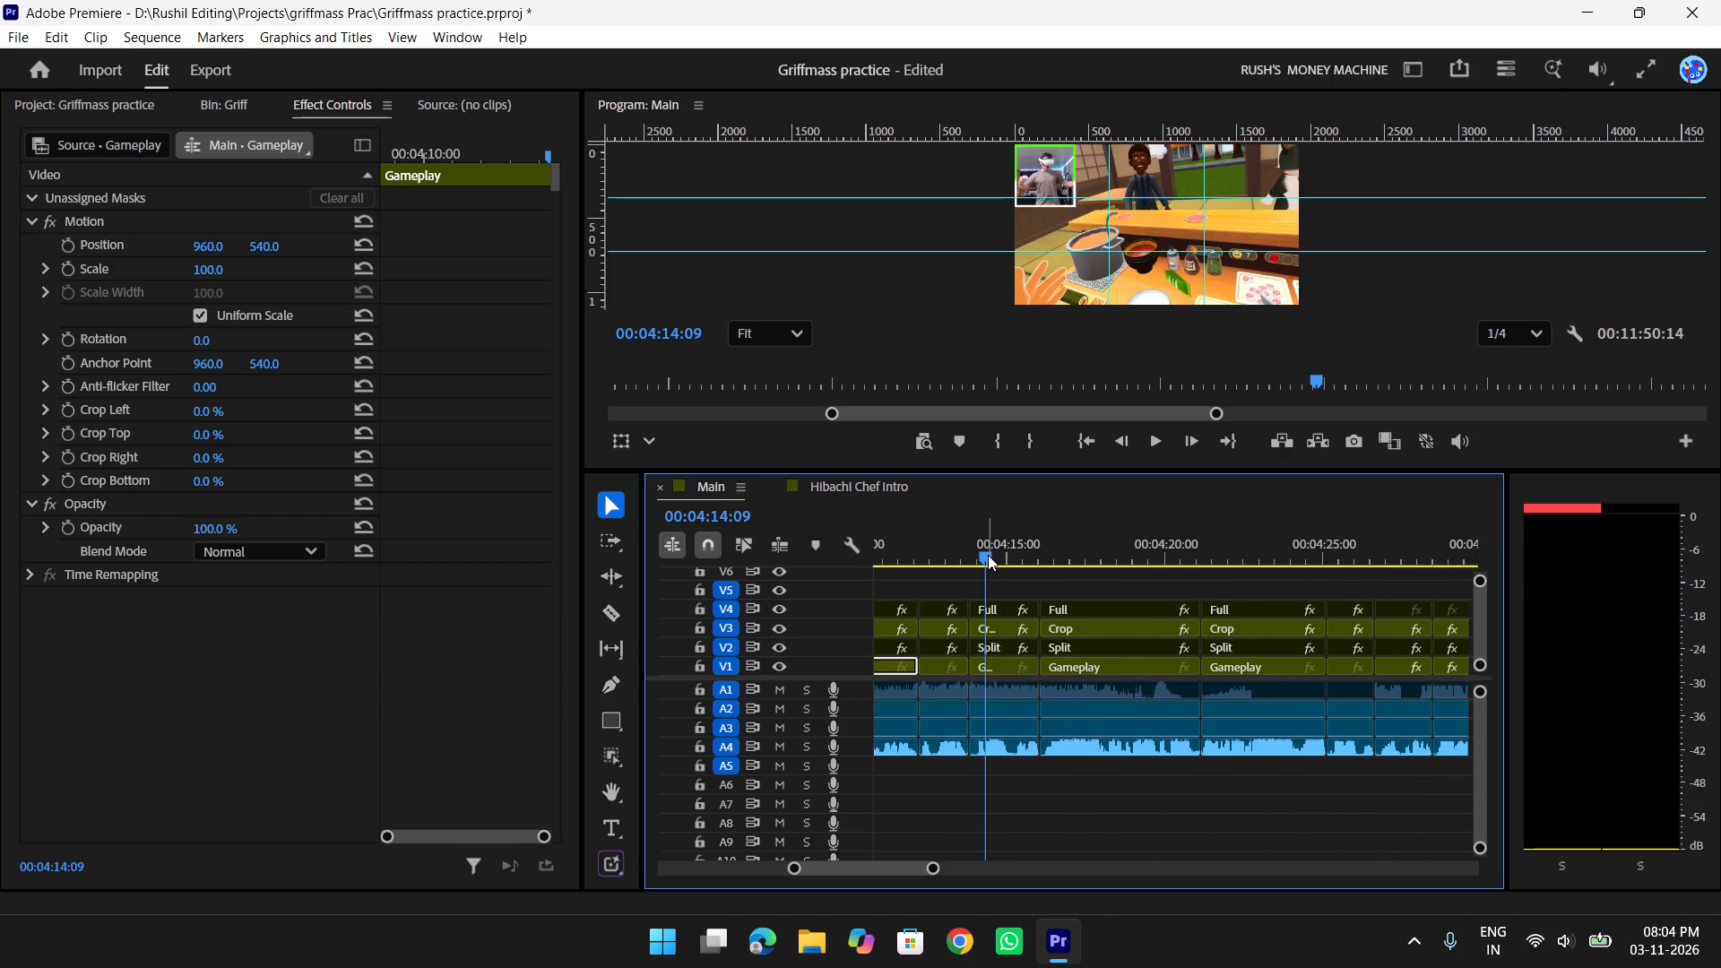
pyautogui.press('space')
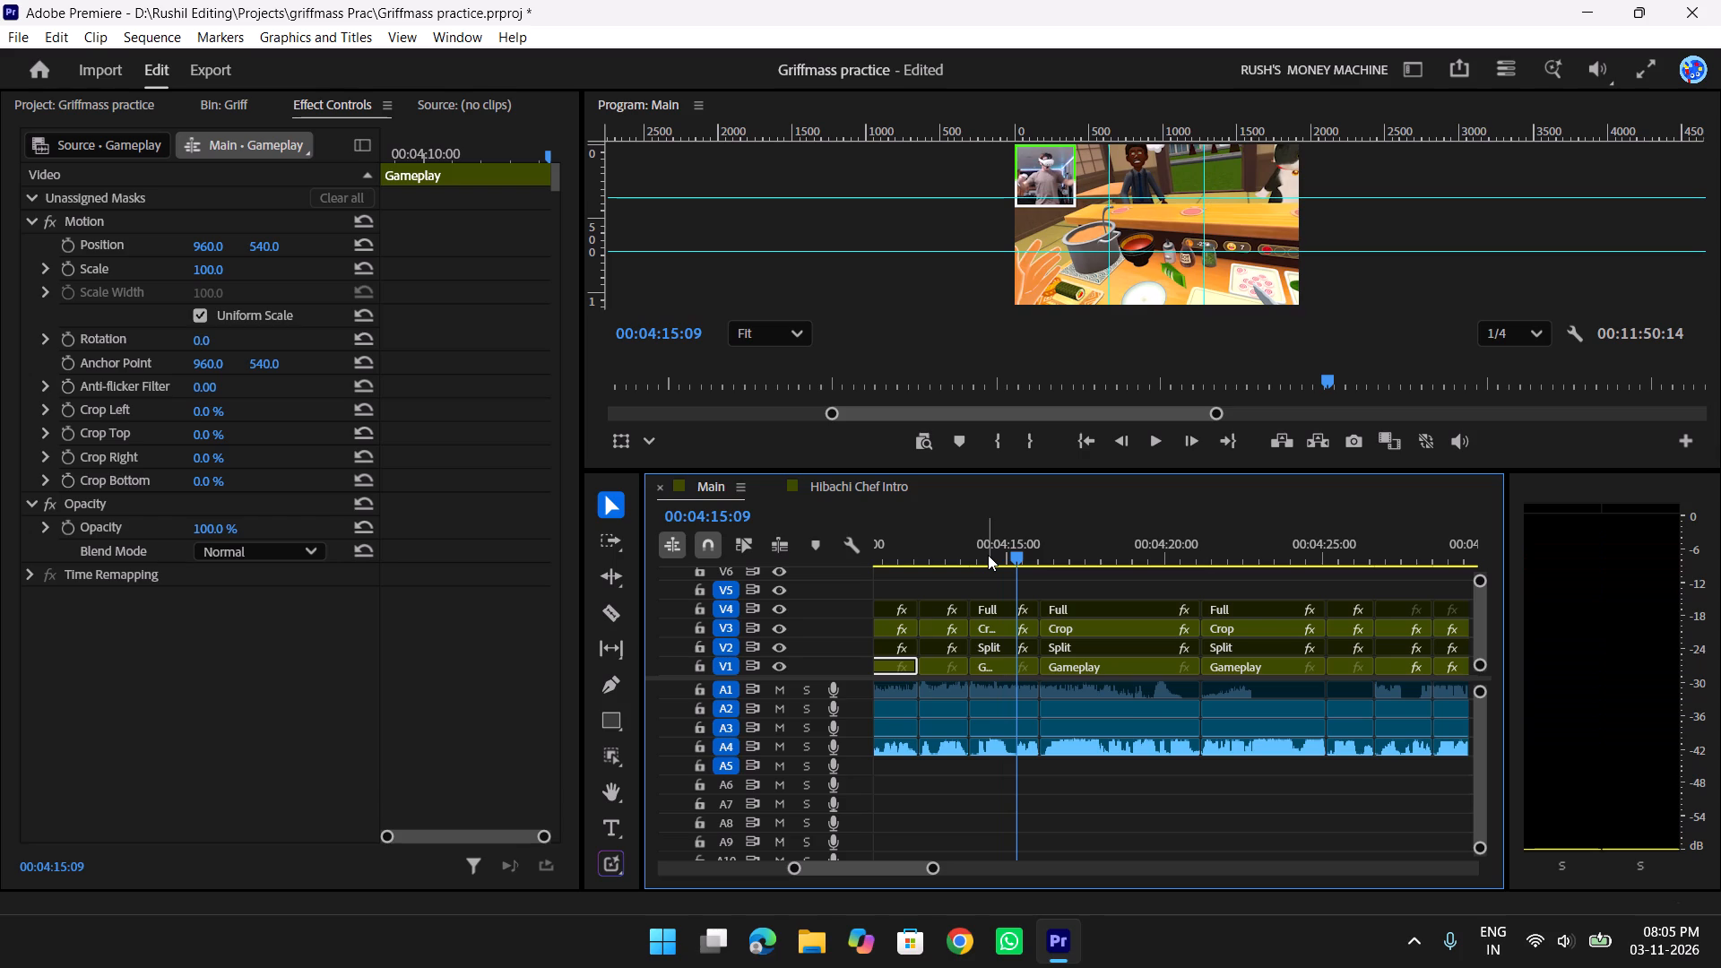
pyautogui.press('space')
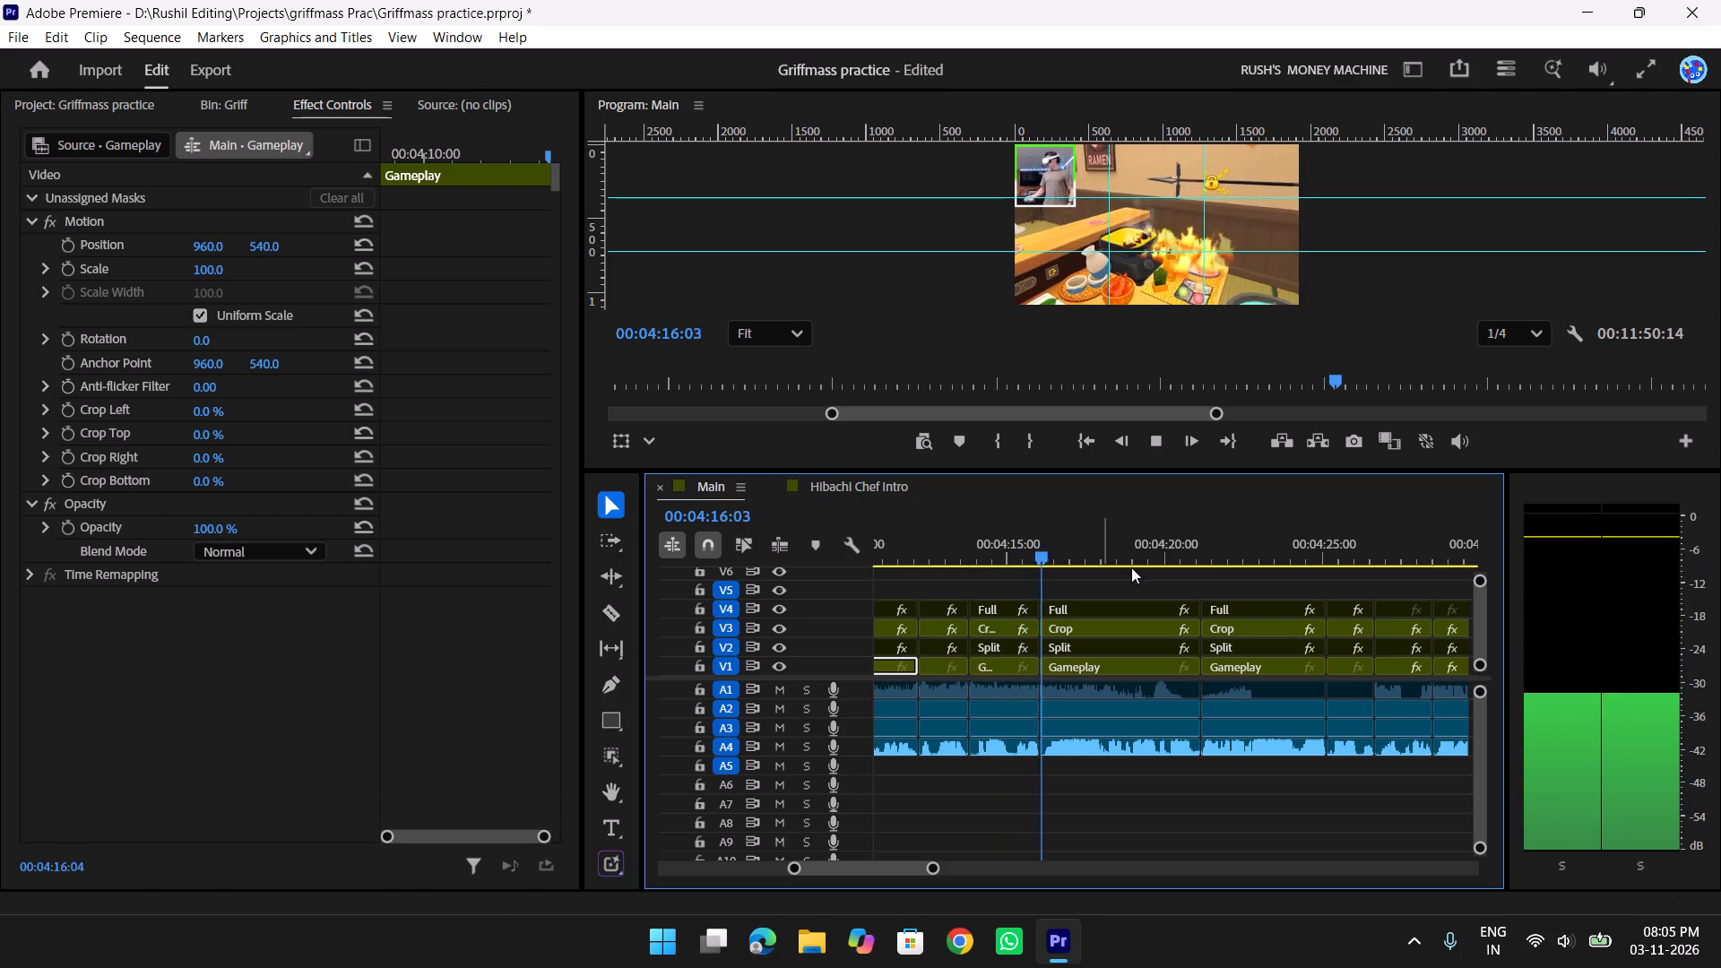
pyautogui.press('space')
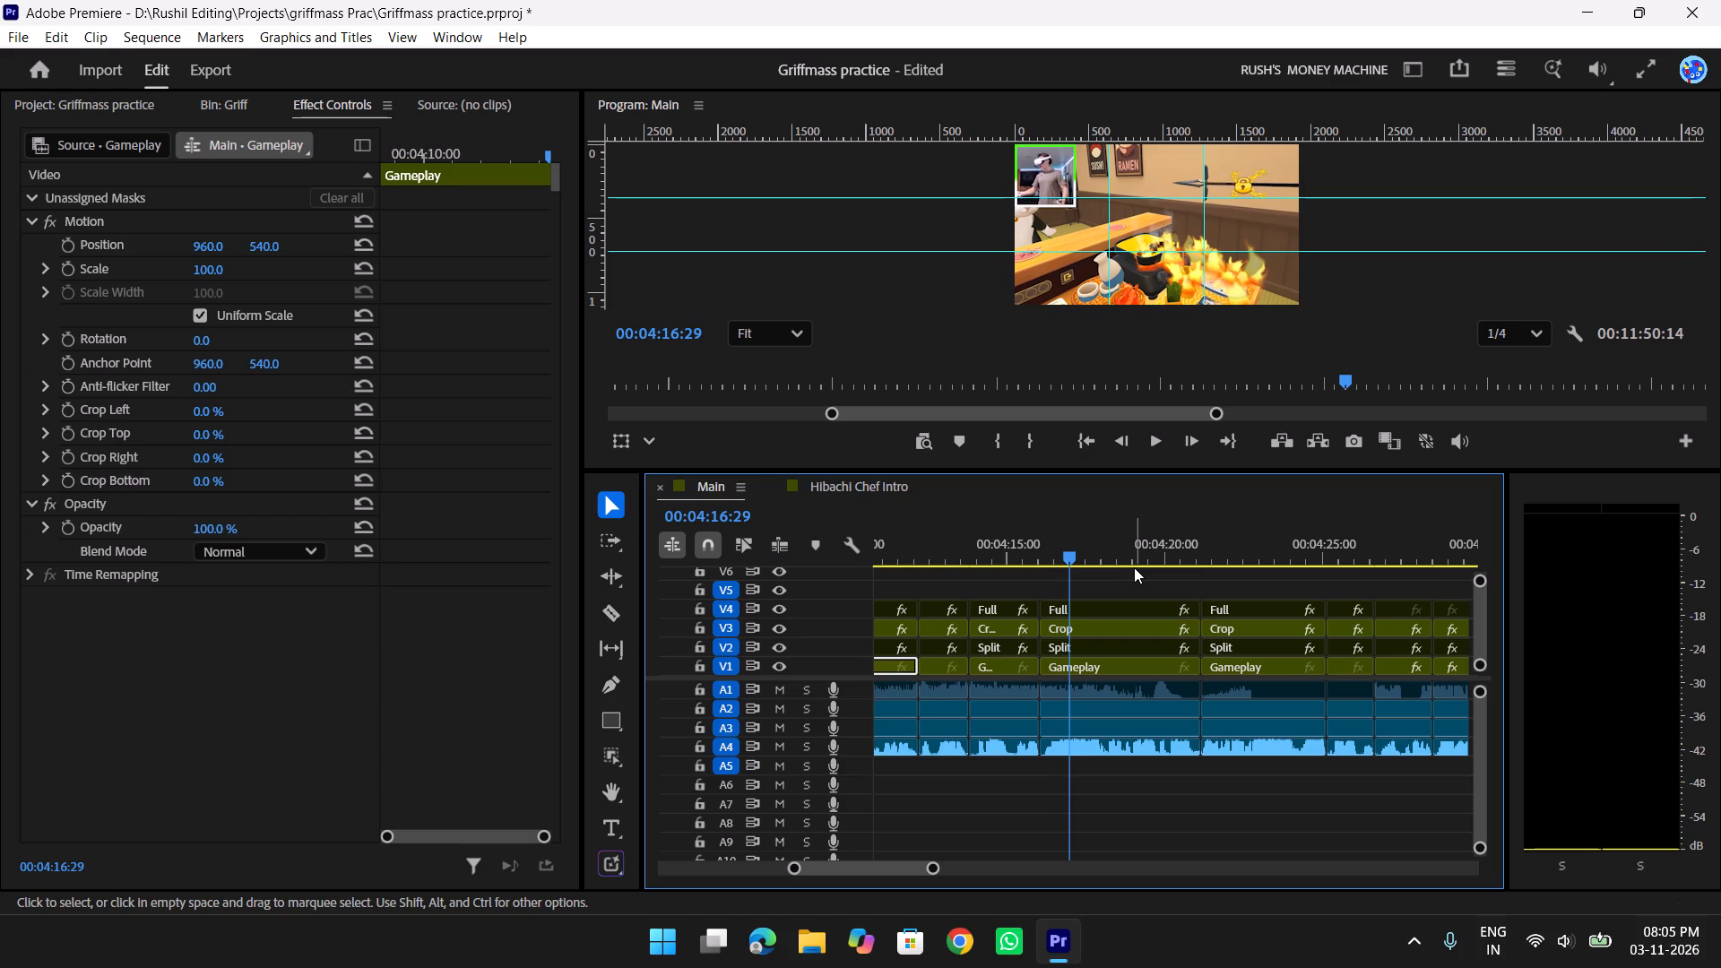
# Apply the Crop Zoom In Slow Rush preset to the V3 Crop facecam clip starting at about 00:04:16.
pyautogui.click(1153, 629)
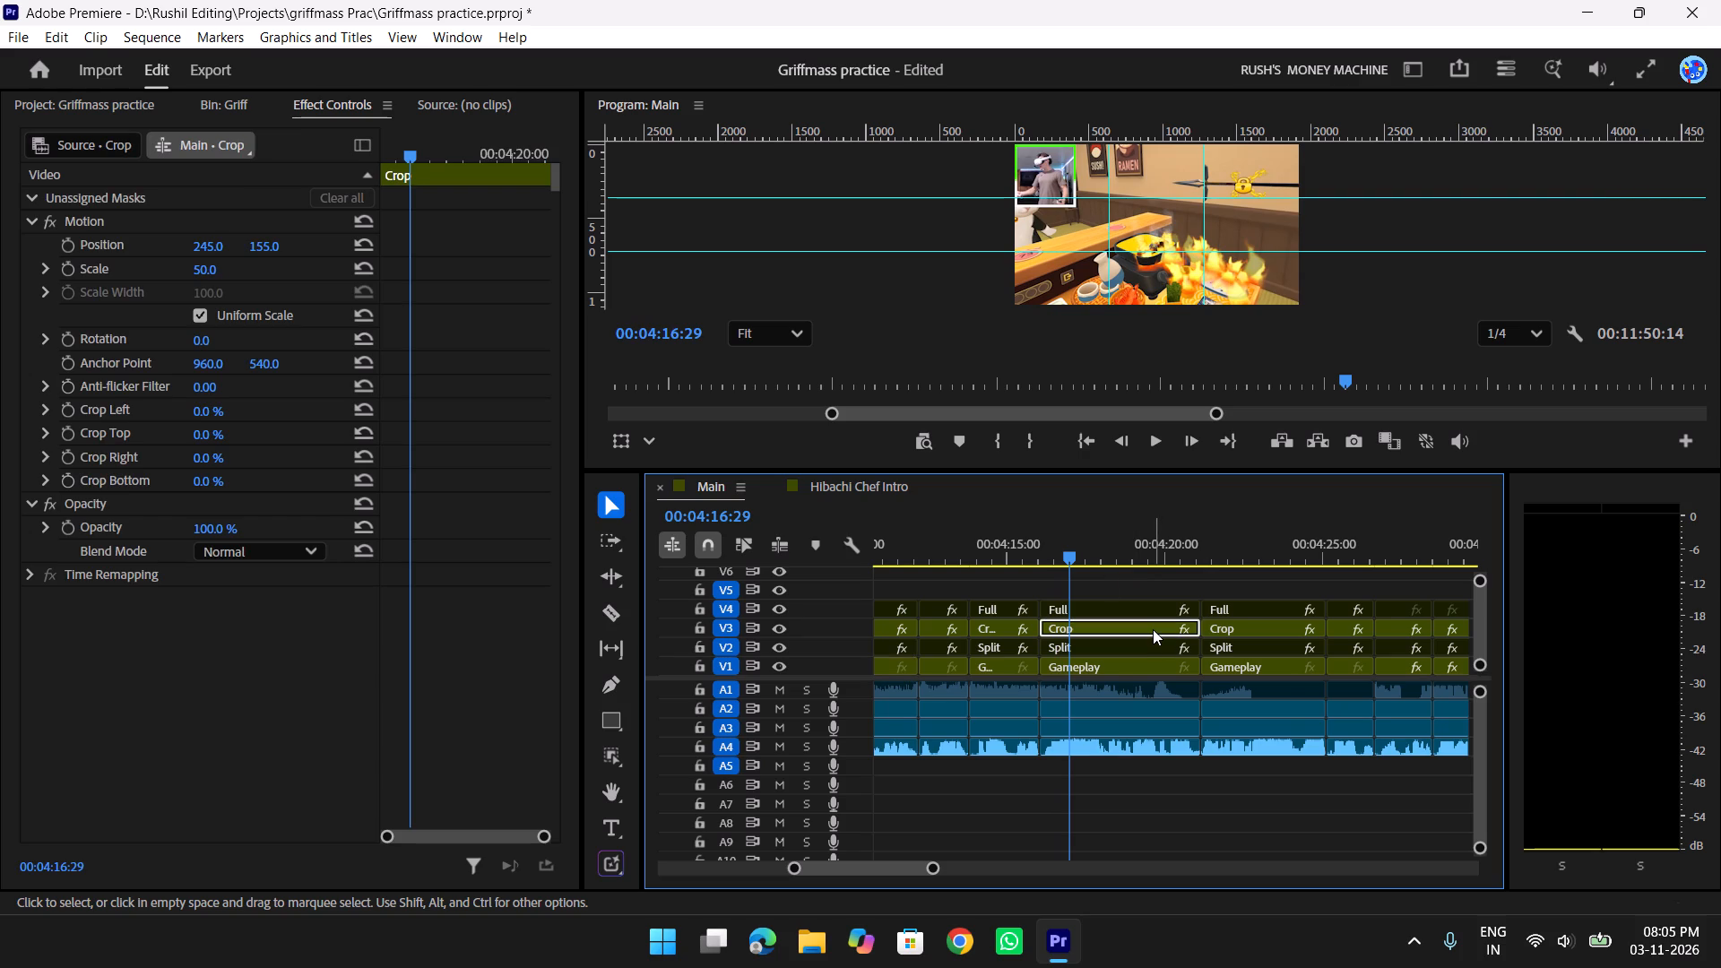
pyautogui.hotkey('shift', 'z')
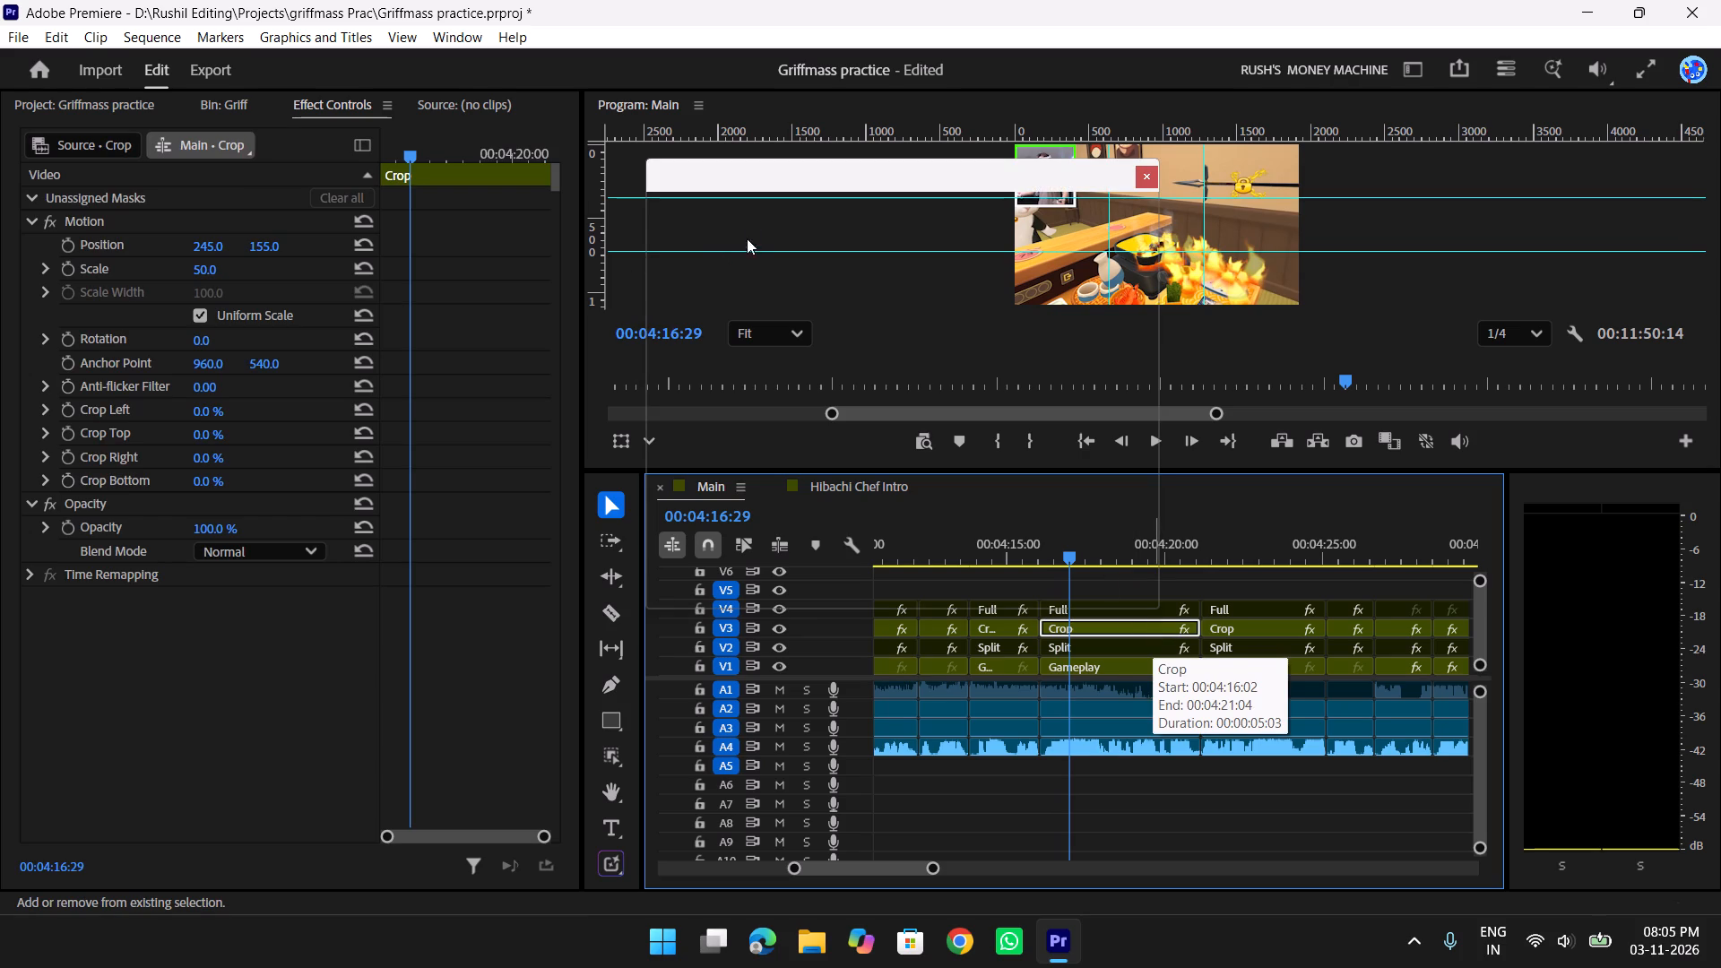
pyautogui.click(709, 255)
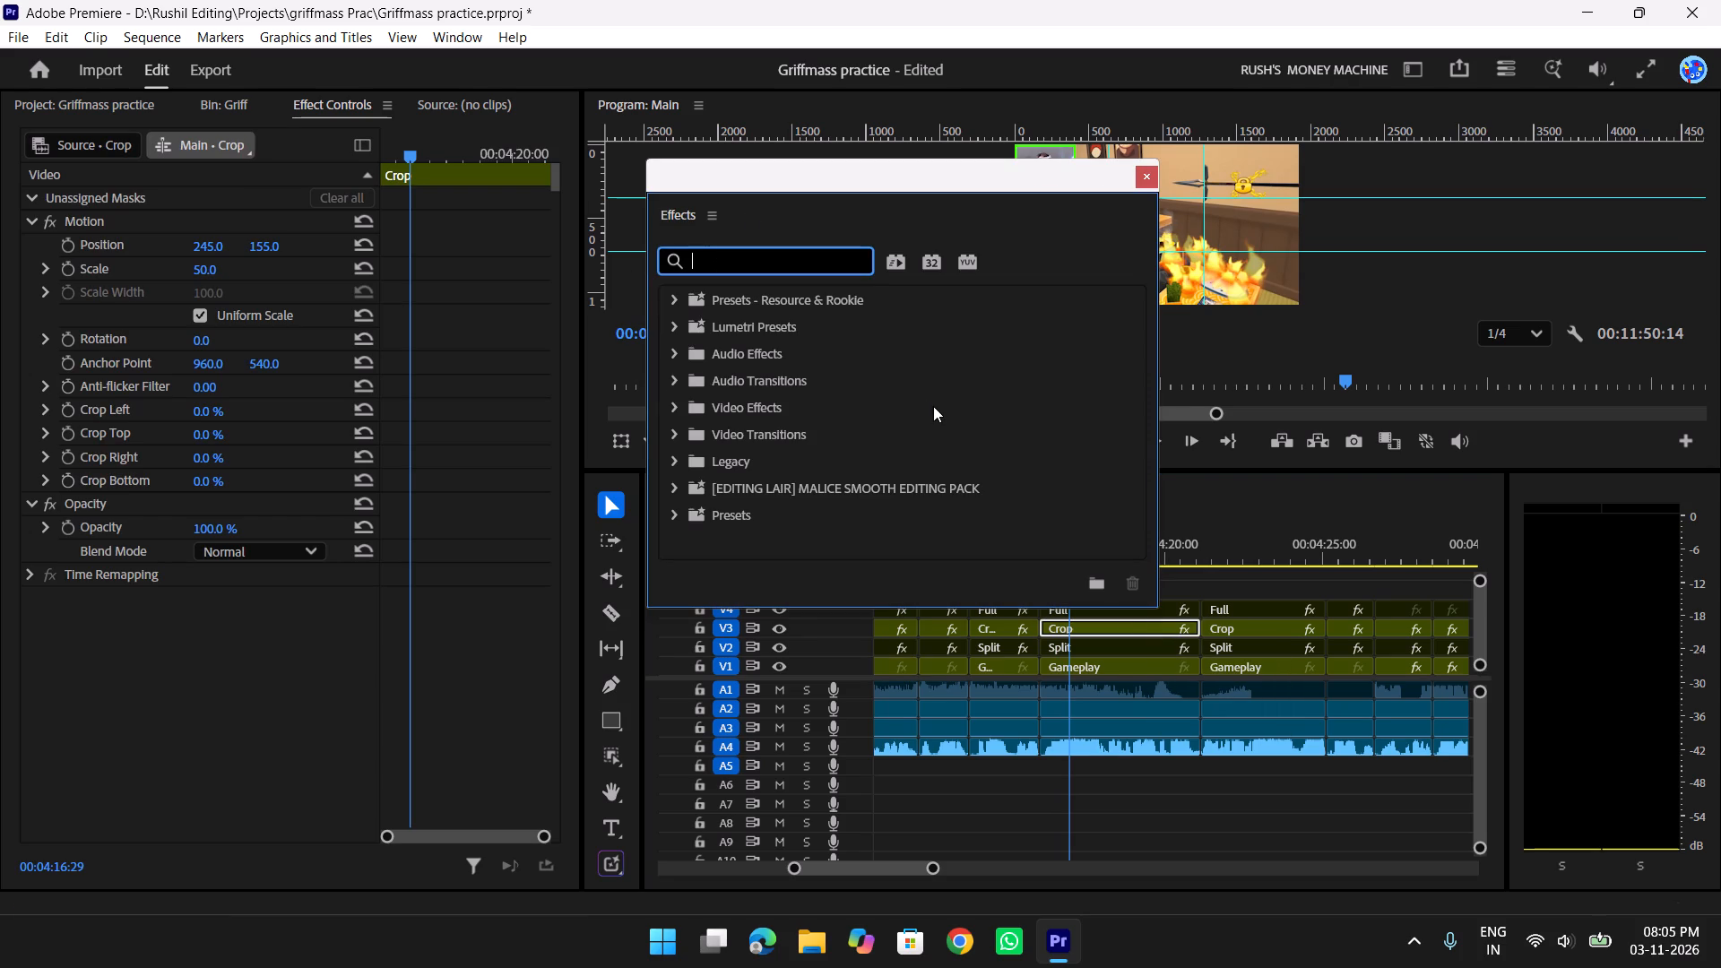
pyautogui.write('crop')
pyautogui.scroll(-10, 934, 407)
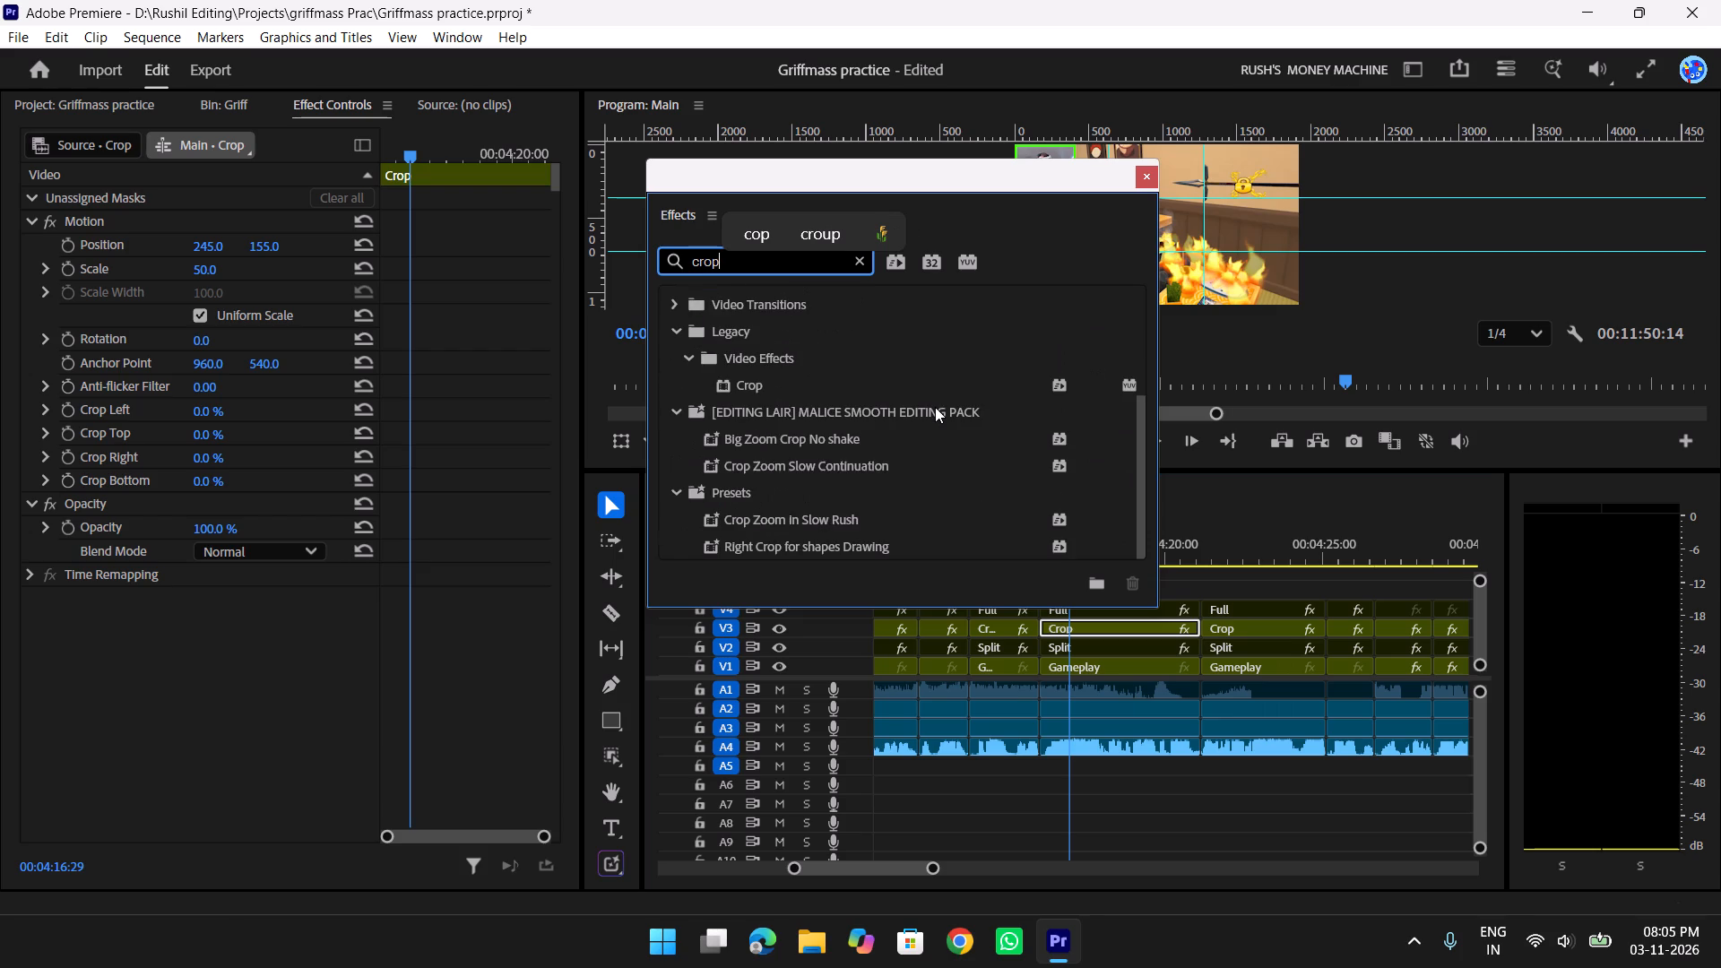
pyautogui.scroll(-3, 864, 476)
pyautogui.moveTo(828, 510); pyautogui.dragTo(1128, 629)
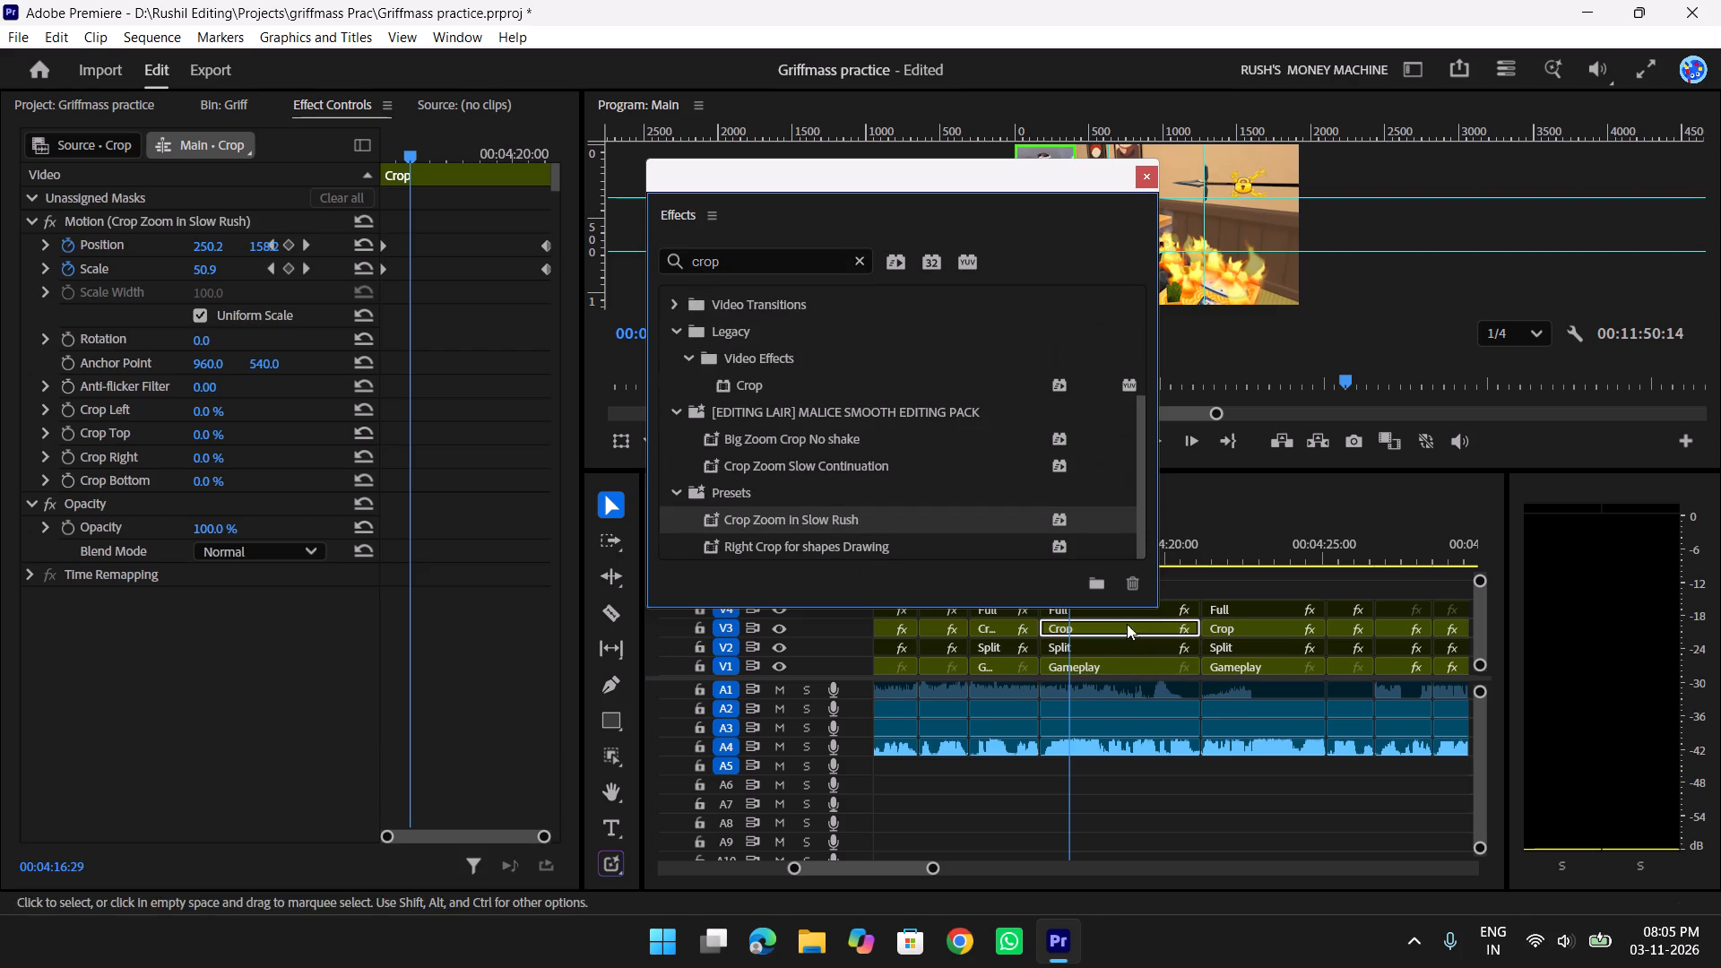
pyautogui.click(1137, 170)
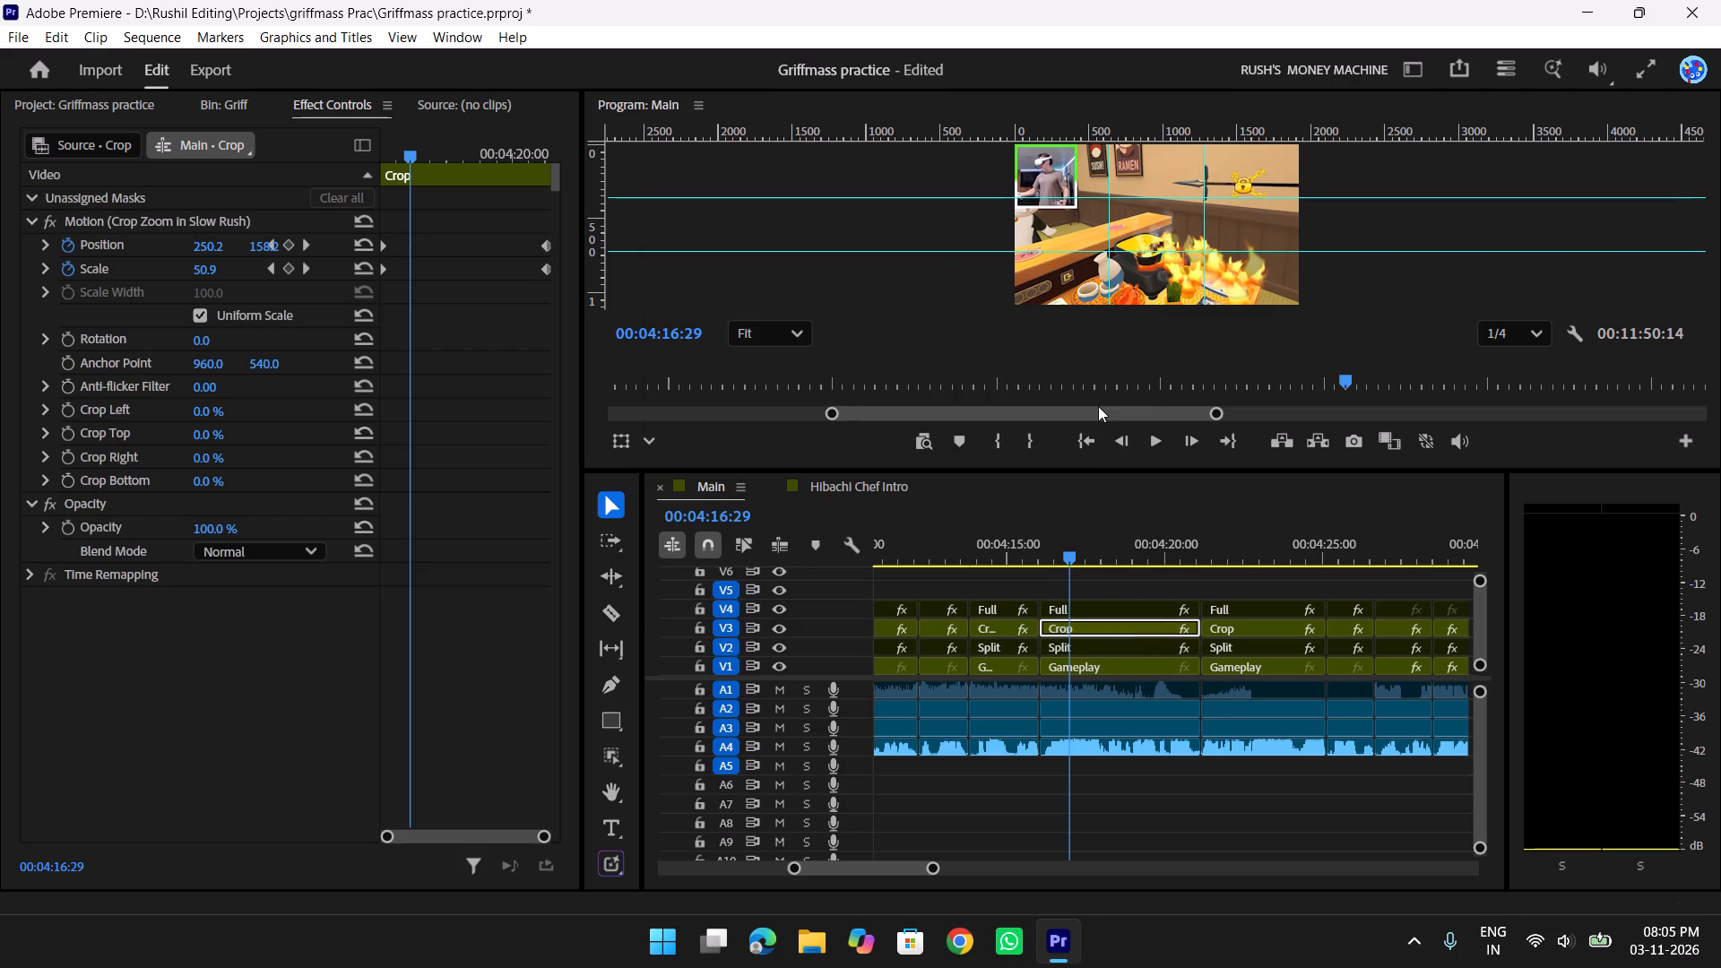
# Add the Malice Angry Shake Small preset to the same V3 Crop clip starting at about 00:04:16.
pyautogui.hotkey('shift', 'z')
pyautogui.click(782, 262)
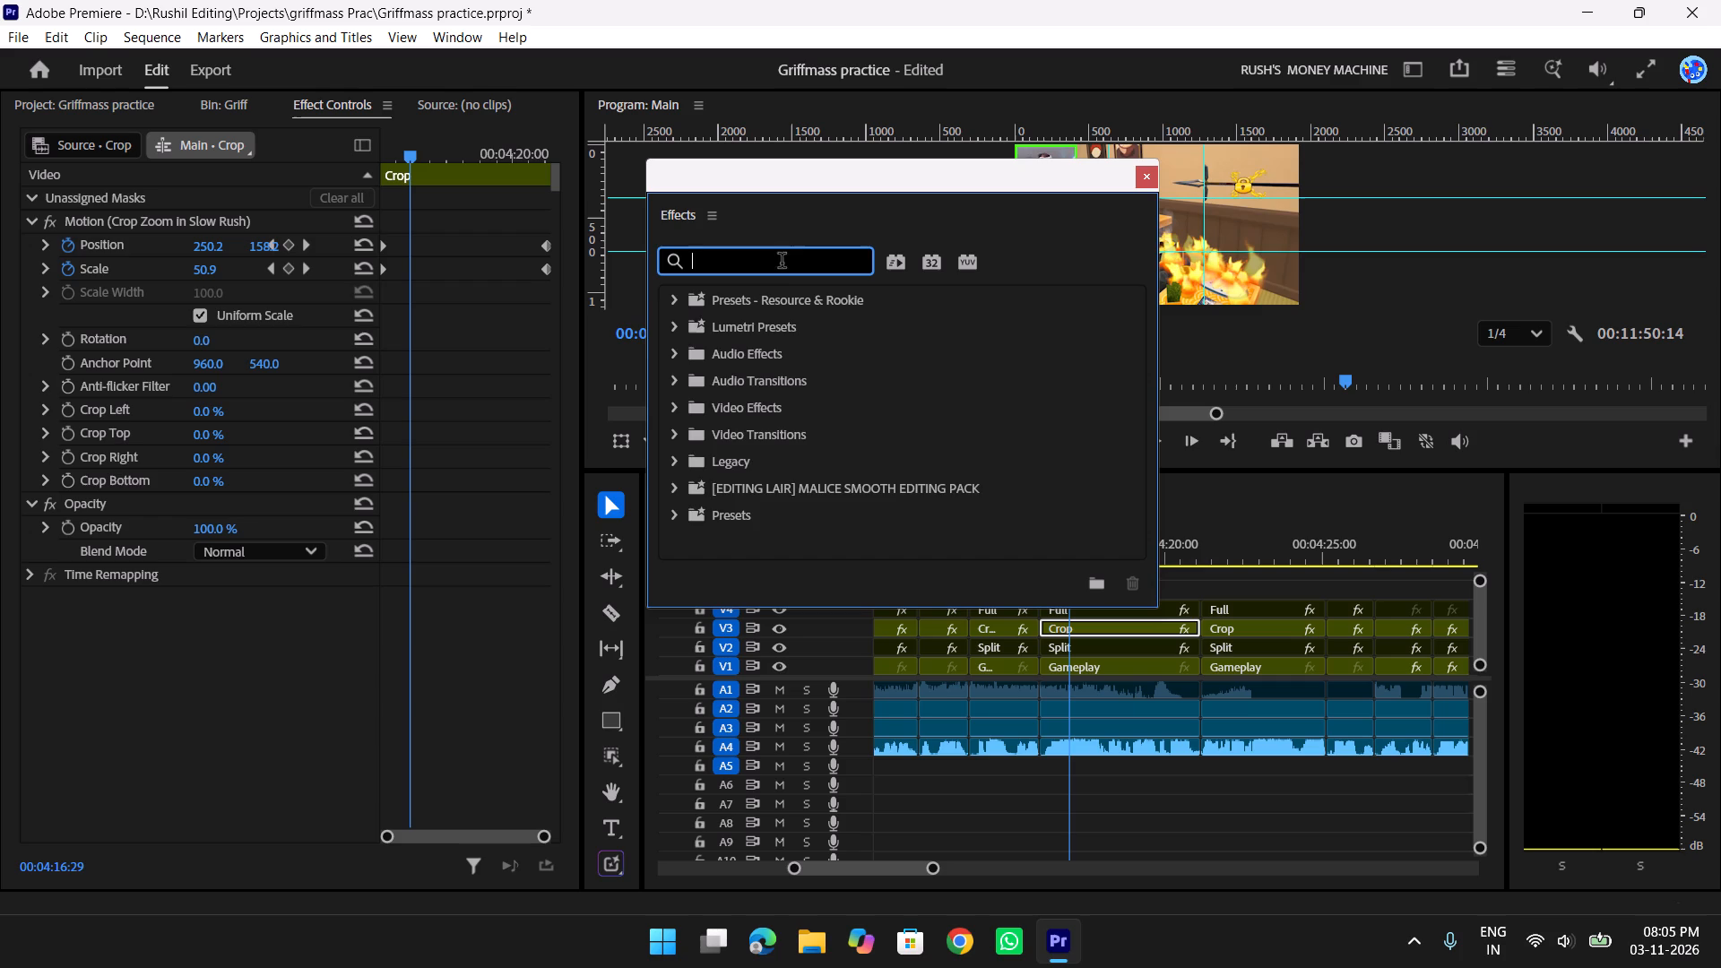
pyautogui.write('angry')
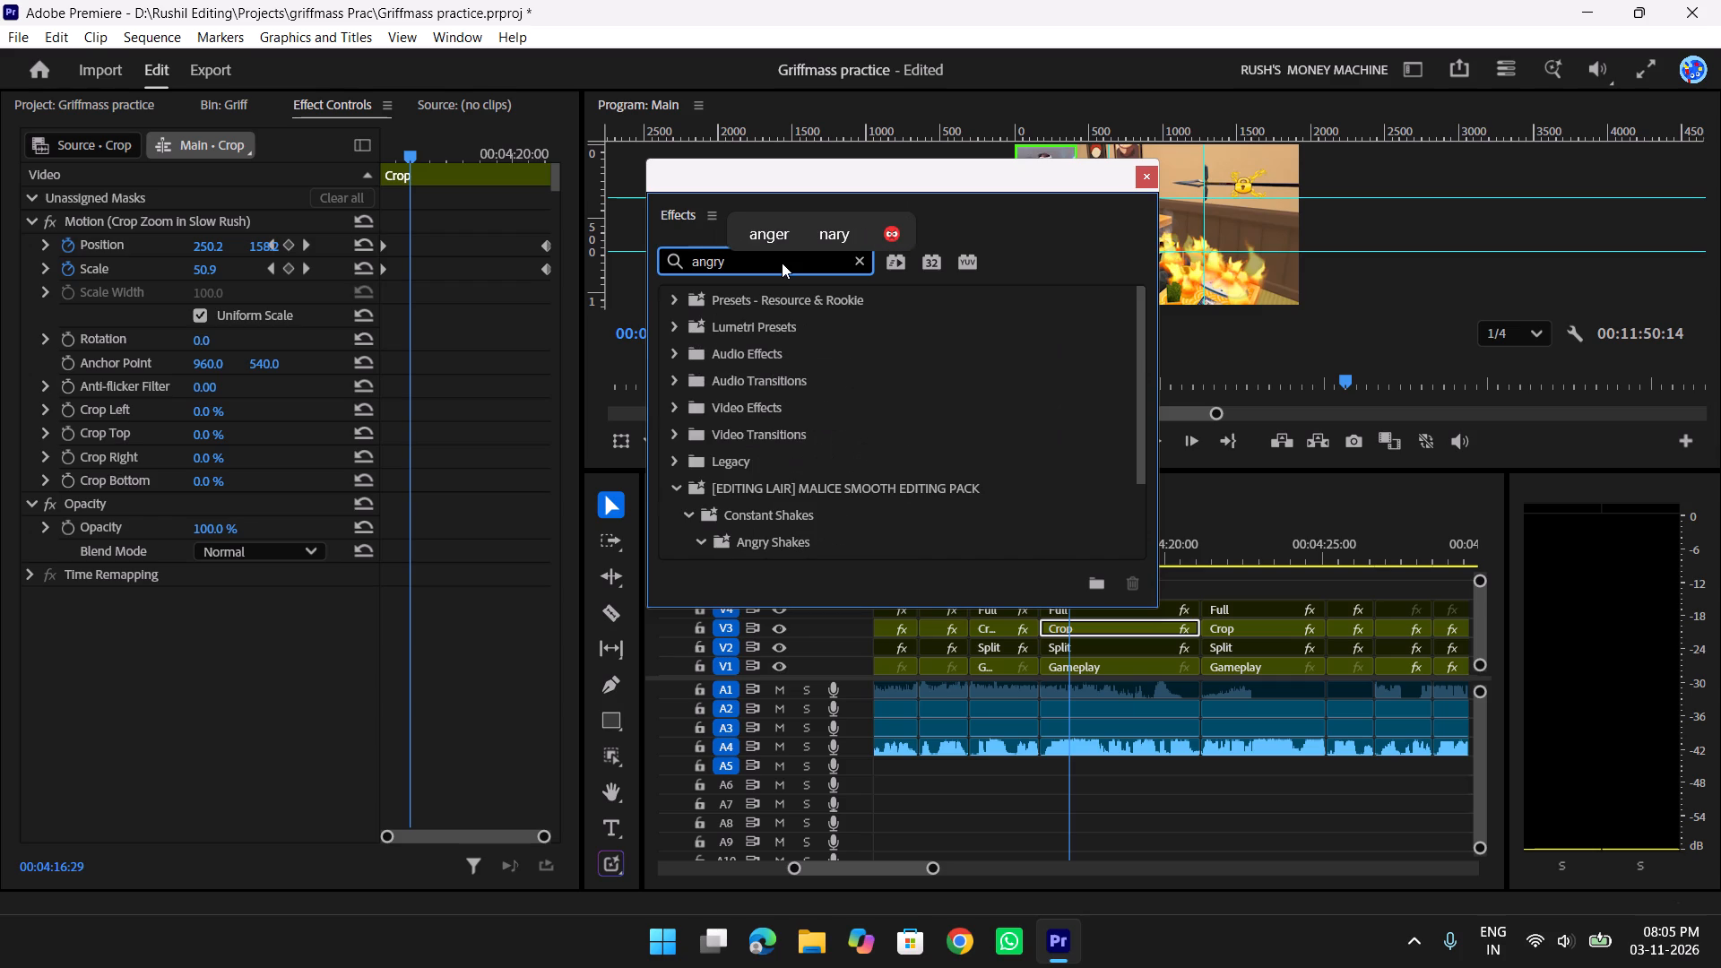
pyautogui.scroll(-8, 842, 416)
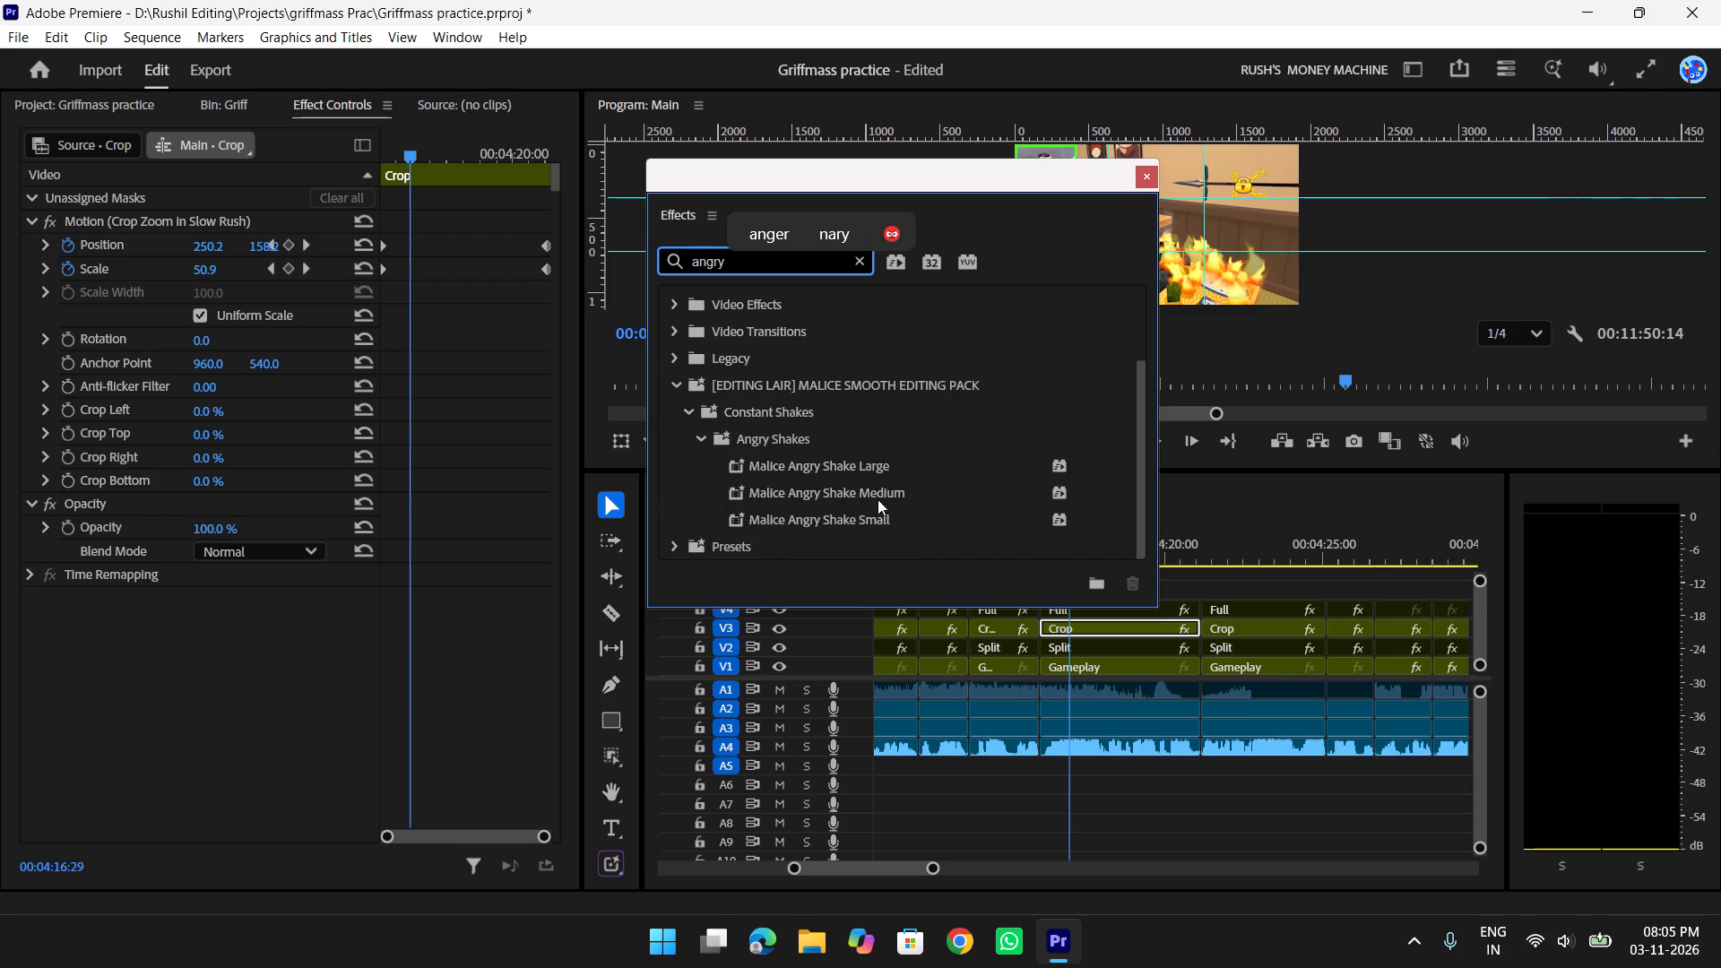
pyautogui.moveTo(861, 515); pyautogui.dragTo(1080, 629)
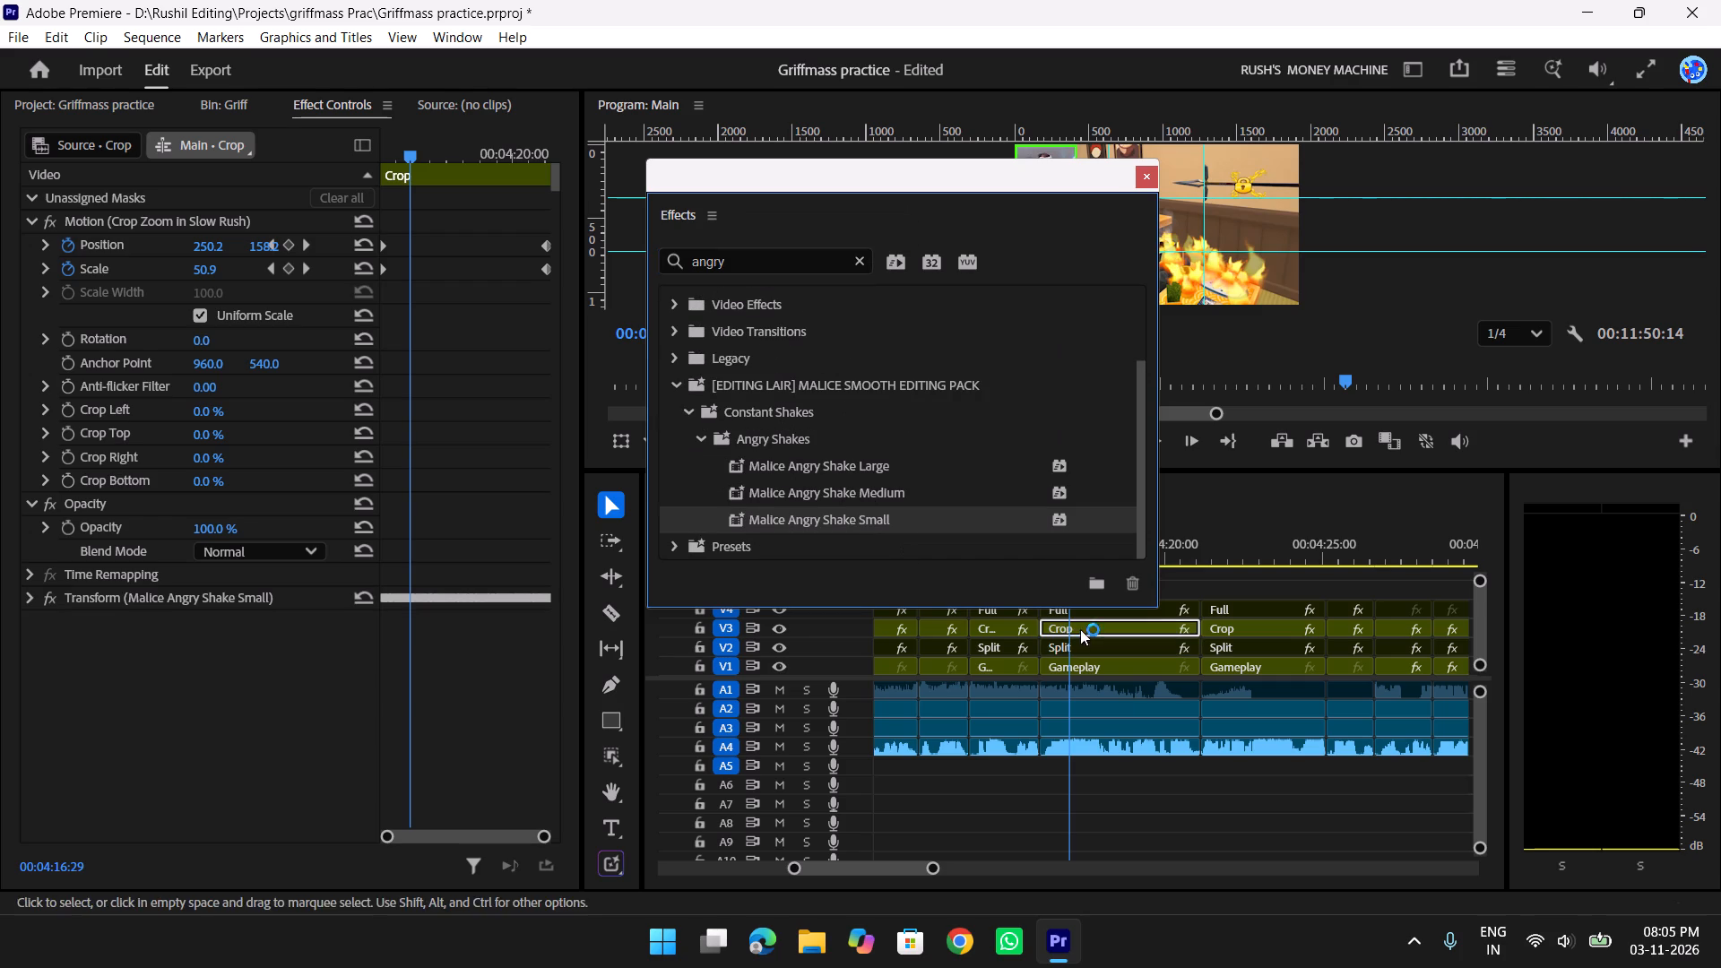
pyautogui.click(1141, 173)
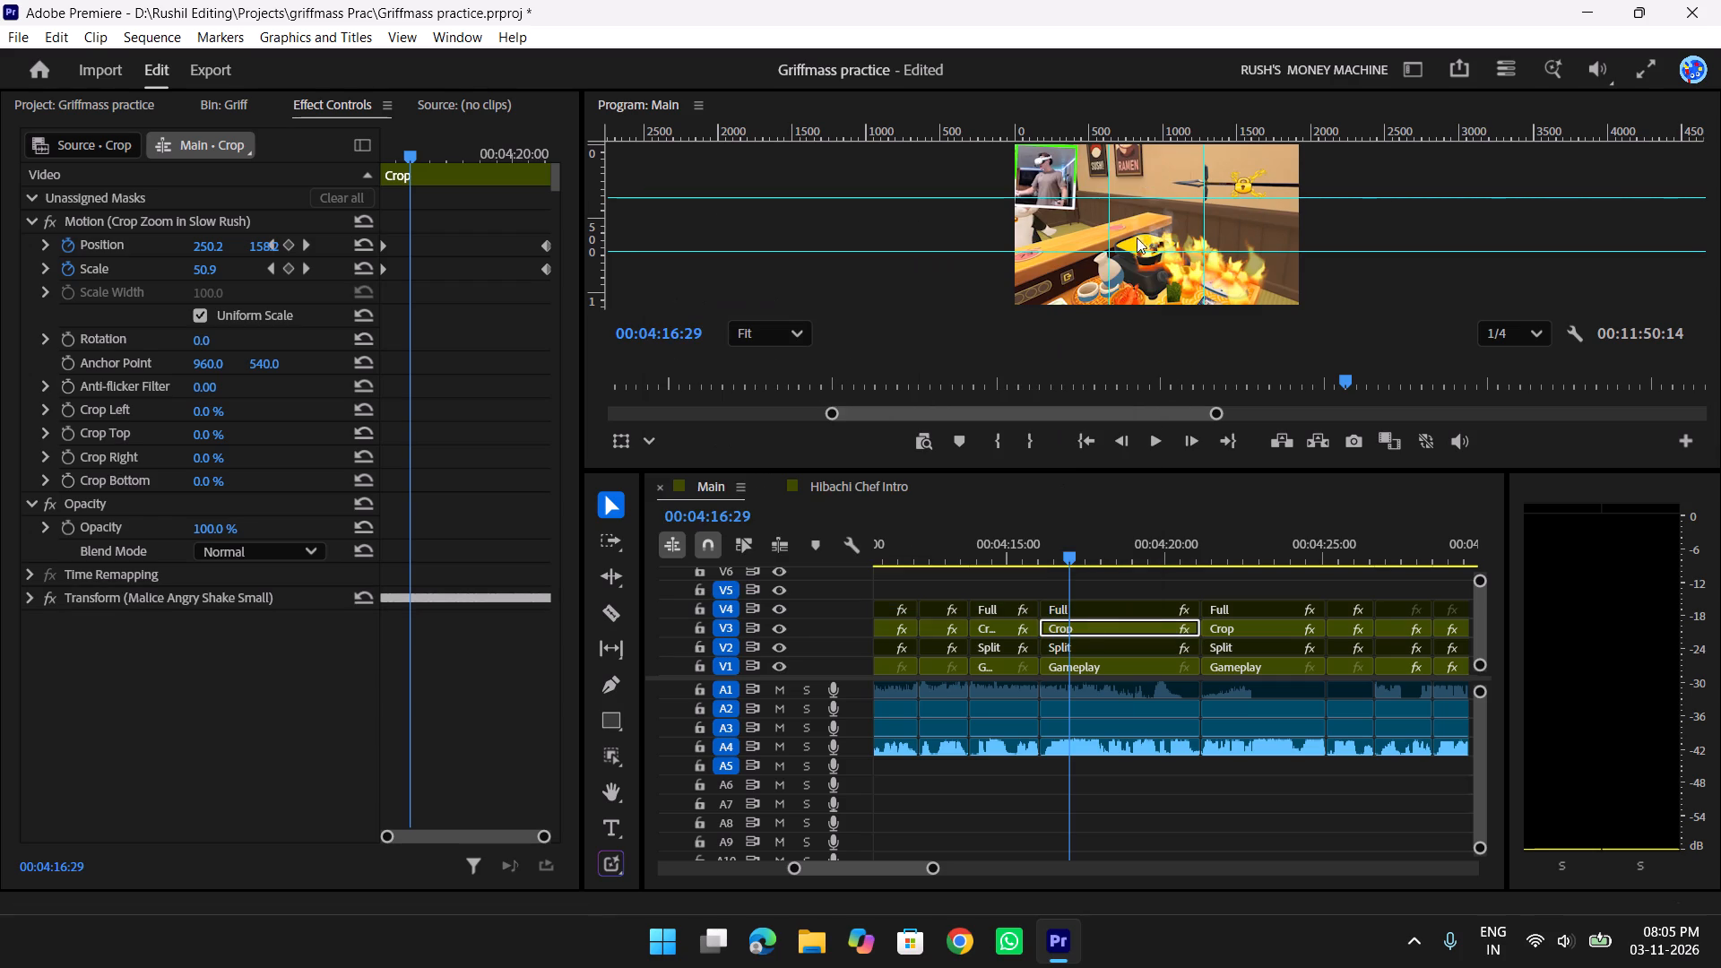
# Play back the zoomed and shaking facecam from about 00:04:15 to 00:04:23 and check the transition into the following shot.
pyautogui.moveTo(1068, 540); pyautogui.dragTo(1021, 550)
pyautogui.press('space')
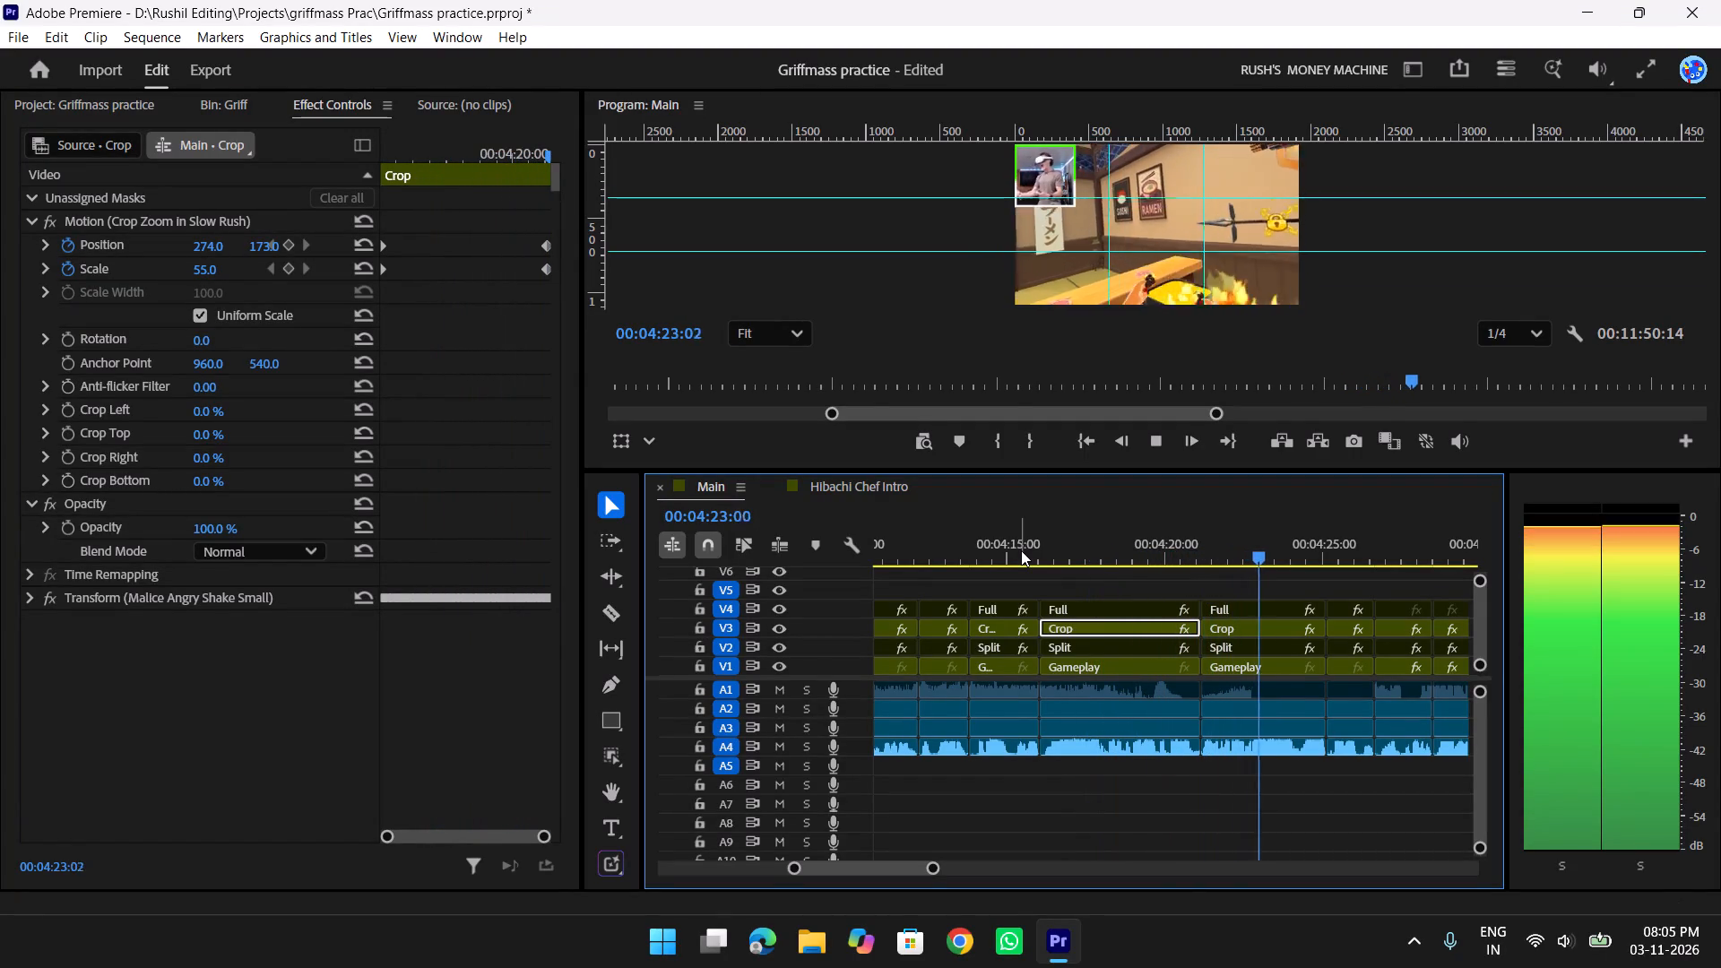
pyautogui.press('space')
pyautogui.moveTo(1262, 553); pyautogui.dragTo(1206, 578)
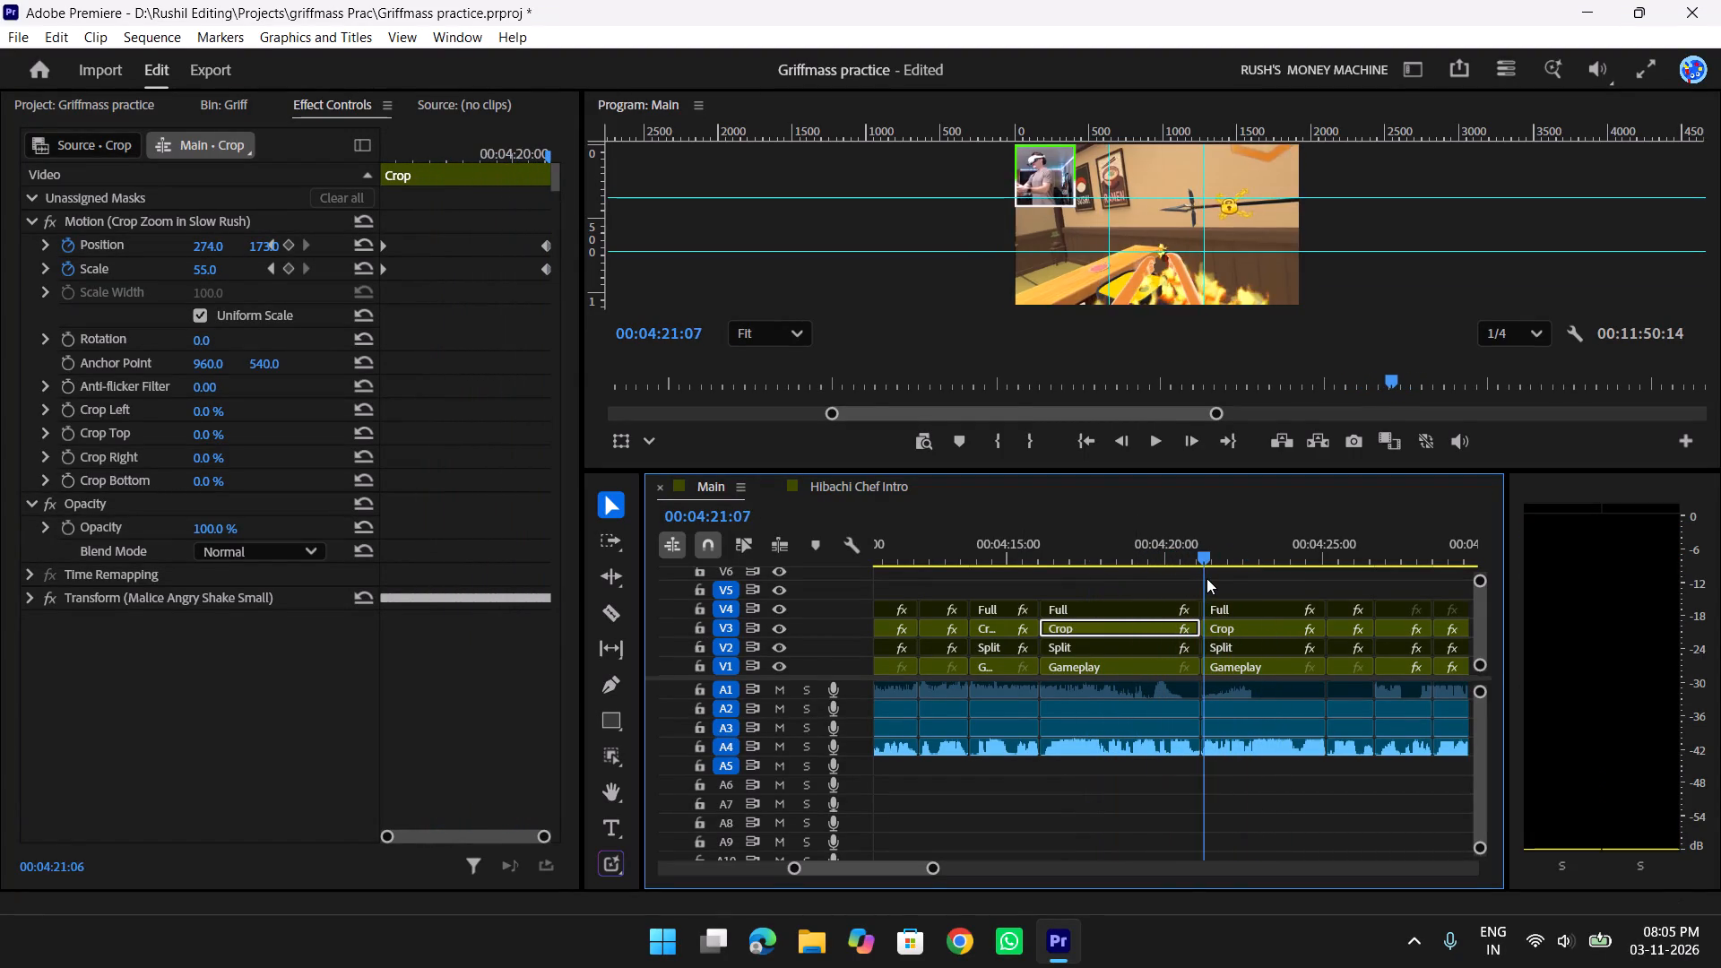
pyautogui.moveTo(1206, 578); pyautogui.dragTo(1282, 564)
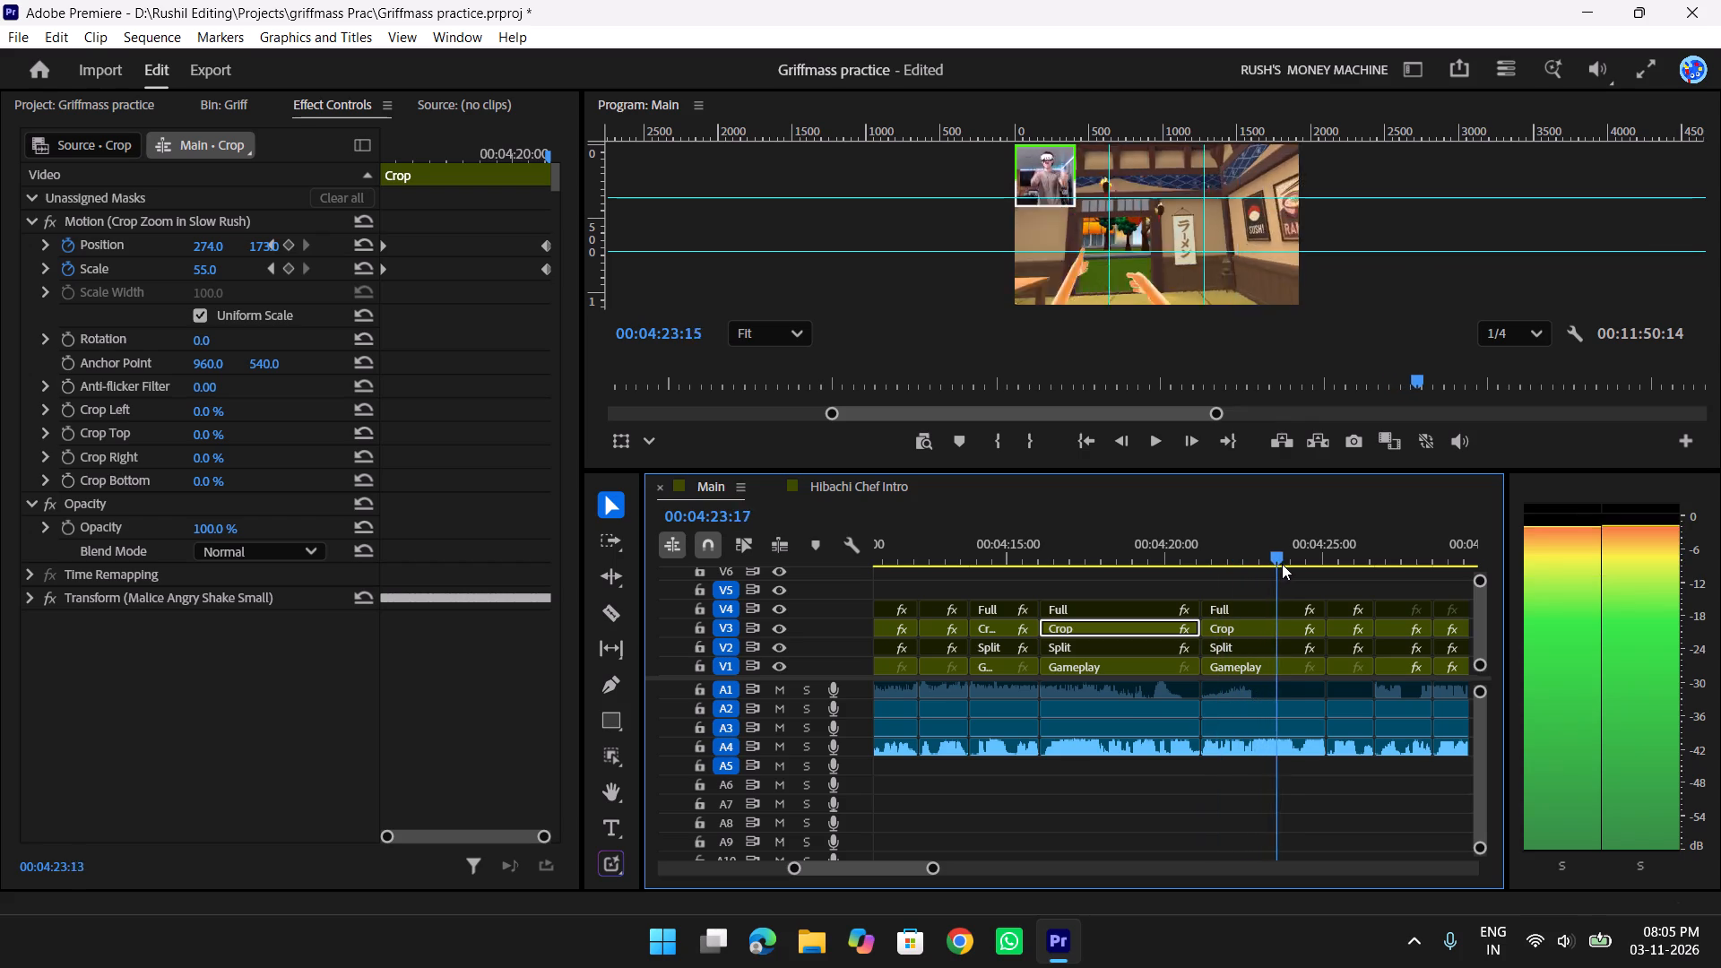
pyautogui.moveTo(1282, 564); pyautogui.dragTo(1232, 574)
# Apply the Crop Zoom Slow Continuation preset to the following V3 Crop clip, which starts at about 00:04:21.
pyautogui.click(1266, 616)
pyautogui.click(1267, 631)
pyautogui.hotkey('shift', 'z')
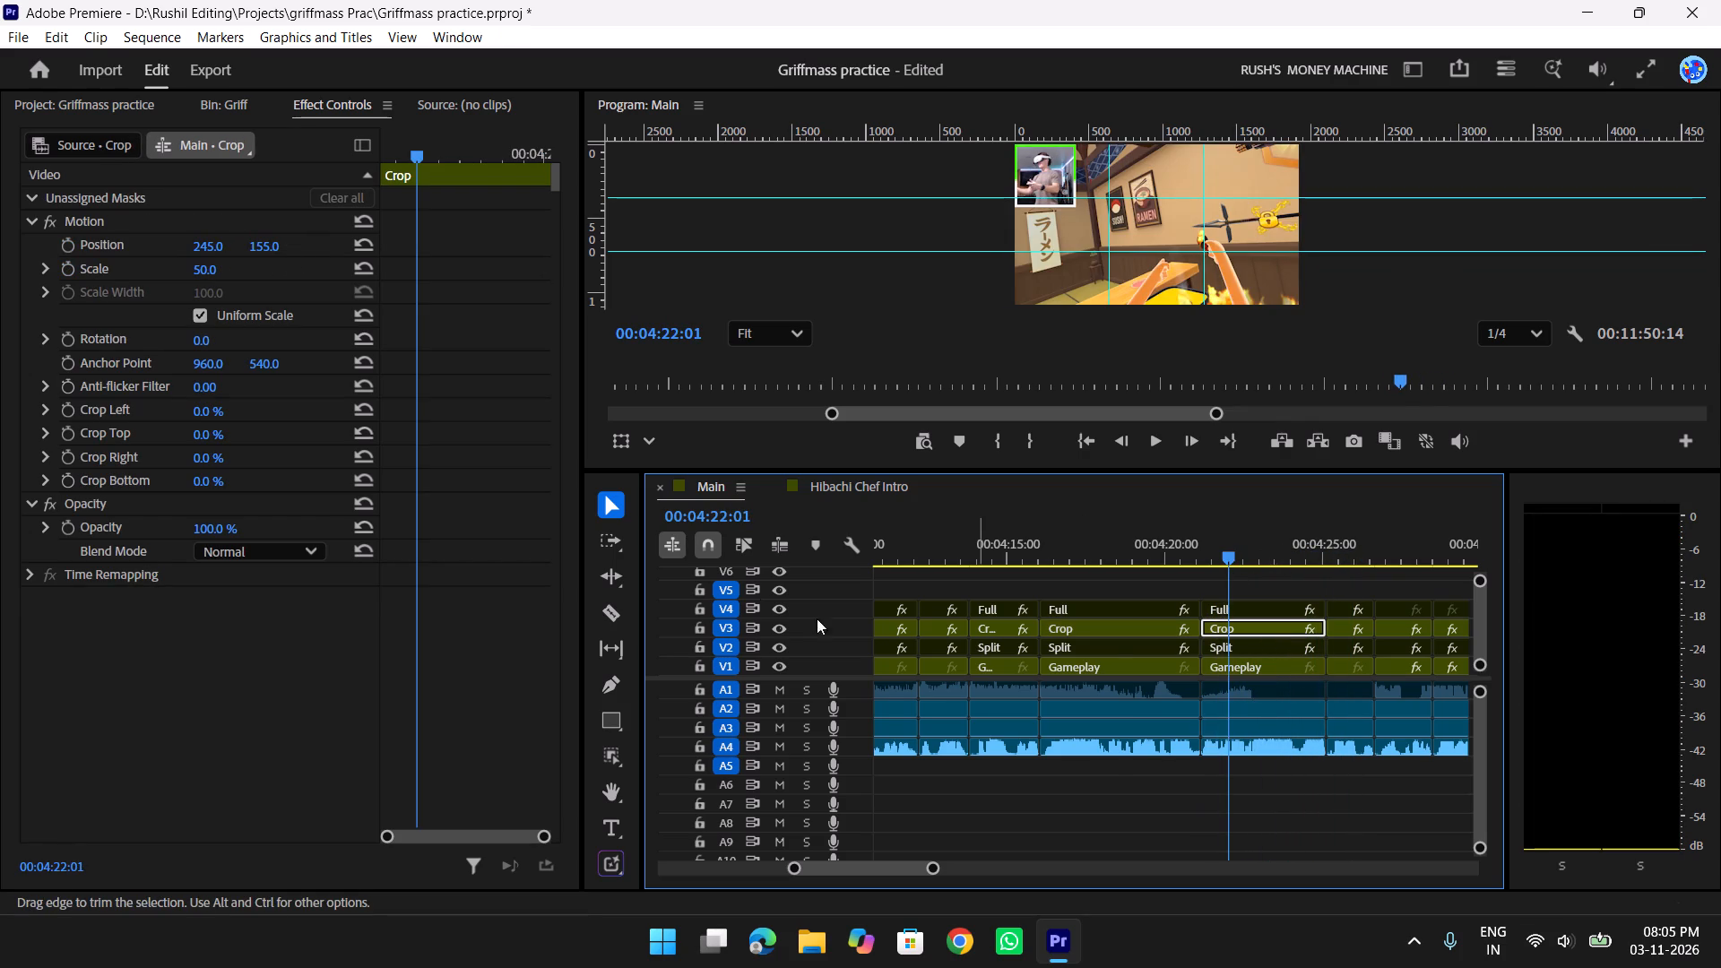
pyautogui.click(783, 271)
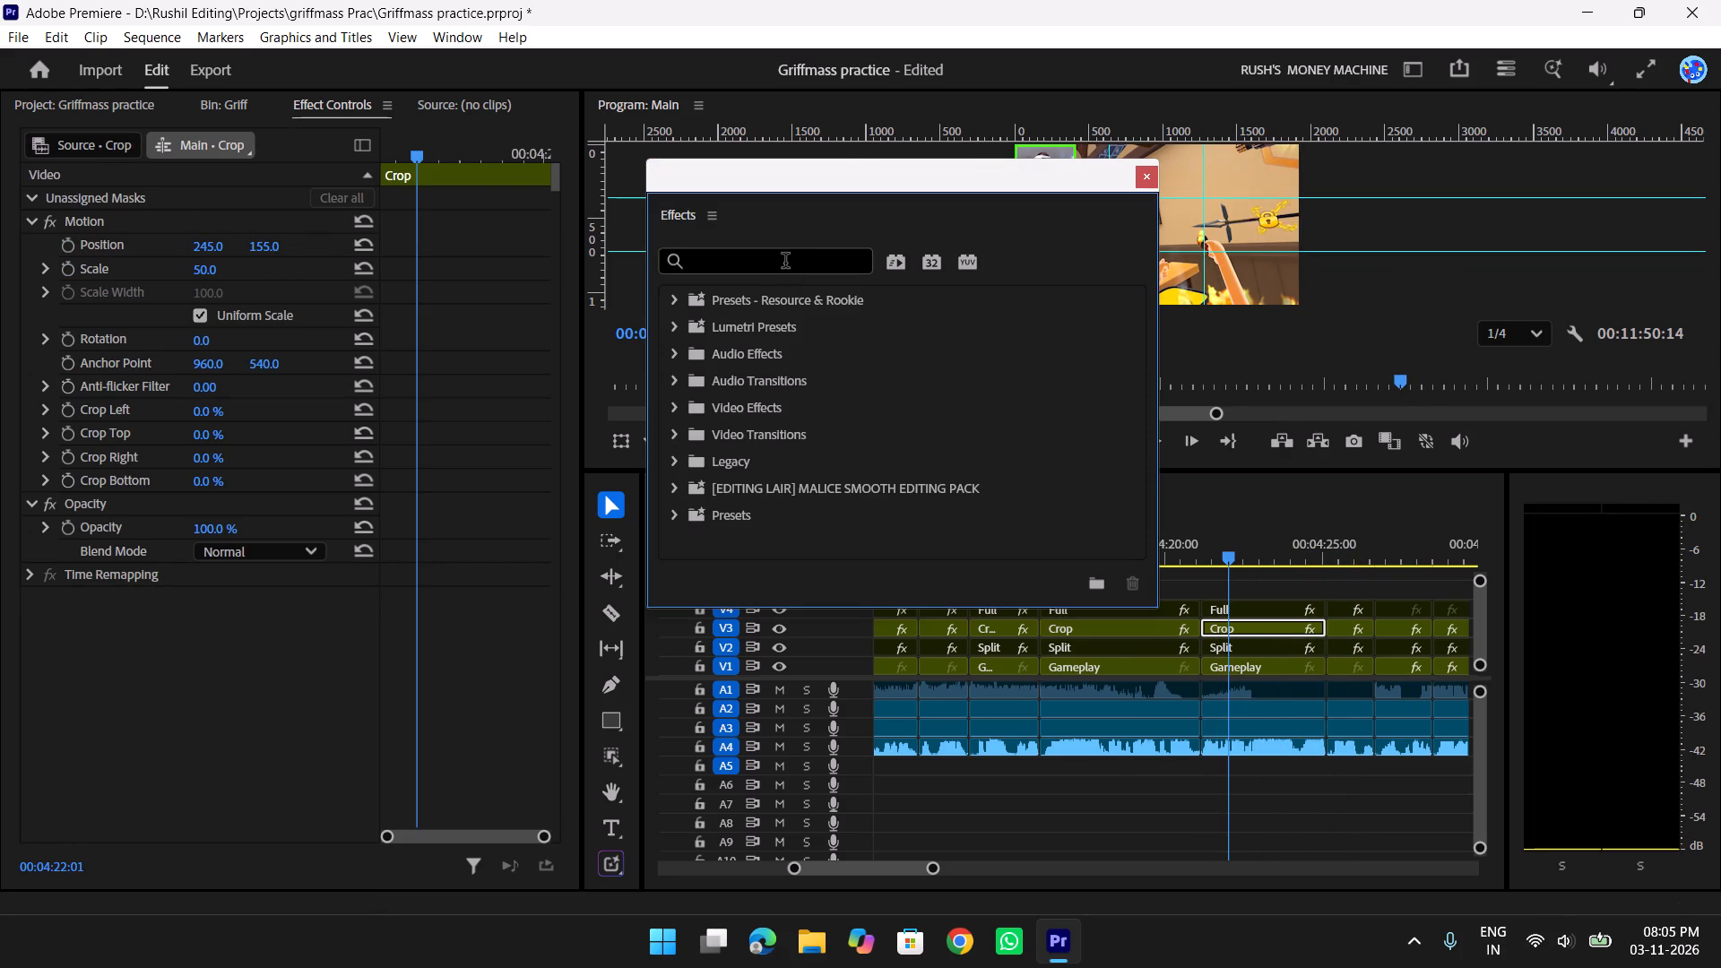
pyautogui.click(785, 263)
pyautogui.write('slow')
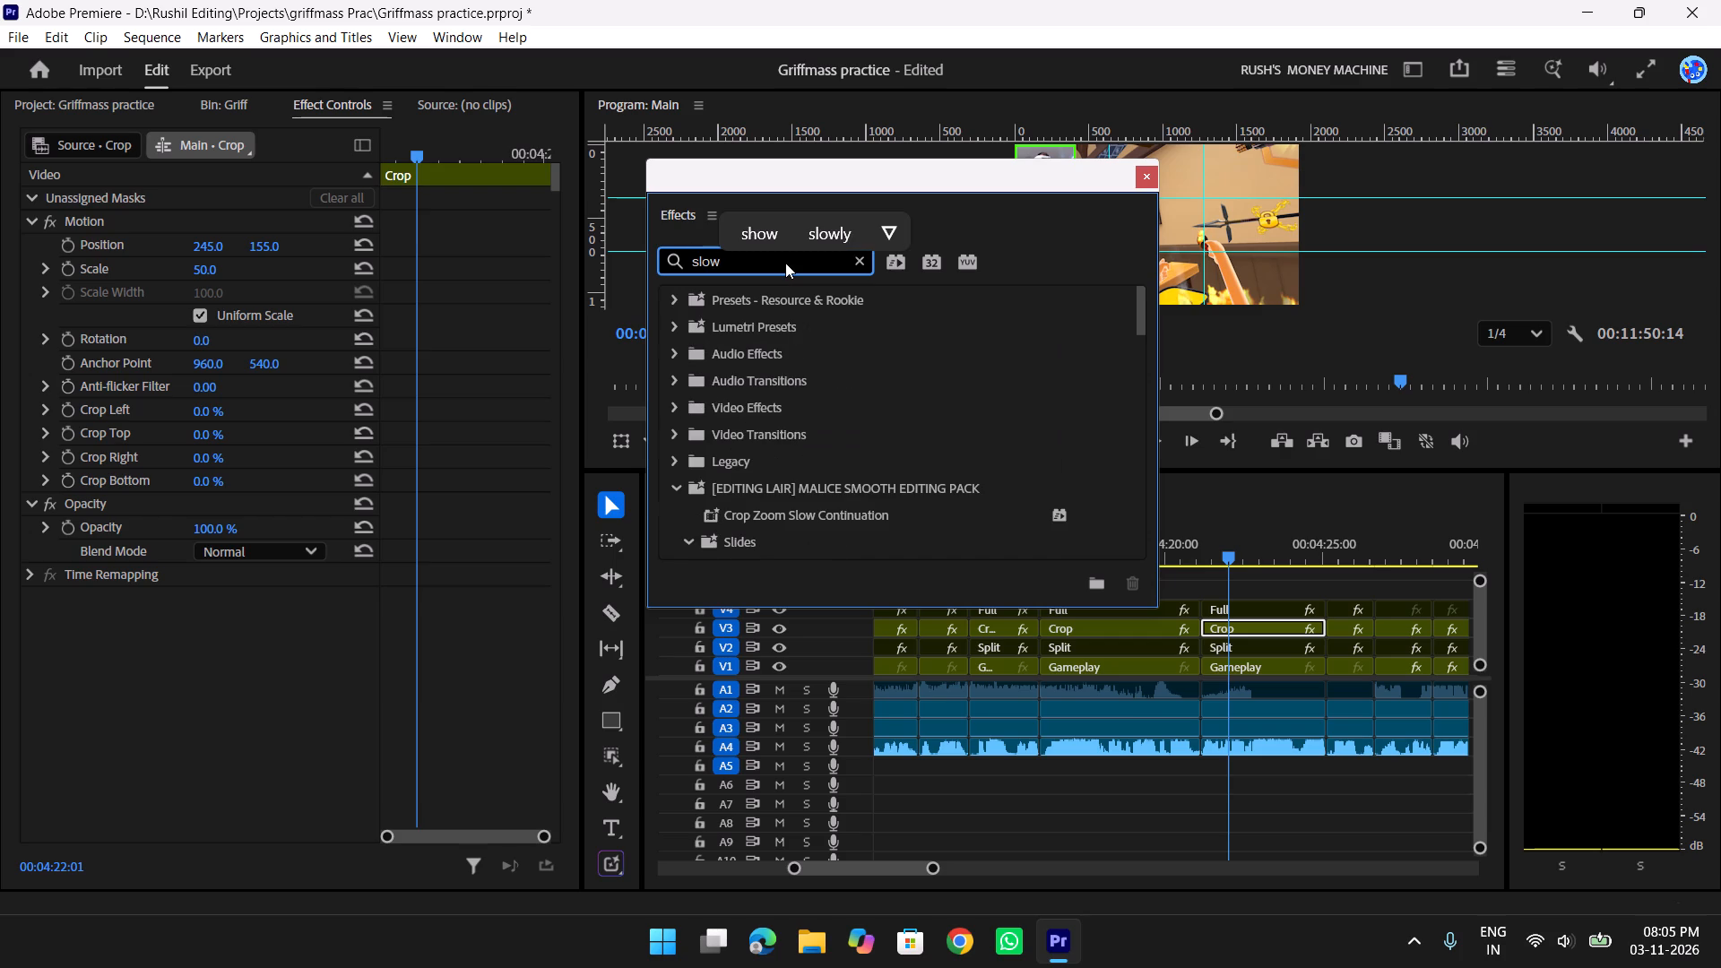
pyautogui.moveTo(854, 509); pyautogui.dragTo(1227, 631)
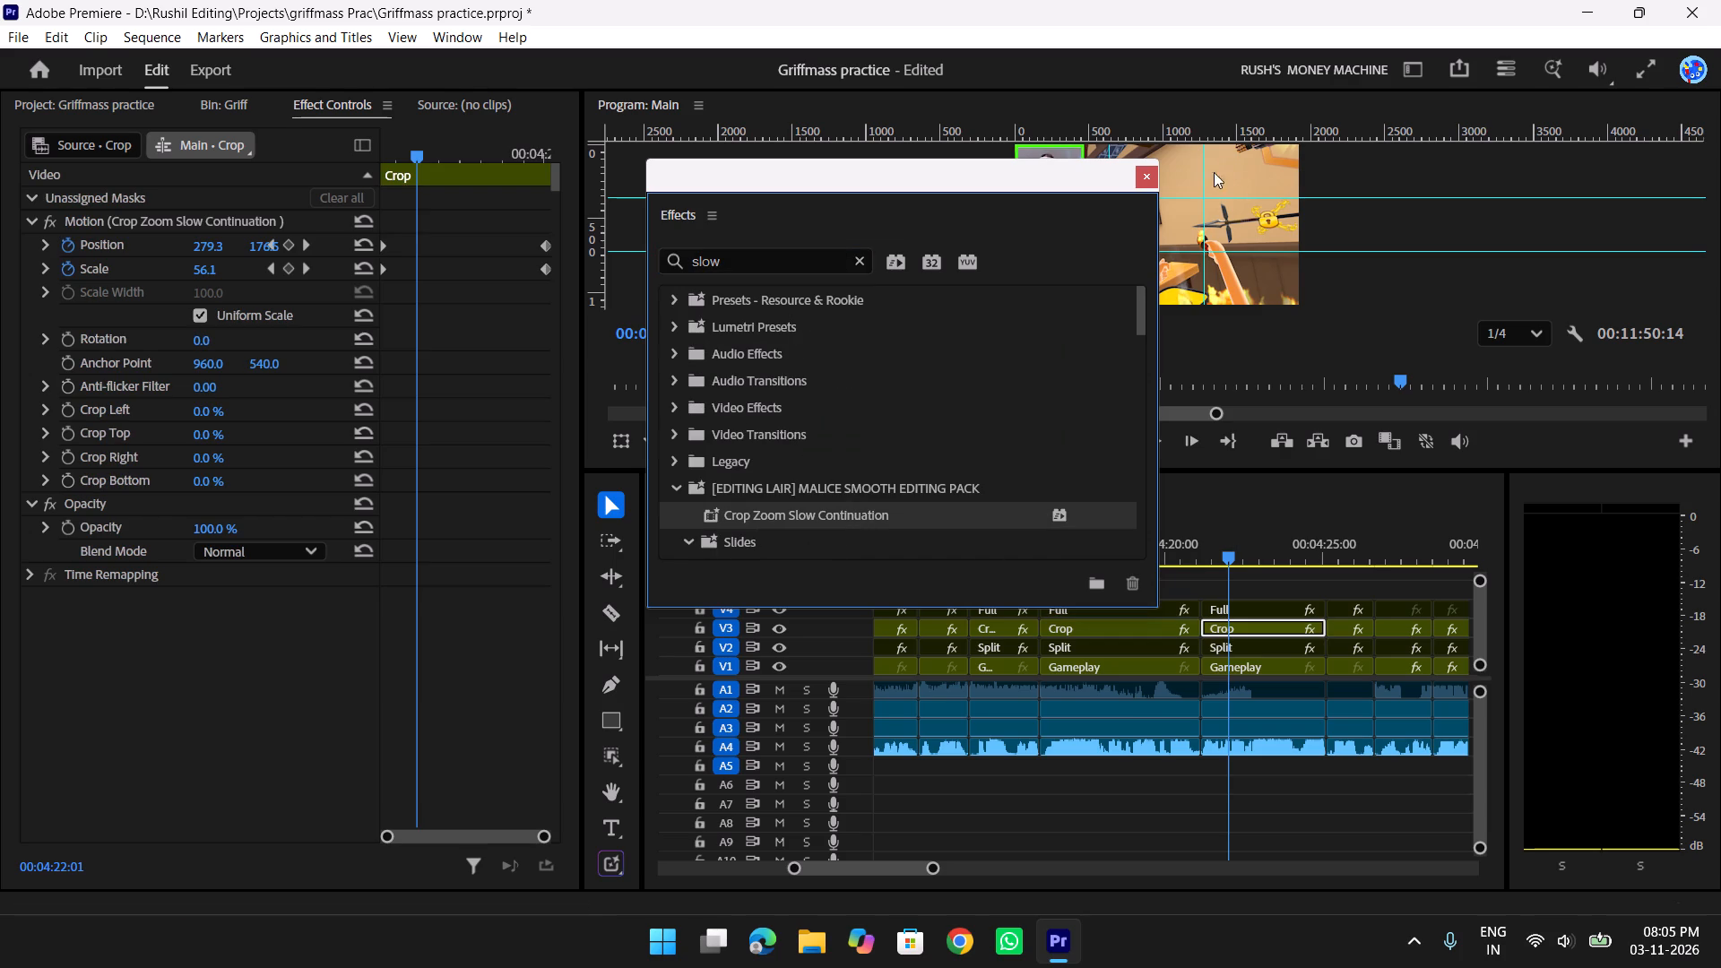
pyautogui.click(1144, 175)
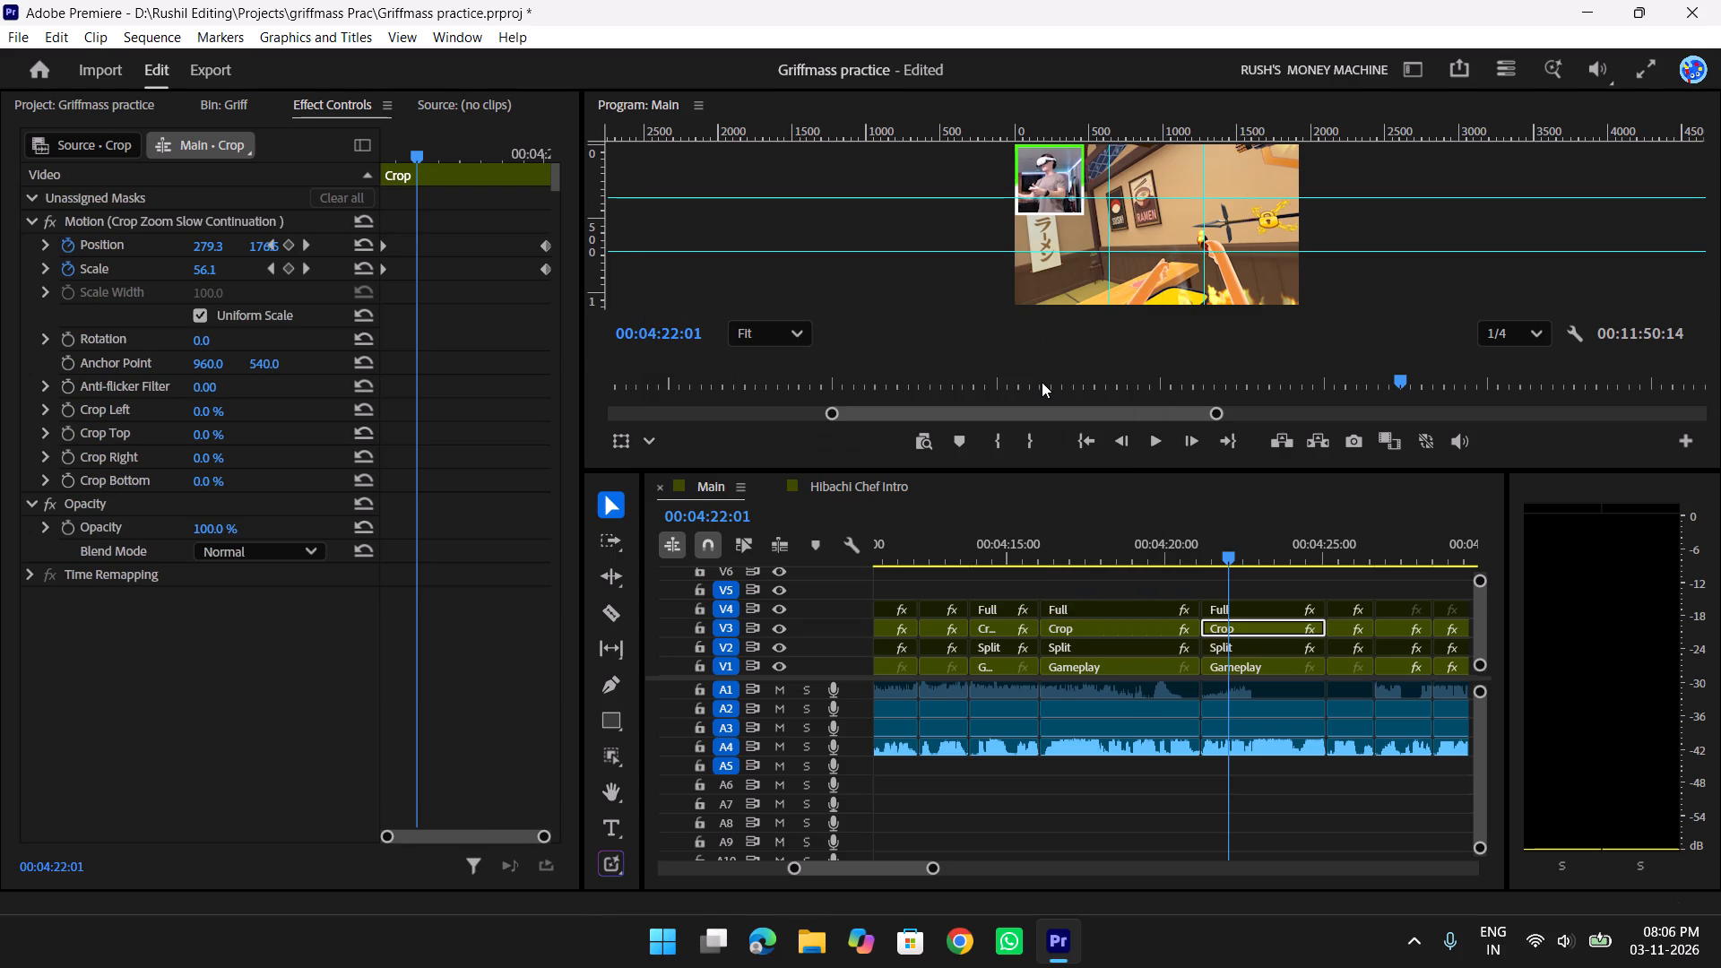
# Add the Malice Angry Shake Small preset to the V3 Crop clip starting at about 00:04:21.
pyautogui.hotkey('shift', 'z')
pyautogui.click(770, 252)
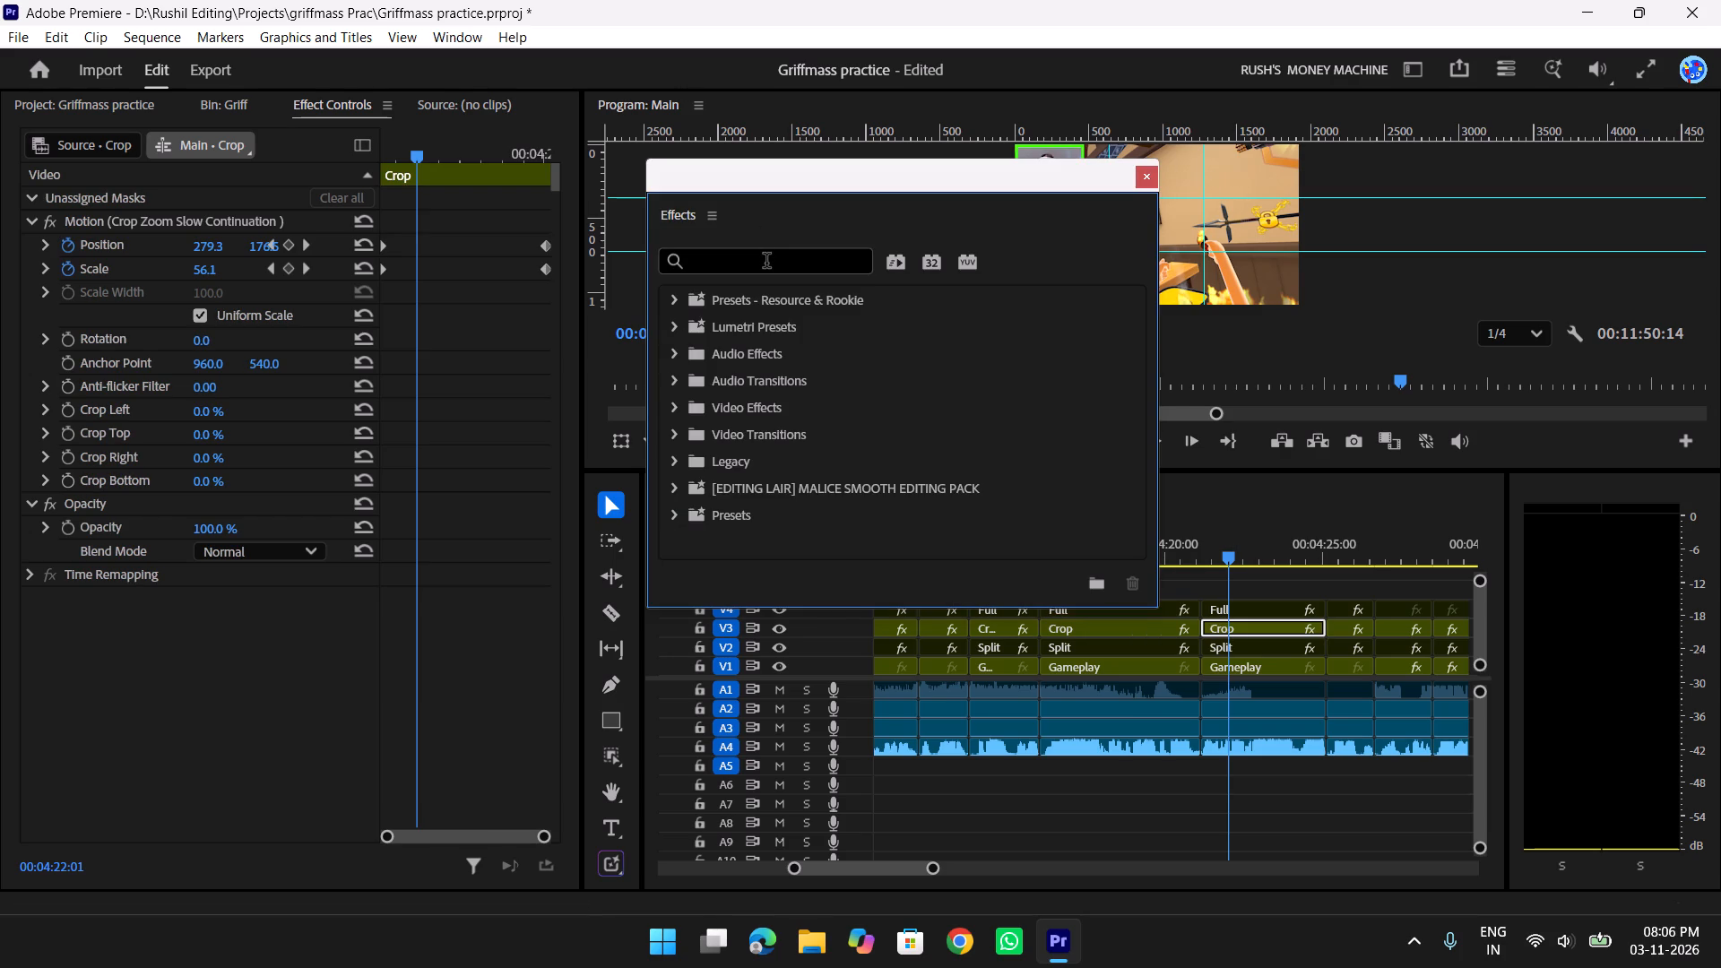
pyautogui.click(766, 263)
pyautogui.write('angr')
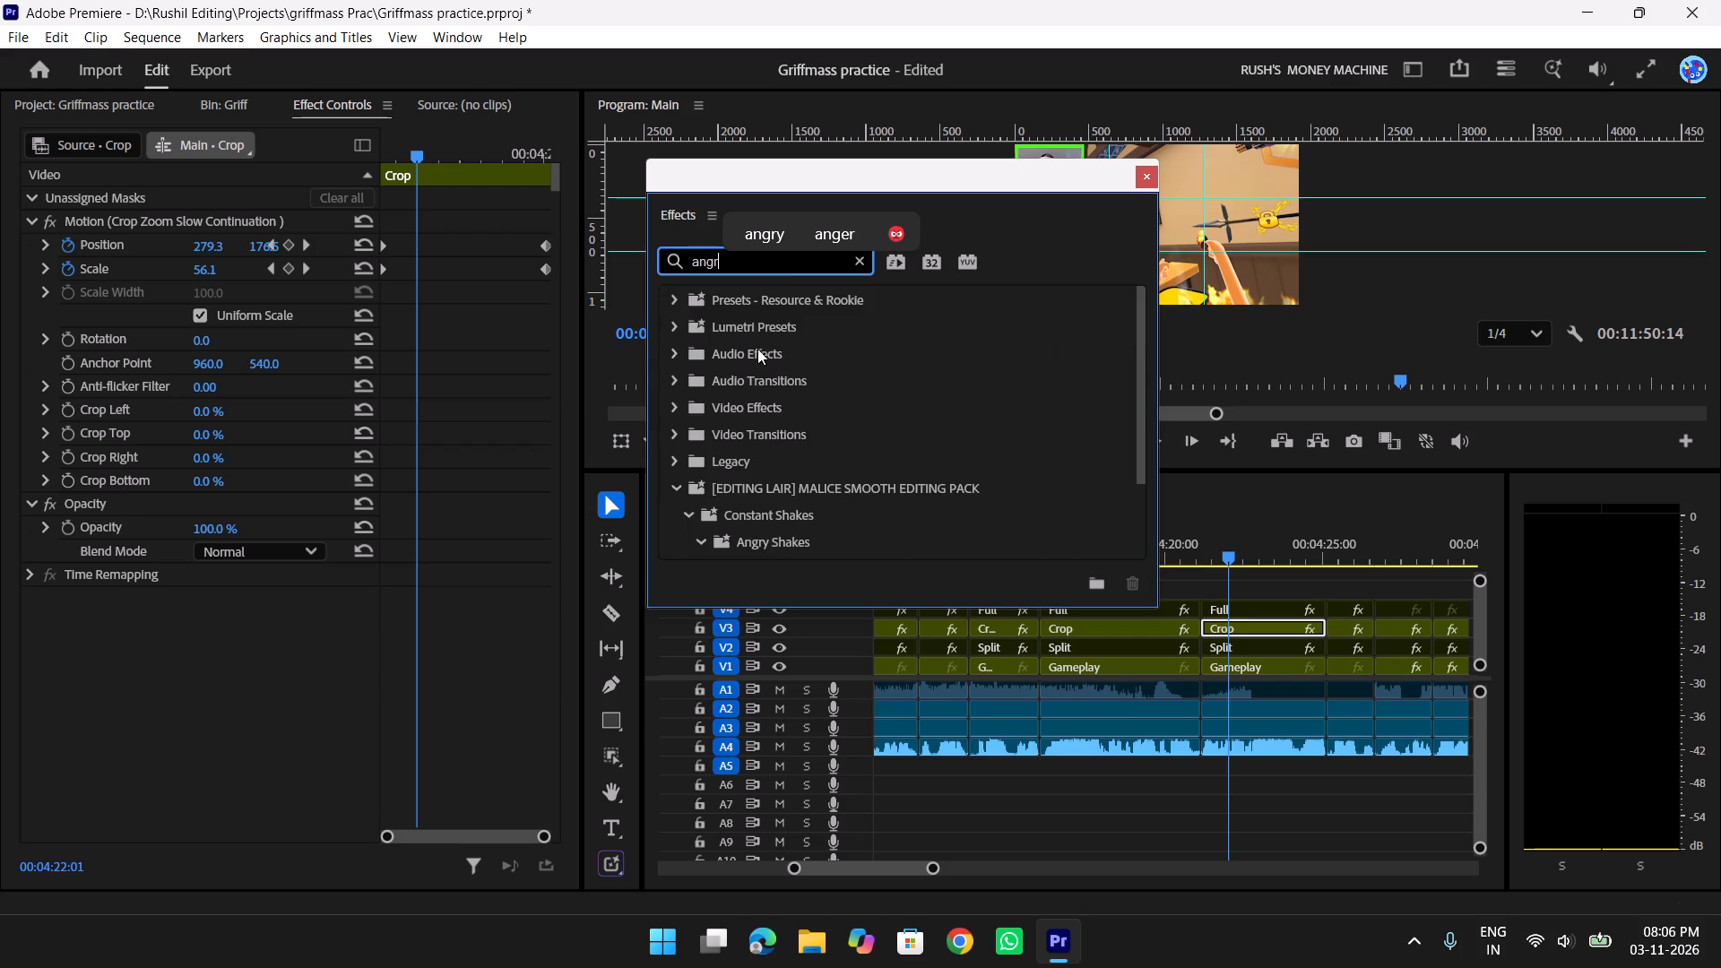
pyautogui.scroll(-8, 770, 464)
pyautogui.moveTo(863, 523); pyautogui.dragTo(1224, 617)
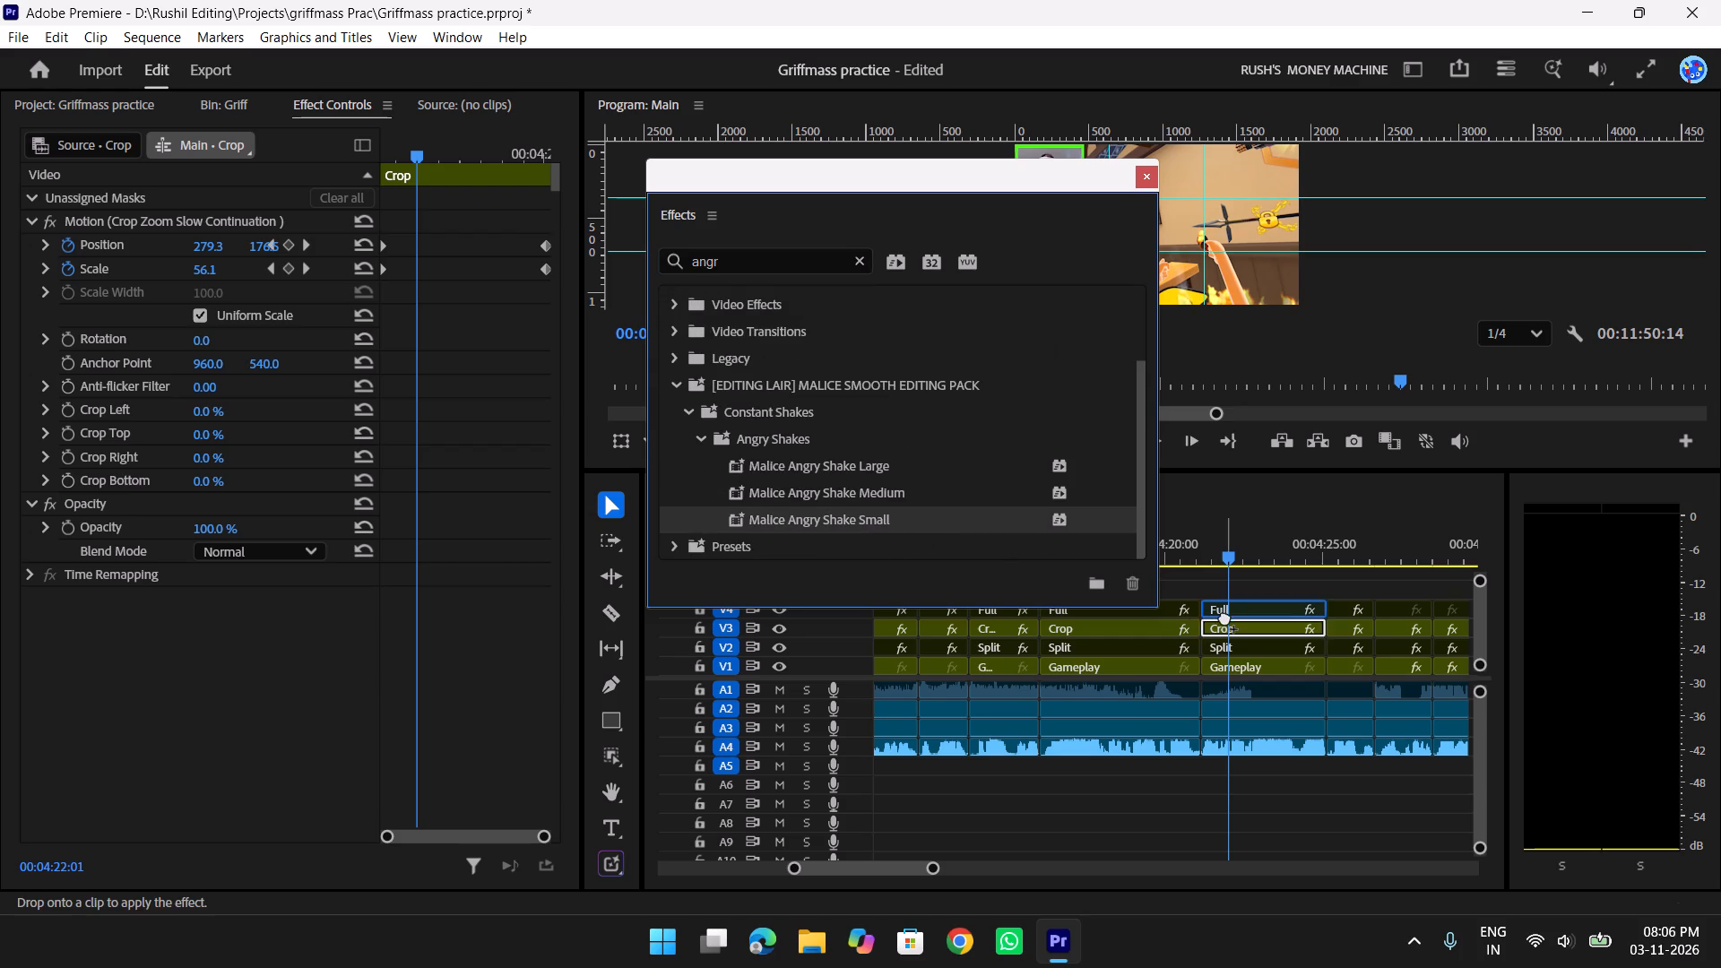
pyautogui.moveTo(1224, 617); pyautogui.dragTo(1238, 625)
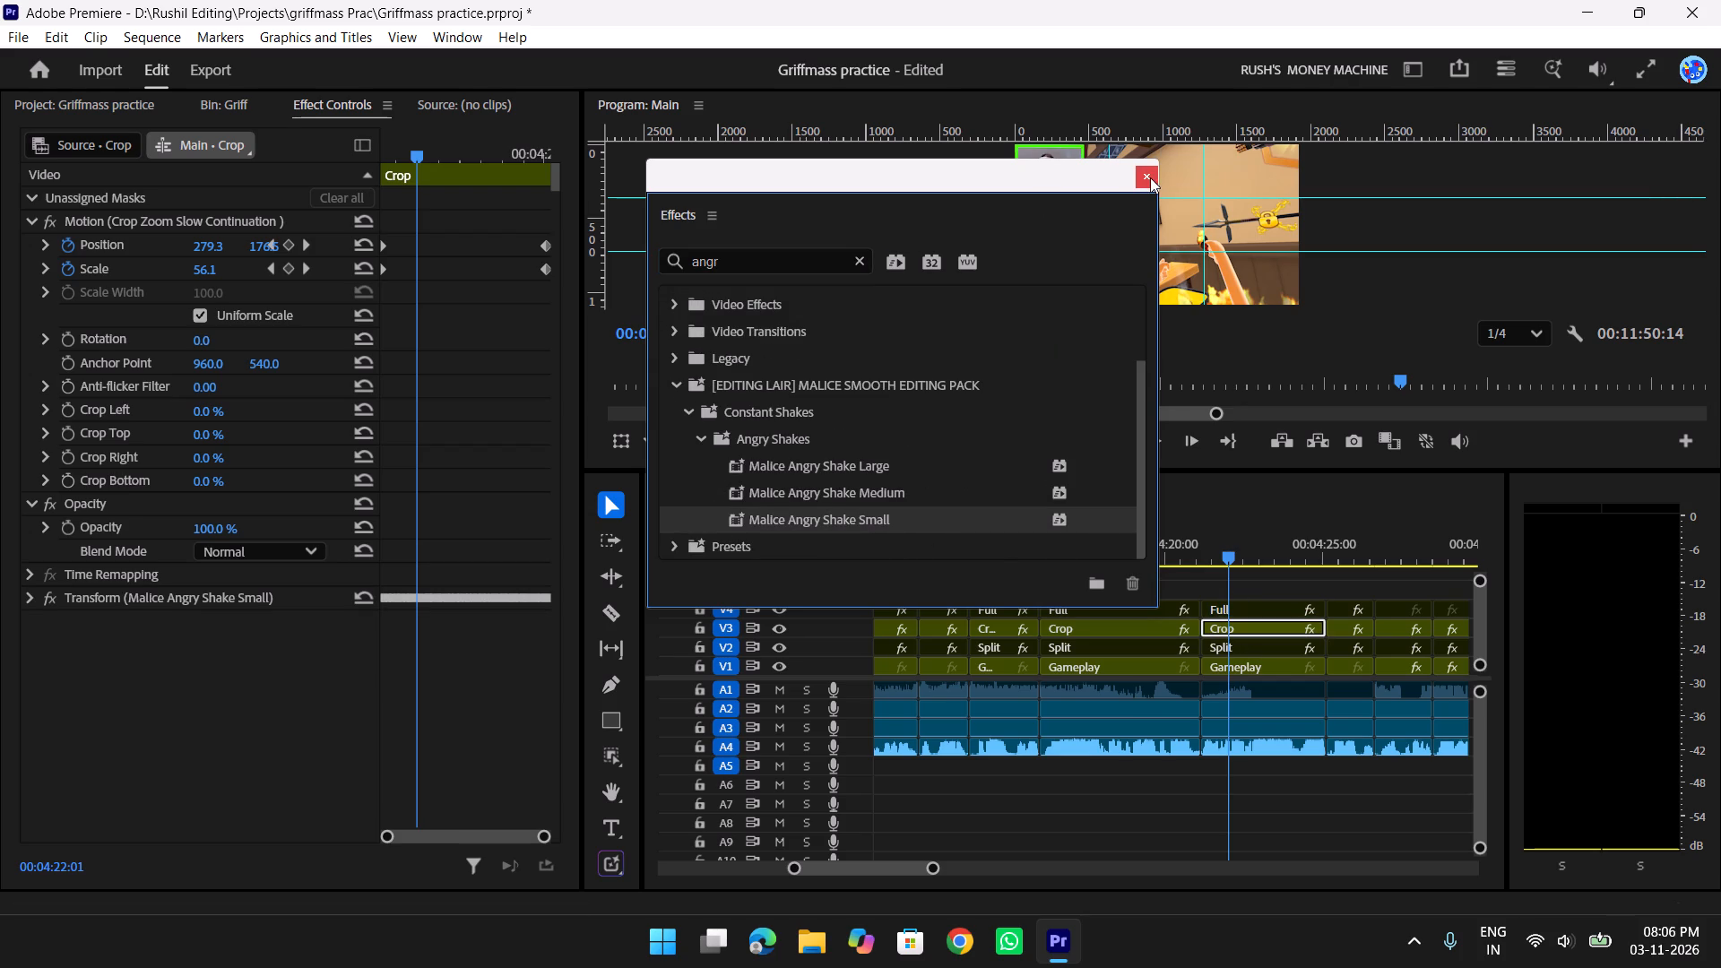
pyautogui.click(1150, 177)
# Replay both facecam shots from about 00:04:16, including once in full screen, to check the continuous zoom and shake.
pyautogui.moveTo(1212, 557); pyautogui.dragTo(1038, 555)
pyautogui.press('space')
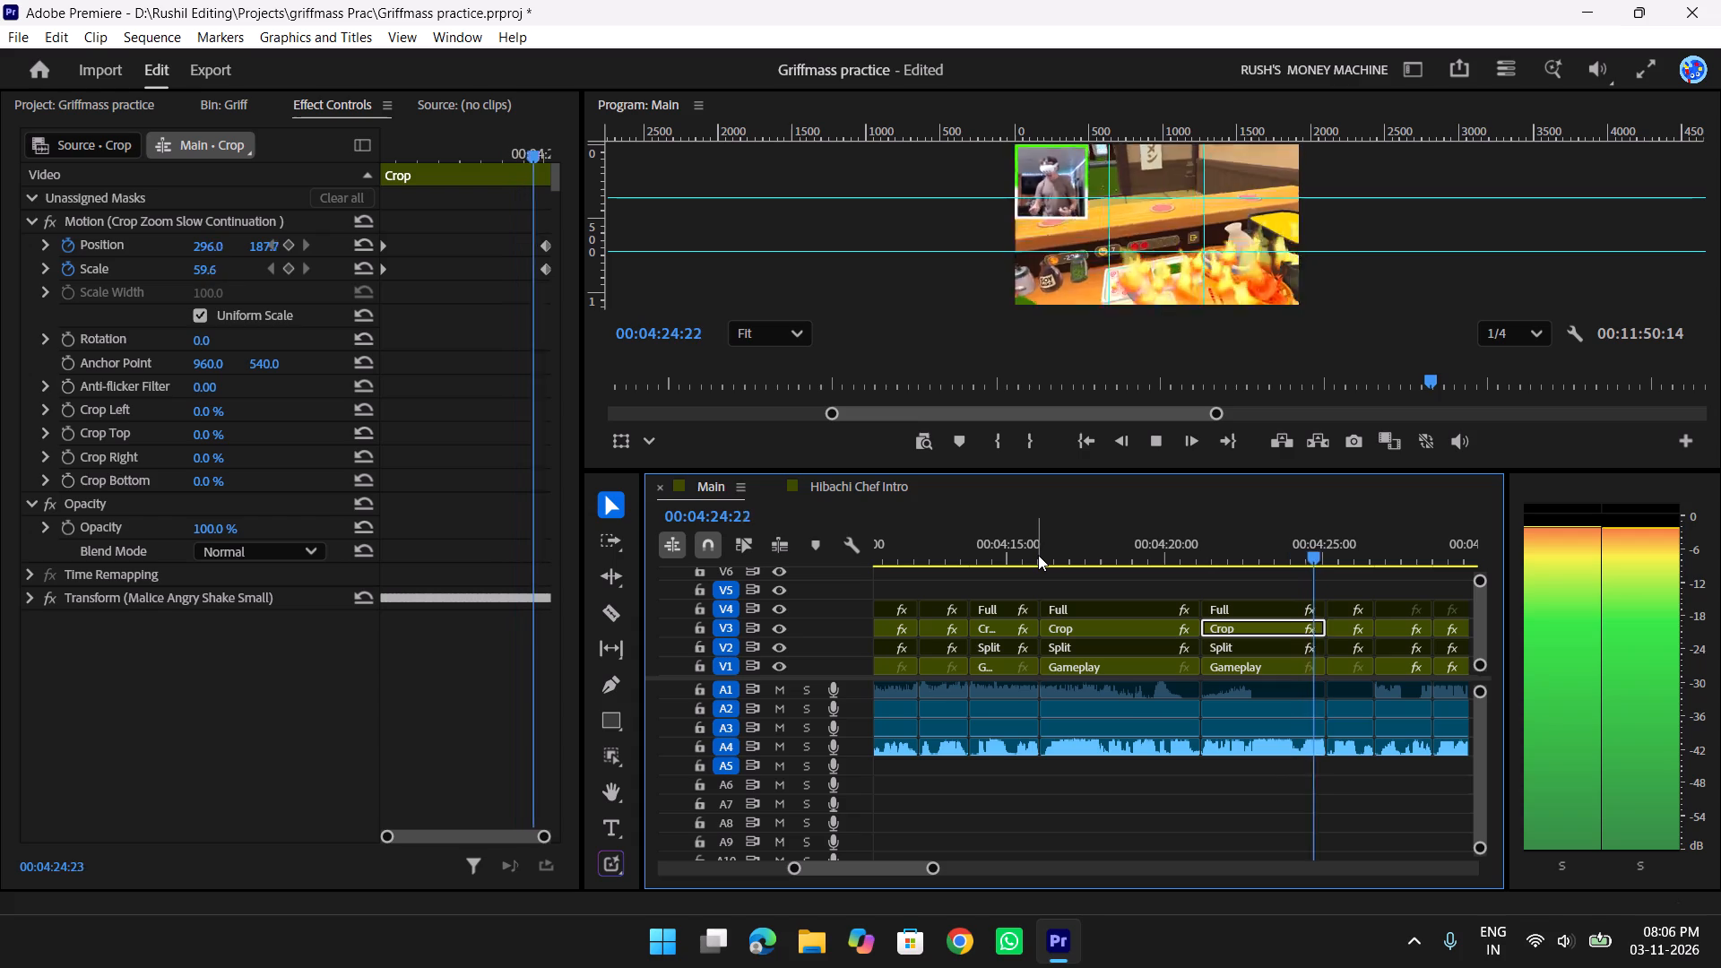
pyautogui.press('space')
pyautogui.moveTo(1332, 535); pyautogui.dragTo(973, 564)
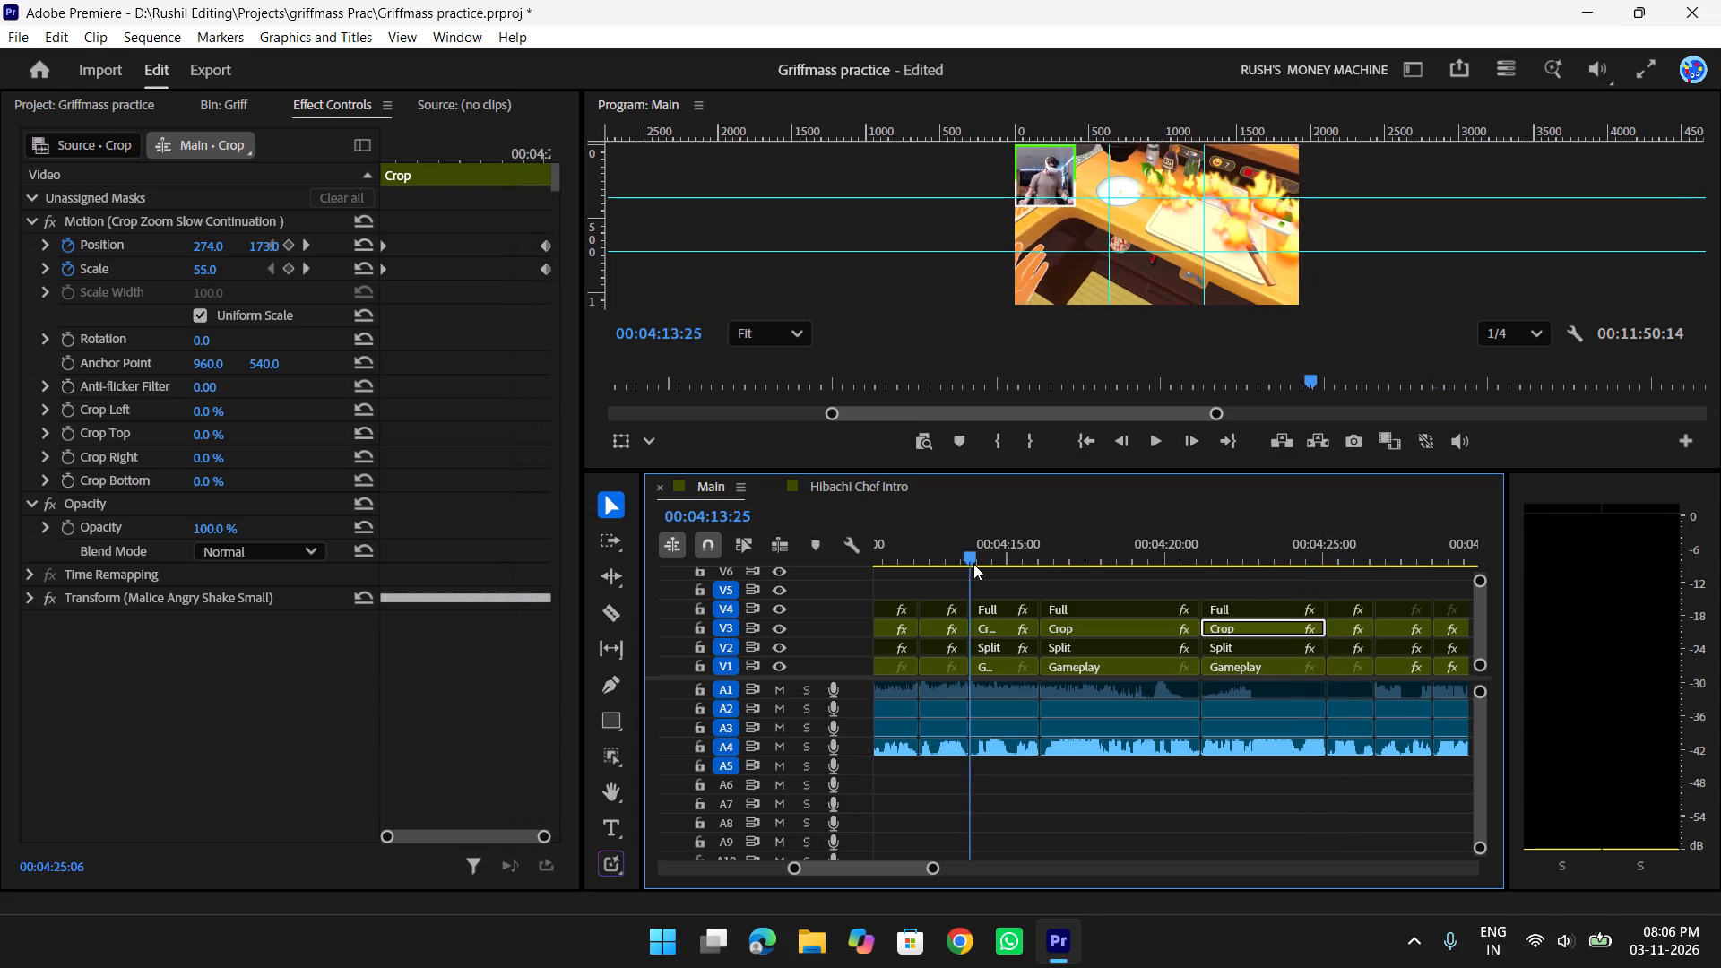
pyautogui.moveTo(973, 564); pyautogui.dragTo(1045, 566)
pyautogui.write('f')
pyautogui.press('space')
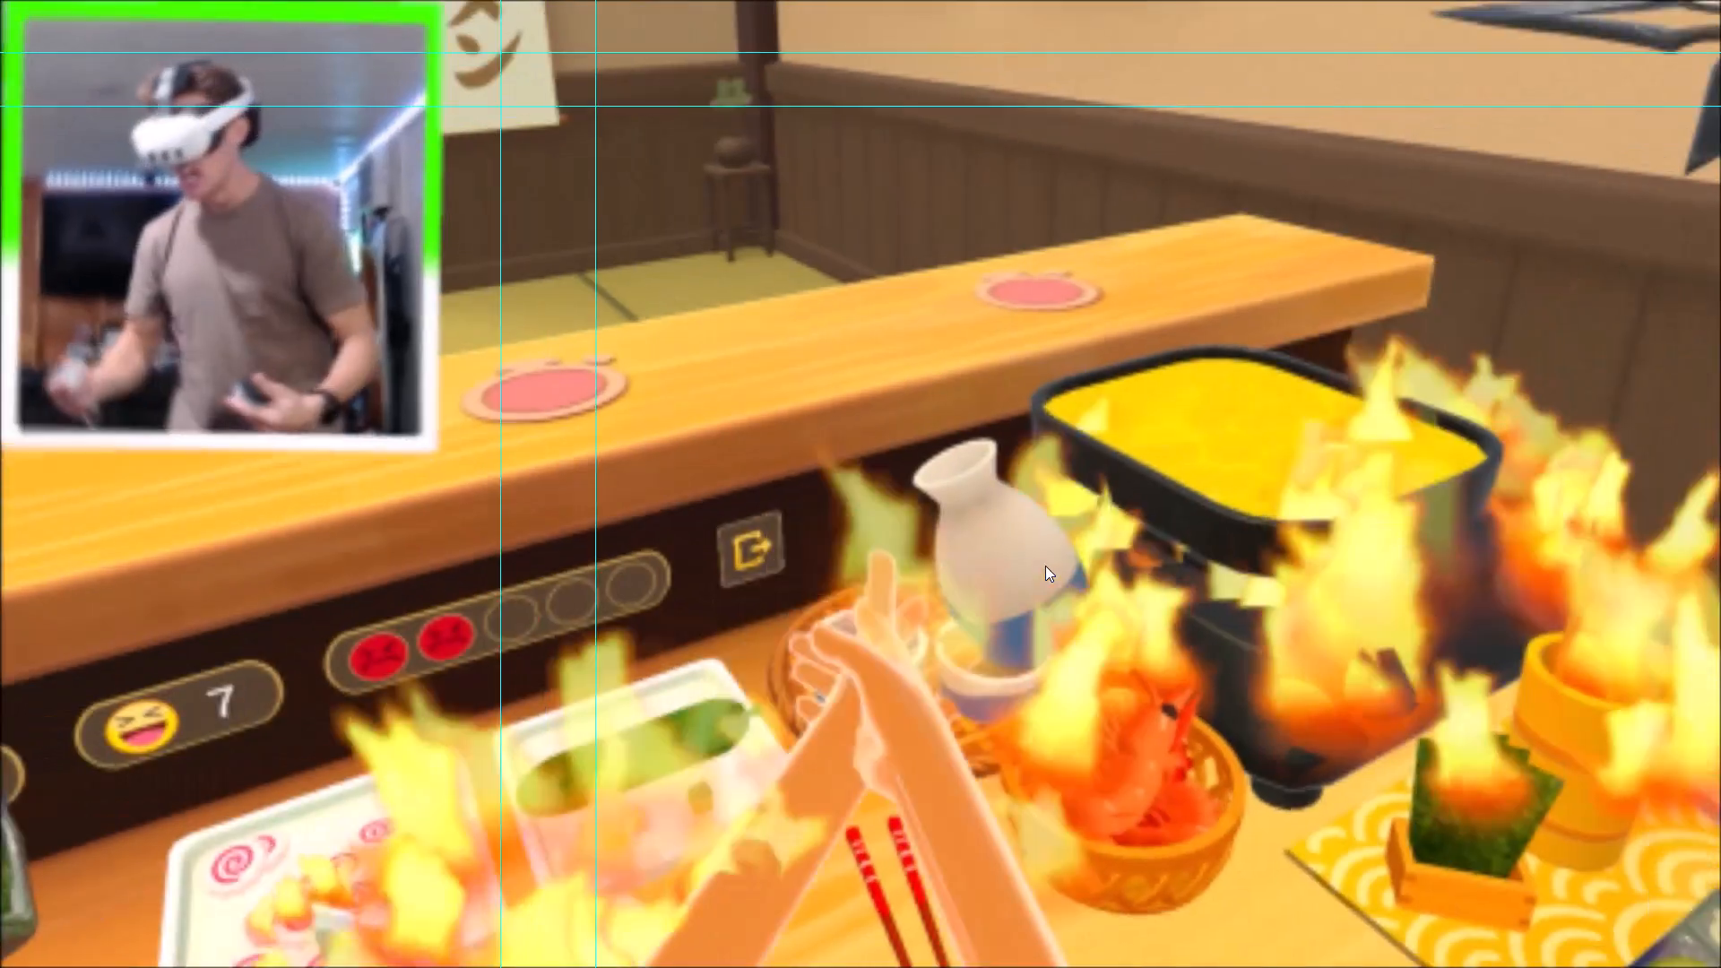
pyautogui.press('f')
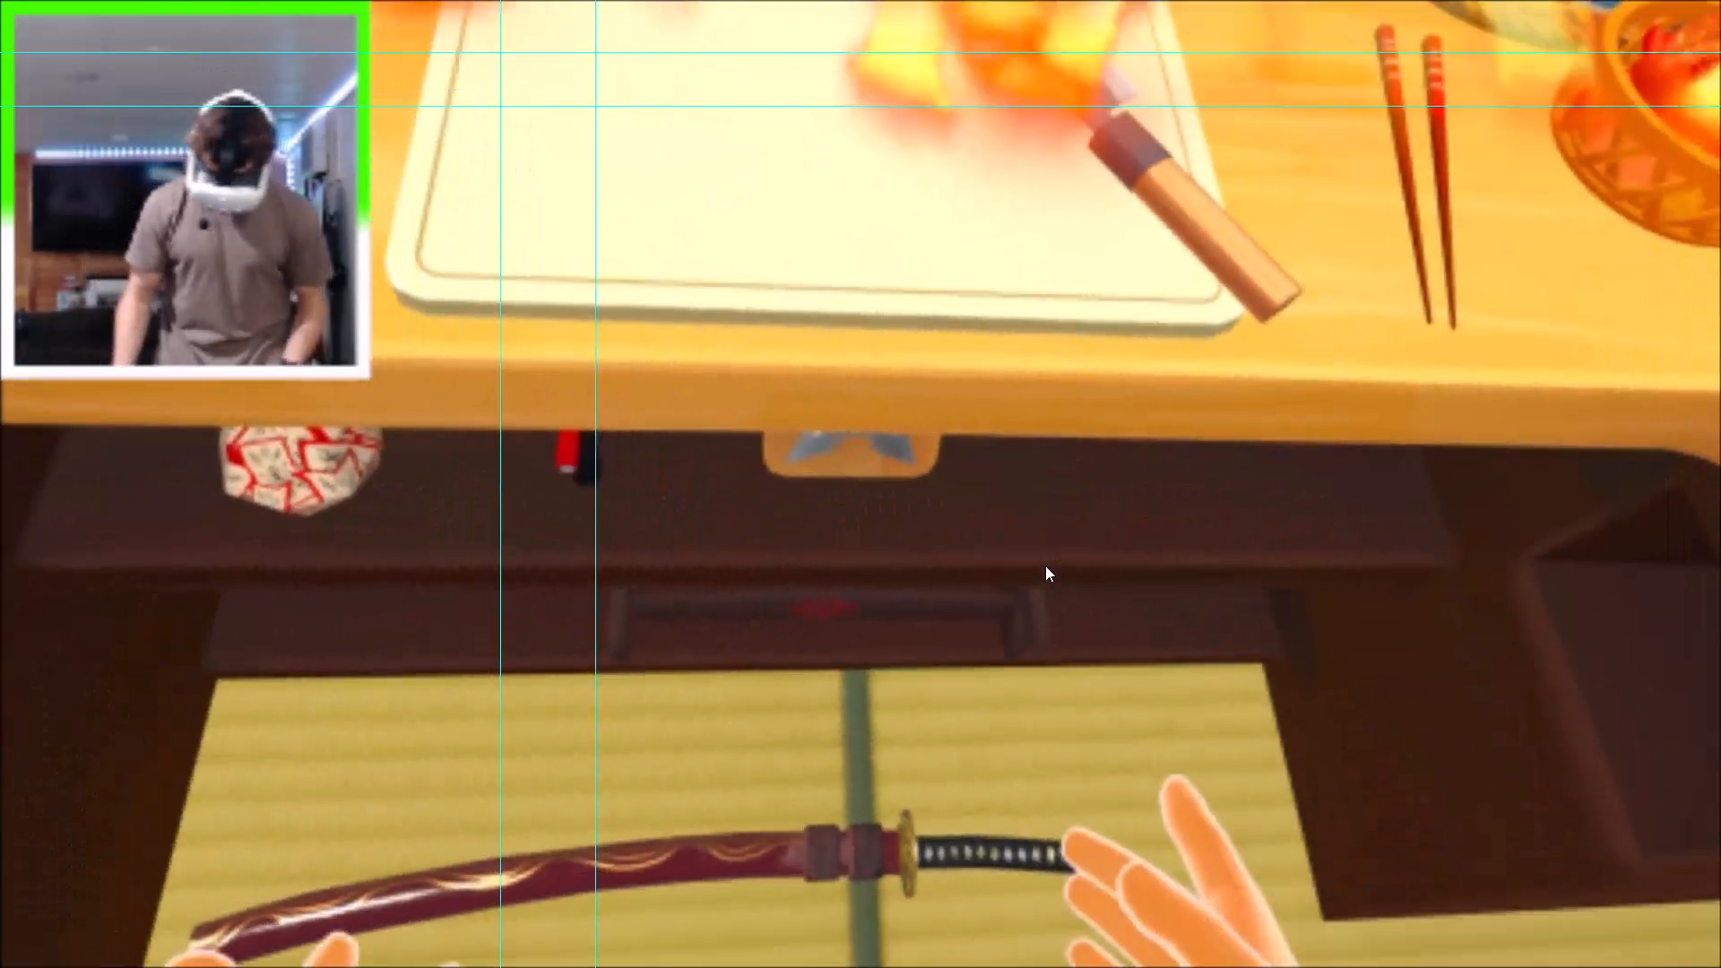
# Review the Main sequence playback from about 00:04:24 to 00:04:48, checking the facecam and gameplay layouts of each shot.
pyautogui.scroll(-4, 1180, 523)
pyautogui.scroll(-6, 1228, 600)
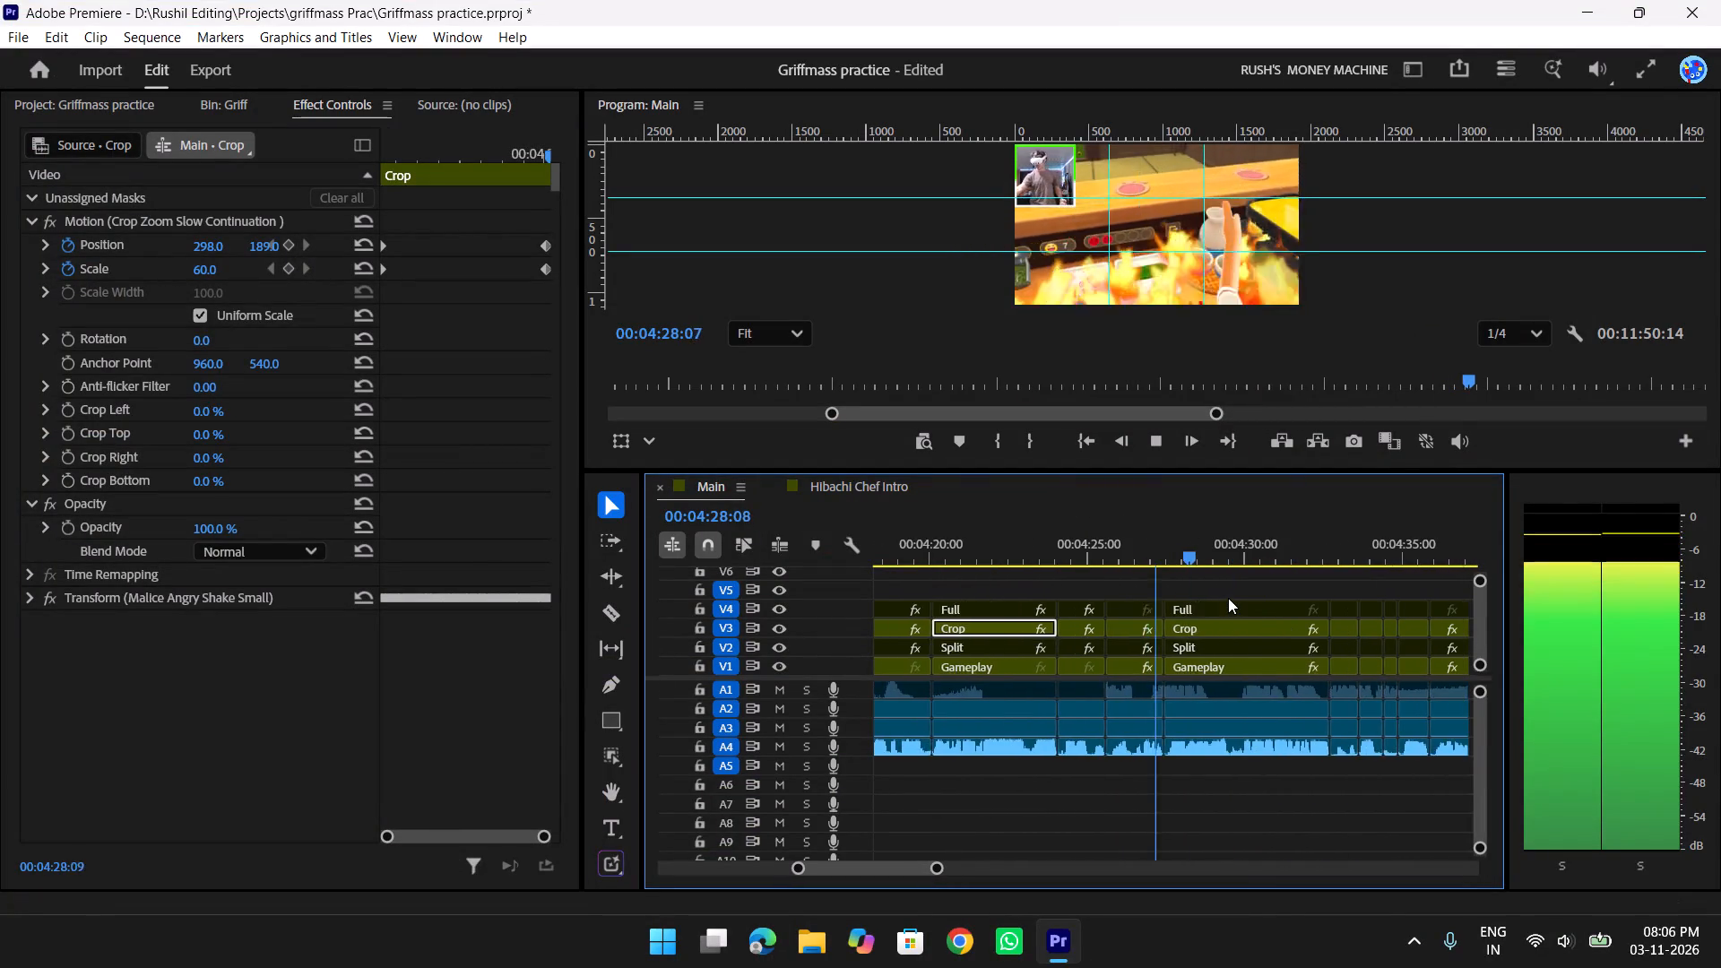
pyautogui.scroll(-3, 1228, 598)
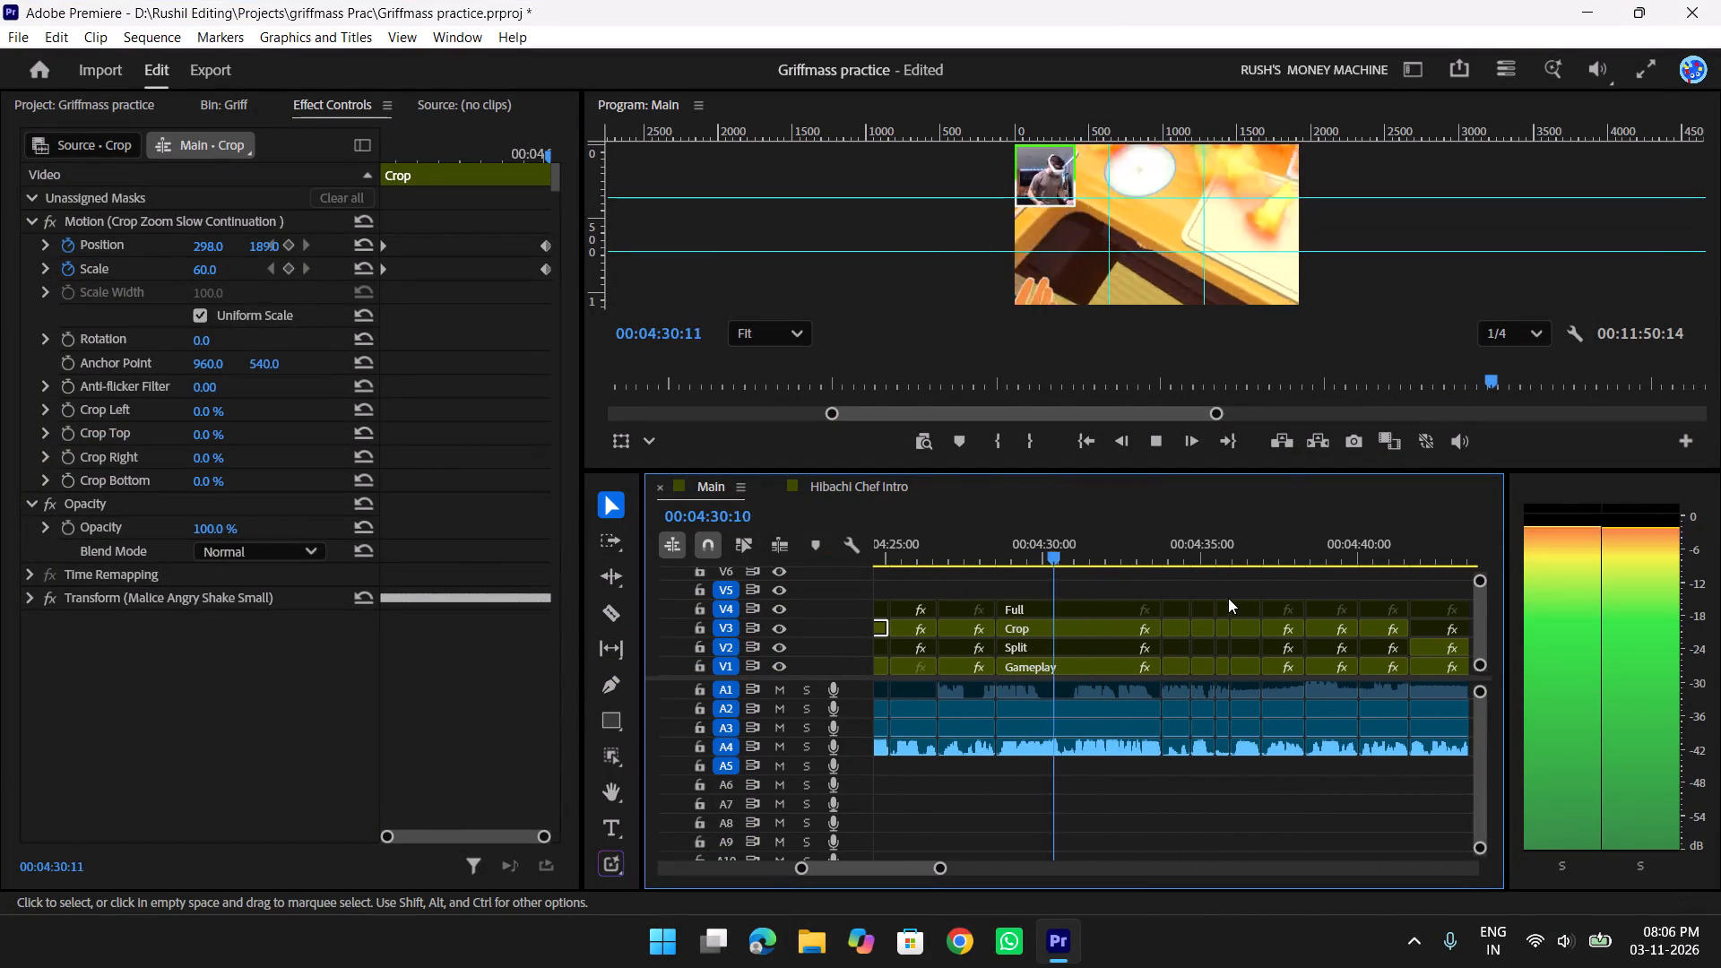
pyautogui.scroll(-2, 1228, 598)
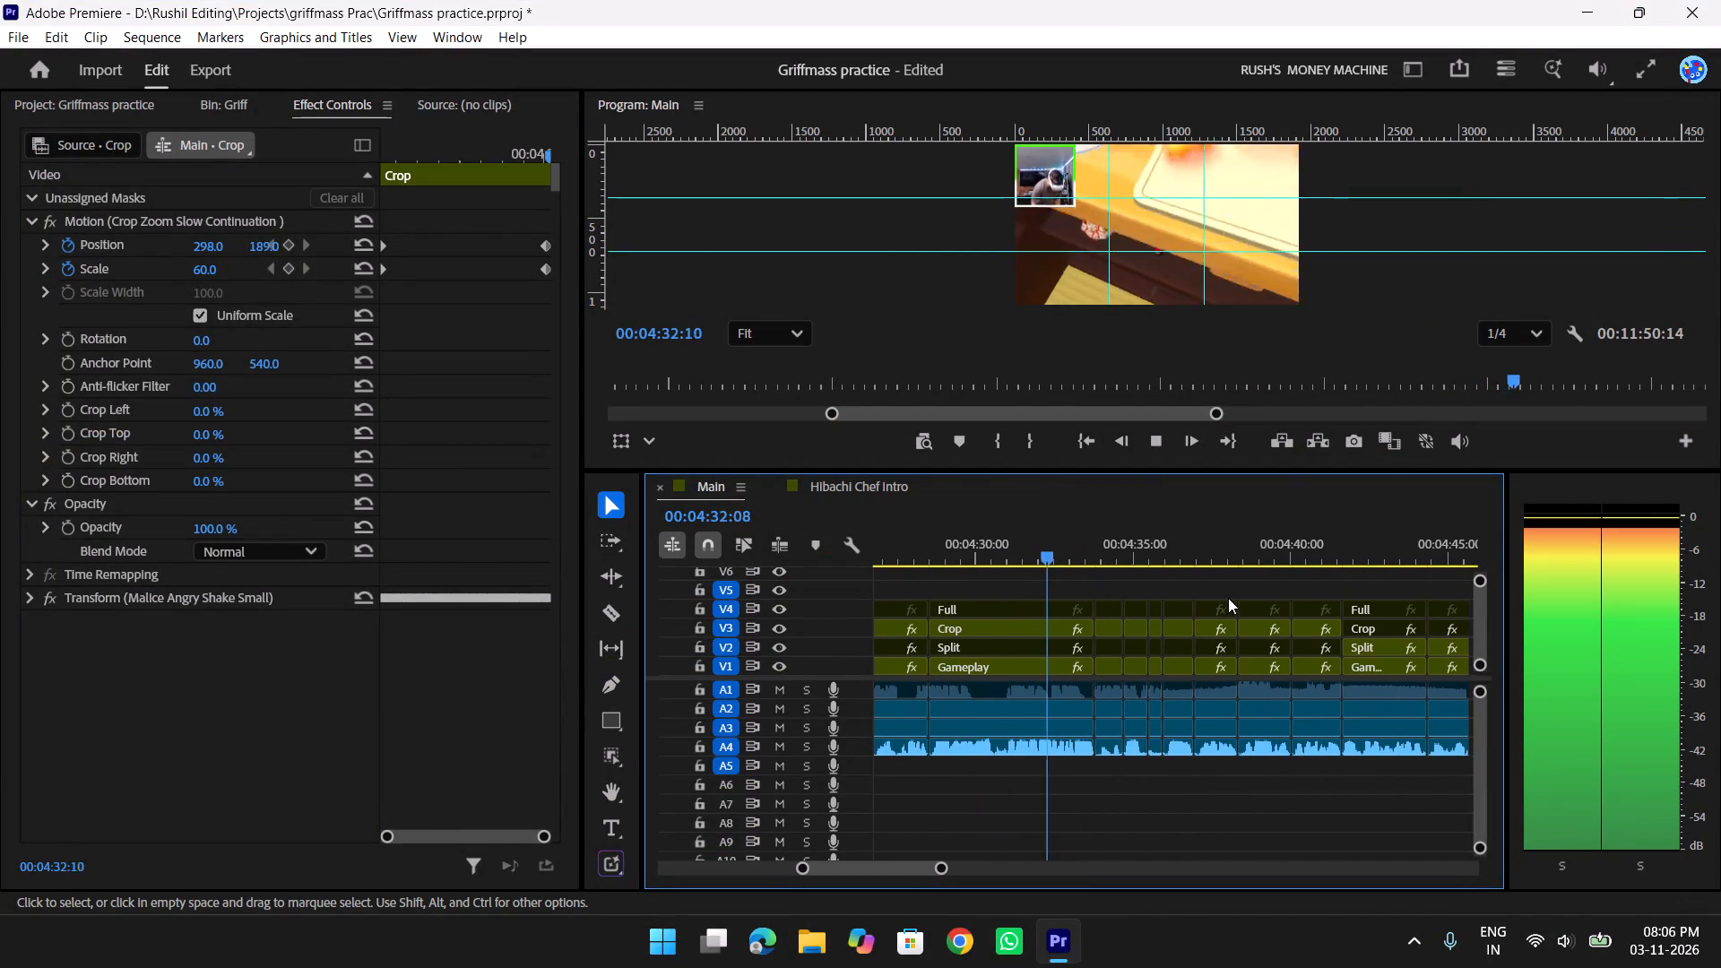
pyautogui.scroll(-2, 1228, 598)
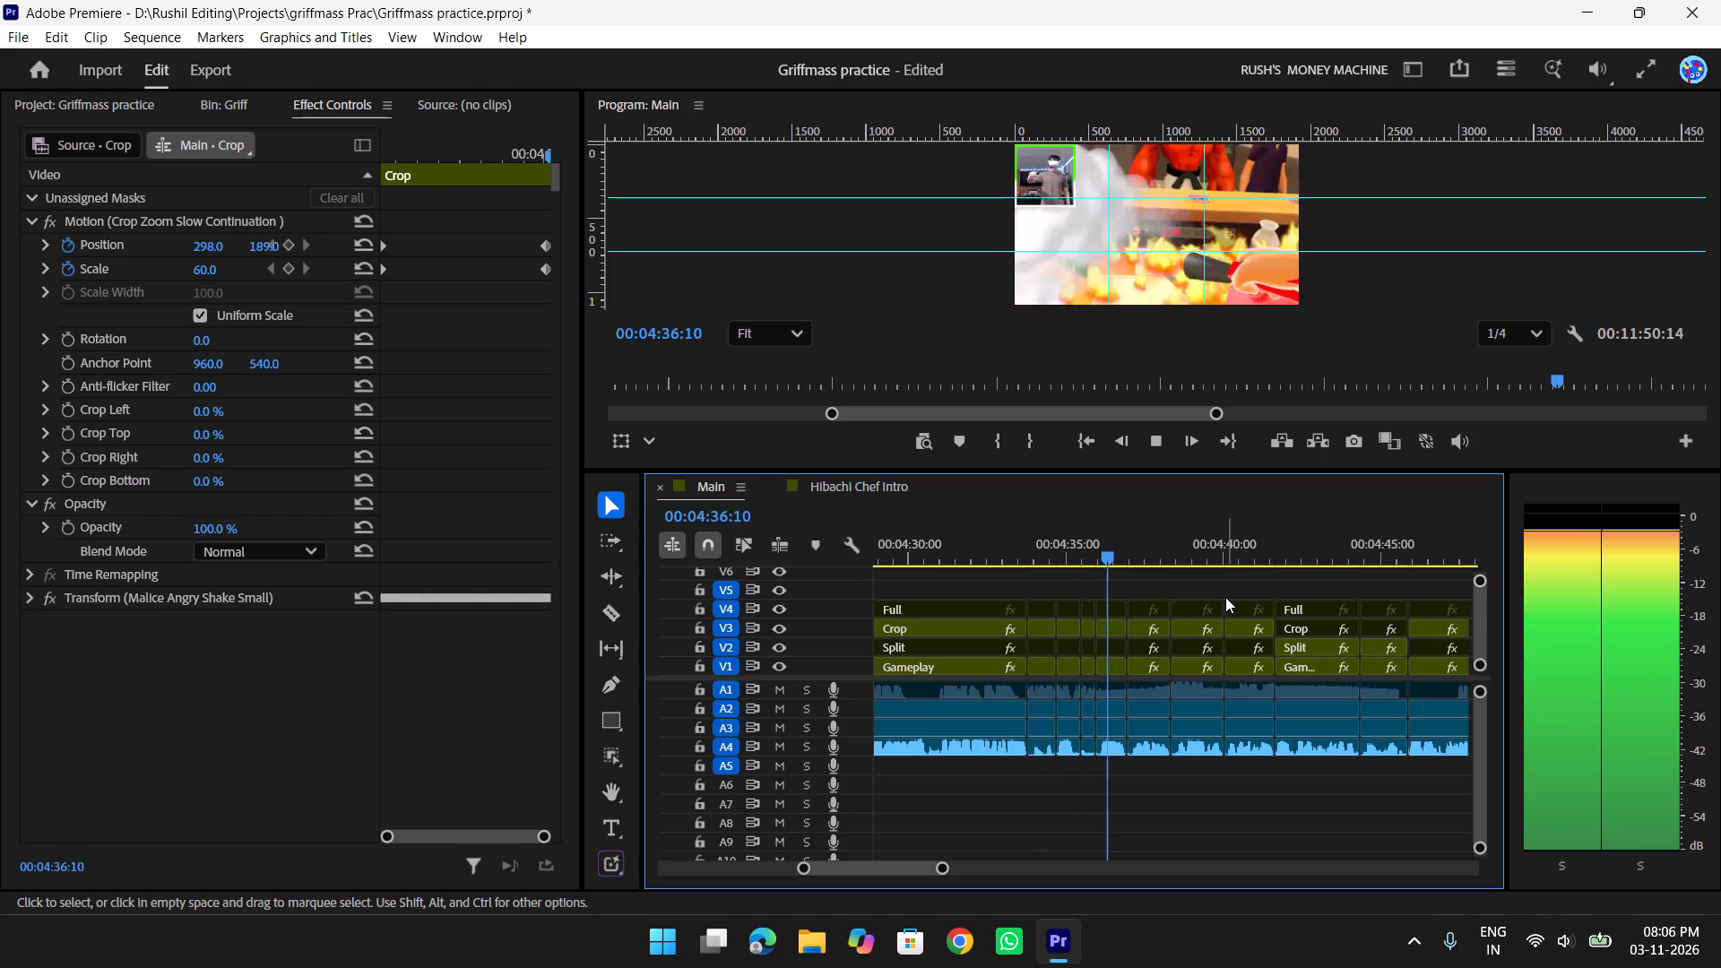
pyautogui.scroll(-4, 1225, 597)
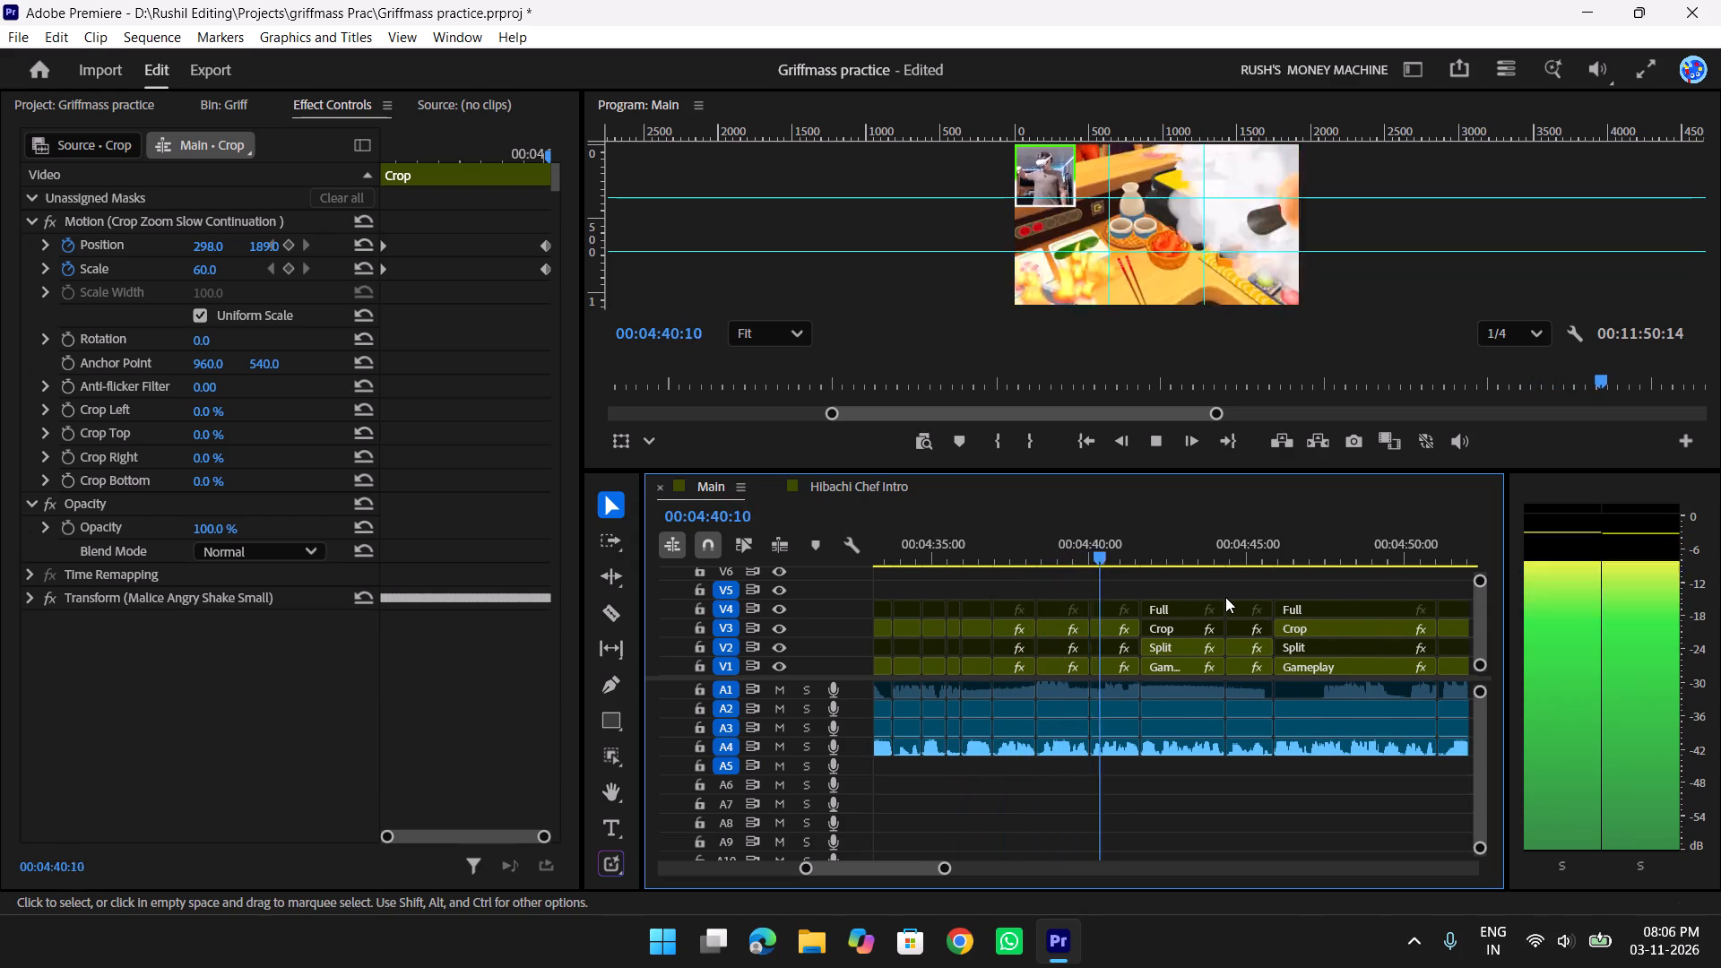
pyautogui.press('space')
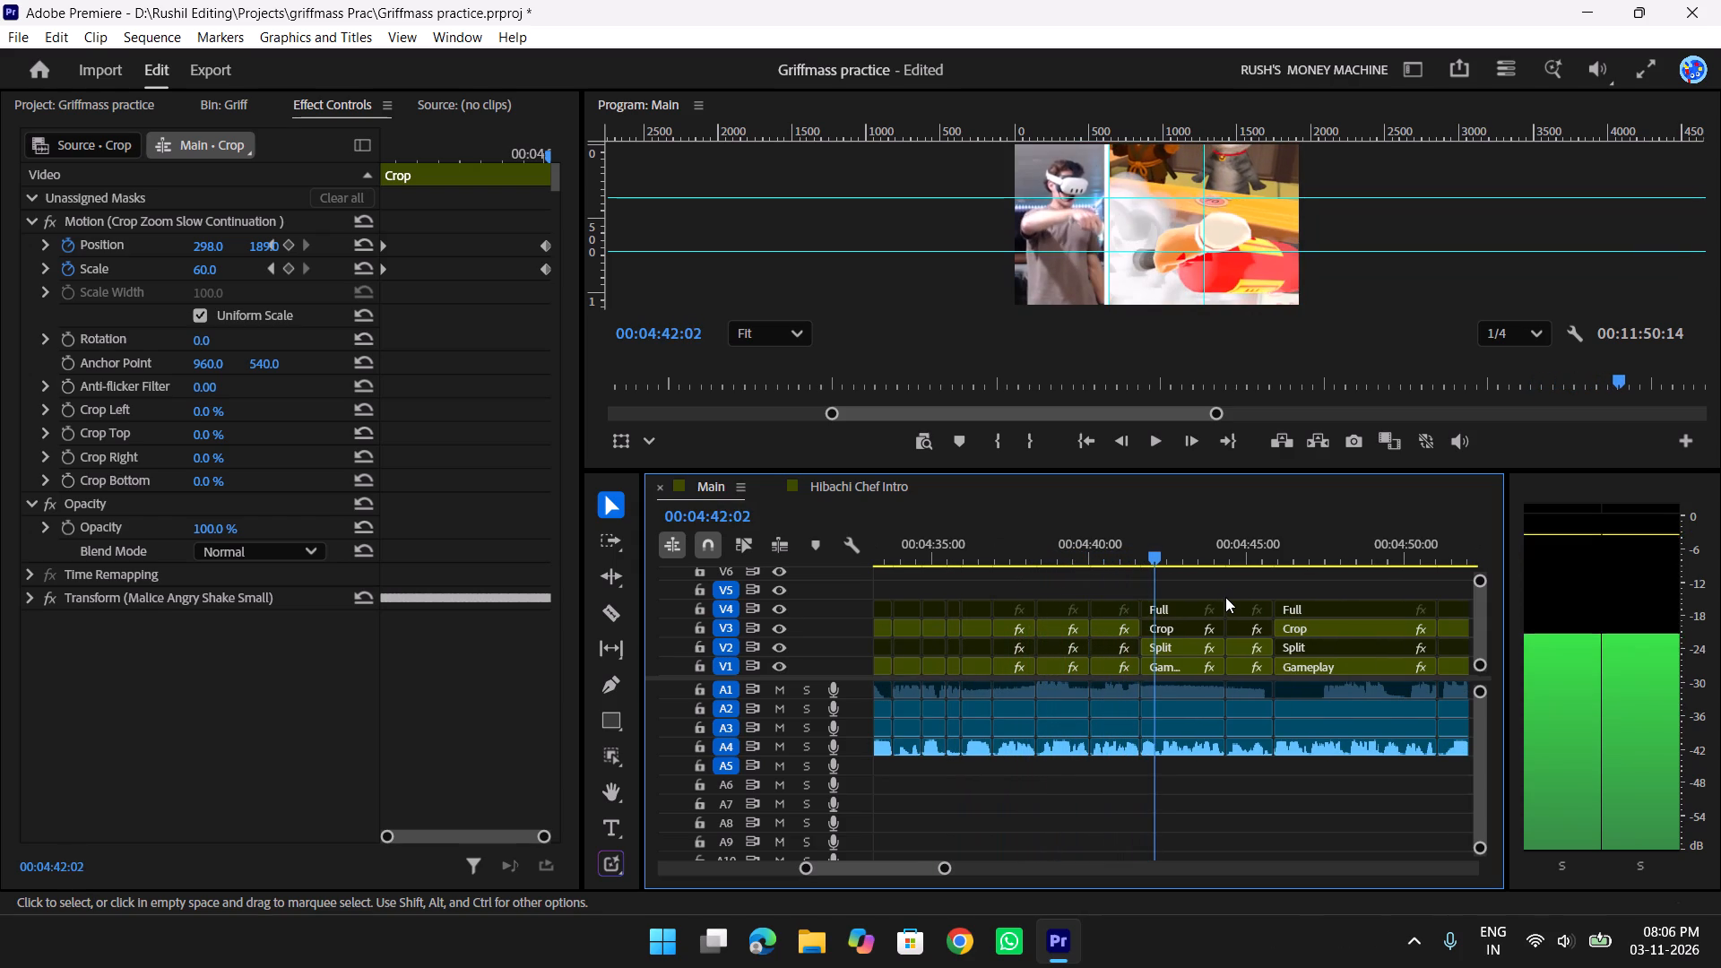
pyautogui.press('space')
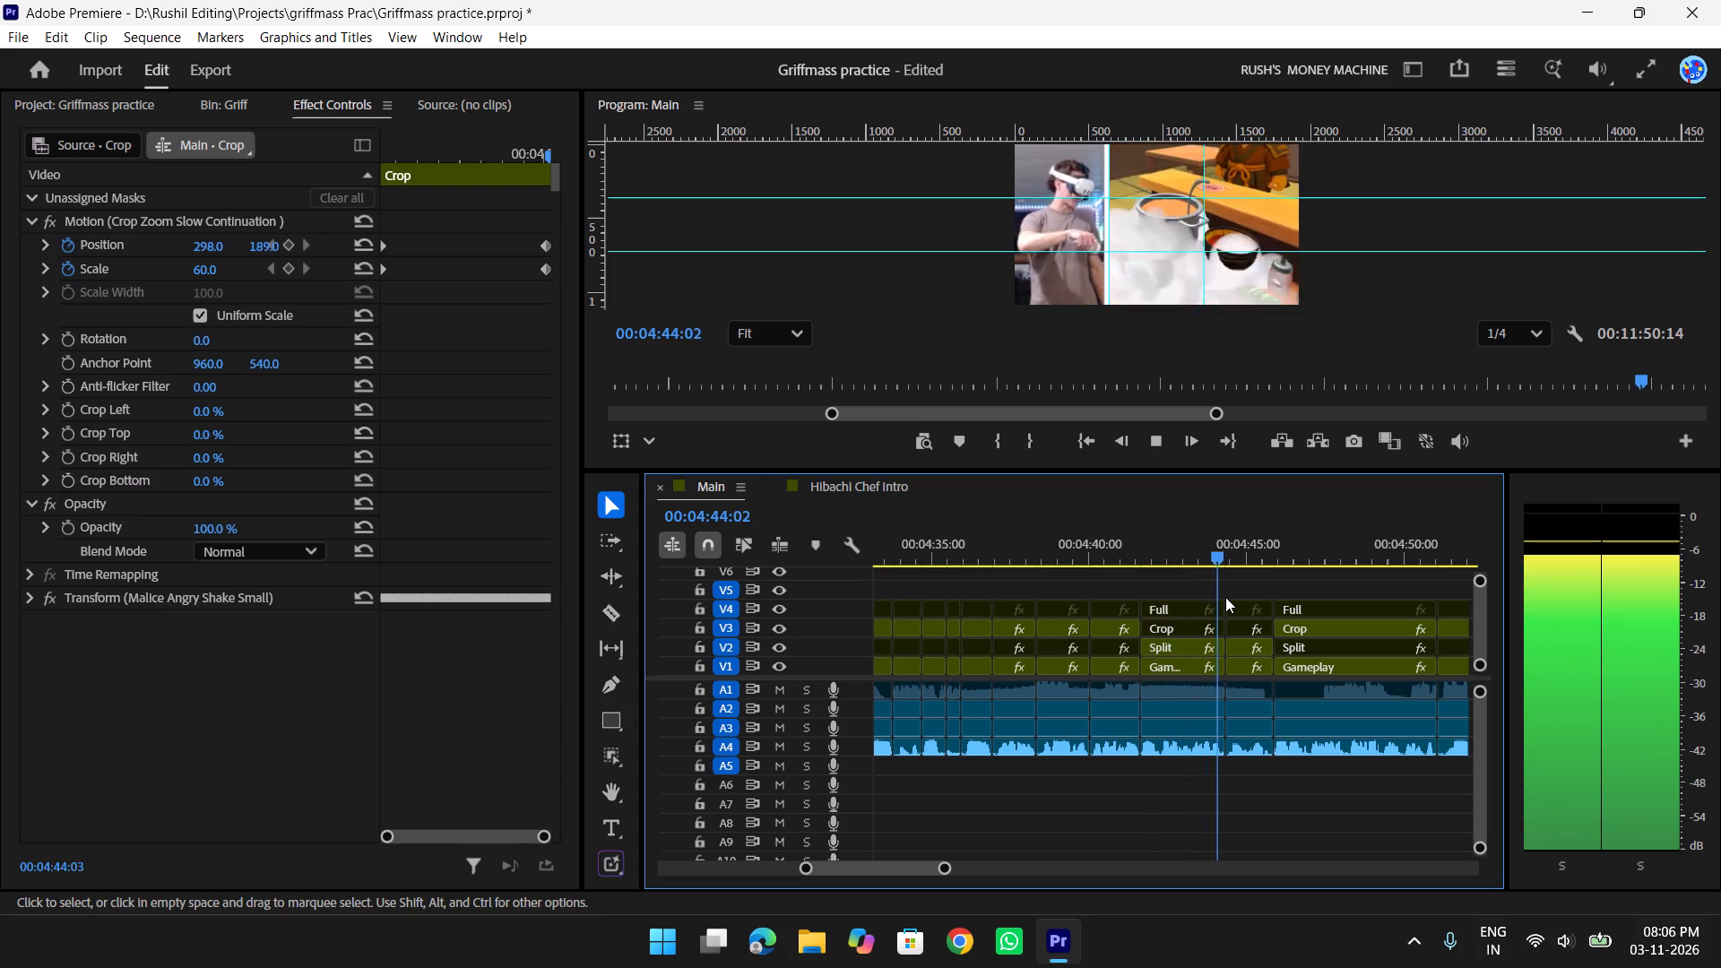
pyautogui.scroll(-1, 1303, 551)
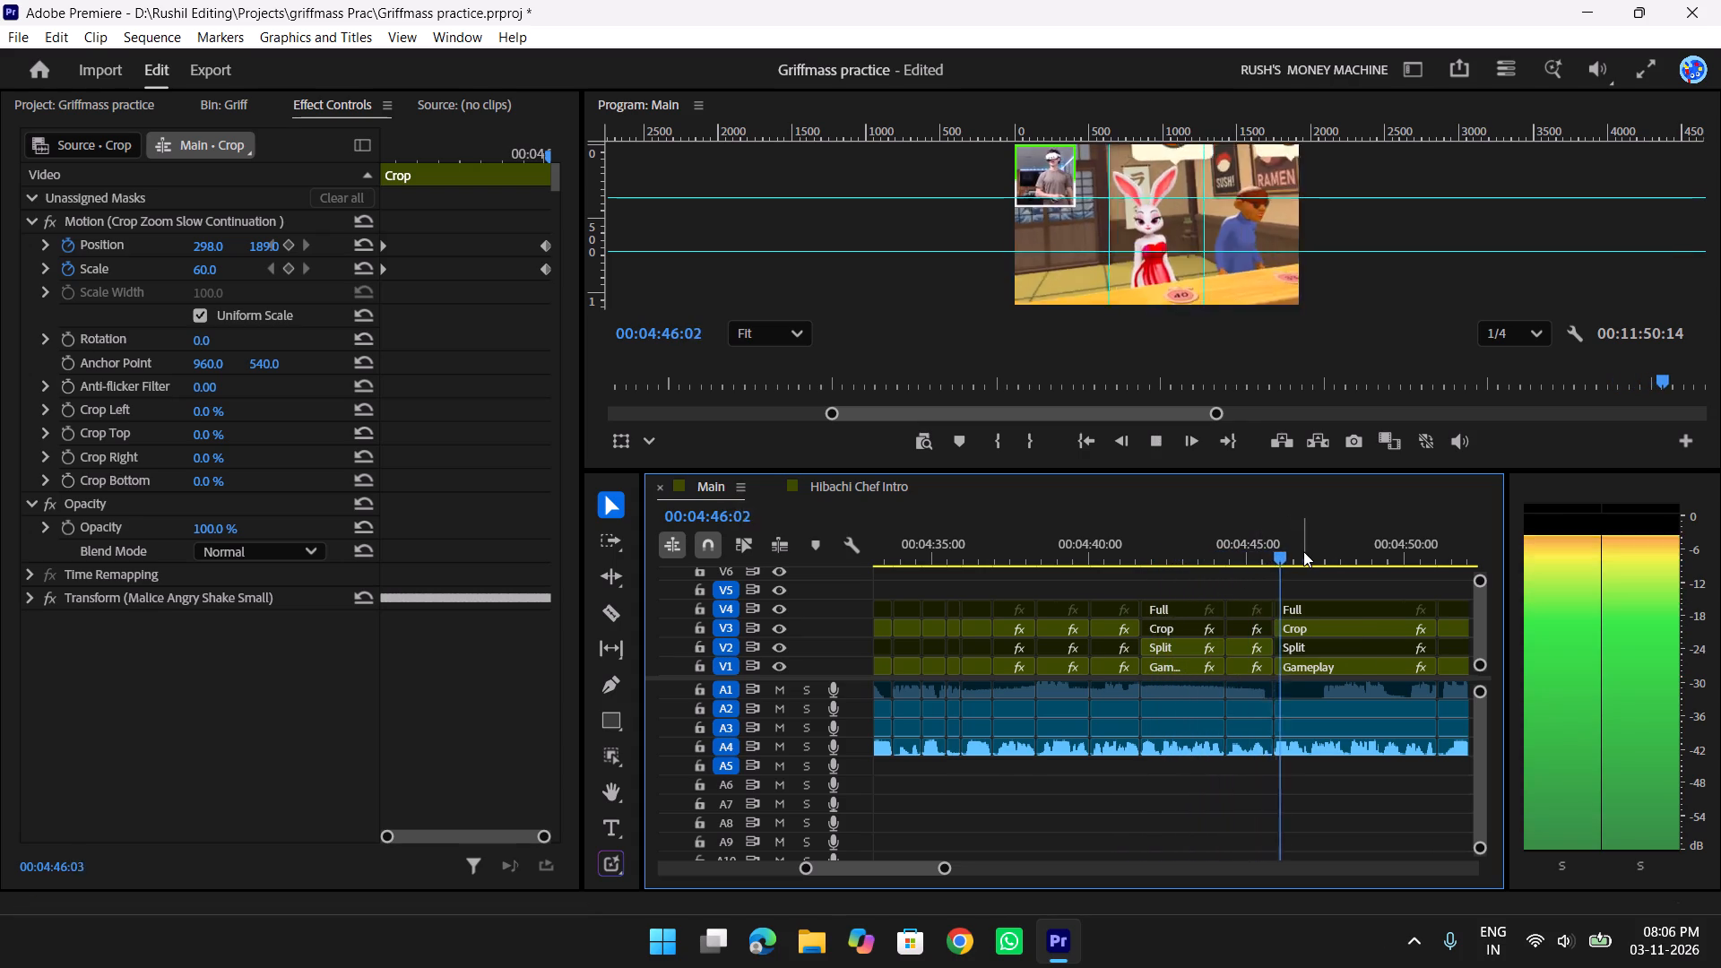
pyautogui.scroll(-2, 1303, 551)
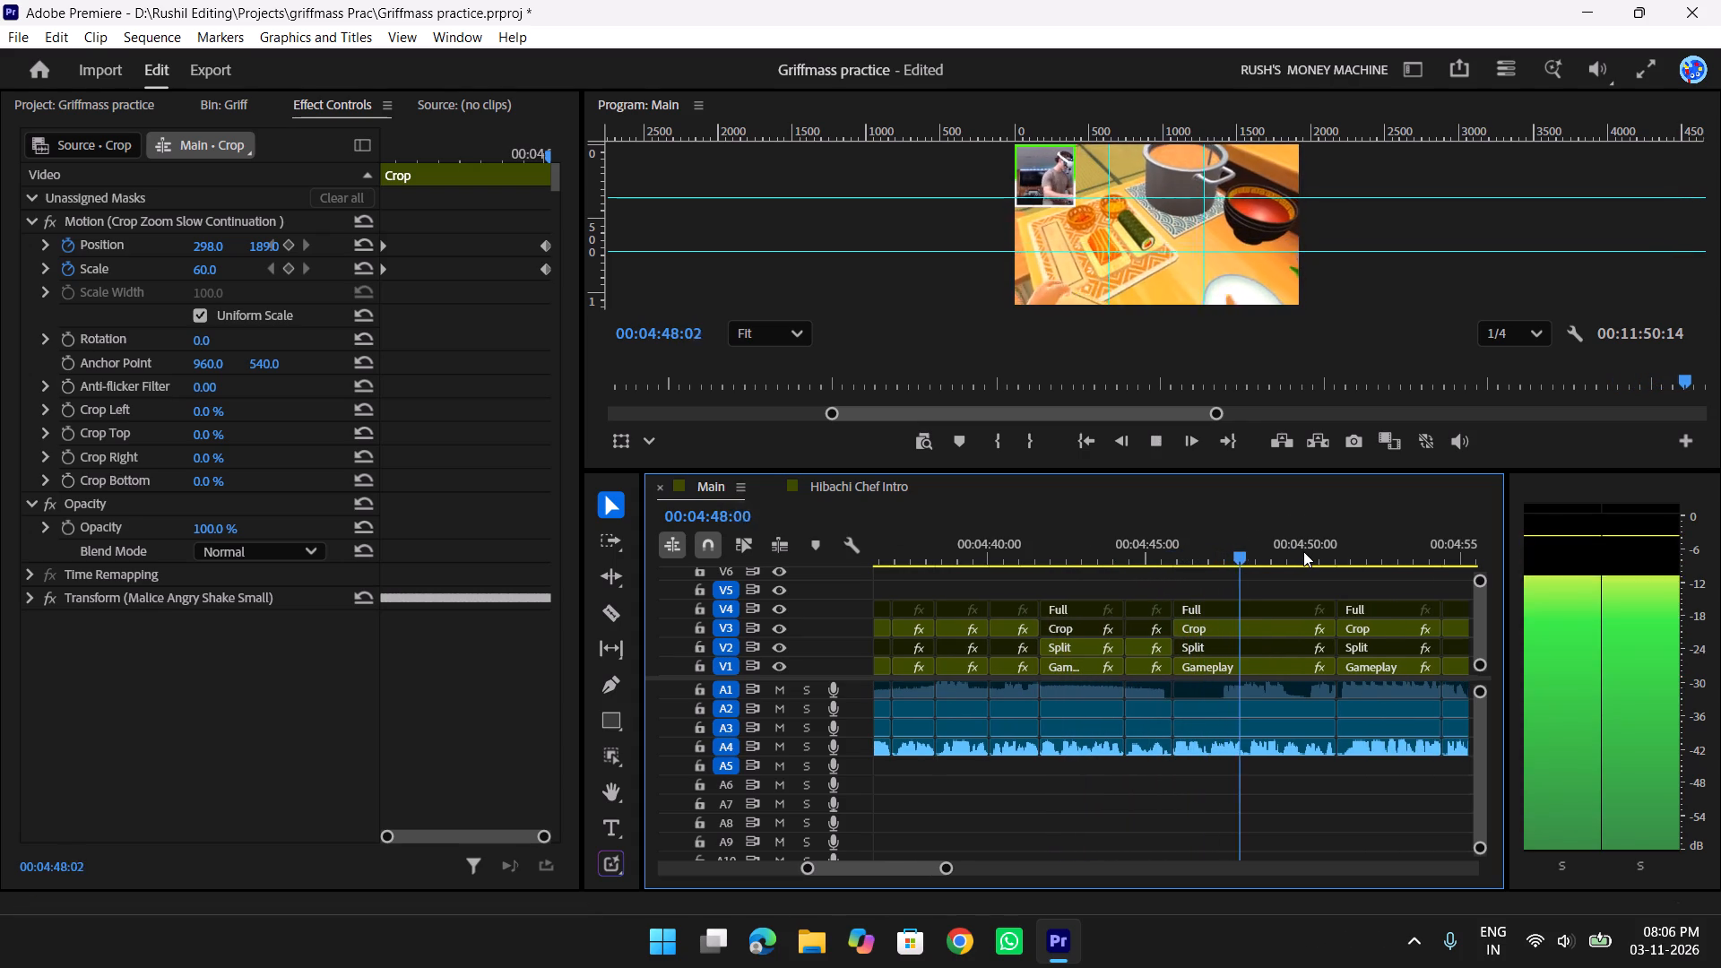
pyautogui.press('space')
# Recheck the layout change at about 00:04:46 and review the playback on to about 00:05:01 for moments needing effects.
pyautogui.moveTo(1225, 549); pyautogui.dragTo(1145, 555)
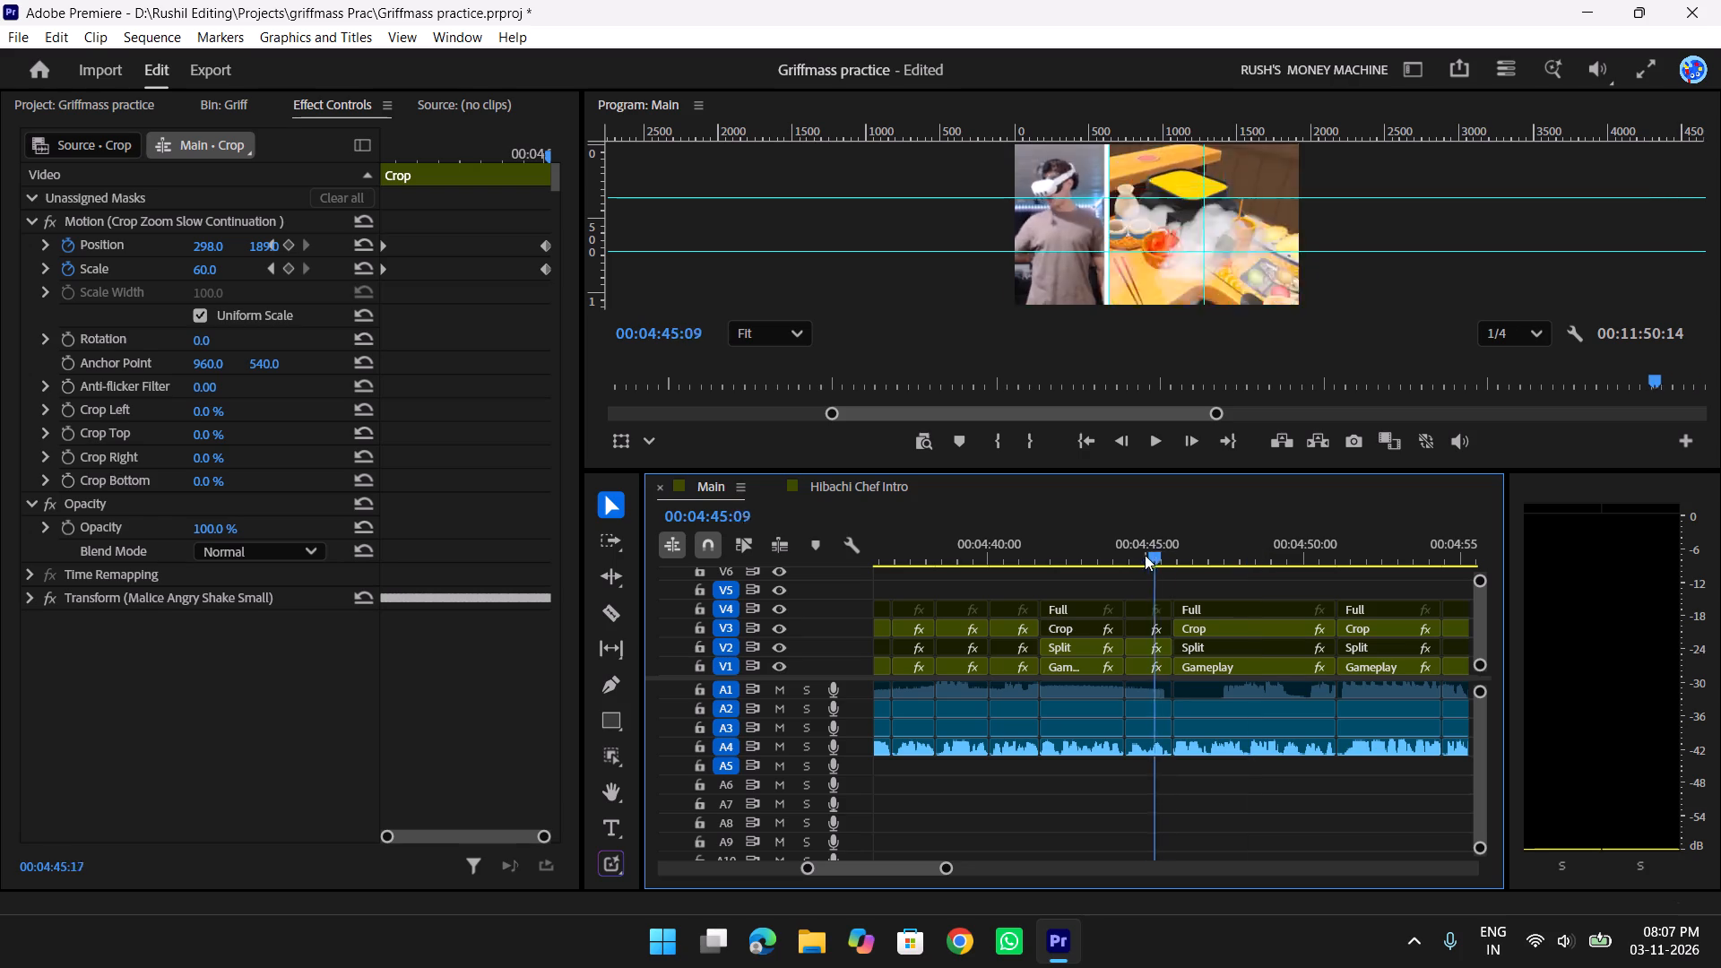
pyautogui.moveTo(1145, 555); pyautogui.dragTo(1190, 547)
pyautogui.press('space')
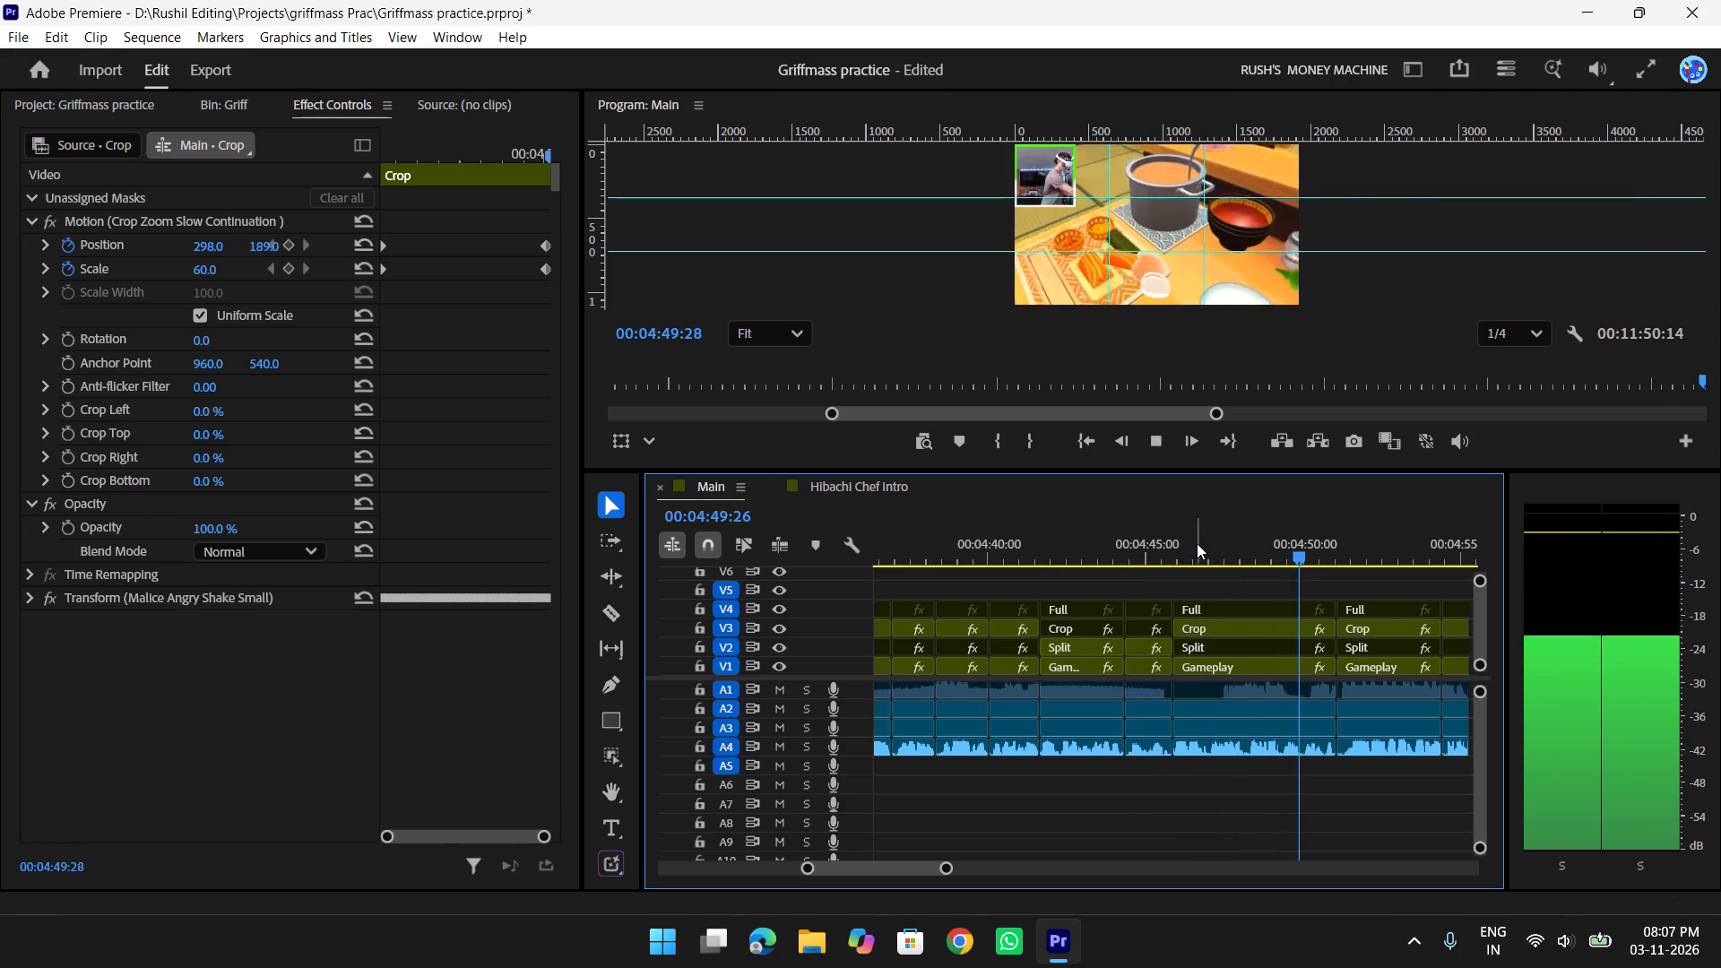
pyautogui.scroll(-2, 1196, 543)
pyautogui.scroll(-3, 1276, 576)
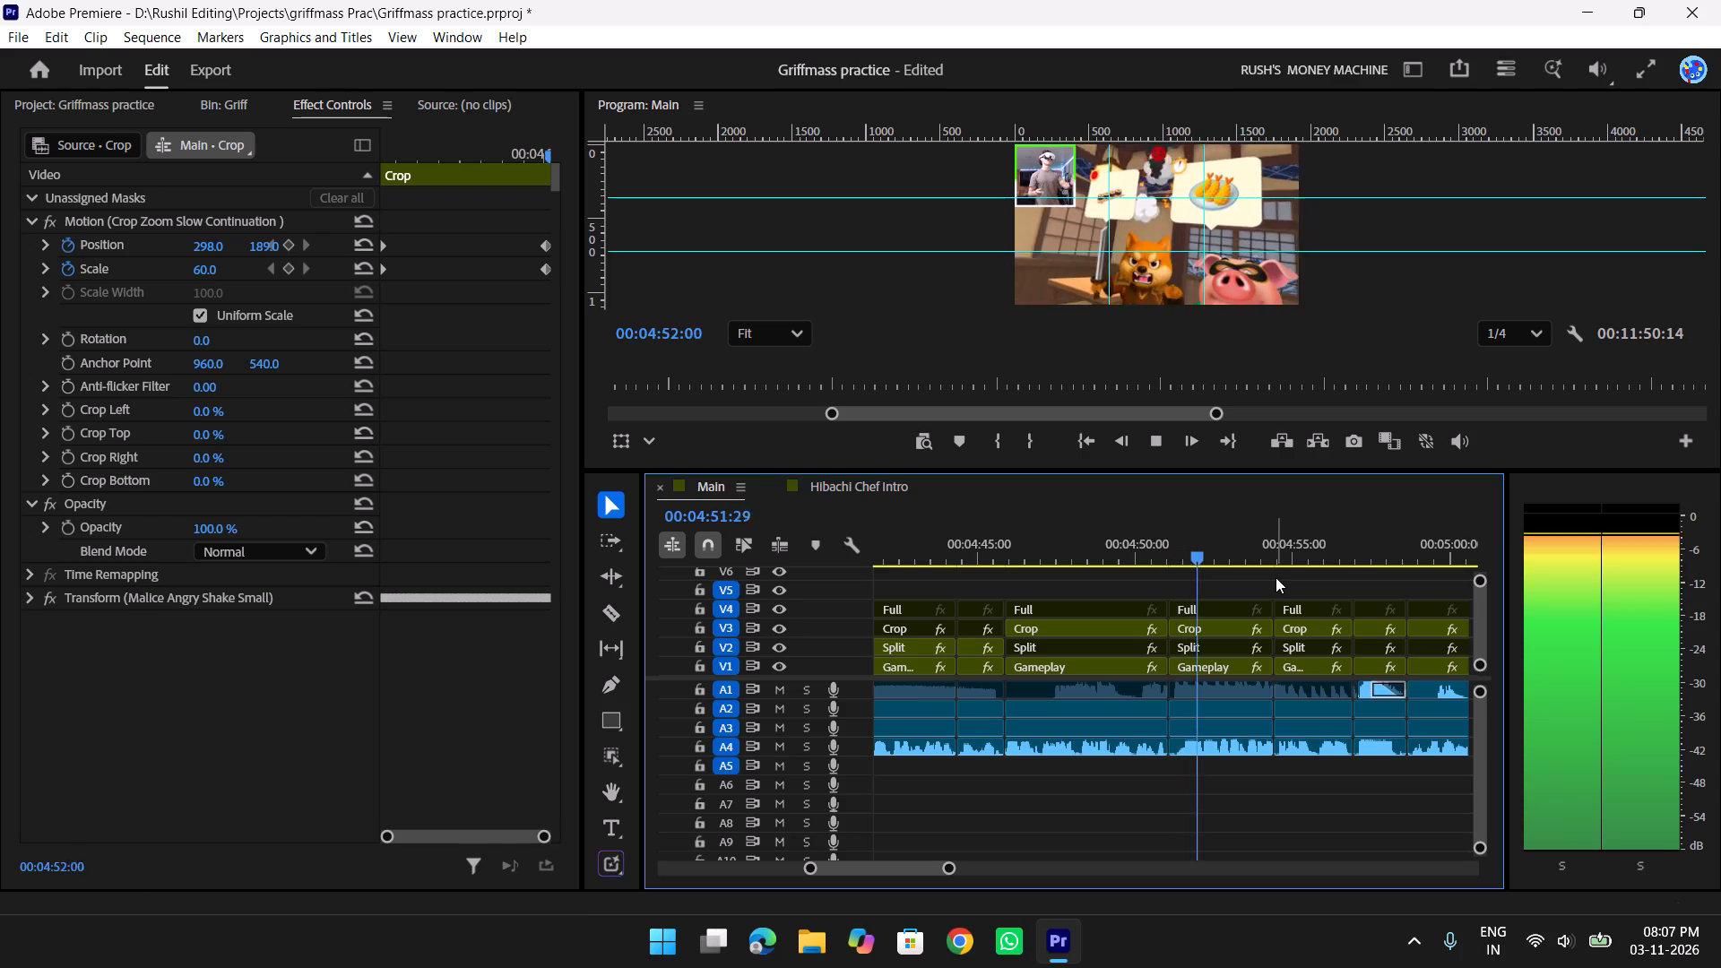
pyautogui.press('space')
pyautogui.press('space')
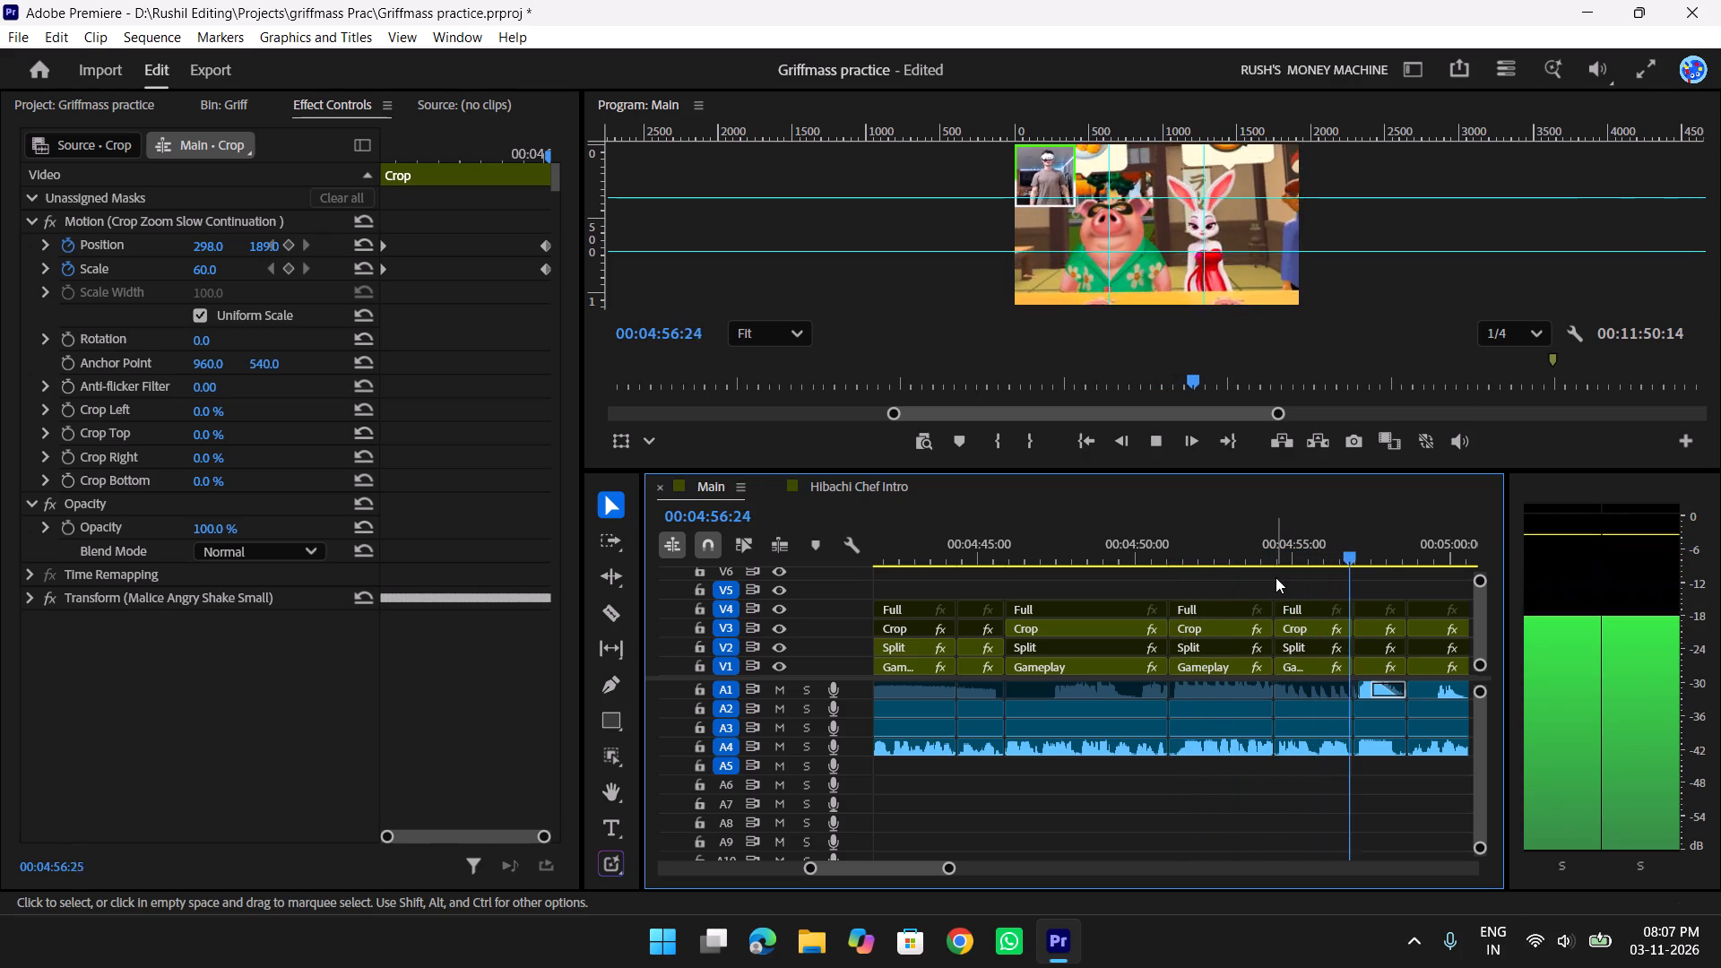
pyautogui.press('space')
pyautogui.scroll(-4, 1276, 577)
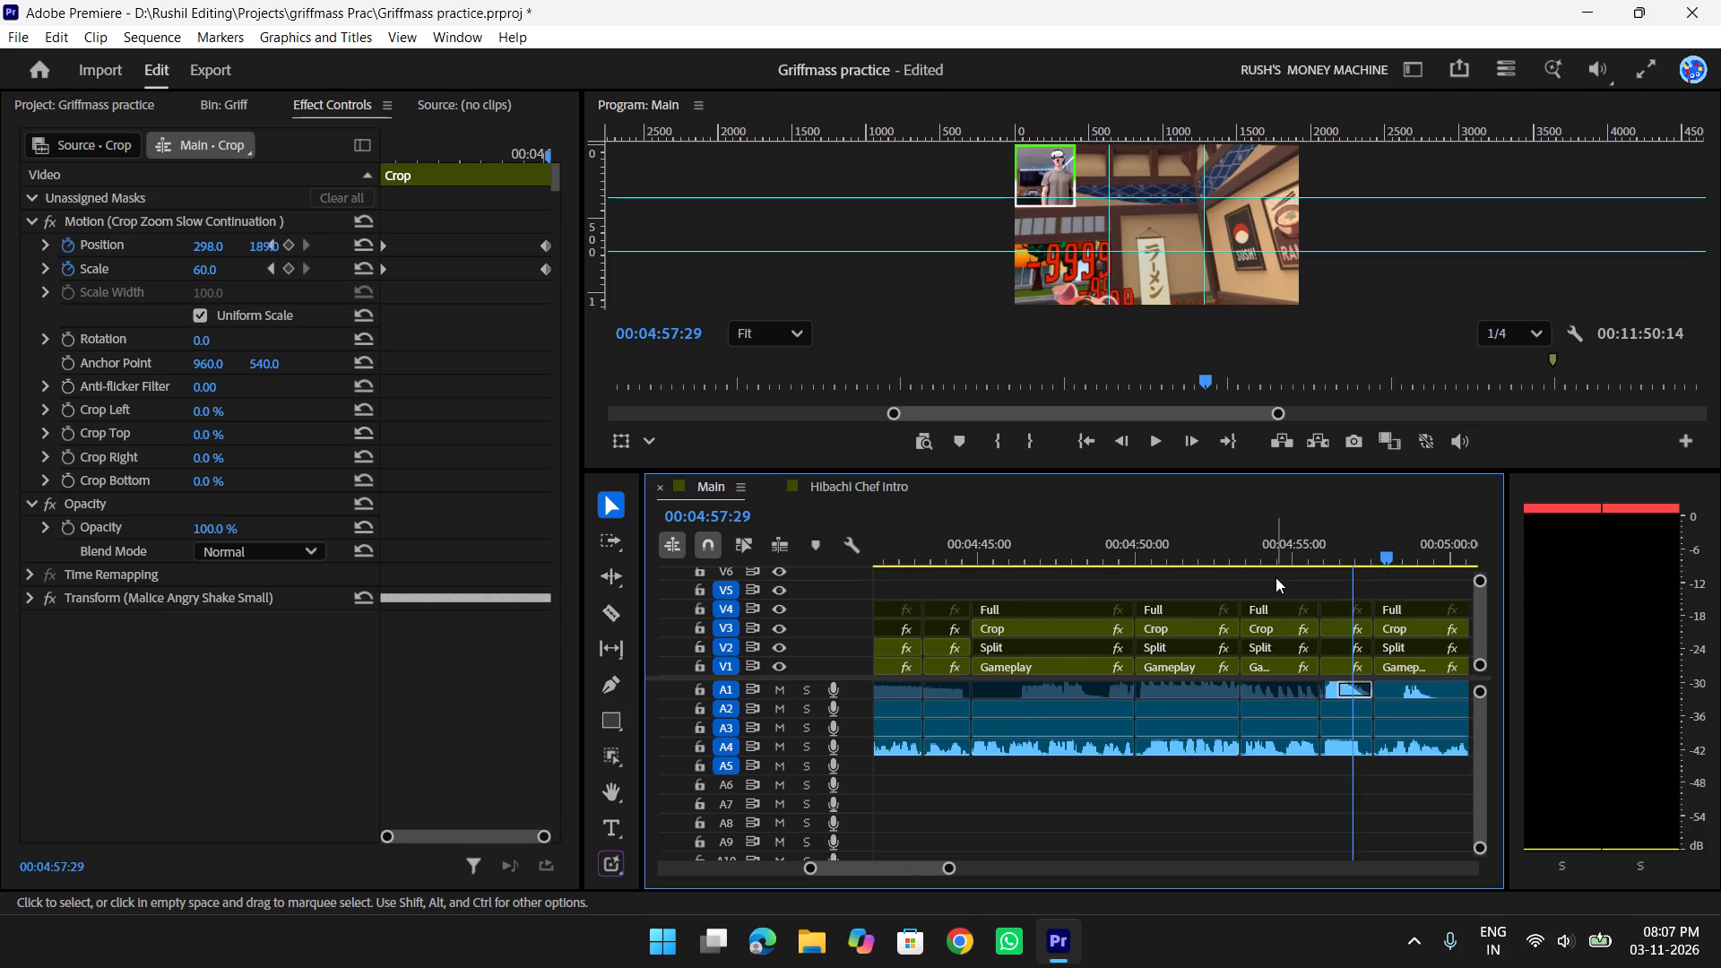
pyautogui.press('space')
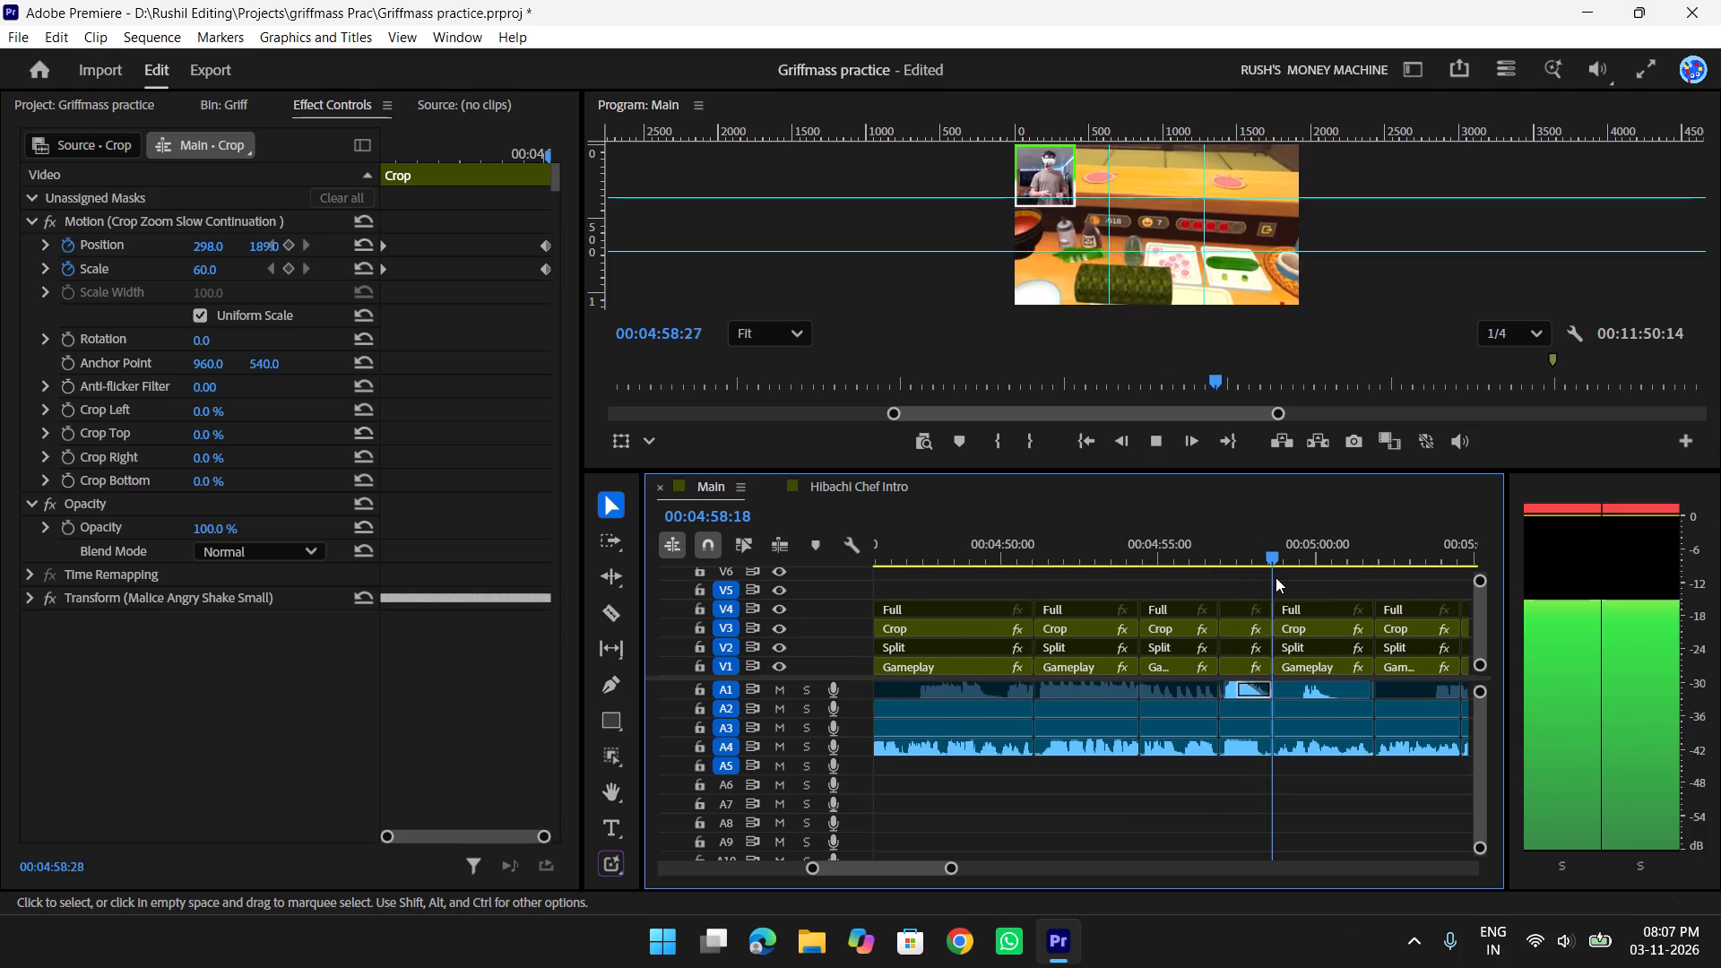
pyautogui.scroll(-1, 1276, 577)
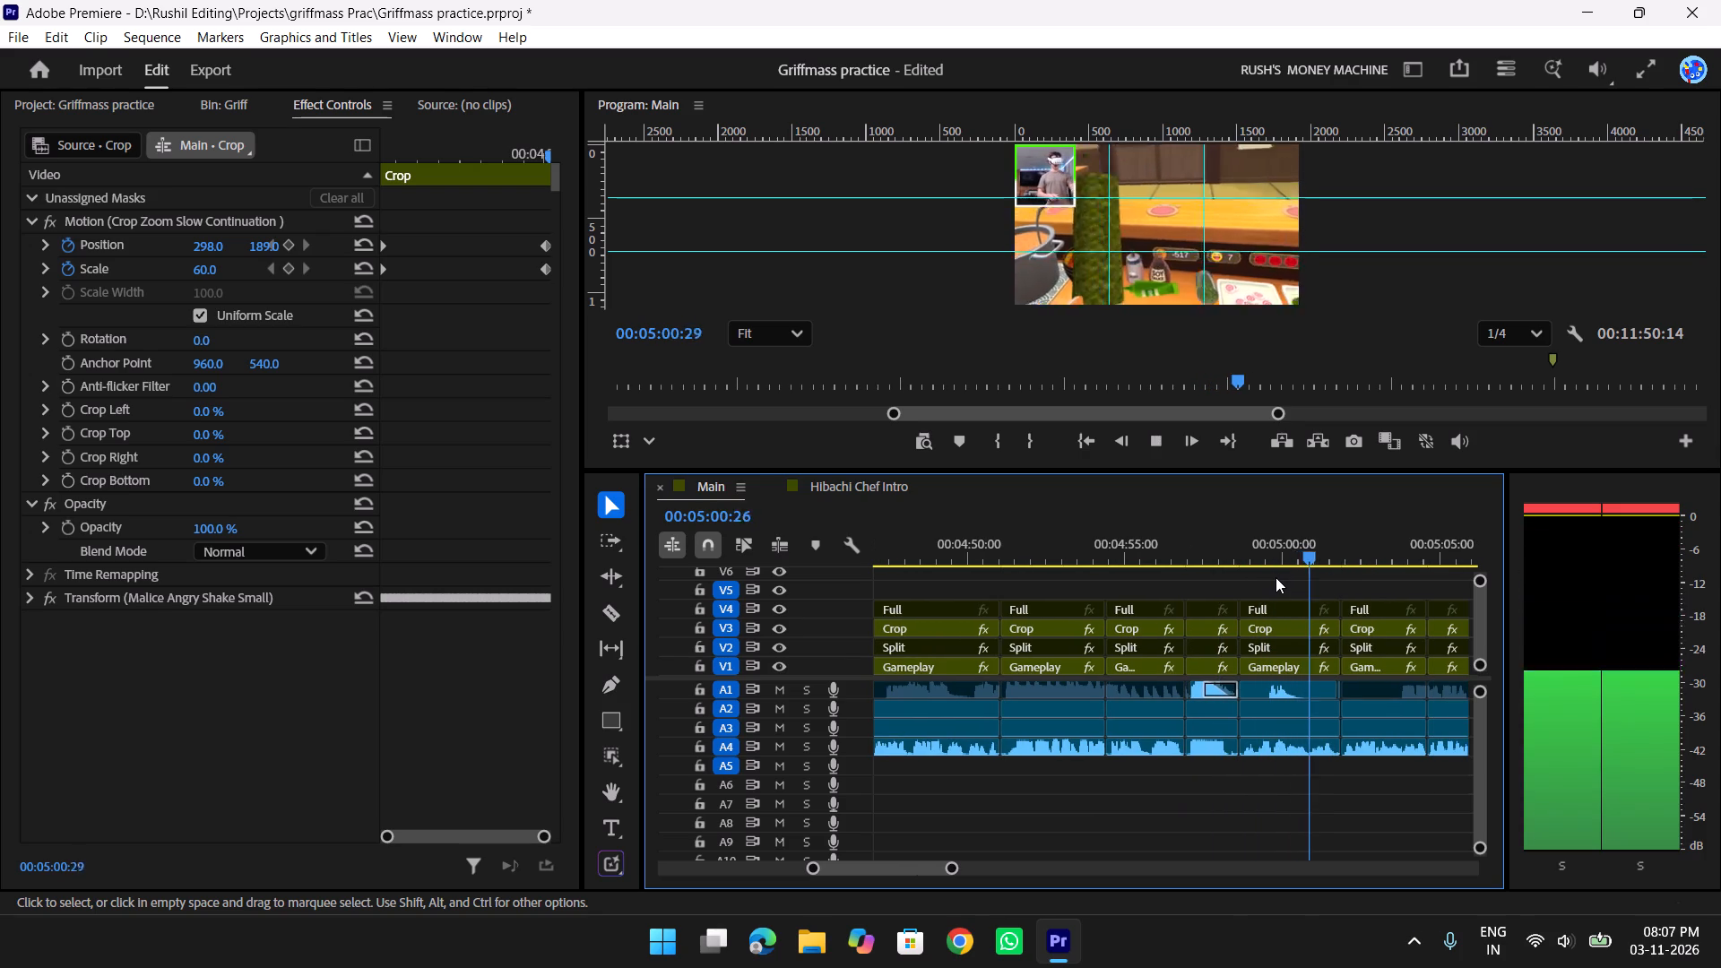
pyautogui.press('space')
# Apply the Big Zoom Crop No shake preset to the short V3 Crop clip that starts at about 00:04:57.
pyautogui.moveTo(1320, 546); pyautogui.dragTo(1199, 565)
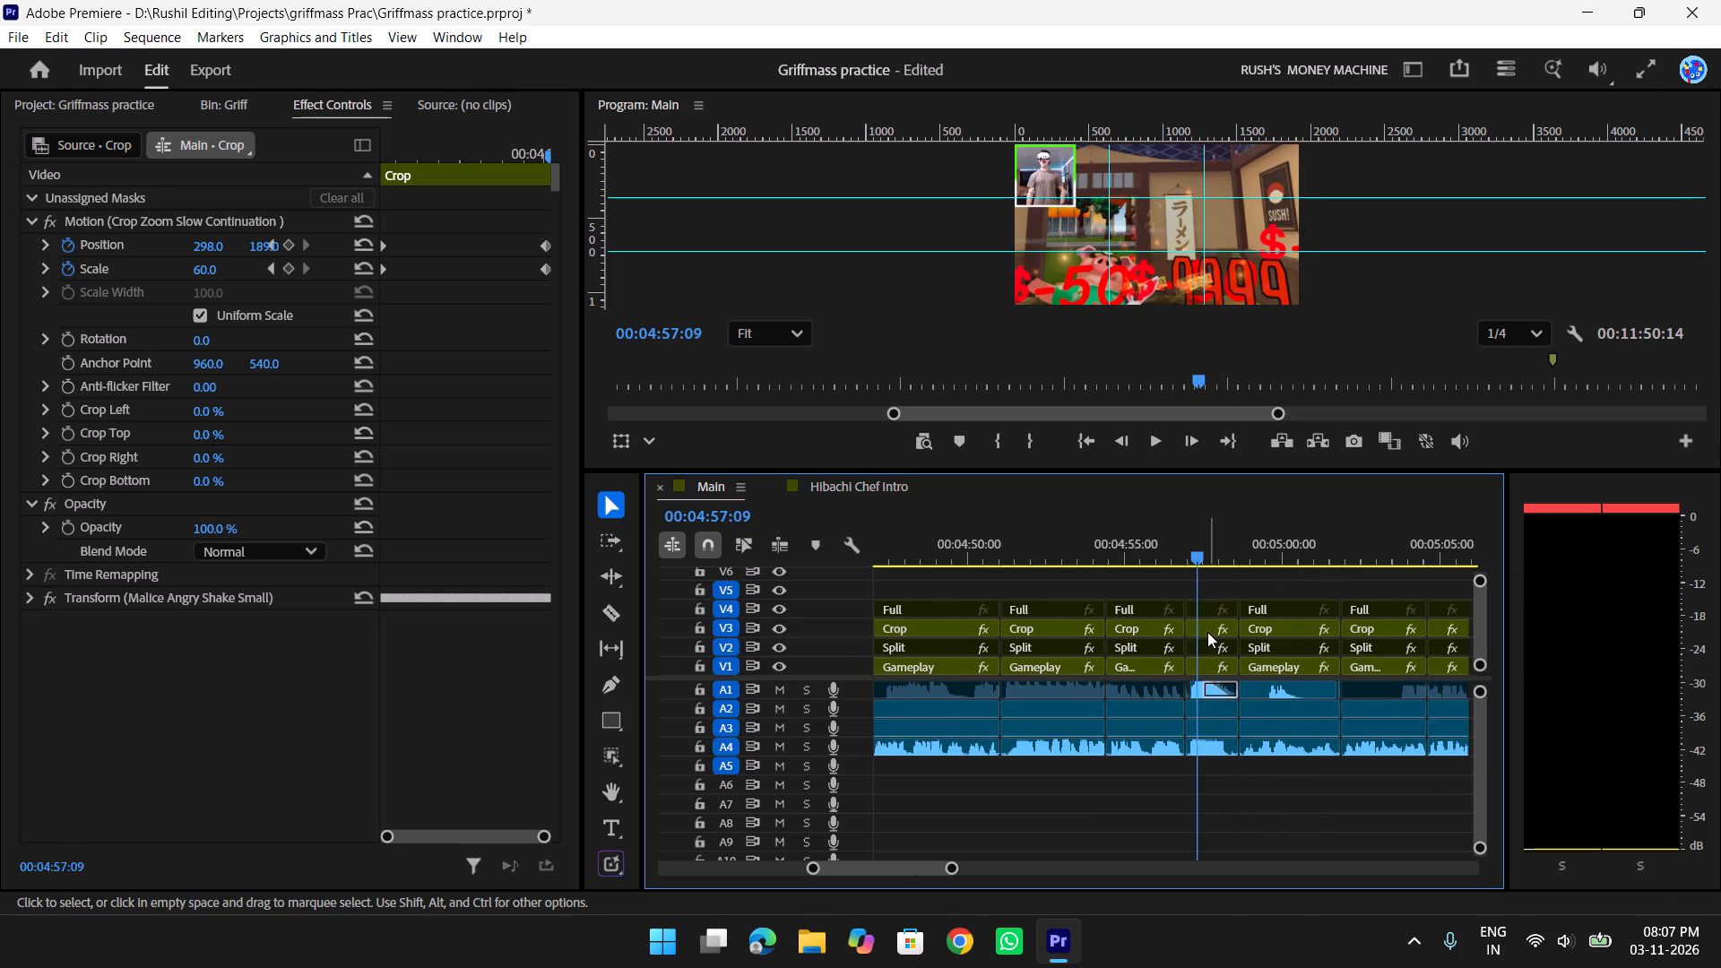
pyautogui.click(1207, 632)
pyautogui.moveTo(1198, 517); pyautogui.dragTo(1154, 535)
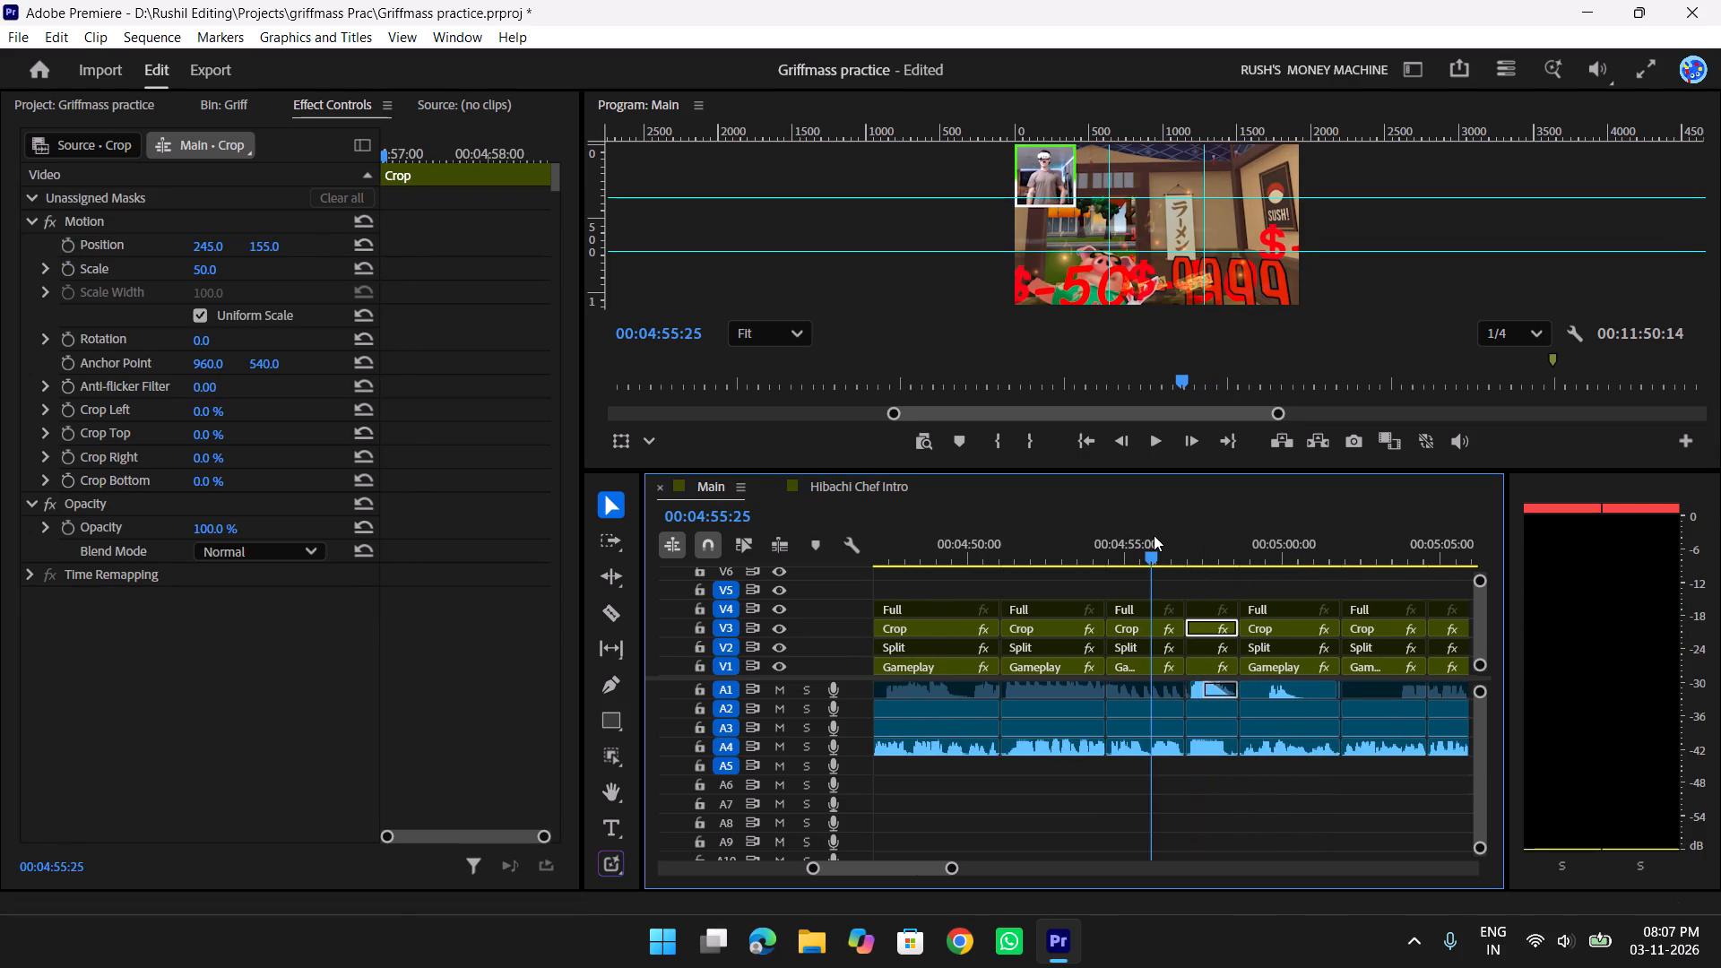
pyautogui.moveTo(1154, 535); pyautogui.dragTo(1215, 532)
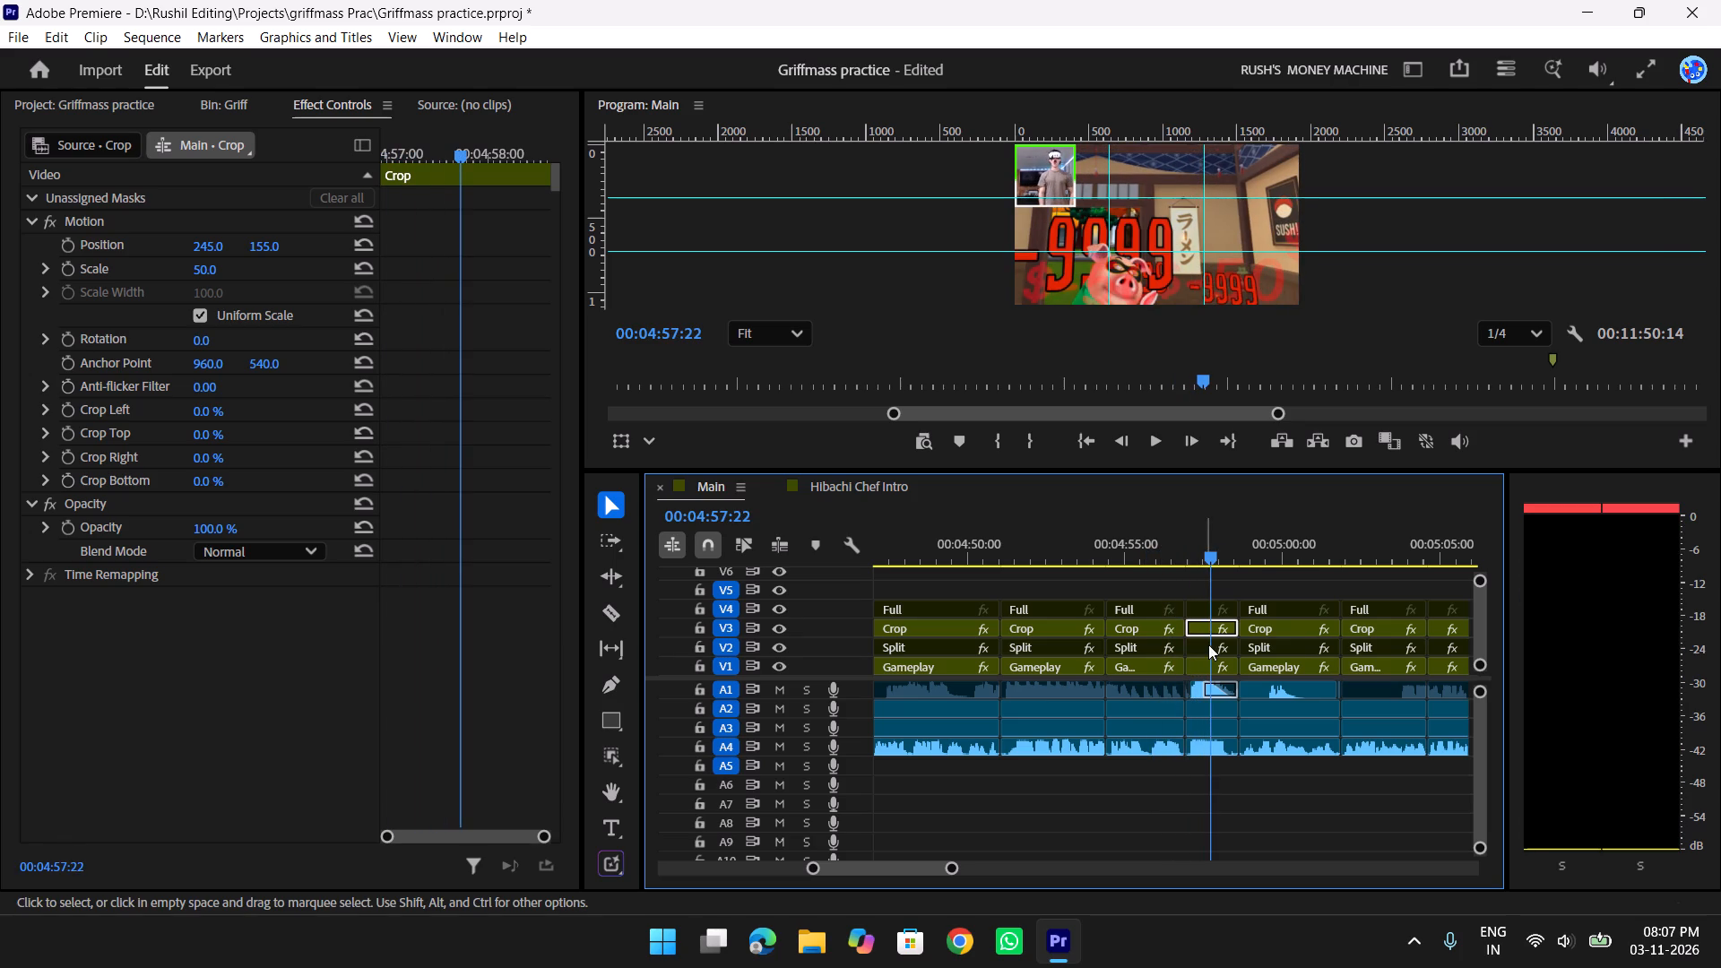
pyautogui.click(1202, 630)
pyautogui.hotkey('shift', 'z')
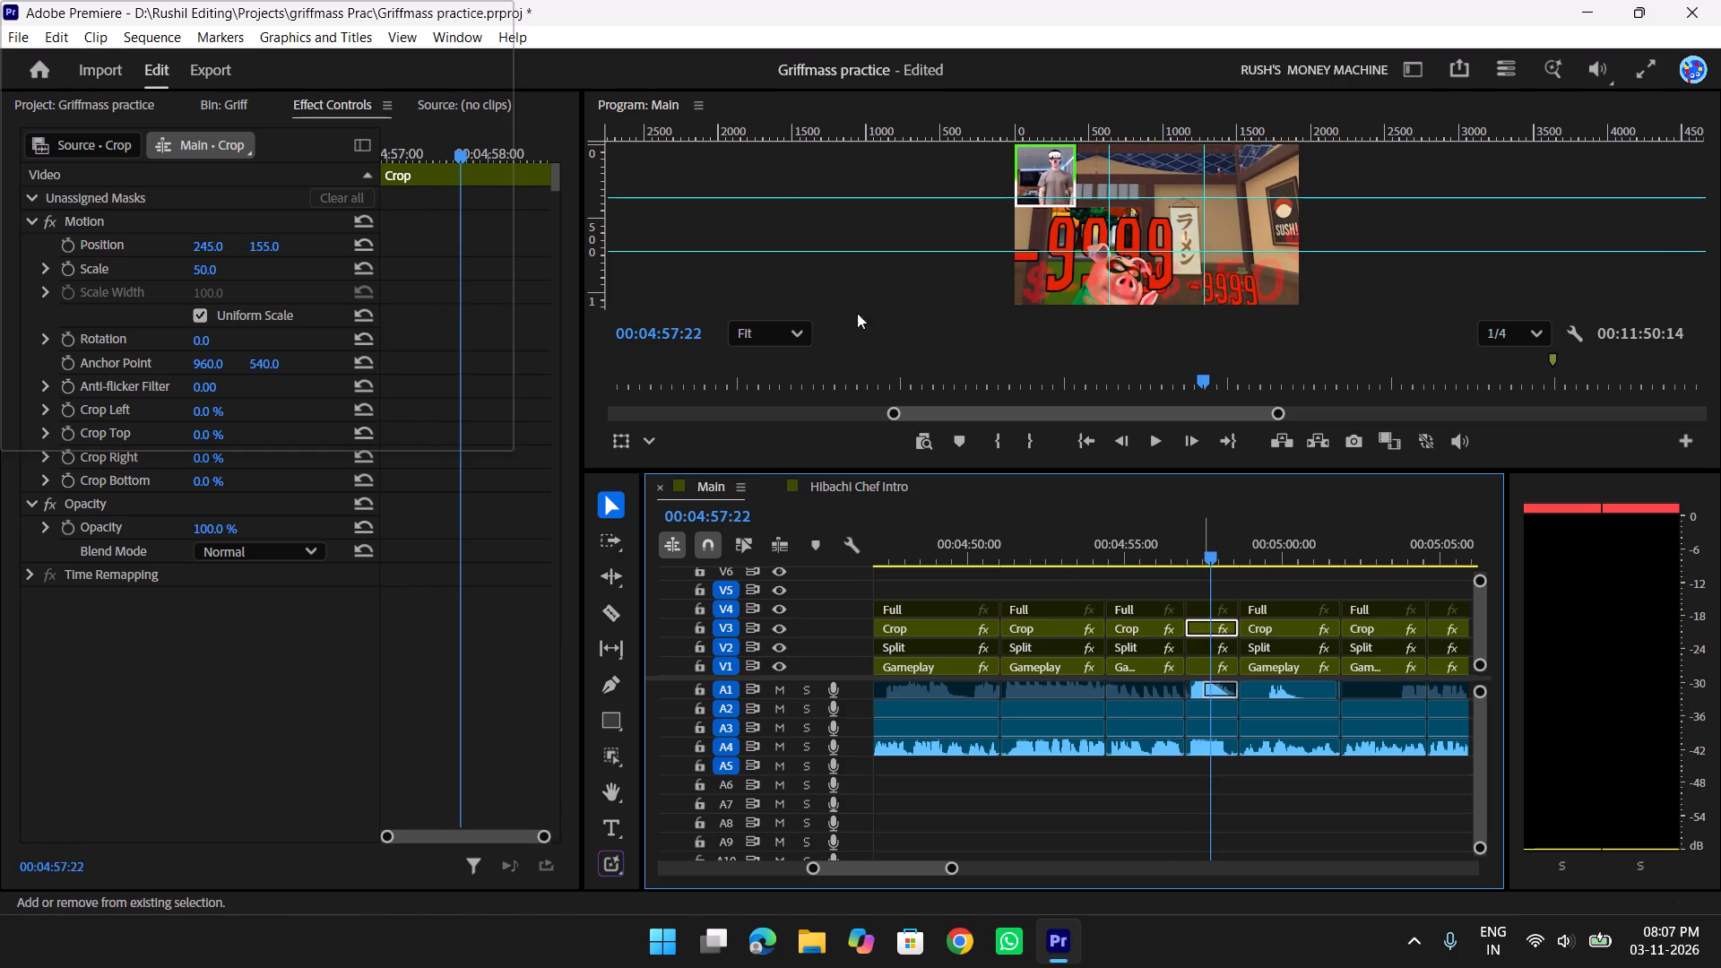
pyautogui.click(739, 272)
pyautogui.click(743, 251)
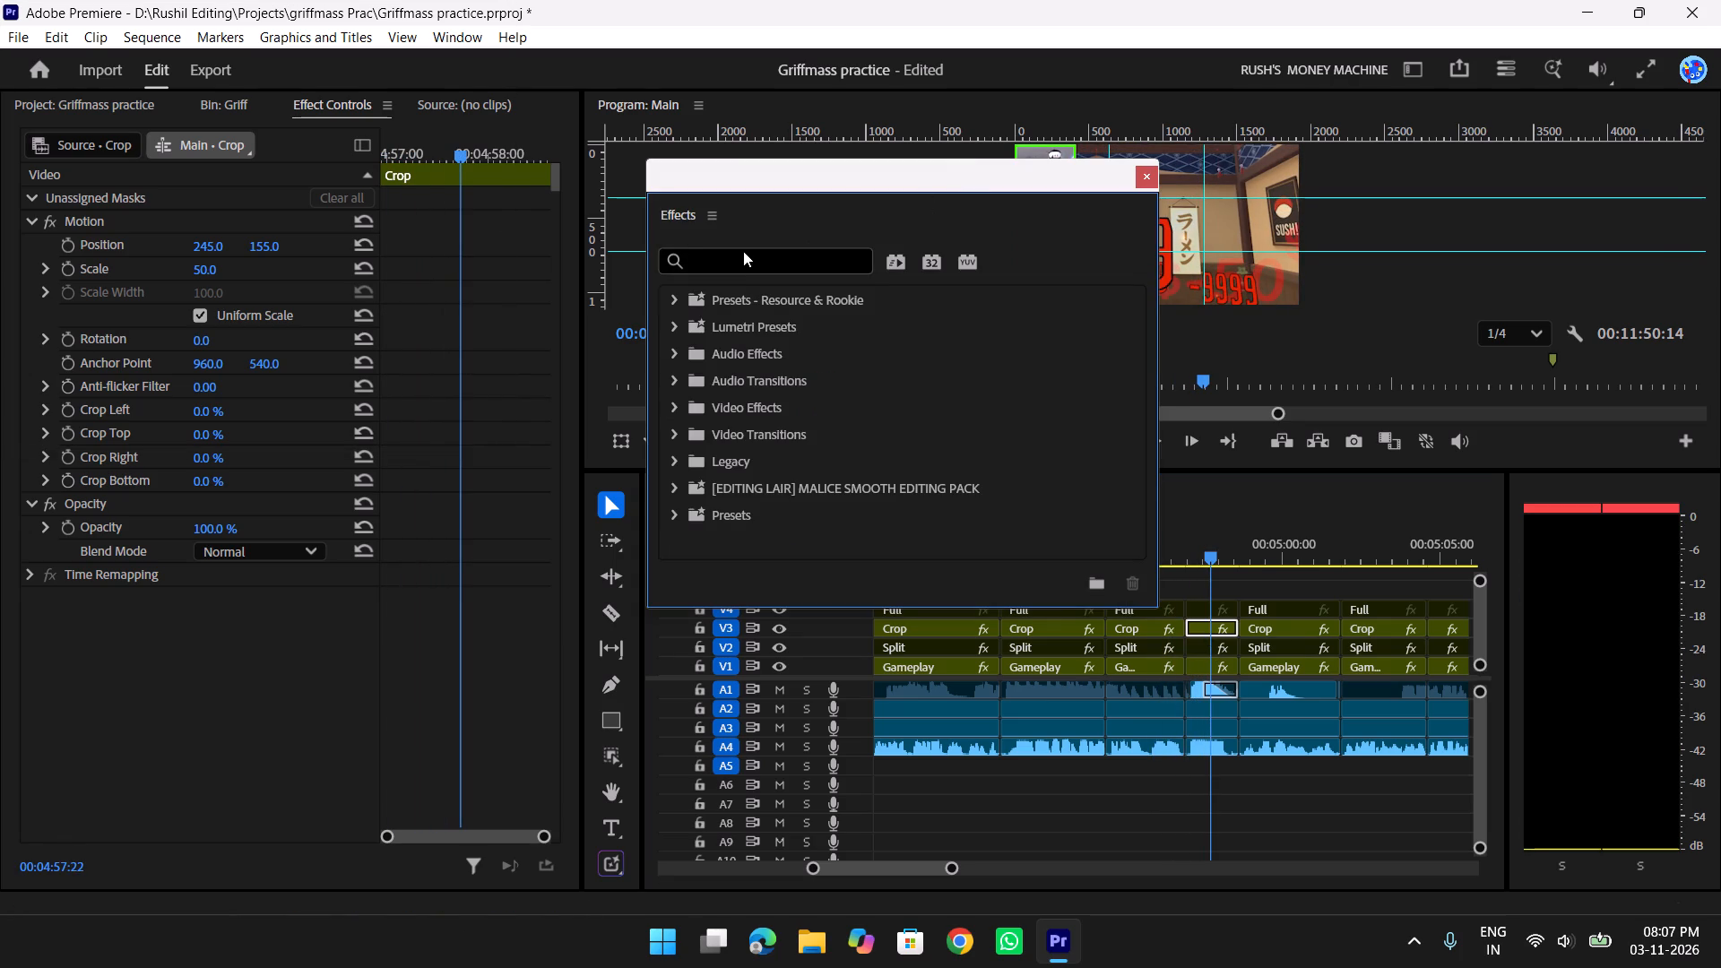
pyautogui.click(738, 255)
pyautogui.write('bif')
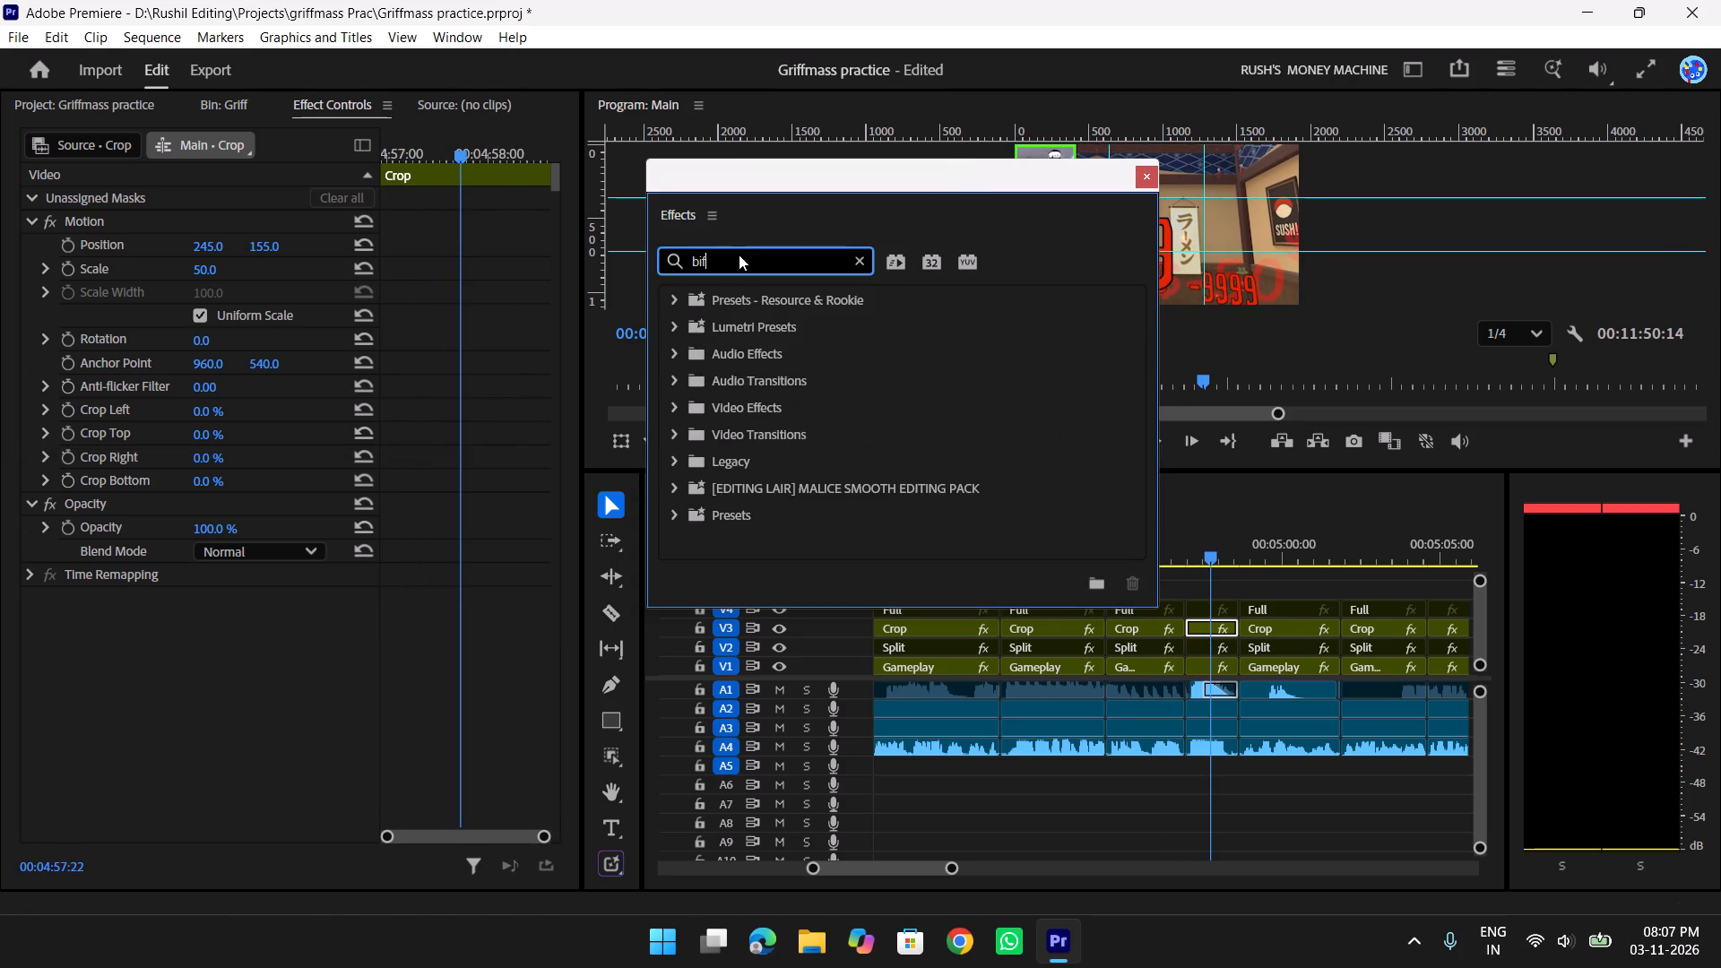
pyautogui.press('BackSpace')
pyautogui.press('g')
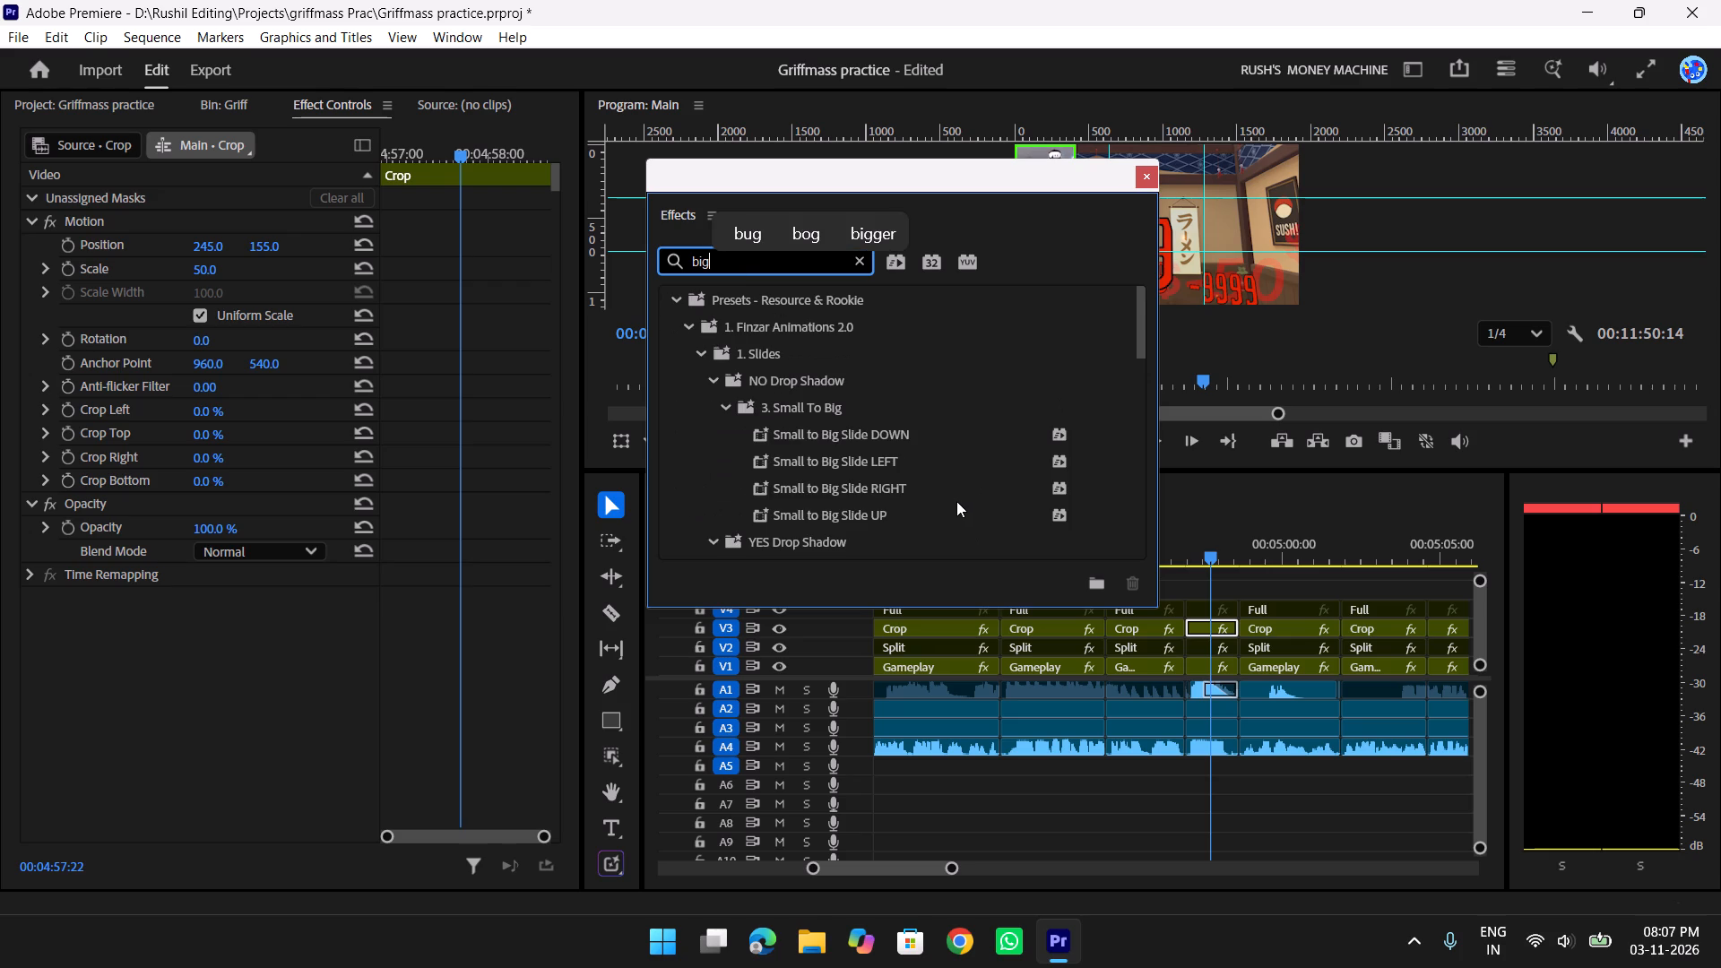
pyautogui.scroll(-15, 956, 501)
pyautogui.scroll(4, 956, 501)
pyautogui.scroll(-4, 955, 500)
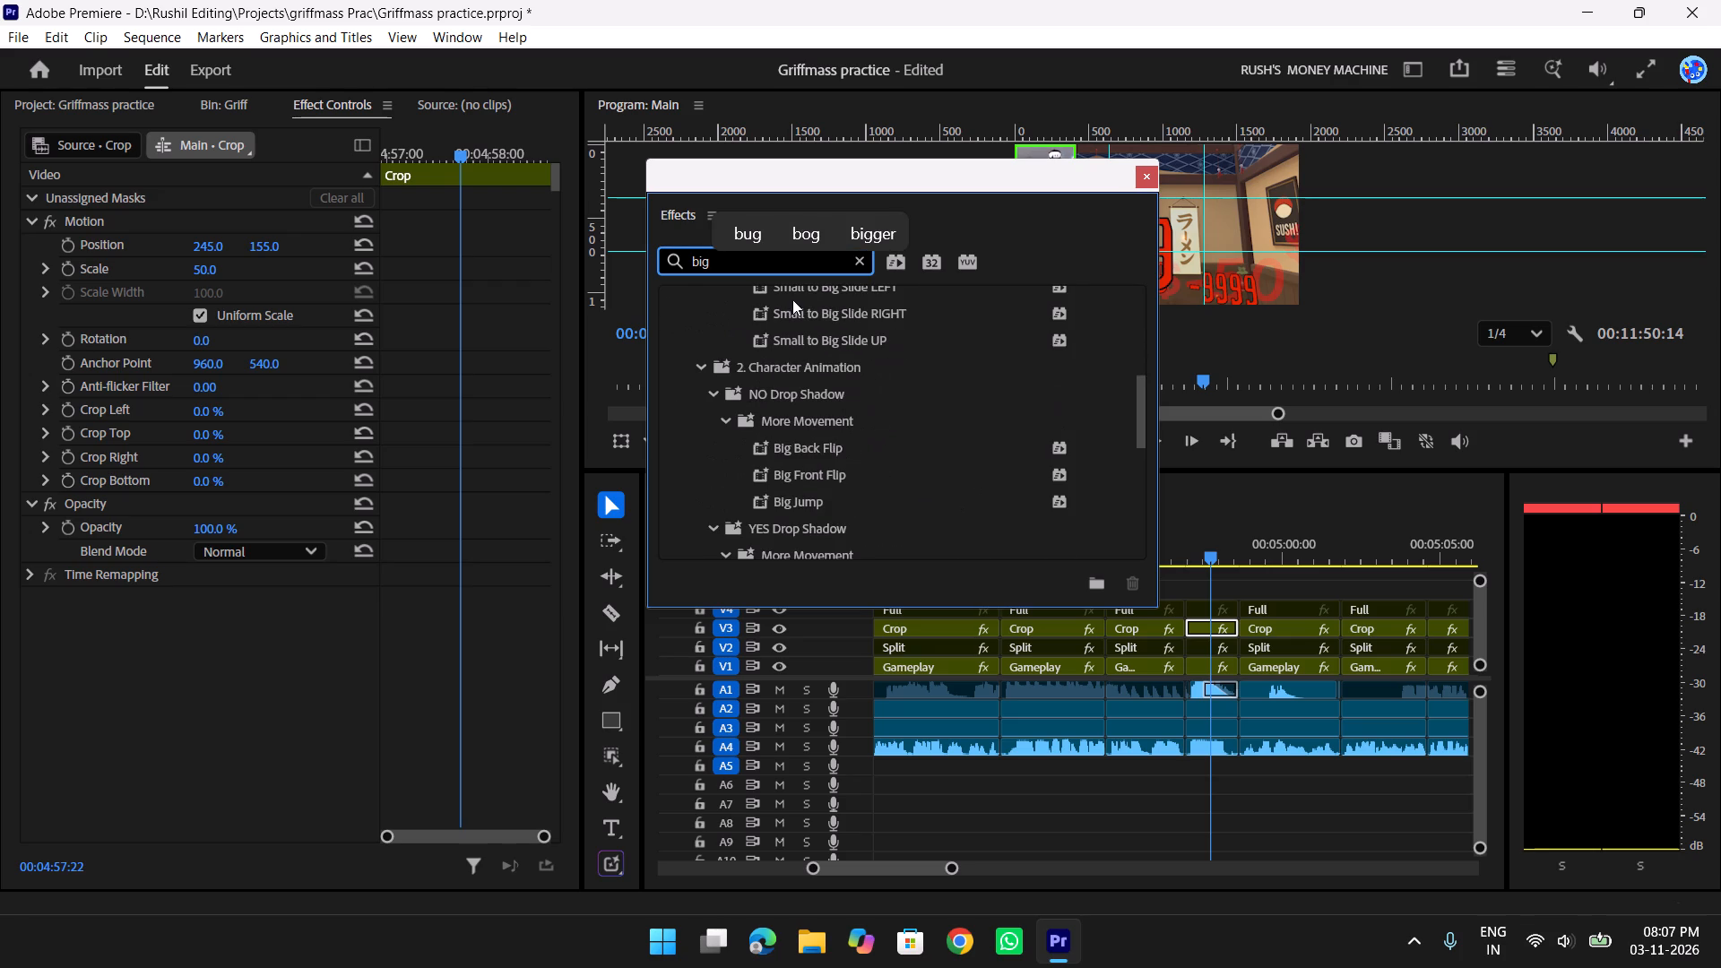
pyautogui.press('space')
pyautogui.write('Zo')
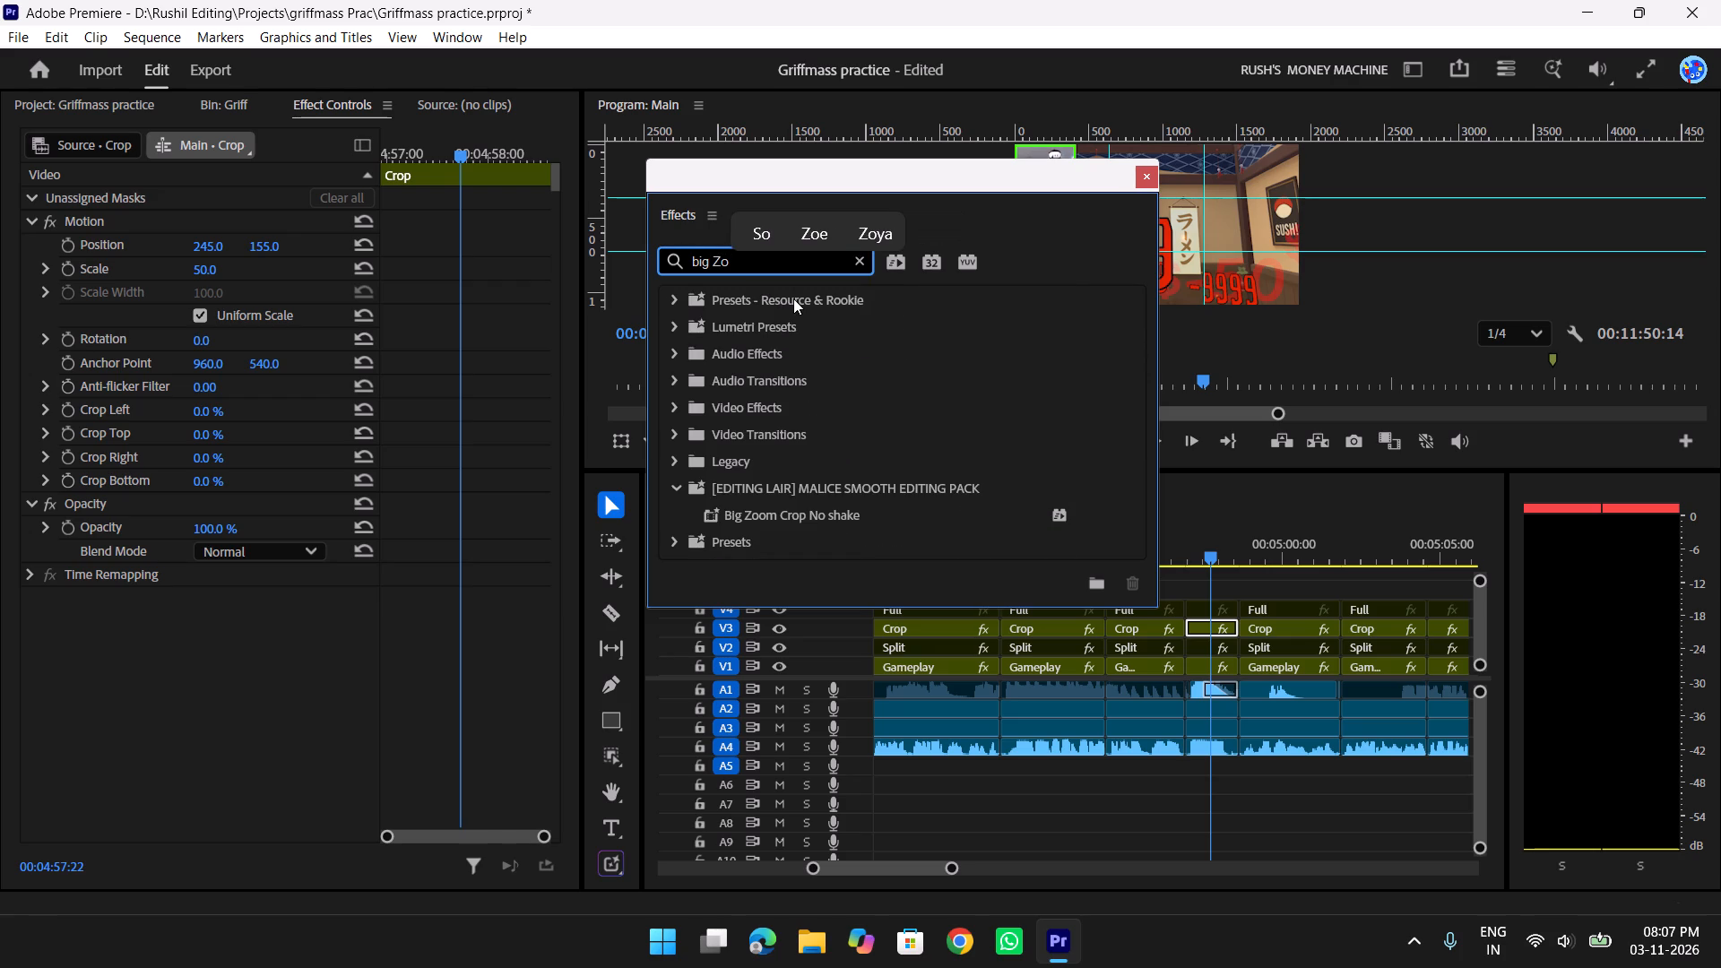
pyautogui.scroll(-1, 793, 298)
pyautogui.moveTo(812, 507); pyautogui.dragTo(1213, 644)
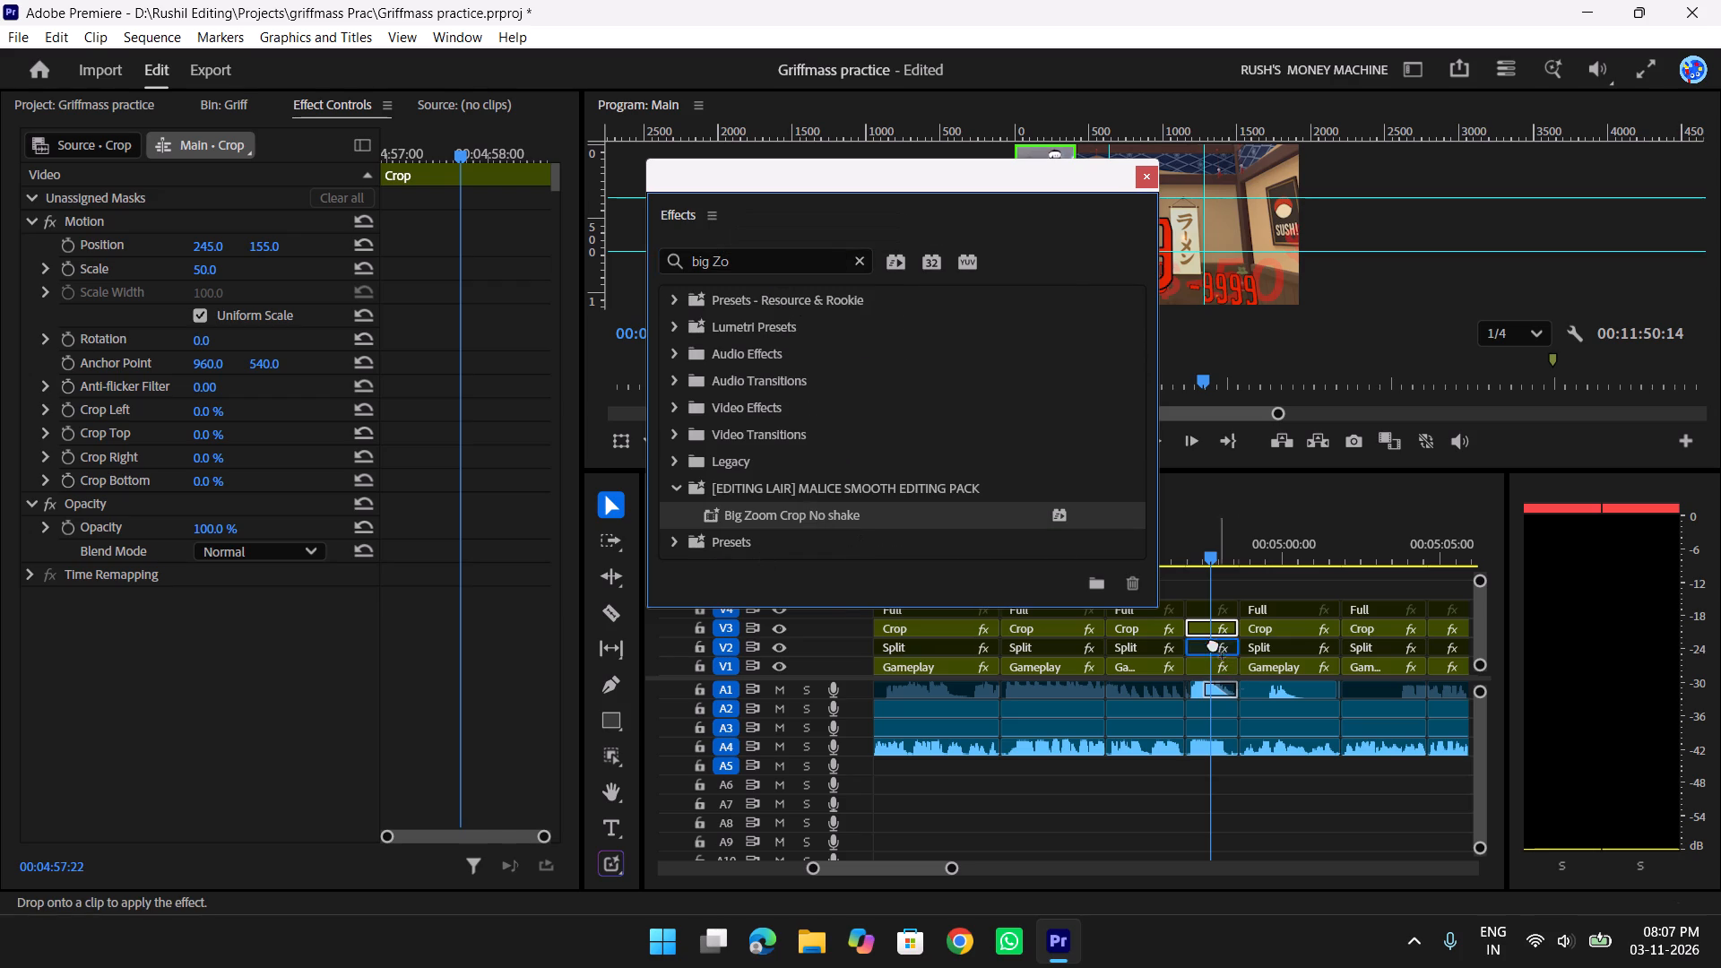
pyautogui.moveTo(1213, 644); pyautogui.dragTo(1214, 624)
pyautogui.click(1151, 158)
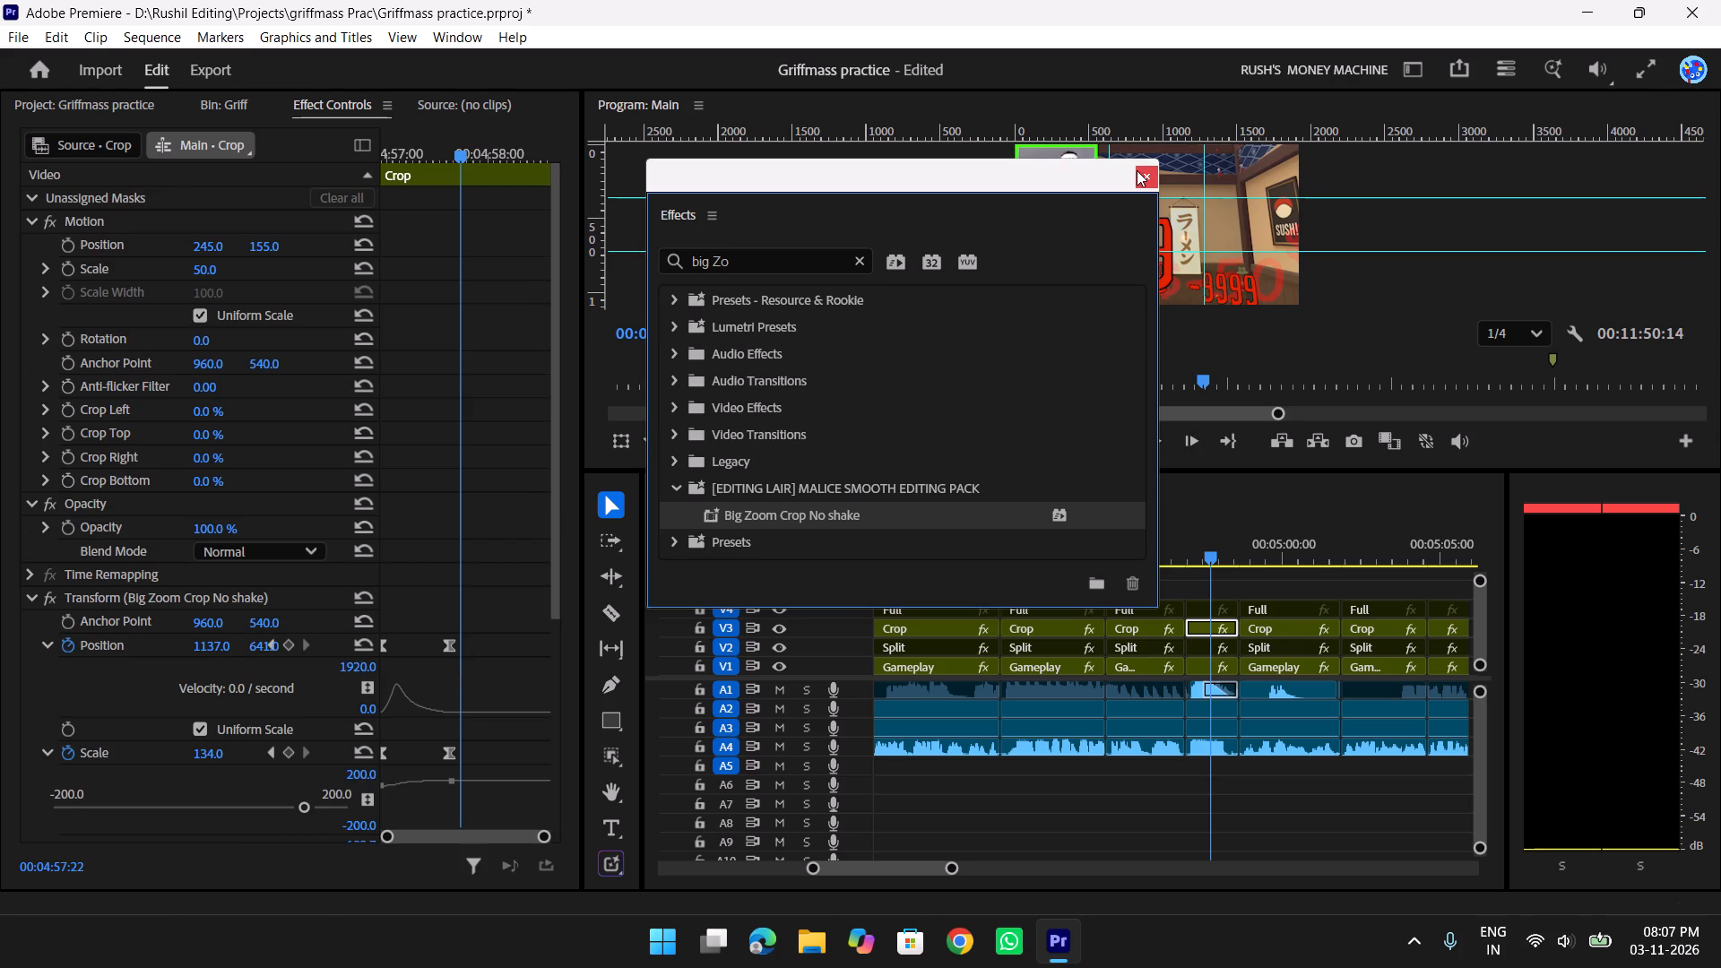
pyautogui.click(1136, 169)
# Shorten the zoom-in by moving the preset's end keyframes for Position and Scale earlier, to about half a second into the clip.
pyautogui.moveTo(458, 609); pyautogui.dragTo(457, 606)
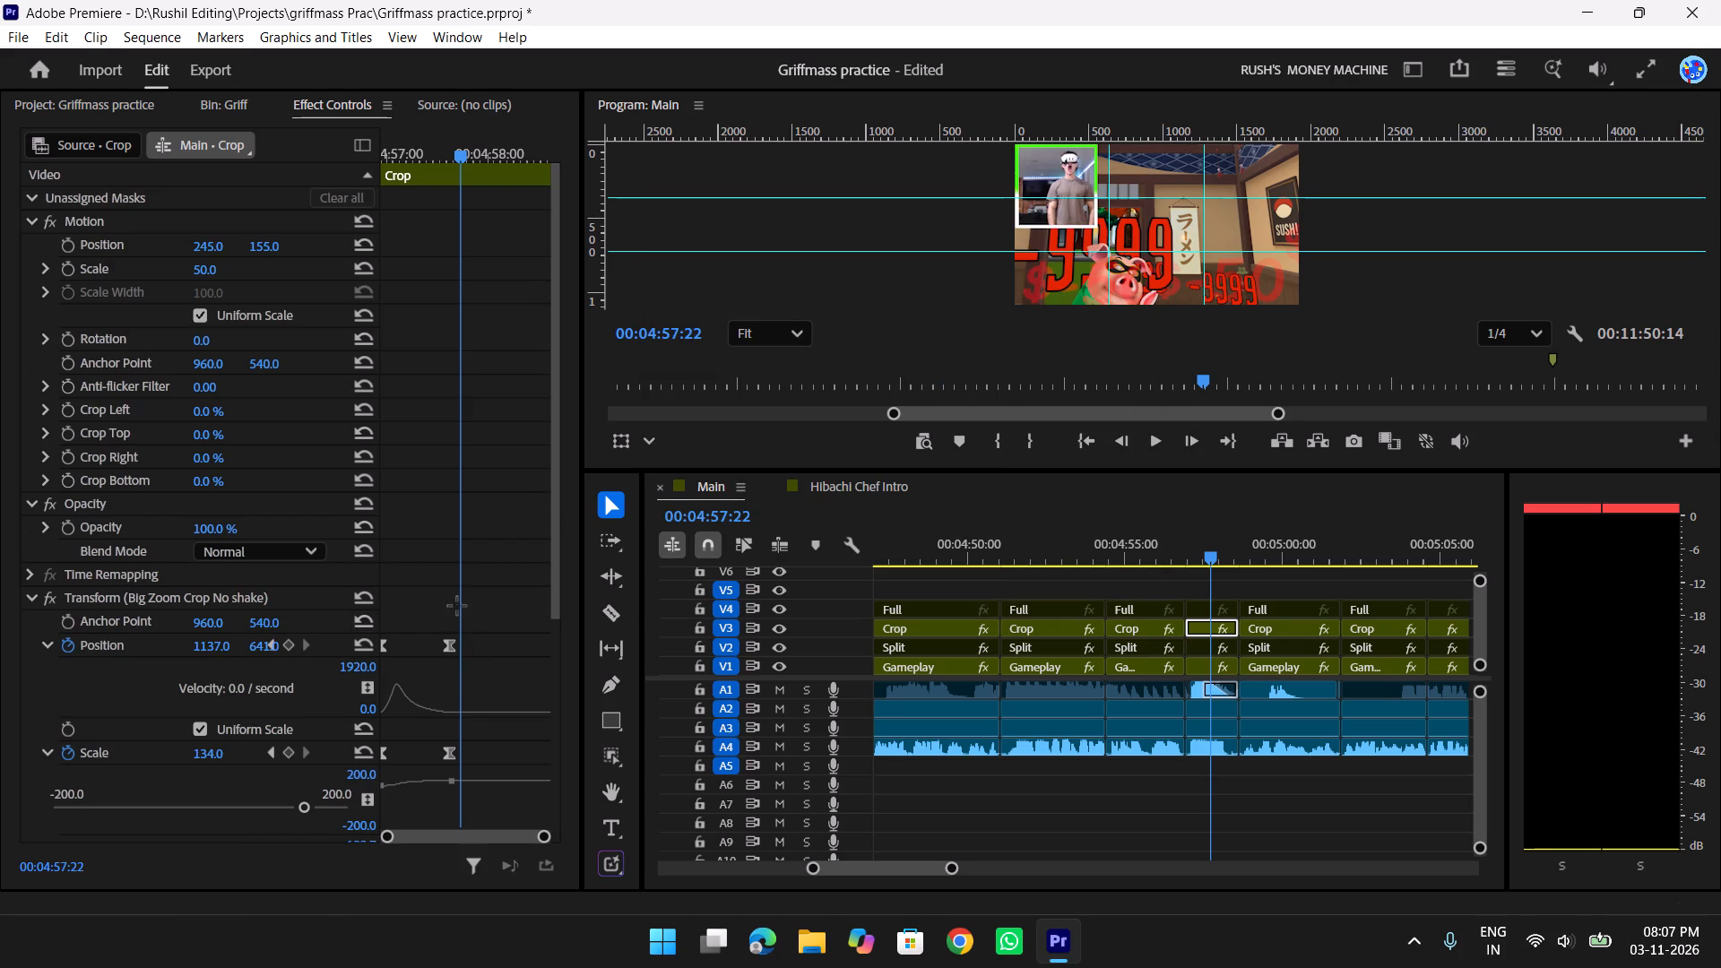
pyautogui.moveTo(457, 606); pyautogui.dragTo(420, 809)
pyautogui.moveTo(445, 641); pyautogui.dragTo(421, 649)
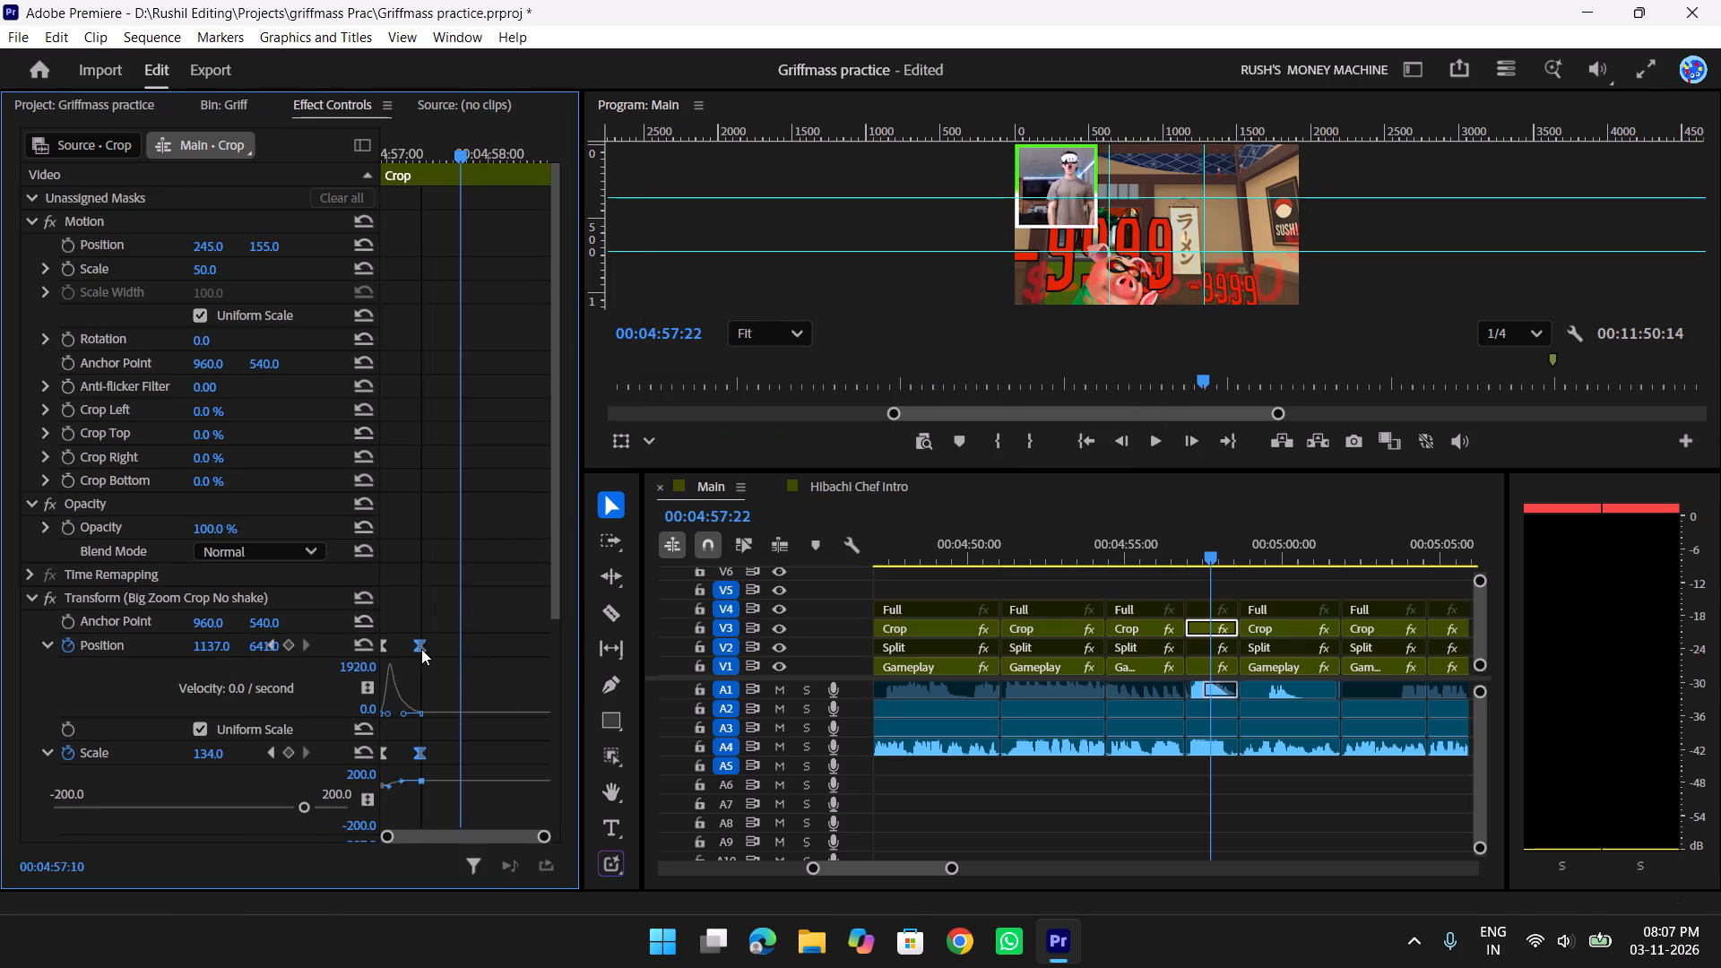
pyautogui.moveTo(421, 649); pyautogui.dragTo(432, 649)
# Play back the zoomed Crop clip at about 00:04:57 and review the sequence on to about 00:05:10 for moments needing effects.
pyautogui.moveTo(453, 152); pyautogui.dragTo(358, 158)
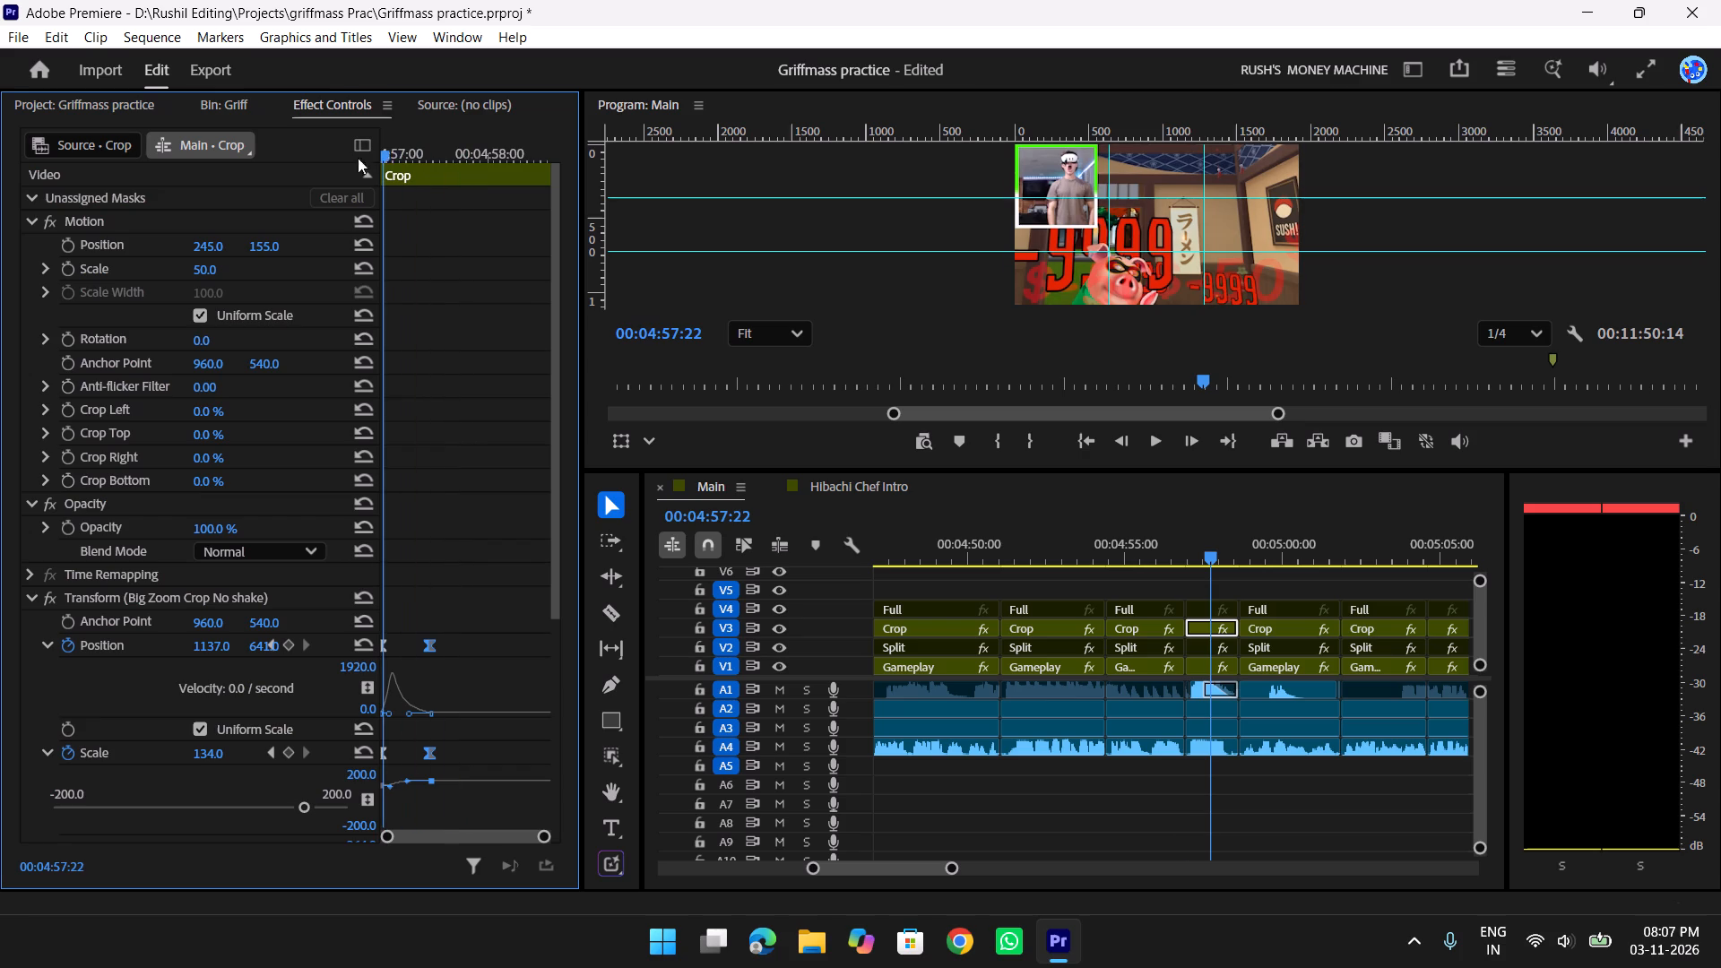
pyautogui.moveTo(358, 158); pyautogui.dragTo(320, 158)
pyautogui.press('space')
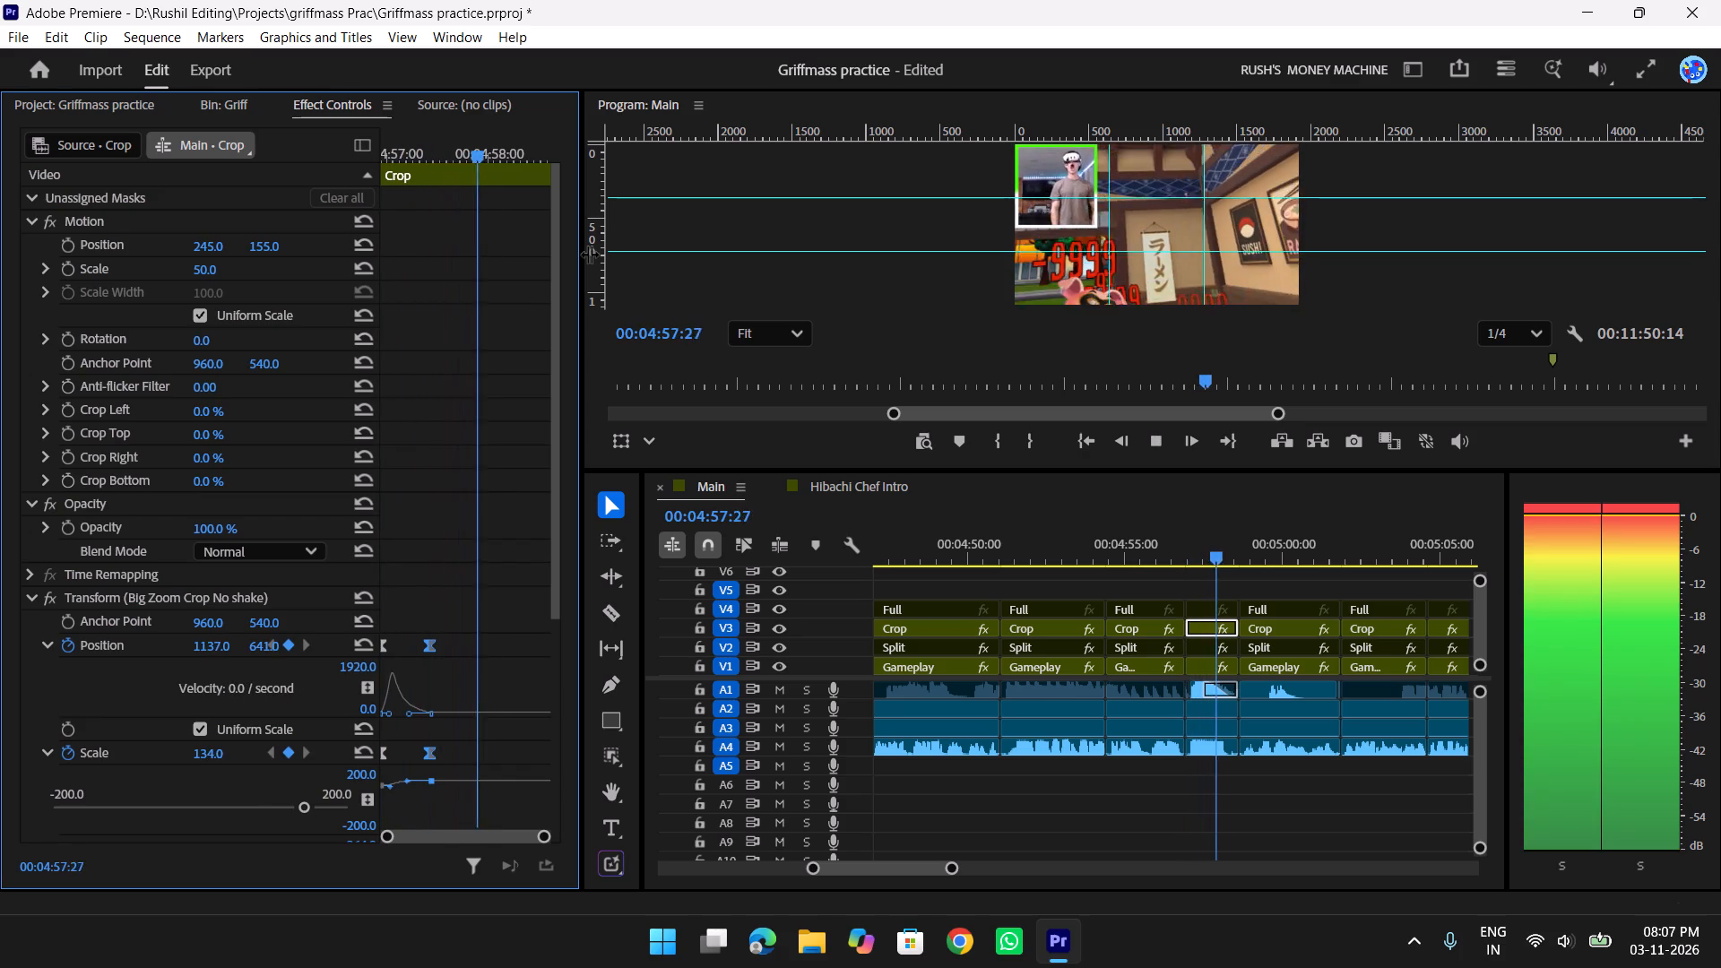
pyautogui.press('space')
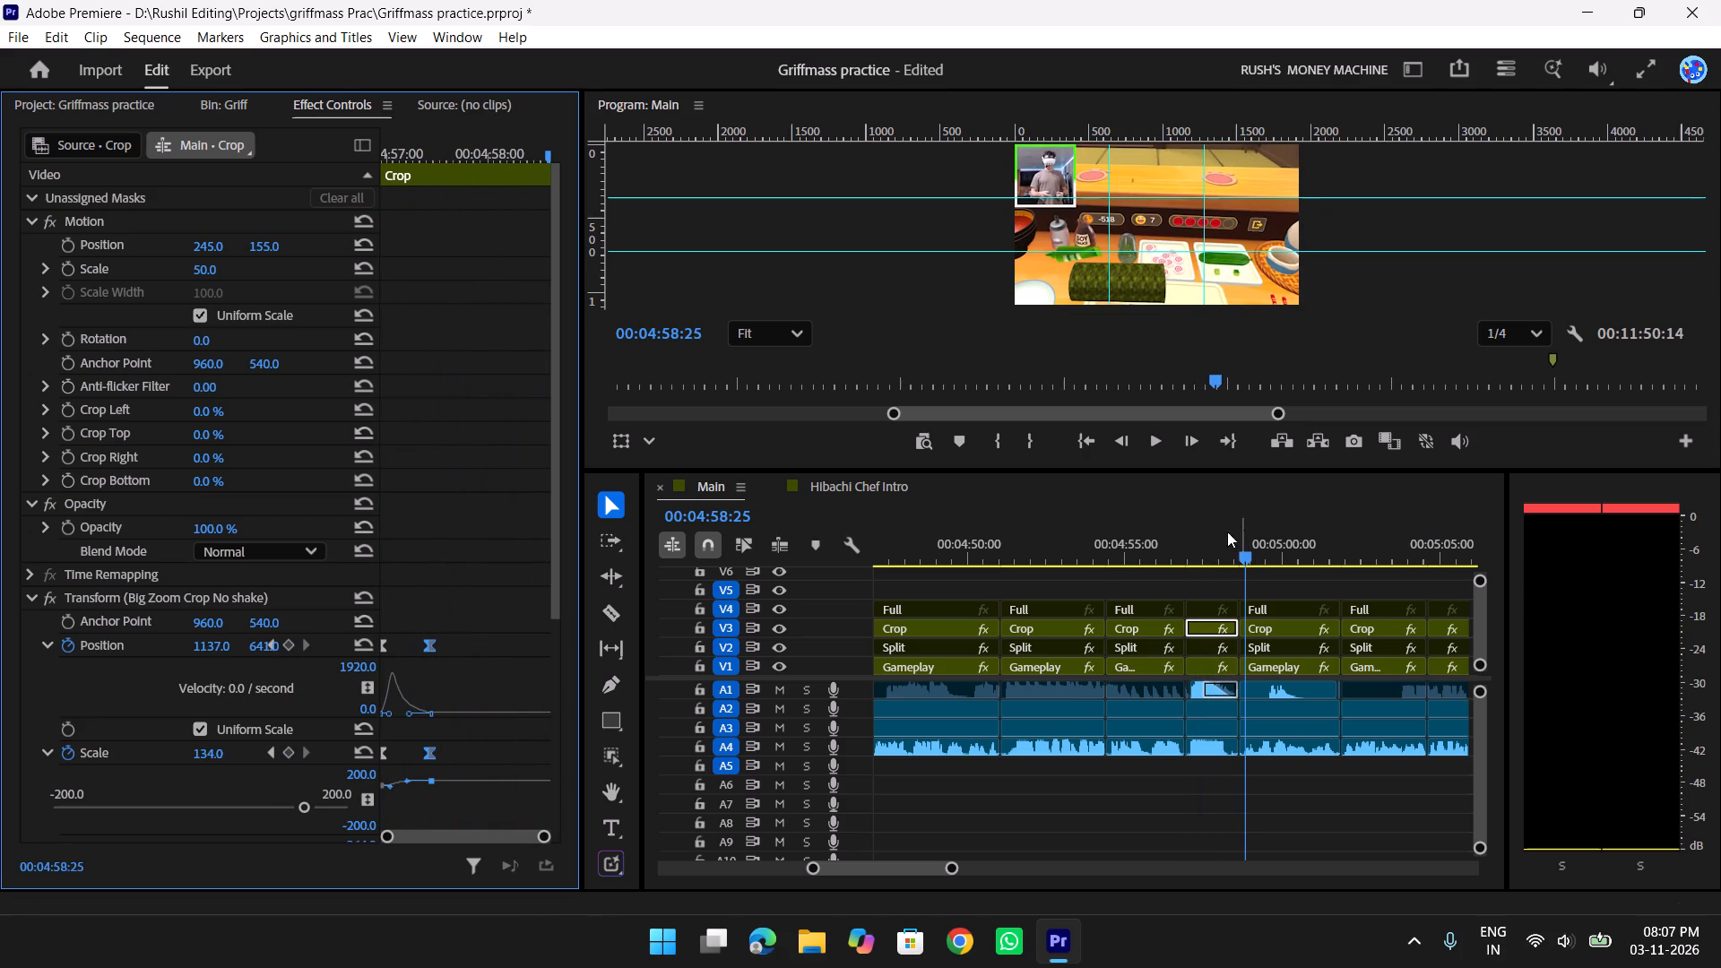
pyautogui.moveTo(1235, 530); pyautogui.dragTo(1092, 557)
pyautogui.press('space')
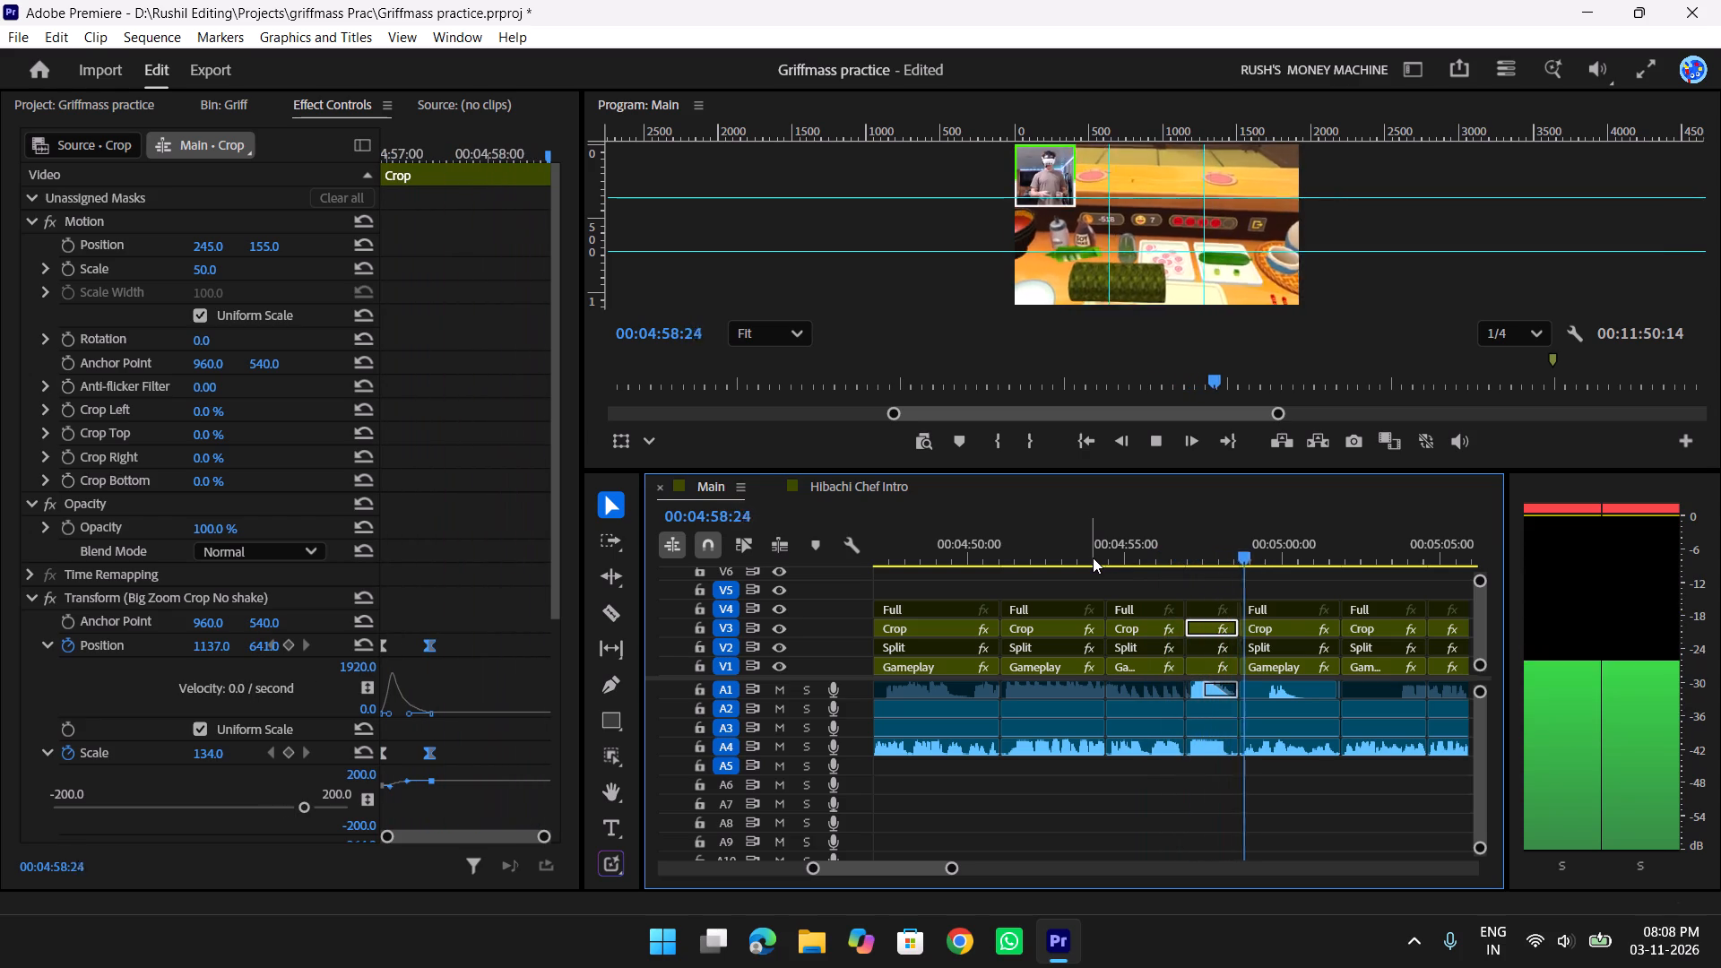
pyautogui.press('space')
pyautogui.scroll(-5, 1270, 615)
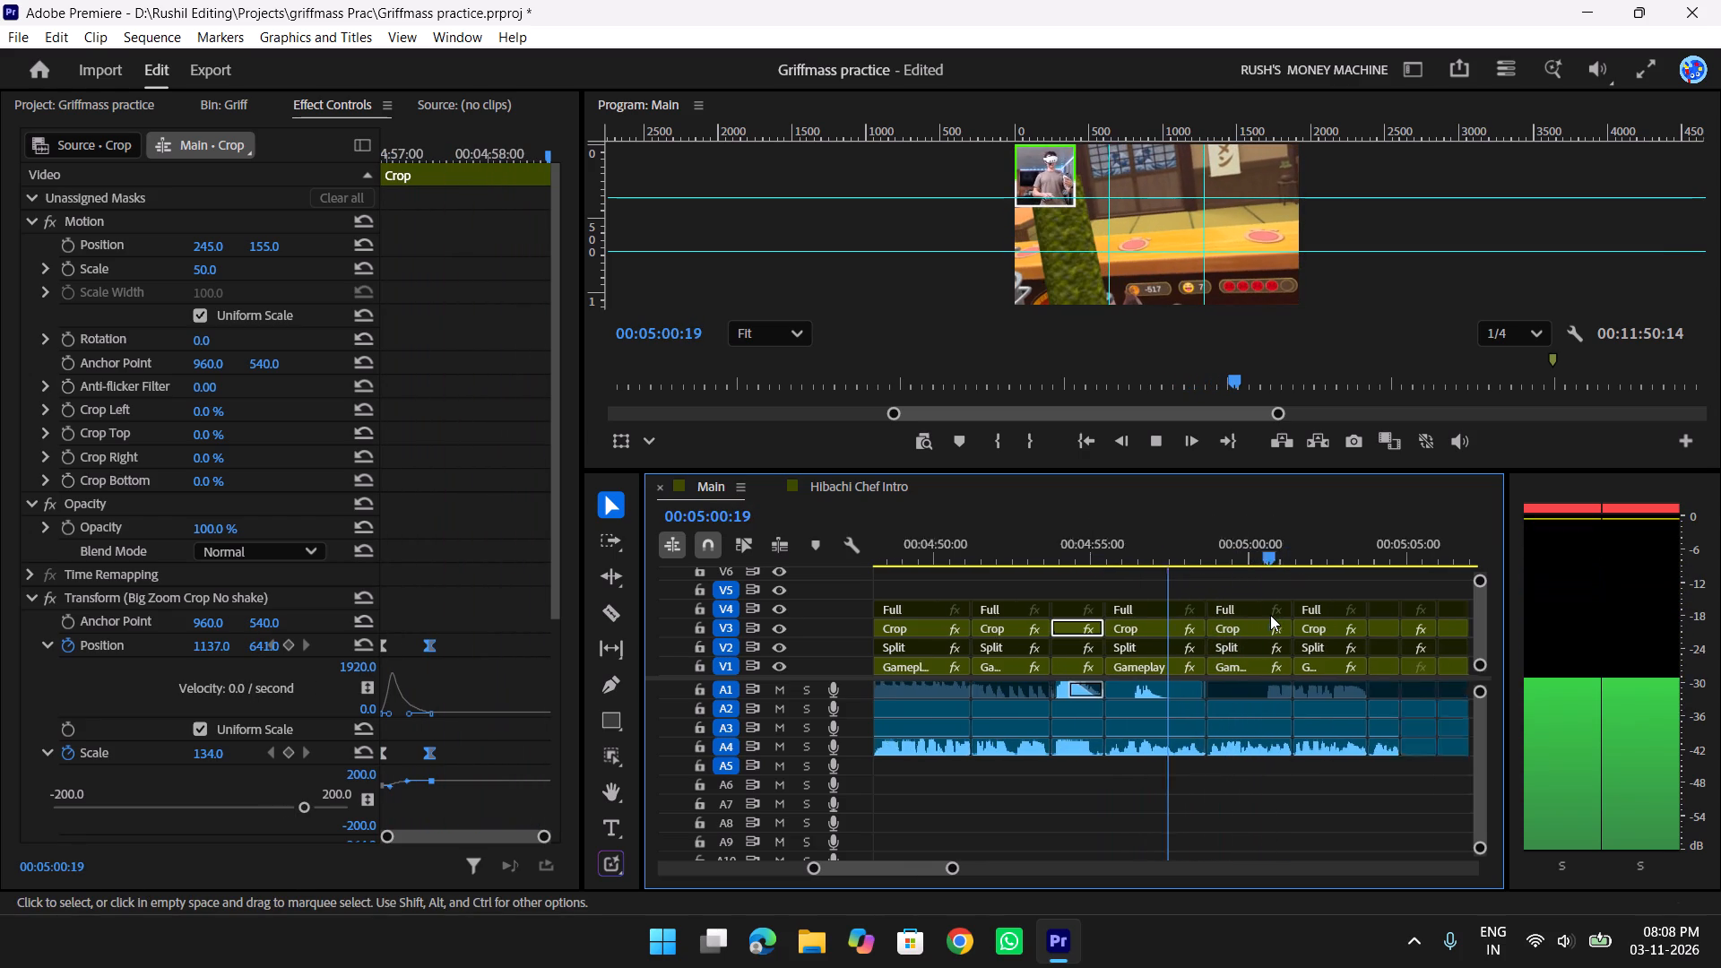
pyautogui.press('space')
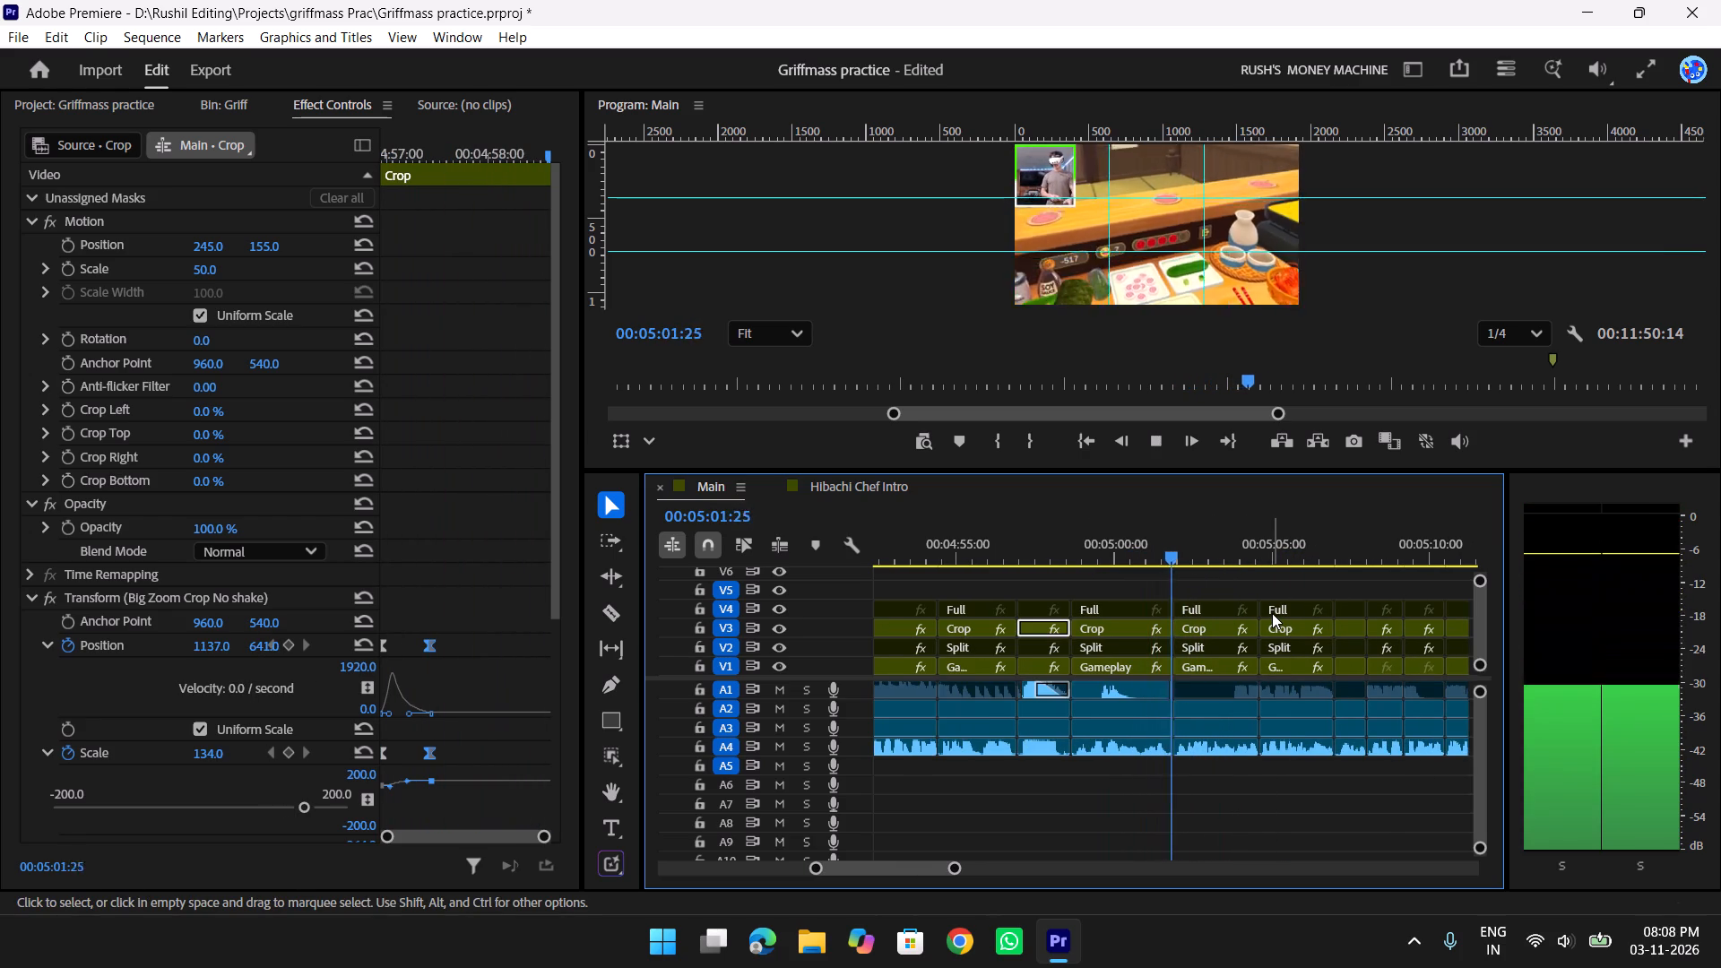
pyautogui.scroll(-1, 1270, 572)
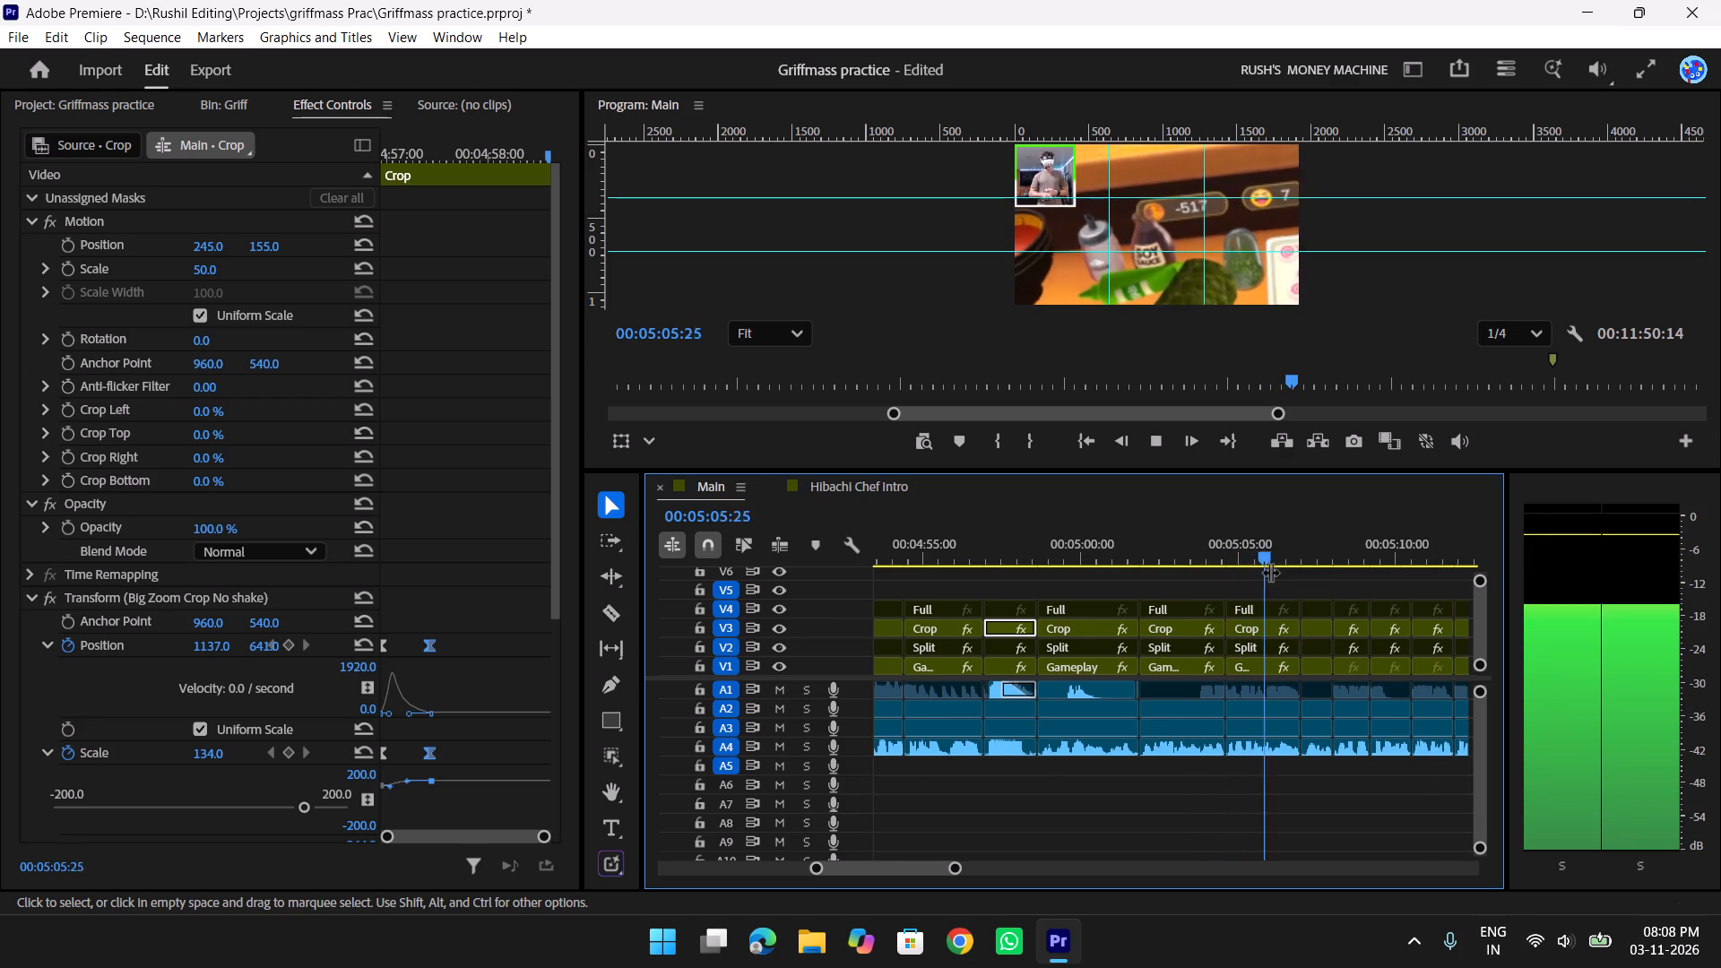
pyautogui.scroll(-4, 1270, 572)
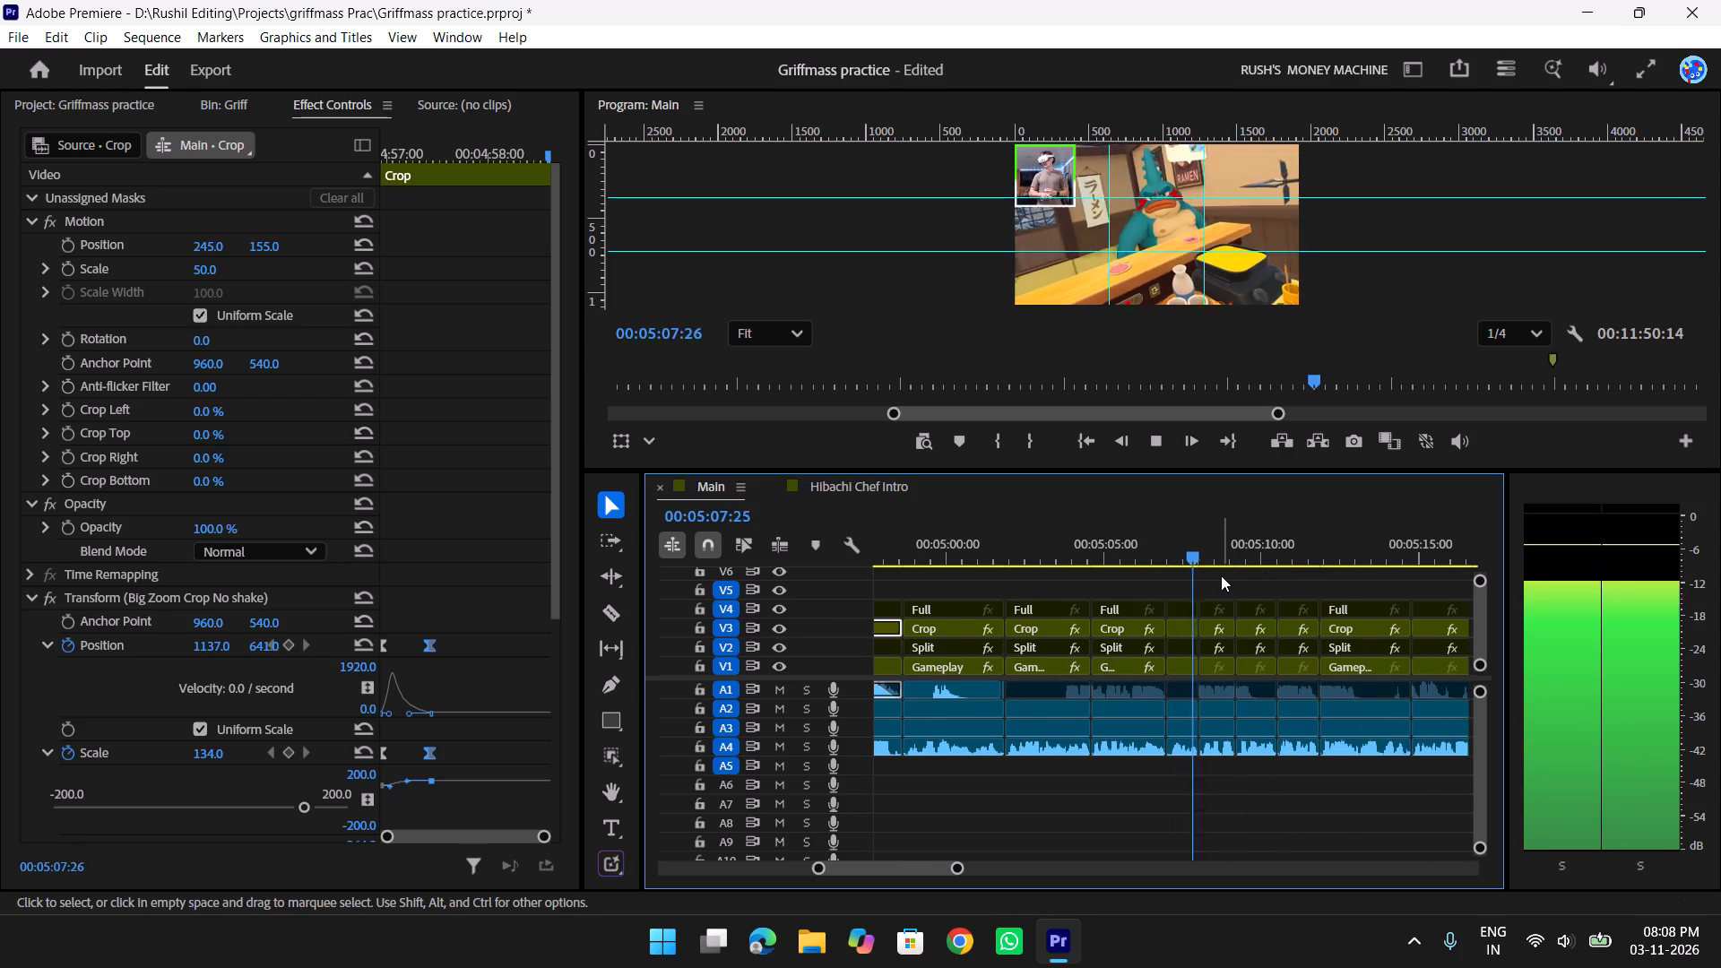
pyautogui.scroll(-3, 1221, 575)
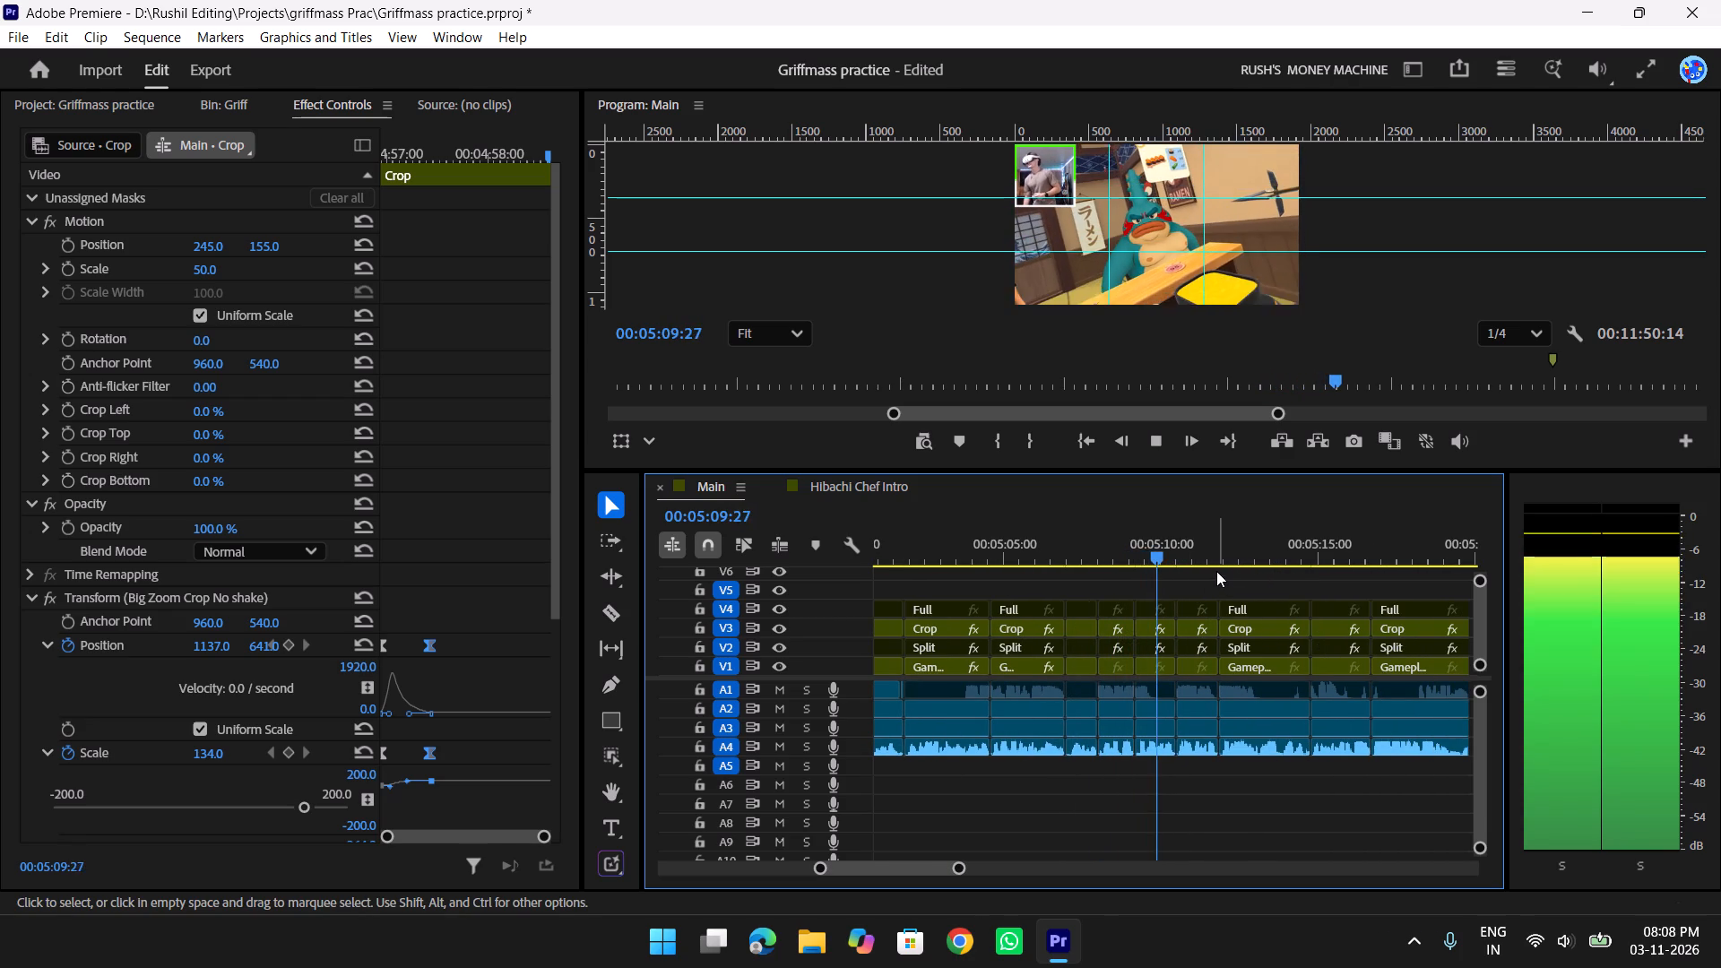
pyautogui.press('space')
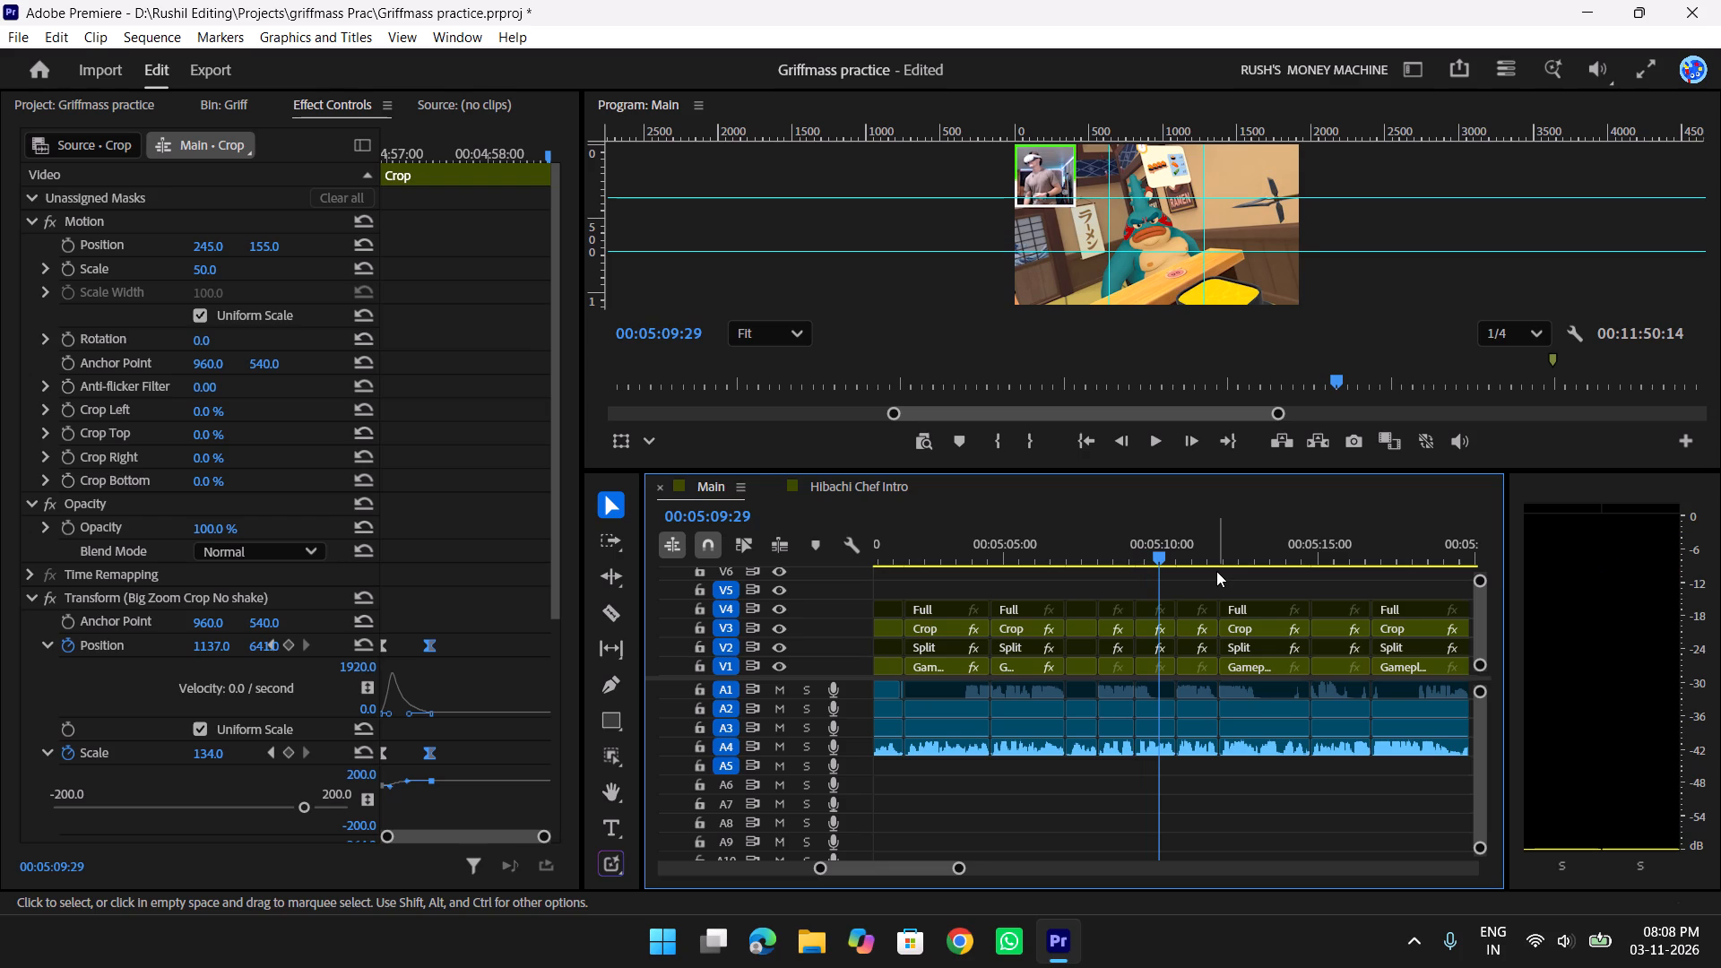
# Recheck the short shots between about 00:05:08 and 00:05:10 by replaying and scrubbing through them.
pyautogui.moveTo(1148, 545); pyautogui.dragTo(1097, 547)
pyautogui.press('space')
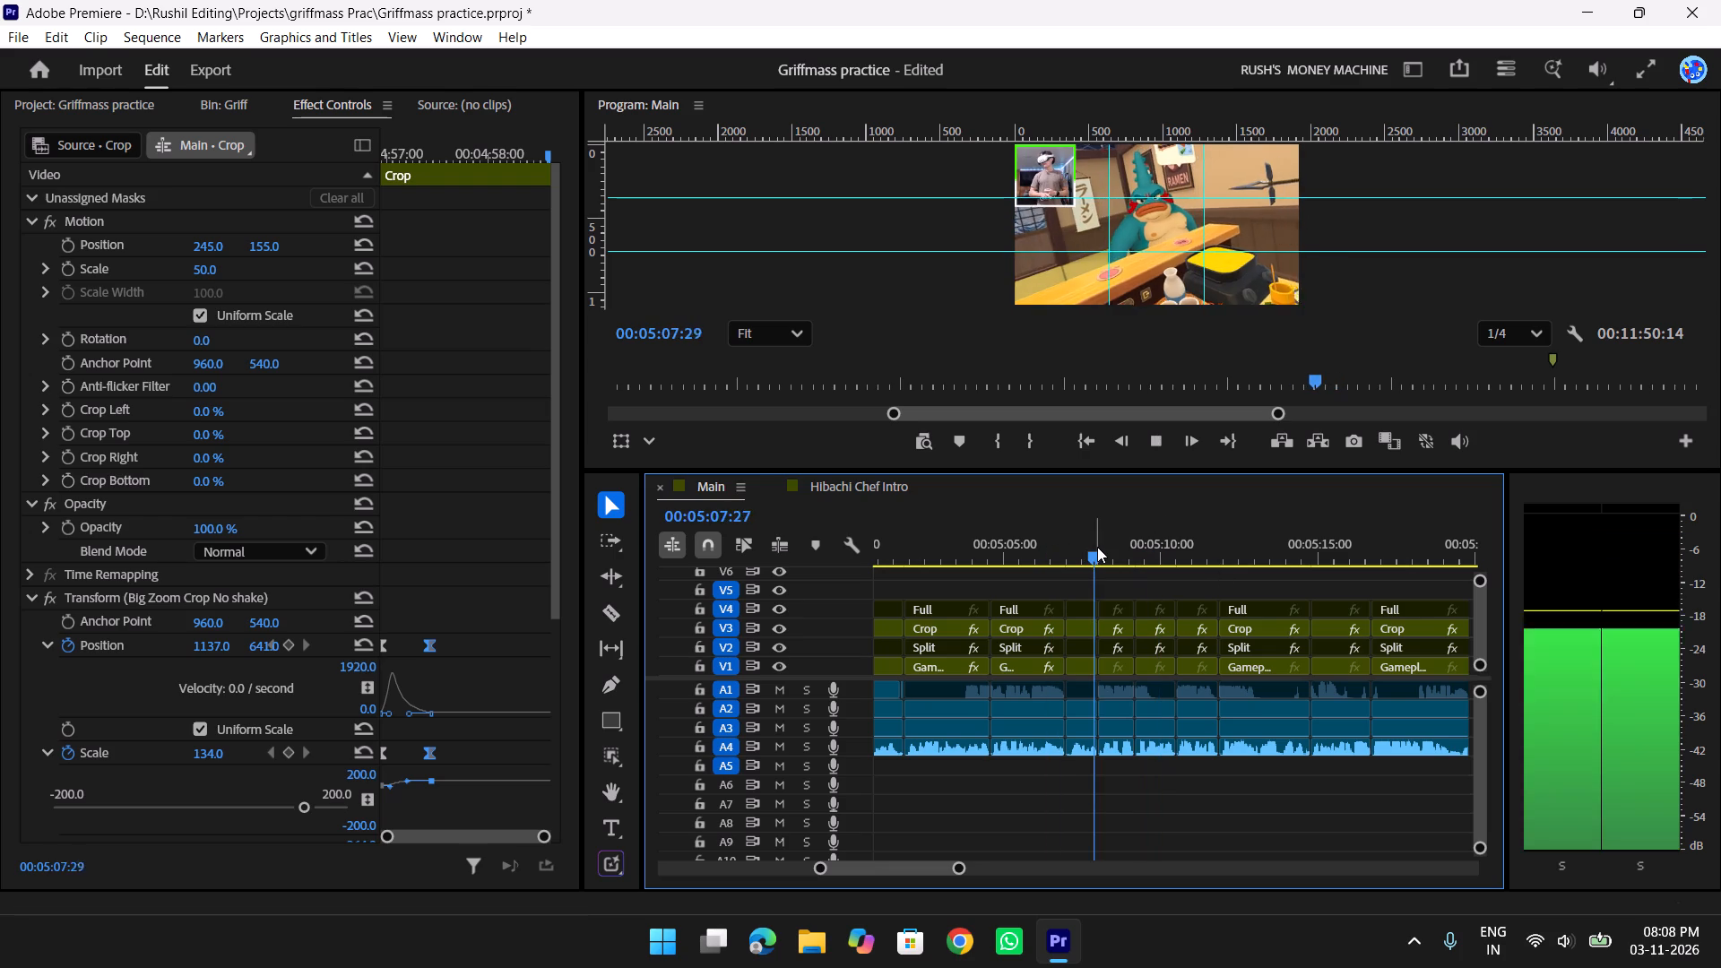
pyautogui.press('space')
pyautogui.press('space')
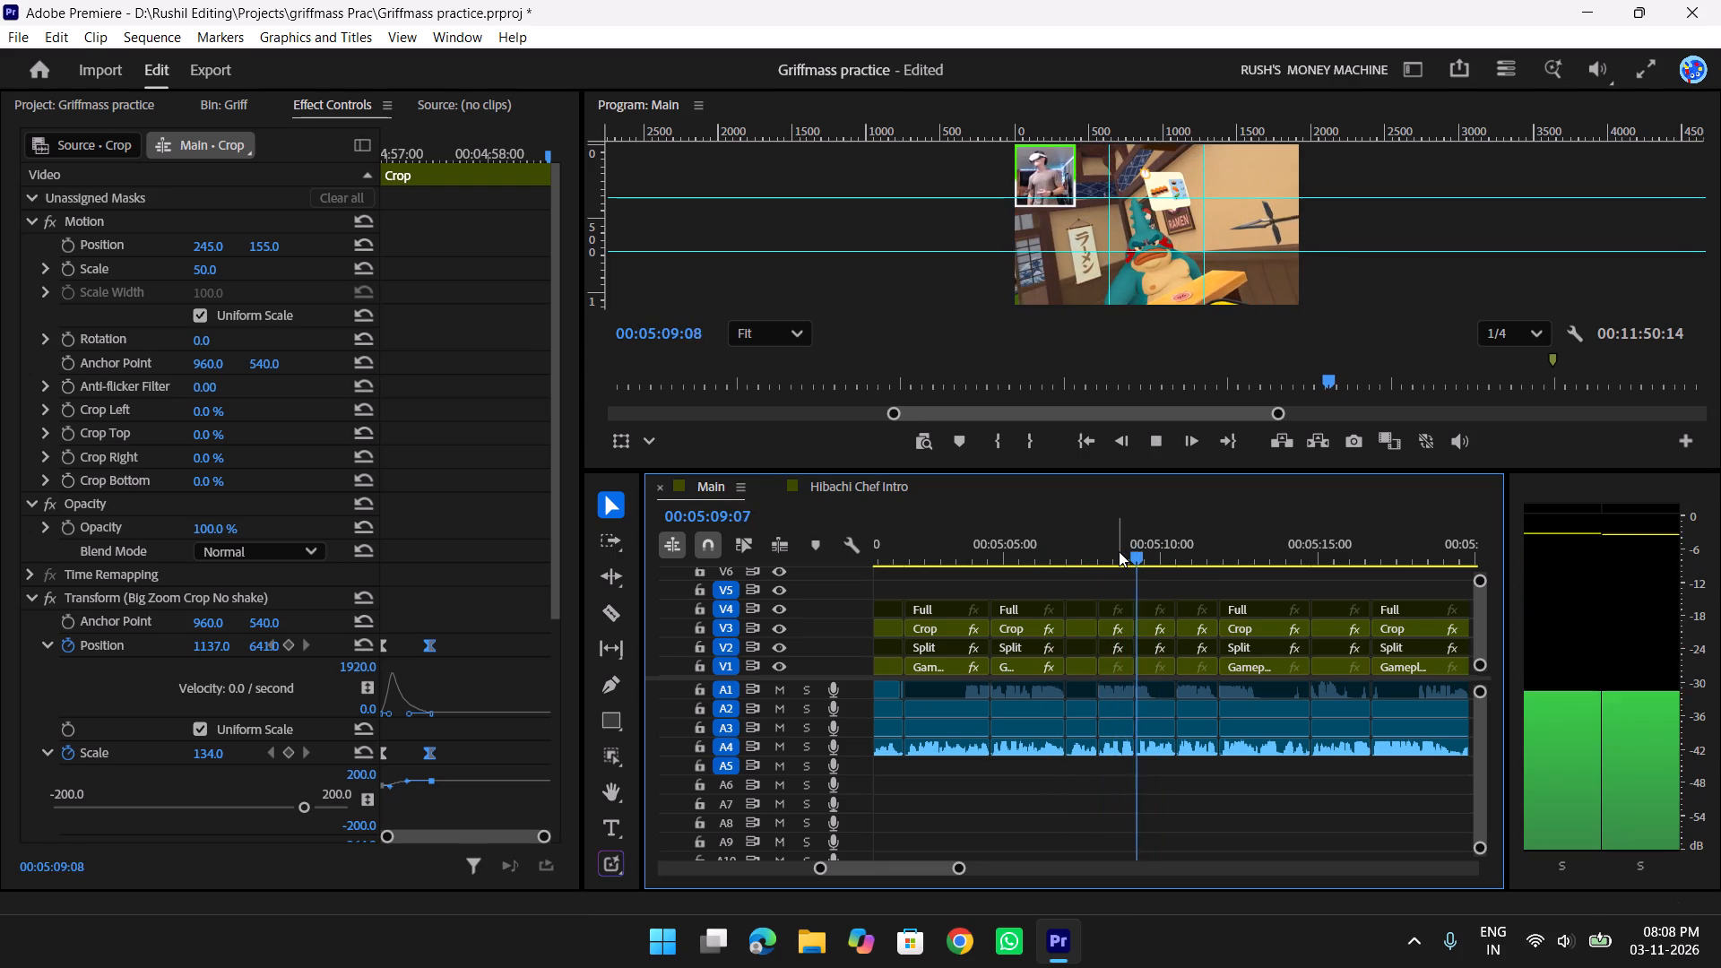
pyautogui.press('space')
pyautogui.press('space')
pyautogui.press('space')
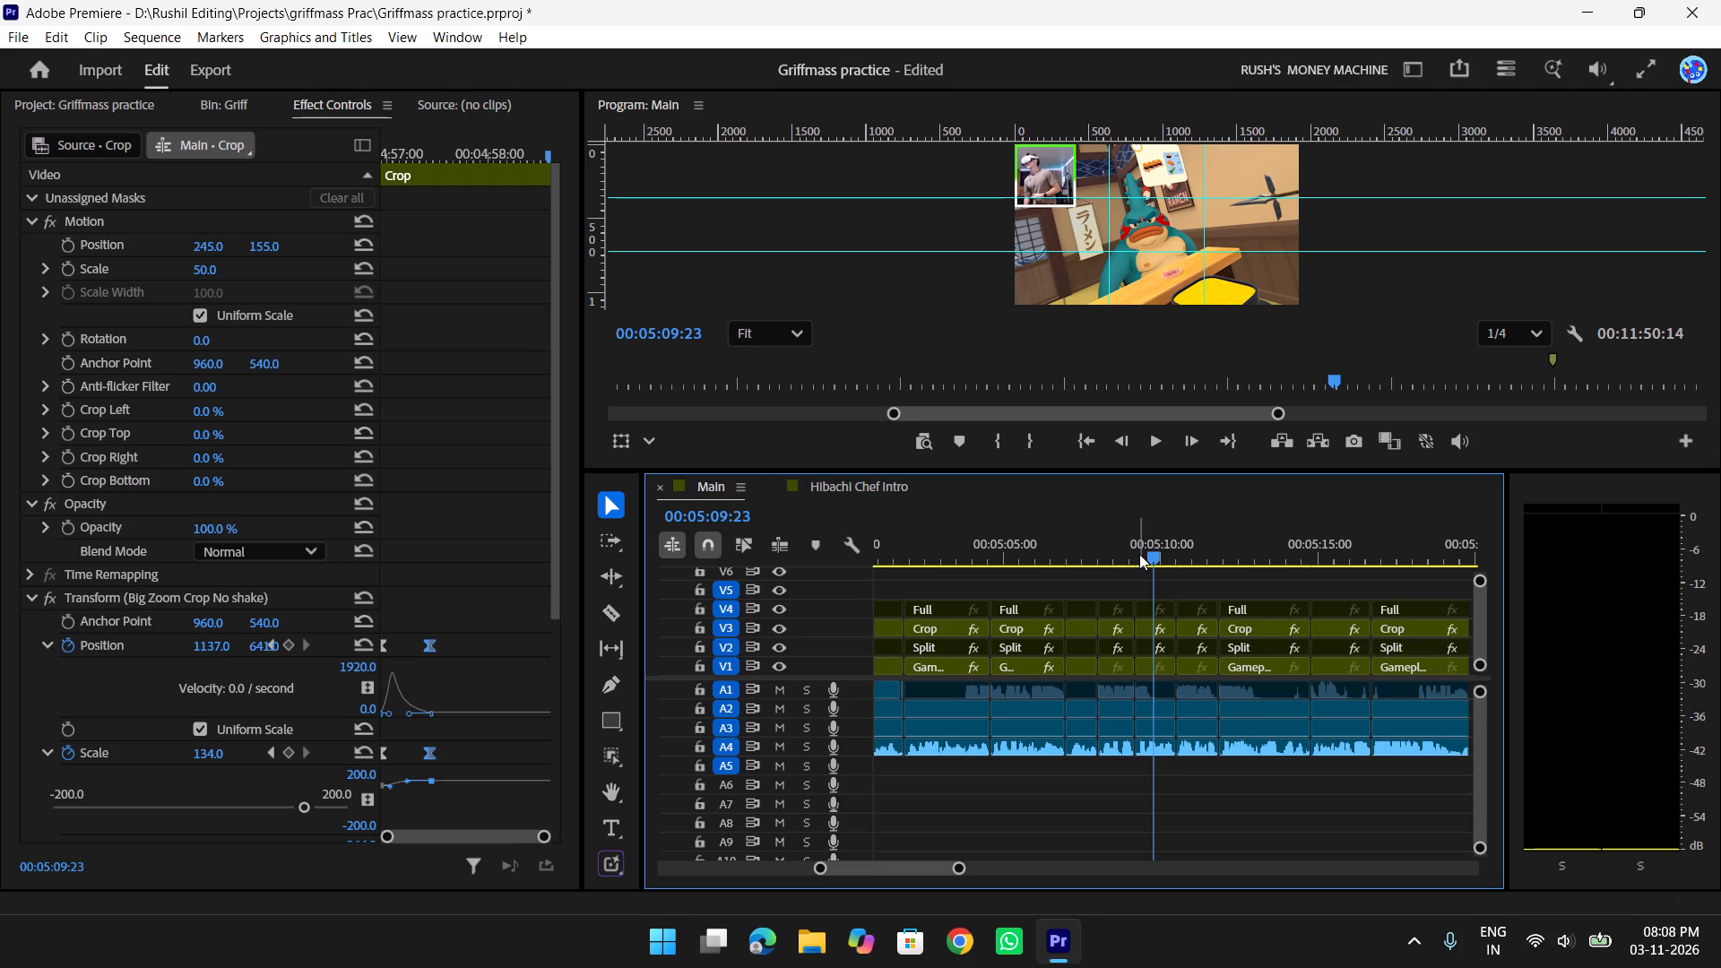
pyautogui.moveTo(1144, 549); pyautogui.dragTo(1129, 553)
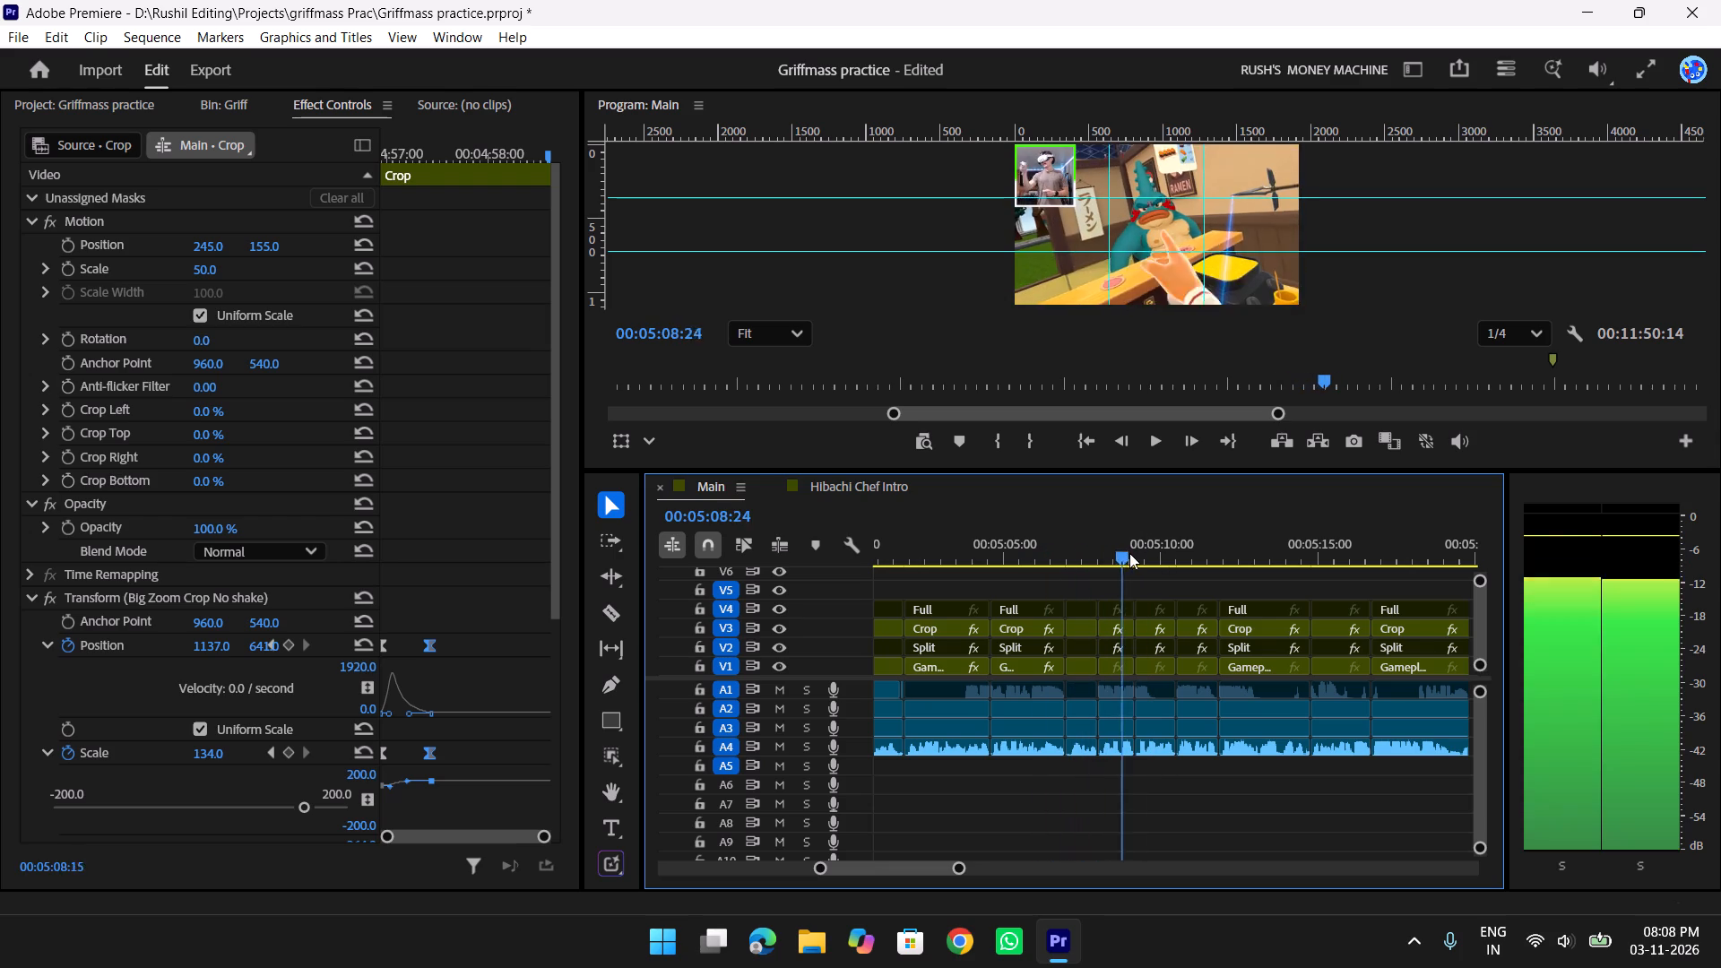
pyautogui.moveTo(1129, 553); pyautogui.dragTo(1111, 553)
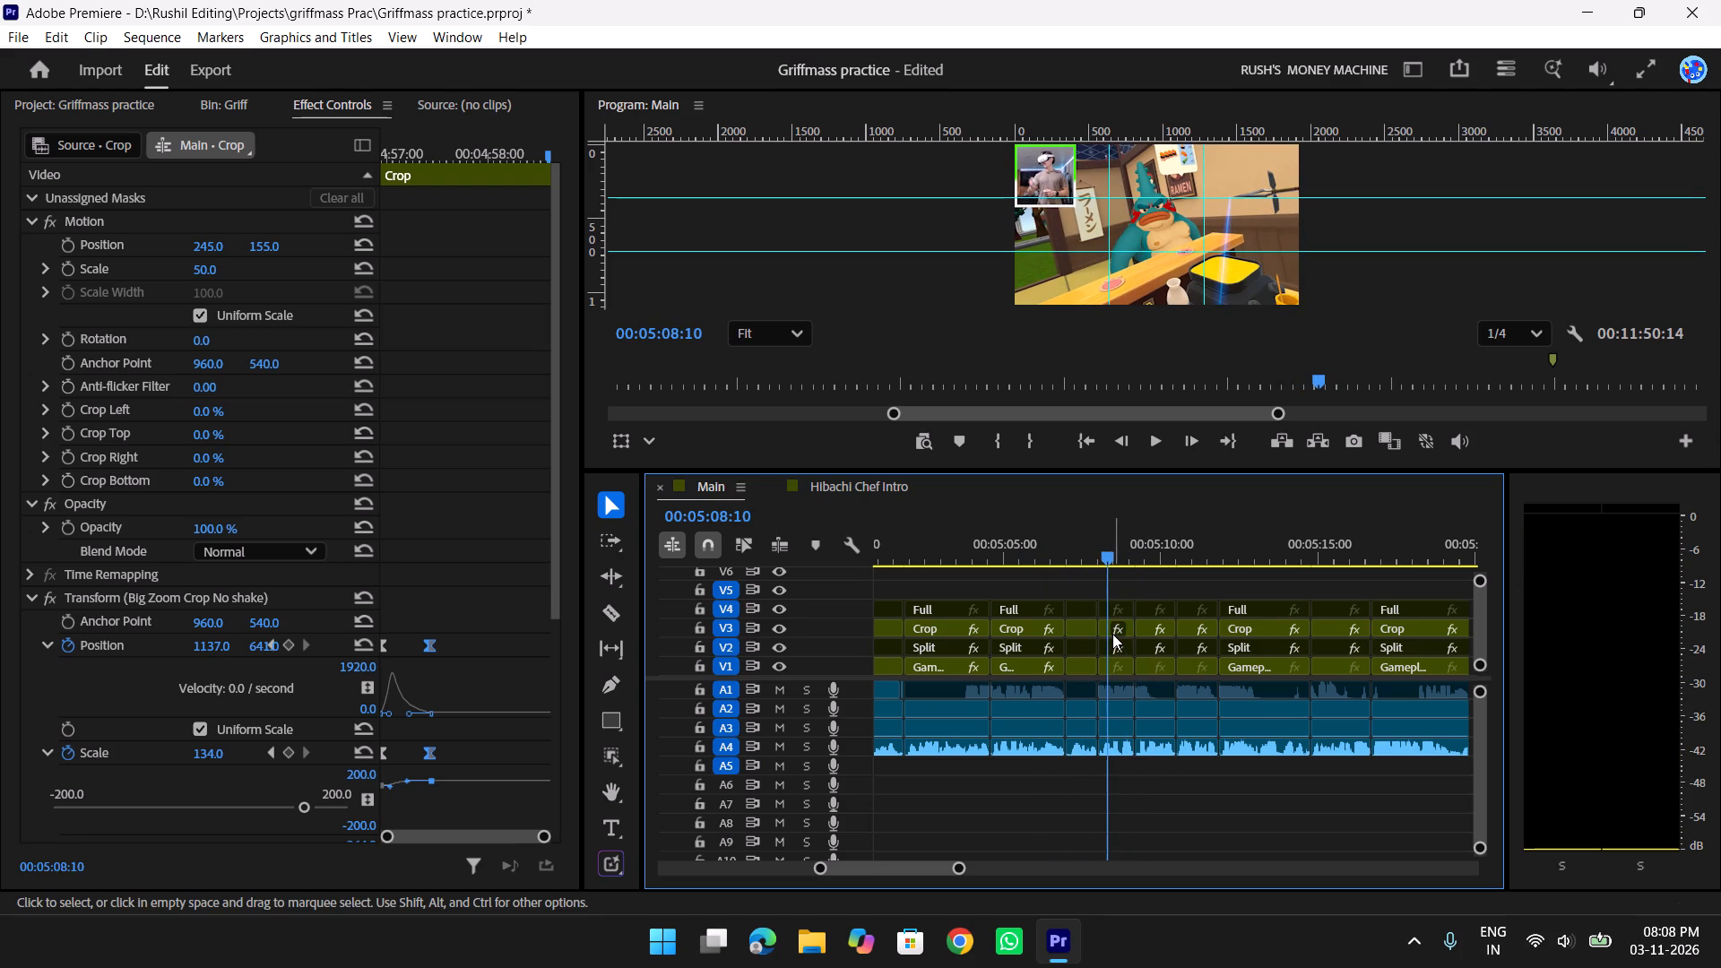
# Review the sequence playback from about 00:05:08 to 00:05:21, looking for shots that need zooms or shakes.
pyautogui.press('space')
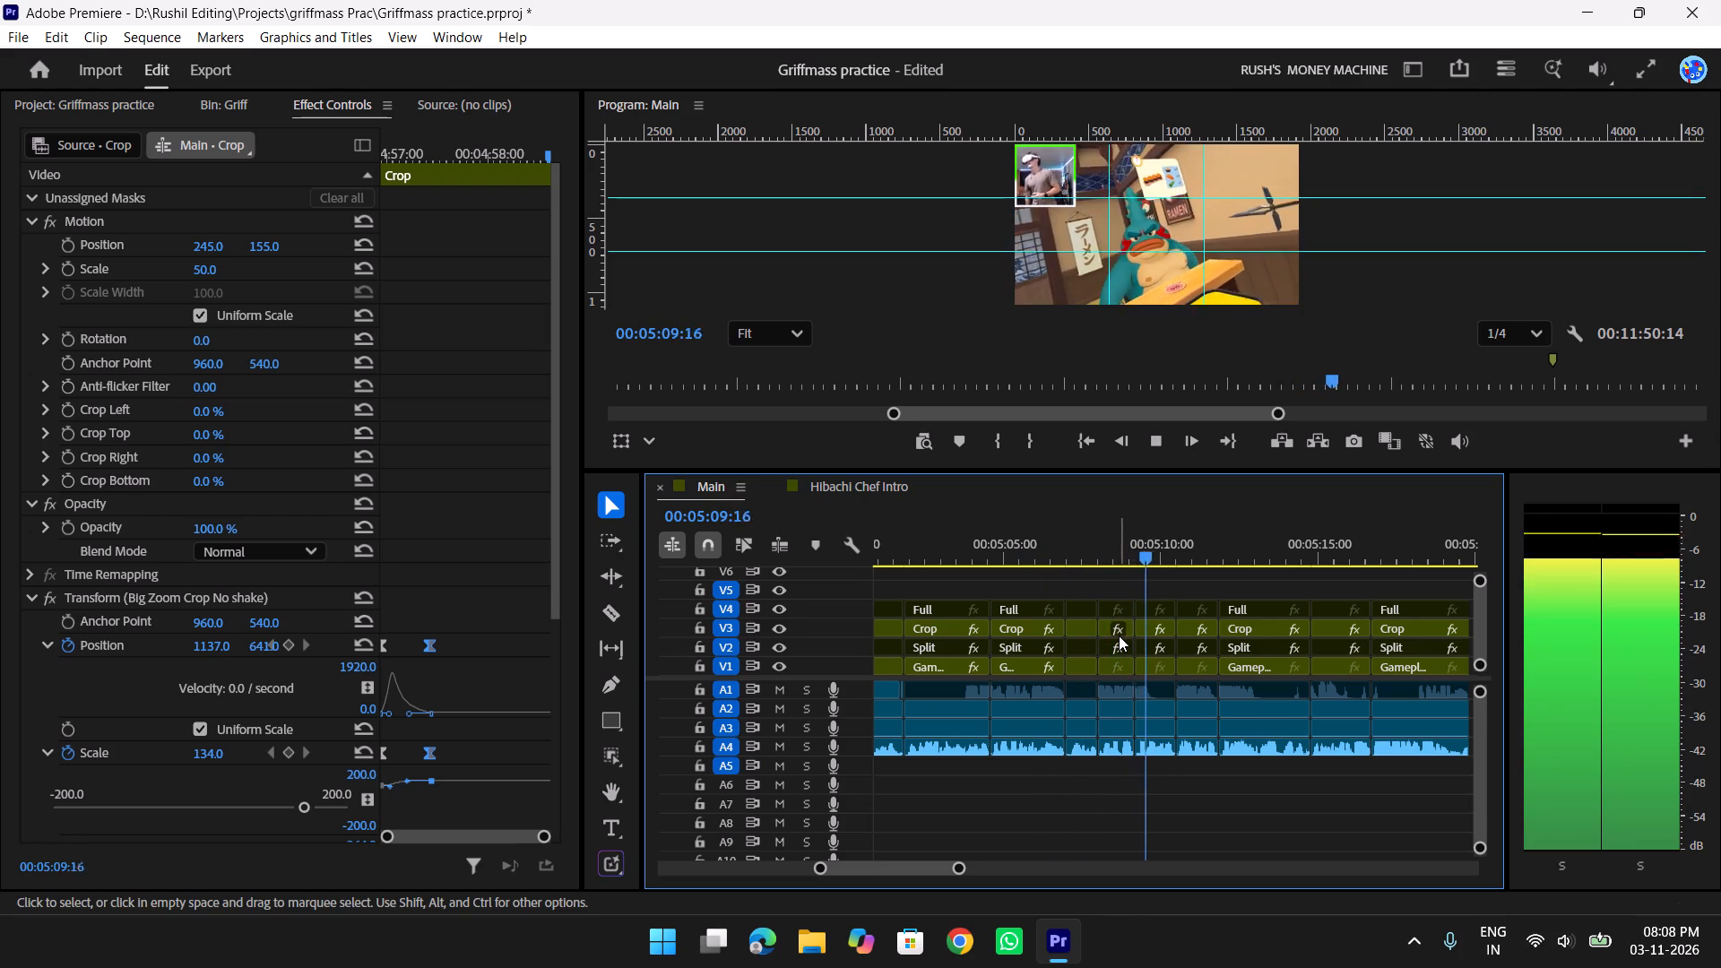
pyautogui.scroll(-3, 1119, 635)
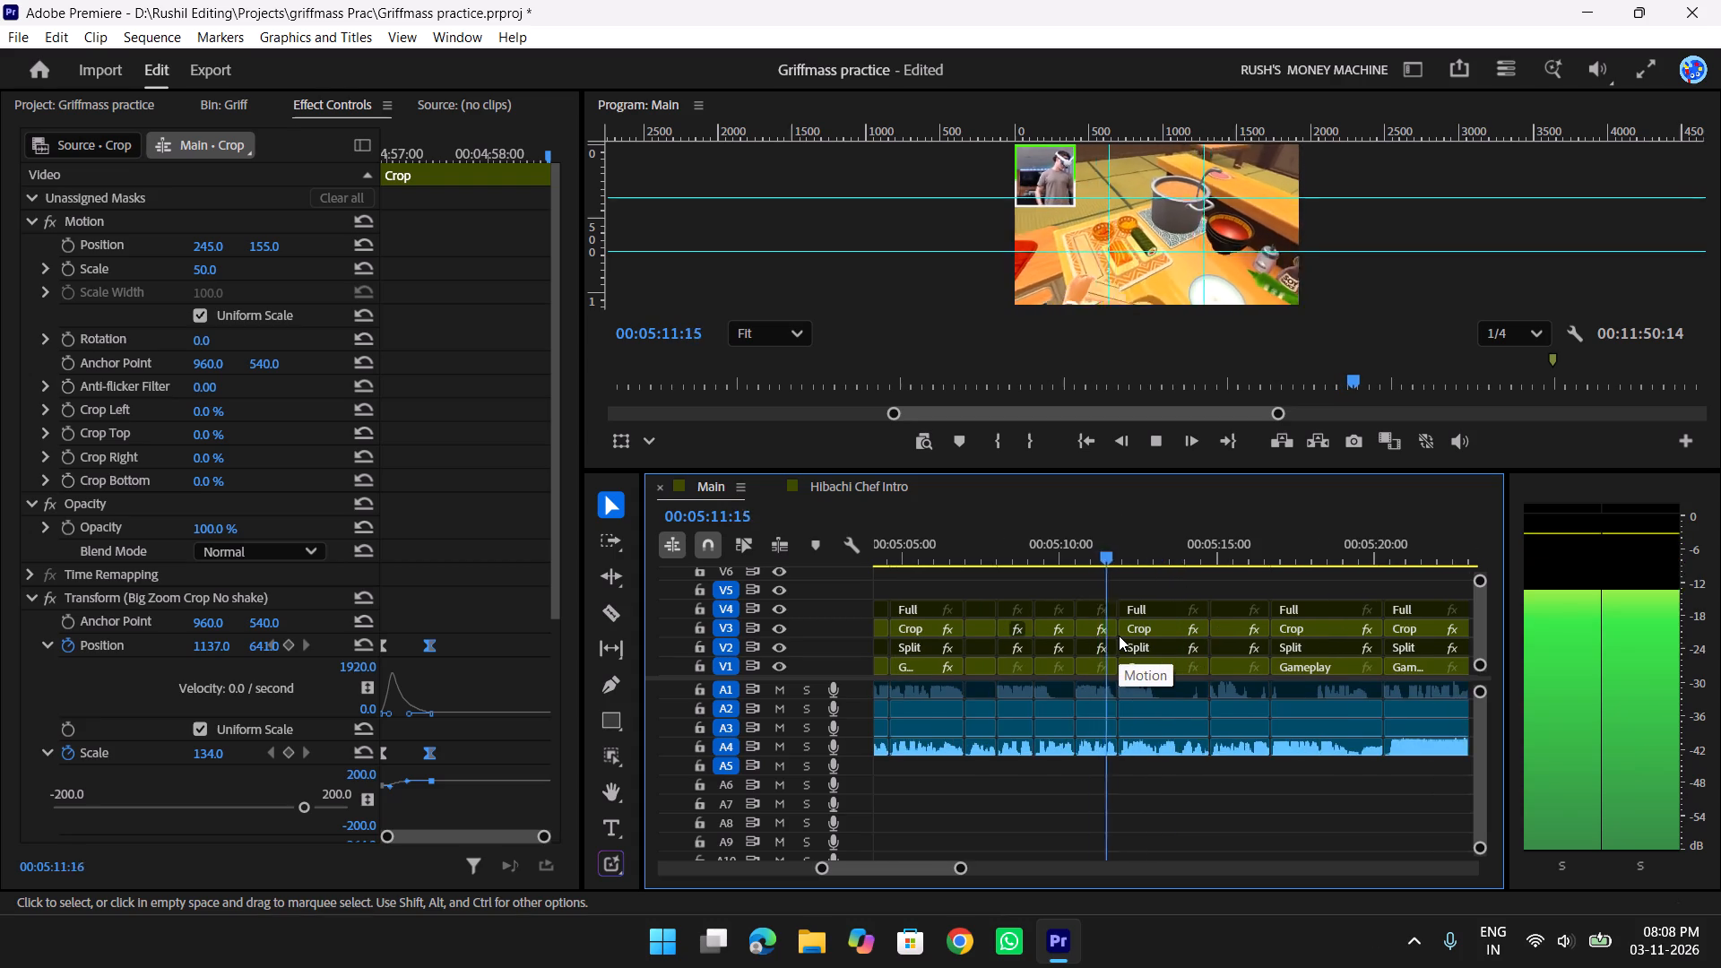
pyautogui.scroll(-7, 1119, 635)
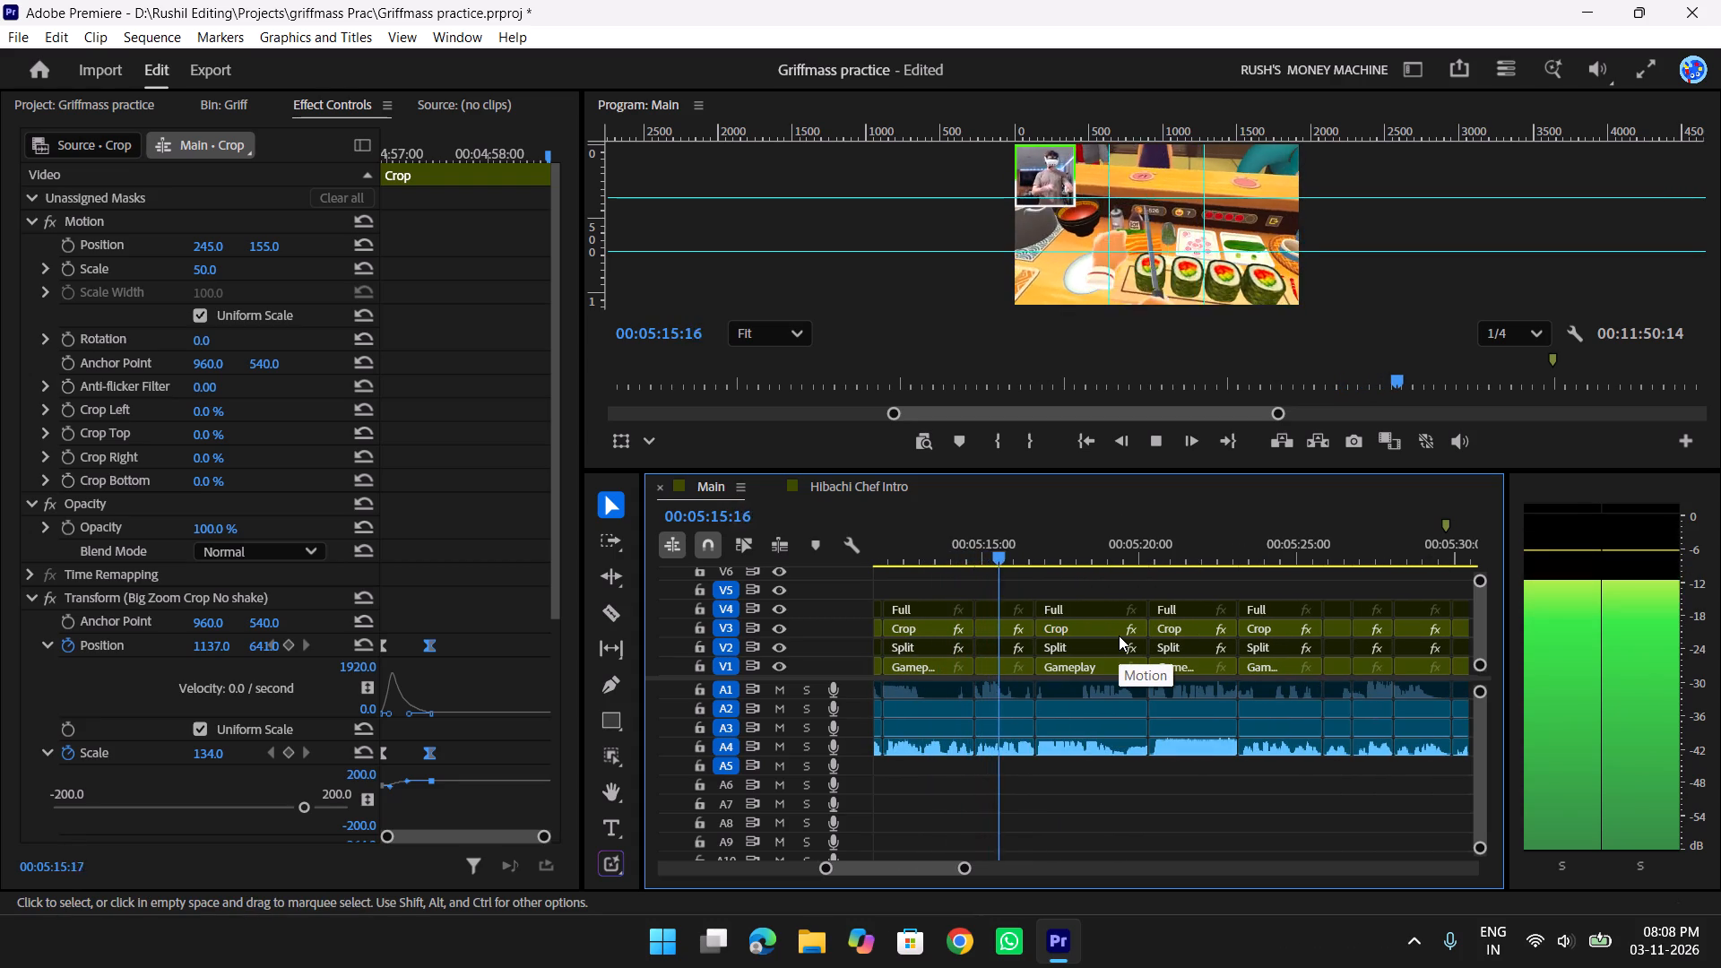
pyautogui.scroll(-1, 1119, 635)
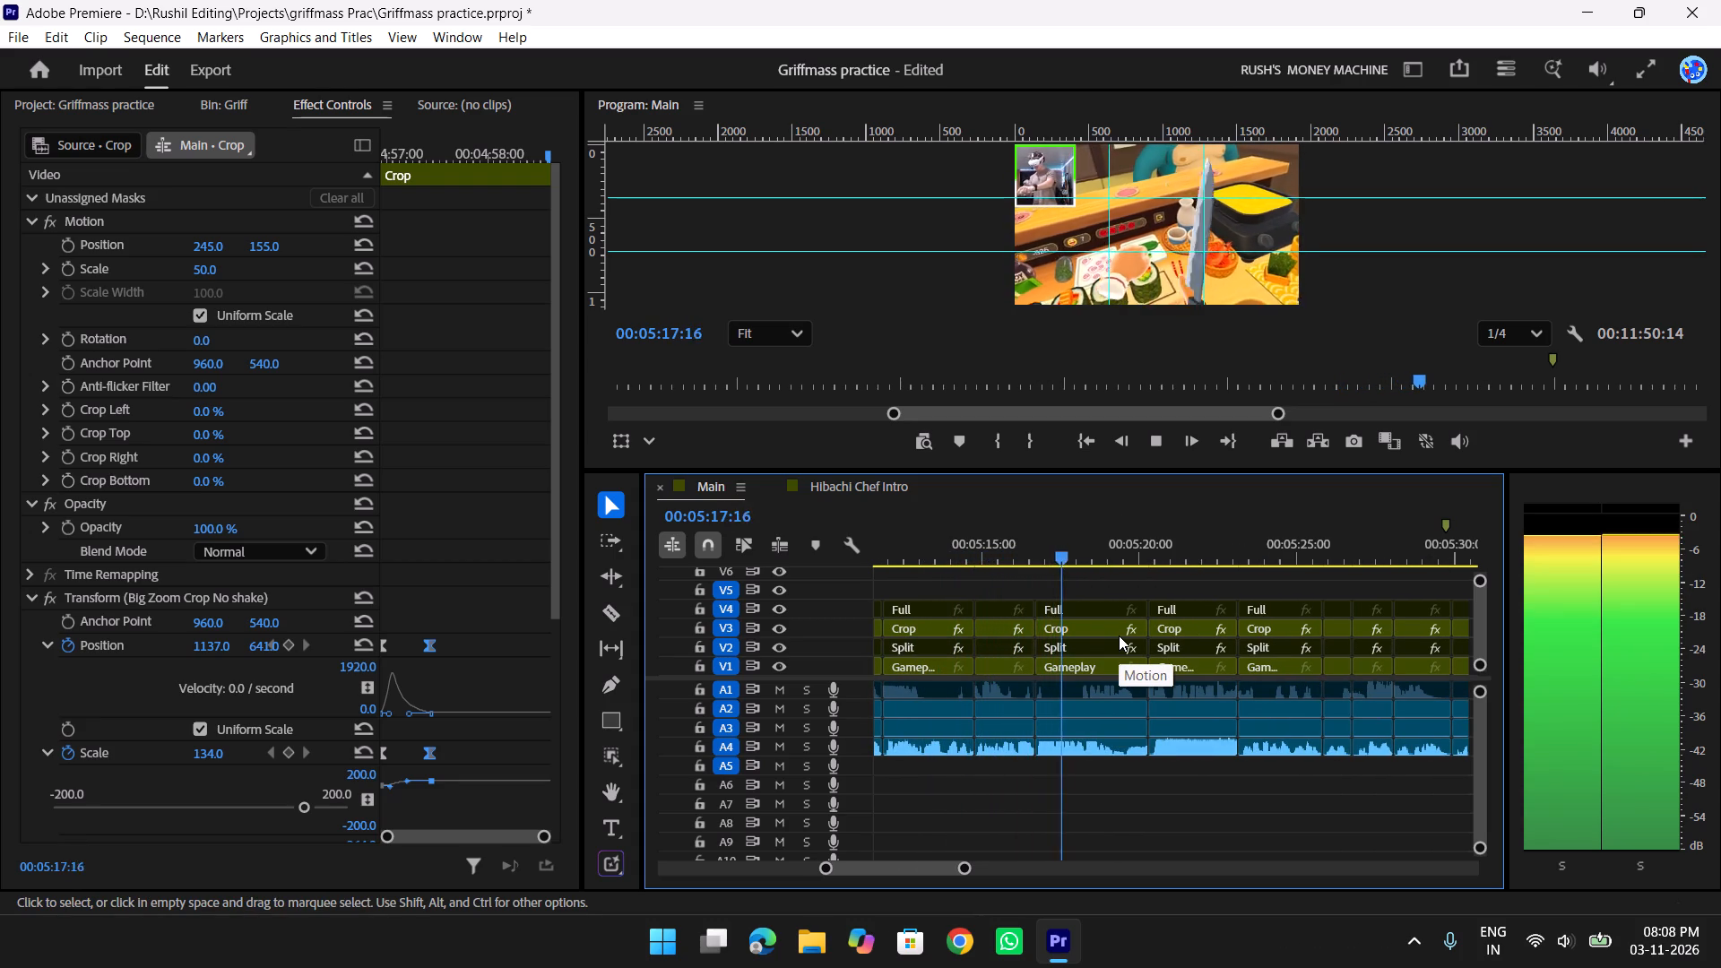
pyautogui.scroll(-2, 1119, 635)
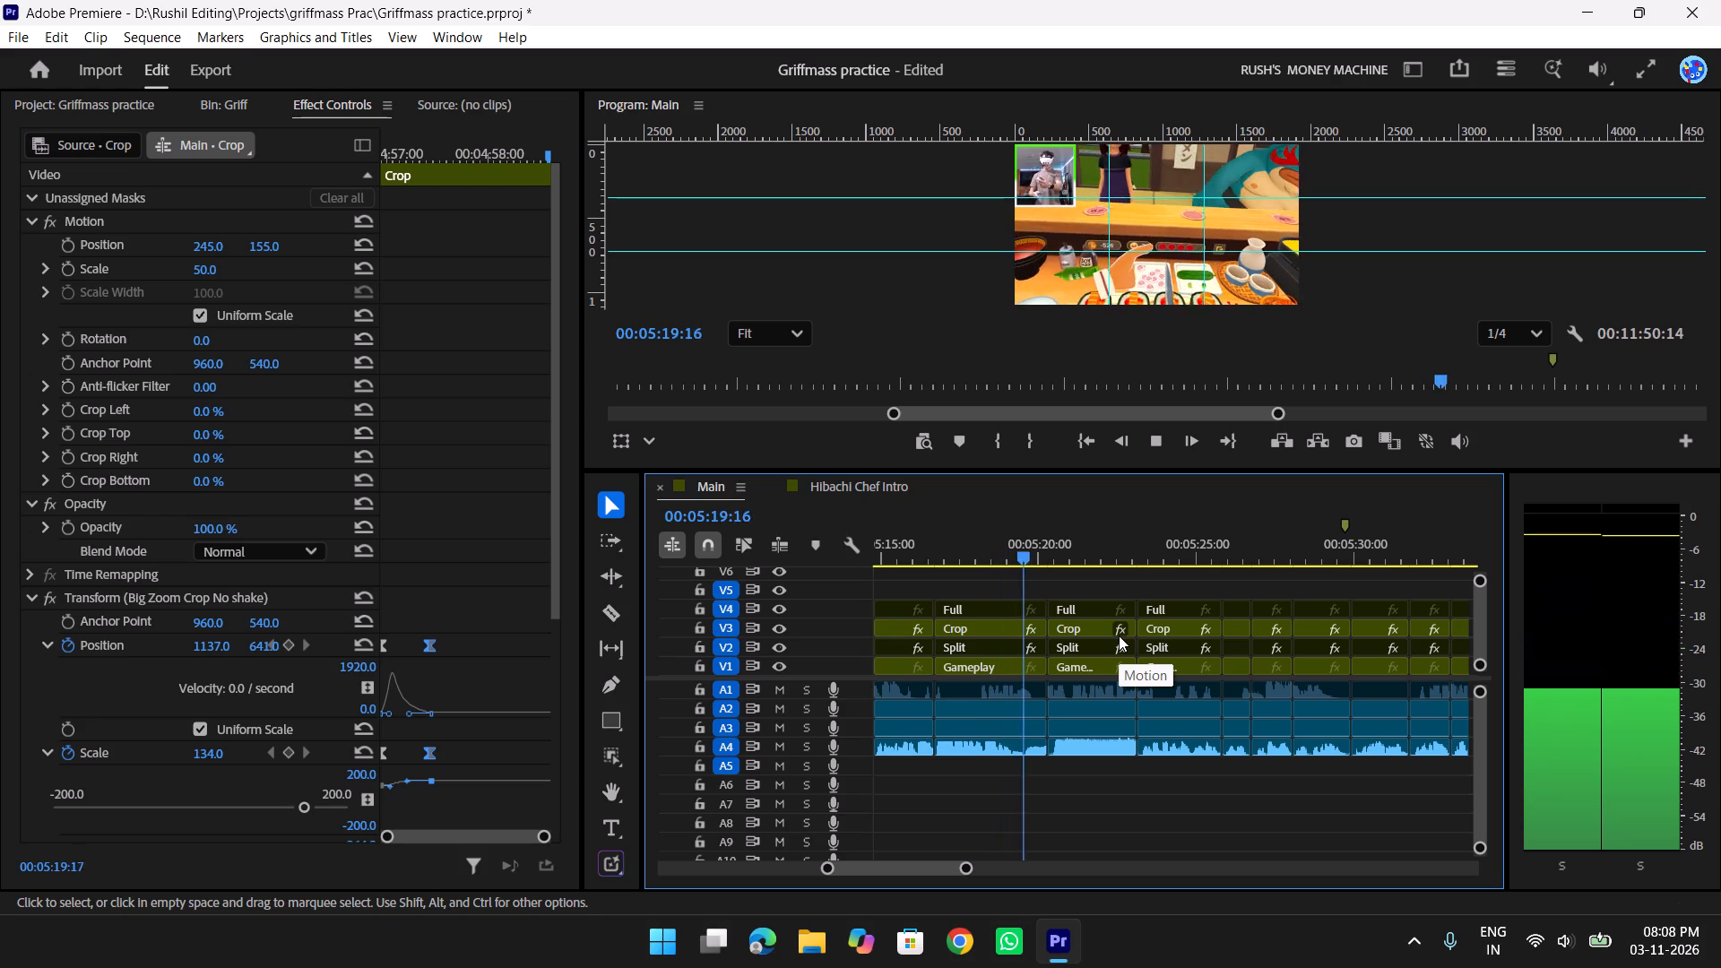
pyautogui.press('space')
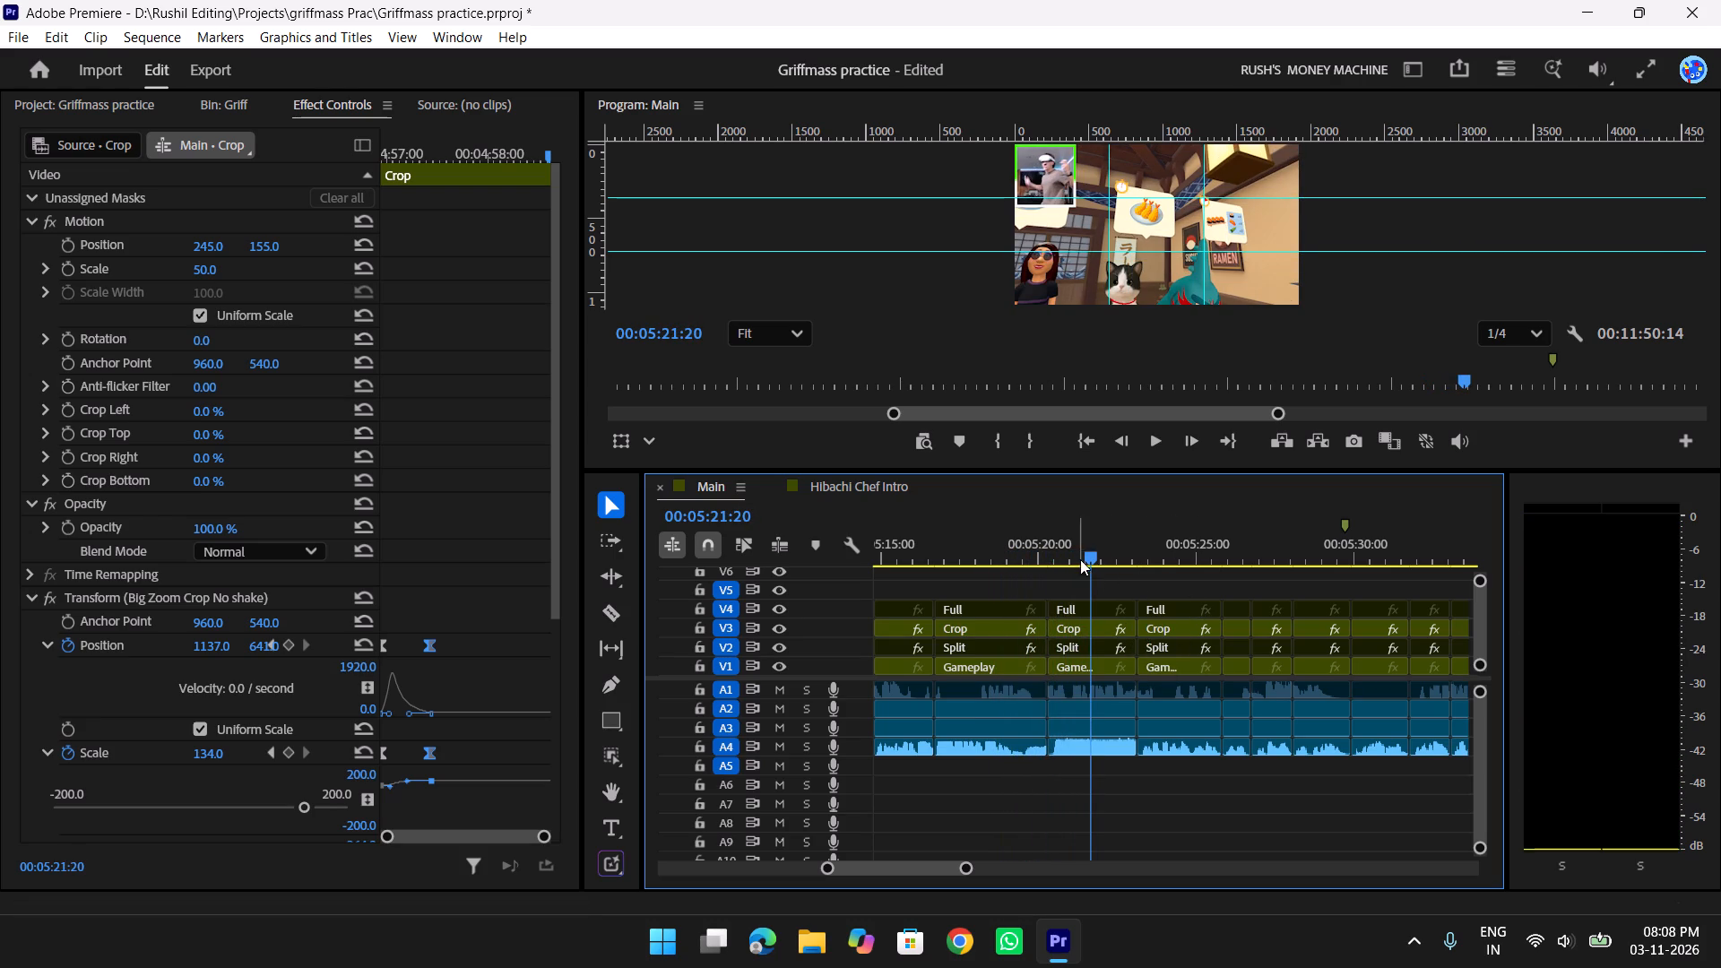
# Find the Crop Zoom In Slow Rush preset and apply it to the V3 Crop clip under about 00:05:17.
pyautogui.moveTo(1077, 557); pyautogui.dragTo(965, 556)
pyautogui.click(995, 628)
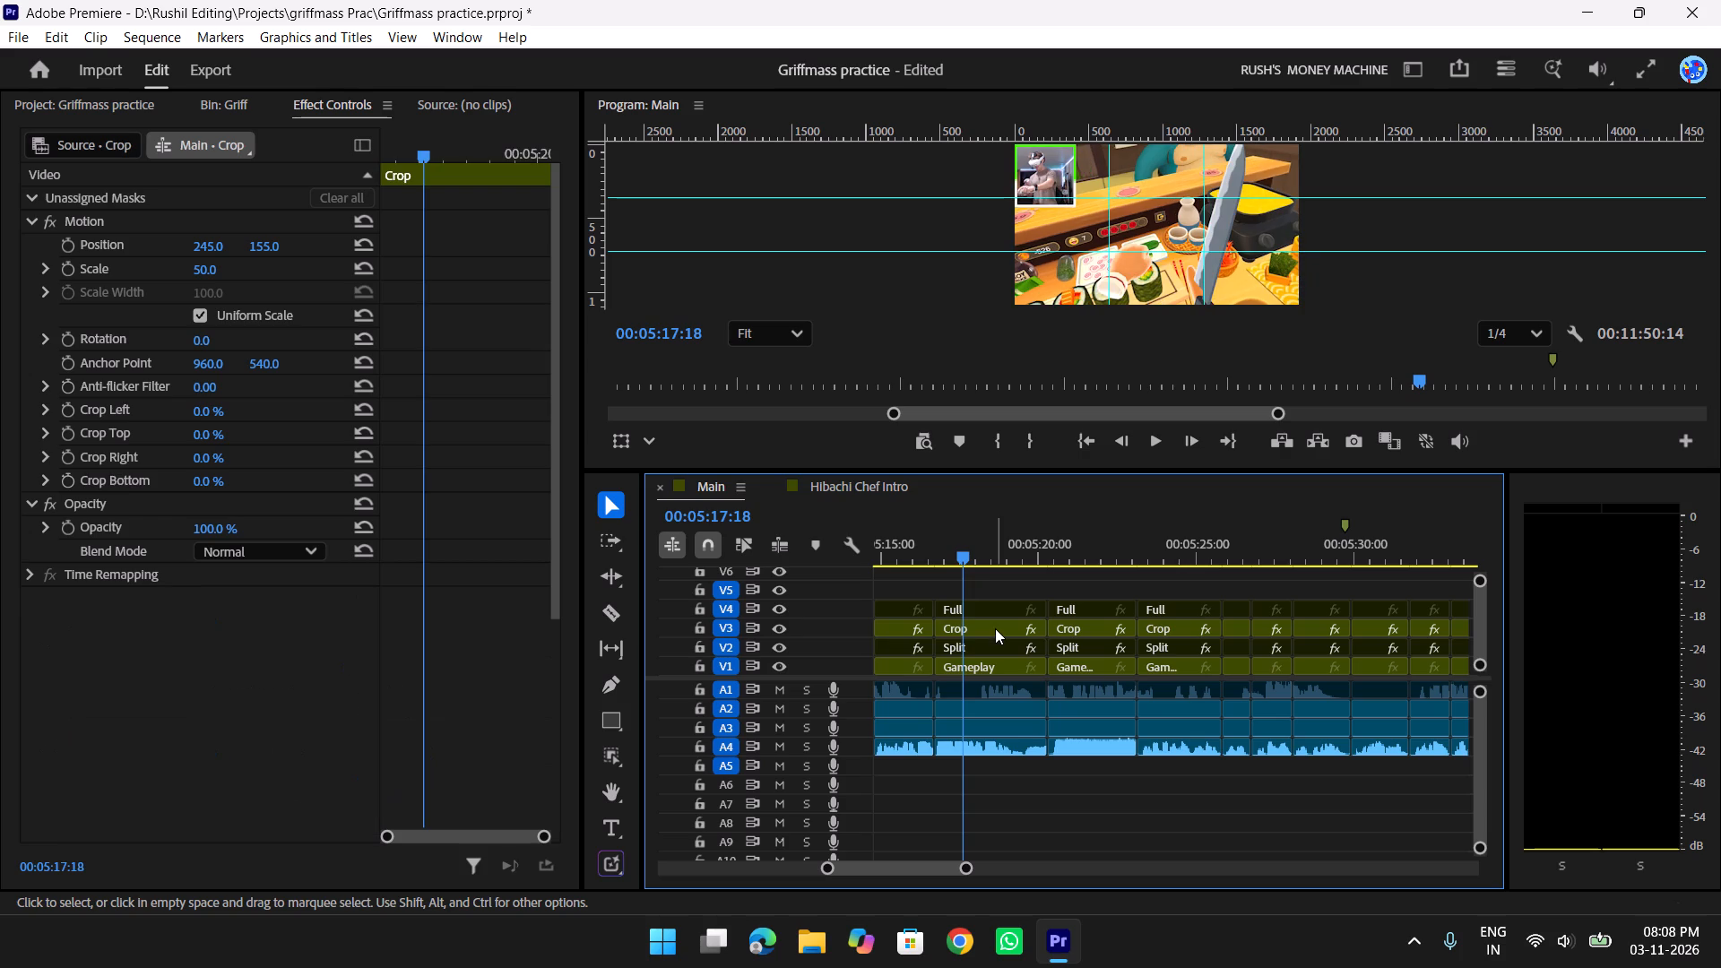
pyautogui.hotkey('shift', 'z')
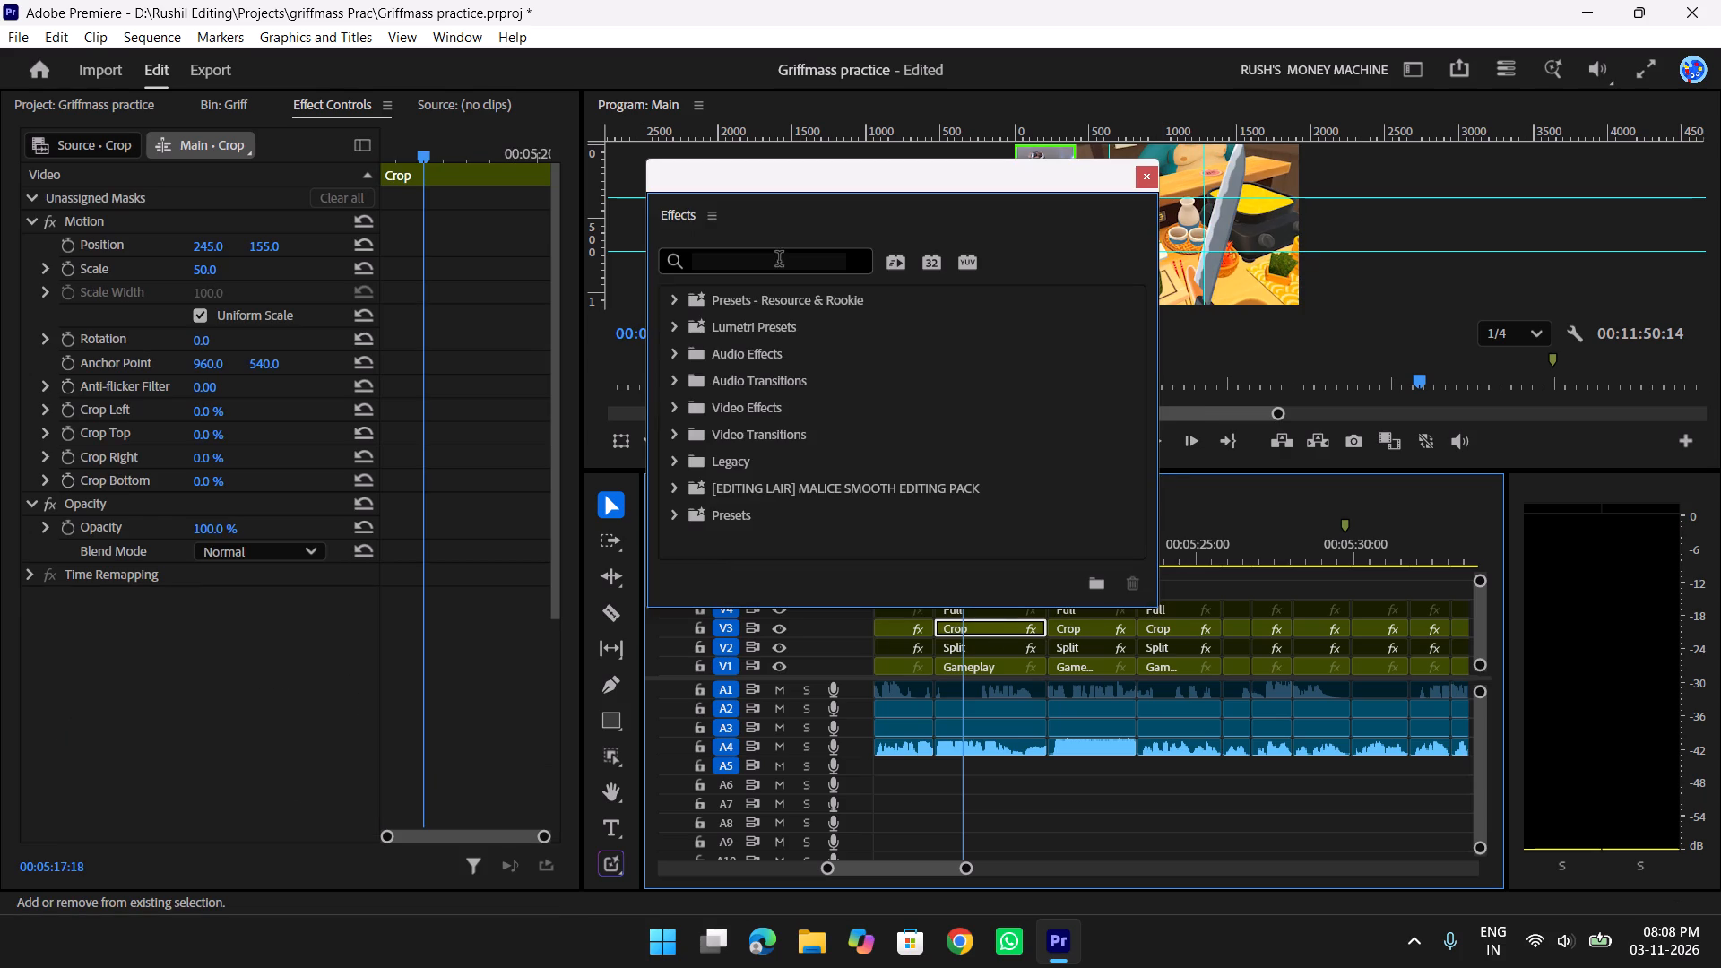
pyautogui.click(747, 265)
pyautogui.write('slow')
pyautogui.scroll(-9, 761, 431)
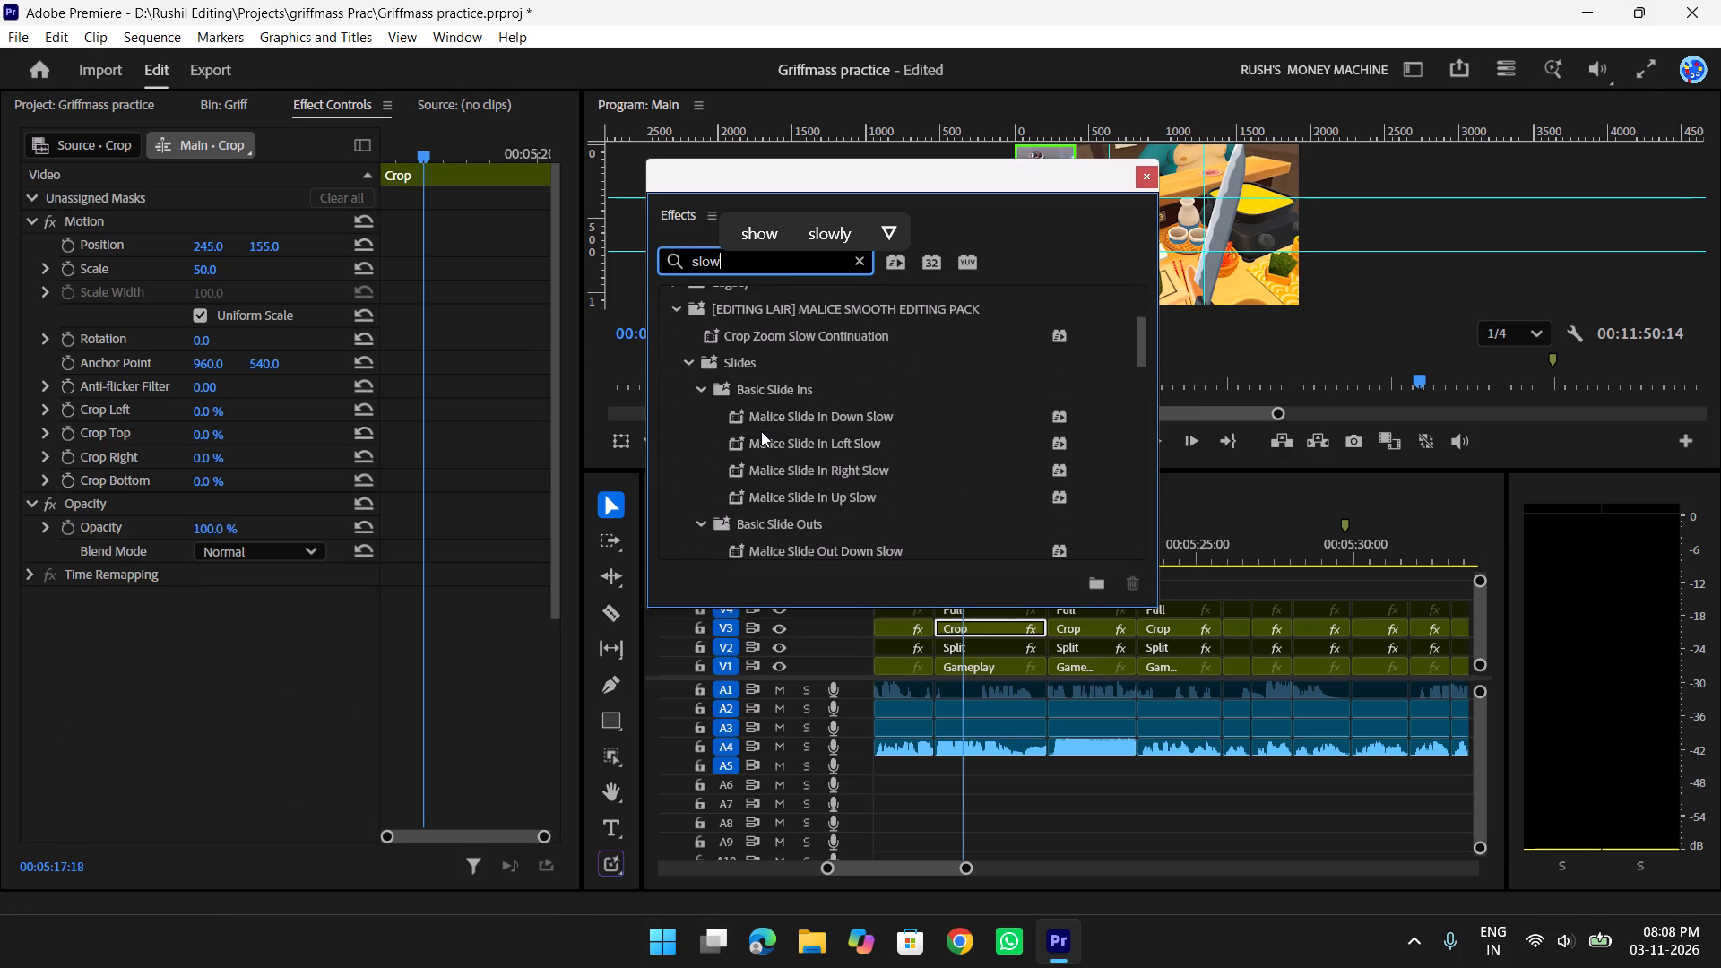
pyautogui.scroll(-5, 761, 431)
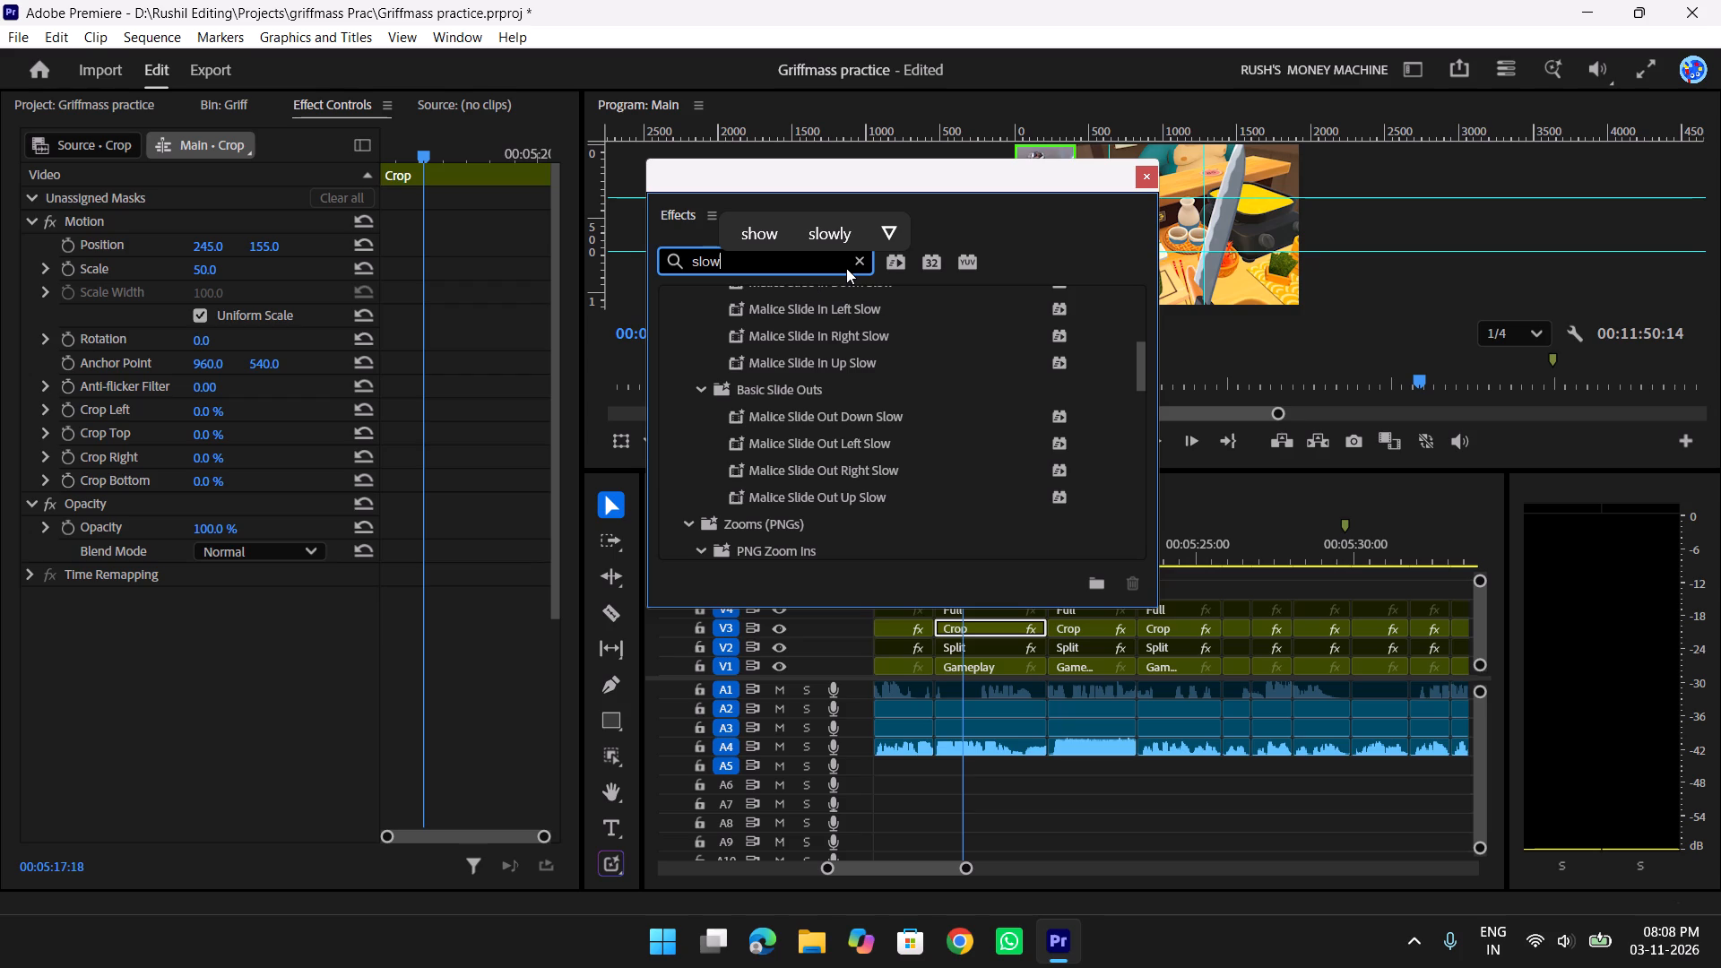
pyautogui.press('BackSpace')
pyautogui.press('BackSpace')
pyautogui.press('BackSpace')
pyautogui.press('BackSpace')
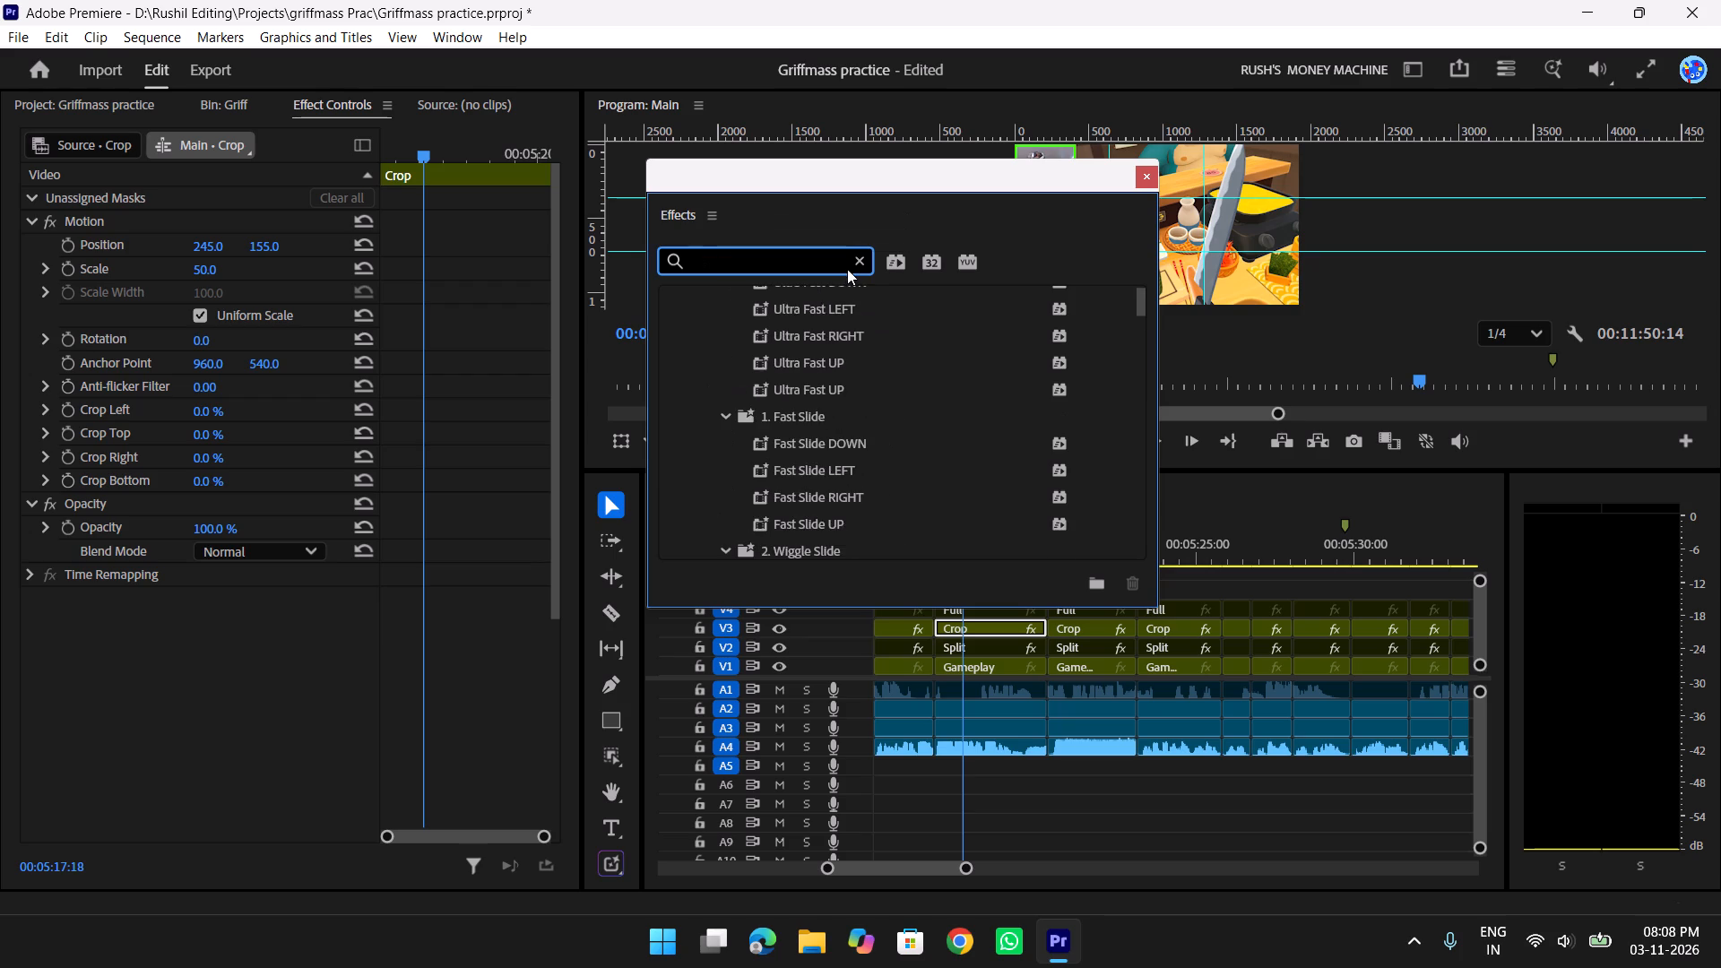
pyautogui.write('crop')
pyautogui.scroll(-1, 828, 317)
pyautogui.scroll(-6, 840, 532)
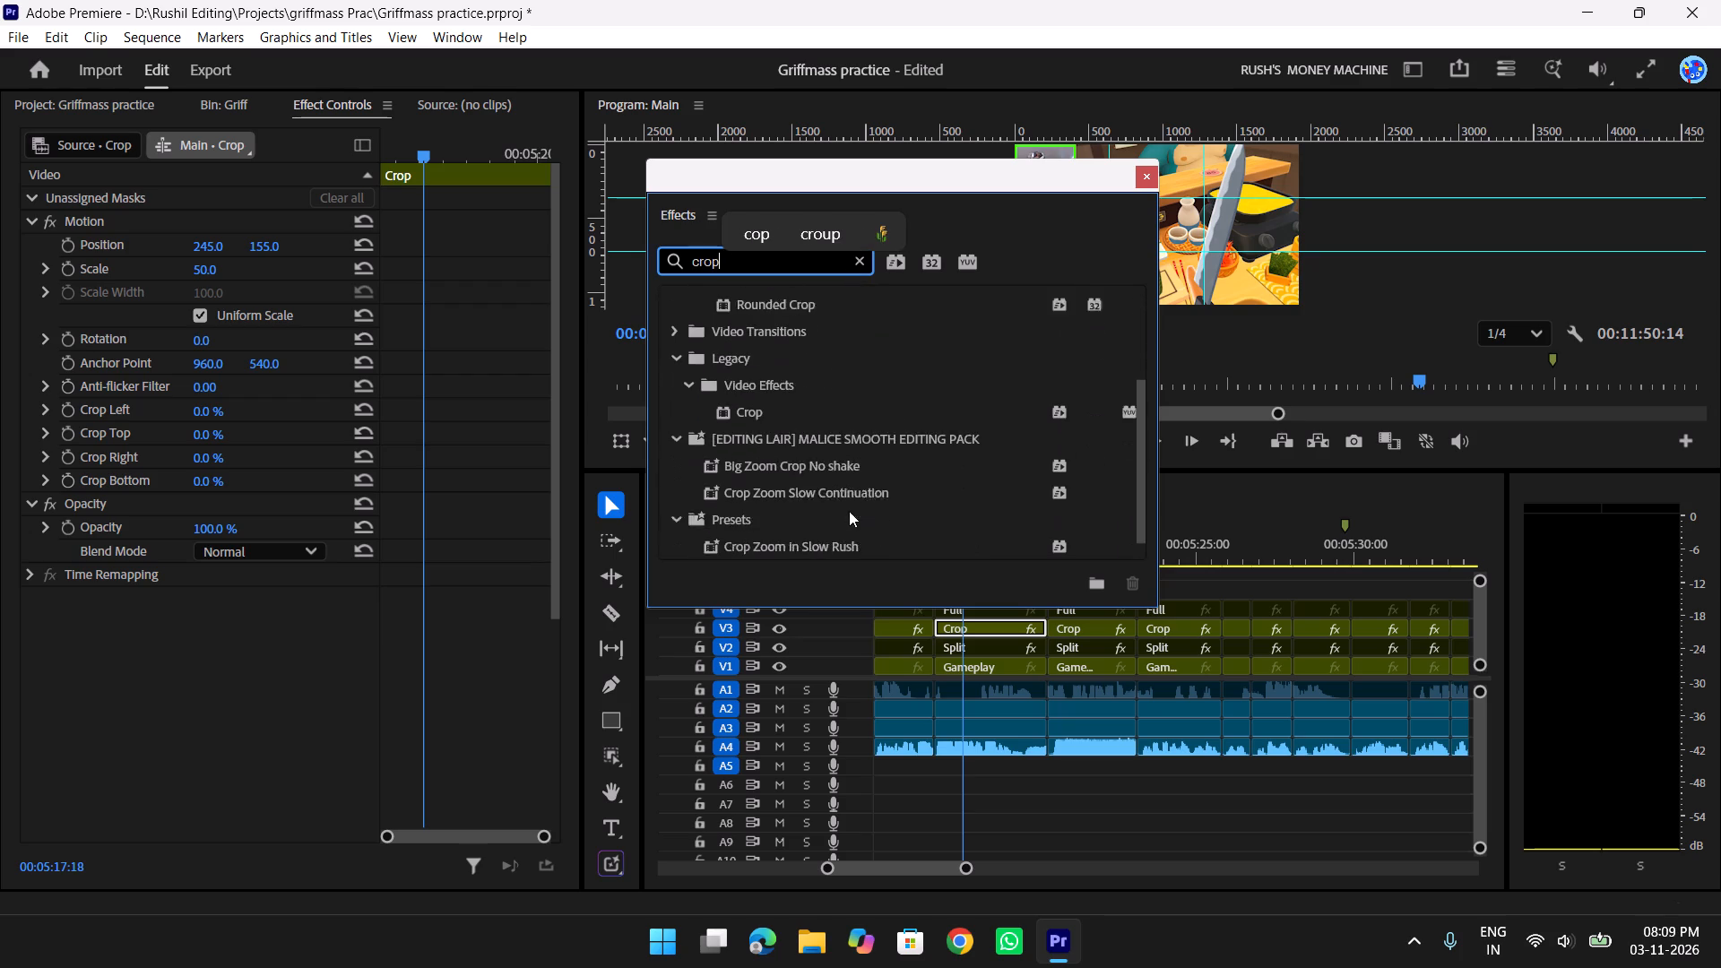
pyautogui.scroll(-7, 849, 511)
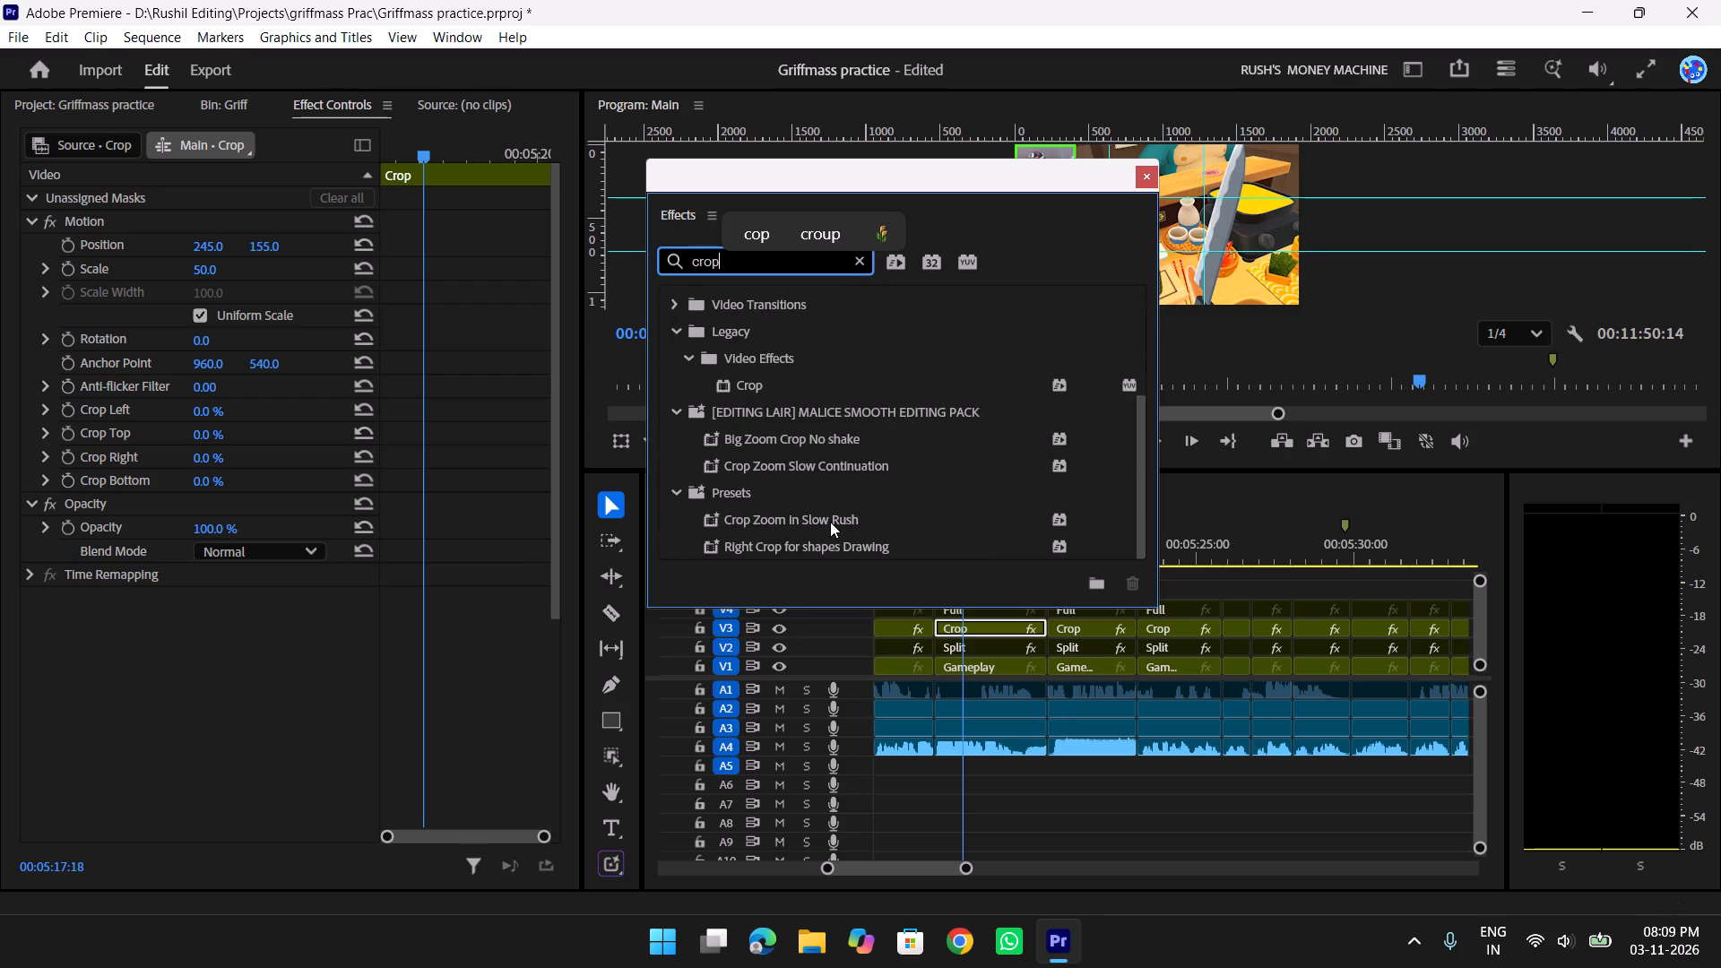
pyautogui.moveTo(792, 514); pyautogui.dragTo(1006, 627)
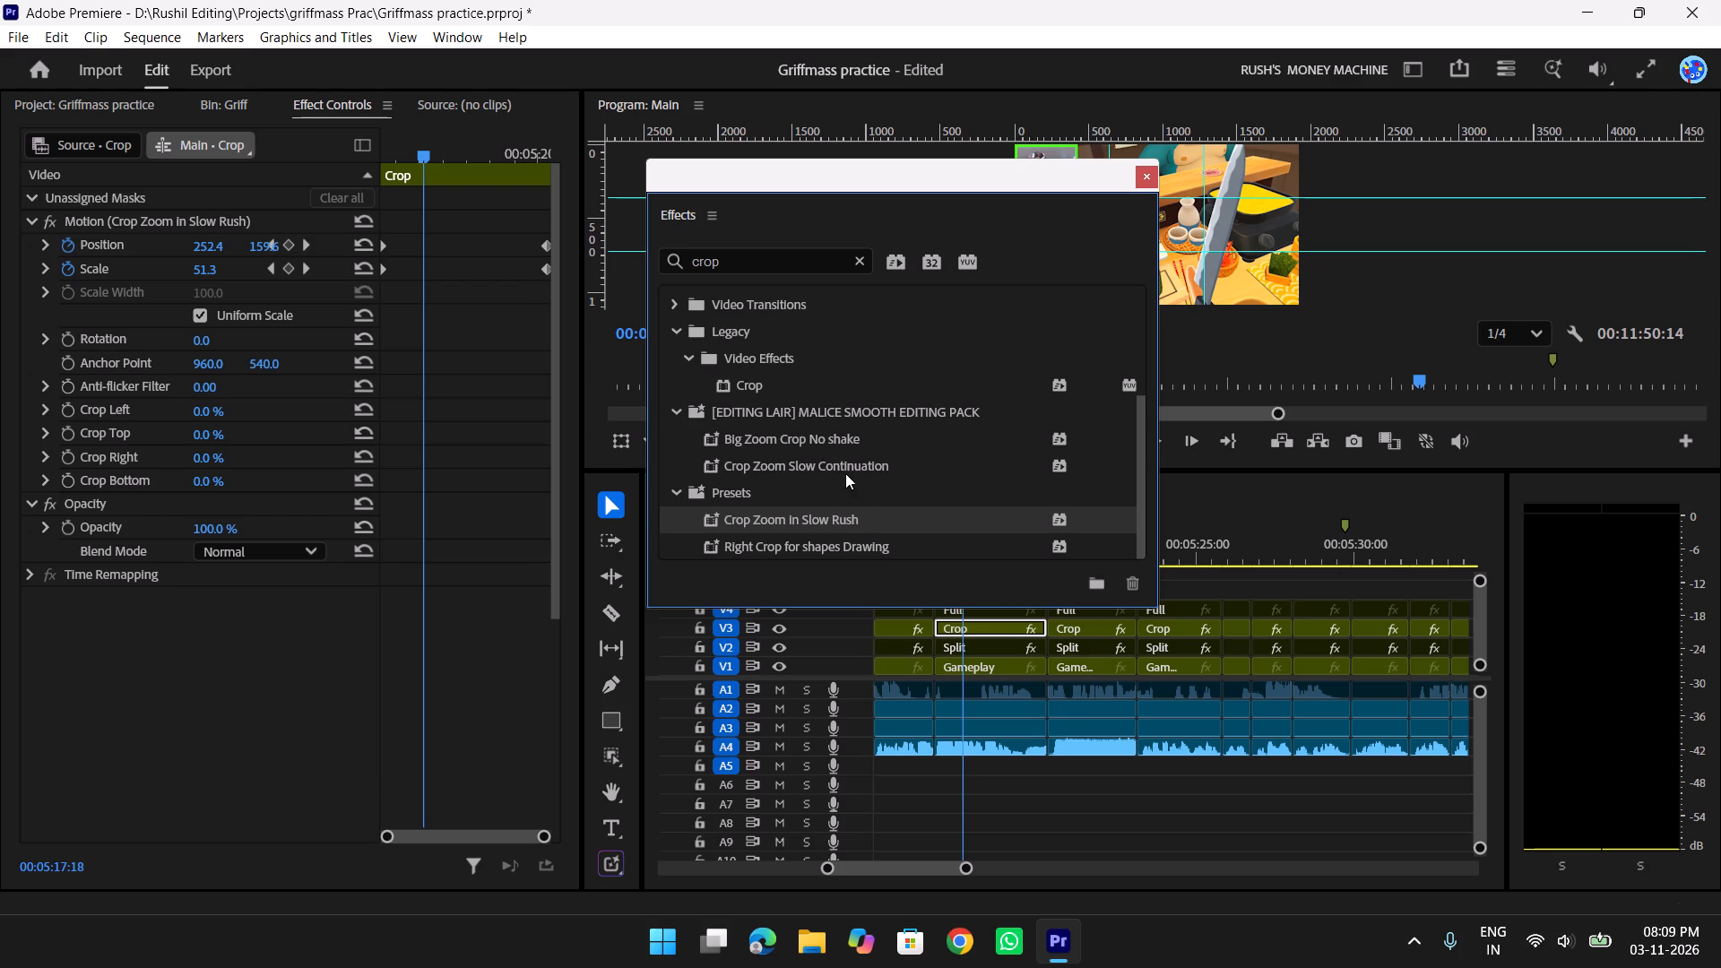
# Apply the Crop Zoom Slow Continuation preset to the following V3 Crop clip, starting at about 00:05:20.
pyautogui.moveTo(845, 463); pyautogui.dragTo(1094, 626)
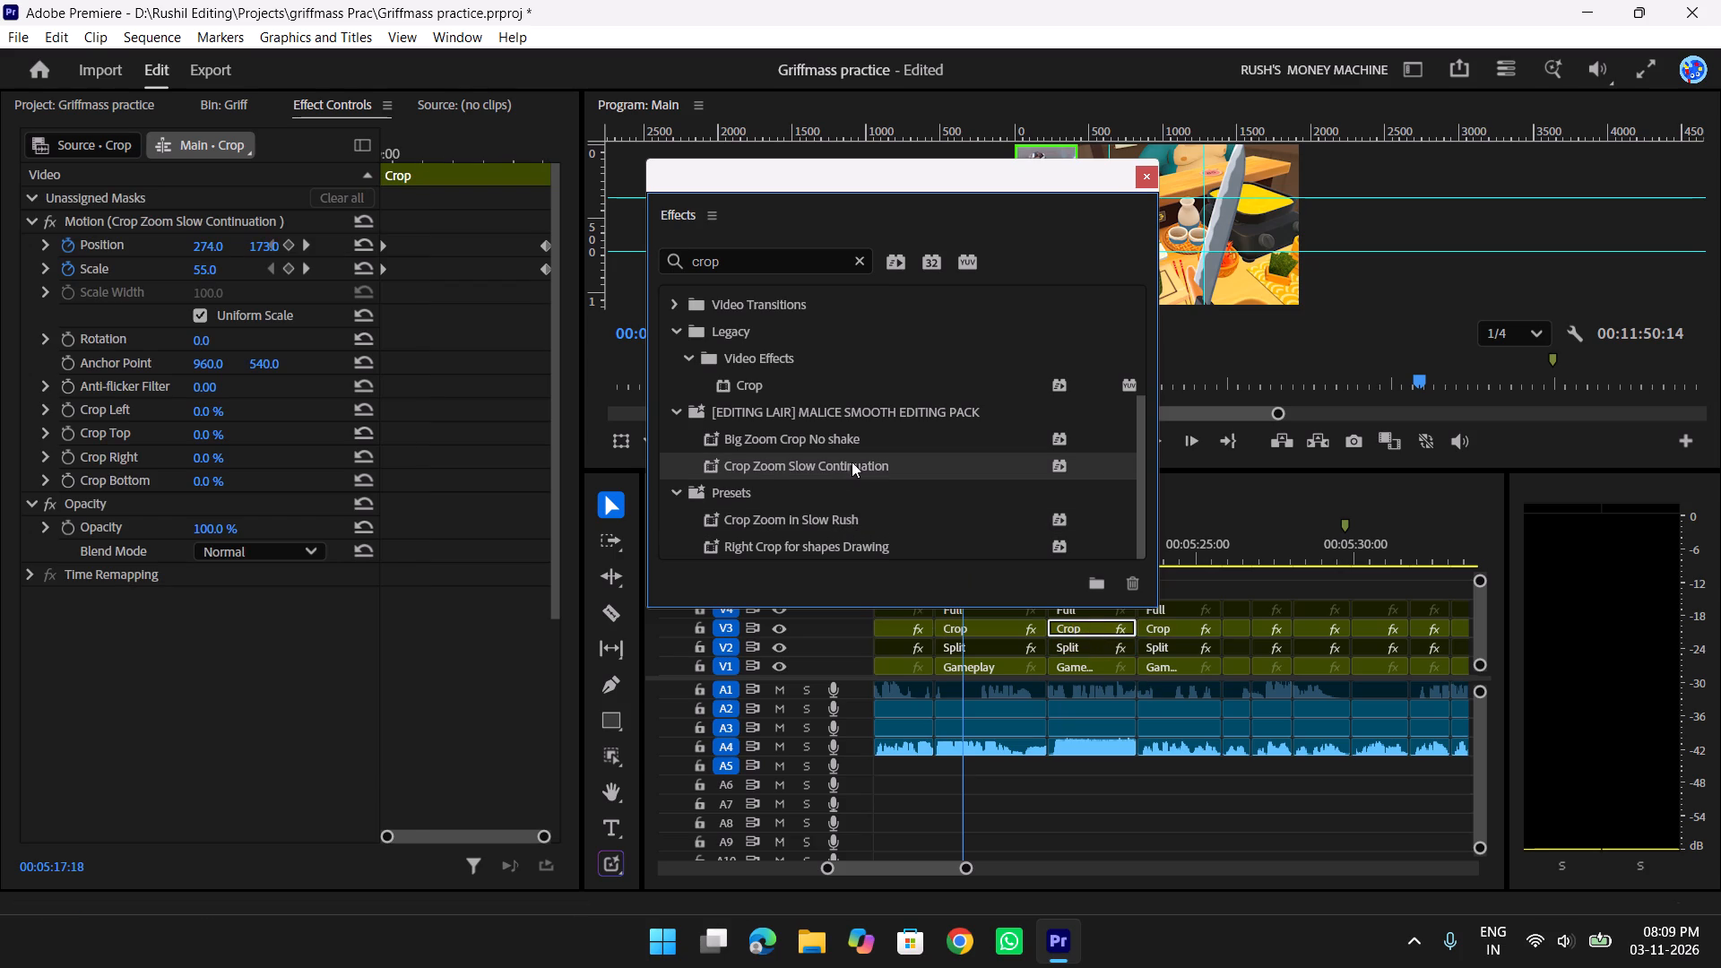
# Add the Malice Angry Shake Small preset to the same V3 Crop clip at about 00:05:20.
pyautogui.click(797, 263)
pyautogui.press('BackSpace')
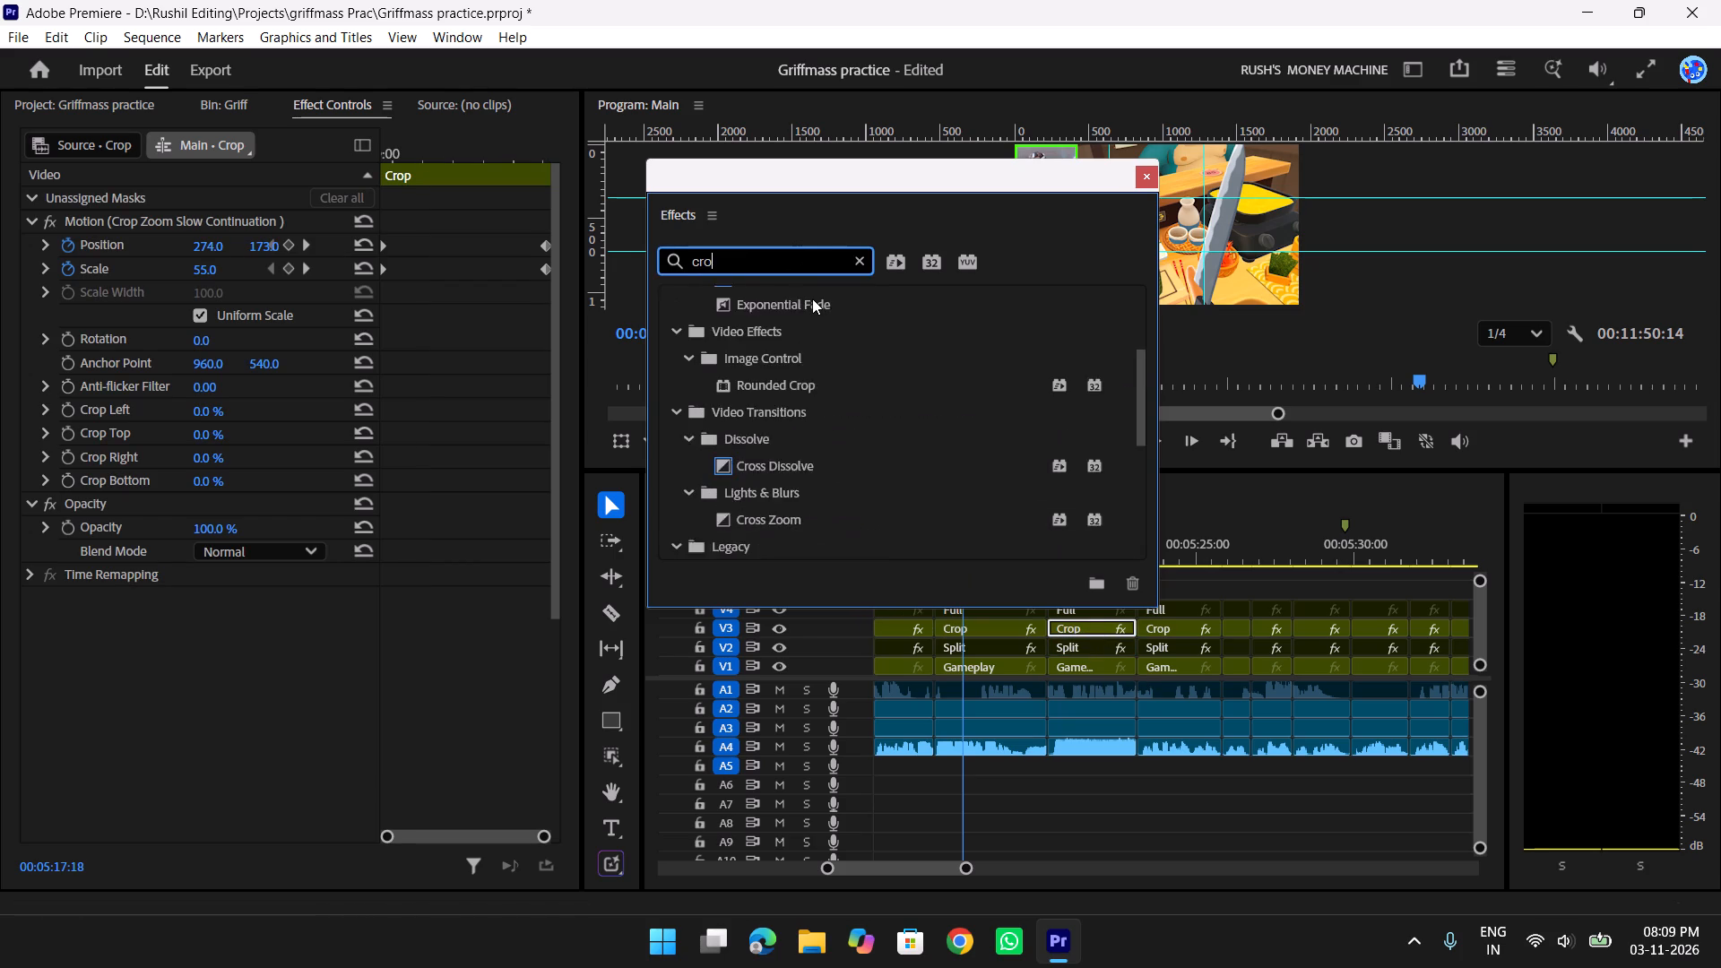
pyautogui.press('BackSpace')
pyautogui.press('BackSpace')
pyautogui.press('BackSpace')
pyautogui.write('Angry')
pyautogui.scroll(-6, 794, 454)
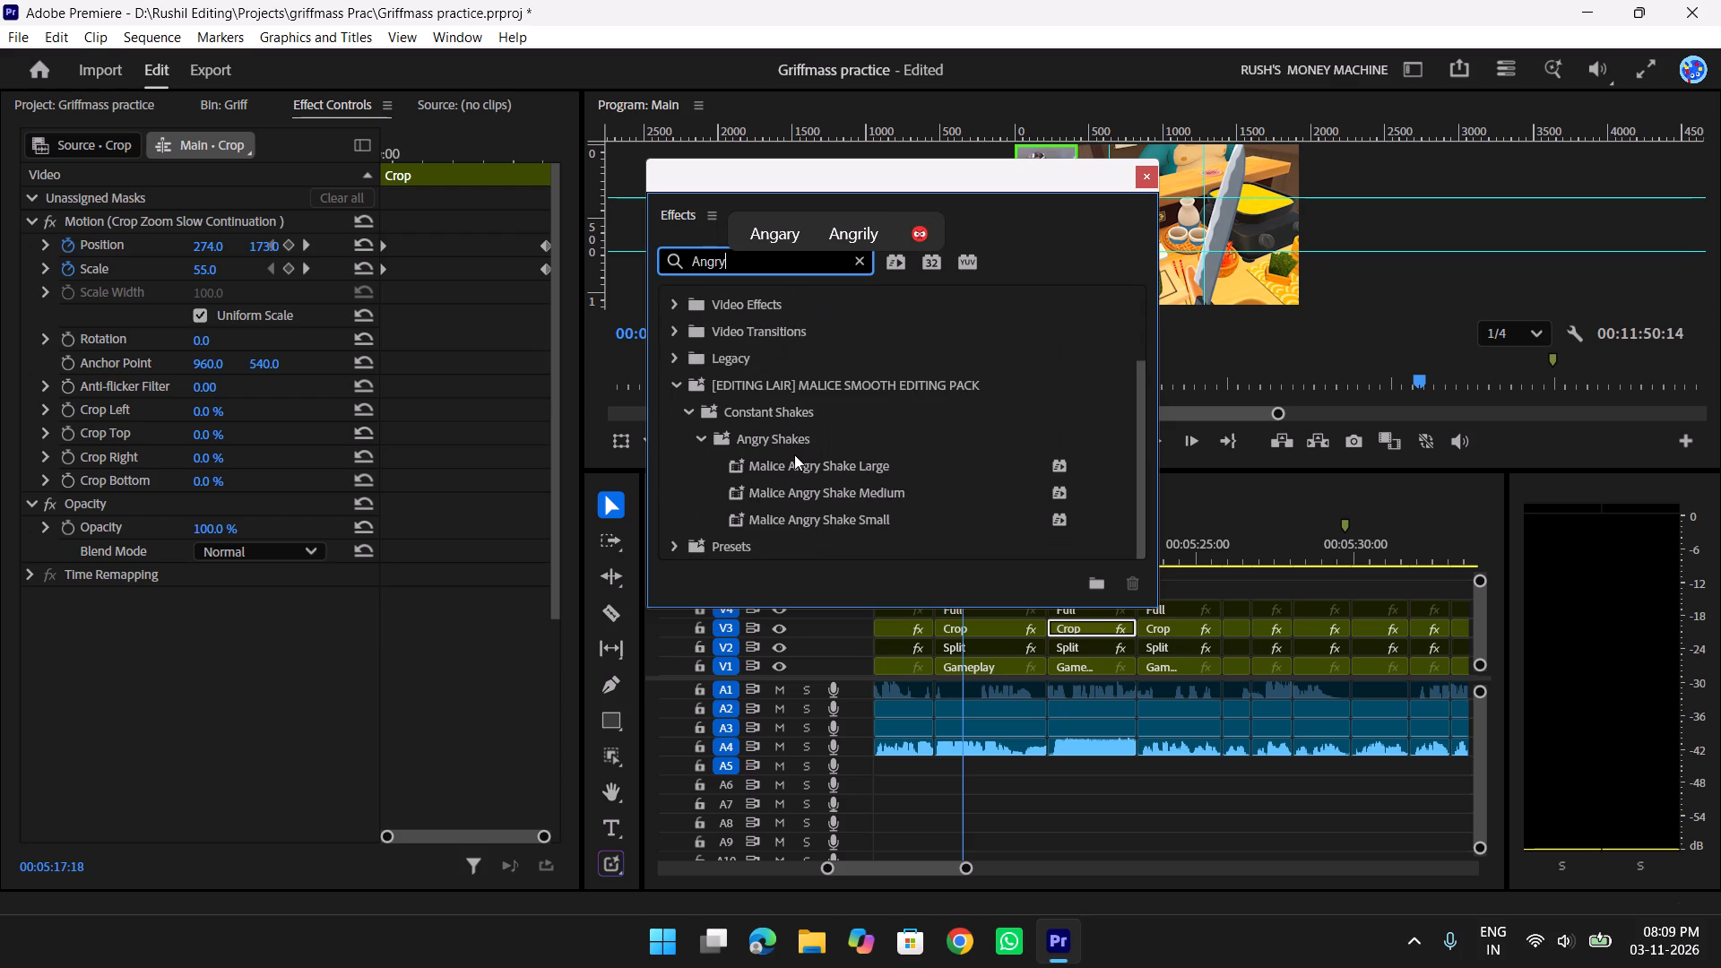
pyautogui.moveTo(840, 521); pyautogui.dragTo(929, 541)
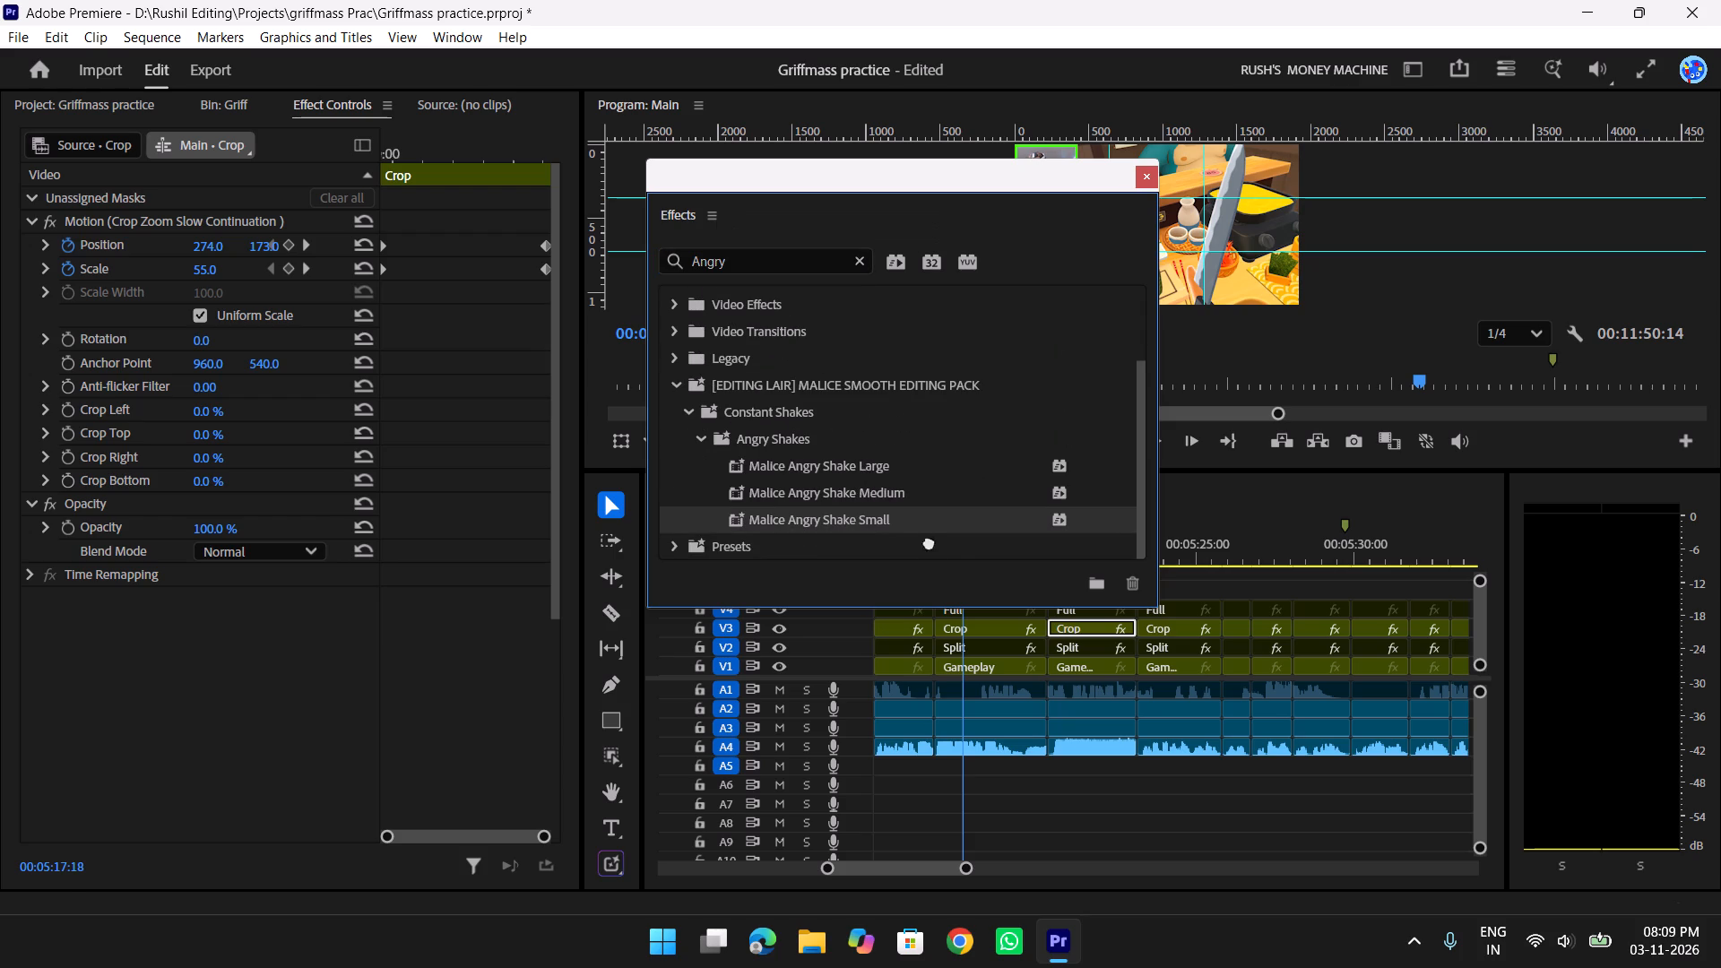
pyautogui.moveTo(929, 541); pyautogui.dragTo(1085, 631)
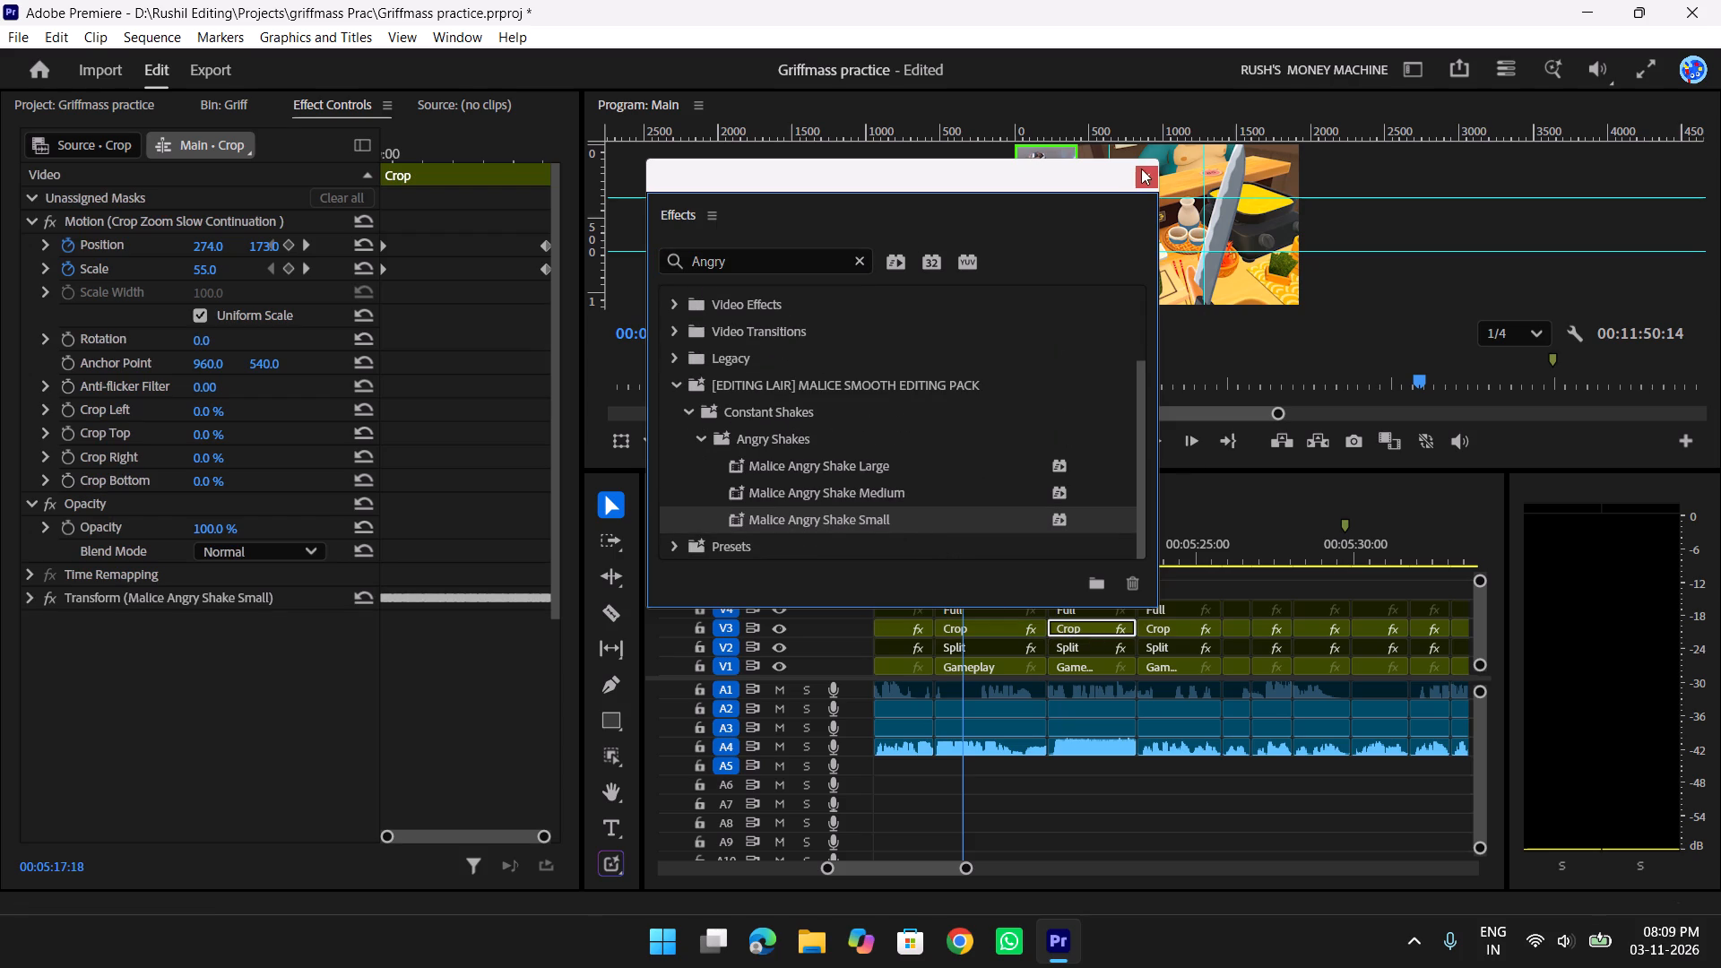
pyautogui.click(1142, 168)
# Review the newly added zooms and shake on the V3 Crop clips between about 00:05:16 and 00:05:24, including in full screen.
pyautogui.moveTo(954, 536); pyautogui.dragTo(951, 567)
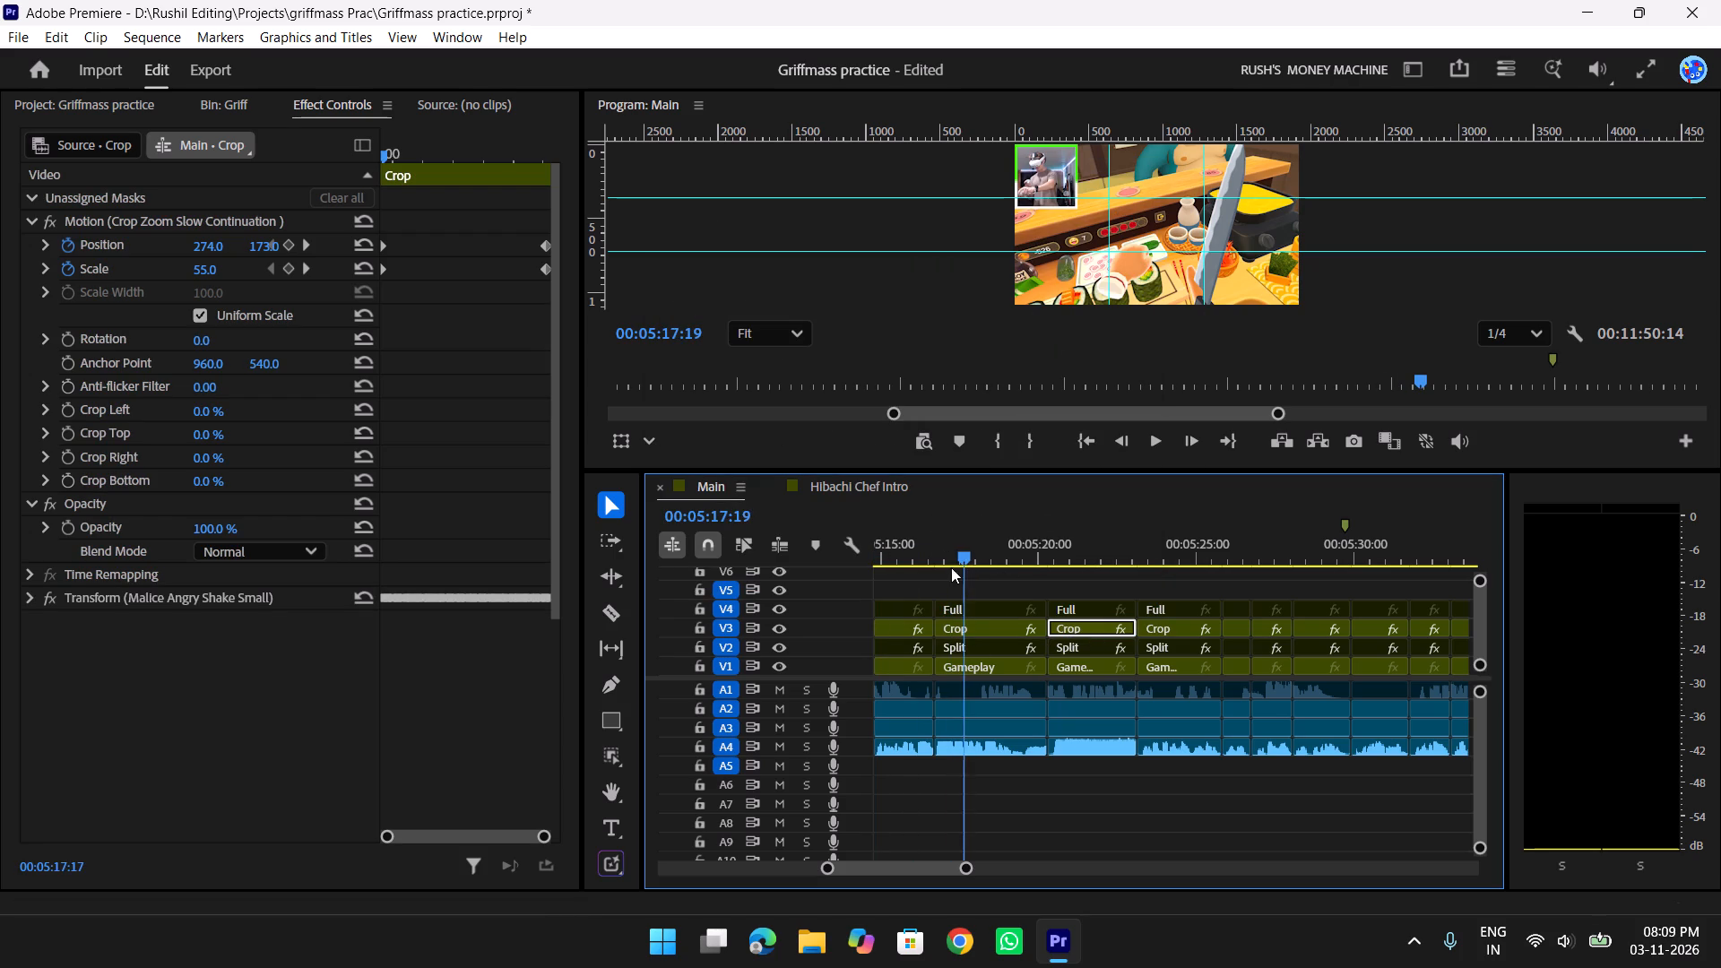
pyautogui.moveTo(951, 567); pyautogui.dragTo(917, 567)
pyautogui.press('f')
pyautogui.press('space')
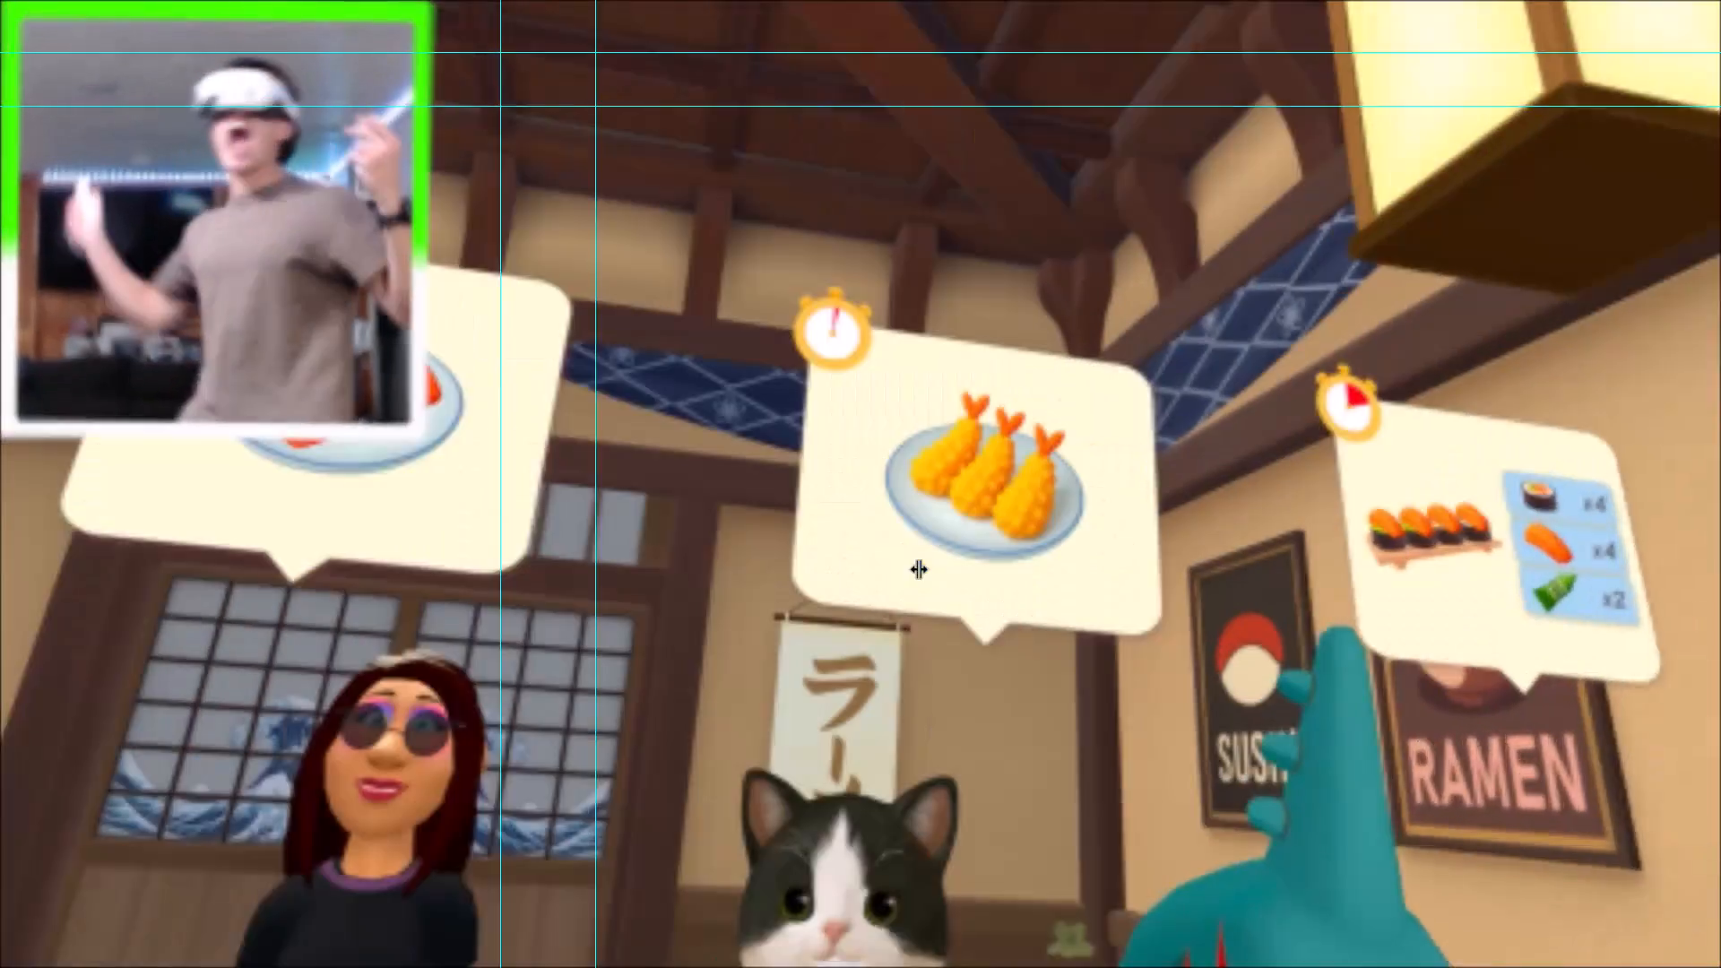
pyautogui.press('space')
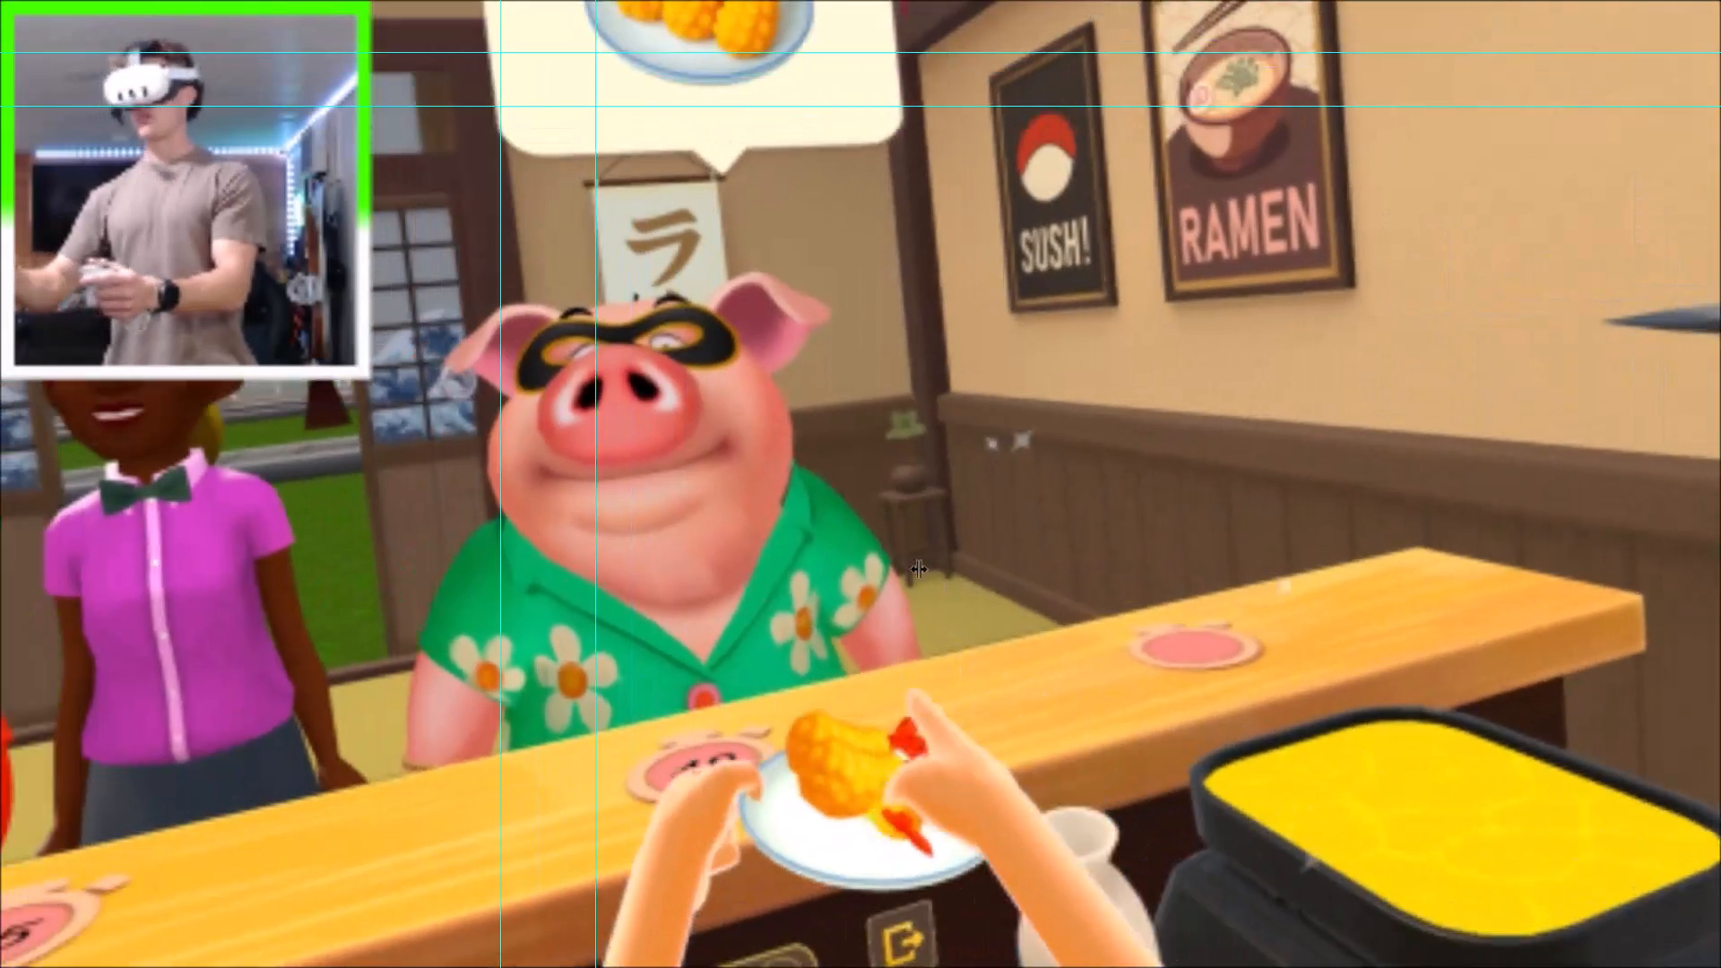
pyautogui.write('f')
pyautogui.moveTo(1142, 536); pyautogui.dragTo(932, 530)
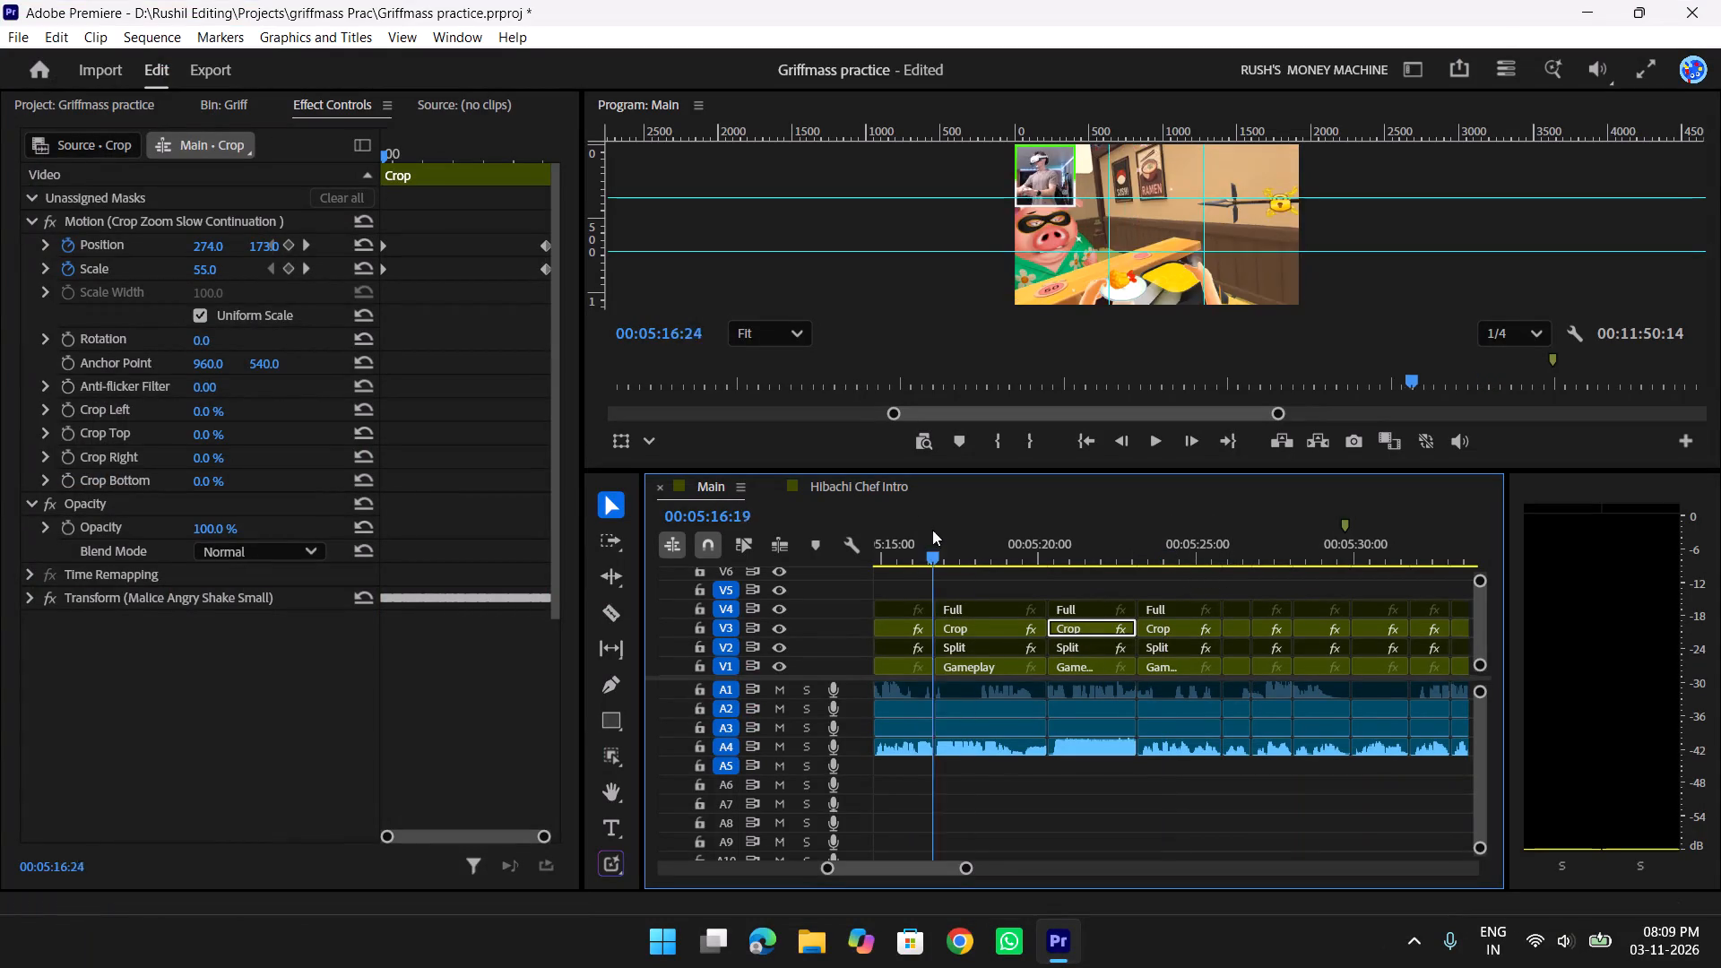
pyautogui.moveTo(932, 530); pyautogui.dragTo(979, 535)
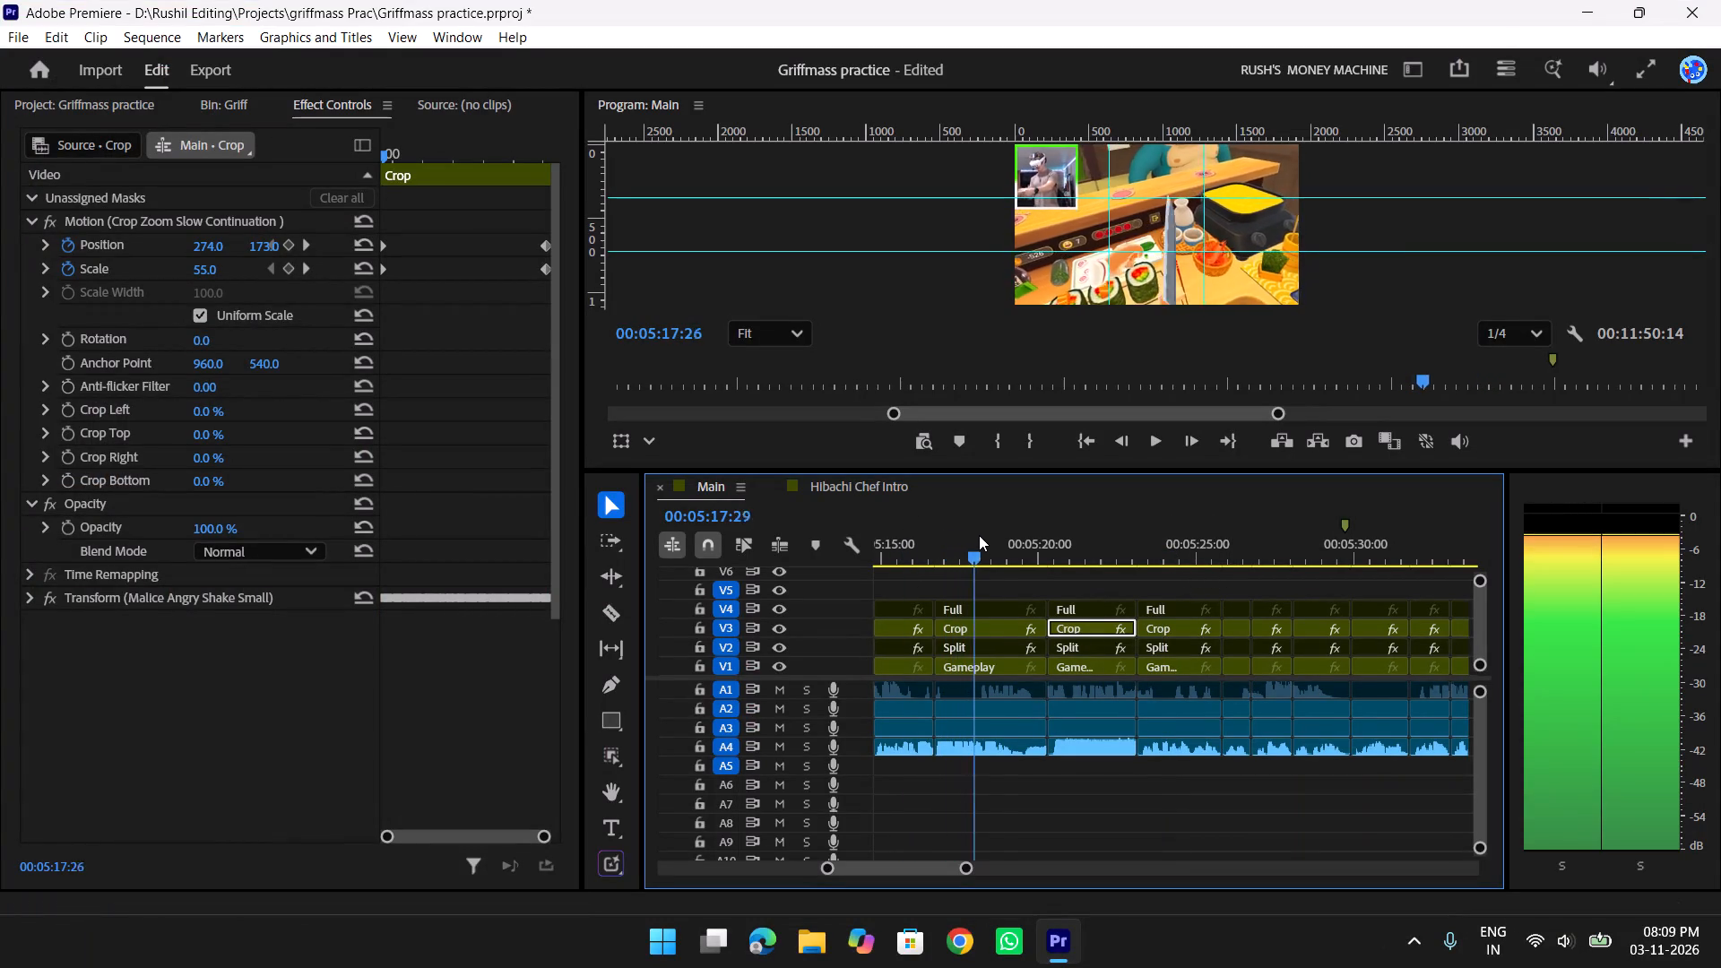
pyautogui.moveTo(979, 535); pyautogui.dragTo(1089, 556)
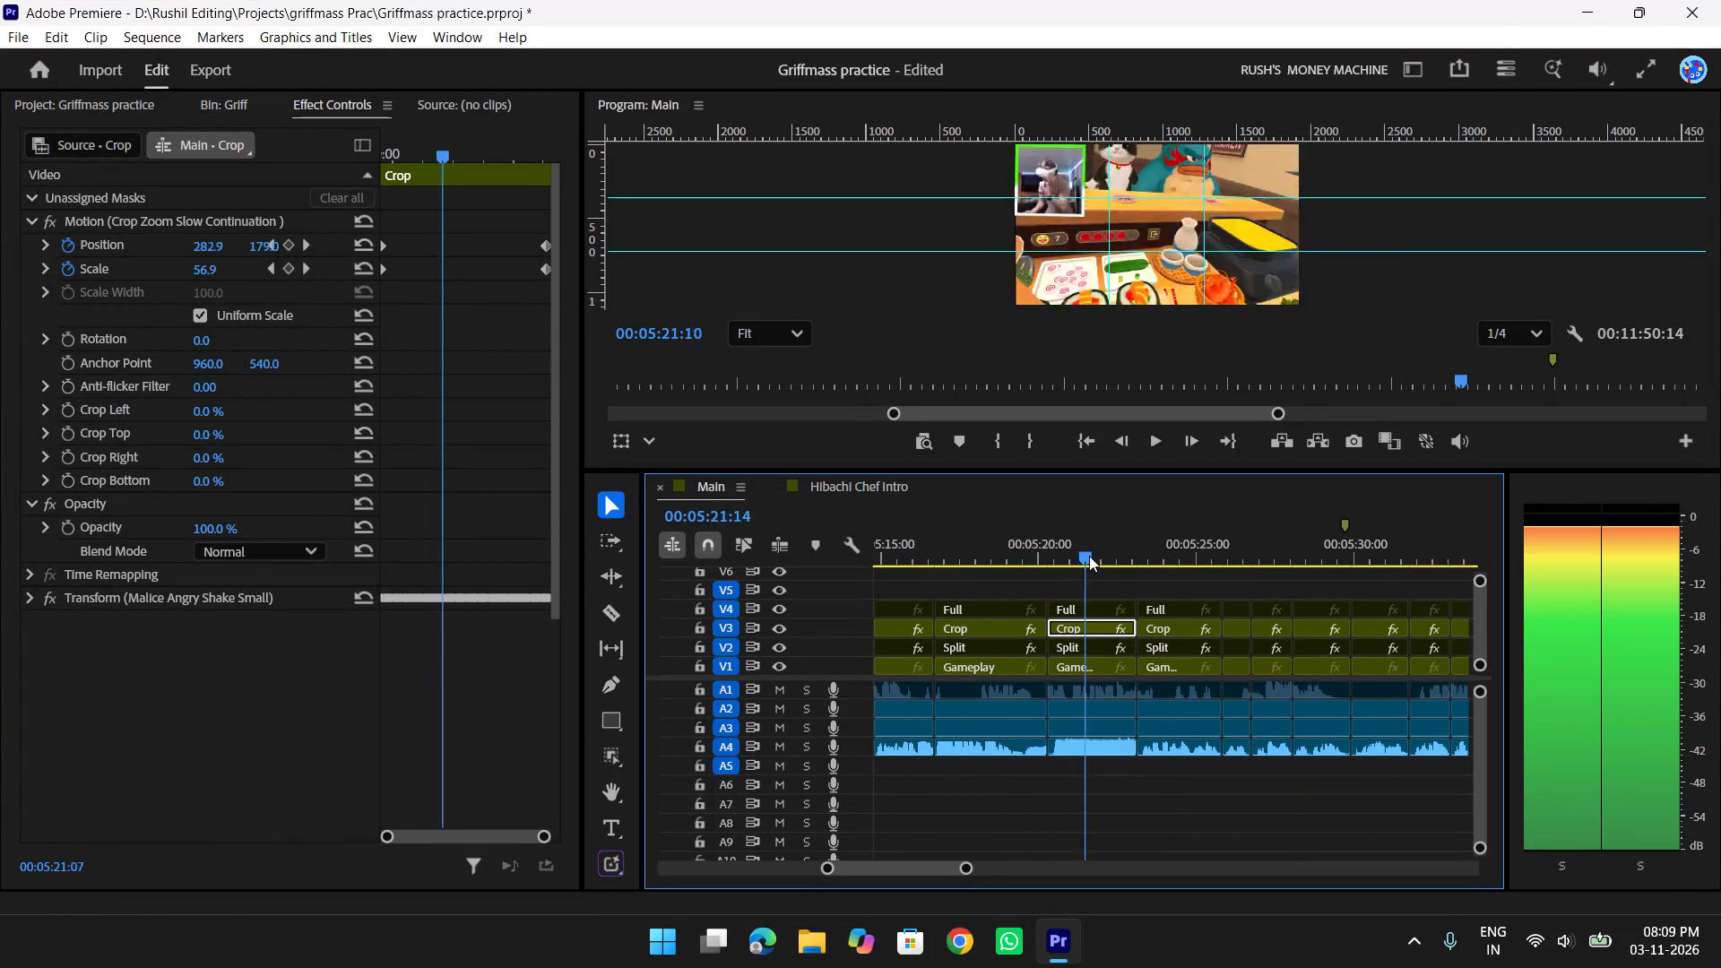
pyautogui.moveTo(1089, 556); pyautogui.dragTo(1165, 568)
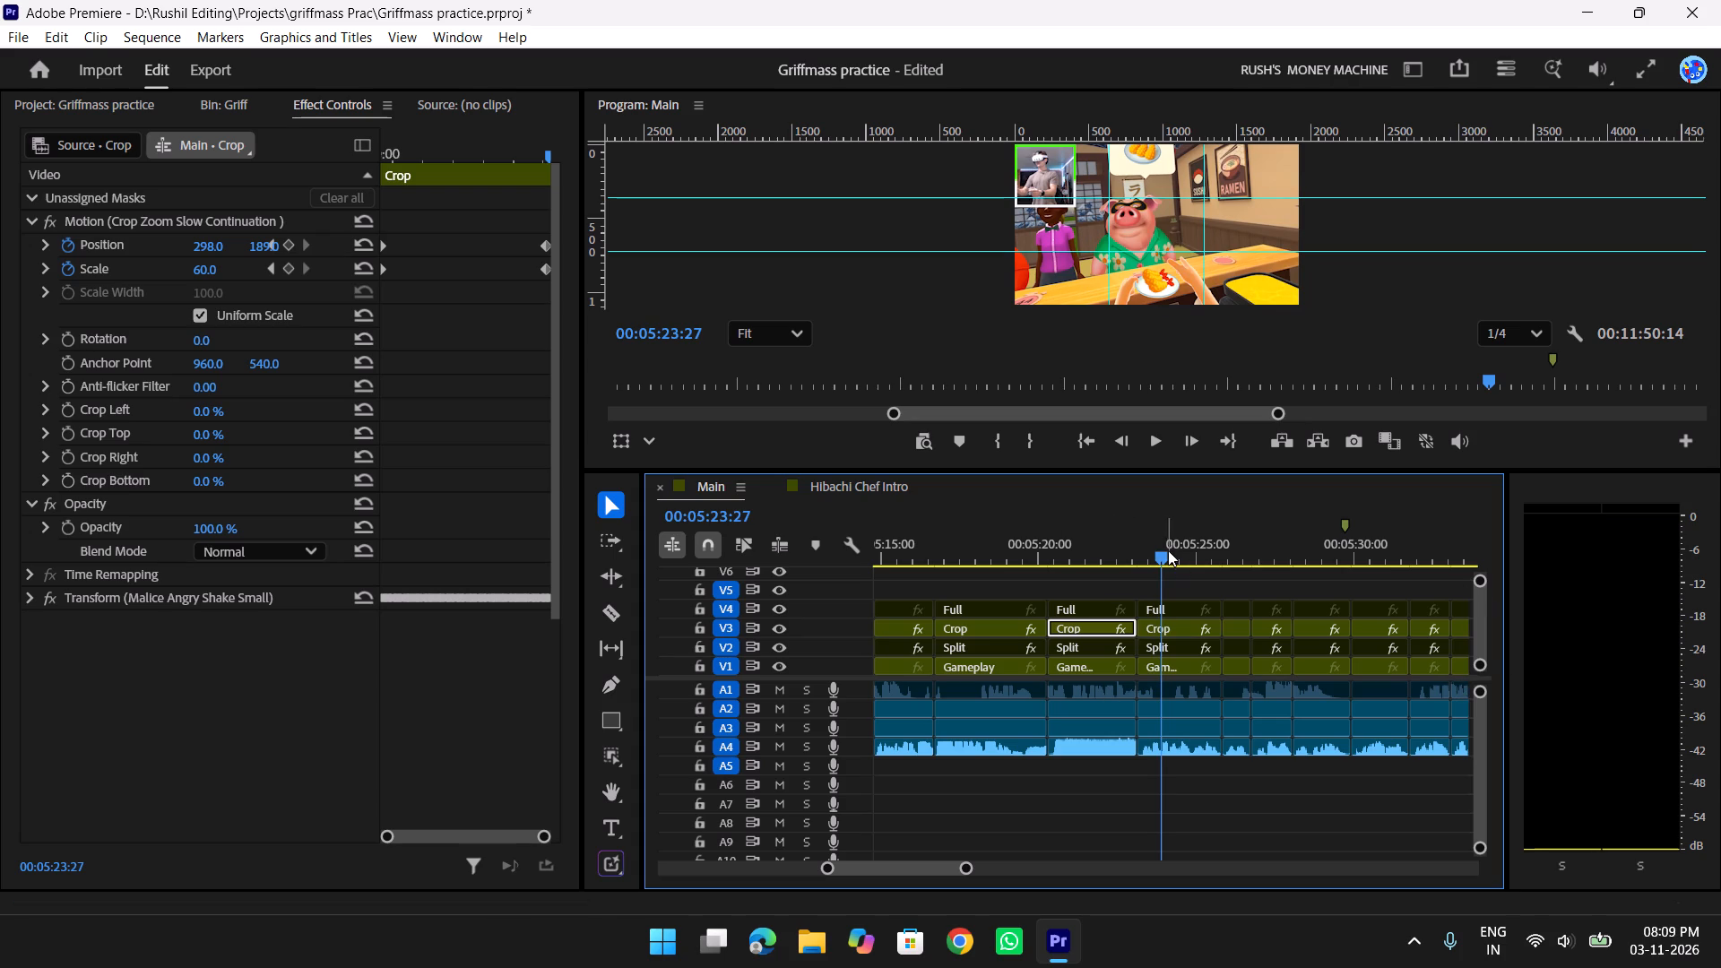
pyautogui.moveTo(1166, 549); pyautogui.dragTo(1124, 560)
# Review the sequence playback from about 00:05:22 to 00:05:38, looking for shots that need zooms or shakes.
pyautogui.press('space')
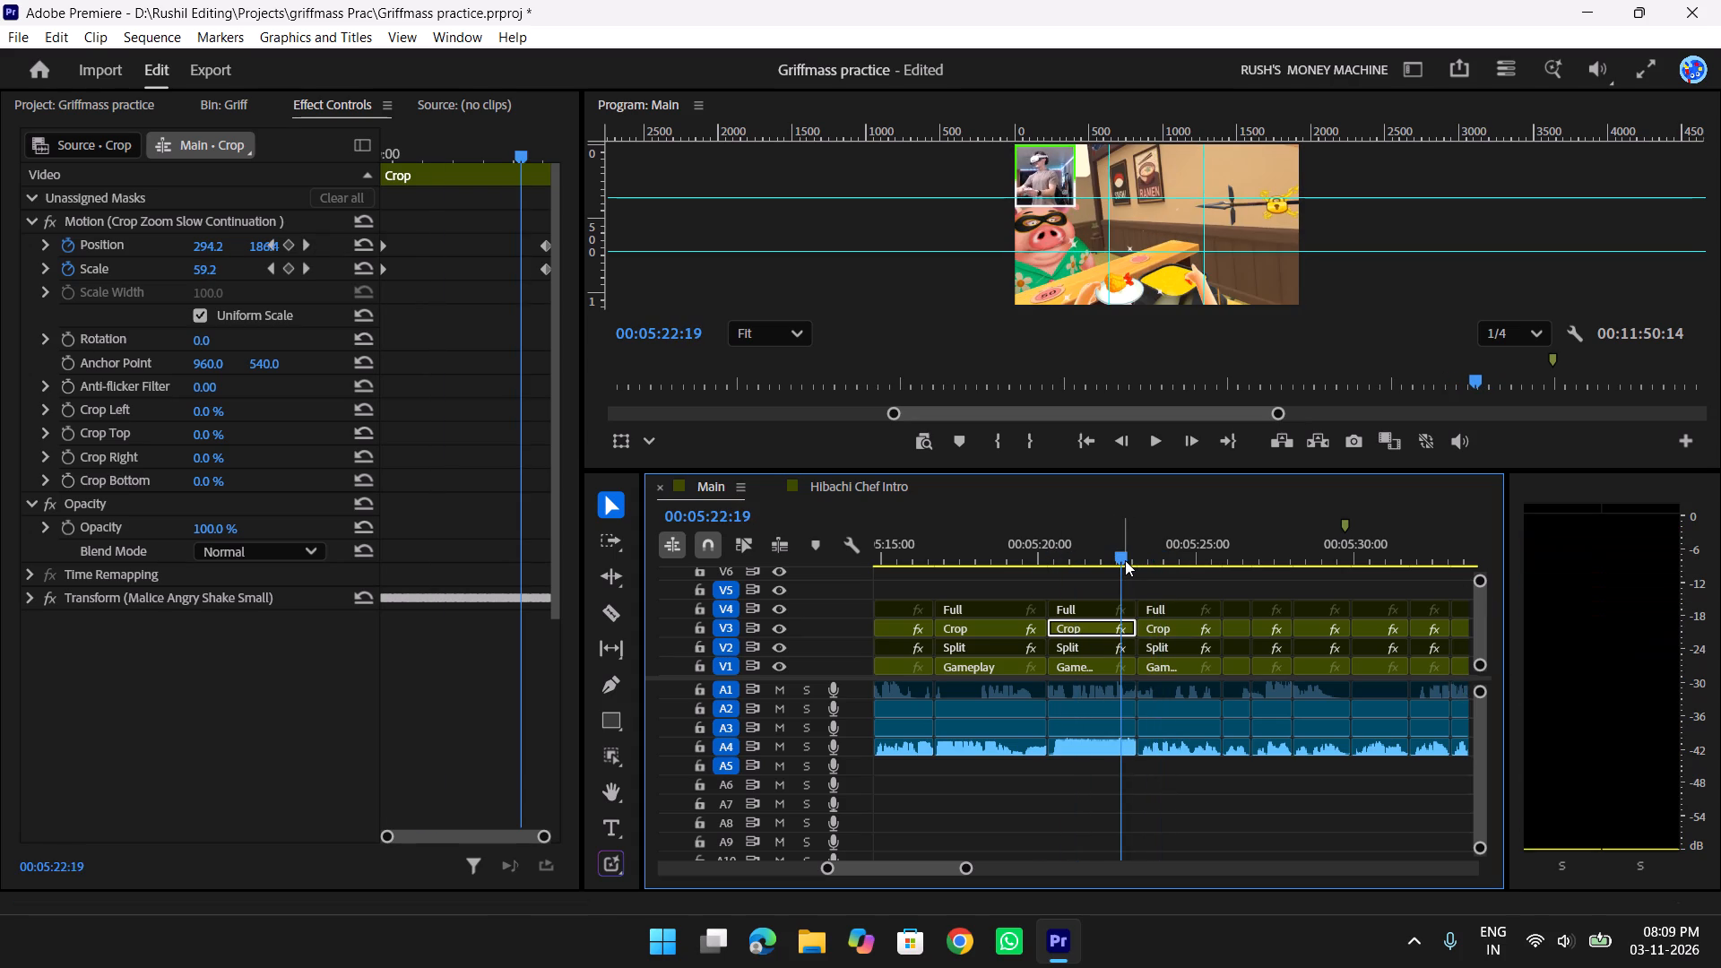
pyautogui.scroll(-2, 1125, 560)
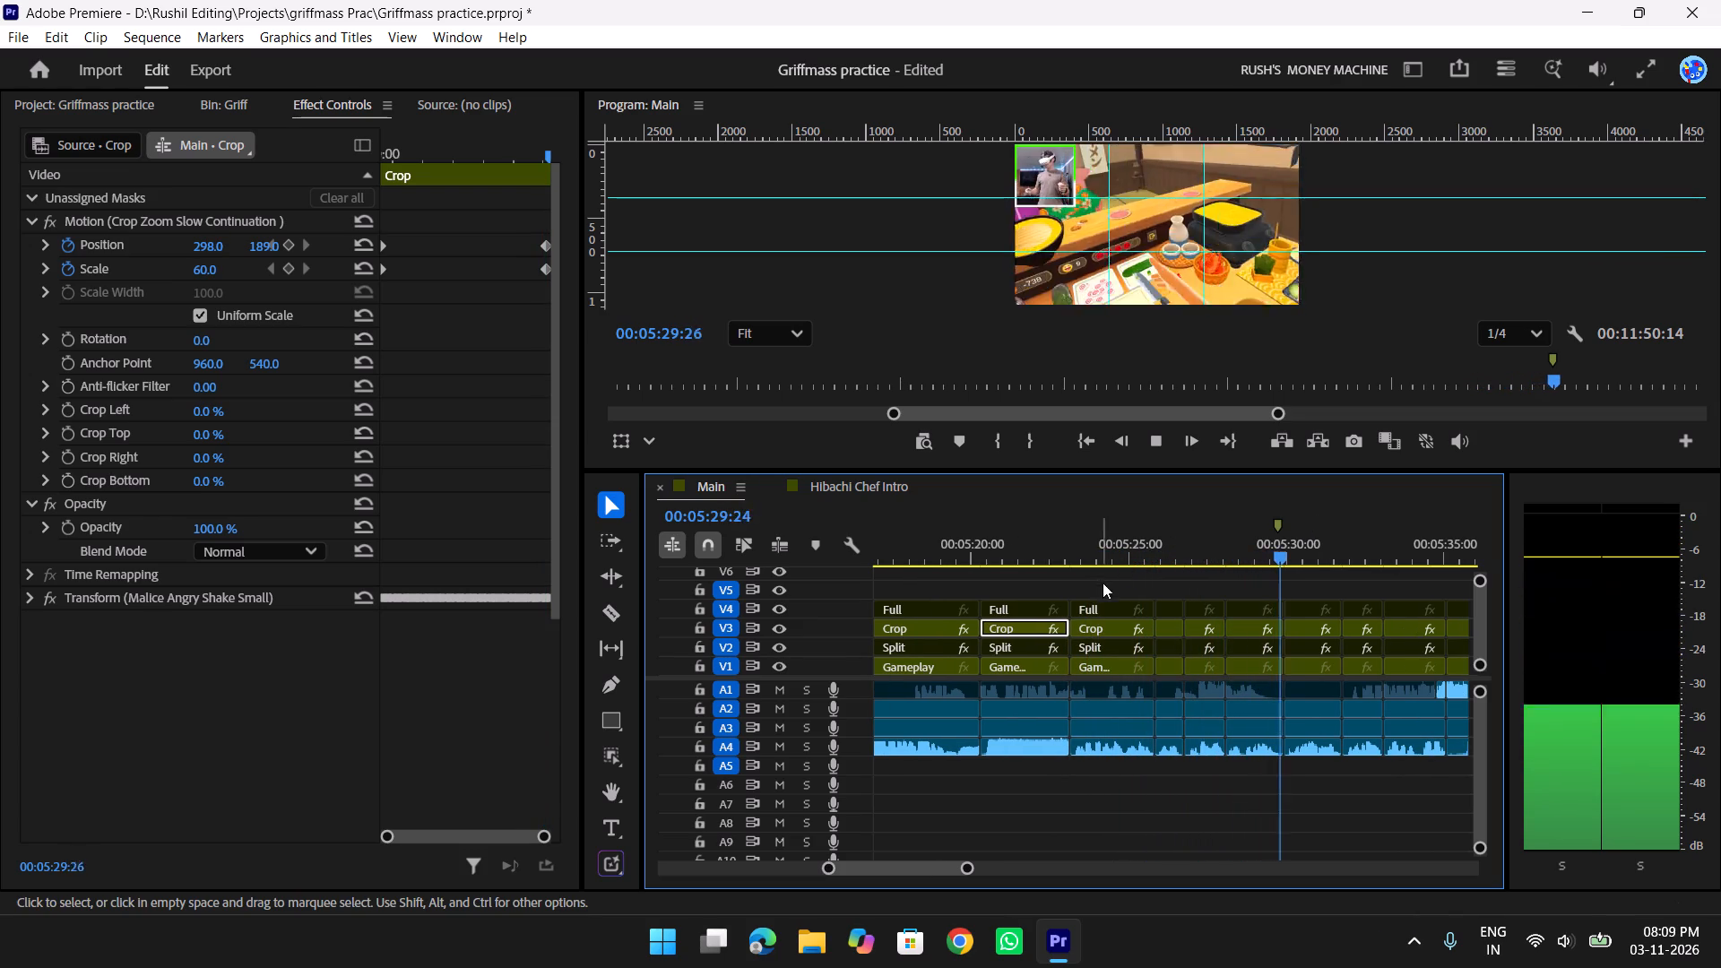
pyautogui.press('space')
pyautogui.scroll(-6, 1226, 575)
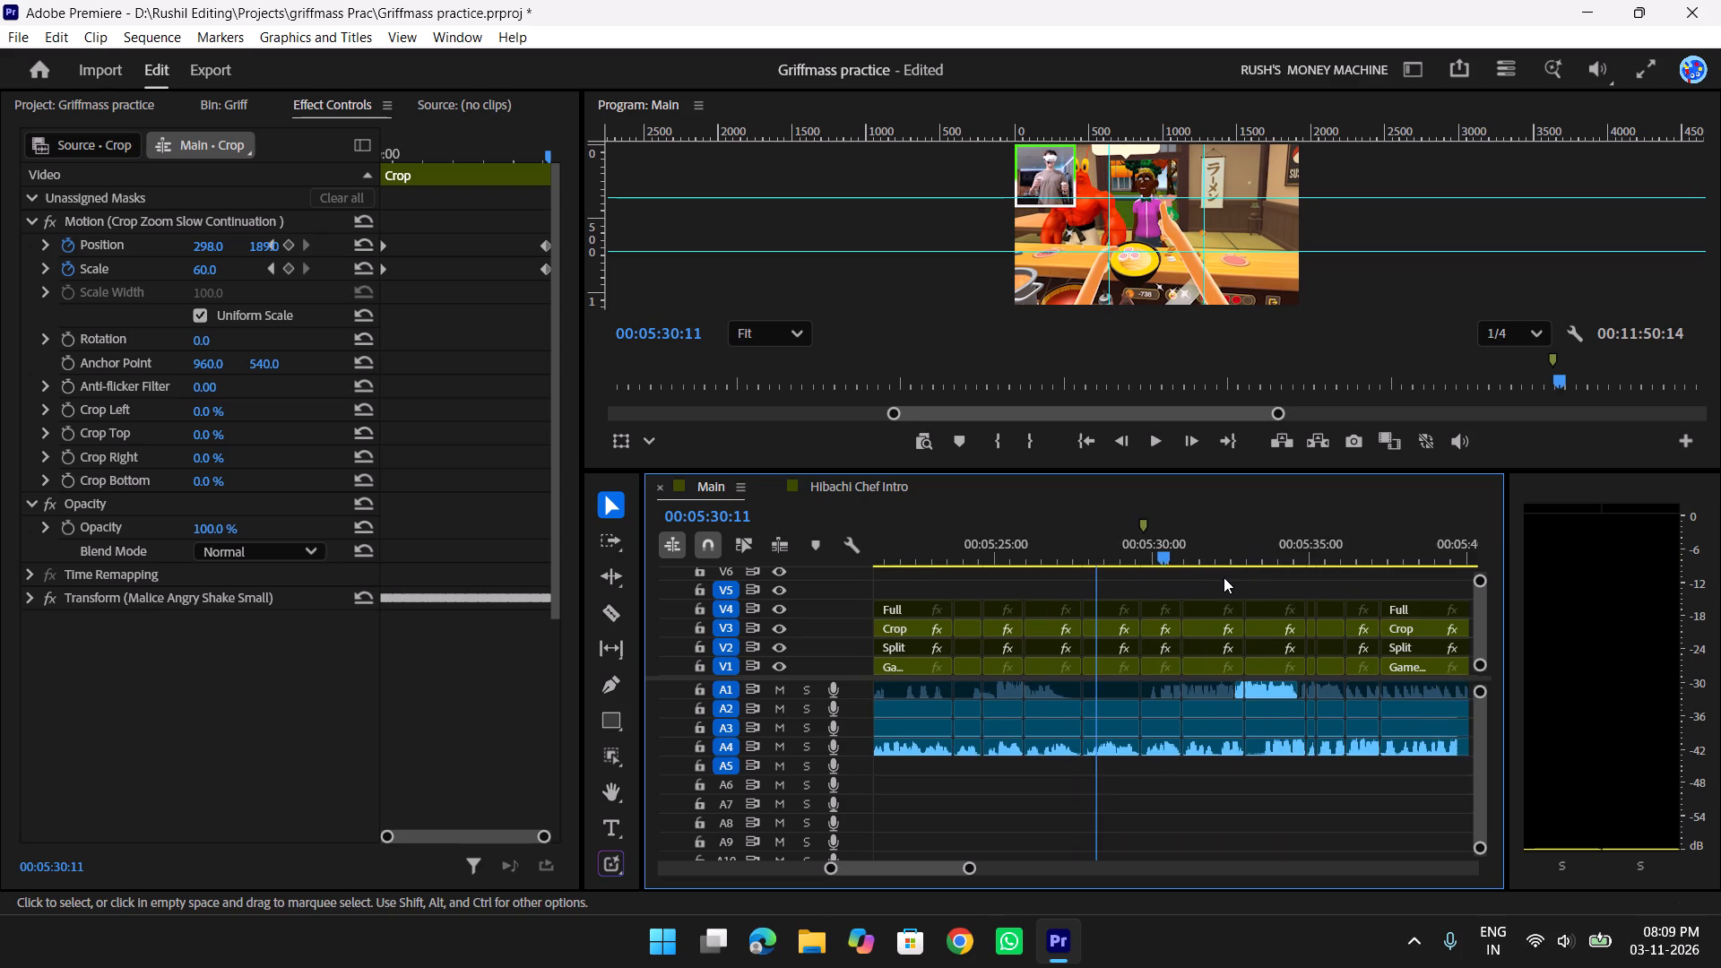
pyautogui.press('space')
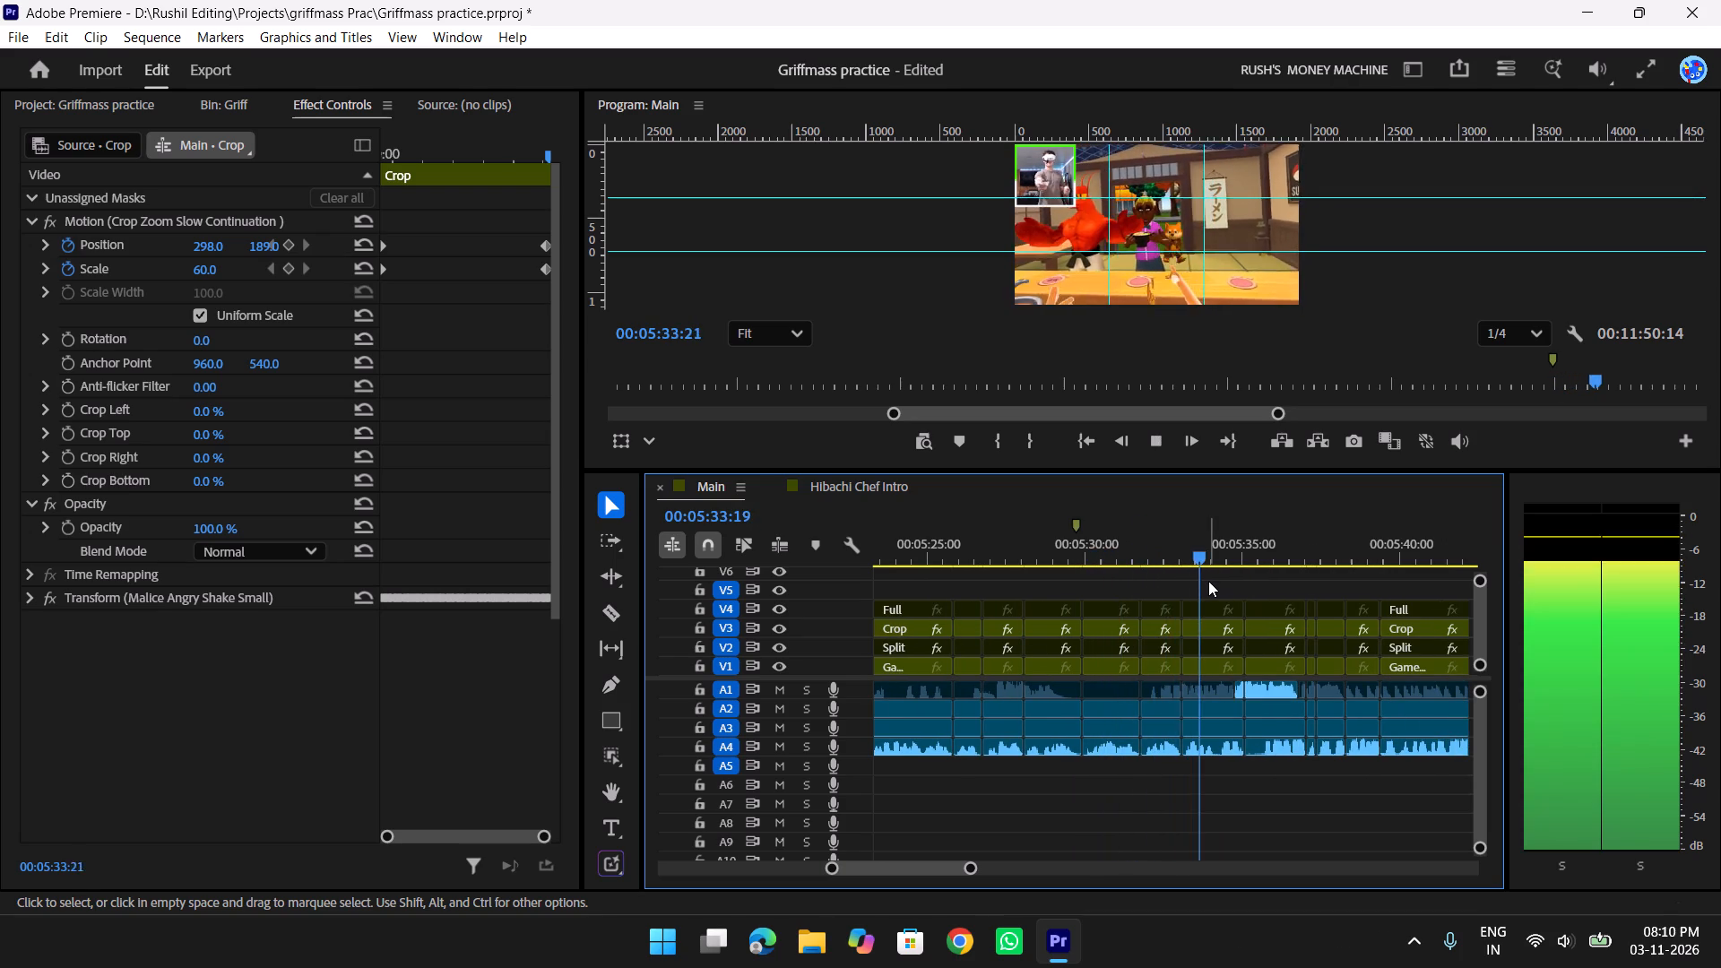
pyautogui.scroll(-7, 1208, 581)
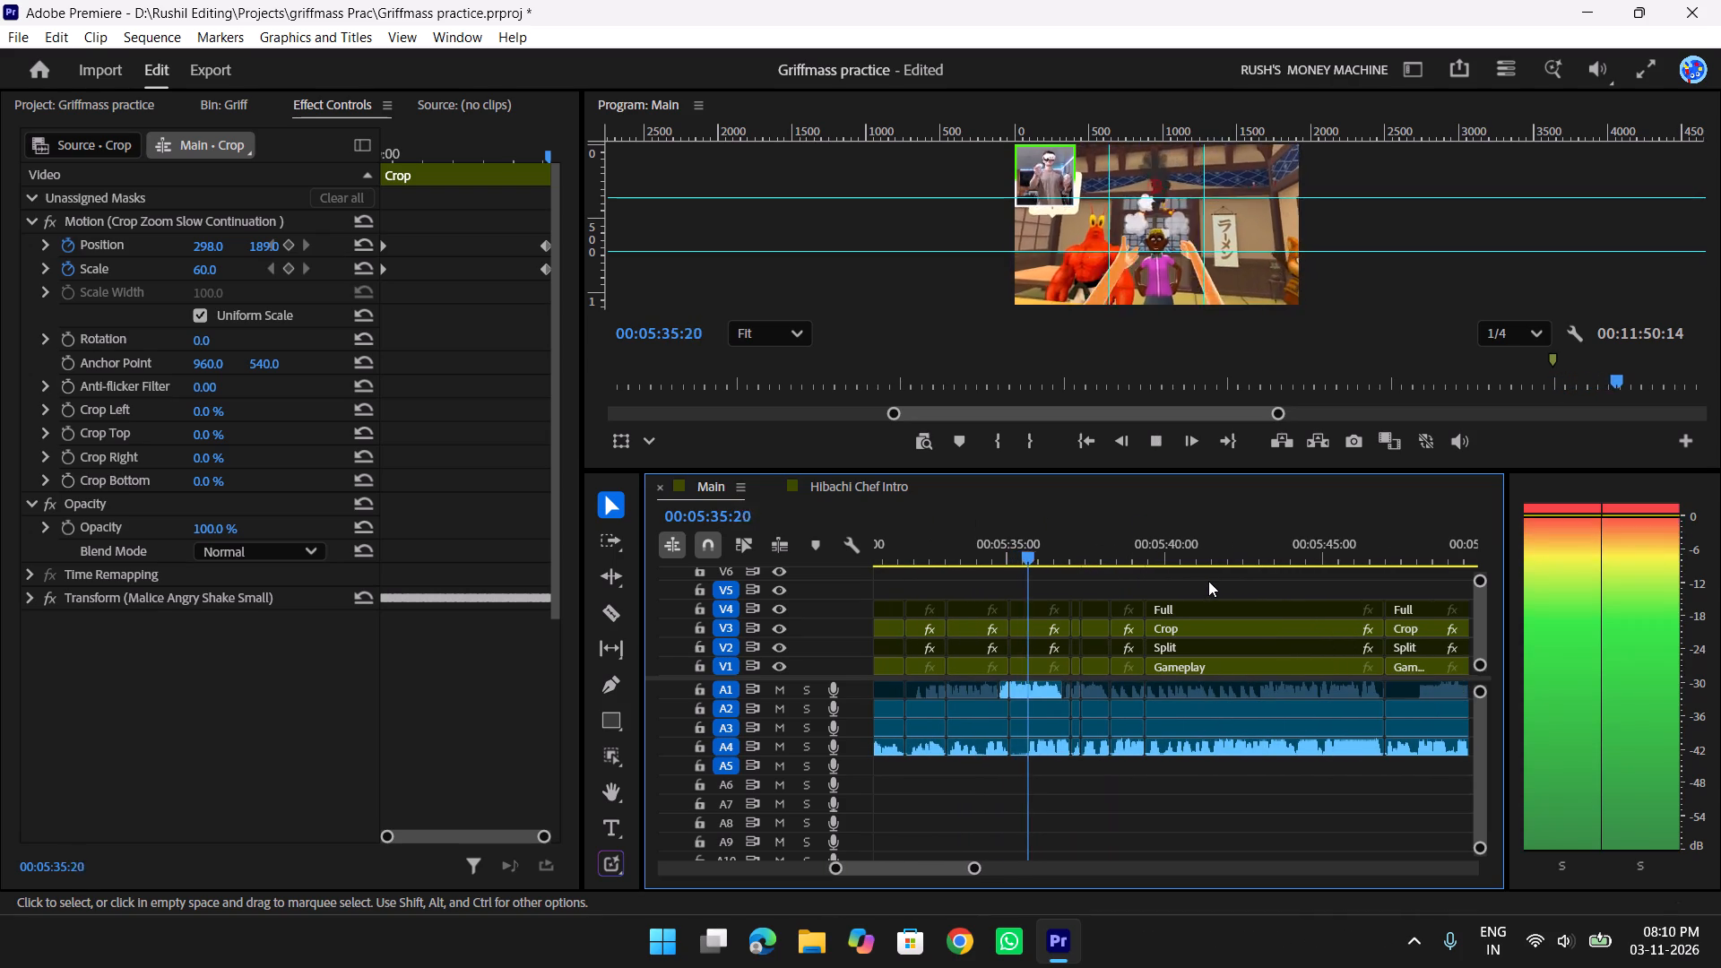
pyautogui.press('space')
pyautogui.press('space')
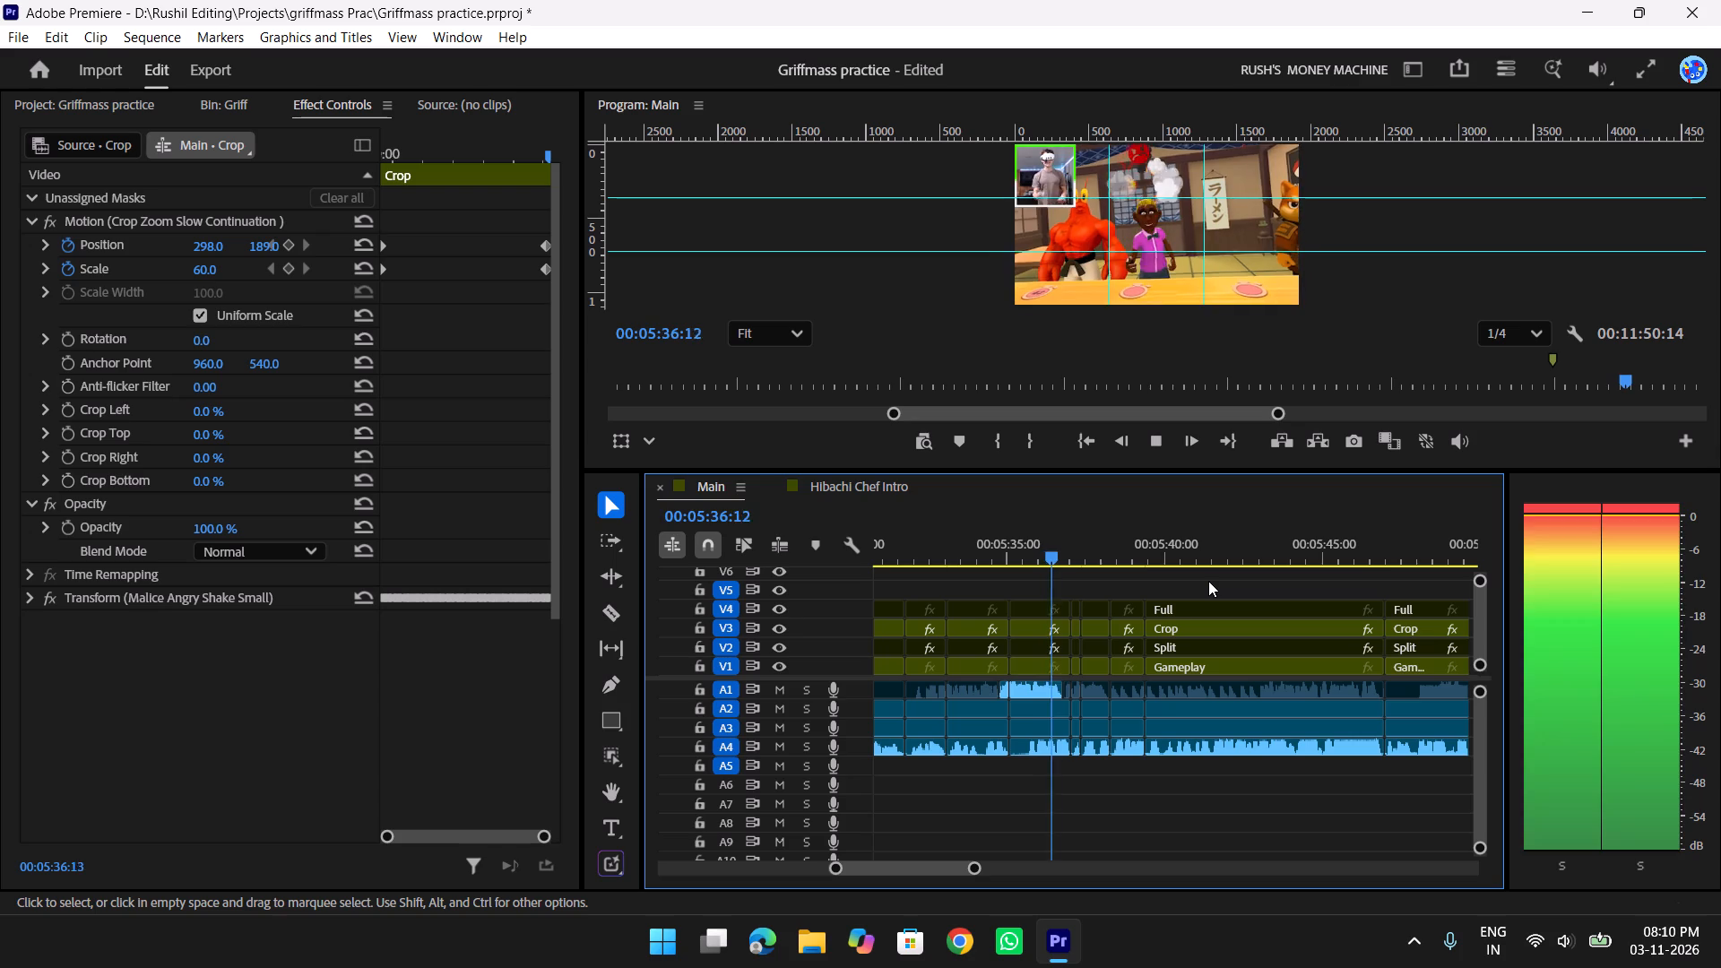
pyautogui.press('space')
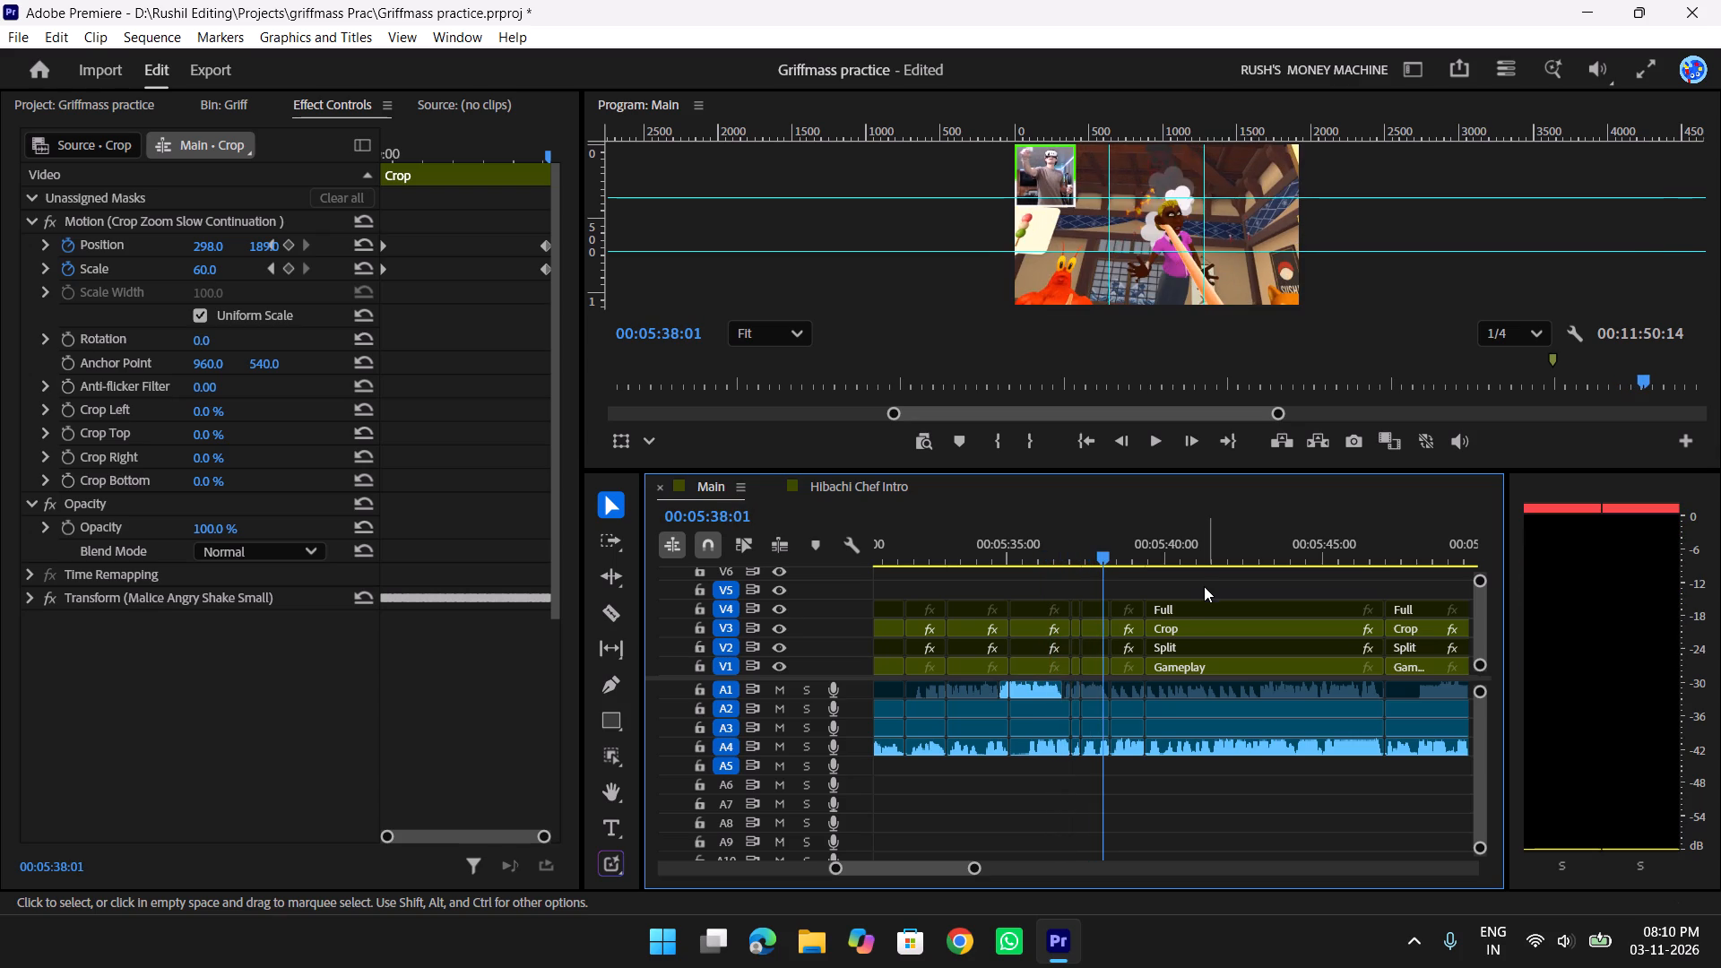
# Replay the shots from about 00:05:33 to 00:05:37 to judge where the facecam needs a zoom.
pyautogui.moveTo(1101, 546); pyautogui.dragTo(974, 534)
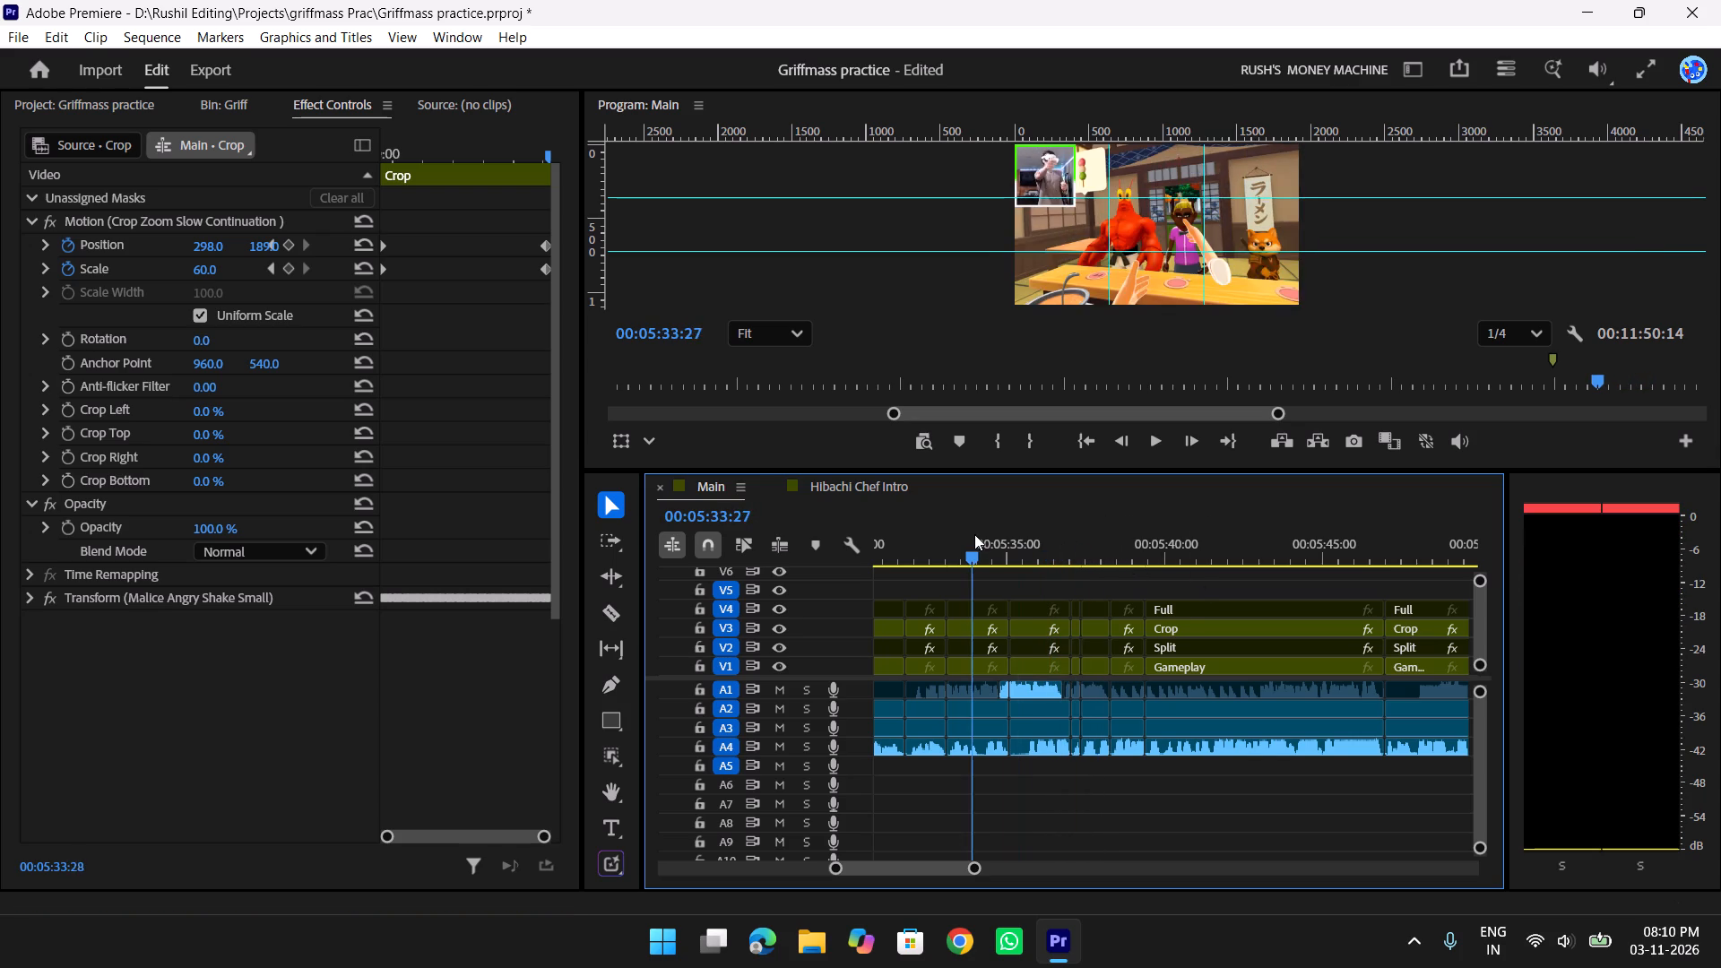
pyautogui.moveTo(974, 534); pyautogui.dragTo(973, 533)
pyautogui.press('space')
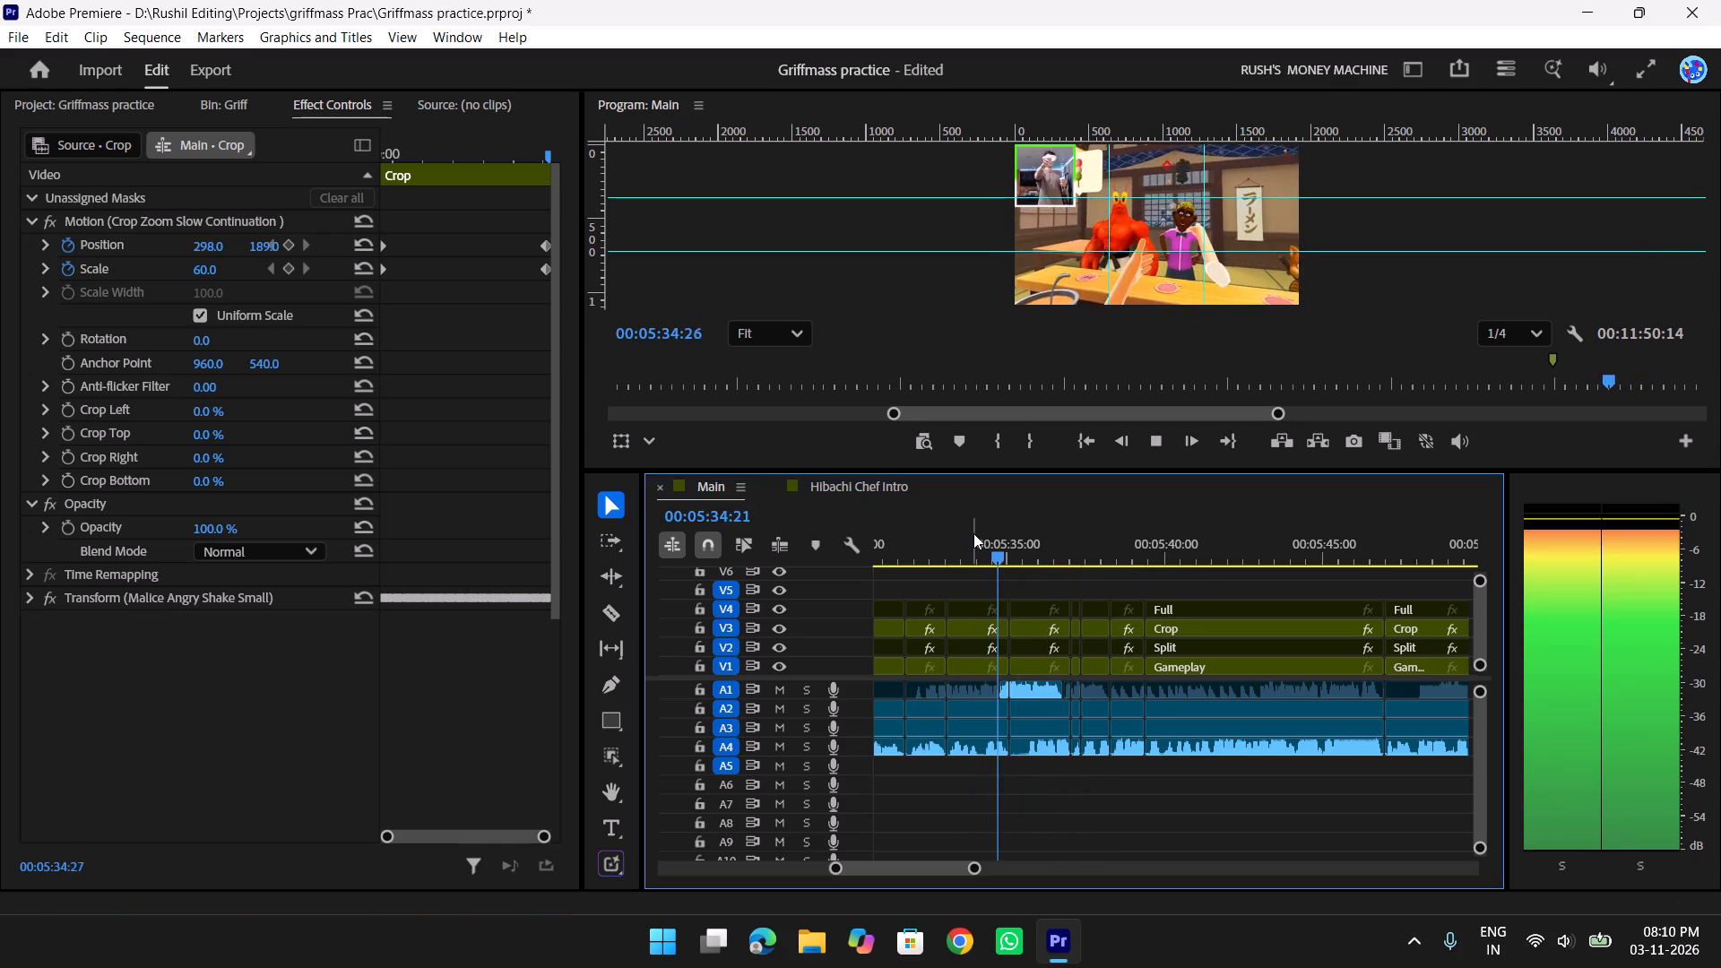
pyautogui.press('space')
pyautogui.press('space')
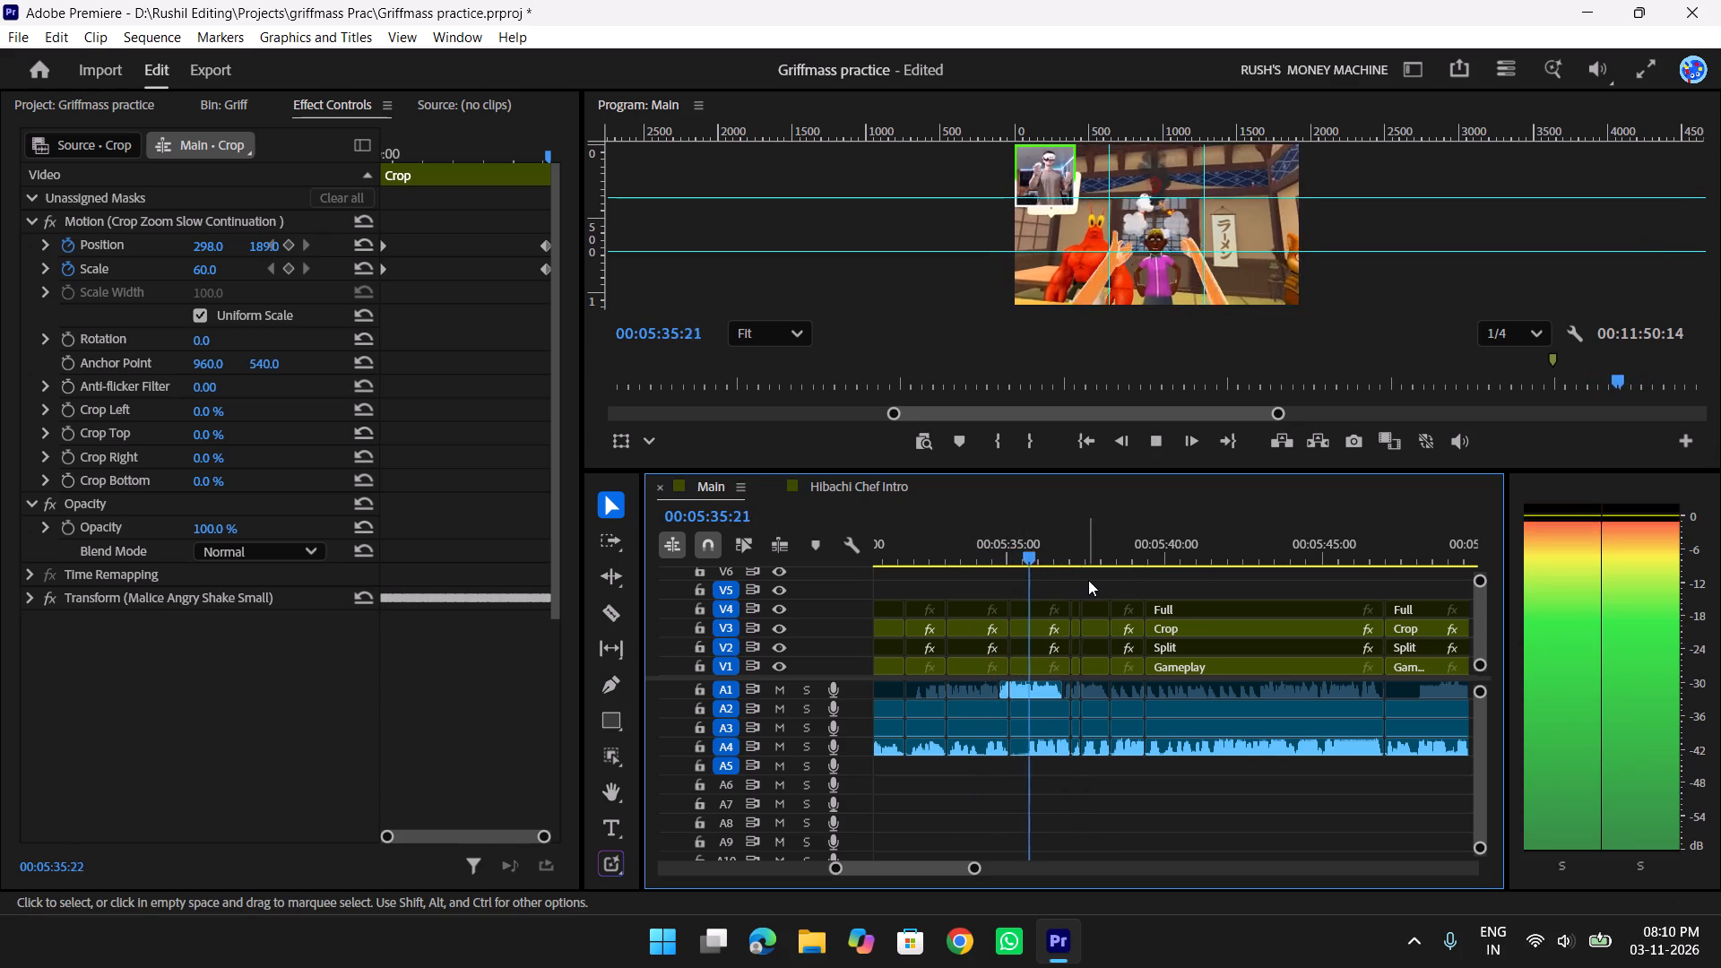
pyautogui.press('space')
pyautogui.press('space')
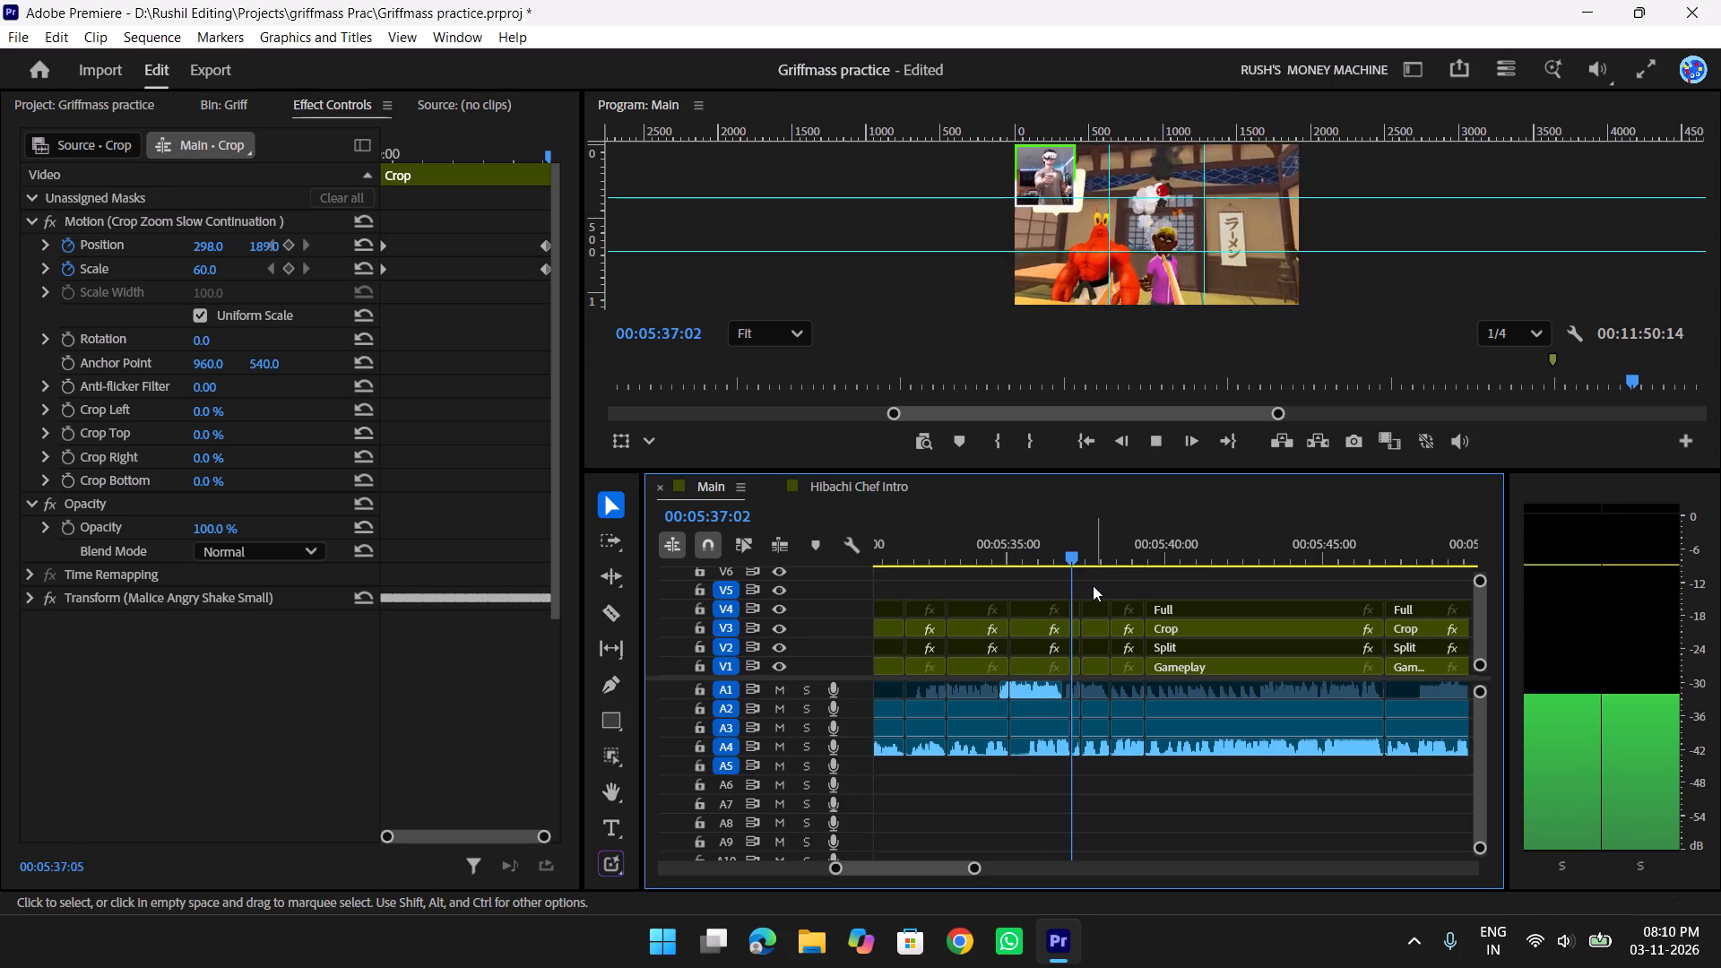
pyautogui.press('space')
# Find the Big Zoom Crop No shake preset and apply it to the V3 Crop clip starting at about 00:05:35.
pyautogui.hotkey('shift', 'z')
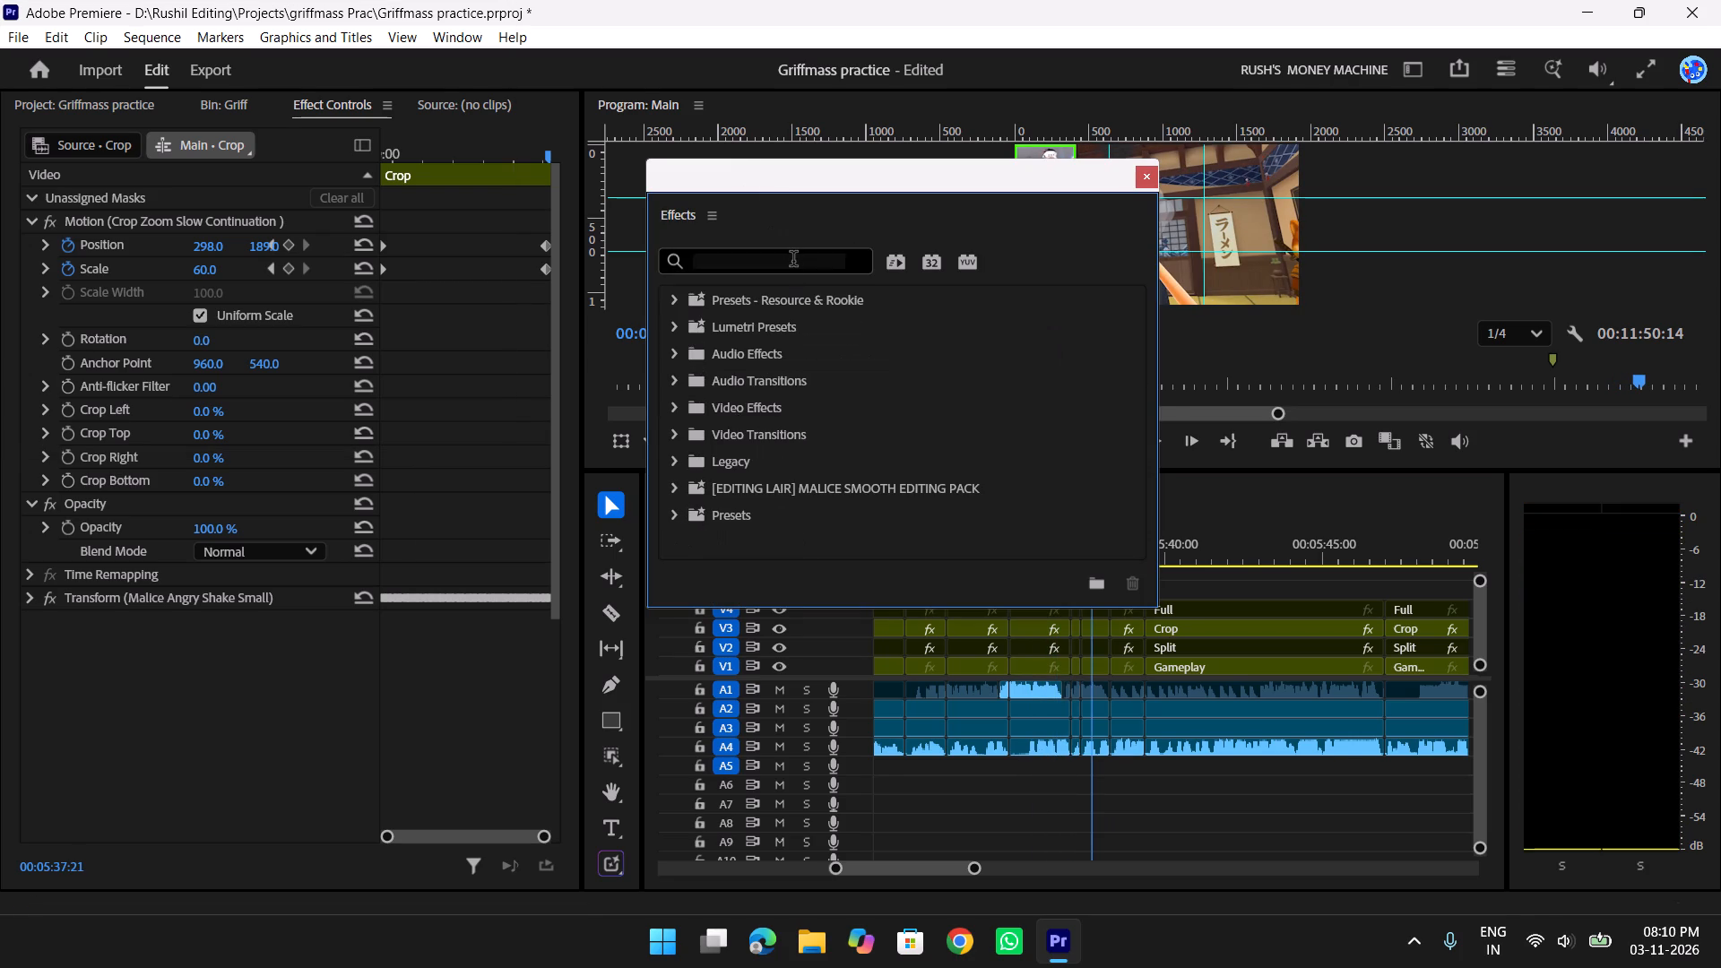
pyautogui.click(793, 261)
pyautogui.write('big')
pyautogui.scroll(-4, 748, 267)
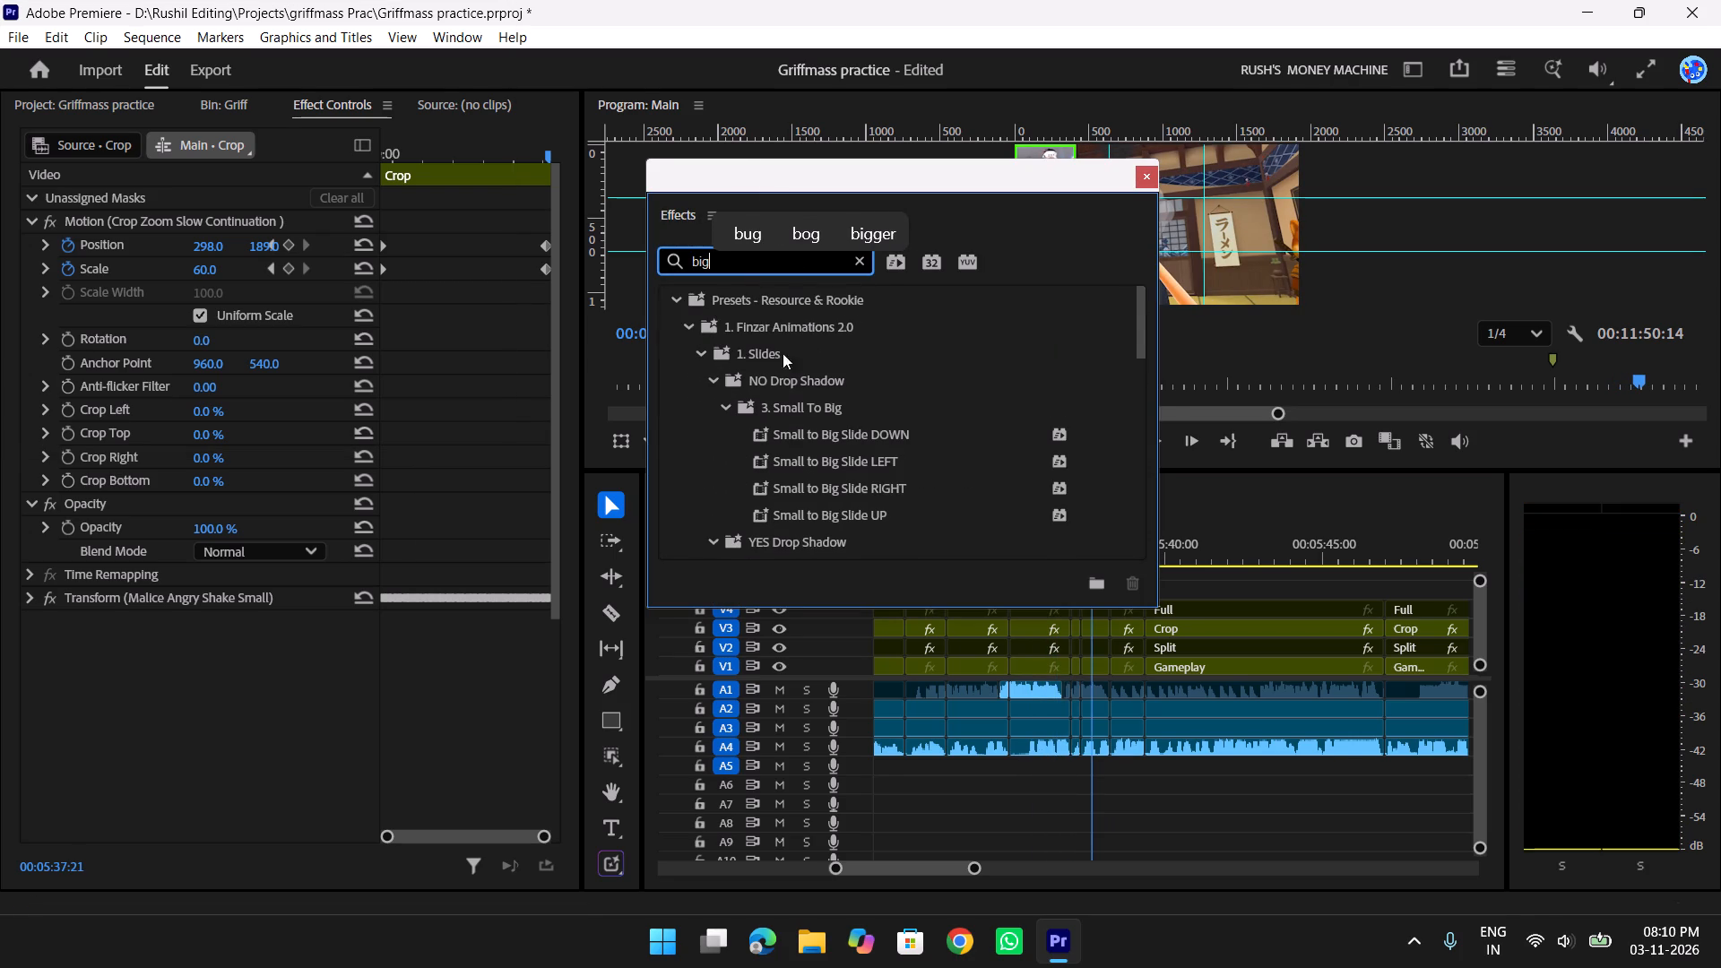
pyautogui.scroll(-10, 783, 353)
pyautogui.press('space')
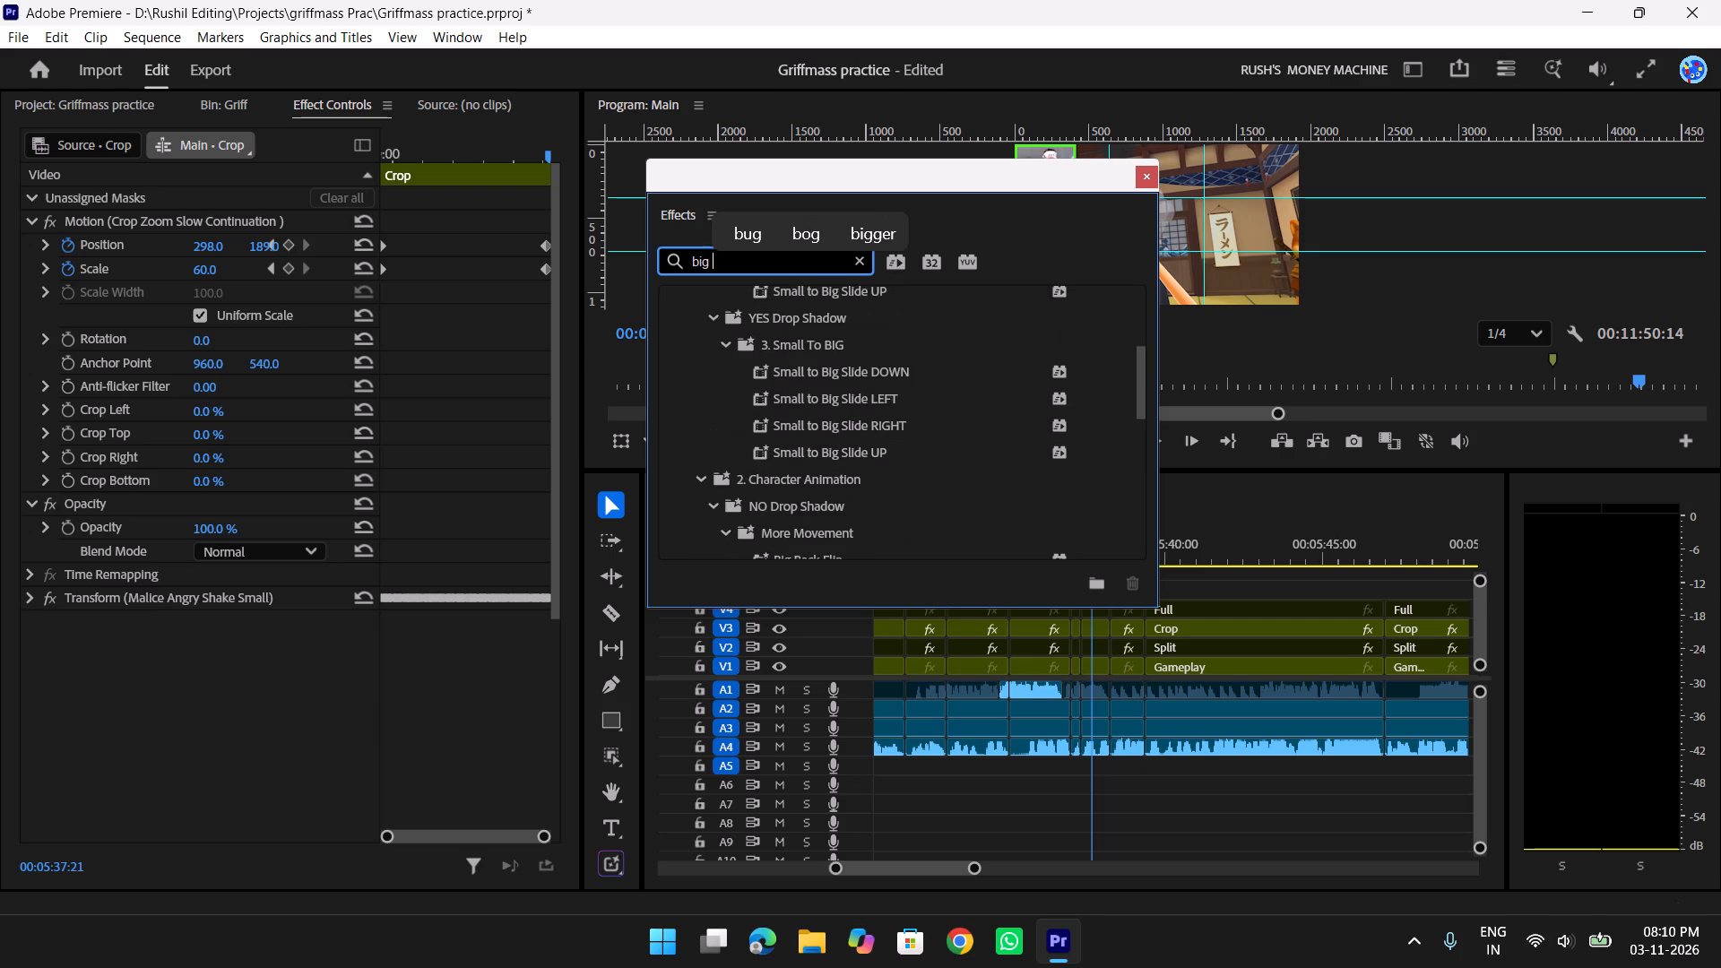
pyautogui.write('zoo')
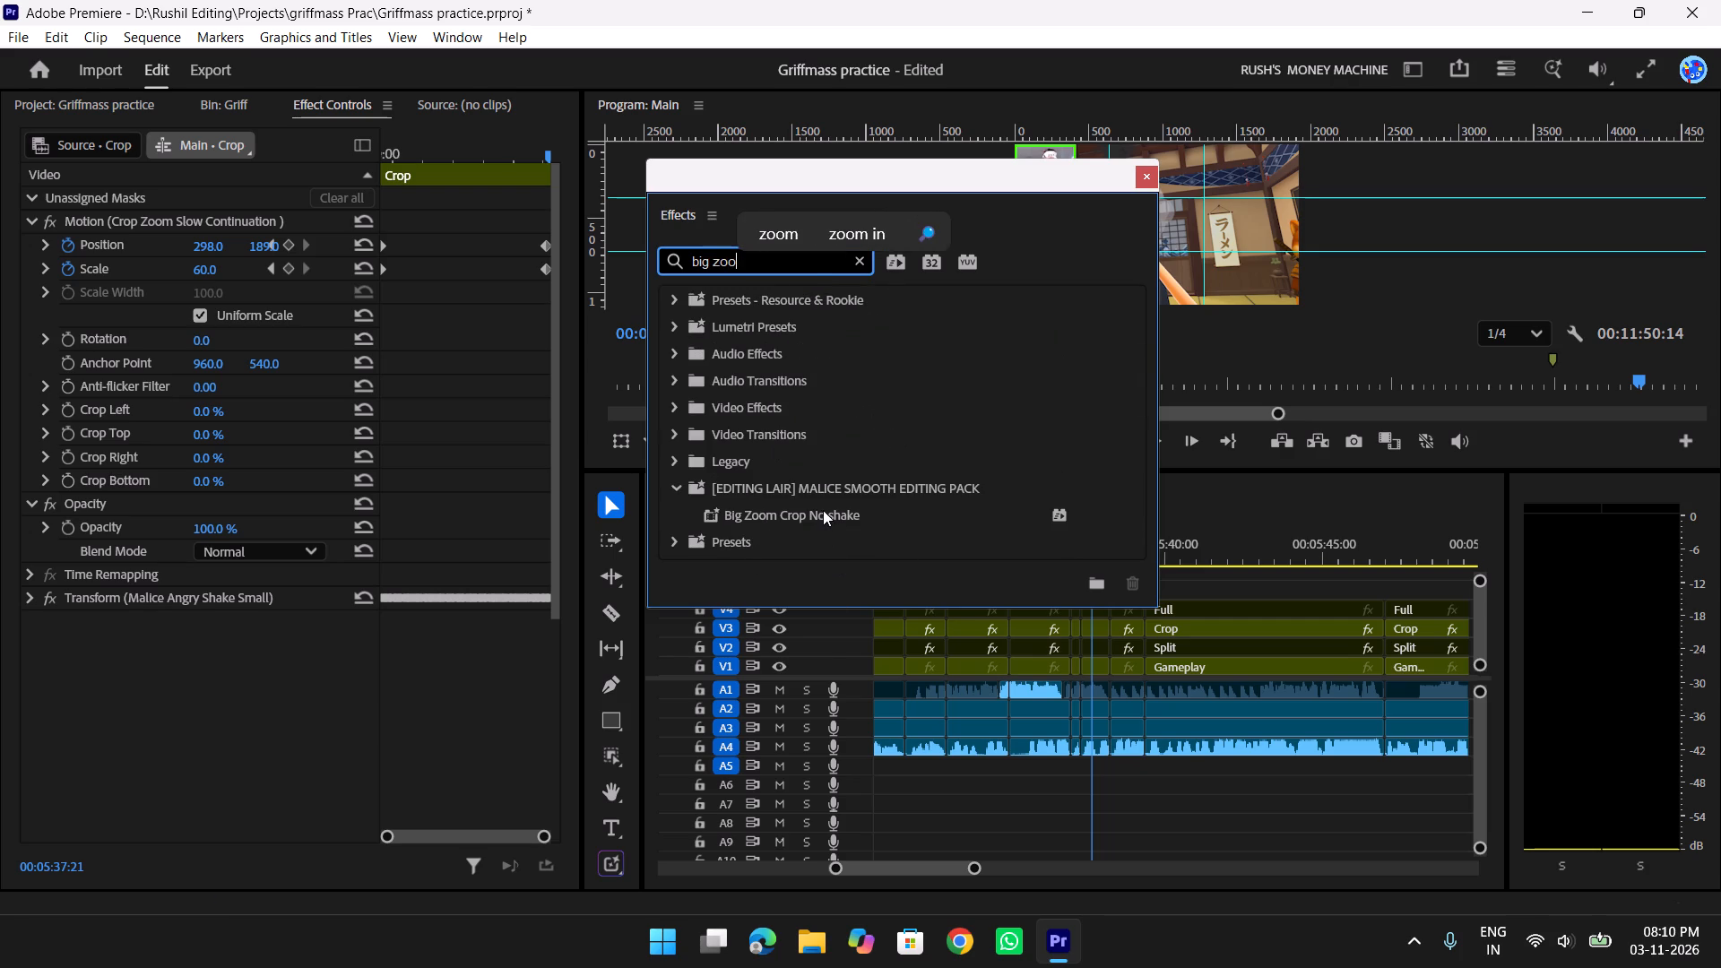
pyautogui.moveTo(823, 510); pyautogui.dragTo(1042, 624)
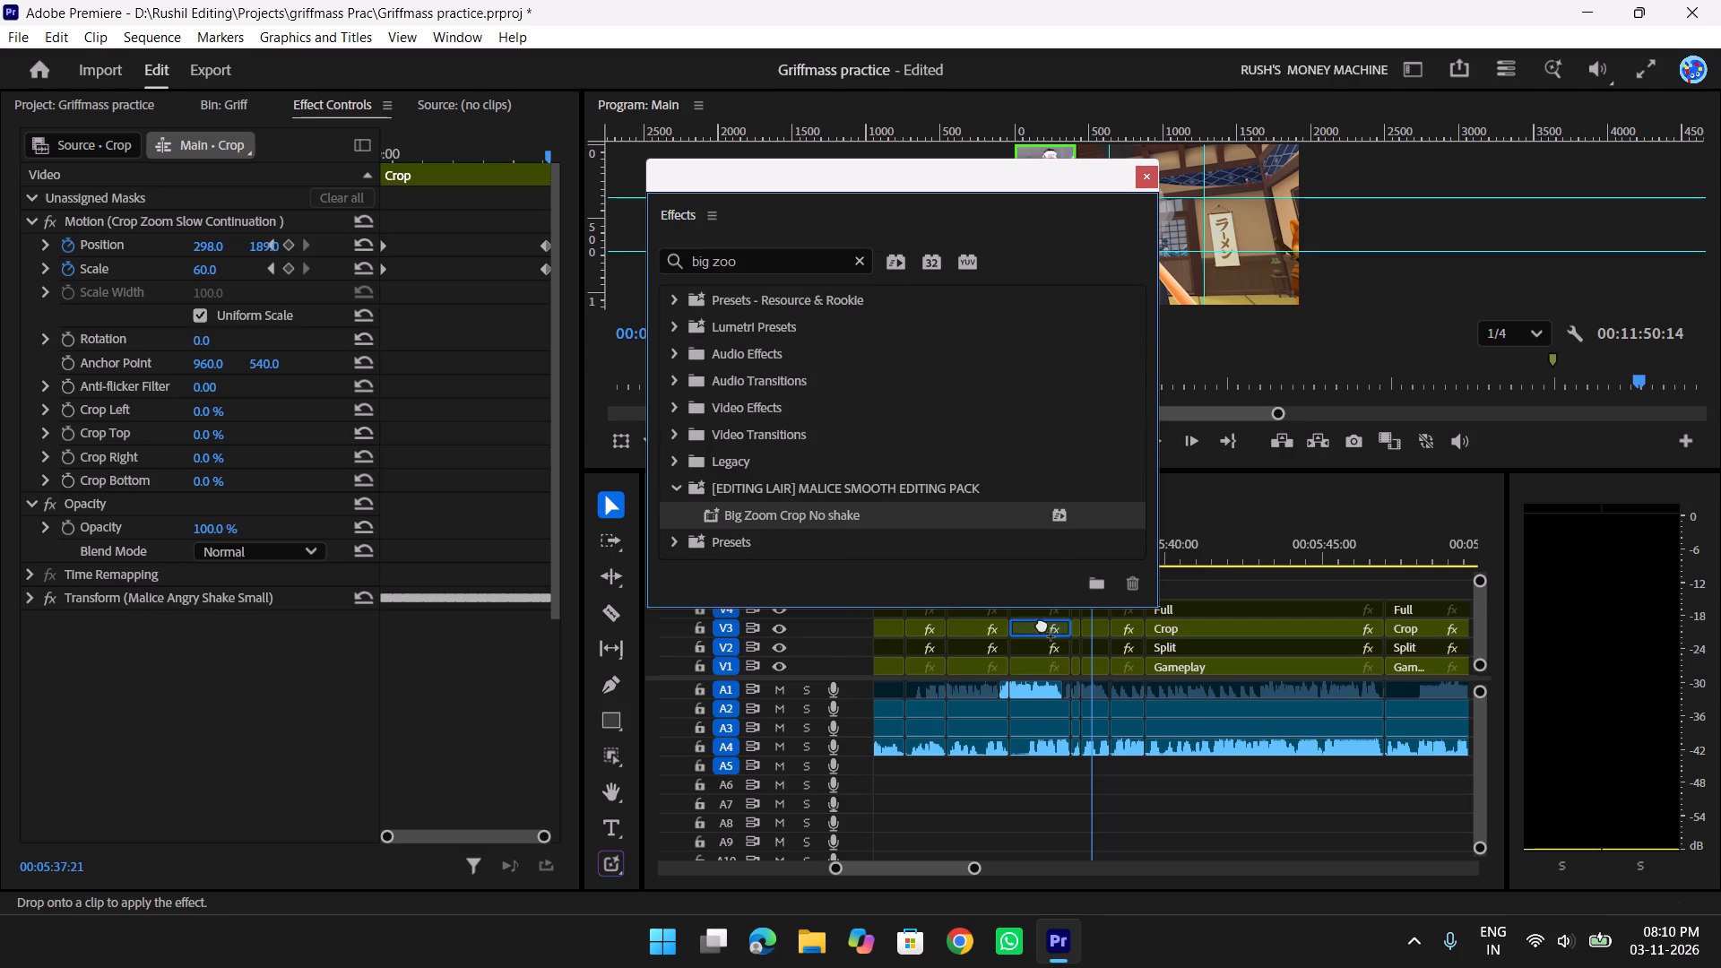
pyautogui.moveTo(1042, 624); pyautogui.dragTo(1018, 625)
pyautogui.moveTo(1018, 625); pyautogui.dragTo(1017, 626)
pyautogui.click(1144, 169)
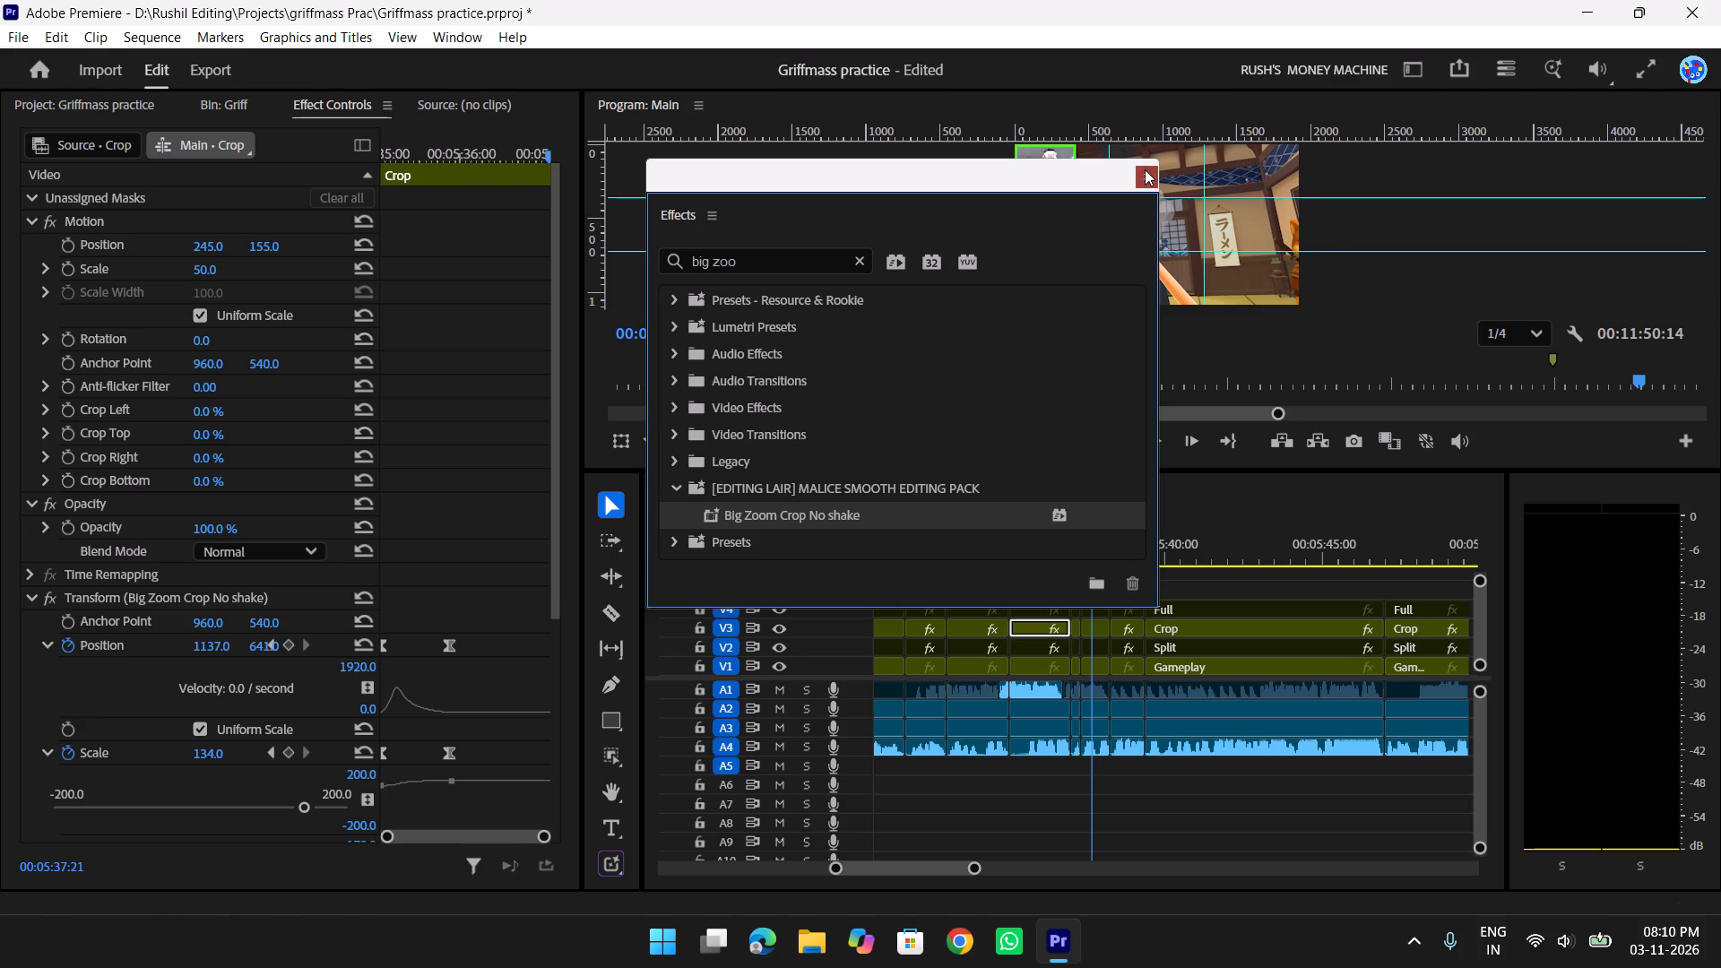
# Shift the preset's Position and Scale keyframes together so the zoom starts at about 00:05:35:19.
pyautogui.moveTo(1085, 530); pyautogui.dragTo(1013, 539)
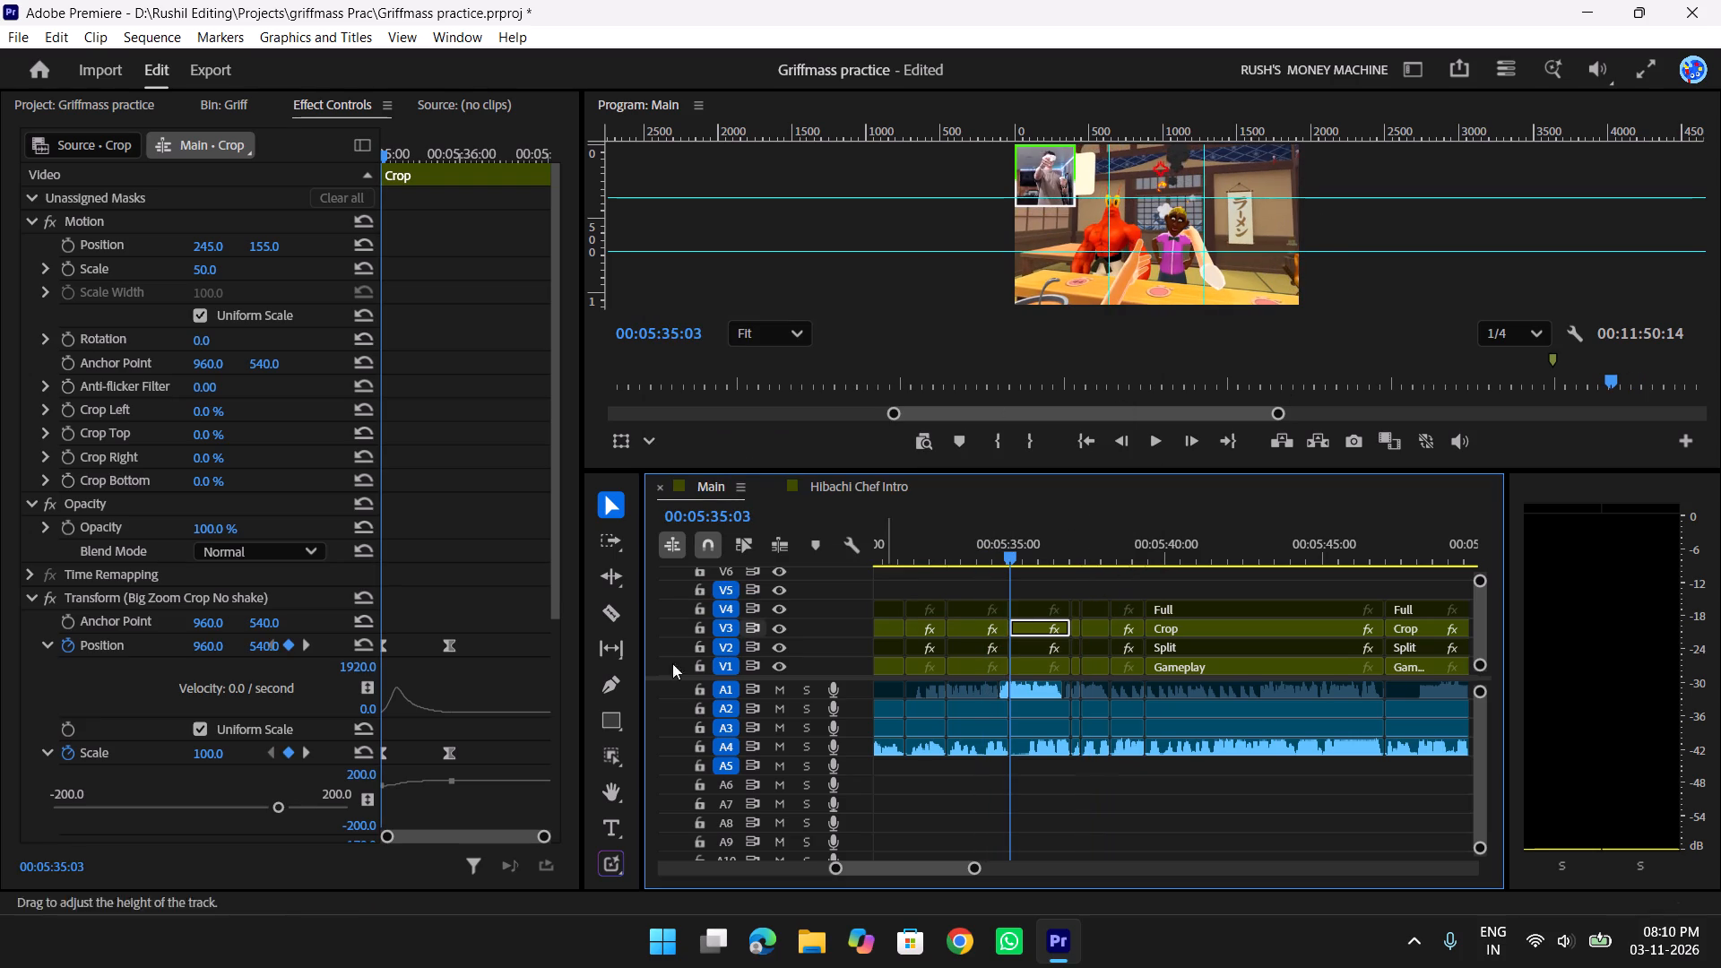
pyautogui.moveTo(1011, 547); pyautogui.dragTo(1029, 552)
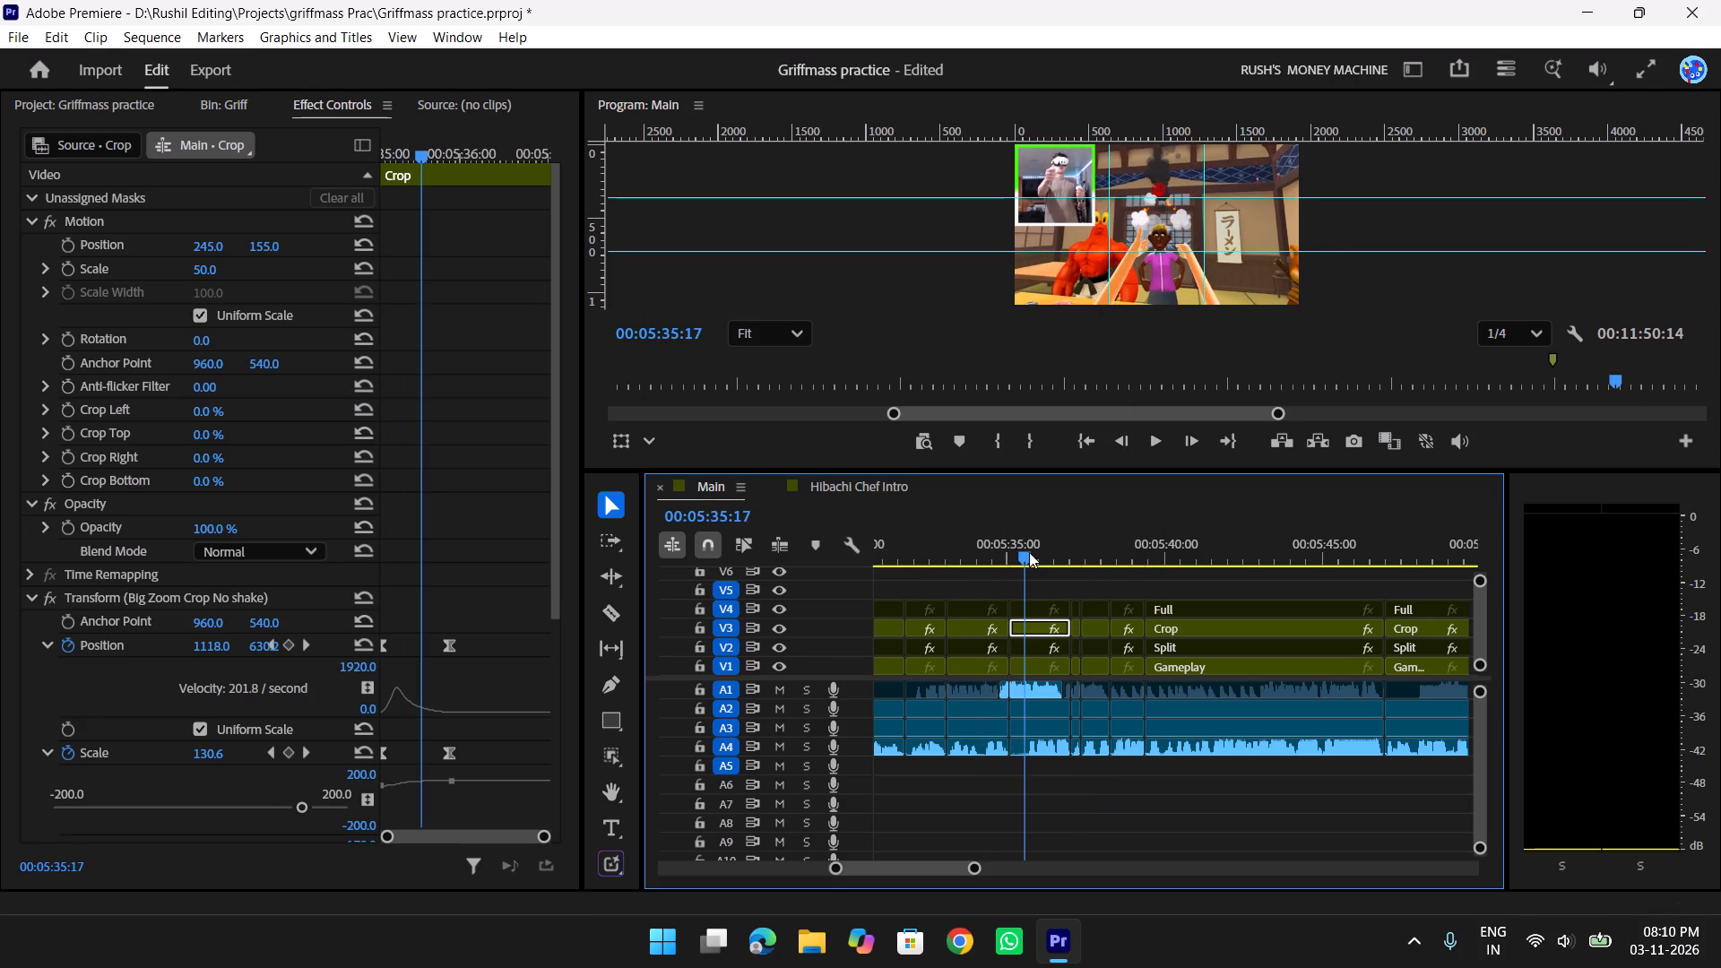
pyautogui.moveTo(1029, 552); pyautogui.dragTo(1031, 554)
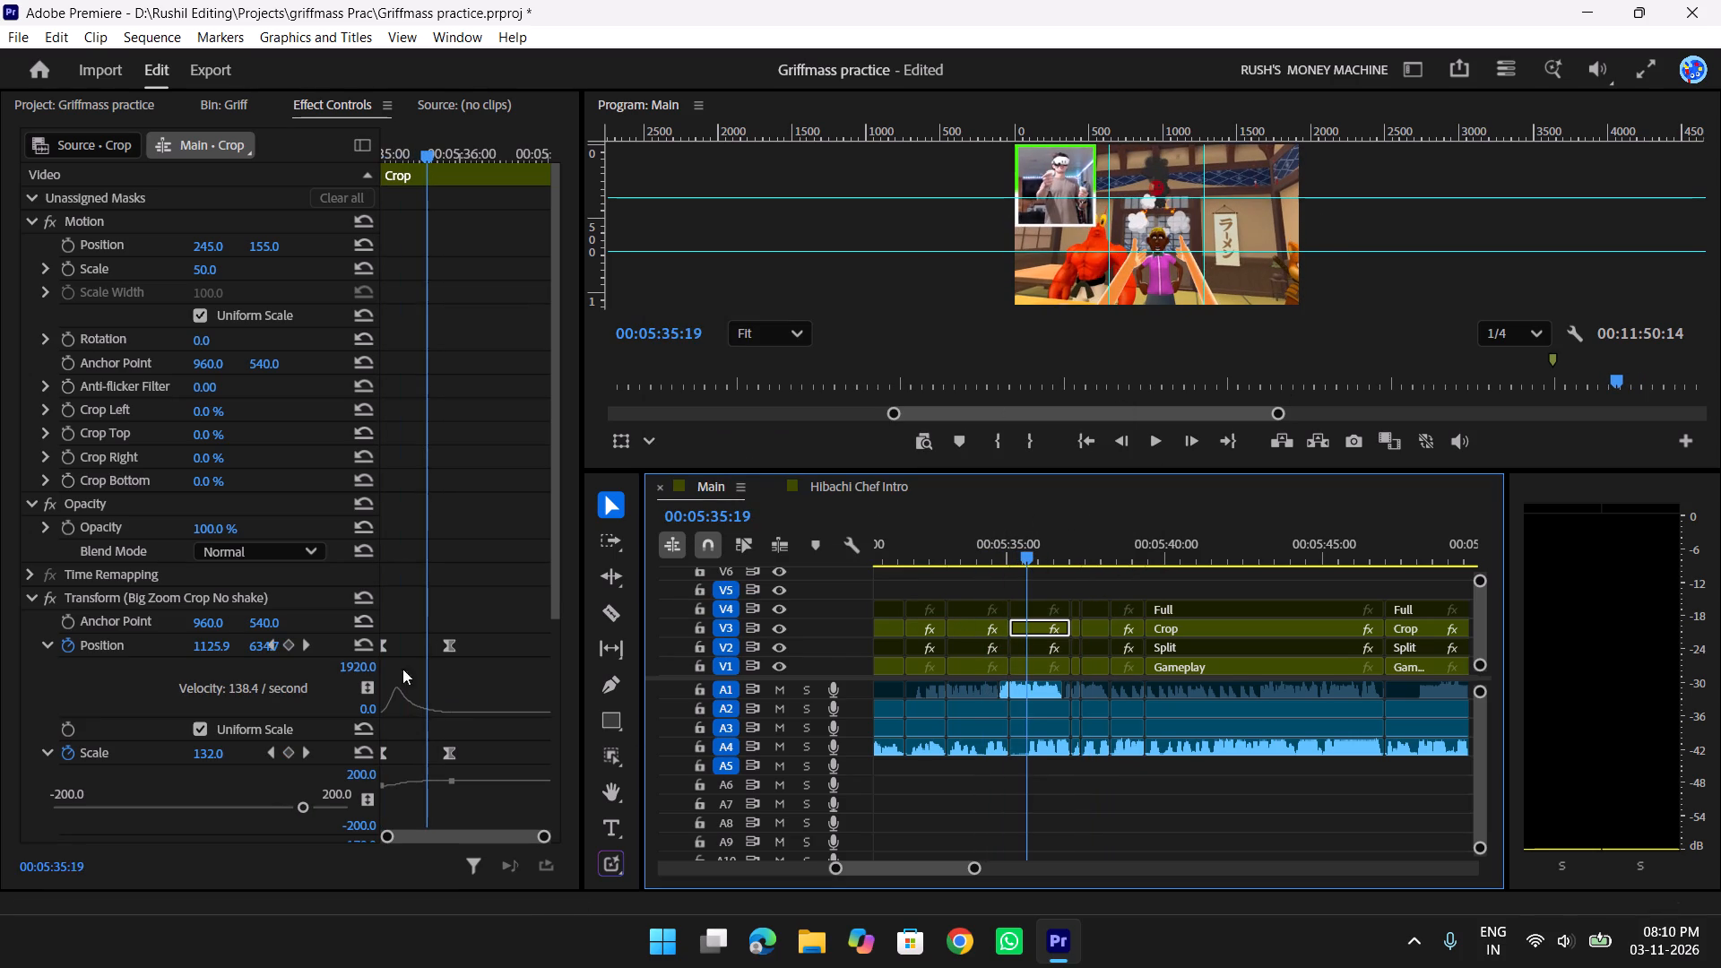
pyautogui.moveTo(514, 608); pyautogui.dragTo(281, 801)
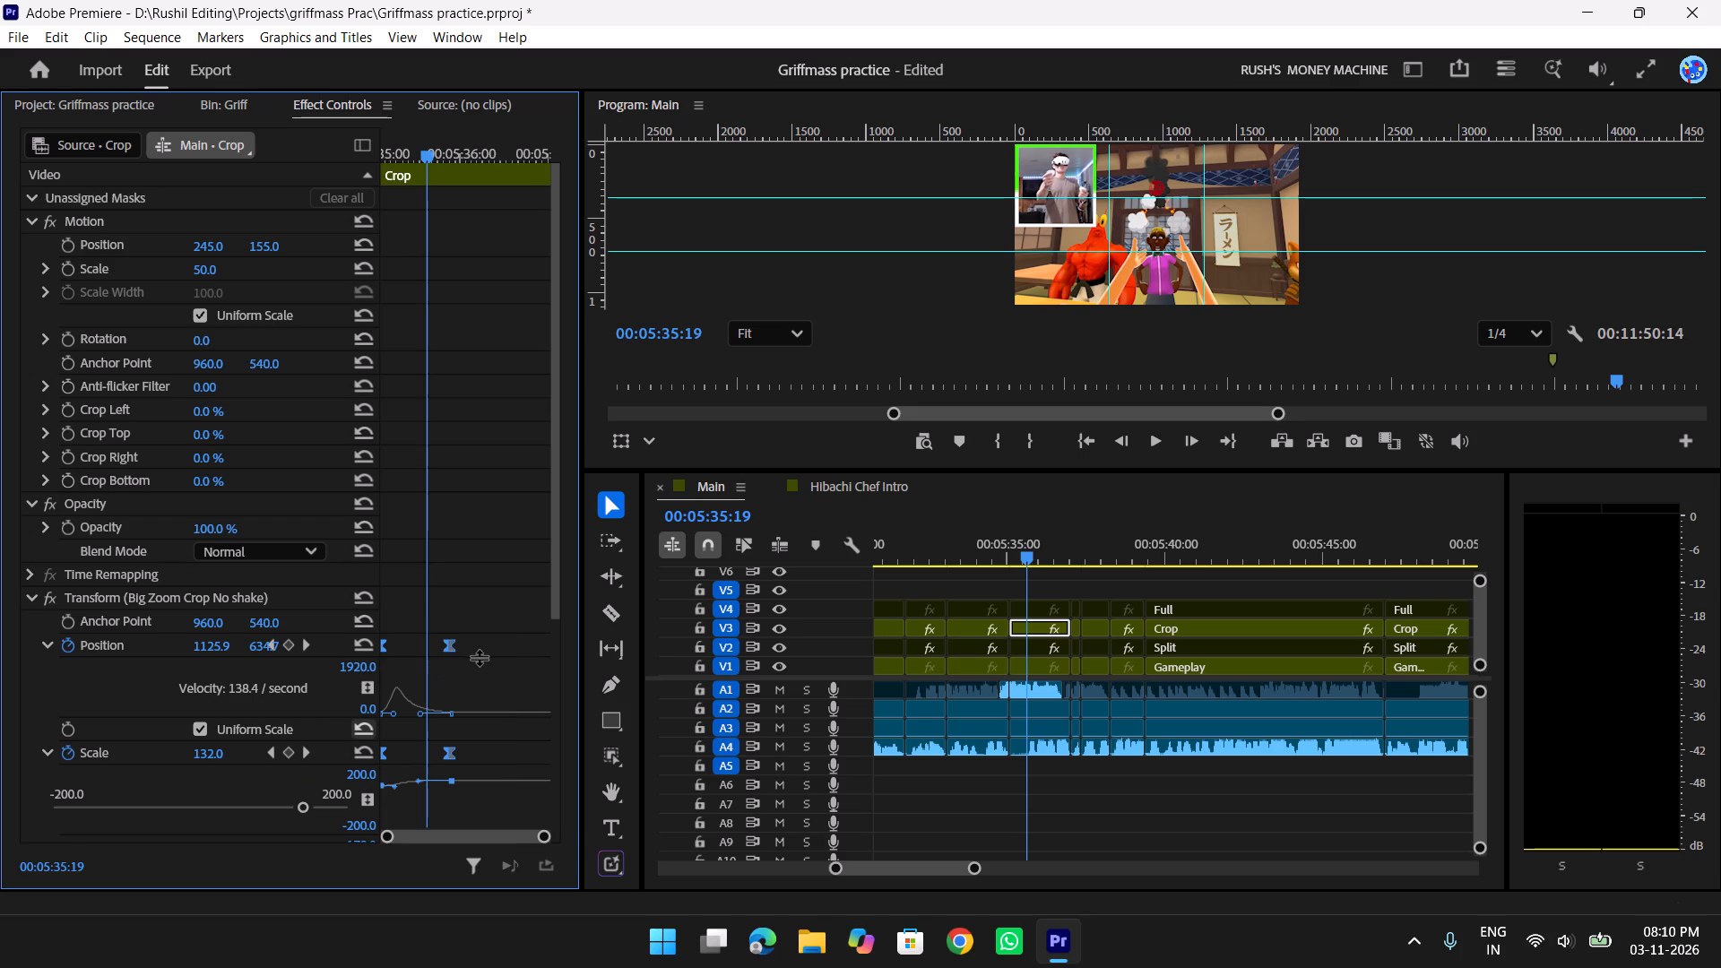
pyautogui.moveTo(447, 644); pyautogui.dragTo(512, 652)
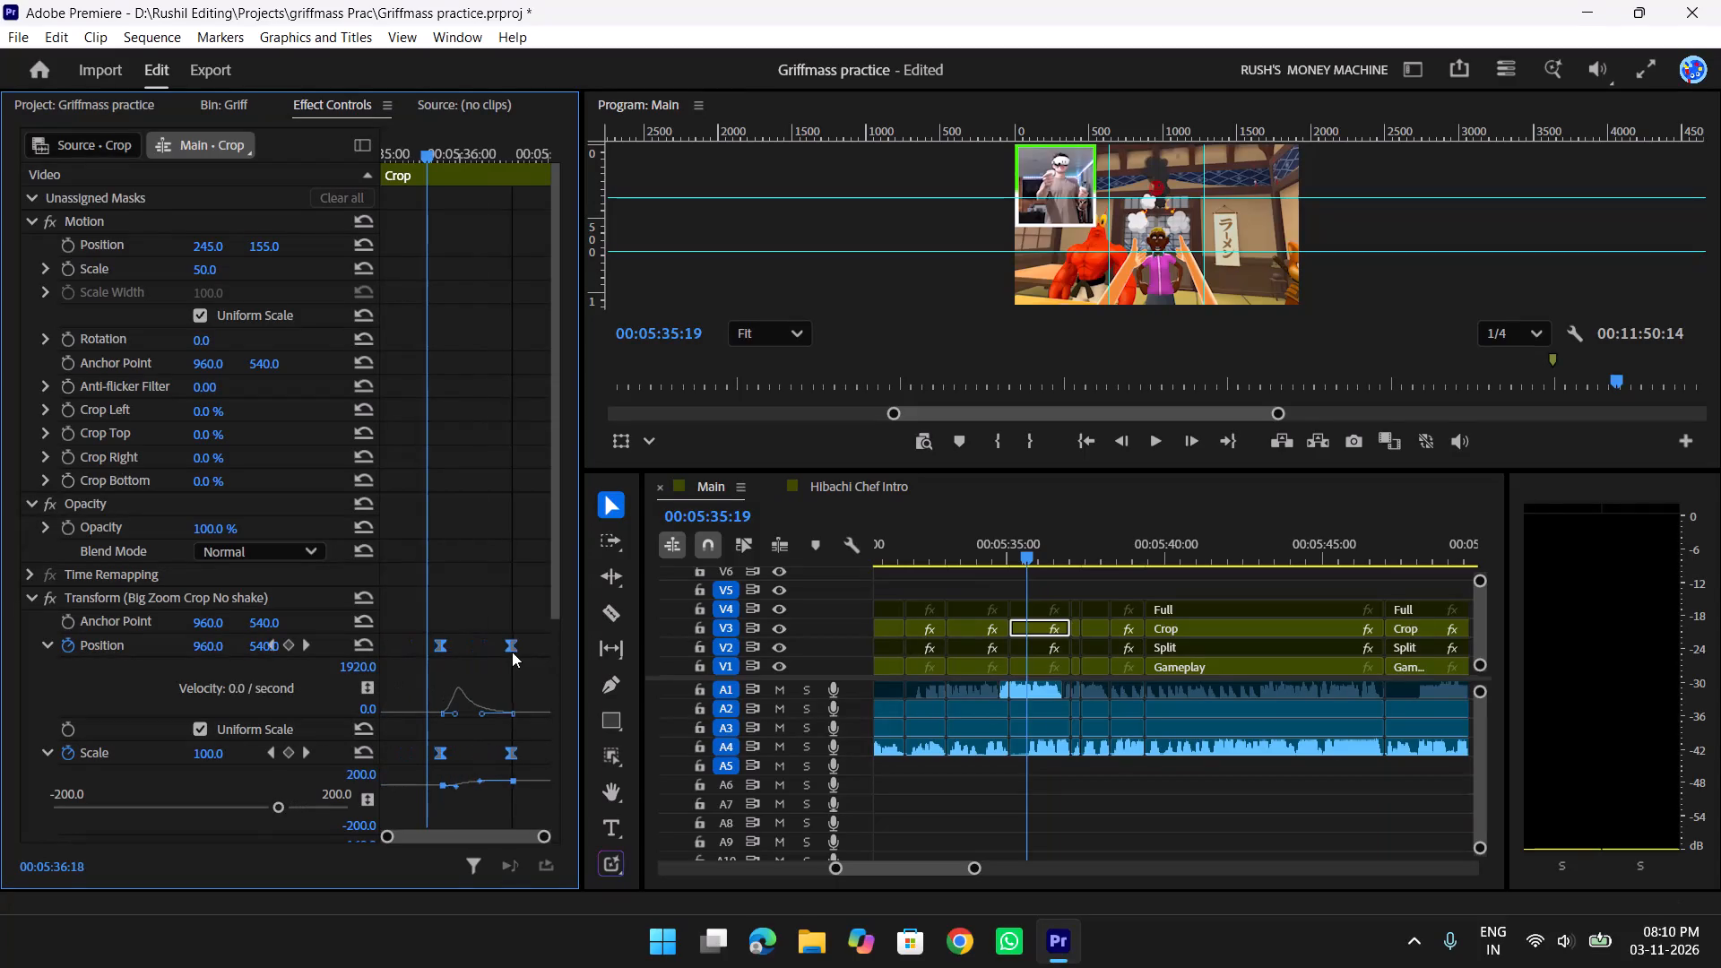
pyautogui.moveTo(512, 652); pyautogui.dragTo(497, 659)
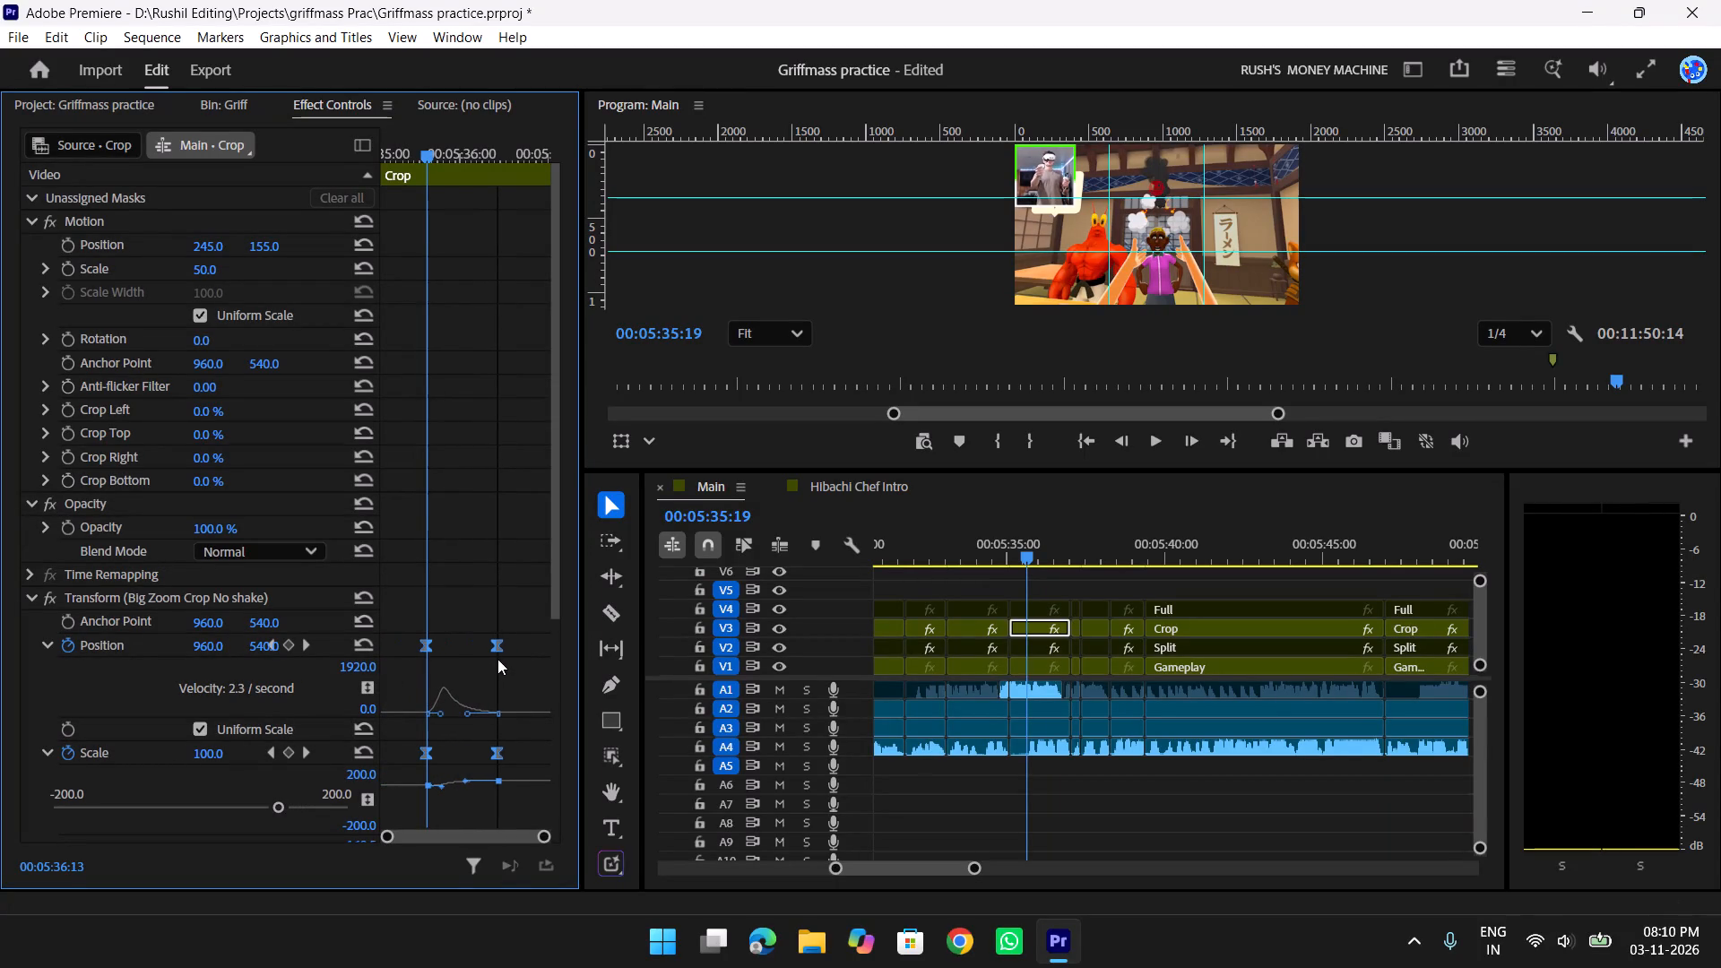
pyautogui.moveTo(497, 659); pyautogui.dragTo(497, 658)
pyautogui.click(523, 660)
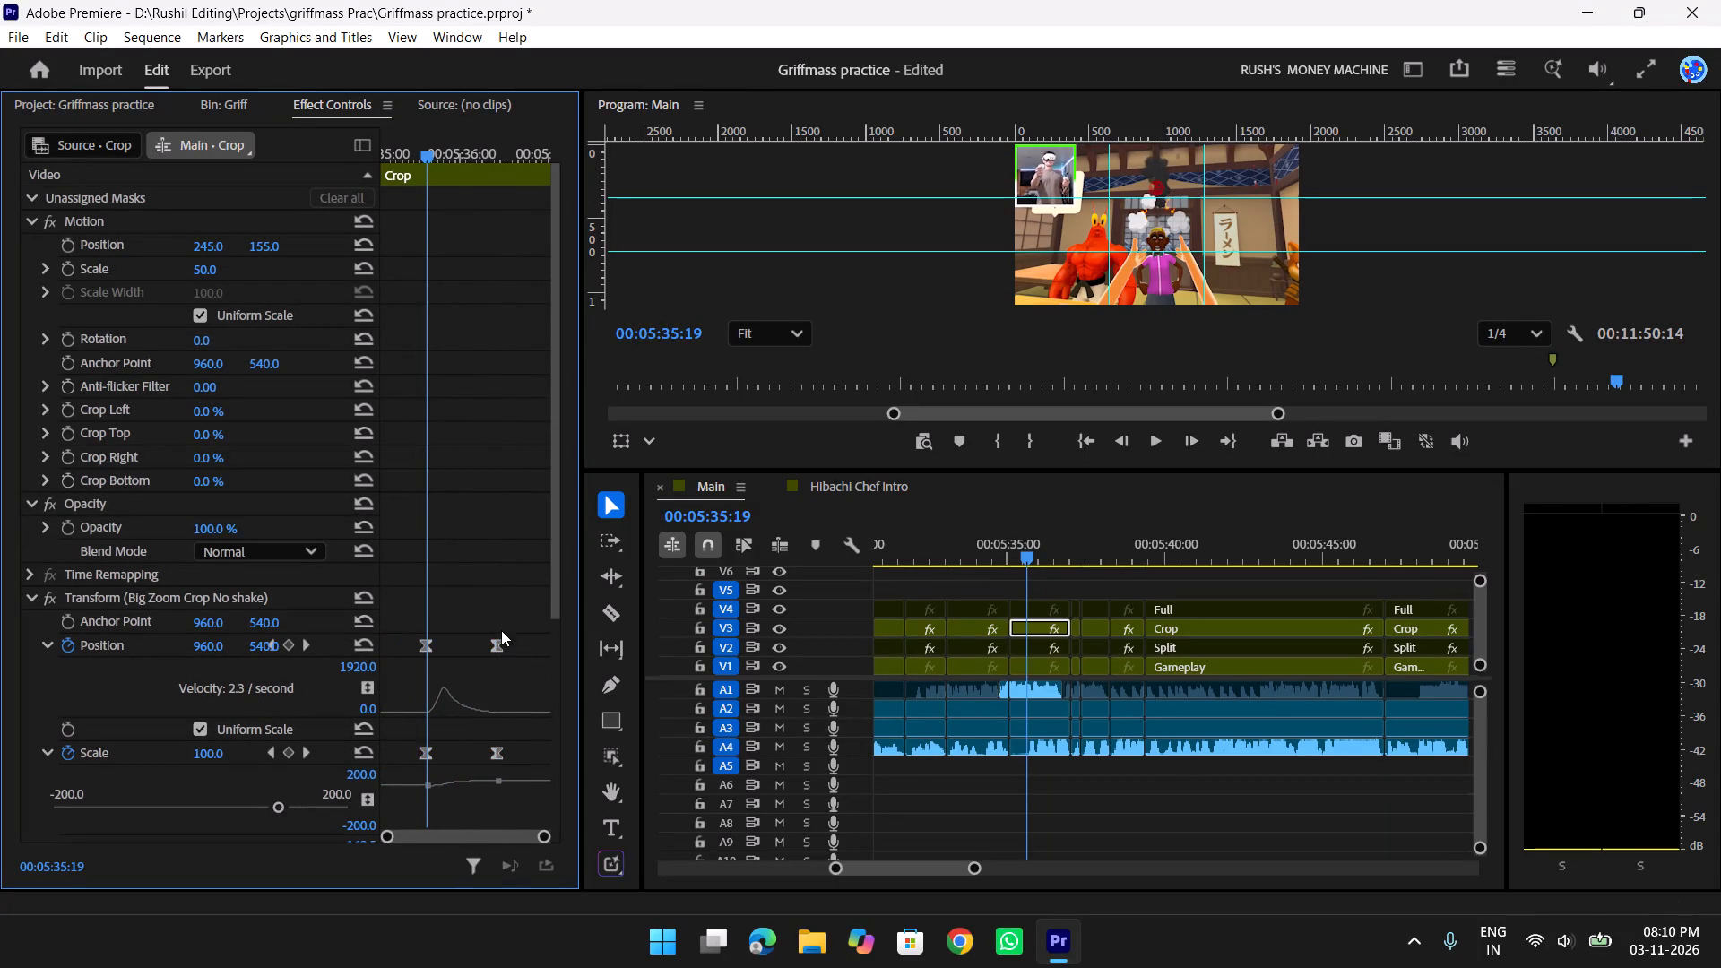
# Shorten the zoom by moving its ending Position and Scale keyframes slightly closer to the starting ones.
pyautogui.moveTo(488, 618); pyautogui.dragTo(507, 768)
pyautogui.moveTo(497, 646); pyautogui.dragTo(489, 645)
pyautogui.moveTo(489, 645); pyautogui.dragTo(479, 650)
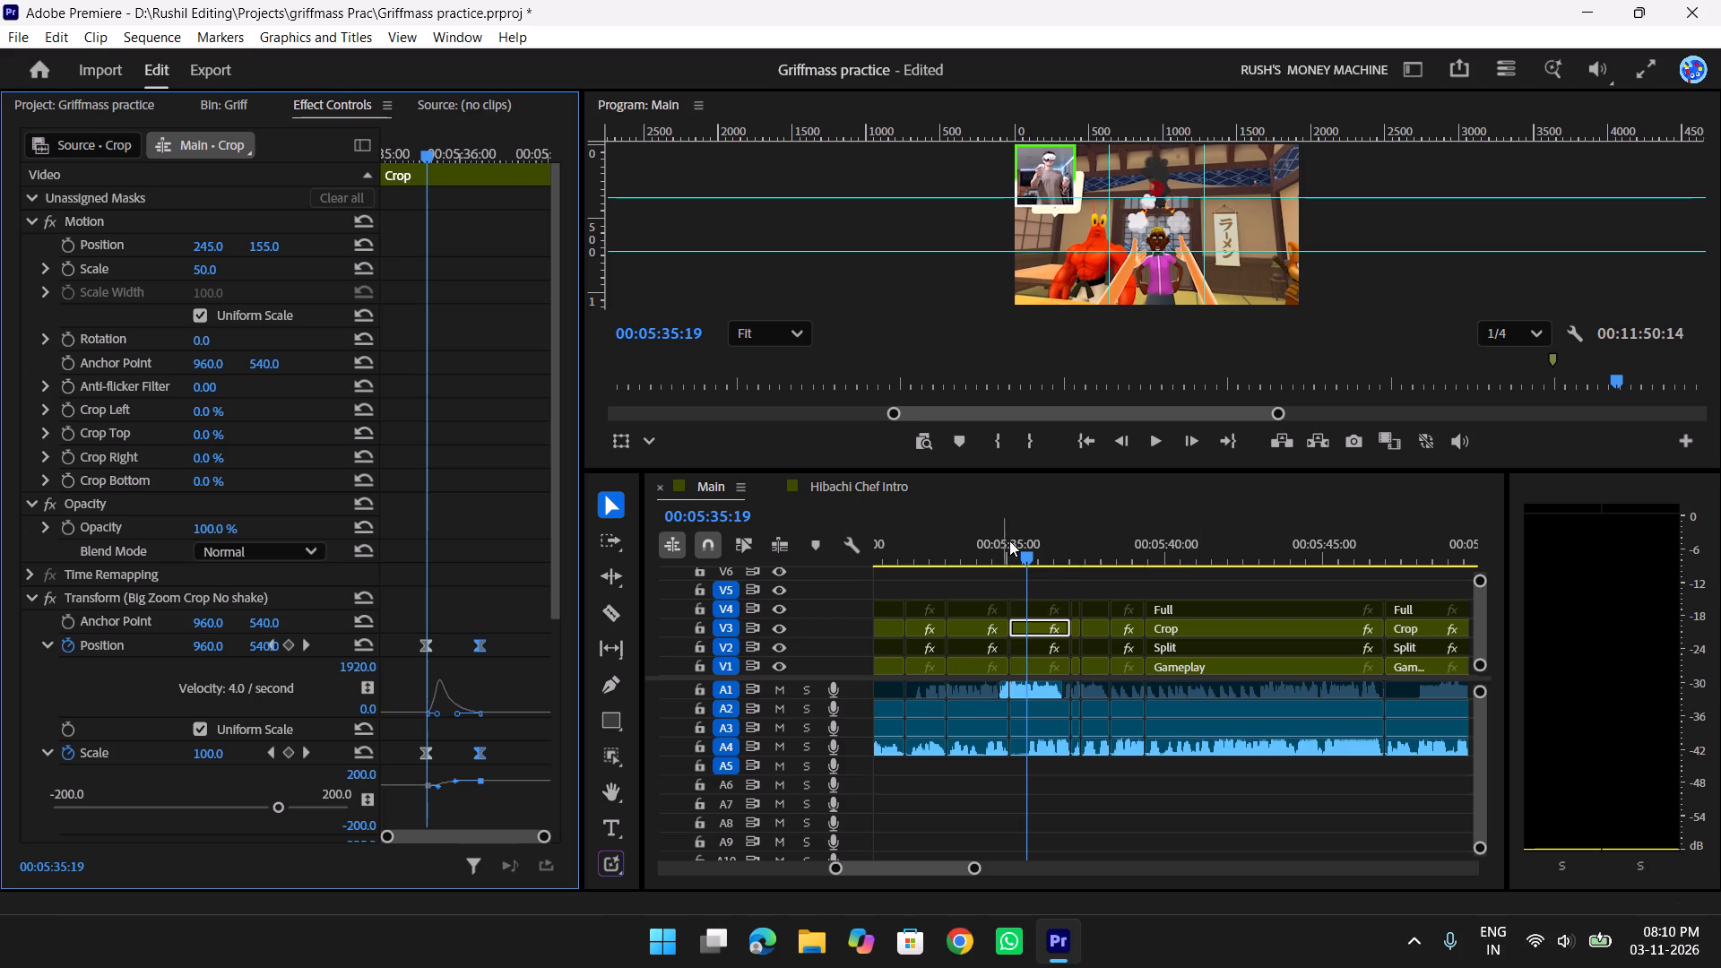
# Play the shots from about 00:05:33 to 00:05:57, checking the new facecam zoom and judging where another is needed.
pyautogui.moveTo(1031, 545); pyautogui.dragTo(961, 556)
pyautogui.press('space')
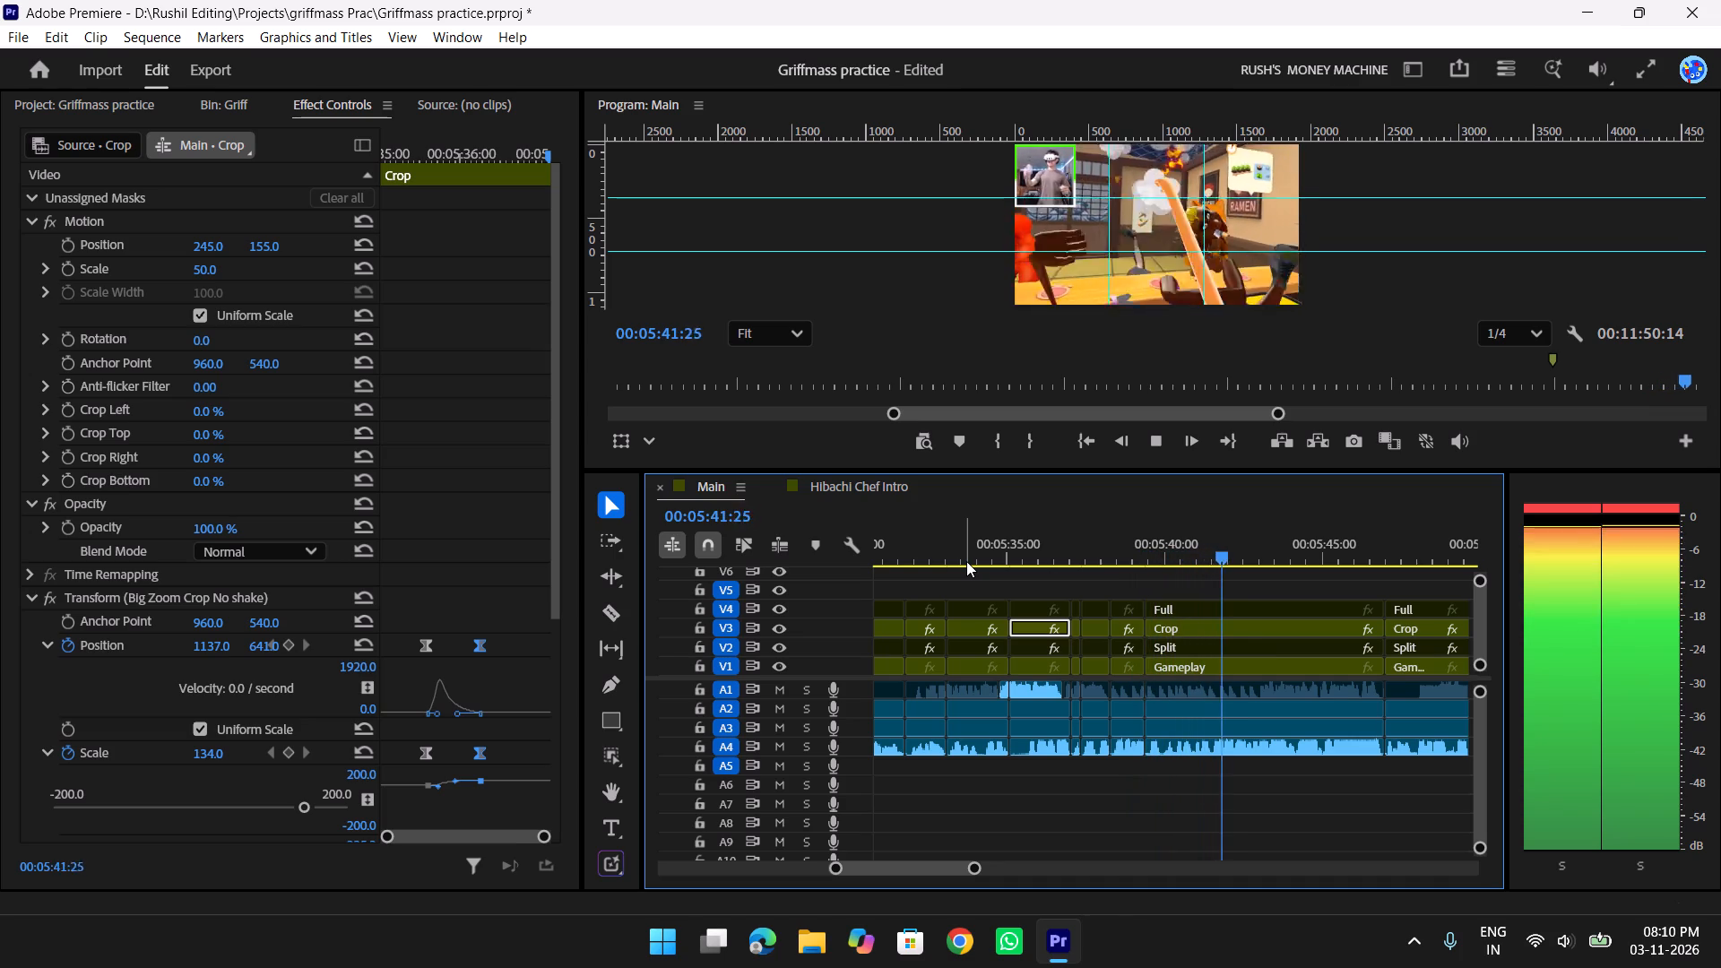
pyautogui.scroll(-3, 966, 561)
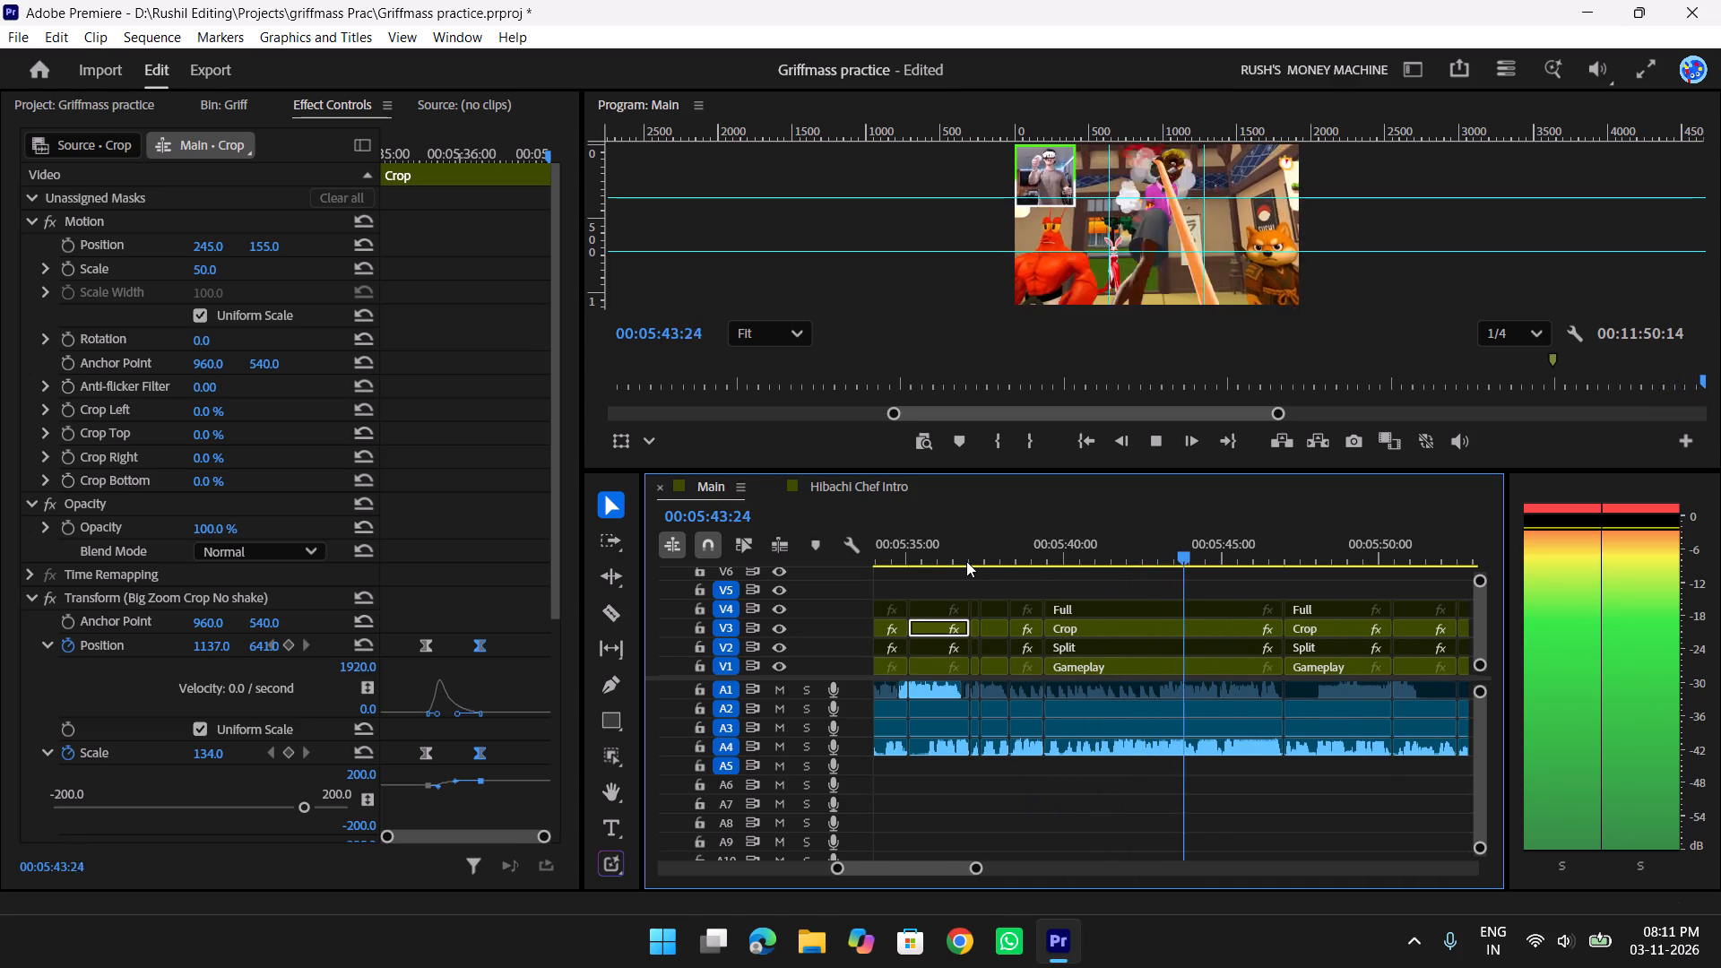
pyautogui.scroll(-9, 966, 561)
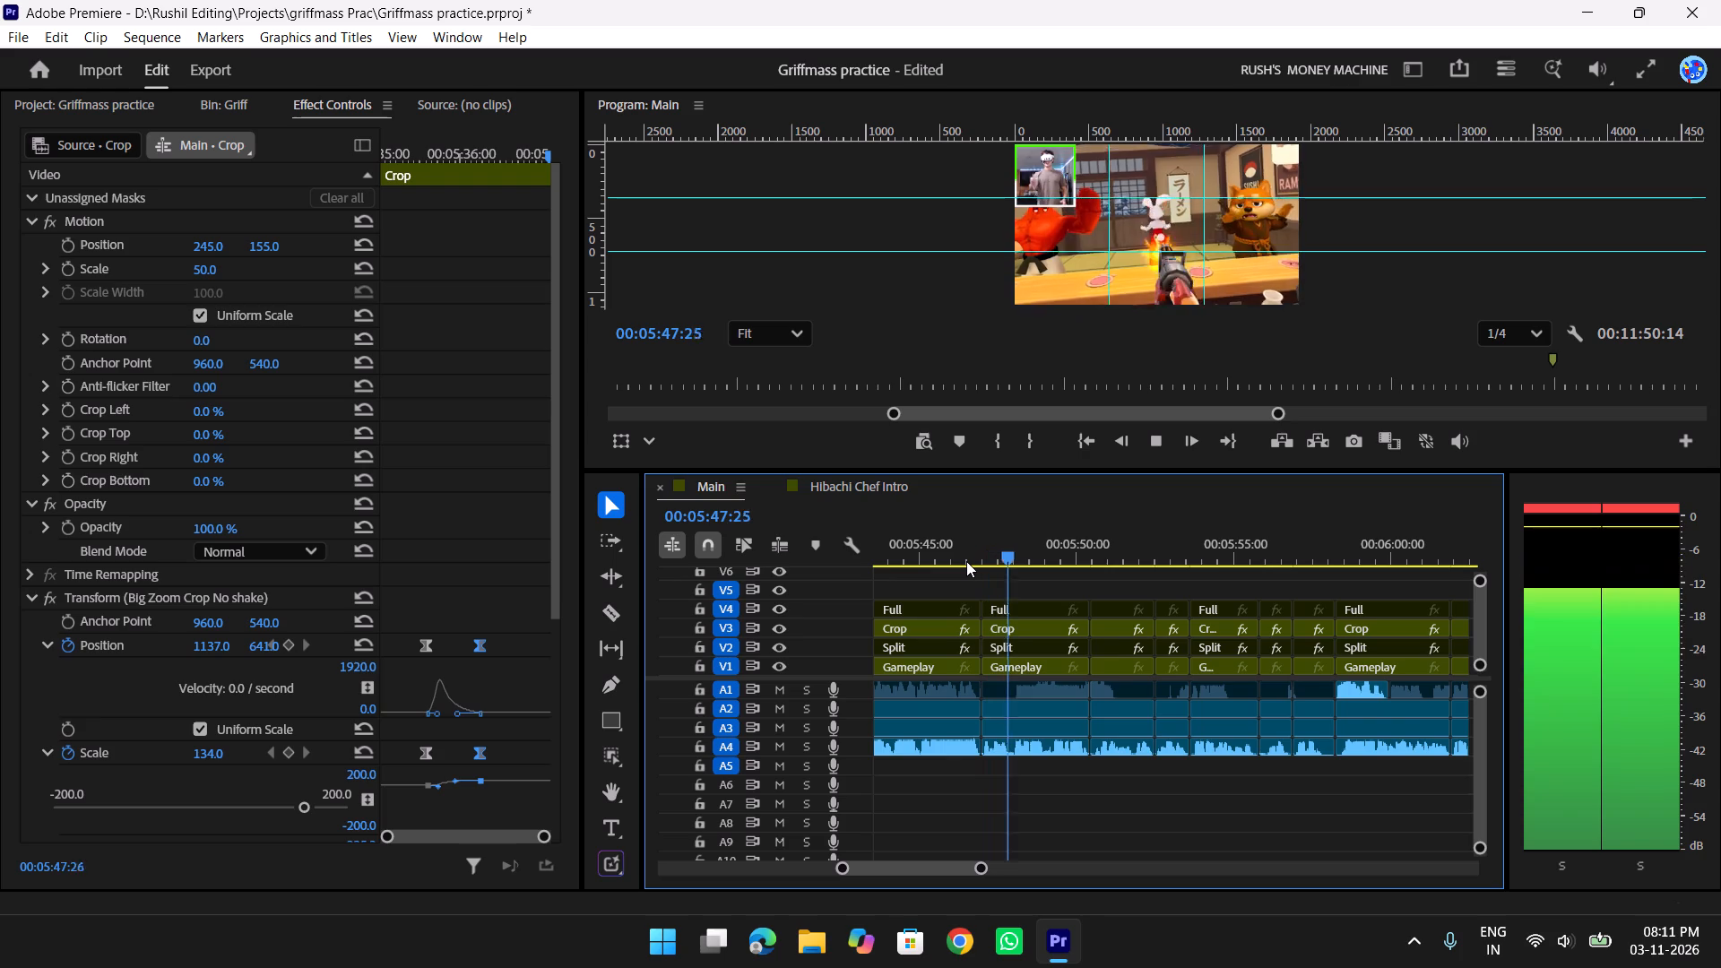
pyautogui.scroll(-1, 966, 561)
pyautogui.press('space')
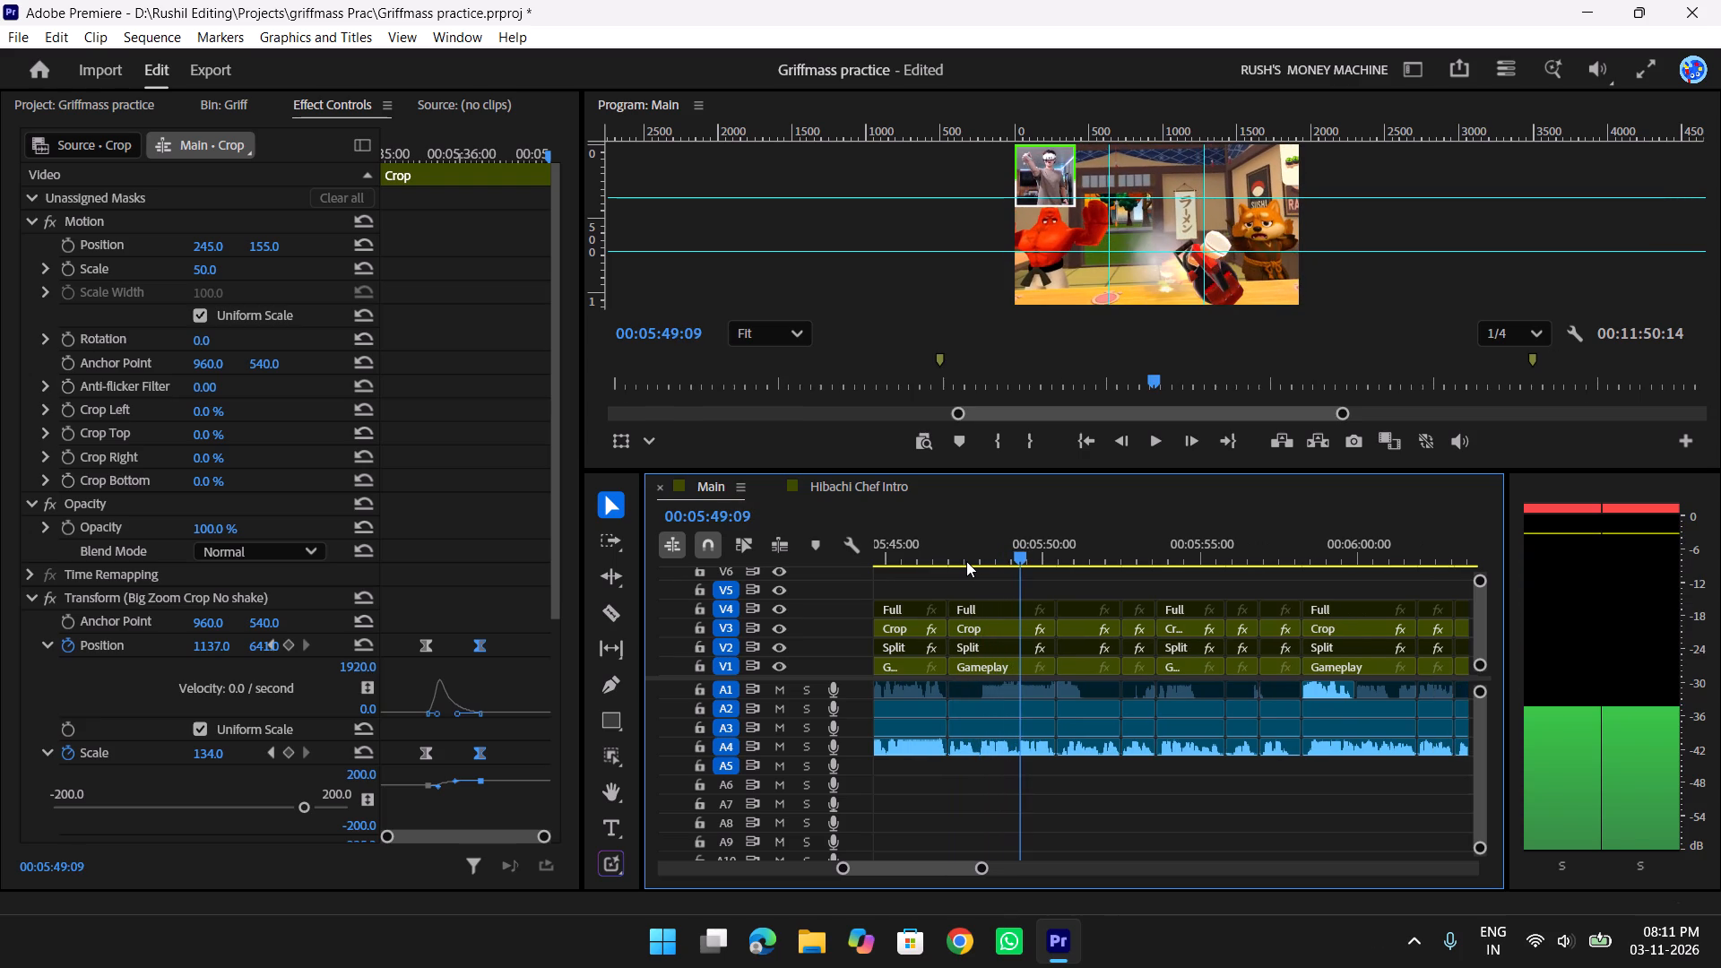
pyautogui.press('space')
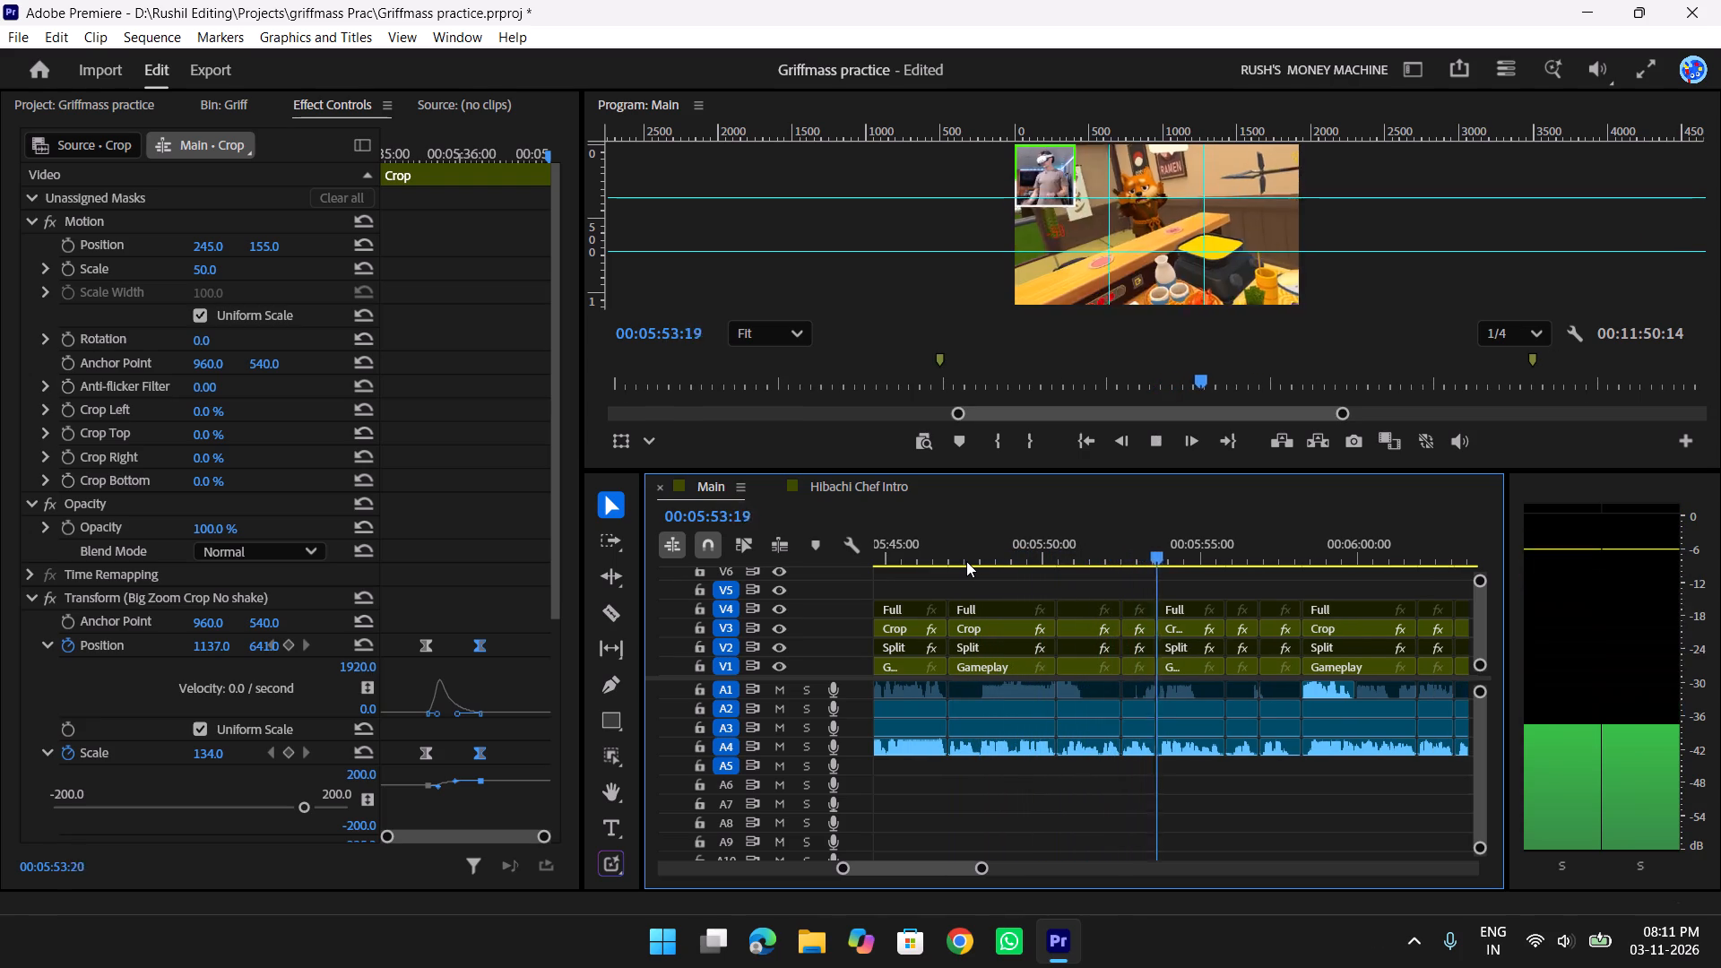
pyautogui.press('space')
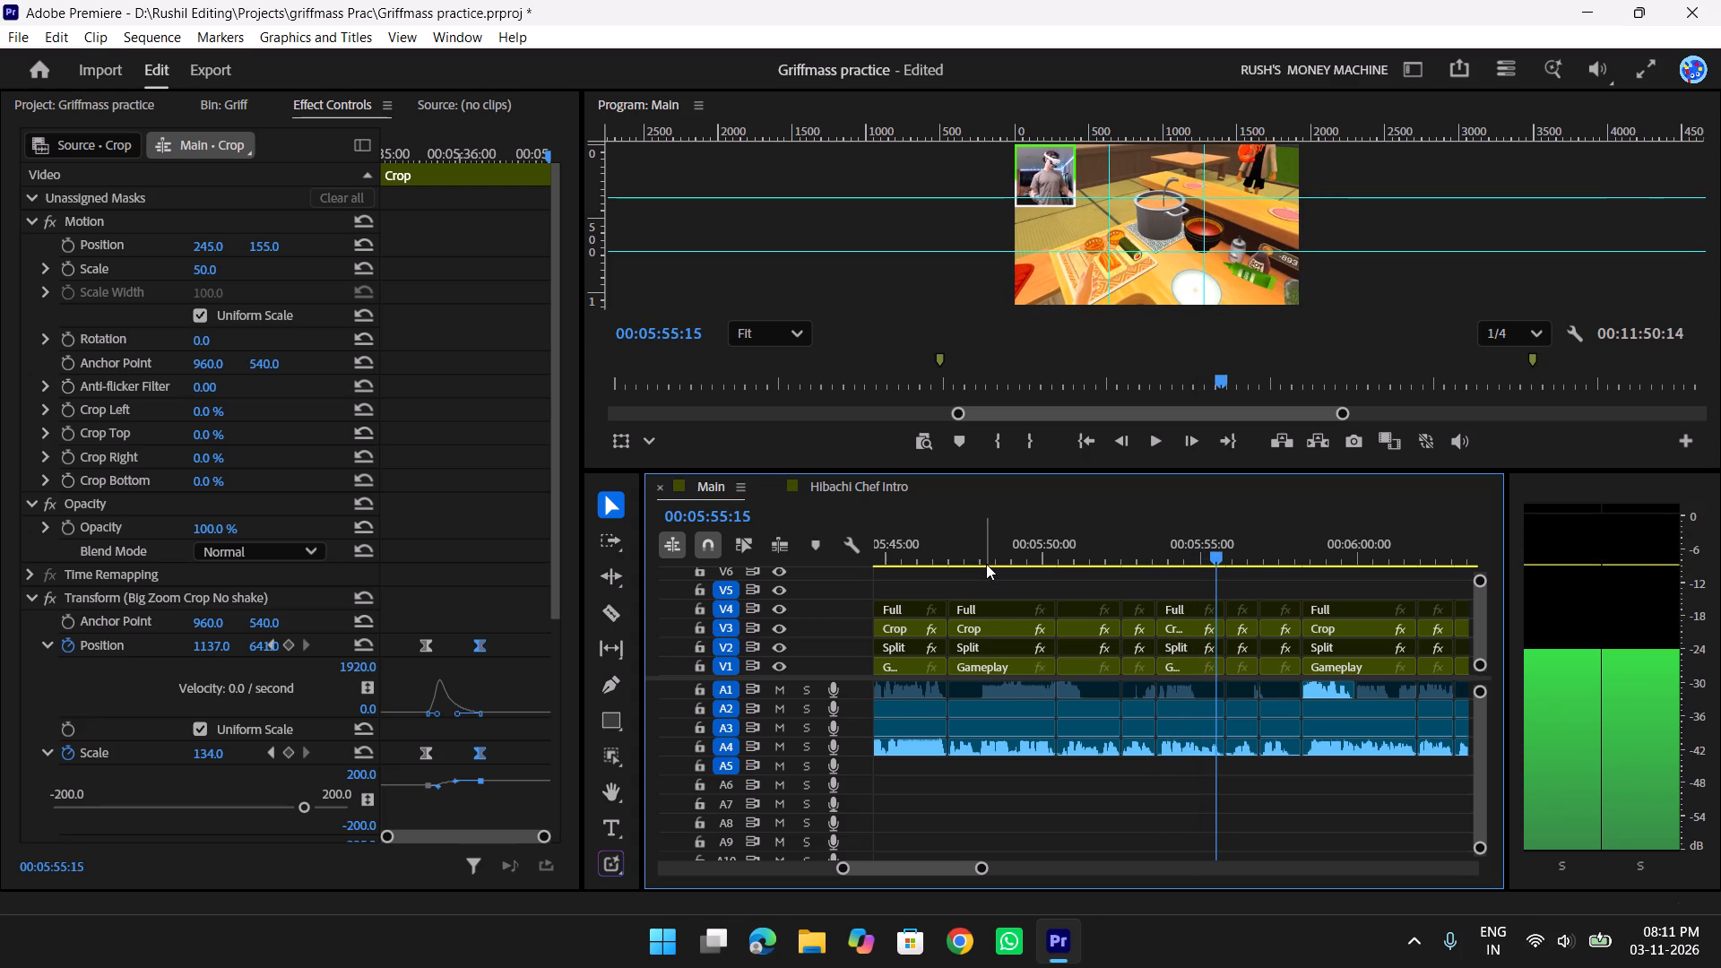
pyautogui.press('space')
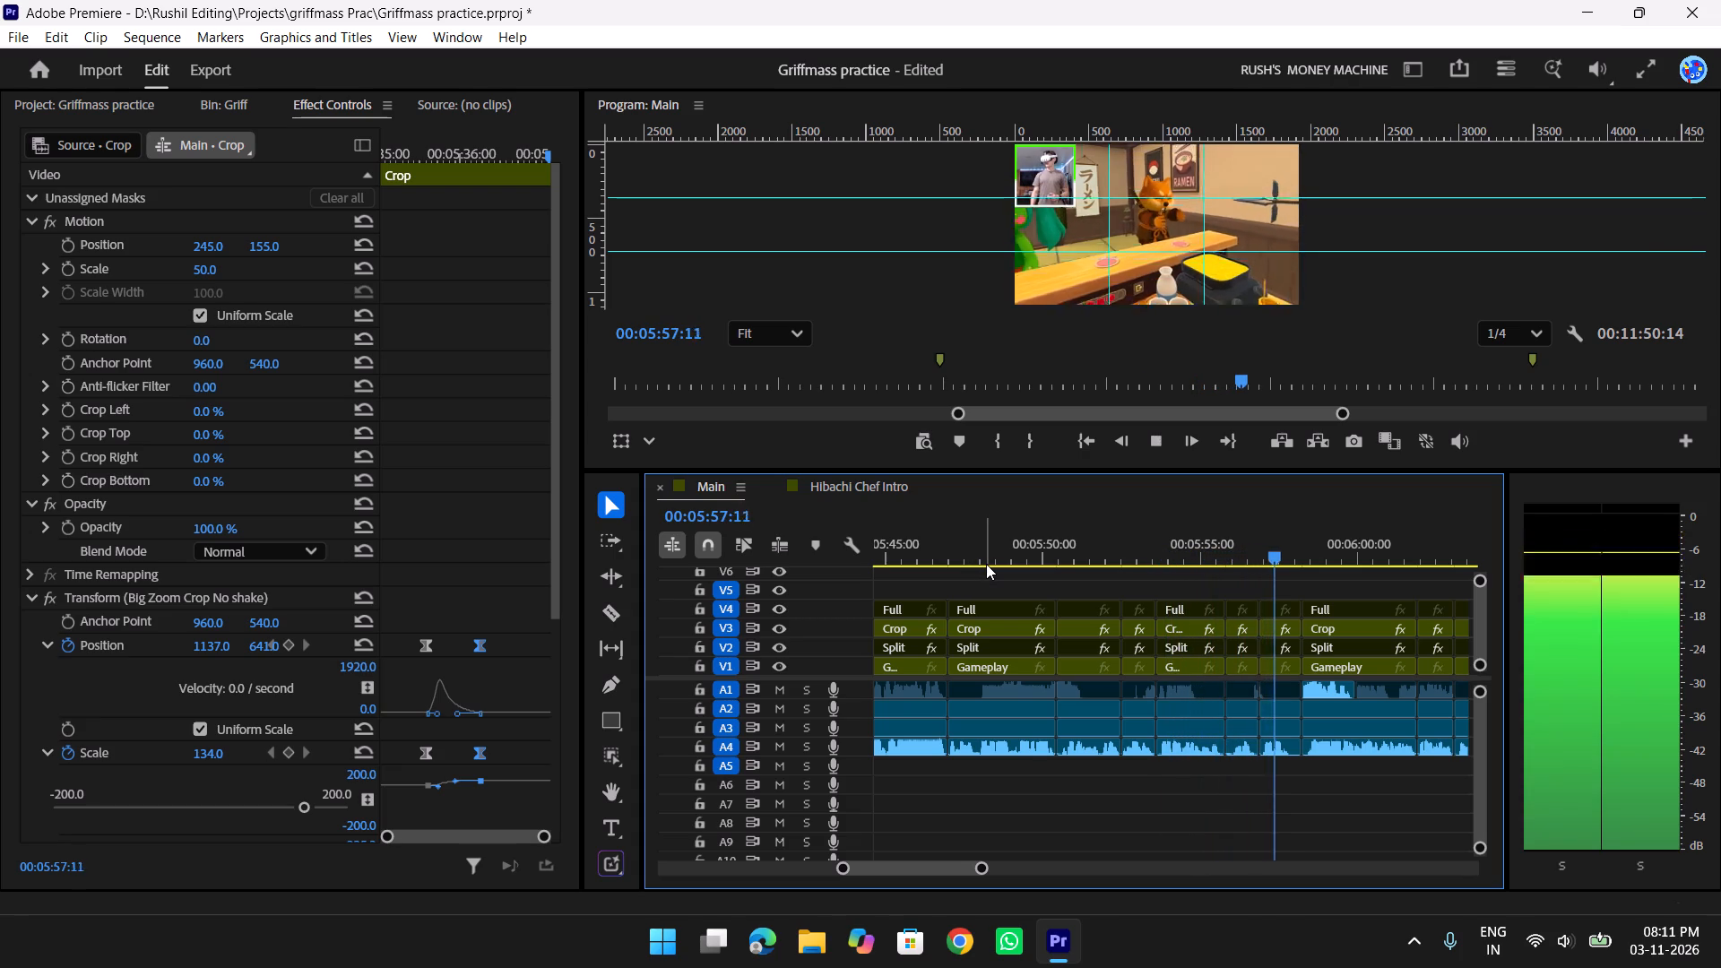
pyautogui.press('space')
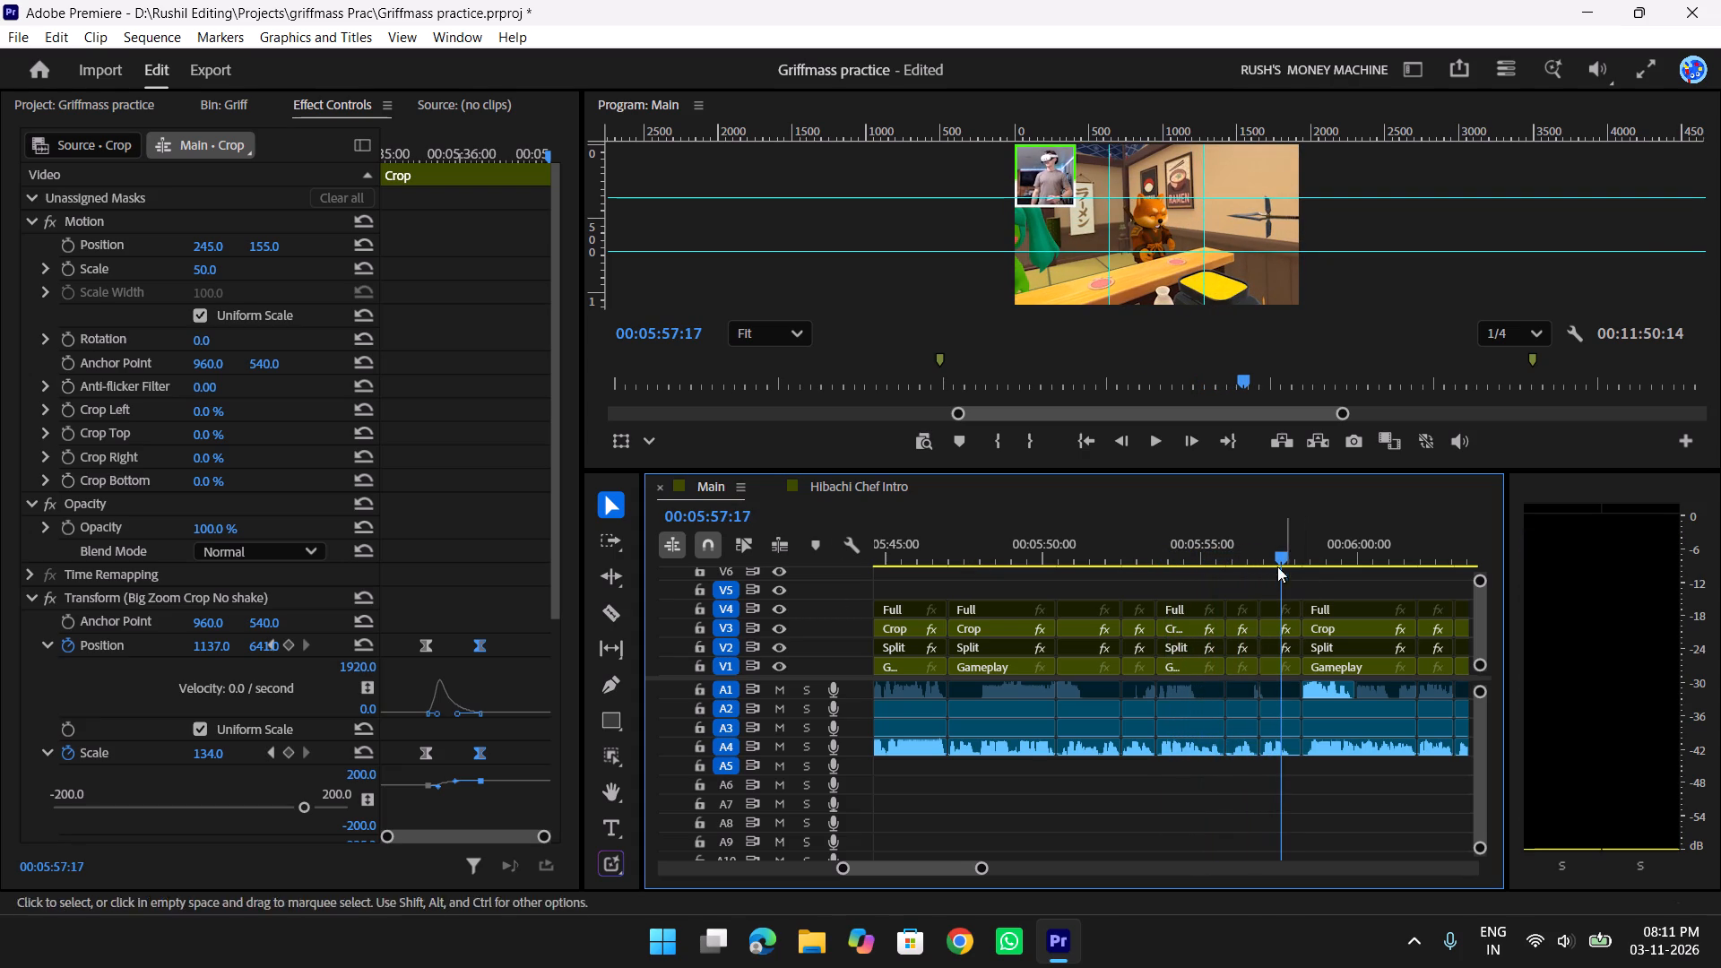
# Find the Crop Zoom Slow Continuation preset and apply it to the short V3 Crop clip starting at about 00:05:52:15.
pyautogui.moveTo(1219, 544); pyautogui.dragTo(989, 549)
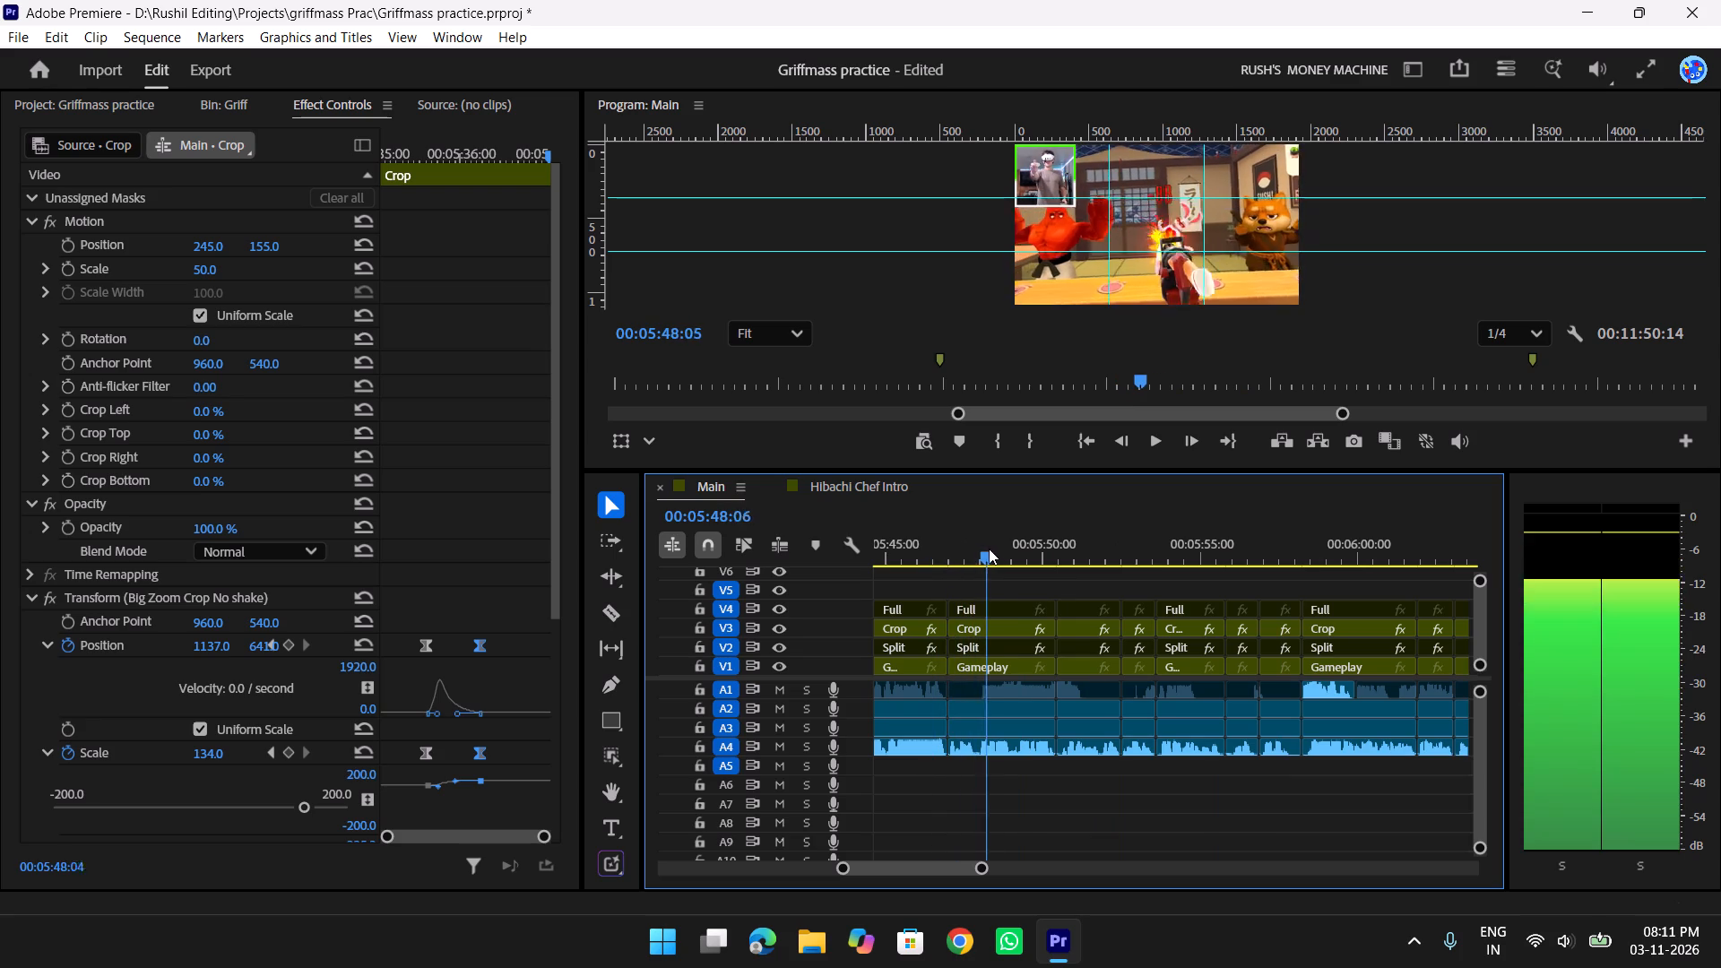
pyautogui.moveTo(989, 549); pyautogui.dragTo(1098, 568)
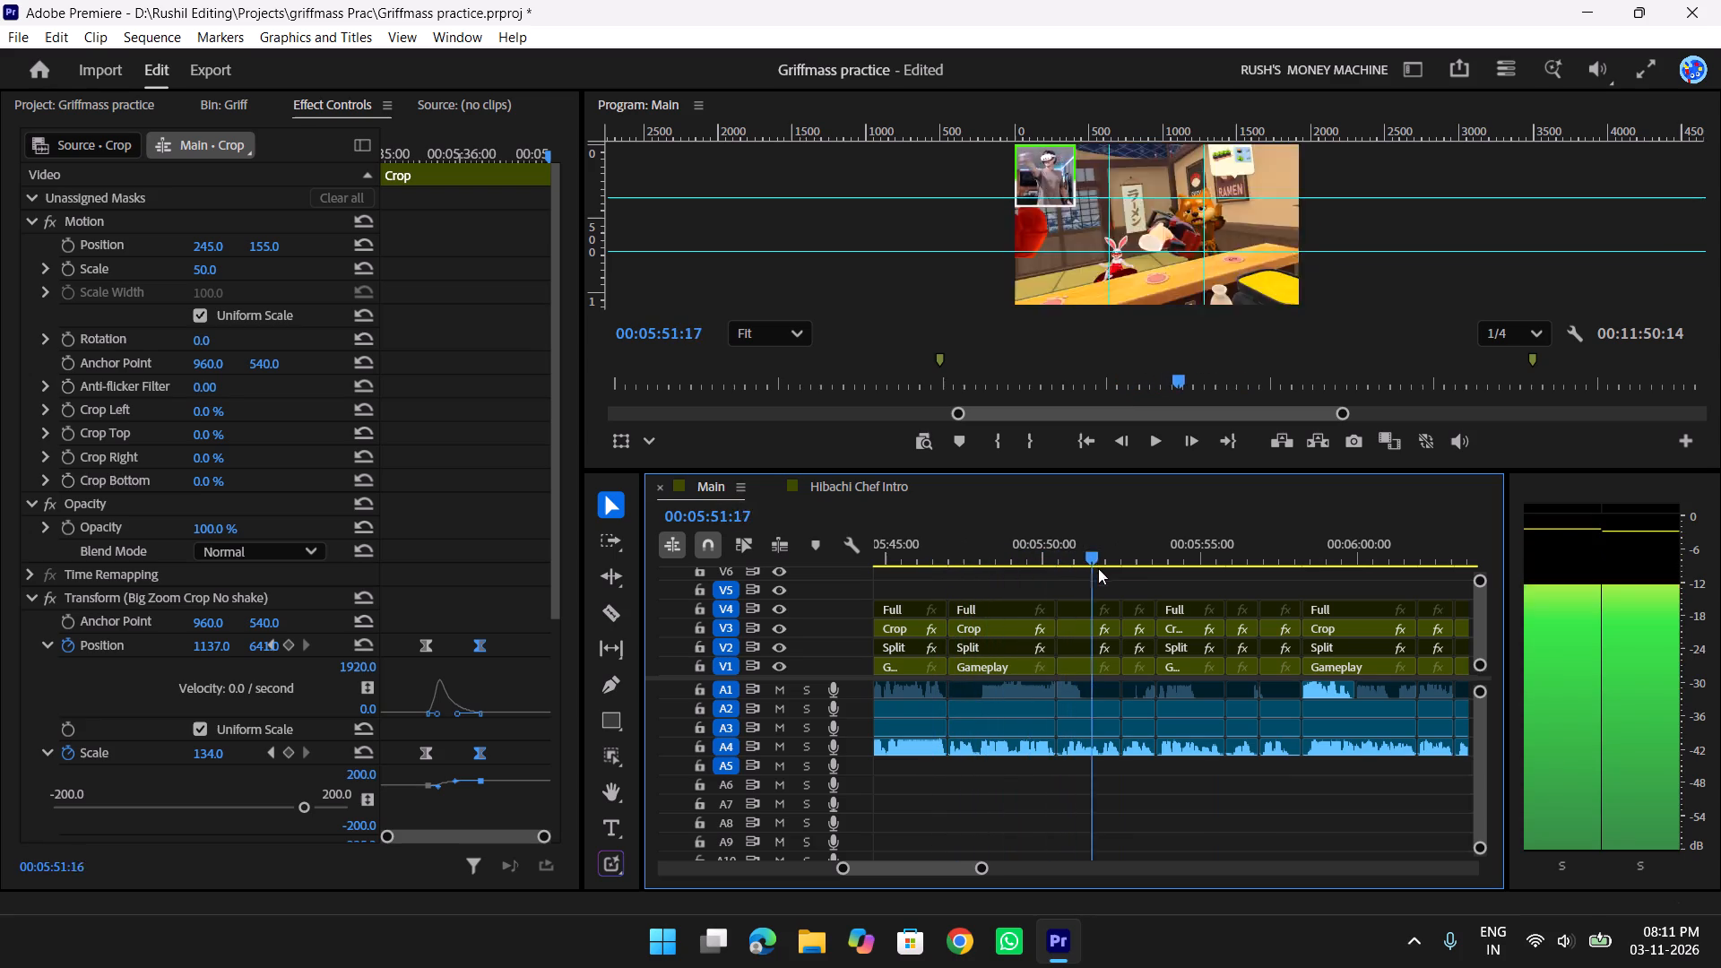
pyautogui.moveTo(1098, 568); pyautogui.dragTo(1106, 580)
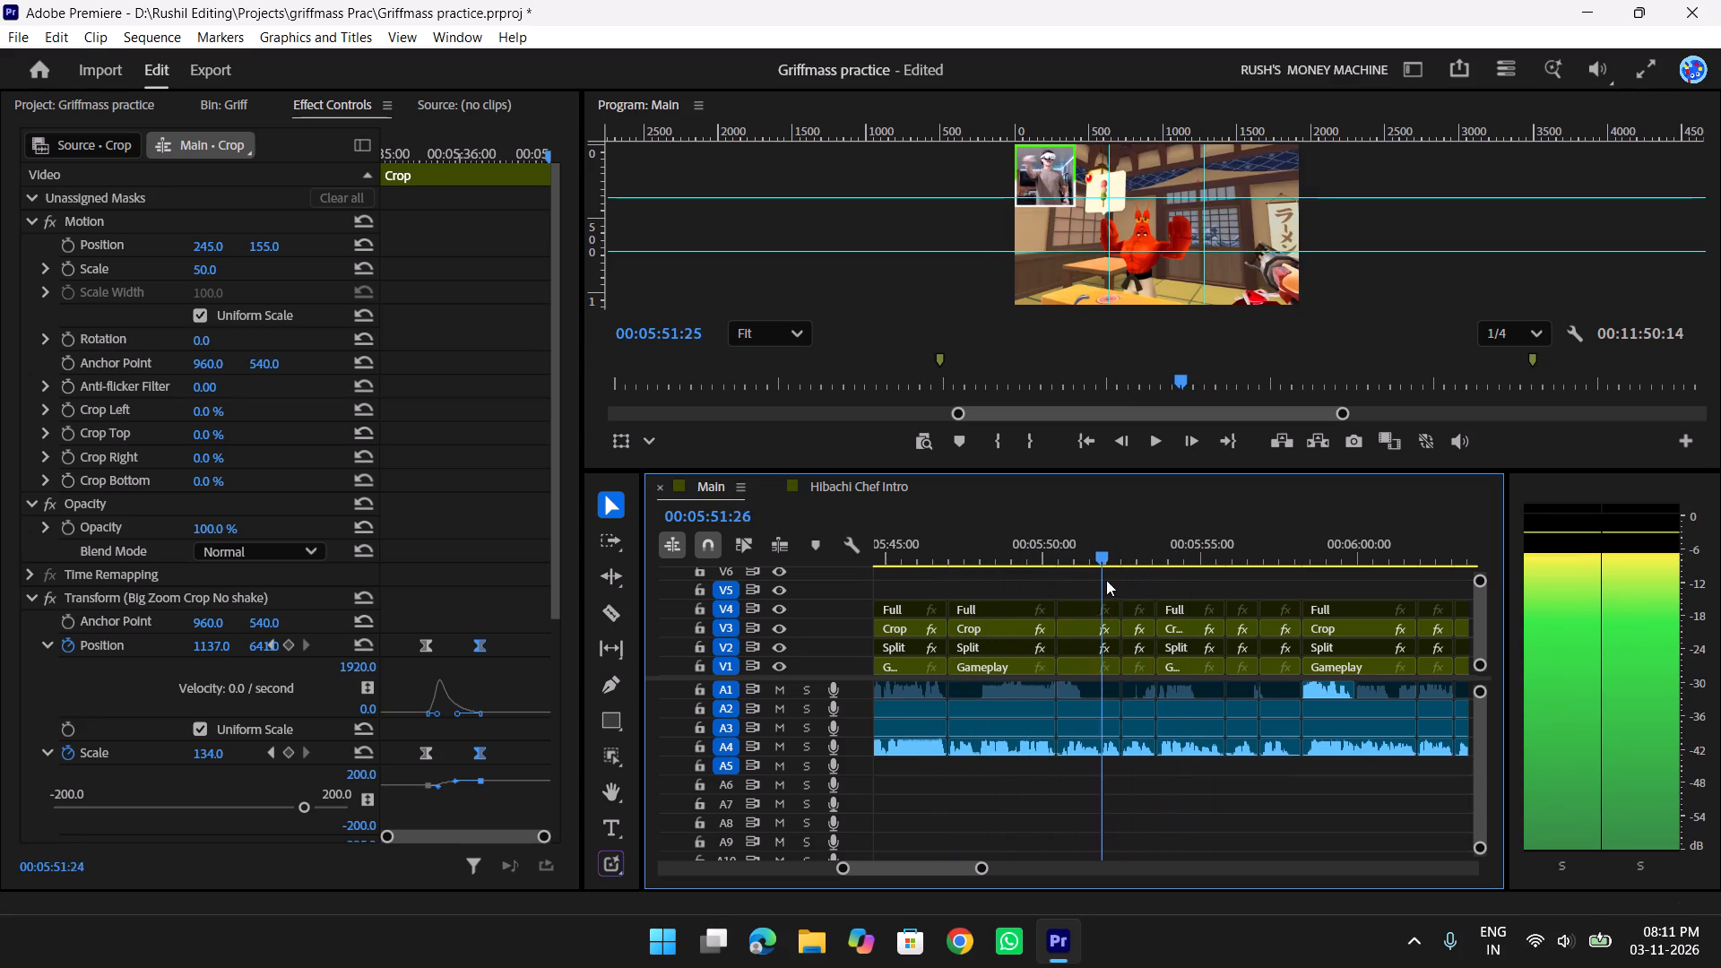
pyautogui.moveTo(1106, 580); pyautogui.dragTo(1080, 584)
pyautogui.hotkey('shift', 'z')
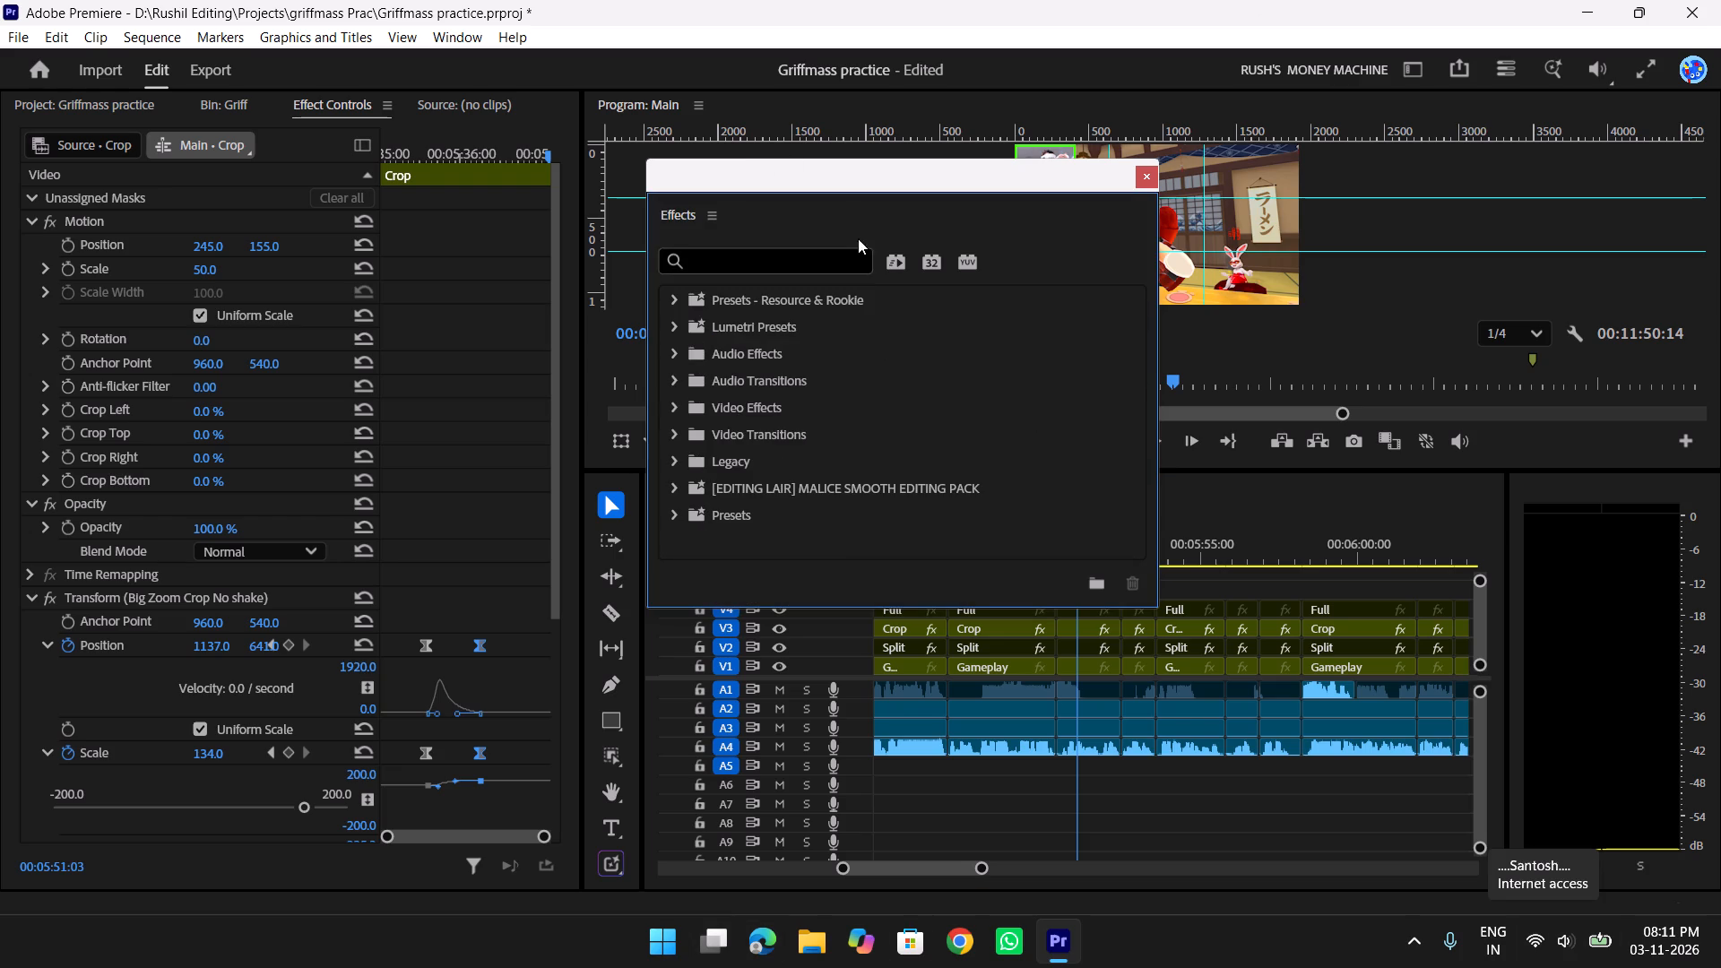
pyautogui.click(754, 246)
pyautogui.click(752, 262)
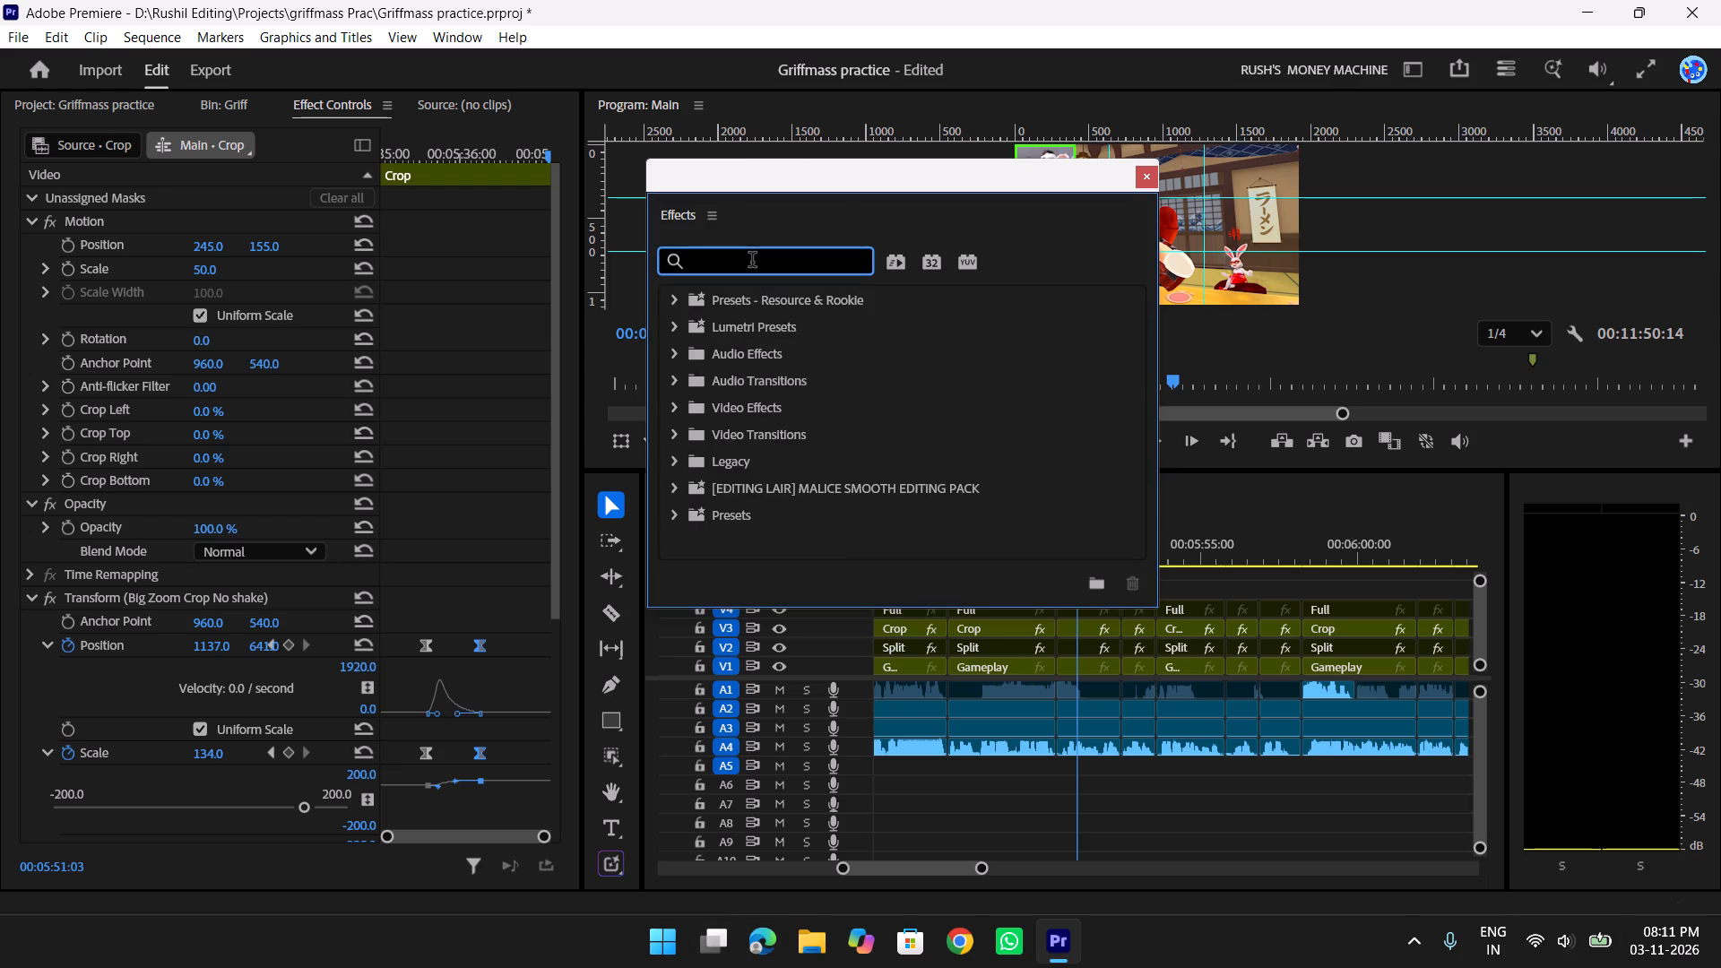
pyautogui.write('crop')
pyautogui.press('BackSpace')
pyautogui.press('BackSpace')
pyautogui.press('BackSpace')
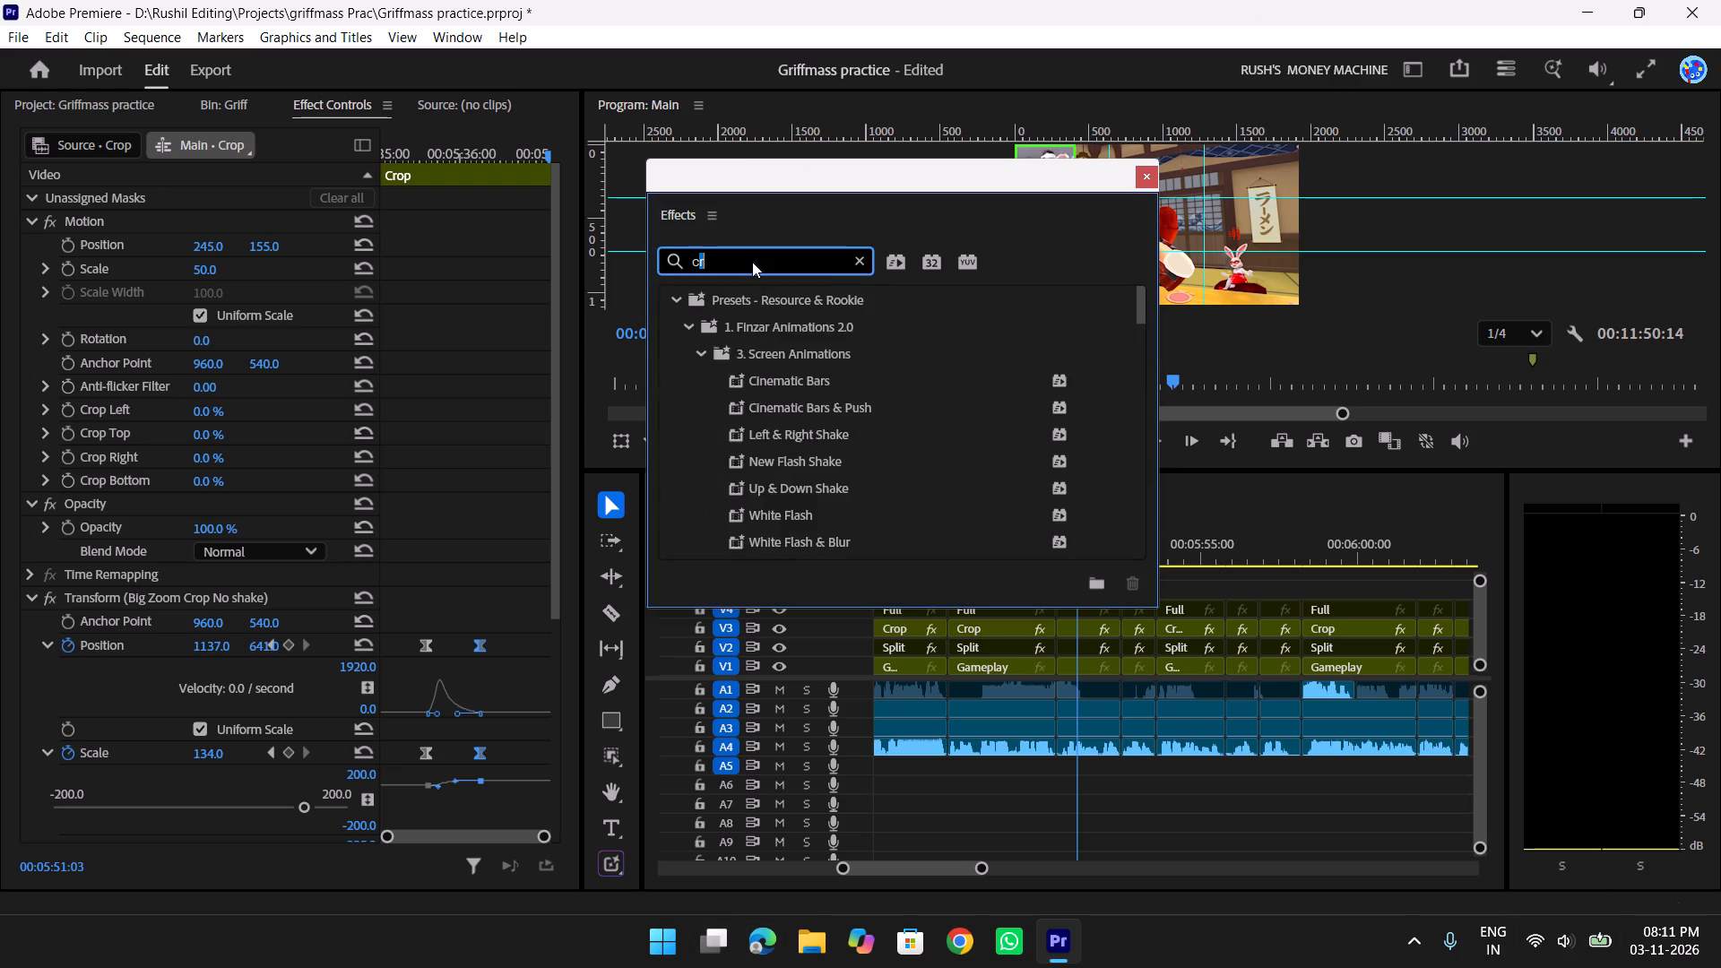
pyautogui.press('BackSpace')
pyautogui.write('Slow')
pyautogui.scroll(-6, 859, 507)
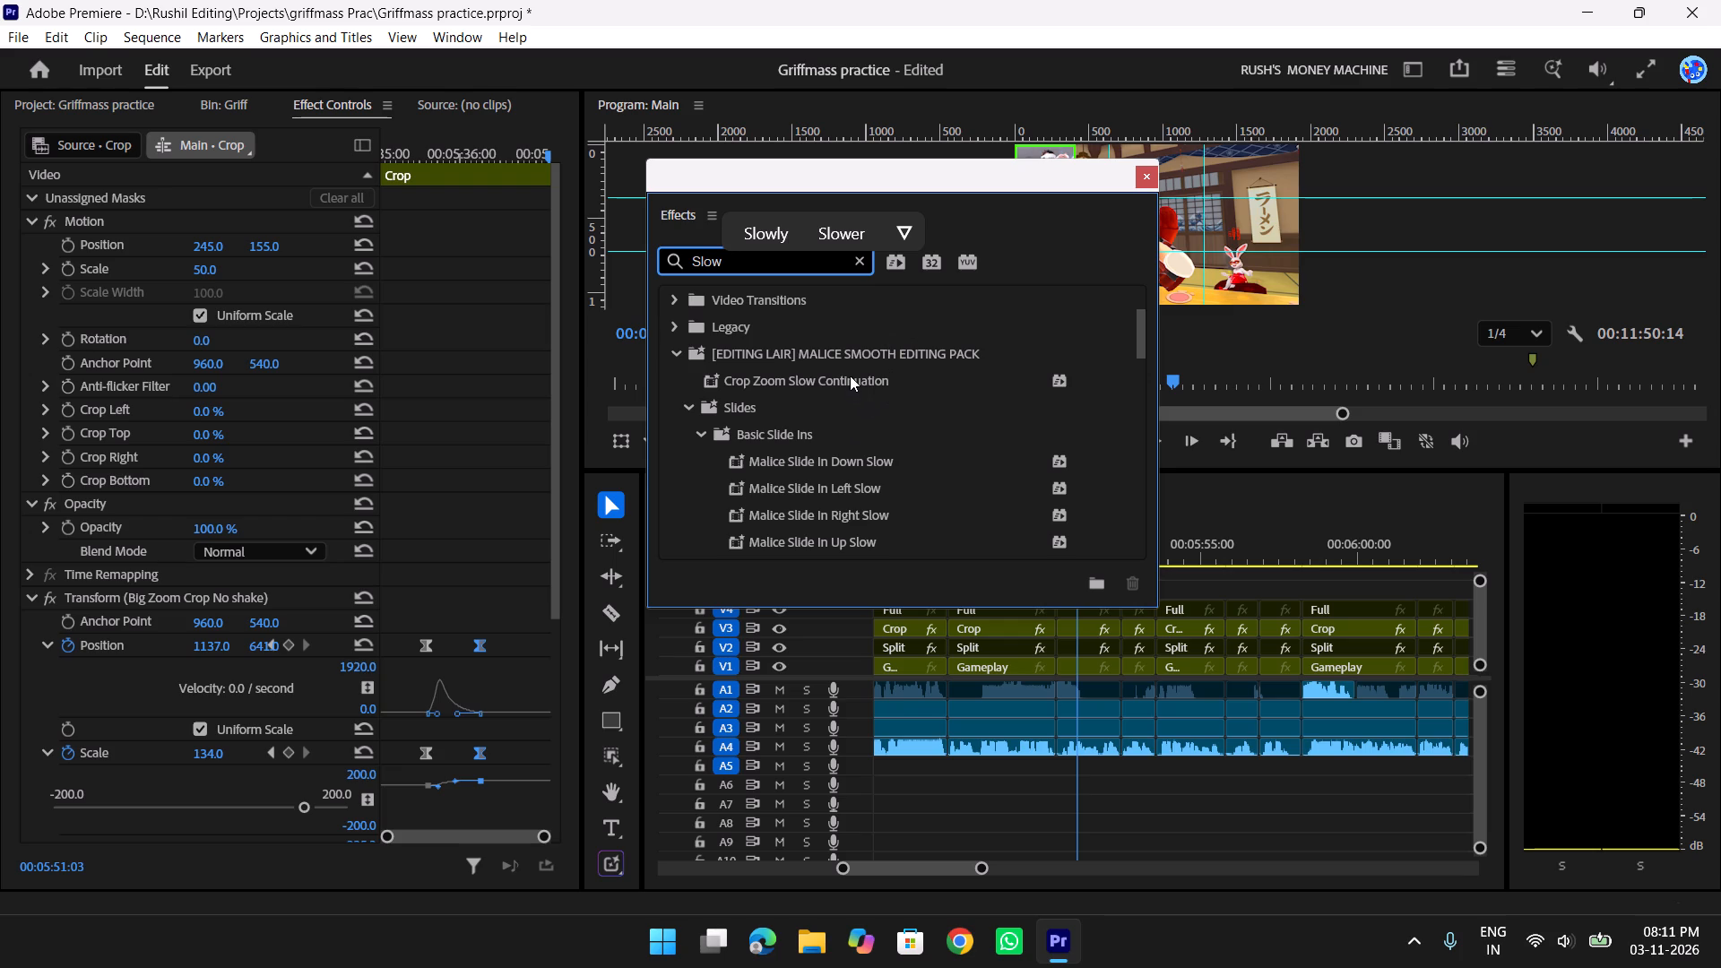
pyautogui.moveTo(850, 376); pyautogui.dragTo(1144, 630)
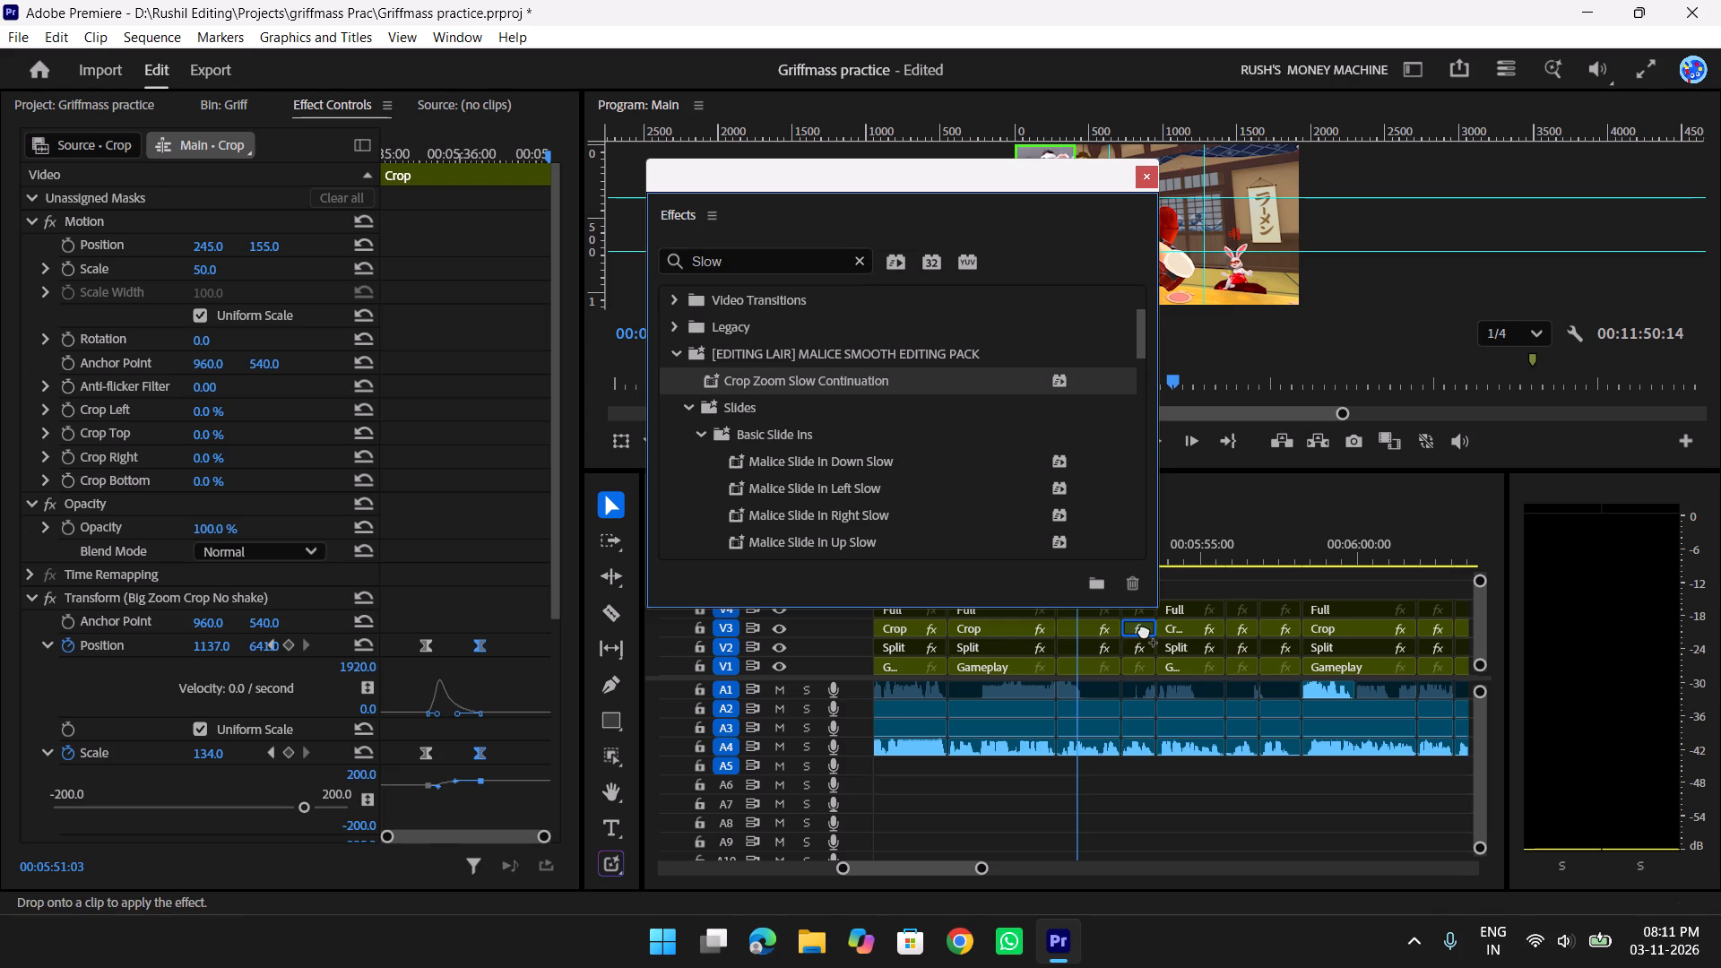
pyautogui.moveTo(1144, 630); pyautogui.dragTo(1142, 630)
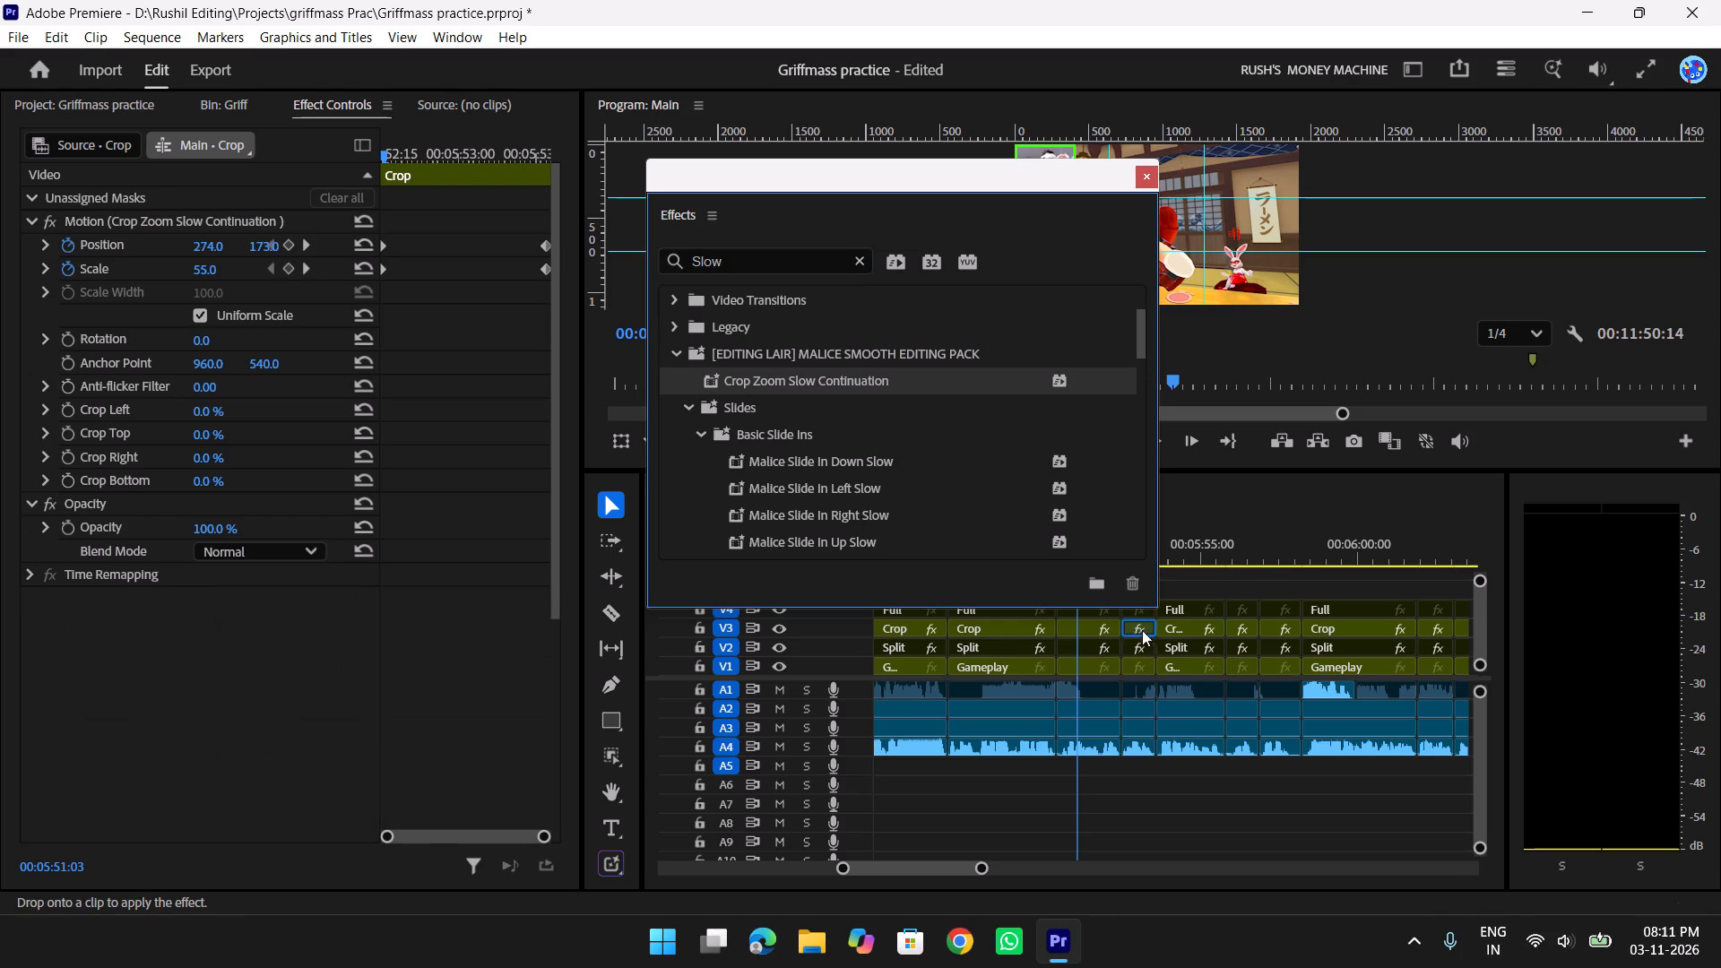
# Find the Crop Zoom In Slow Rush preset and apply it to the preceding V3 Crop clip, which starts just after 00:05:50.
pyautogui.scroll(-18, 858, 469)
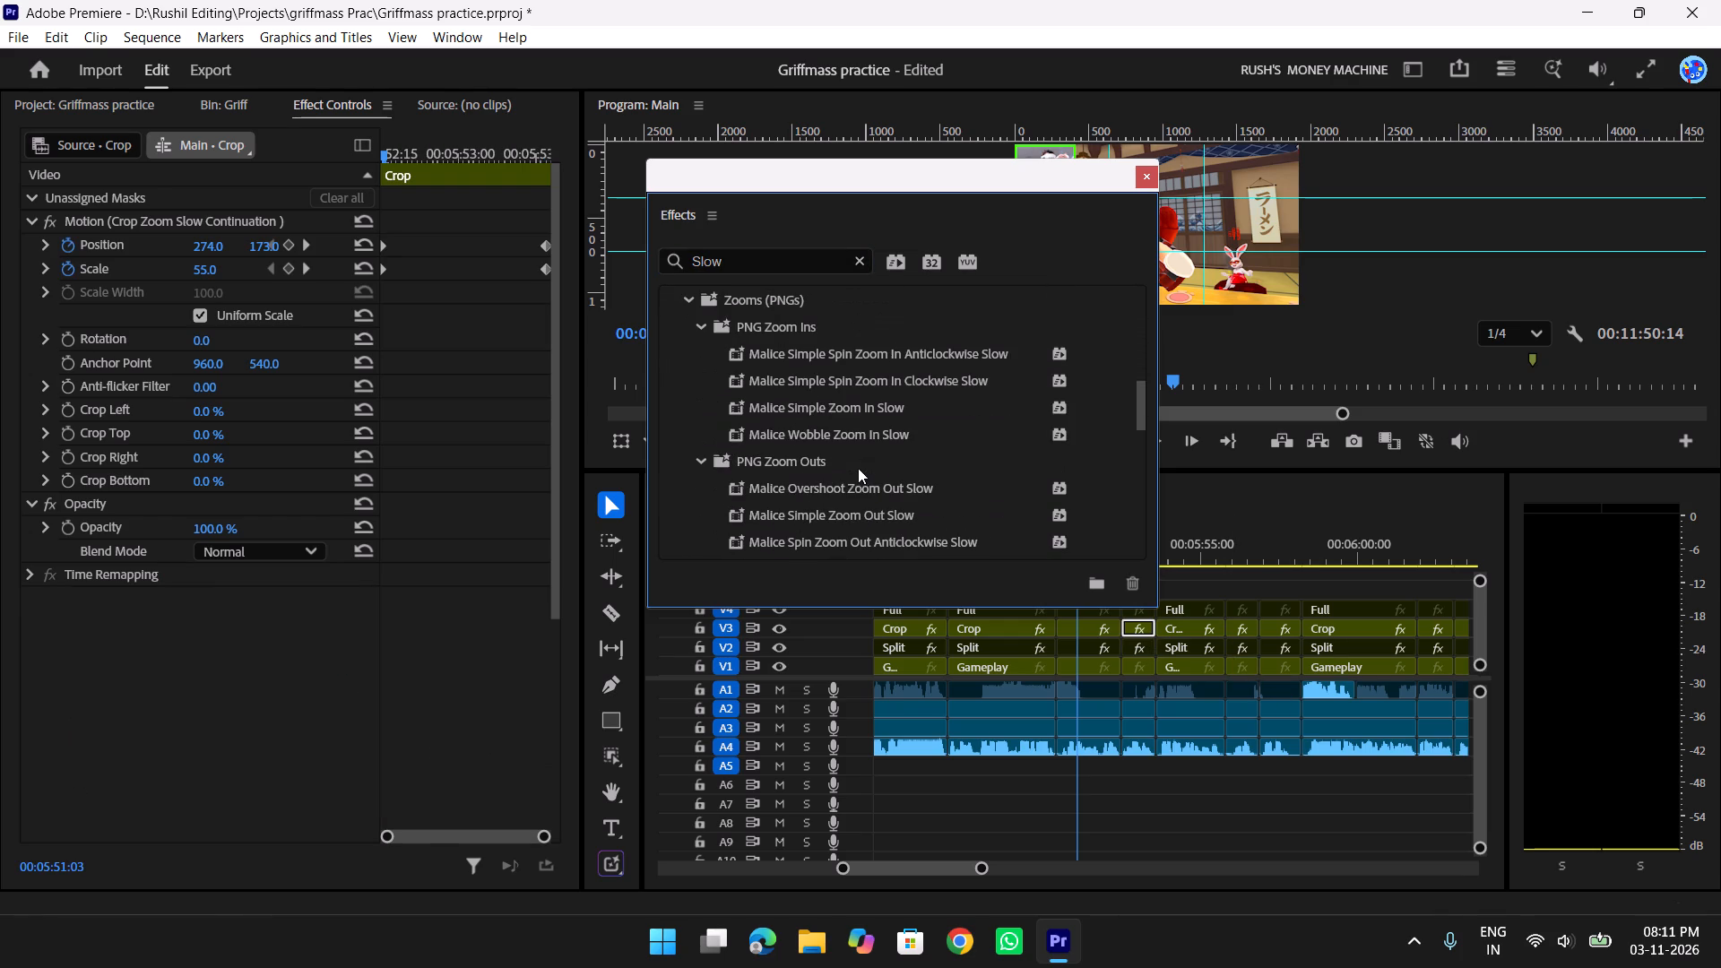
pyautogui.click(819, 256)
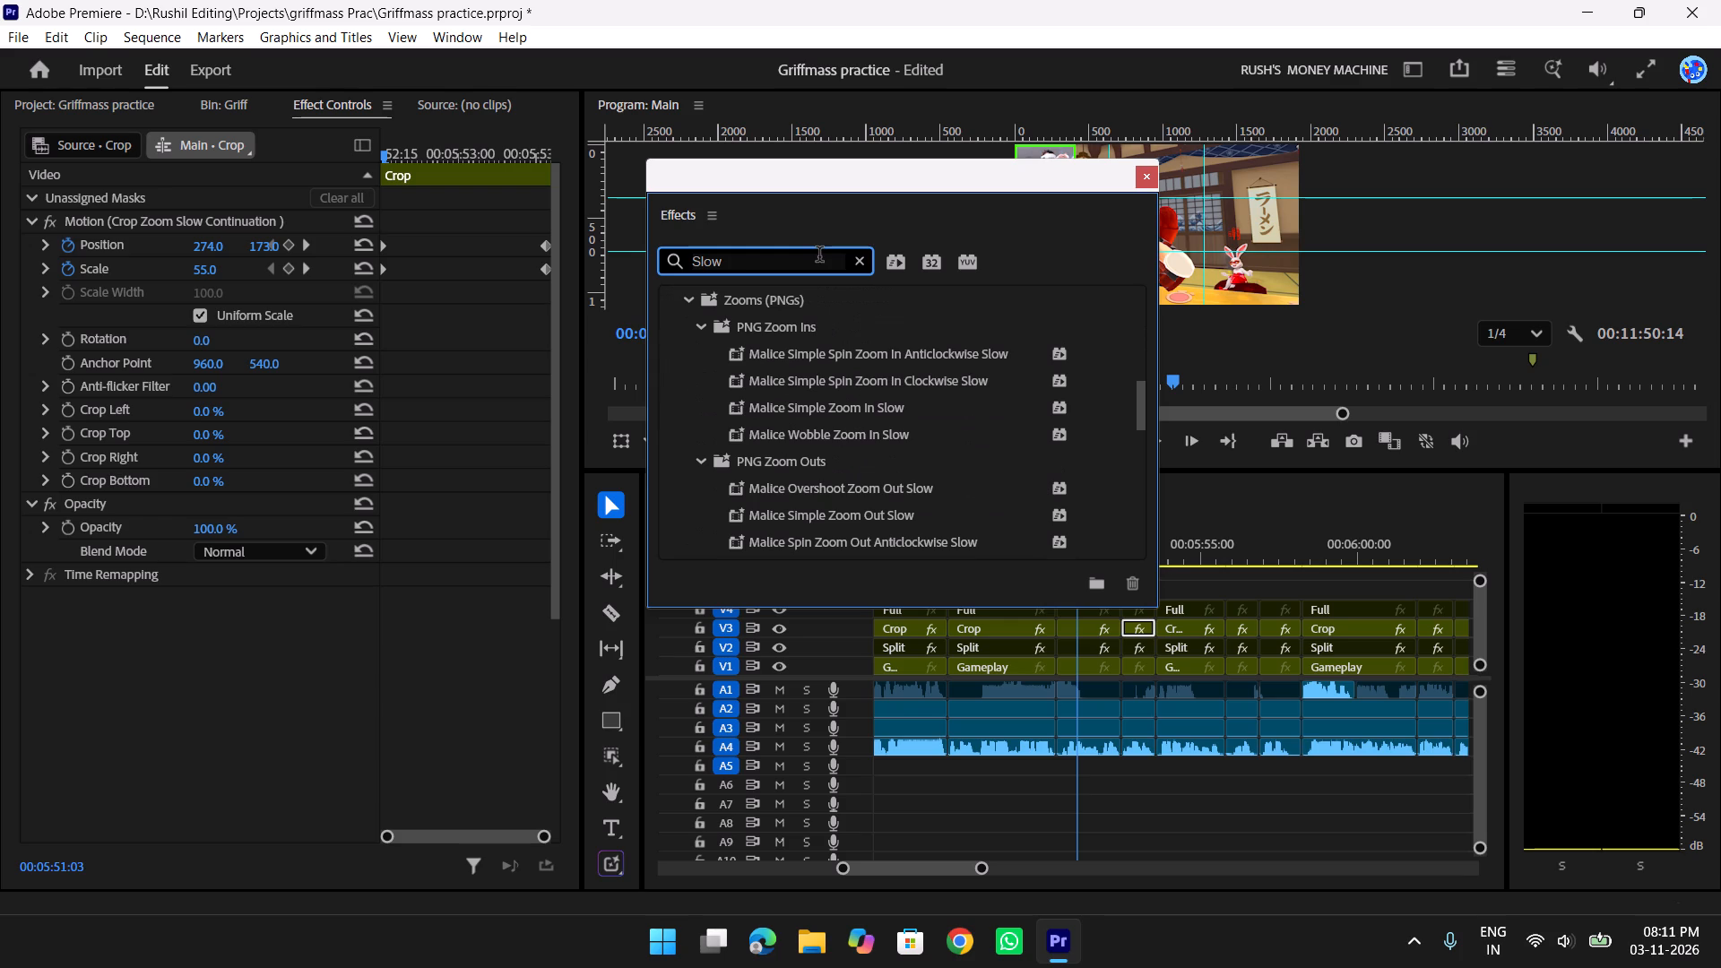
pyautogui.press('space')
pyautogui.write('cr')
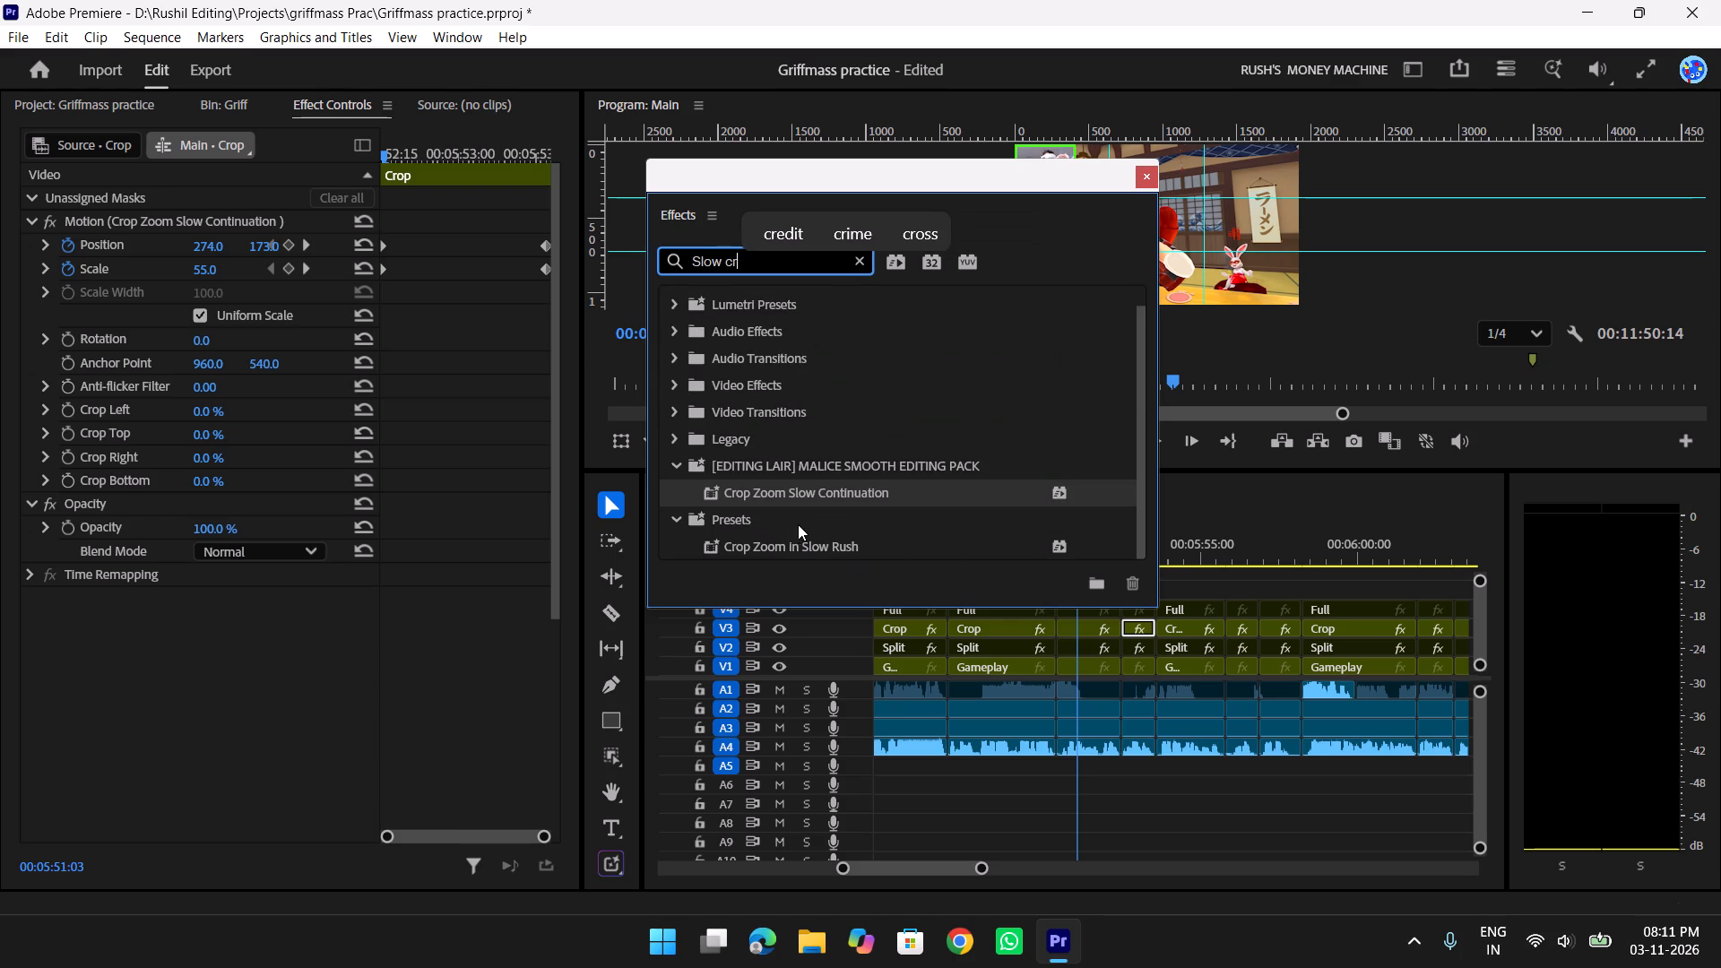
pyautogui.moveTo(821, 547); pyautogui.dragTo(1085, 627)
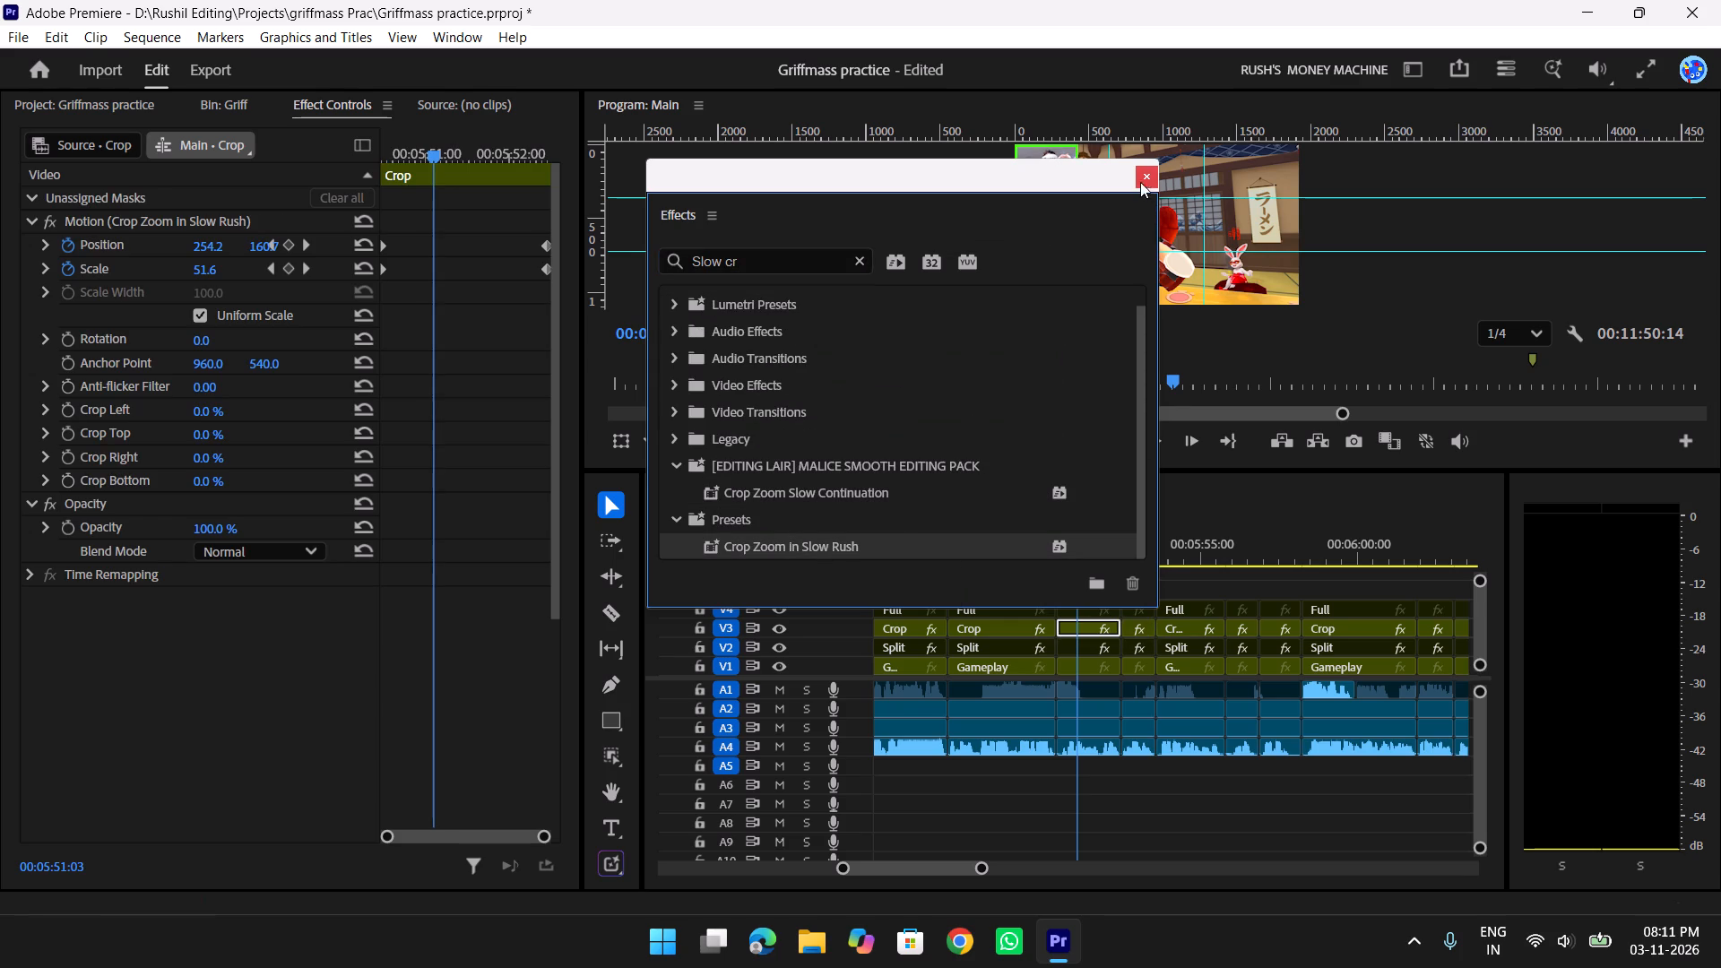
pyautogui.click(1144, 177)
# Play from about 00:05:50 to 00:06:01 to check the slow facecam zooms and examine the shots that follow.
pyautogui.moveTo(1073, 547); pyautogui.dragTo(1053, 549)
pyautogui.press('space')
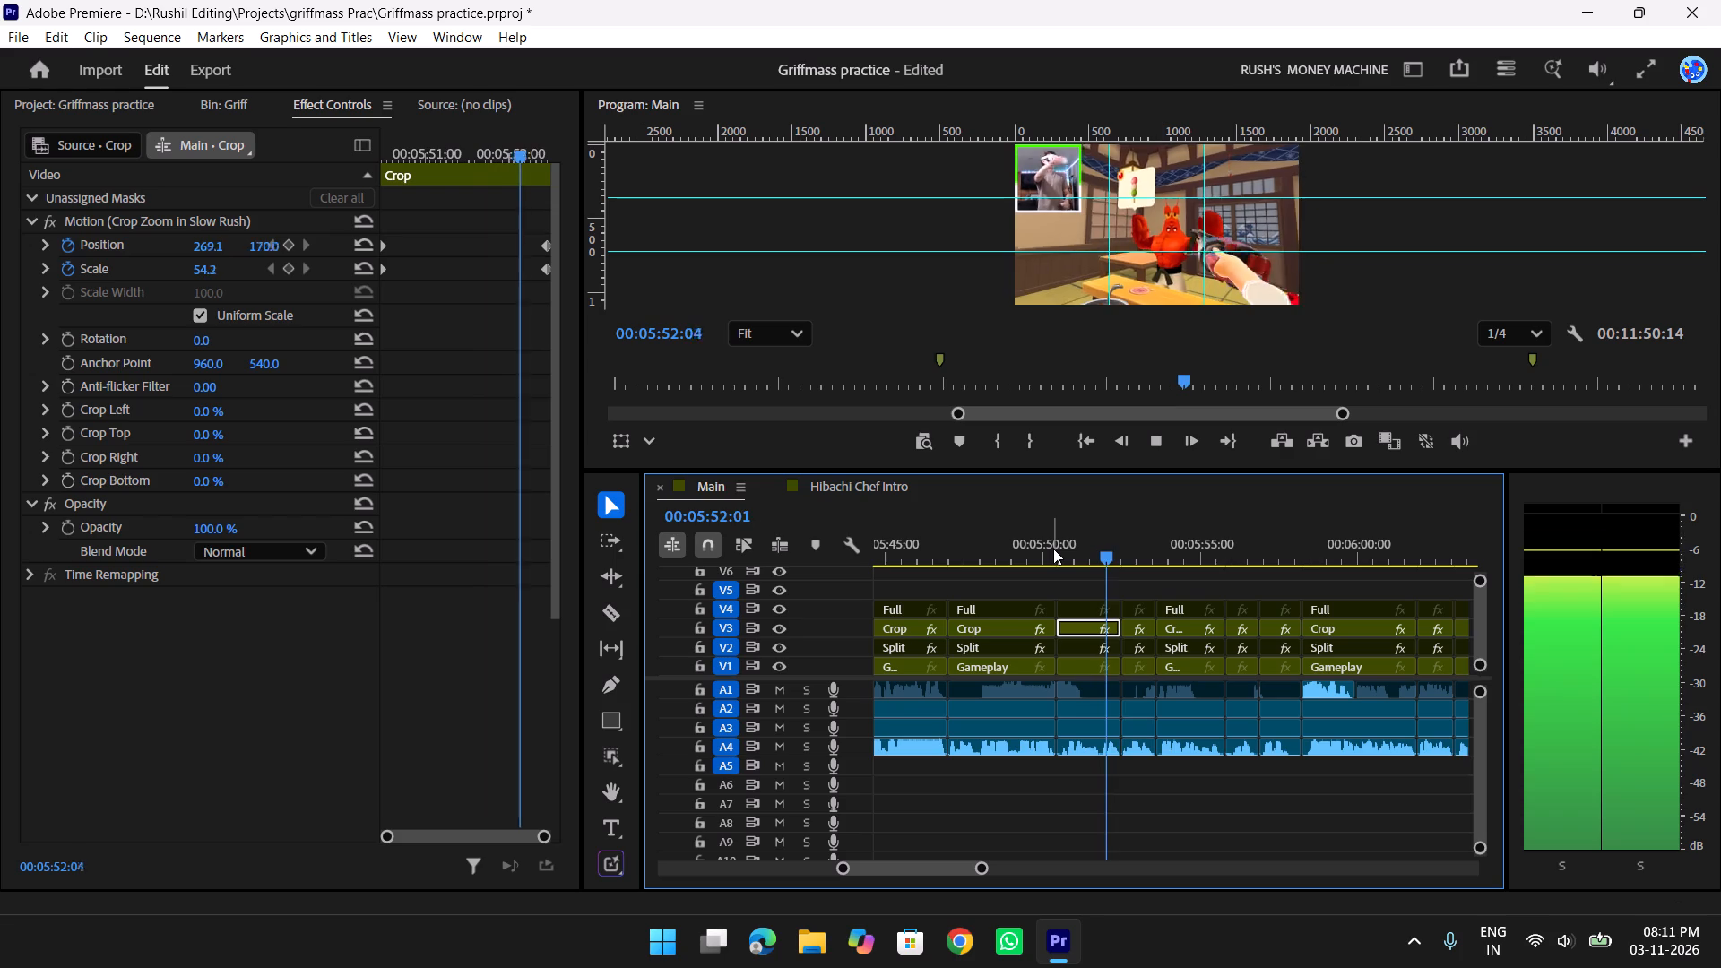
pyautogui.press('space')
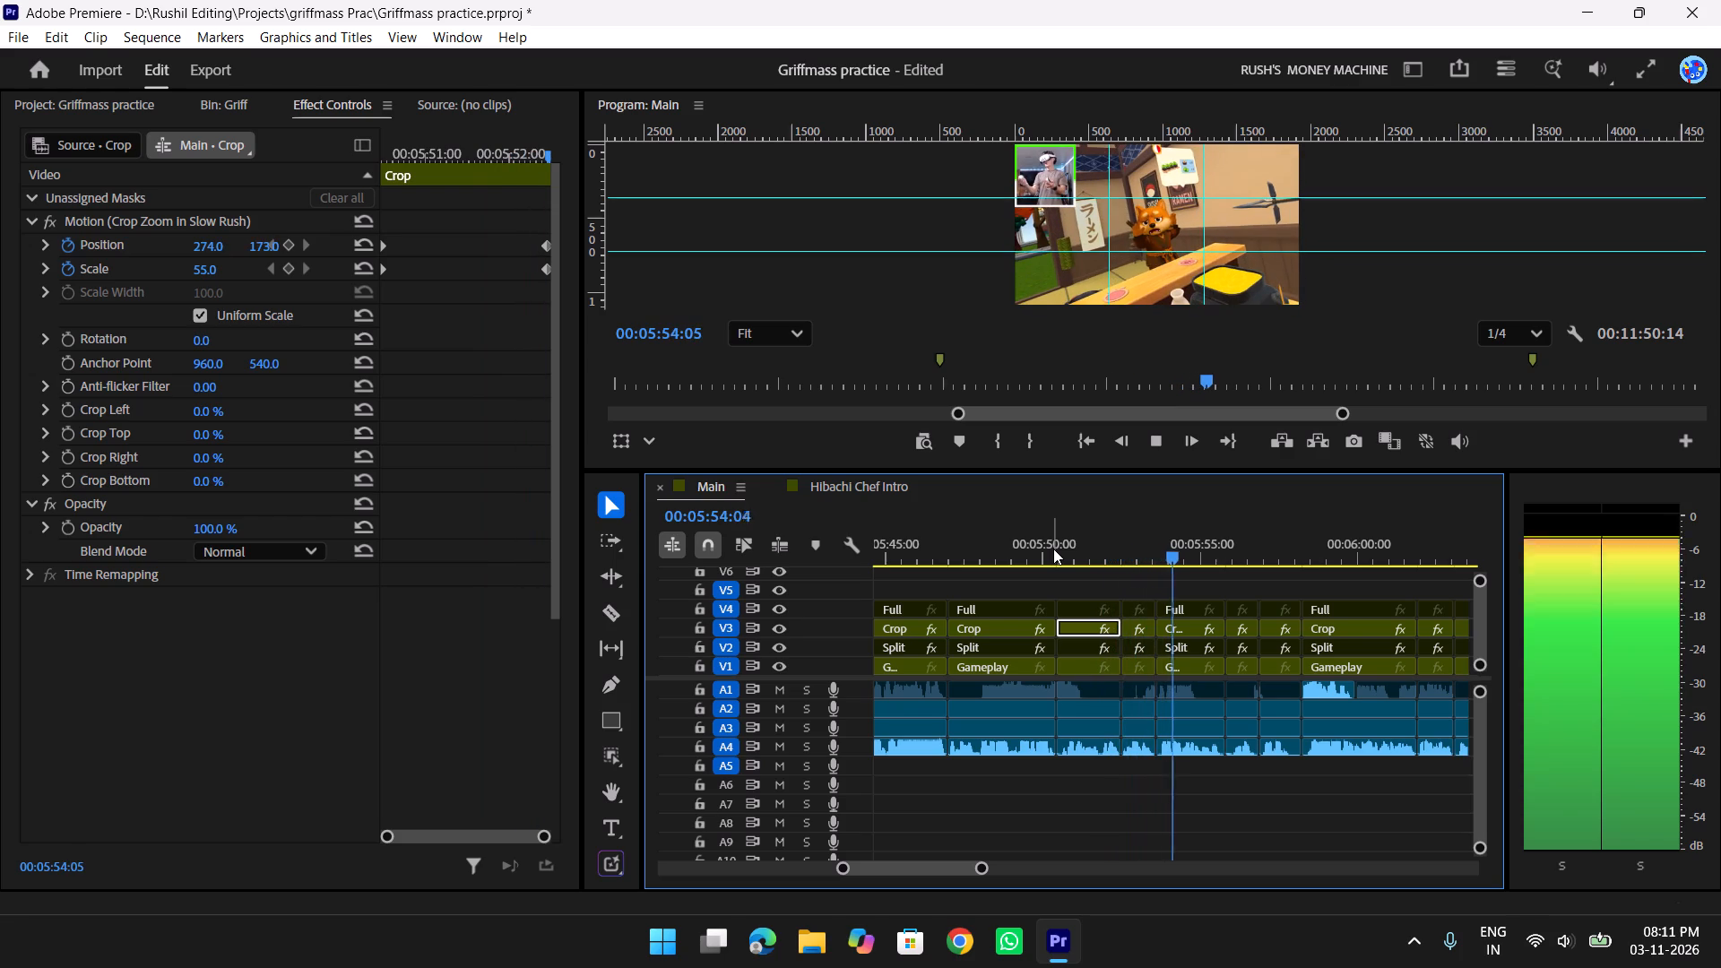
pyautogui.press('space')
pyautogui.scroll(-1, 1275, 587)
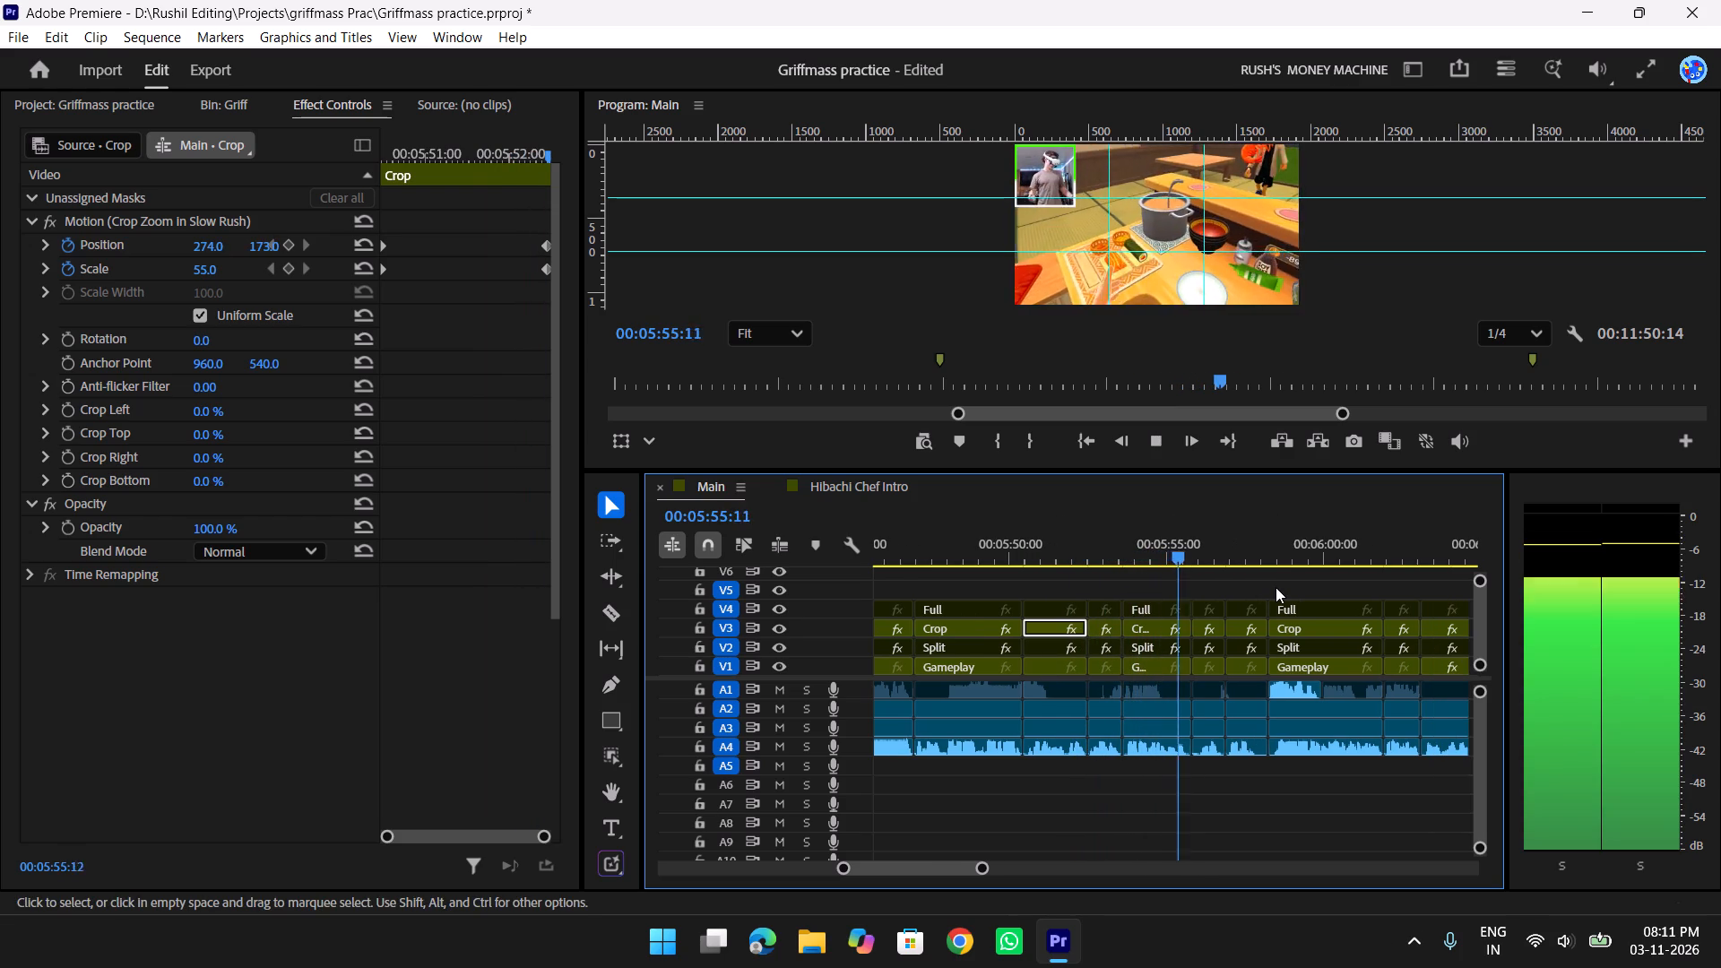
pyautogui.scroll(-3, 1268, 581)
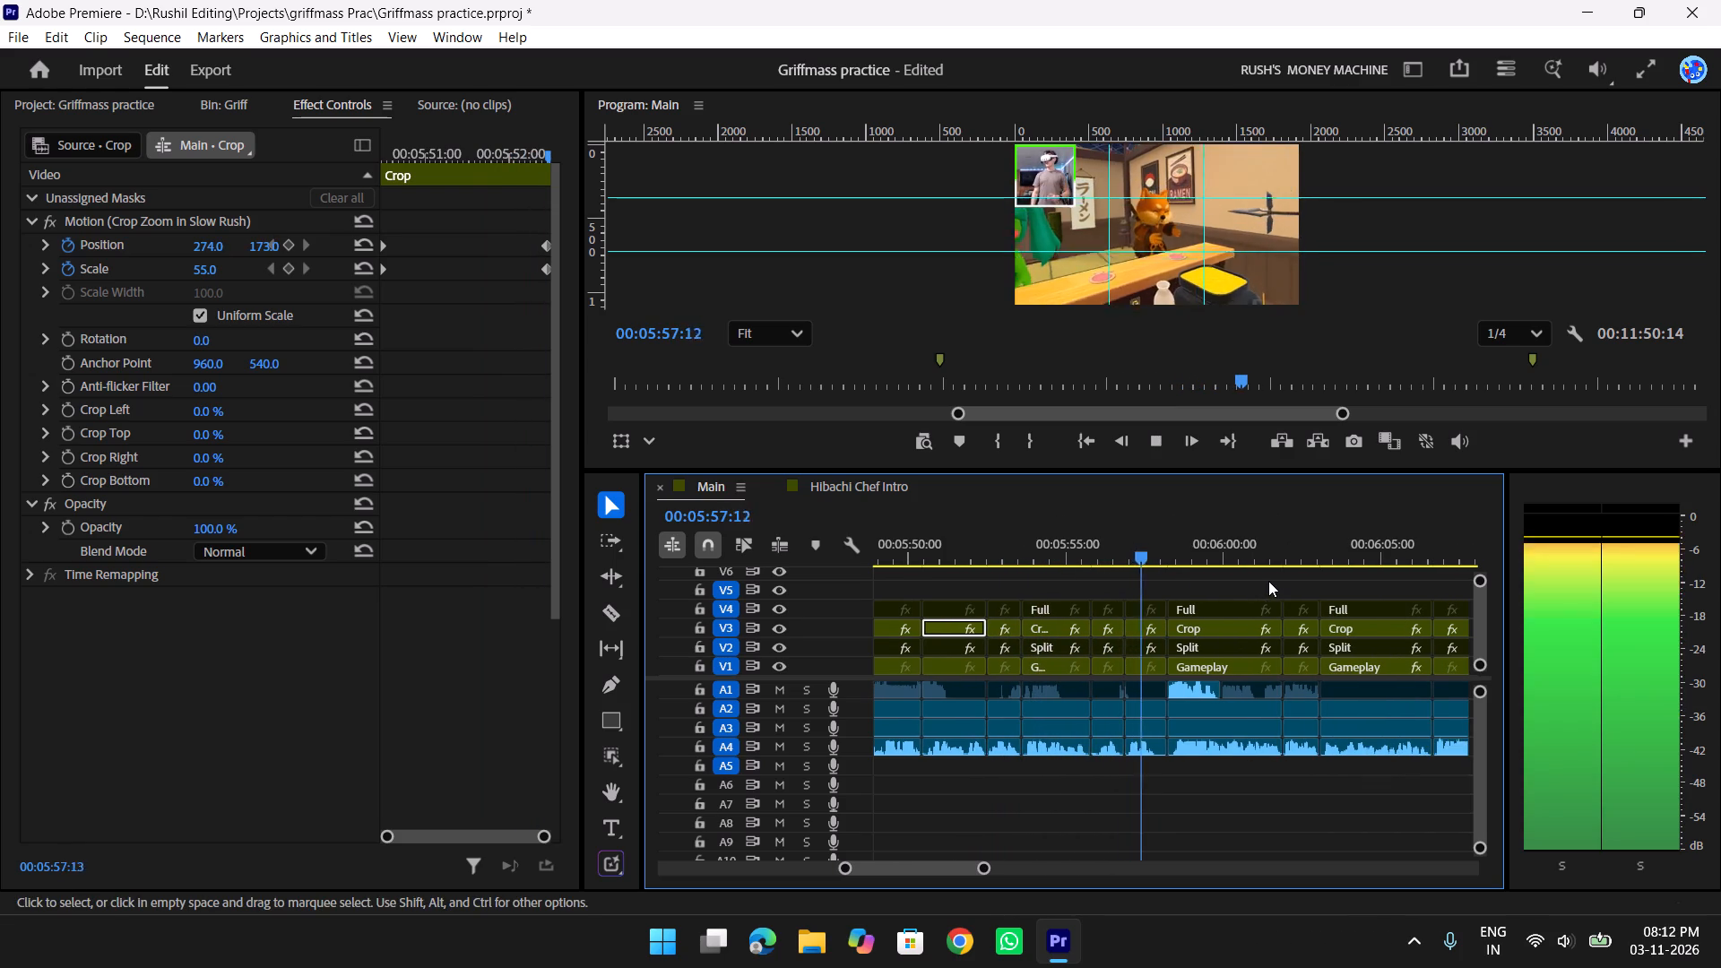
pyautogui.scroll(-2, 1267, 581)
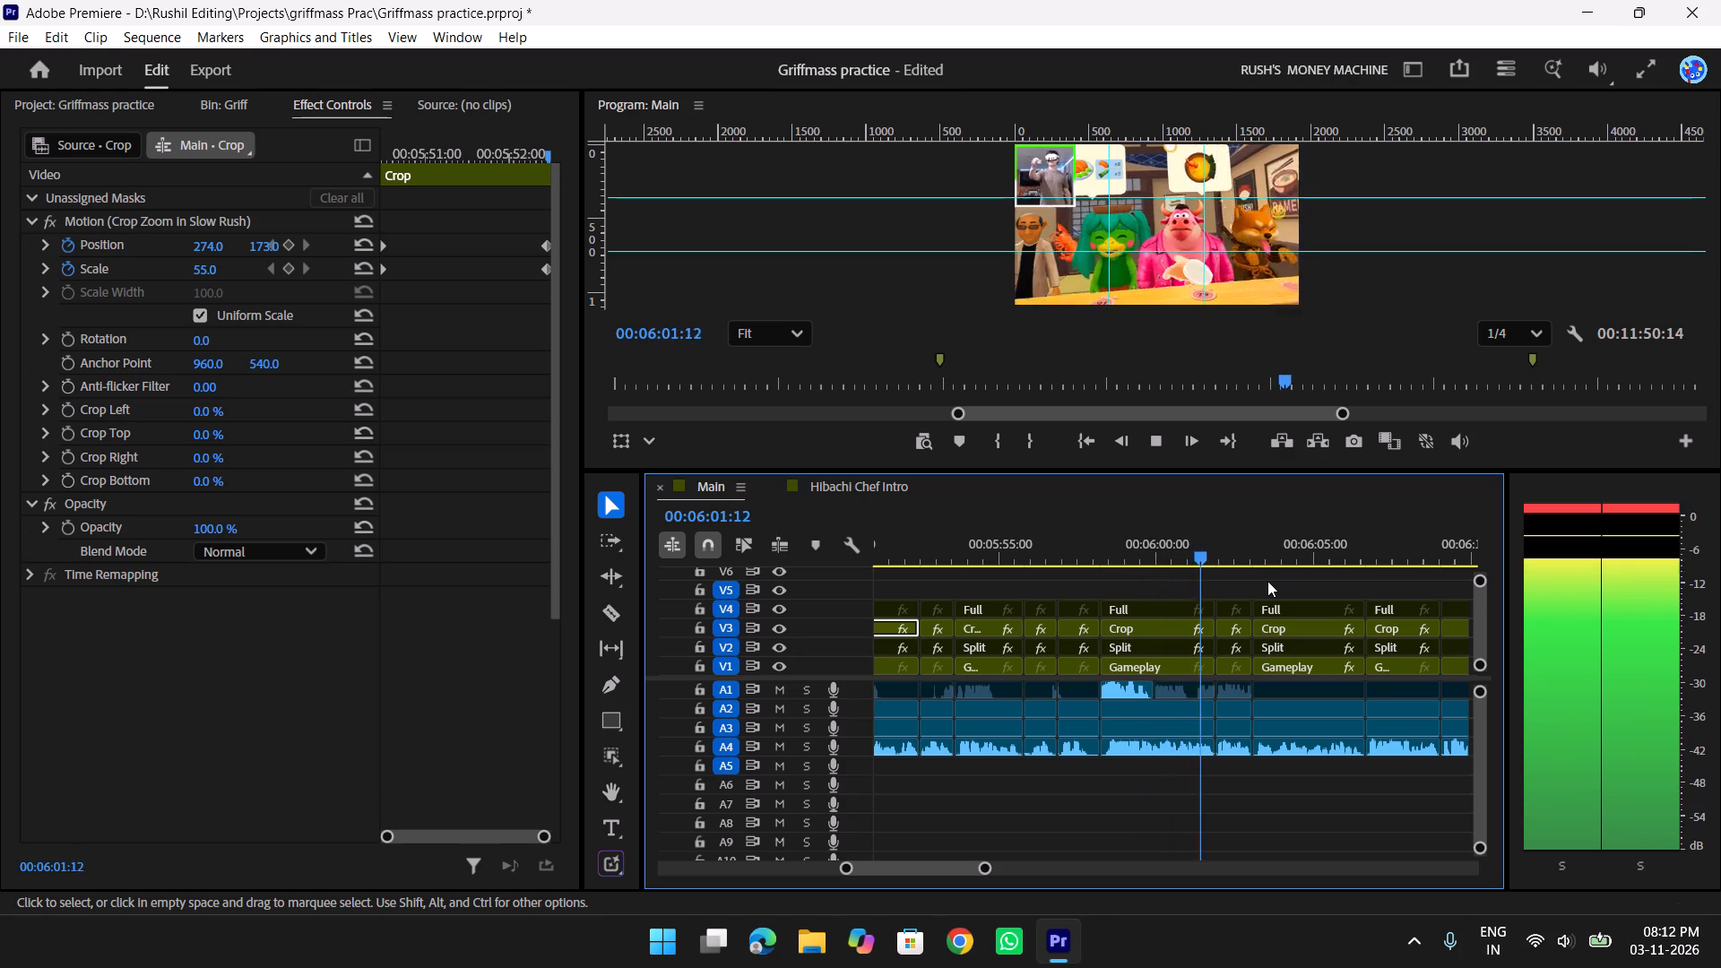
pyautogui.press('space')
# Replay the shot between about 00:05:58 and 00:06:00 to find the moment where it should be split.
pyautogui.moveTo(1191, 541); pyautogui.dragTo(1104, 549)
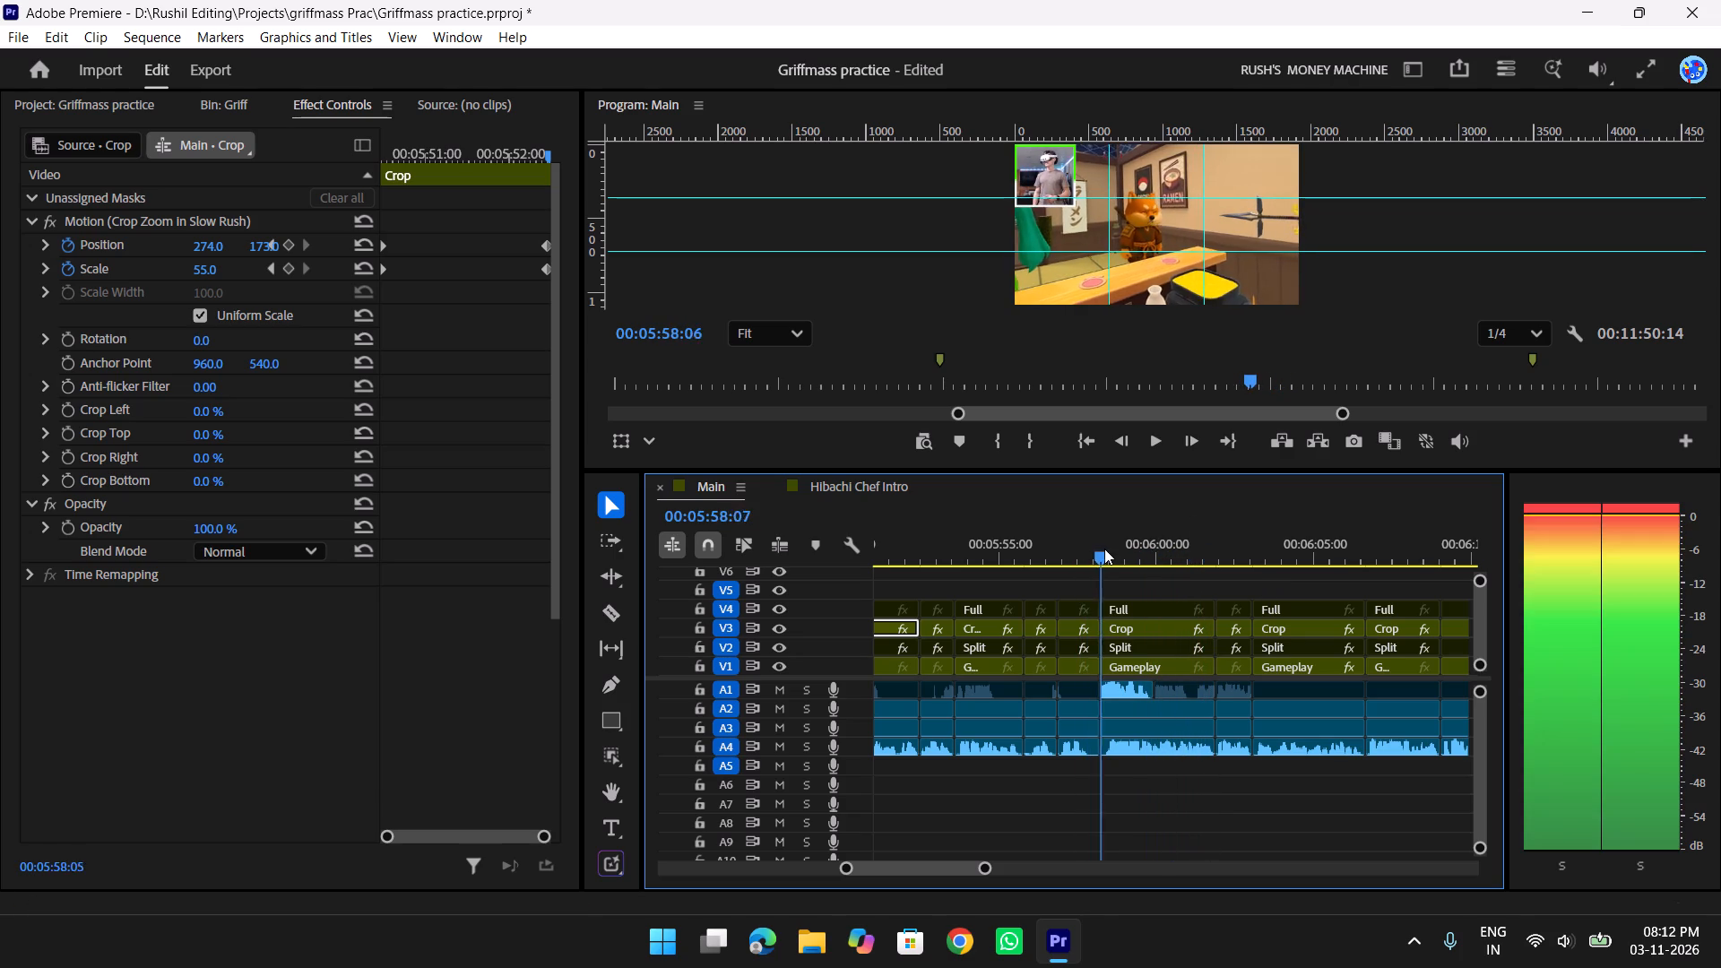
pyautogui.moveTo(1104, 549); pyautogui.dragTo(1118, 549)
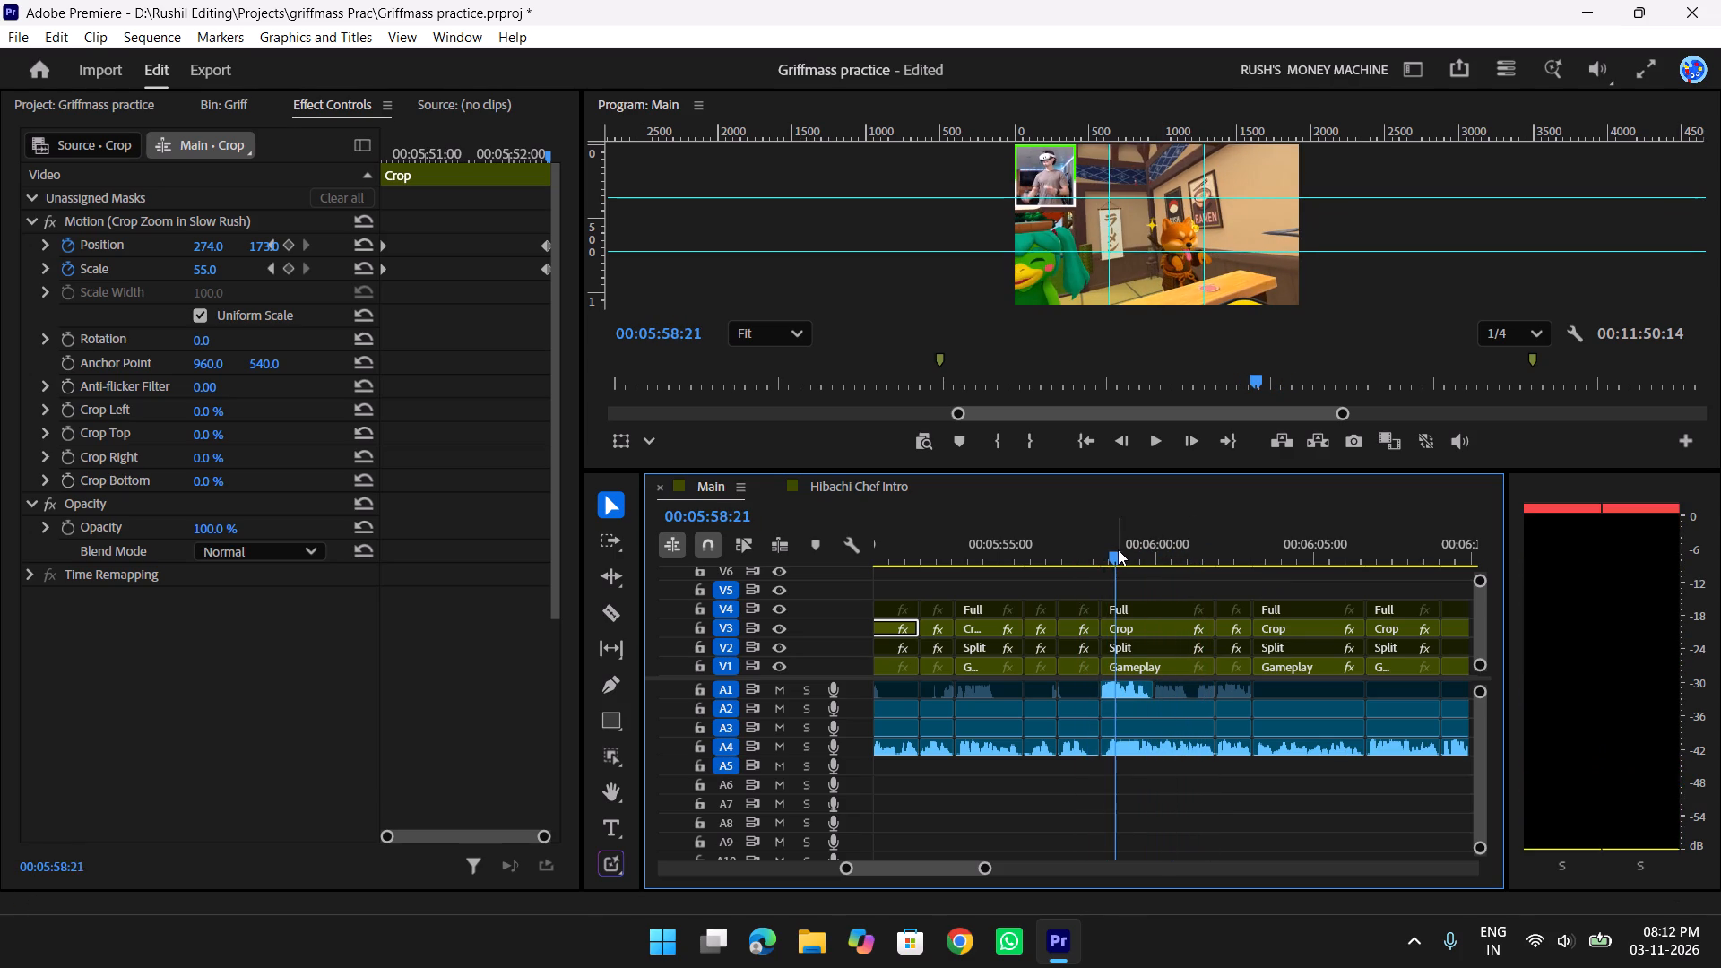
pyautogui.press('space')
pyautogui.press('space')
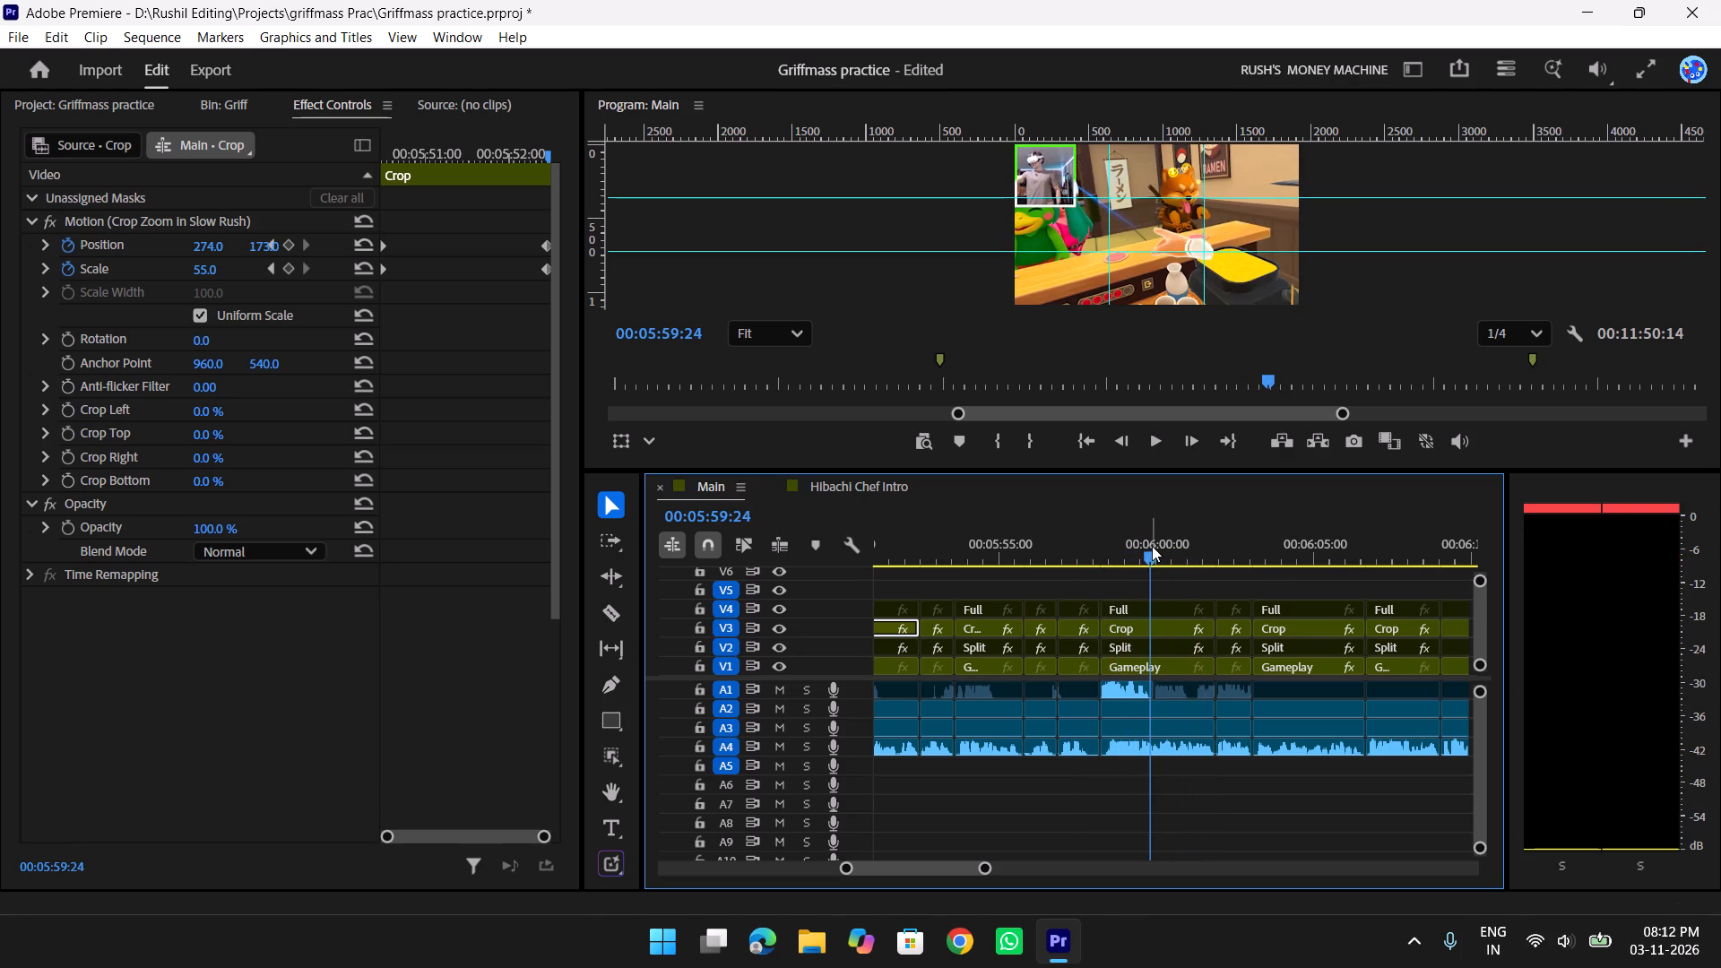
pyautogui.moveTo(1150, 545); pyautogui.dragTo(1098, 548)
pyautogui.press('space')
pyautogui.press('space')
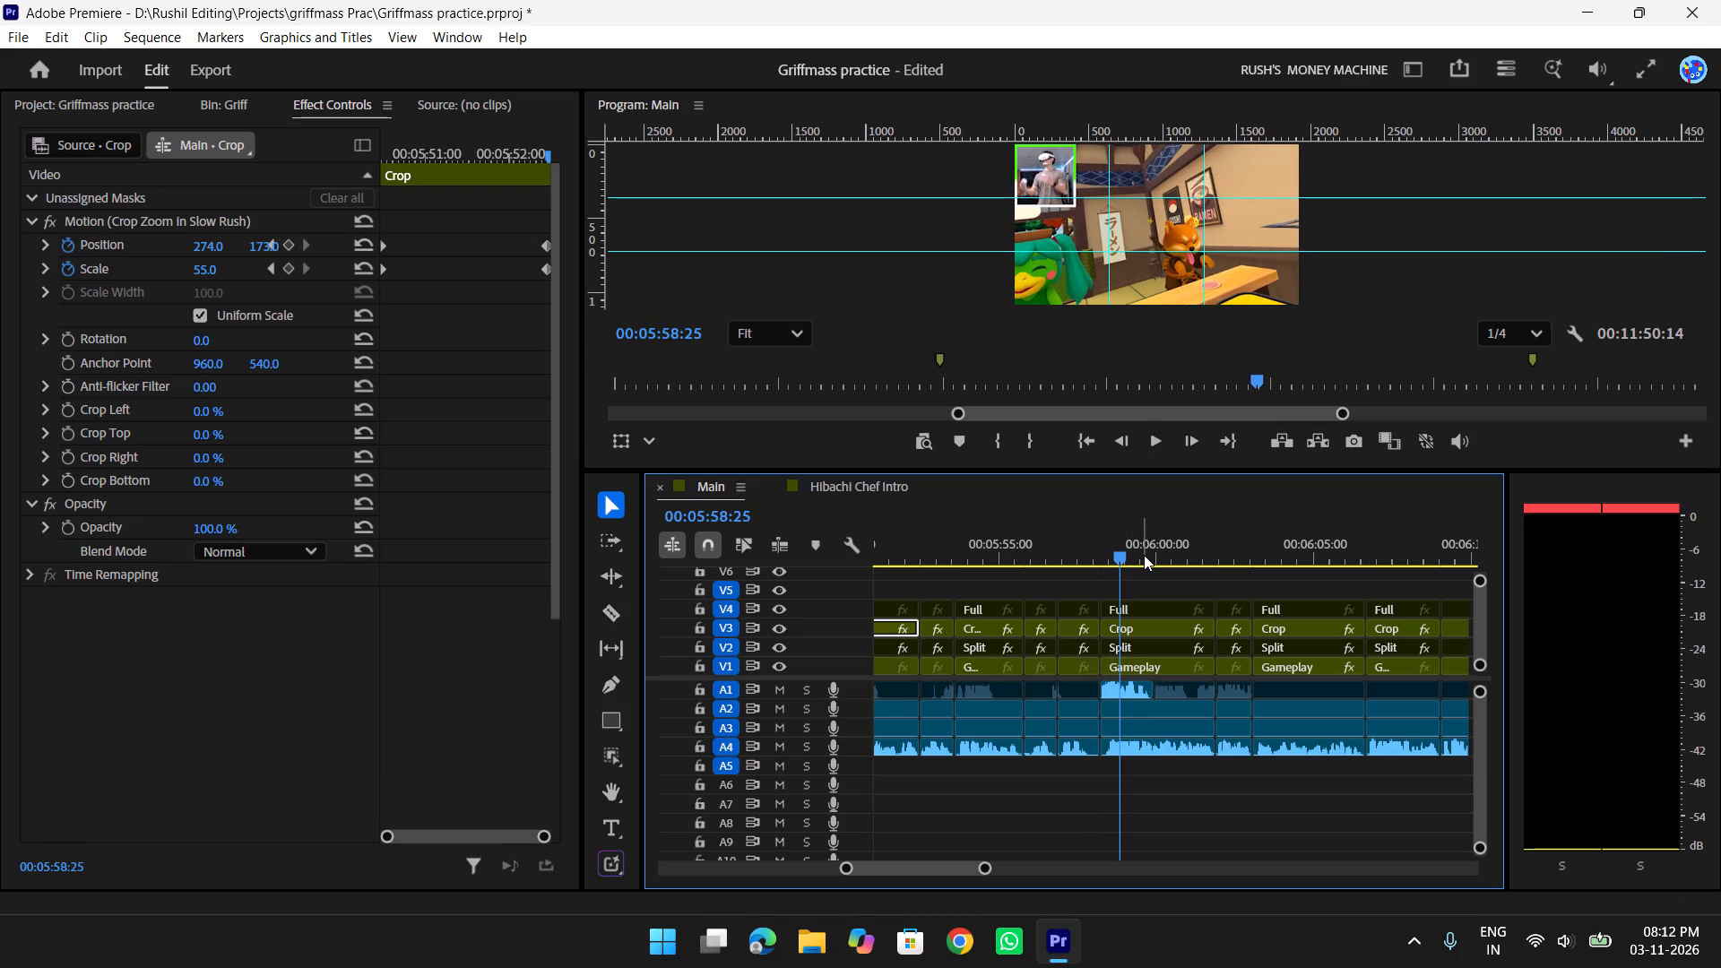
pyautogui.press('space')
pyautogui.press('space')
# Split the Full, Crop, Split and Gameplay clips on V4 to V1 at 00:05:59:09 and play past the cut.
pyautogui.moveTo(1144, 553); pyautogui.dragTo(1126, 553)
pyautogui.press('t')
pyautogui.press('t')
pyautogui.press('space')
pyautogui.press('space')
pyautogui.press('space')
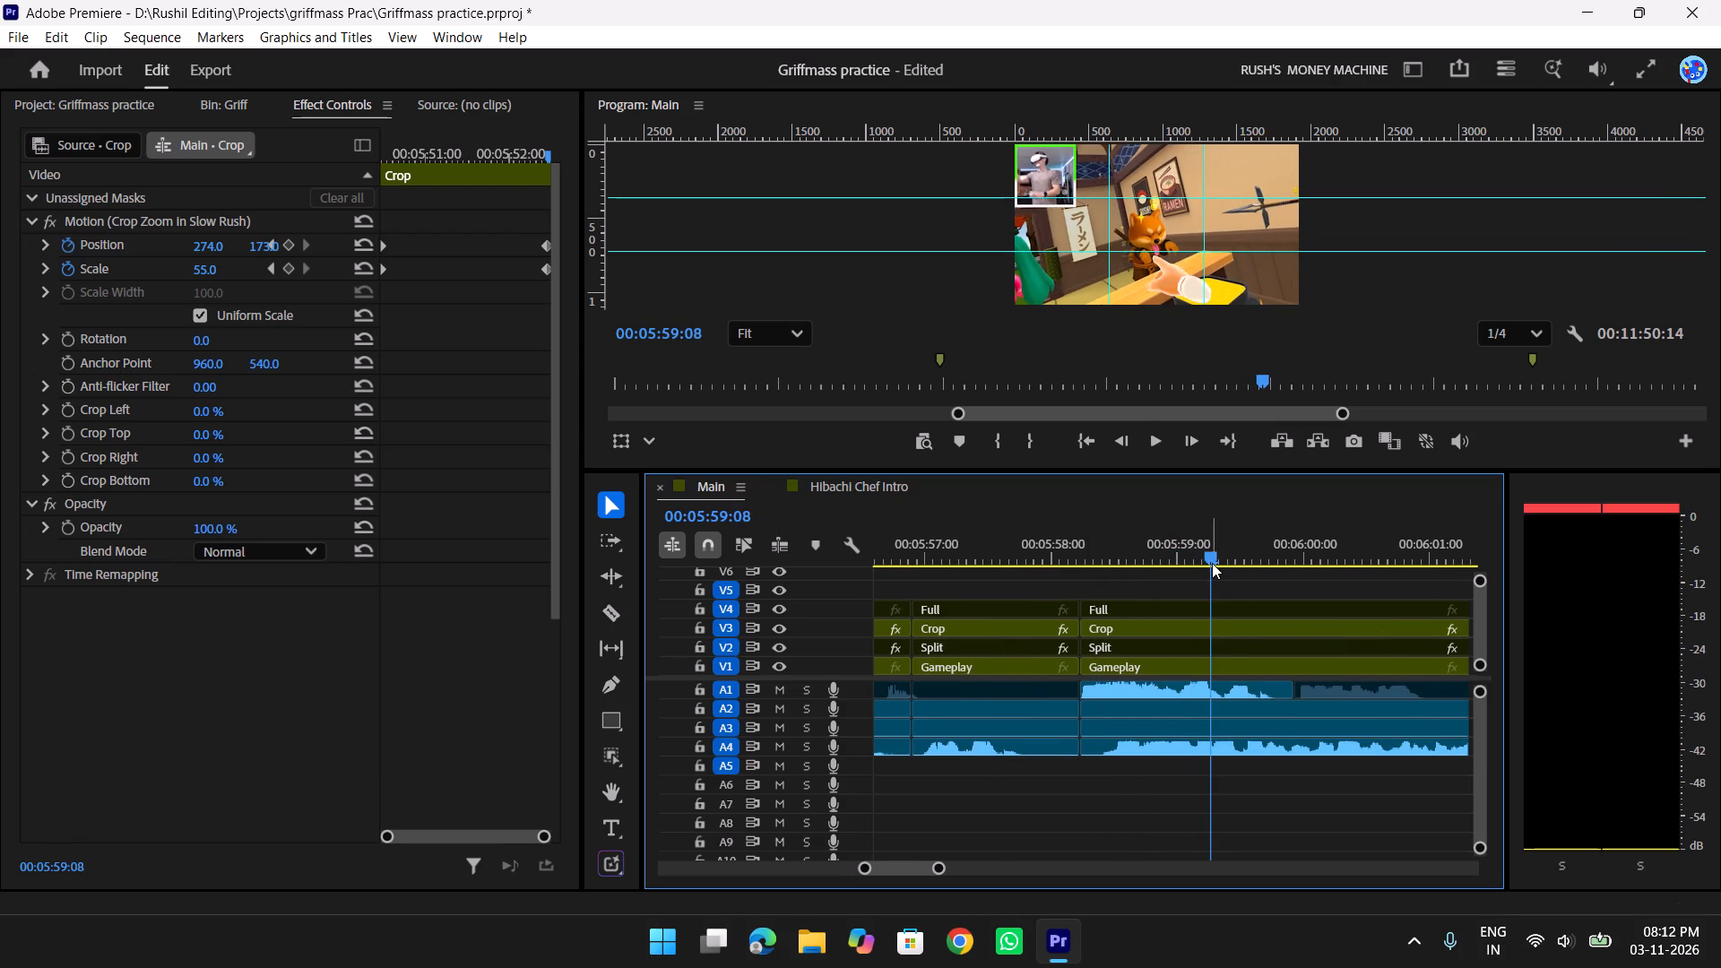
pyautogui.press('space')
pyautogui.moveTo(1224, 542); pyautogui.dragTo(1207, 548)
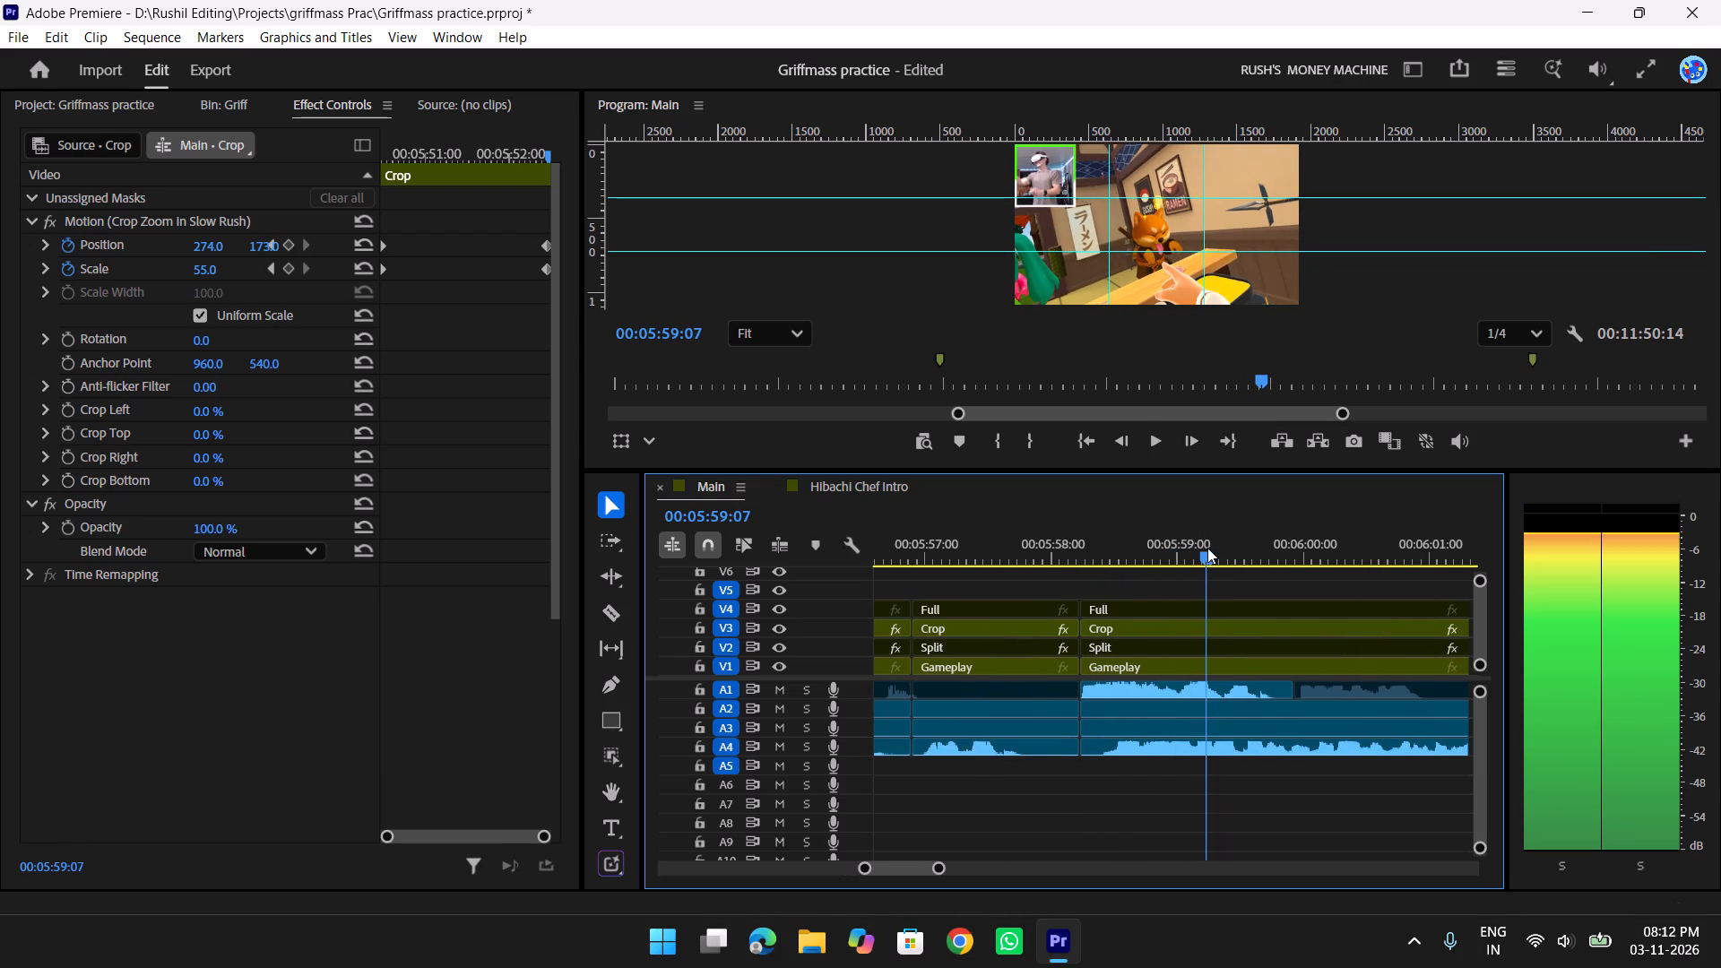
pyautogui.moveTo(1207, 548); pyautogui.dragTo(1210, 548)
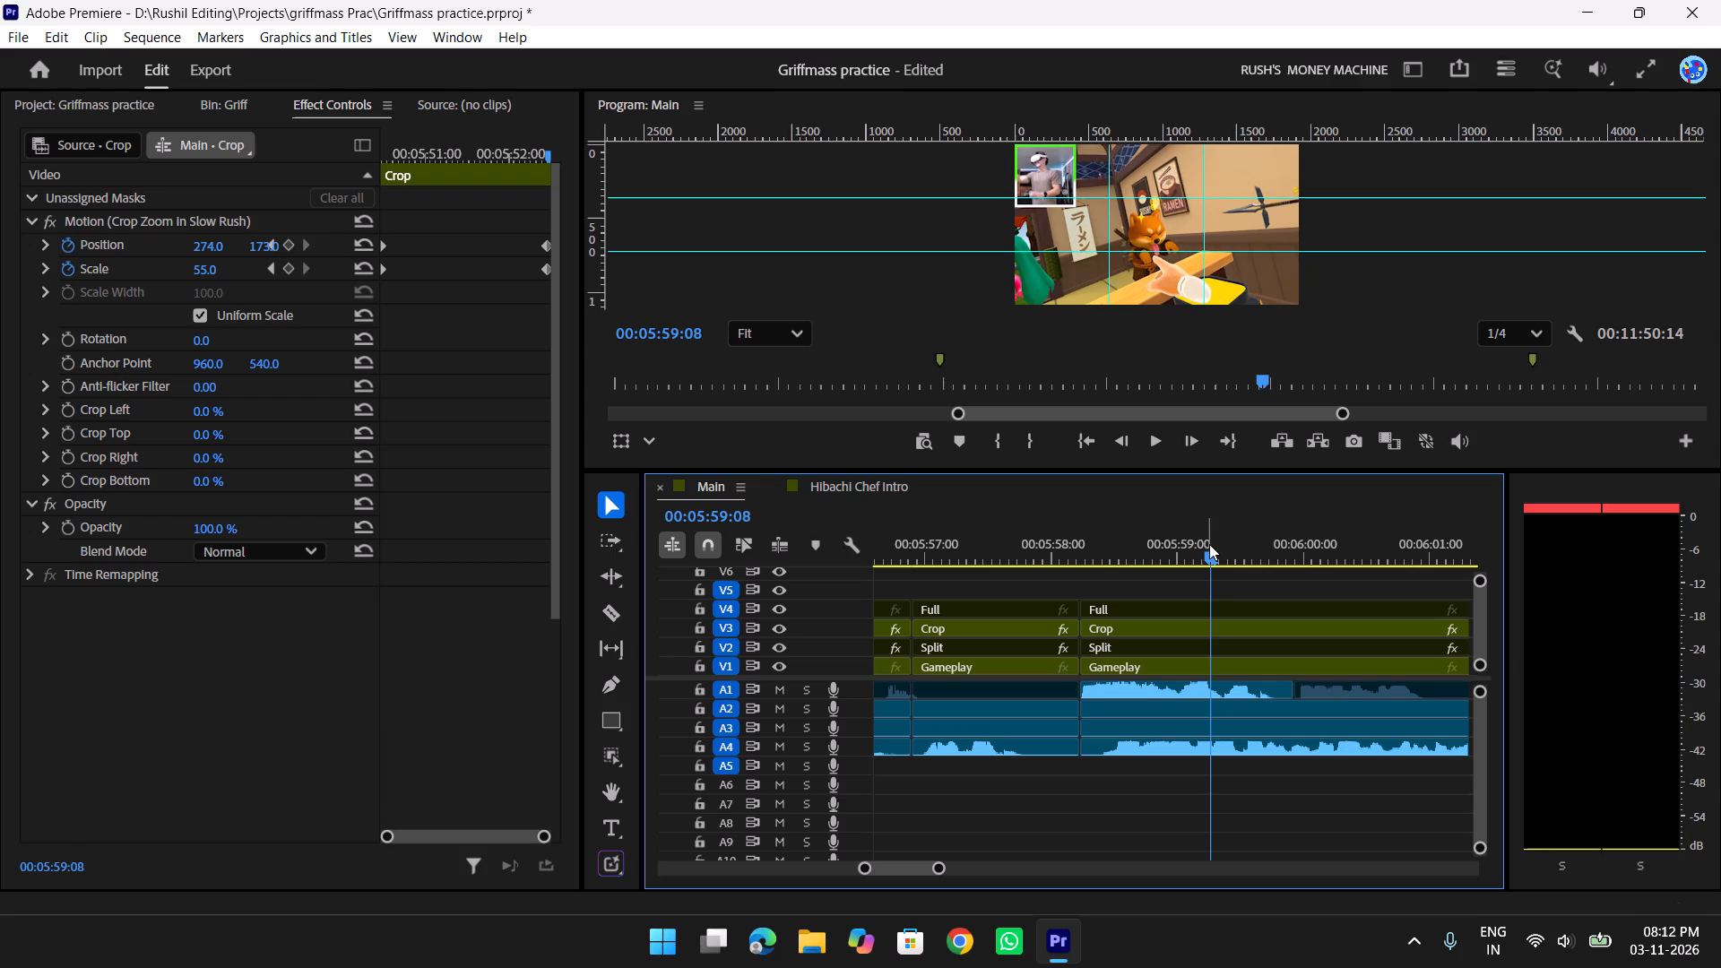
pyautogui.moveTo(1209, 548); pyautogui.dragTo(1219, 548)
pyautogui.click(1272, 817)
pyautogui.press('w')
pyautogui.press('space')
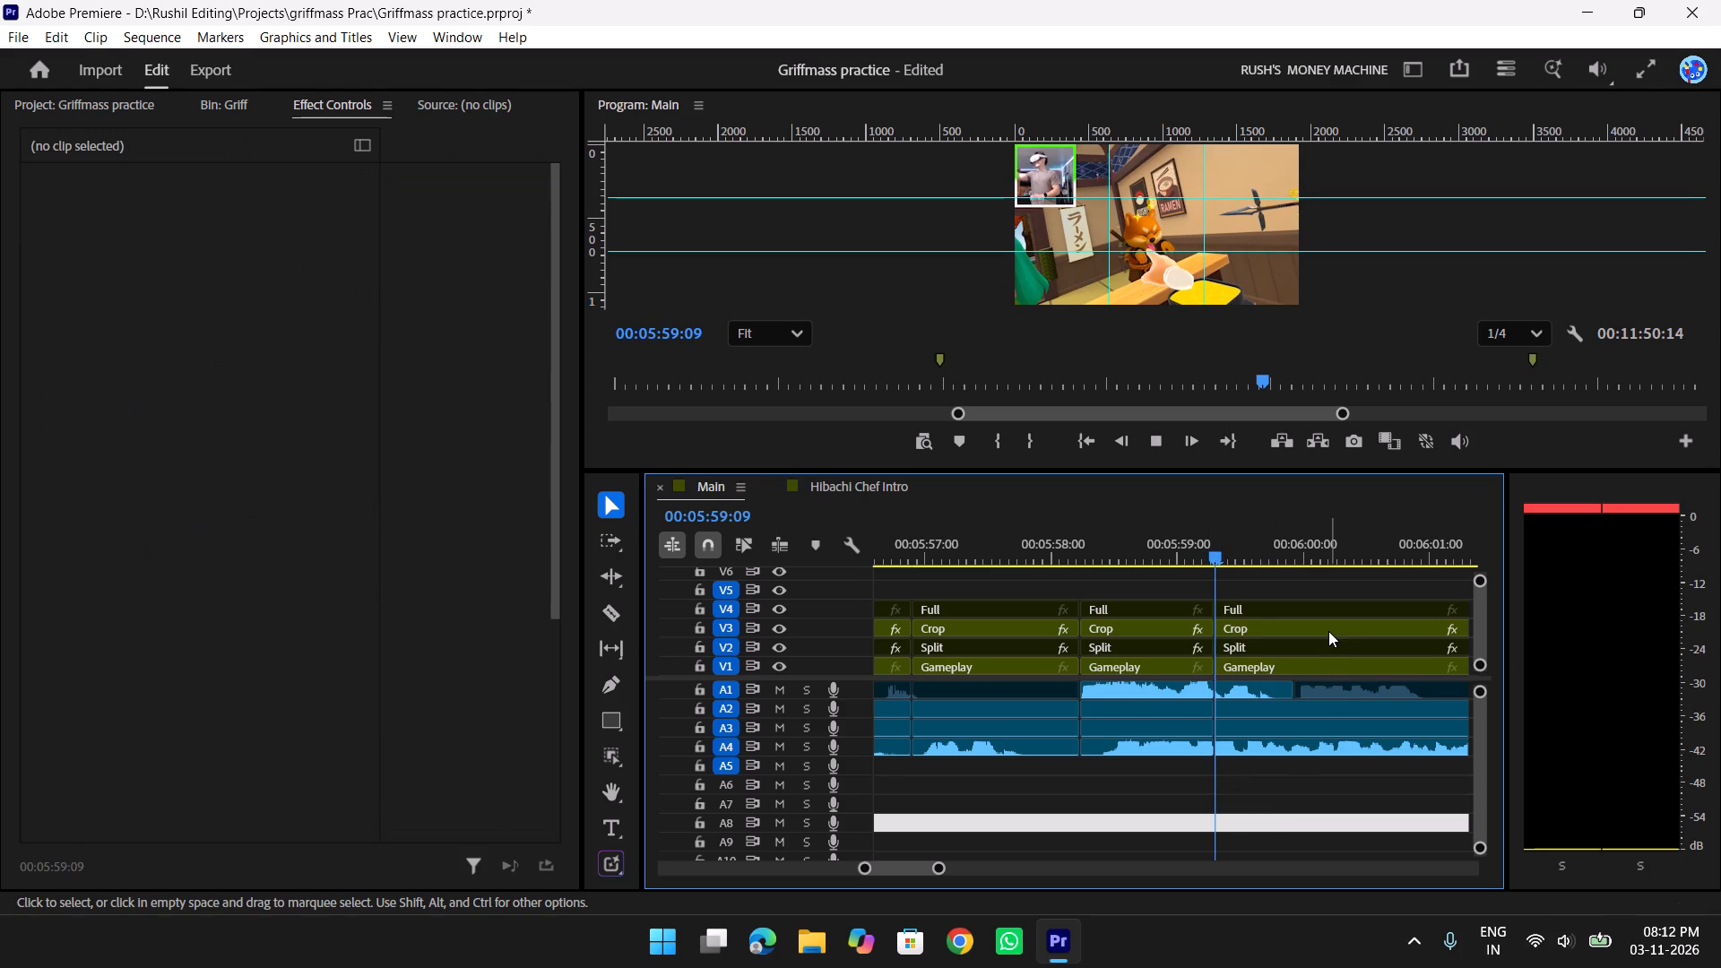
pyautogui.press('space')
pyautogui.press('space')
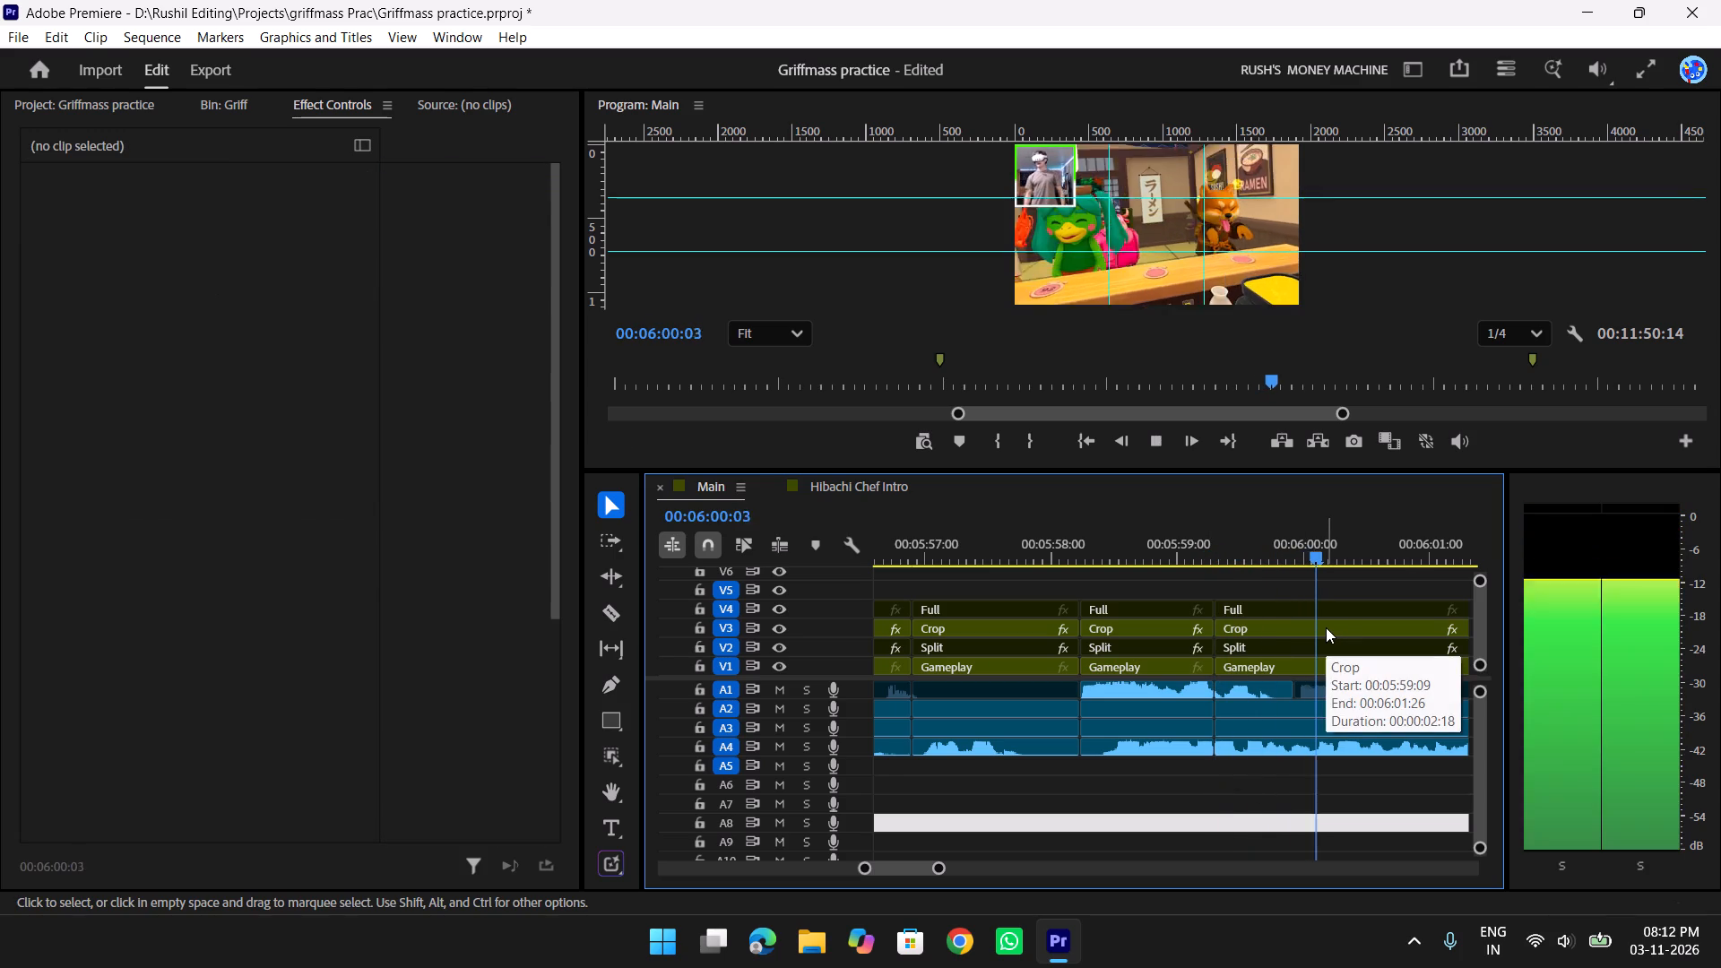
# Review the shot after the 00:05:59:09 cut and split the Full, Crop, Split and Gameplay clips on V4 to V1 at 00:06:00:08.
pyautogui.press('space')
pyautogui.scroll(-3, 1398, 548)
pyautogui.press('space')
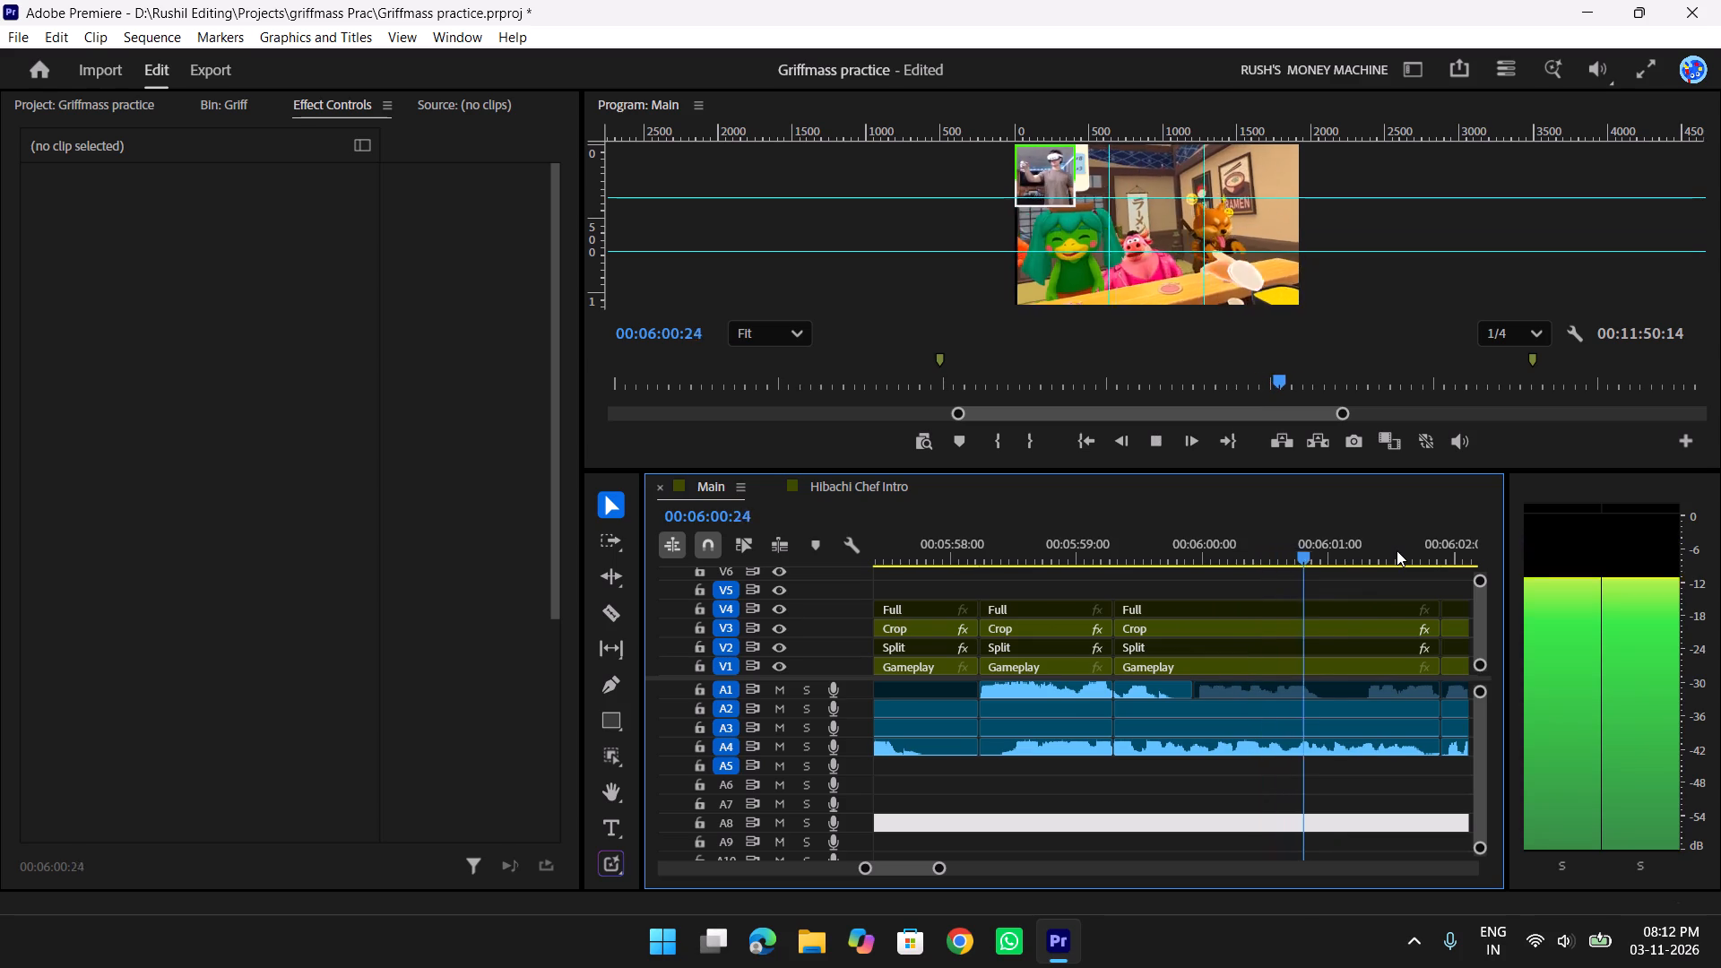
pyautogui.press('space')
pyautogui.scroll(-4, 1397, 546)
pyautogui.moveTo(1189, 549); pyautogui.dragTo(1016, 566)
pyautogui.press('space')
pyautogui.press('space')
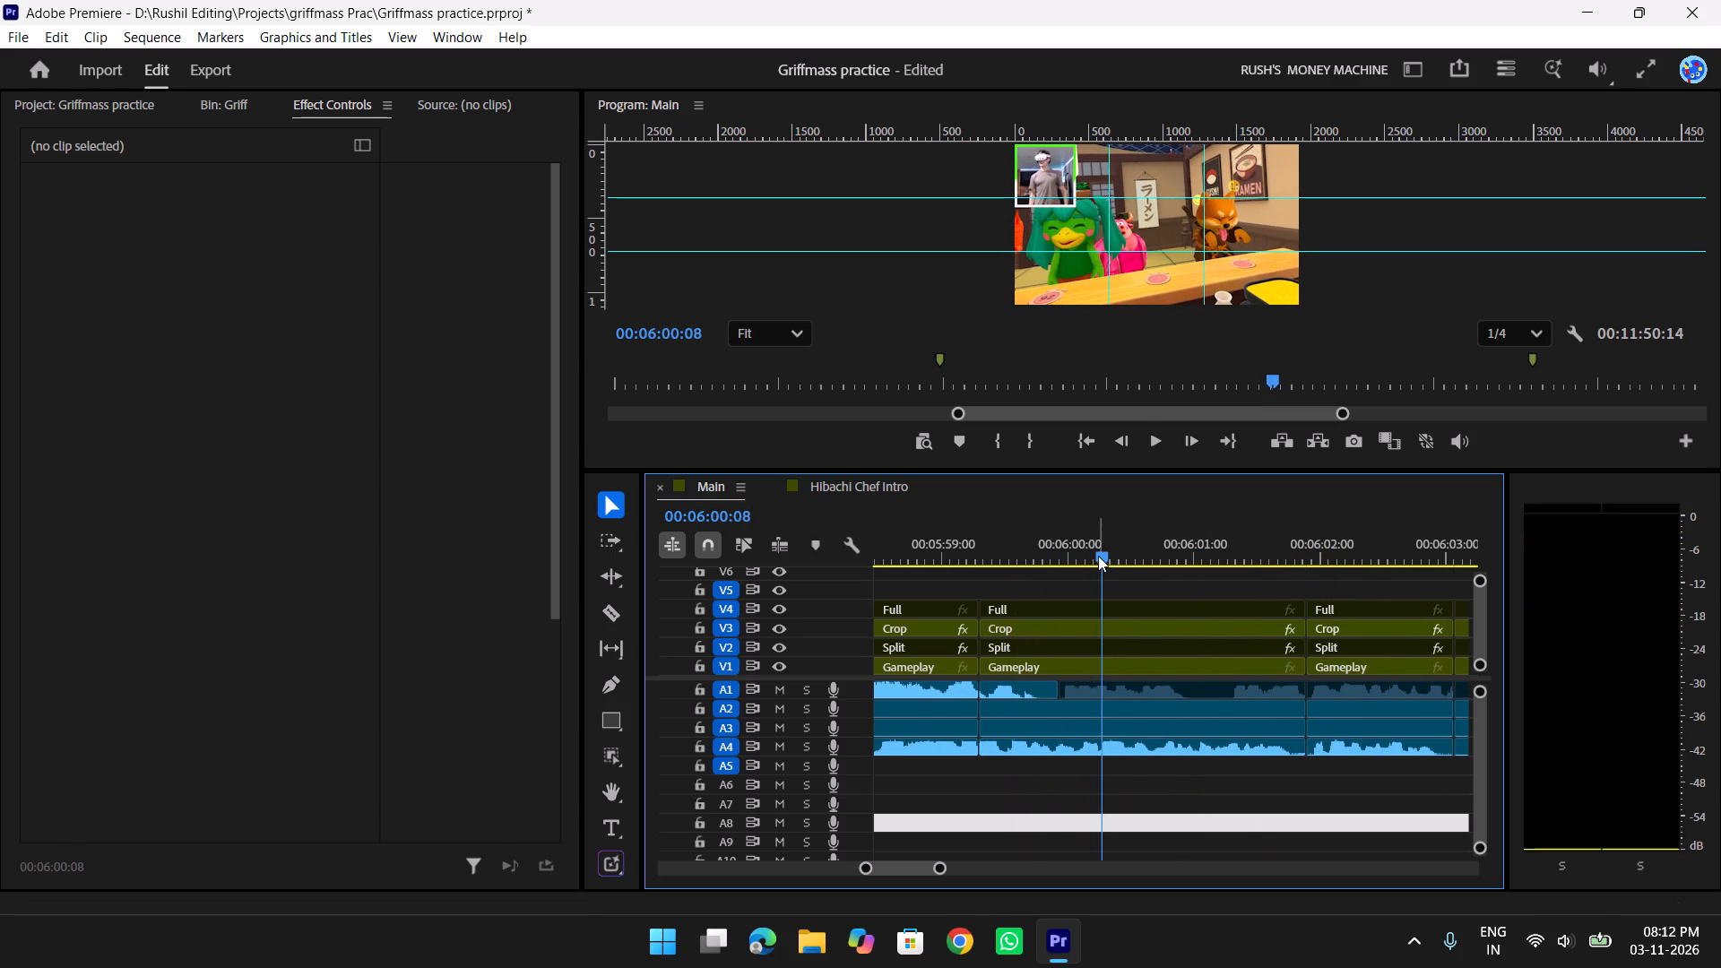
pyautogui.moveTo(1098, 556); pyautogui.dragTo(1102, 553)
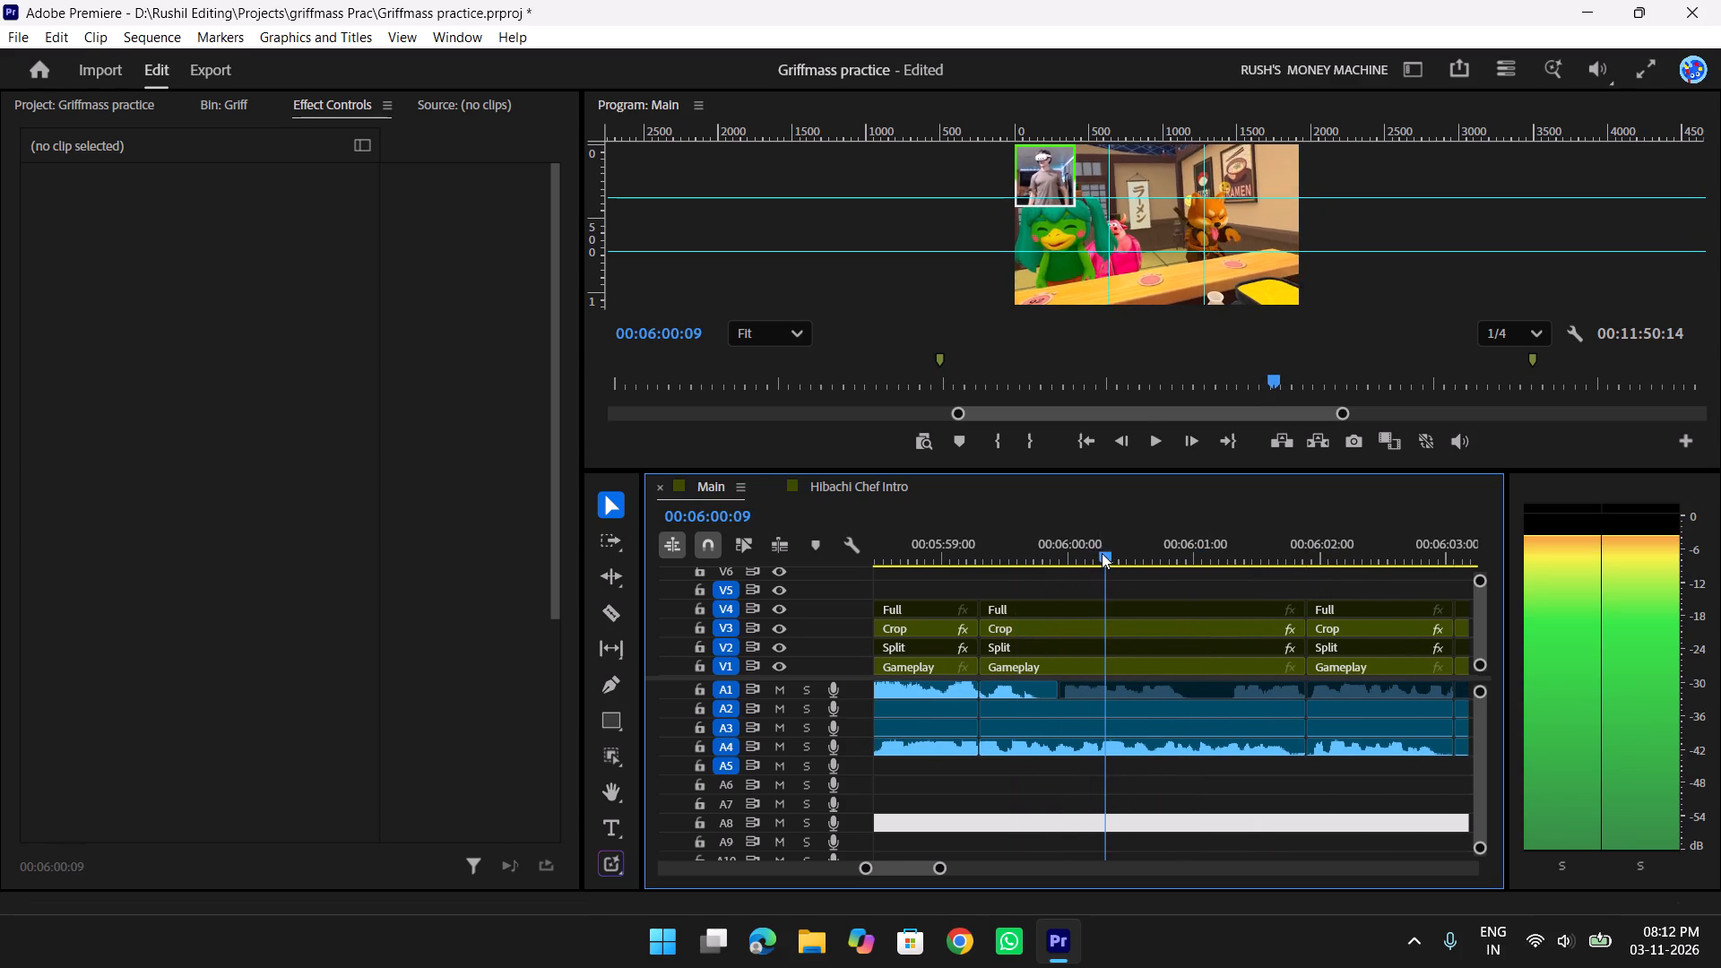
pyautogui.moveTo(1102, 553); pyautogui.dragTo(1097, 548)
pyautogui.click(1163, 780)
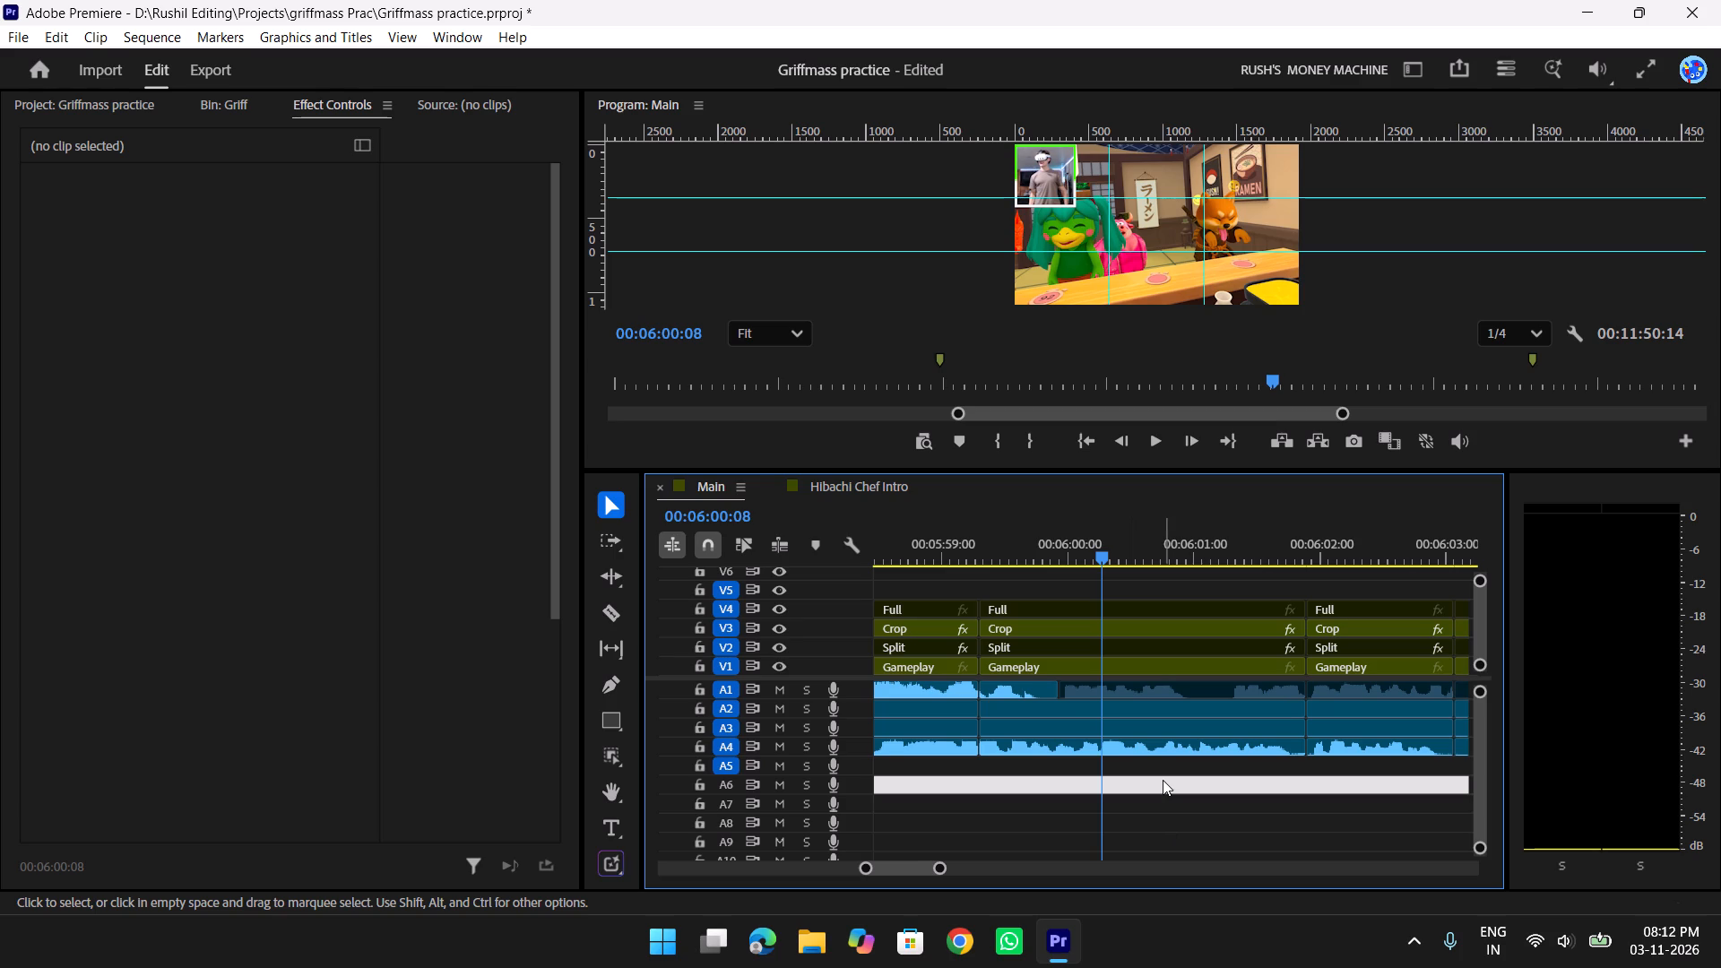
pyautogui.press('w')
# Set the V1 Gameplay clip between 00:05:59:09 and 00:06:00:08 to scale 185 and position 520, 902 to frame the fox character.
pyautogui.click(1015, 641)
pyautogui.click(1031, 662)
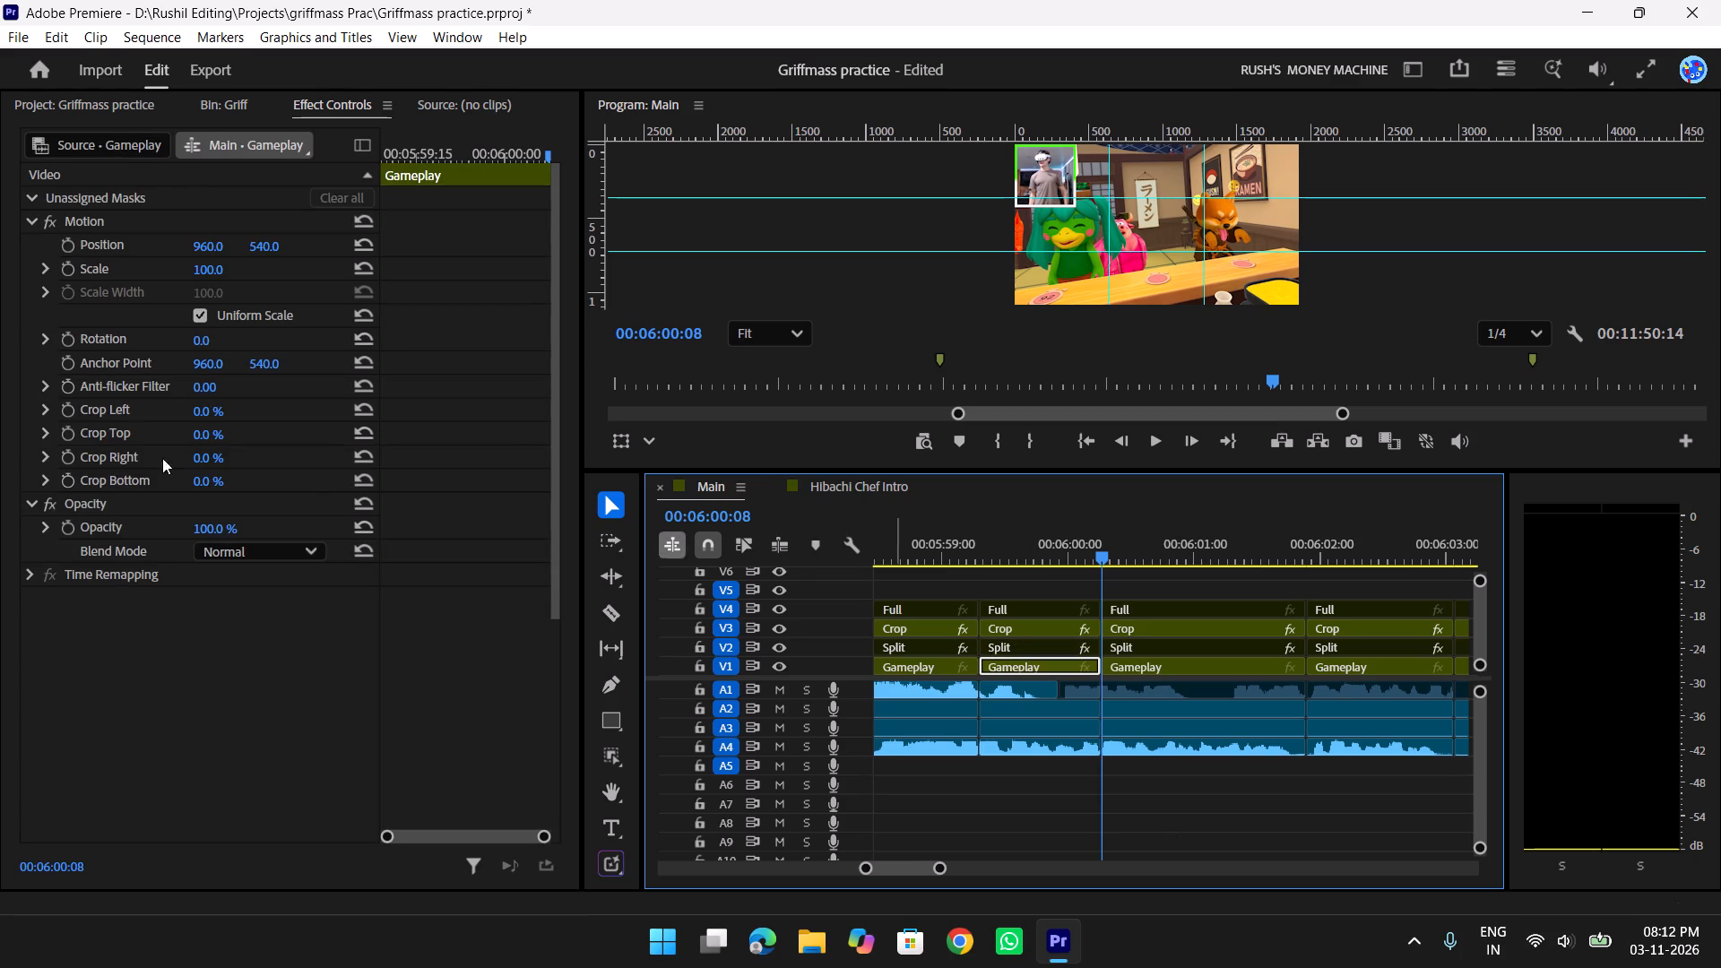
pyautogui.moveTo(211, 270); pyautogui.dragTo(247, 275)
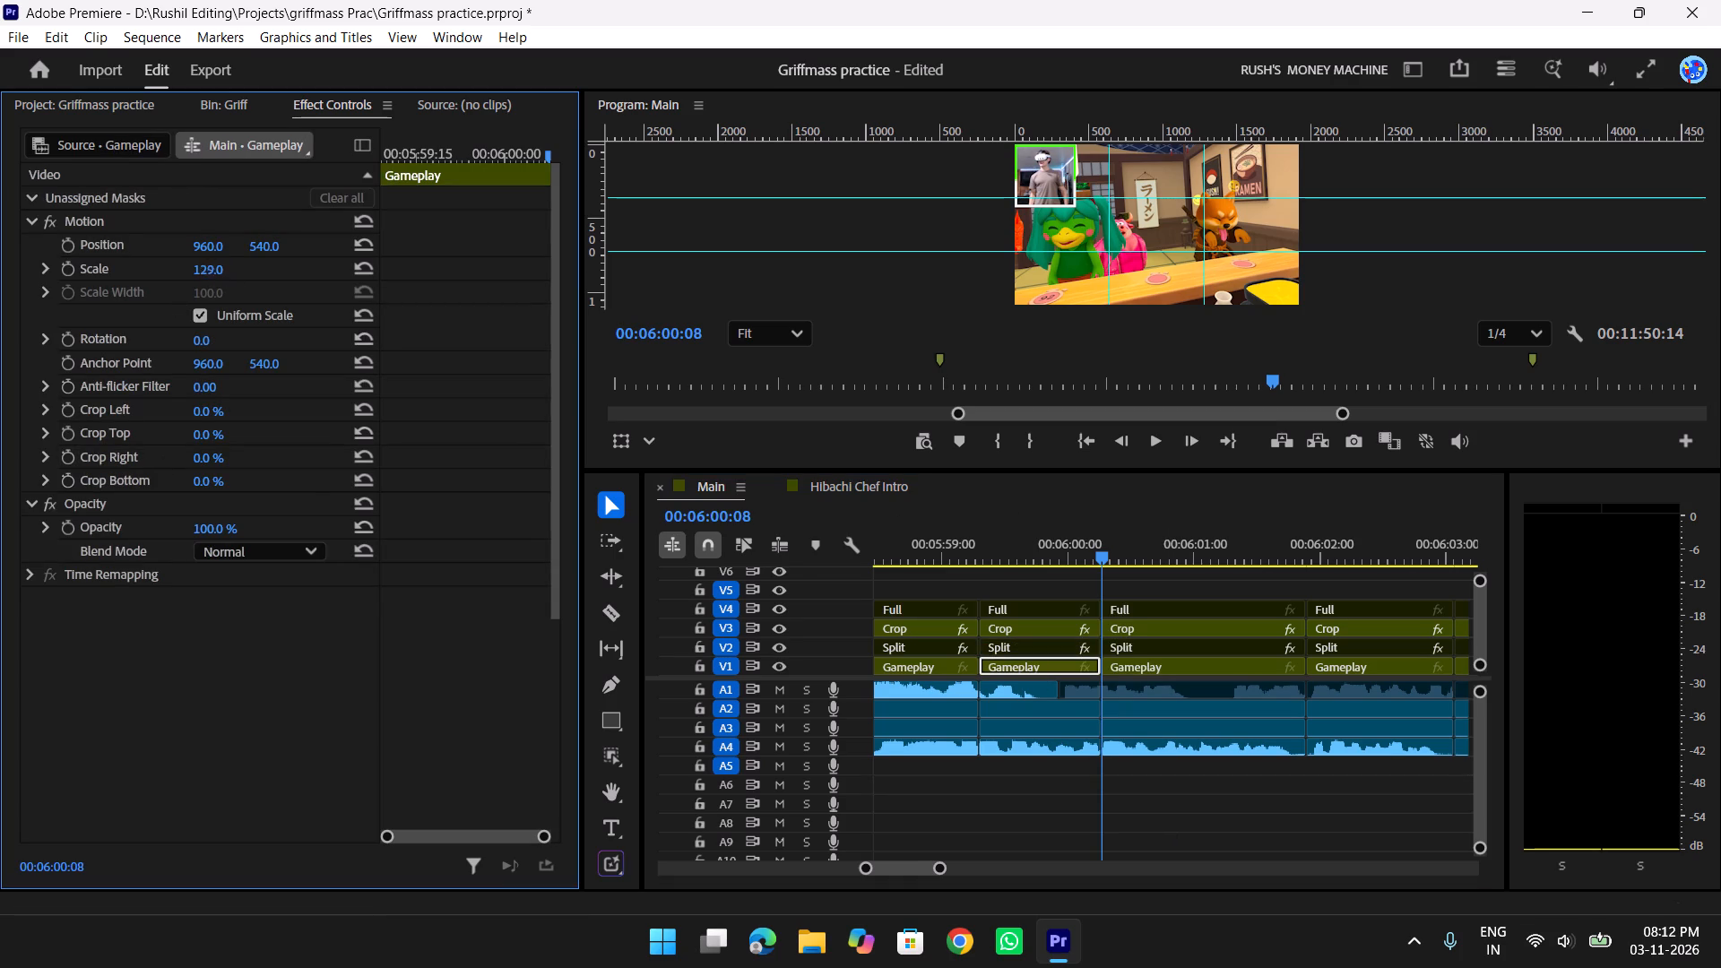
pyautogui.moveTo(247, 275); pyautogui.dragTo(309, 293)
pyautogui.moveTo(1089, 541); pyautogui.dragTo(1055, 552)
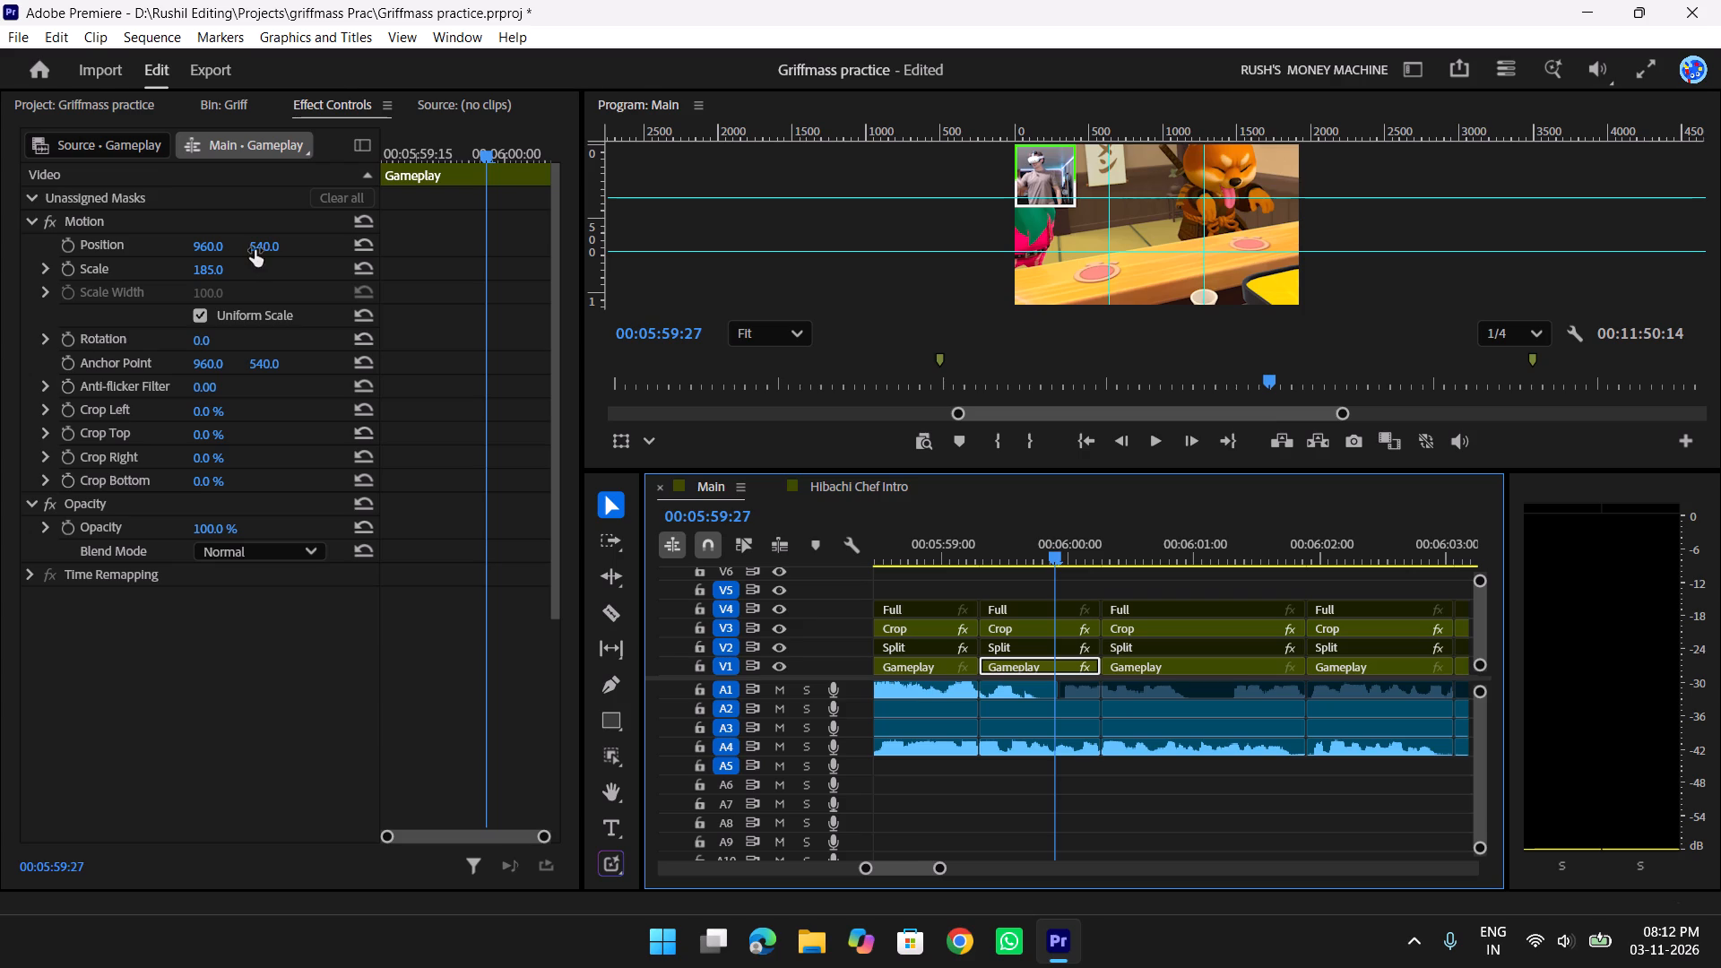
pyautogui.moveTo(265, 246); pyautogui.dragTo(746, 252)
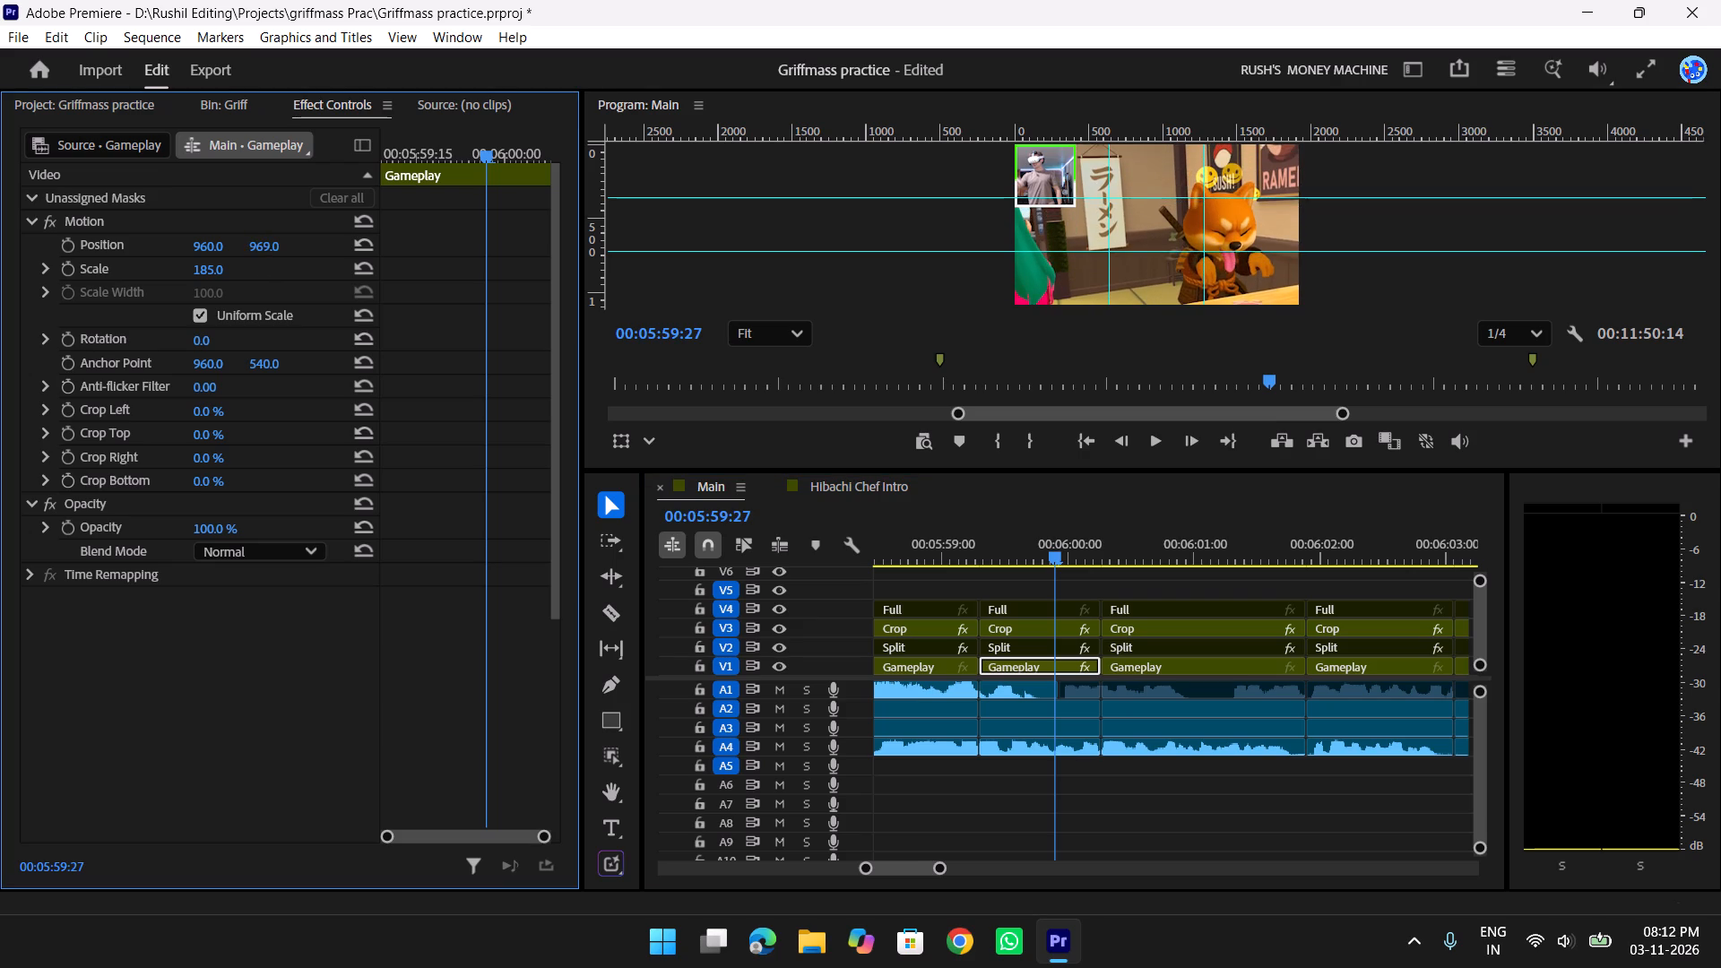
pyautogui.moveTo(746, 252); pyautogui.dragTo(672, 275)
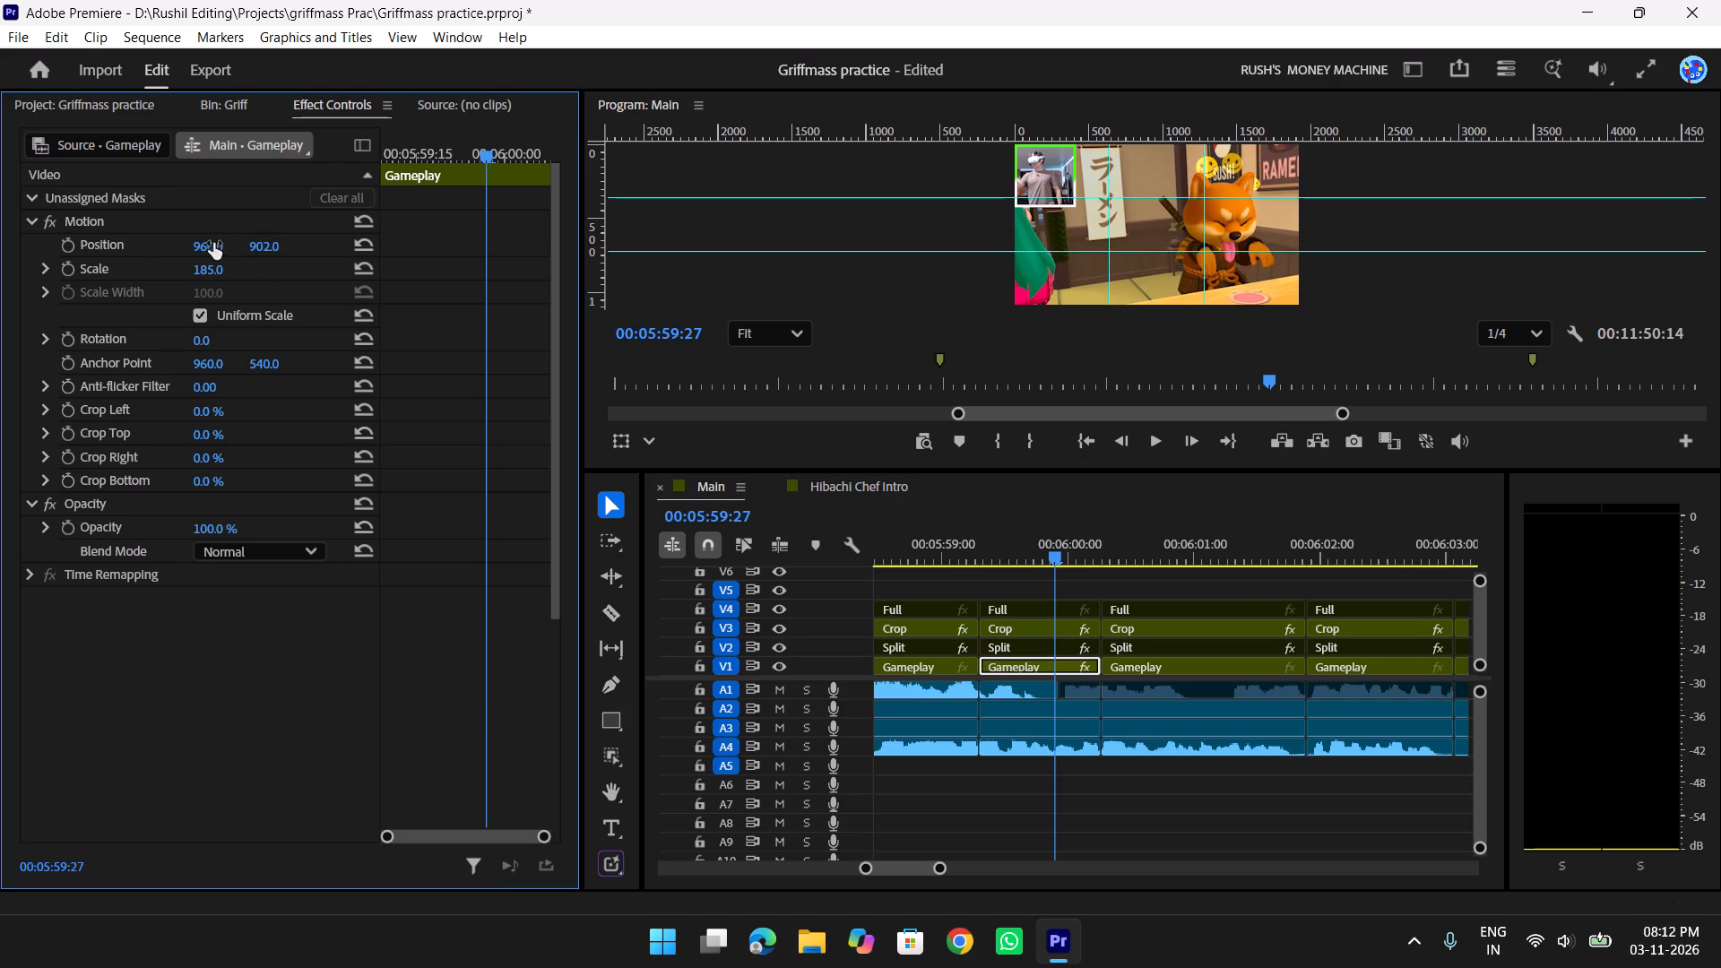
pyautogui.moveTo(213, 243); pyautogui.dragTo(87, 255)
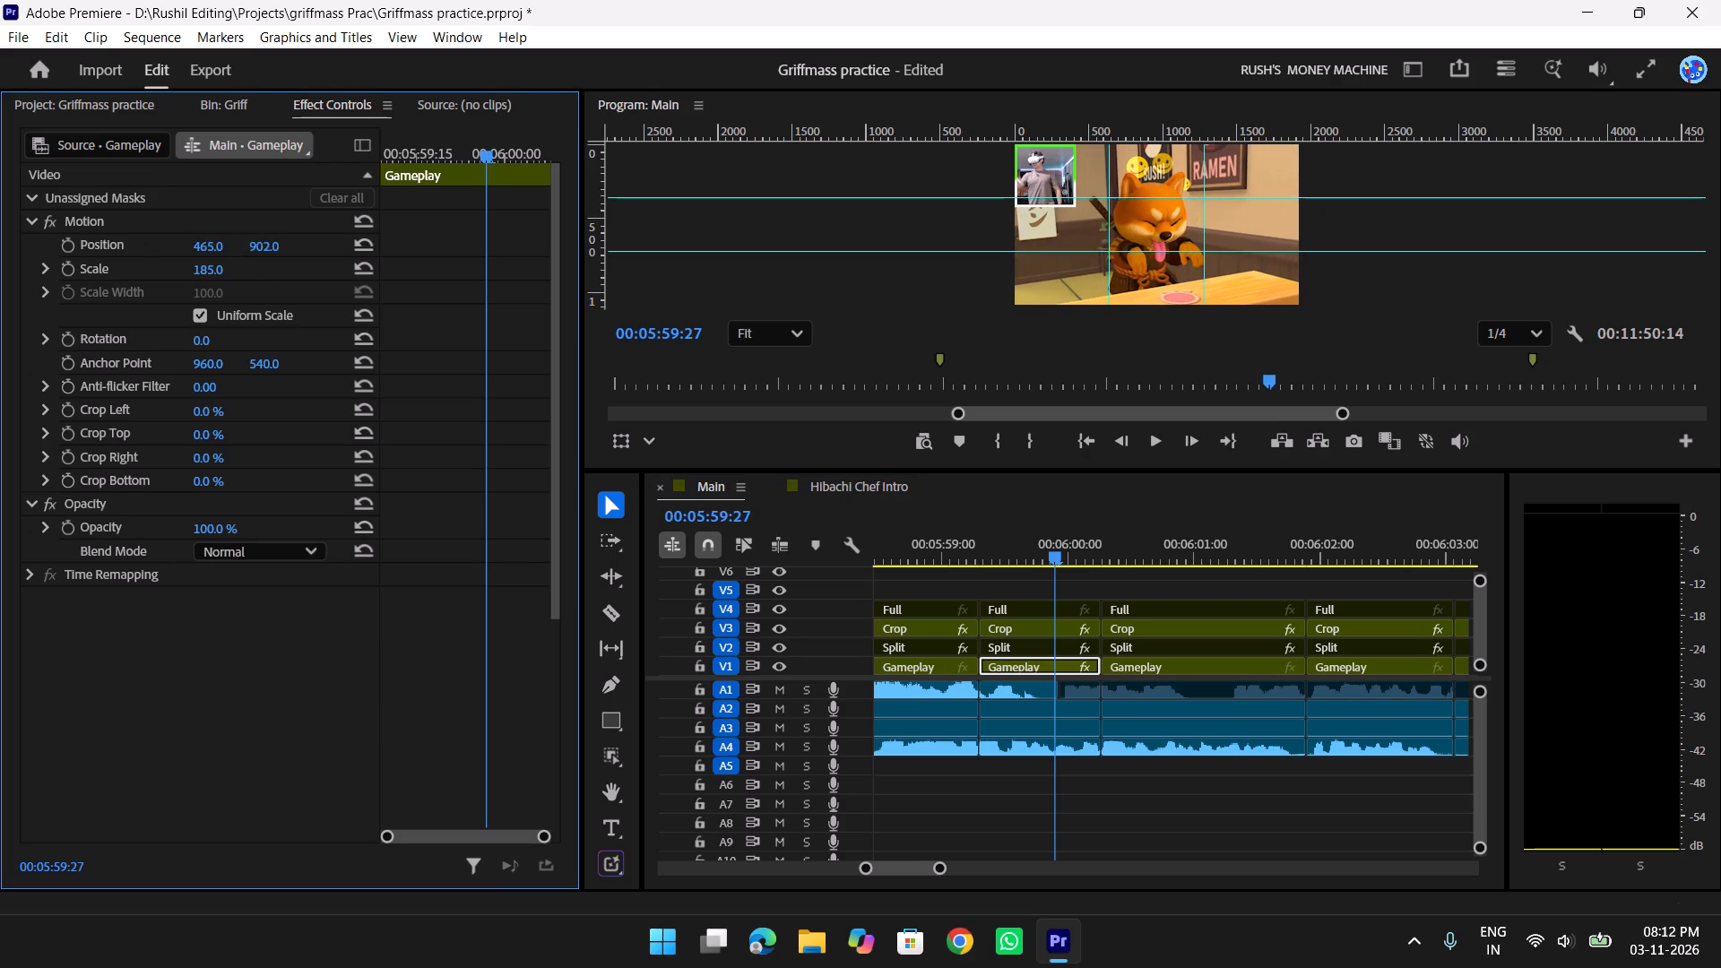
pyautogui.moveTo(87, 255); pyautogui.dragTo(150, 257)
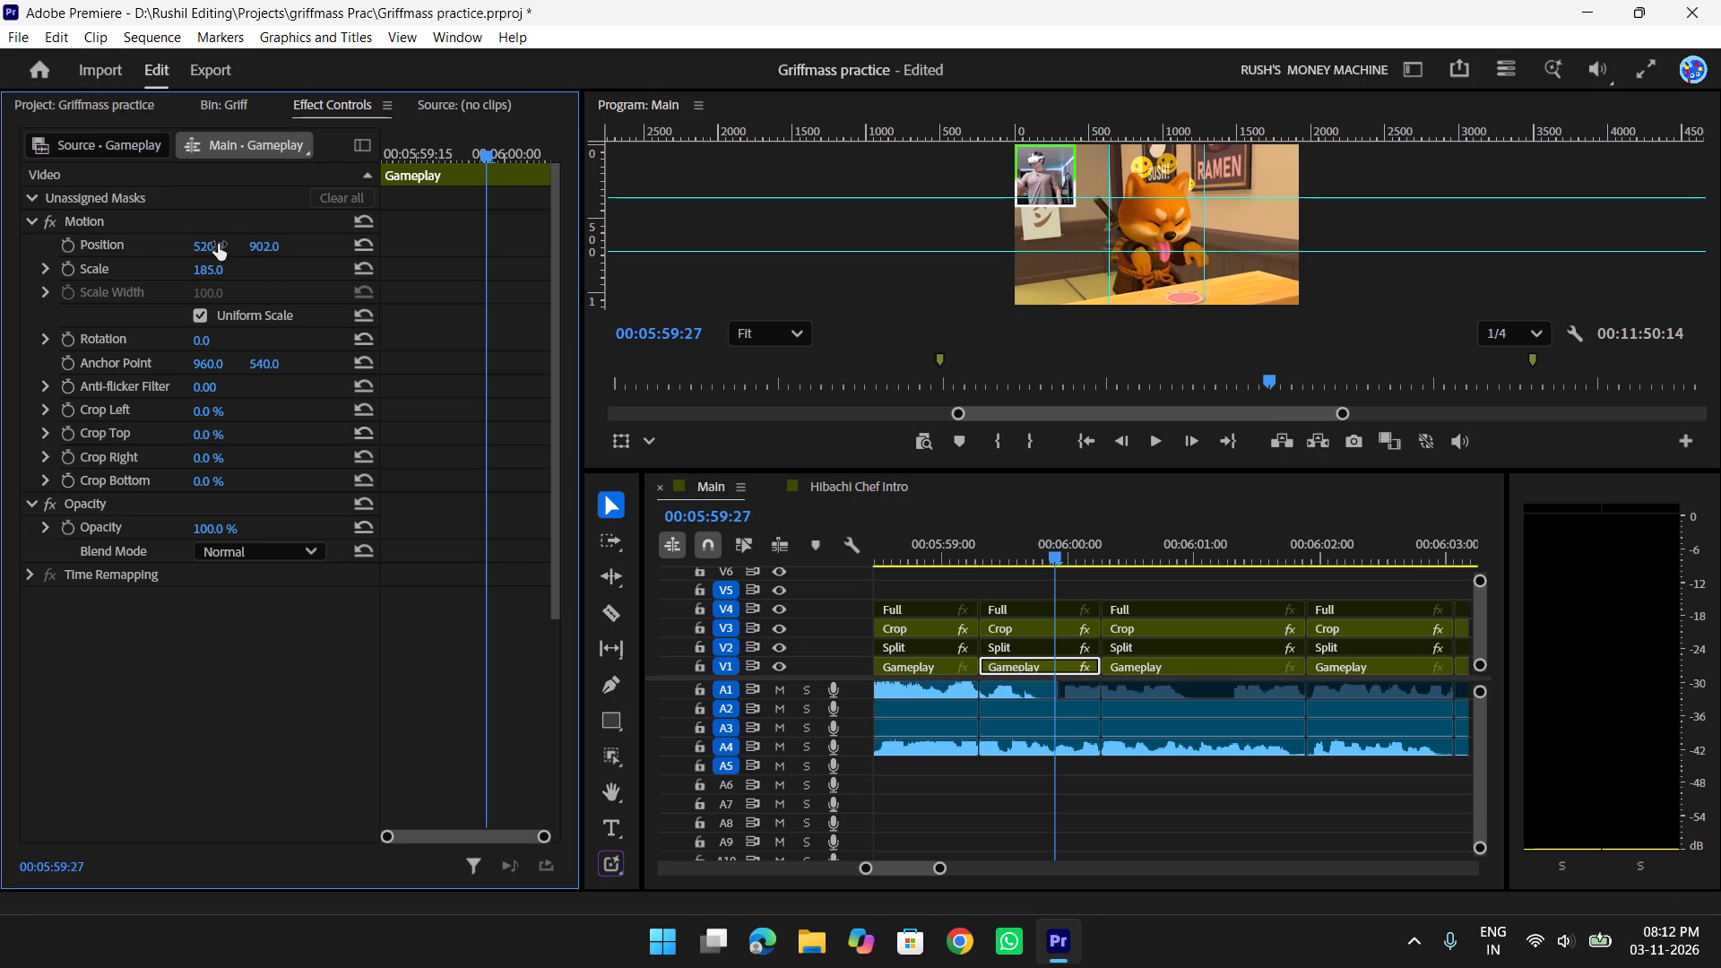
# Play and scrub through the enlarged Gameplay shot from about 00:05:59 to check how the fox stays framed.
pyautogui.moveTo(1050, 547); pyautogui.dragTo(930, 552)
pyautogui.press('space')
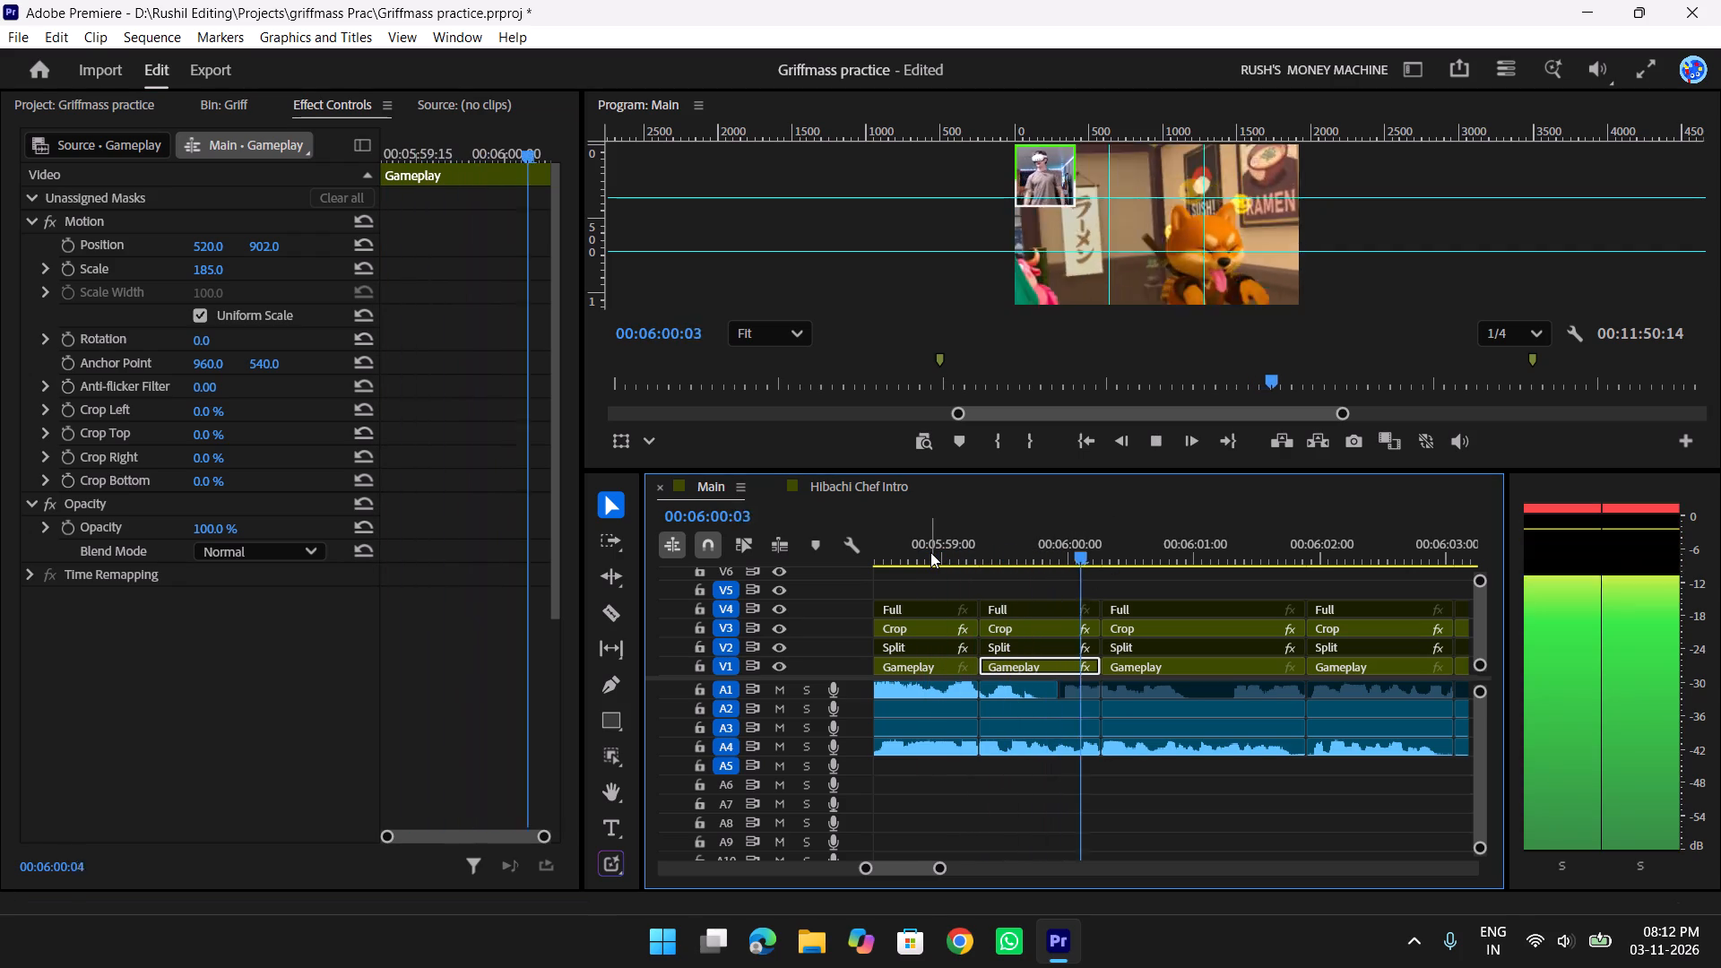
pyautogui.press('space')
pyautogui.moveTo(1173, 545); pyautogui.dragTo(1033, 552)
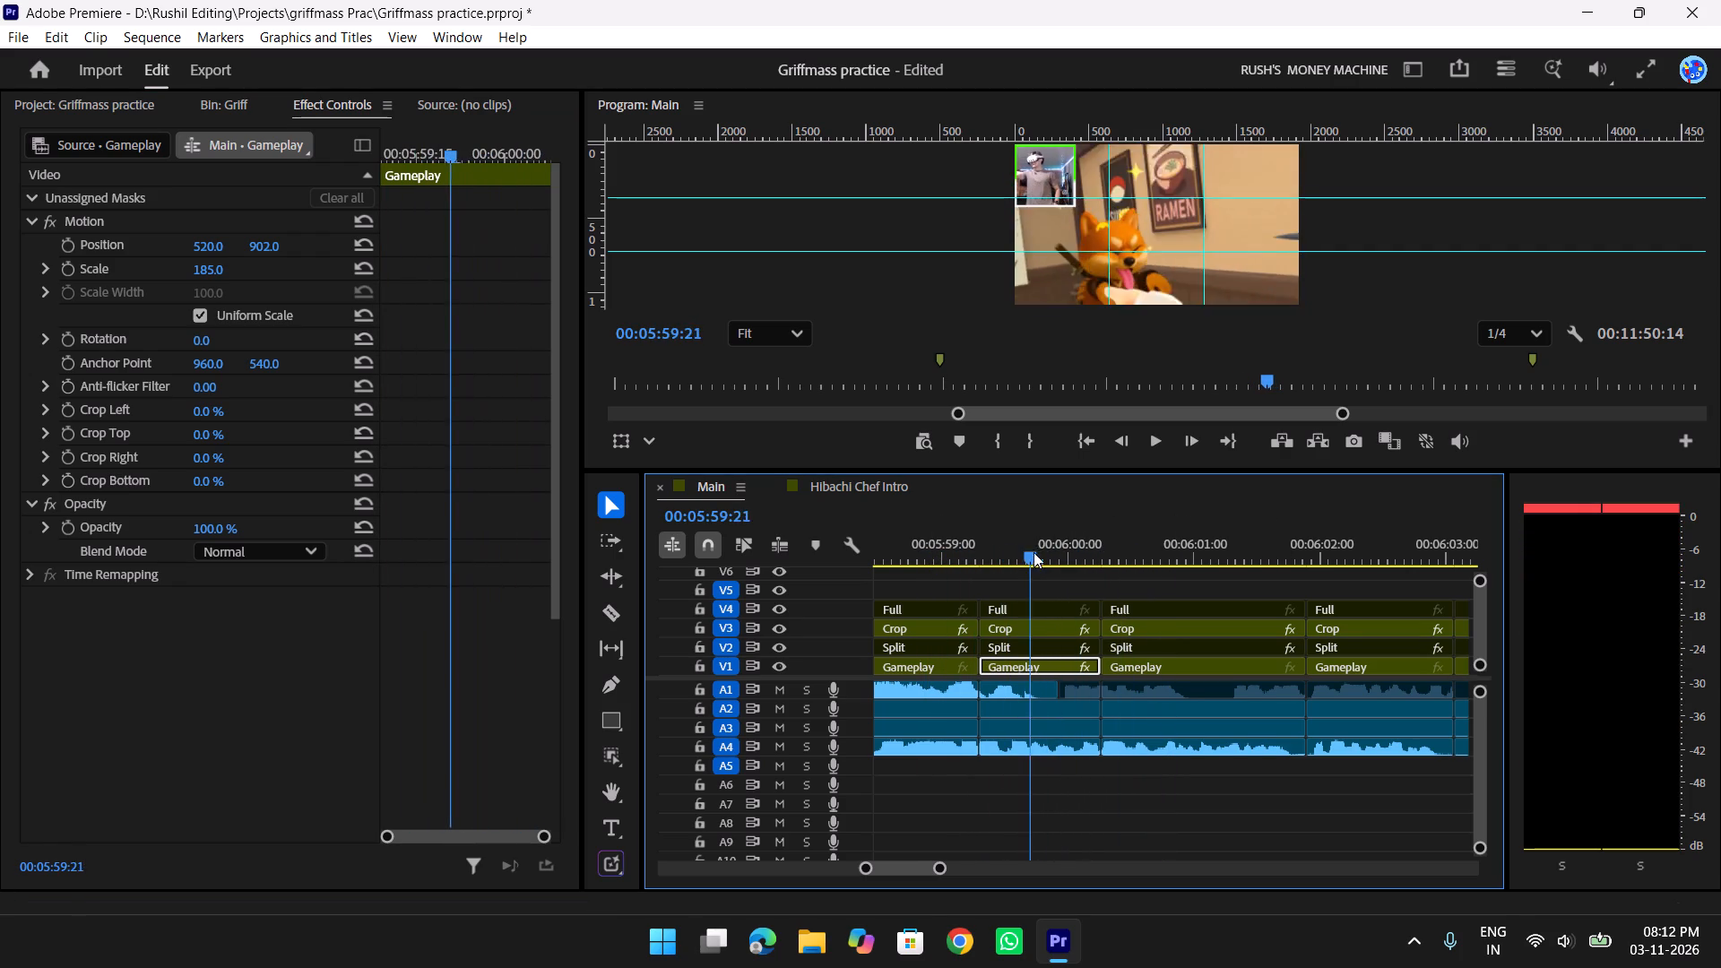
pyautogui.moveTo(1033, 552); pyautogui.dragTo(1112, 544)
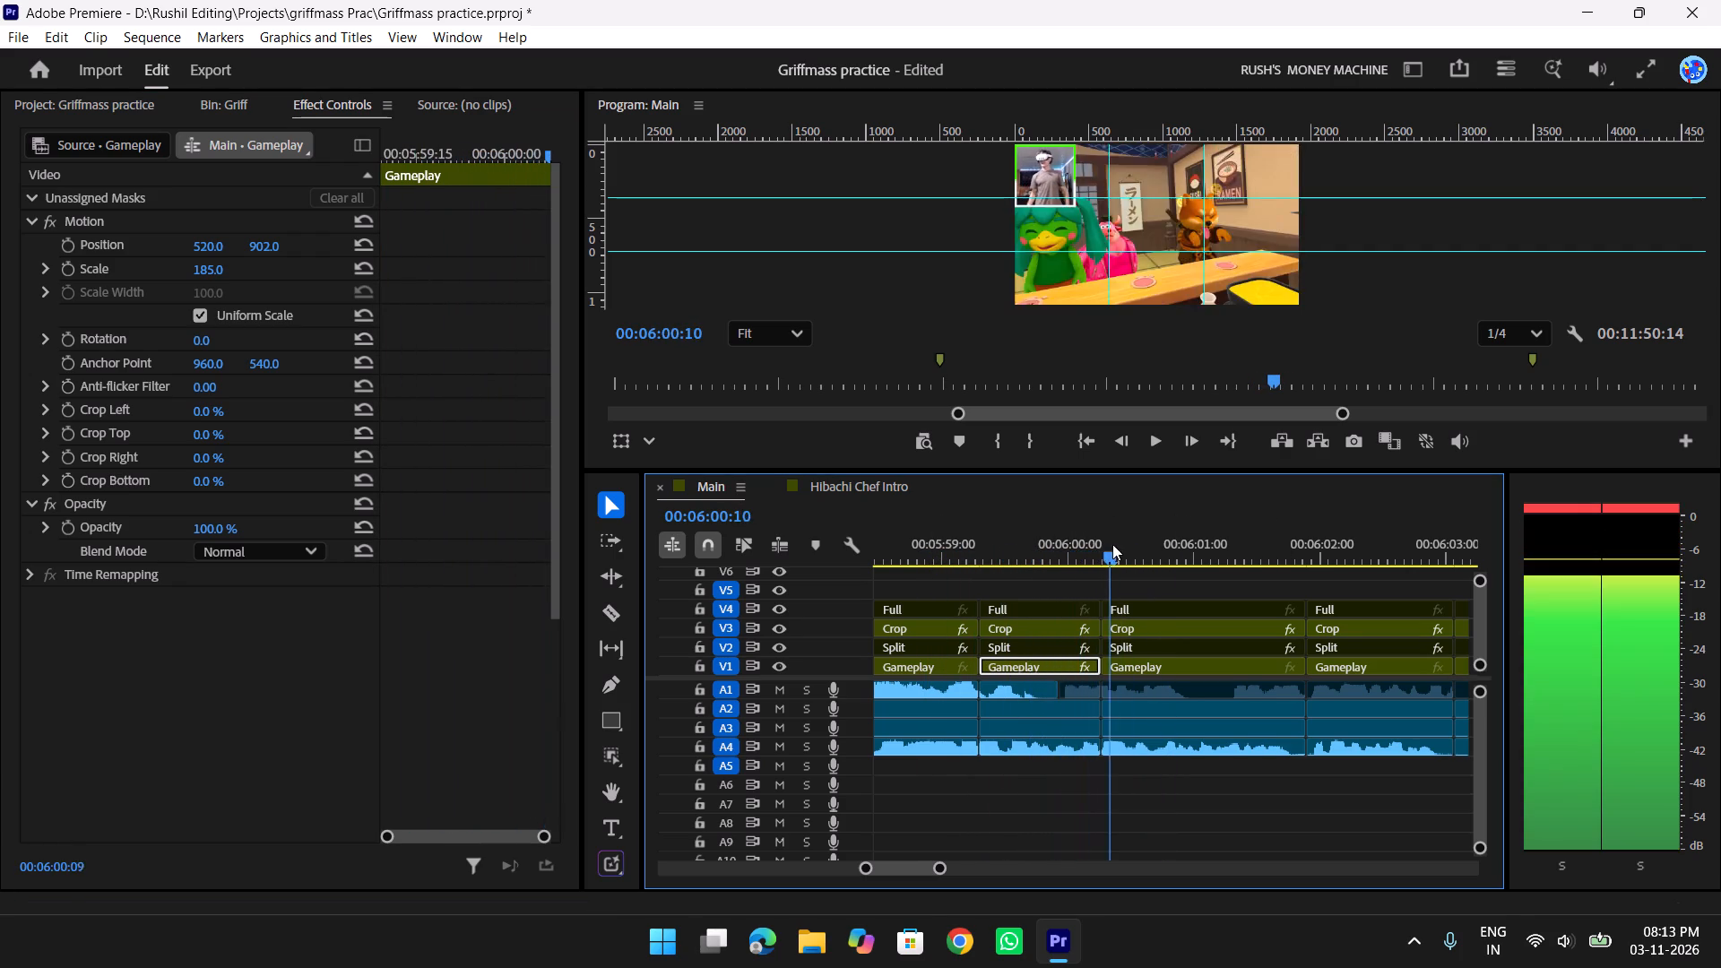
pyautogui.moveTo(1112, 544); pyautogui.dragTo(932, 566)
pyautogui.press('space')
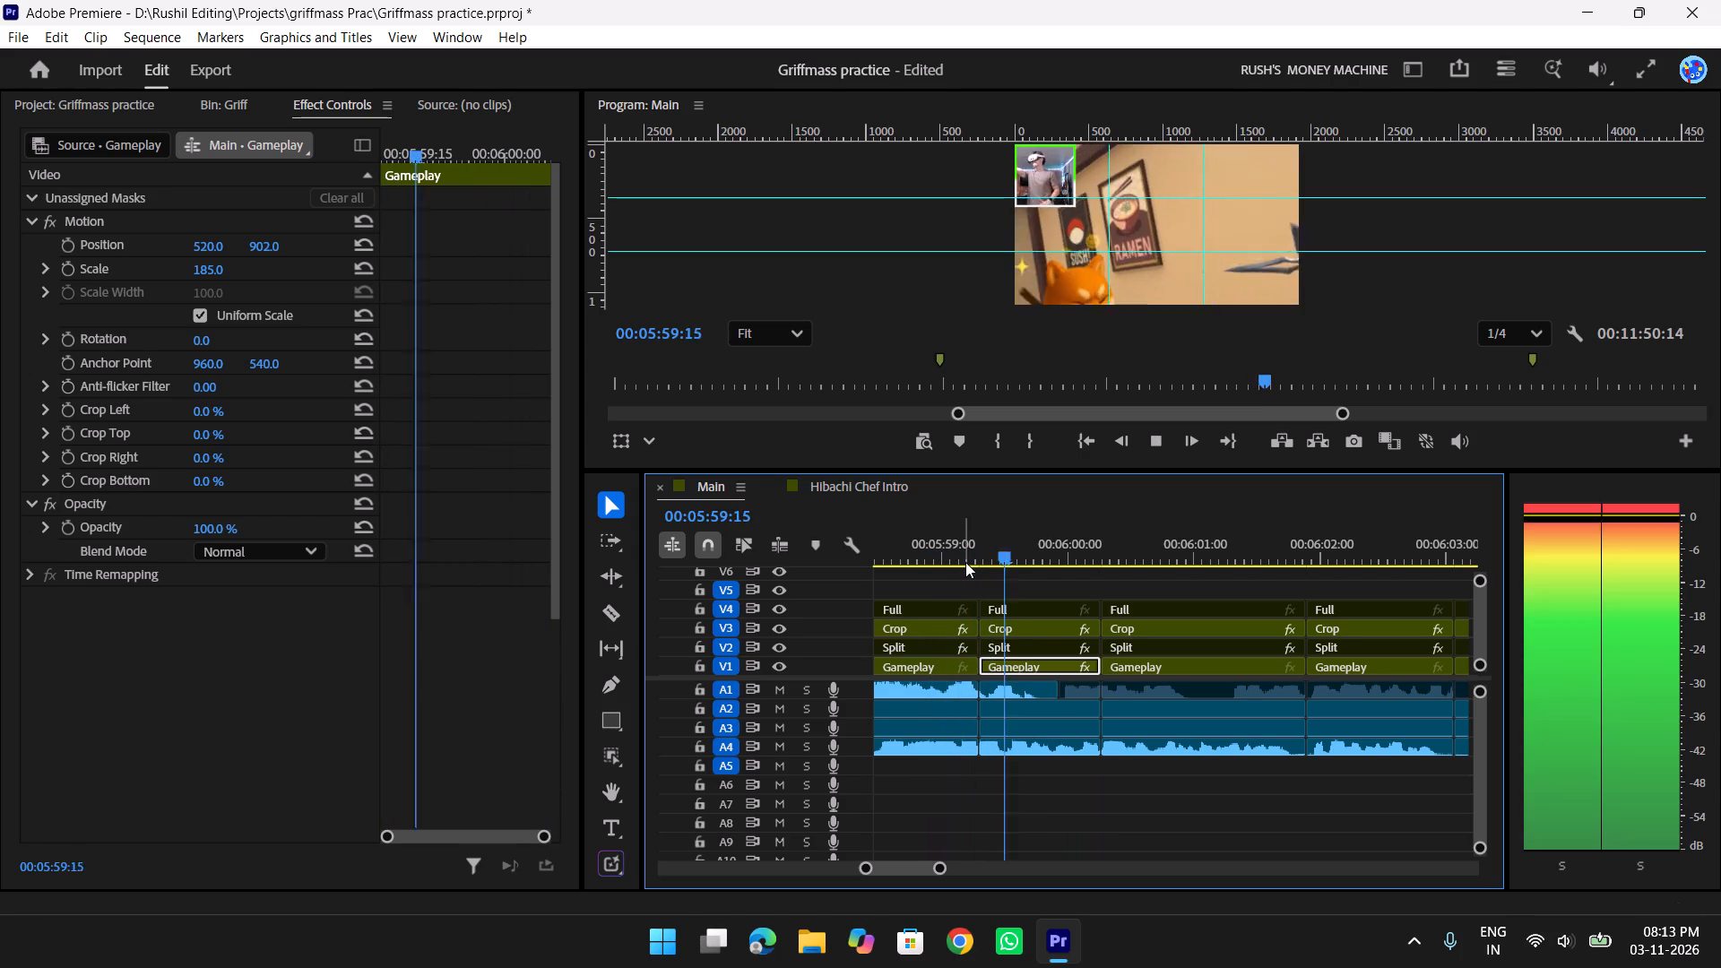
pyautogui.press('space')
# Start Position keyframing on the enlarged Gameplay clip at its first frame, 00:05:59:09, with position 1197, 339.
pyautogui.moveTo(1039, 535); pyautogui.dragTo(973, 552)
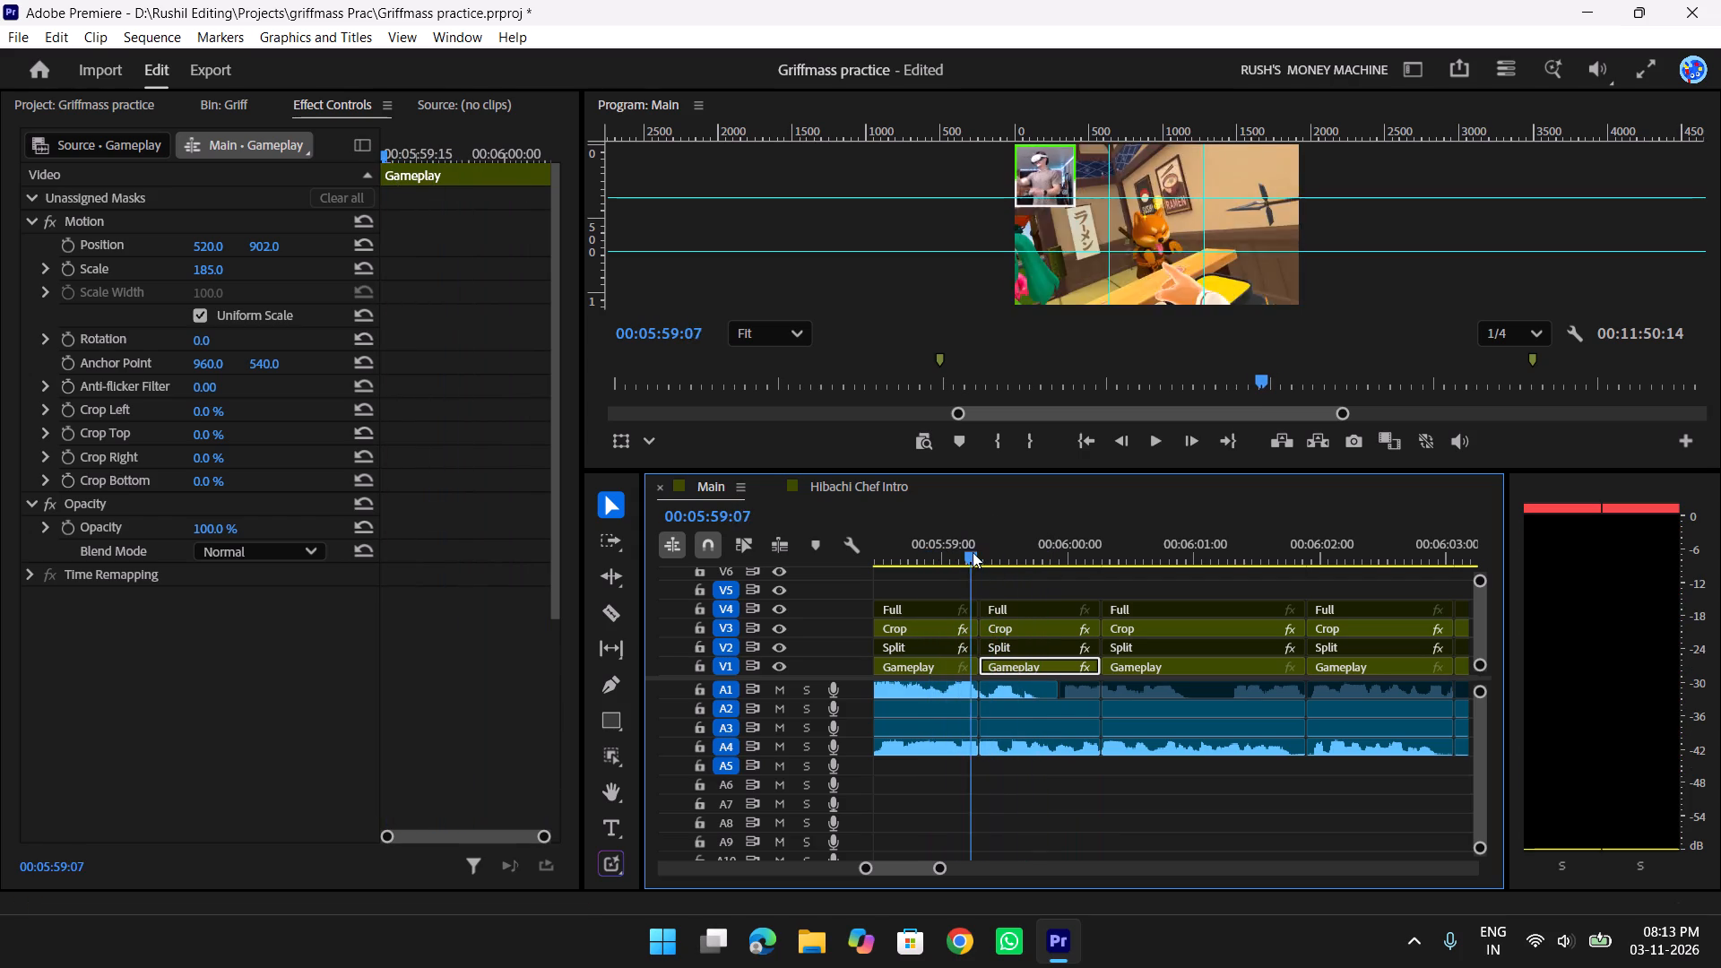
pyautogui.moveTo(973, 552); pyautogui.dragTo(980, 557)
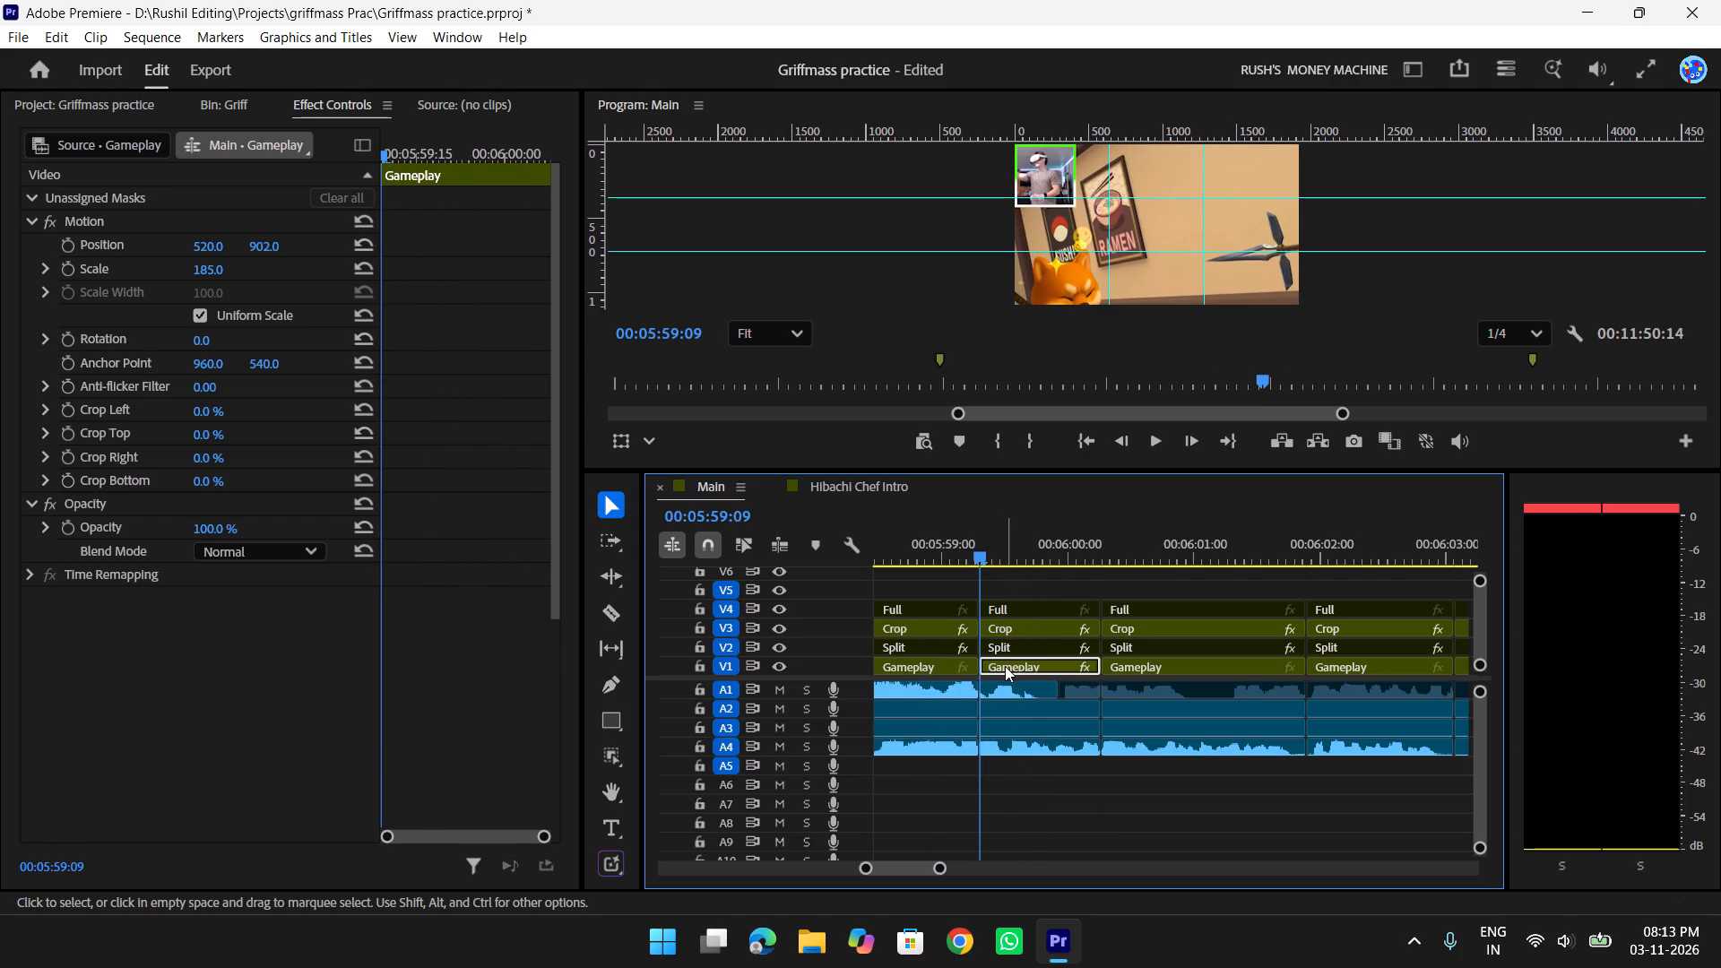
pyautogui.click(1017, 666)
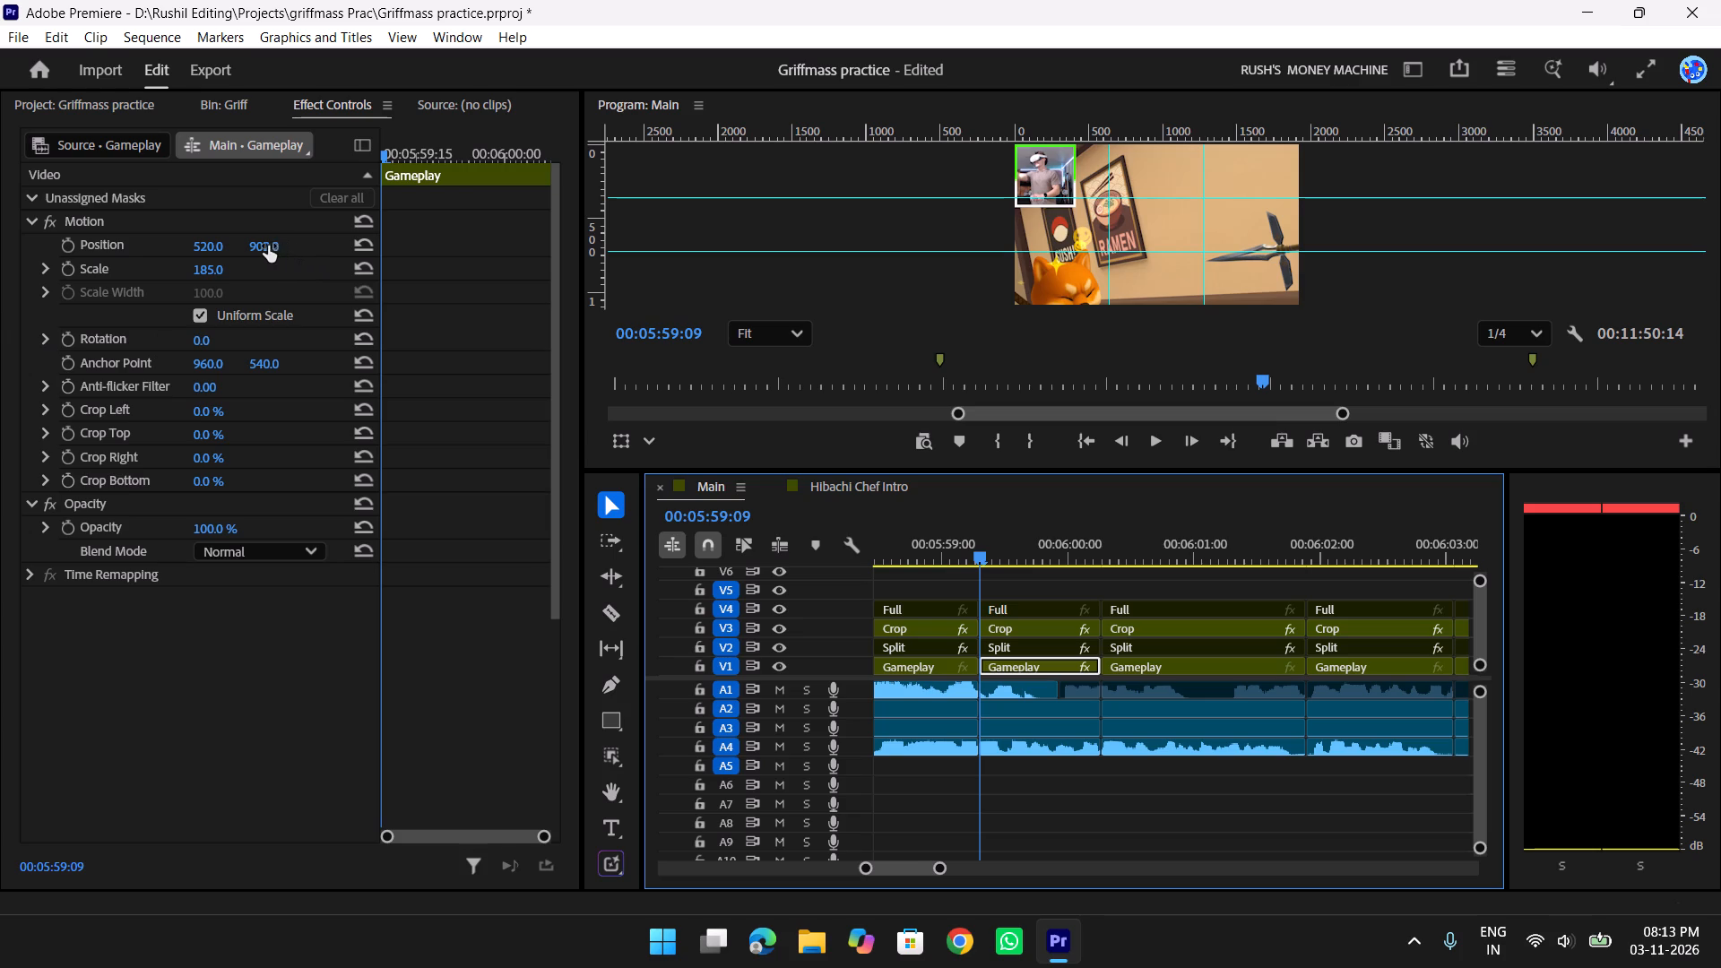
pyautogui.click(69, 250)
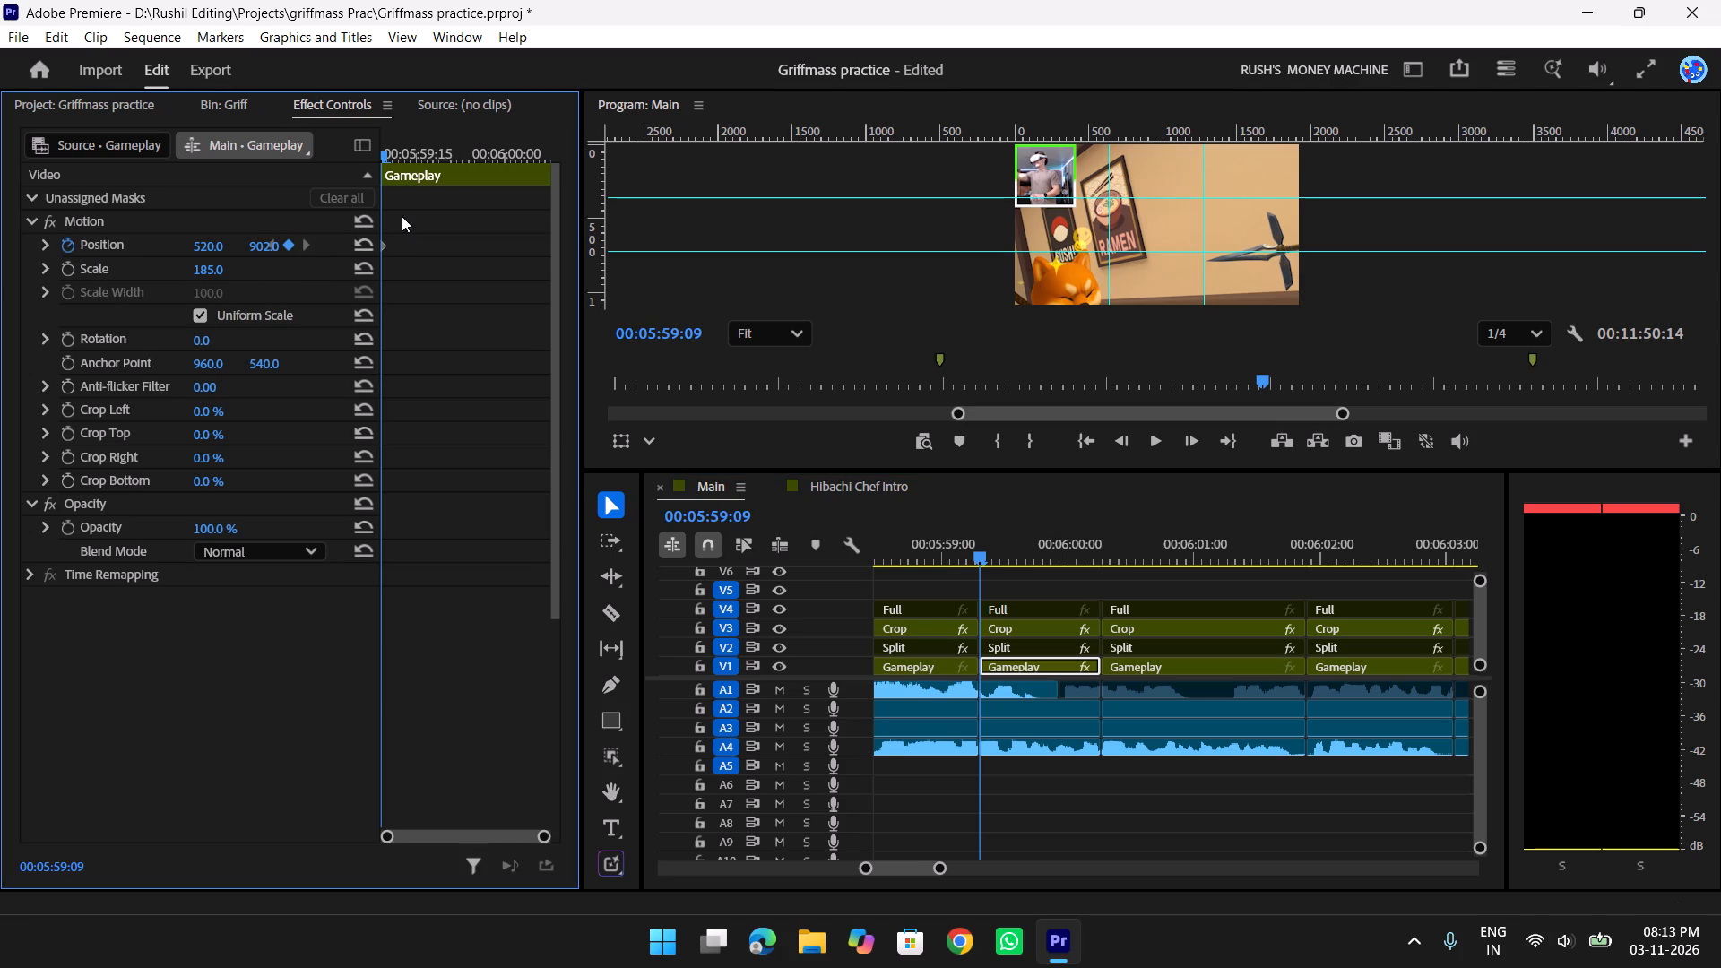
pyautogui.moveTo(258, 247); pyautogui.dragTo(66, 348)
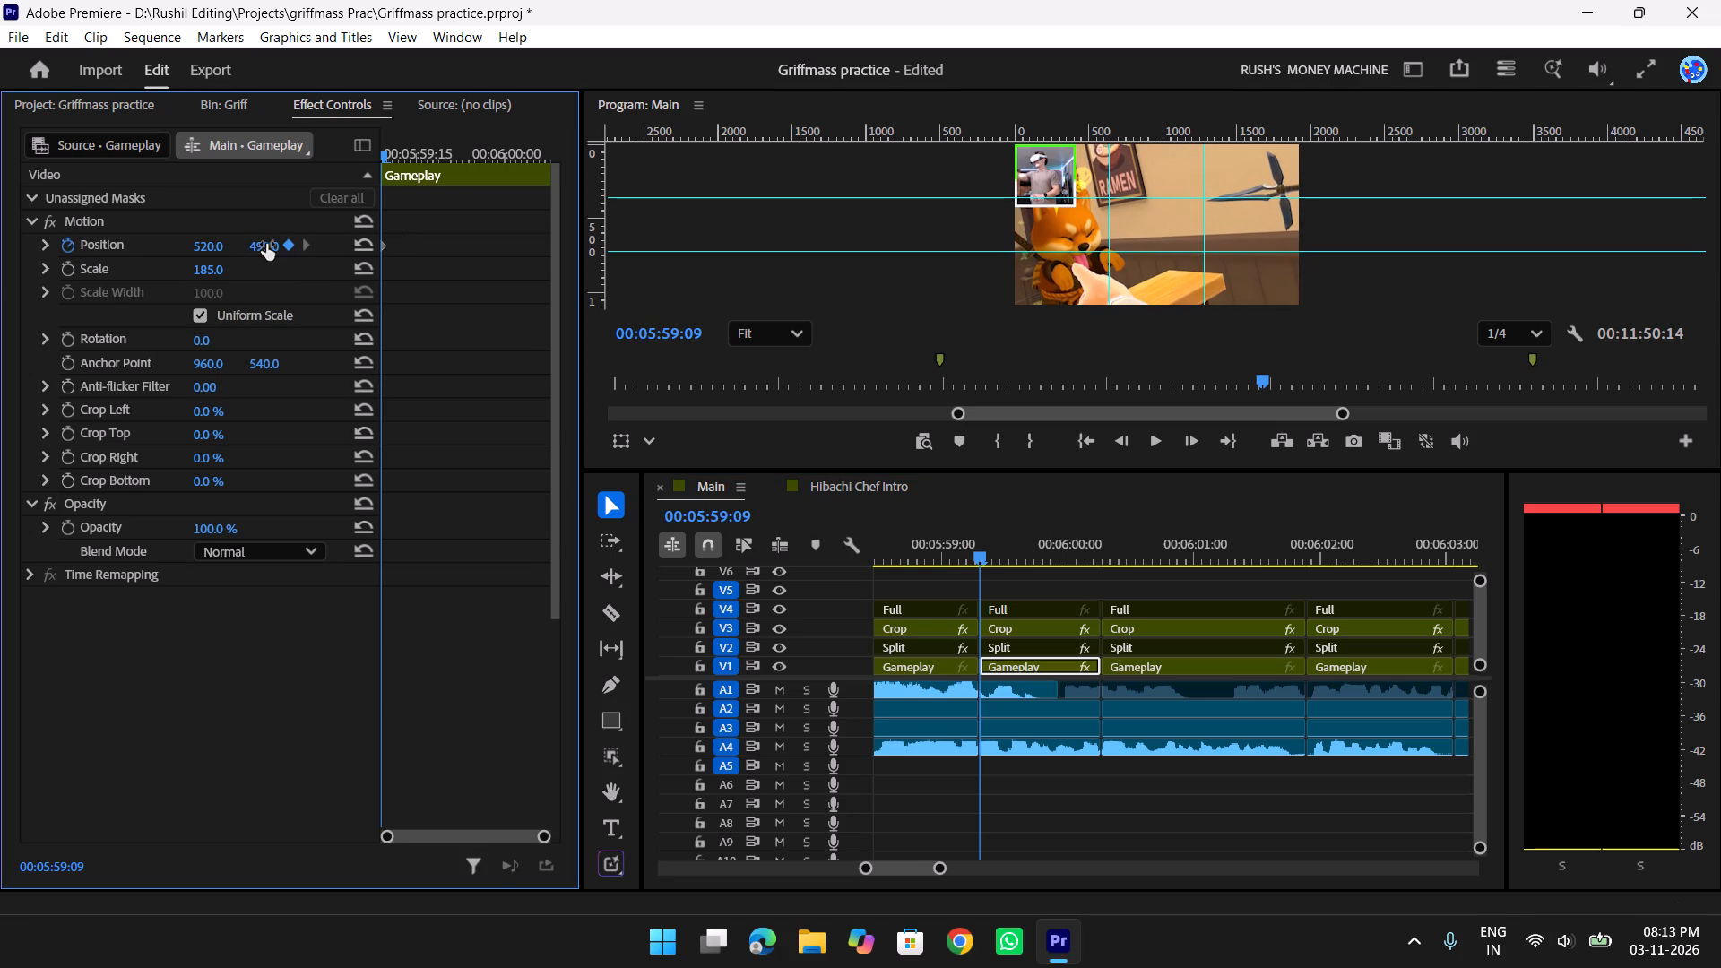
pyautogui.moveTo(214, 244); pyautogui.dragTo(973, 253)
pyautogui.moveTo(255, 245); pyautogui.dragTo(96, 326)
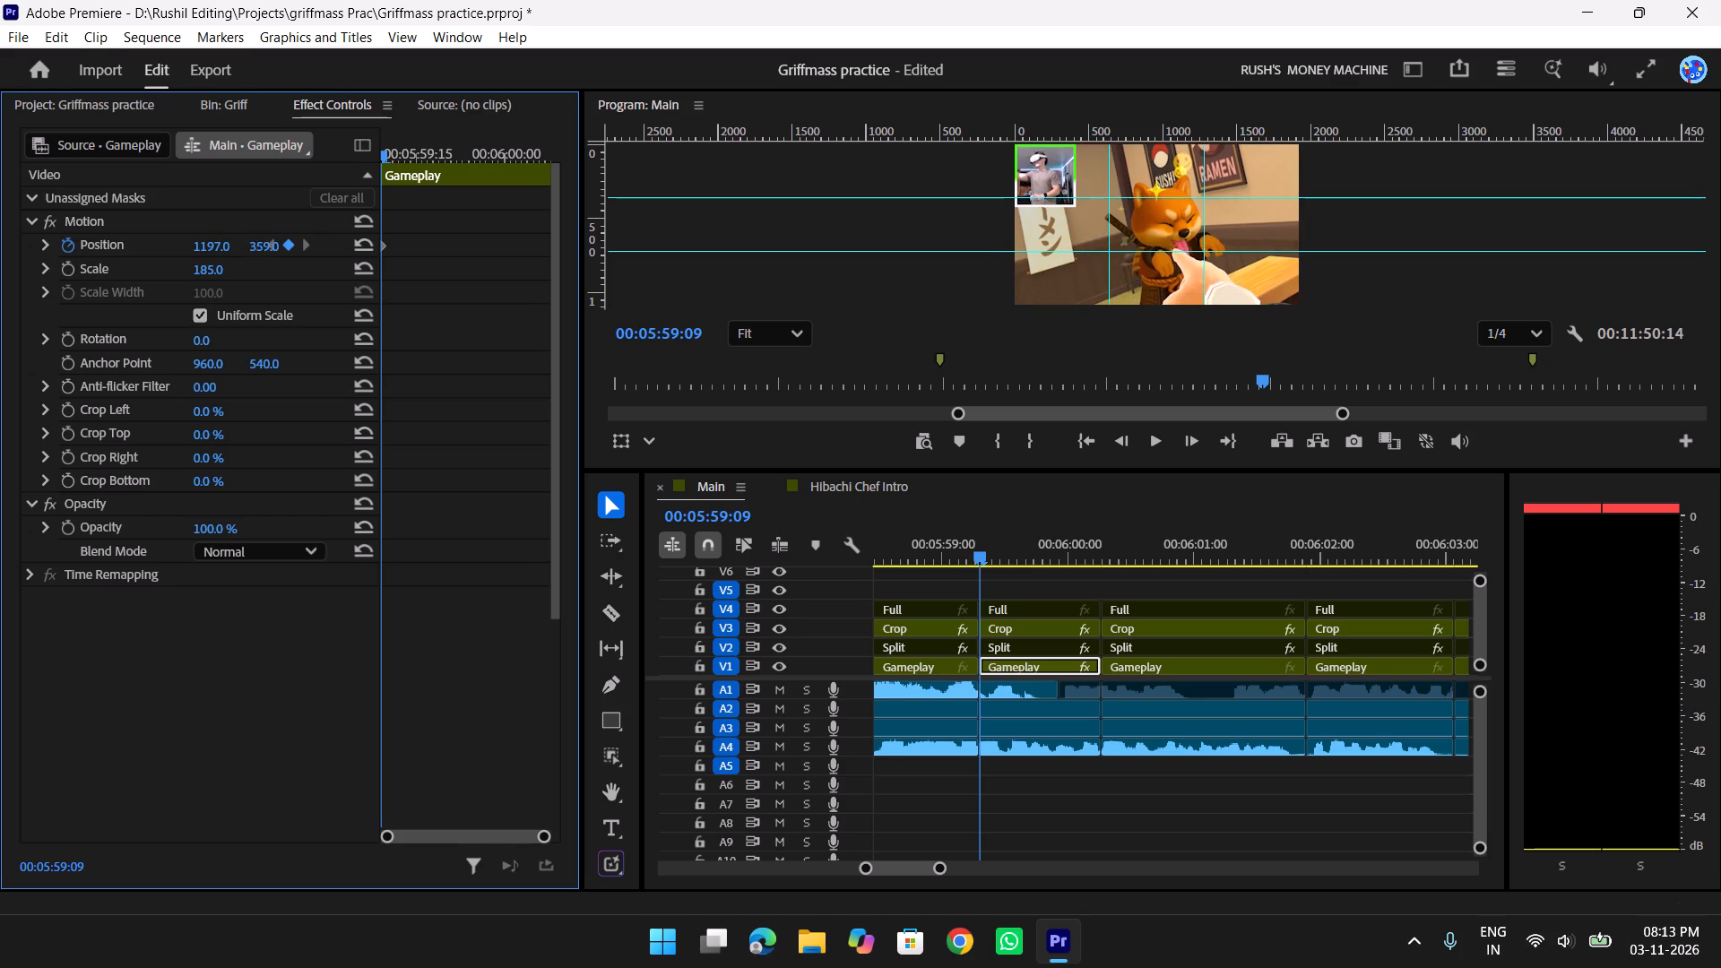
pyautogui.moveTo(96, 326); pyautogui.dragTo(75, 341)
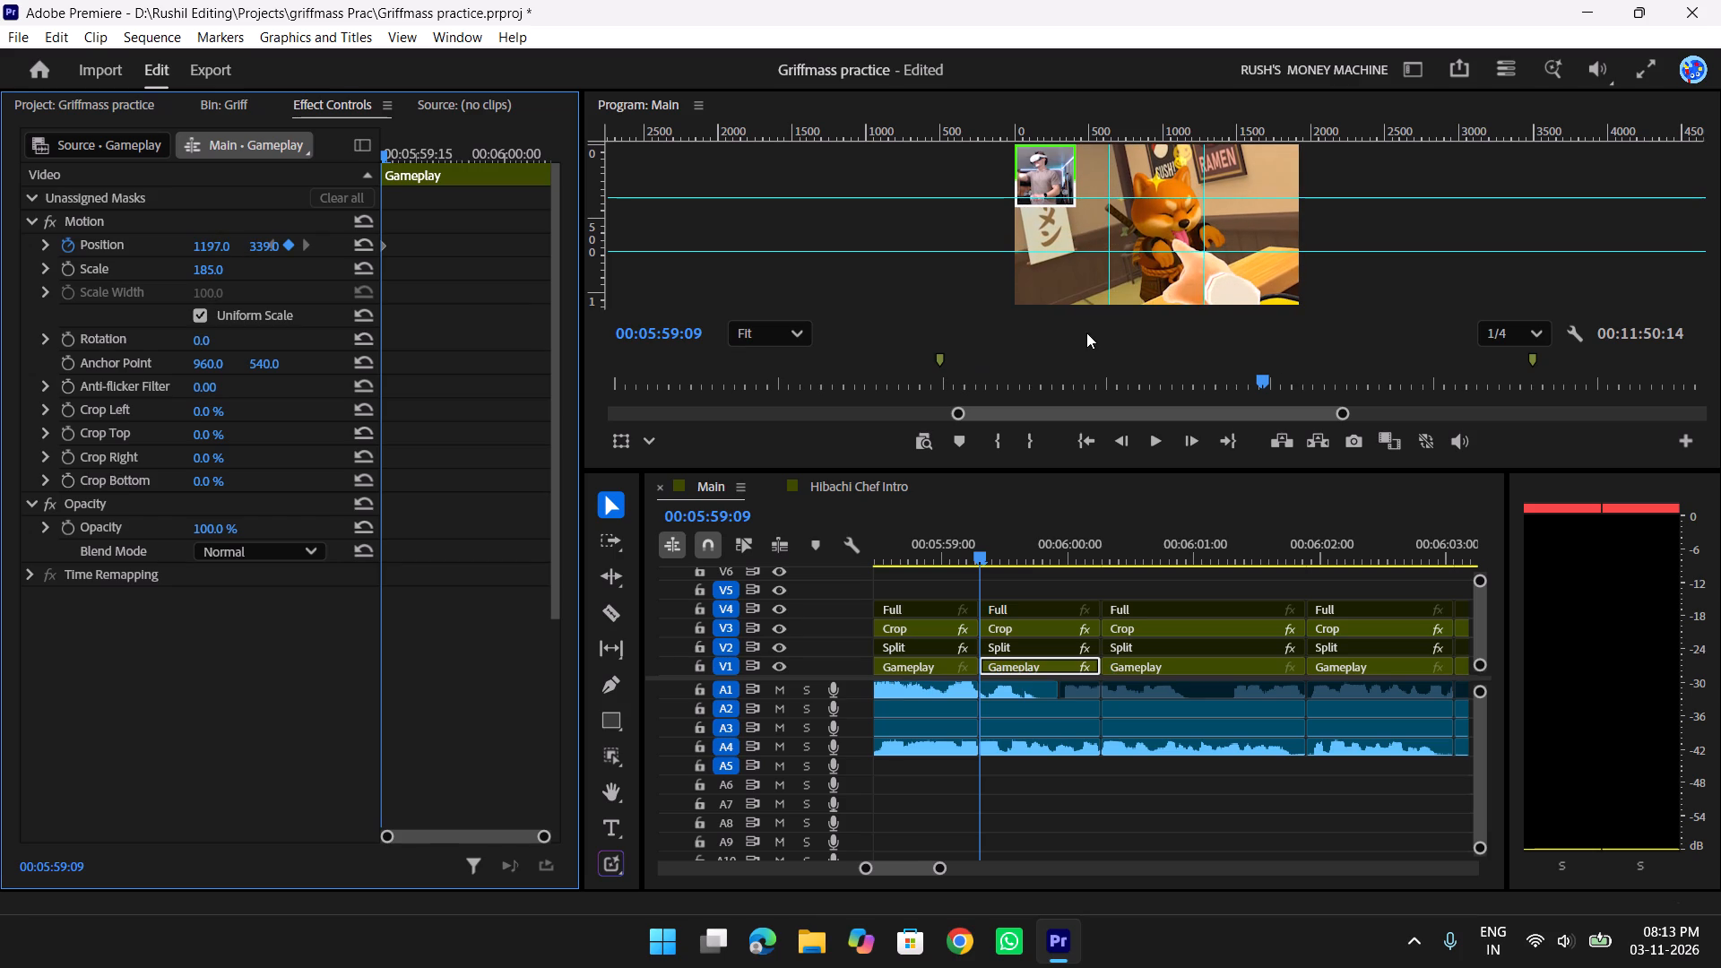
# Add a Position keyframe at 00:05:59:18 on the Gameplay clip, with horizontal position 817.
pyautogui.press('Right')
pyautogui.press('Right')
pyautogui.press('Right')
pyautogui.press('Right')
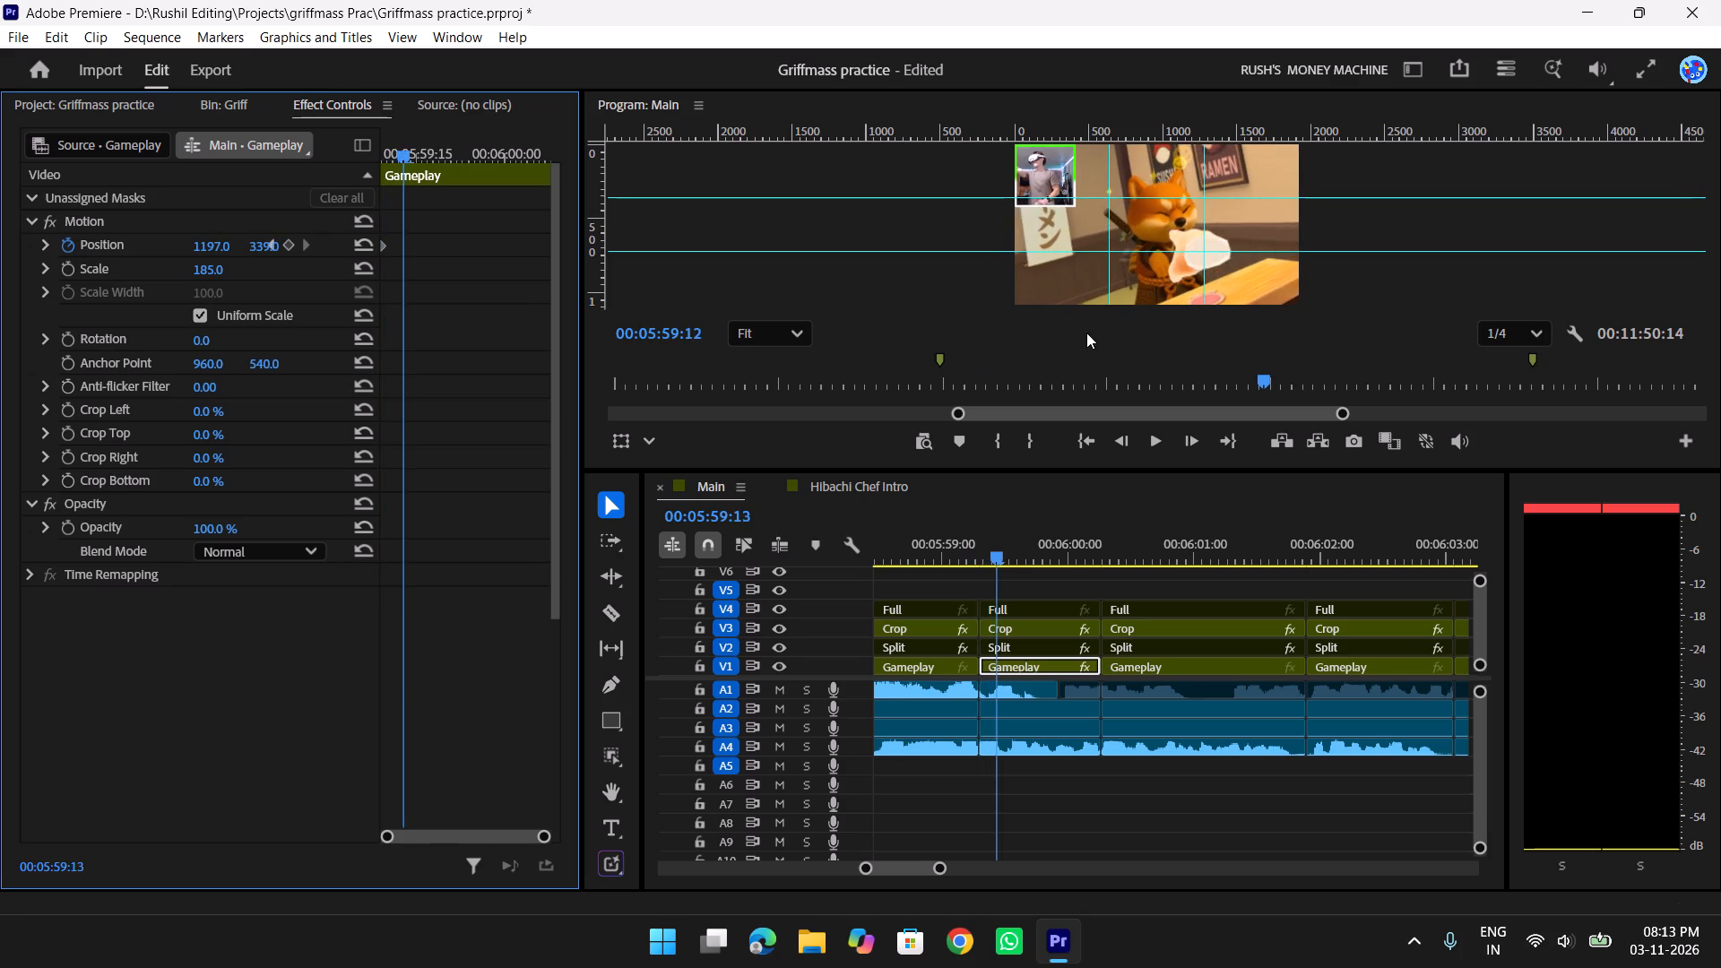
pyautogui.press('Right')
pyautogui.press('Right')
pyautogui.press('Right')
pyautogui.press('Right')
pyautogui.press('Right')
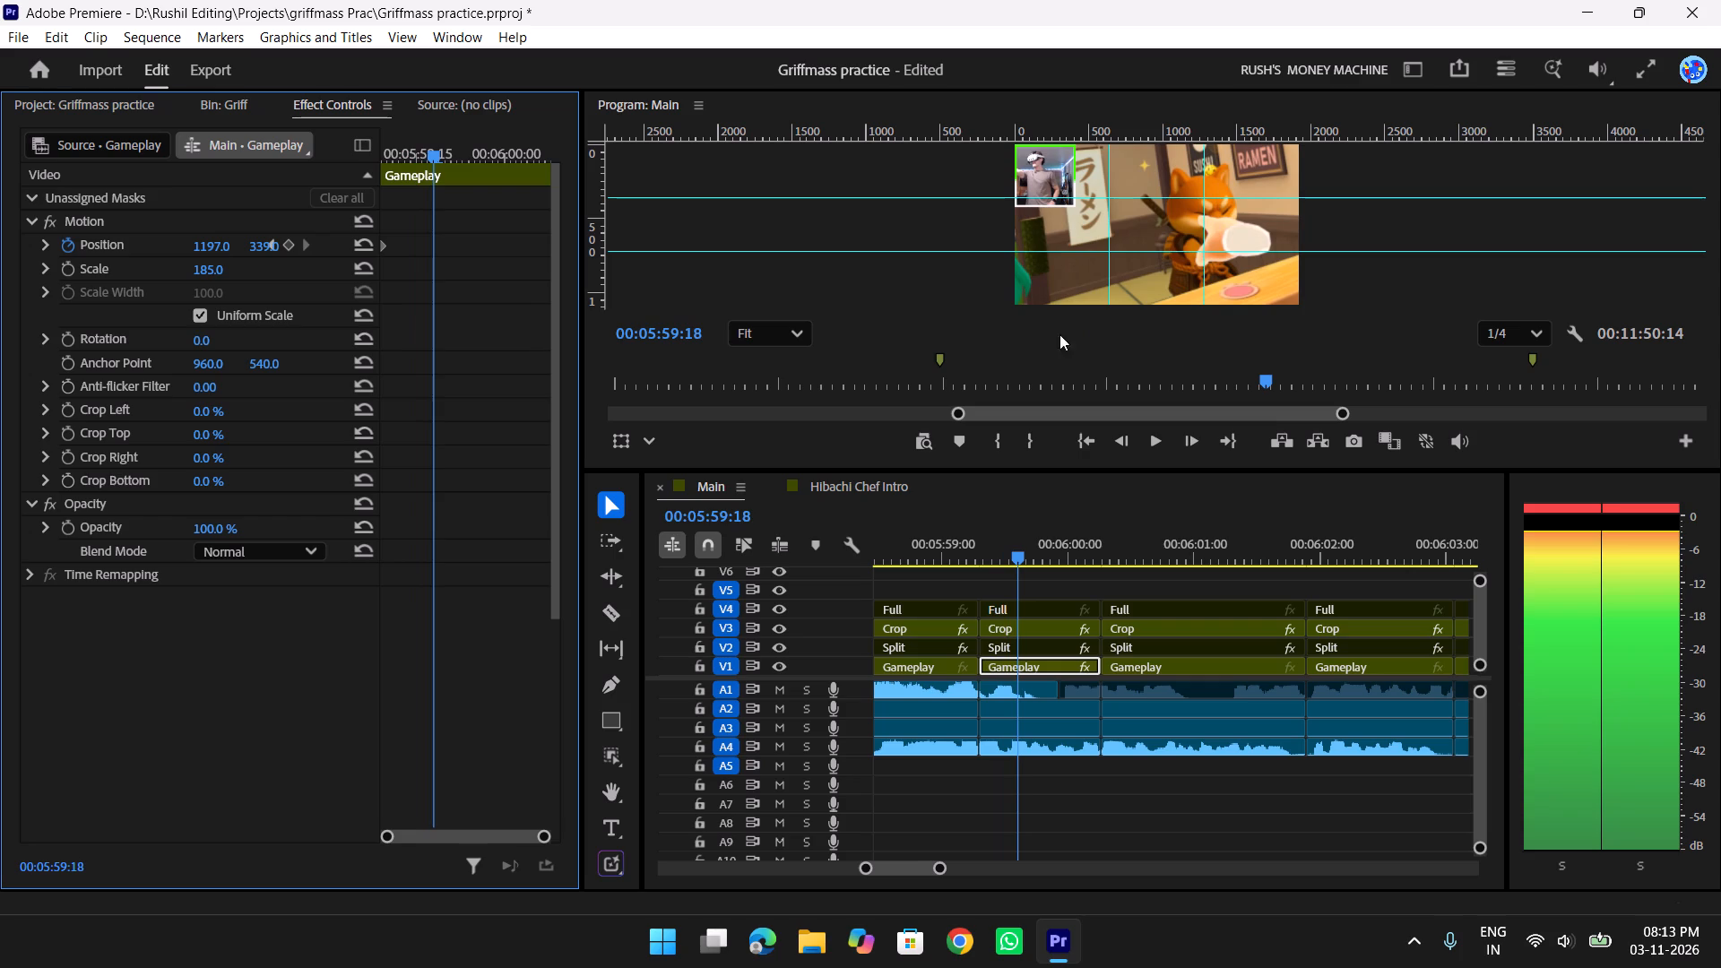
pyautogui.click(212, 247)
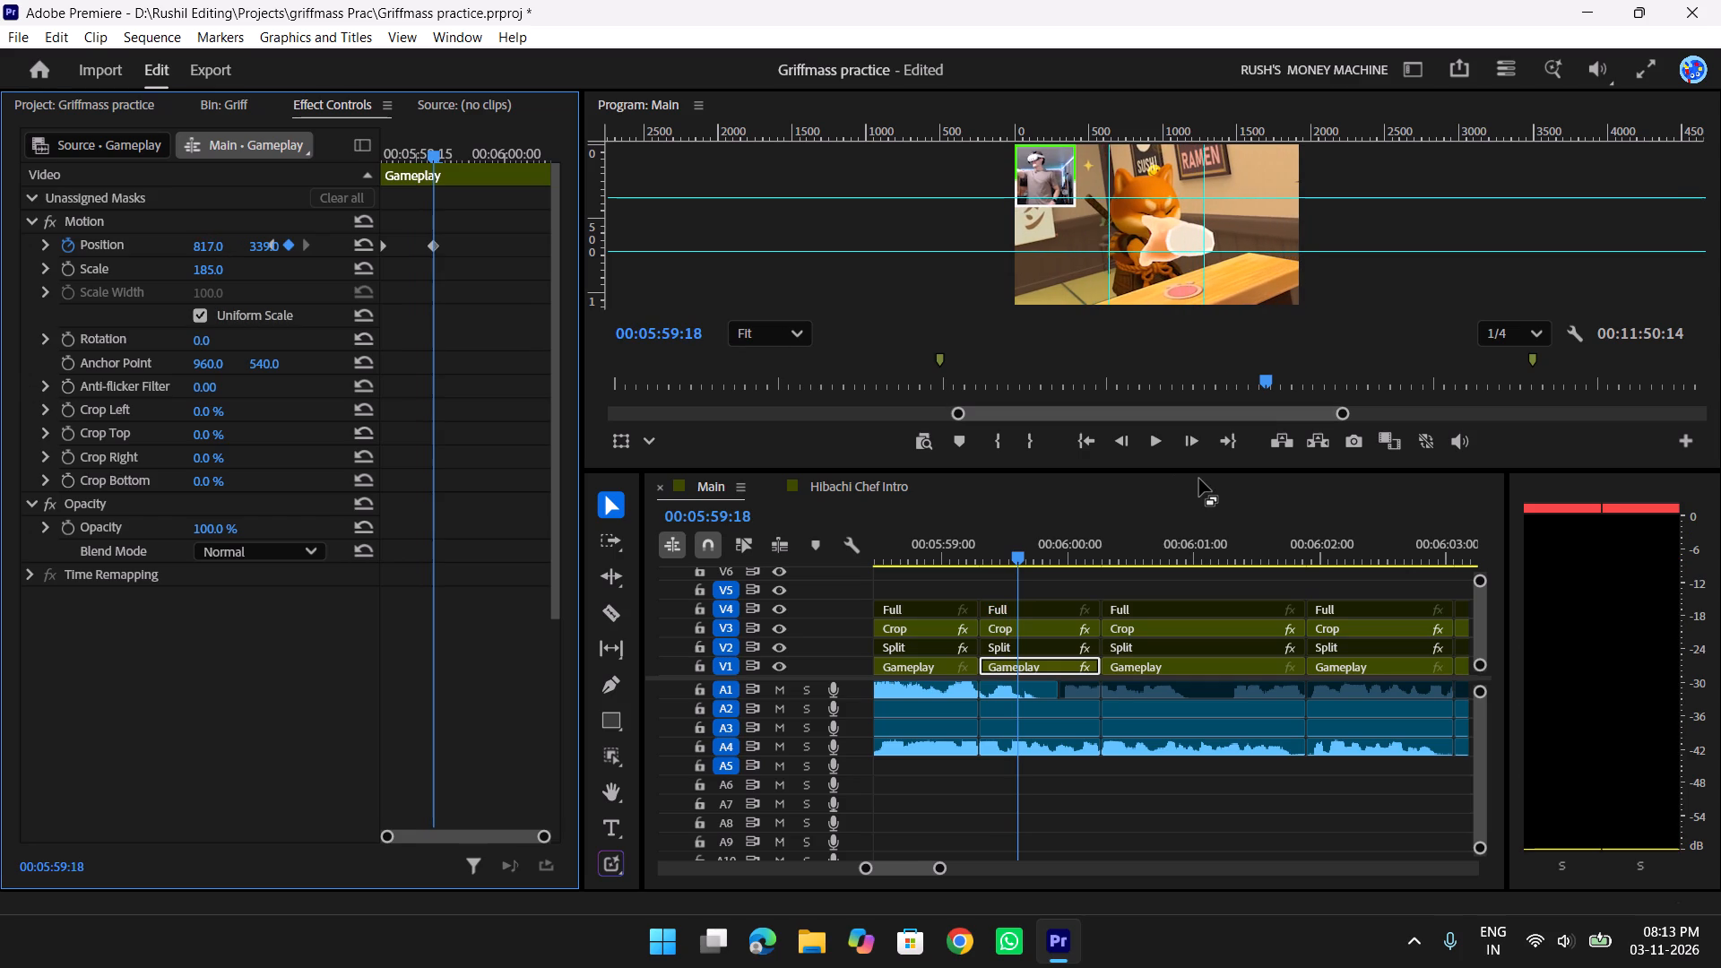
# Add a Position keyframe at 00:05:59:21 on the Gameplay clip, with vertical position about 645.
pyautogui.press('Right')
pyautogui.press('Right')
pyautogui.press('Right')
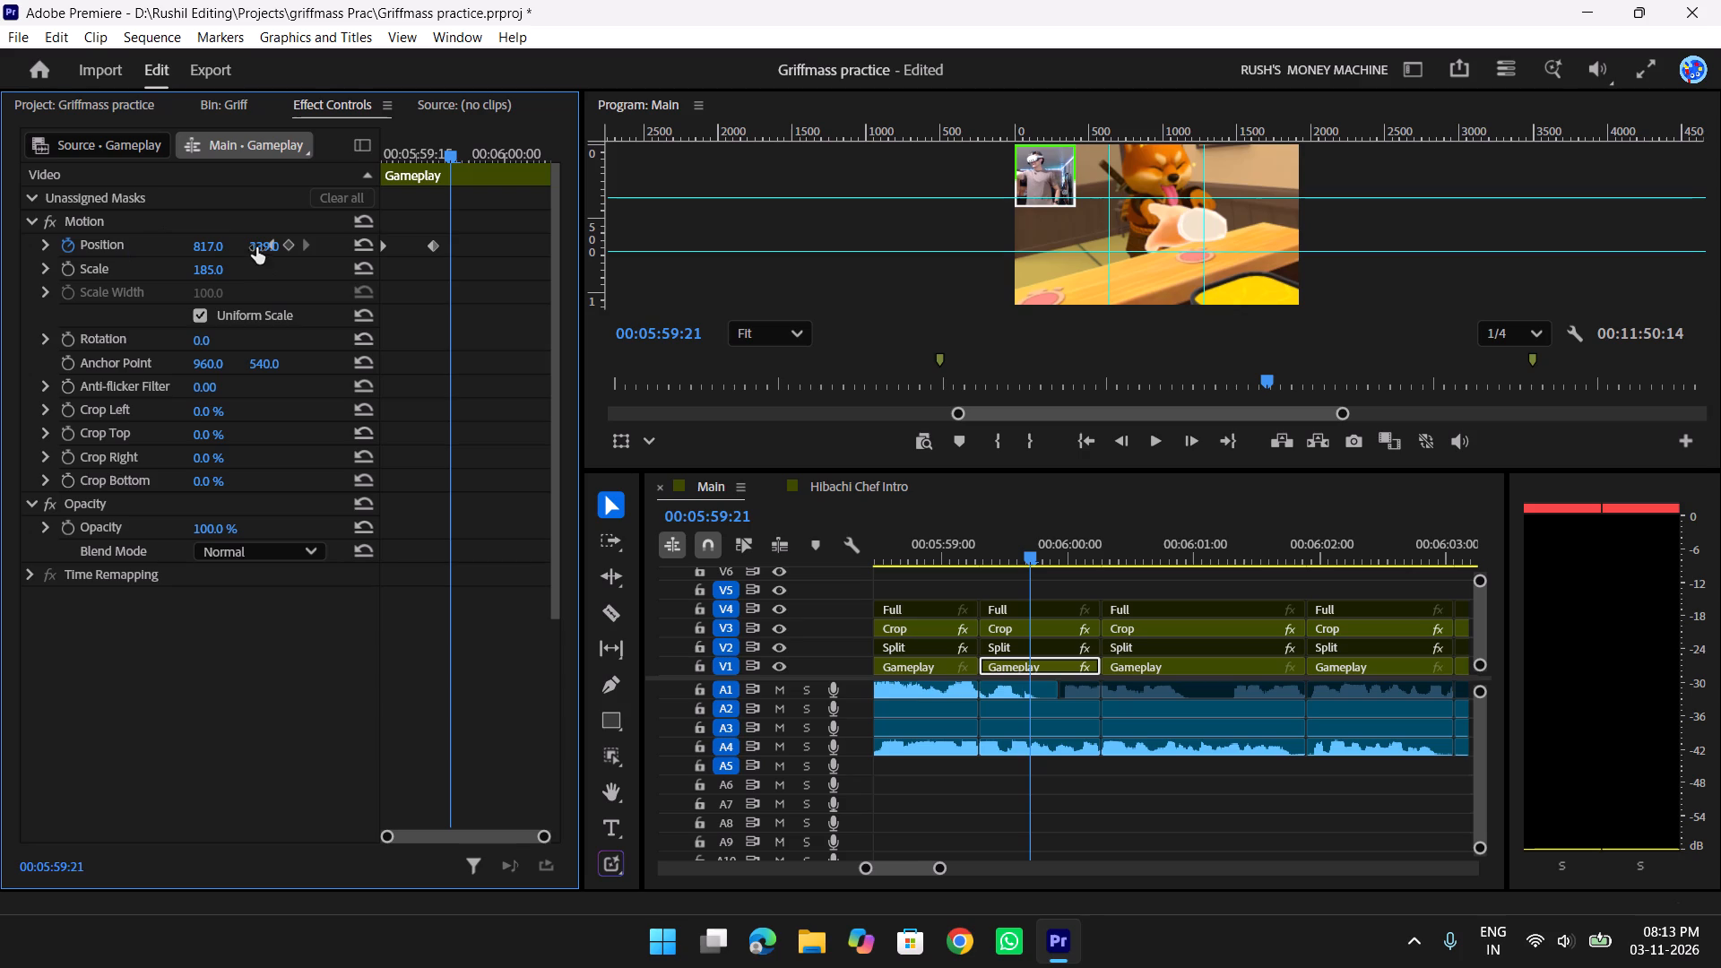
pyautogui.moveTo(256, 247); pyautogui.dragTo(388, 213)
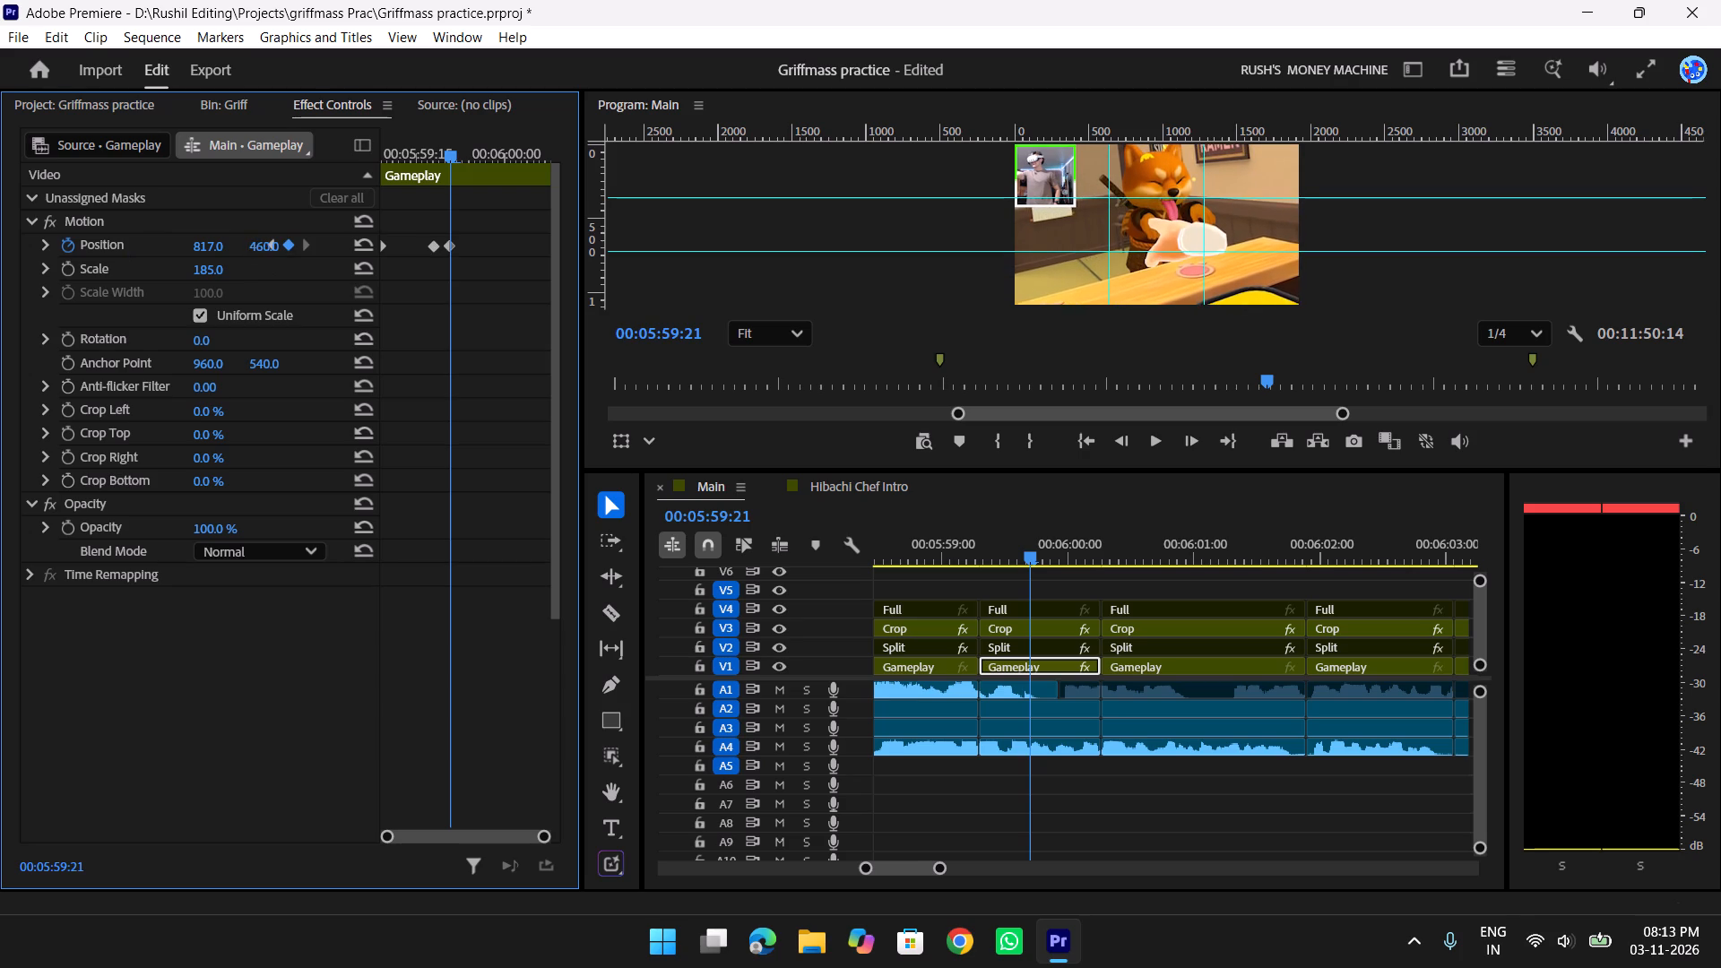
pyautogui.moveTo(388, 213); pyautogui.dragTo(613, 211)
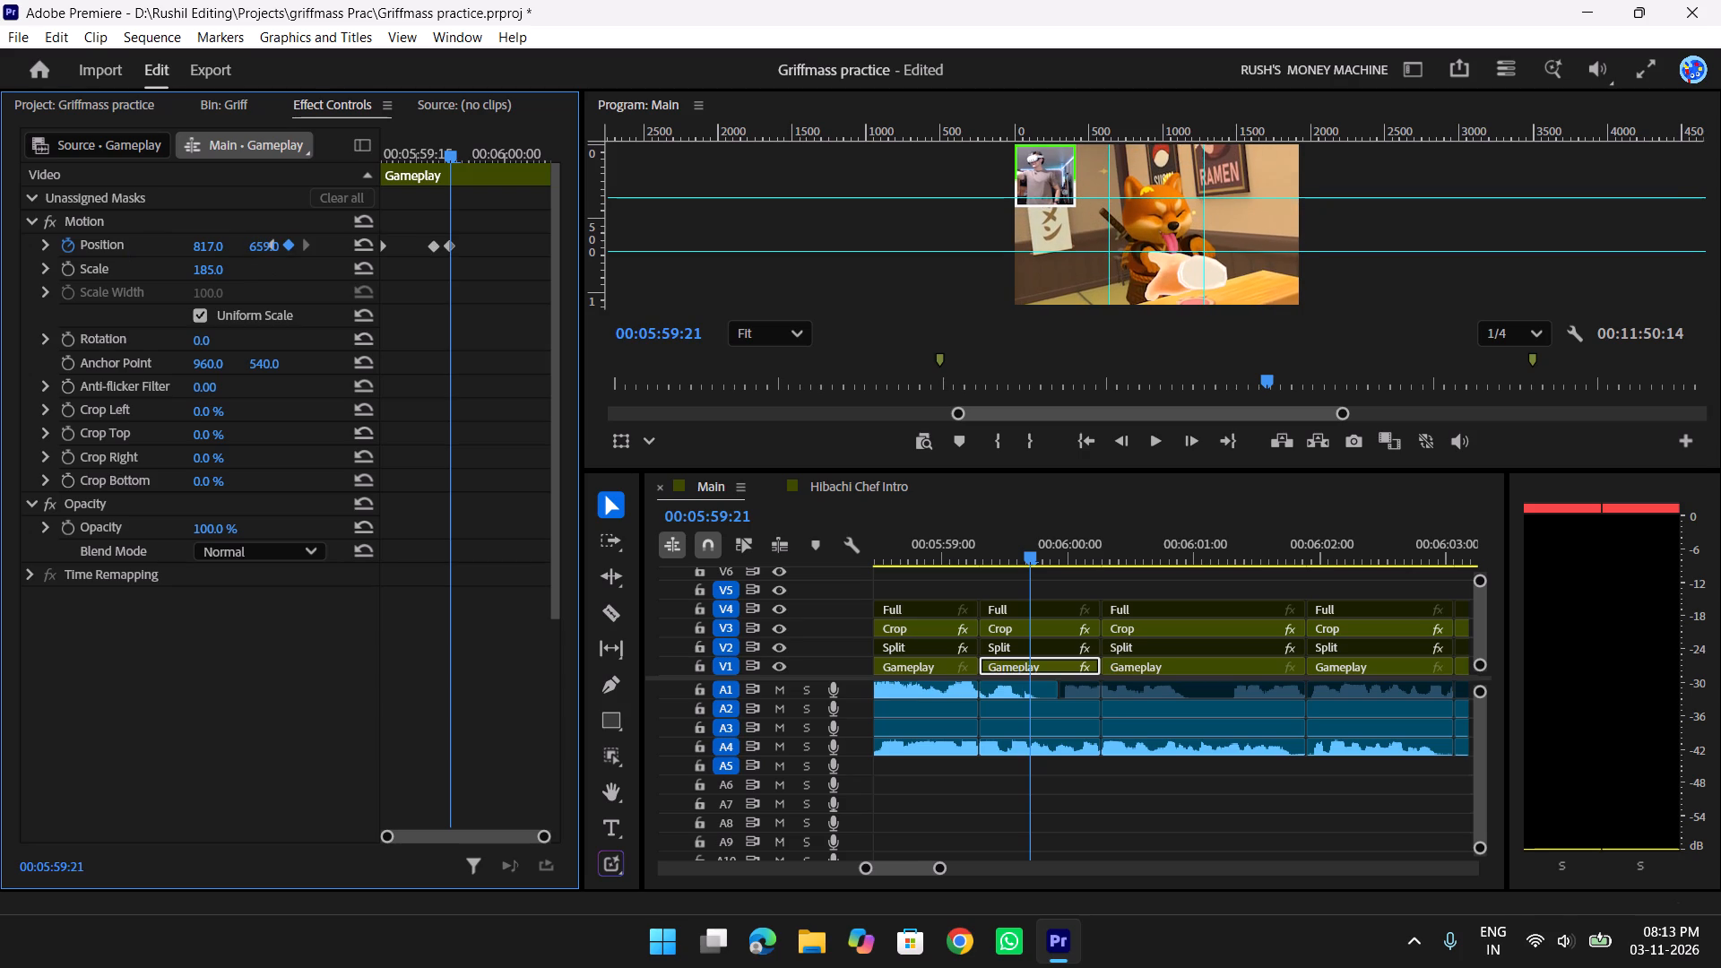
pyautogui.moveTo(613, 211); pyautogui.dragTo(575, 228)
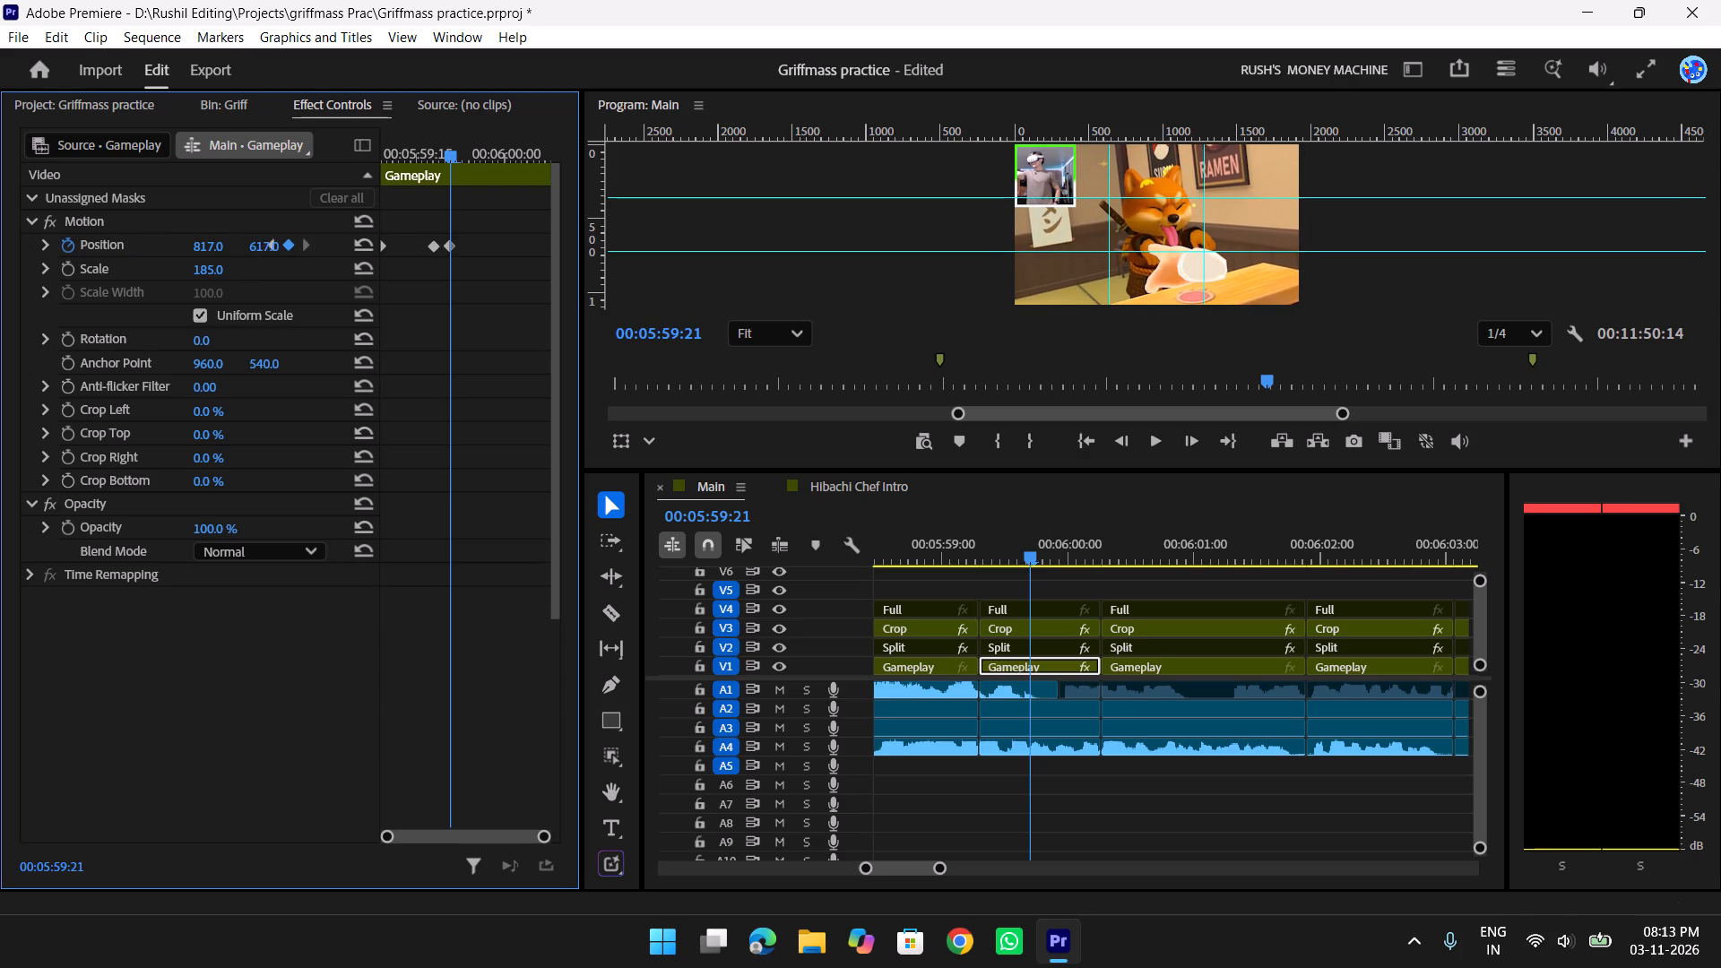
pyautogui.moveTo(575, 228); pyautogui.dragTo(600, 223)
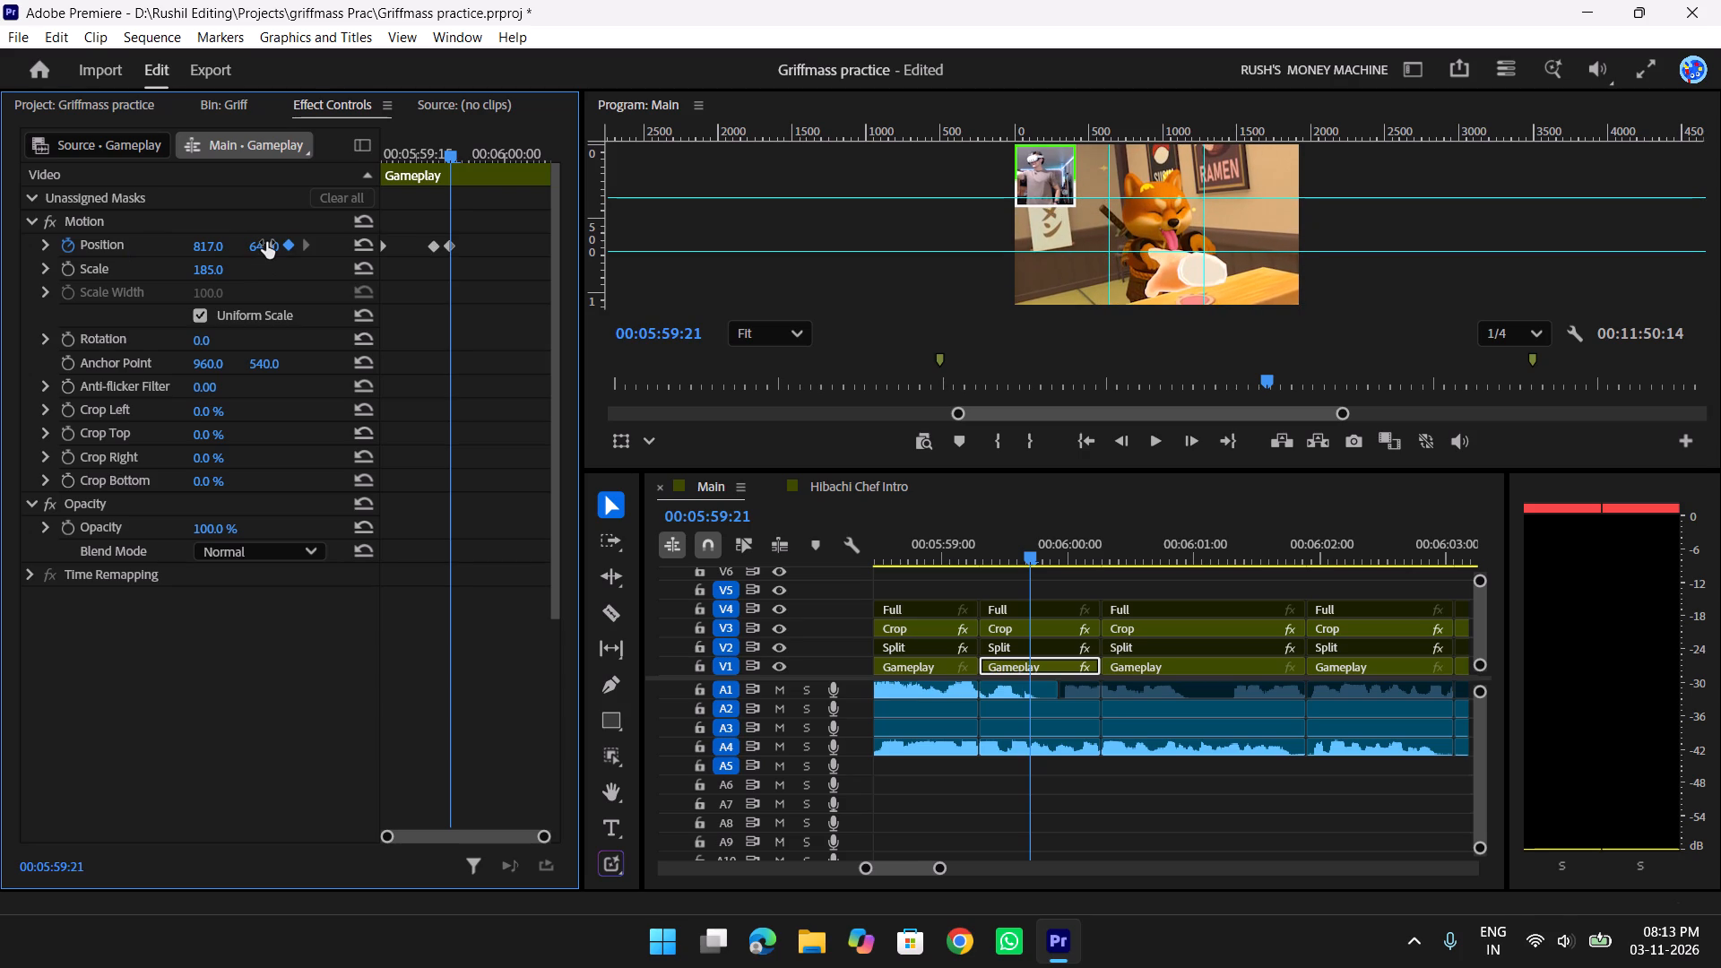
# Add a Position keyframe at 00:05:59:23 on the Gameplay clip, with position about 721, 866.
pyautogui.press('Right')
pyautogui.press('Right')
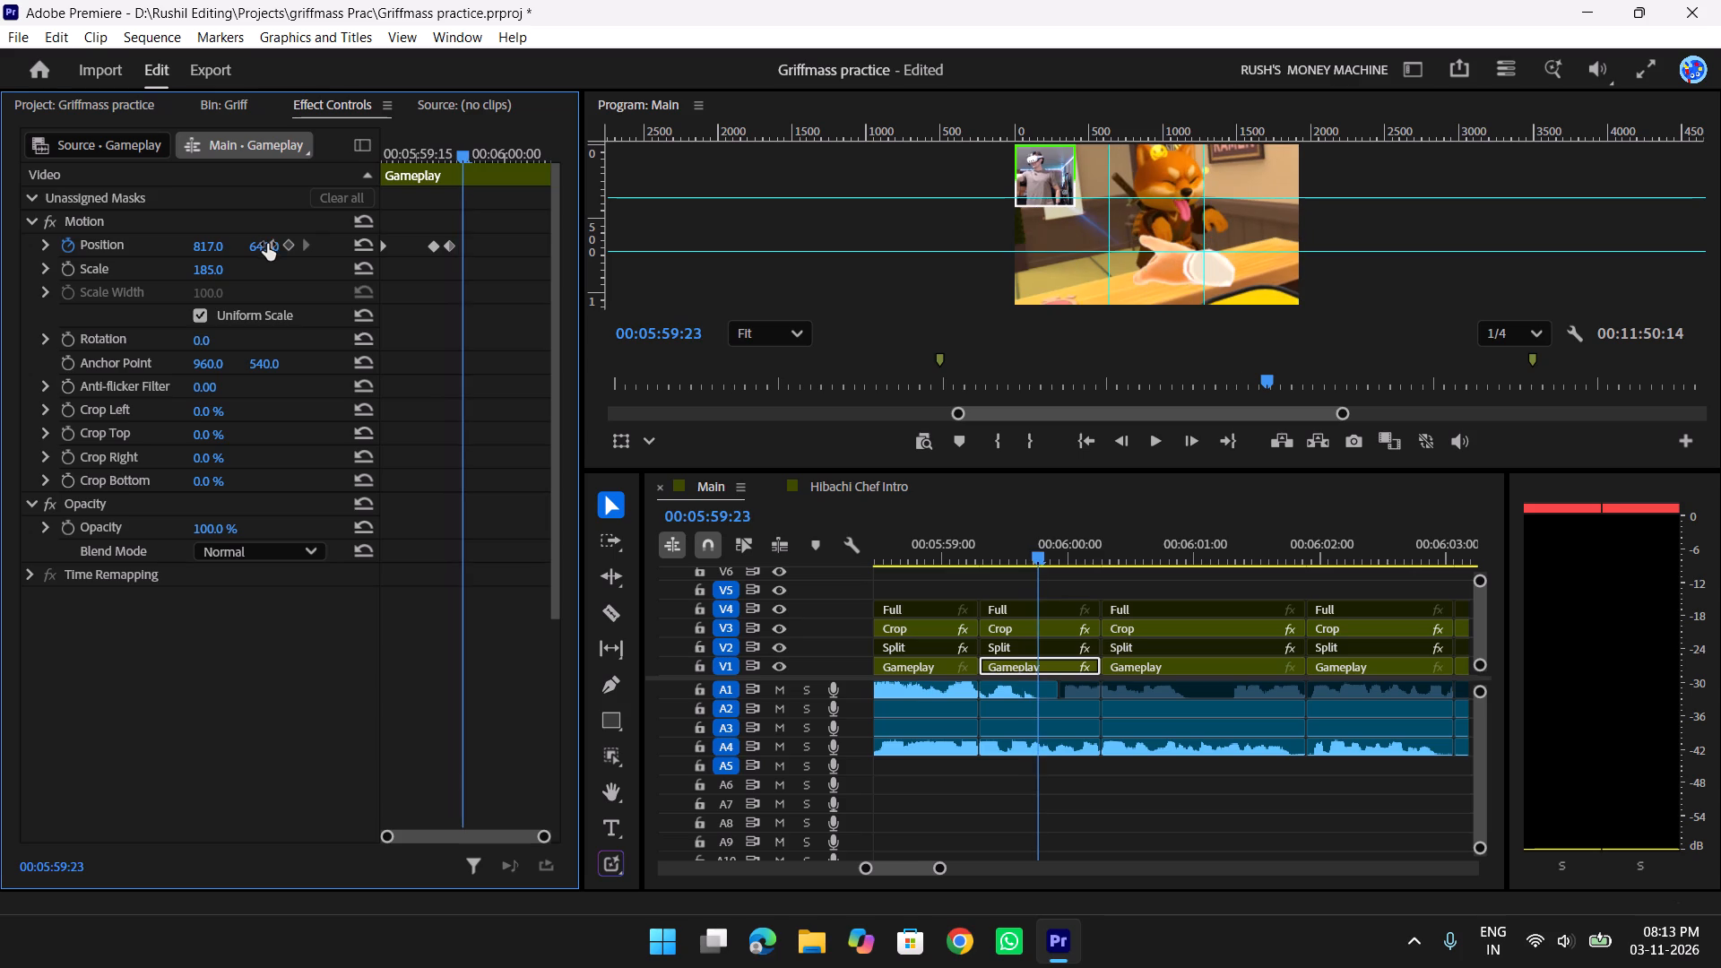
pyautogui.moveTo(267, 244); pyautogui.dragTo(424, 227)
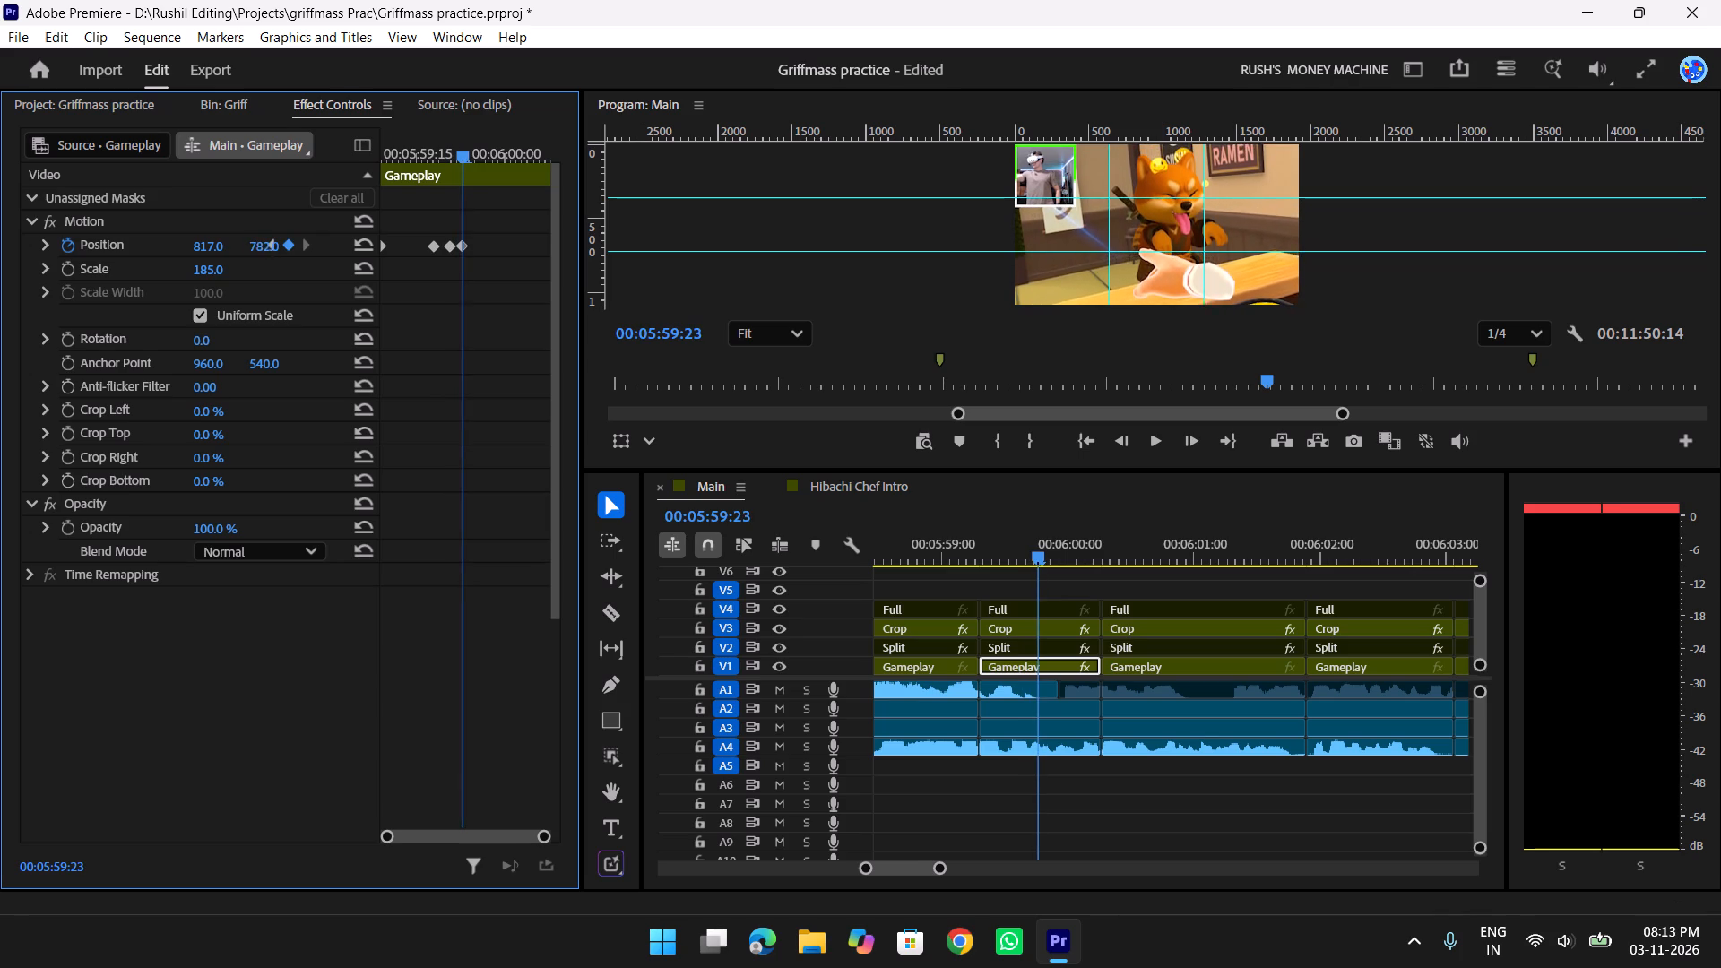
pyautogui.moveTo(424, 227); pyautogui.dragTo(530, 238)
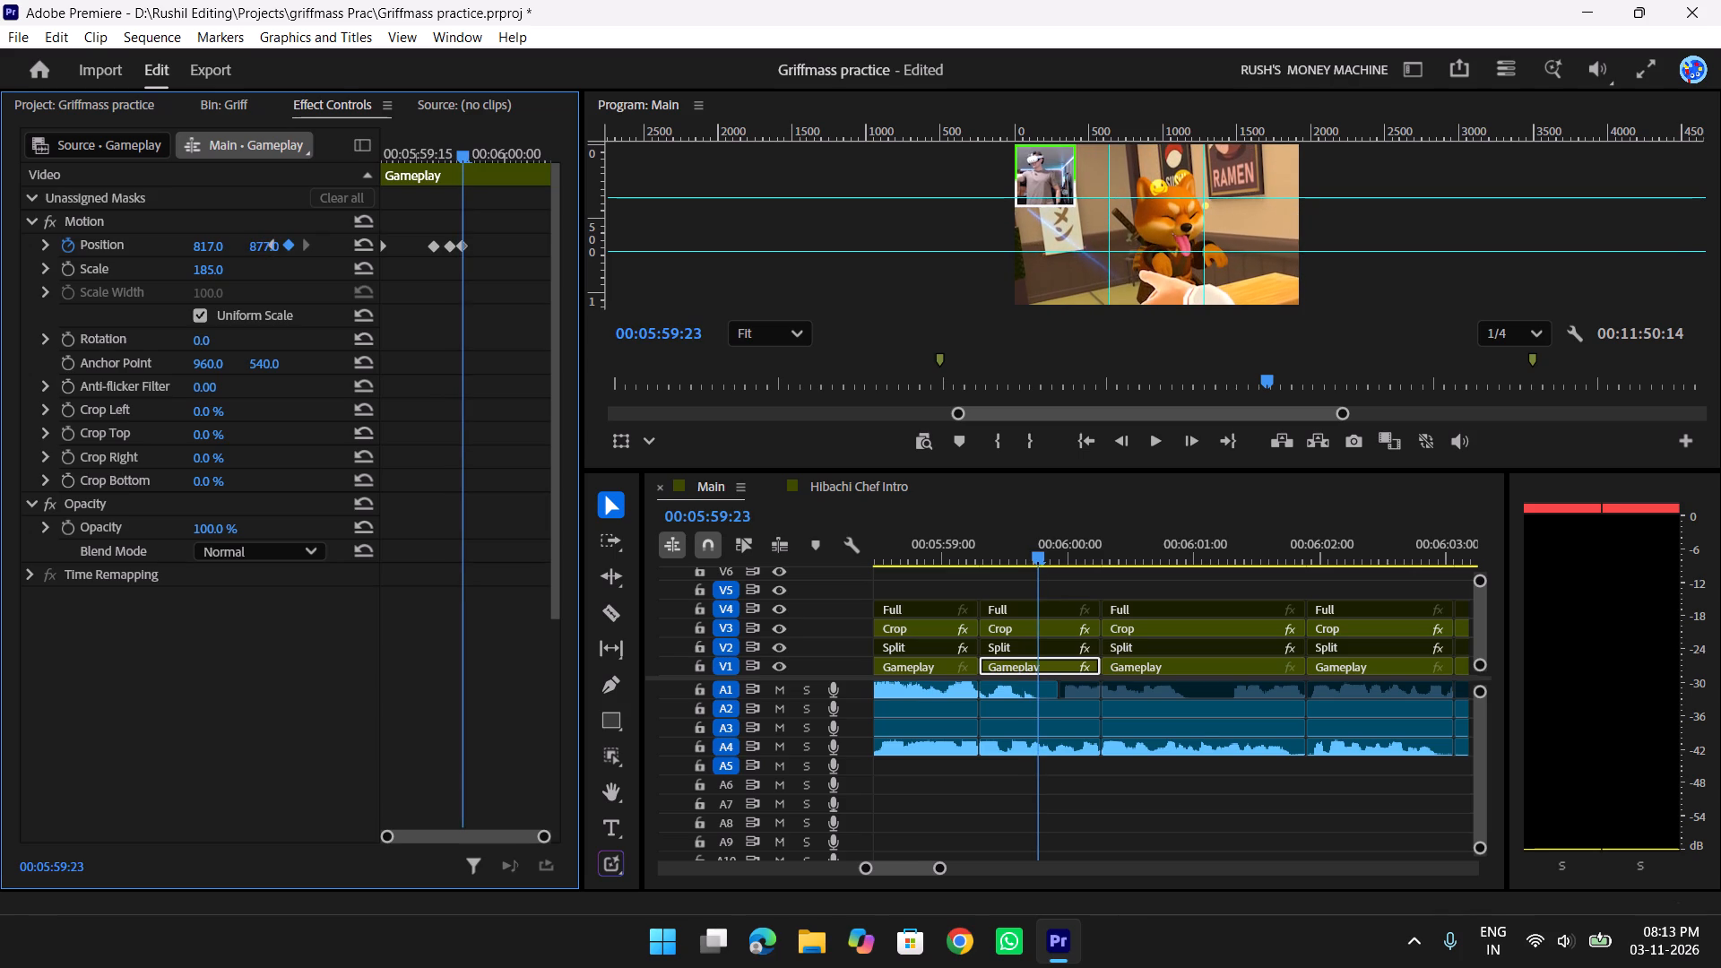
pyautogui.moveTo(530, 238); pyautogui.dragTo(519, 243)
pyautogui.moveTo(199, 246); pyautogui.dragTo(91, 251)
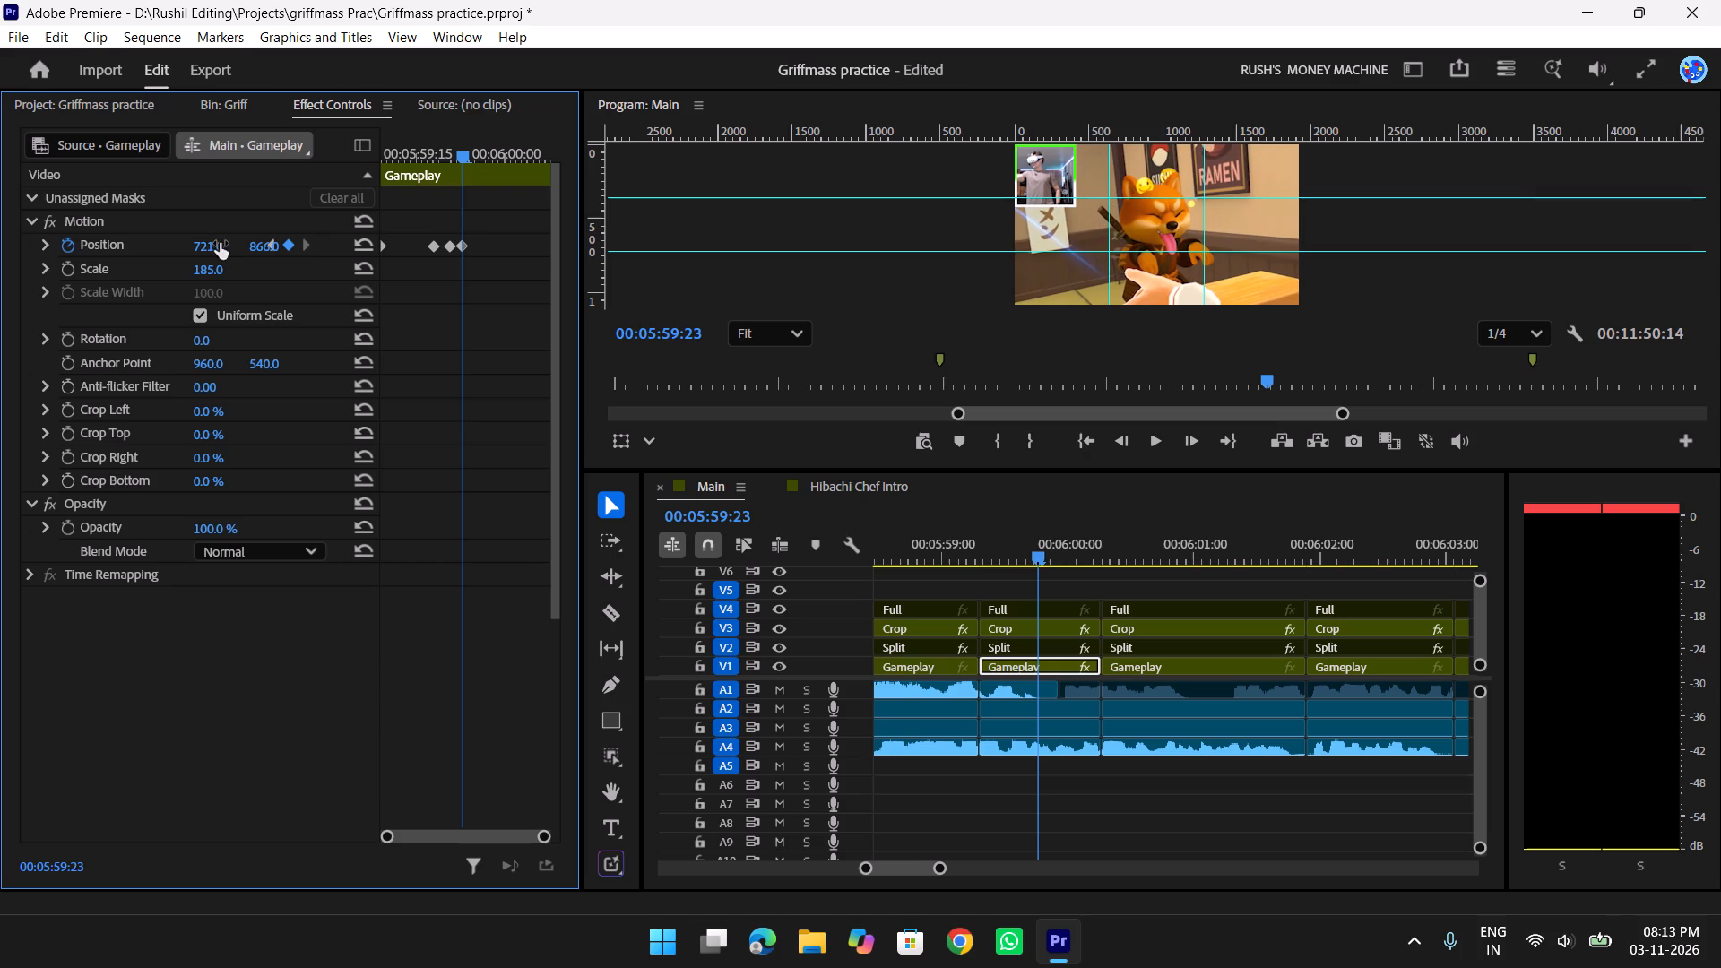
# Add a Position keyframe at 00:05:59:29 on the Gameplay clip, with horizontal position about 453.
pyautogui.press('Right')
pyautogui.press('Right')
pyautogui.press('Right')
pyautogui.press('Right')
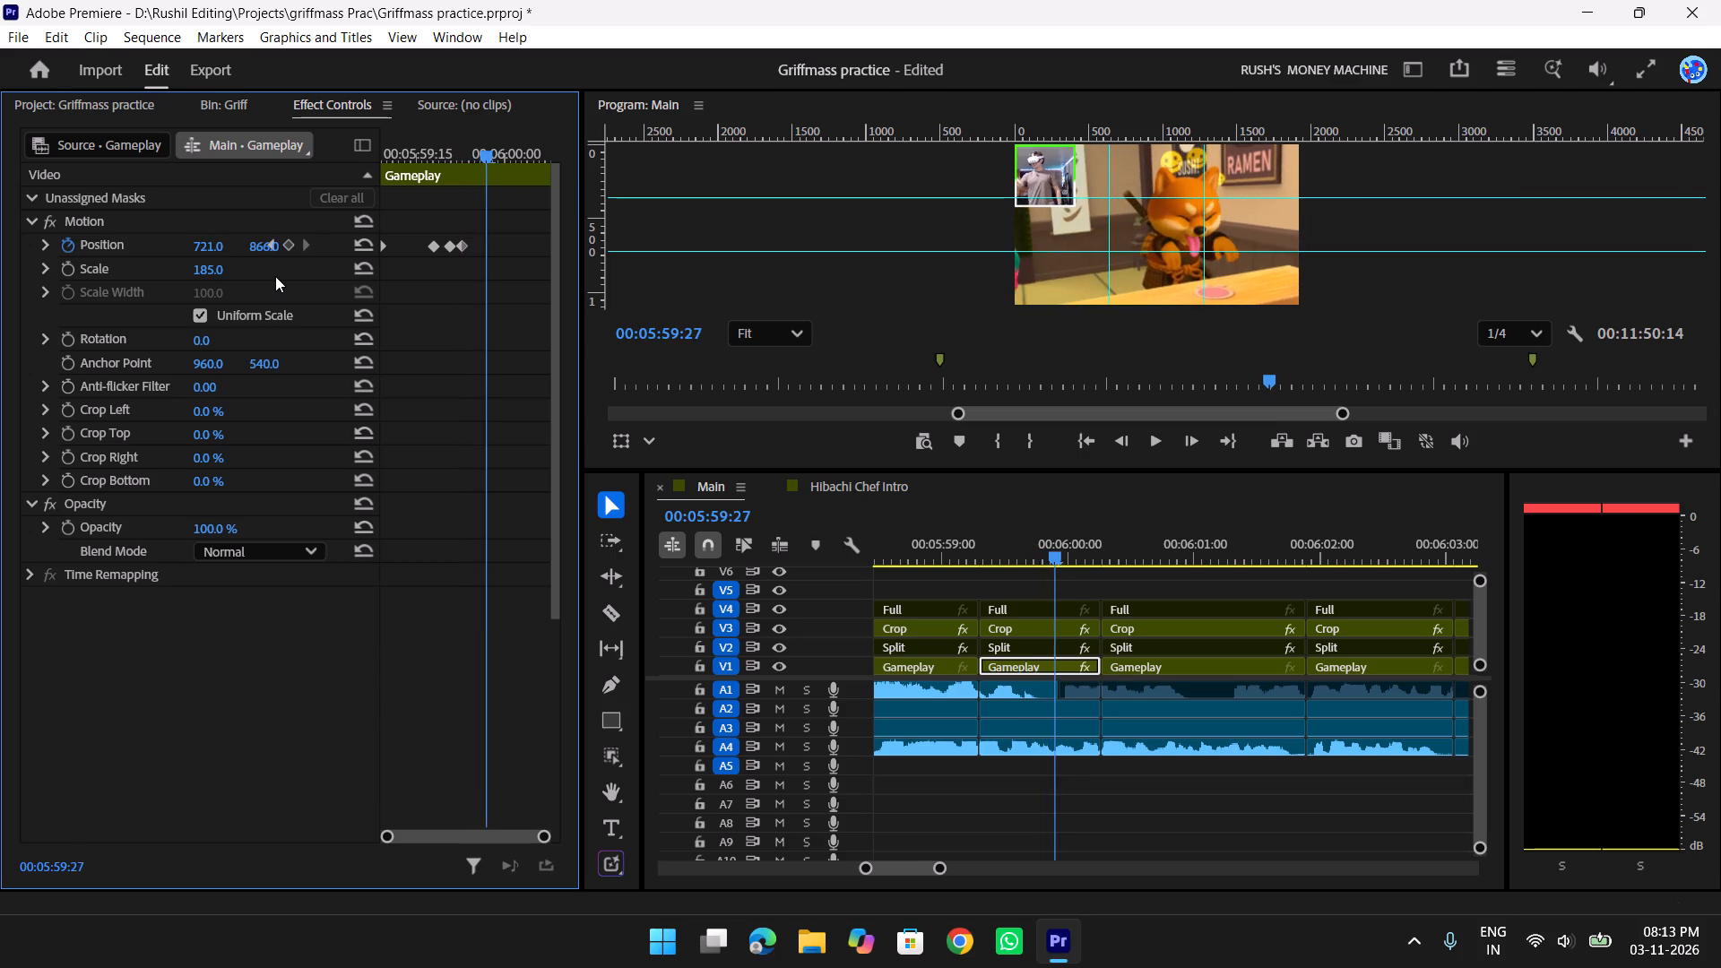
pyautogui.press('Right')
pyautogui.press('Right')
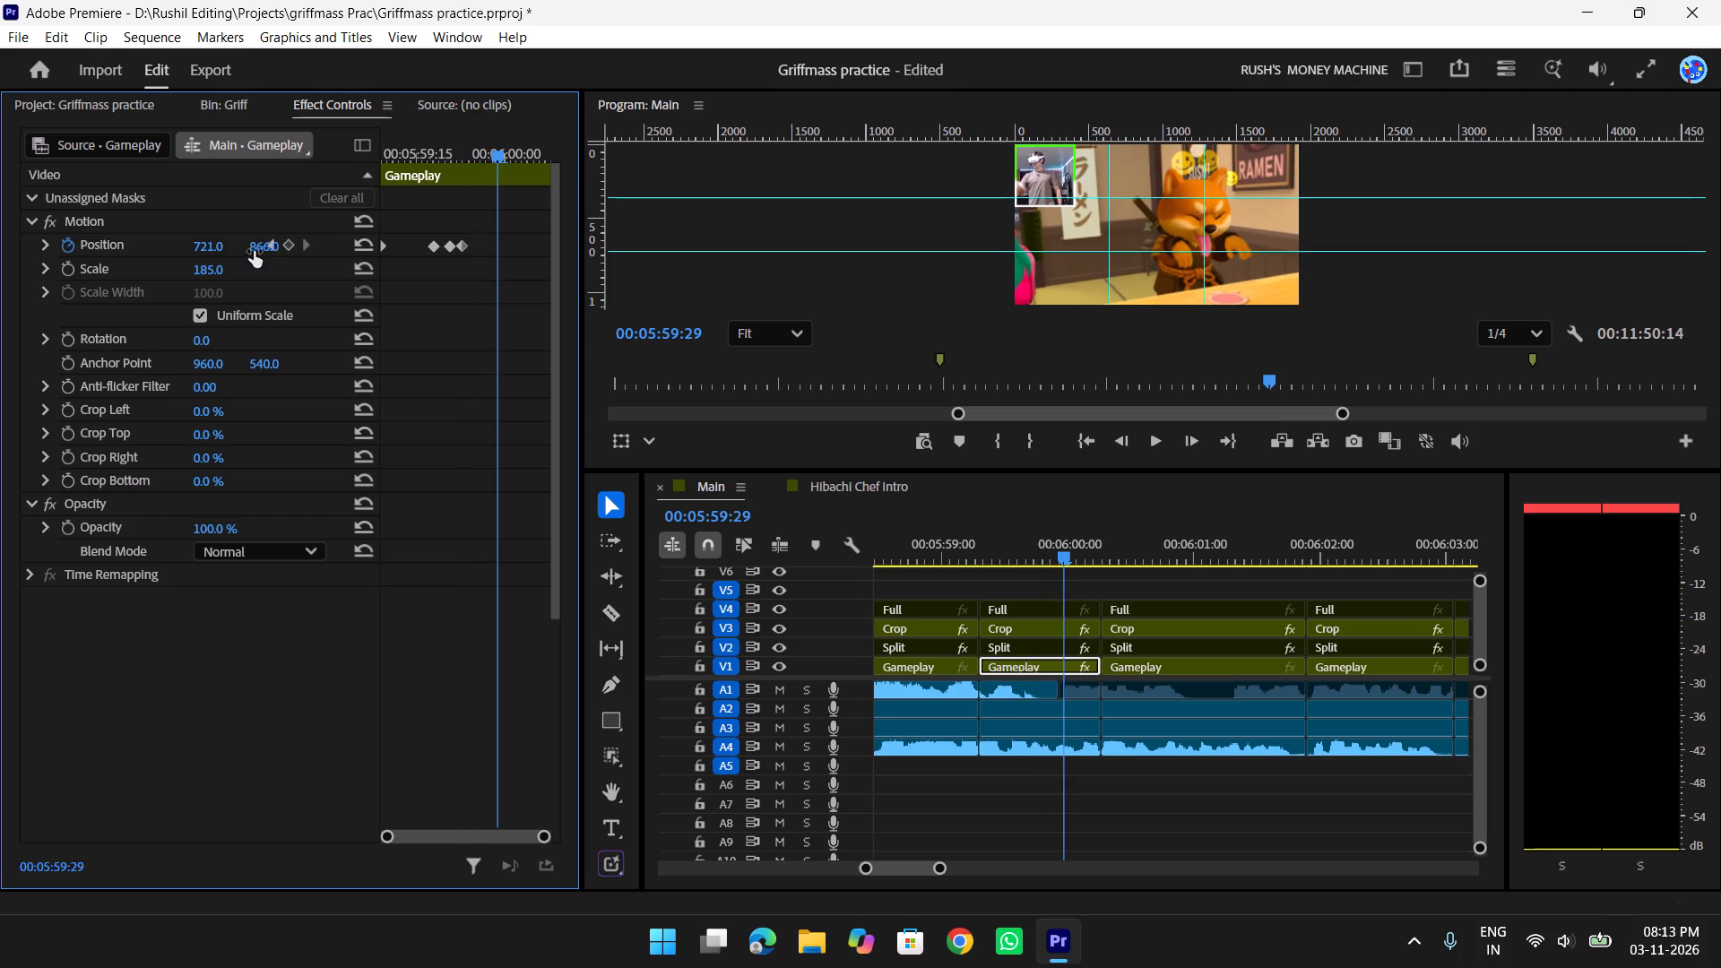
pyautogui.moveTo(211, 247); pyautogui.dragTo(4, 263)
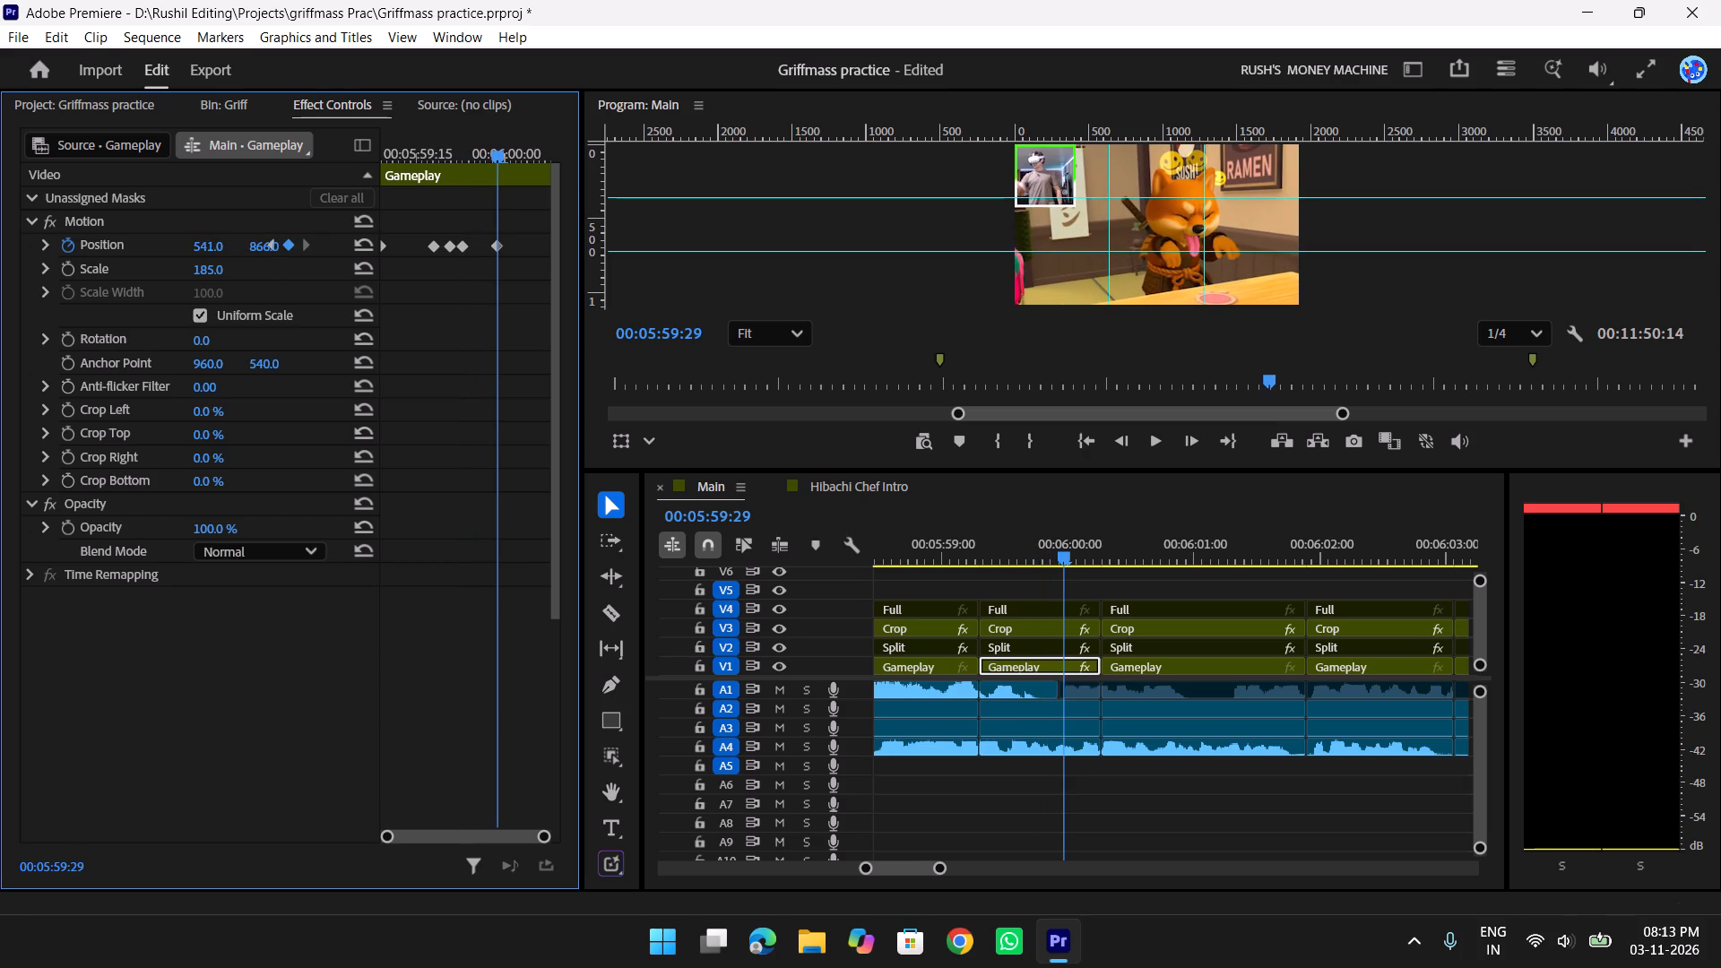
pyautogui.moveTo(4, 263); pyautogui.dragTo(120, 265)
# Add a Position keyframe at 00:06:00:04 on the Gameplay clip, with position about 72, 664.
pyautogui.press('Right')
pyautogui.press('Right')
pyautogui.press('Right')
pyautogui.press('Right')
pyautogui.press('Right')
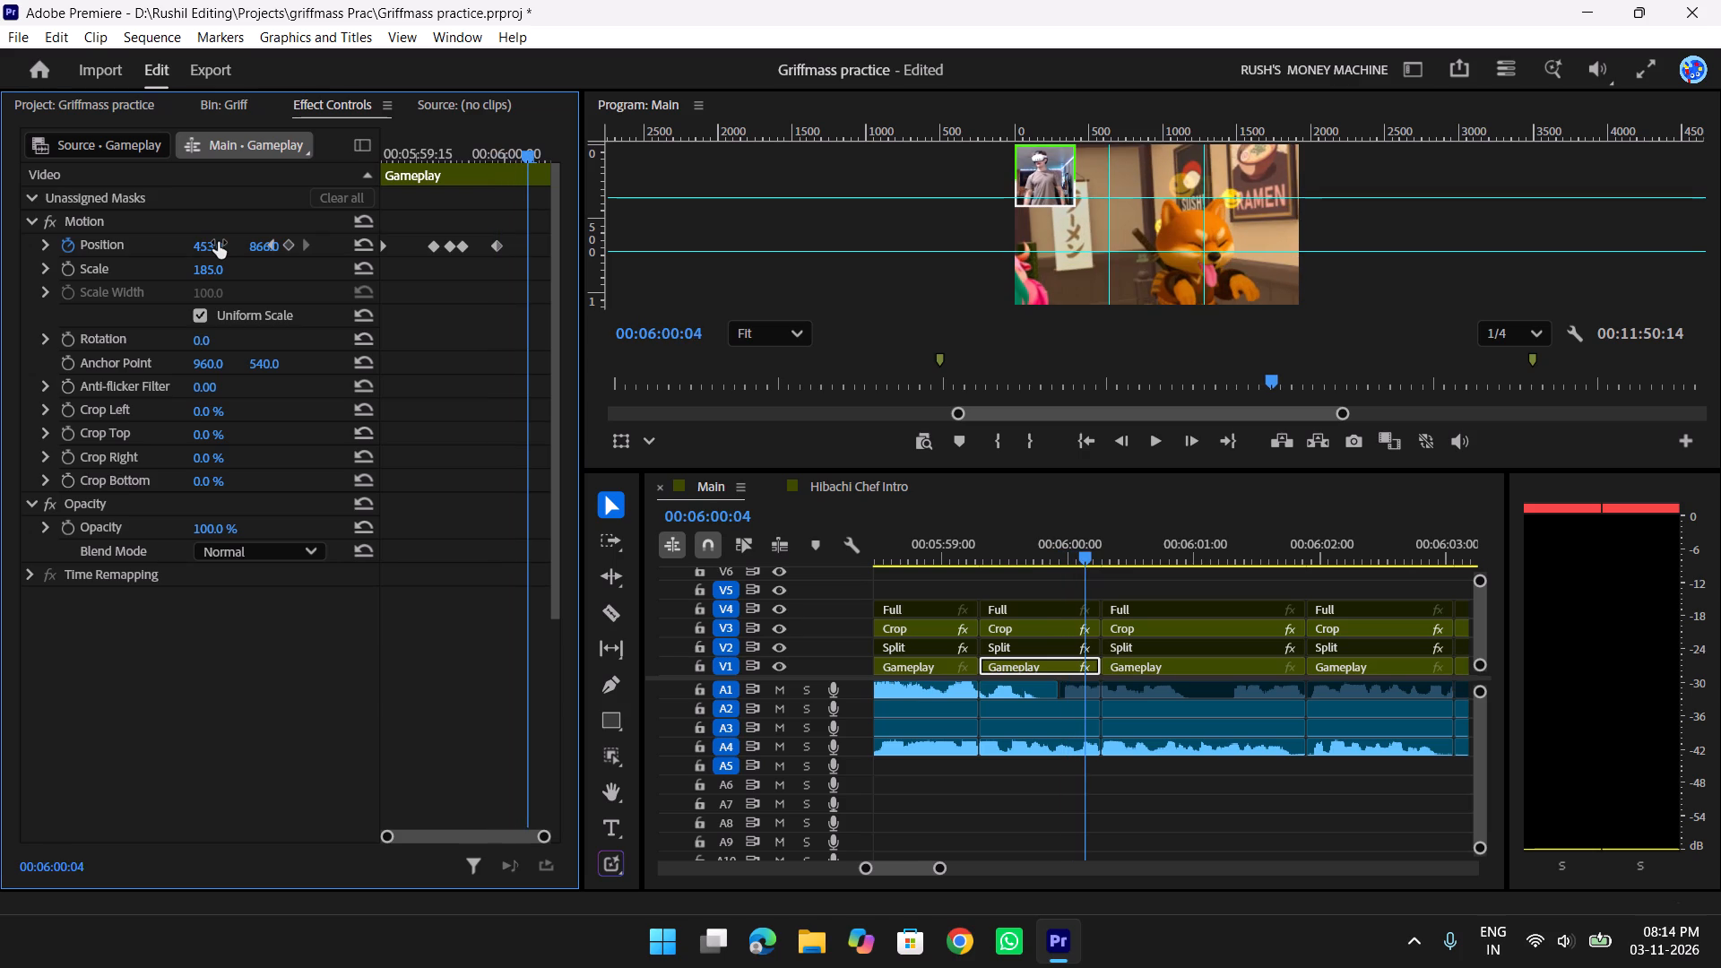
pyautogui.click(205, 245)
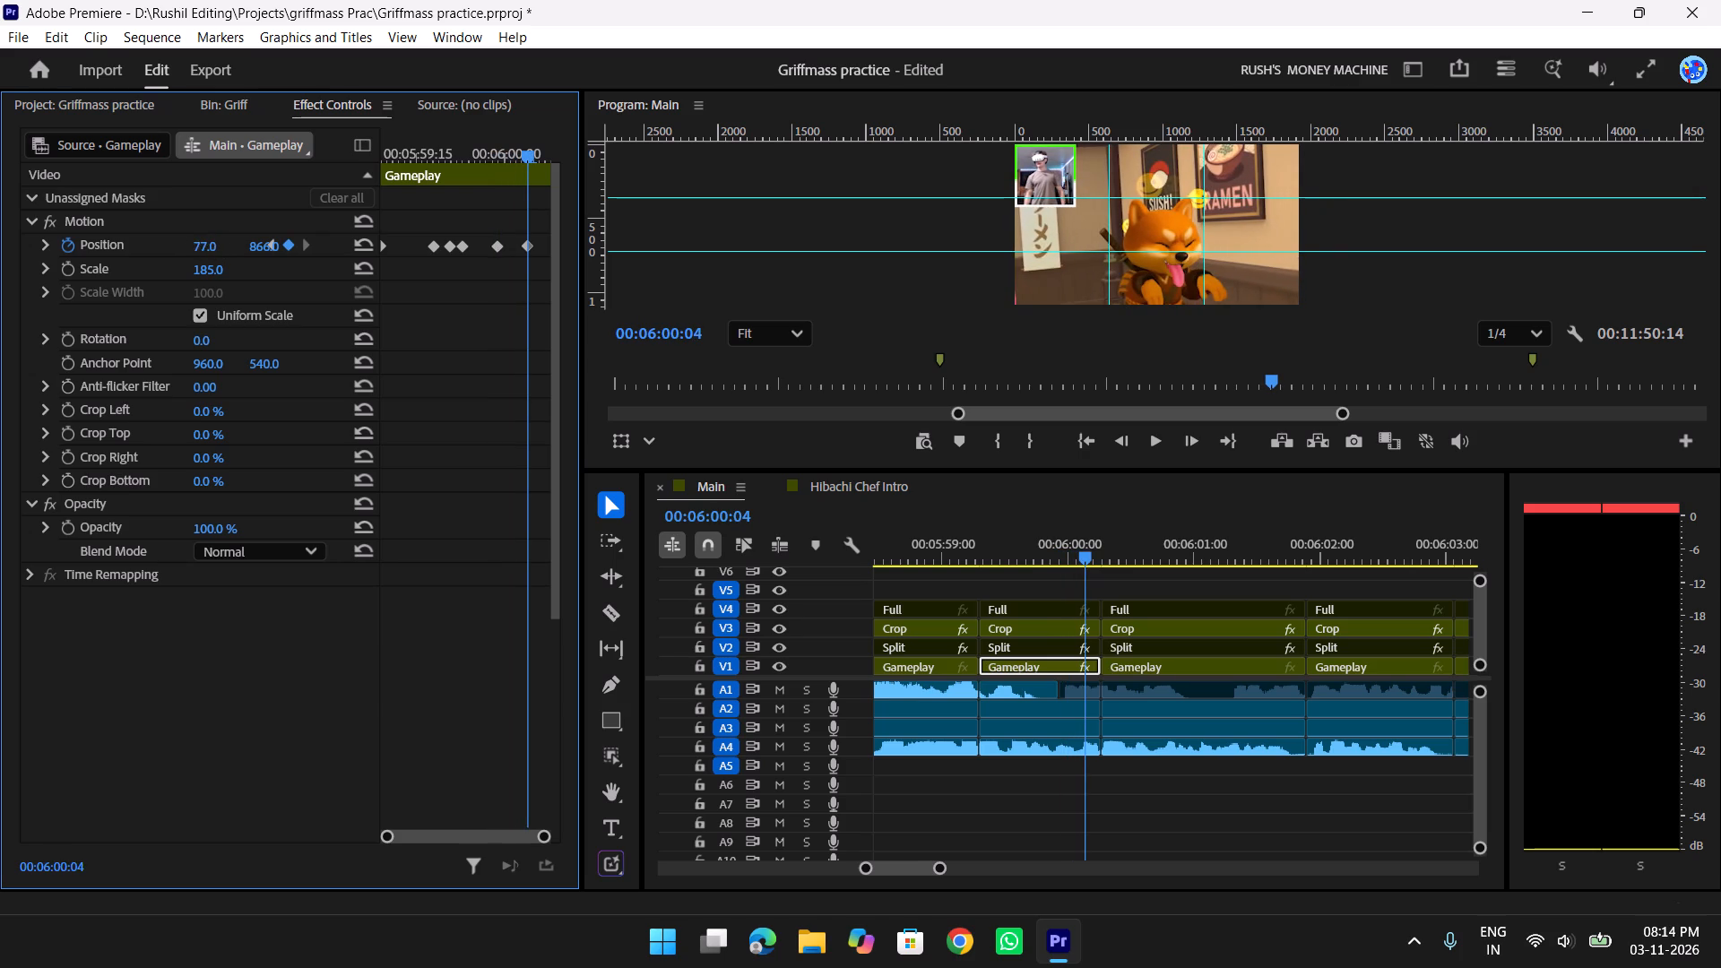
pyautogui.moveTo(258, 248); pyautogui.dragTo(262, 246)
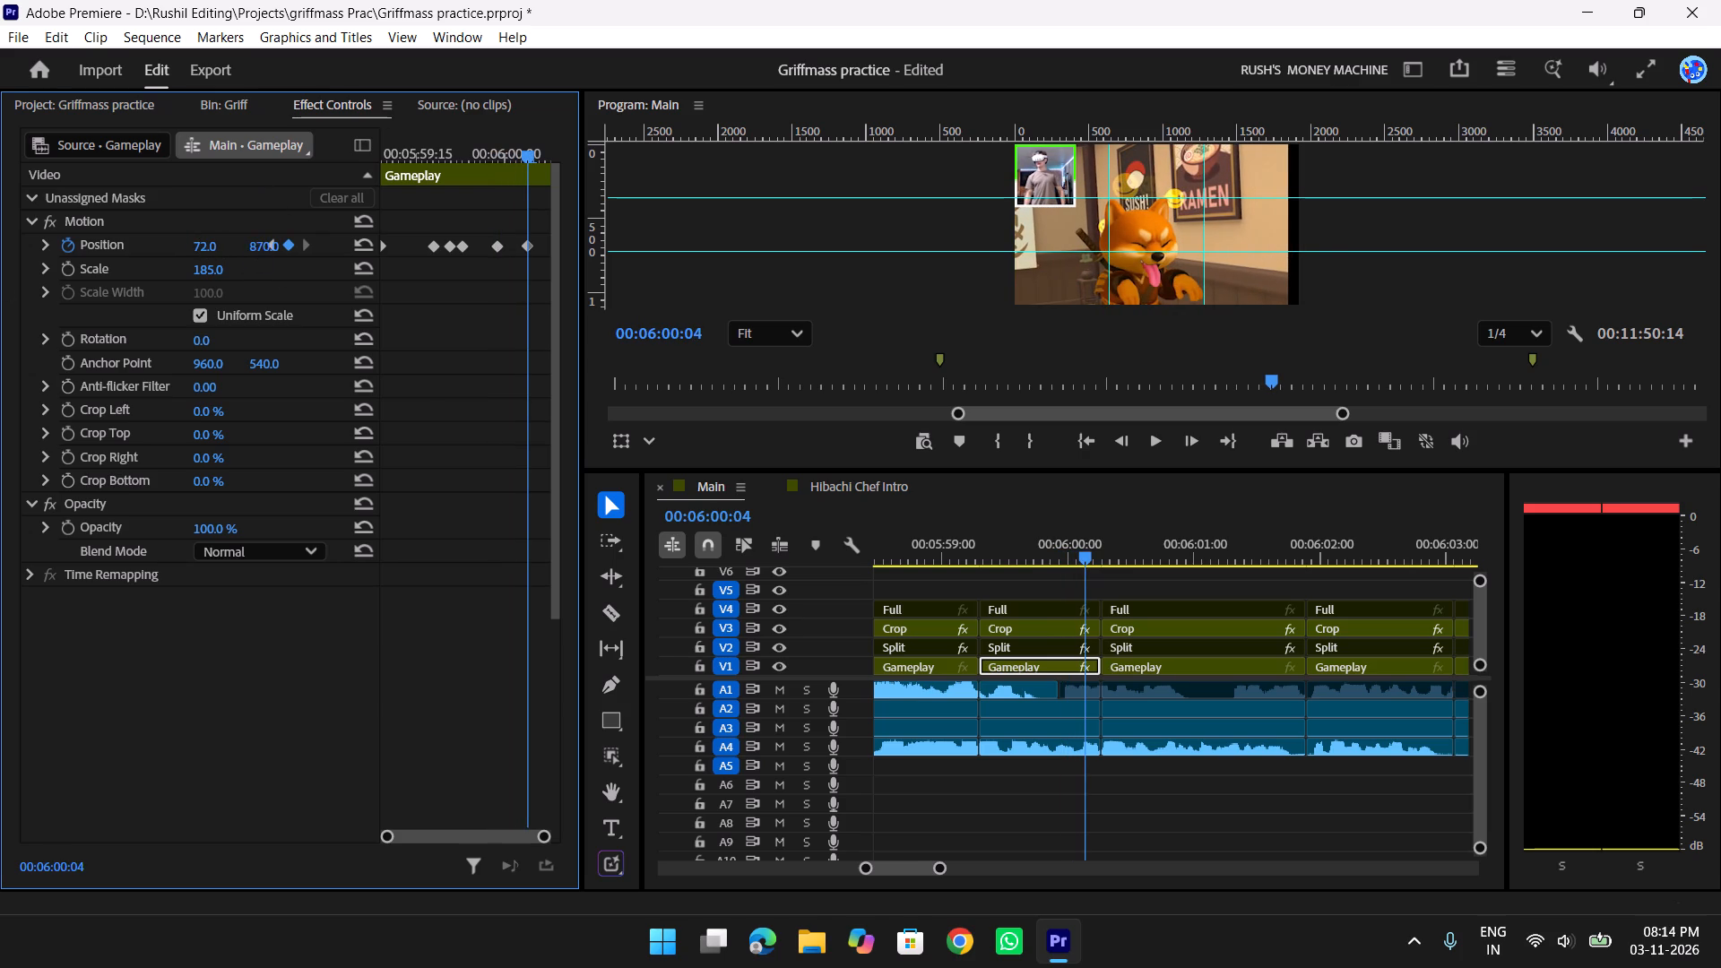
pyautogui.moveTo(262, 246); pyautogui.dragTo(32, 343)
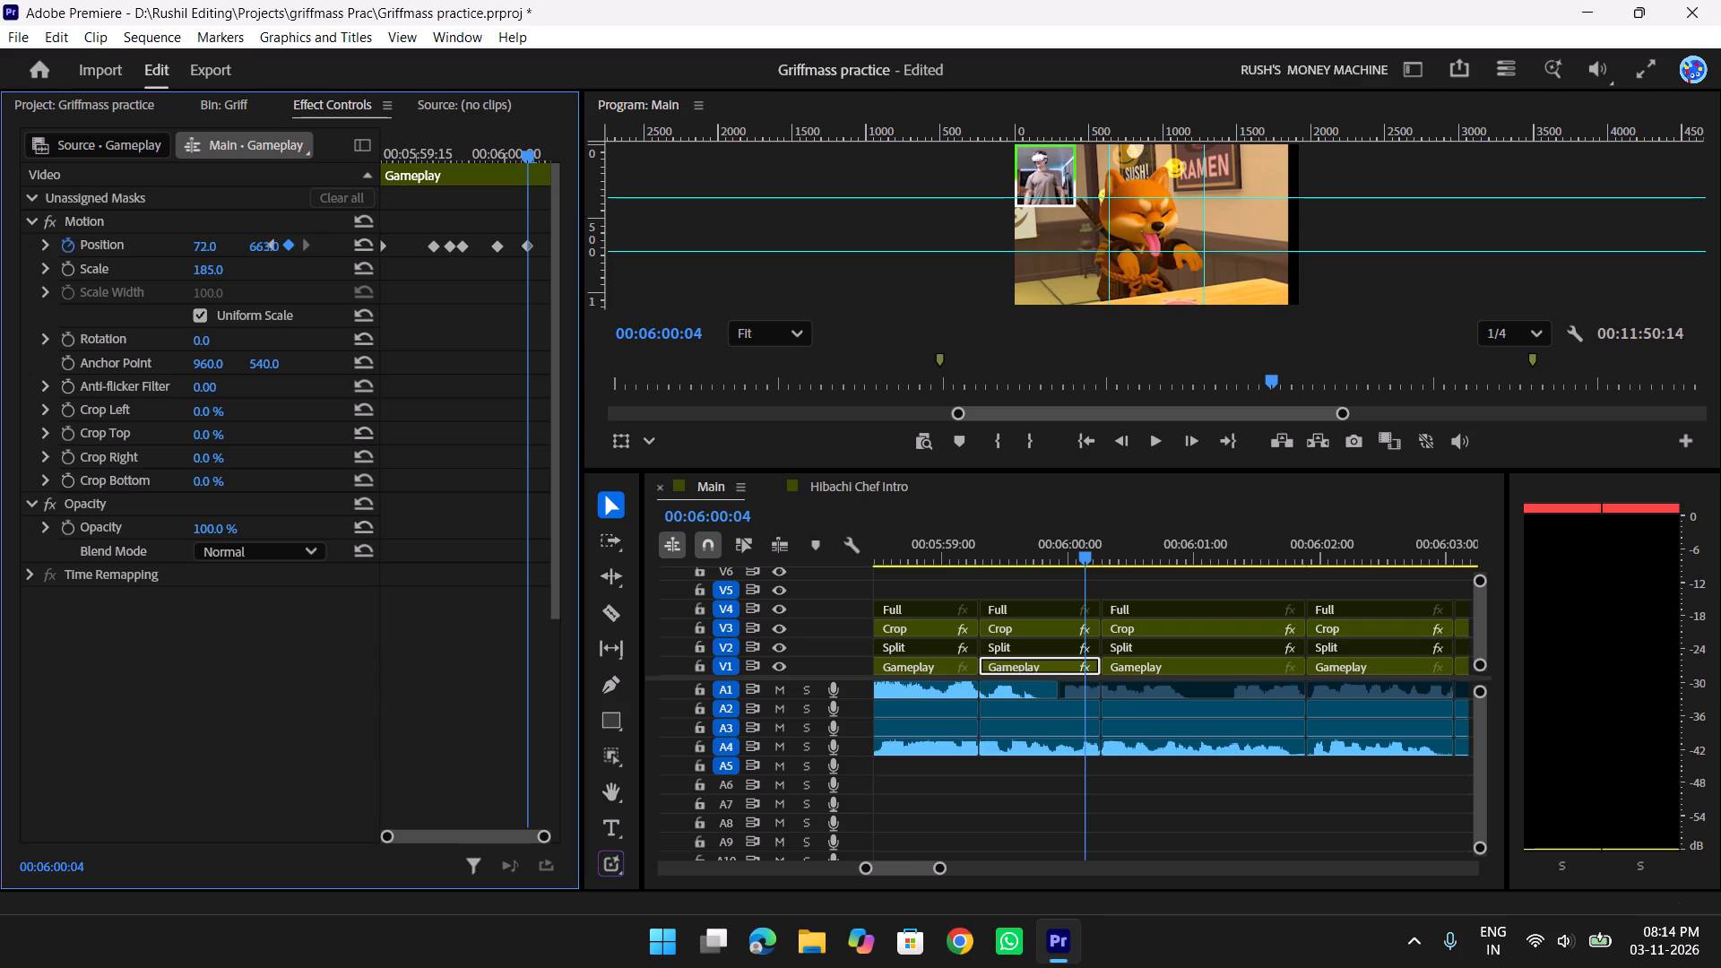
pyautogui.moveTo(32, 343); pyautogui.dragTo(33, 342)
# Play back the keyframed Gameplay shot and check how the movement follows the character up to the next cut.
pyautogui.press('Right')
pyautogui.press('Right')
pyautogui.press('Right')
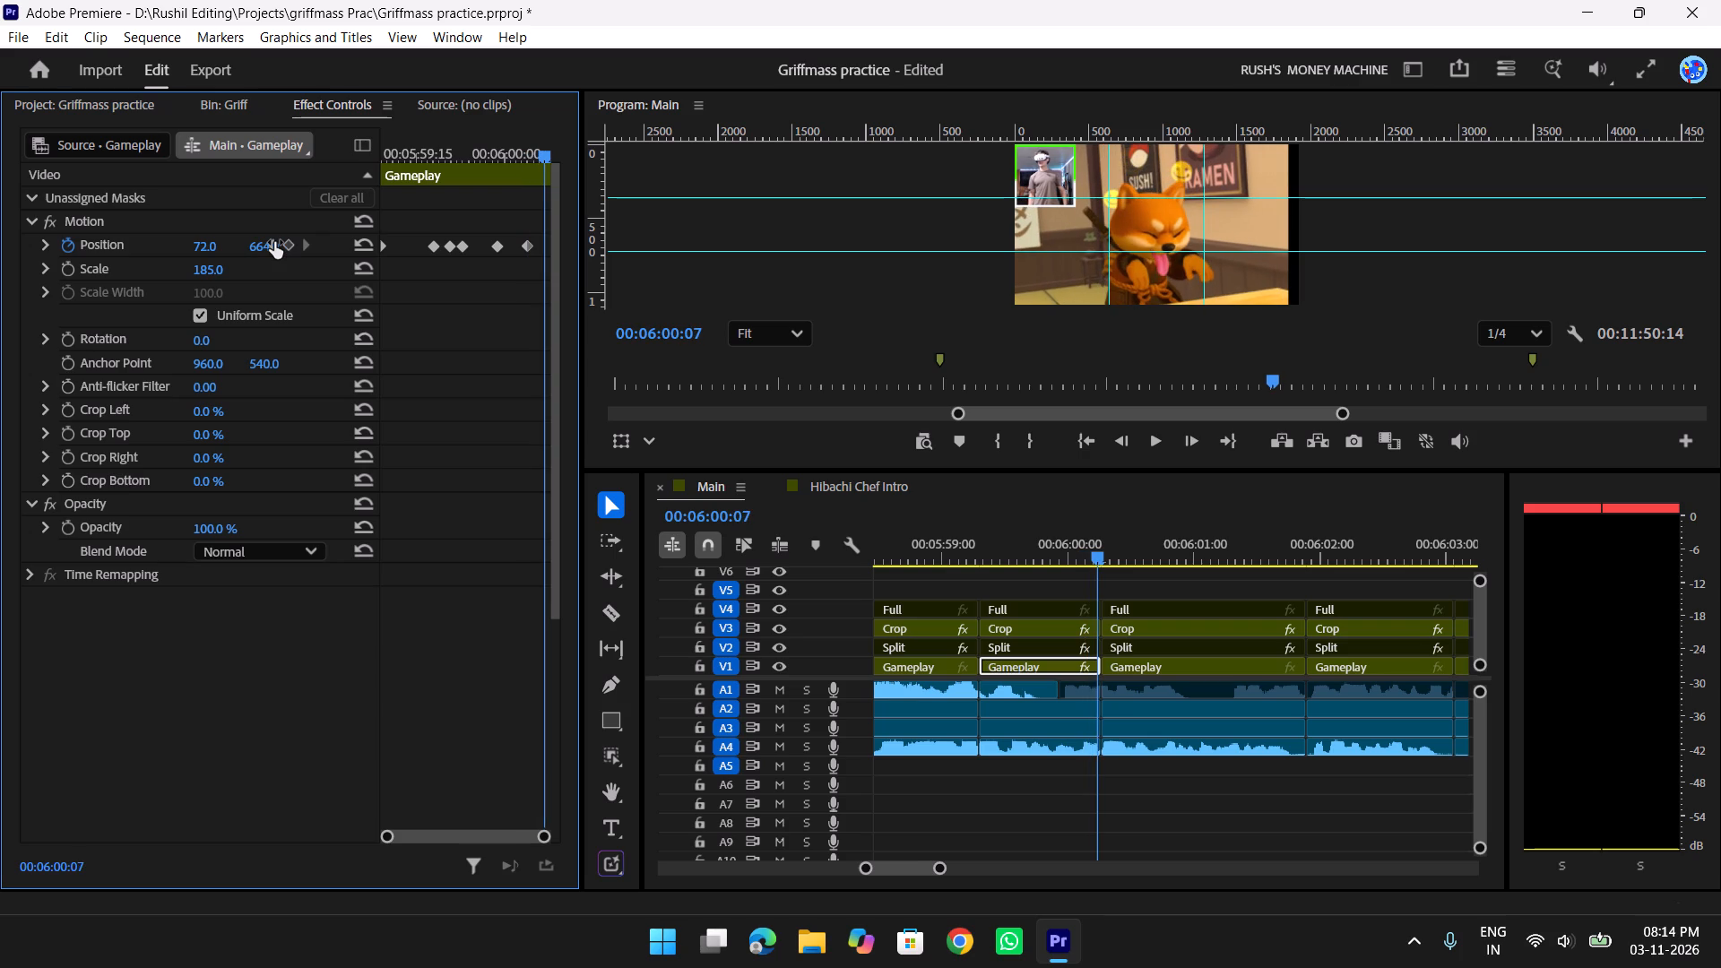
pyautogui.press('Right')
pyautogui.press('Right')
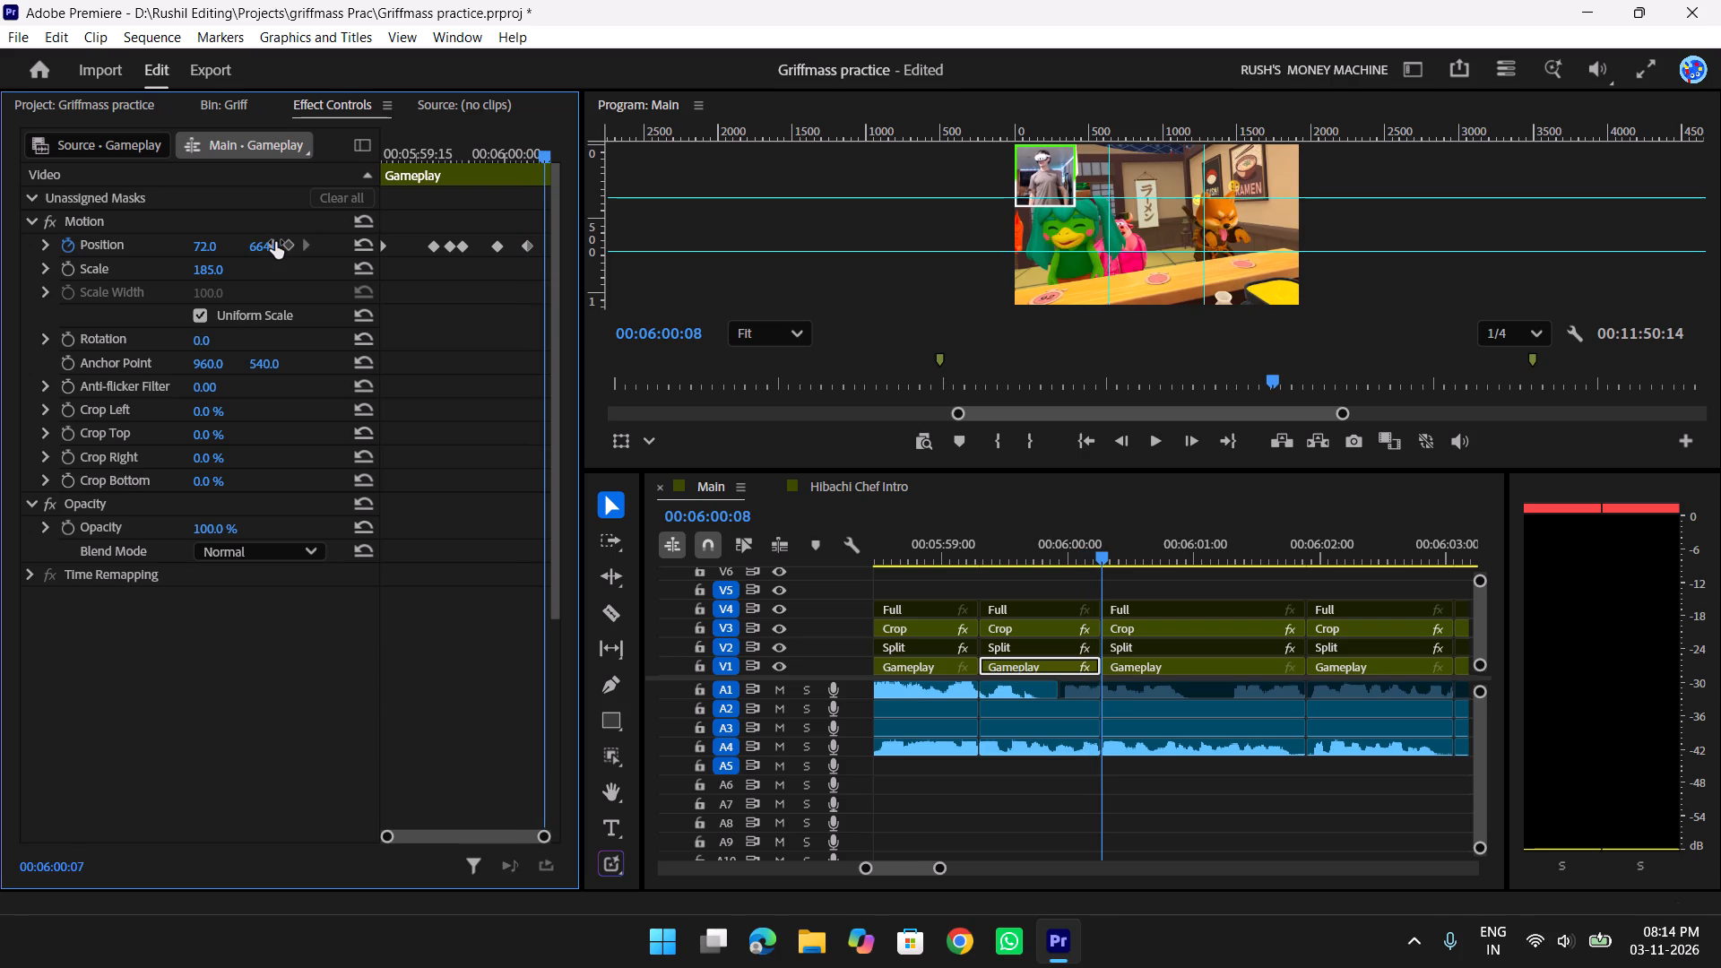
pyautogui.moveTo(1100, 553); pyautogui.dragTo(977, 549)
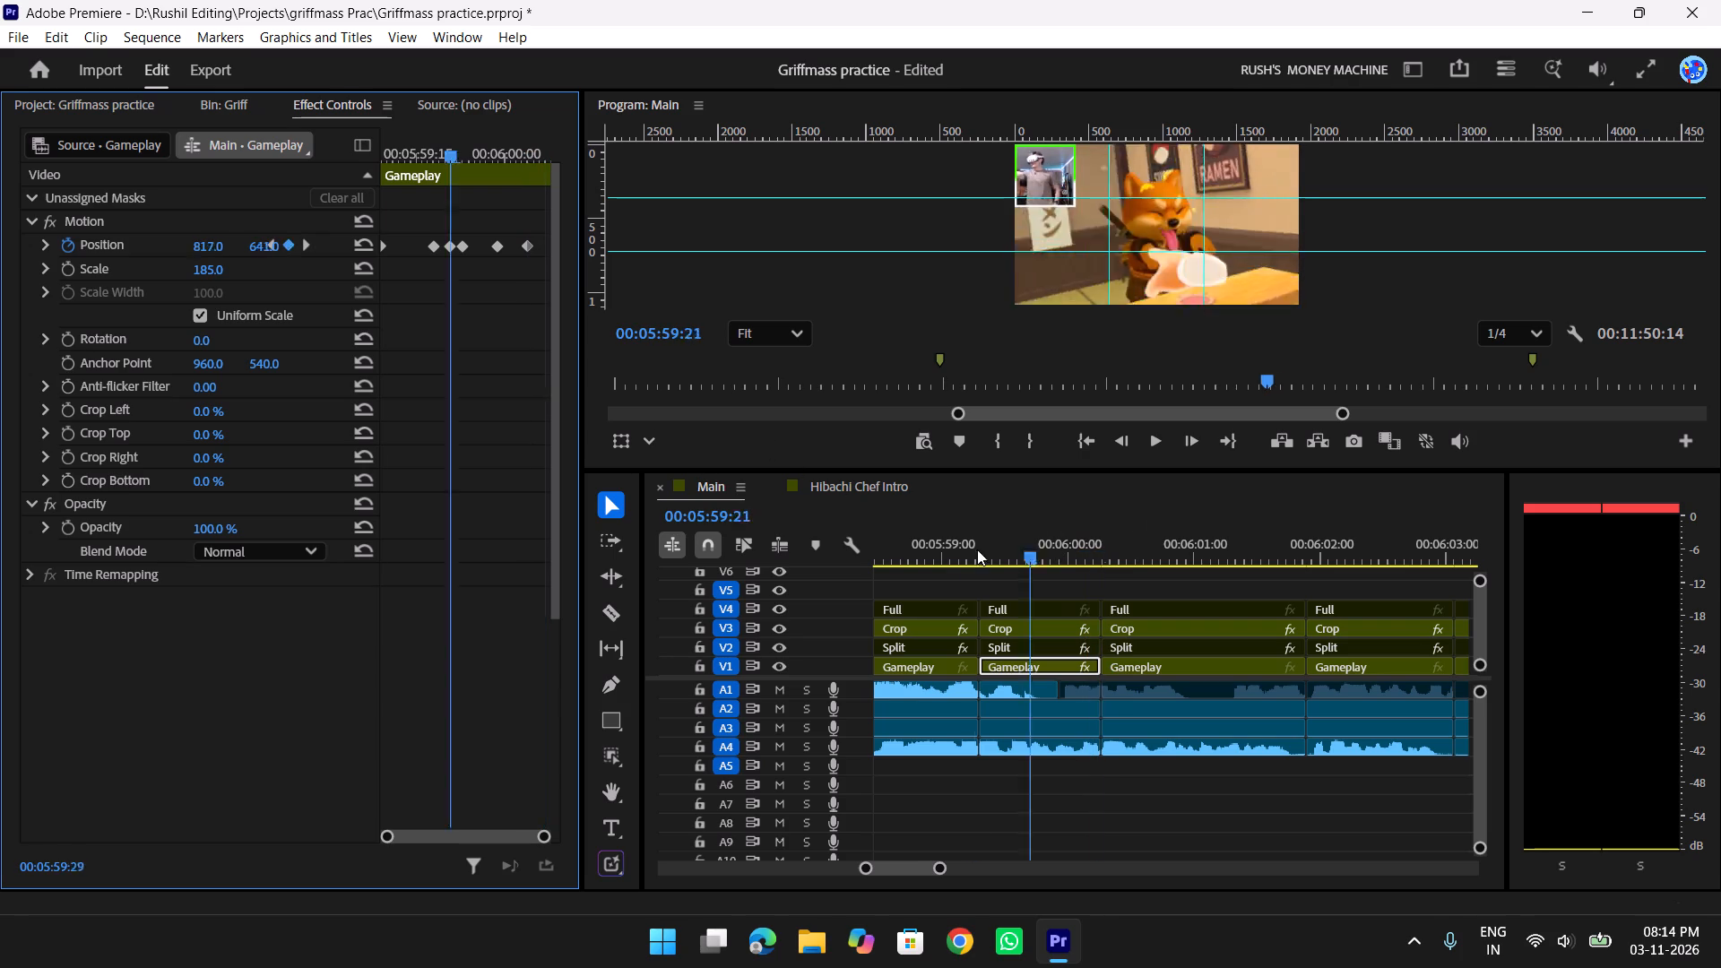
pyautogui.moveTo(977, 549); pyautogui.dragTo(947, 550)
pyautogui.press('space')
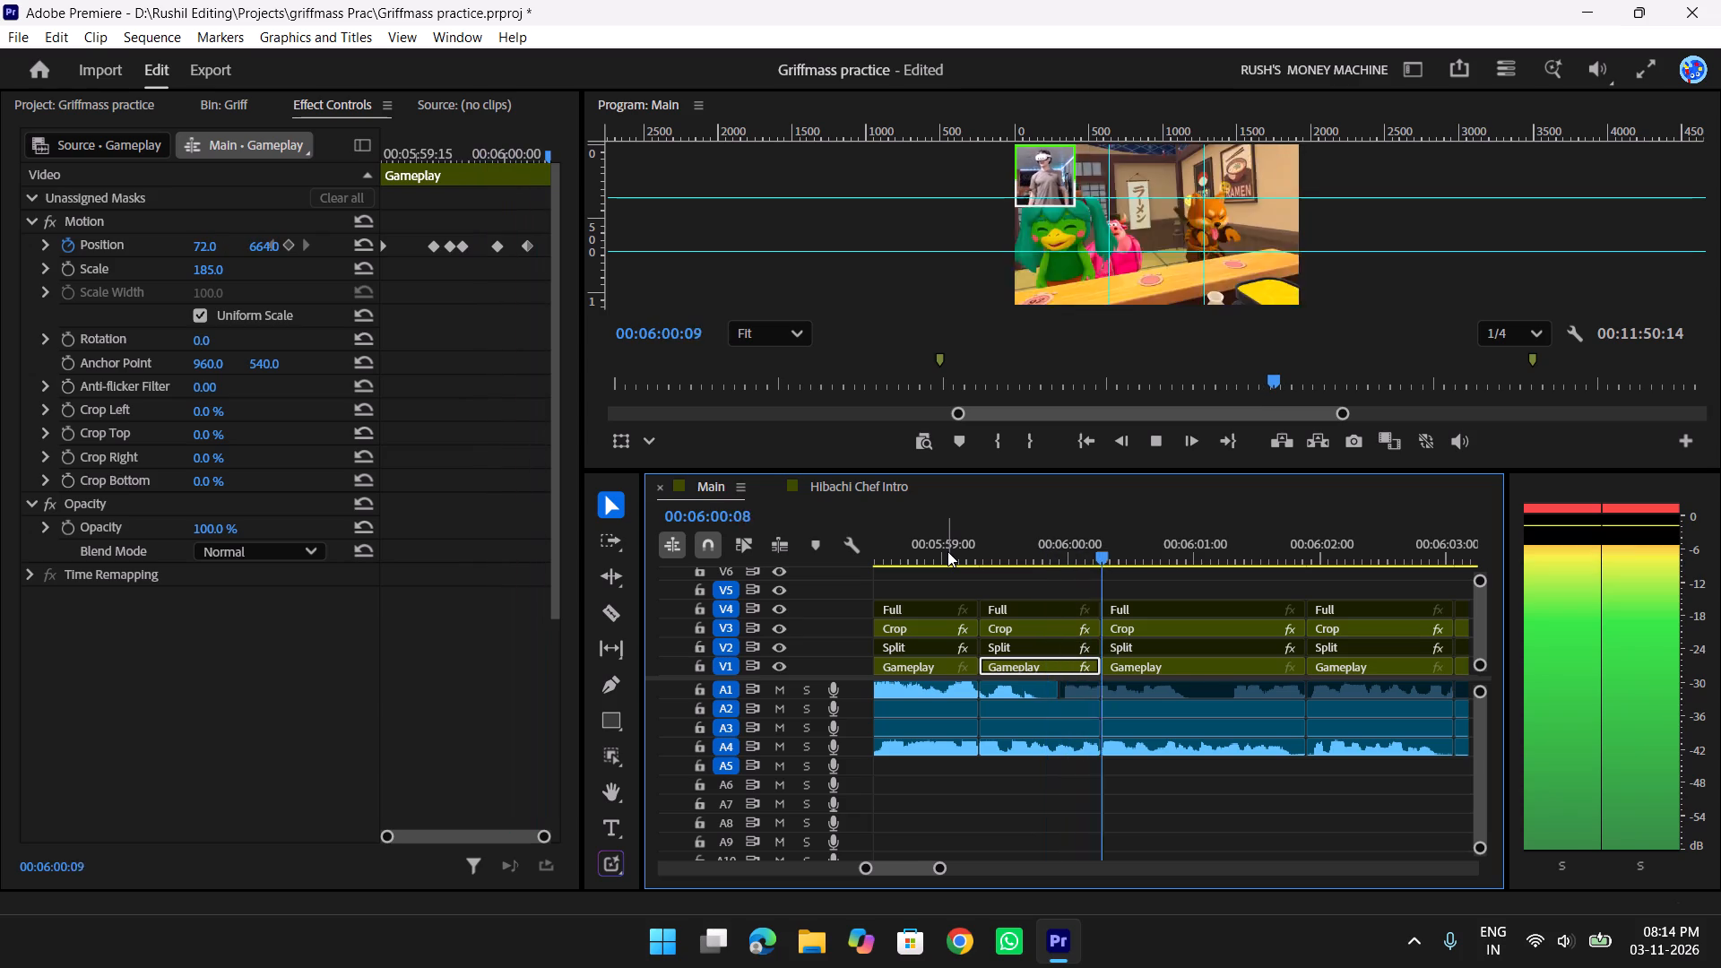
pyautogui.press('space')
pyautogui.moveTo(1207, 558); pyautogui.dragTo(1102, 557)
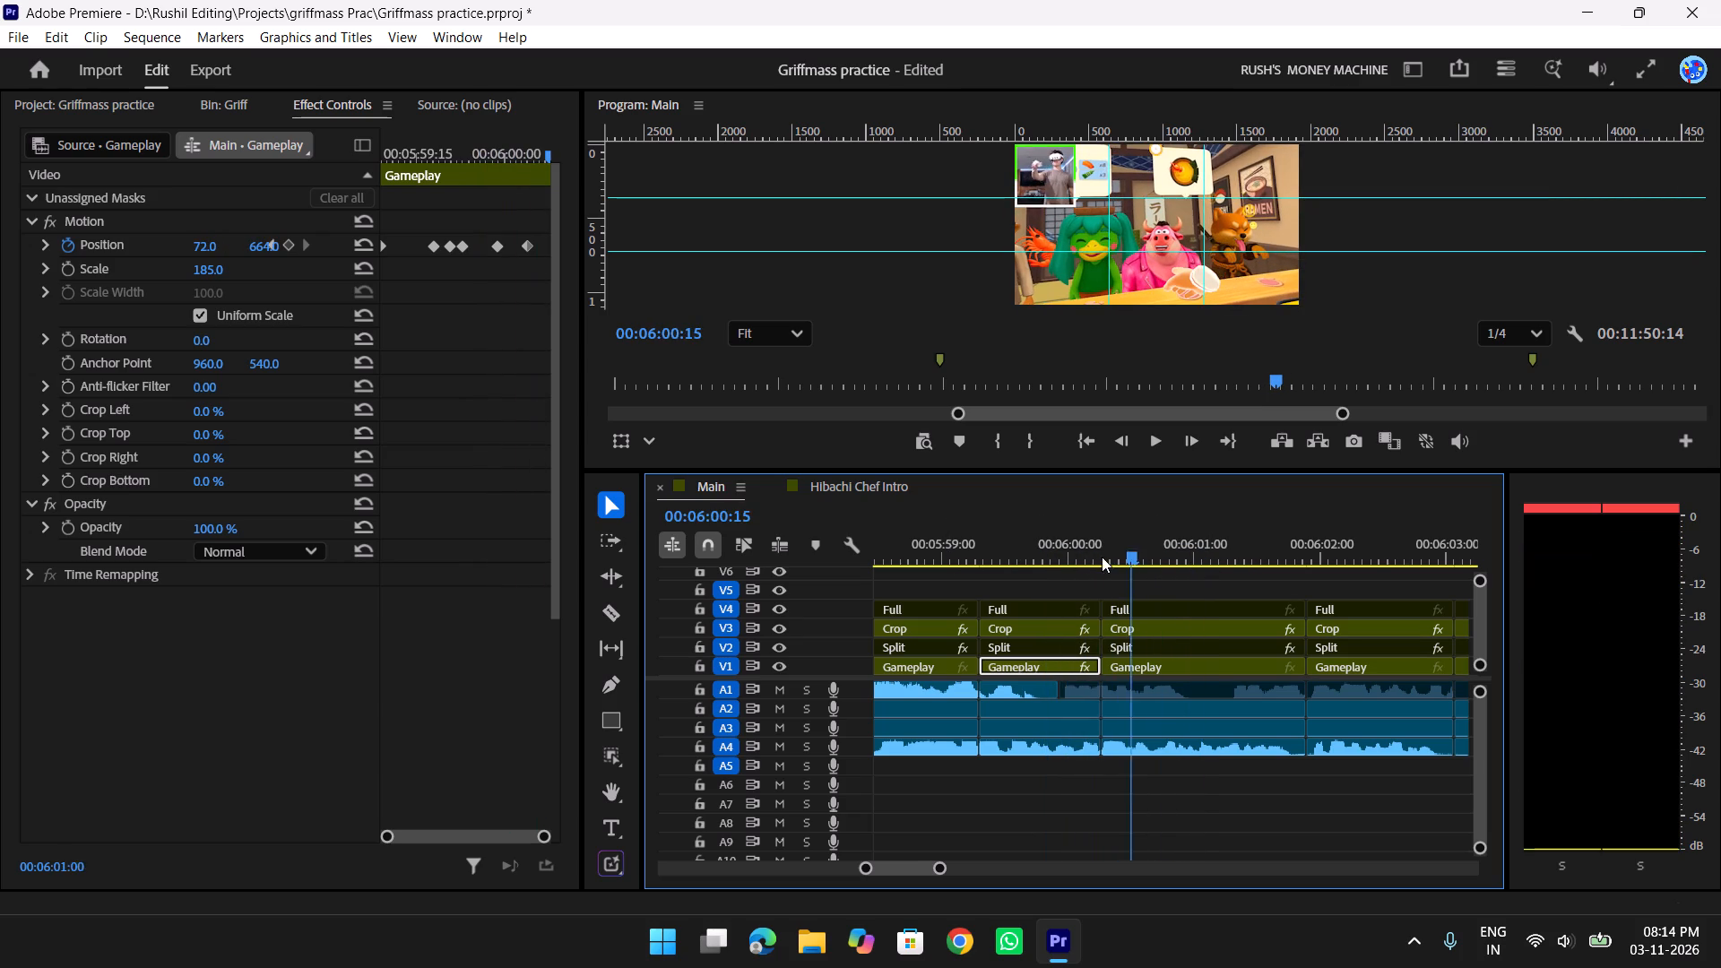
pyautogui.moveTo(1102, 557); pyautogui.dragTo(1045, 574)
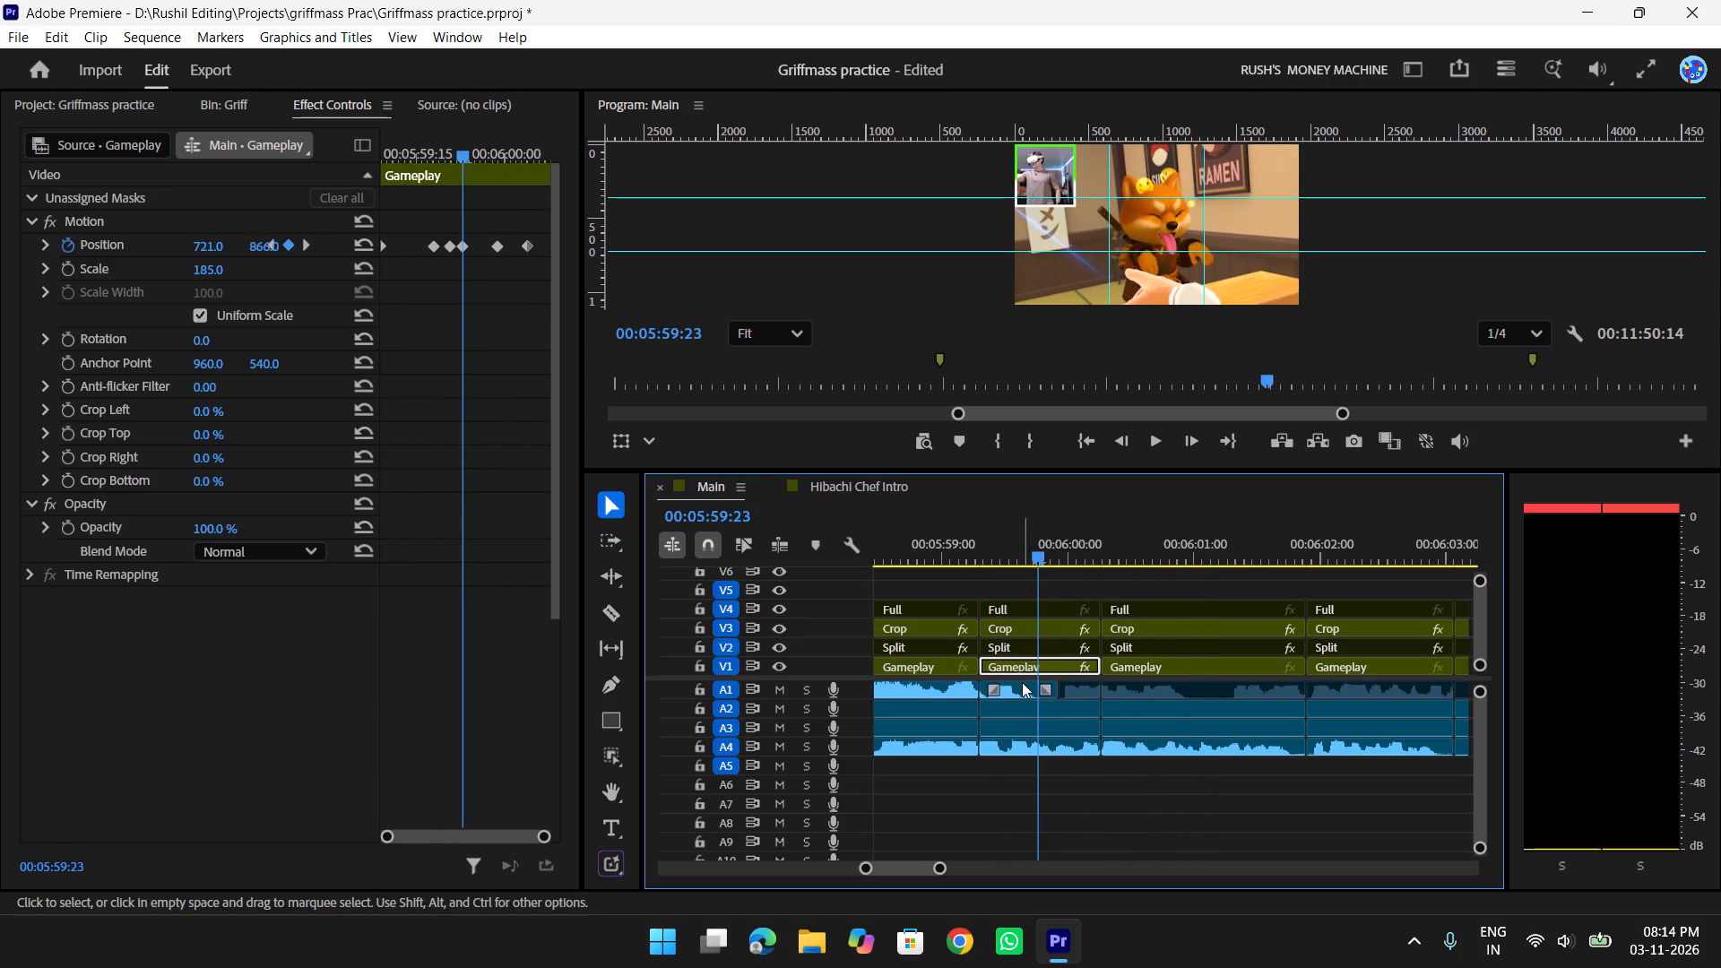
# Set the keyframed Gameplay clip's Scale to about 209.
pyautogui.moveTo(198, 269); pyautogui.dragTo(220, 272)
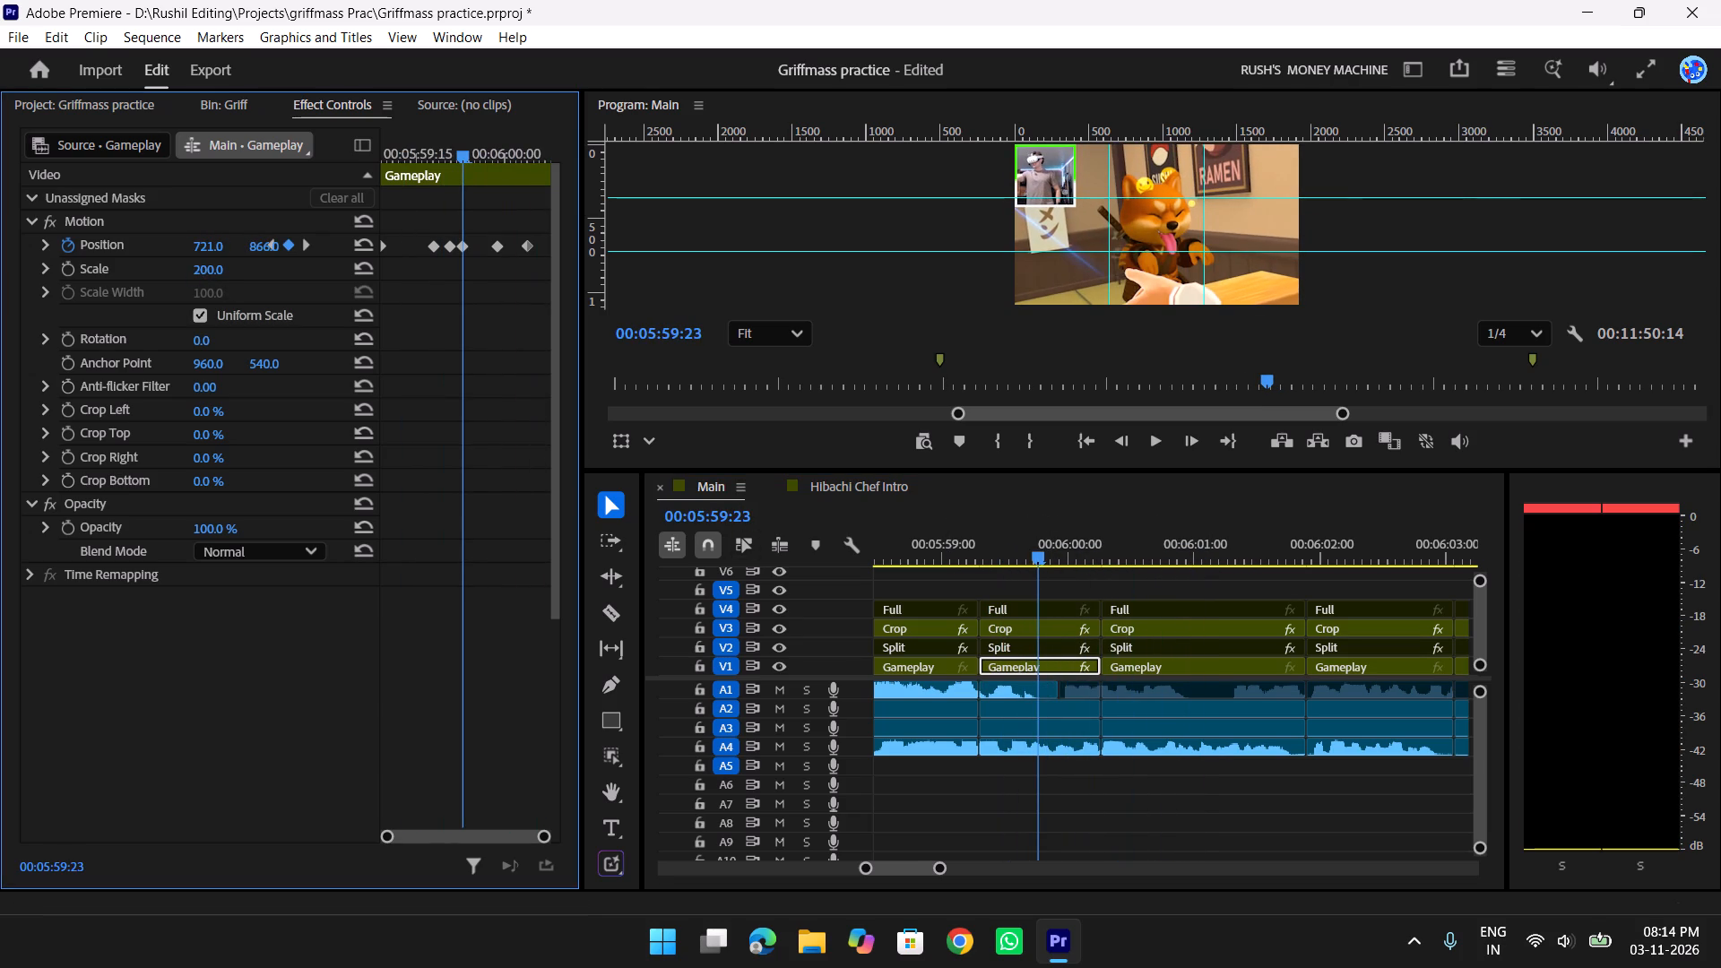
pyautogui.moveTo(220, 272); pyautogui.dragTo(232, 275)
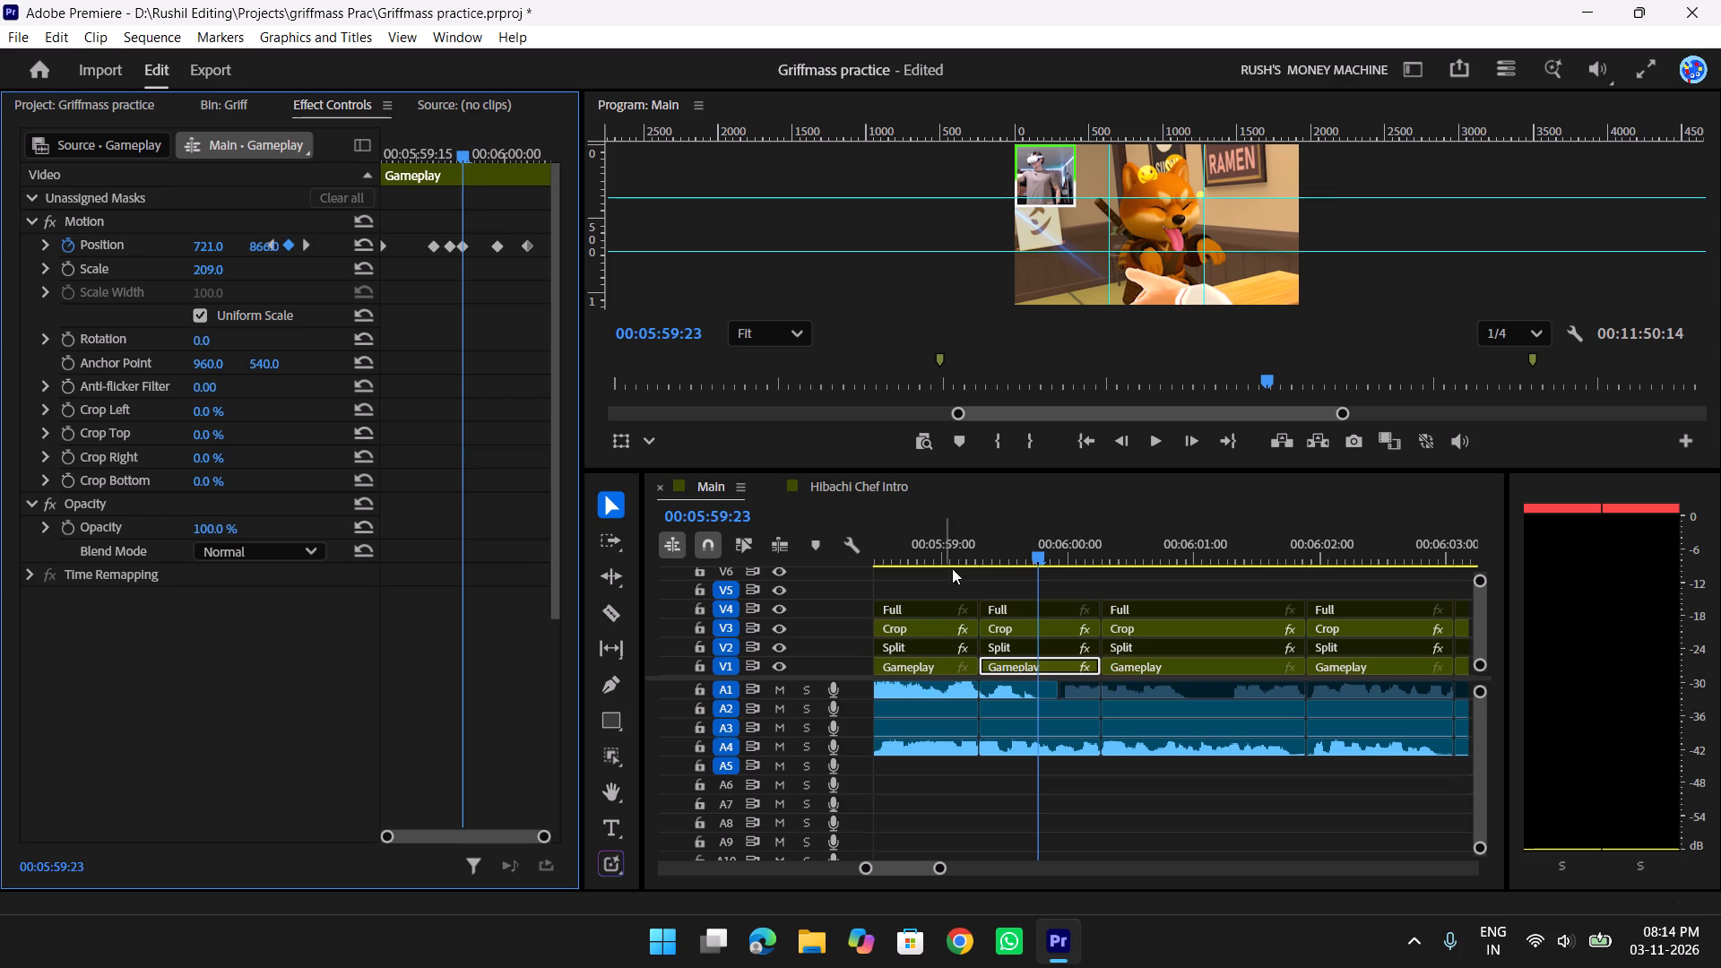
# Play back the rescaled Gameplay shot from just before its start into the following shot.
pyautogui.moveTo(1028, 552); pyautogui.dragTo(958, 560)
pyautogui.press('space')
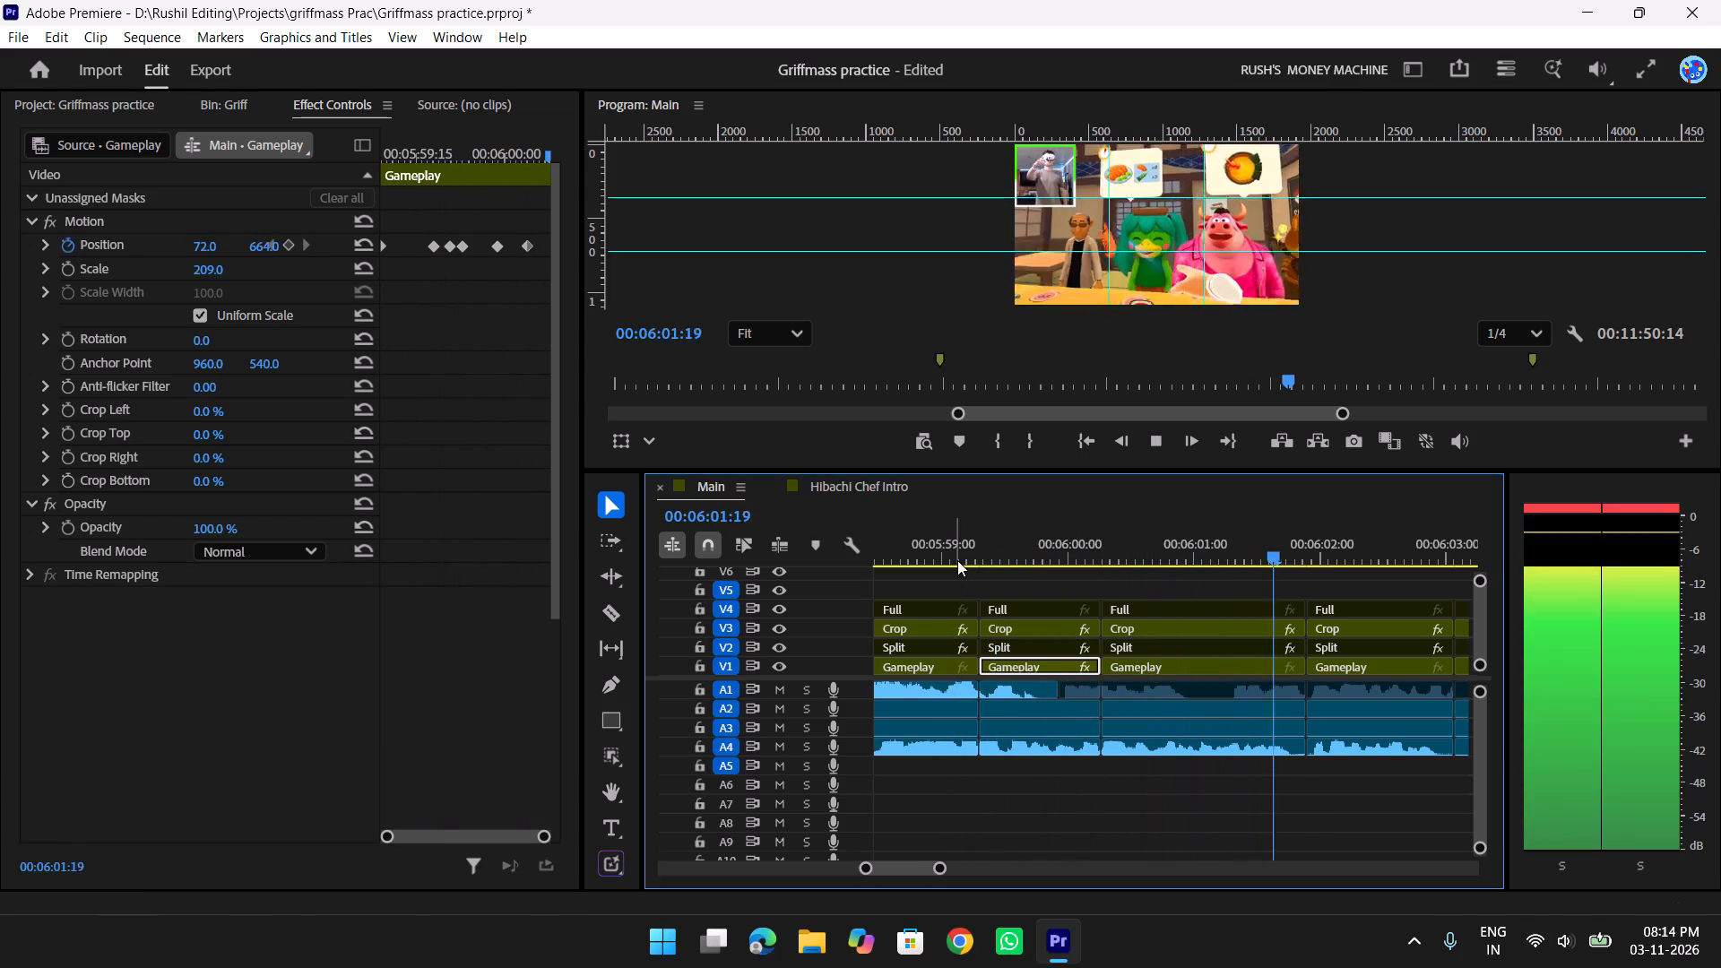
pyautogui.press('space')
# Save the project.
pyautogui.hotkey('ctrl', 's')
pyautogui.hotkey('ctrl', 's')
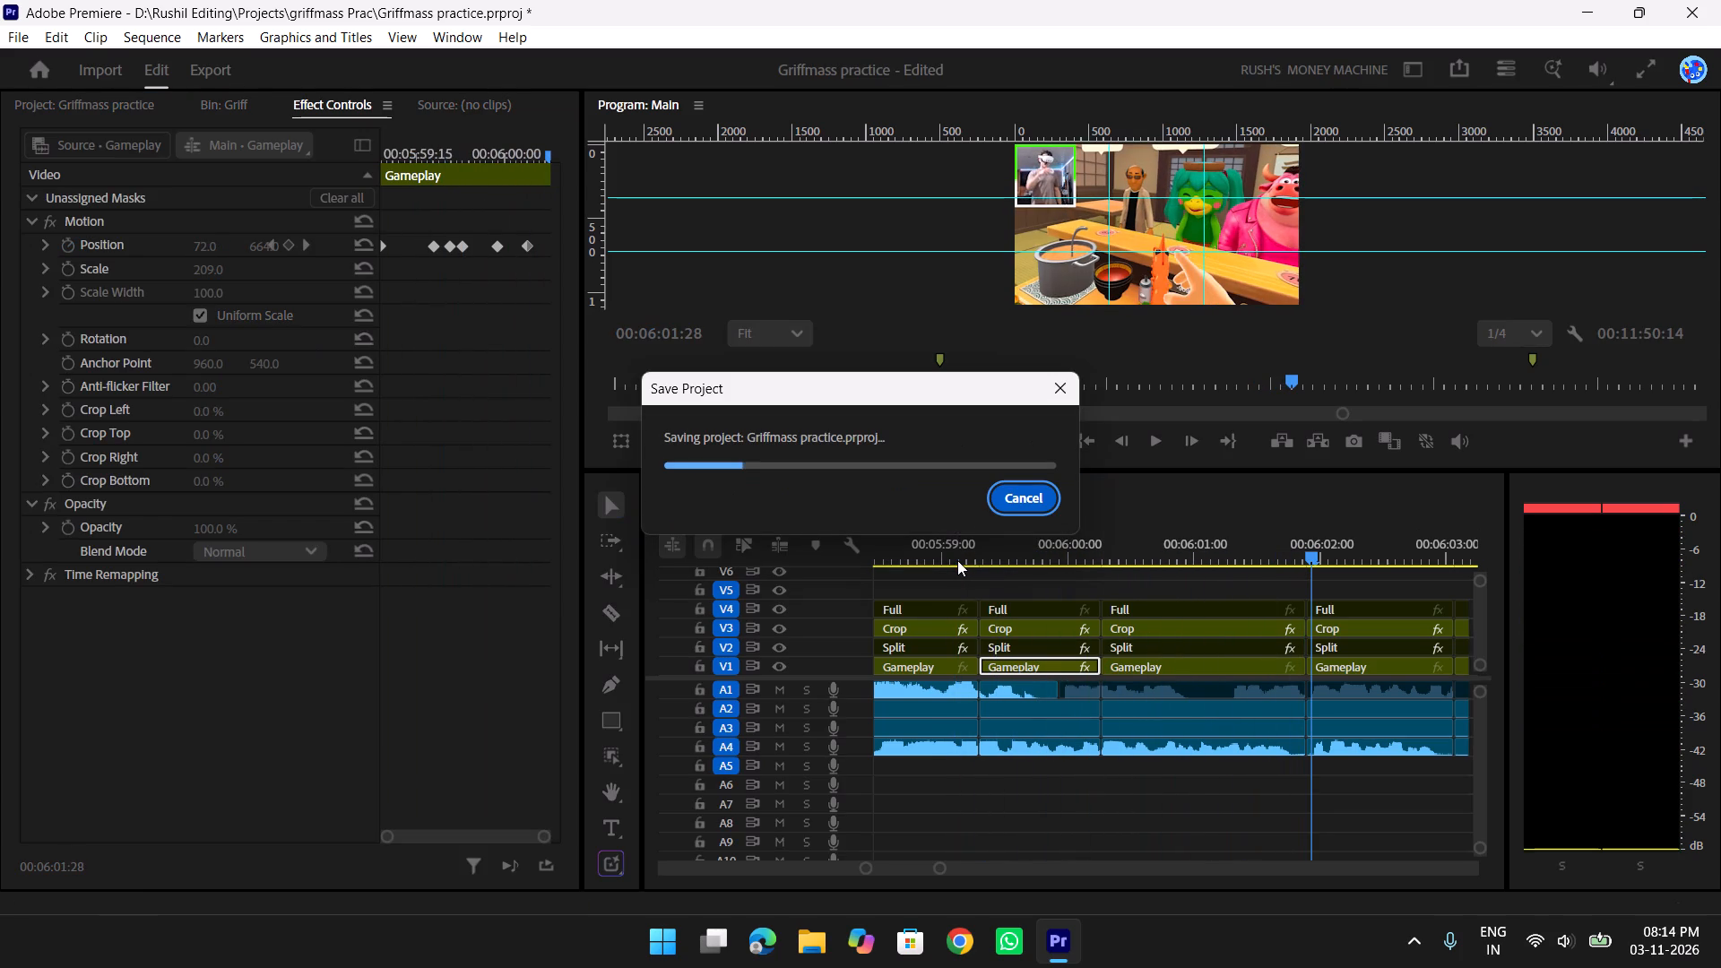
pyautogui.write('yy')
# Review the following shots from about 00:06:00:20 to 00:06:13:11, looking closely at the one around 00:06:07:14.
pyautogui.moveTo(1268, 551); pyautogui.dragTo(1174, 548)
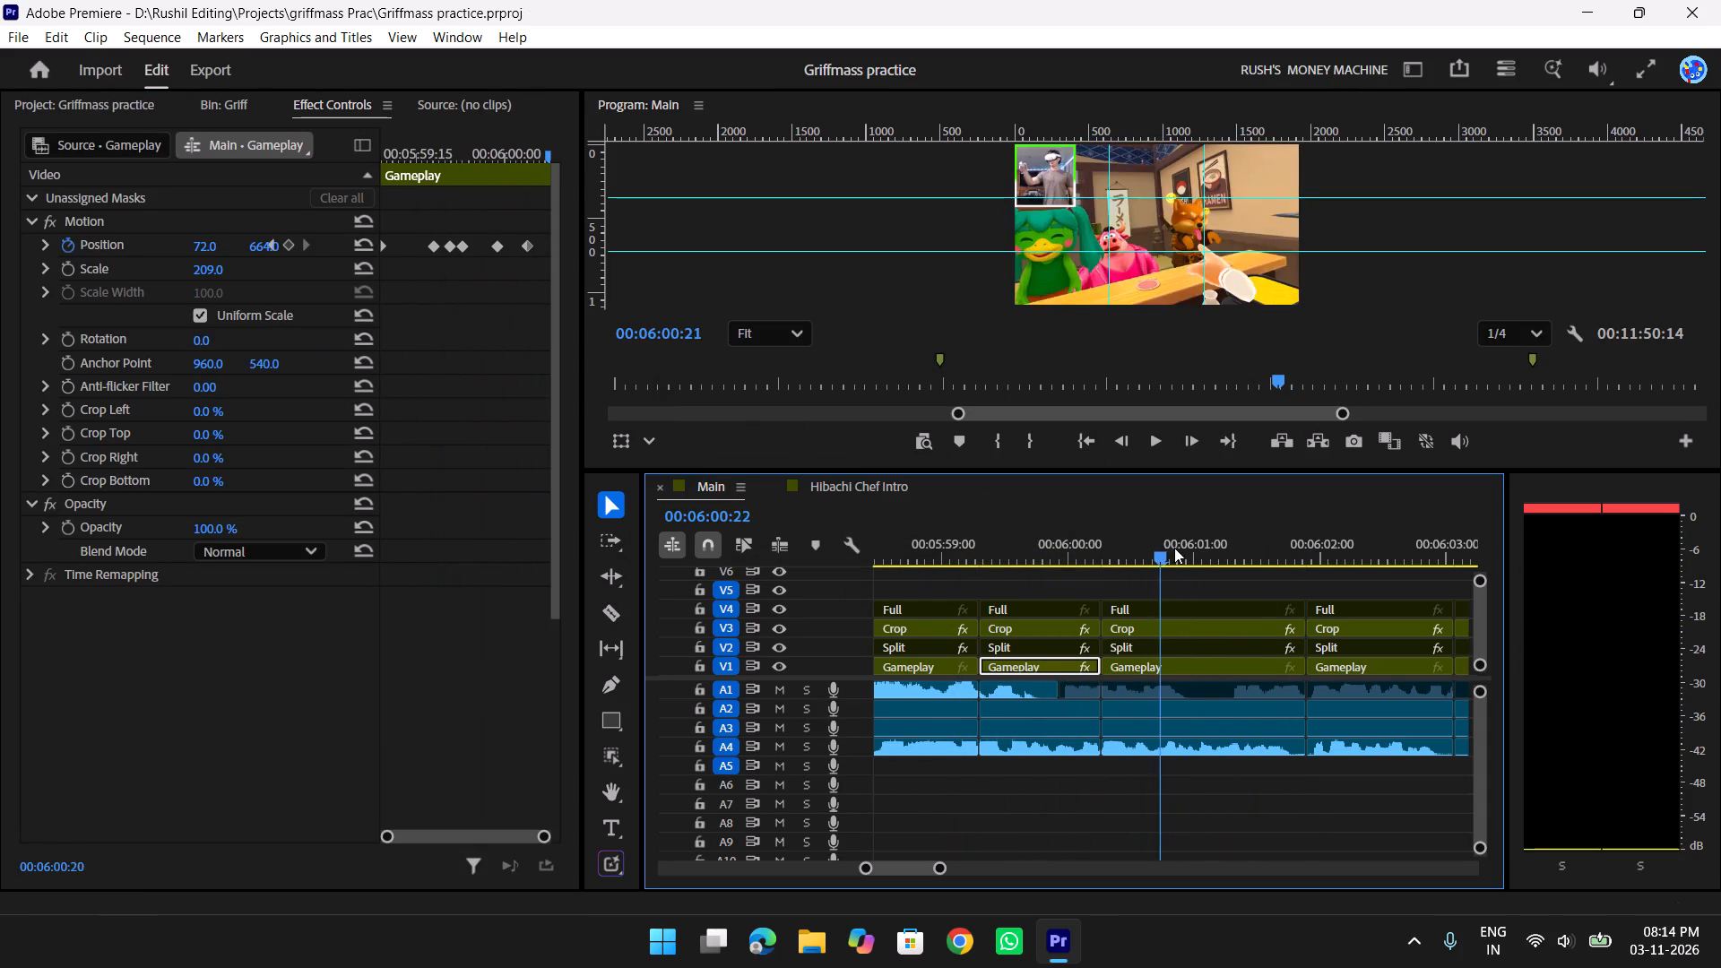
pyautogui.moveTo(1174, 548); pyautogui.dragTo(1239, 549)
pyautogui.press('space')
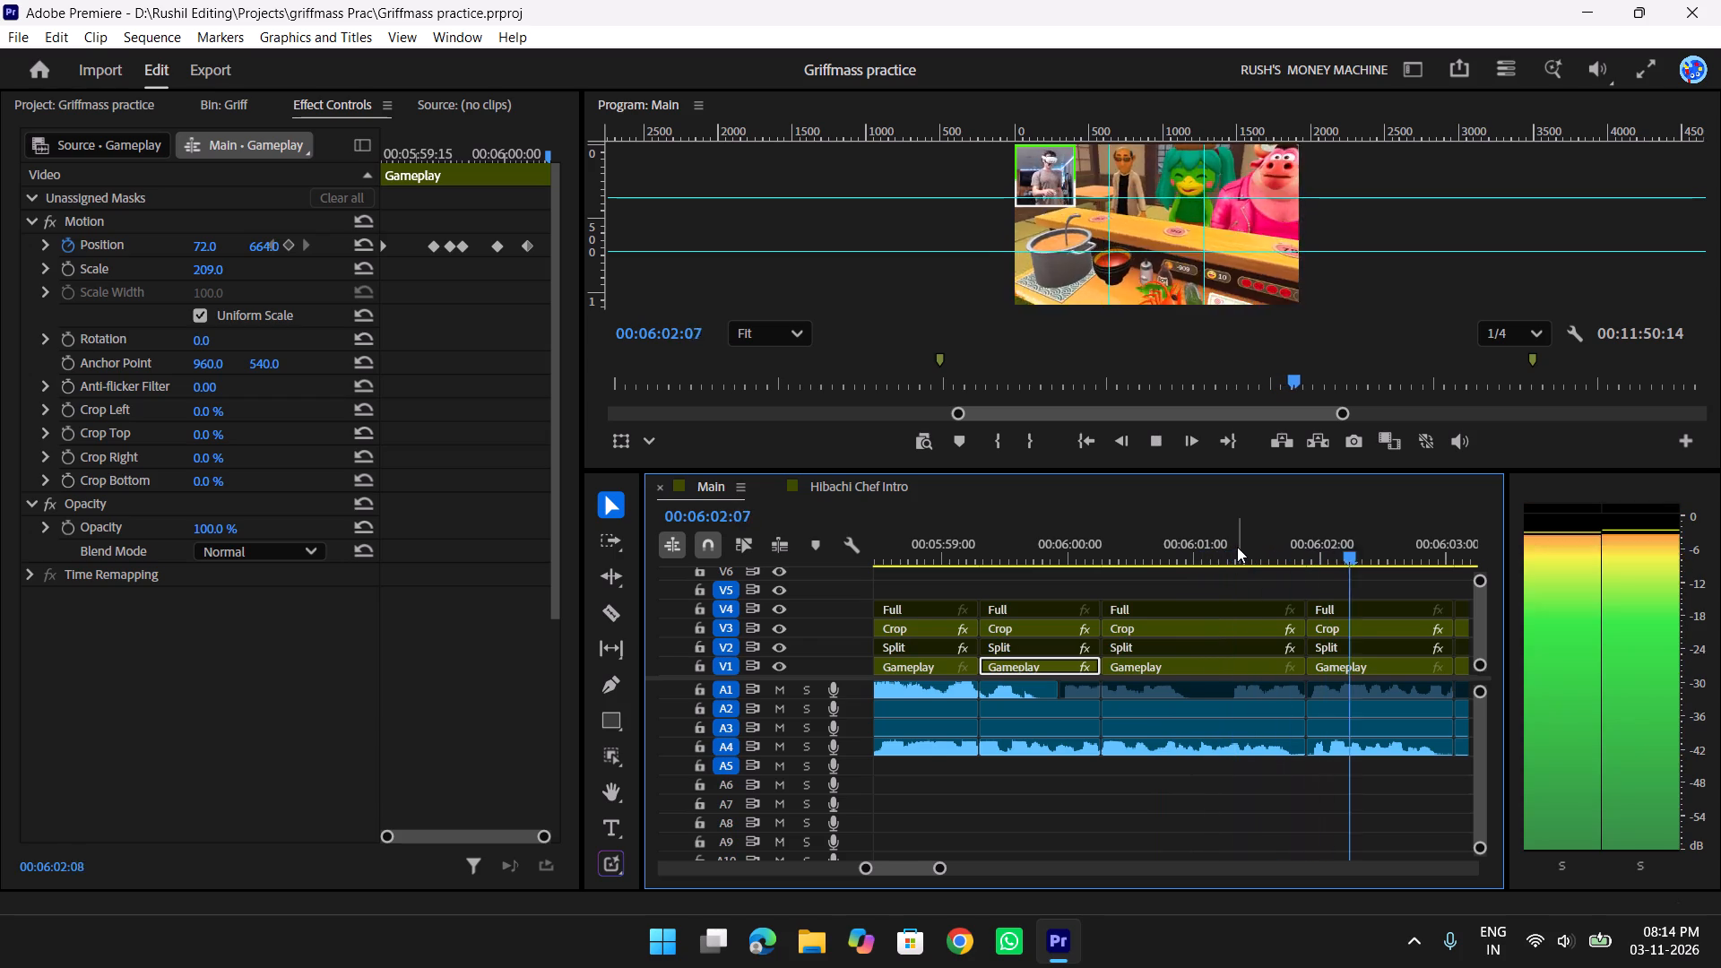
pyautogui.press('y')
pyautogui.scroll(-5, 1236, 546)
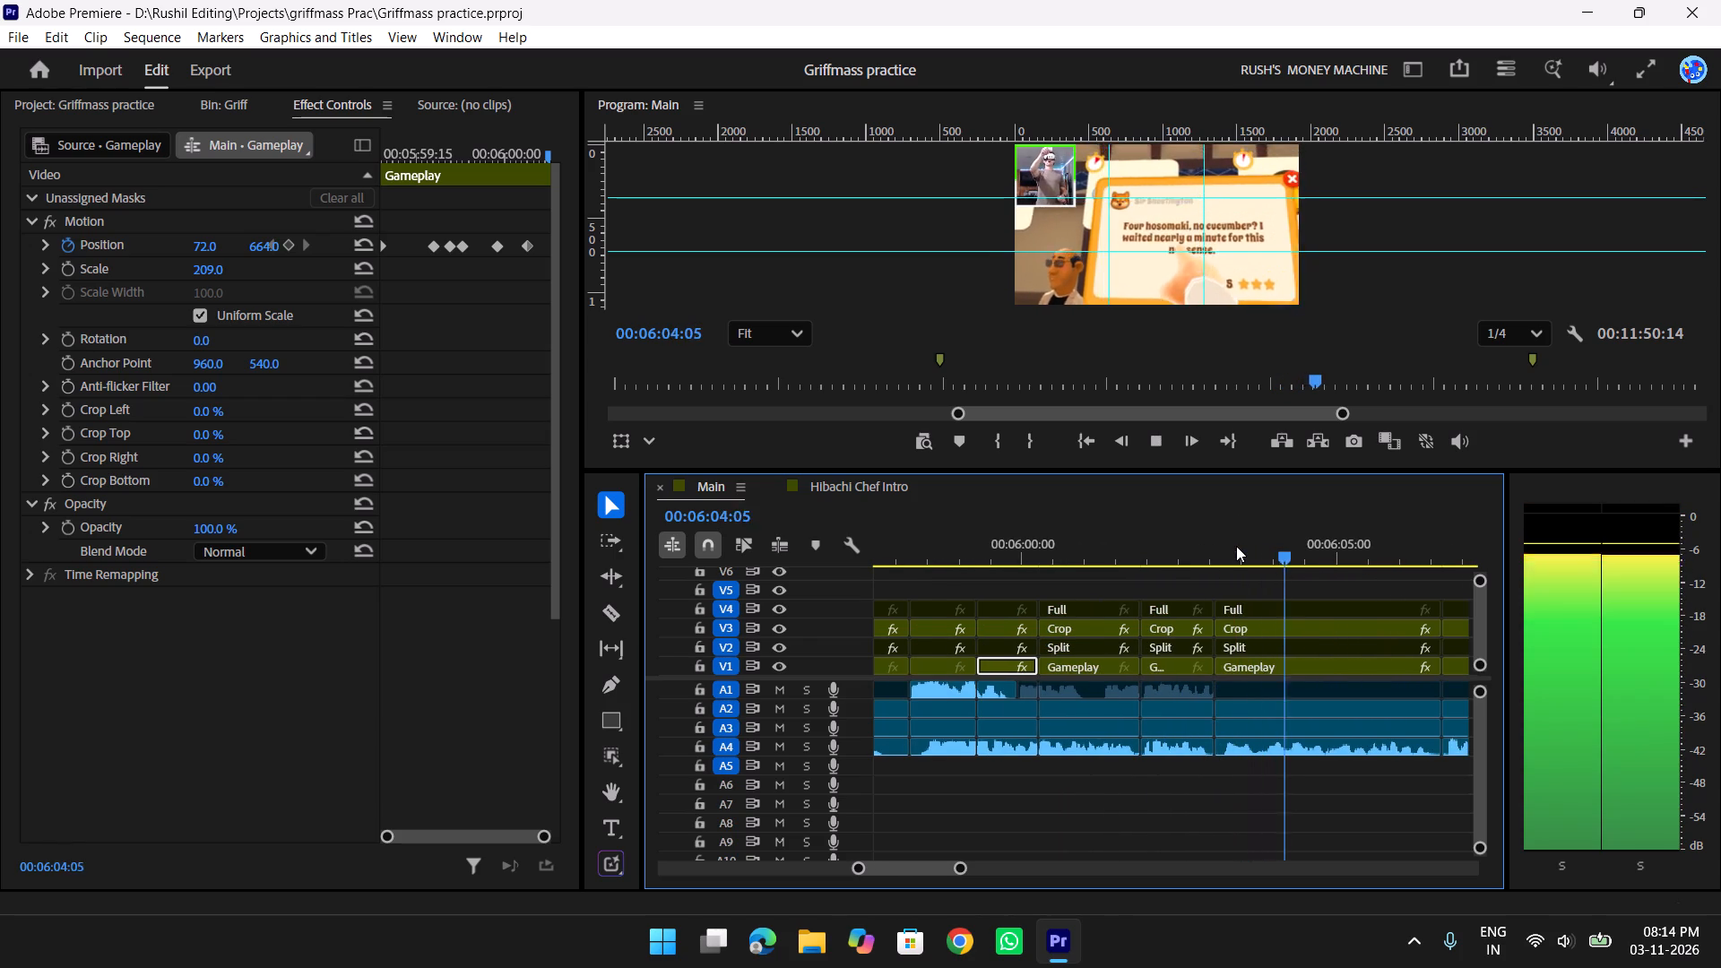
pyautogui.scroll(-7, 1236, 546)
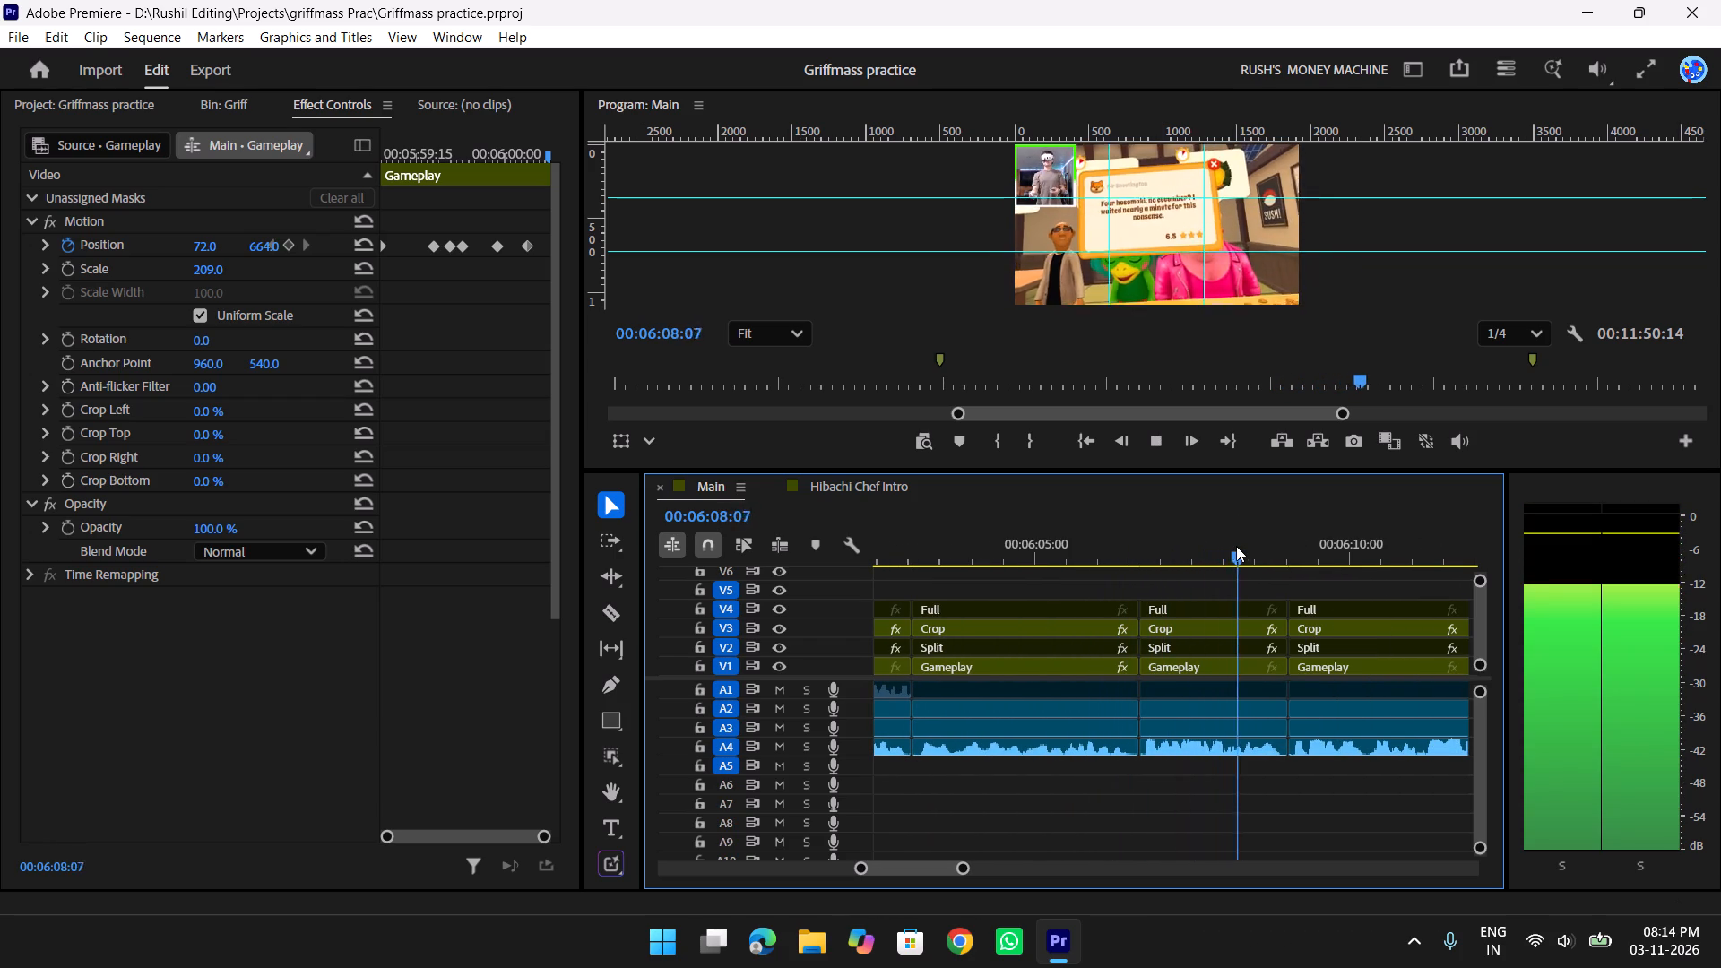
pyautogui.scroll(-2, 1236, 546)
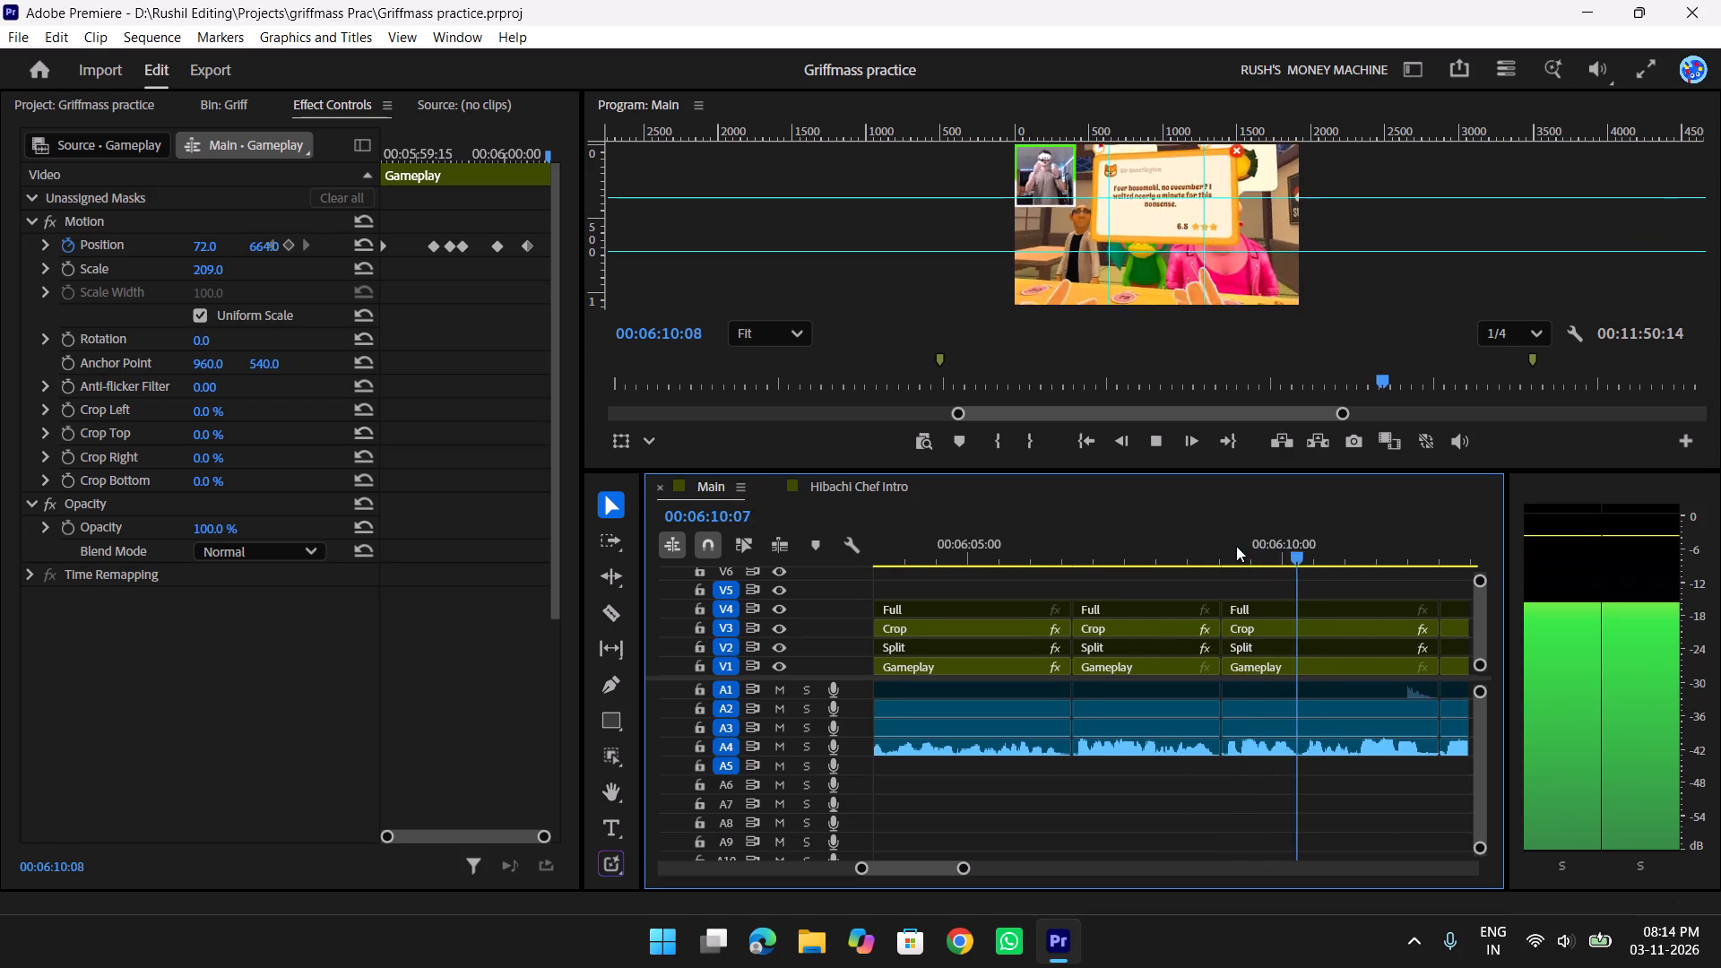
pyautogui.scroll(-10, 1236, 546)
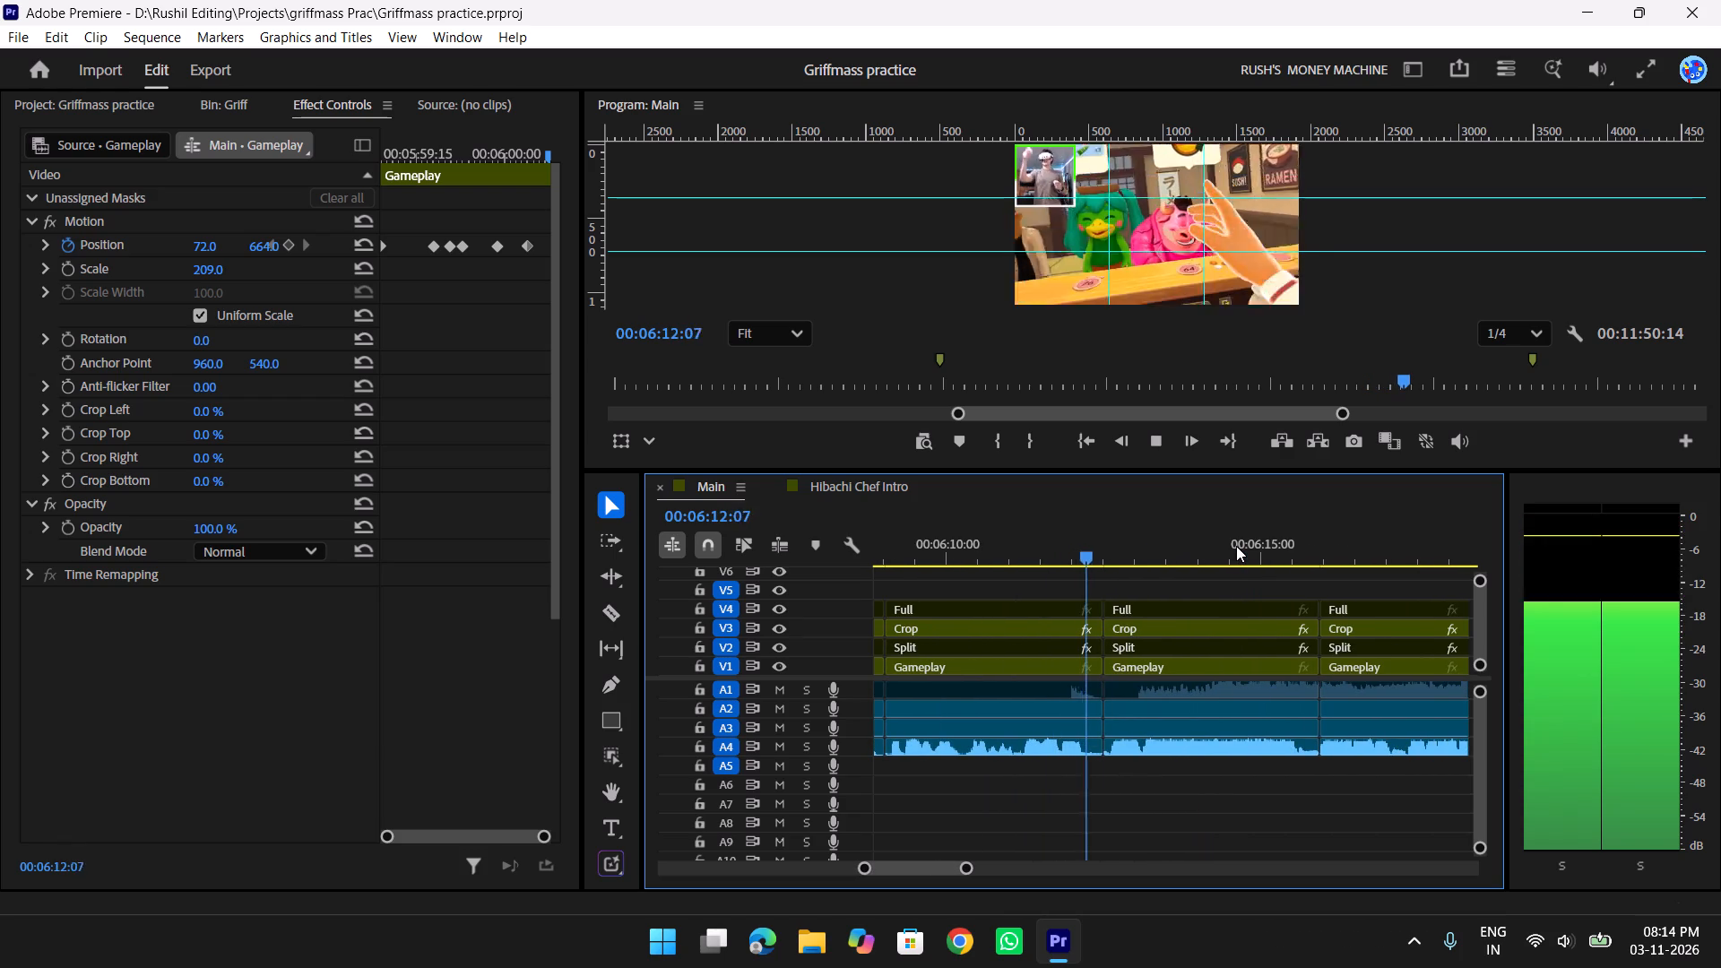
pyautogui.press('space')
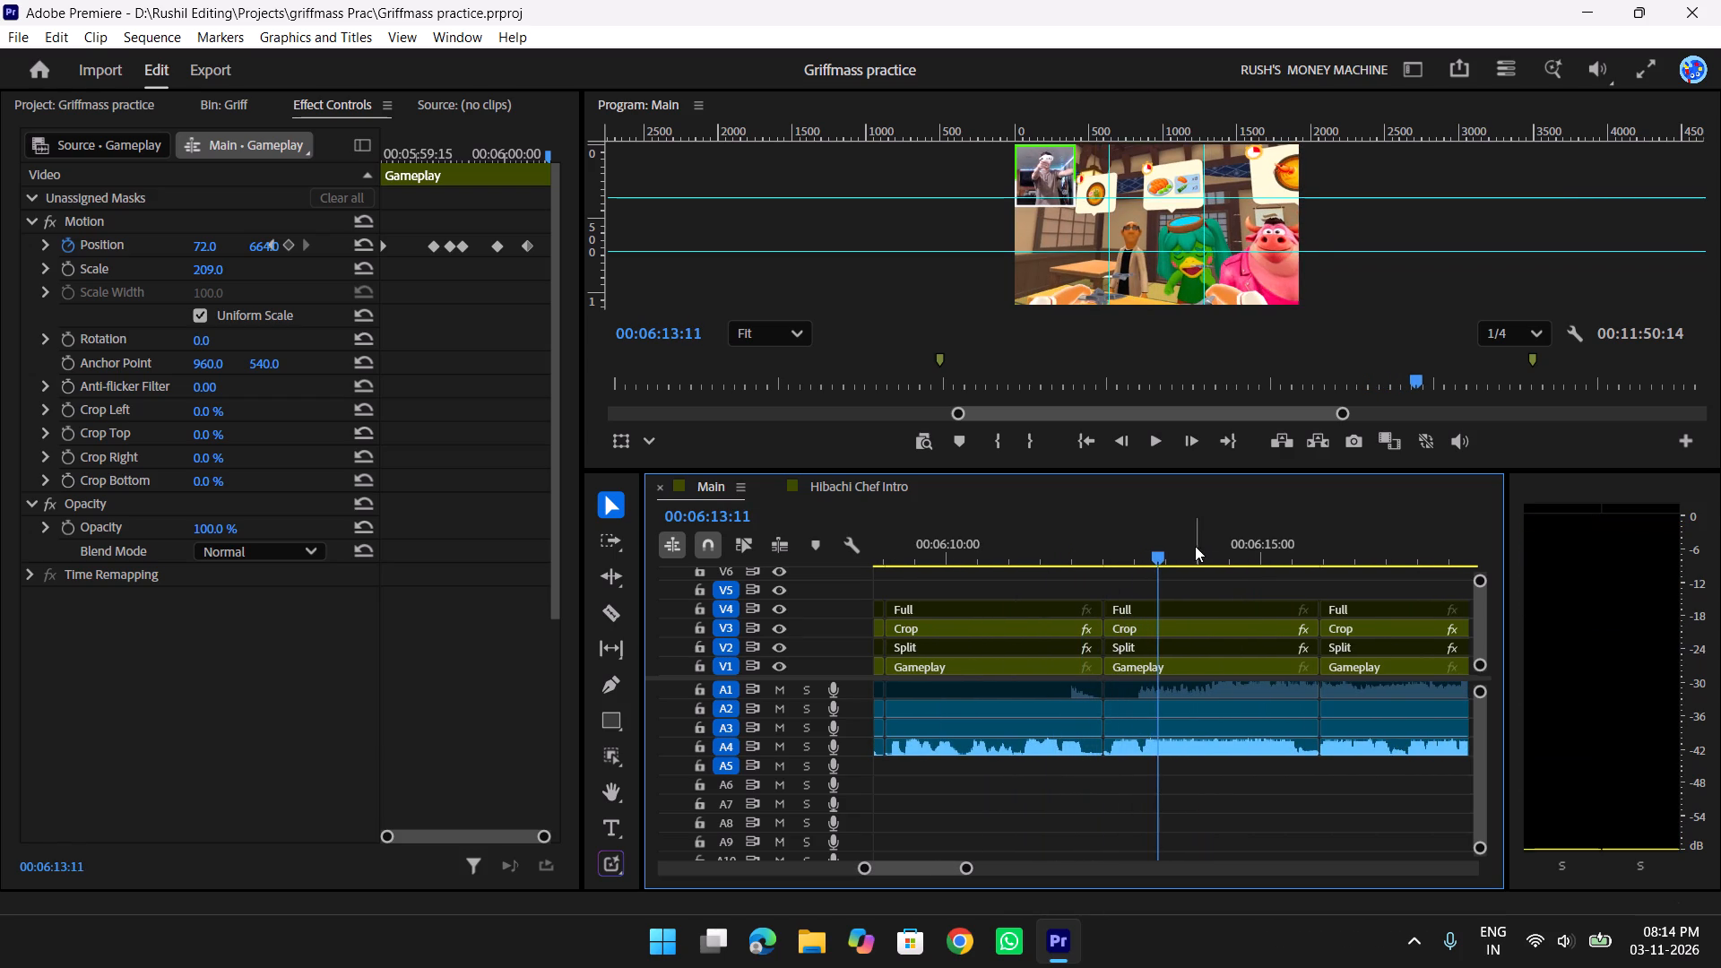
pyautogui.moveTo(1145, 546); pyautogui.dragTo(1105, 564)
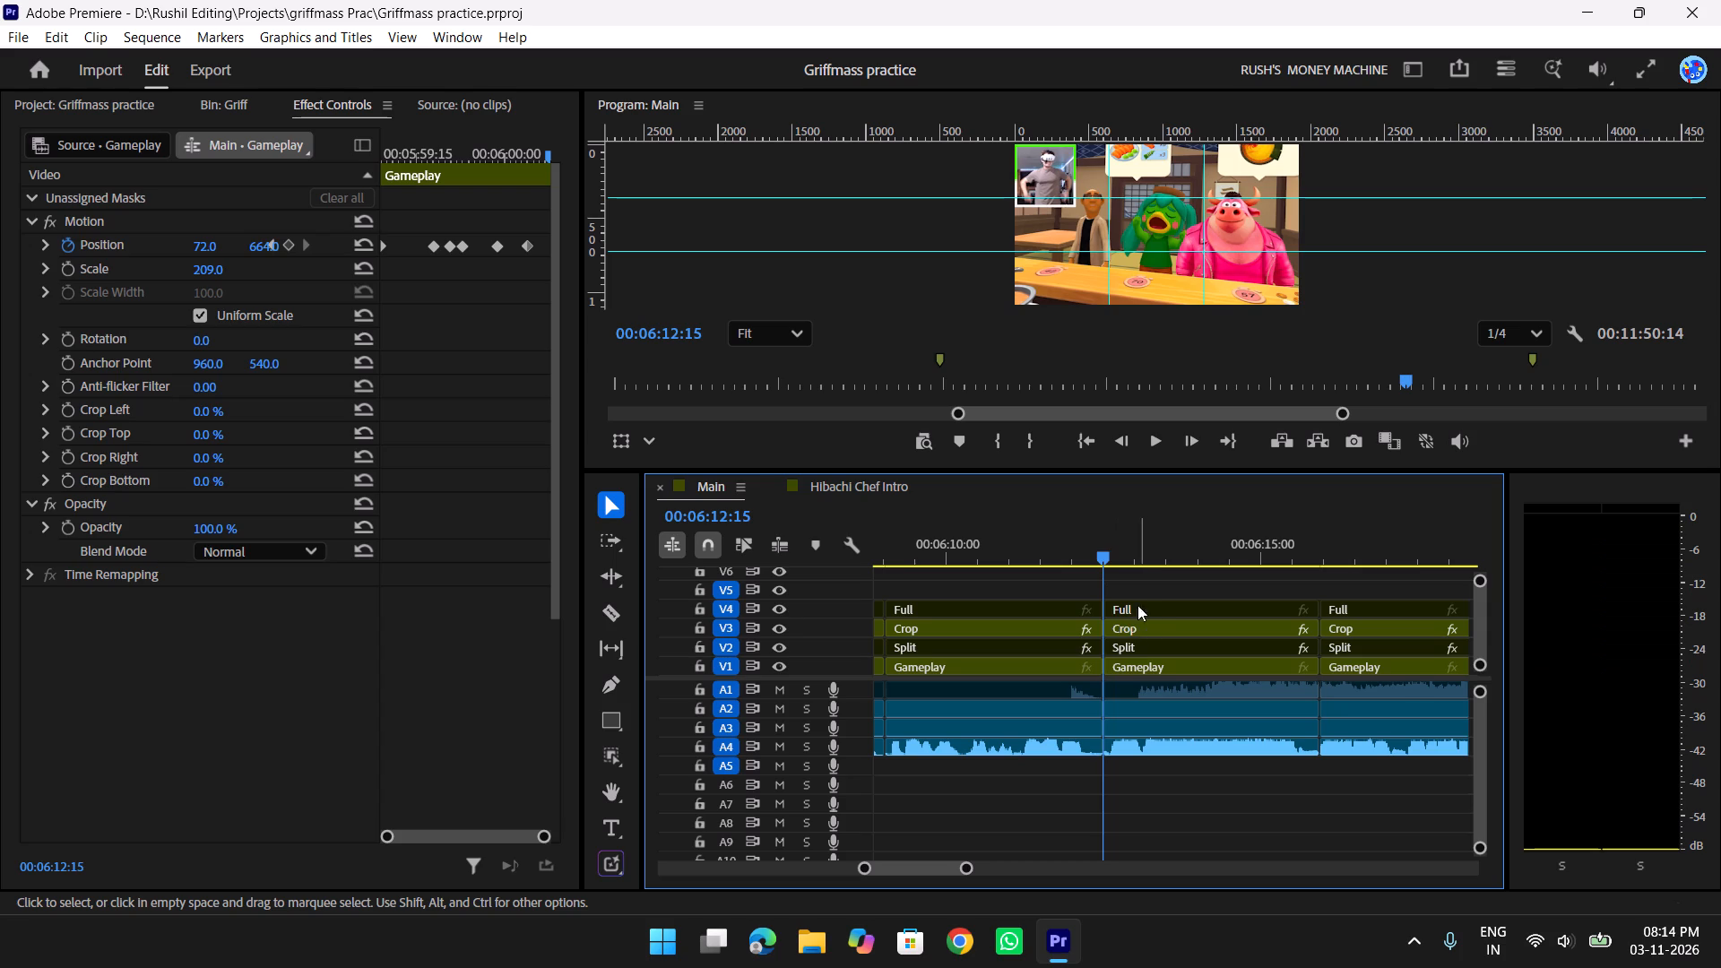
pyautogui.scroll(4, 1242, 600)
pyautogui.moveTo(1187, 534); pyautogui.dragTo(873, 556)
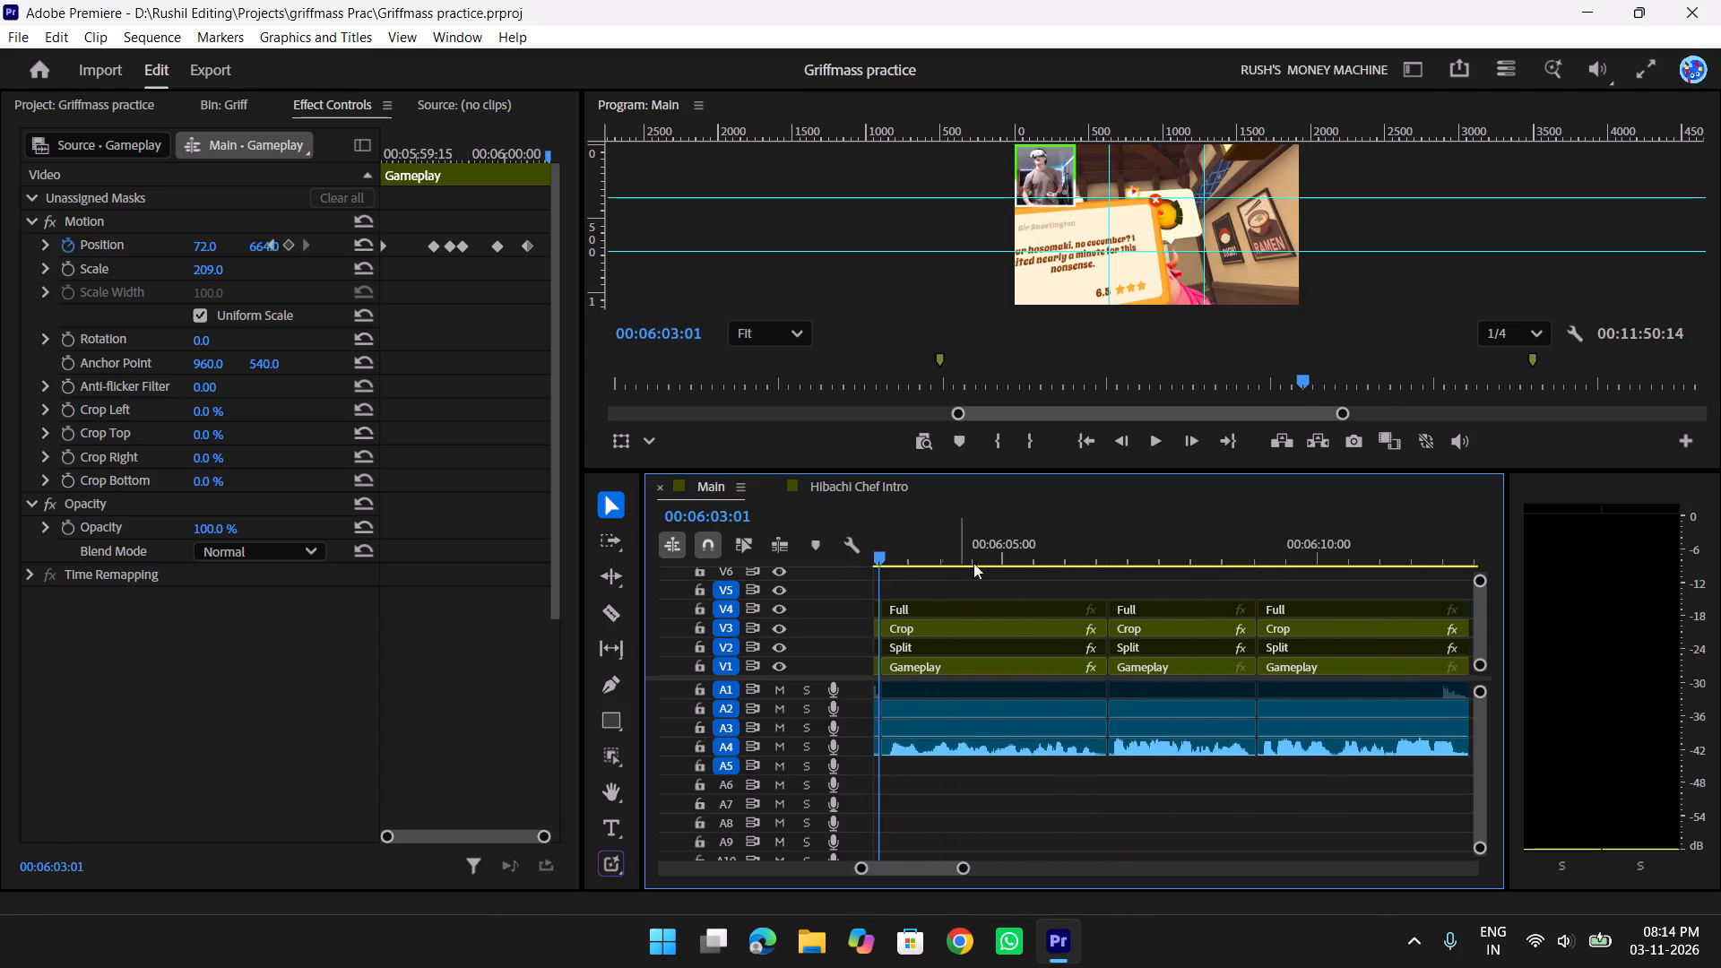
pyautogui.moveTo(1009, 554); pyautogui.dragTo(1115, 557)
pyautogui.press('space')
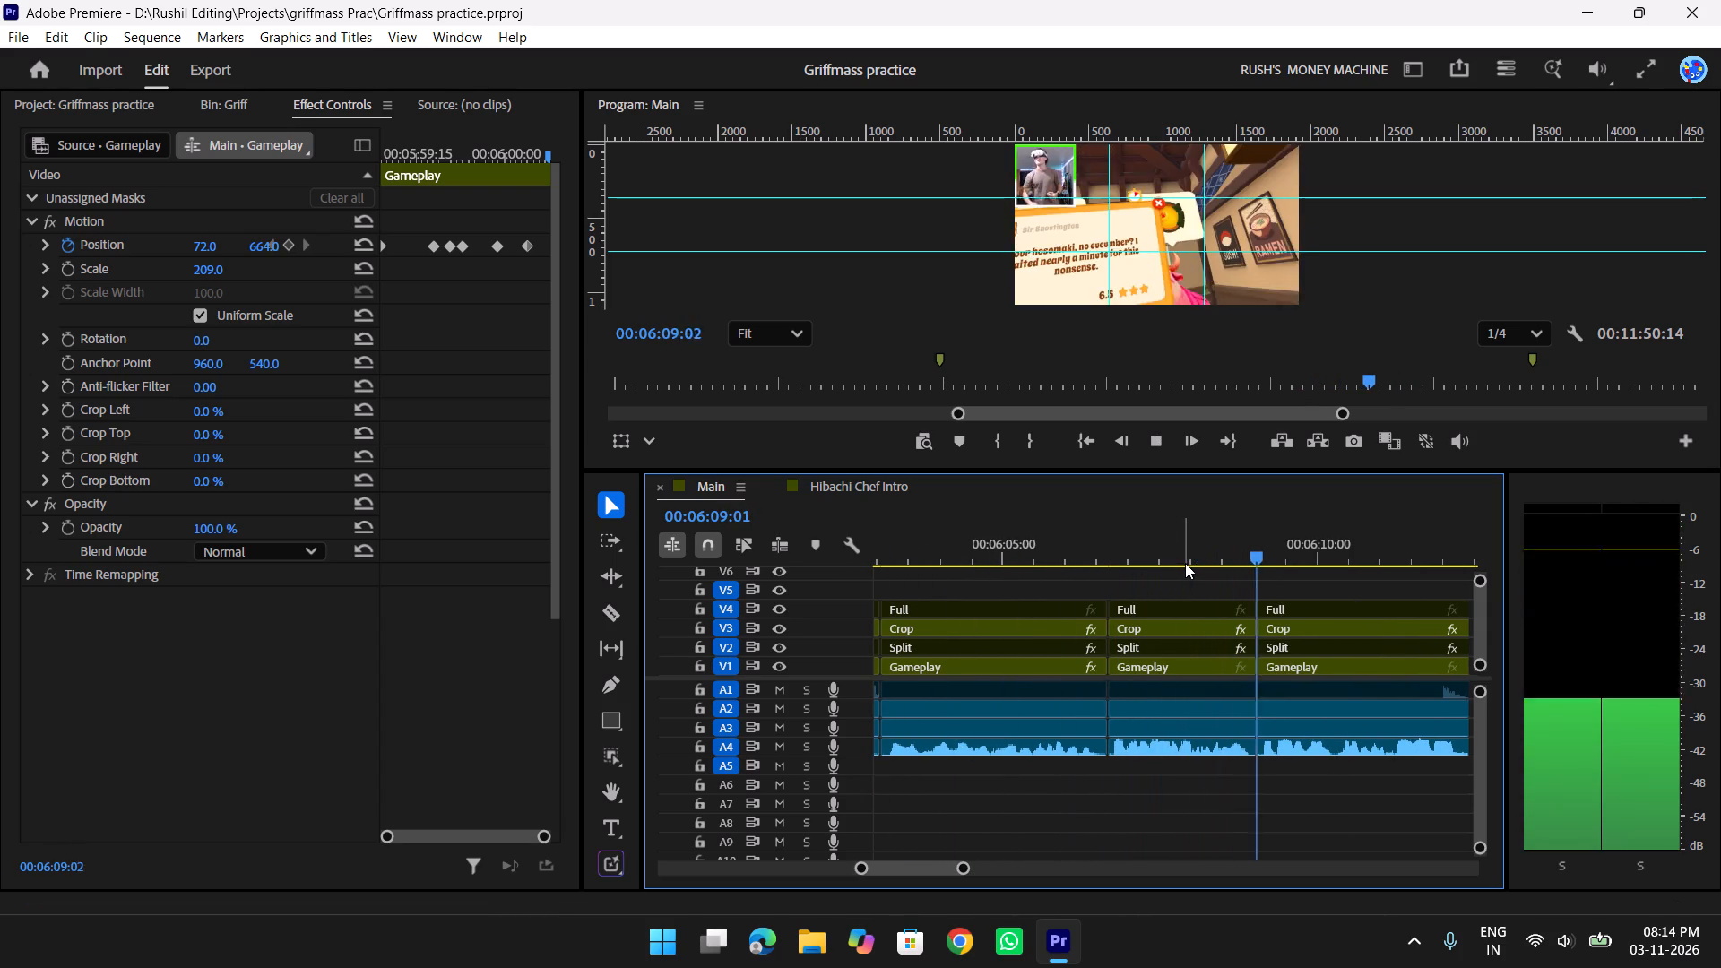
pyautogui.press('space')
pyautogui.moveTo(1281, 551); pyautogui.dragTo(1198, 552)
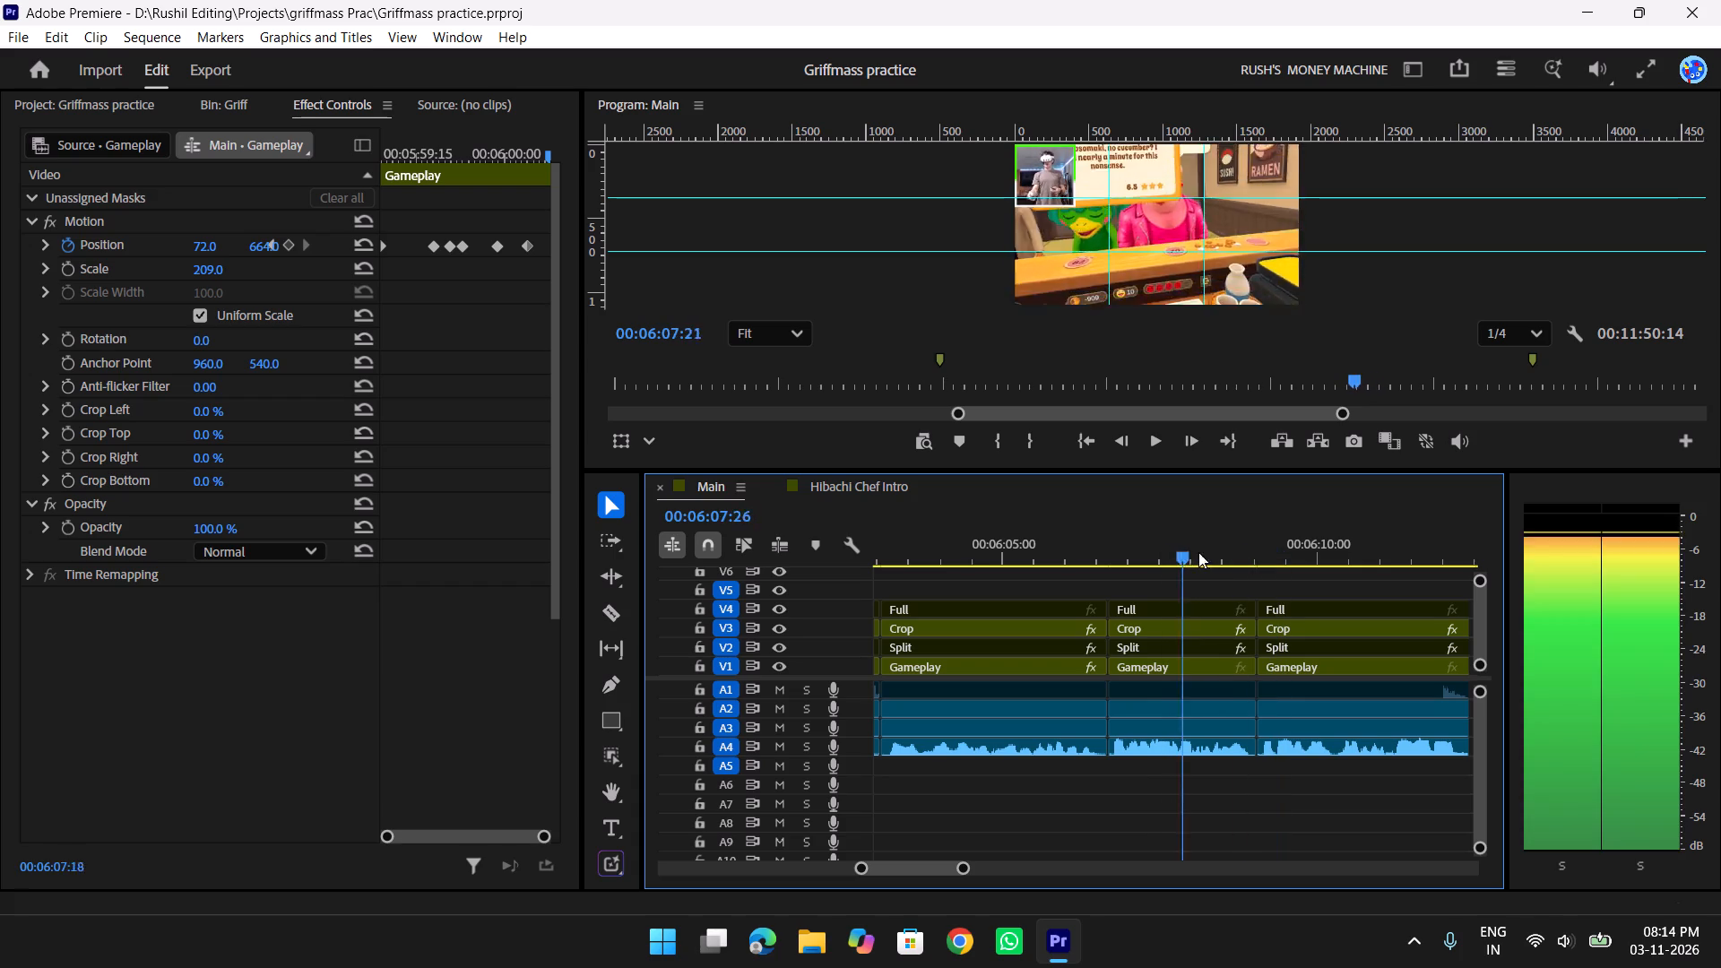
pyautogui.moveTo(1198, 552); pyautogui.dragTo(1362, 564)
pyautogui.scroll(-6, 1364, 566)
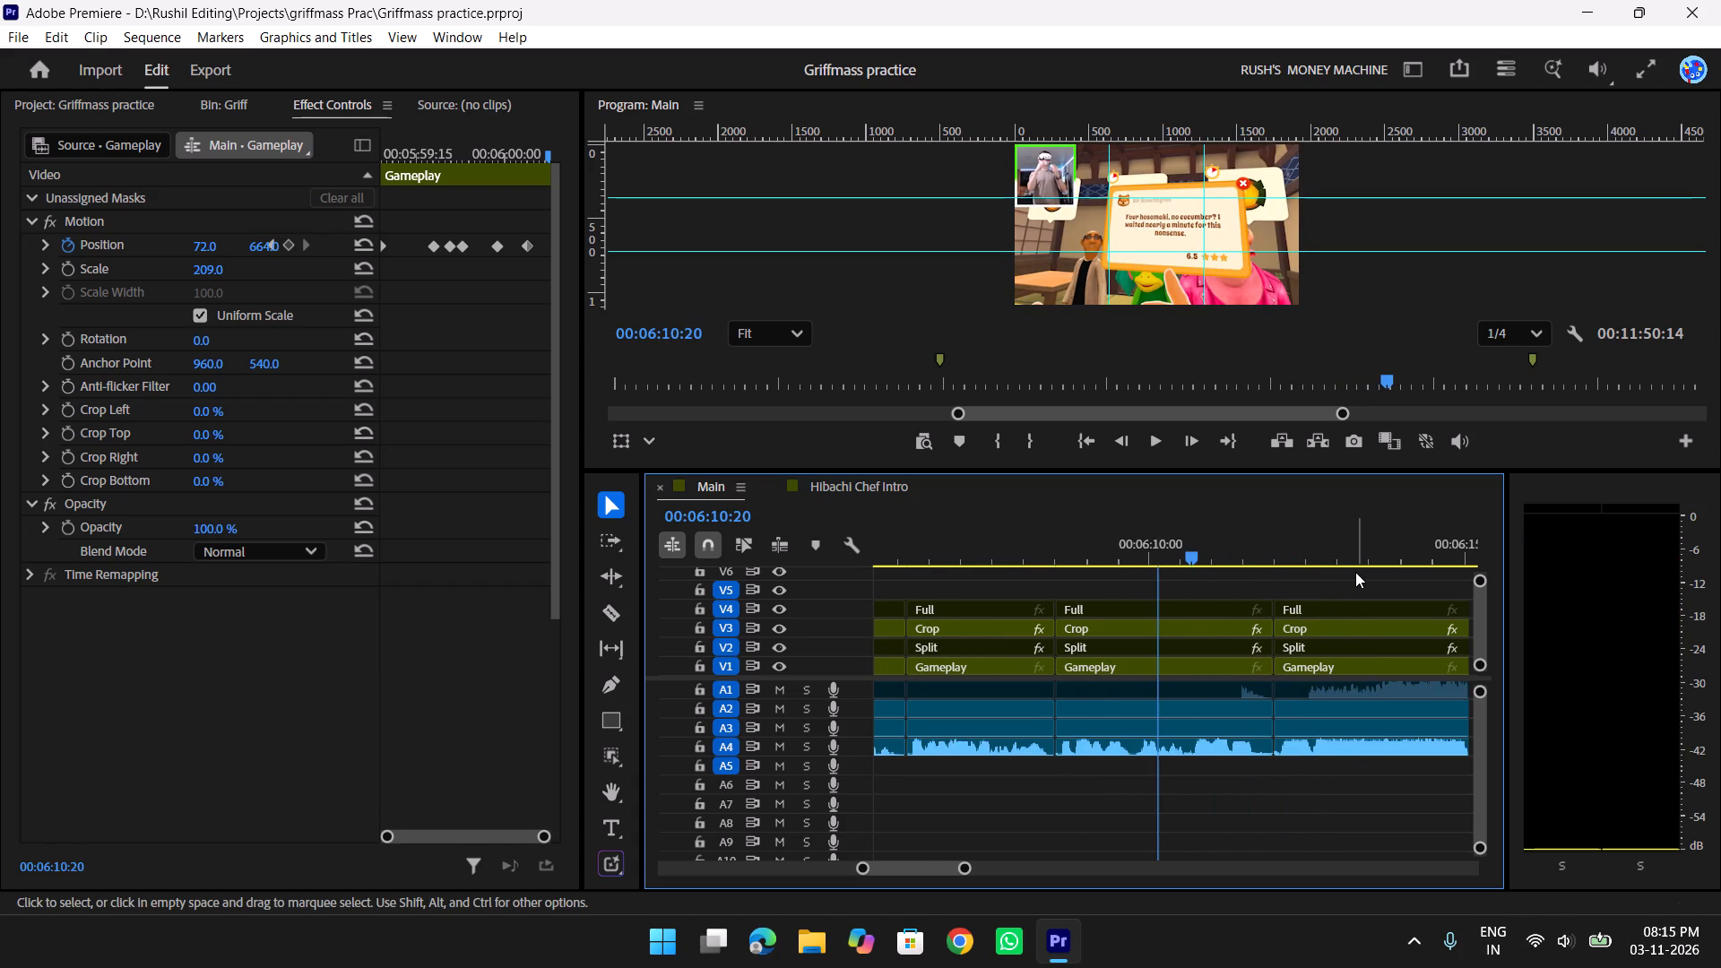
pyautogui.moveTo(1146, 539); pyautogui.dragTo(953, 554)
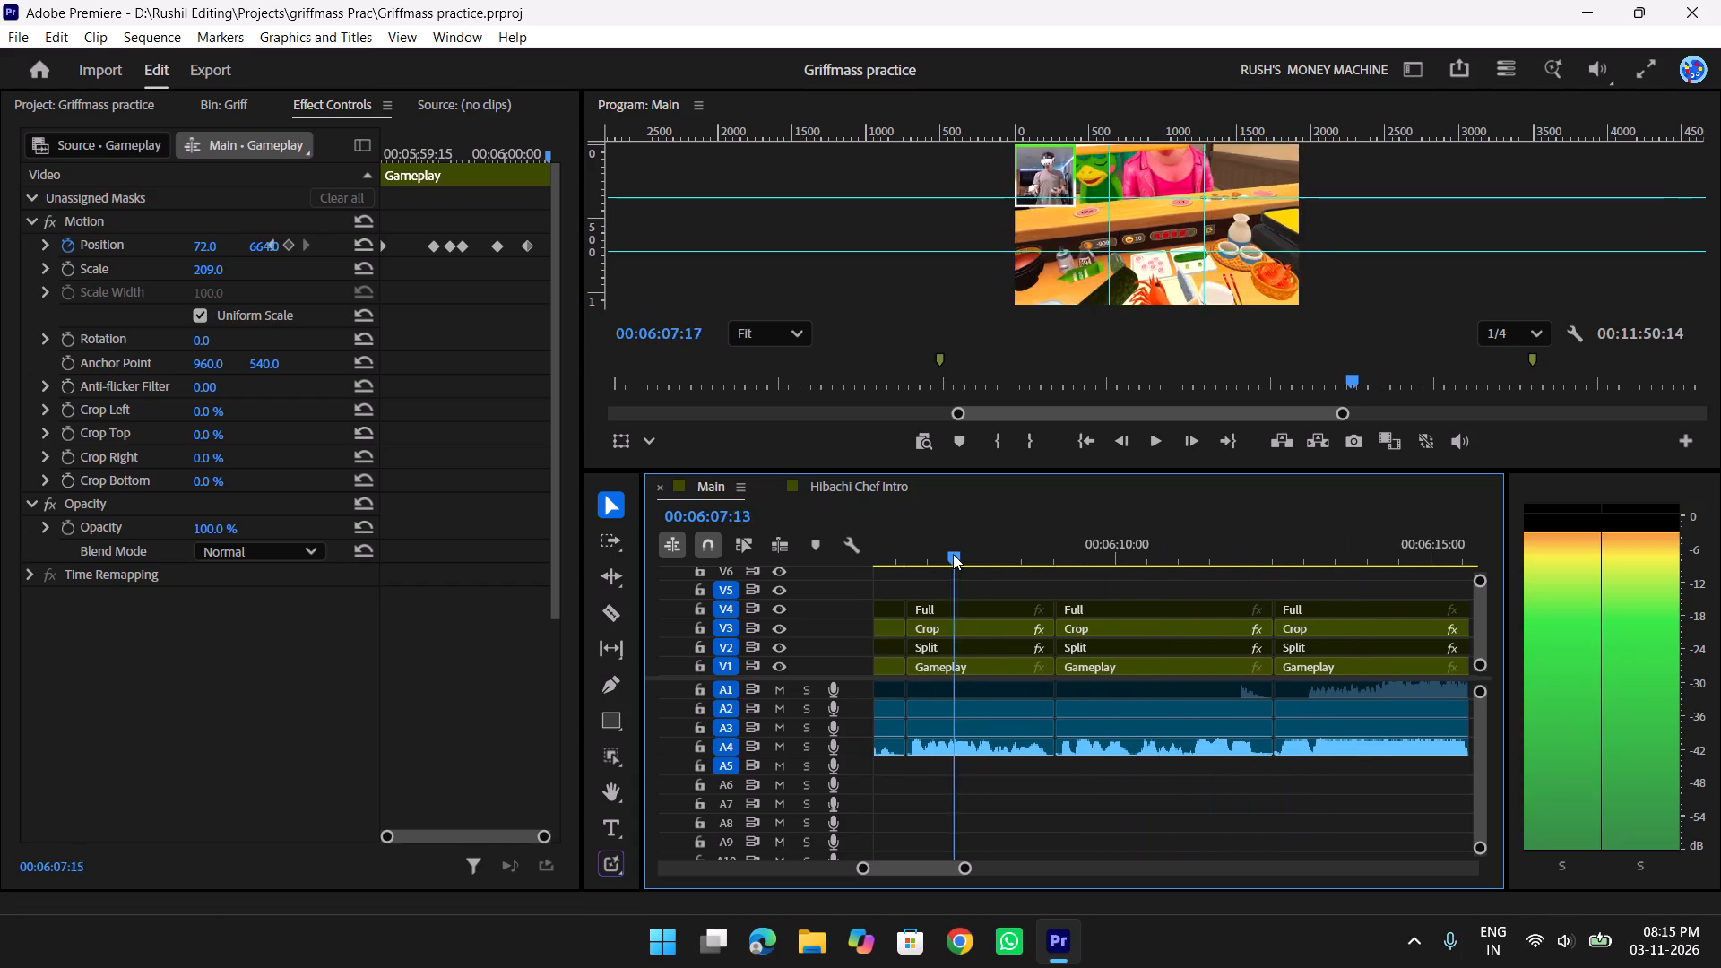
pyautogui.moveTo(953, 554); pyautogui.dragTo(958, 553)
# Find the crop presets and apply Crop Zoom In Slow Rush to the Crop clip around 00:06:07:14.
pyautogui.hotkey('shift', 'z')
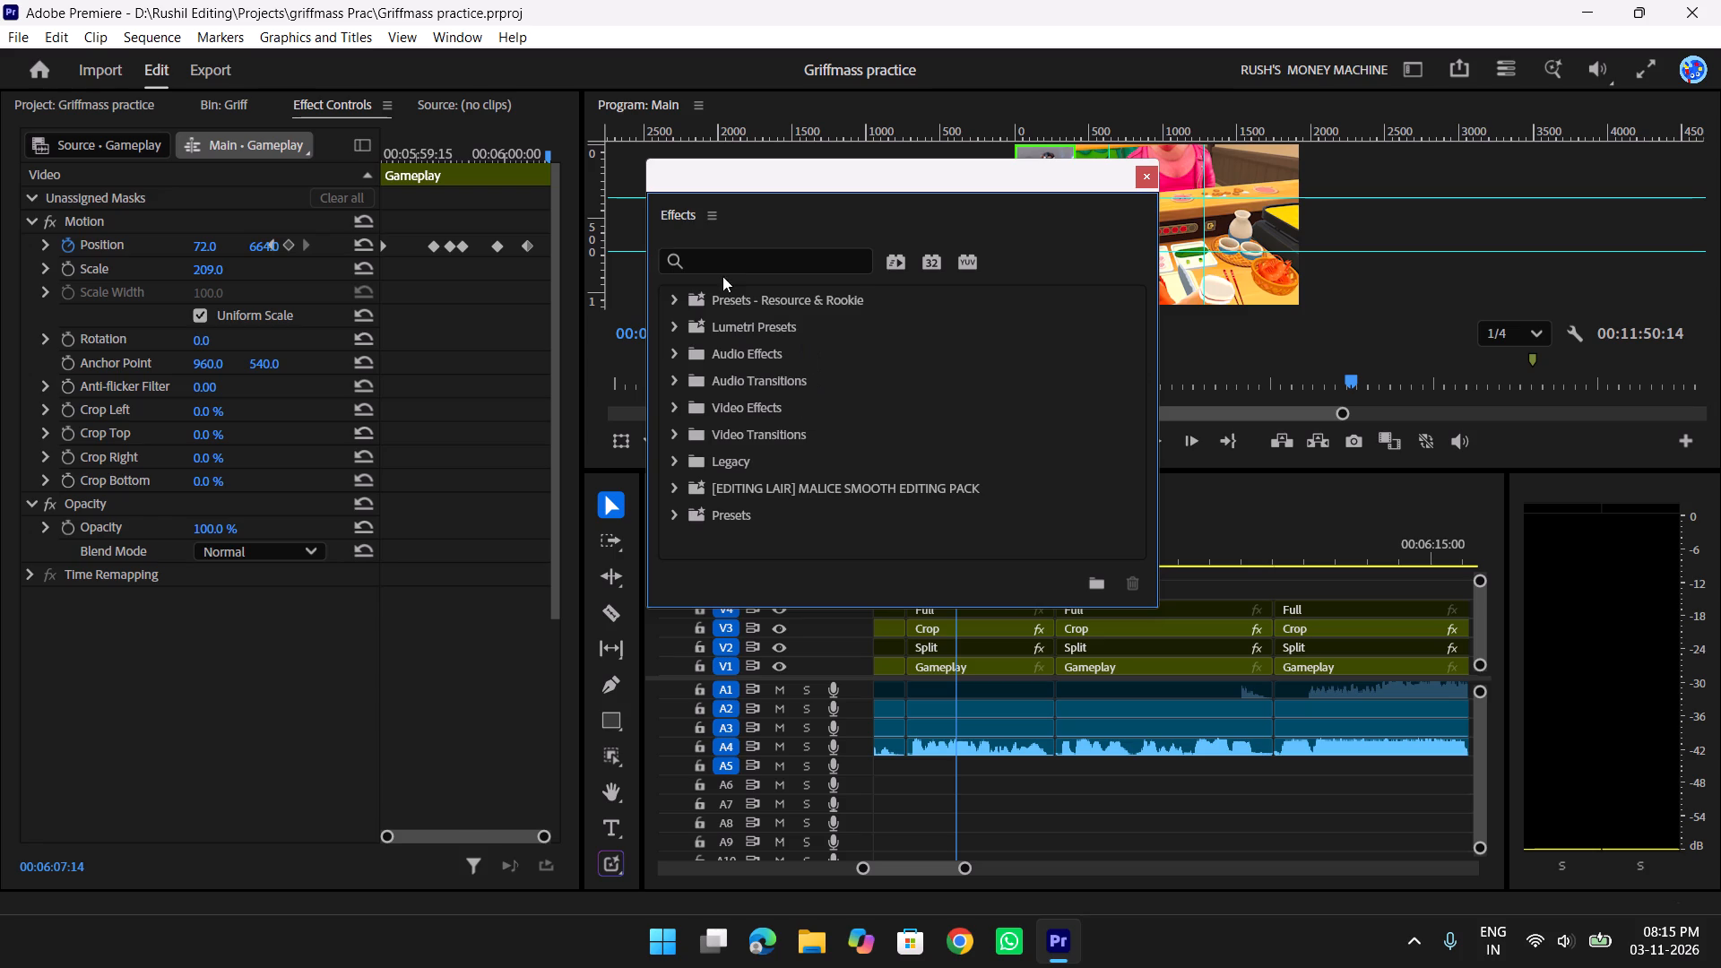
pyautogui.click(722, 255)
pyautogui.write('crop')
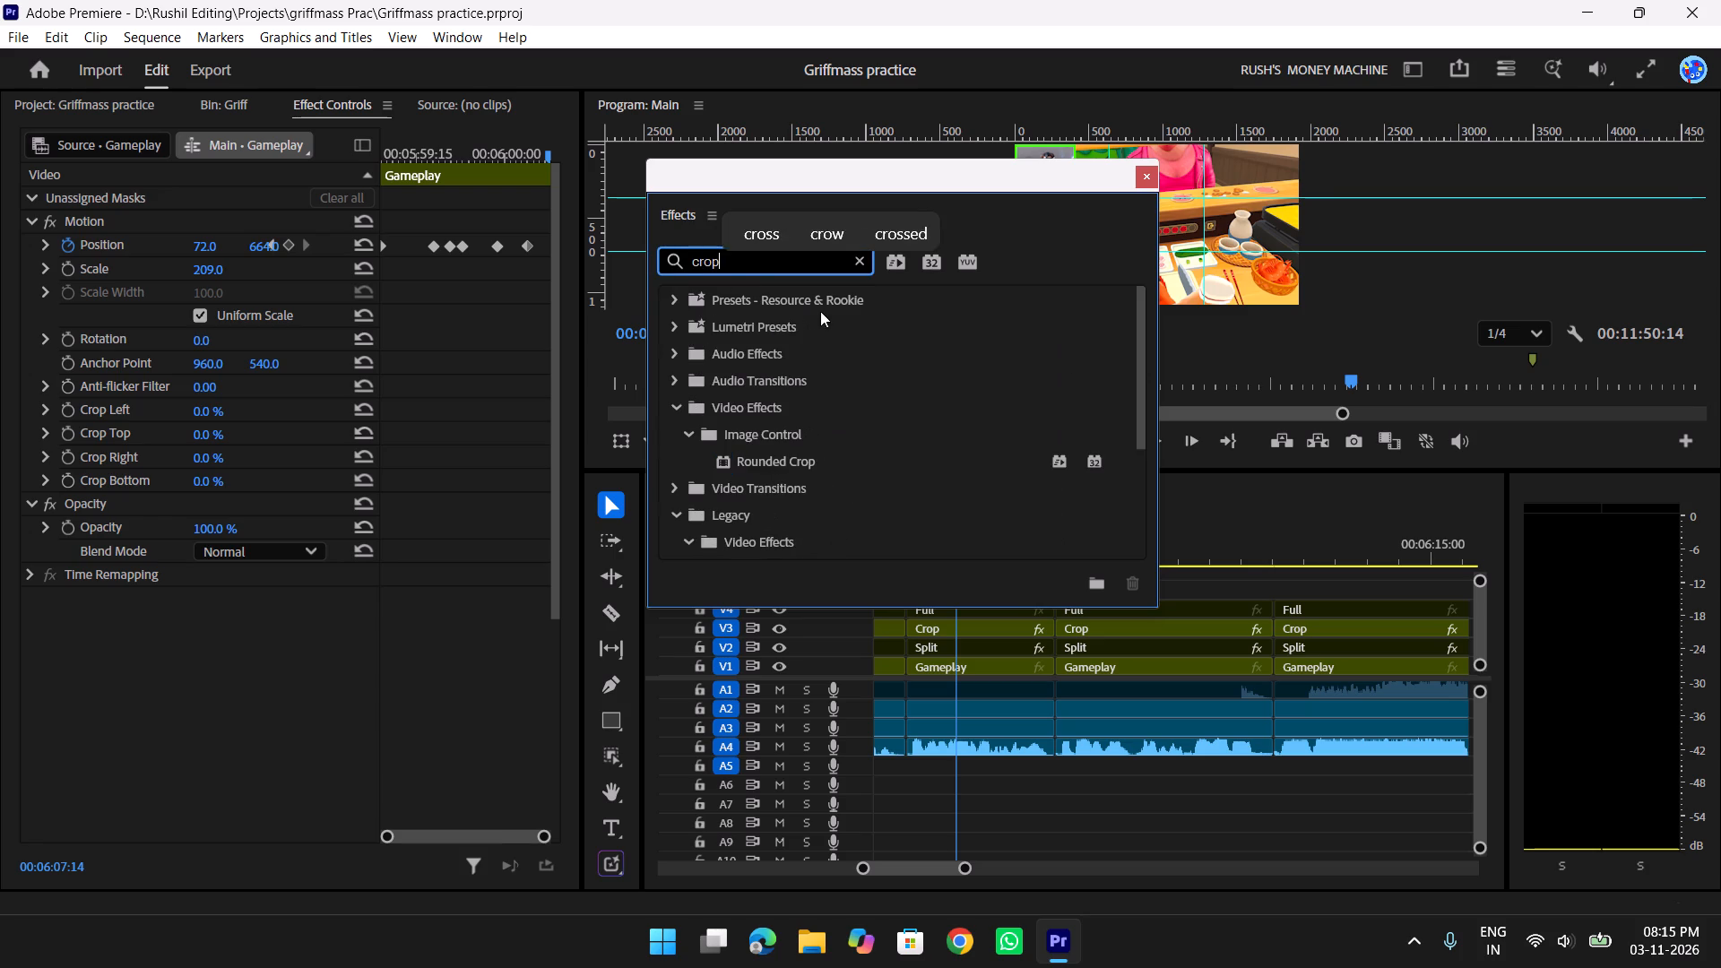
pyautogui.scroll(-6, 869, 479)
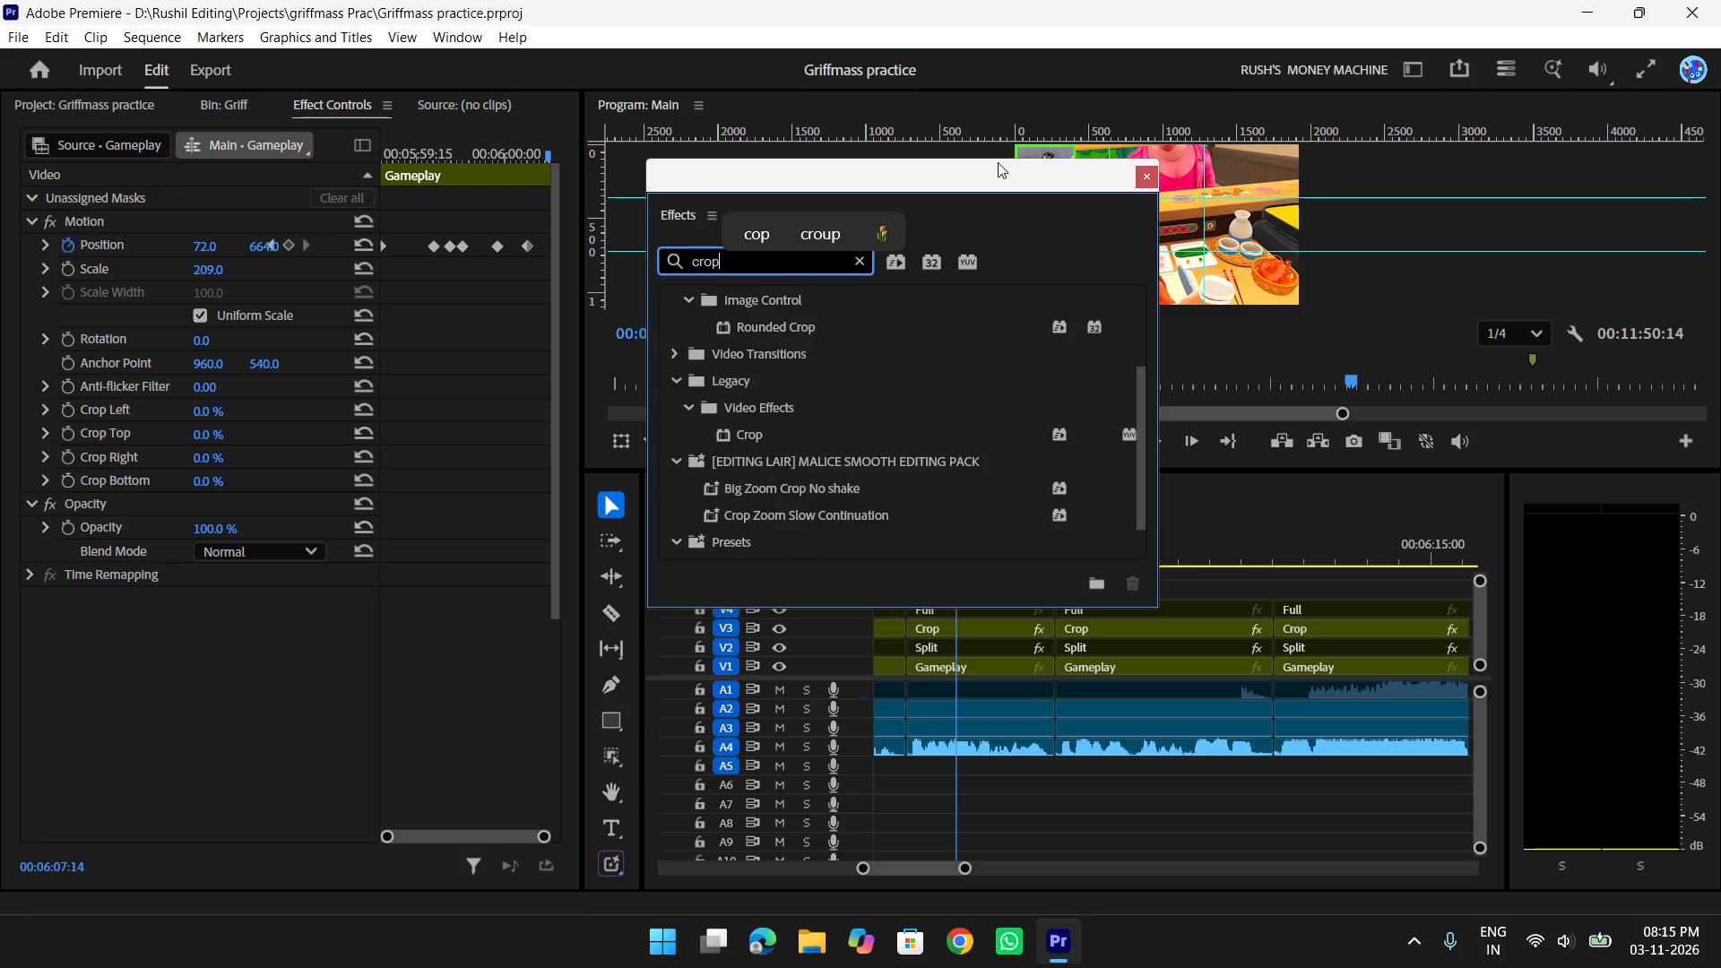
pyautogui.moveTo(978, 172); pyautogui.dragTo(450, 128)
pyautogui.scroll(-5, 342, 439)
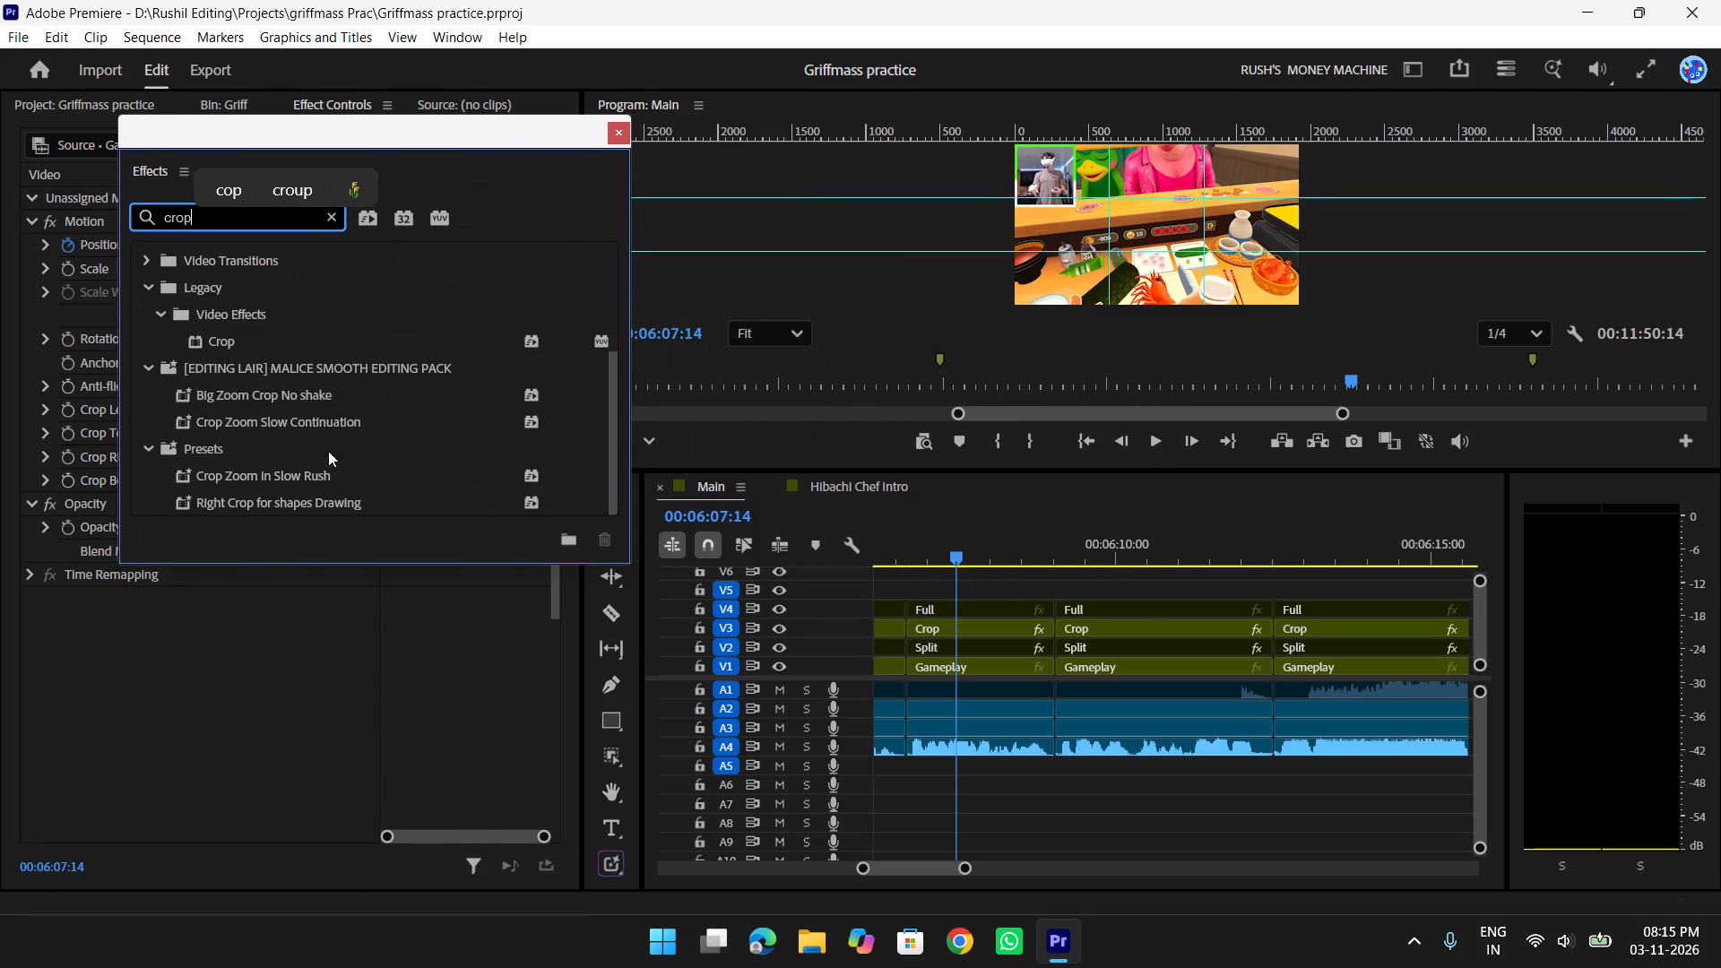
pyautogui.scroll(-4, 357, 448)
pyautogui.moveTo(285, 465); pyautogui.dragTo(977, 637)
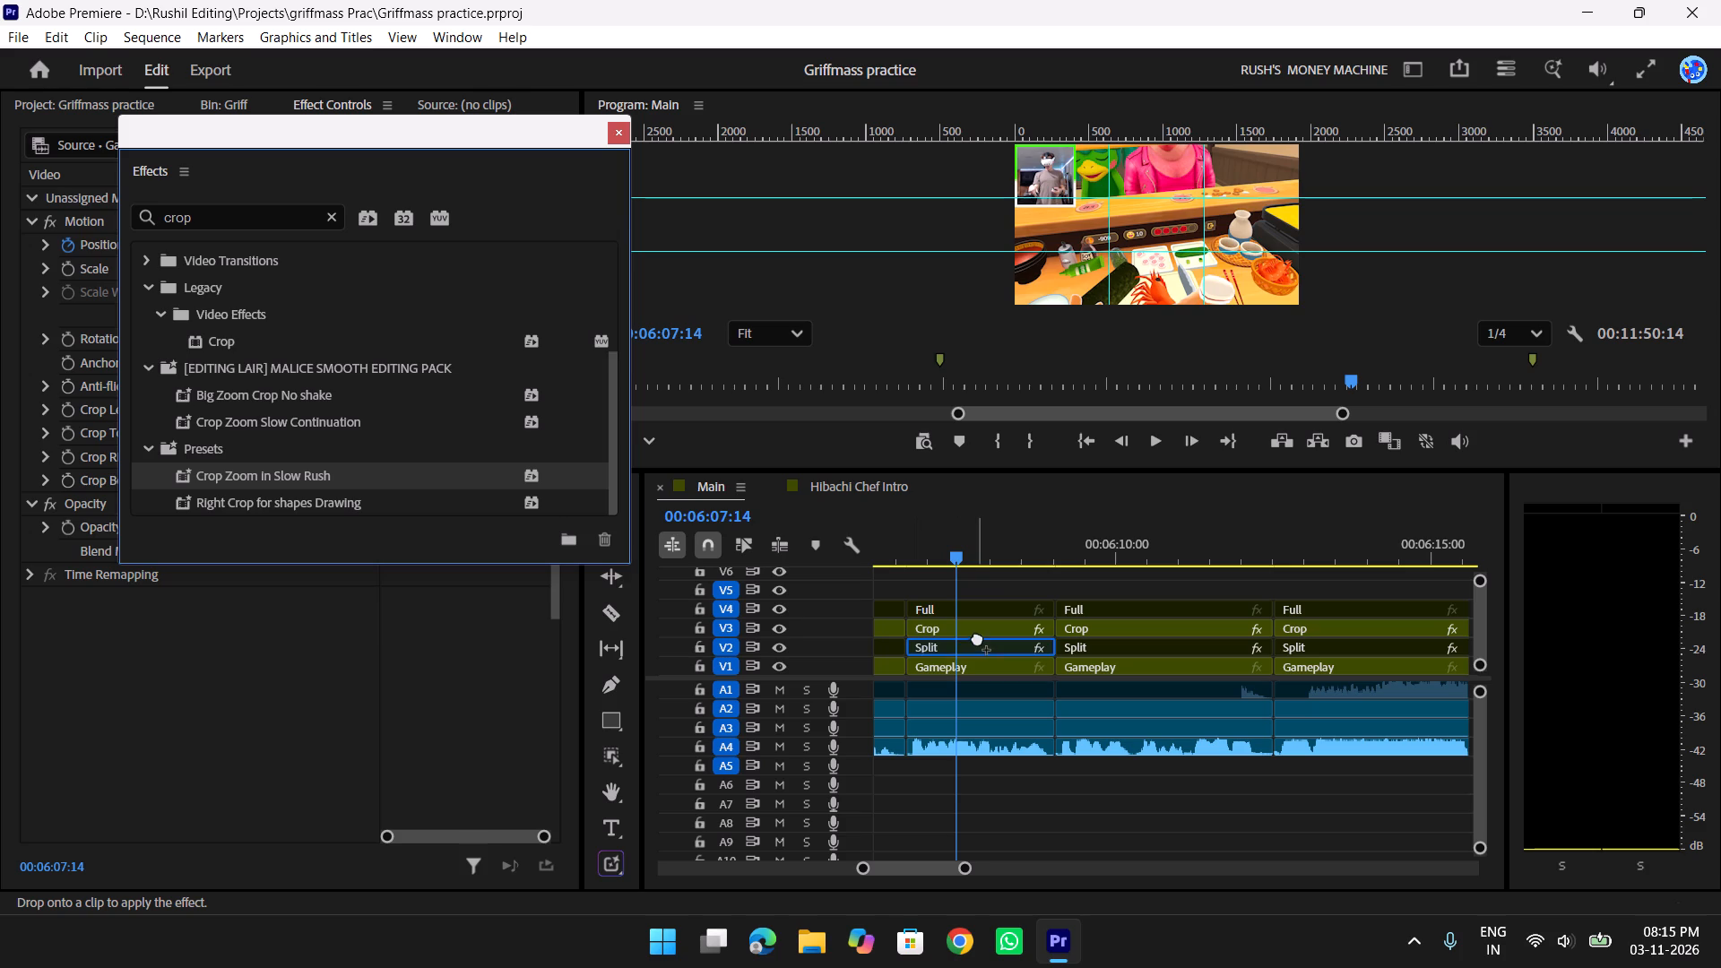
pyautogui.moveTo(977, 637); pyautogui.dragTo(979, 632)
# Apply the Crop Zoom Slow Continuation preset to the Crop clip of the following shot.
pyautogui.moveTo(294, 419); pyautogui.dragTo(1108, 629)
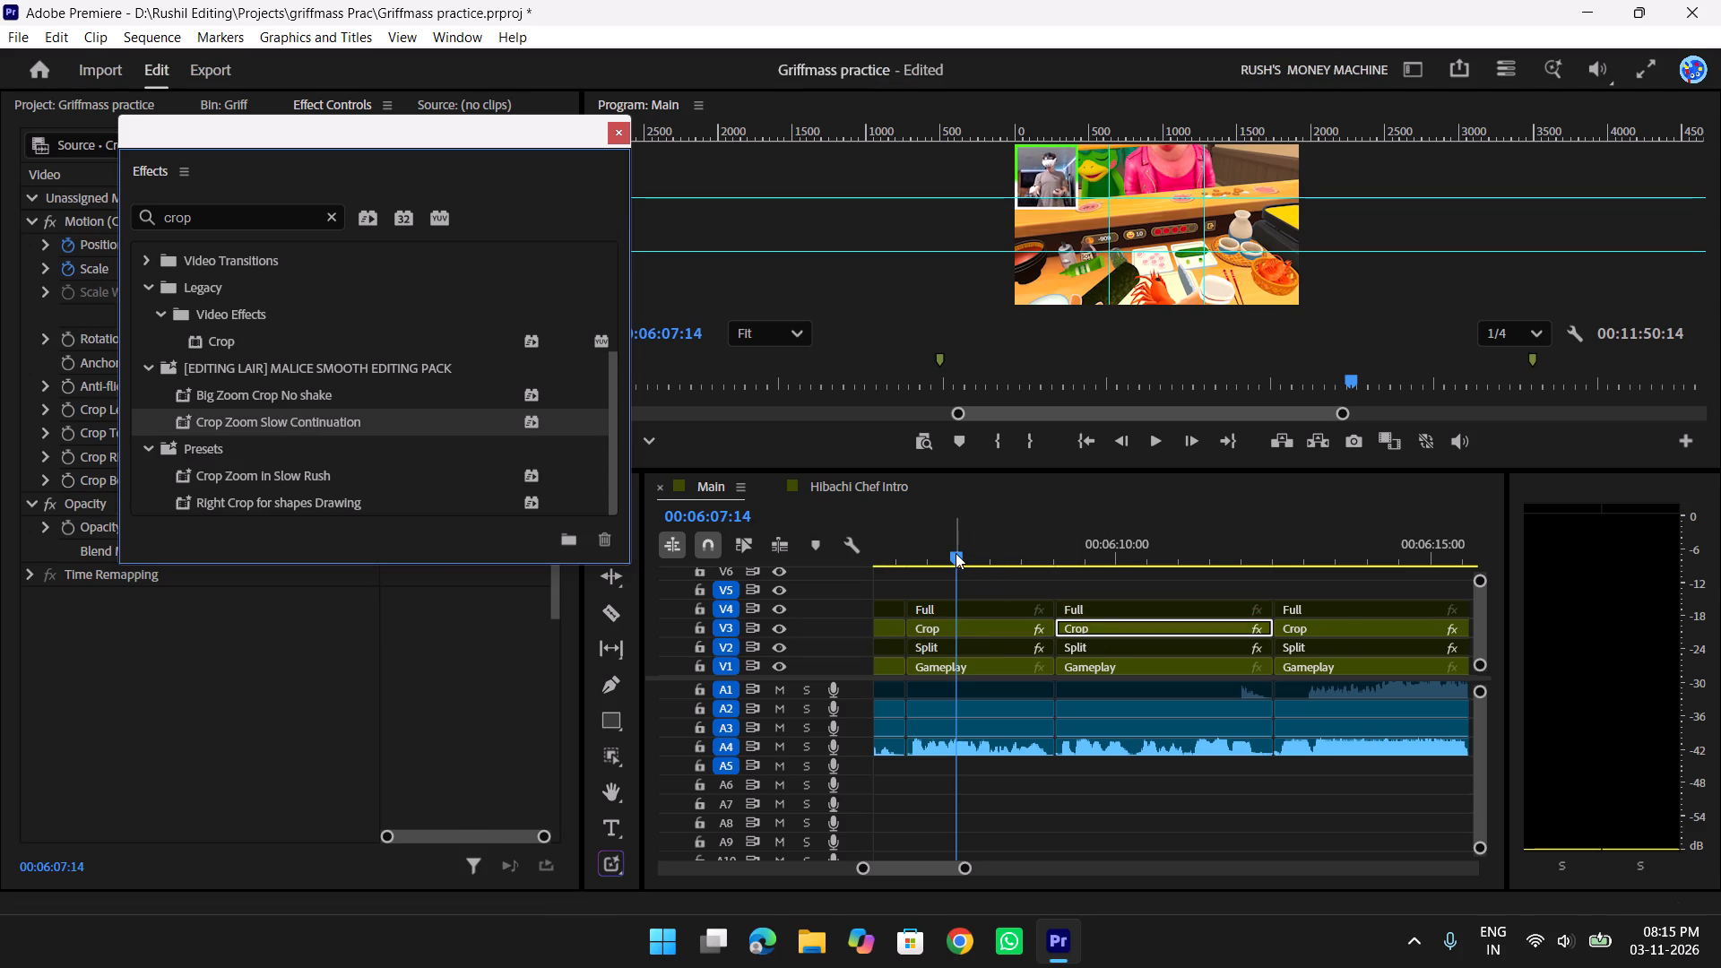
# Play back the two zoomed Crop shots from about 00:06:07 to 00:06:13:06.
pyautogui.moveTo(956, 552); pyautogui.dragTo(922, 564)
pyautogui.press('space')
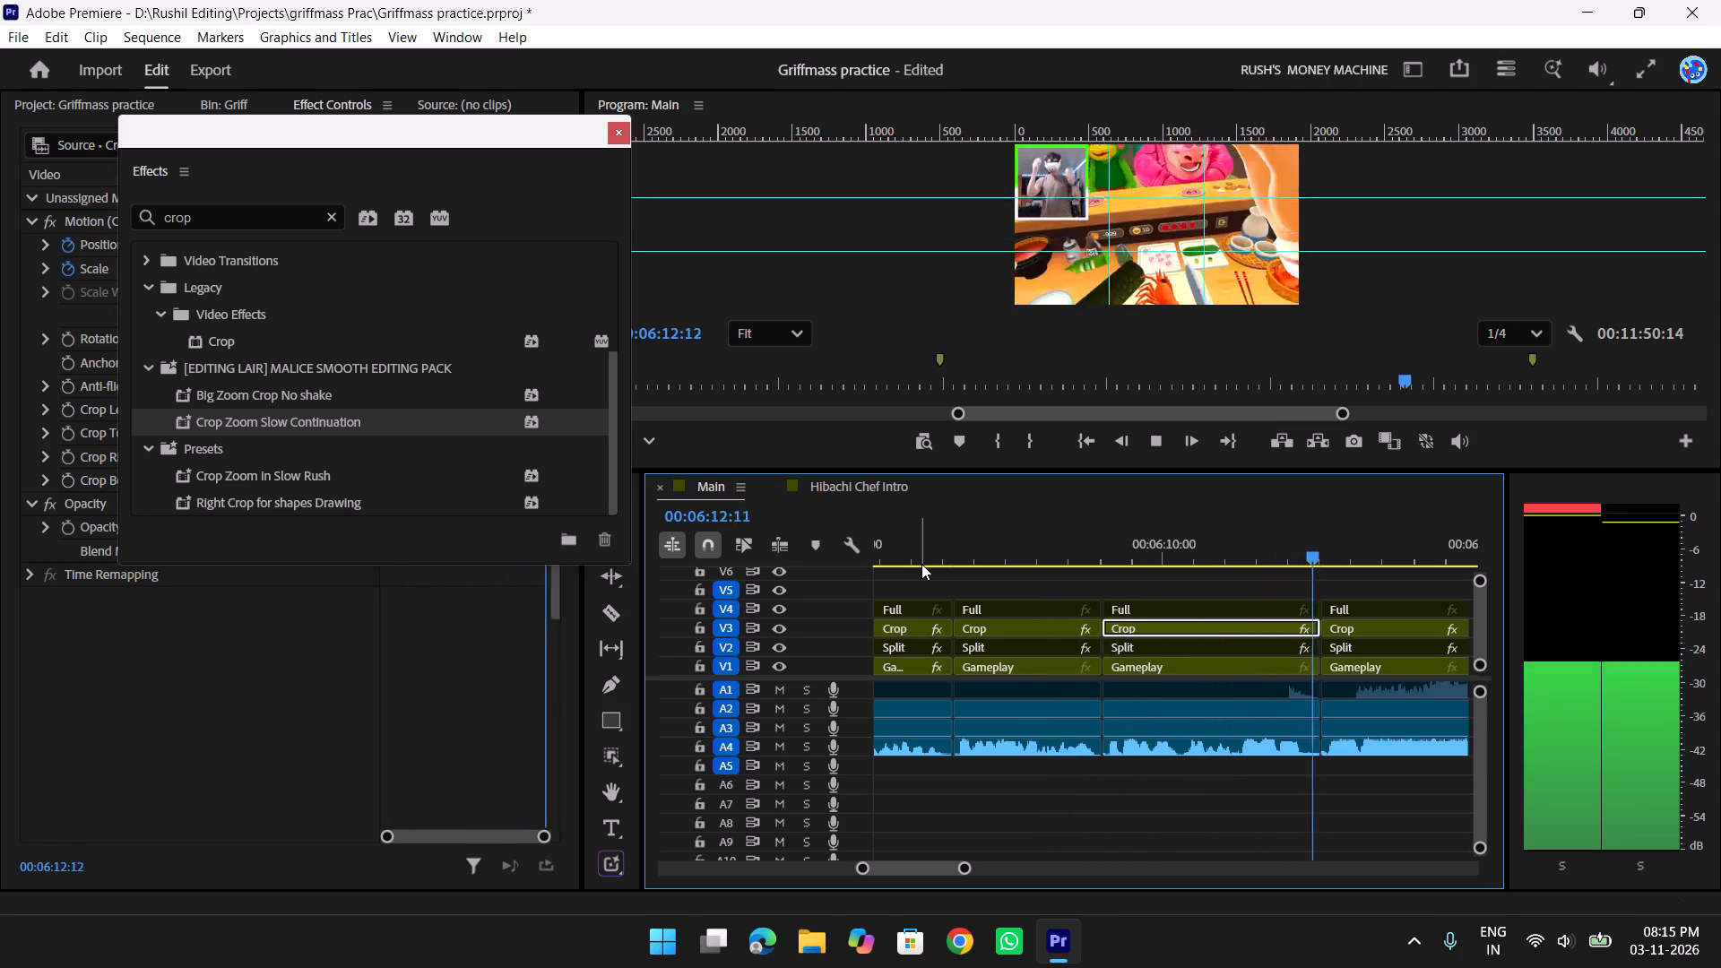
pyautogui.press('space')
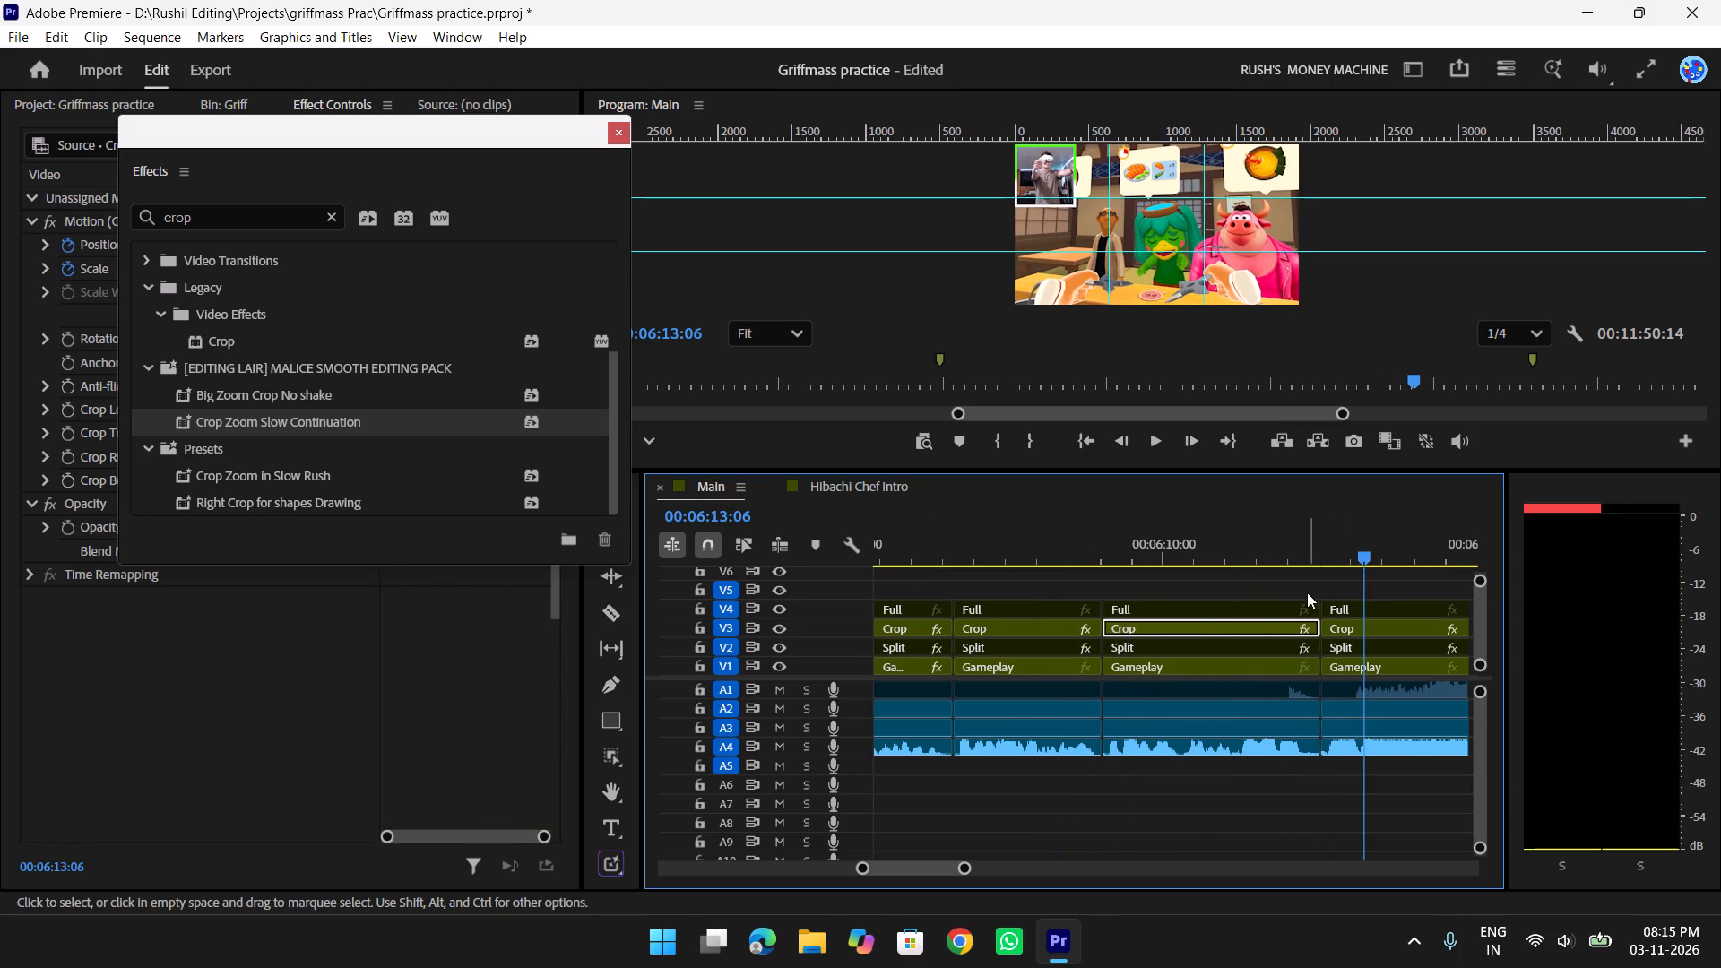
# Find the angry shake presets and apply Malice Angry Shake Small to the Crop clip at 00:06:13:06.
pyautogui.scroll(-3, 1338, 587)
pyautogui.click(1286, 630)
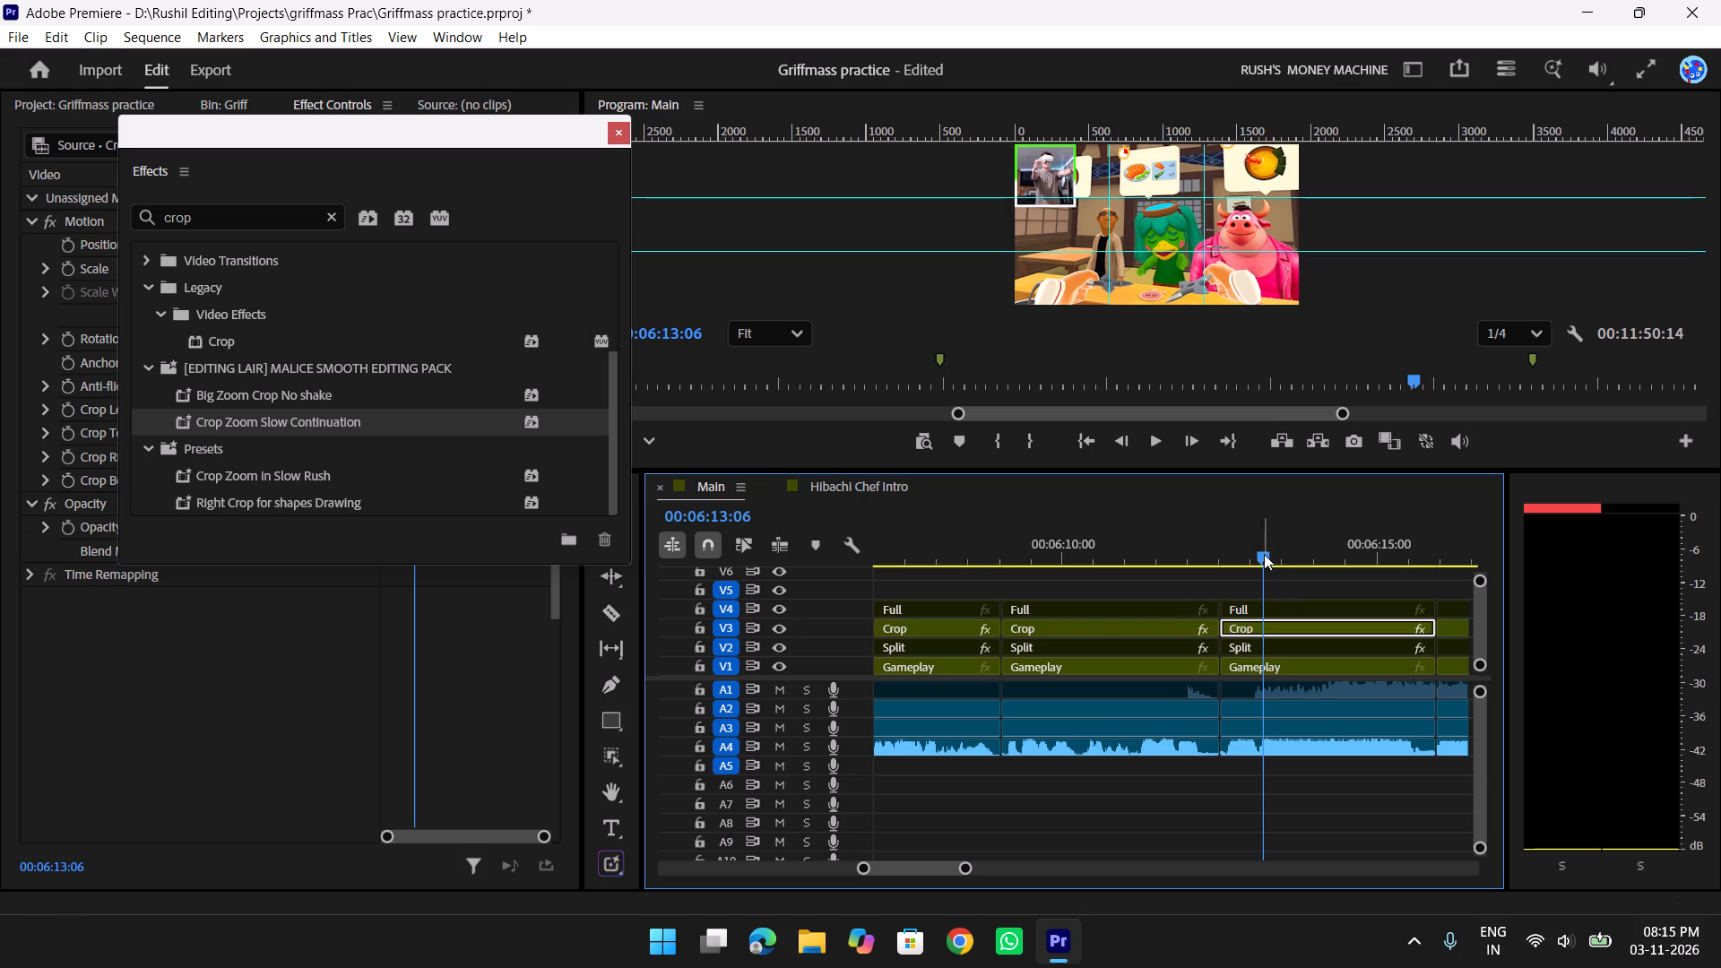
pyautogui.scroll(-5, 367, 450)
pyautogui.scroll(4, 363, 450)
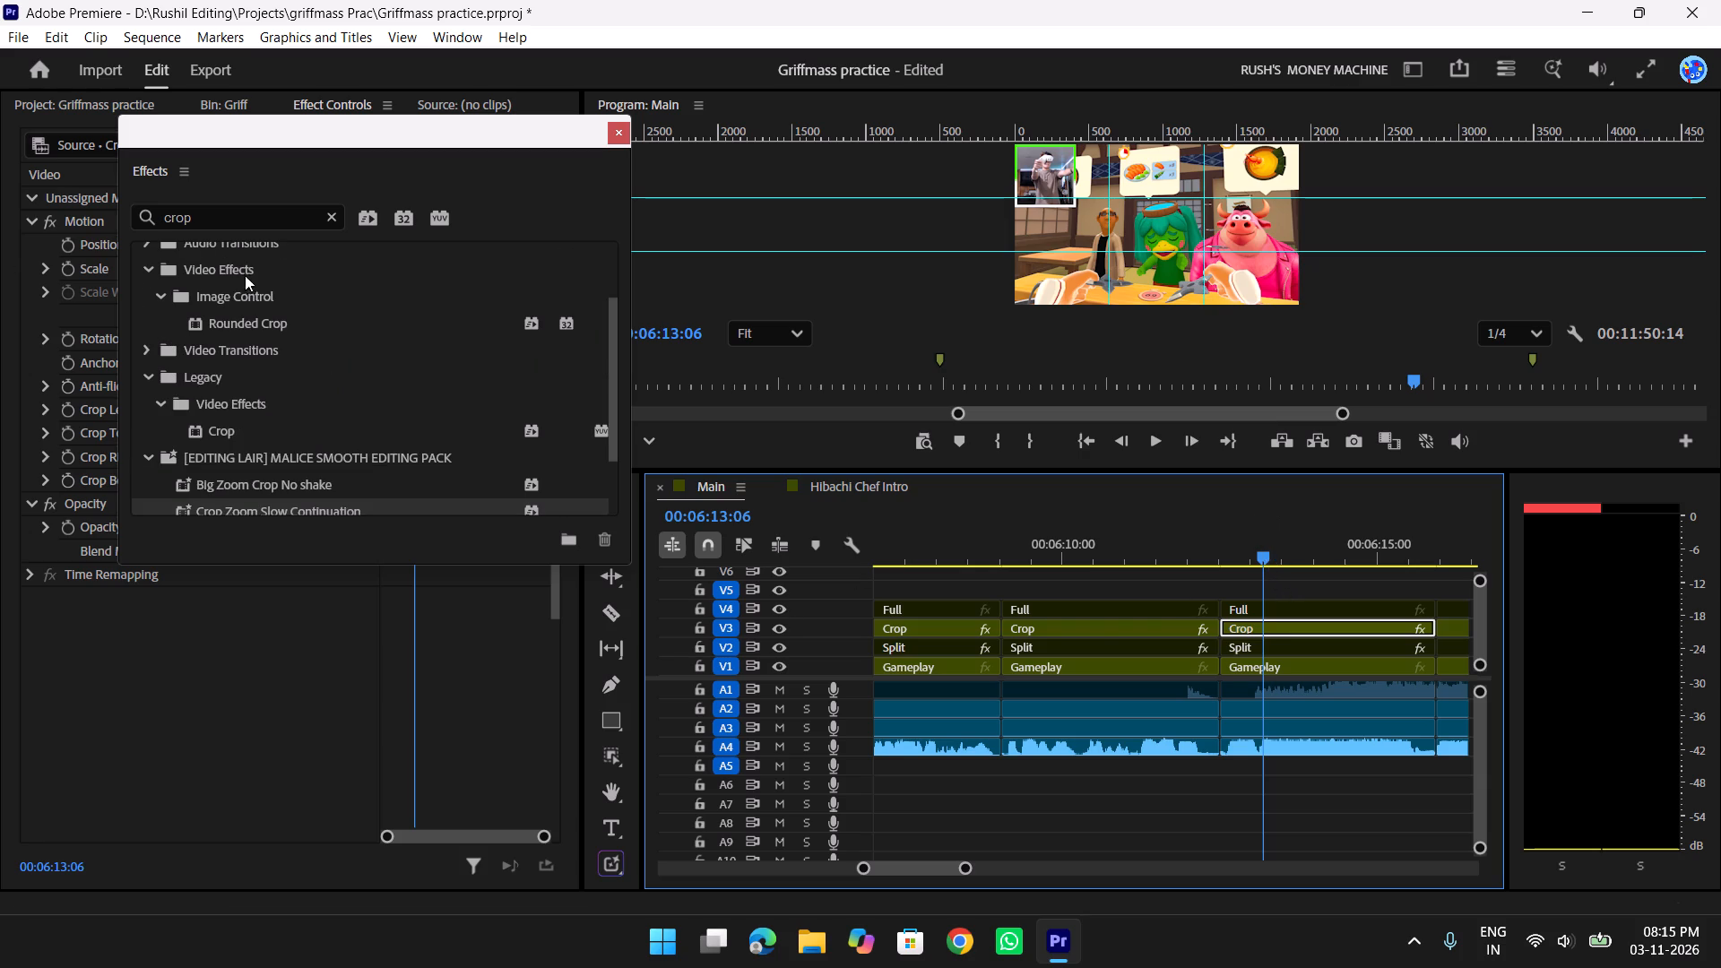
pyautogui.click(333, 219)
pyautogui.click(228, 221)
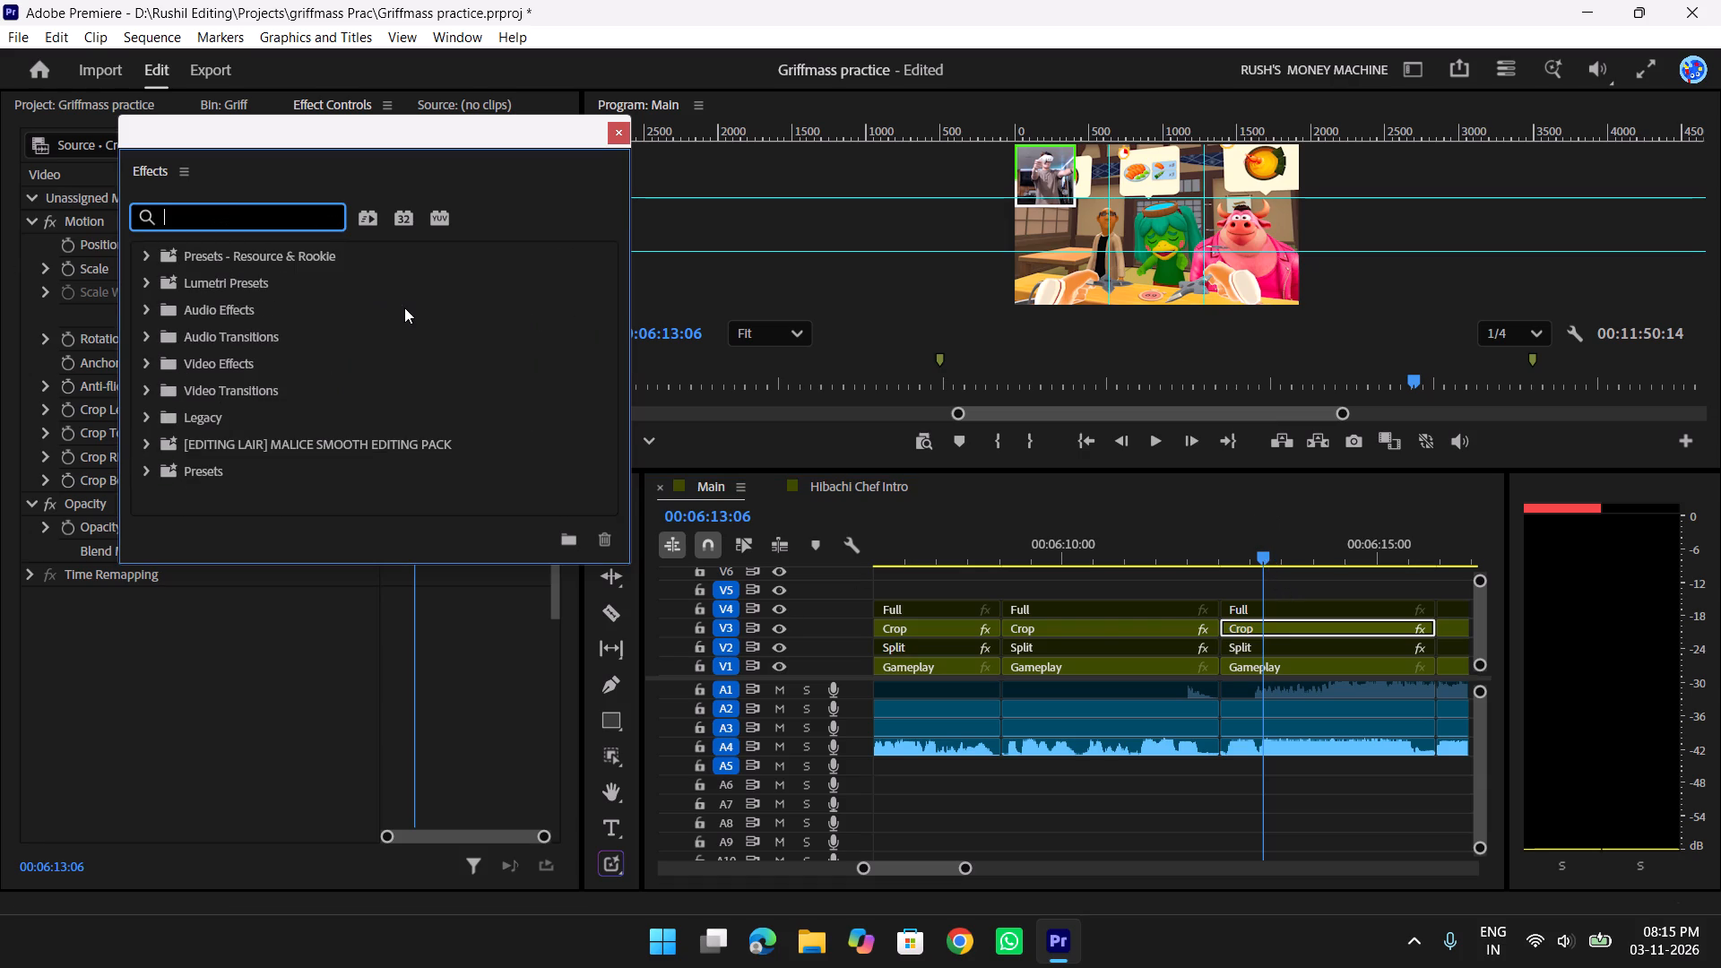
pyautogui.scroll(5, 350, 412)
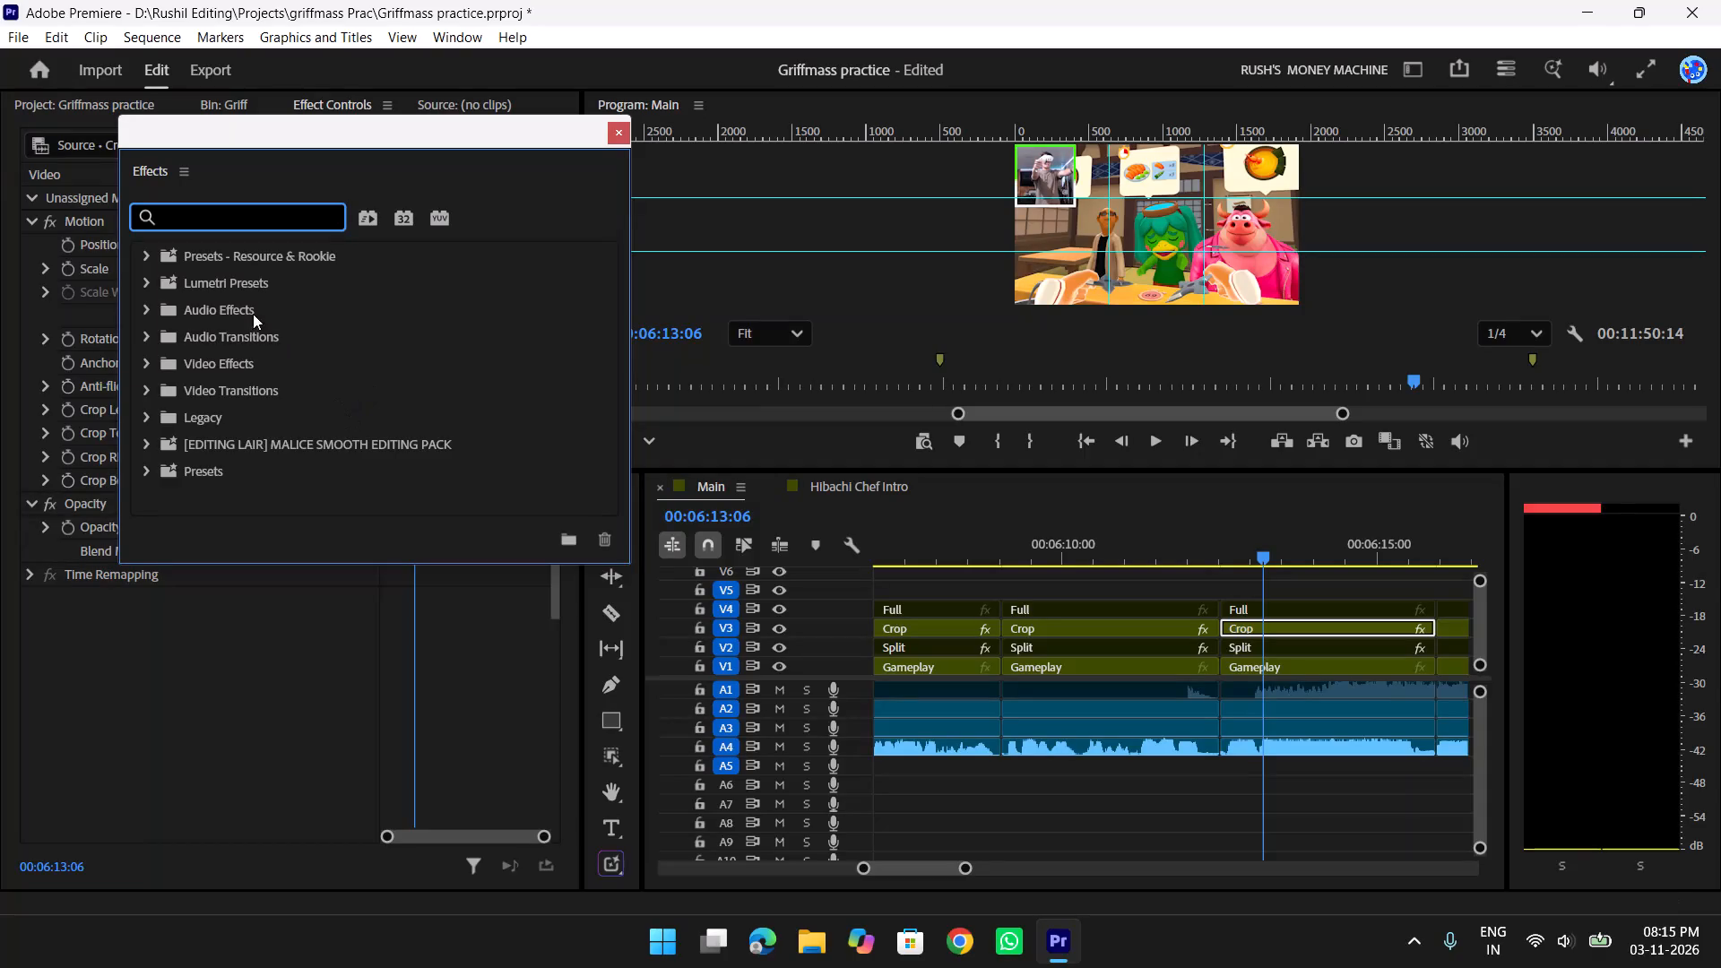
pyautogui.write('an')
pyautogui.write('ry')
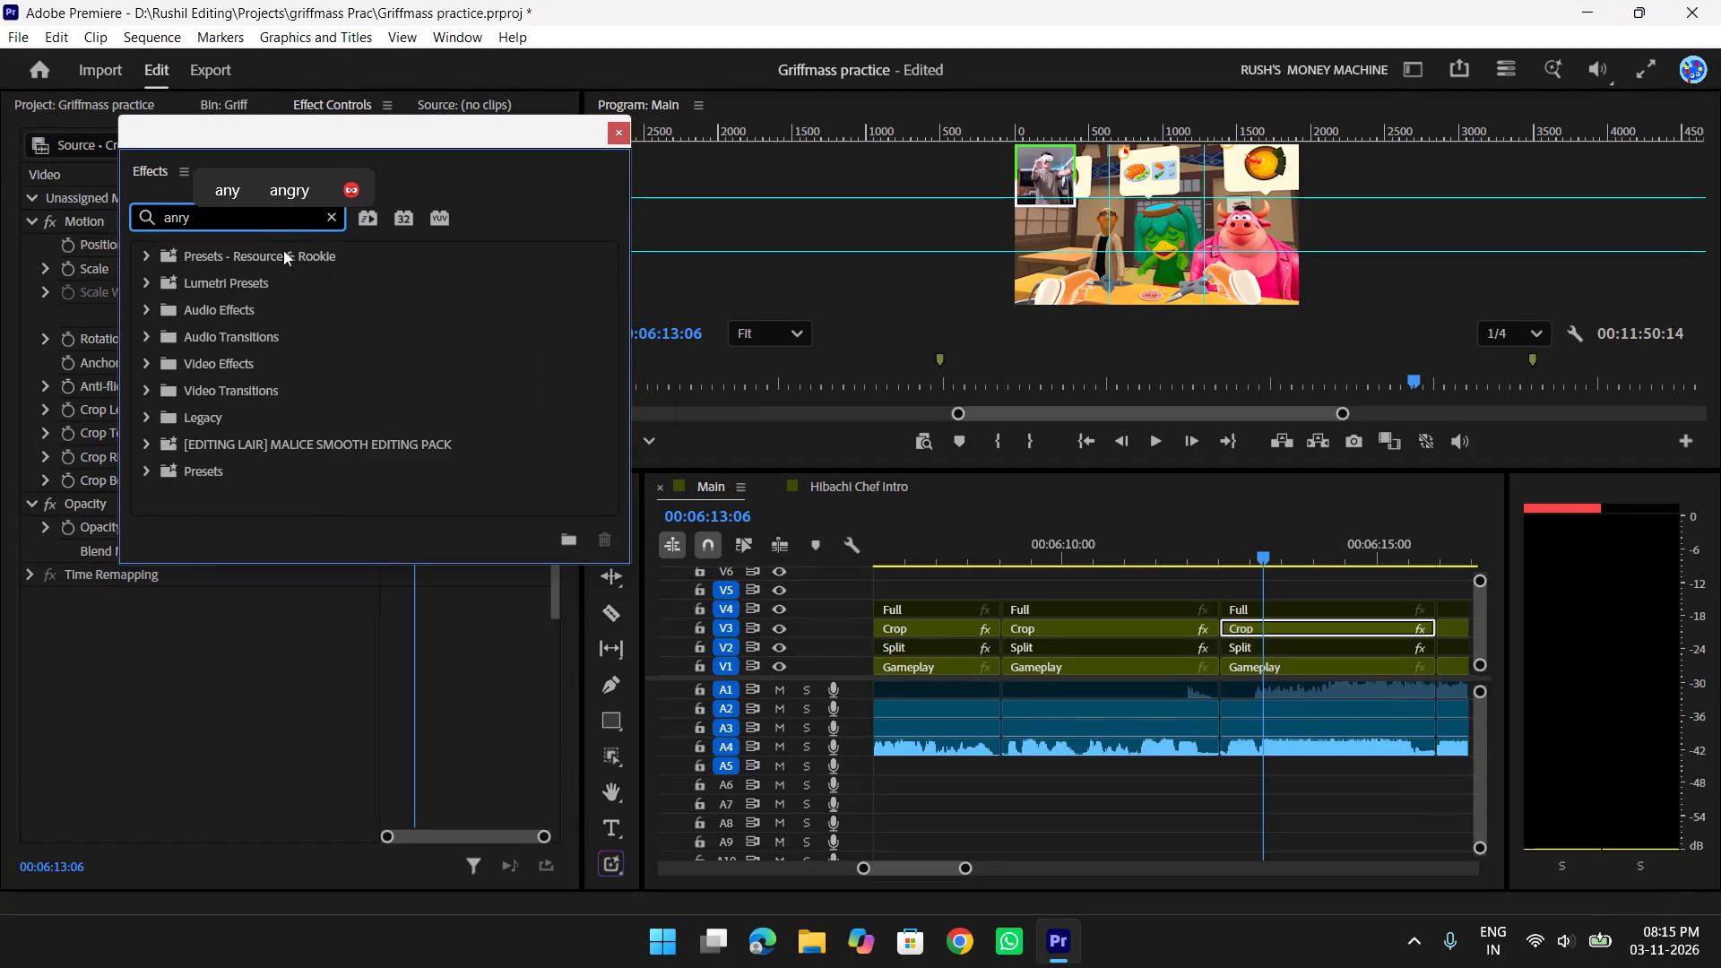
pyautogui.press('BackSpace')
pyautogui.press('BackSpace')
pyautogui.write('gry')
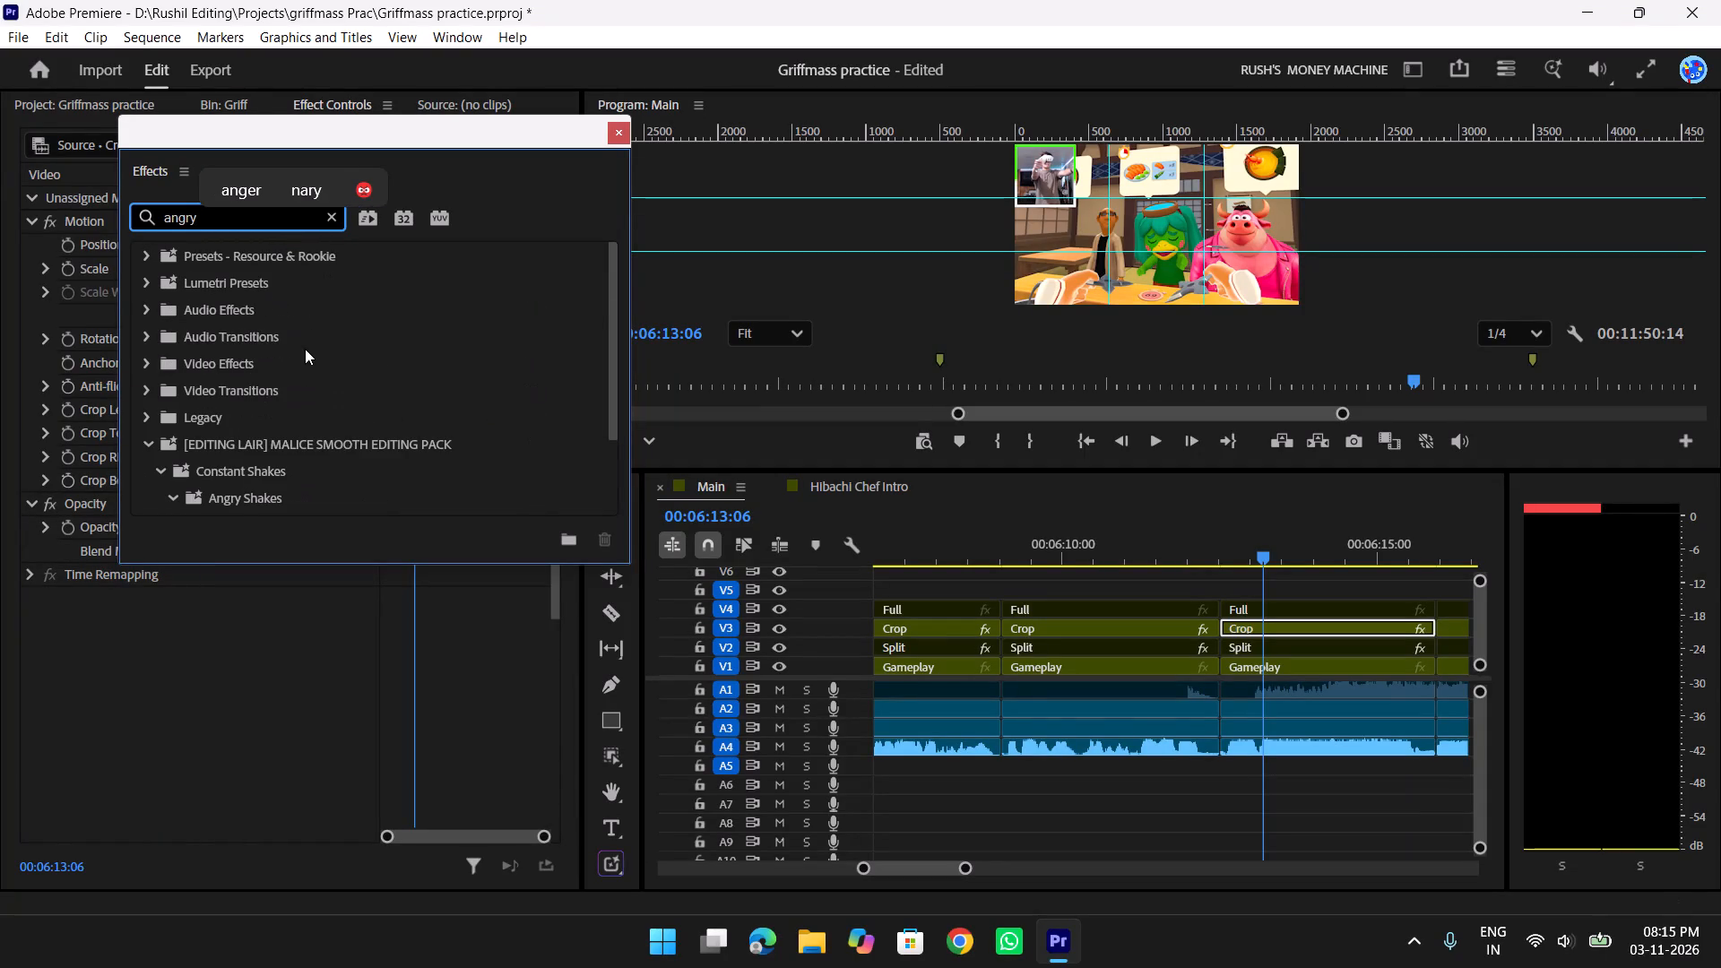
pyautogui.scroll(-8, 310, 375)
pyautogui.moveTo(307, 470); pyautogui.dragTo(703, 514)
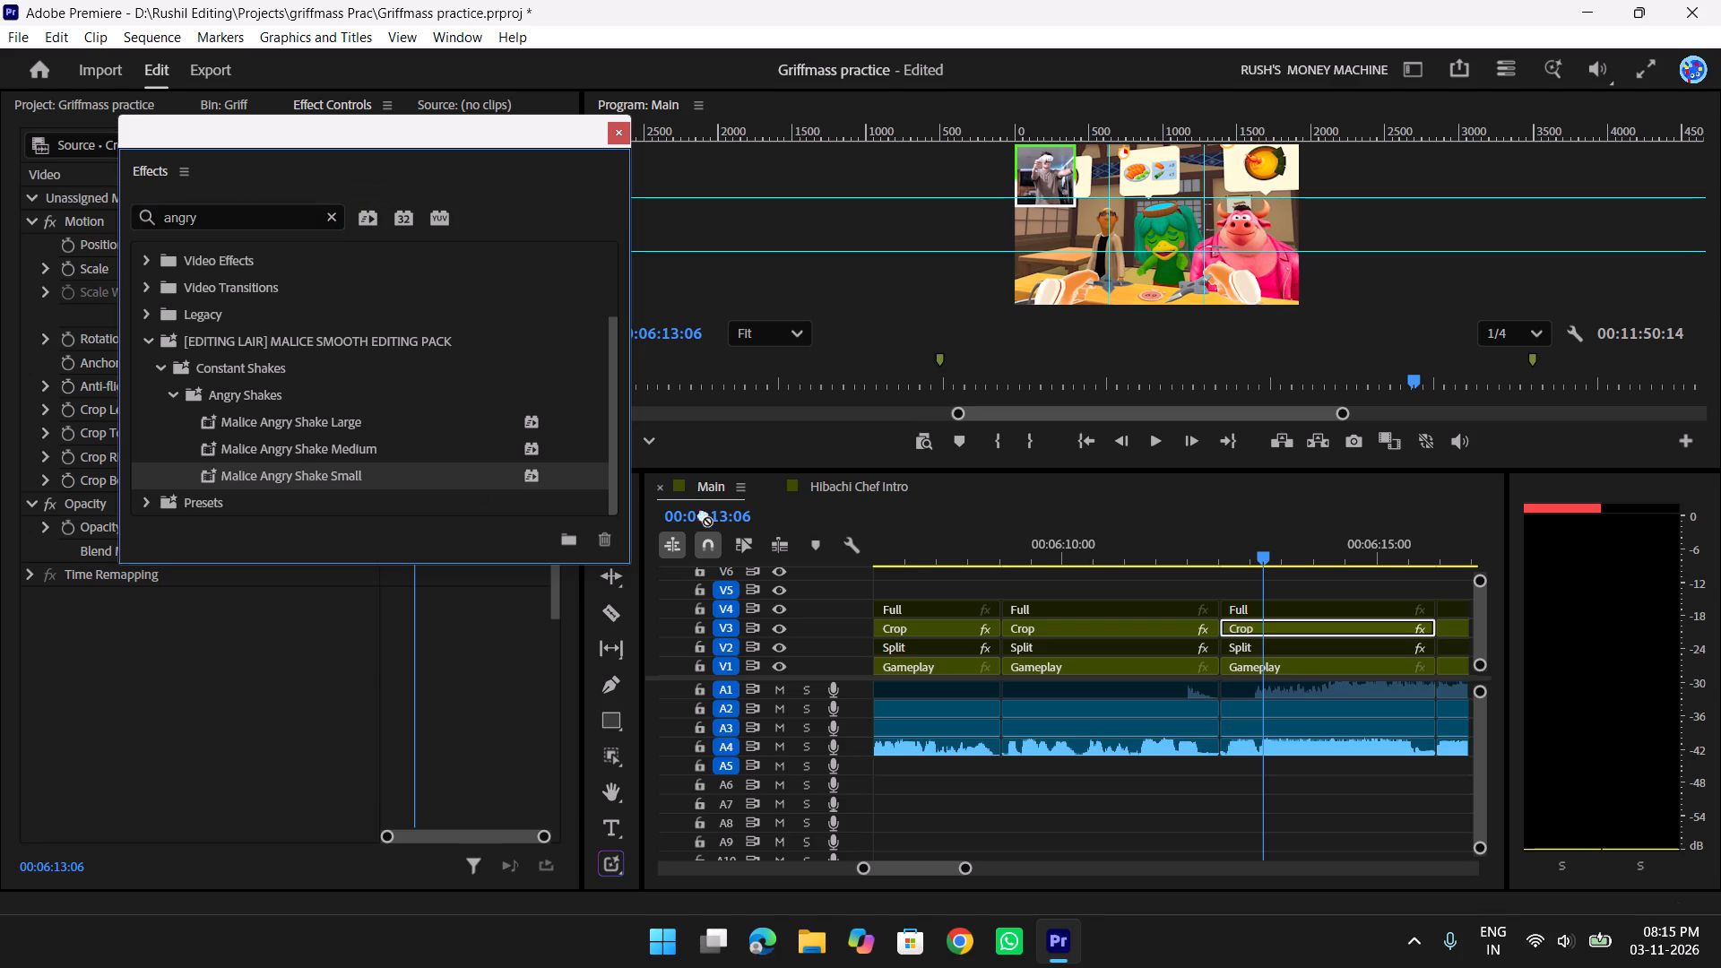
pyautogui.moveTo(703, 514); pyautogui.dragTo(1341, 634)
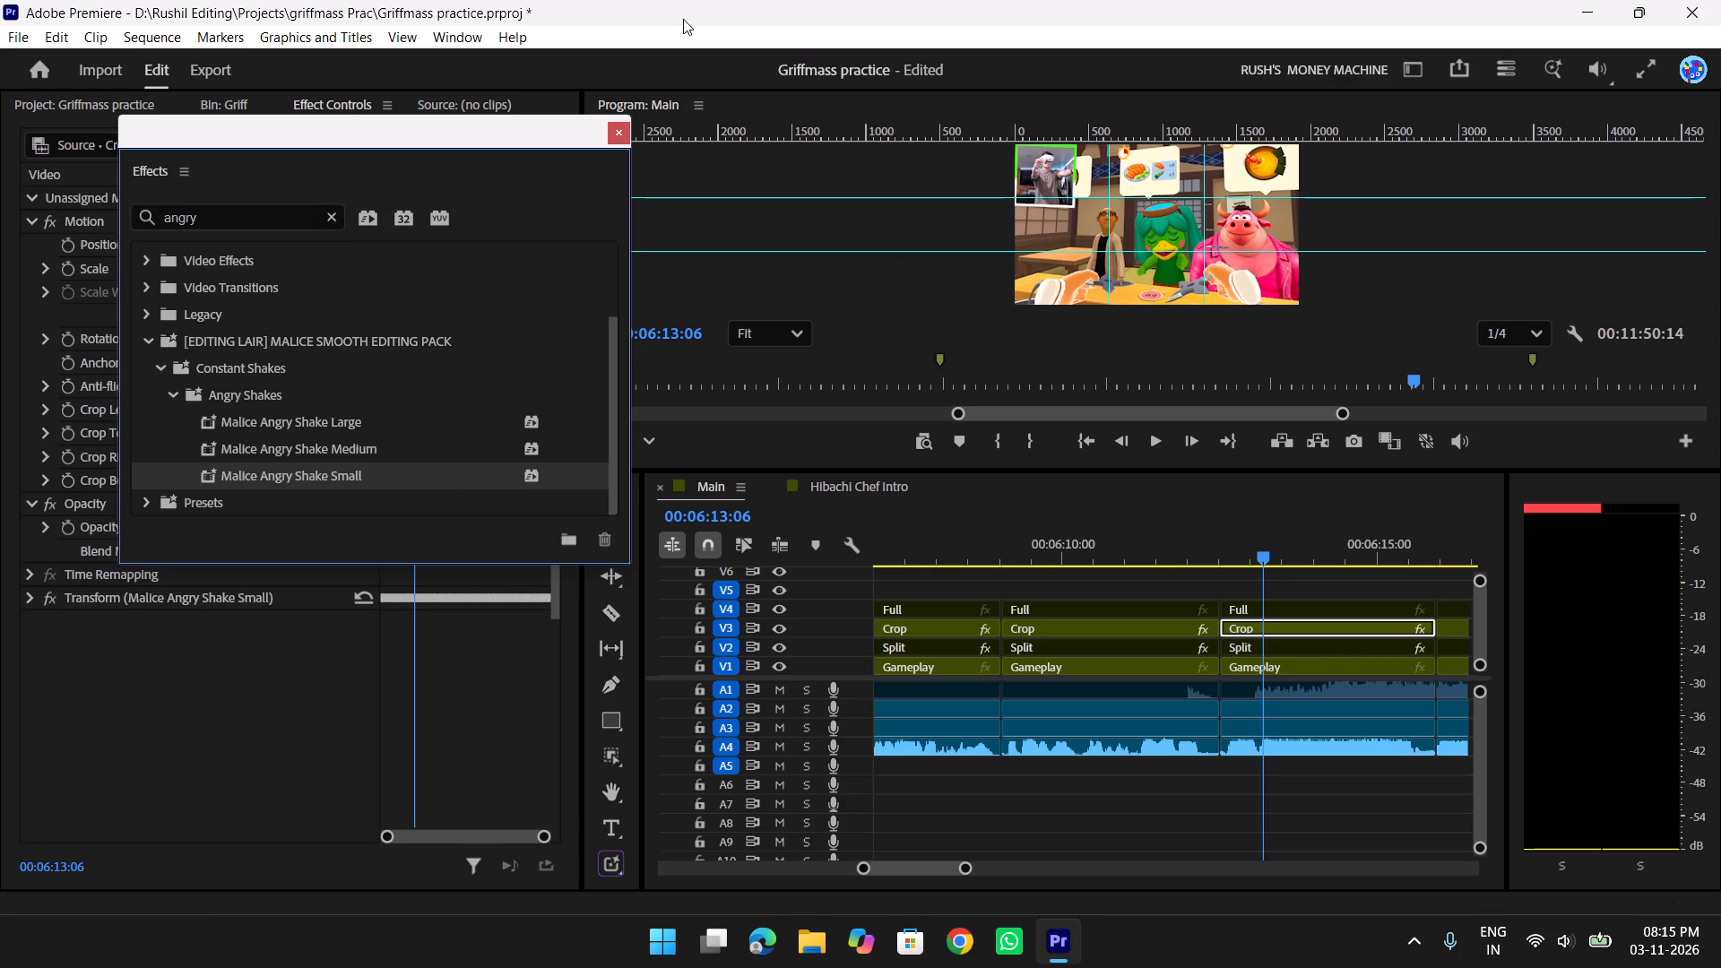
pyautogui.click(623, 131)
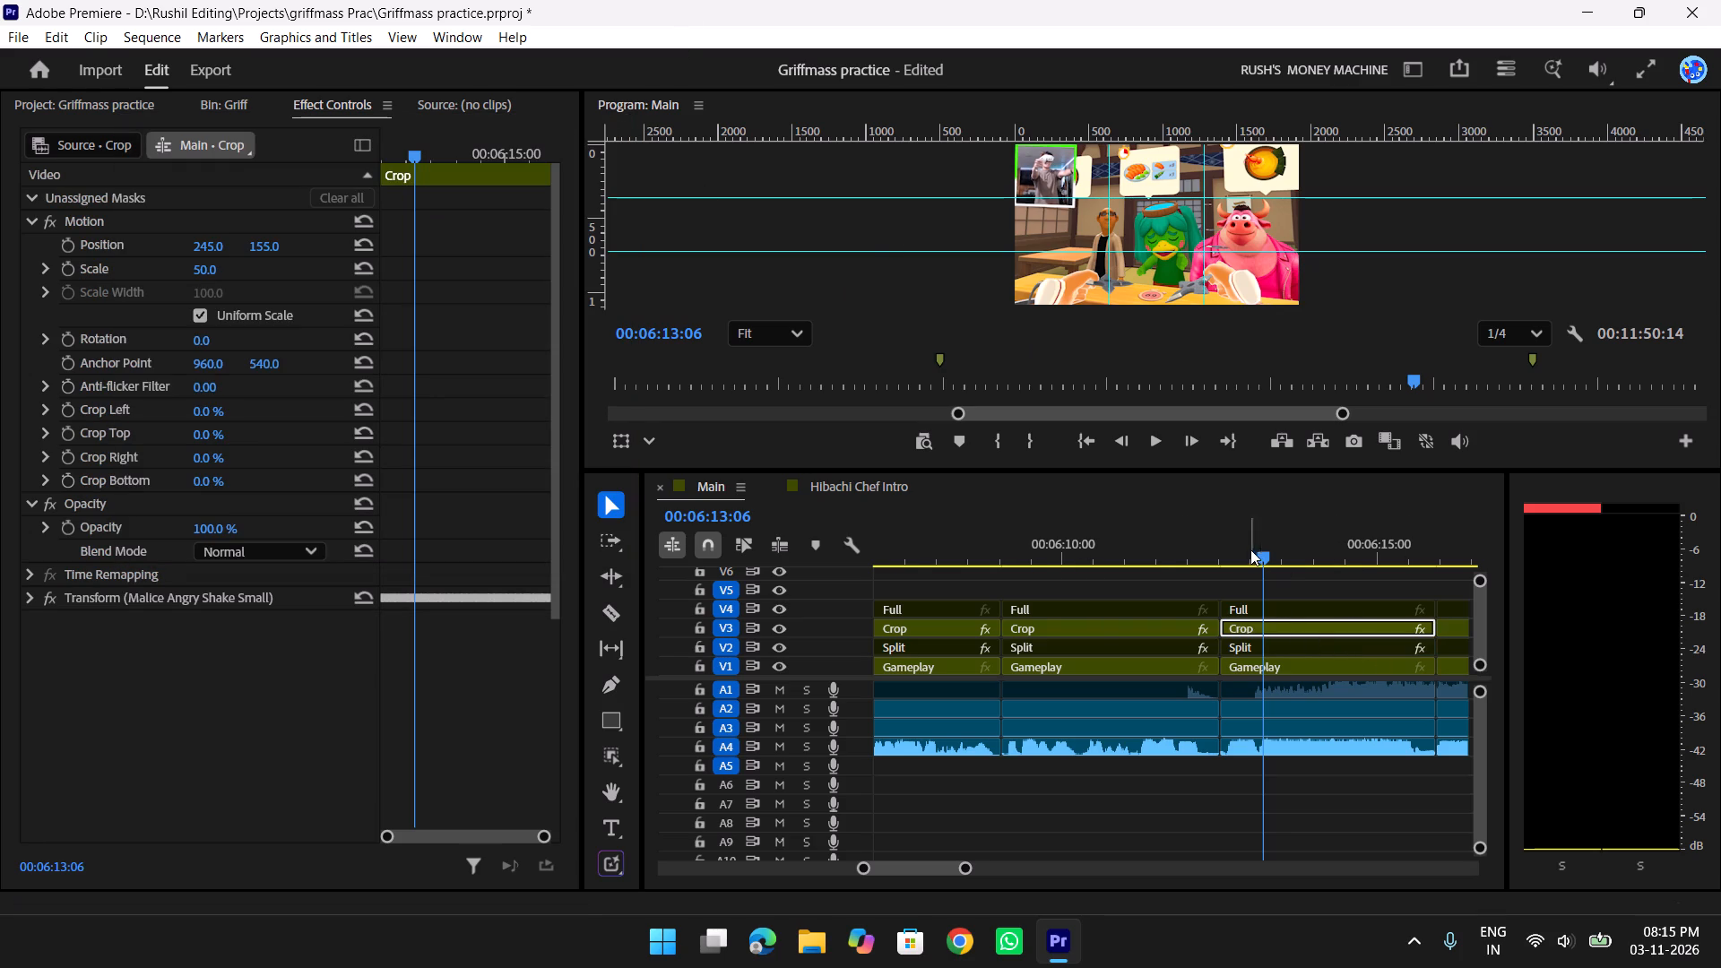
# Play back the shaken Crop shot from just before its start into the following shot, up to 00:06:17:02.
pyautogui.moveTo(1241, 549); pyautogui.dragTo(1148, 549)
pyautogui.press('space')
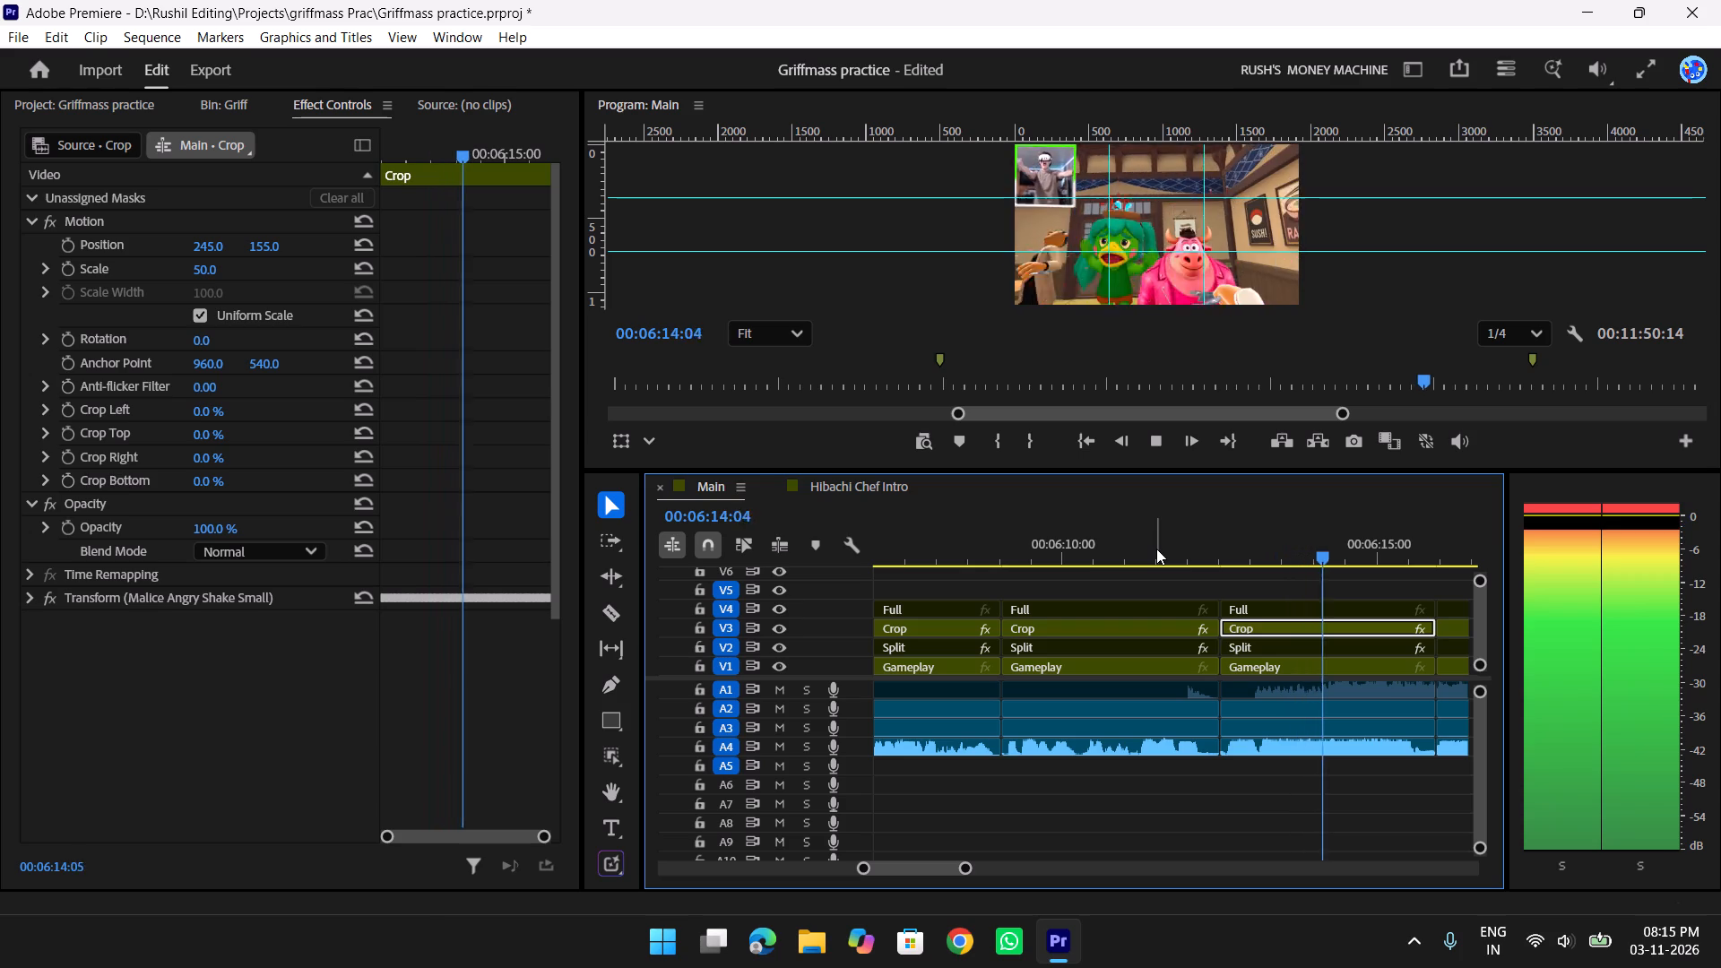
pyautogui.scroll(-3, 1156, 549)
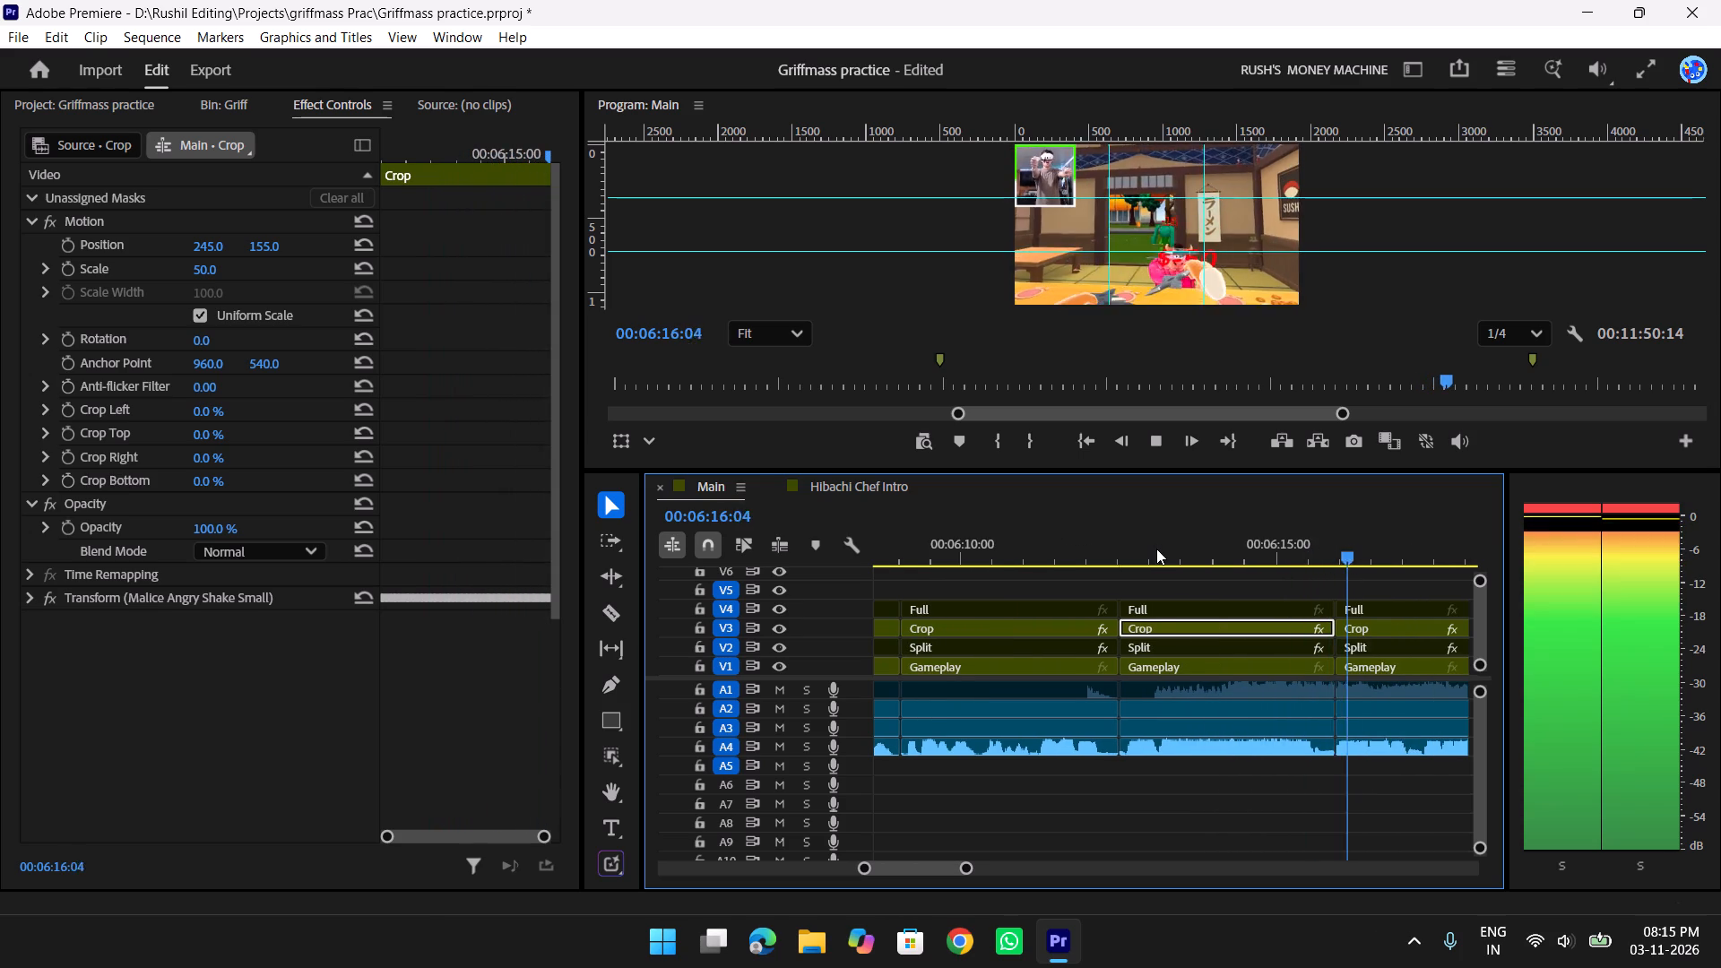
pyautogui.scroll(-3, 1156, 549)
pyautogui.press('space')
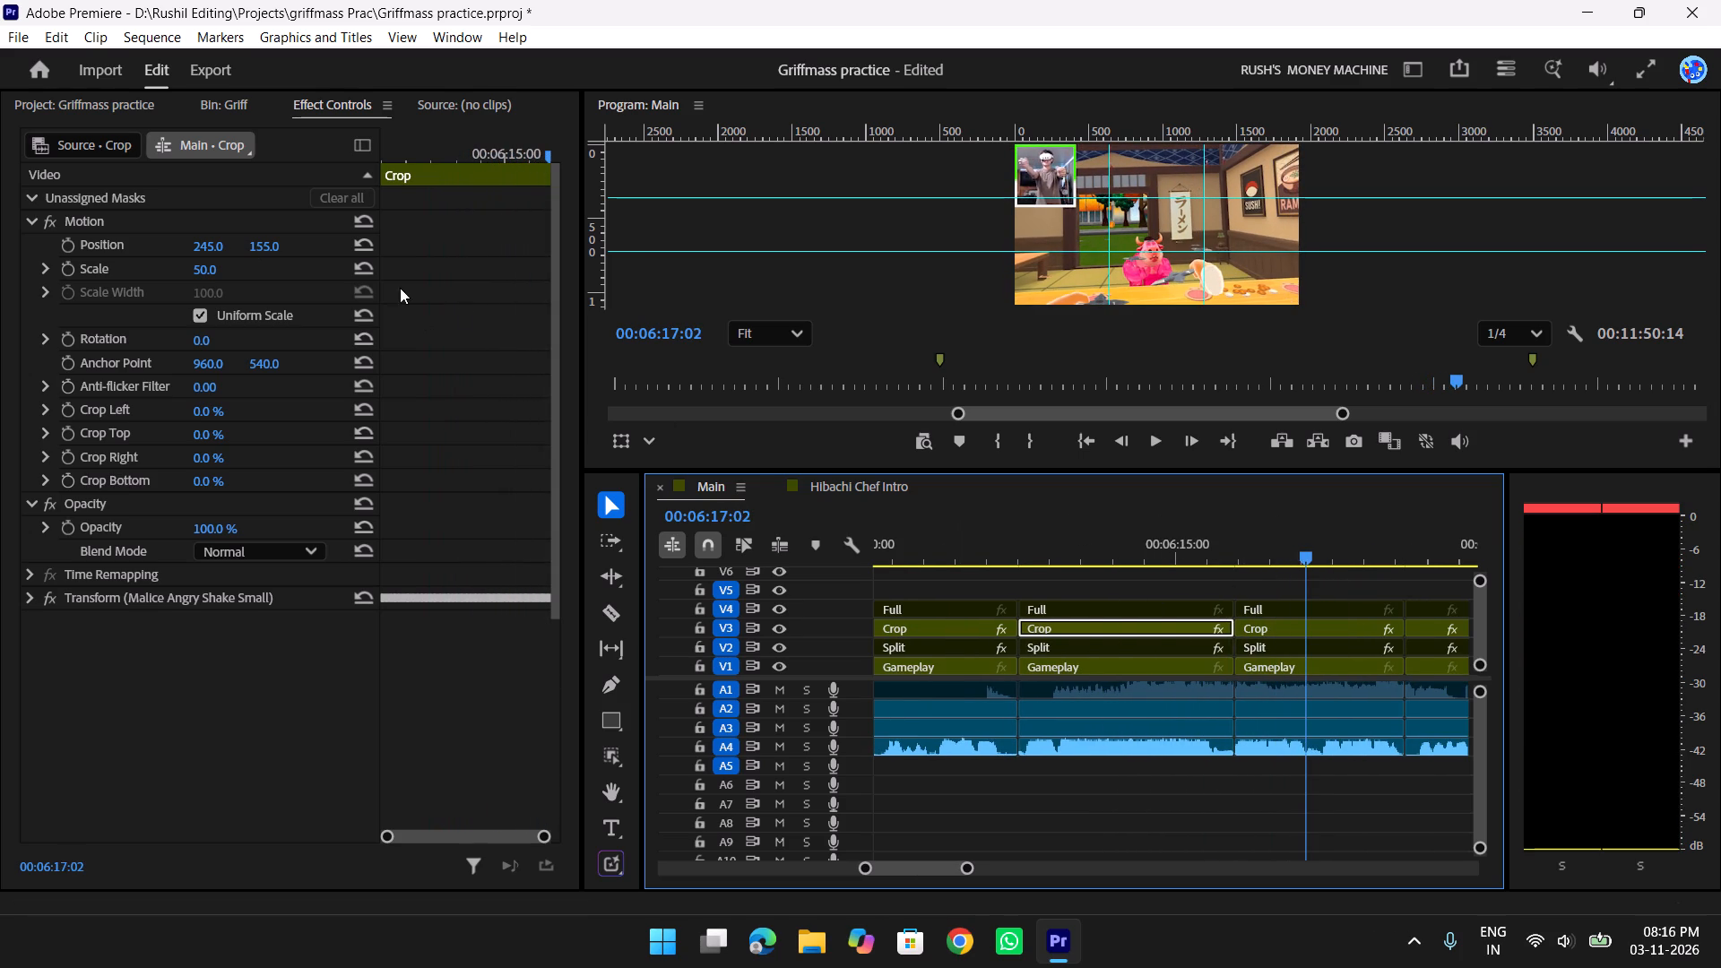
# Find the angry shake presets and apply Malice Angry Shake Small to the Crop clip at 00:06:17:02.
pyautogui.hotkey('shift', 'z')
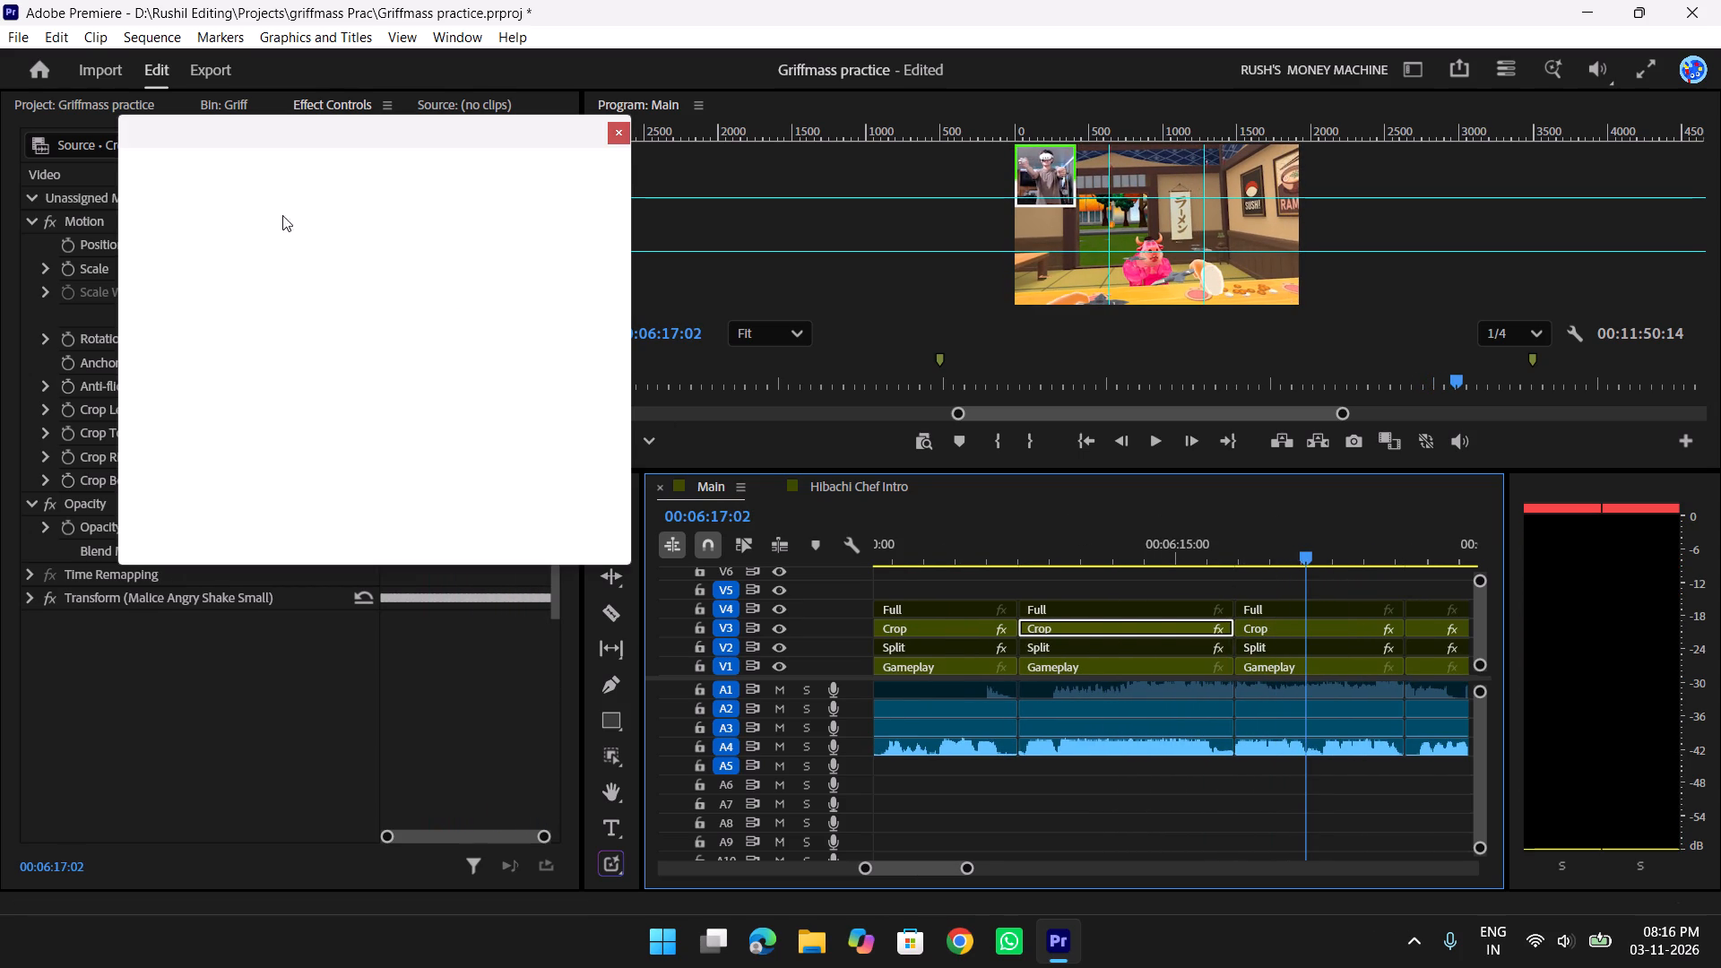
pyautogui.click(241, 219)
pyautogui.write('anry')
pyautogui.press('BackSpace')
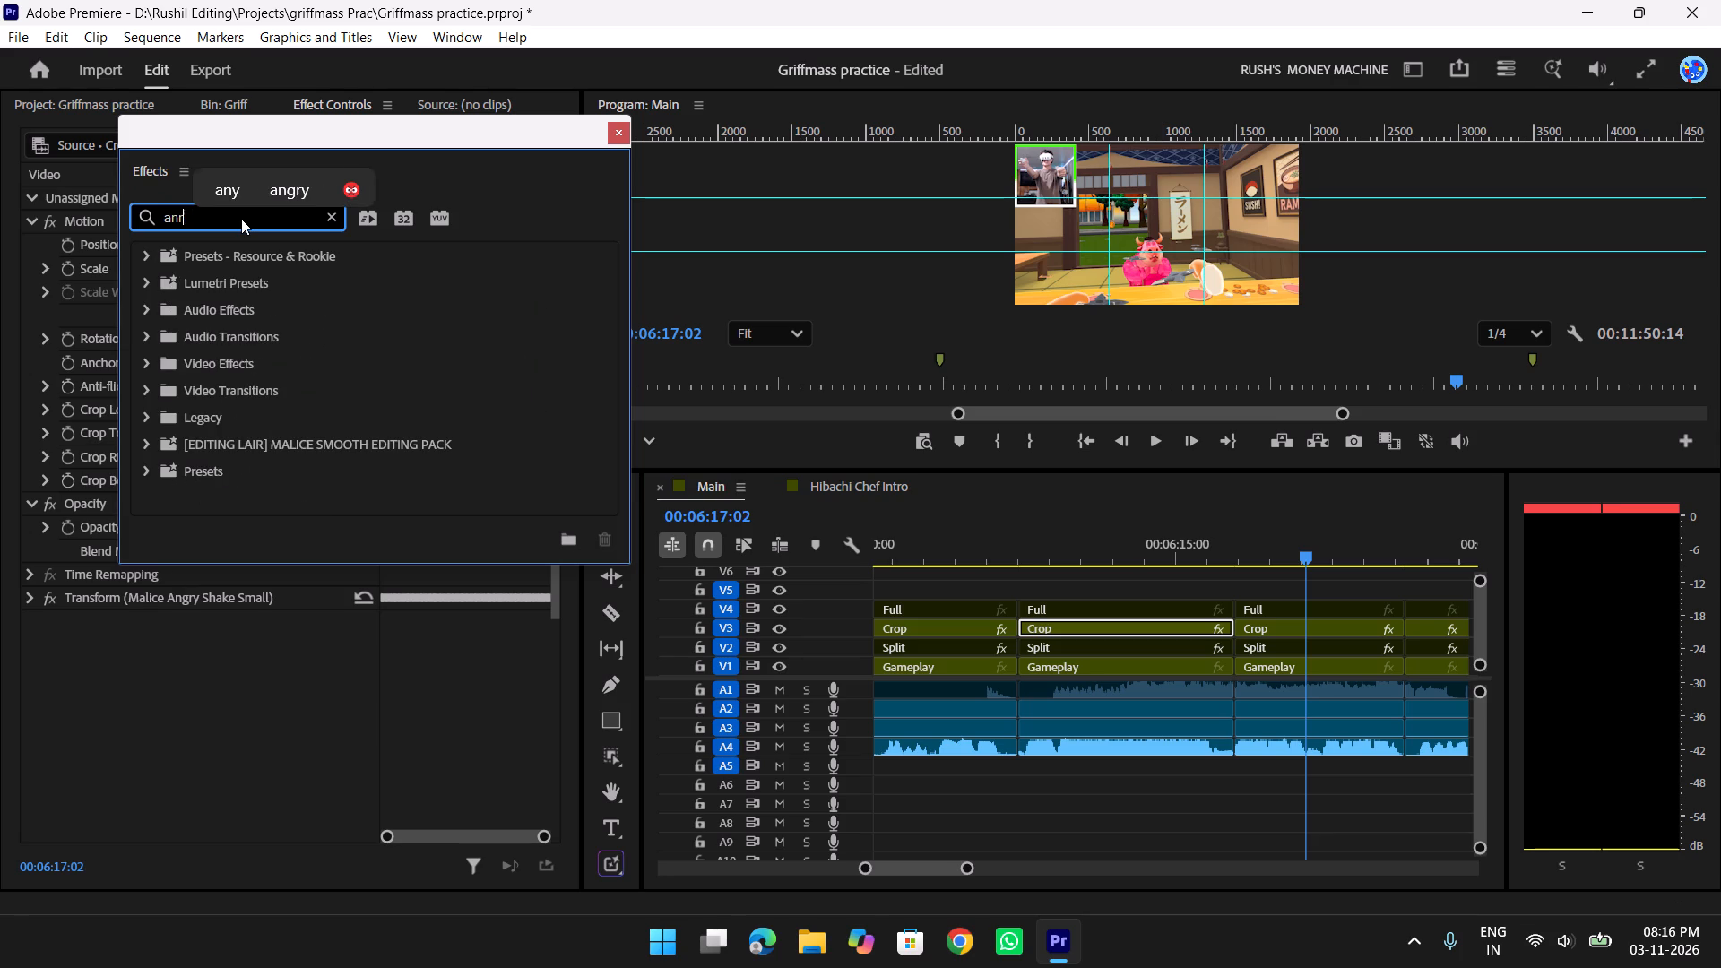
pyautogui.press('BackSpace')
pyautogui.write('gry')
pyautogui.scroll(-5, 335, 422)
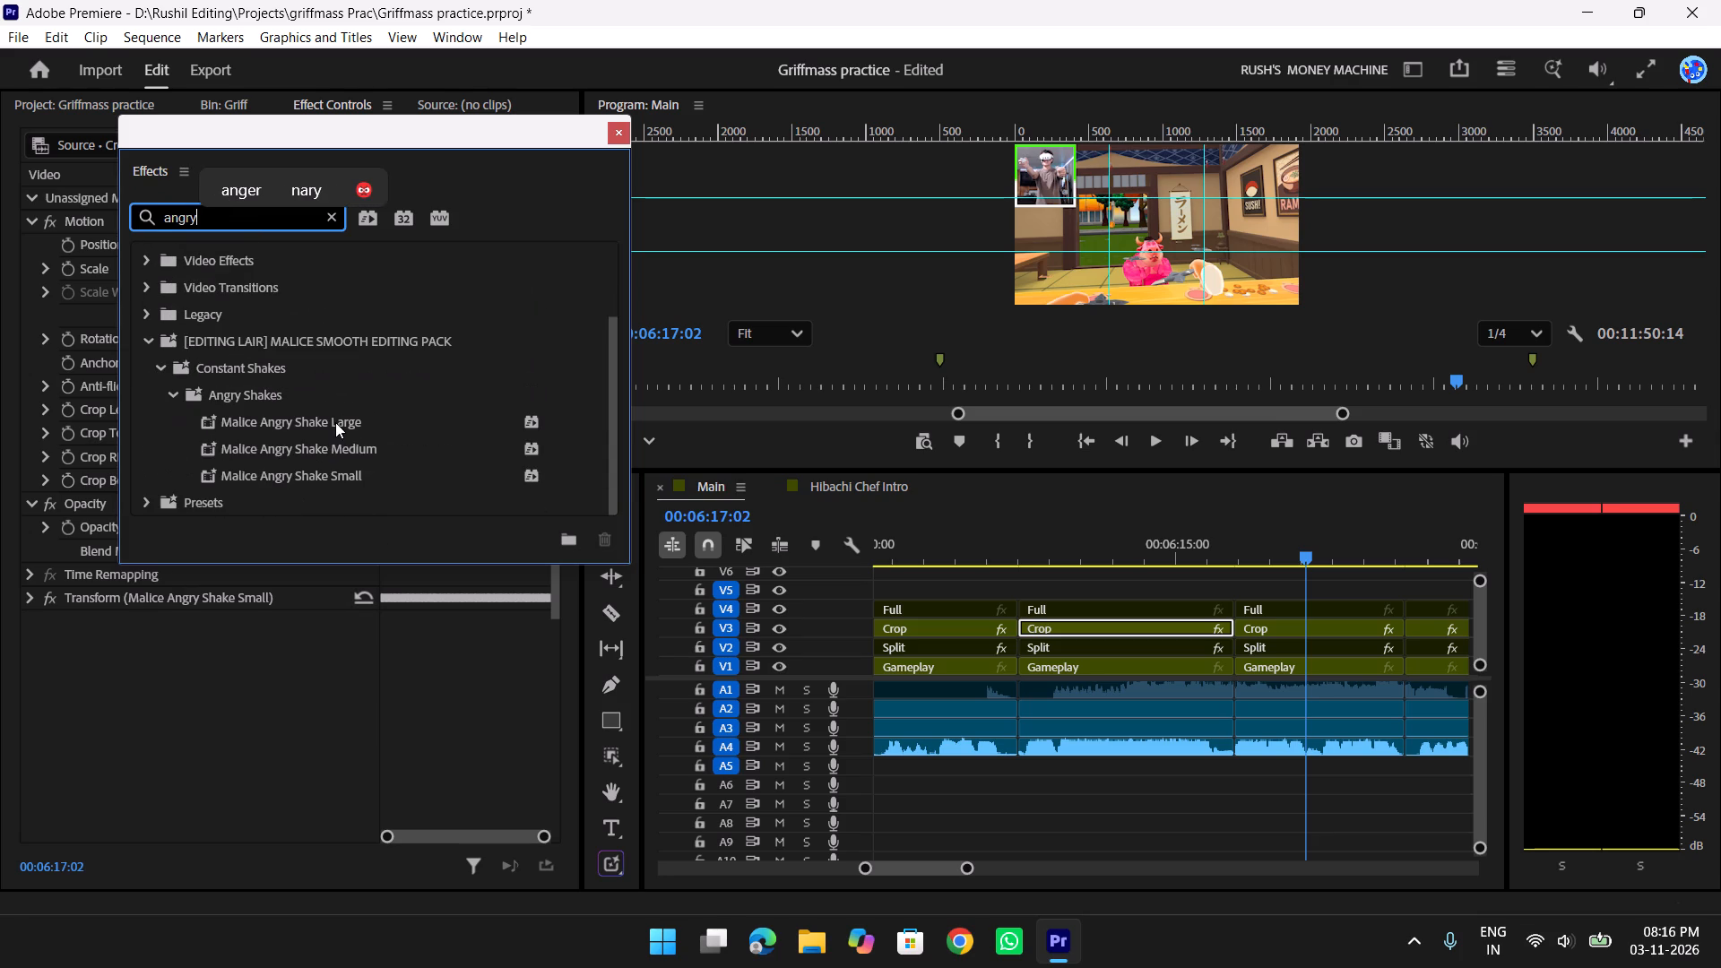
pyautogui.moveTo(326, 466); pyautogui.dragTo(1269, 635)
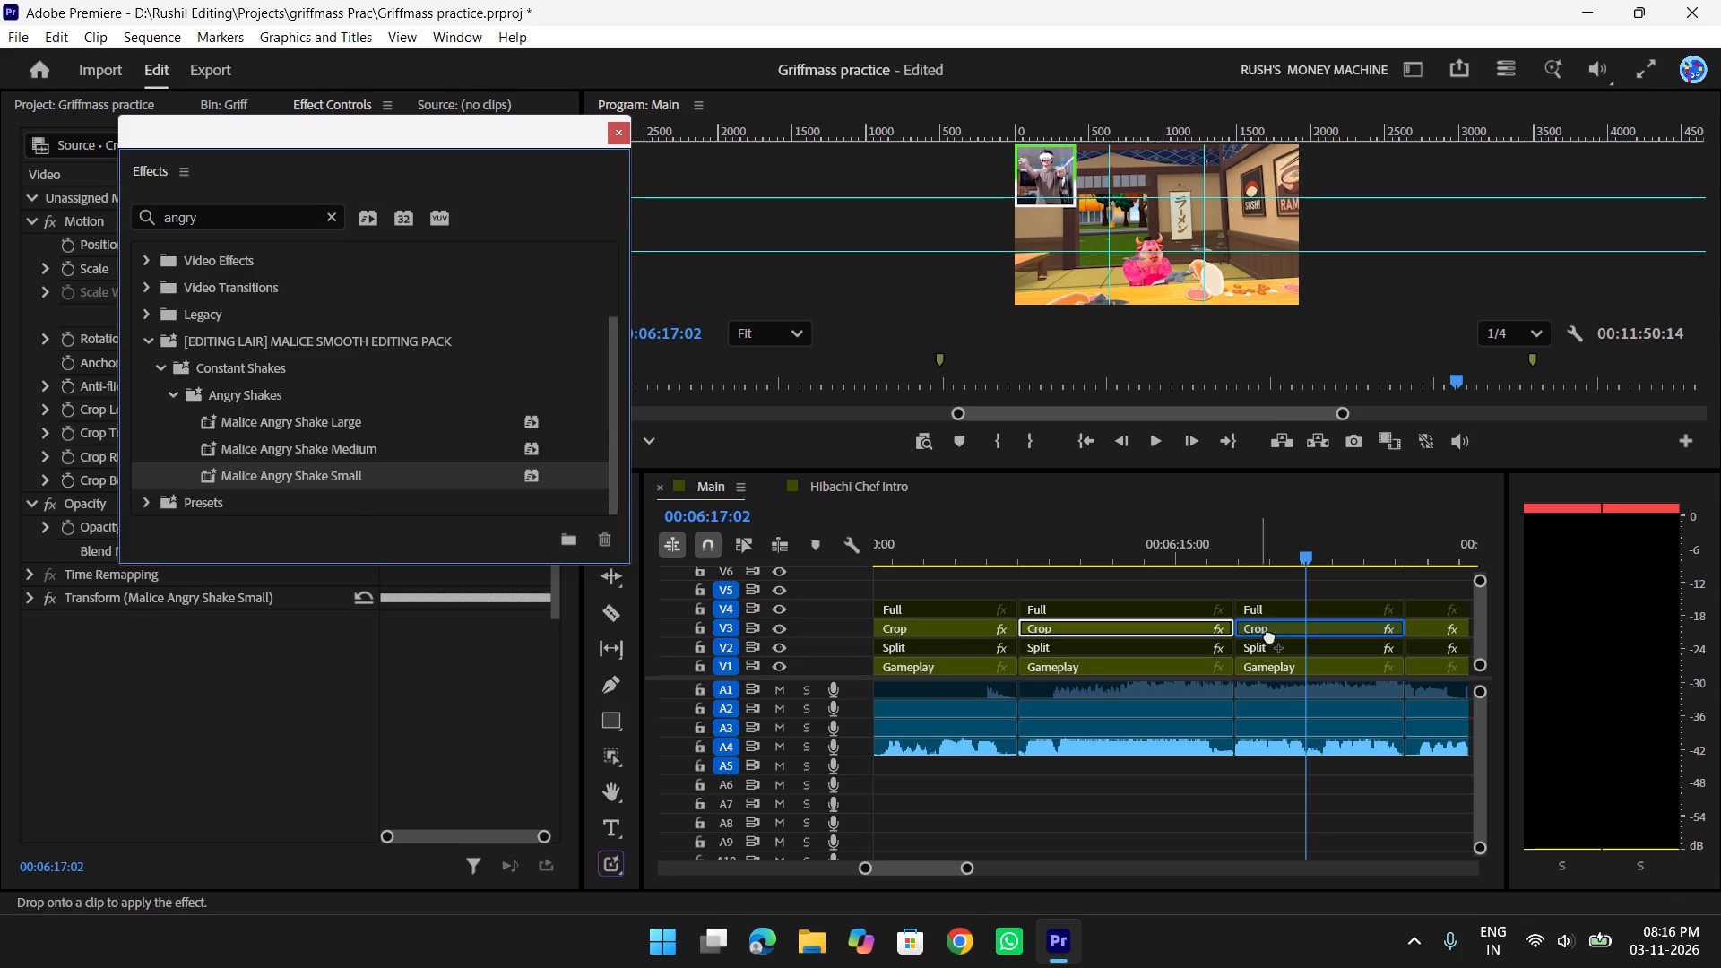
pyautogui.moveTo(1269, 635); pyautogui.dragTo(1303, 631)
# Play back the second shaken Crop shot from about 00:06:15 and continue through the following shot to 00:06:20:18.
pyautogui.moveTo(1294, 542); pyautogui.dragTo(1188, 543)
pyautogui.press('space')
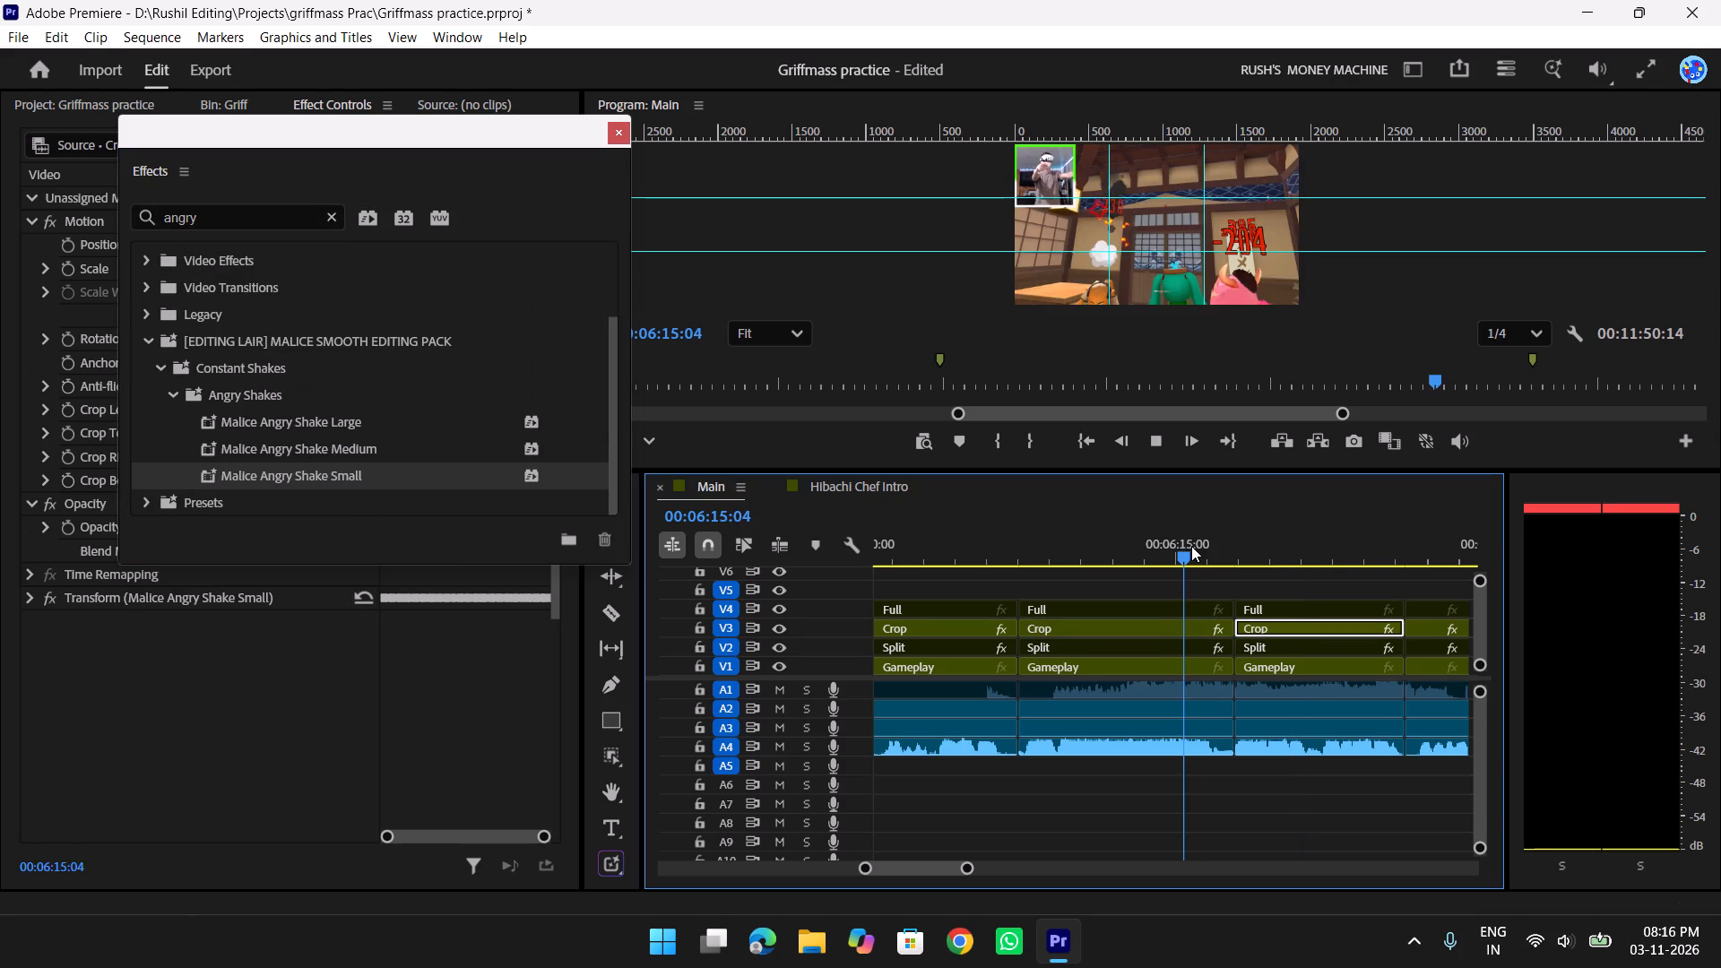
pyautogui.scroll(-3, 1191, 546)
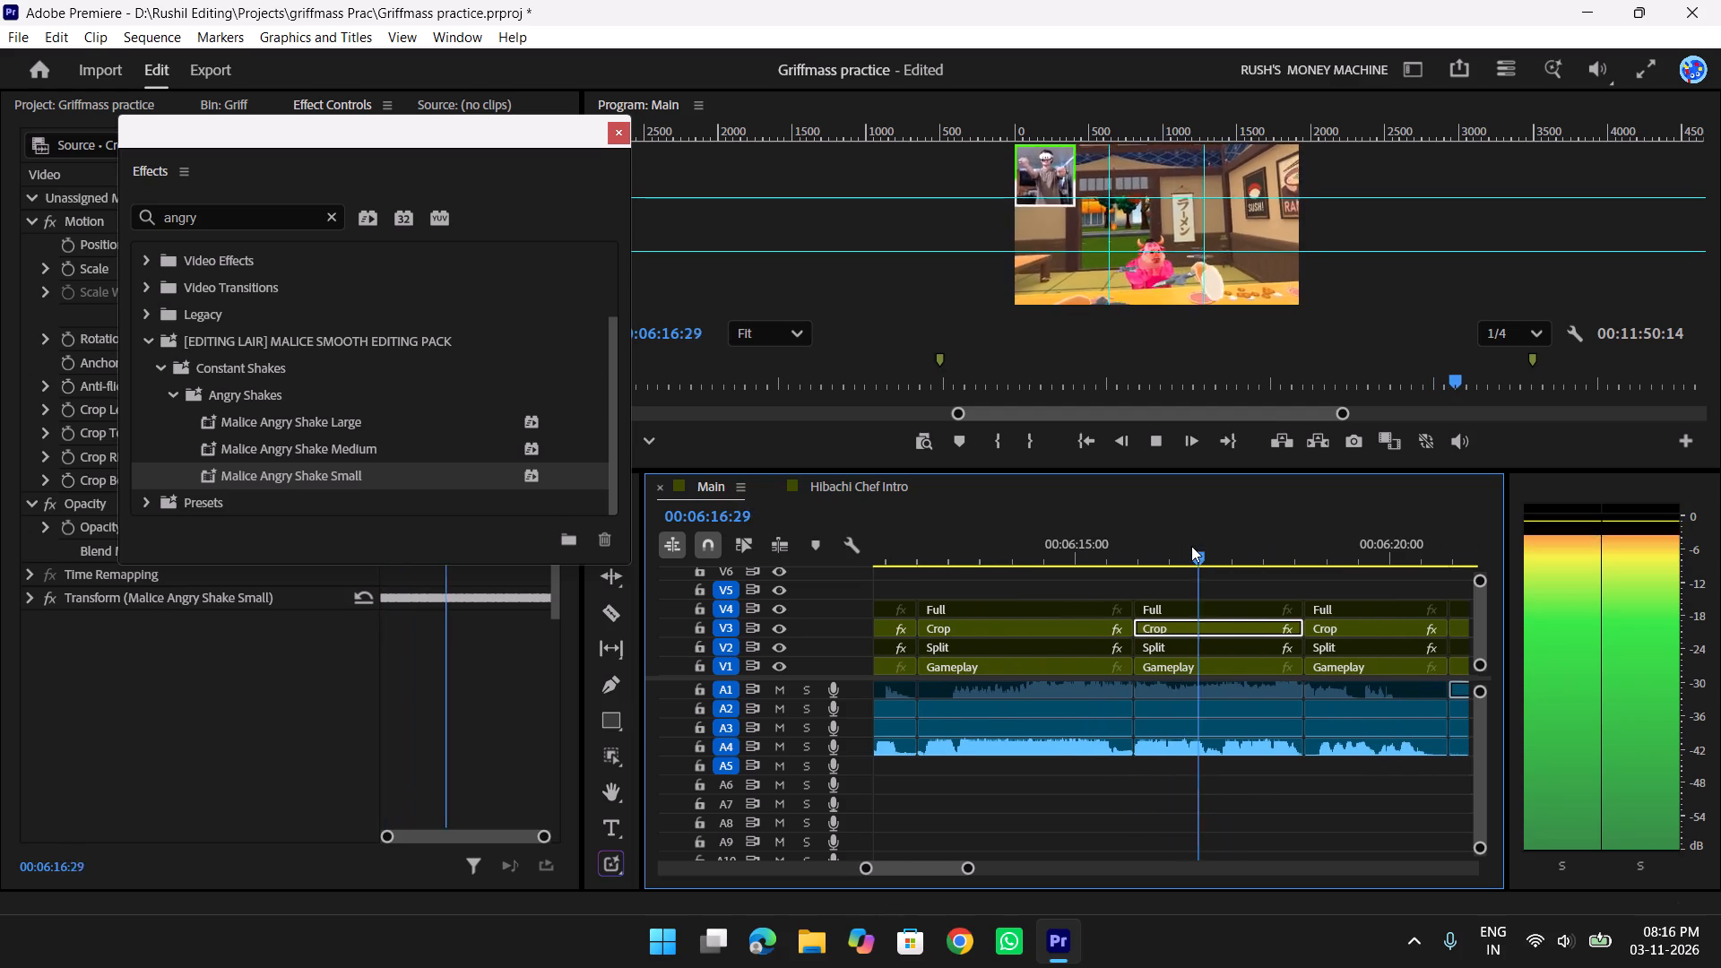
pyautogui.scroll(-2, 1197, 549)
pyautogui.press('space')
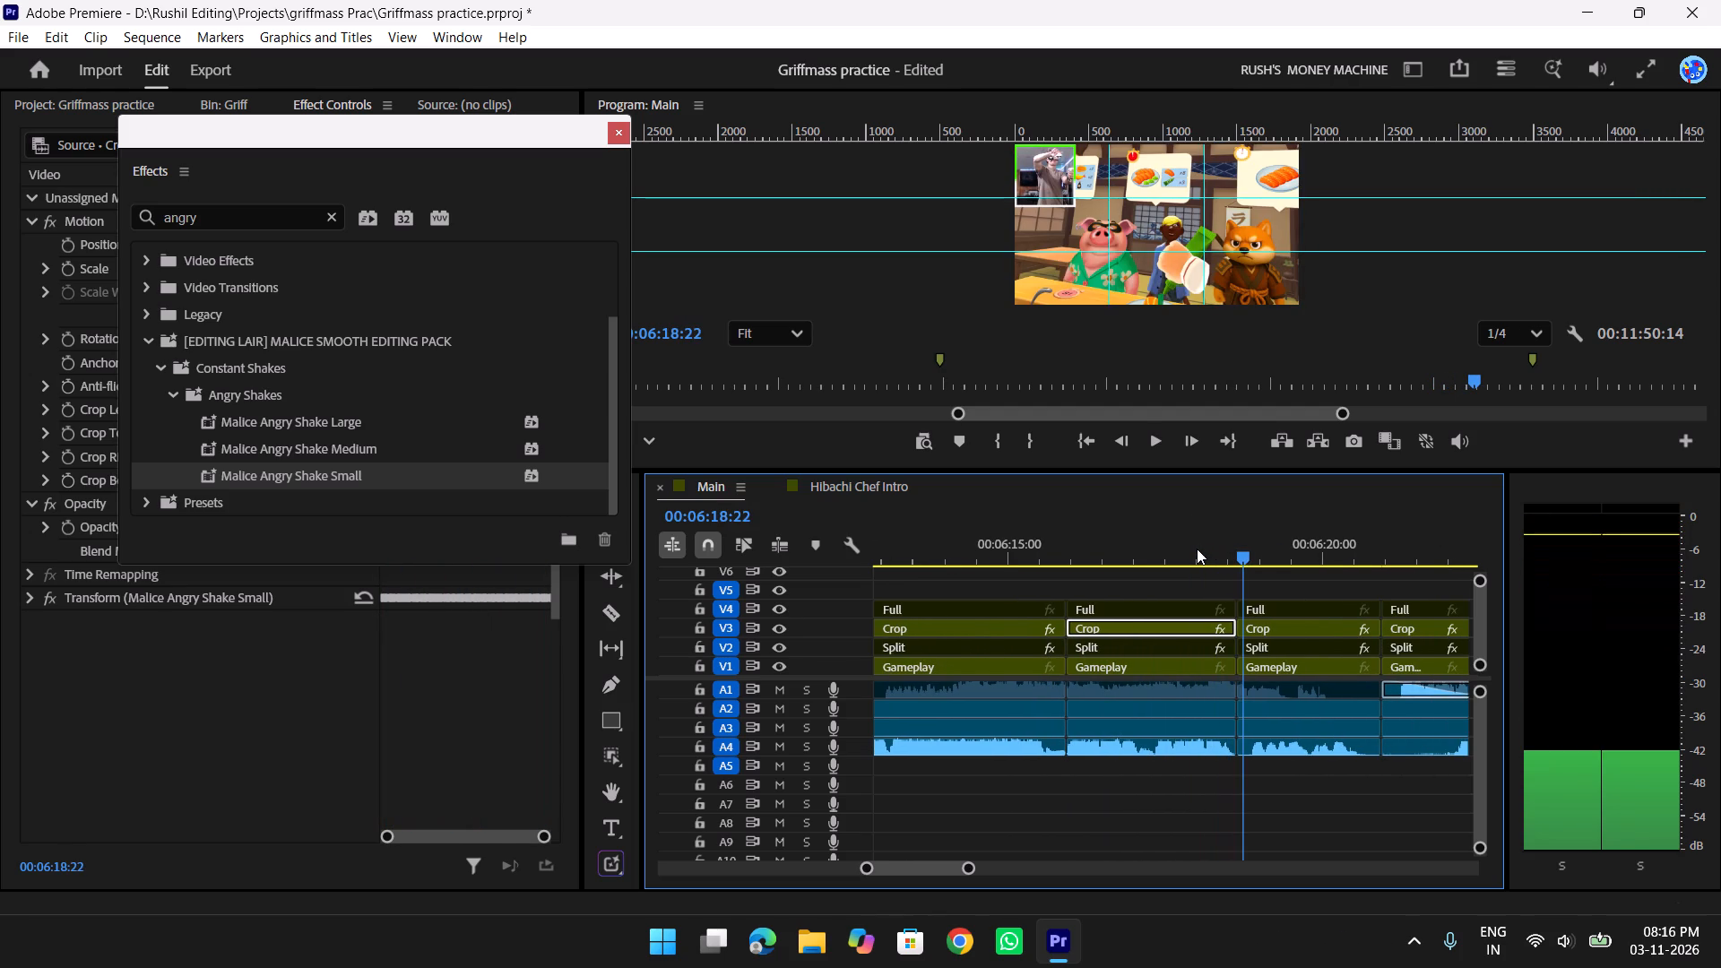
pyautogui.click(619, 131)
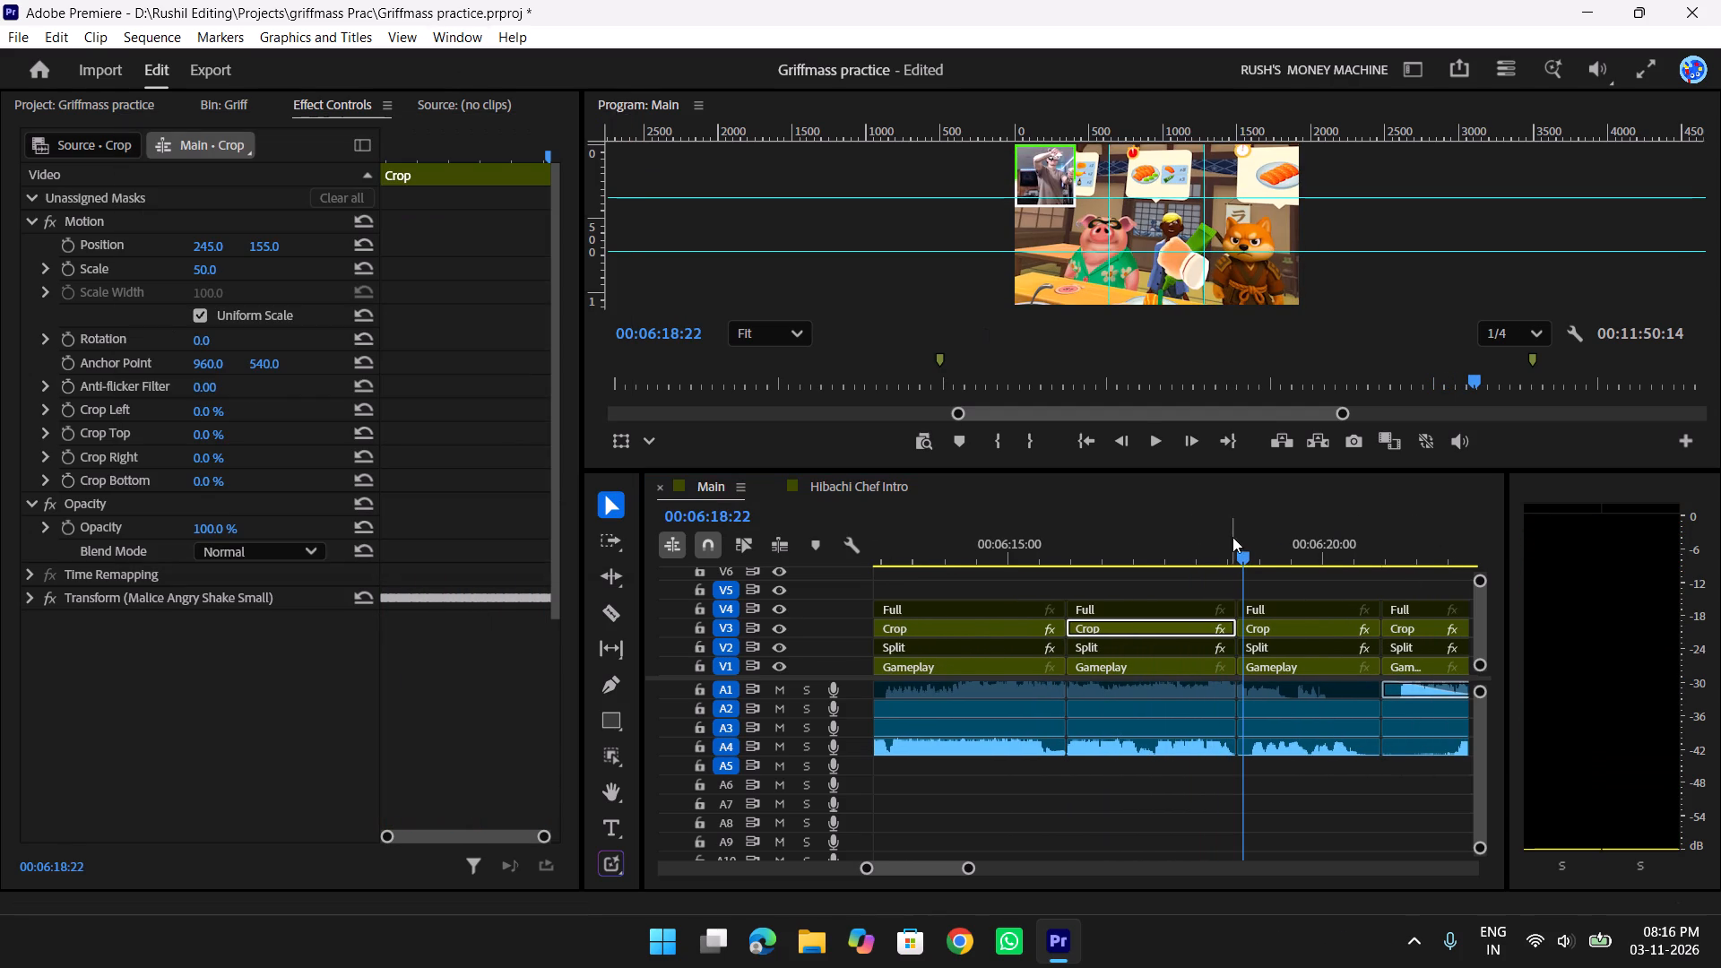
pyautogui.moveTo(1220, 549); pyautogui.dragTo(1254, 555)
pyautogui.press('space')
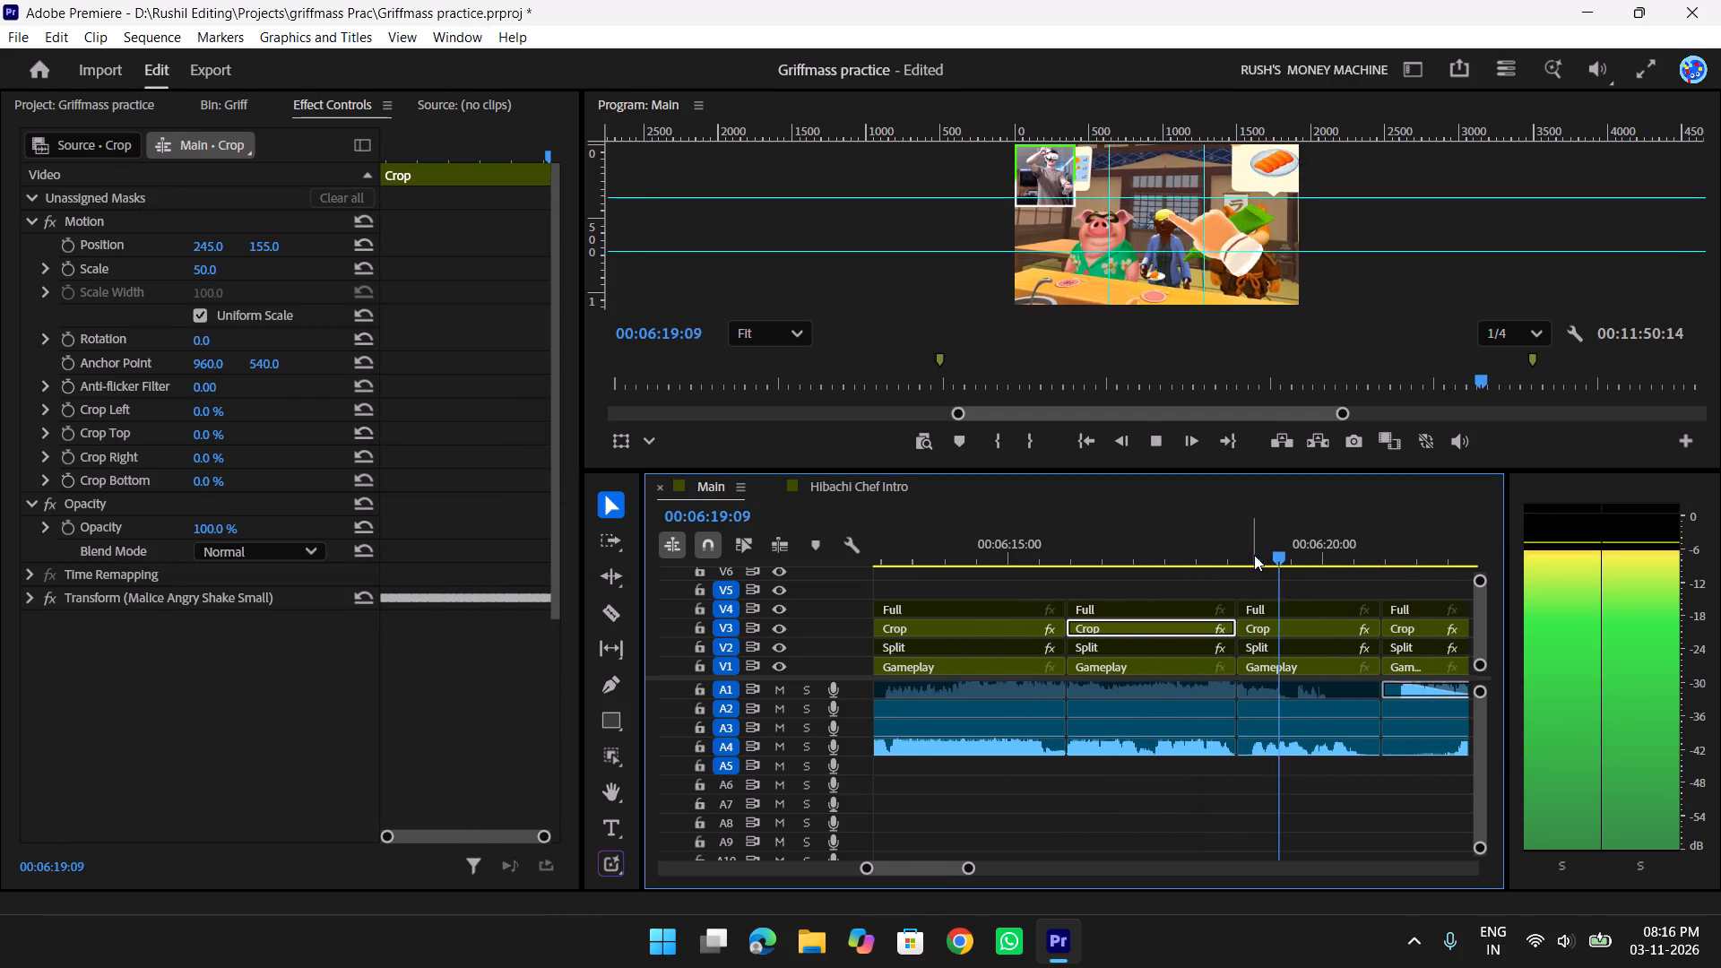
pyautogui.scroll(-4, 1254, 555)
pyautogui.press('space')
# Save the project.
pyautogui.hotkey('ctrl', 's')
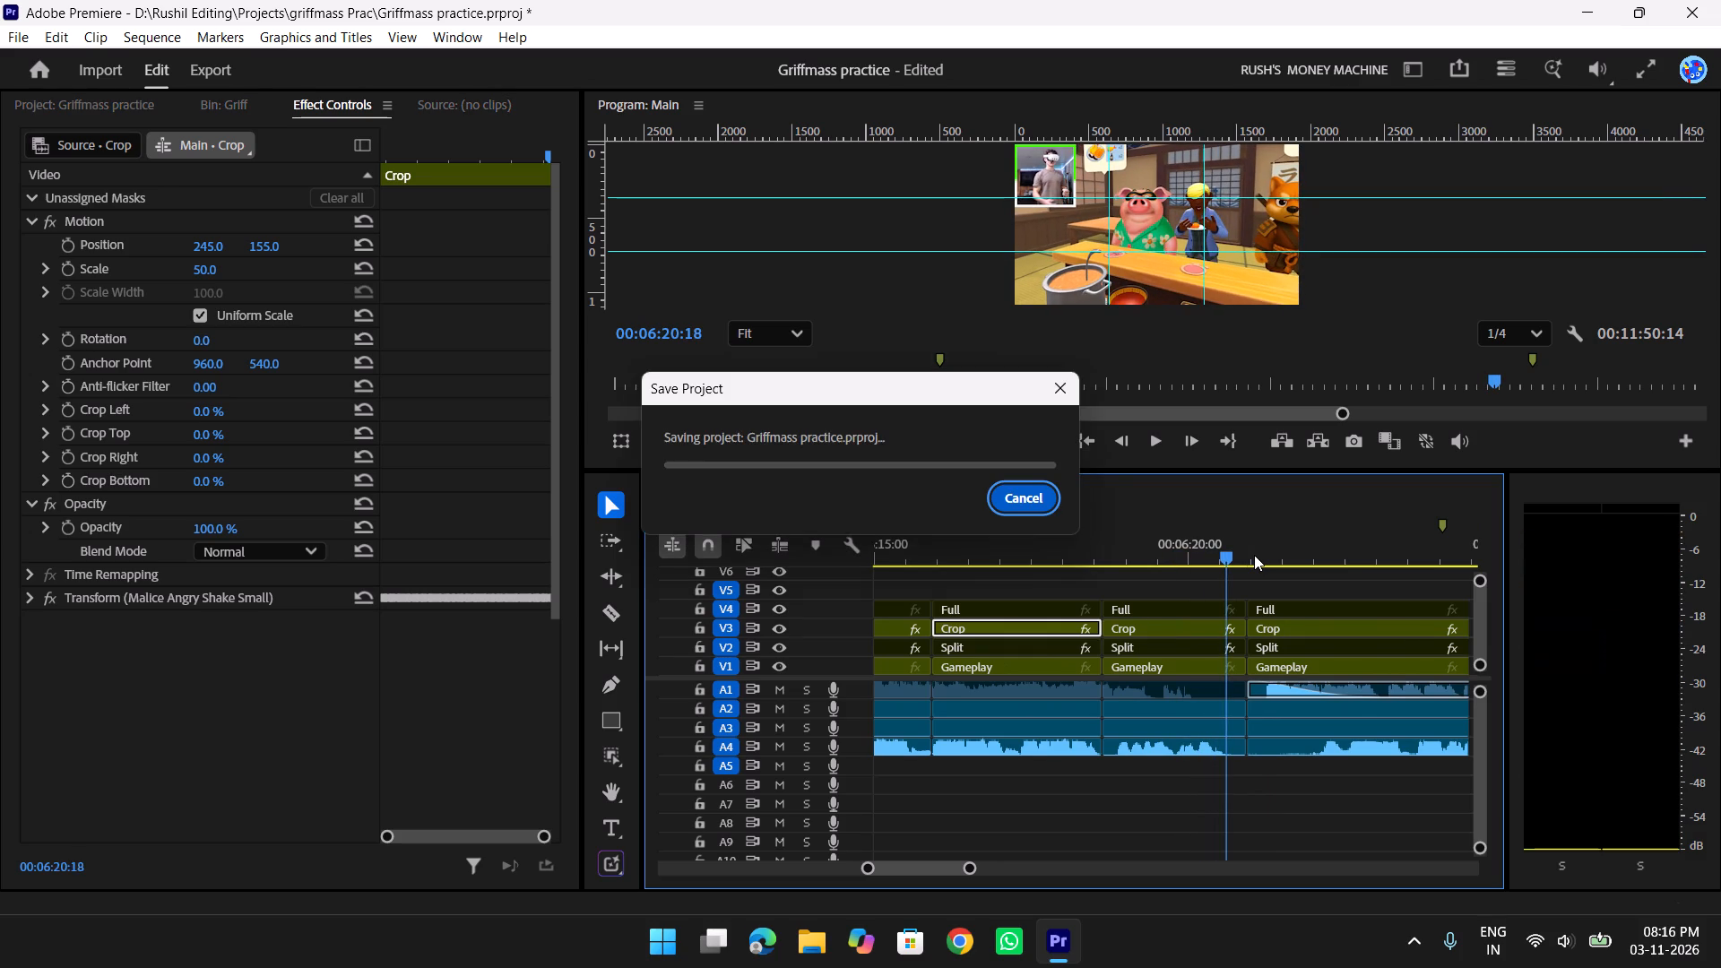
# Play back the timeline from about 00:06:17 through the following shots to 00:06:26:07.
pyautogui.press('y')
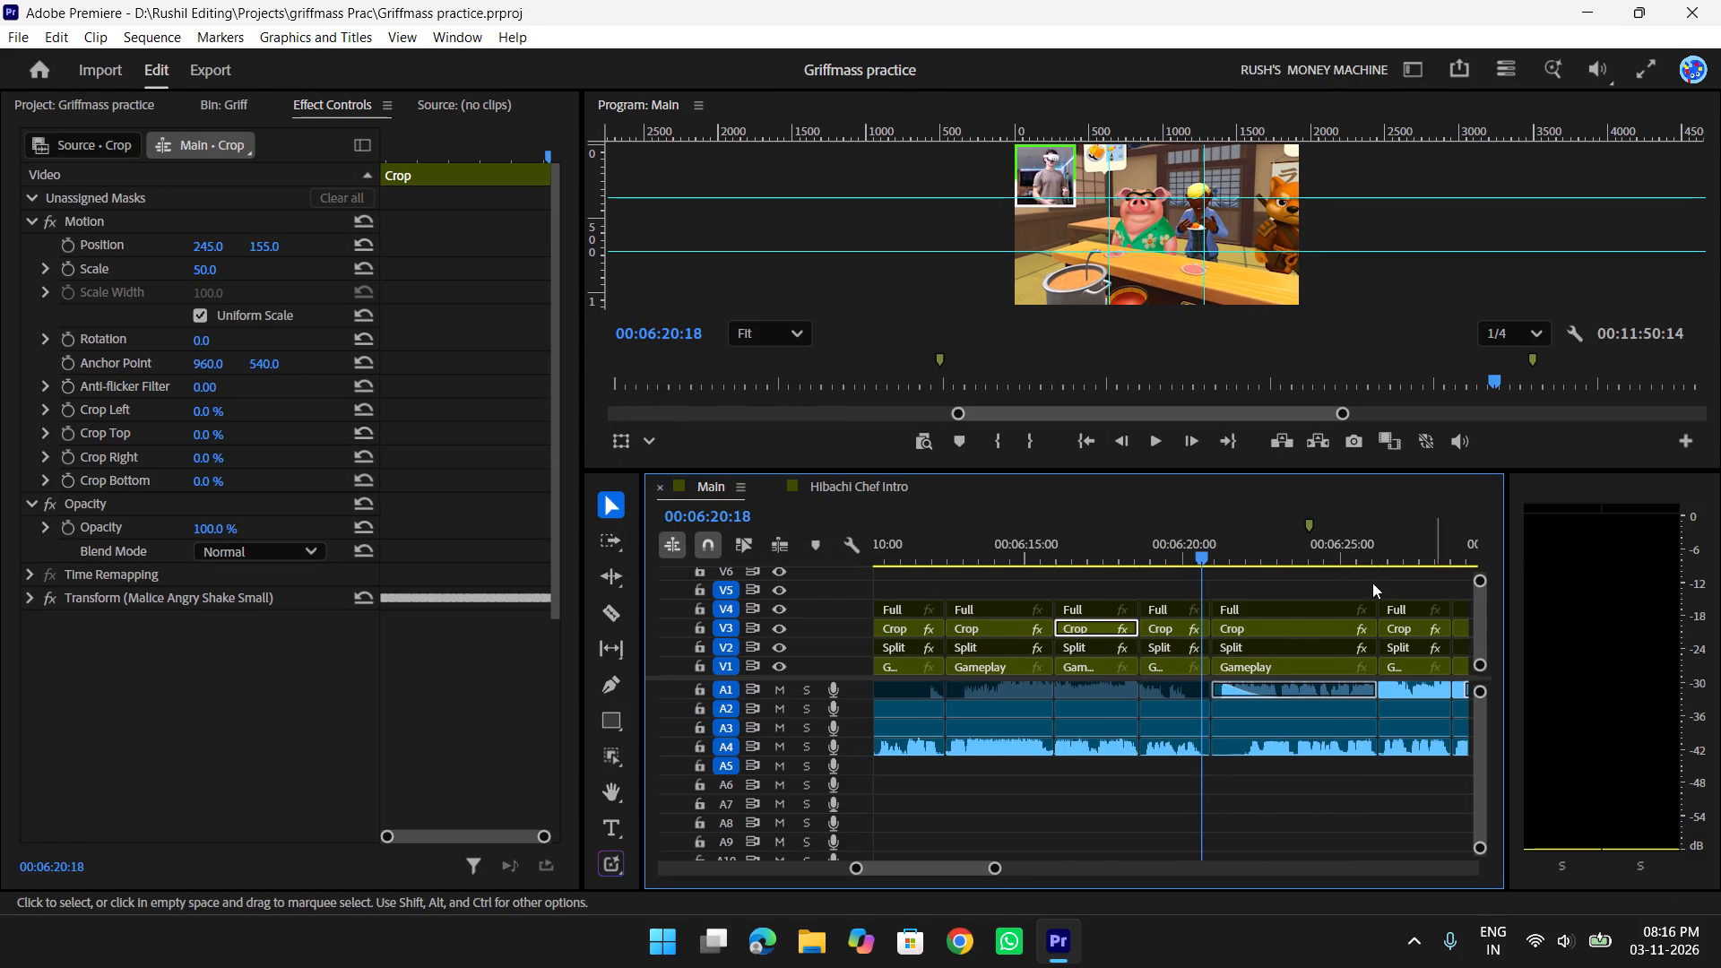
pyautogui.moveTo(1181, 535); pyautogui.dragTo(1107, 550)
pyautogui.press('space')
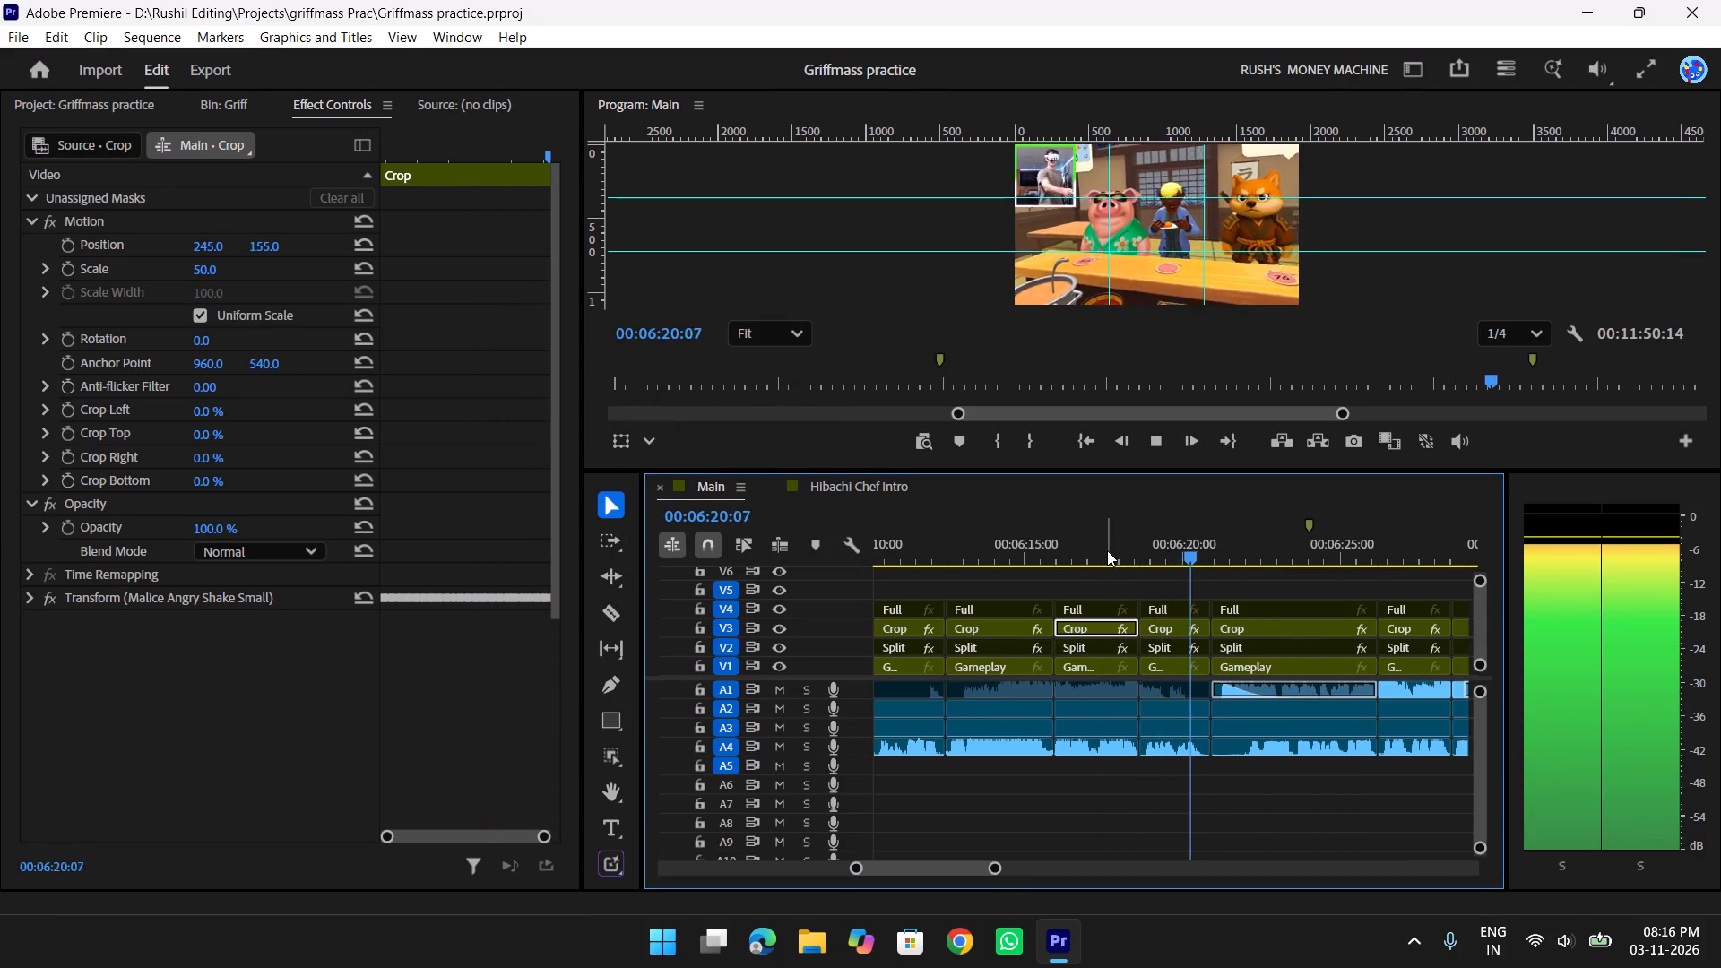
pyautogui.scroll(-4, 1107, 550)
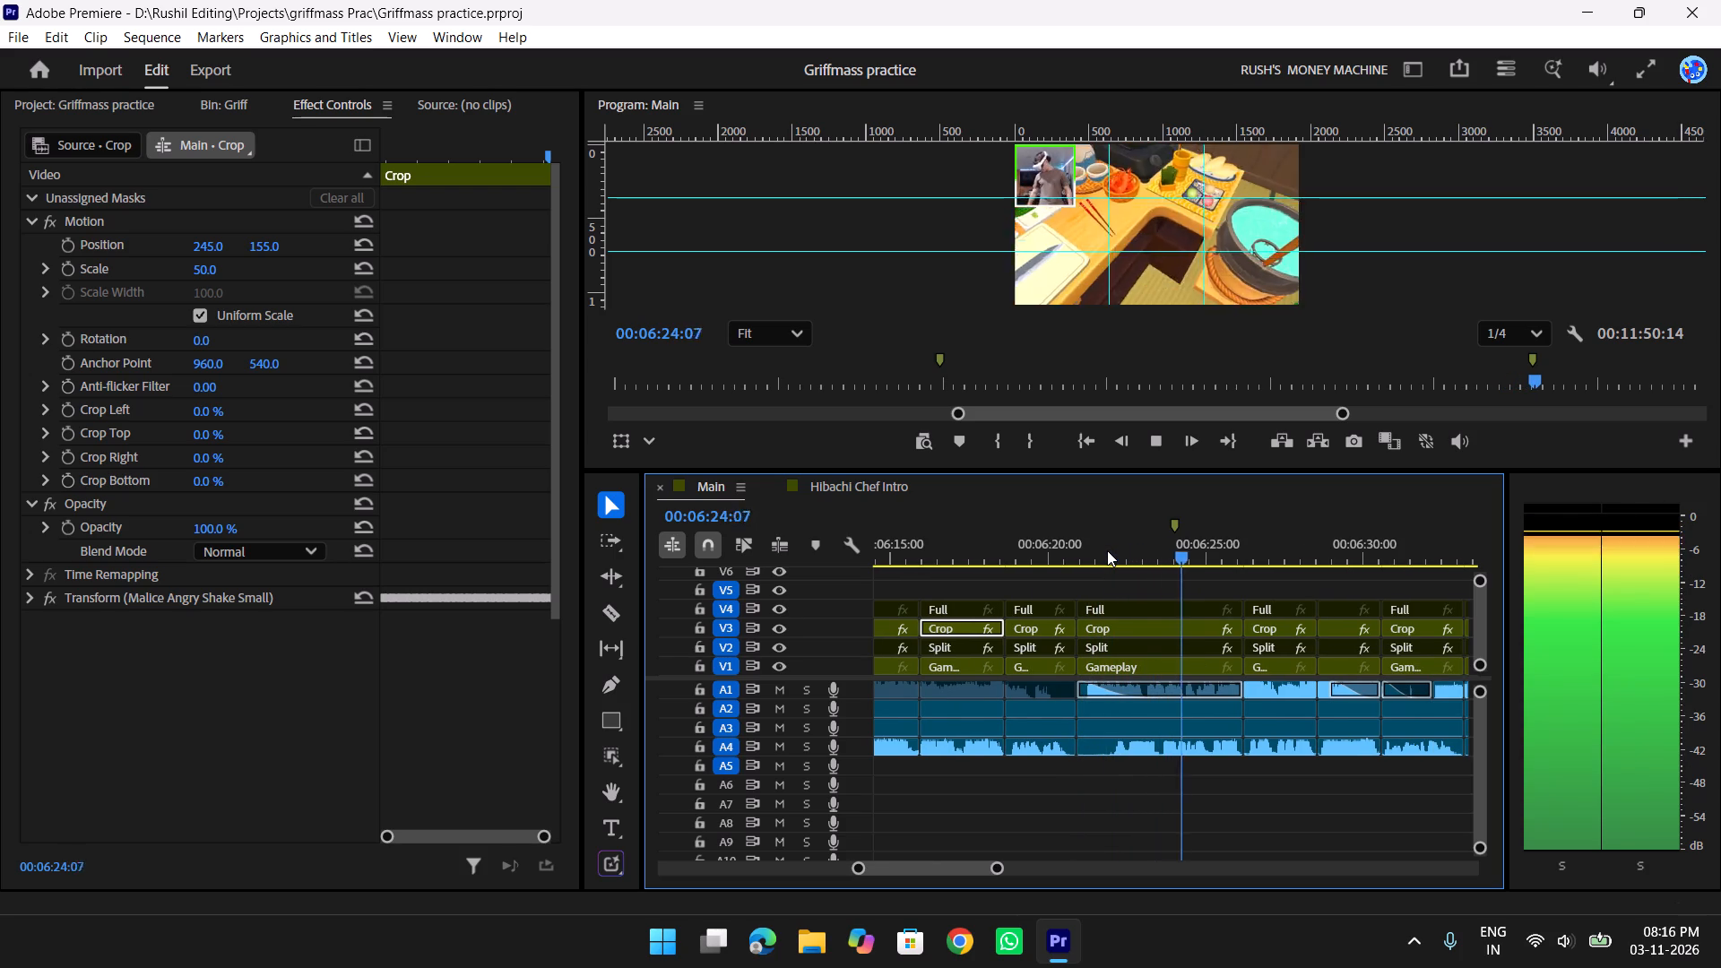
pyautogui.scroll(-3, 1107, 550)
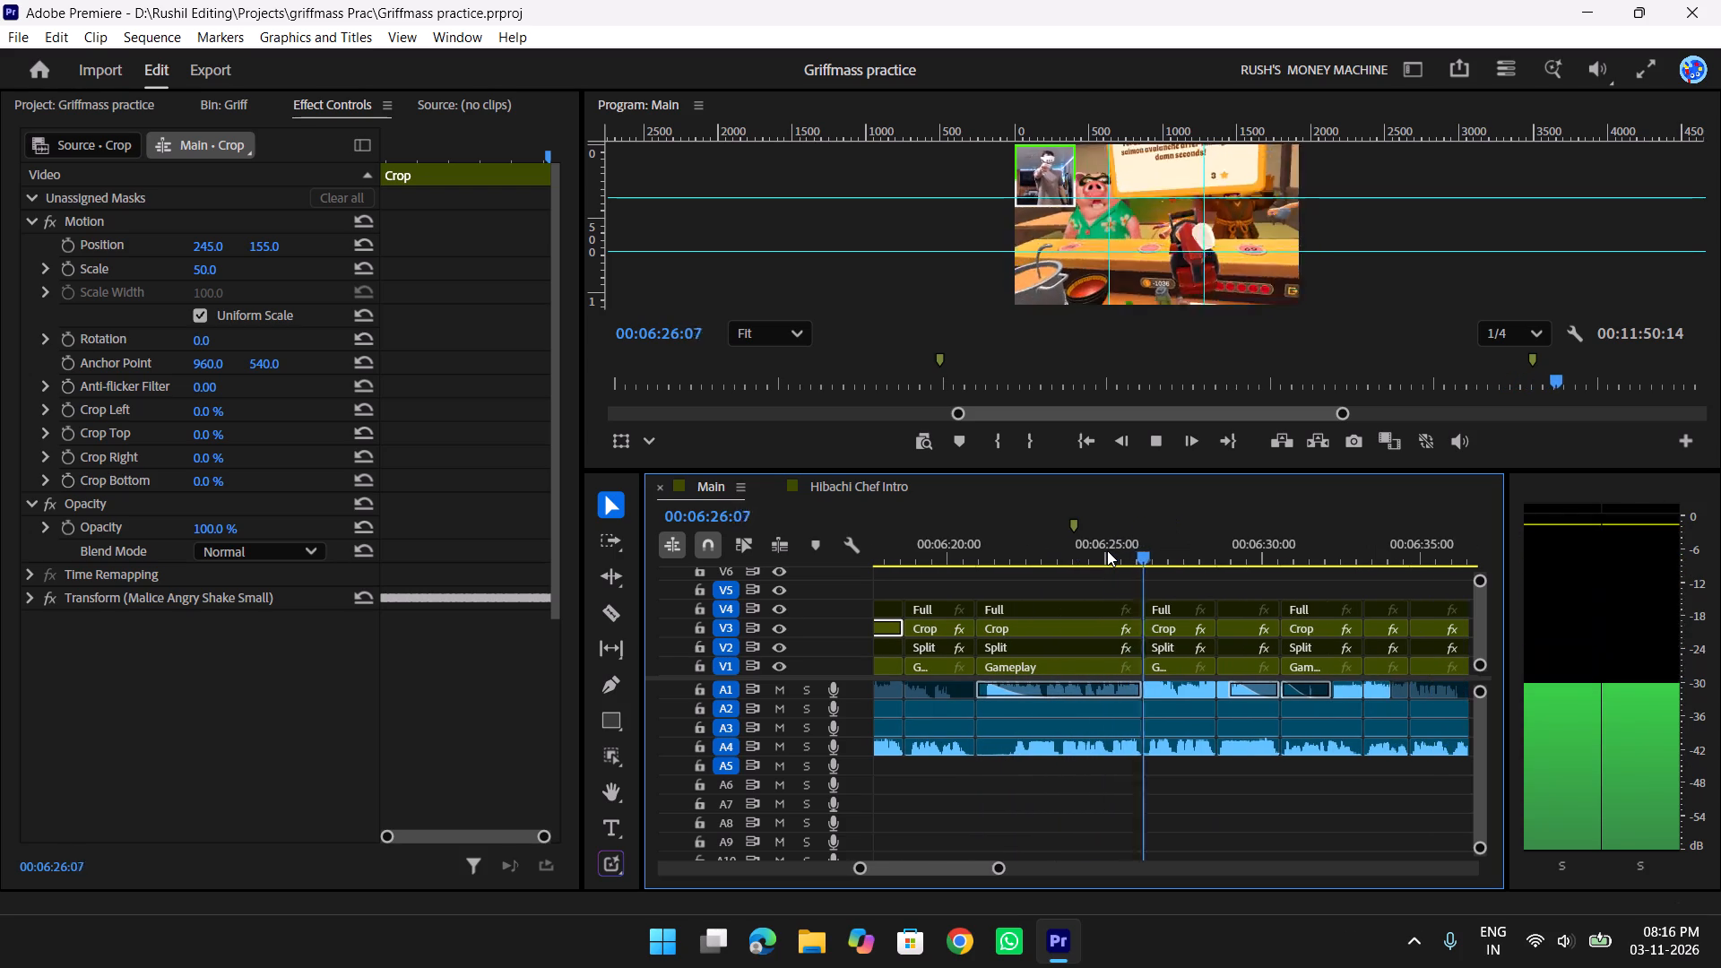
pyautogui.press('space')
# Continue playing back the short shots from 00:06:26:07 in stages, pausing in between, to about 00:06:33.
pyautogui.press('space')
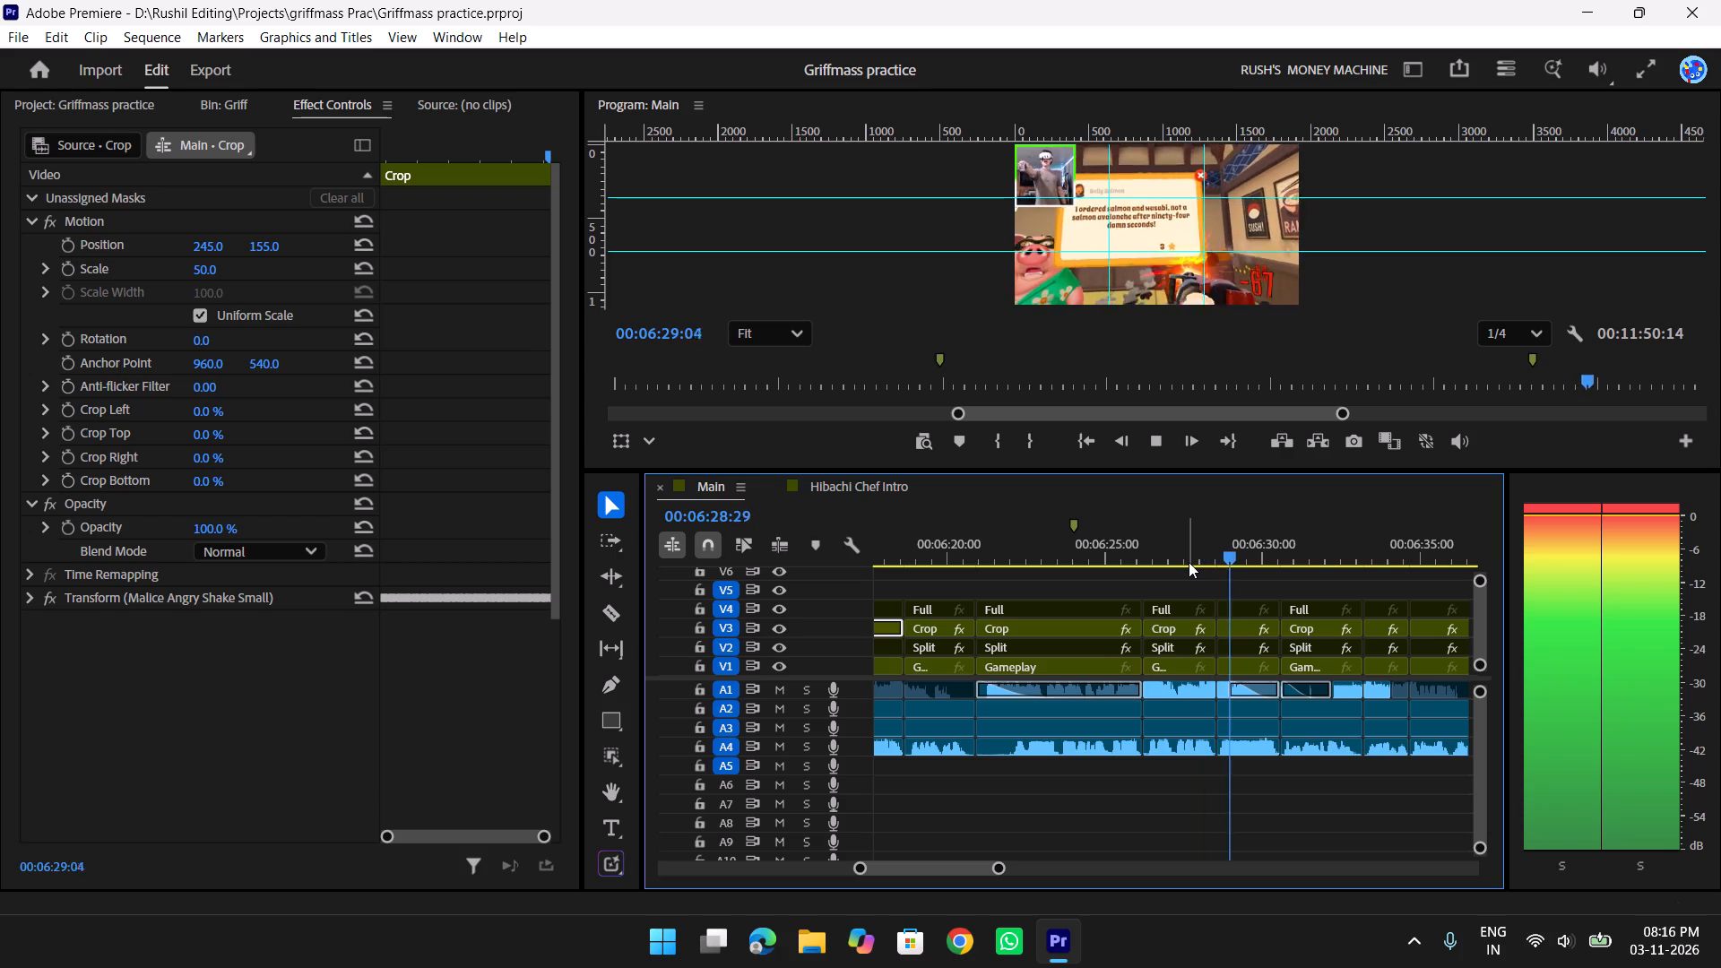
pyautogui.press('space')
pyautogui.press('space')
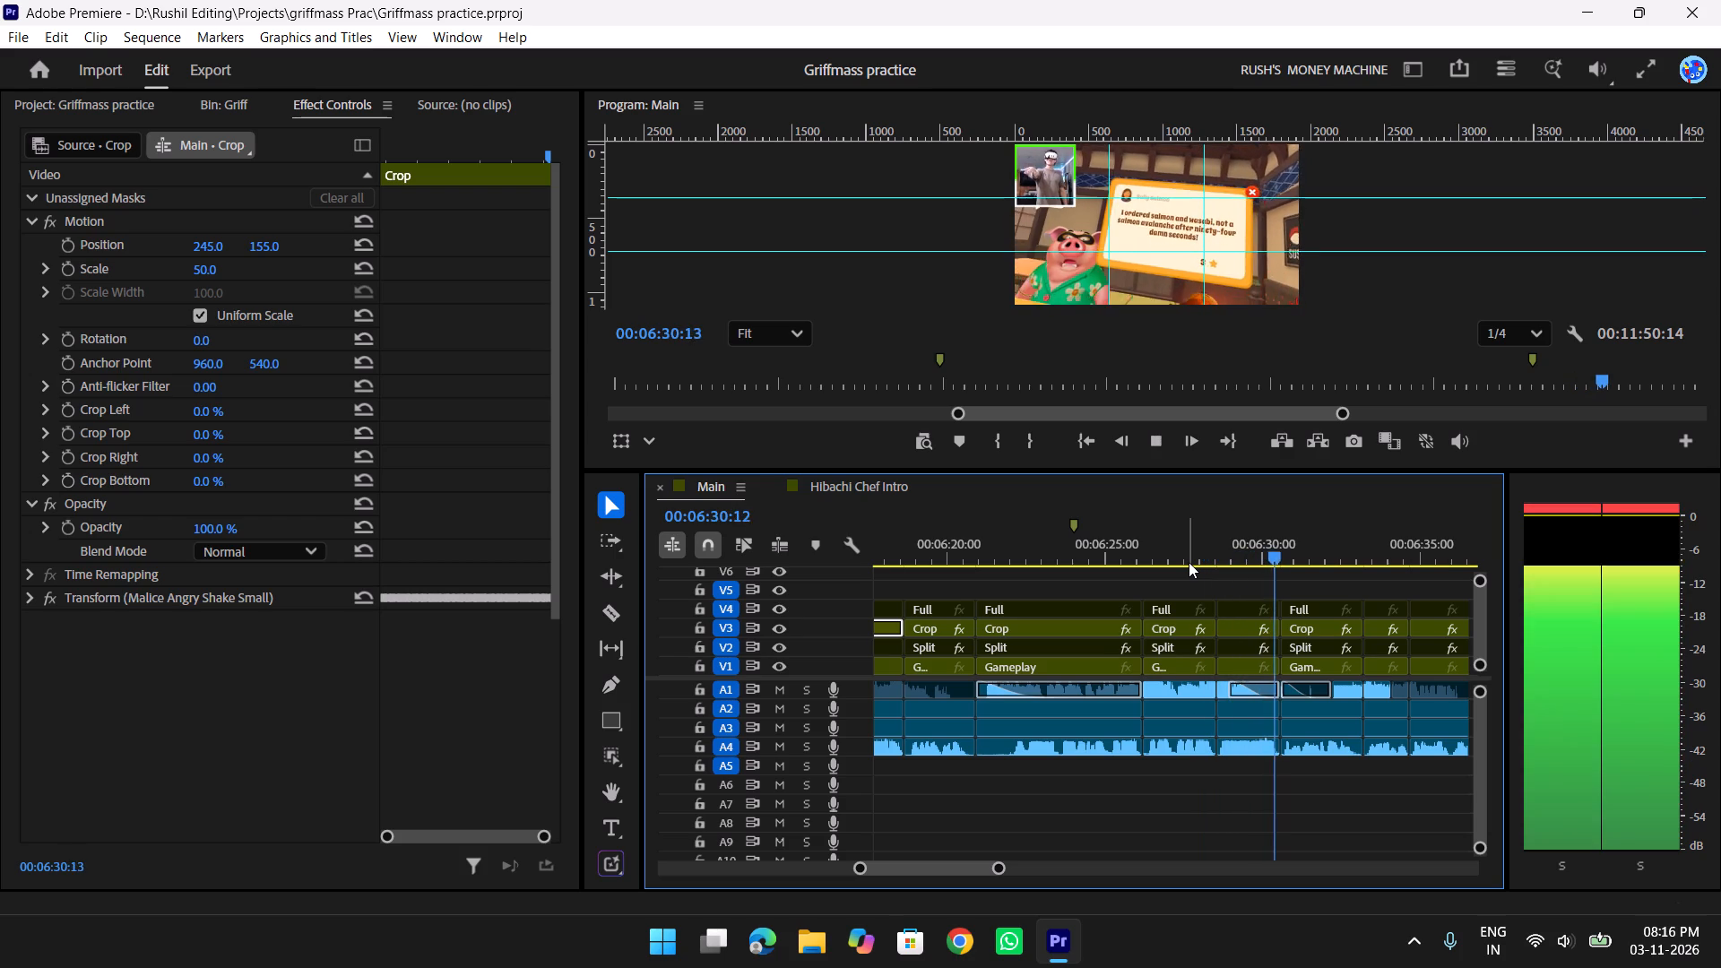
pyautogui.press('space')
pyautogui.scroll(-4, 1189, 562)
pyautogui.press('space')
pyautogui.press('space')
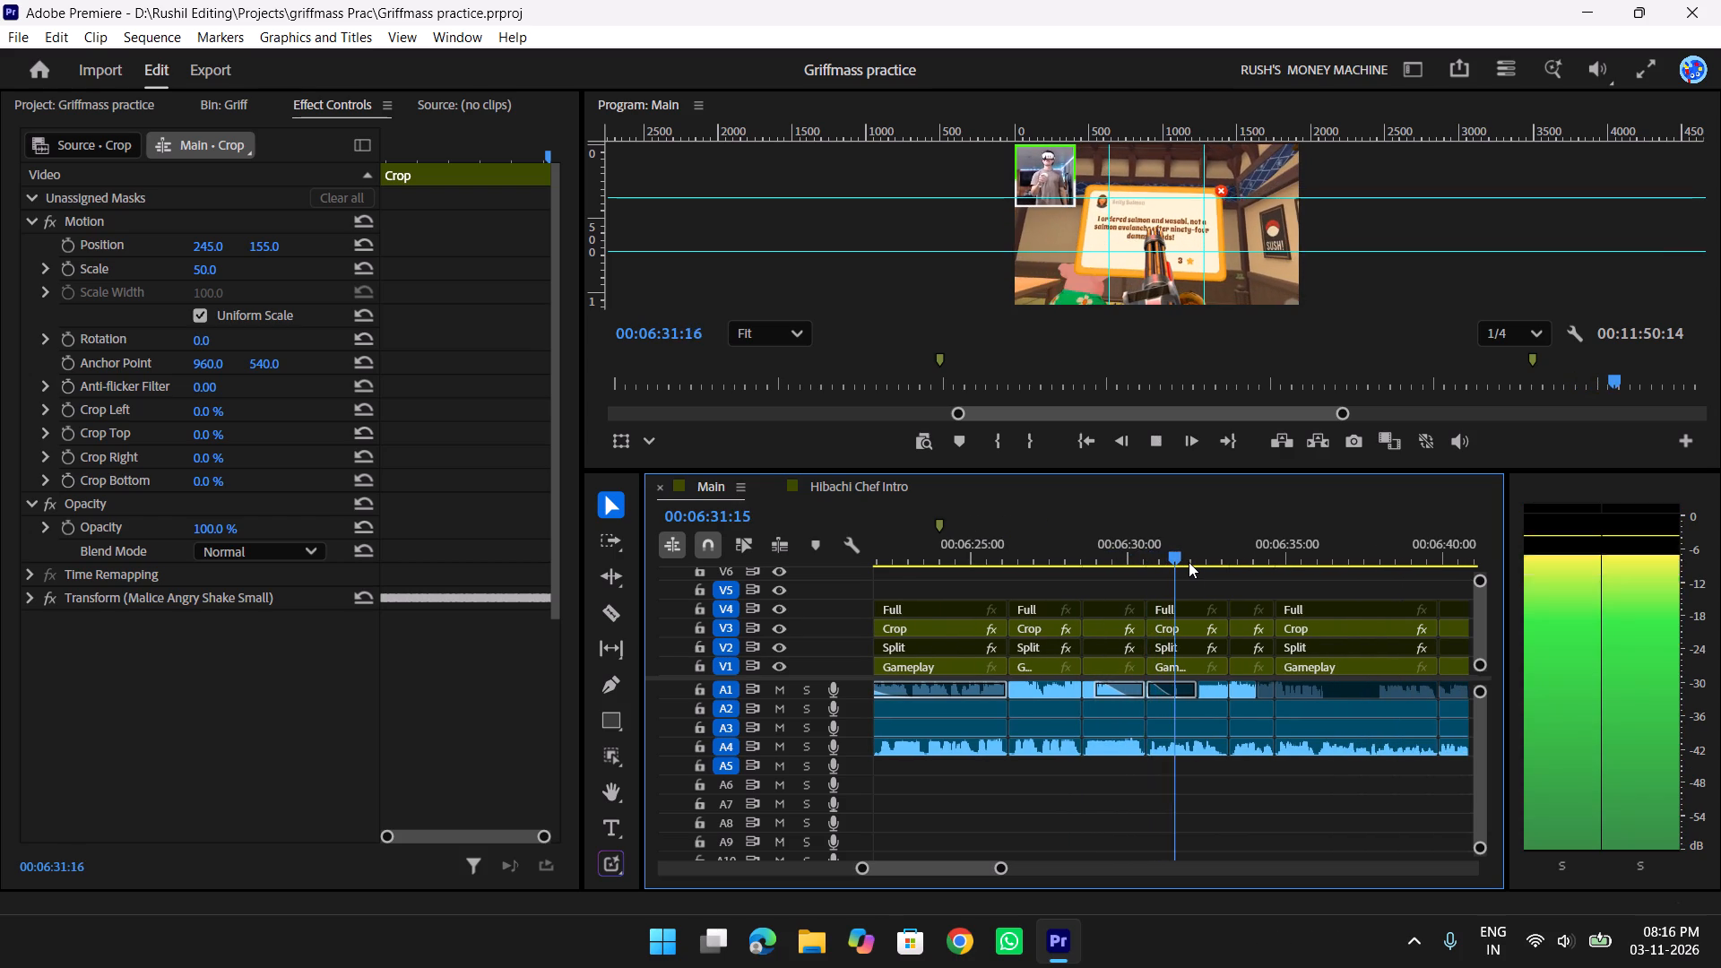
pyautogui.press('space')
pyautogui.press('space')
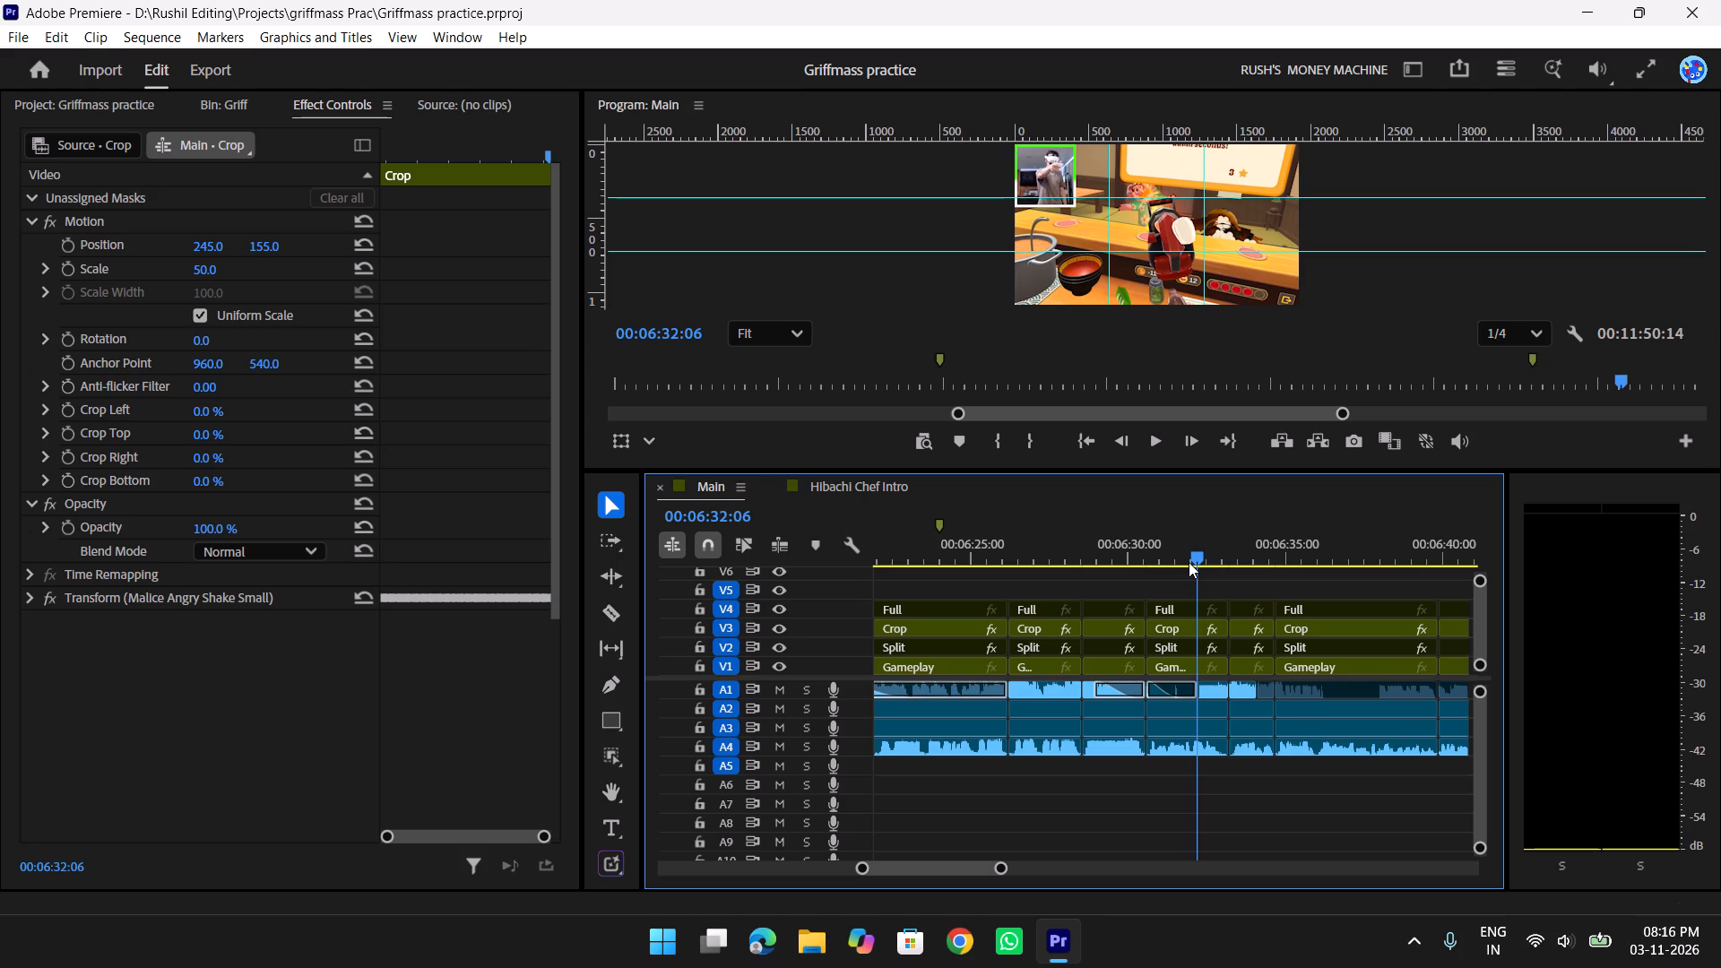
pyautogui.press('space')
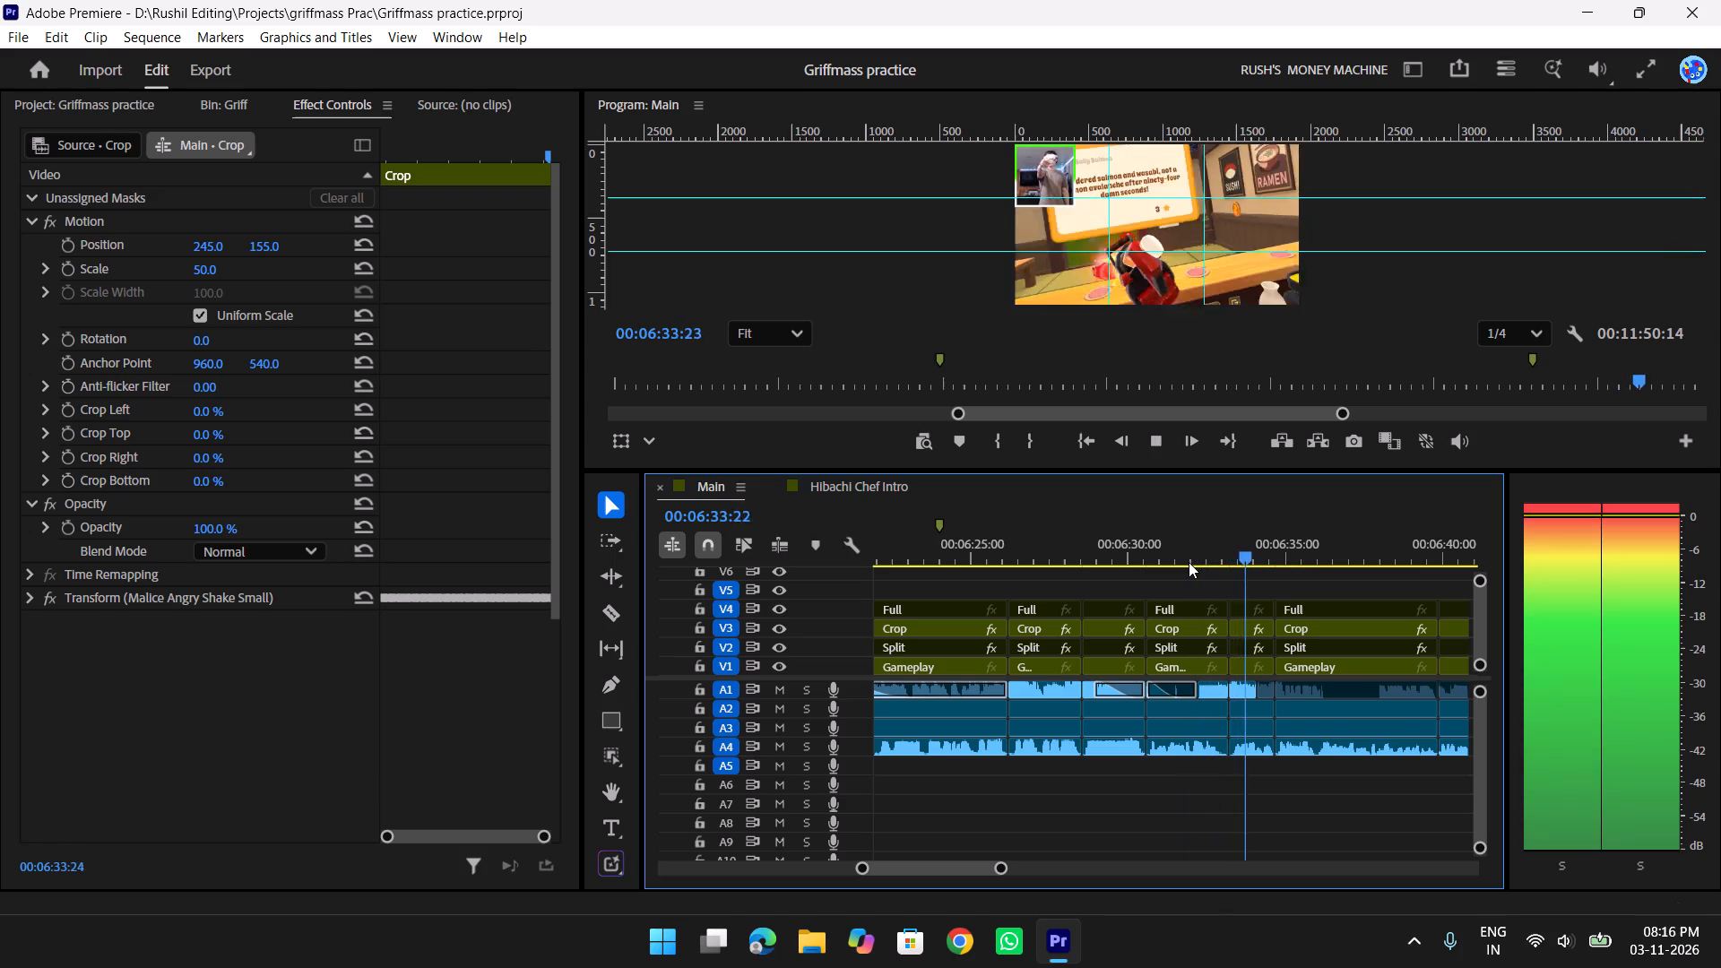
pyautogui.press('space')
# Scrub and replay the review-card shots between about 00:06:27:20 and 00:06:32:02, ending at 00:06:28:17.
pyautogui.moveTo(1244, 543); pyautogui.dragTo(1078, 540)
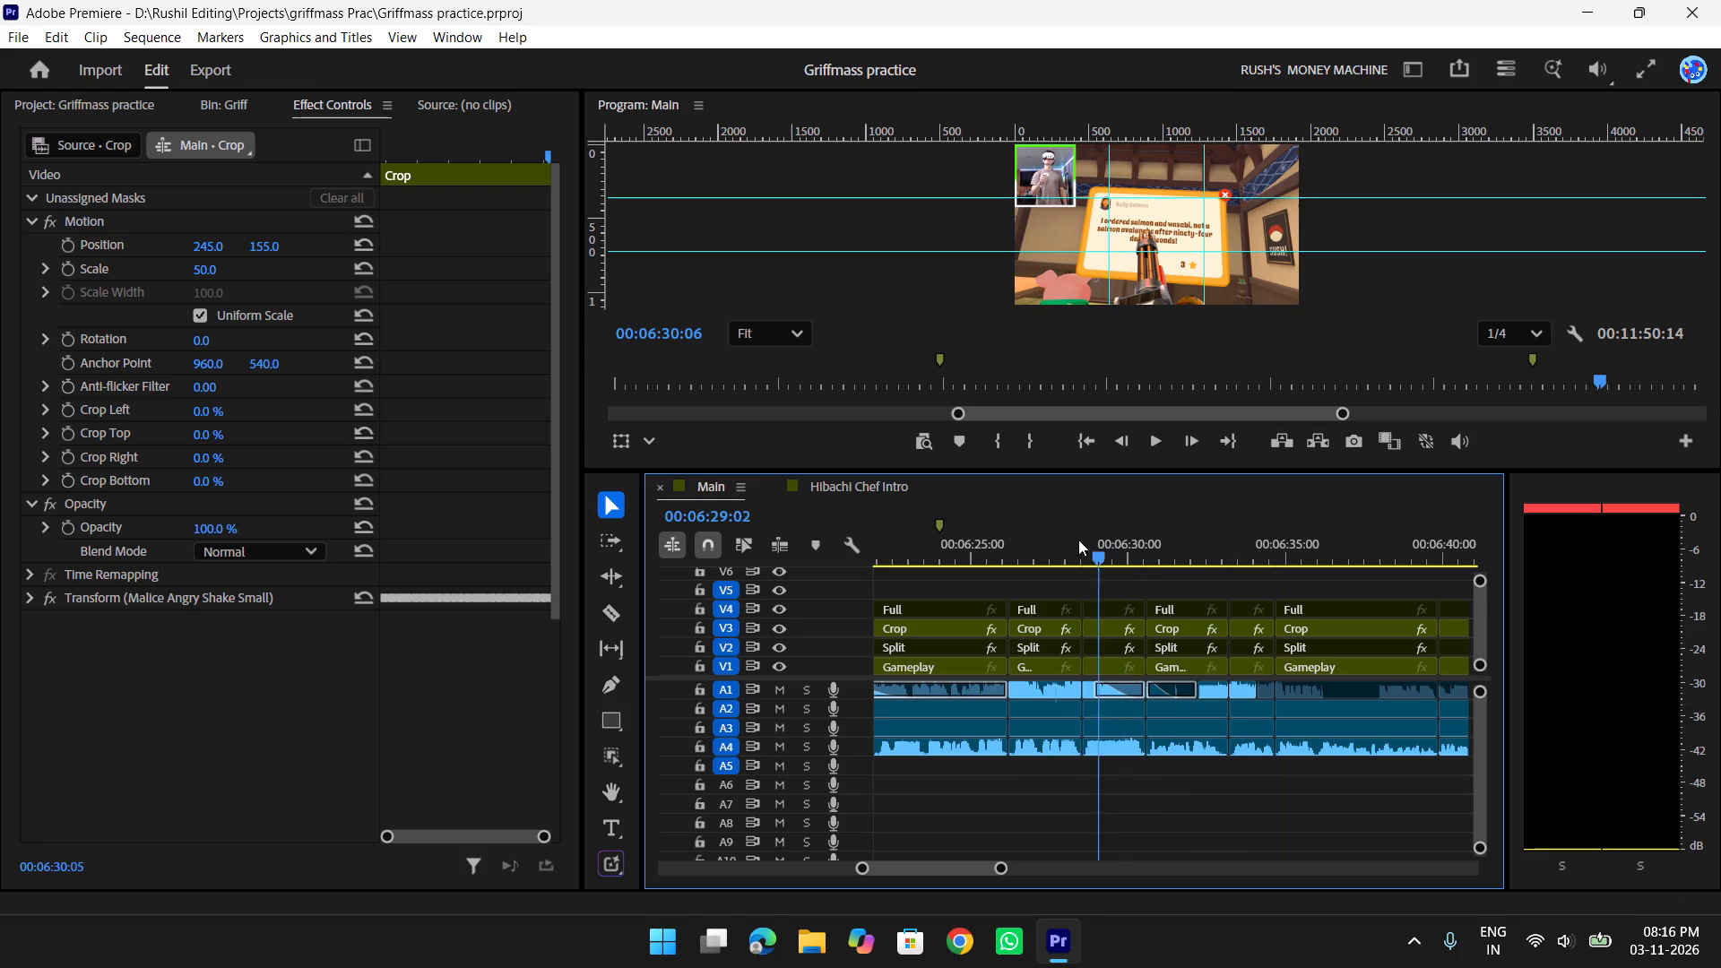
pyautogui.moveTo(1078, 540); pyautogui.dragTo(1068, 529)
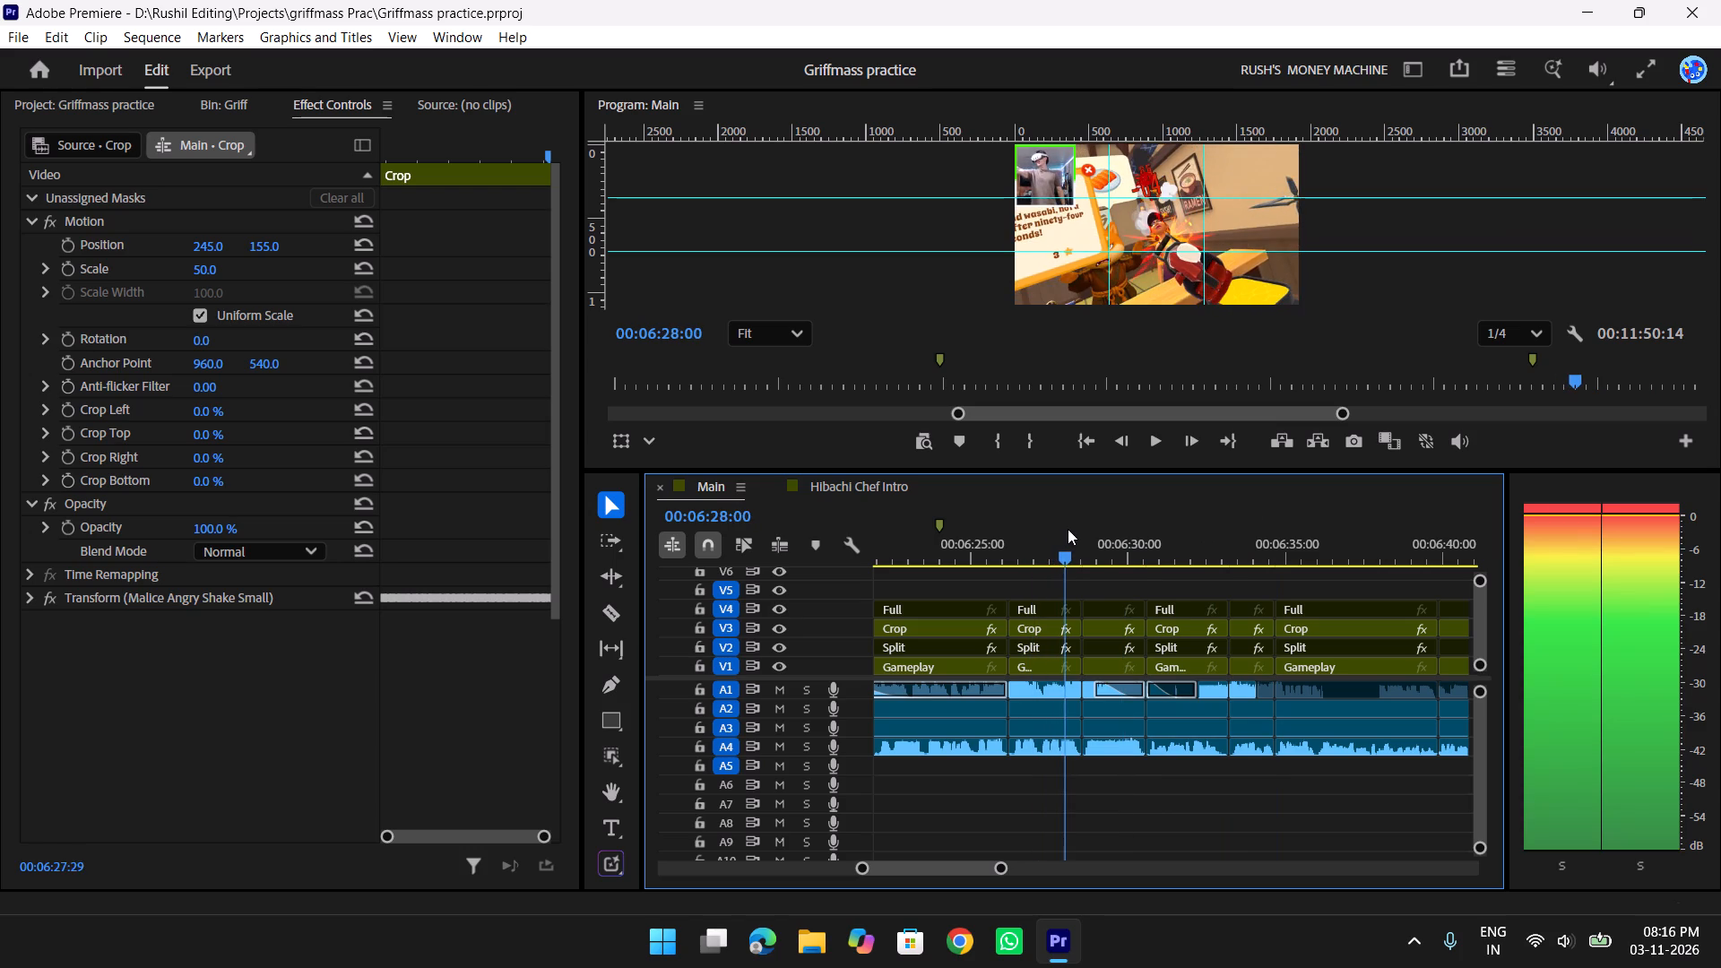
pyautogui.moveTo(1068, 529); pyautogui.dragTo(1146, 533)
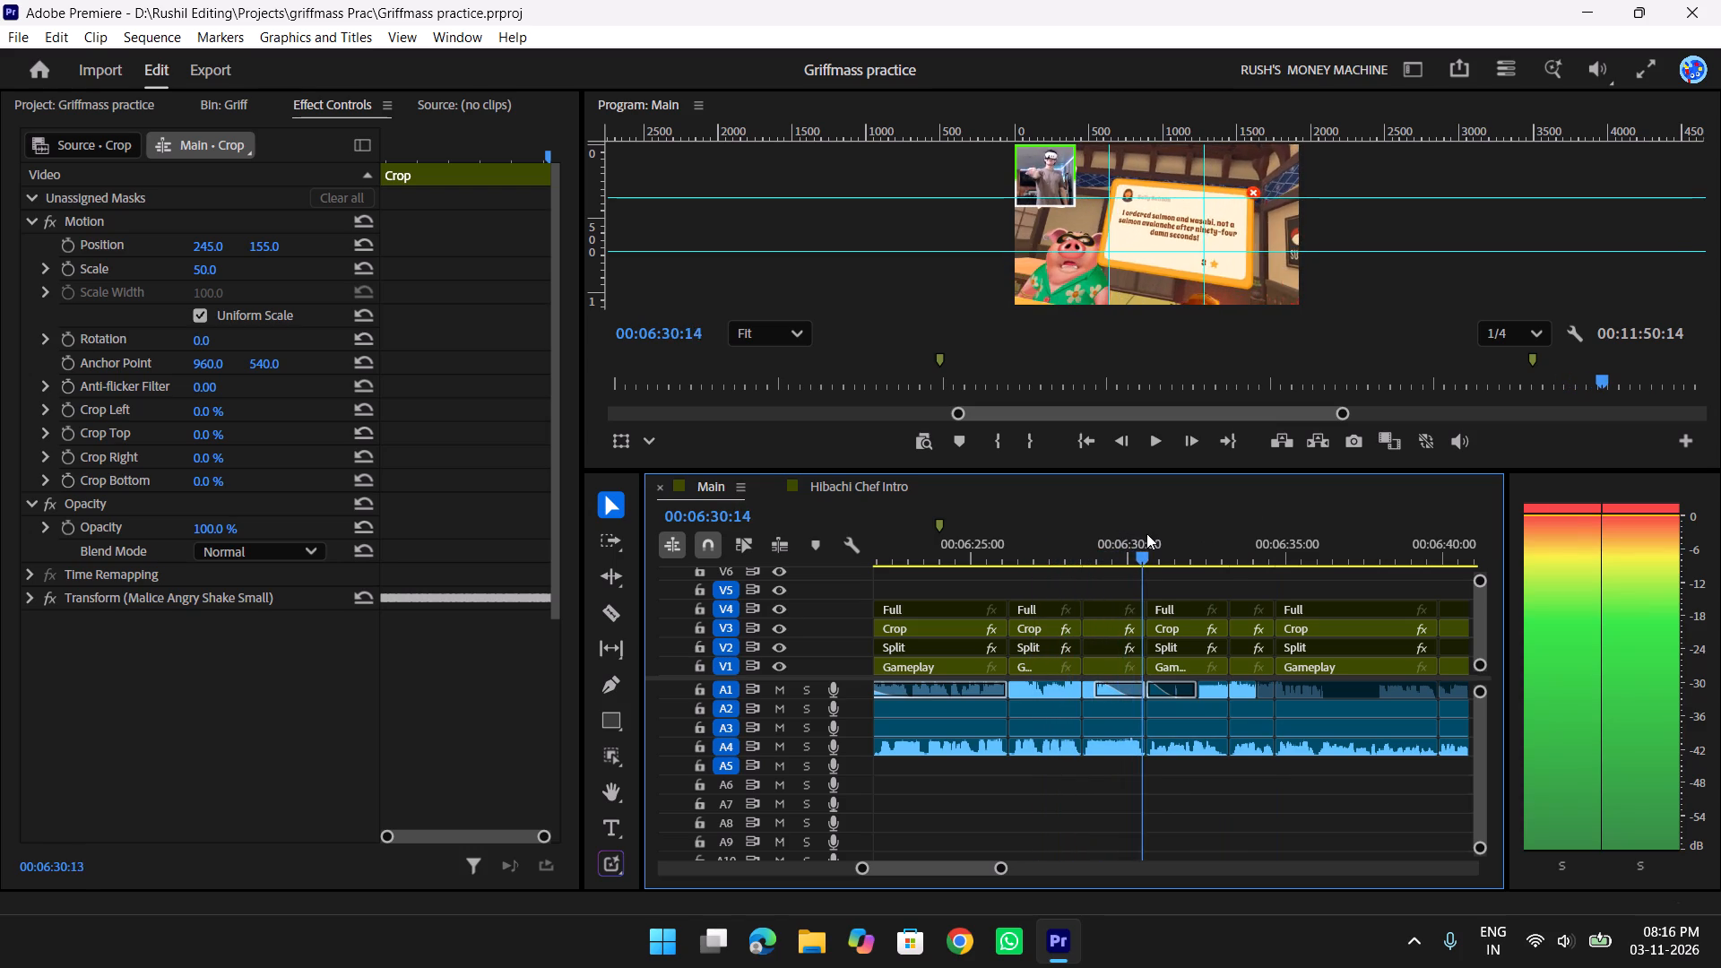
pyautogui.moveTo(1146, 533); pyautogui.dragTo(1175, 533)
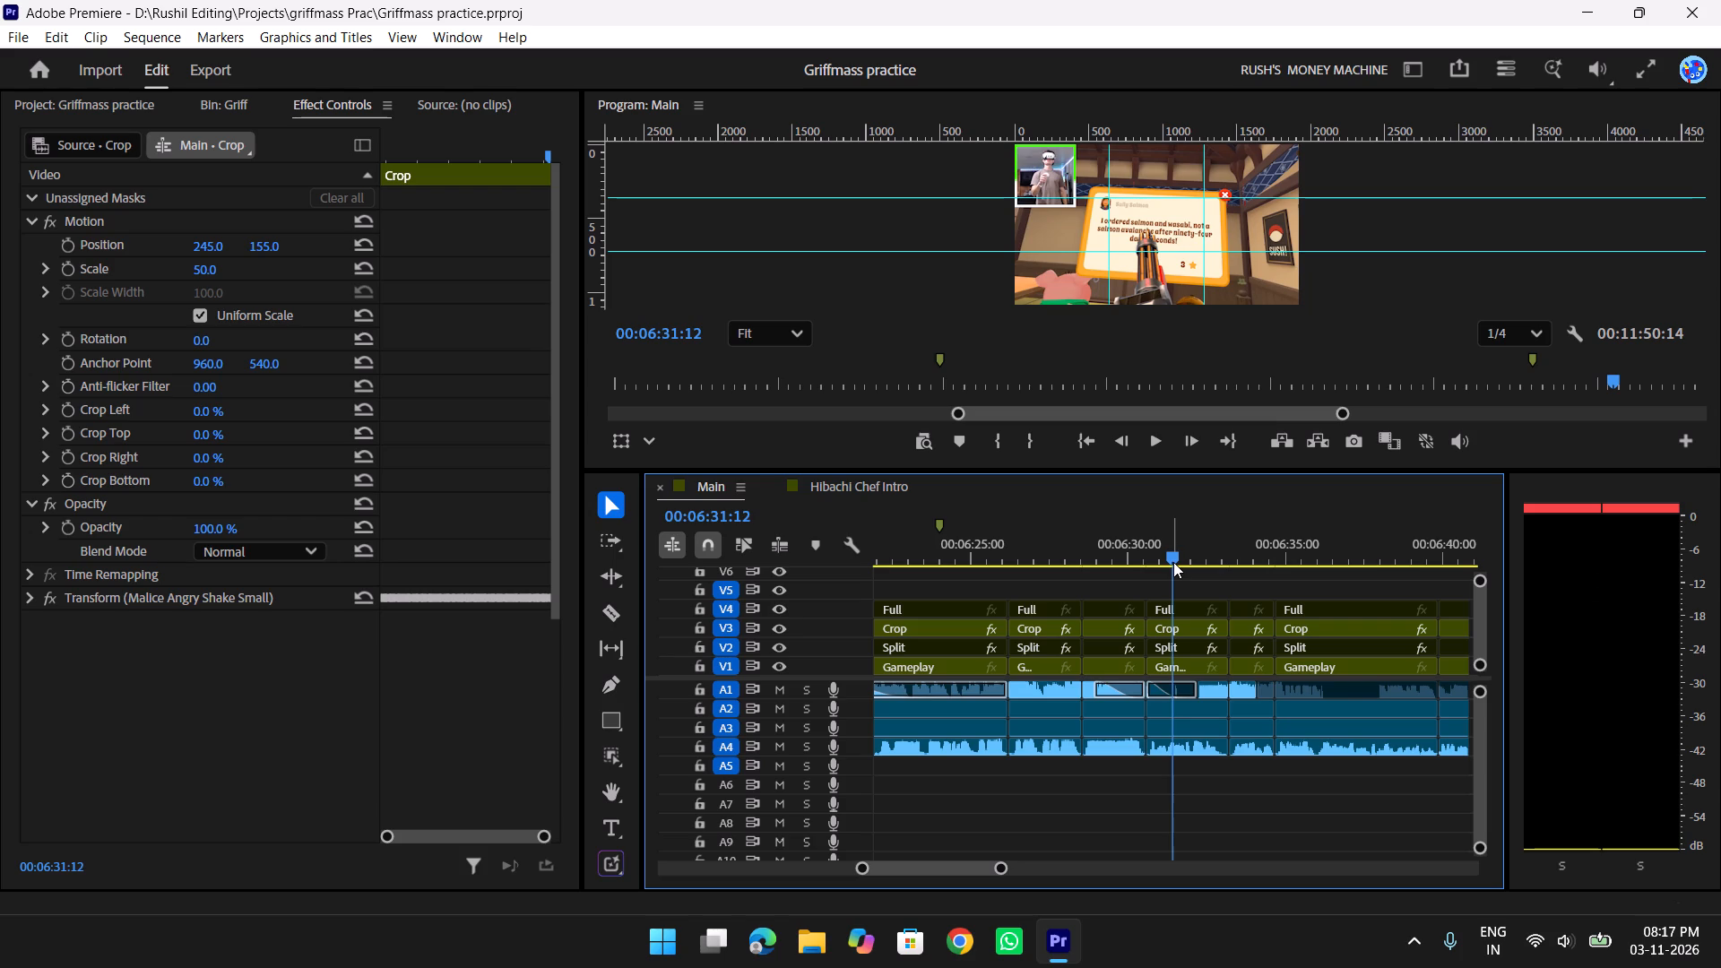
pyautogui.press('space')
pyautogui.press('space')
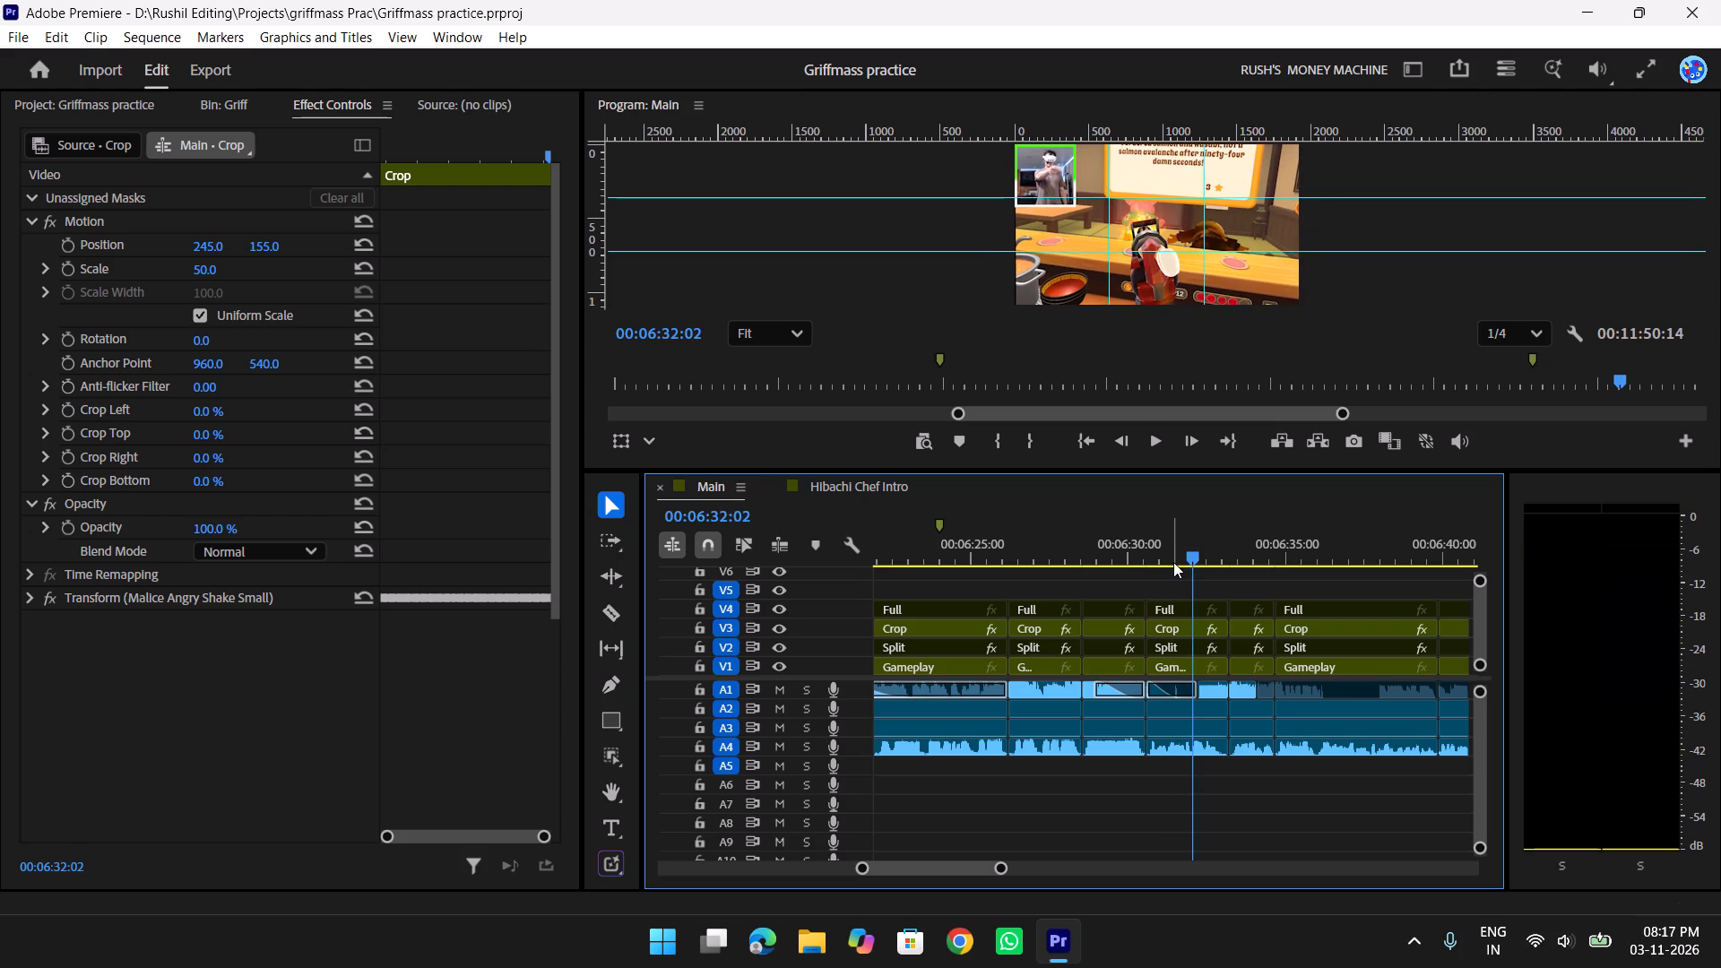
pyautogui.moveTo(1182, 547); pyautogui.dragTo(1051, 543)
pyautogui.press('space')
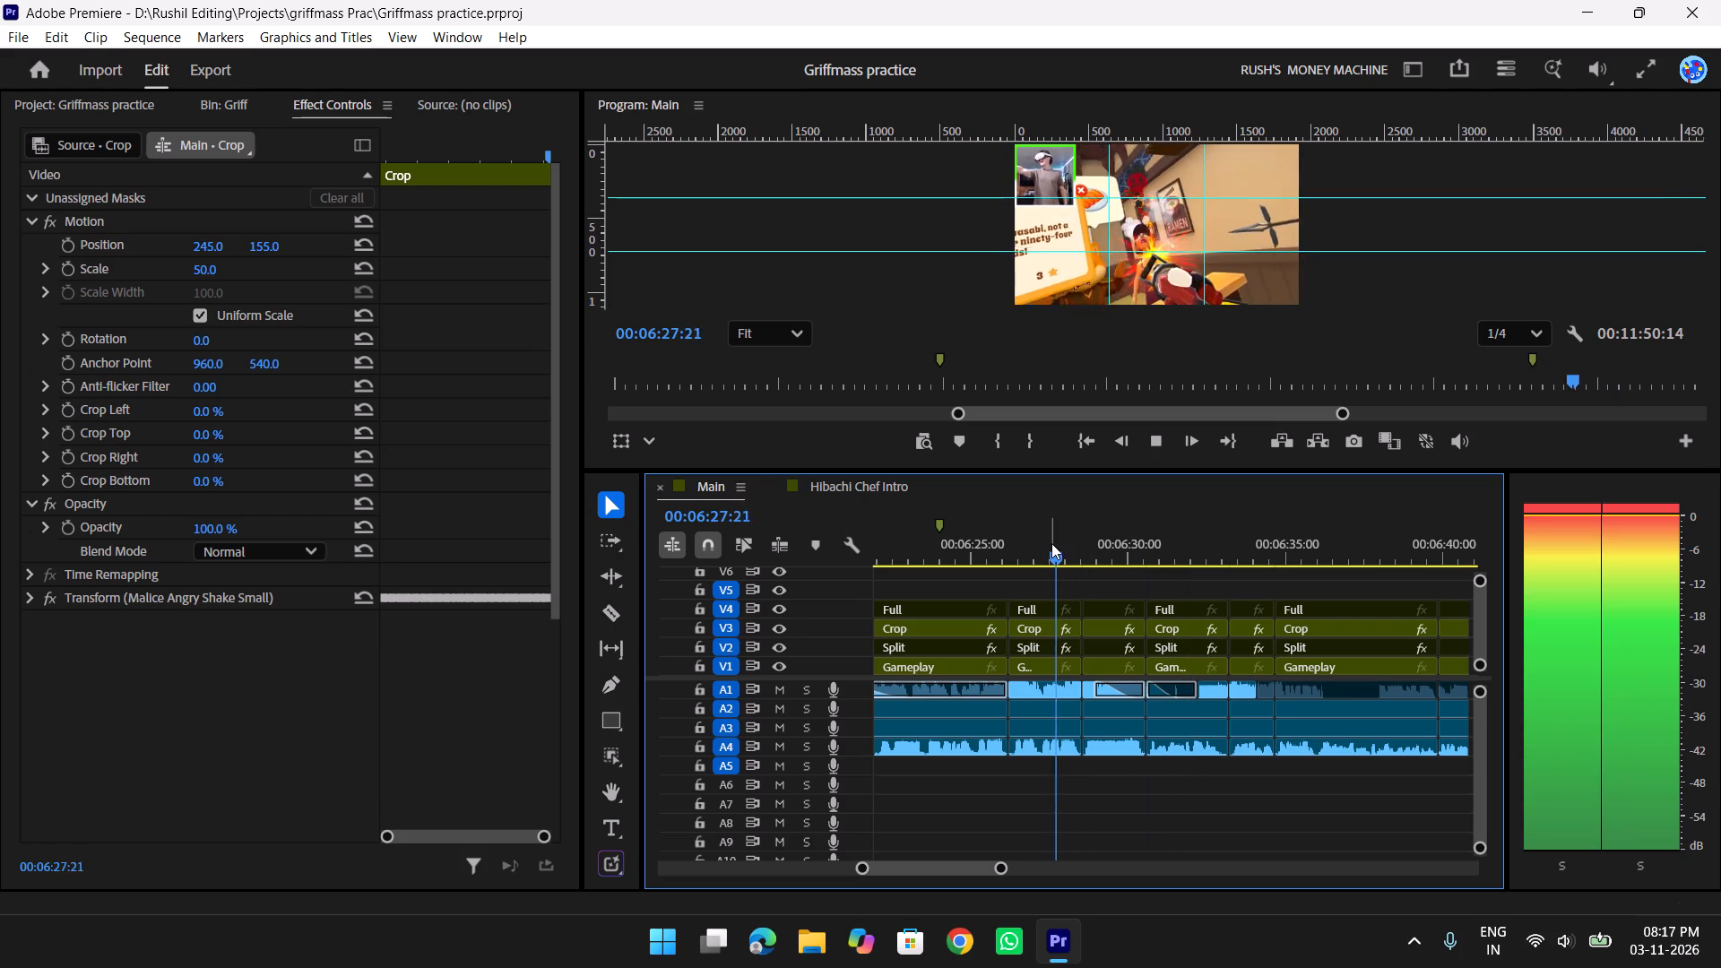
pyautogui.press('space')
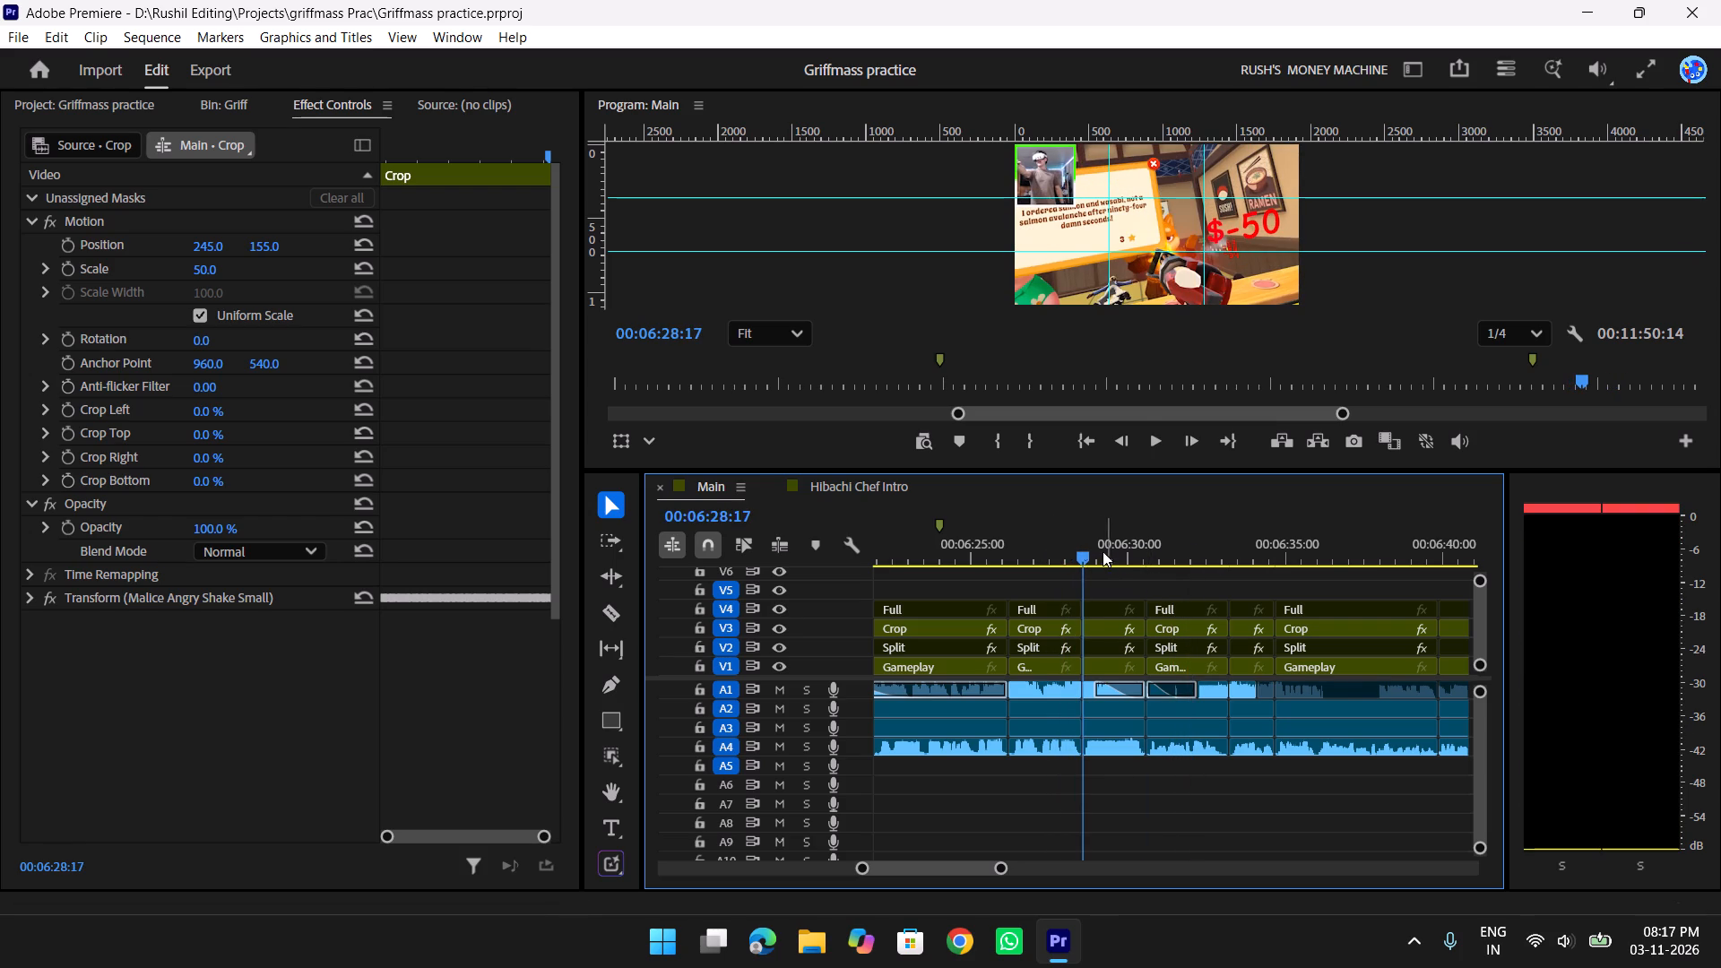
# Replay from about 00:06:25 to 00:06:32:05, and review the shot after 00:06:30:12 again, stopping at 00:06:30:27.
pyautogui.moveTo(1057, 544); pyautogui.dragTo(967, 551)
pyautogui.press('space')
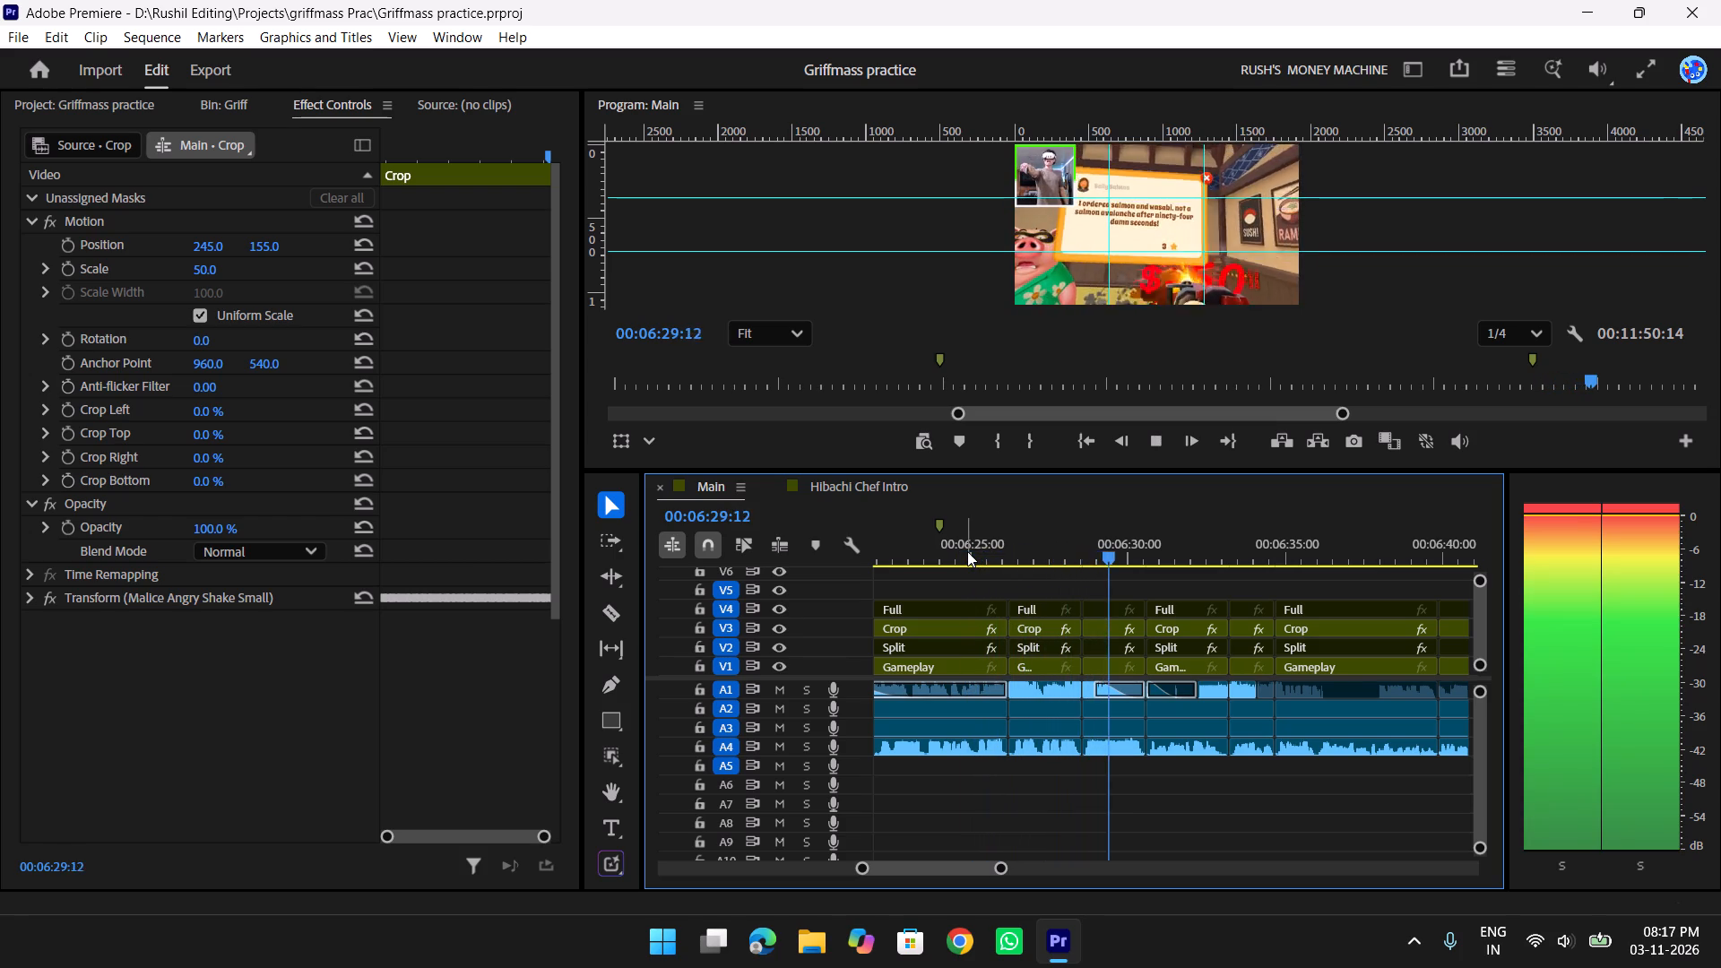
pyautogui.press('space')
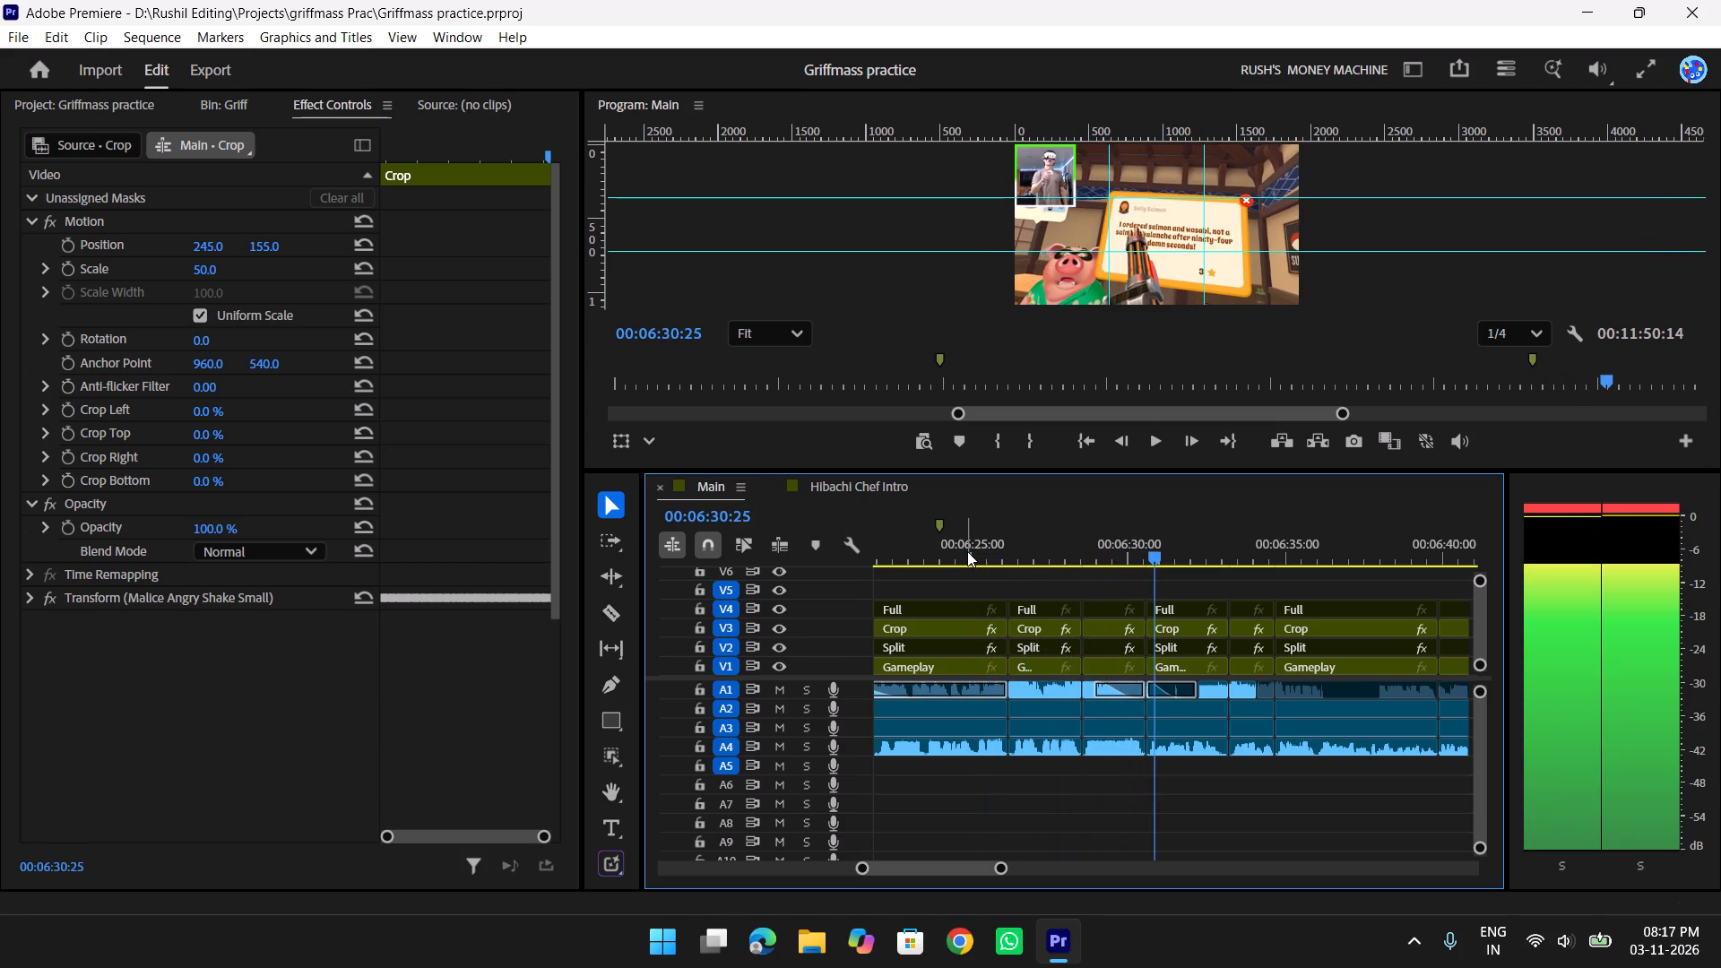
pyautogui.press('space')
pyautogui.press('space')
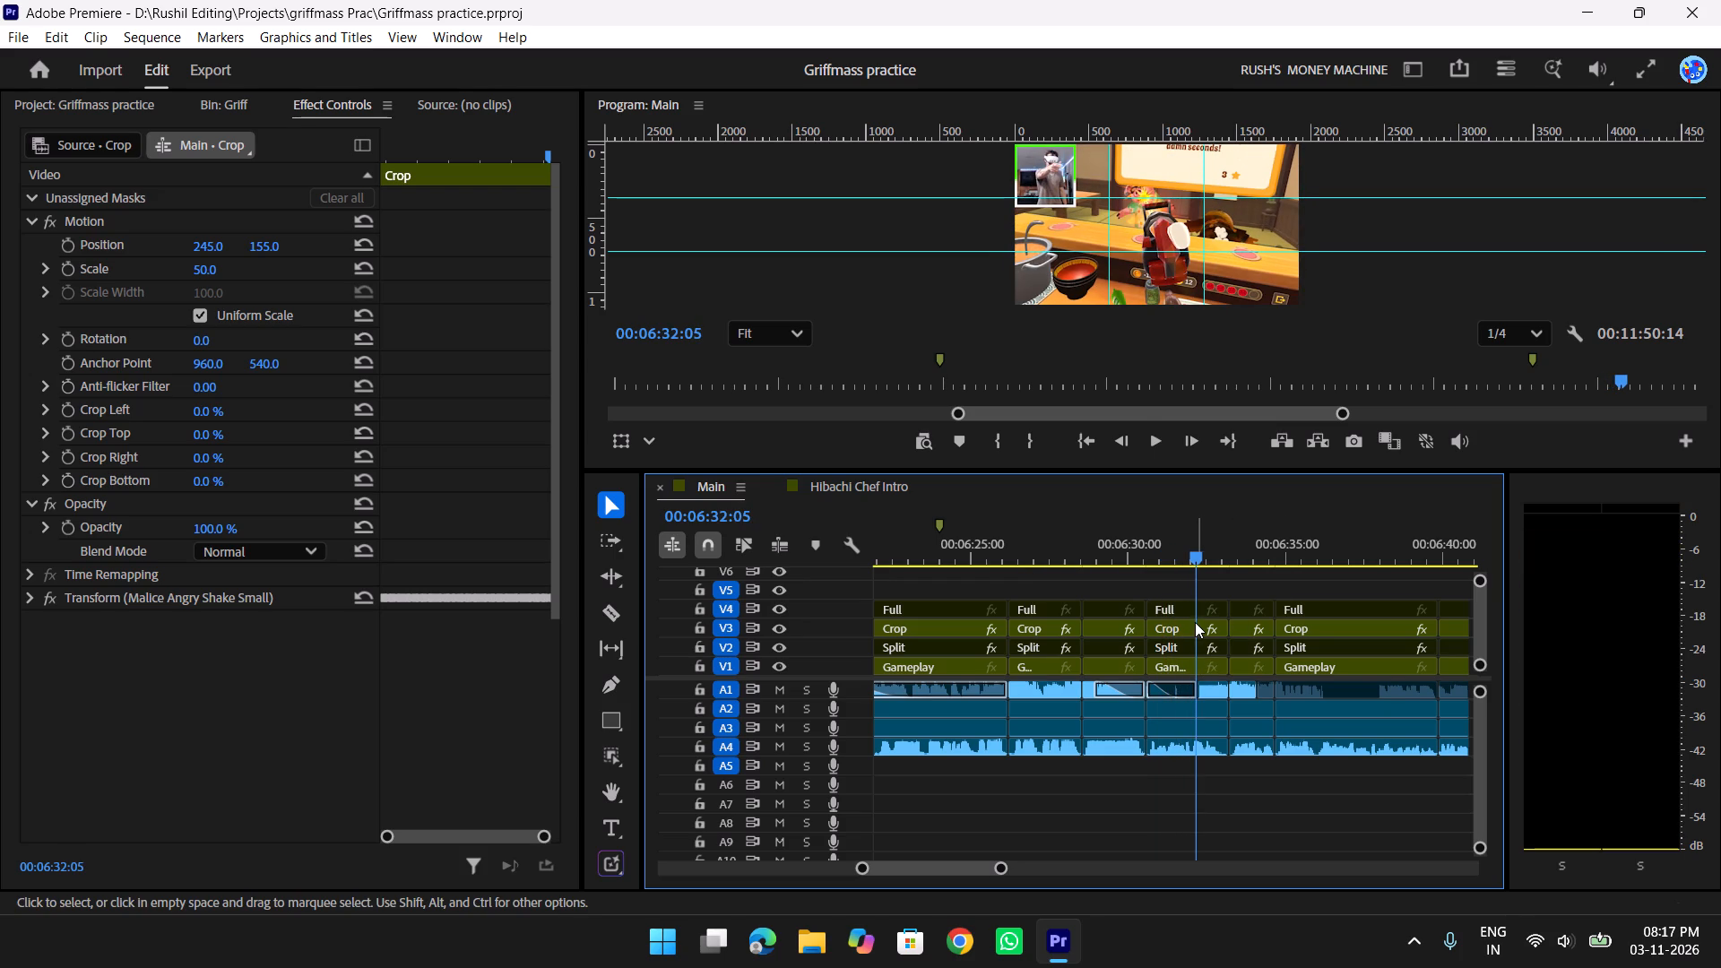
pyautogui.moveTo(1199, 551); pyautogui.dragTo(1146, 552)
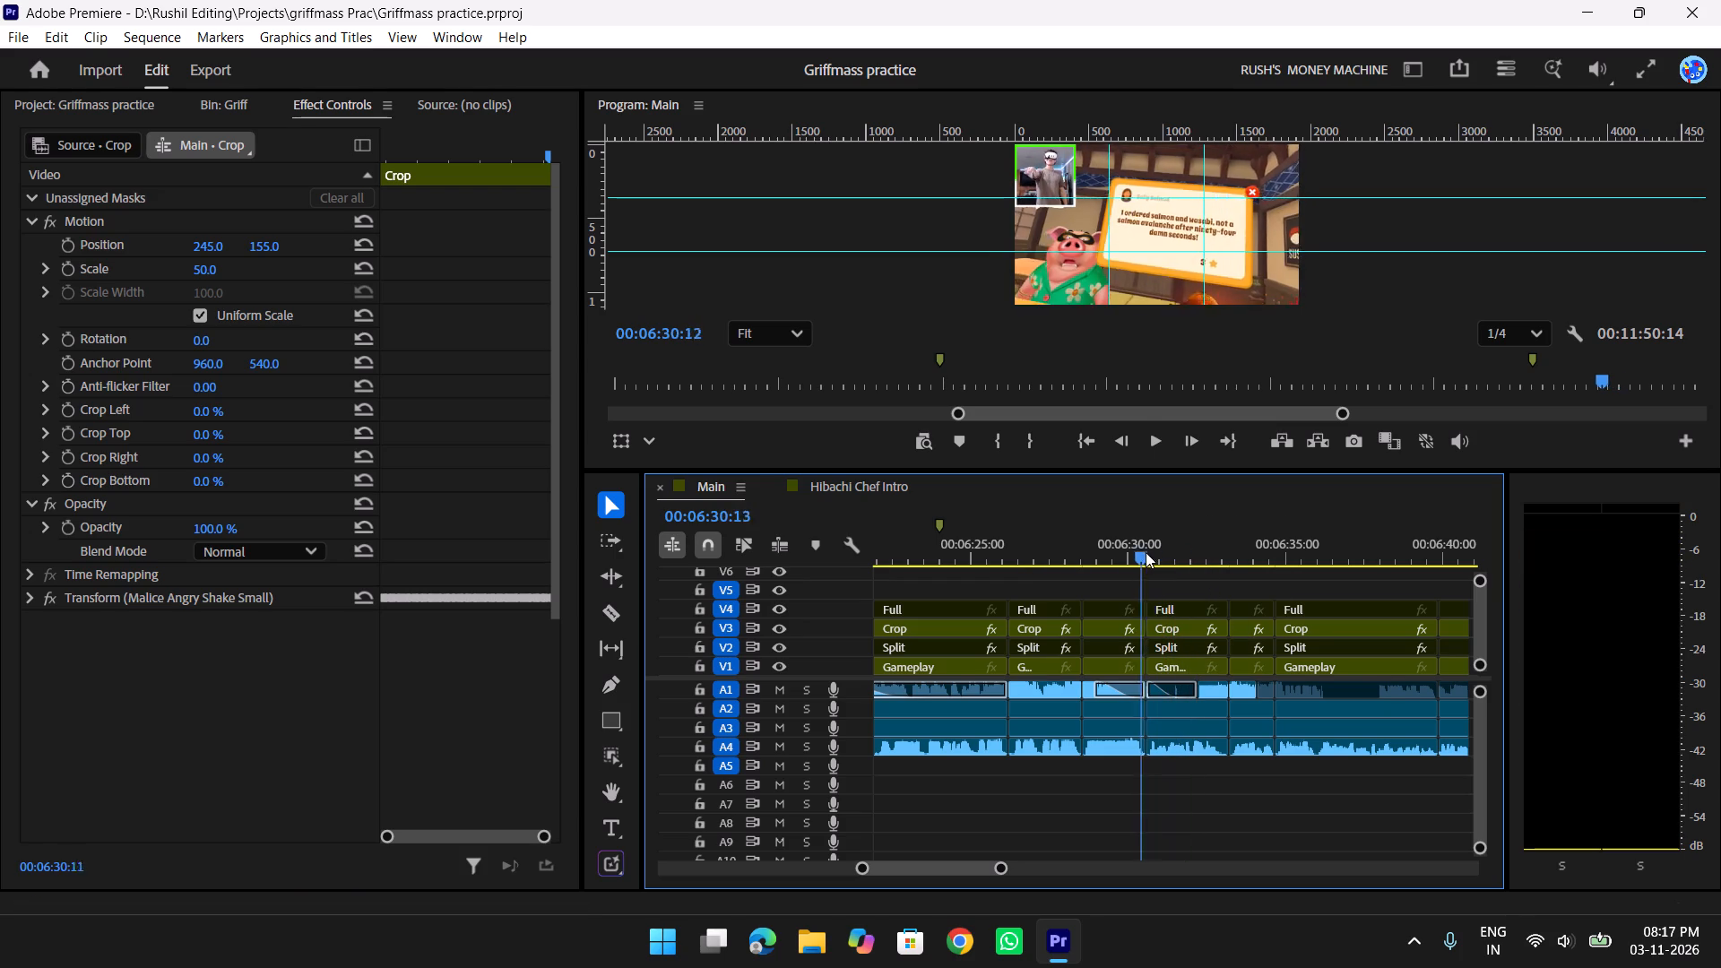
pyautogui.moveTo(1146, 552); pyautogui.dragTo(1224, 550)
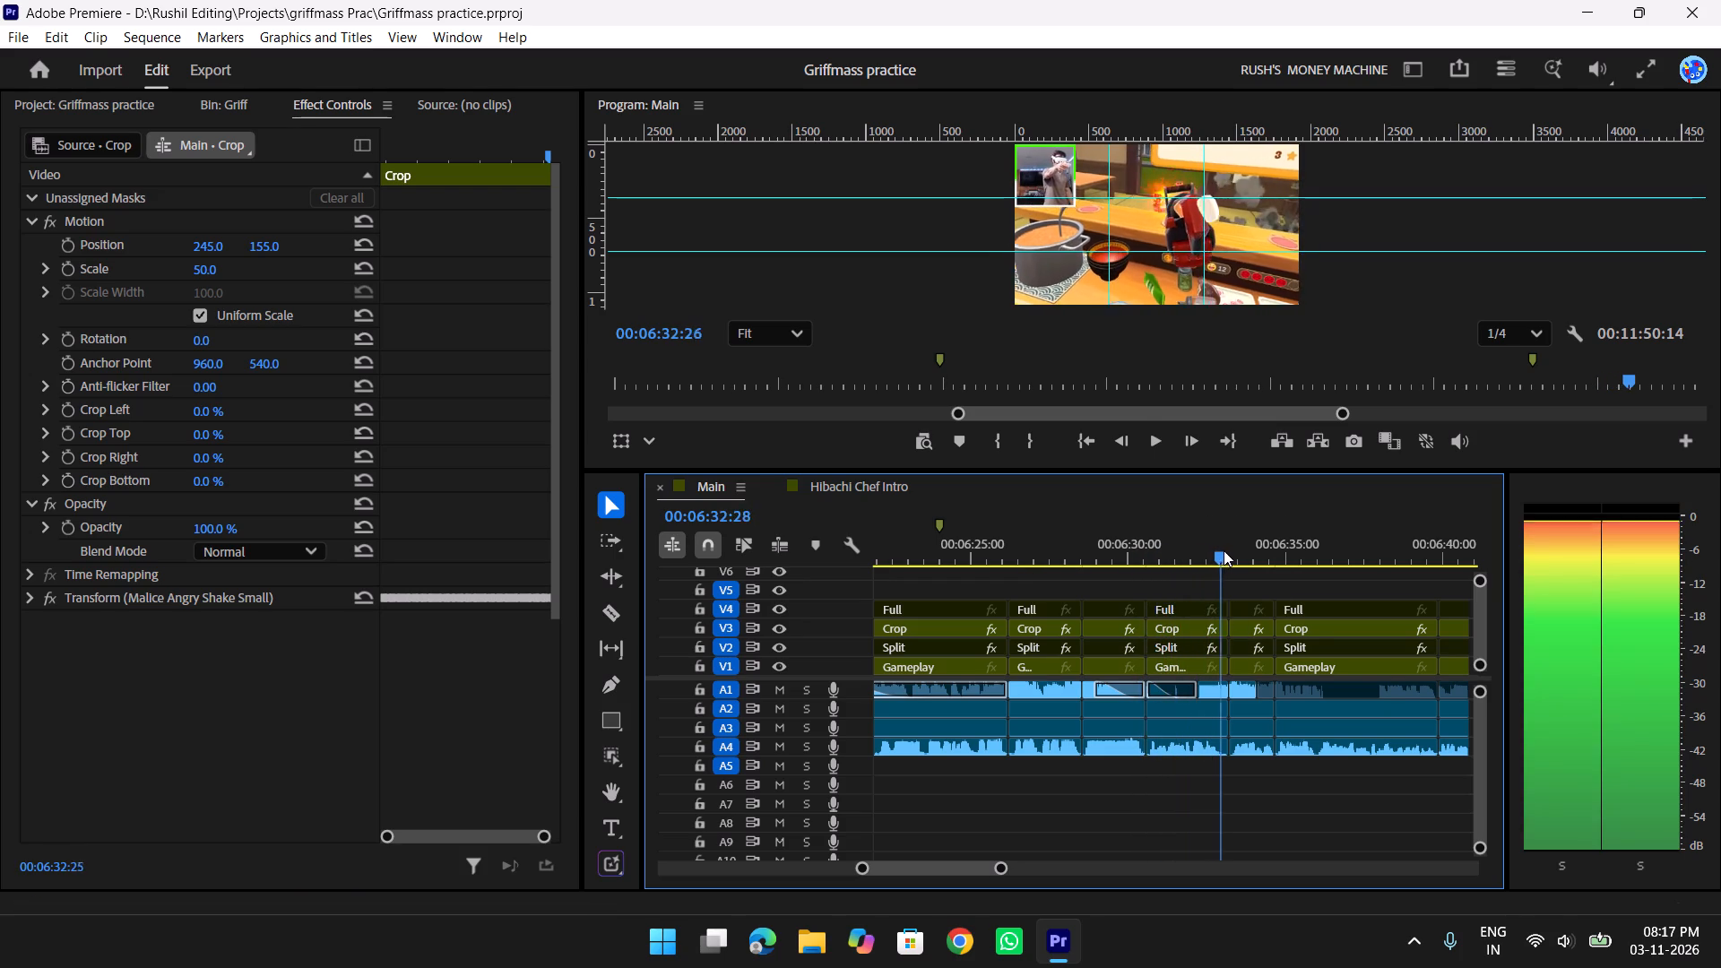
pyautogui.moveTo(1224, 550); pyautogui.dragTo(1147, 557)
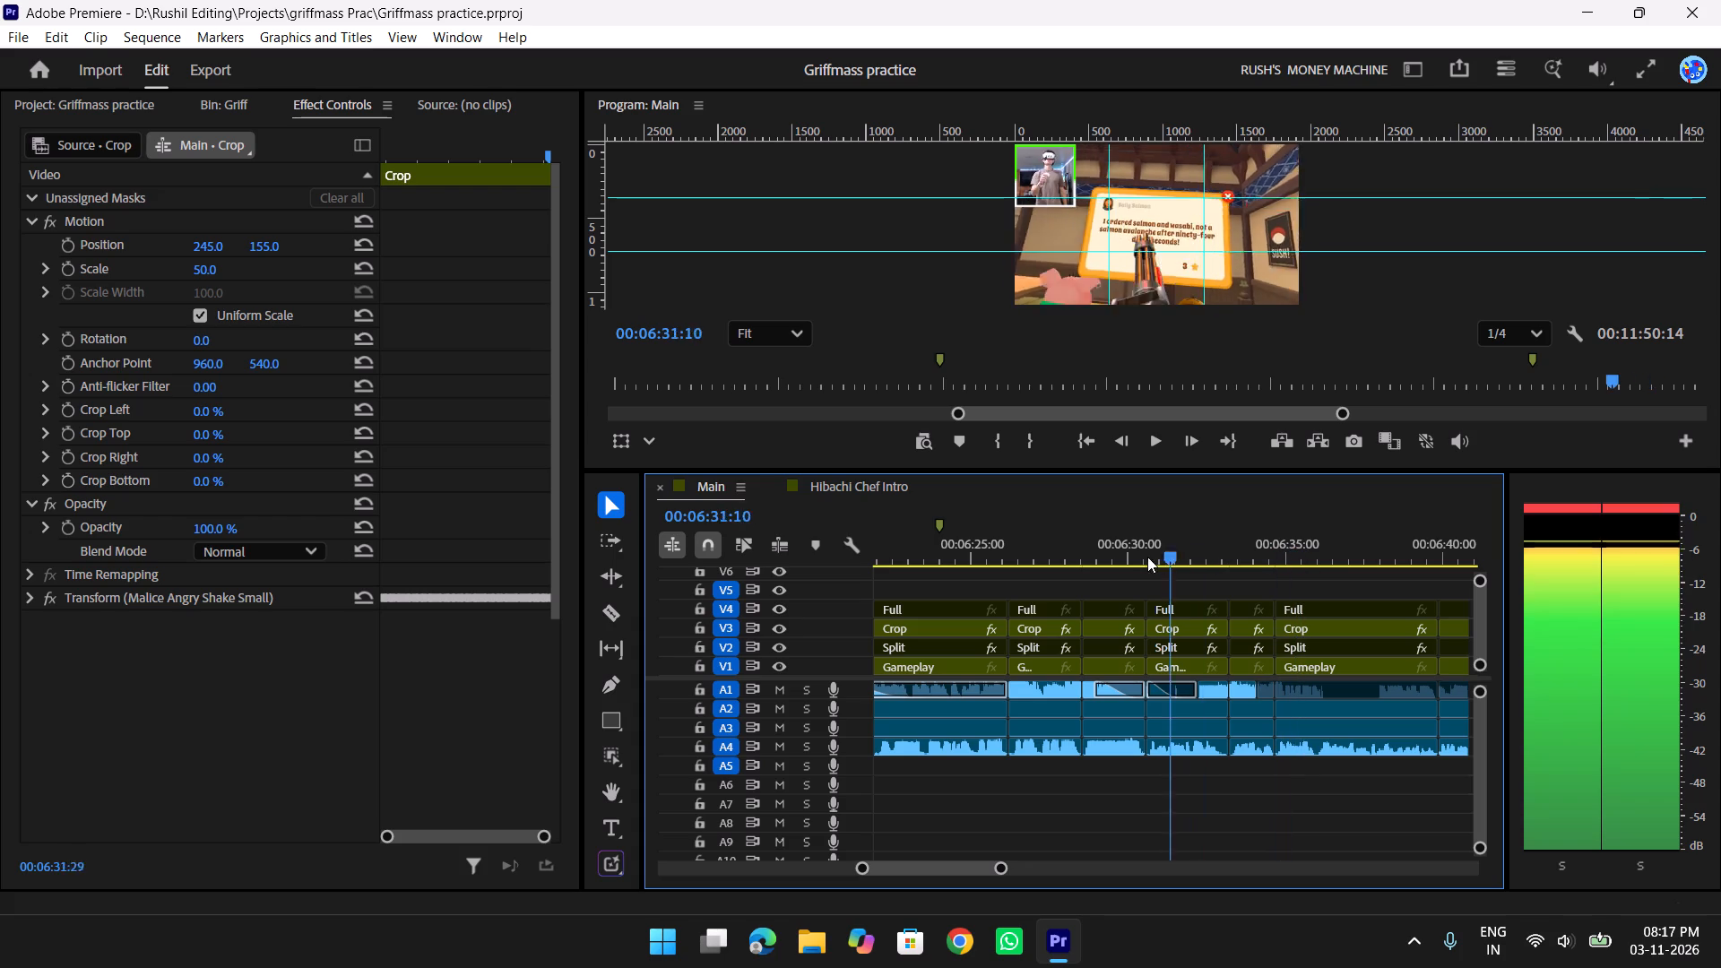
pyautogui.moveTo(1147, 557); pyautogui.dragTo(1127, 555)
pyautogui.press('space')
pyautogui.press('space')
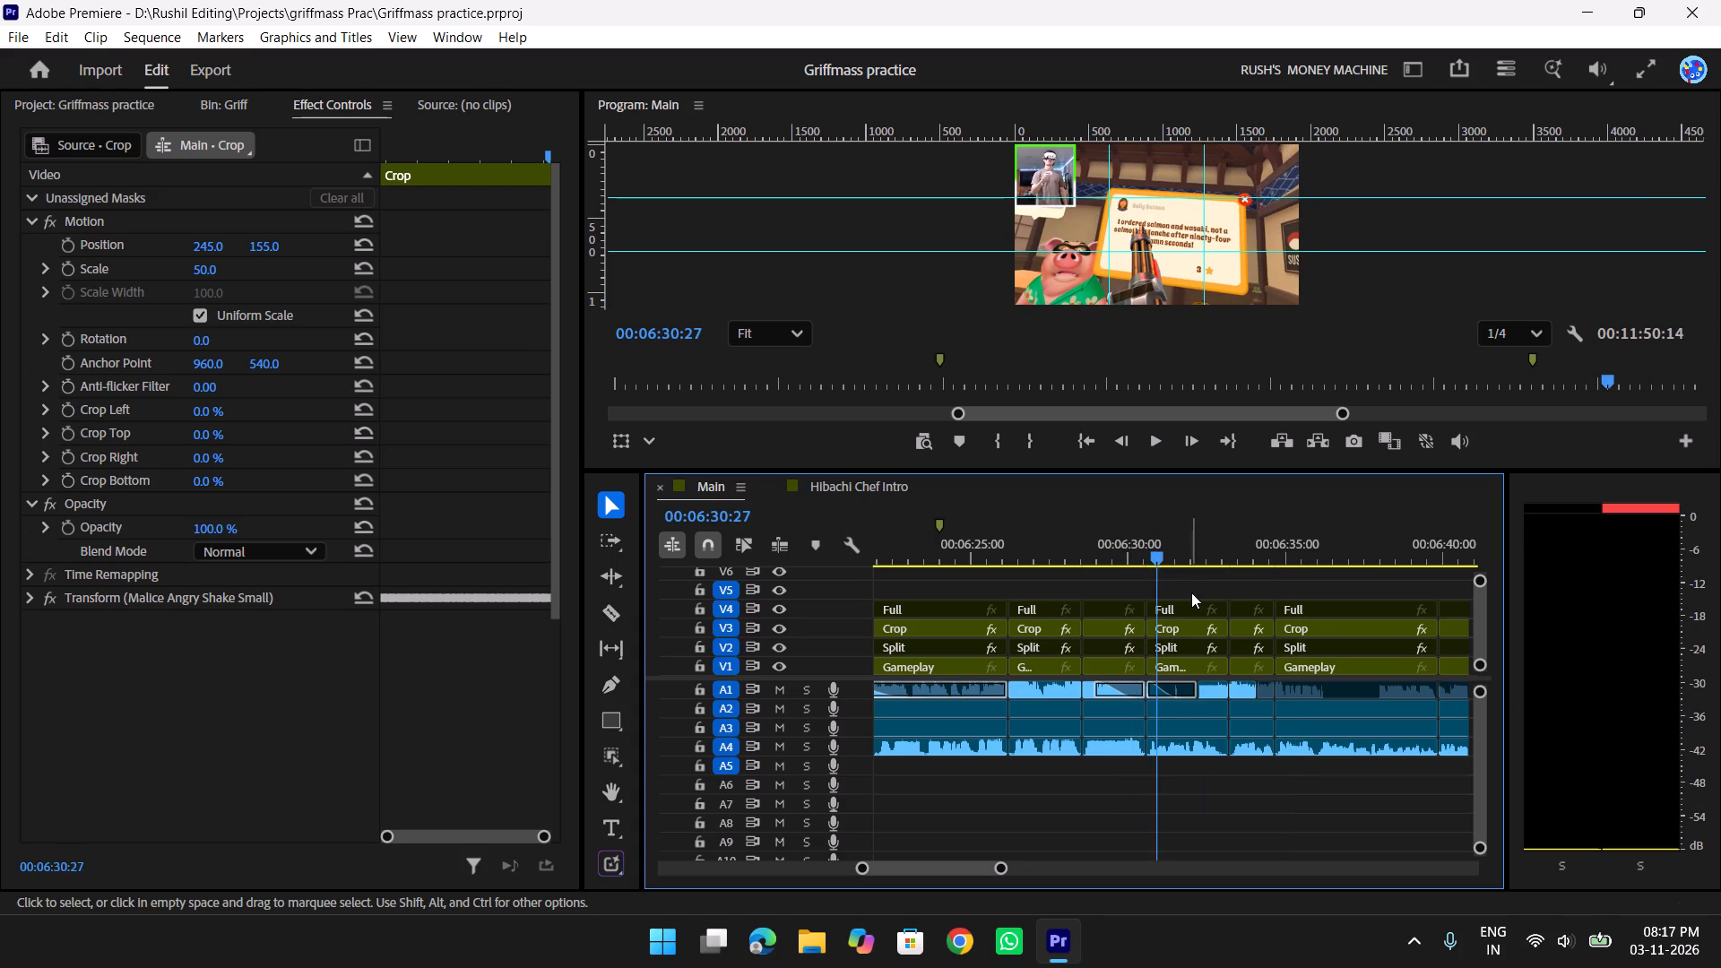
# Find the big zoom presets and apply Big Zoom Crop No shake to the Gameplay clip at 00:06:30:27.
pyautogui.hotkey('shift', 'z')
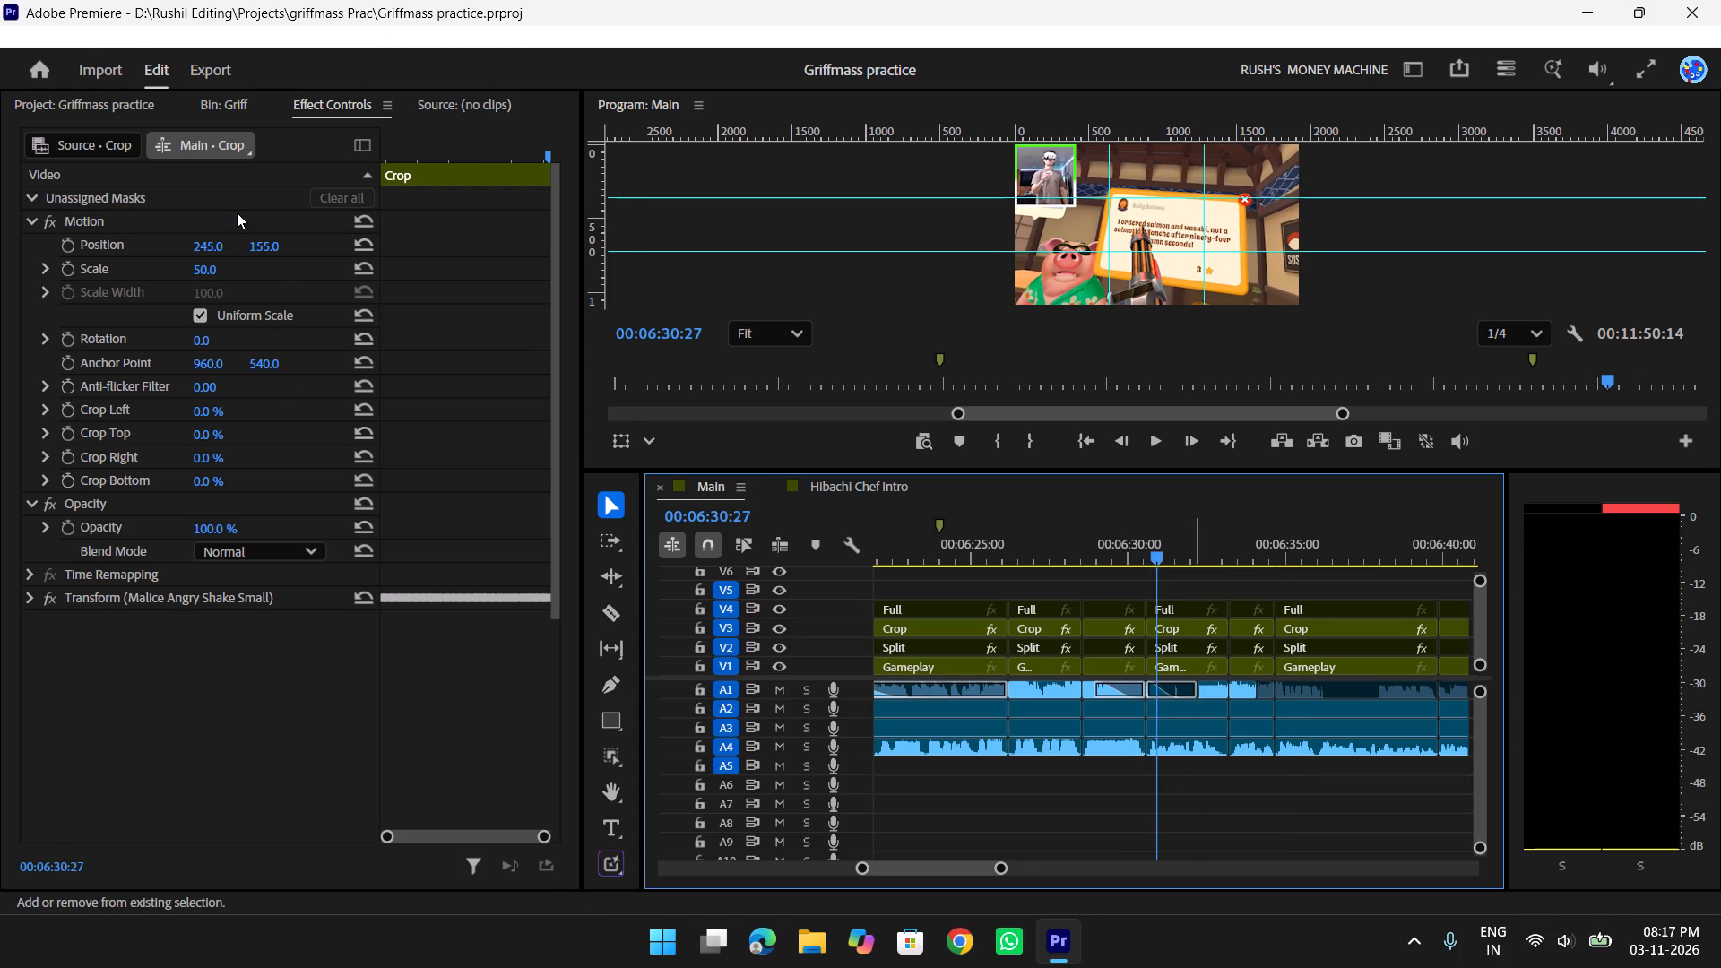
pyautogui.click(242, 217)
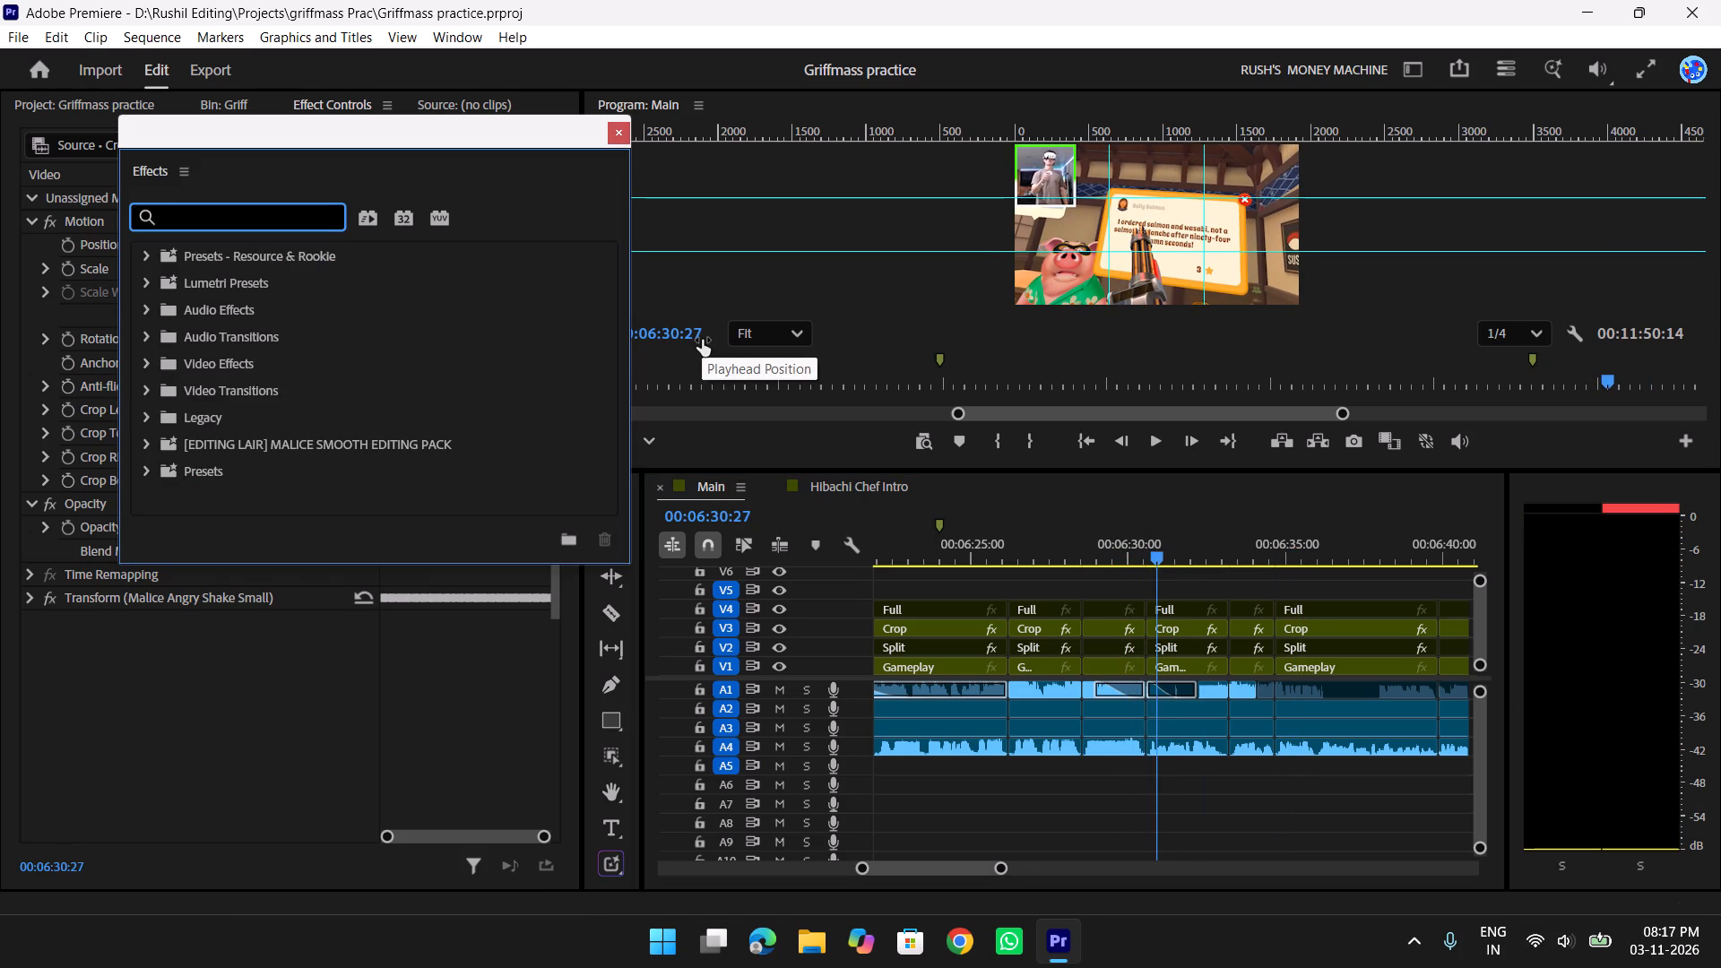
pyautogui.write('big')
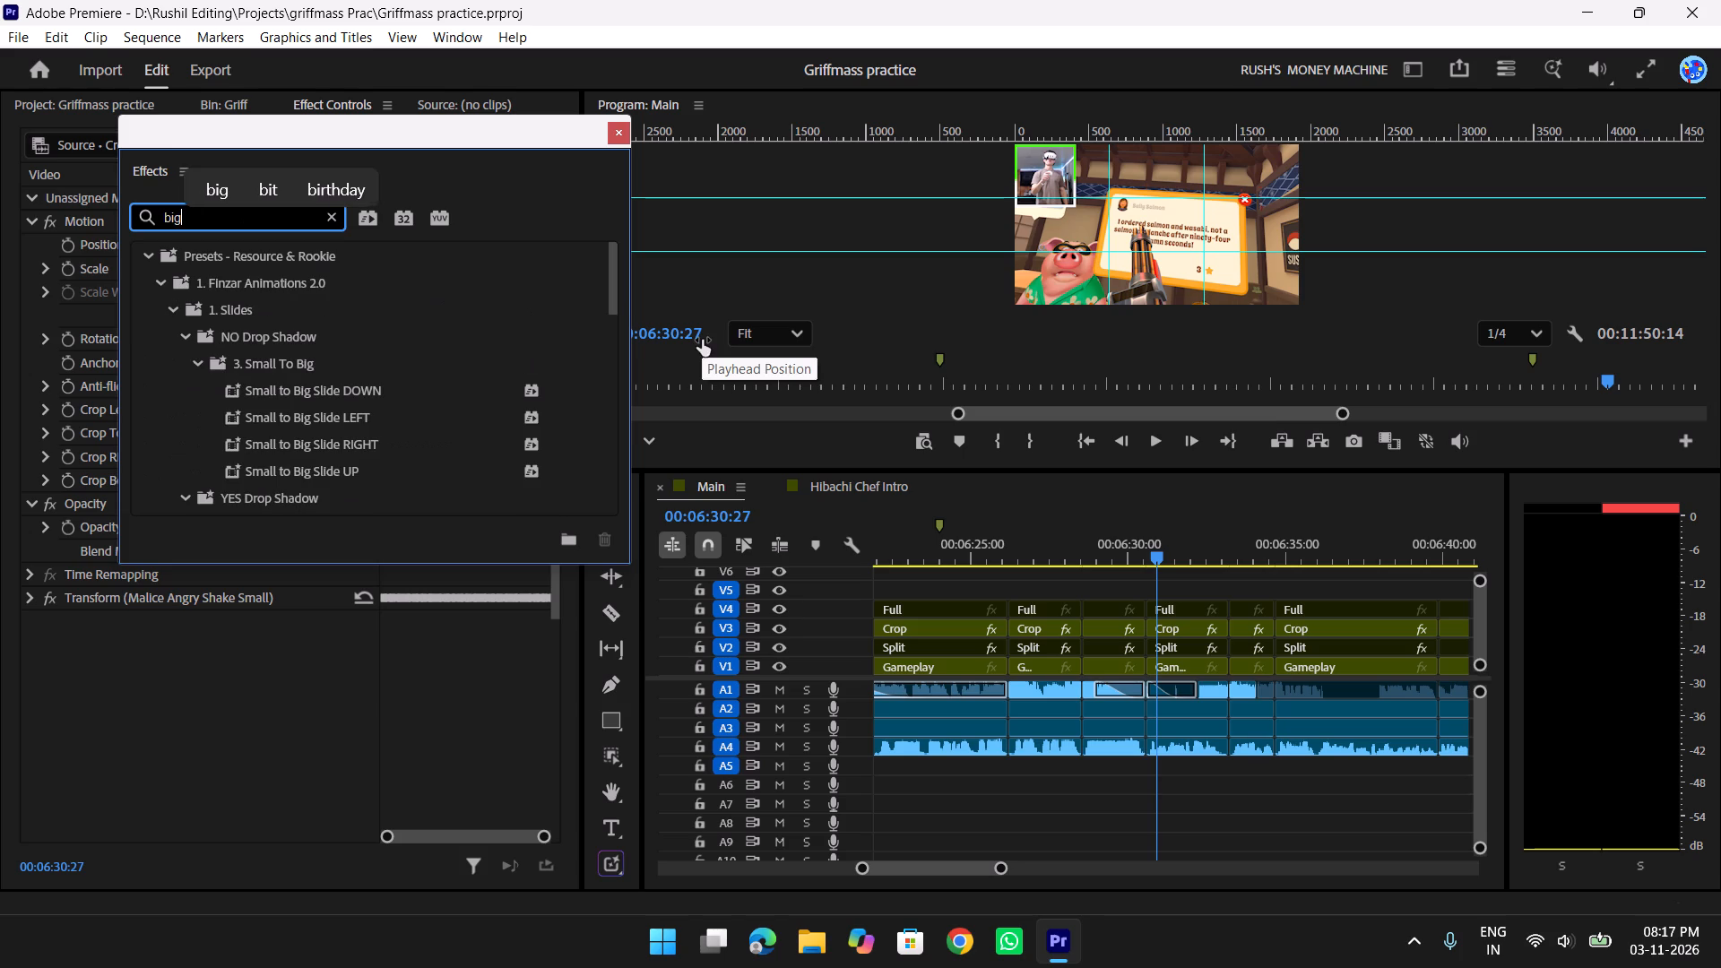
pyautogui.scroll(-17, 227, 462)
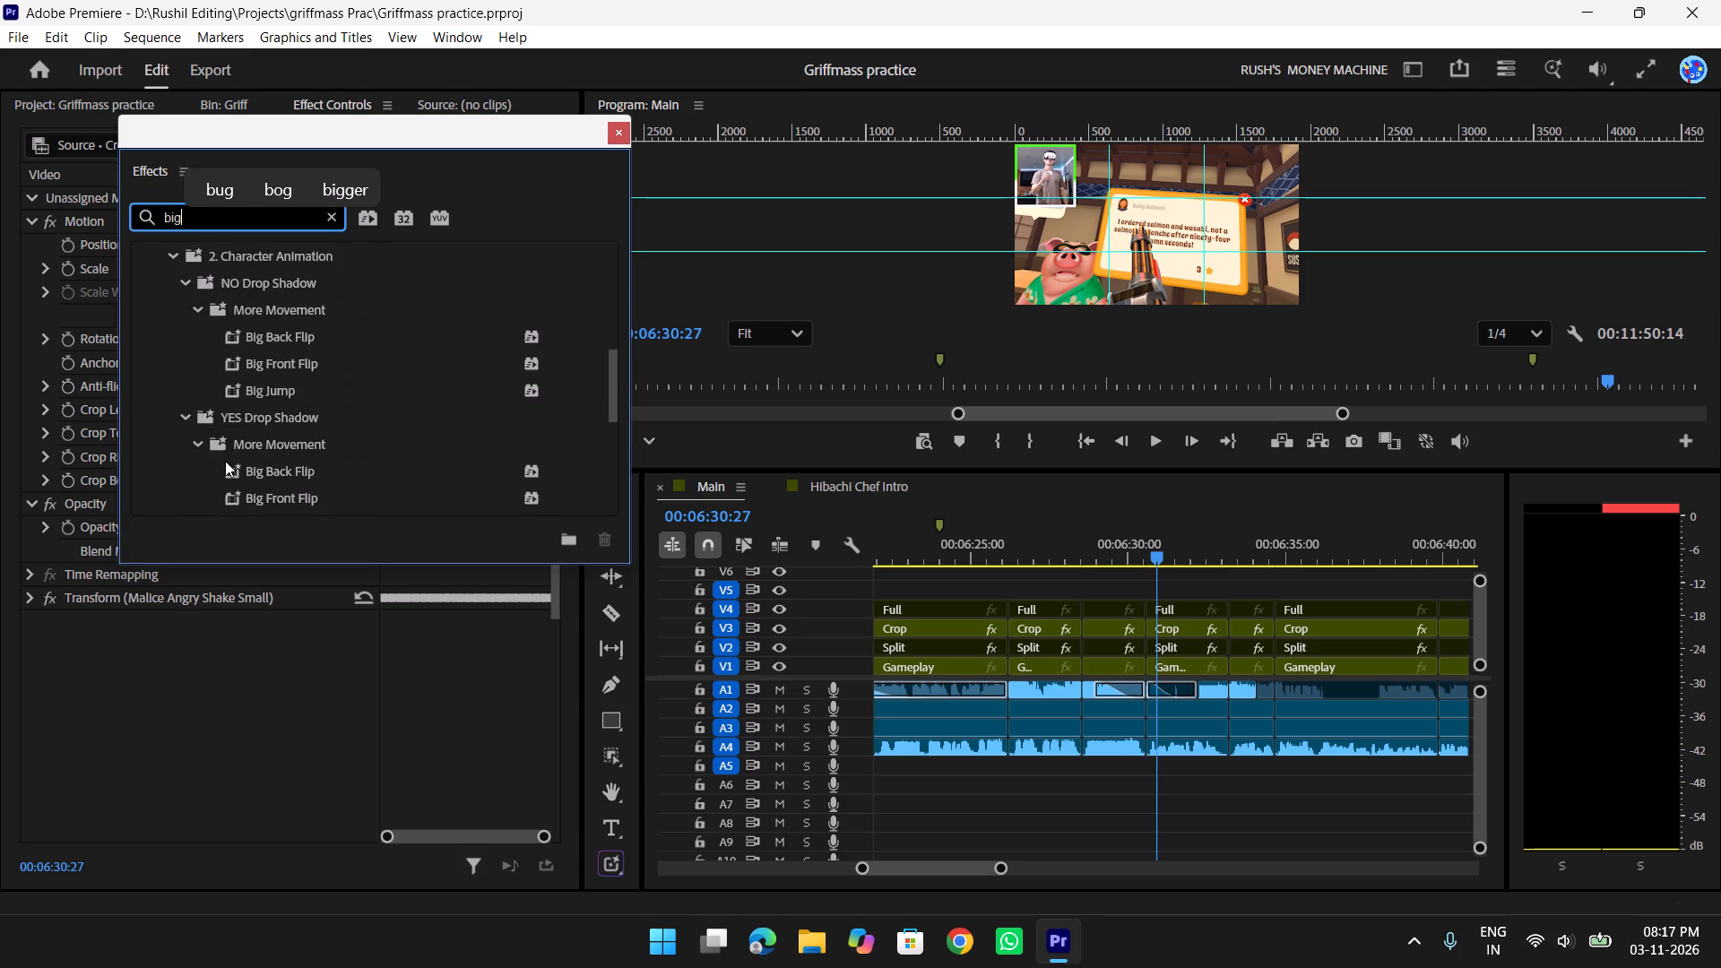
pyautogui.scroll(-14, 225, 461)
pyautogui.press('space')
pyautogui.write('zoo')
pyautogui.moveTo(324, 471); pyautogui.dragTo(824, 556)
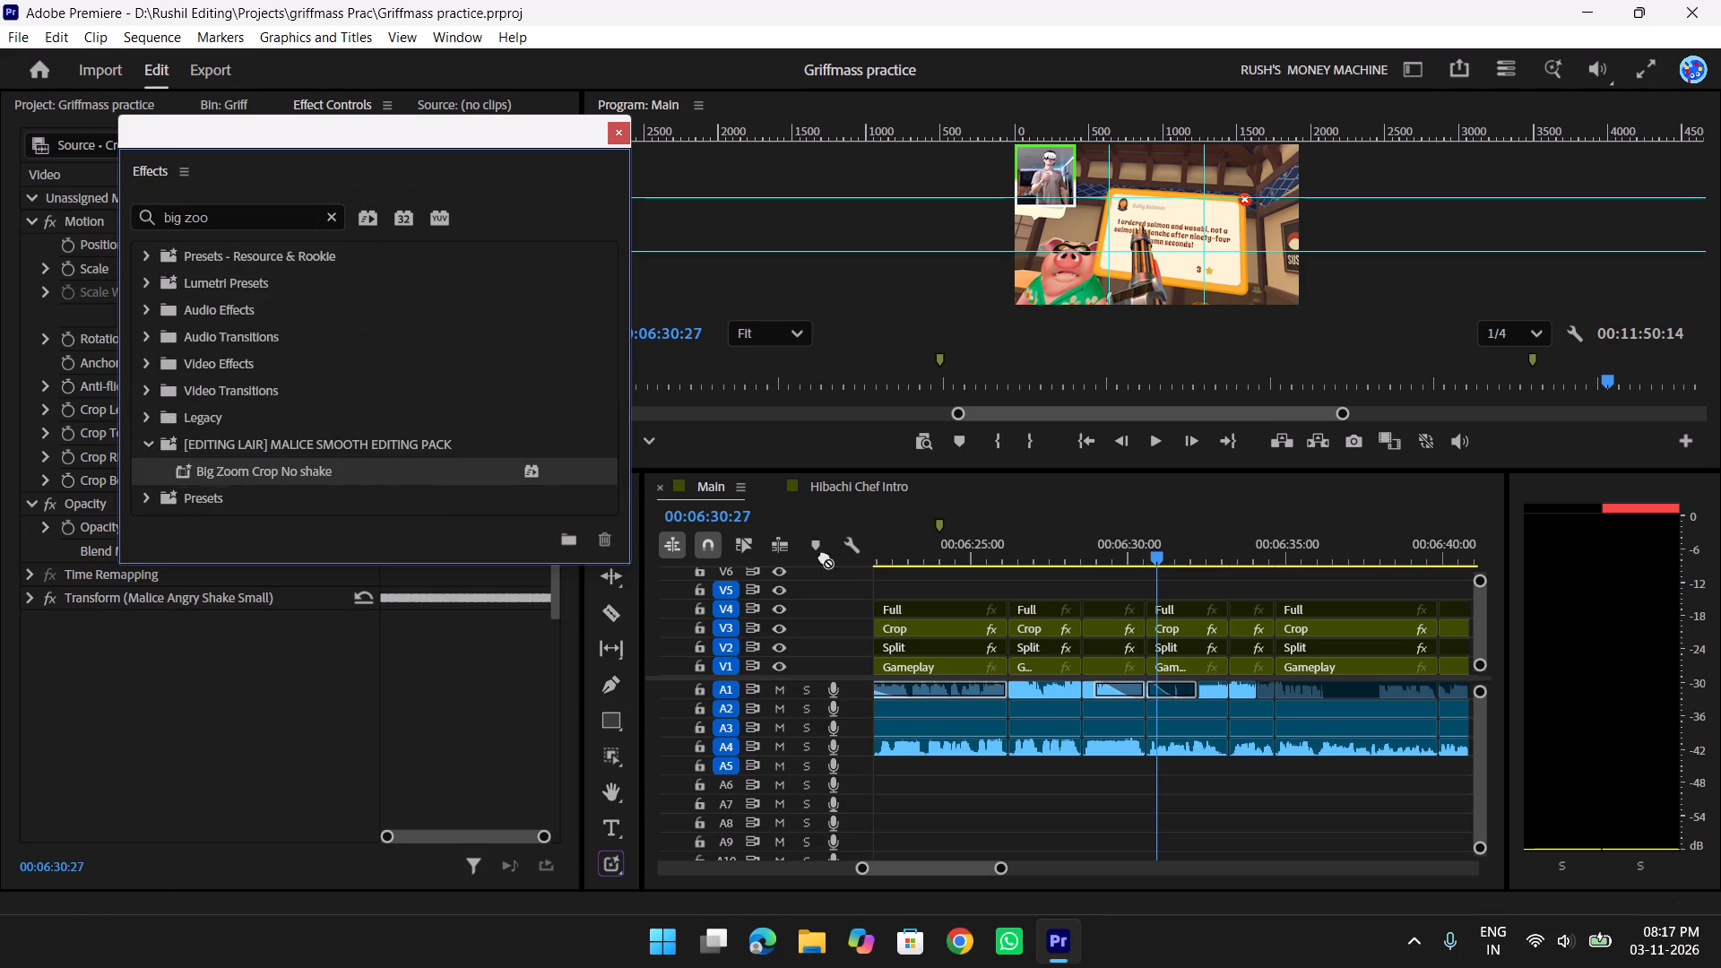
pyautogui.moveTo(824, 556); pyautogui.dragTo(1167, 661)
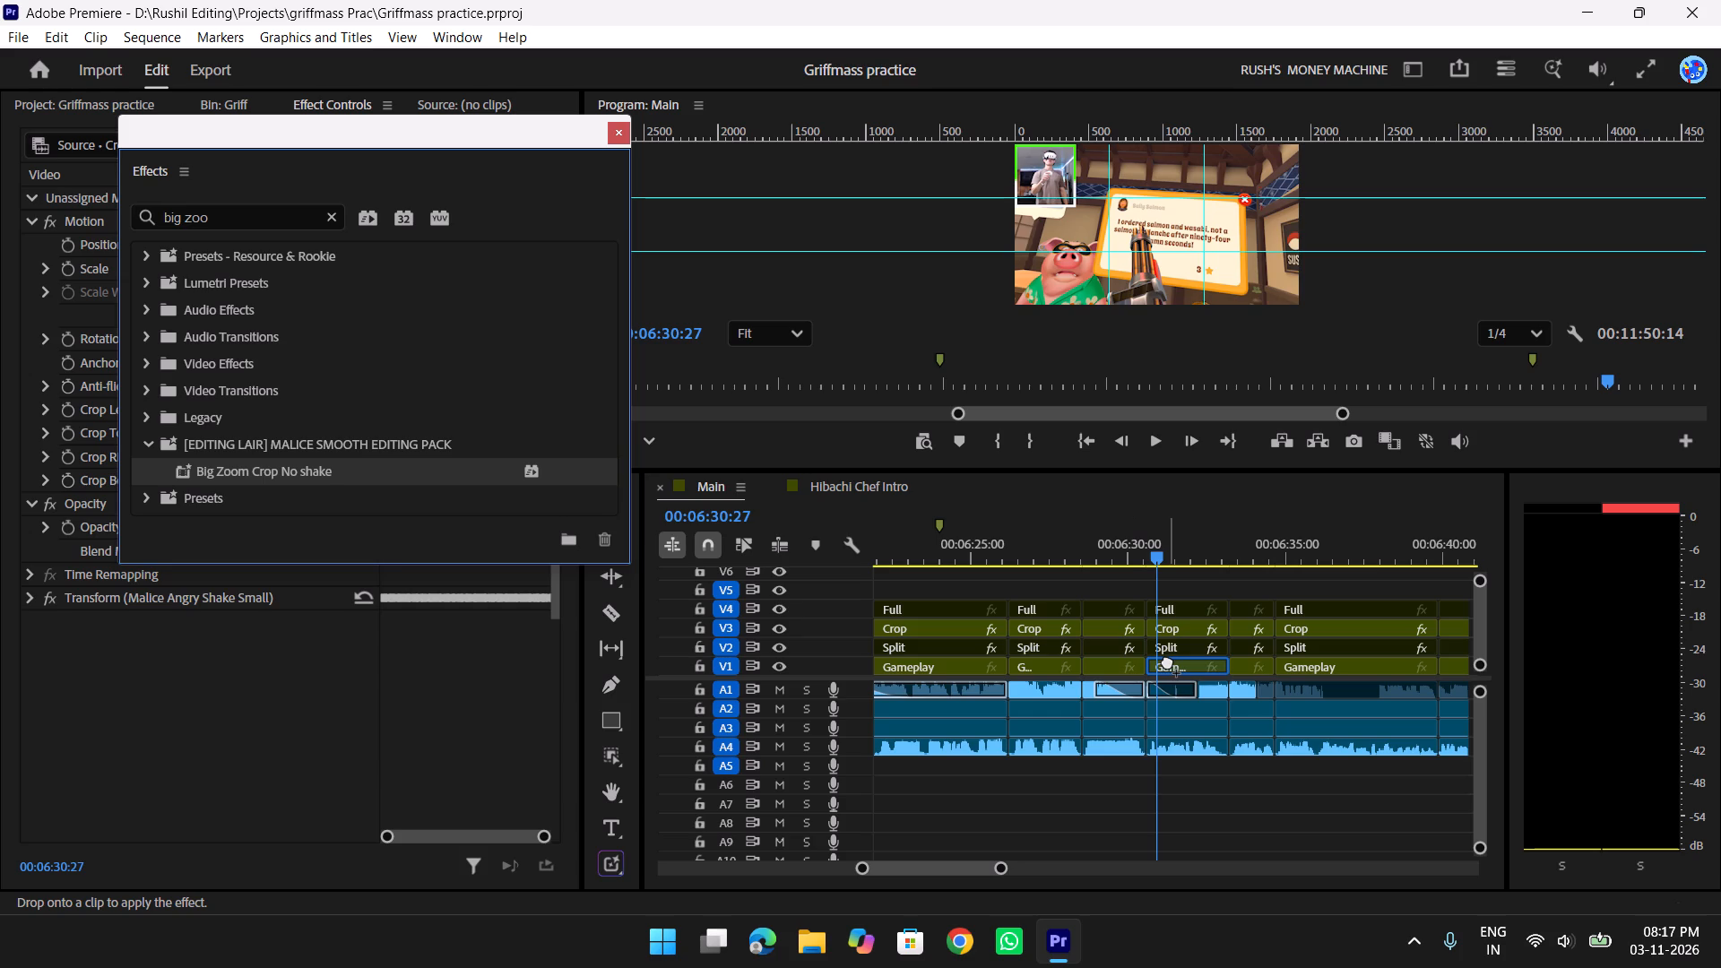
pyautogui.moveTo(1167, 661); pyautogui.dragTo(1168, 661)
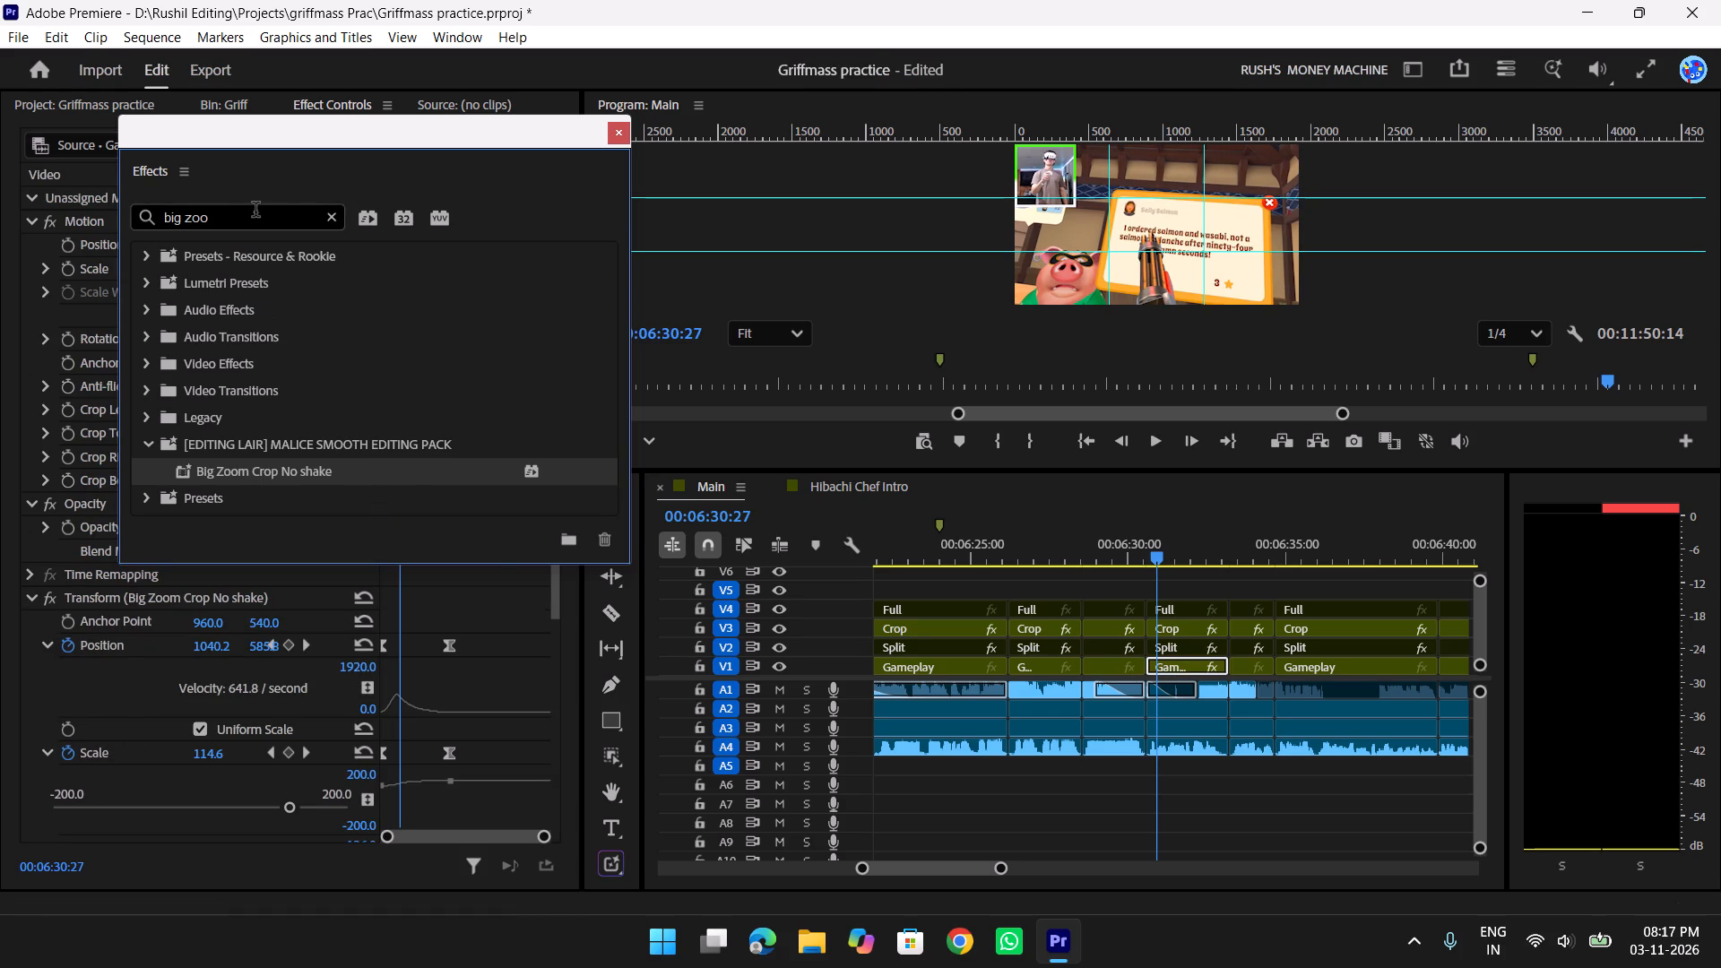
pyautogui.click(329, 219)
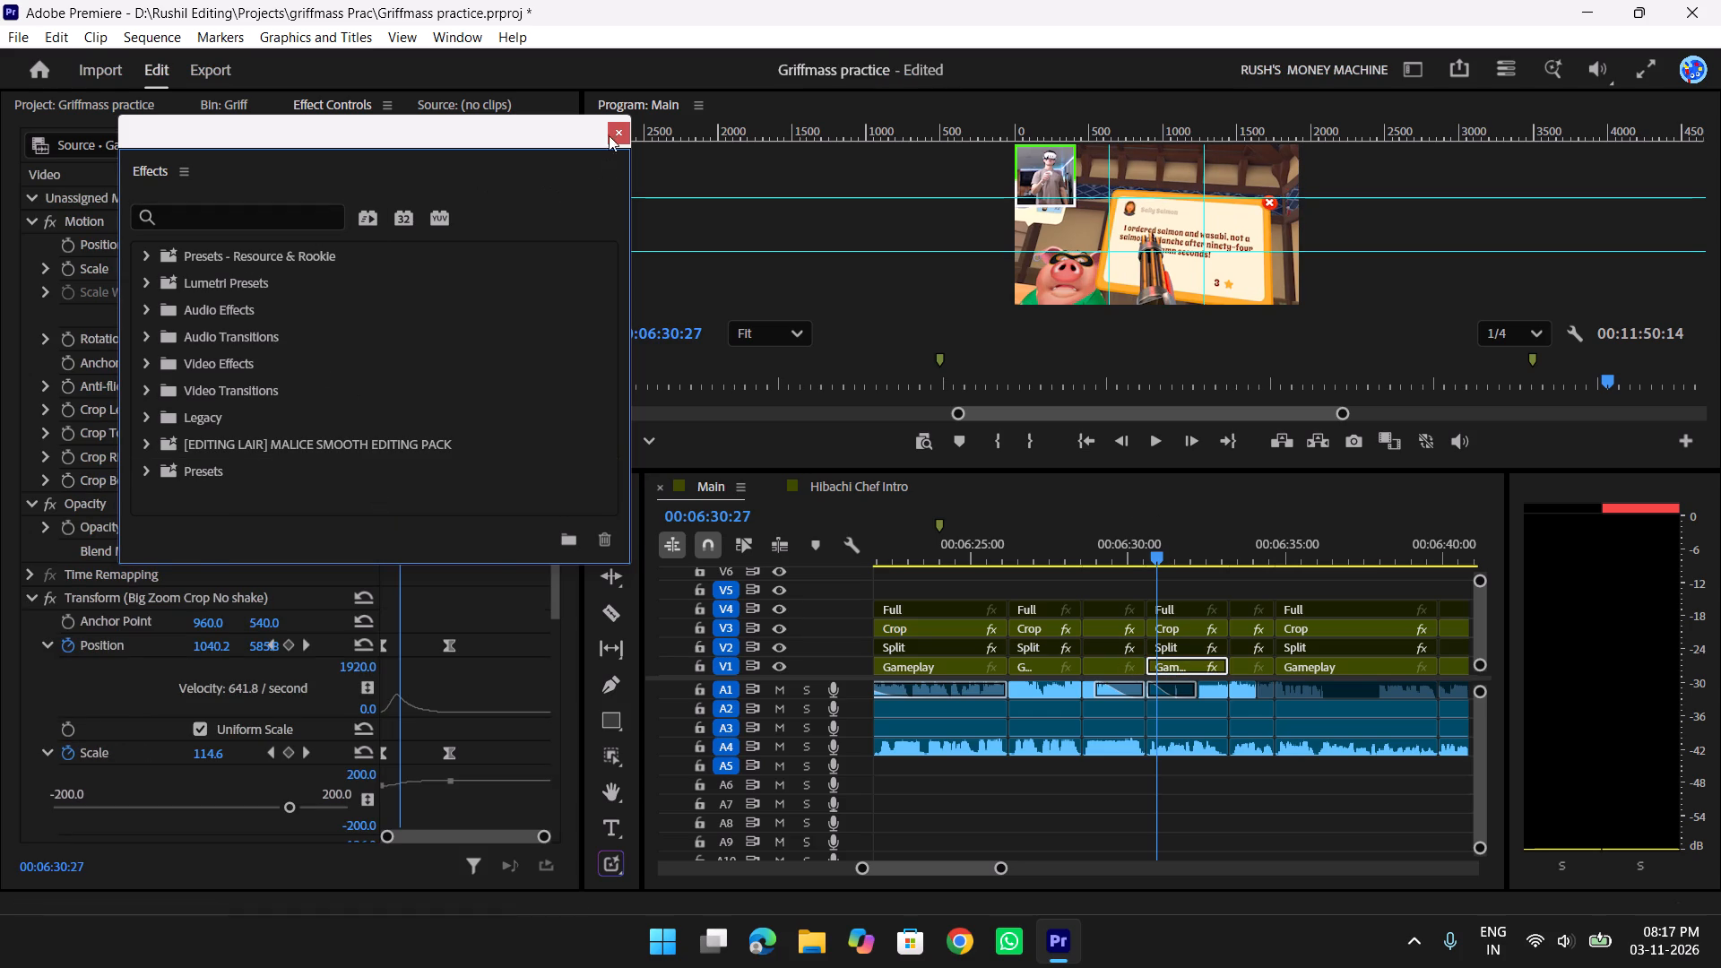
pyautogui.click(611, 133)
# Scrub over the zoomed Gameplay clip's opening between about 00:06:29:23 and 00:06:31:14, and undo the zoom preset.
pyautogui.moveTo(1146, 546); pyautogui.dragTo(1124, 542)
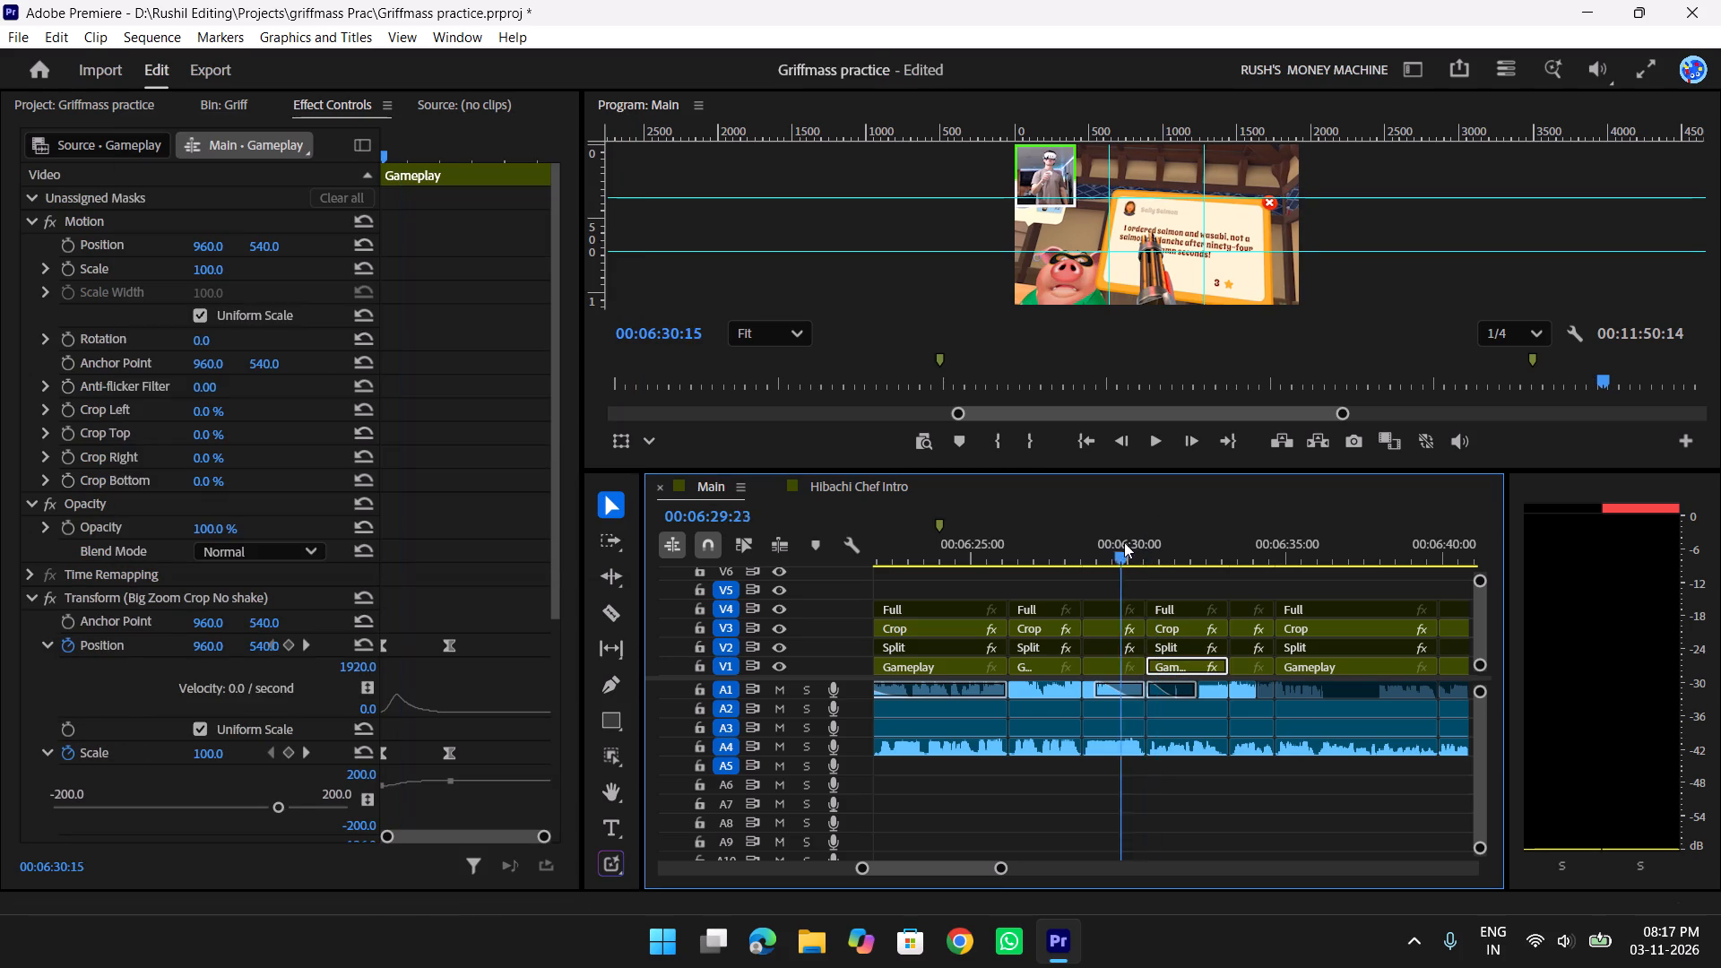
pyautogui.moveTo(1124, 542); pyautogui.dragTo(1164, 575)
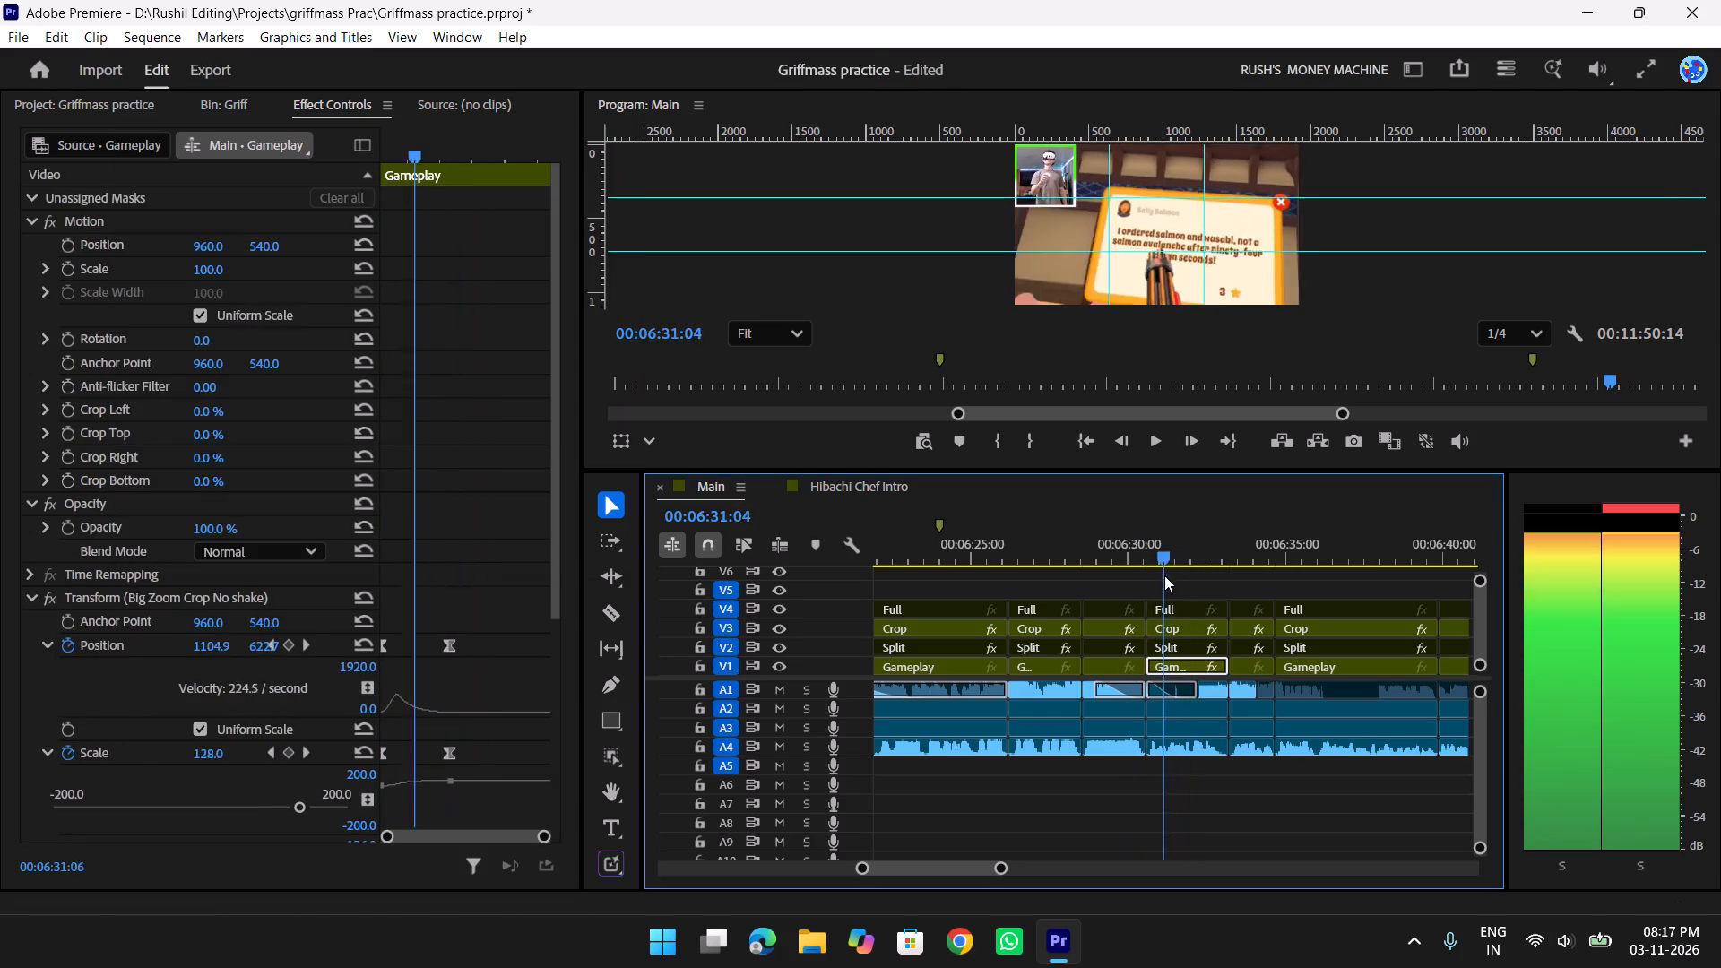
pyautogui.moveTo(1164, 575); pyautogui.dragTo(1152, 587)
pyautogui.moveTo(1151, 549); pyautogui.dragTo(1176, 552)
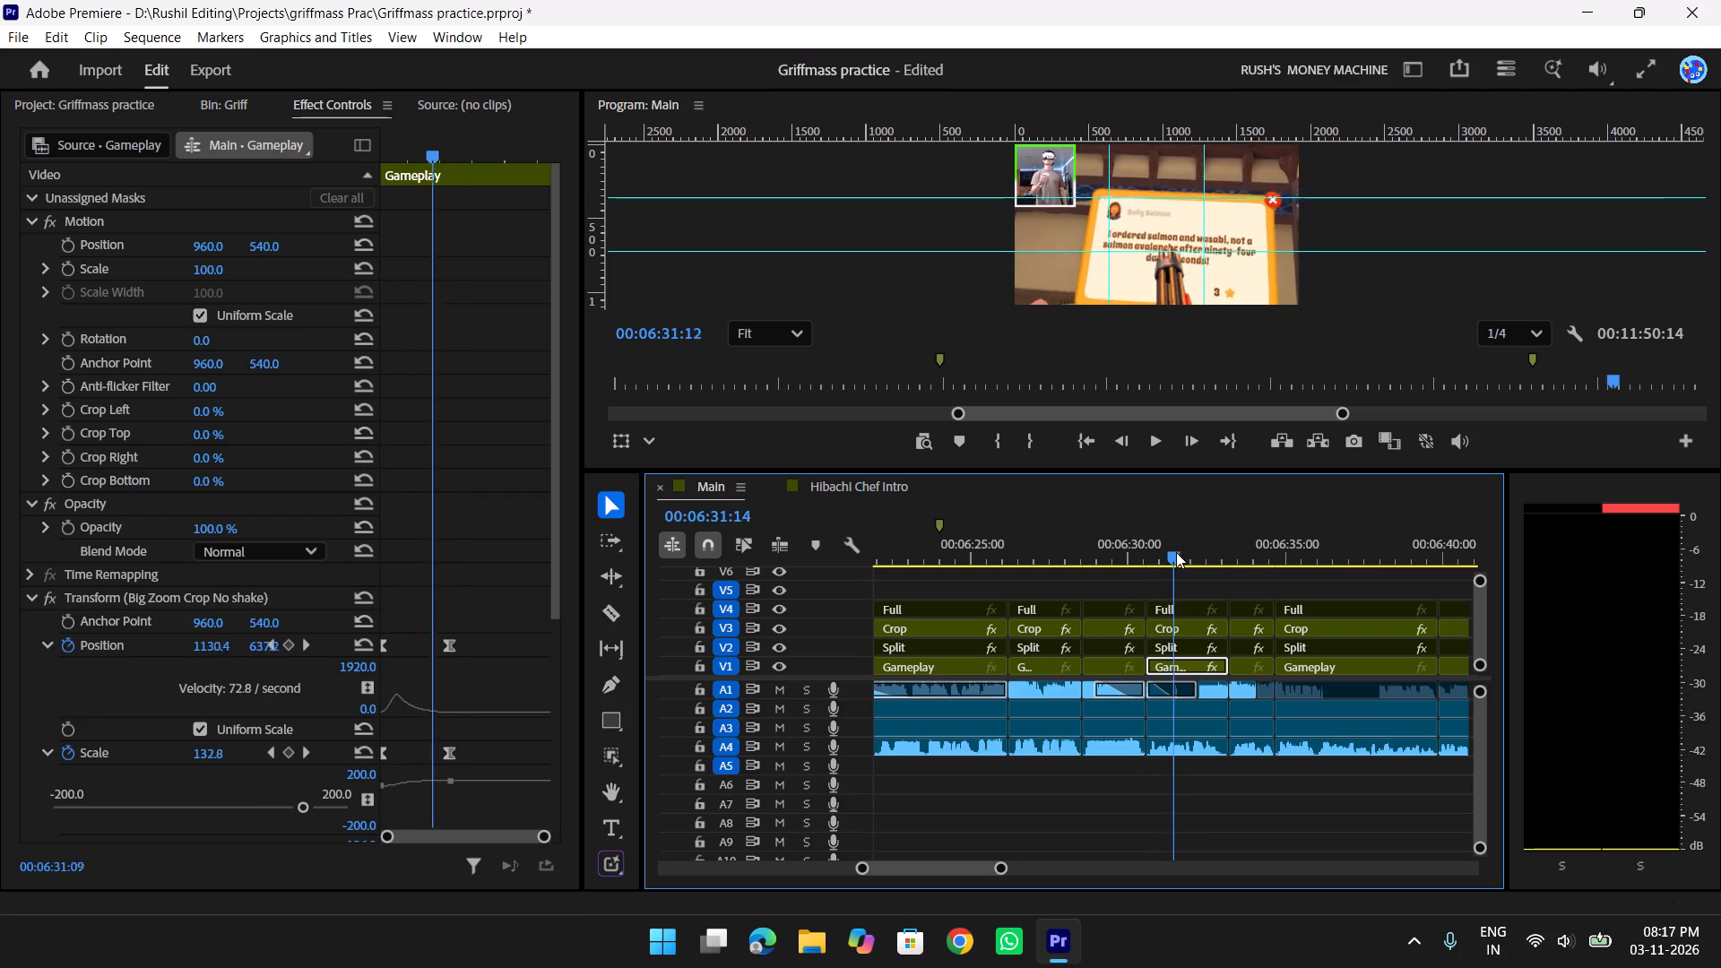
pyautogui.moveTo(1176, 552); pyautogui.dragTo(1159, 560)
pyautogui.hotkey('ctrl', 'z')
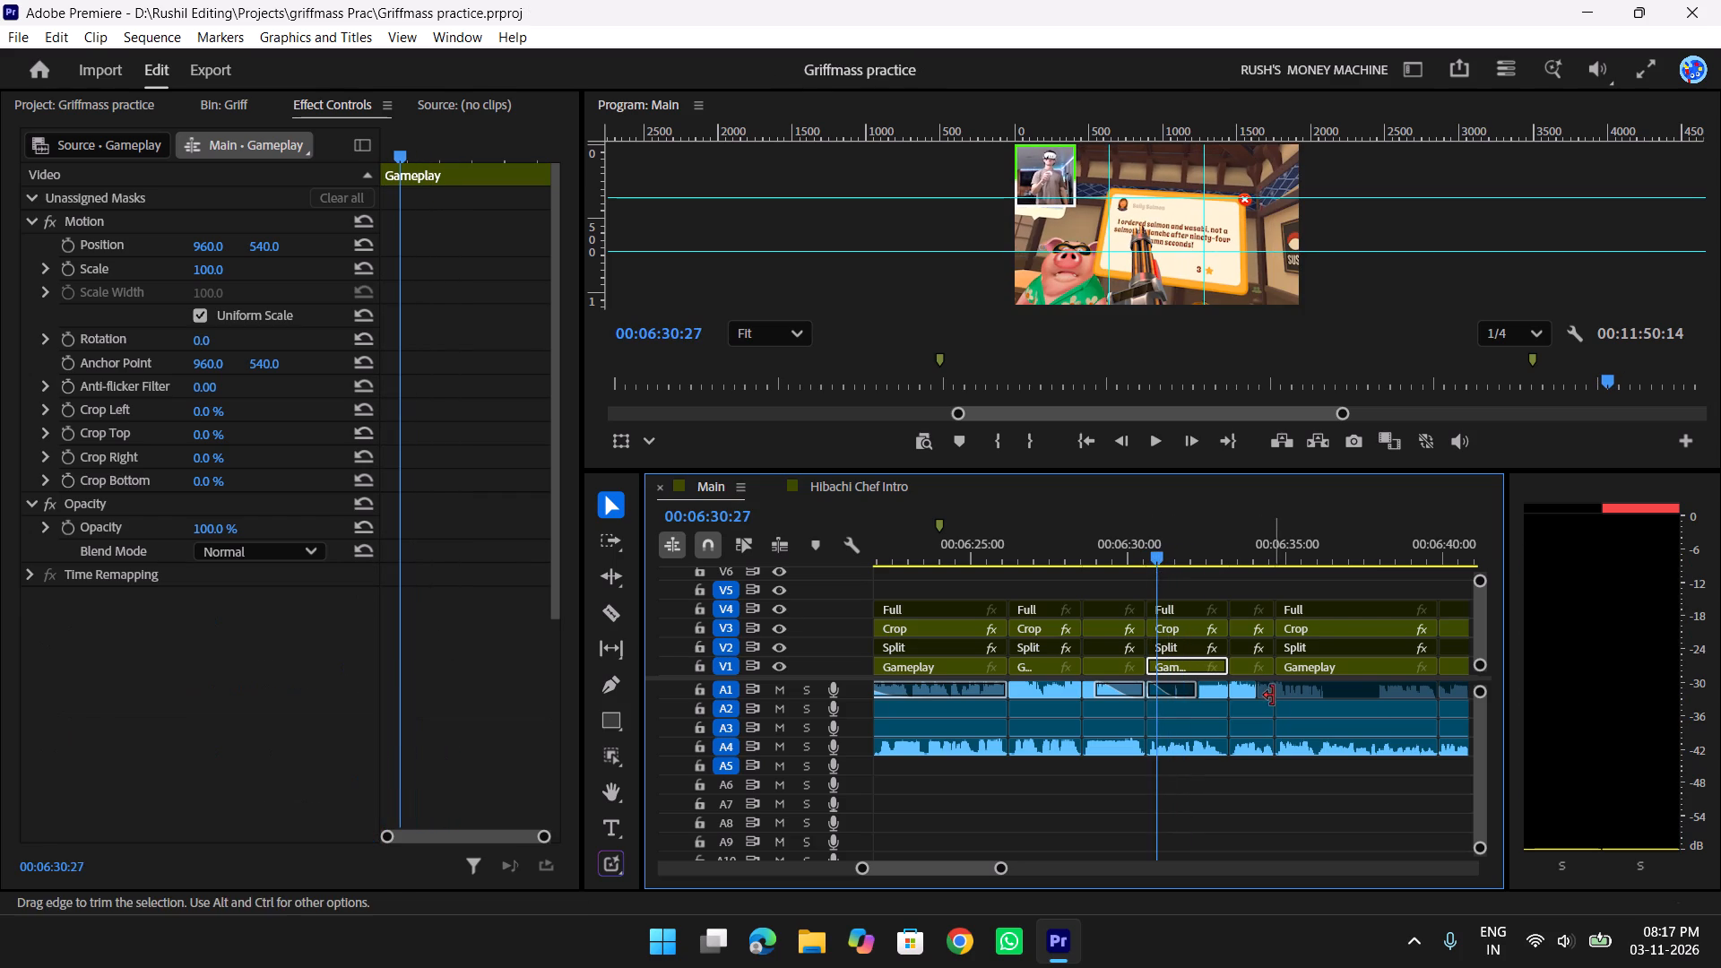
# Find the big zoom presets and apply Big Zoom Crop No shake to the Crop clip at 00:06:30:27.
pyautogui.hotkey('shift', 'z')
pyautogui.click(229, 201)
pyautogui.click(222, 212)
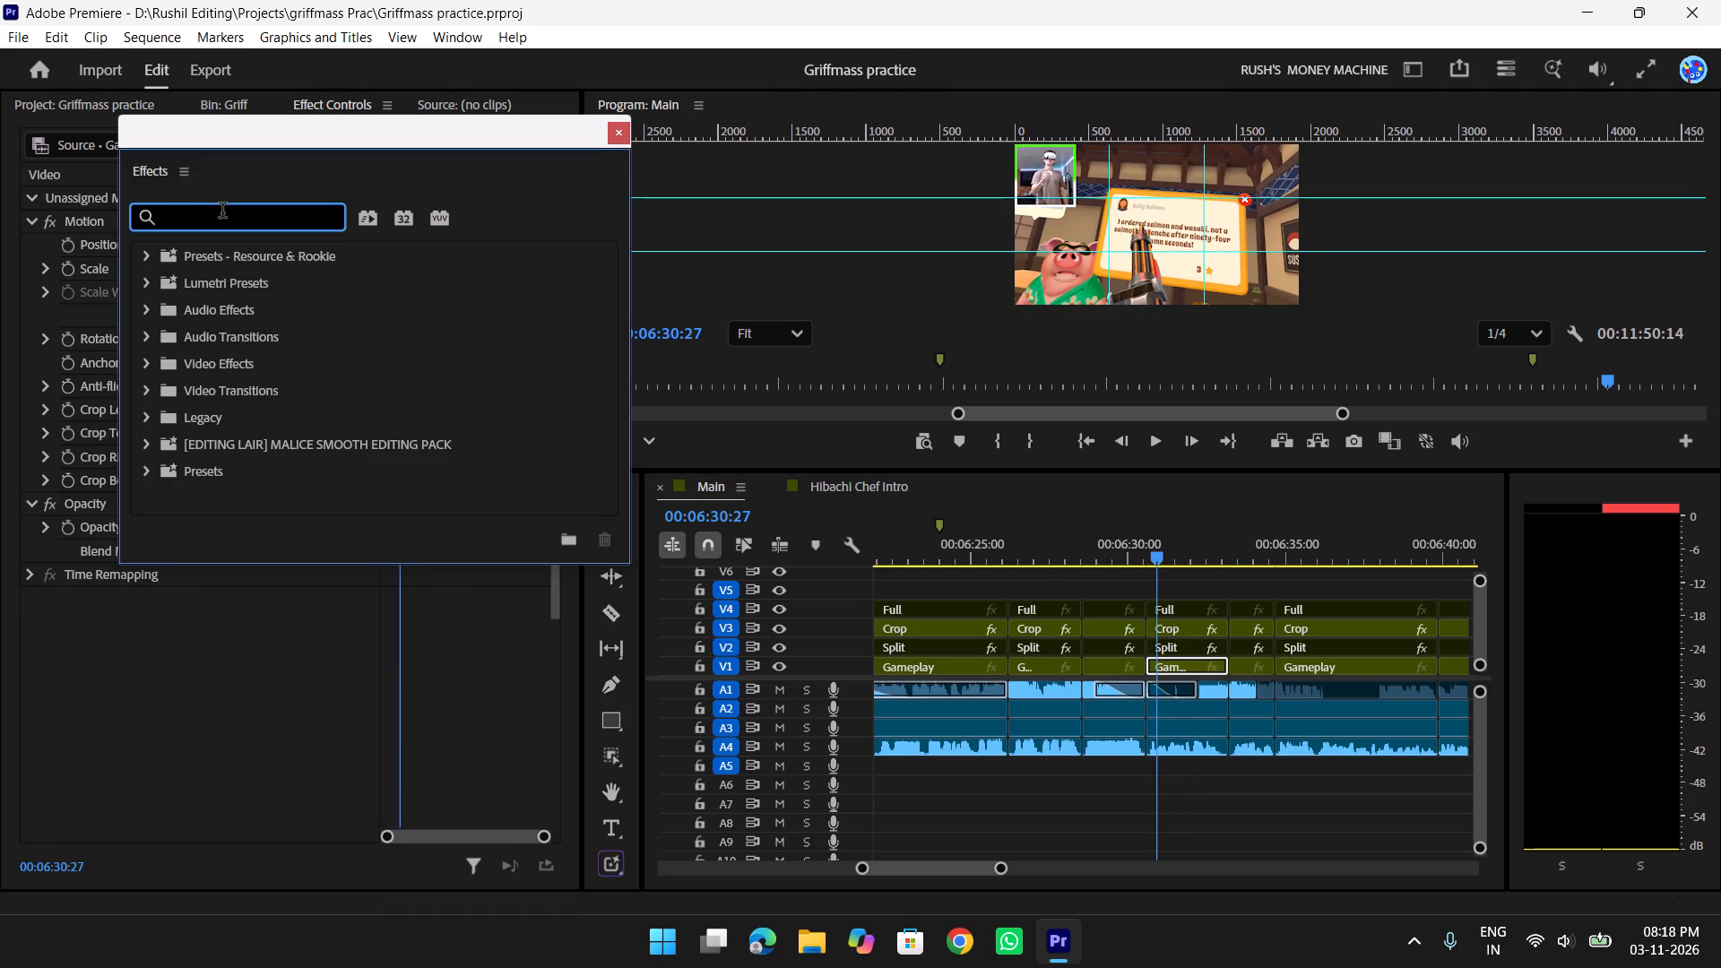
pyautogui.write('big')
pyautogui.press('space')
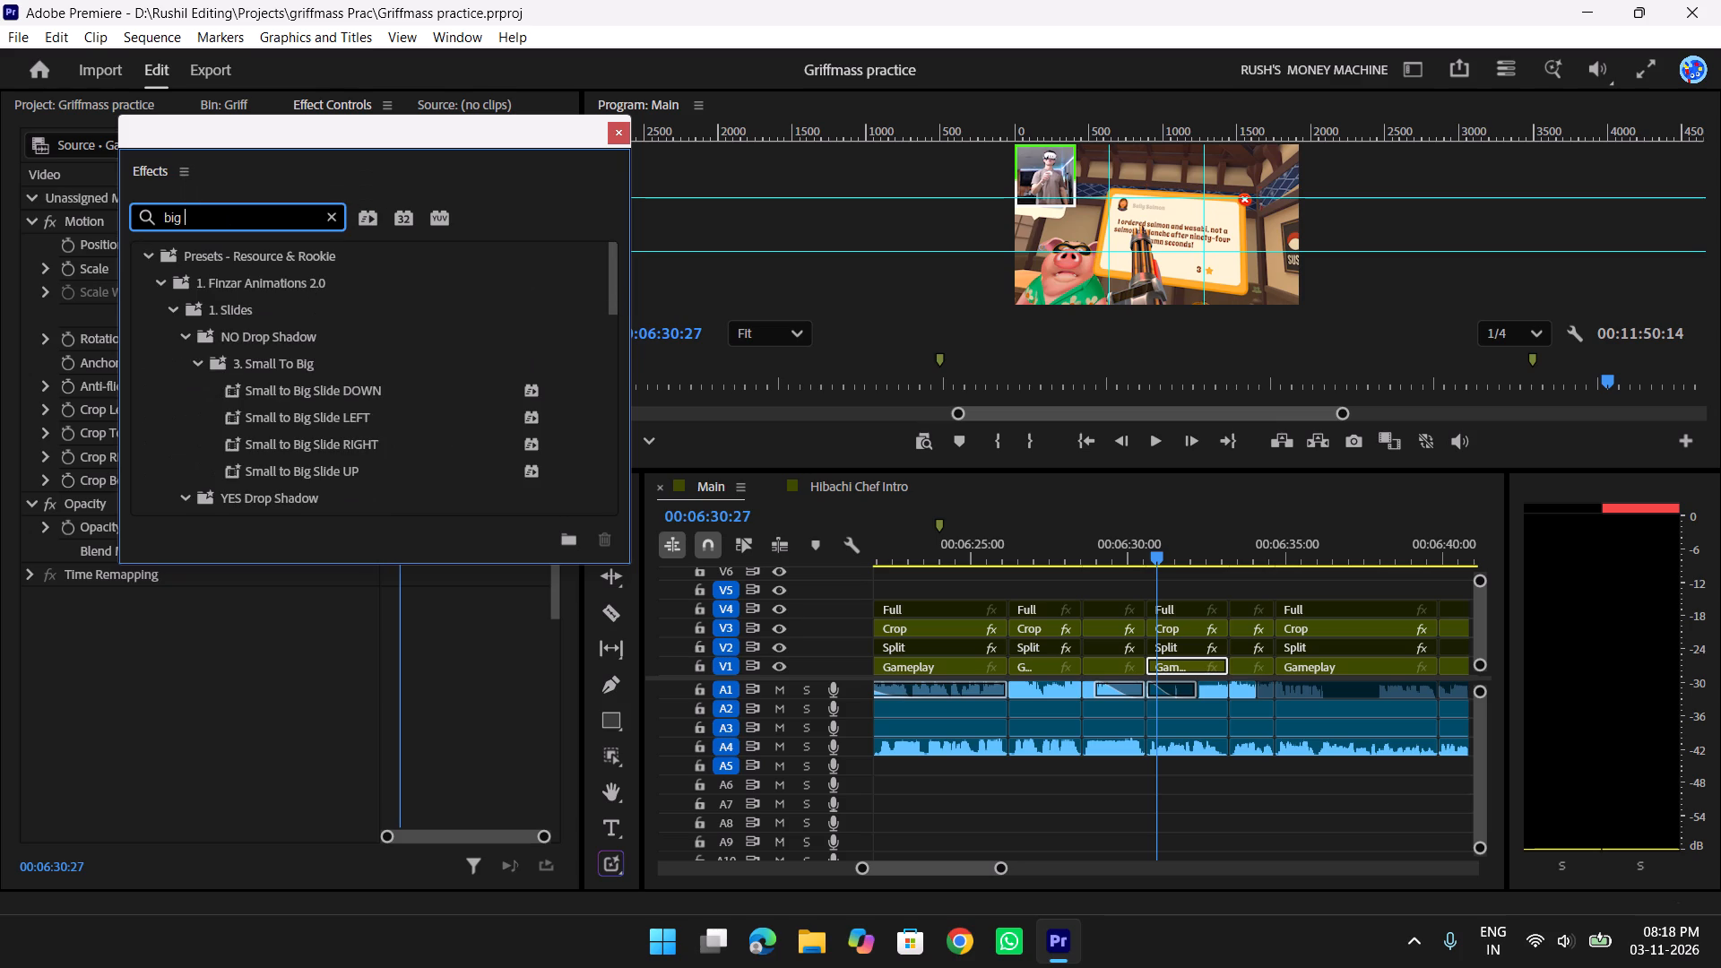
pyautogui.write('zoo')
pyautogui.moveTo(319, 471); pyautogui.dragTo(516, 518)
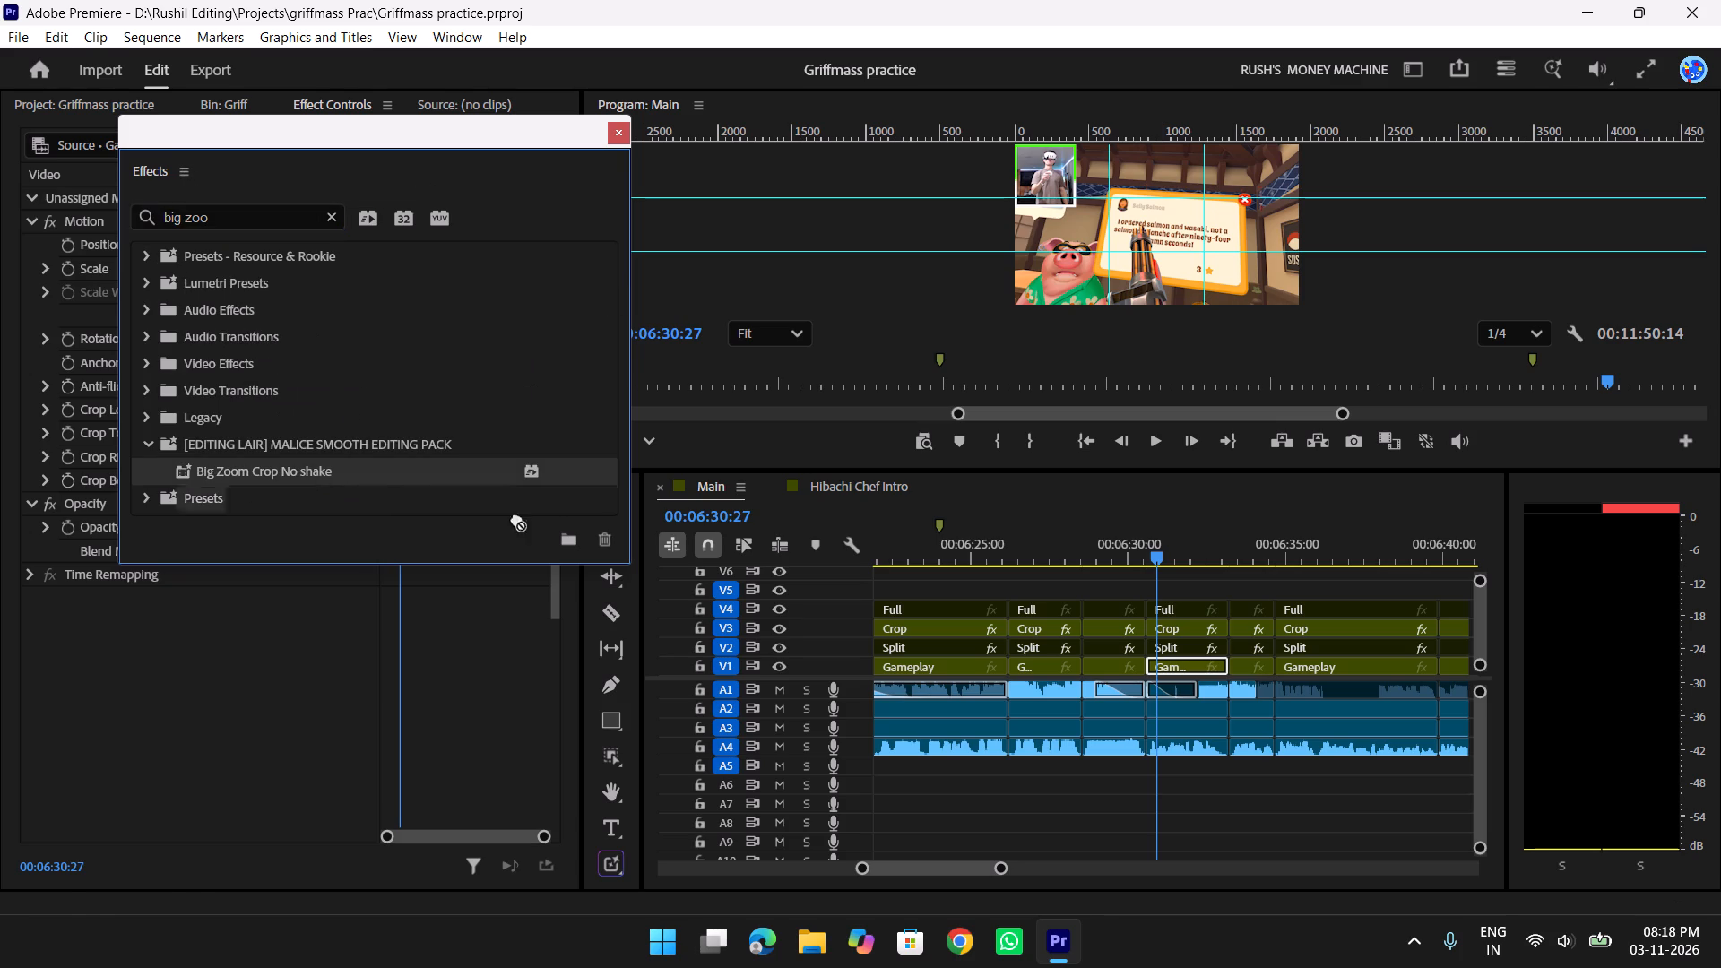
pyautogui.moveTo(516, 518); pyautogui.dragTo(1201, 626)
# Retime the Crop clip's zoom position and scale keyframes to start at about 00:06:31:22 and end shortly before 00:06:32:16.
pyautogui.moveTo(1165, 550); pyautogui.dragTo(1164, 549)
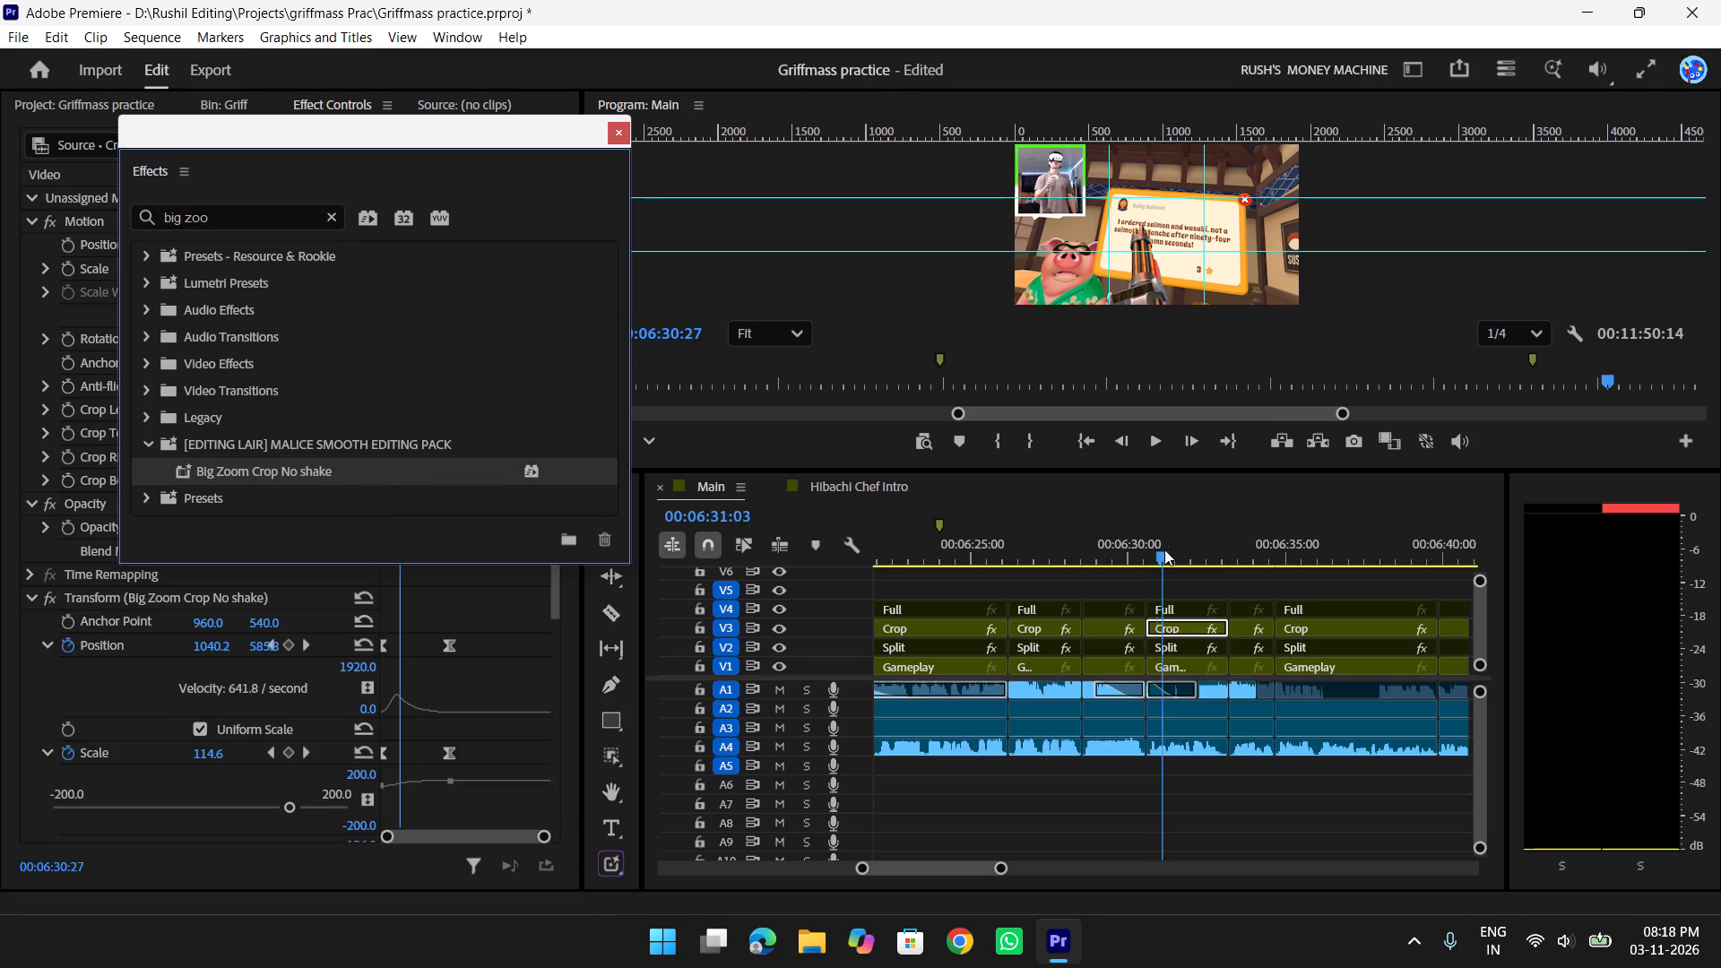
pyautogui.moveTo(1164, 549); pyautogui.dragTo(1189, 546)
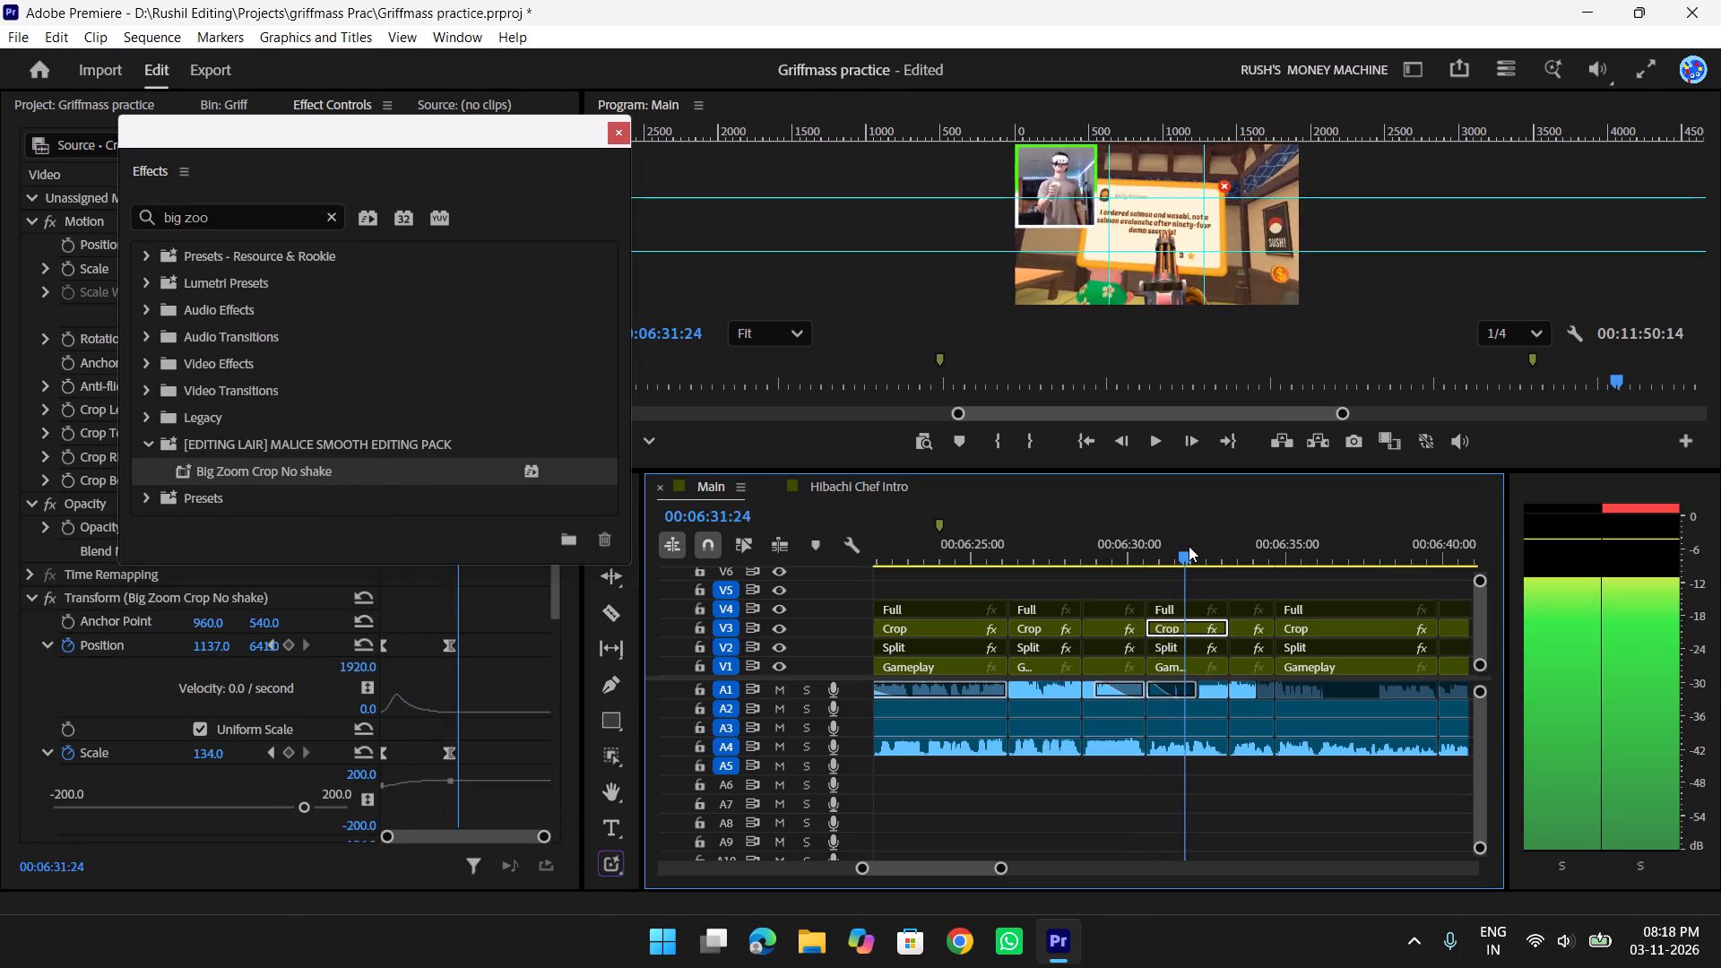
pyautogui.moveTo(1189, 546); pyautogui.dragTo(1179, 549)
pyautogui.click(621, 128)
pyautogui.press('space')
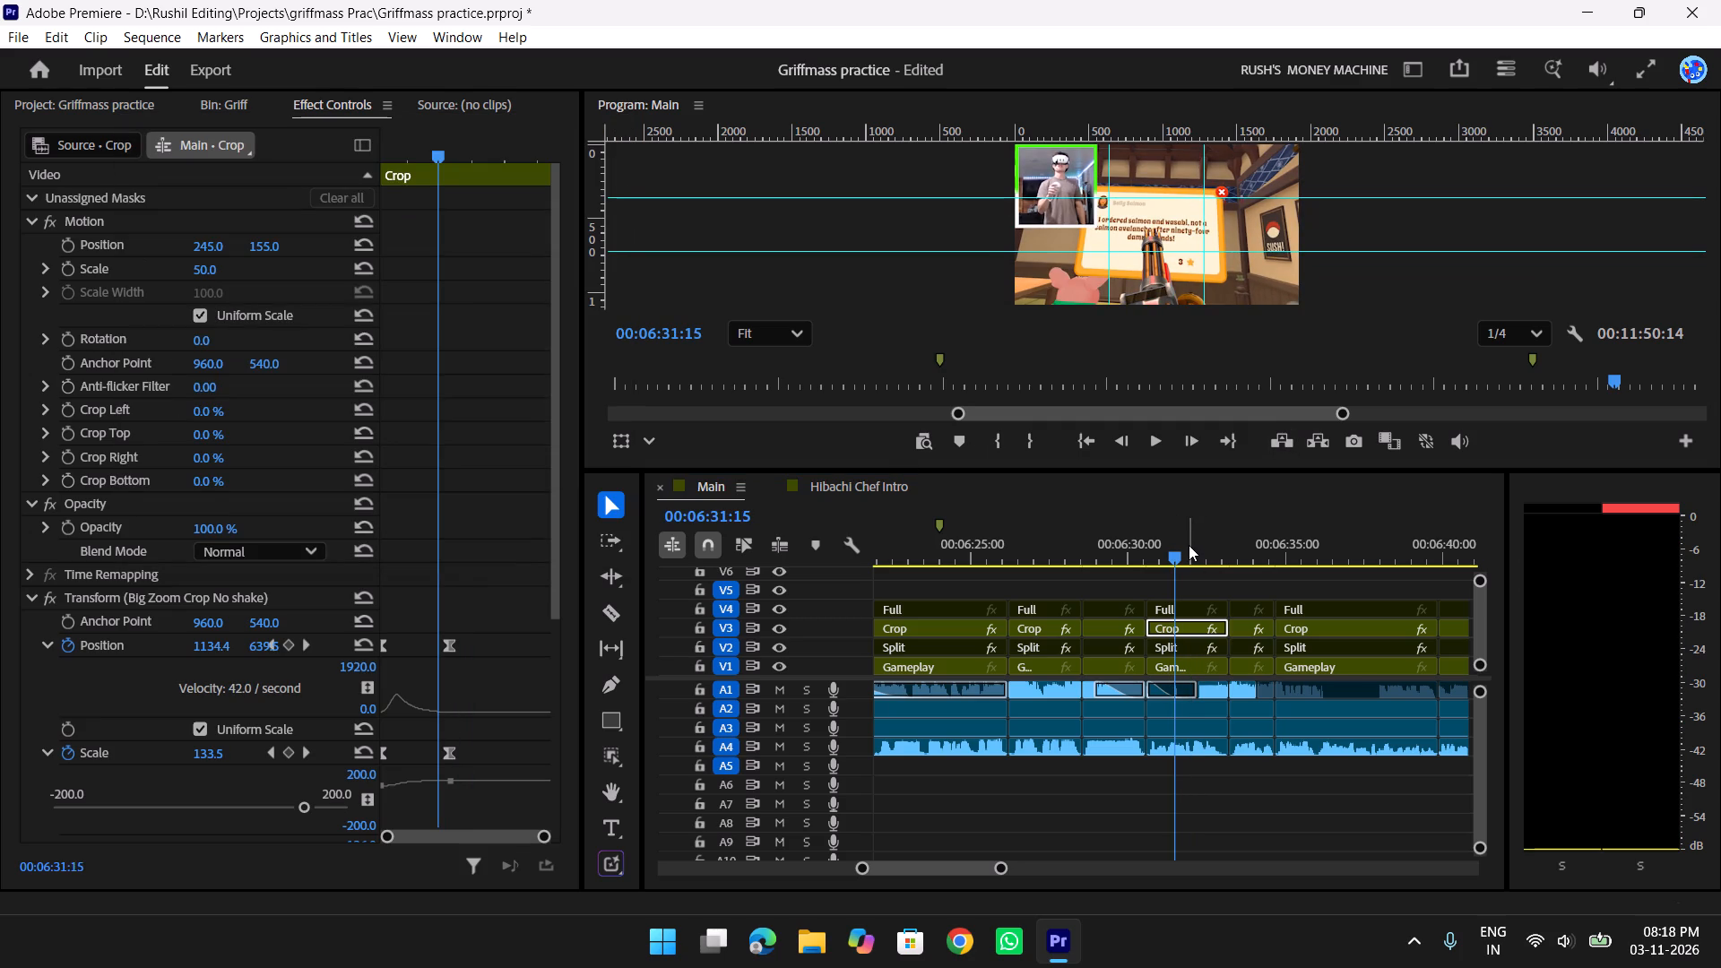
pyautogui.press('space')
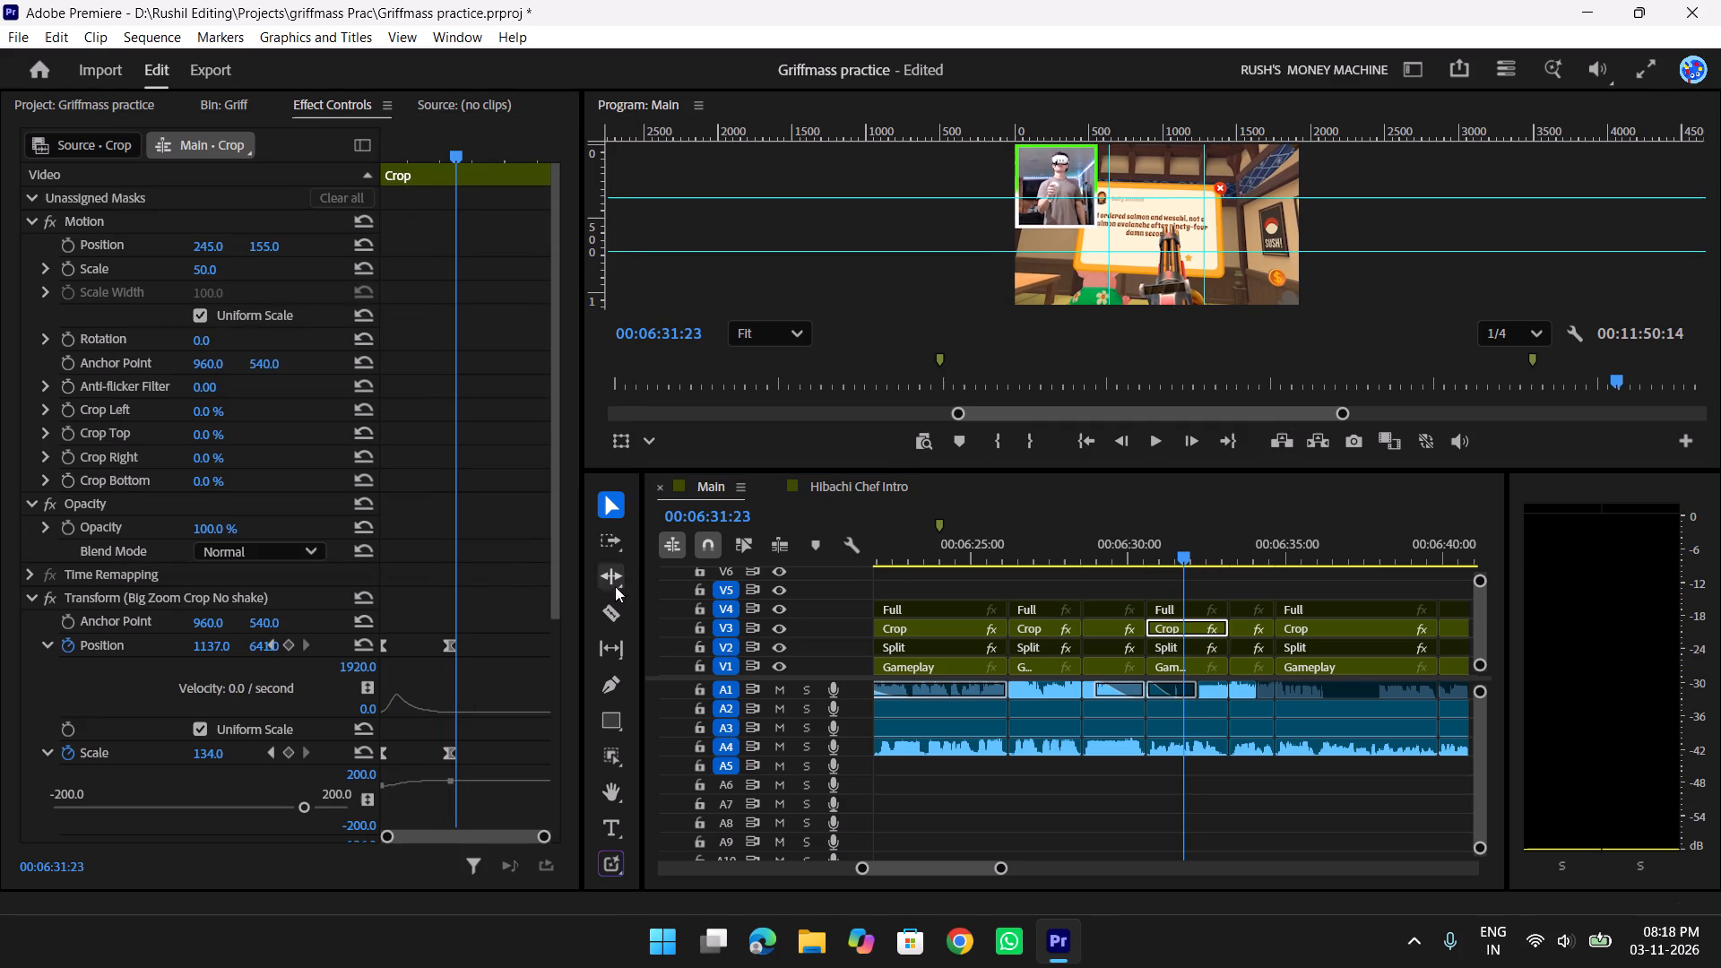
pyautogui.moveTo(508, 593); pyautogui.dragTo(274, 772)
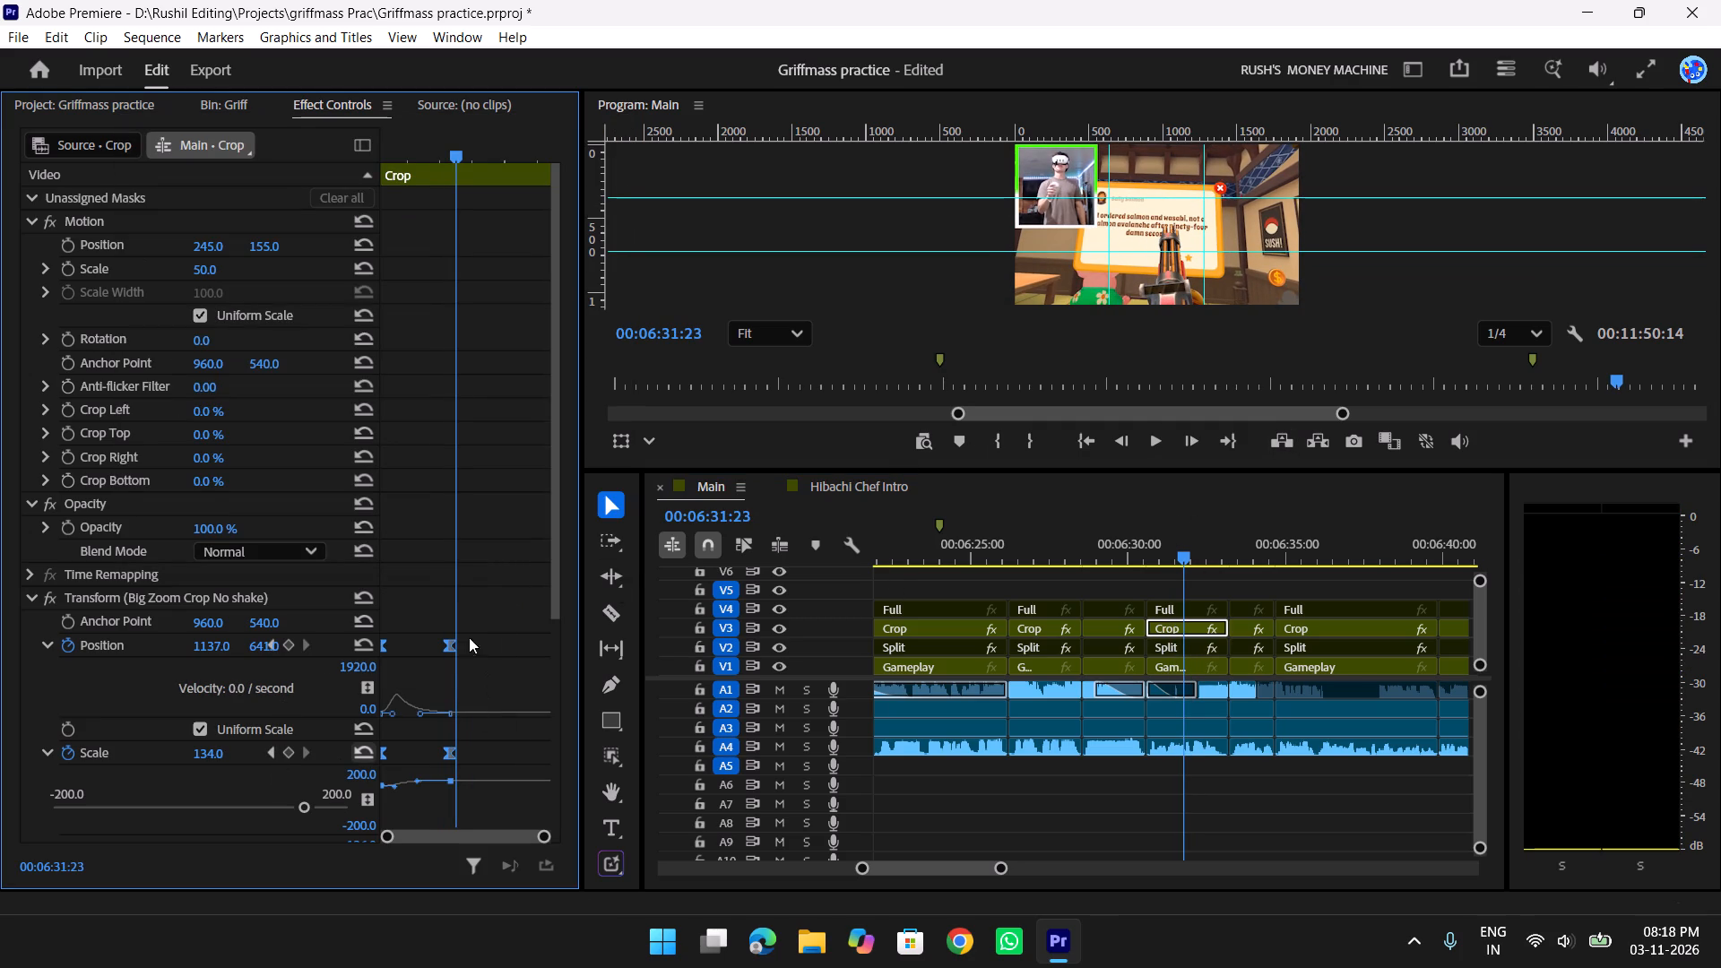
pyautogui.moveTo(450, 642); pyautogui.dragTo(533, 651)
pyautogui.moveTo(534, 652); pyautogui.dragTo(534, 653)
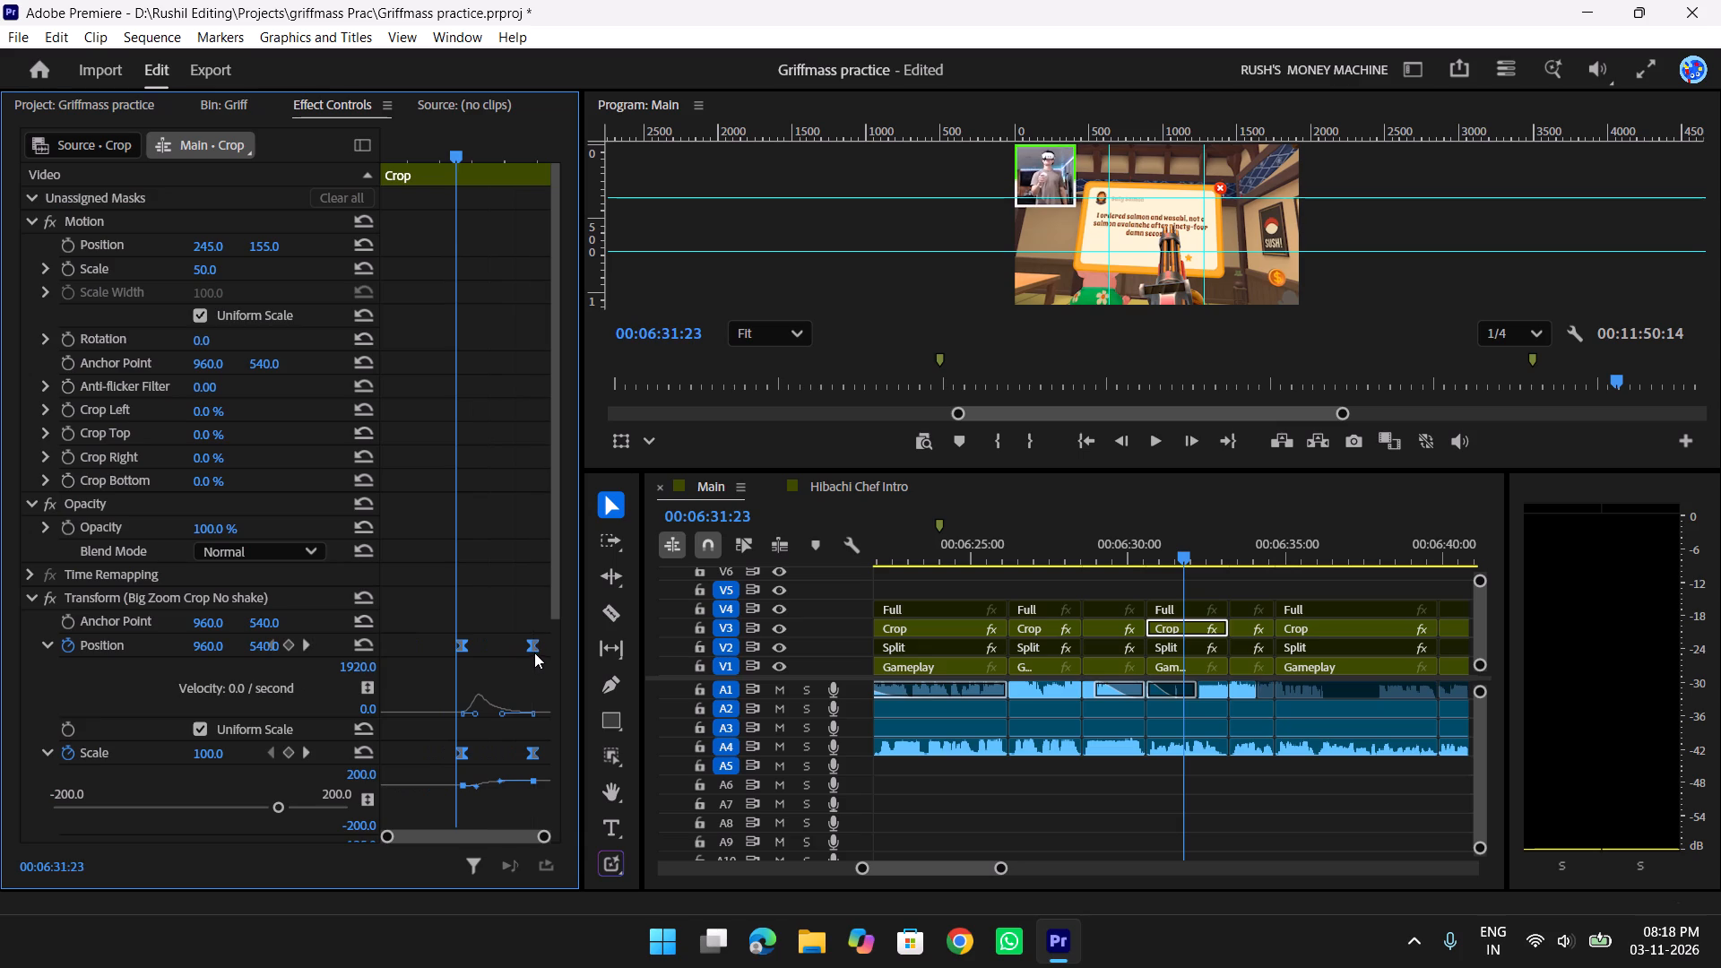
pyautogui.moveTo(534, 653); pyautogui.dragTo(525, 656)
pyautogui.click(511, 610)
pyautogui.moveTo(515, 592); pyautogui.dragTo(546, 774)
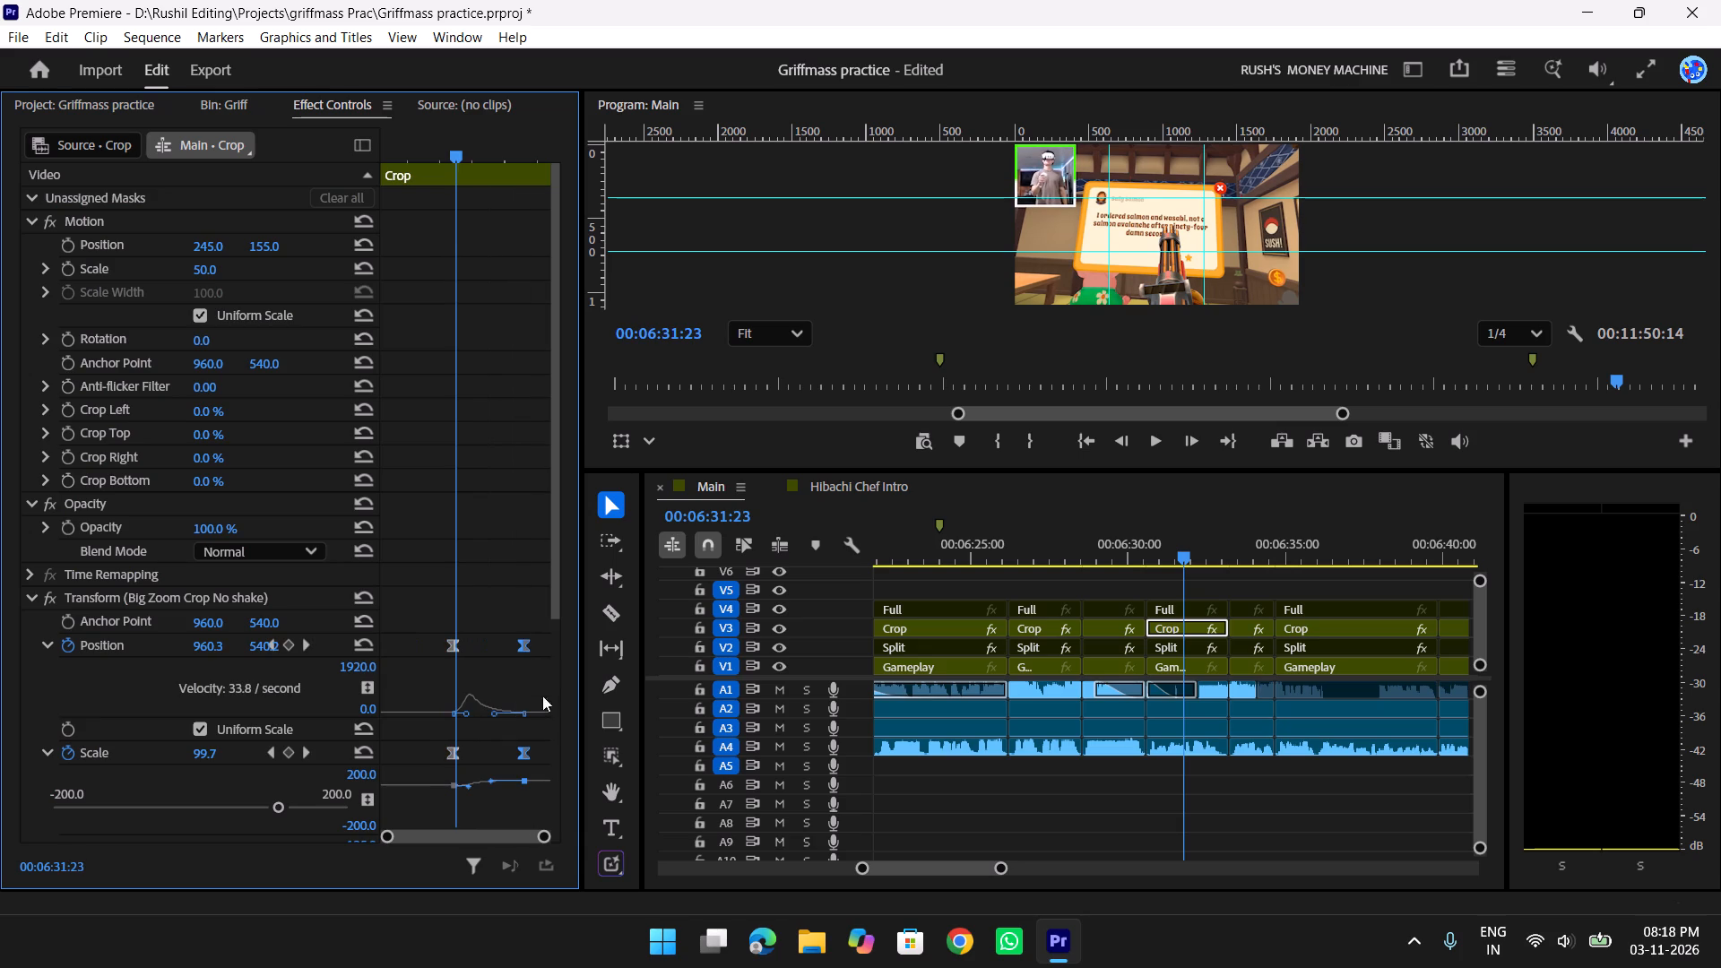
pyautogui.moveTo(528, 638); pyautogui.dragTo(506, 661)
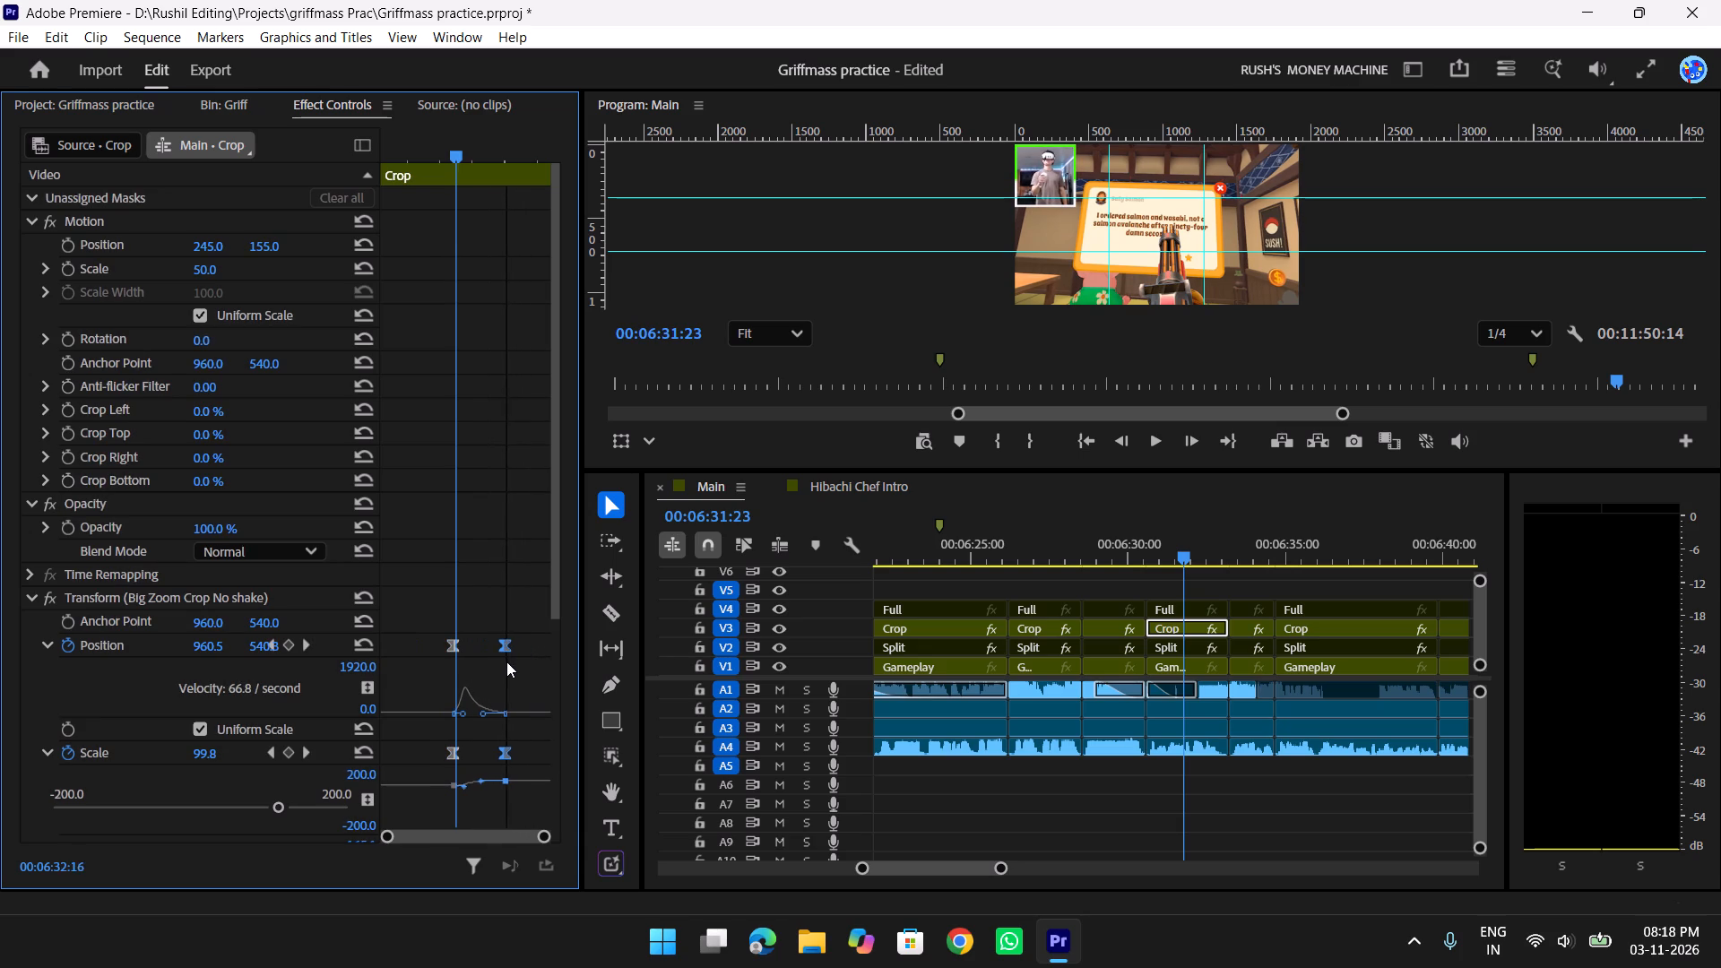
pyautogui.moveTo(506, 661); pyautogui.dragTo(502, 664)
# Replay and scrub the retimed facecam zoom and the shots around it, between about 00:06:27:15 and 00:06:35:07.
pyautogui.moveTo(449, 149); pyautogui.dragTo(197, 197)
pyautogui.press('space')
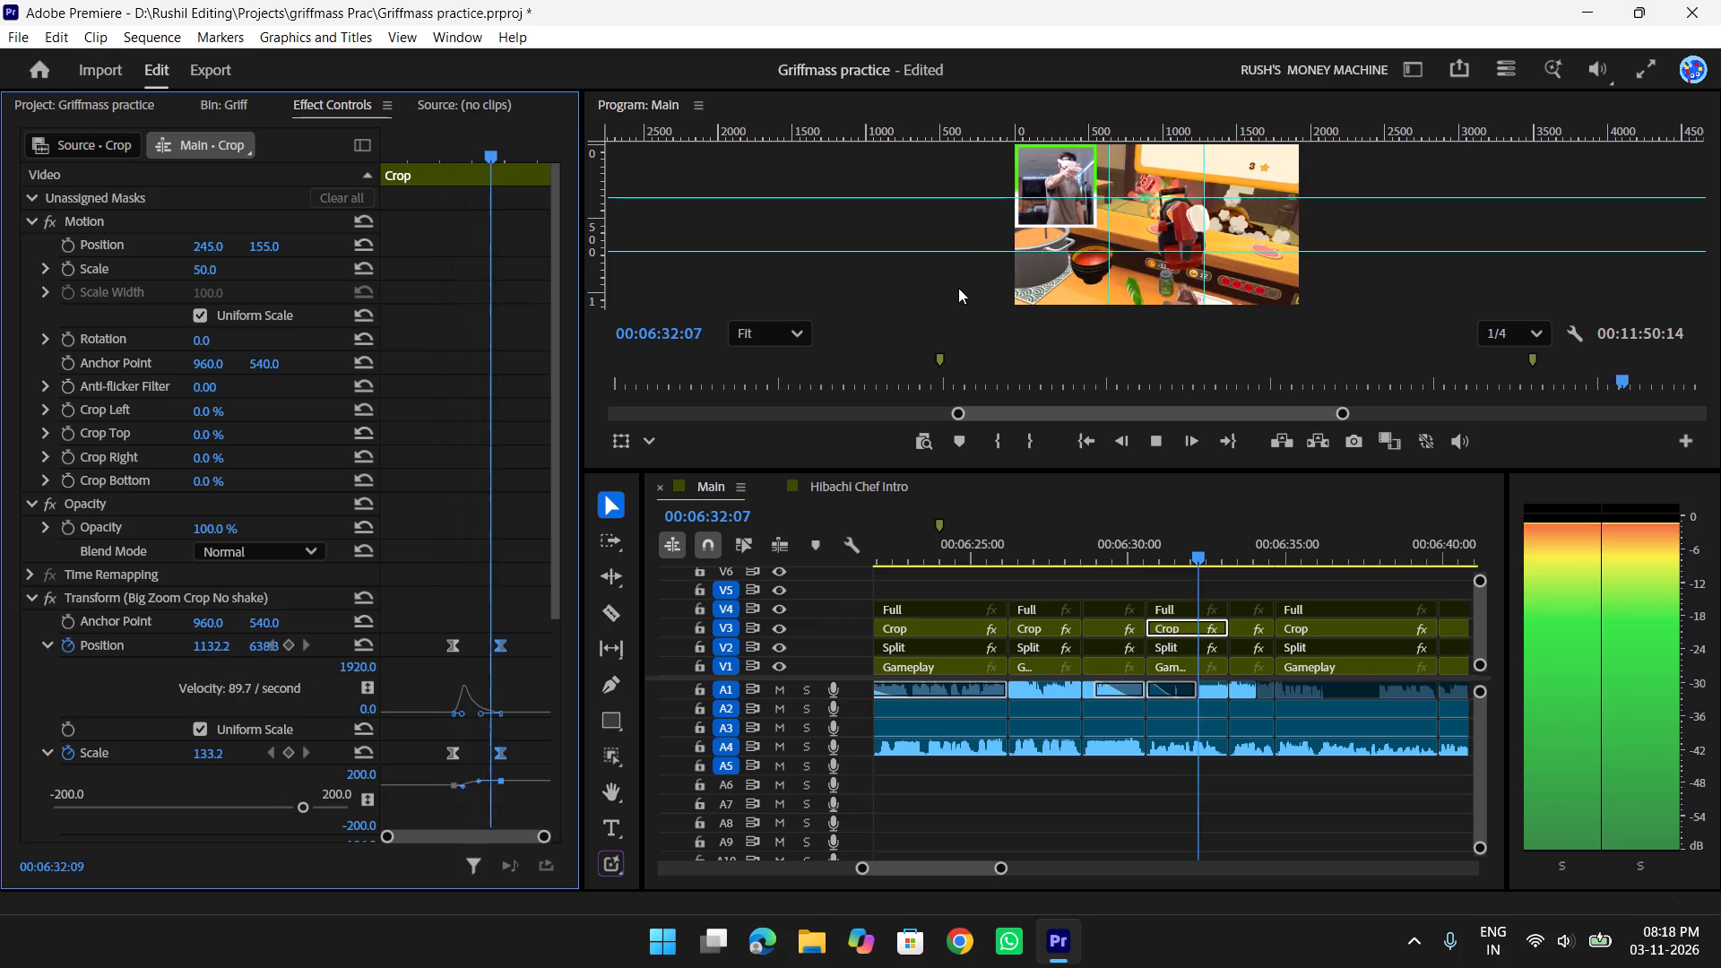
pyautogui.press('space')
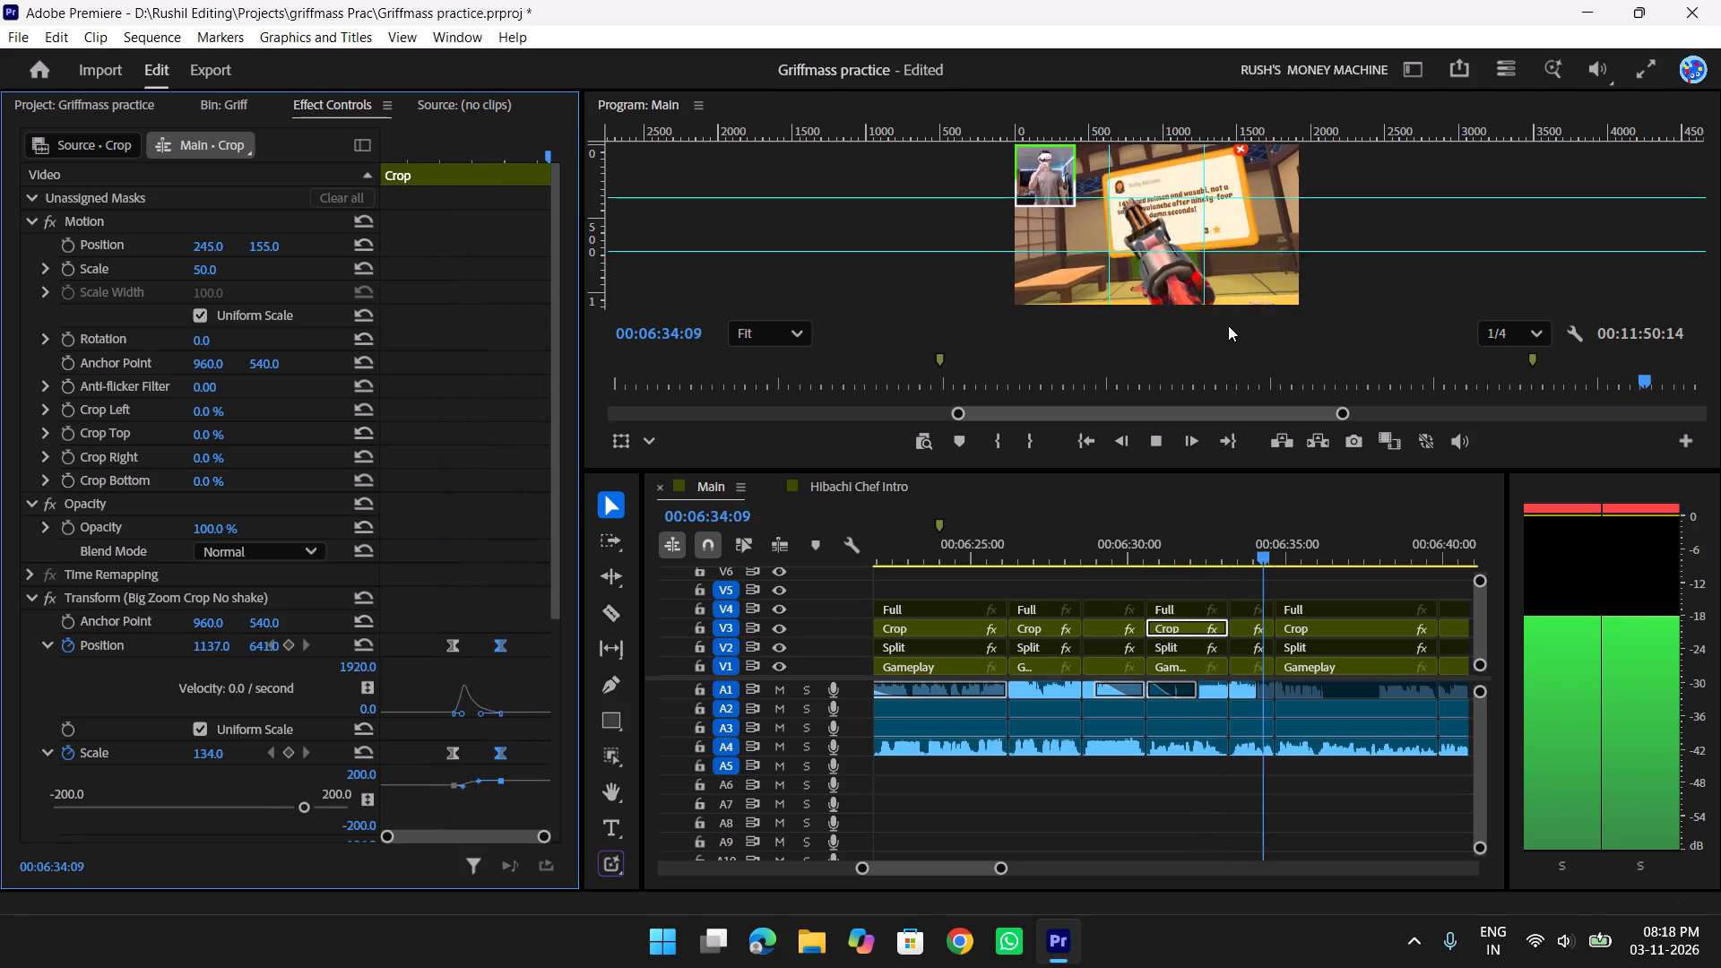
pyautogui.moveTo(1262, 541); pyautogui.dragTo(1183, 550)
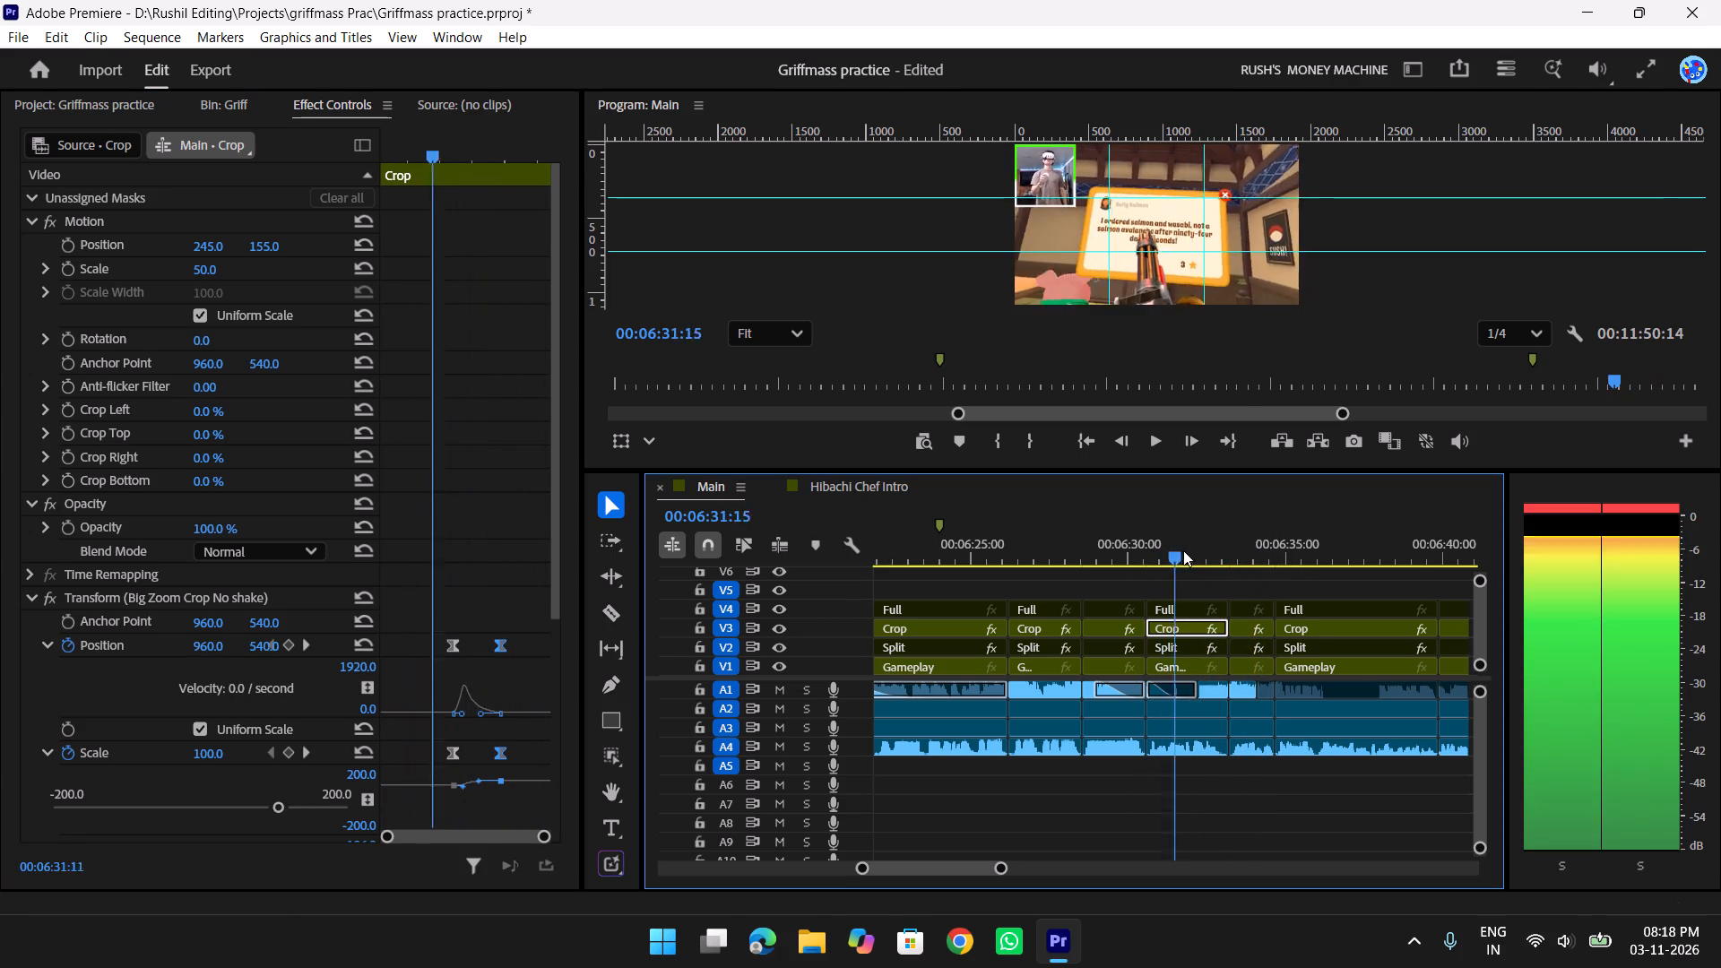
pyautogui.moveTo(1183, 550); pyautogui.dragTo(1251, 562)
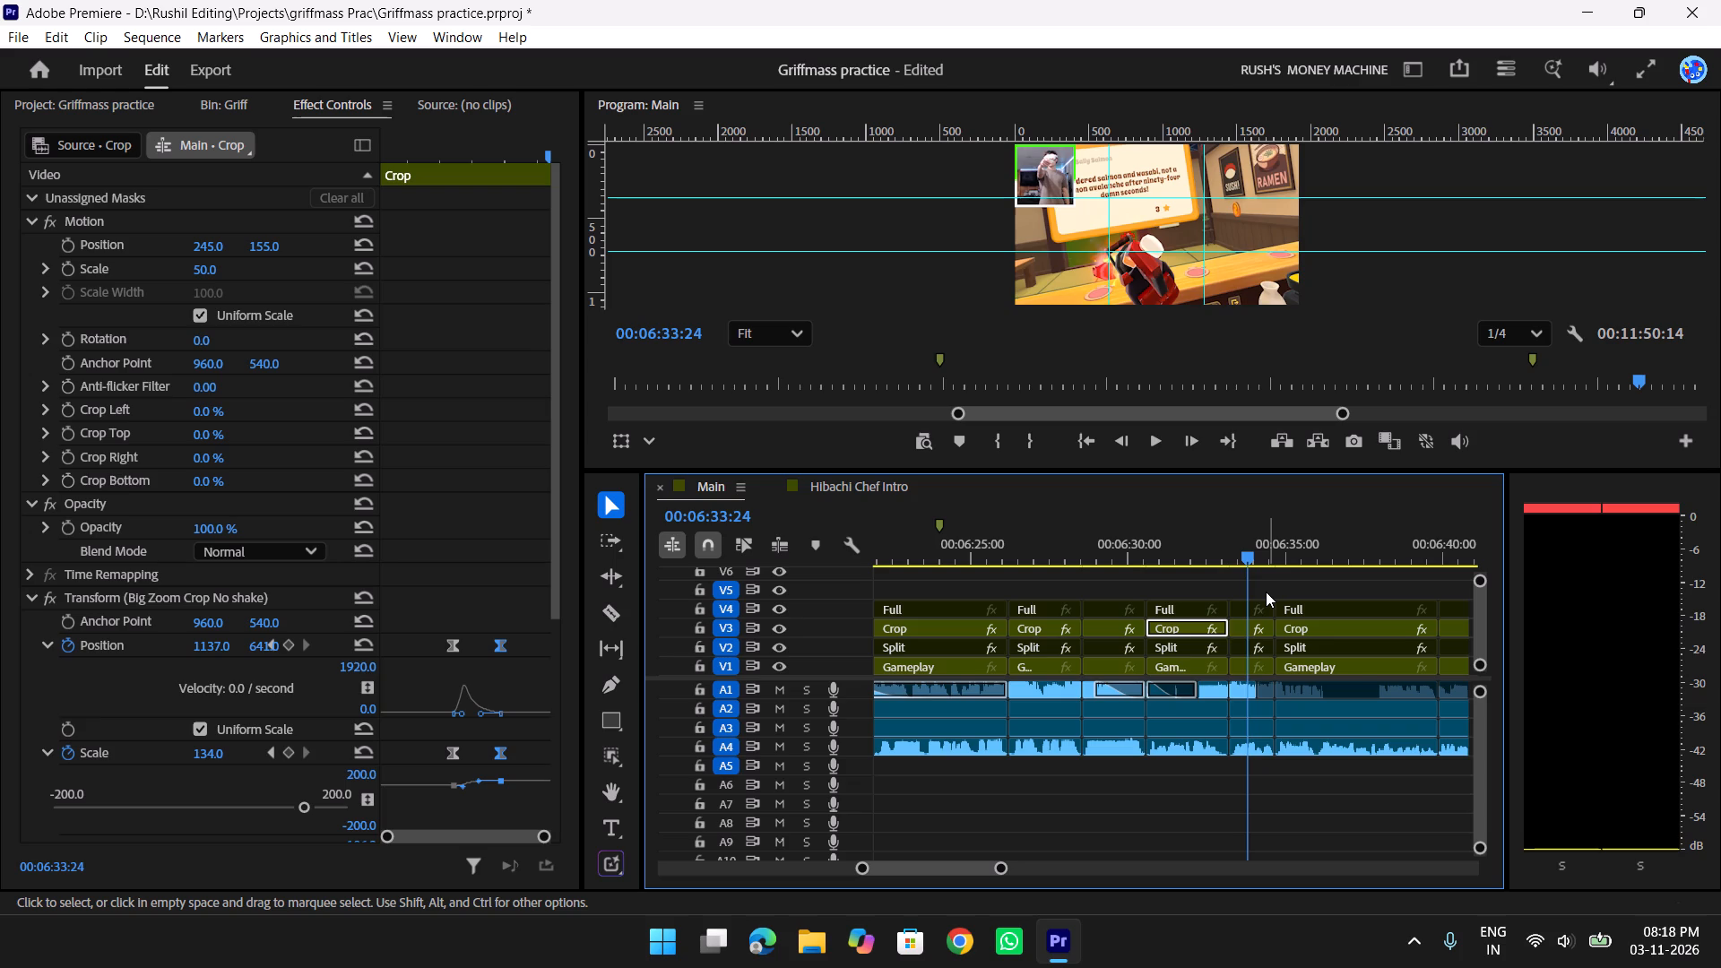
pyautogui.press('space')
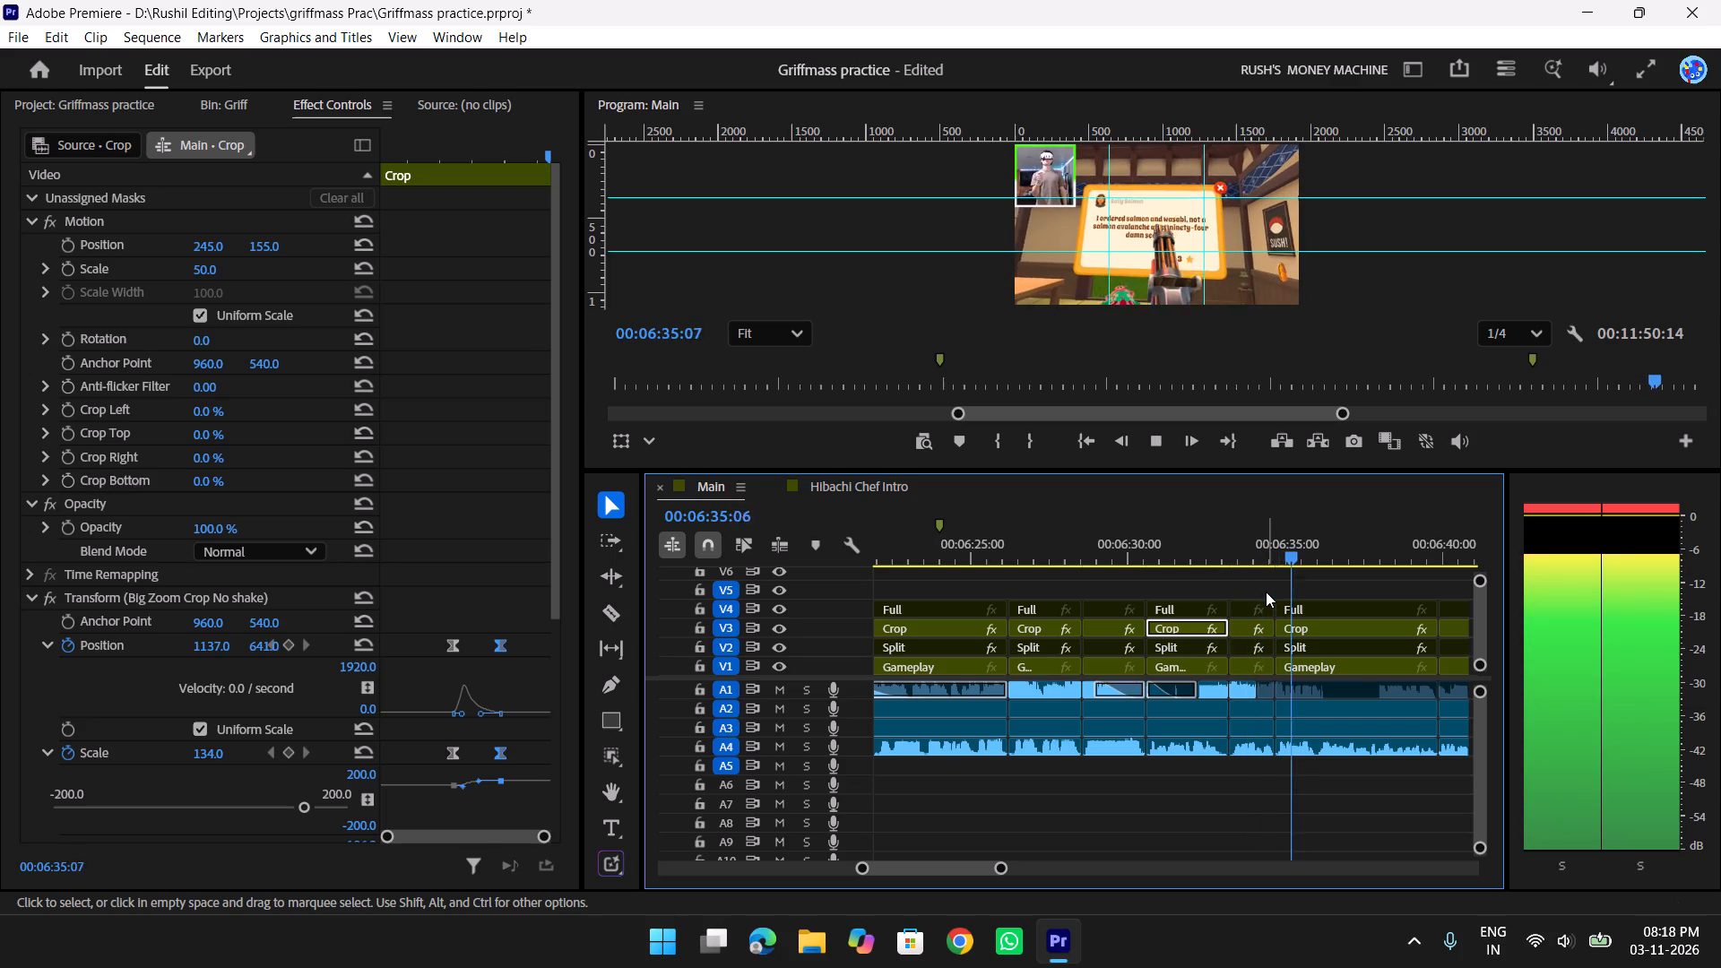
pyautogui.press('space')
pyautogui.moveTo(1163, 543); pyautogui.dragTo(1049, 539)
pyautogui.press('space')
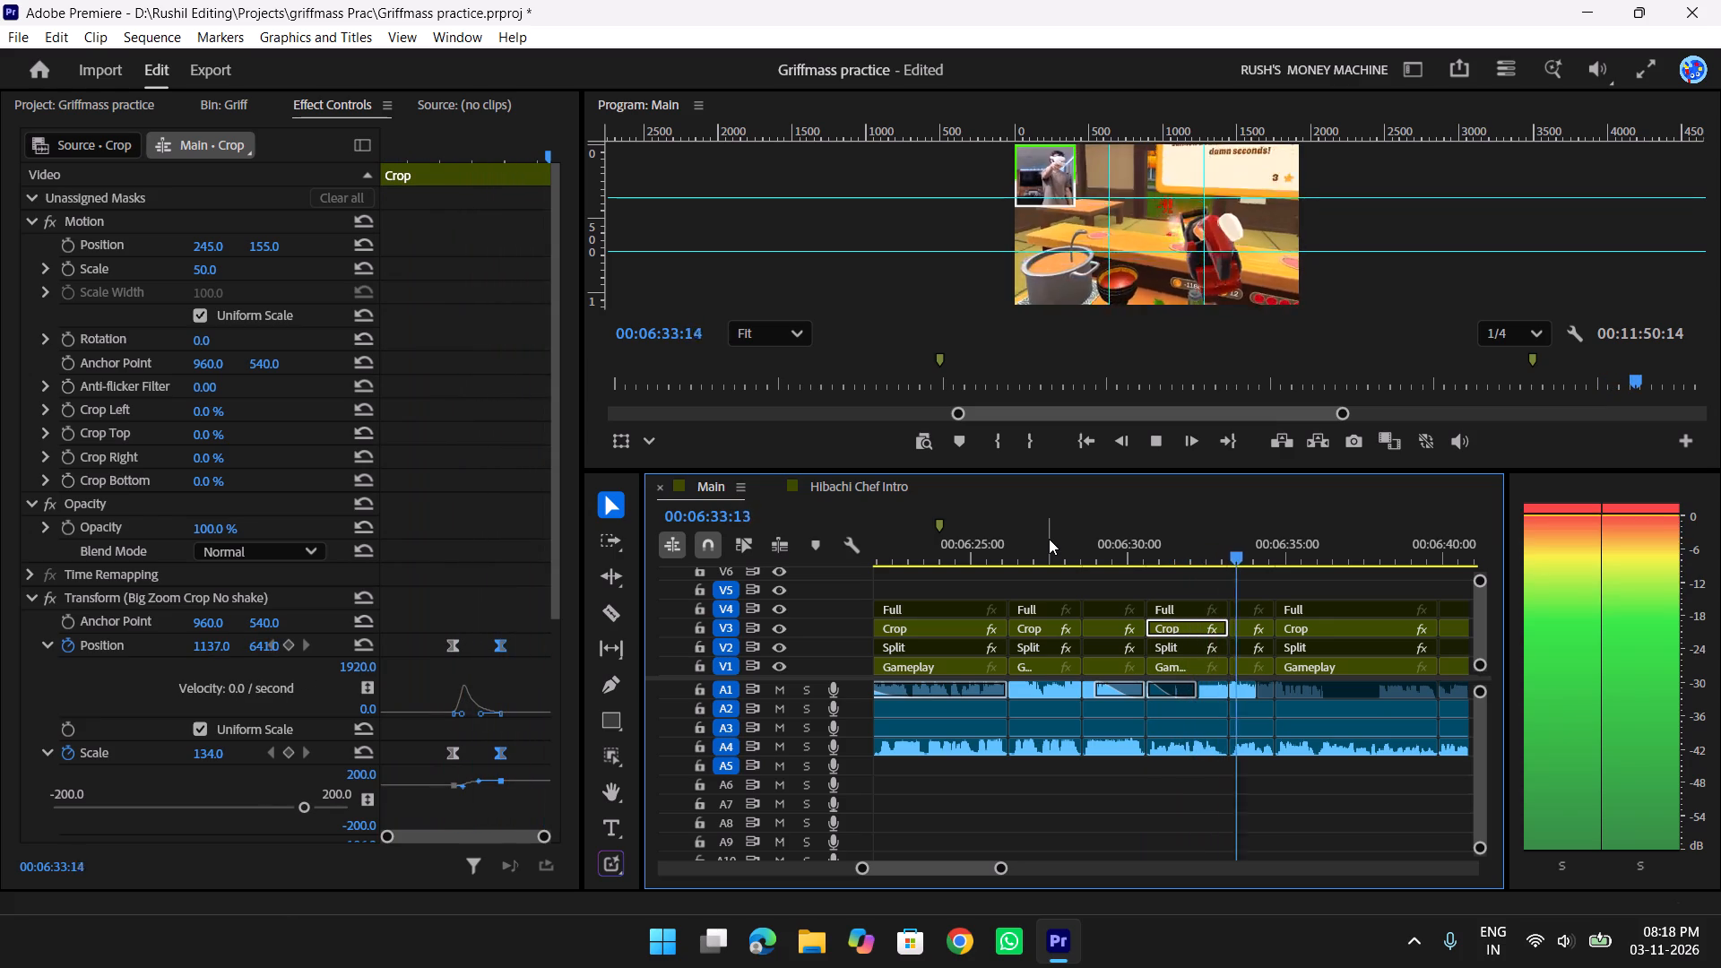
pyautogui.press('space')
# Replay from about 00:06:25 to 00:06:42:04, and scrub the following shots between 00:06:39:06 and 00:06:43:10.
pyautogui.moveTo(1284, 544); pyautogui.dragTo(1106, 557)
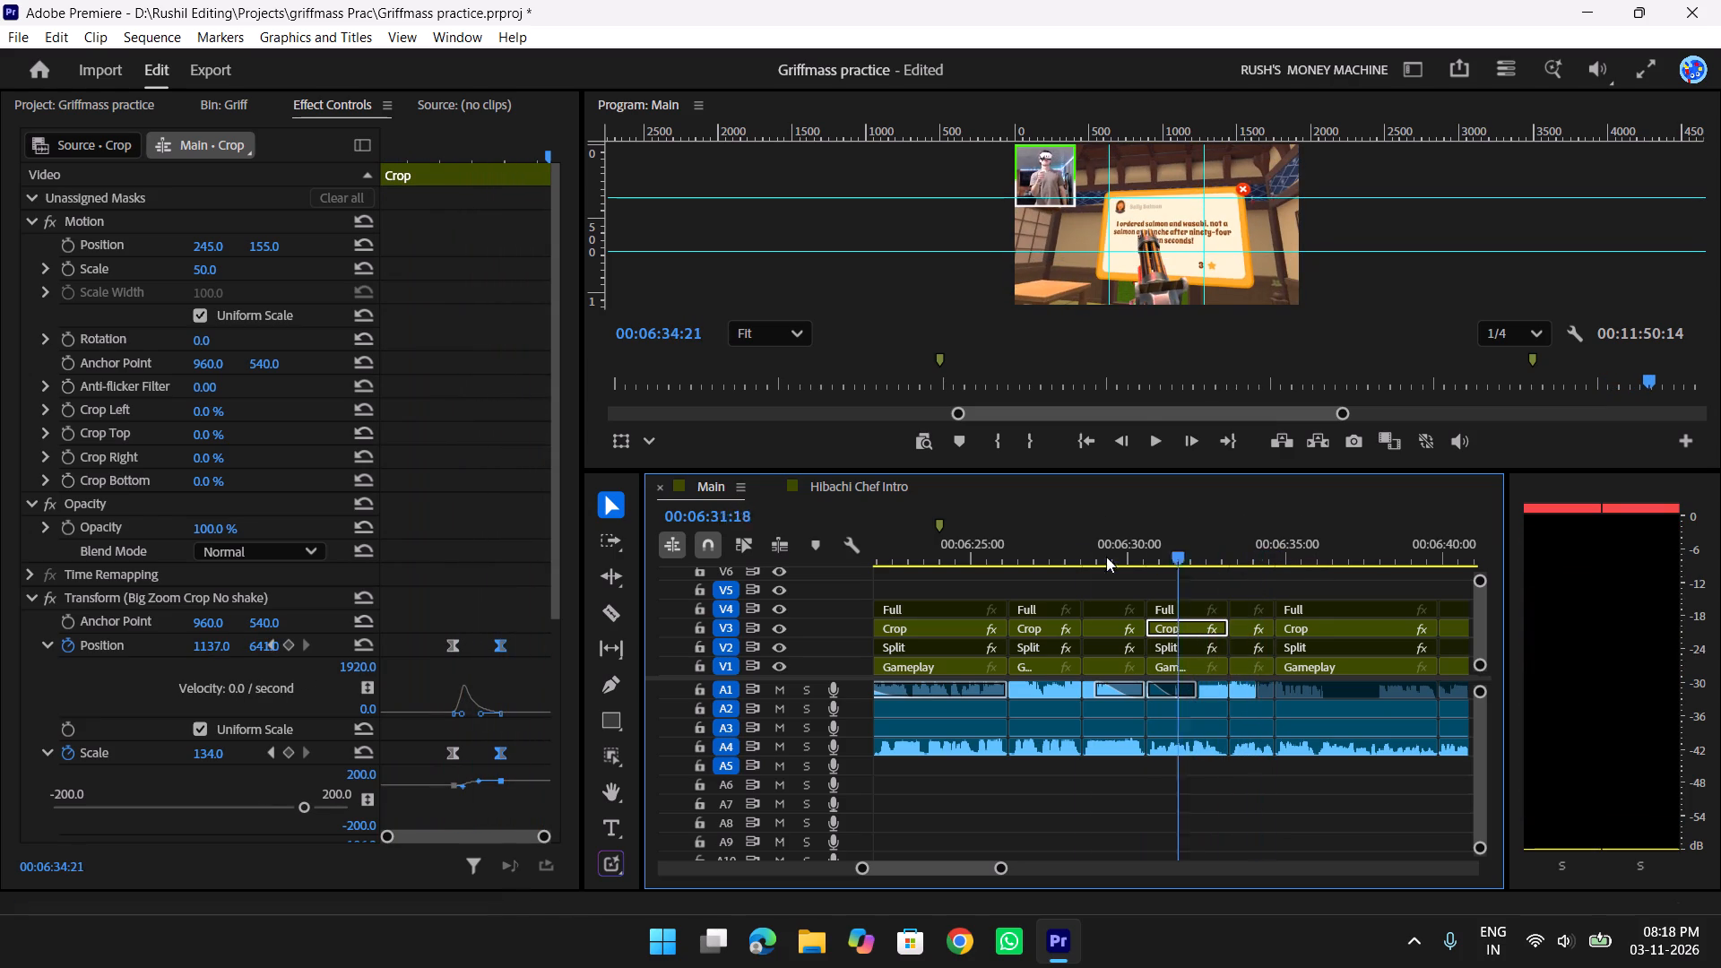
pyautogui.moveTo(1106, 557); pyautogui.dragTo(967, 556)
pyautogui.press('space')
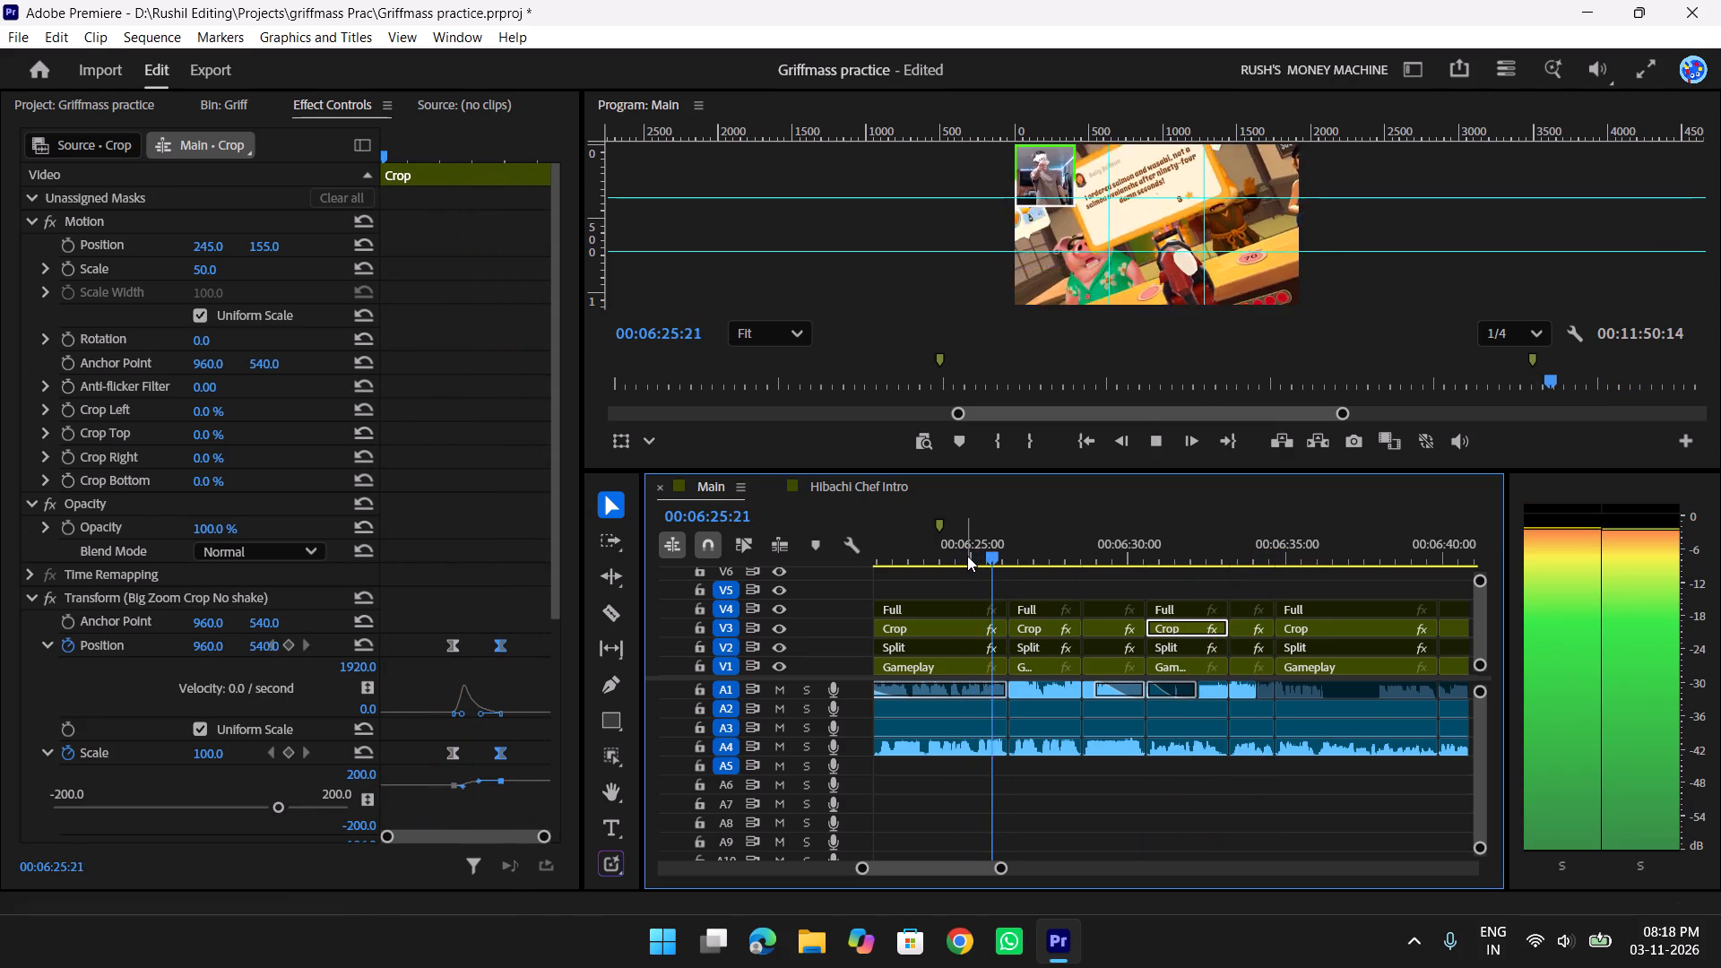
pyautogui.press('space')
pyautogui.press('space')
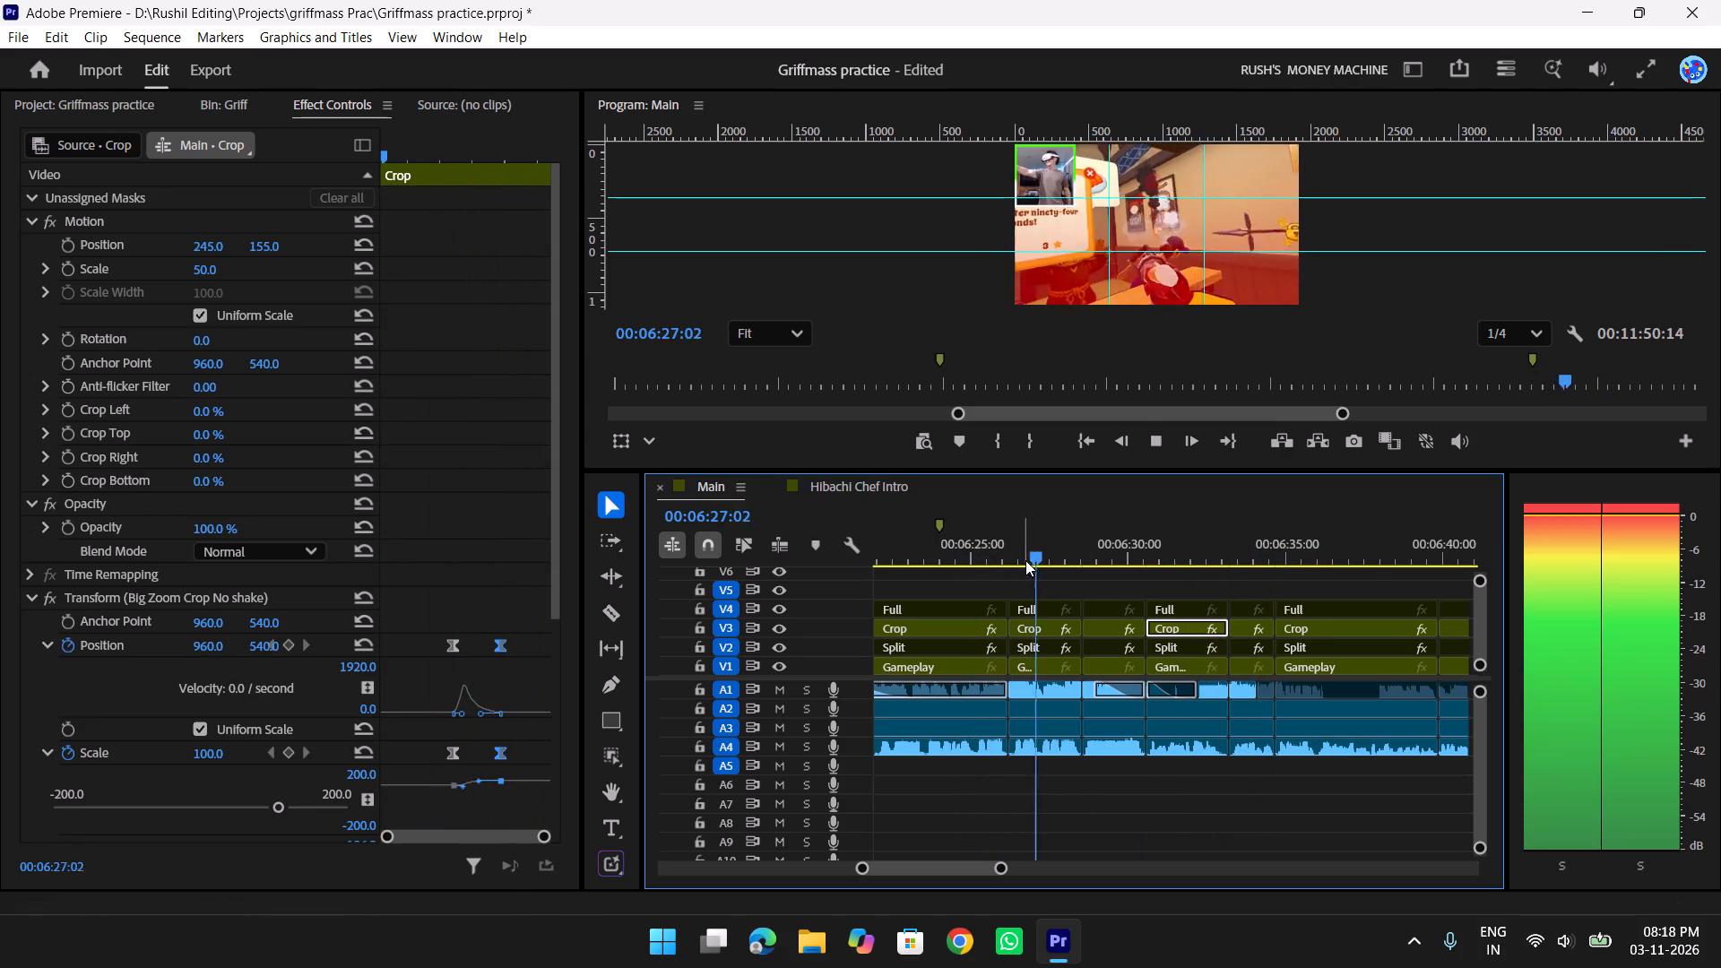
pyautogui.press('space')
pyautogui.press('space')
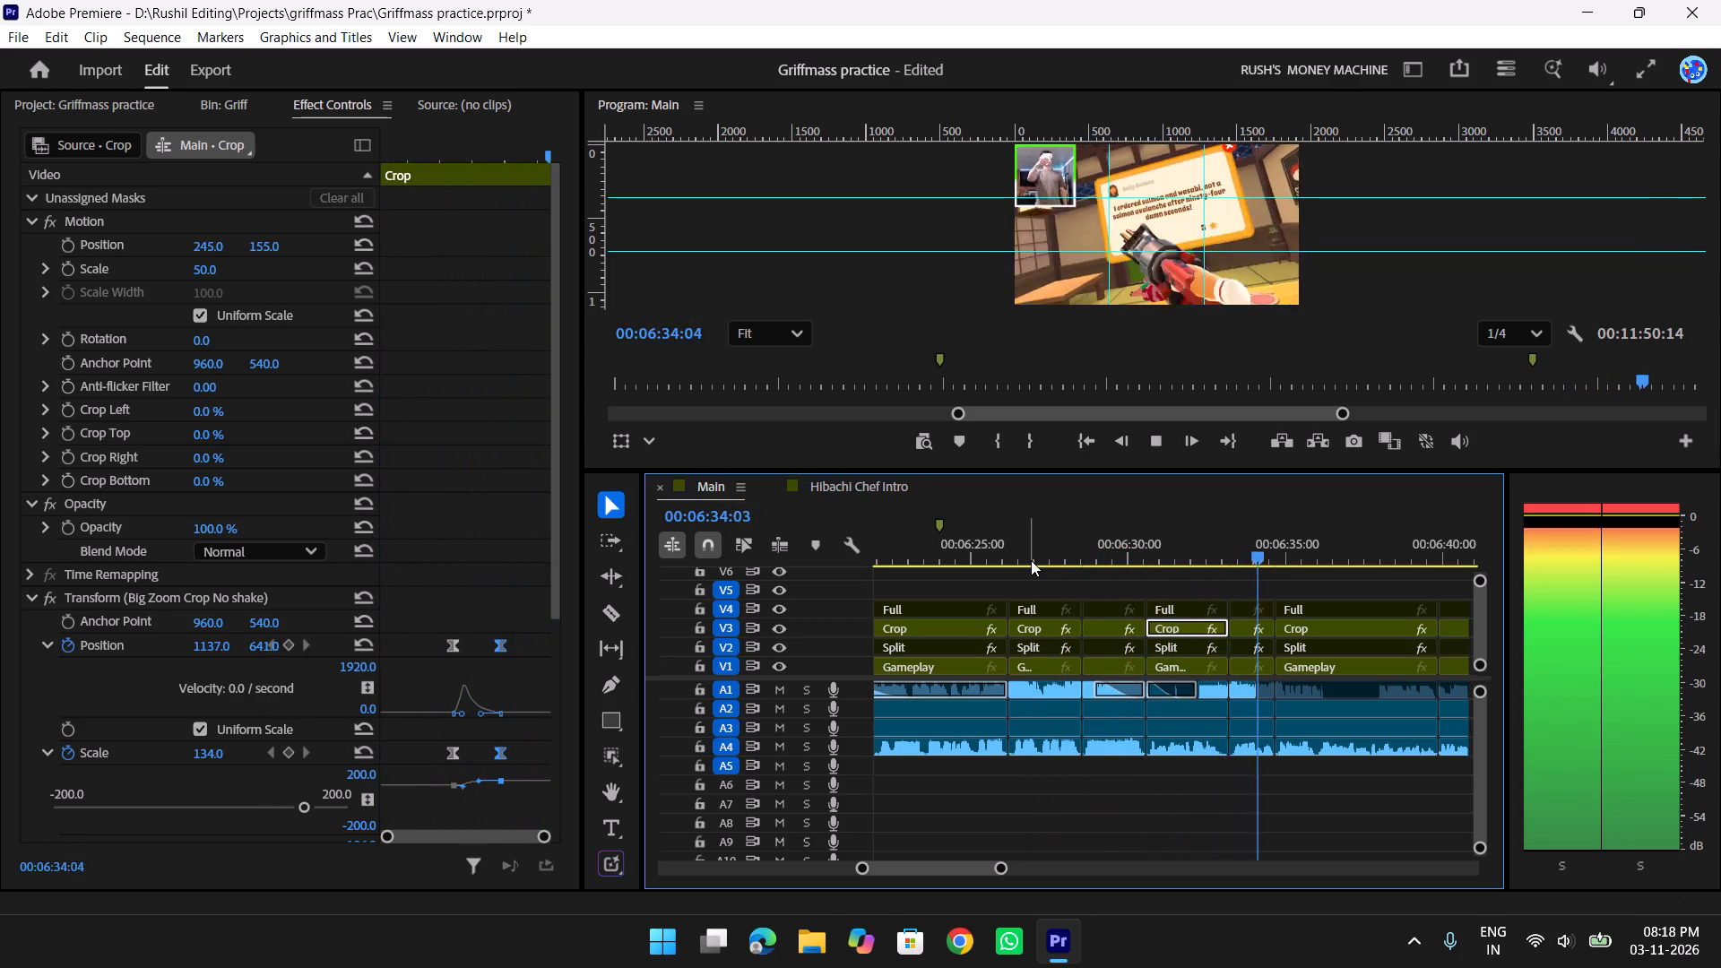
pyautogui.scroll(-5, 1031, 560)
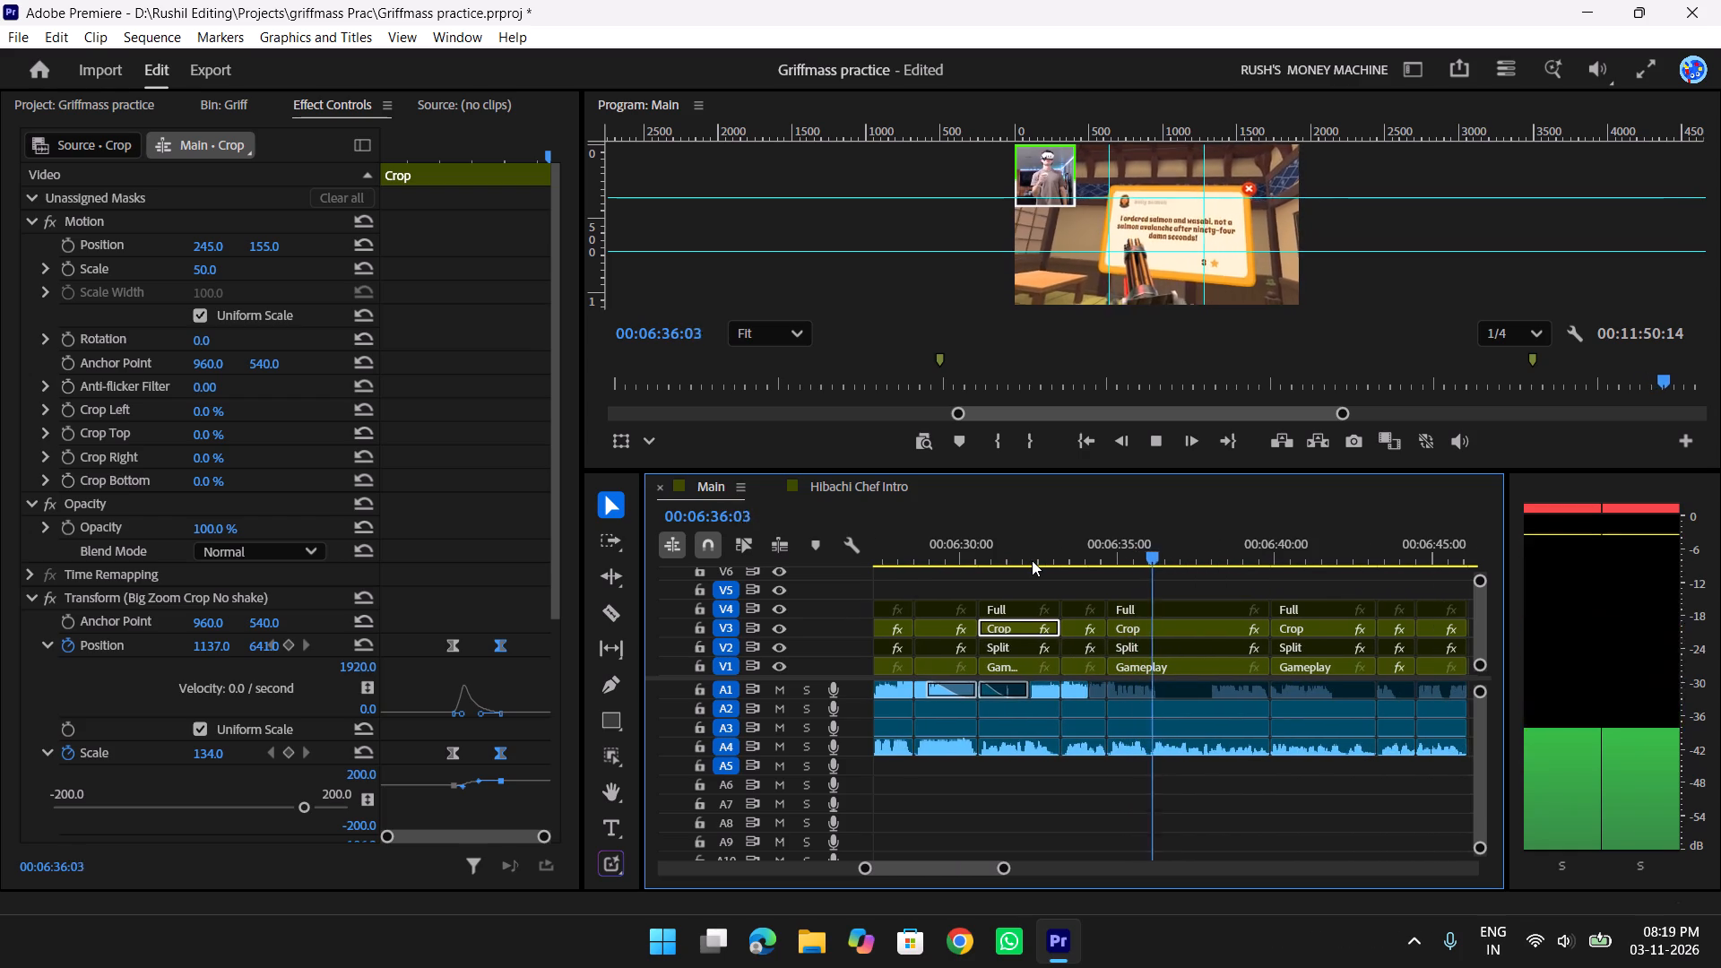
pyautogui.scroll(-1, 1032, 560)
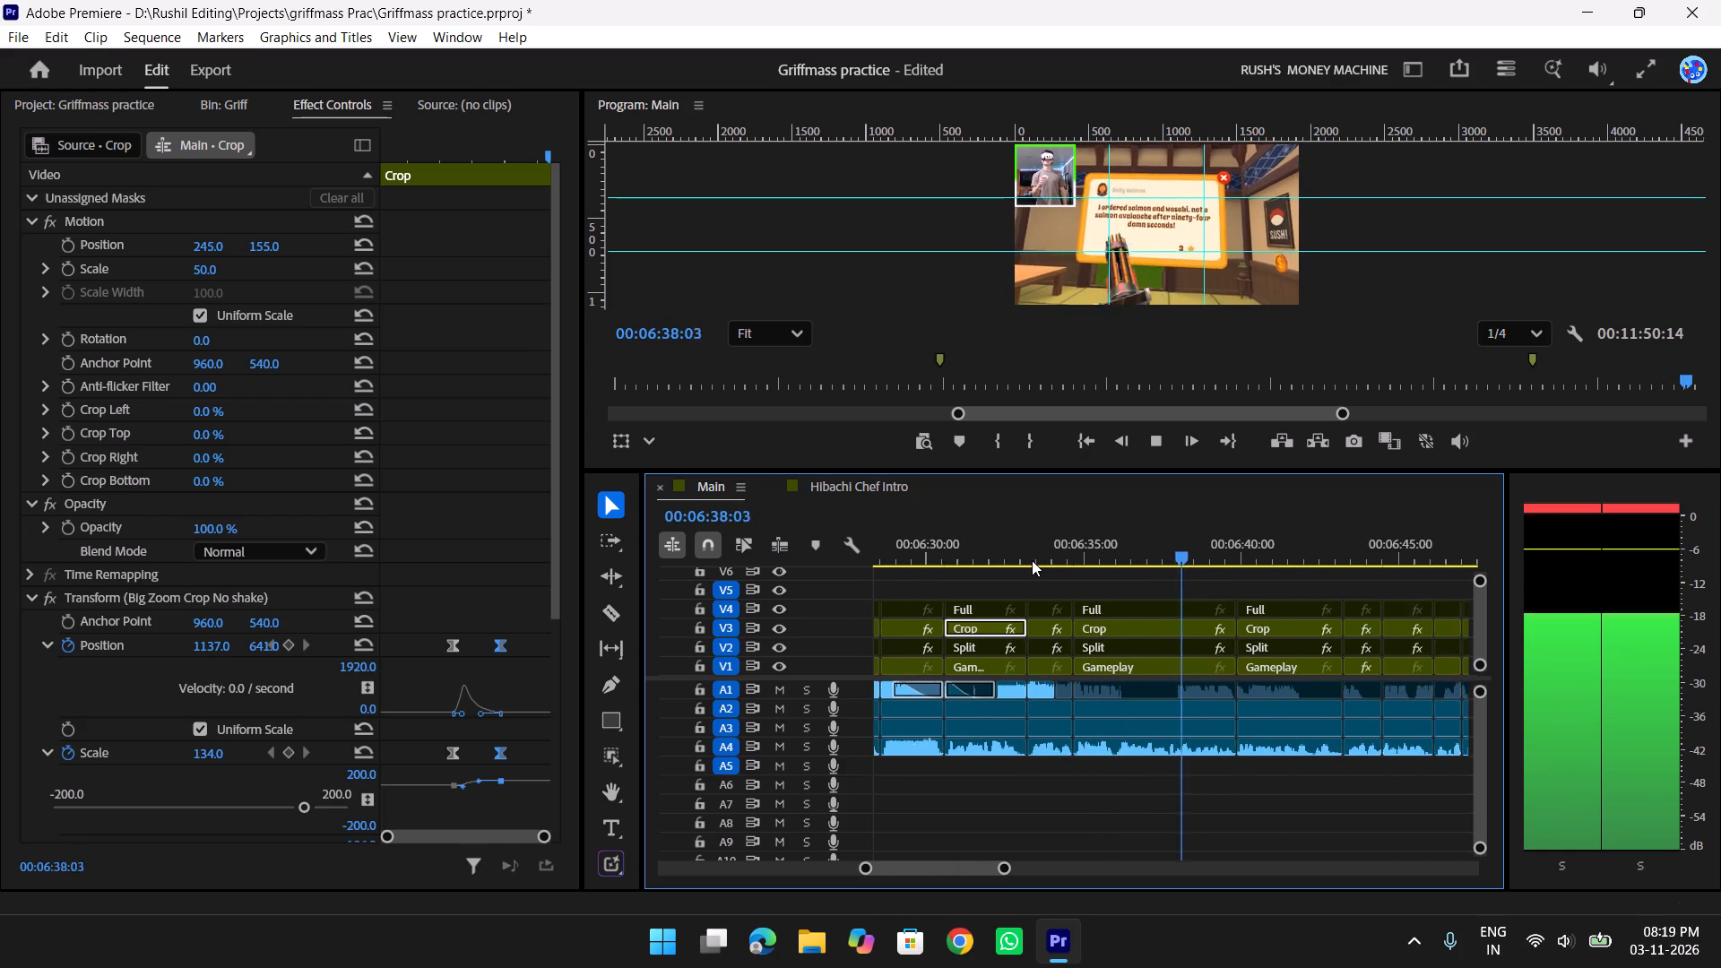
pyautogui.scroll(-1, 1032, 560)
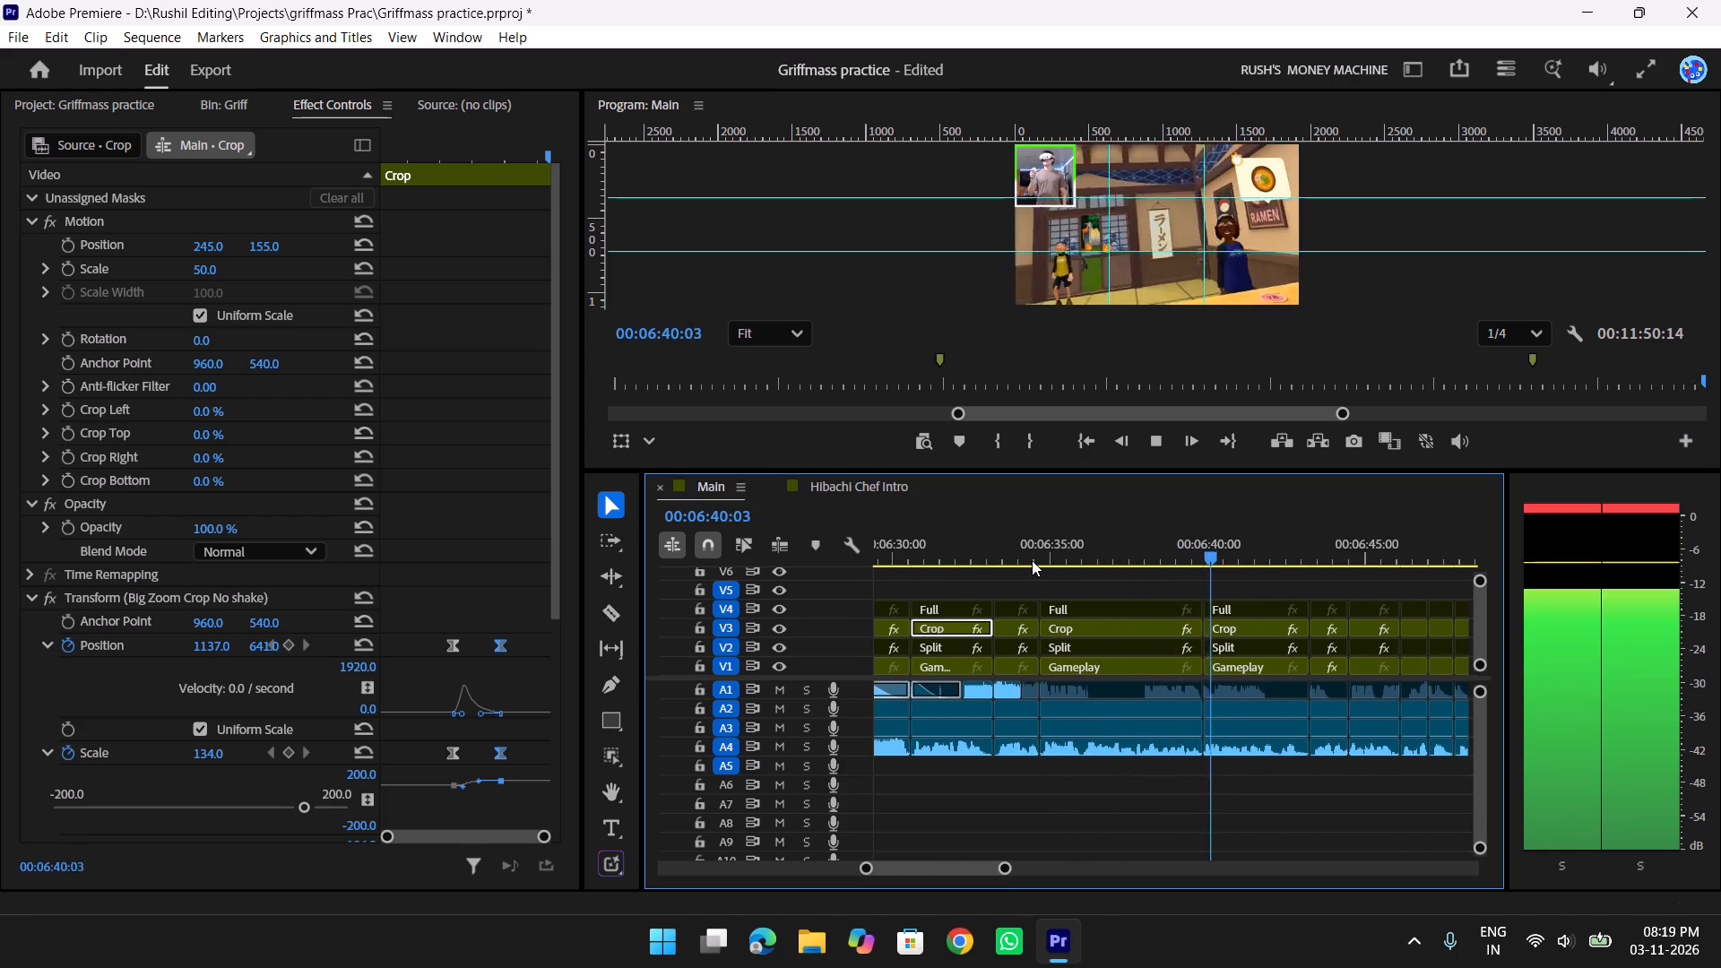
pyautogui.scroll(-2, 1032, 560)
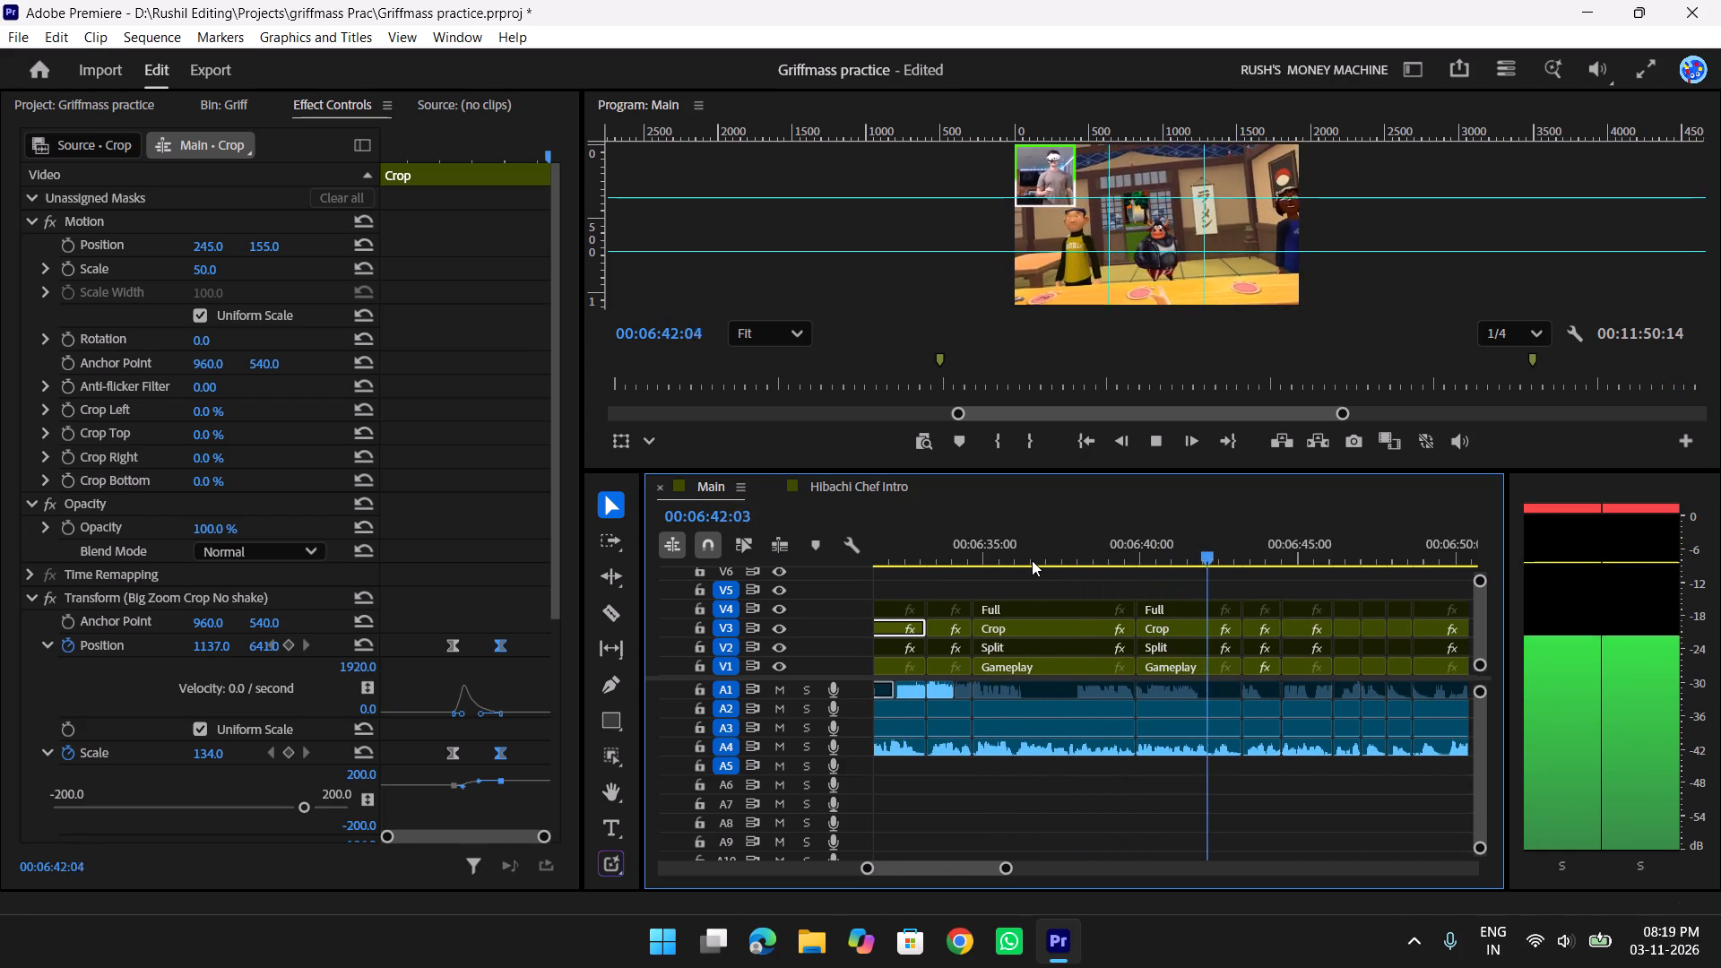
pyautogui.moveTo(1237, 534); pyautogui.dragTo(1113, 540)
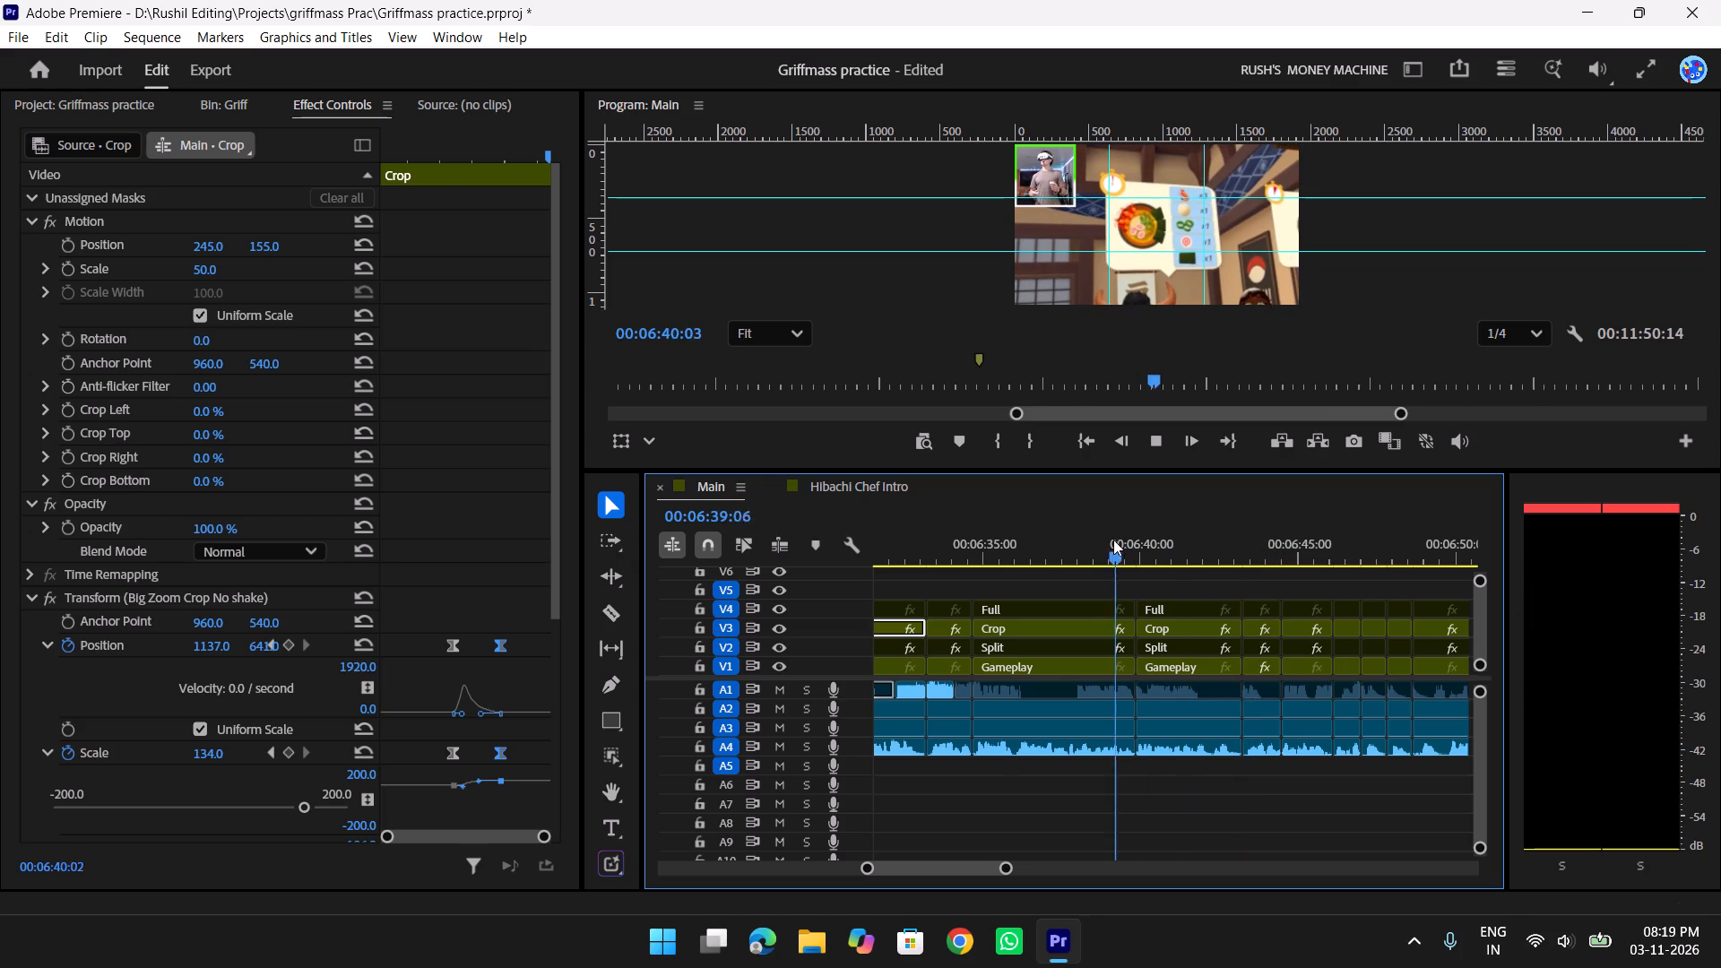
pyautogui.moveTo(1113, 540); pyautogui.dragTo(1126, 544)
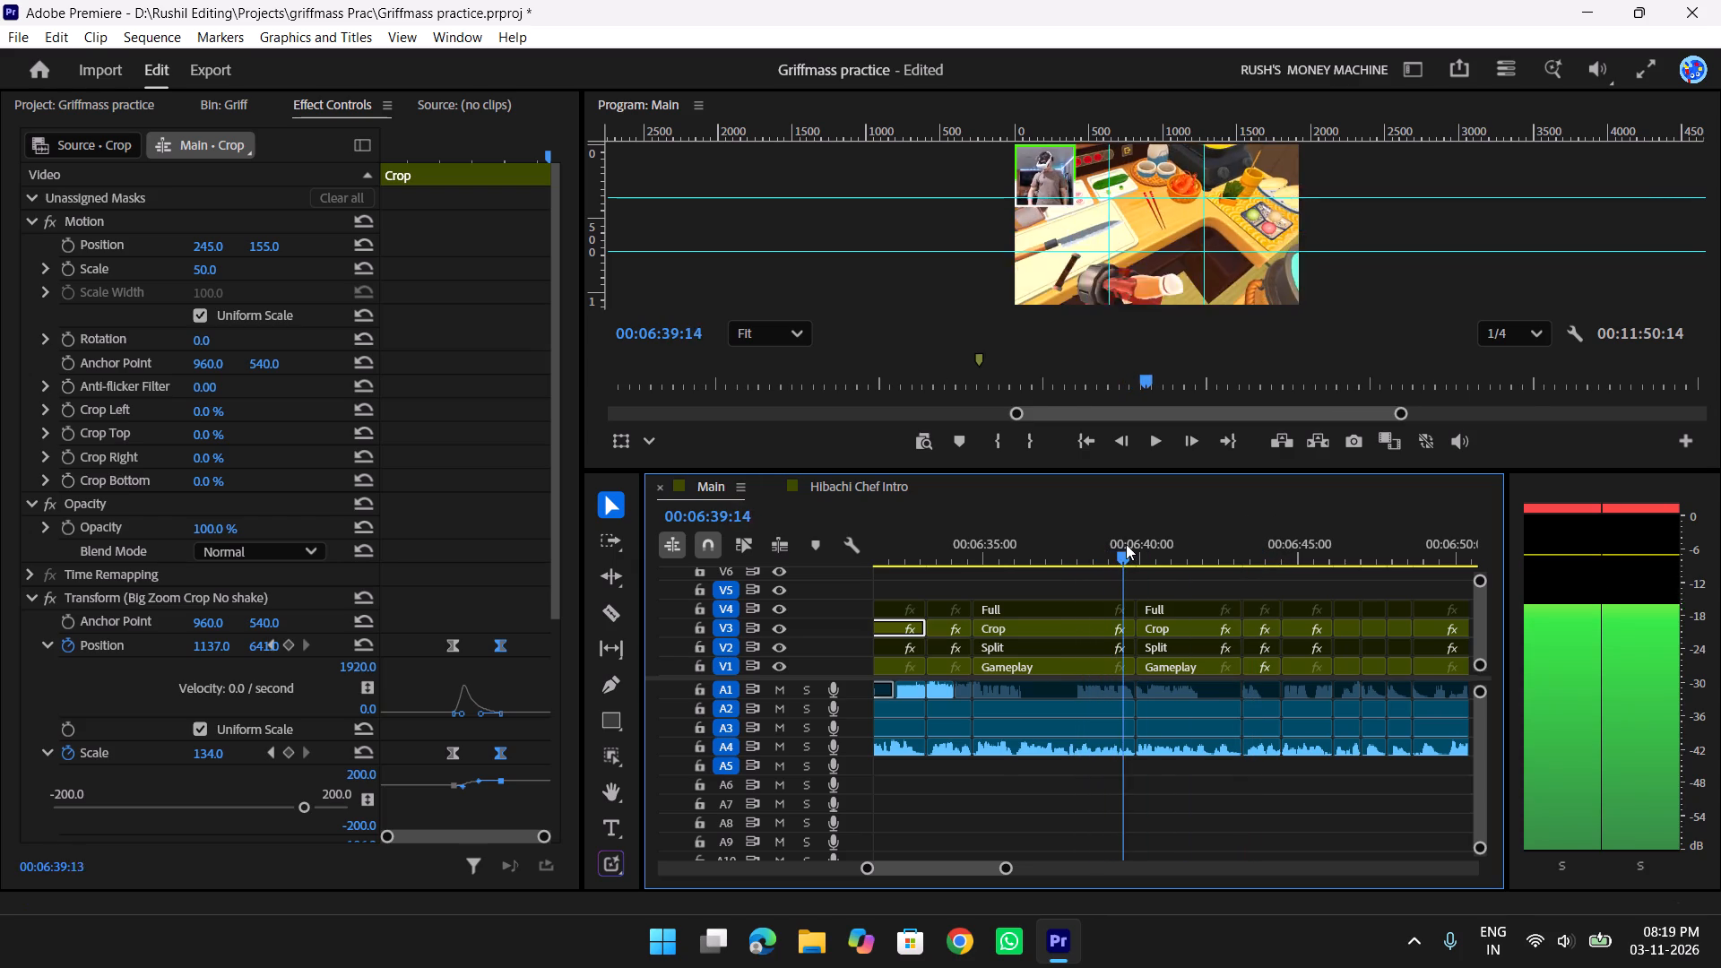
pyautogui.moveTo(1126, 544); pyautogui.dragTo(1189, 539)
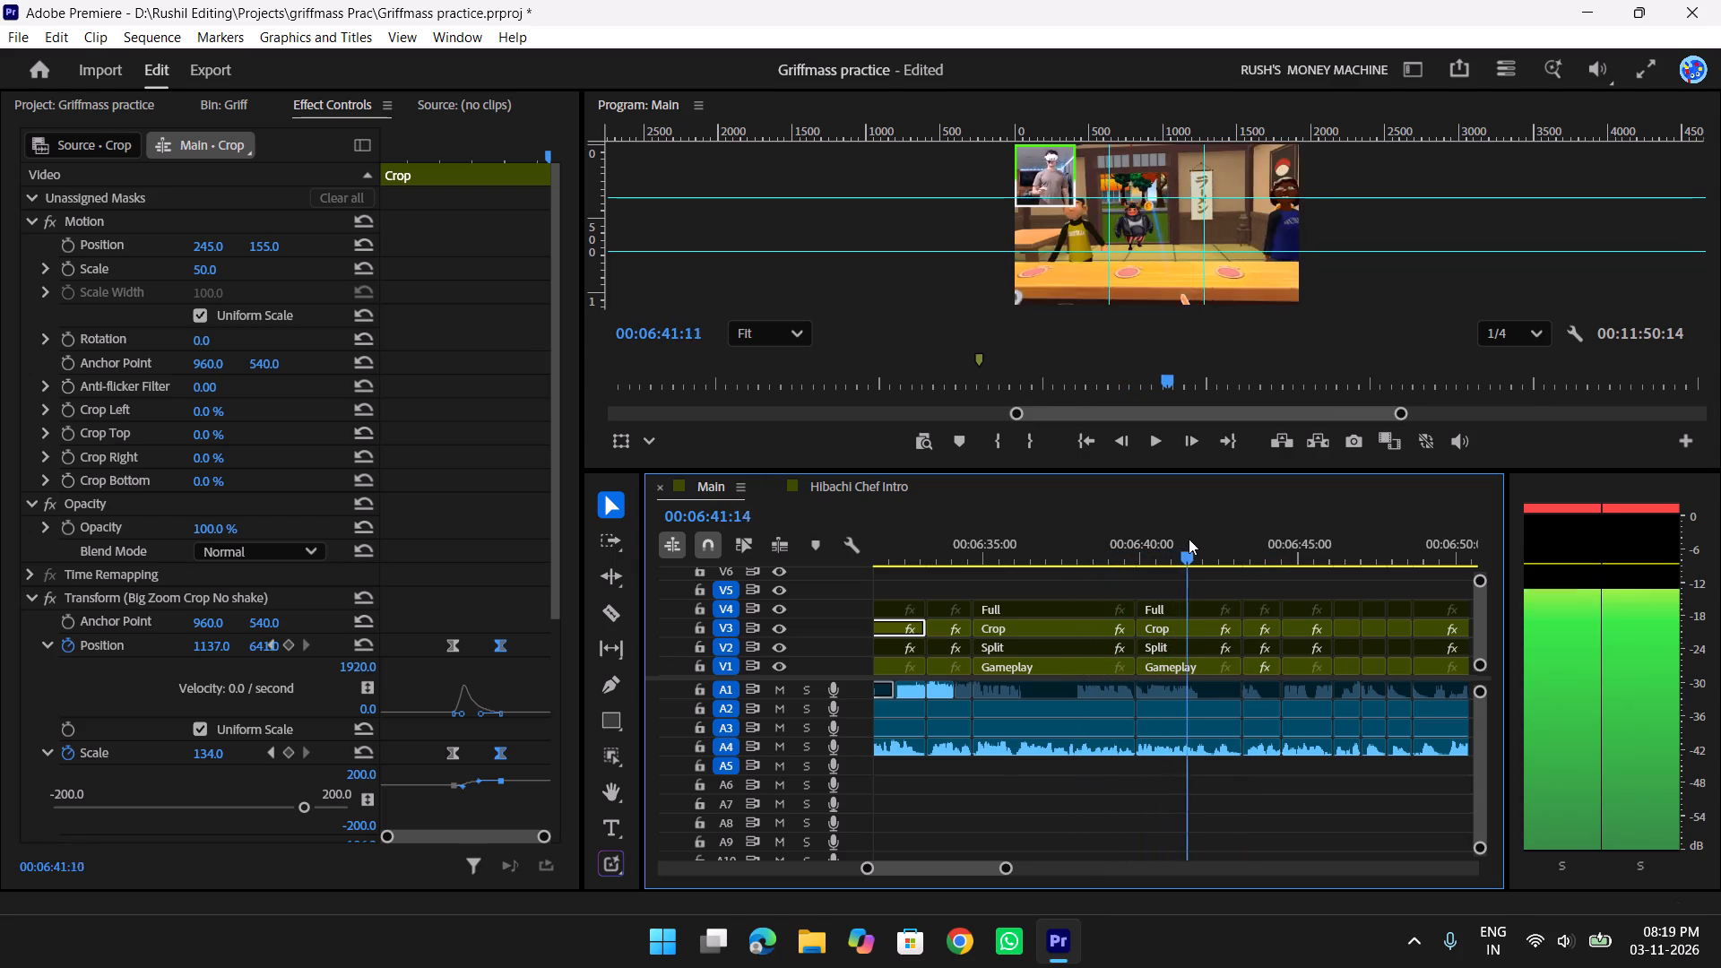
pyautogui.moveTo(1189, 539); pyautogui.dragTo(1248, 539)
# Find the slow zoom presets and apply Crop Zoom in Slow Rush to the Crop clip that ends just before 00:06:43:10.
pyautogui.hotkey('shift', 'z')
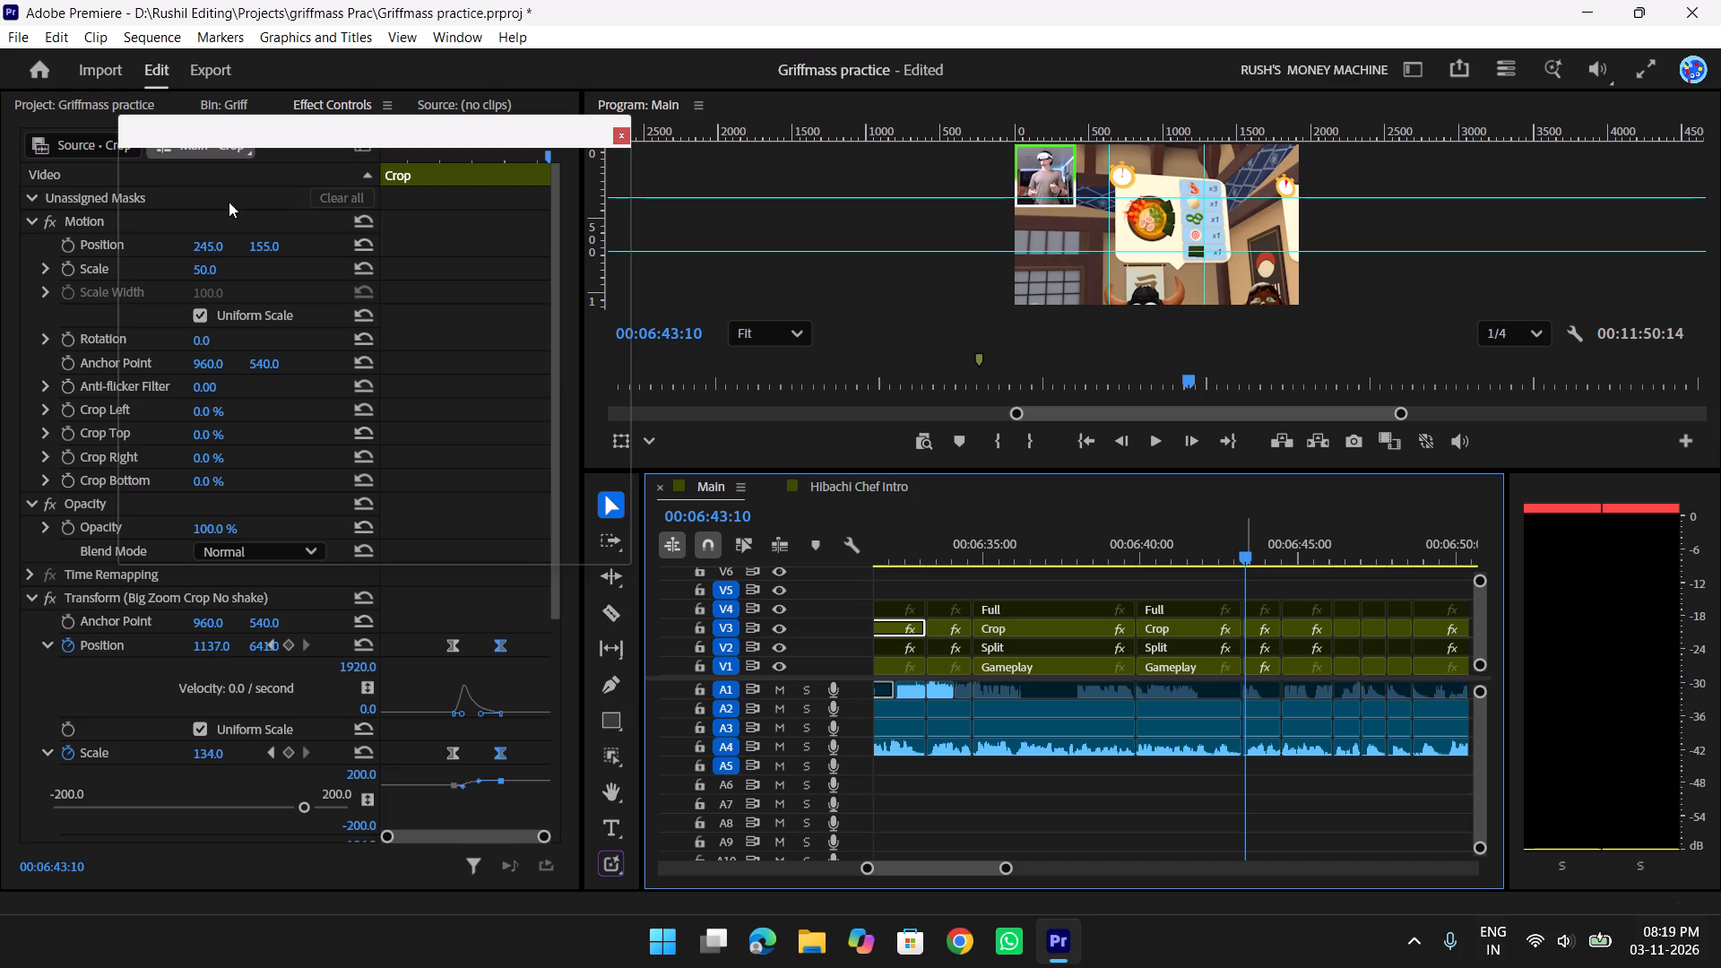
pyautogui.click(244, 219)
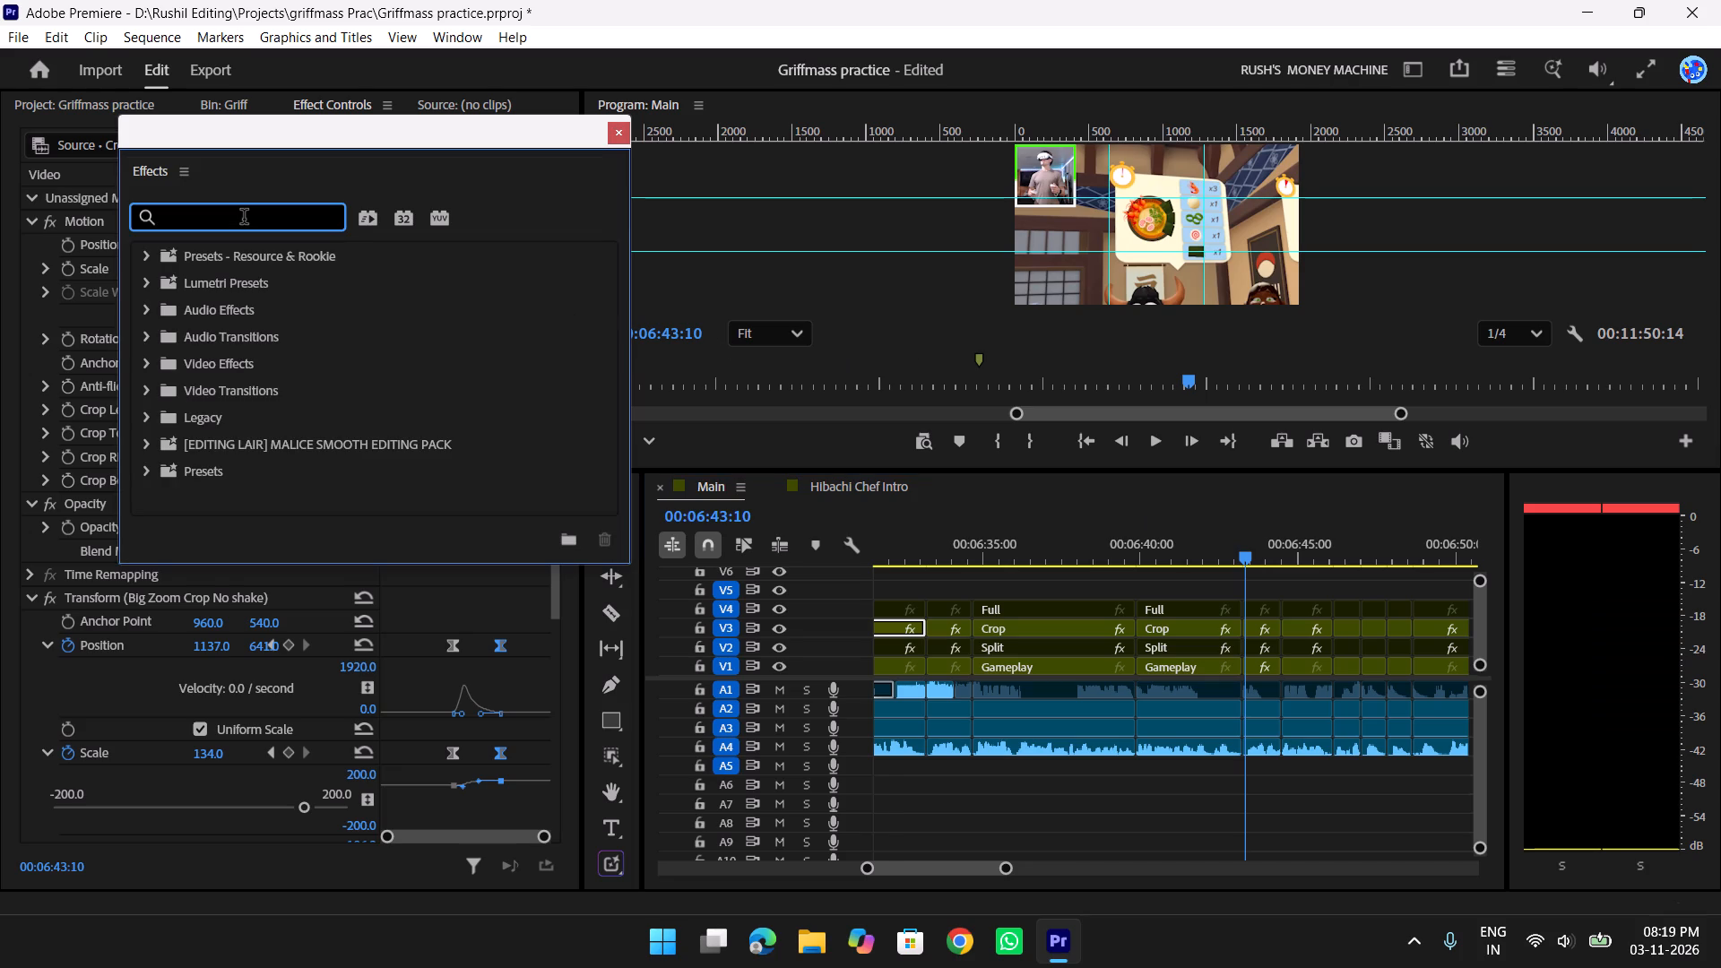
pyautogui.write('slow Z')
pyautogui.scroll(-9, 354, 433)
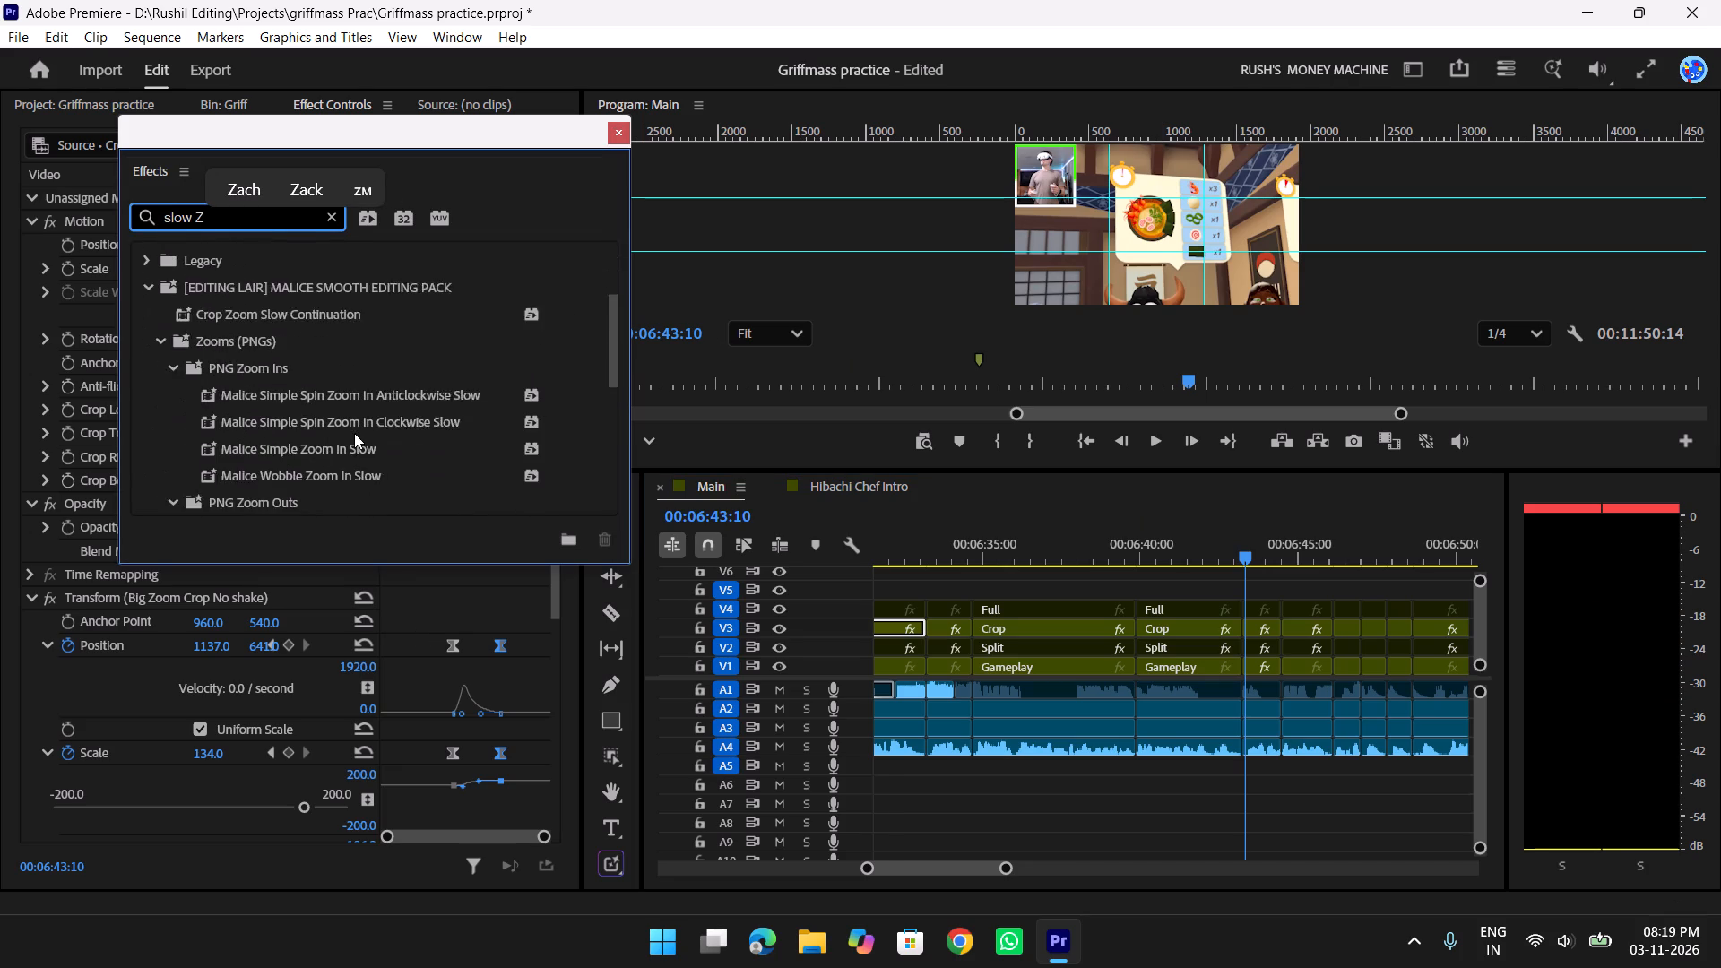
pyautogui.scroll(-2, 354, 433)
pyautogui.scroll(7, 288, 379)
pyautogui.scroll(-4, 310, 402)
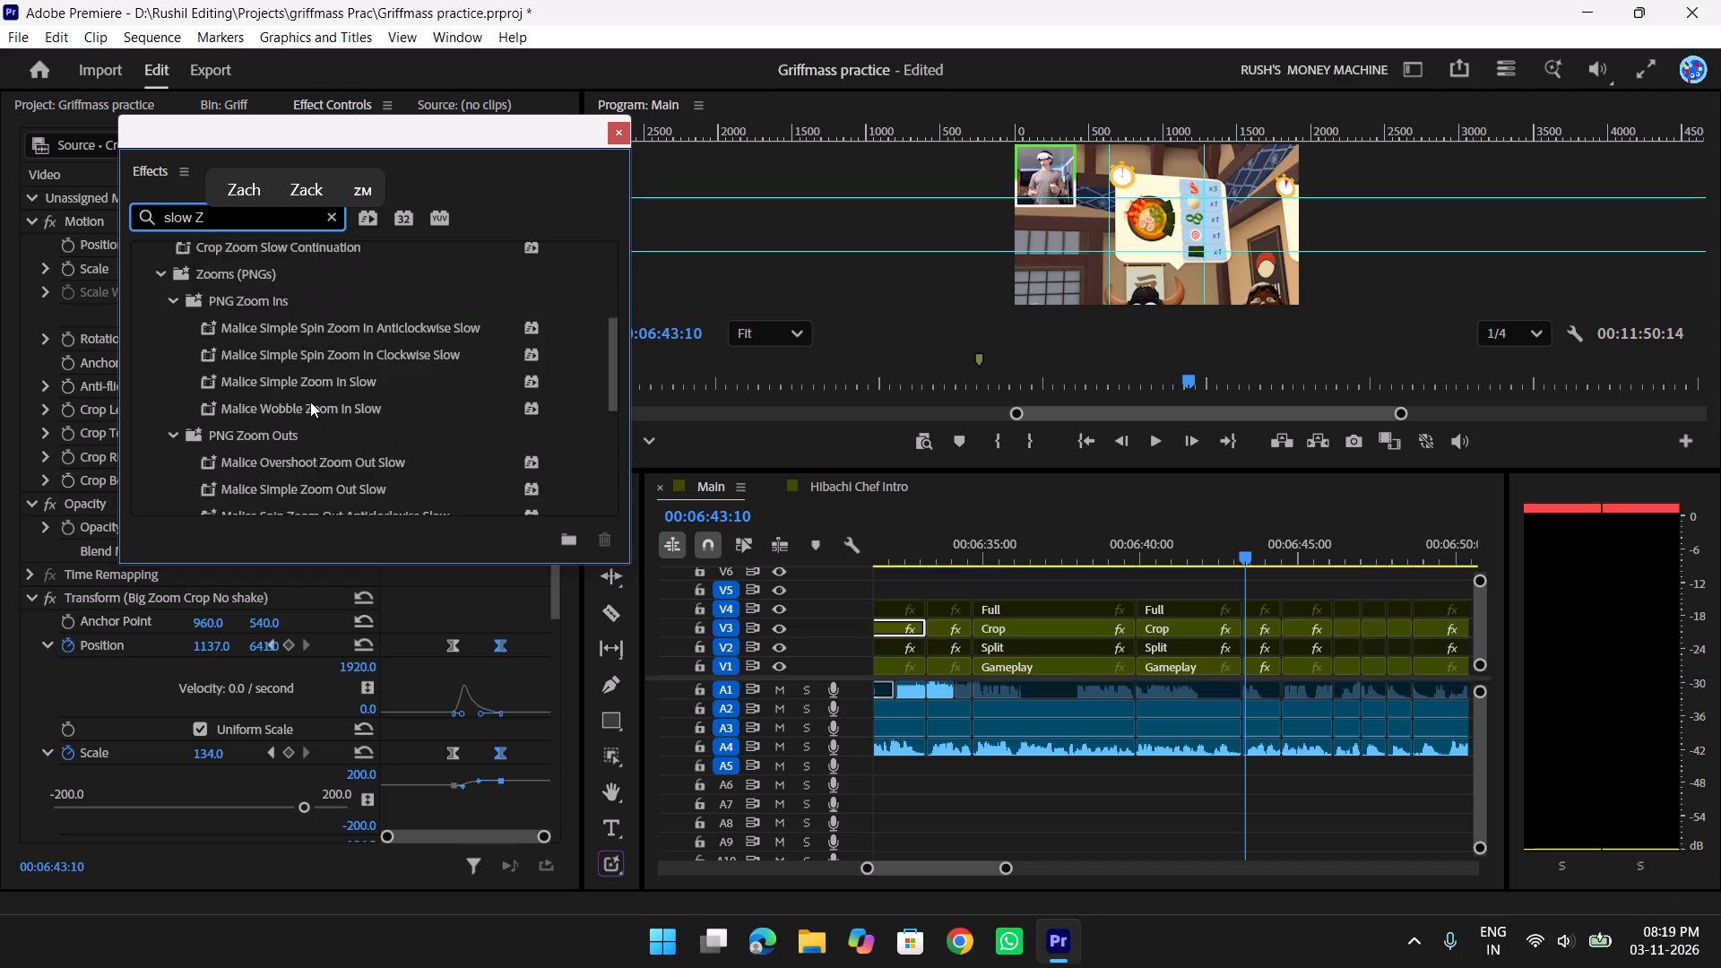
pyautogui.scroll(-19, 310, 402)
pyautogui.click(232, 218)
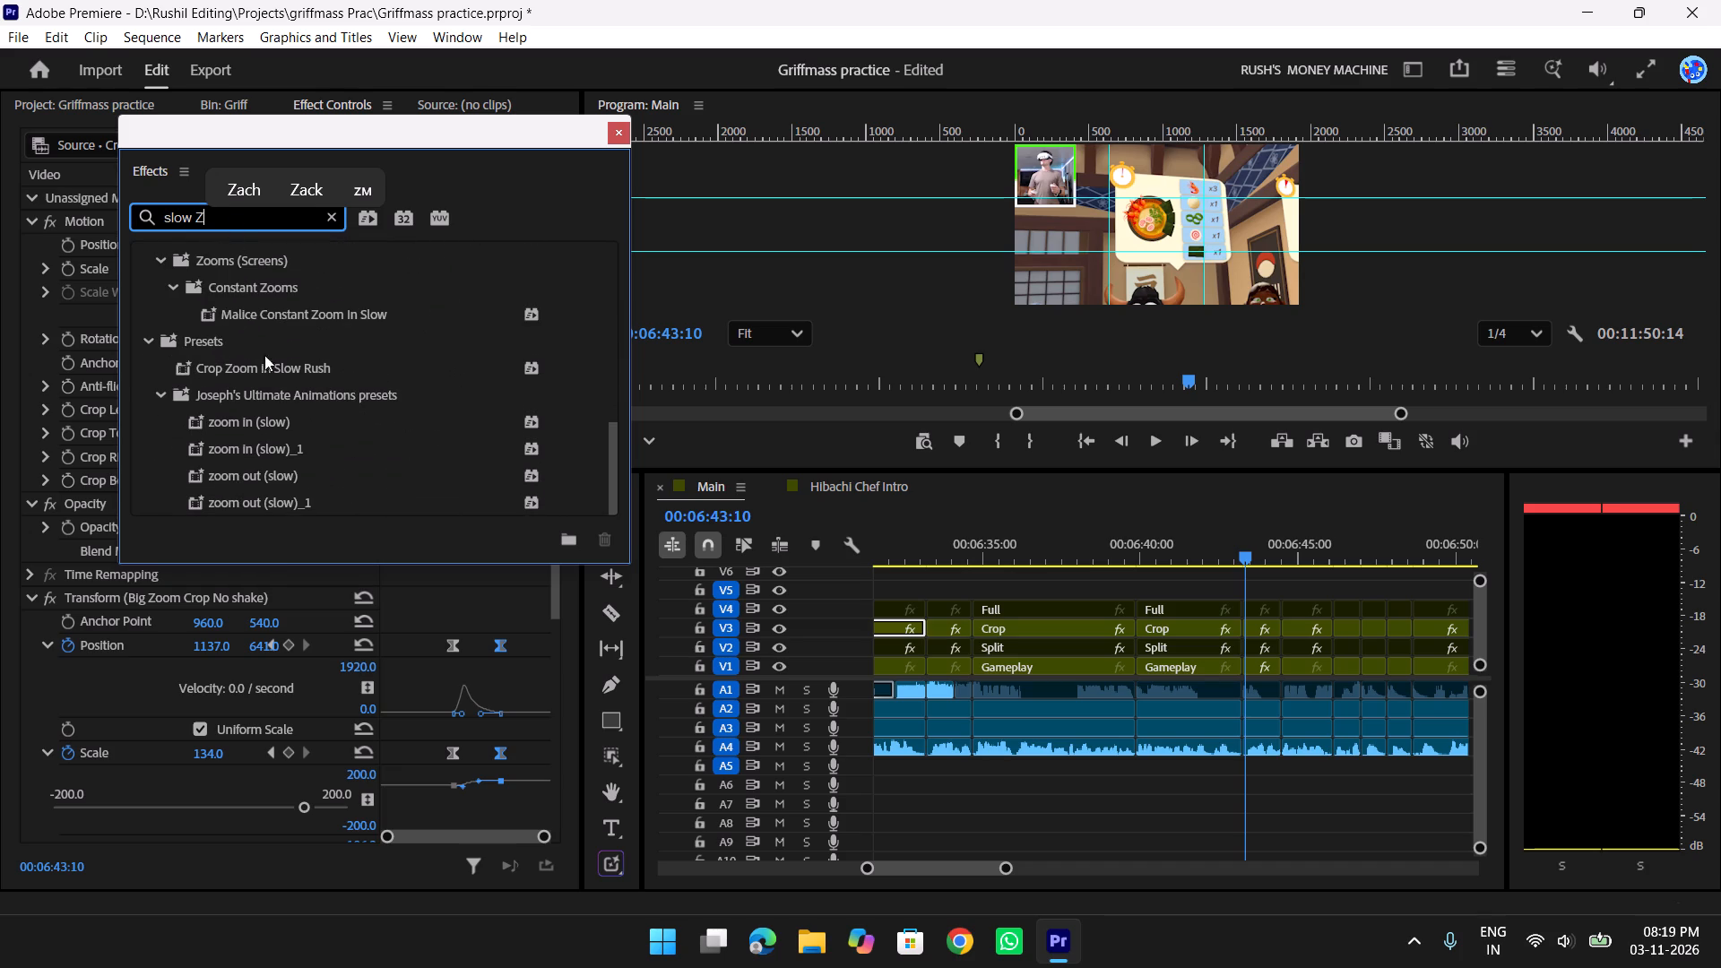
pyautogui.moveTo(290, 360); pyautogui.dragTo(1258, 680)
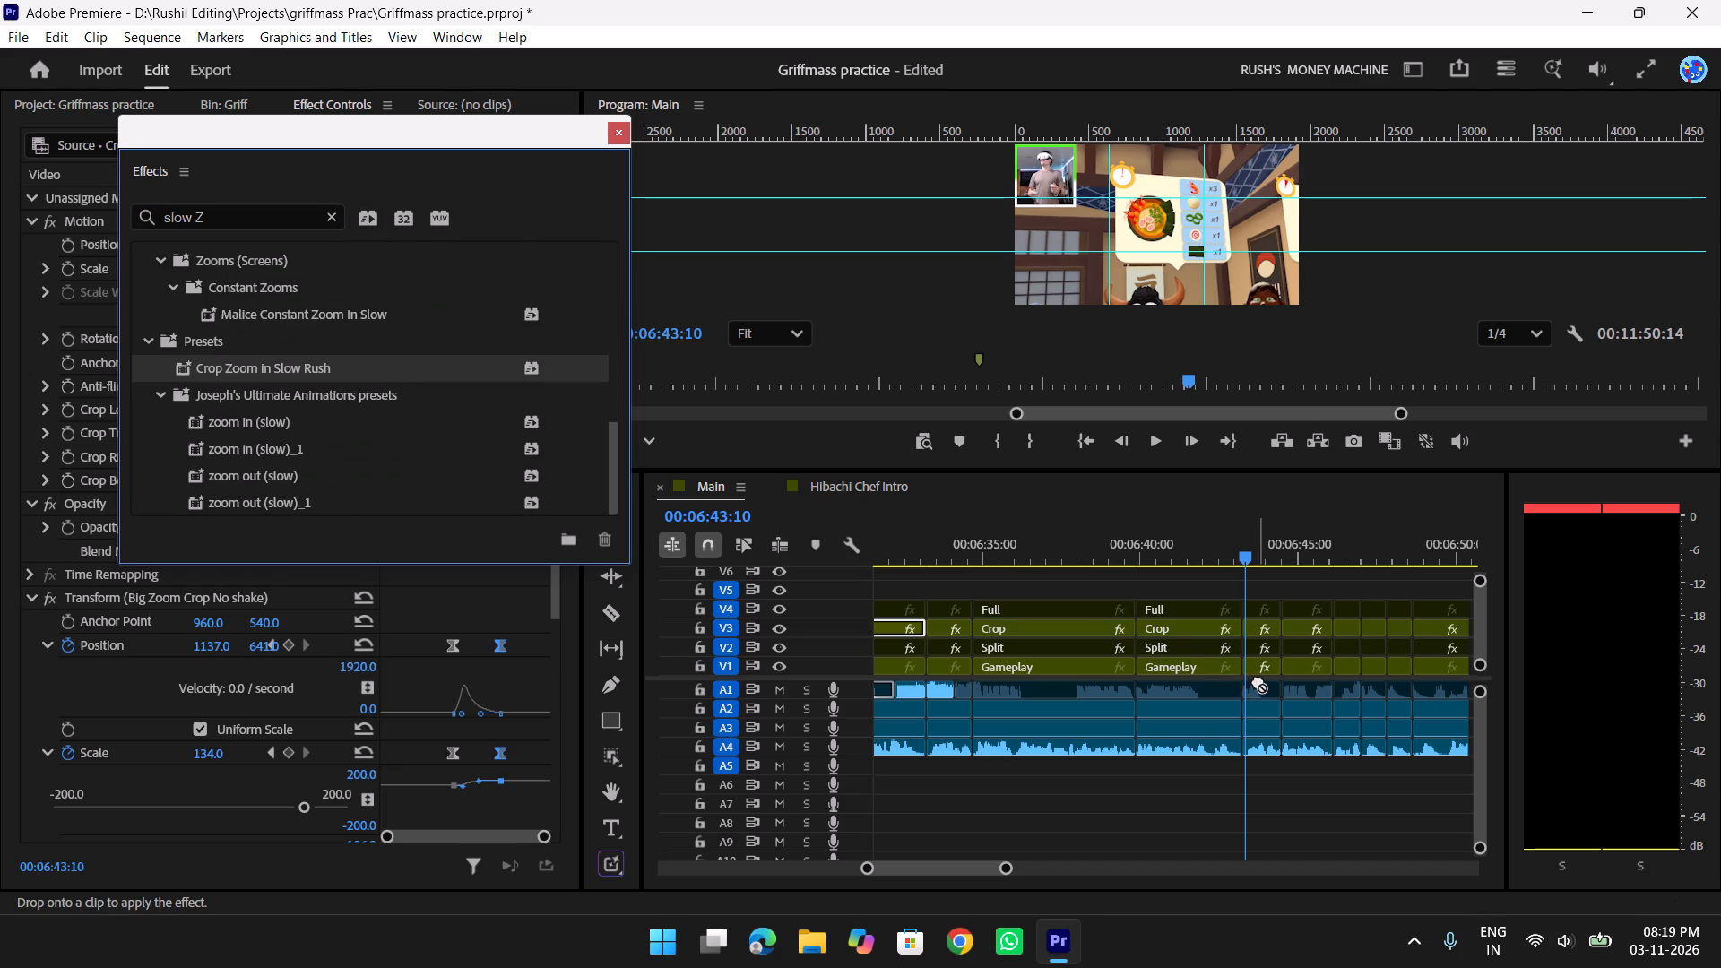
pyautogui.moveTo(1258, 680); pyautogui.dragTo(1201, 635)
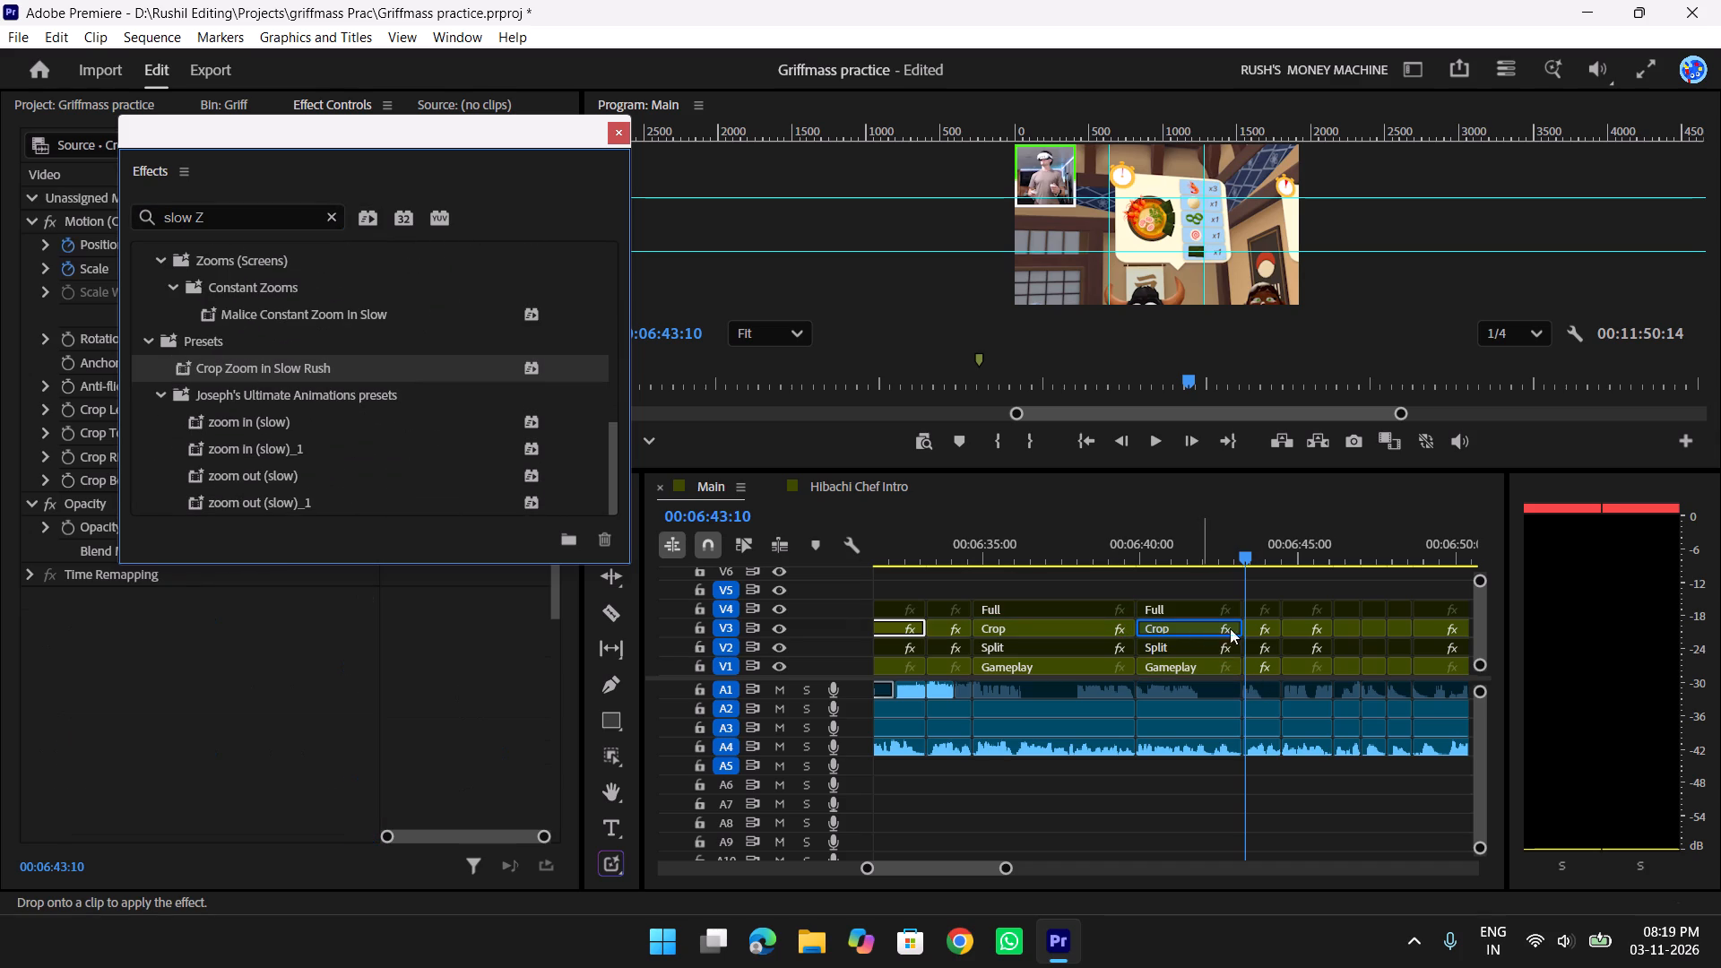
# Replay the slow facecam zoom and the following shots, partly full screen, from about 00:06:39 to 00:06:50:02.
pyautogui.moveTo(1232, 551); pyautogui.dragTo(1140, 549)
pyautogui.press('space')
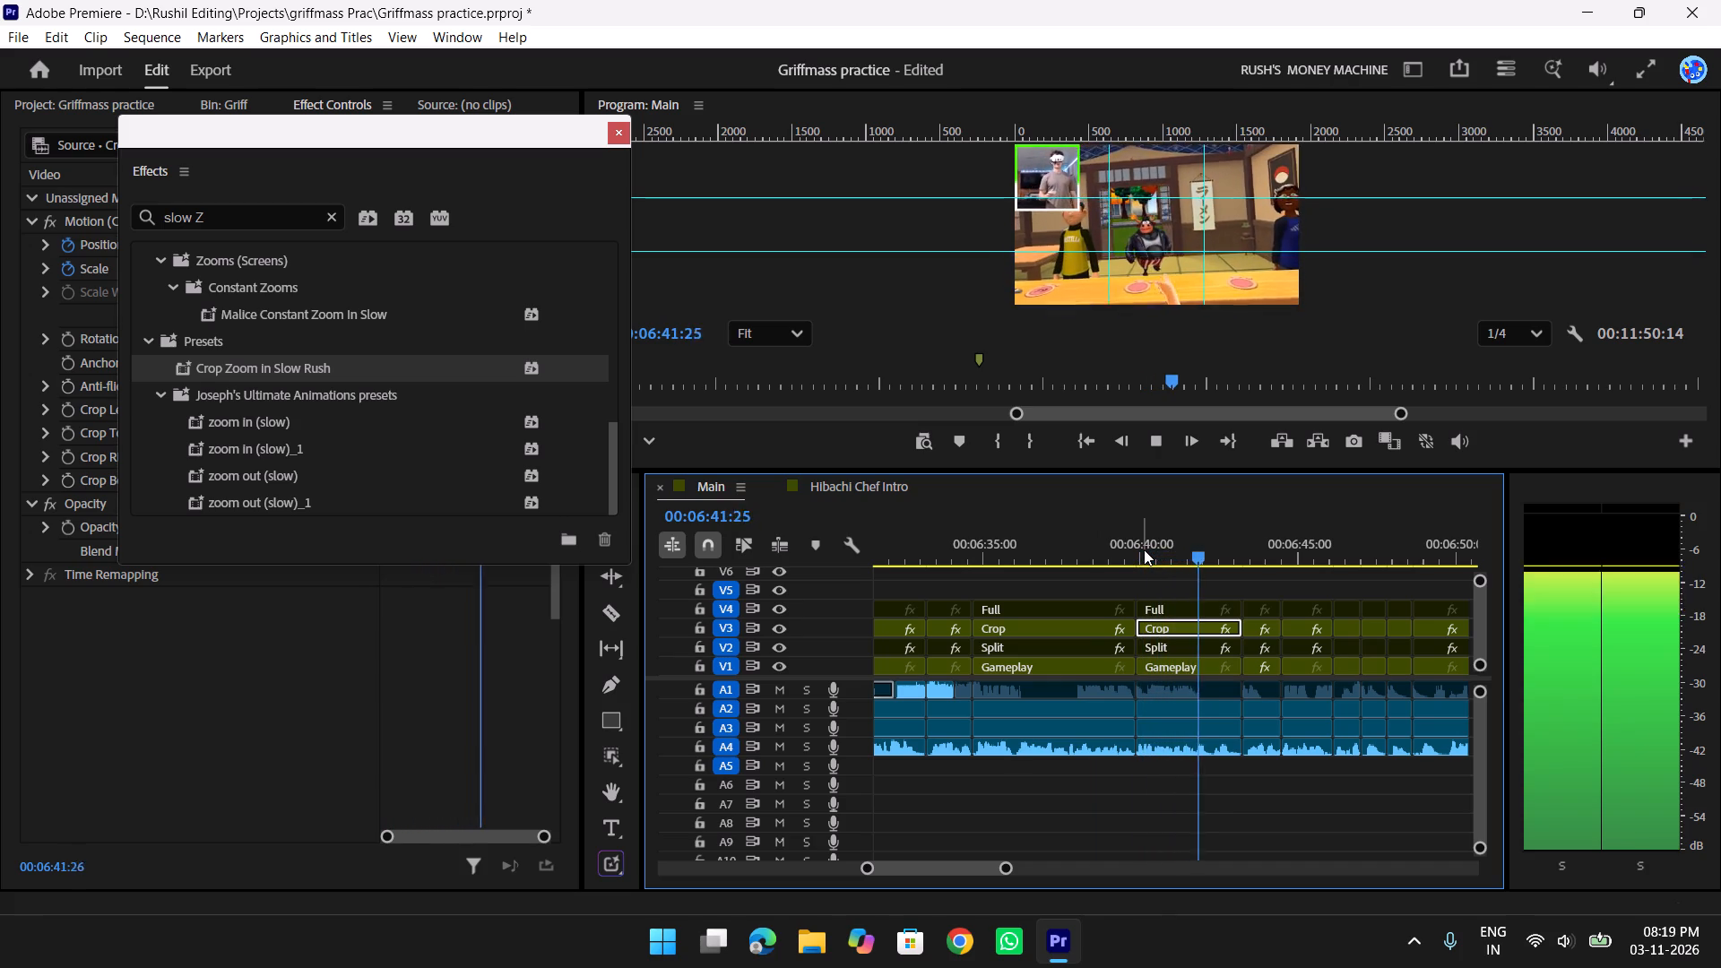
pyautogui.moveTo(1241, 548); pyautogui.dragTo(1197, 544)
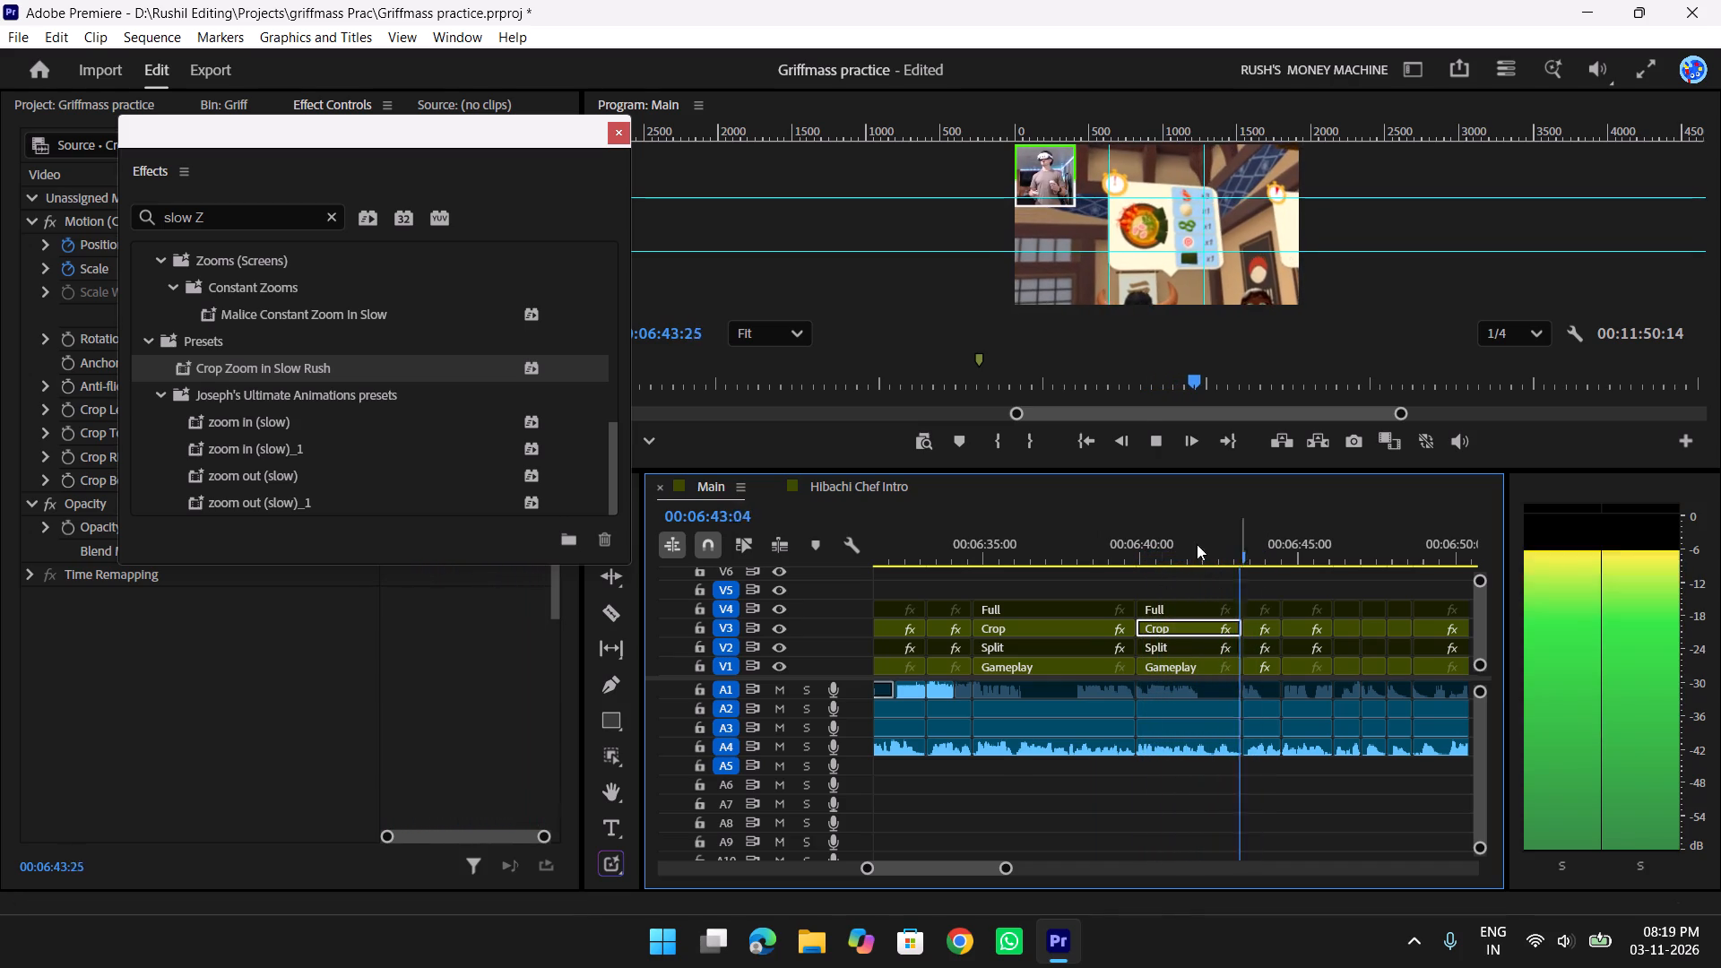
pyautogui.moveTo(1197, 544); pyautogui.dragTo(1111, 541)
pyautogui.press('f')
pyautogui.press('space')
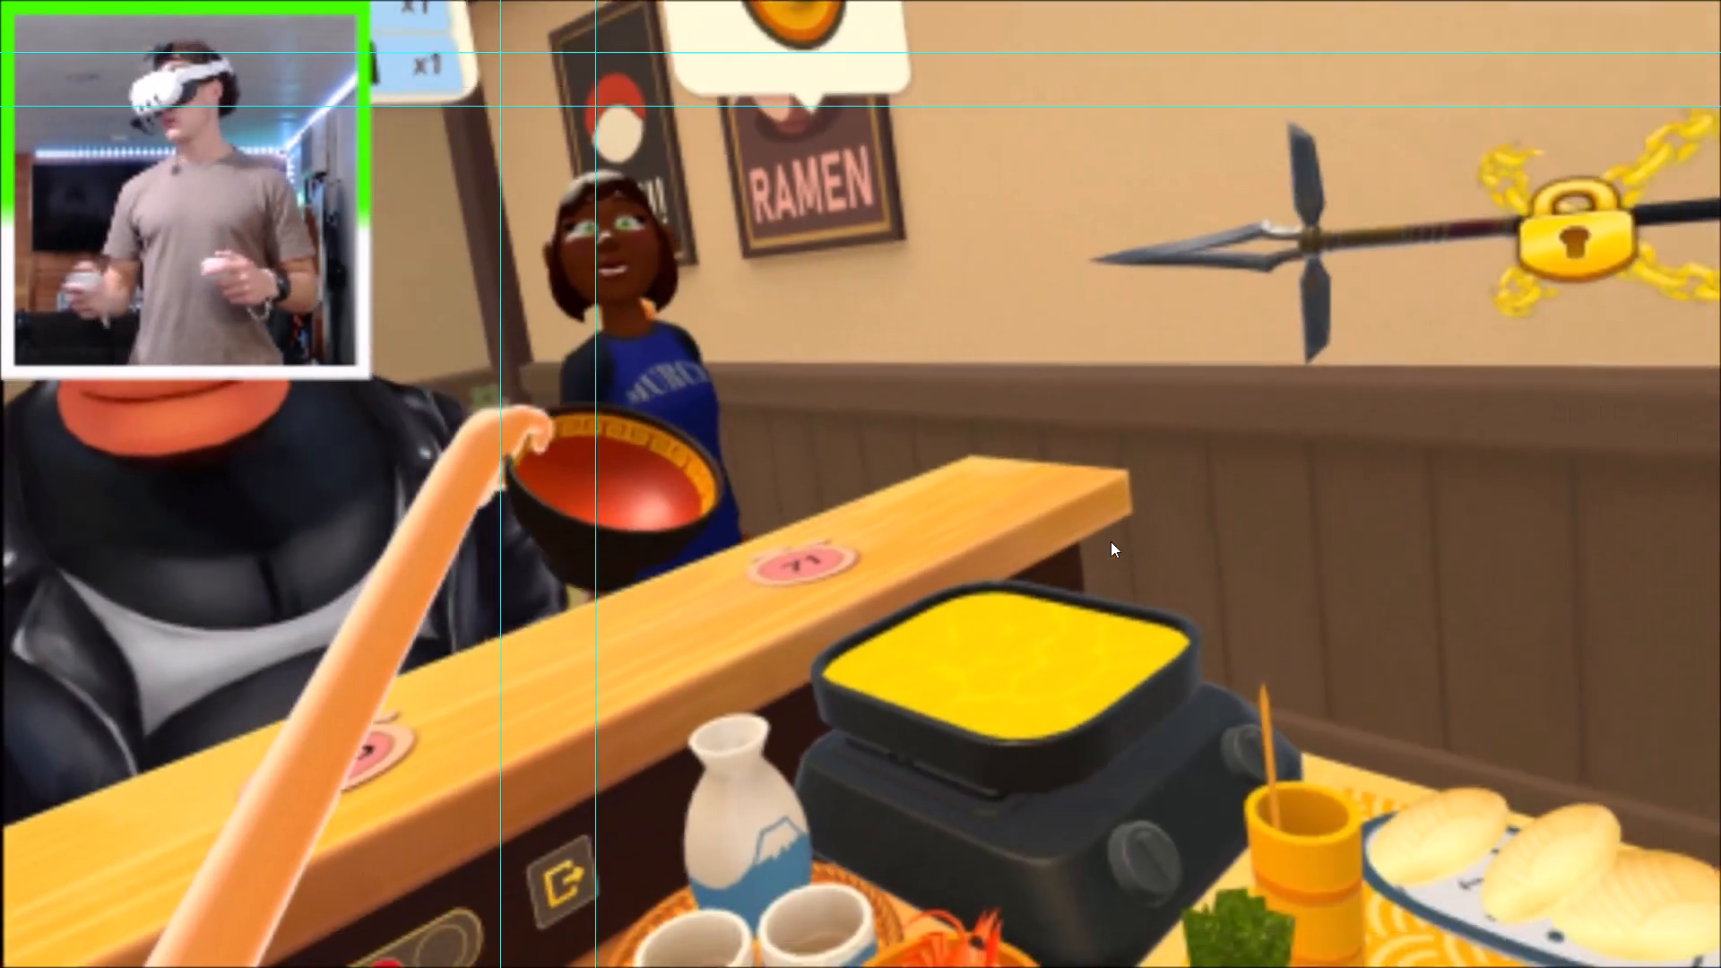
pyautogui.press('f')
pyautogui.scroll(-2, 1240, 548)
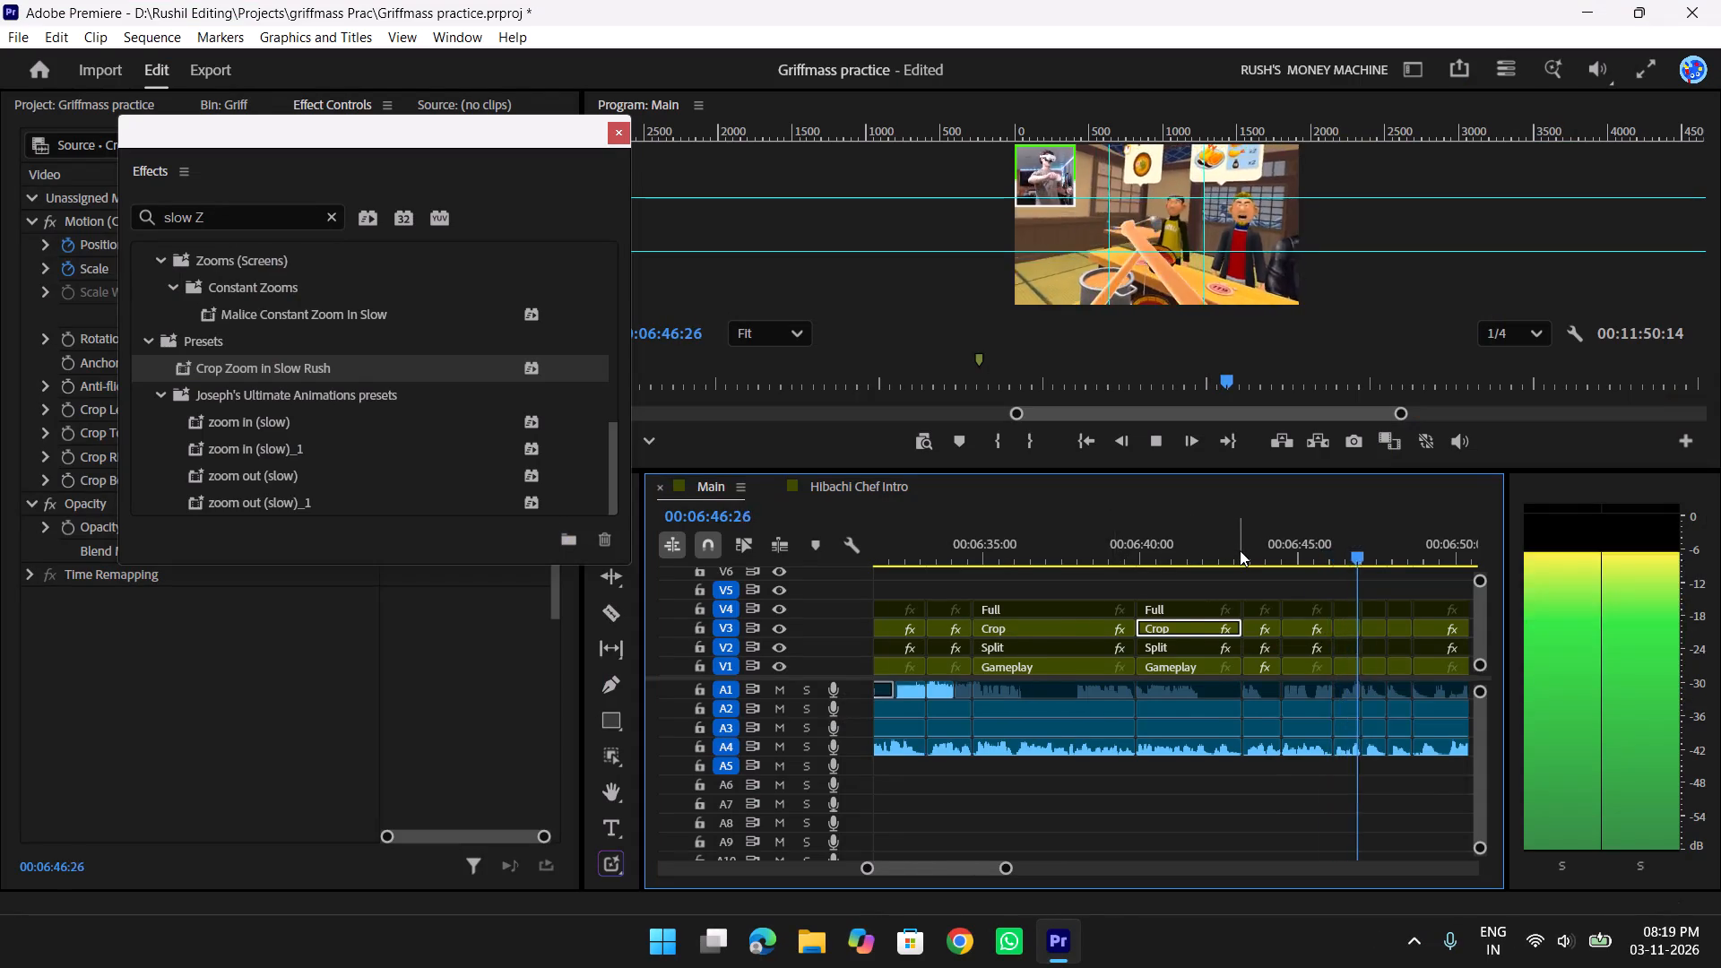
pyautogui.scroll(-3, 1240, 550)
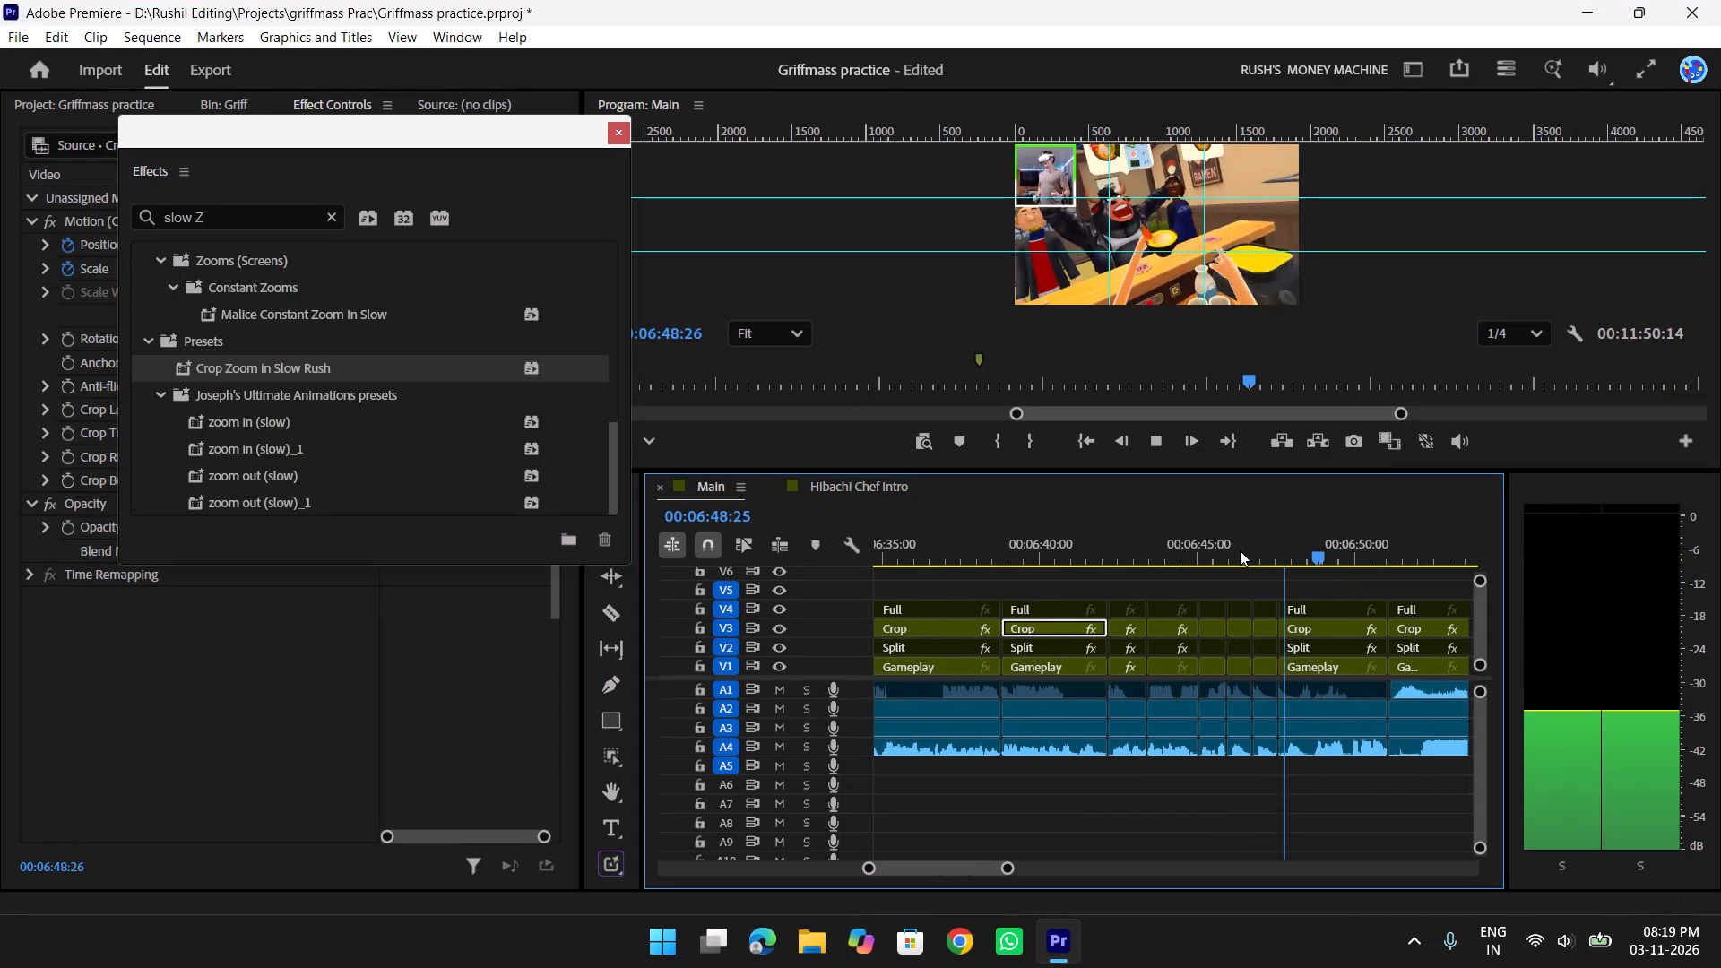
pyautogui.scroll(-4, 1240, 550)
pyautogui.press('space')
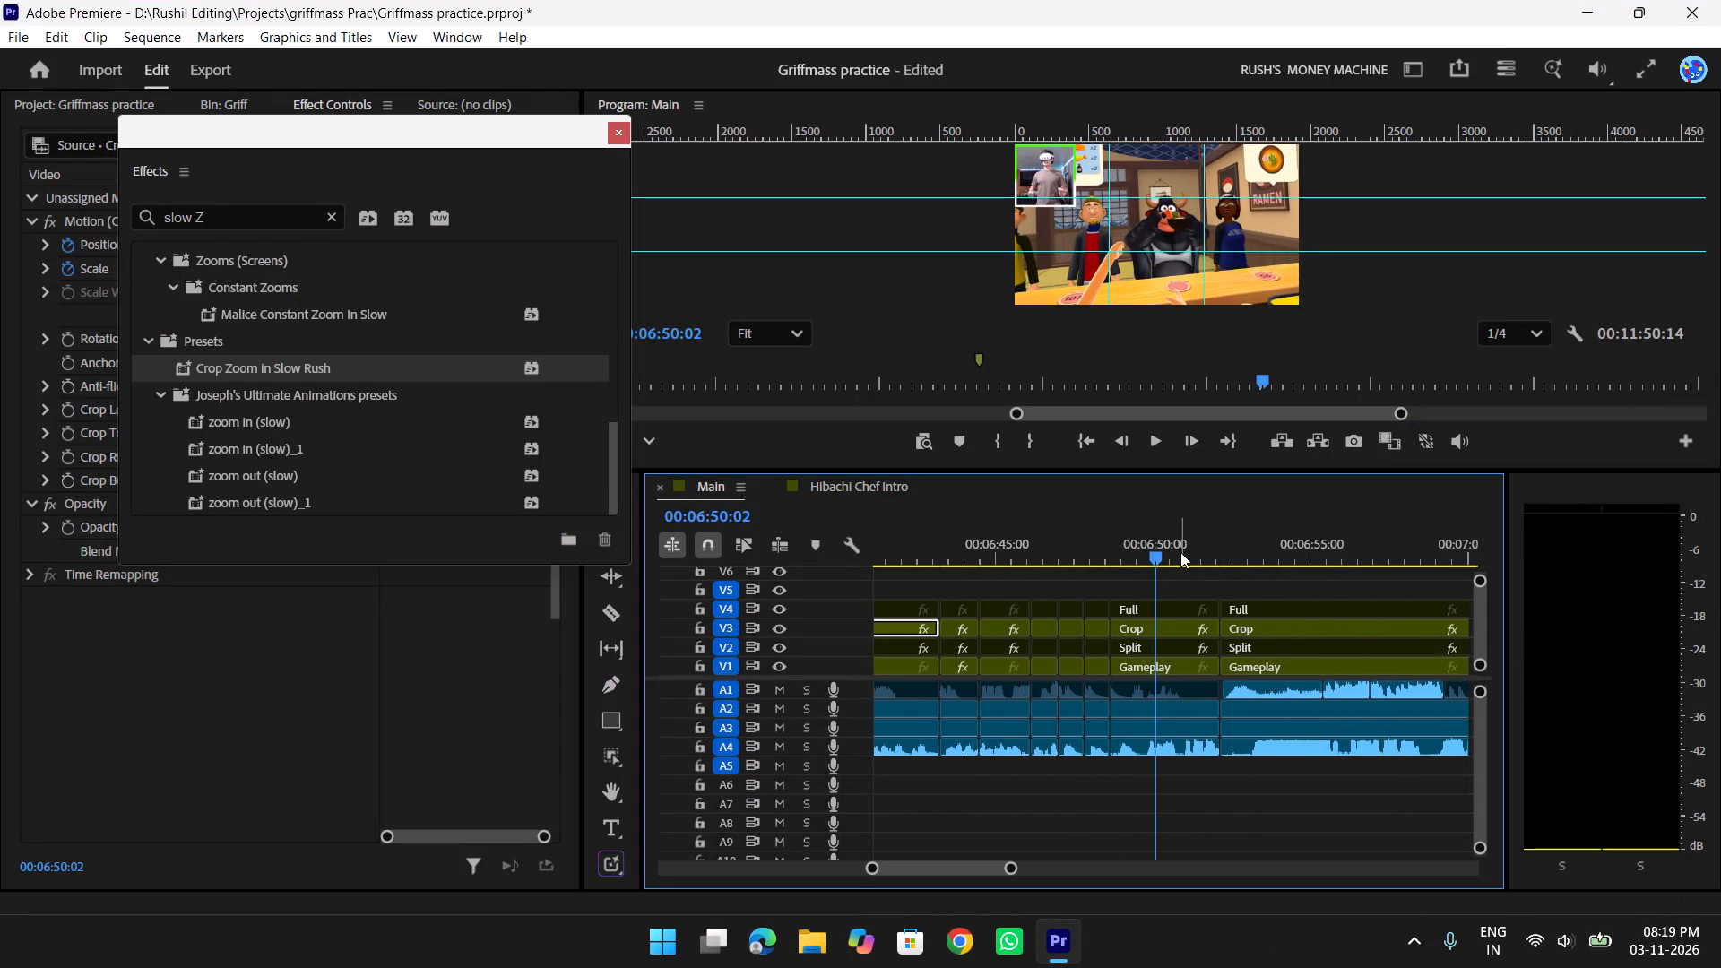
# Play on to 00:06:54:12, and replay the shots from about 00:06:48 to 00:06:53:17.
pyautogui.press('space')
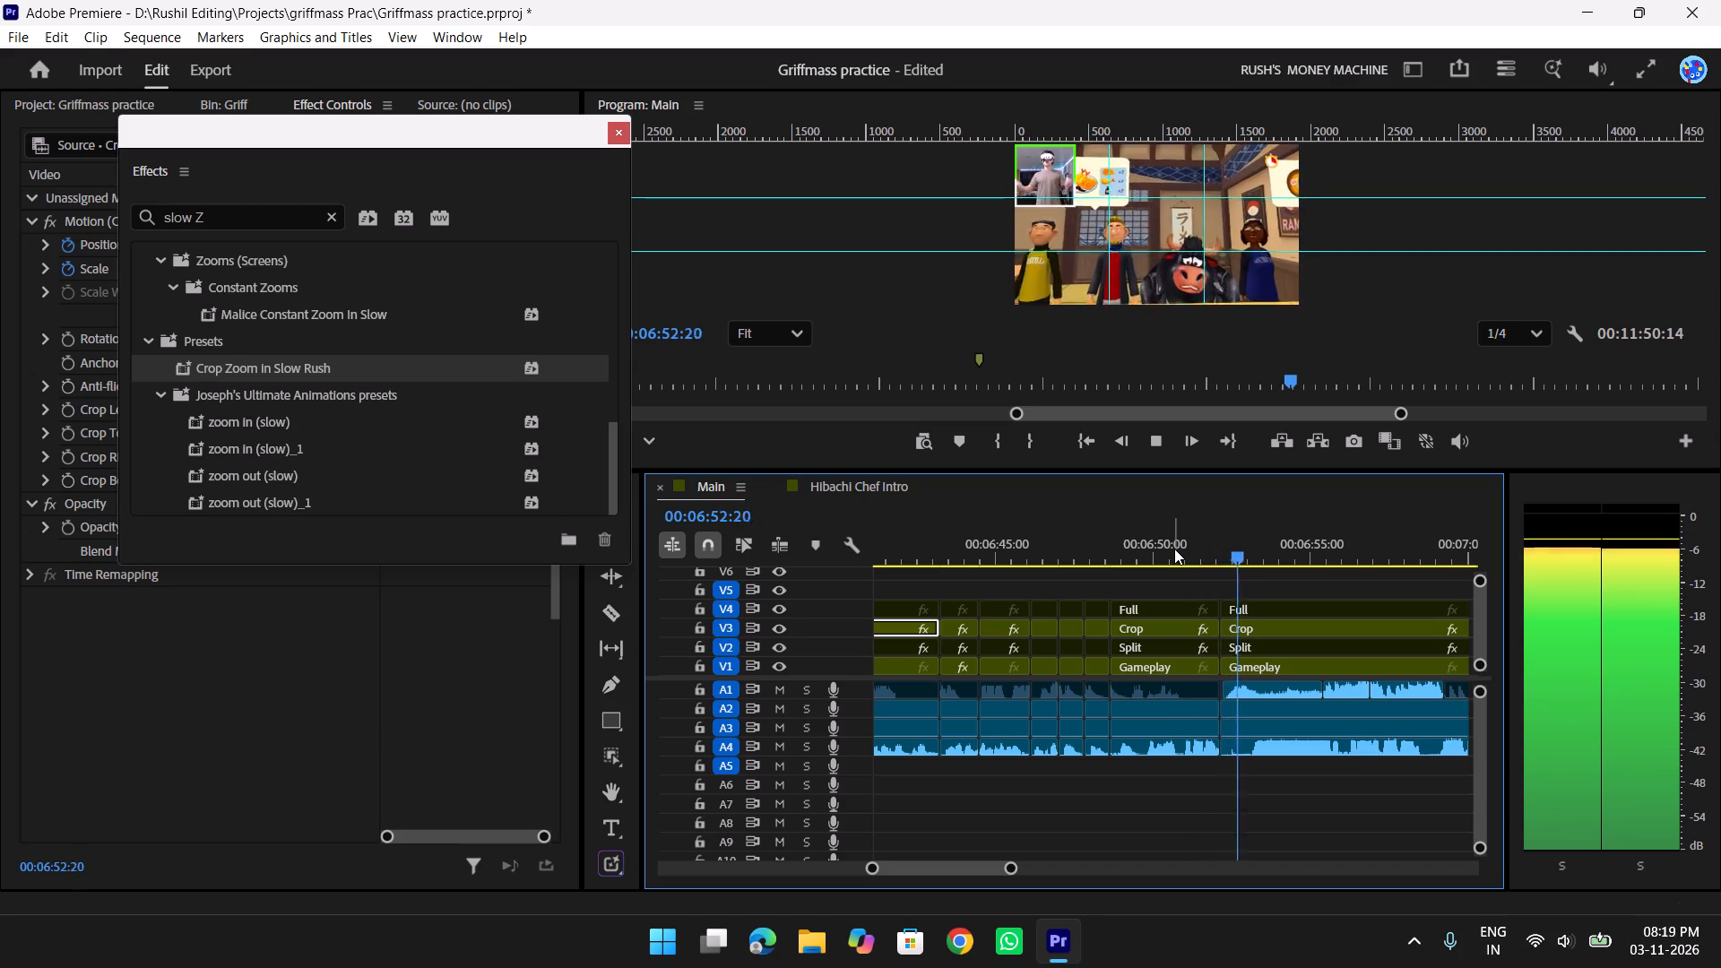
pyautogui.press('space')
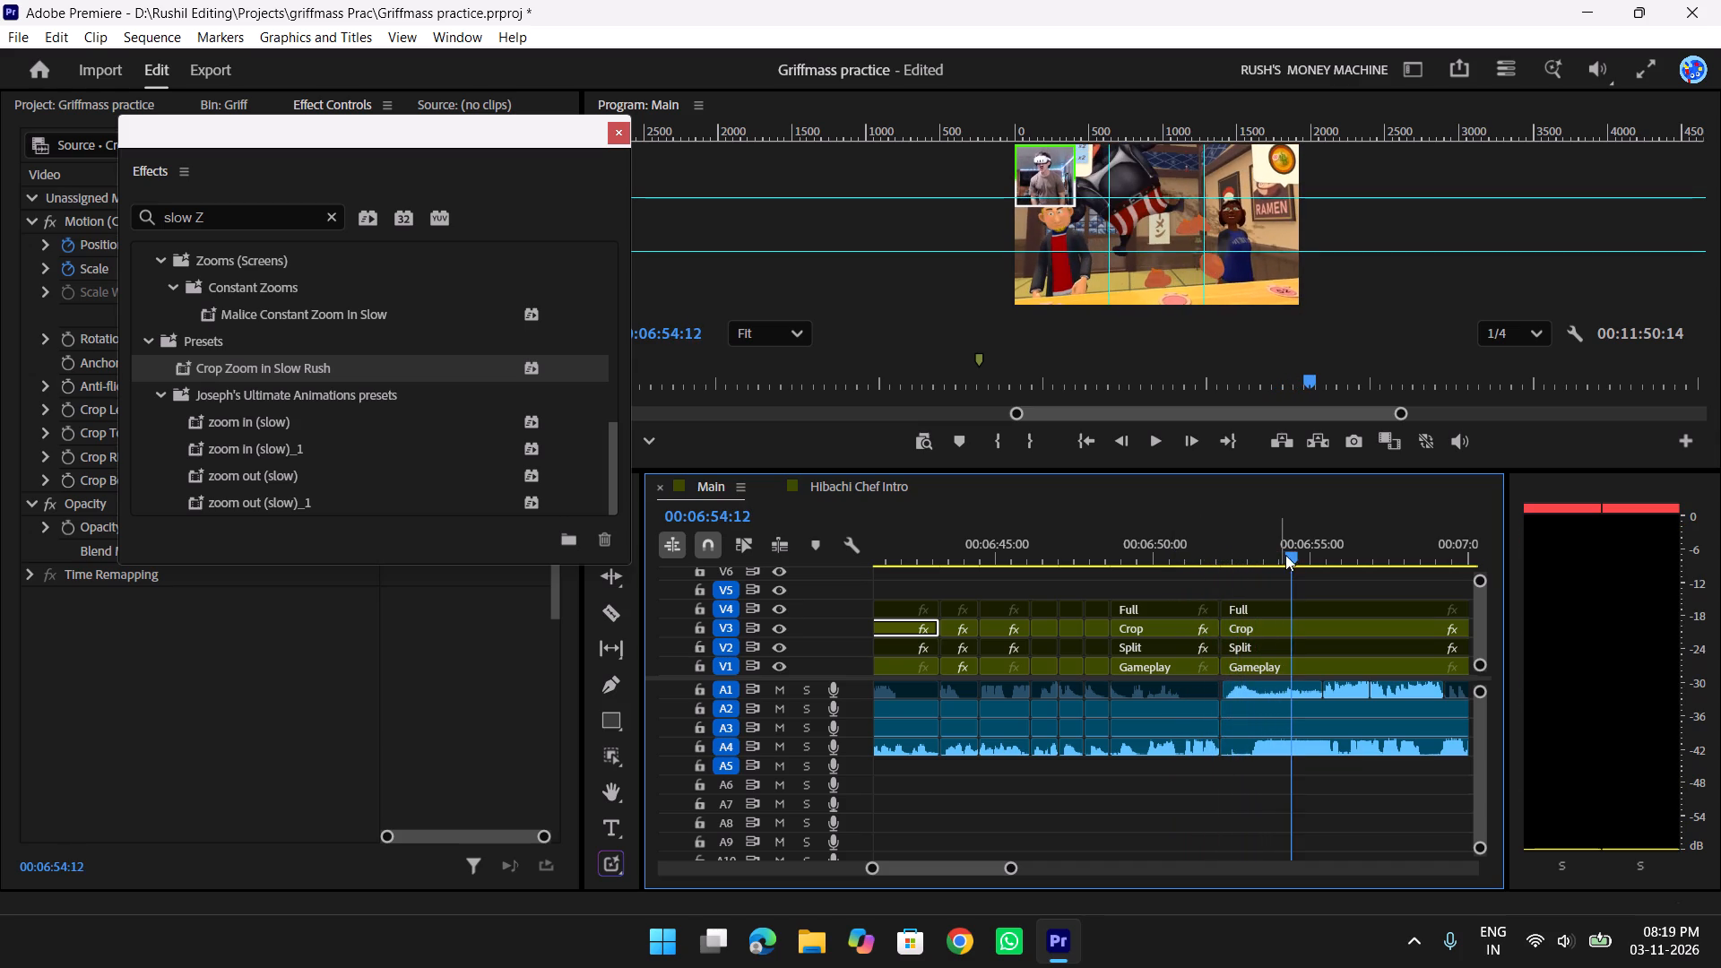
pyautogui.moveTo(1280, 552); pyautogui.dragTo(1095, 561)
pyautogui.press('space')
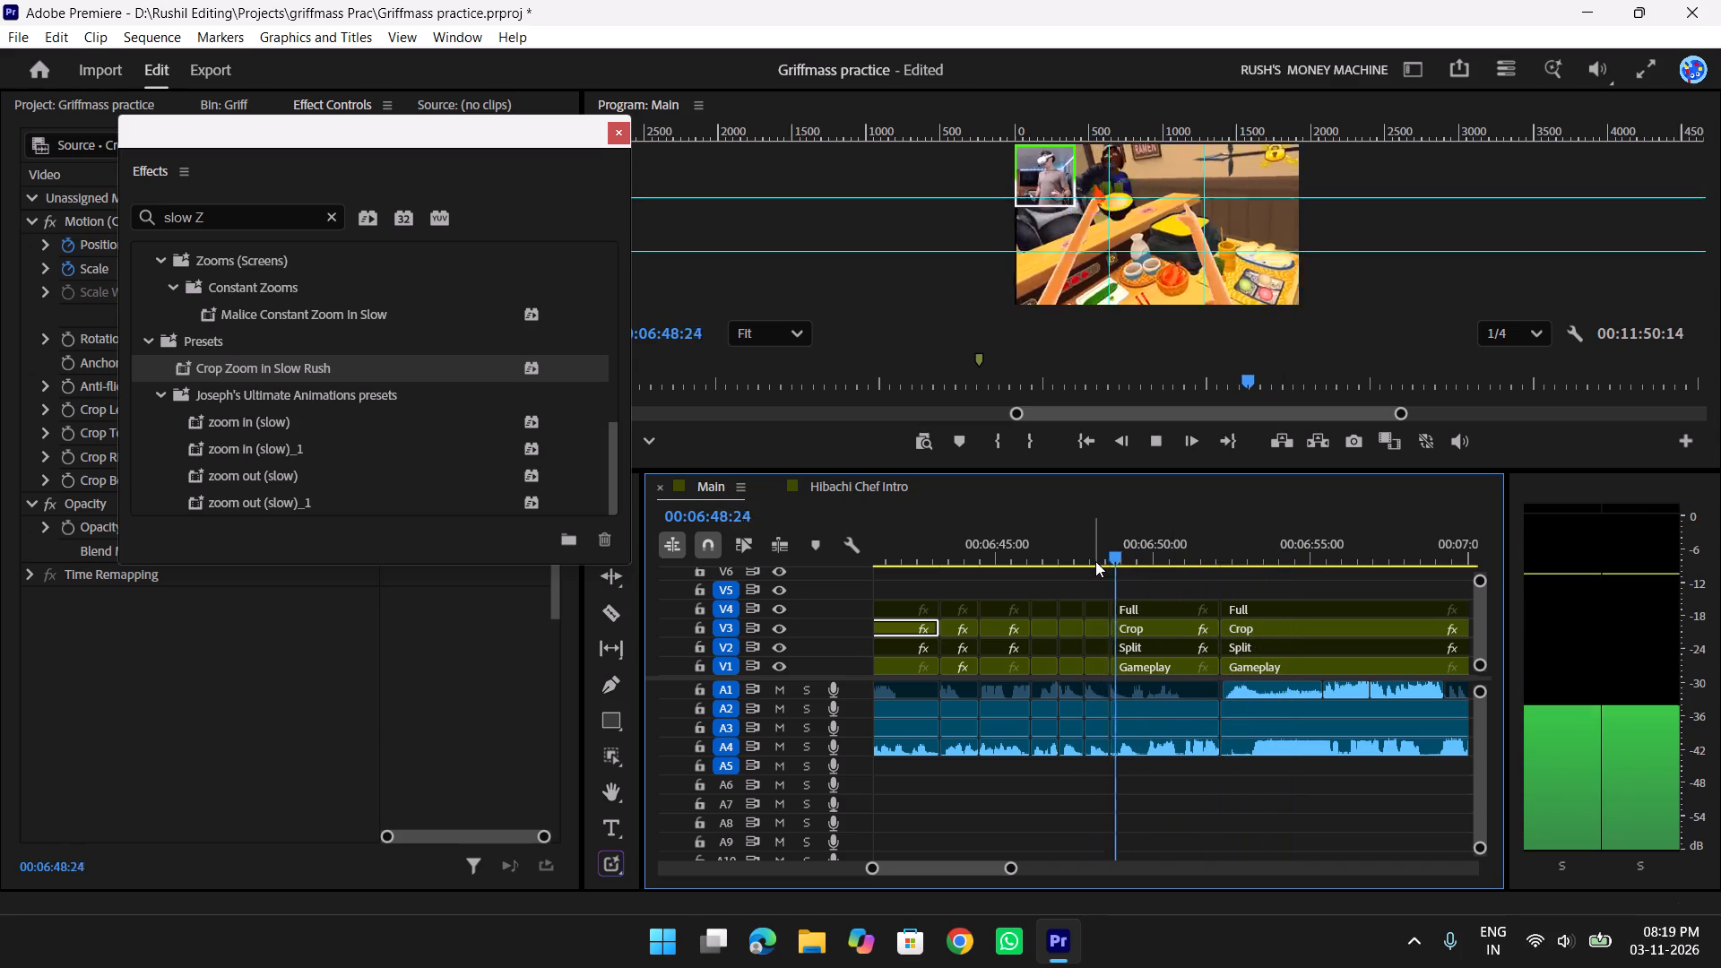
pyautogui.press('space')
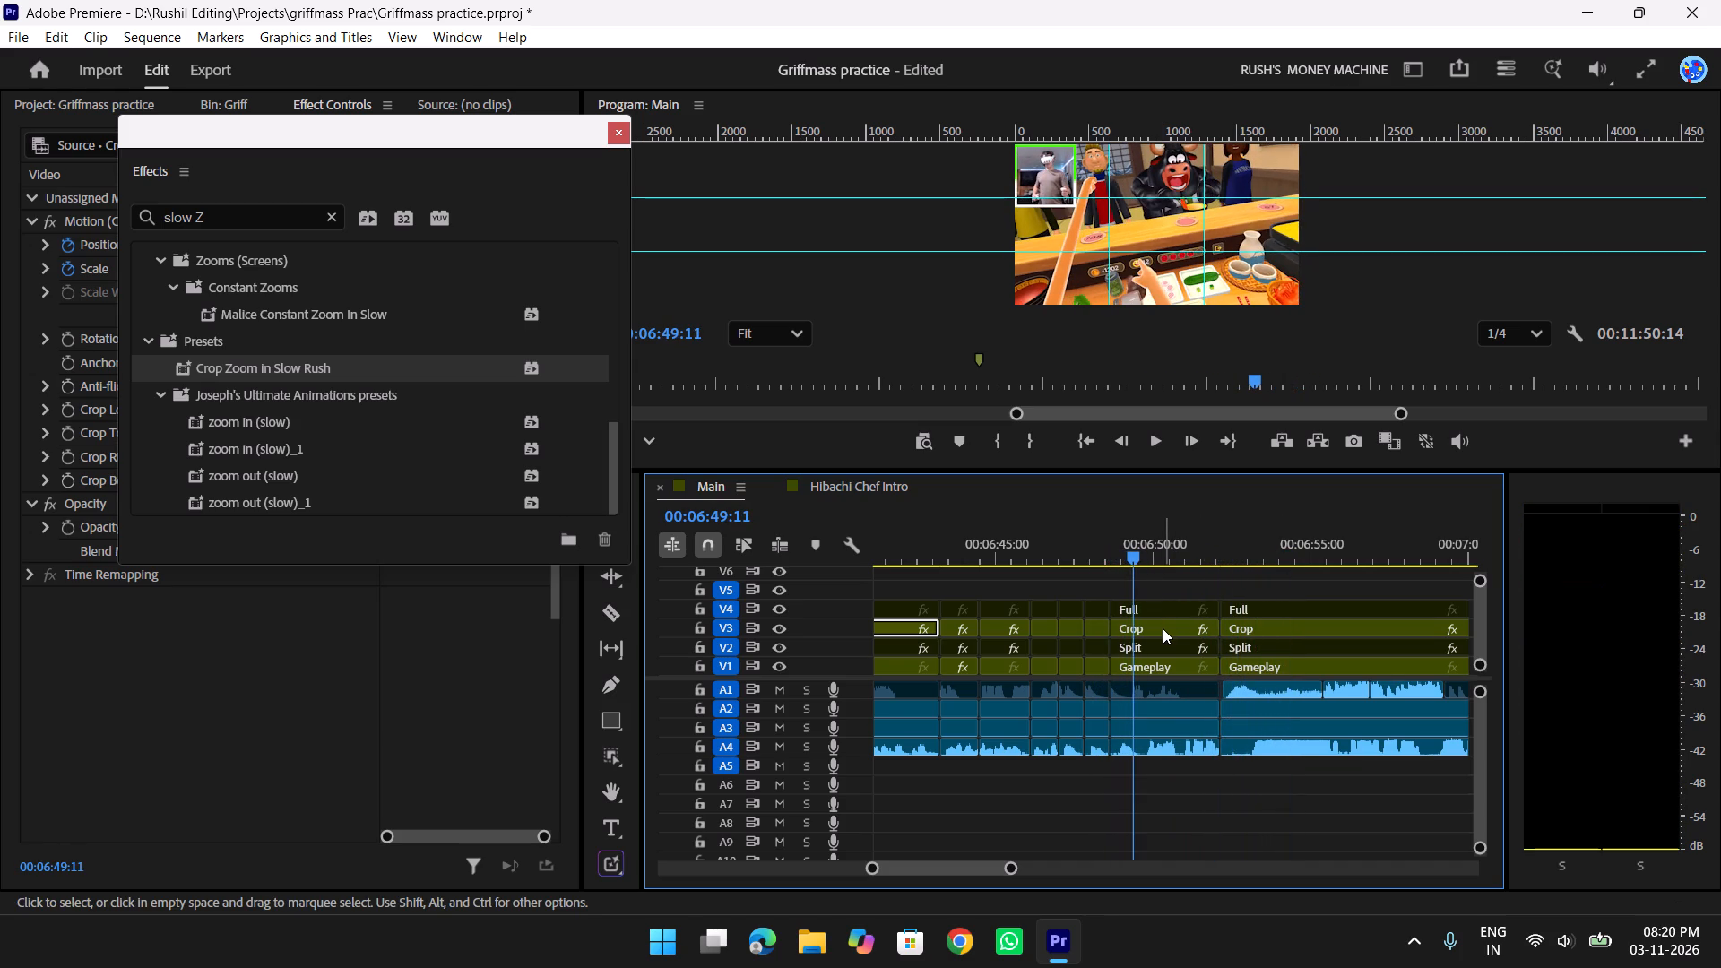
pyautogui.click(1163, 628)
pyautogui.press('space')
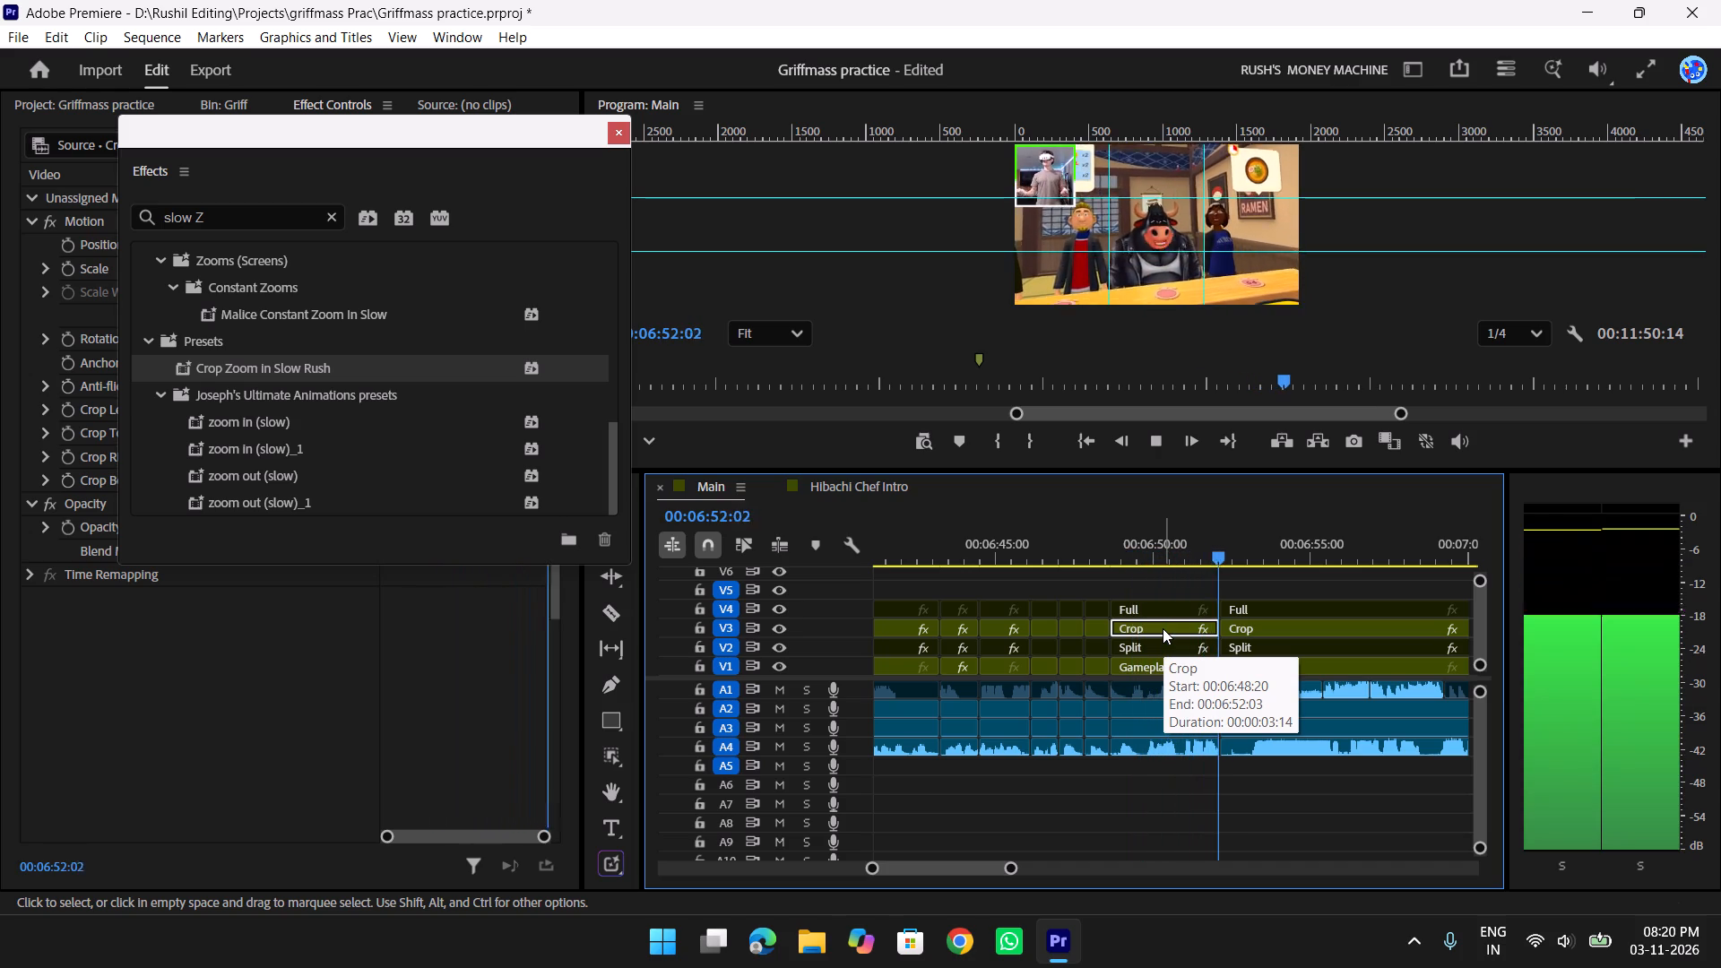
pyautogui.press('space')
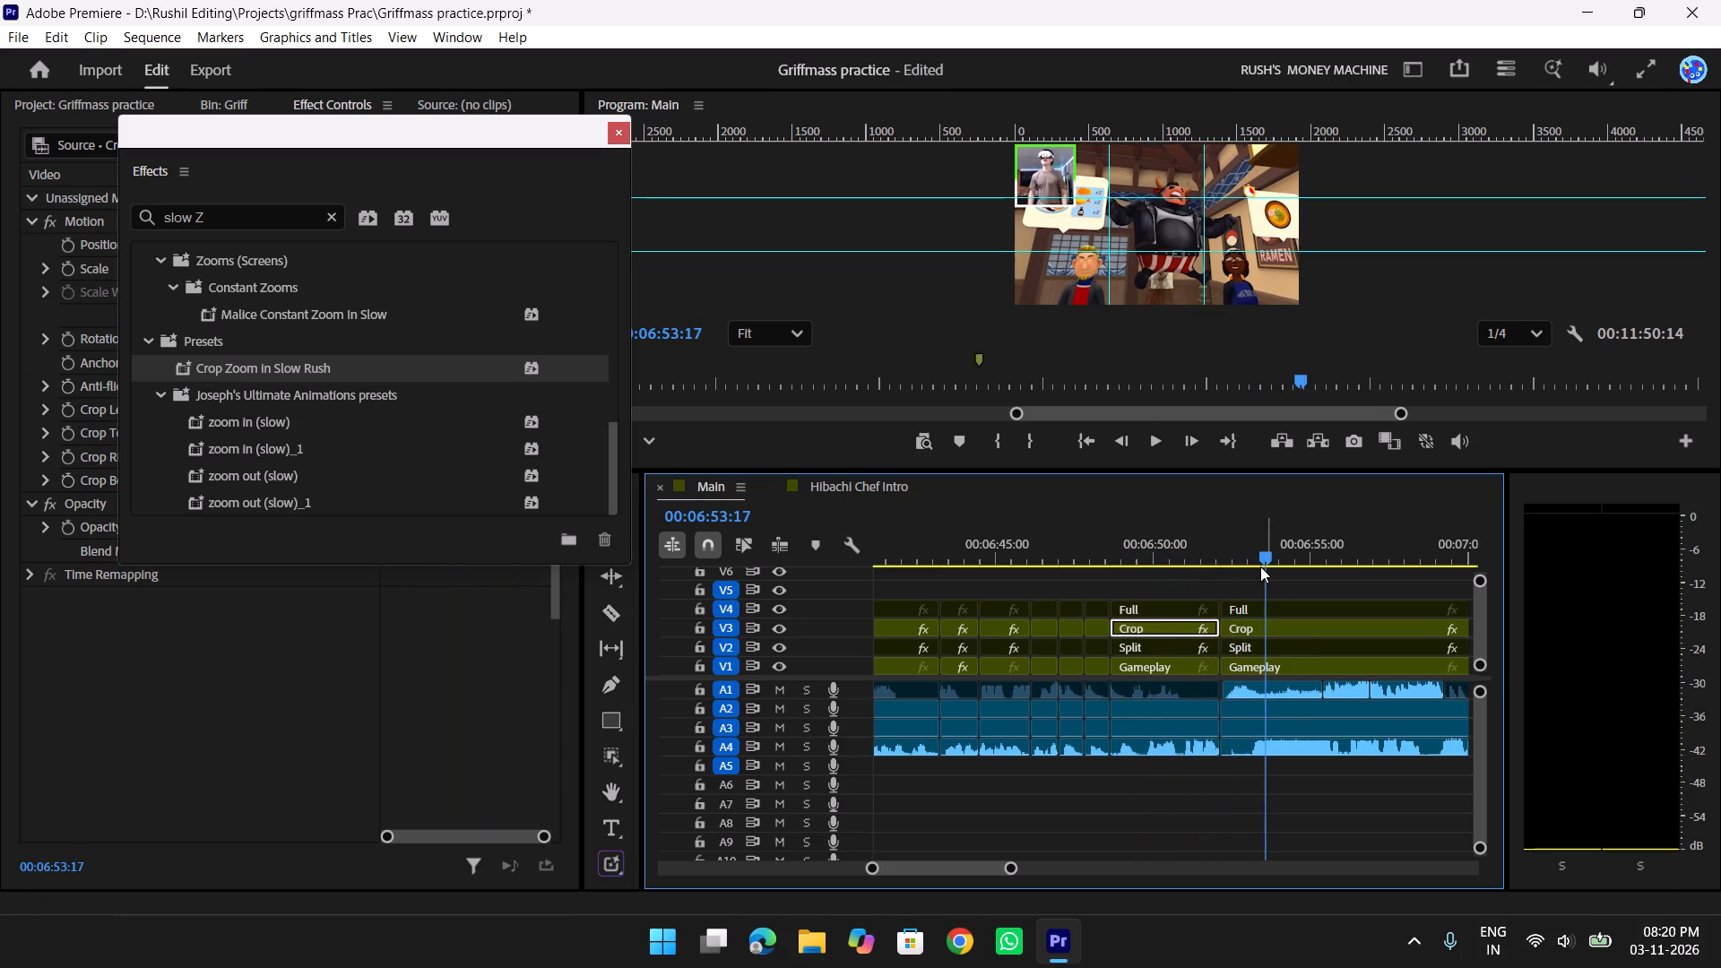
# Find the big presets and apply Big Zoom Crop No shake to the Crop clip under the playhead at 00:06:53:17.
pyautogui.click(256, 207)
pyautogui.click(247, 217)
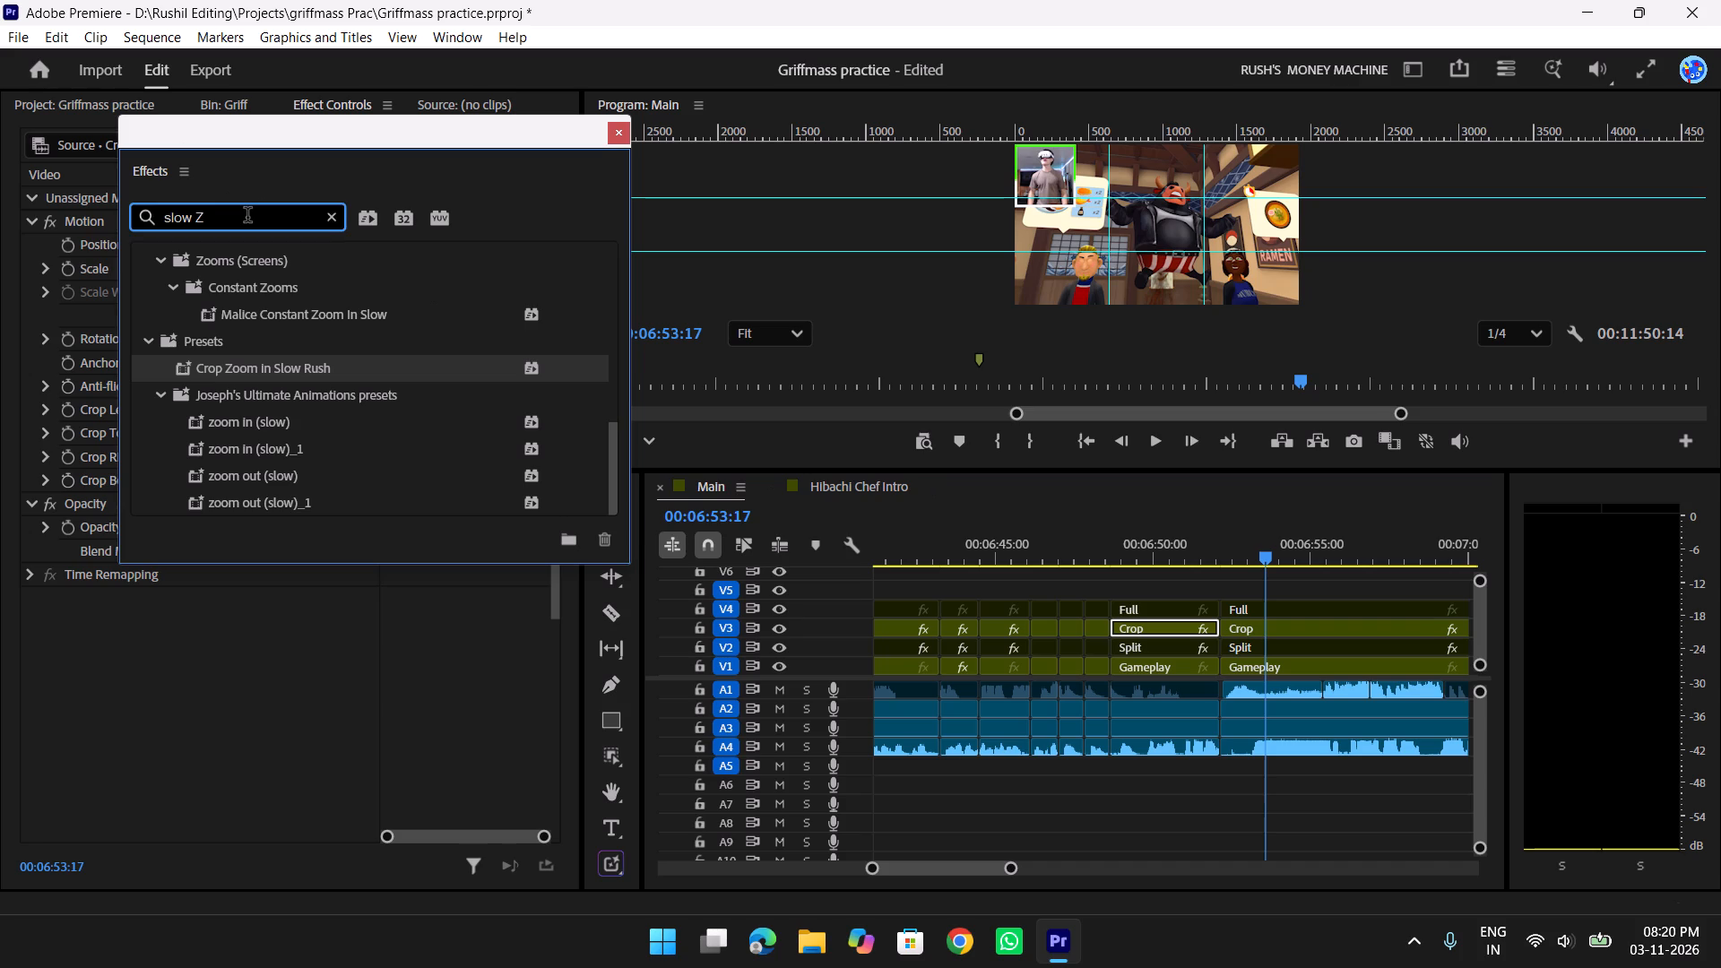
pyautogui.press('BackSpace')
pyautogui.press('BackSpace')
pyautogui.press('BackSpace')
pyautogui.press('BackSpace')
pyautogui.press('BackSpace')
pyautogui.press('BackSpace')
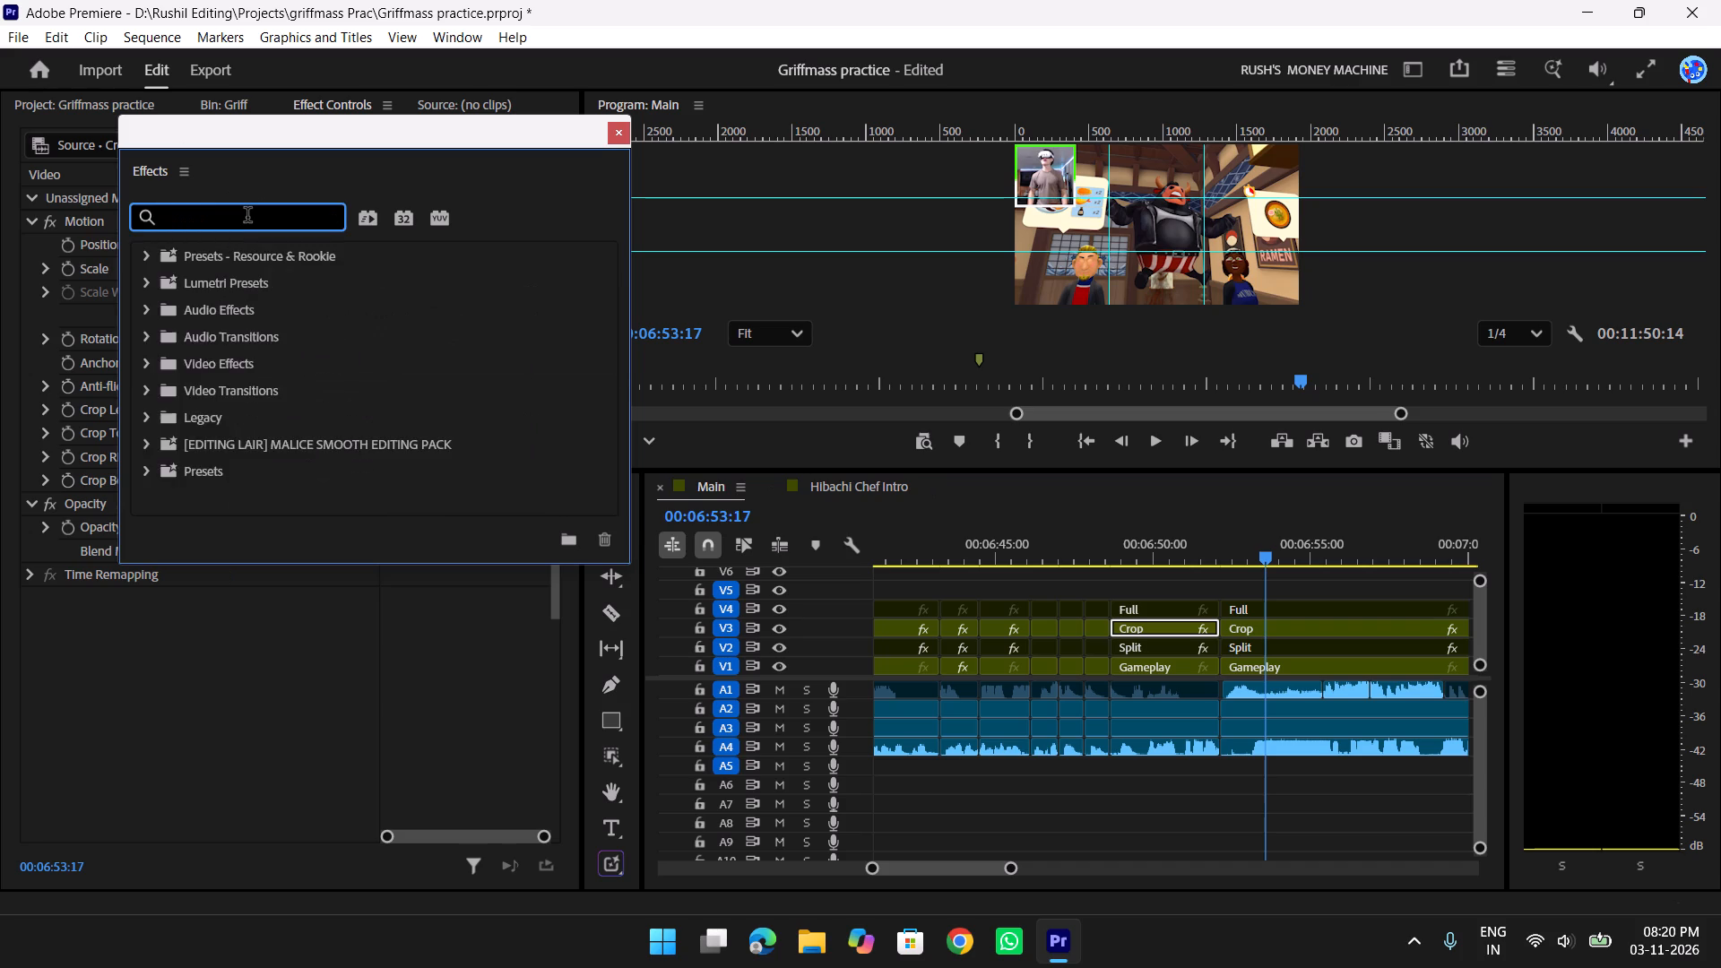
pyautogui.write('big')
pyautogui.scroll(-14, 335, 362)
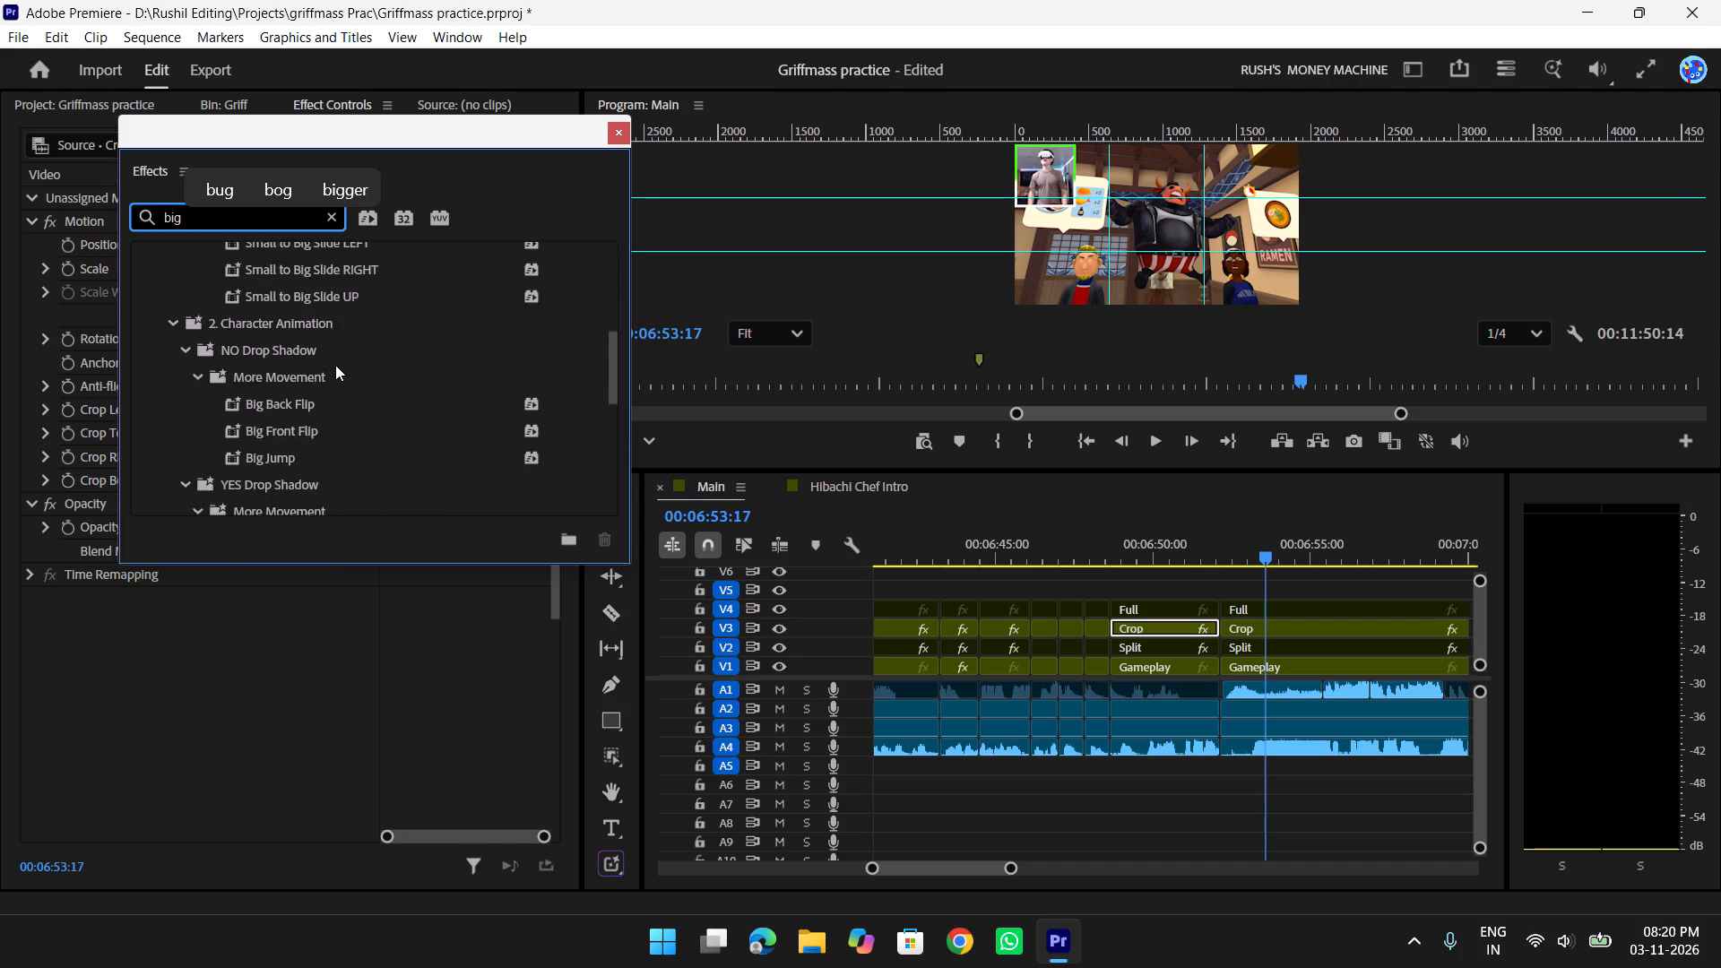
pyautogui.scroll(-11, 335, 365)
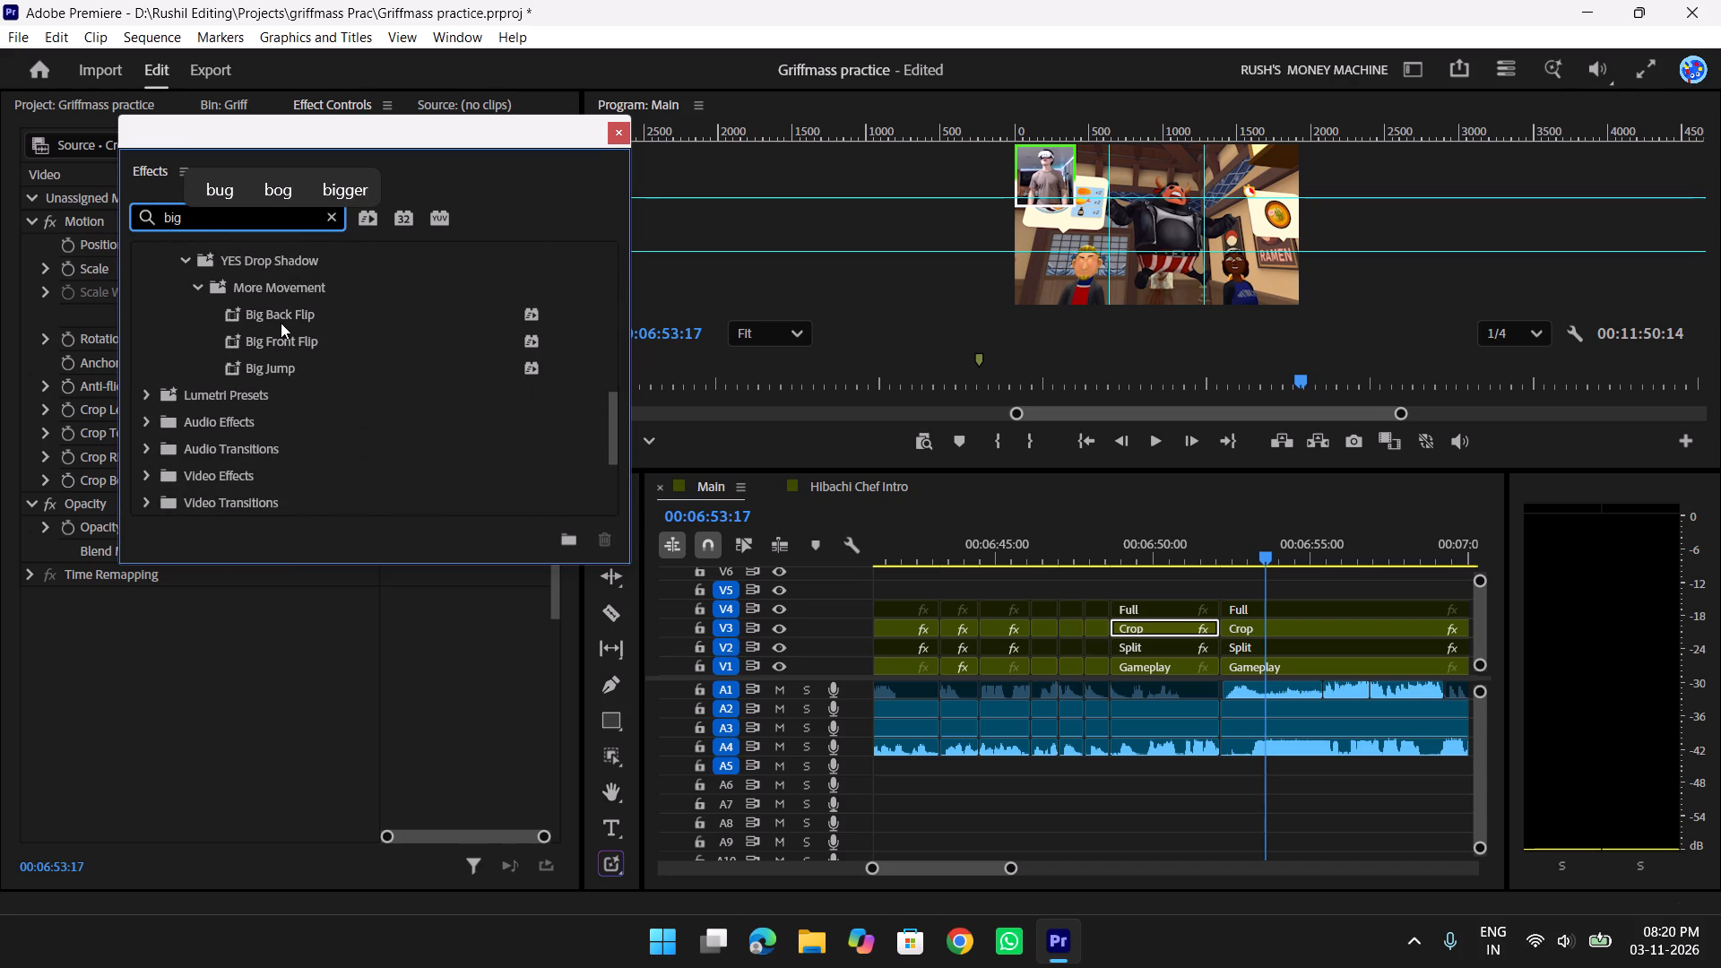
pyautogui.scroll(-9, 316, 394)
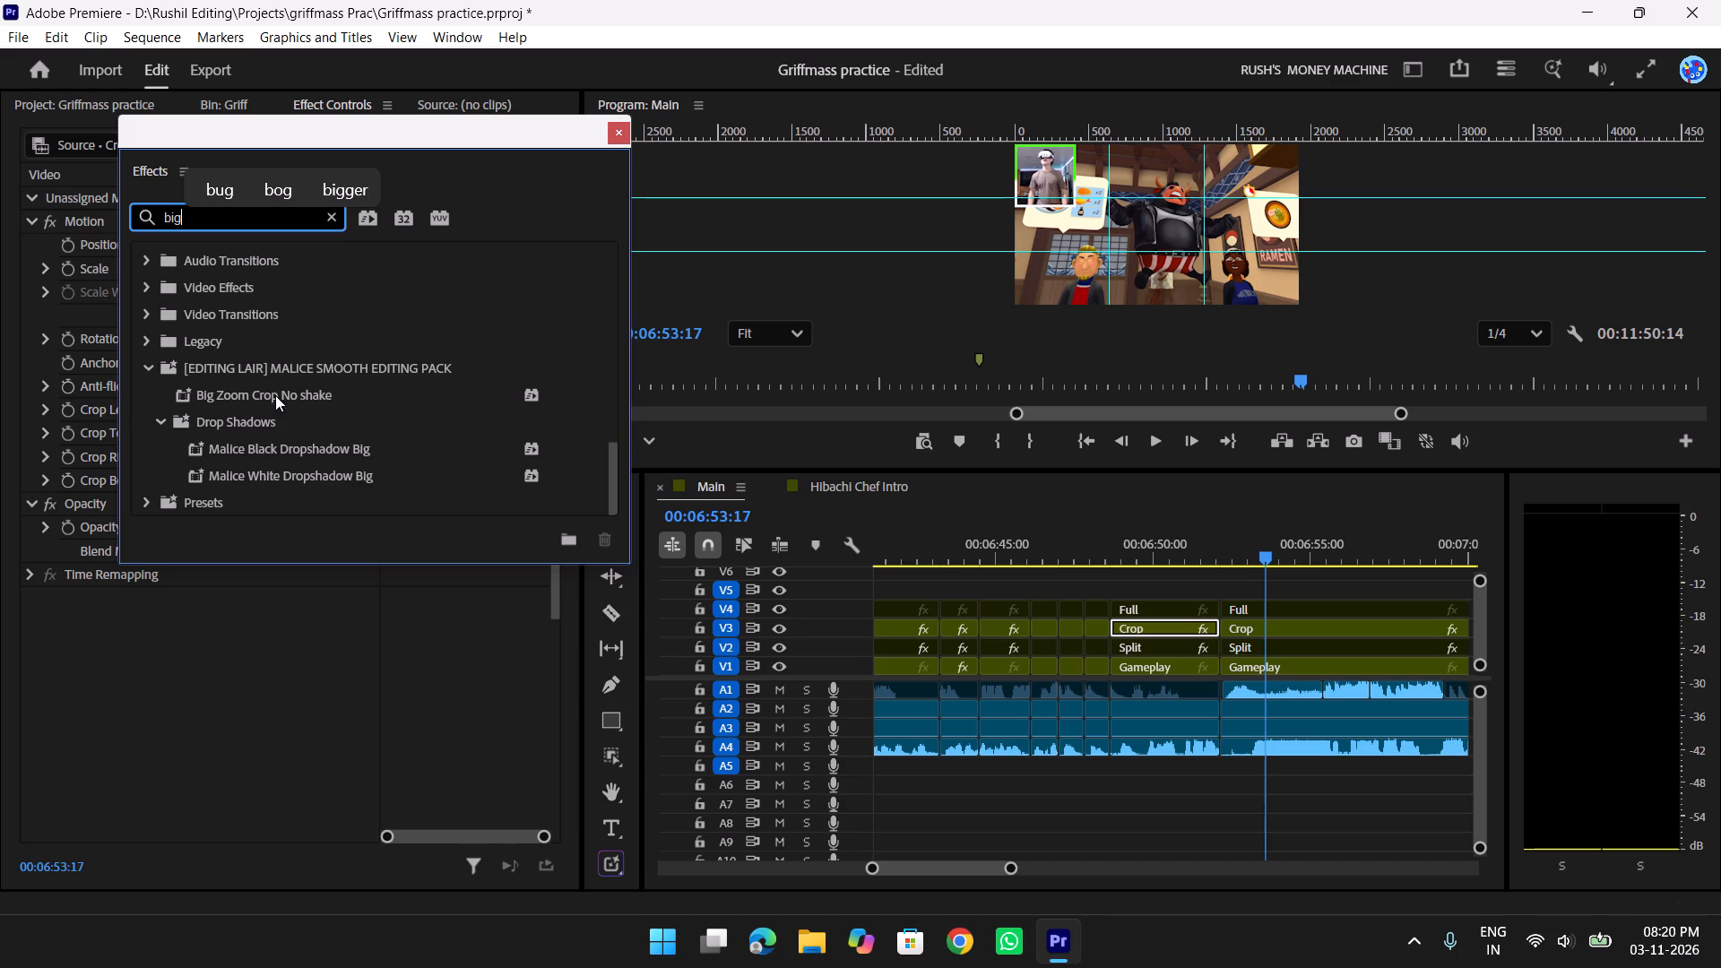
pyautogui.moveTo(275, 395); pyautogui.dragTo(1241, 665)
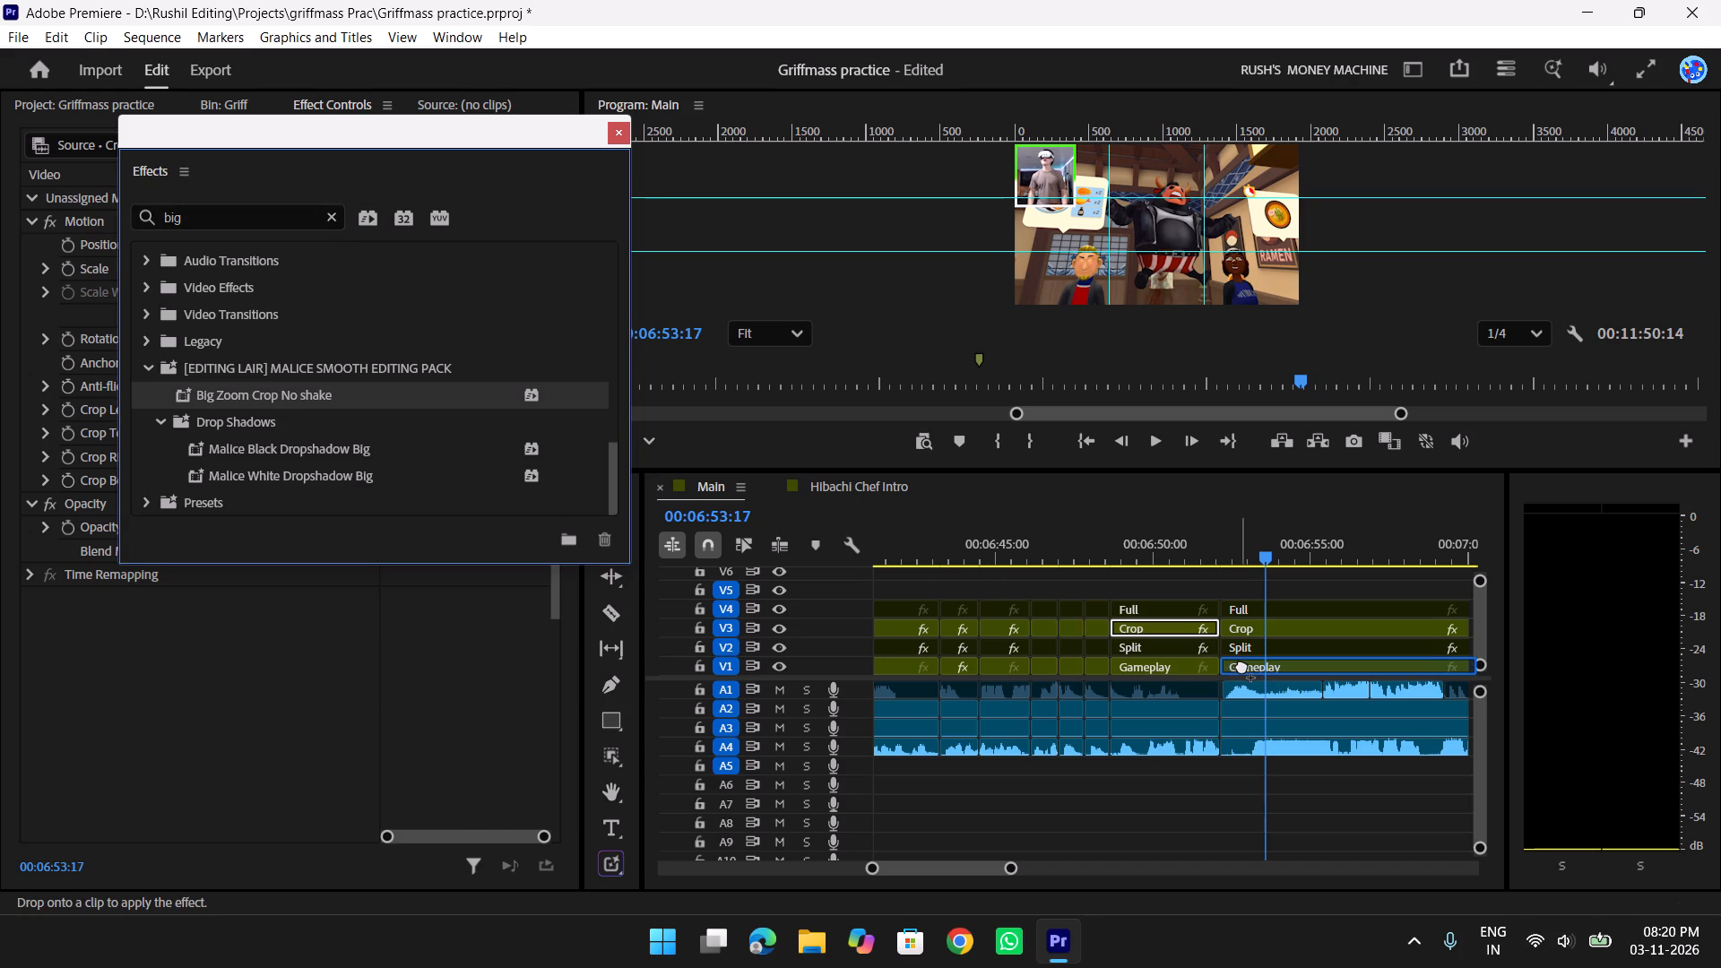
pyautogui.moveTo(1241, 665); pyautogui.dragTo(1255, 629)
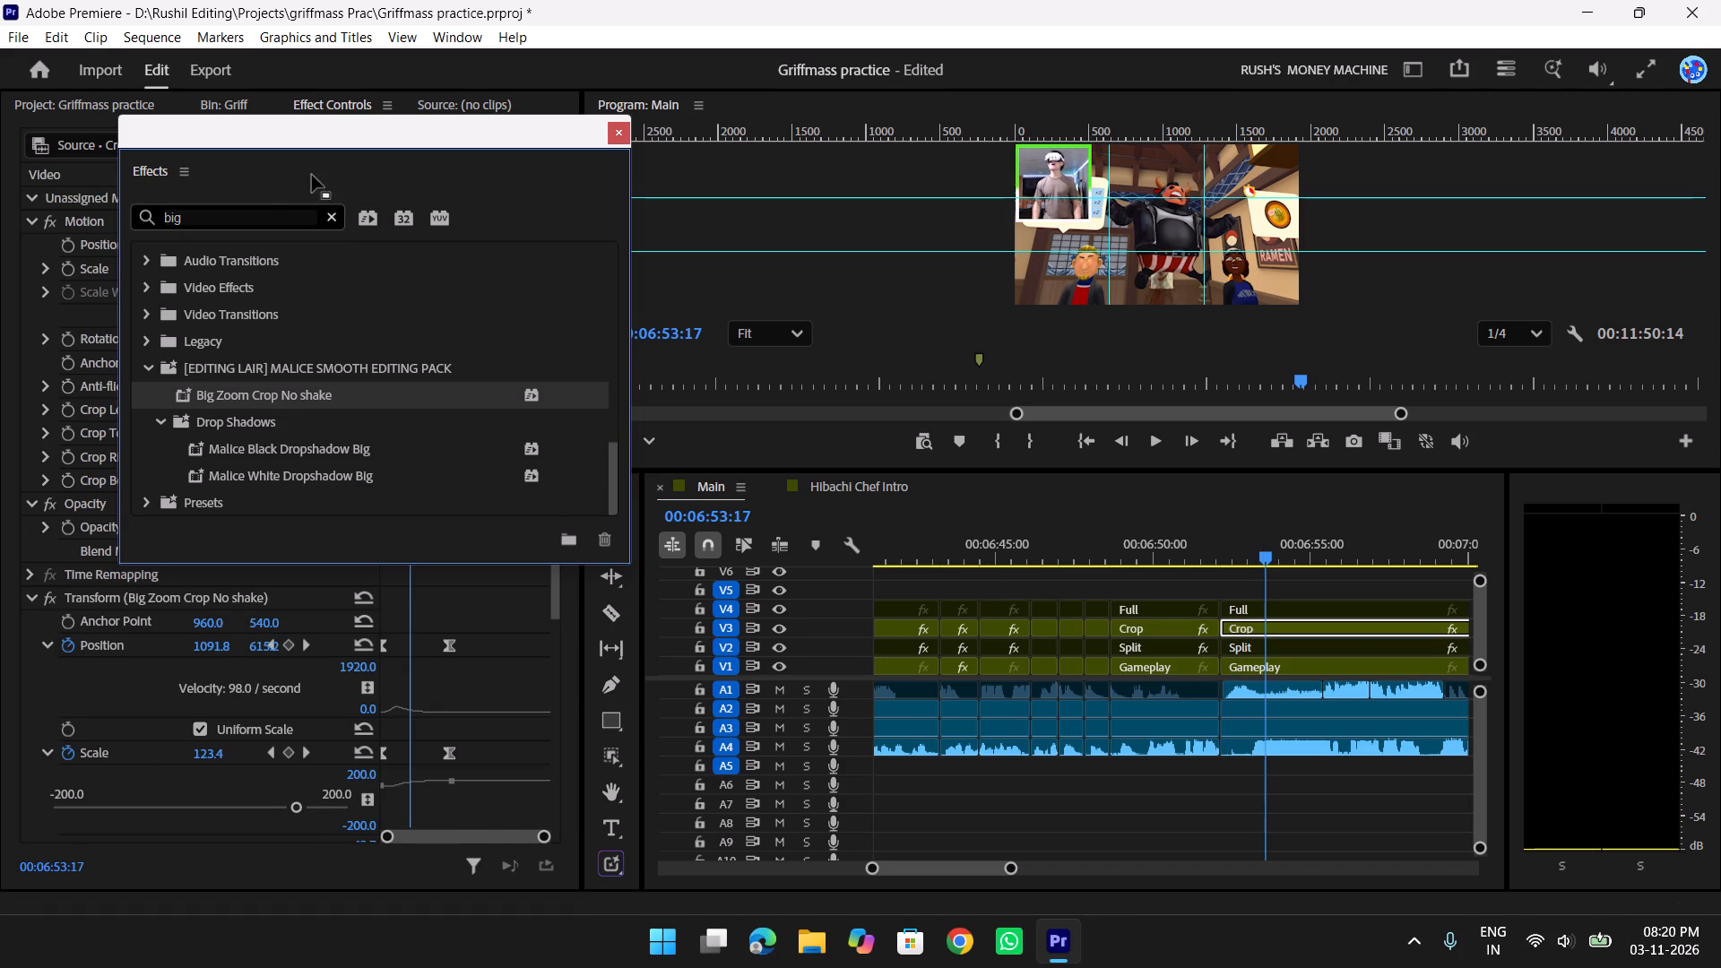
# Find the angry shake presets, add Malice Angry Shake Small to the same Crop clip, and close the effects window.
pyautogui.click(275, 212)
pyautogui.press('BackSpace')
pyautogui.press('BackSpace')
pyautogui.press('BackSpace')
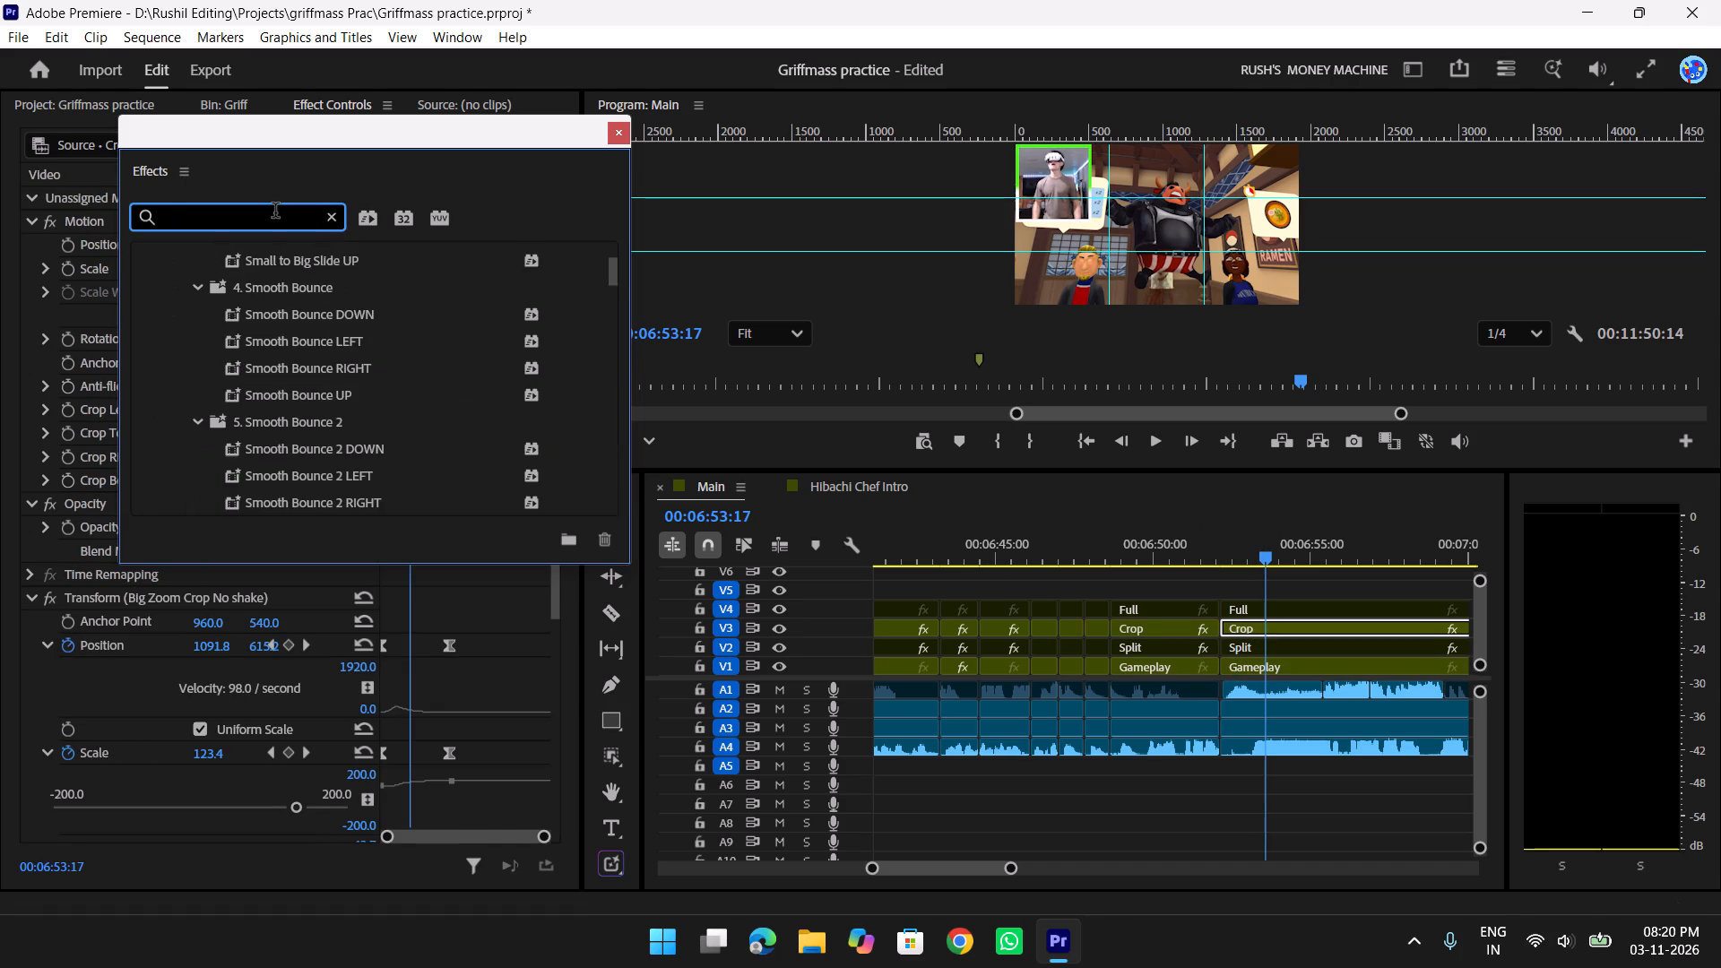
pyautogui.press('BackSpace')
pyautogui.write('an')
pyautogui.write('gry')
pyautogui.scroll(-7, 316, 477)
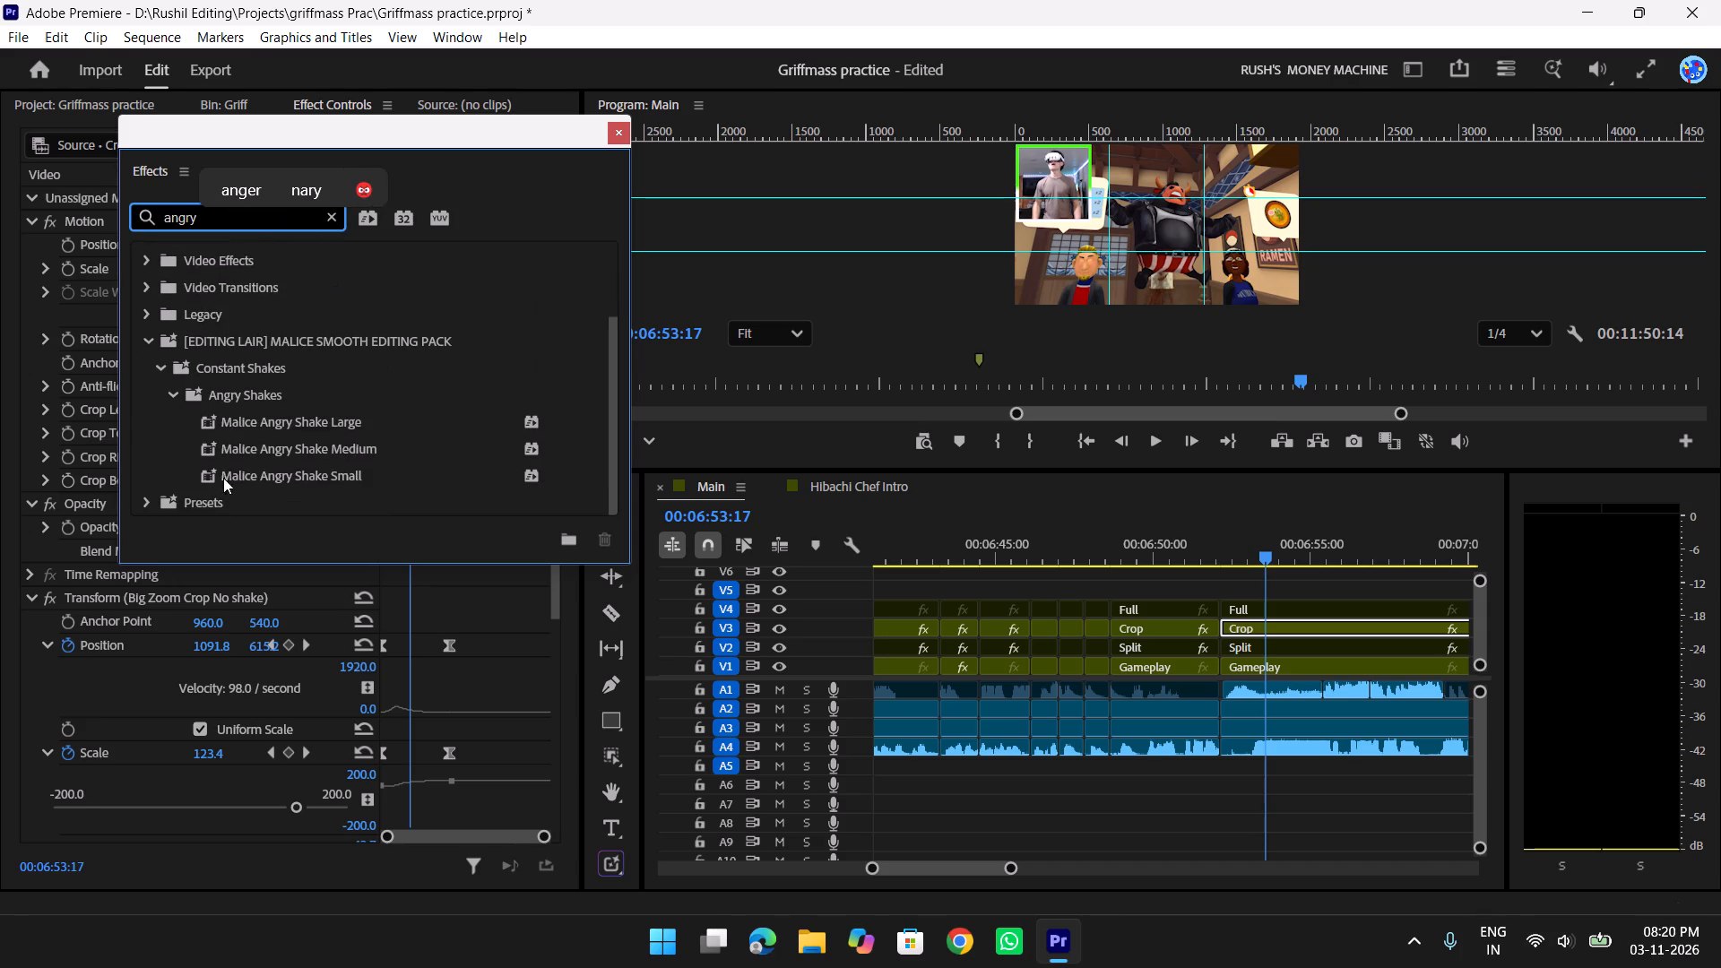
pyautogui.moveTo(295, 471); pyautogui.dragTo(1268, 646)
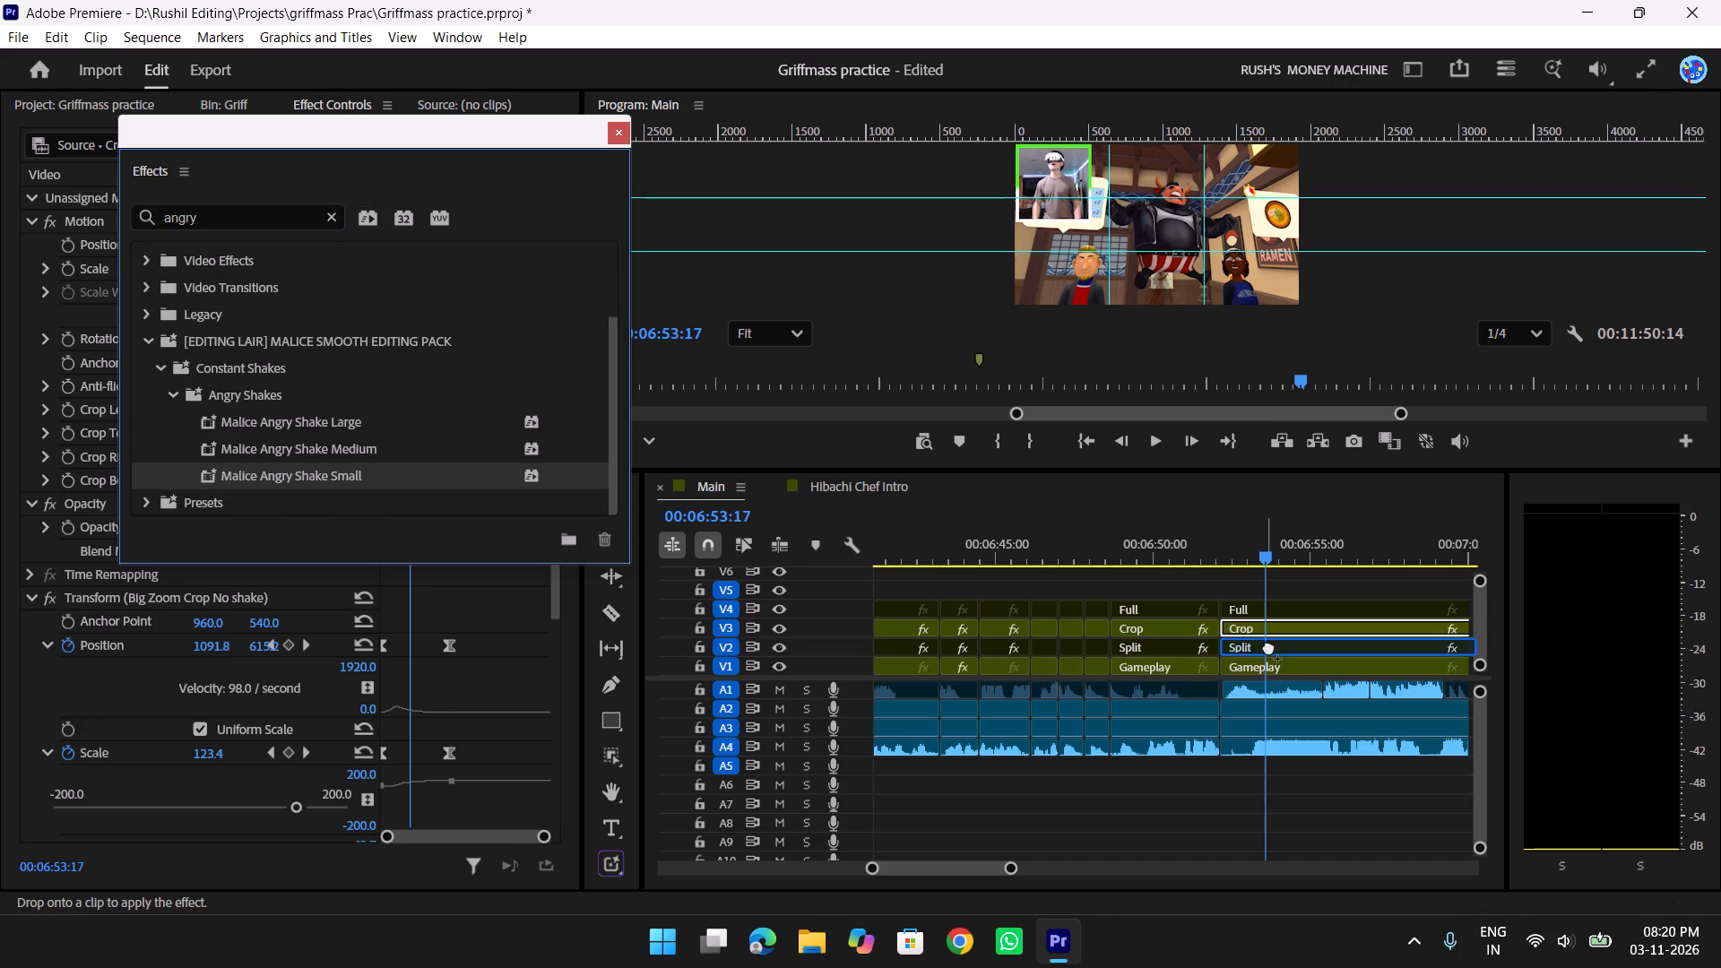
pyautogui.moveTo(1268, 646); pyautogui.dragTo(1276, 628)
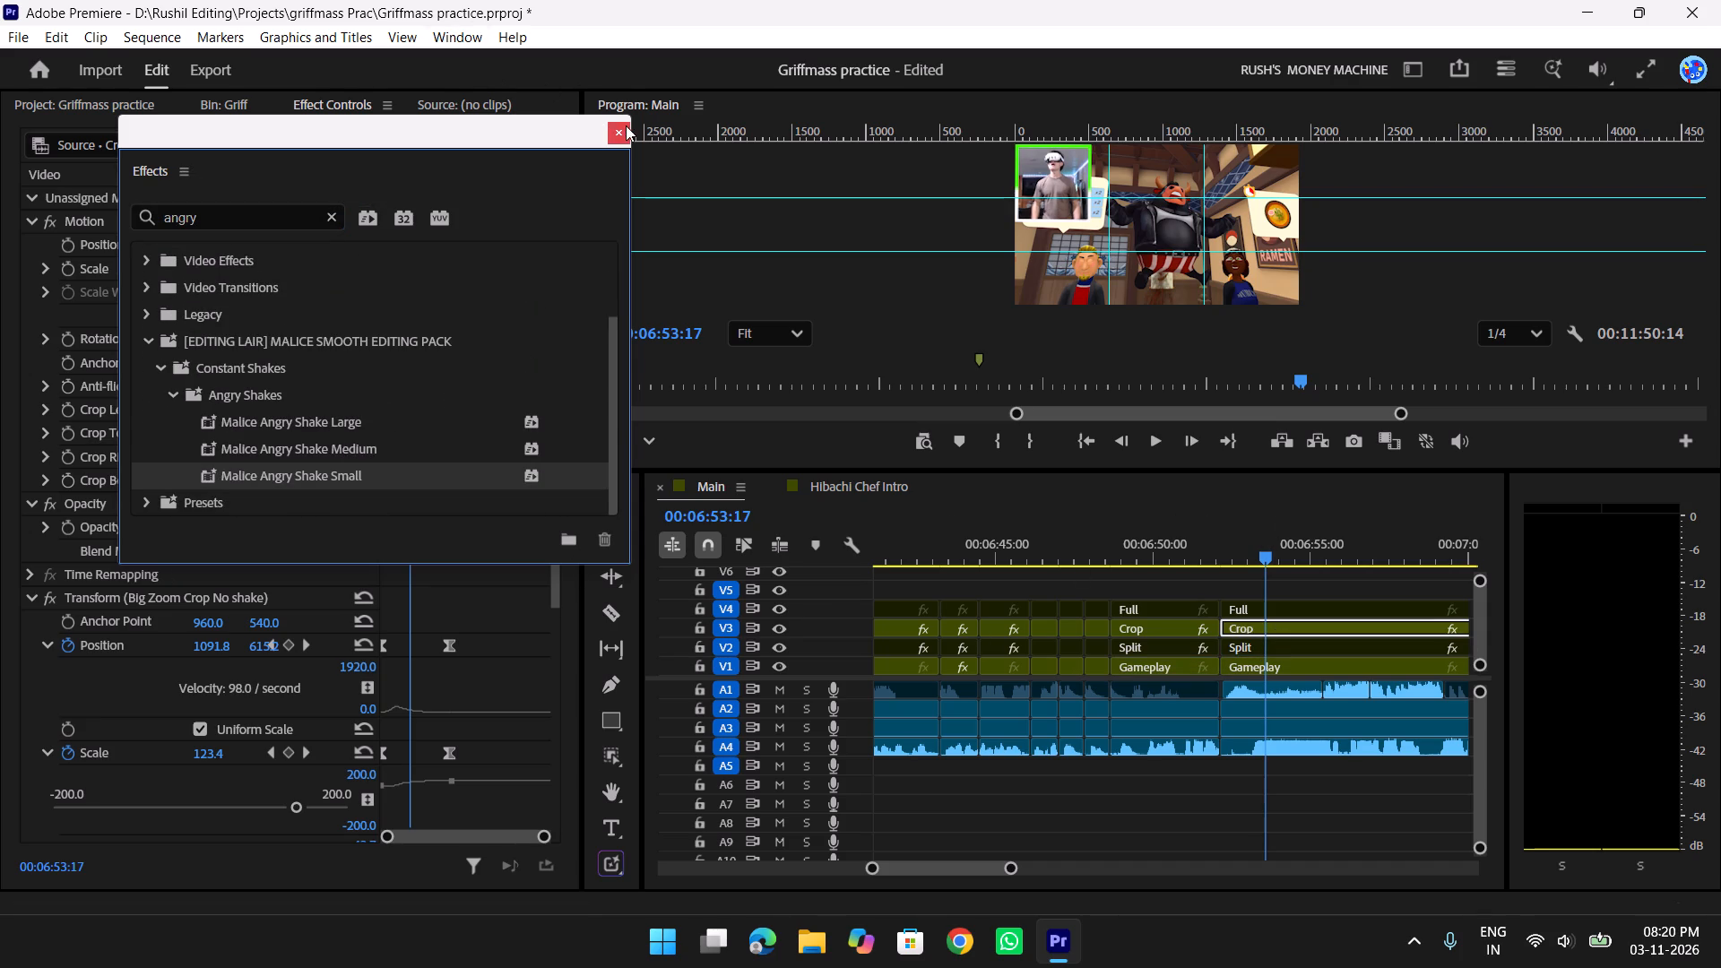
pyautogui.click(626, 125)
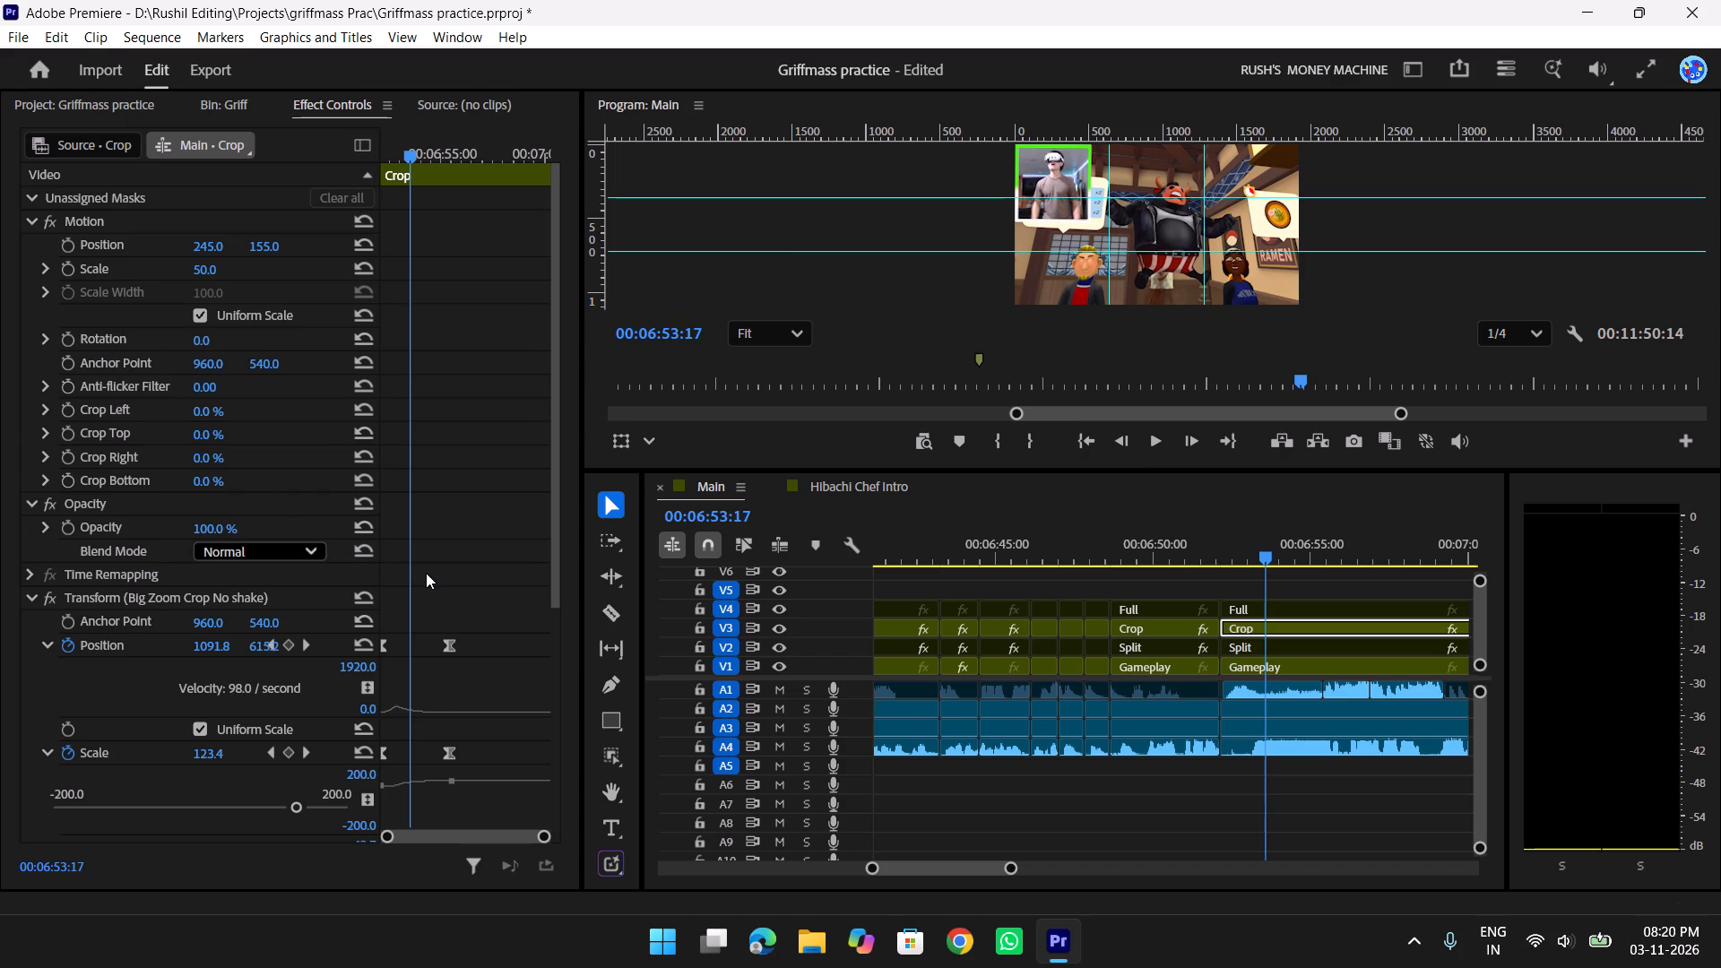
# With the Big Zoom Crop No shake keyframes in view, move the playhead to 00:06:52:29, shortly after the Crop clip's start.
pyautogui.scroll(-19, 432, 572)
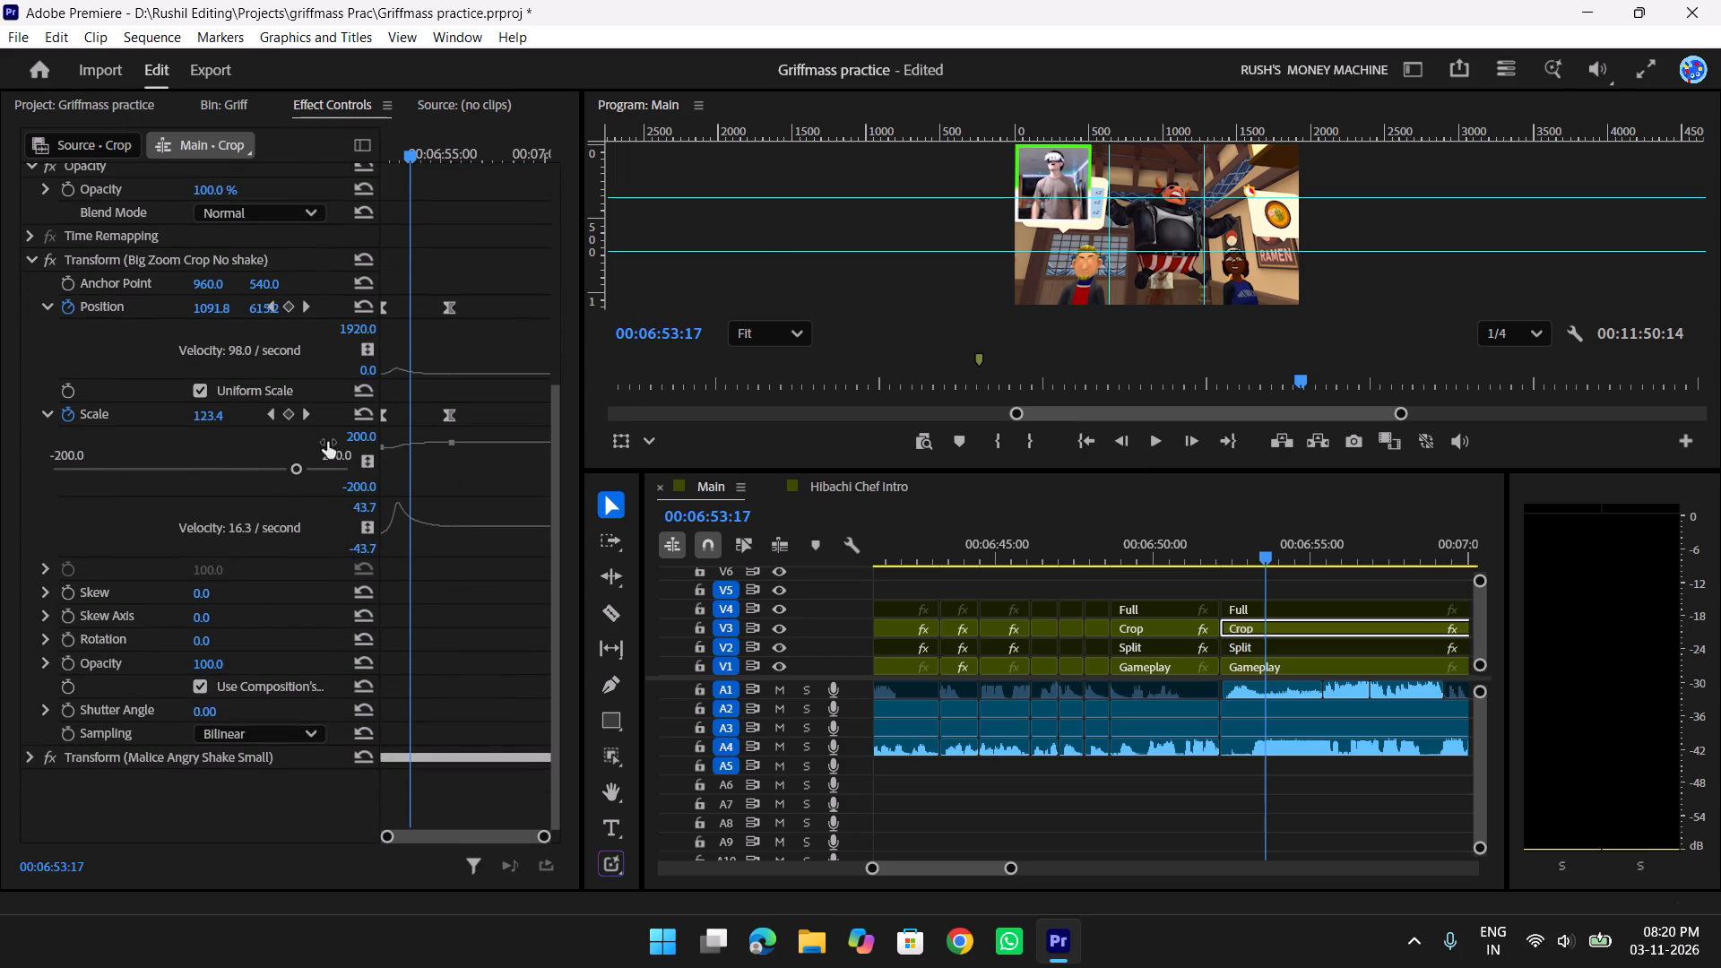
pyautogui.moveTo(510, 295); pyautogui.dragTo(428, 378)
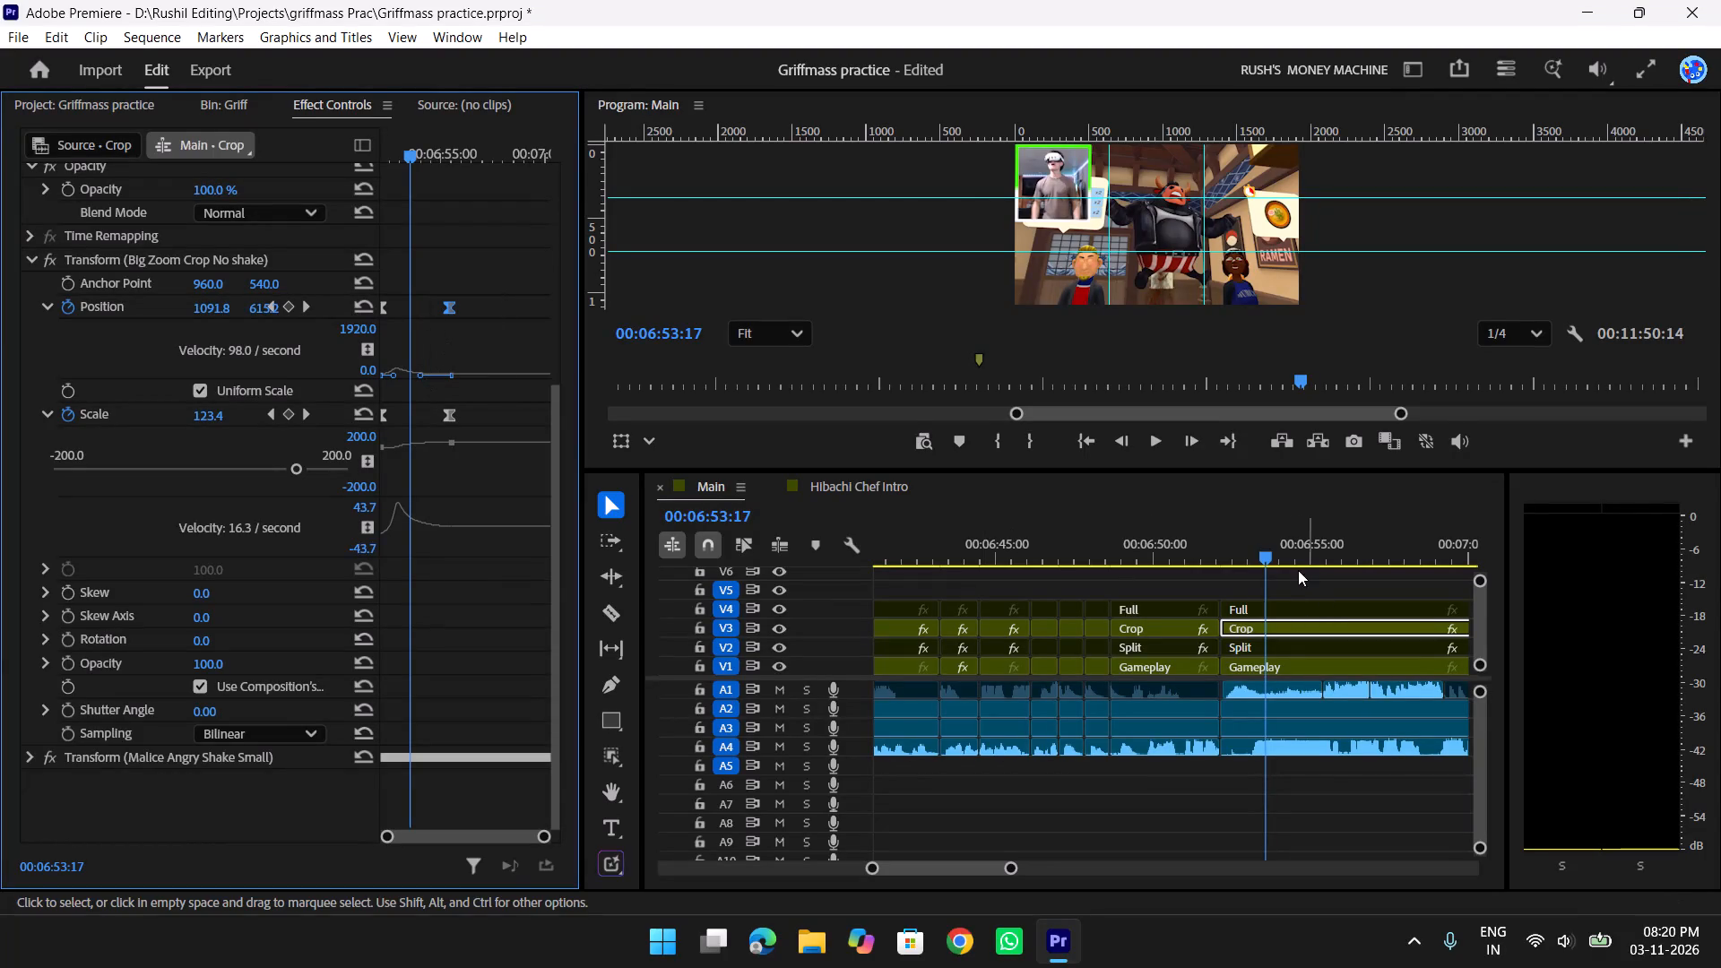
pyautogui.moveTo(1261, 552); pyautogui.dragTo(1224, 567)
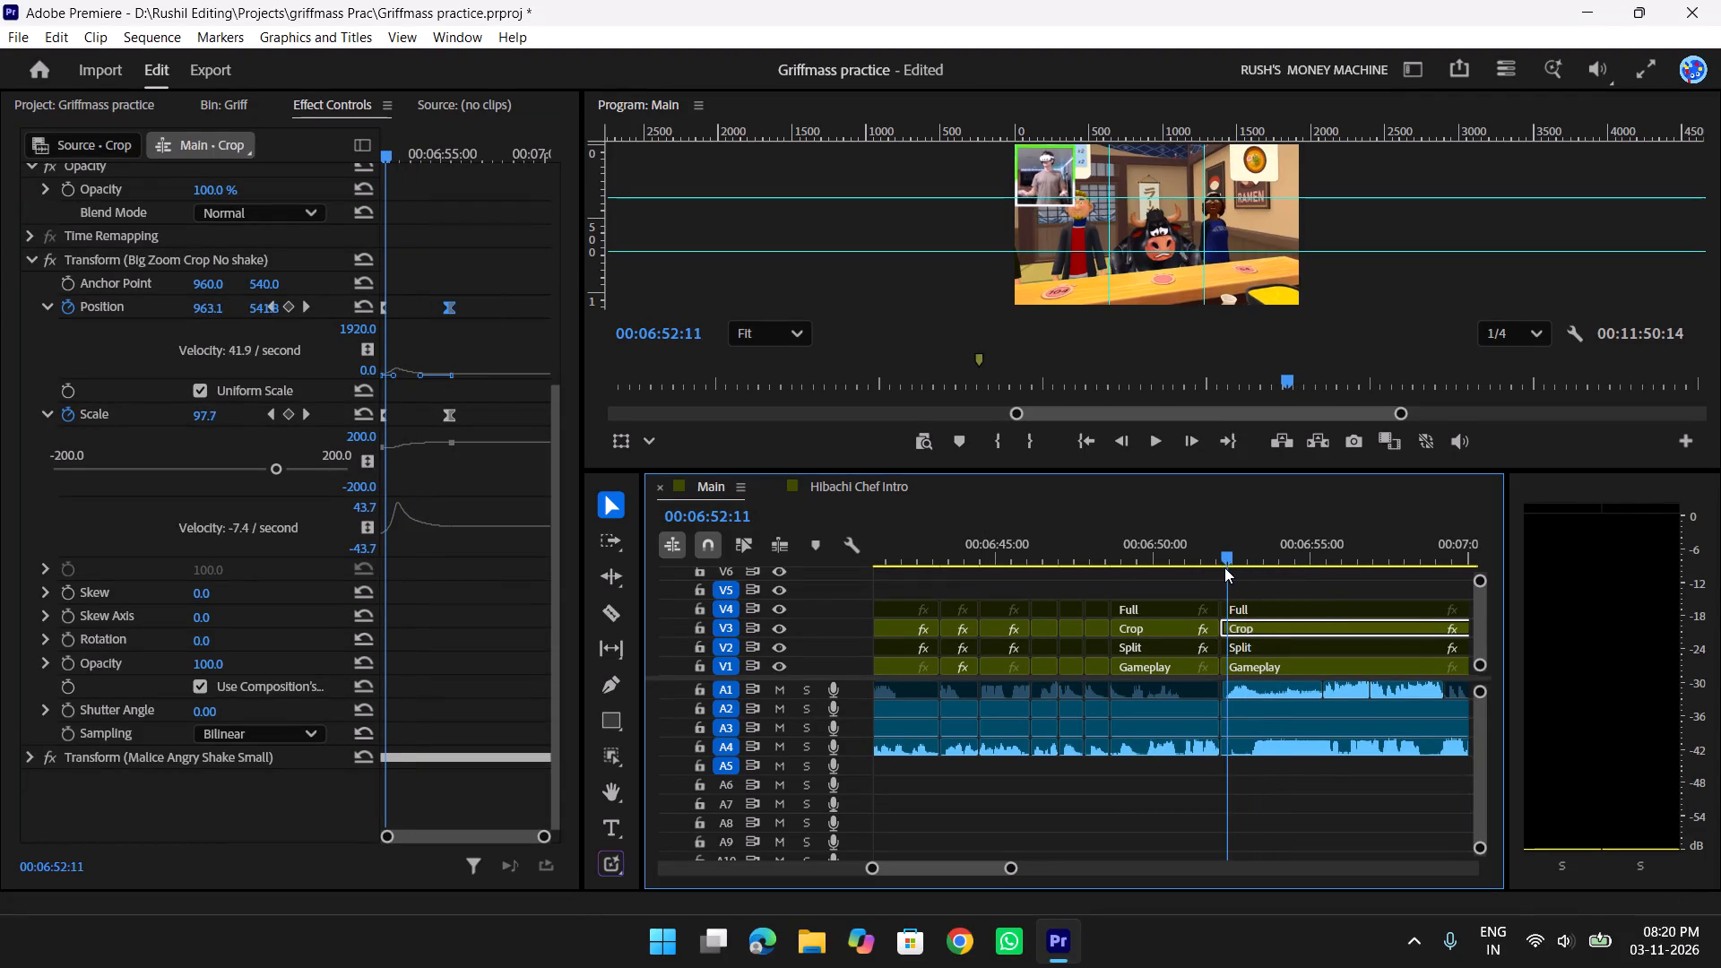
pyautogui.moveTo(1224, 567); pyautogui.dragTo(1243, 560)
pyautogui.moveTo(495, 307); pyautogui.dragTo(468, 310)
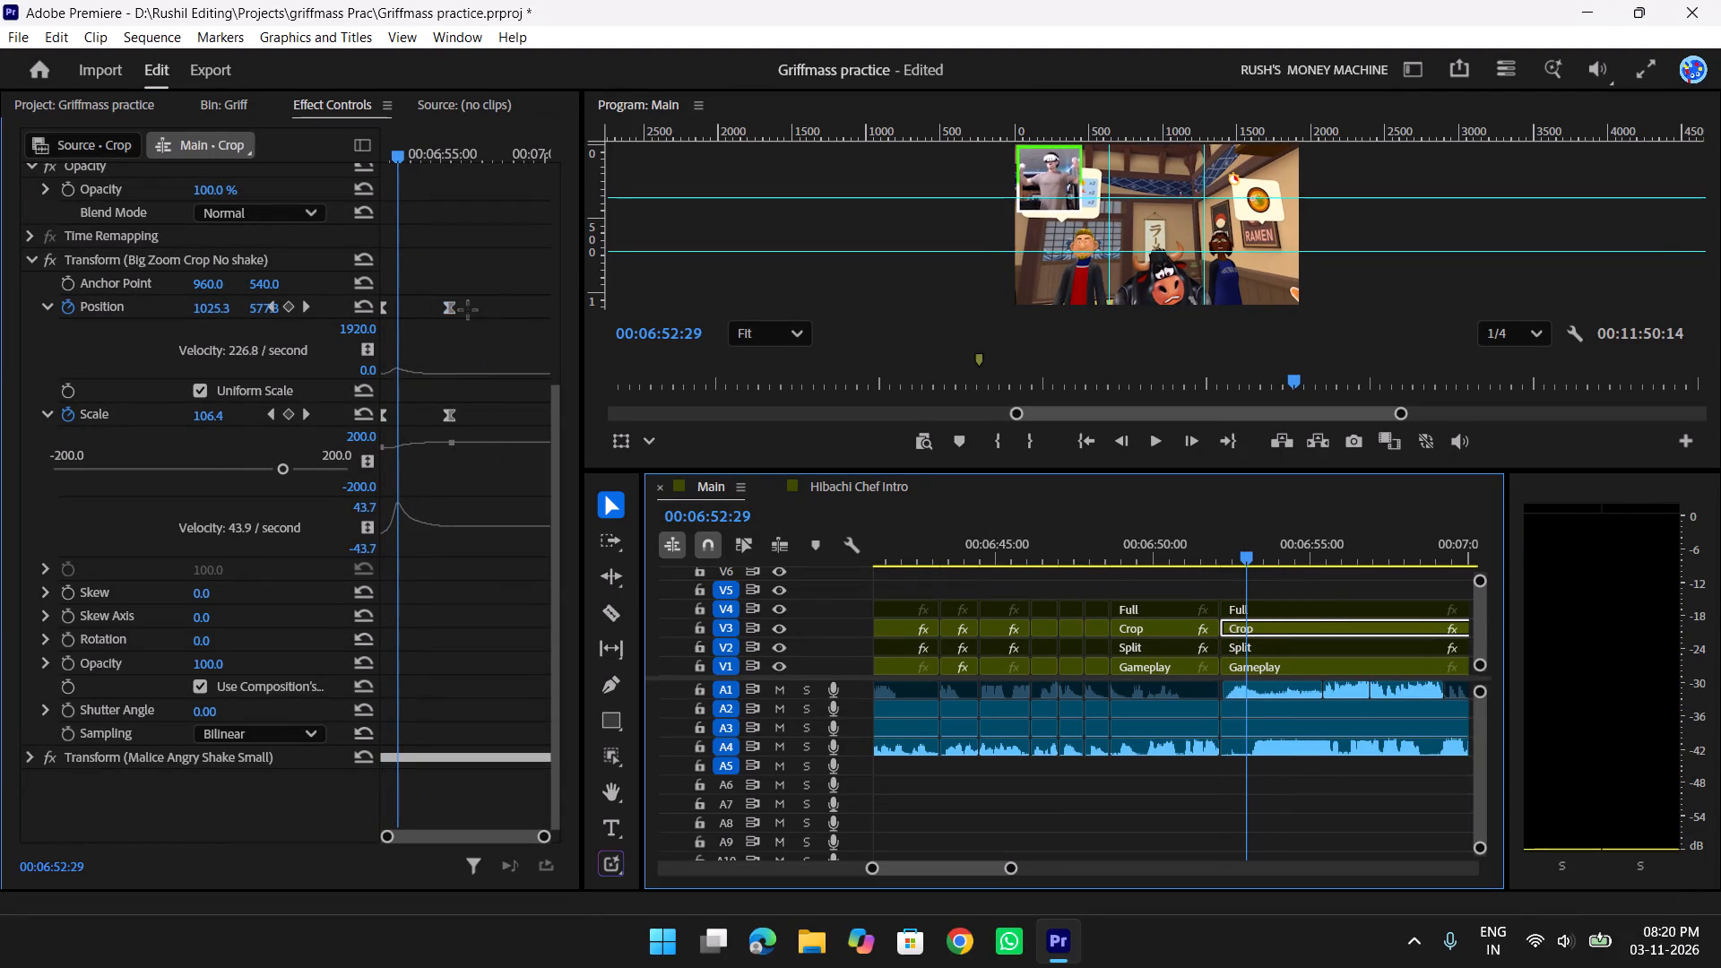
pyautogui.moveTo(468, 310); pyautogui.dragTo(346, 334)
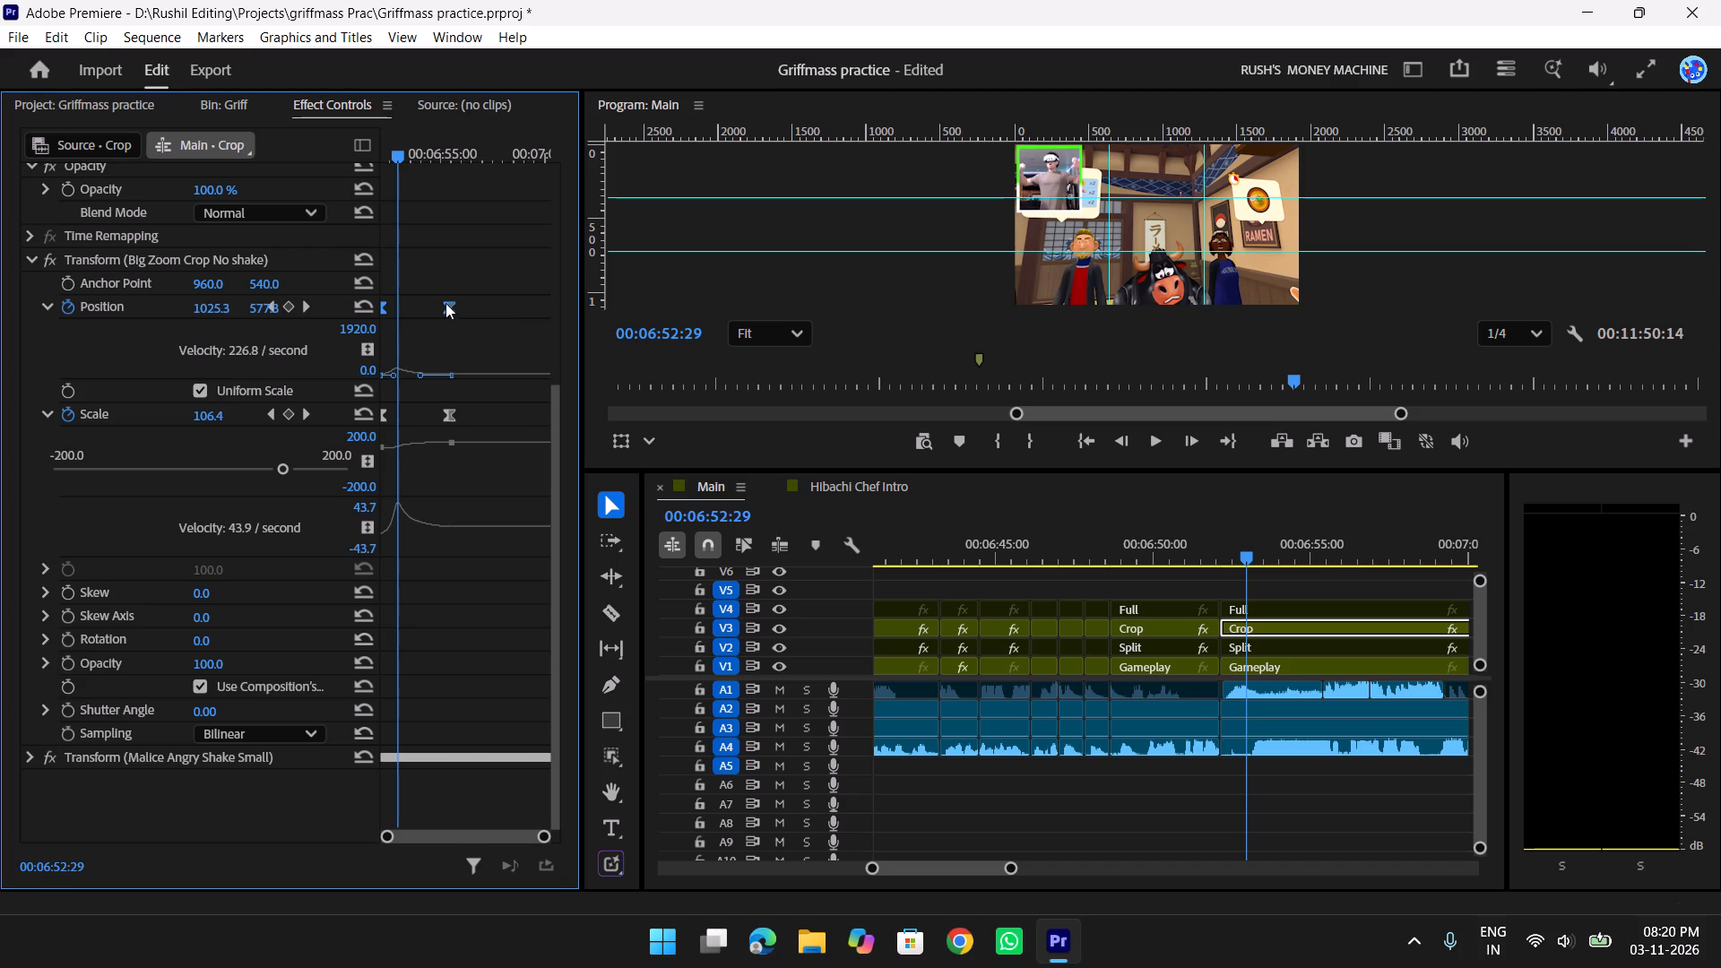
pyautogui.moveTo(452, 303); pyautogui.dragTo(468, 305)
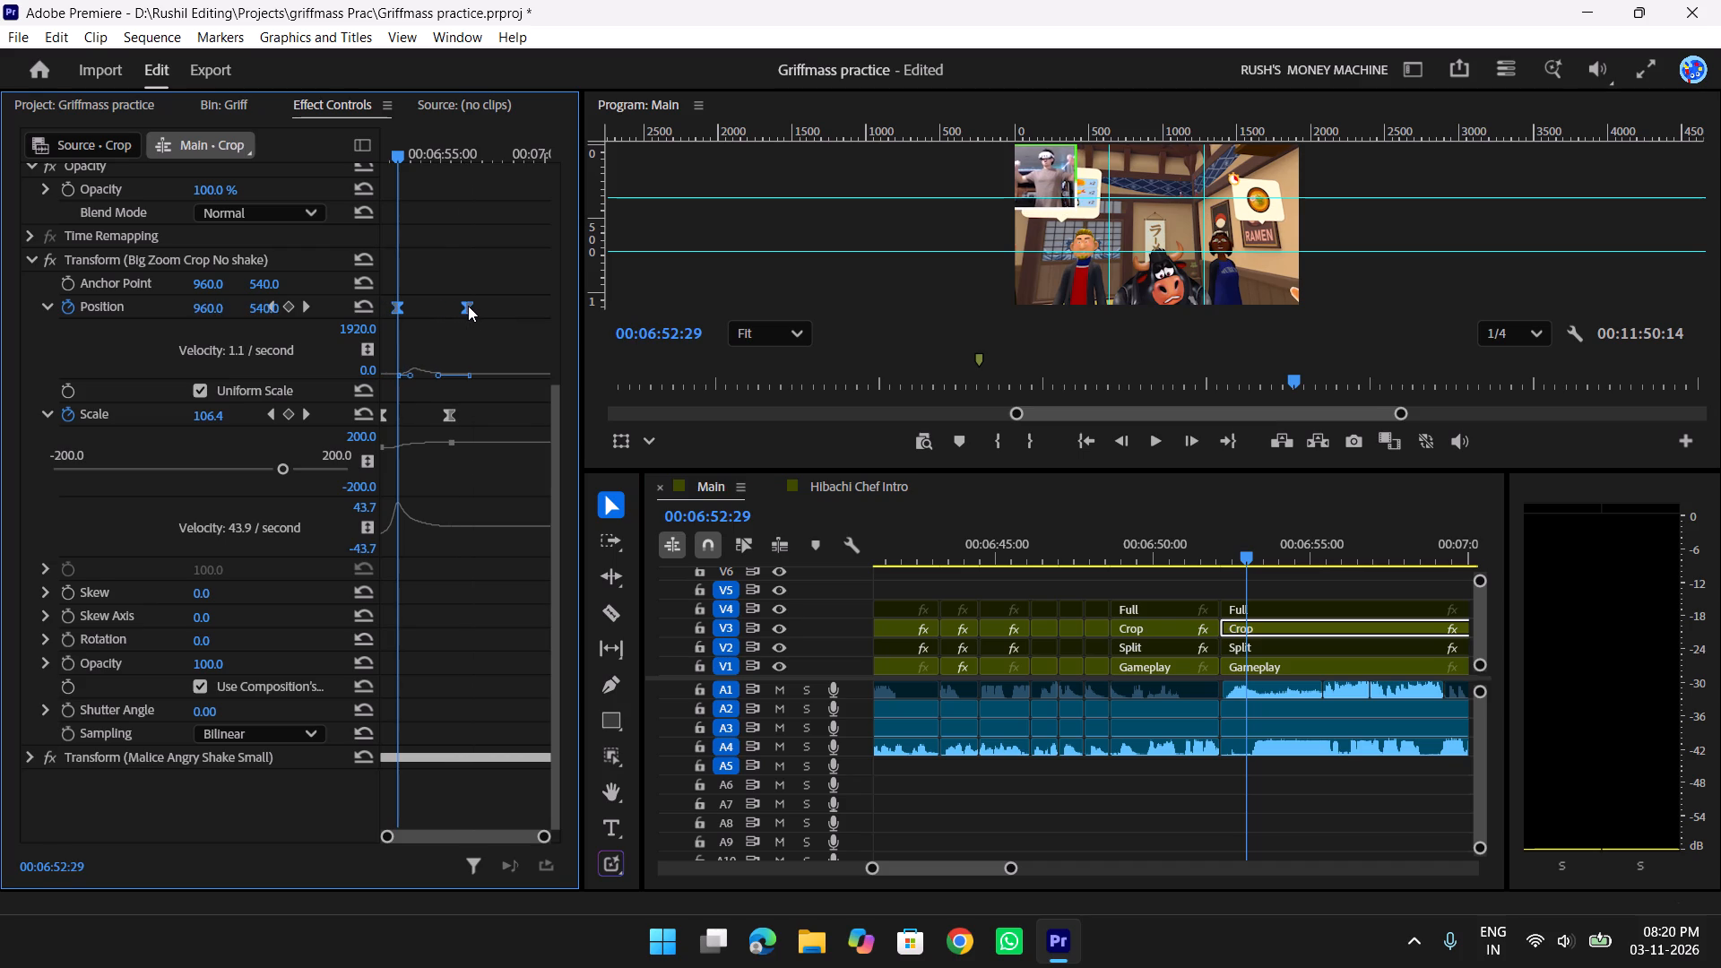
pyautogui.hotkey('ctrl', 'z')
# Shift the zoom's Position and Scale keyframes to start at 00:06:52:29, pull the end pair in to just after 00:06:55:00, and preview to 00:06:55:10.
pyautogui.moveTo(495, 280); pyautogui.dragTo(344, 466)
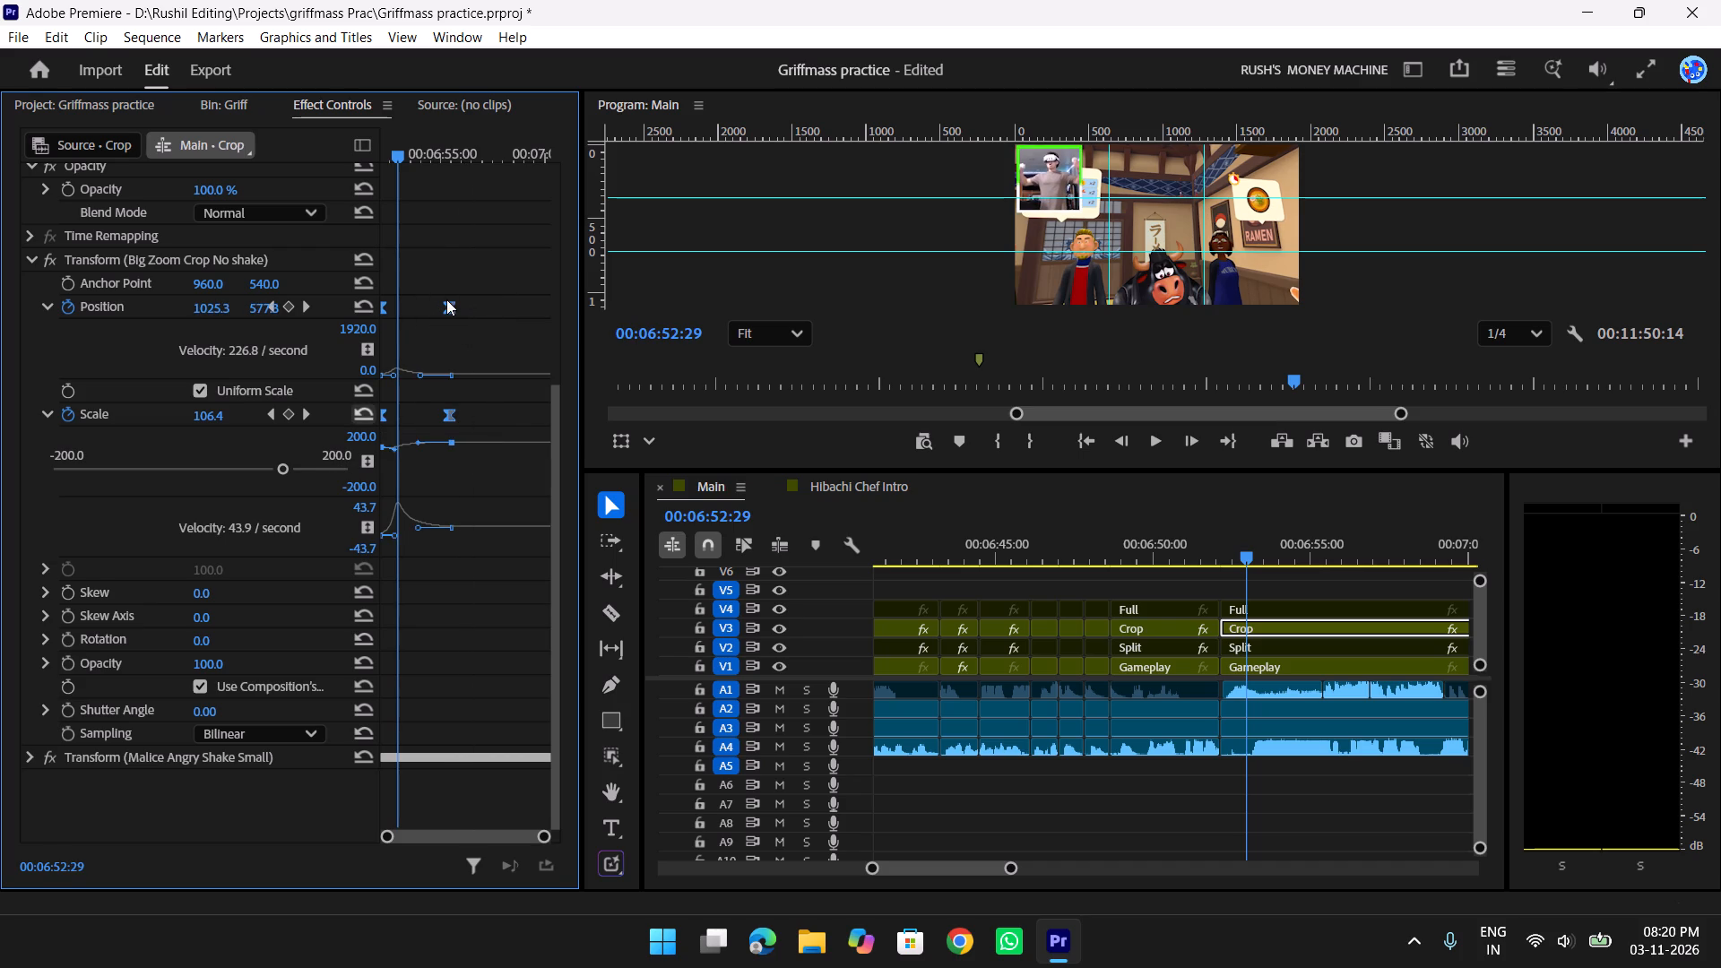
pyautogui.moveTo(446, 300); pyautogui.dragTo(469, 308)
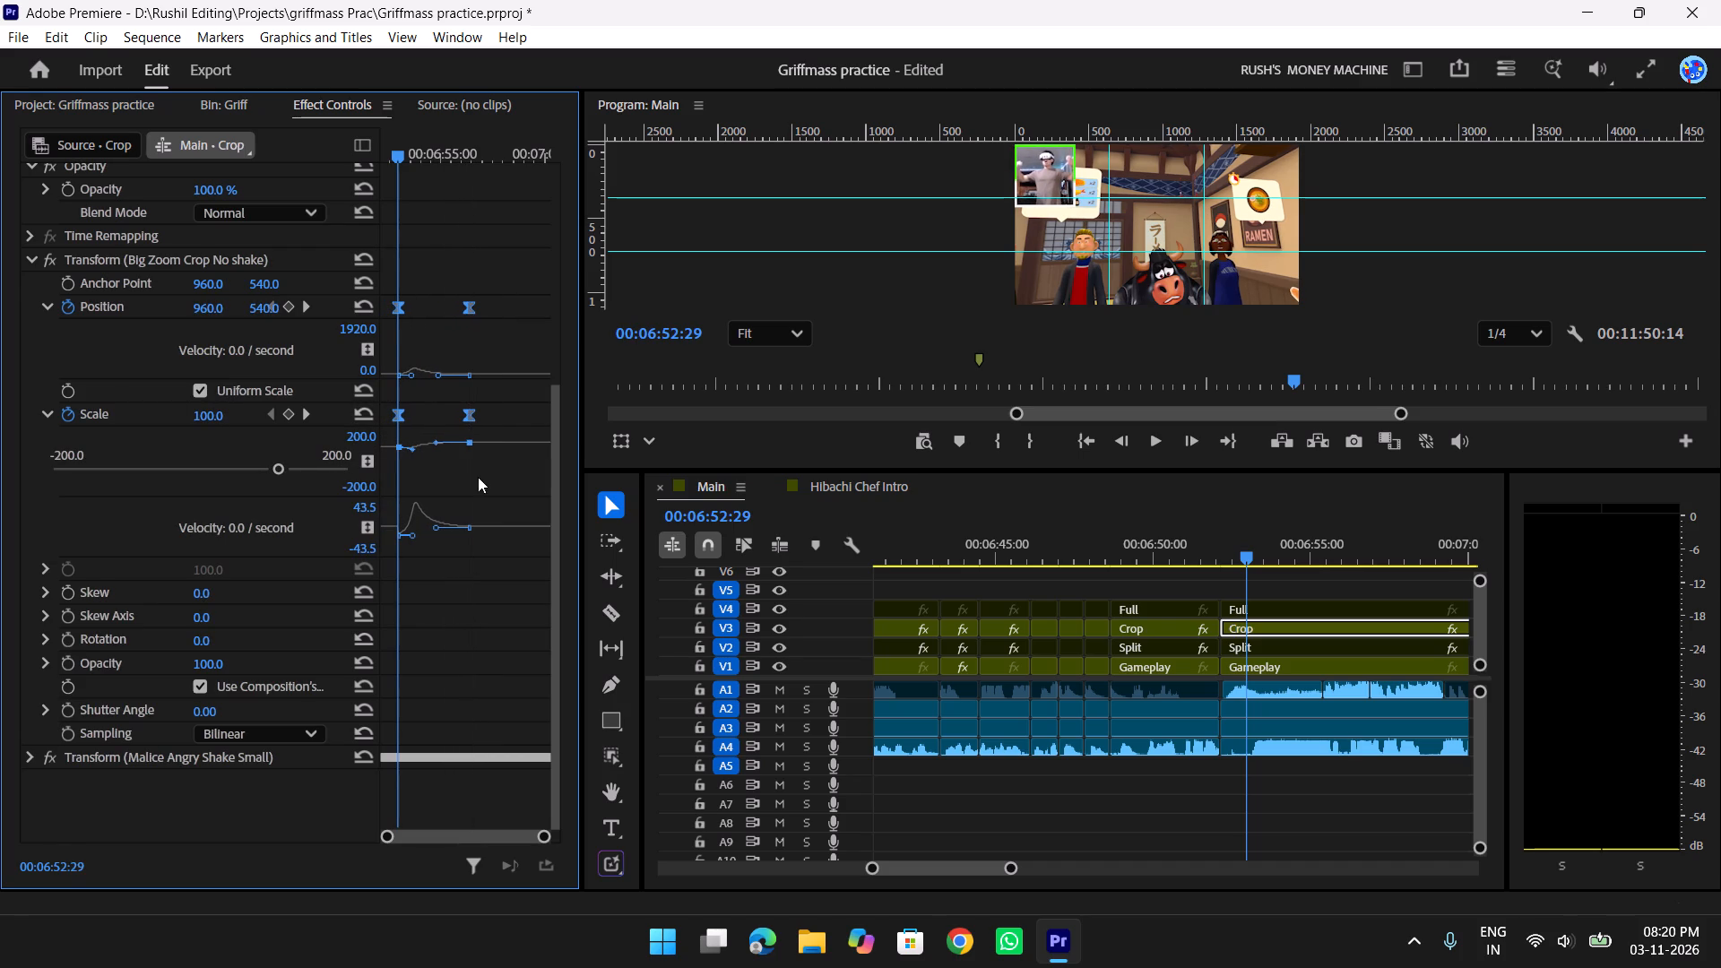
pyautogui.click(514, 404)
pyautogui.moveTo(481, 285); pyautogui.dragTo(442, 432)
pyautogui.moveTo(476, 296); pyautogui.dragTo(444, 305)
pyautogui.click(409, 536)
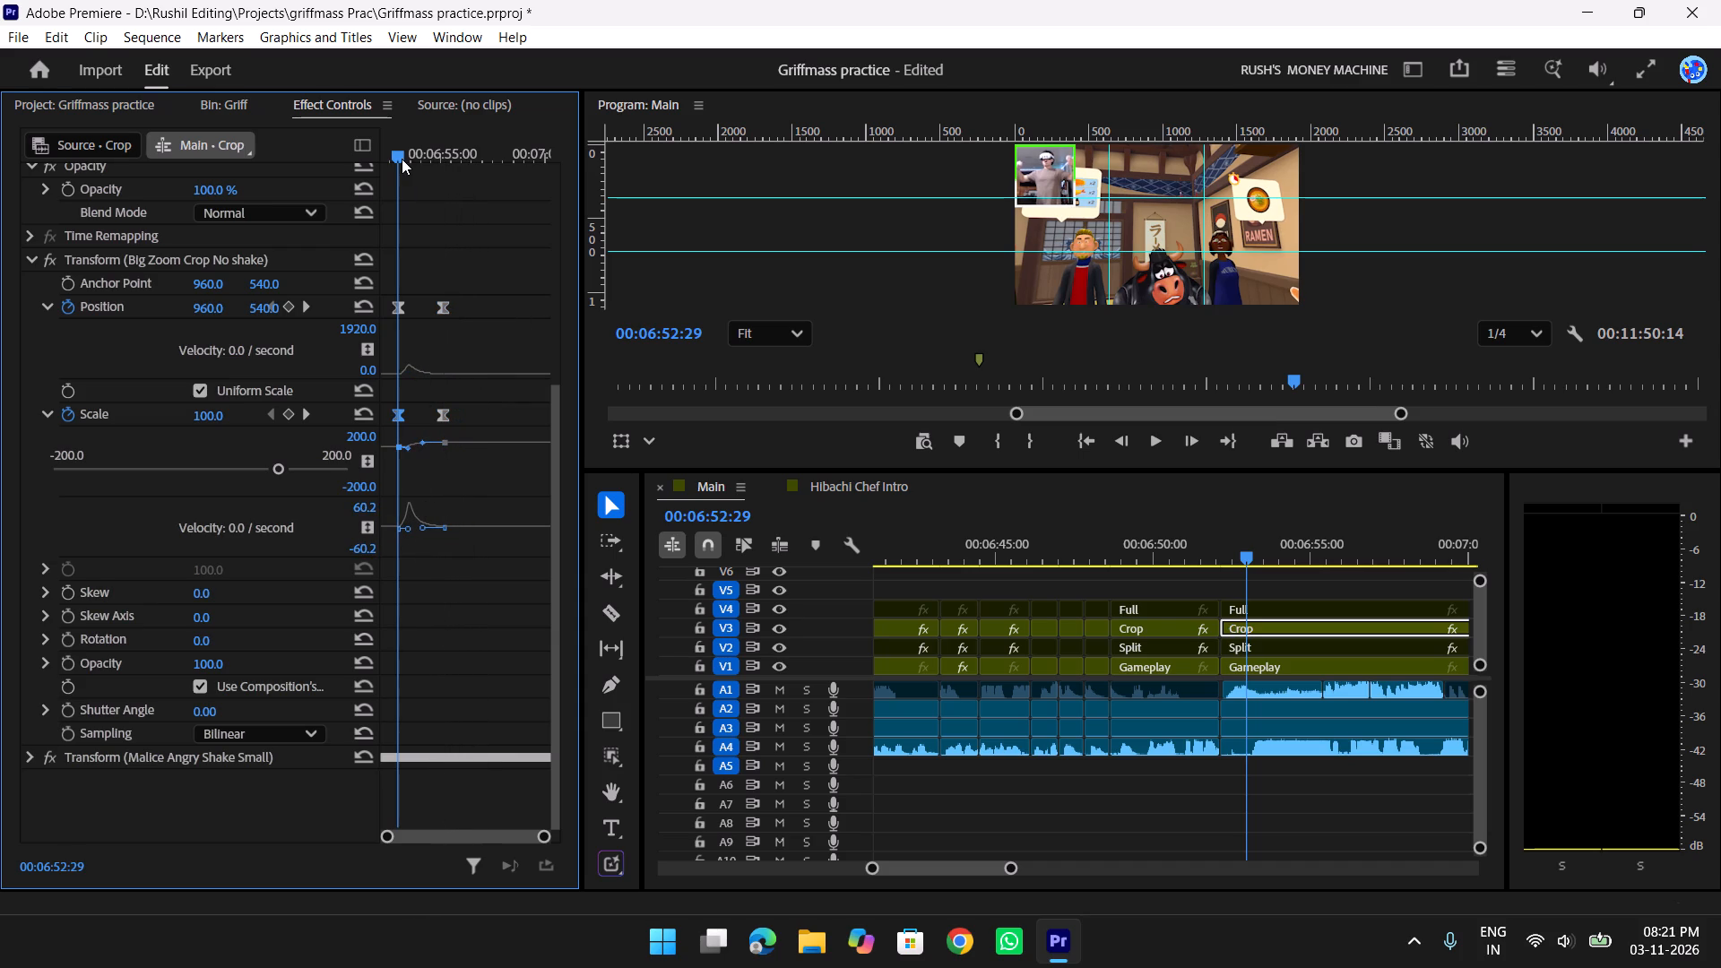
pyautogui.moveTo(402, 155); pyautogui.dragTo(363, 166)
pyautogui.press('space')
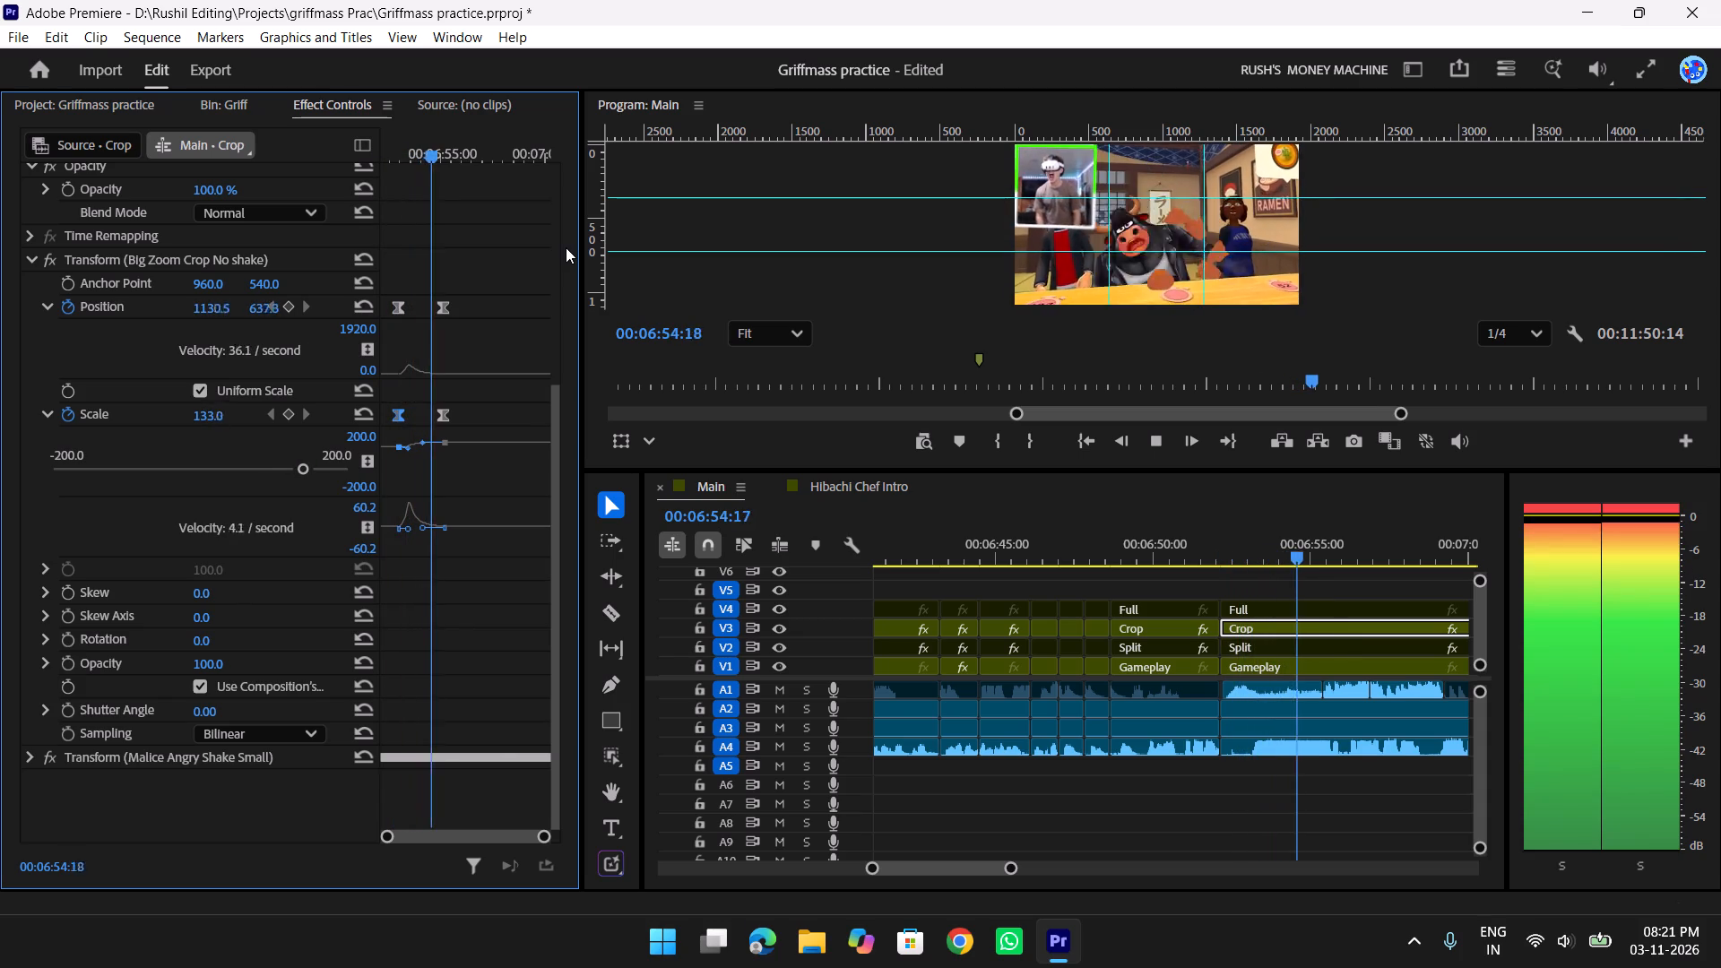
pyautogui.press('space')
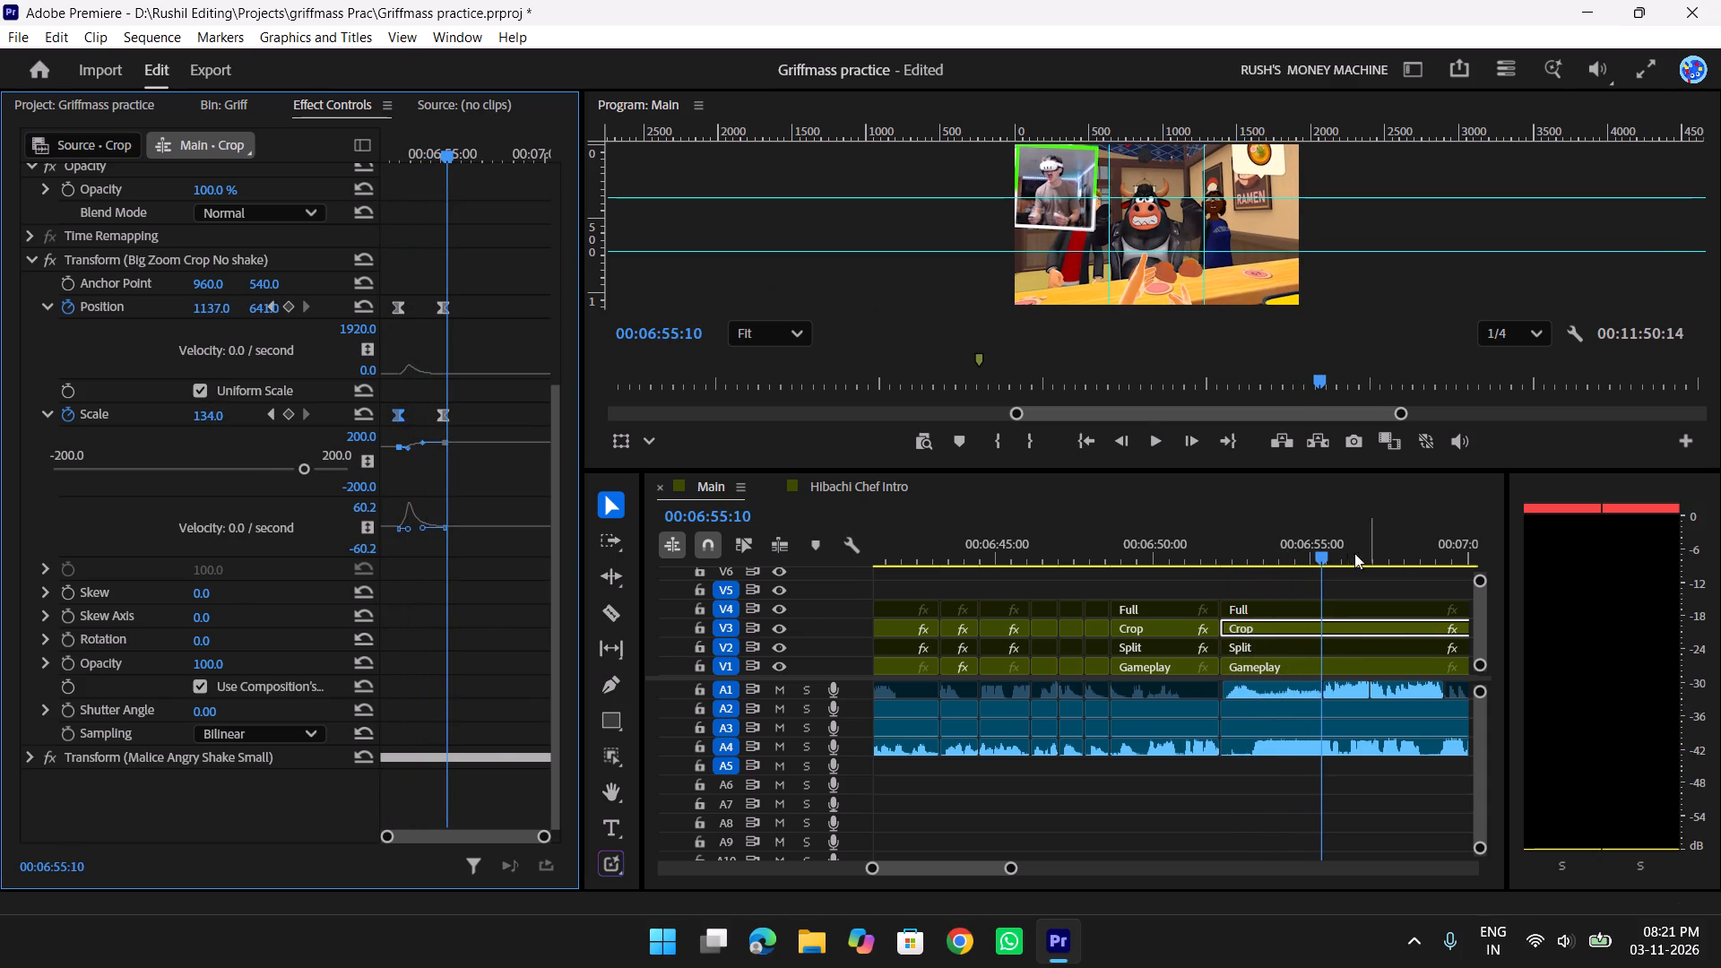
# Delete the Malice Angry Shake Small Position keyframes that precede about 00:06:55:10, so the shake starts after the zoom.
pyautogui.scroll(-3, 493, 682)
pyautogui.click(485, 719)
pyautogui.write('tt')
pyautogui.press('t')
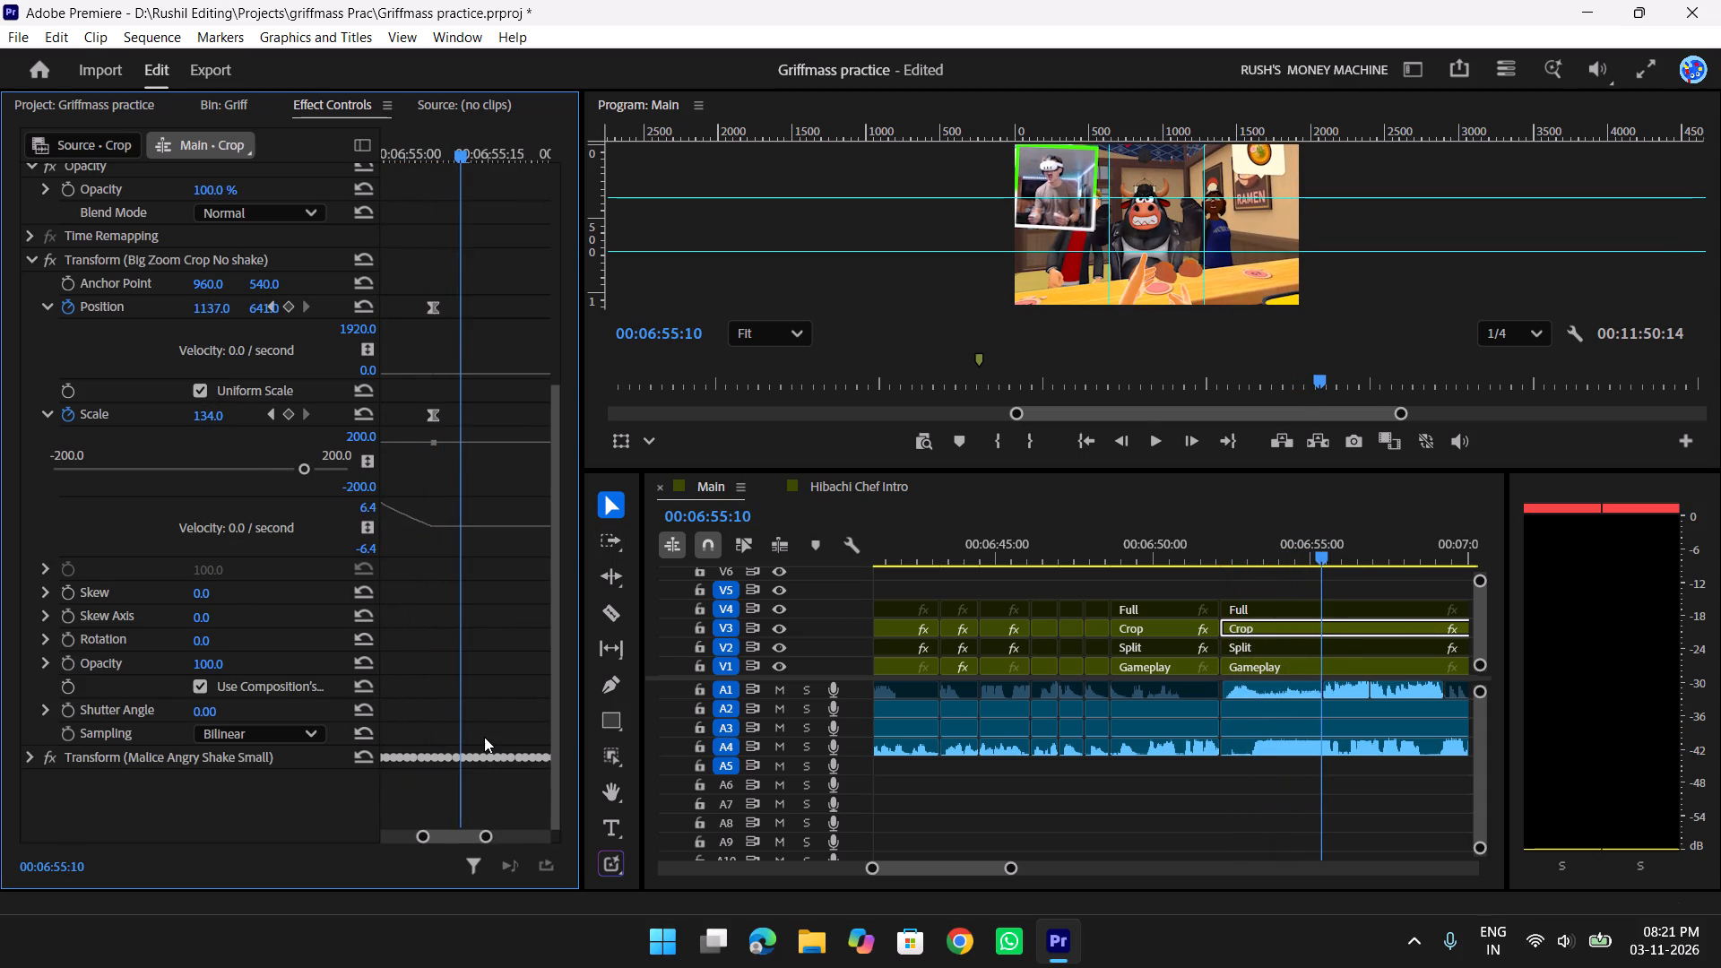
pyautogui.scroll(3, 484, 737)
pyautogui.scroll(-5, 484, 737)
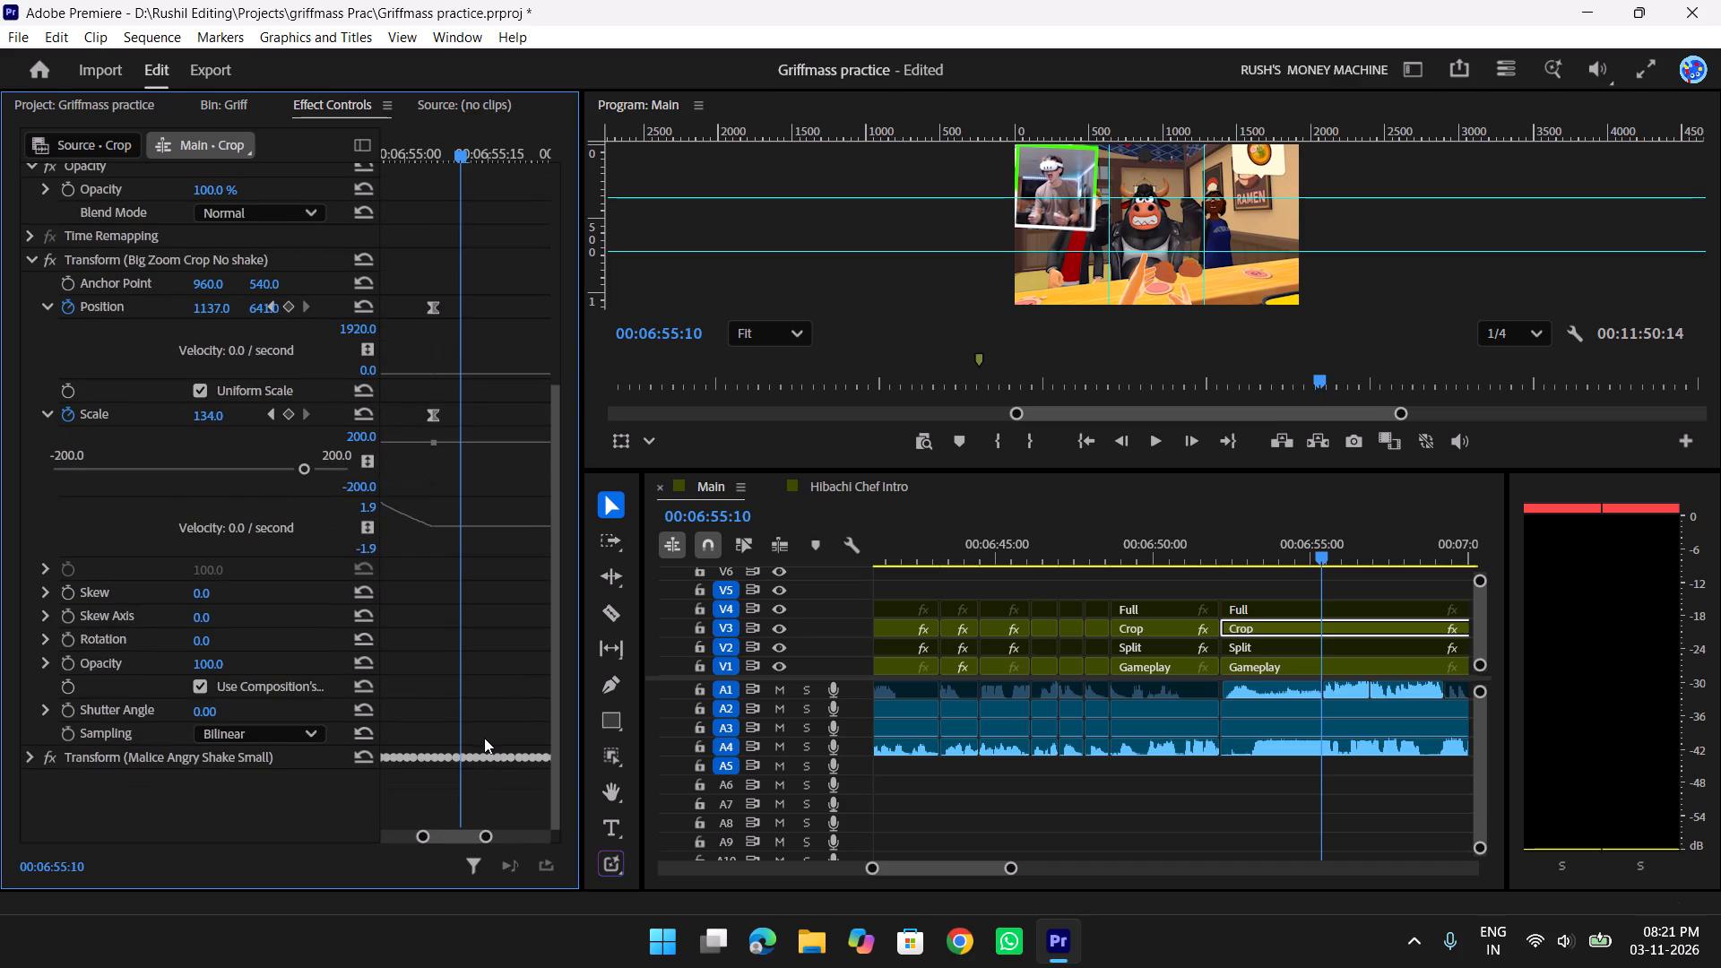
pyautogui.click(26, 756)
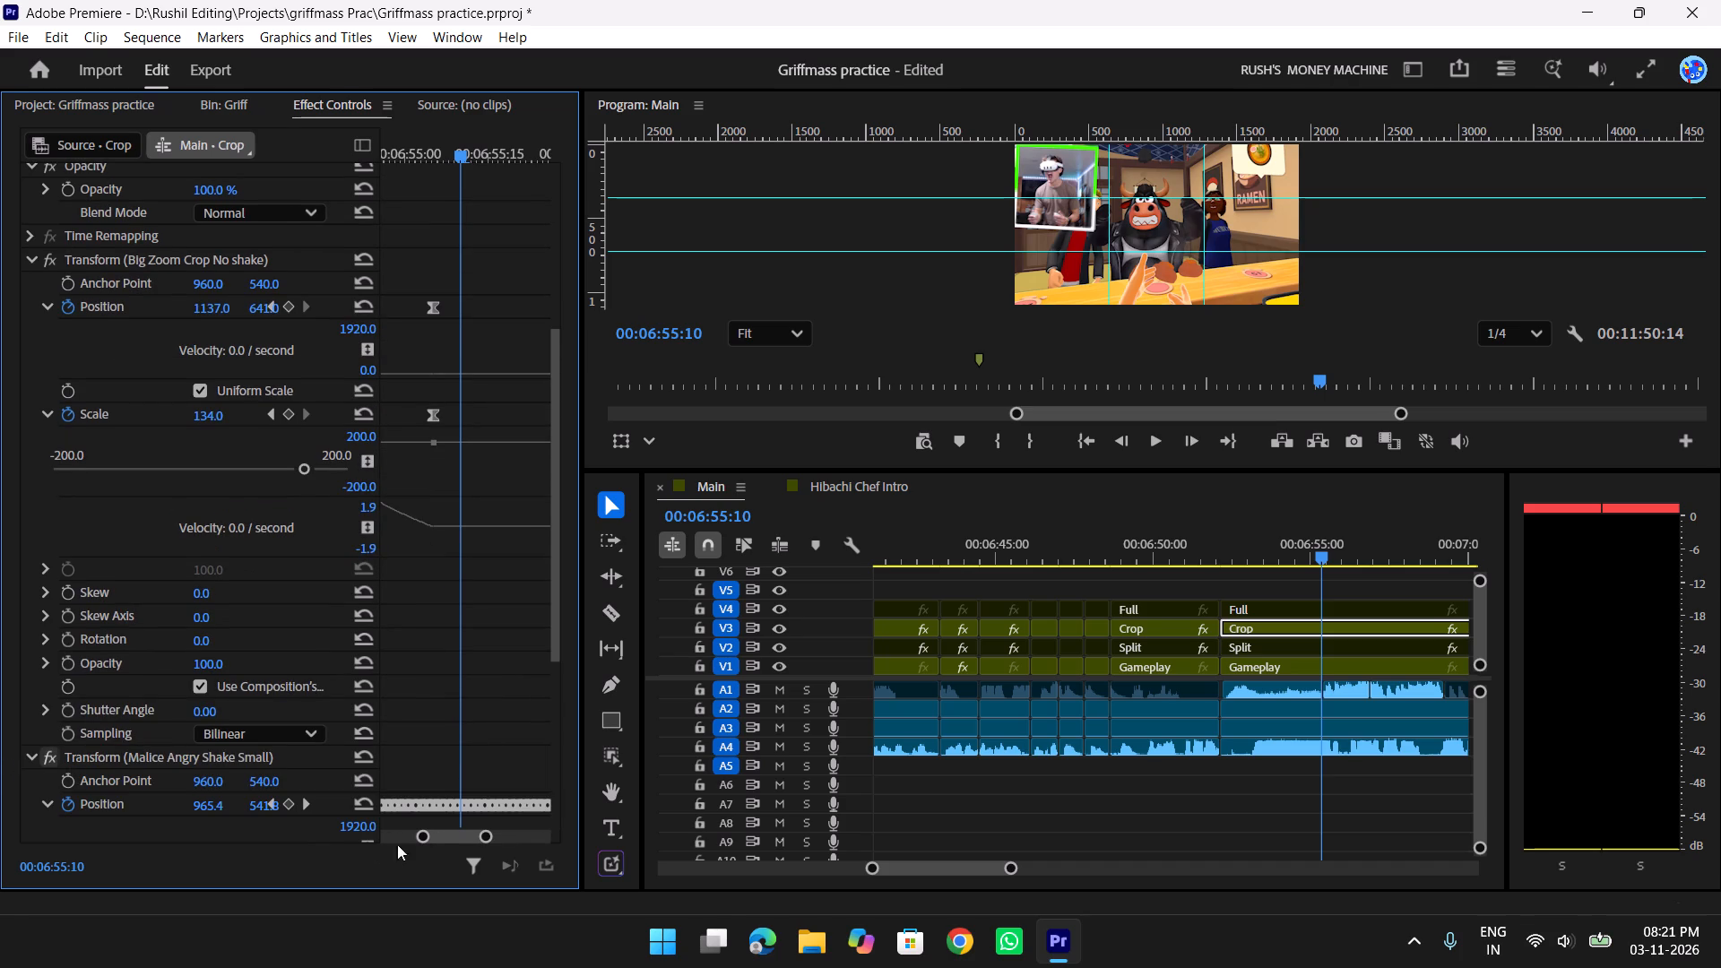
pyautogui.moveTo(453, 785); pyautogui.dragTo(353, 814)
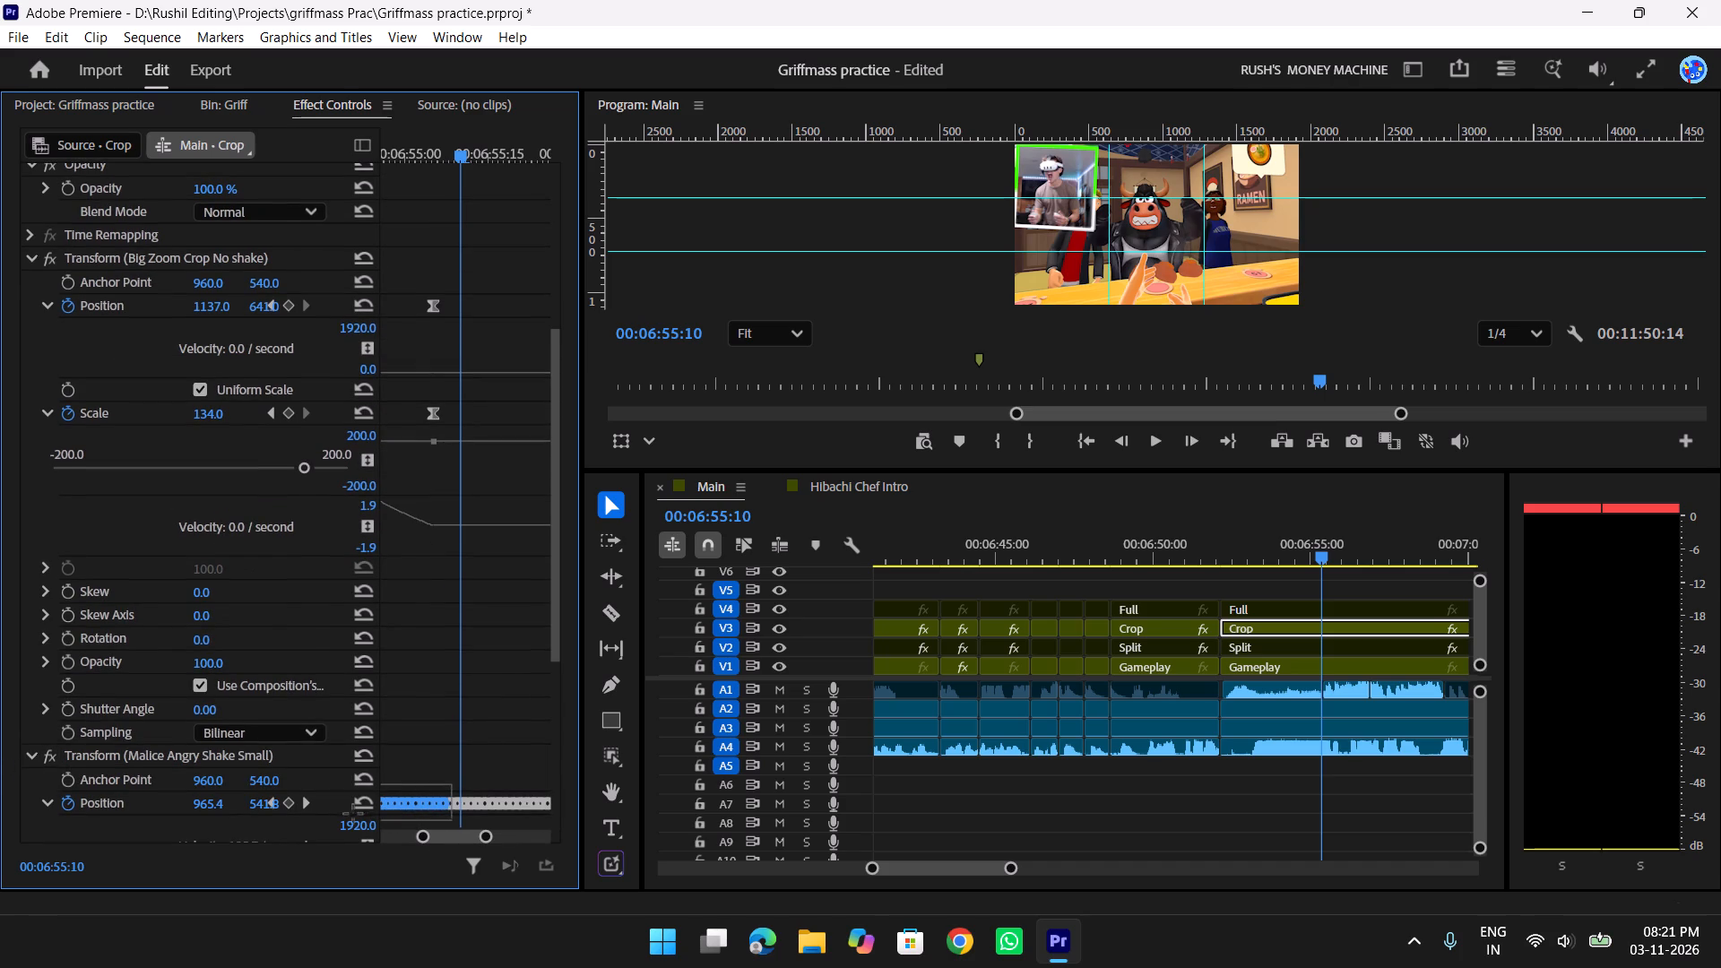
pyautogui.moveTo(353, 814); pyautogui.dragTo(47, 756)
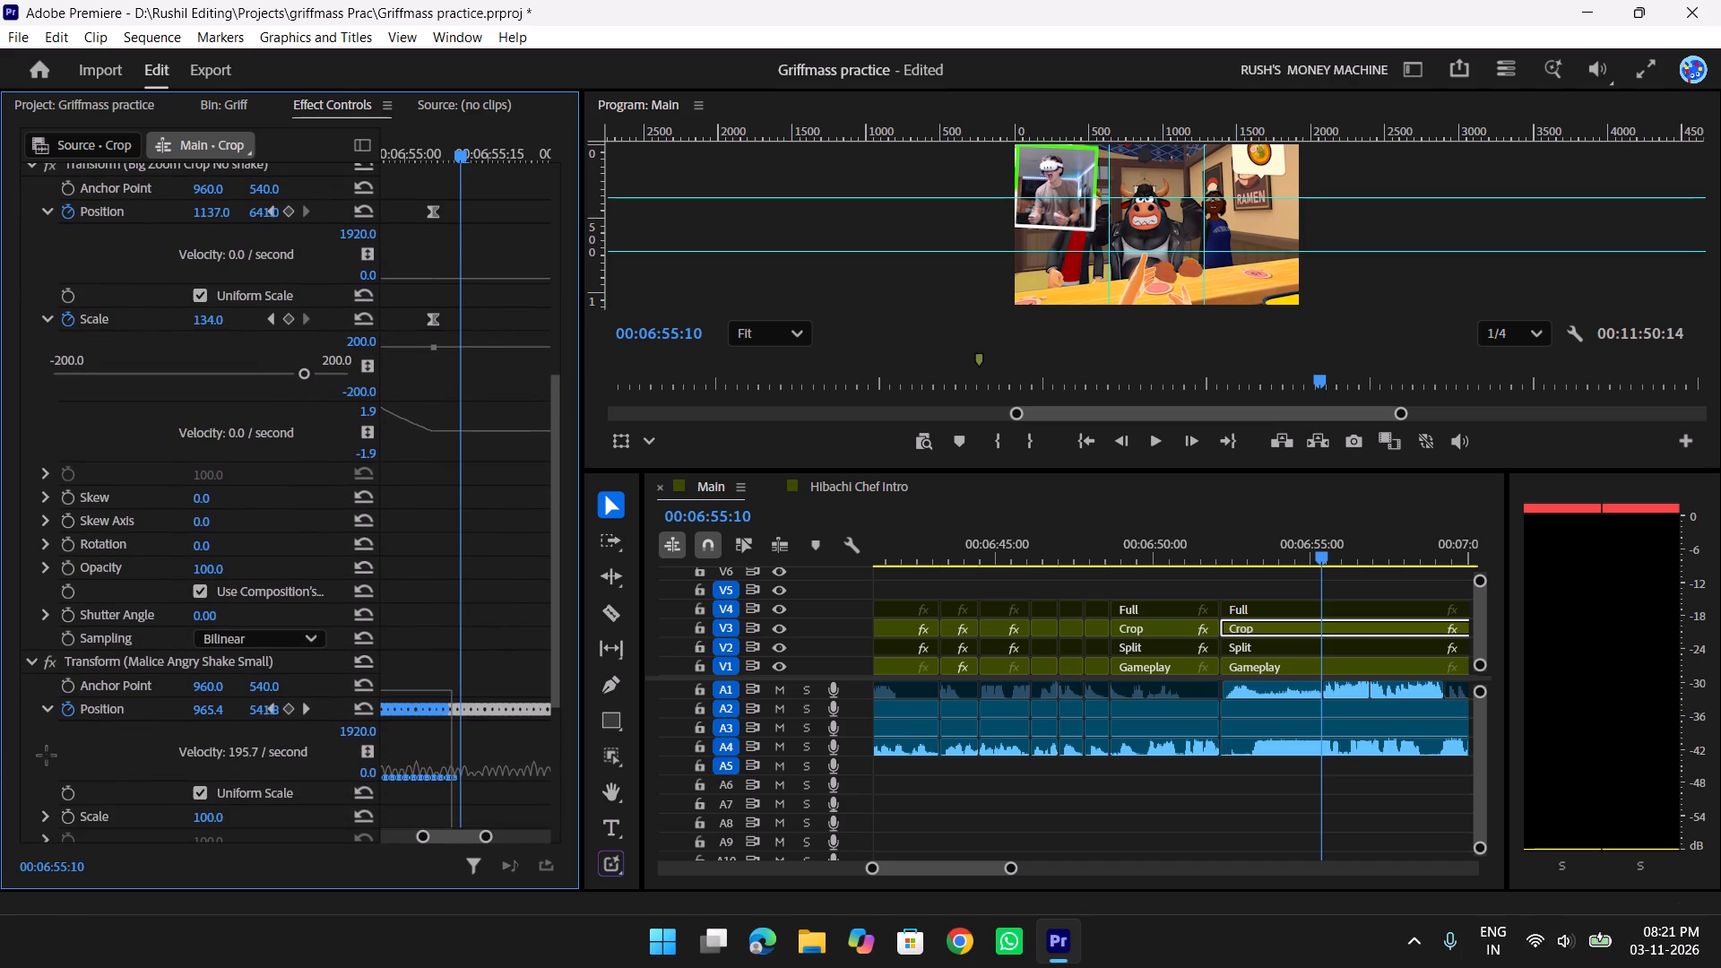
pyautogui.moveTo(47, 756); pyautogui.dragTo(46, 754)
pyautogui.press('Delete')
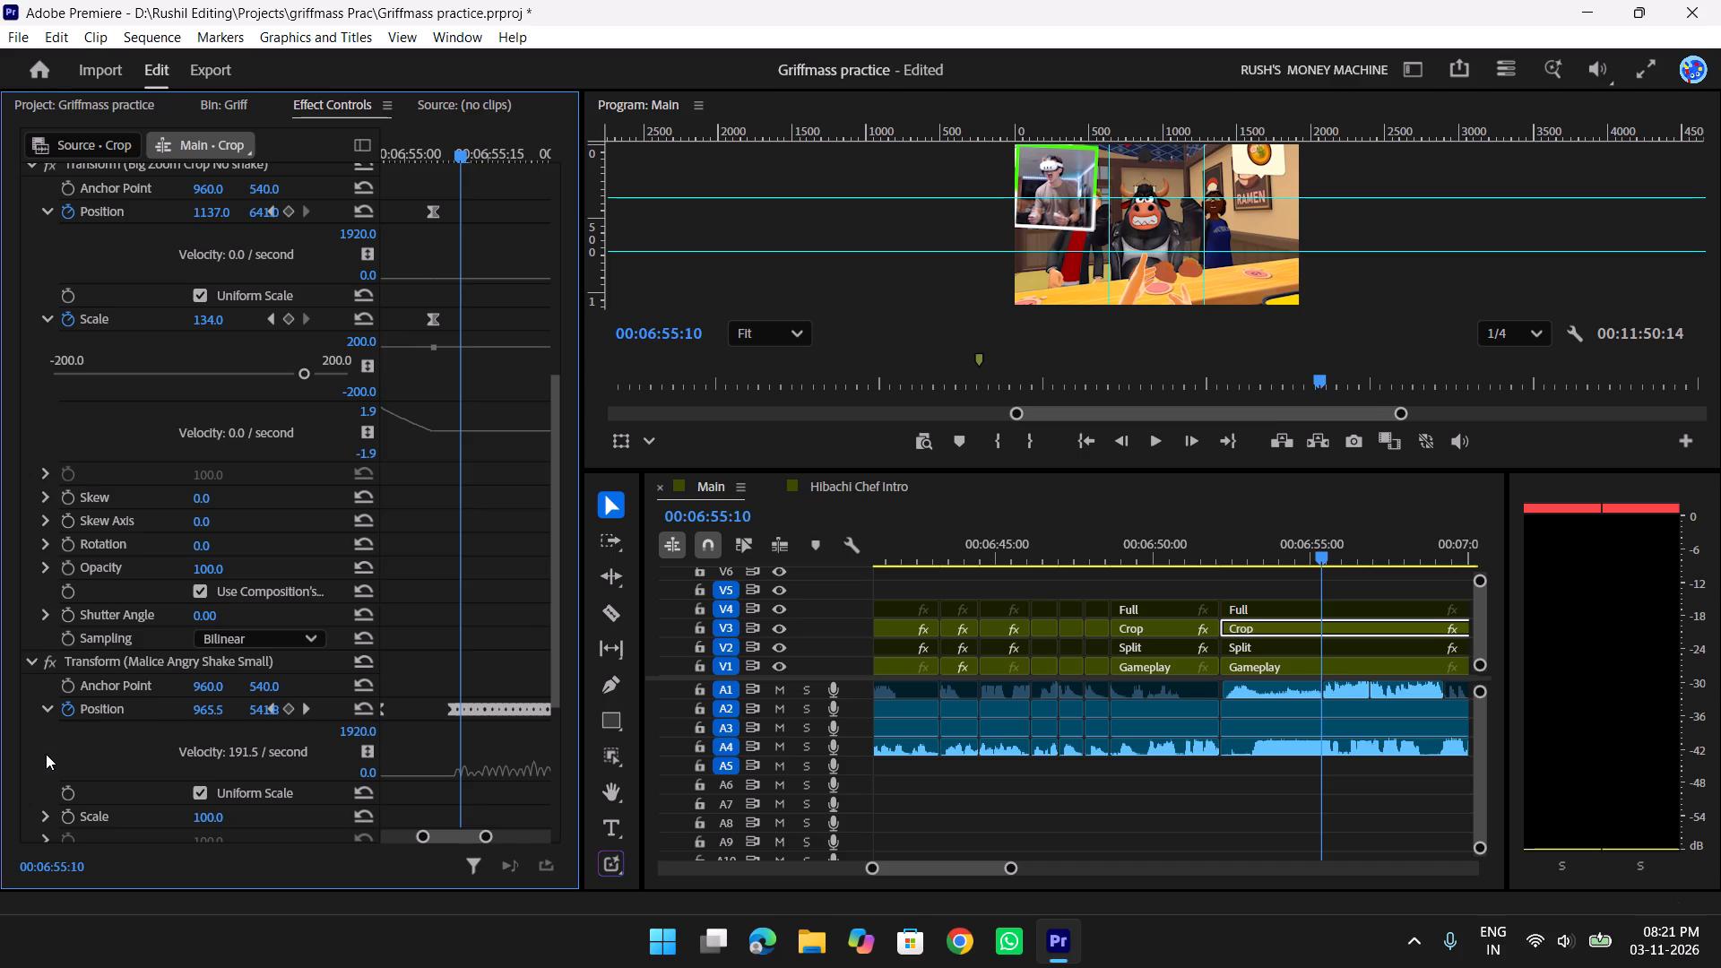
pyautogui.moveTo(410, 679); pyautogui.dragTo(291, 770)
pyautogui.press('Delete')
pyautogui.click(385, 705)
pyautogui.press('Delete')
# Replay the retimed zoom and shake, partly full screen from about 00:06:48, and play on through the results shots to about 00:07:11.
pyautogui.moveTo(457, 148); pyautogui.dragTo(389, 166)
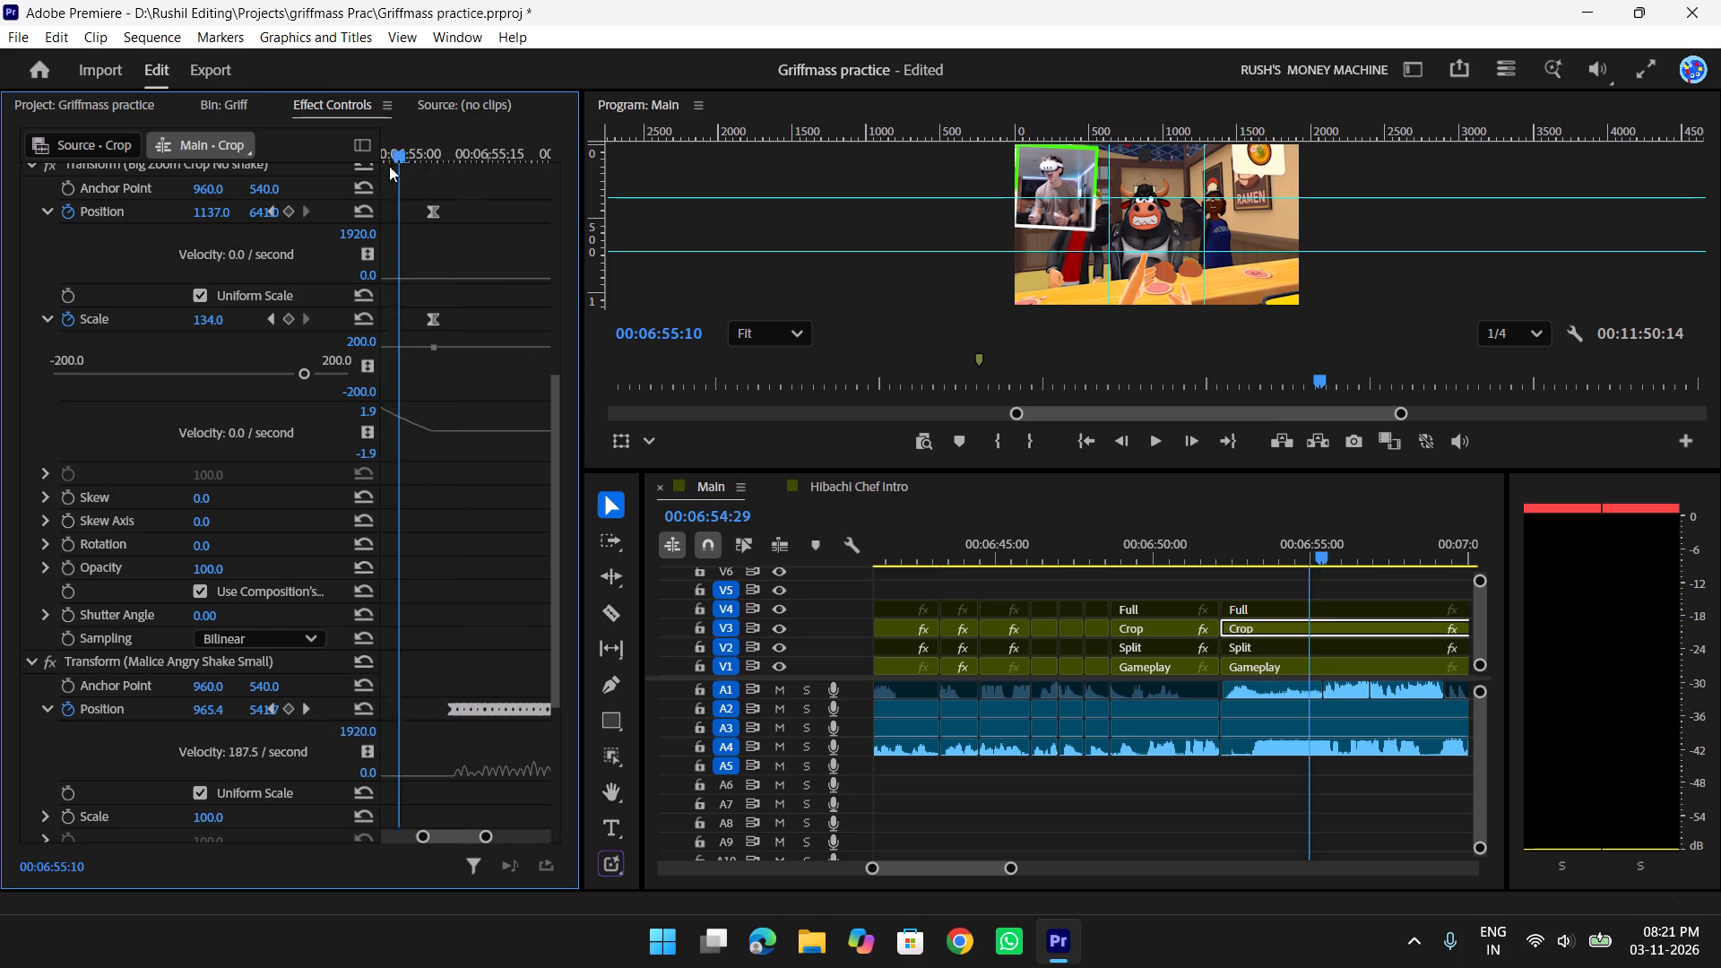
pyautogui.moveTo(389, 166); pyautogui.dragTo(302, 178)
pyautogui.press('space')
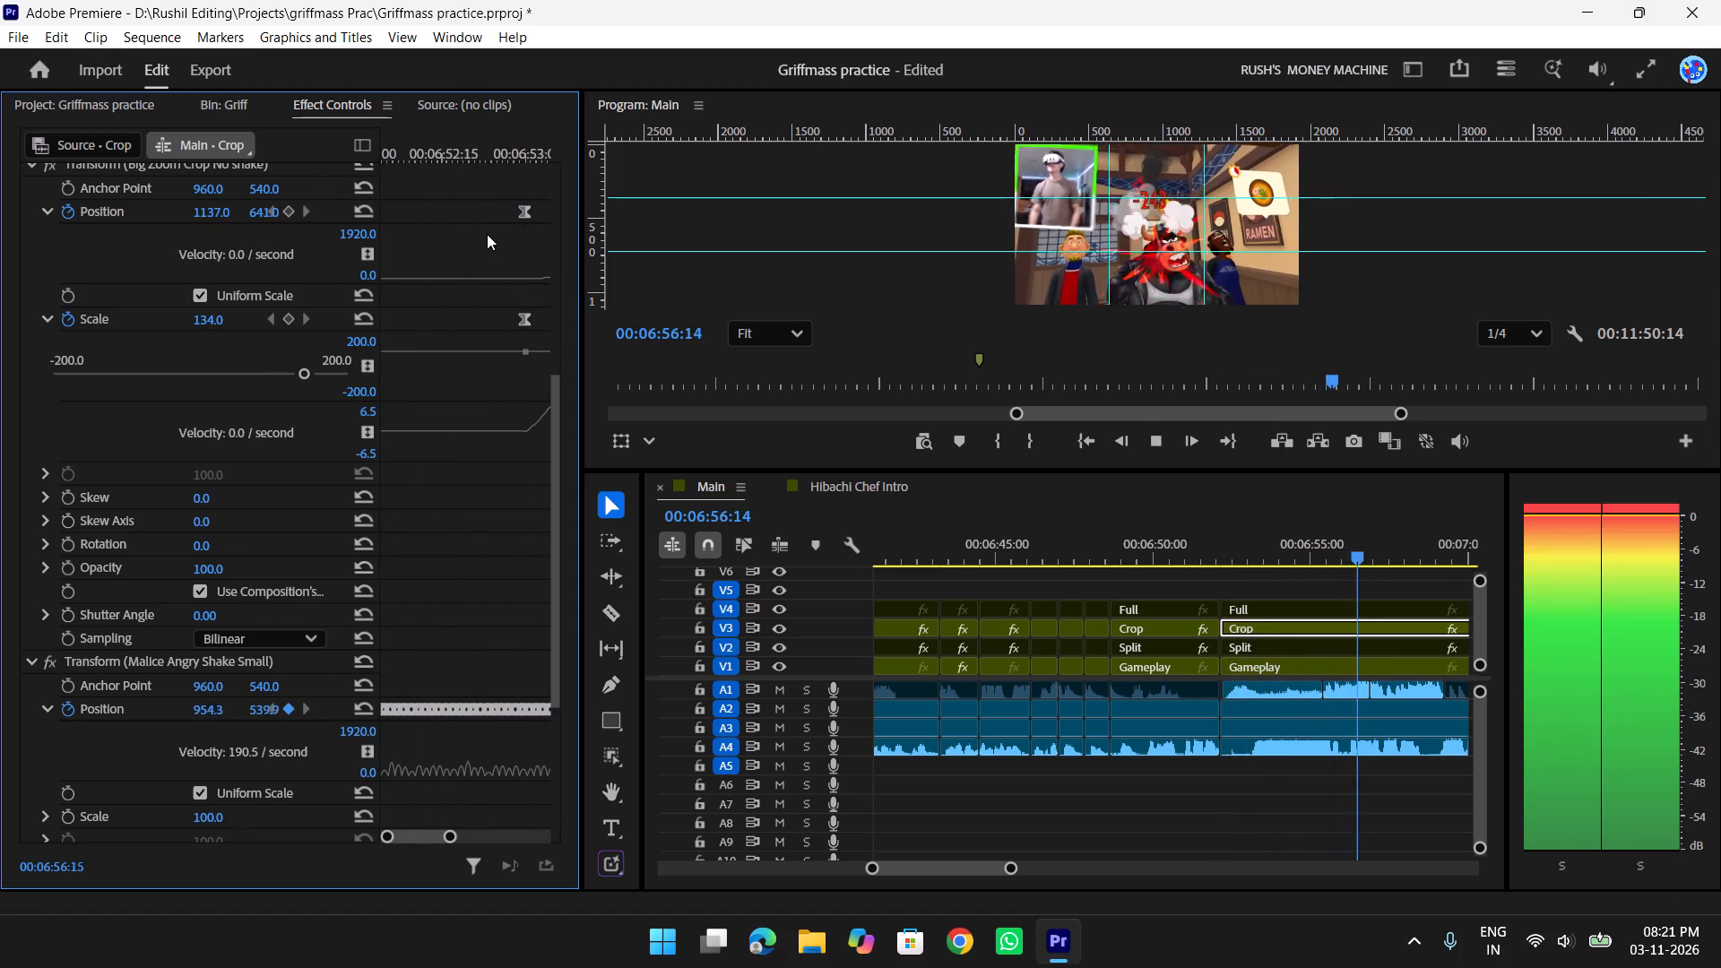
pyautogui.press('space')
pyautogui.write('f')
pyautogui.click(1314, 590)
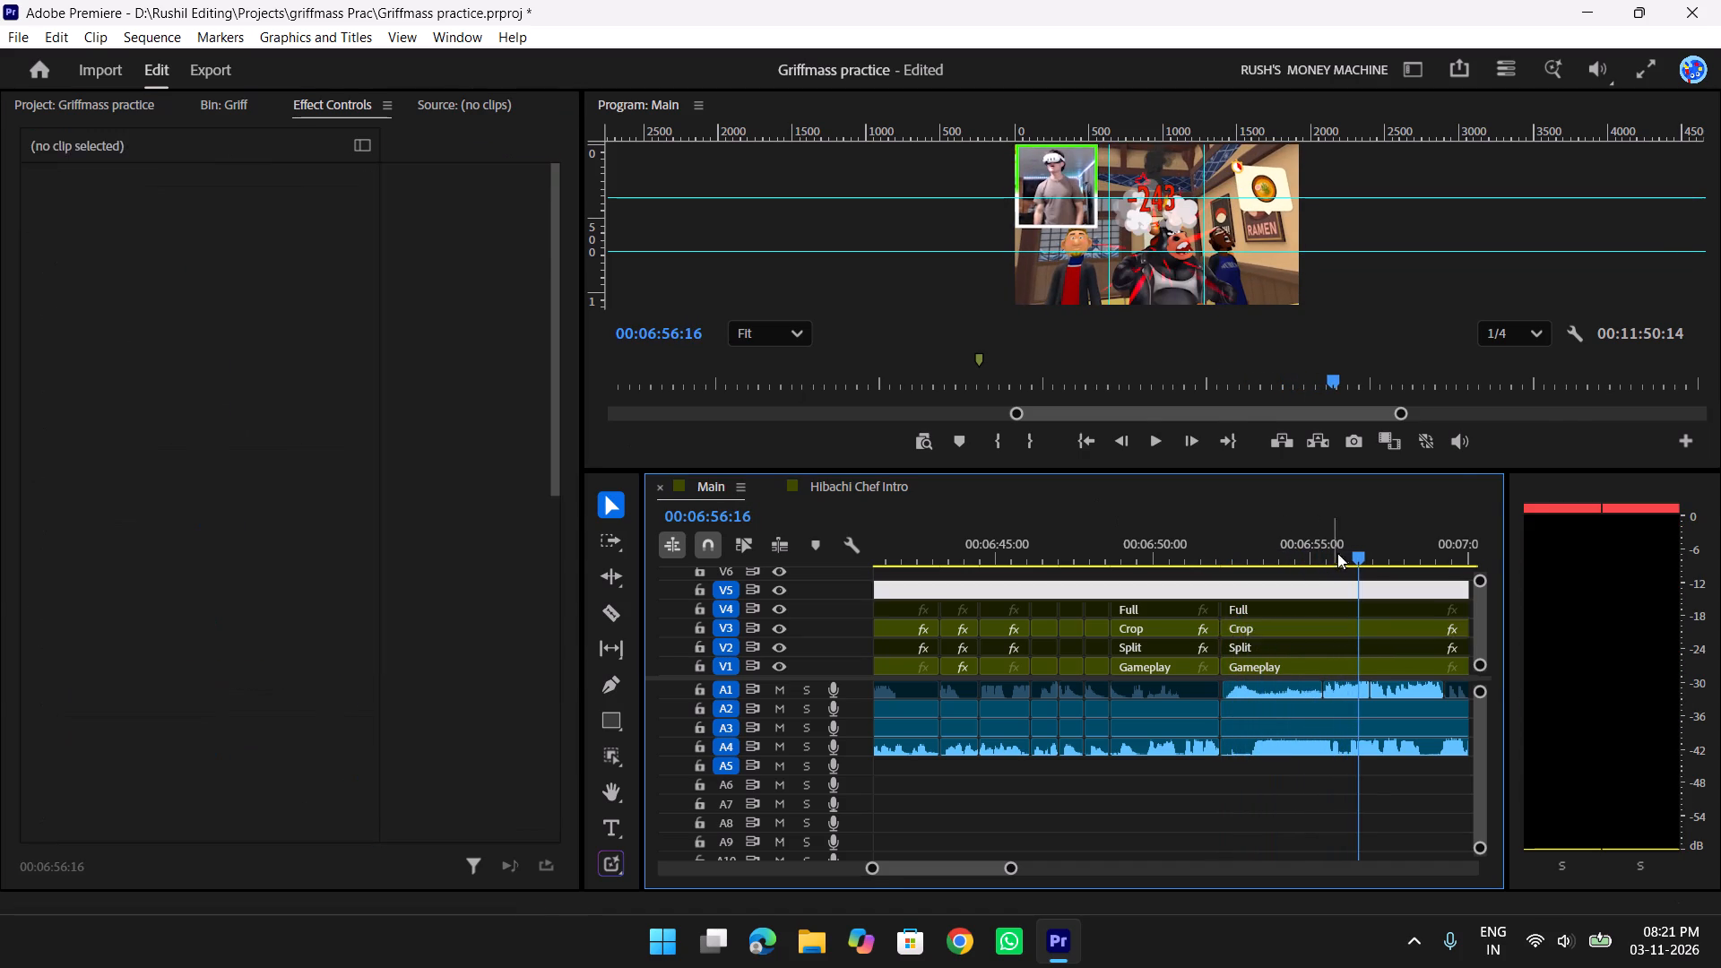
pyautogui.moveTo(1342, 544); pyautogui.dragTo(1173, 543)
pyautogui.press('f')
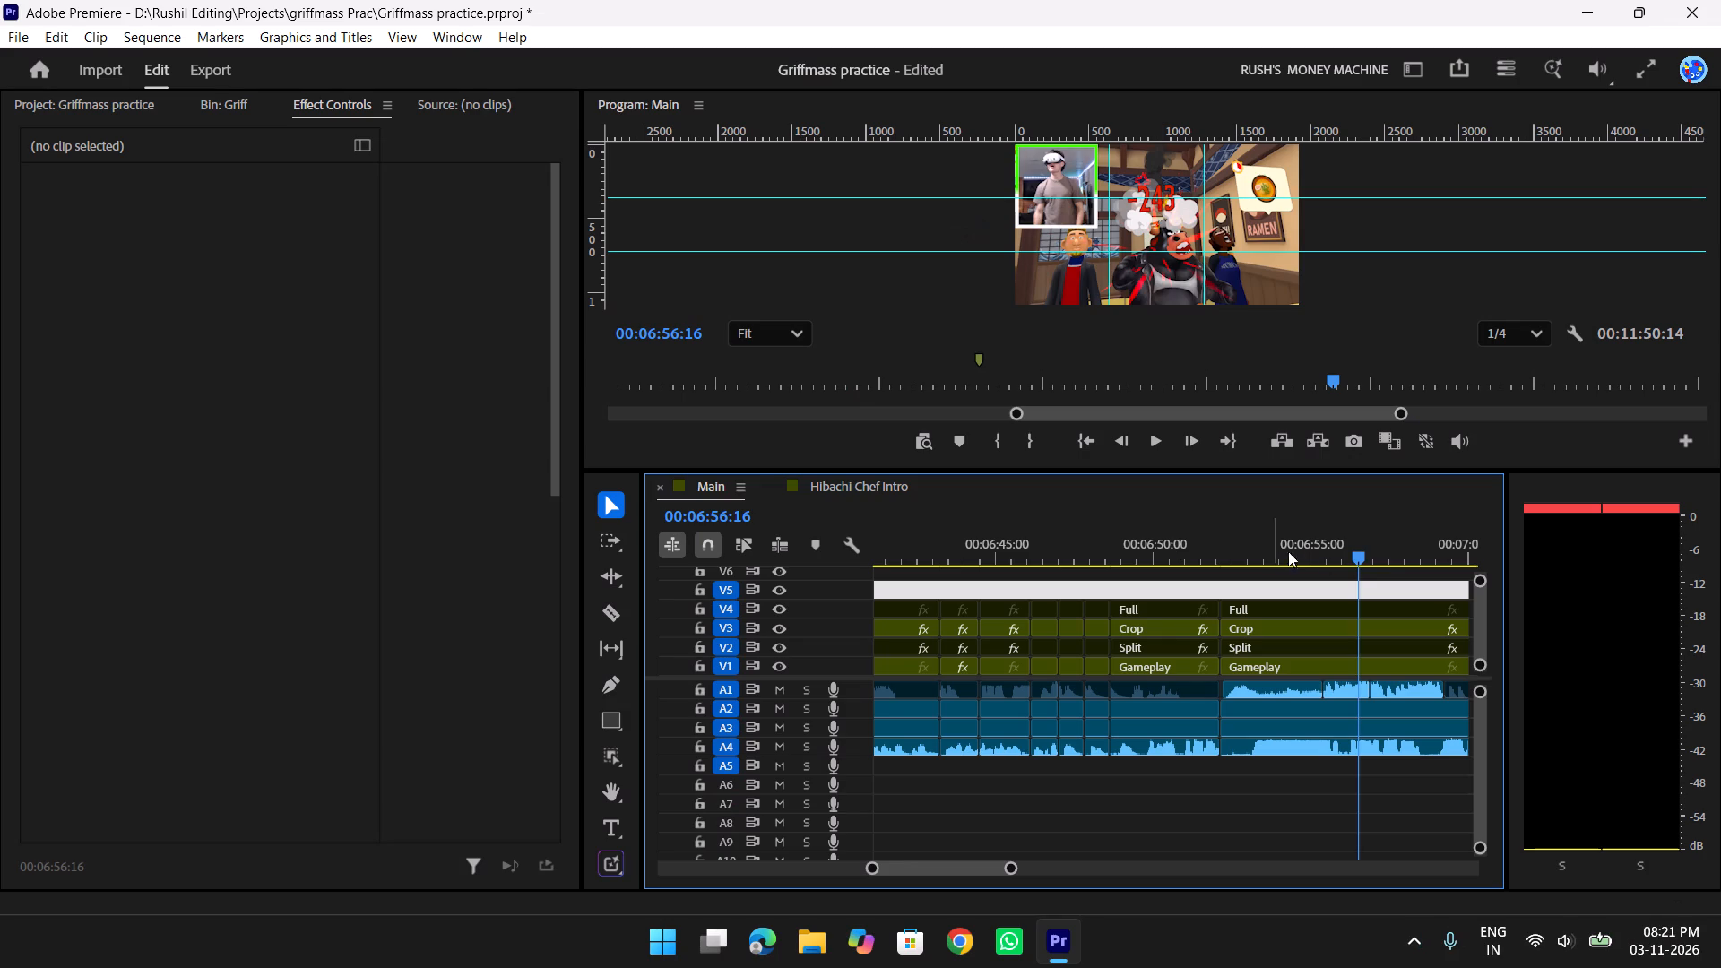
pyautogui.moveTo(1355, 542); pyautogui.dragTo(1108, 565)
pyautogui.write('f')
pyautogui.press('space')
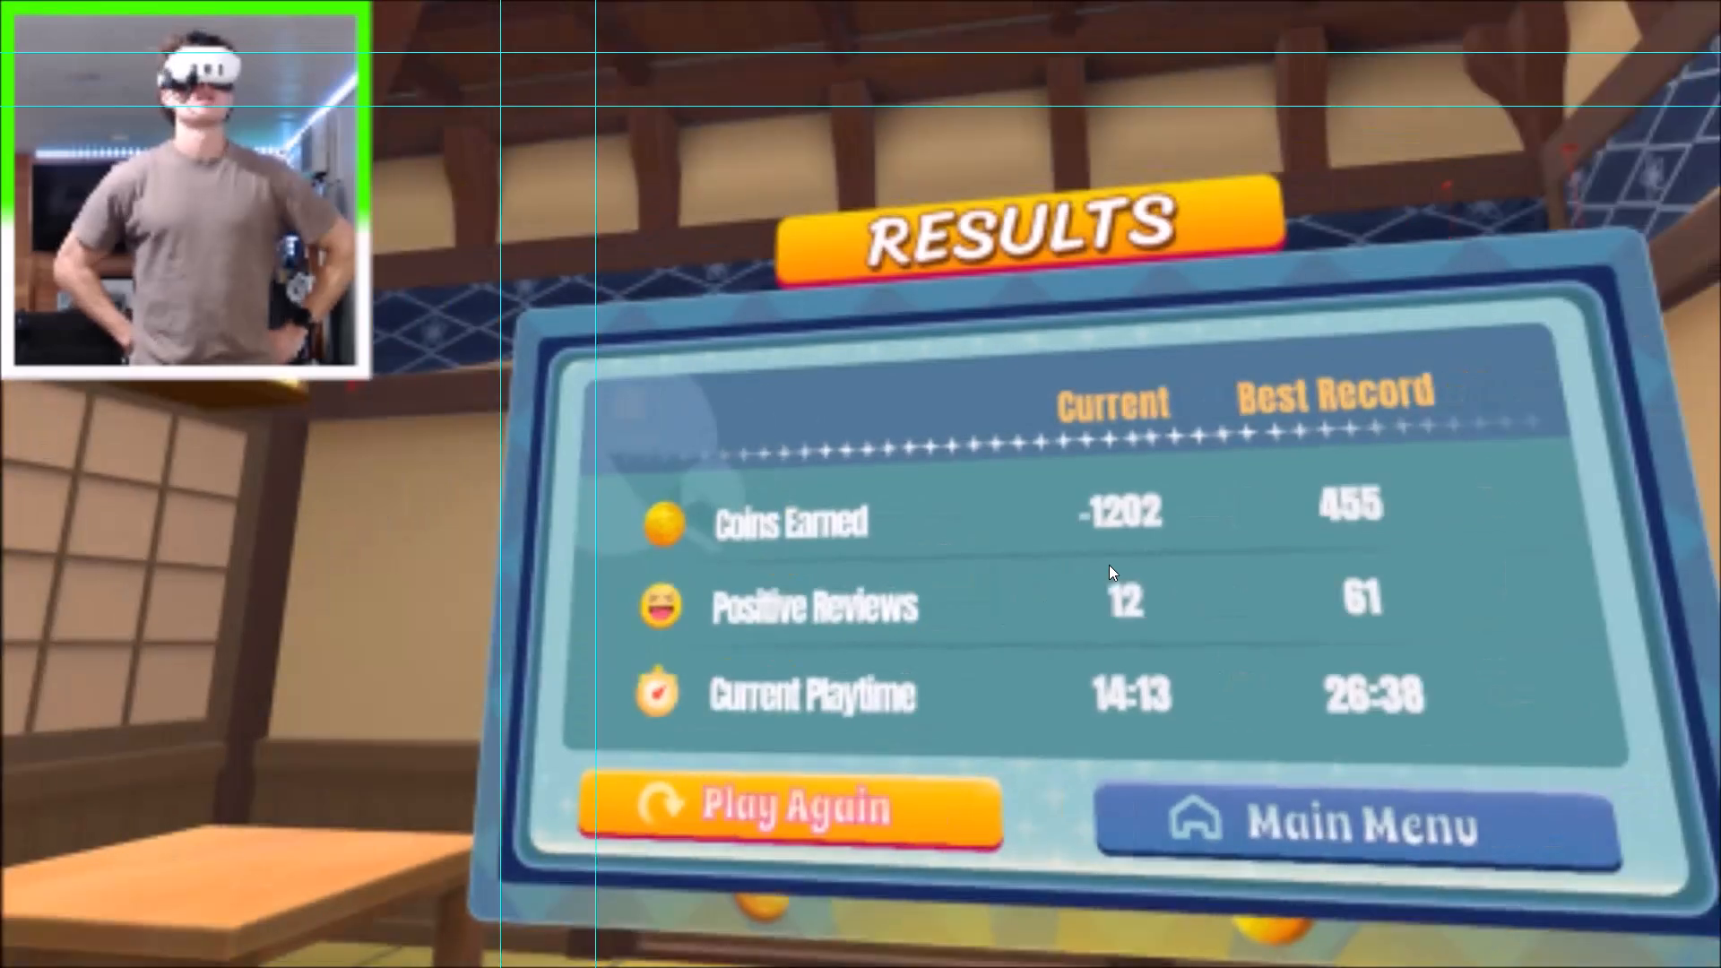
pyautogui.press('f')
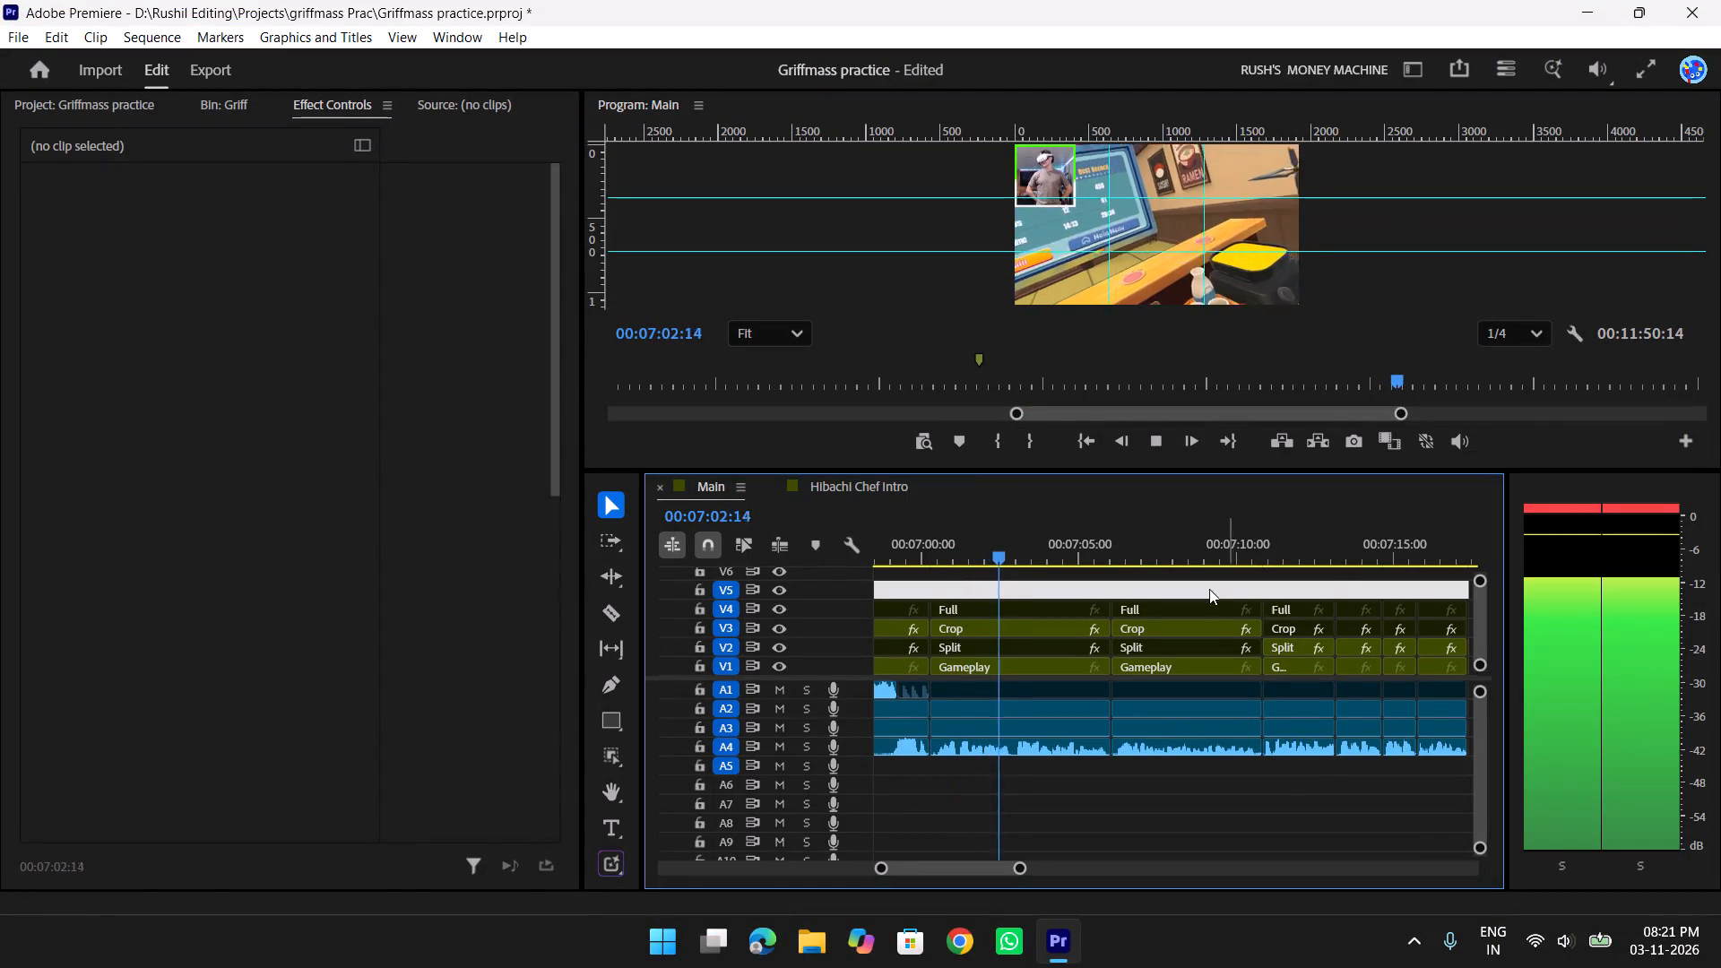
pyautogui.click(1275, 817)
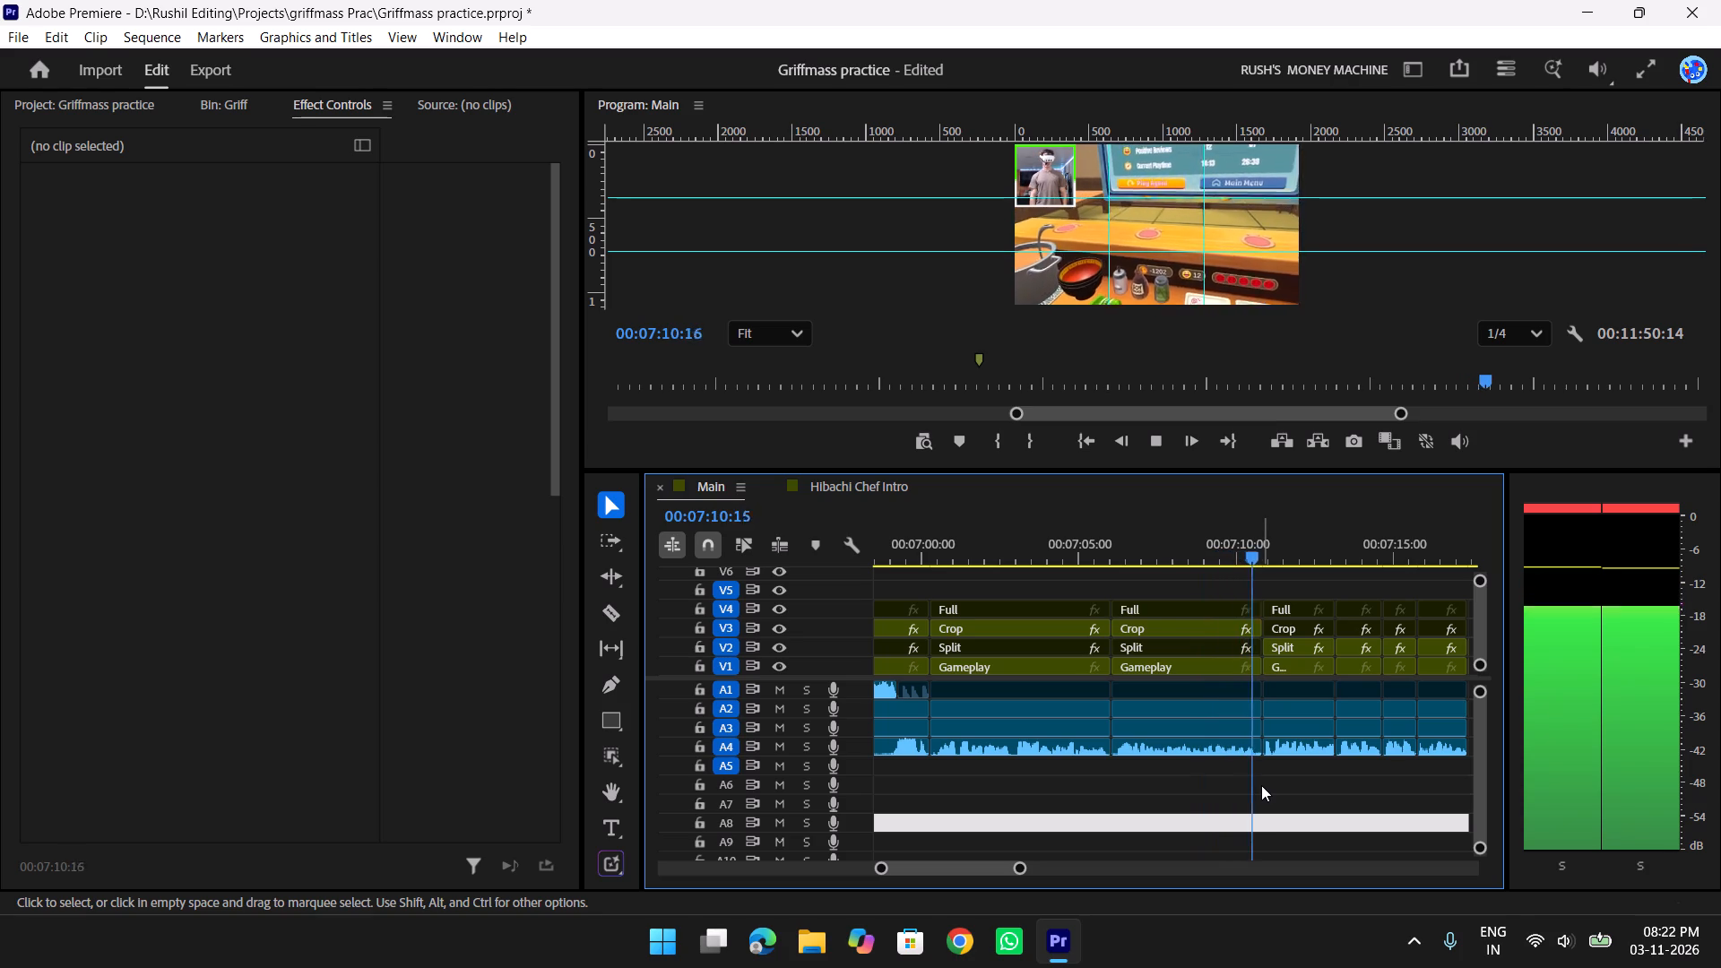
pyautogui.press('space')
# Find the Rush slow zoom preset and apply Crop Zoom In Slow Rush to the Crop clip under the playhead at 00:07:01:01.
pyautogui.moveTo(1268, 554); pyautogui.dragTo(971, 543)
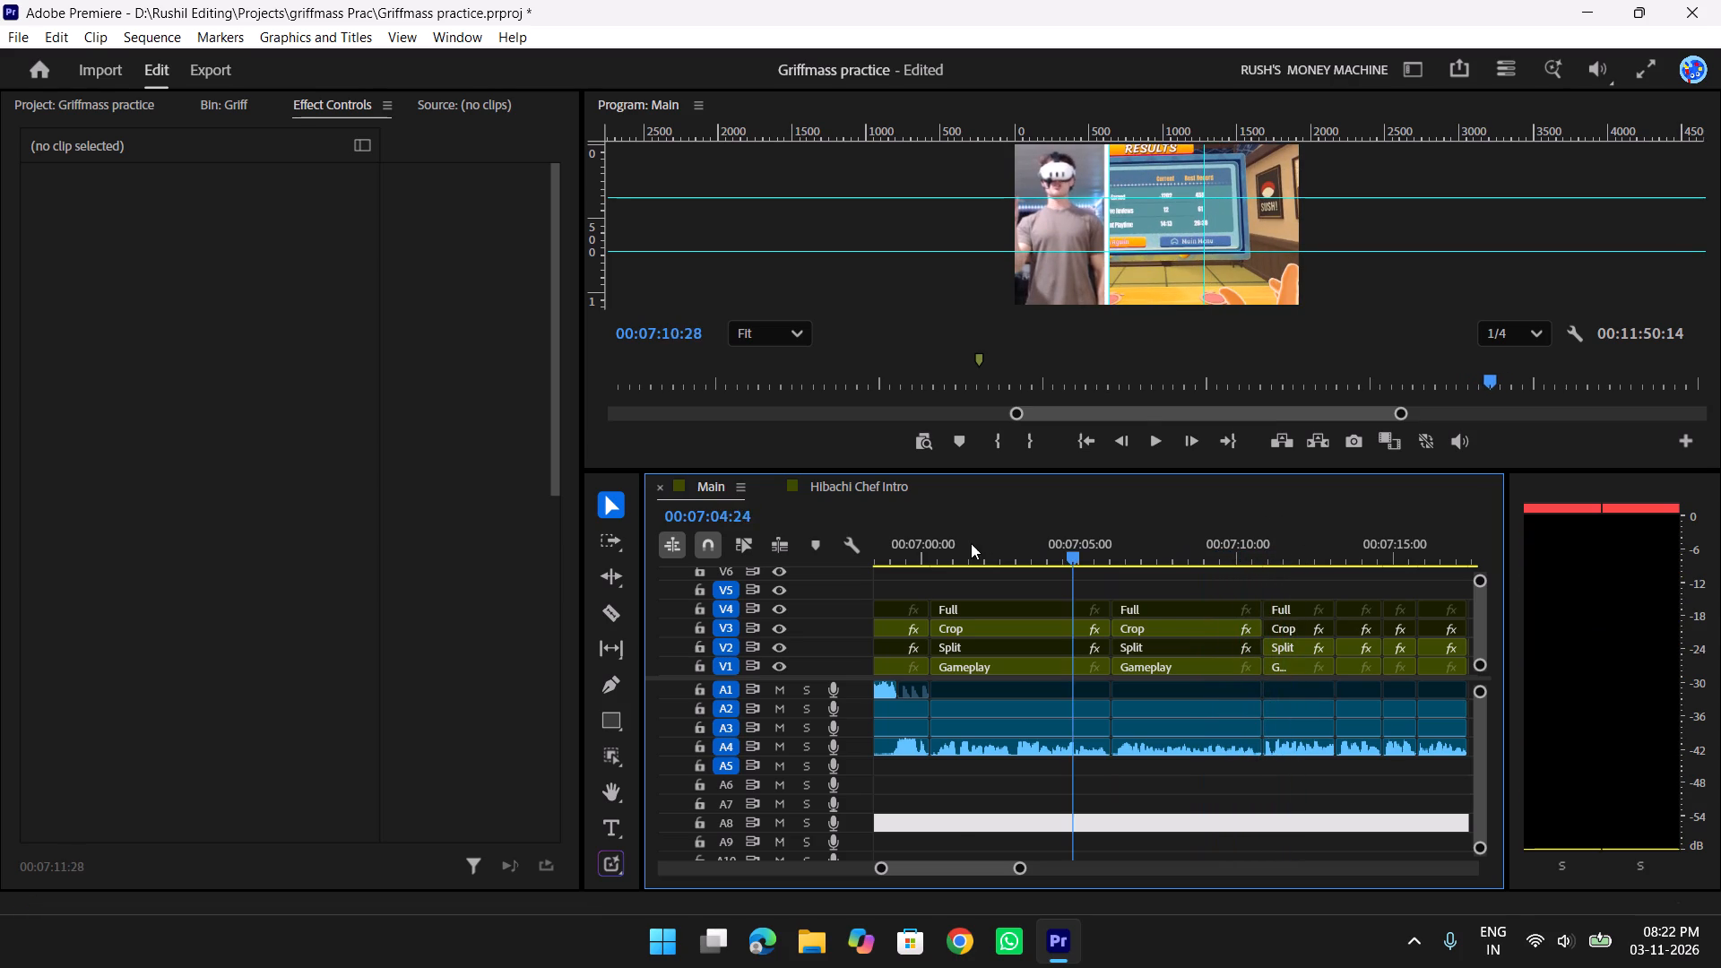
pyautogui.moveTo(971, 543); pyautogui.dragTo(957, 543)
pyautogui.hotkey('shift', 'z')
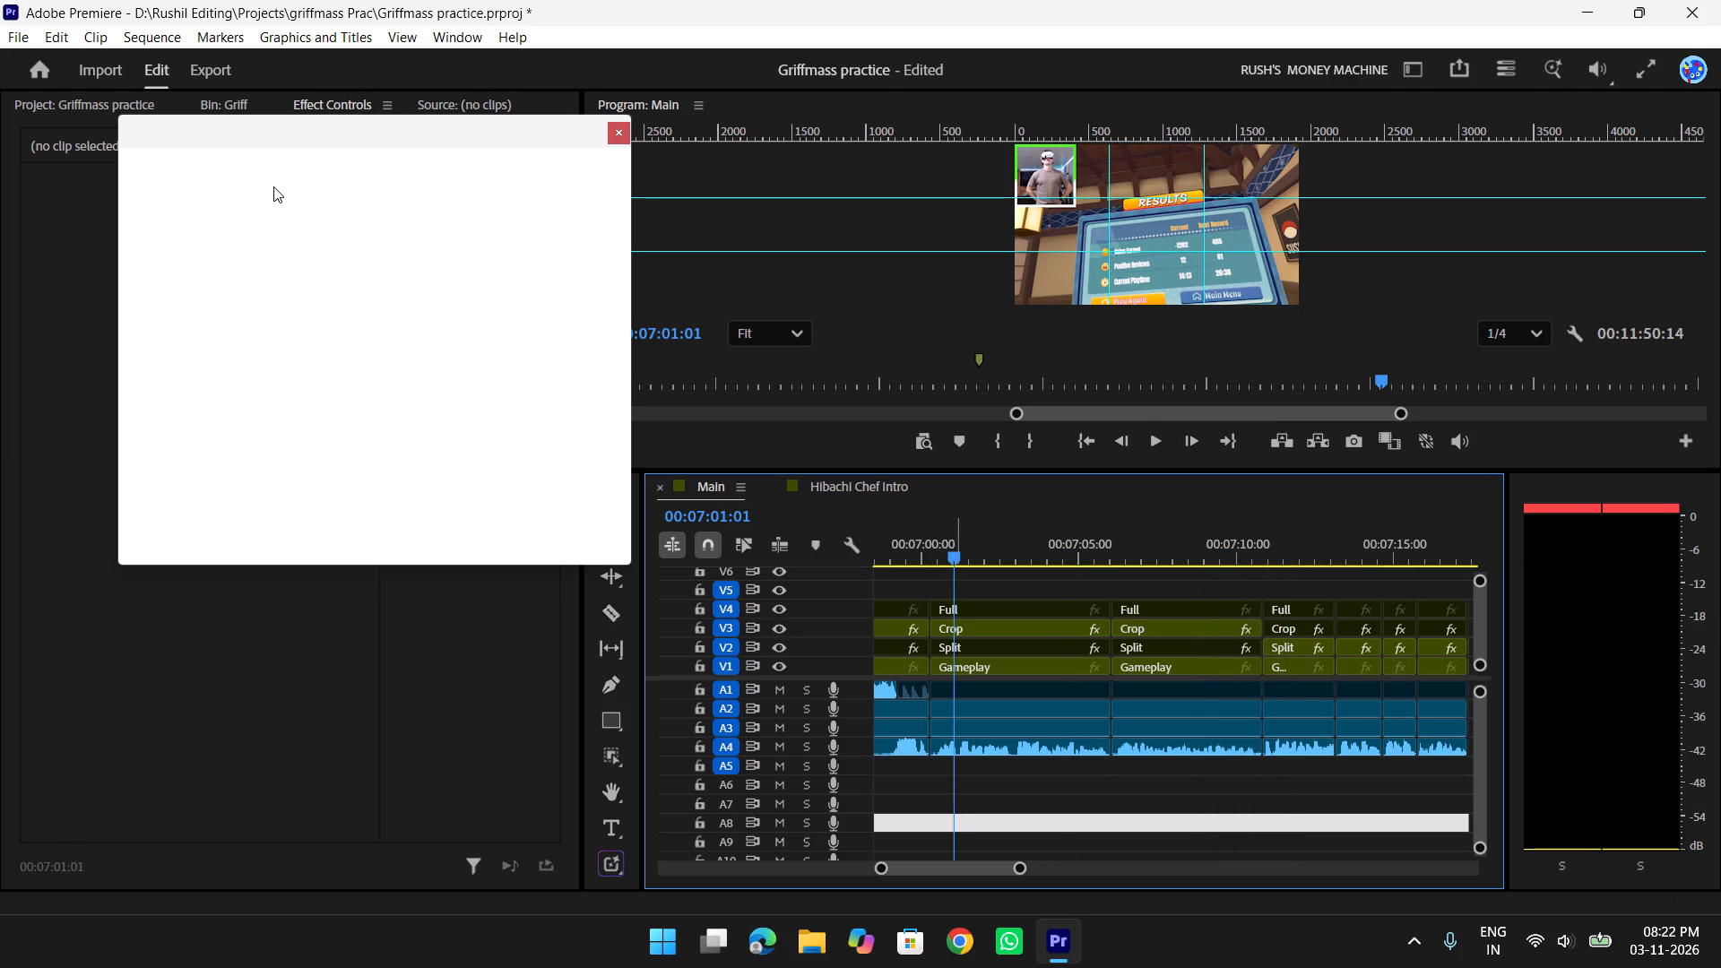
pyautogui.click(253, 216)
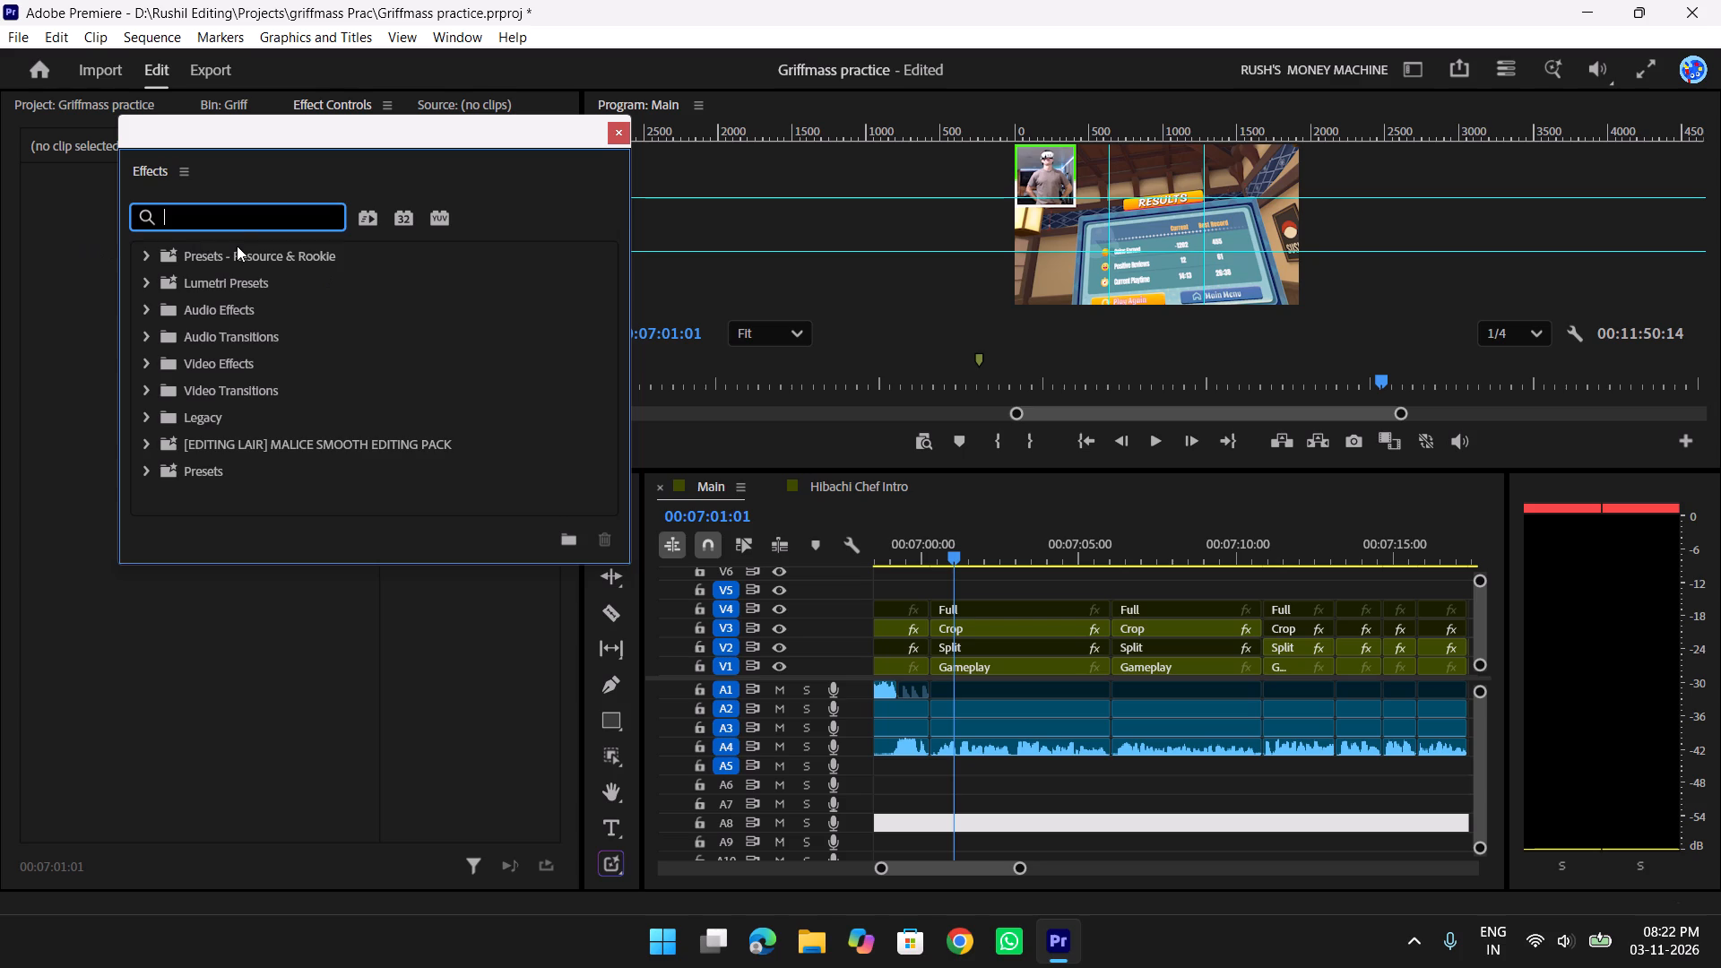
pyautogui.write('slow')
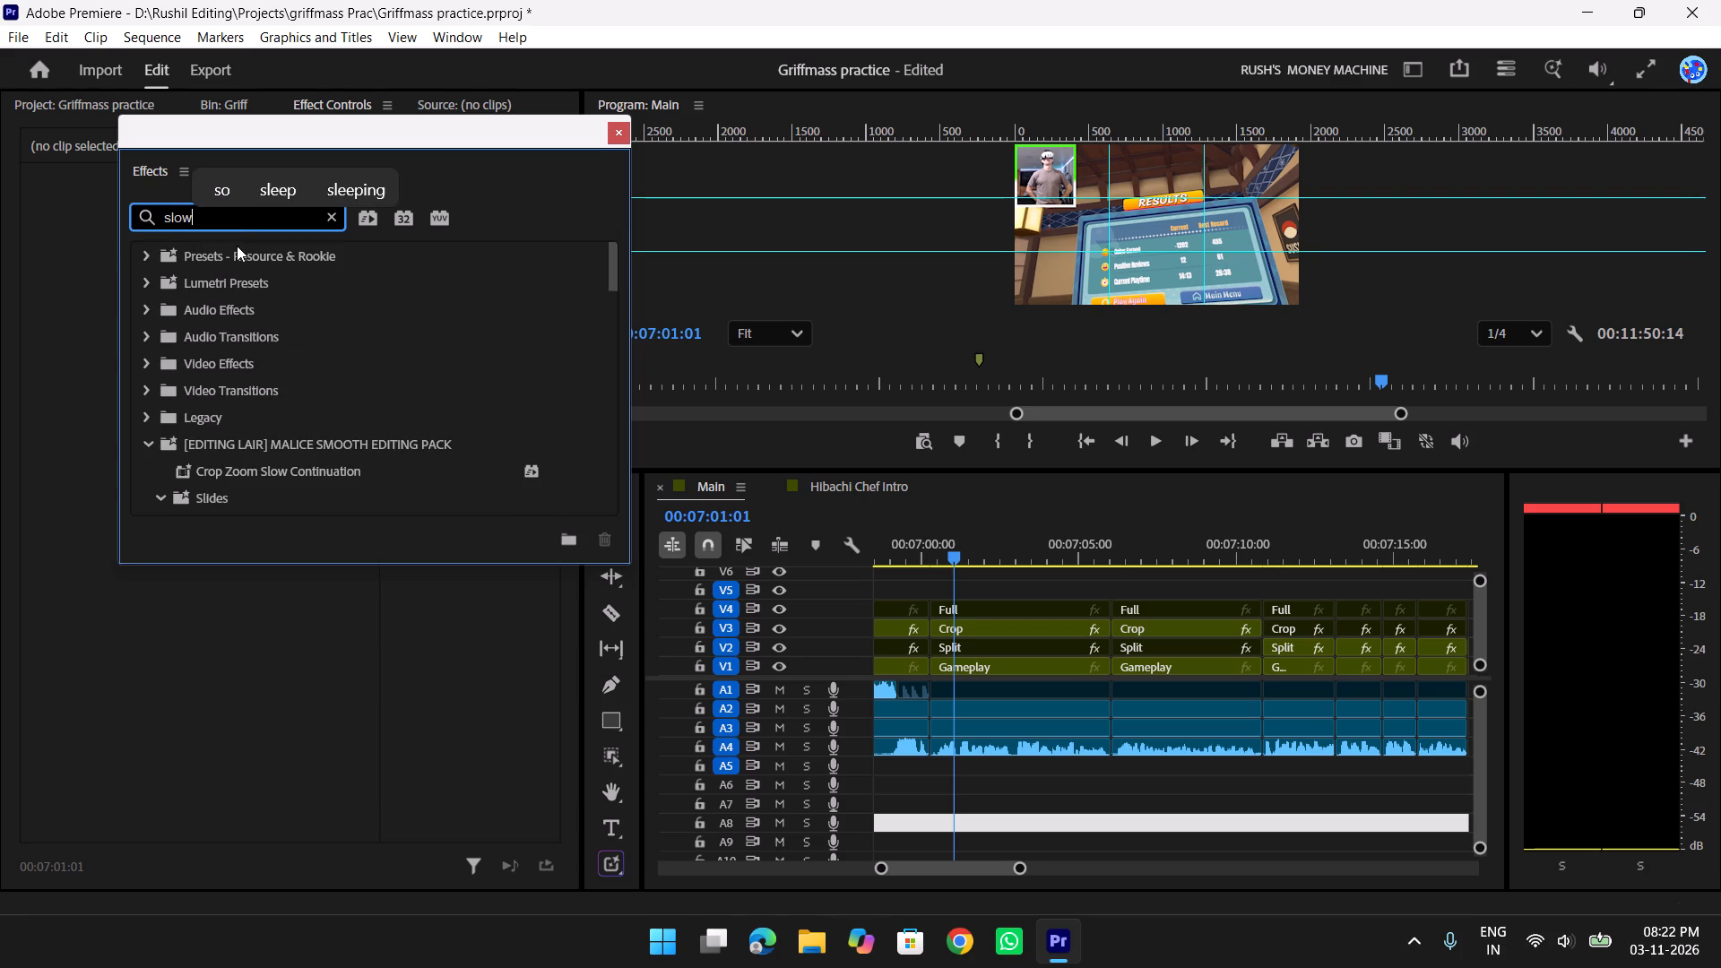
pyautogui.scroll(-17, 300, 462)
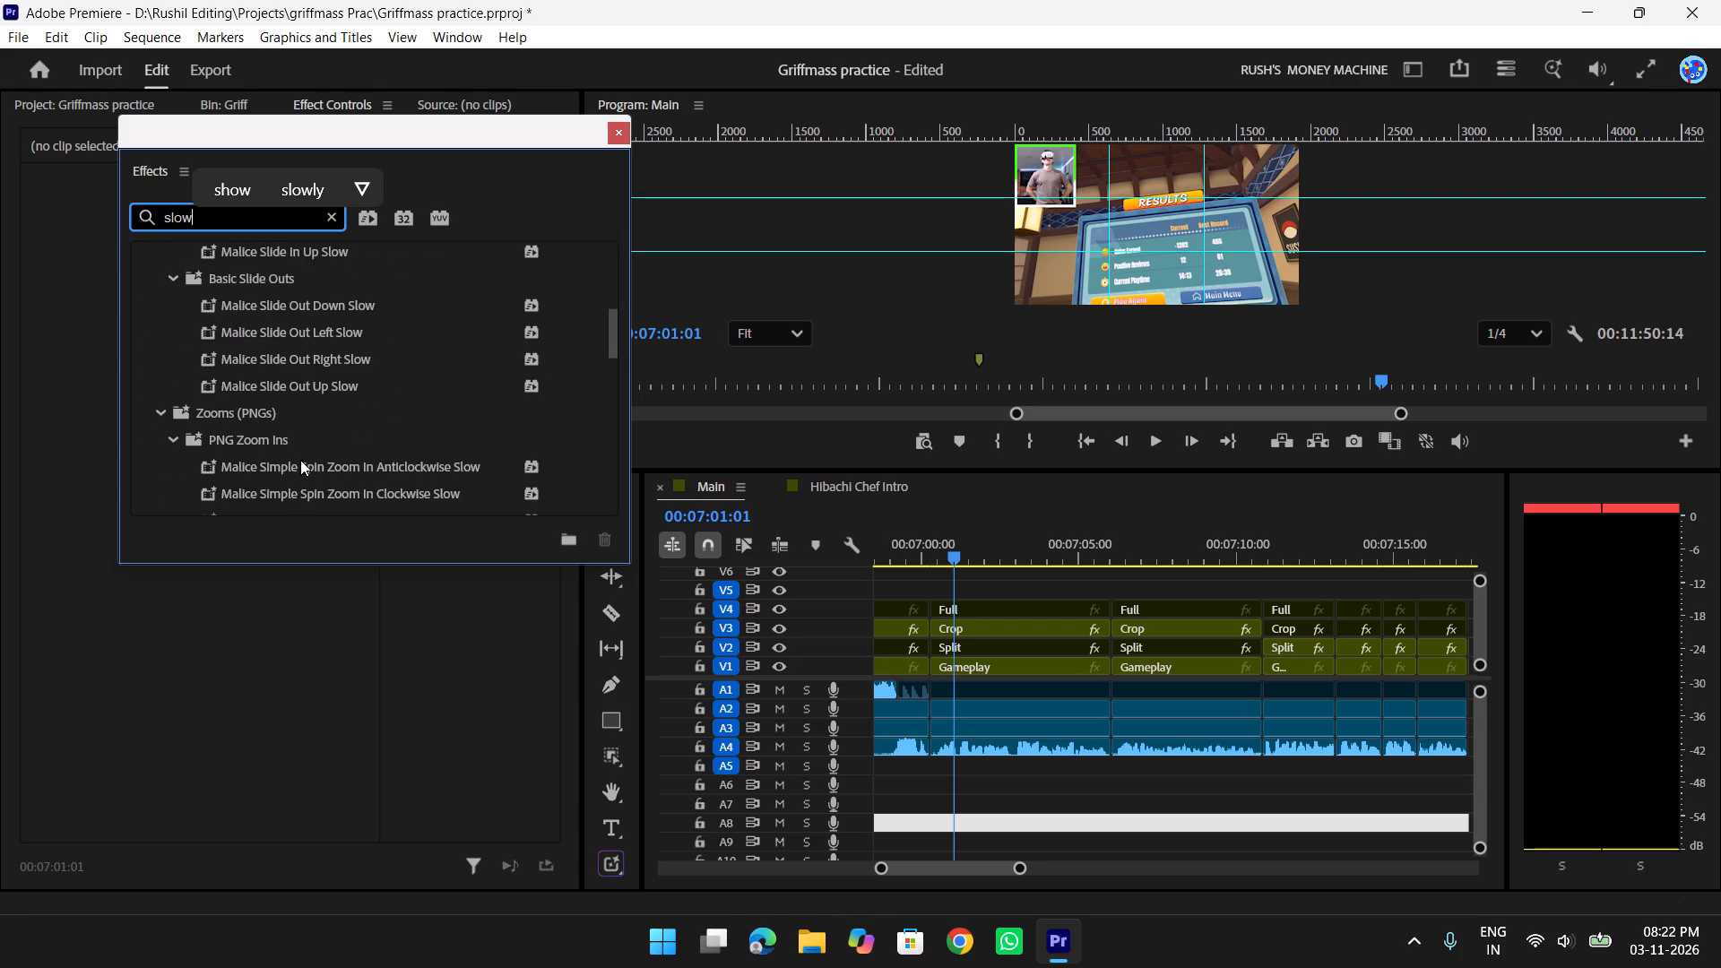
pyautogui.scroll(5, 300, 460)
pyautogui.press('BackSpace')
pyautogui.press('BackSpace')
pyautogui.press('BackSpace')
pyautogui.press('BackSpace')
pyautogui.press('BackSpace')
pyautogui.press('BackSpace')
pyautogui.press('BackSpace')
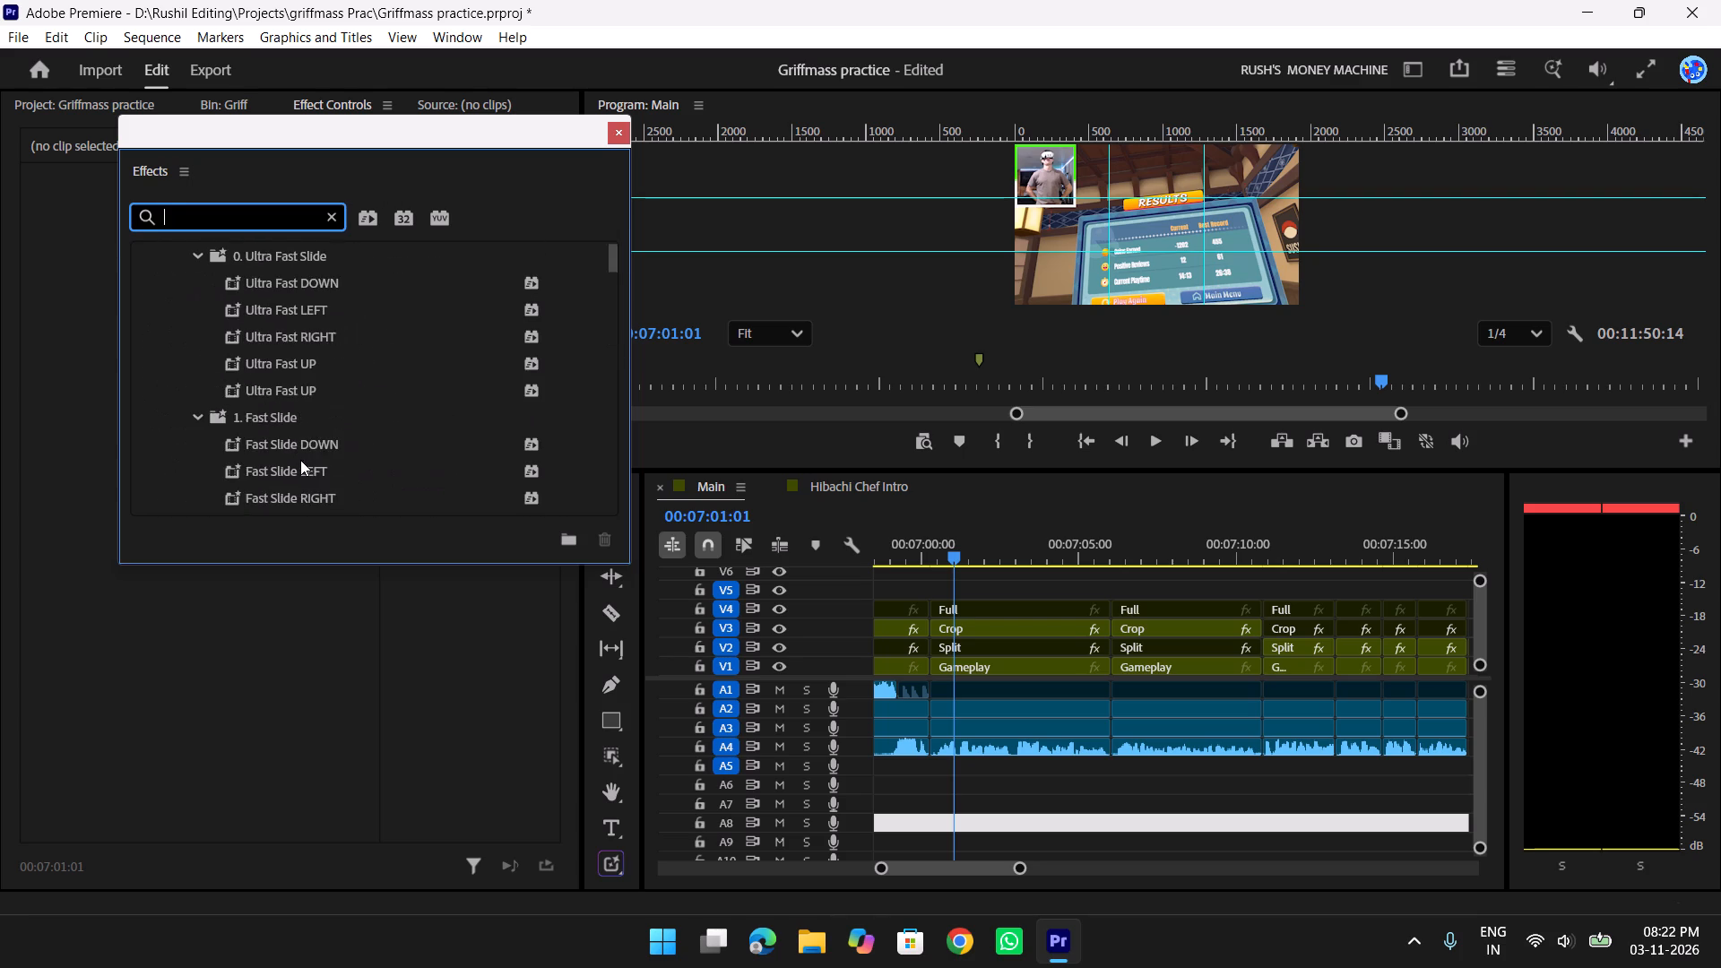
pyautogui.write('Rush')
pyautogui.press('space')
pyautogui.write('zoo')
pyautogui.moveTo(319, 495); pyautogui.dragTo(1052, 663)
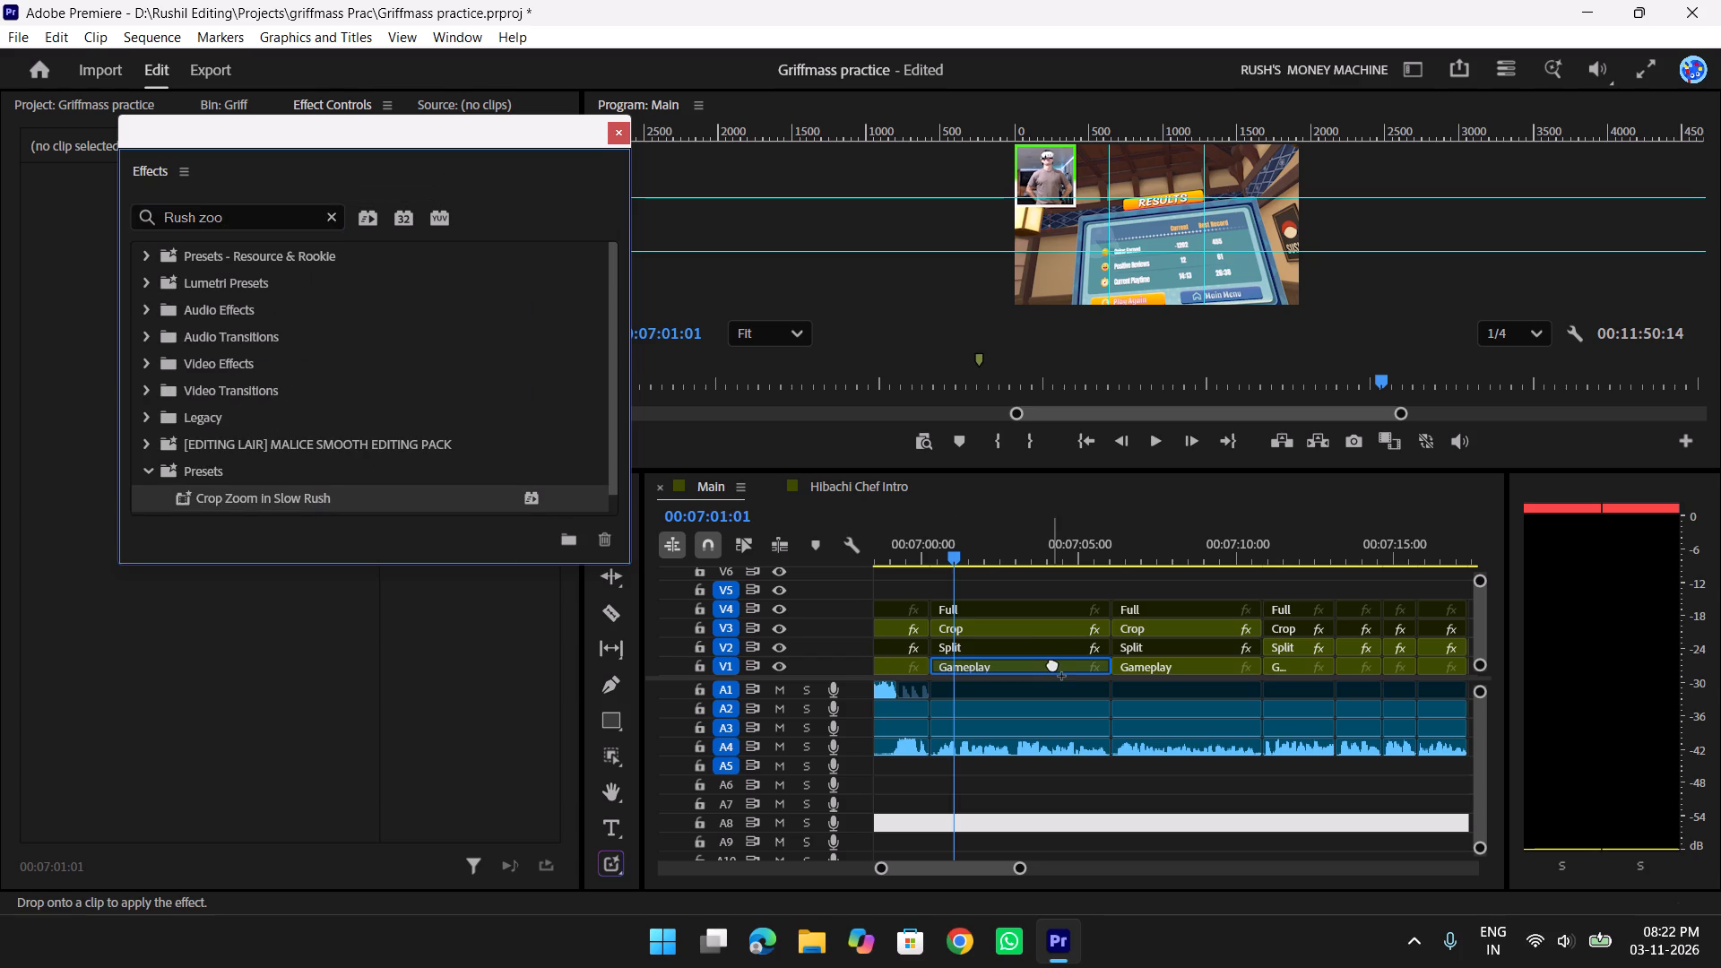
pyautogui.moveTo(1052, 663); pyautogui.dragTo(1010, 633)
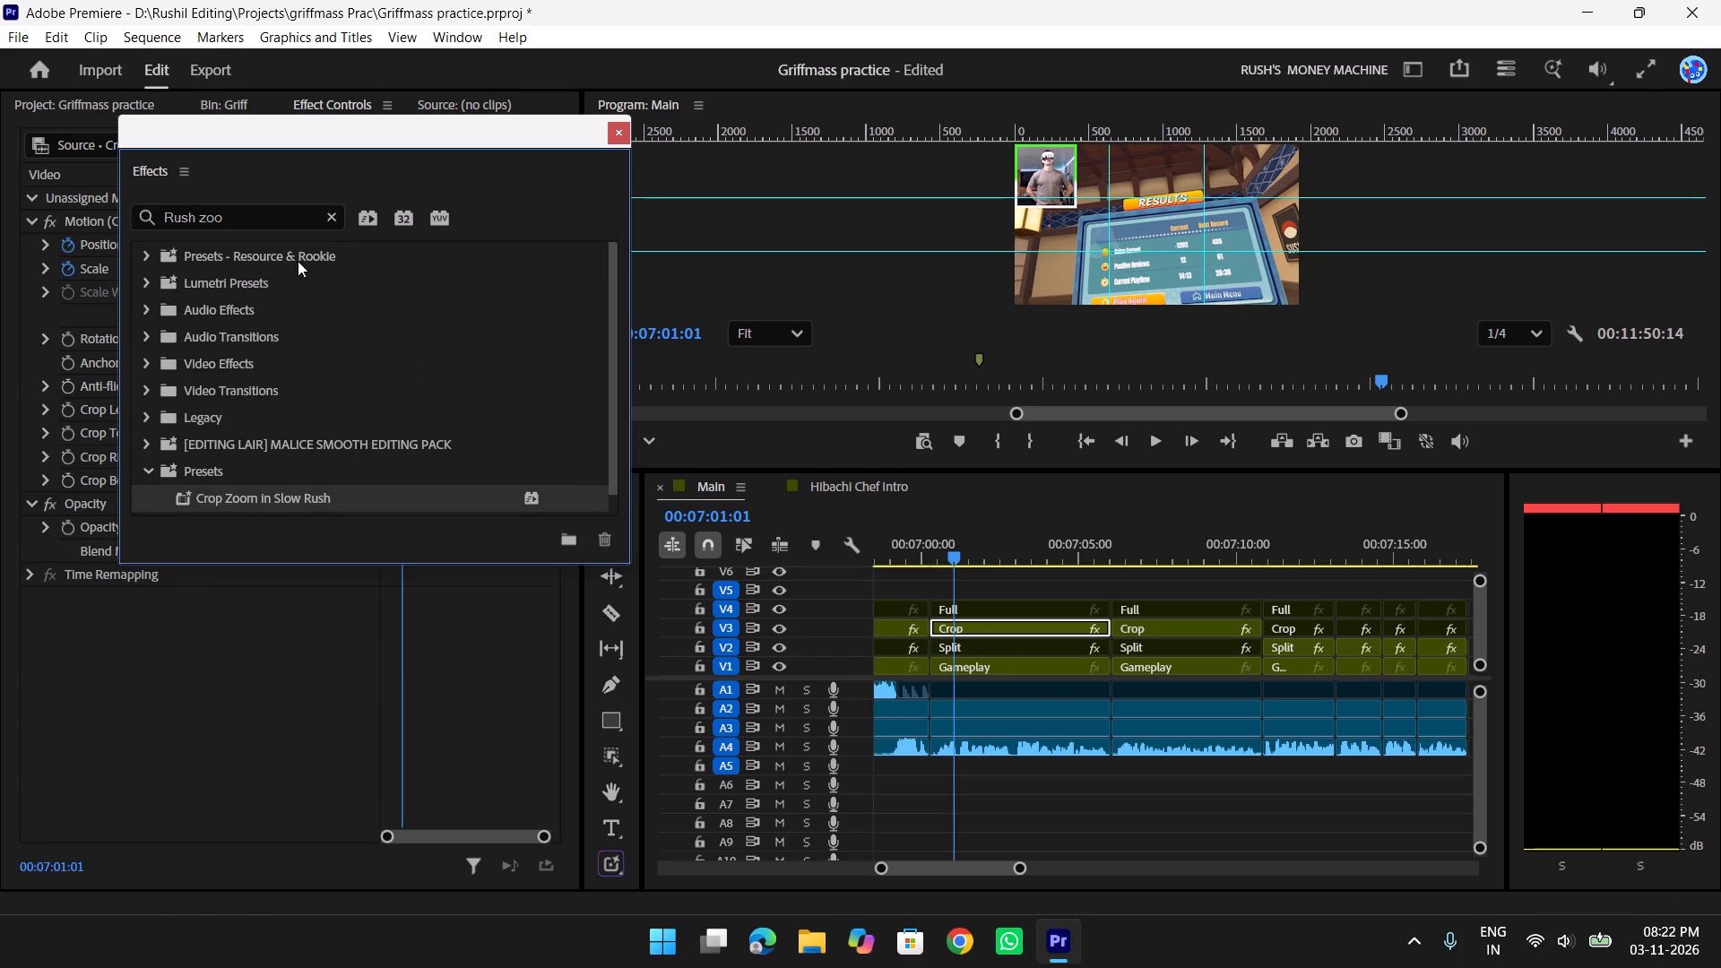
# Find the crop presets and apply Crop Zoom Slow Continuation to the second Crop clip, which starts just before 00:07:06, then close the Effects window.
pyautogui.moveTo(268, 208); pyautogui.dragTo(0, 251)
pyautogui.moveTo(225, 221); pyautogui.dragTo(0, 247)
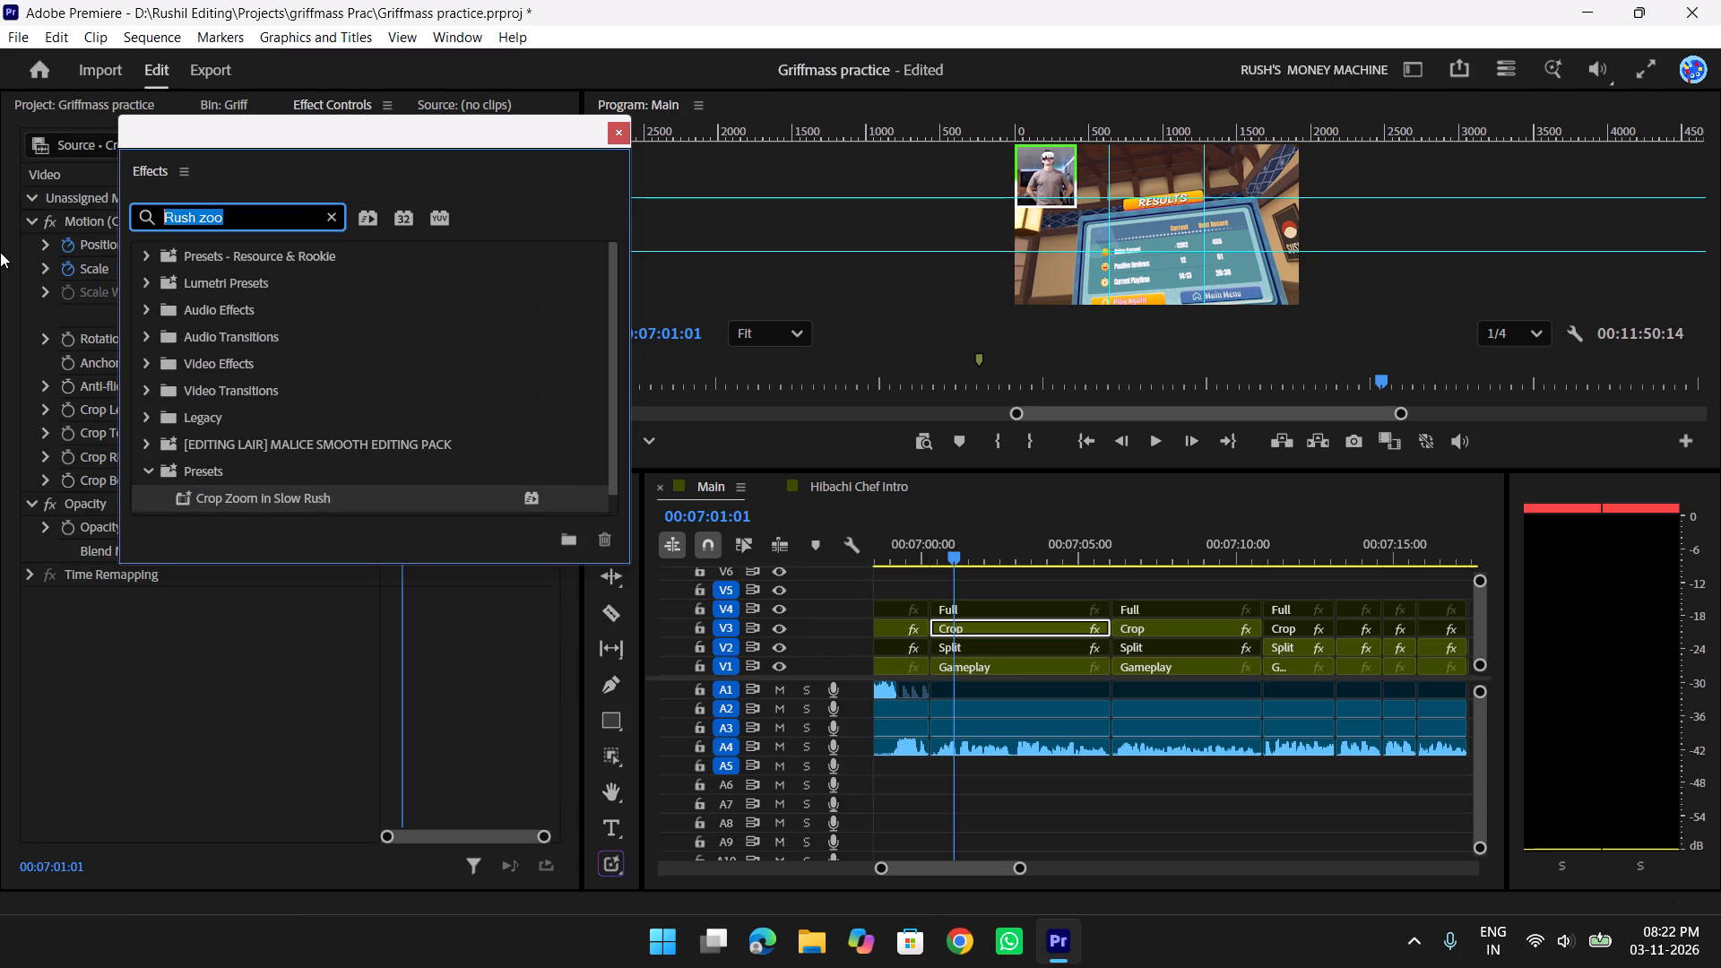
pyautogui.press('BackSpace')
pyautogui.write('crop')
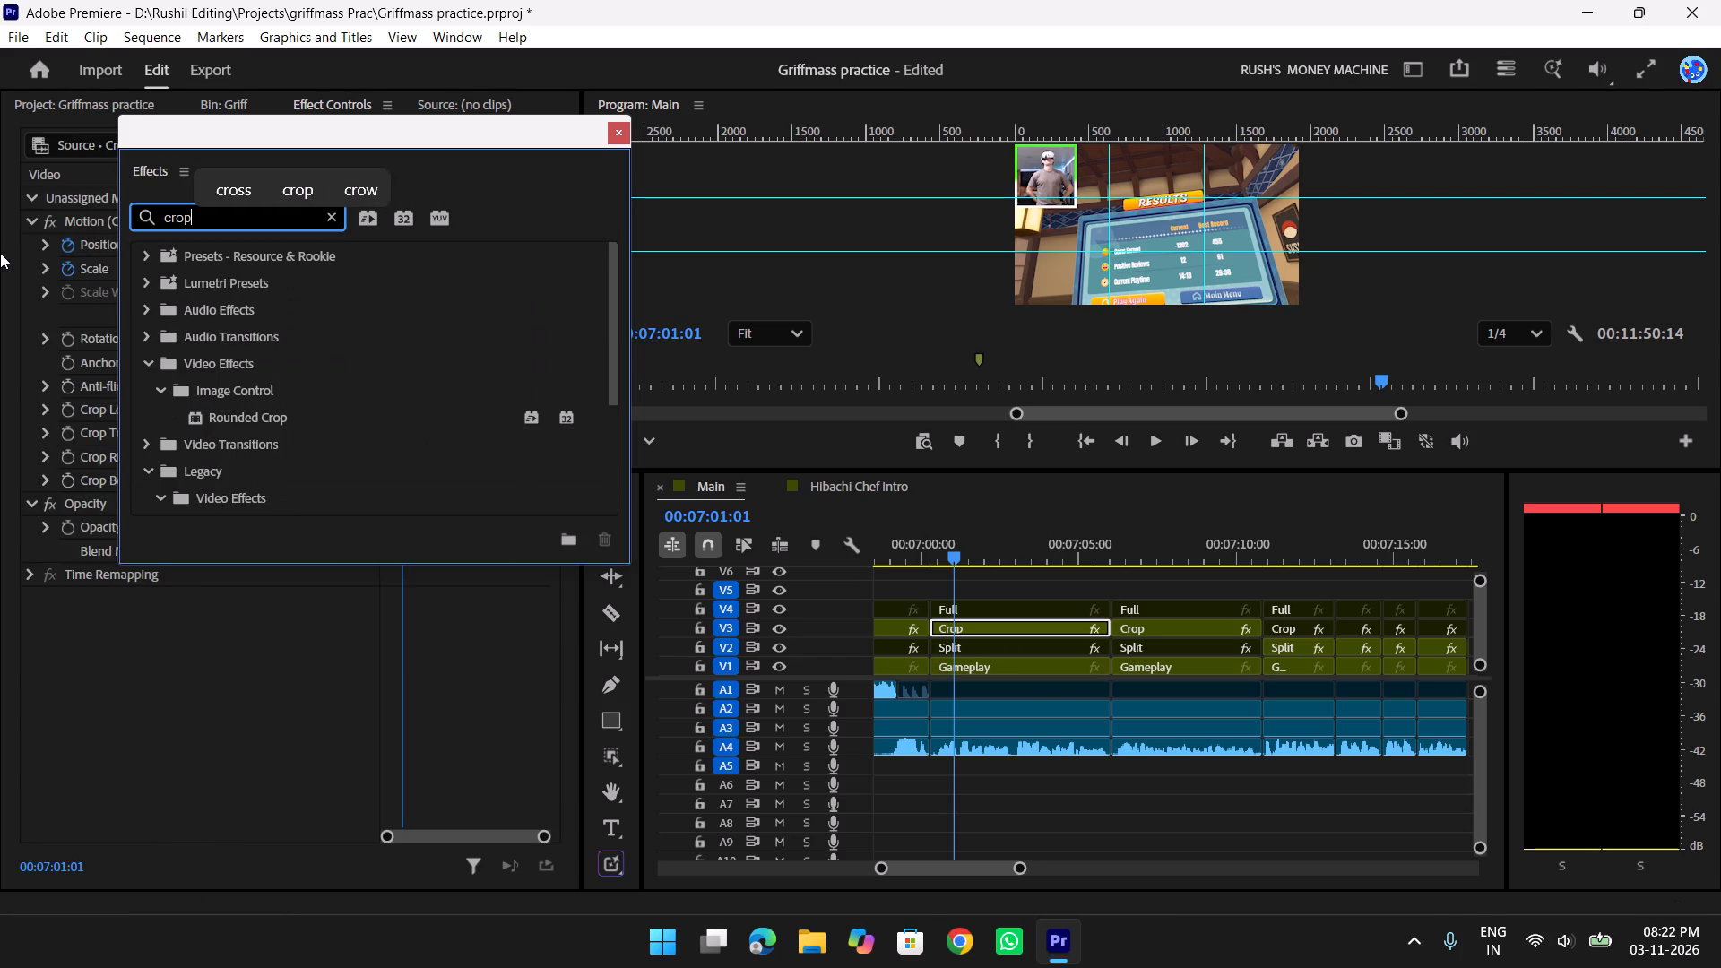
pyautogui.scroll(-9, 289, 487)
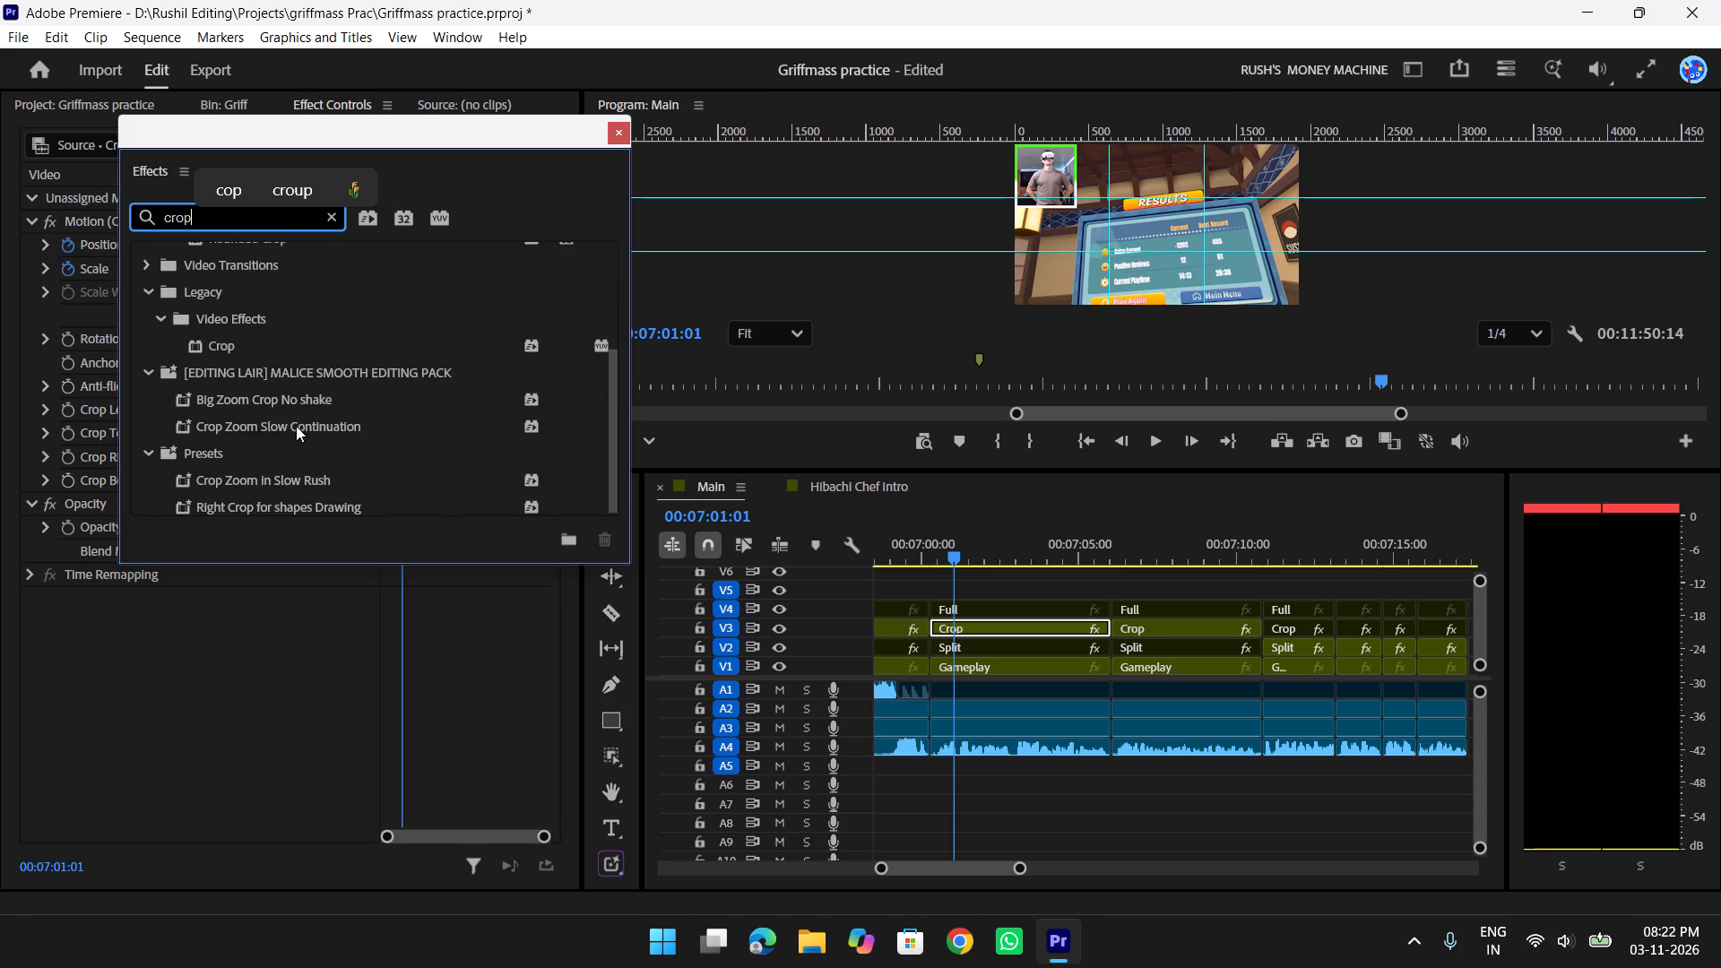
pyautogui.moveTo(265, 412); pyautogui.dragTo(1197, 633)
pyautogui.click(614, 132)
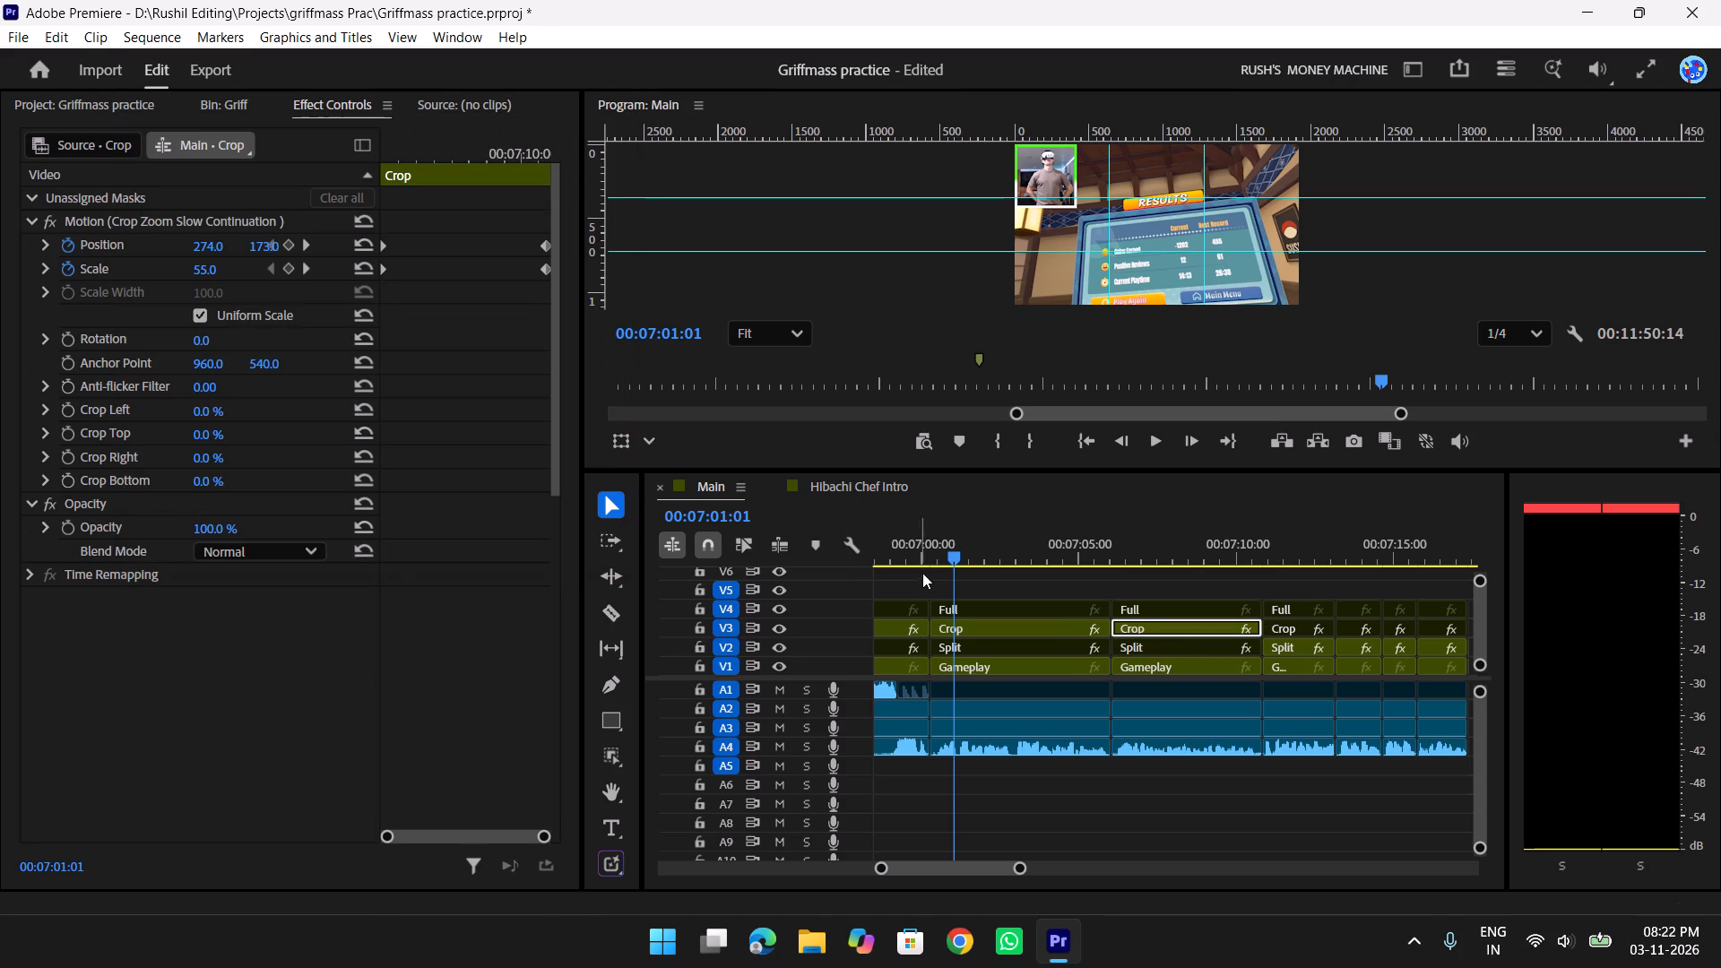
# Preview the two zoomed Crop clips full screen from about 00:07:00:00 until past the second one.
pyautogui.moveTo(961, 544); pyautogui.dragTo(923, 557)
pyautogui.press('space')
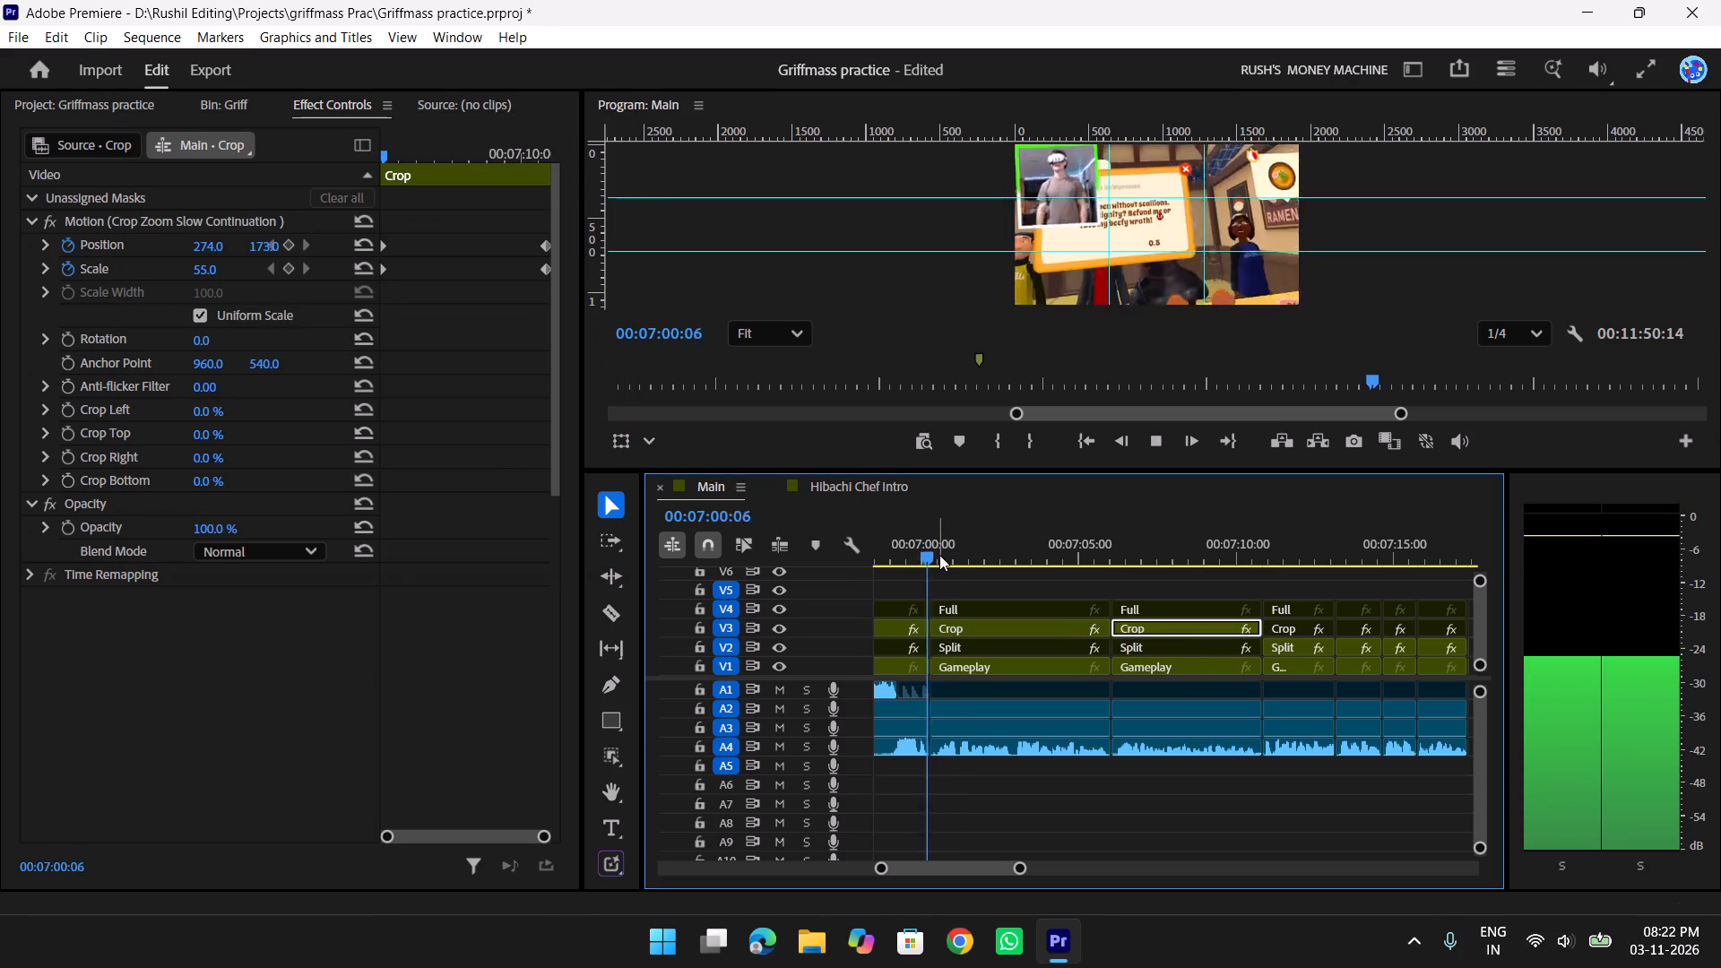
pyautogui.press('f')
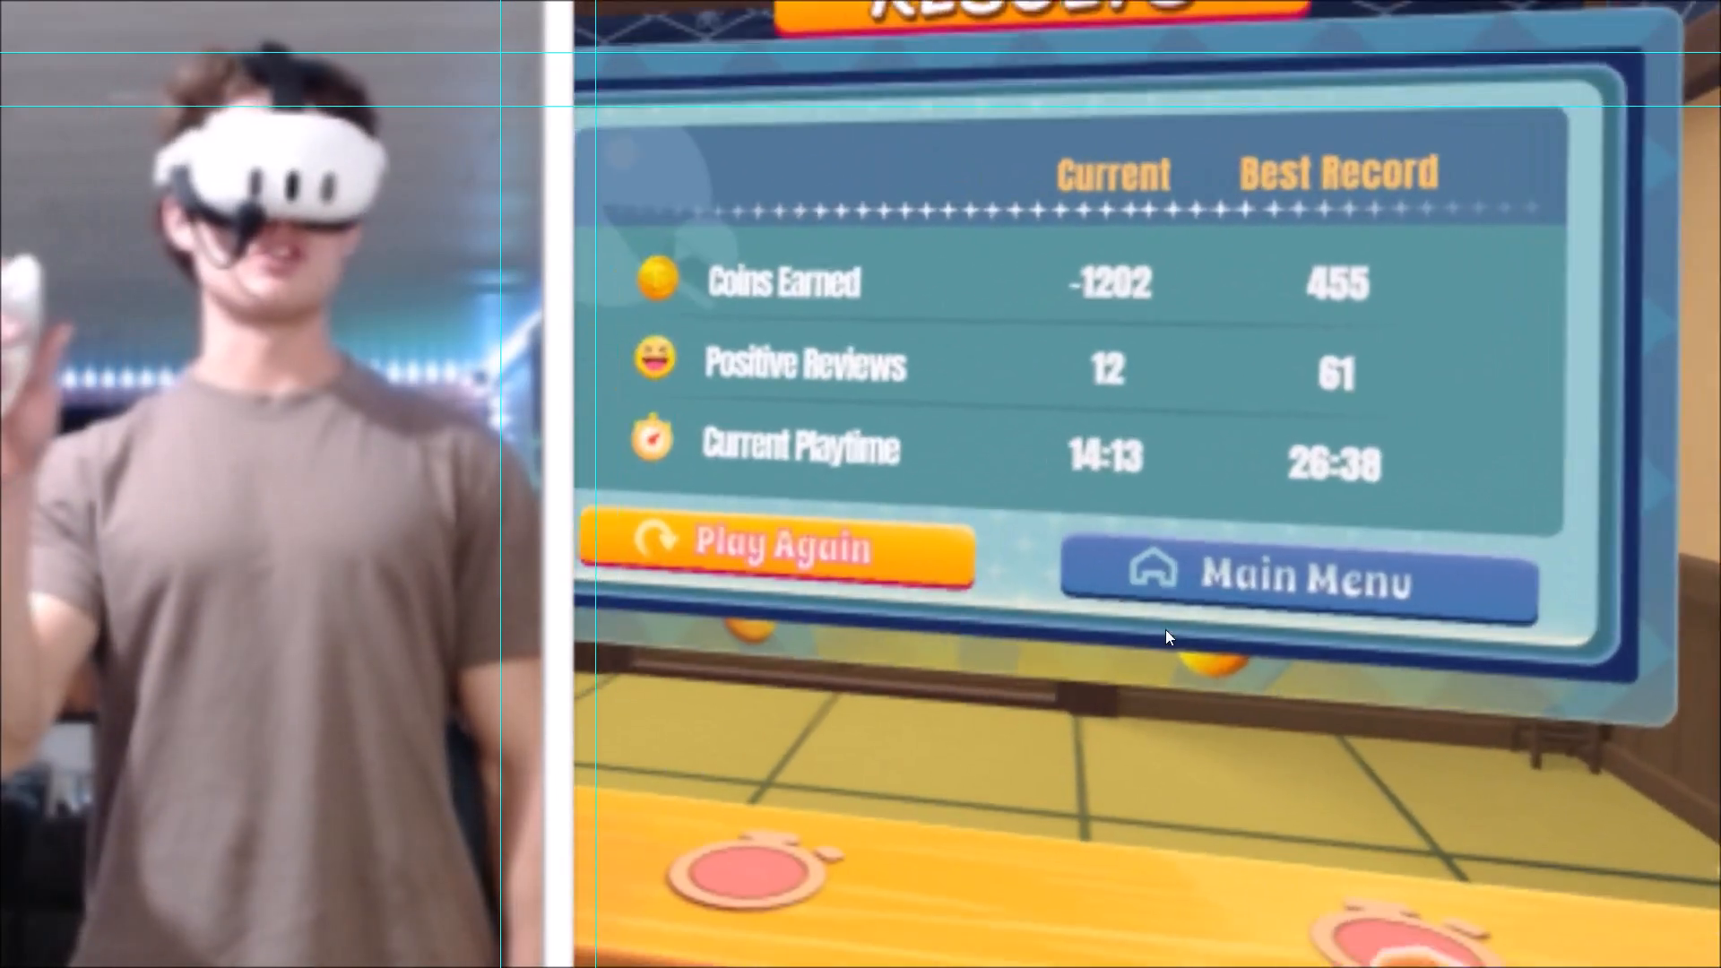
pyautogui.press('f')
pyautogui.press('space')
# At the second Crop clip's end keyframe (00:07:10:22), set the vertical Position to 178.
pyautogui.moveTo(1275, 537); pyautogui.dragTo(1178, 542)
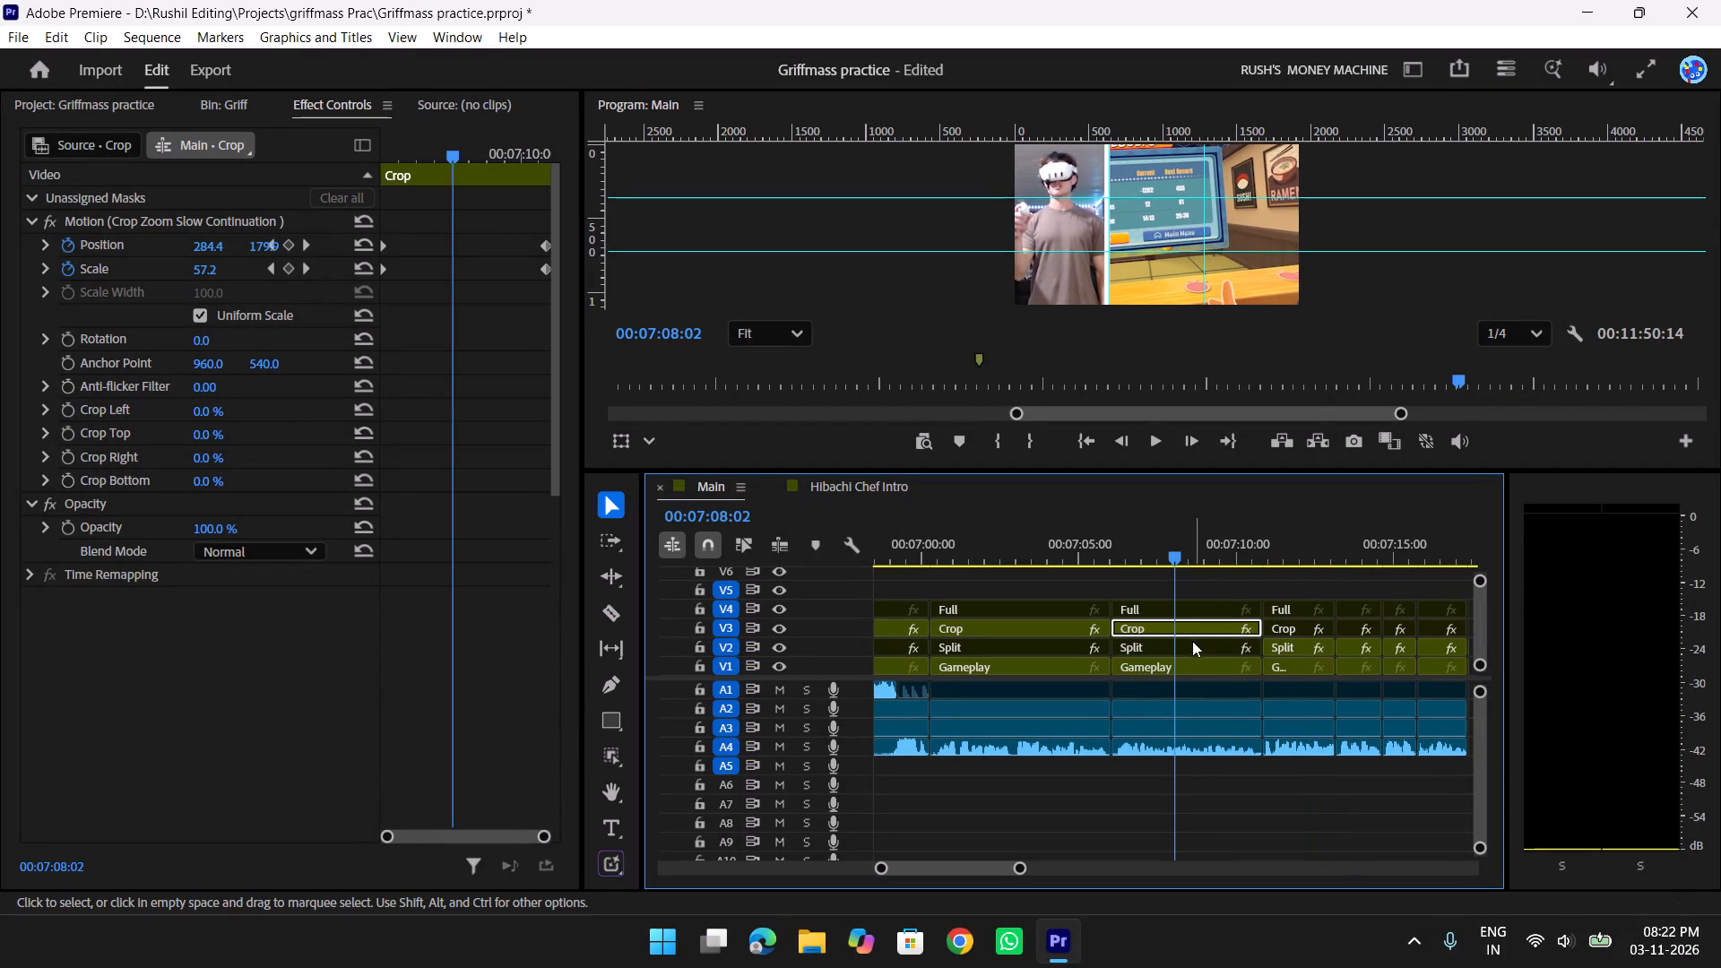
pyautogui.click(1189, 630)
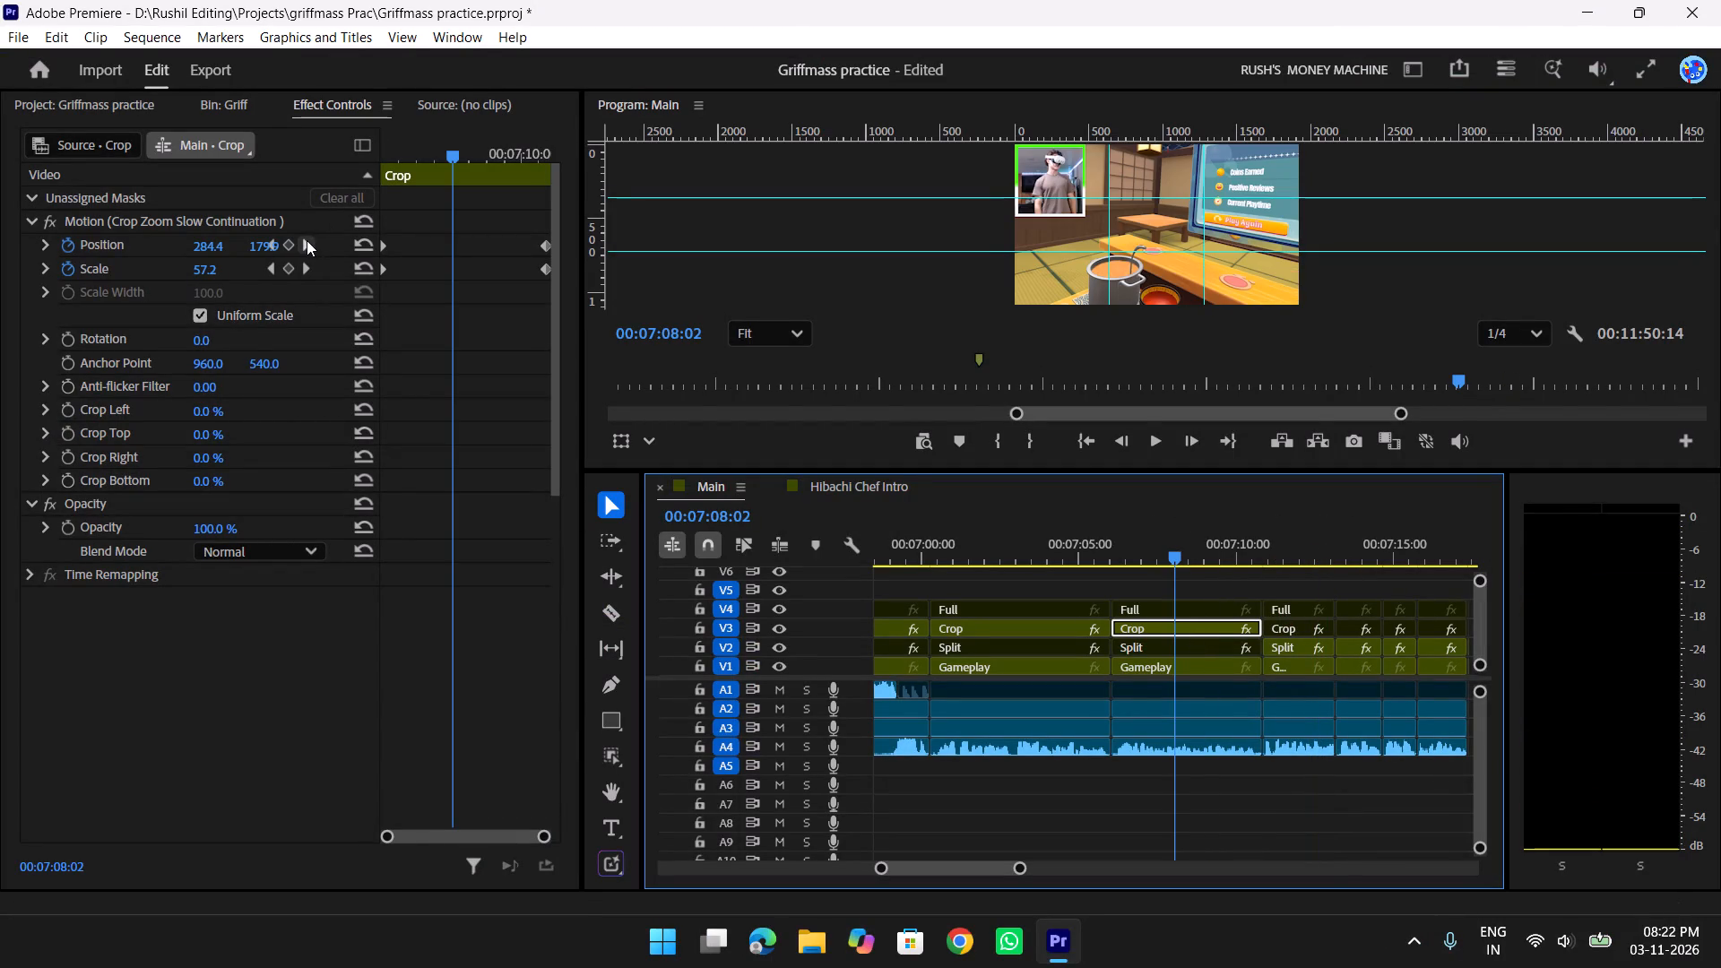
pyautogui.click(307, 240)
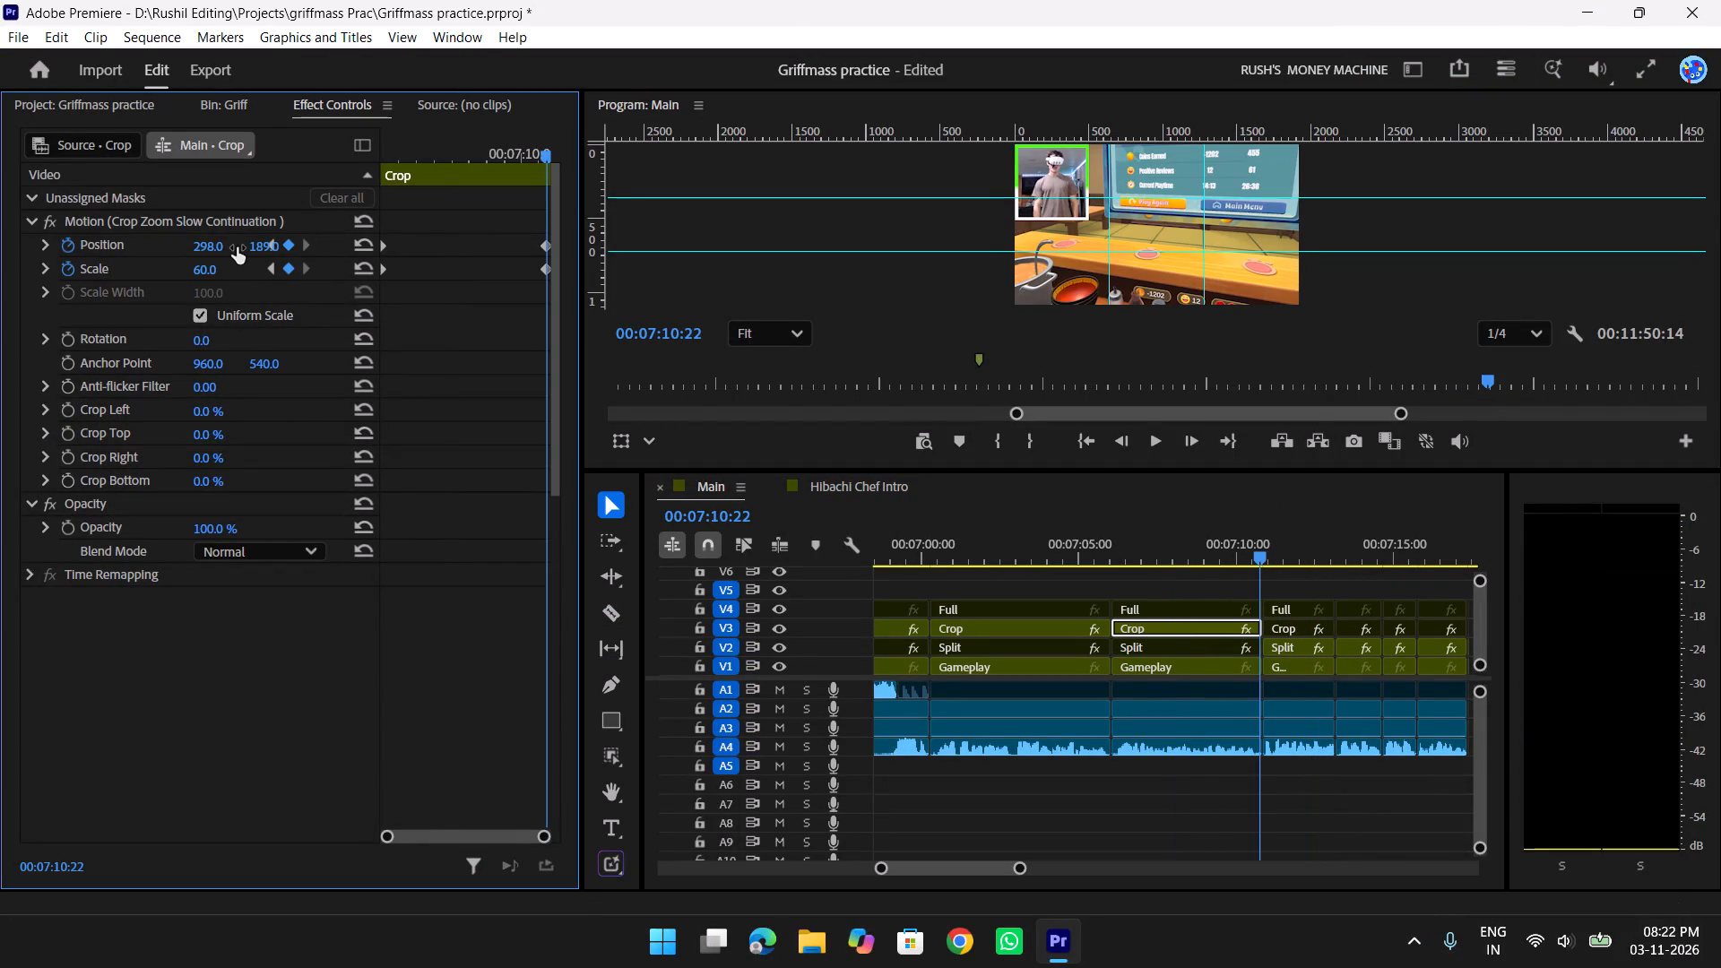
pyautogui.click(260, 248)
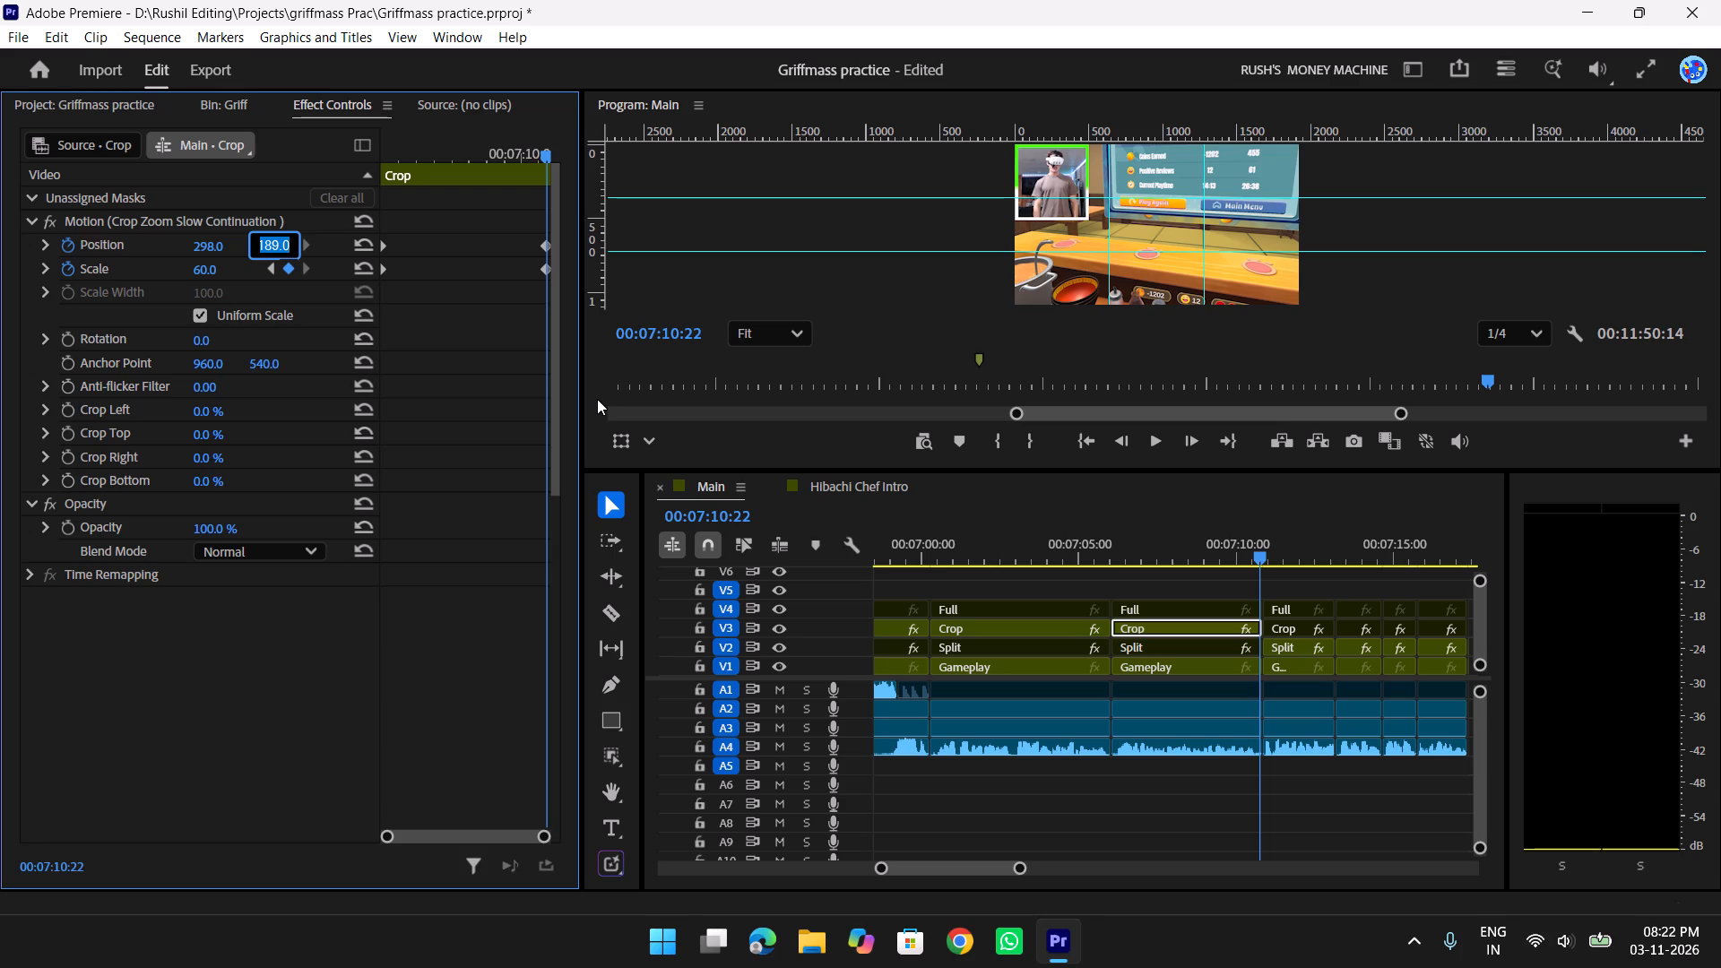
pyautogui.press('Down')
pyautogui.press('Down')
pyautogui.press('Down')
pyautogui.press('Down')
pyautogui.press('Down')
pyautogui.press('Down')
pyautogui.press('Down')
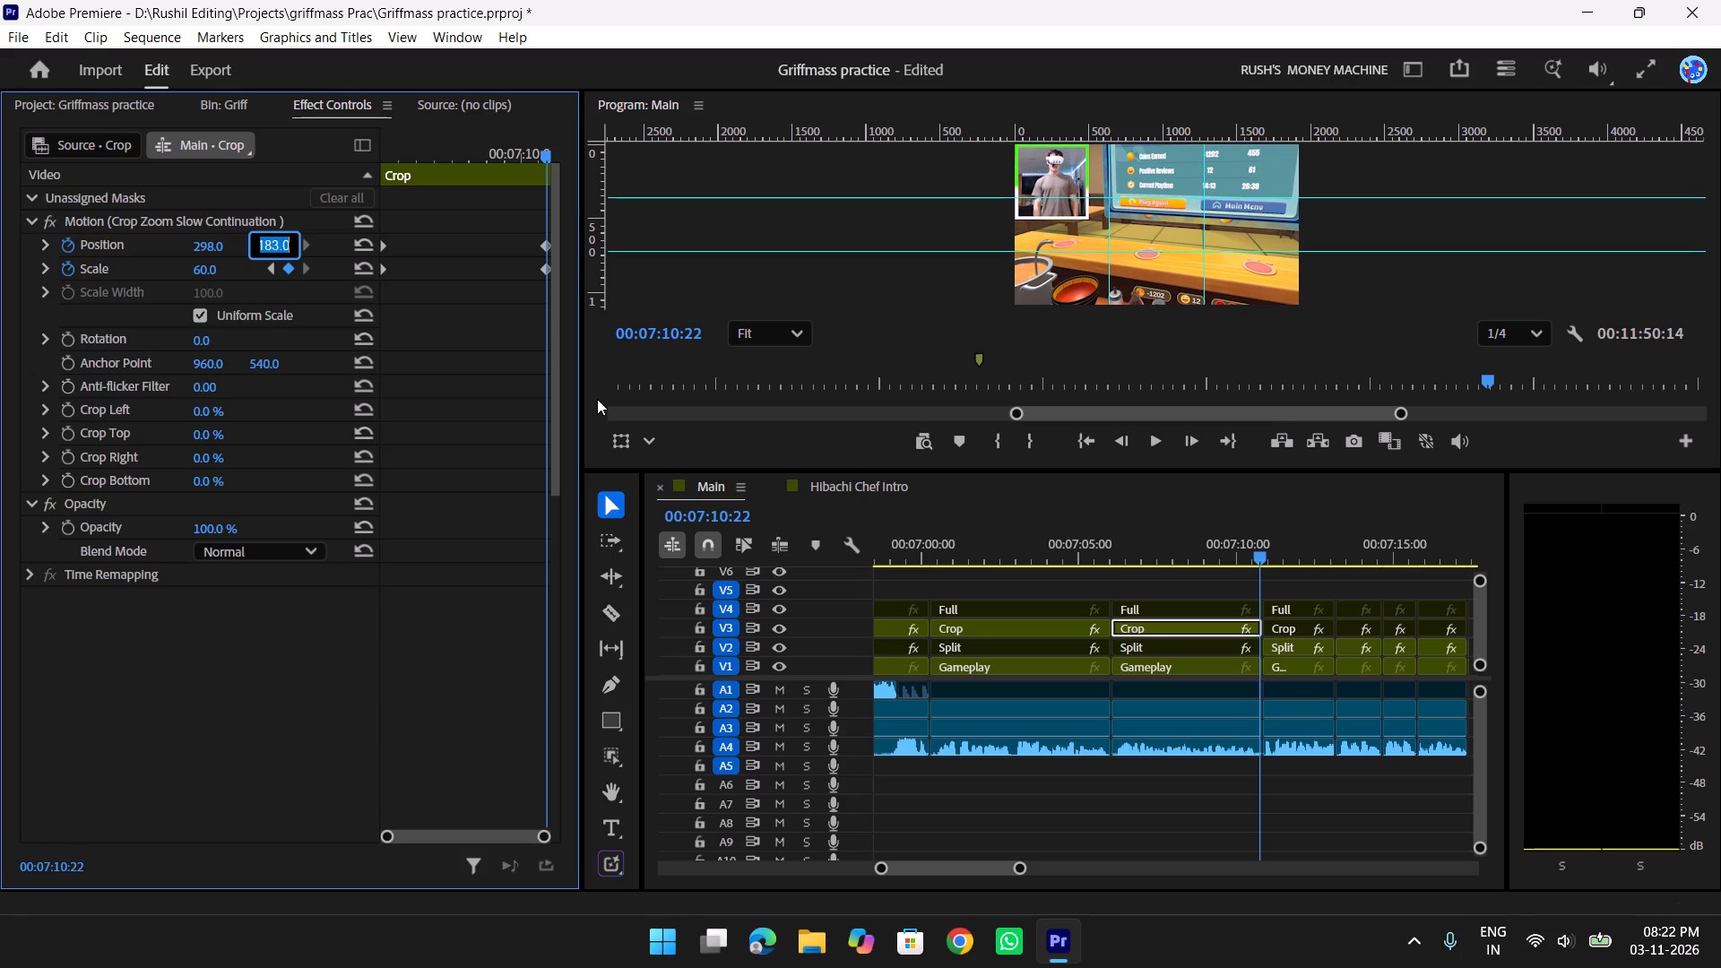
pyautogui.press('Down')
pyautogui.press('Down')
pyautogui.press('Down')
pyautogui.press('Down')
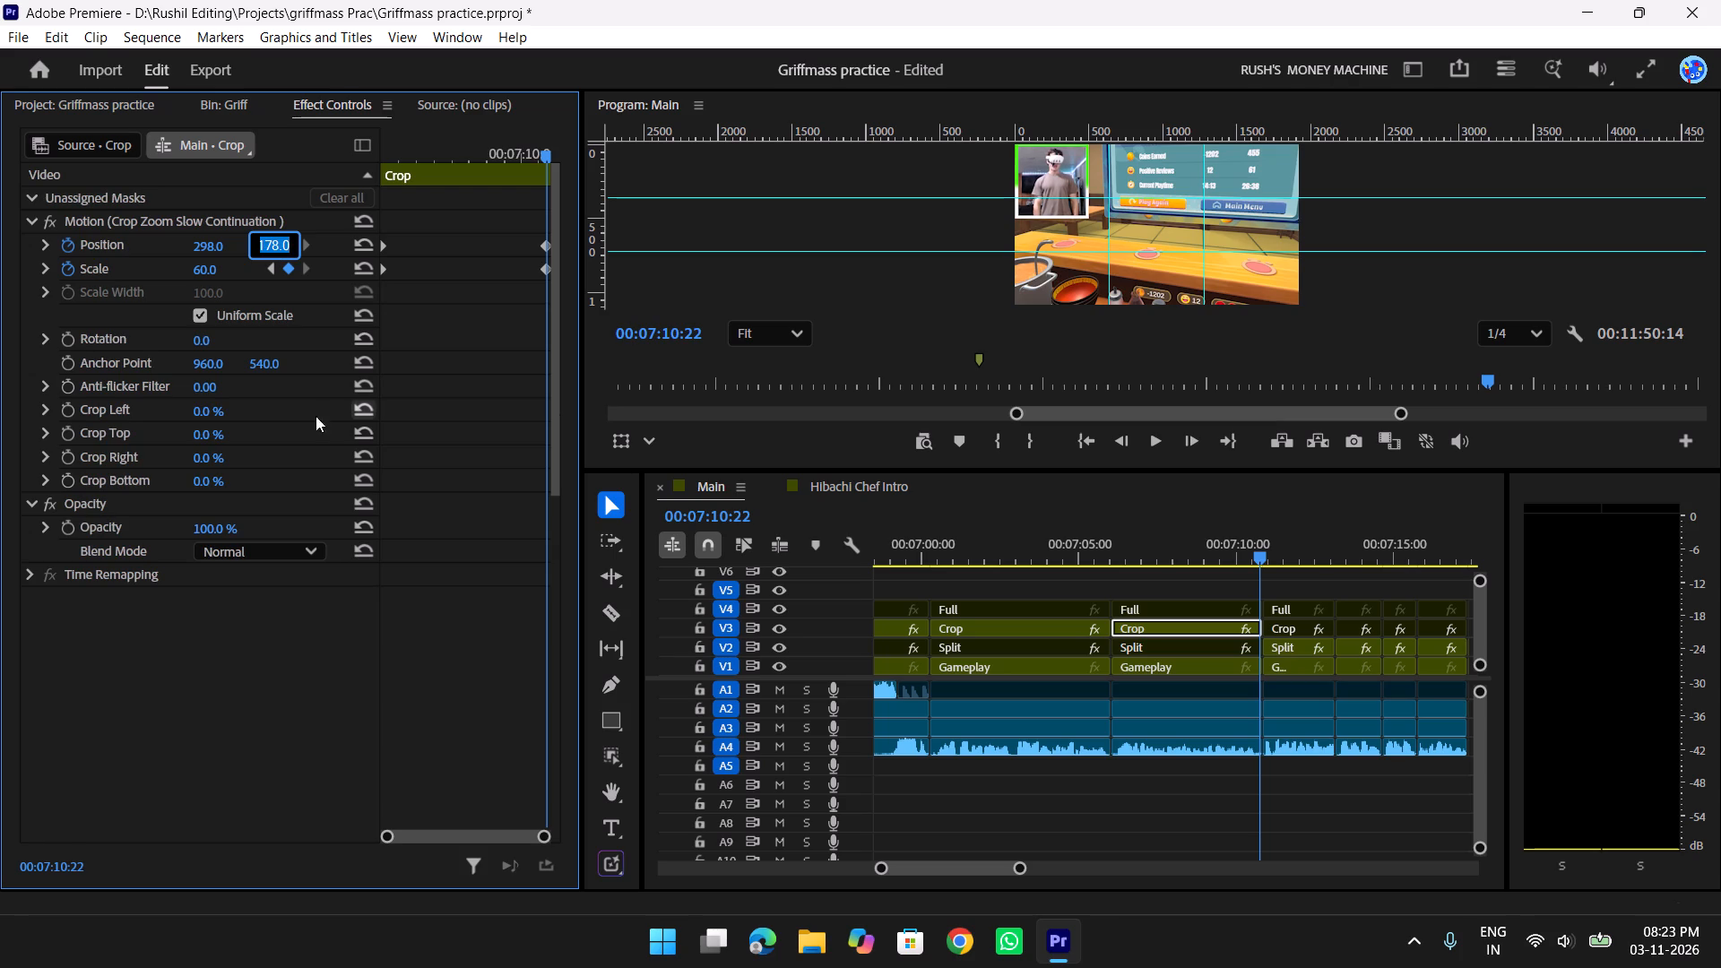
pyautogui.click(193, 654)
# Set the horizontal Position of the same end keyframe to 290 and check the frame full screen.
pyautogui.click(208, 246)
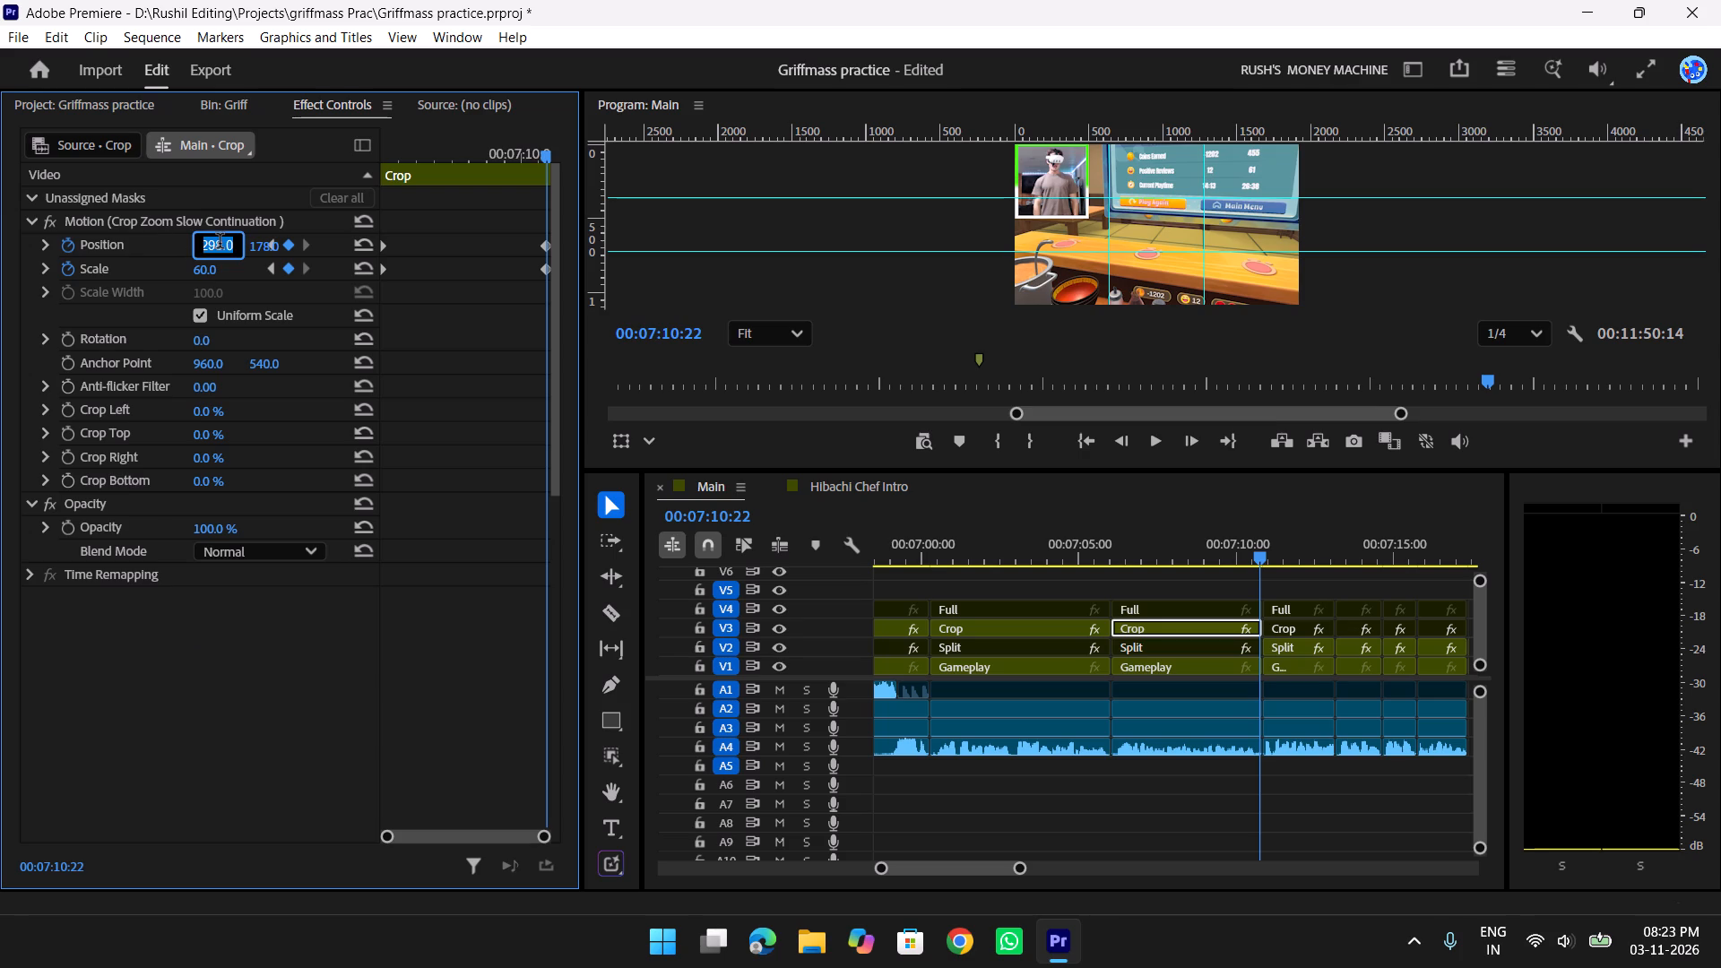
pyautogui.press('Down')
pyautogui.press('Down')
pyautogui.press('Down')
pyautogui.press('Down')
pyautogui.press('Down')
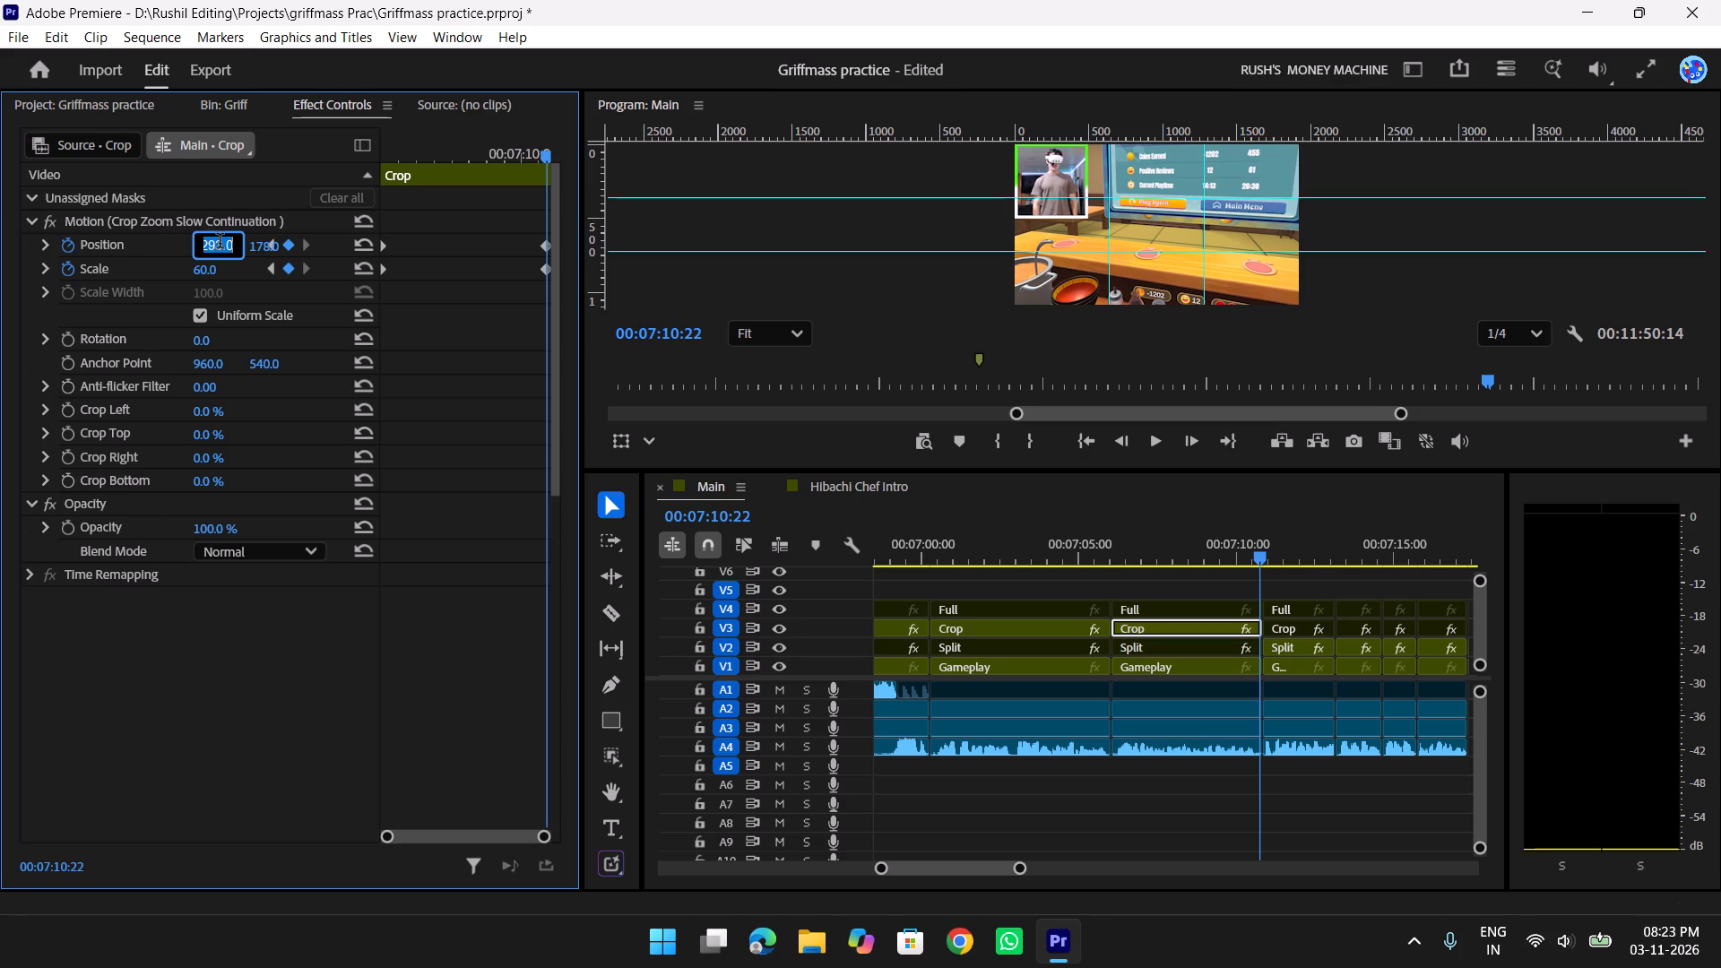
pyautogui.press('Down')
pyautogui.press('Down')
pyautogui.press('Down')
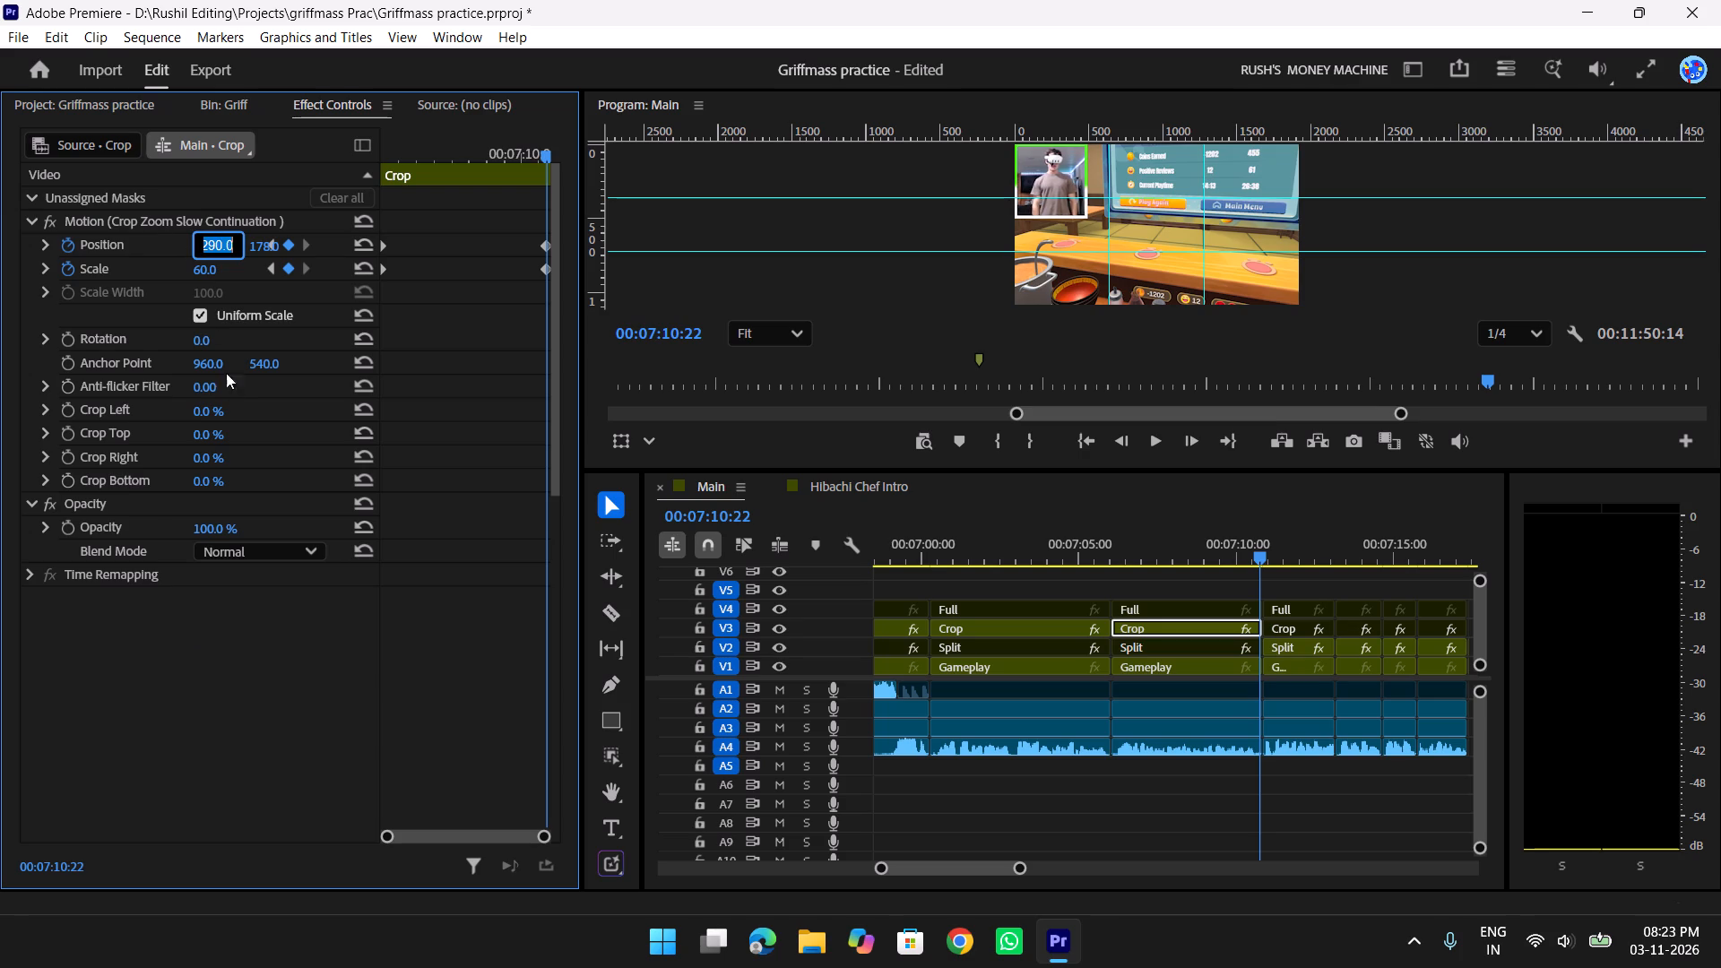
pyautogui.click(285, 620)
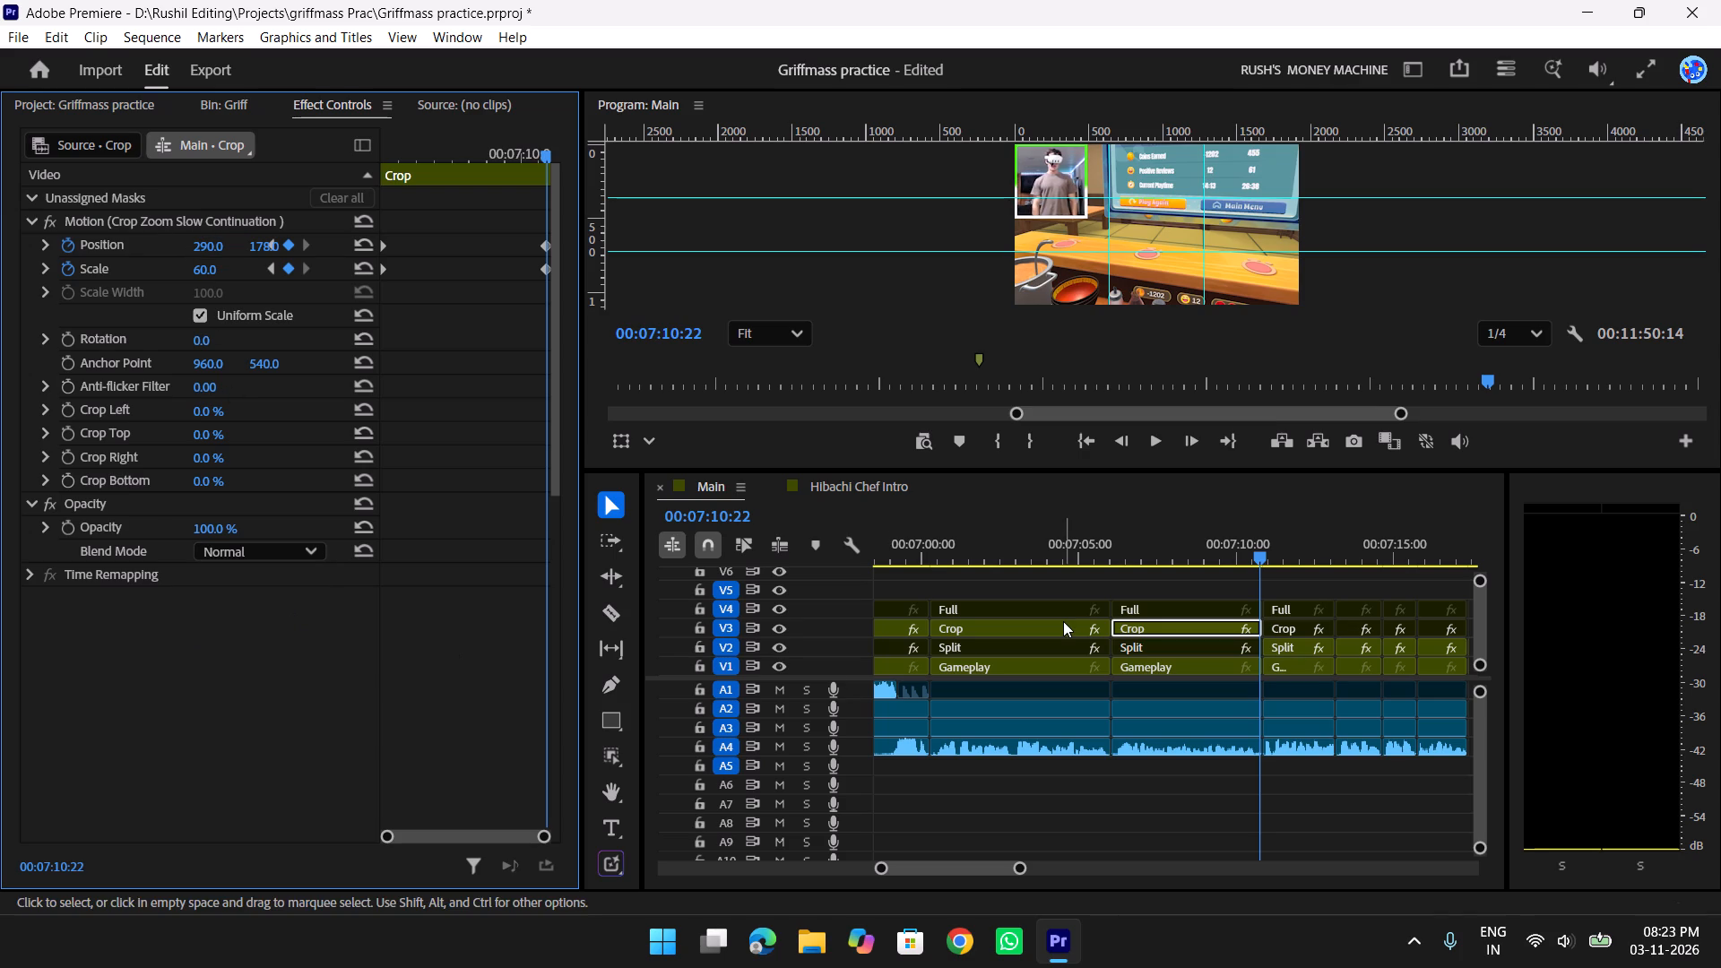
pyautogui.press('f')
pyautogui.press('f')
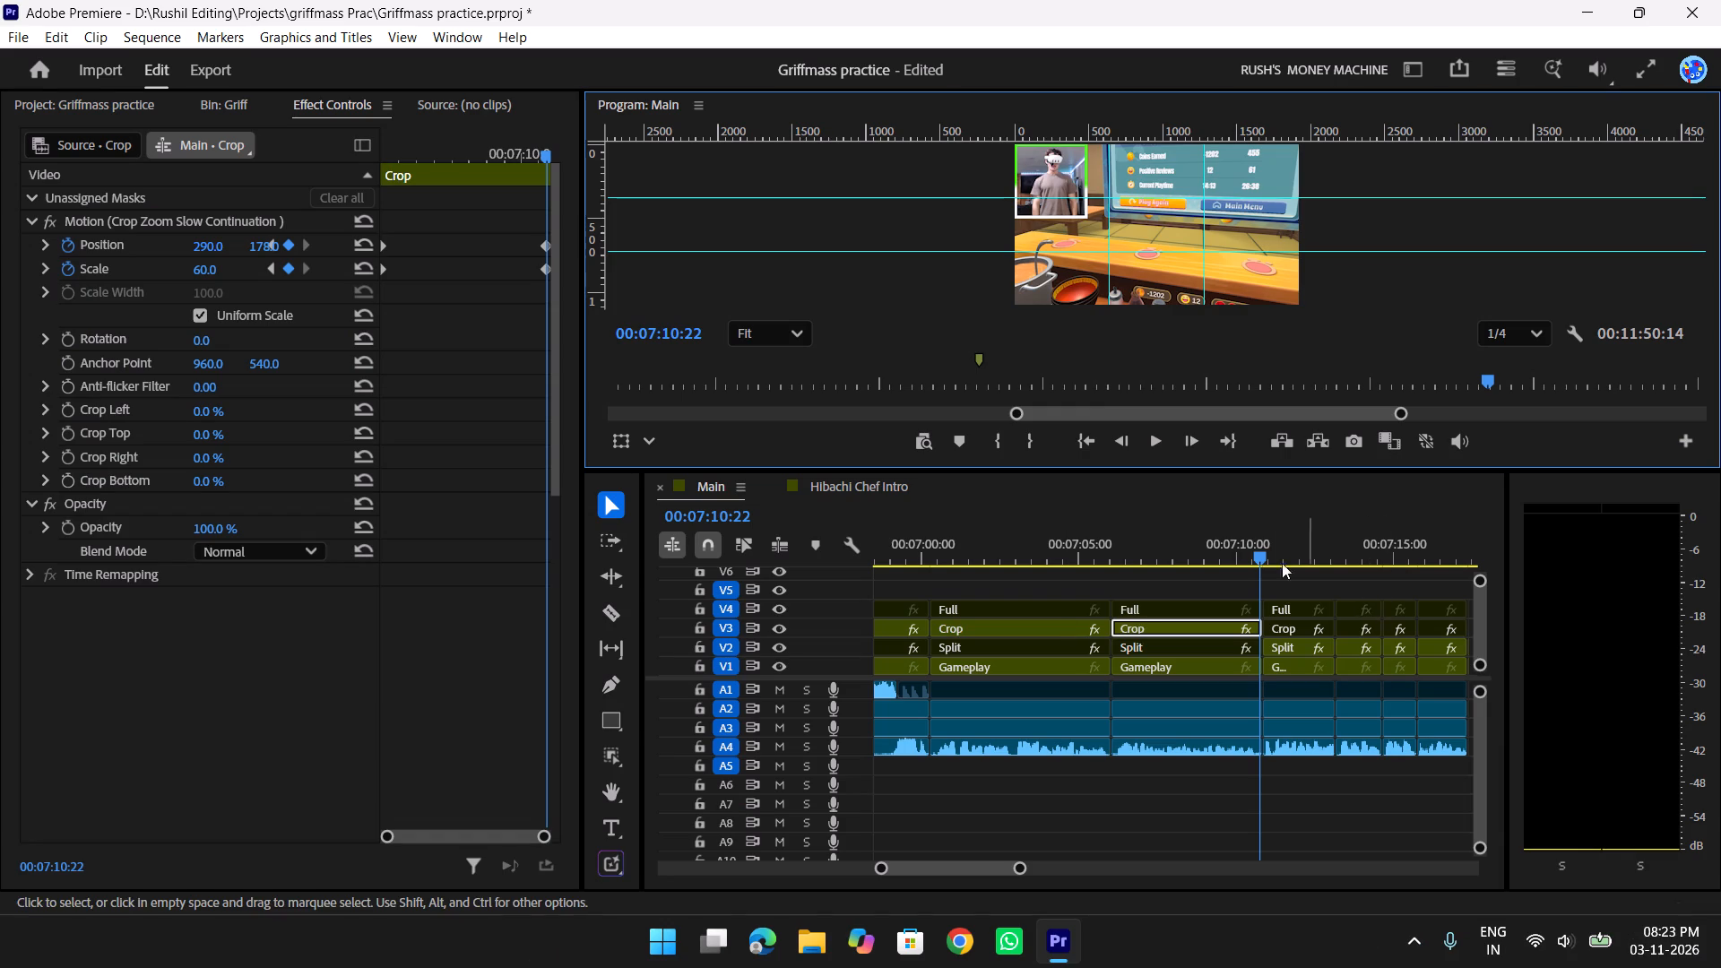
# Scrub back over the first Crop clip, then fine-tune the second clip's end keyframe at 00:07:10:22 to Position 286, 177.
pyautogui.moveTo(1247, 544); pyautogui.dragTo(1015, 538)
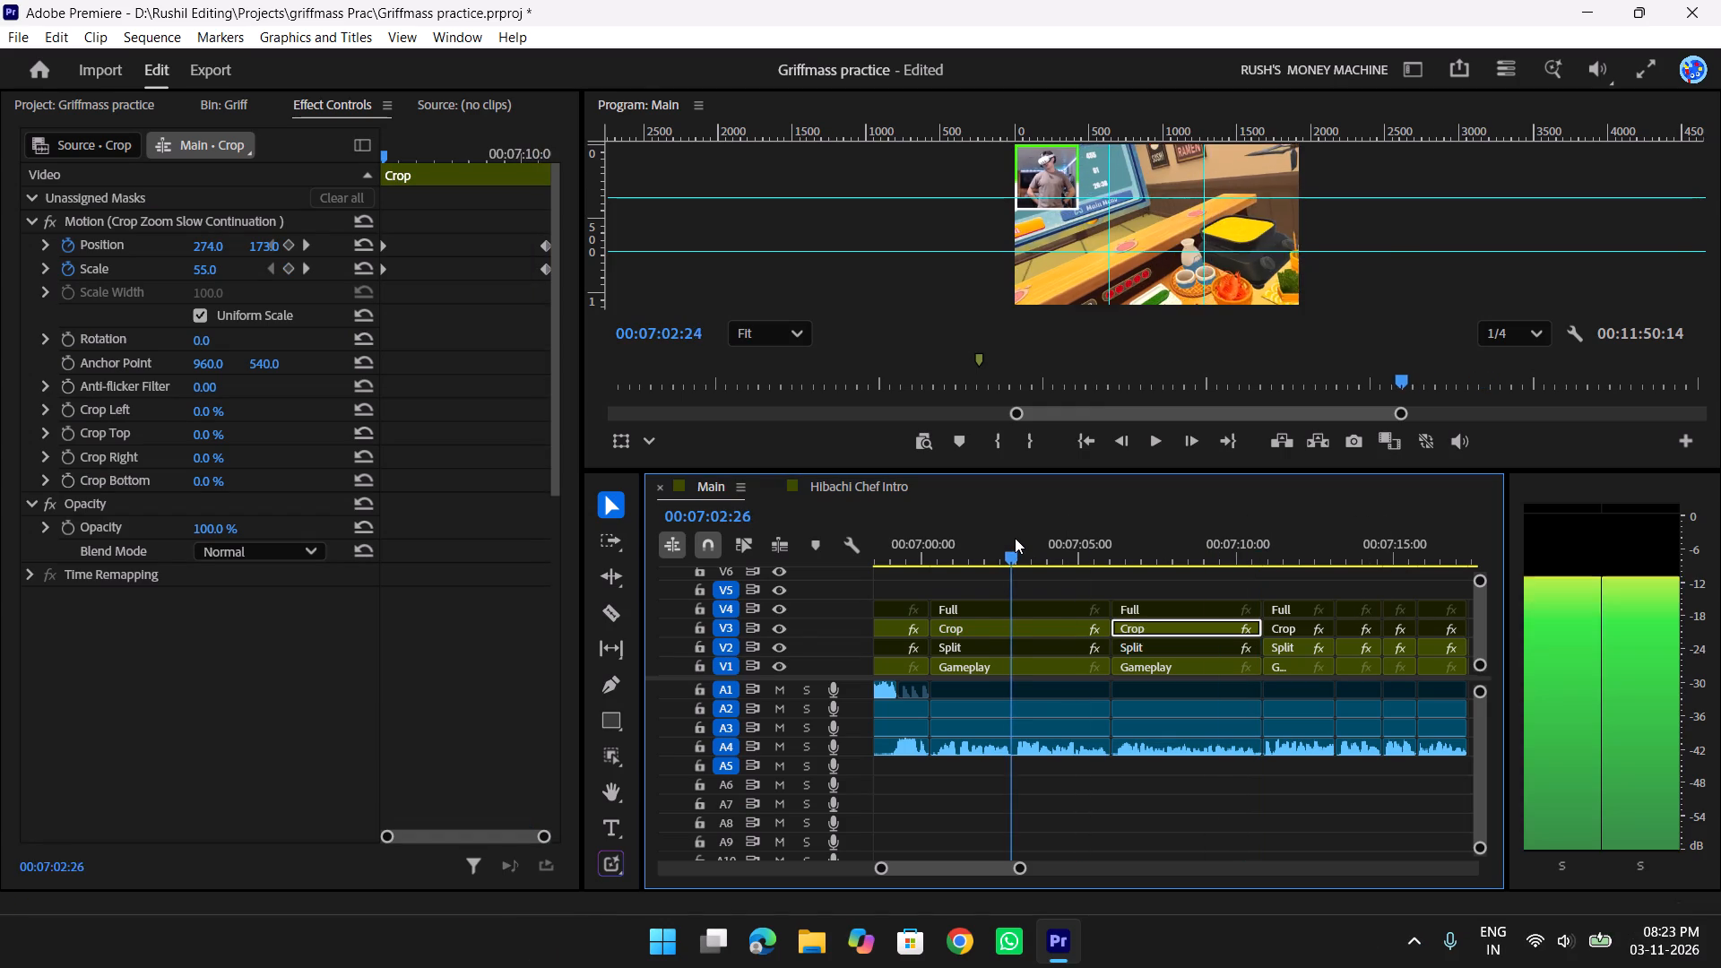
pyautogui.moveTo(1015, 538); pyautogui.dragTo(1065, 535)
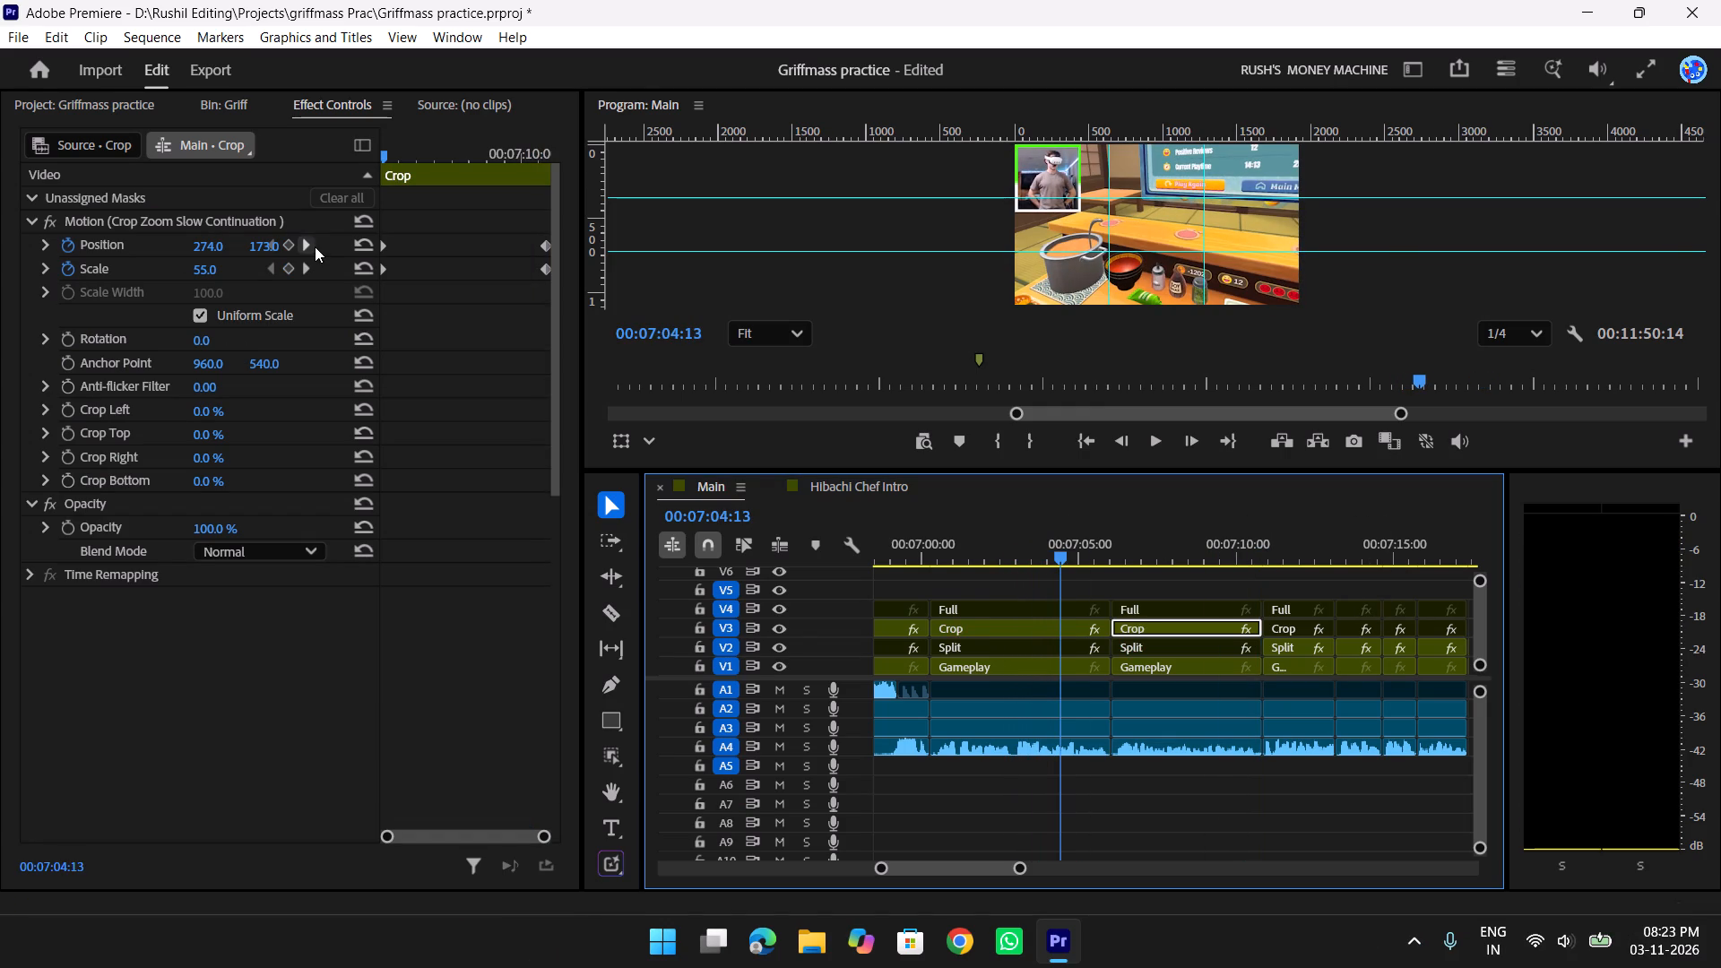
pyautogui.click(315, 245)
pyautogui.click(310, 269)
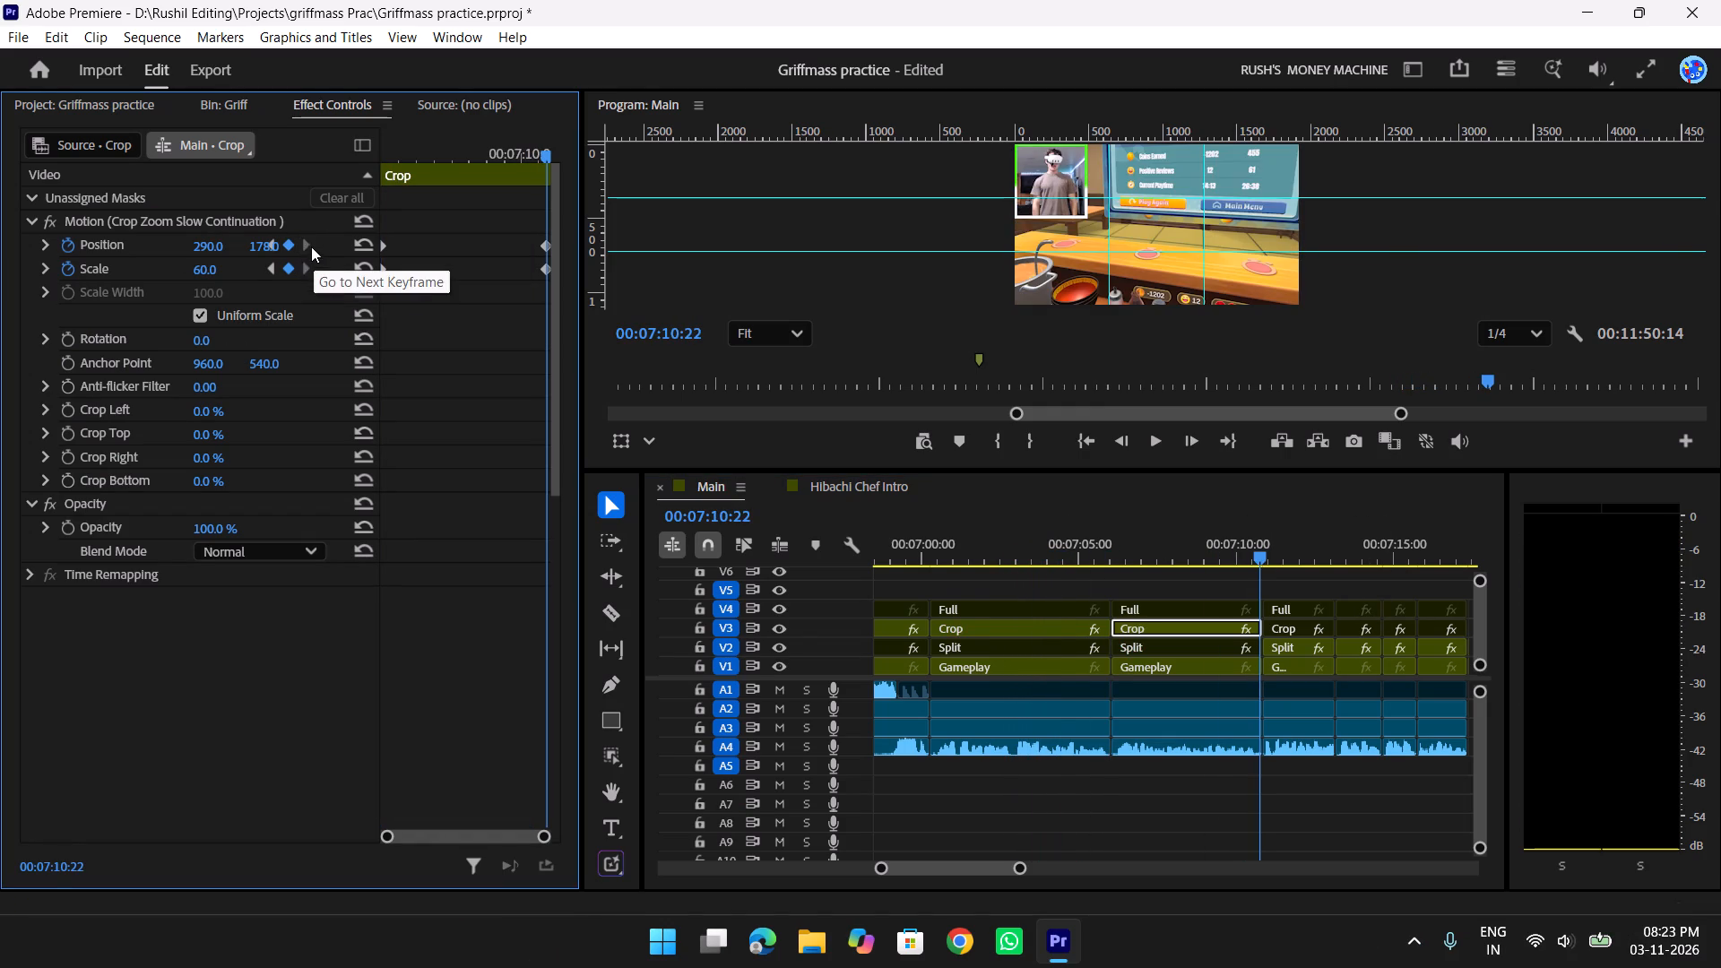
pyautogui.click(261, 246)
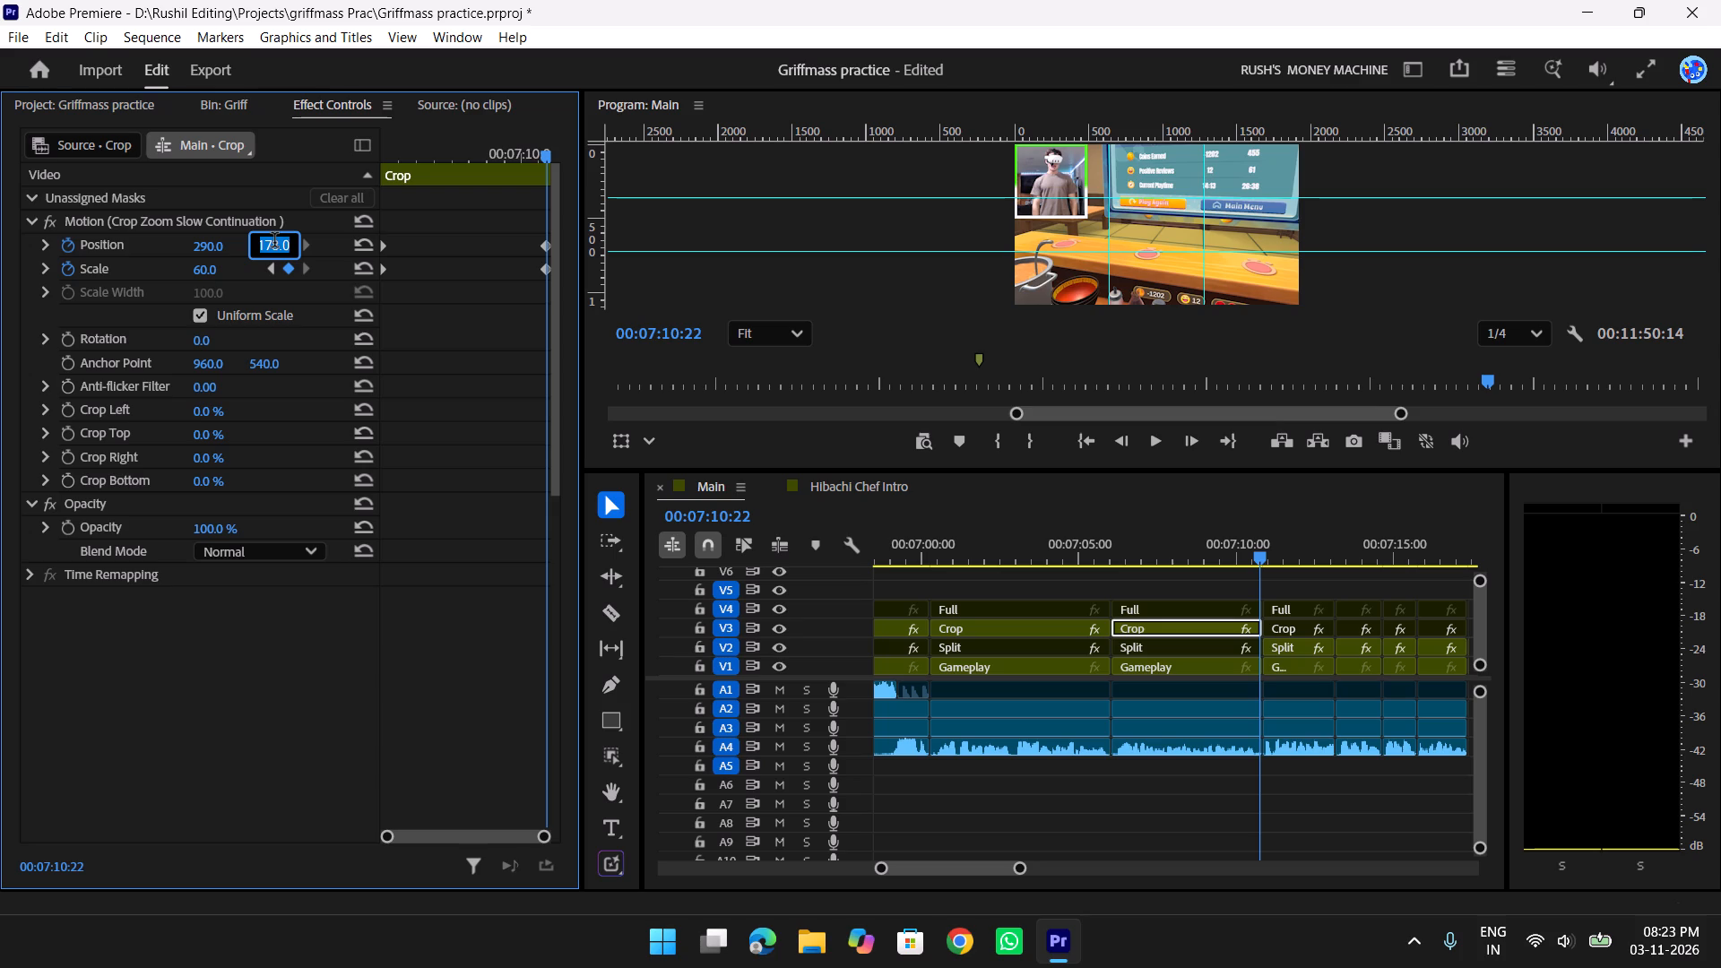
pyautogui.press('Down')
pyautogui.click(212, 243)
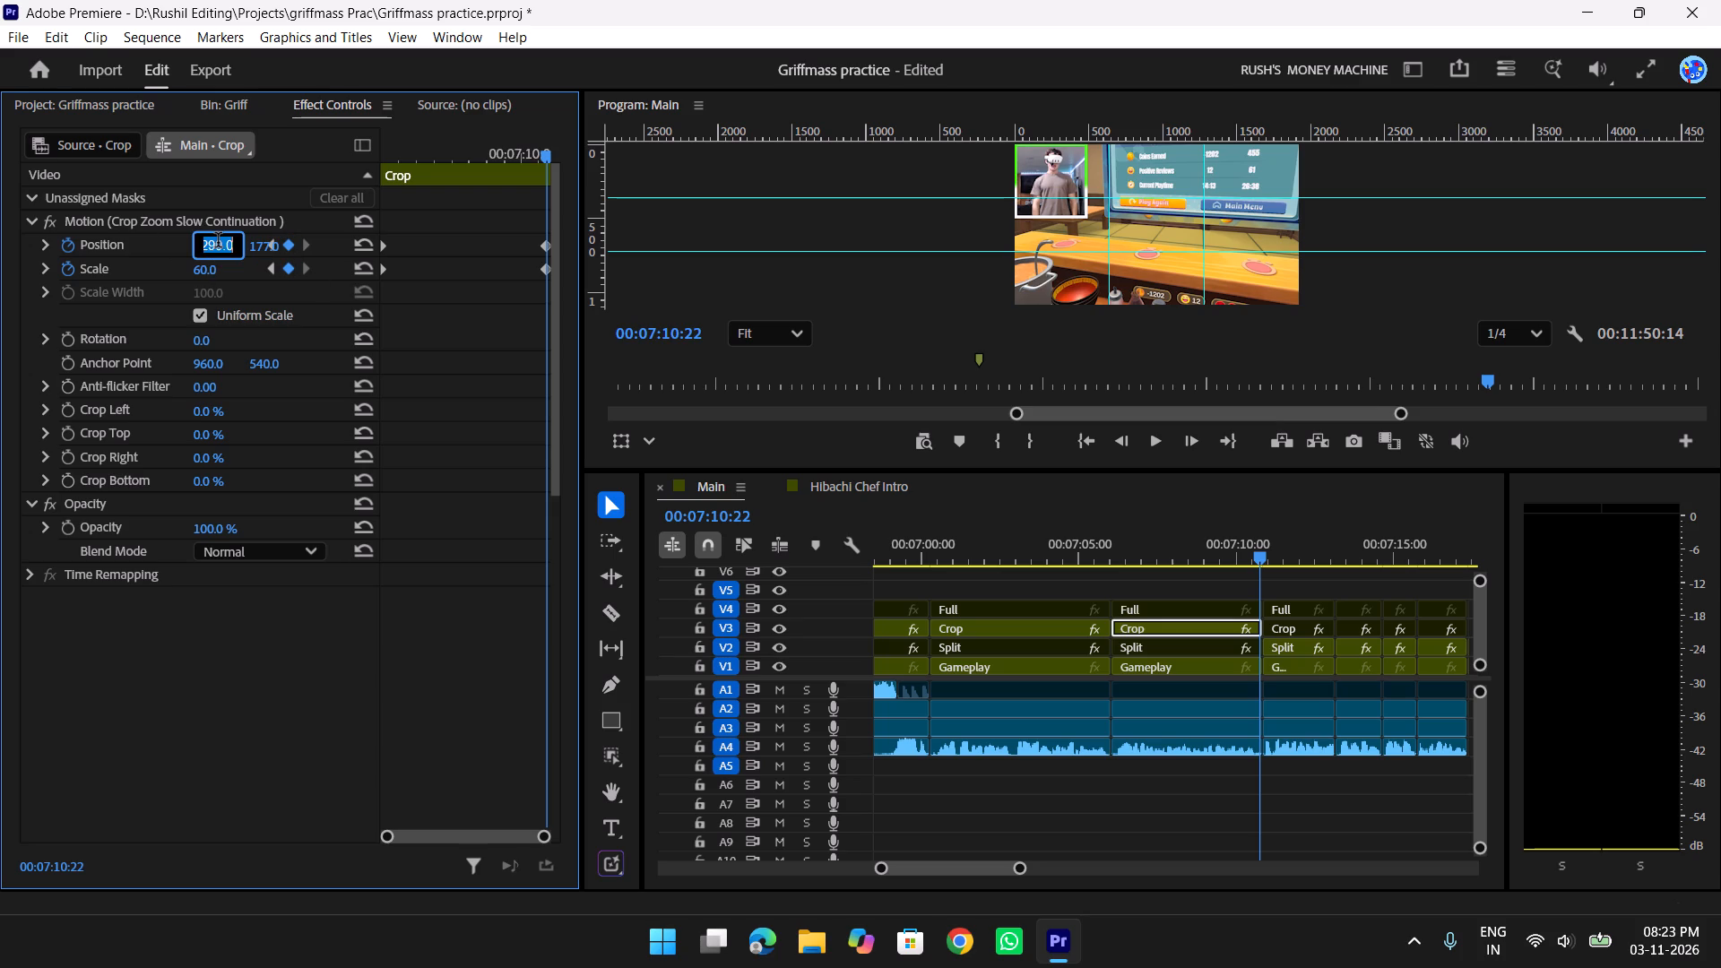
pyautogui.press('Down')
pyautogui.press('Down')
pyautogui.press('Down')
pyautogui.press('Down')
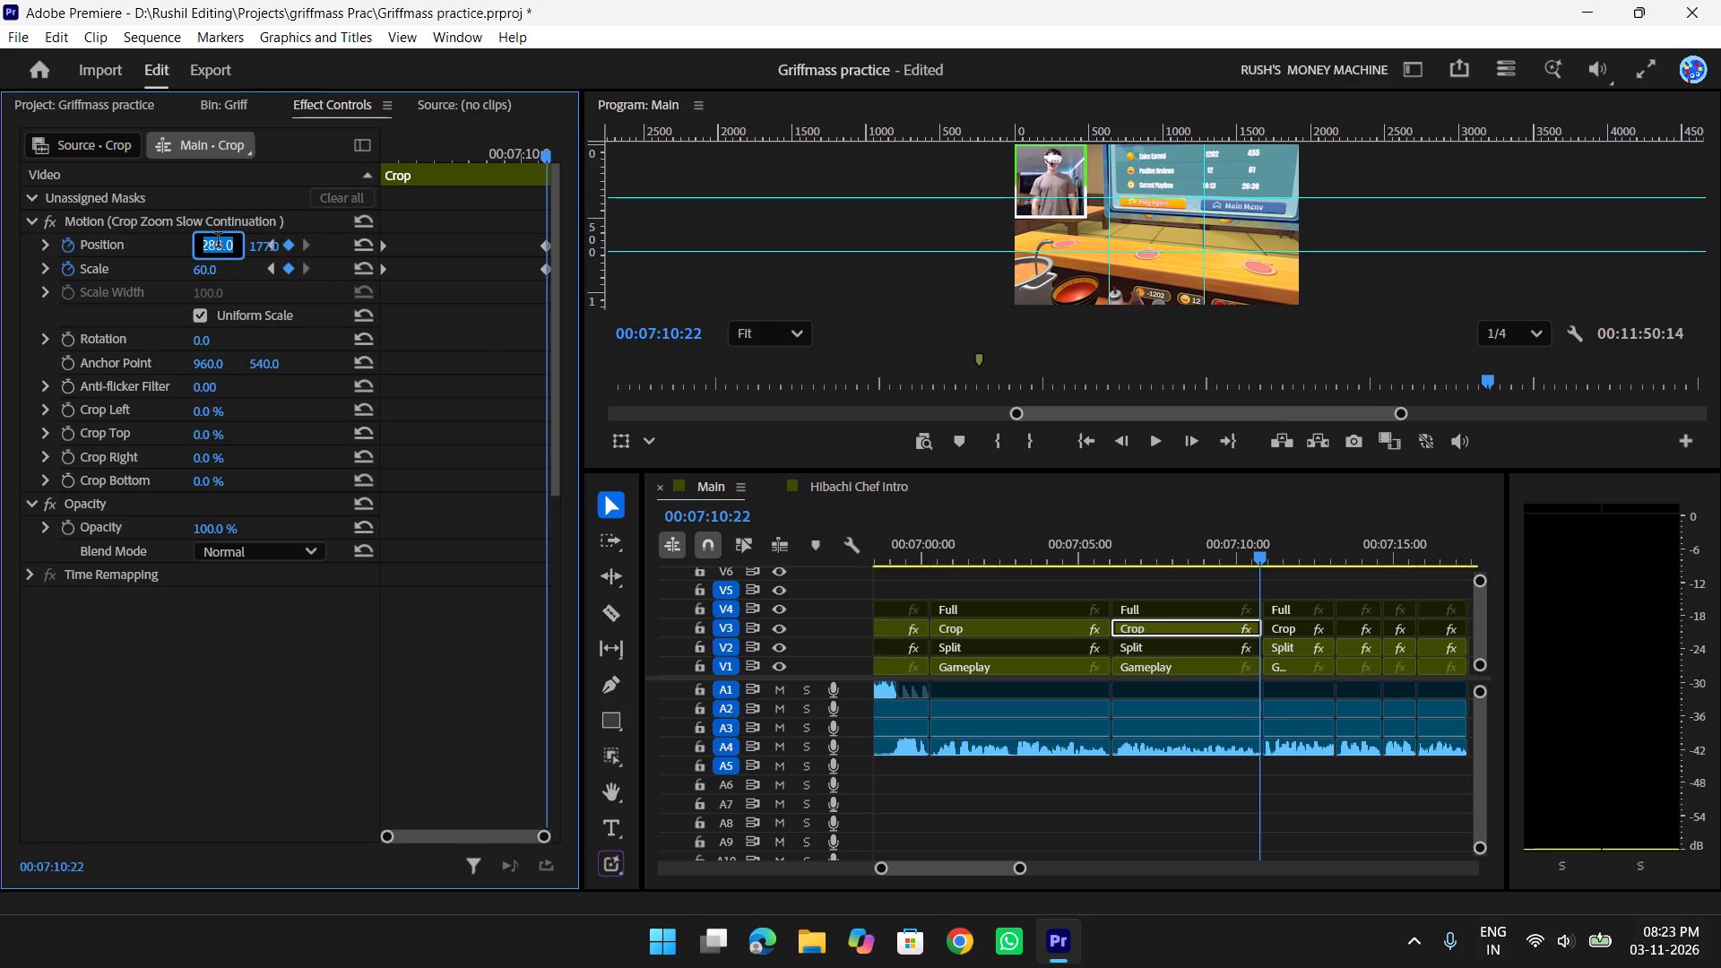
# Select the first Crop clip and set the vertical Position of its end keyframe at 00:07:05:28 to 163.
pyautogui.moveTo(1278, 536); pyautogui.dragTo(981, 519)
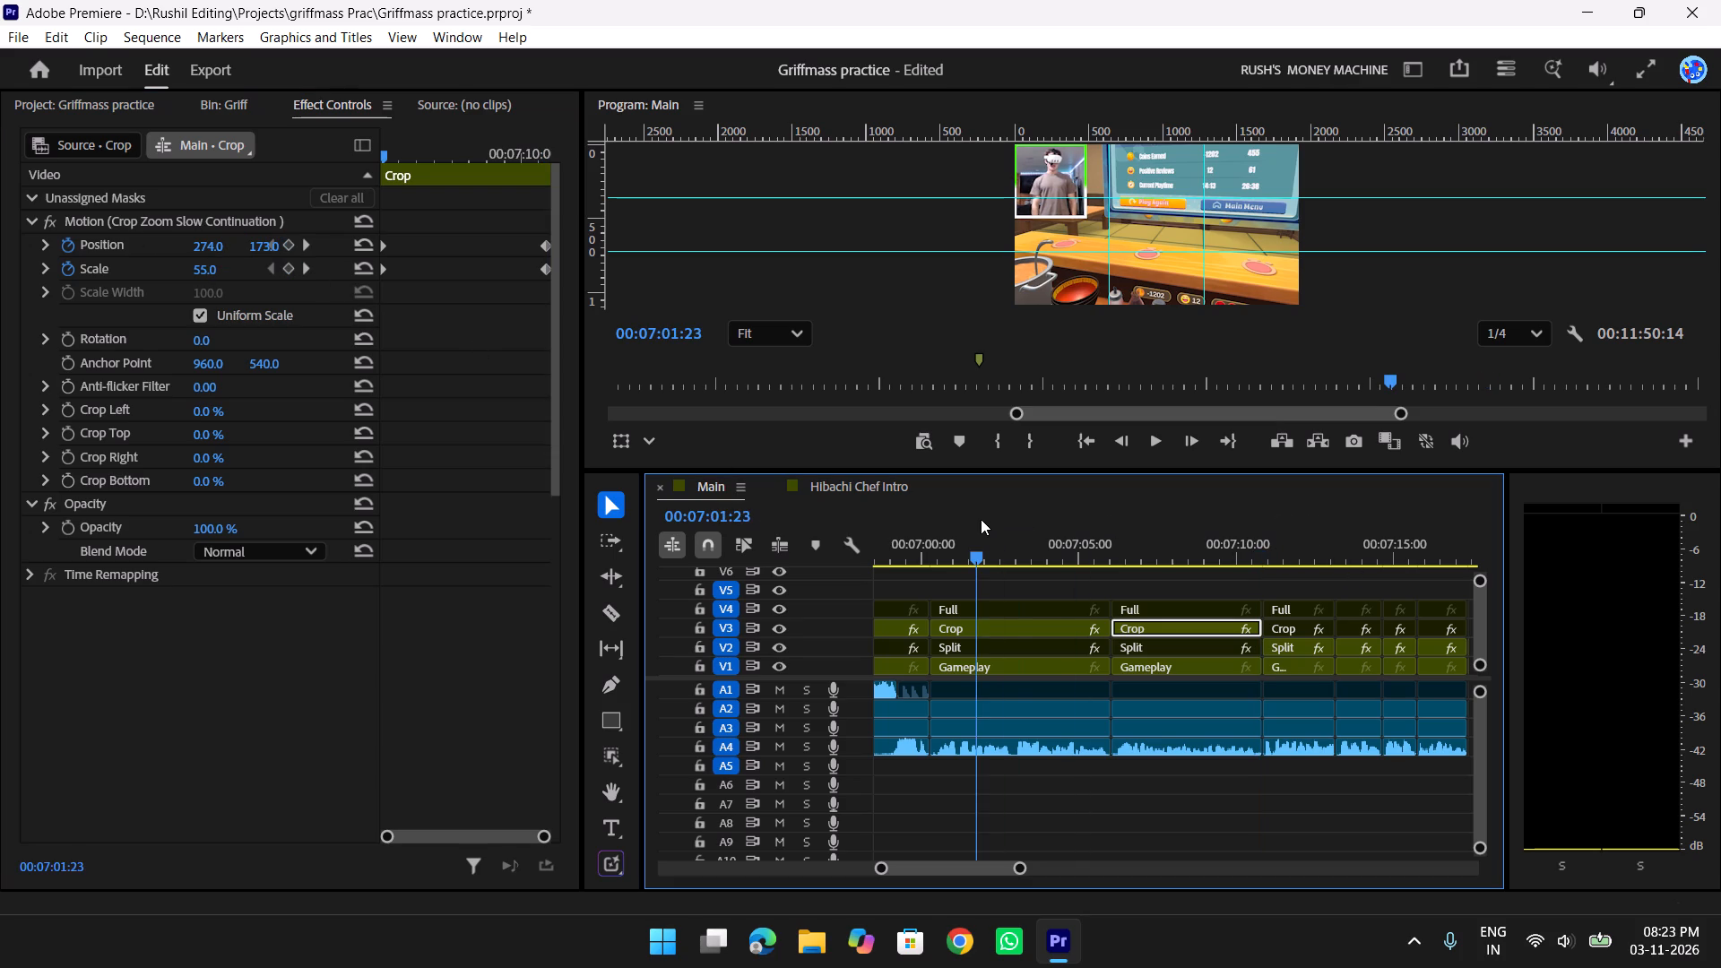
pyautogui.moveTo(981, 519); pyautogui.dragTo(978, 519)
pyautogui.click(1034, 634)
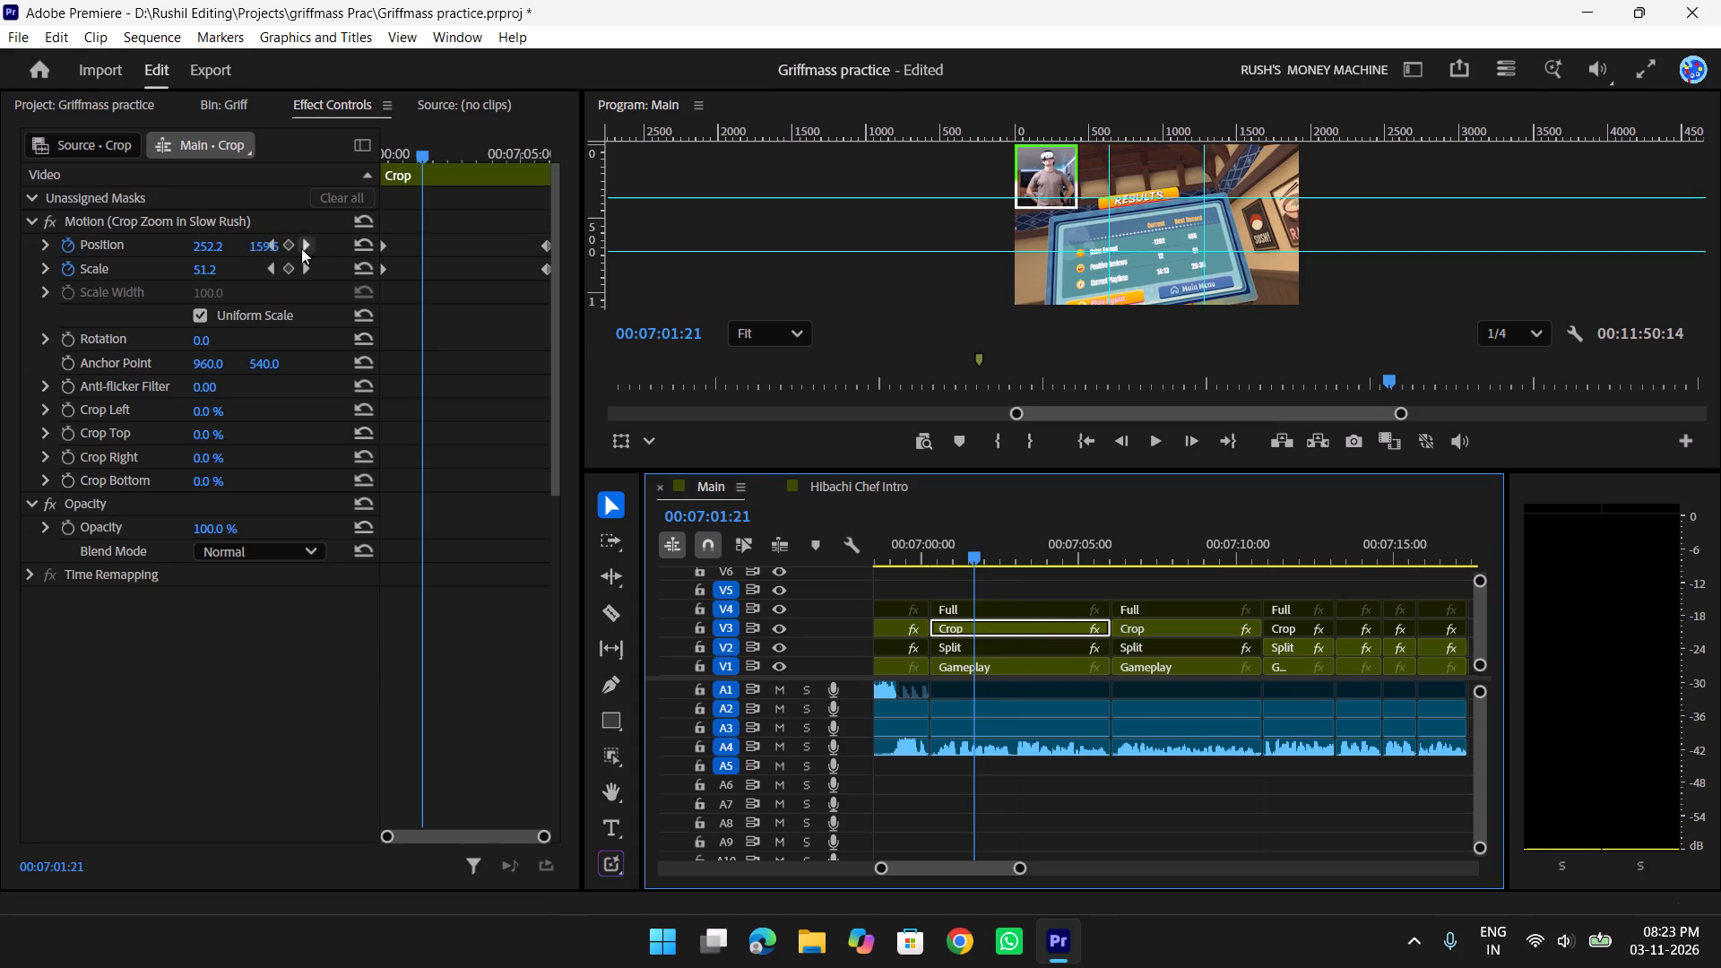
pyautogui.click(306, 241)
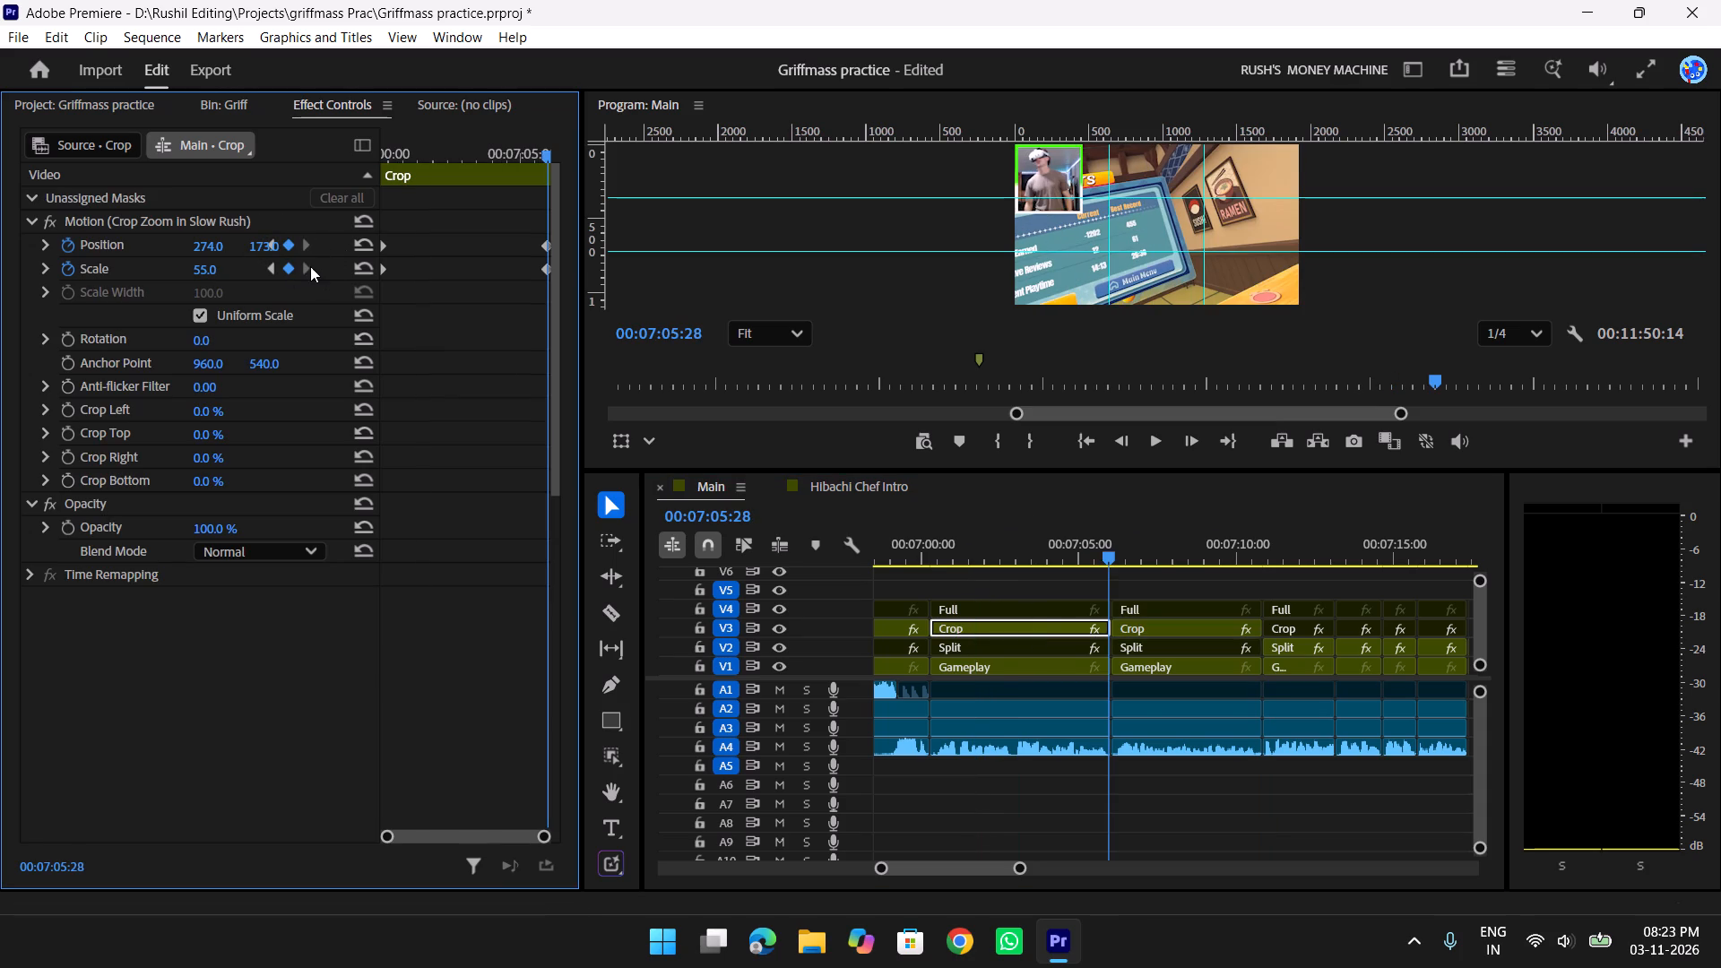
pyautogui.click(260, 246)
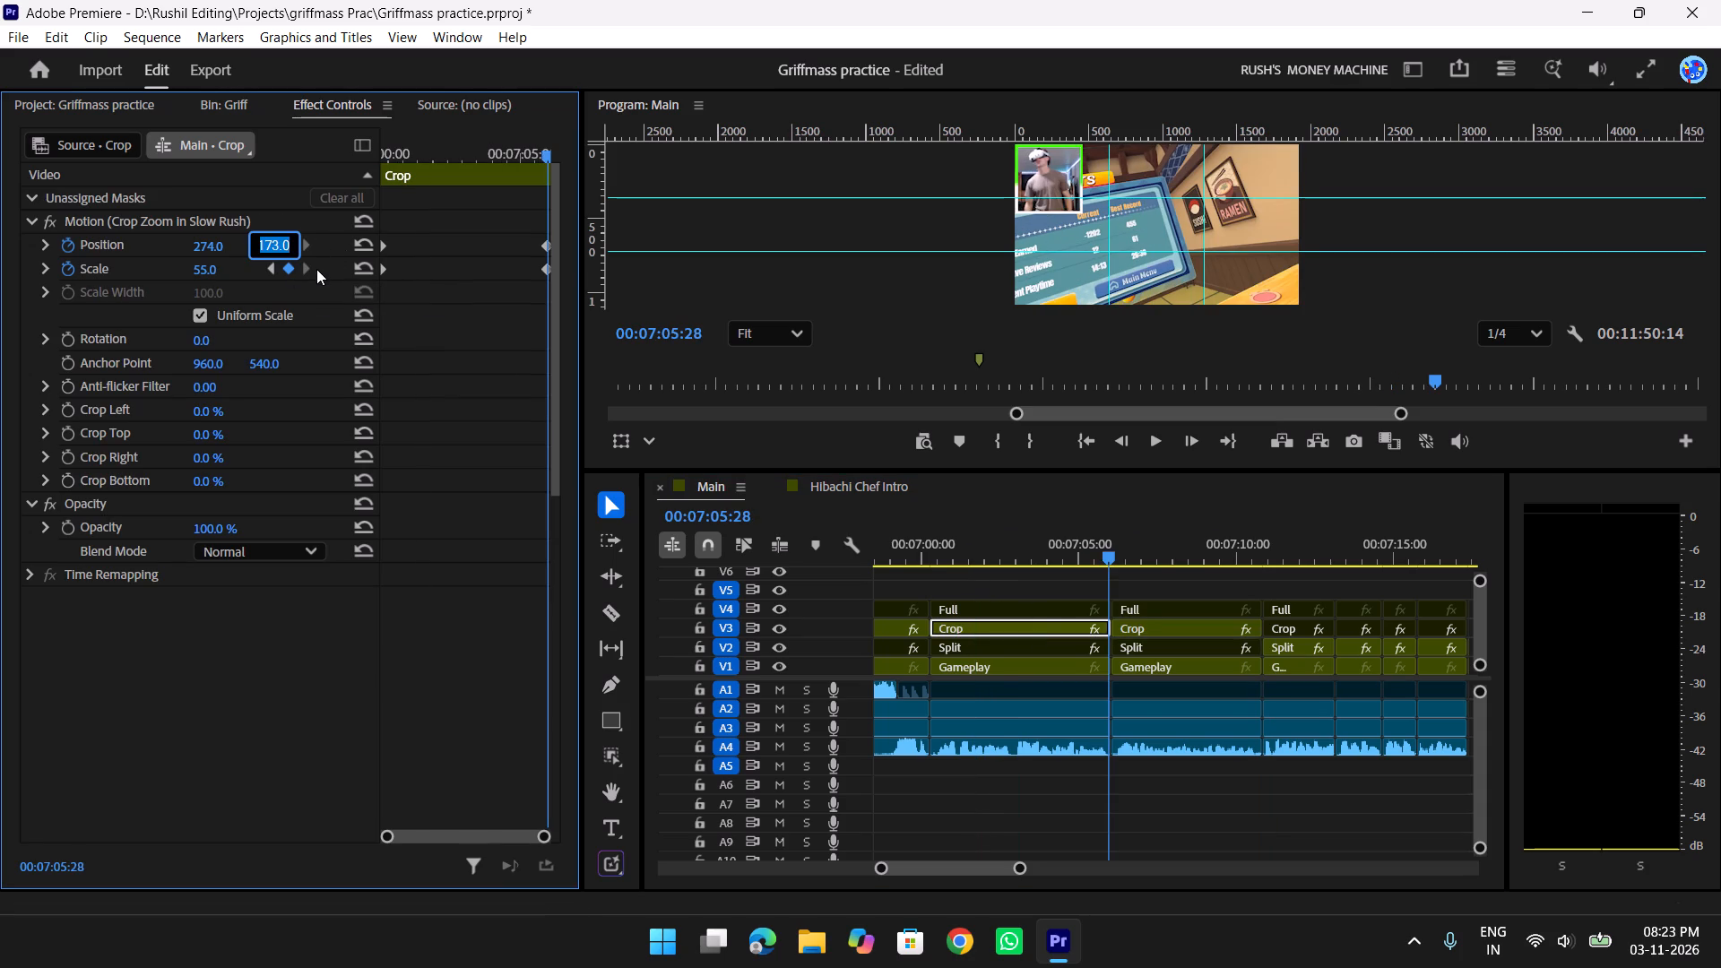
pyautogui.press('Down')
pyautogui.press('Down')
pyautogui.press('Down')
pyautogui.press('Down')
pyautogui.press('Down')
pyautogui.press('Down')
pyautogui.press('Down')
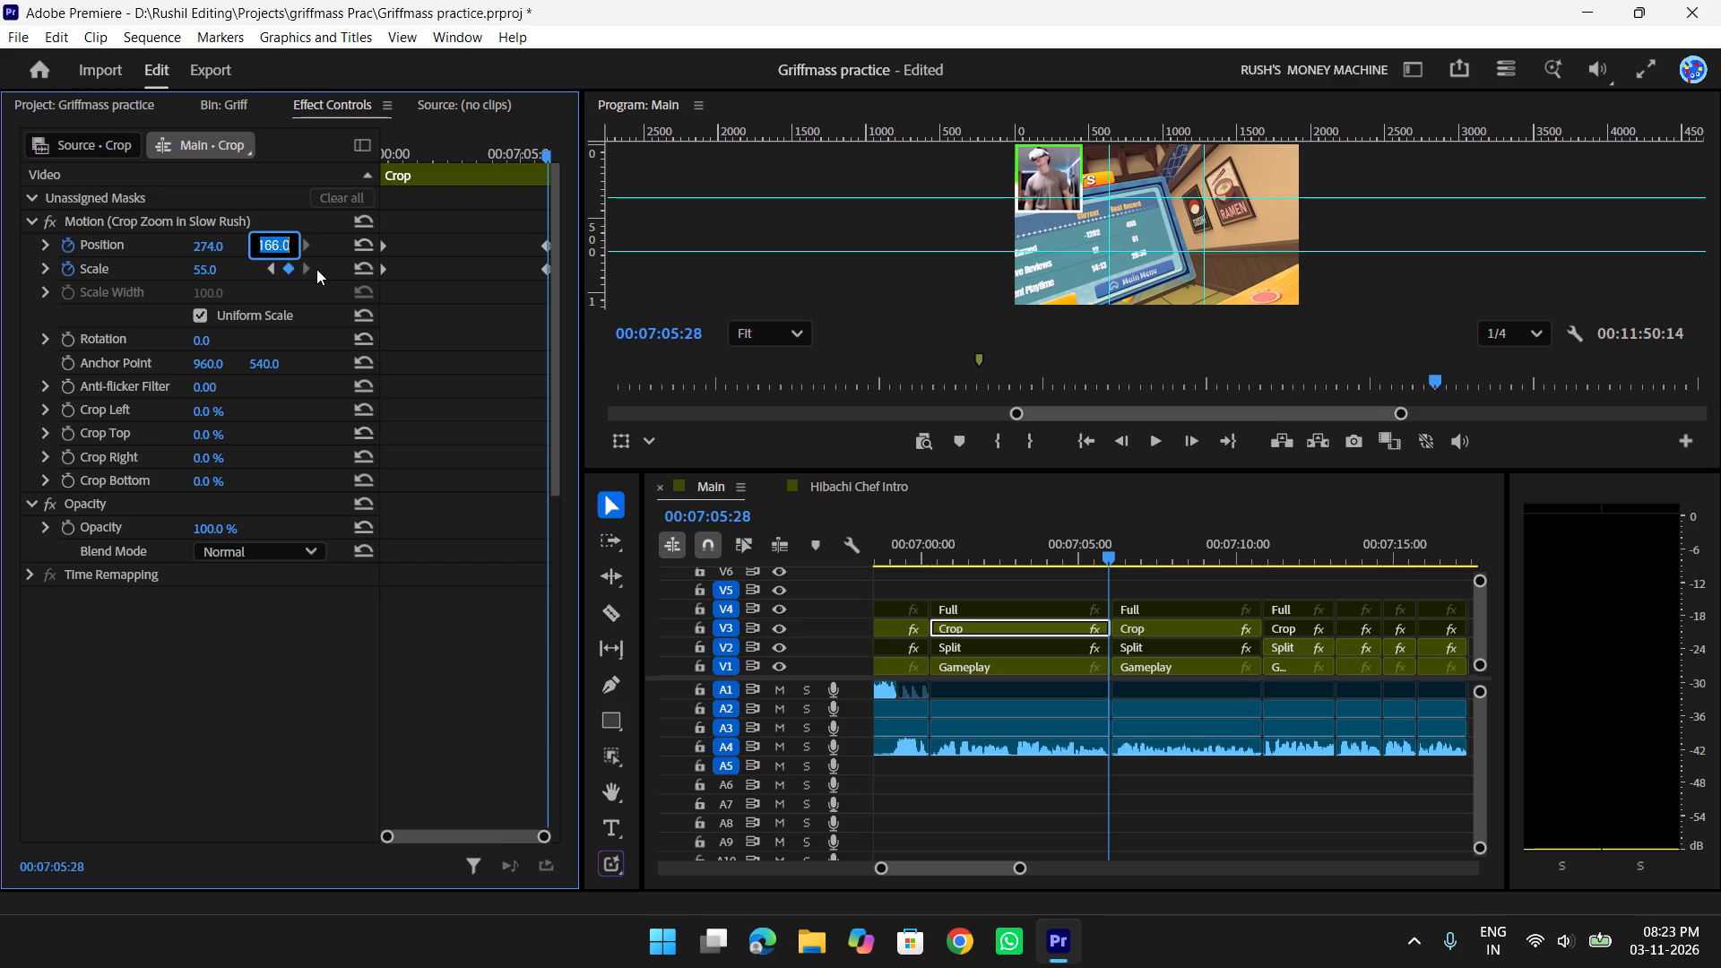
pyautogui.press('Down')
pyautogui.press('Down')
pyautogui.press('Down')
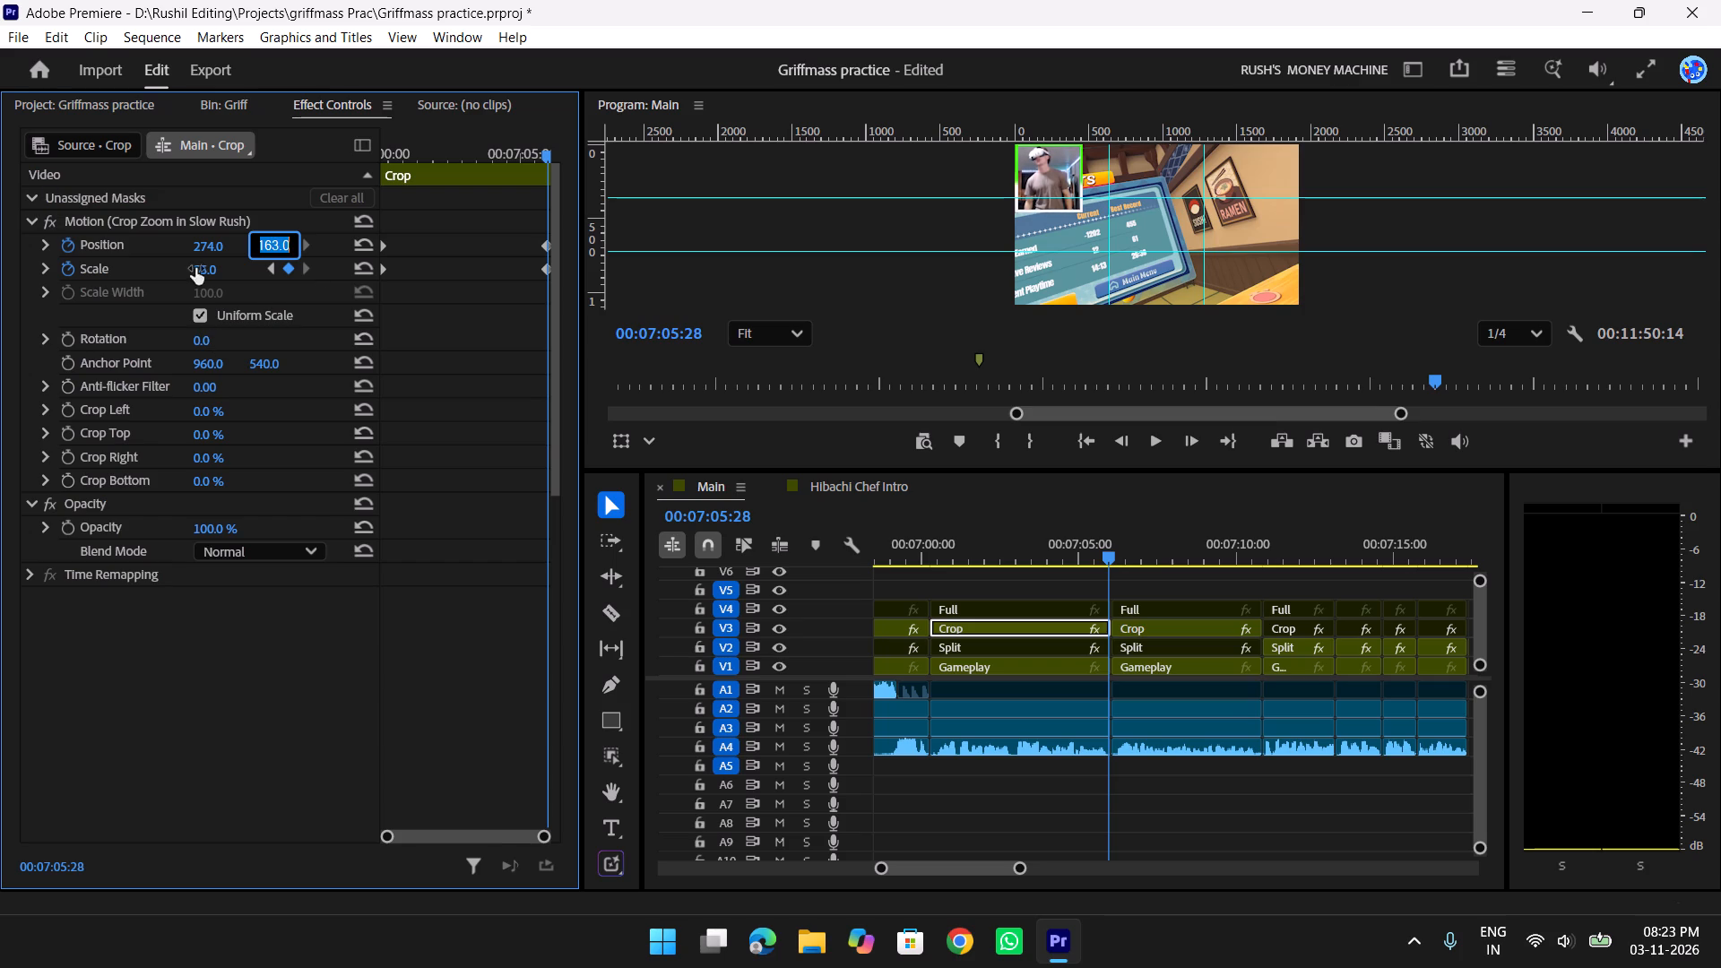
# Set the horizontal Position of the first Crop clip's end keyframe to 267.
pyautogui.click(204, 251)
pyautogui.press('Down')
pyautogui.press('Down')
pyautogui.press('Down')
pyautogui.press('Down')
pyautogui.press('Down')
pyautogui.press('Down')
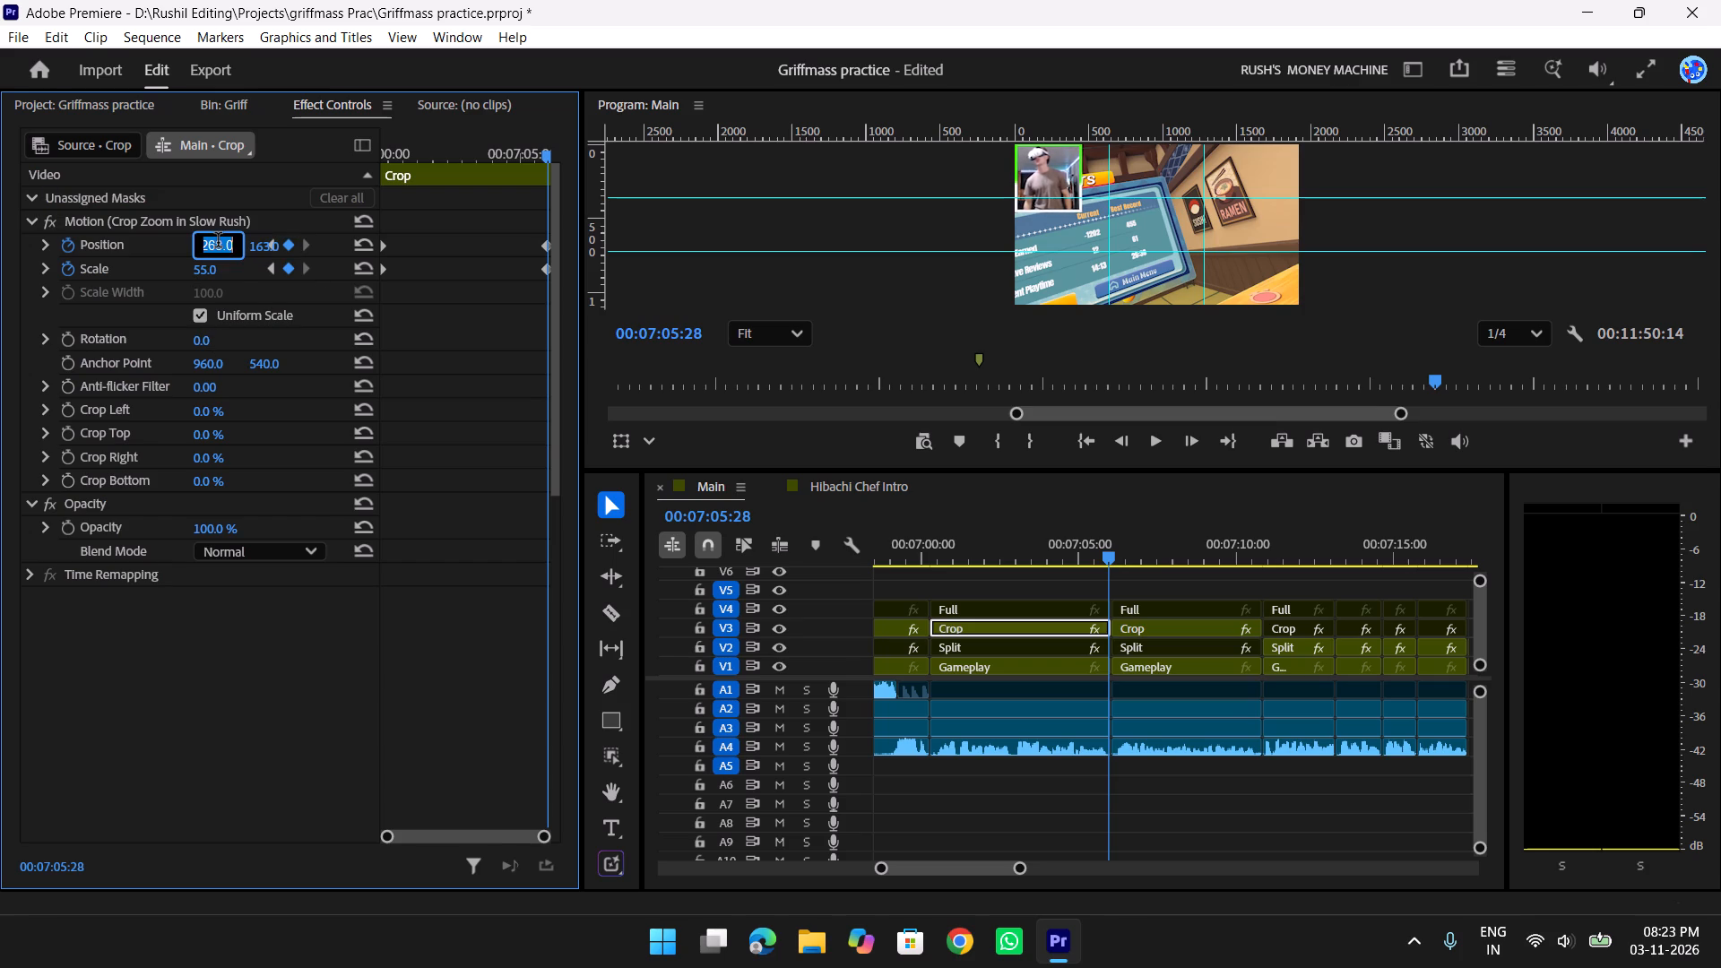
pyautogui.press('Down')
pyautogui.click(1178, 813)
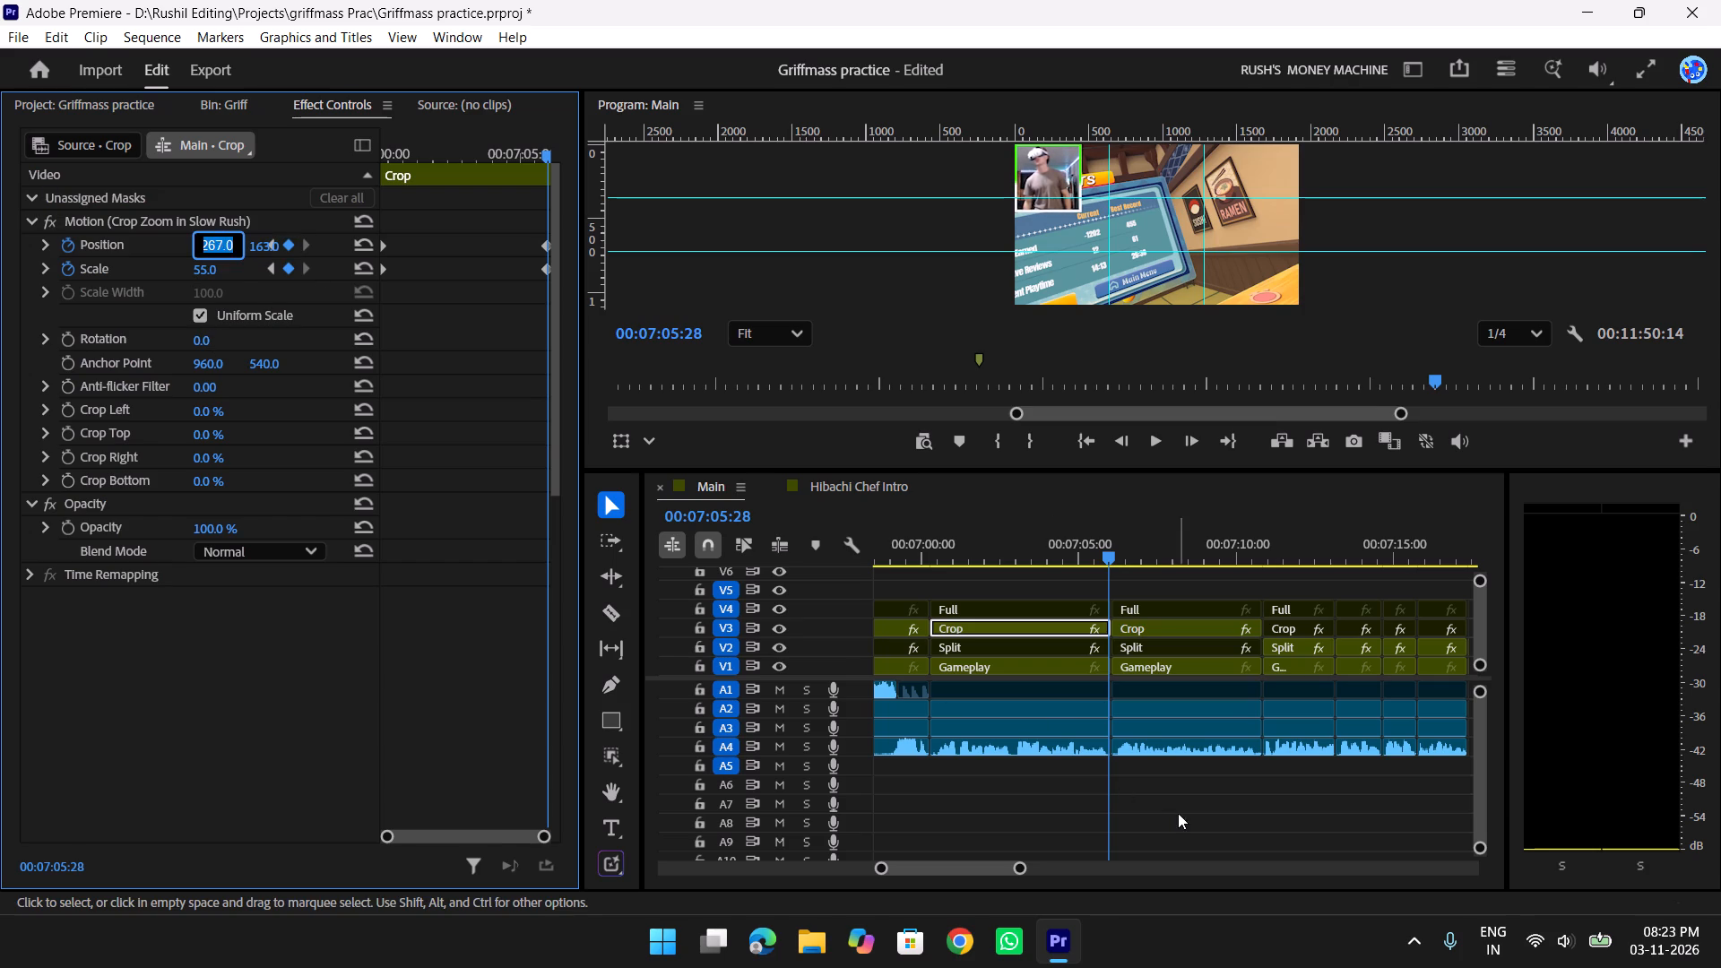
# Replay the adjusted crop zooms full screen from 00:07:00:05 and play on into the following short clips to about 00:07:15.
pyautogui.moveTo(1093, 544); pyautogui.dragTo(930, 550)
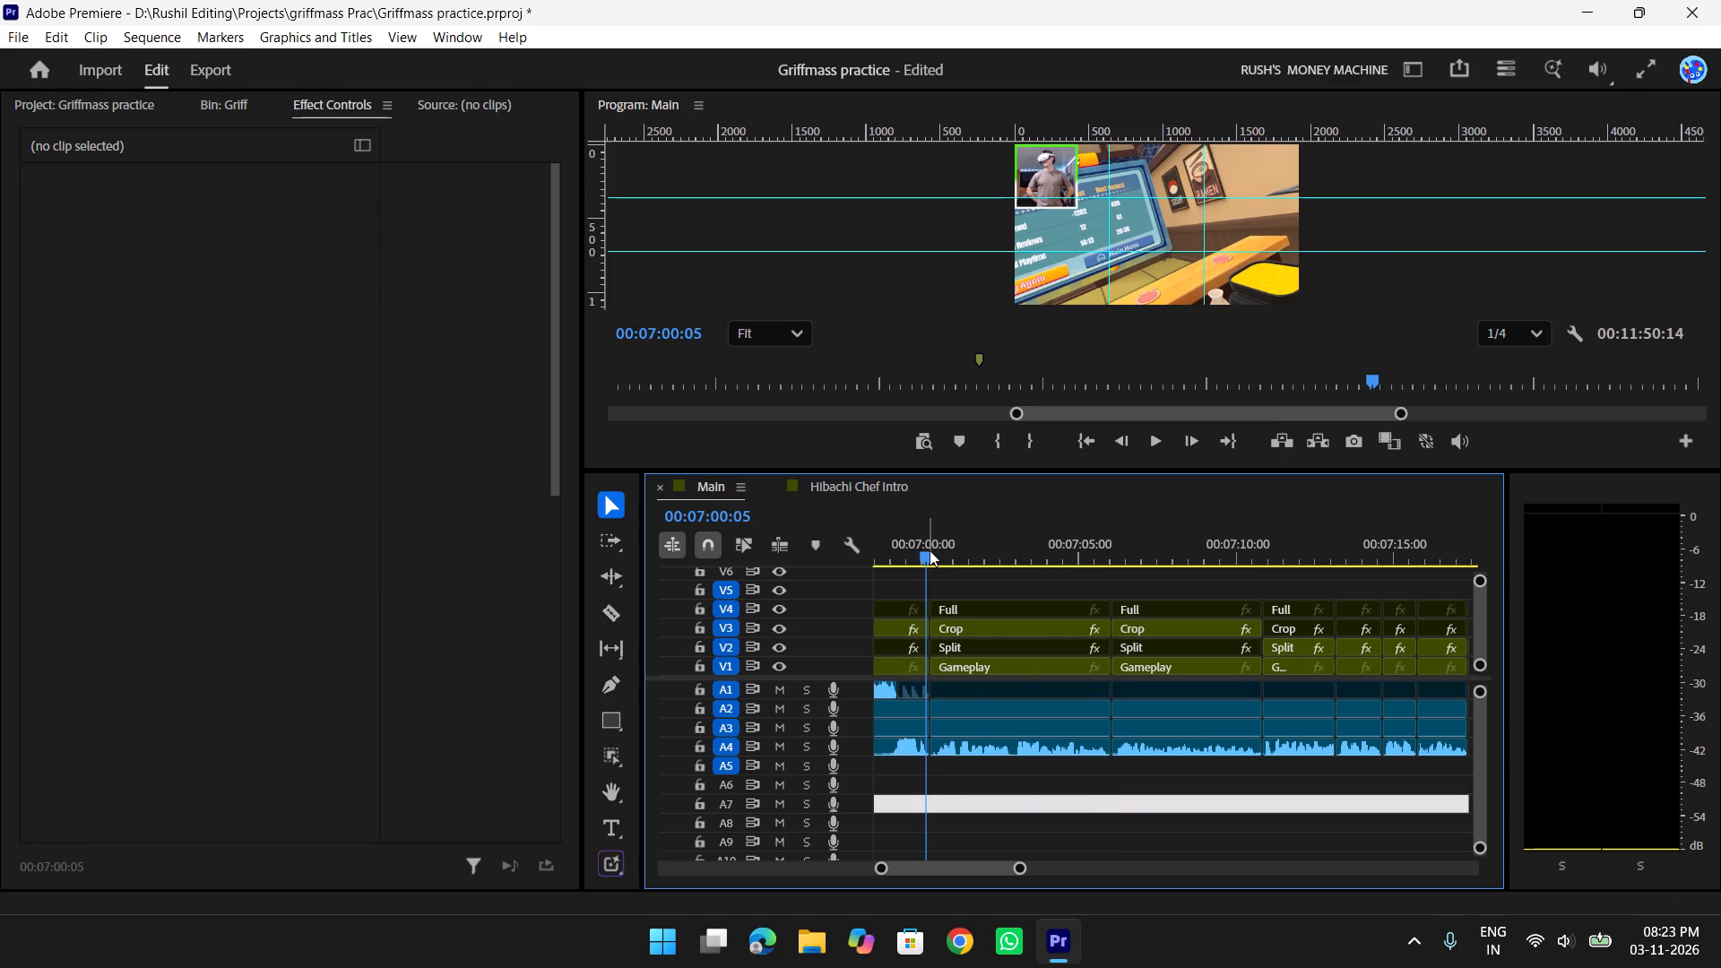
pyautogui.write('f')
pyautogui.press('space')
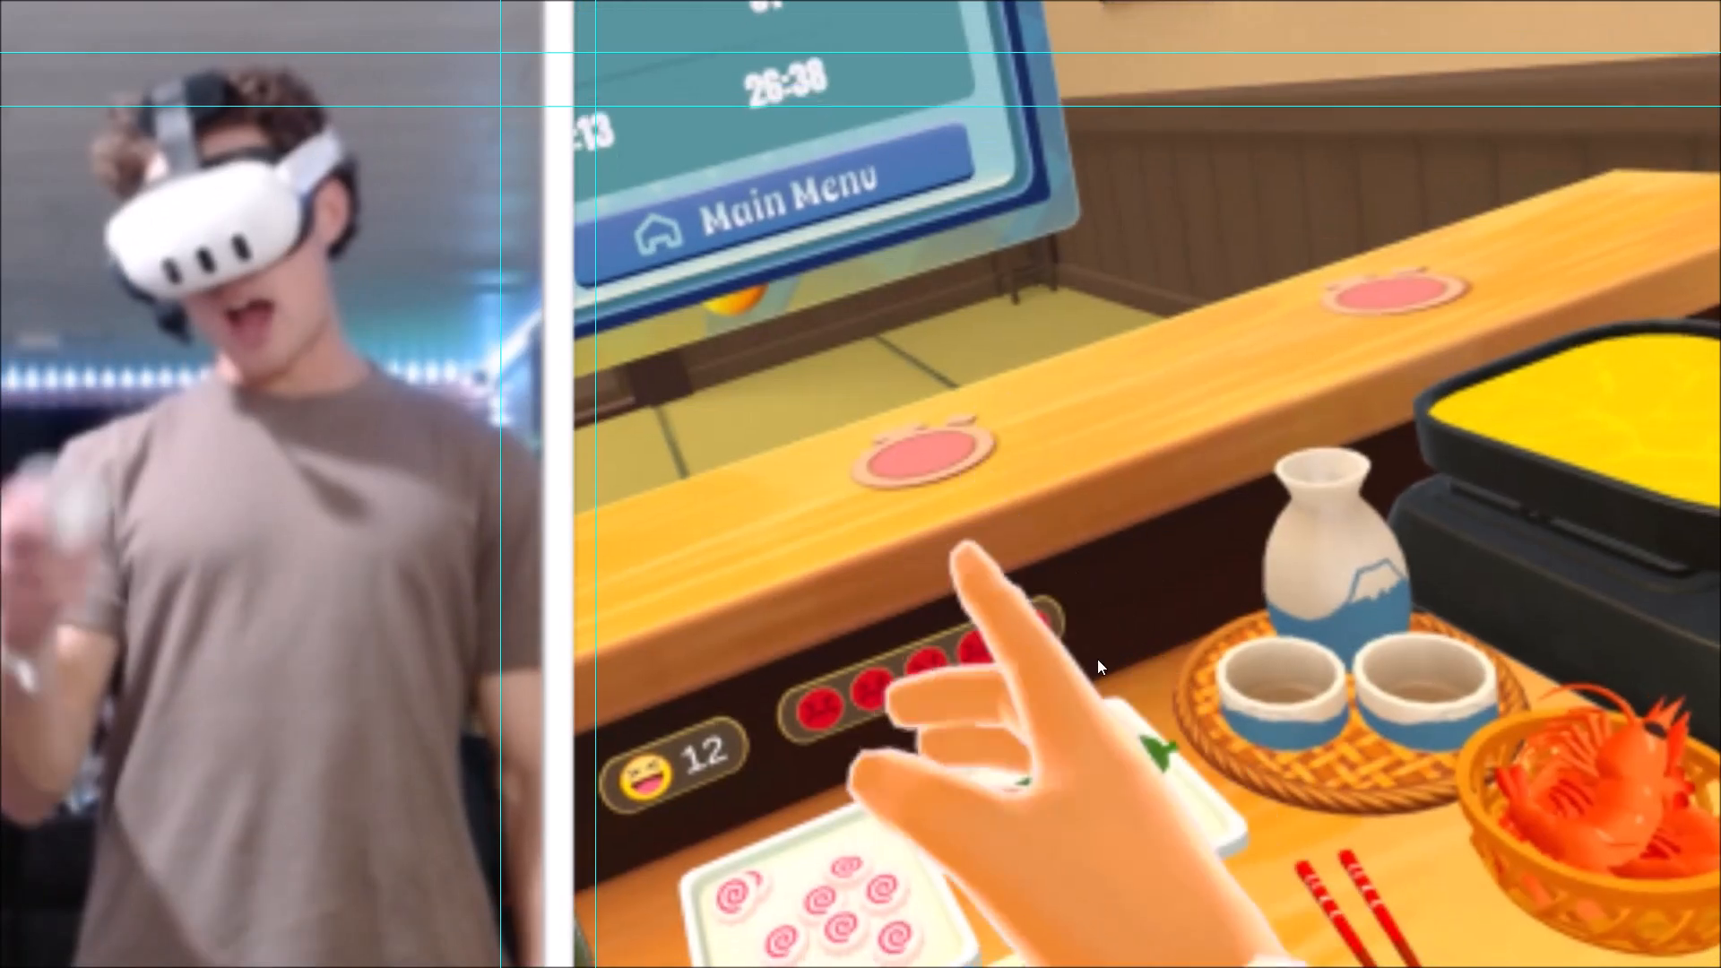
pyautogui.press('f')
pyautogui.scroll(-3, 1152, 642)
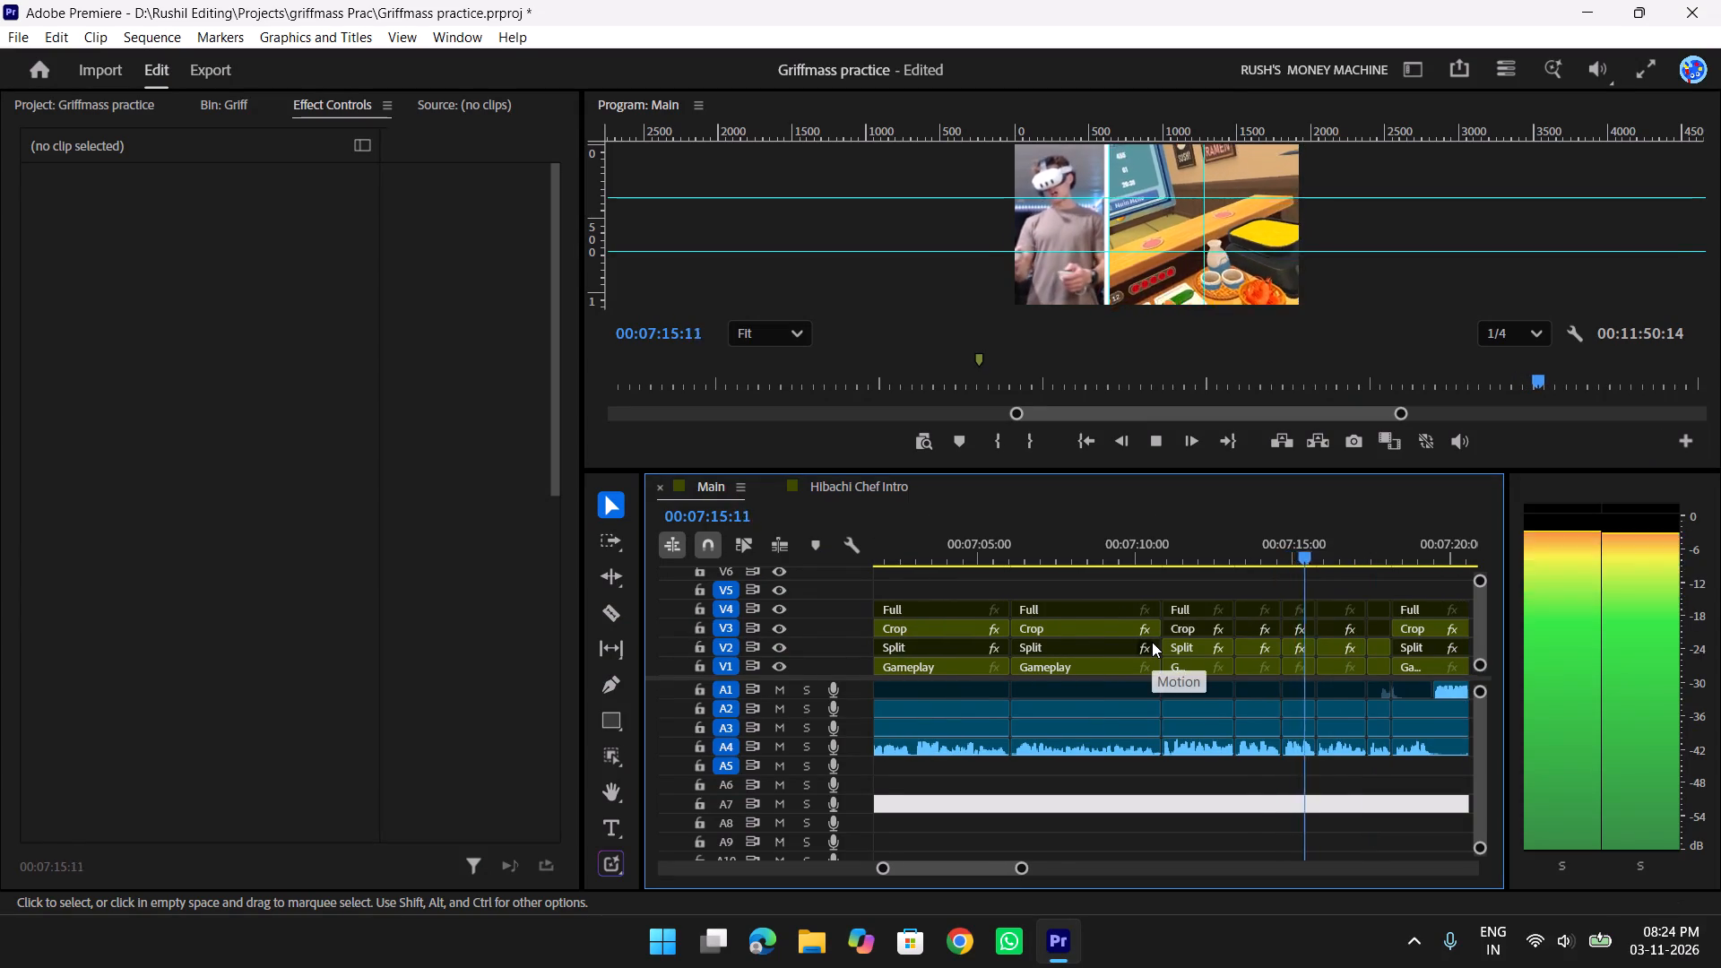
# Replay the short split-layout clips from about 00:07:13 and review the following gameplay shots with the corner facecam past 00:07:40.
pyautogui.press('y')
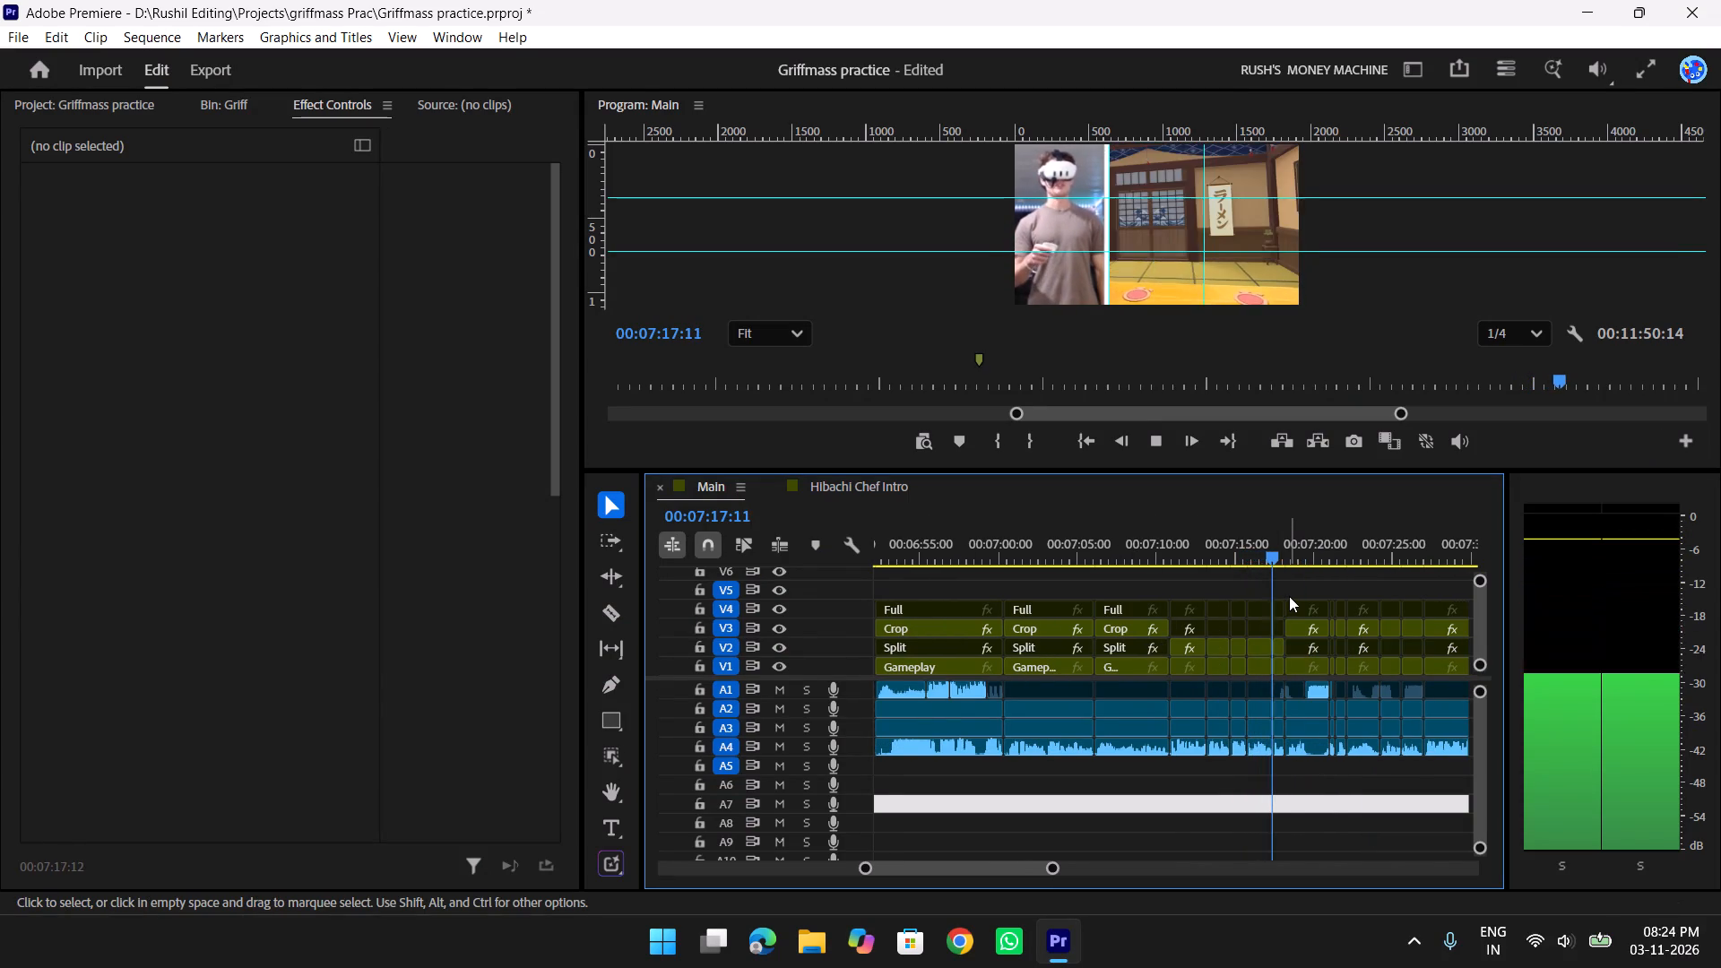
pyautogui.press('space')
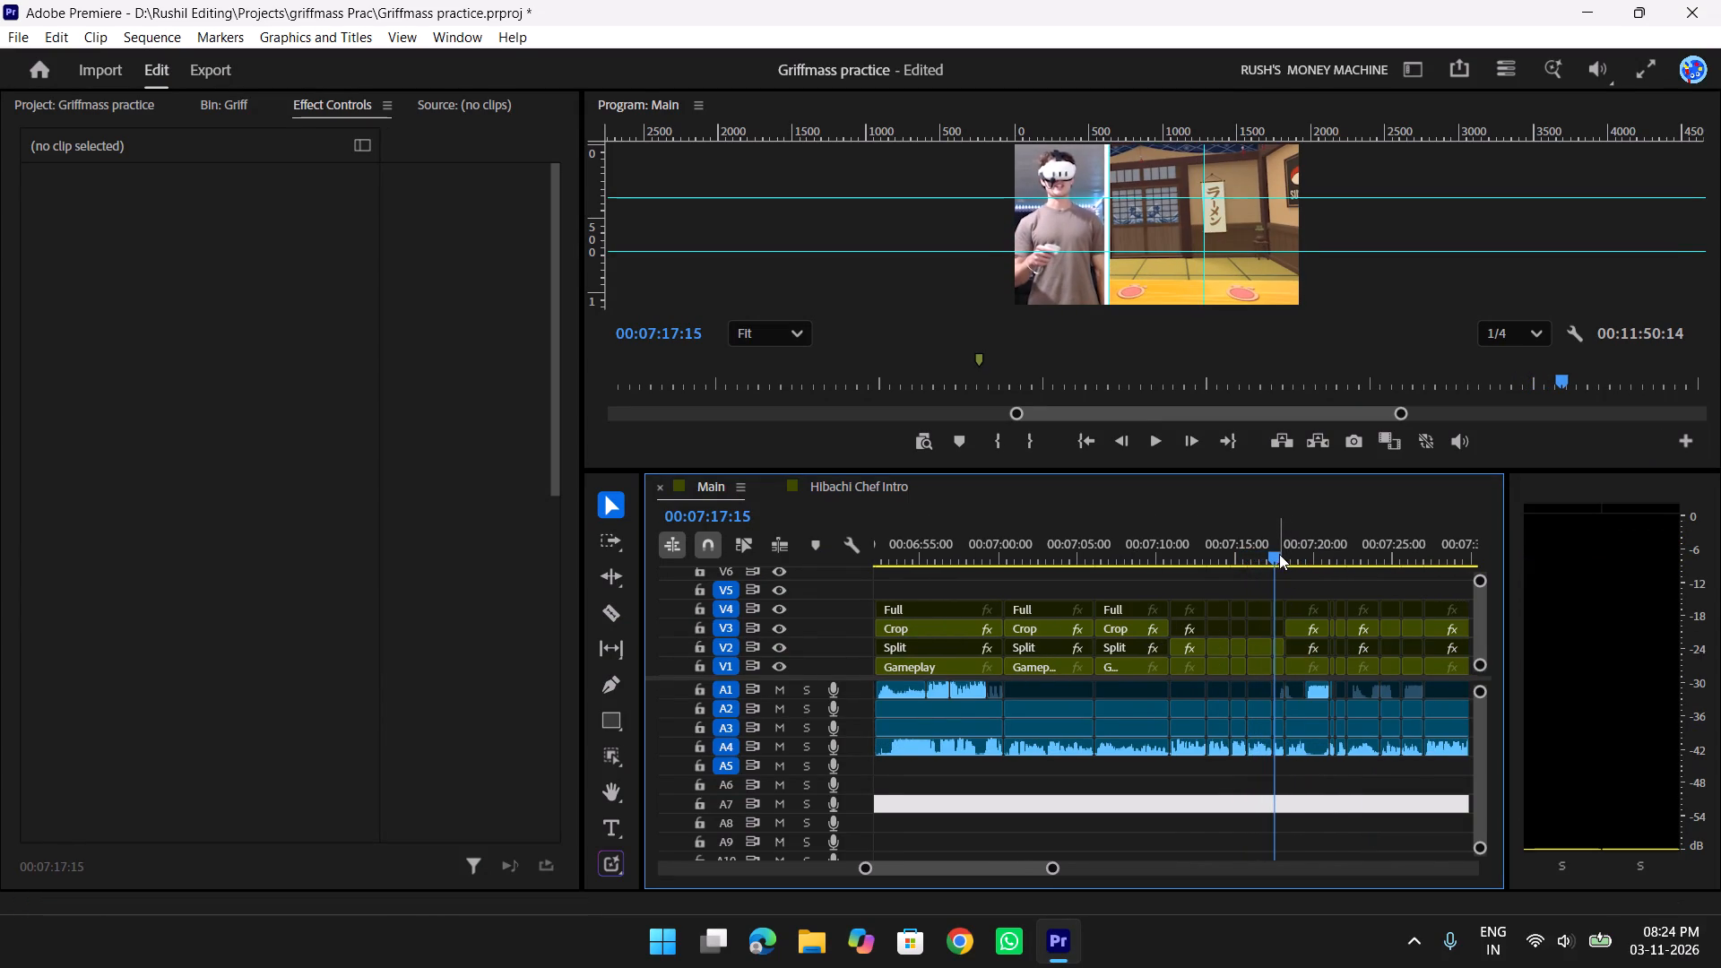
pyautogui.moveTo(1266, 550); pyautogui.dragTo(1202, 547)
pyautogui.press('space')
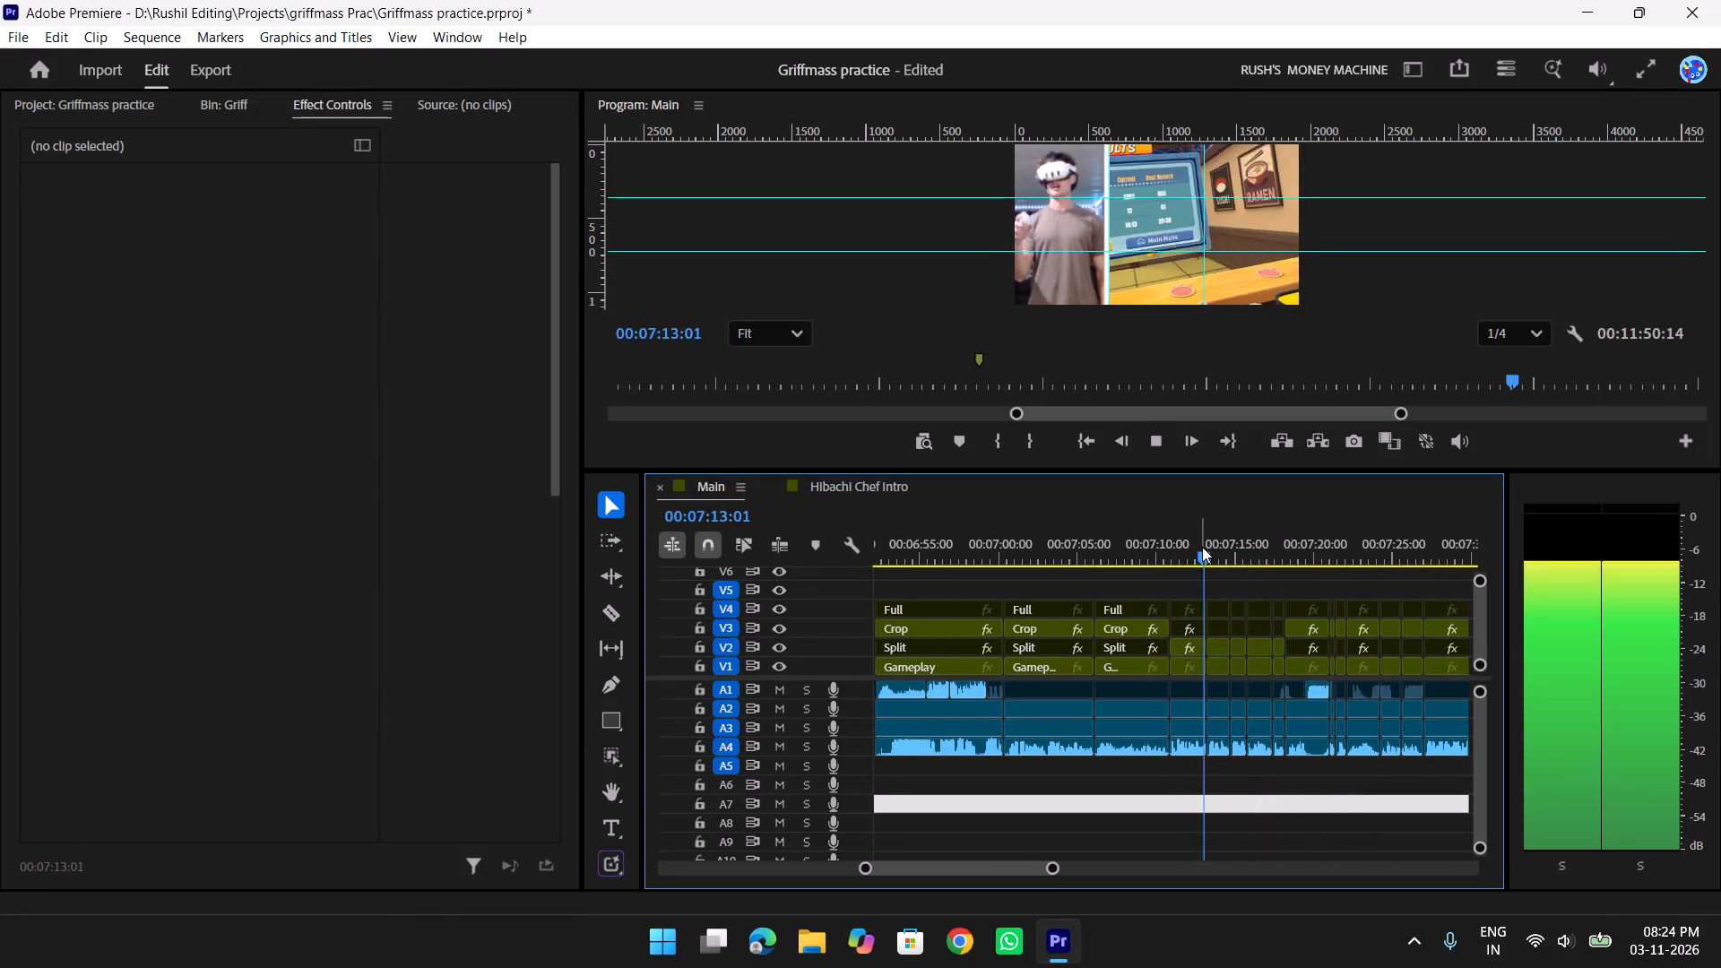
pyautogui.press('space')
pyautogui.press('space')
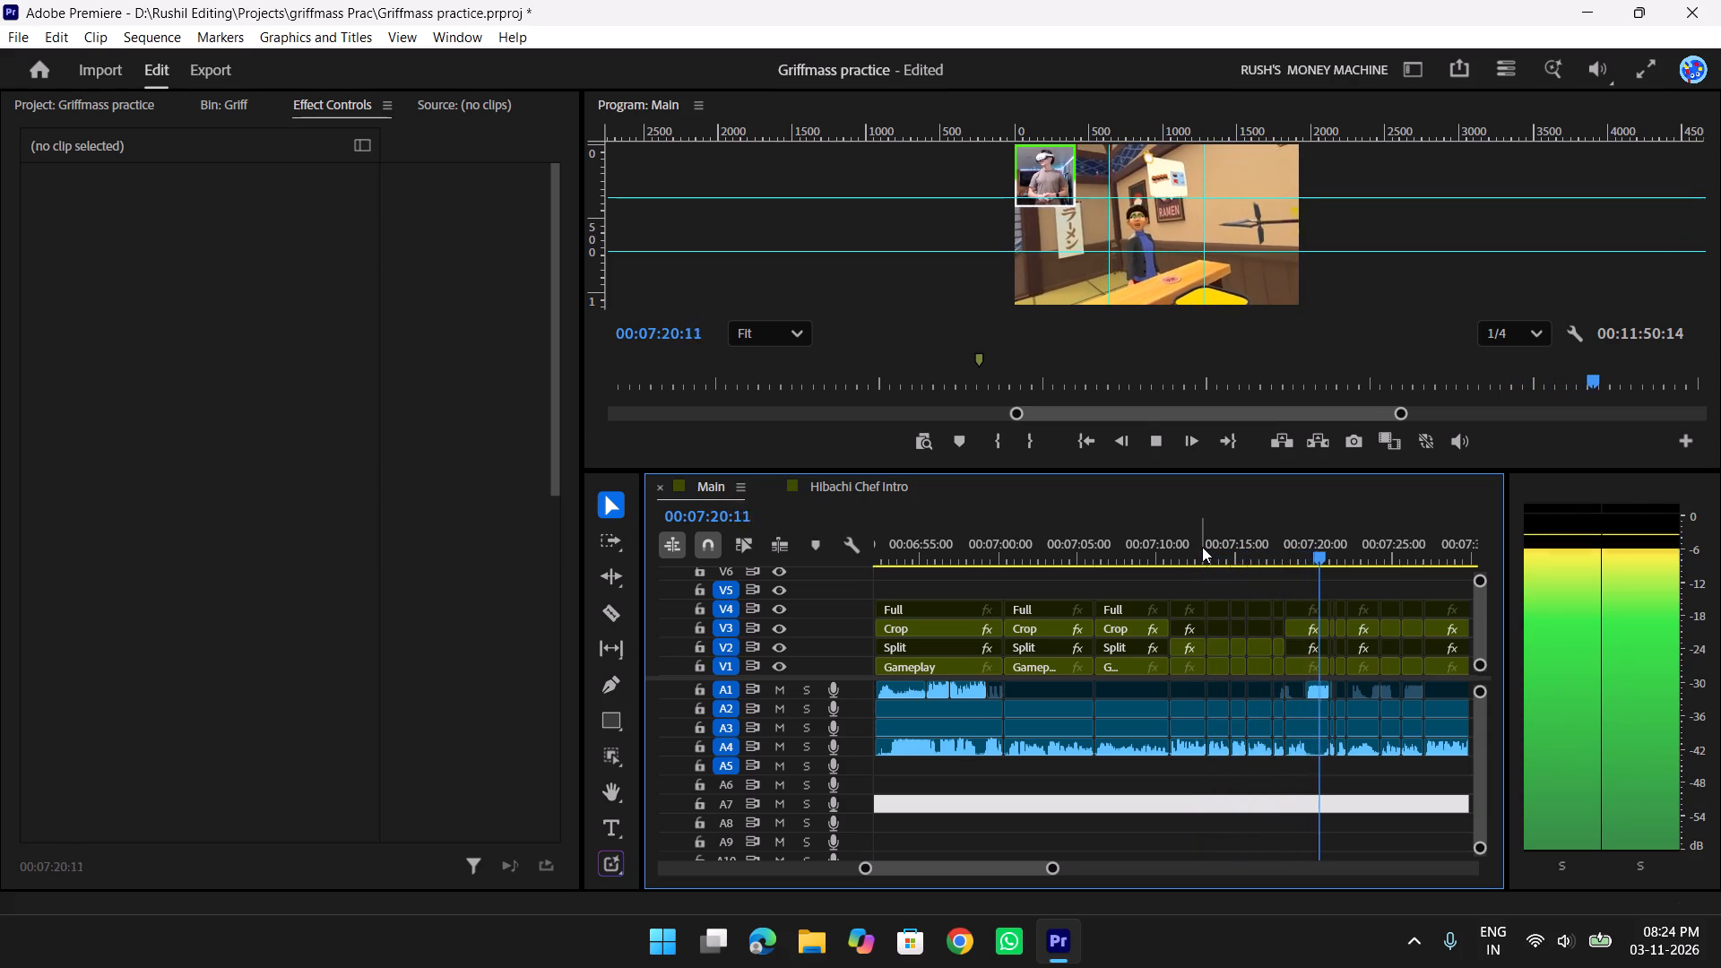
pyautogui.scroll(-4, 1323, 548)
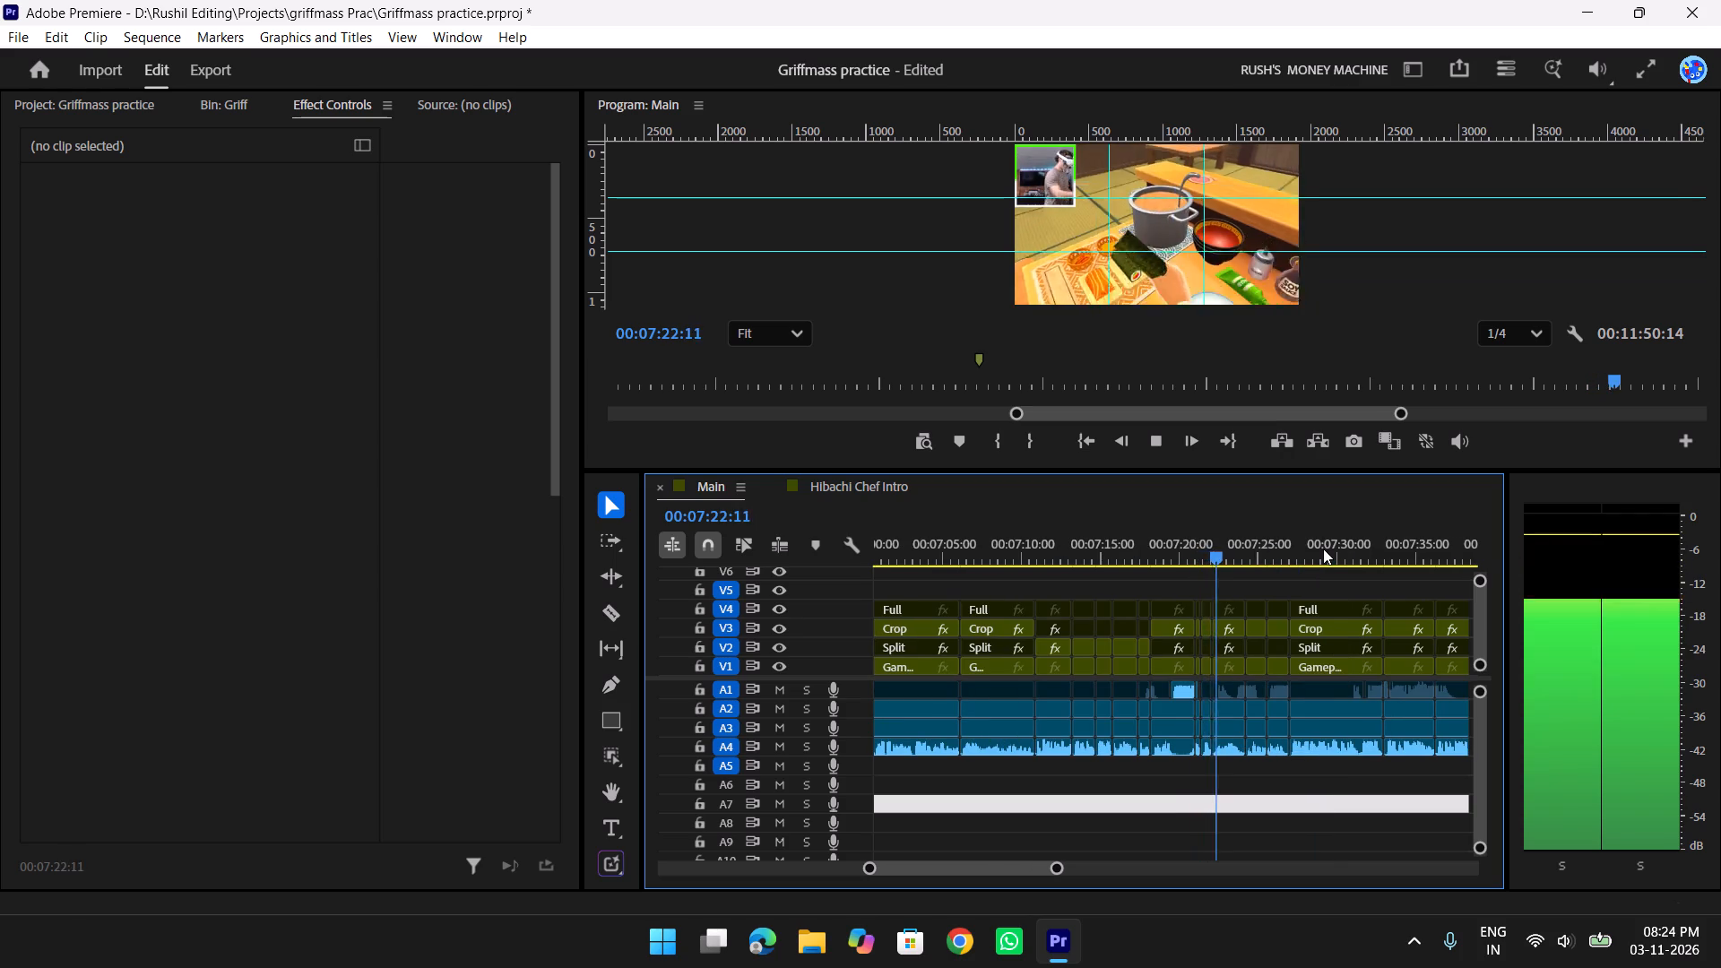
pyautogui.scroll(-3, 1323, 549)
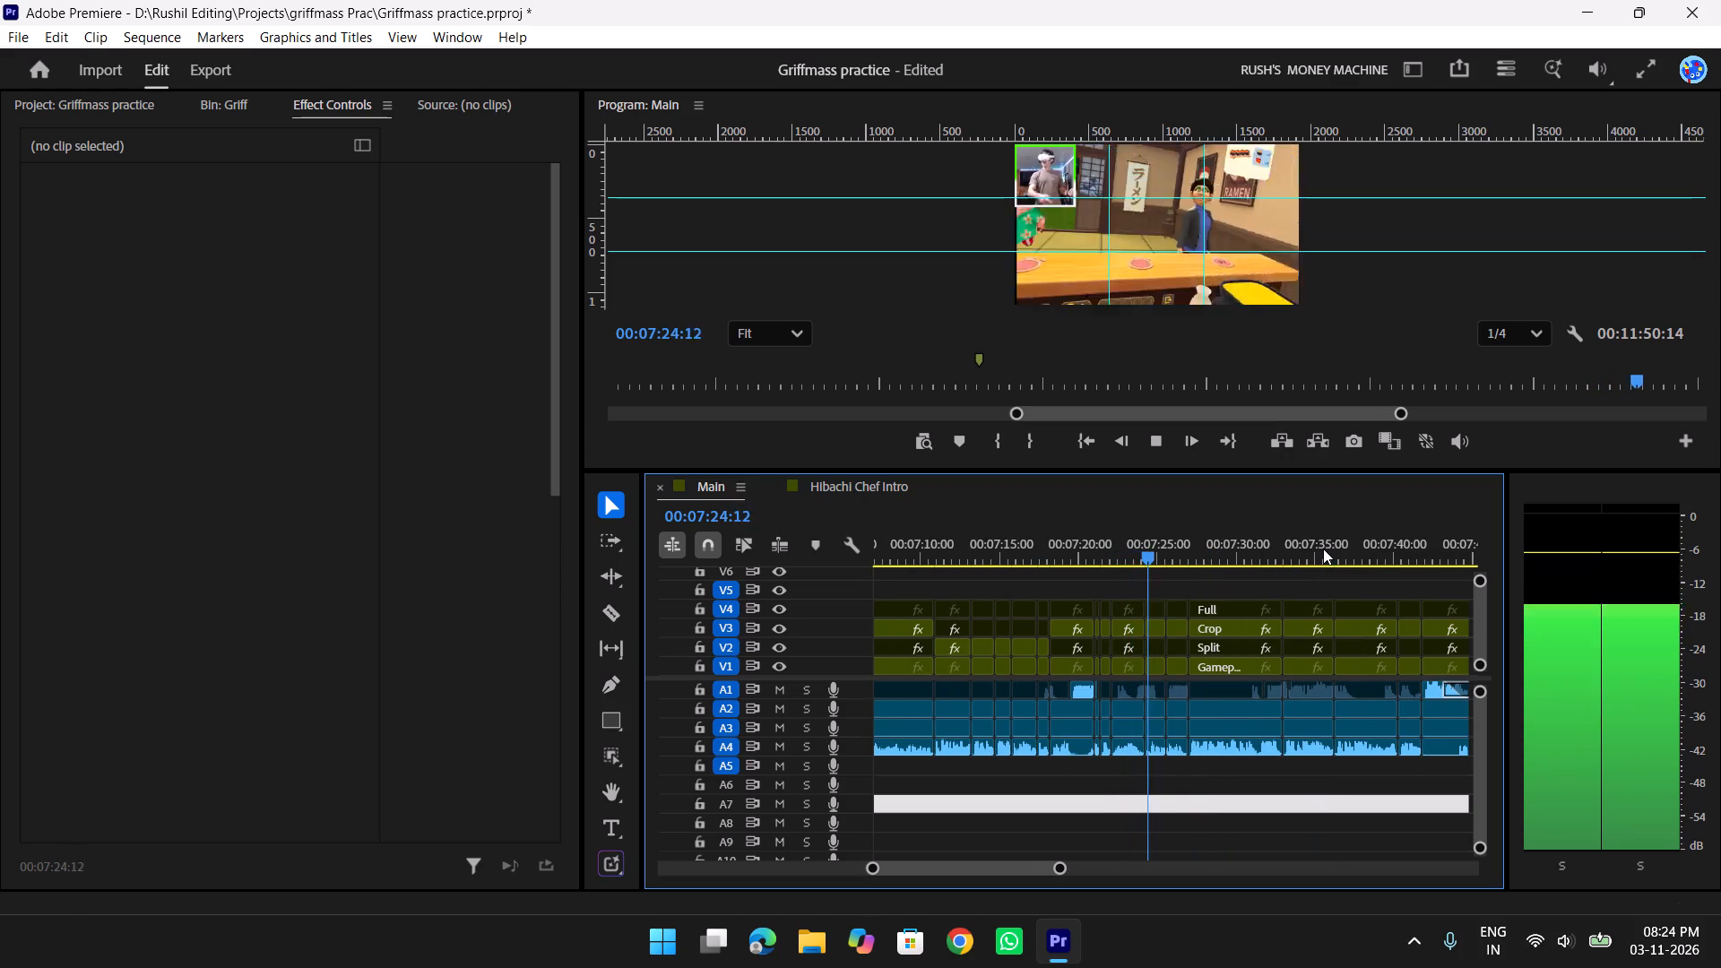
pyautogui.scroll(-2, 1323, 549)
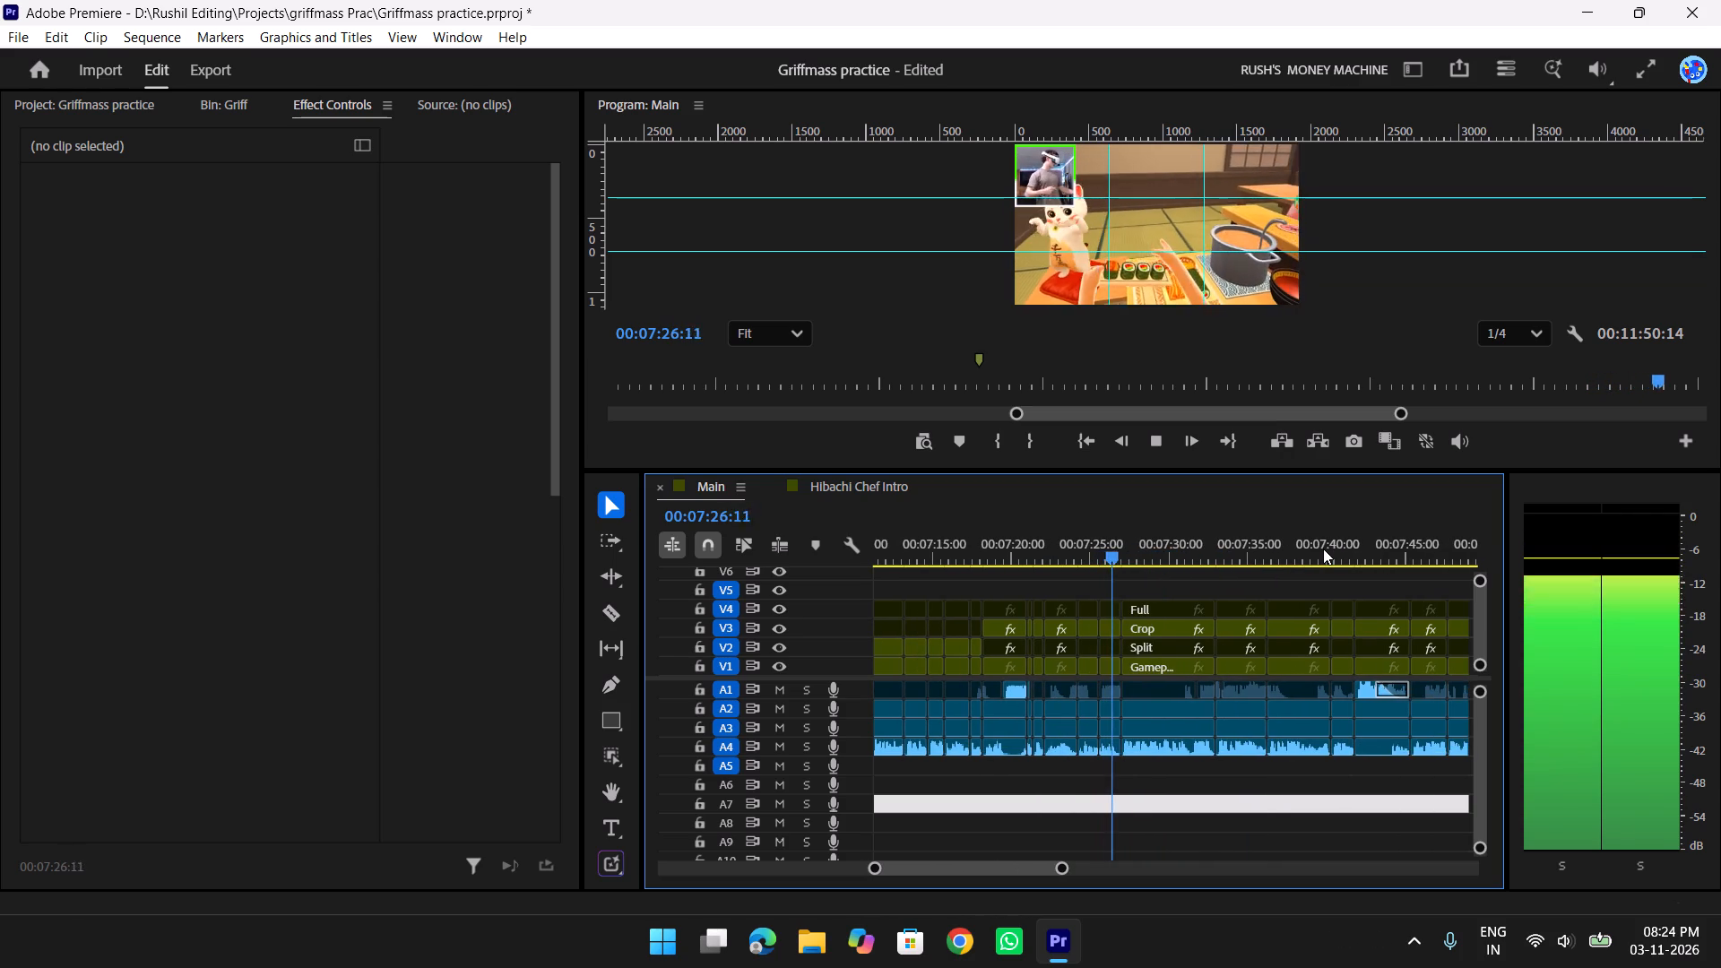
pyautogui.scroll(-2, 1323, 549)
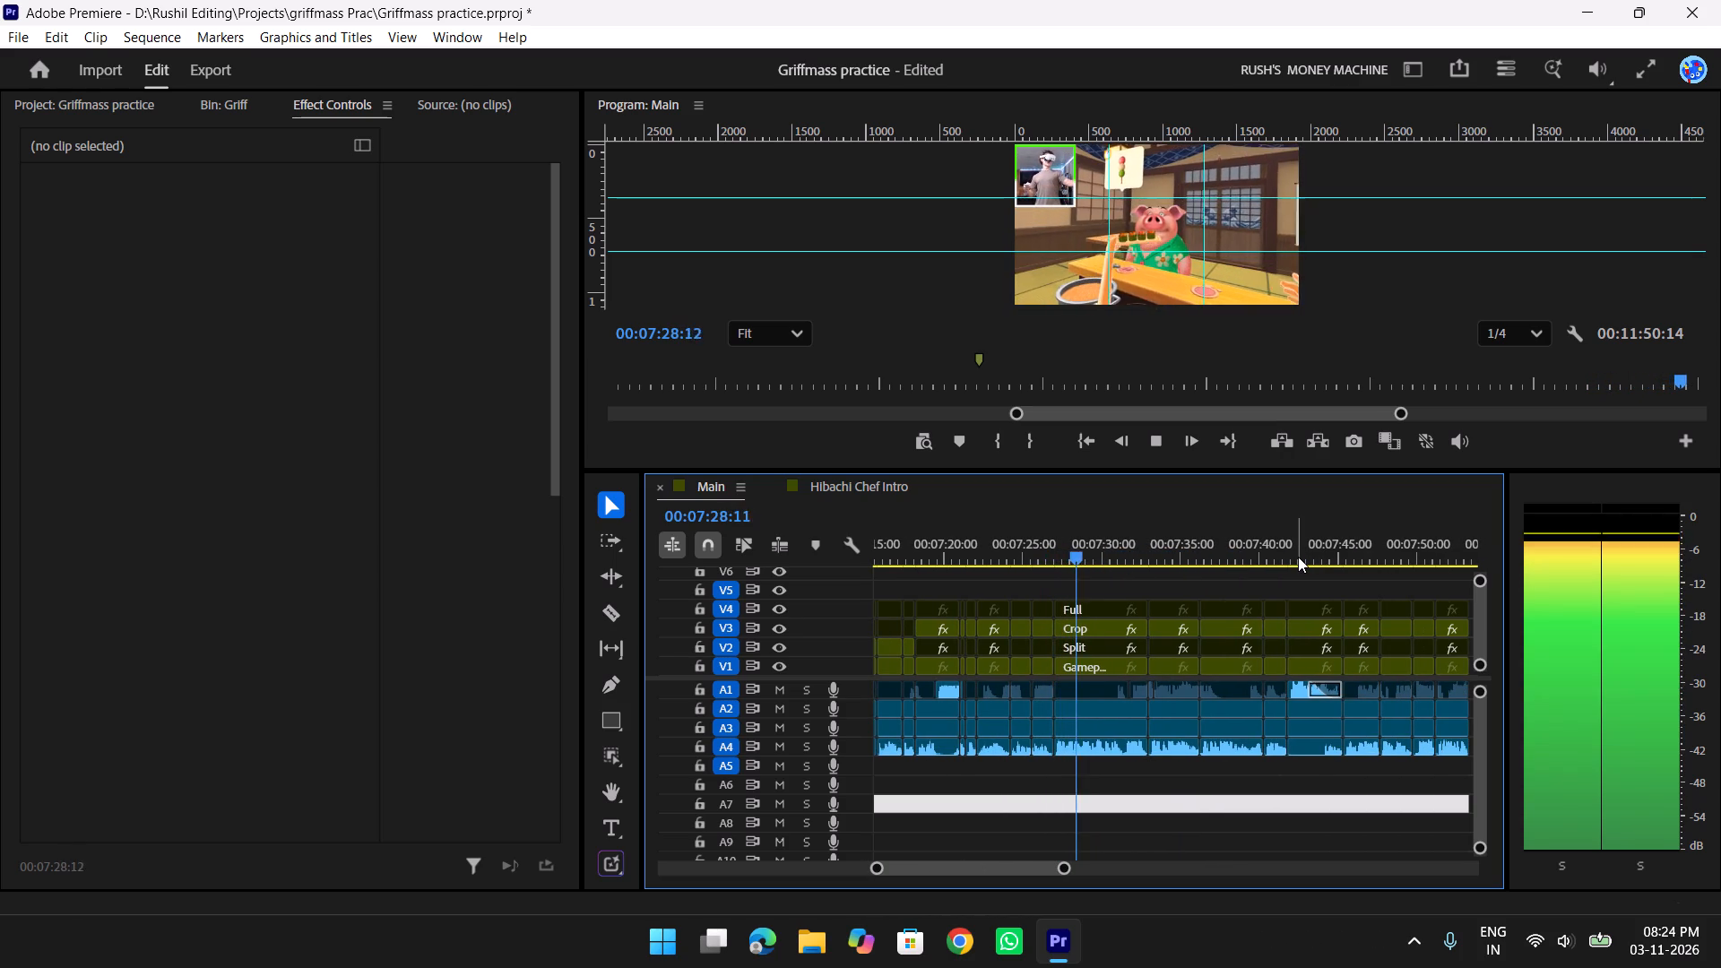
pyautogui.scroll(-3, 1298, 557)
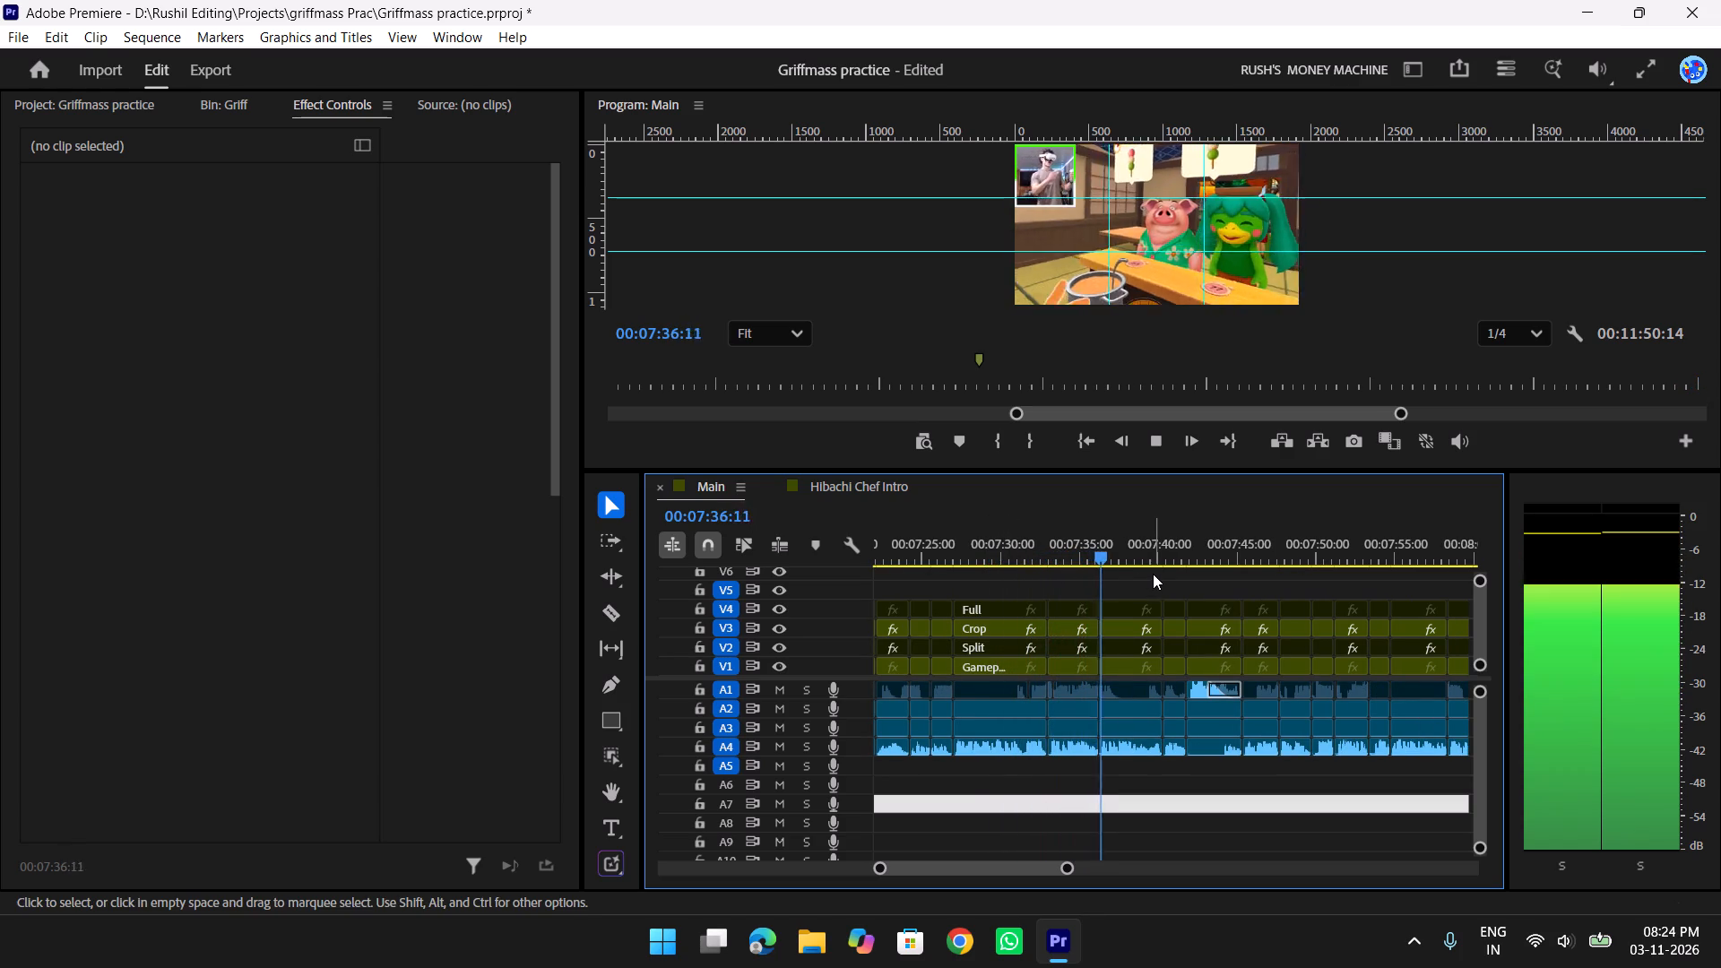
pyautogui.scroll(-1, 1153, 574)
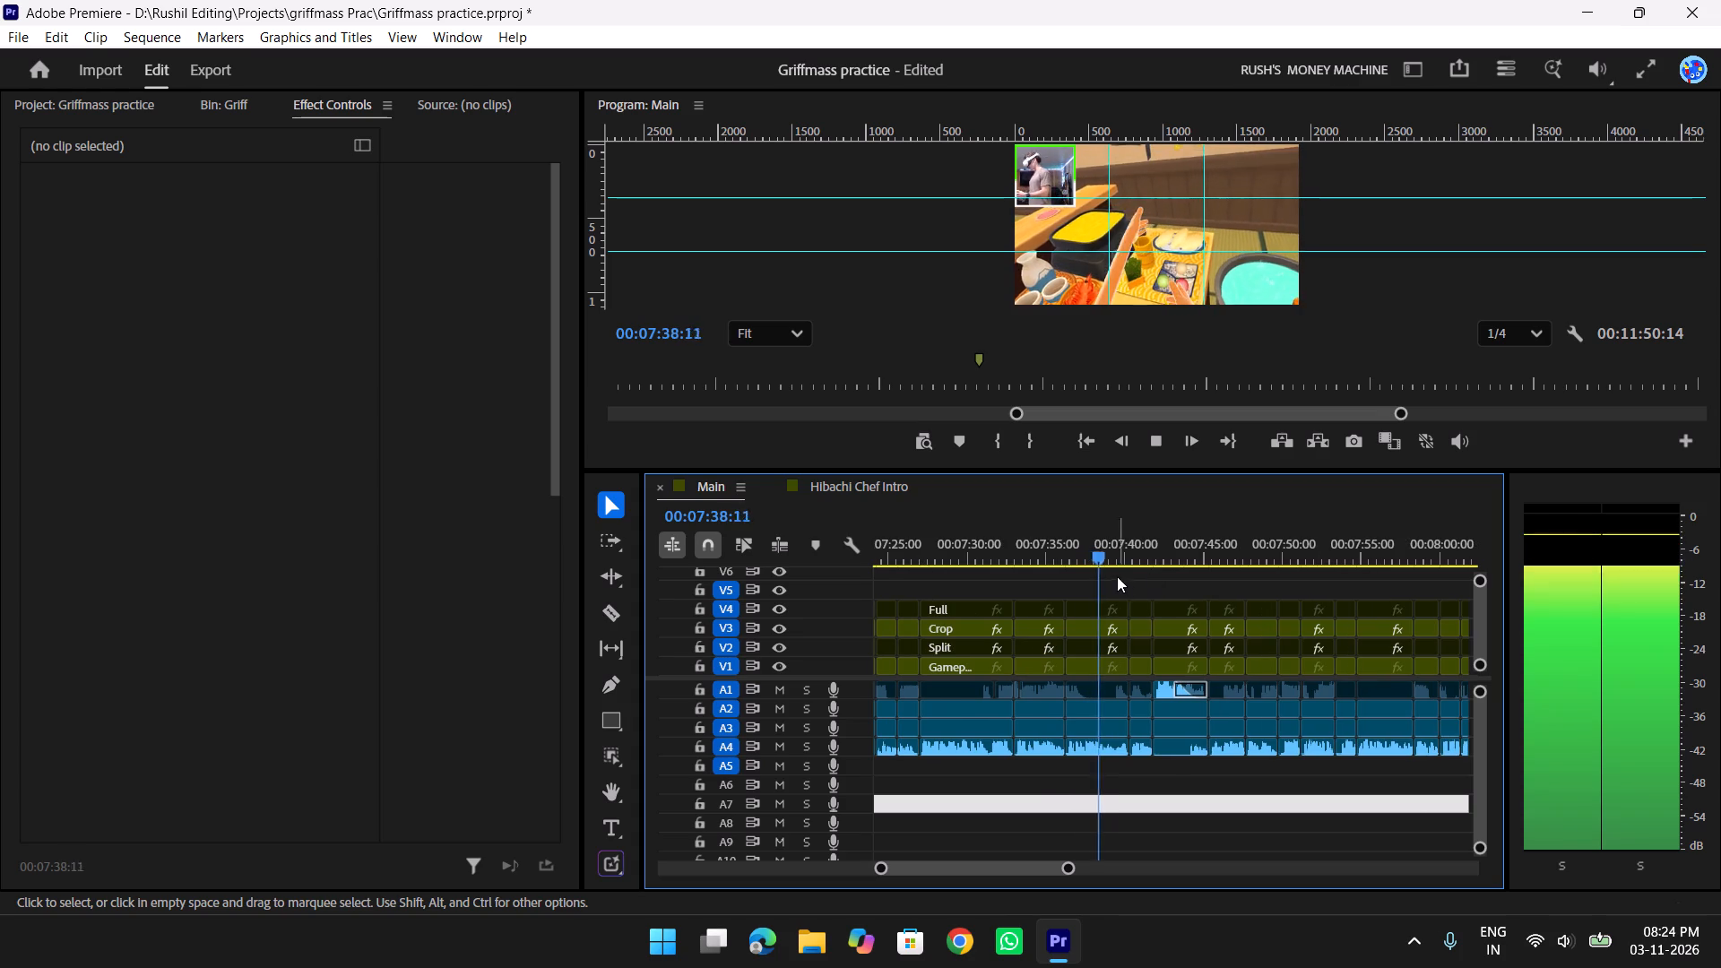
pyautogui.moveTo(1116, 557); pyautogui.dragTo(1129, 557)
pyautogui.press('space')
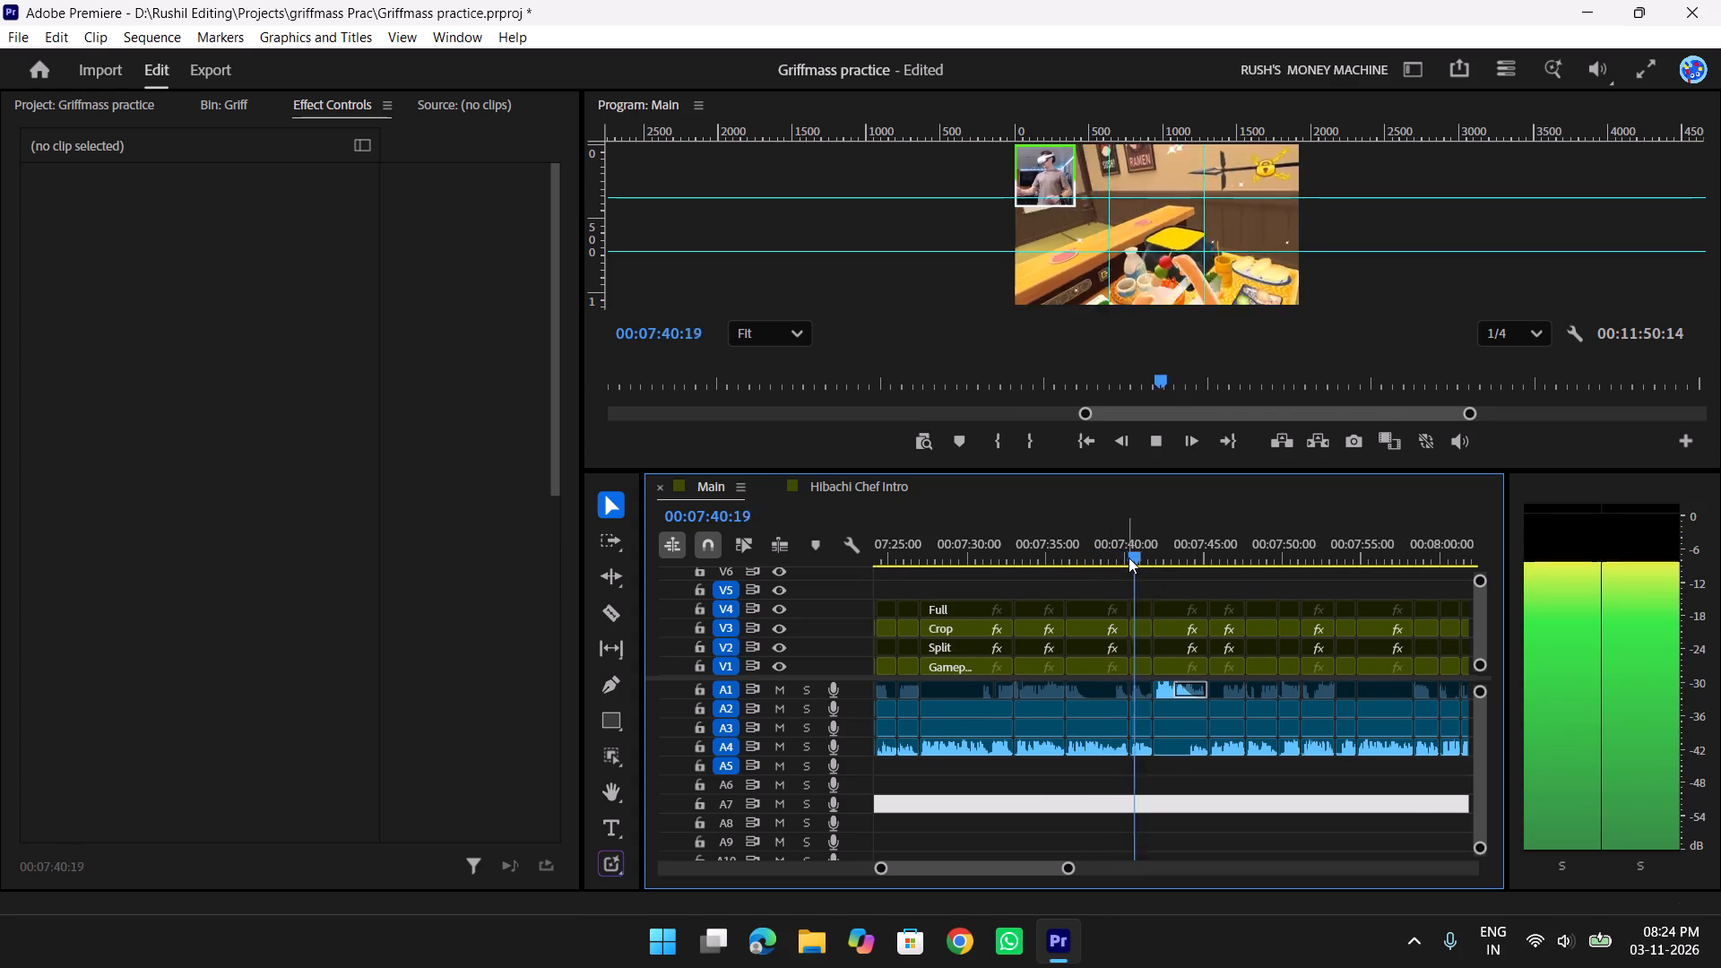
# Continue reviewing the corner-facecam gameplay shots from about 00:07:40 to 00:08:05.
pyautogui.scroll(-1, 1129, 557)
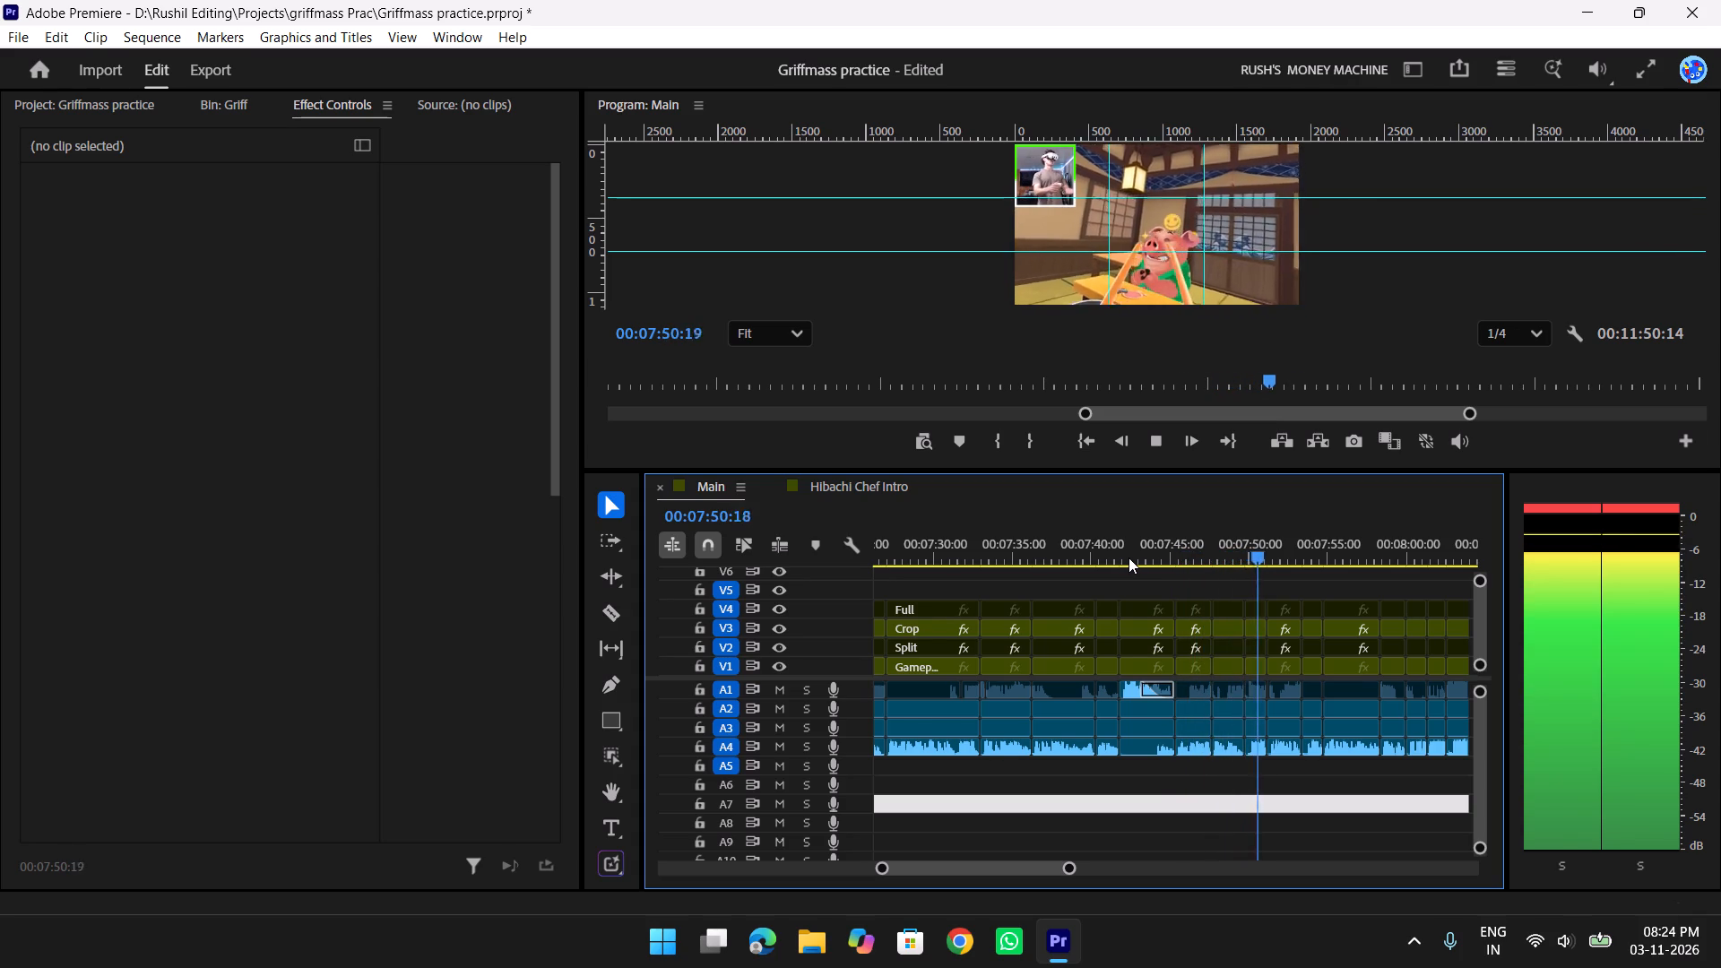
pyautogui.scroll(-1, 1129, 557)
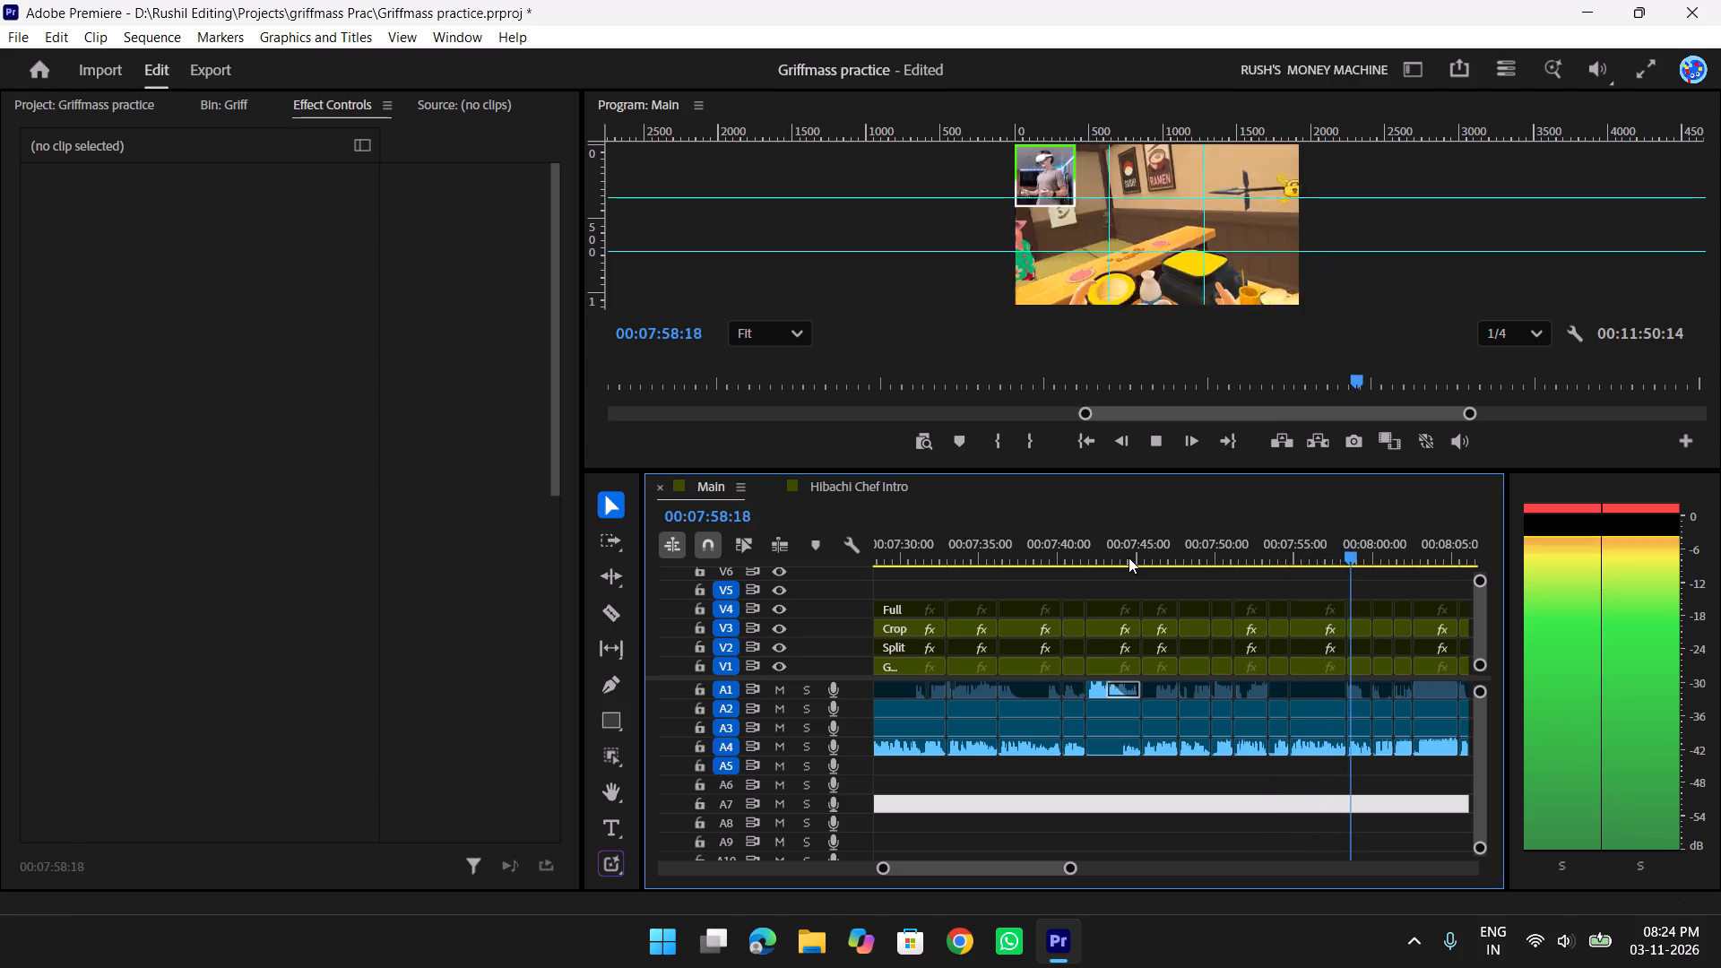
pyautogui.scroll(-3, 1129, 557)
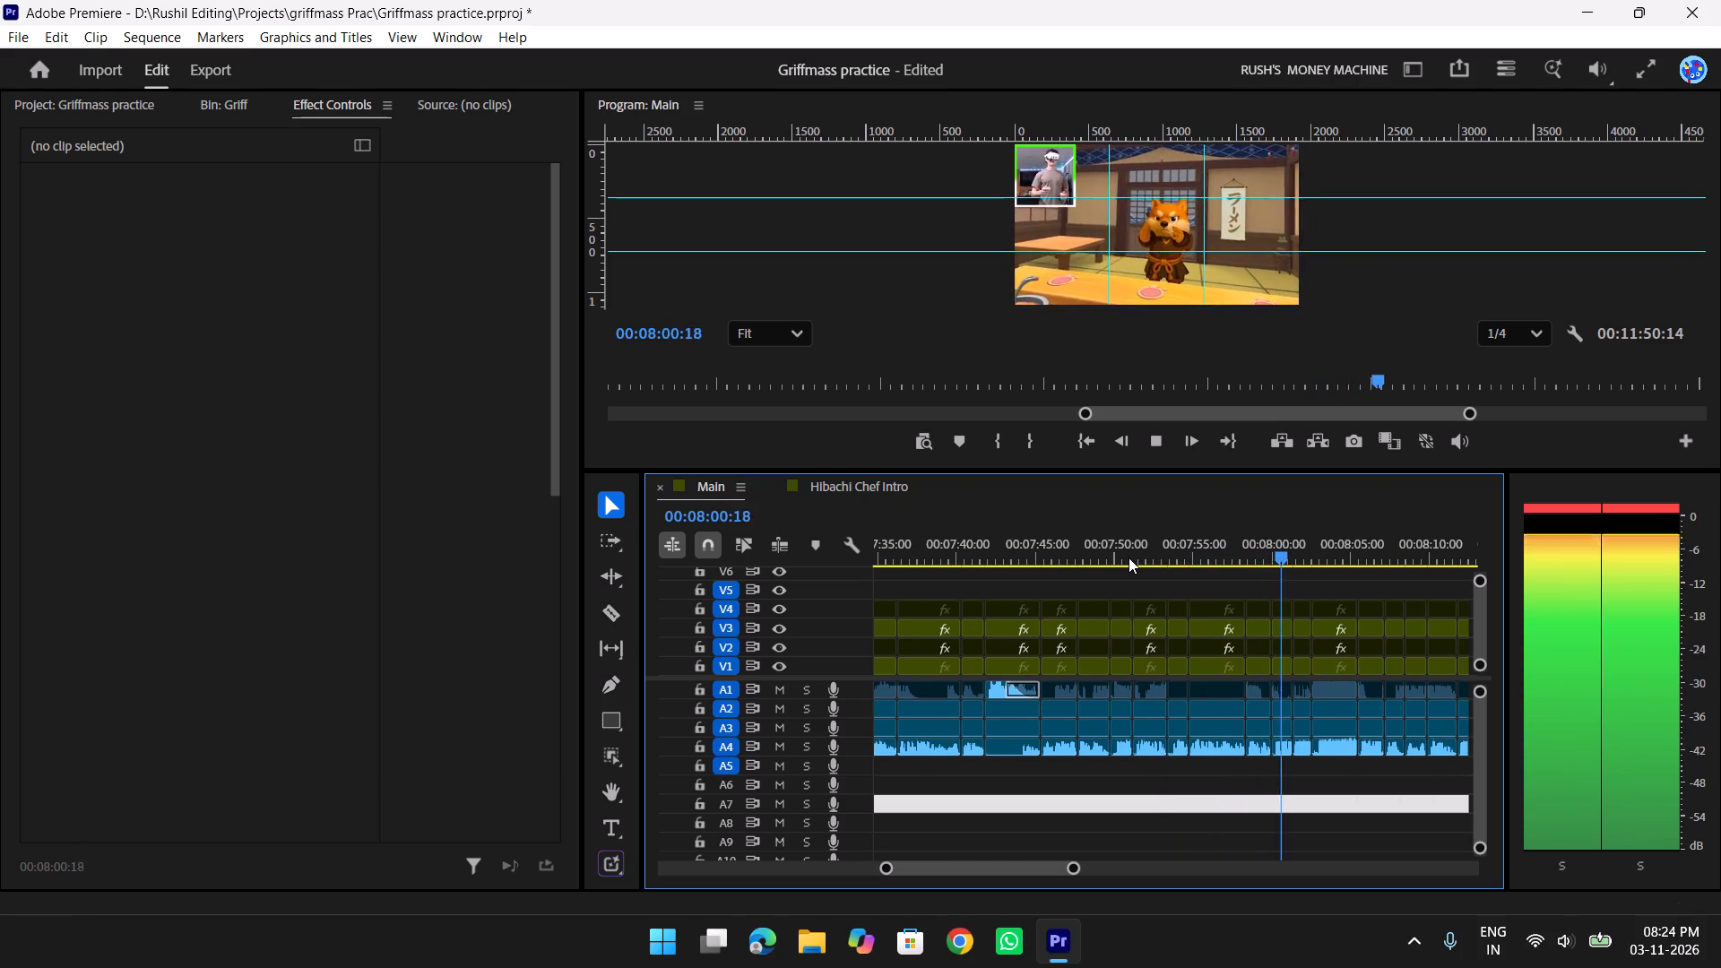
pyautogui.scroll(-2, 1129, 557)
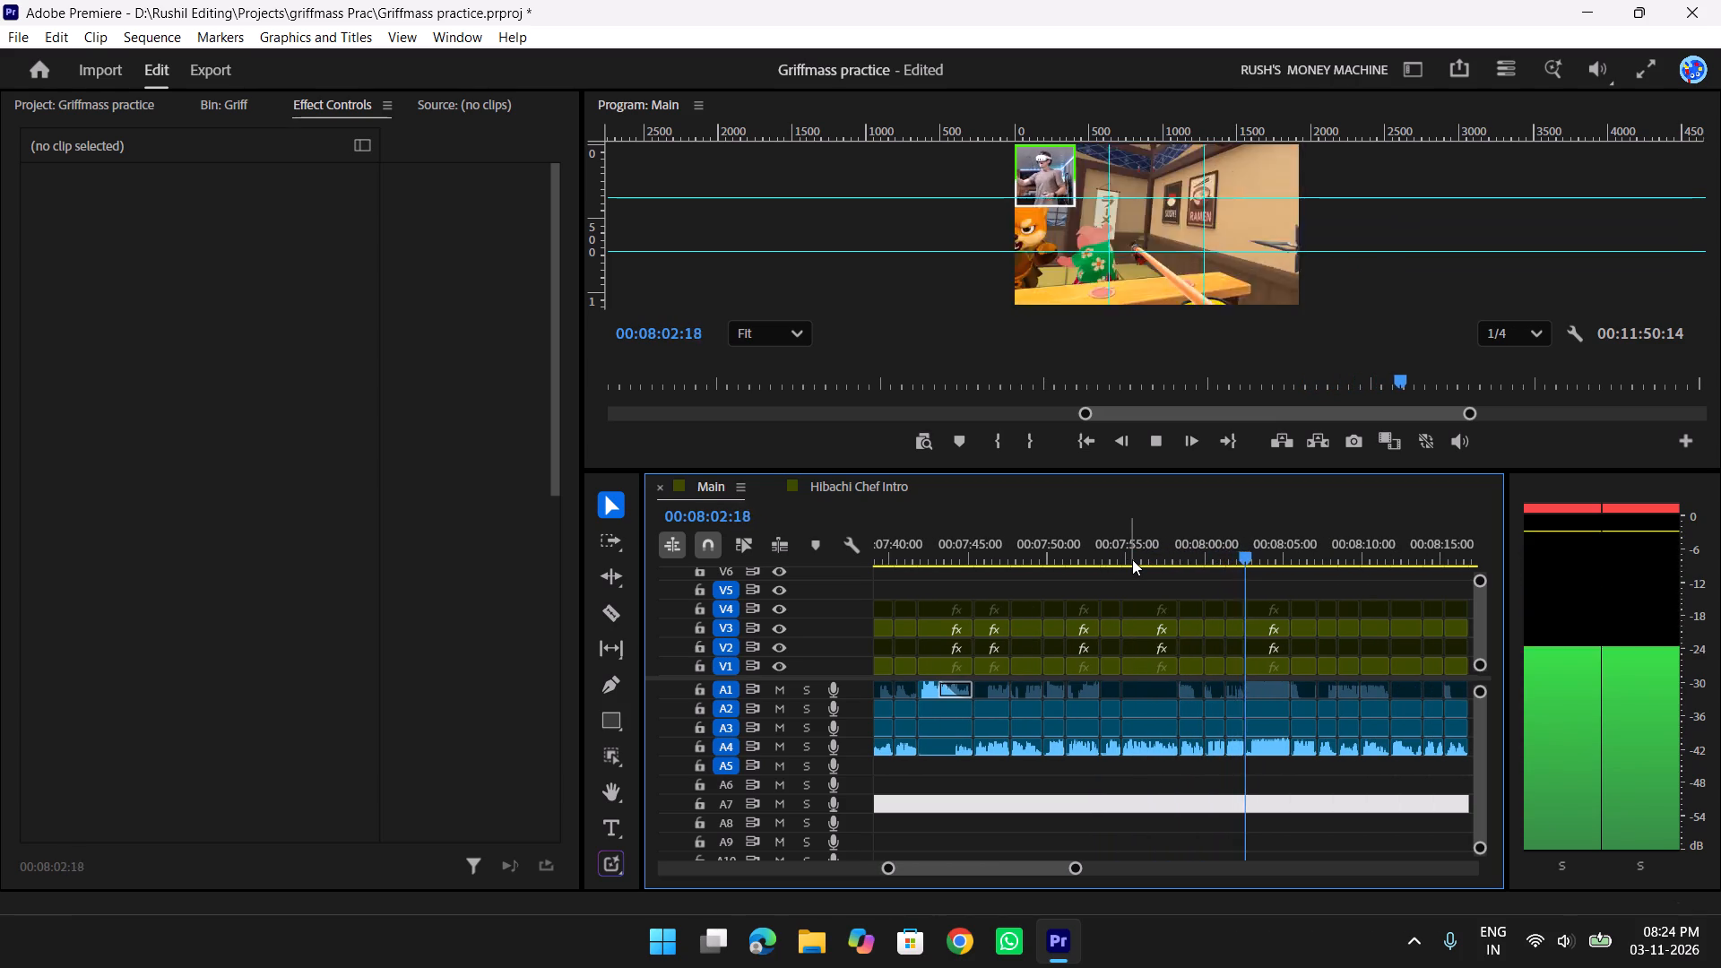
pyautogui.scroll(-2, 1132, 559)
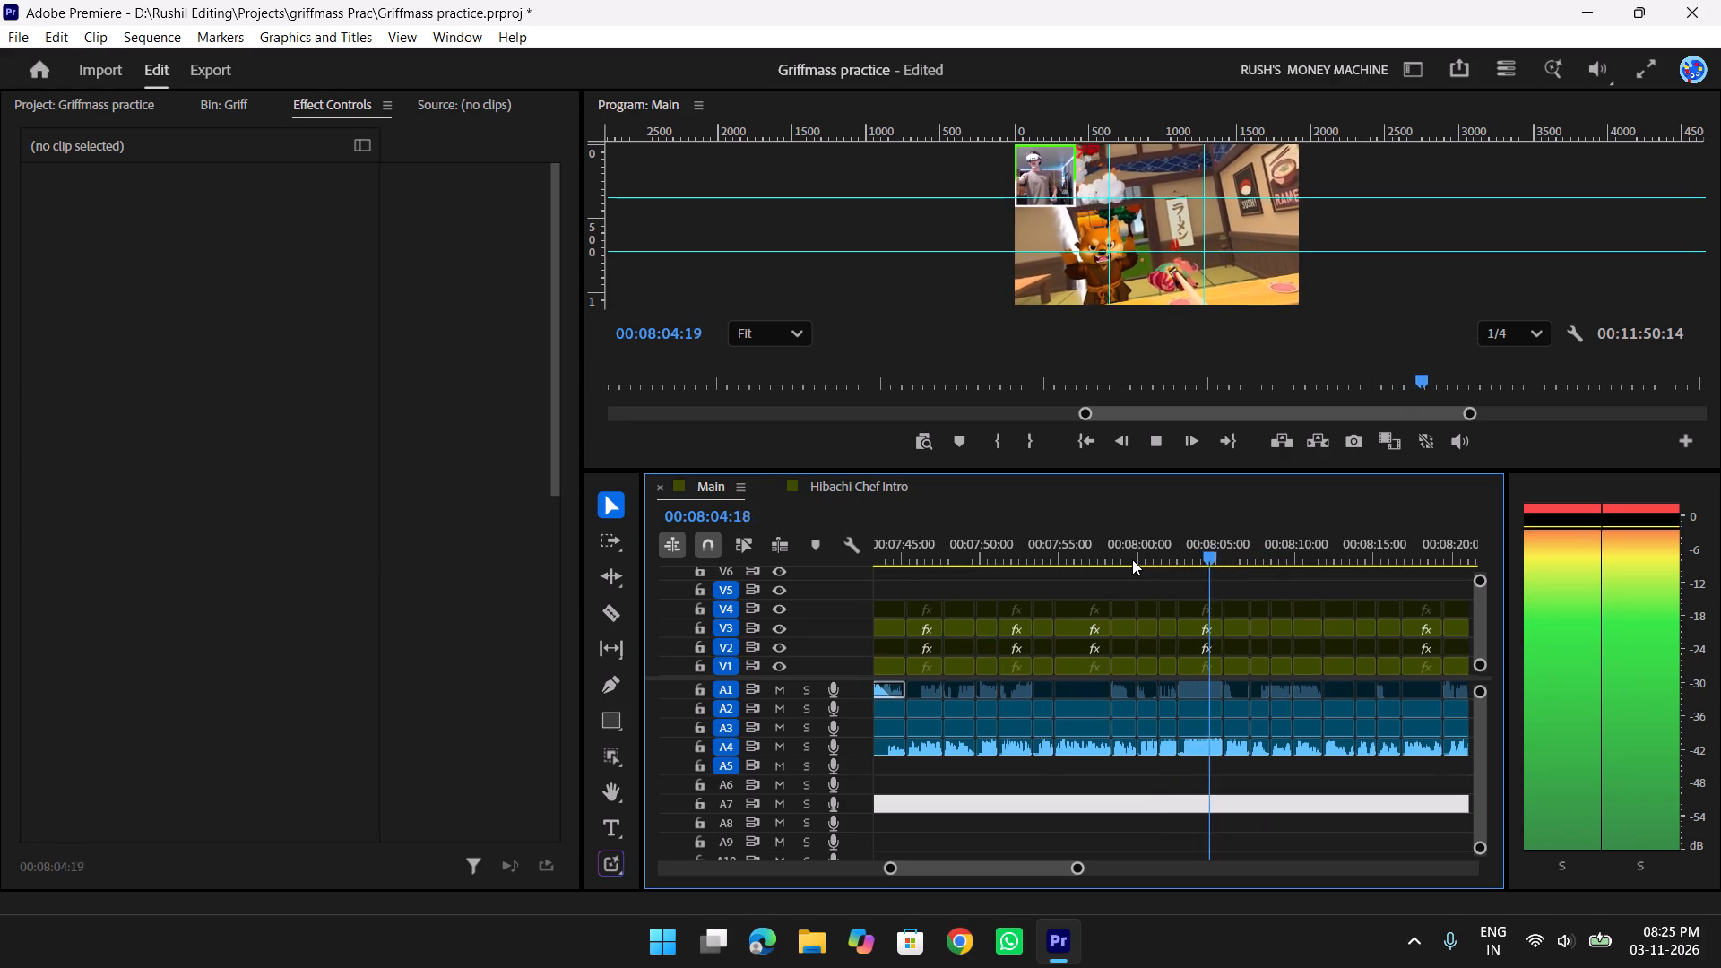
pyautogui.scroll(-1, 1132, 559)
pyautogui.press('space')
# Scrub back to about 00:08:00 and replay the shots leading up to the orange animal character's moment near 00:08:05.
pyautogui.moveTo(1183, 543); pyautogui.dragTo(1094, 543)
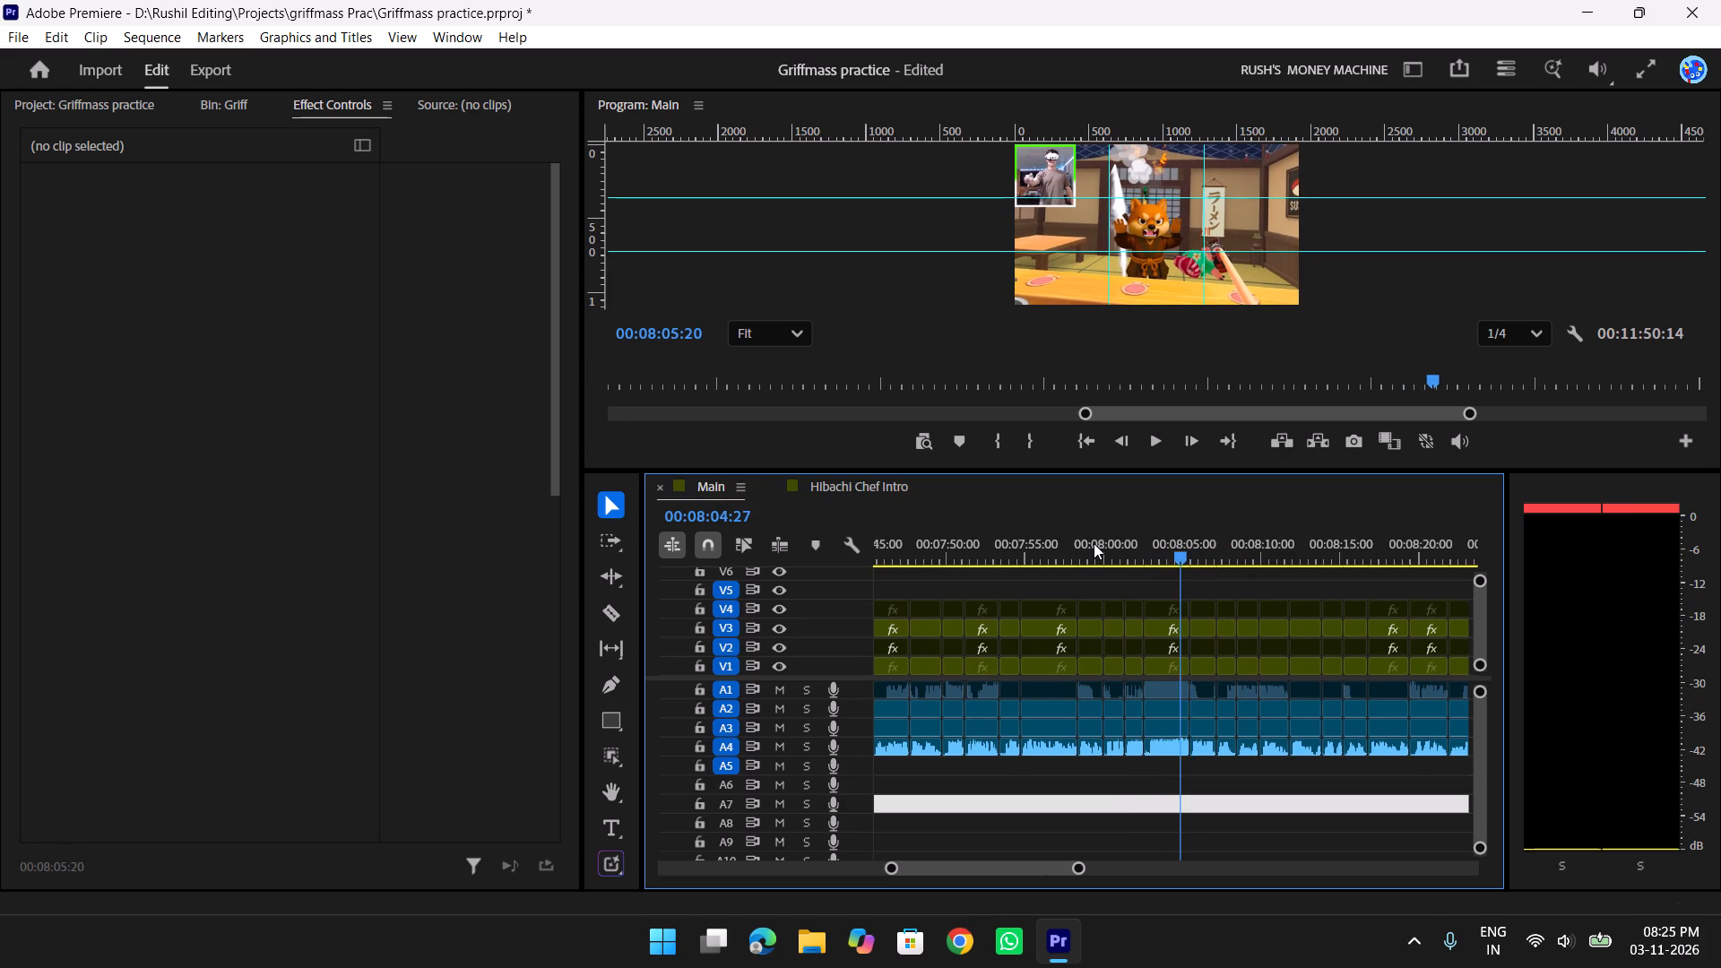
pyautogui.moveTo(1094, 543); pyautogui.dragTo(1145, 536)
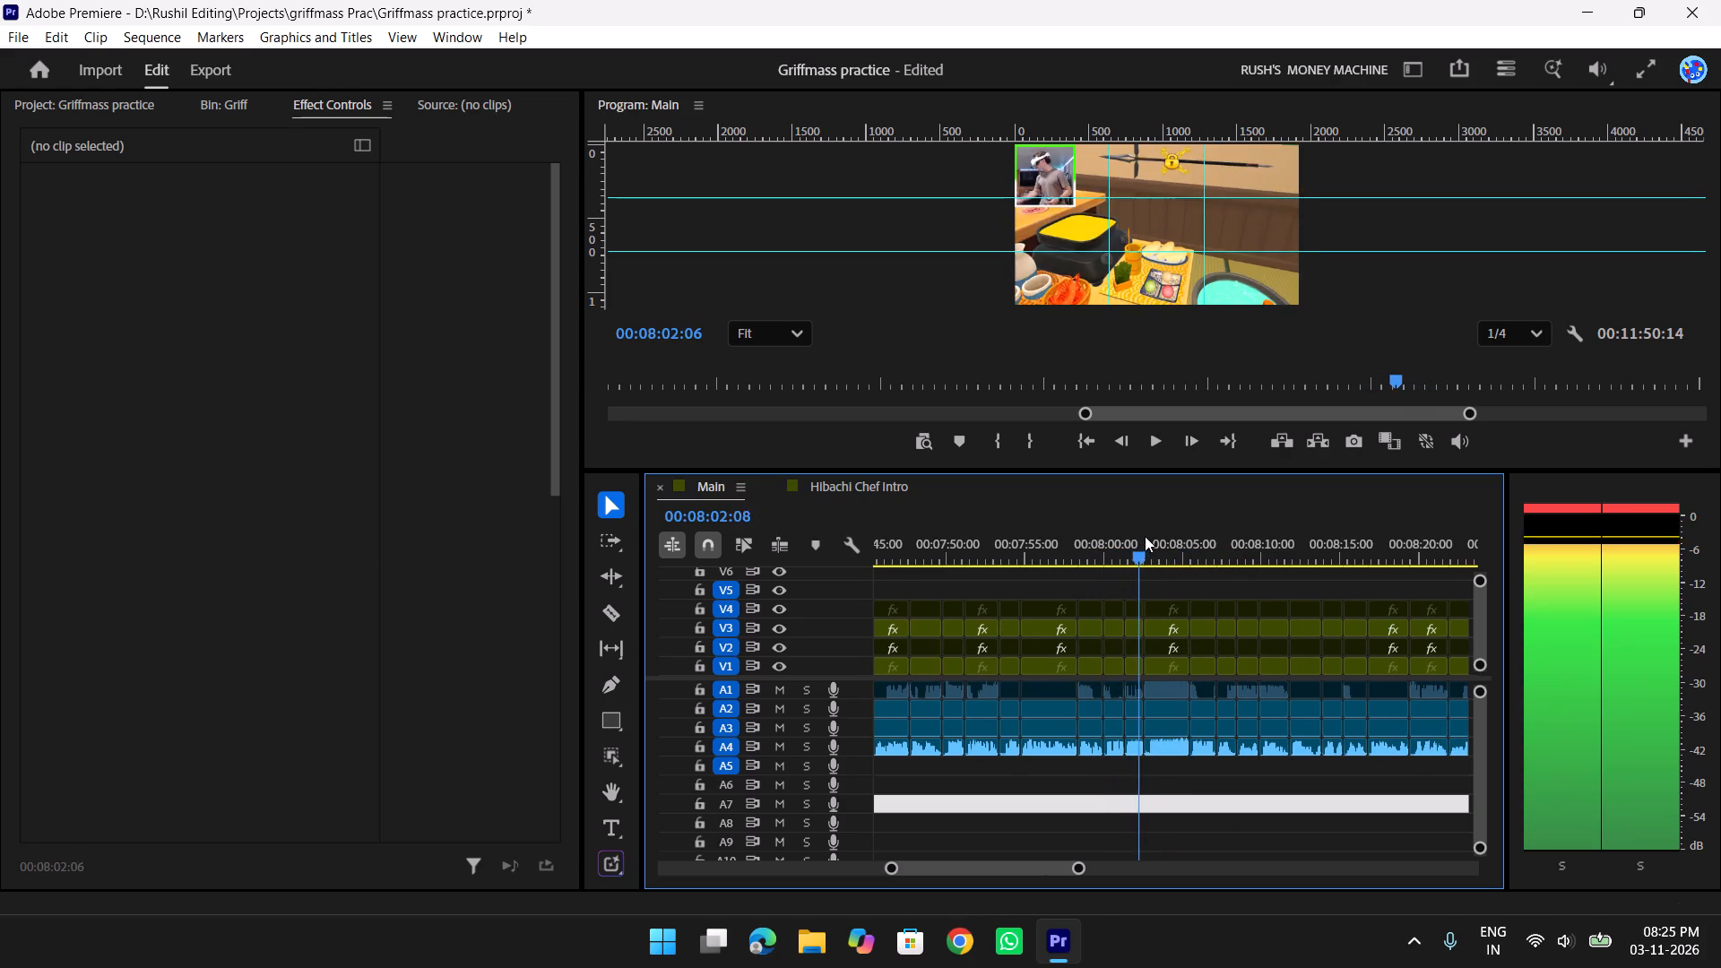
pyautogui.moveTo(1145, 536); pyautogui.dragTo(1101, 536)
pyautogui.press('space')
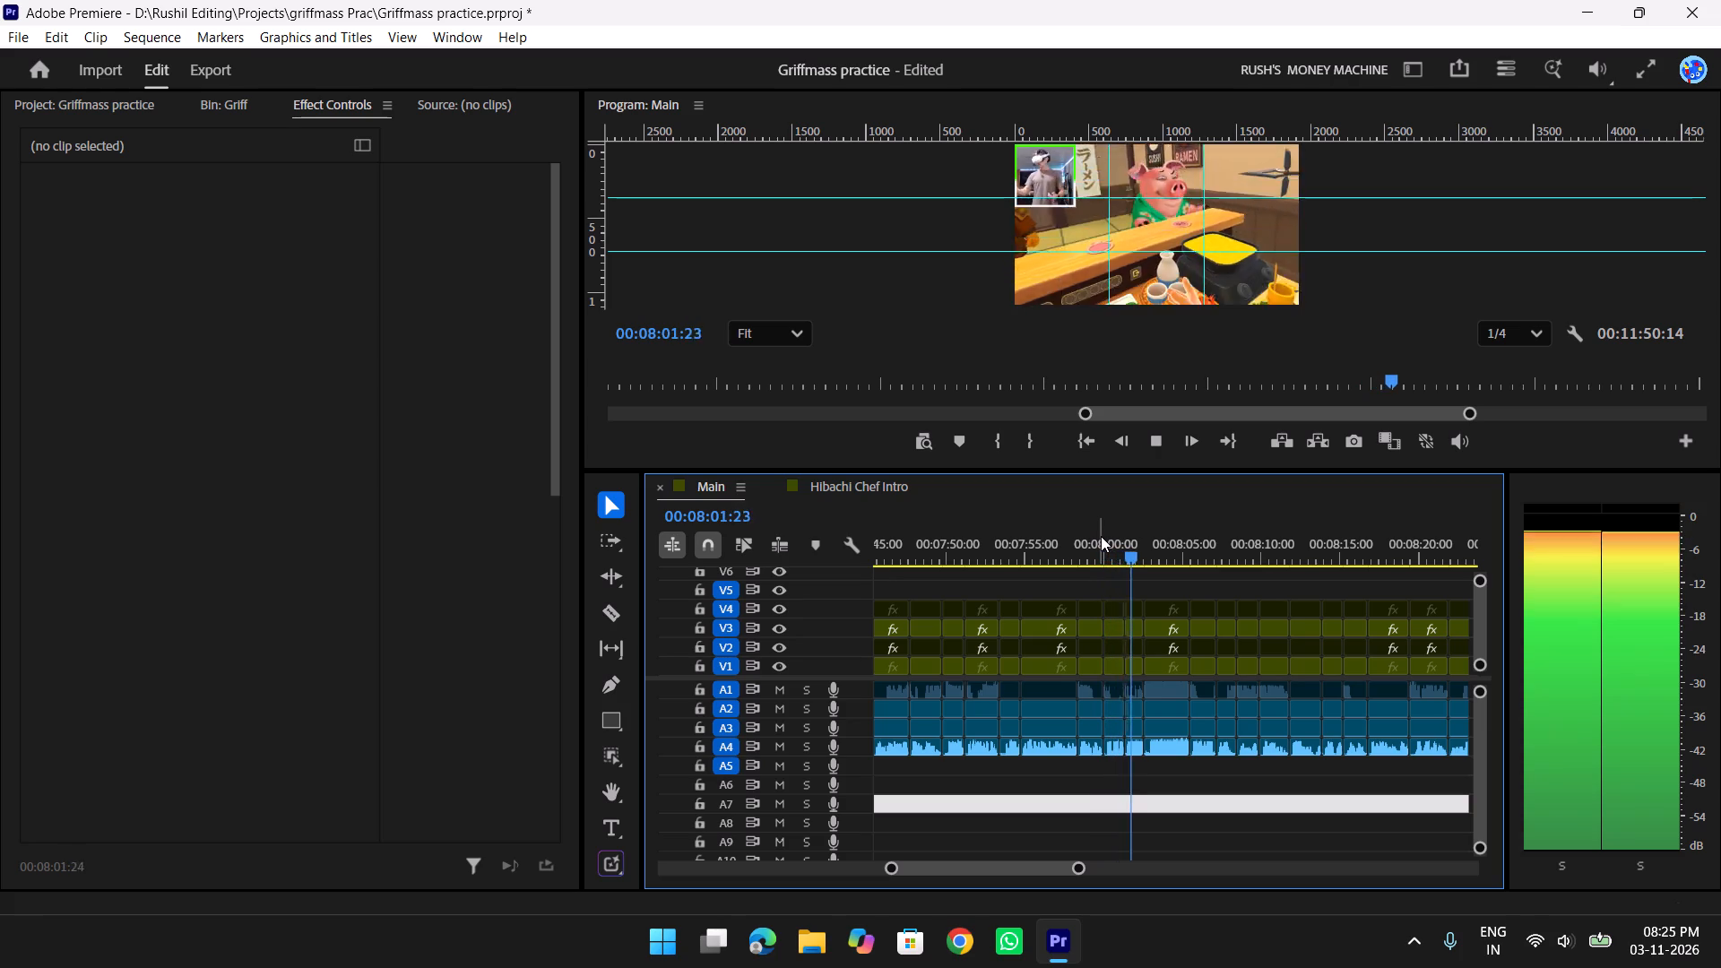
pyautogui.press('space')
pyautogui.click(1133, 541)
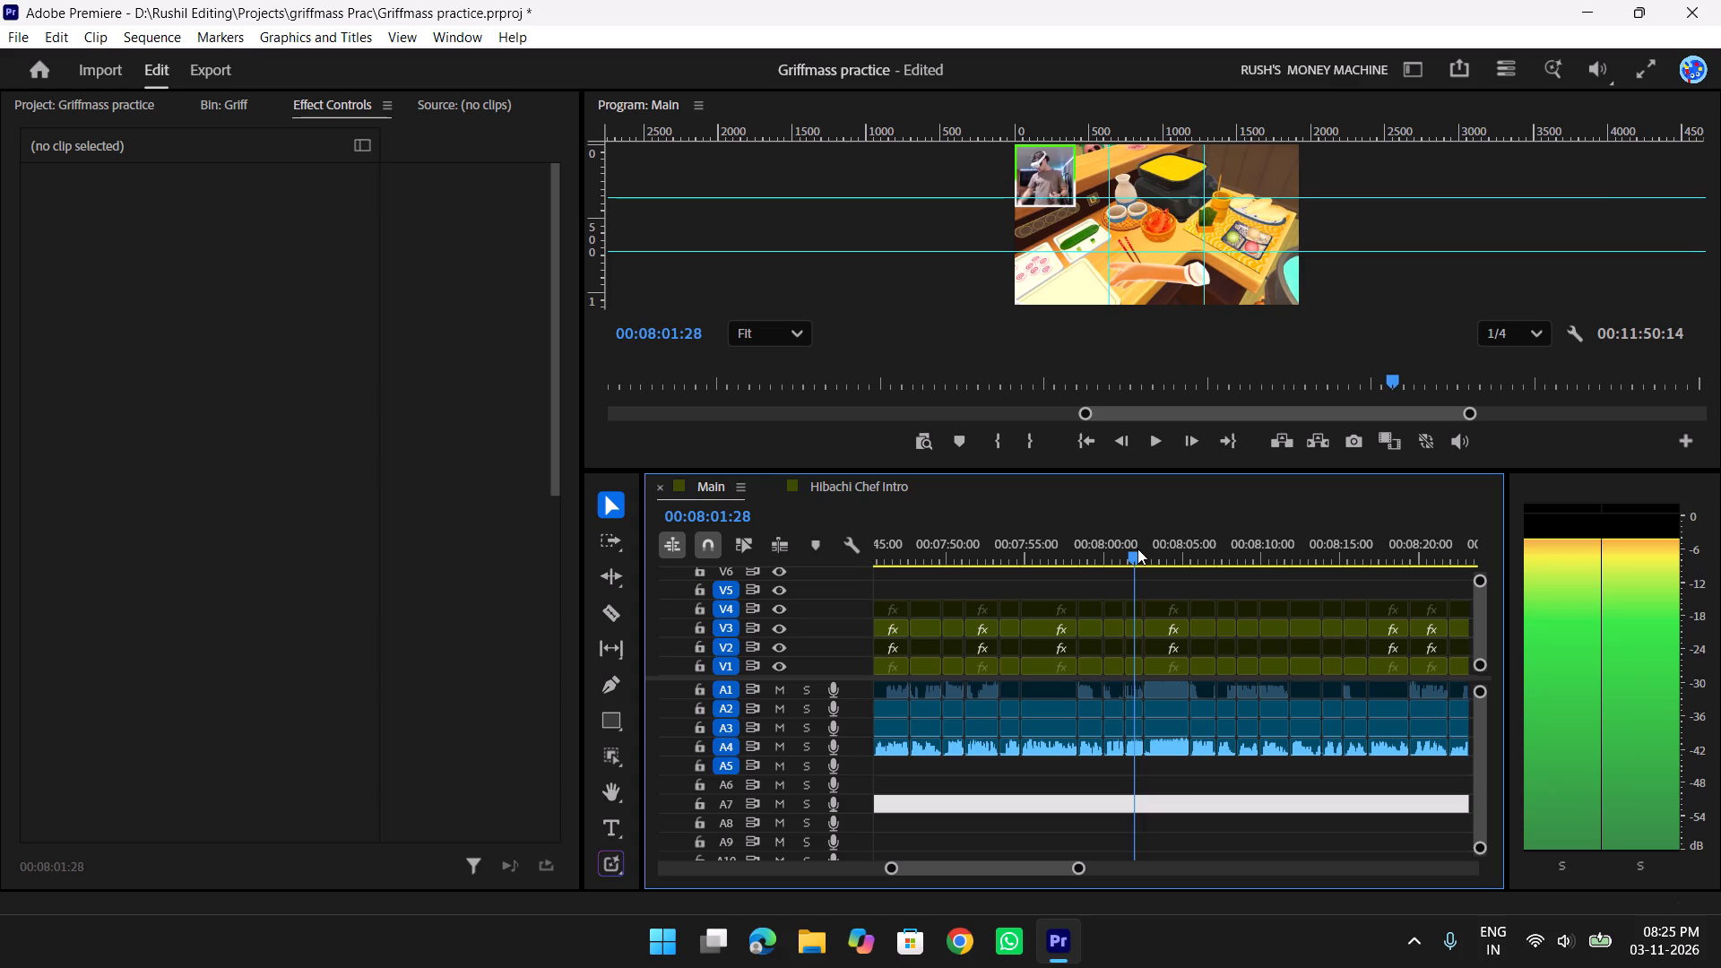
pyautogui.press('space')
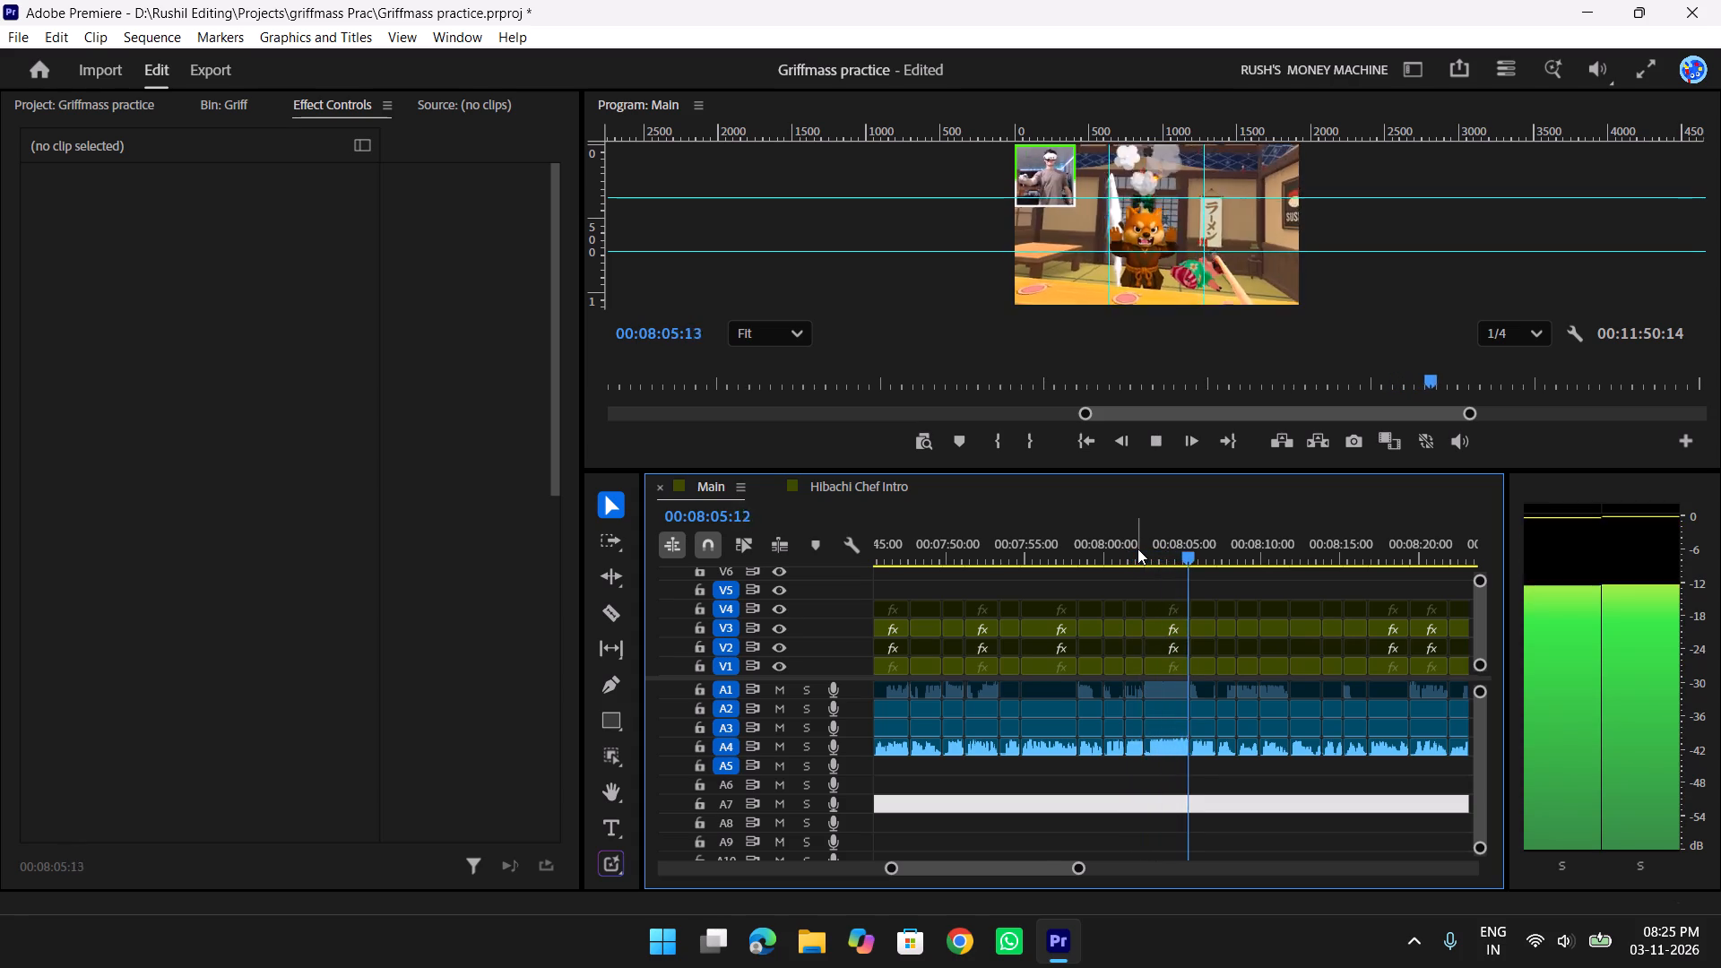
# Review the corner-facecam gameplay clips onward from about 00:08:05 to 00:08:28.
pyautogui.scroll(-4, 1137, 549)
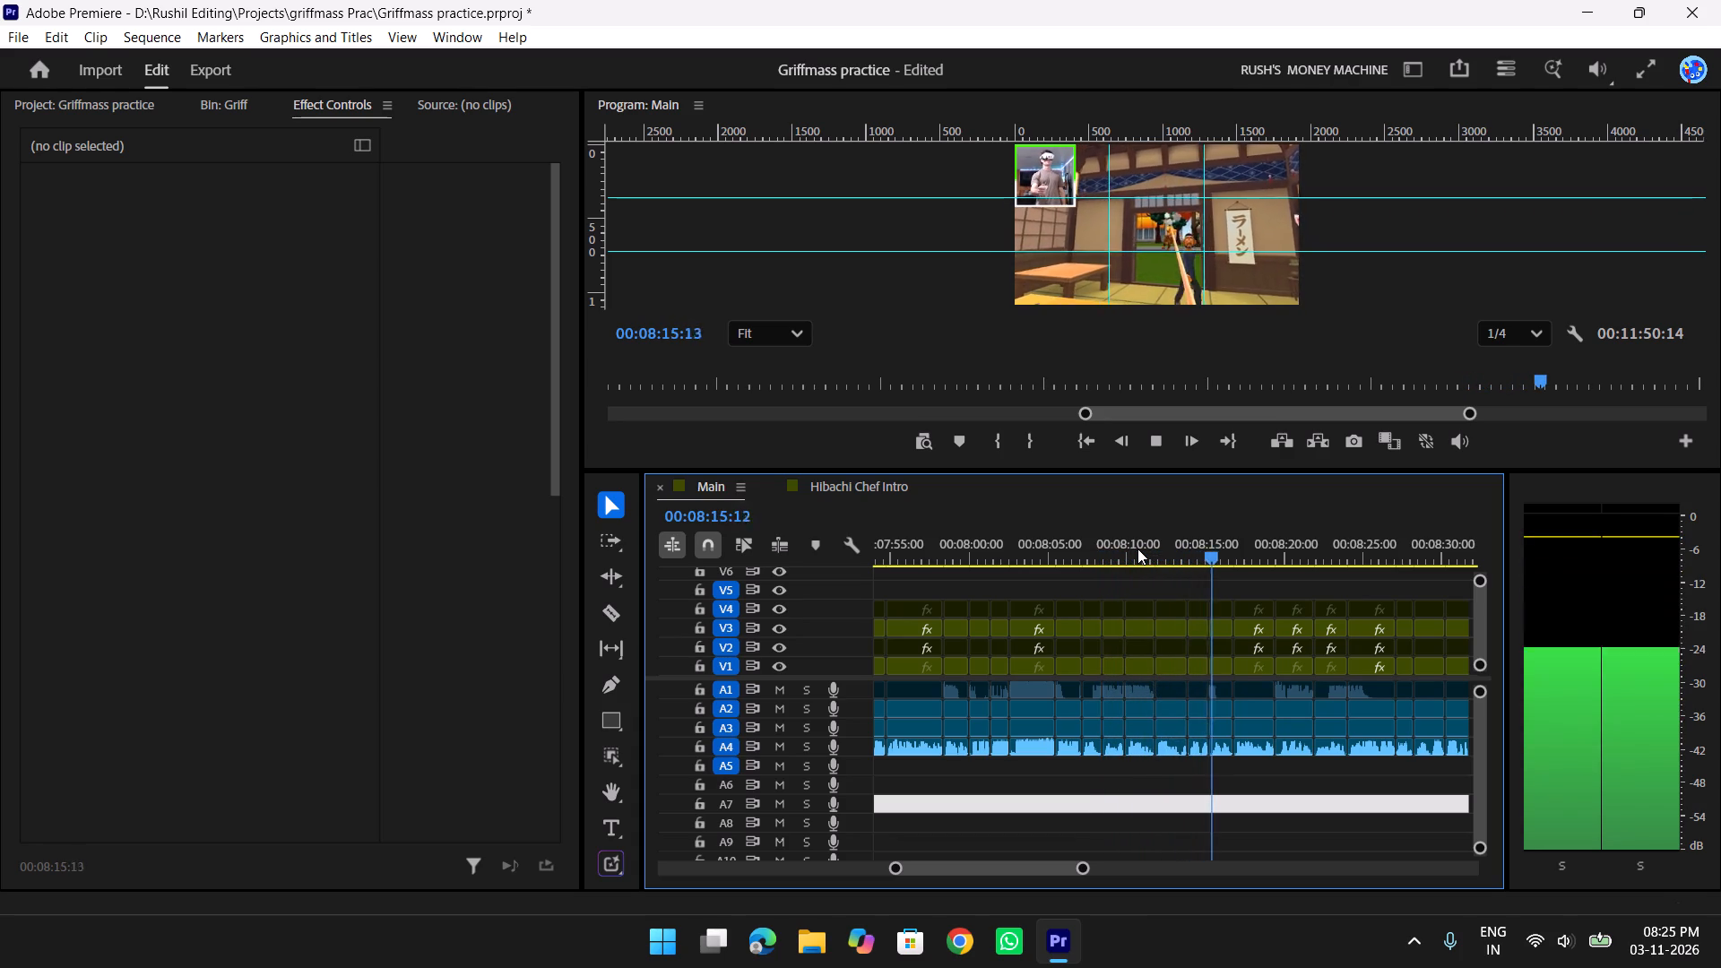
pyautogui.scroll(-3, 1137, 549)
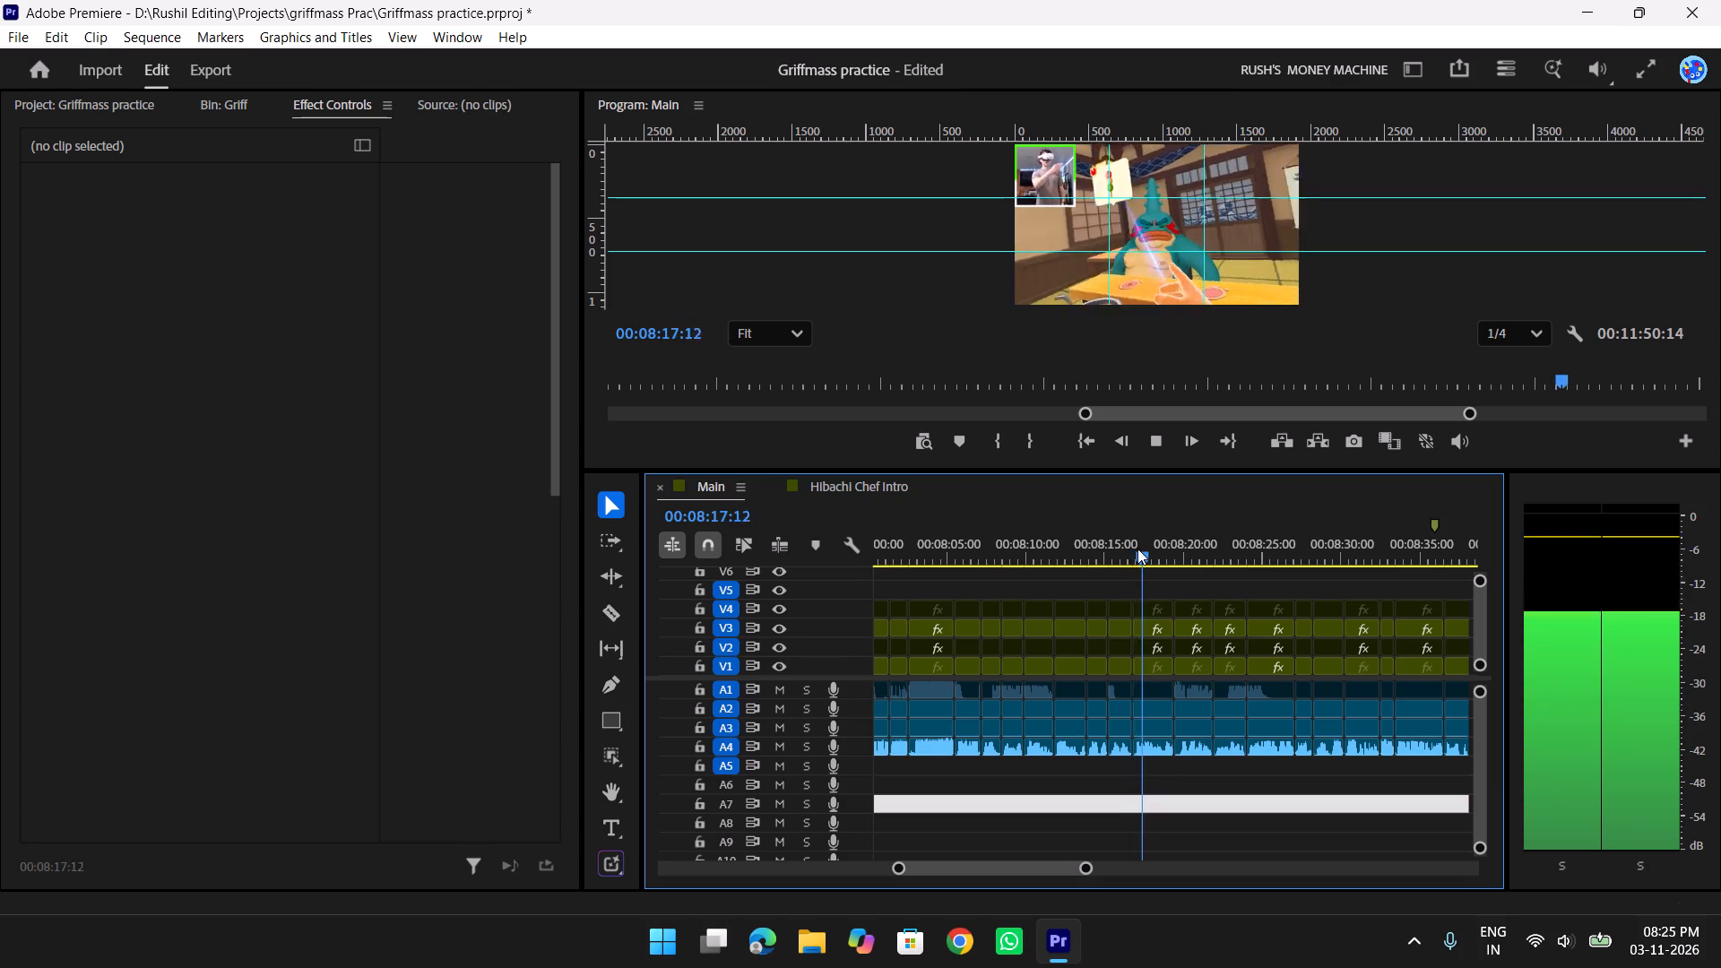
pyautogui.scroll(-4, 1137, 549)
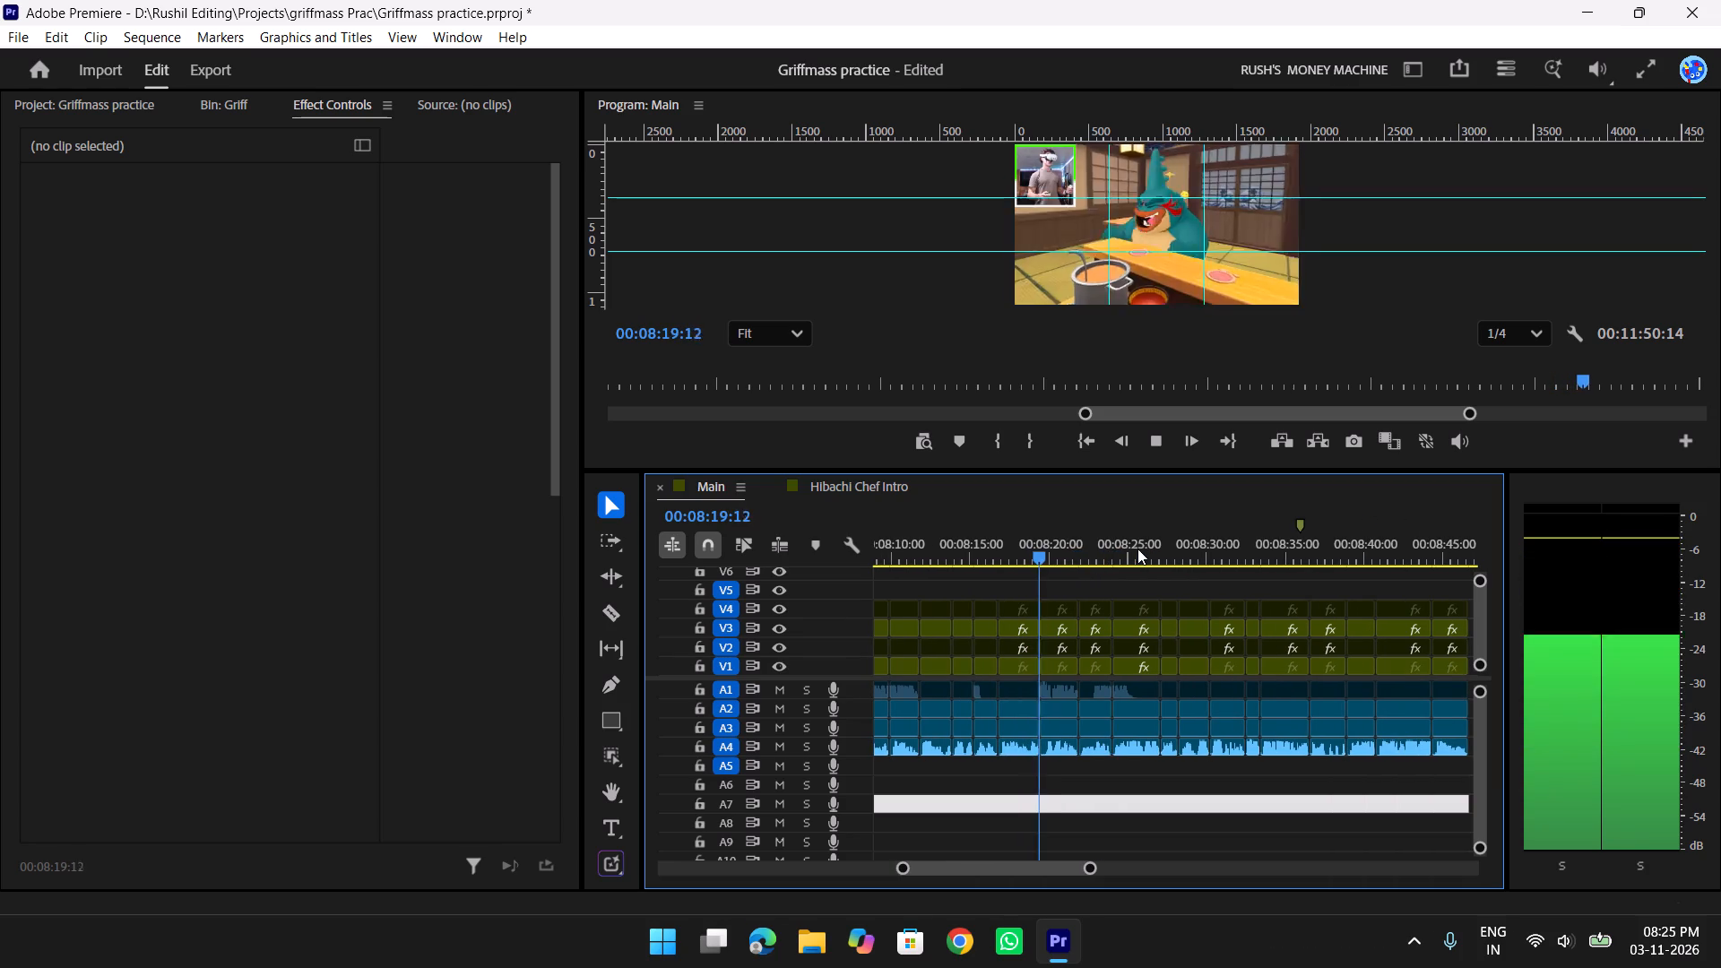
pyautogui.scroll(-2, 1137, 549)
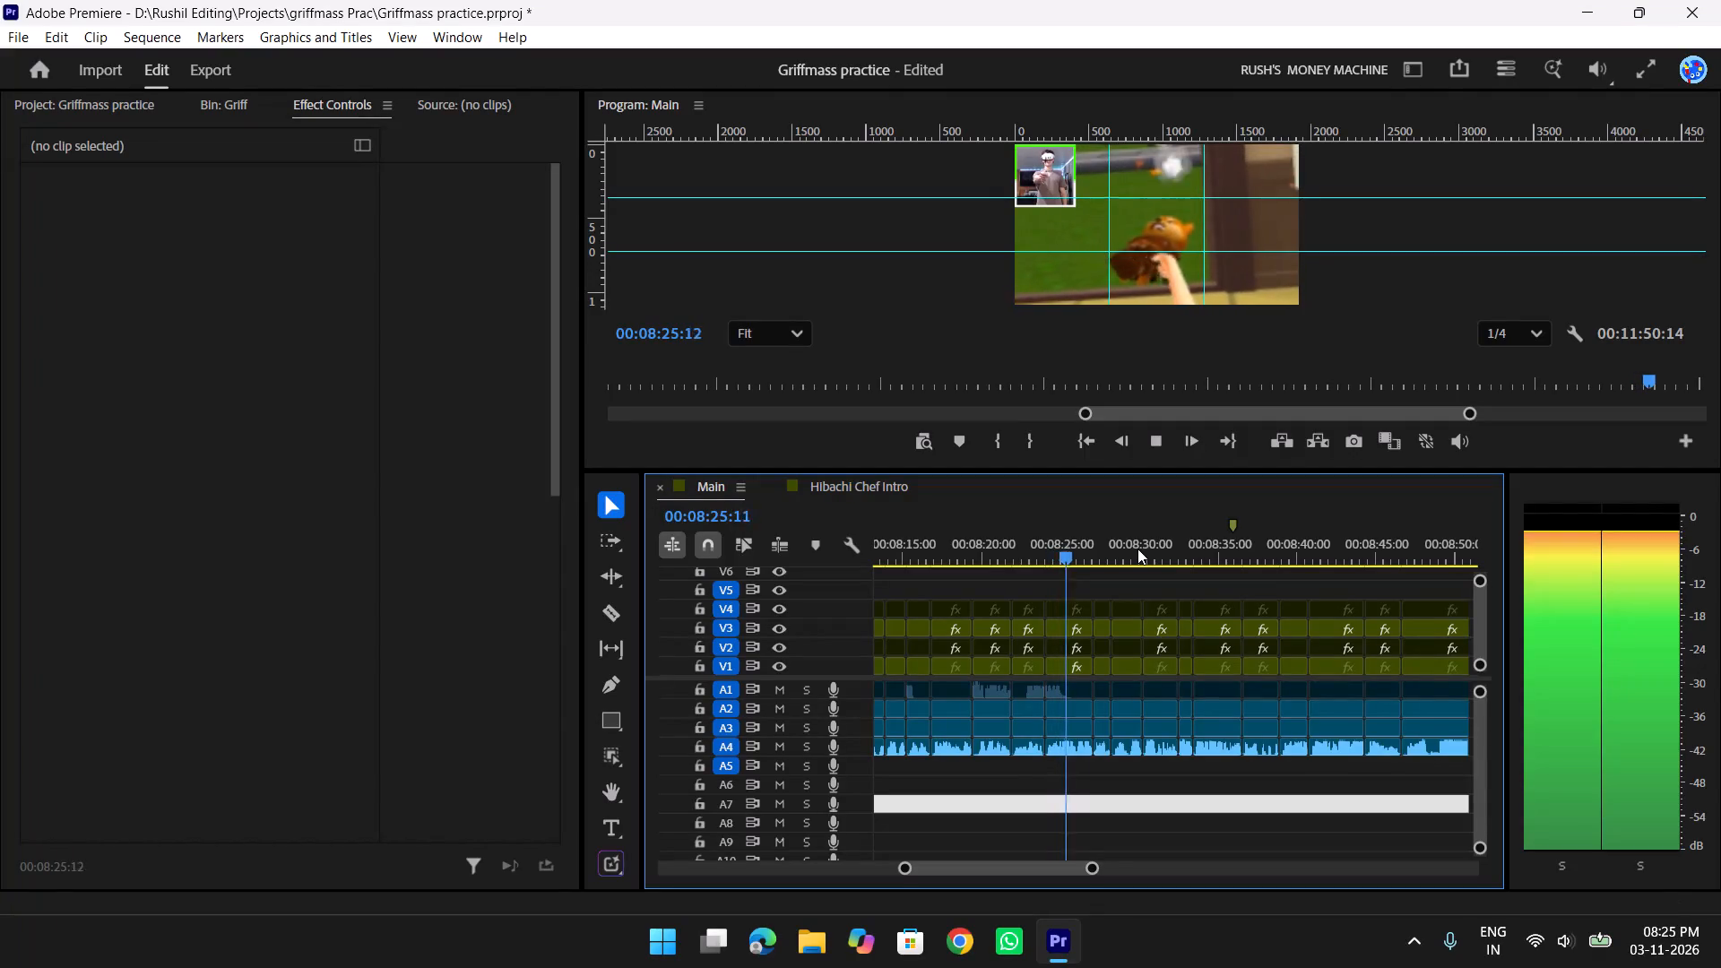
pyautogui.scroll(-2, 1137, 549)
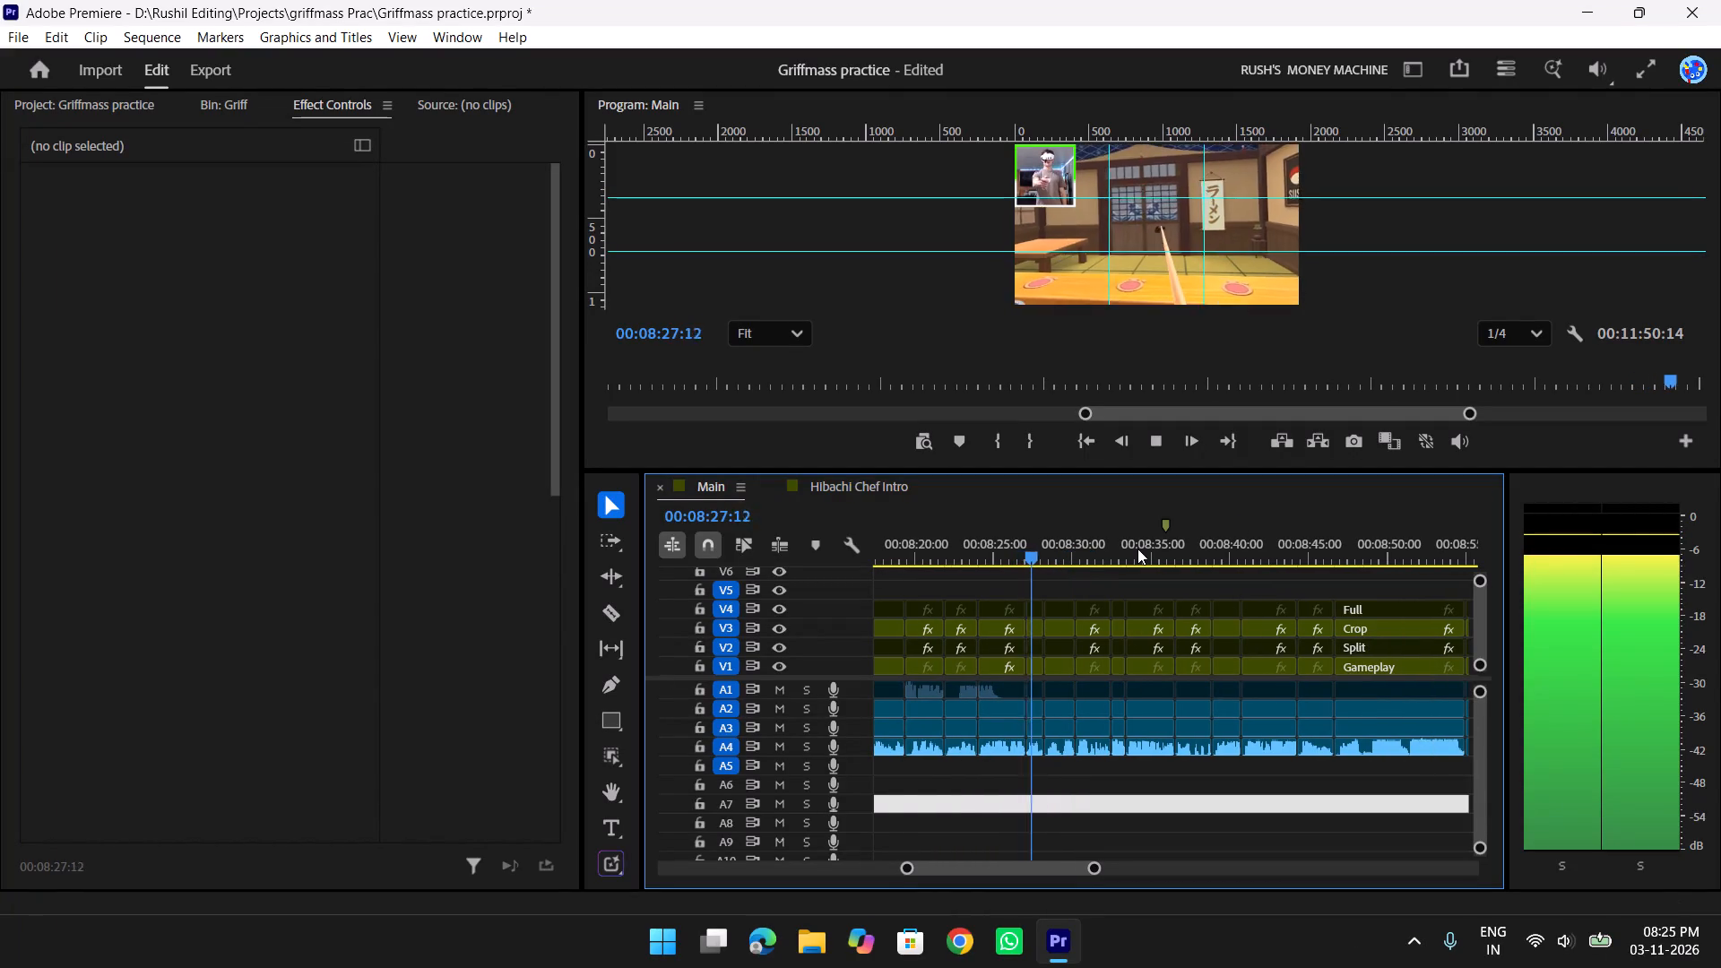
pyautogui.scroll(-1, 1137, 549)
pyautogui.press('space')
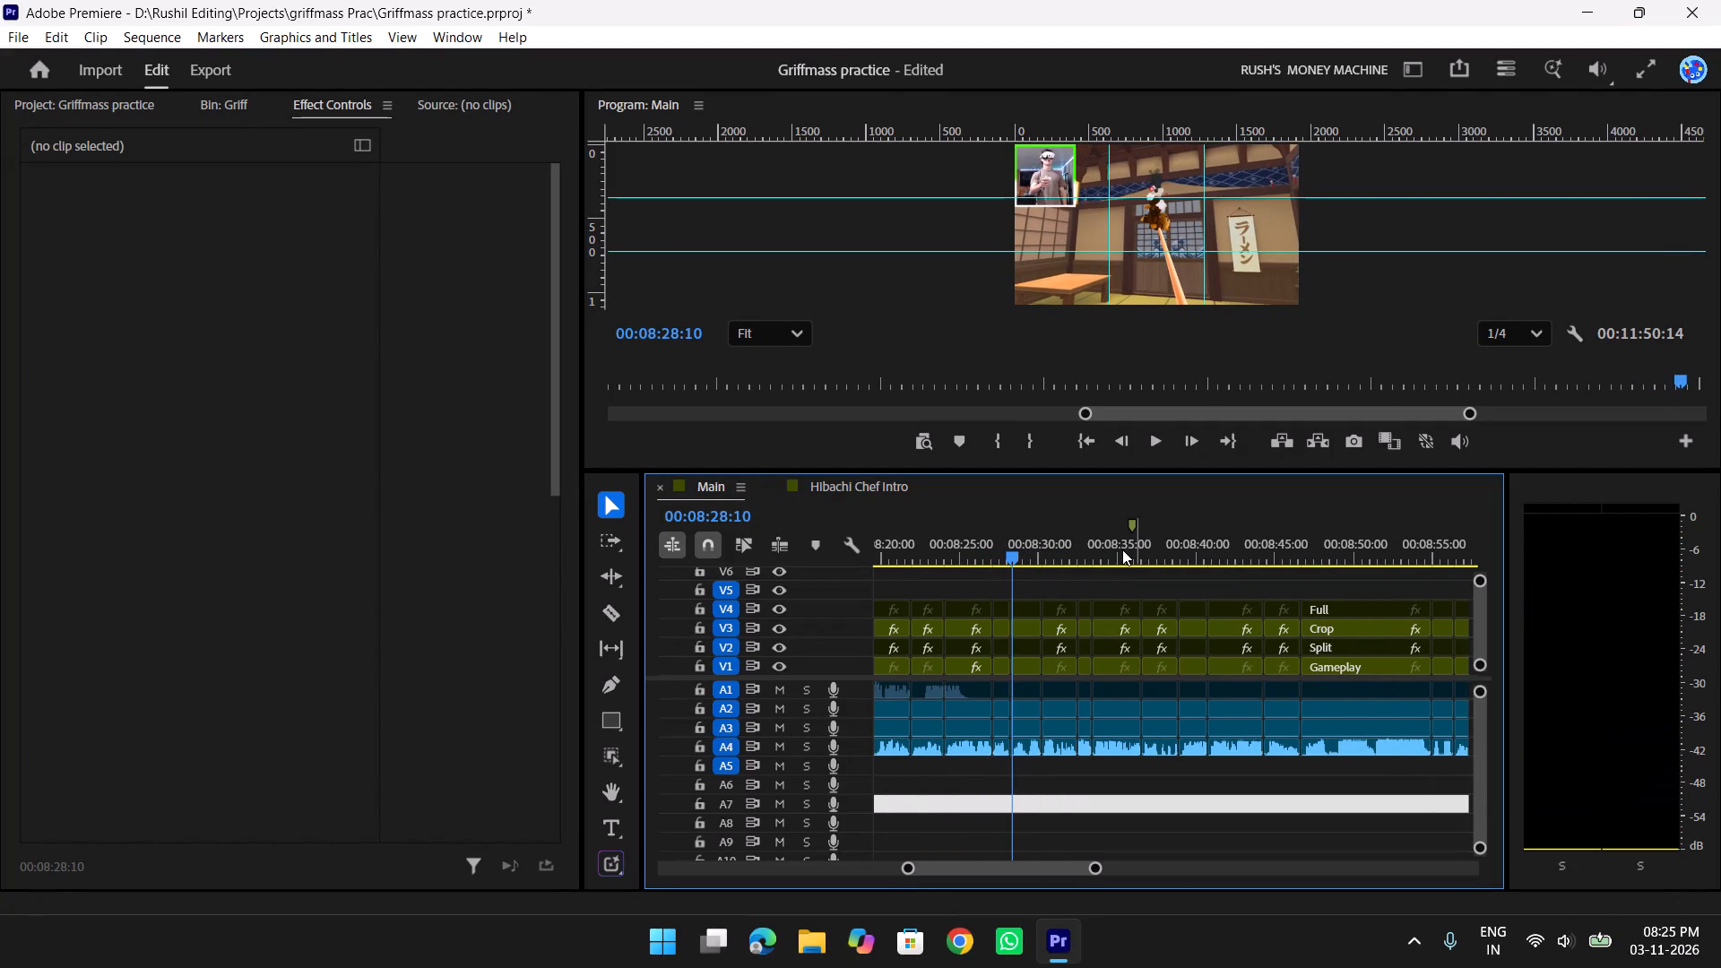
# Play from 00:08:28 to about 00:08:32 and replay the close-up of the orange animal character.
pyautogui.press('space')
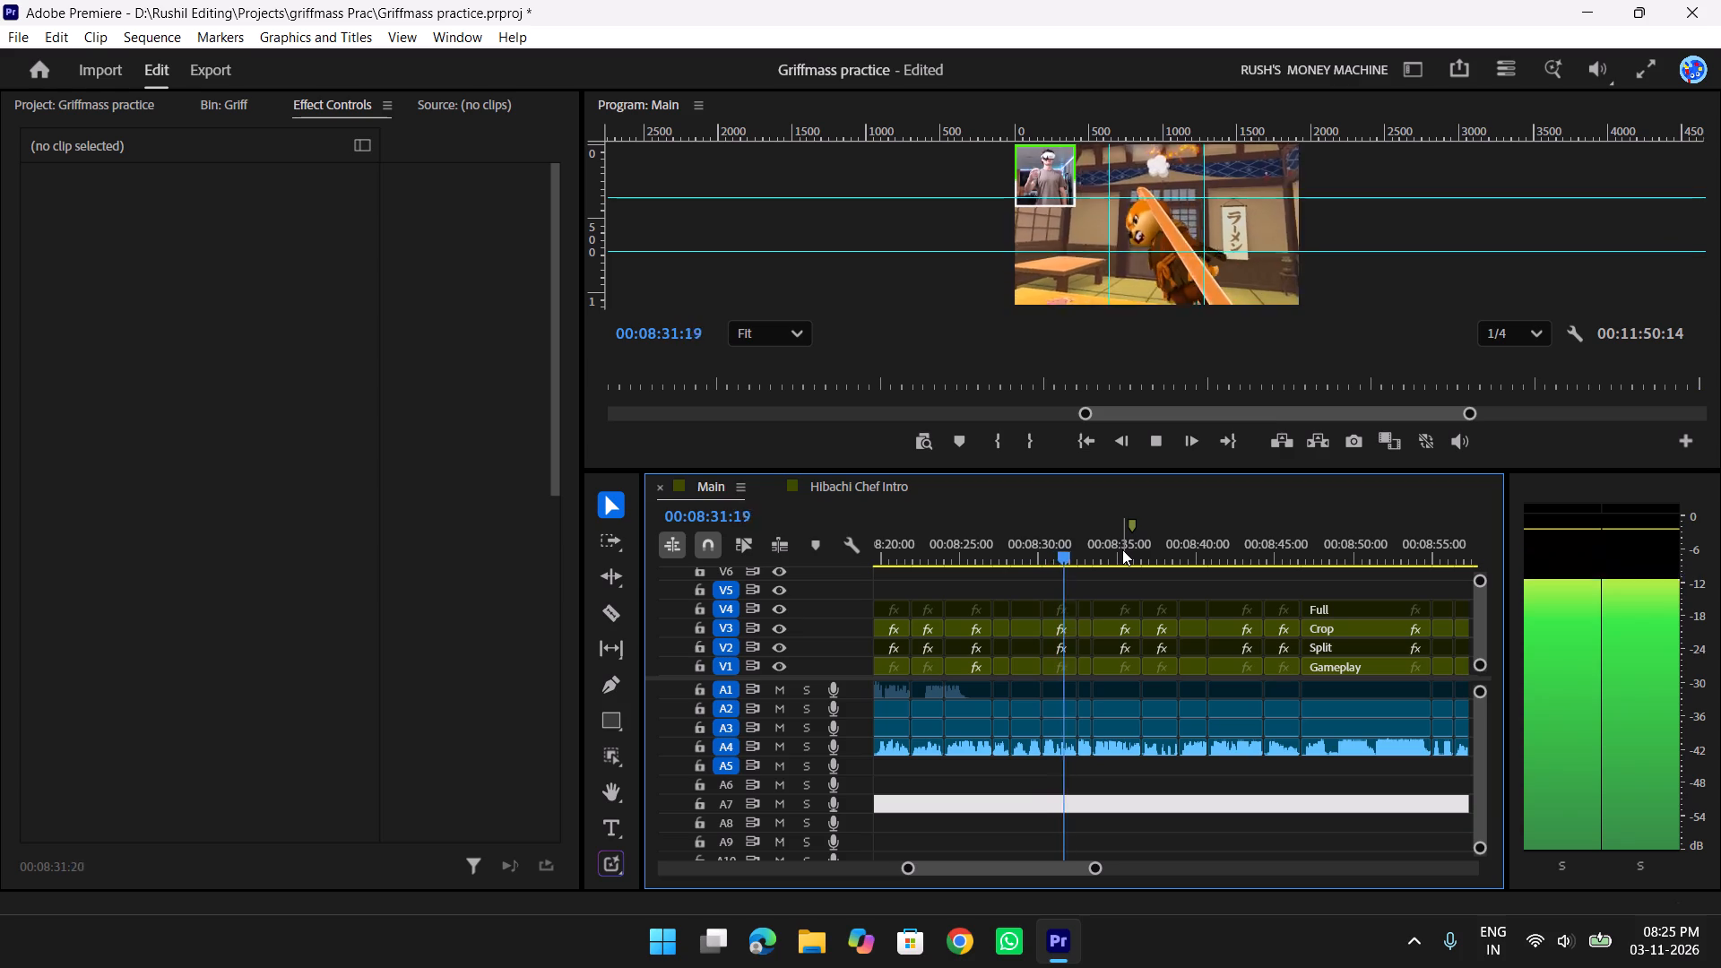
pyautogui.press('space')
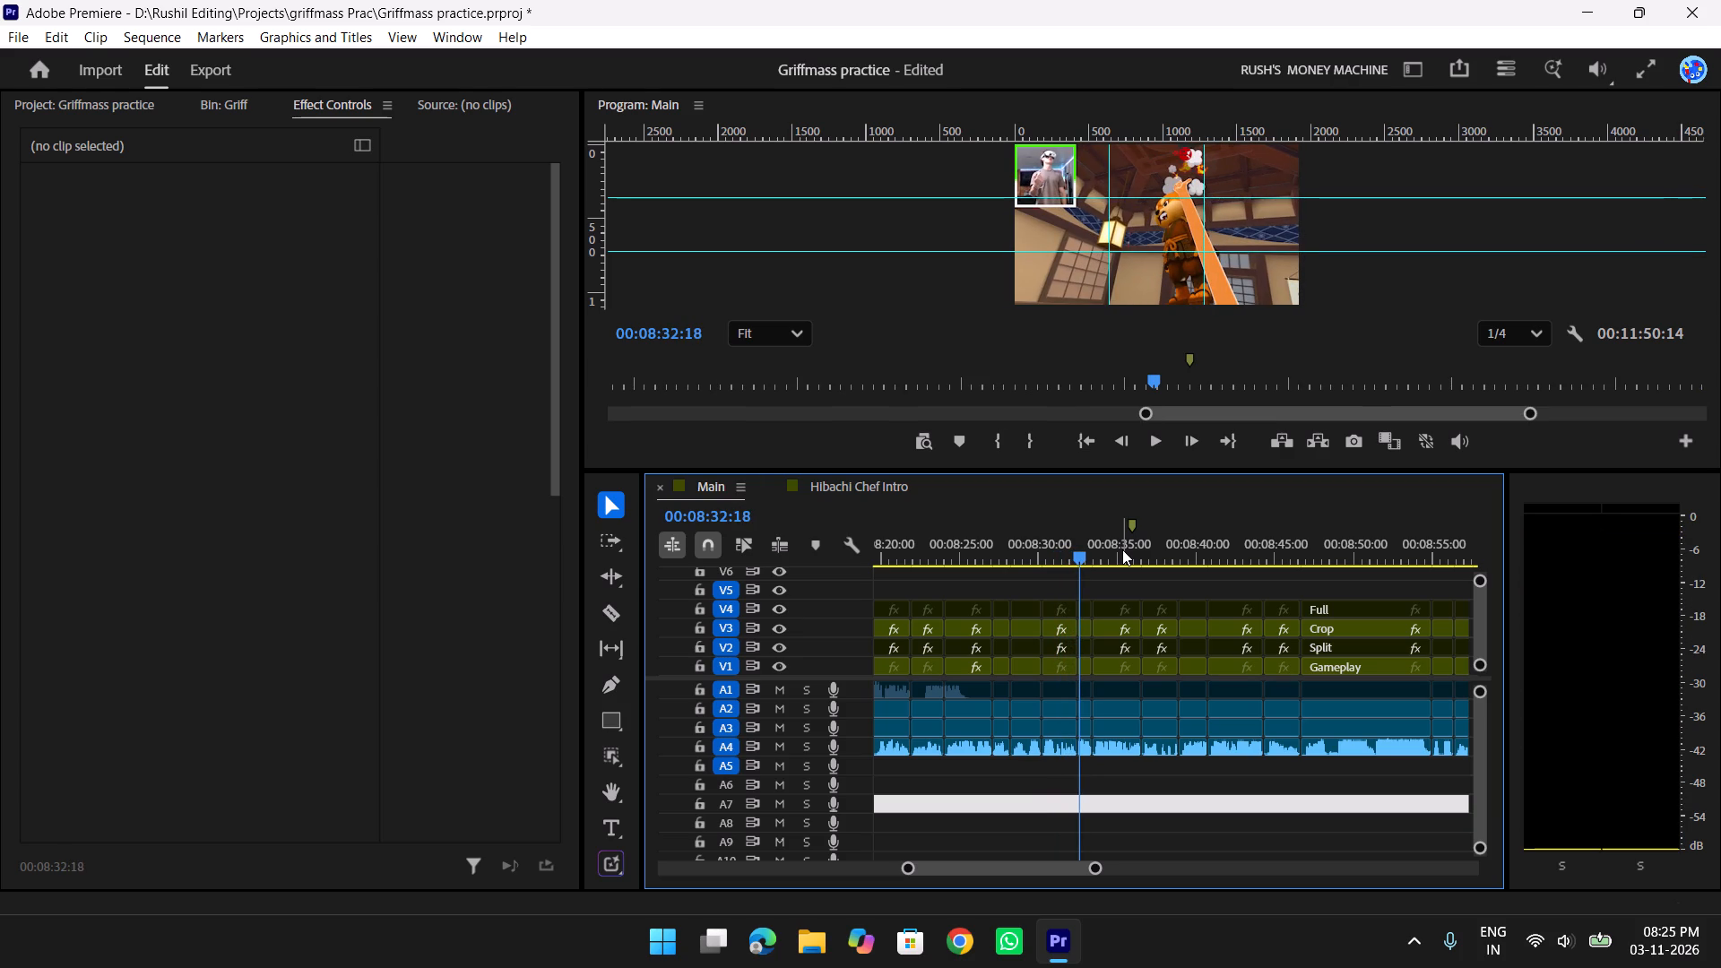
pyautogui.moveTo(1074, 547); pyautogui.dragTo(1016, 541)
pyautogui.press('space')
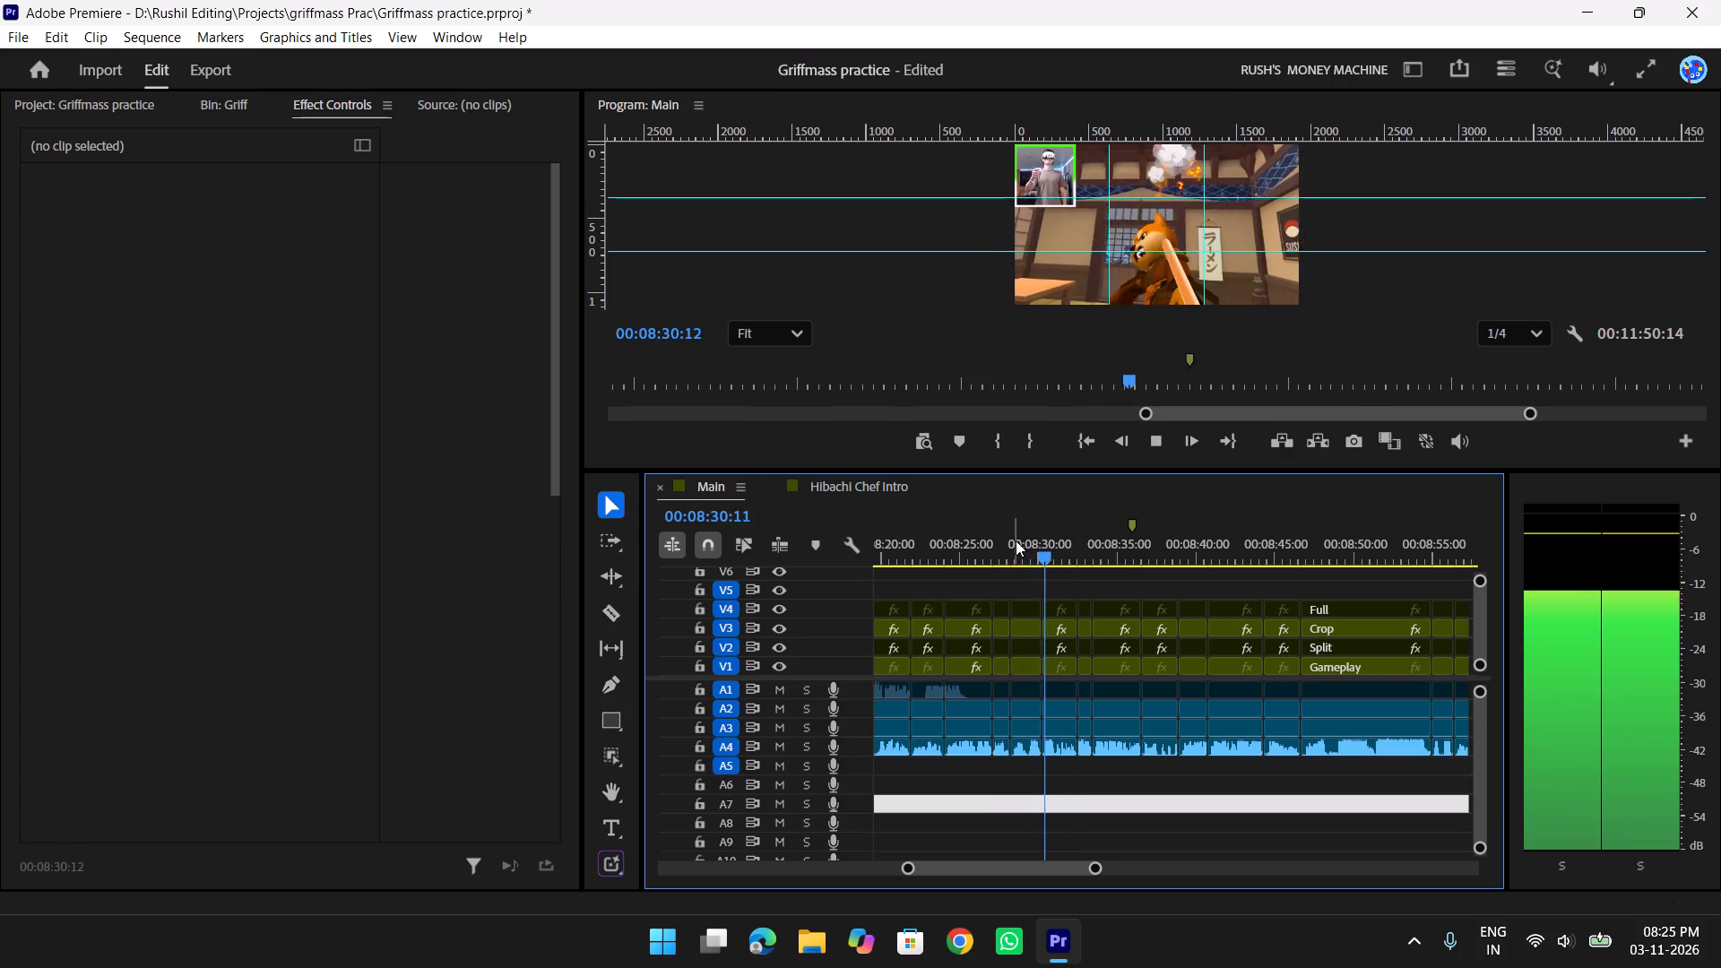
pyautogui.press('space')
pyautogui.press('space')
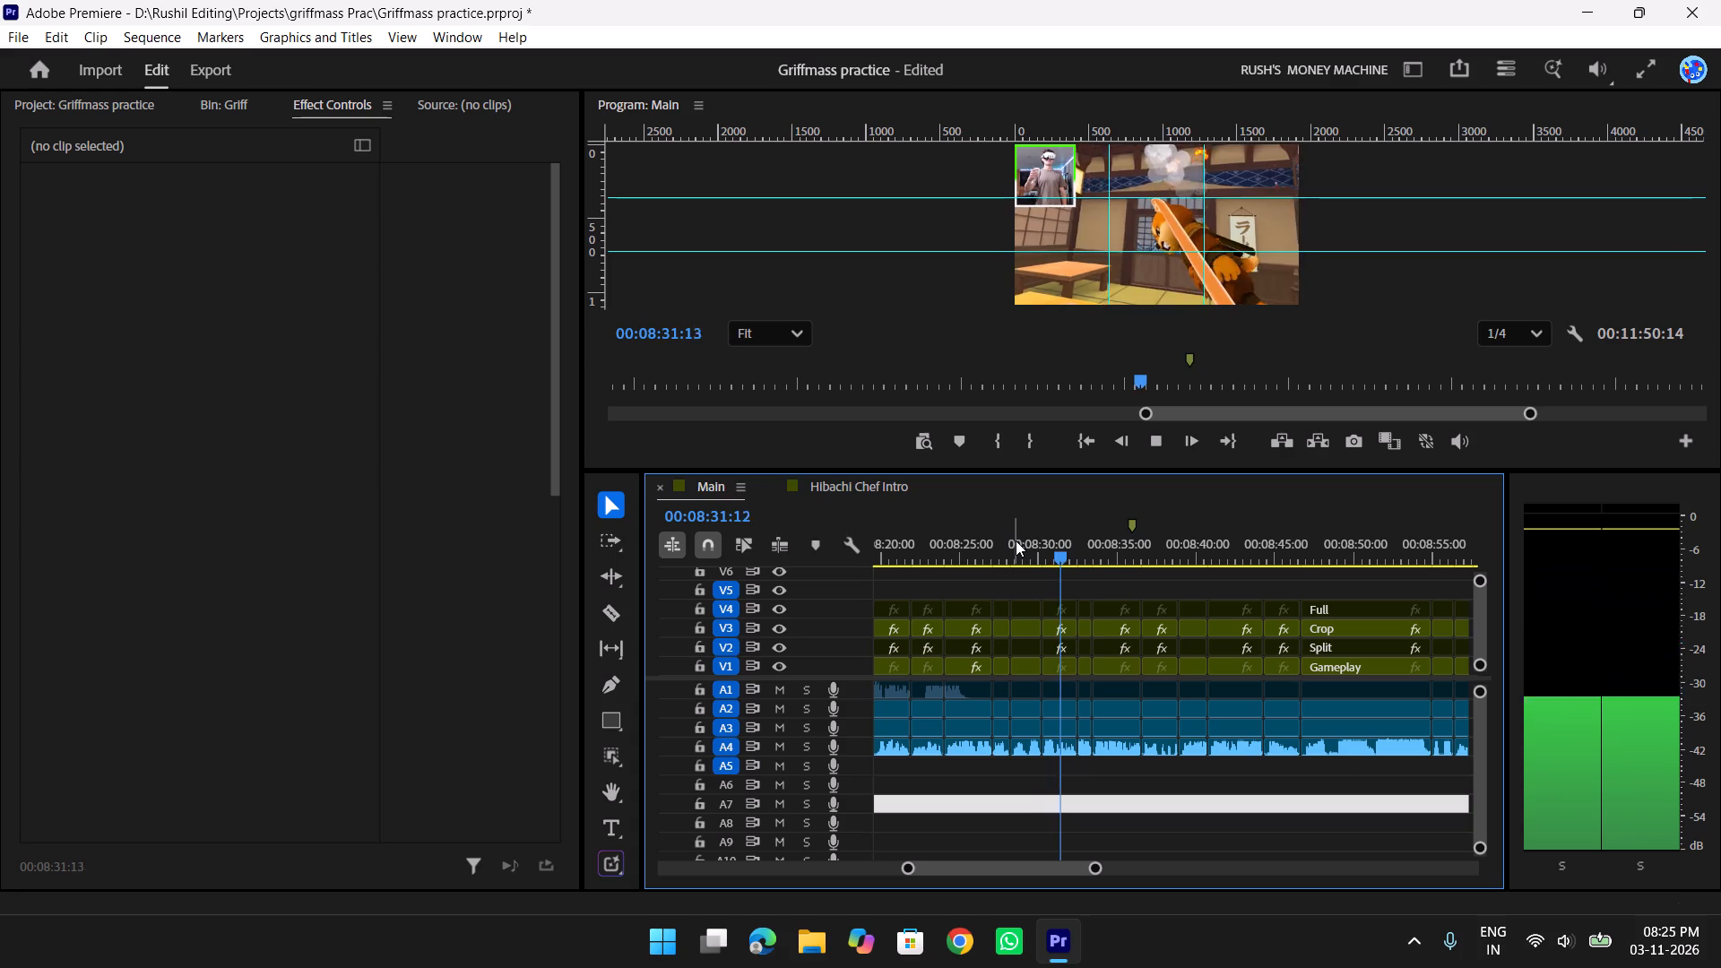
pyautogui.press('space')
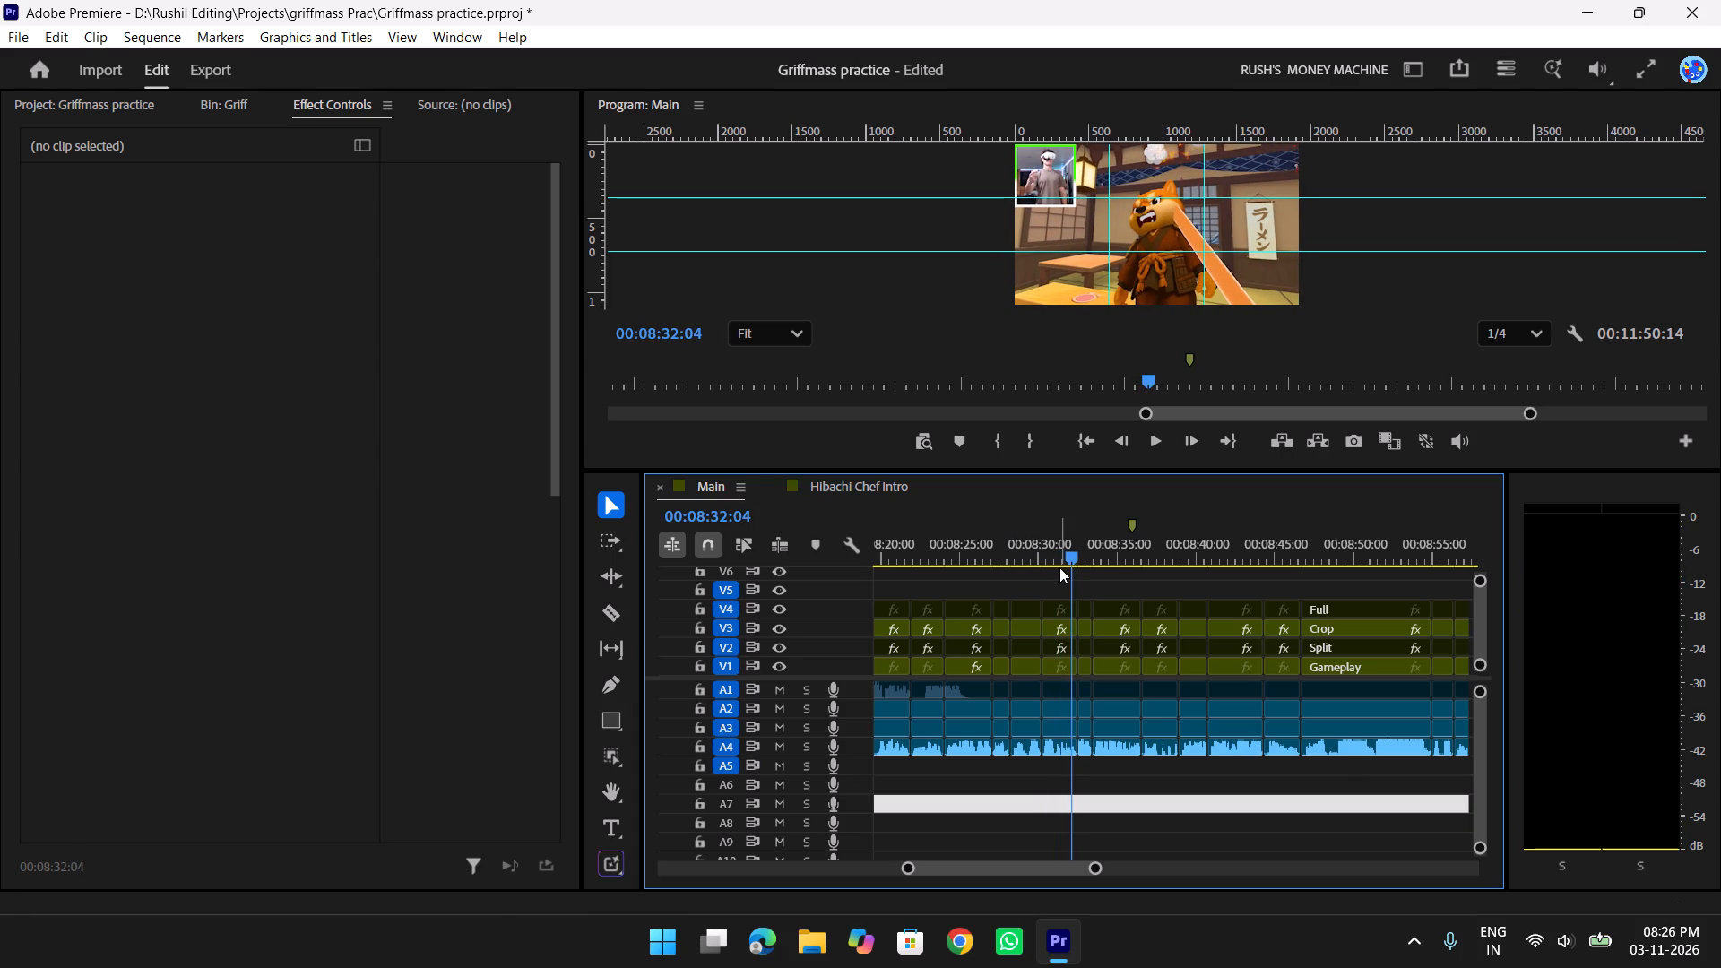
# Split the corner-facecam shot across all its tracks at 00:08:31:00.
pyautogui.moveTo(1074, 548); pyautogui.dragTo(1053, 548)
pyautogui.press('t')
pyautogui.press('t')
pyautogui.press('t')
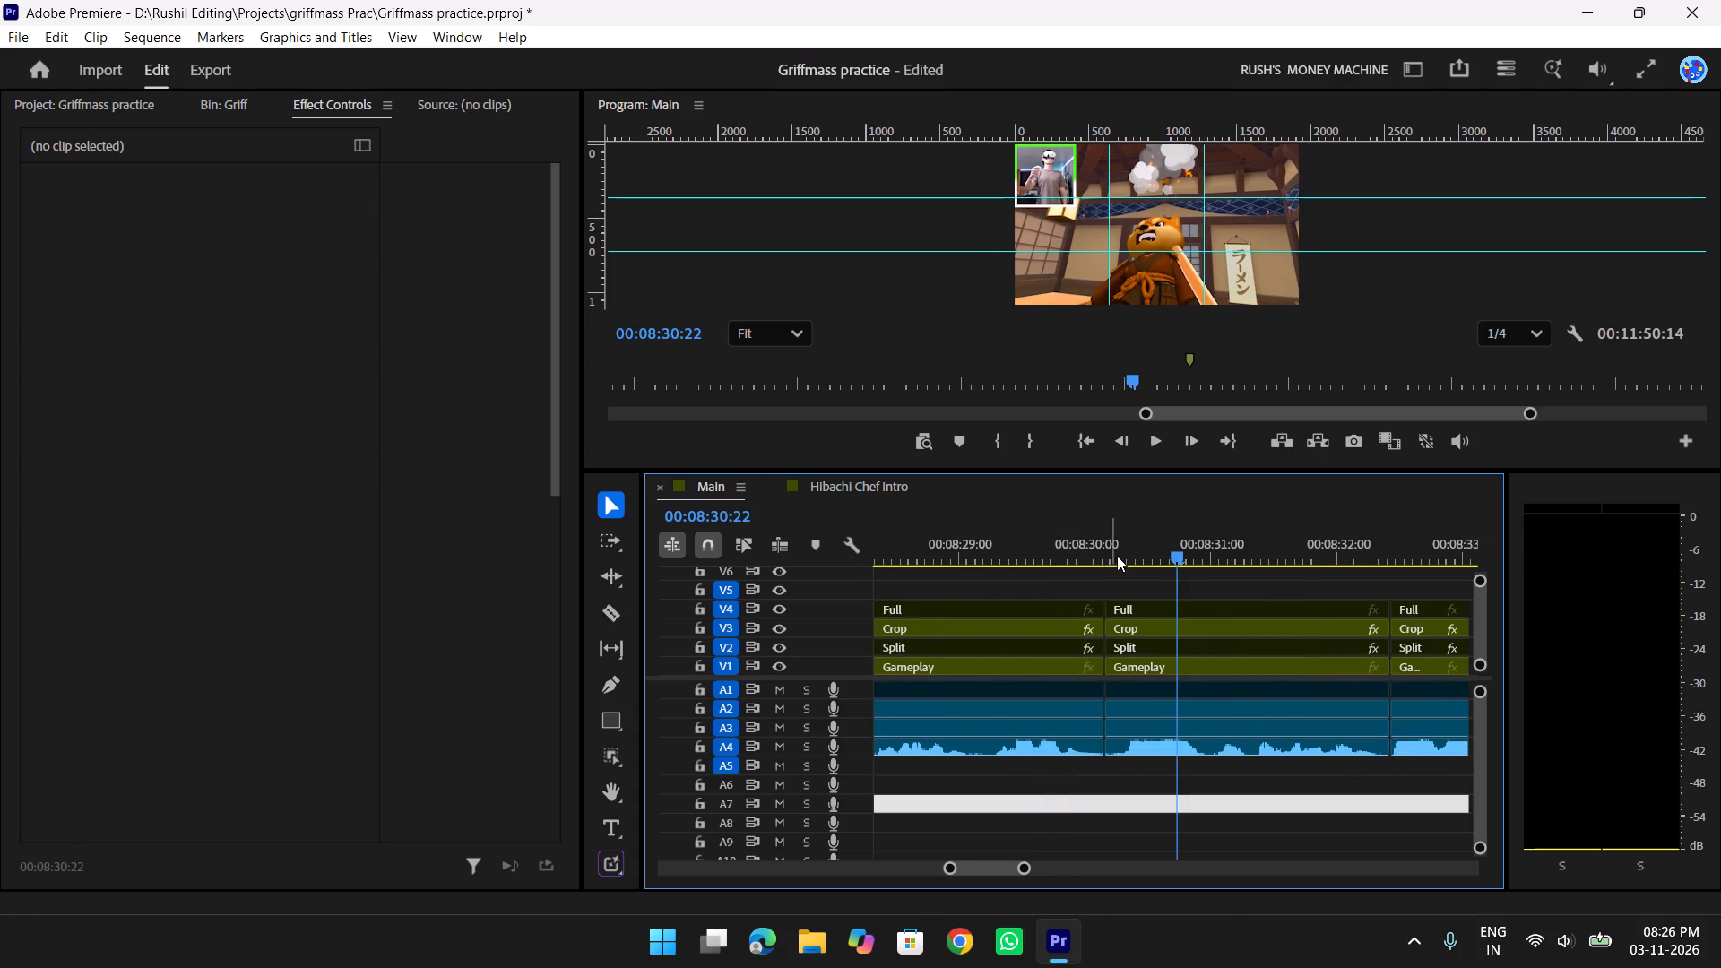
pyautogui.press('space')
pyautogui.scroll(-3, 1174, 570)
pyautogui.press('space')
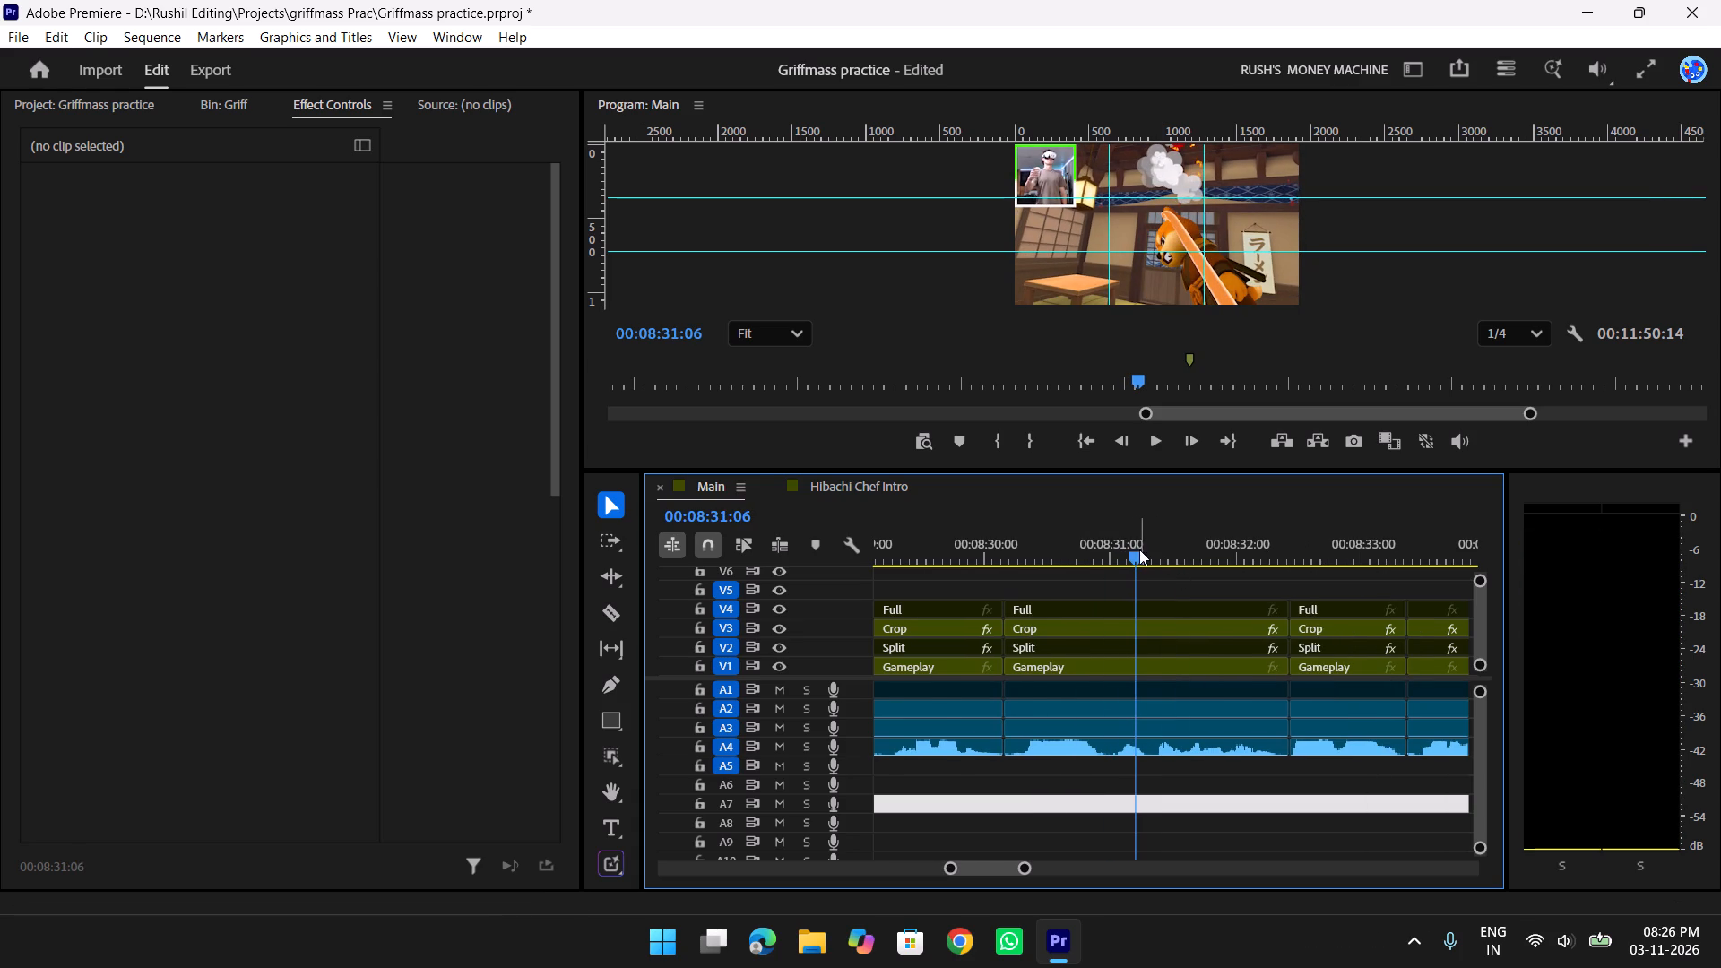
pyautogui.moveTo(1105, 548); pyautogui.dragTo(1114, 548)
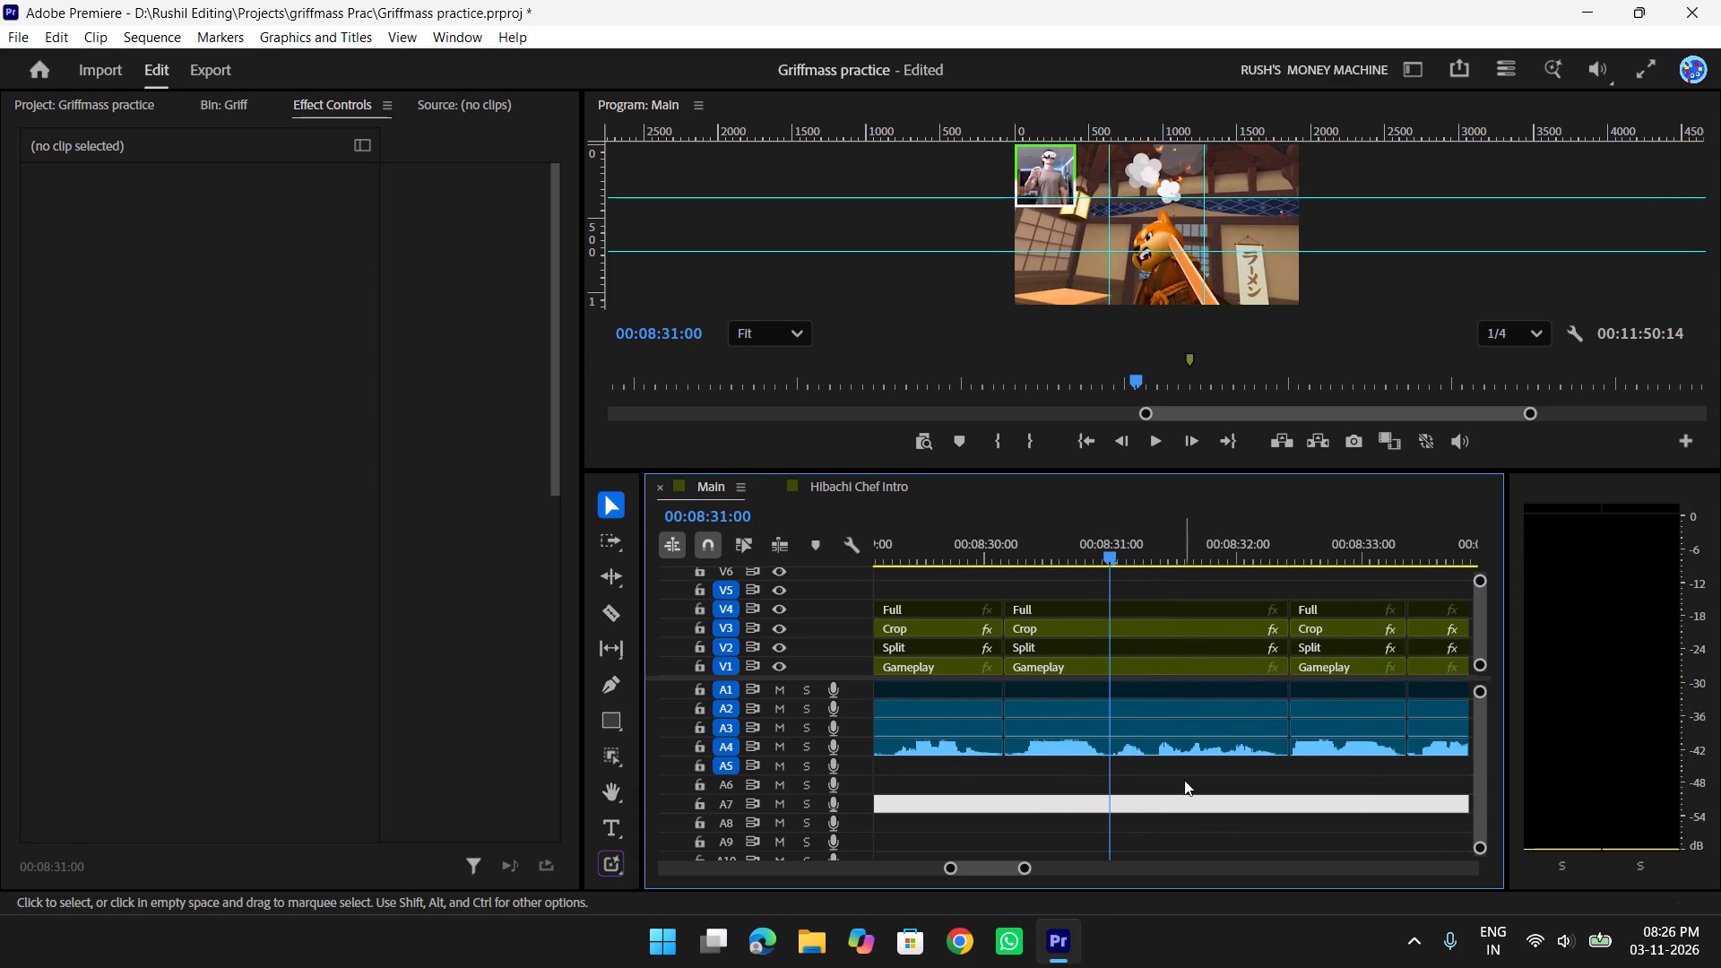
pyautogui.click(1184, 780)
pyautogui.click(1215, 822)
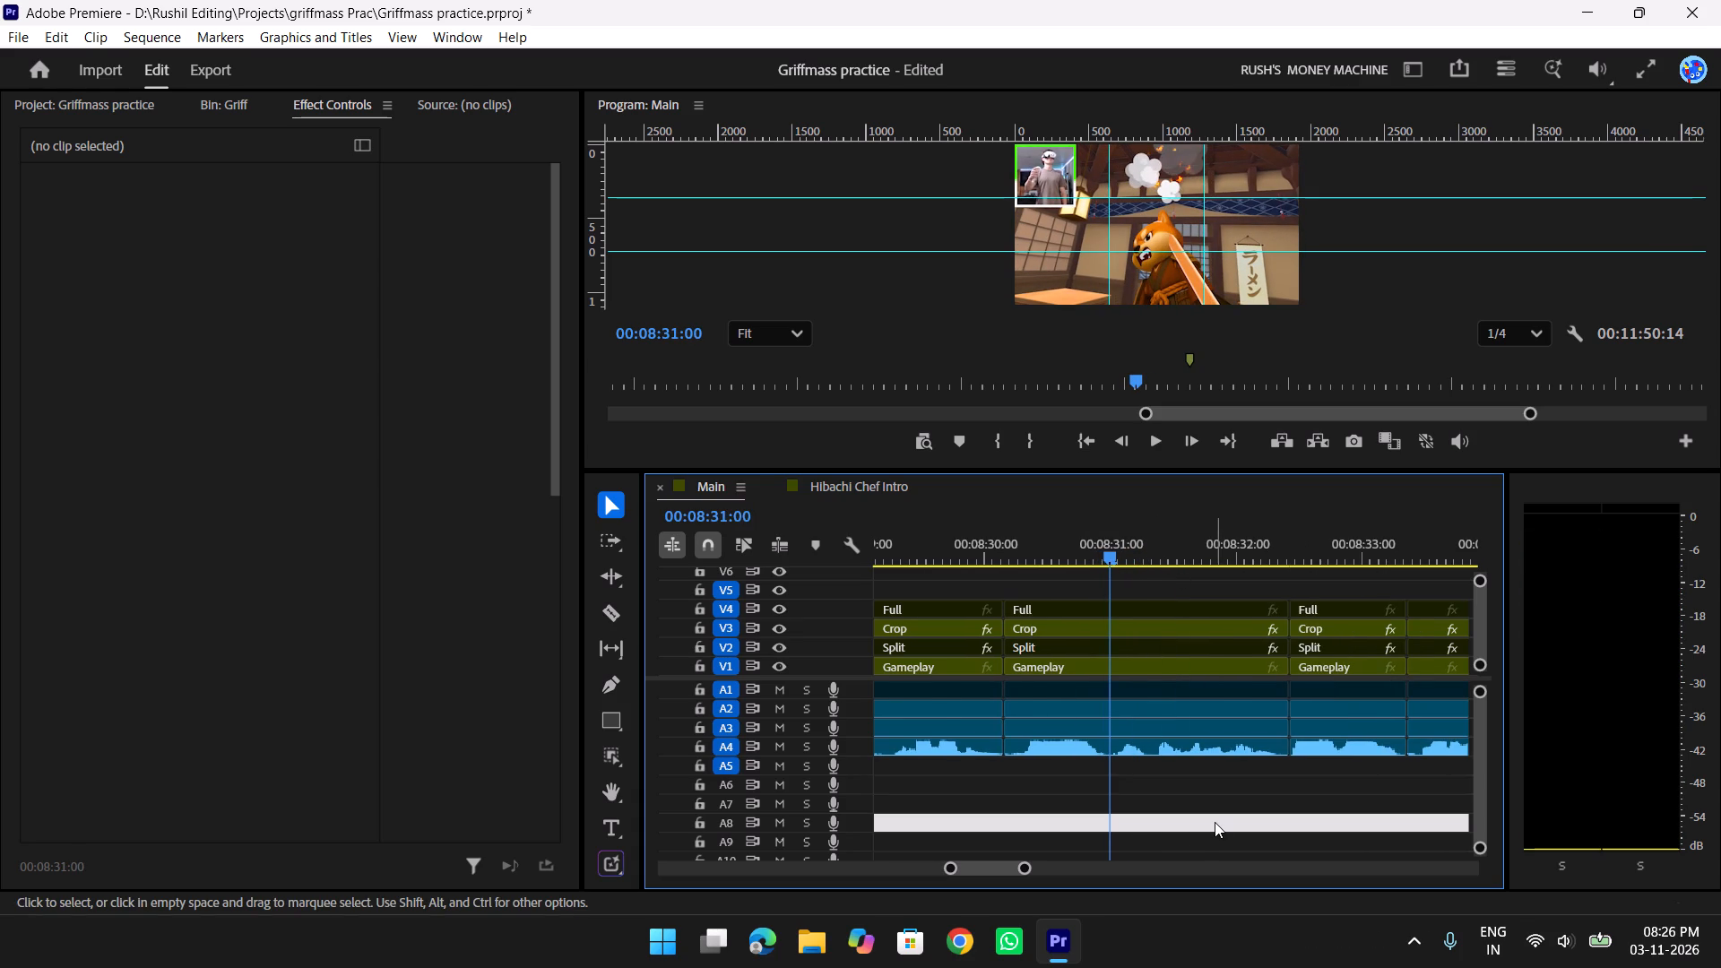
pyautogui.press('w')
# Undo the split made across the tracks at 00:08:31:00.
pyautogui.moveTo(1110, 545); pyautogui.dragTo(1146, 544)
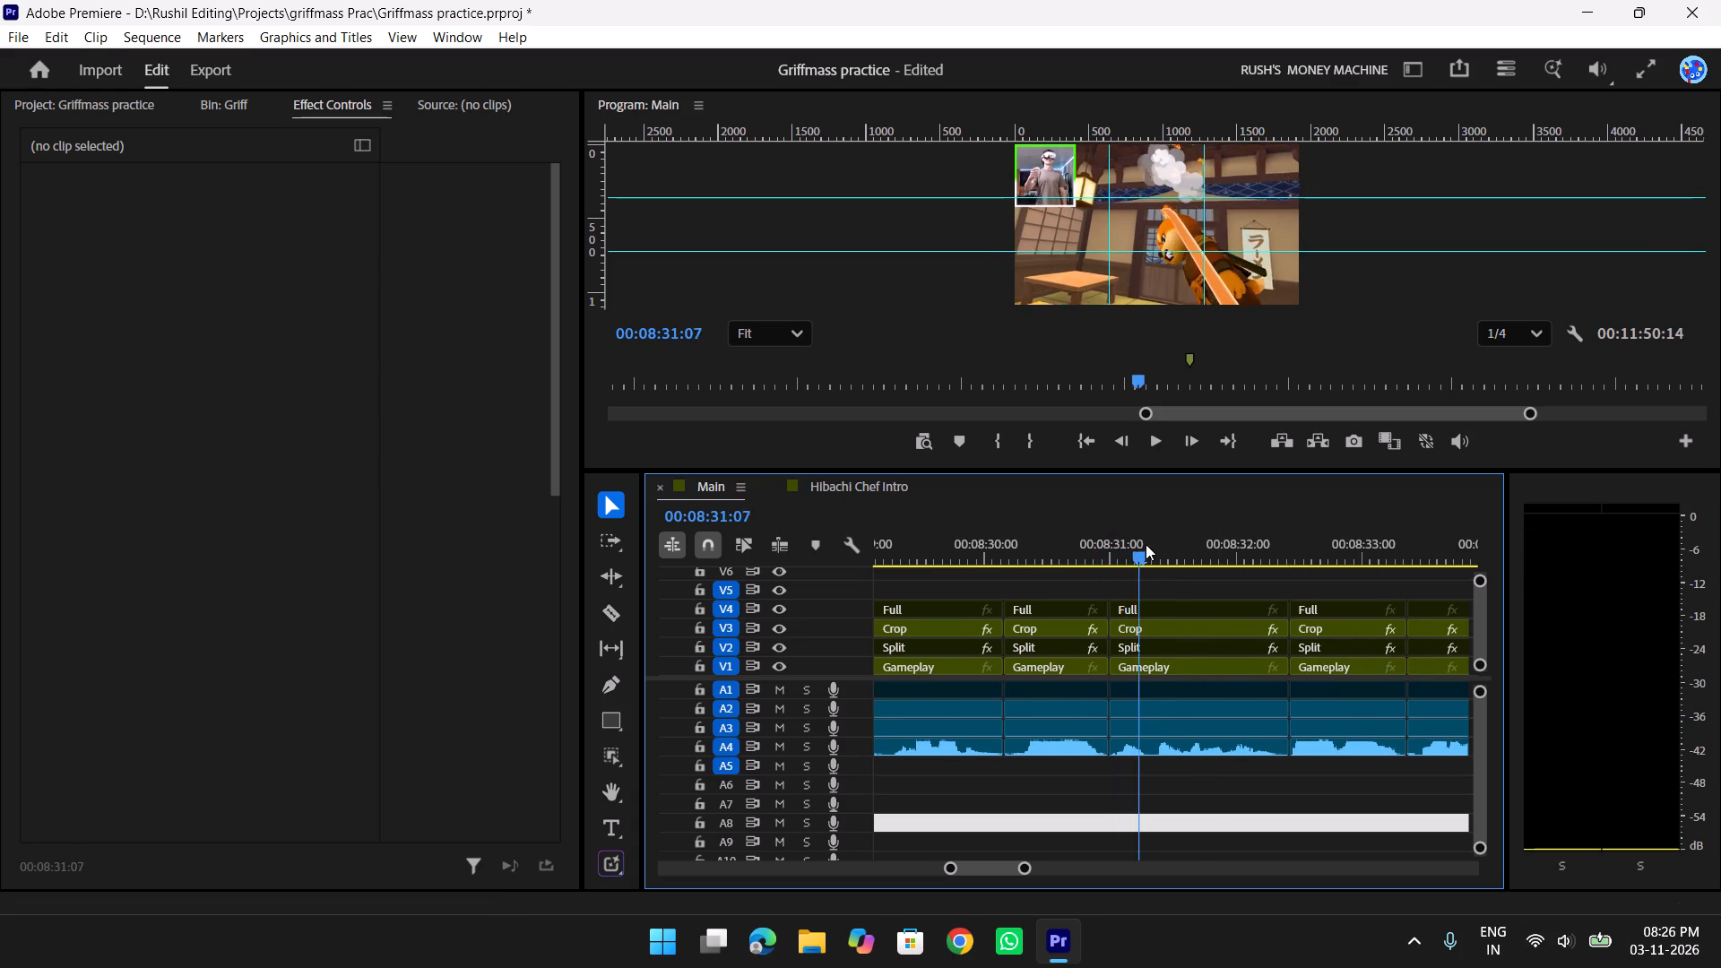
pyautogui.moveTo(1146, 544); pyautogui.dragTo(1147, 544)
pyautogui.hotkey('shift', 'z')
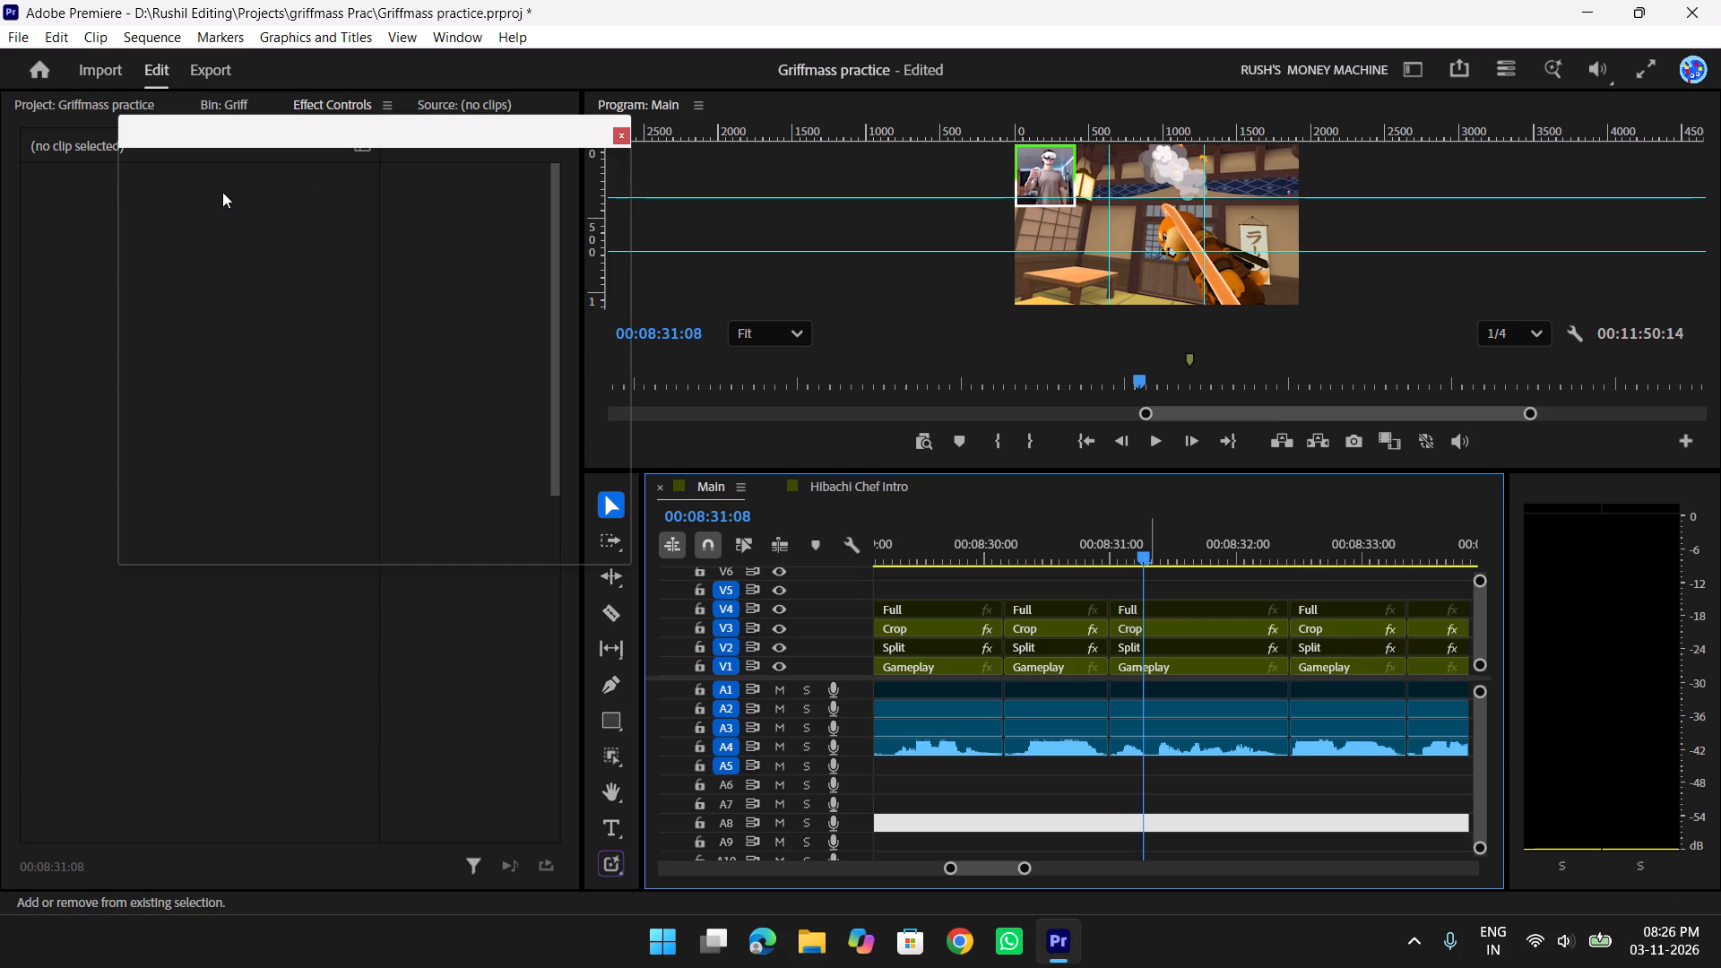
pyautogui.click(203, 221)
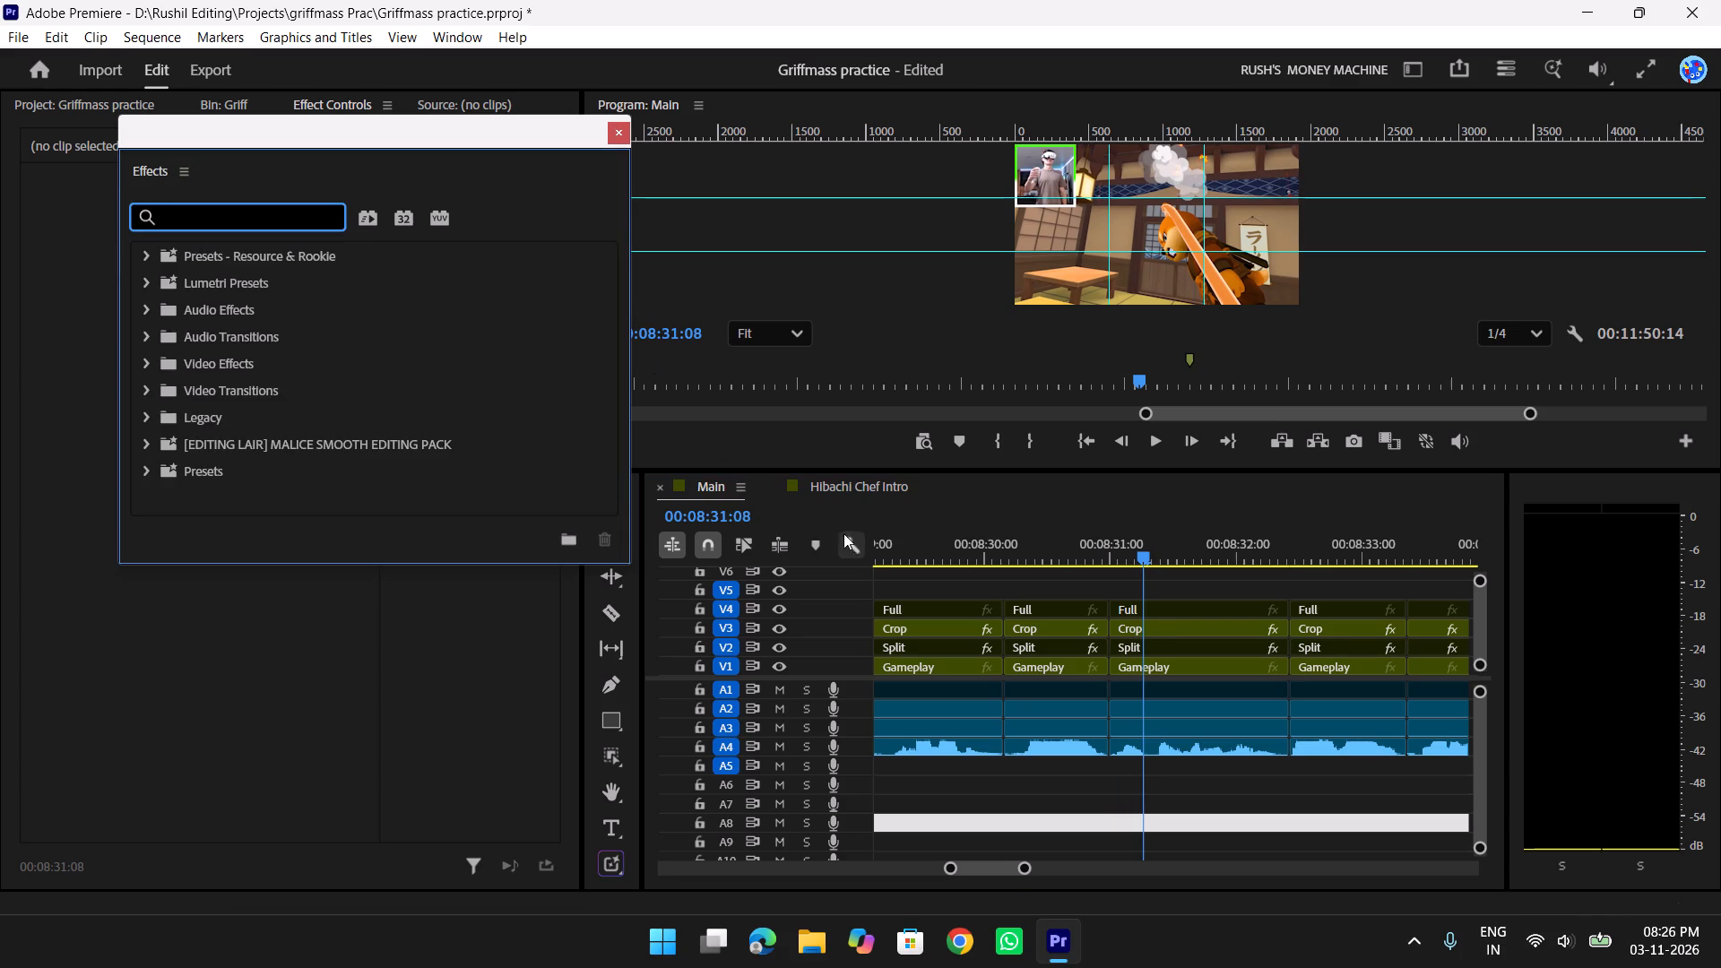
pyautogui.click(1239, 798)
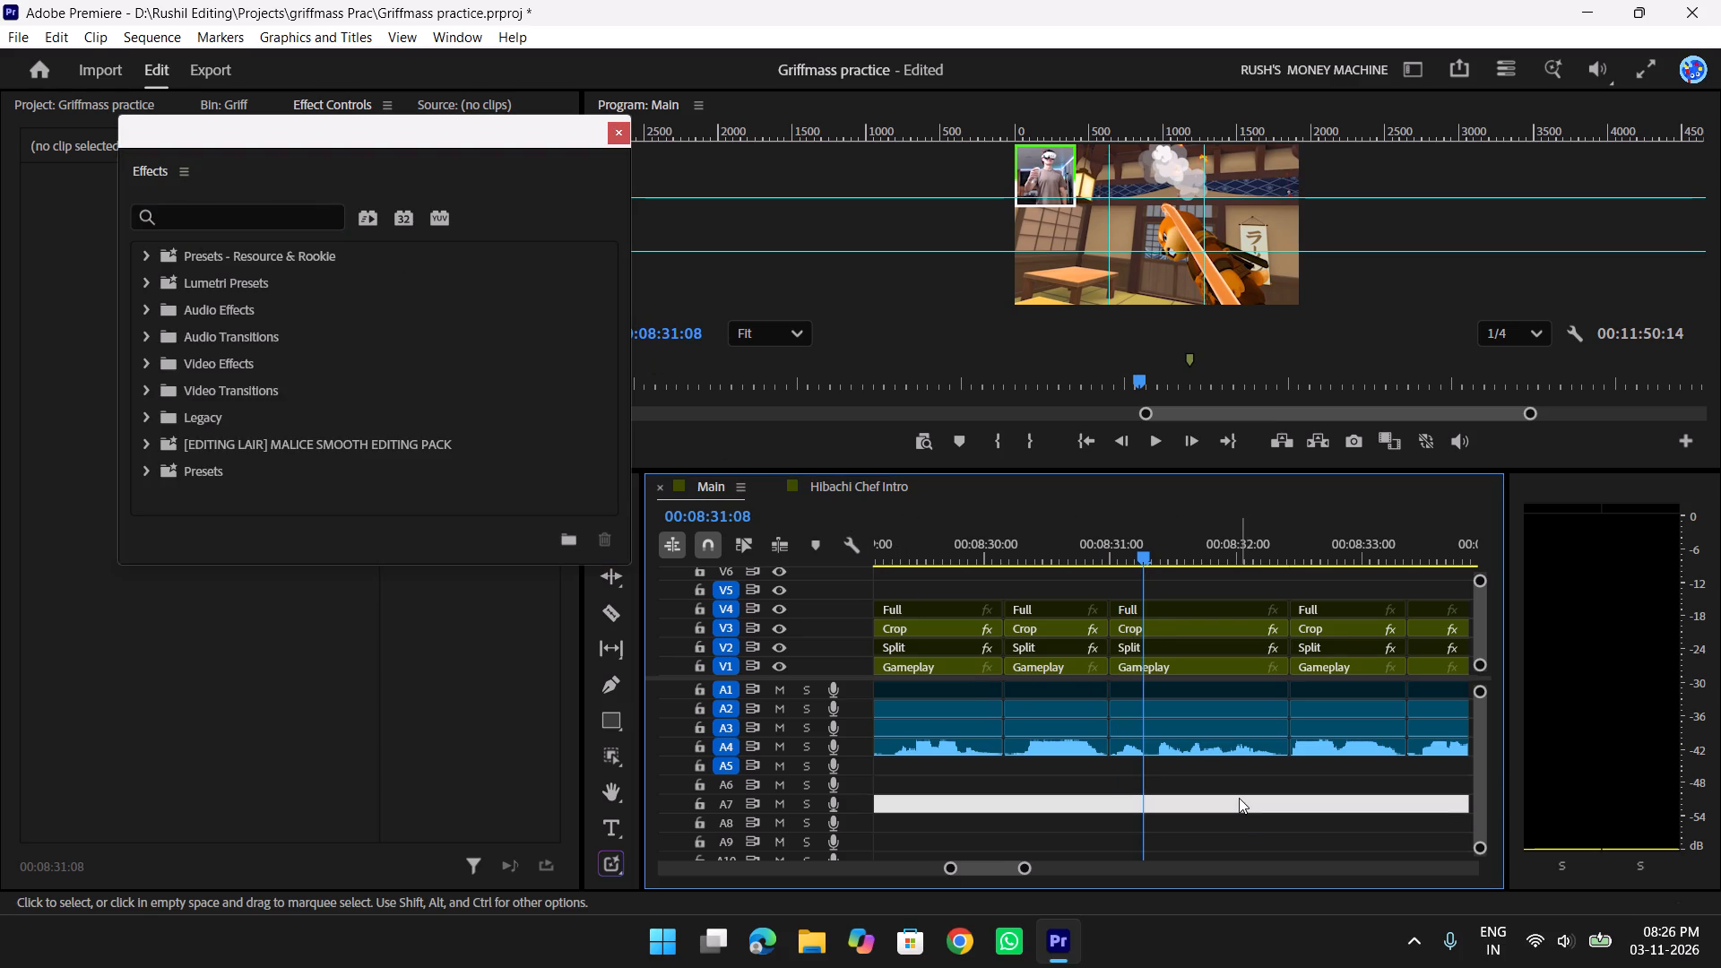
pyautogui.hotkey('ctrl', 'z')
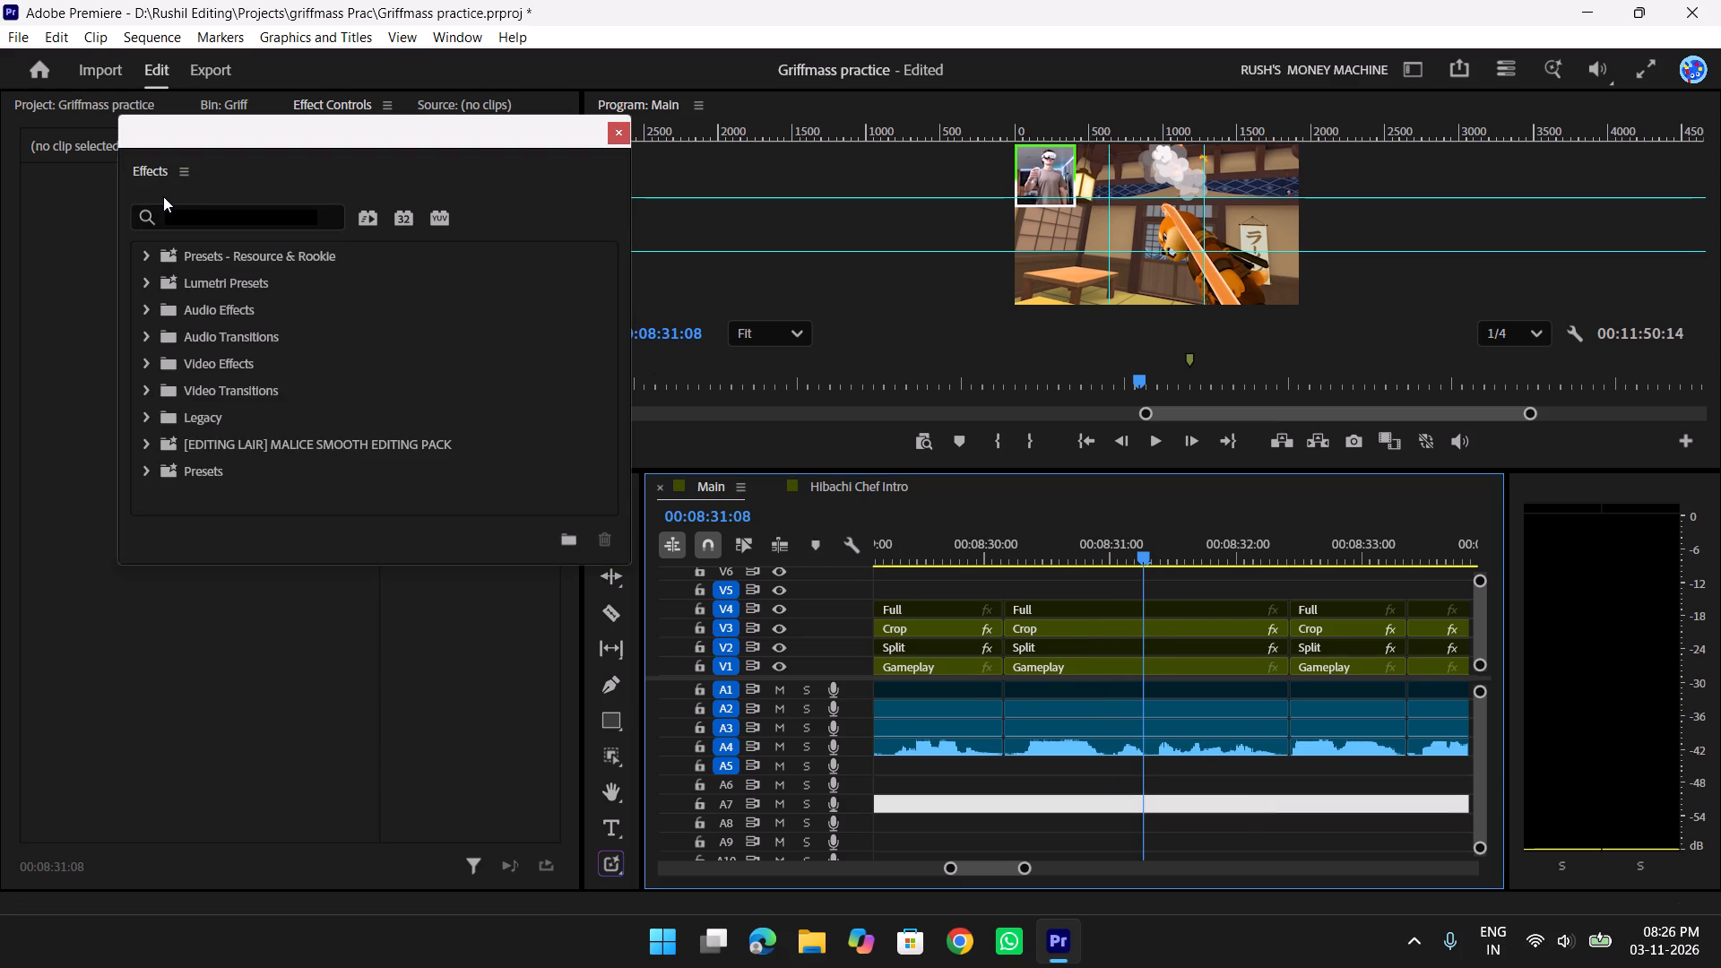
# Search the effects for "Big zoom" and apply the Big Zoom Crop No shake preset to the V3 Crop clip around 00:08:31.
pyautogui.click(170, 219)
pyautogui.press('s')
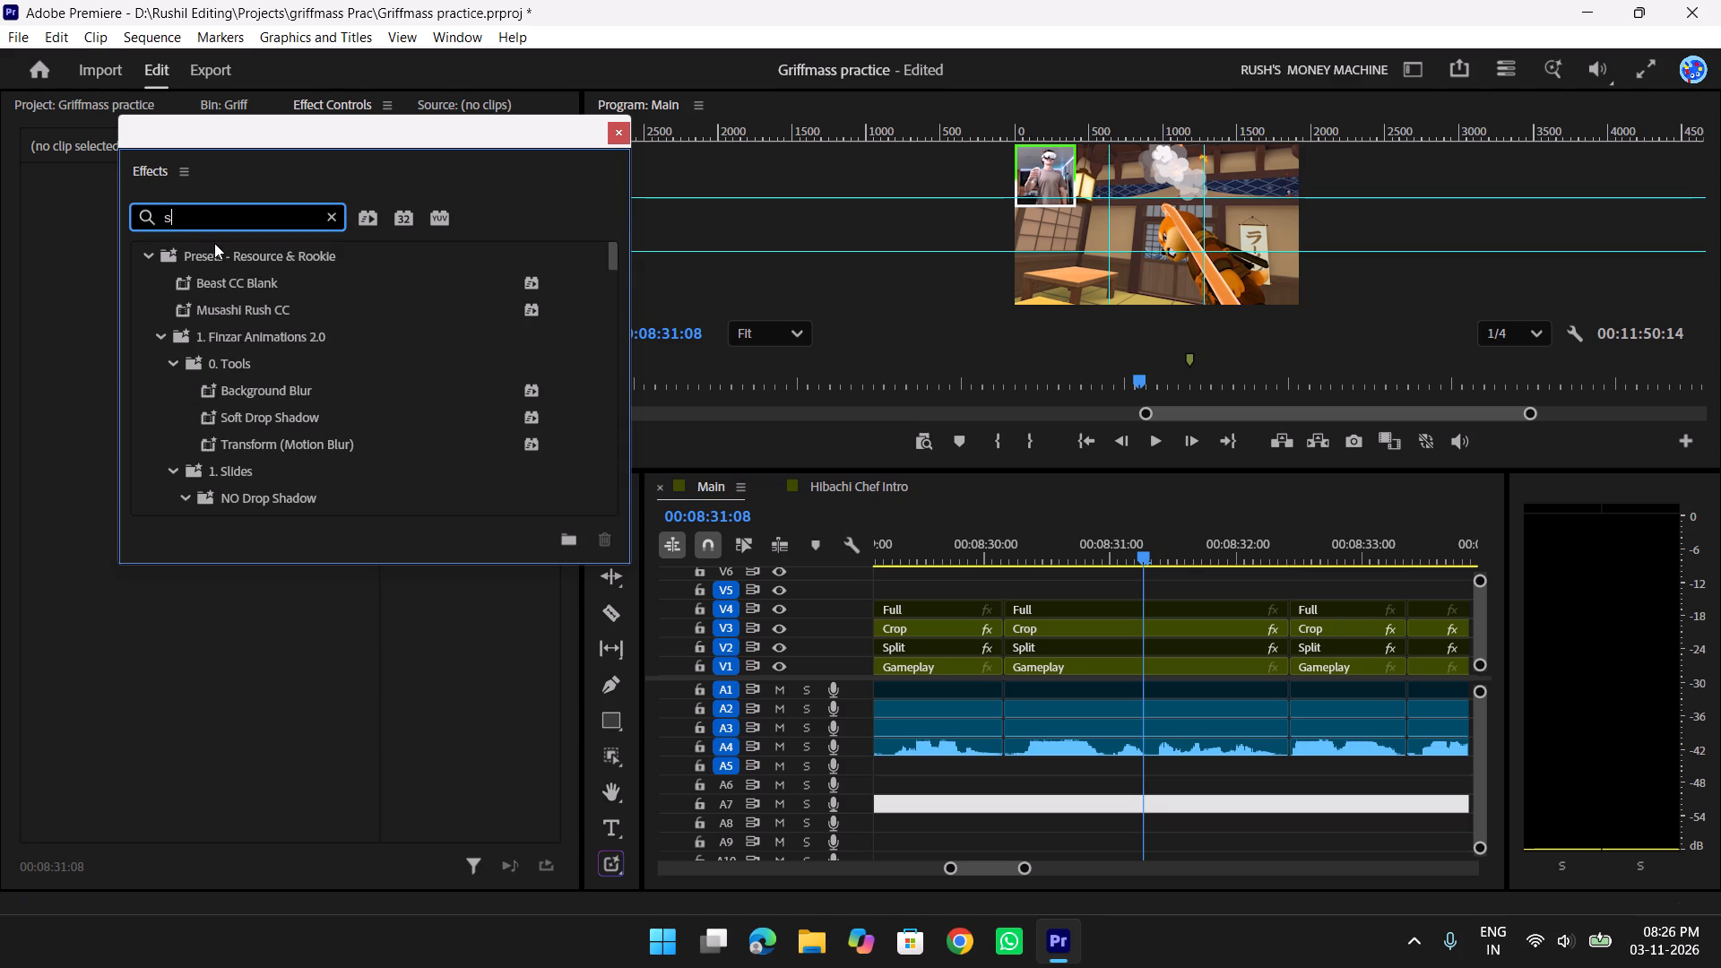
pyautogui.press('BackSpace')
pyautogui.write('Big')
pyautogui.press('space')
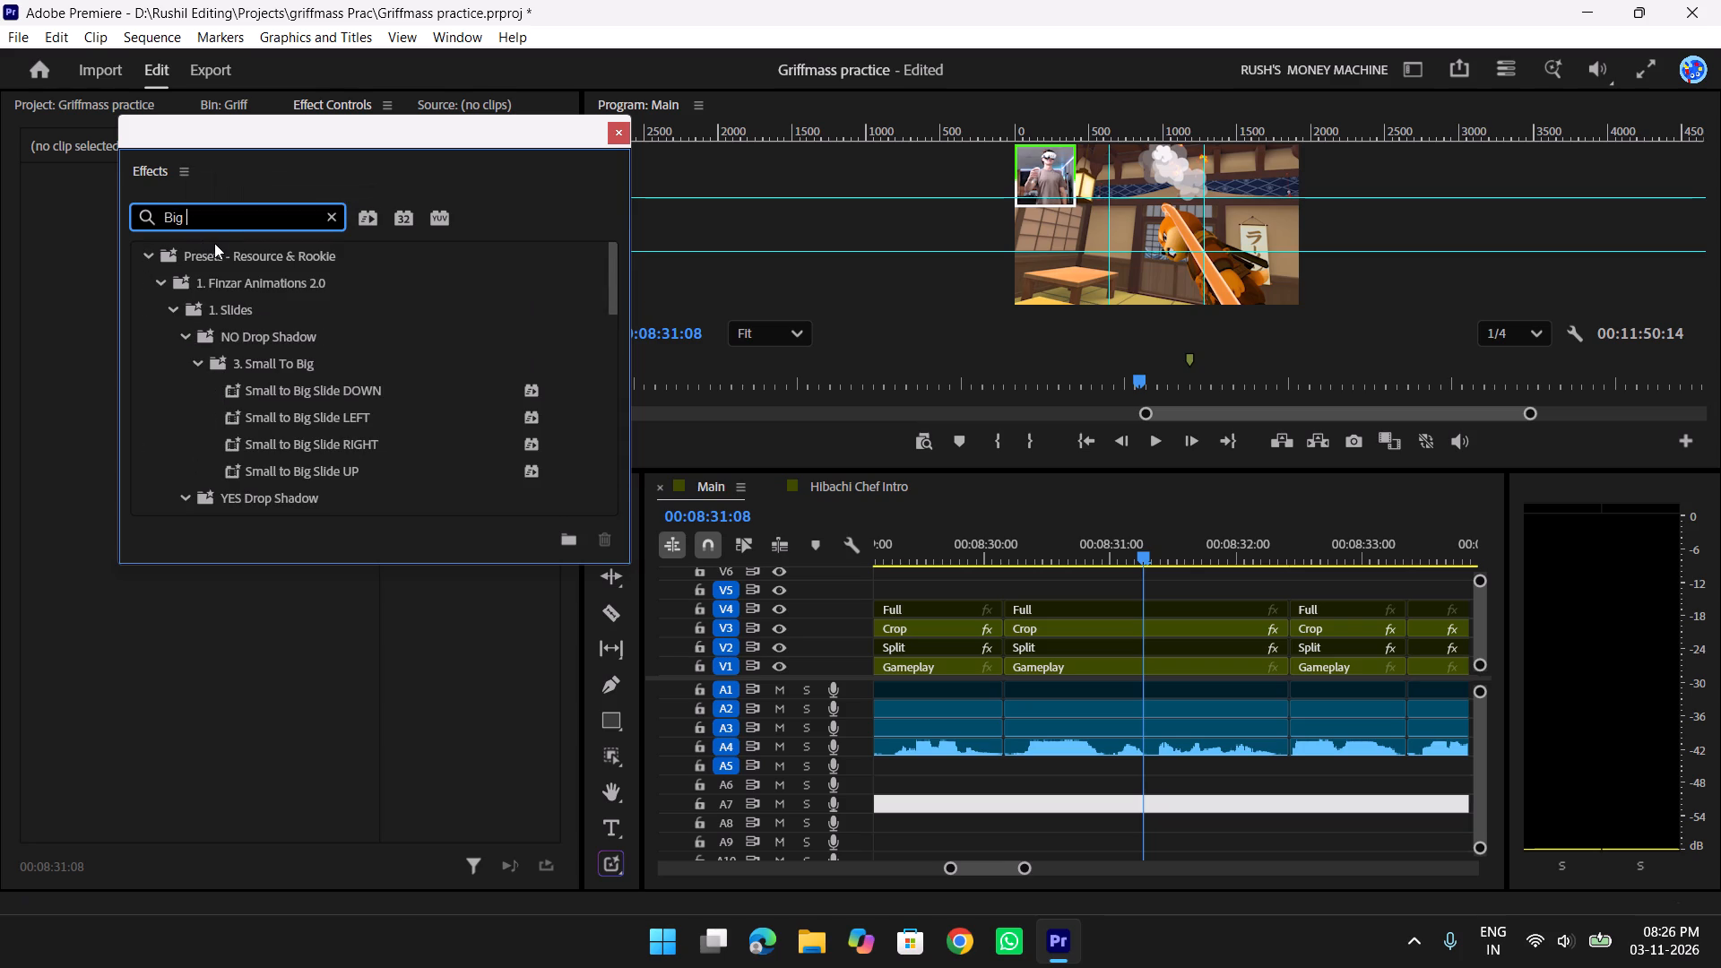
pyautogui.scroll(-20, 281, 402)
pyautogui.scroll(-3, 281, 402)
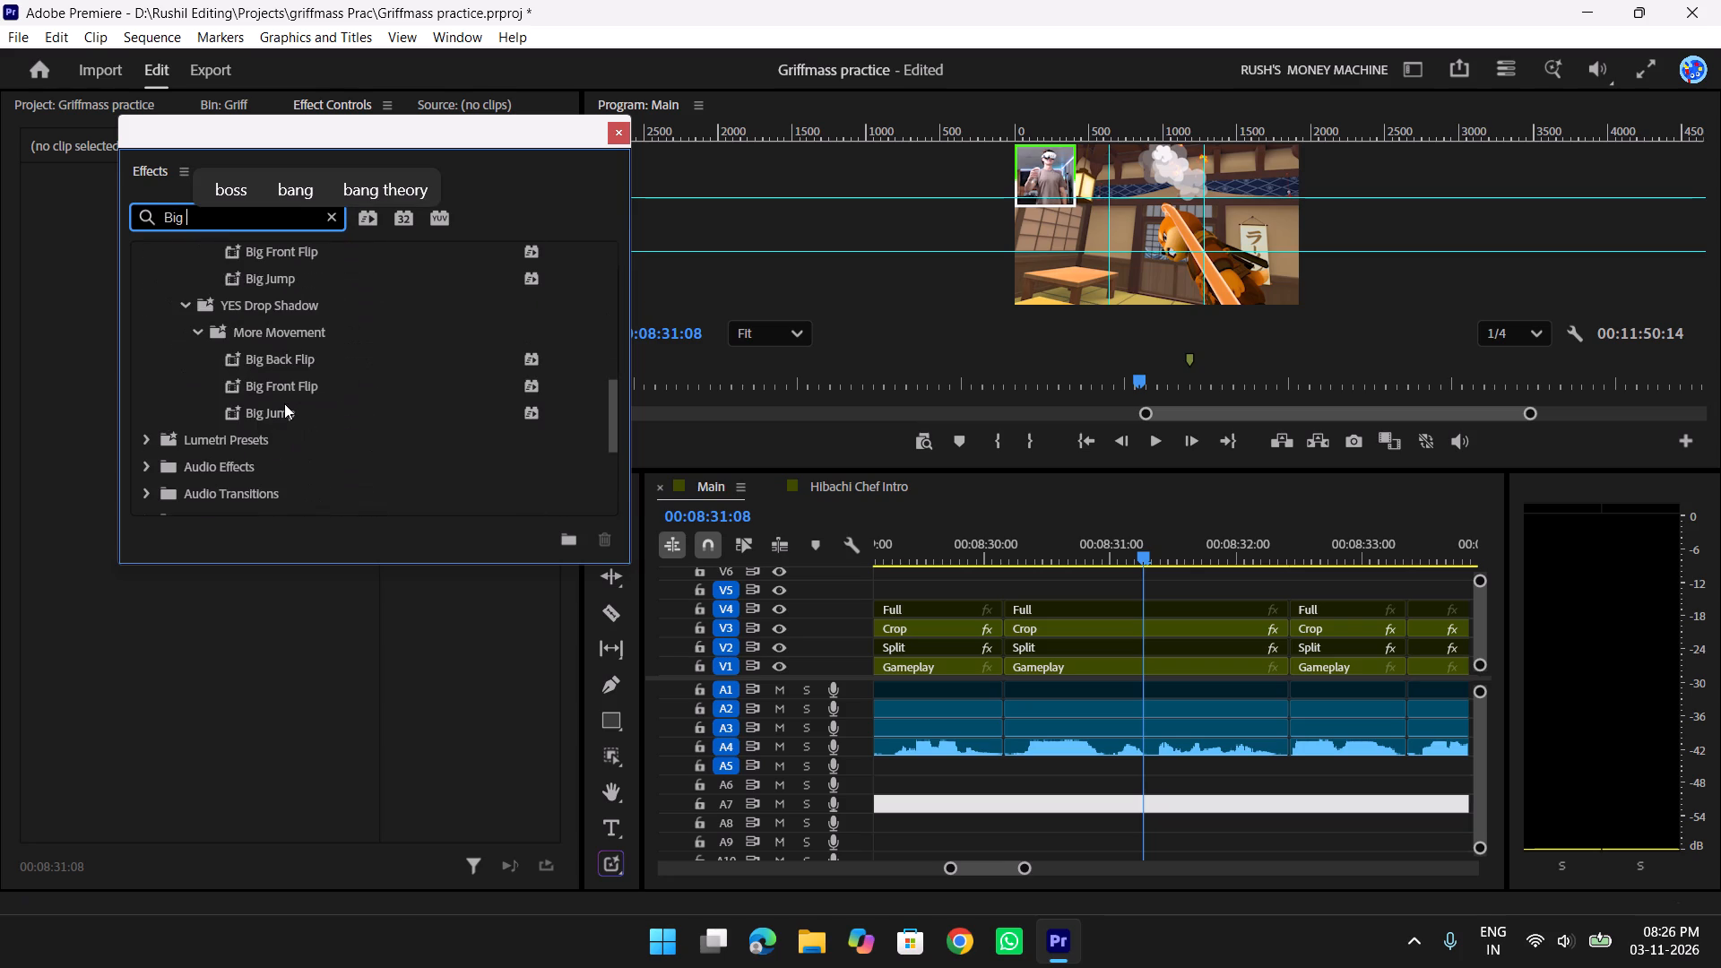
pyautogui.scroll(-3, 285, 405)
pyautogui.click(195, 218)
pyautogui.write('zoom')
pyautogui.moveTo(244, 469); pyautogui.dragTo(1087, 630)
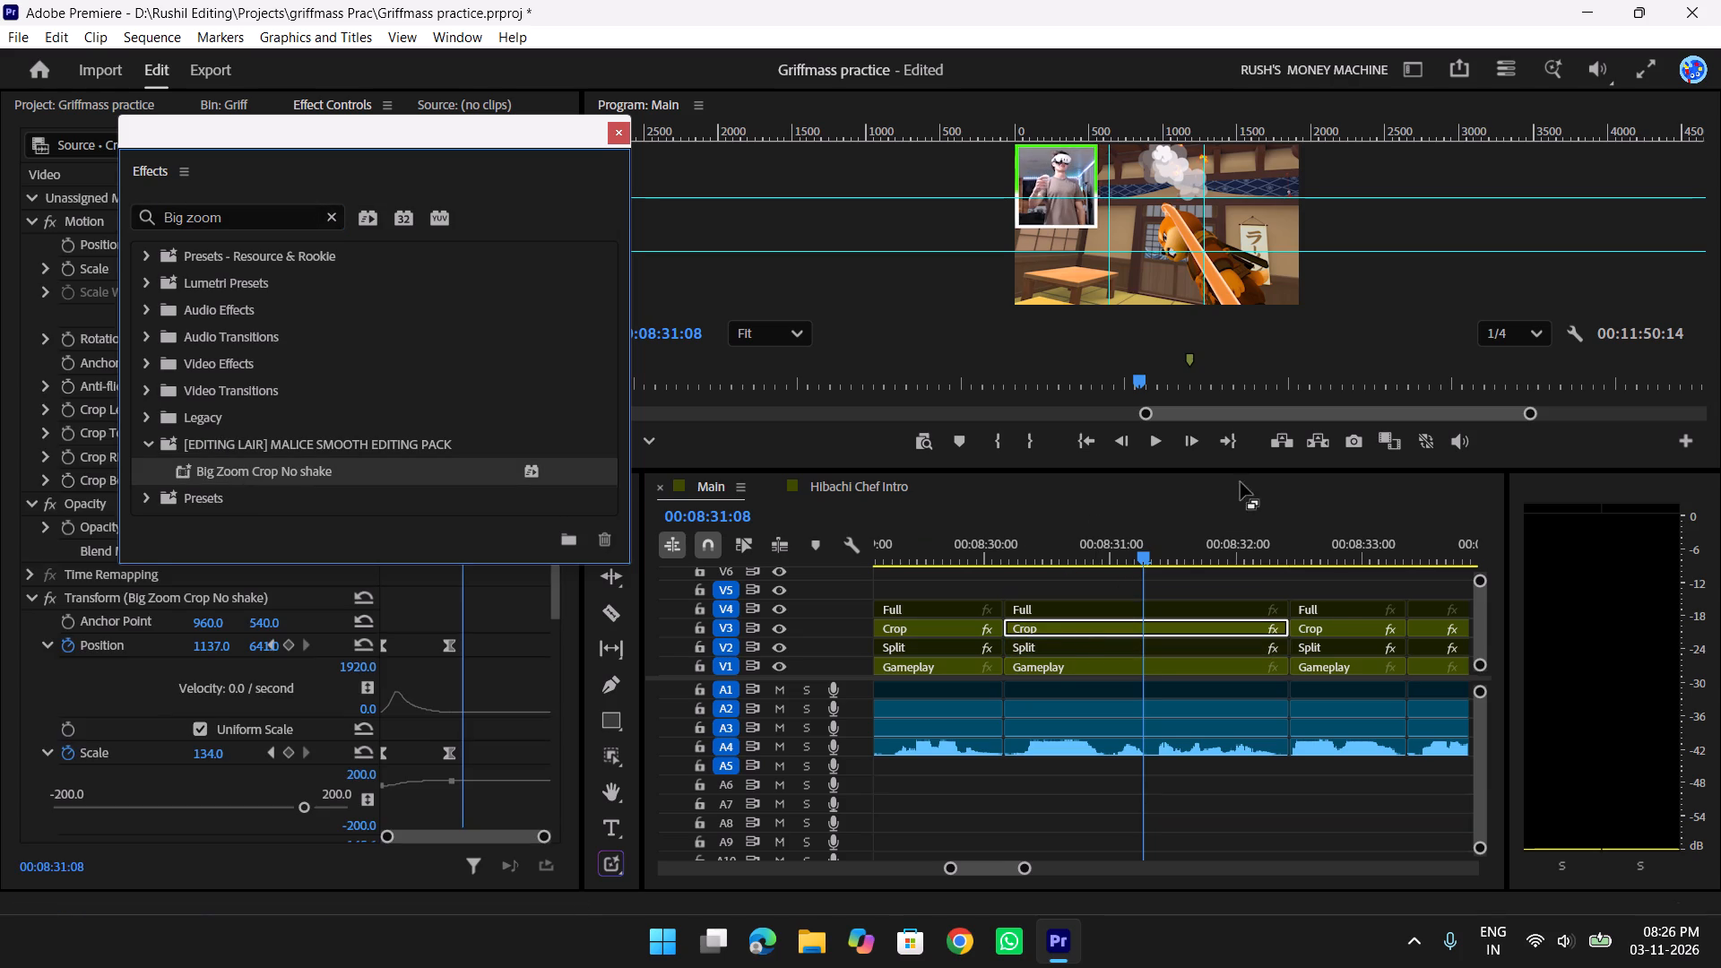
pyautogui.click(625, 123)
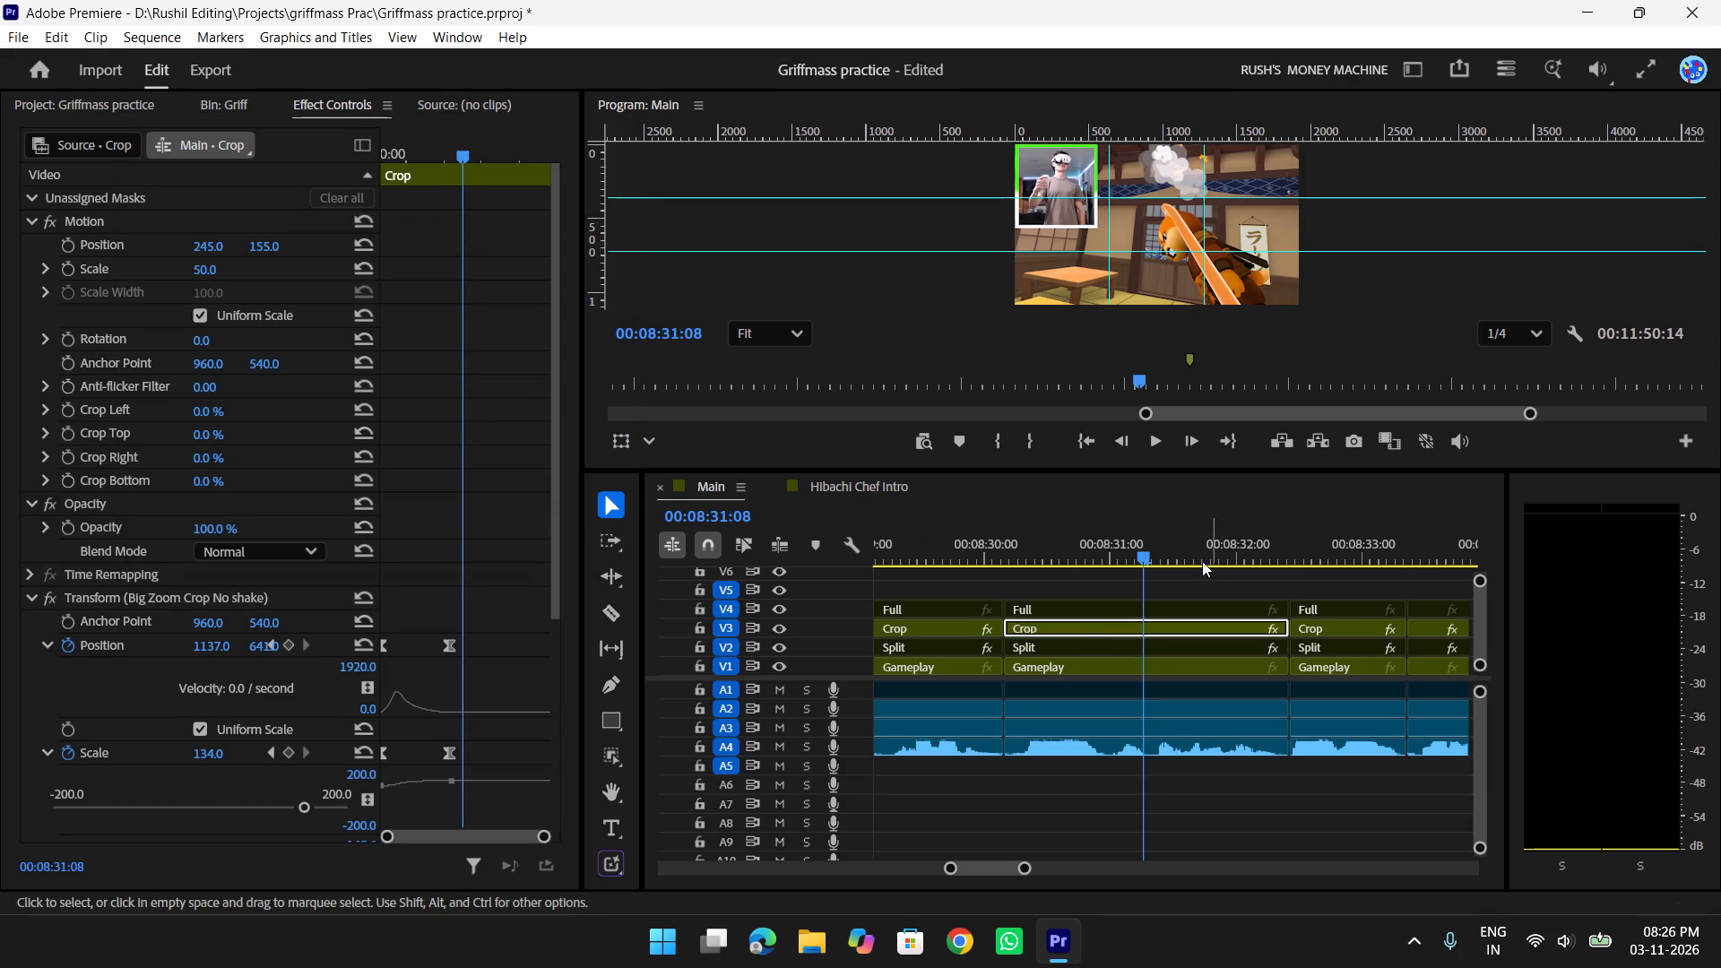
# Move the Big Zoom Crop keyframes to start at 00:08:31:00, bring the end keyframes closer to shorten the zoom, and play it back.
pyautogui.moveTo(1130, 544); pyautogui.dragTo(1129, 537)
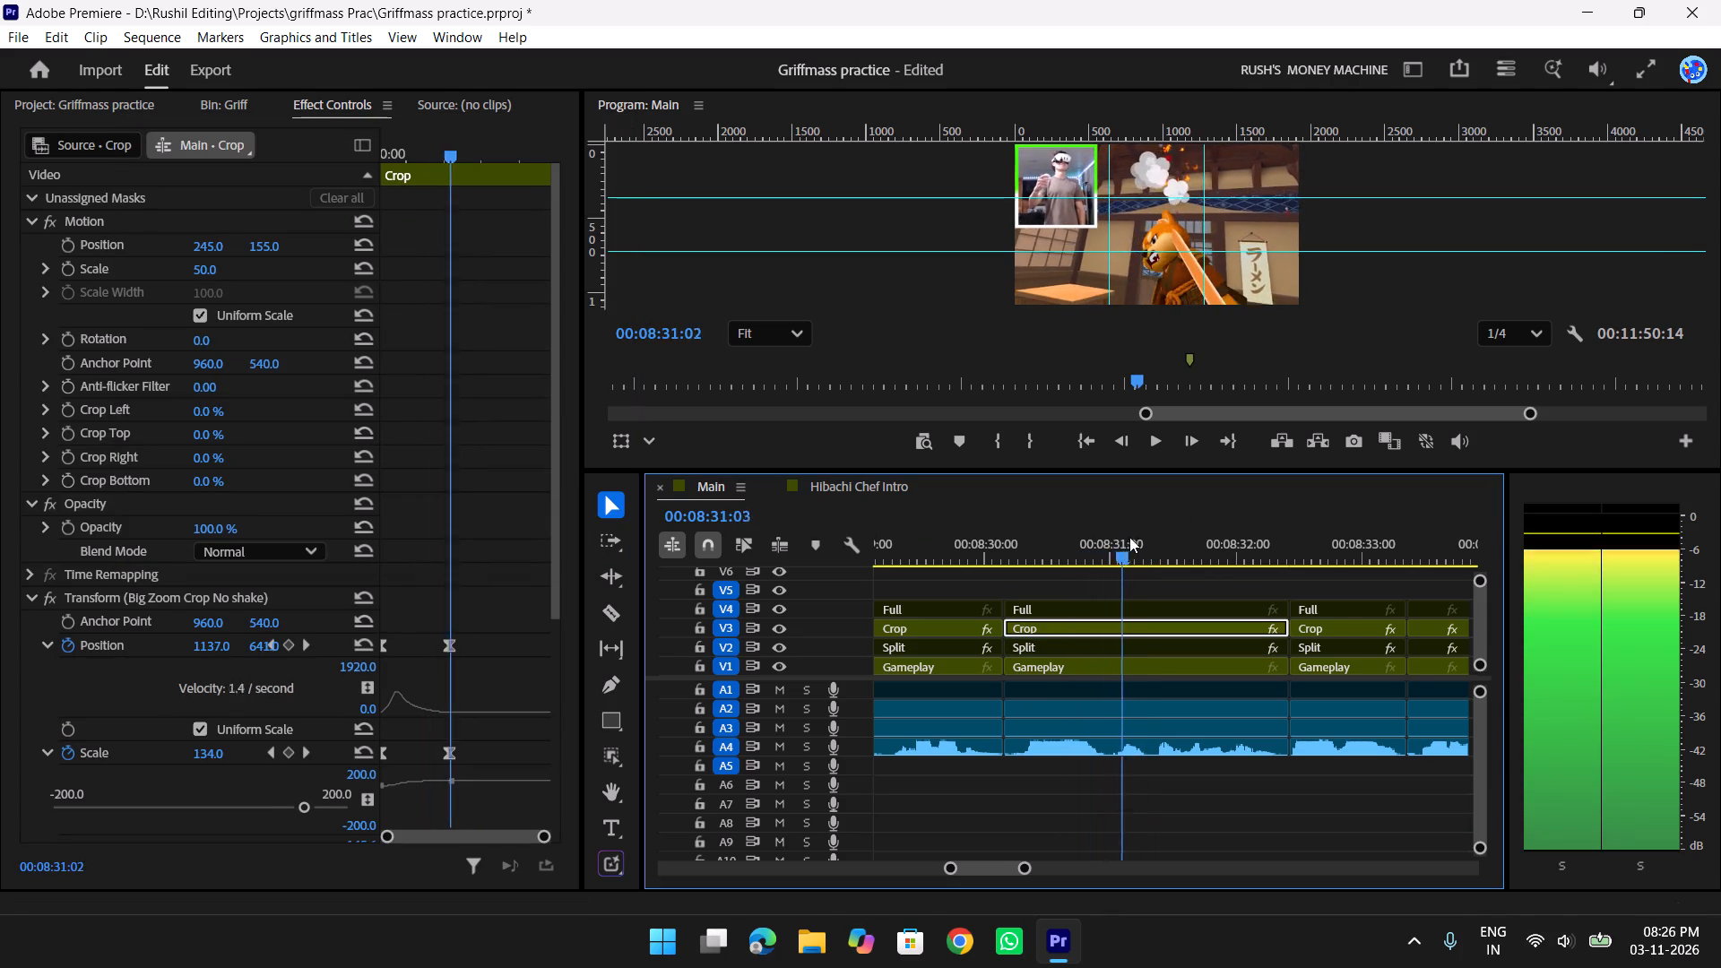
pyautogui.moveTo(1129, 537); pyautogui.dragTo(1113, 539)
pyautogui.moveTo(521, 582); pyautogui.dragTo(333, 758)
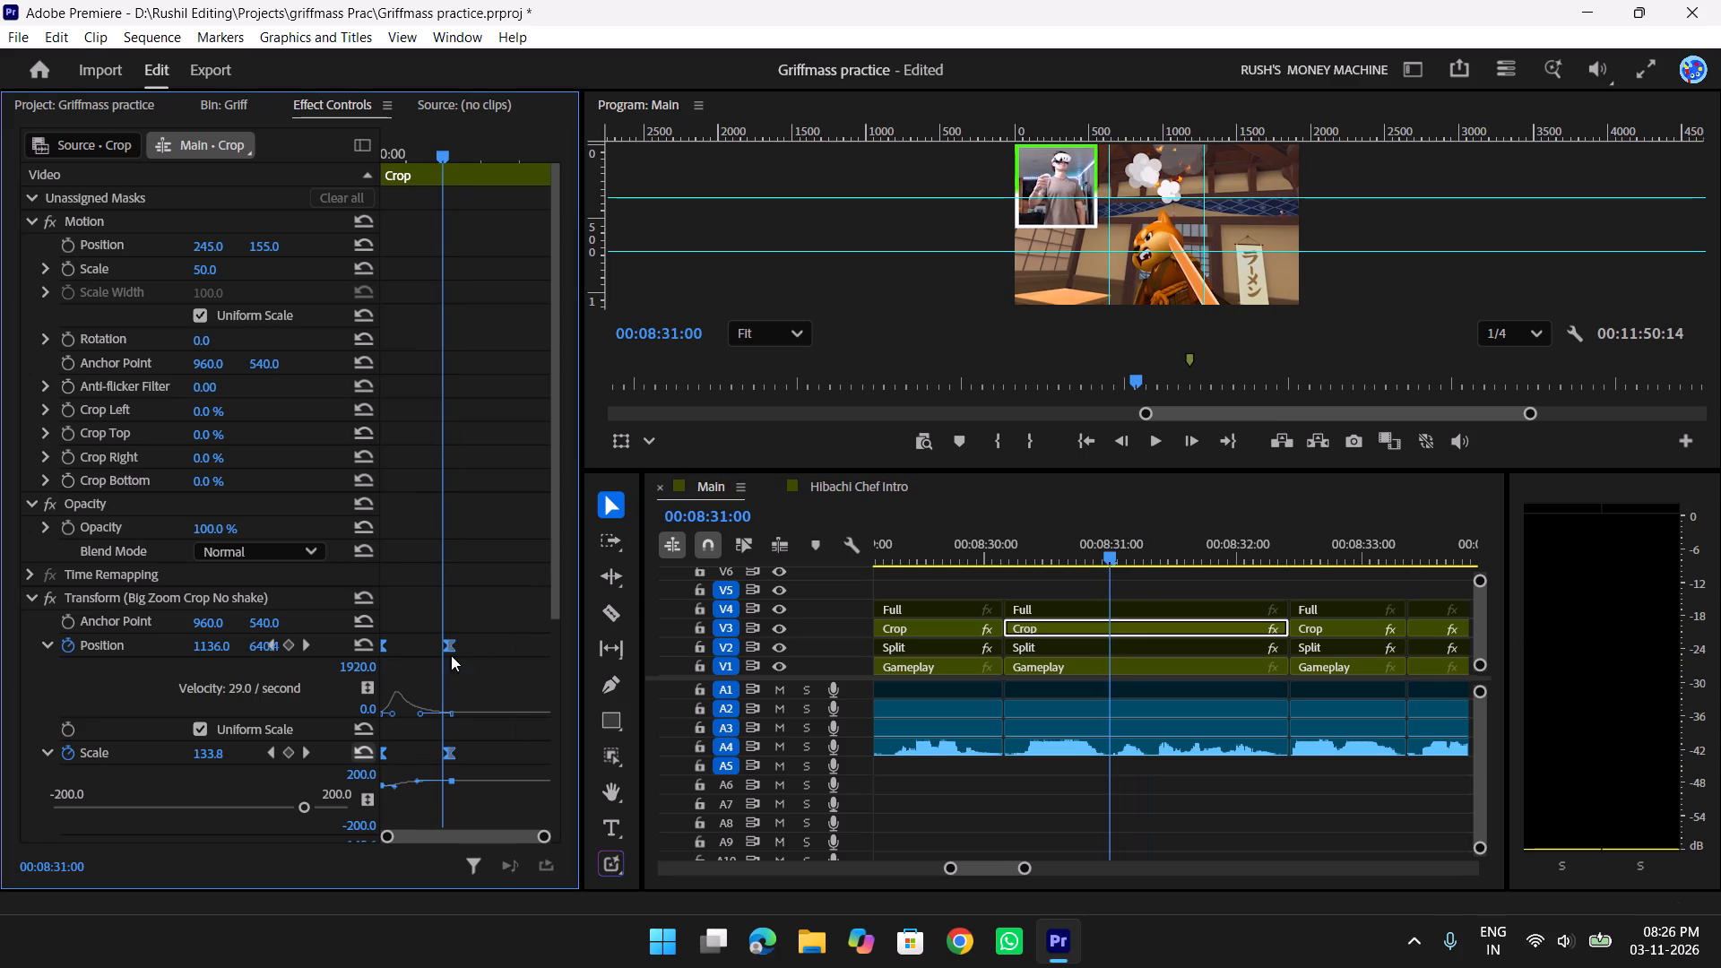
pyautogui.moveTo(449, 641); pyautogui.dragTo(513, 644)
pyautogui.click(497, 591)
pyautogui.moveTo(490, 587); pyautogui.dragTo(530, 759)
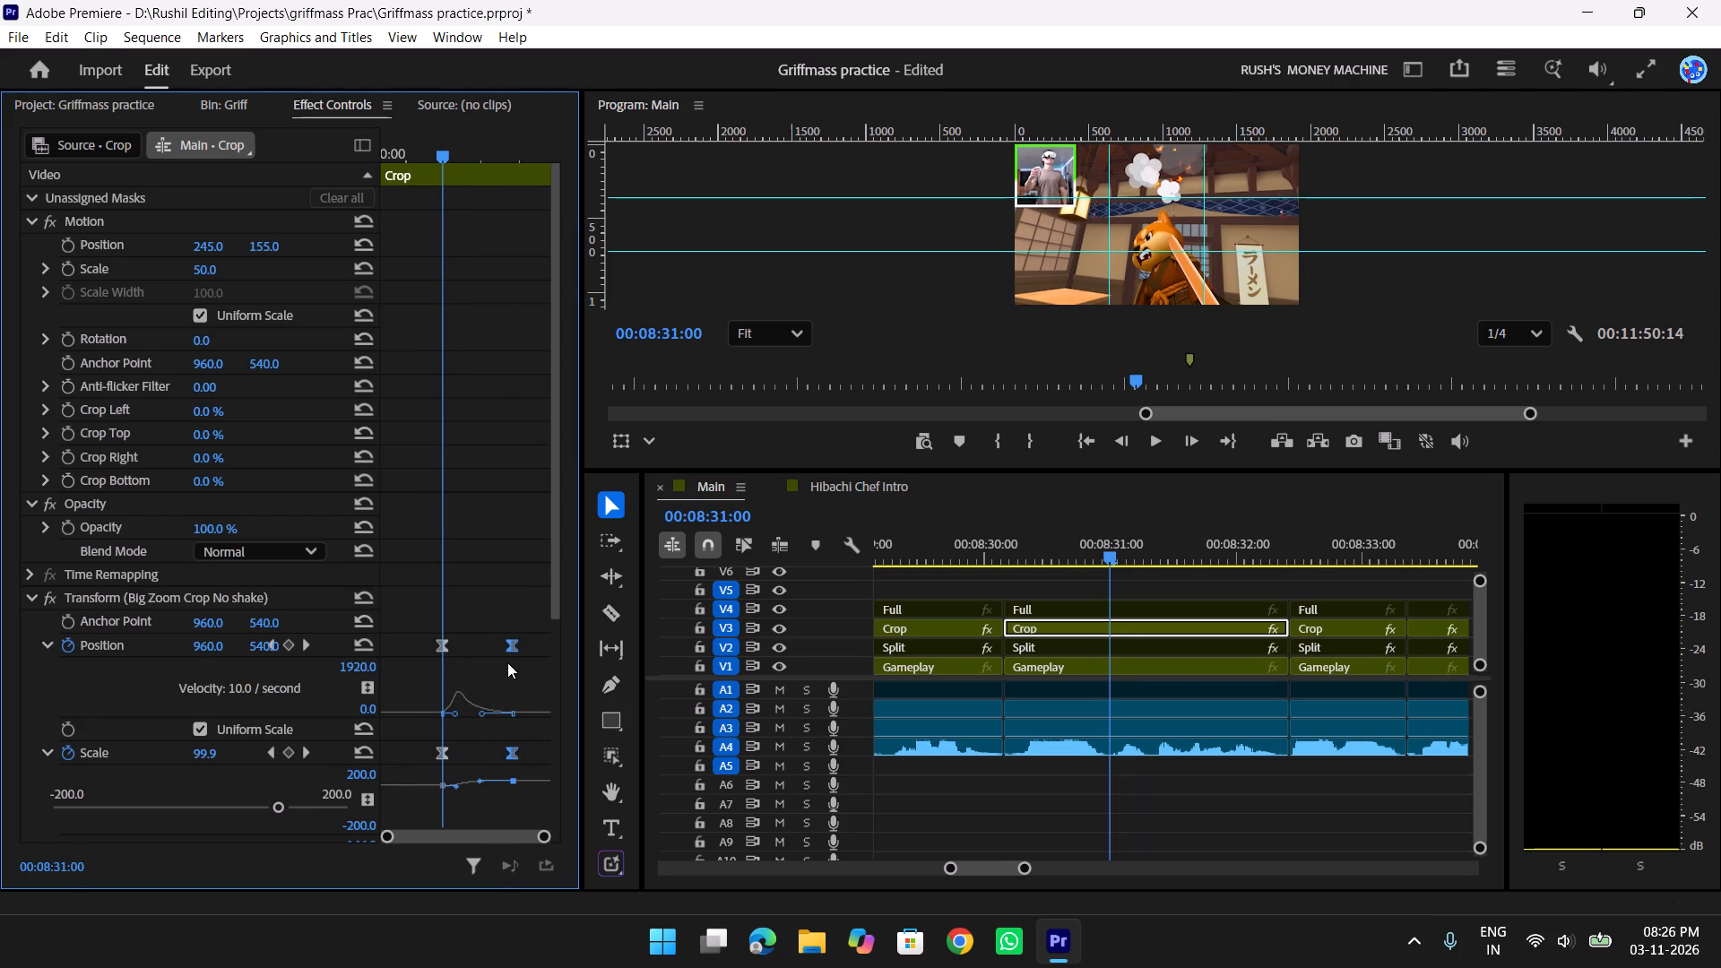
pyautogui.moveTo(513, 644); pyautogui.dragTo(488, 643)
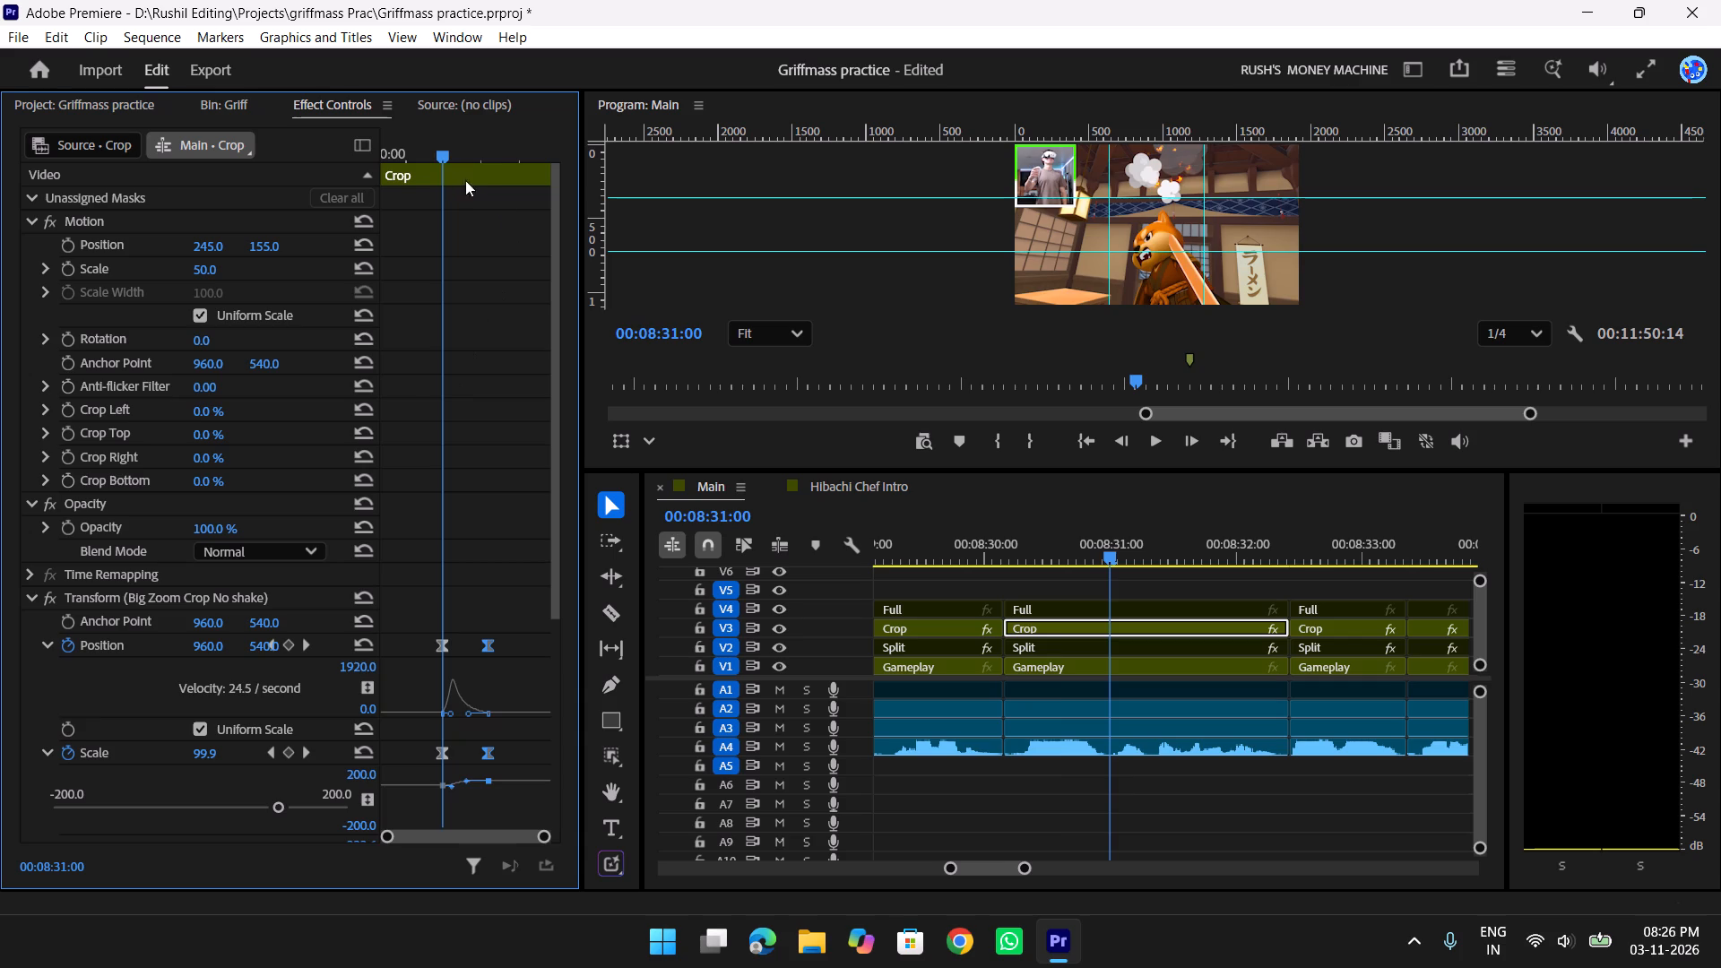
pyautogui.moveTo(437, 156); pyautogui.dragTo(307, 159)
pyautogui.press('space')
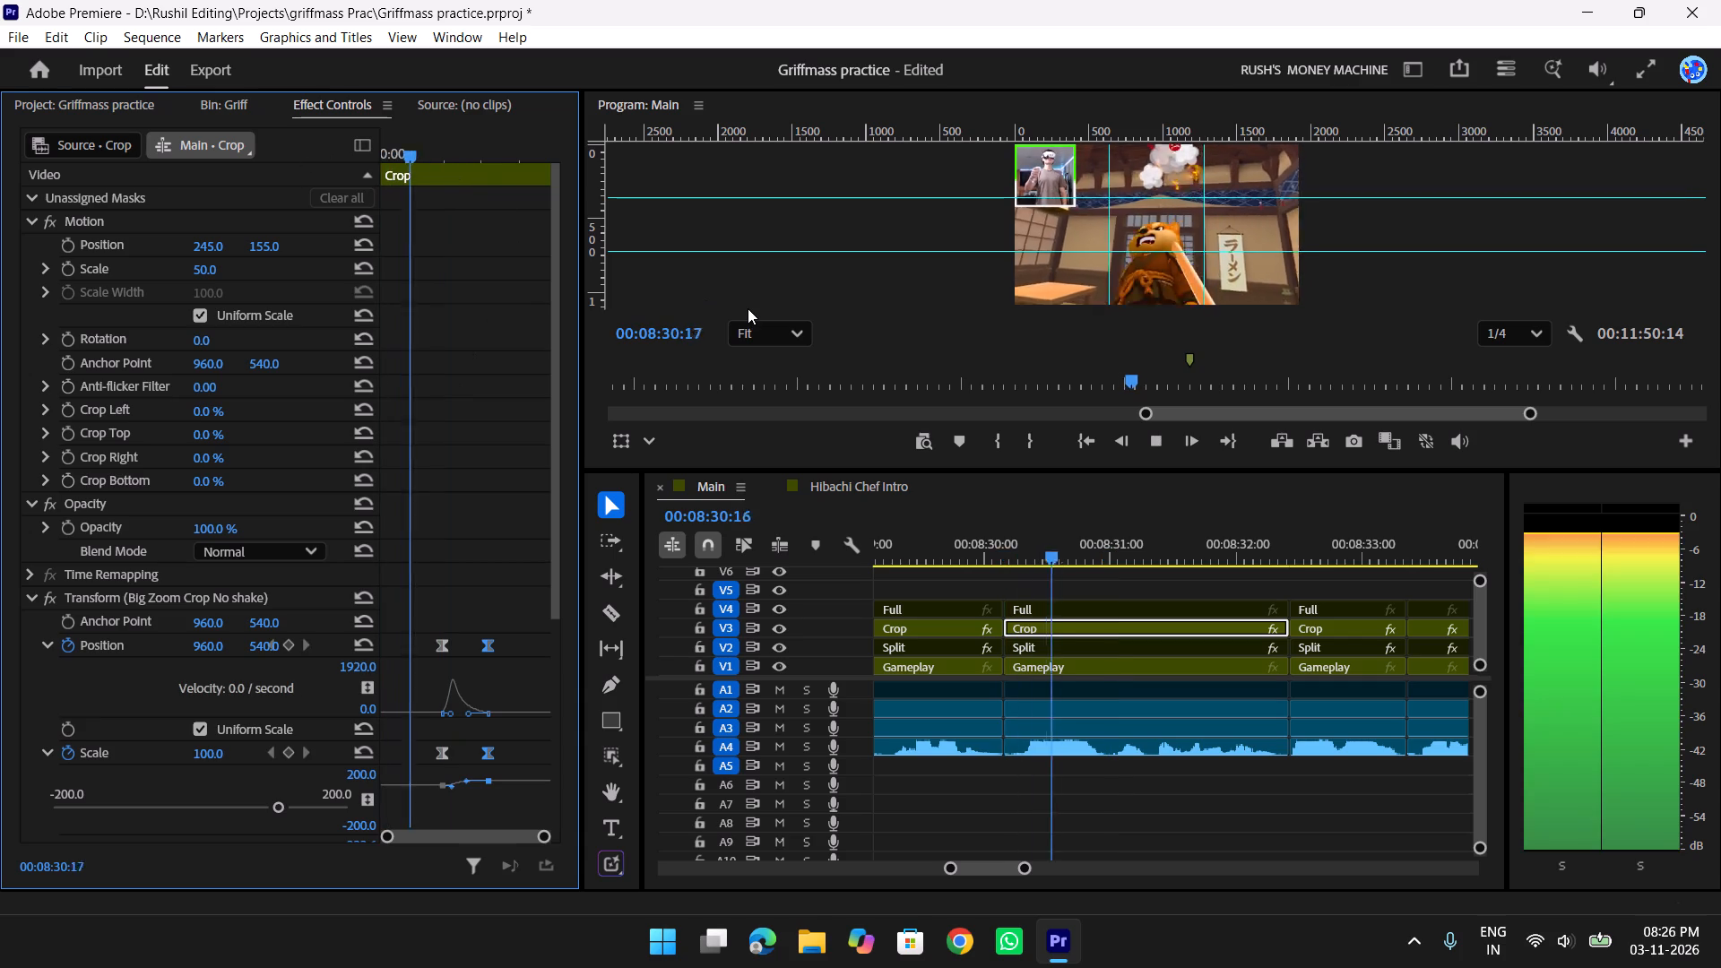
pyautogui.press('space')
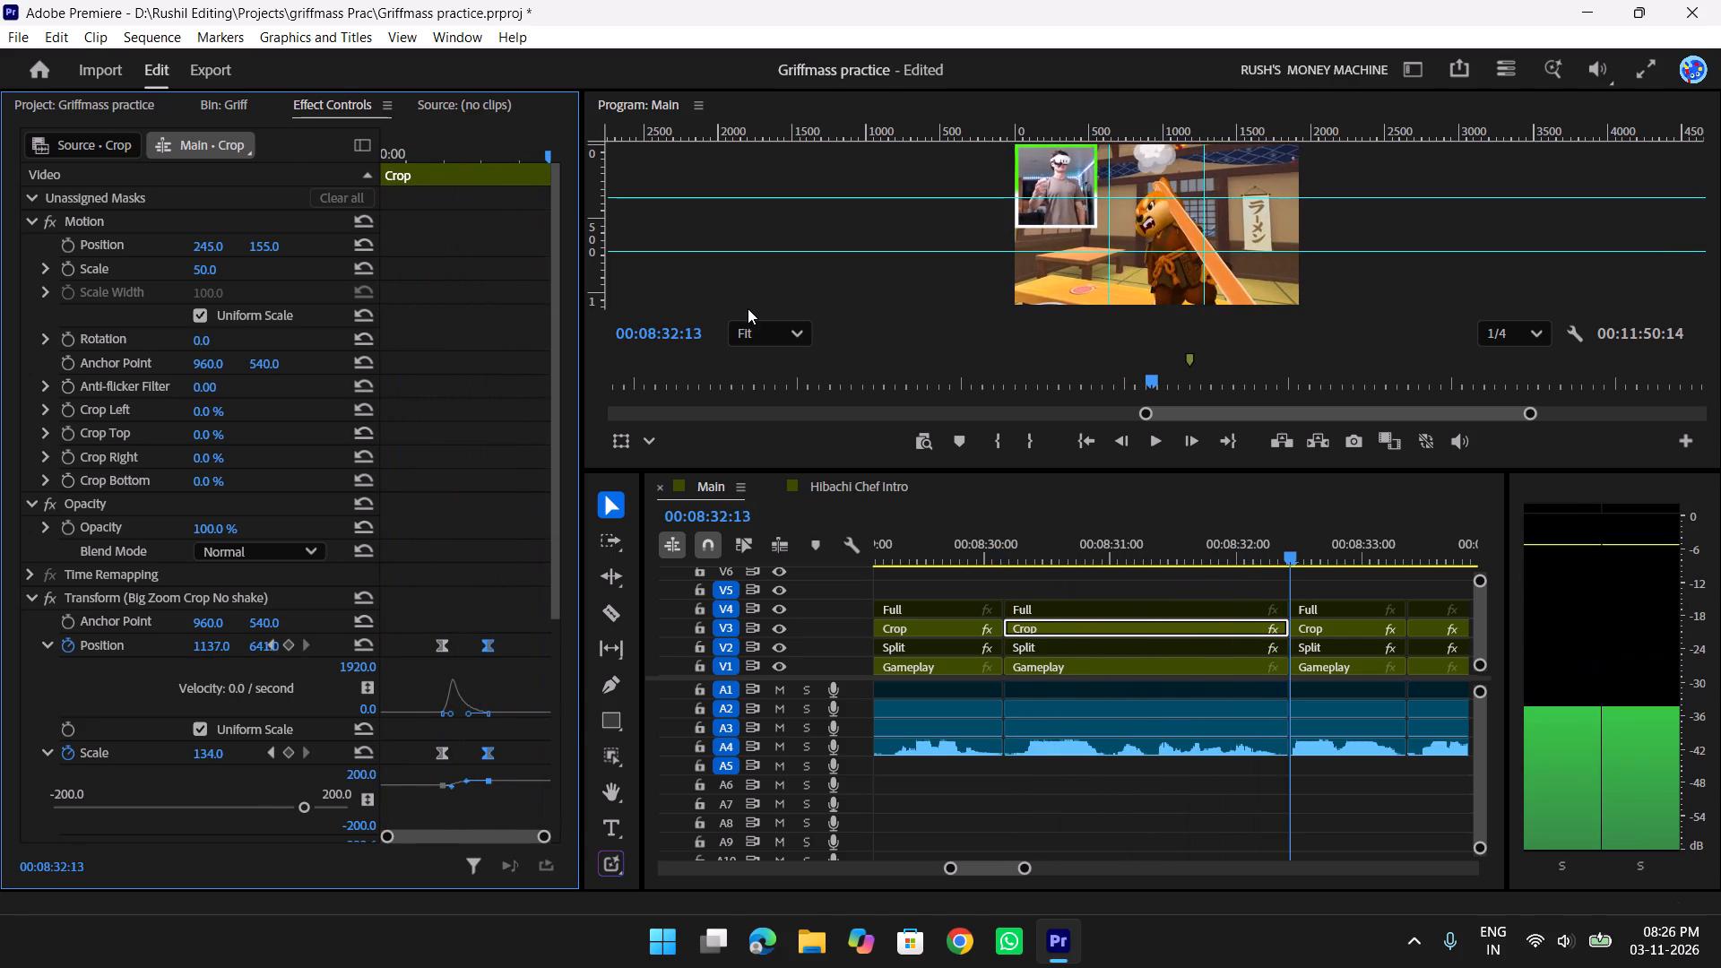
# Review the corner-facecam gameplay shots from 00:08:32 to about 00:08:45, replaying the part between about 00:08:35 and 00:08:39.
pyautogui.press('space')
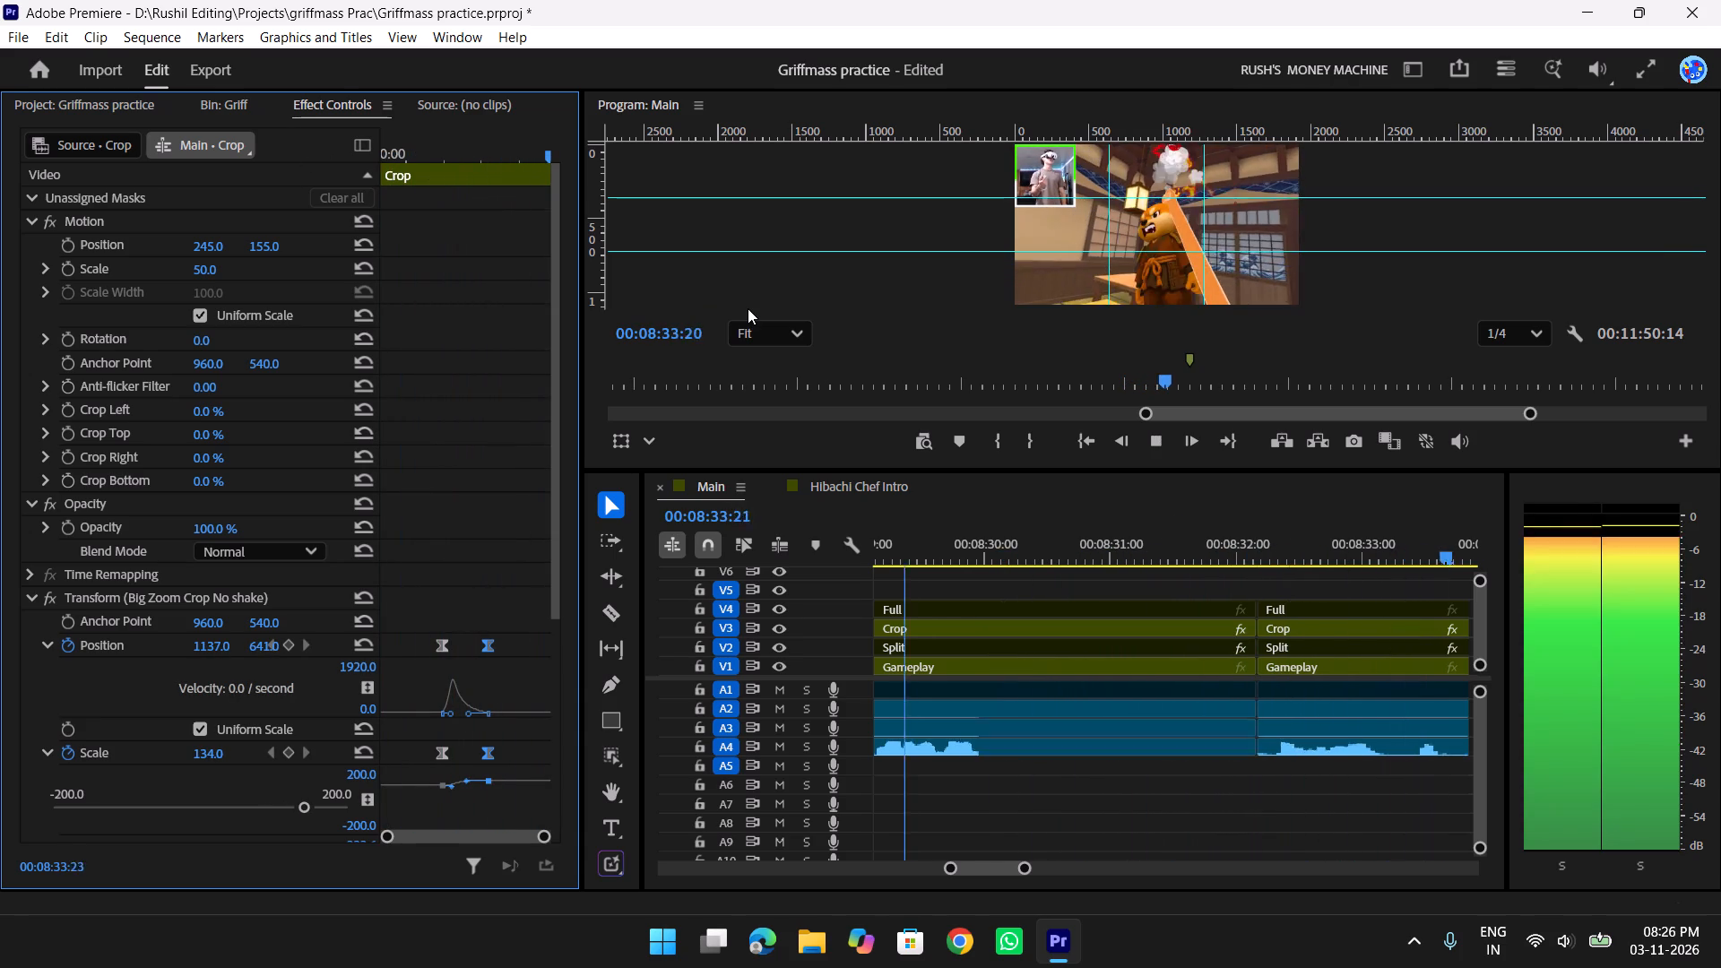
pyautogui.press('y')
pyautogui.click(1183, 795)
pyautogui.write('yyy')
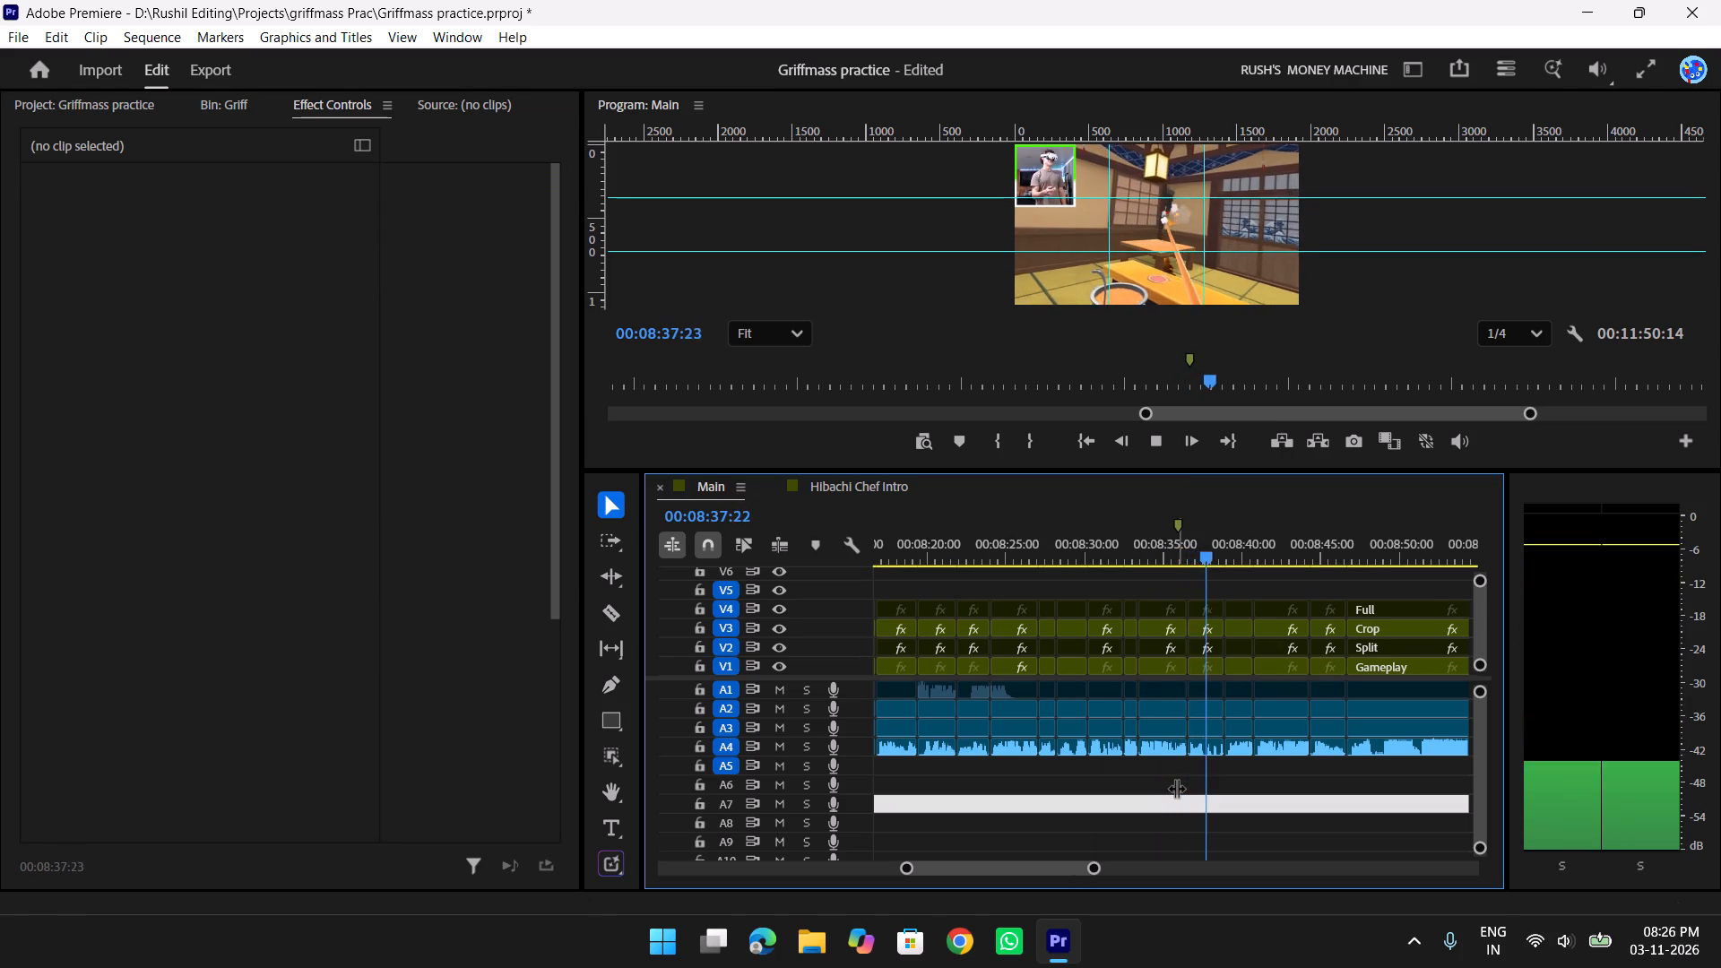
pyautogui.scroll(-3, 1176, 788)
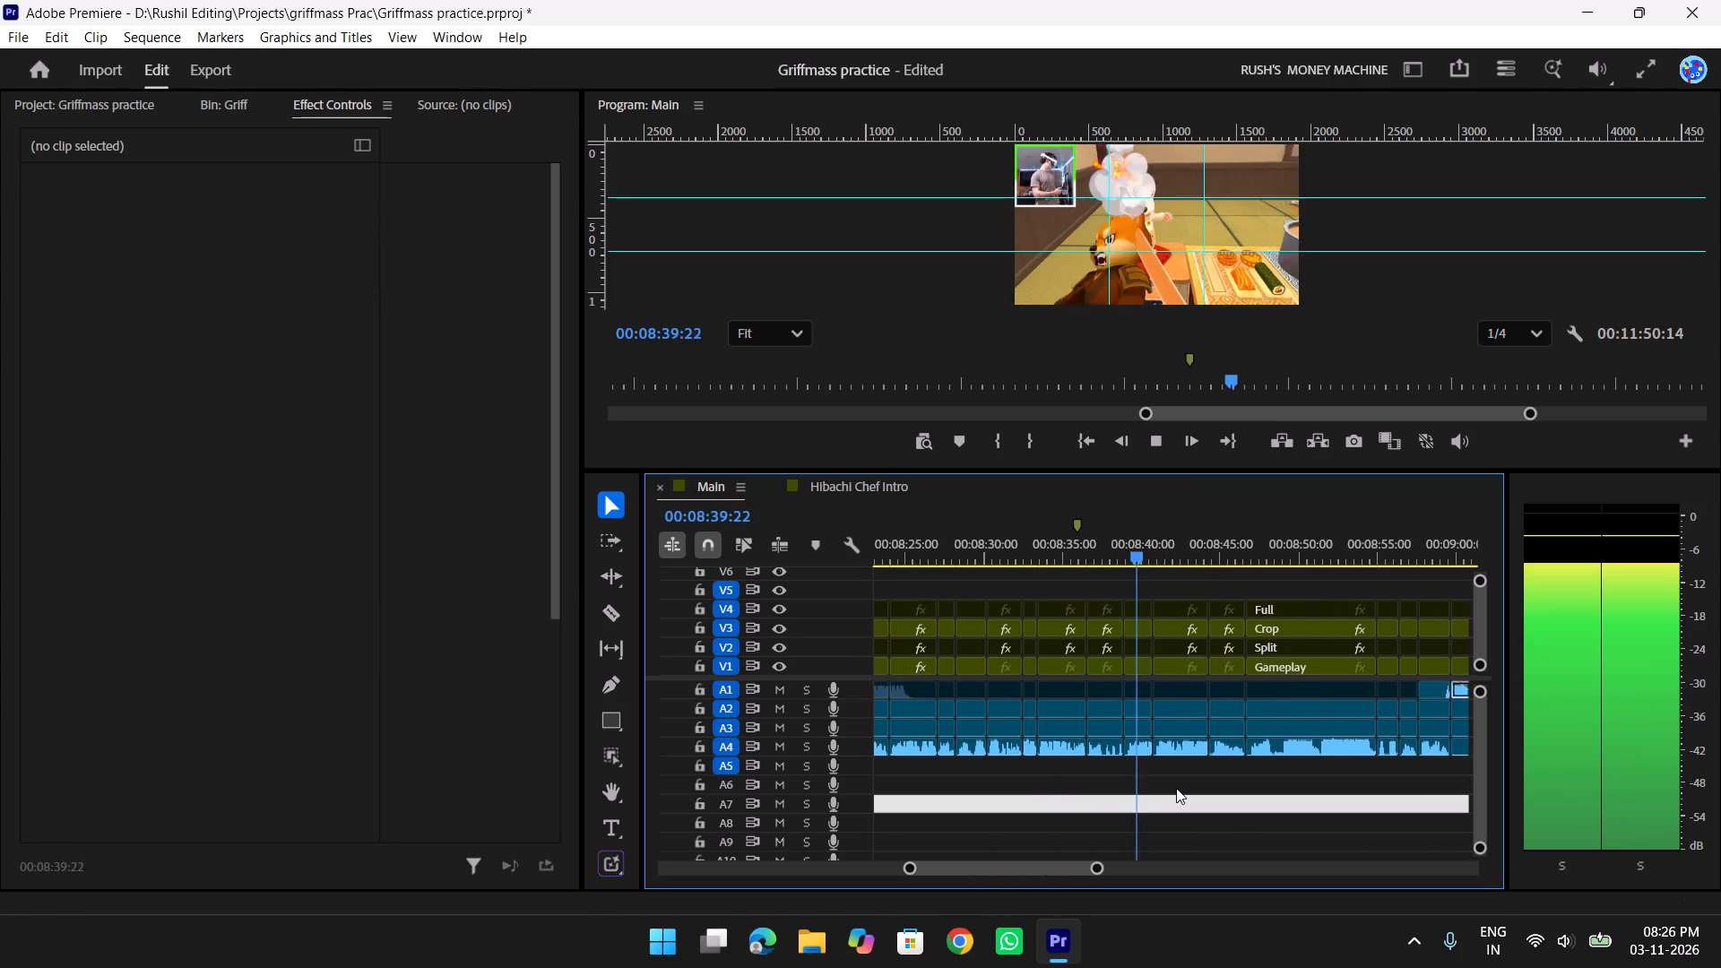
pyautogui.press('space')
pyautogui.moveTo(1119, 535); pyautogui.dragTo(1091, 539)
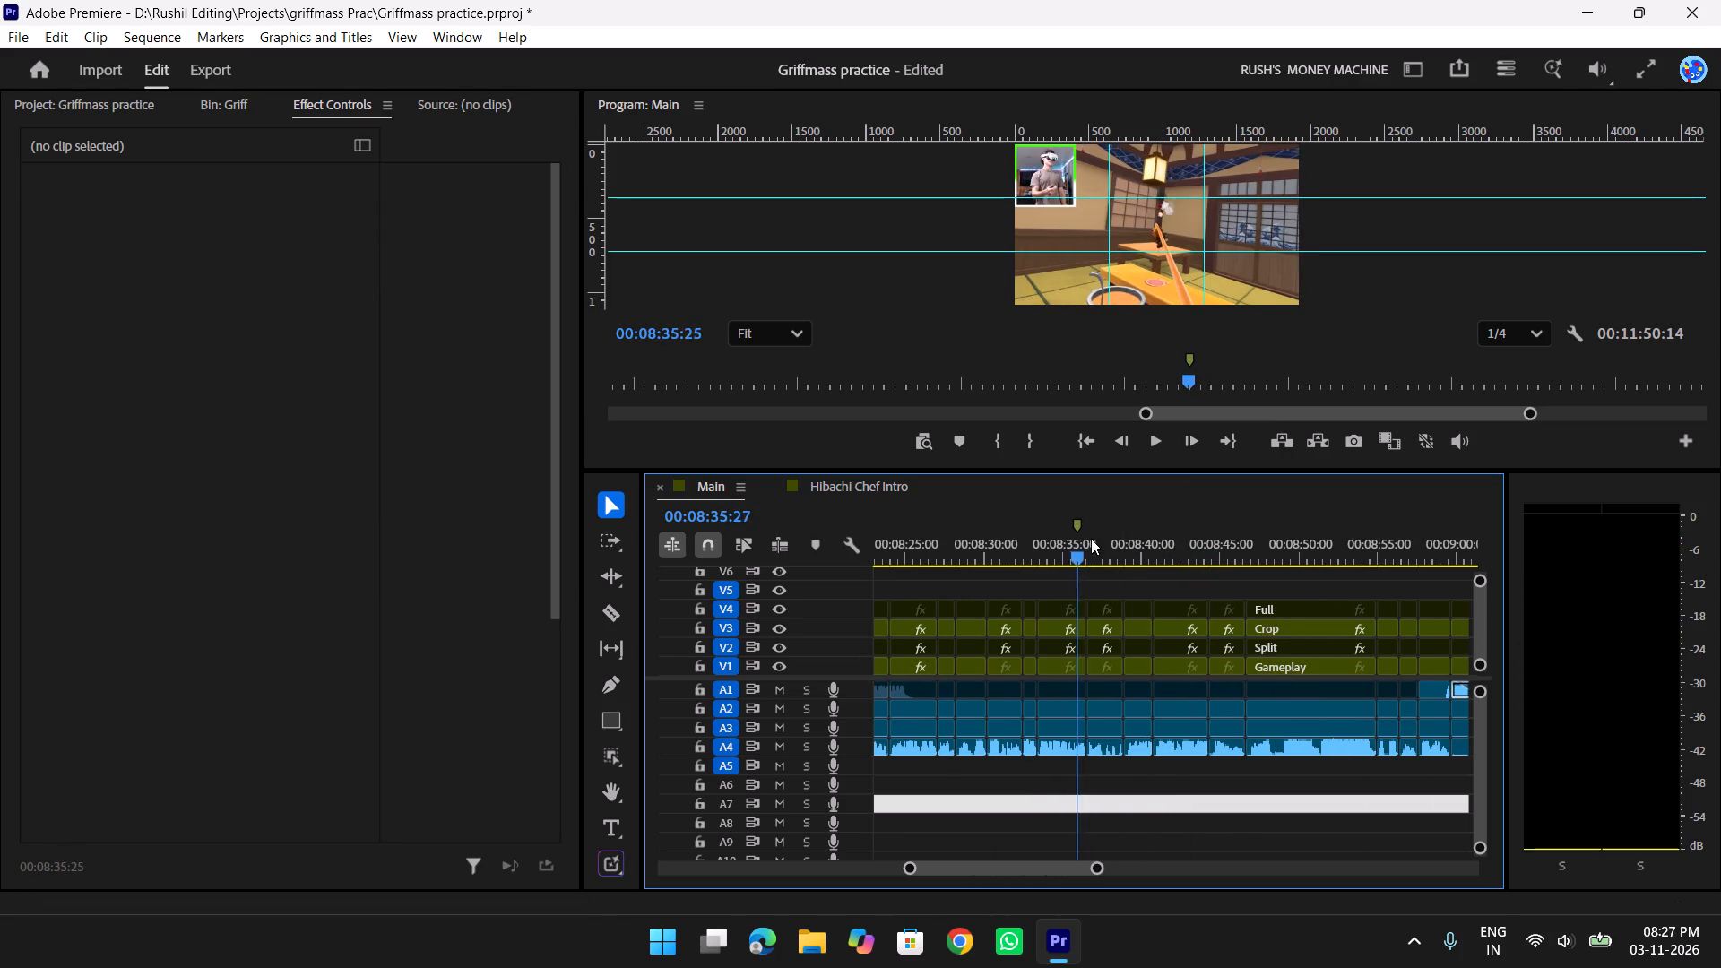
pyautogui.moveTo(1091, 539); pyautogui.dragTo(1129, 547)
pyautogui.press('space')
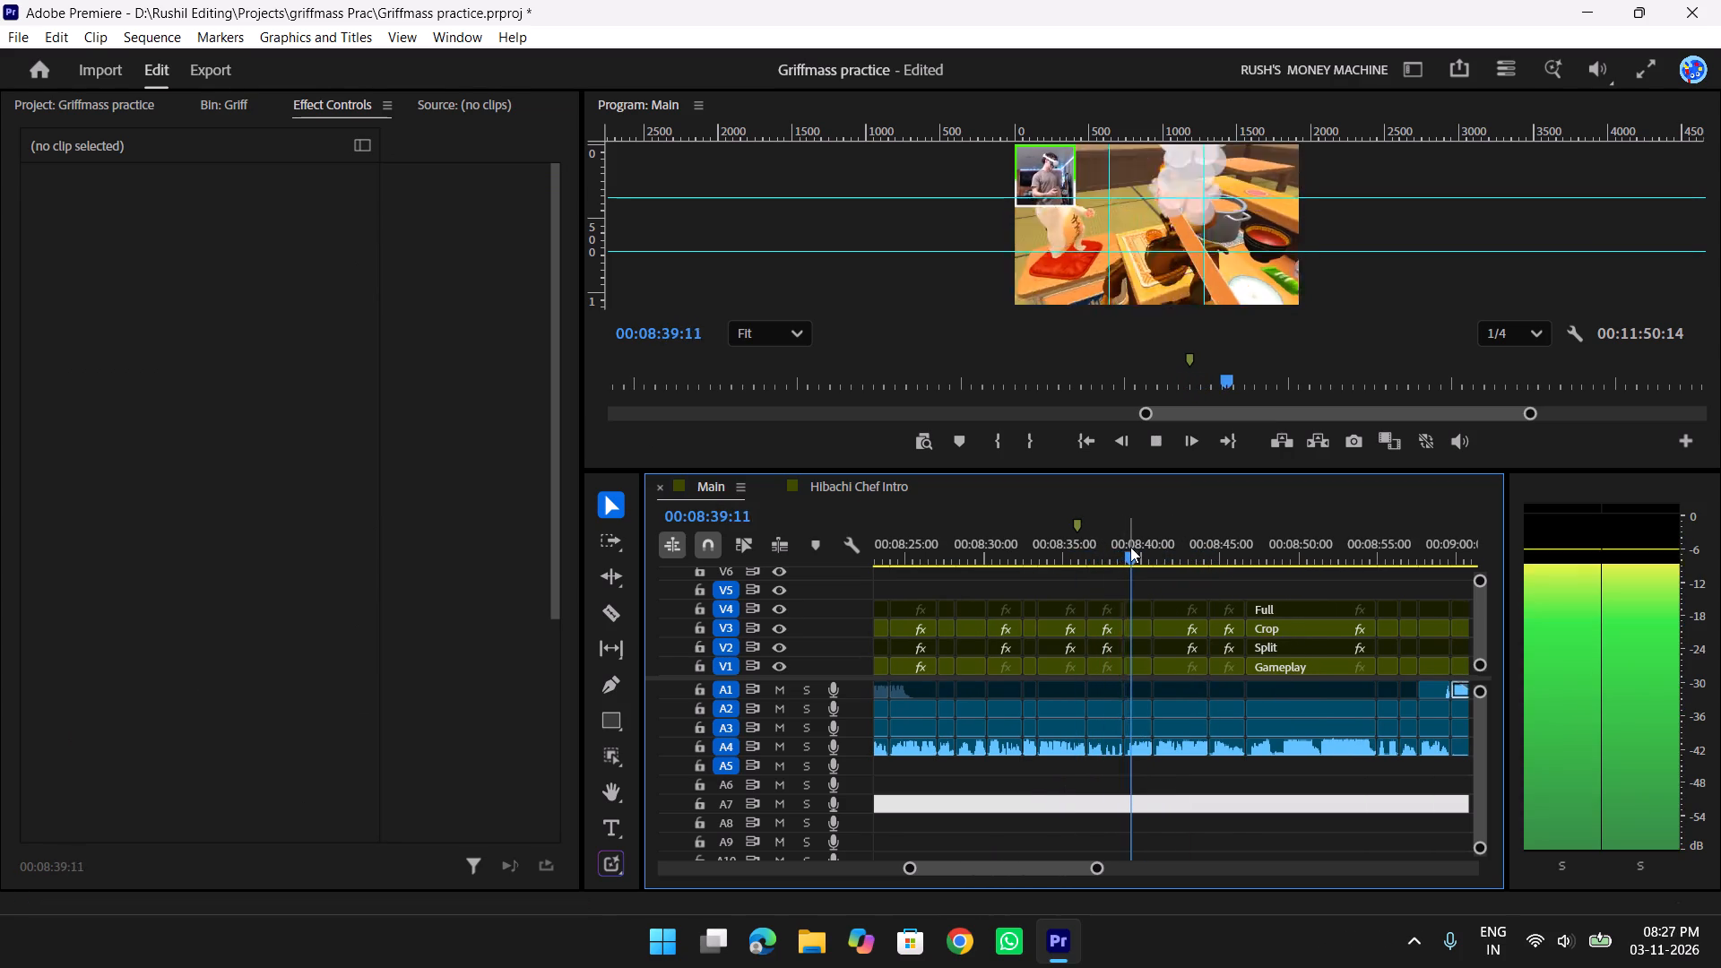
pyautogui.press('space')
pyautogui.moveTo(1132, 544); pyautogui.dragTo(1043, 537)
pyautogui.press('space')
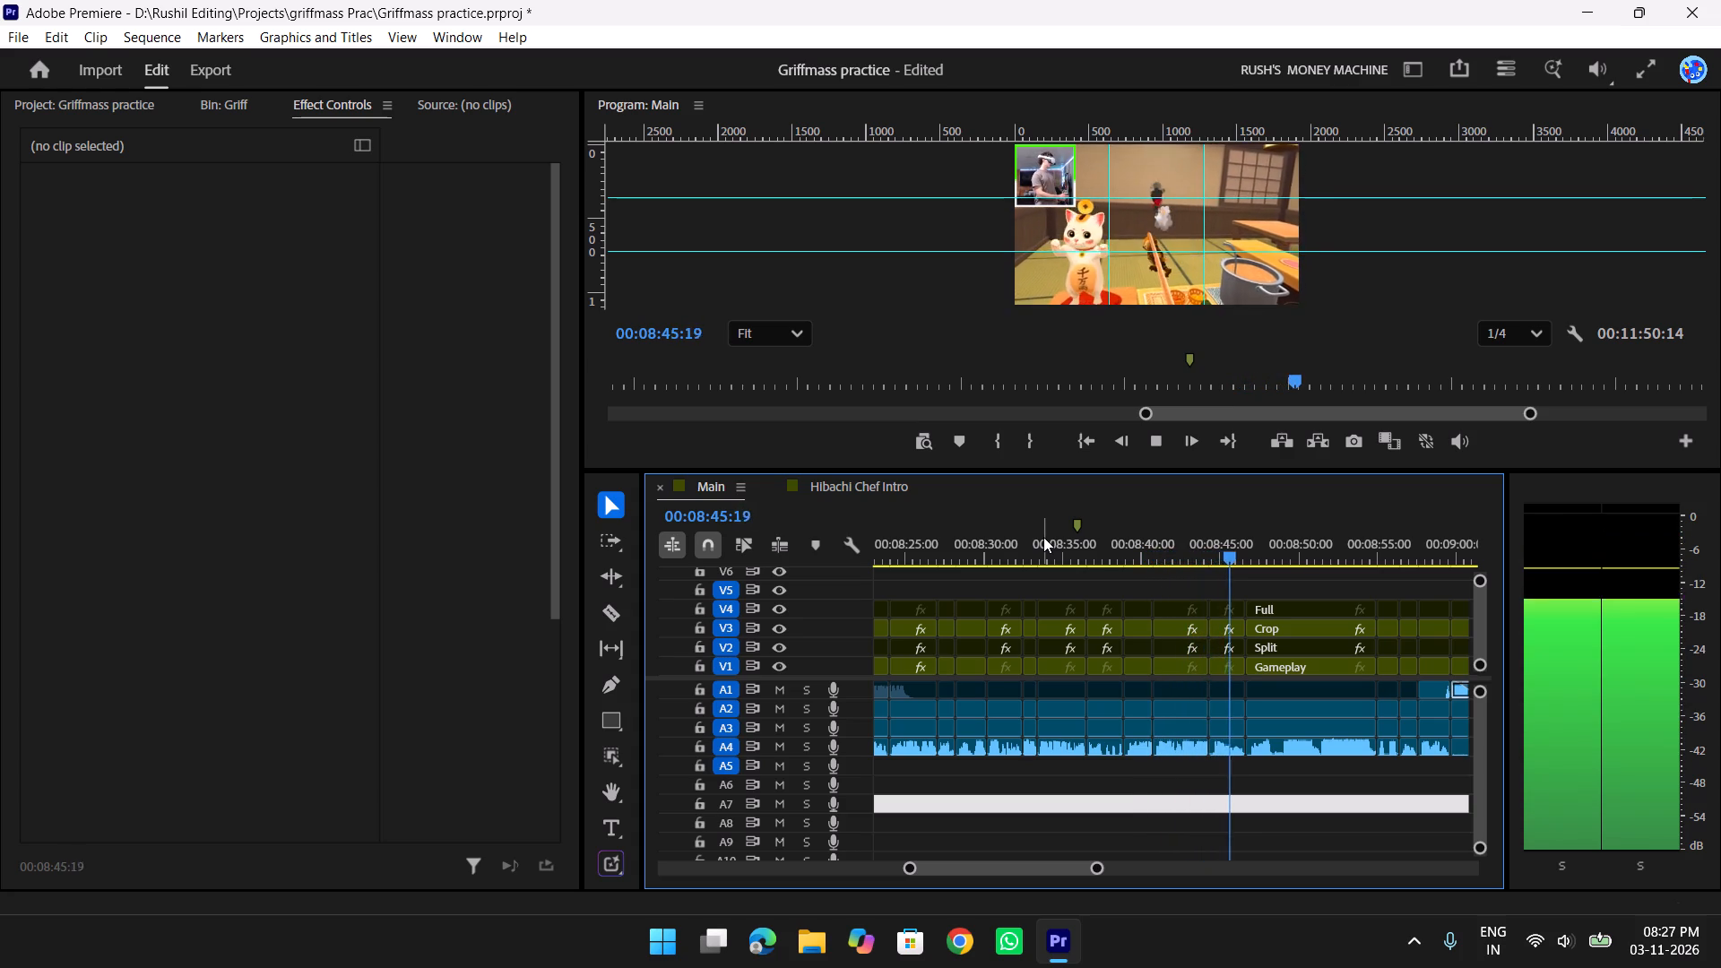
# Continue reviewing the gameplay shots to about 00:08:56 and replay the long shot from about 00:08:47.
pyautogui.scroll(-4, 1043, 537)
pyautogui.press('space')
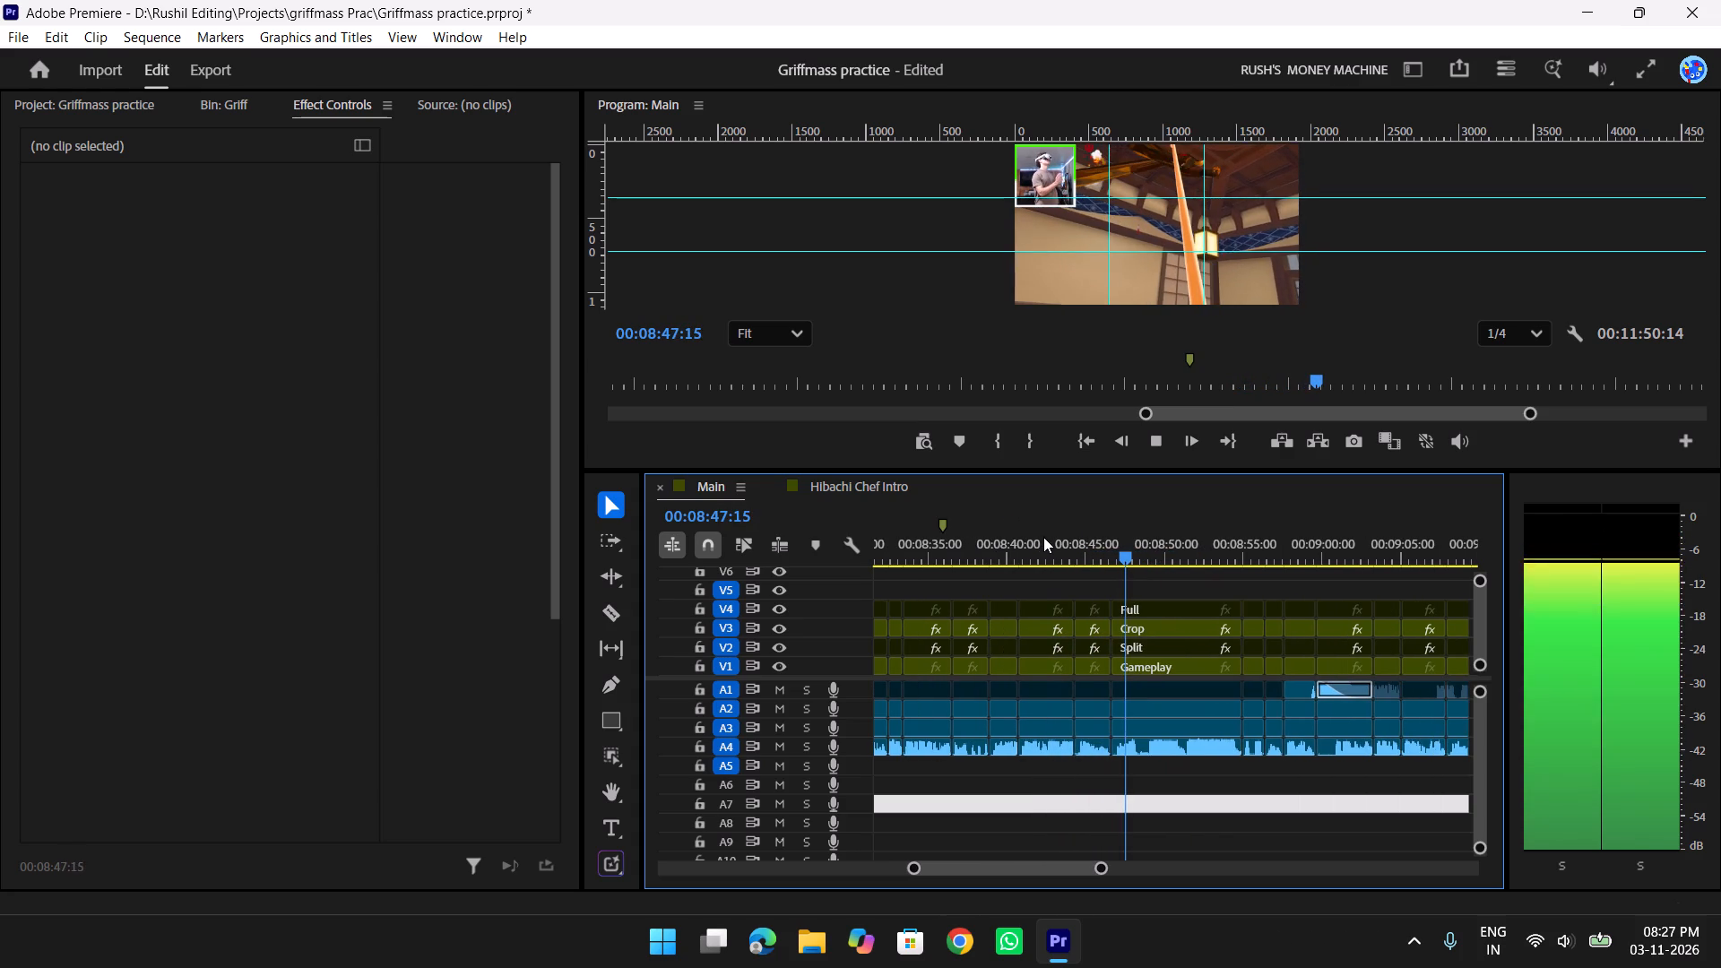
pyautogui.press('space')
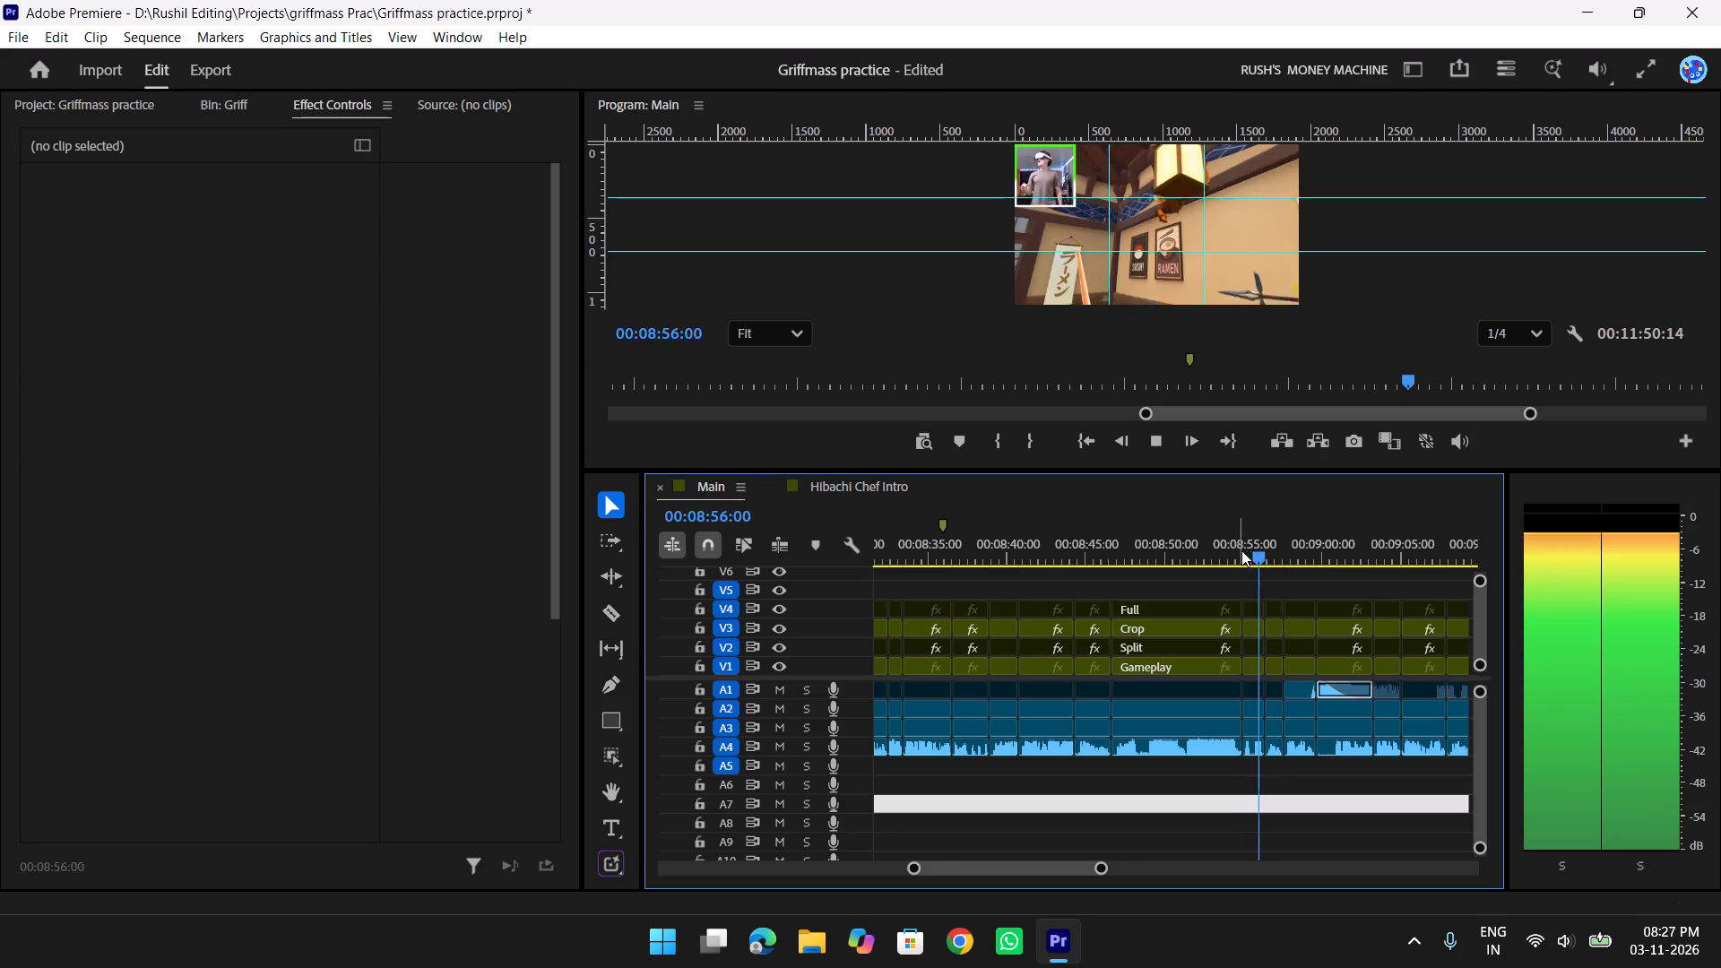
pyautogui.moveTo(1232, 545); pyautogui.dragTo(1120, 544)
pyautogui.press('space')
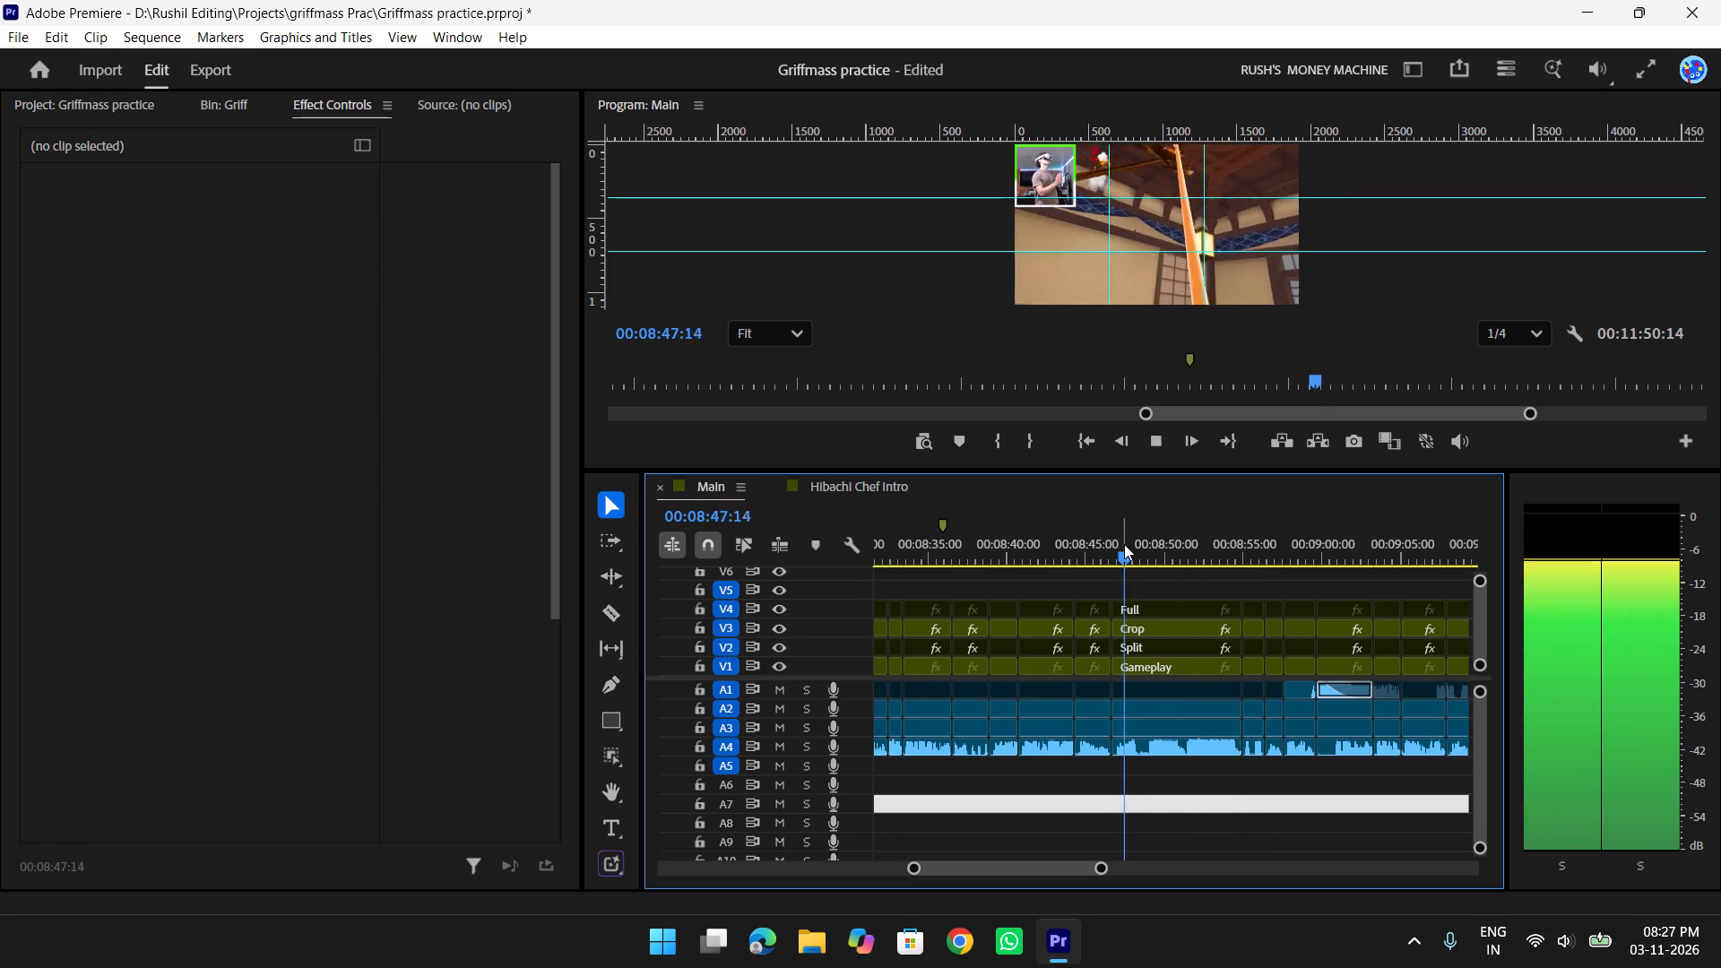
pyautogui.press('space')
pyautogui.press('space')
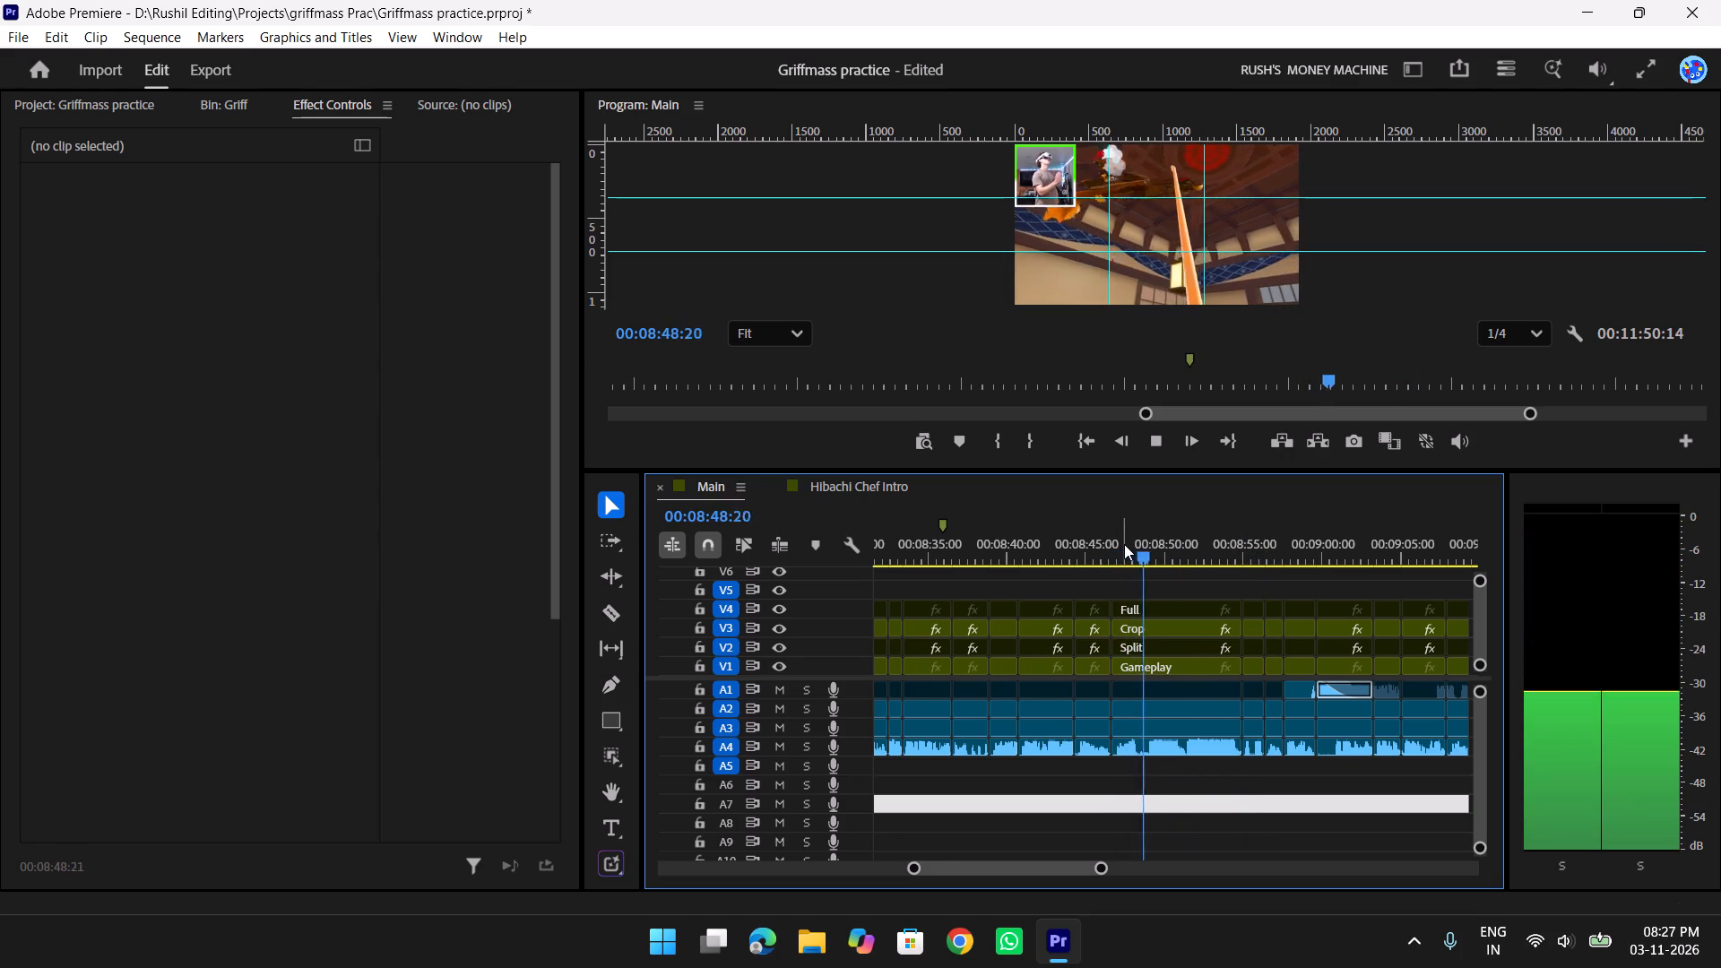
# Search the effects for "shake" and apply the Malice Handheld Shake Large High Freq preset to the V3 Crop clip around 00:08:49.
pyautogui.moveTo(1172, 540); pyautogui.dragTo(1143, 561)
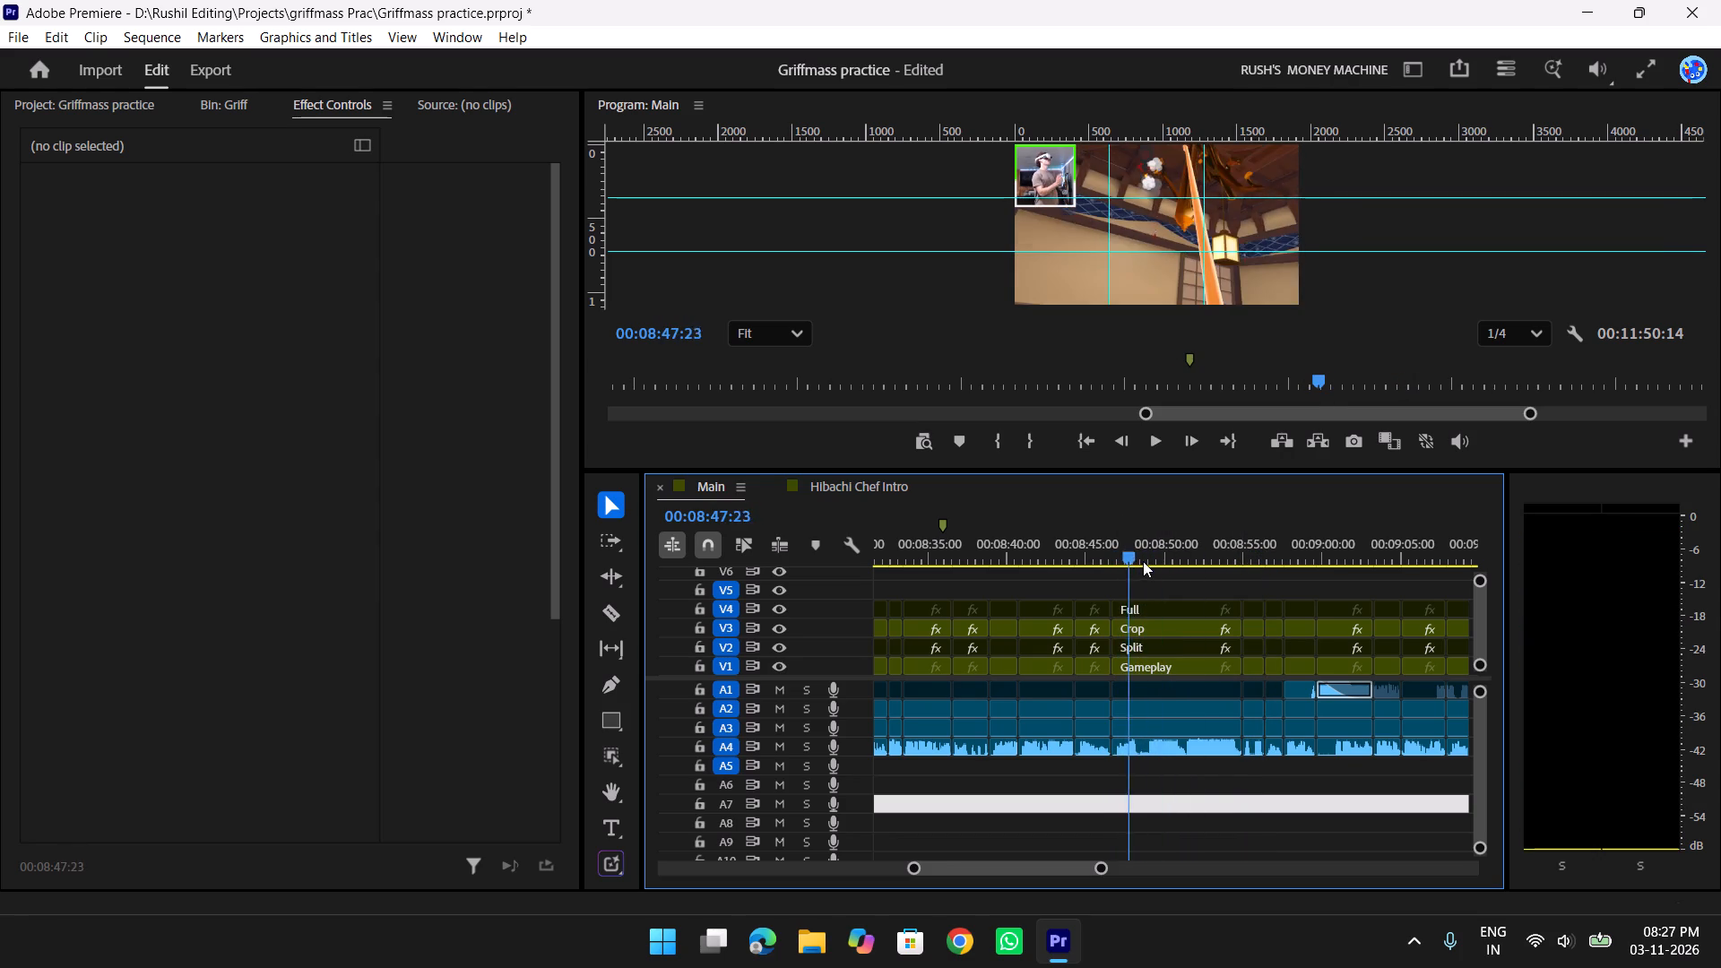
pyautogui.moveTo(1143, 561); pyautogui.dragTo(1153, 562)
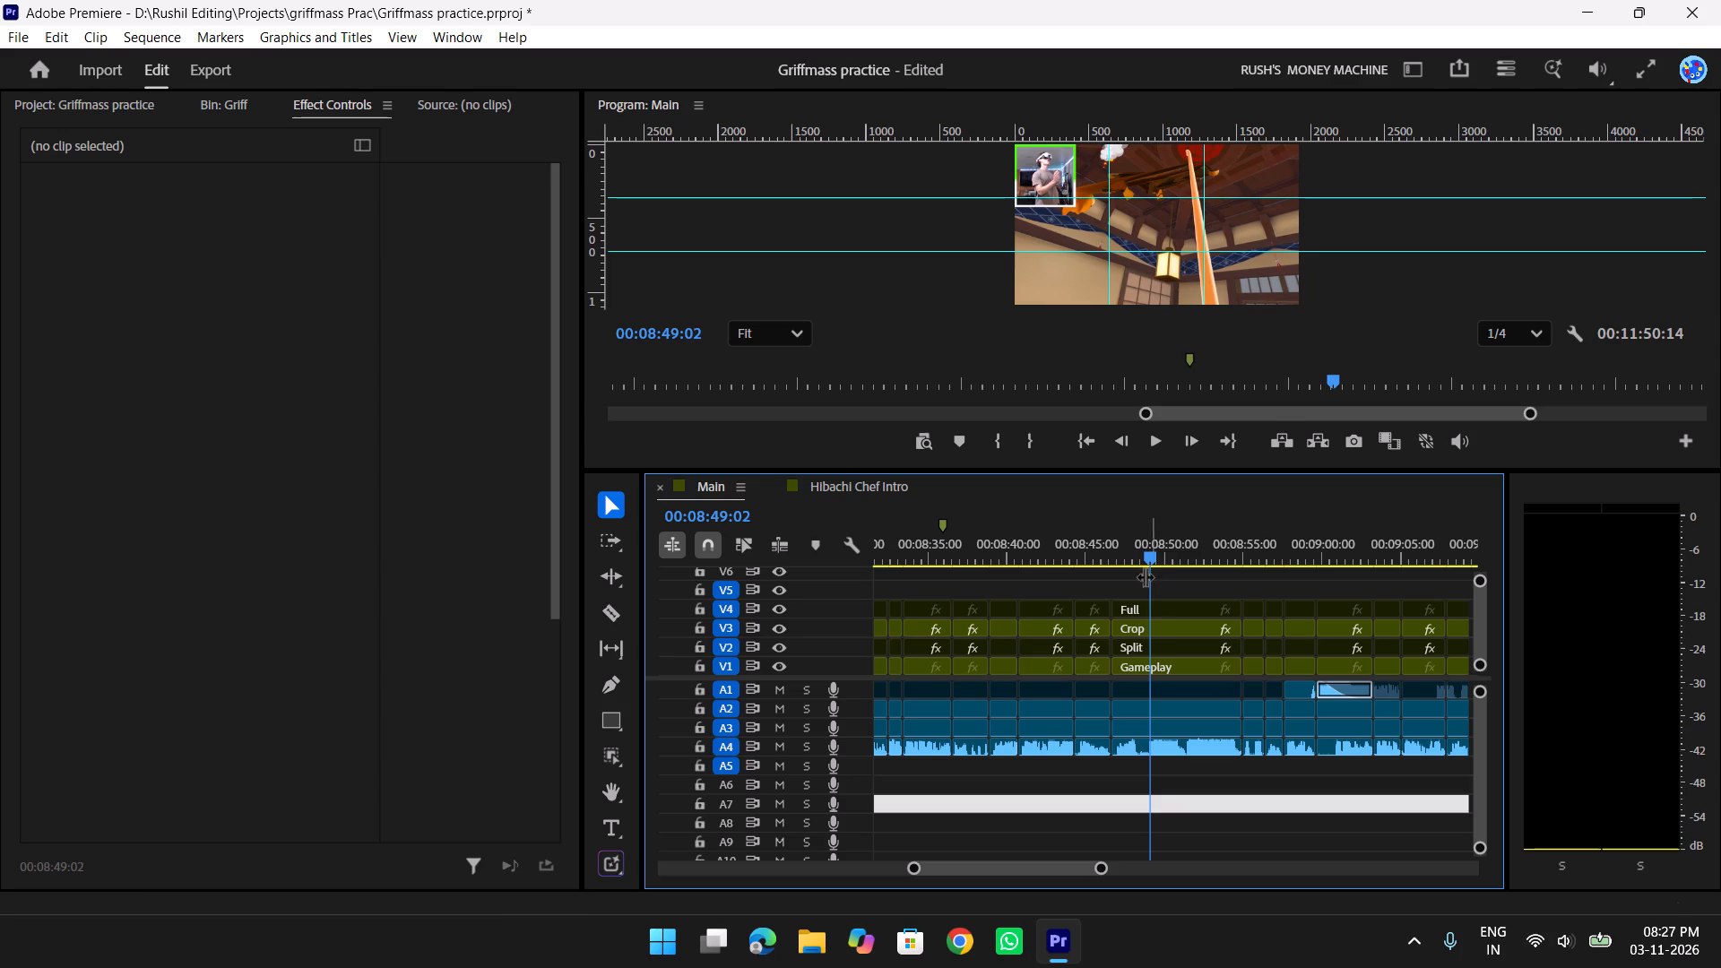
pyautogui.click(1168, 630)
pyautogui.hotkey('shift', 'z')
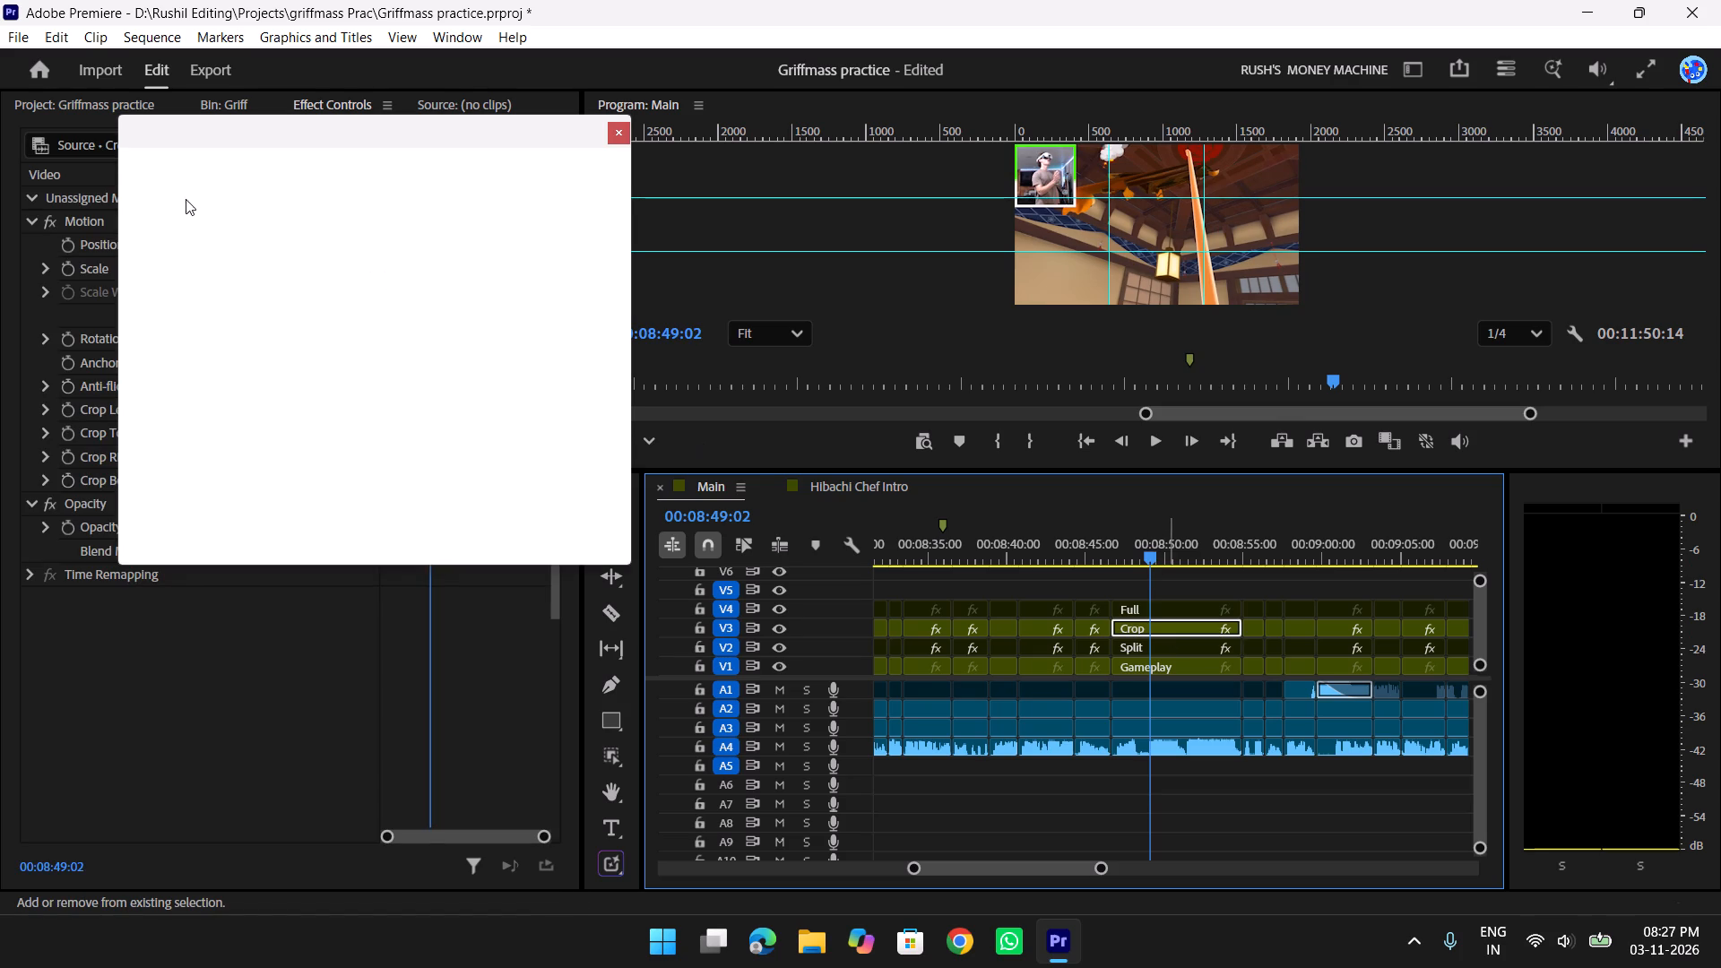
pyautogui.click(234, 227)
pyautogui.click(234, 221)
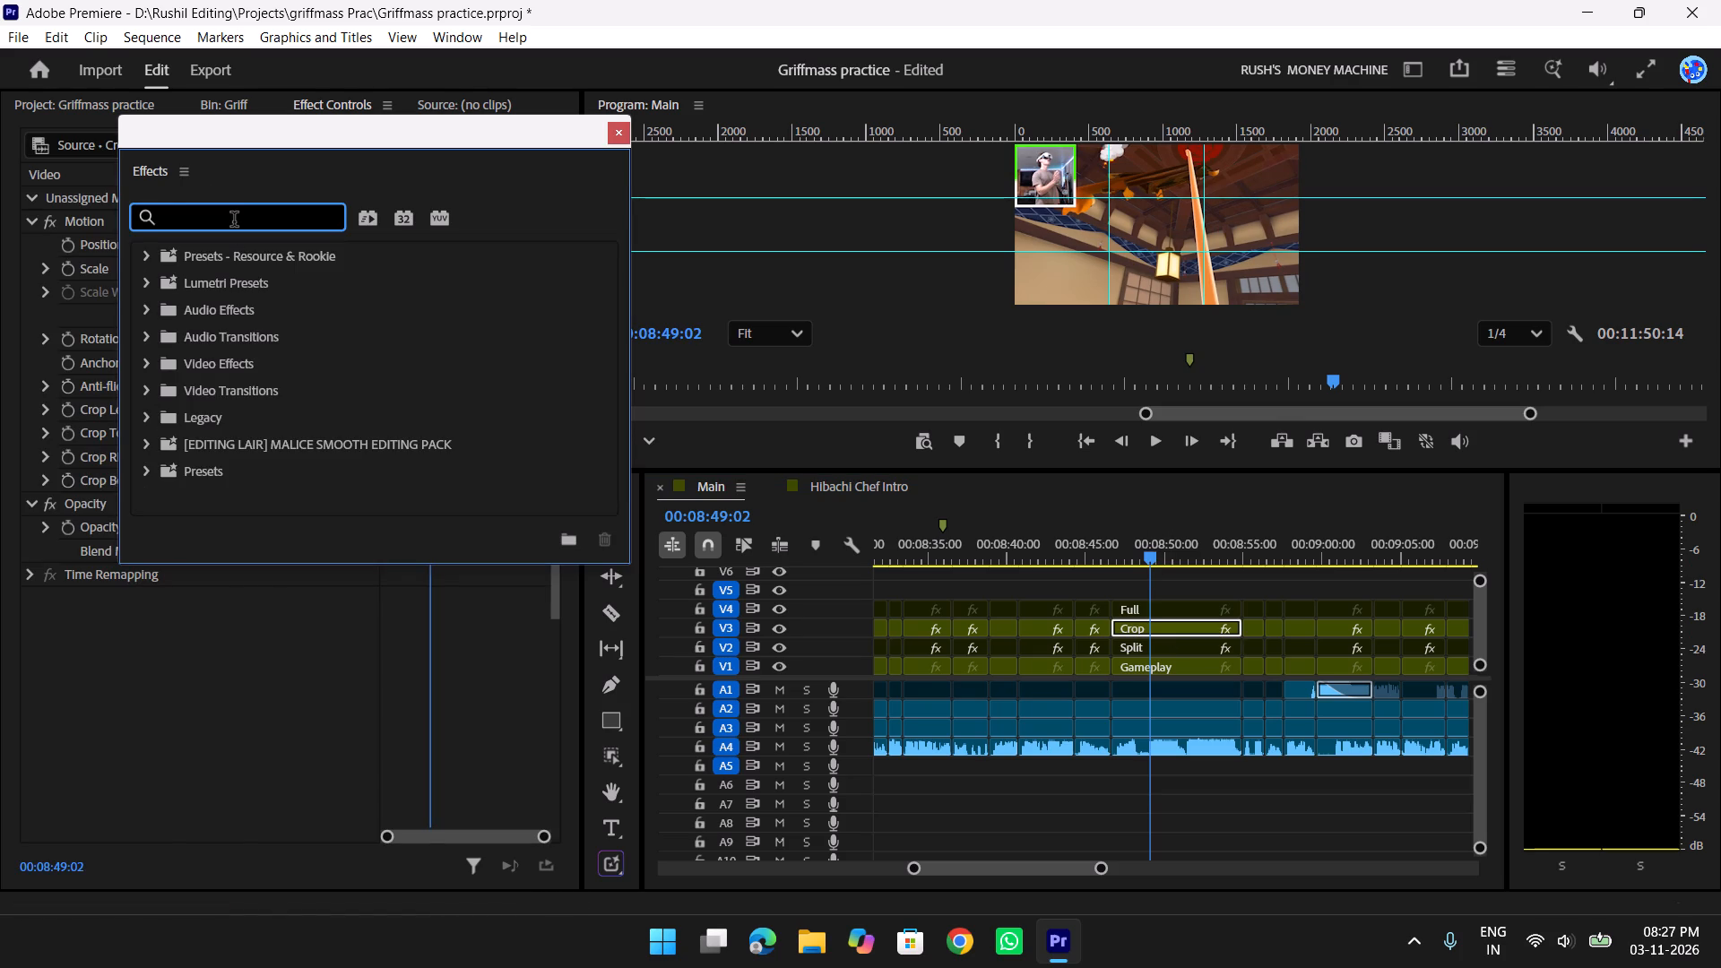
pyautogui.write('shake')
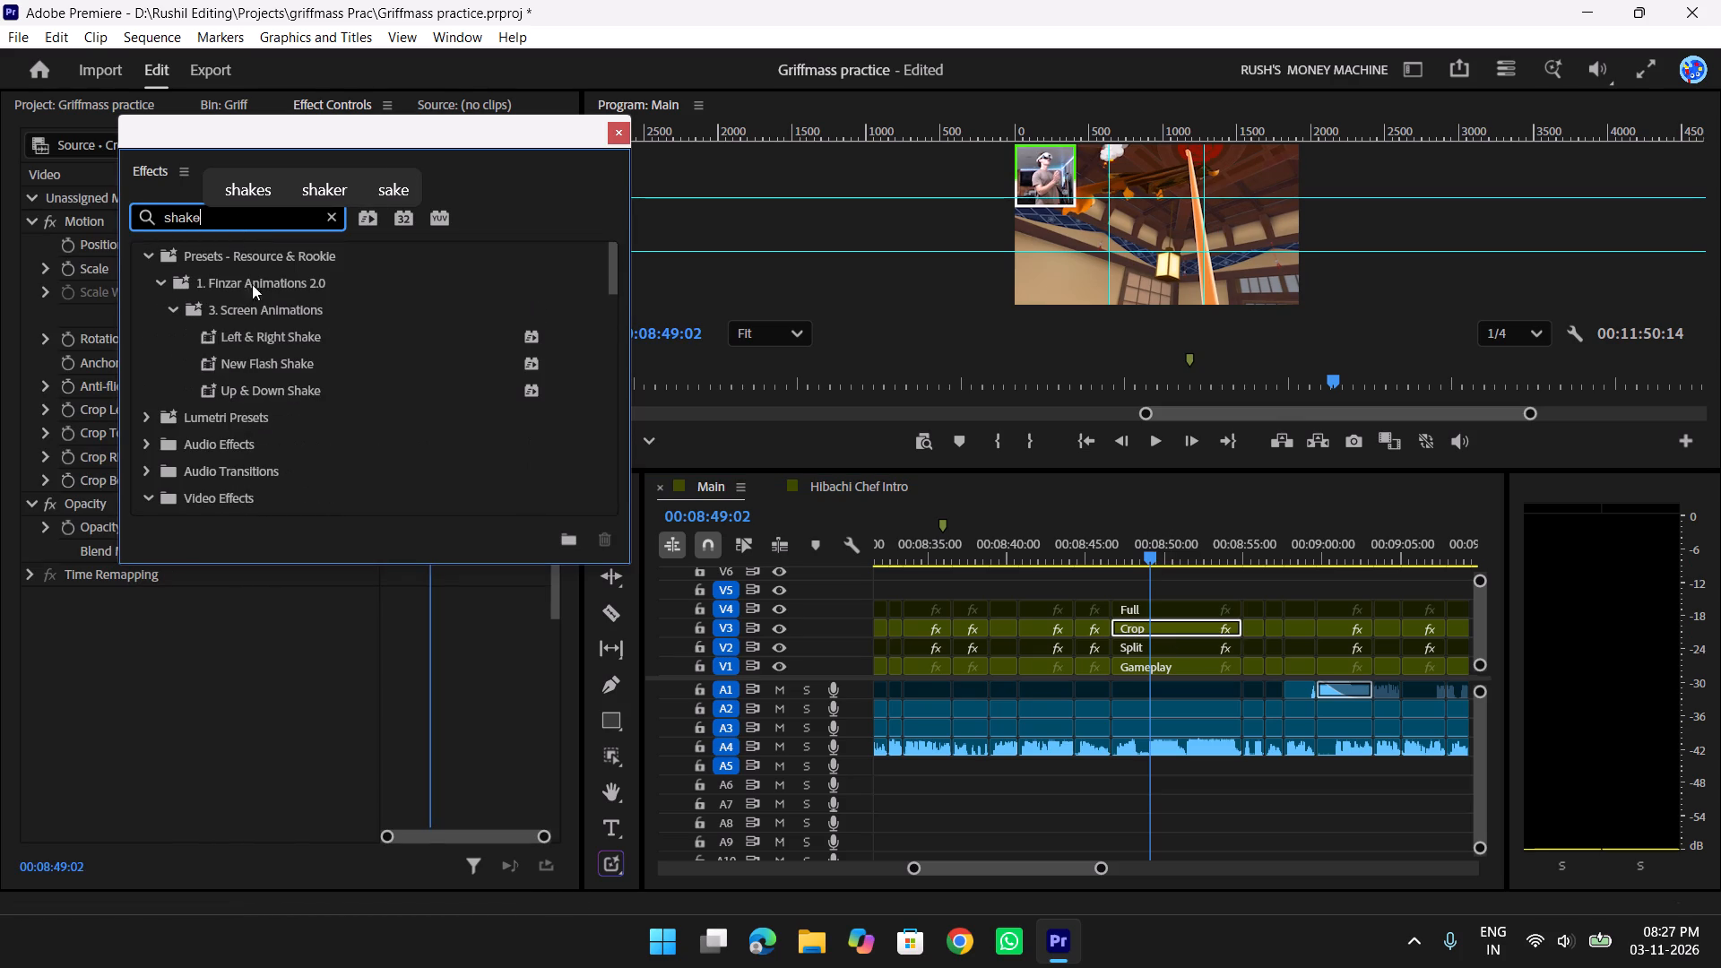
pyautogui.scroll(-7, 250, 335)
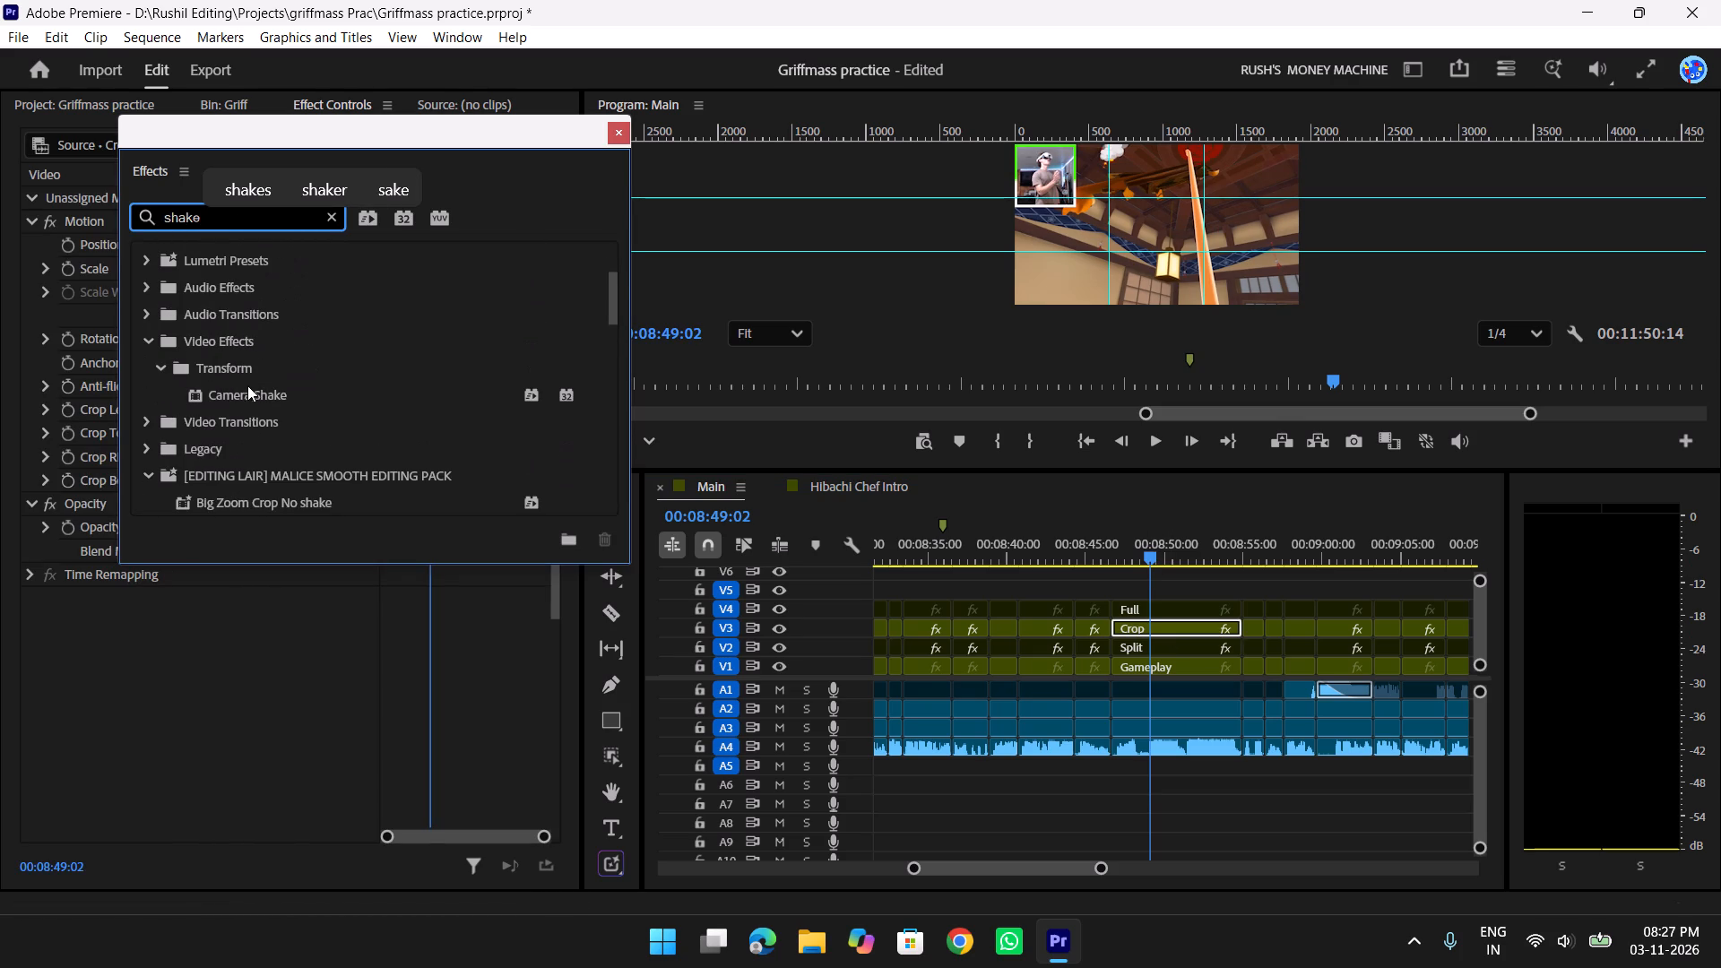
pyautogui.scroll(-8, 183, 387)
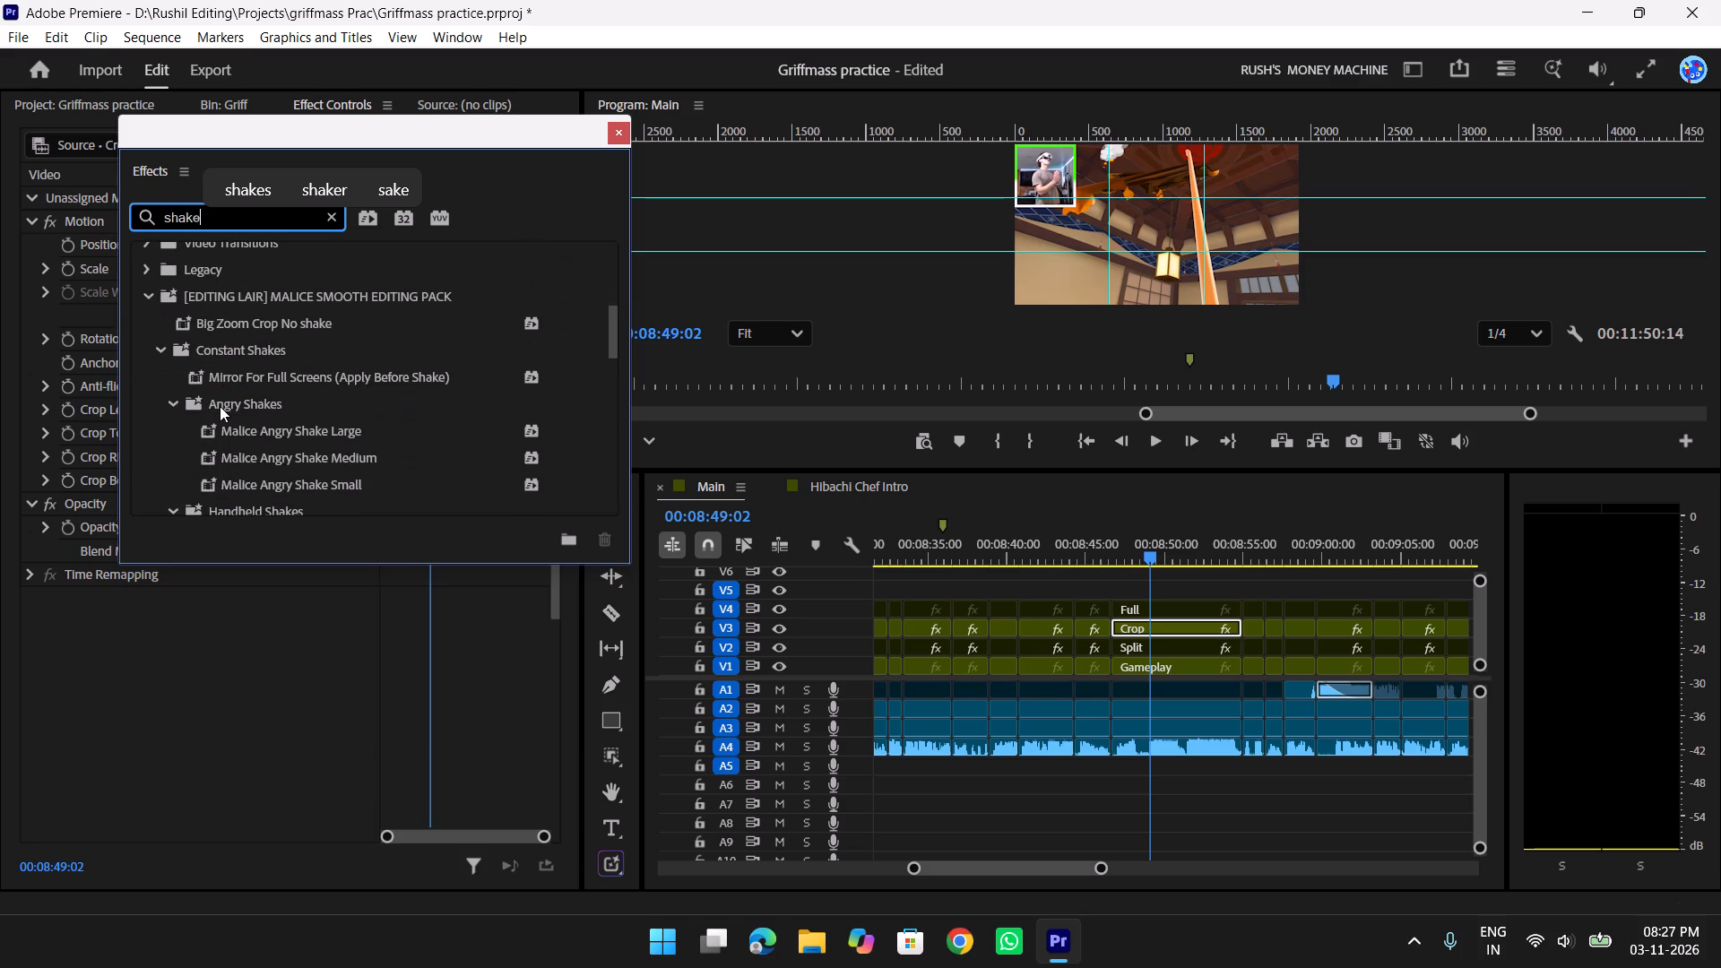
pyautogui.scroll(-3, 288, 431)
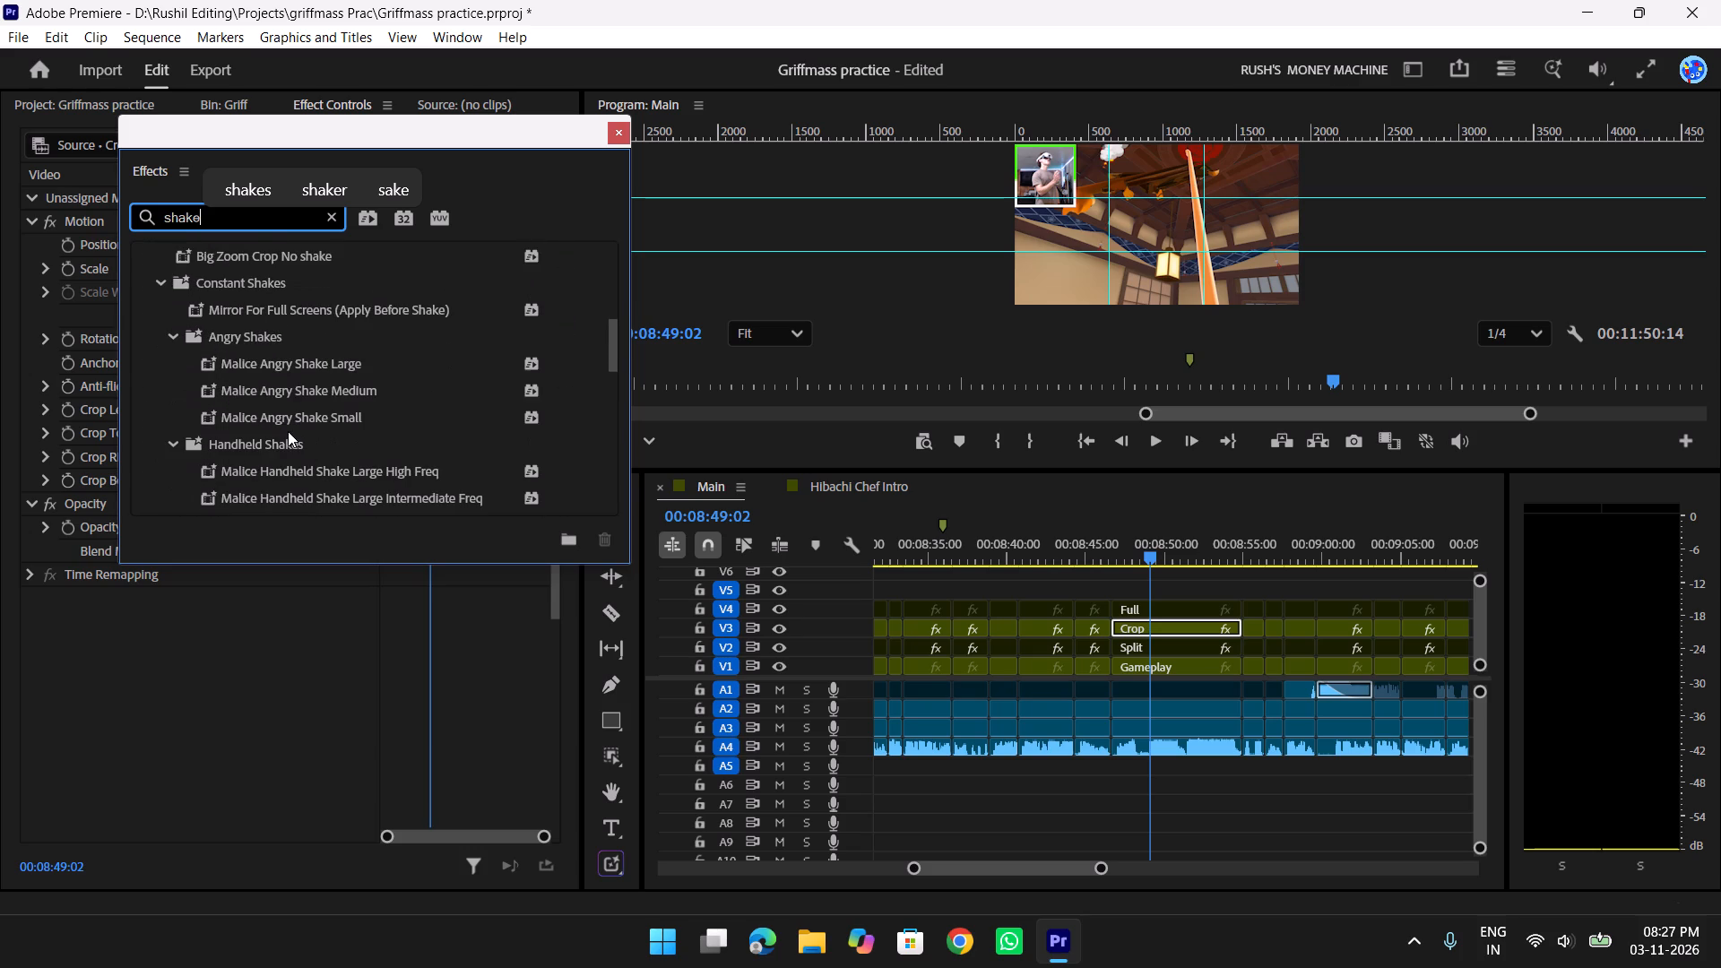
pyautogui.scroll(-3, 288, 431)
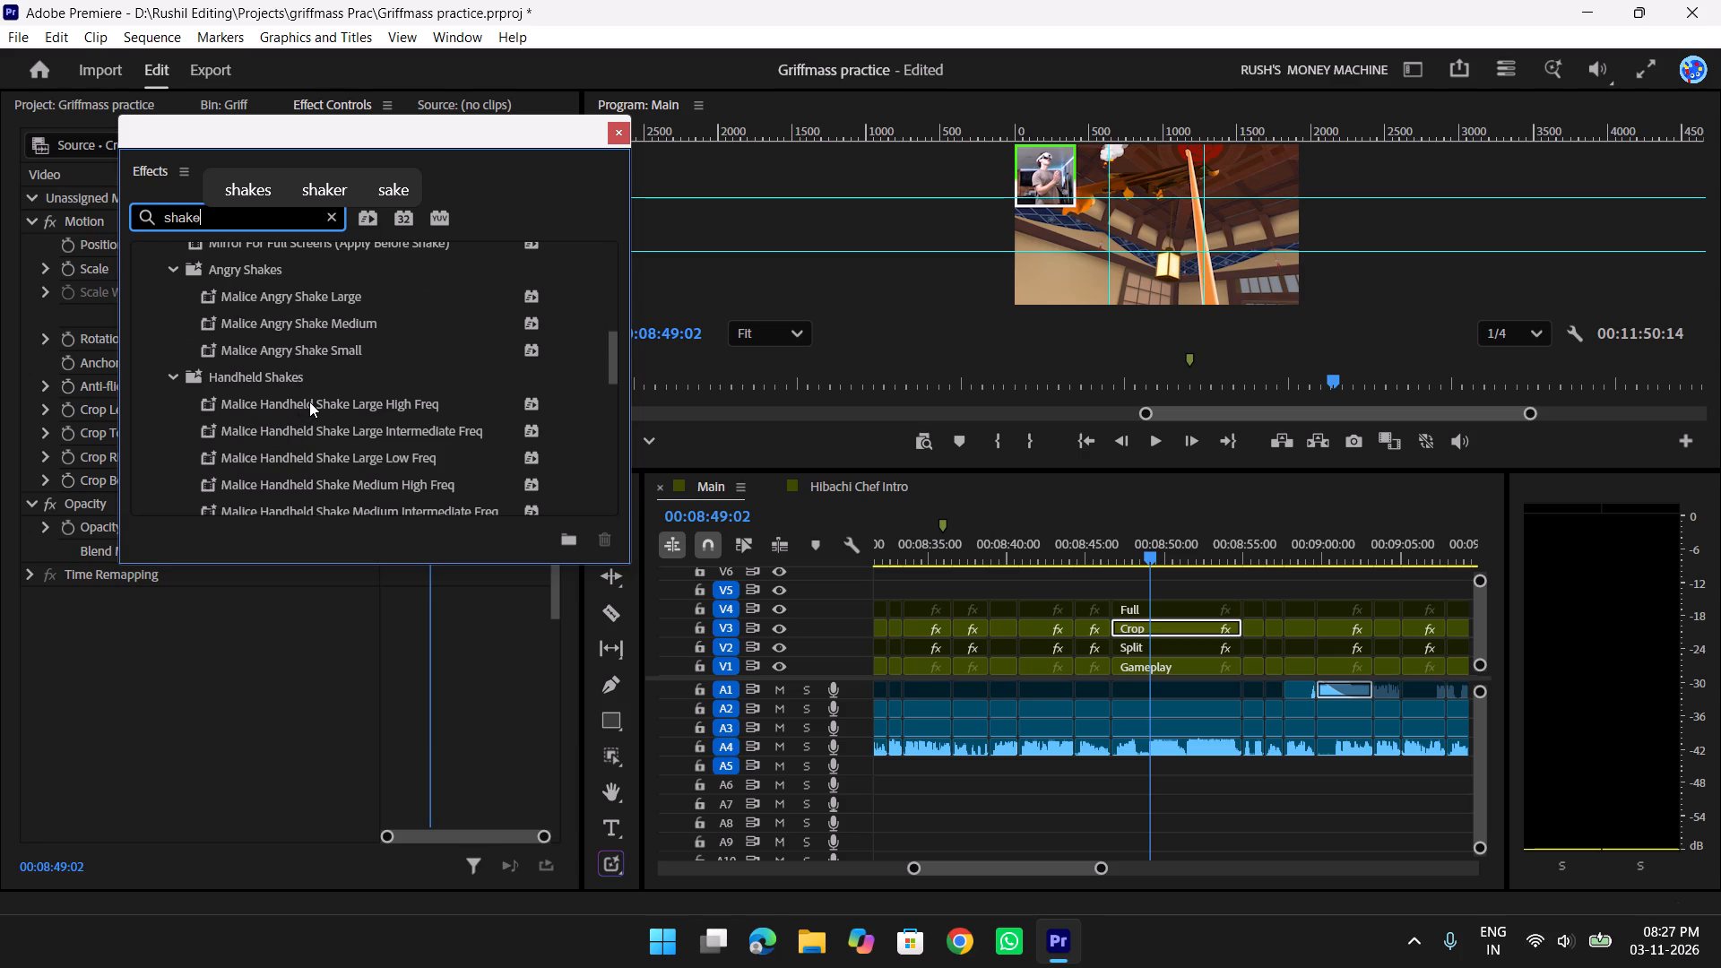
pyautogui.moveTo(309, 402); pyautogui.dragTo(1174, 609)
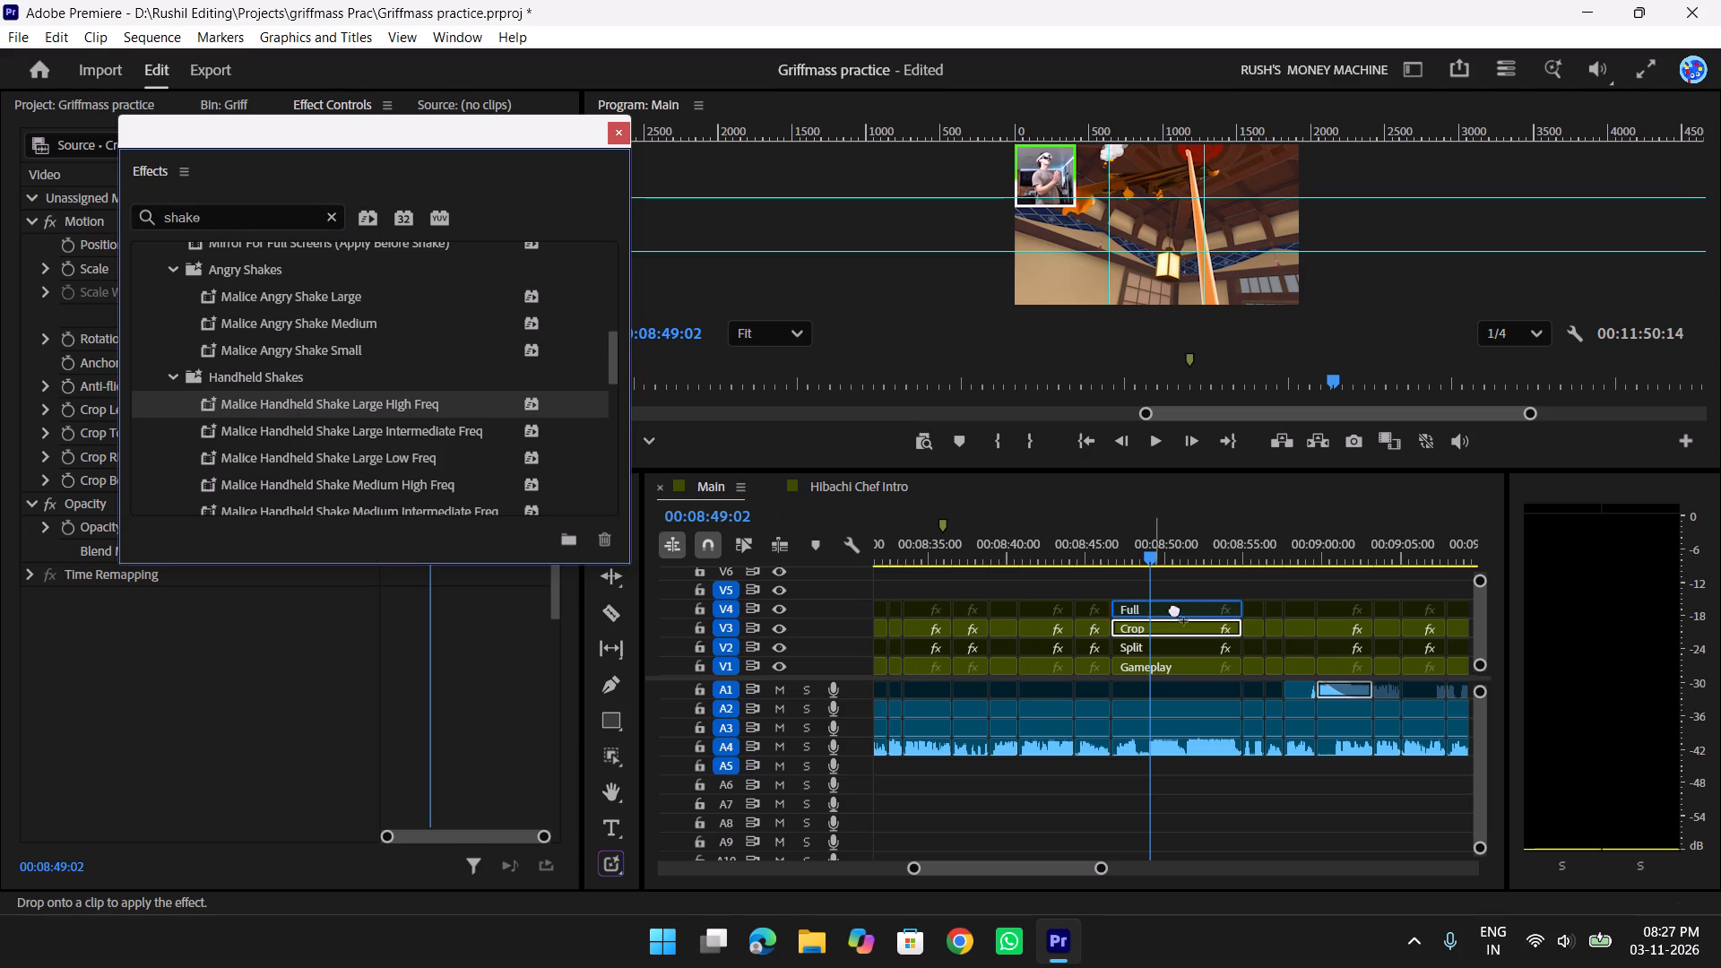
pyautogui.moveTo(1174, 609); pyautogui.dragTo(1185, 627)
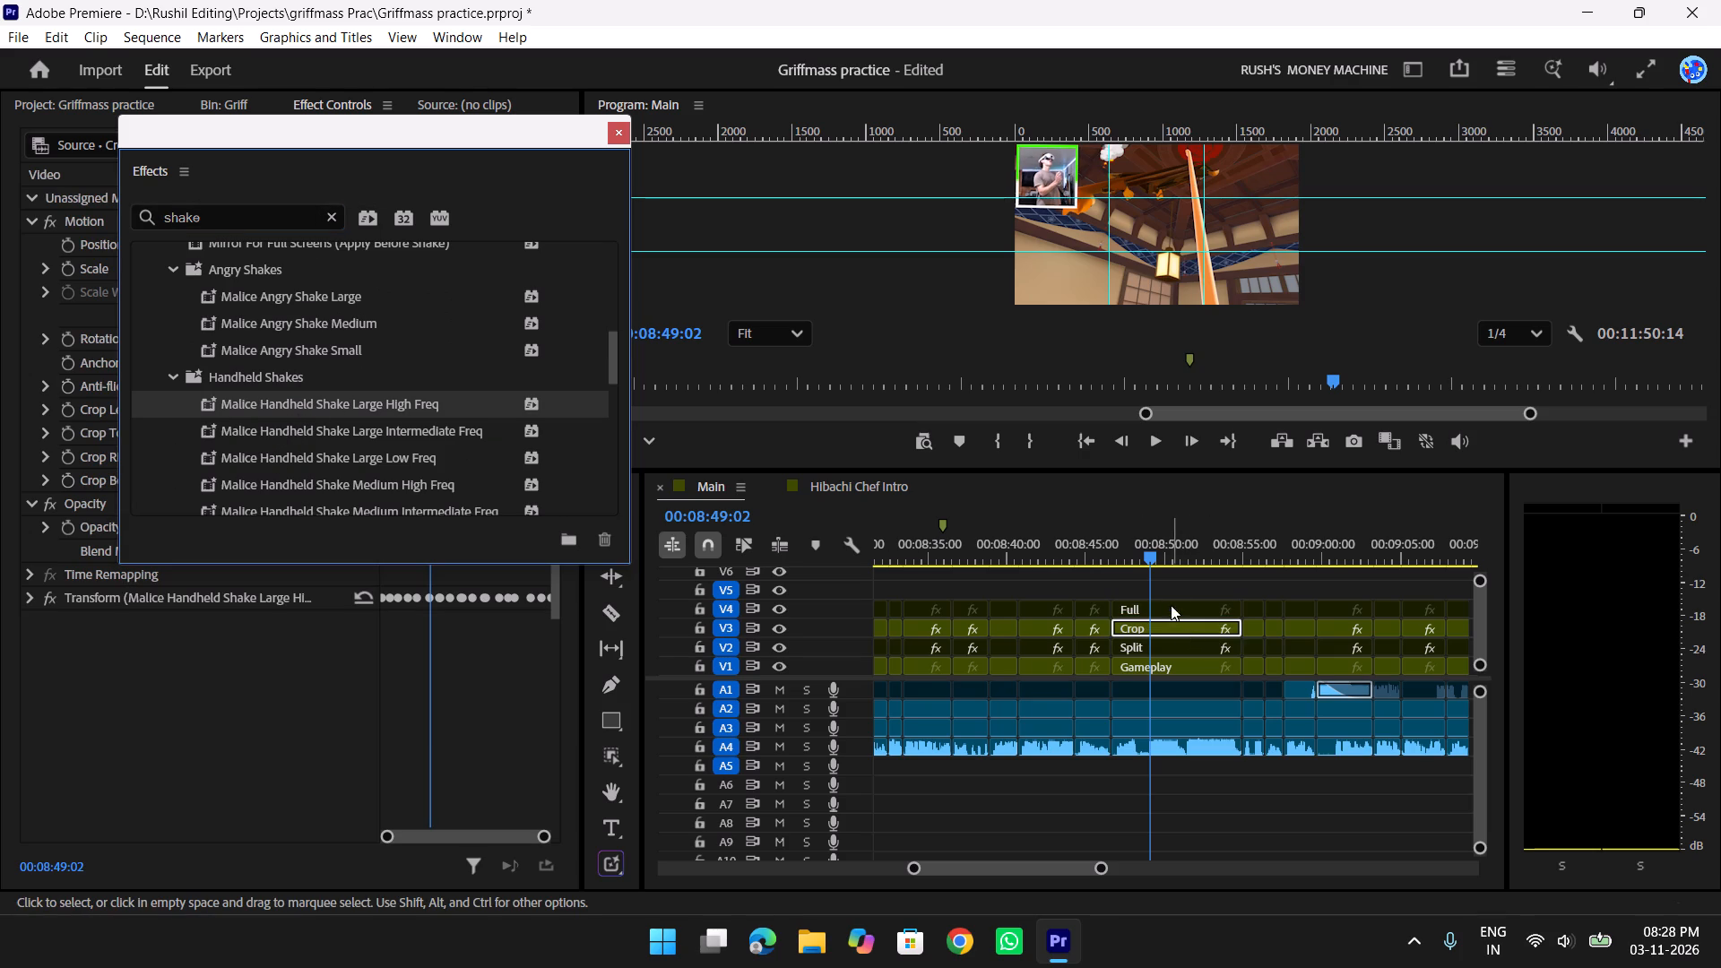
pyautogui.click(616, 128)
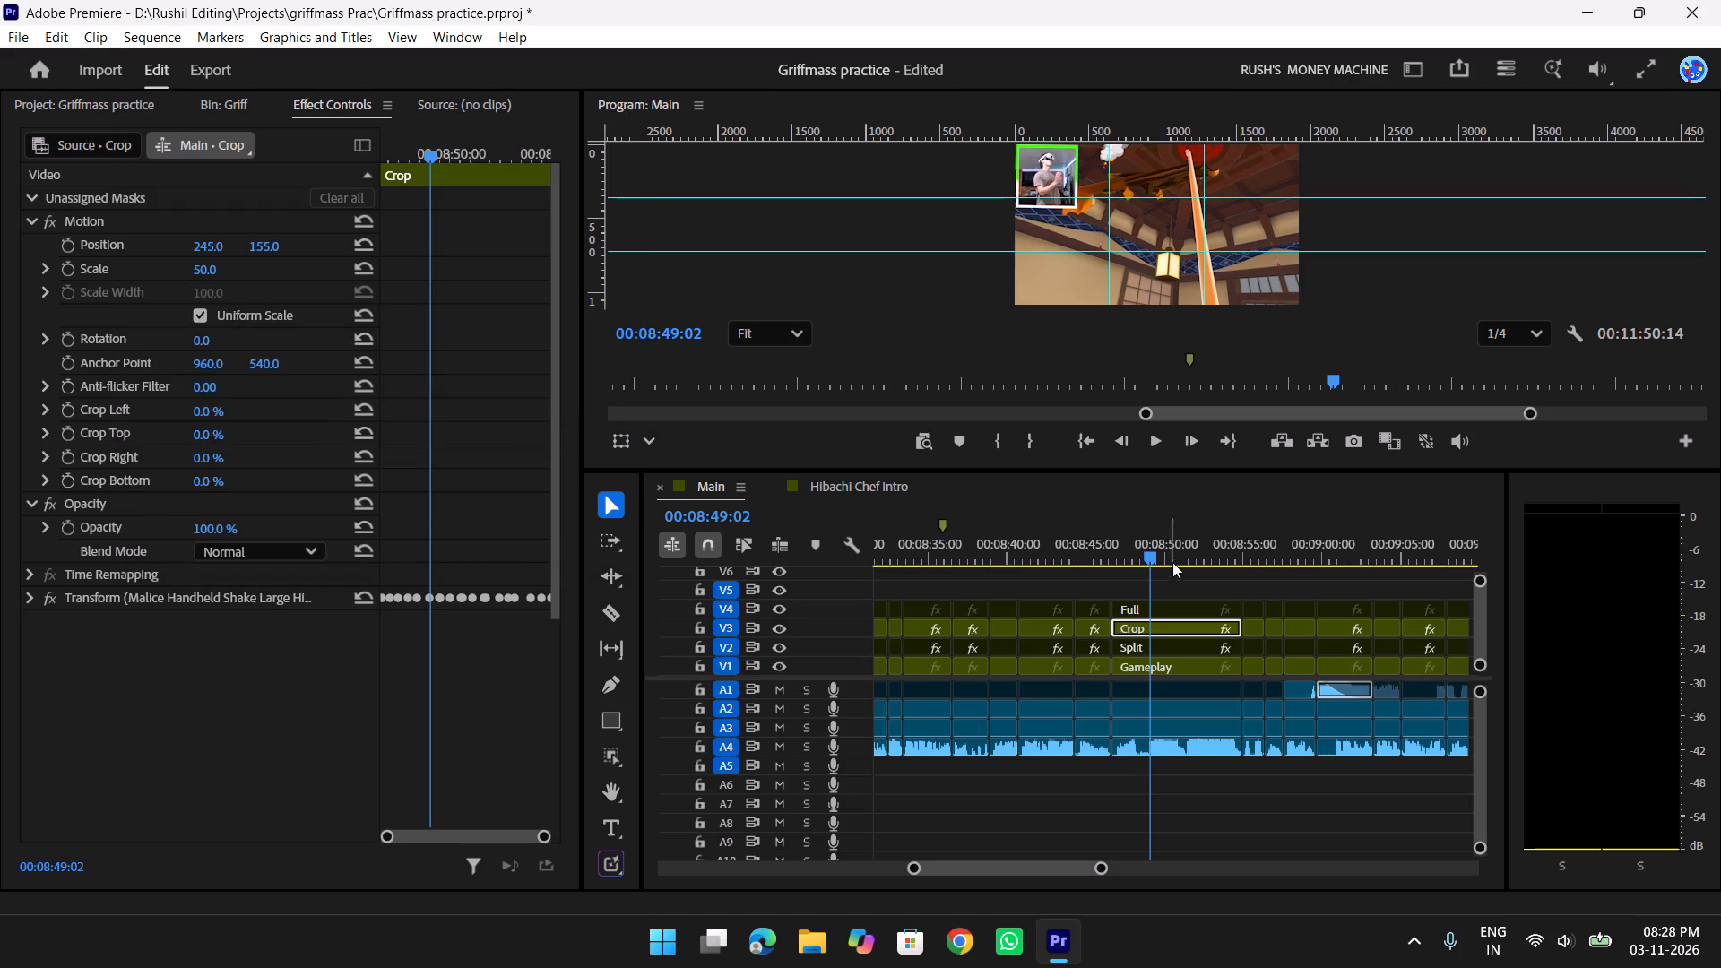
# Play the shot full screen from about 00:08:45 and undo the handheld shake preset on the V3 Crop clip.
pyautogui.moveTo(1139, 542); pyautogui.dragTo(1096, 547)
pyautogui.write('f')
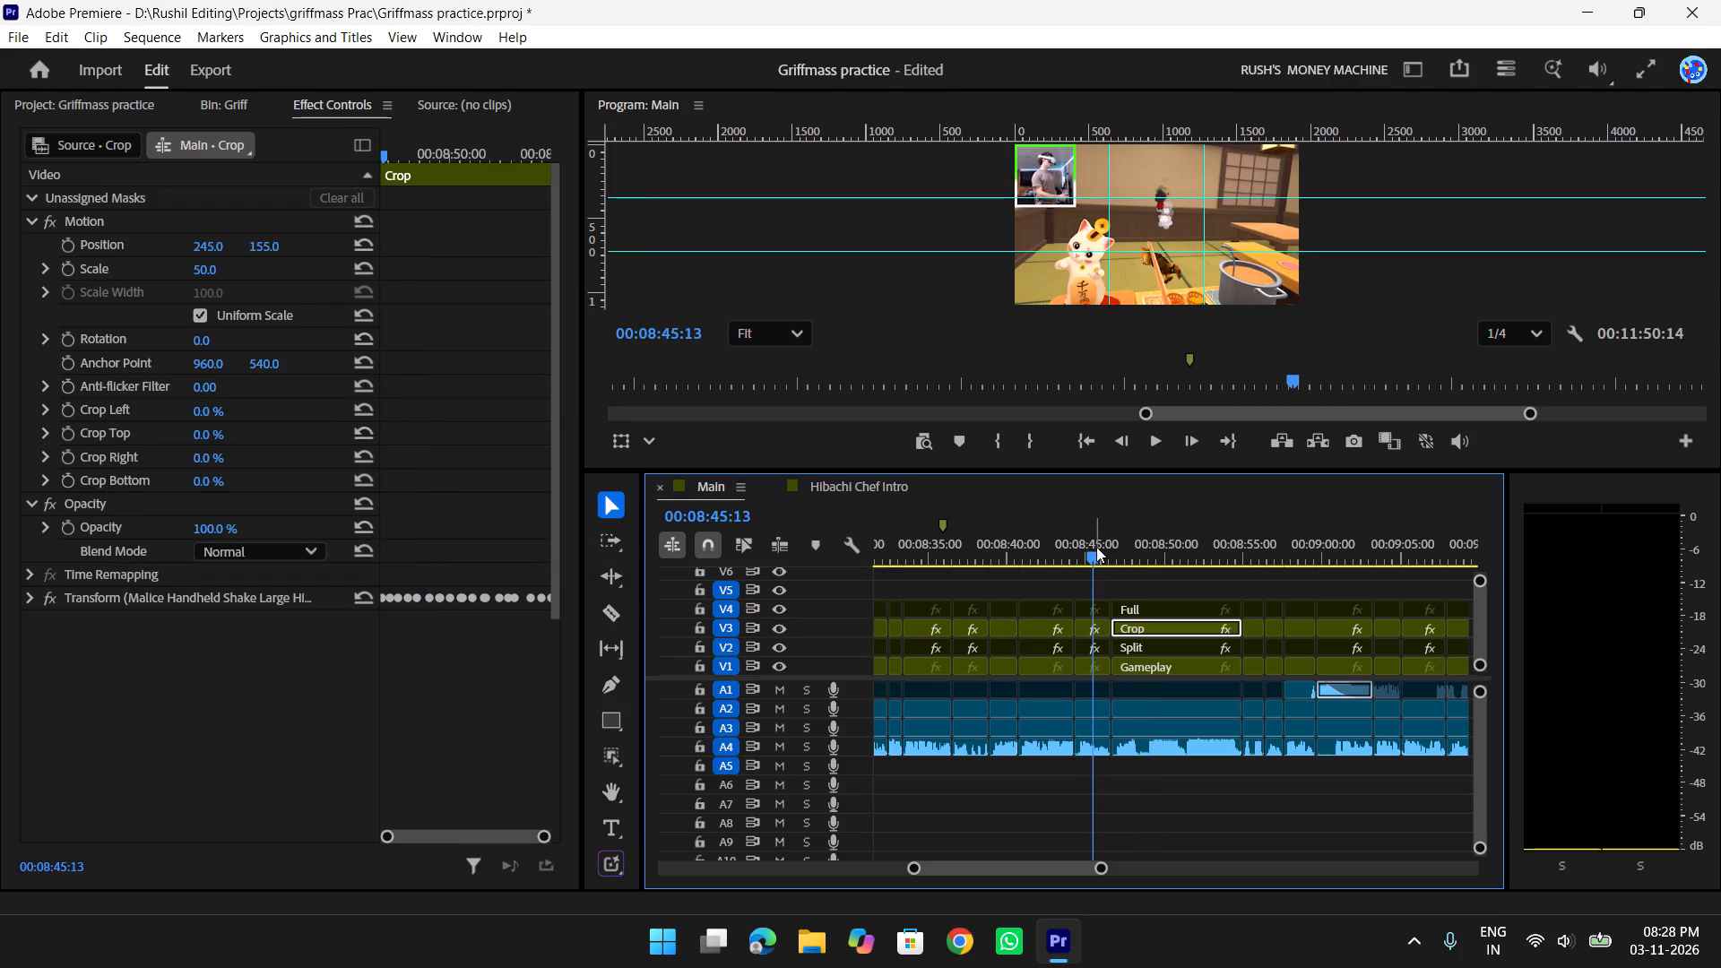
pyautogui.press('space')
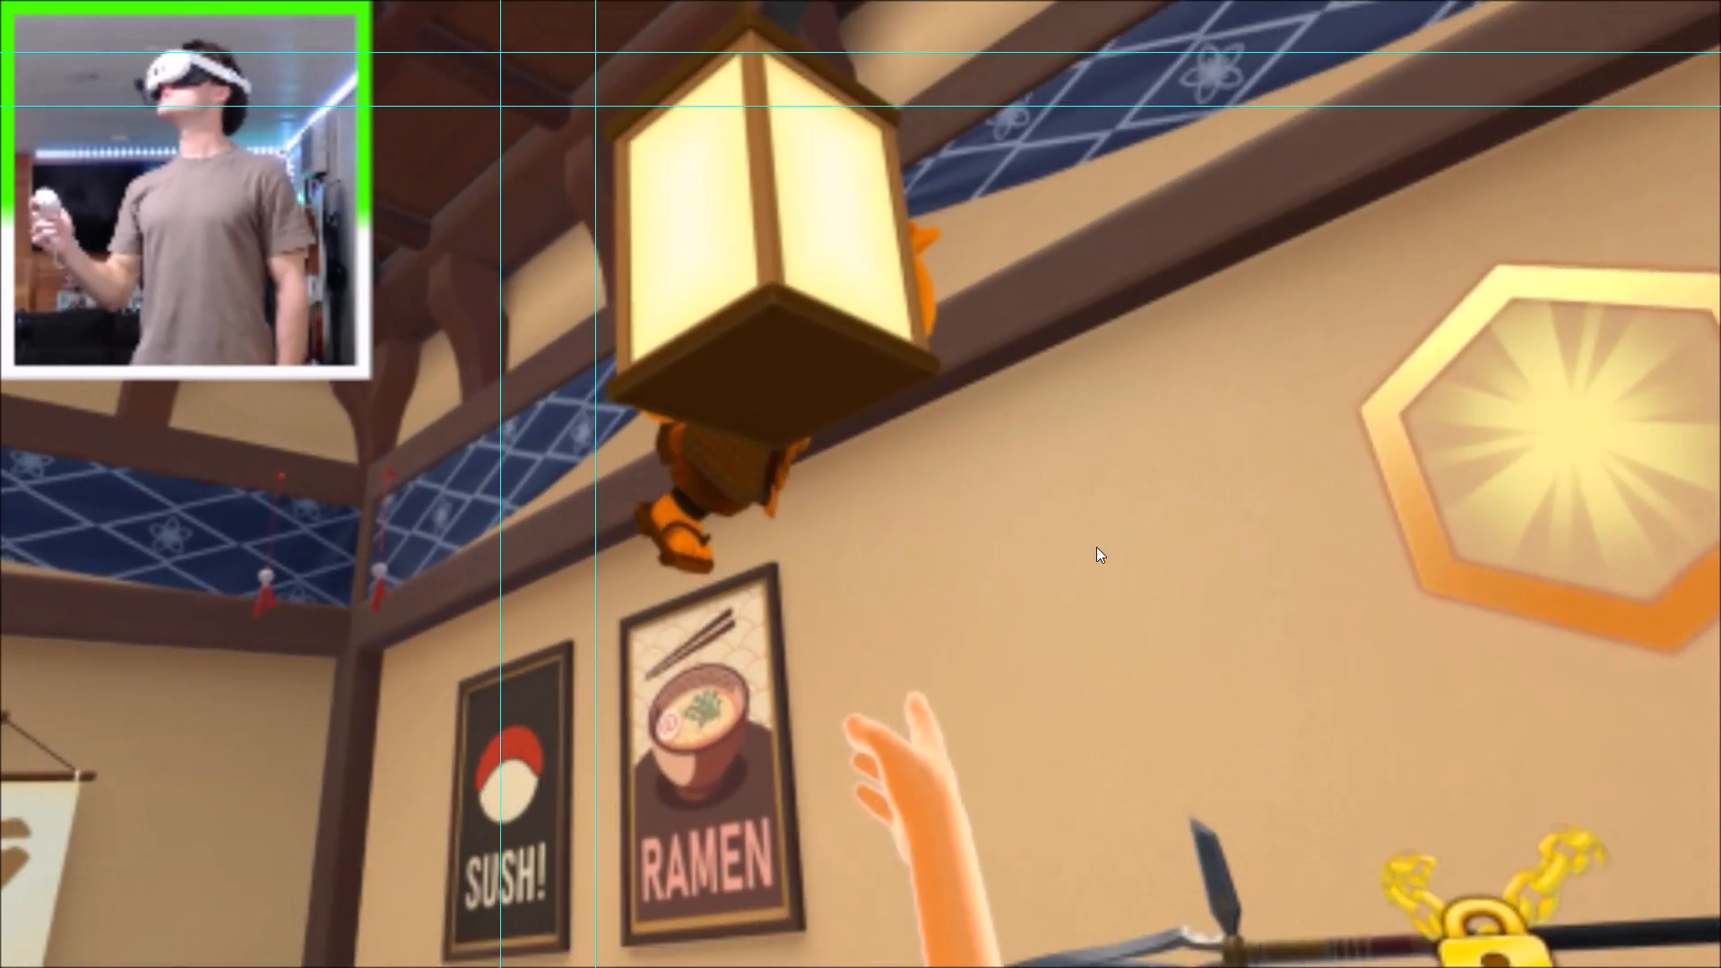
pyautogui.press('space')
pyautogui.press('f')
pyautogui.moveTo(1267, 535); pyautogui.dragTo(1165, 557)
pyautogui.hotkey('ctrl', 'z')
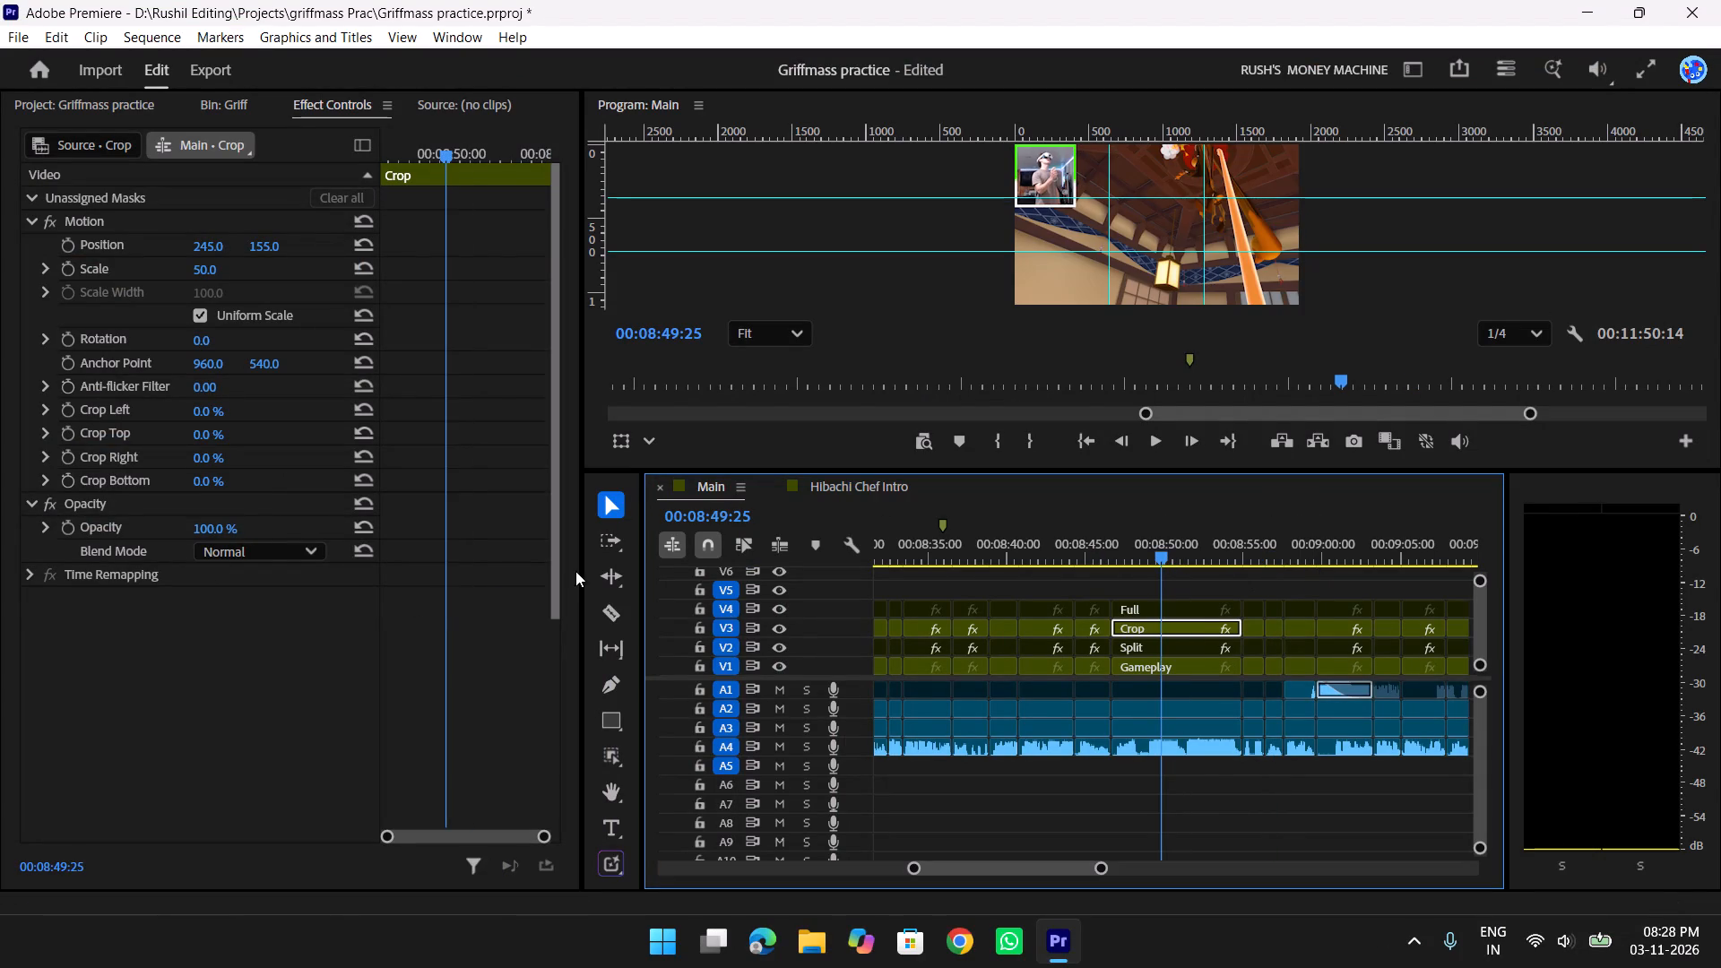
# Search the effects for "angry" to bring up the Malice Angry Shake presets.
pyautogui.hotkey('shift', 'z')
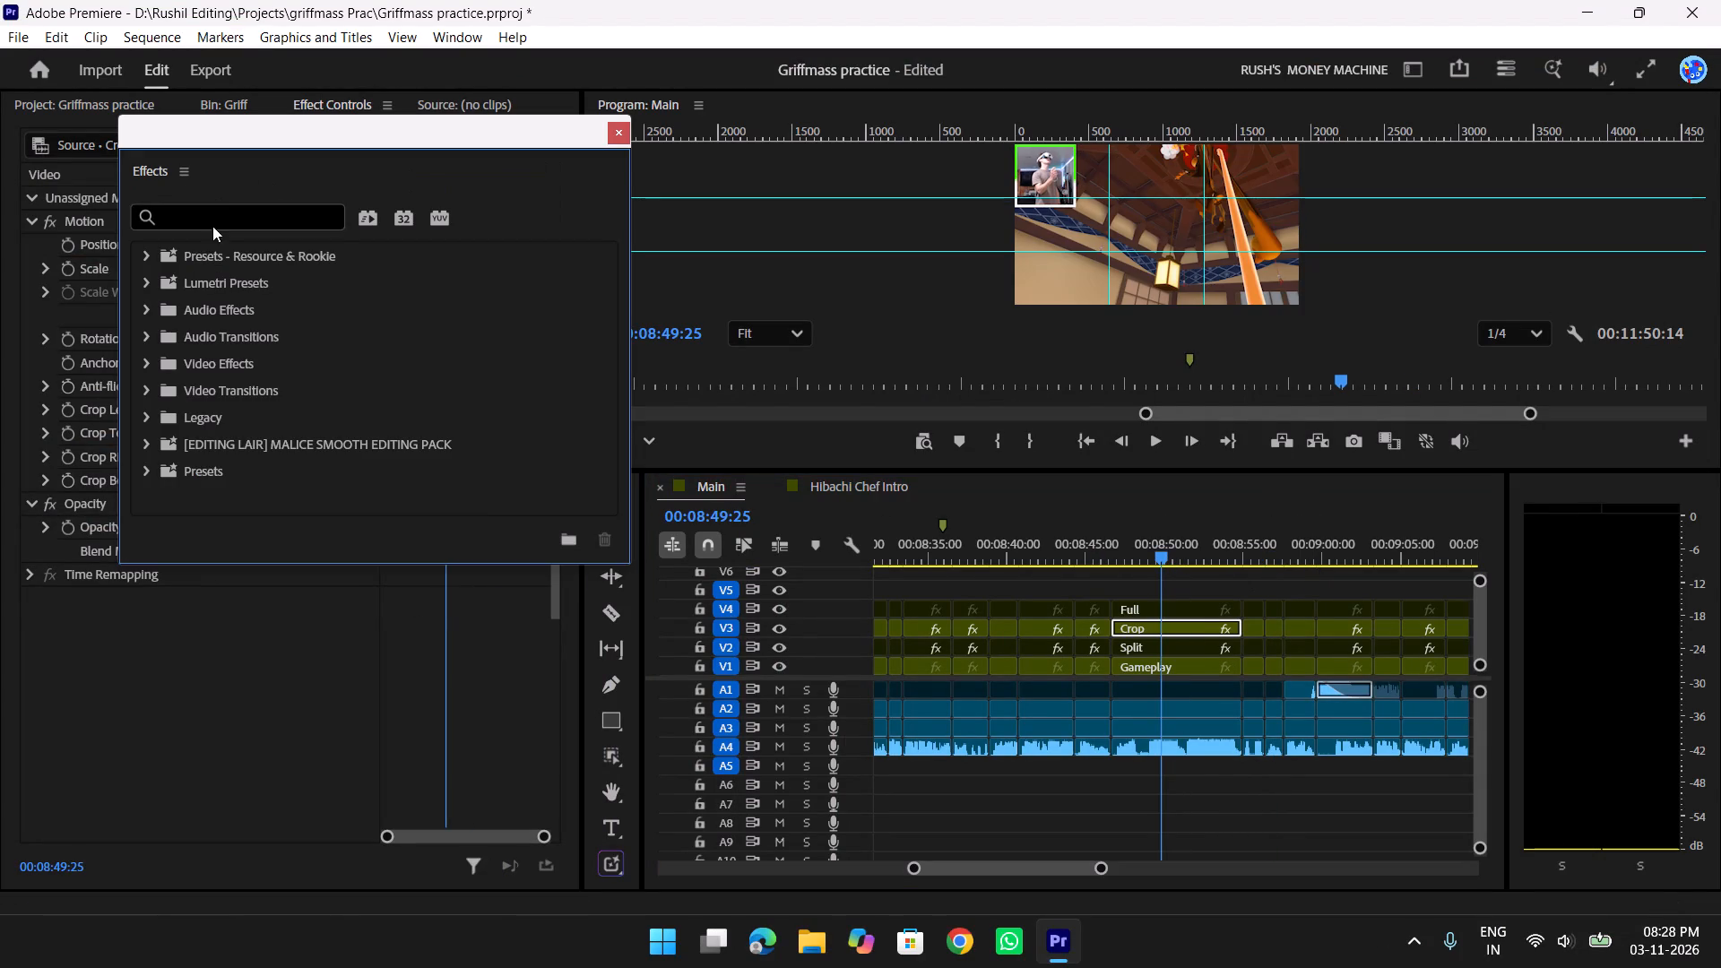
pyautogui.click(225, 213)
pyautogui.write('angry')
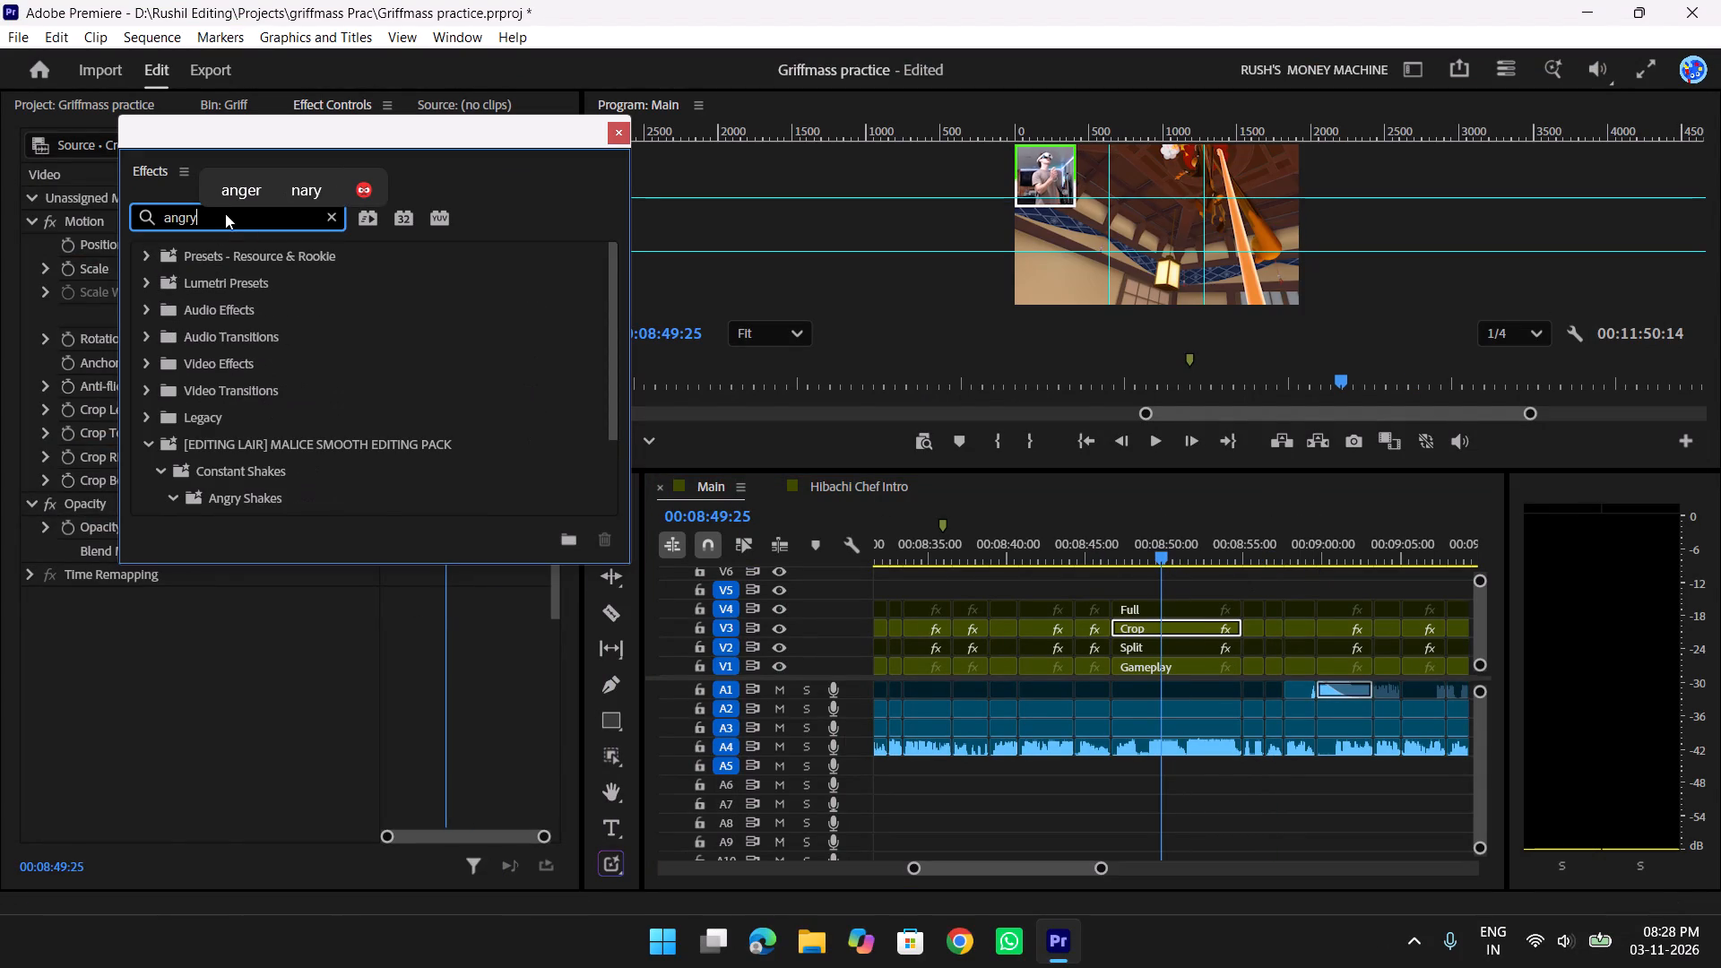
pyautogui.scroll(-7, 287, 442)
pyautogui.moveTo(322, 473); pyautogui.dragTo(605, 528)
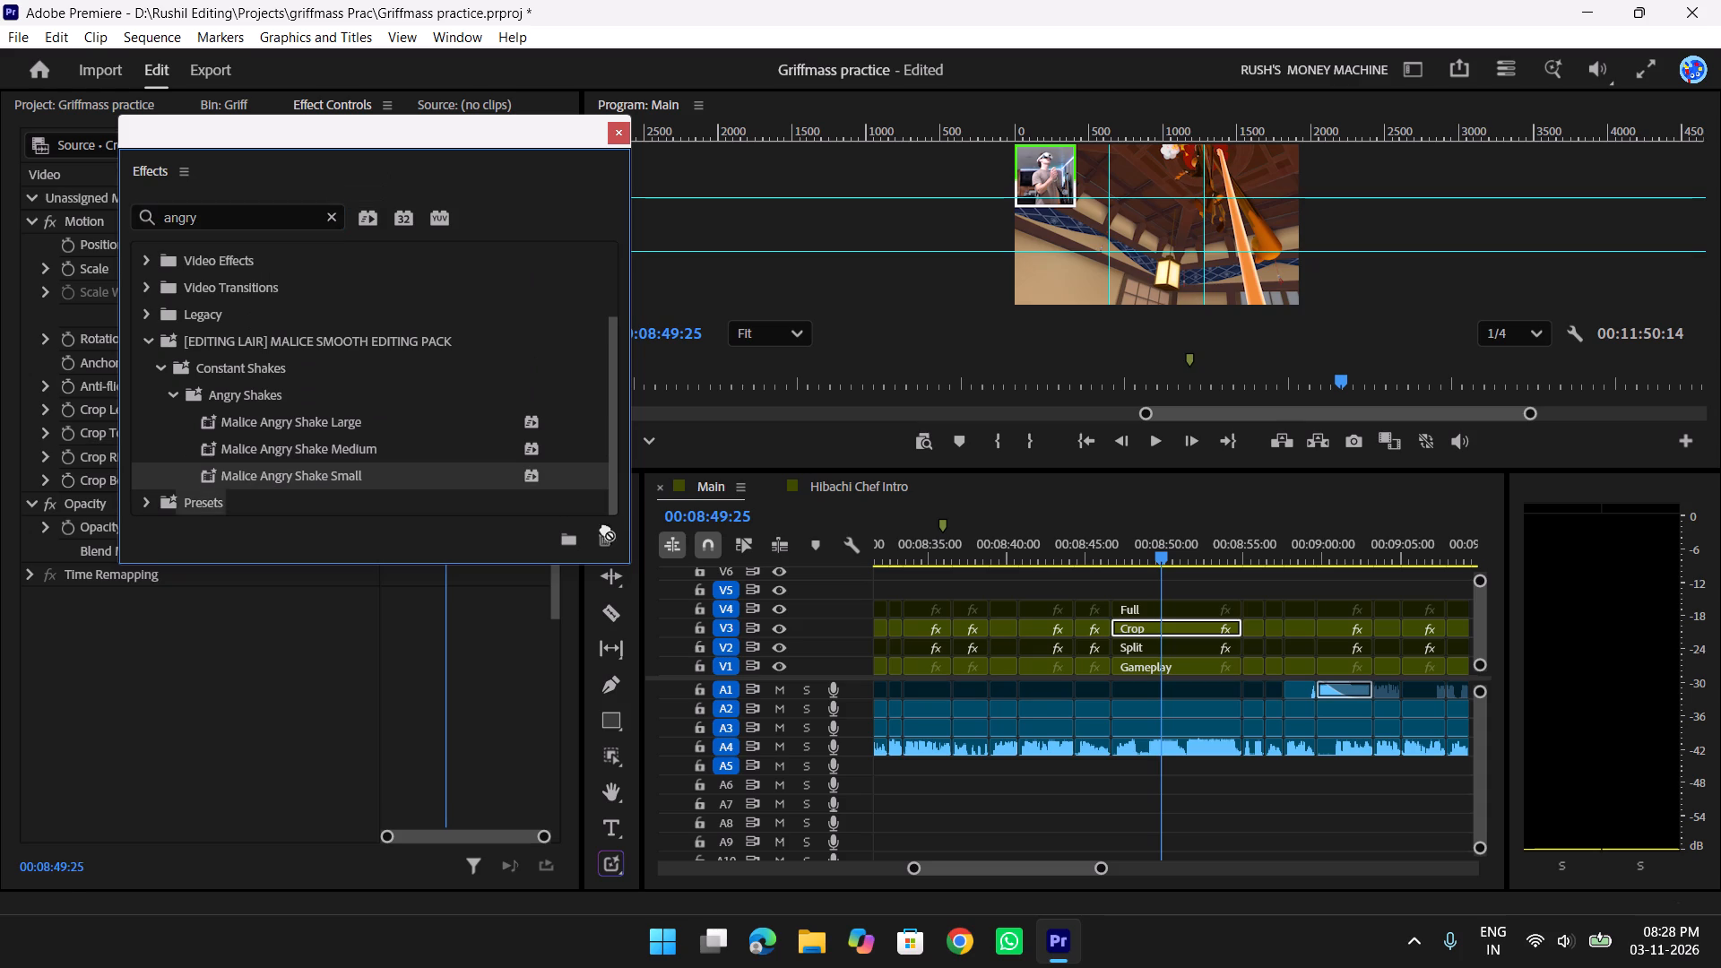
pyautogui.moveTo(605, 528); pyautogui.dragTo(382, 466)
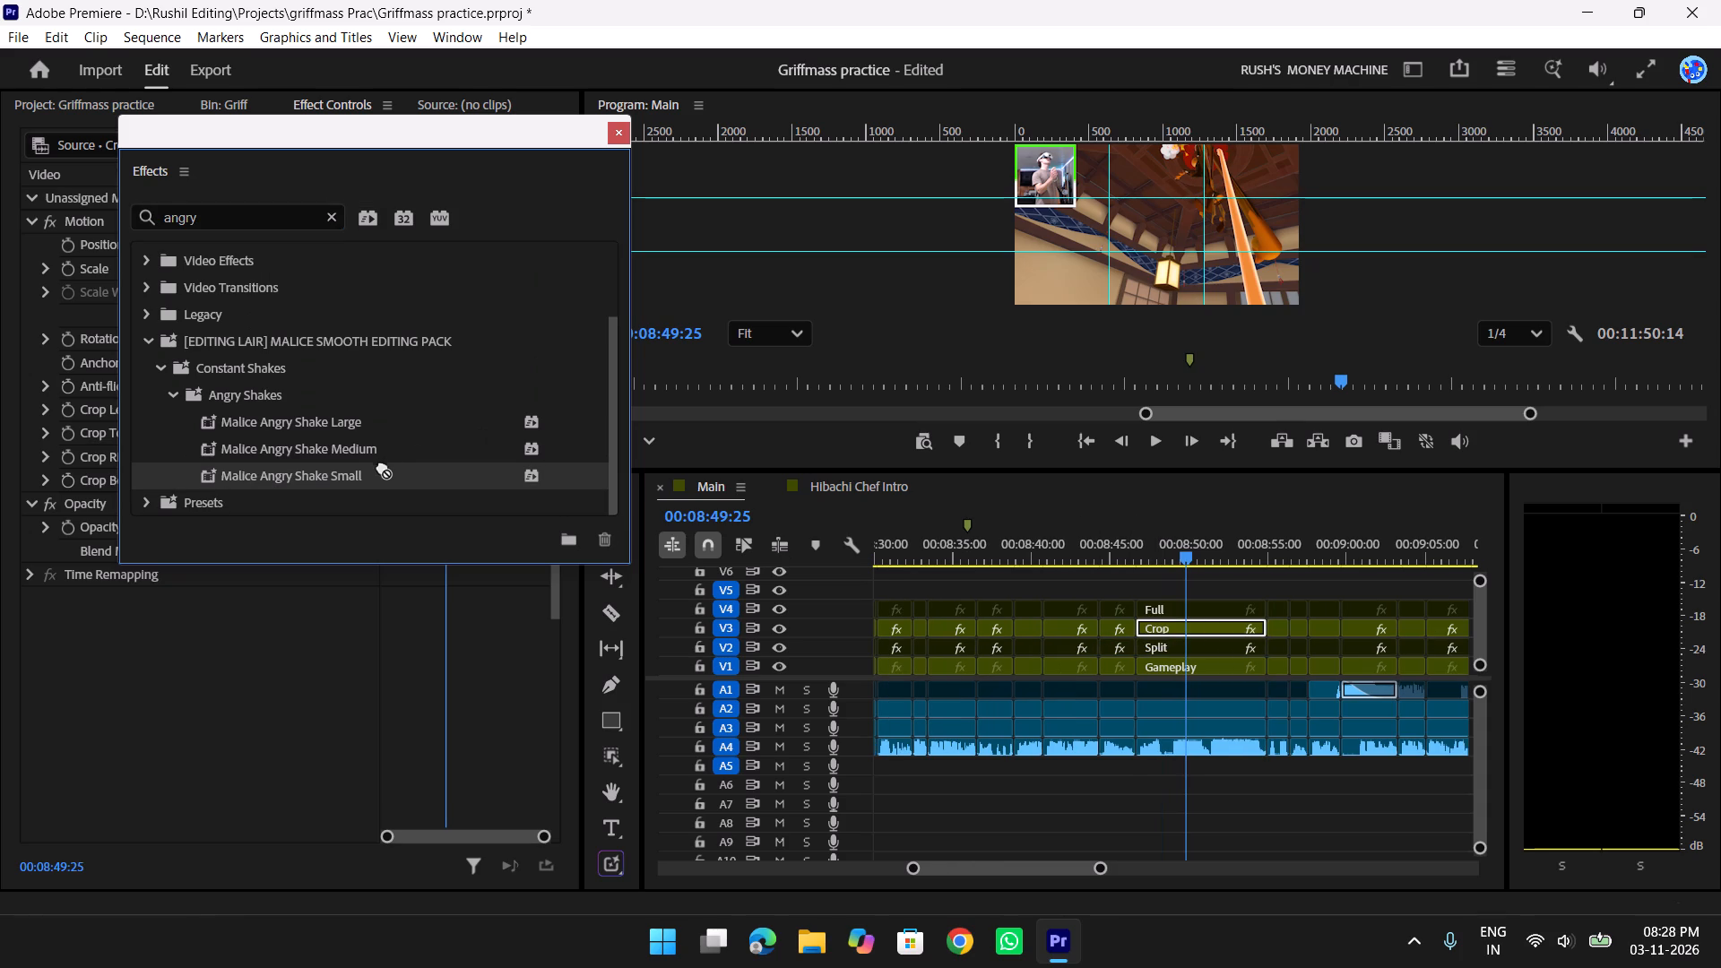
pyautogui.moveTo(382, 466); pyautogui.dragTo(382, 471)
# Play from about 00:08:46 to find where the shake should start and split the stacked clips at 00:08:48:29.
pyautogui.moveTo(1186, 547); pyautogui.dragTo(1144, 549)
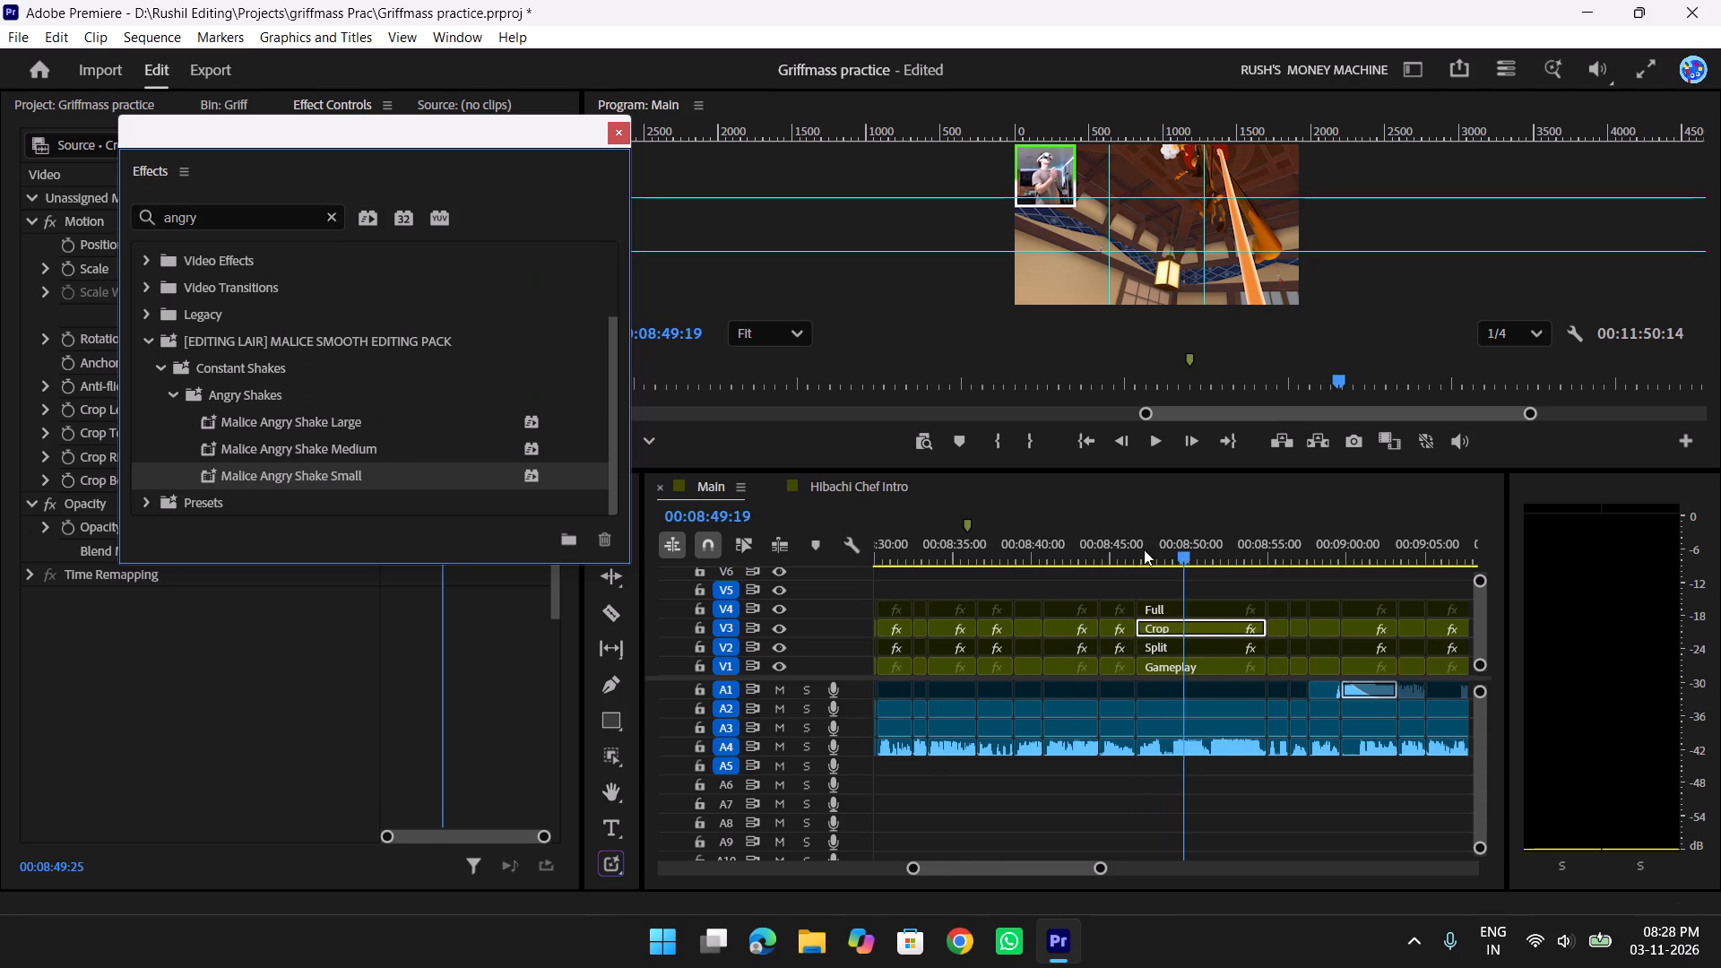
pyautogui.moveTo(1144, 549); pyautogui.dragTo(1127, 559)
pyautogui.press('space')
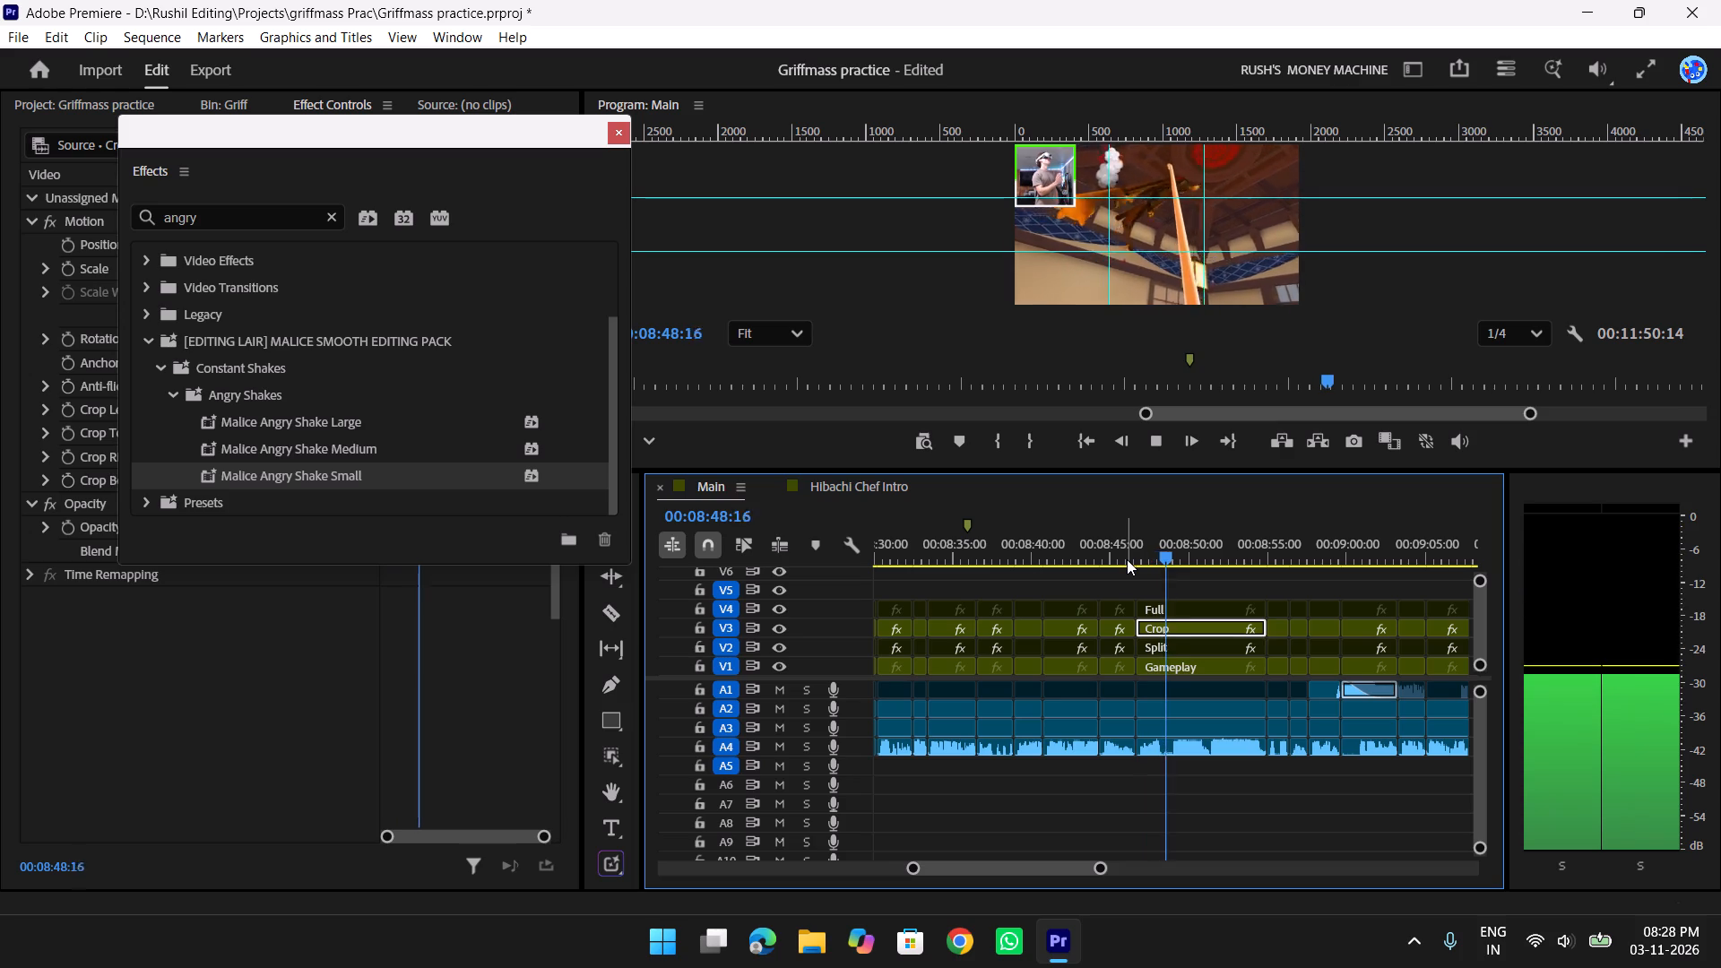
pyautogui.press('space')
pyautogui.click(1173, 544)
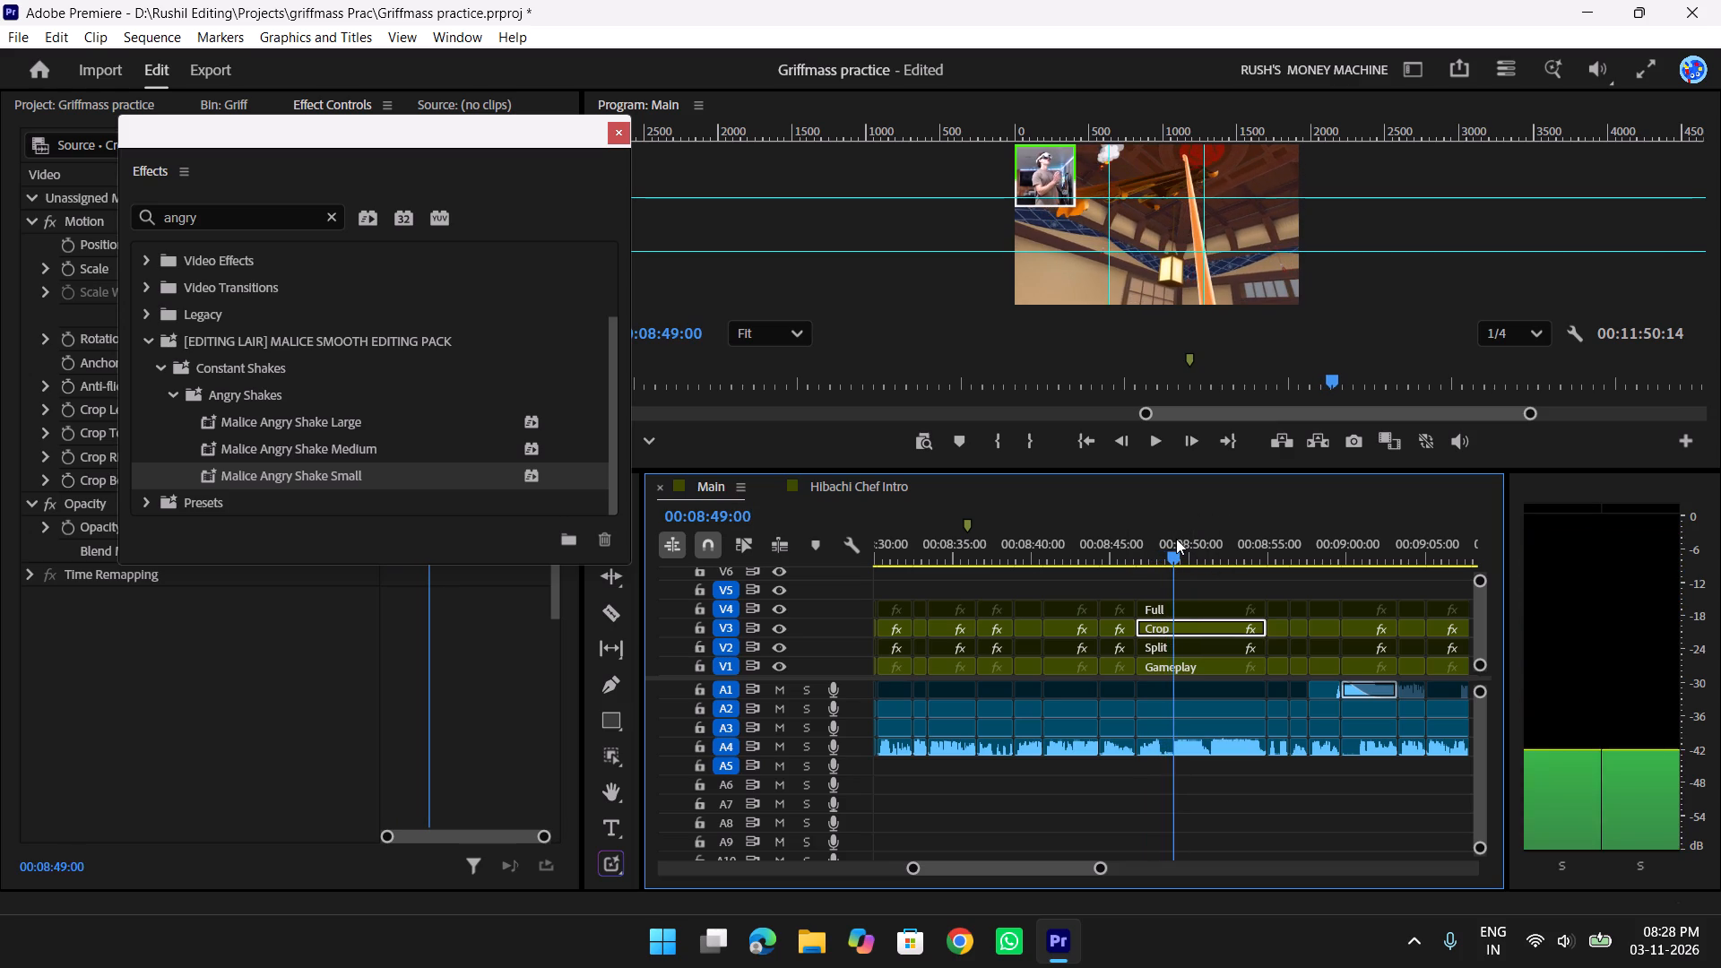
pyautogui.press('Left')
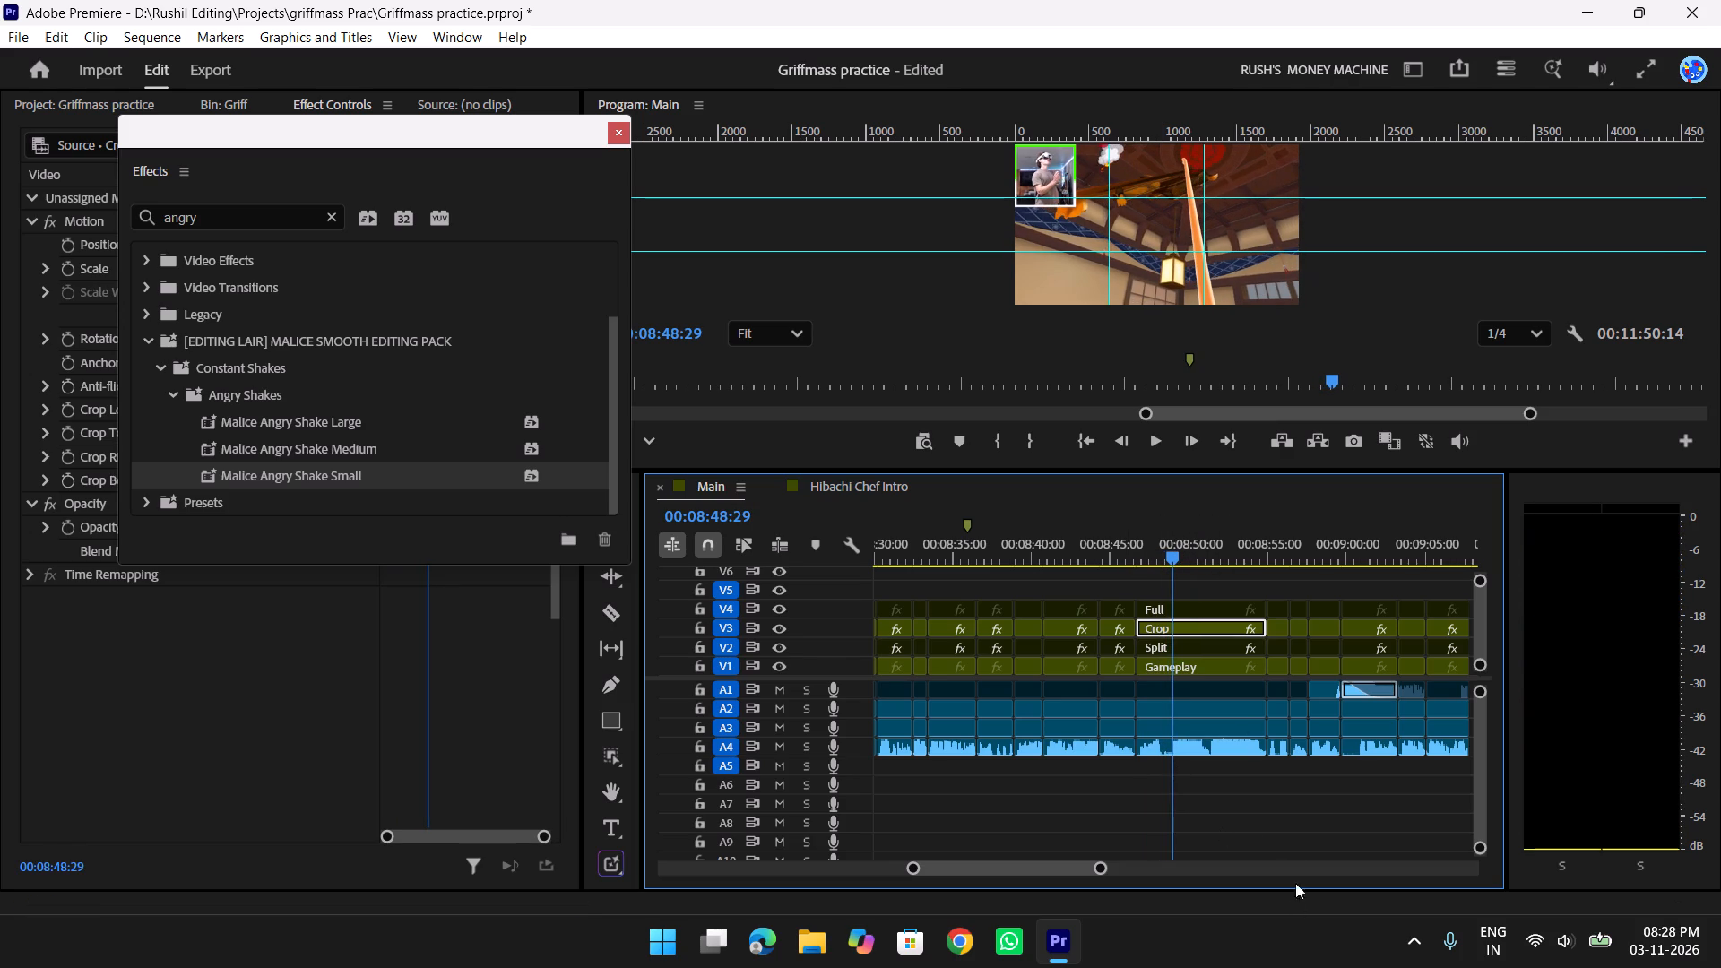
pyautogui.click(1230, 813)
pyautogui.press('w')
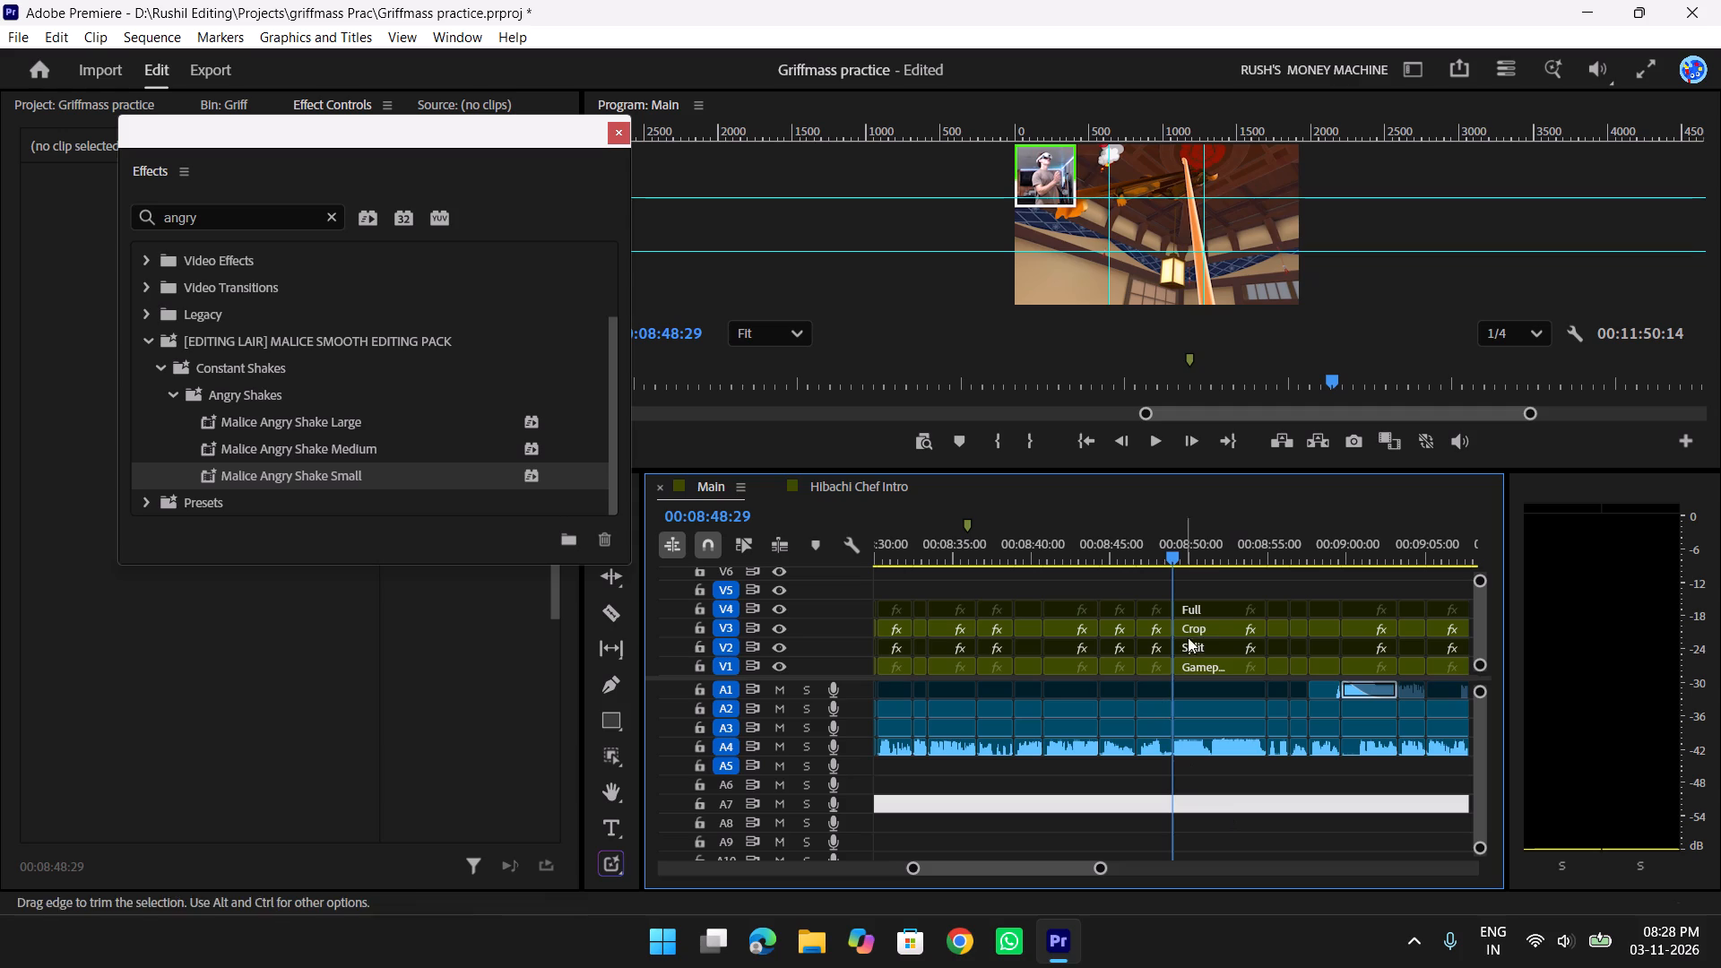
# Apply the Malice Angry Shake Small preset to the V3 Crop clip that starts at the 00:08:48:29 cut.
pyautogui.click(1212, 627)
pyautogui.scroll(-2, 301, 447)
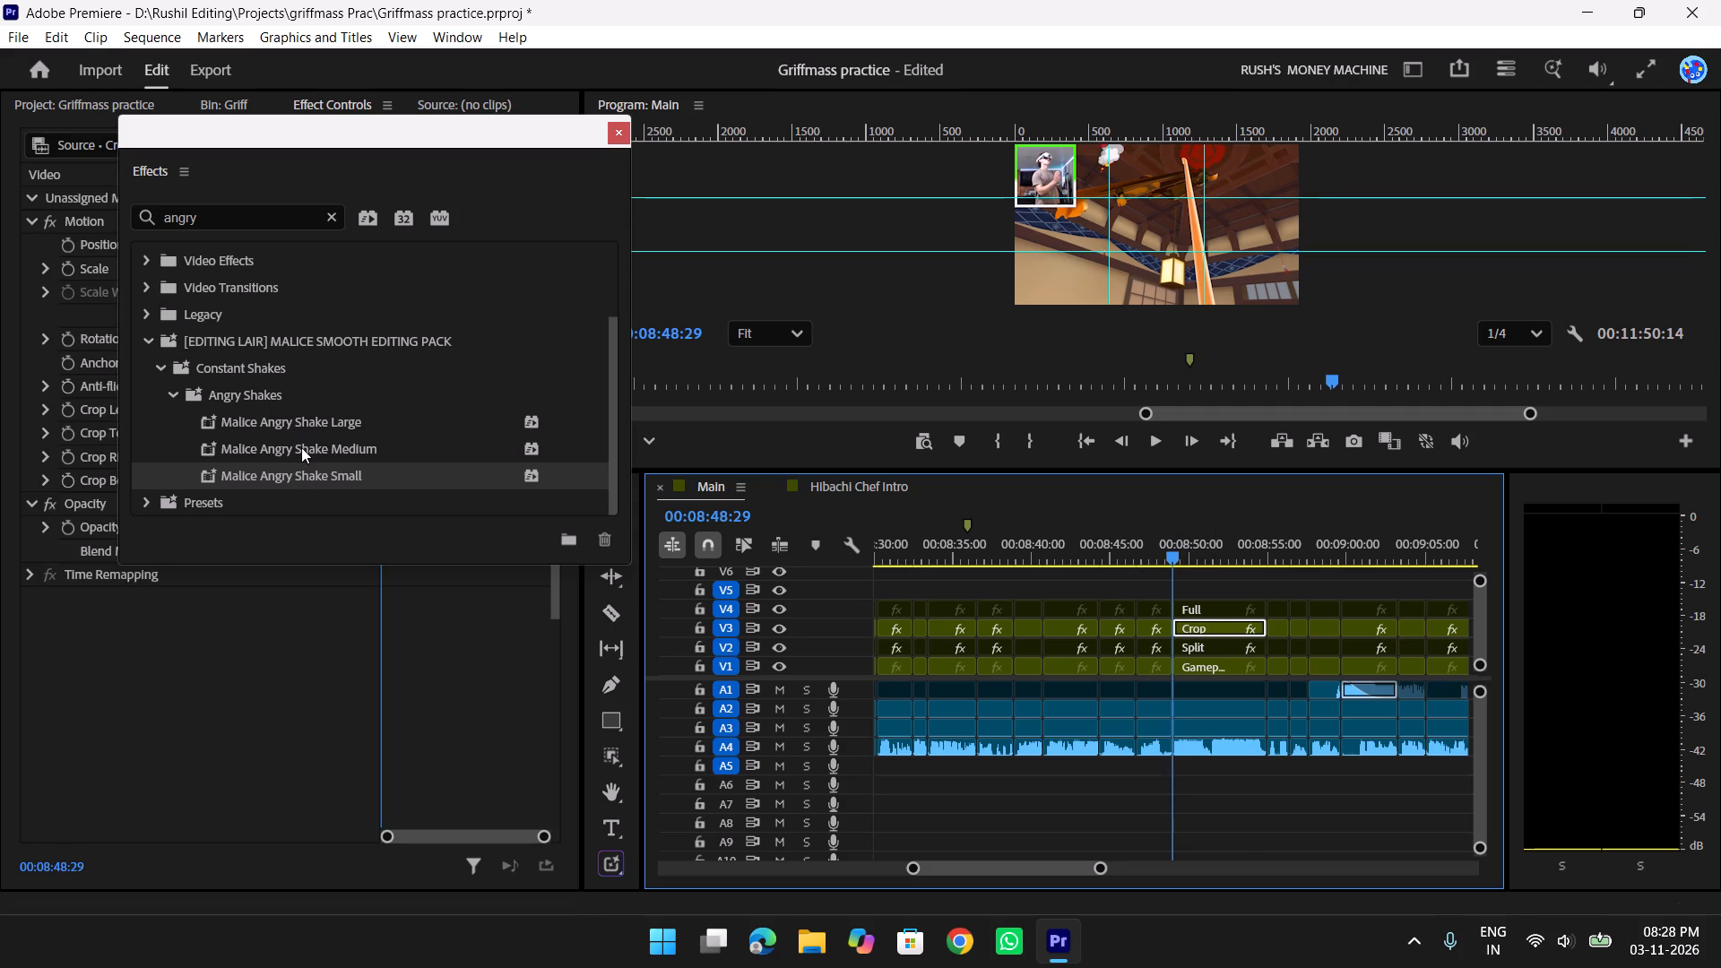
pyautogui.moveTo(298, 467); pyautogui.dragTo(1221, 626)
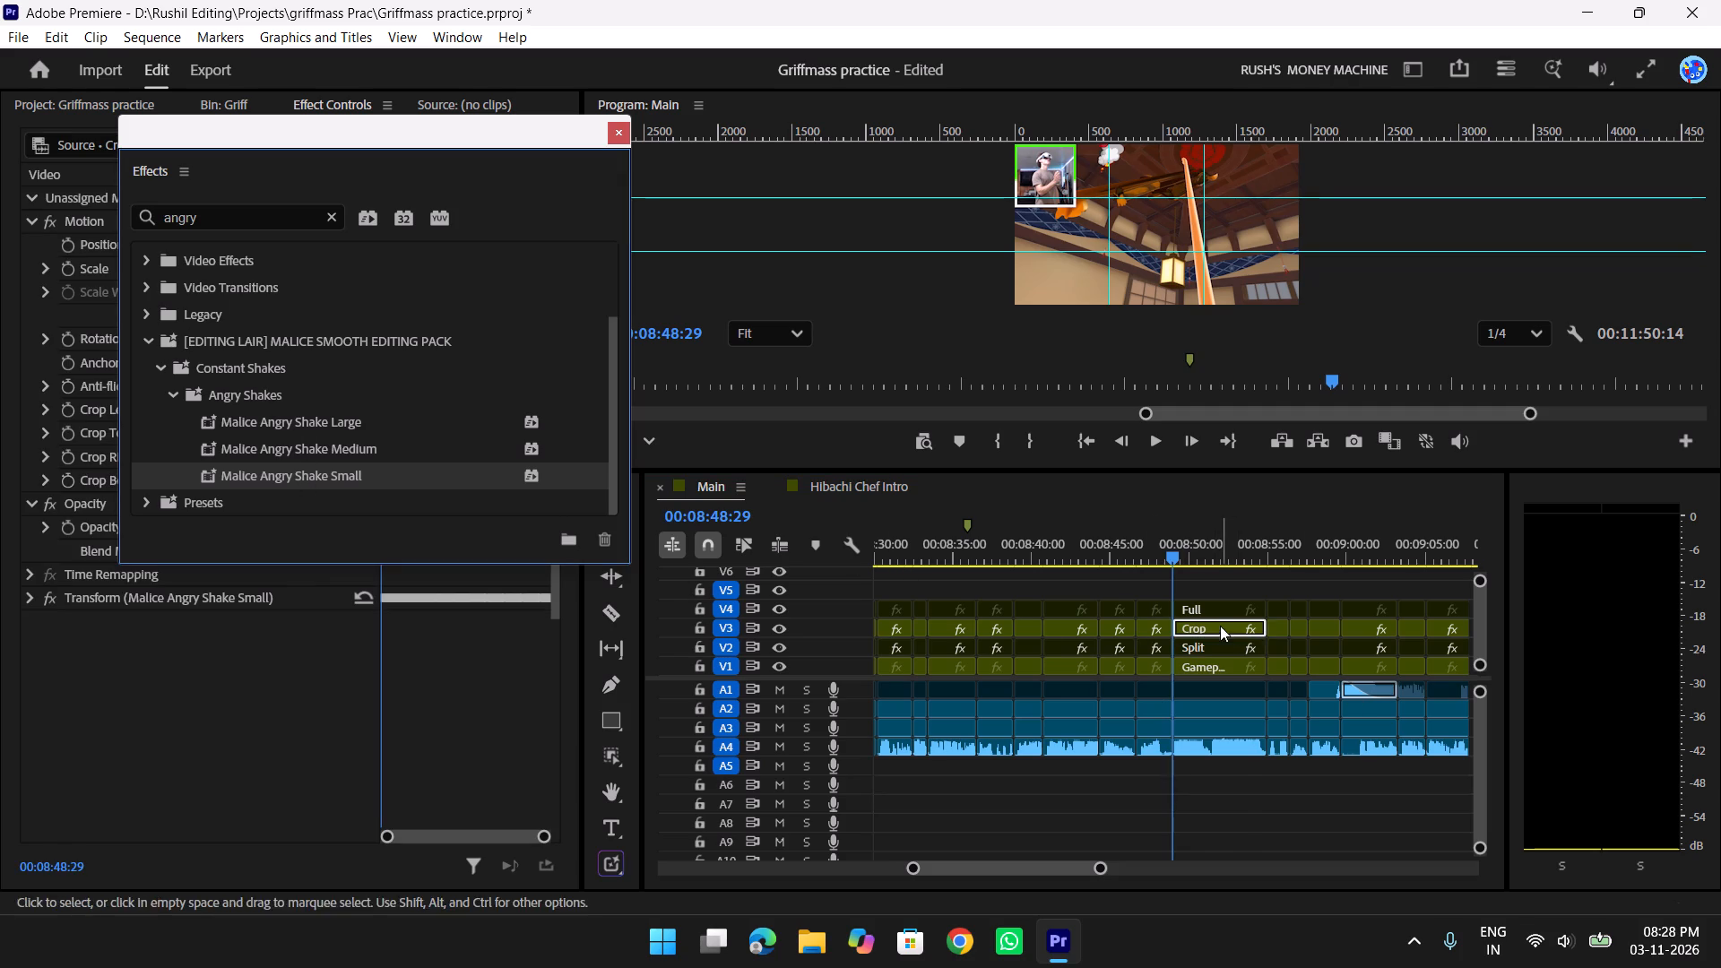
pyautogui.click(618, 125)
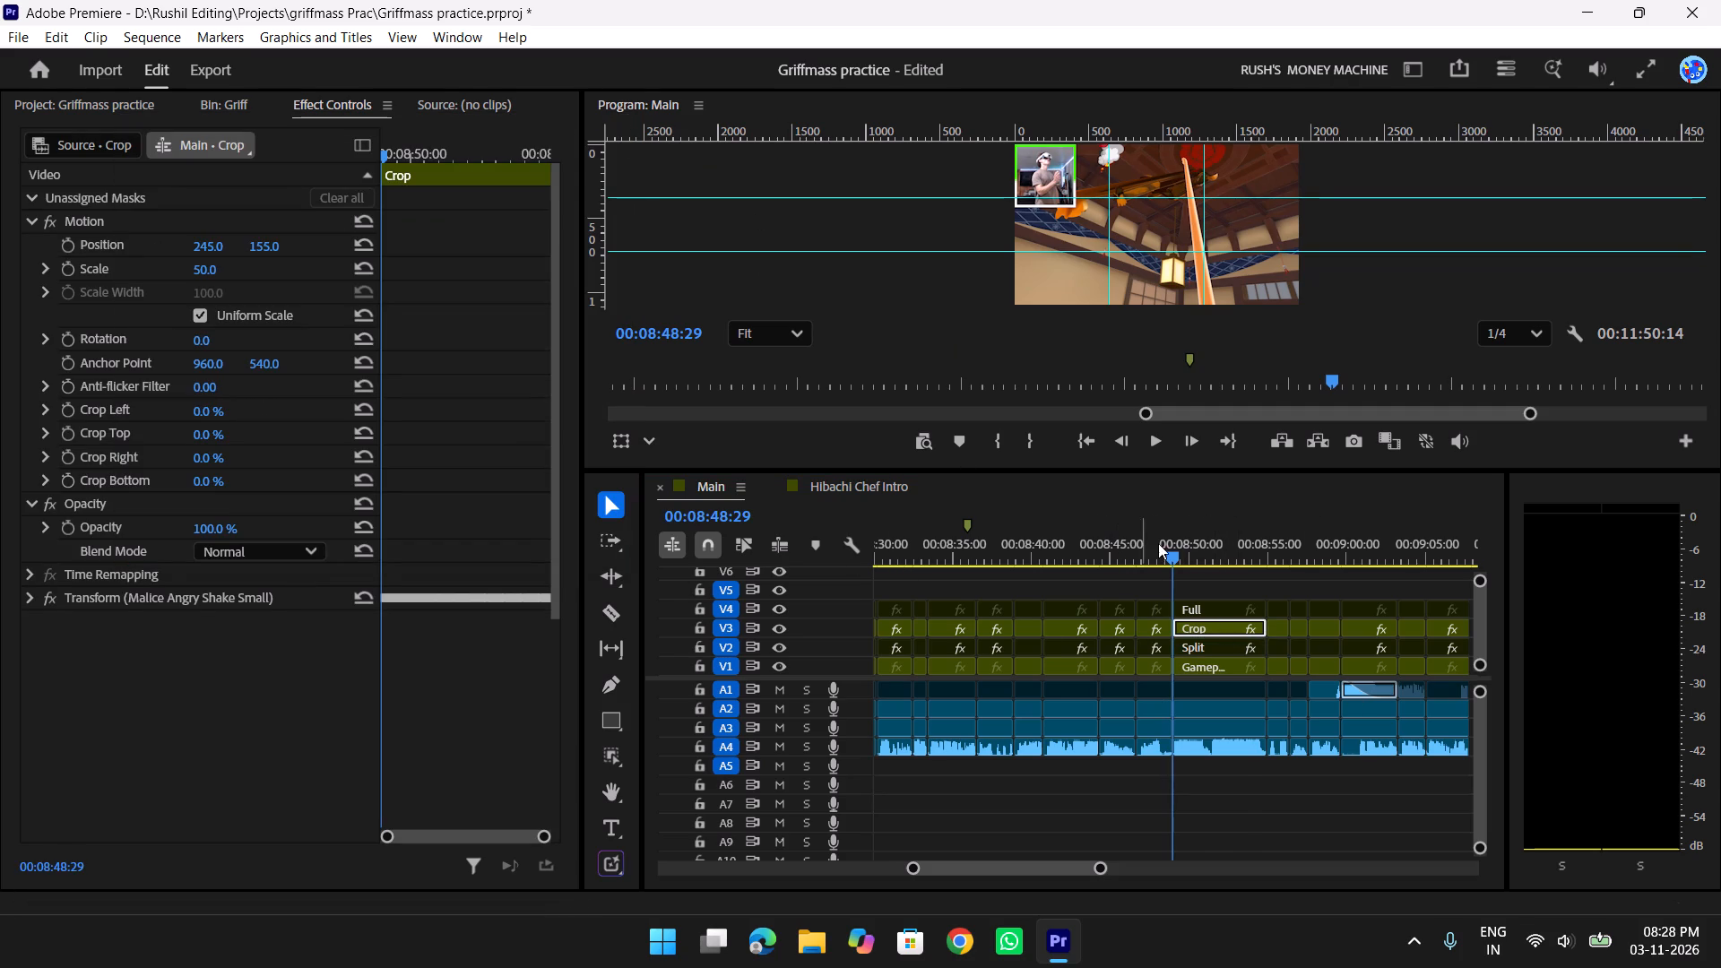
# Play back the angry shake from about 00:08:47 and continue reviewing the gameplay shots to about 00:09:08.
pyautogui.moveTo(1155, 543); pyautogui.dragTo(1139, 548)
pyautogui.press('space')
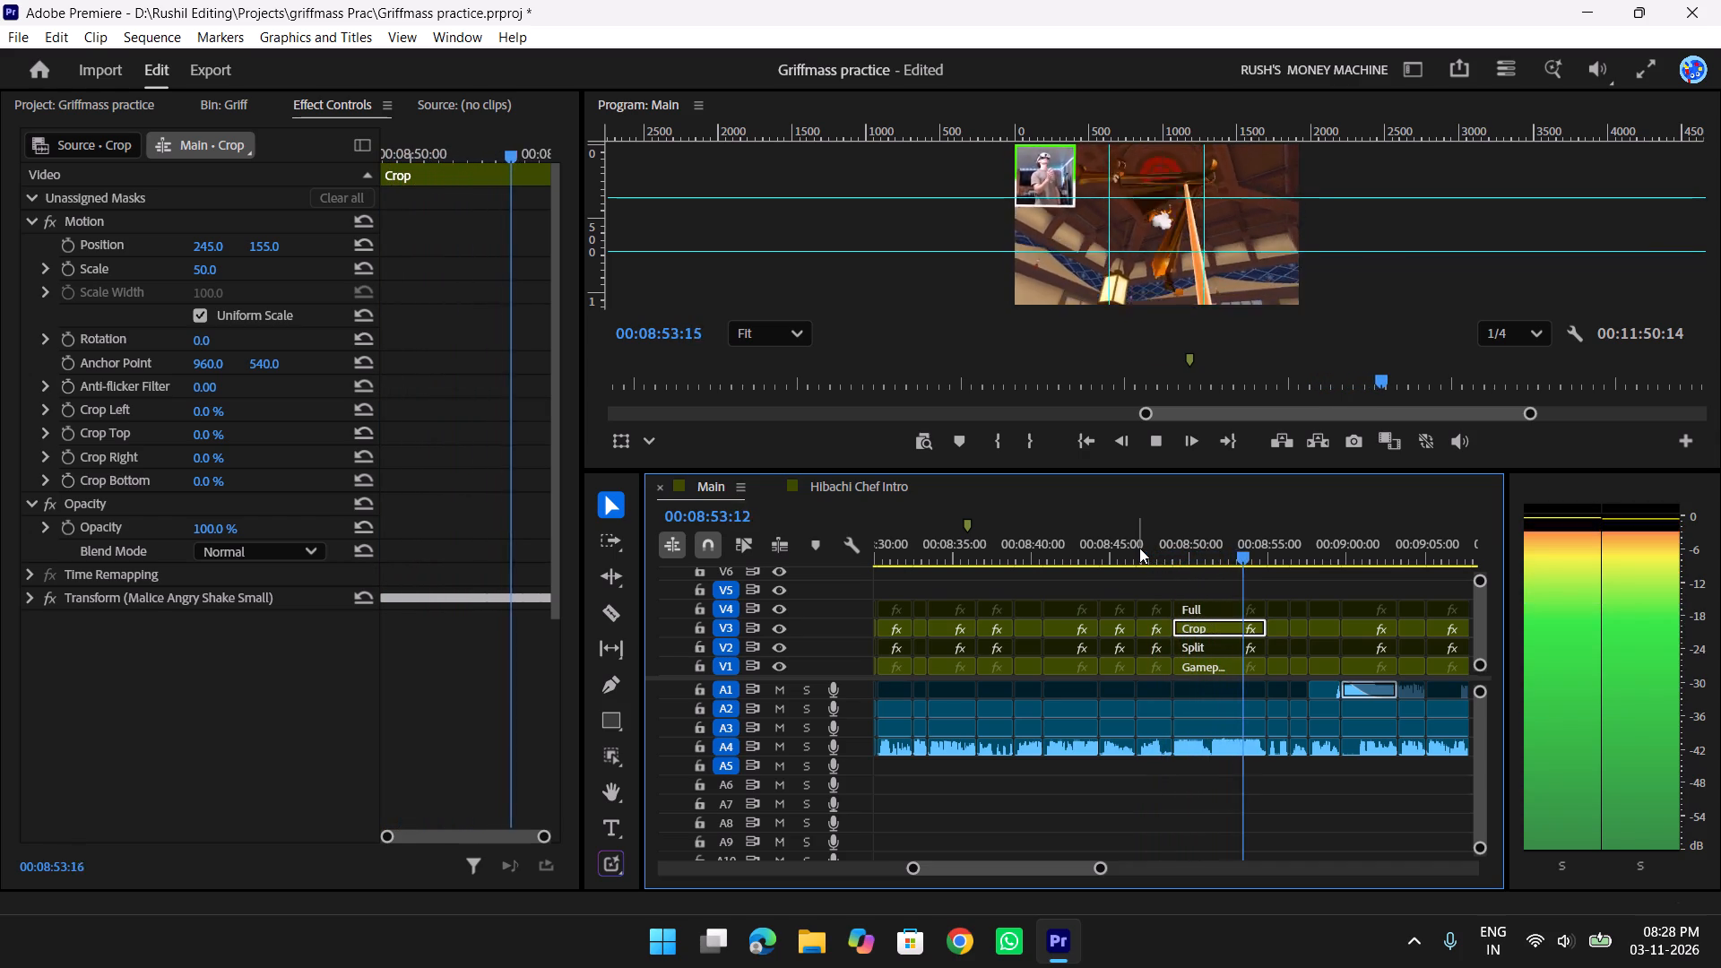
pyautogui.scroll(-4, 1139, 548)
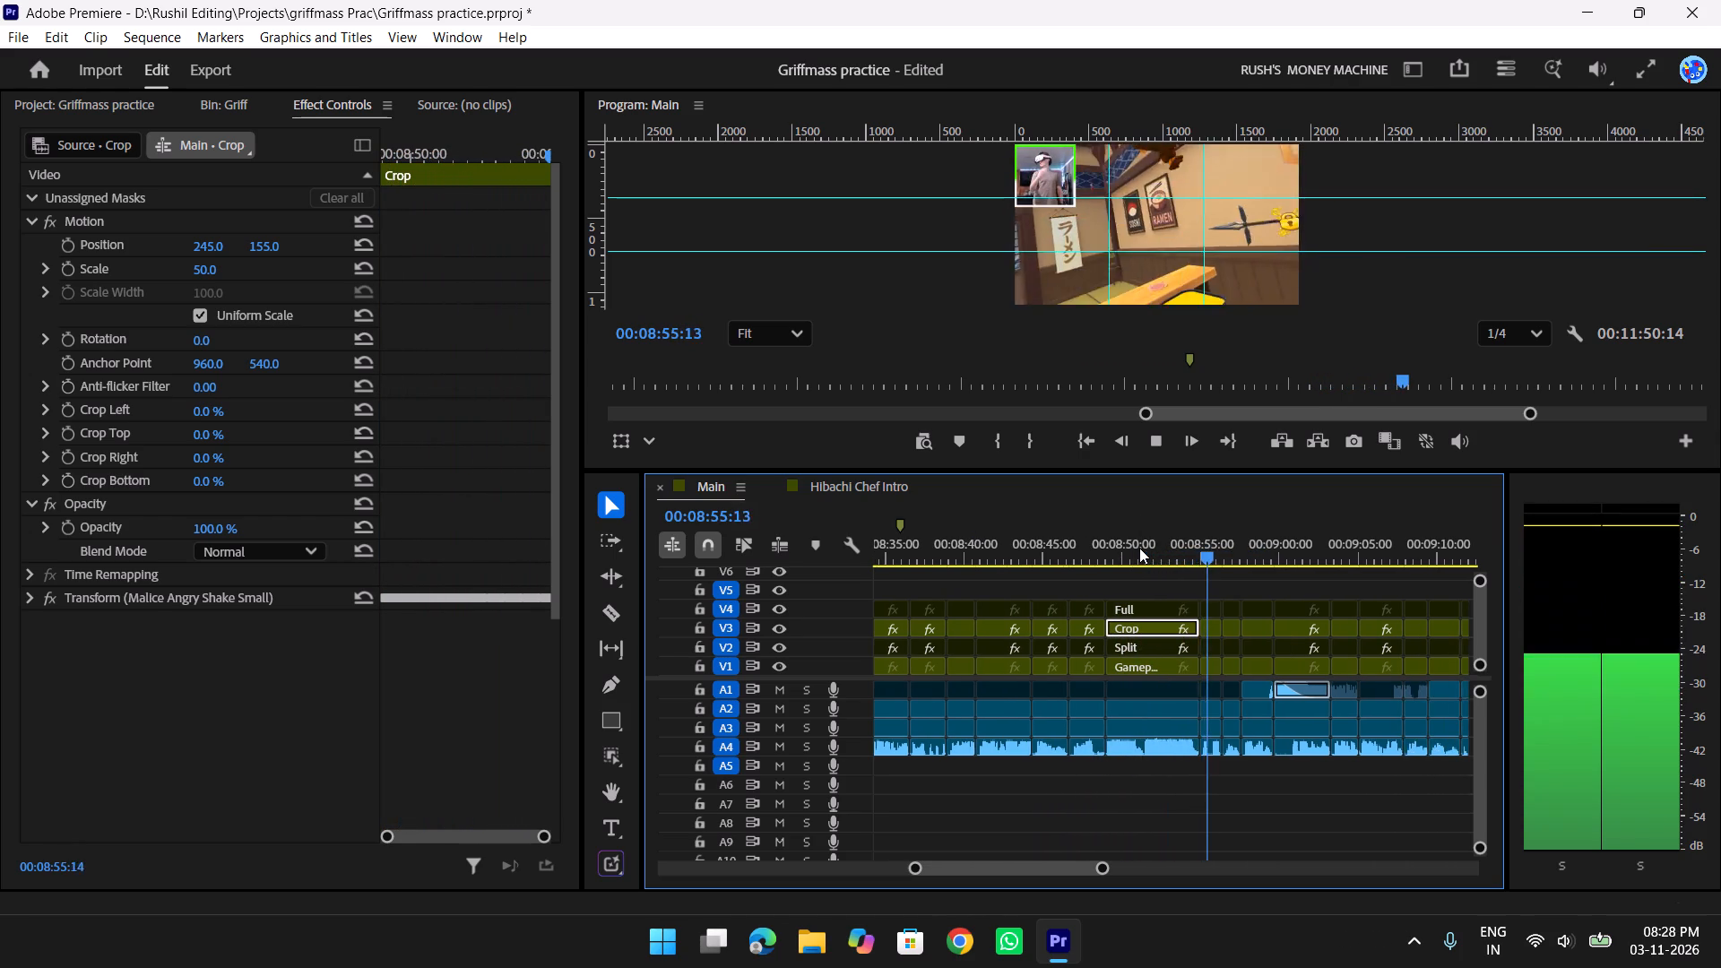
pyautogui.scroll(-1, 1139, 548)
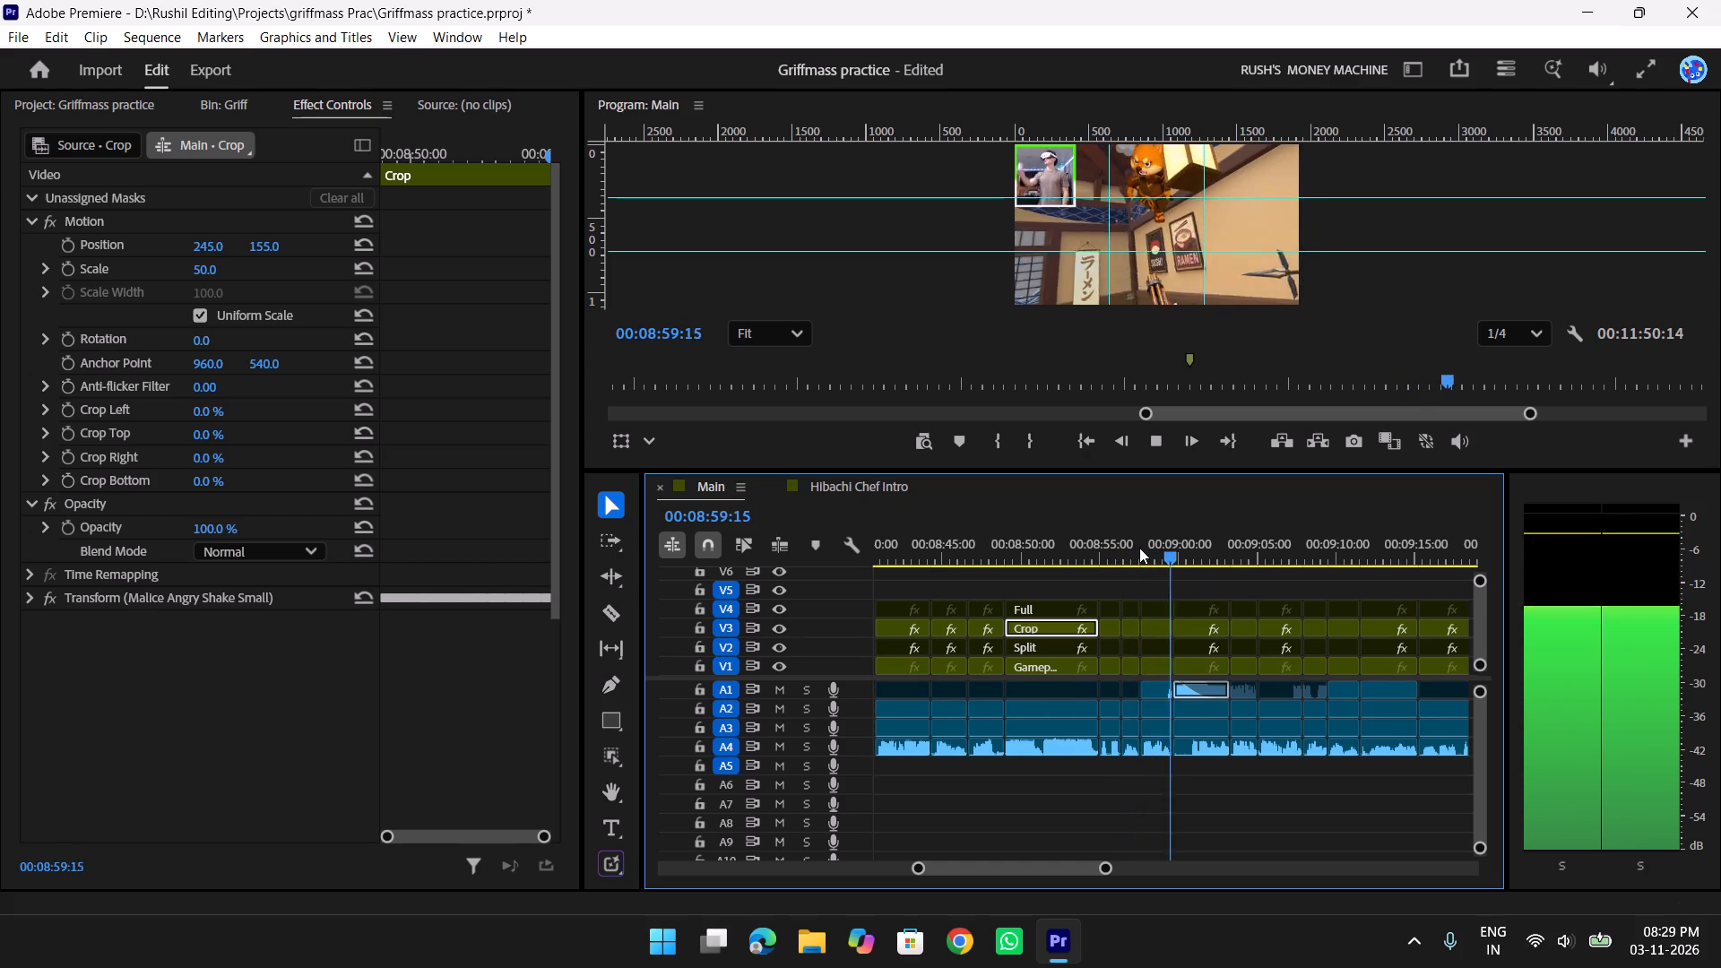
pyautogui.scroll(-4, 1139, 548)
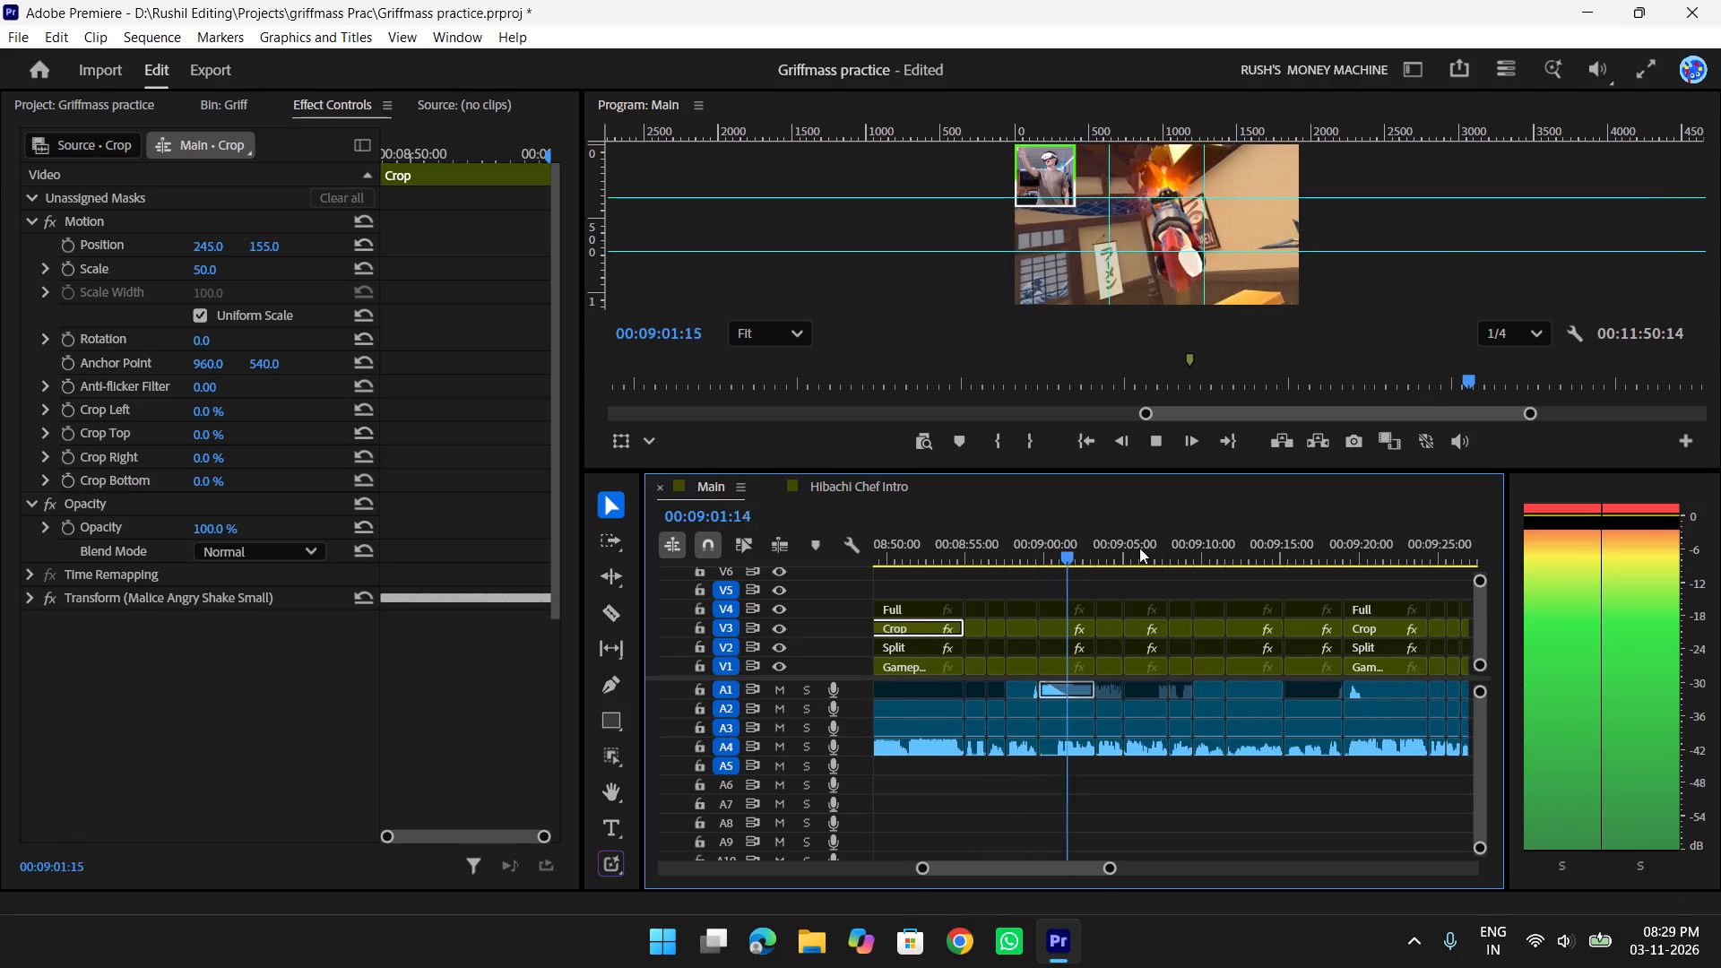
pyautogui.scroll(-2, 1139, 548)
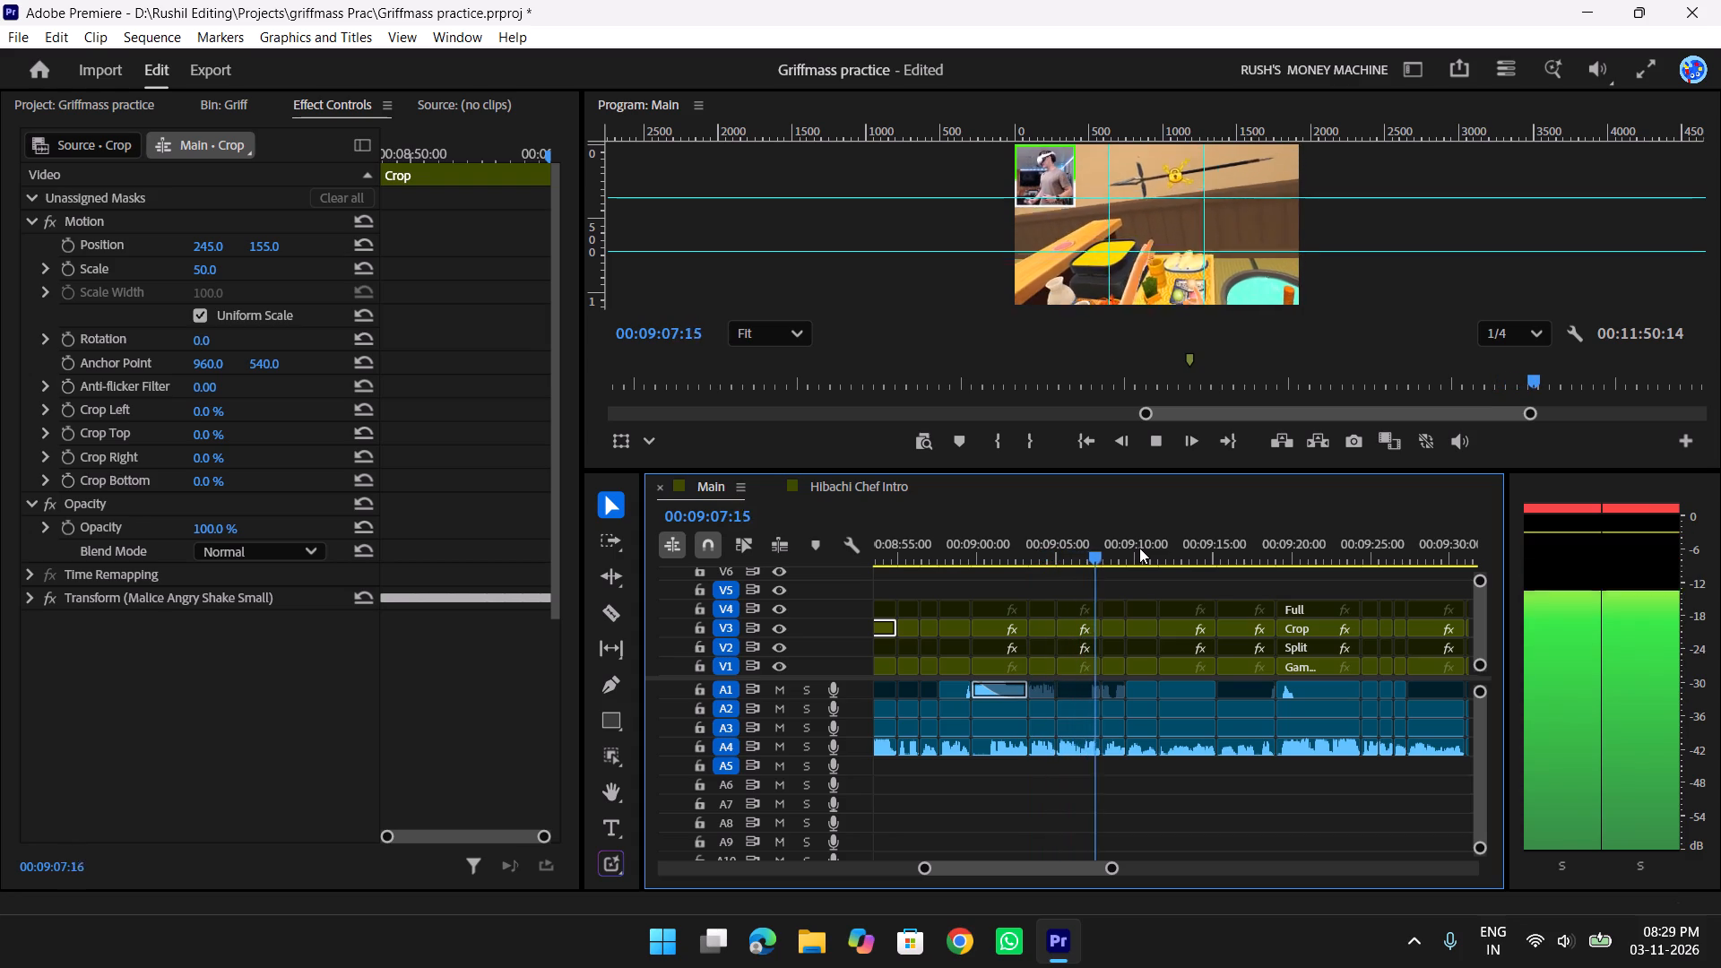
pyautogui.press('space')
# Save the project.
pyautogui.hotkey('ctrl', 's')
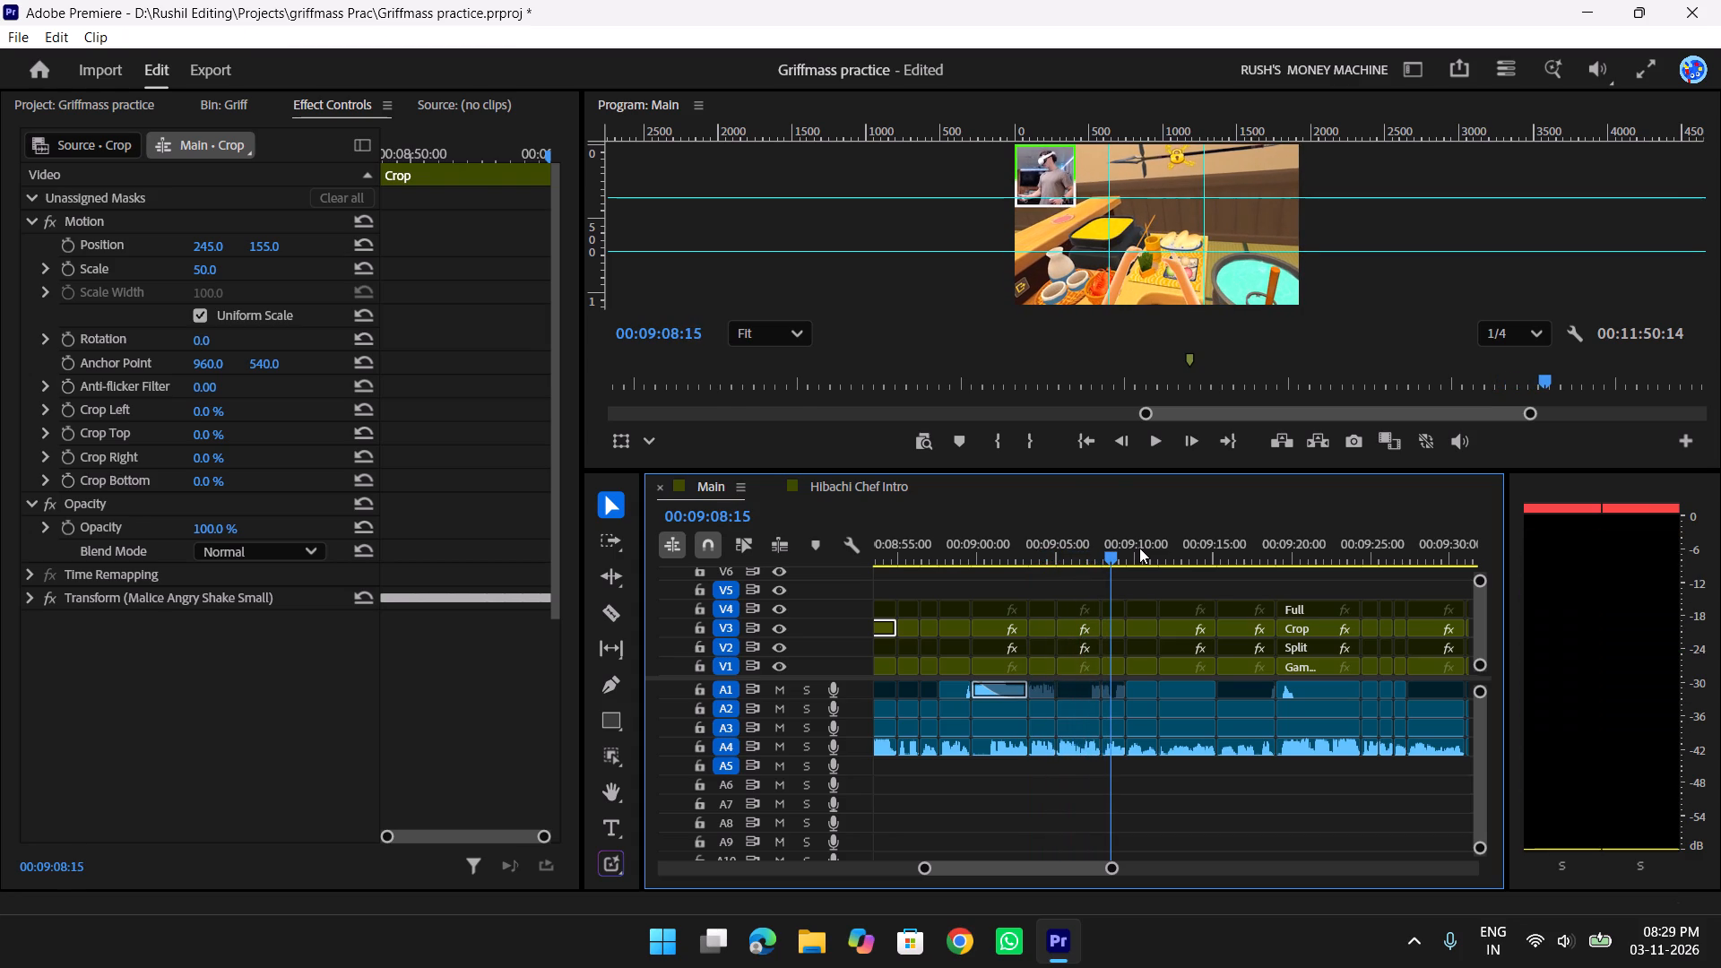
pyautogui.hotkey('ctrl', 's')
# Review the gameplay and facecam shots from about 00:09:03 to 00:09:06 to judge where a slow zoom fits.
pyautogui.moveTo(1108, 540); pyautogui.dragTo(1027, 535)
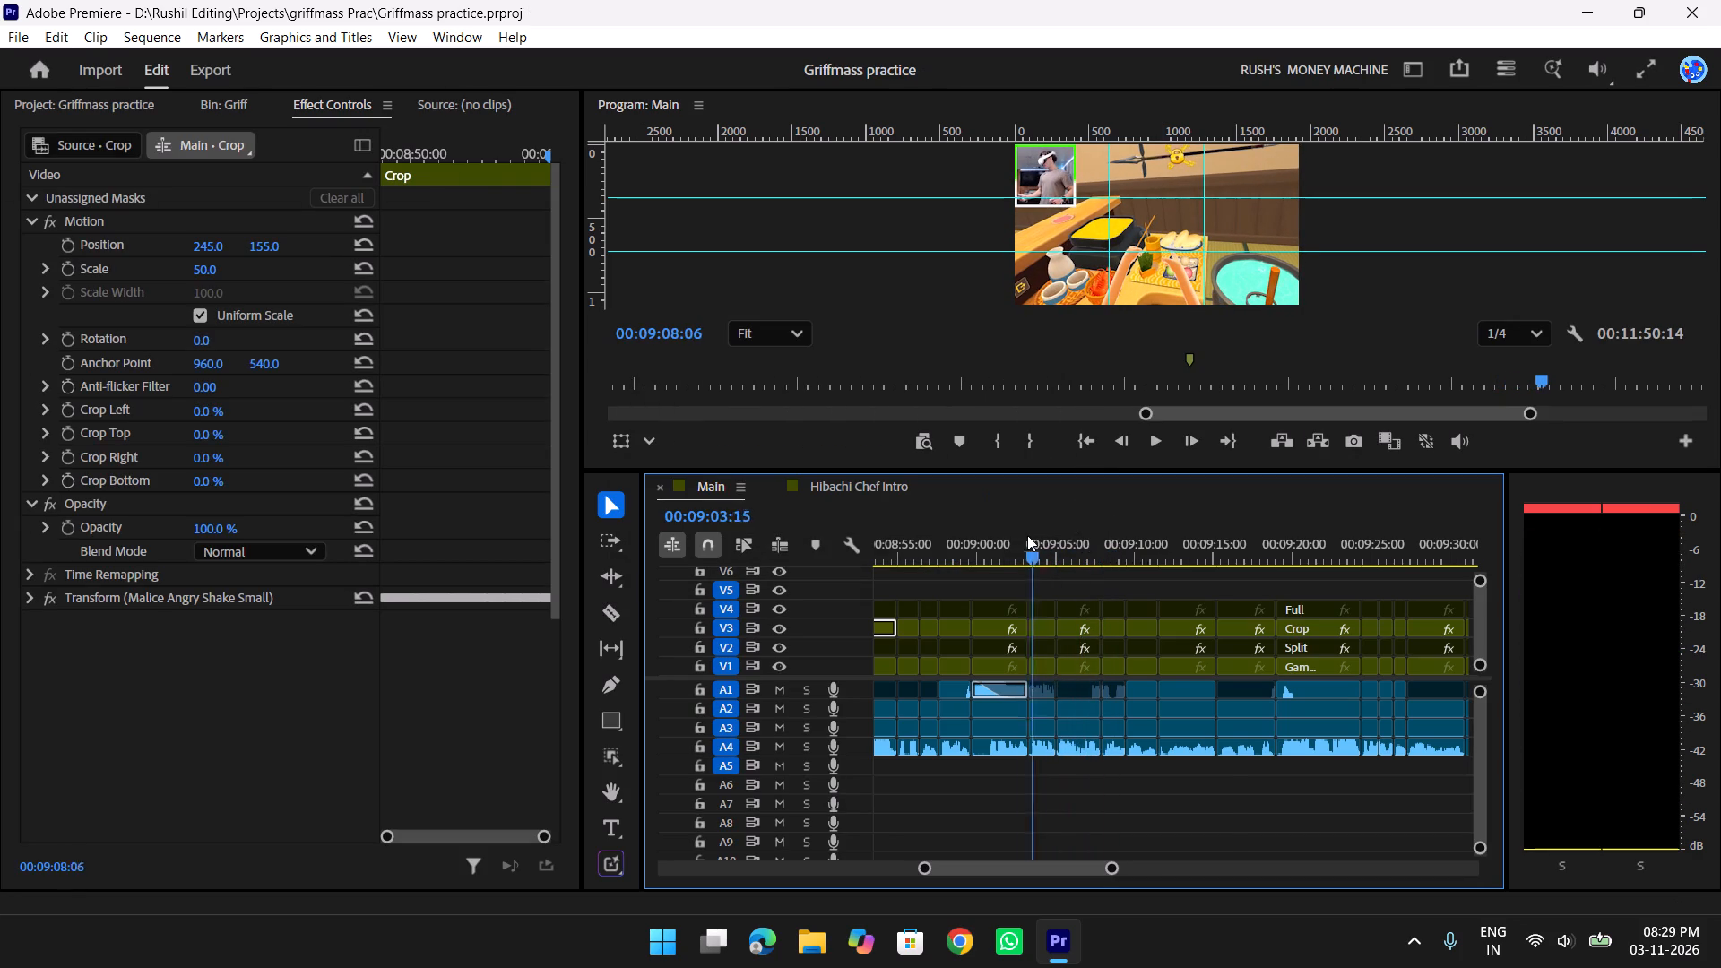
pyautogui.moveTo(1027, 535); pyautogui.dragTo(1053, 535)
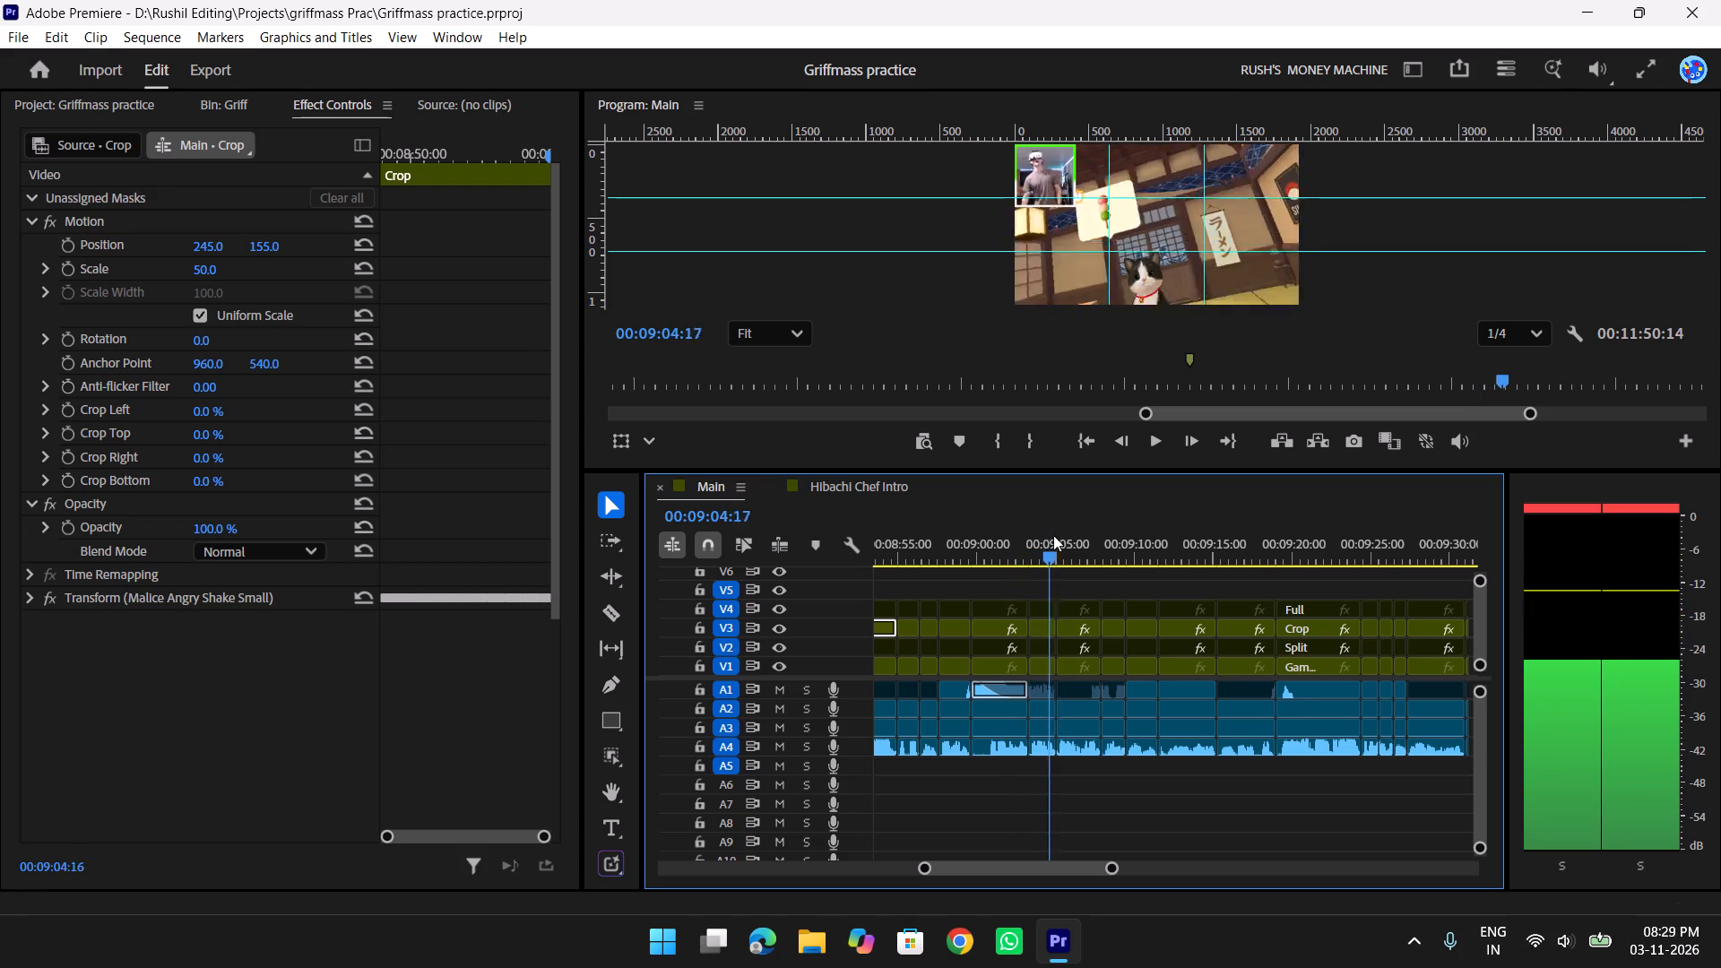
pyautogui.moveTo(1053, 535); pyautogui.dragTo(1039, 534)
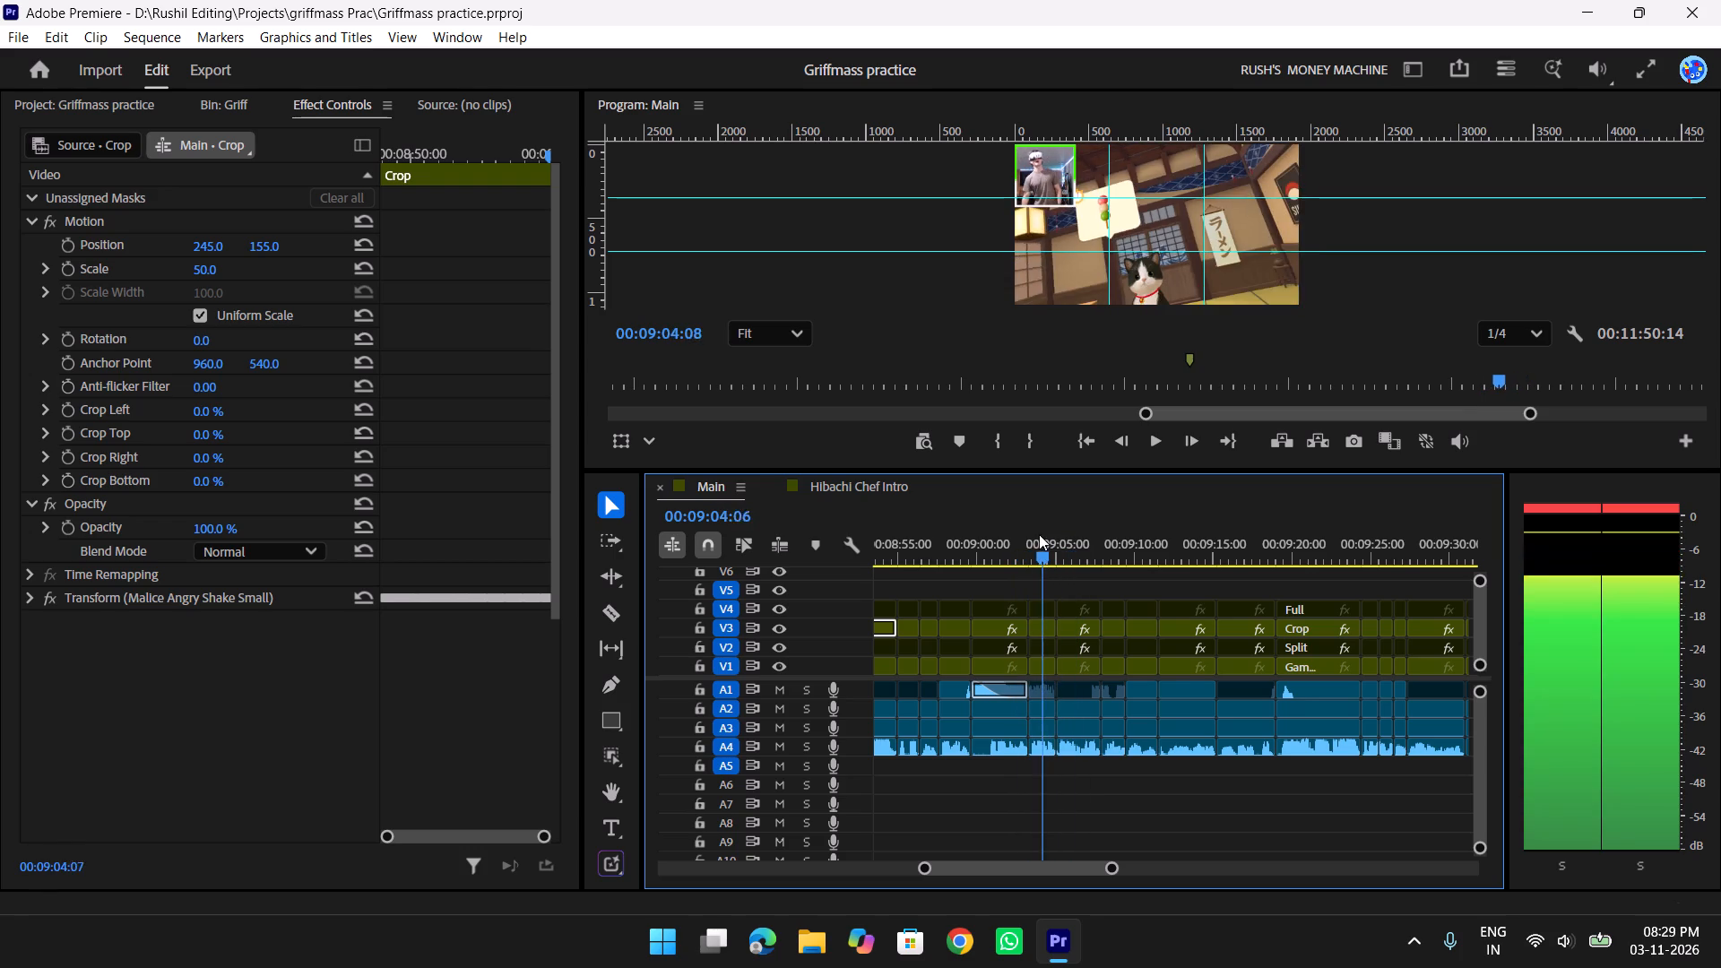
pyautogui.moveTo(1039, 534); pyautogui.dragTo(1033, 533)
pyautogui.press('space')
pyautogui.press('space')
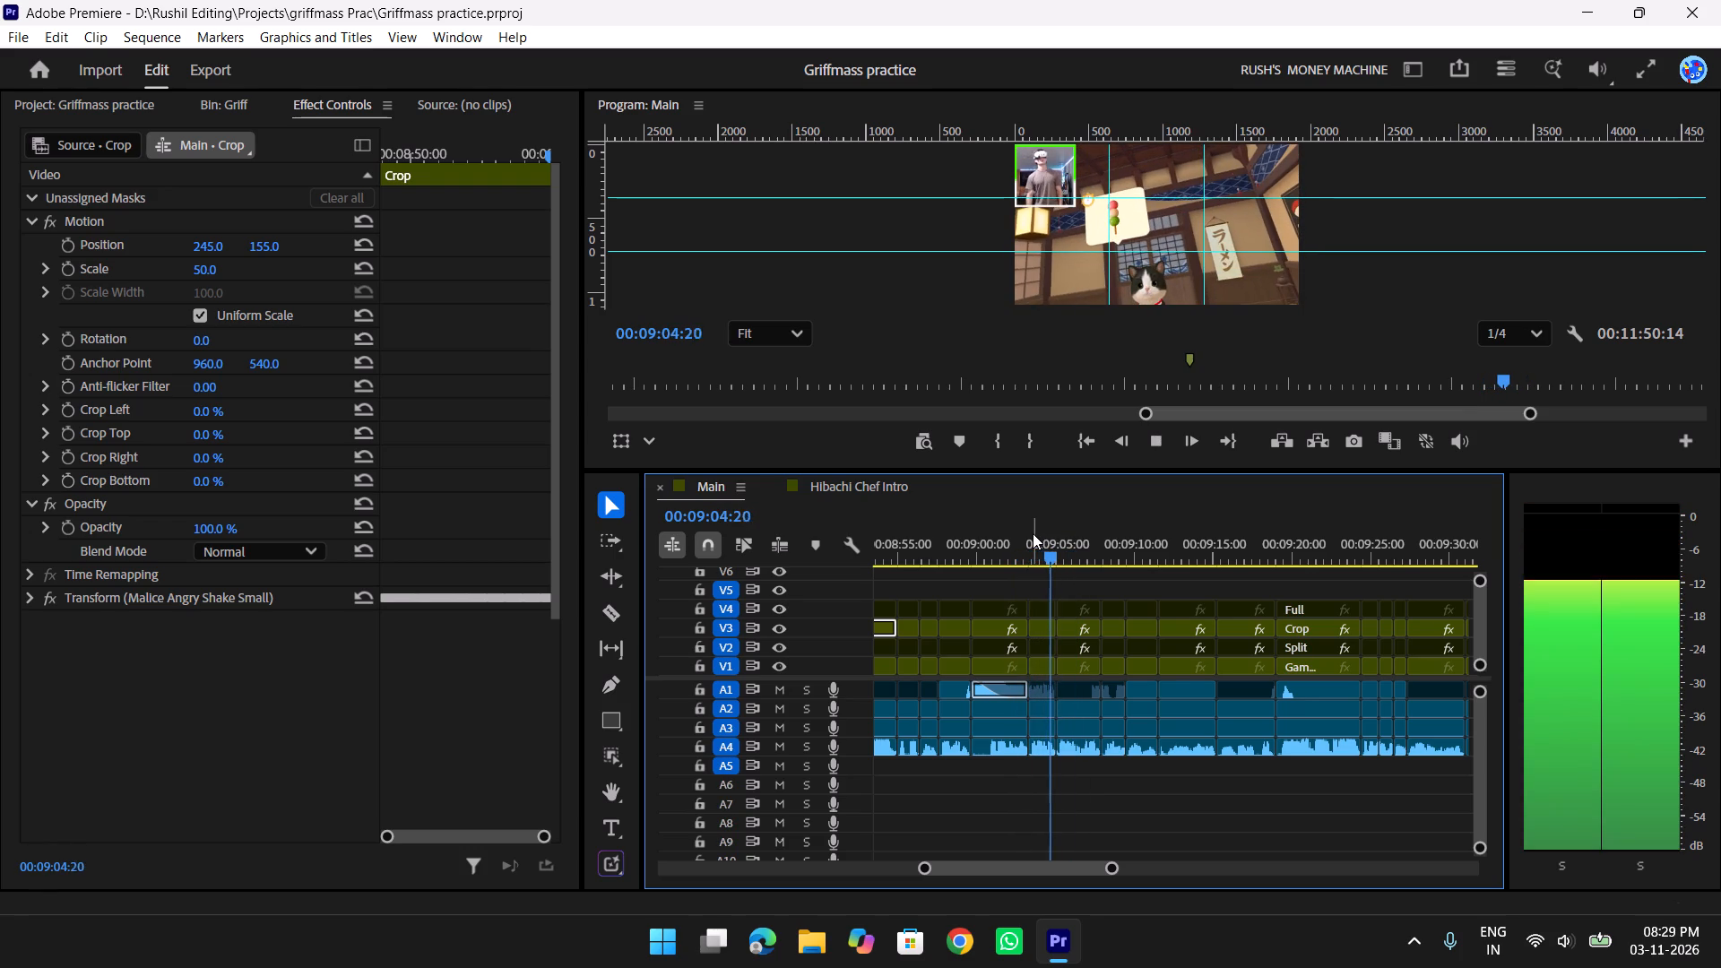
pyautogui.press('space')
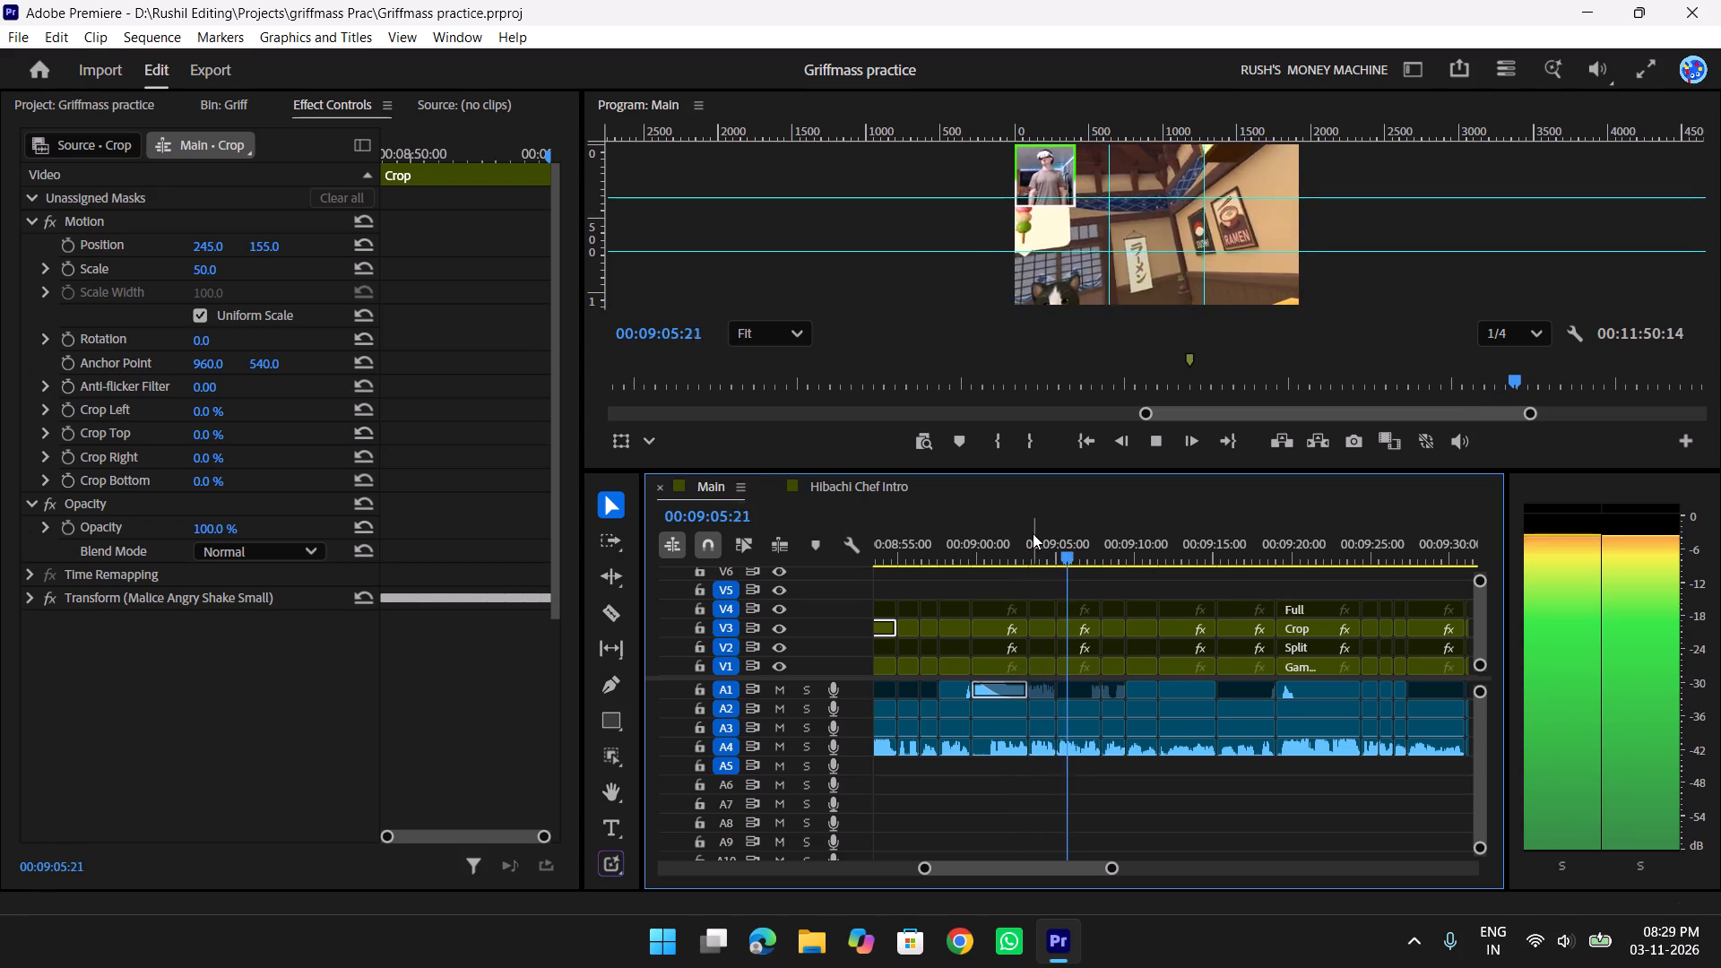
pyautogui.press('space')
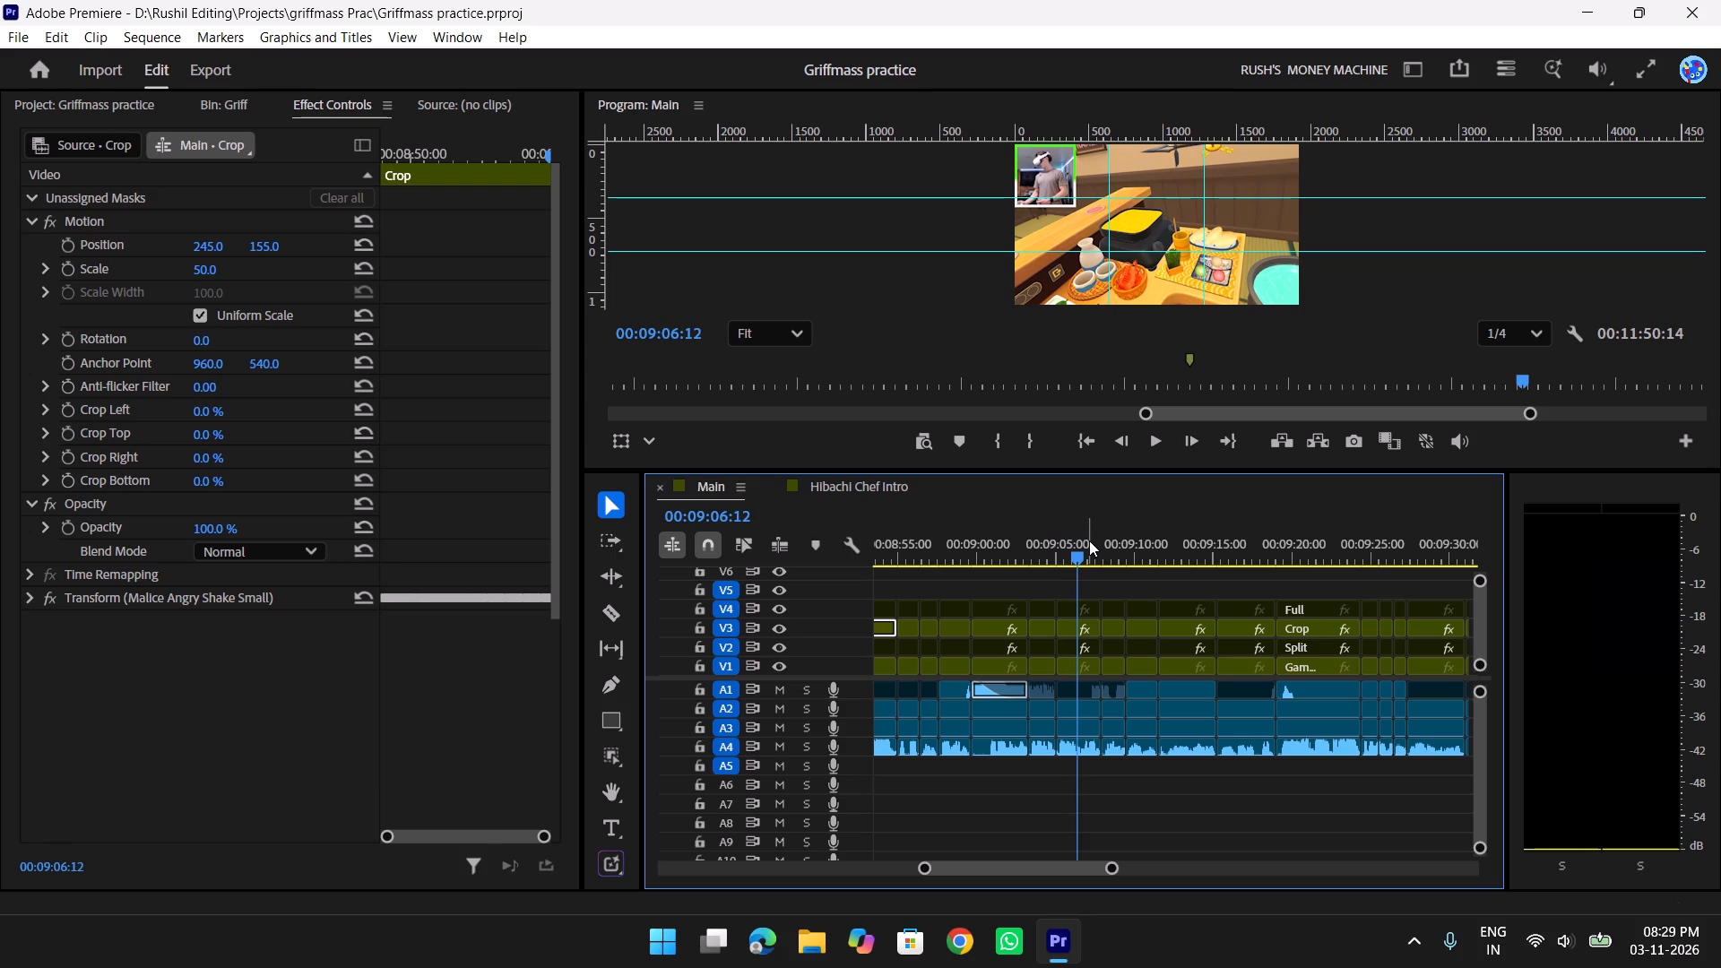
pyautogui.moveTo(1089, 540); pyautogui.dragTo(1018, 548)
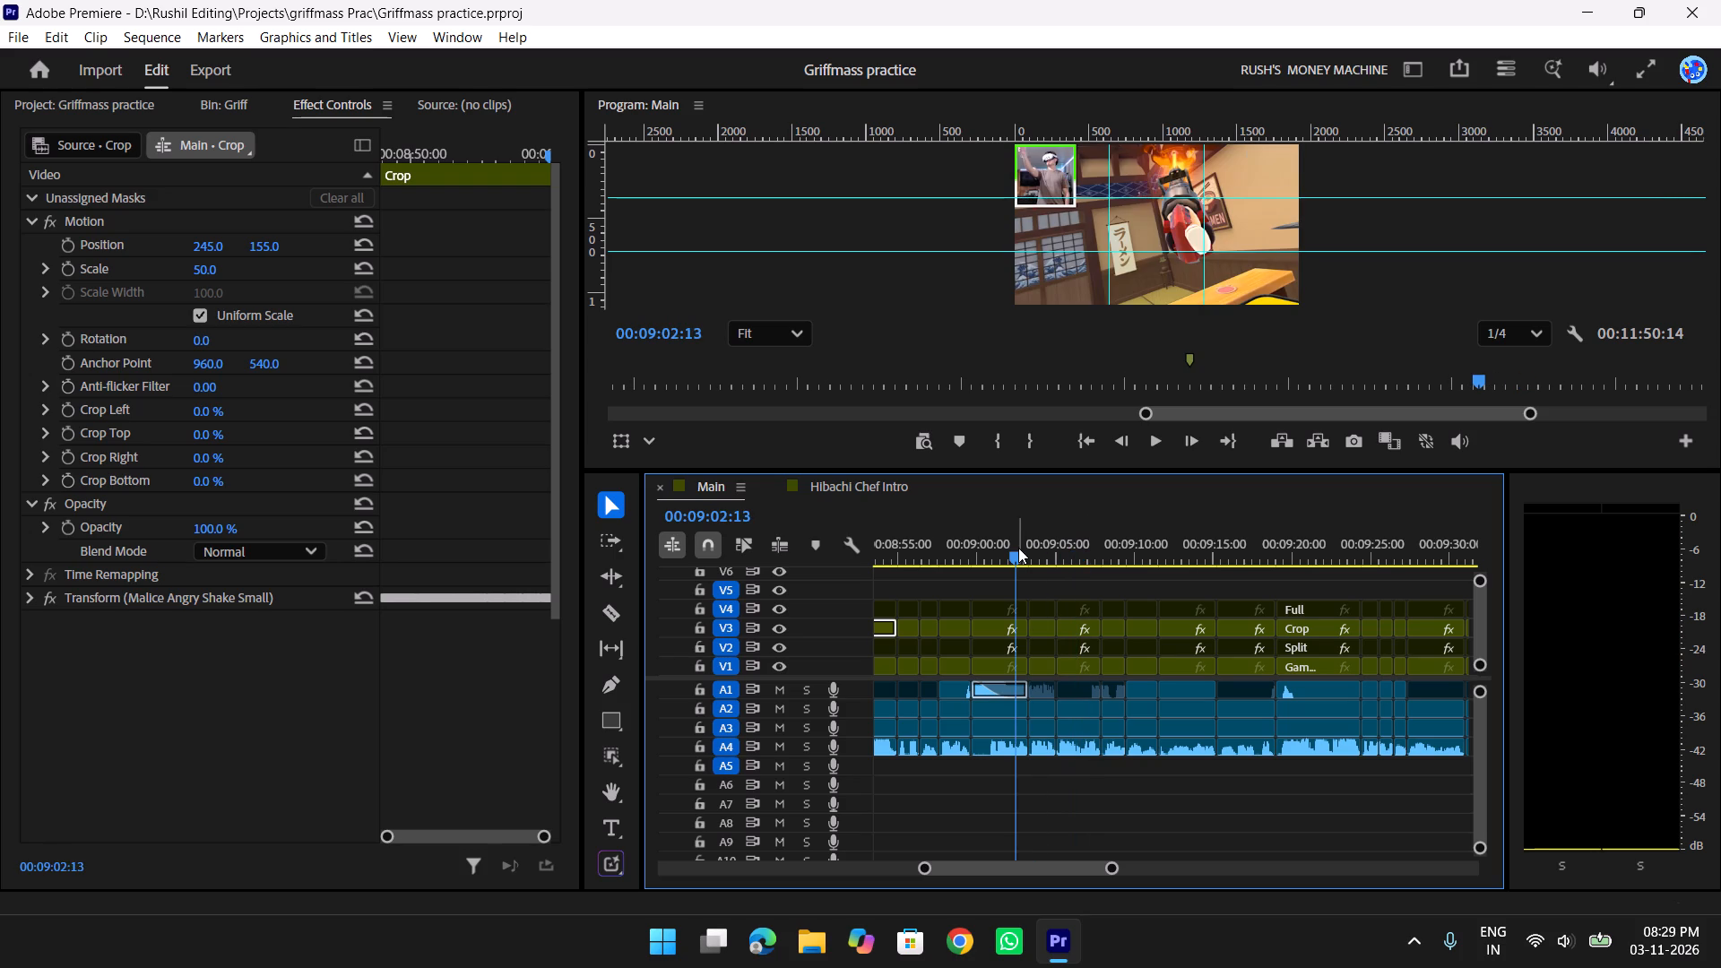
# Search the effects and presets for "slow".
pyautogui.hotkey('shift', 'z')
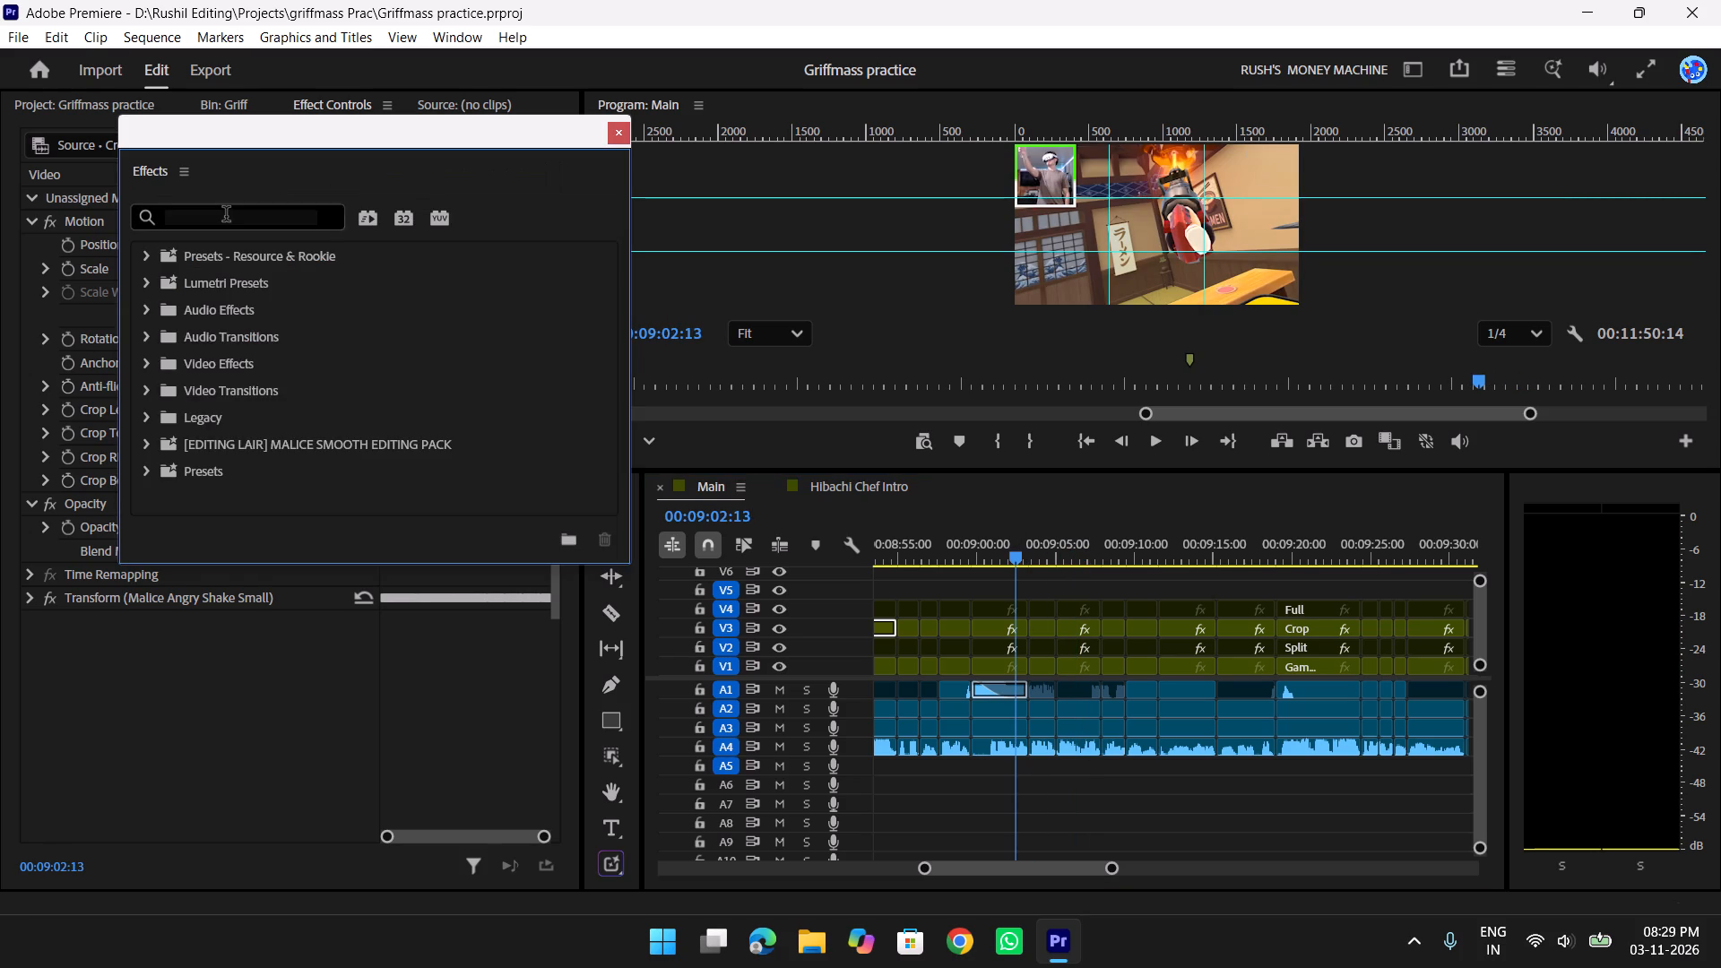
pyautogui.click(225, 218)
pyautogui.press('s')
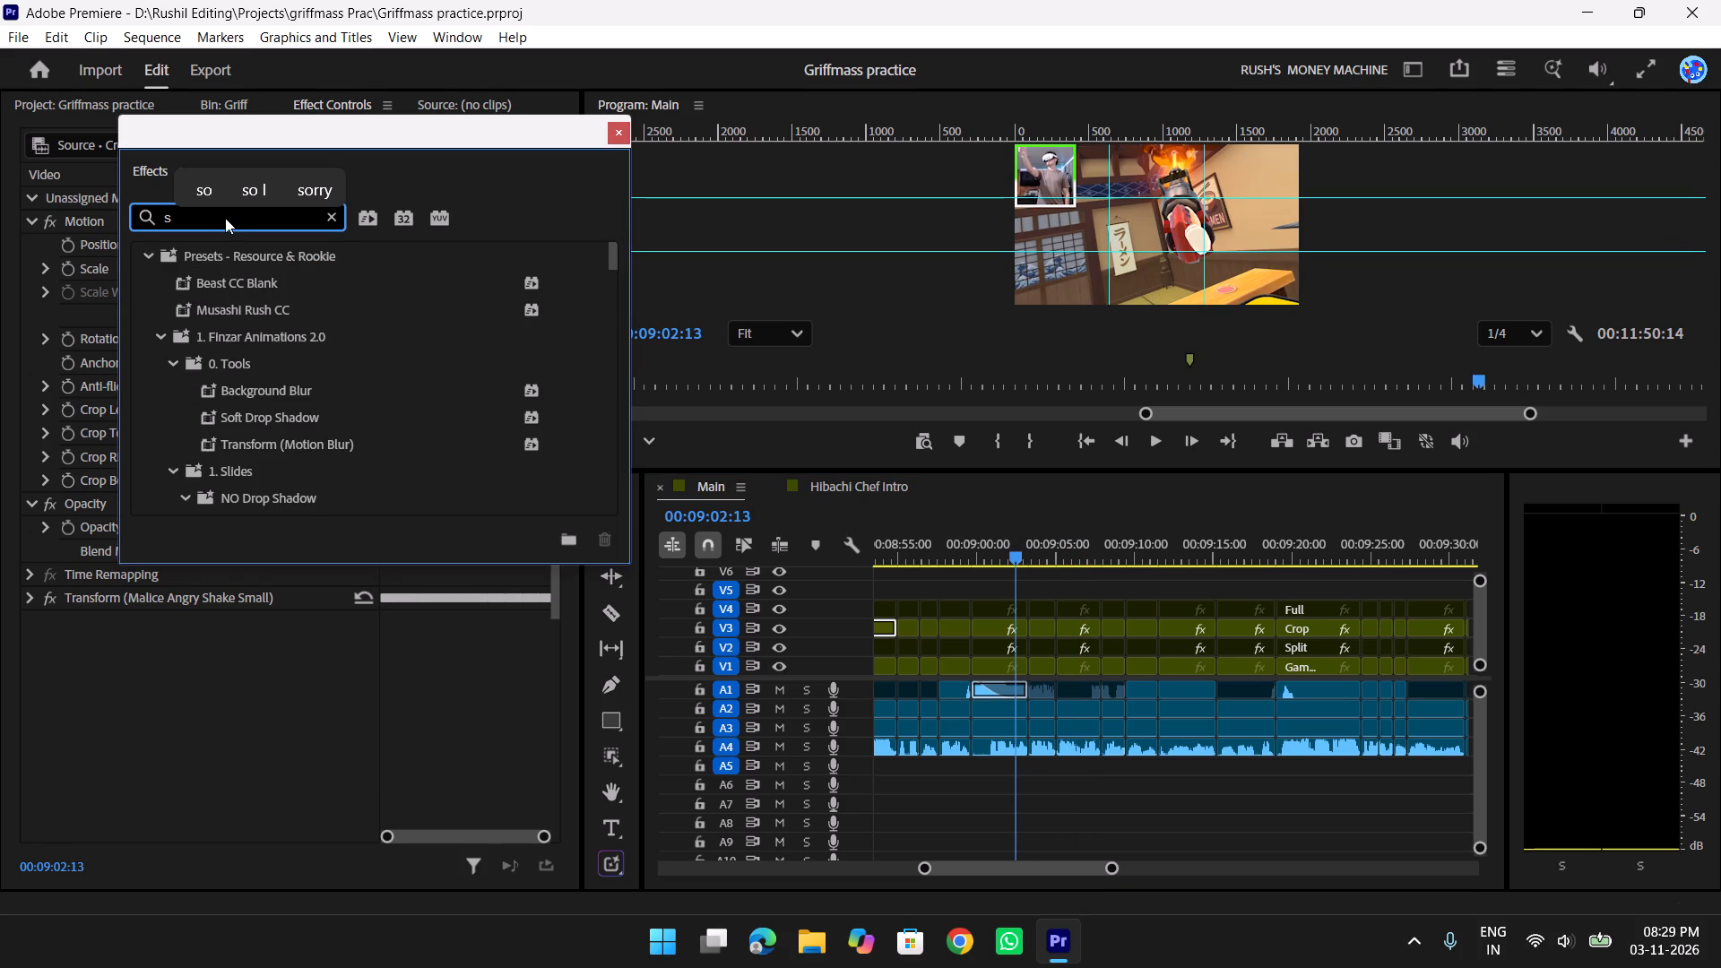
pyautogui.press('BackSpace')
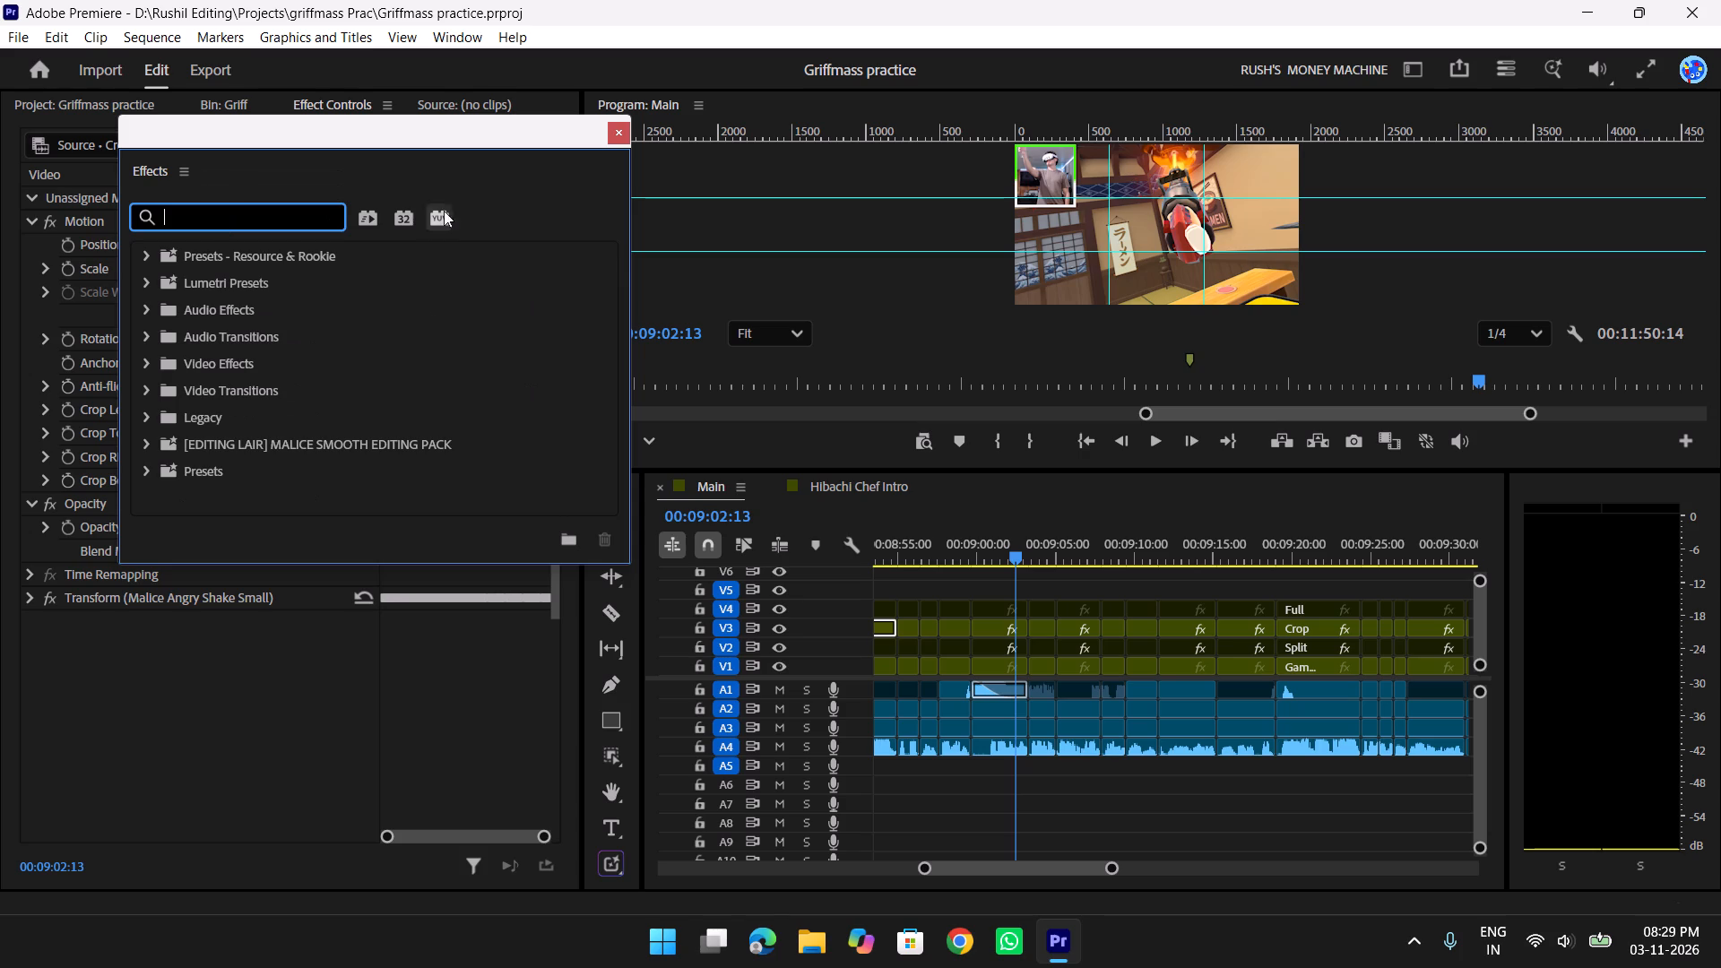
pyautogui.write('slow')
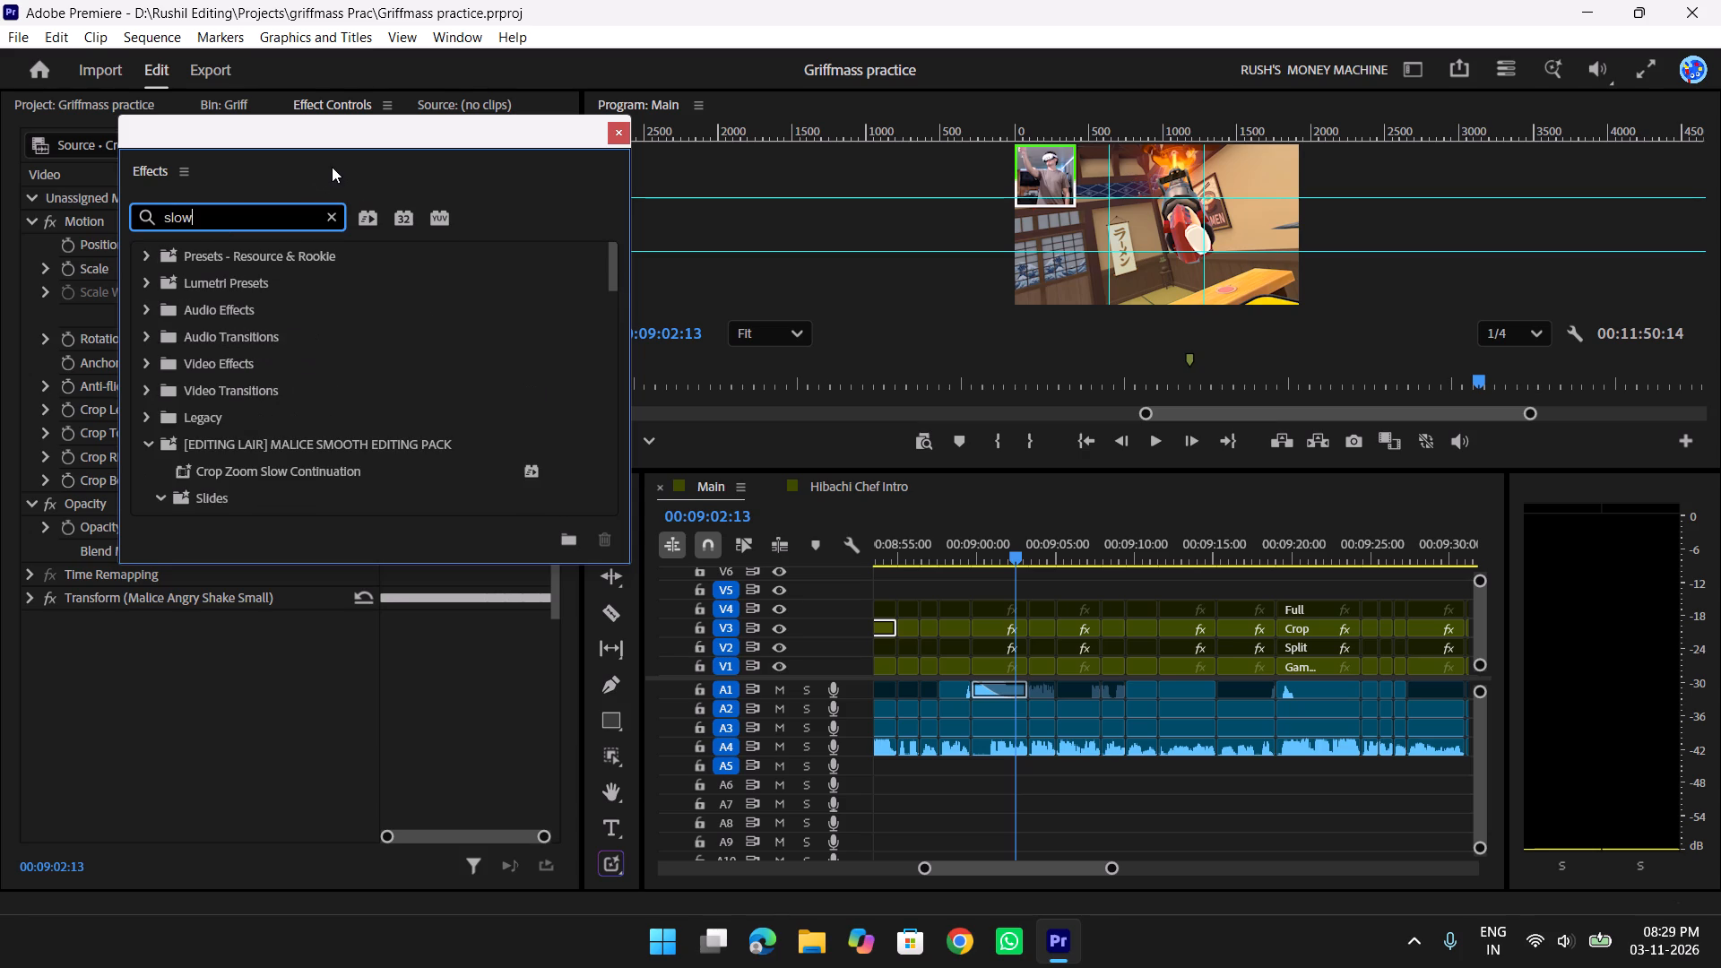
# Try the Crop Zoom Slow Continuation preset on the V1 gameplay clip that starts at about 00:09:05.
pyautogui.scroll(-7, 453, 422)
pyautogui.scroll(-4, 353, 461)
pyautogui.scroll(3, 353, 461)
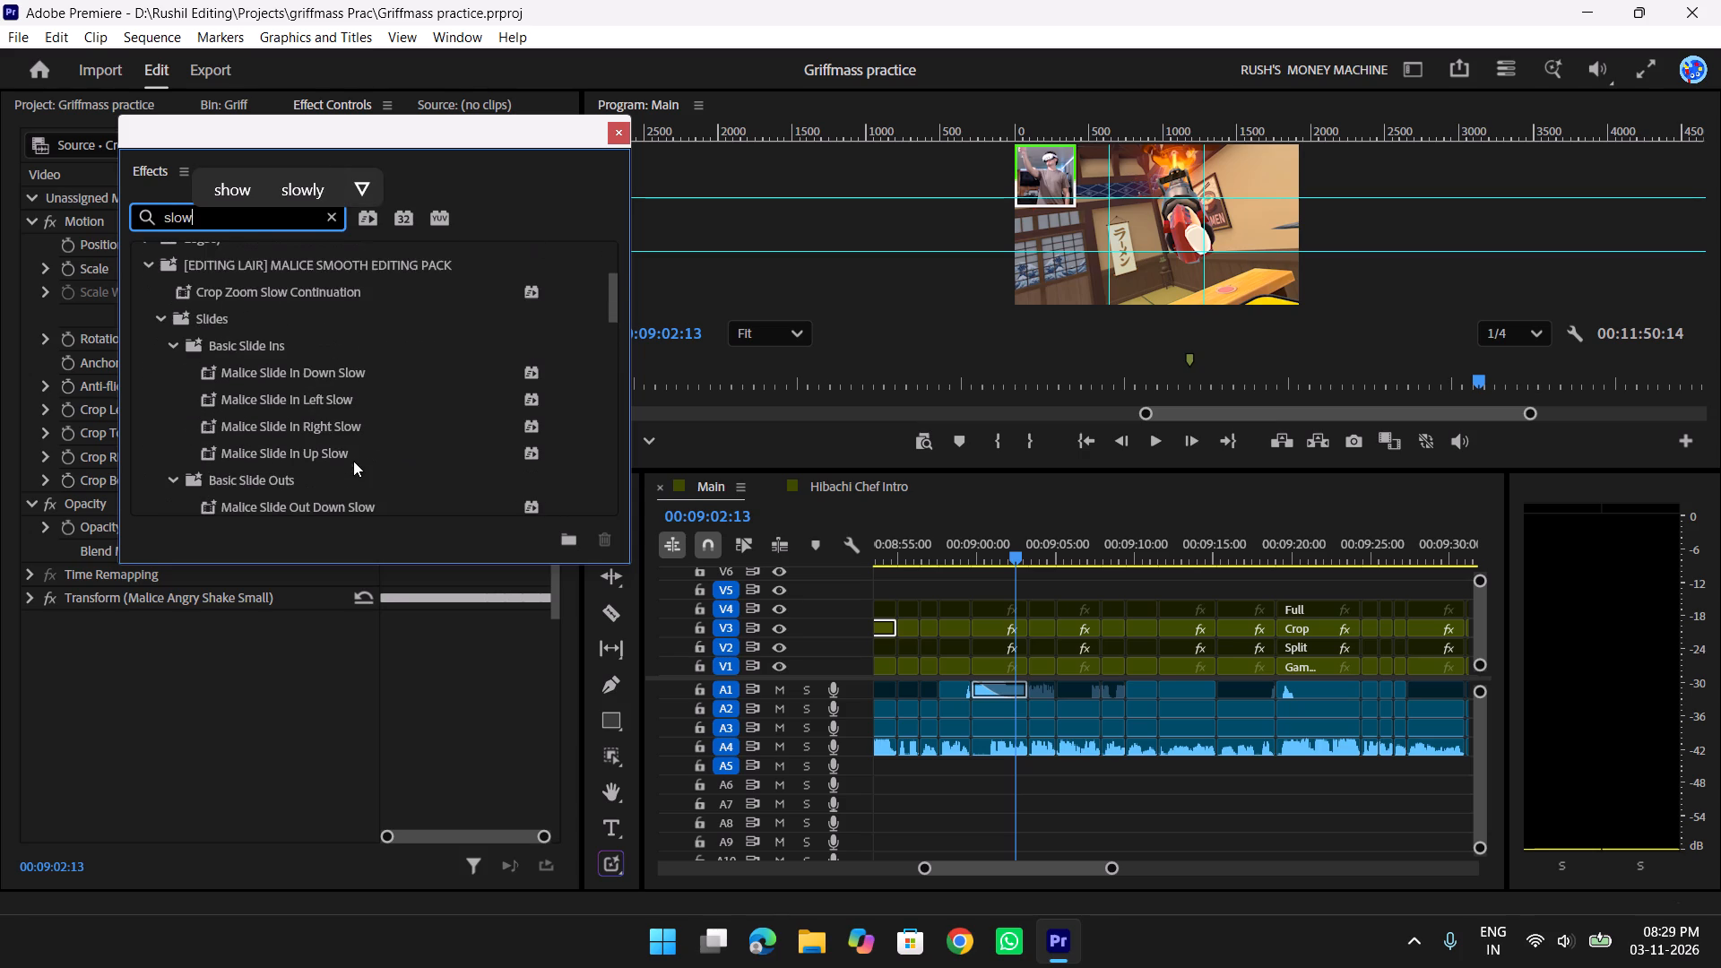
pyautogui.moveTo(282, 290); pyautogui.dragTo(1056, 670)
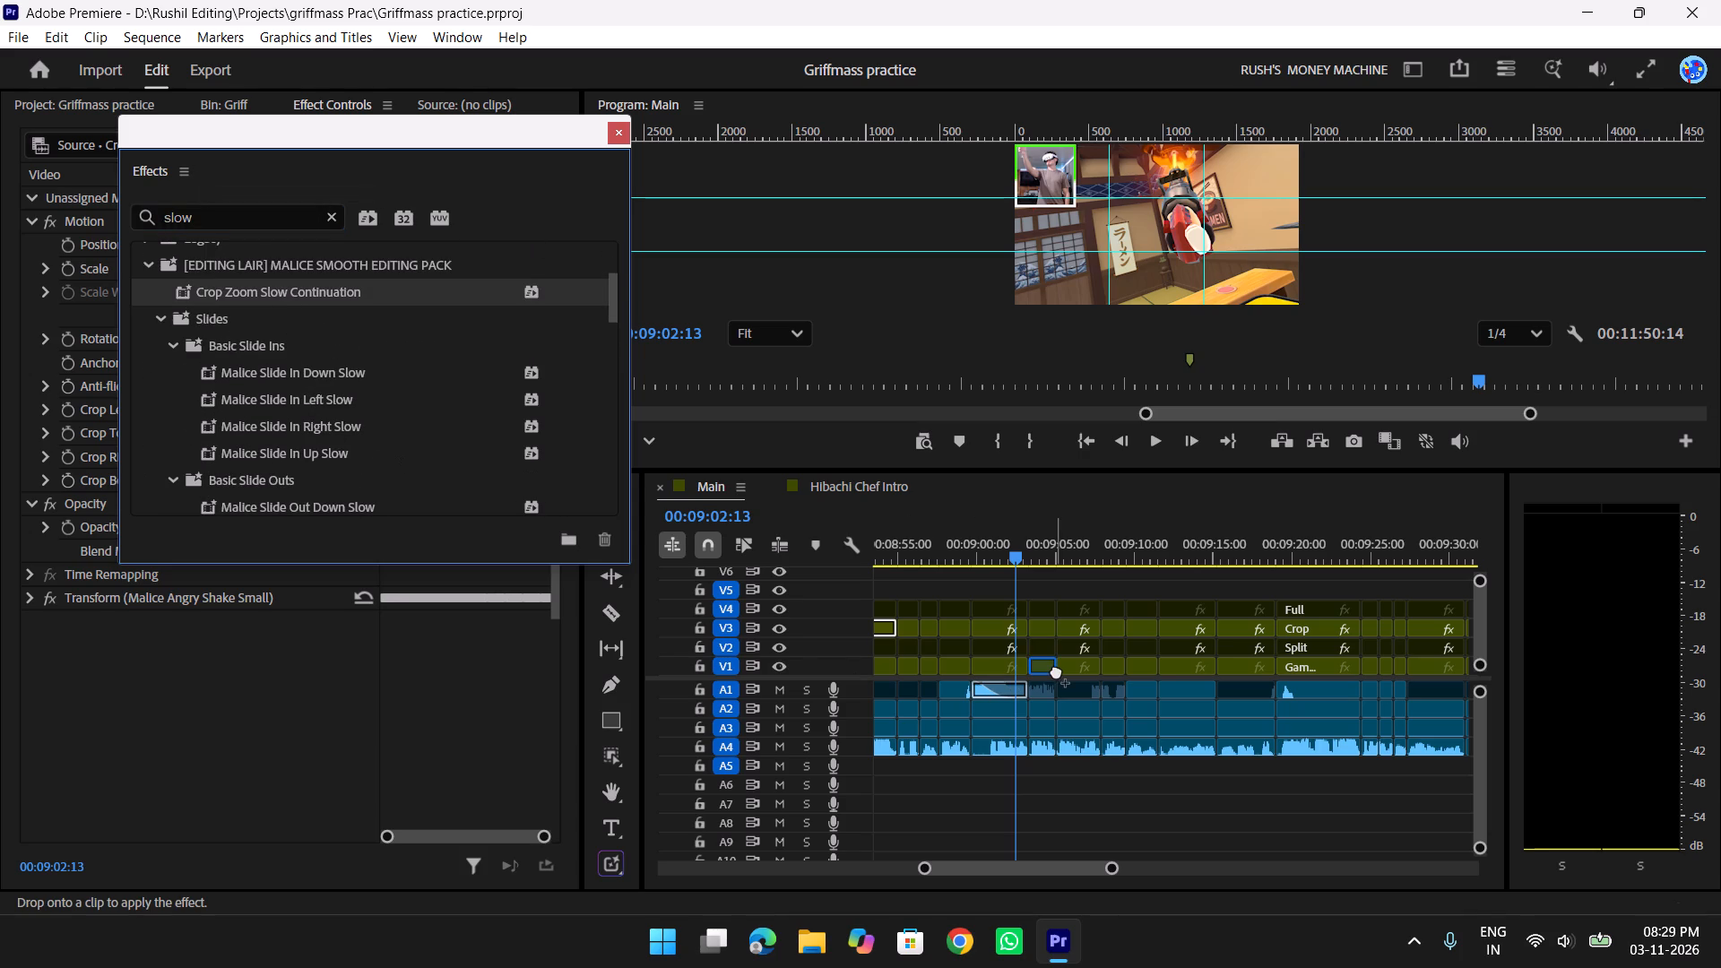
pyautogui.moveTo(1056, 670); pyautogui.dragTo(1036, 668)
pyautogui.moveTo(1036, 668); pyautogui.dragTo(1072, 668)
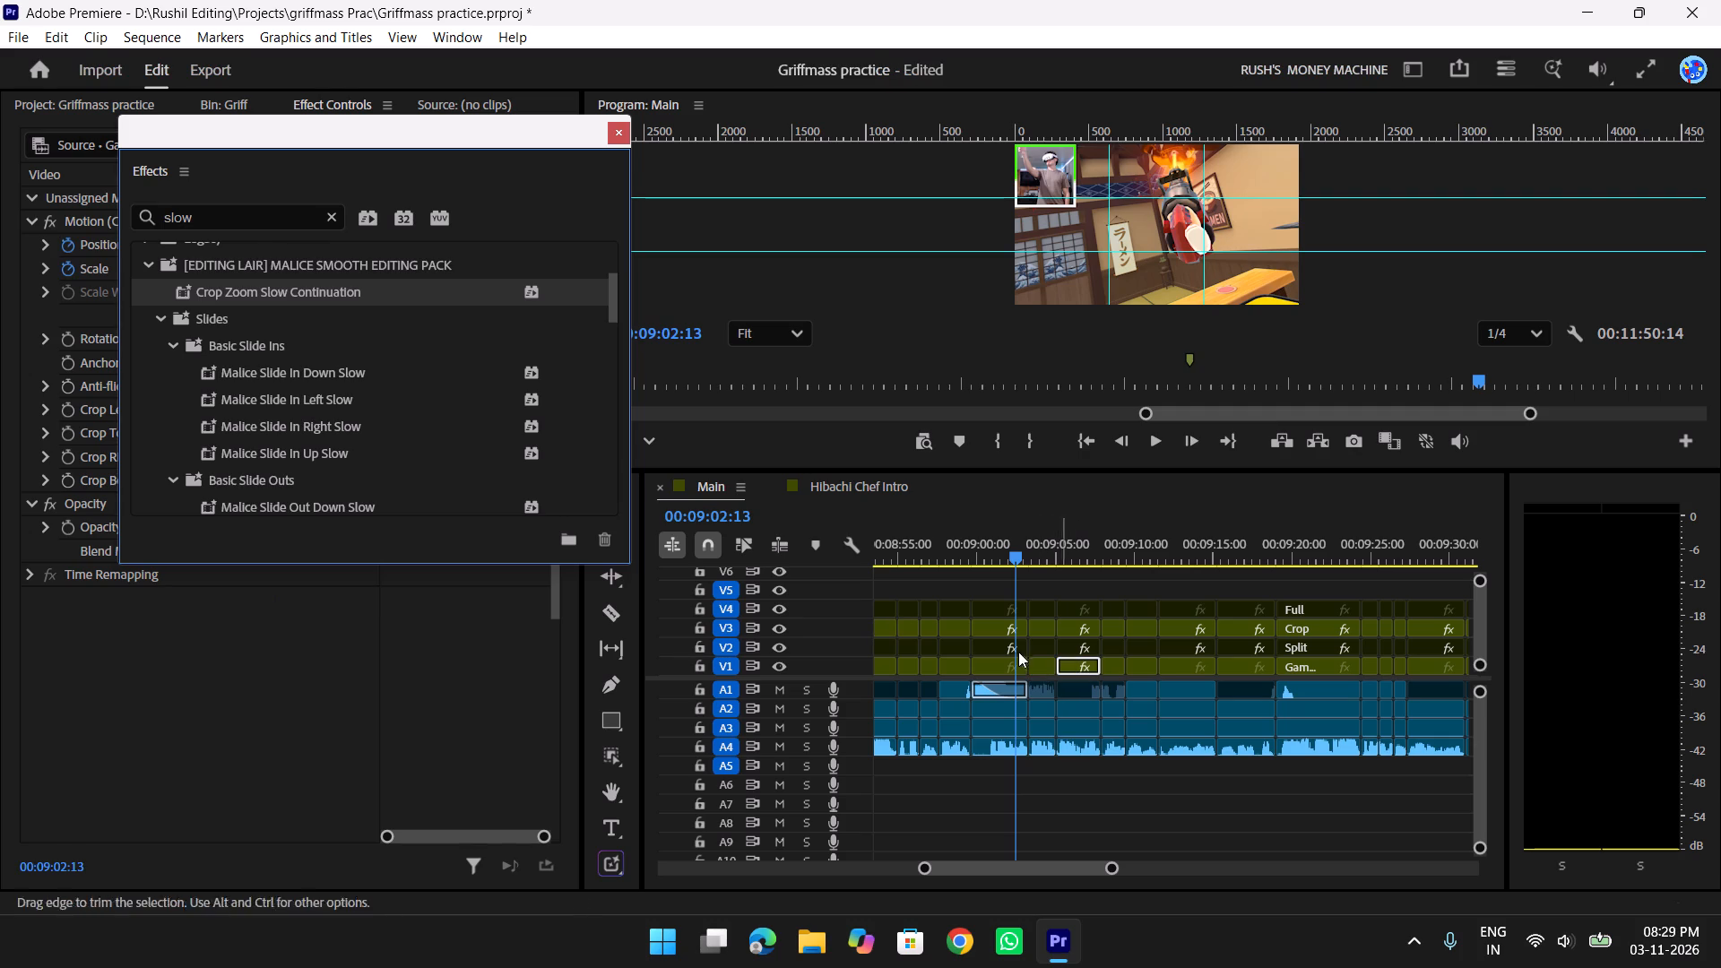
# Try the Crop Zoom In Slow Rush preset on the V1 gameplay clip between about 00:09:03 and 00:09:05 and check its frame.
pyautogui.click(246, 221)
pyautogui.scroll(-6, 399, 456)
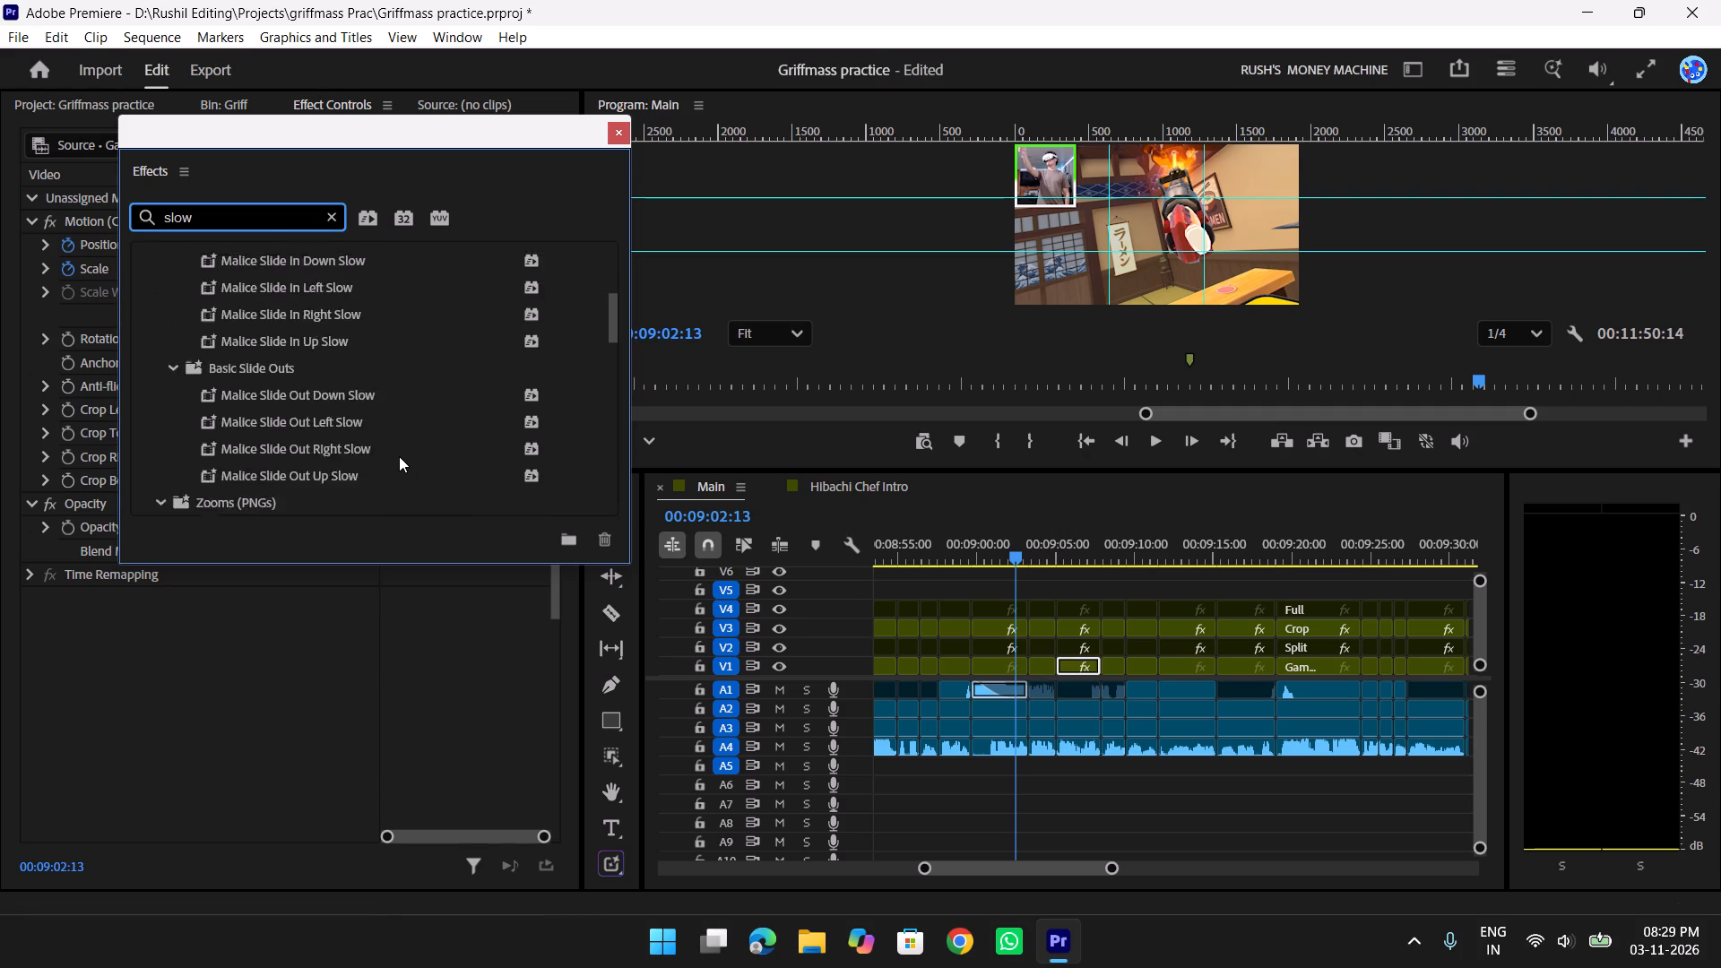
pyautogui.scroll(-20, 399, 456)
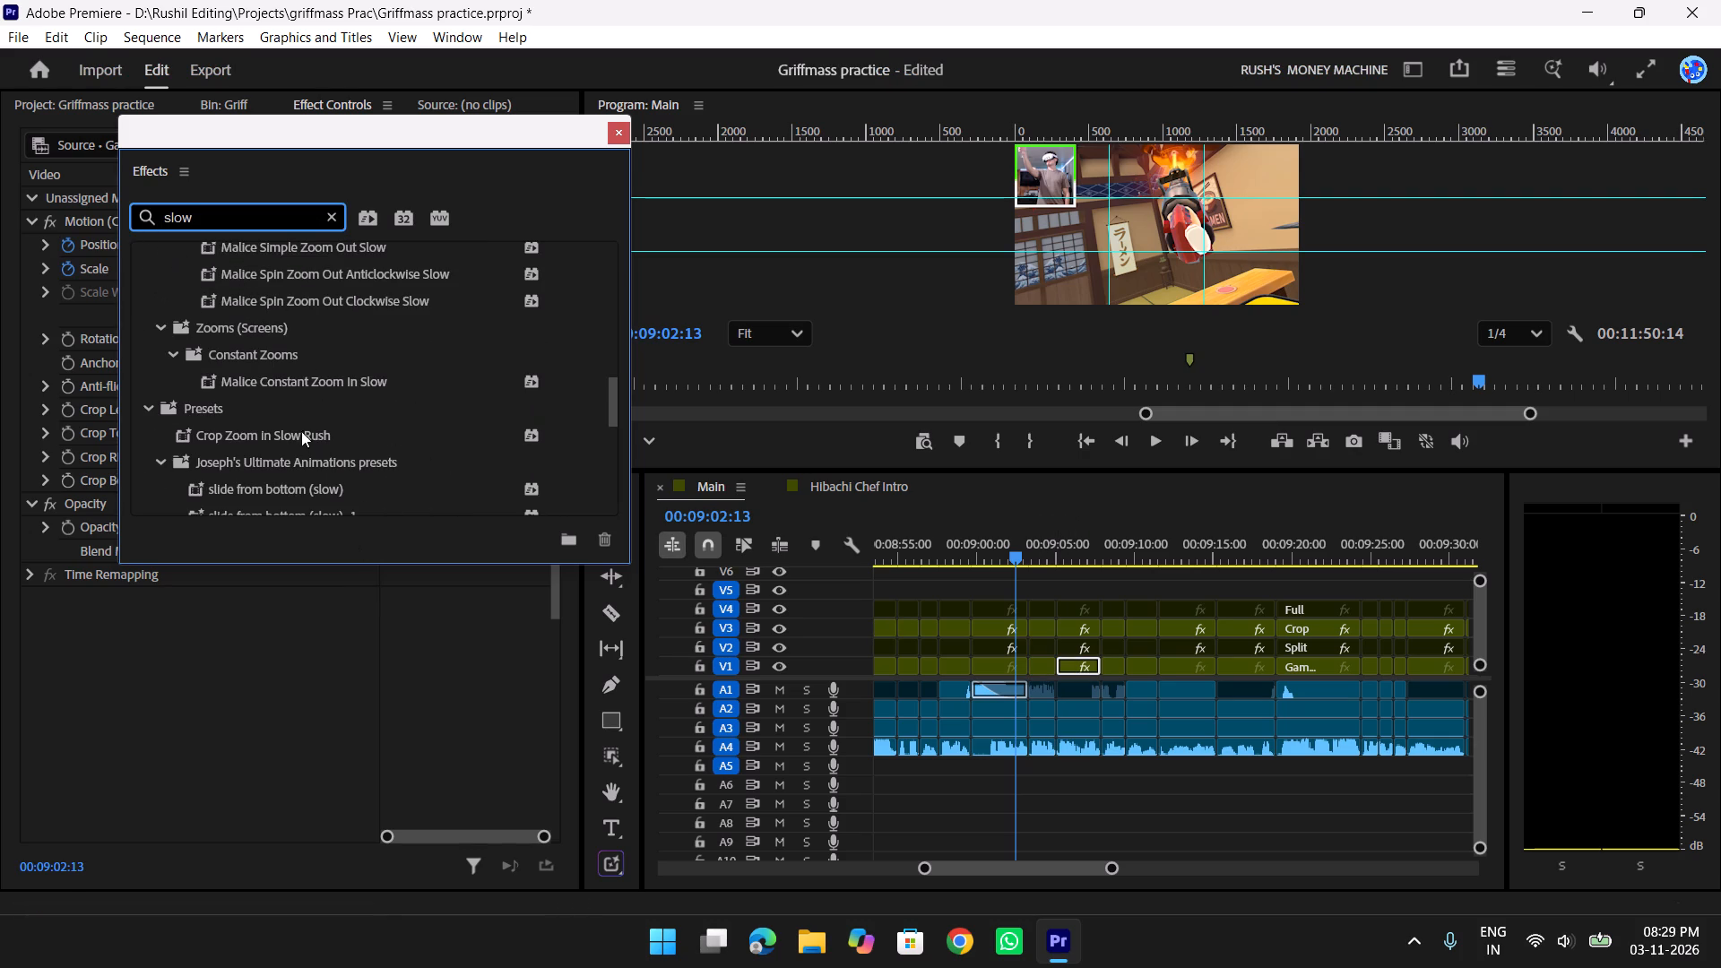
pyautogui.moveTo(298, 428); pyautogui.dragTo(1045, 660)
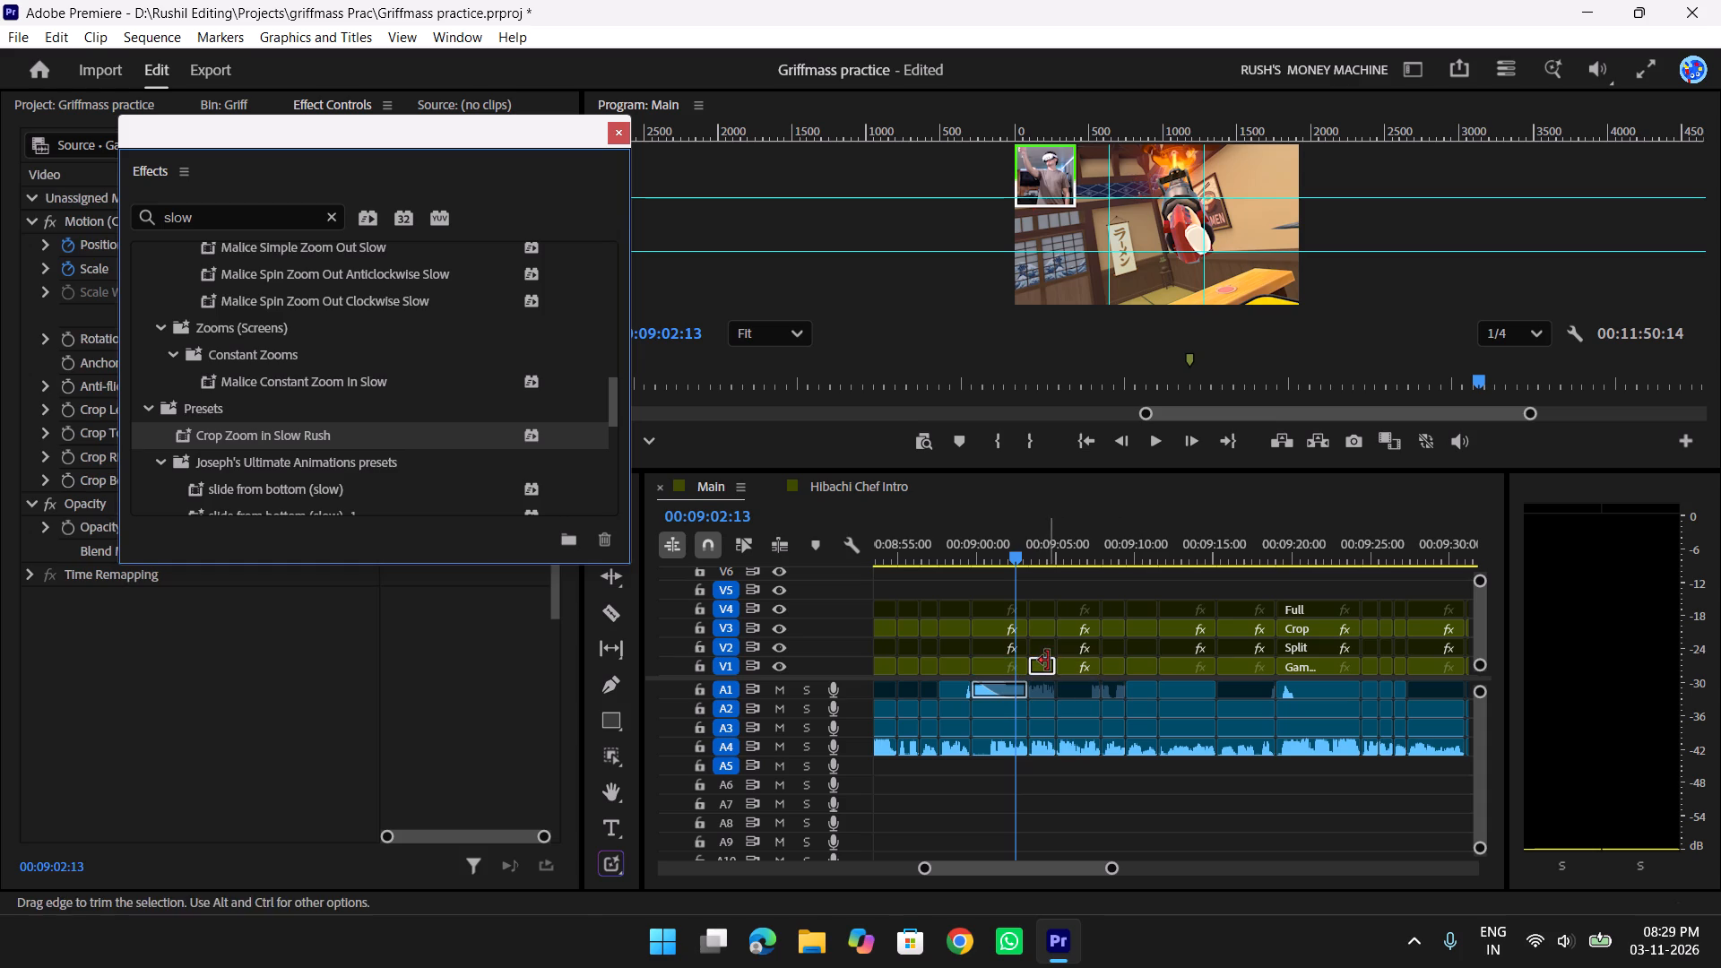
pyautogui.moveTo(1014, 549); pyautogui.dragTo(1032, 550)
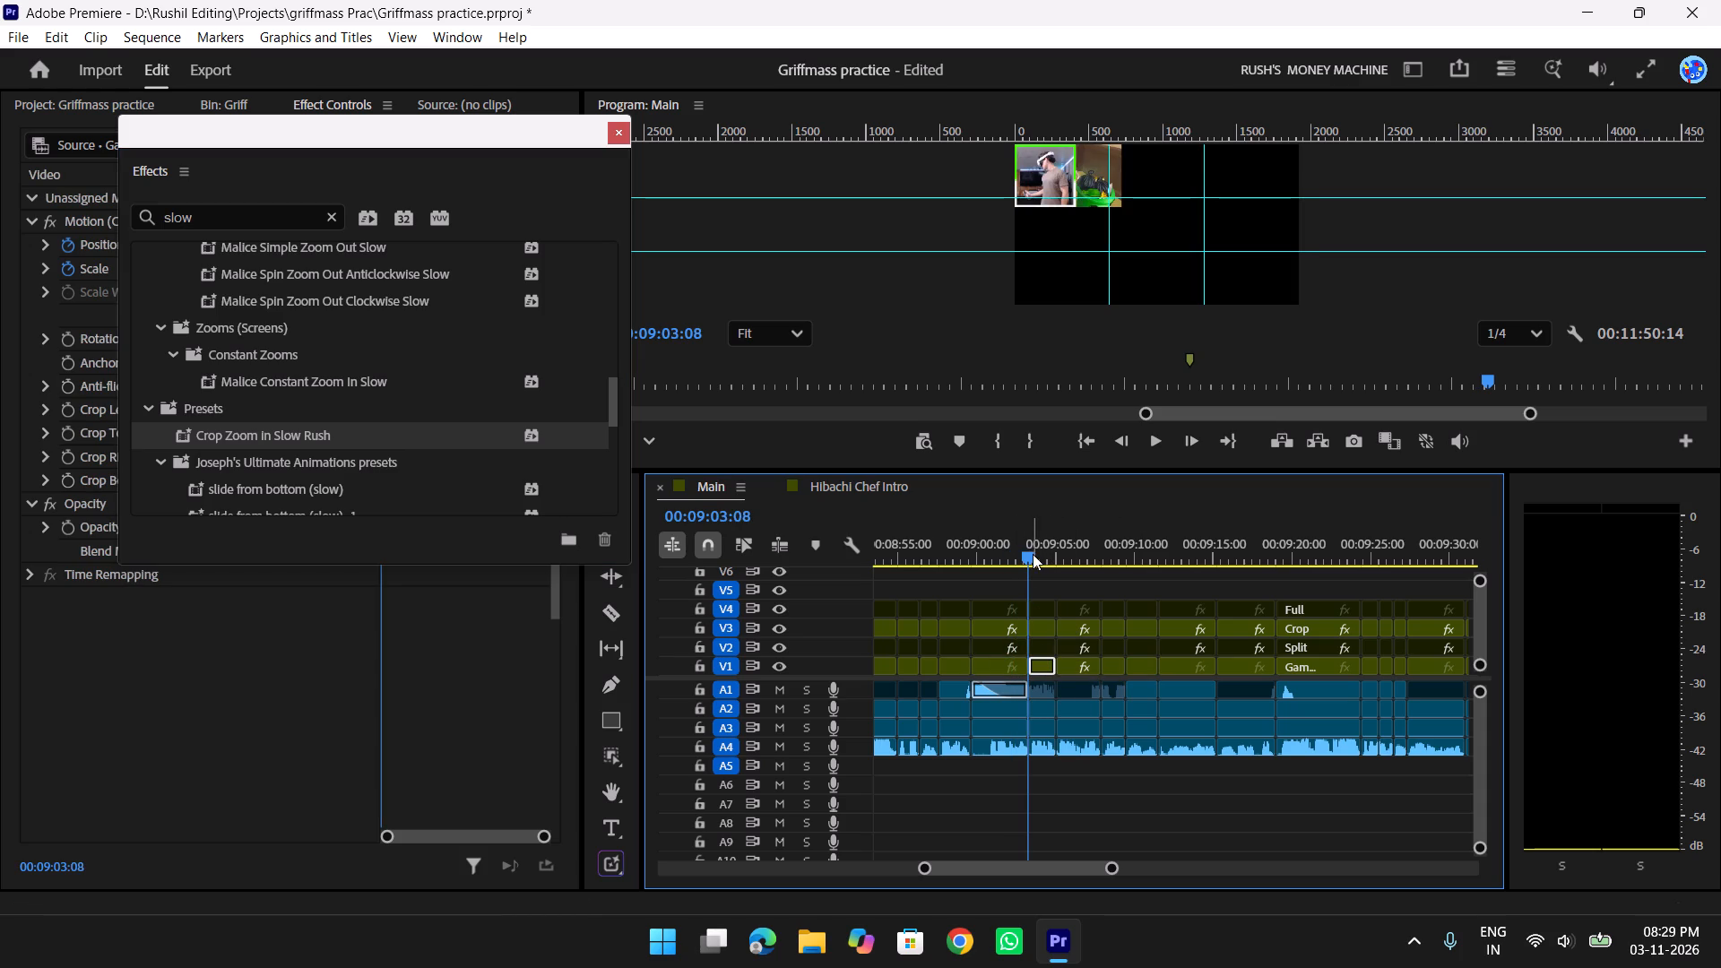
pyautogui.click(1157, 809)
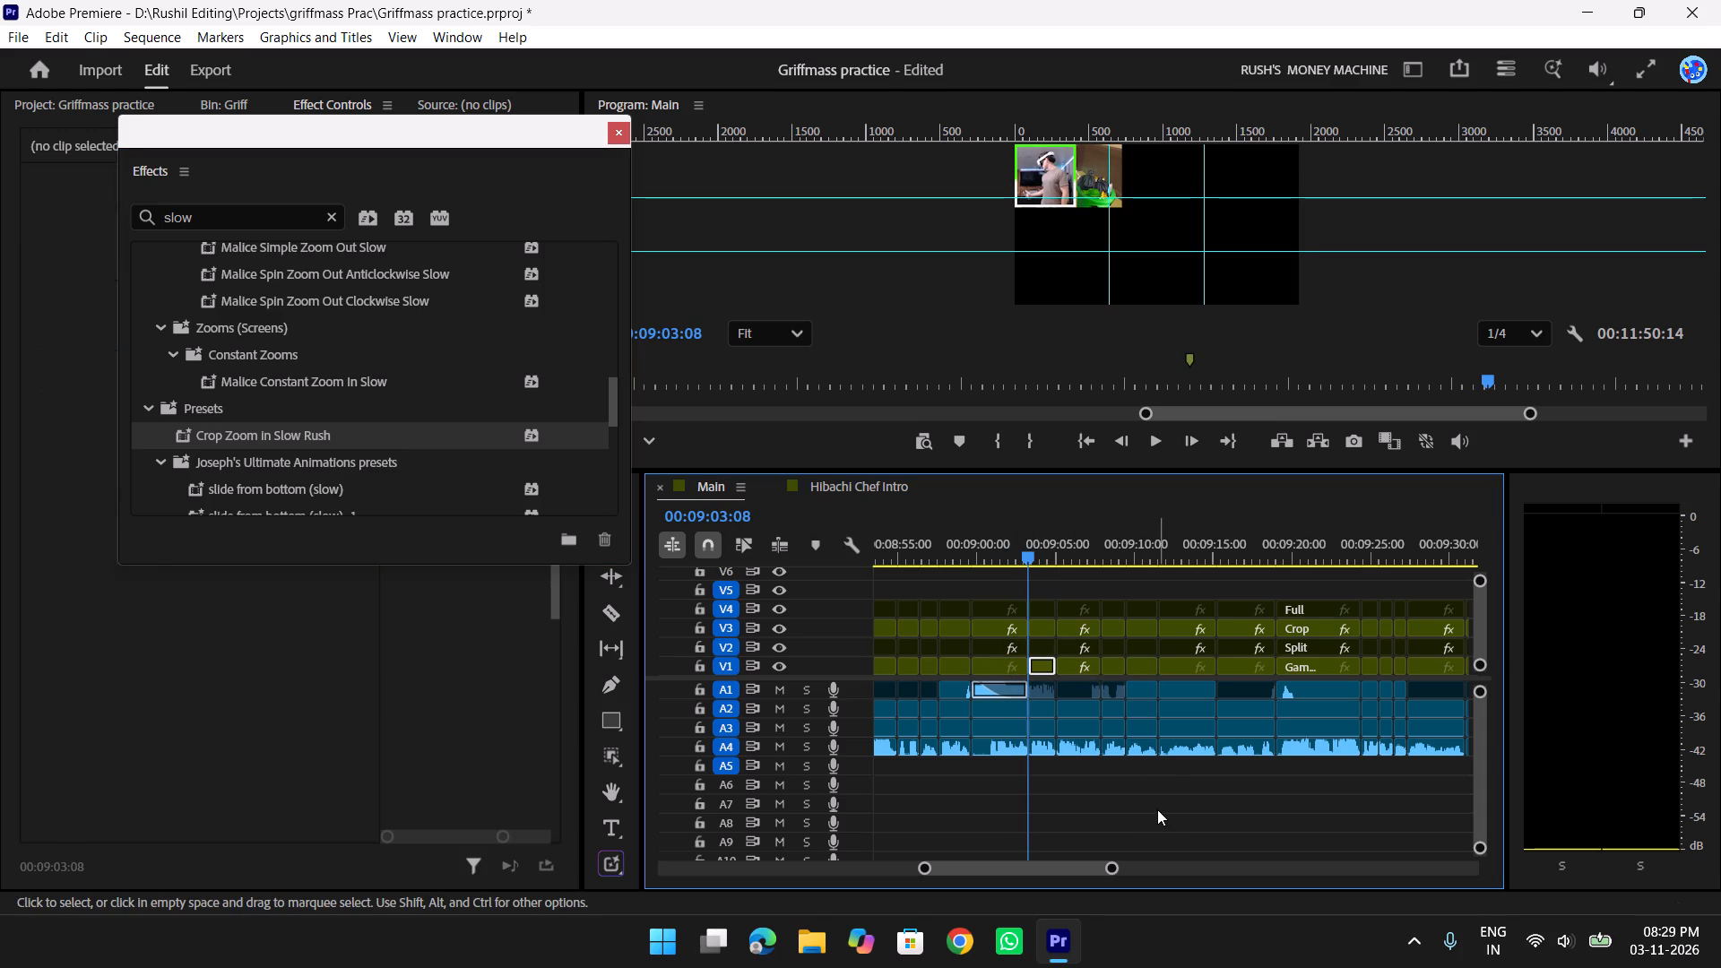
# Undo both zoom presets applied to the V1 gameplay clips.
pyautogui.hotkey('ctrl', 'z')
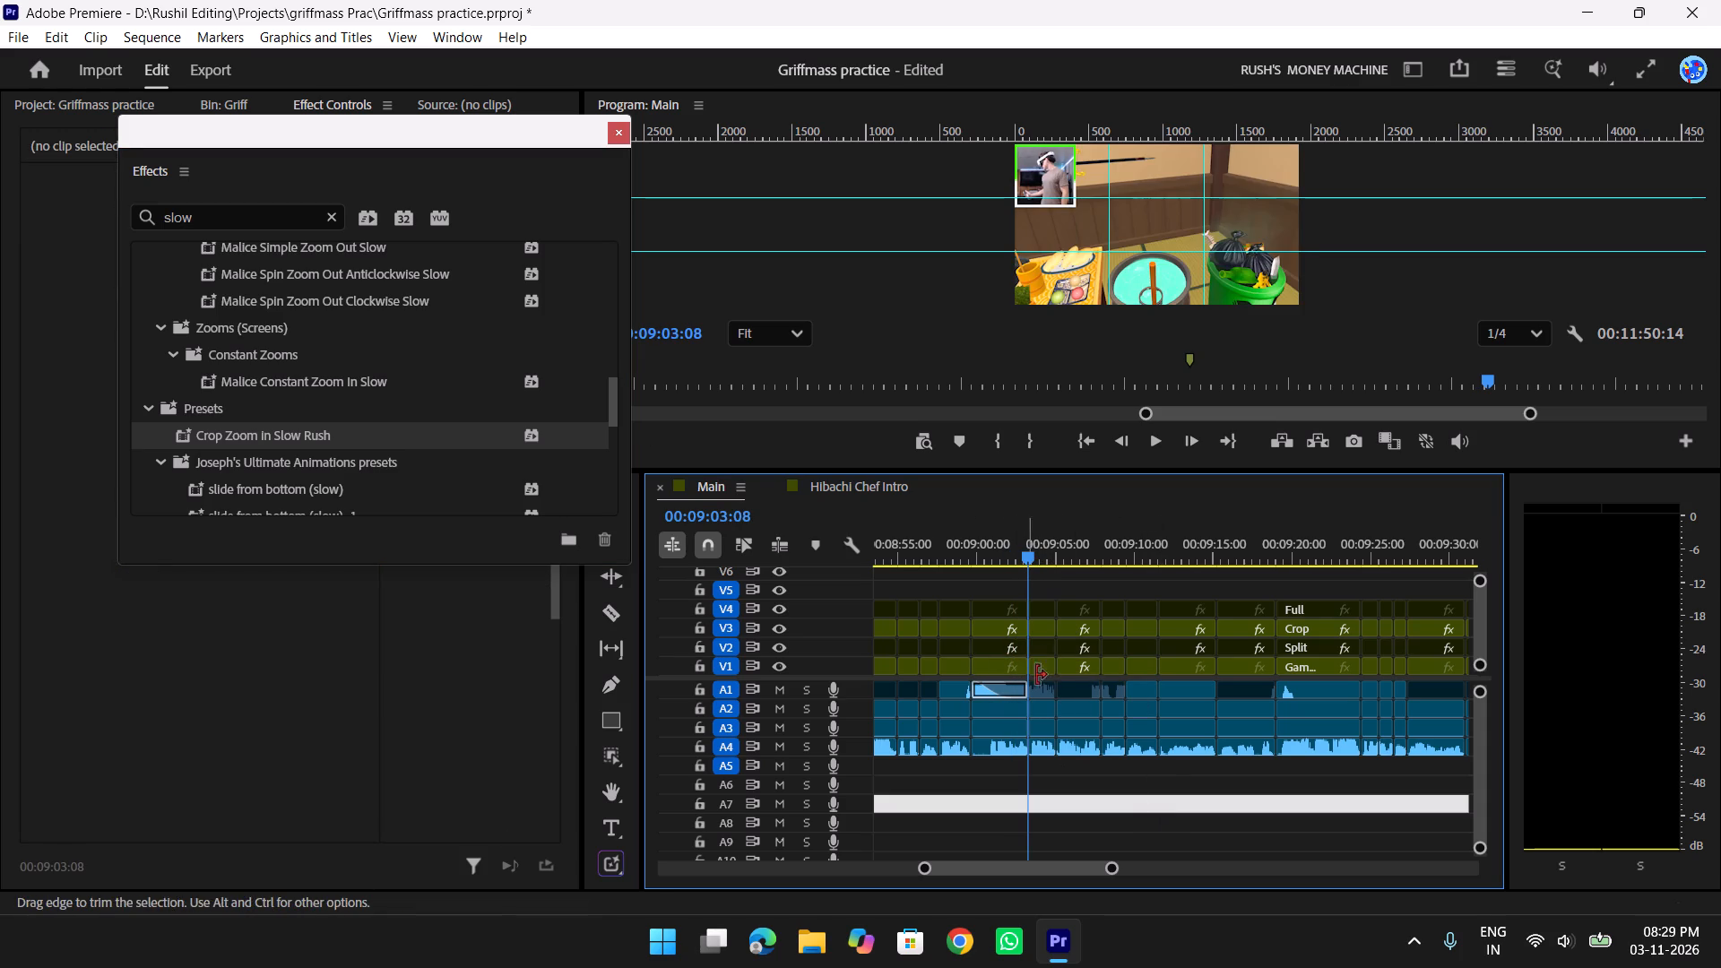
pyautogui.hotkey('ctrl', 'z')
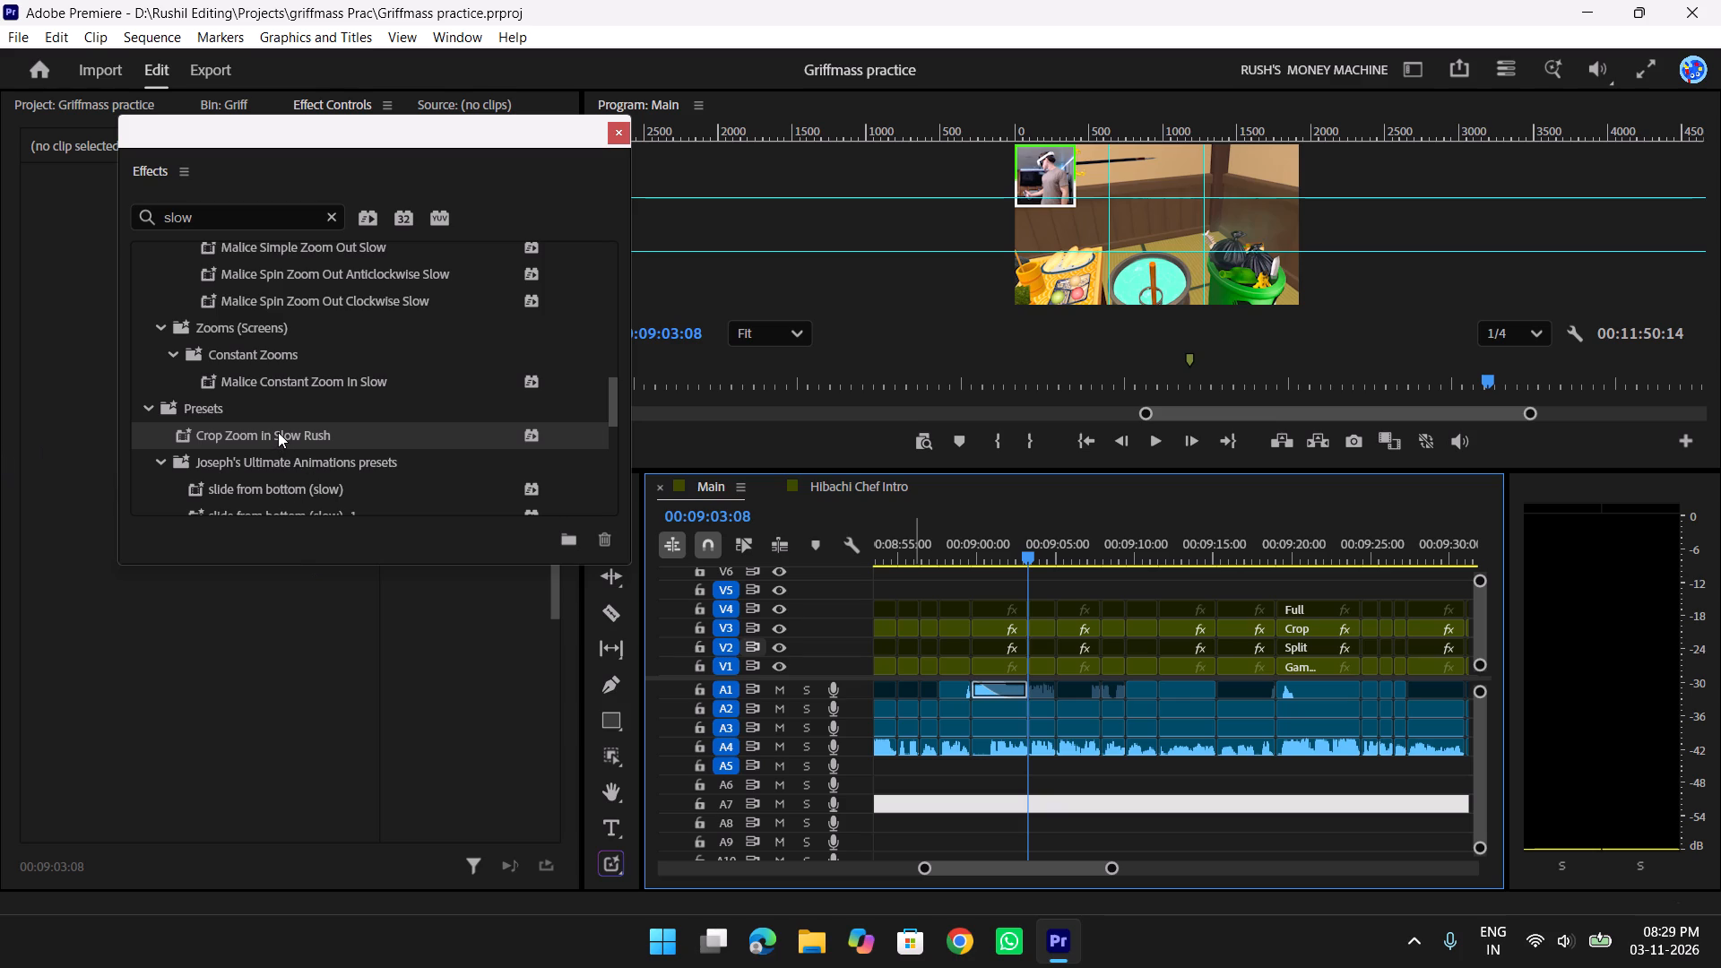
# Apply the Crop Zoom In Slow Rush preset to the V3 Crop clip between about 00:09:03 and 00:09:05.
pyautogui.moveTo(278, 432); pyautogui.dragTo(1046, 630)
# Apply the Crop Zoom Slow Continuation preset to the following V3 Crop clip, starting at about 00:09:05.
pyautogui.click(230, 213)
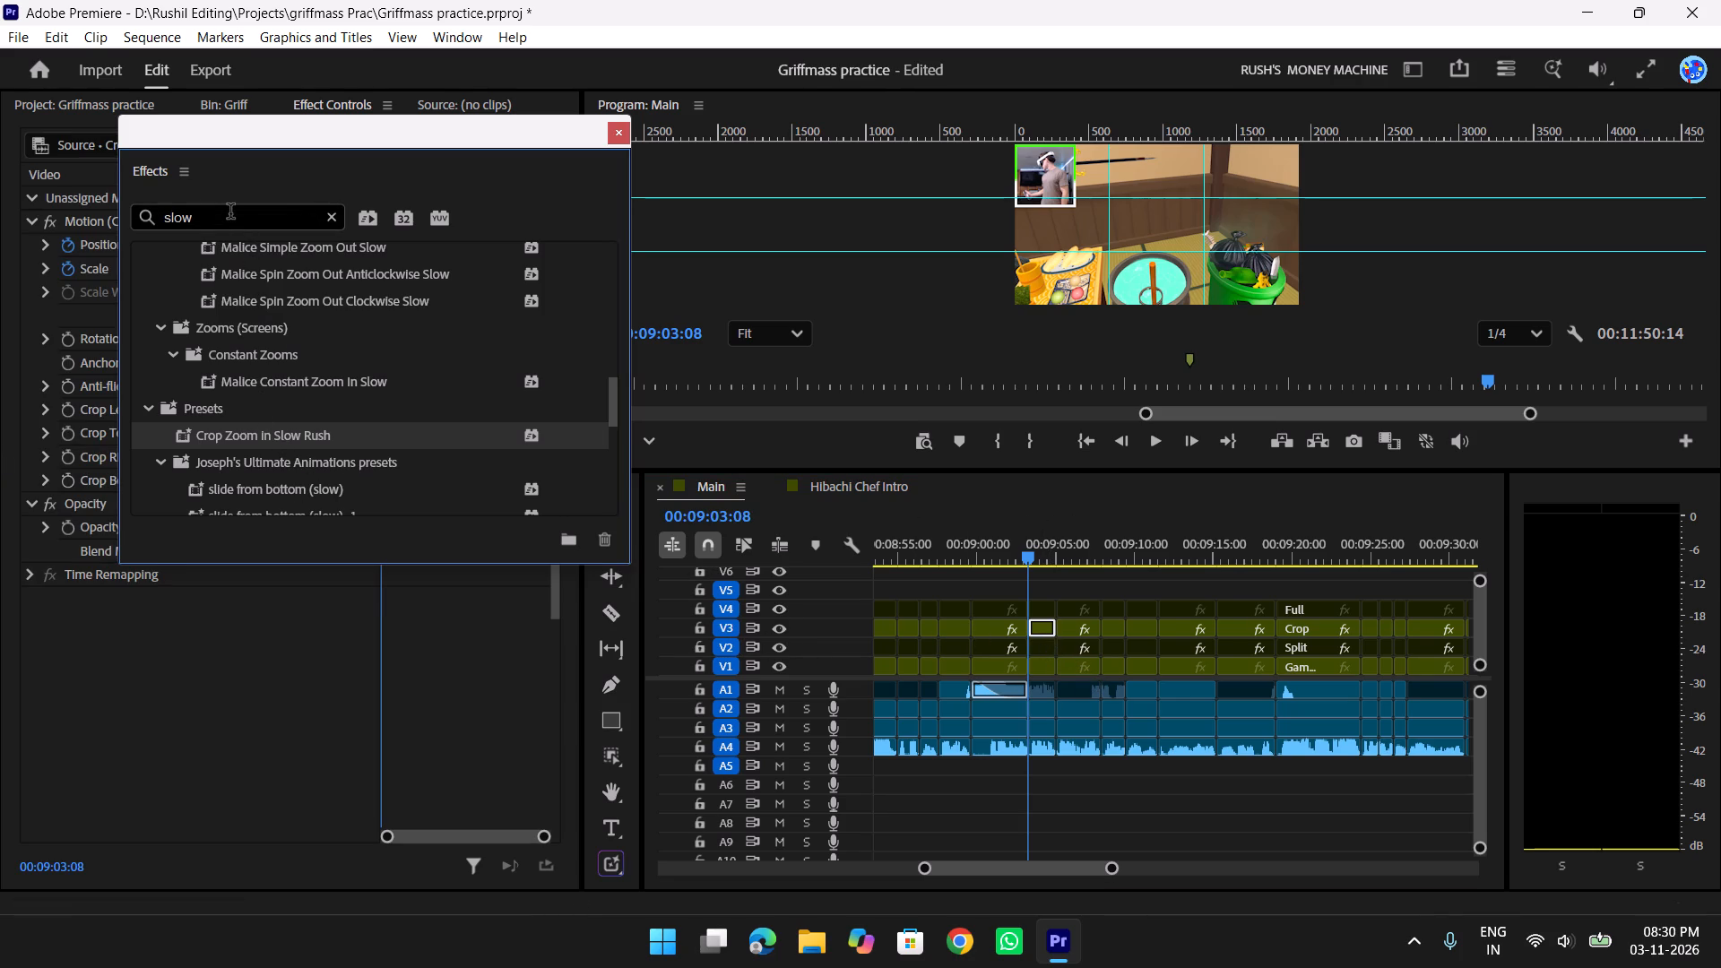
pyautogui.scroll(20, 281, 337)
pyautogui.scroll(11, 281, 337)
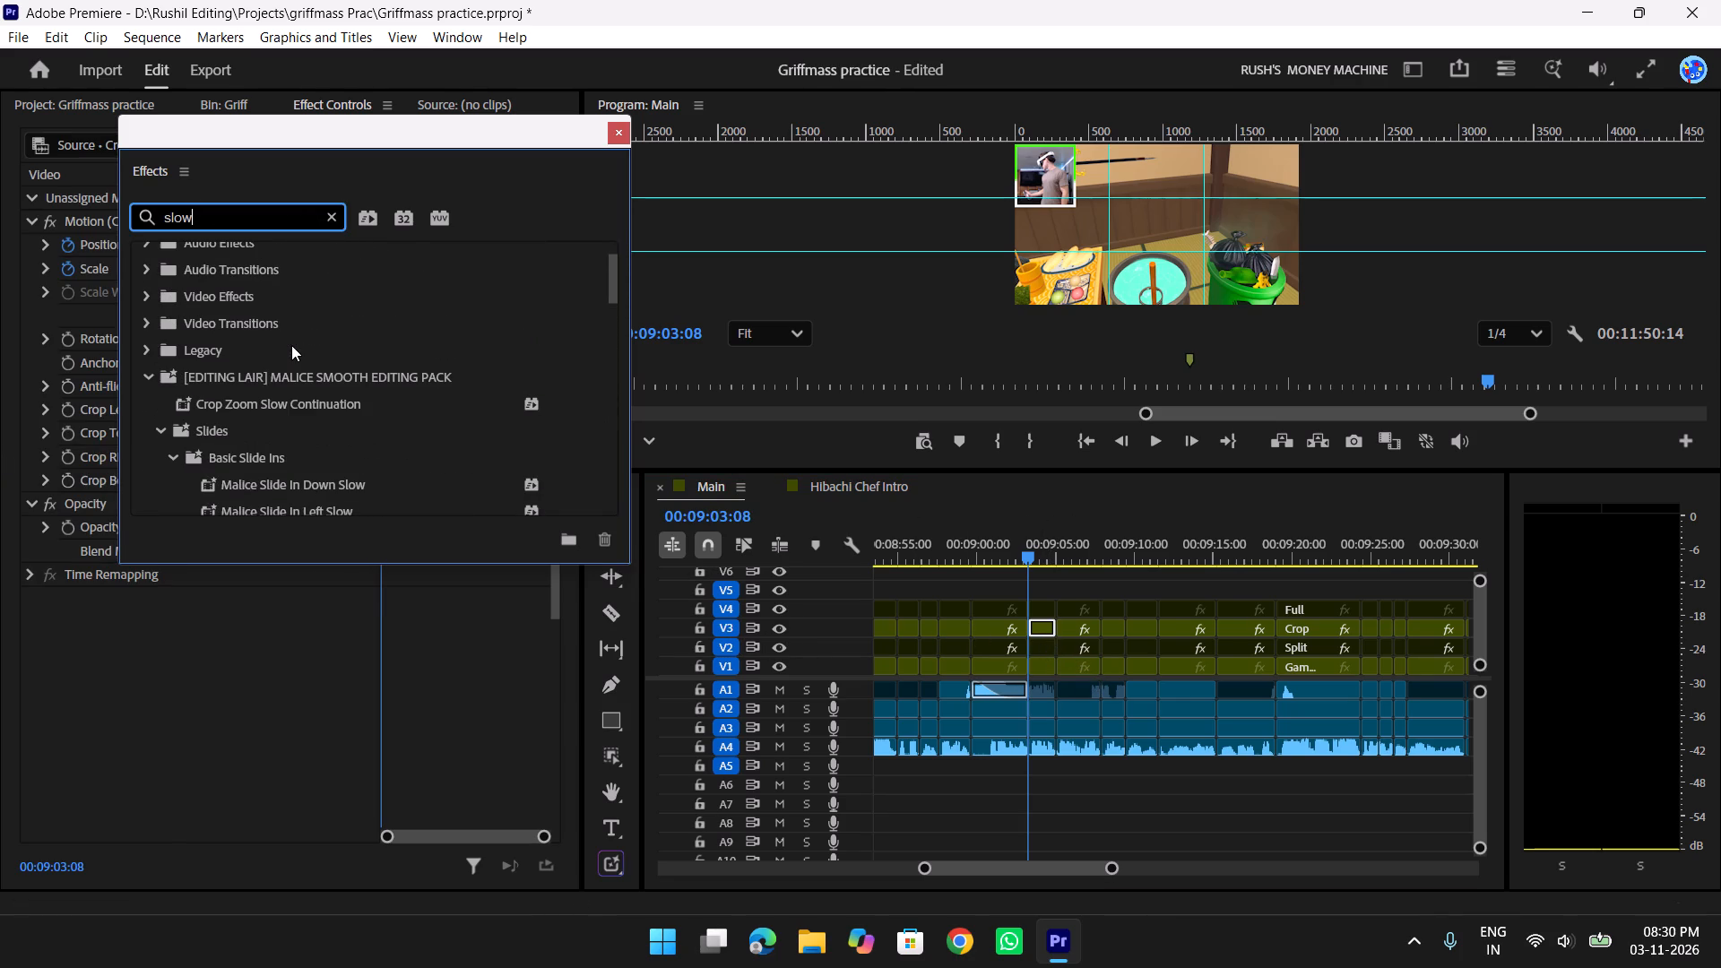
pyautogui.moveTo(350, 402); pyautogui.dragTo(1073, 633)
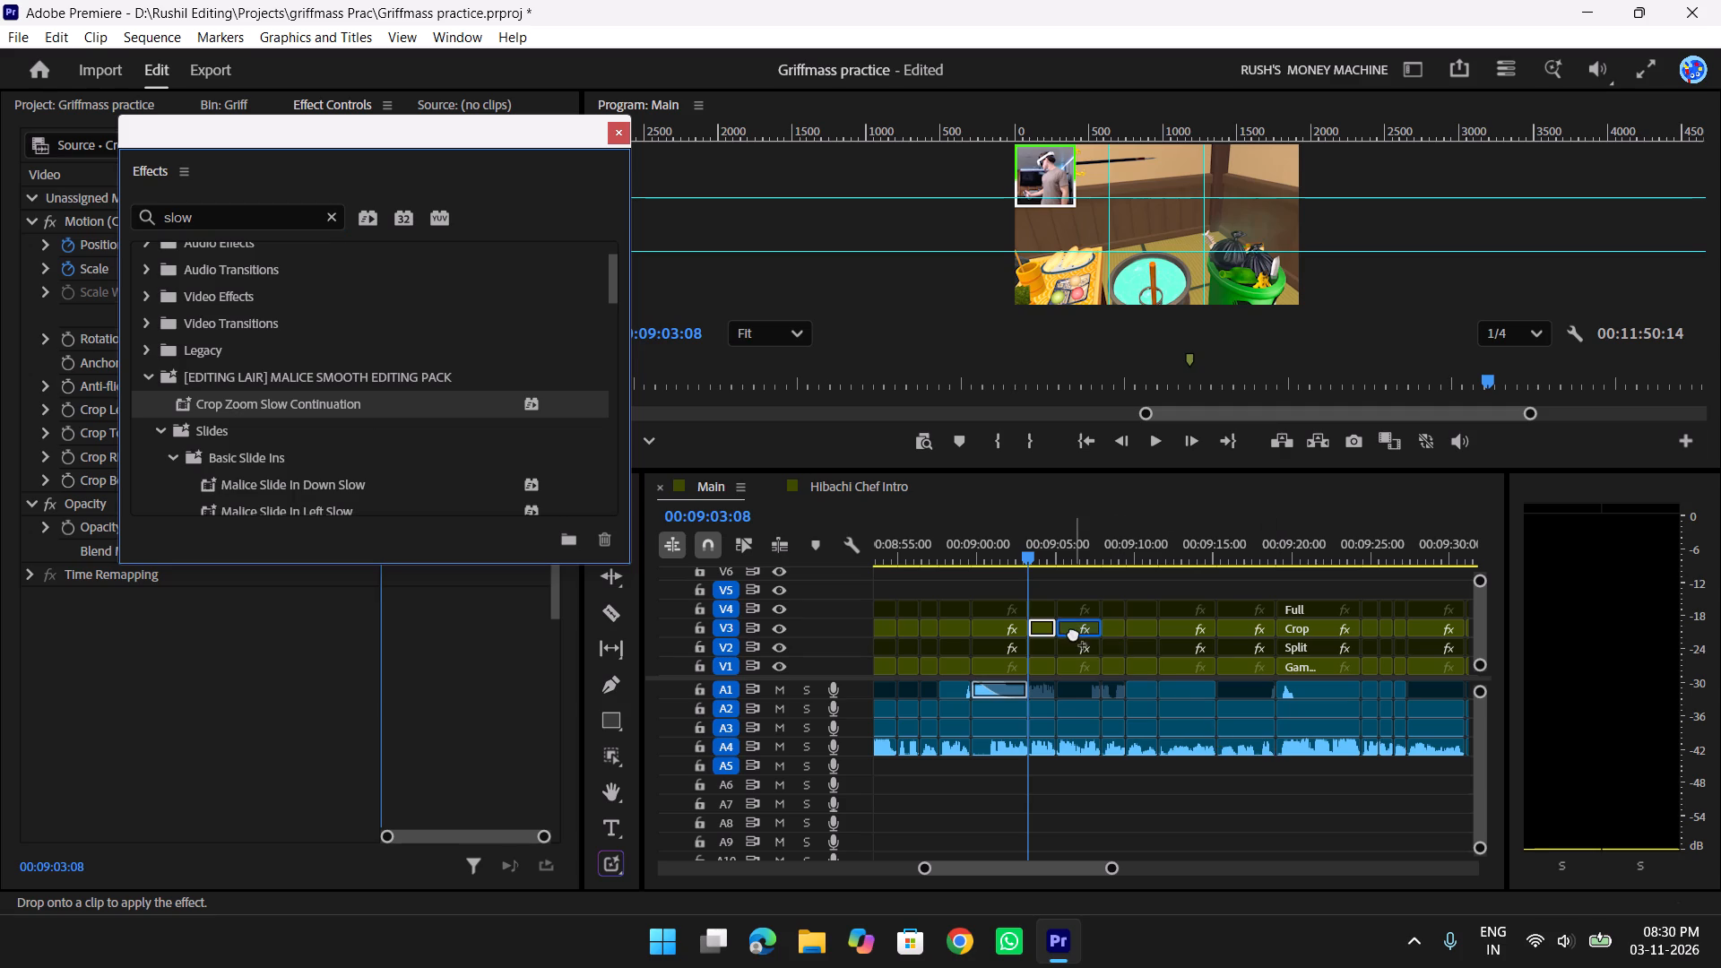
pyautogui.moveTo(1073, 633); pyautogui.dragTo(1071, 632)
pyautogui.click(615, 137)
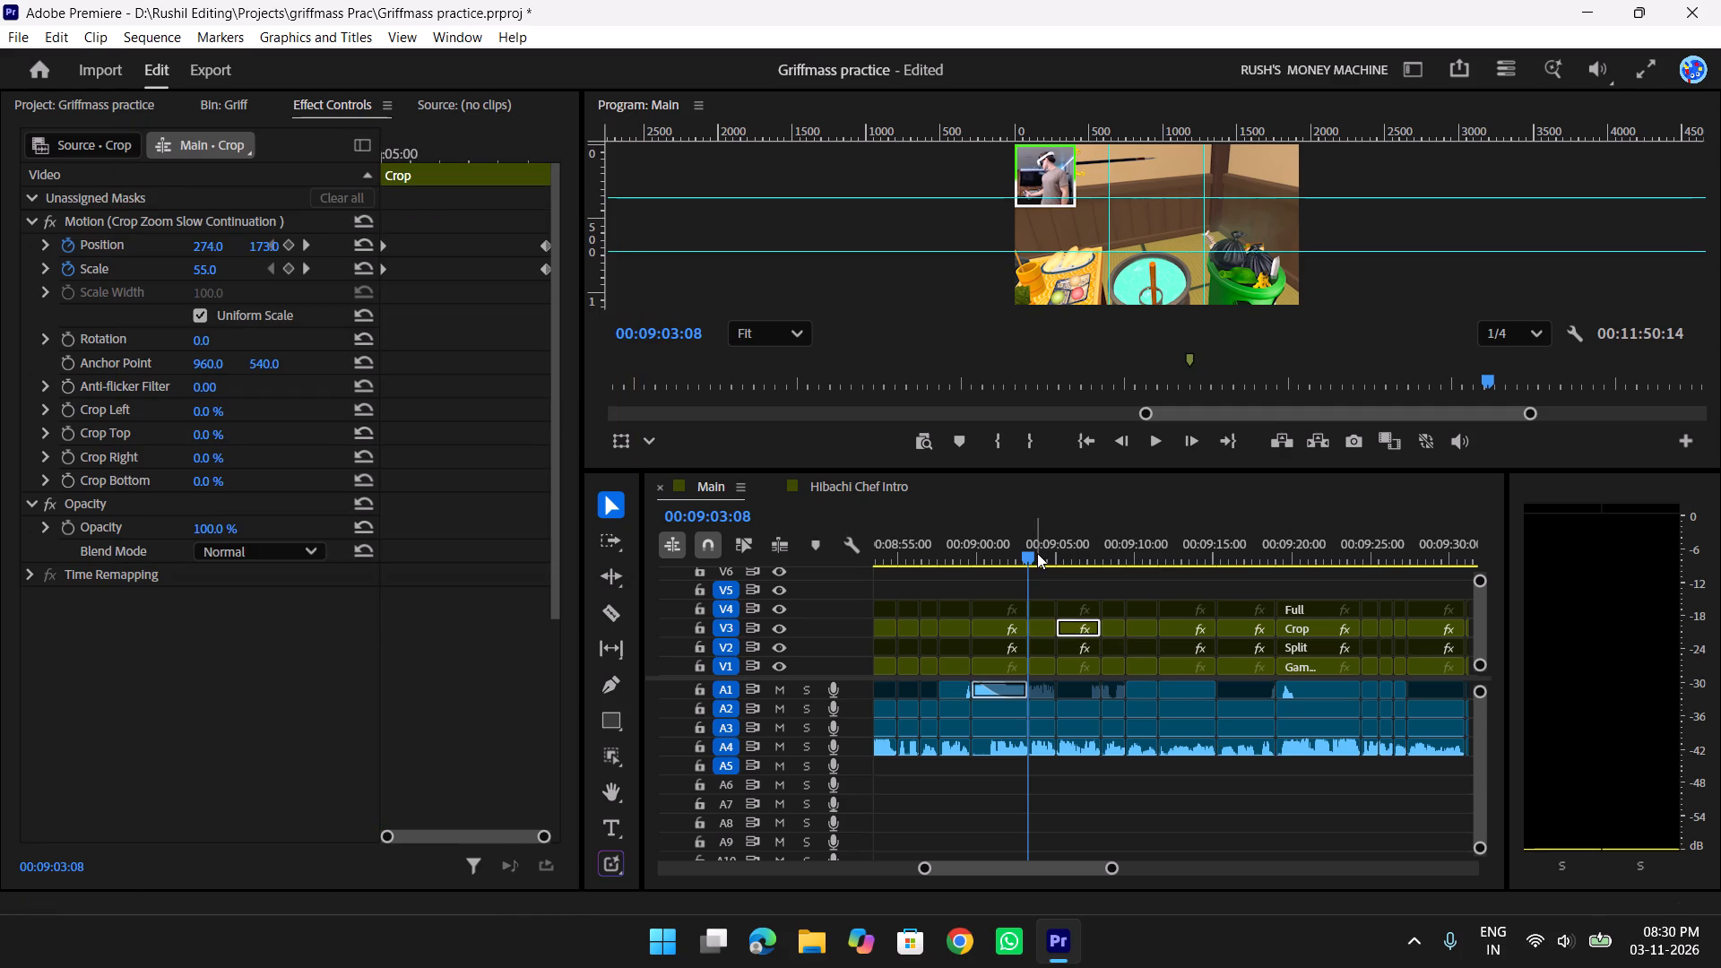
# Play back the two slow facecam zooms full screen from about 00:09:03 to 00:09:08.
pyautogui.press('f')
pyautogui.press('space')
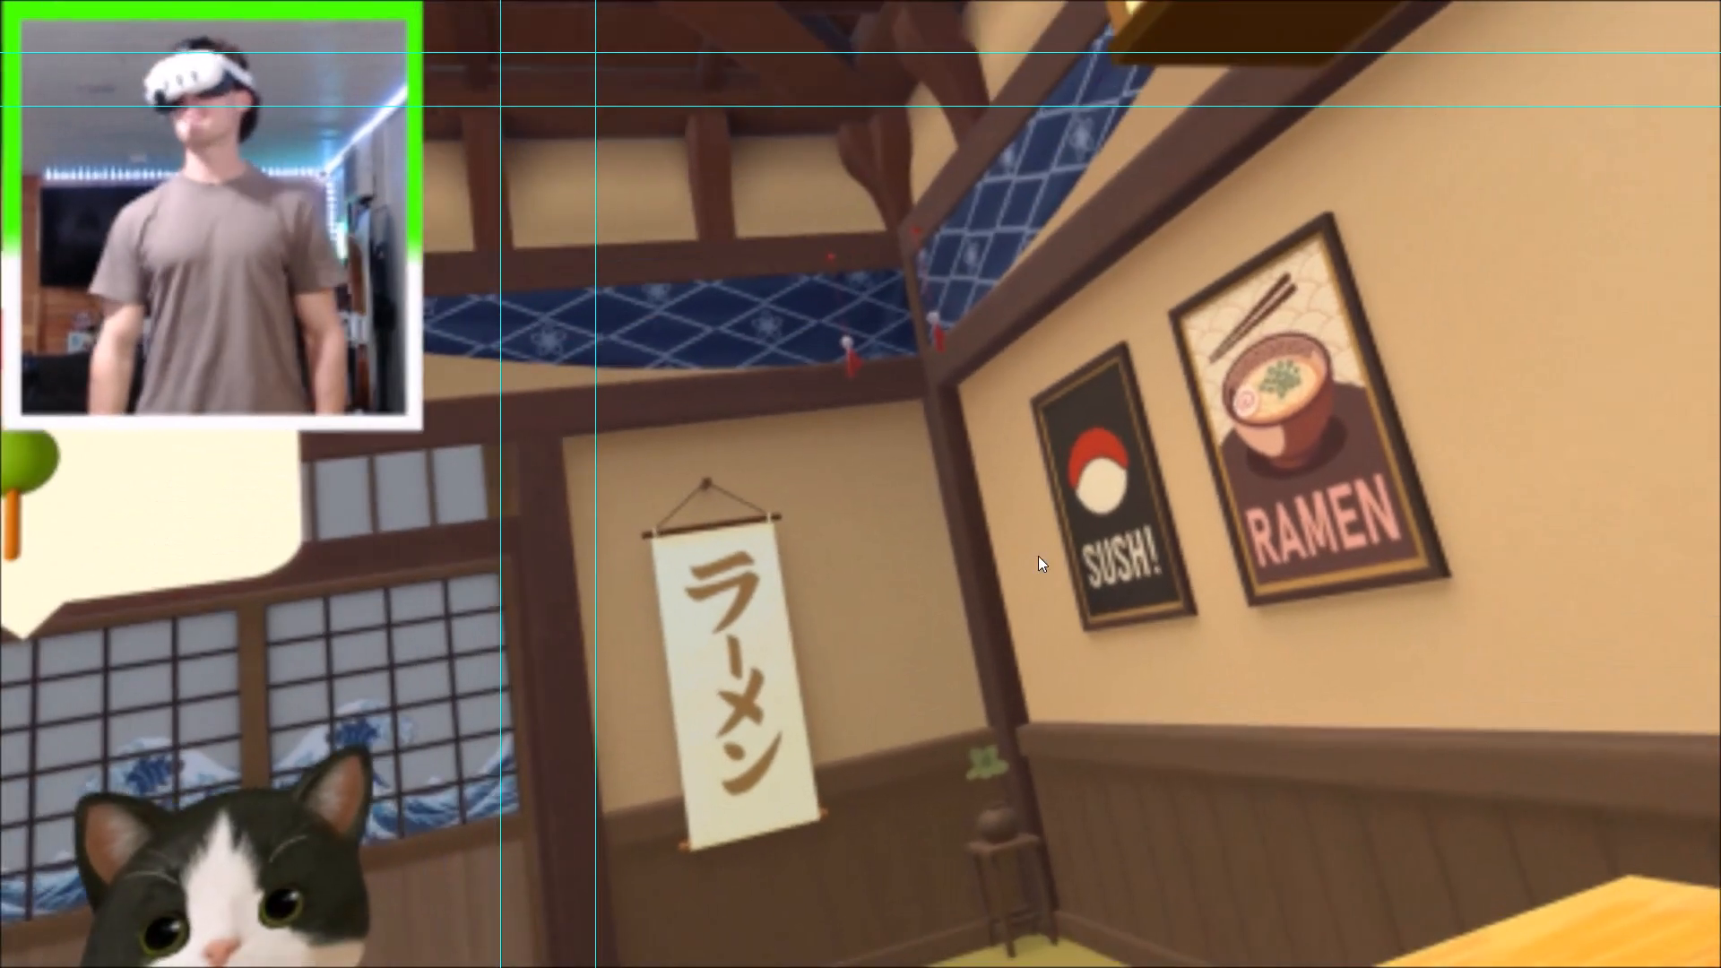
pyautogui.press('space')
pyautogui.press('space')
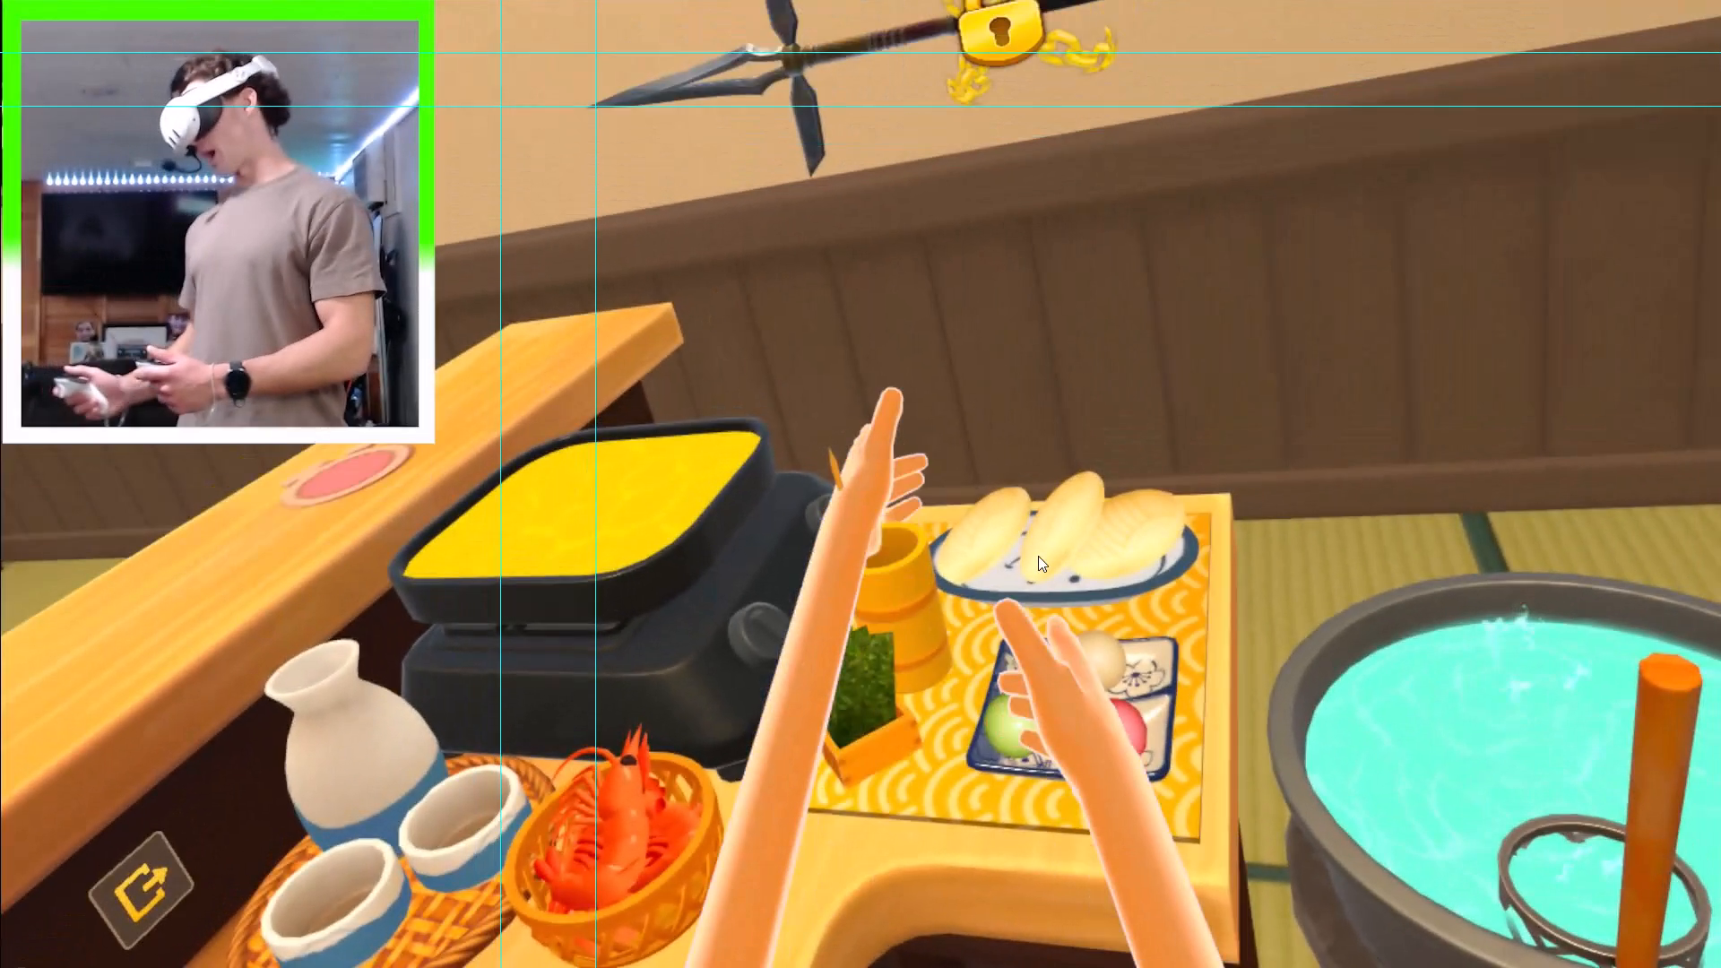
pyautogui.press('space')
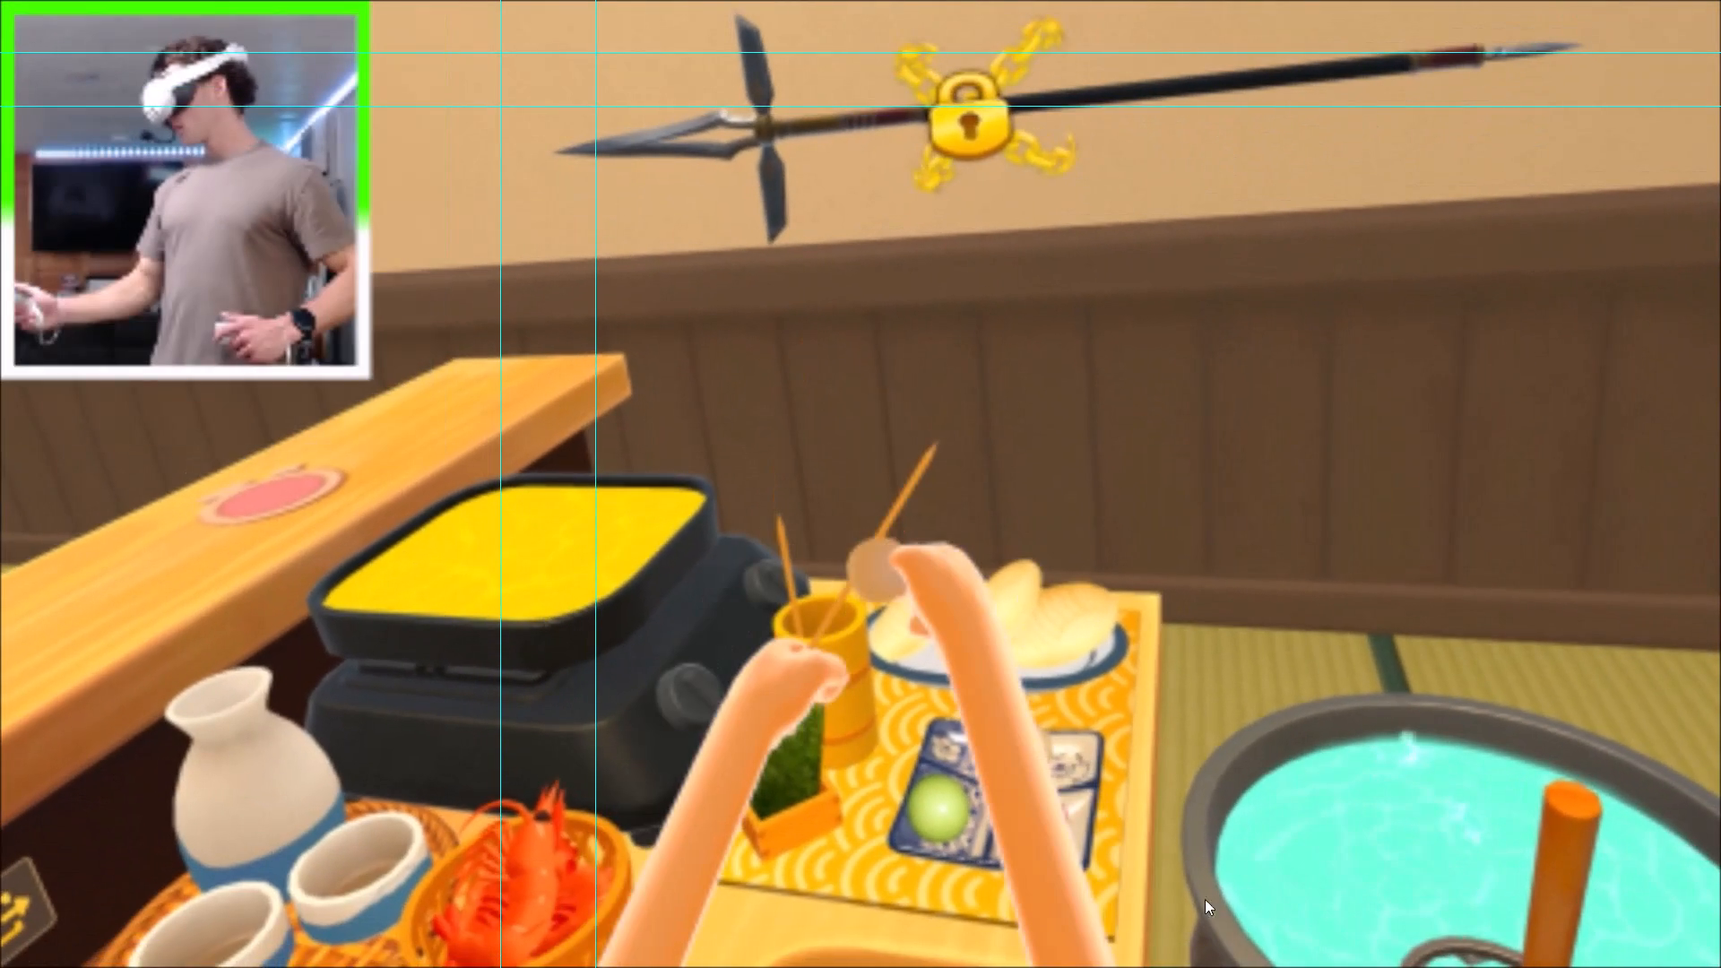
pyautogui.press('f')
pyautogui.press('space')
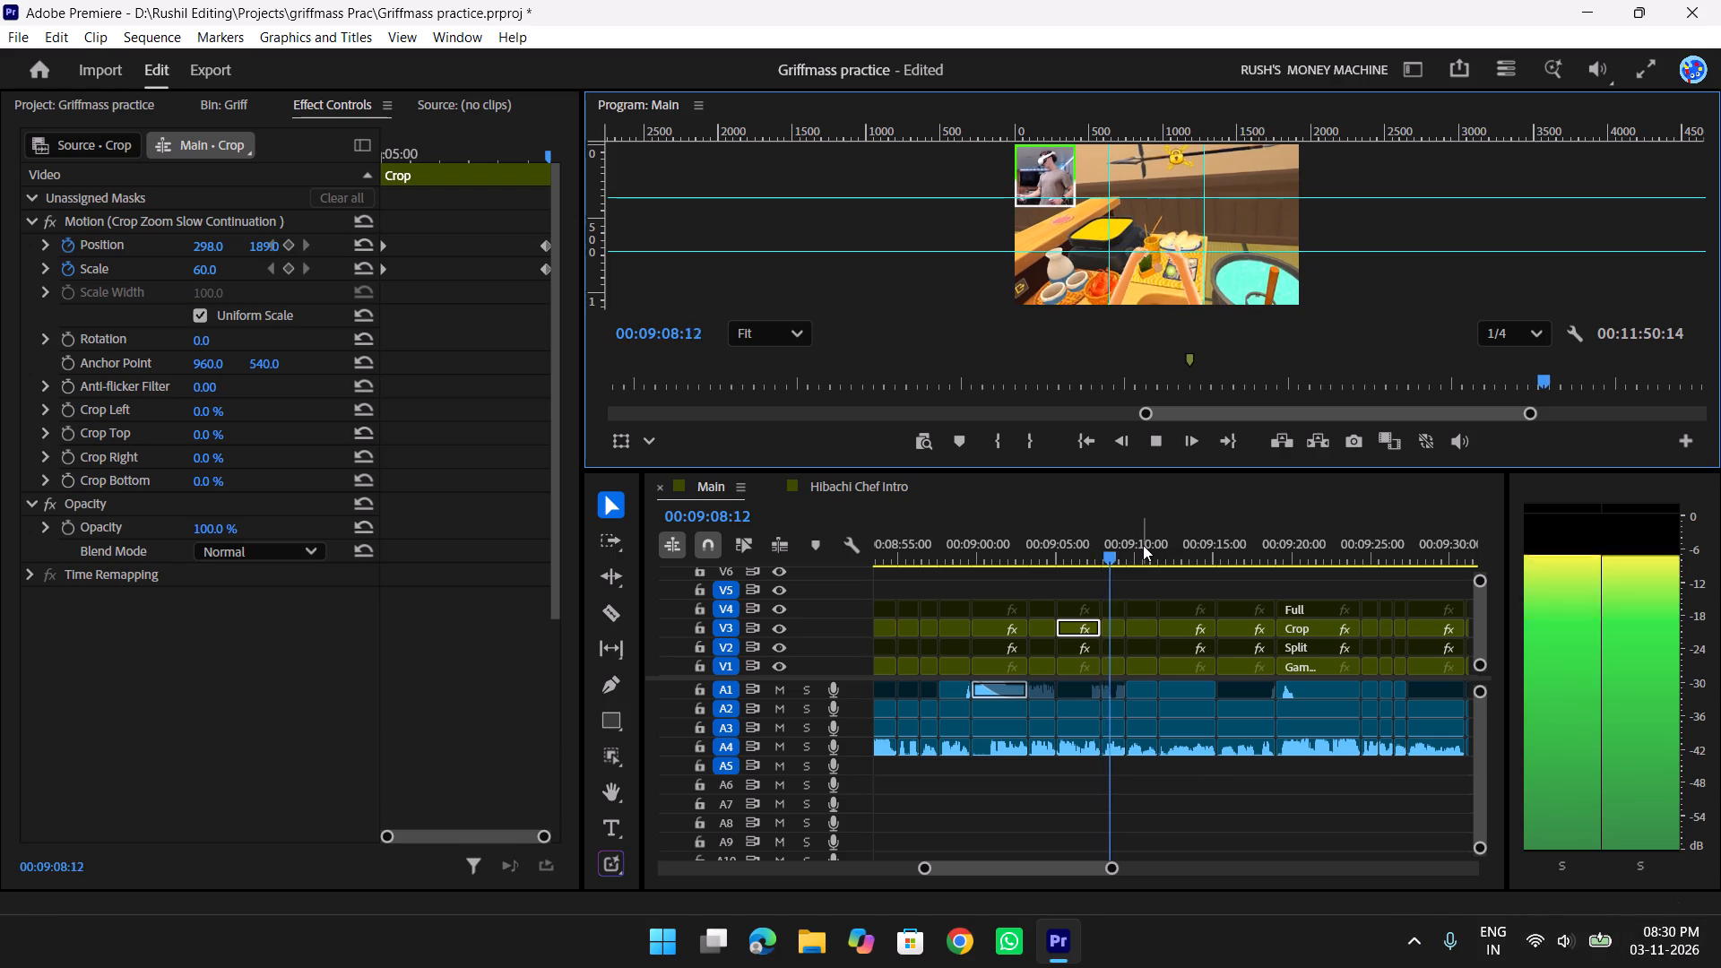
pyautogui.press('space')
# Set the end Position keyframe of the V3 Crop clip between about 00:09:03 and 00:09:05 to 268, 163.
pyautogui.moveTo(1111, 540); pyautogui.dragTo(1021, 538)
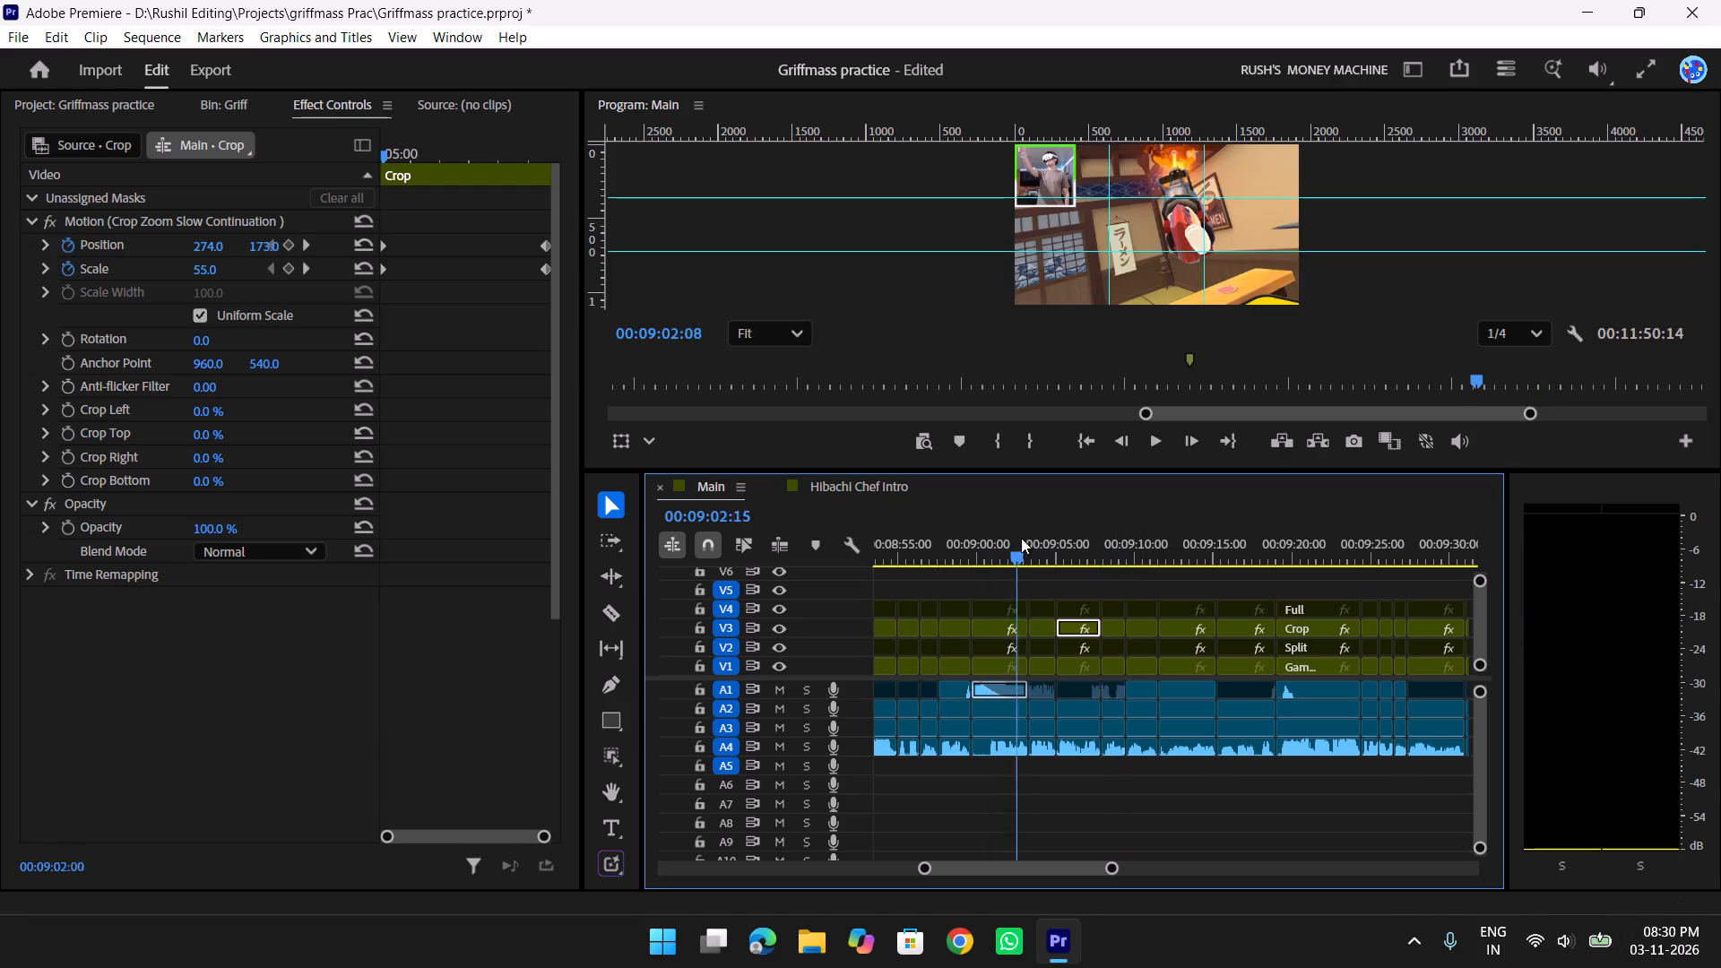
pyautogui.moveTo(1021, 538); pyautogui.dragTo(1056, 538)
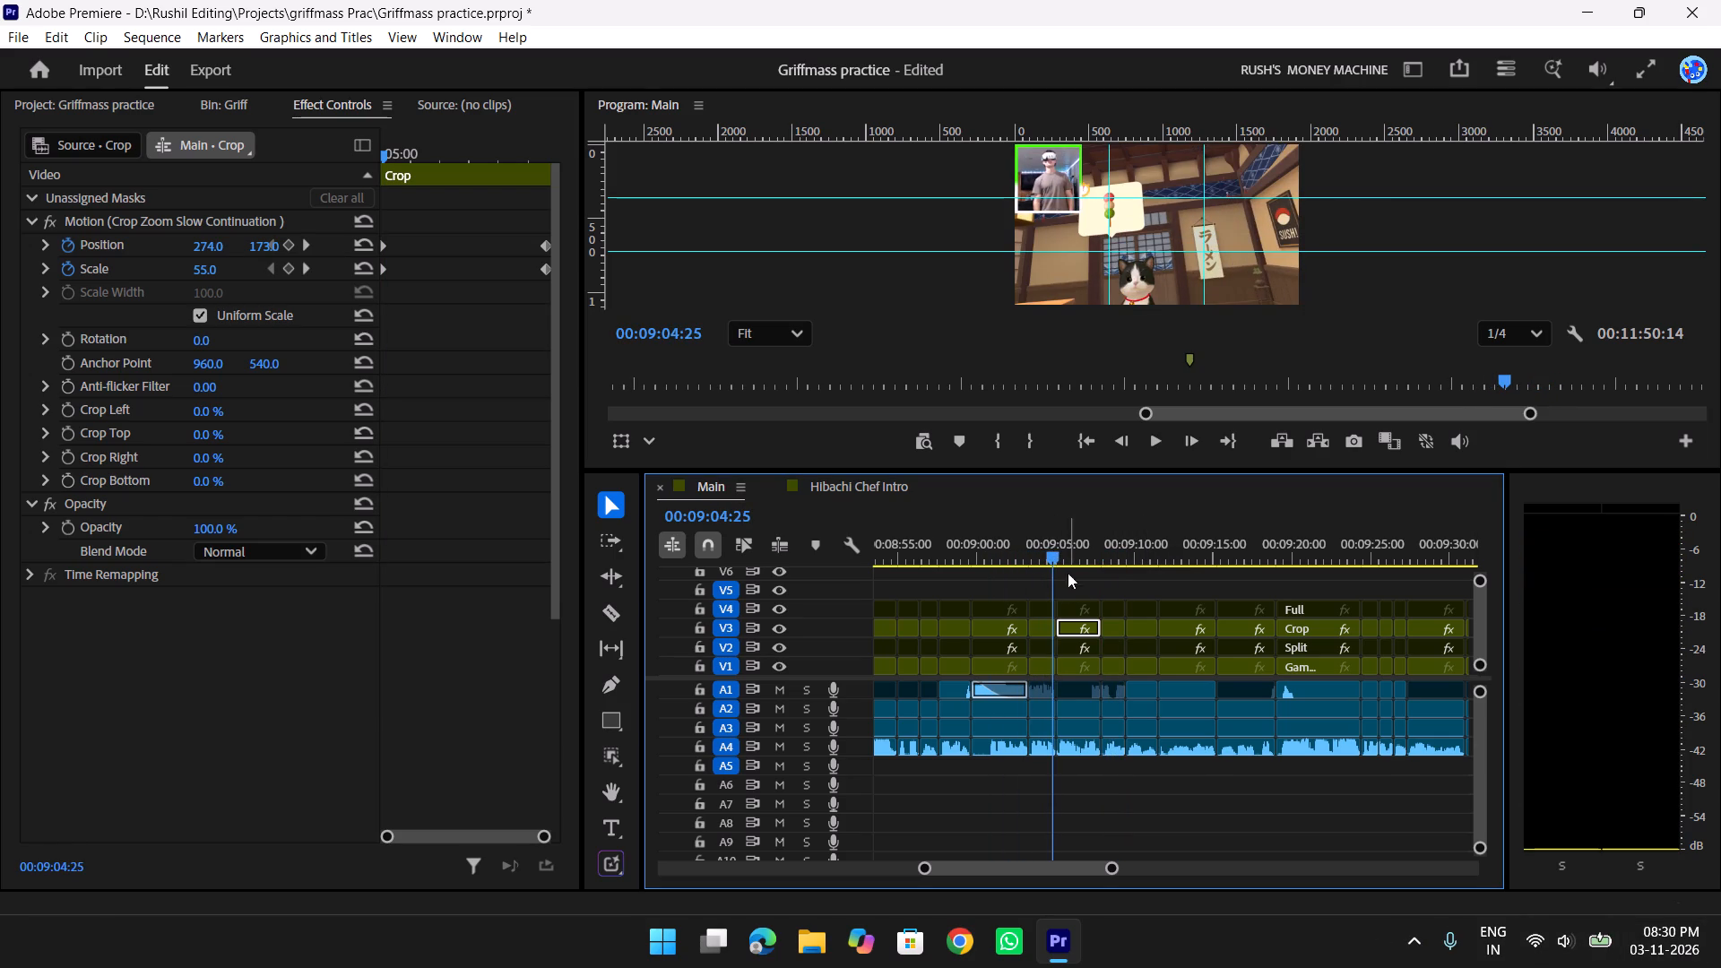
pyautogui.click(1042, 635)
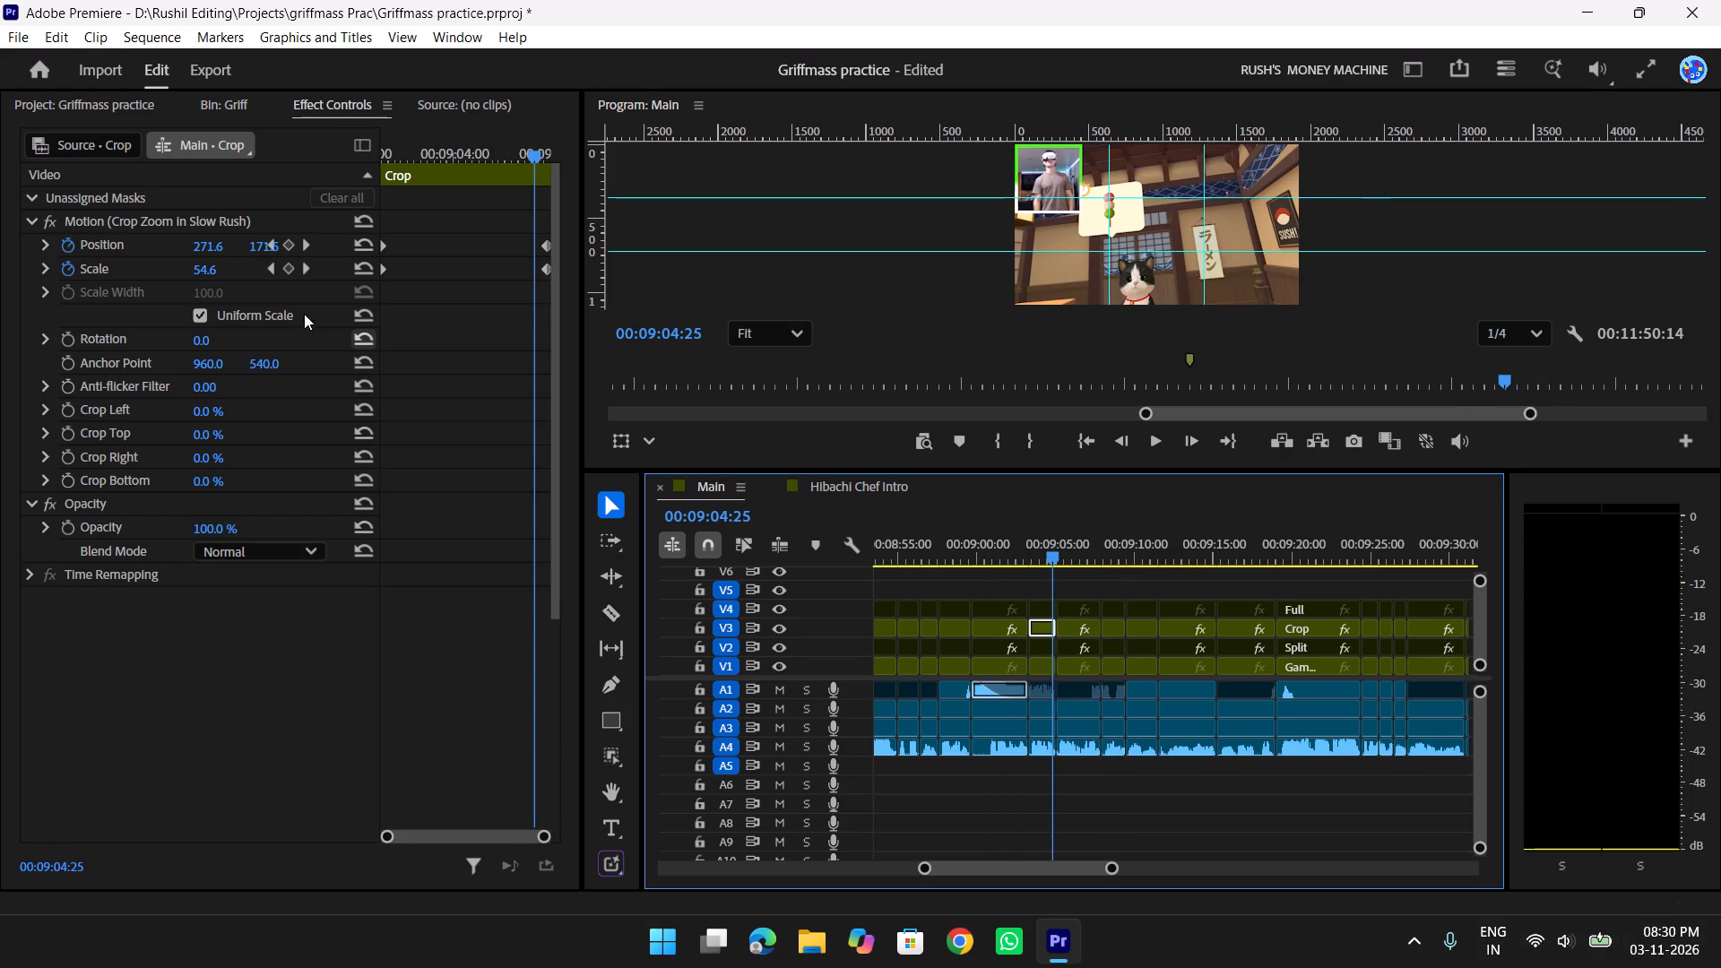
pyautogui.click(305, 238)
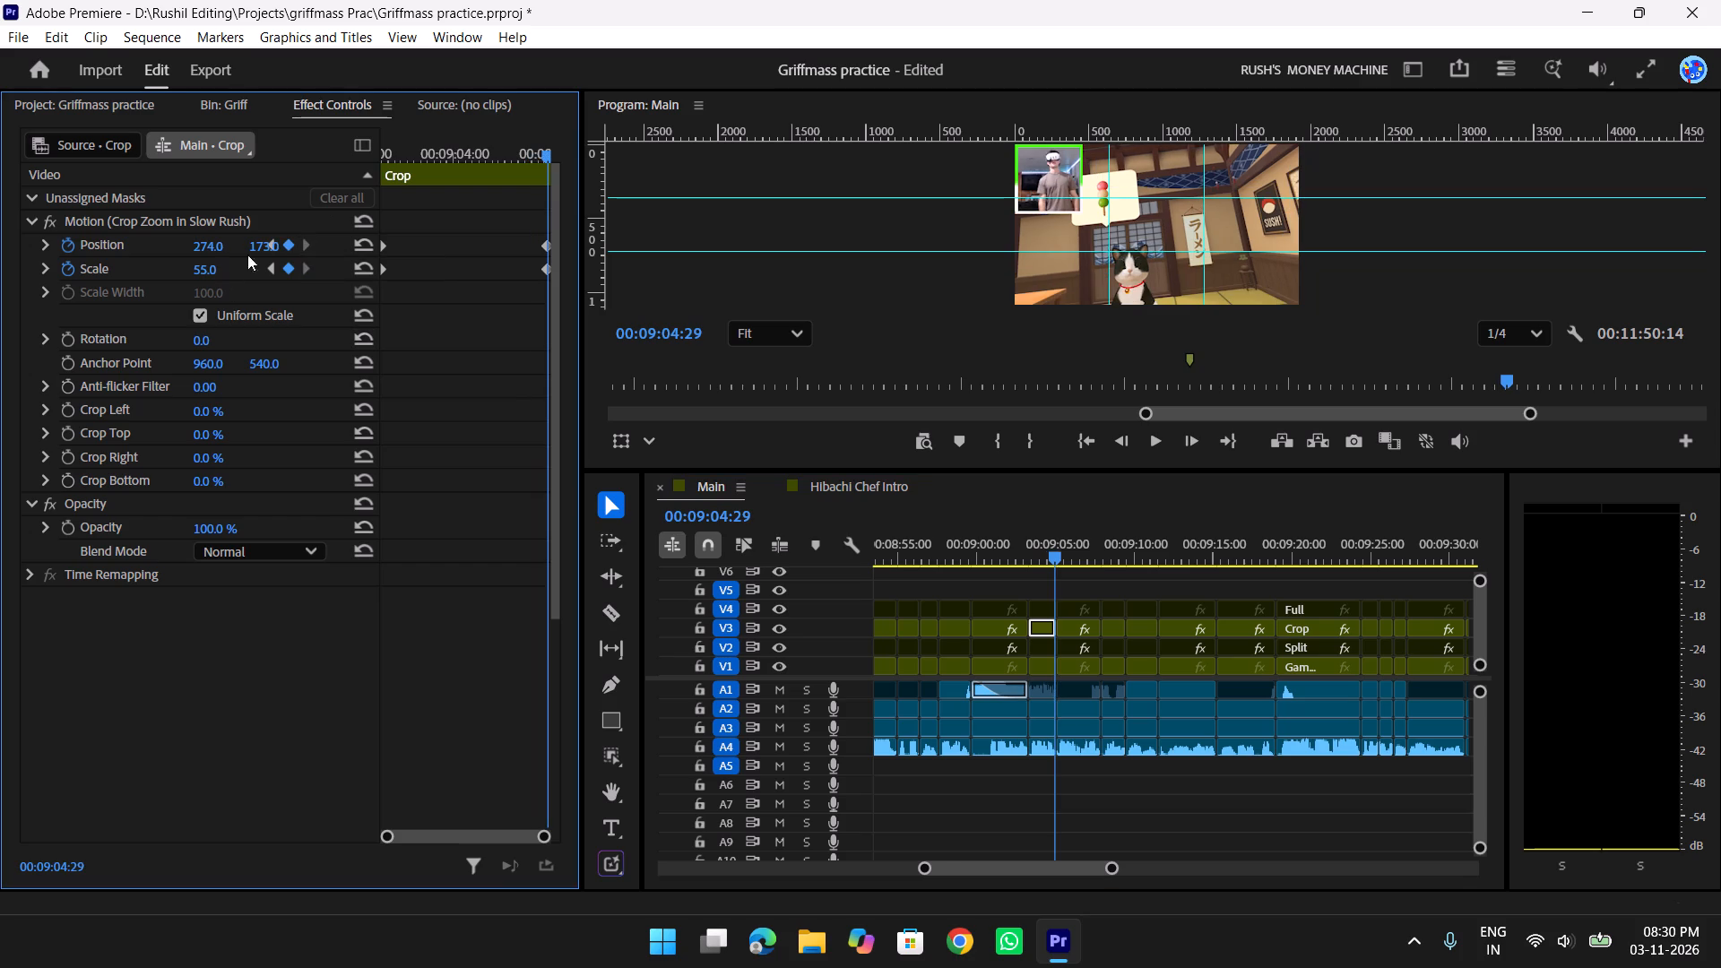
pyautogui.click(253, 246)
pyautogui.press('Down')
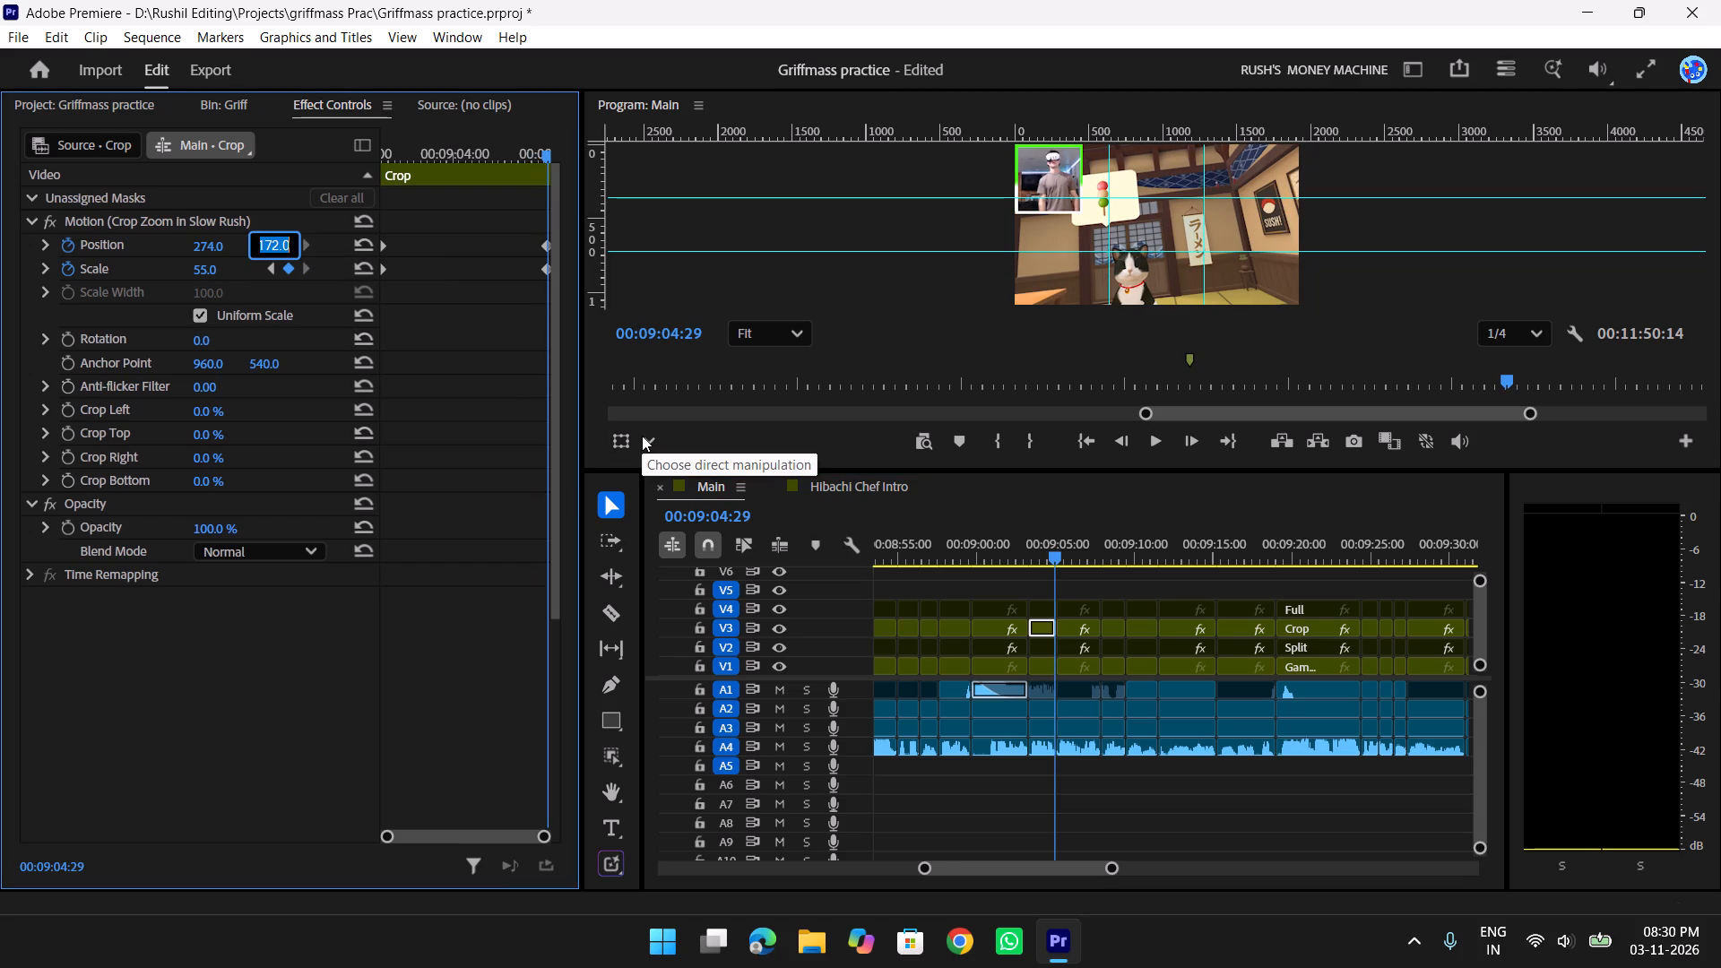
pyautogui.press('Down')
pyautogui.press('Down')
pyautogui.press('Down')
pyautogui.press('Down')
pyautogui.press('Down')
pyautogui.press('Down')
pyautogui.press('Down')
pyautogui.press('Down')
pyautogui.press('Down')
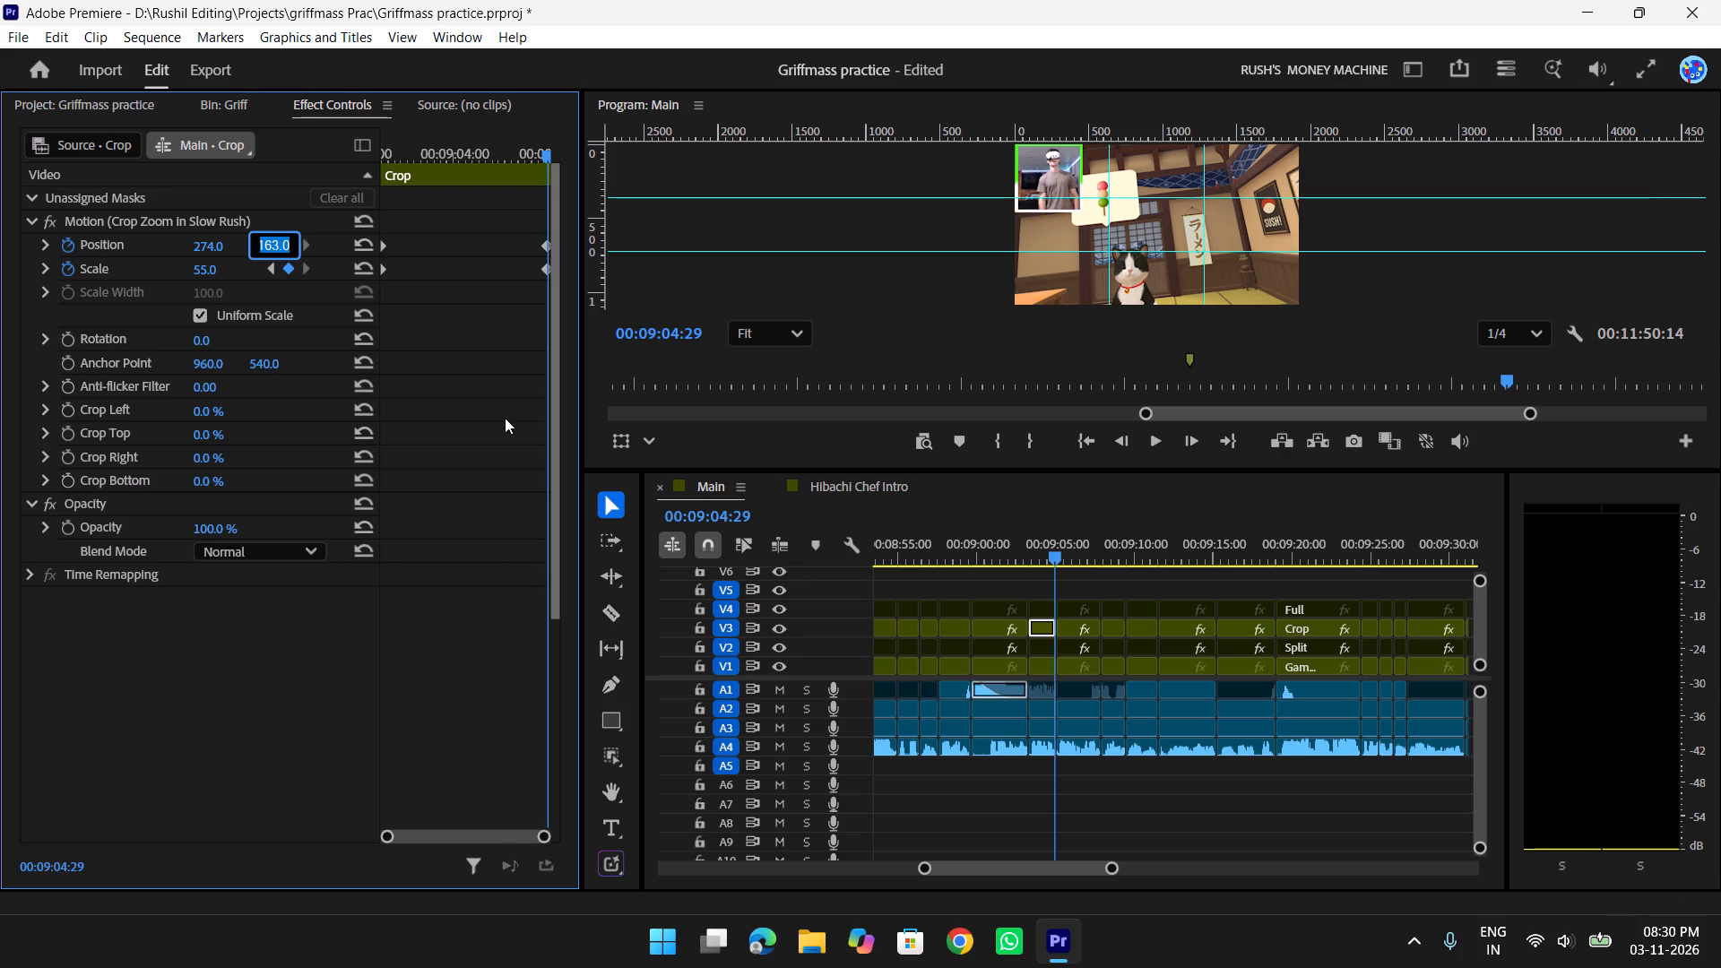
pyautogui.click(204, 249)
pyautogui.press('Down')
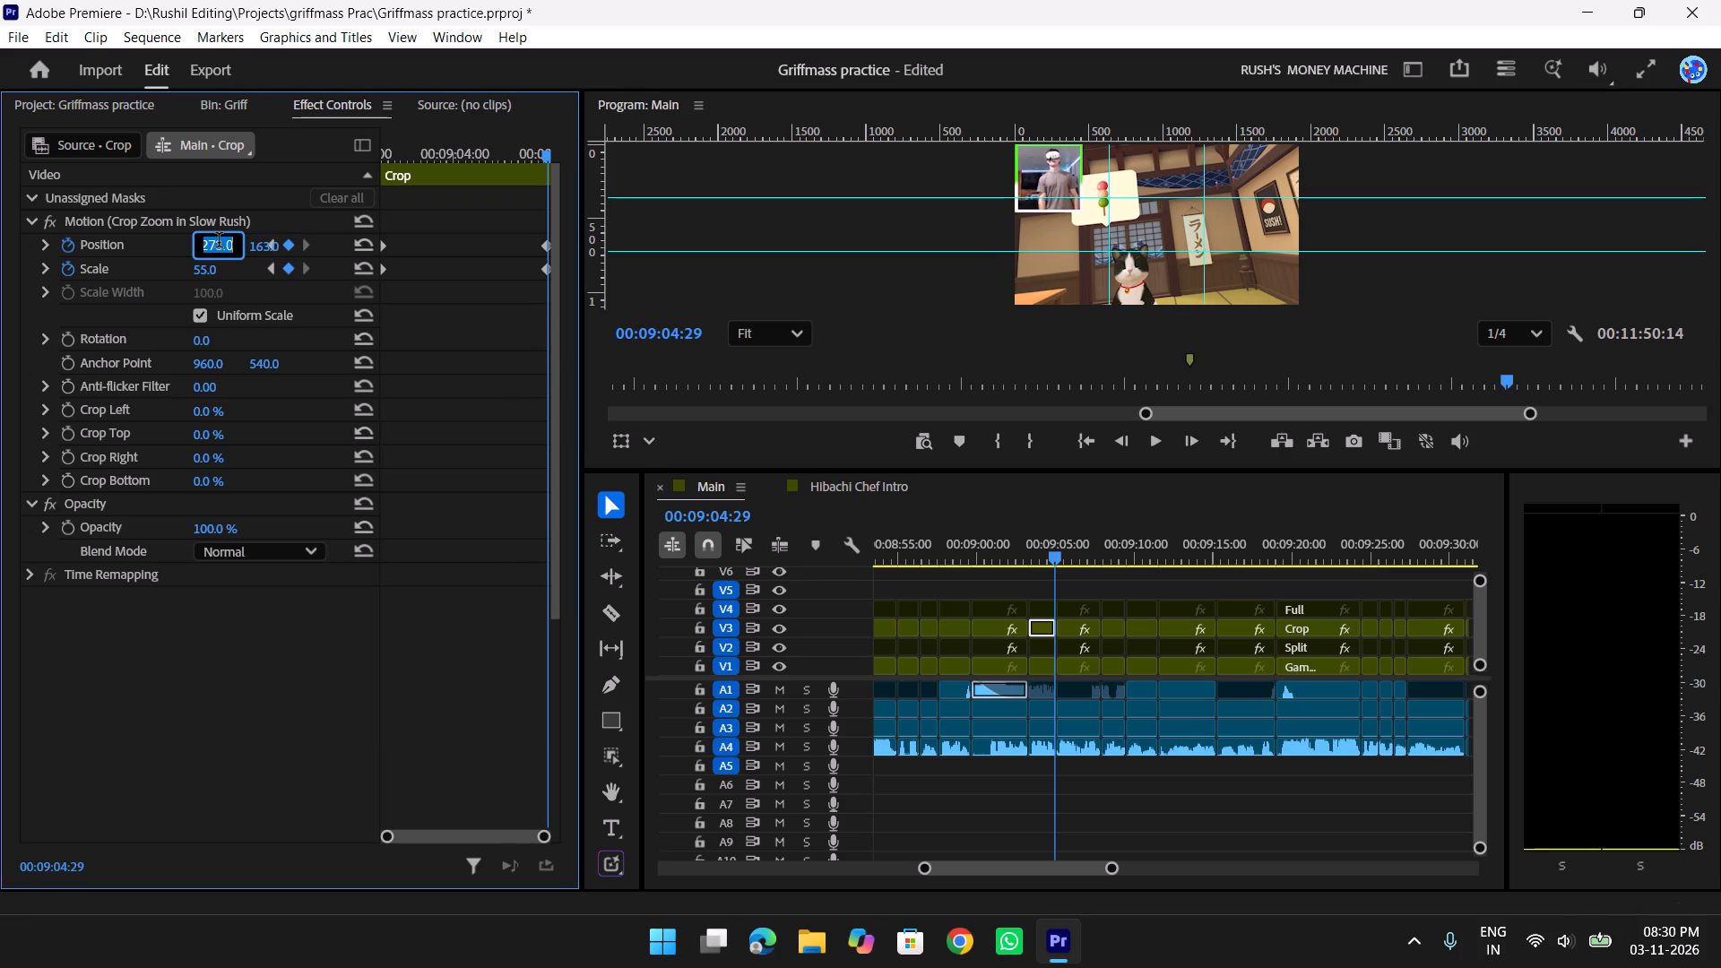
pyautogui.press('Down')
pyautogui.press('Down')
pyautogui.press('Down')
pyautogui.press('Down')
pyautogui.press('Down')
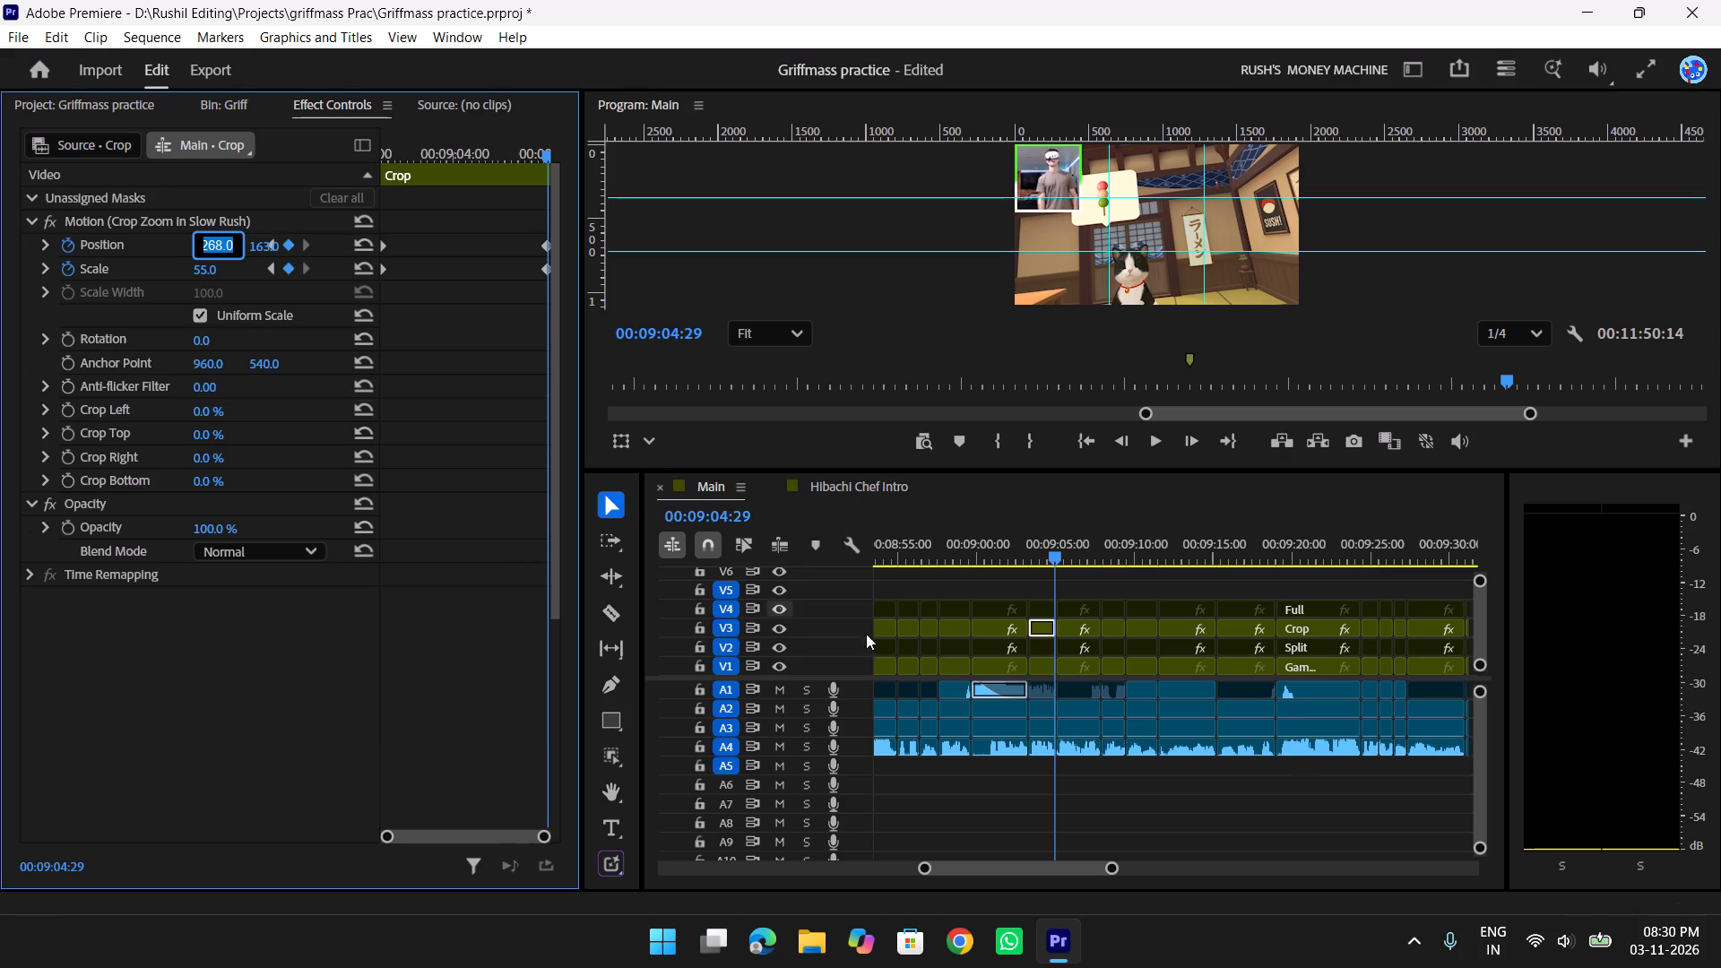
pyautogui.click(1281, 811)
# Set the end Position keyframe of the following V3 Crop clip, at 00:09:07:25, to 290, 181.
pyautogui.moveTo(1053, 543); pyautogui.dragTo(1024, 550)
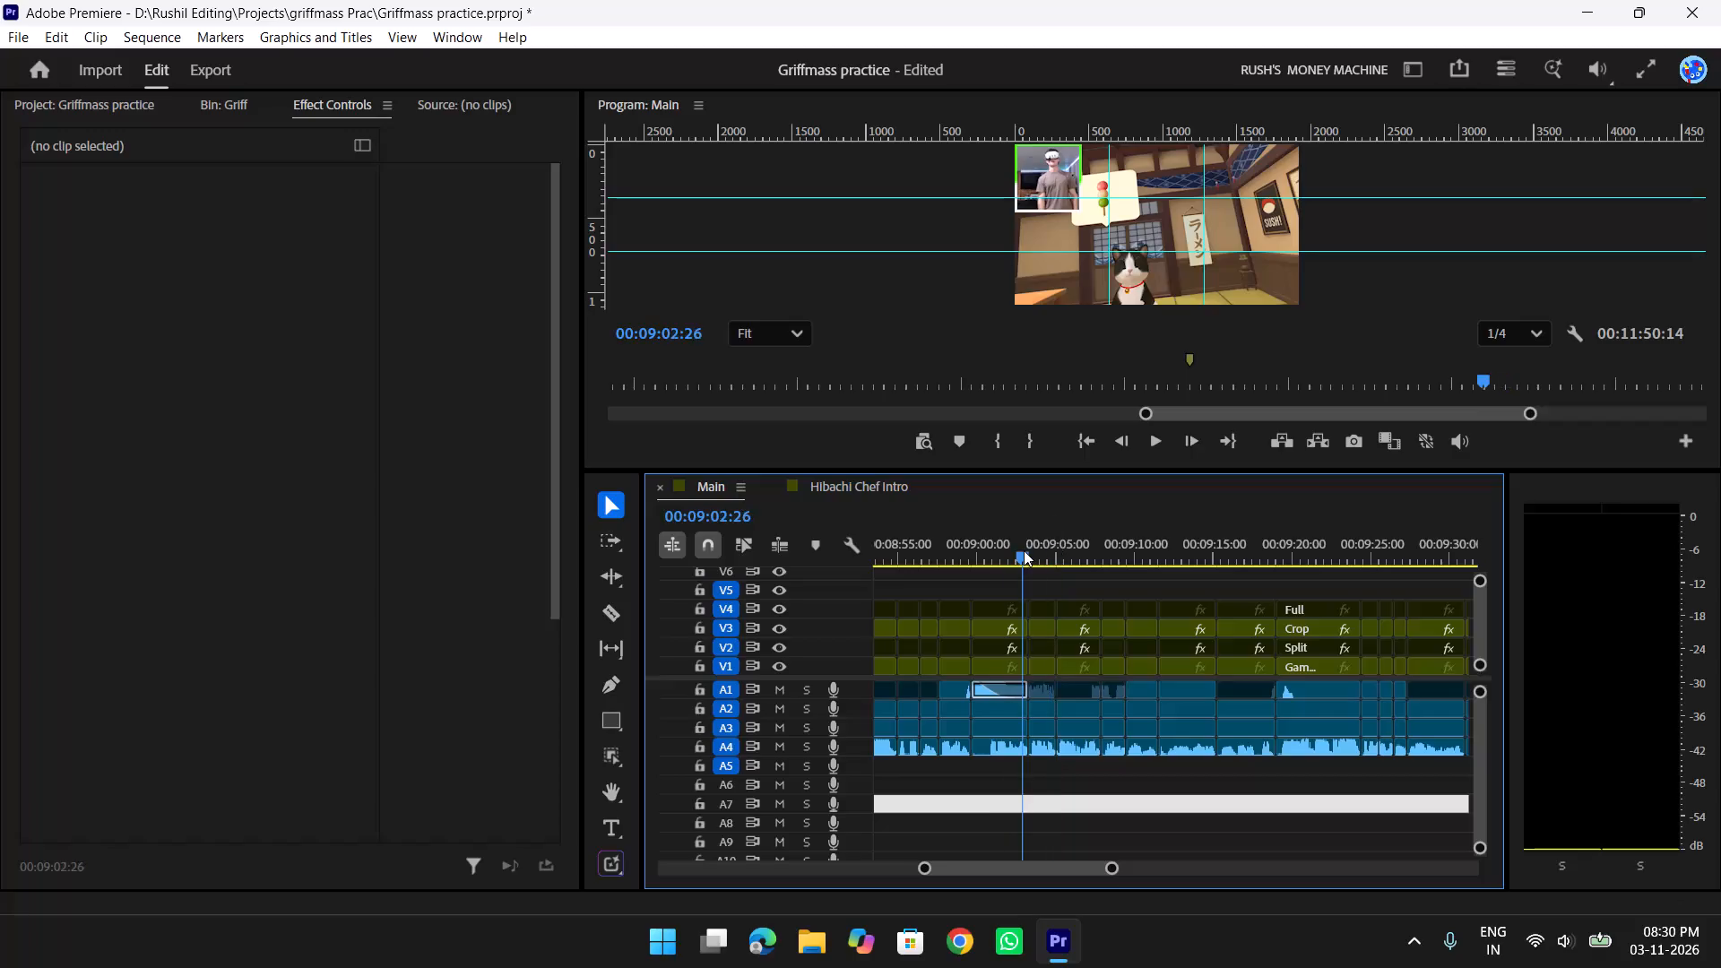
pyautogui.moveTo(1024, 550); pyautogui.dragTo(1059, 554)
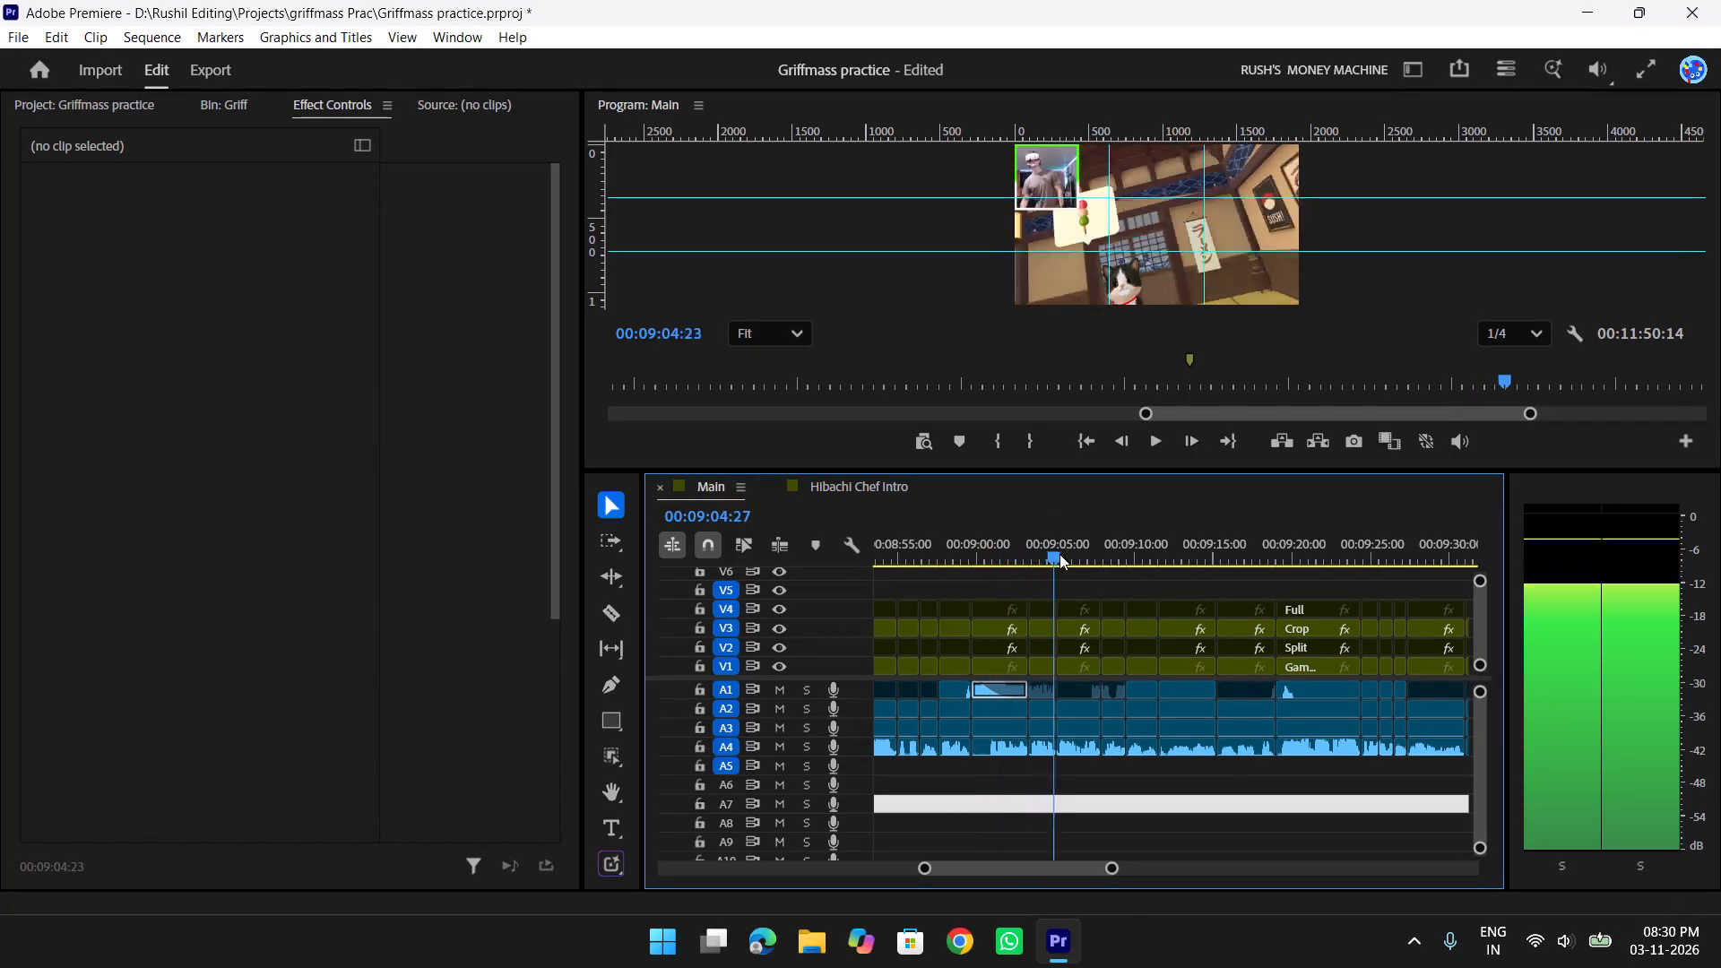
pyautogui.moveTo(1059, 554); pyautogui.dragTo(1065, 553)
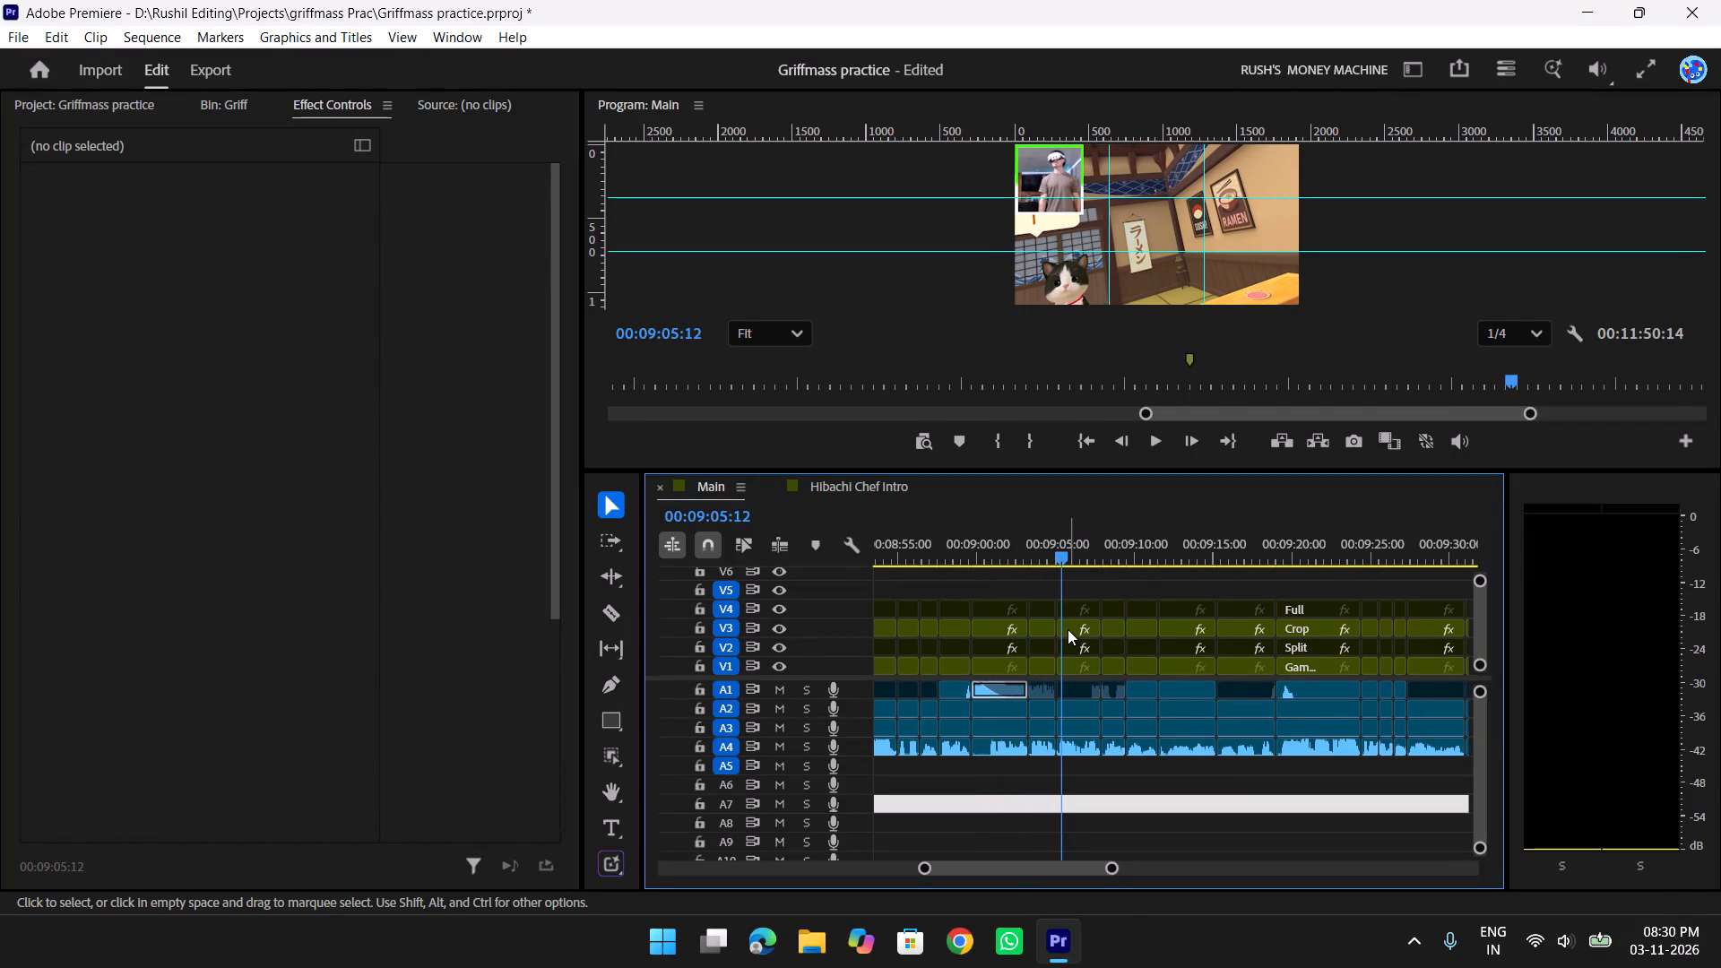
pyautogui.click(1068, 629)
pyautogui.click(314, 243)
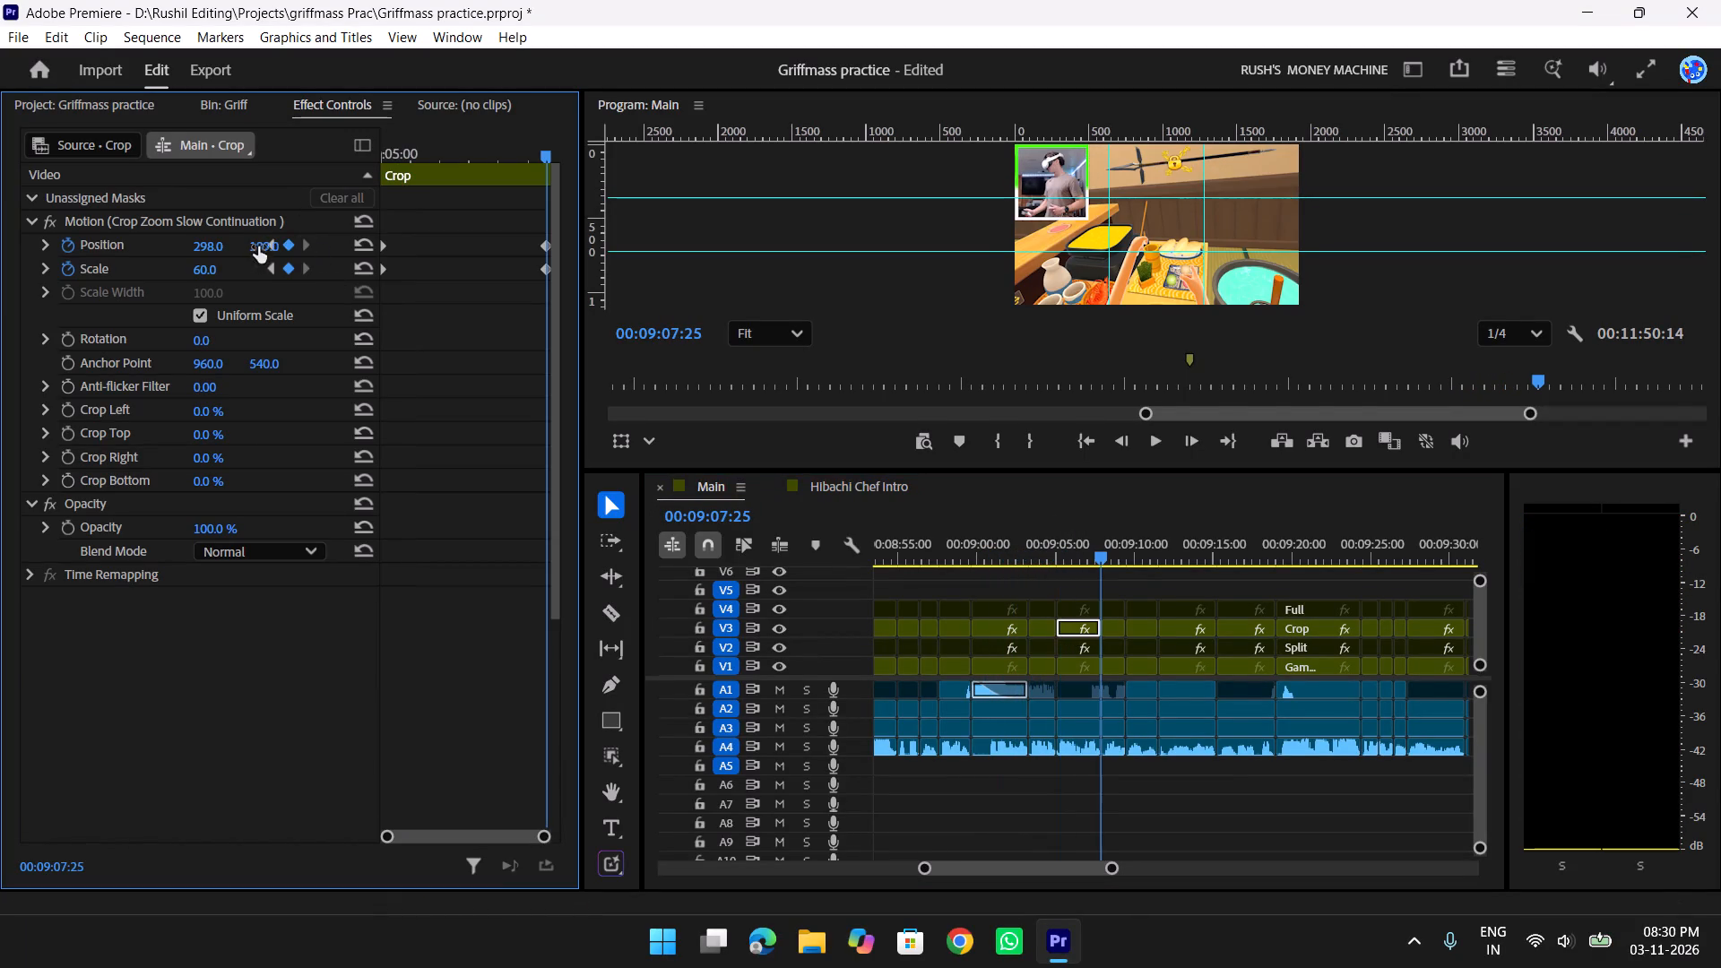
pyautogui.click(258, 246)
pyautogui.press('Down')
pyautogui.press('Down')
pyautogui.press('Down')
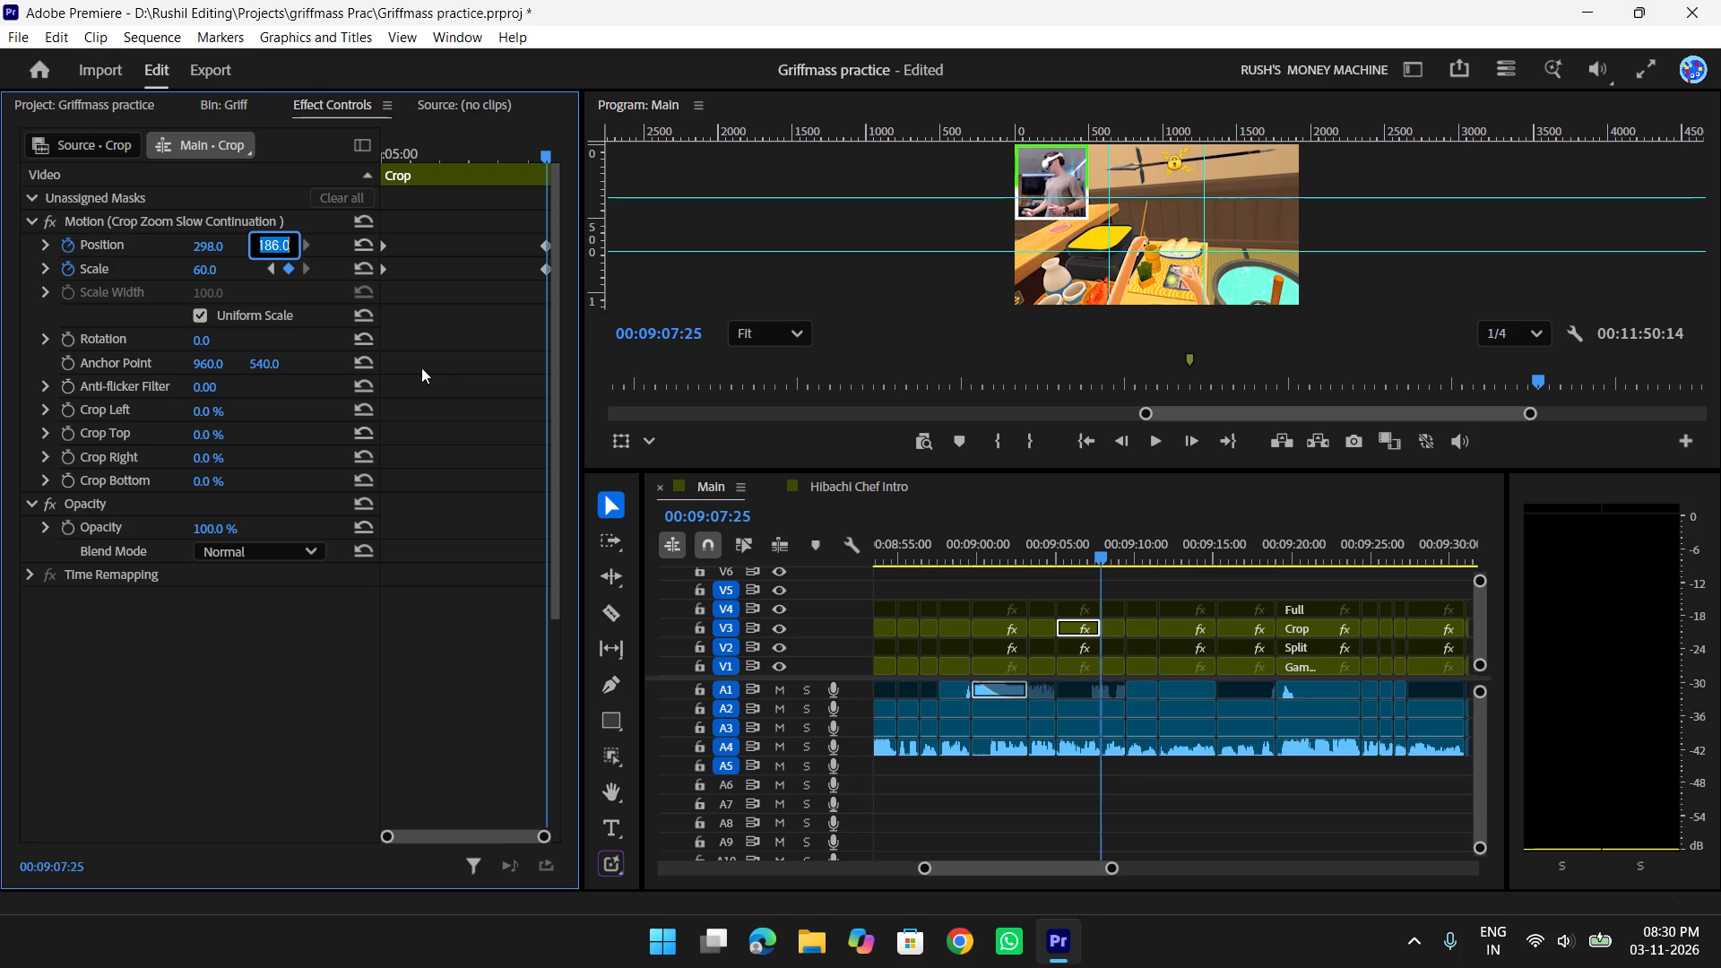
pyautogui.press('Down')
pyautogui.press('Down')
pyautogui.press('Down')
pyautogui.press('Down')
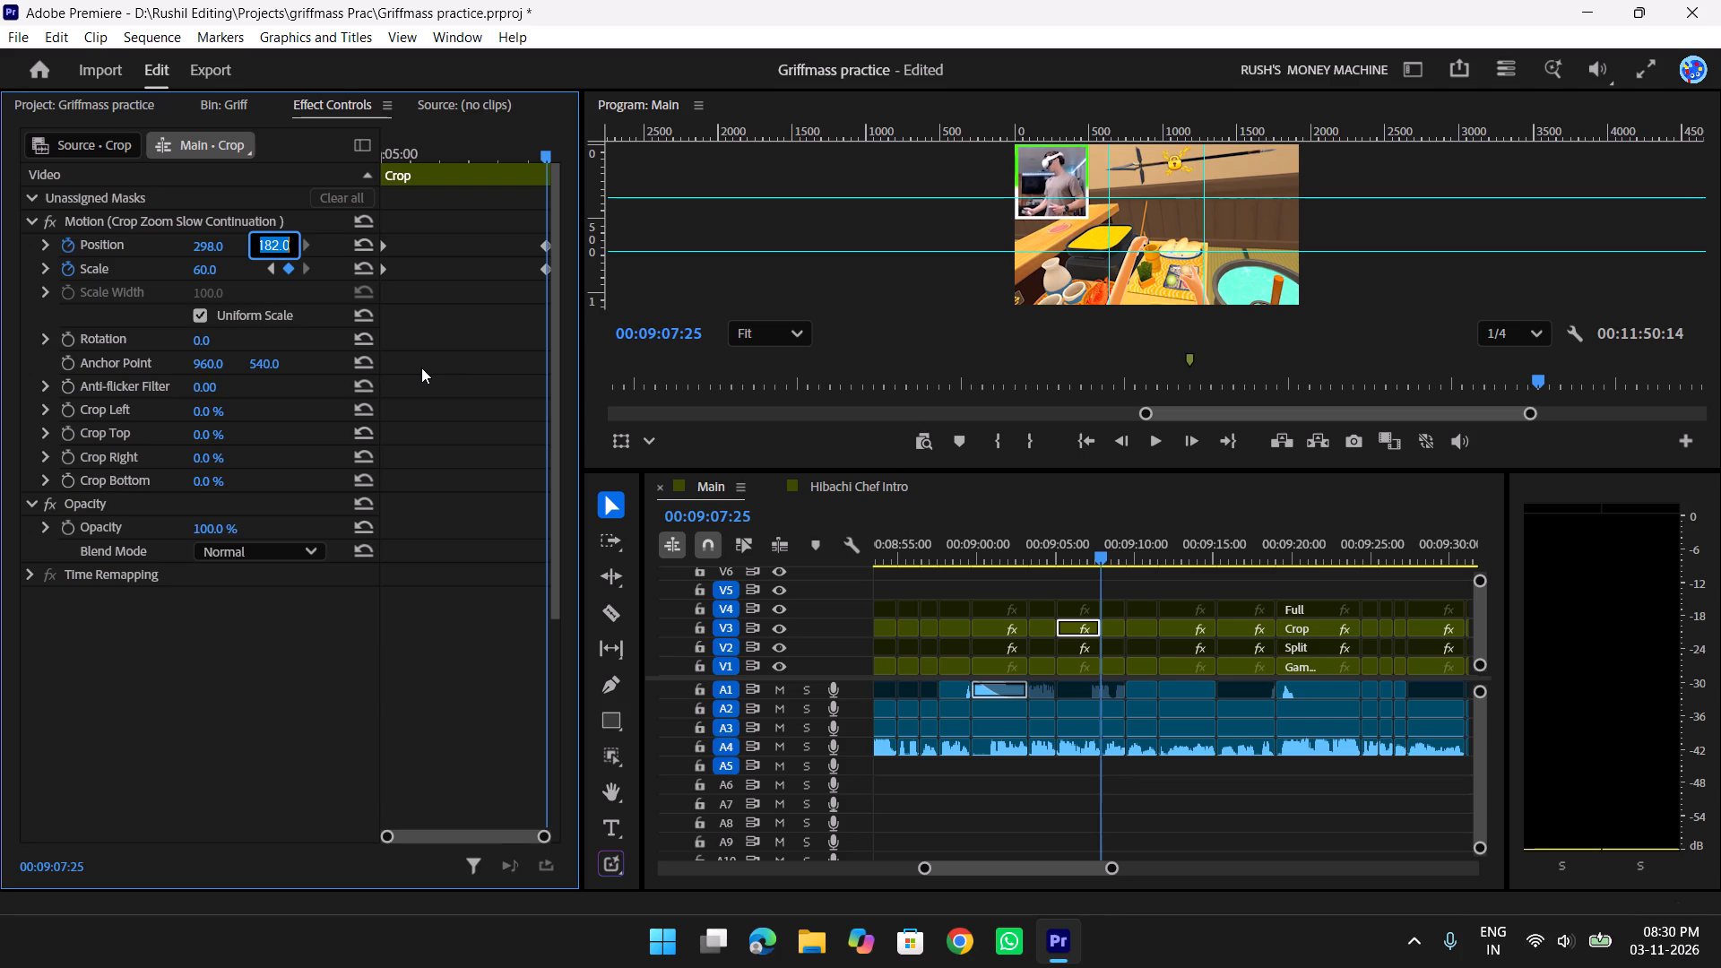
pyautogui.press('Down')
pyautogui.click(217, 248)
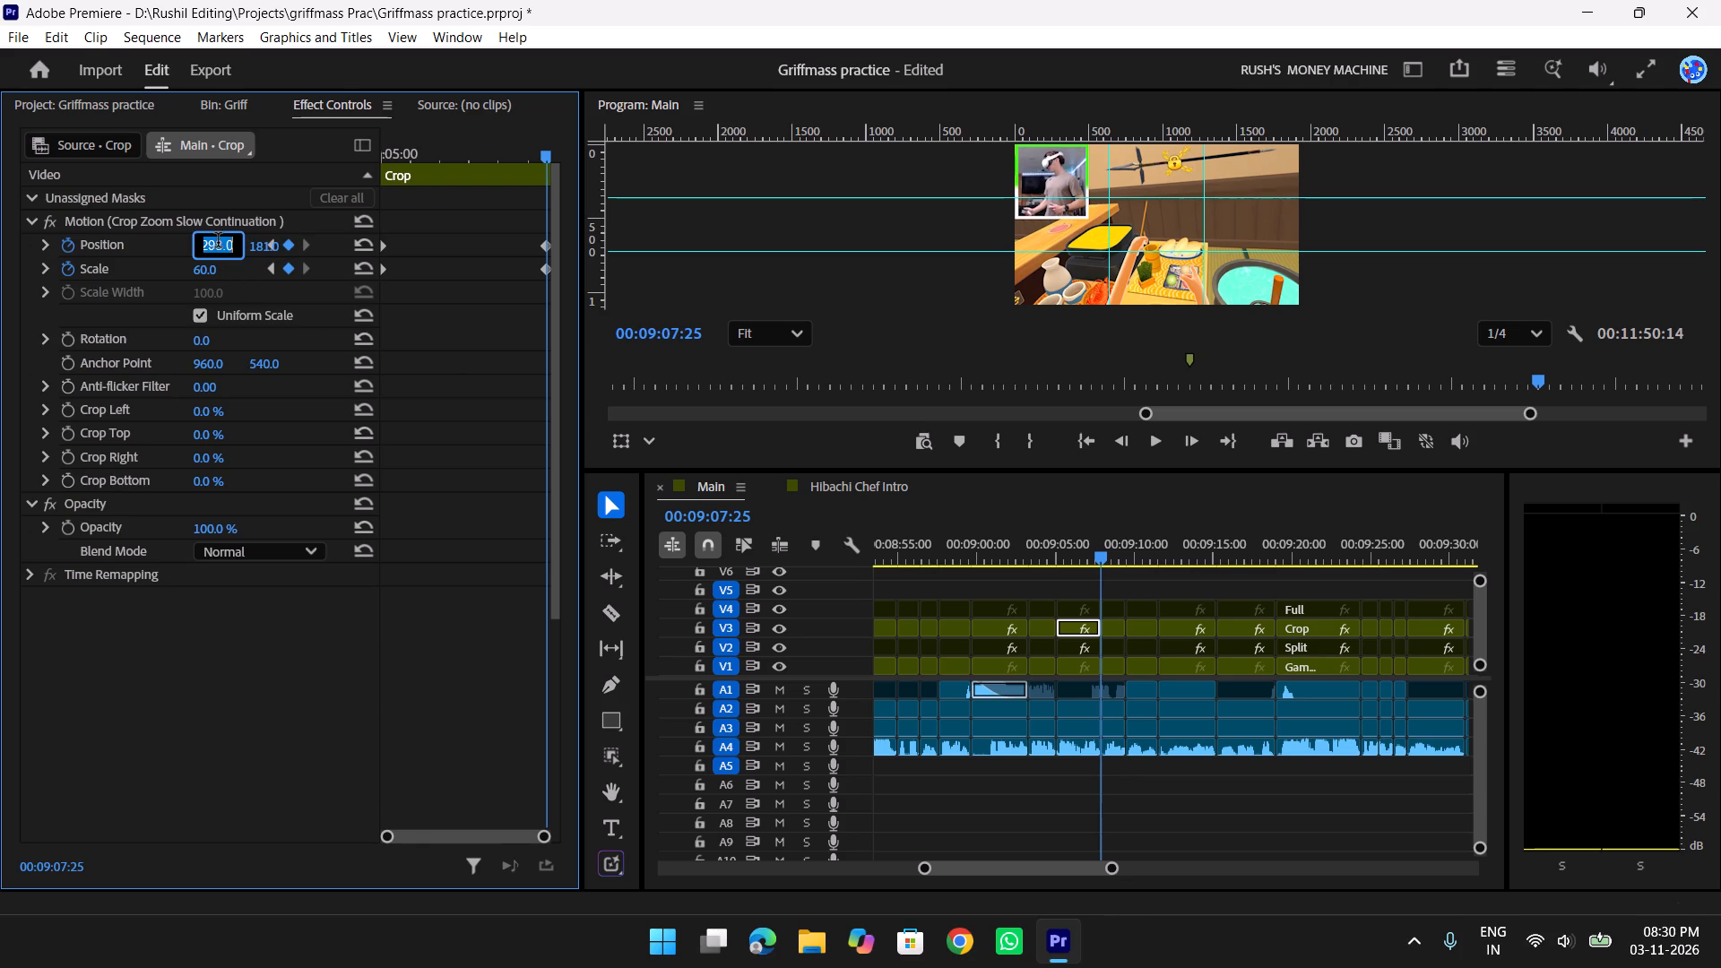
pyautogui.press('Down')
pyautogui.press('Down')
pyautogui.press('Down')
pyautogui.press('Down')
pyautogui.press('Down')
pyautogui.press('Down')
pyautogui.press('Down')
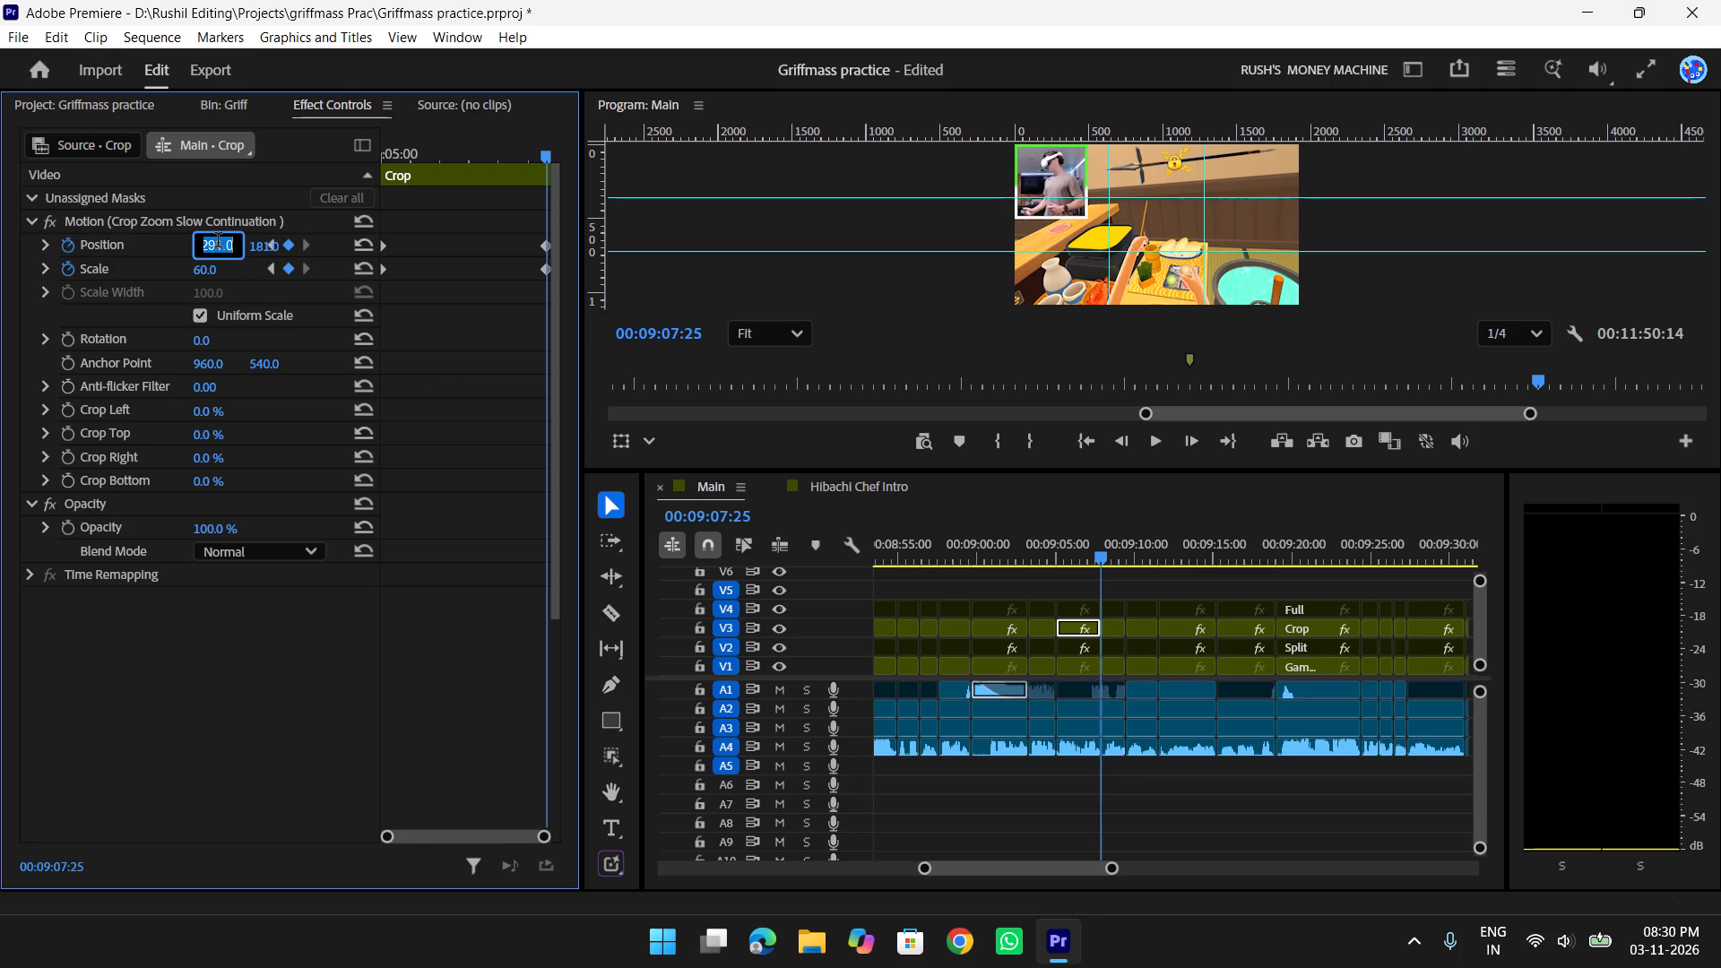
pyautogui.press('Down')
pyautogui.click(1182, 773)
# Play back the sequence from about 00:09:02 to 00:09:47 to check the facecam zooms and review the following shots.
pyautogui.moveTo(1098, 517); pyautogui.dragTo(1041, 528)
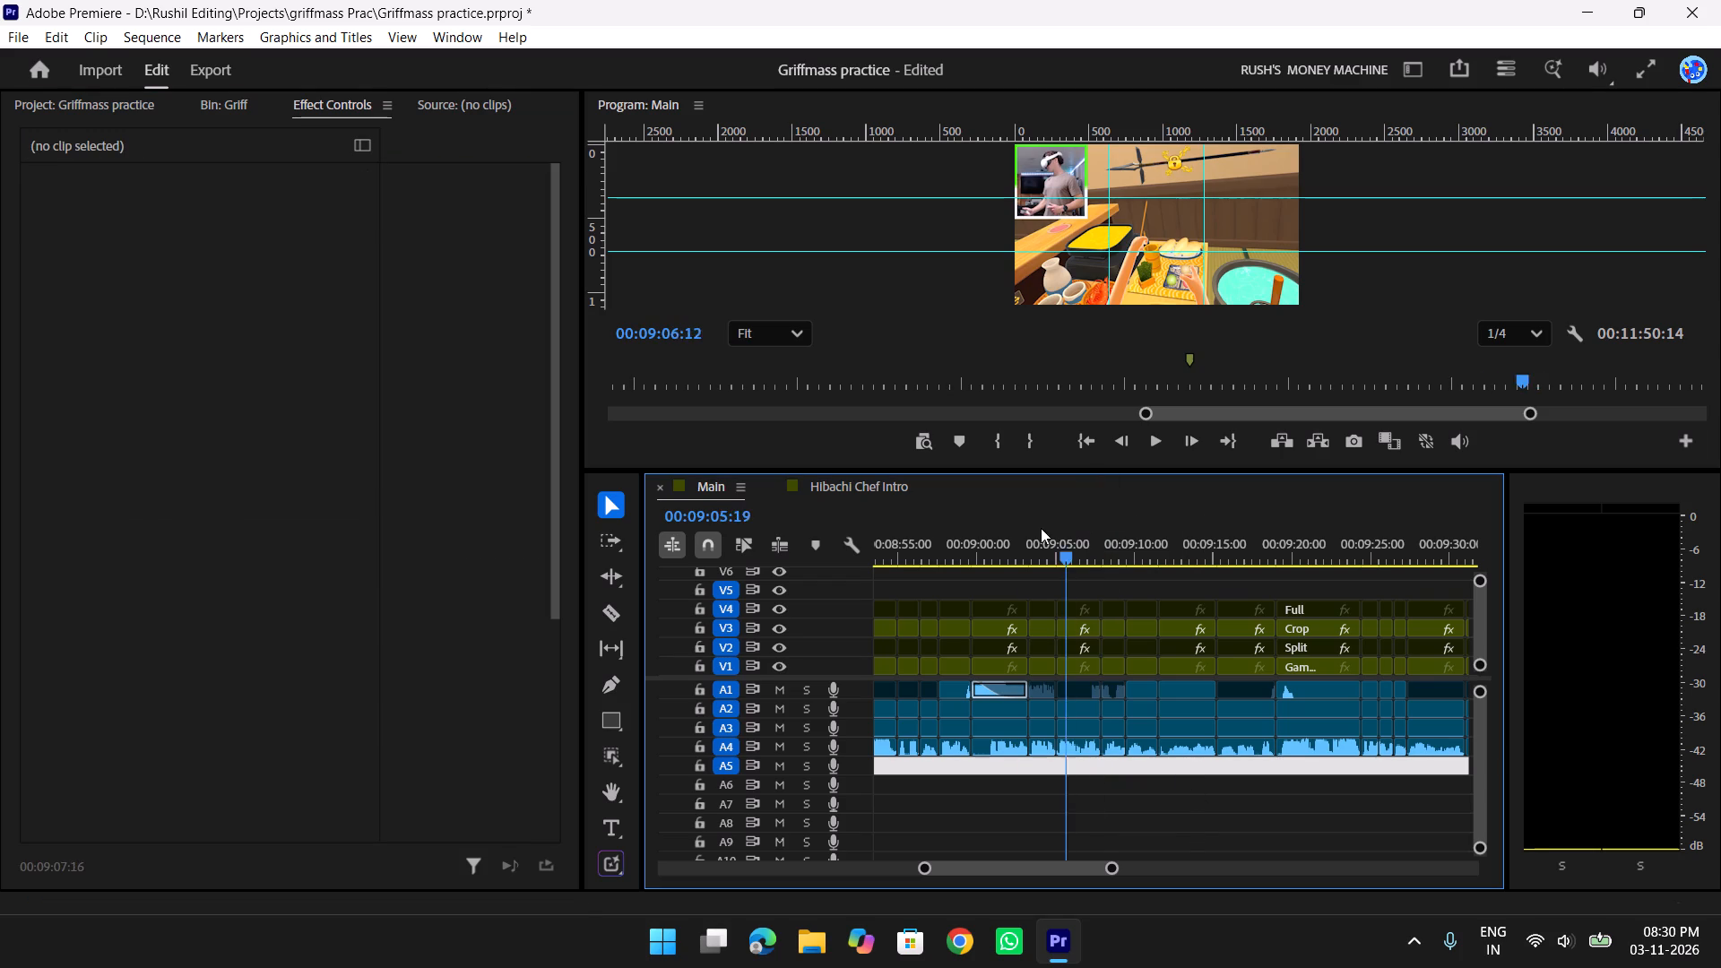
pyautogui.moveTo(1041, 528); pyautogui.dragTo(1016, 540)
pyautogui.press('space')
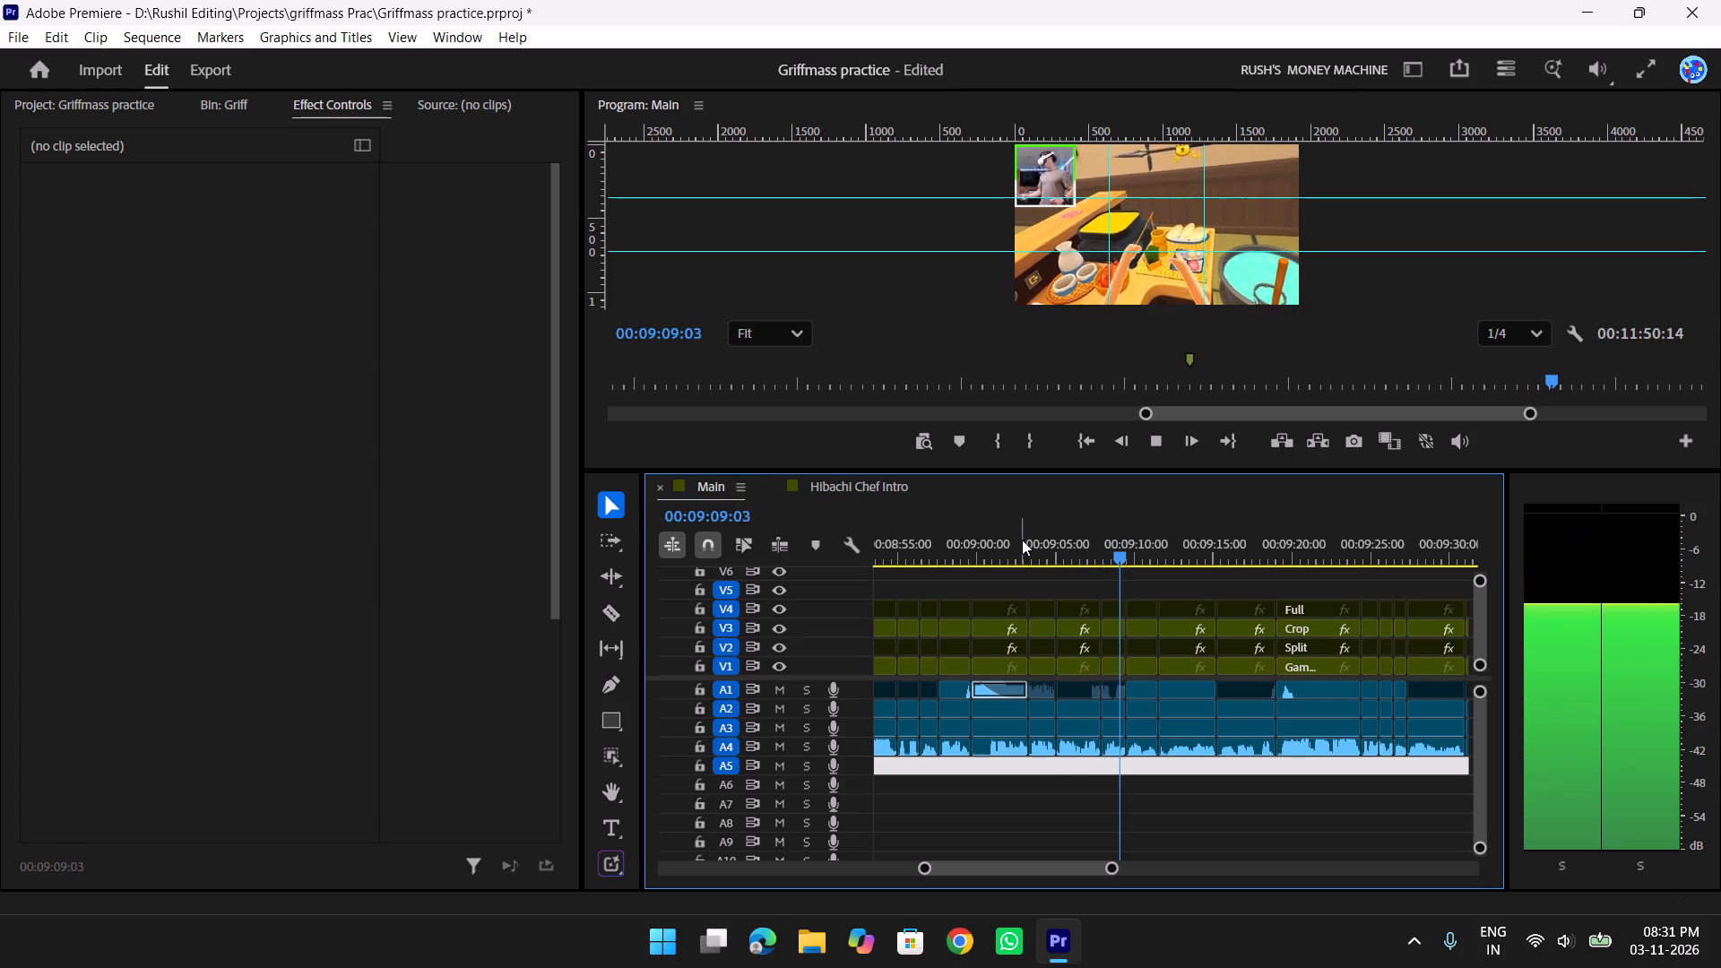
pyautogui.scroll(-4, 1022, 540)
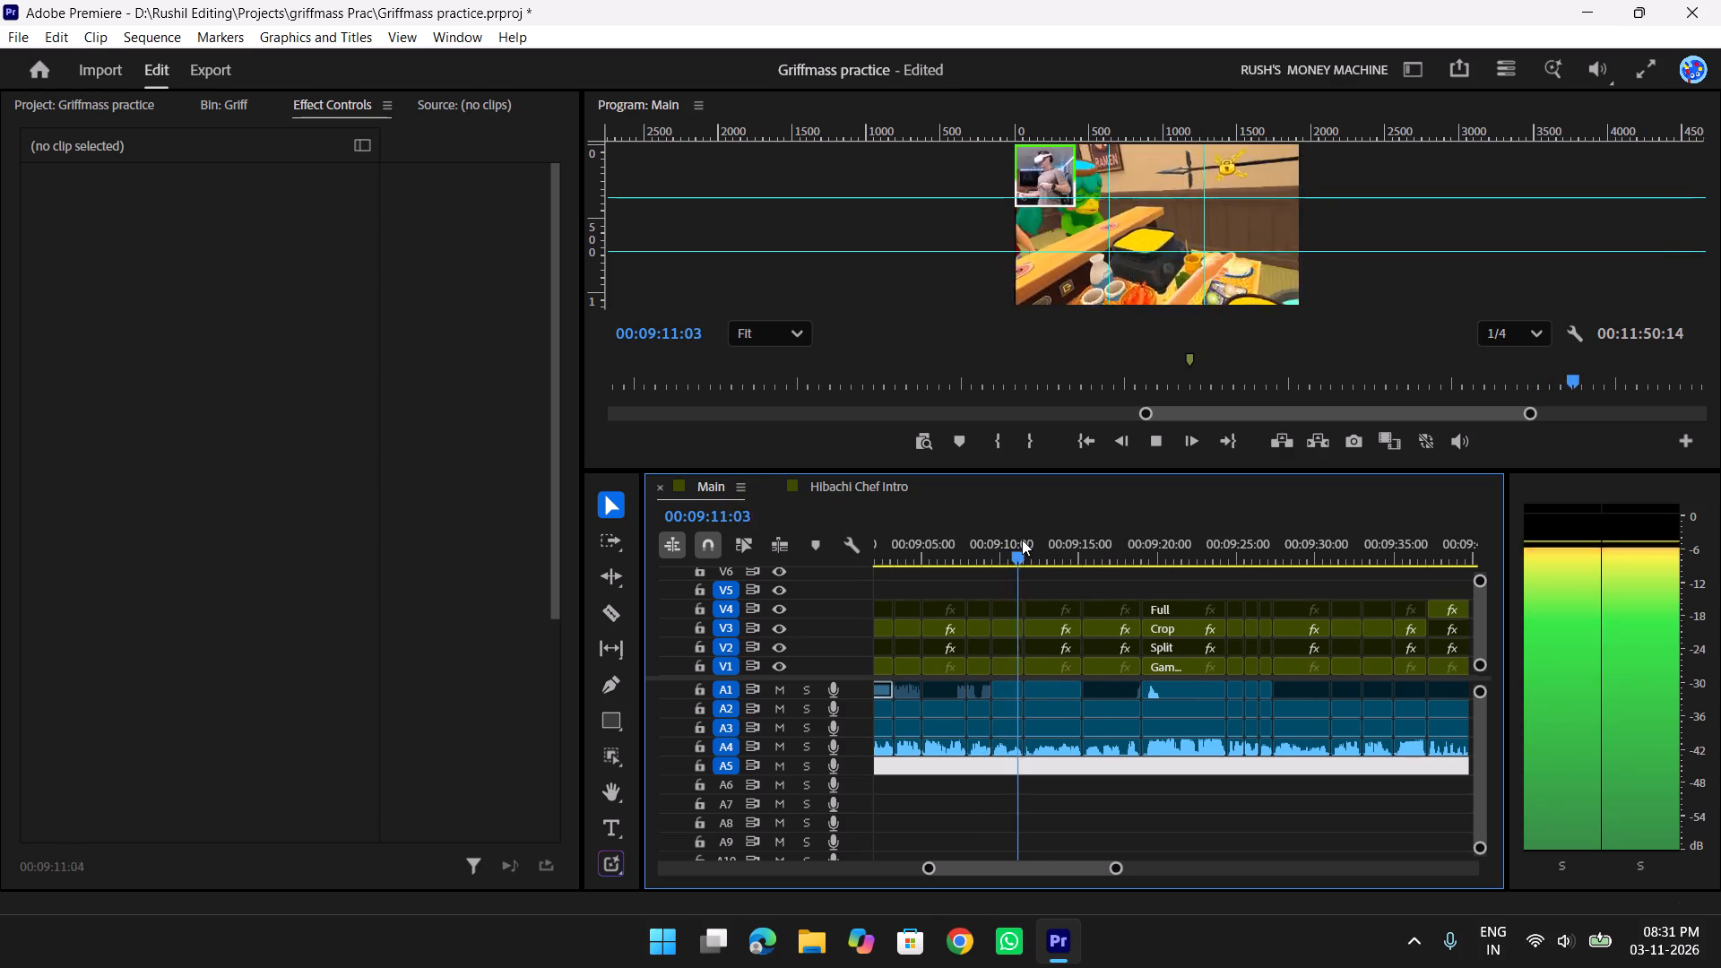
pyautogui.scroll(-2, 1022, 540)
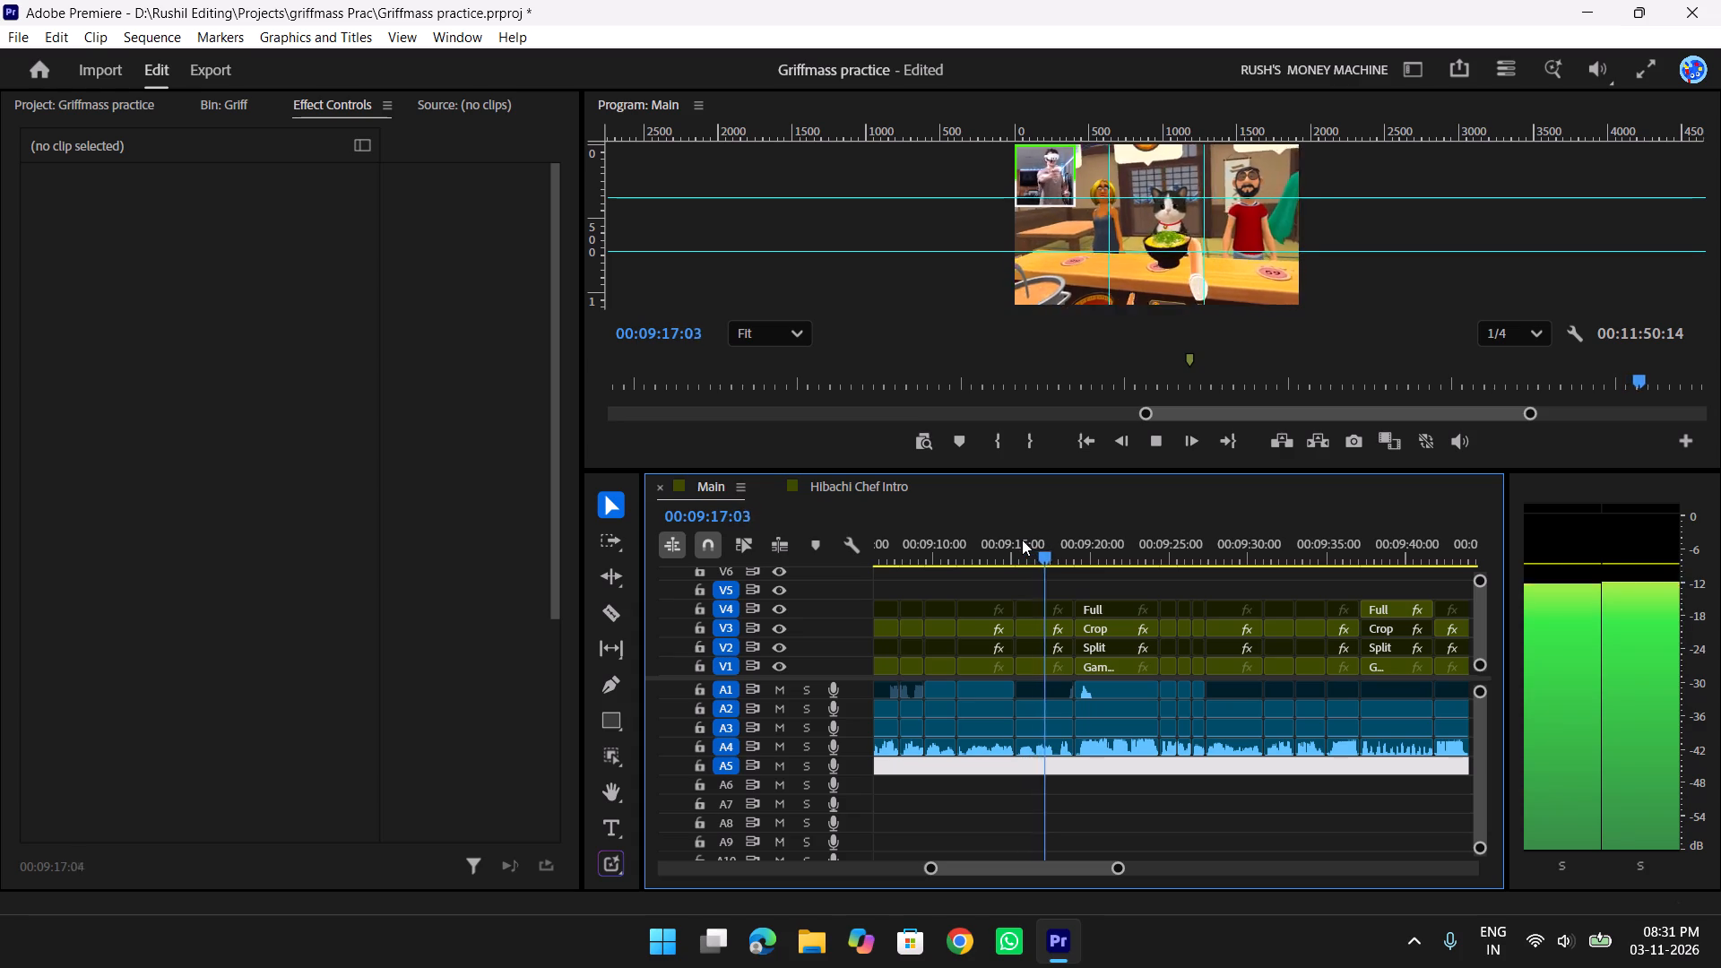
pyautogui.scroll(-1, 1022, 540)
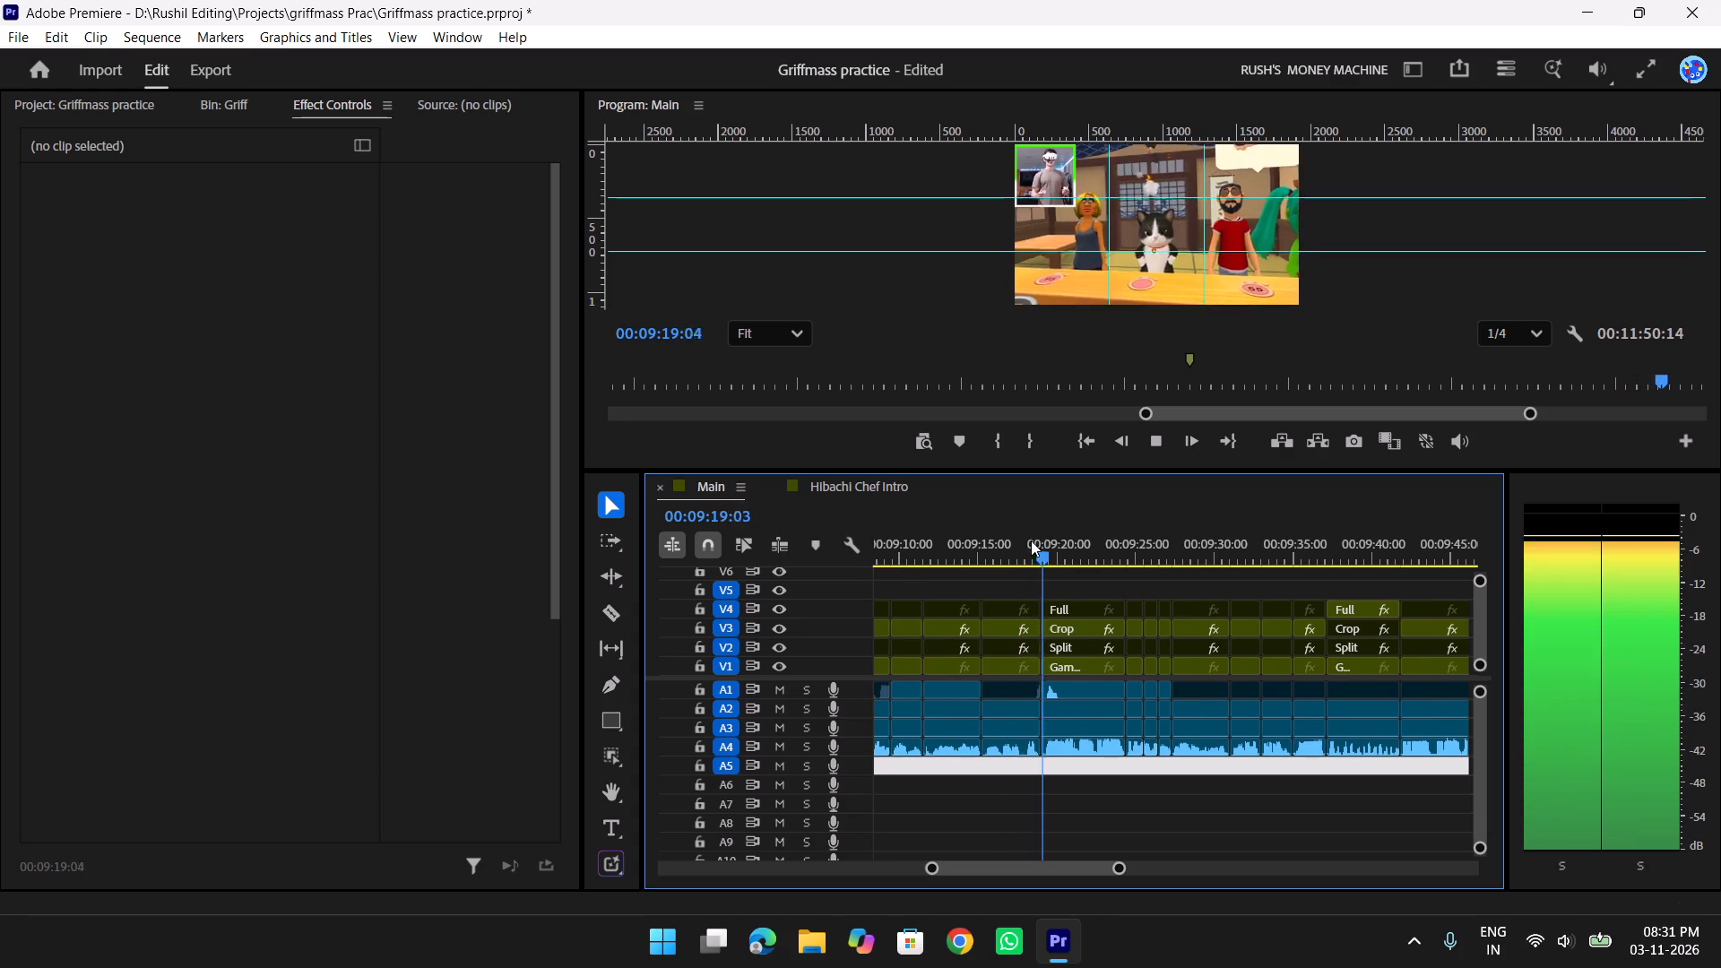
pyautogui.press('space')
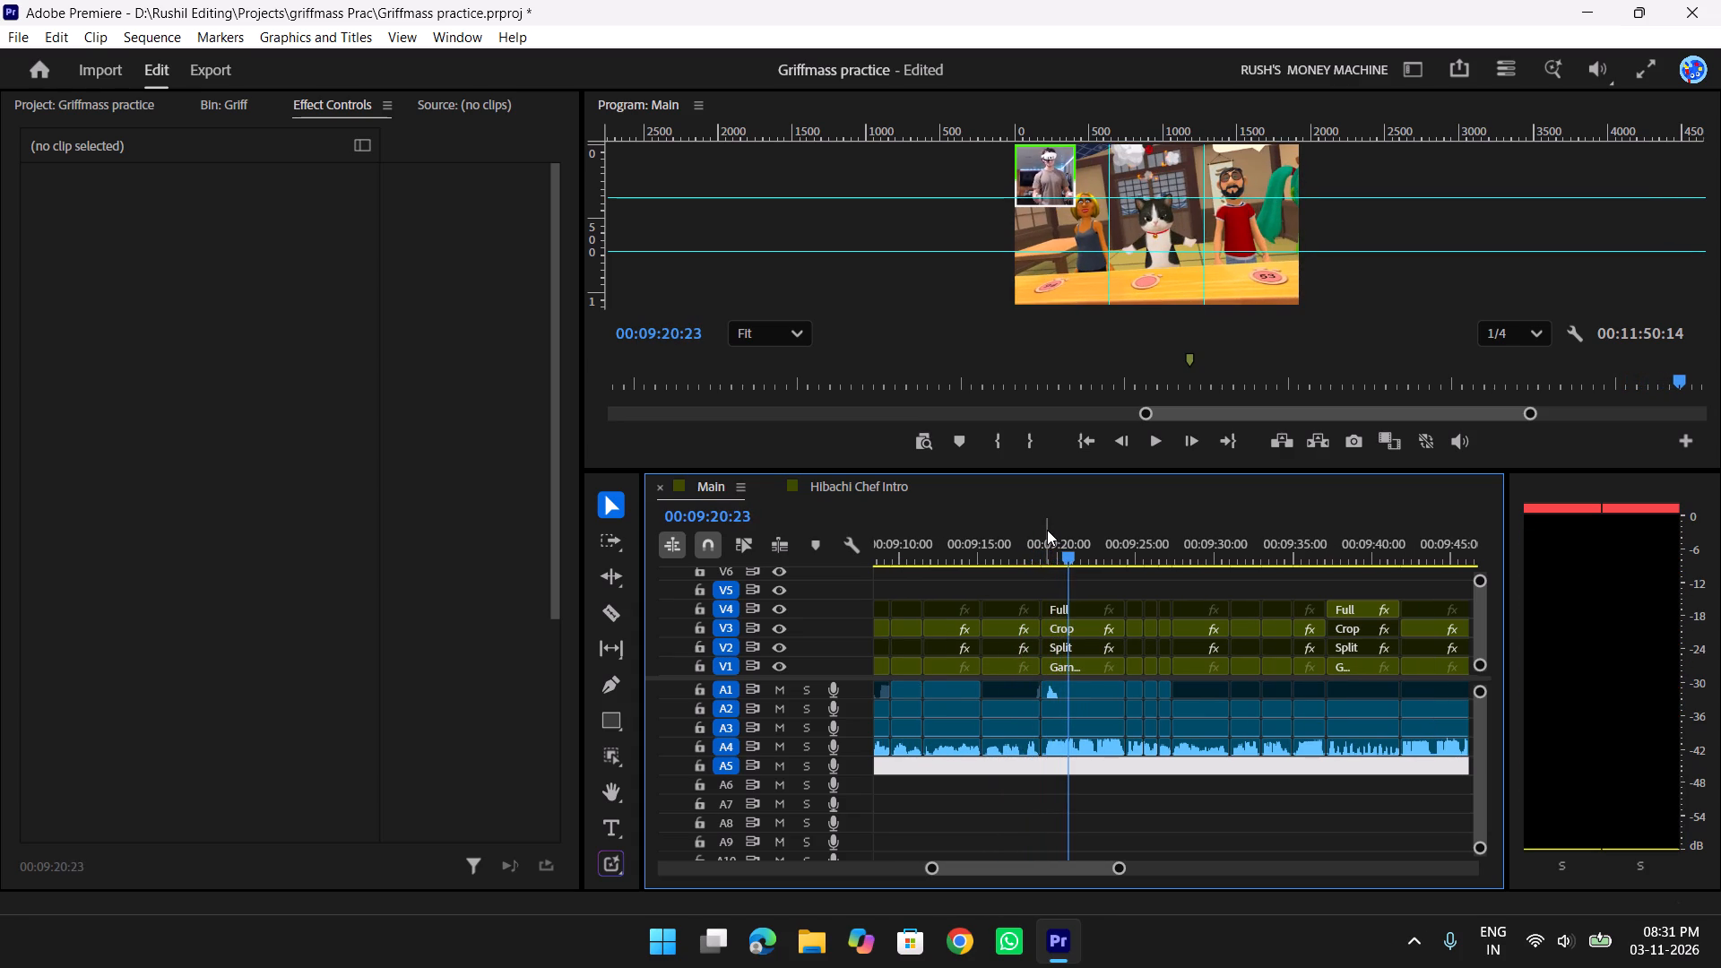
pyautogui.press('space')
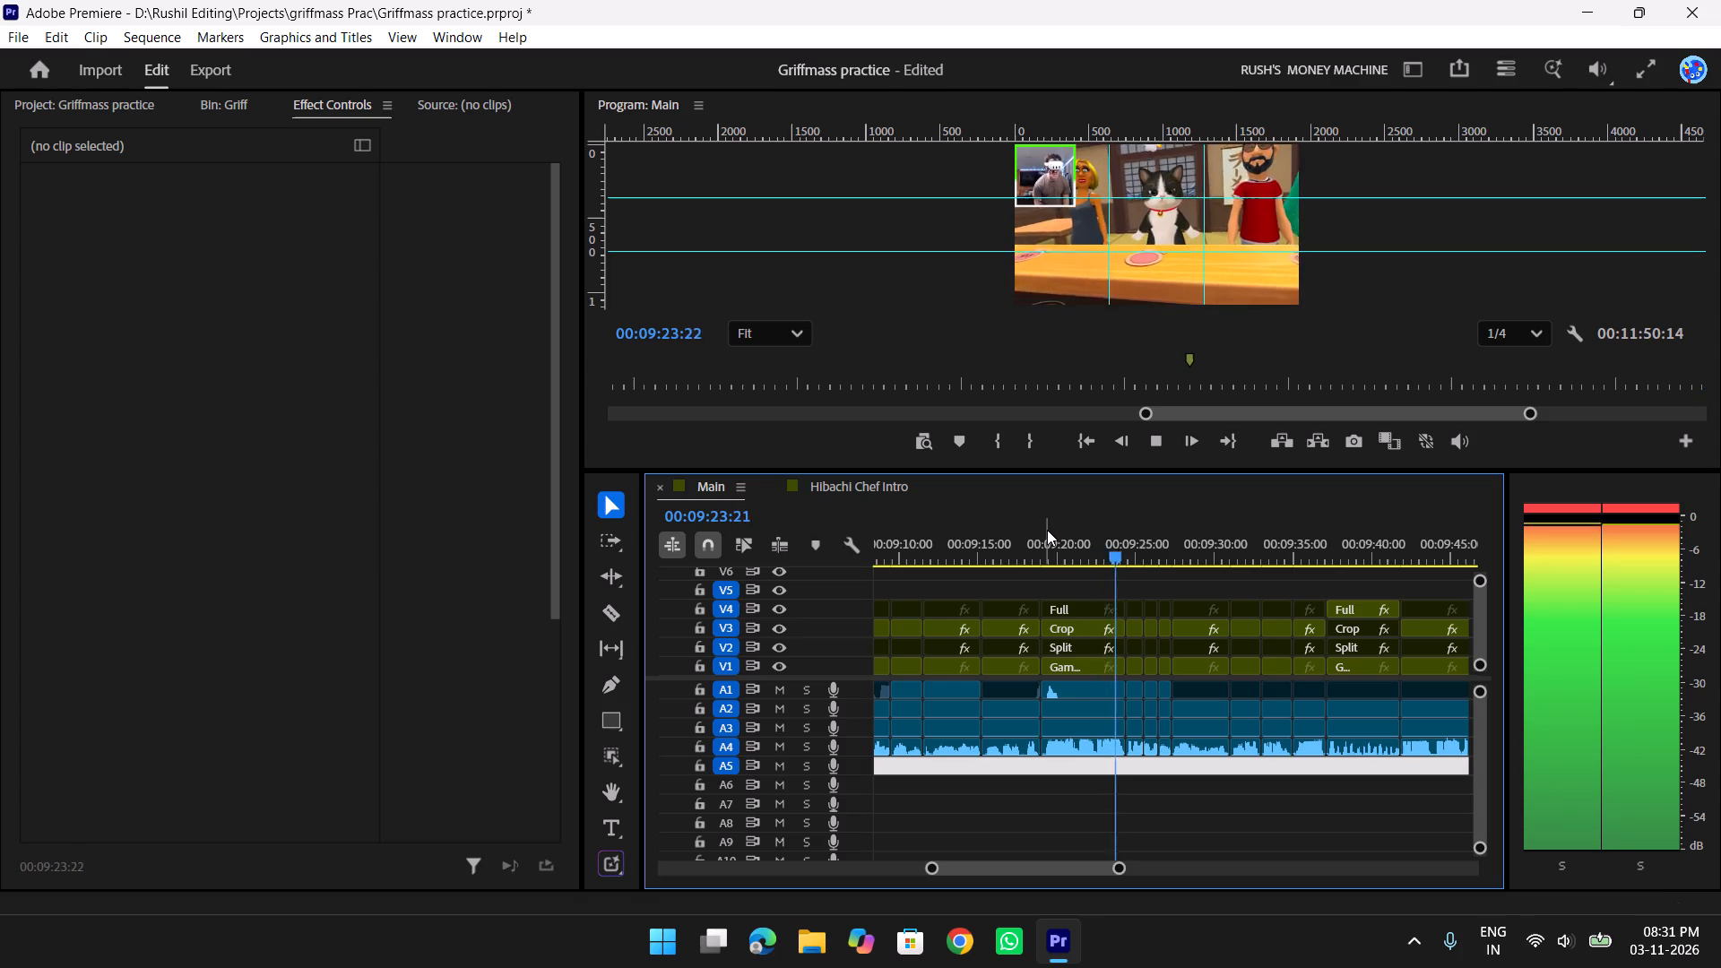
pyautogui.scroll(-2, 1047, 530)
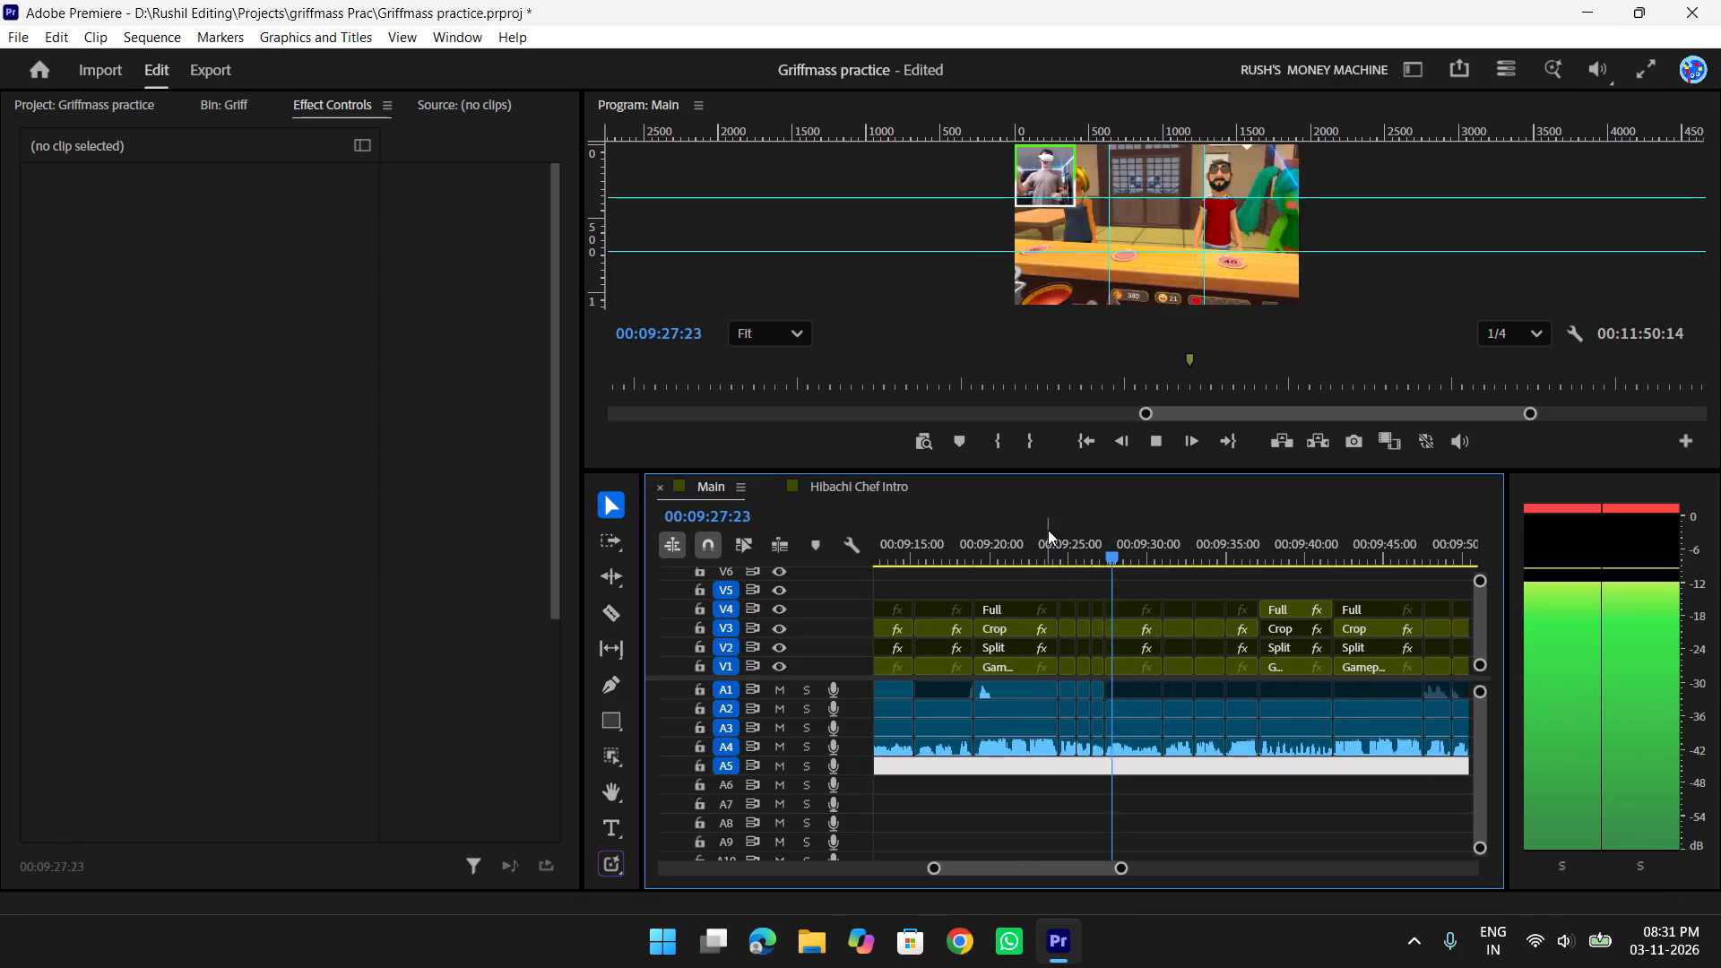
pyautogui.scroll(-2, 1048, 530)
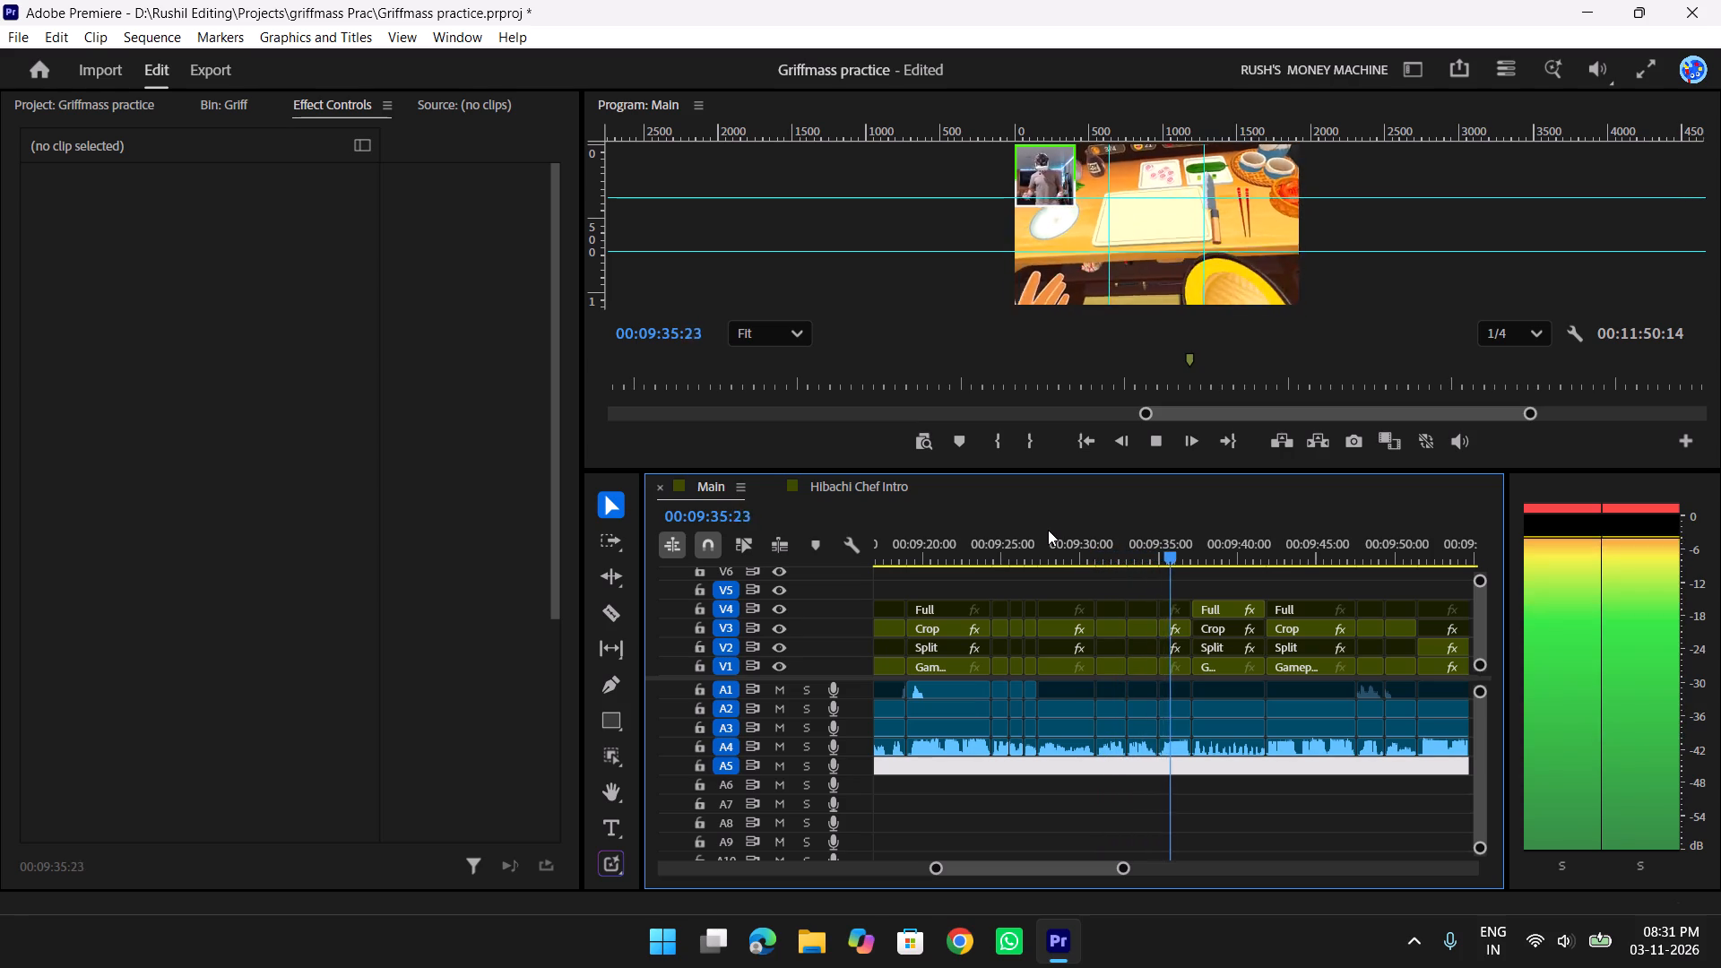
pyautogui.scroll(-1, 1048, 530)
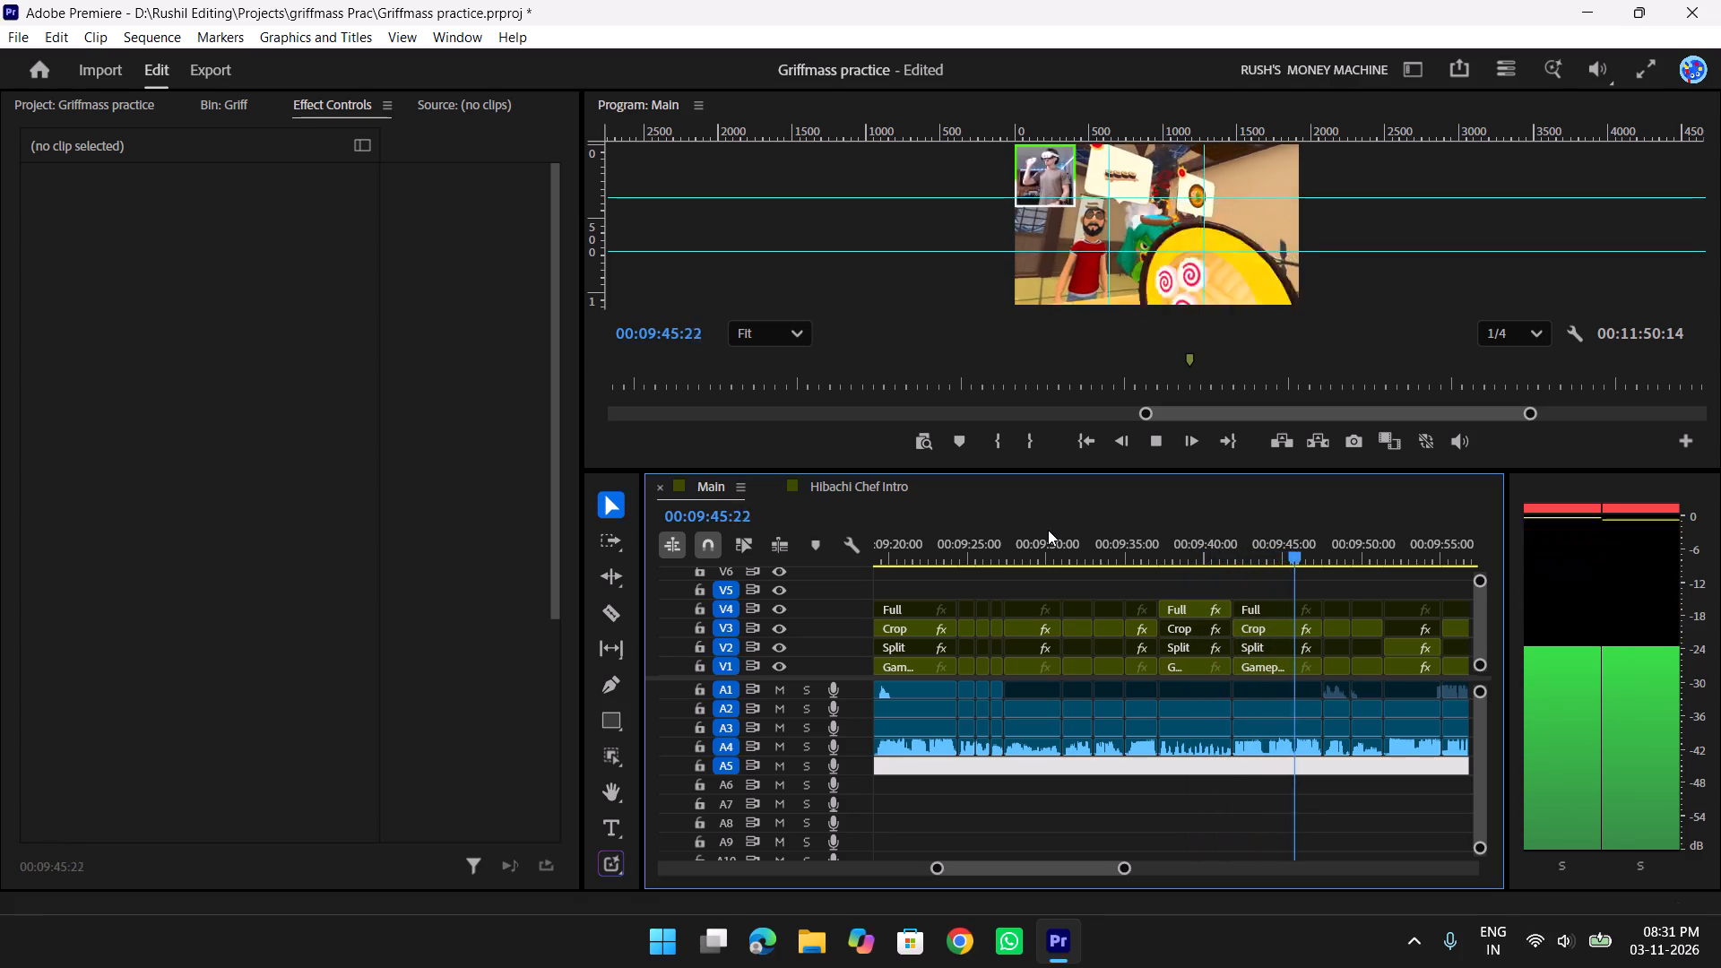
pyautogui.press('space')
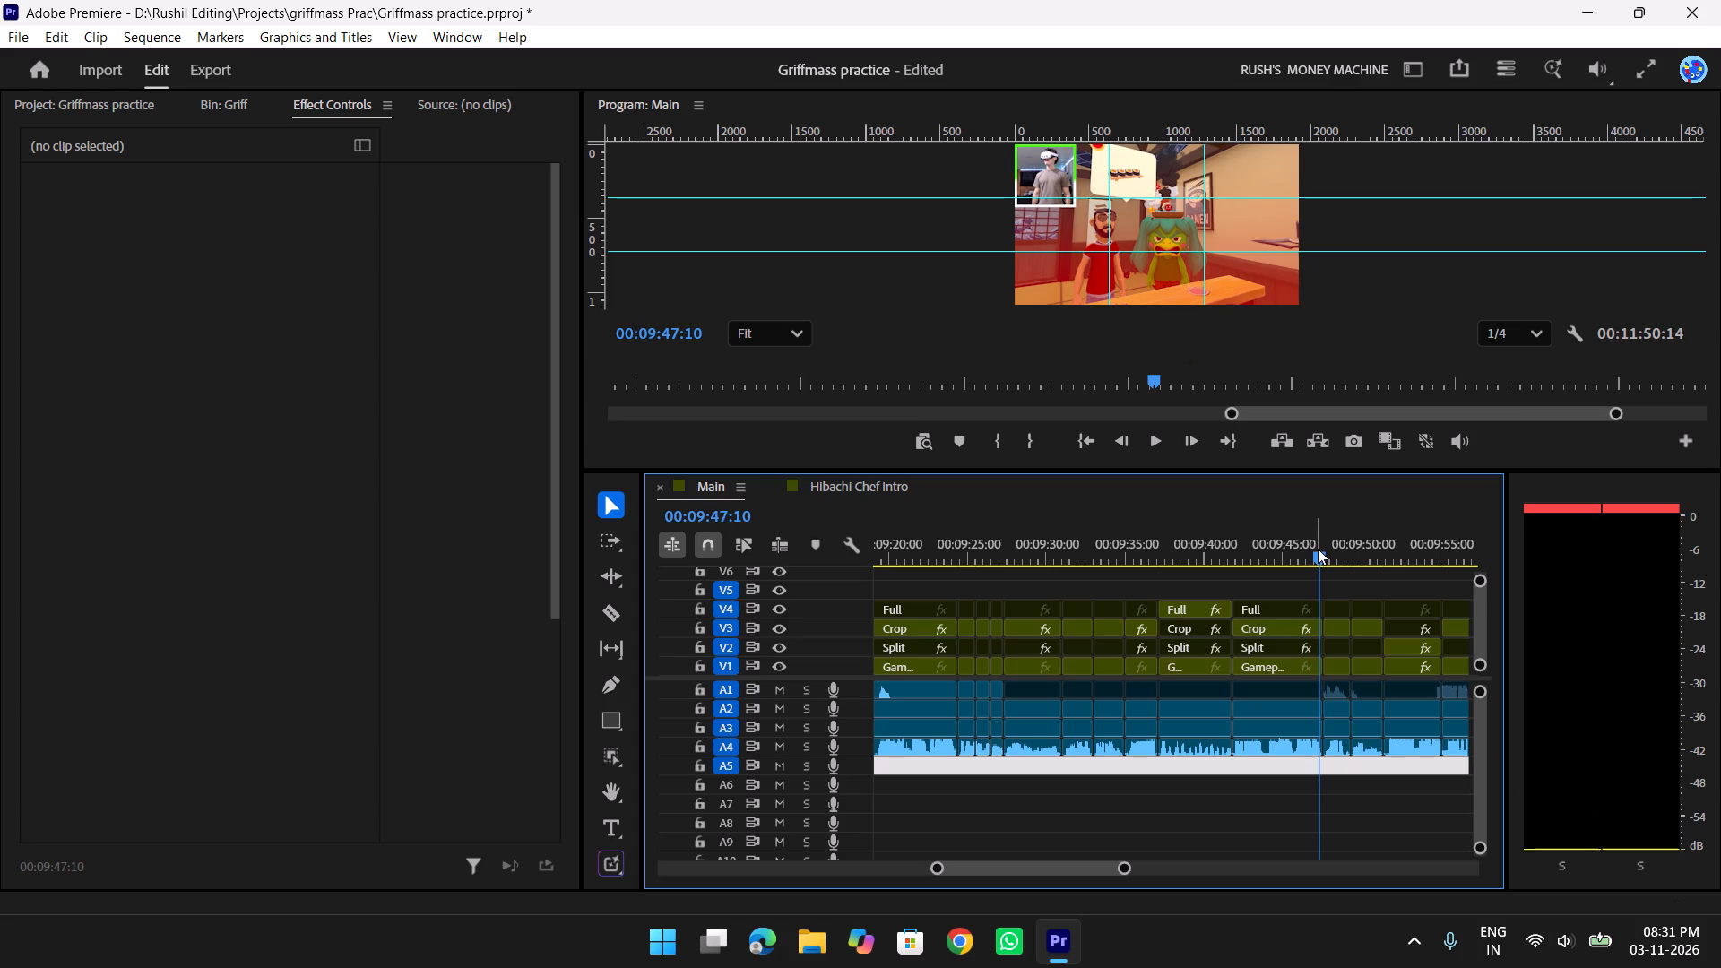
# Replay the shot from about 00:09:42 to 00:09:45 to examine the facecam and gameplay moment.
pyautogui.moveTo(1302, 547); pyautogui.dragTo(1255, 549)
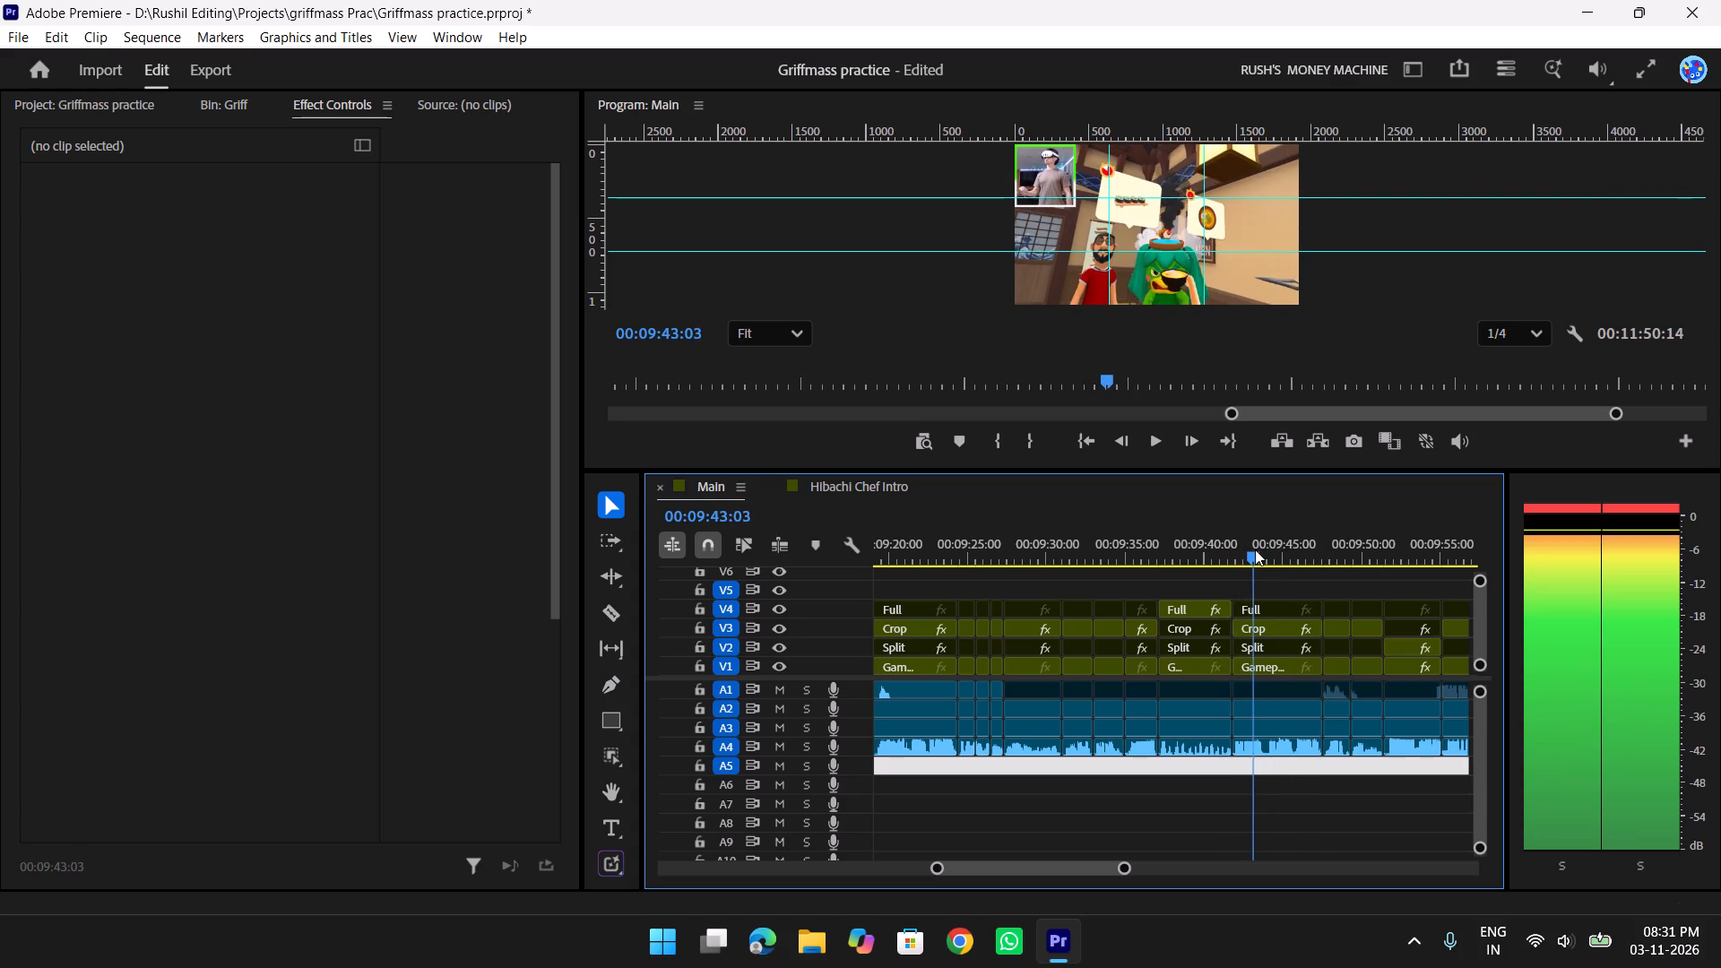
pyautogui.moveTo(1255, 549); pyautogui.dragTo(1288, 549)
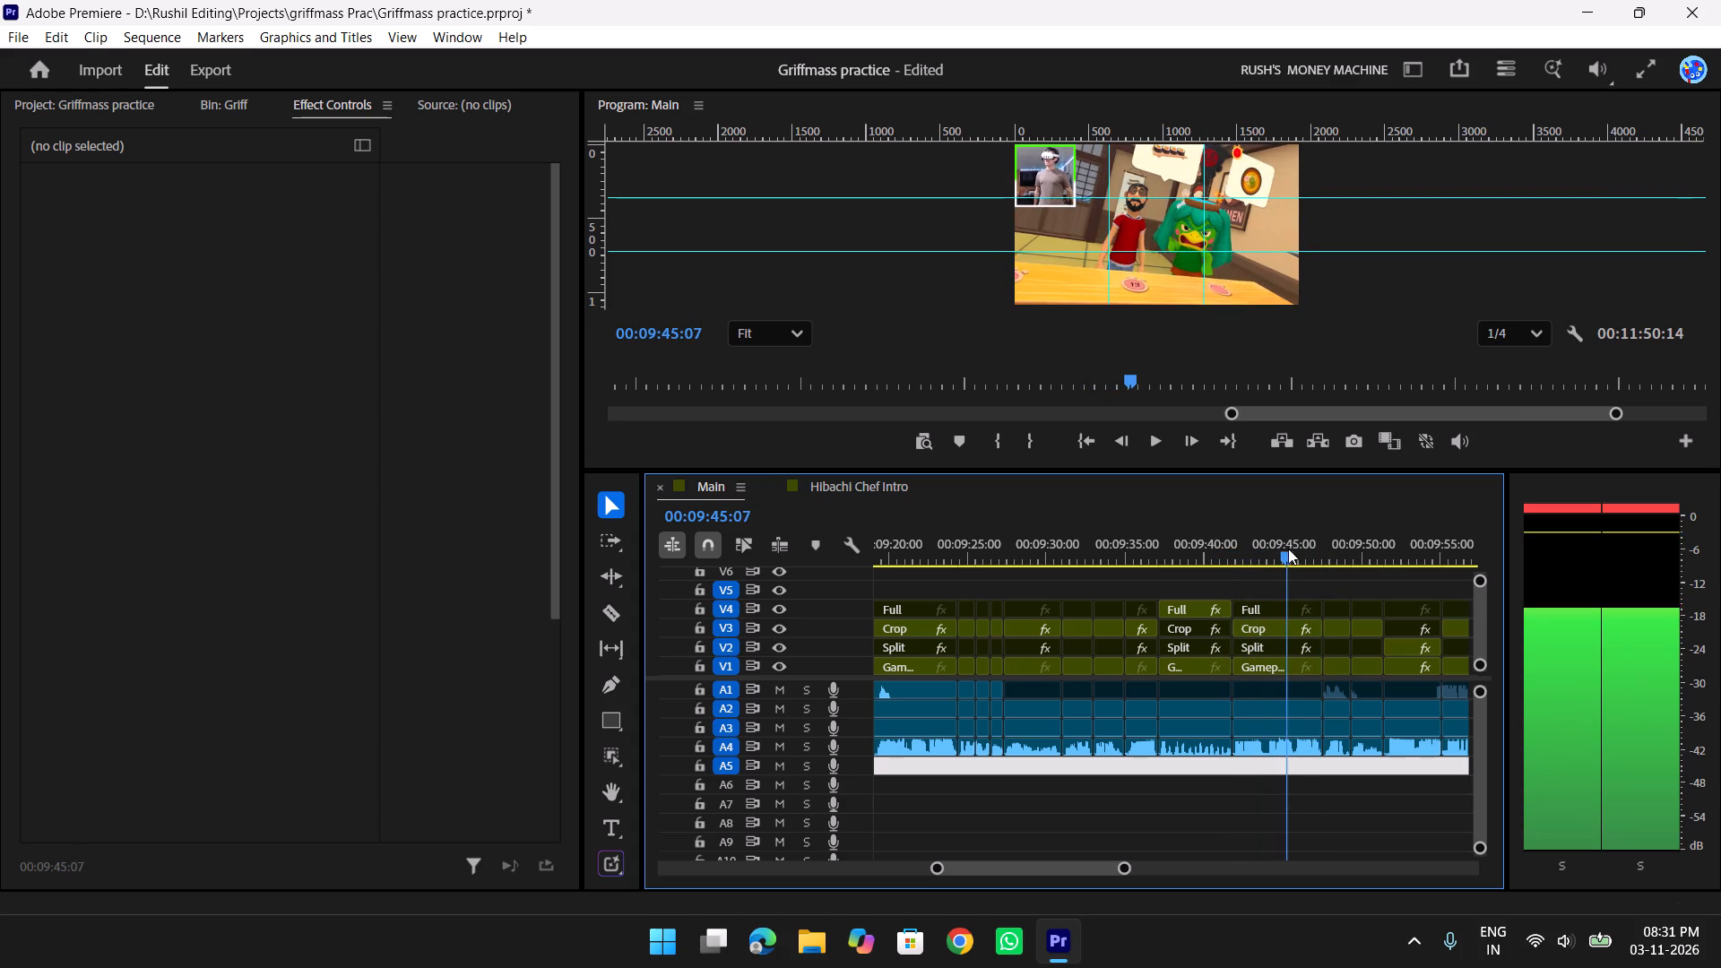
pyautogui.moveTo(1288, 549); pyautogui.dragTo(1237, 555)
pyautogui.press('space')
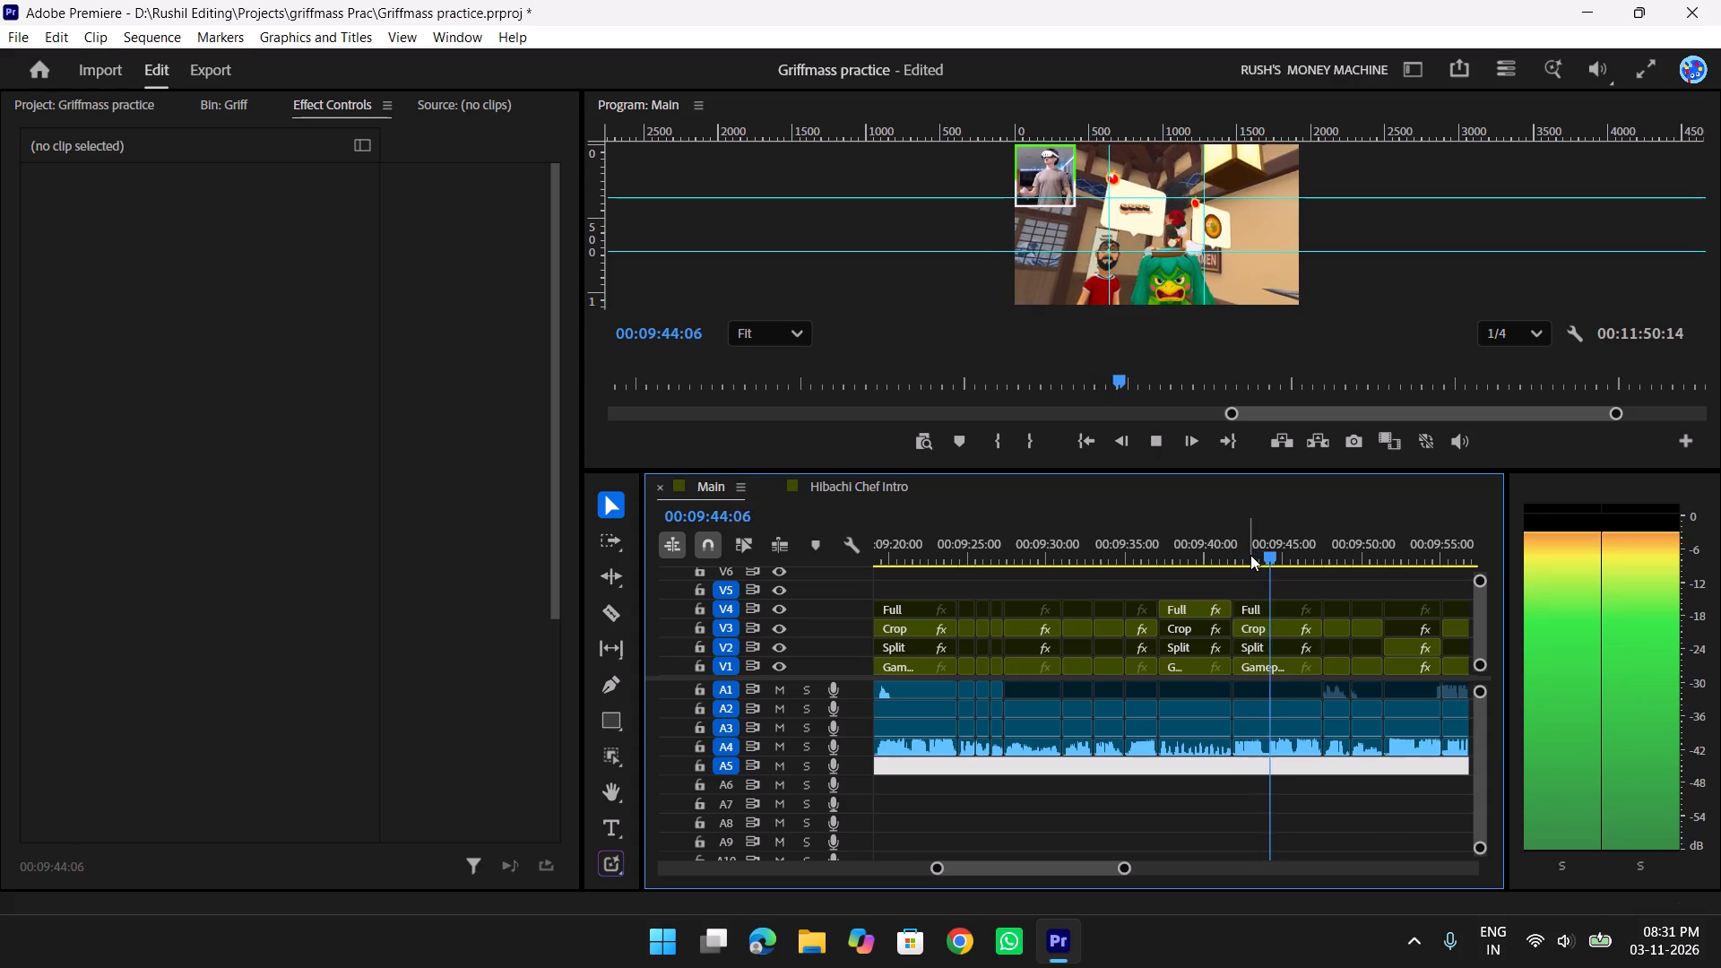
pyautogui.press('space')
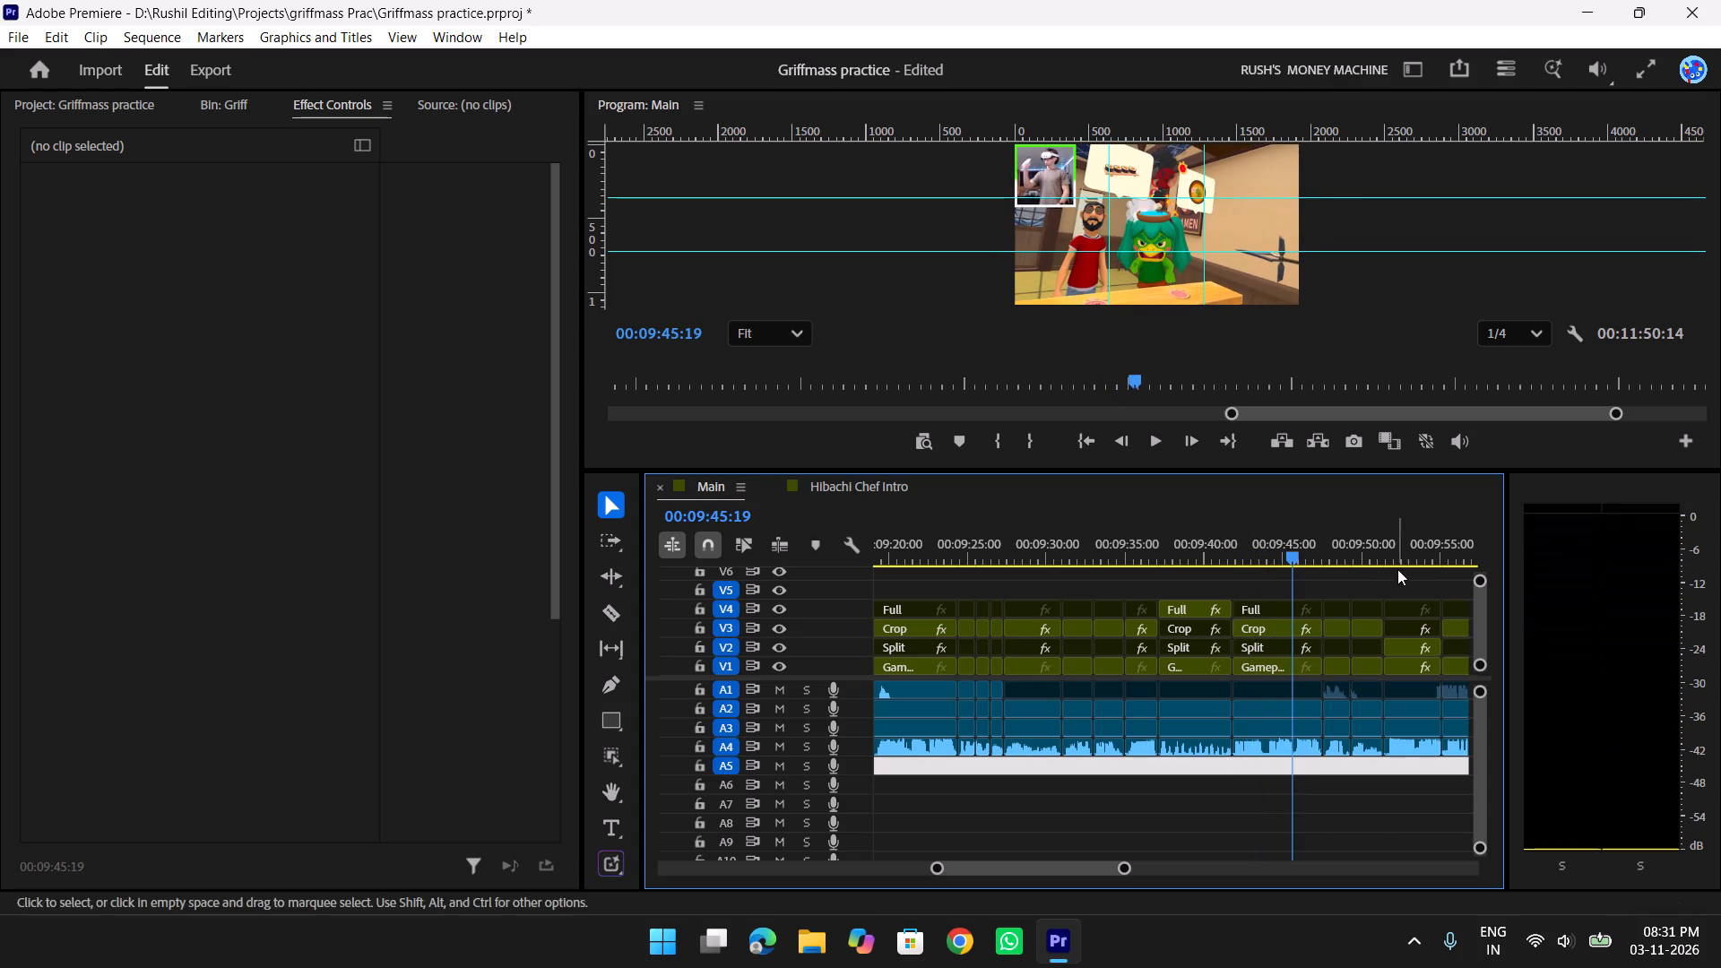
pyautogui.moveTo(1289, 553); pyautogui.dragTo(1239, 558)
pyautogui.press('space')
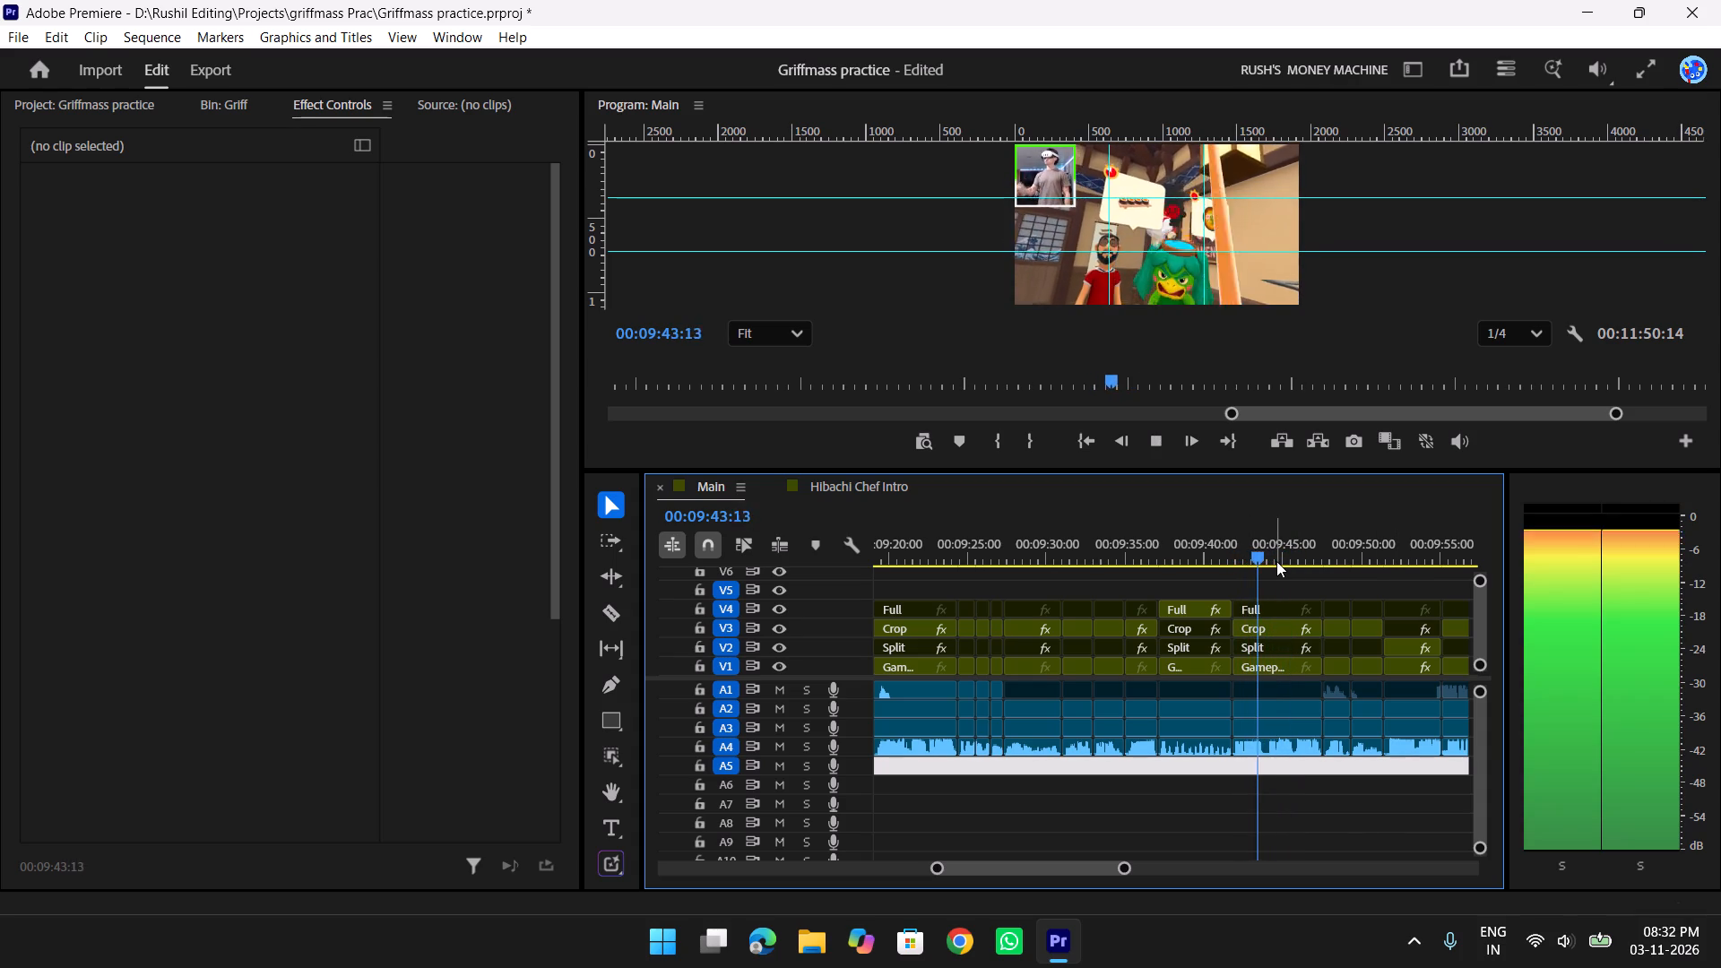
pyautogui.press('space')
# Apply the Big Zoom Crop No shake preset to the V3 Crop clip at 00:09:43:27.
pyautogui.click(1284, 627)
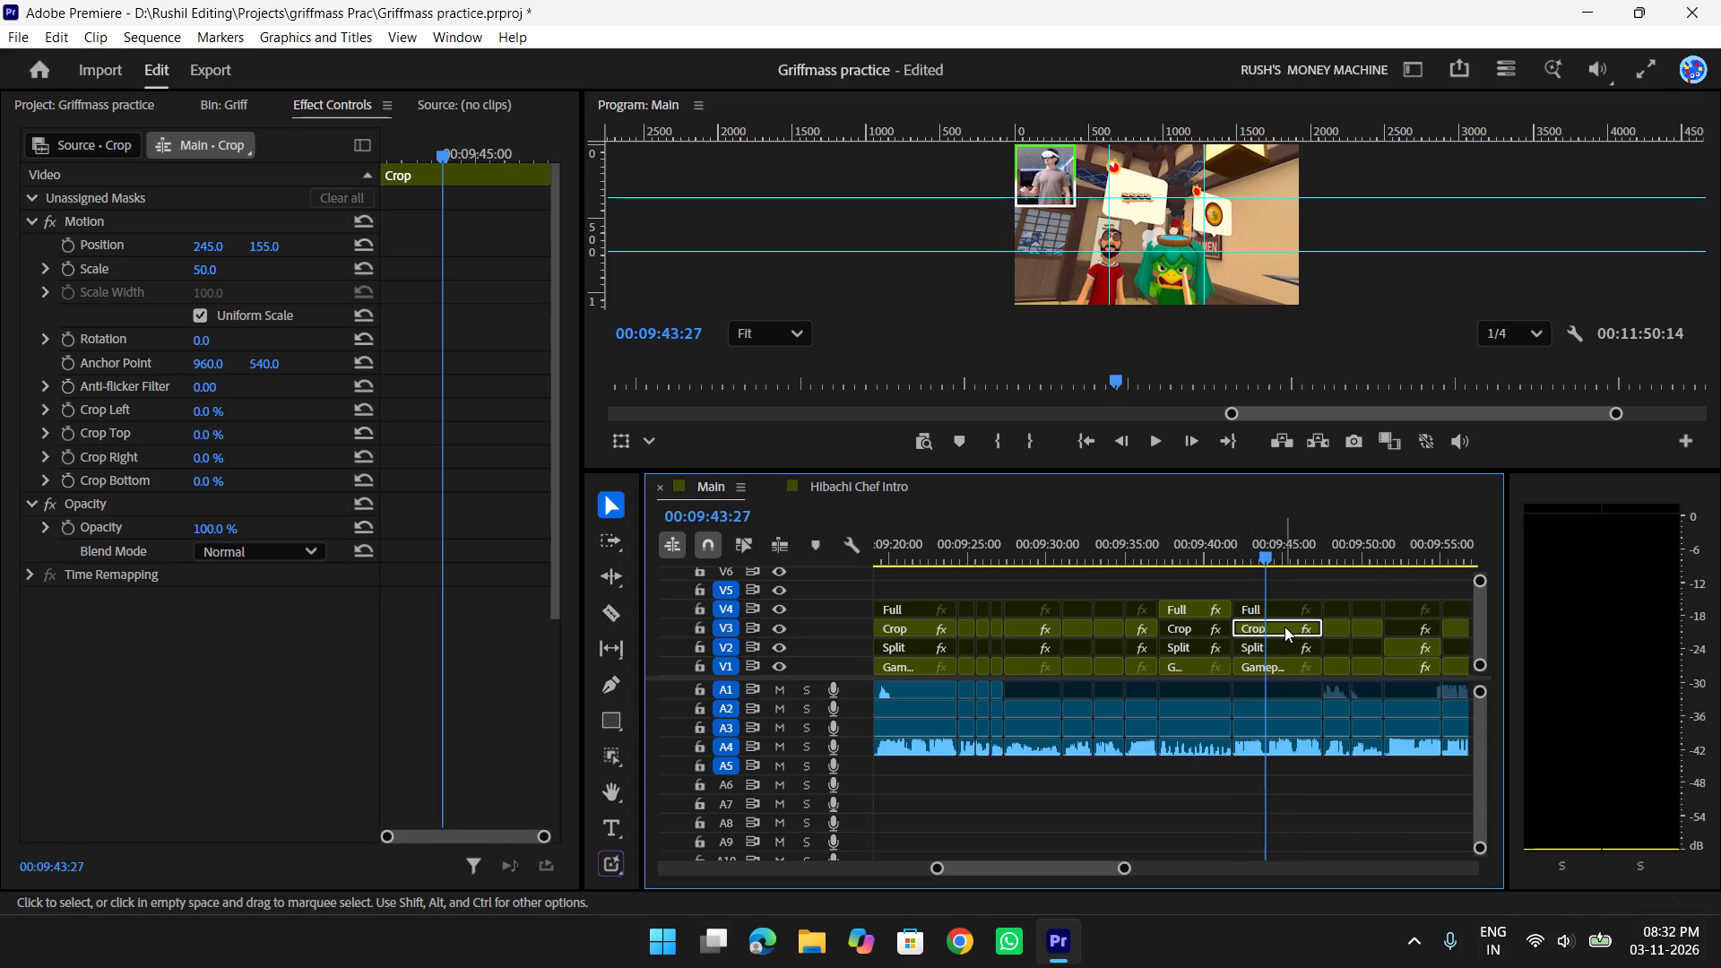
pyautogui.hotkey('shift', 'z')
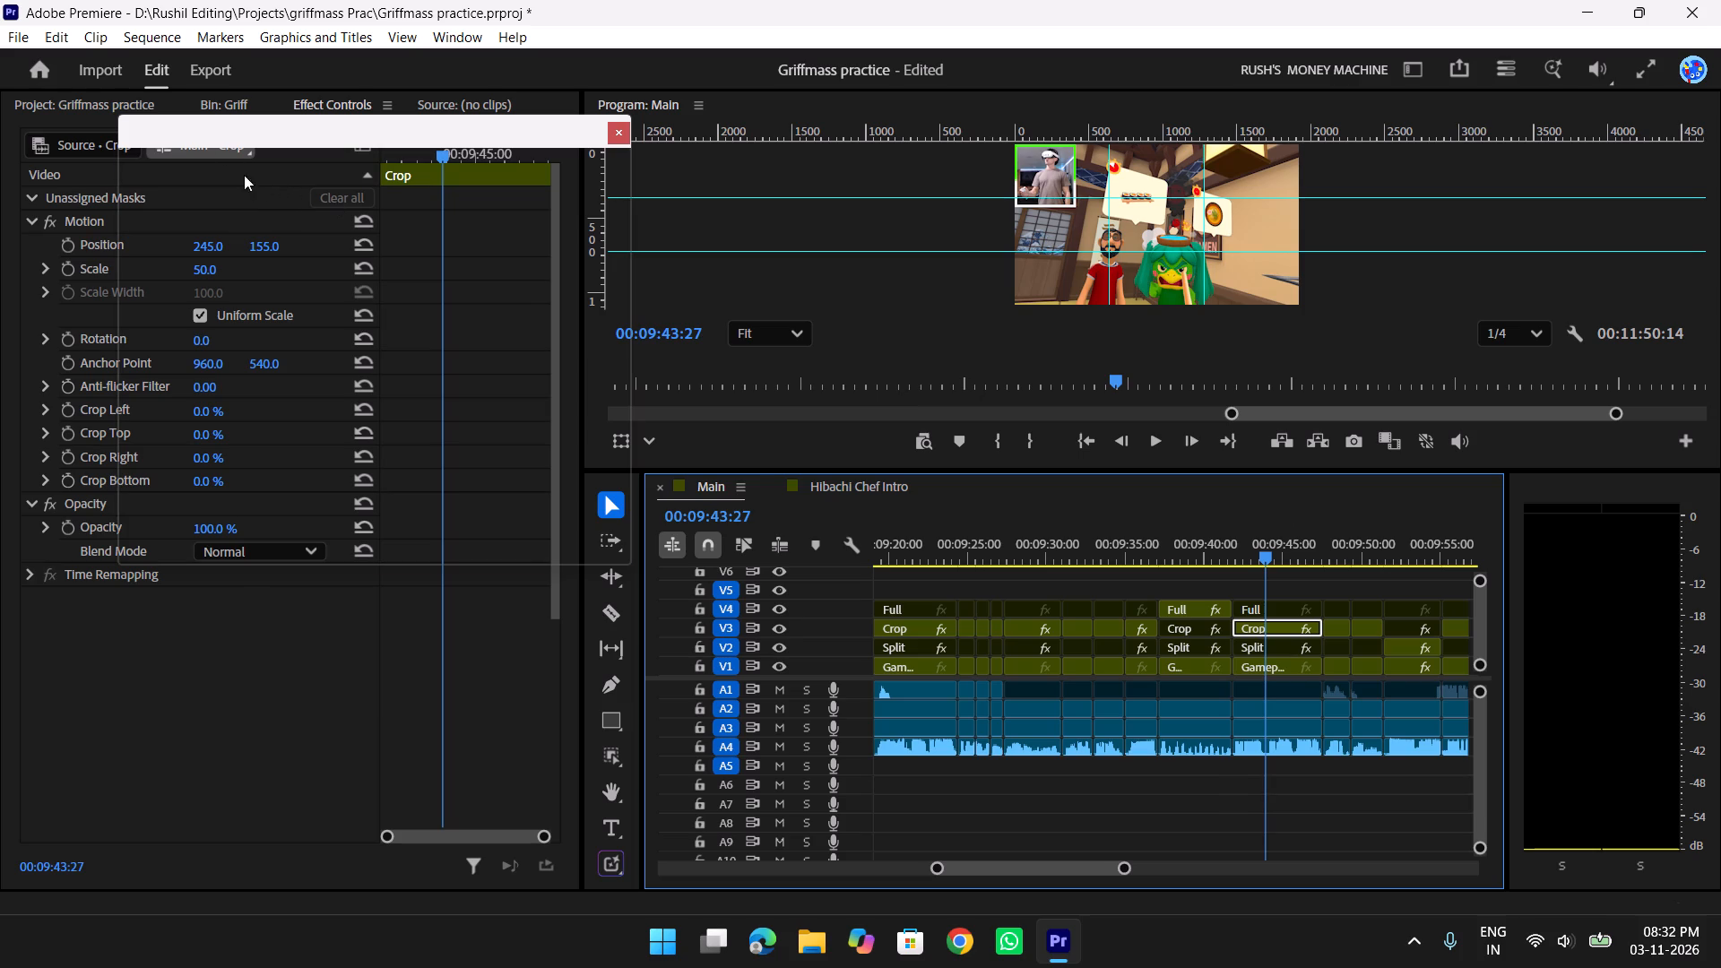
pyautogui.click(246, 210)
pyautogui.write('big')
pyautogui.press('space')
pyautogui.write('zoo')
pyautogui.moveTo(294, 469); pyautogui.dragTo(739, 546)
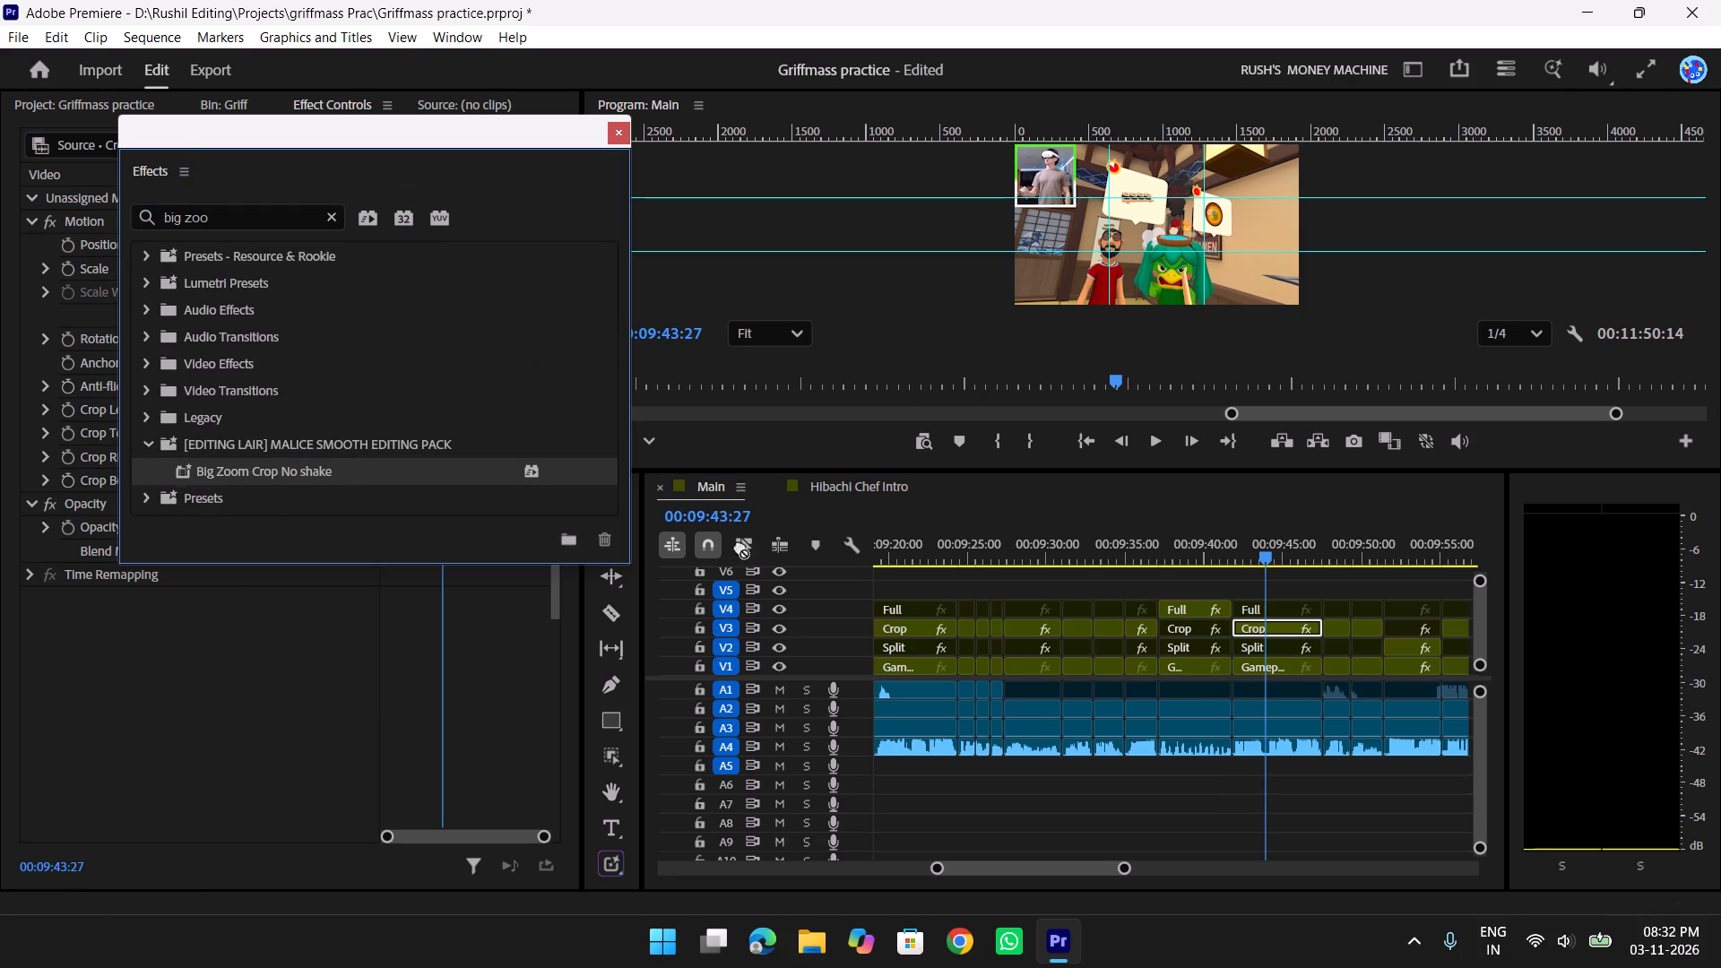
pyautogui.moveTo(739, 546); pyautogui.dragTo(1274, 627)
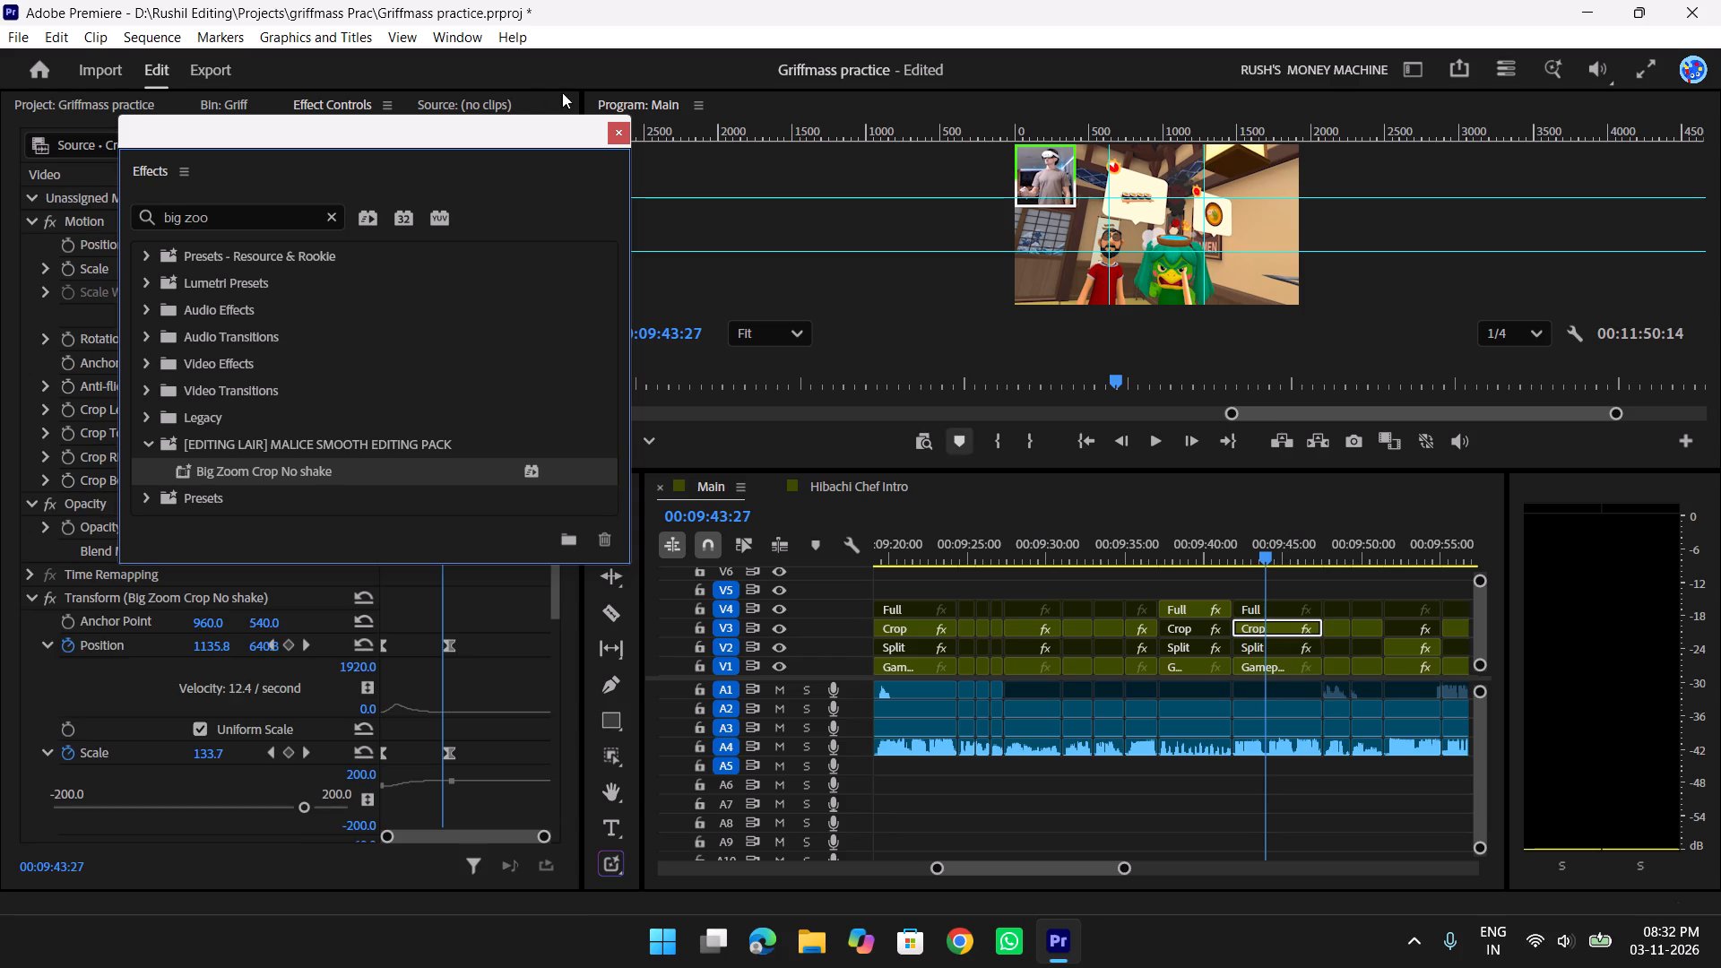
pyautogui.click(624, 137)
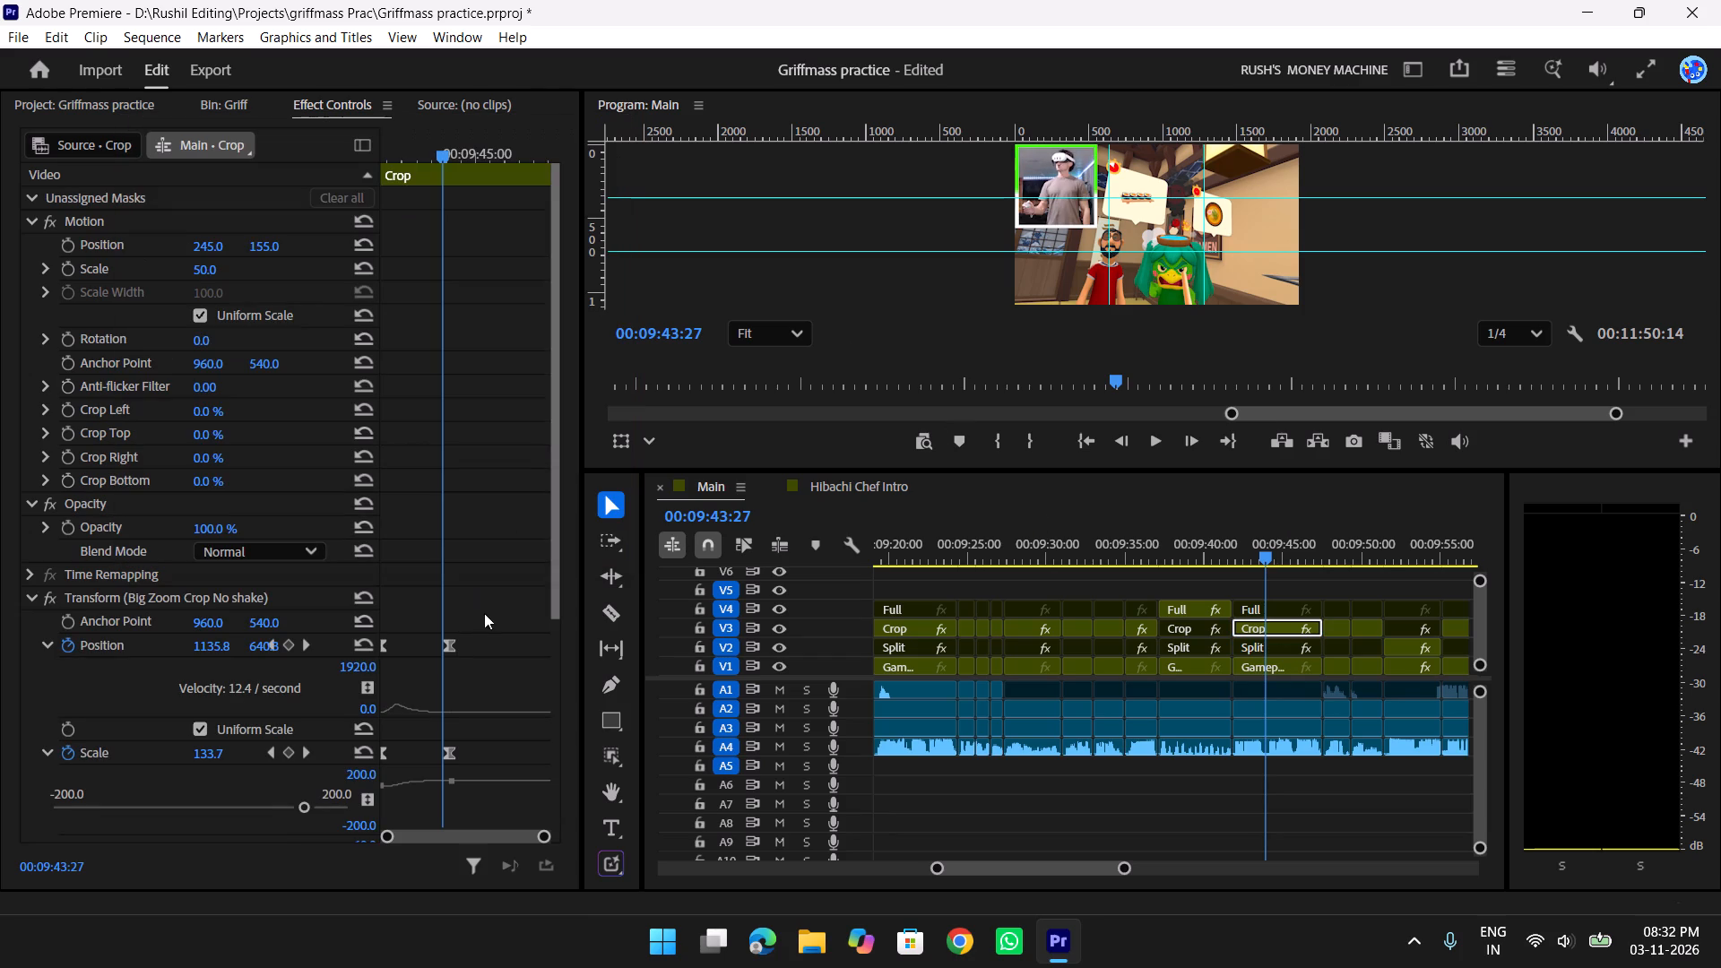
# Retime the facecam zoom's Position and Scale keyframes to start at 00:09:43:27 and end at about 00:09:45:06, and preview it.
pyautogui.moveTo(485, 614); pyautogui.dragTo(320, 781)
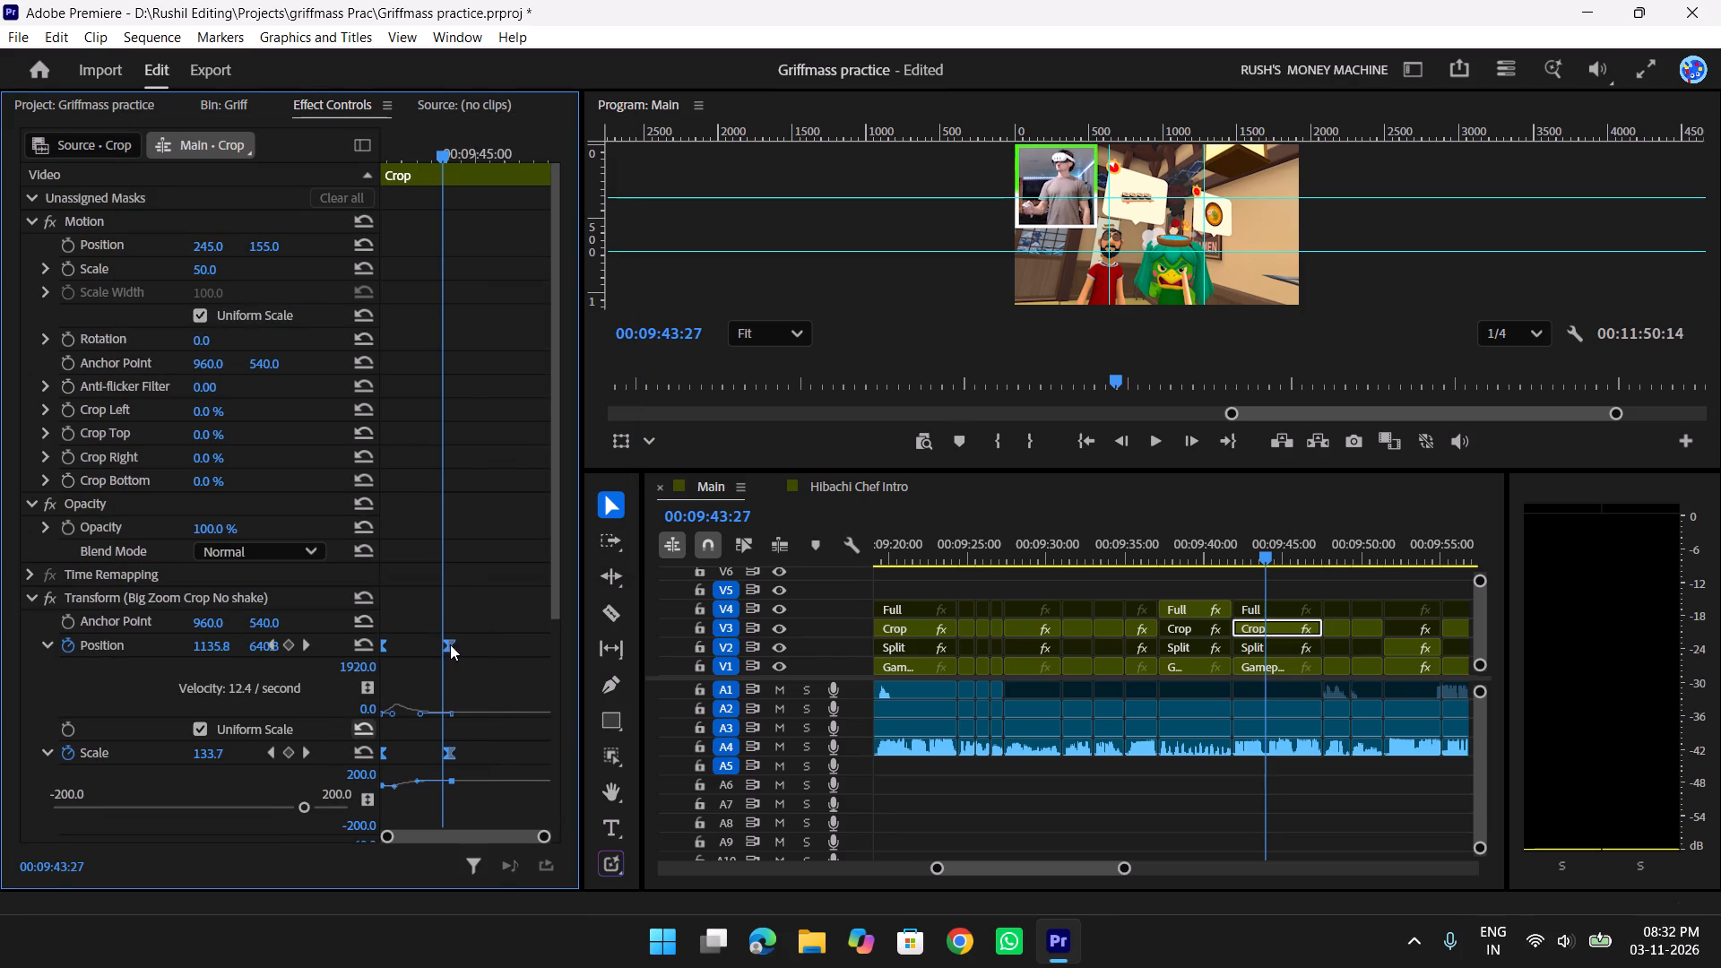
pyautogui.moveTo(450, 644); pyautogui.dragTo(514, 652)
pyautogui.moveTo(471, 569); pyautogui.dragTo(543, 778)
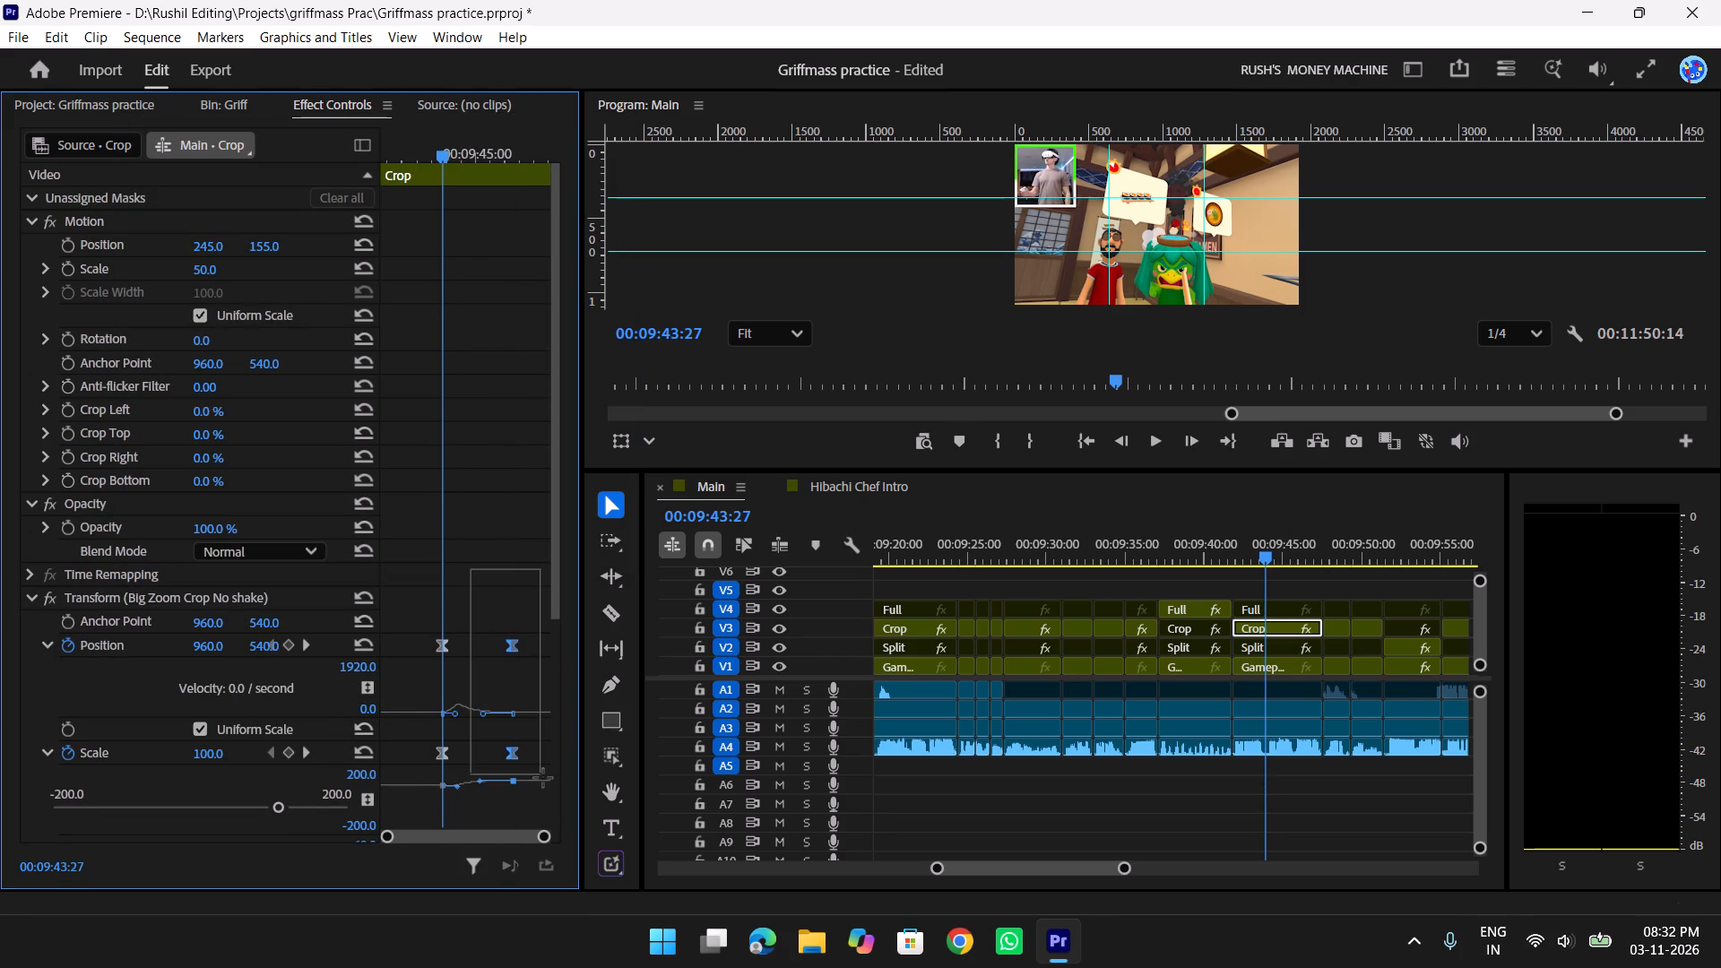
pyautogui.moveTo(543, 778); pyautogui.dragTo(527, 740)
pyautogui.moveTo(513, 642); pyautogui.dragTo(480, 661)
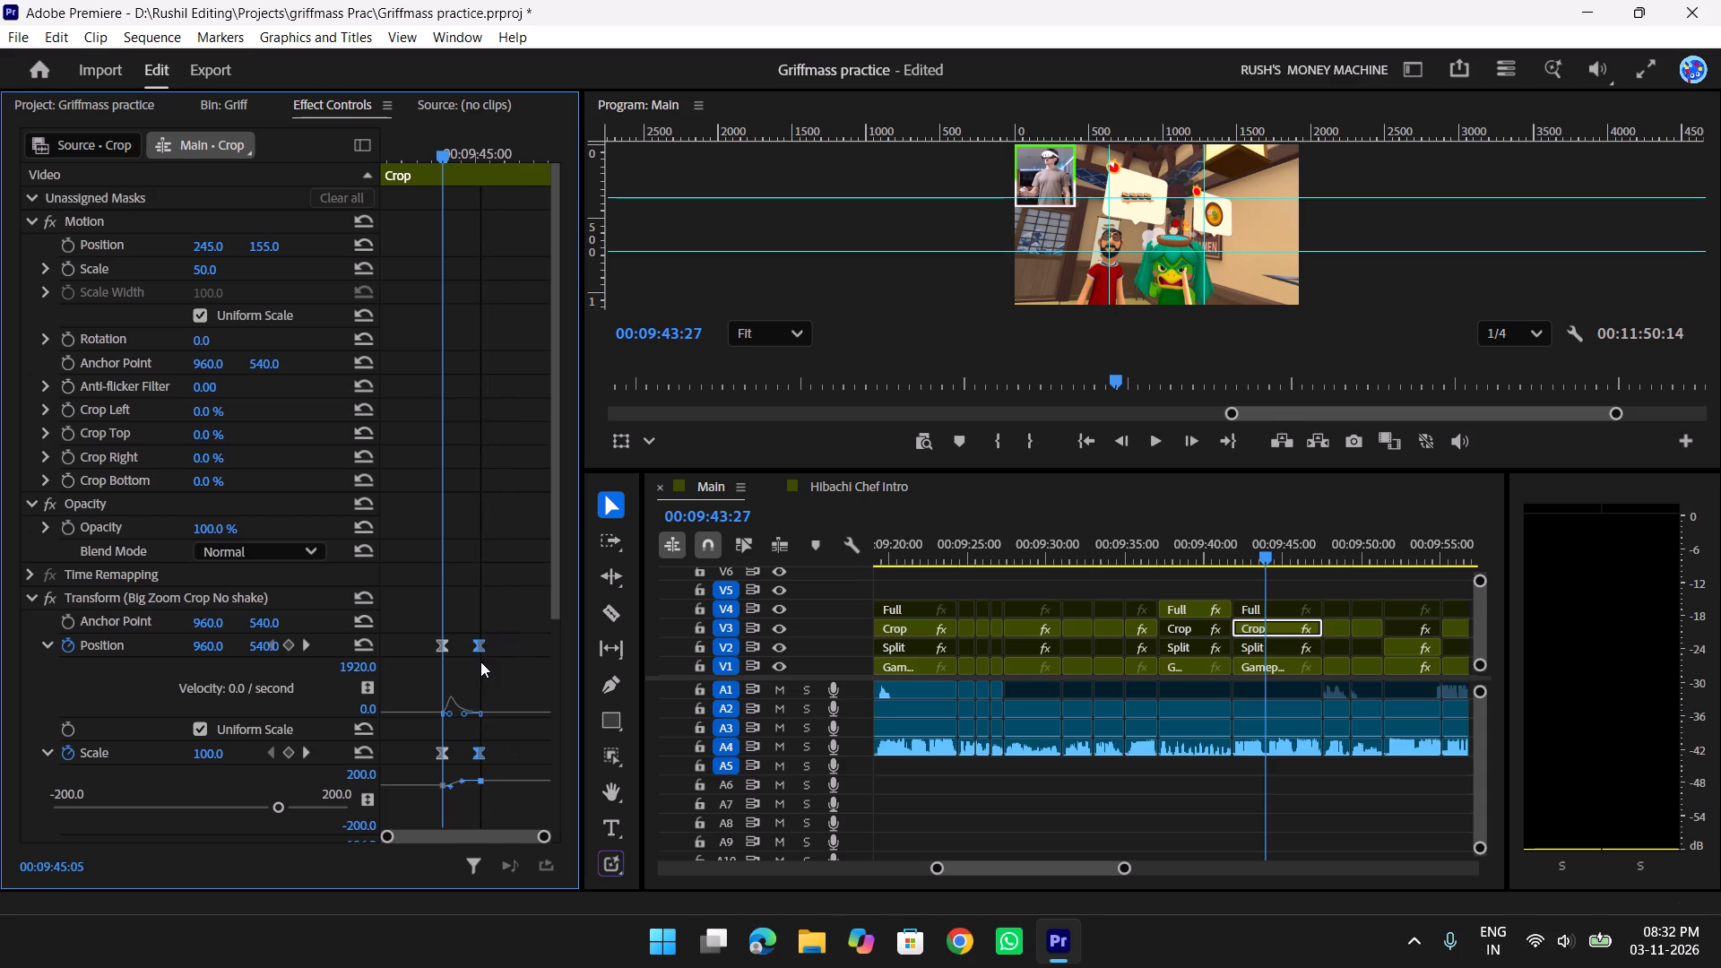
pyautogui.moveTo(480, 661); pyautogui.dragTo(481, 661)
pyautogui.moveTo(437, 152); pyautogui.dragTo(356, 183)
pyautogui.press('space')
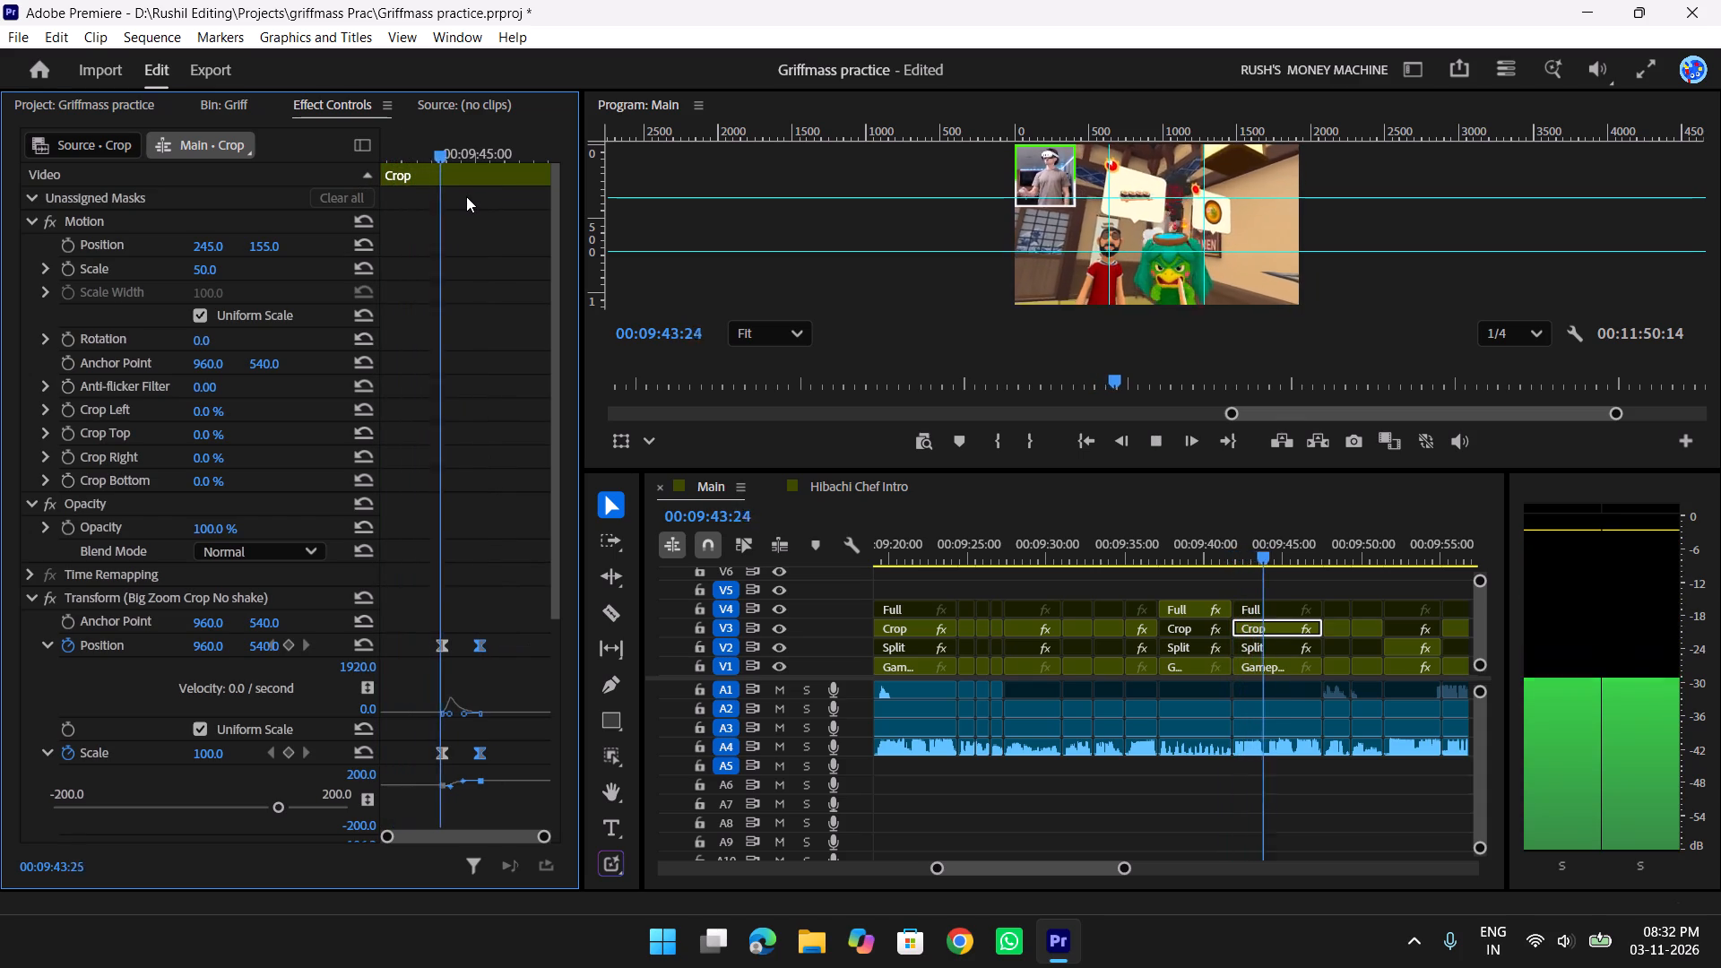
pyautogui.press('space')
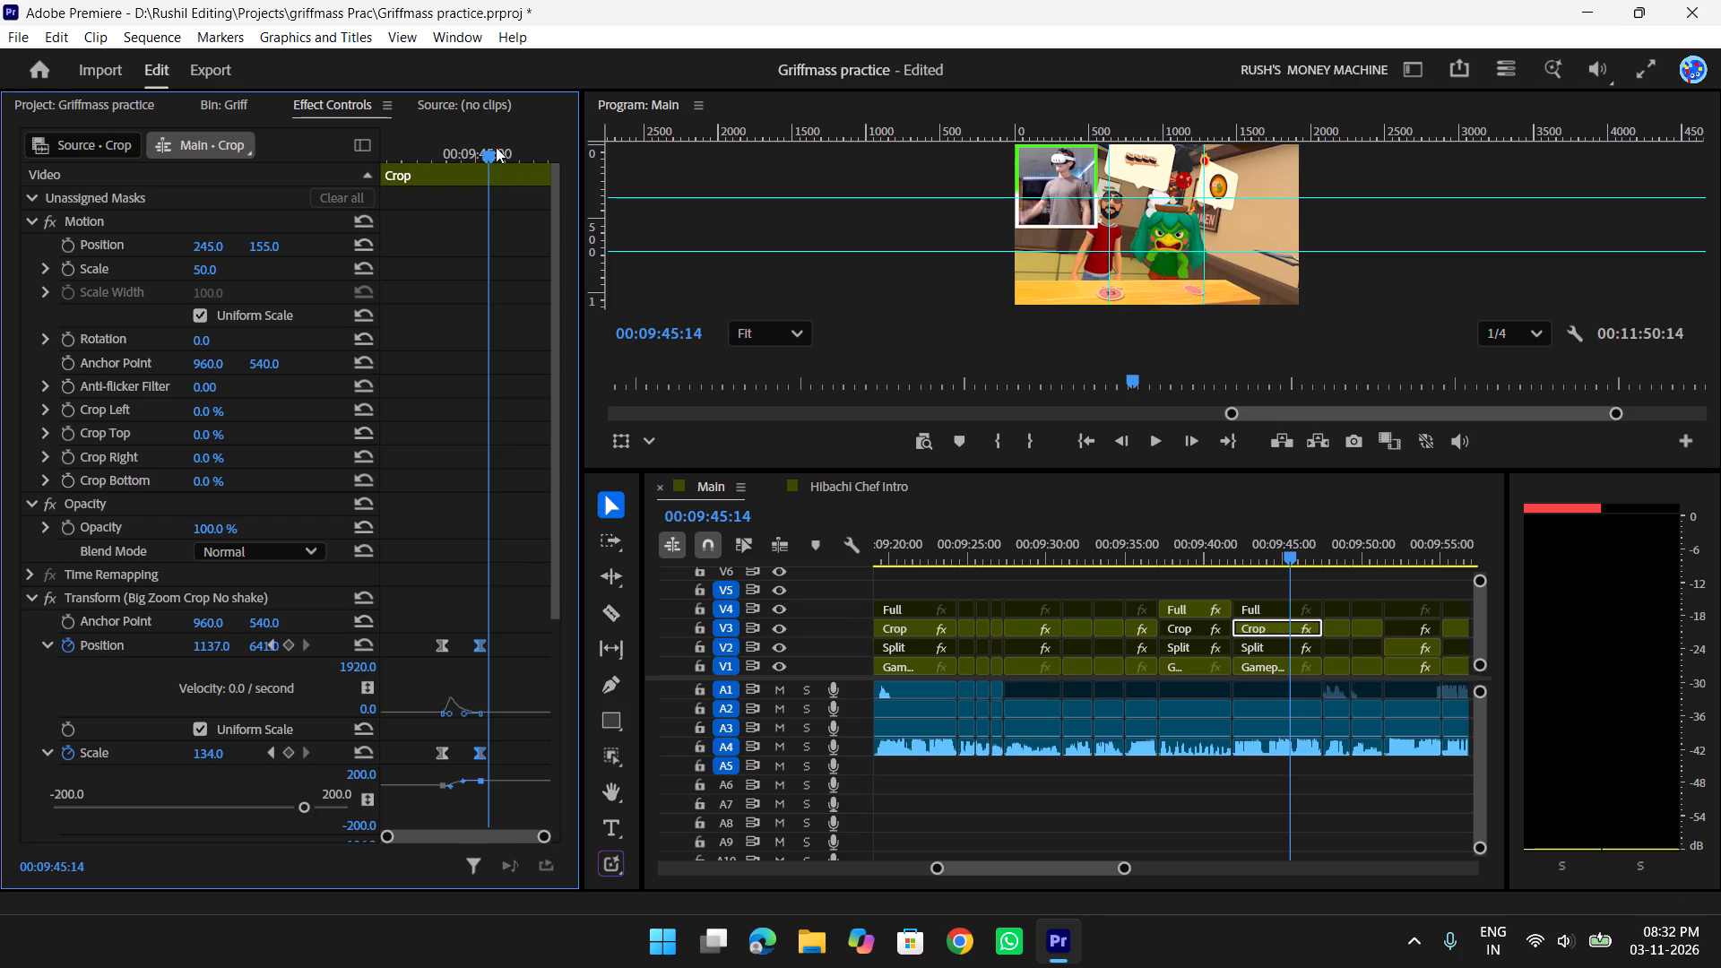
# Set the zoom's end Position keyframe on this V3 Crop clip, at 00:09:45:06, to about 1124, 638.
pyautogui.moveTo(491, 143); pyautogui.dragTo(436, 168)
pyautogui.click(304, 640)
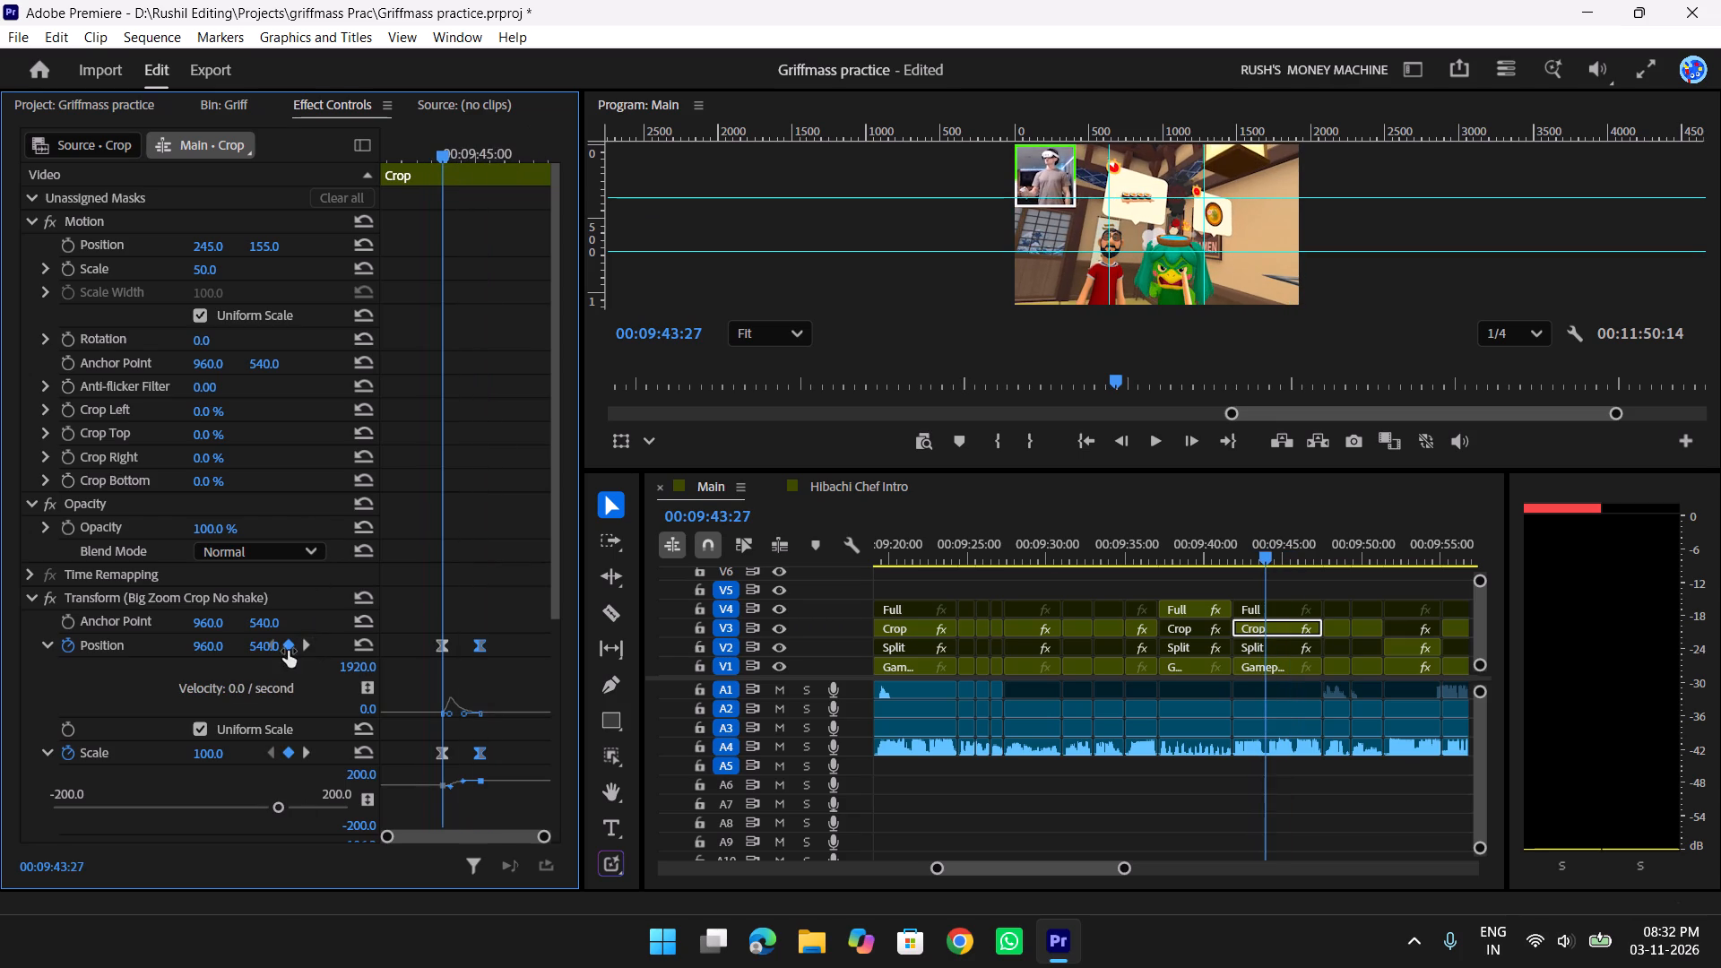
pyautogui.click(311, 648)
pyautogui.click(260, 647)
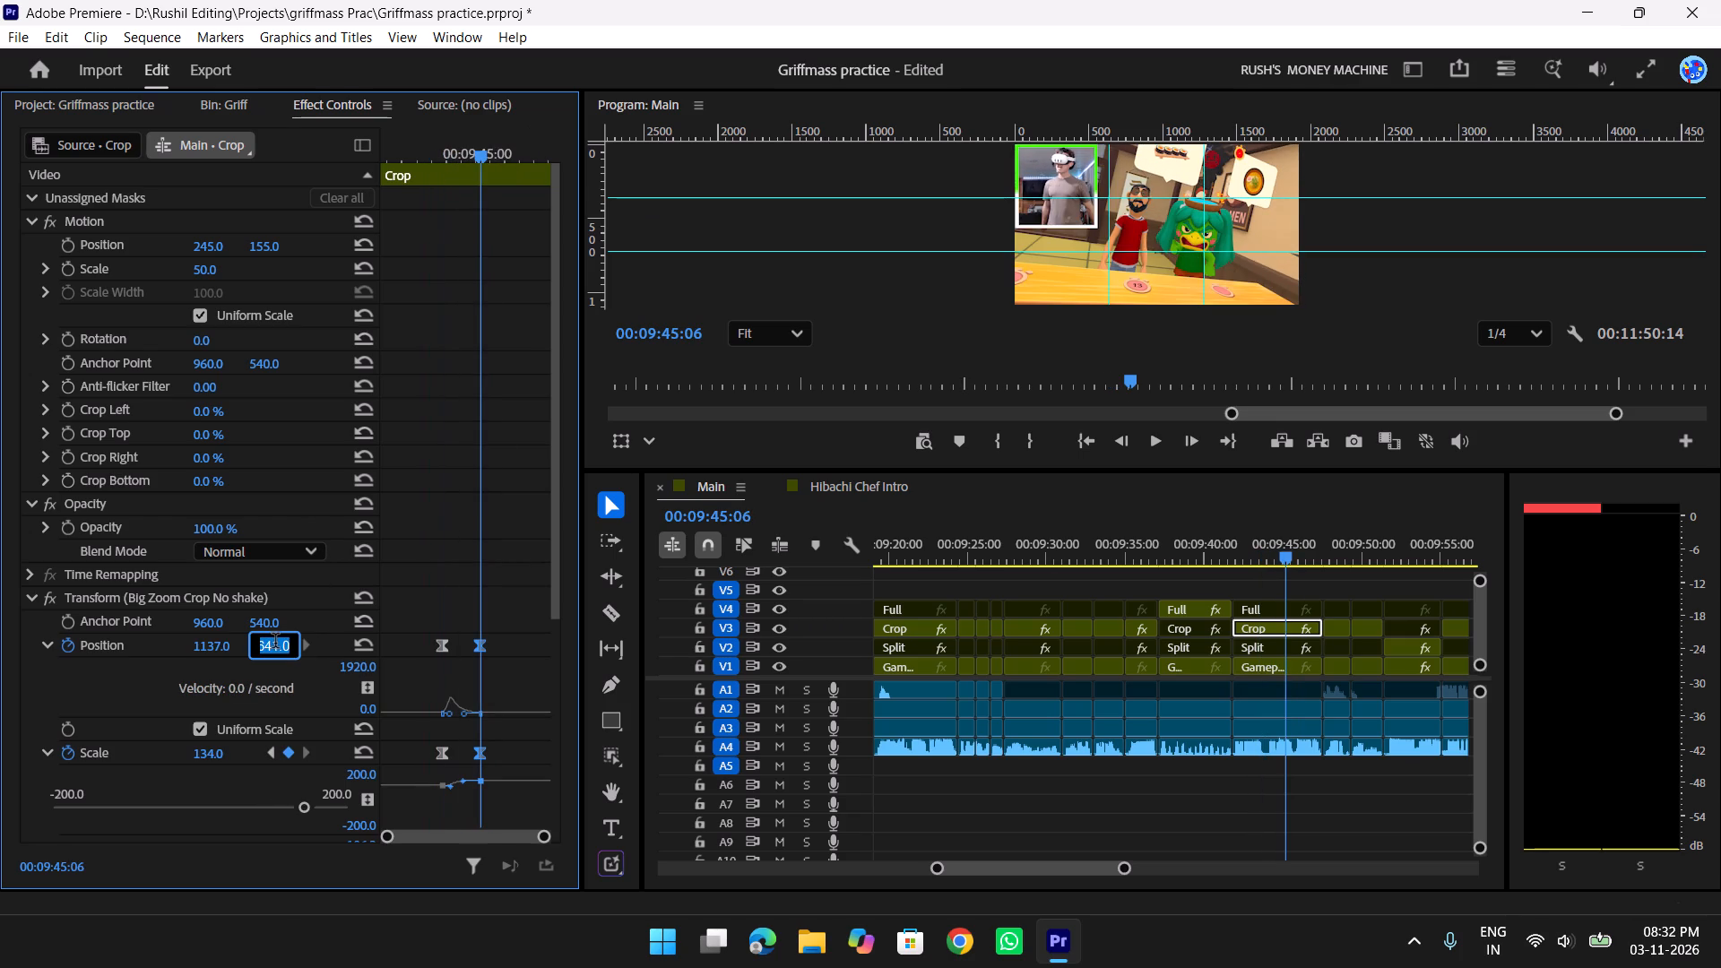
pyautogui.press('Down')
pyautogui.press('Down')
pyautogui.press('Down')
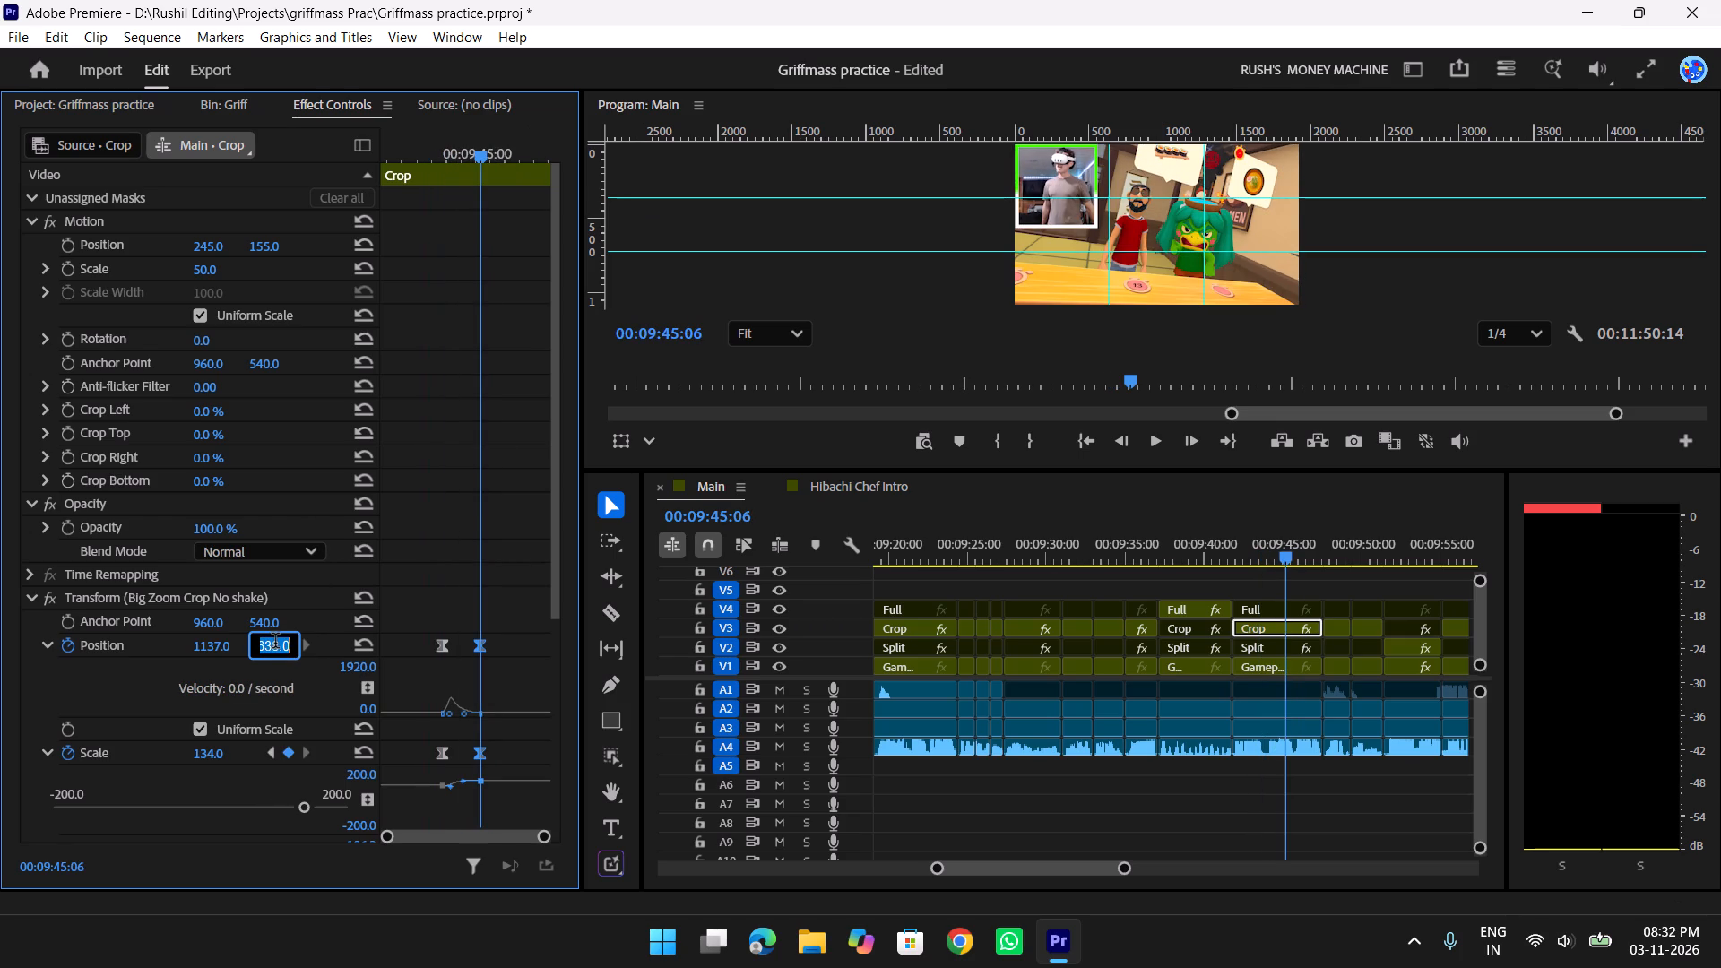
pyautogui.click(217, 652)
pyautogui.press('Down')
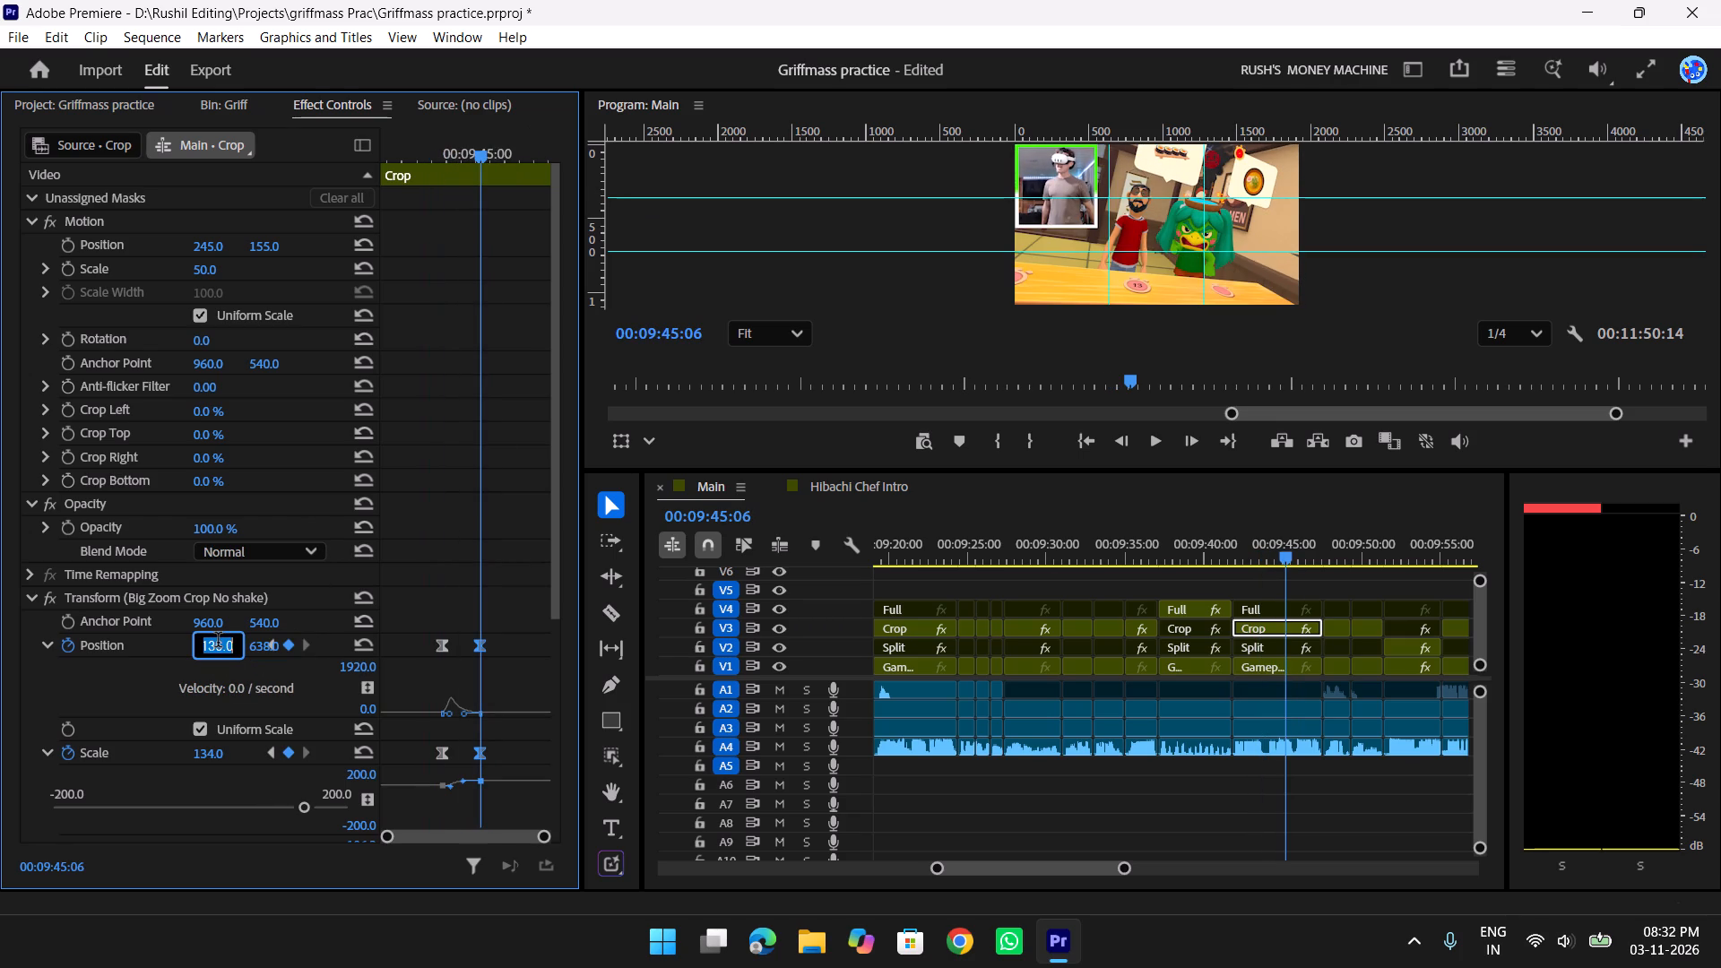
pyautogui.press('Down')
pyautogui.press('Down')
pyautogui.press('Down')
pyautogui.press('Down')
pyautogui.press('Down')
pyautogui.press('Down')
pyautogui.press('Down')
pyautogui.press('Down')
pyautogui.press('Down')
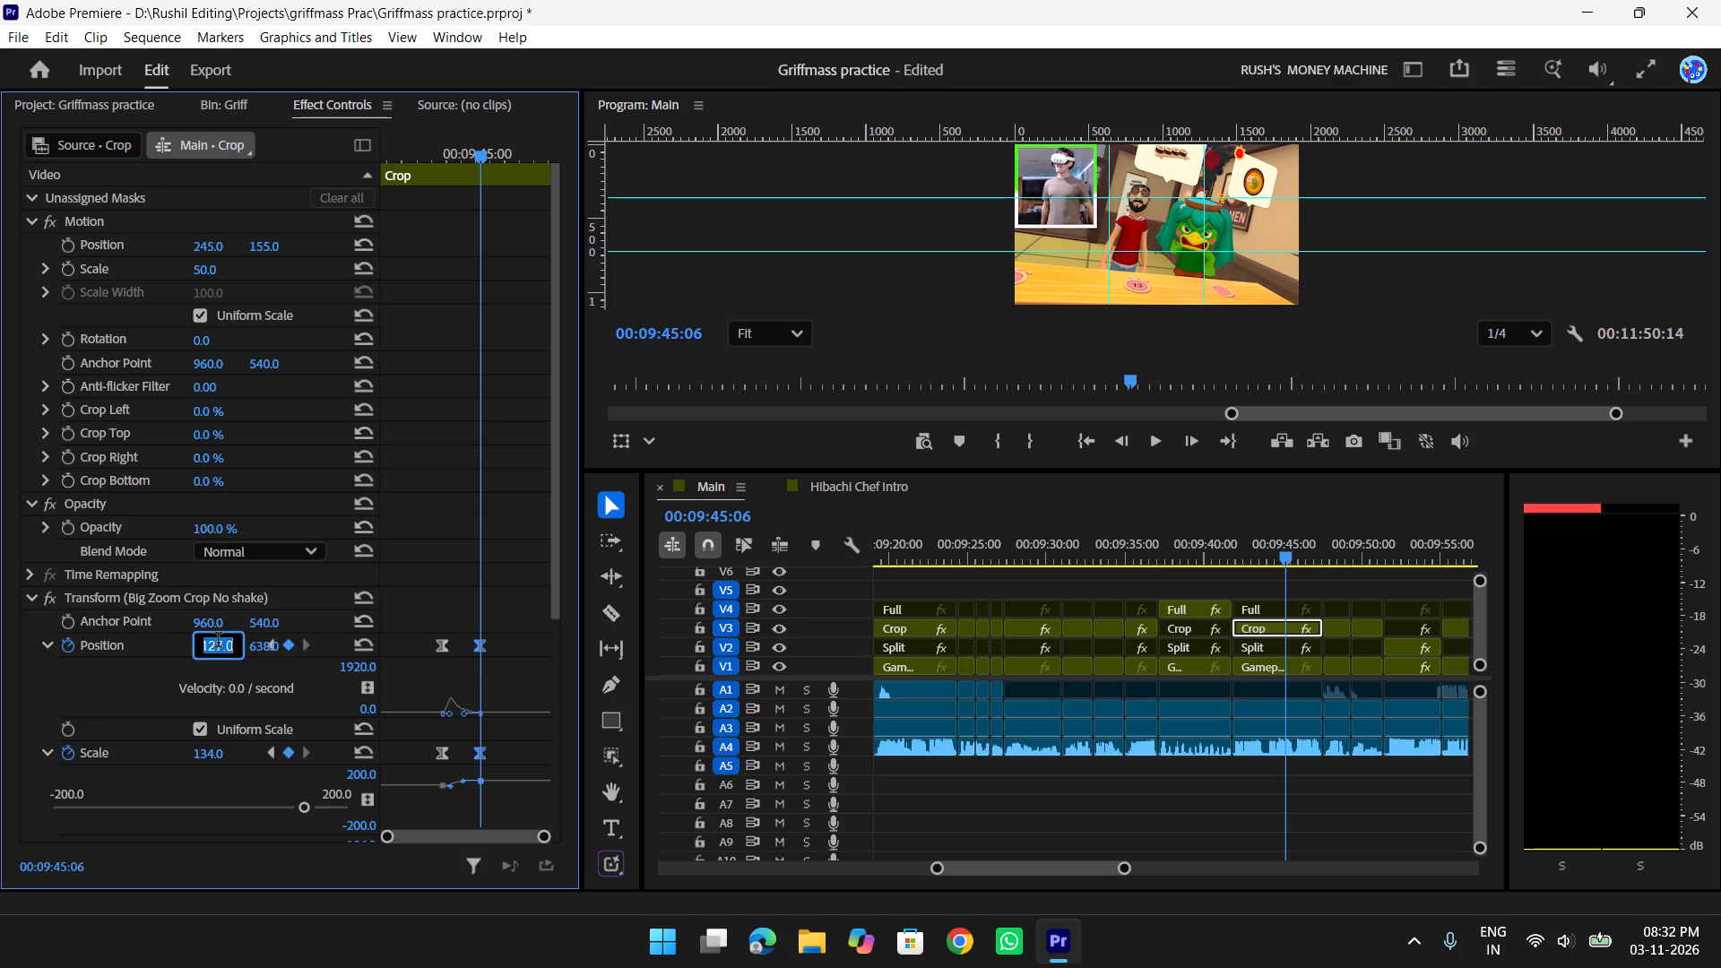
pyautogui.press('Down')
pyautogui.press('Down')
pyautogui.press('Down')
pyautogui.click(1186, 787)
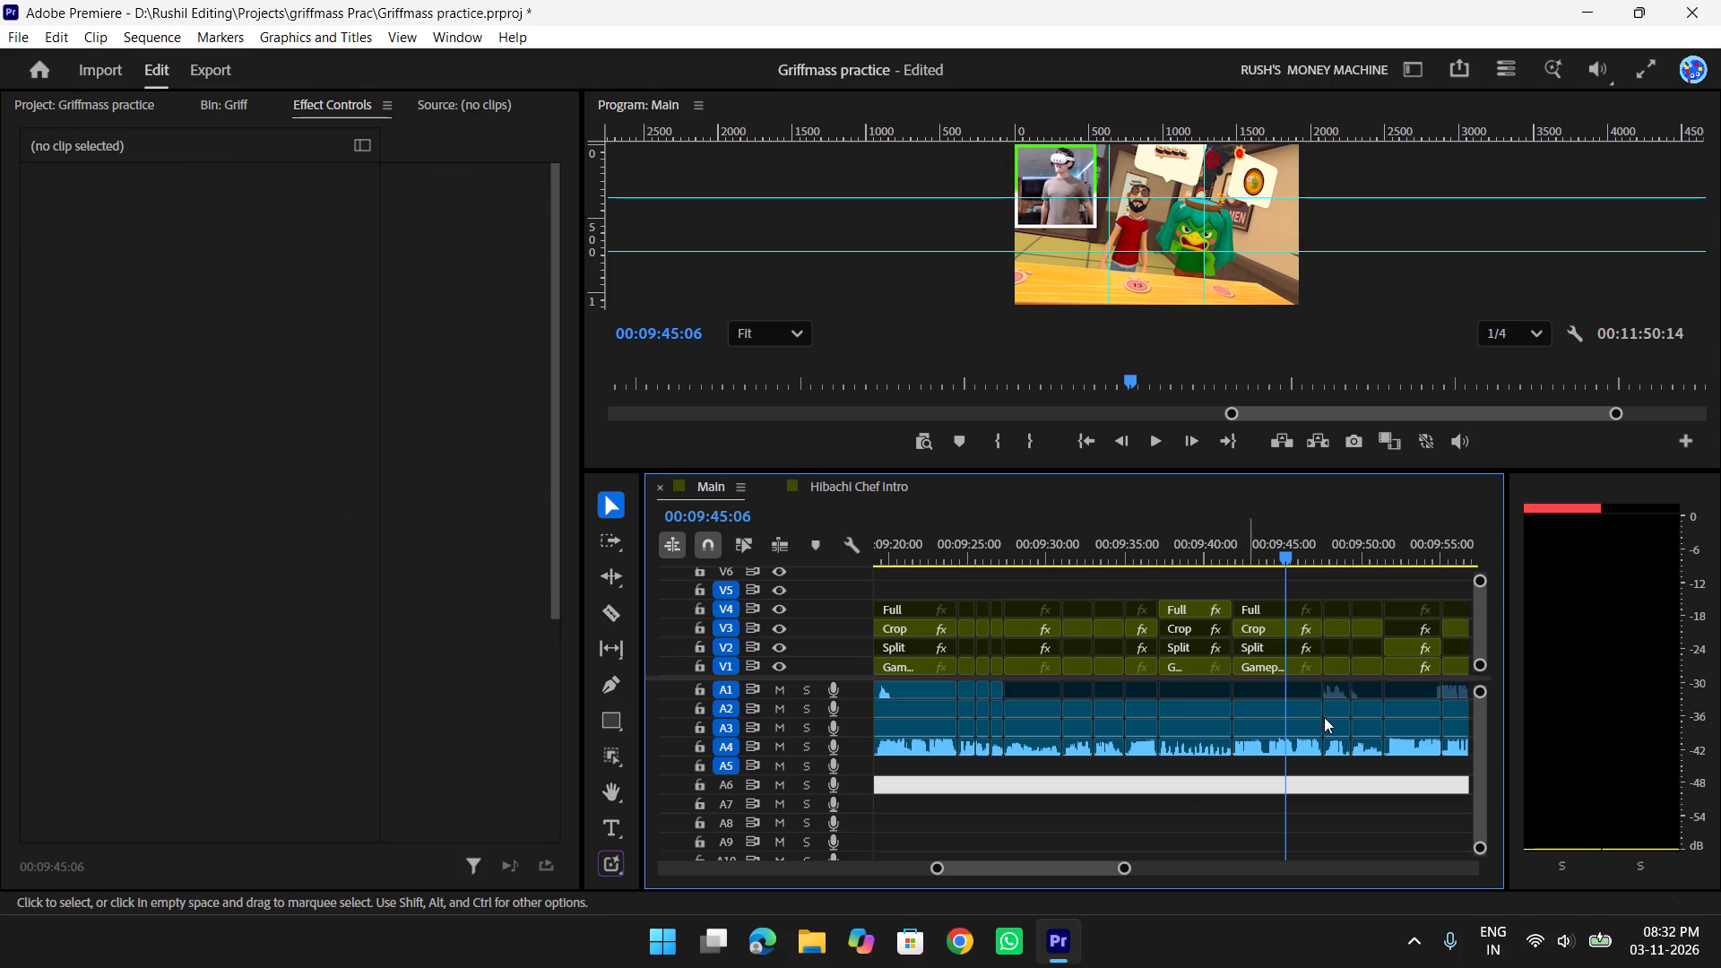
# Play back and scrub from about 00:09:39 to 00:09:53 to check the facecam zoom and review the following shots.
pyautogui.moveTo(1254, 543); pyautogui.dragTo(1184, 546)
pyautogui.press('space')
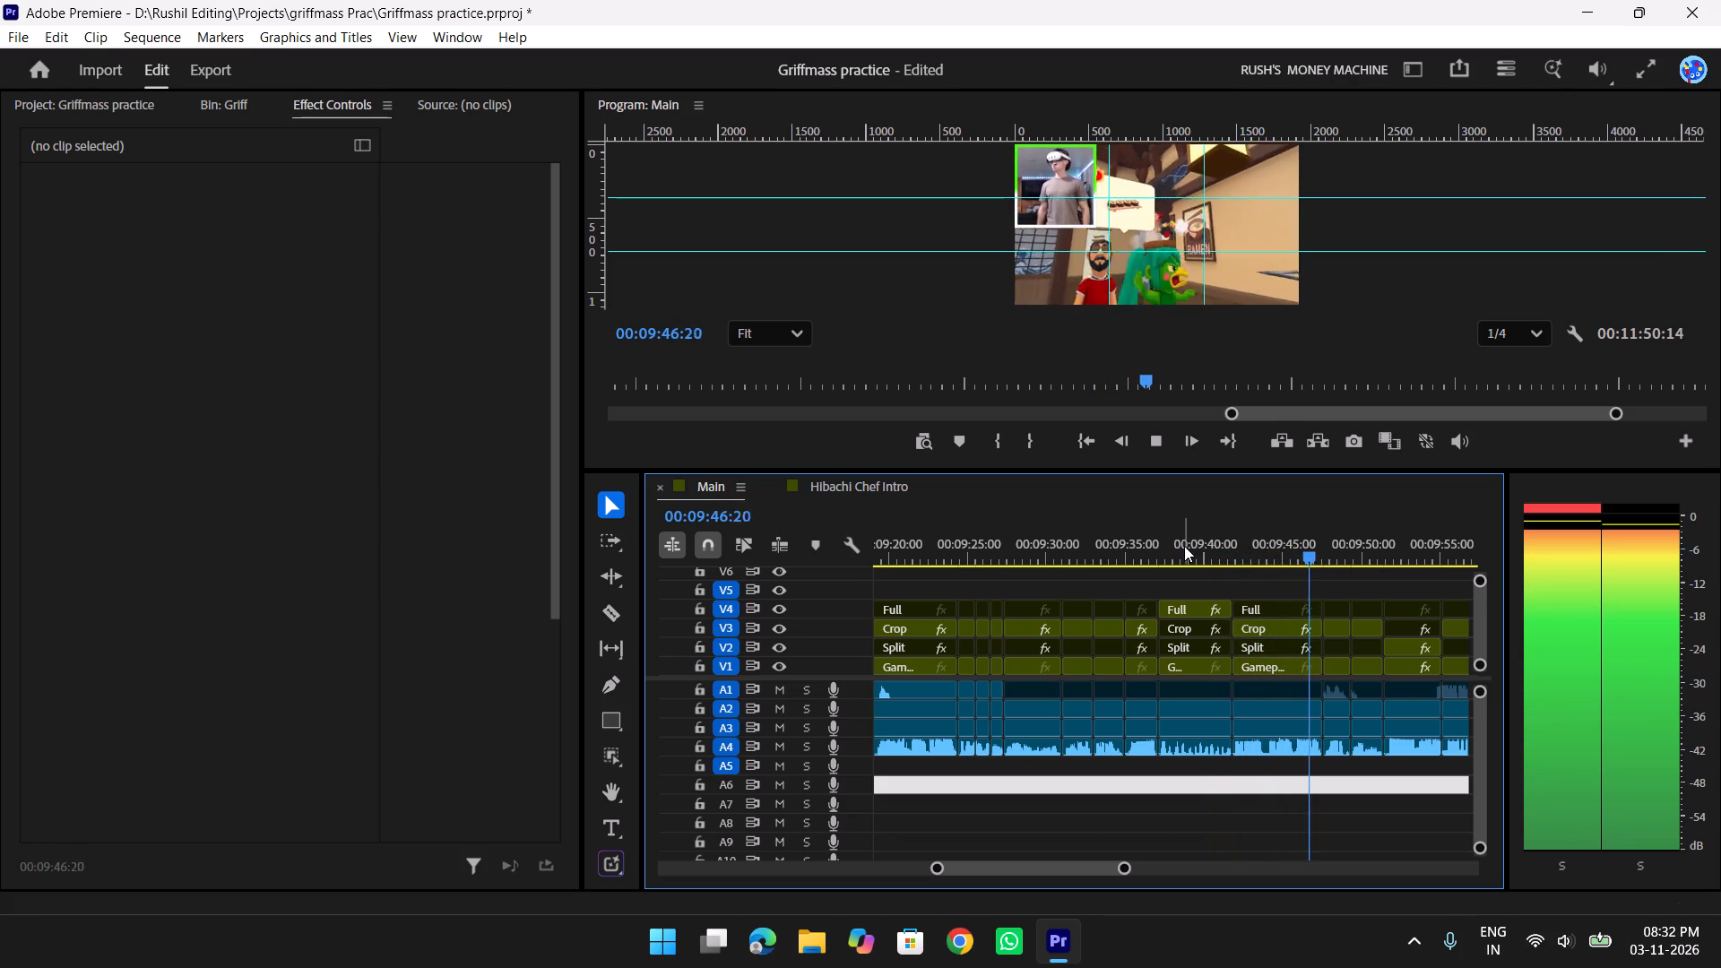
pyautogui.scroll(-4, 1184, 546)
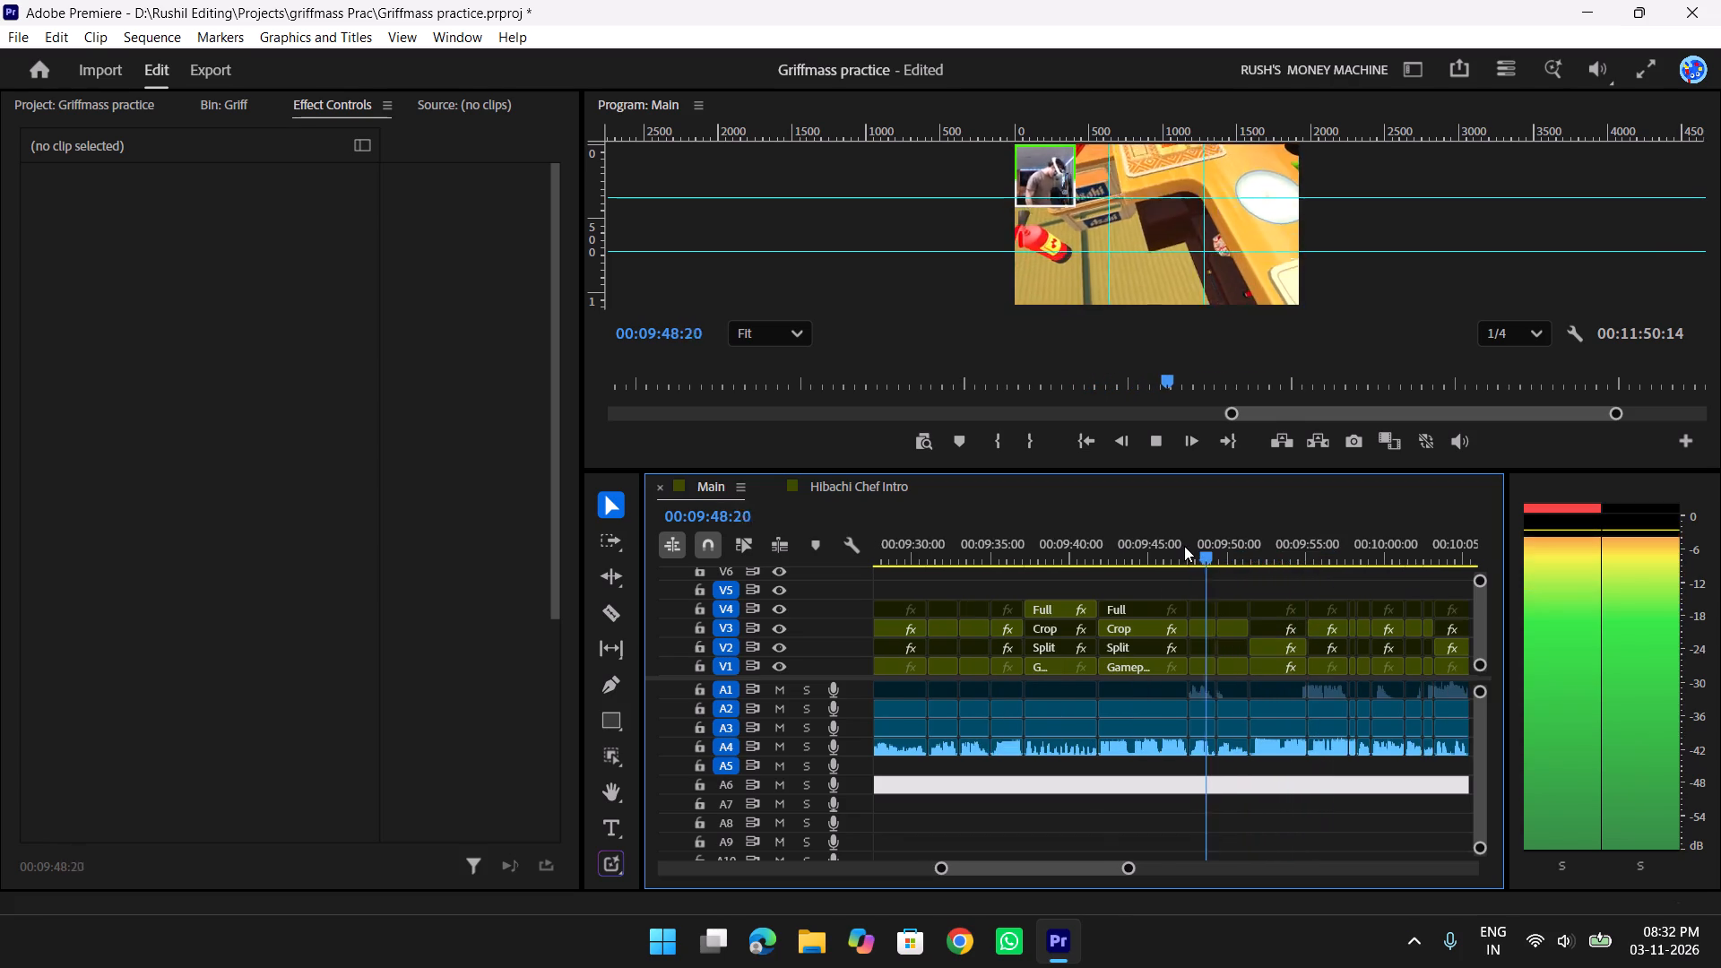
pyautogui.scroll(-4, 1184, 546)
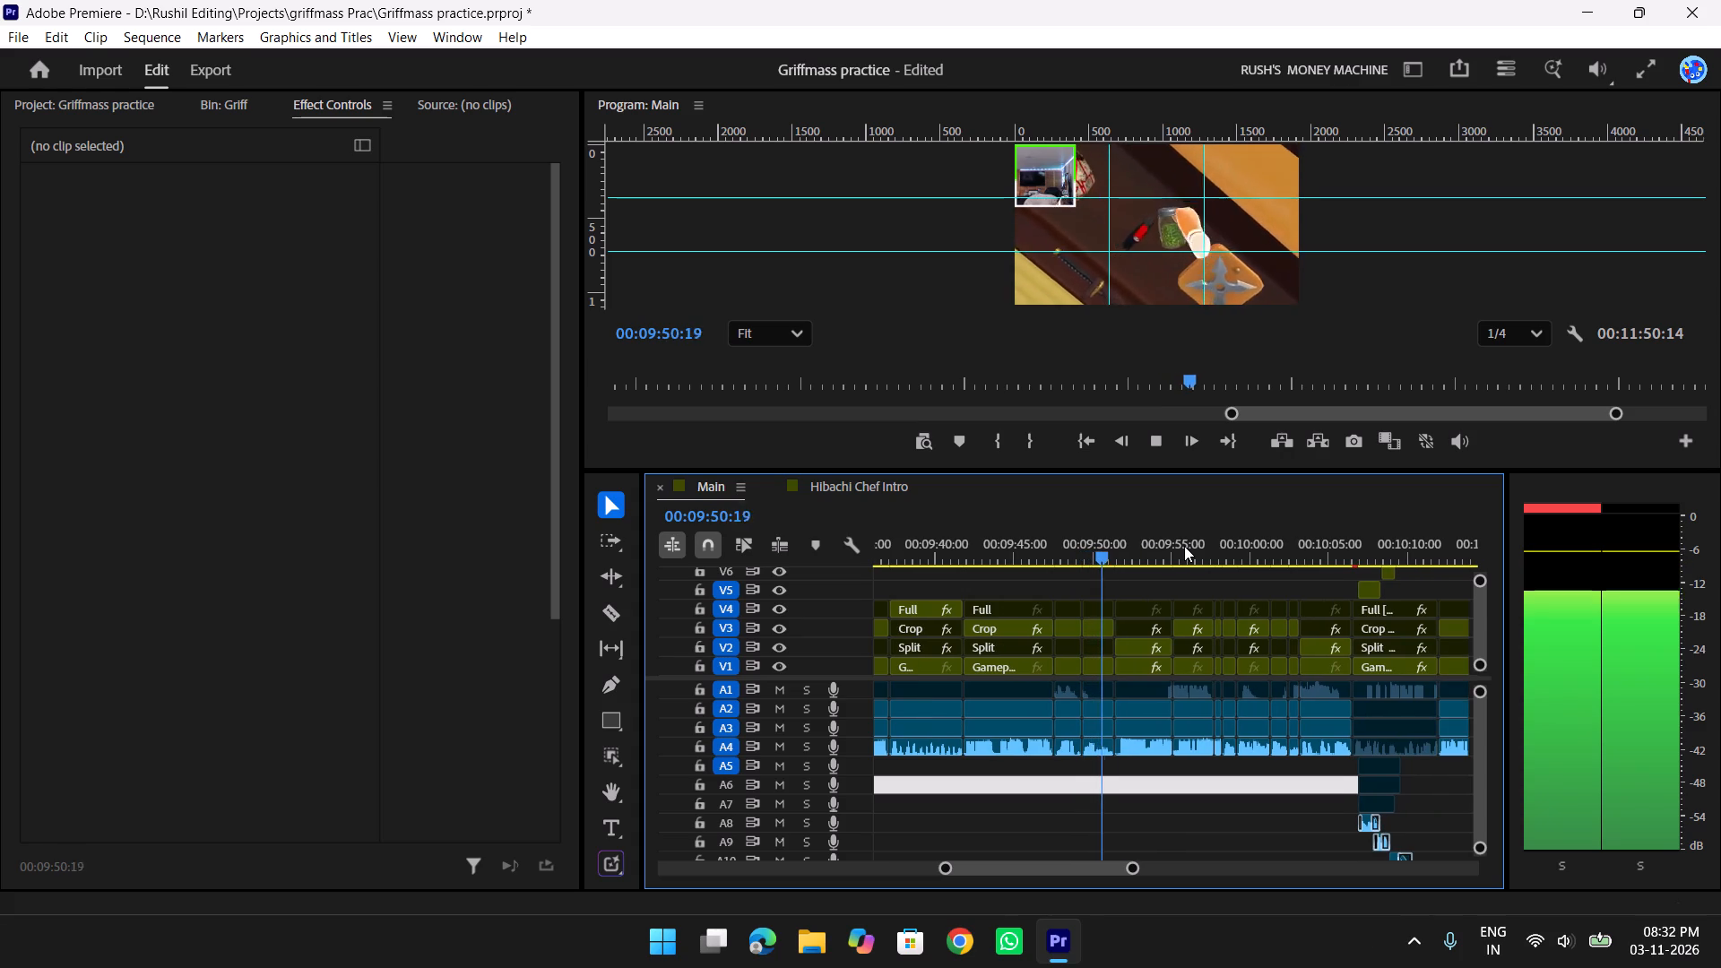
pyautogui.scroll(-2, 1184, 546)
pyautogui.press('space')
pyautogui.scroll(3, 1184, 546)
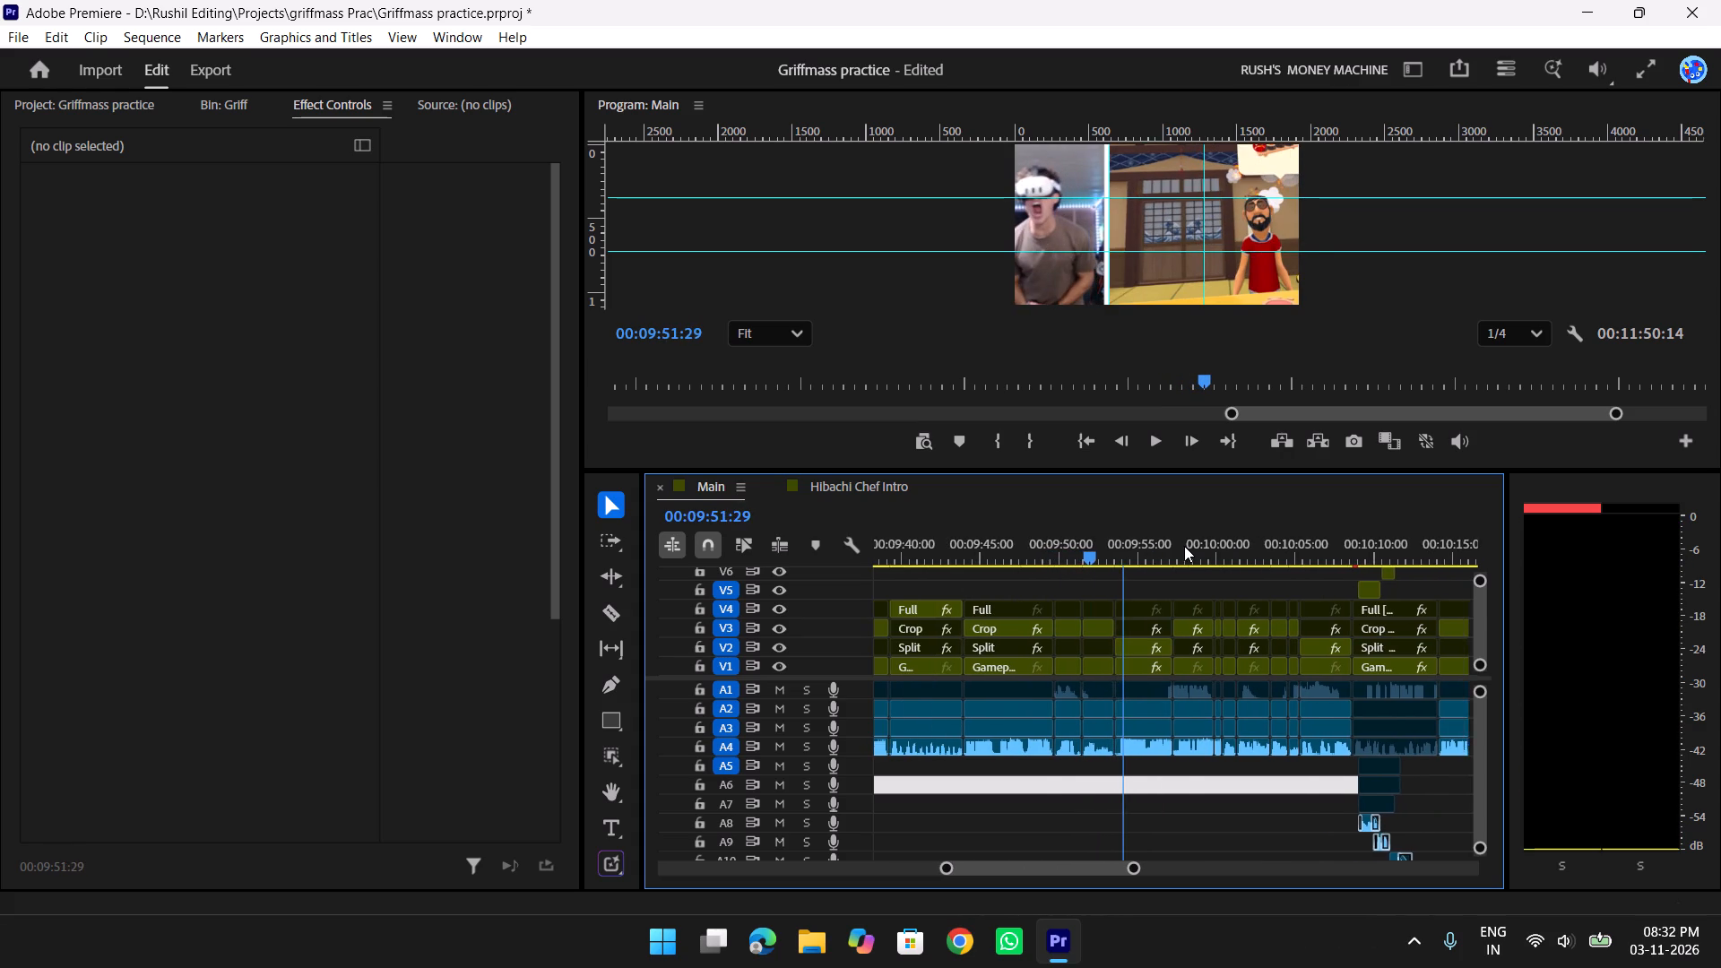
pyautogui.moveTo(1144, 540); pyautogui.dragTo(1059, 534)
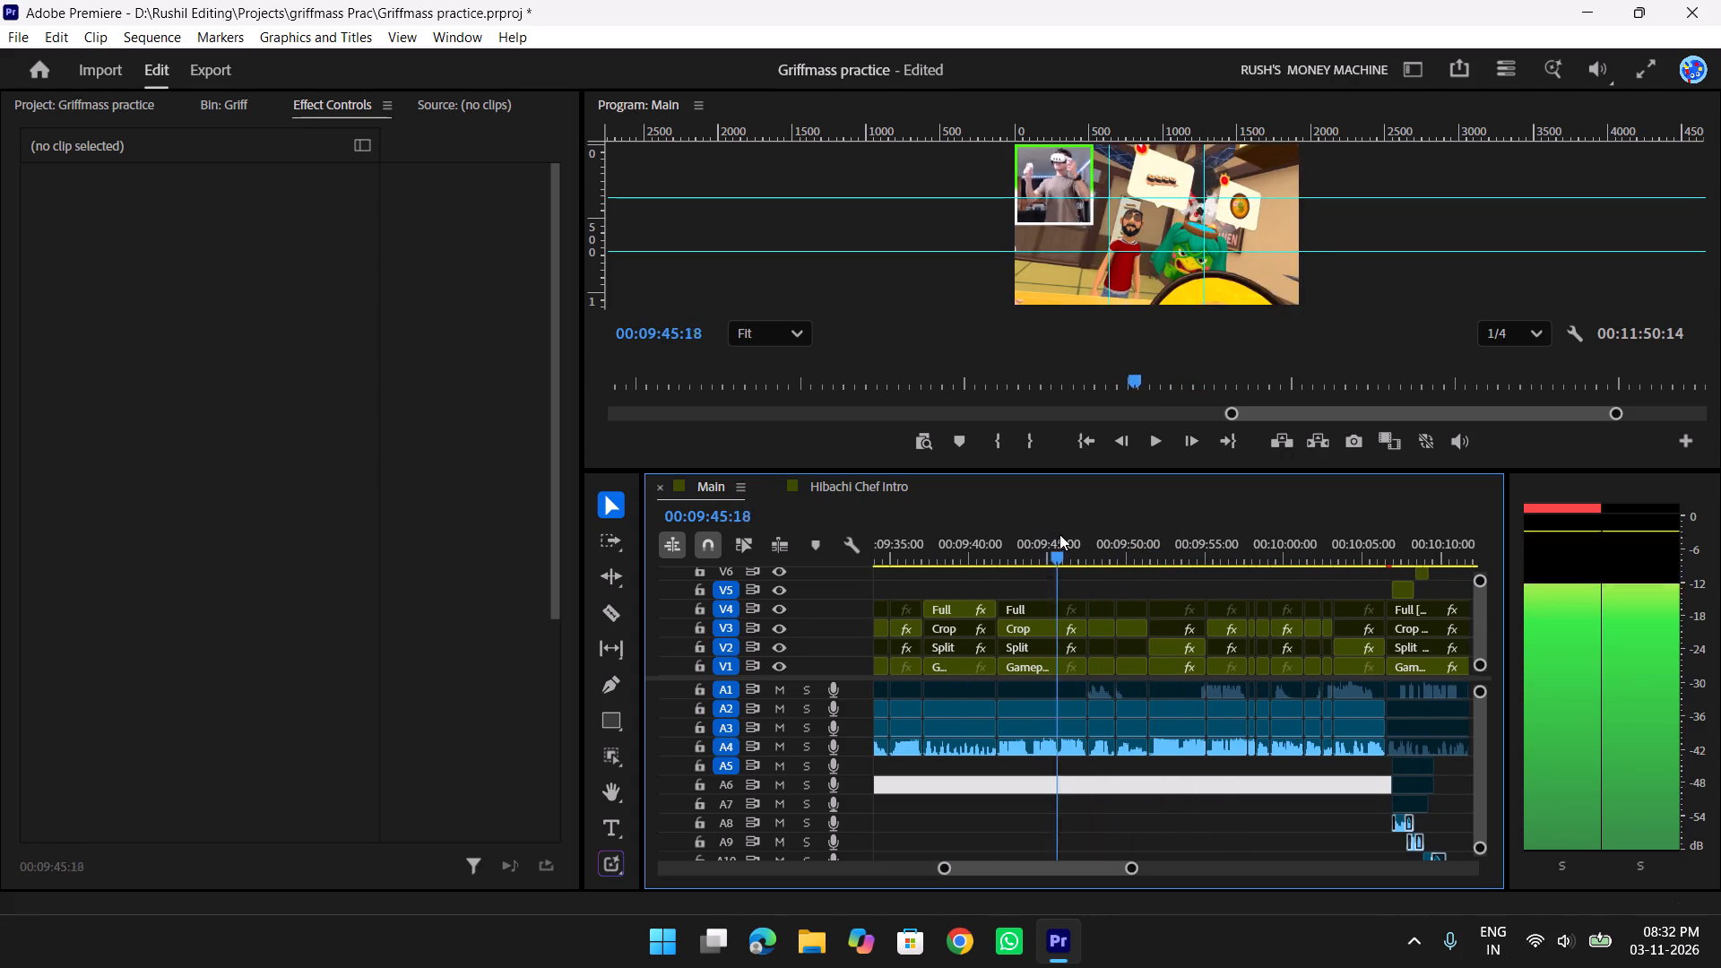
pyautogui.moveTo(1059, 534); pyautogui.dragTo(1119, 537)
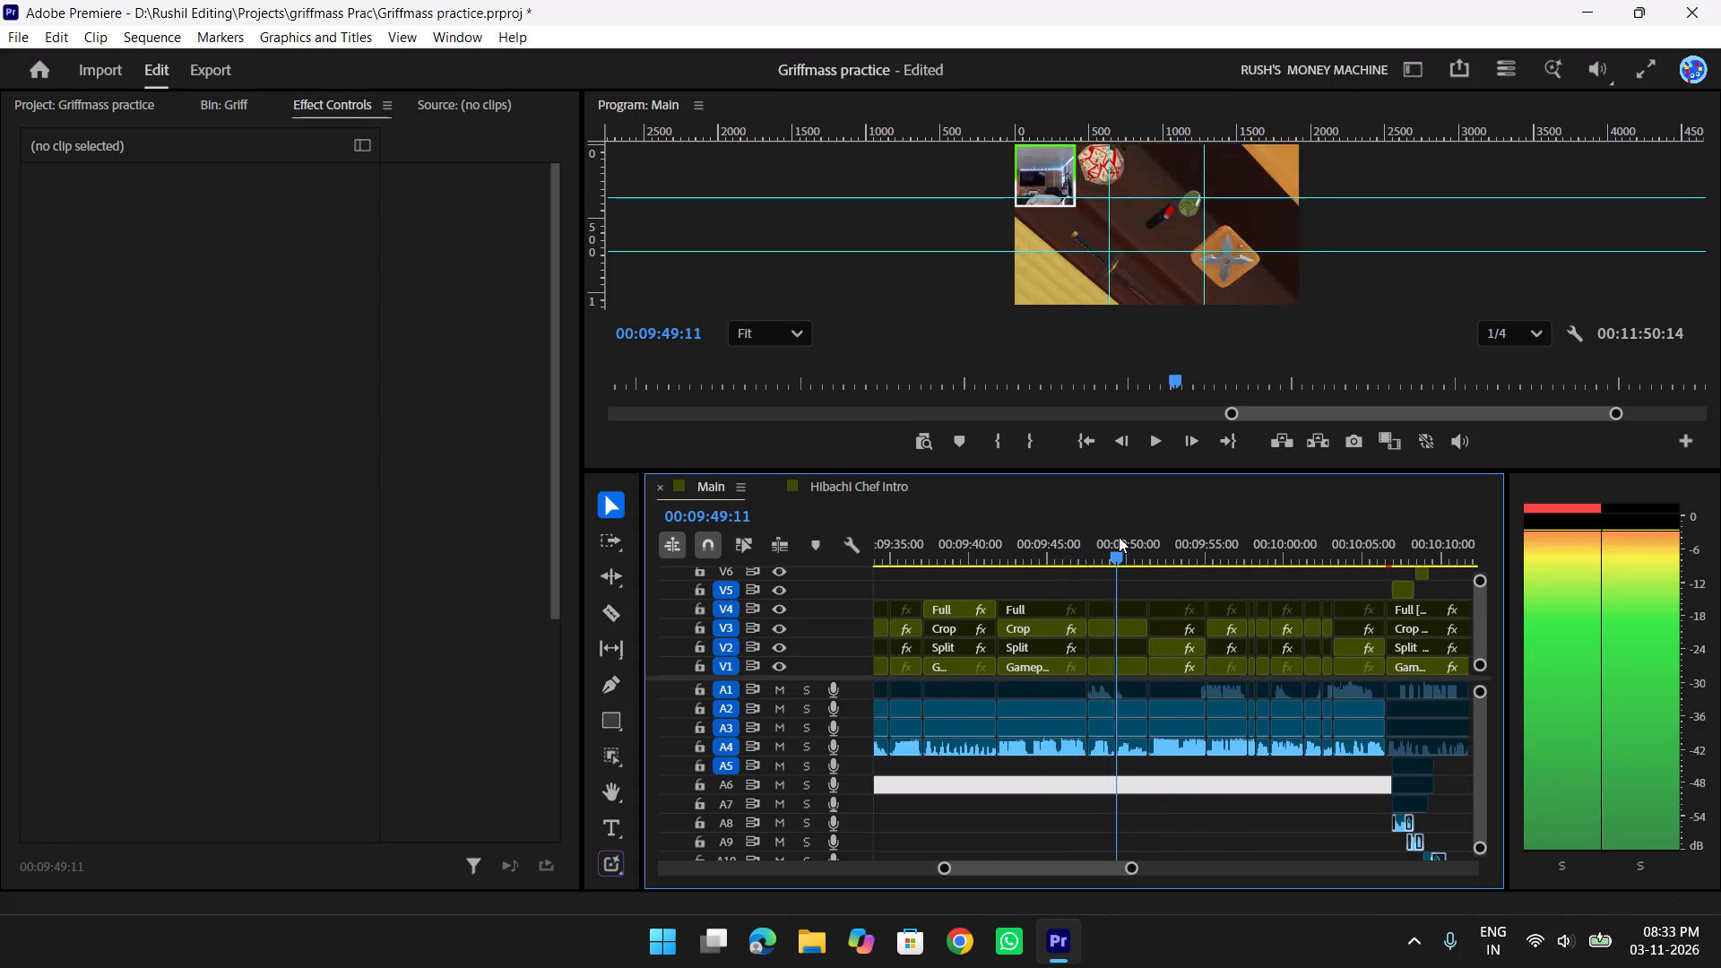
pyautogui.moveTo(1119, 537); pyautogui.dragTo(1172, 543)
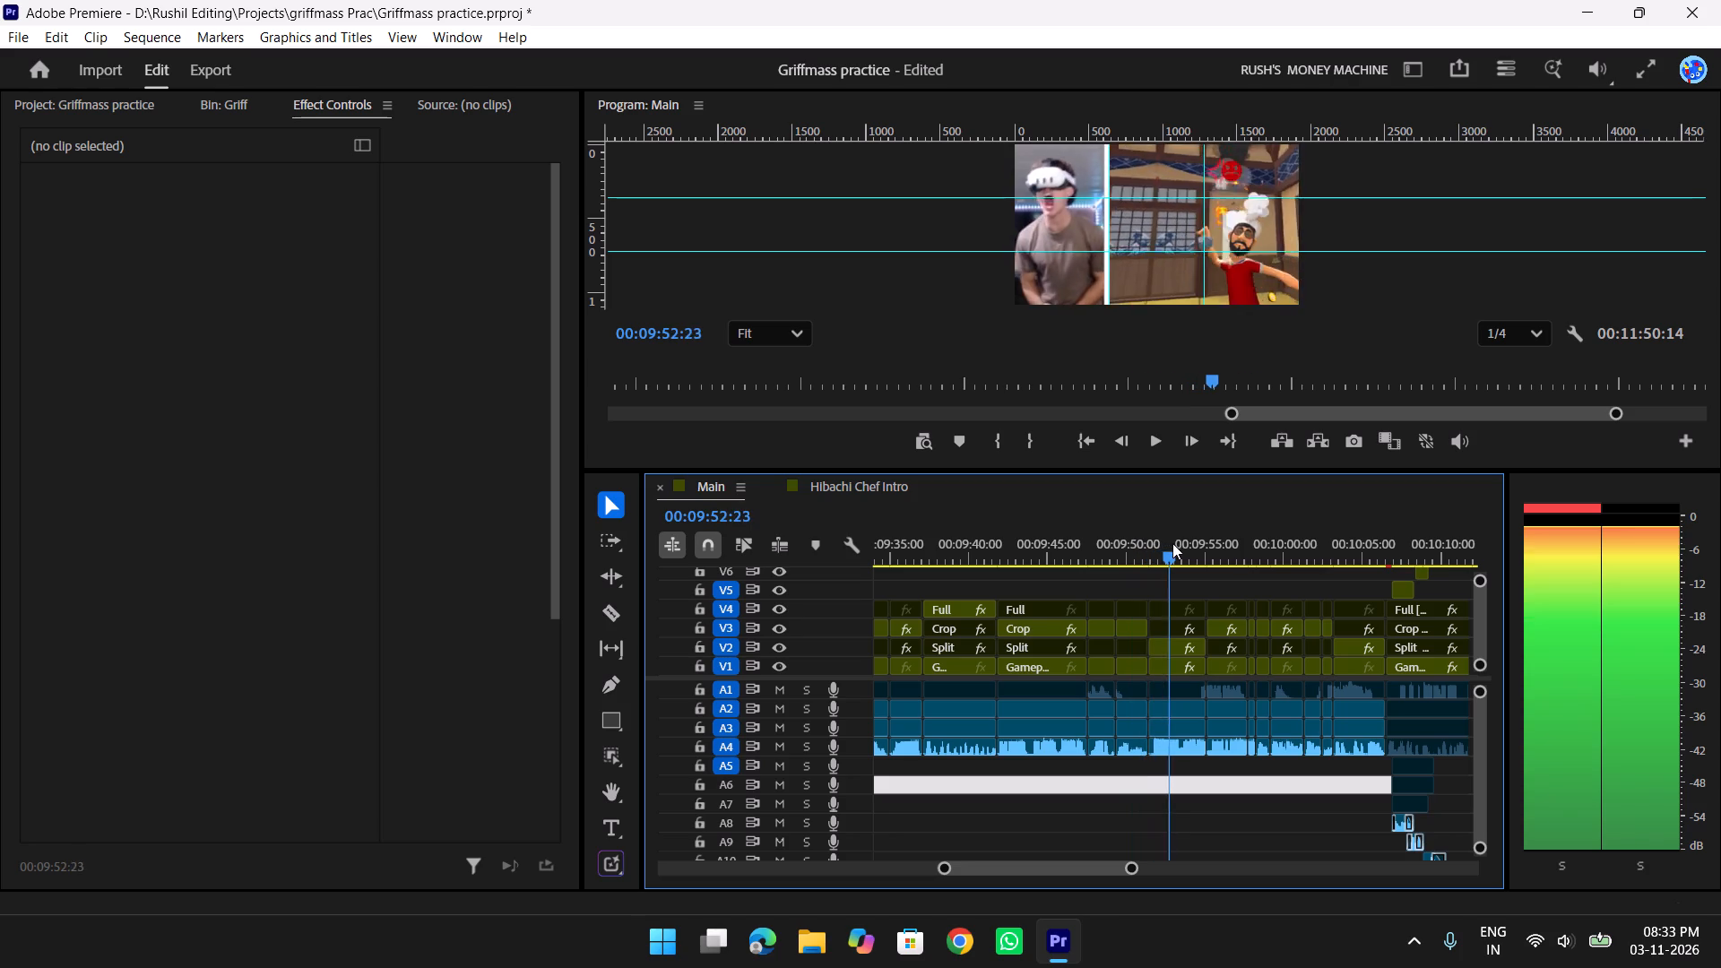
pyautogui.moveTo(1172, 543); pyautogui.dragTo(1175, 543)
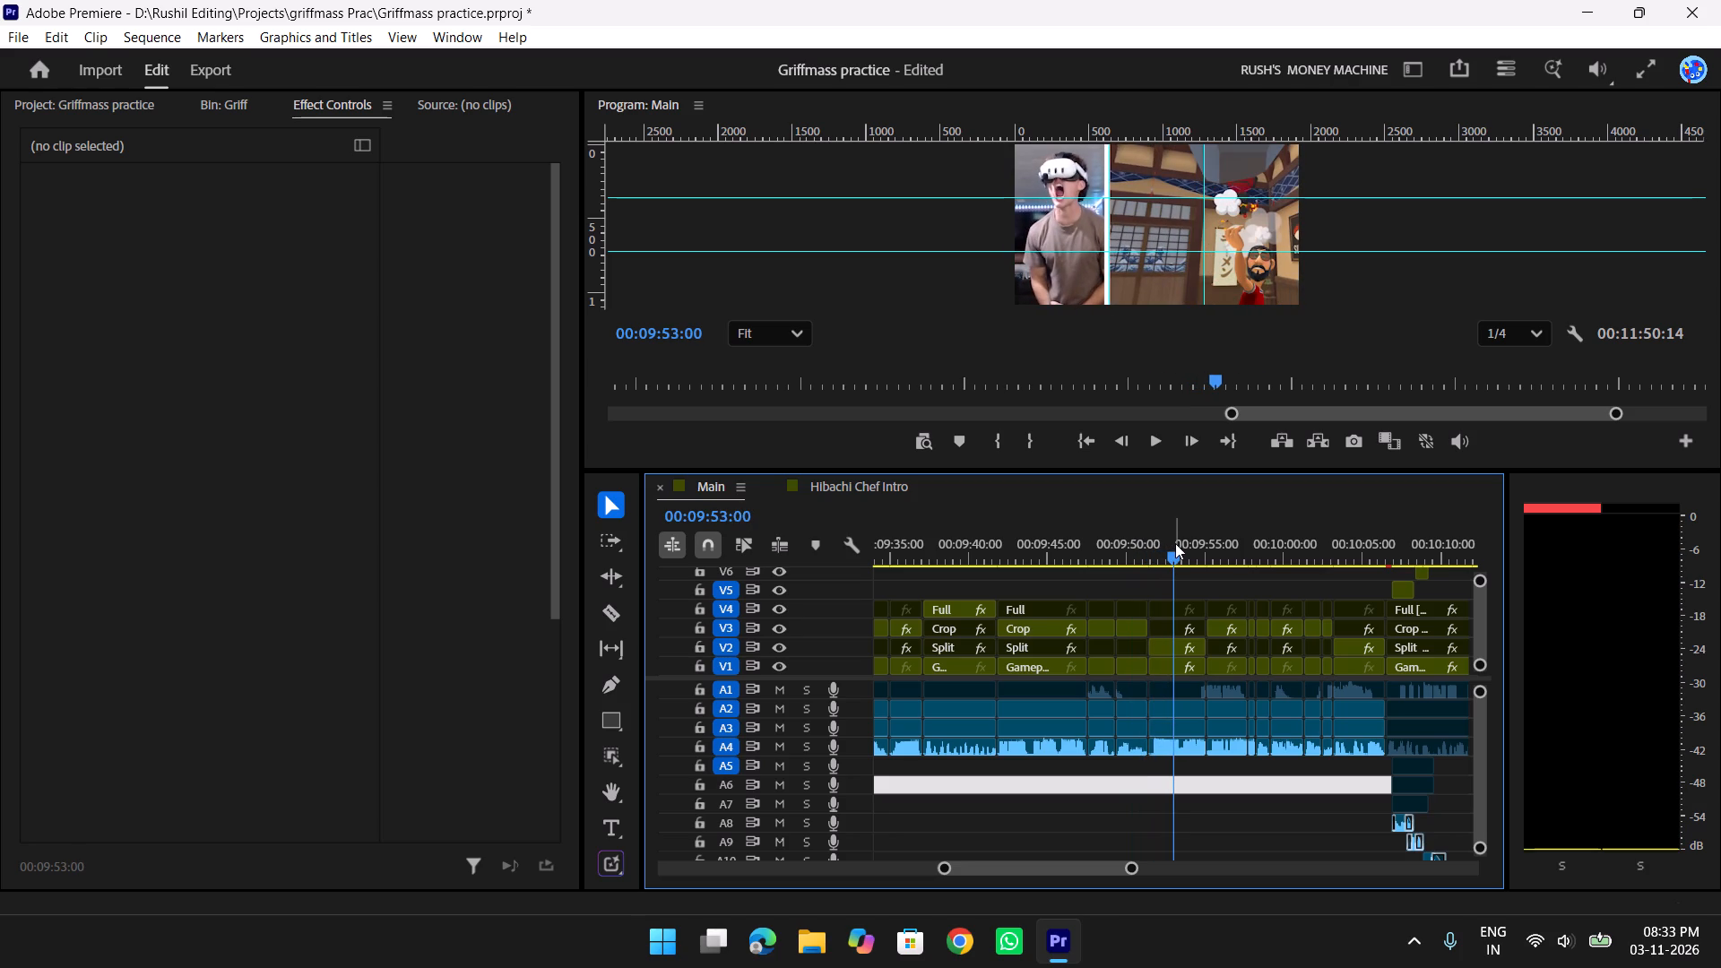
# Apply the Malice Angry Shake Small preset to the V2 Split clip at 00:09:51:25.
pyautogui.moveTo(1172, 540); pyautogui.dragTo(1159, 545)
pyautogui.click(1166, 645)
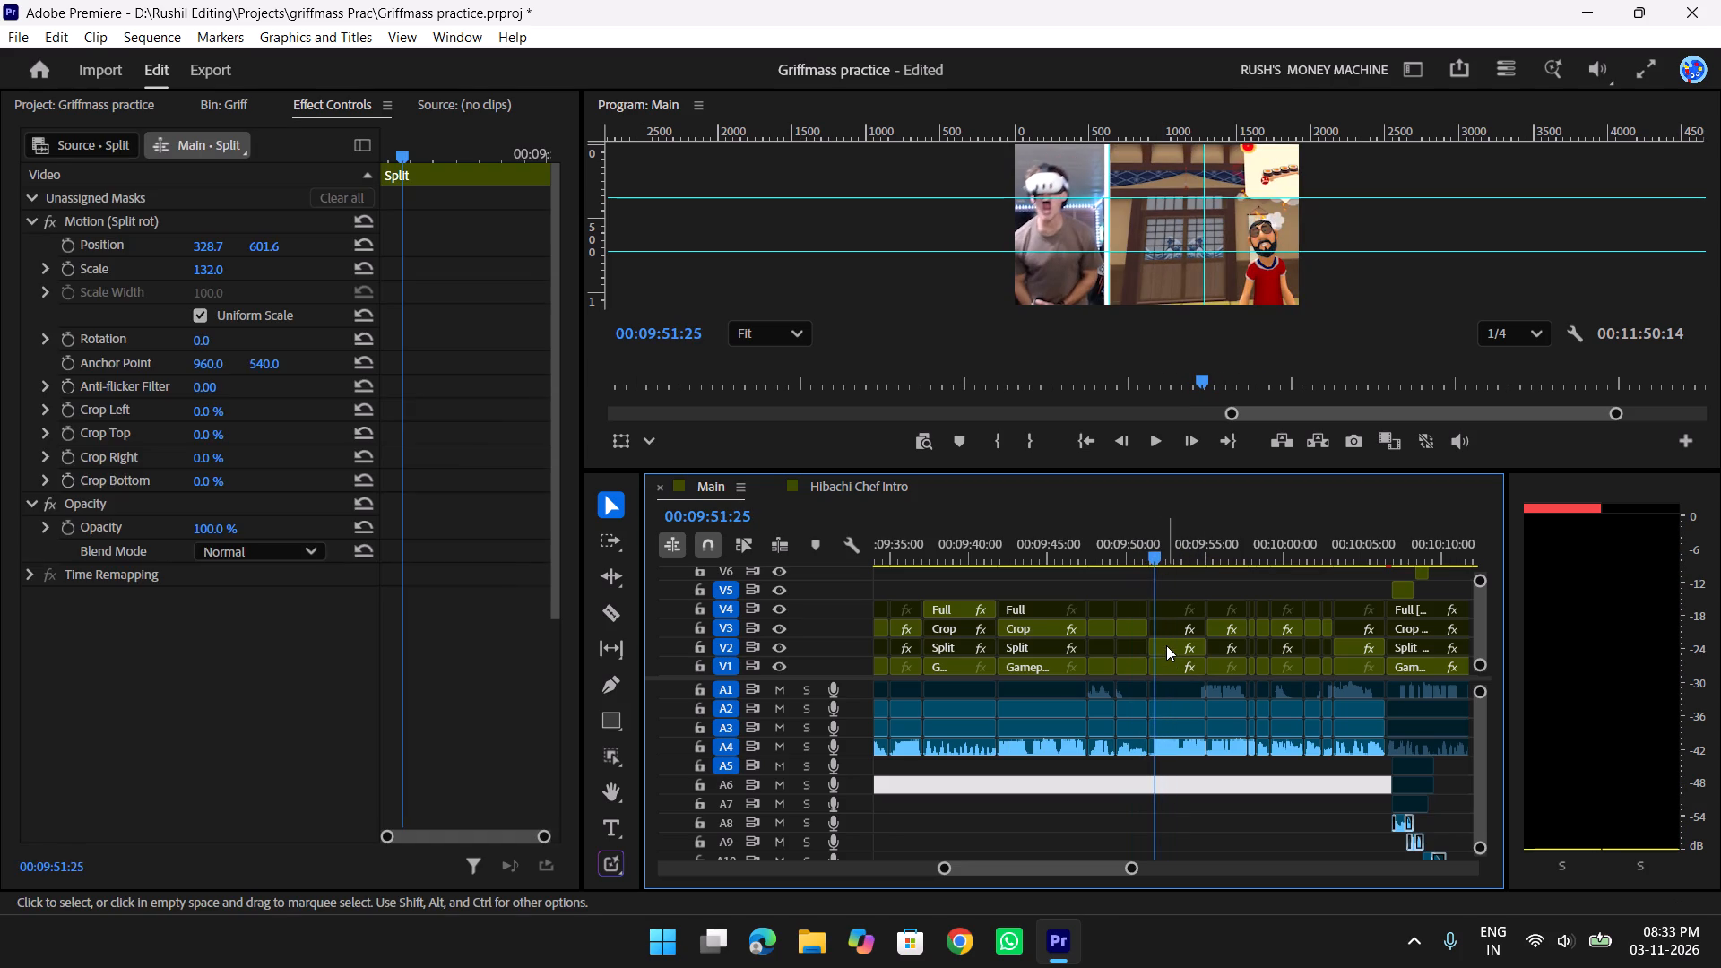
pyautogui.hotkey('shift', 'z')
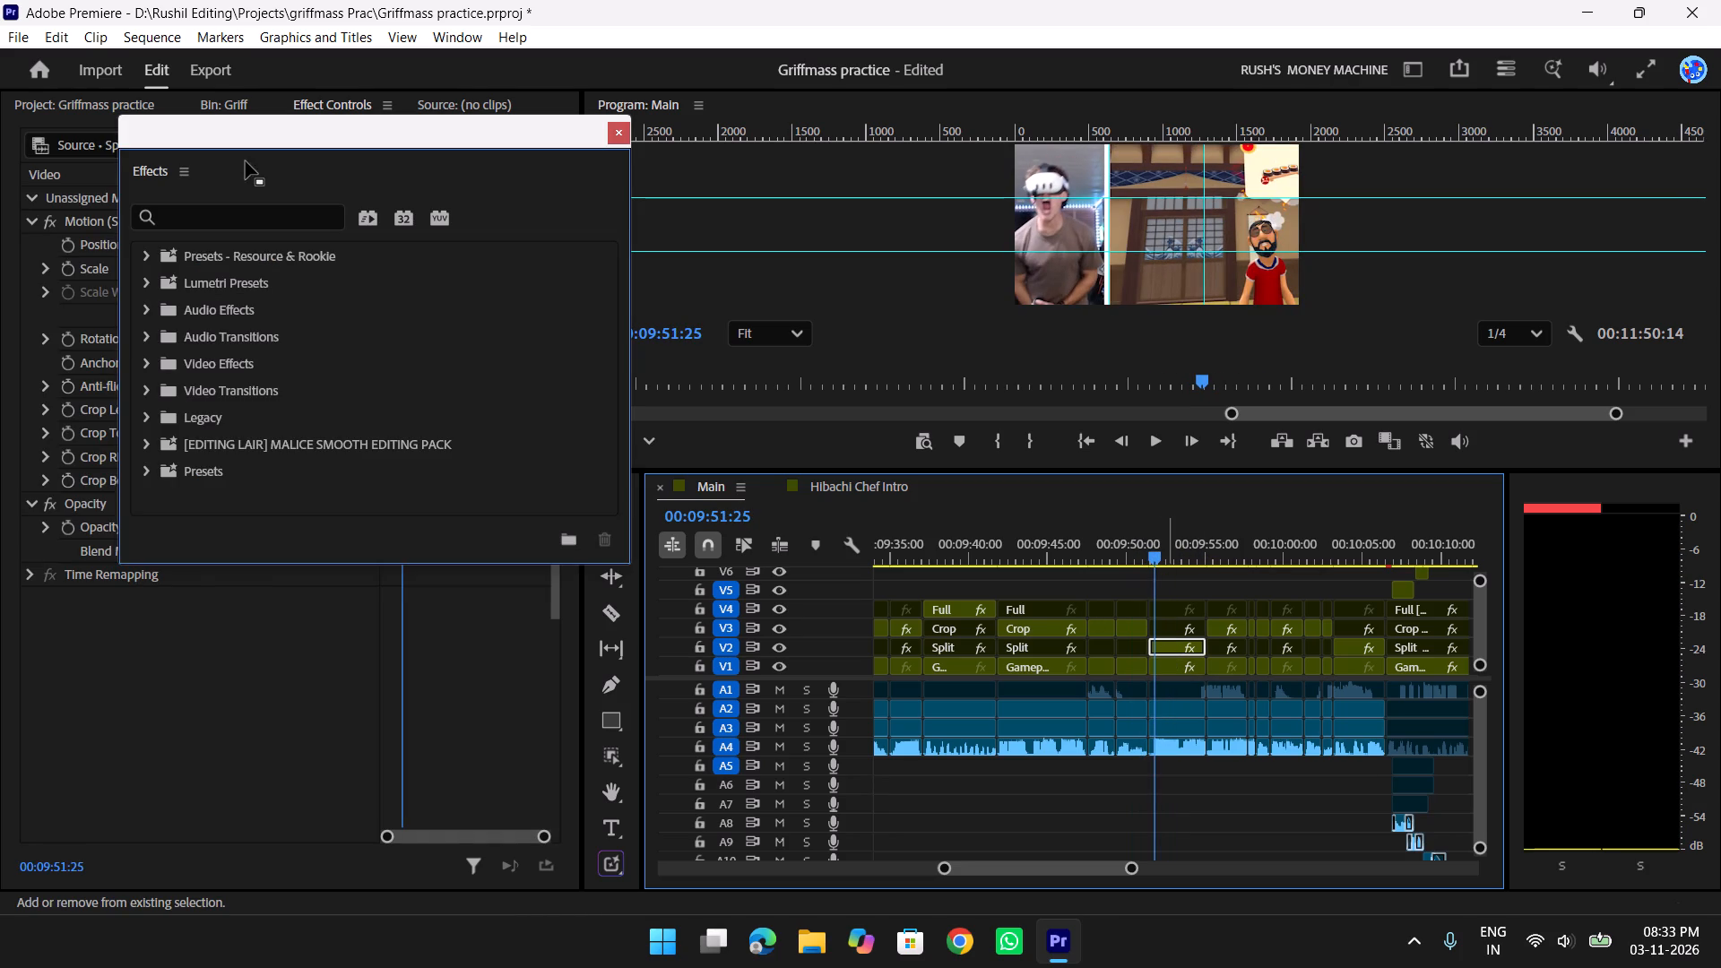
pyautogui.click(239, 211)
pyautogui.write('angry')
pyautogui.scroll(-7, 553, 354)
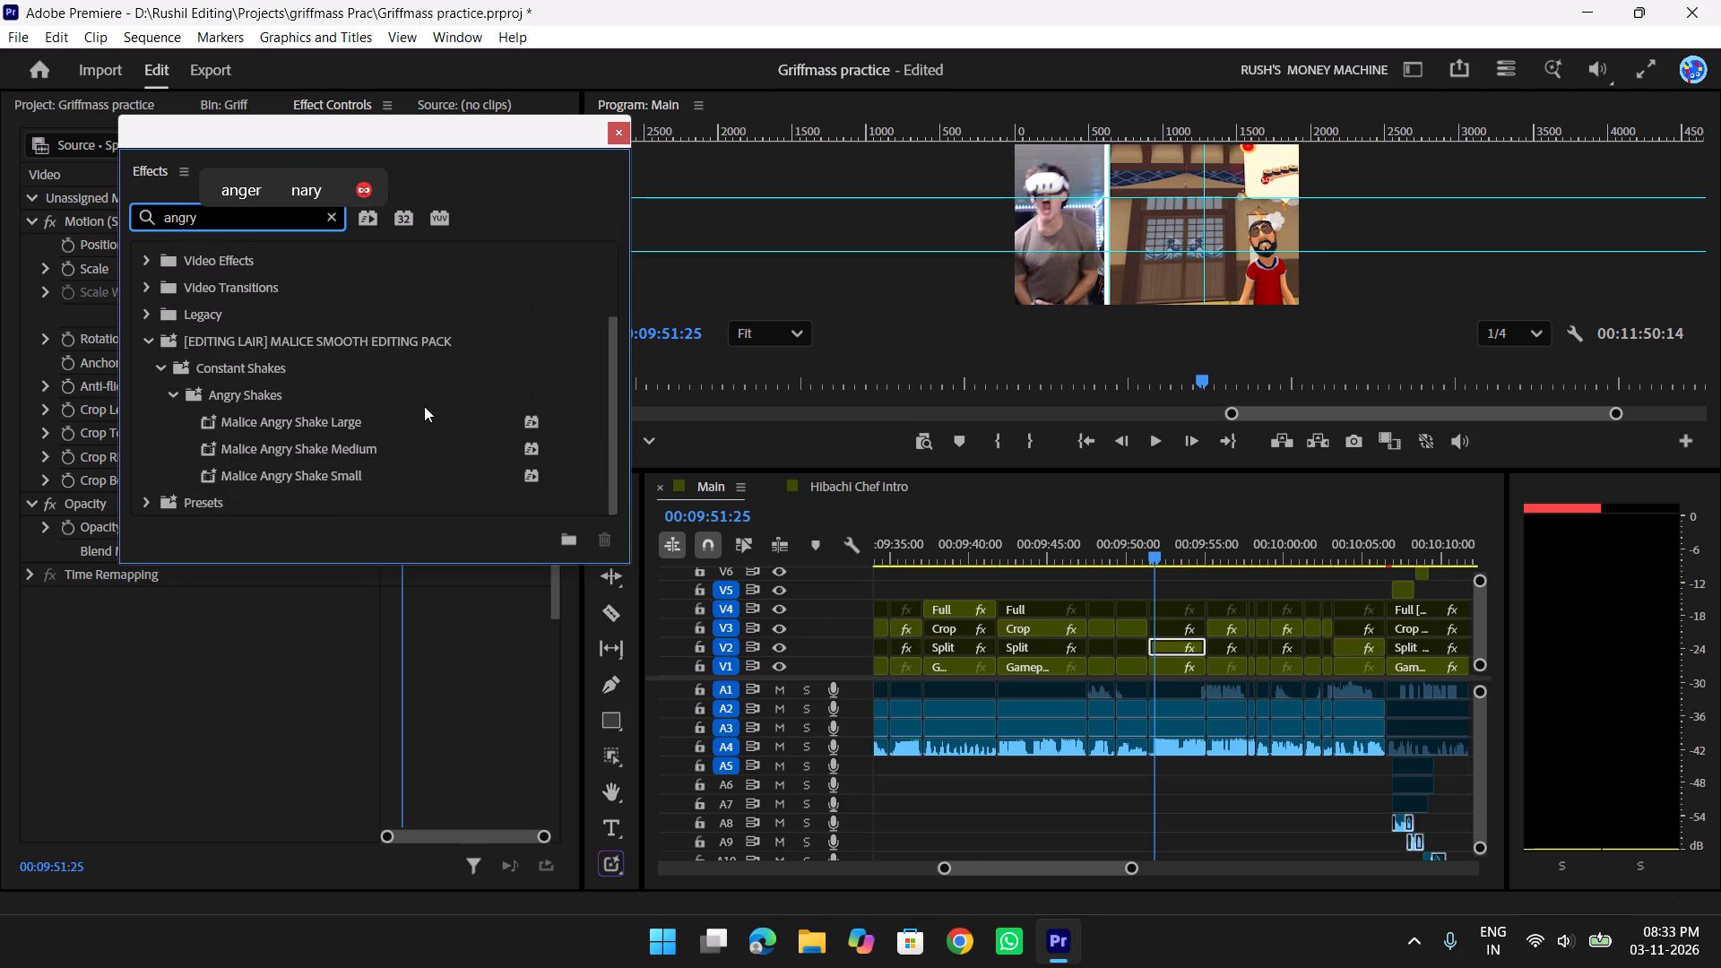
pyautogui.moveTo(381, 463); pyautogui.dragTo(1163, 651)
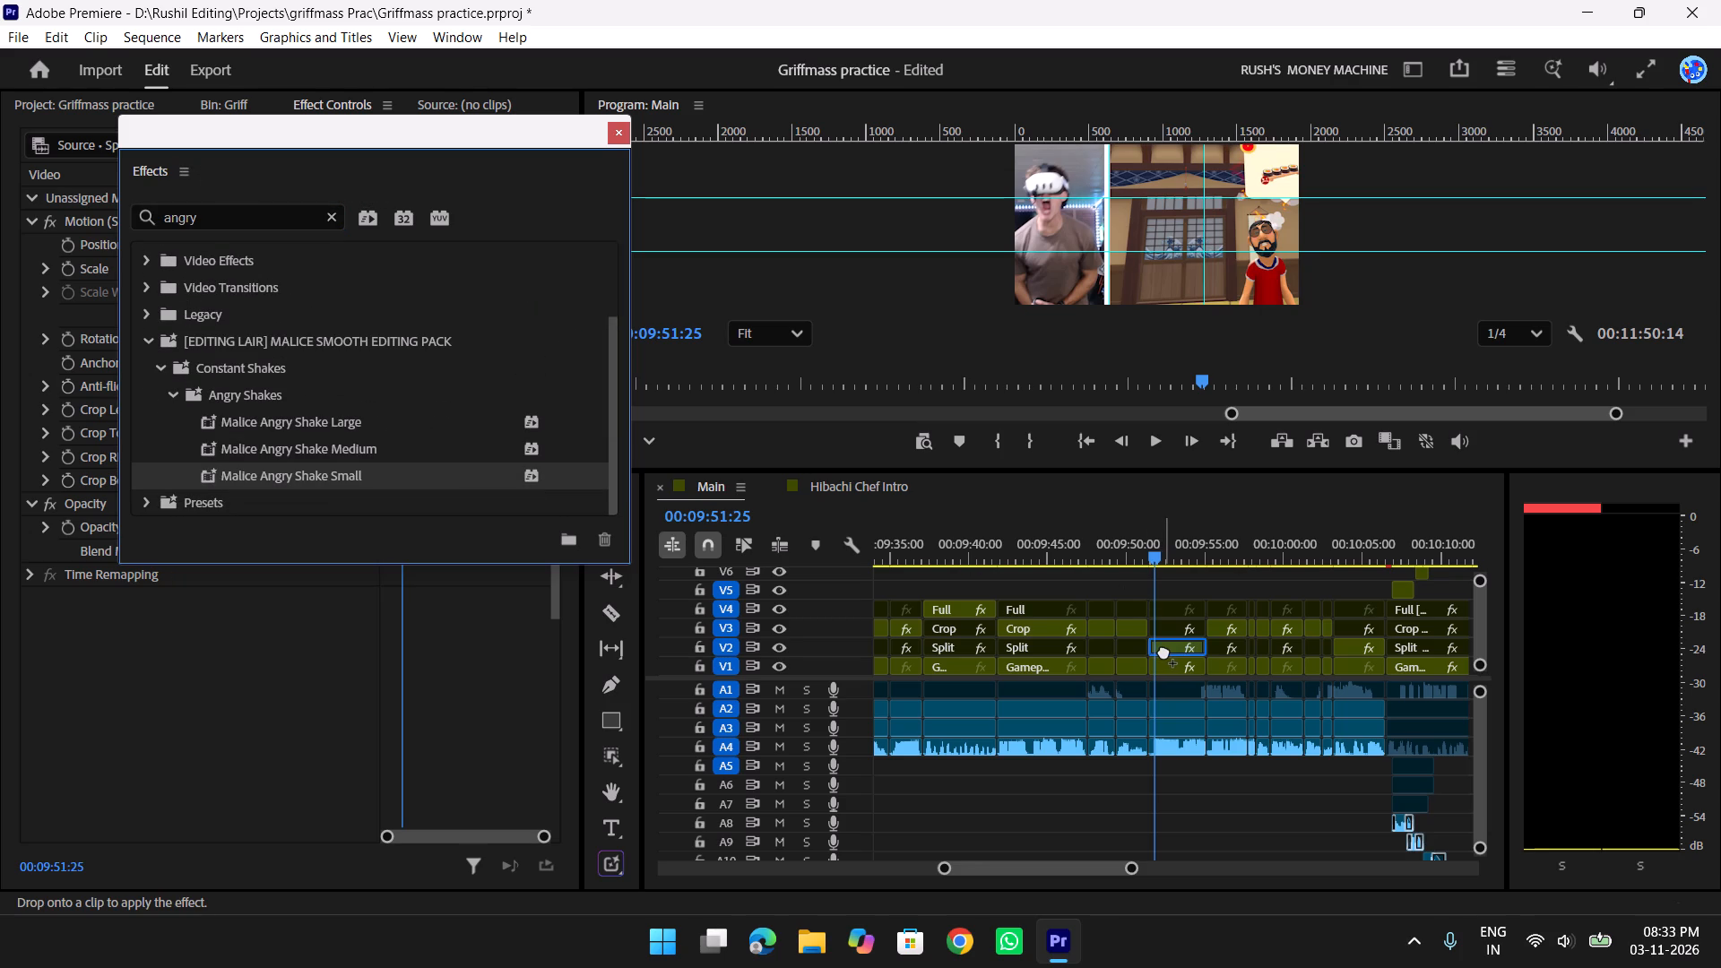
pyautogui.moveTo(1163, 651); pyautogui.dragTo(1167, 650)
pyautogui.moveTo(1167, 650); pyautogui.dragTo(1169, 650)
# Play back from about 00:09:49 to 00:10:03, partly in full screen, to check the facecam shake and review the following shots.
pyautogui.moveTo(1155, 547); pyautogui.dragTo(1184, 564)
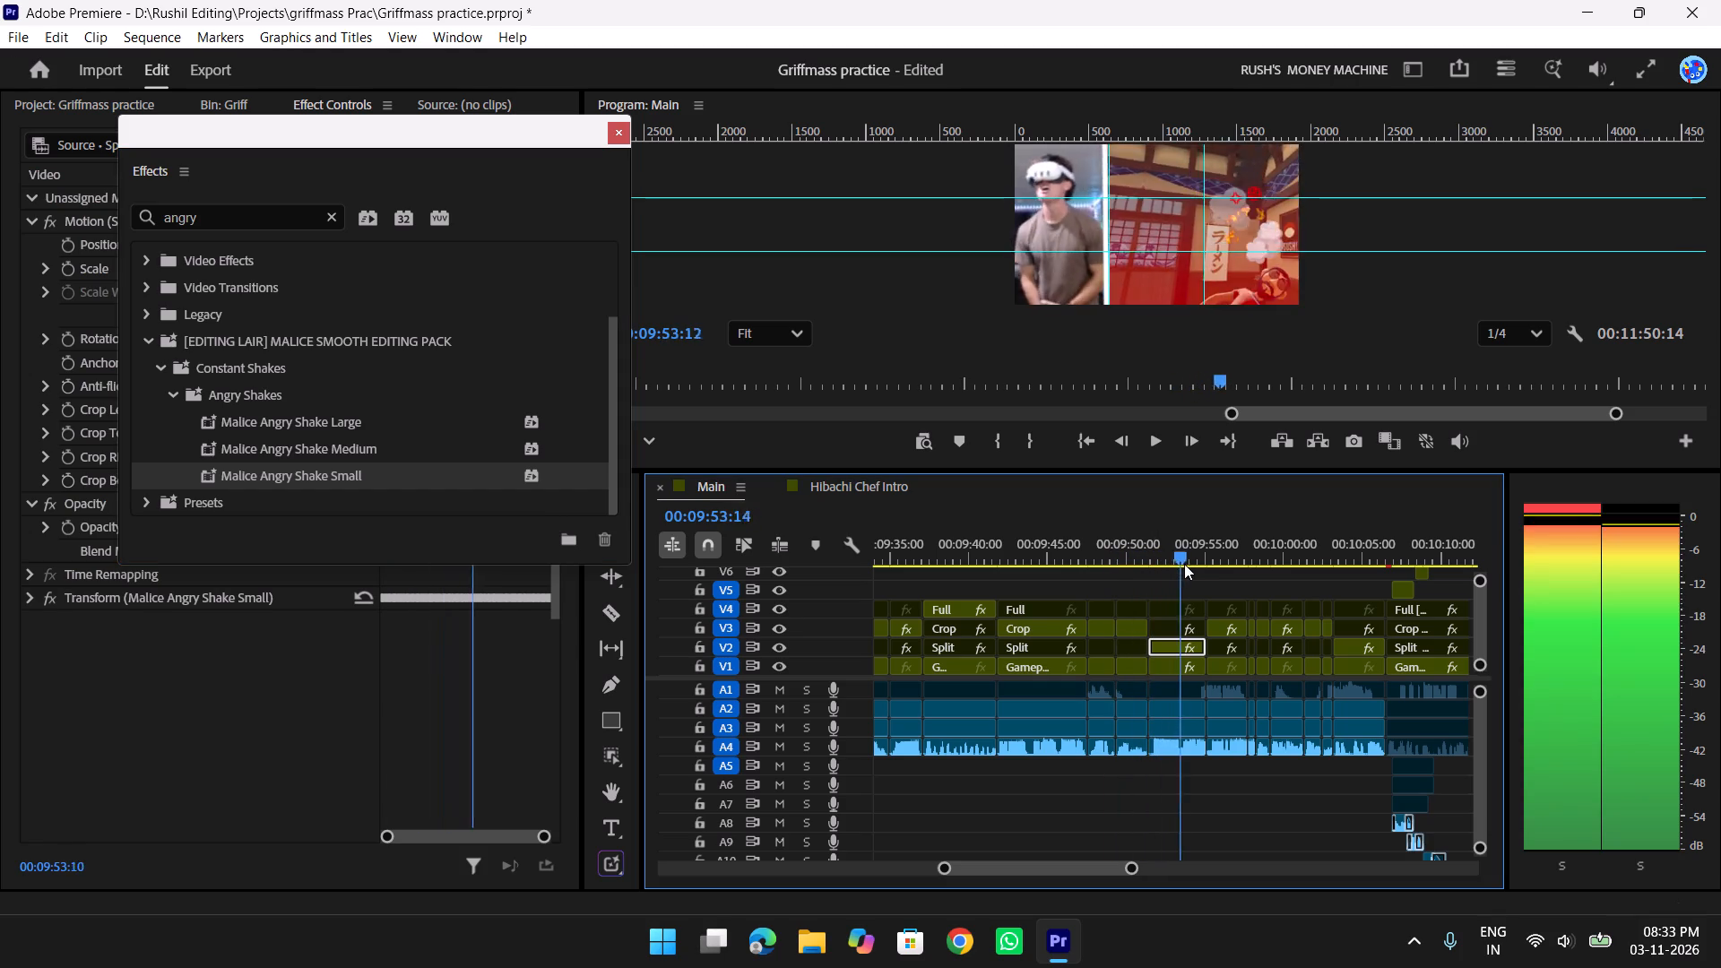
pyautogui.moveTo(1184, 564); pyautogui.dragTo(1182, 573)
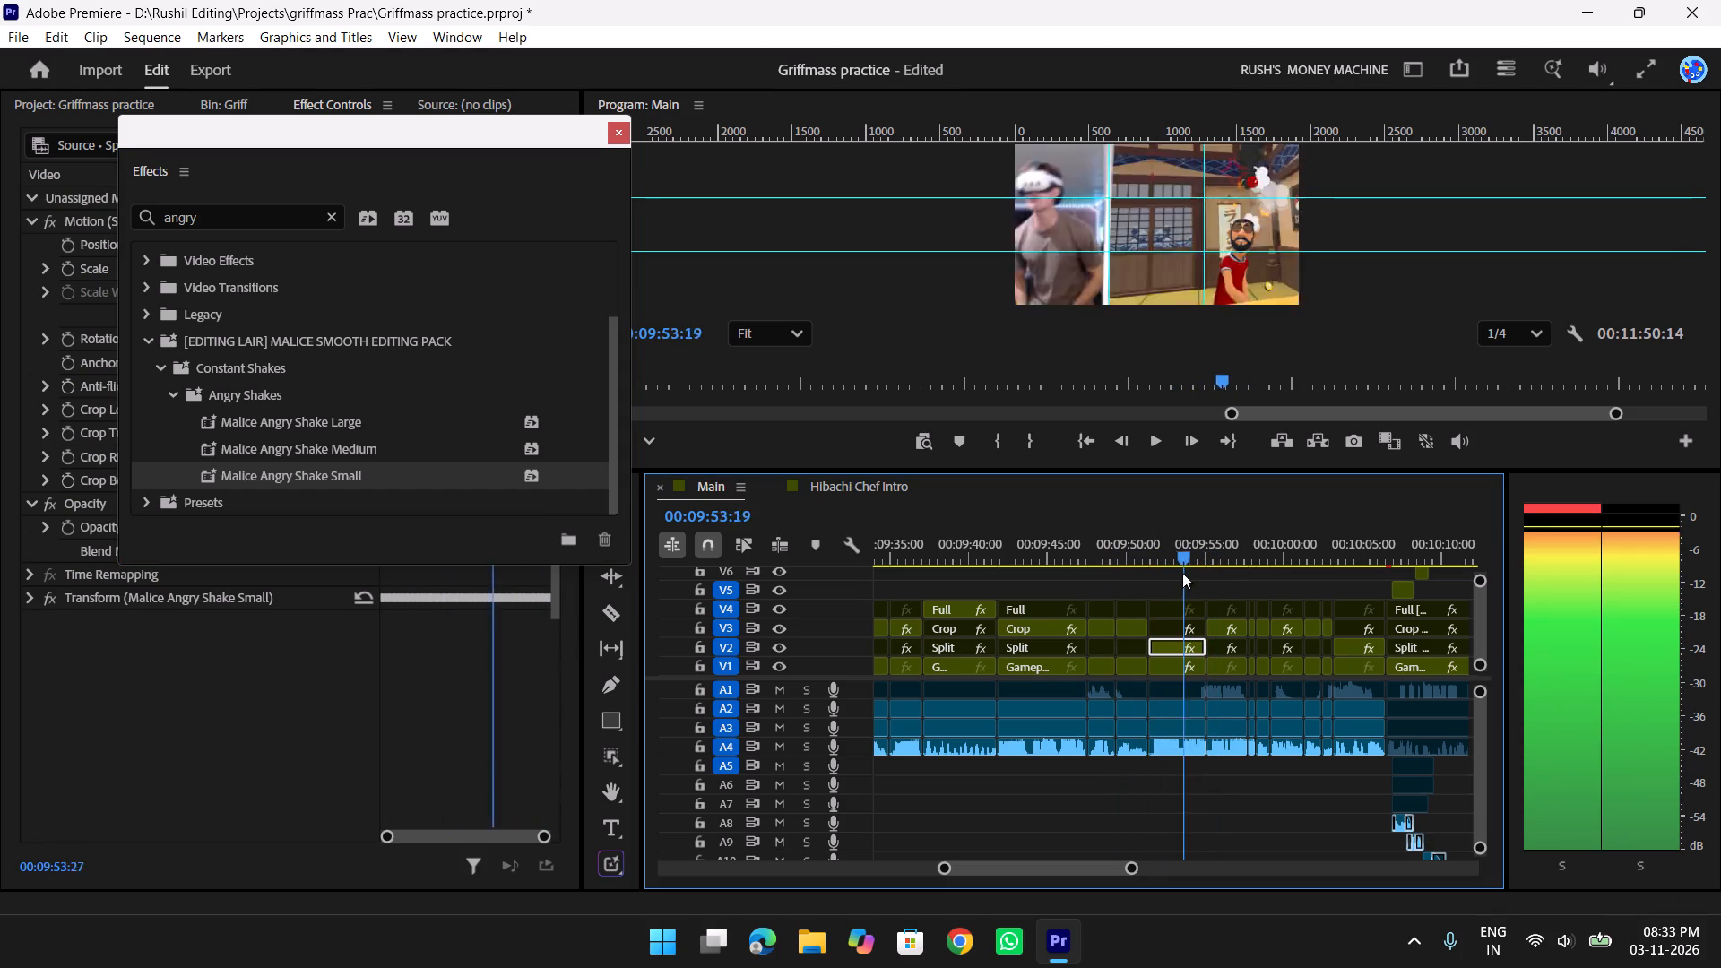
pyautogui.moveTo(1182, 573); pyautogui.dragTo(1122, 544)
pyautogui.press('space')
pyautogui.press('f')
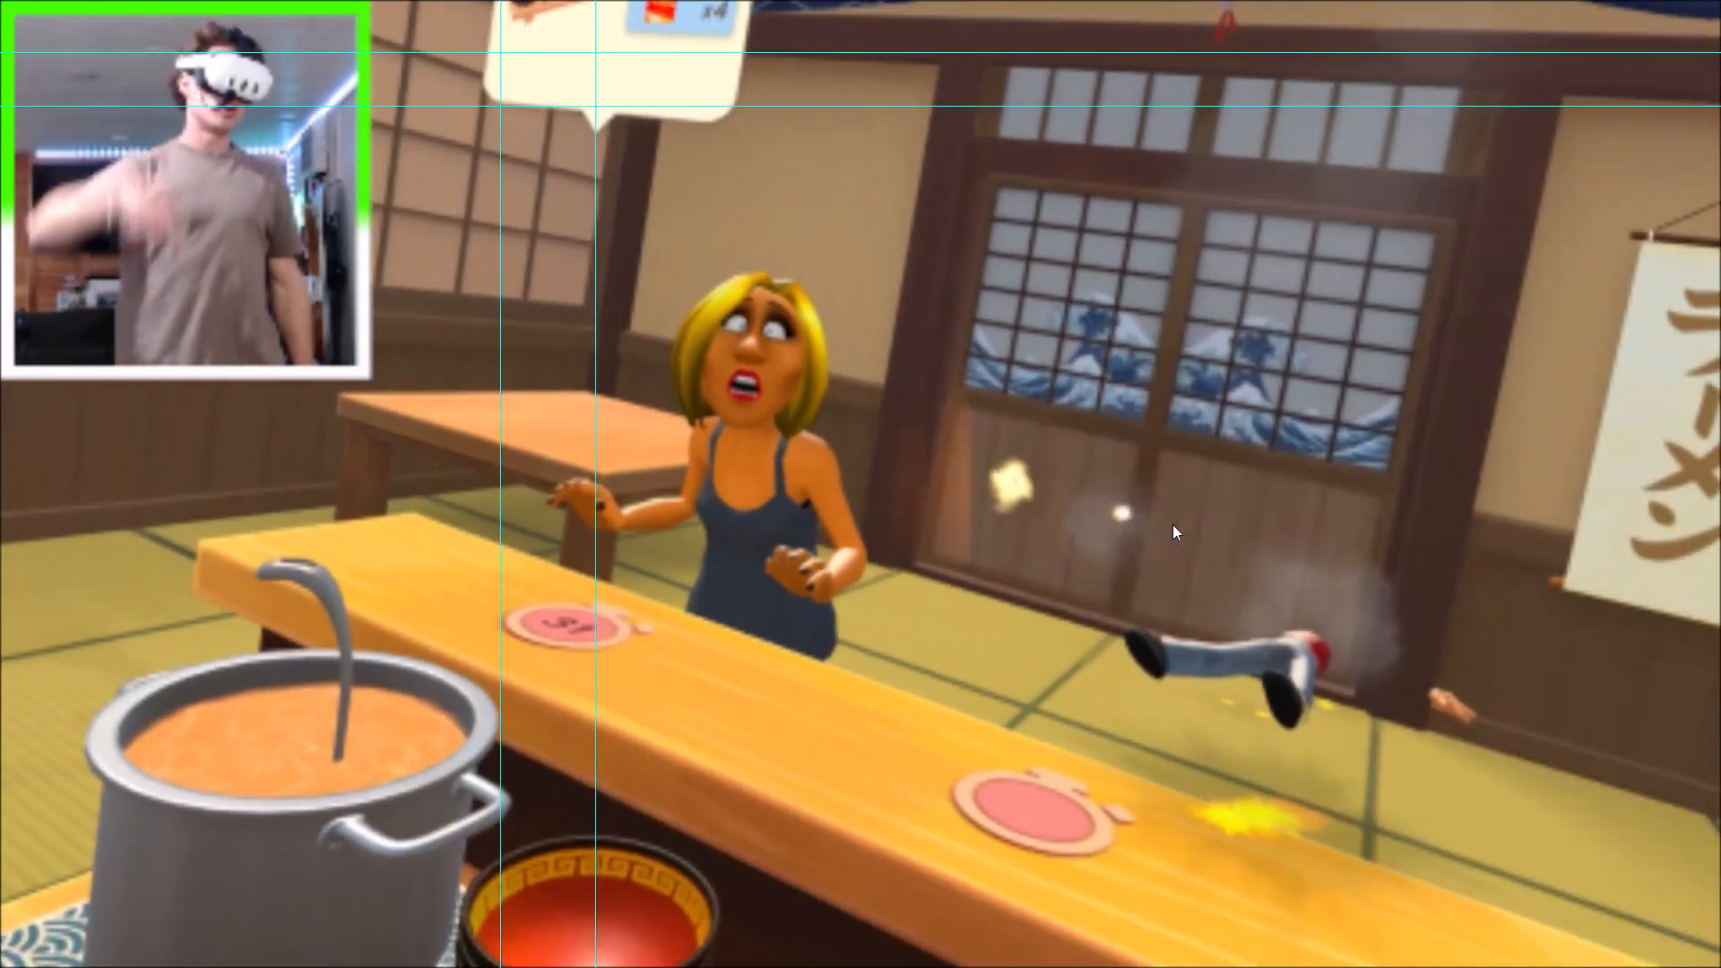
pyautogui.press('space')
pyautogui.write('f')
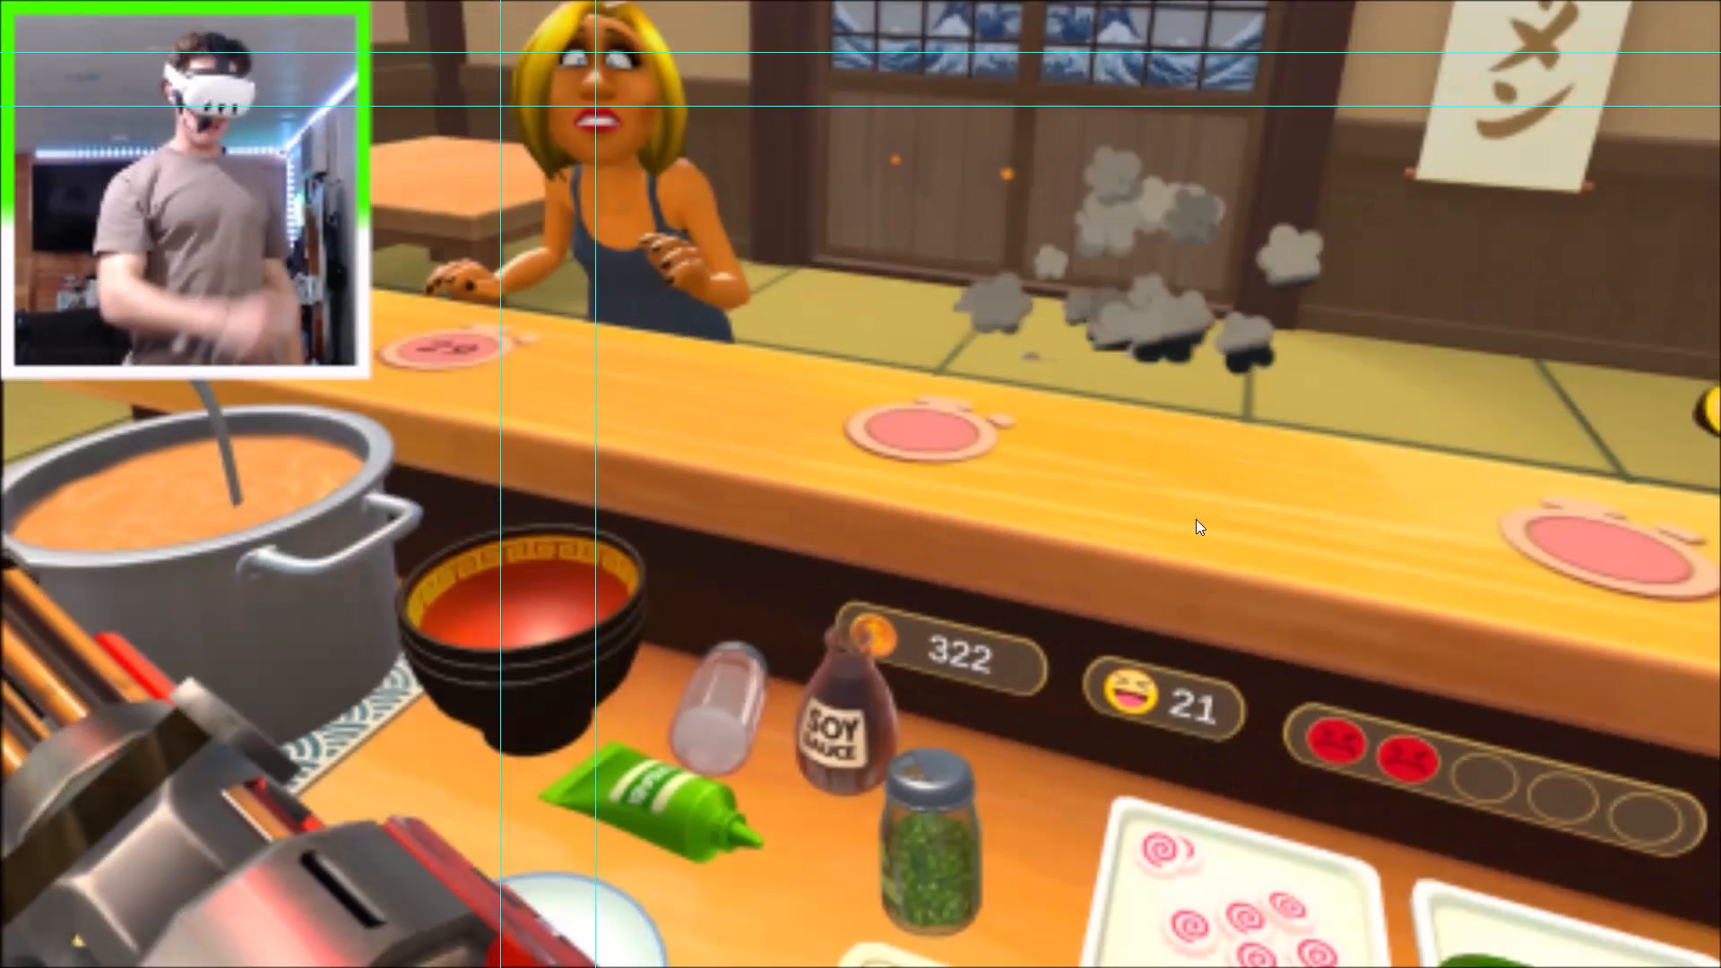
pyautogui.press('space')
pyautogui.scroll(-3, 1197, 517)
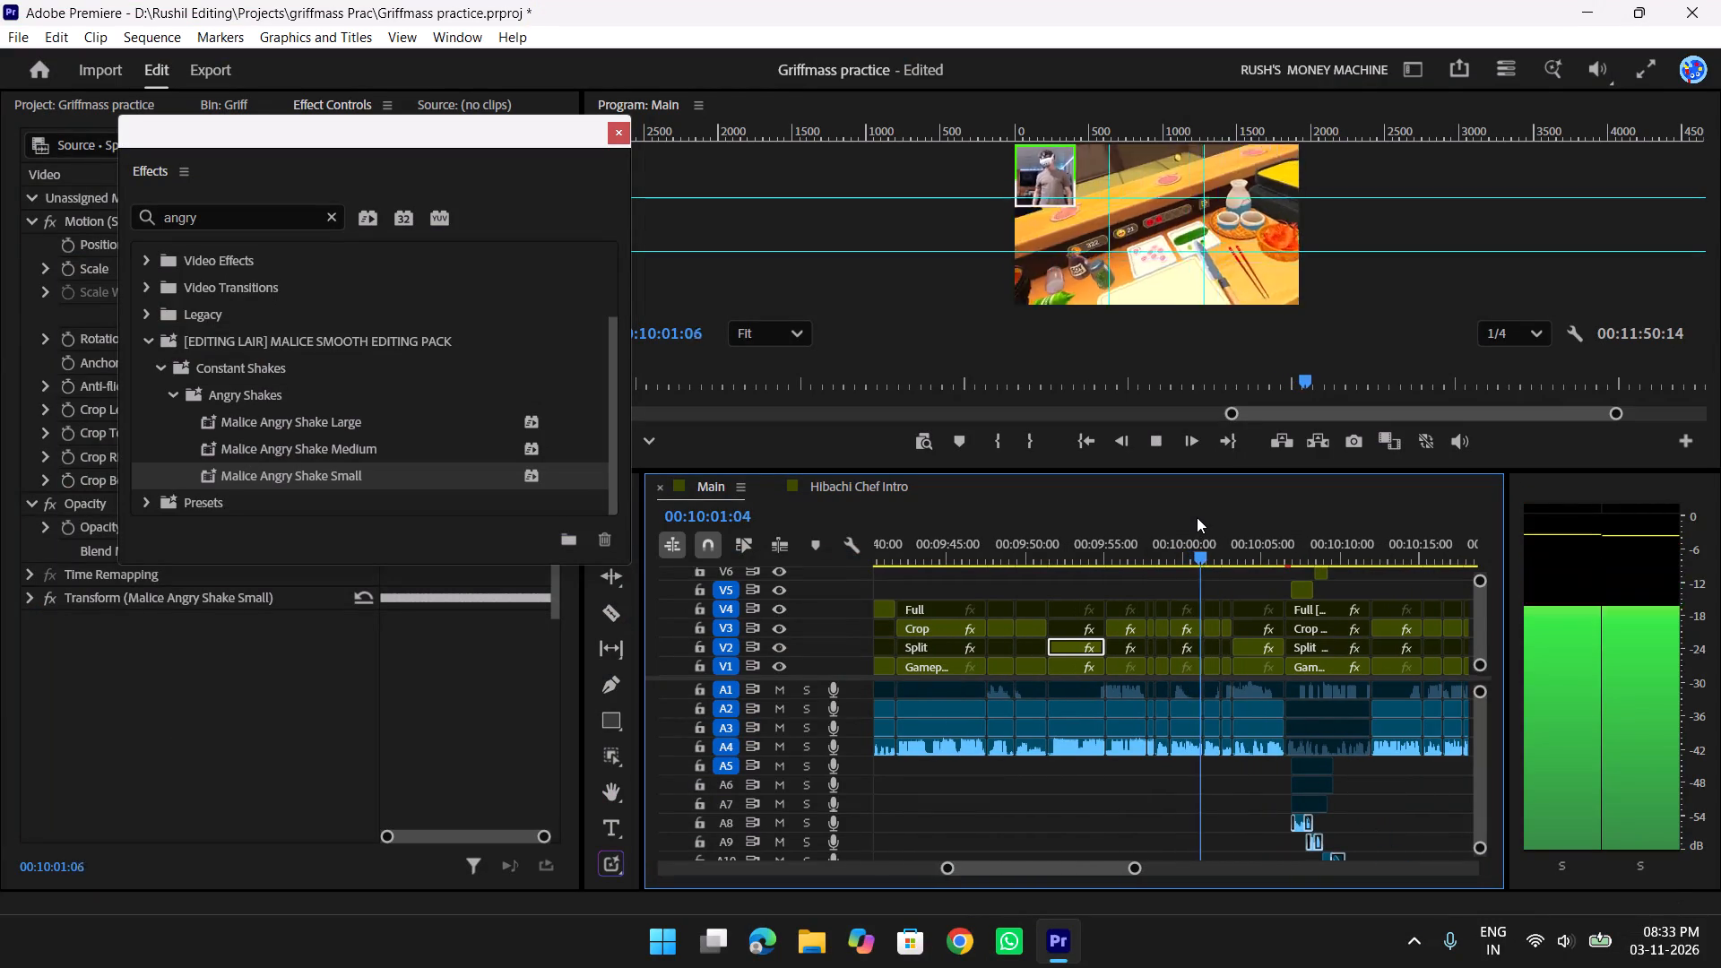
pyautogui.press('space')
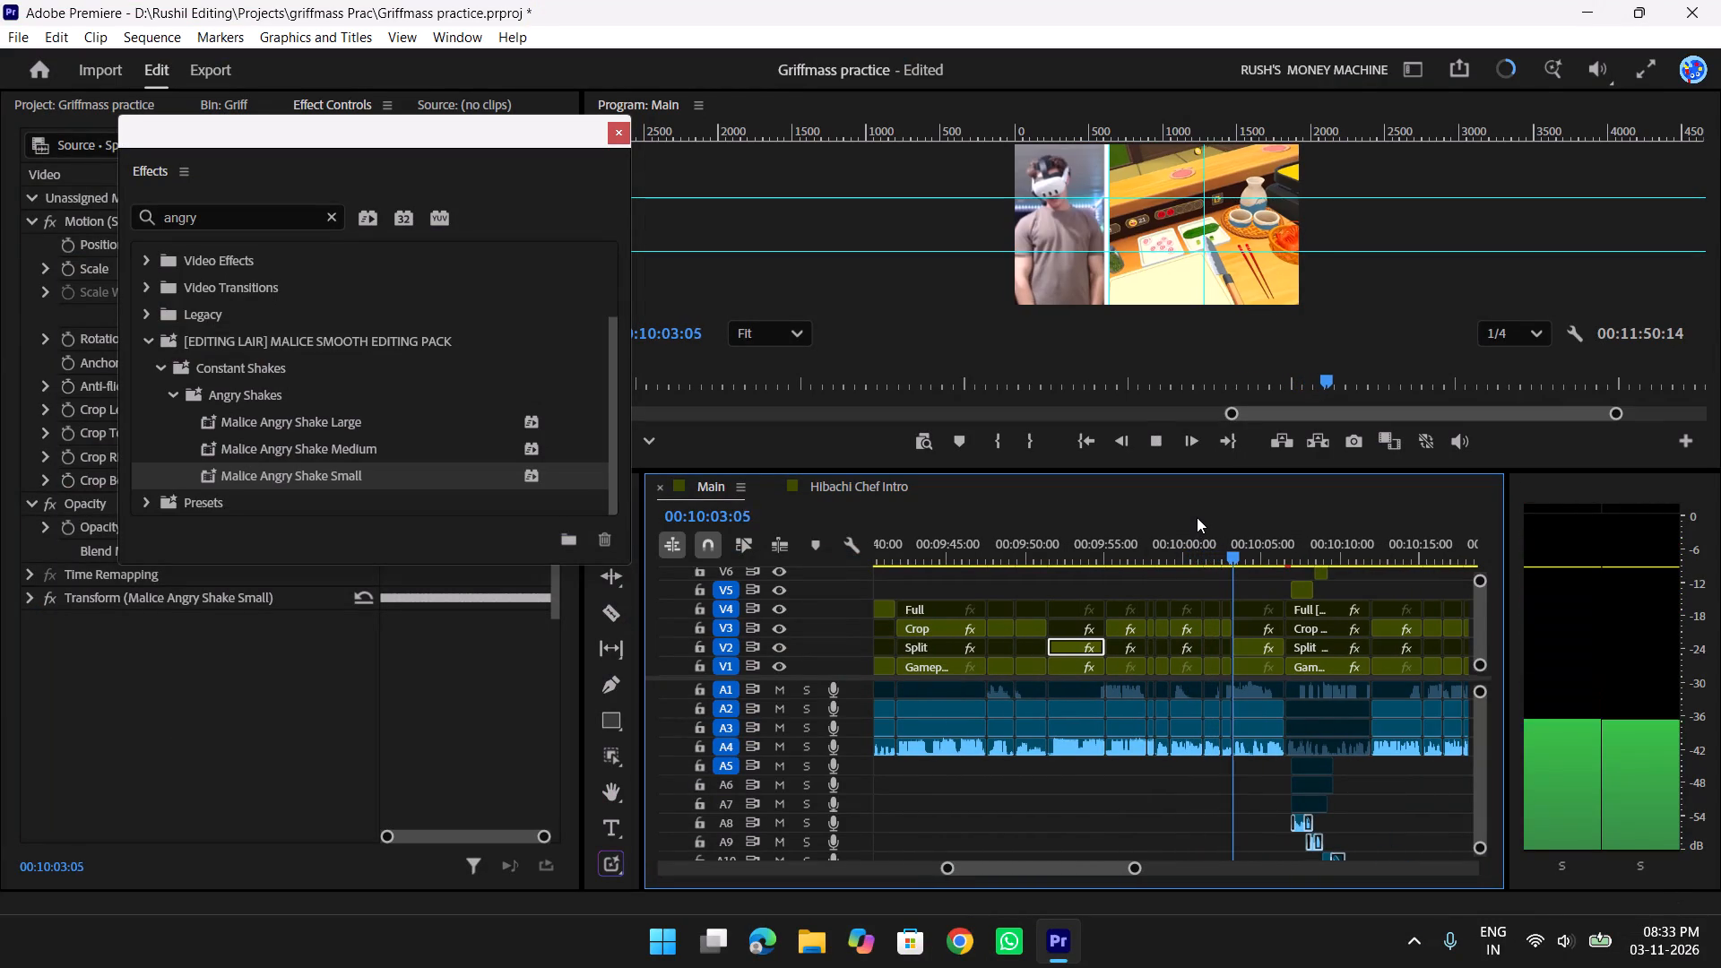
# Replay the shots from about 00:10:00 to 00:10:05, concentrating on the short shot starting near 00:10:01:08.
pyautogui.moveTo(1228, 532); pyautogui.dragTo(1180, 541)
pyautogui.press('space')
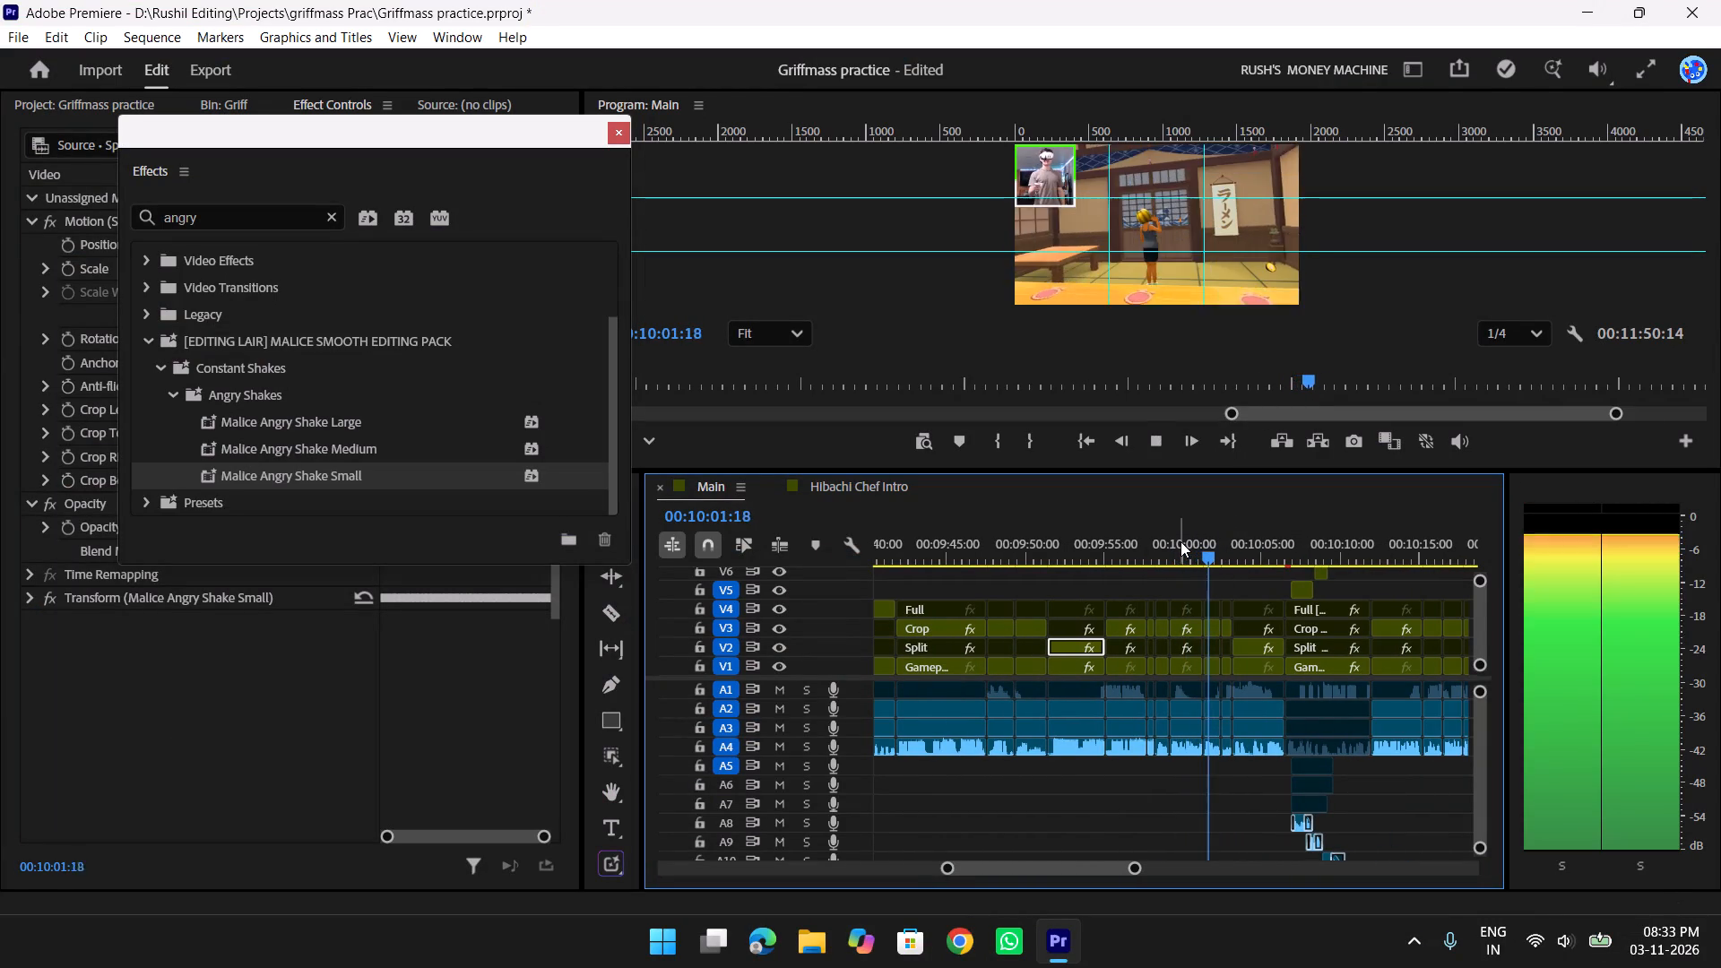
pyautogui.press('space')
pyautogui.press('space')
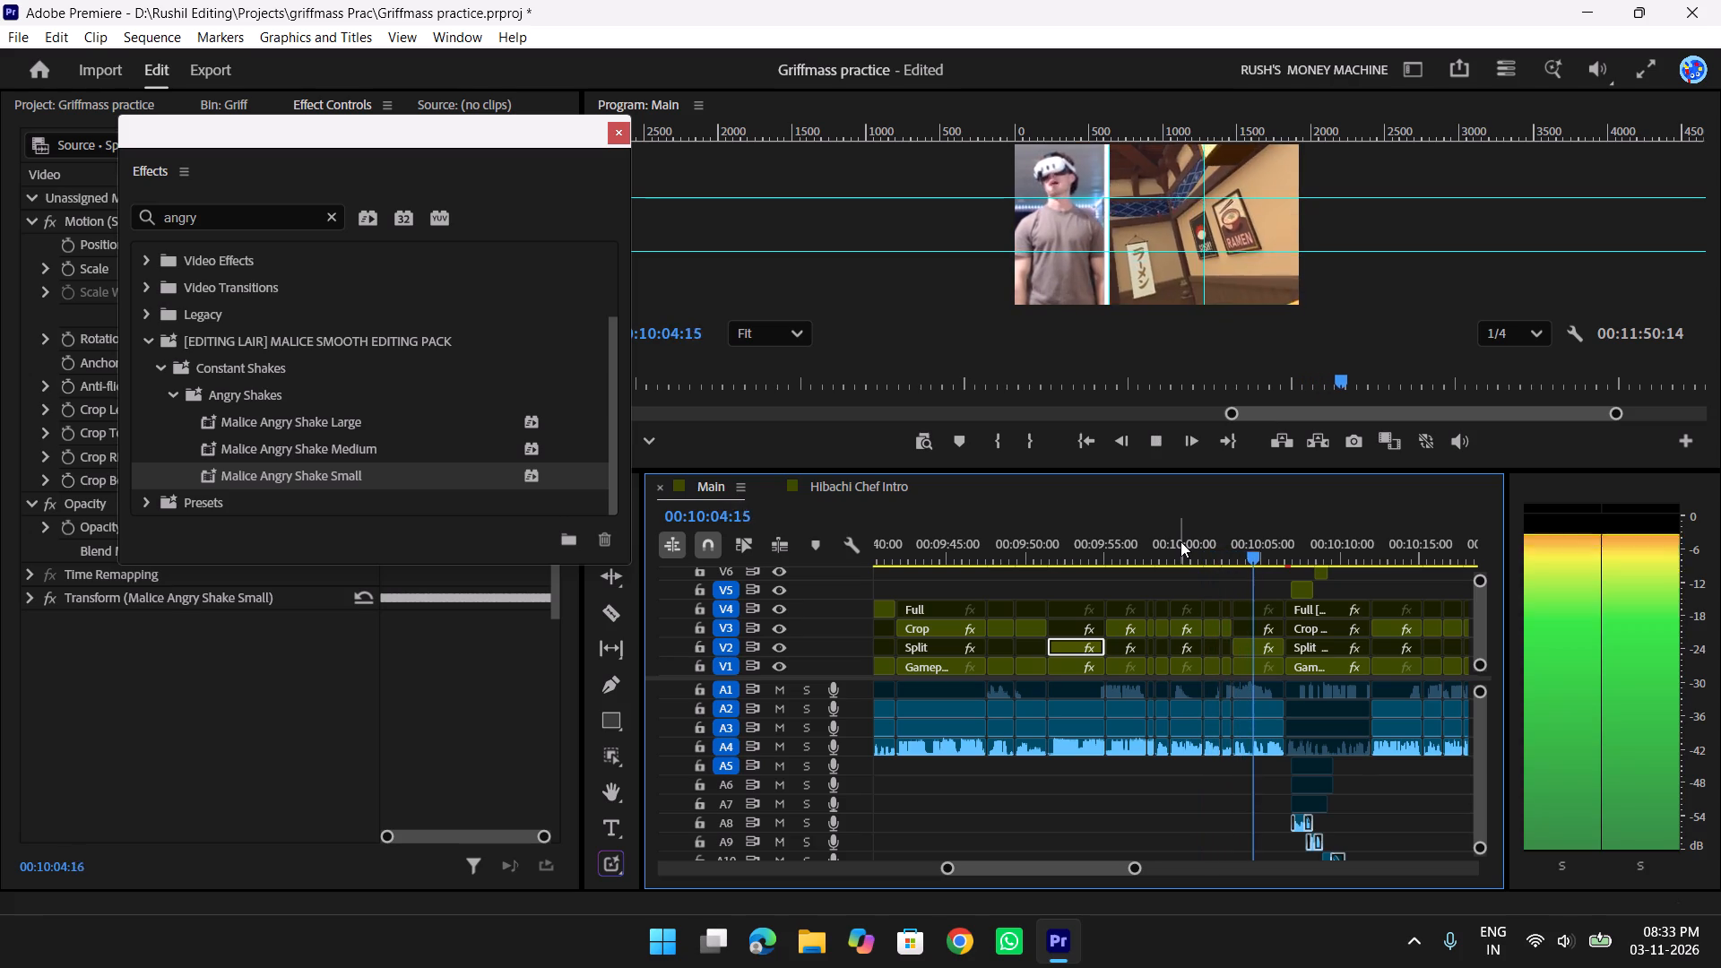
pyautogui.press('space')
pyautogui.click(1216, 545)
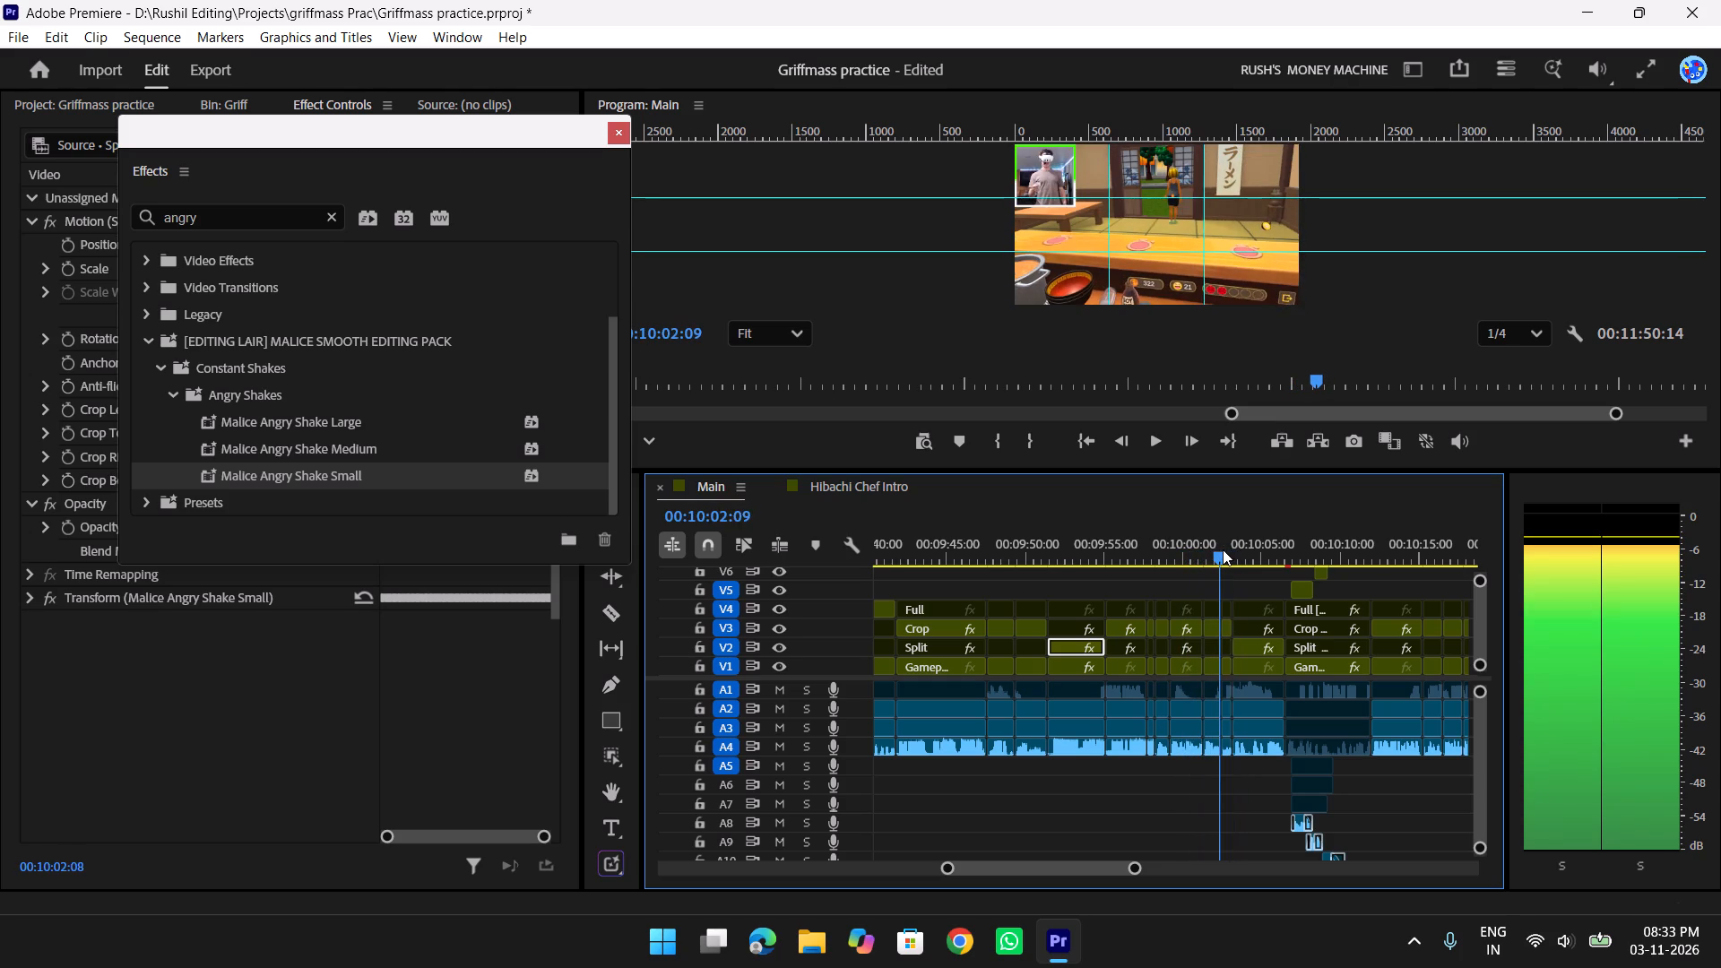
pyautogui.write('rr')
pyautogui.click(1244, 580)
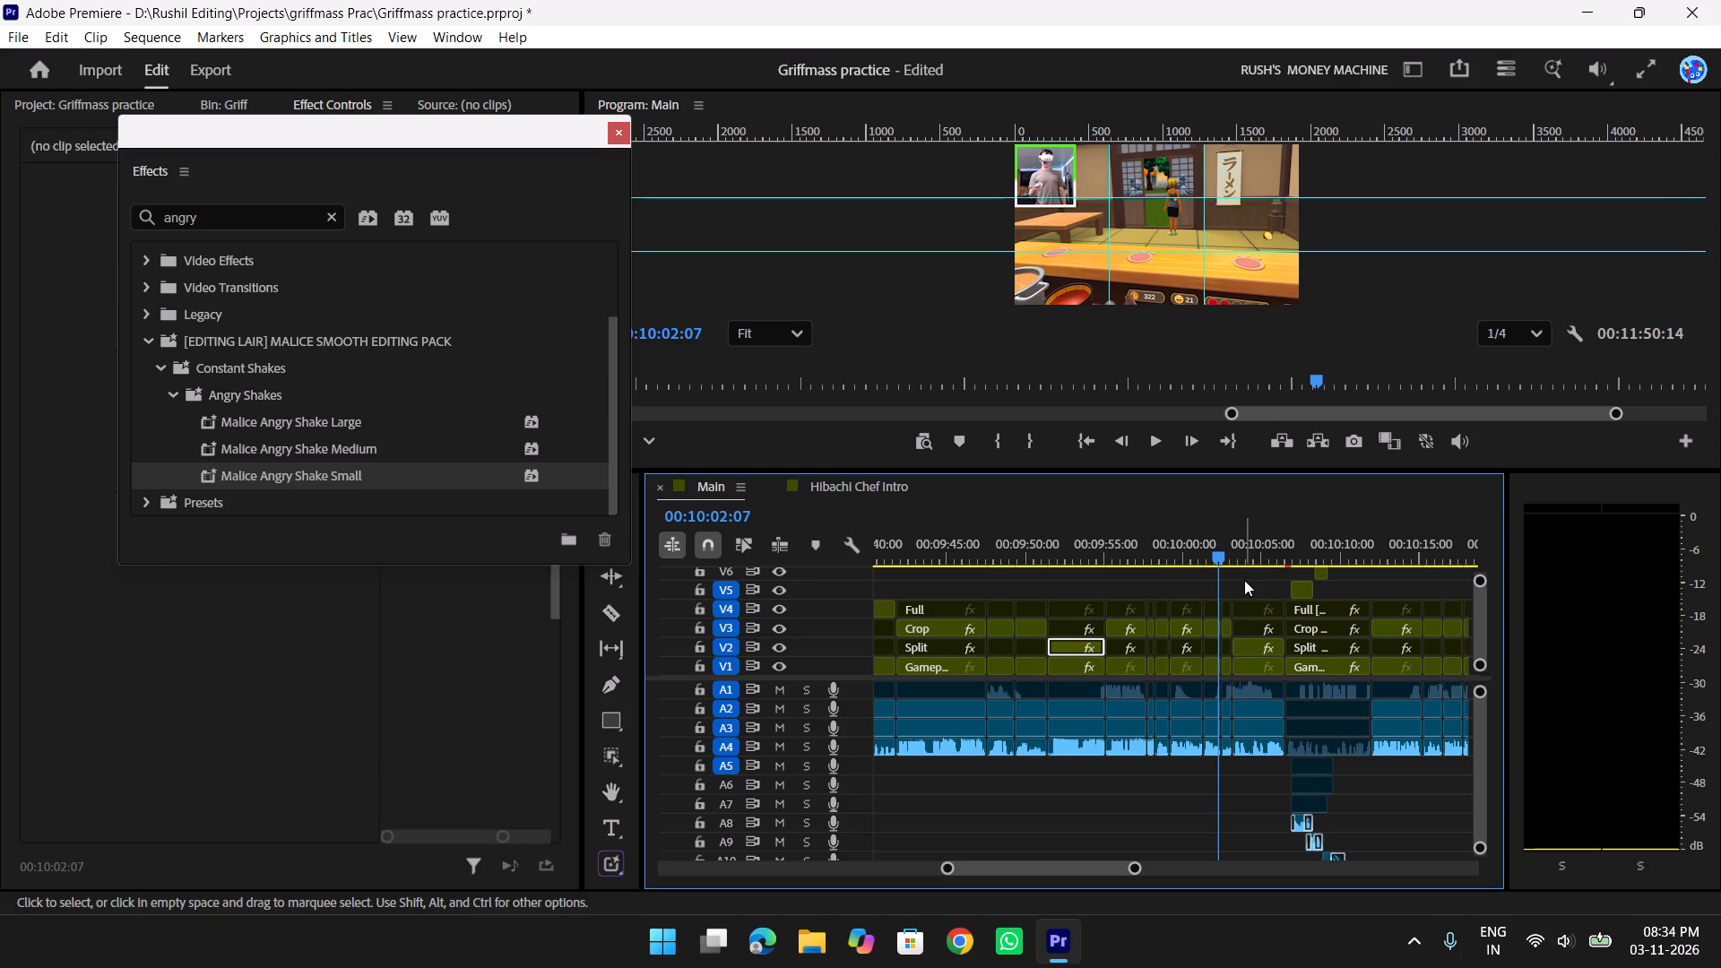
pyautogui.write('ttt')
pyautogui.moveTo(1163, 552); pyautogui.dragTo(1092, 570)
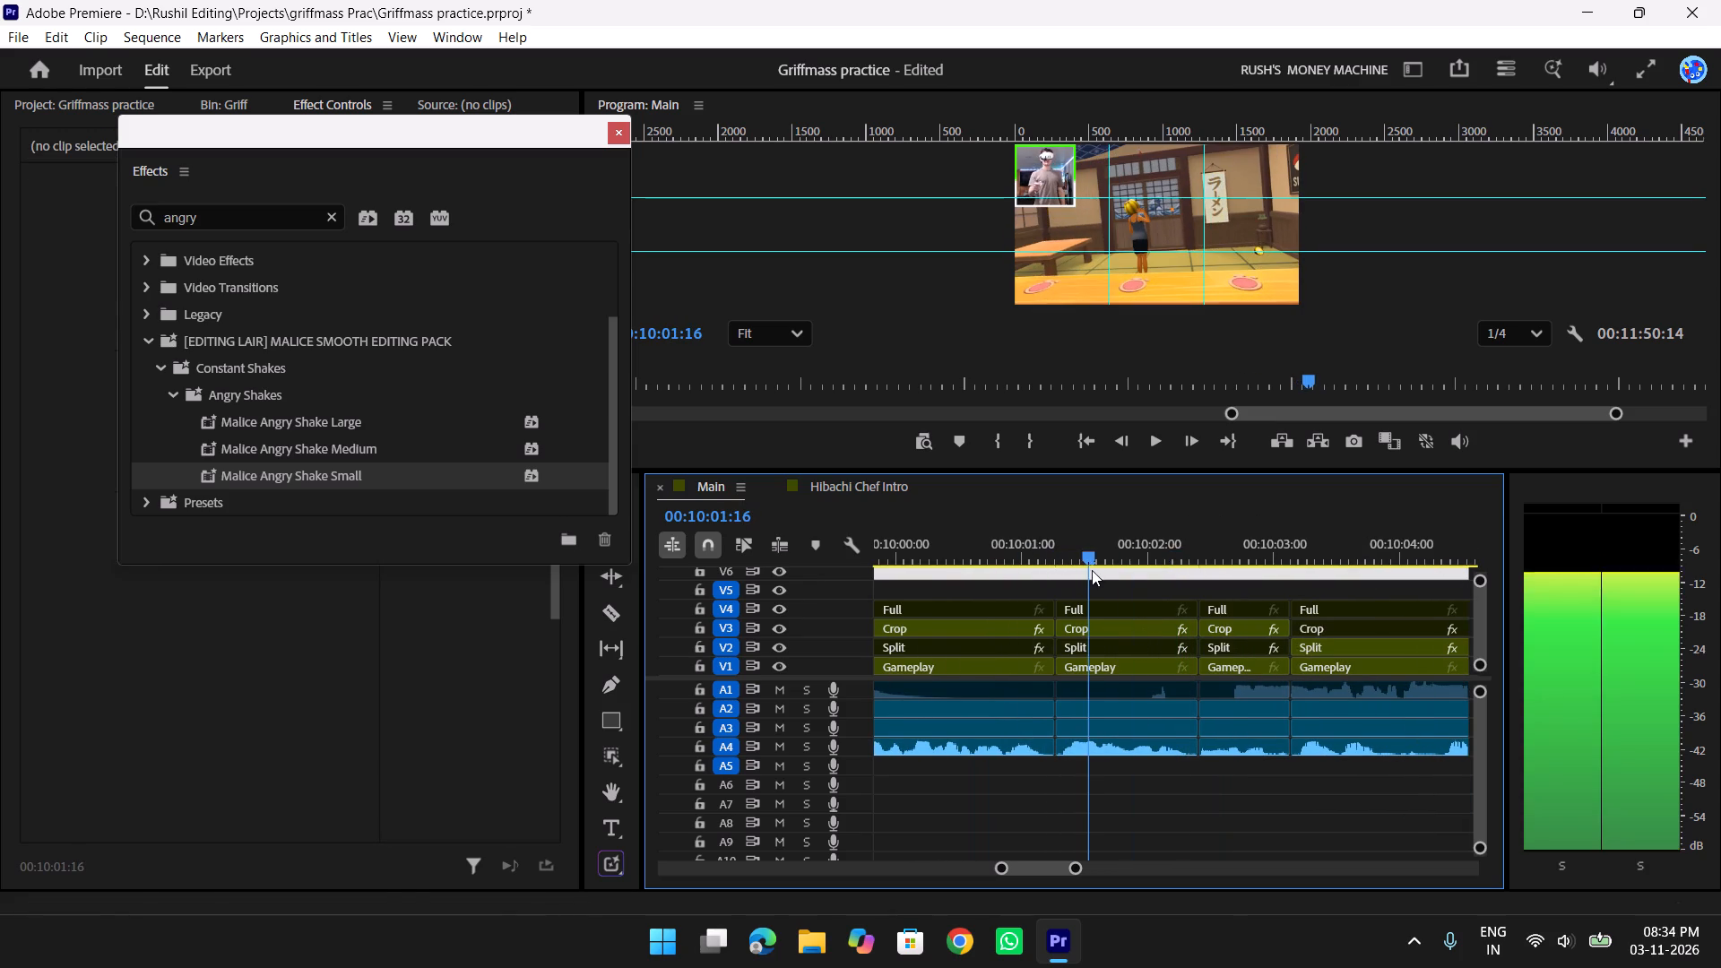
pyautogui.moveTo(1092, 570); pyautogui.dragTo(1093, 569)
pyautogui.press('space')
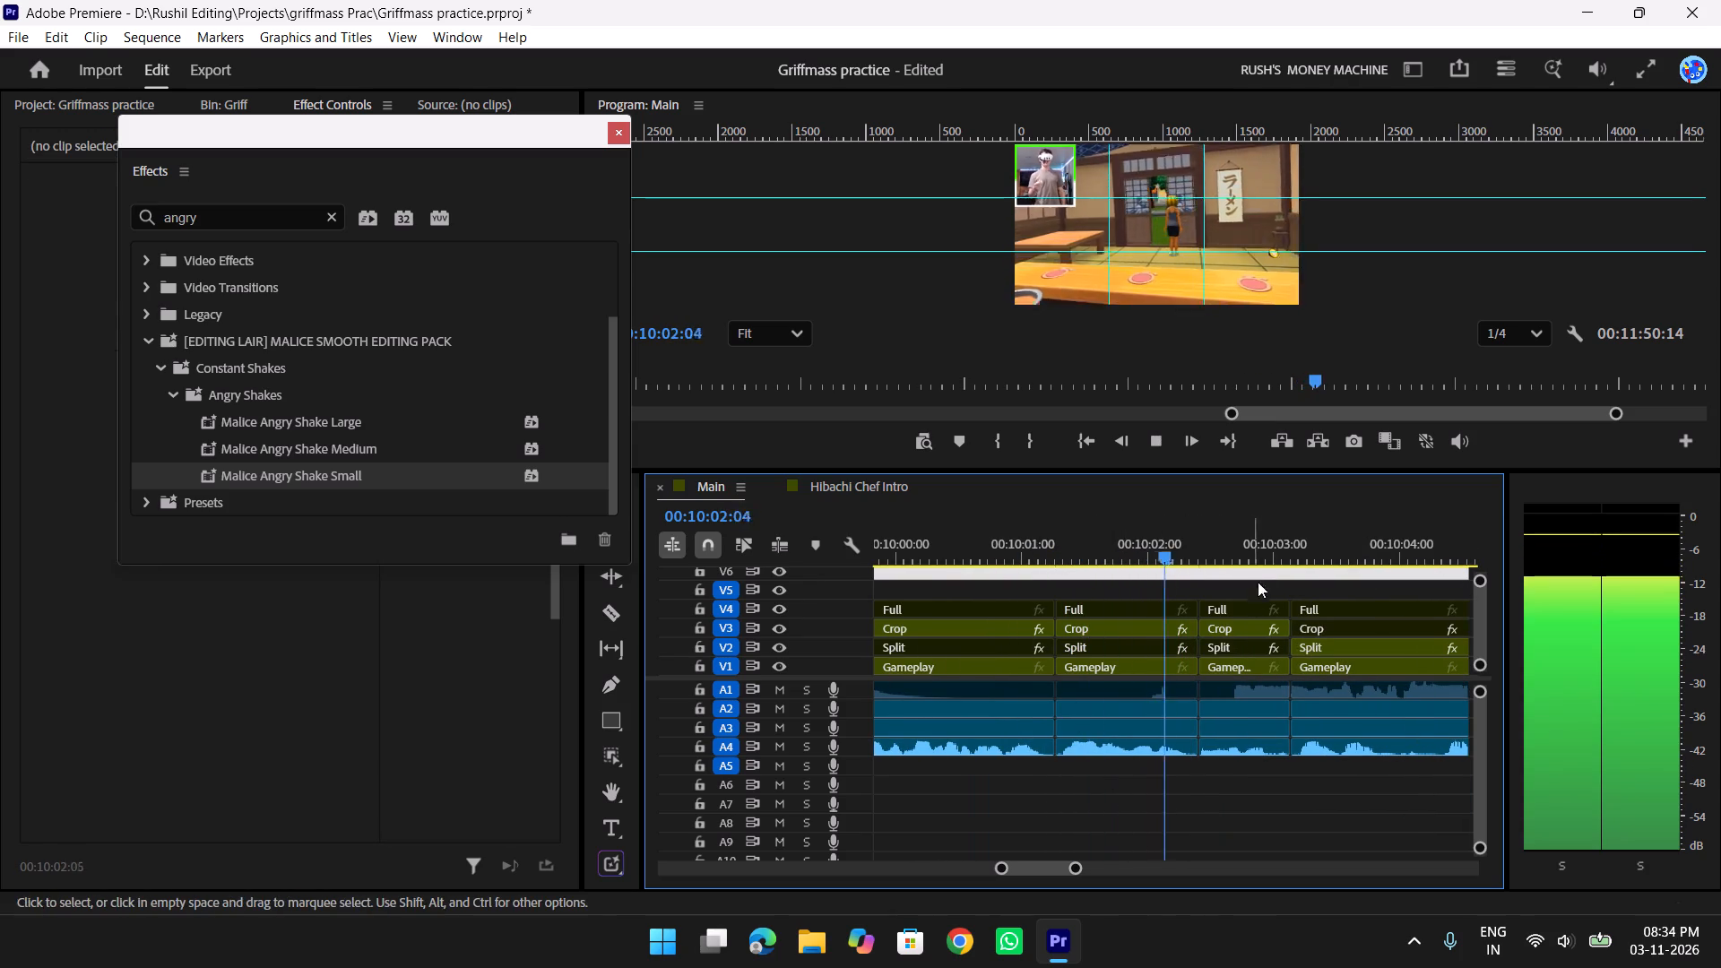
pyautogui.press('space')
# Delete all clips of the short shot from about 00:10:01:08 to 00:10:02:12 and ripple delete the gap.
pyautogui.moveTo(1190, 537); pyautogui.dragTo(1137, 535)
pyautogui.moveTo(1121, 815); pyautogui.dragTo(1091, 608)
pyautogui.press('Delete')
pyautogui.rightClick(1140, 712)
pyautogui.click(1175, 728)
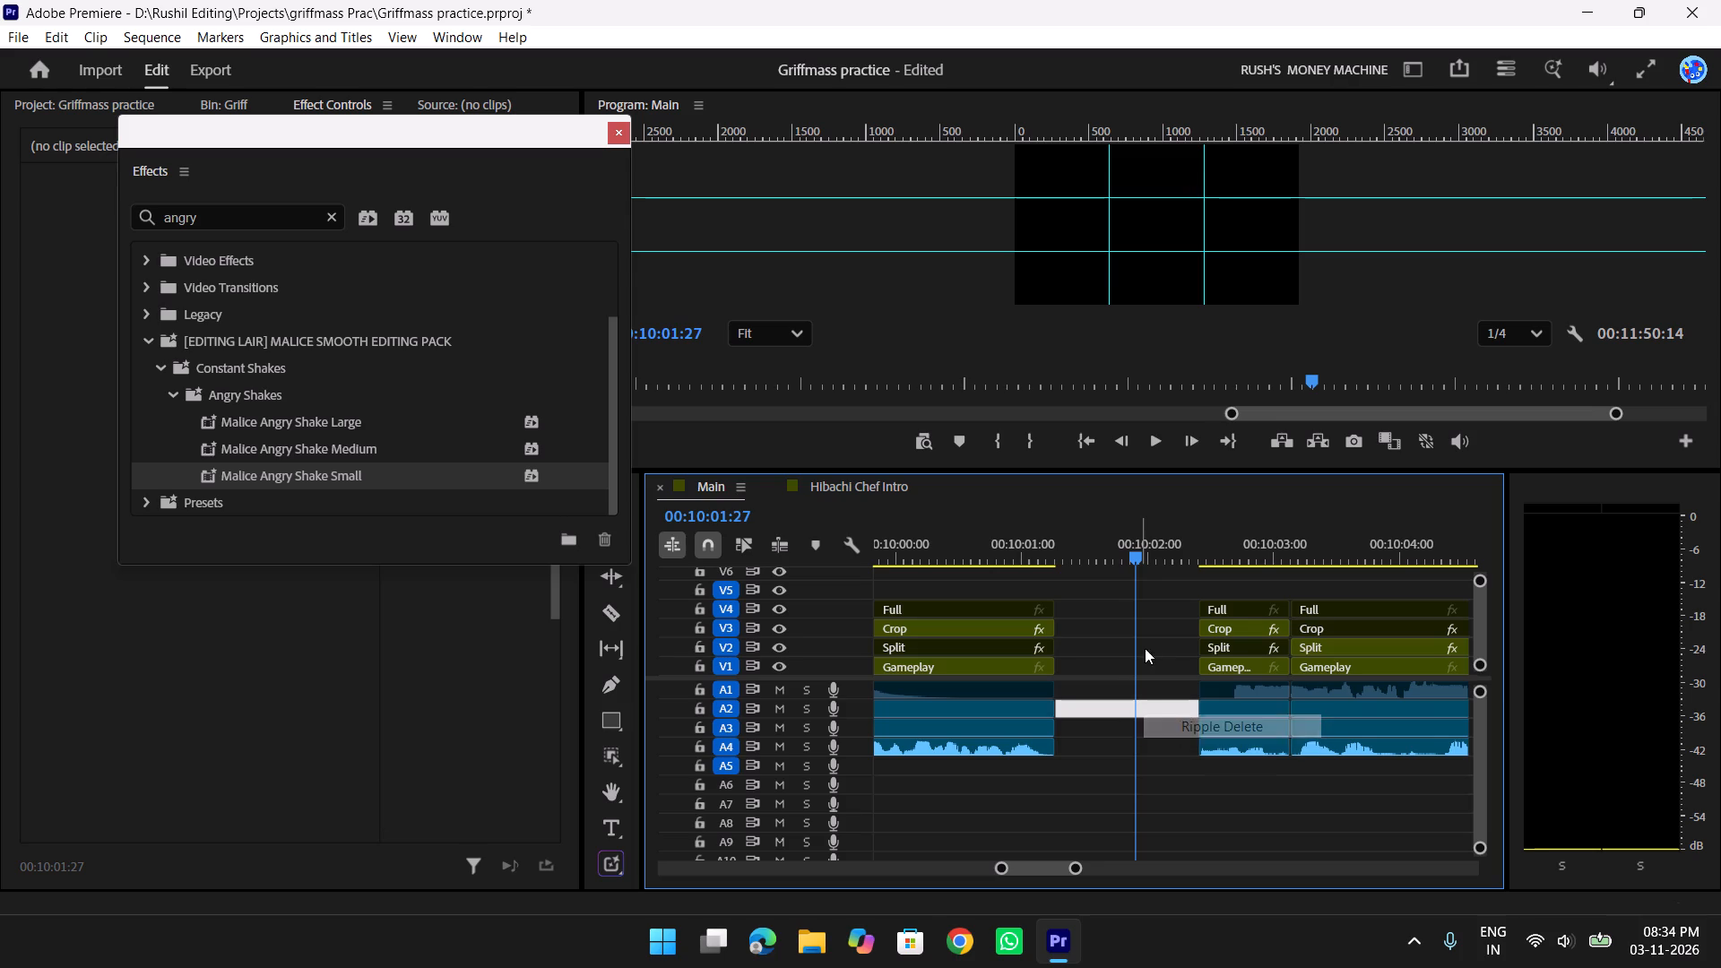
# Play back and scrub from about 00:10:00 to 00:10:04 to check the cut after the shot removal.
pyautogui.moveTo(1080, 530); pyautogui.dragTo(917, 530)
pyautogui.press('space')
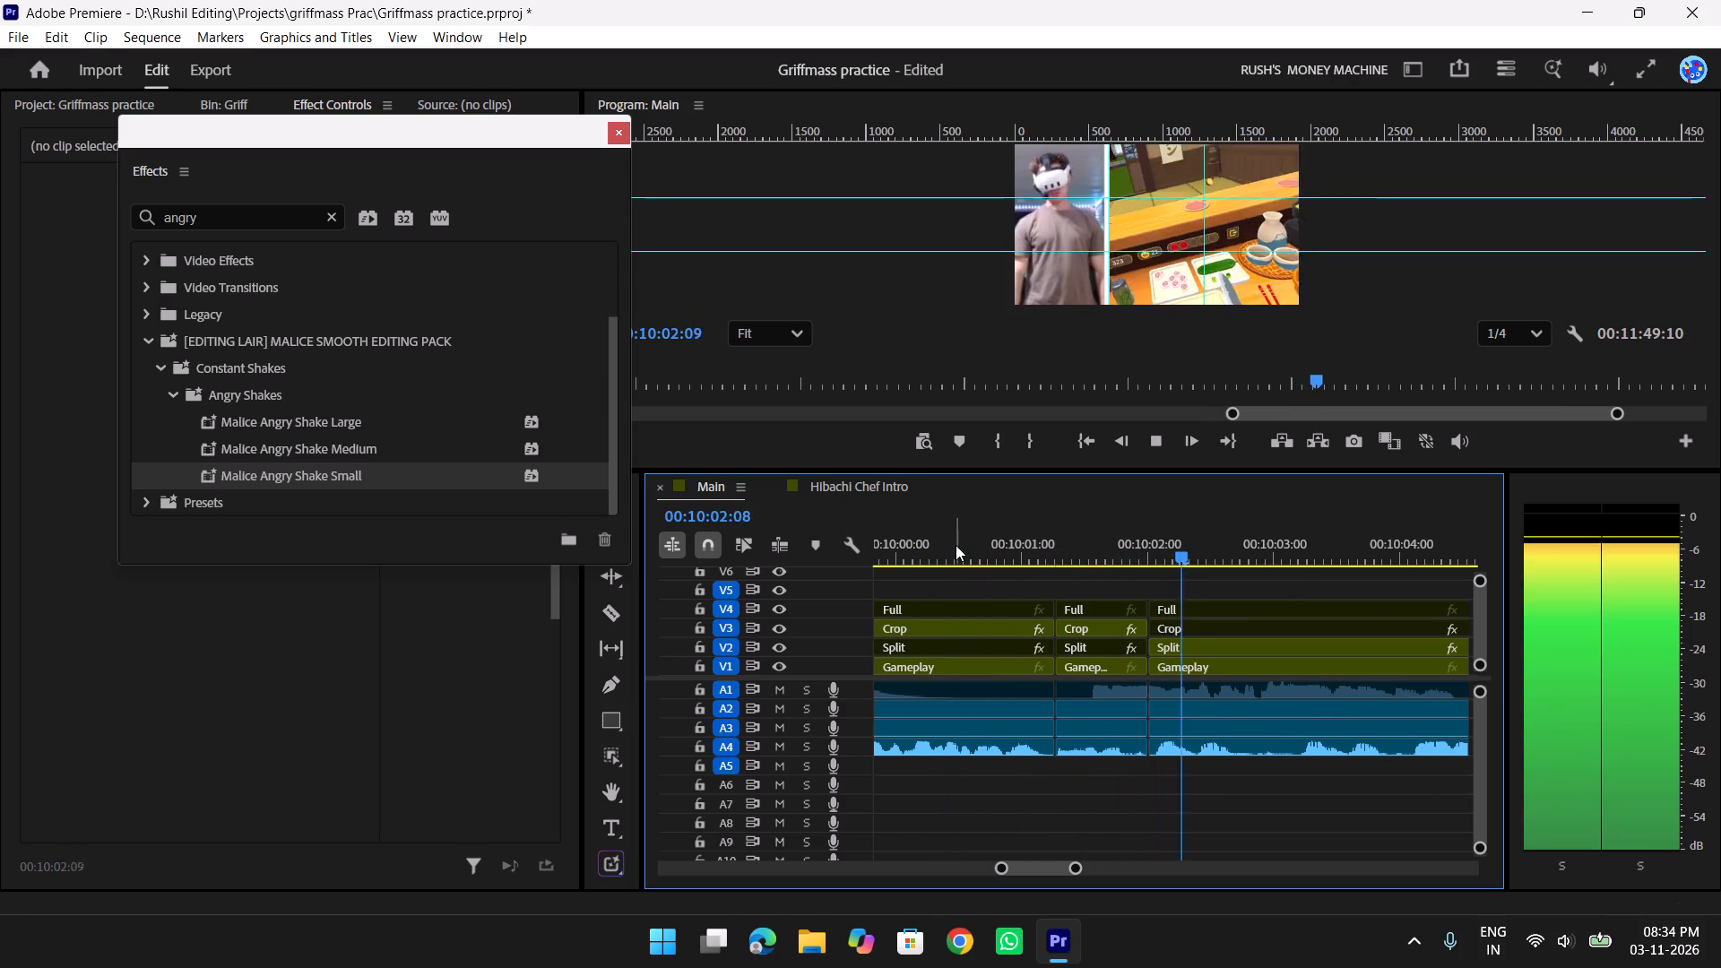
pyautogui.press('space')
pyautogui.write('yy')
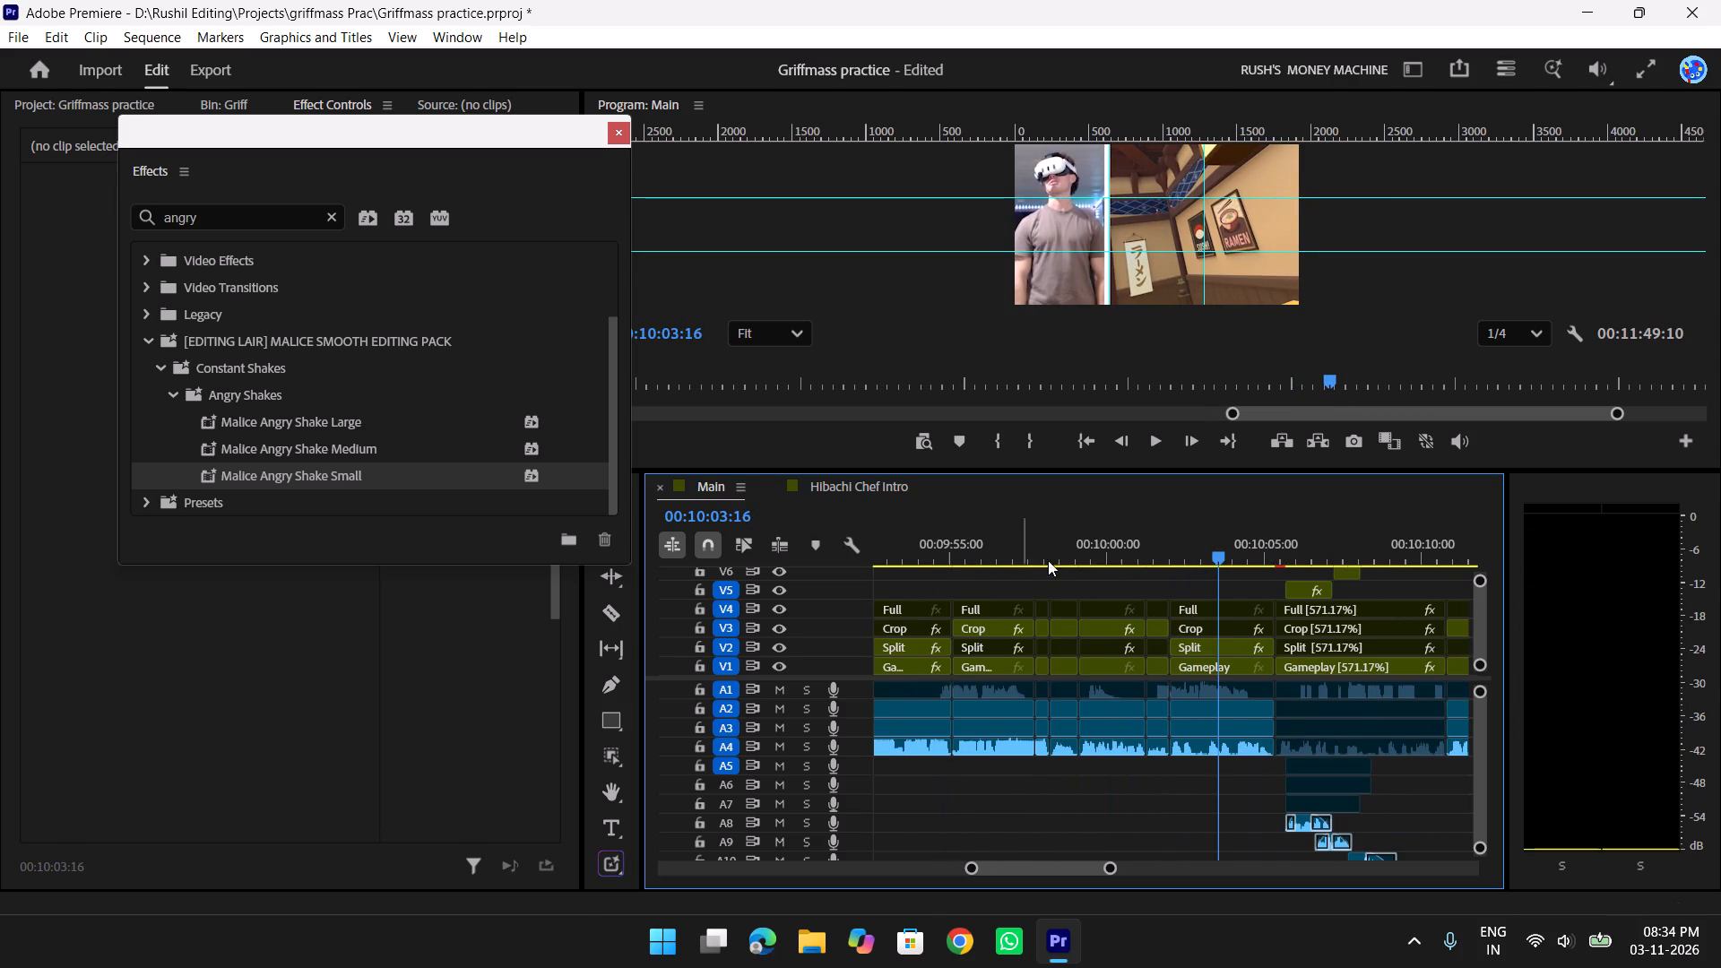
pyautogui.moveTo(1202, 552); pyautogui.dragTo(1104, 562)
pyautogui.press('space')
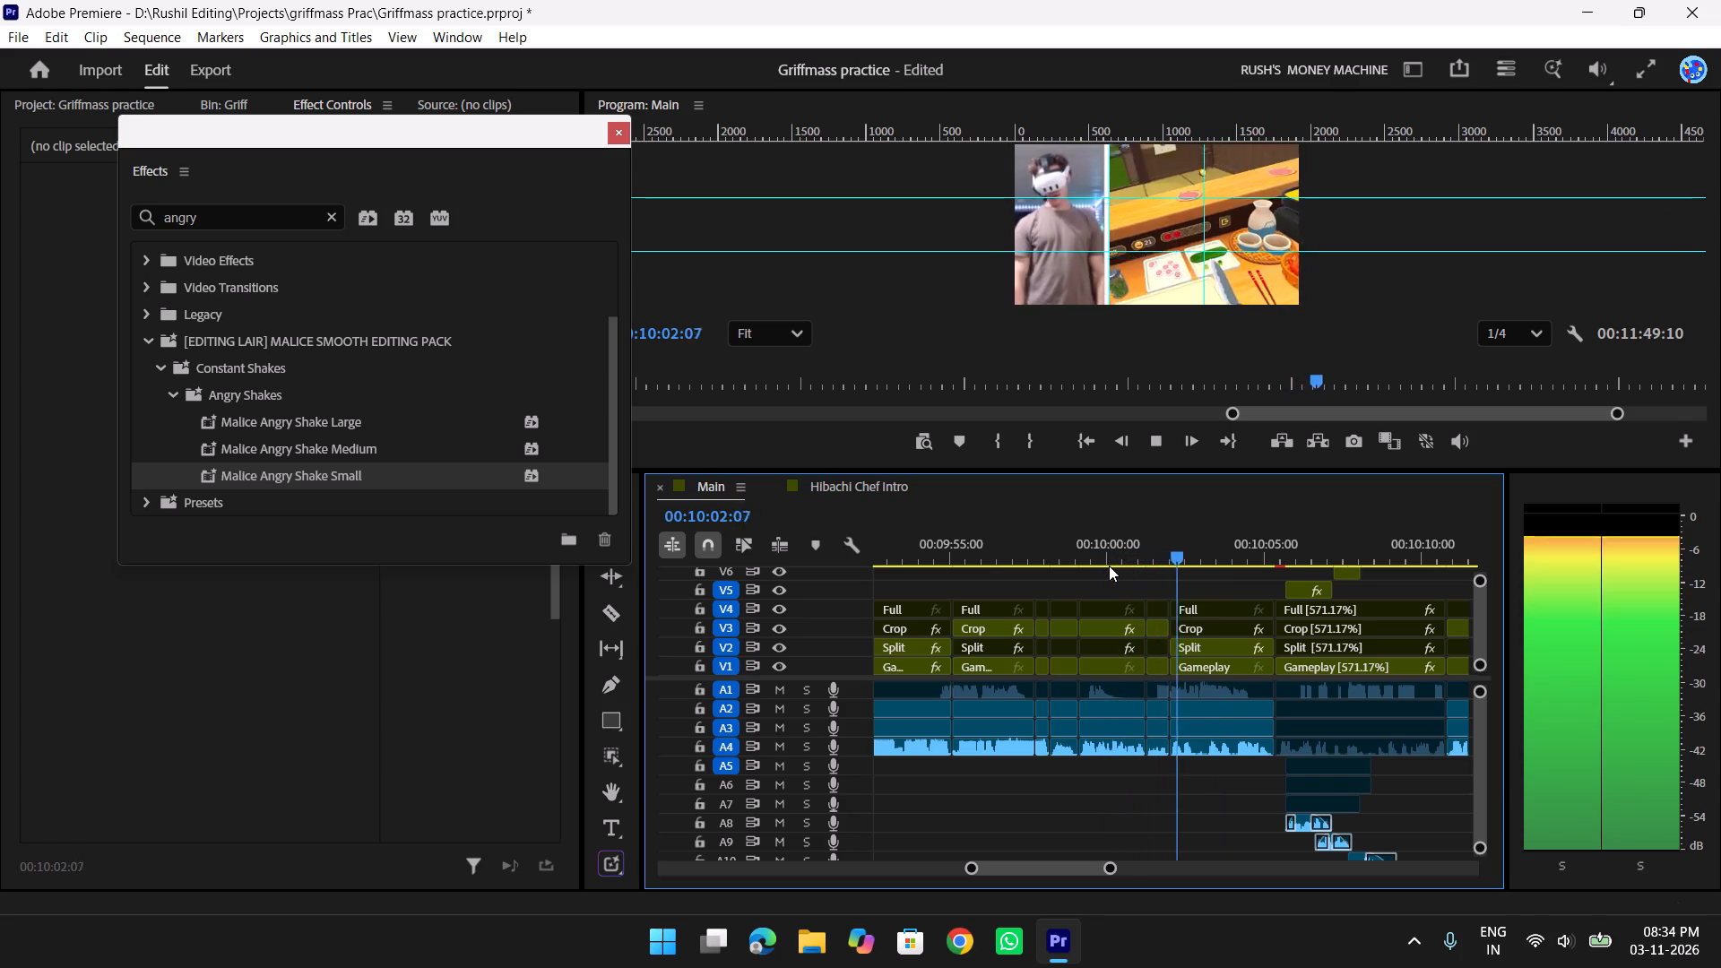
pyautogui.press('space')
pyautogui.moveTo(1225, 536); pyautogui.dragTo(1169, 535)
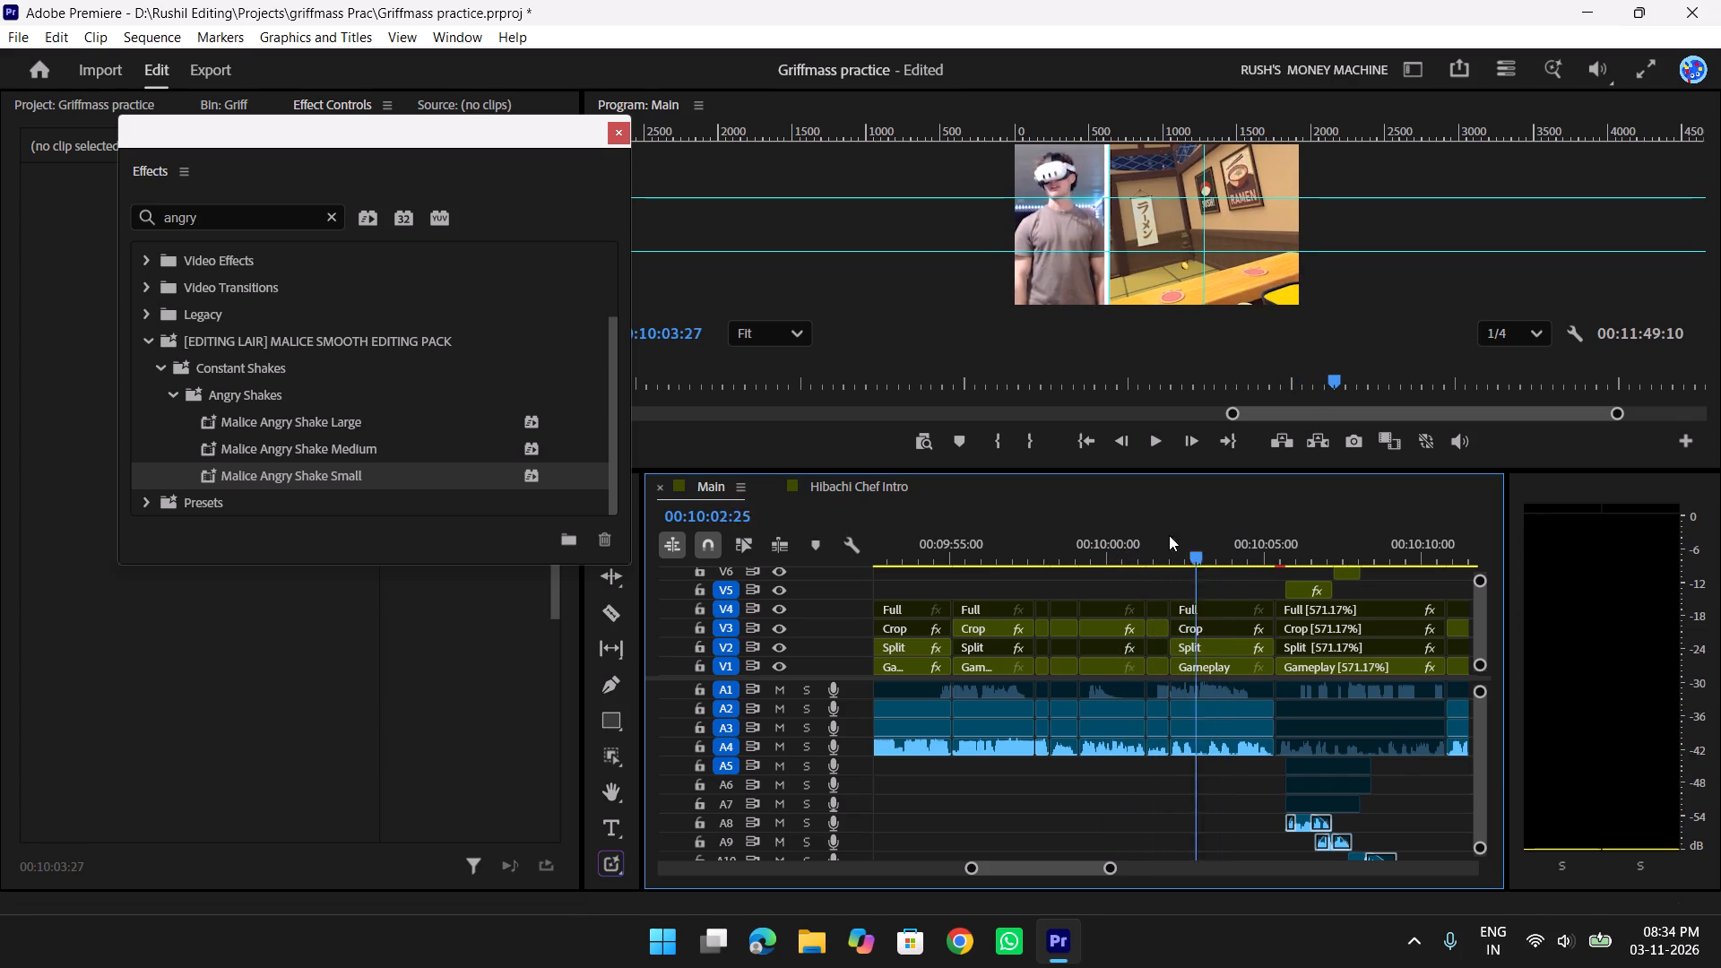
pyautogui.moveTo(1169, 535); pyautogui.dragTo(1129, 535)
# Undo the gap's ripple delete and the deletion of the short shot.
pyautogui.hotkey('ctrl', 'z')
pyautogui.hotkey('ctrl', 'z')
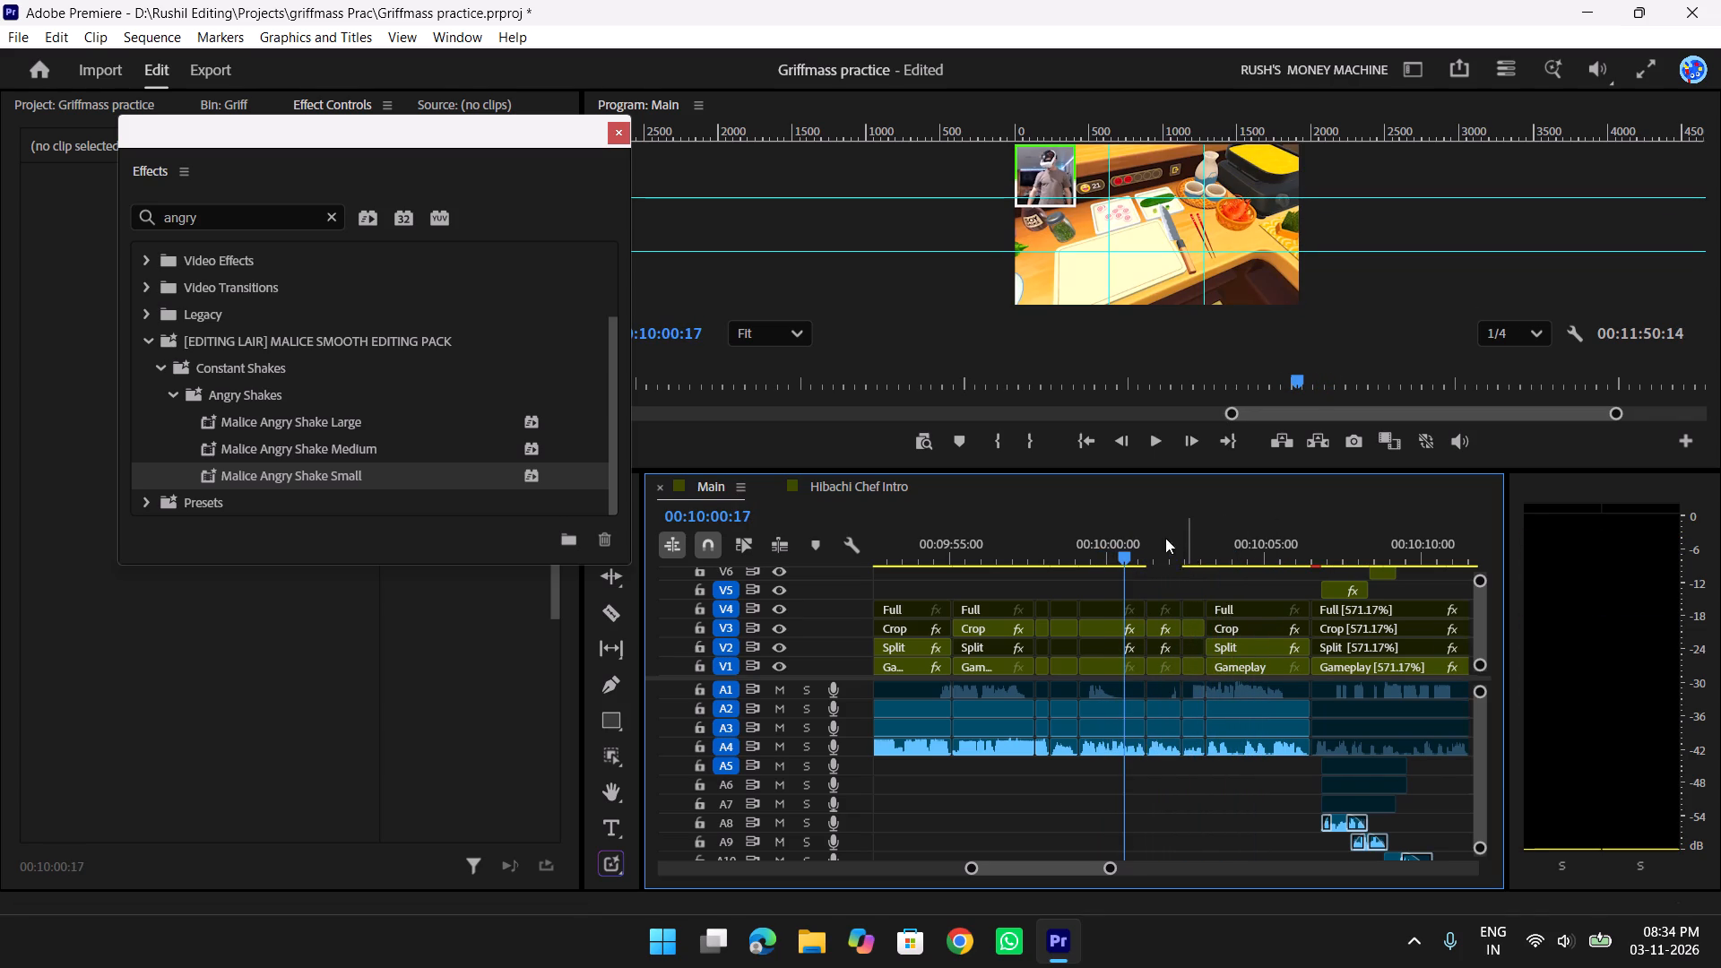
# Play back from 00:10:00:17 to 00:10:11:26 and scrub through the 571.17% speed section to review it.
pyautogui.press('space')
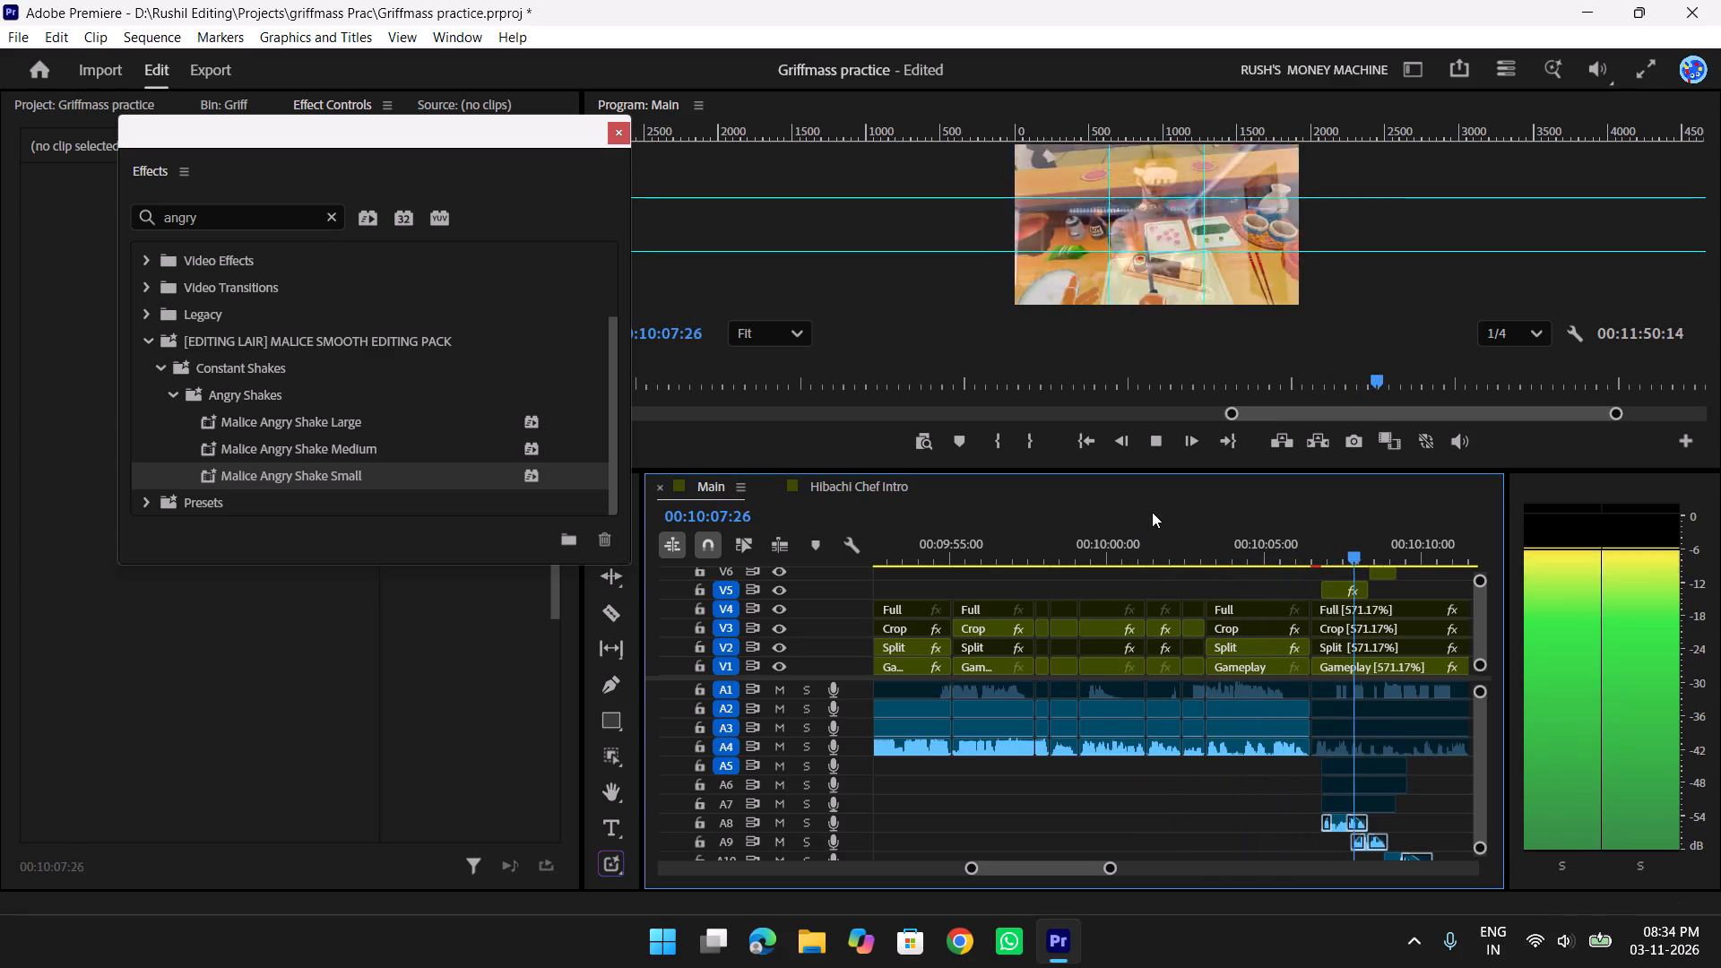
pyautogui.scroll(-5, 1220, 561)
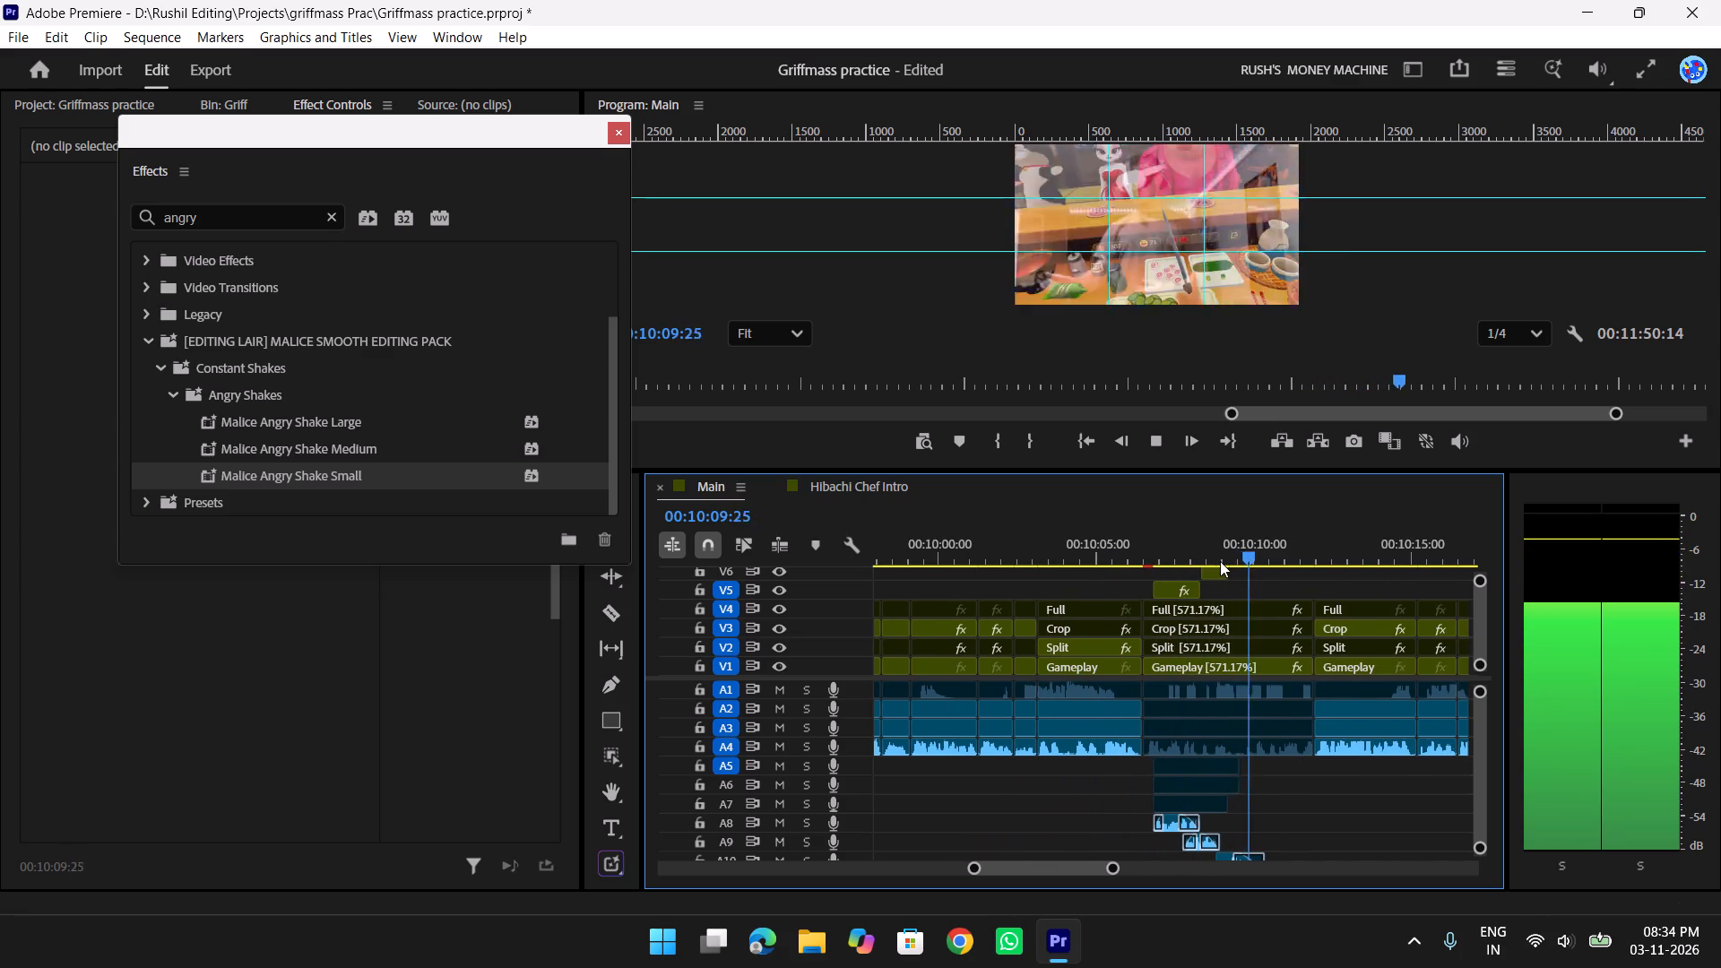
pyautogui.scroll(-4, 1220, 561)
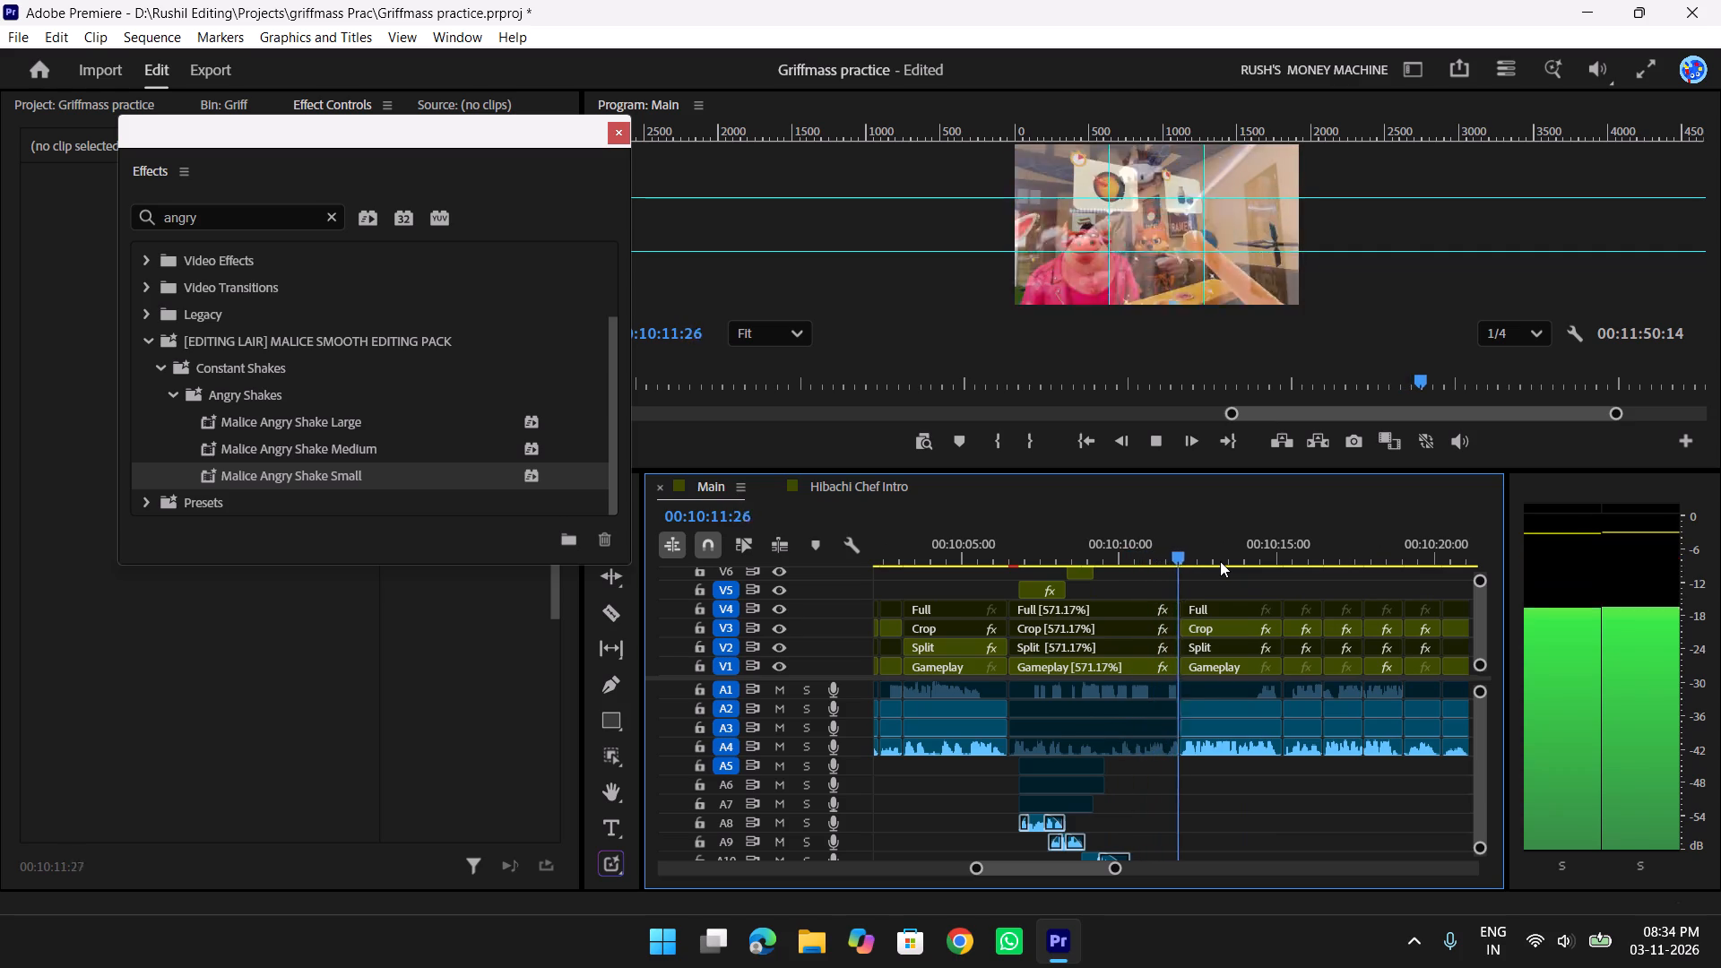
pyautogui.press('space')
pyautogui.moveTo(1211, 542); pyautogui.dragTo(1088, 535)
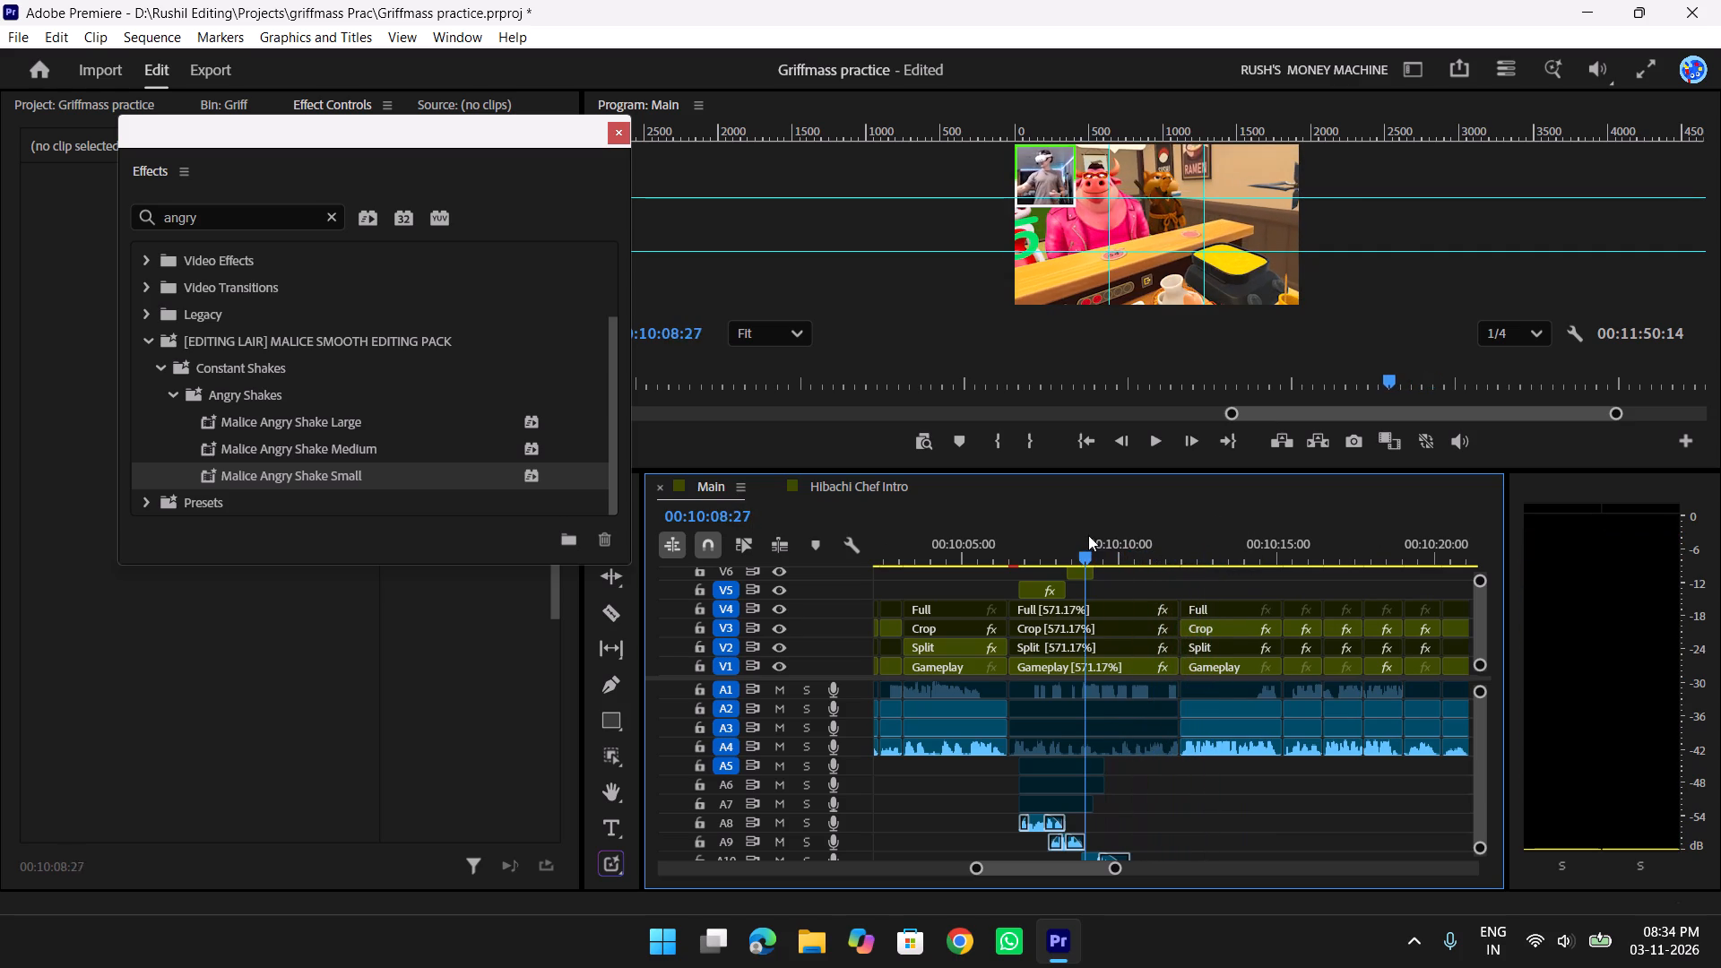
pyautogui.moveTo(1088, 535); pyautogui.dragTo(1130, 527)
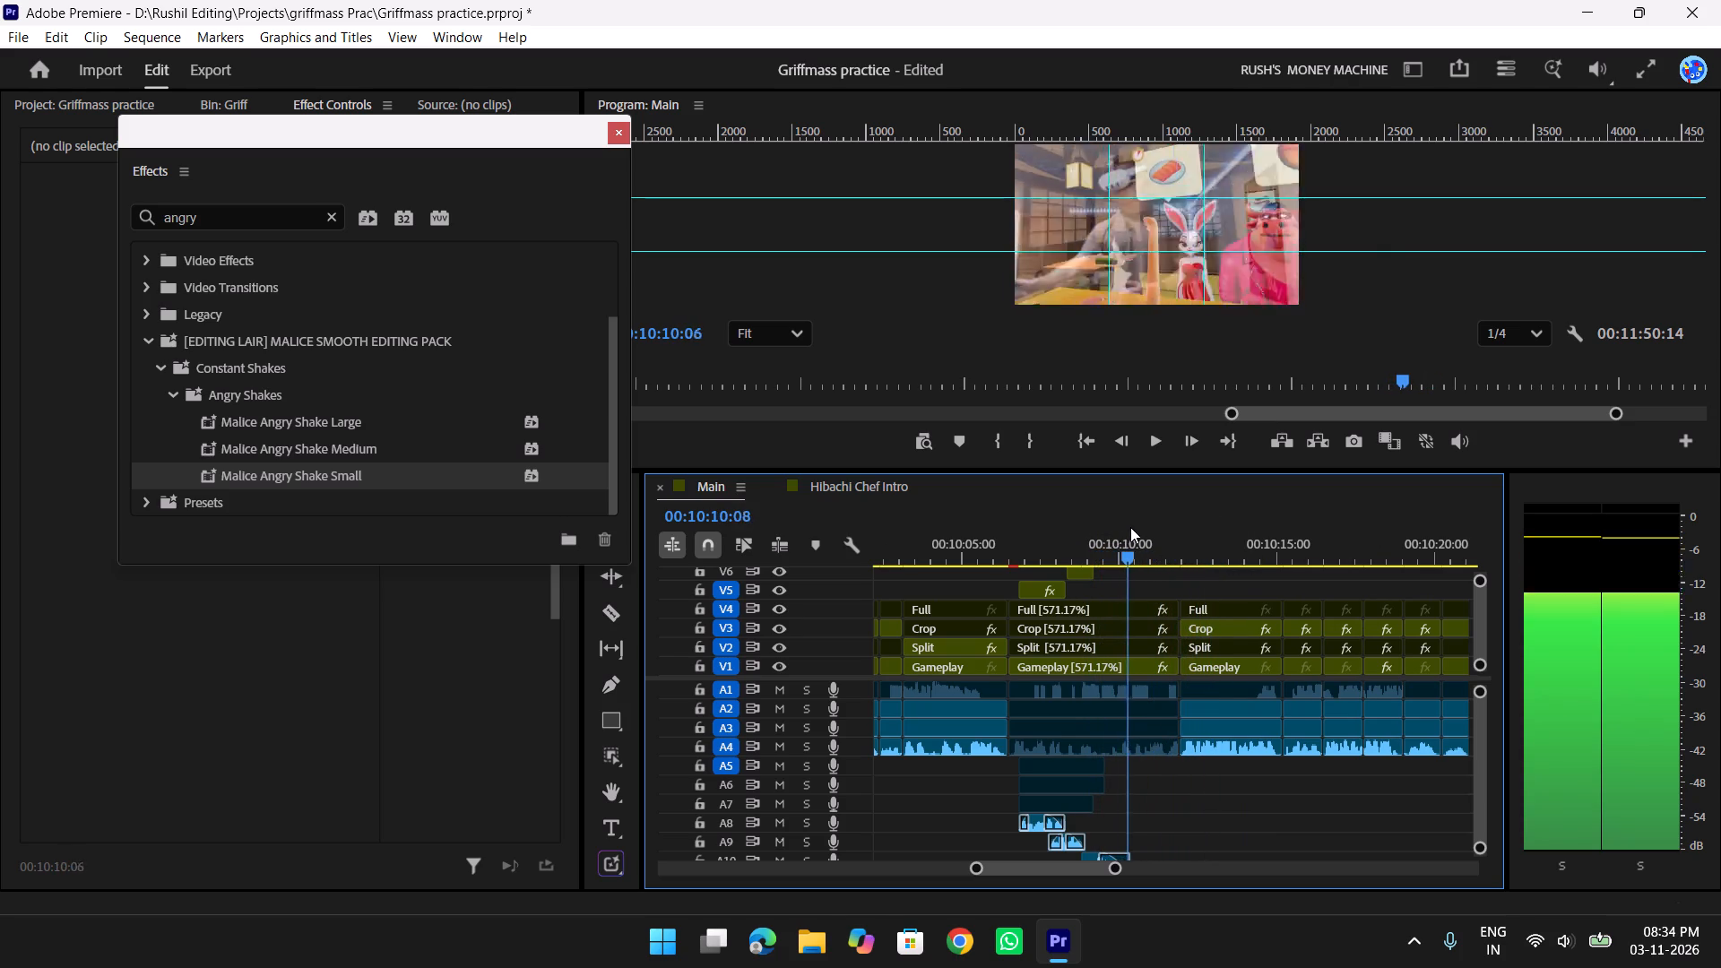
pyautogui.moveTo(1130, 527); pyautogui.dragTo(1162, 516)
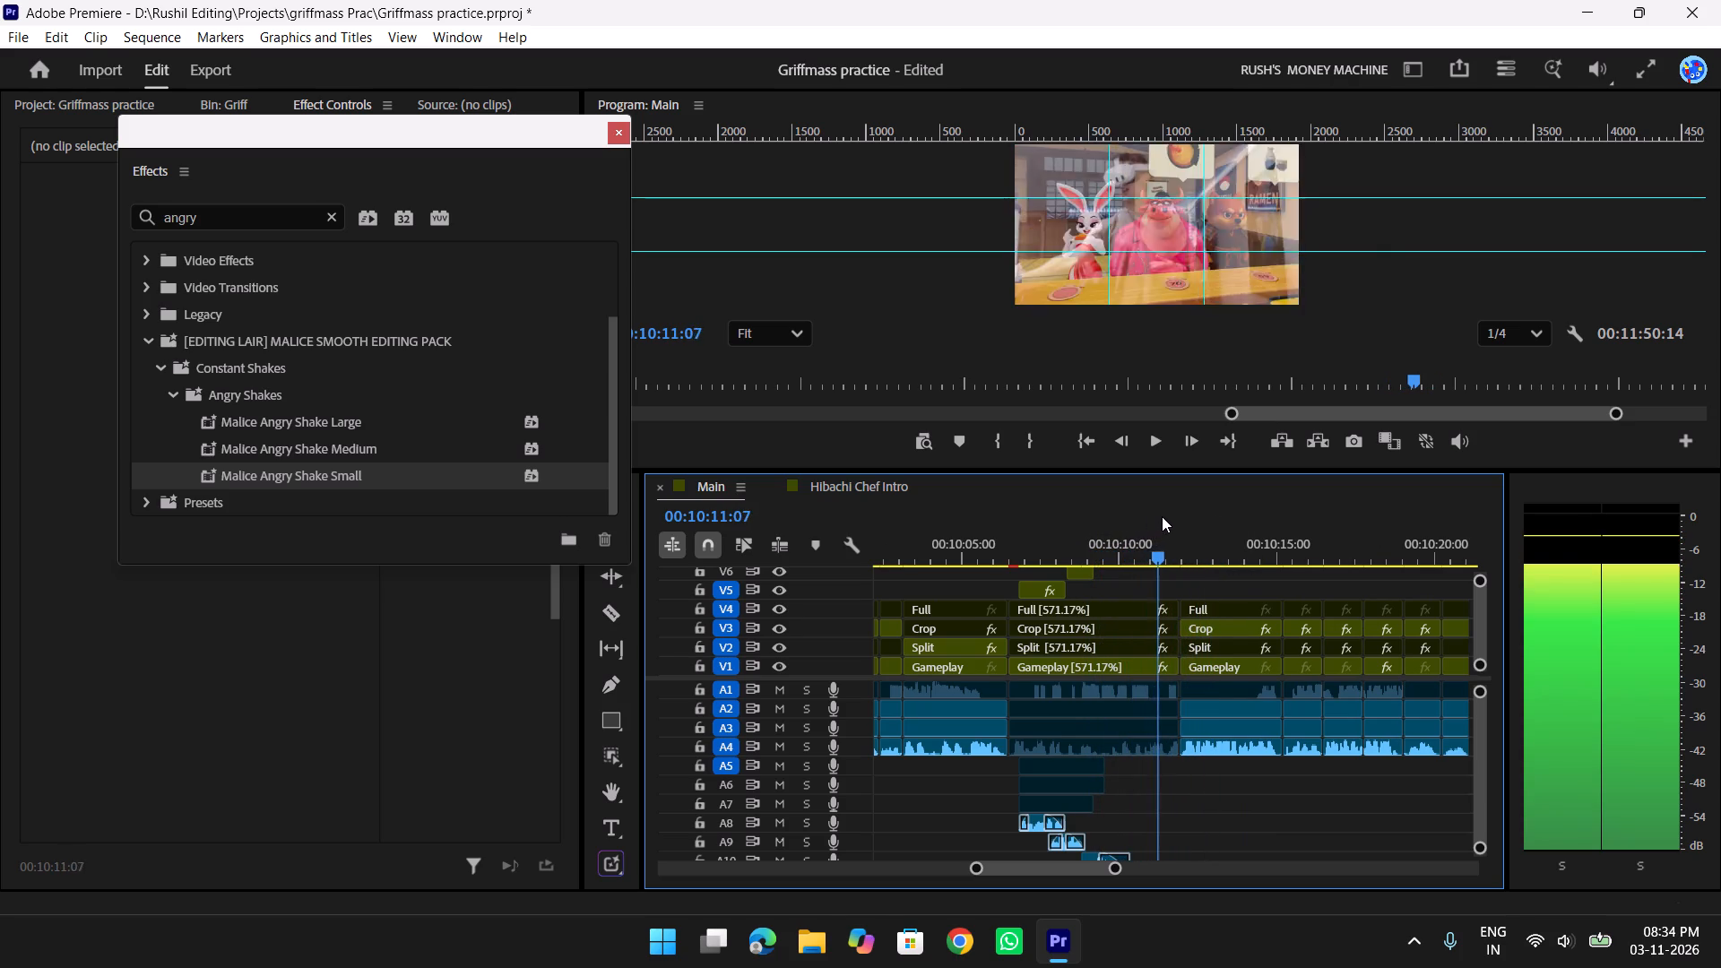
pyautogui.moveTo(1162, 516); pyautogui.dragTo(1127, 512)
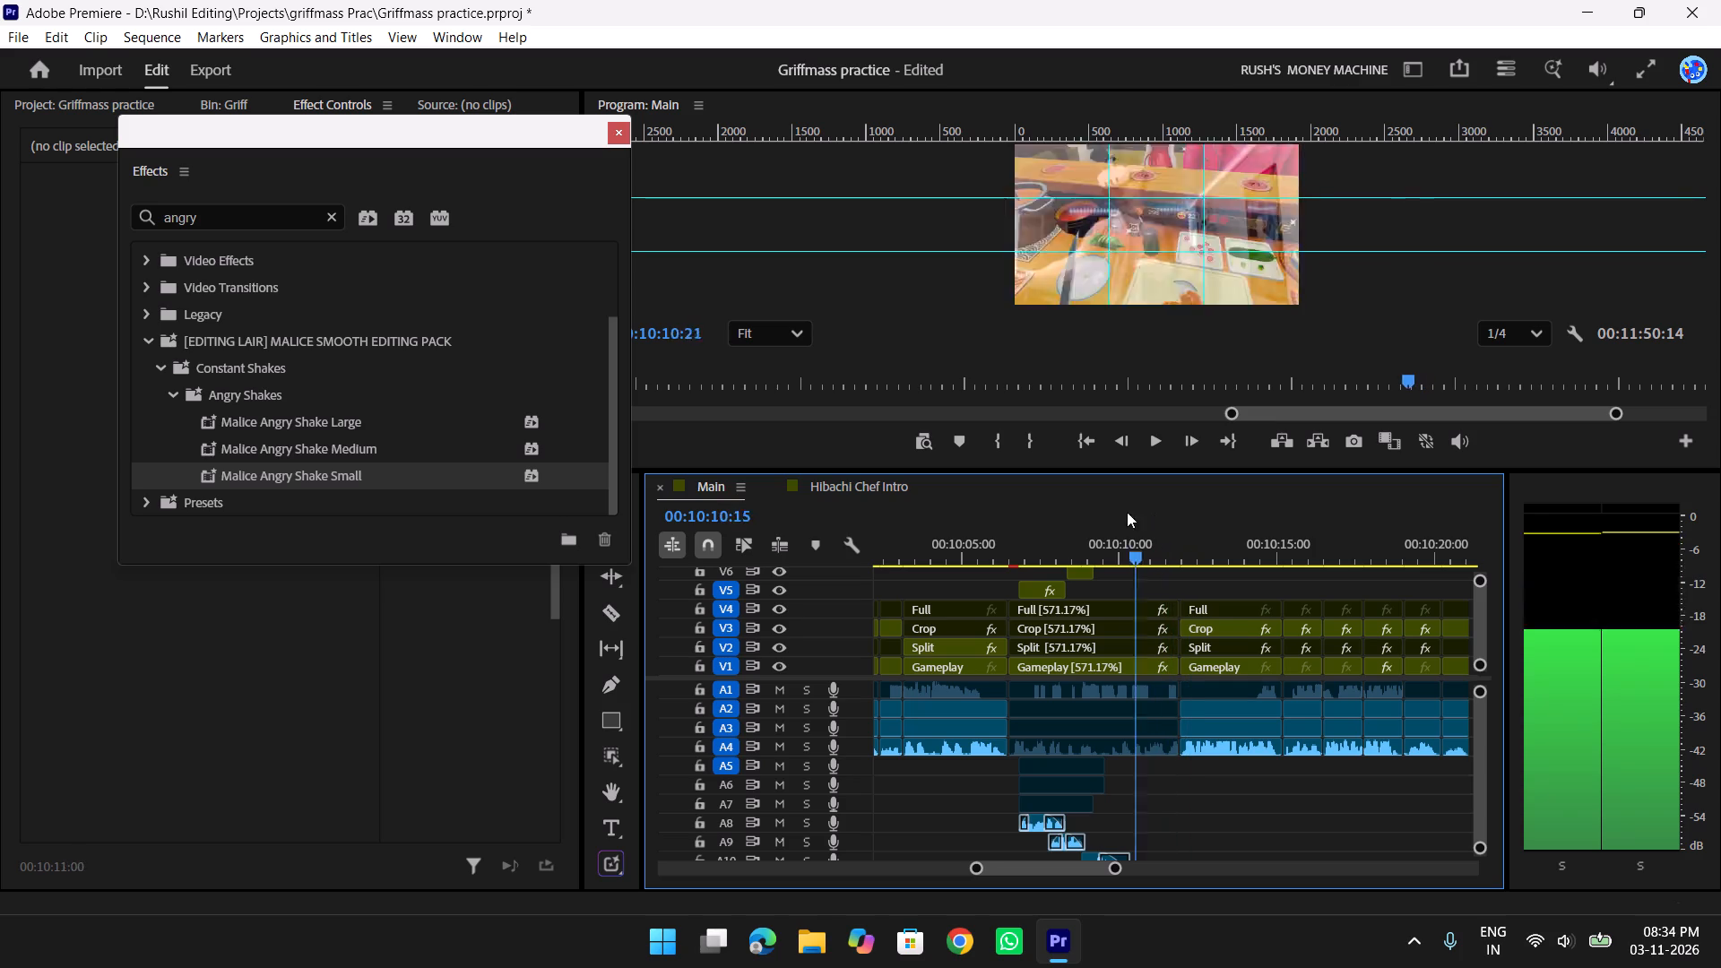
pyautogui.moveTo(1127, 512); pyautogui.dragTo(1111, 512)
pyautogui.press('space')
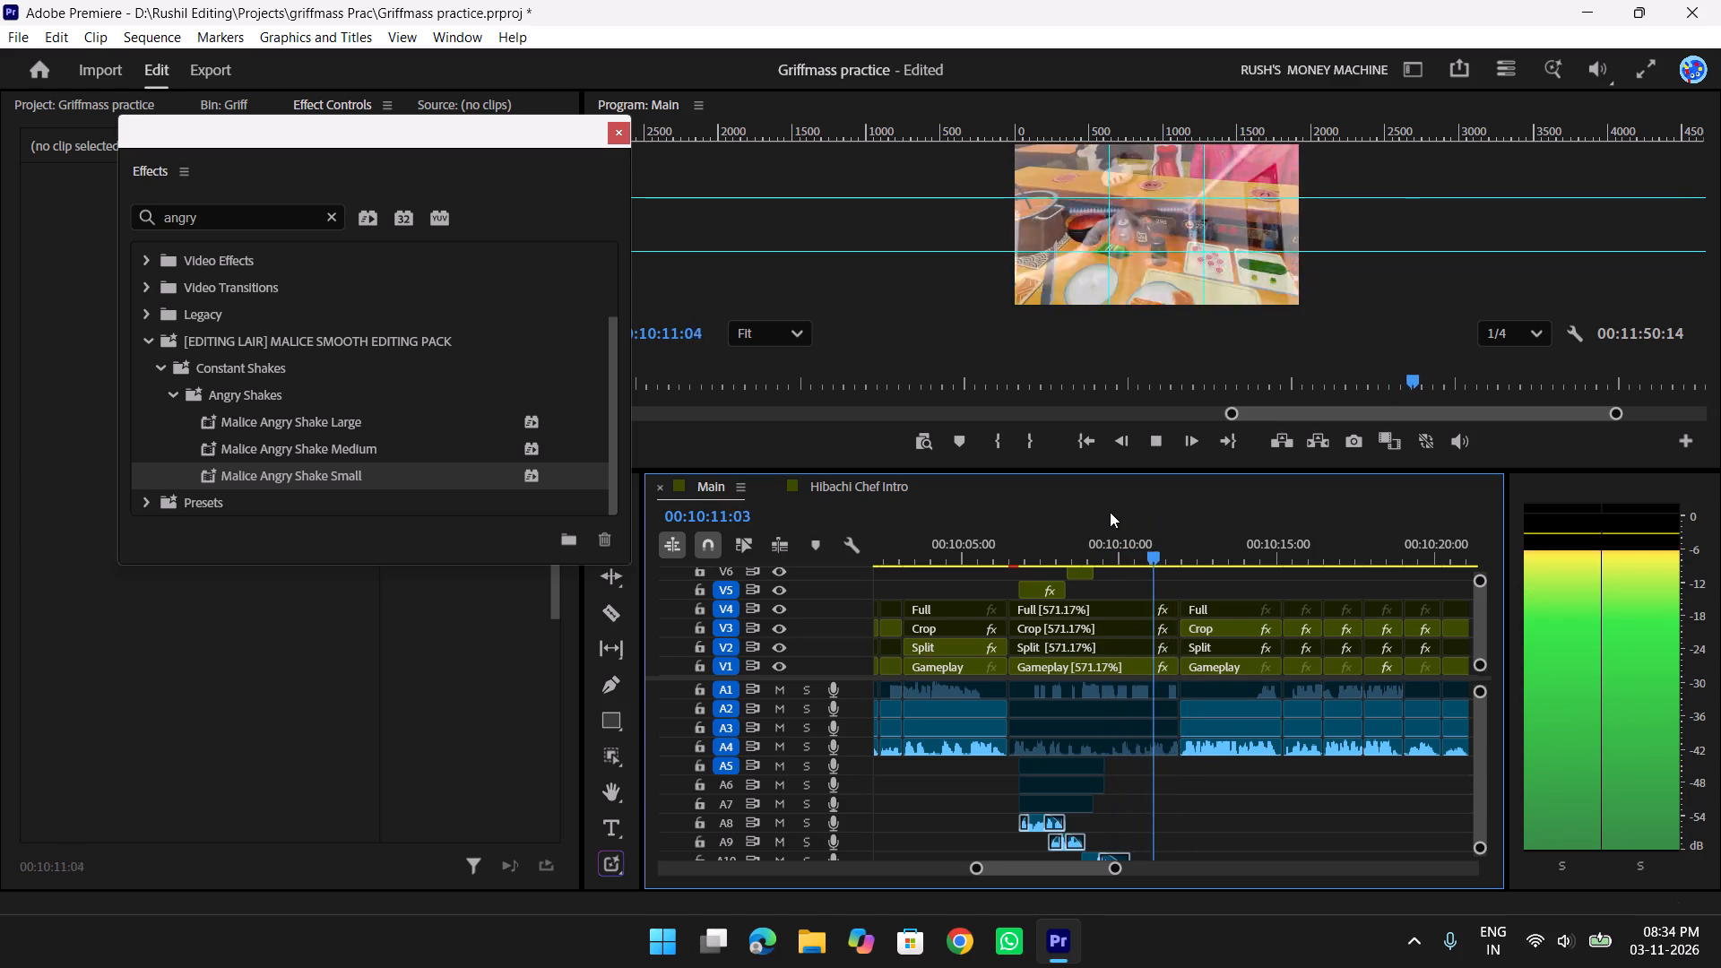
pyautogui.press('space')
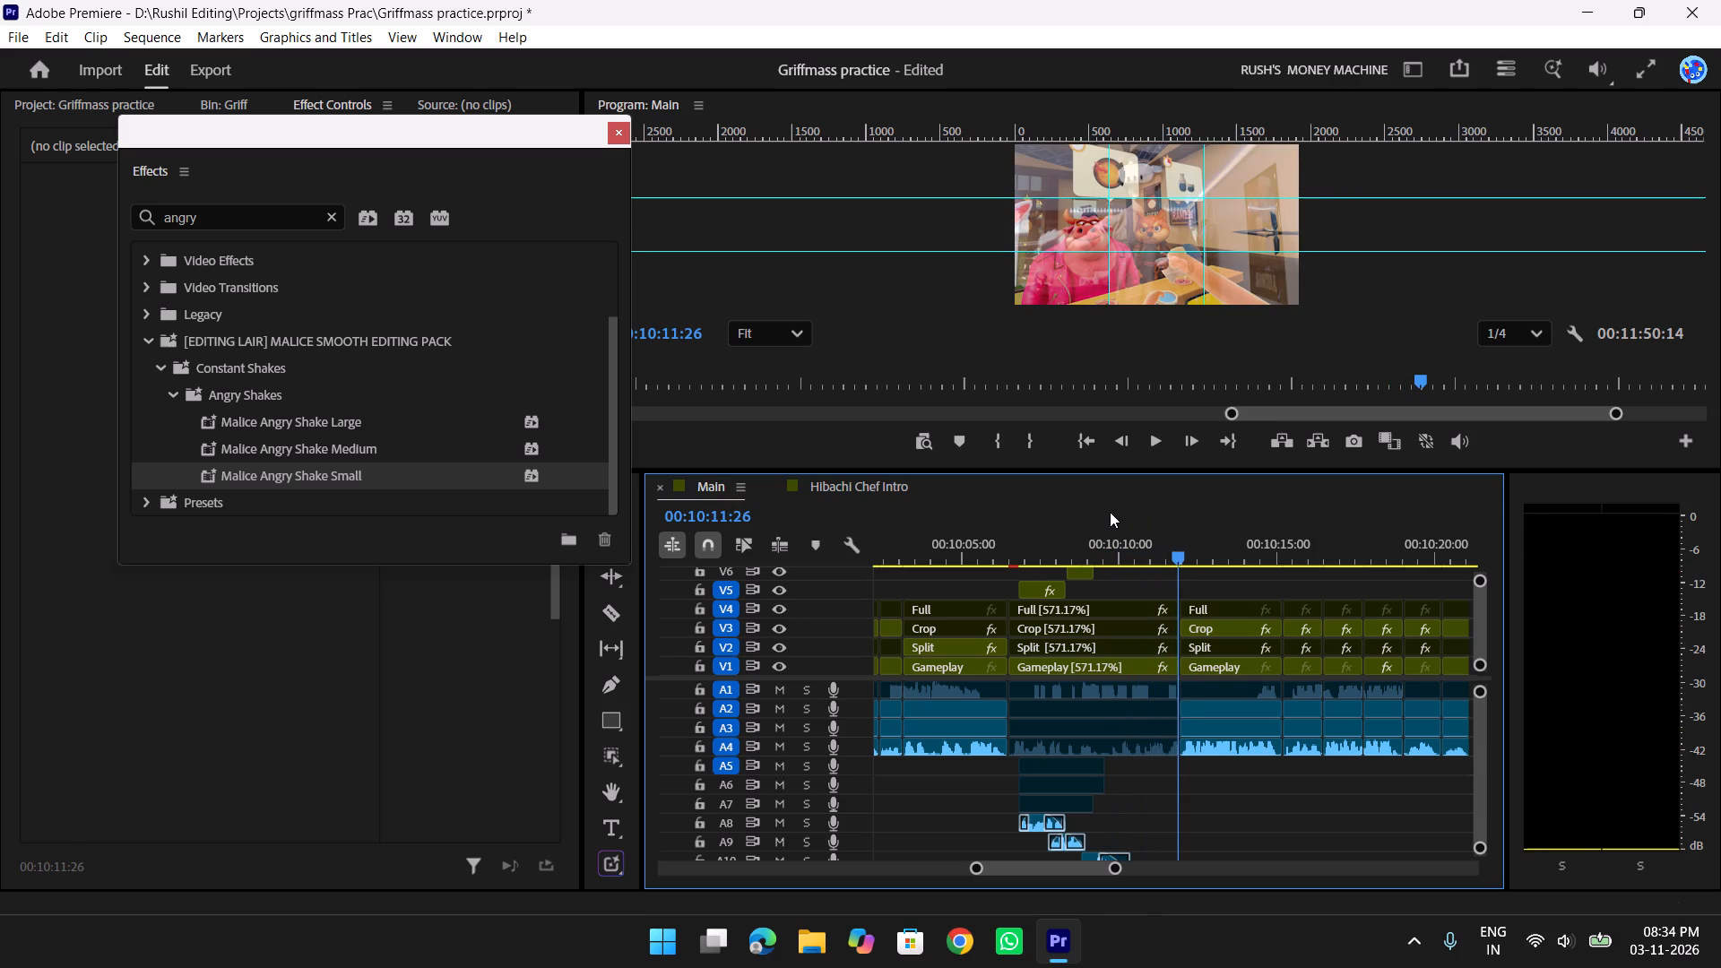
# Play back from 00:10:11:26 to 00:10:26:24 to review the gameplay shots following the sped-up section.
pyautogui.press('space')
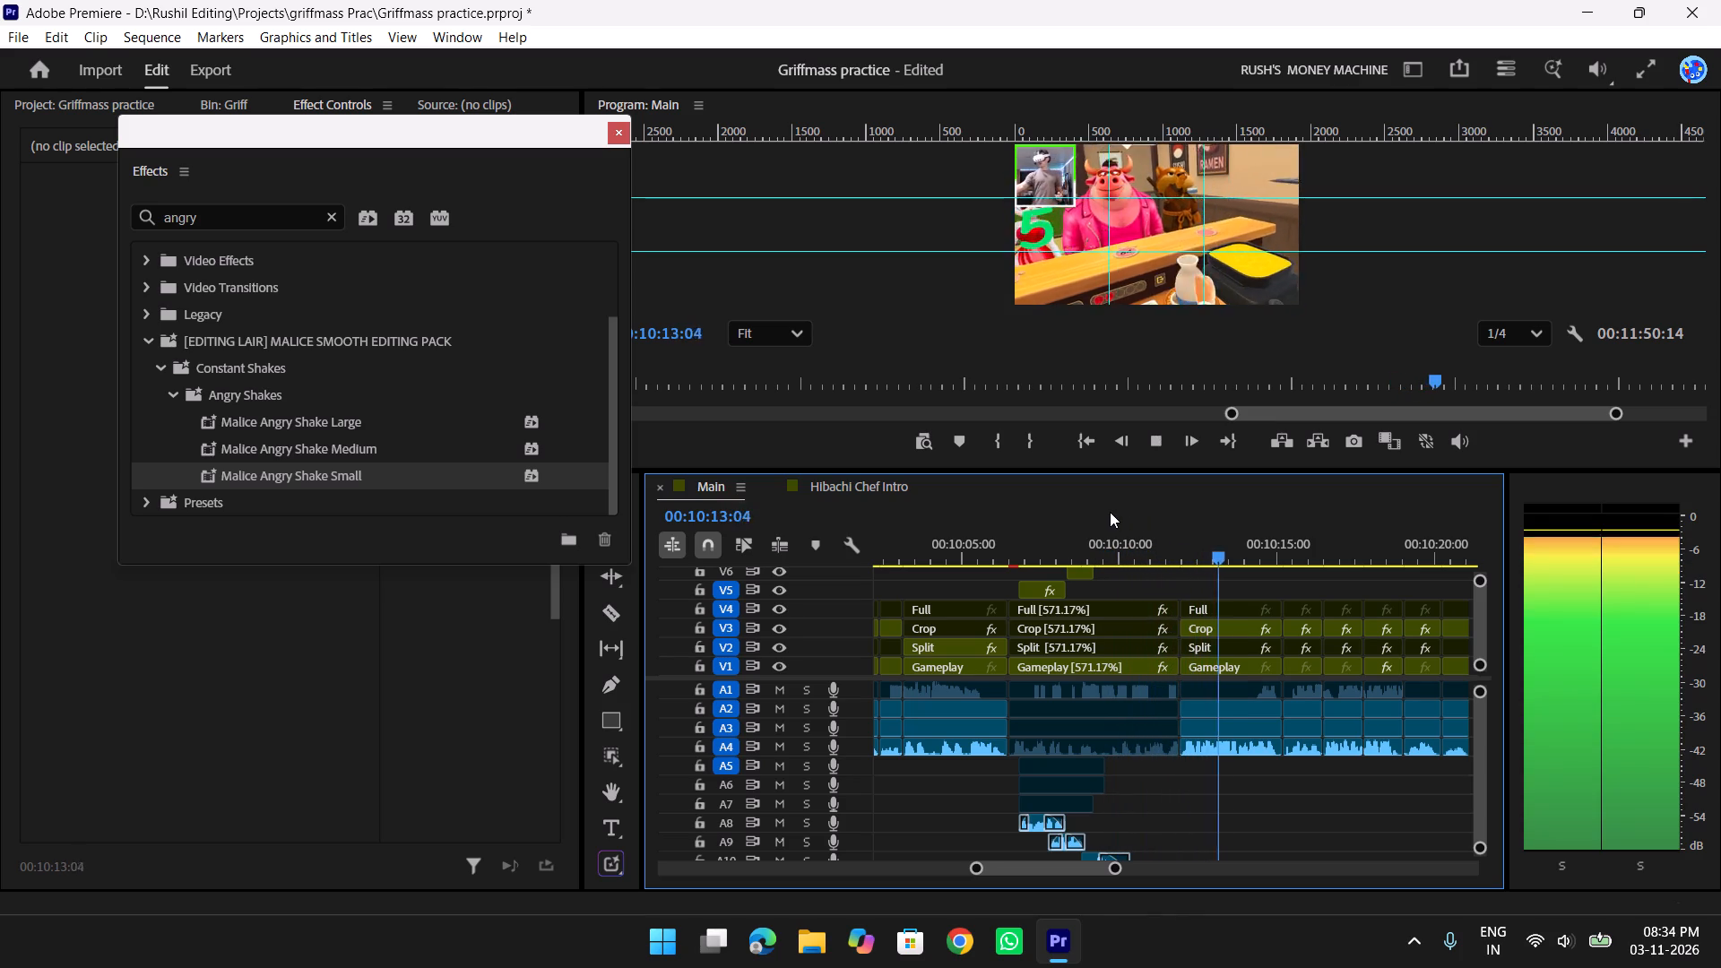
pyautogui.press('space')
pyautogui.press('space')
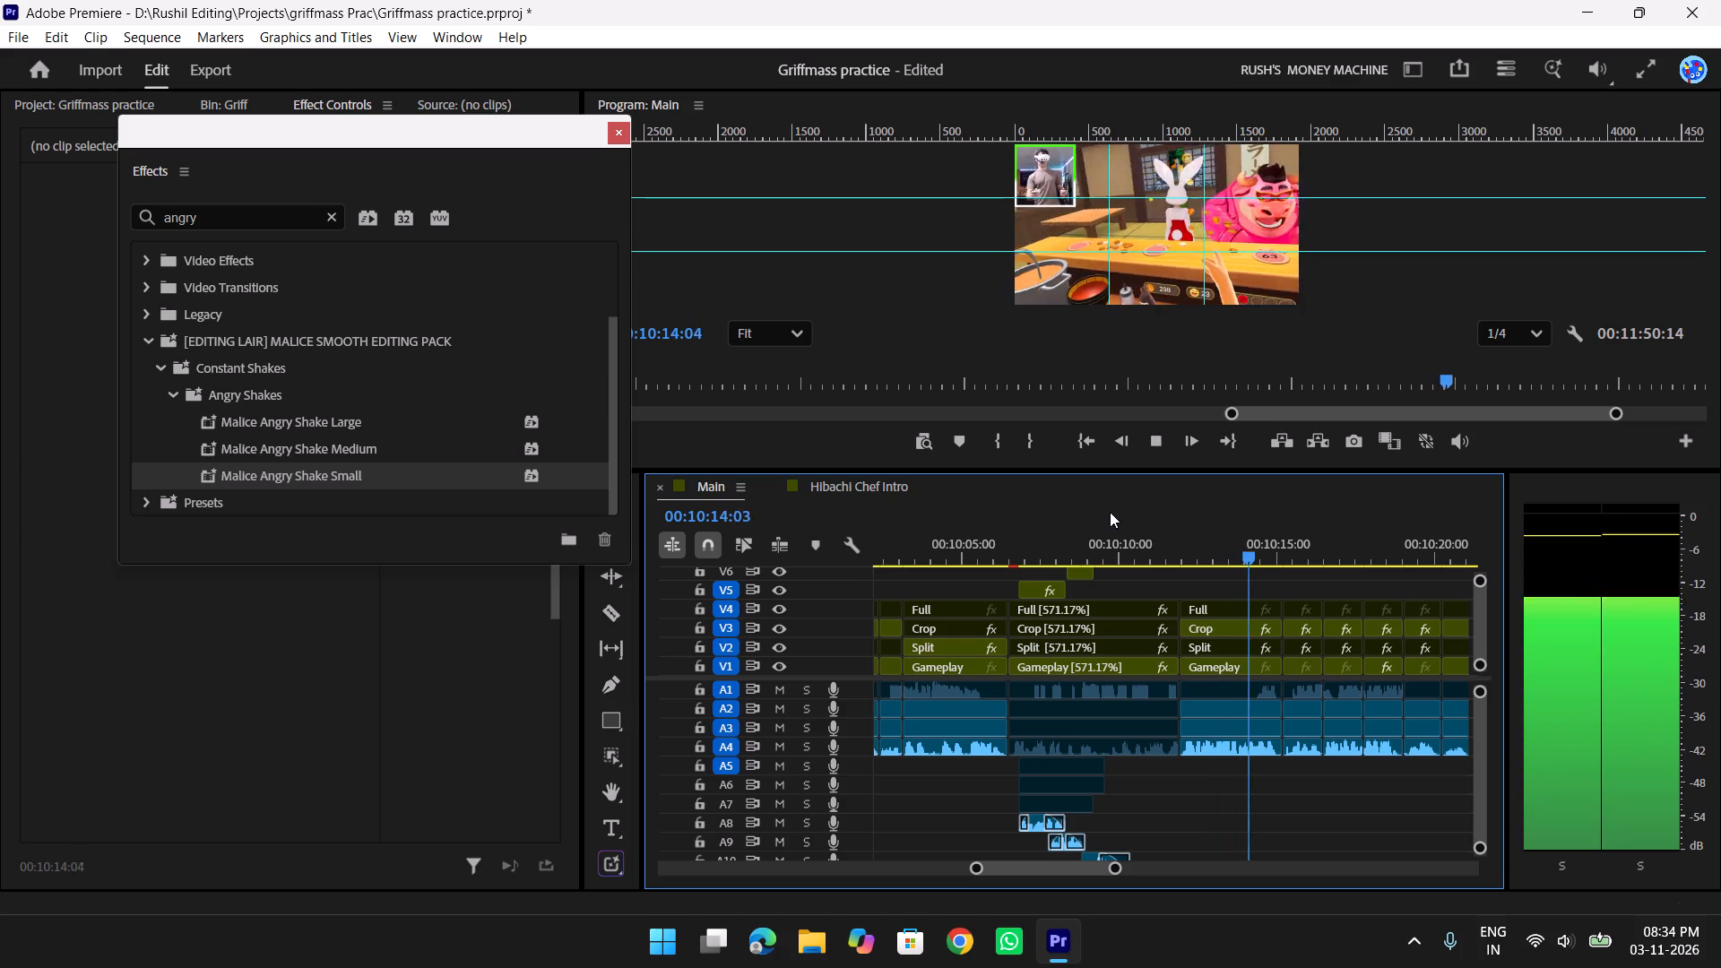
pyautogui.scroll(-3, 1110, 512)
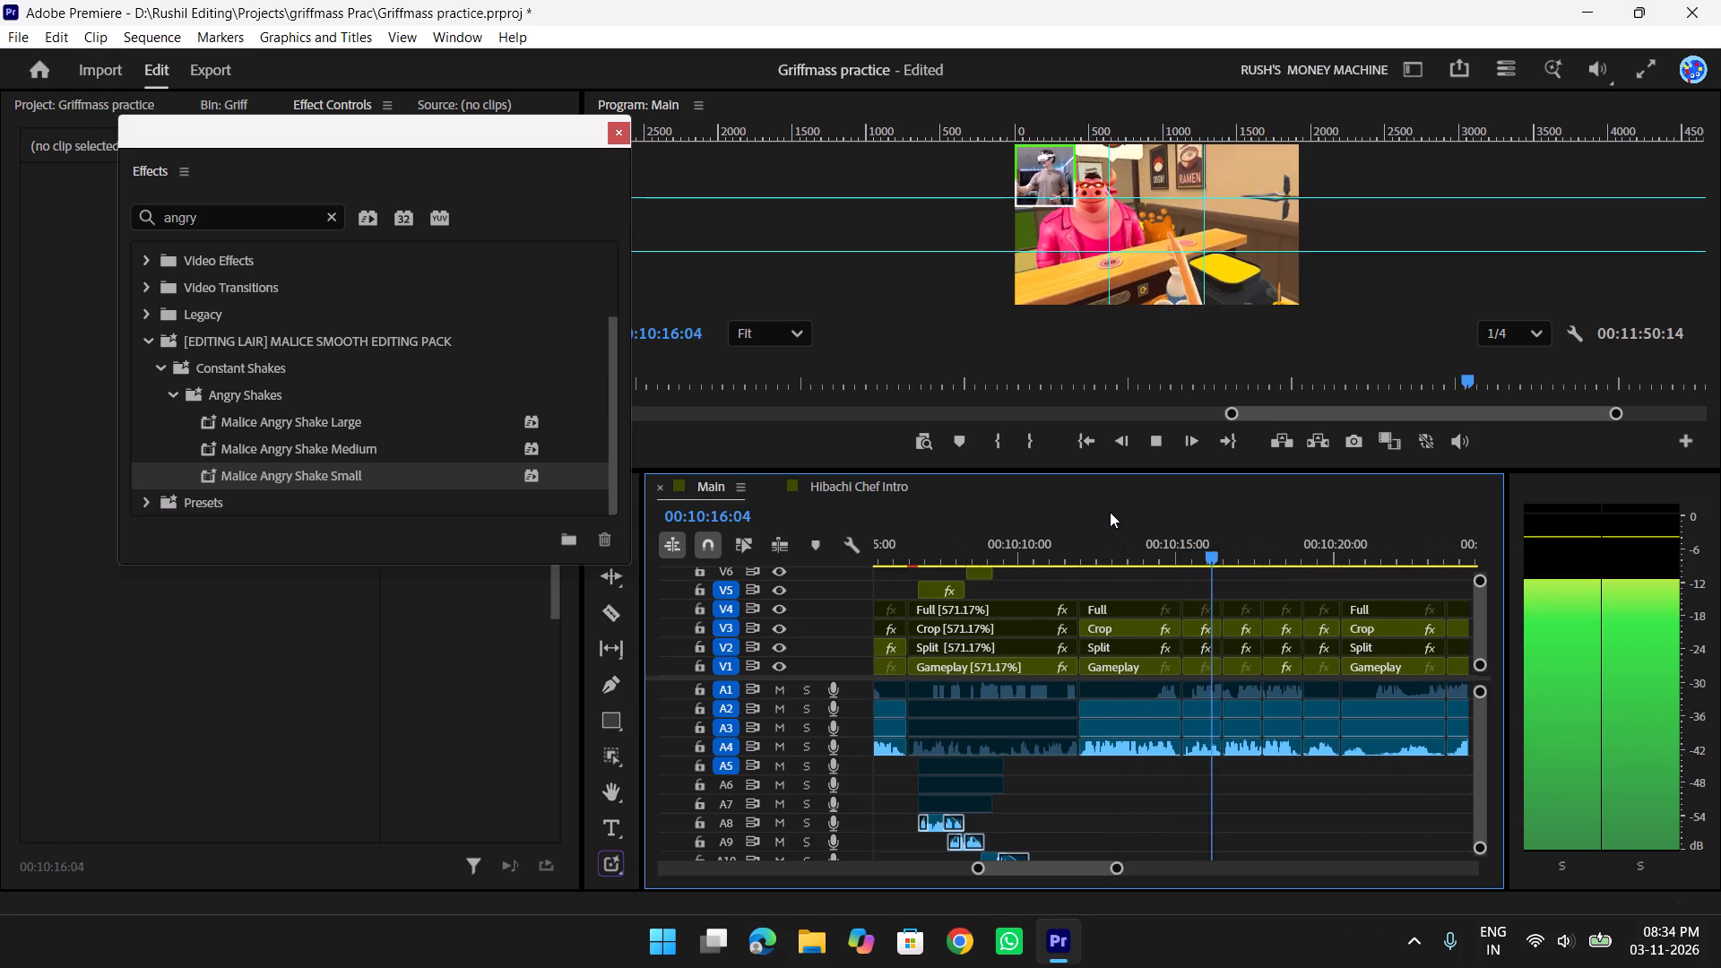
pyautogui.scroll(-3, 1110, 512)
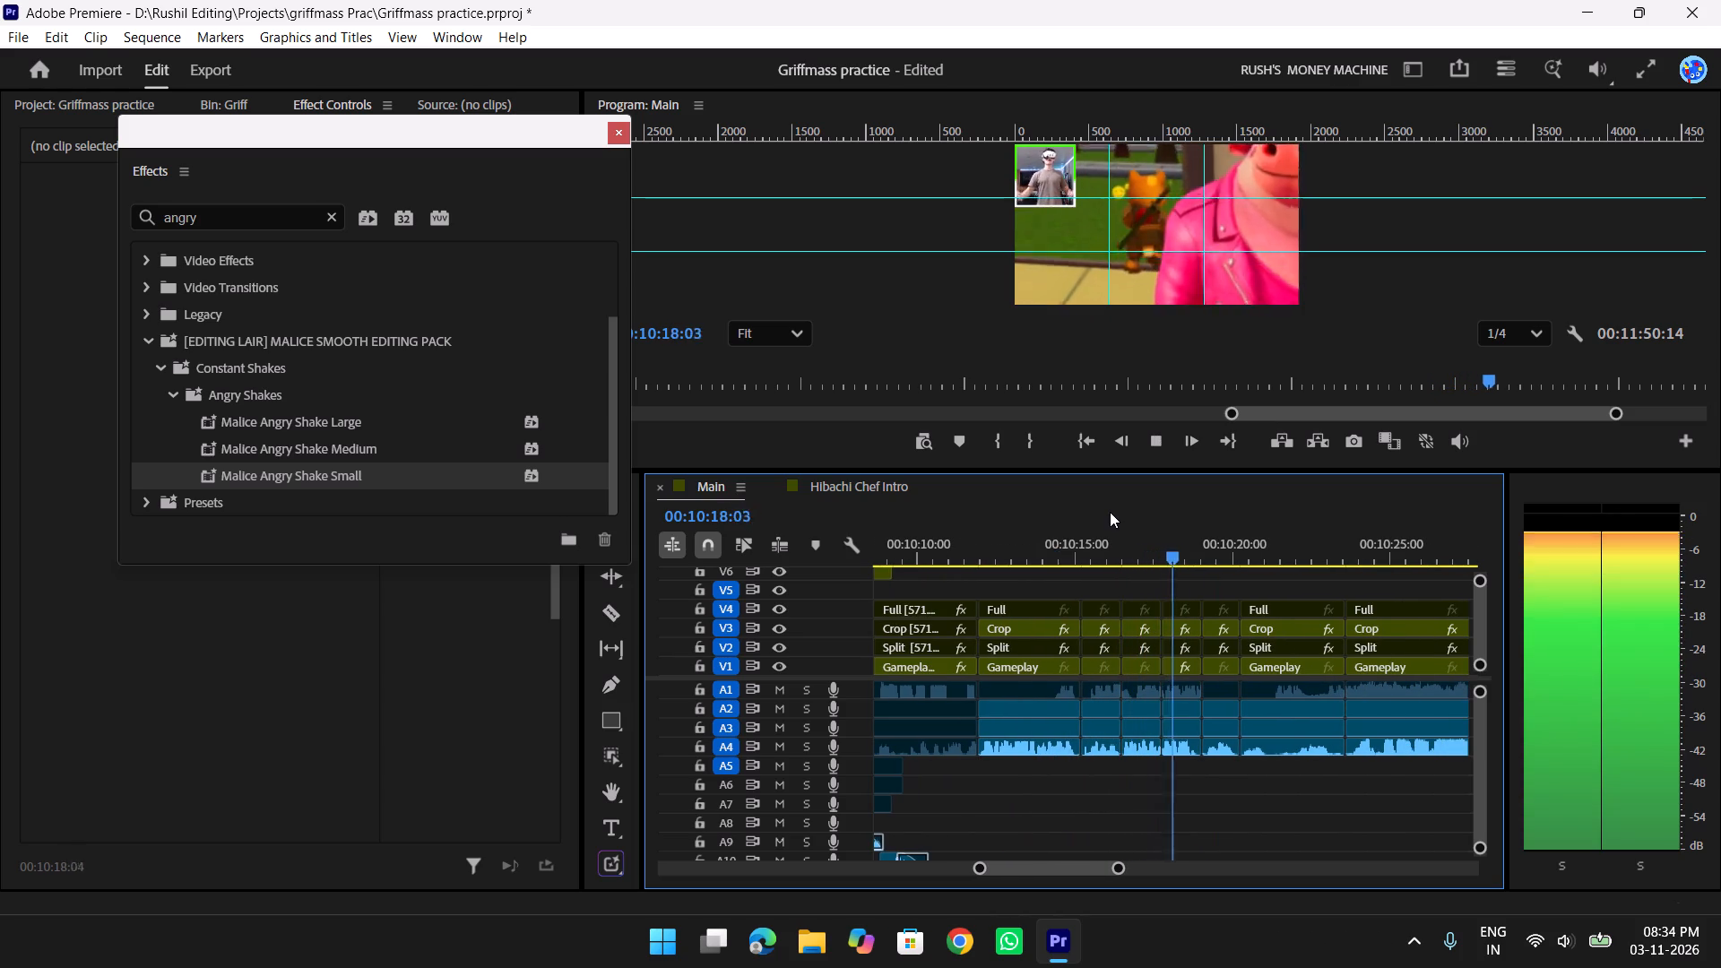
pyautogui.press('space')
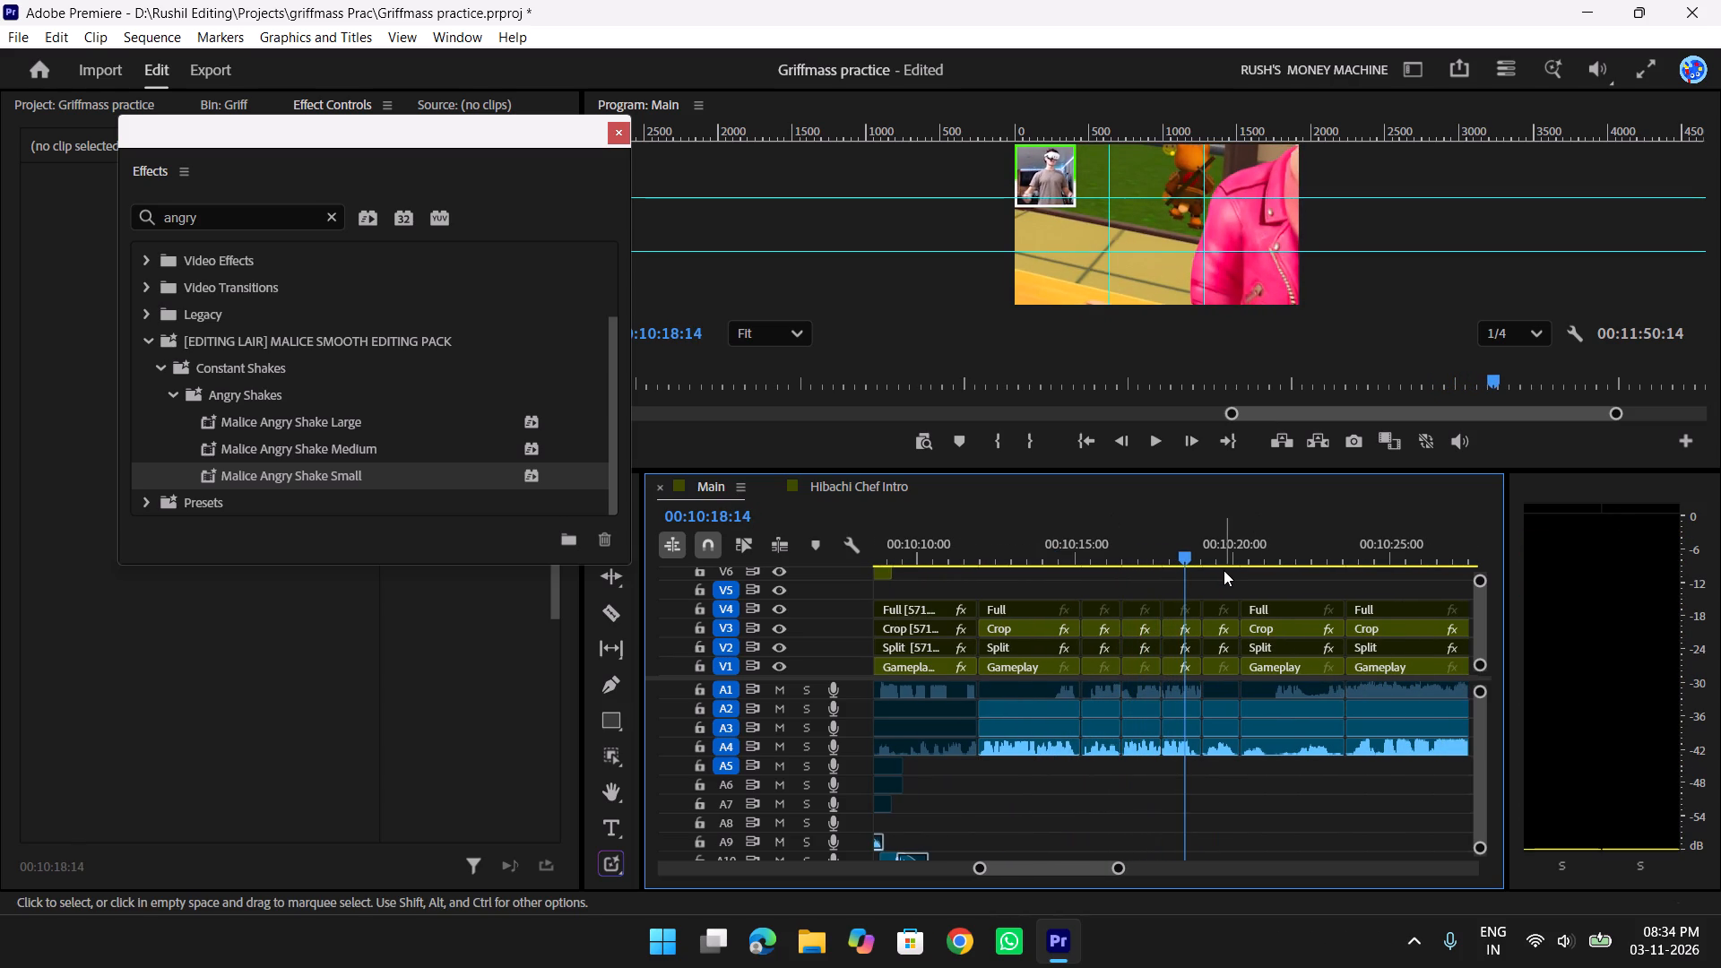
pyautogui.press('space')
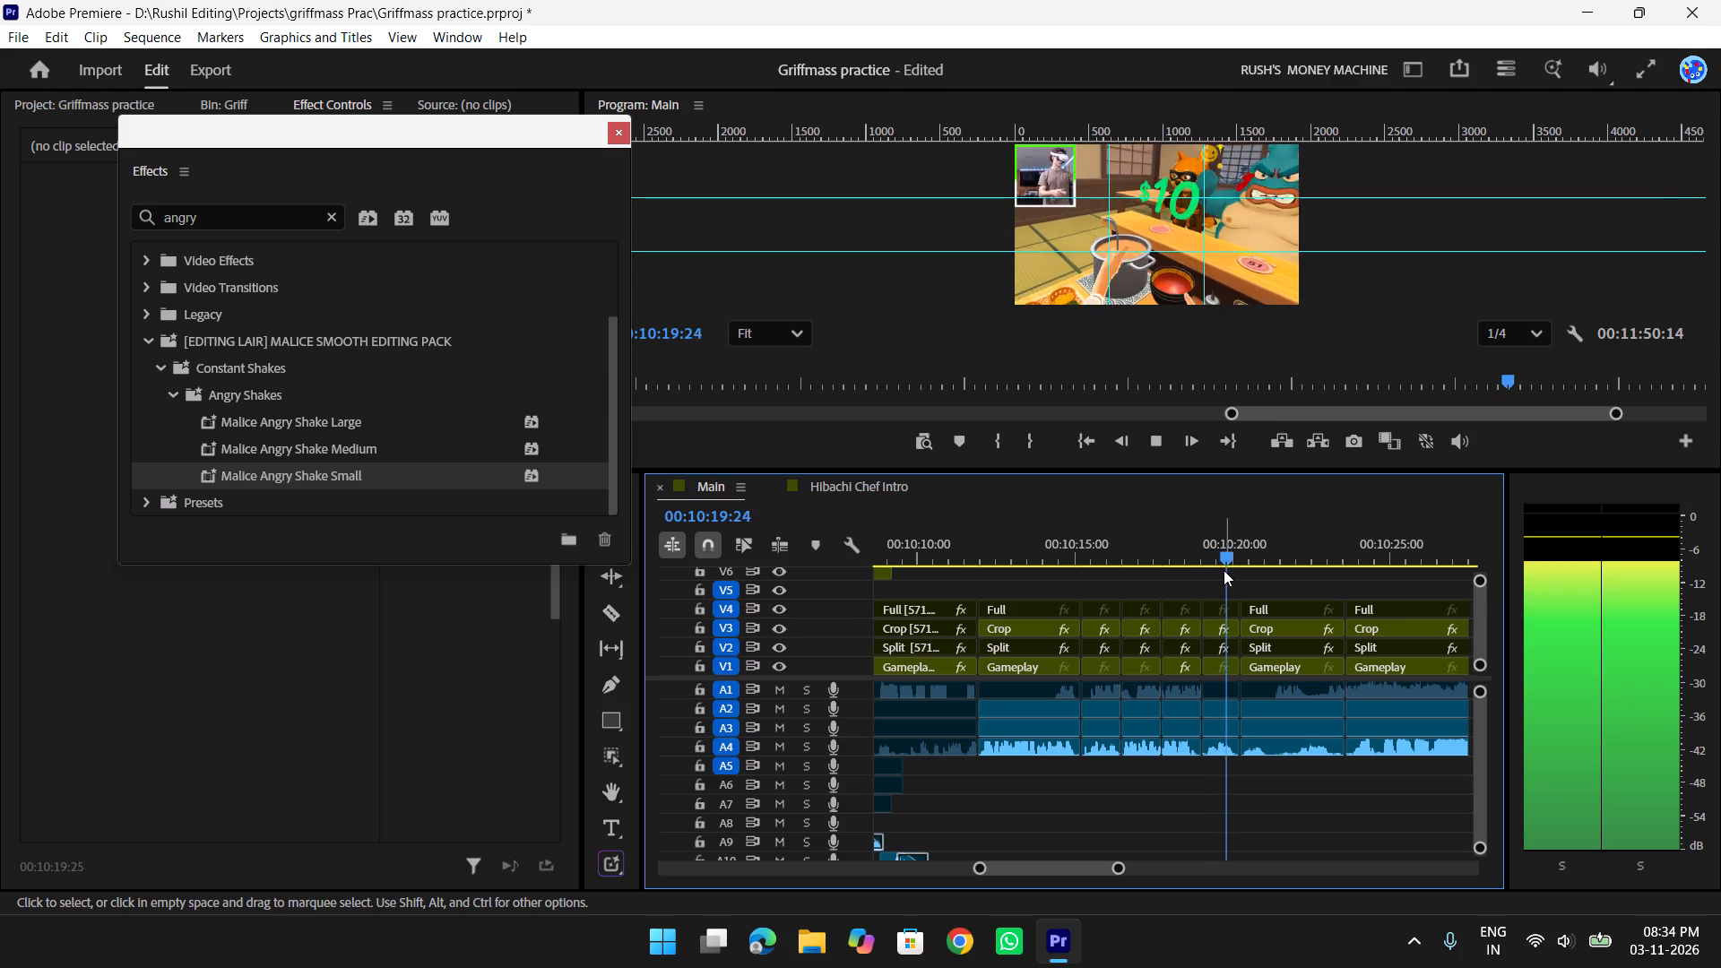
pyautogui.scroll(-2, 1224, 570)
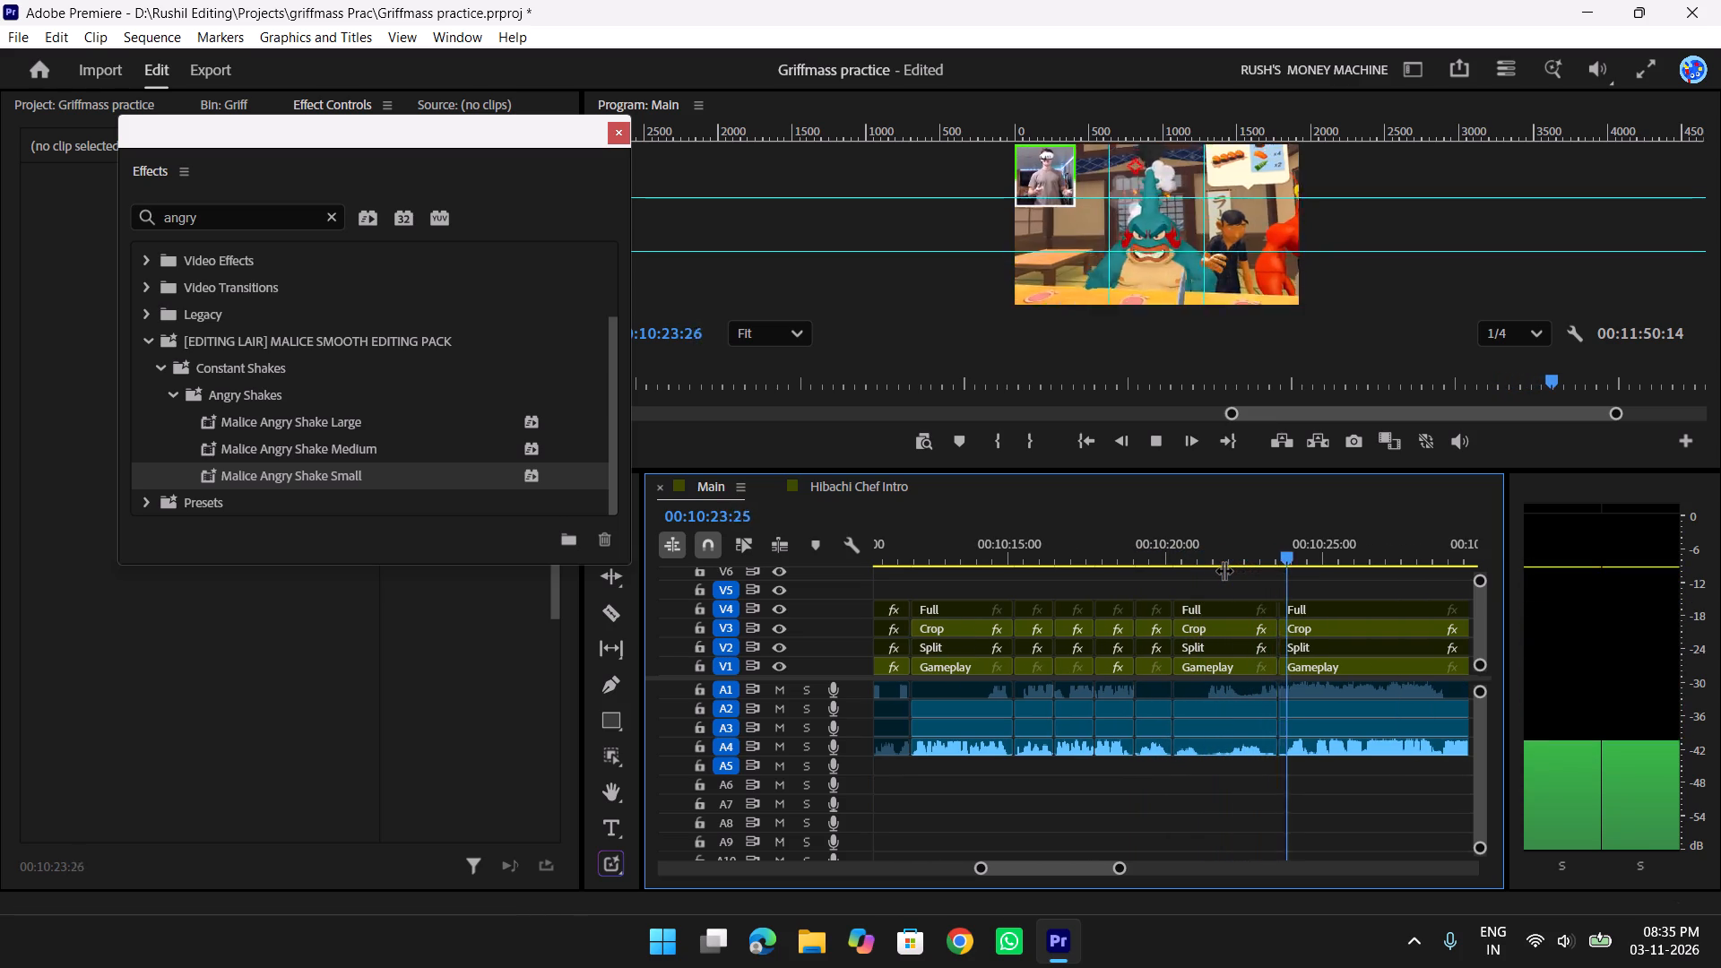
pyautogui.press('space')
pyautogui.scroll(-3, 1224, 570)
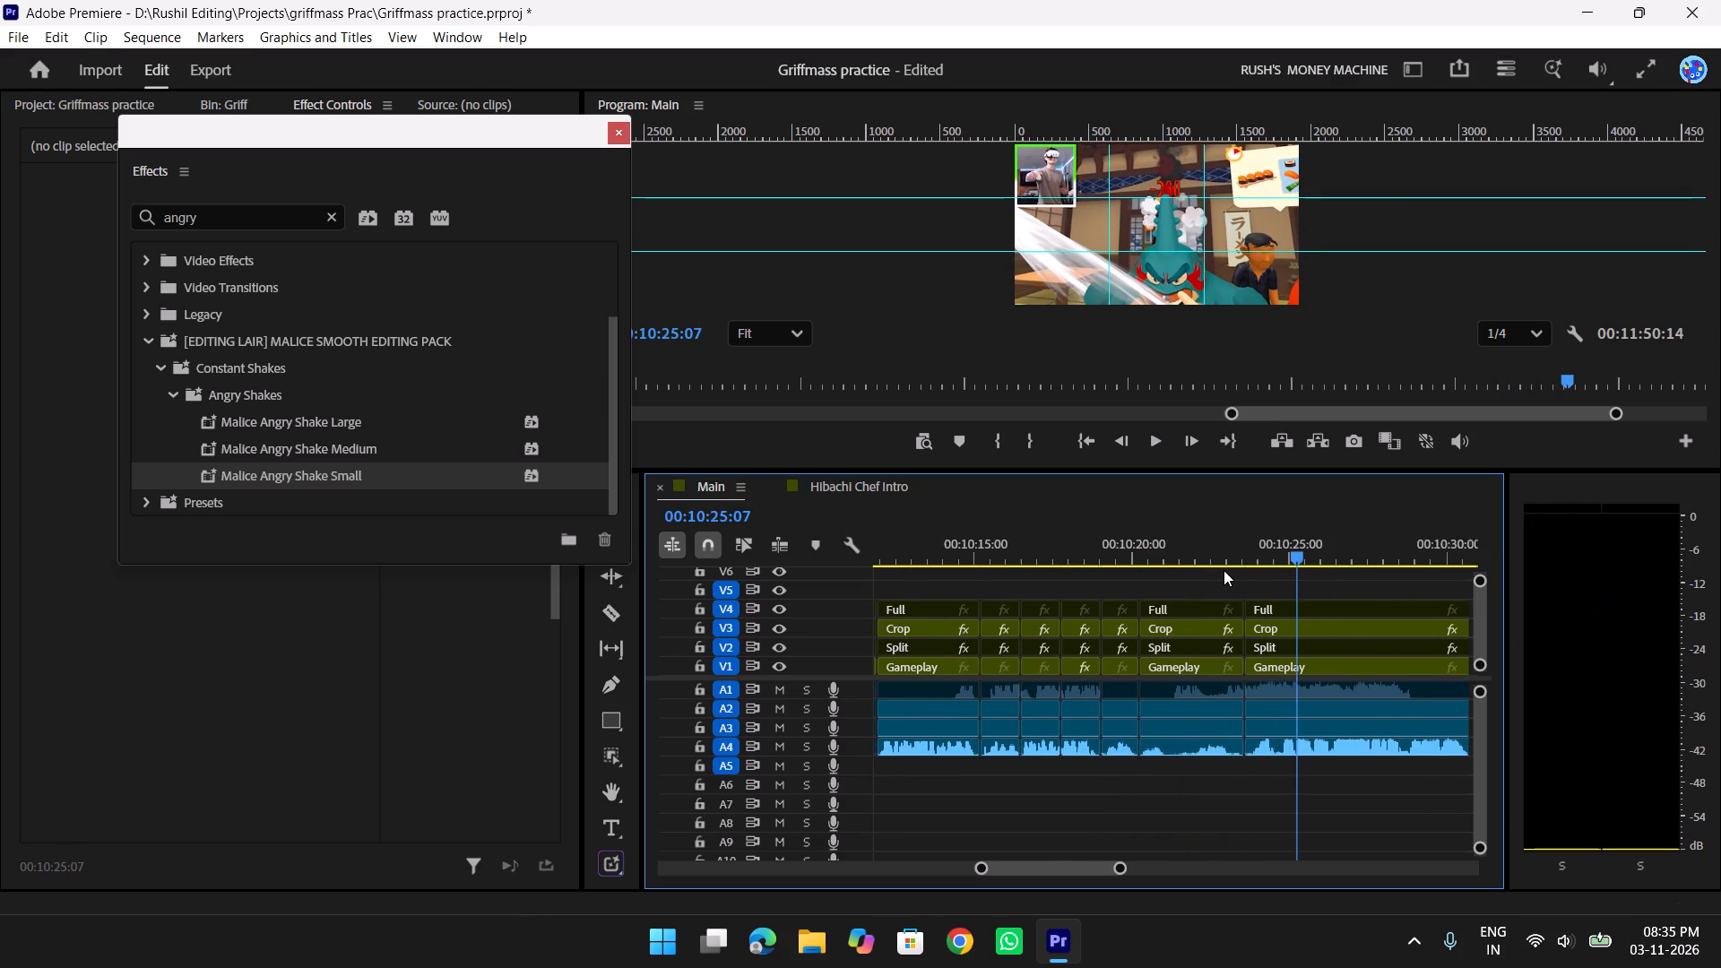
pyautogui.scroll(-1, 1224, 570)
pyautogui.press('space')
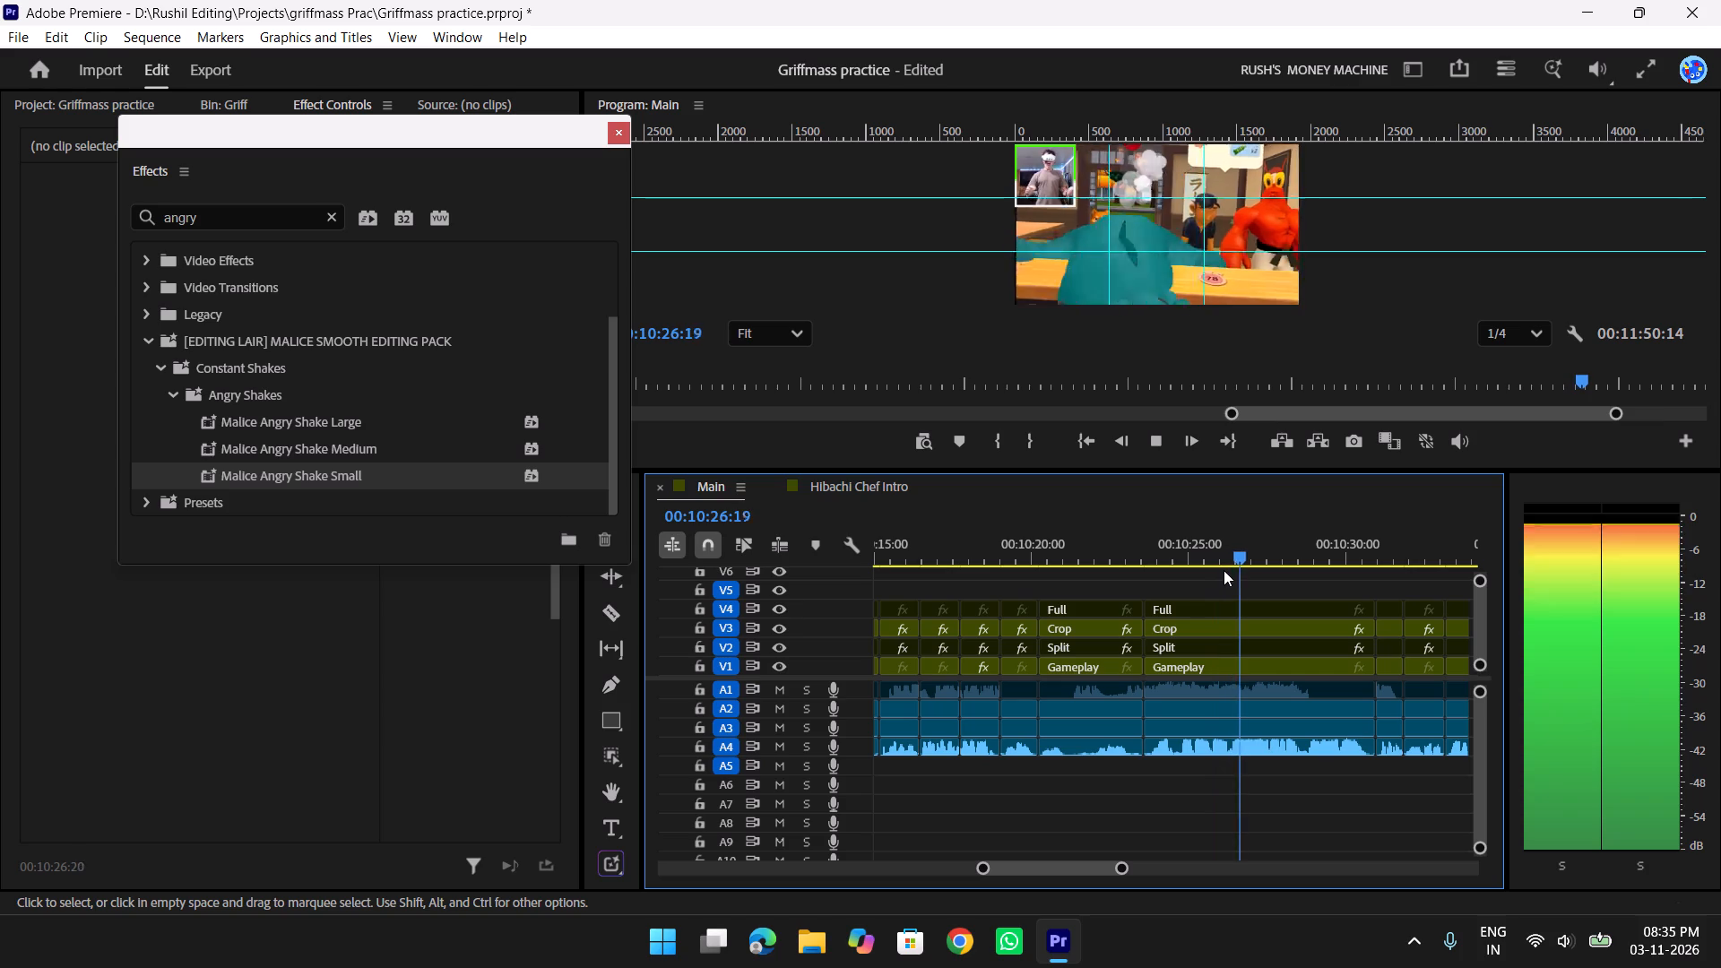
pyautogui.press('space')
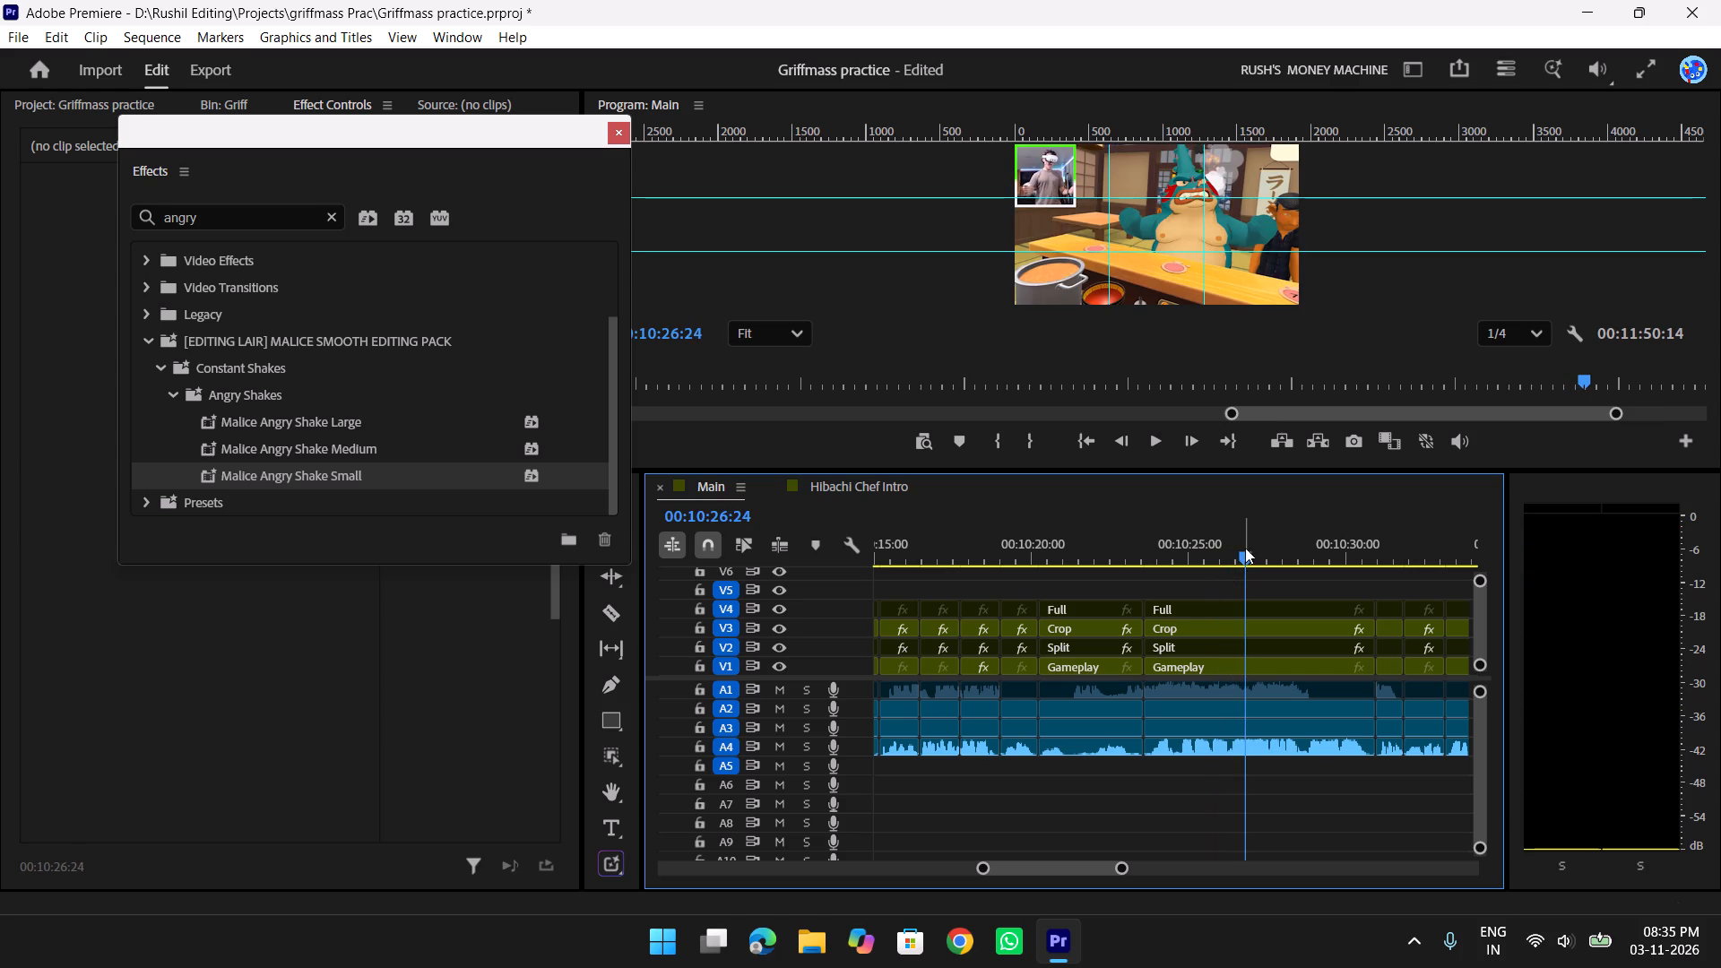
# Scrub around 00:10:26 in the long Gameplay shot and park the playhead at 00:10:26:10.
pyautogui.moveTo(1237, 546); pyautogui.dragTo(1232, 554)
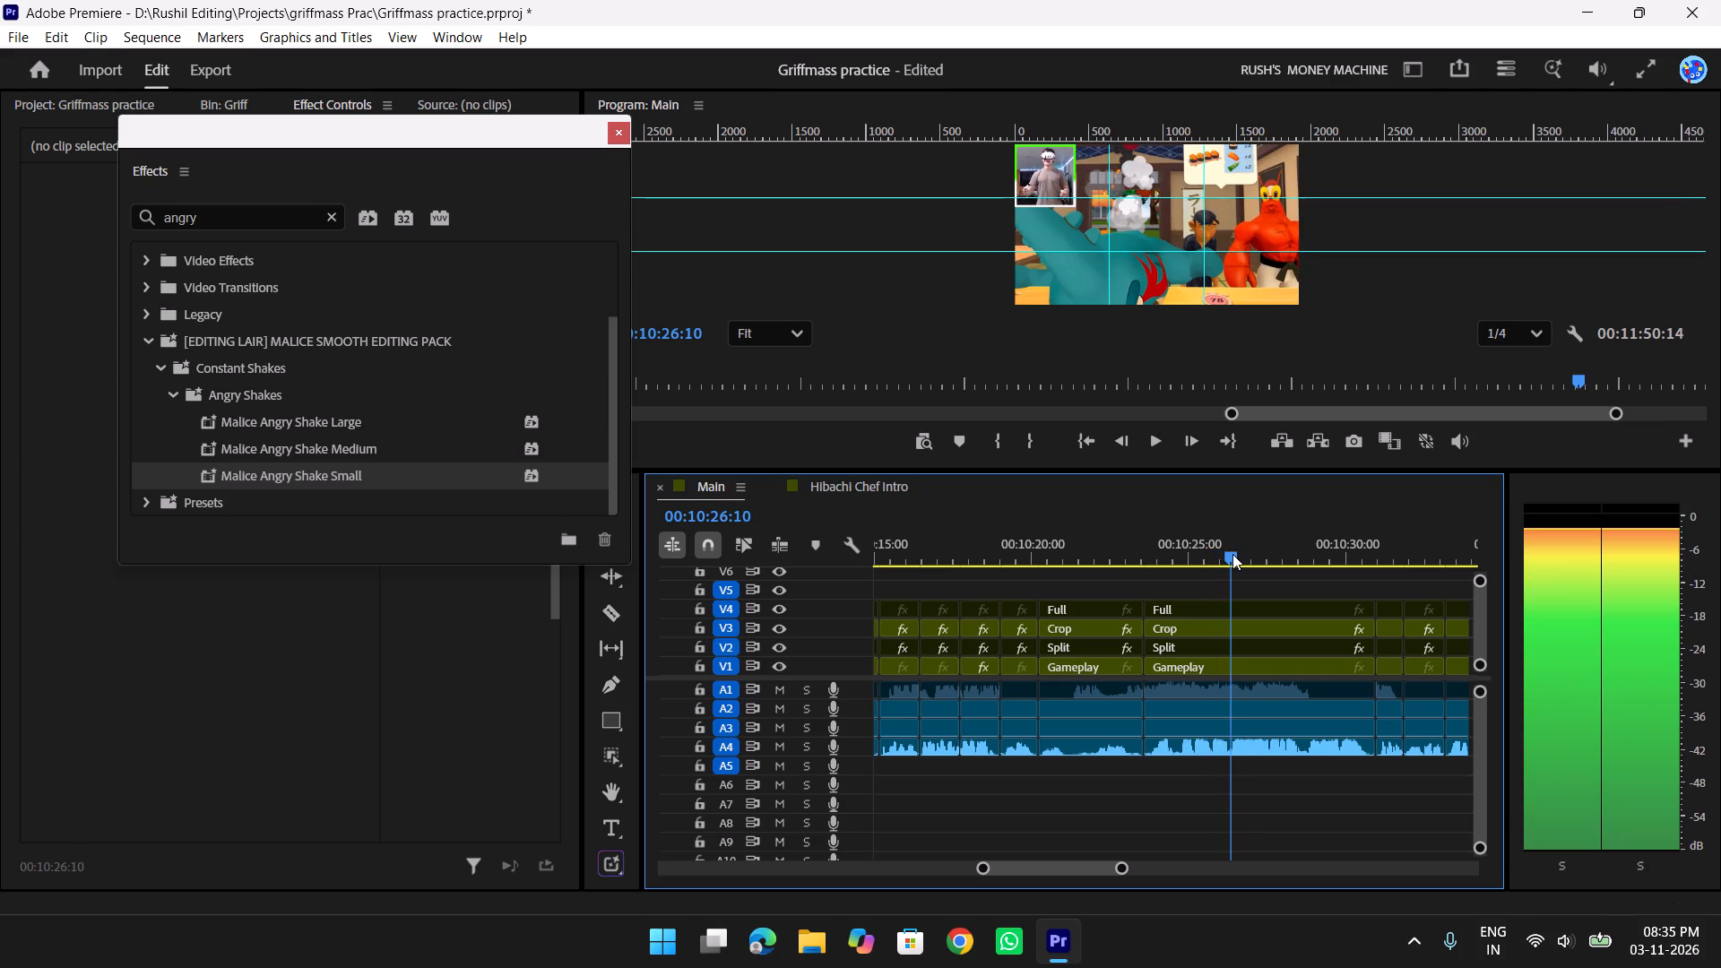
pyautogui.moveTo(1232, 554); pyautogui.dragTo(1226, 555)
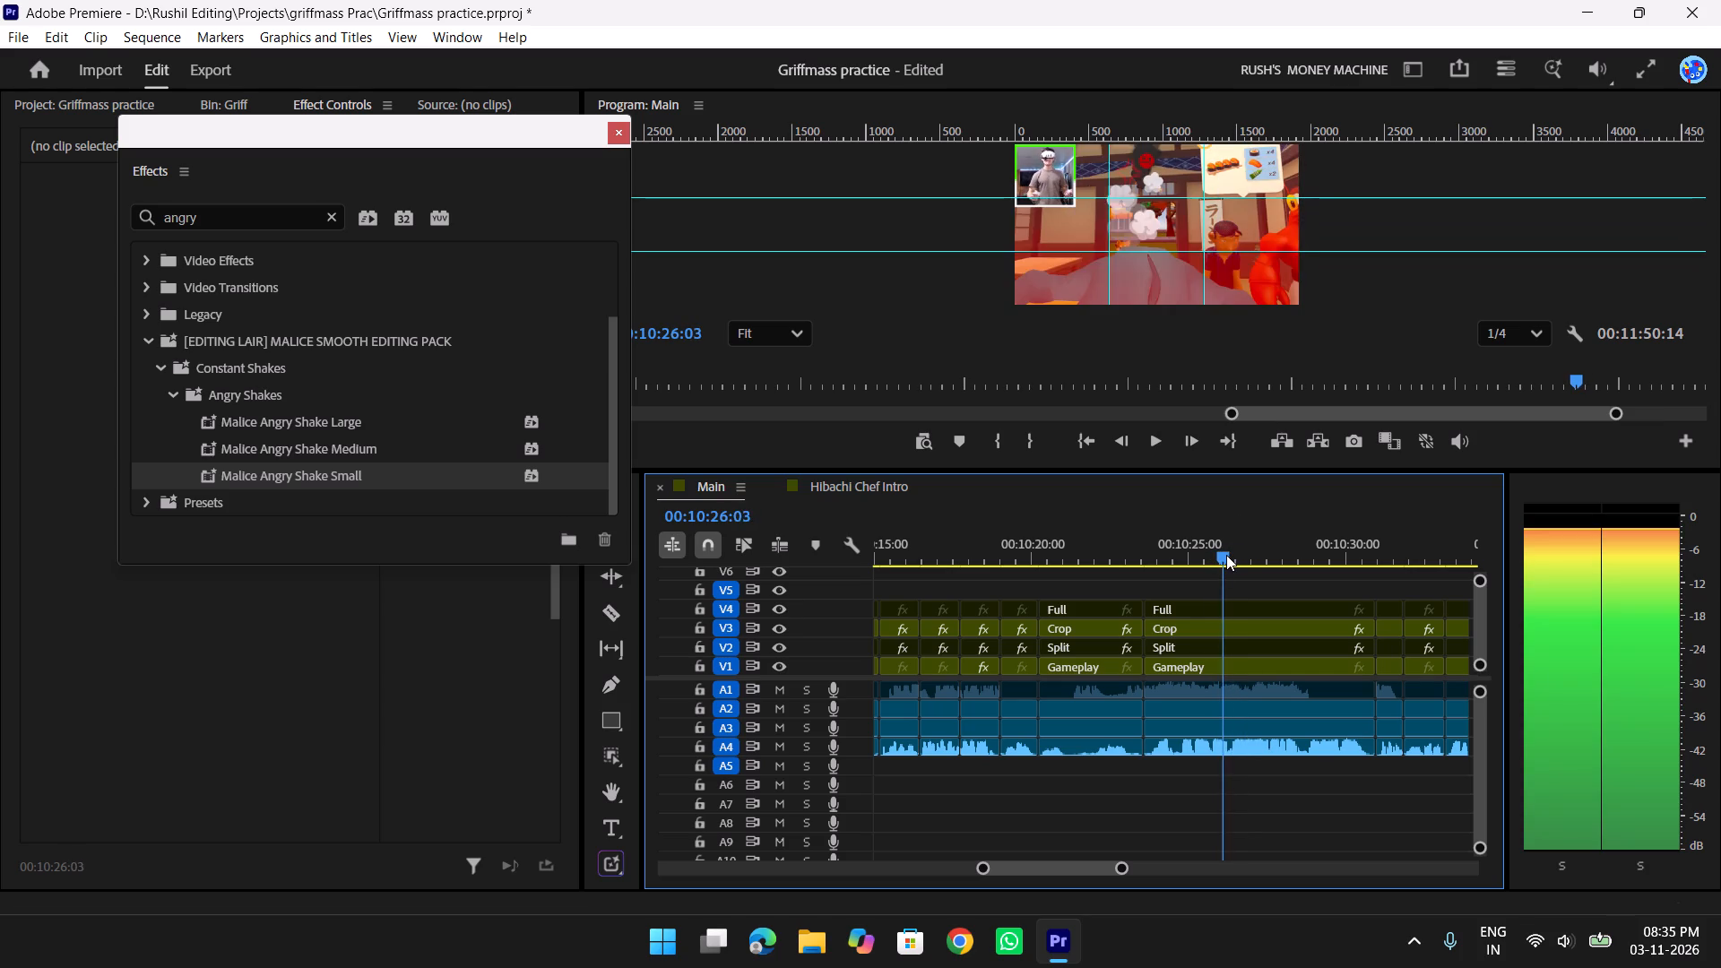
pyautogui.moveTo(1226, 555); pyautogui.dragTo(1228, 557)
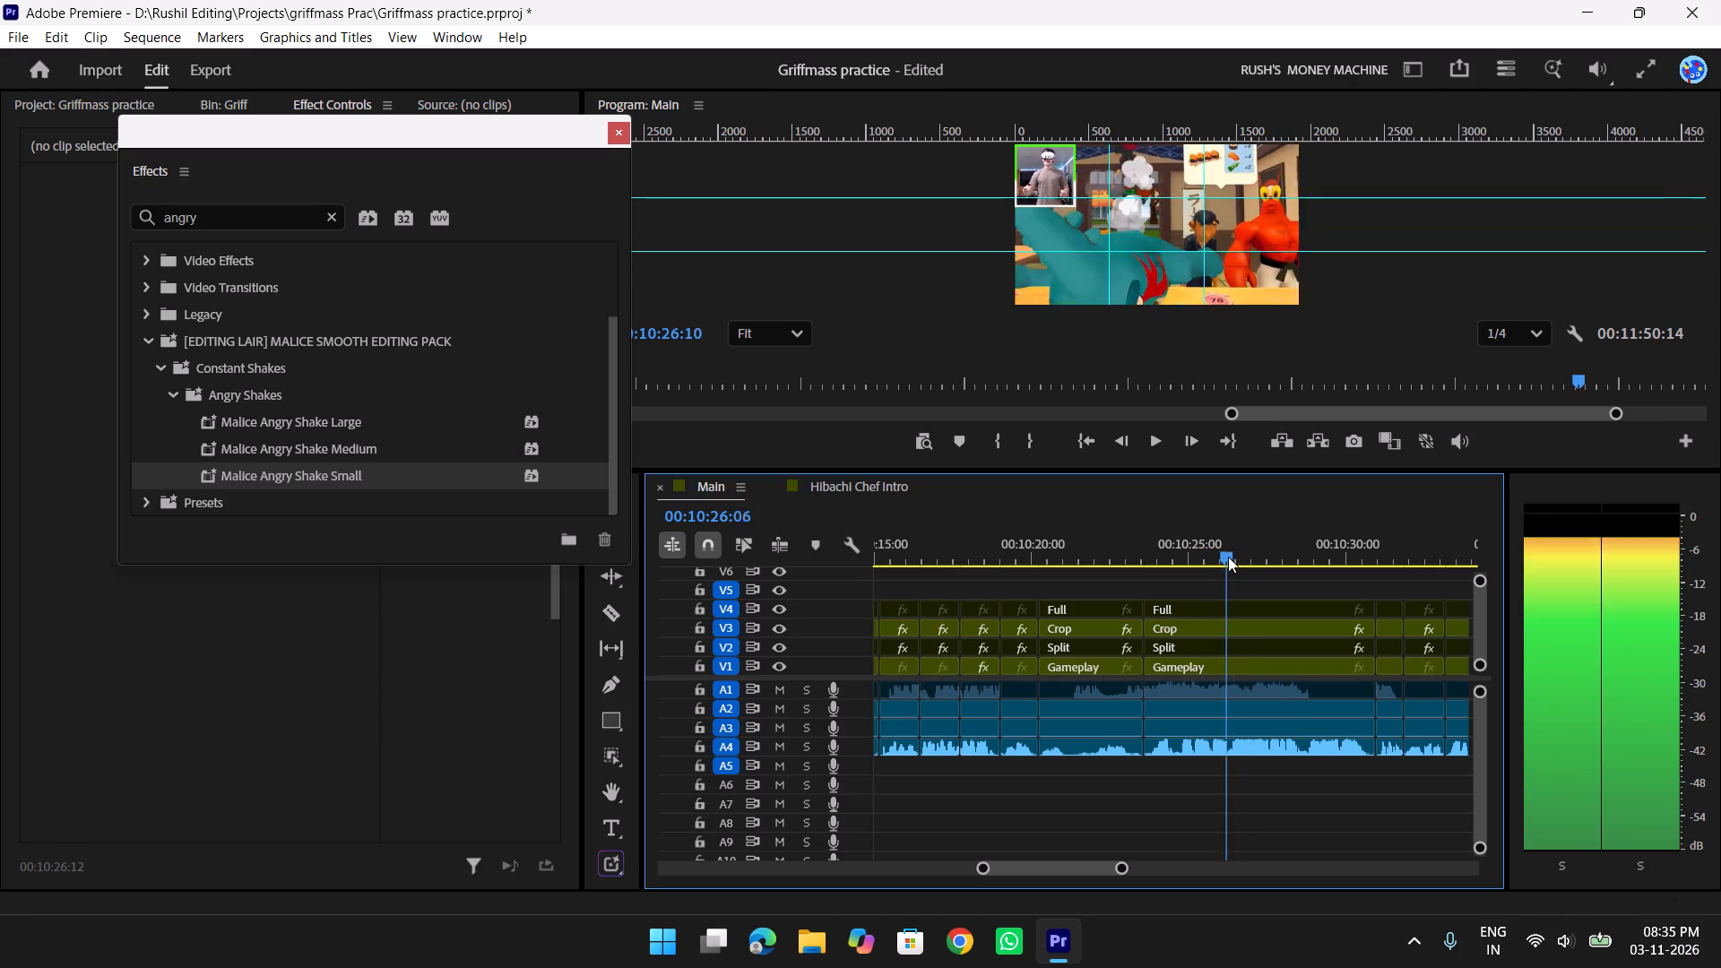
pyautogui.moveTo(1228, 557); pyautogui.dragTo(1232, 558)
pyautogui.click(1293, 811)
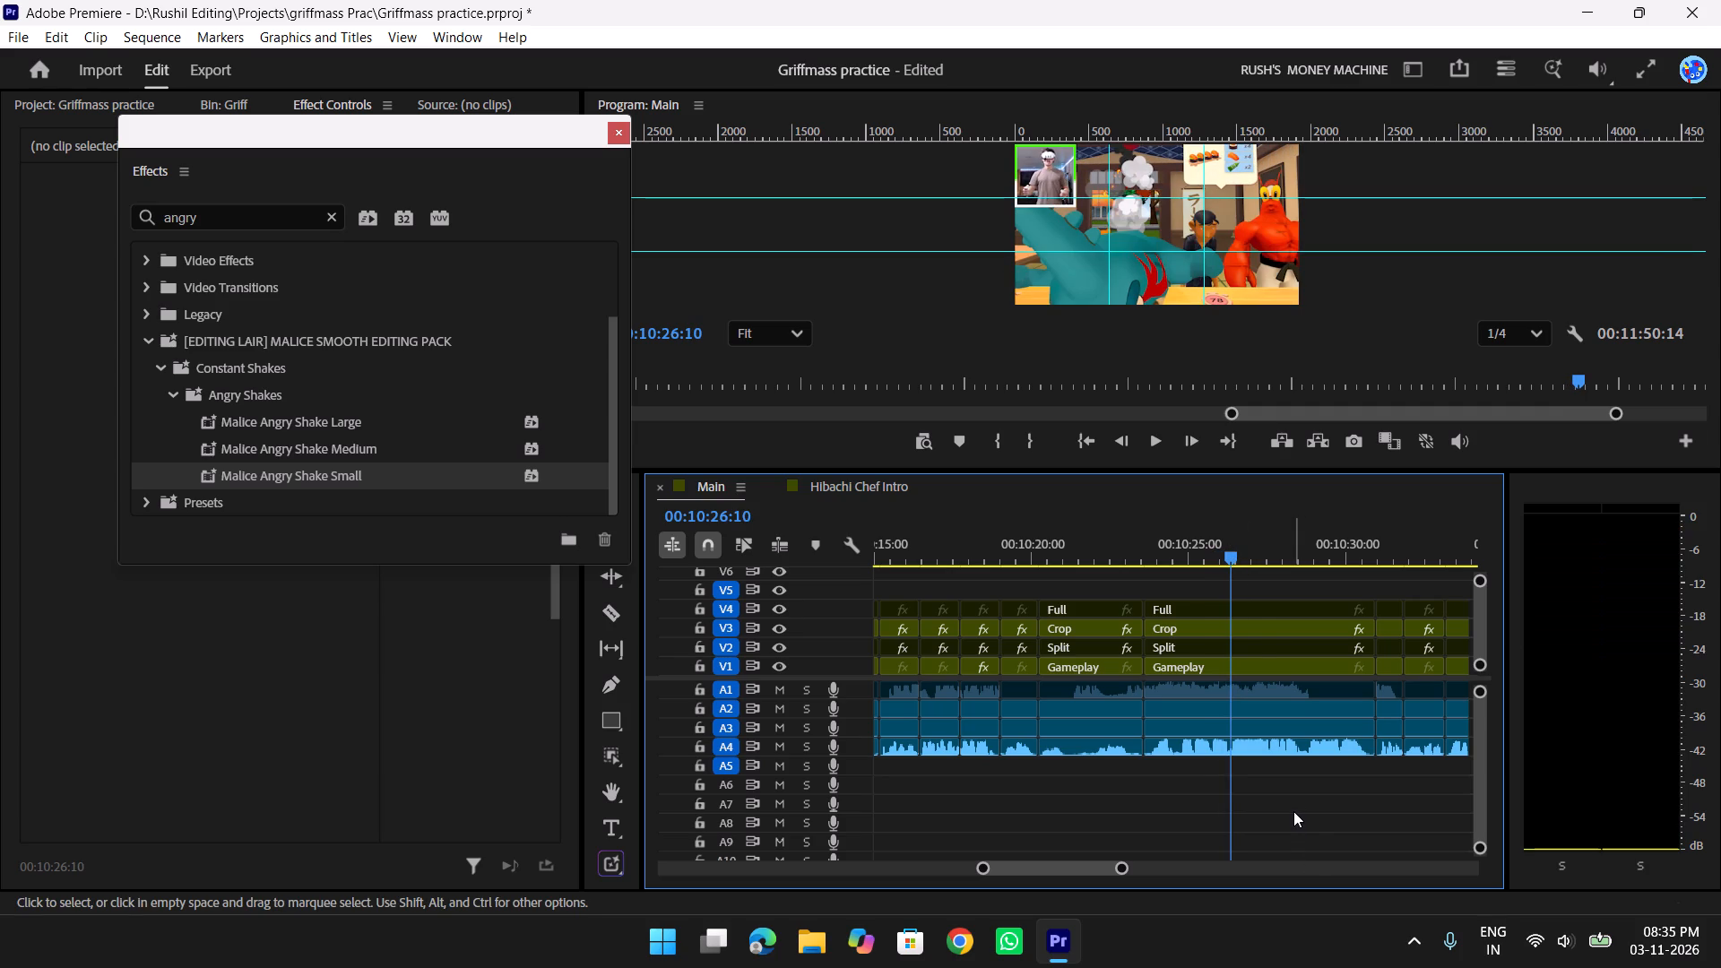
# Cut the long Gameplay shot on all tracks at 00:10:26:10 and apply Malice Angry Shake Small to the Crop clip after the cut.
pyautogui.press('w')
pyautogui.click(1262, 623)
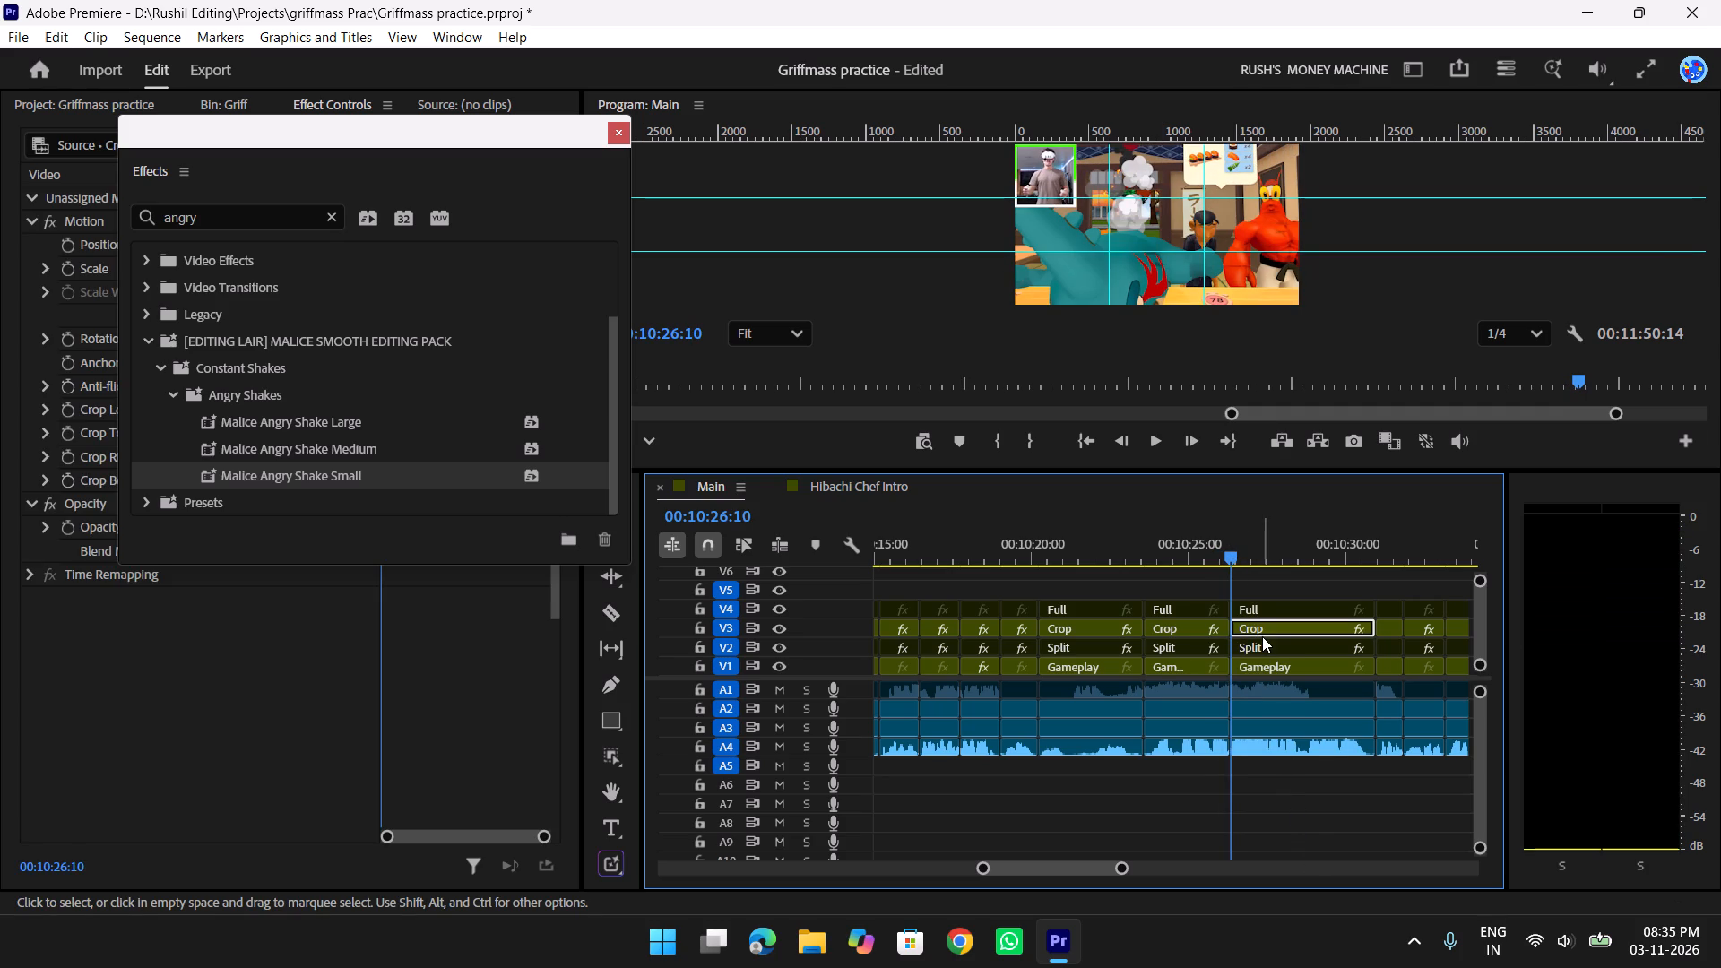
pyautogui.moveTo(285, 476); pyautogui.dragTo(1107, 551)
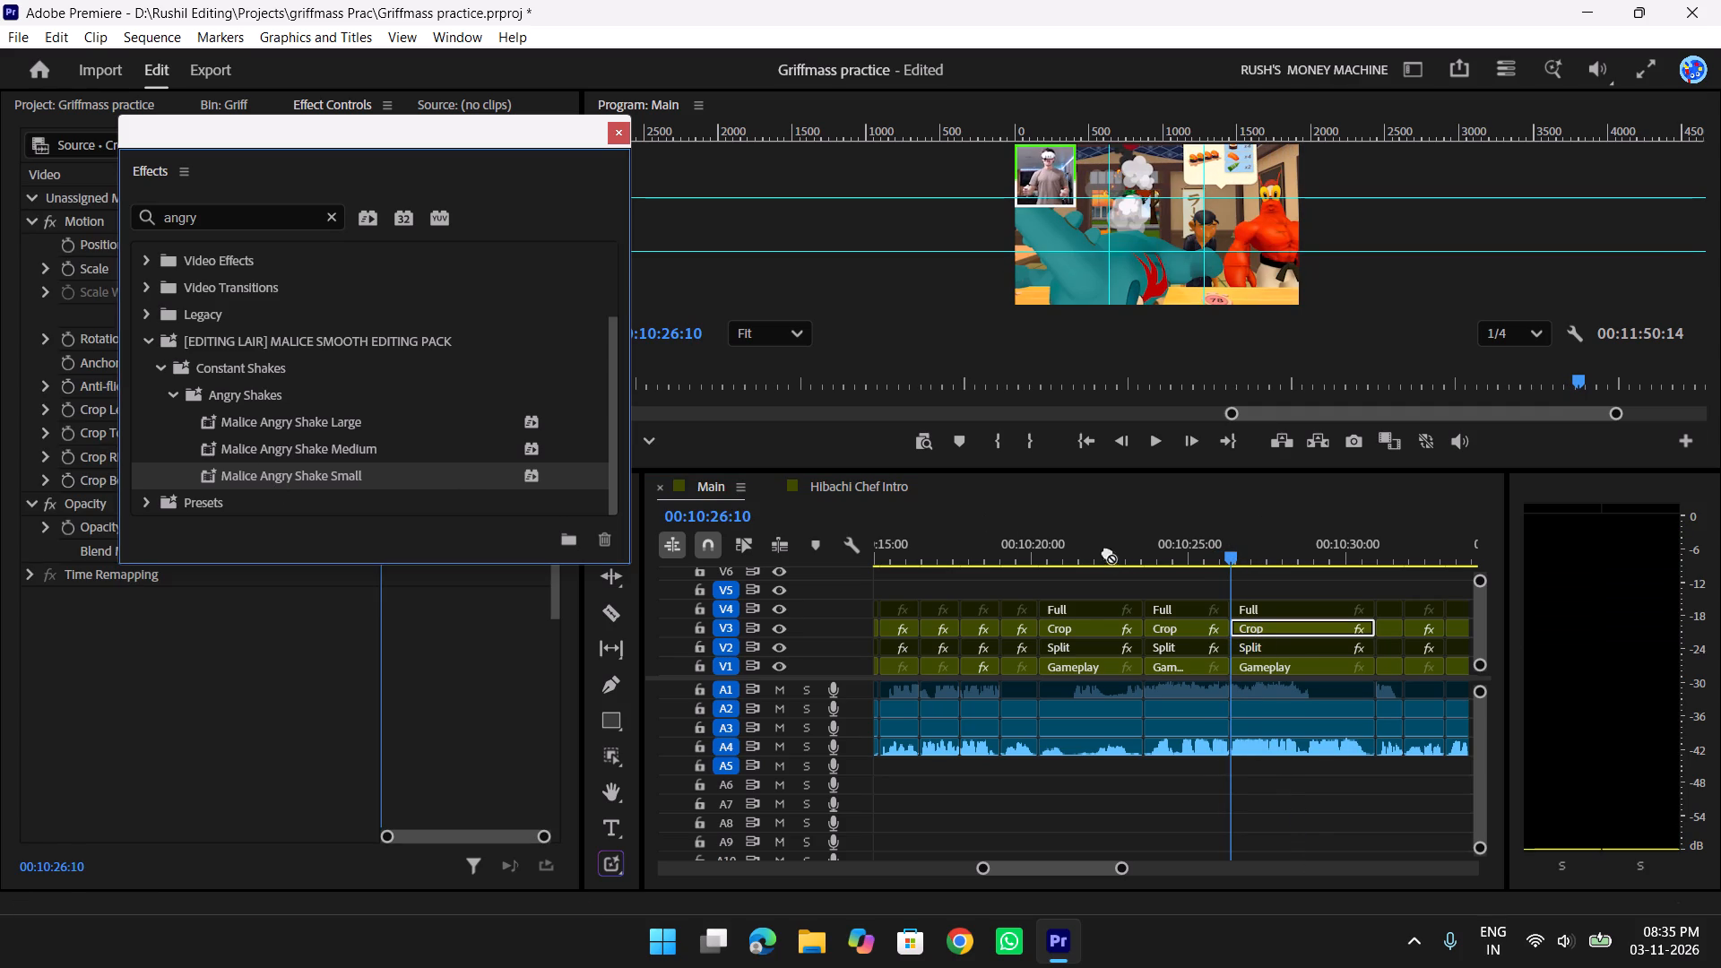
pyautogui.moveTo(1107, 551); pyautogui.dragTo(1293, 625)
# Cut the shaken Crop clip at 00:10:28:23 and remove the Malice Angry Shake Small effect from the part after the cut.
pyautogui.moveTo(1221, 548); pyautogui.dragTo(1204, 549)
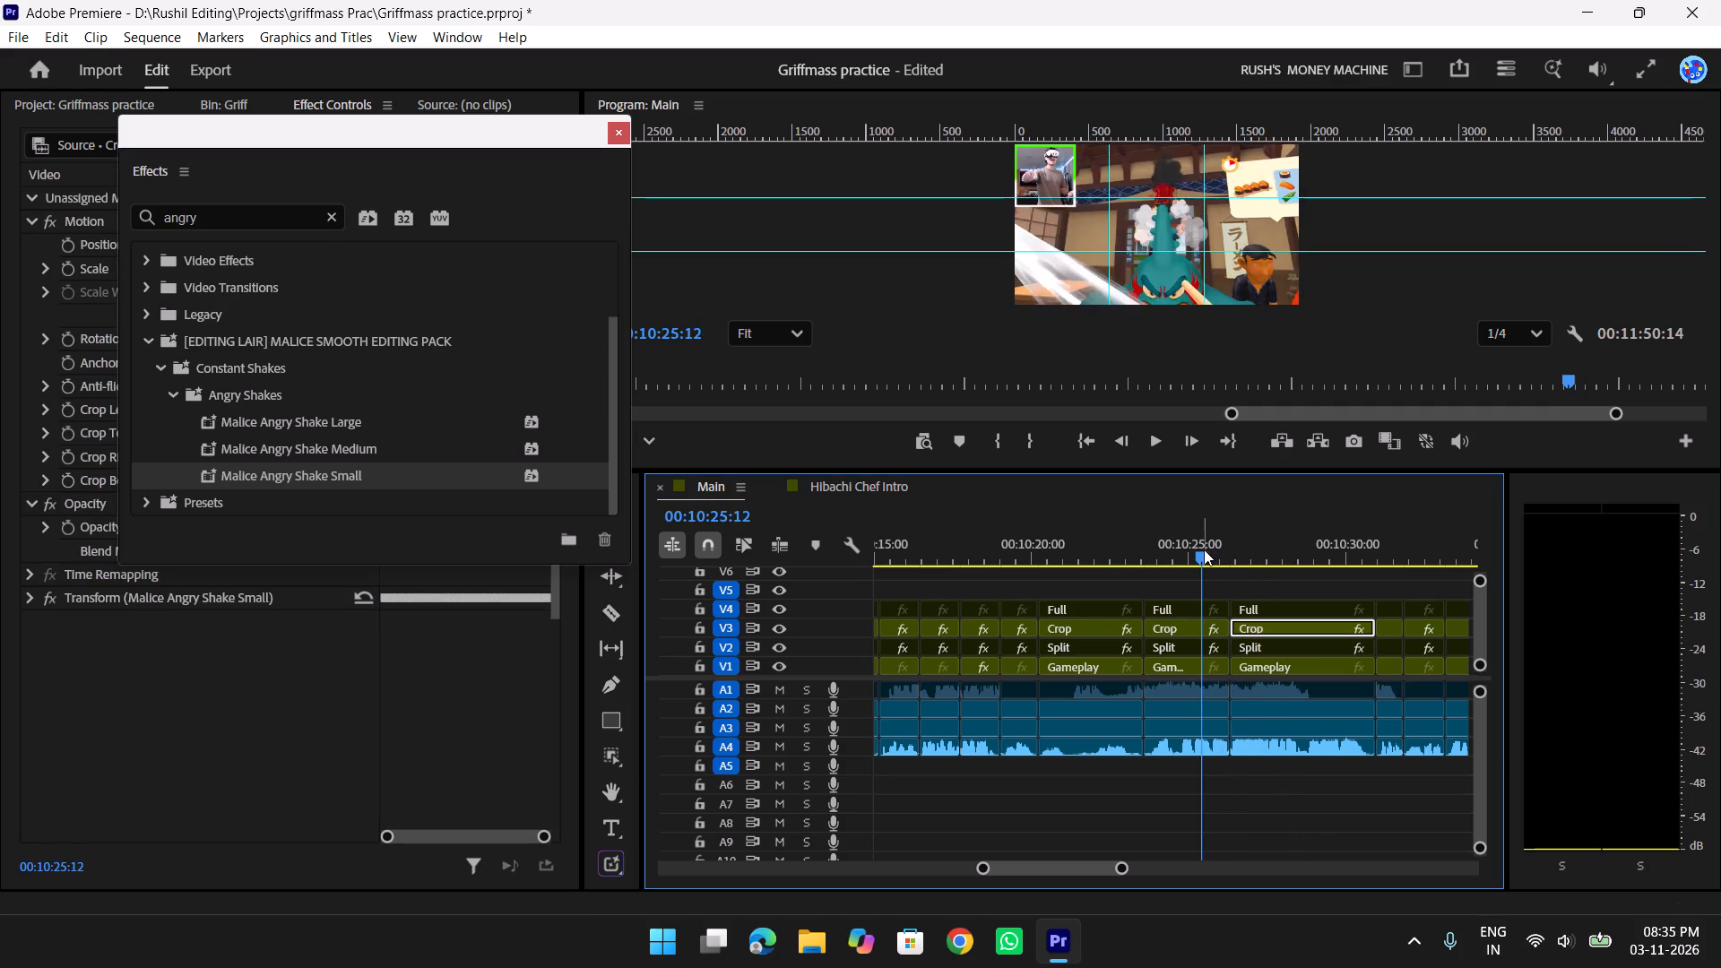
pyautogui.press('space')
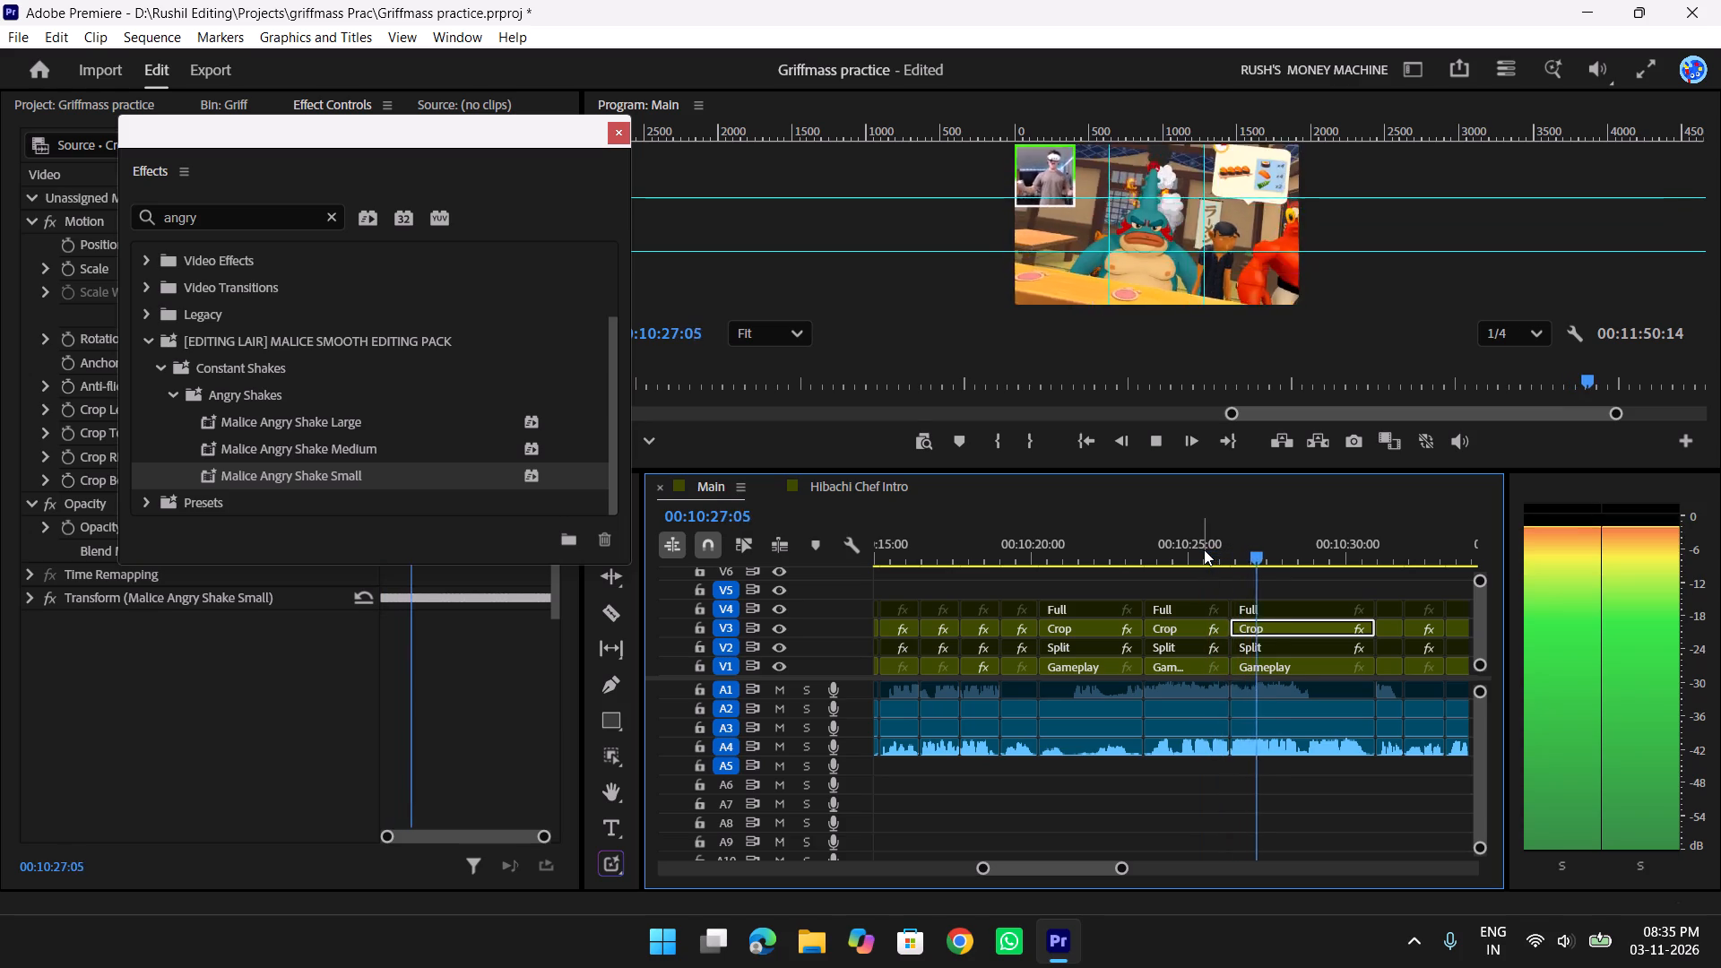
pyautogui.press('space')
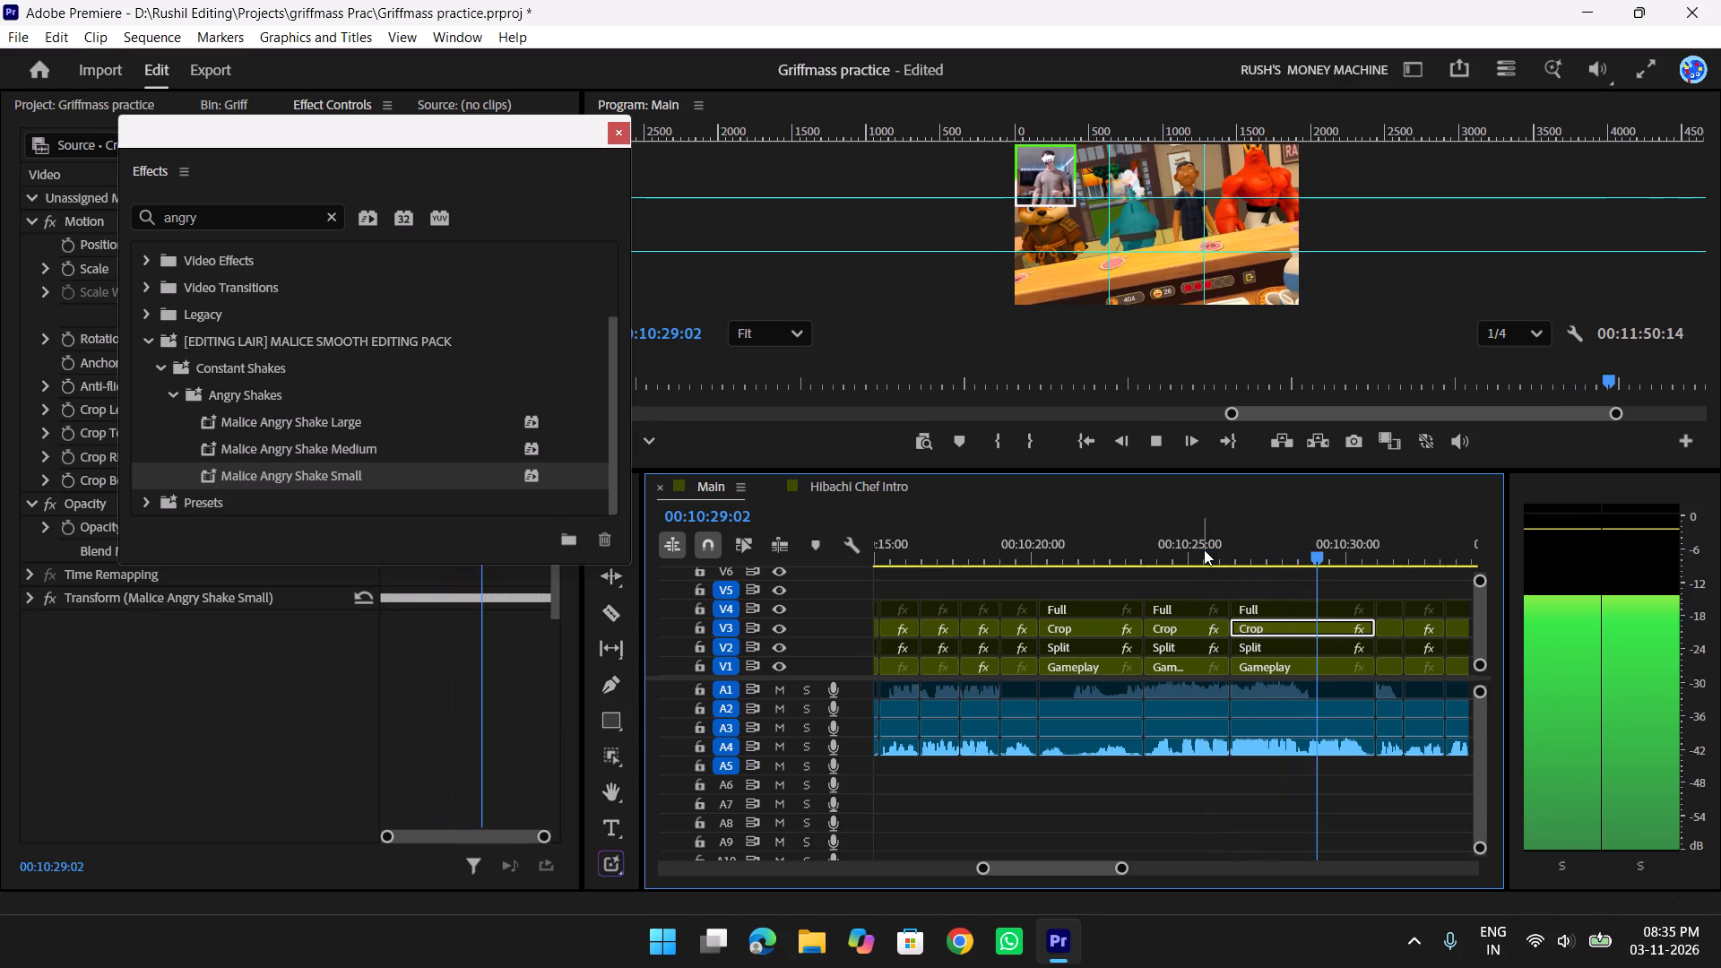
pyautogui.click(1313, 543)
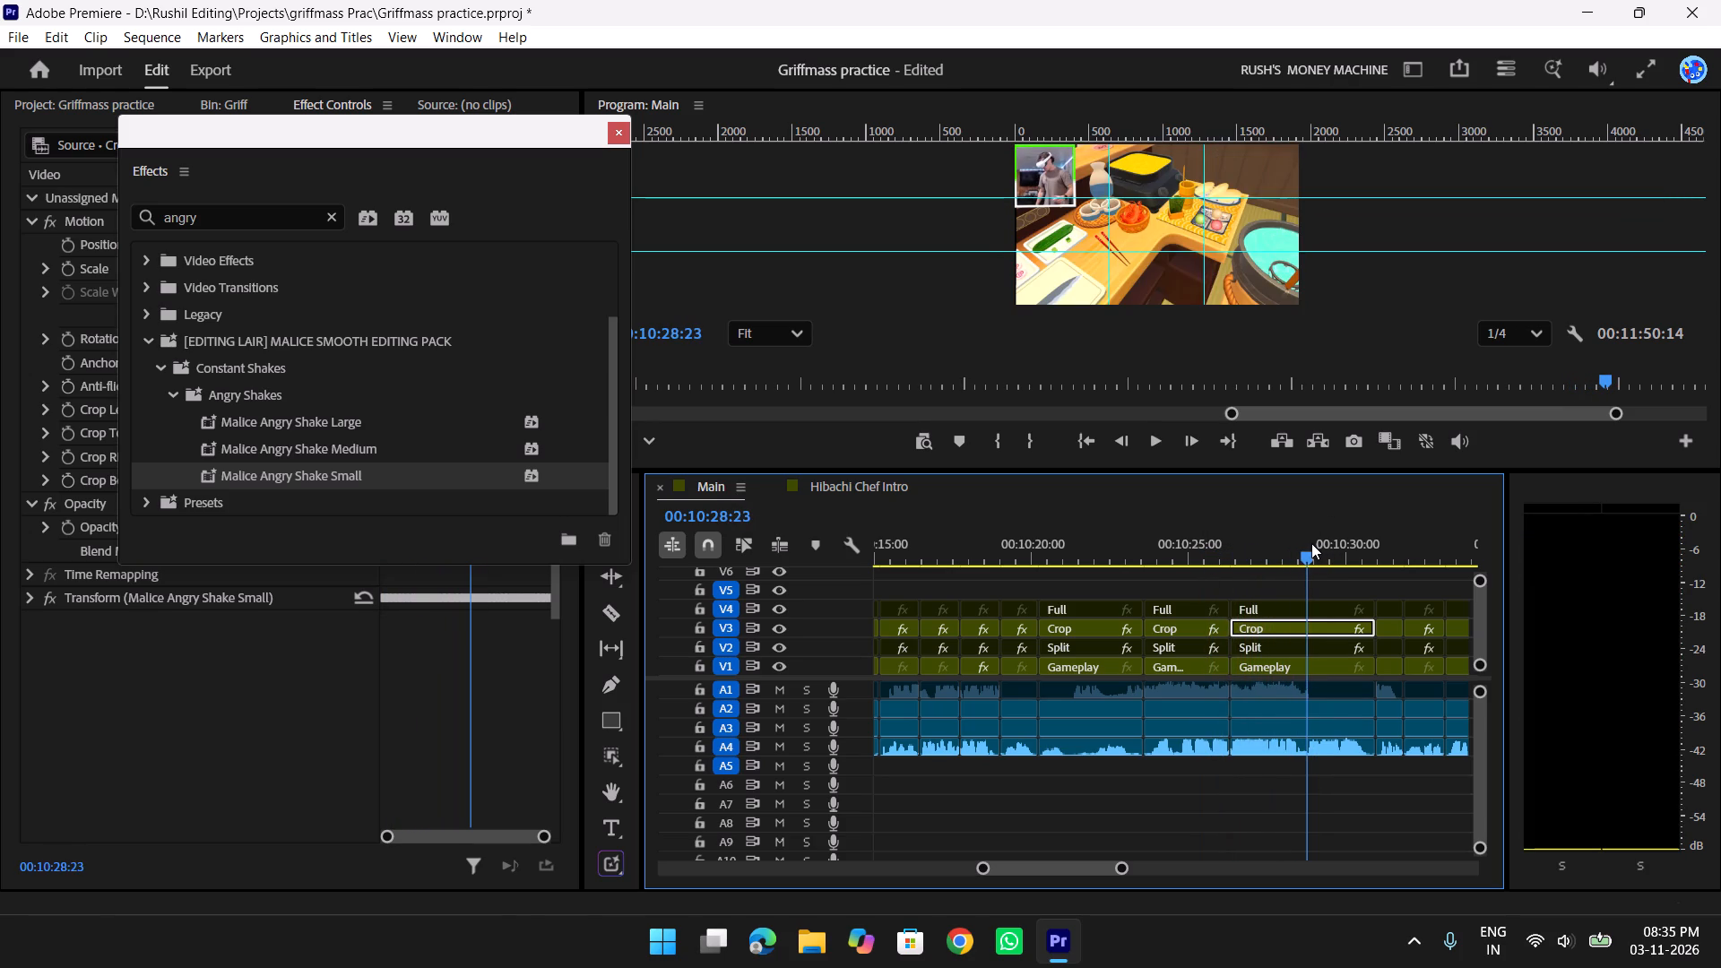
pyautogui.click(1334, 626)
pyautogui.press('w')
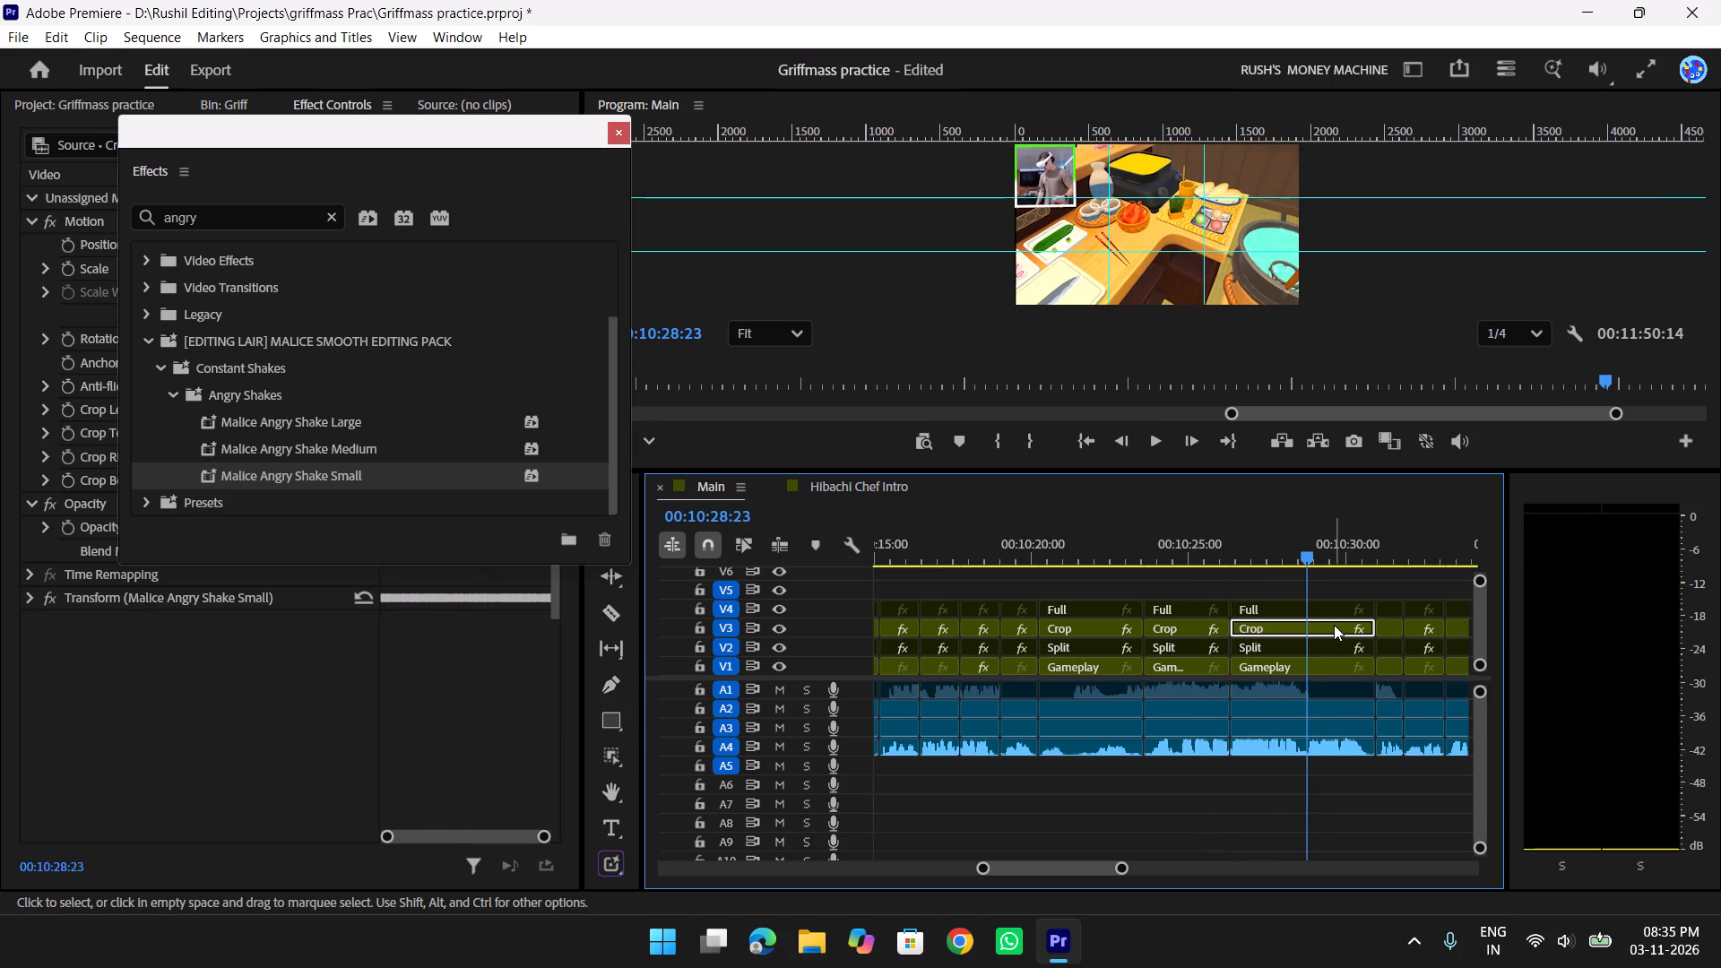
pyautogui.click(1334, 625)
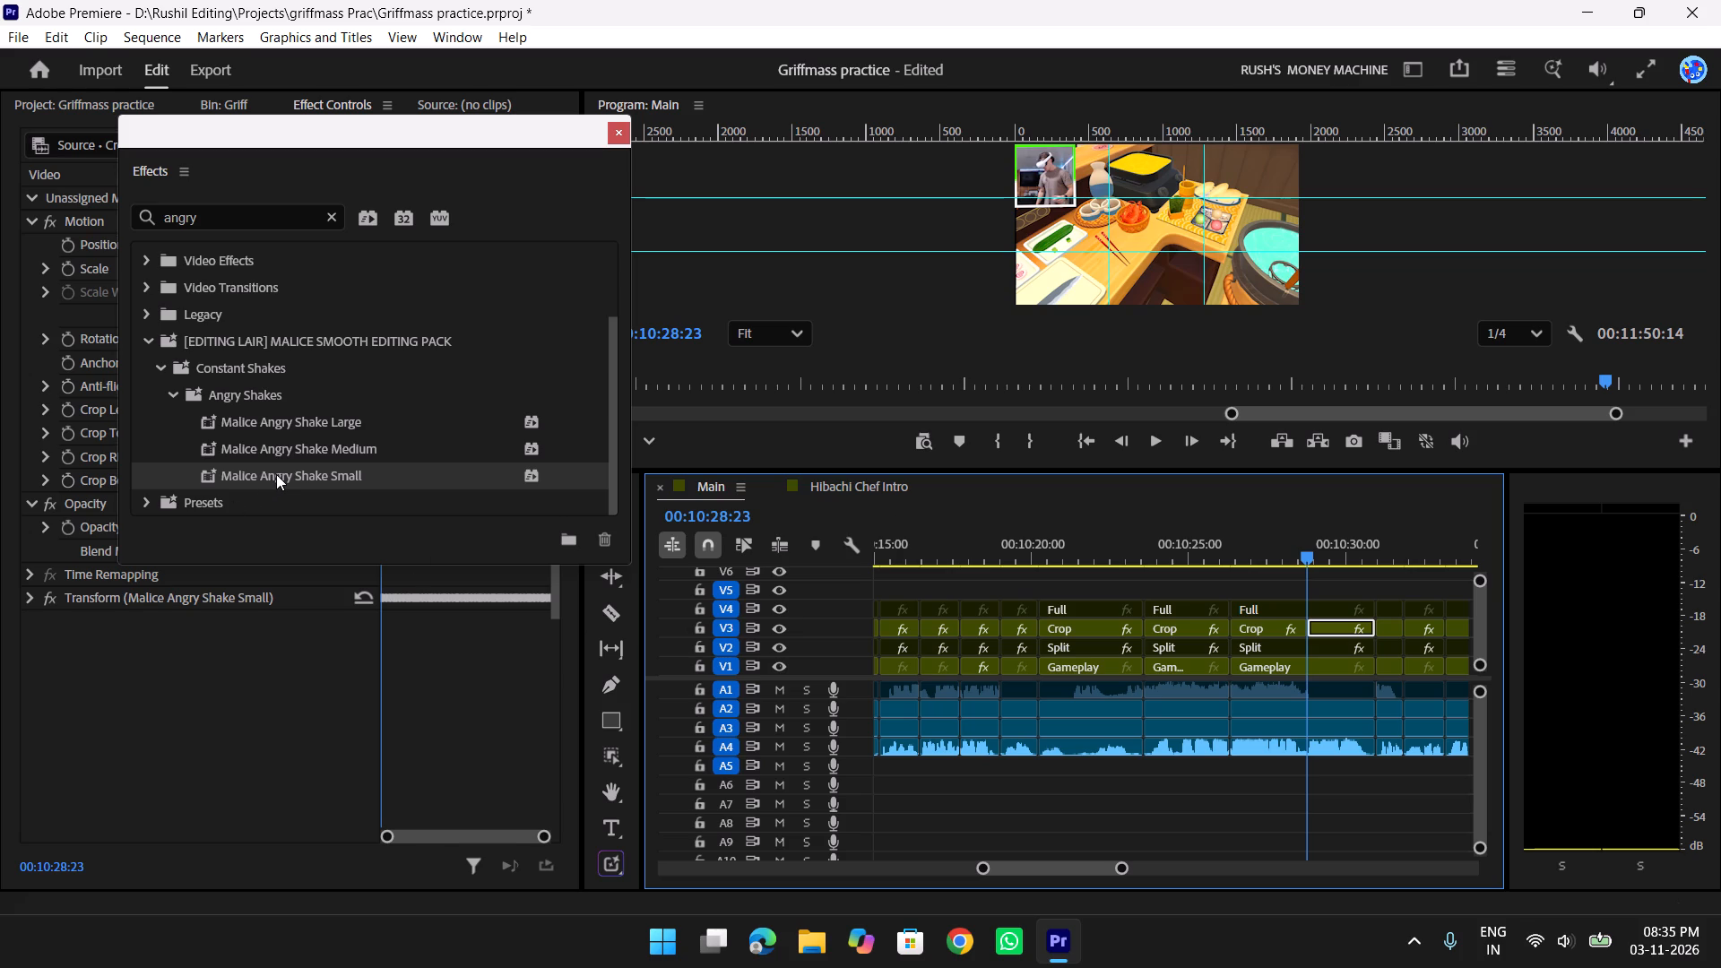
pyautogui.click(276, 474)
pyautogui.click(269, 722)
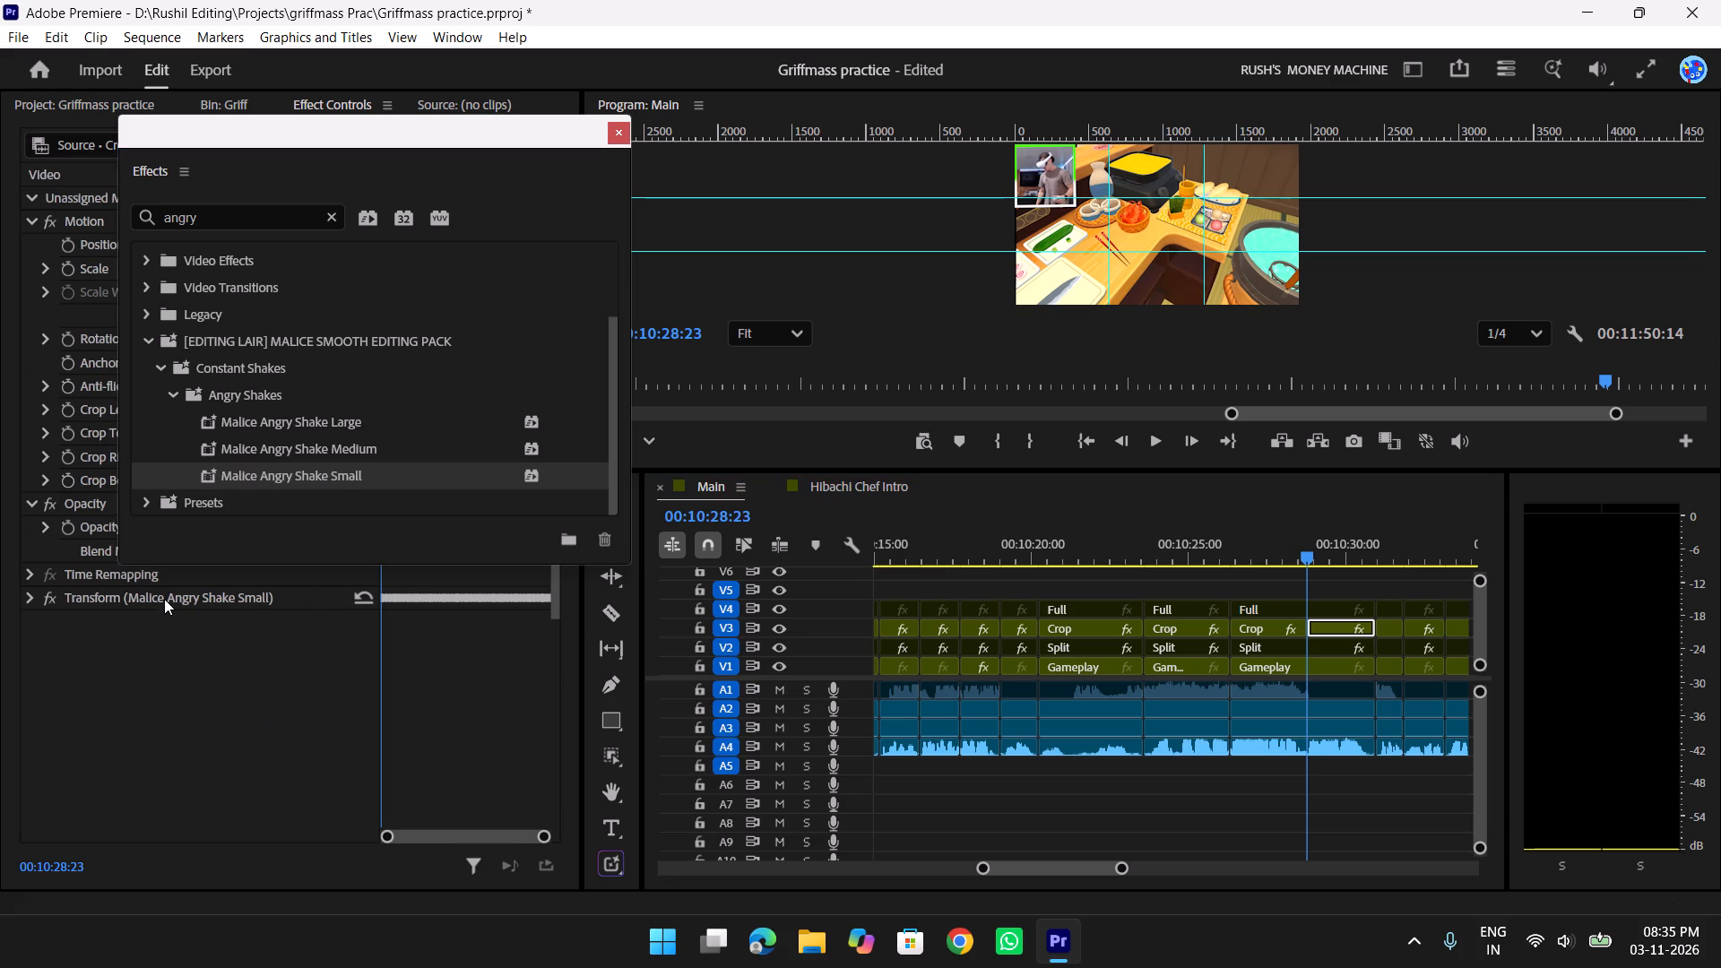
pyautogui.click(164, 599)
pyautogui.press('Delete')
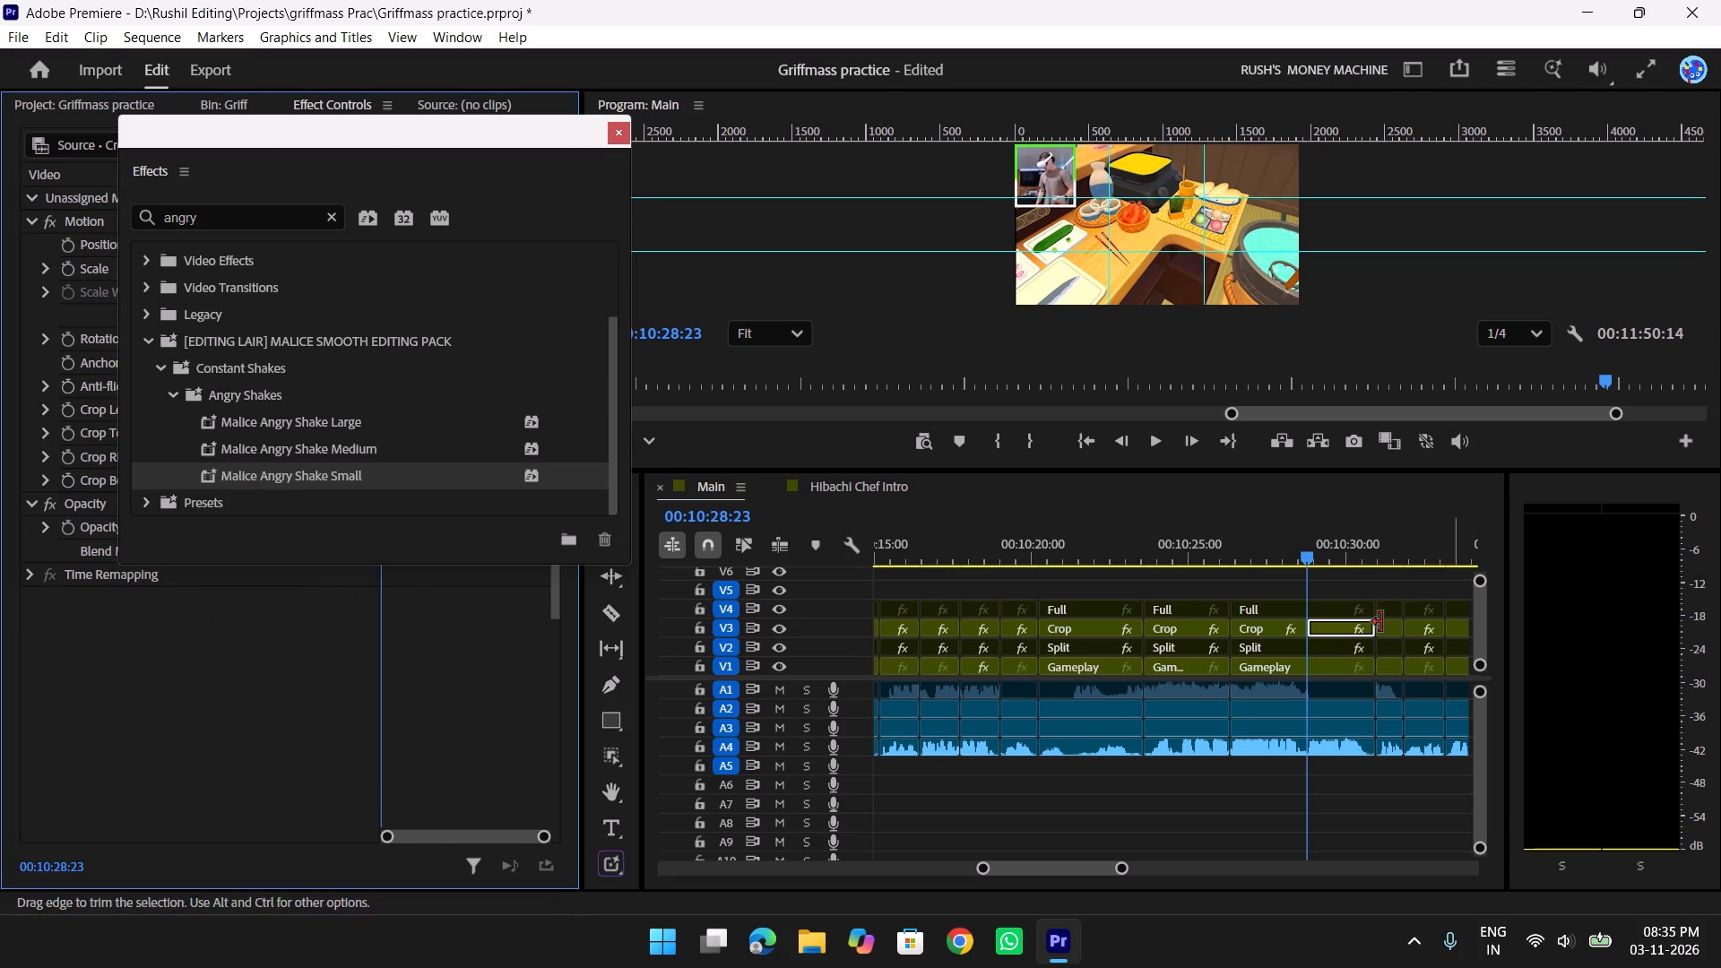
# Play back from just before the shaken Crop clip past 00:10:32 to review where the shake starts and ends.
pyautogui.moveTo(1267, 545); pyautogui.dragTo(1217, 544)
pyautogui.press('space')
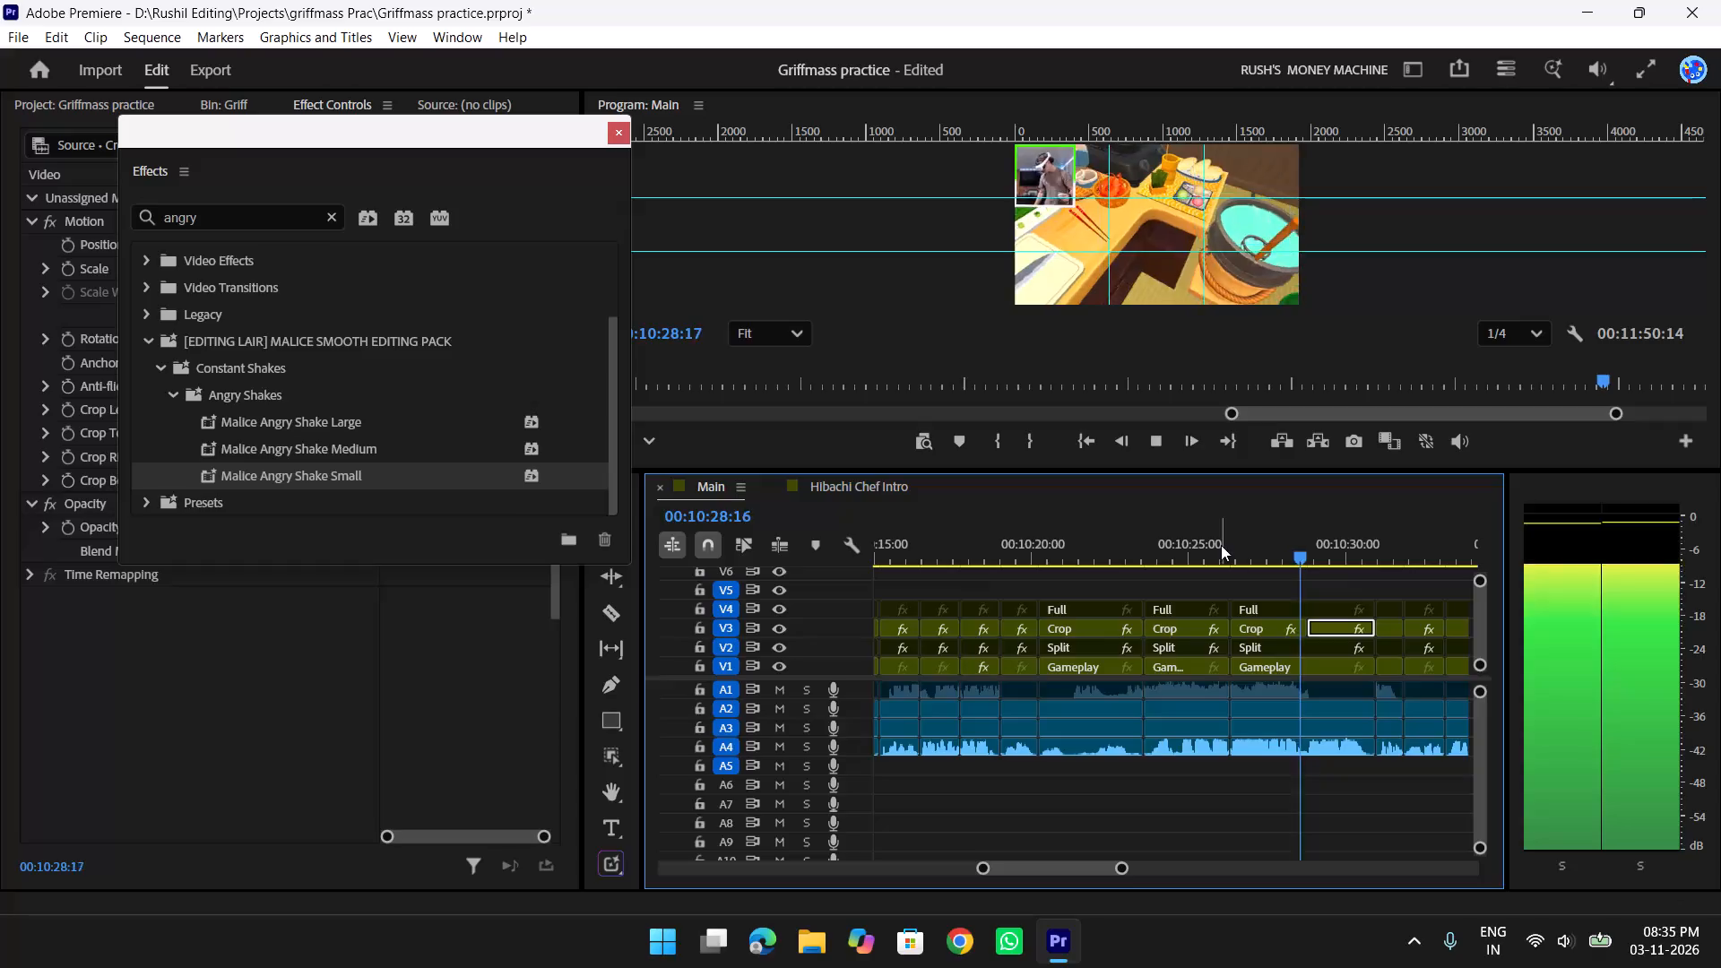
pyautogui.click(617, 133)
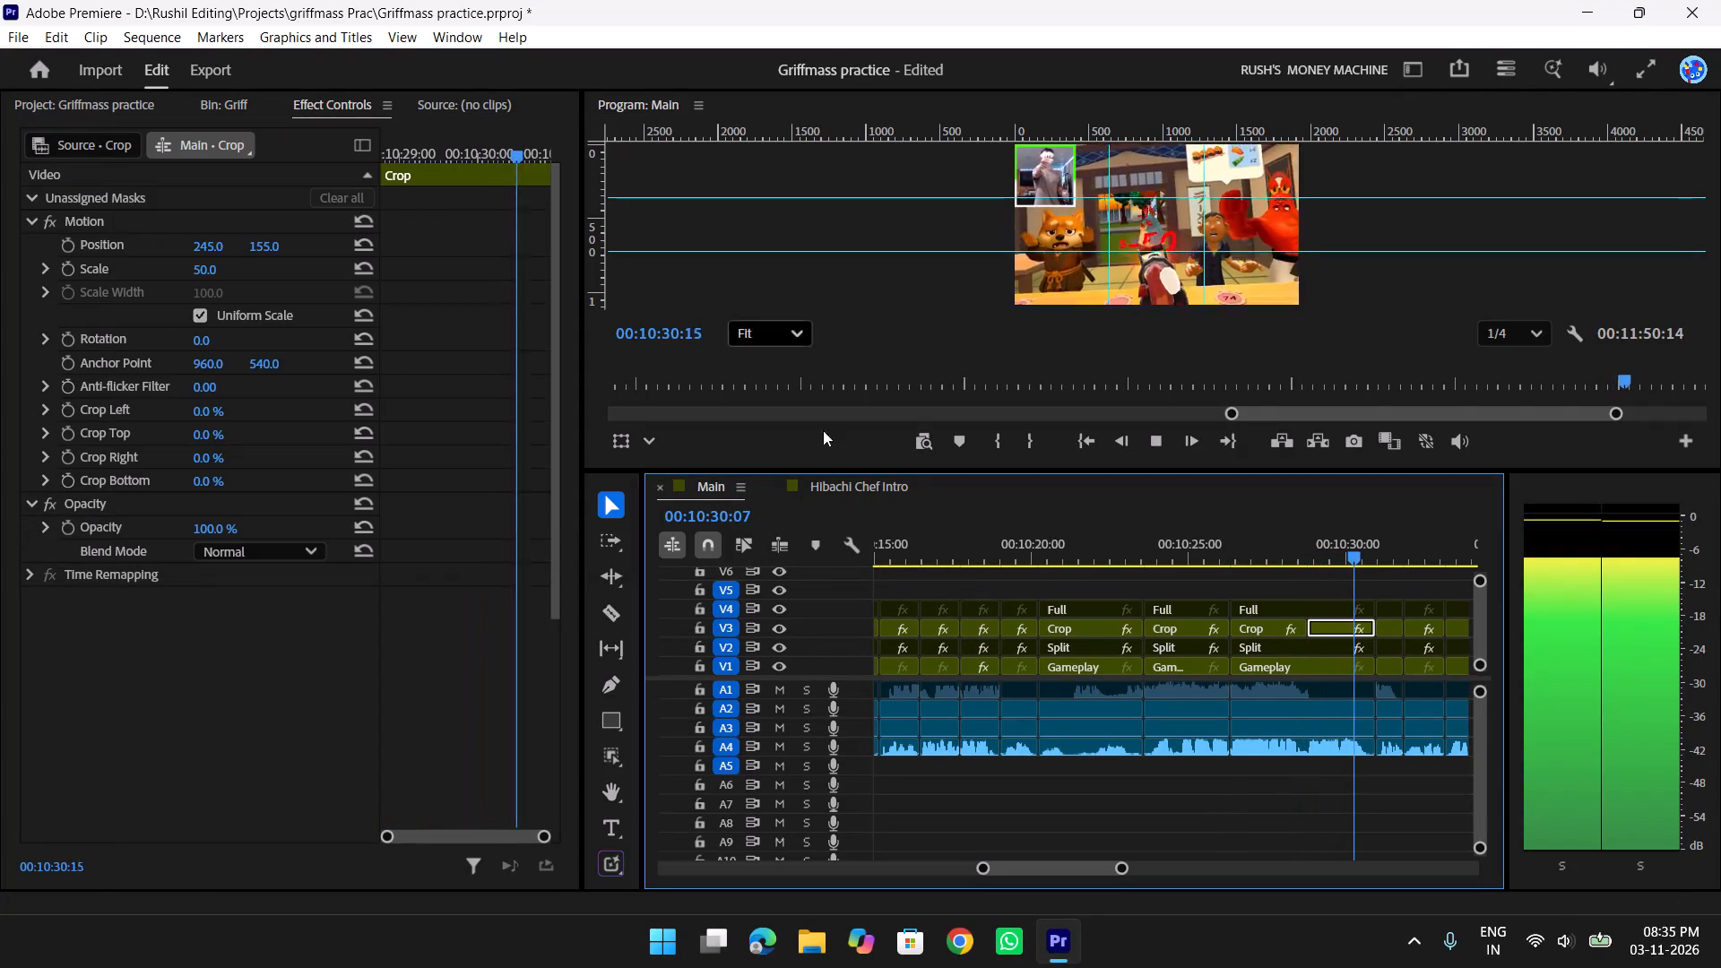
pyautogui.scroll(-8, 1248, 677)
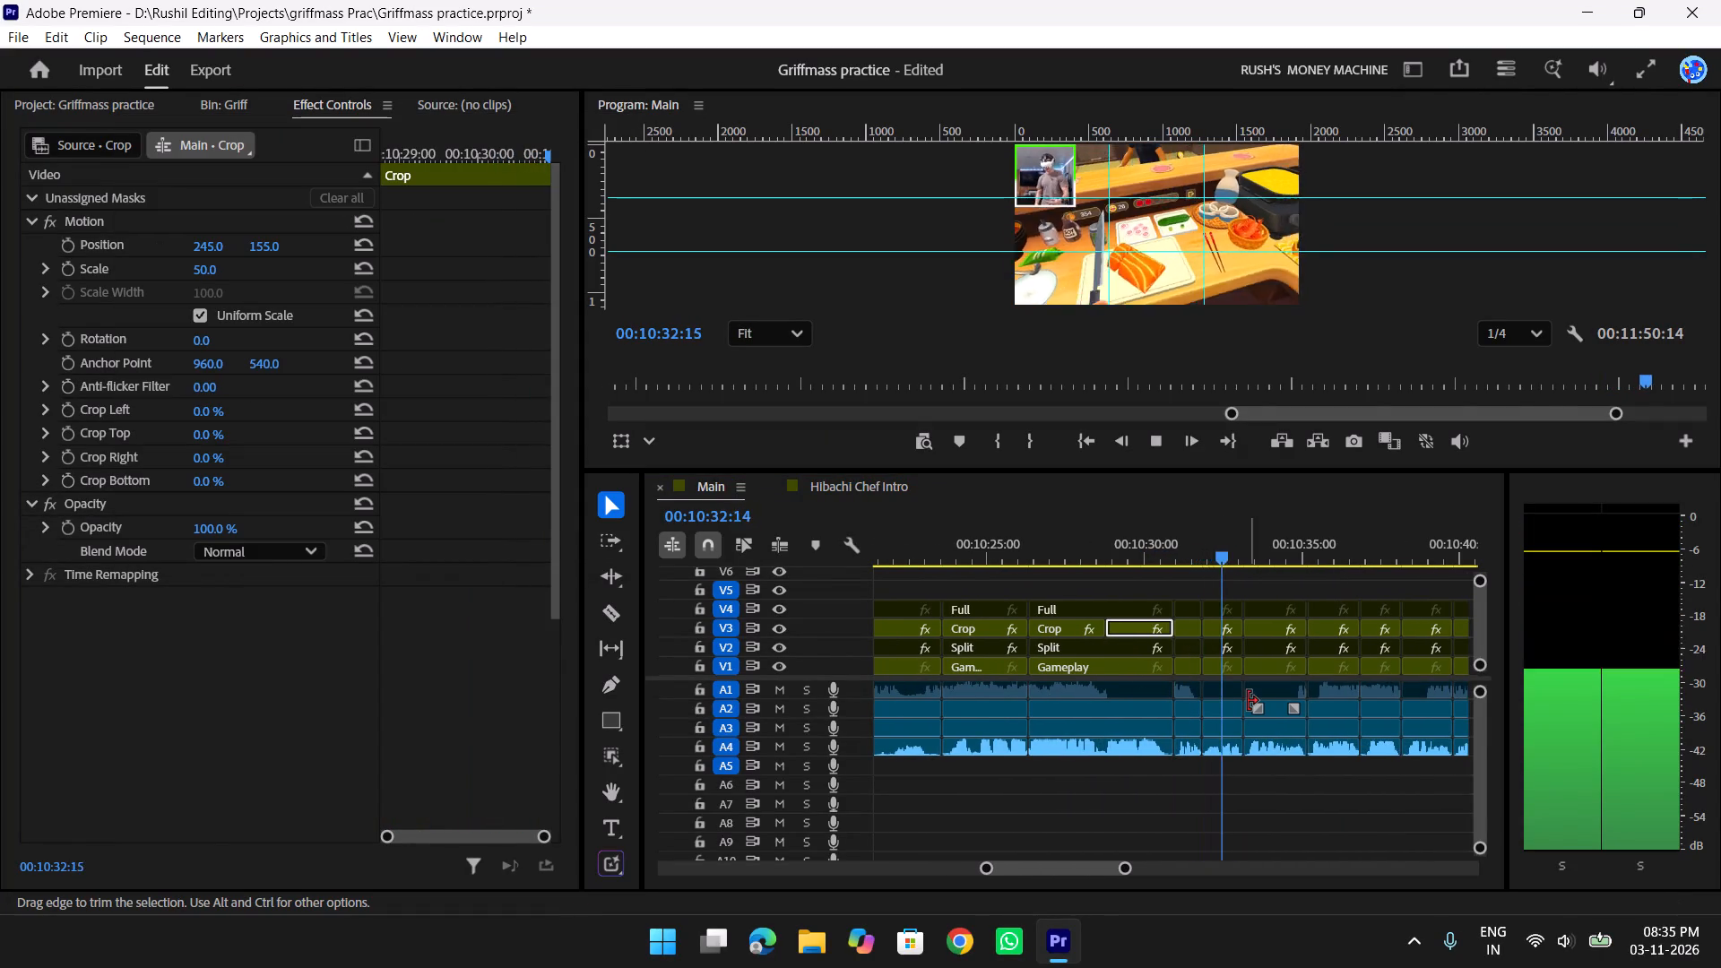
pyautogui.scroll(-2, 1248, 701)
pyautogui.press('space')
# Play back the short shots from 00:10:30:29 to 00:10:42:07 in stages to review them.
pyautogui.moveTo(1084, 540); pyautogui.dragTo(1035, 546)
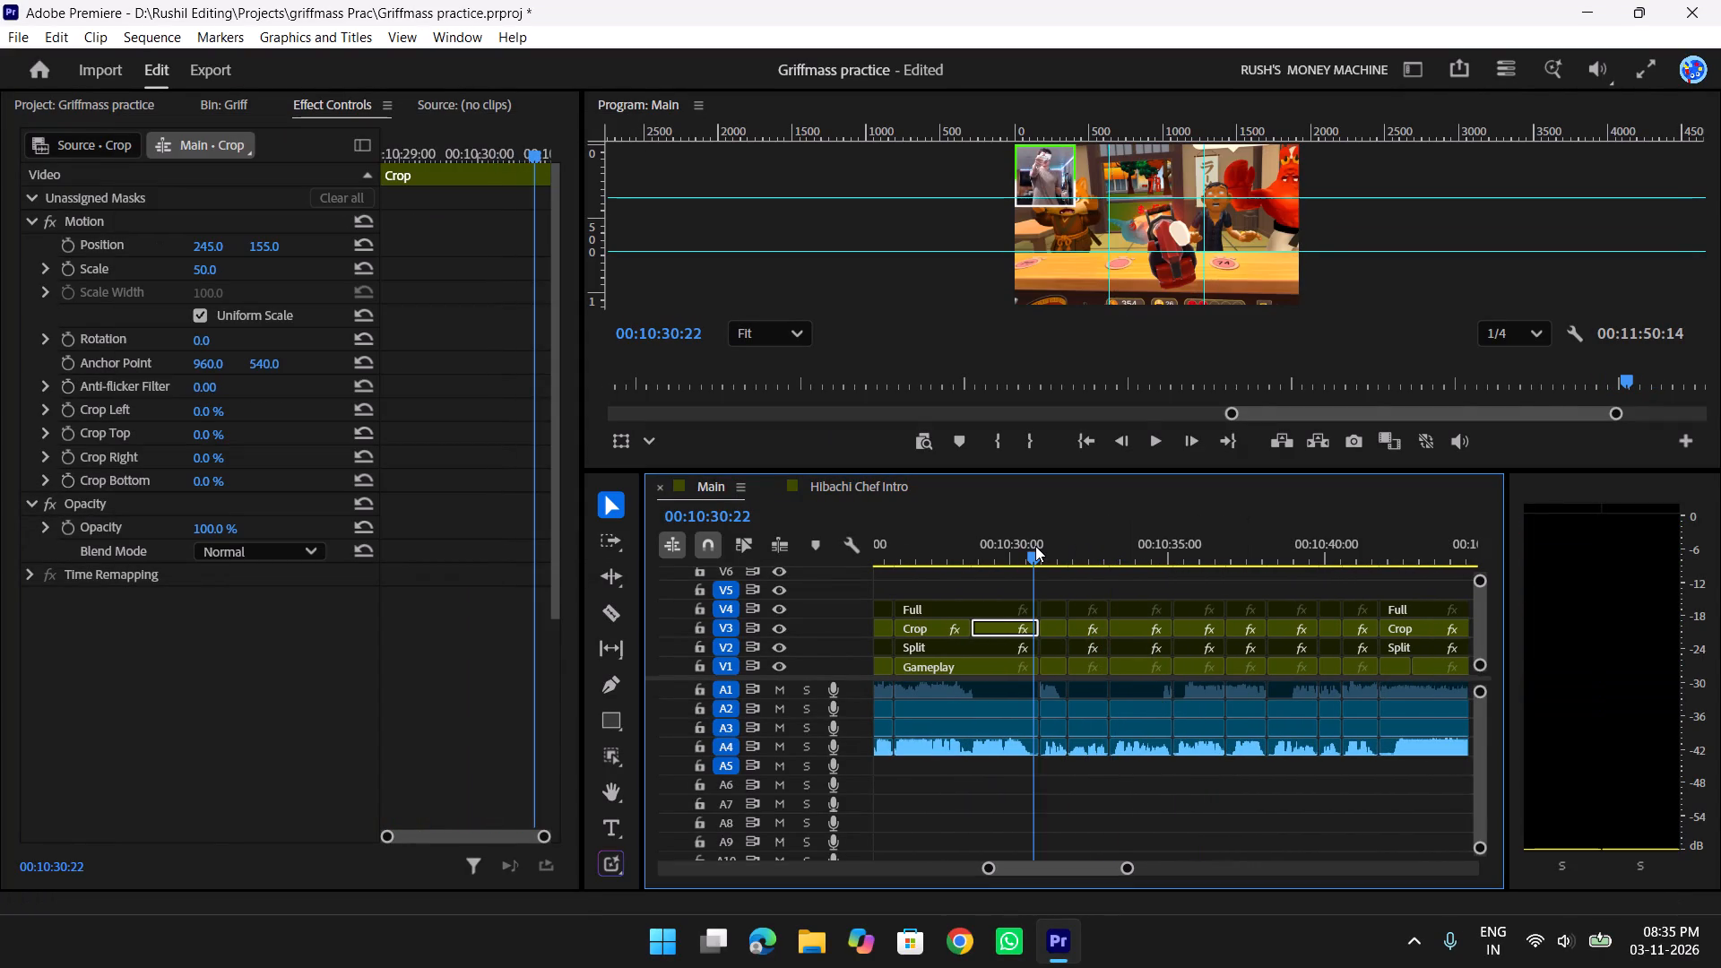
pyautogui.moveTo(1035, 546); pyautogui.dragTo(1043, 544)
pyautogui.press('space')
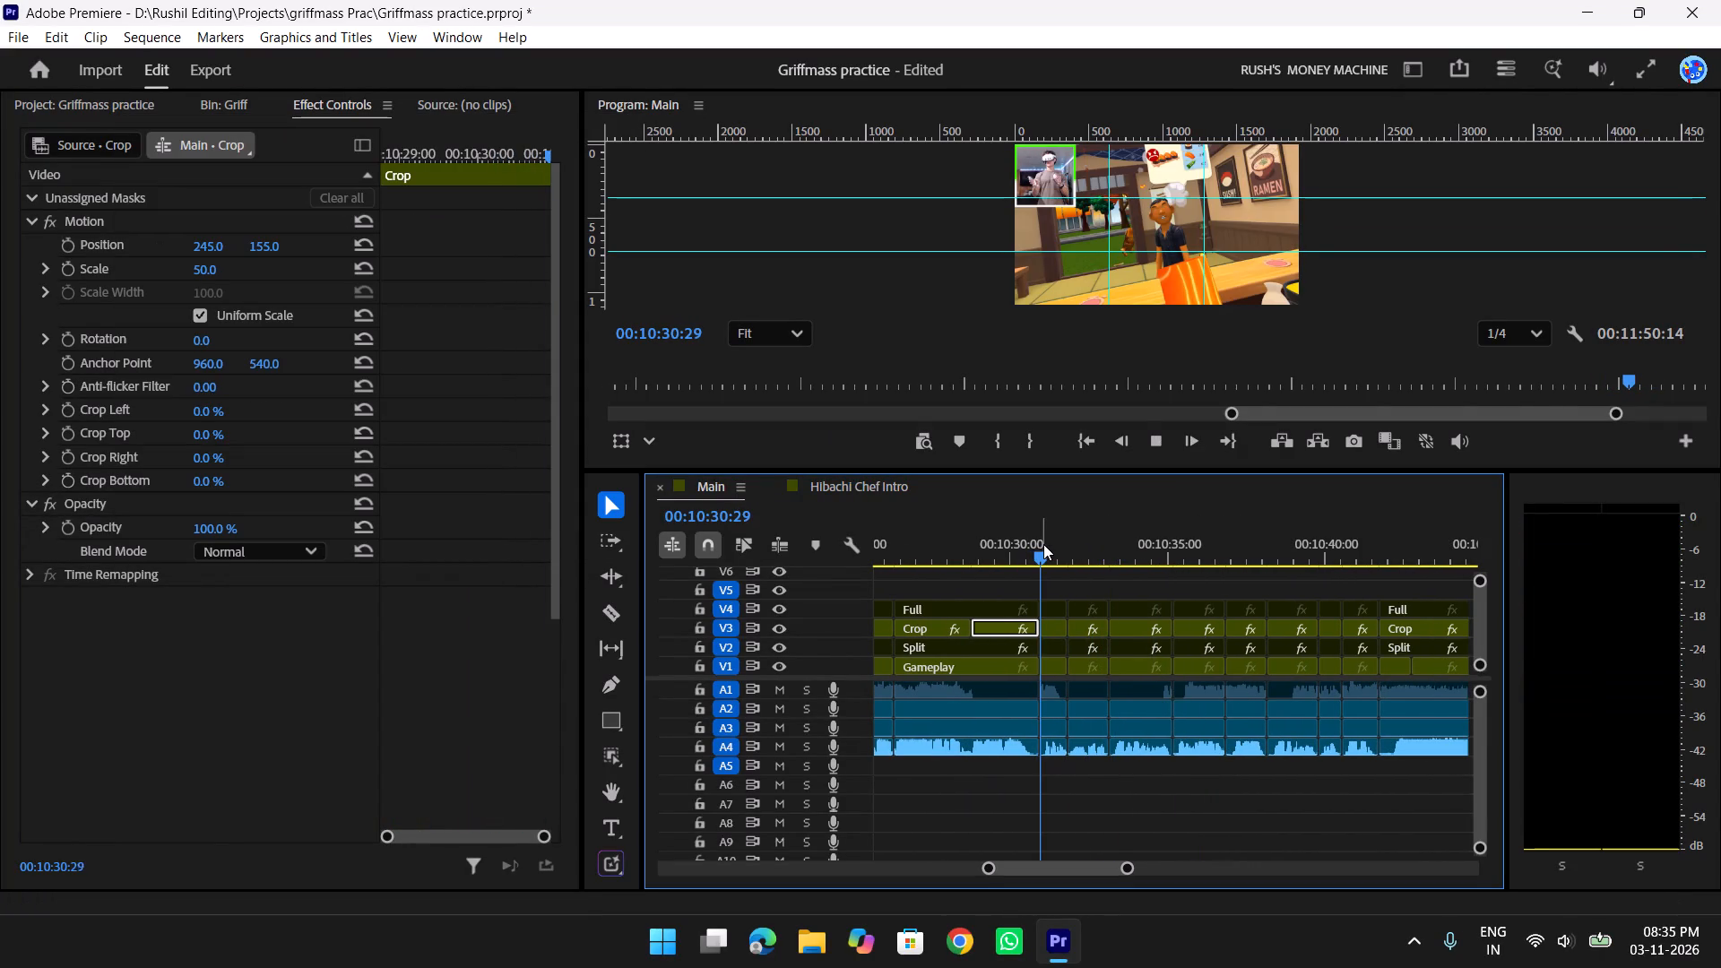
pyautogui.press('space')
pyautogui.press('space')
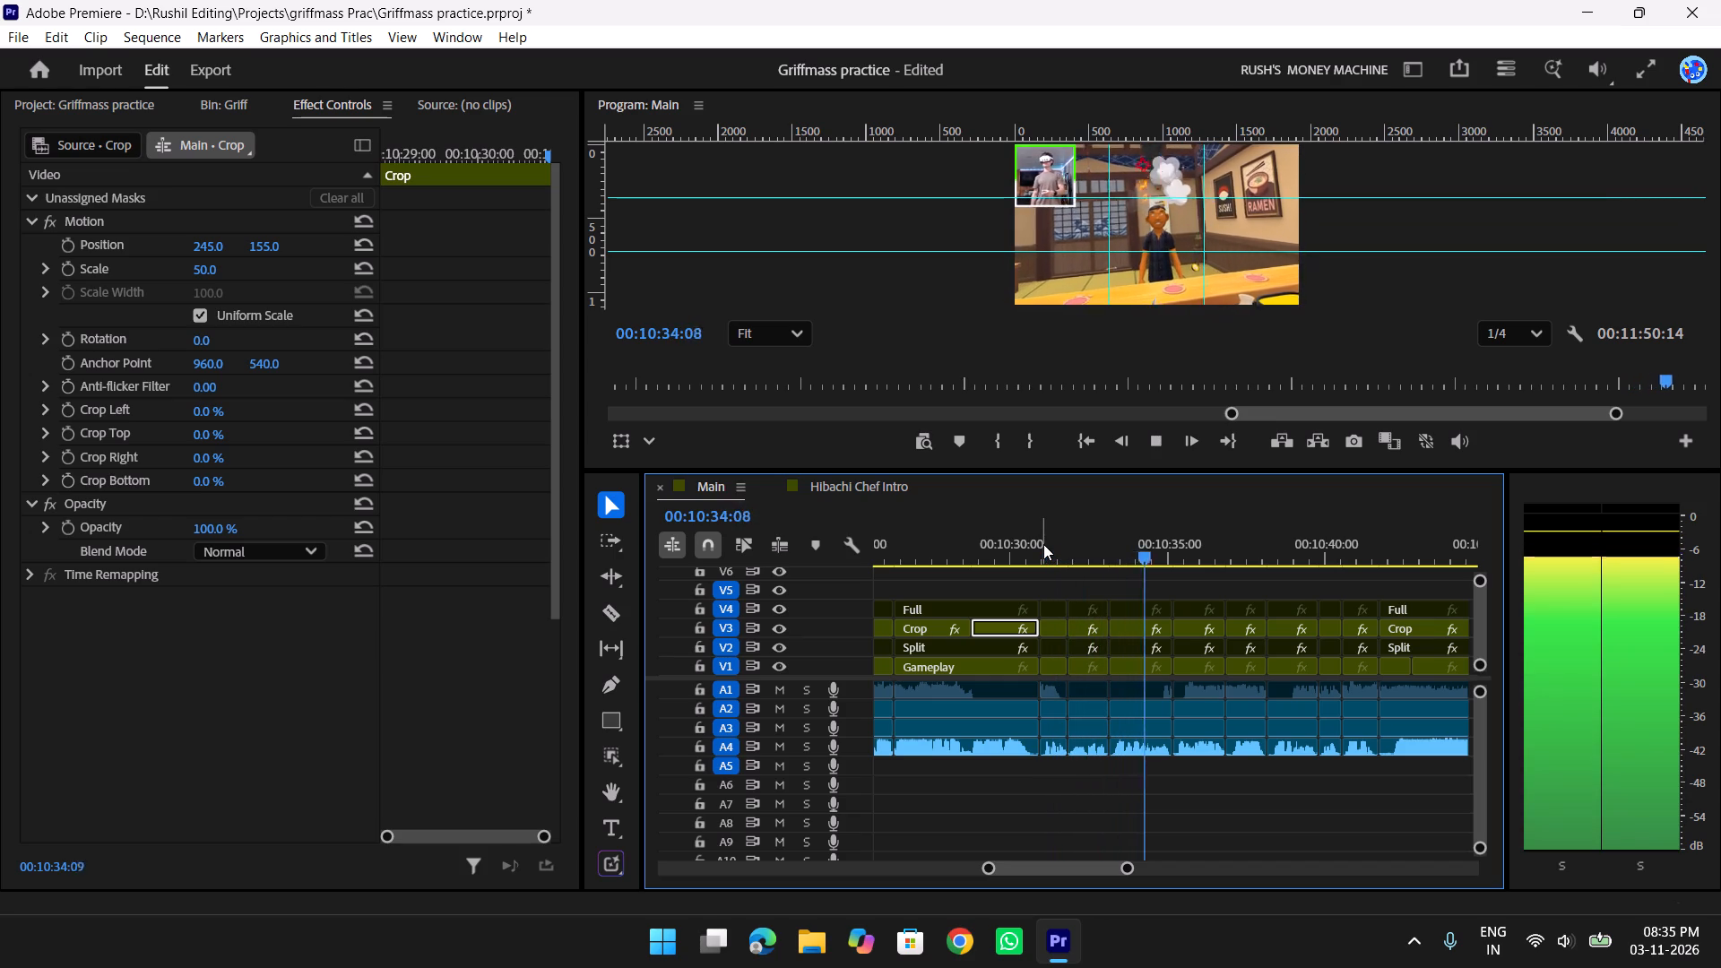
pyautogui.press('space')
pyautogui.press('space')
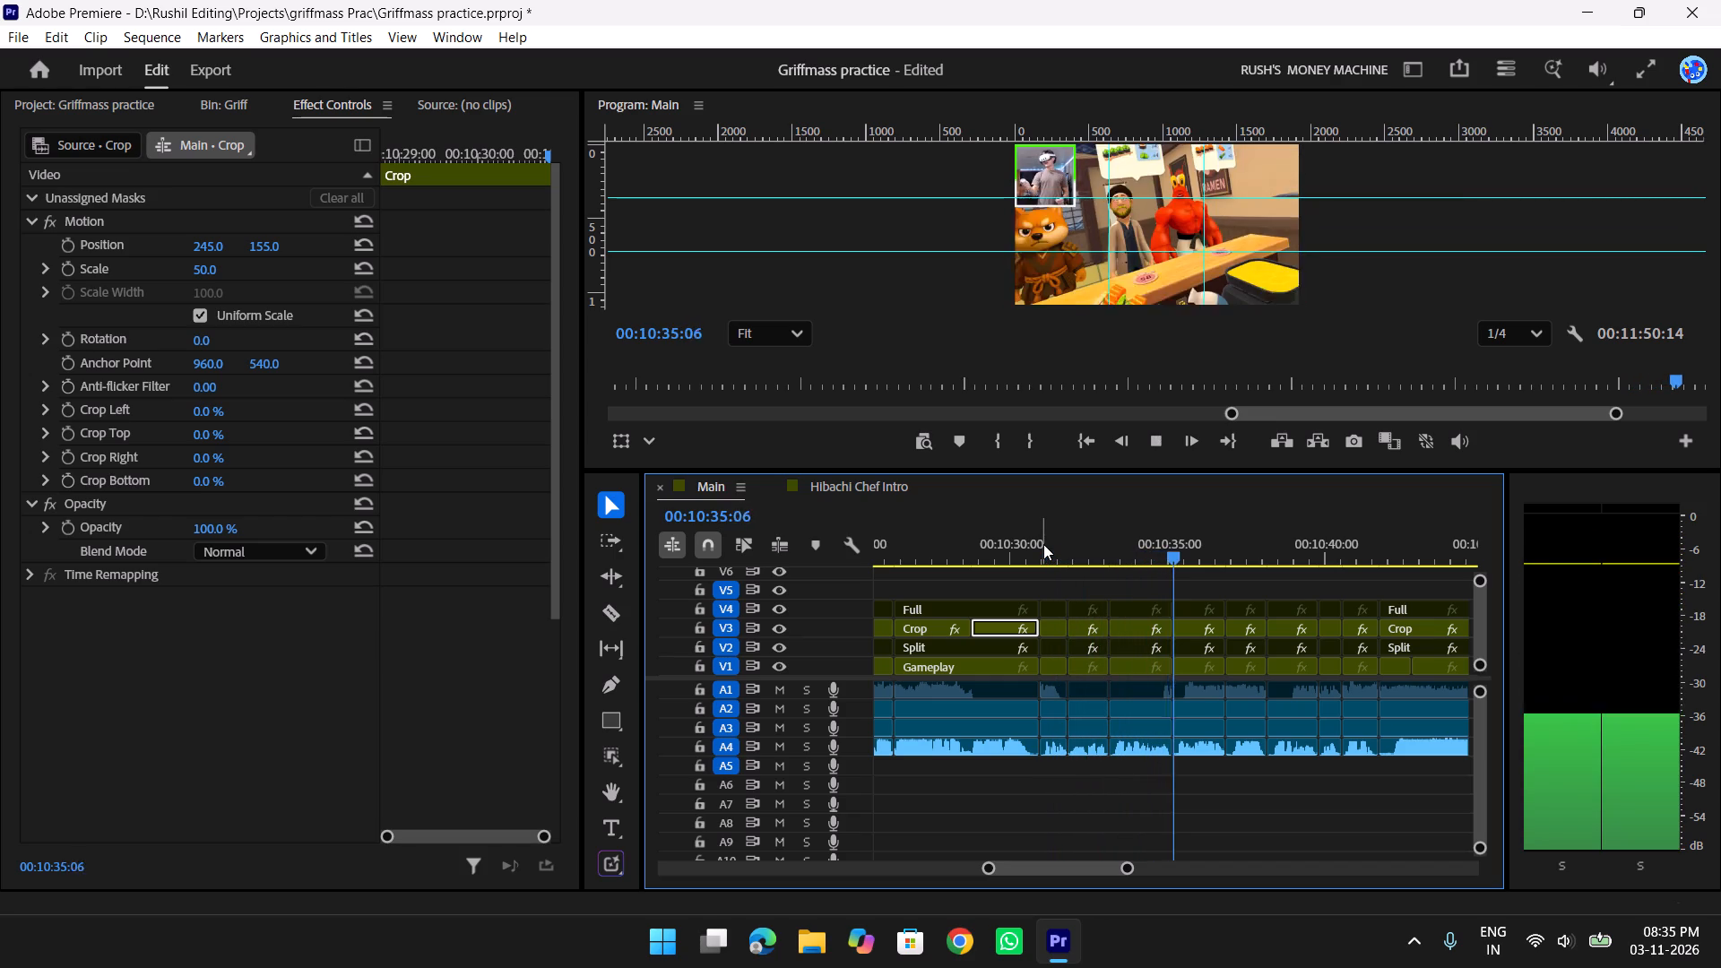
pyautogui.press('space')
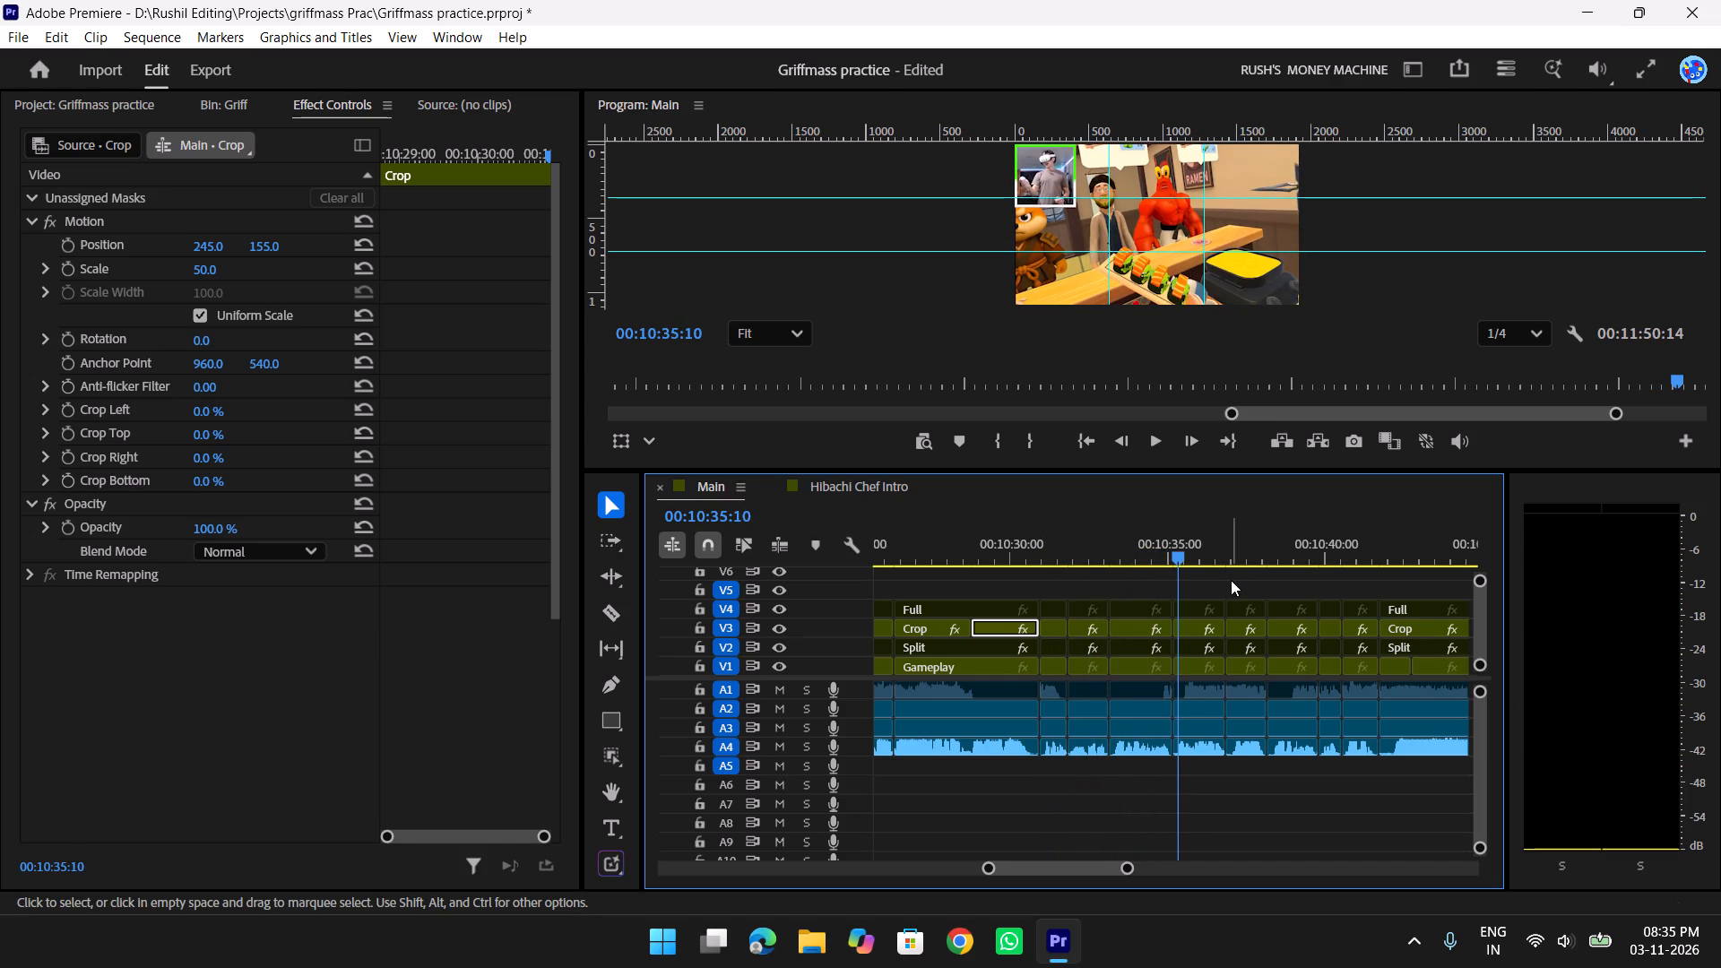
pyautogui.scroll(-2, 1231, 580)
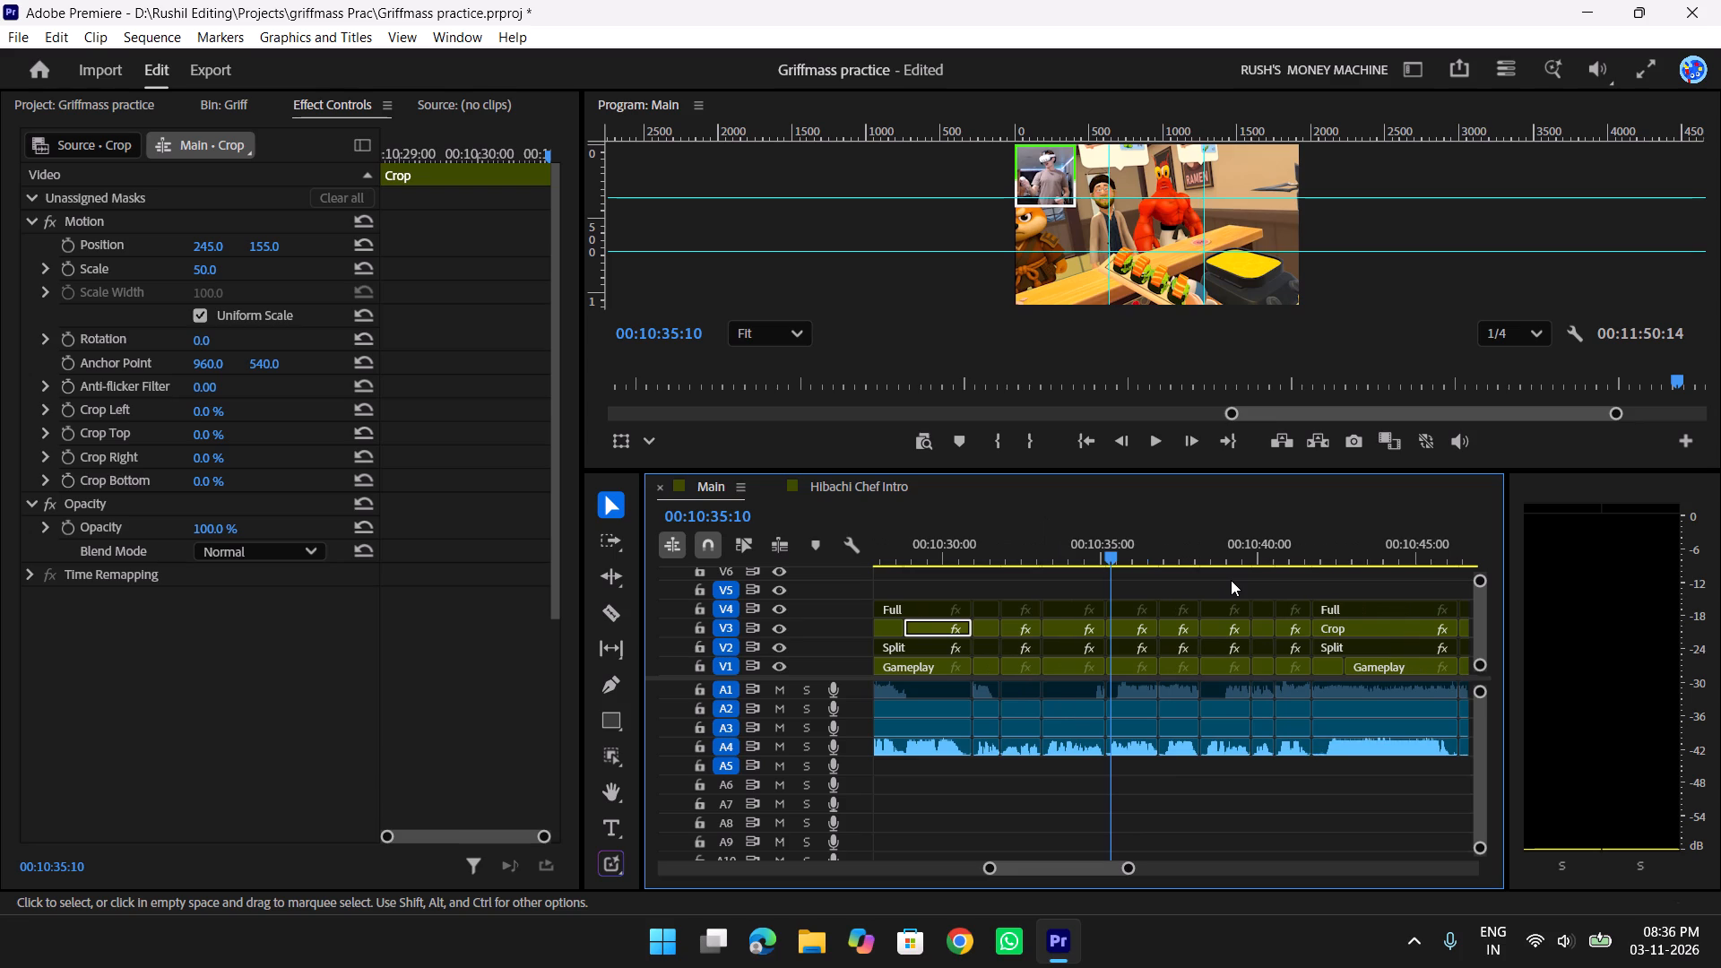
pyautogui.press('space')
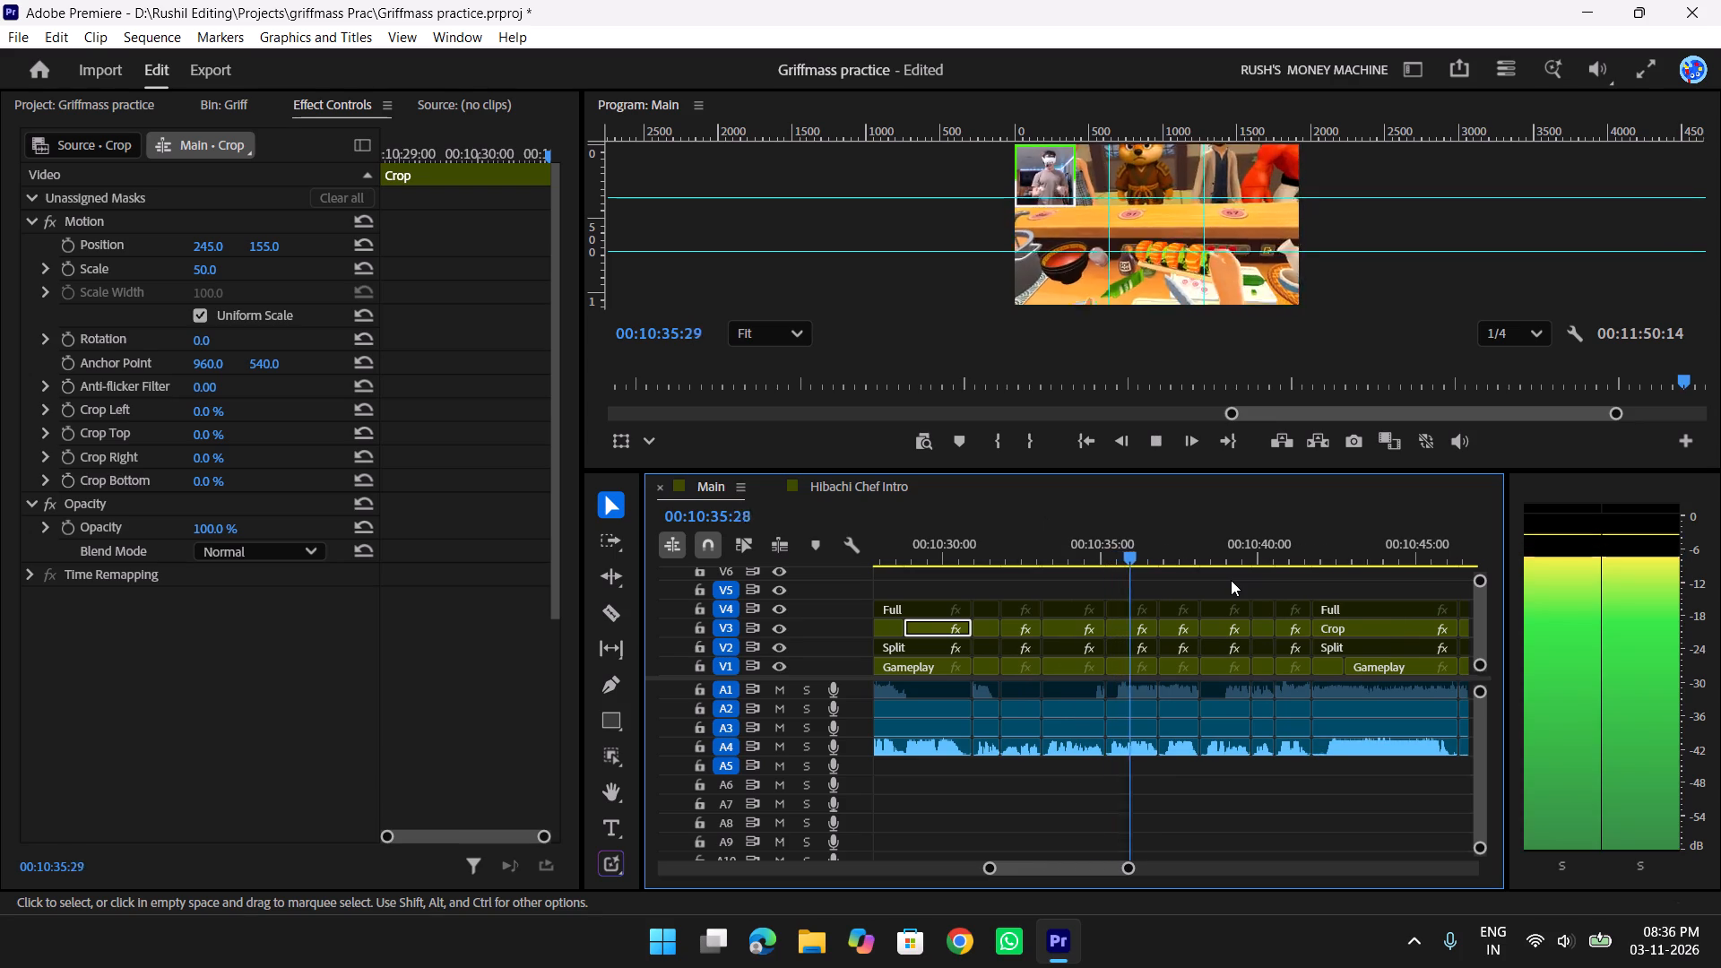
pyautogui.press('space')
pyautogui.press('space')
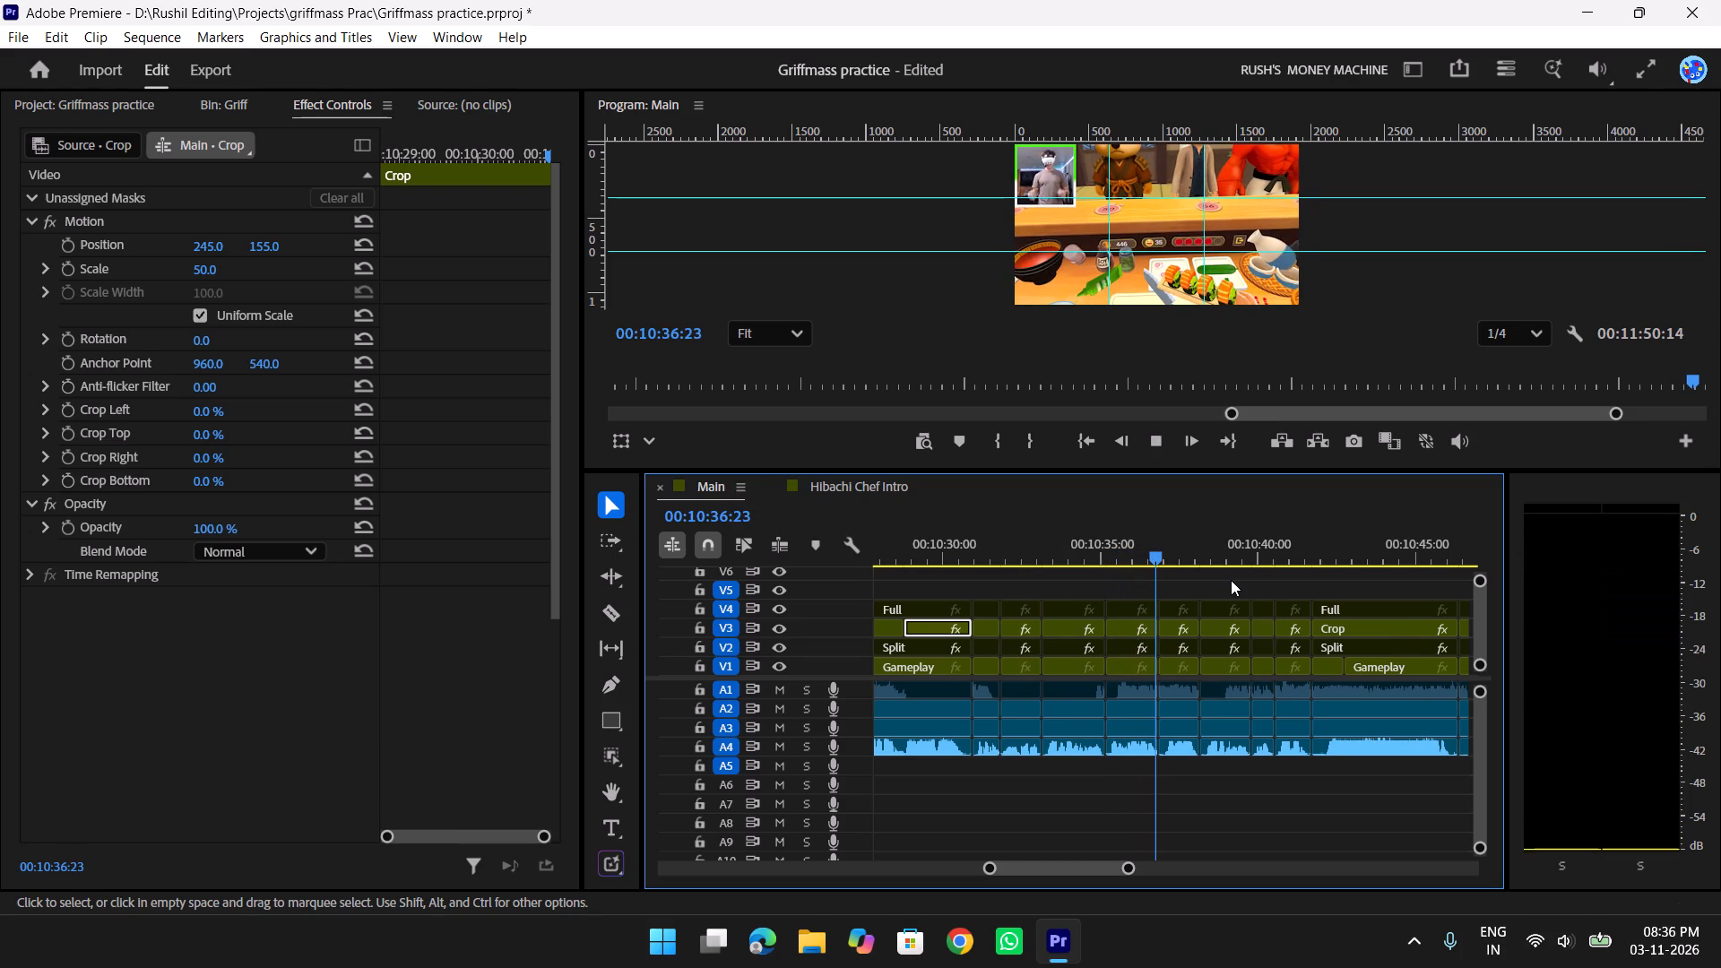
pyautogui.press('space')
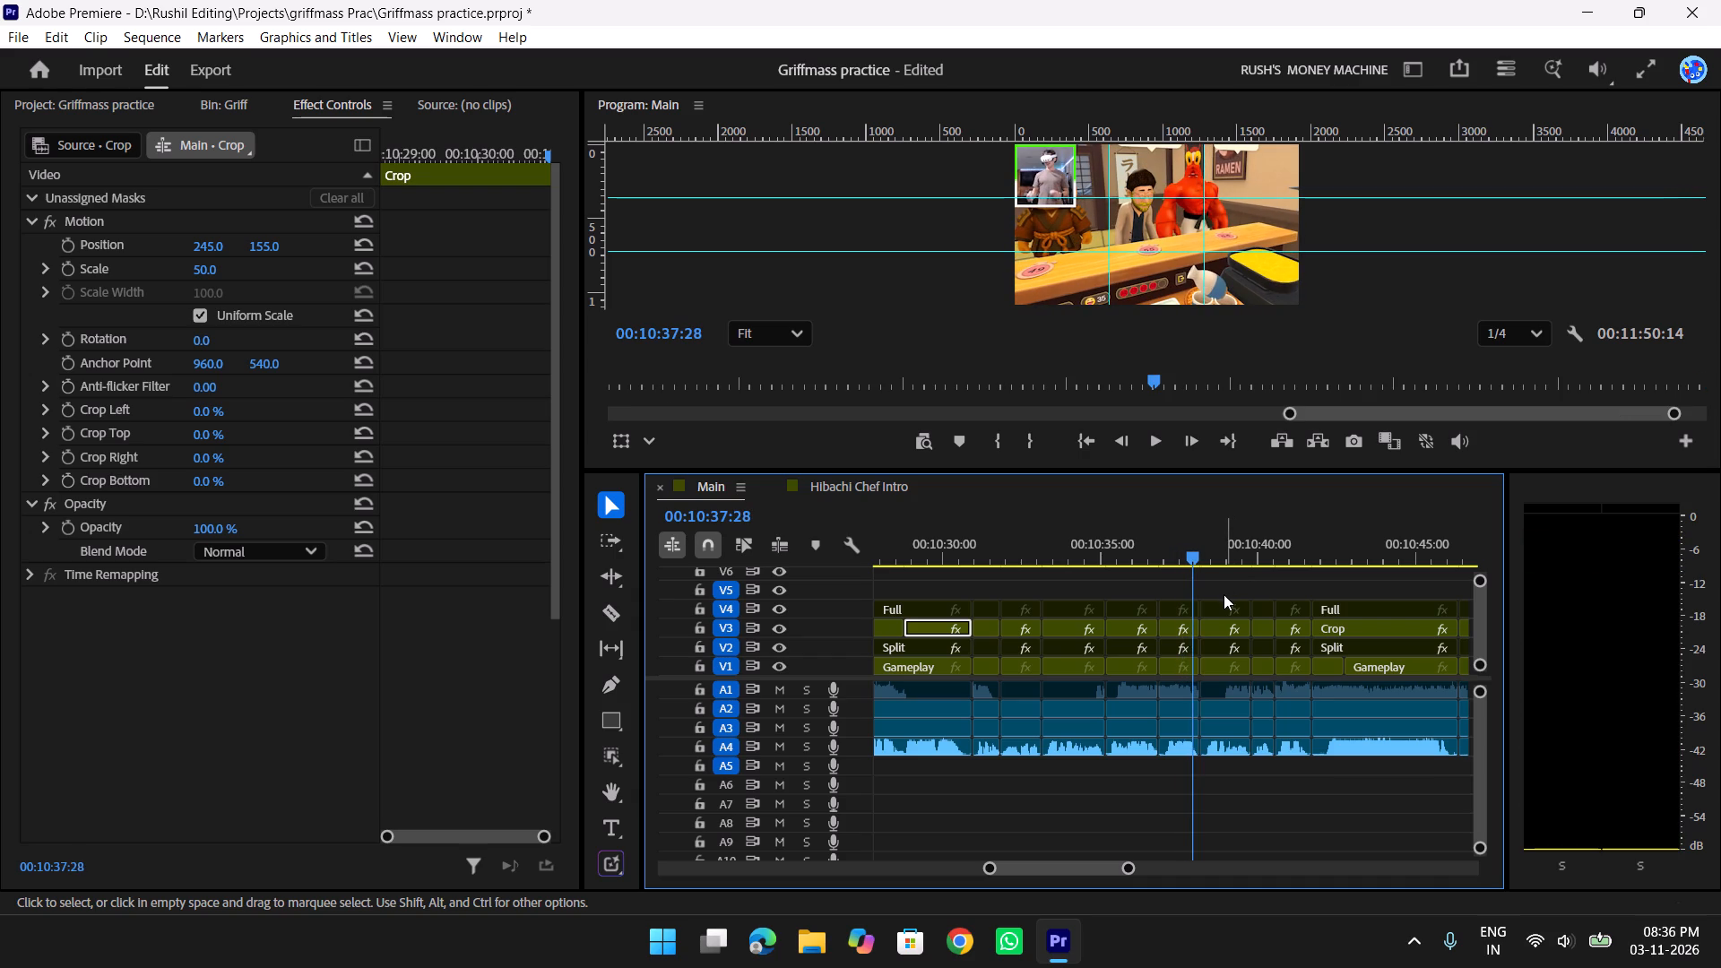
pyautogui.press('space')
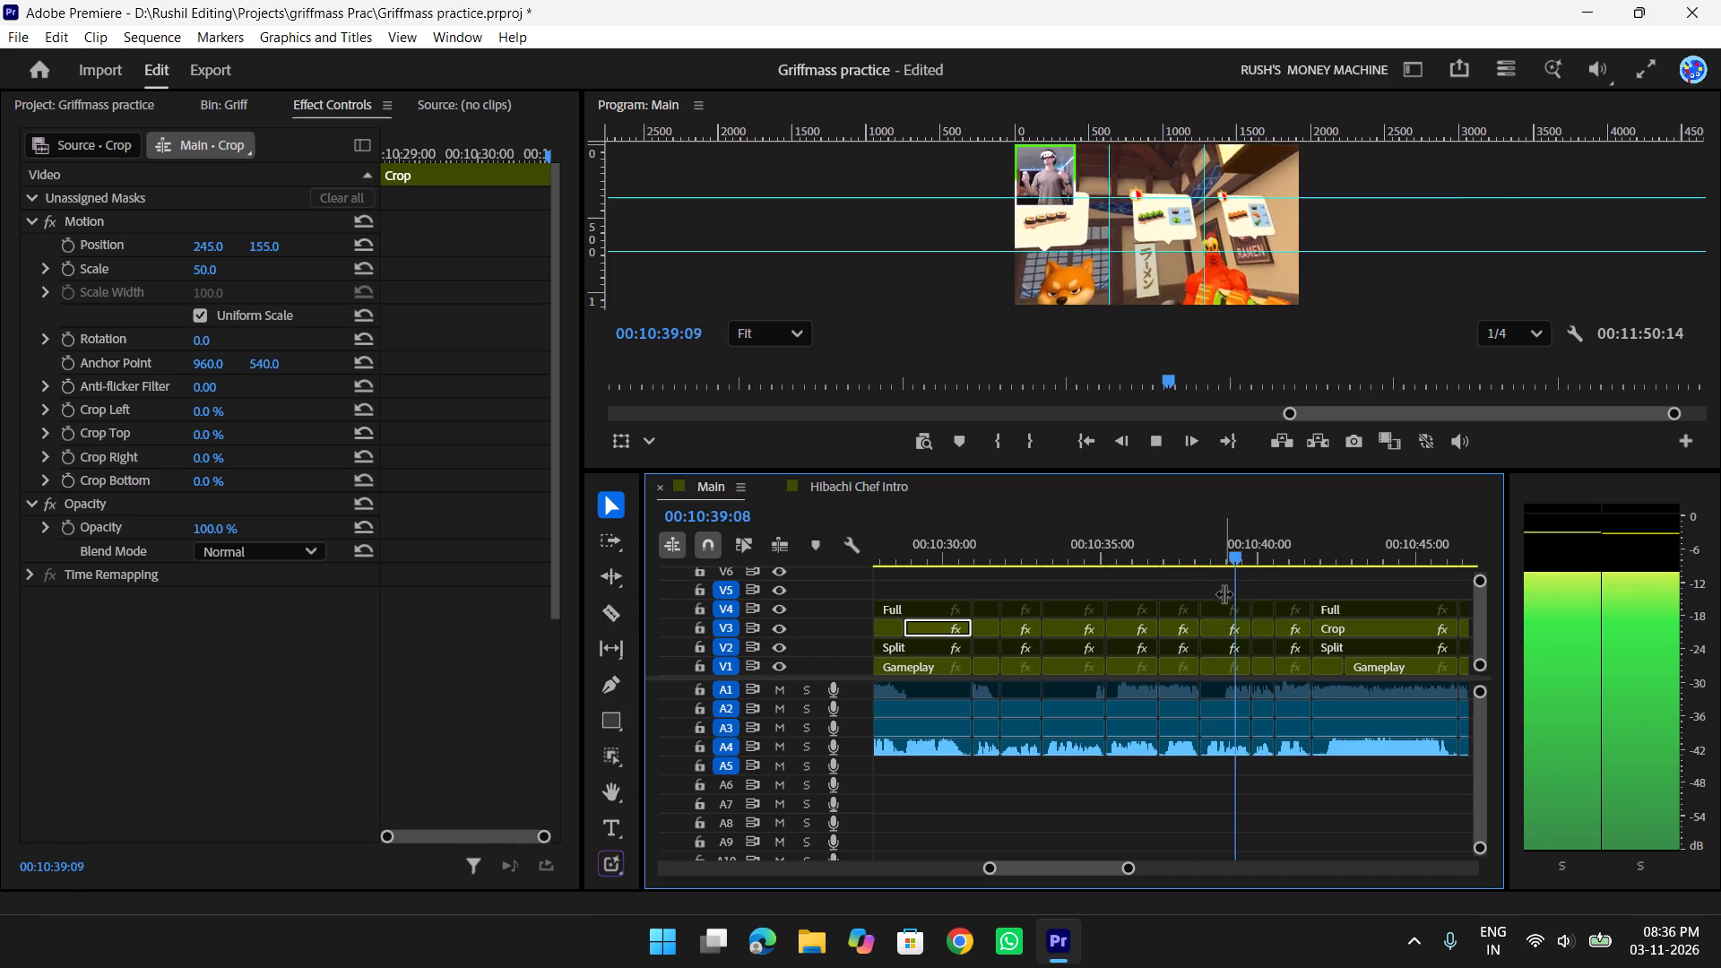
pyautogui.press('space')
pyautogui.press('space')
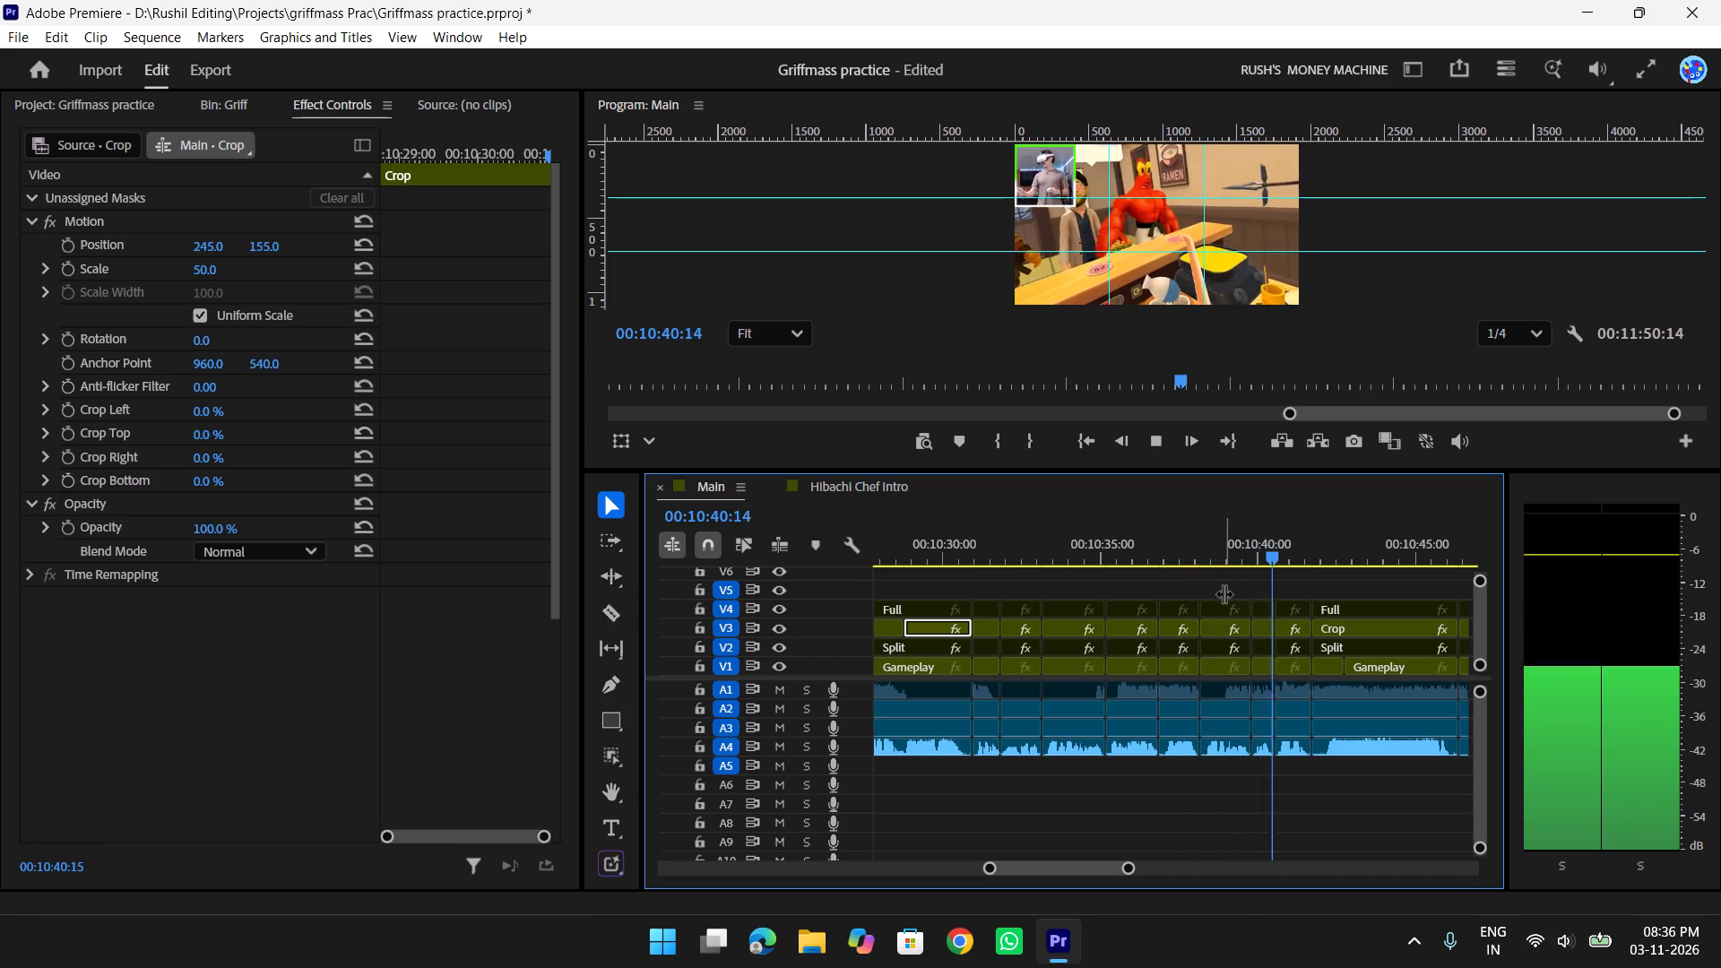
pyautogui.press('space')
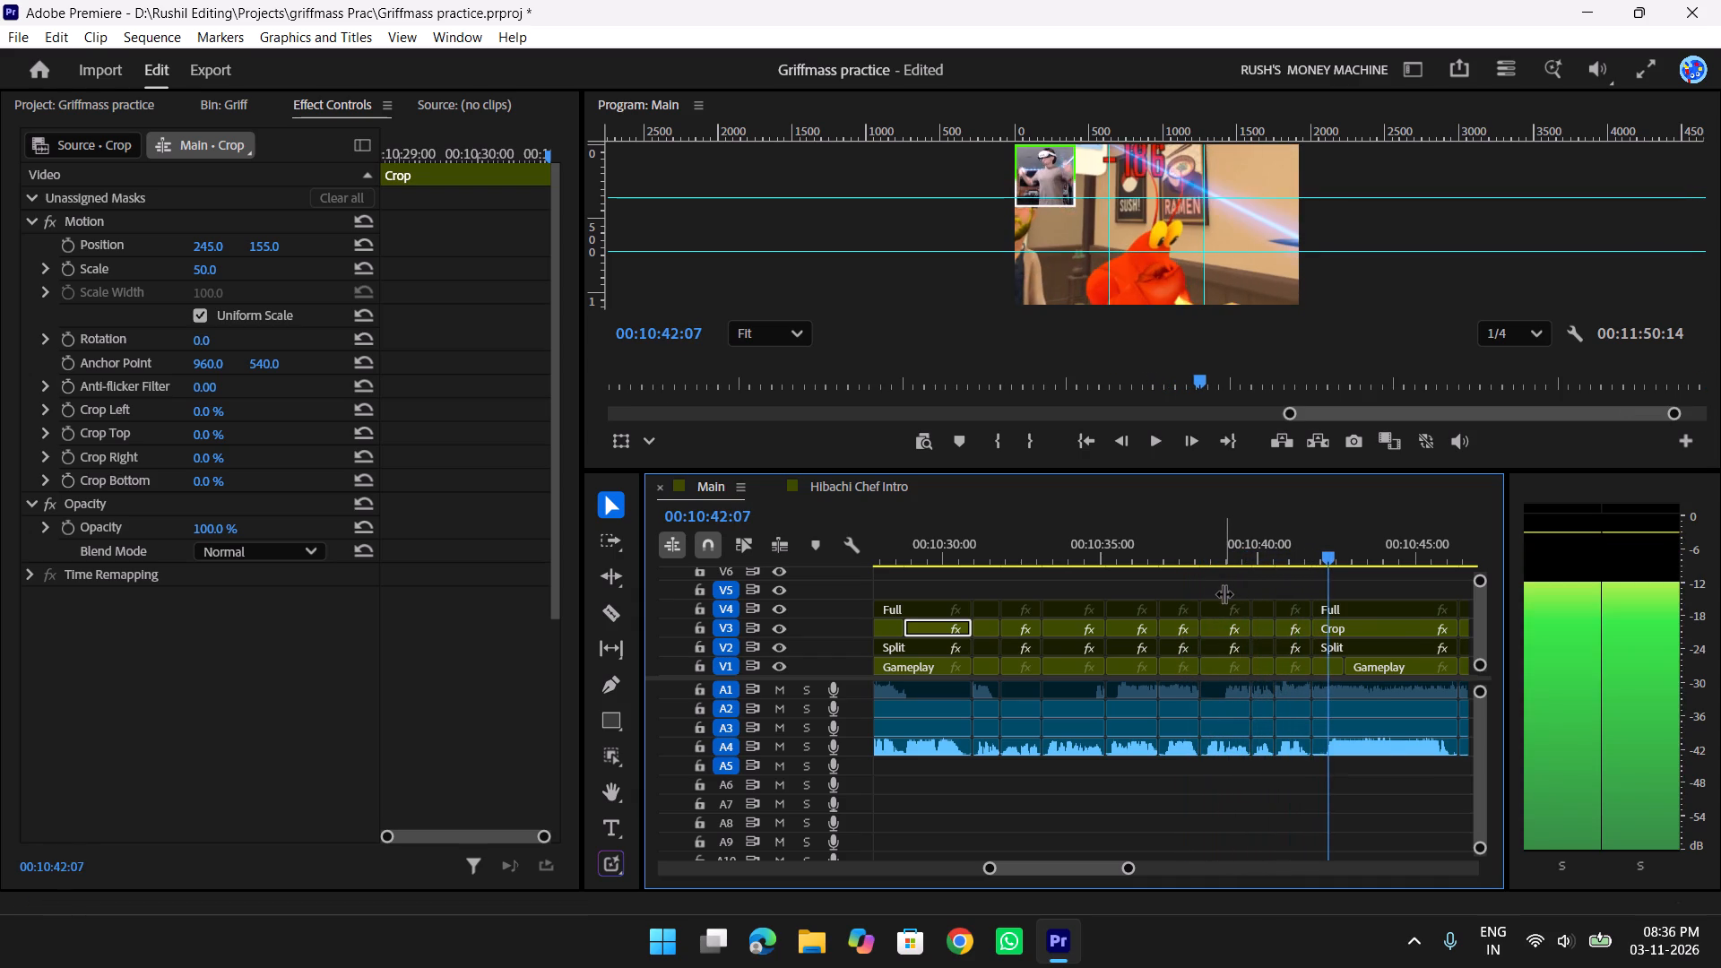
# Park the playhead at 00:10:42:03 and apply the Big Zoom Crop No shake preset to the Crop clip there.
pyautogui.scroll(-7, 1224, 593)
pyautogui.click(1085, 549)
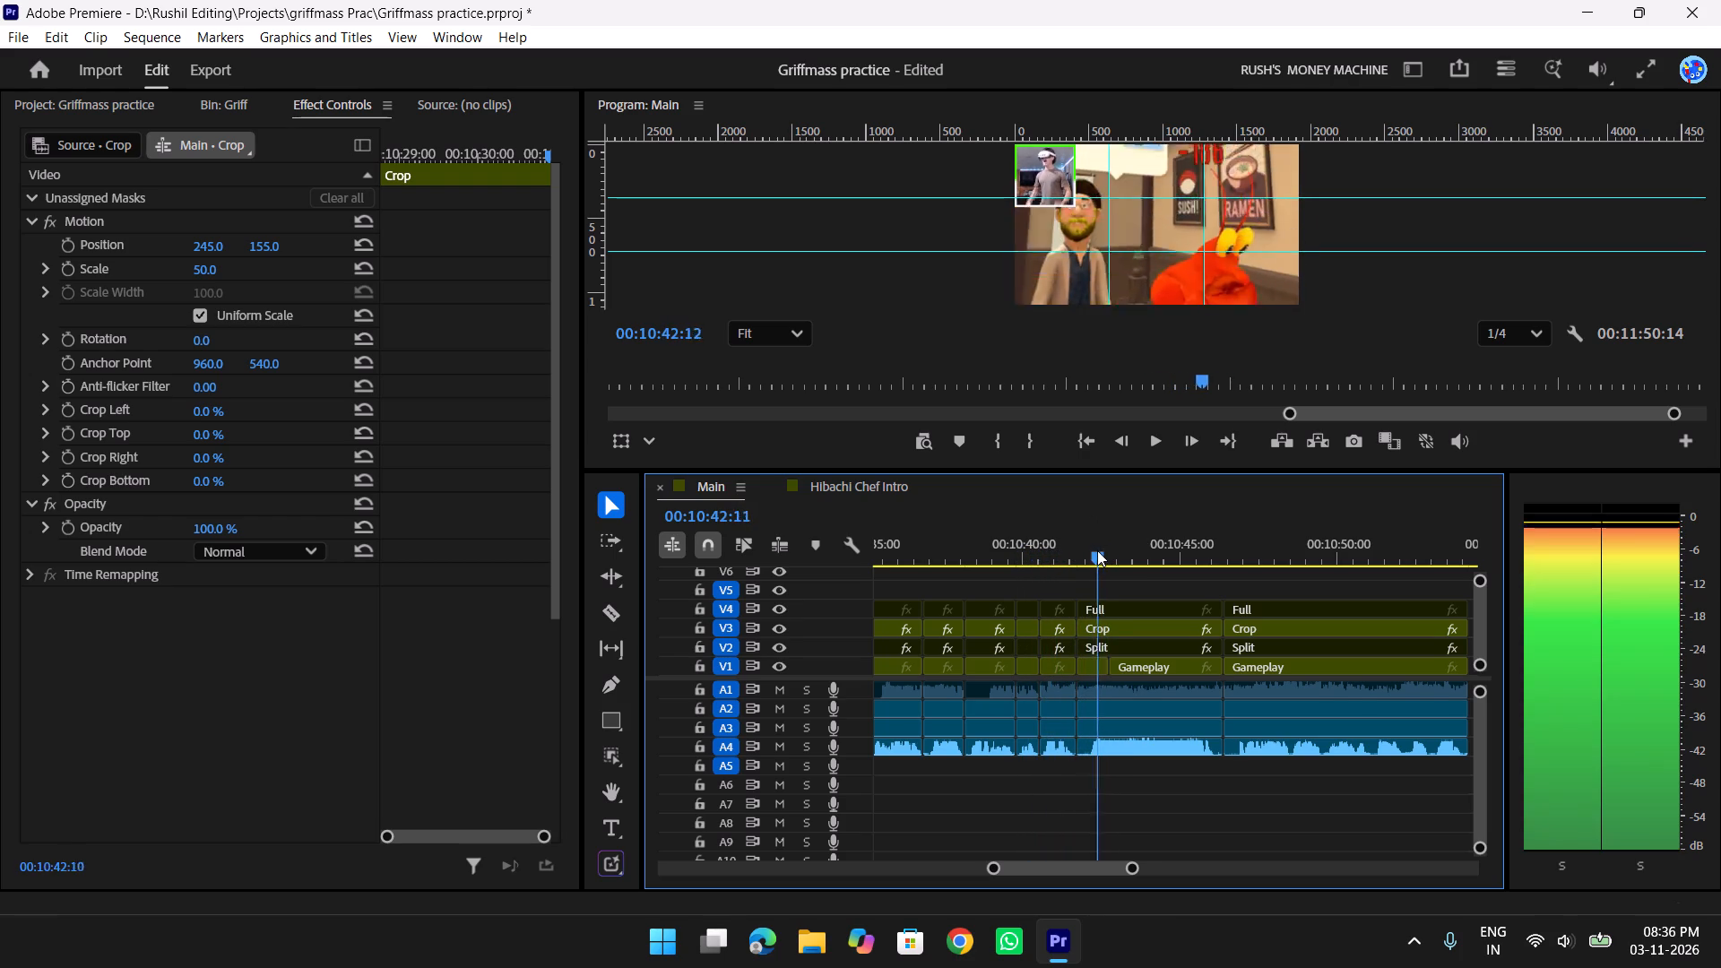
pyautogui.click(1135, 627)
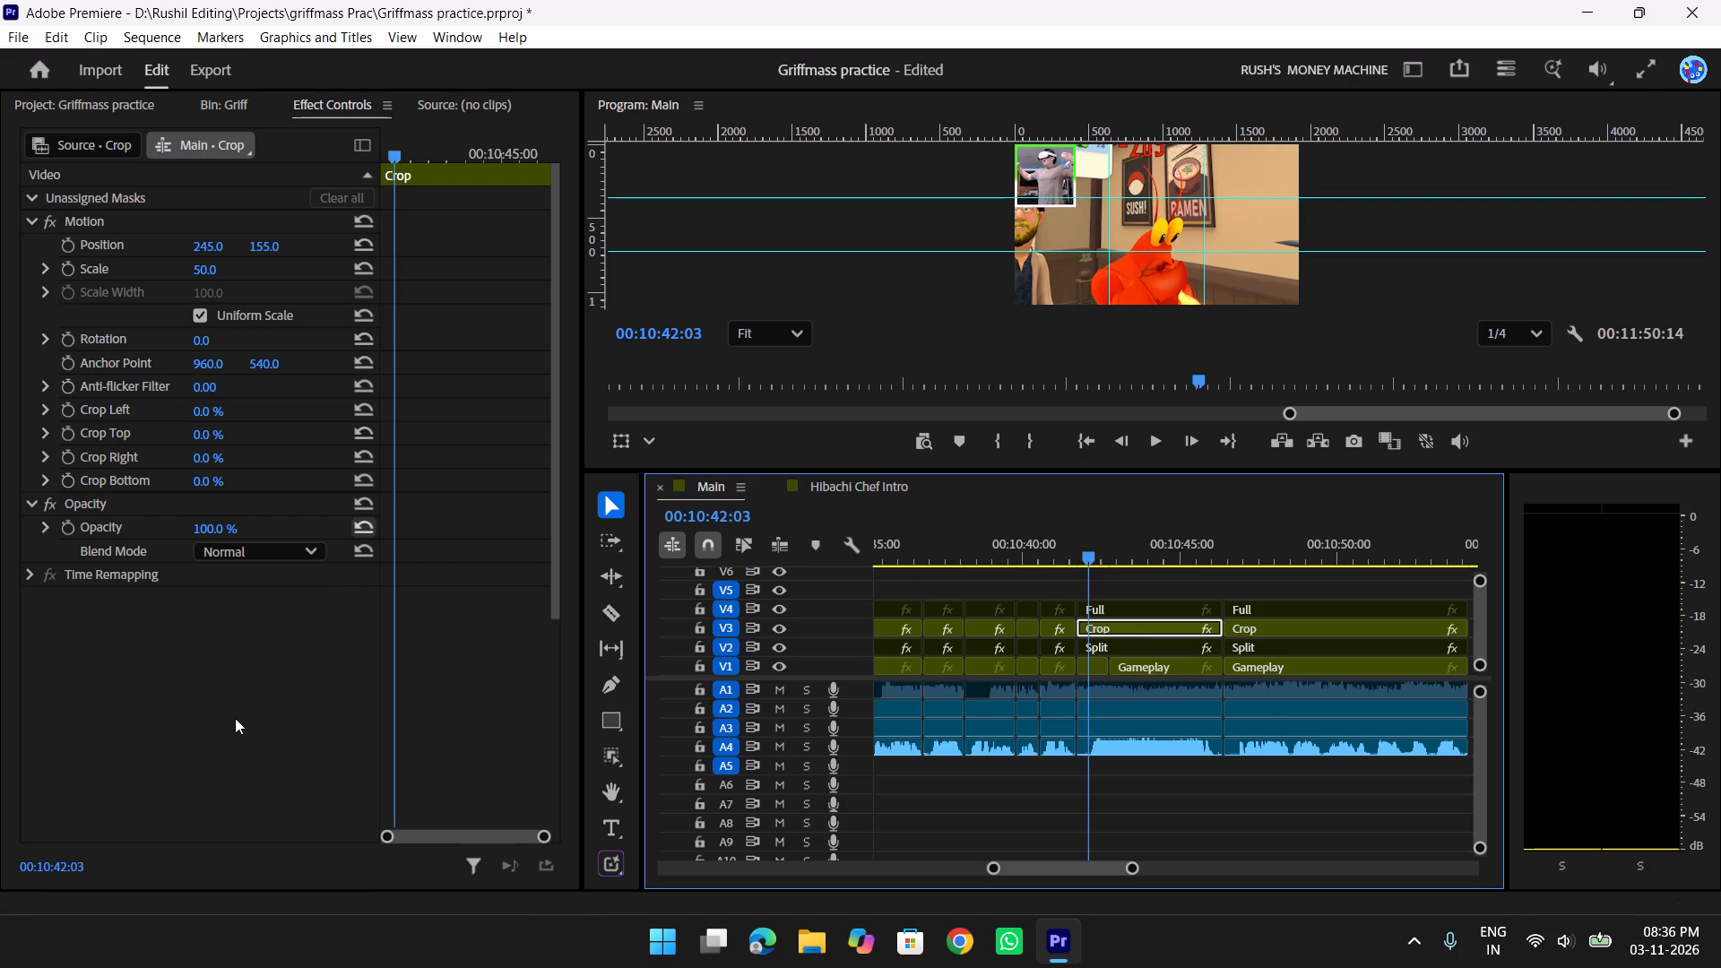
pyautogui.hotkey('shift', 'z')
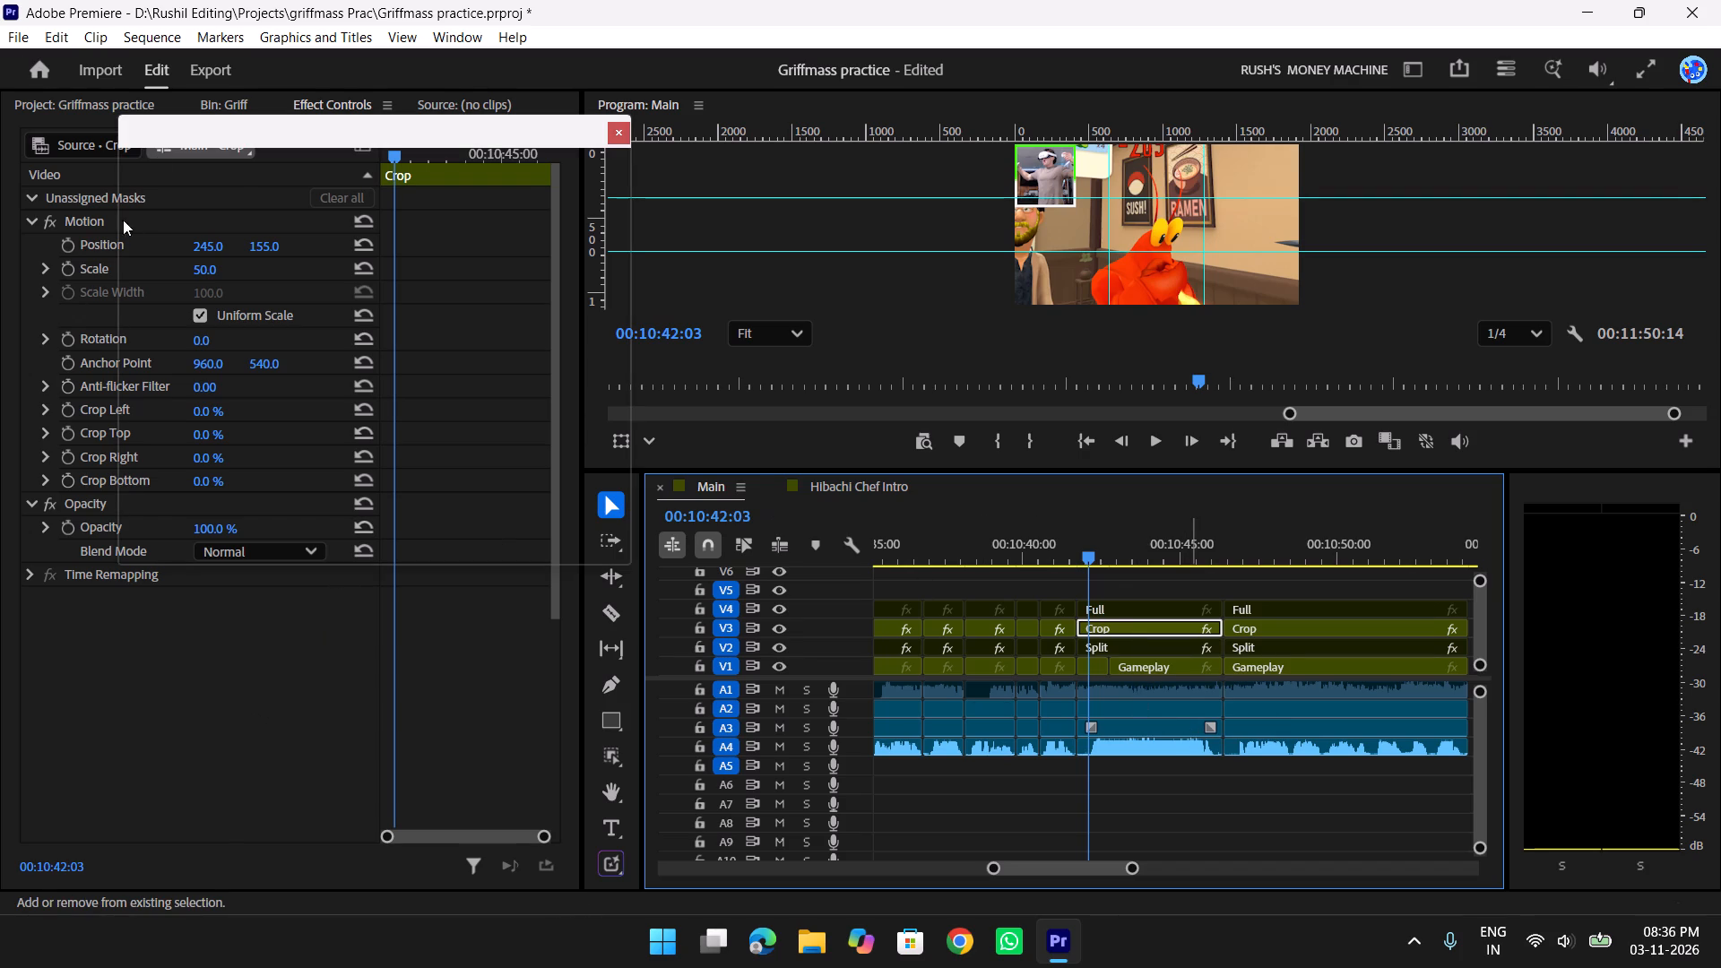
pyautogui.click(227, 226)
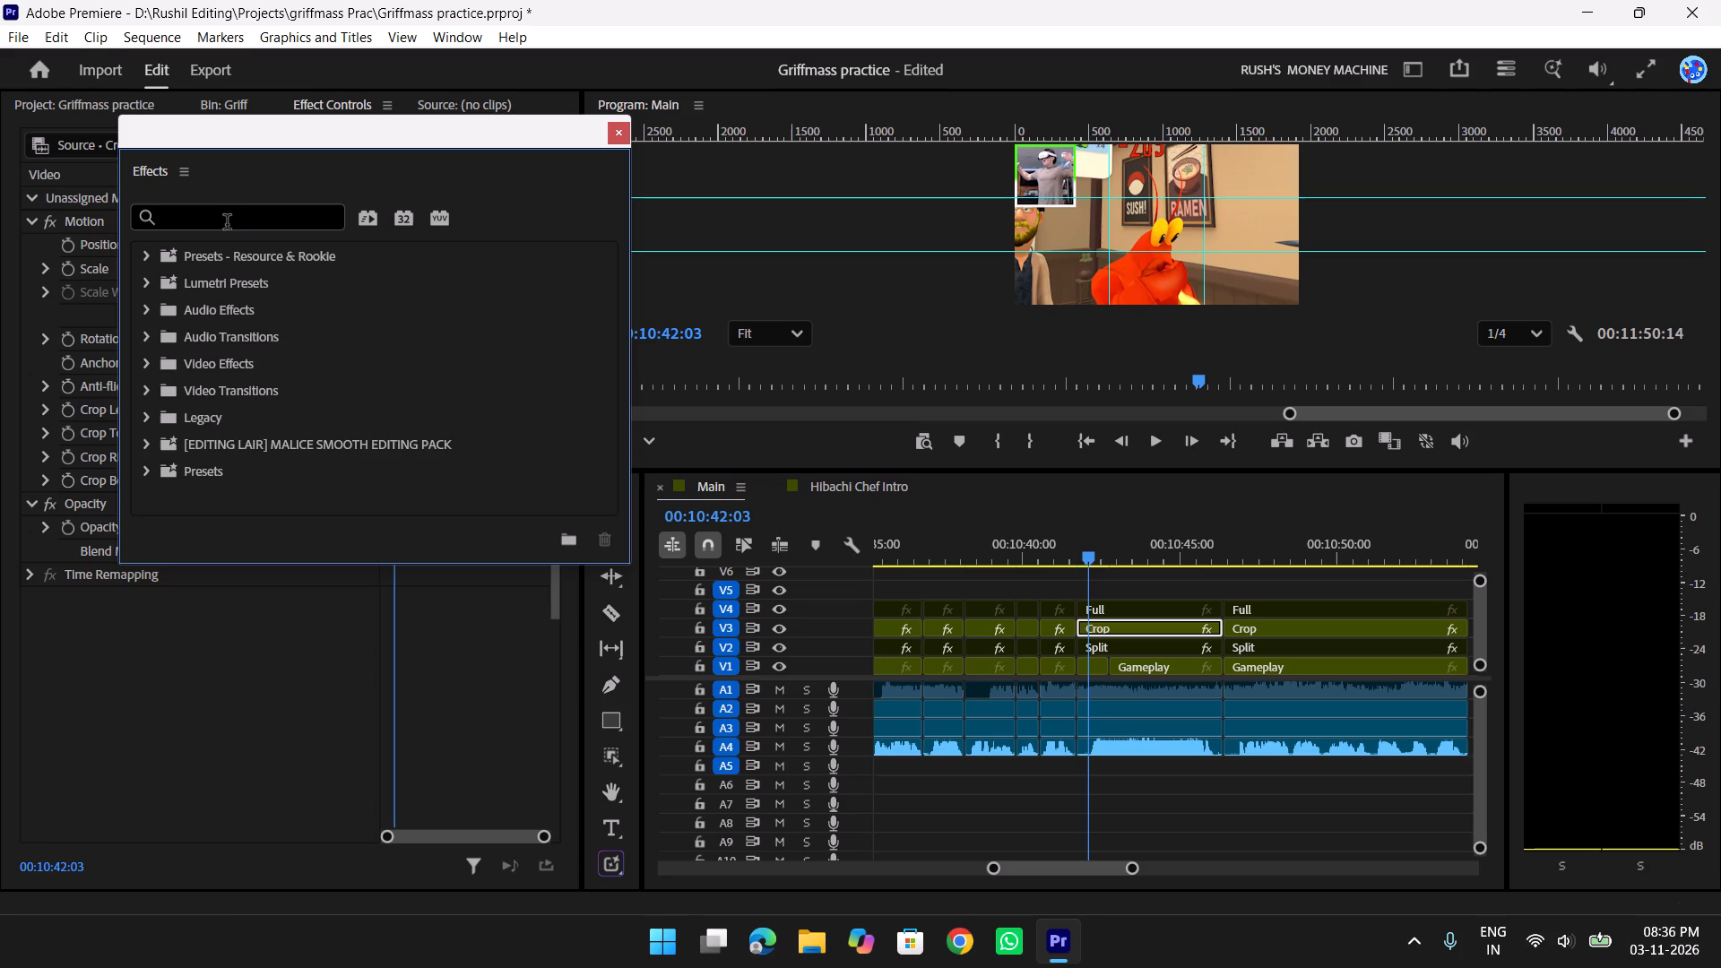
pyautogui.click(217, 211)
pyautogui.write('big')
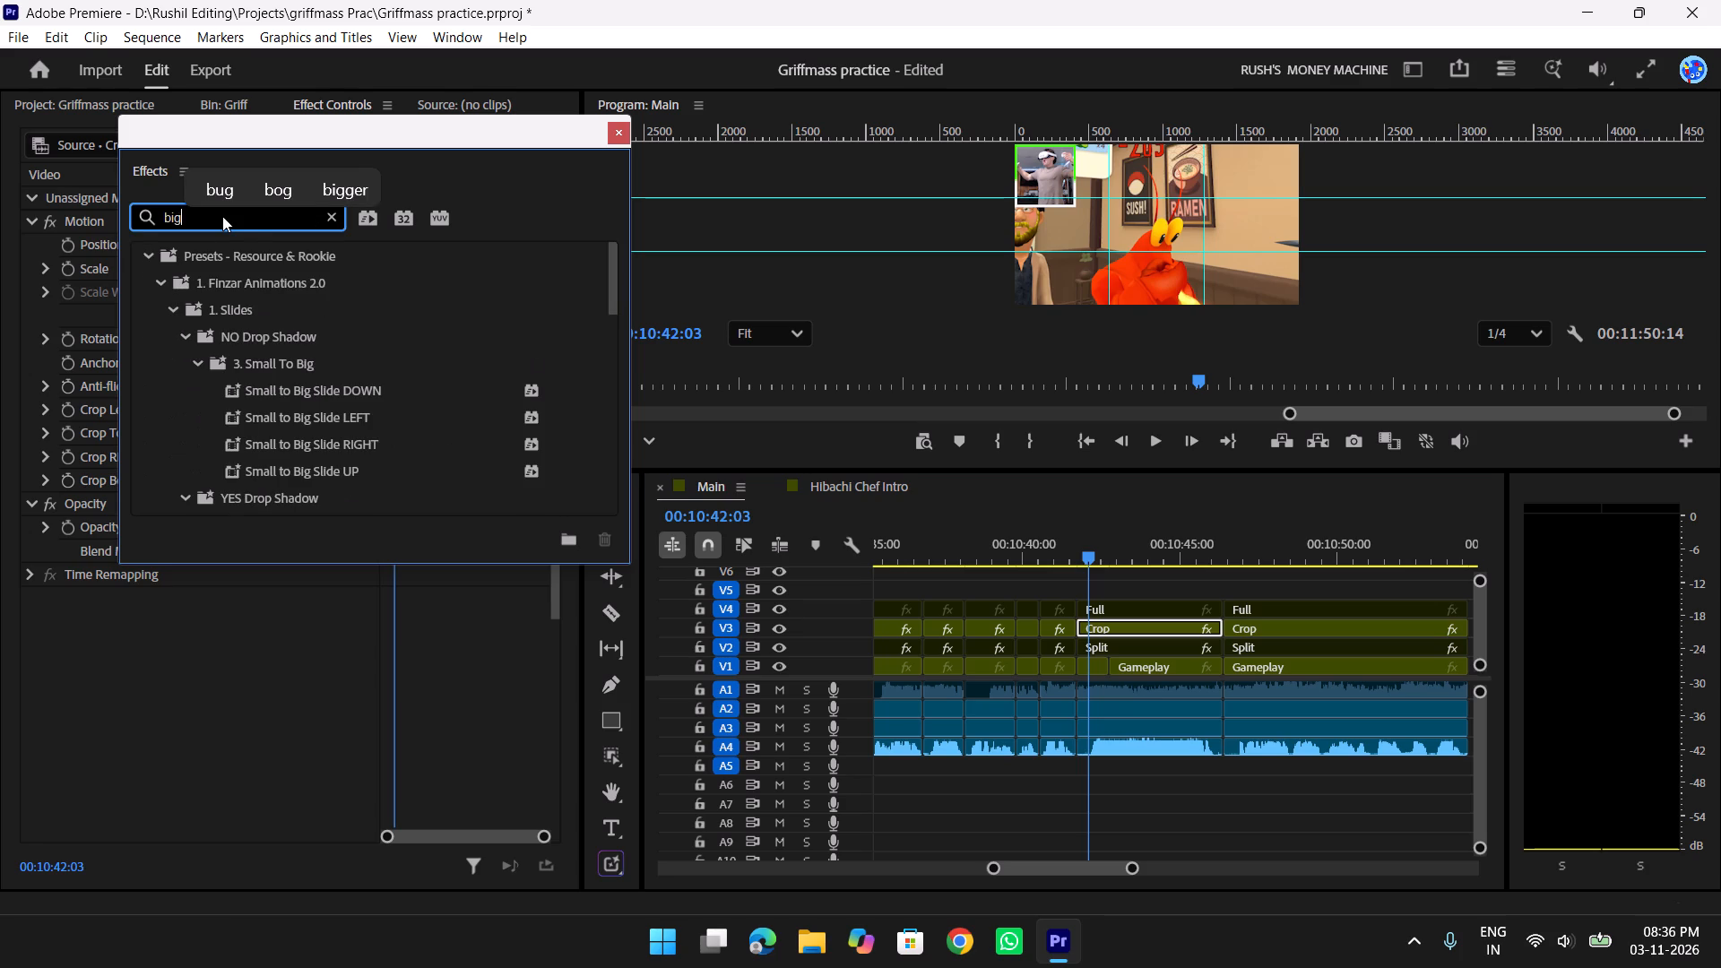
pyautogui.scroll(-16, 345, 445)
pyautogui.press('space')
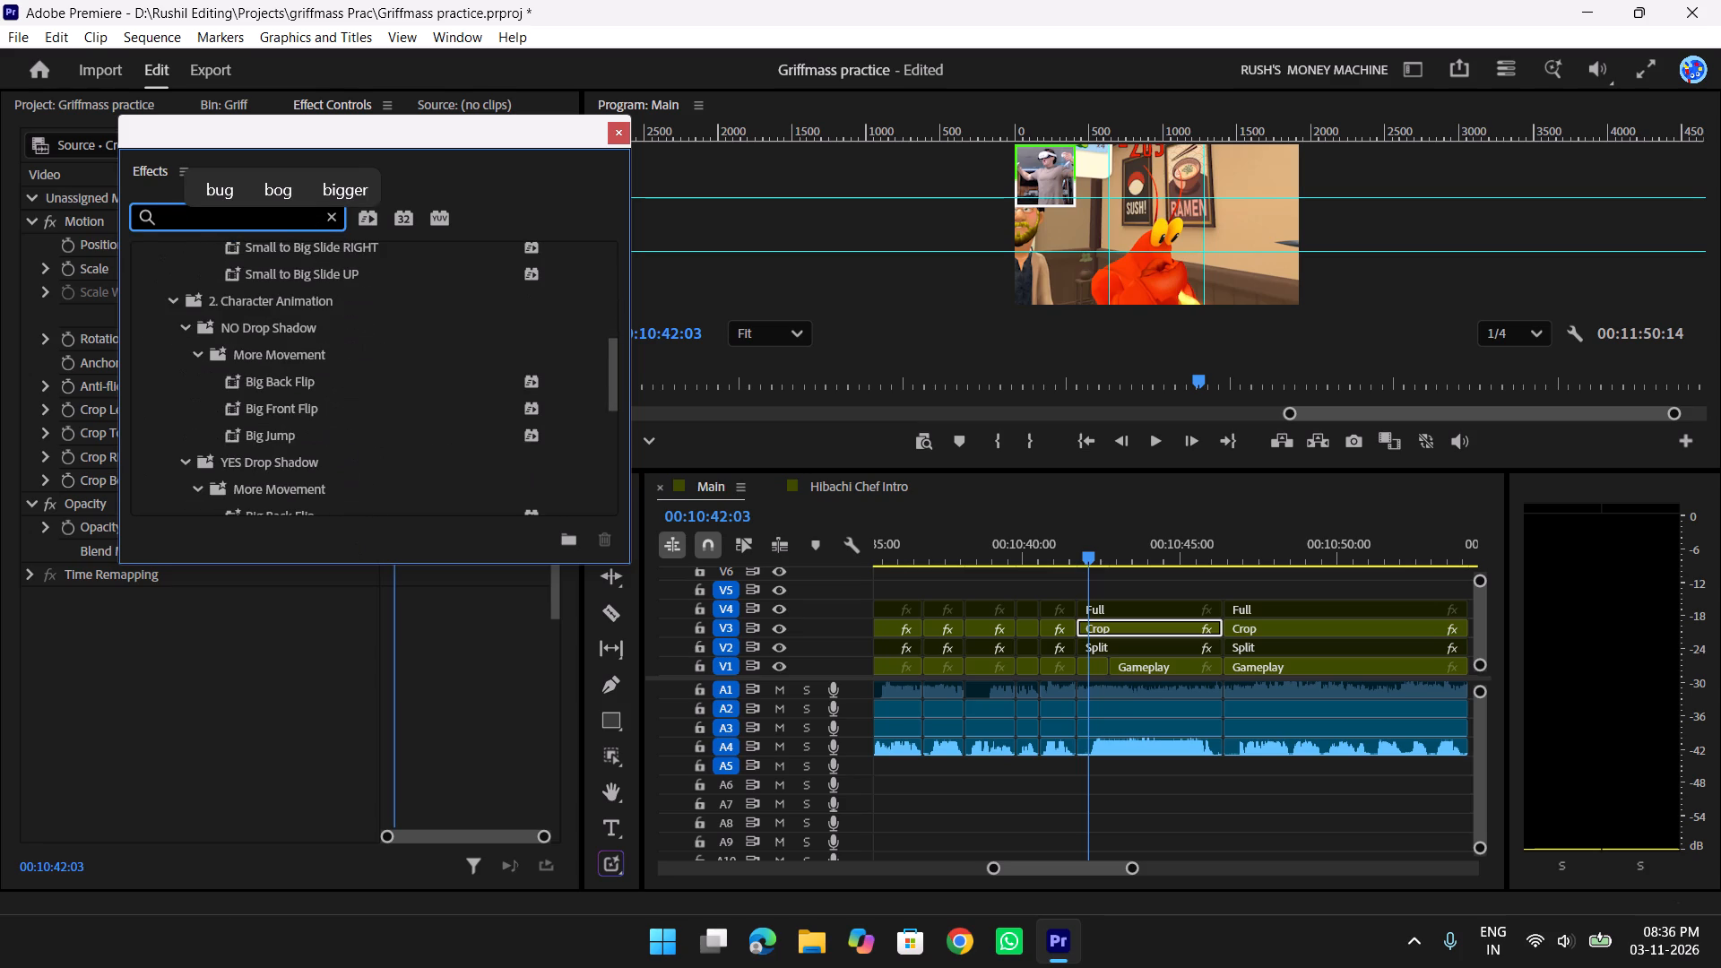
pyautogui.write('zoo')
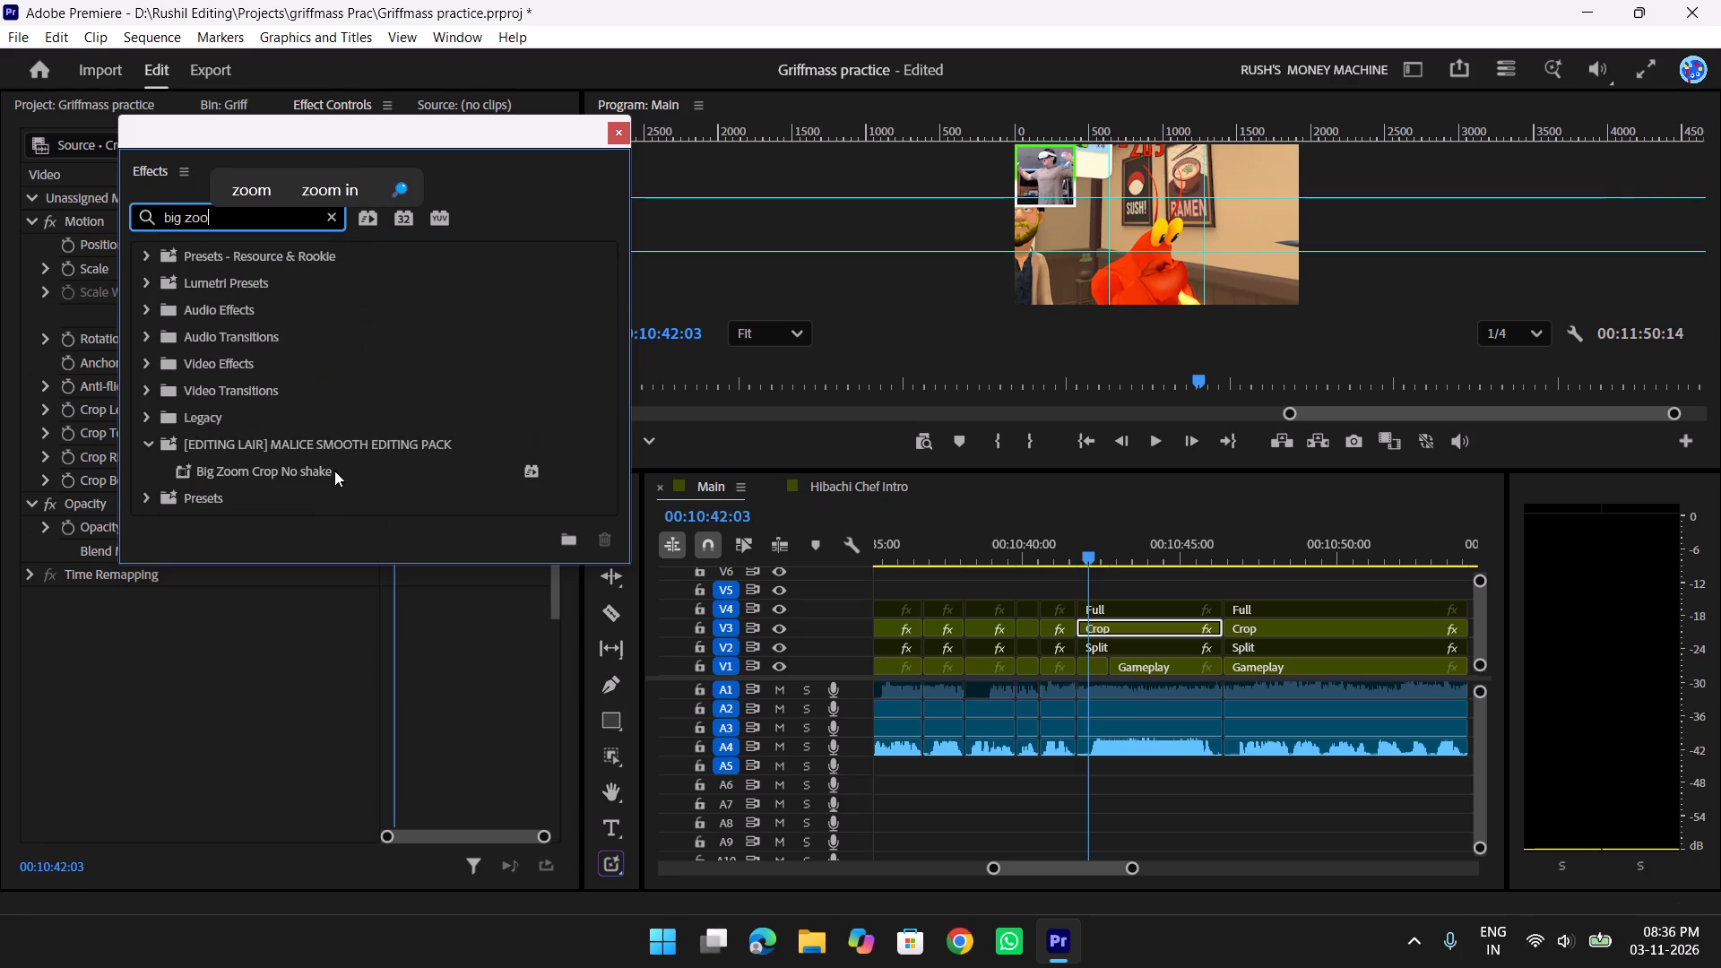
pyautogui.moveTo(334, 471); pyautogui.dragTo(1129, 631)
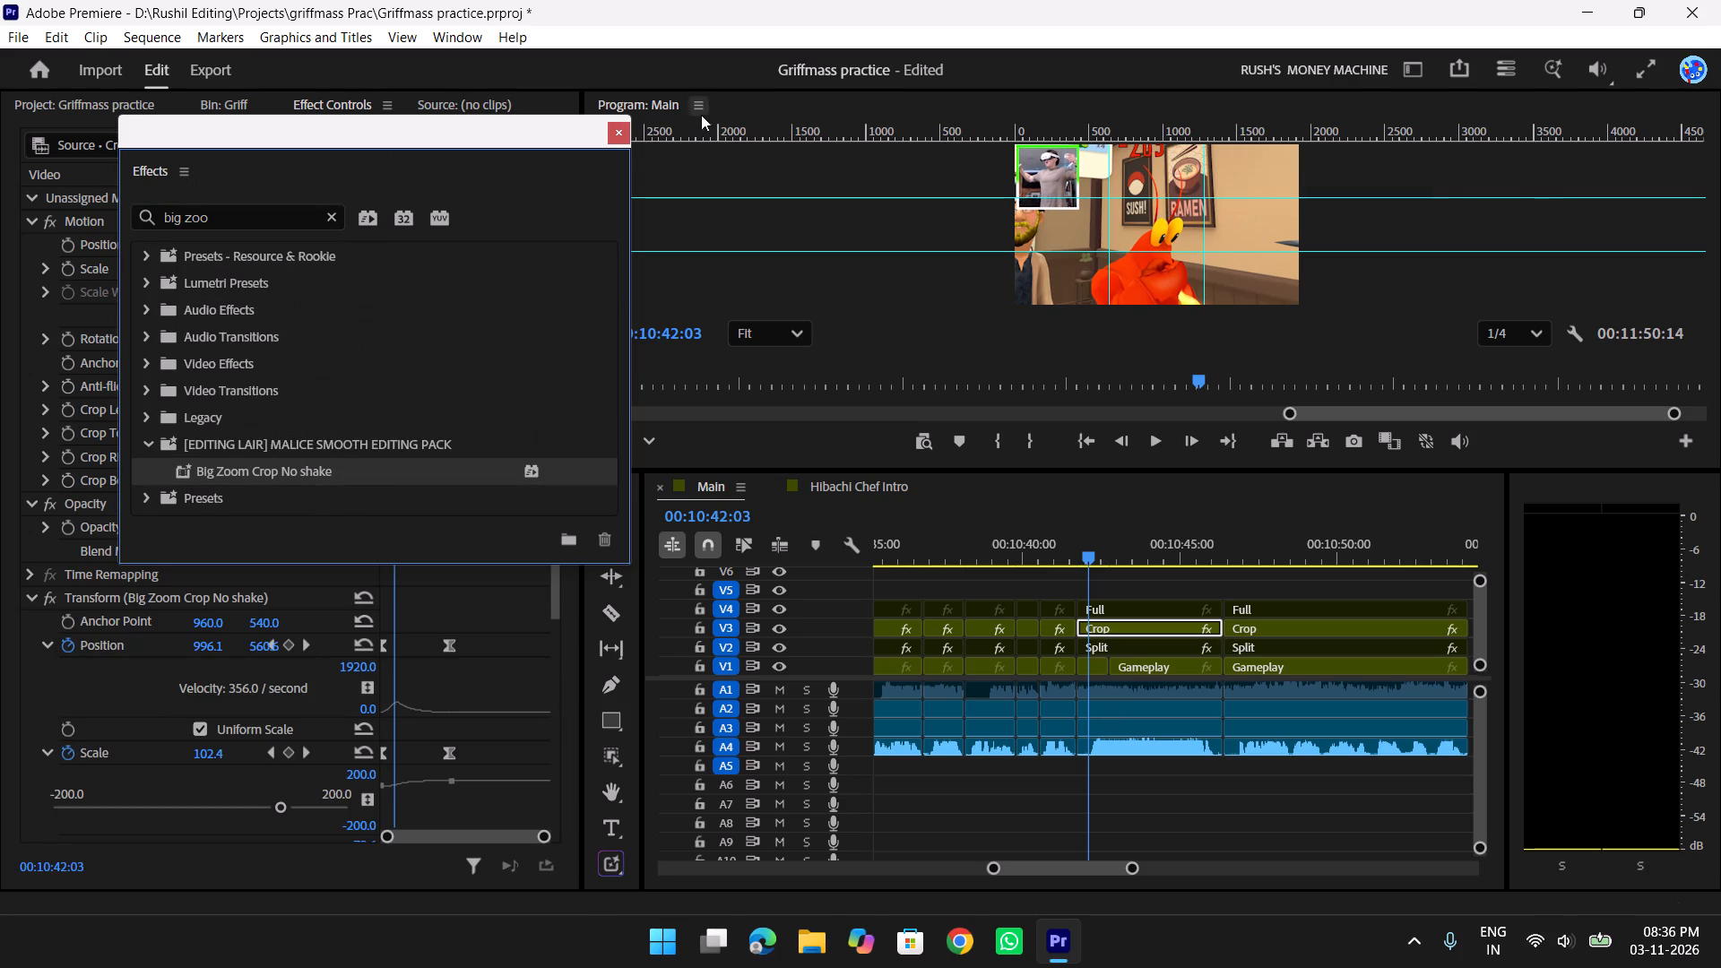
pyautogui.click(616, 134)
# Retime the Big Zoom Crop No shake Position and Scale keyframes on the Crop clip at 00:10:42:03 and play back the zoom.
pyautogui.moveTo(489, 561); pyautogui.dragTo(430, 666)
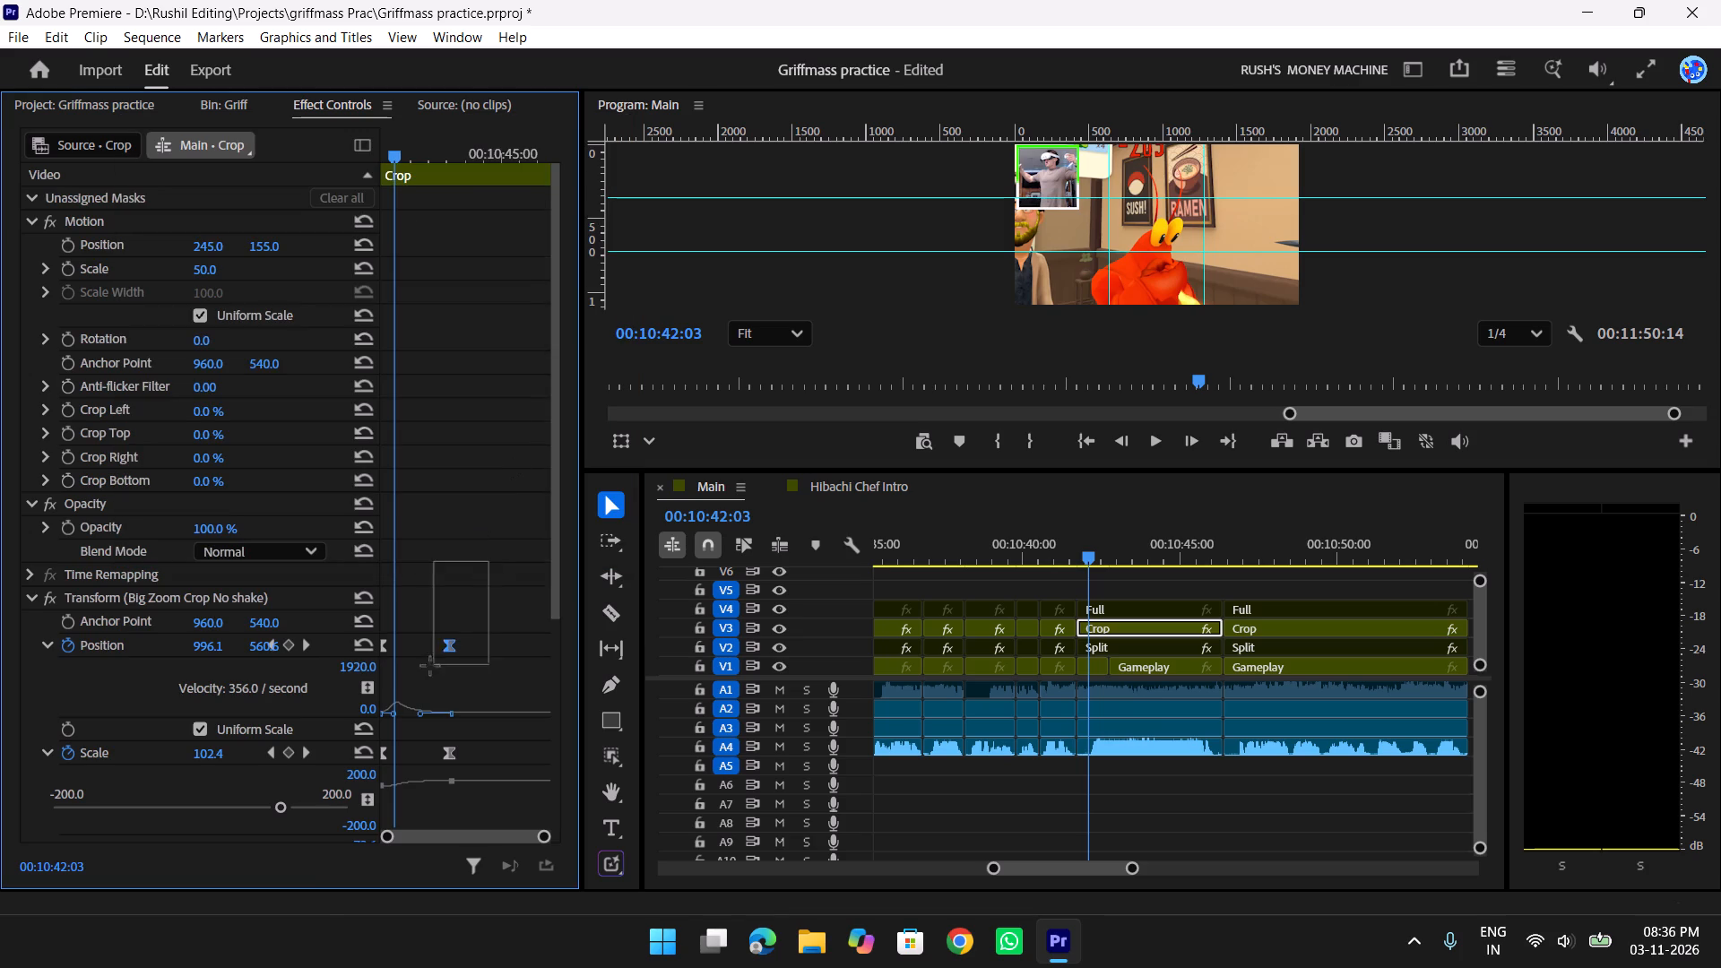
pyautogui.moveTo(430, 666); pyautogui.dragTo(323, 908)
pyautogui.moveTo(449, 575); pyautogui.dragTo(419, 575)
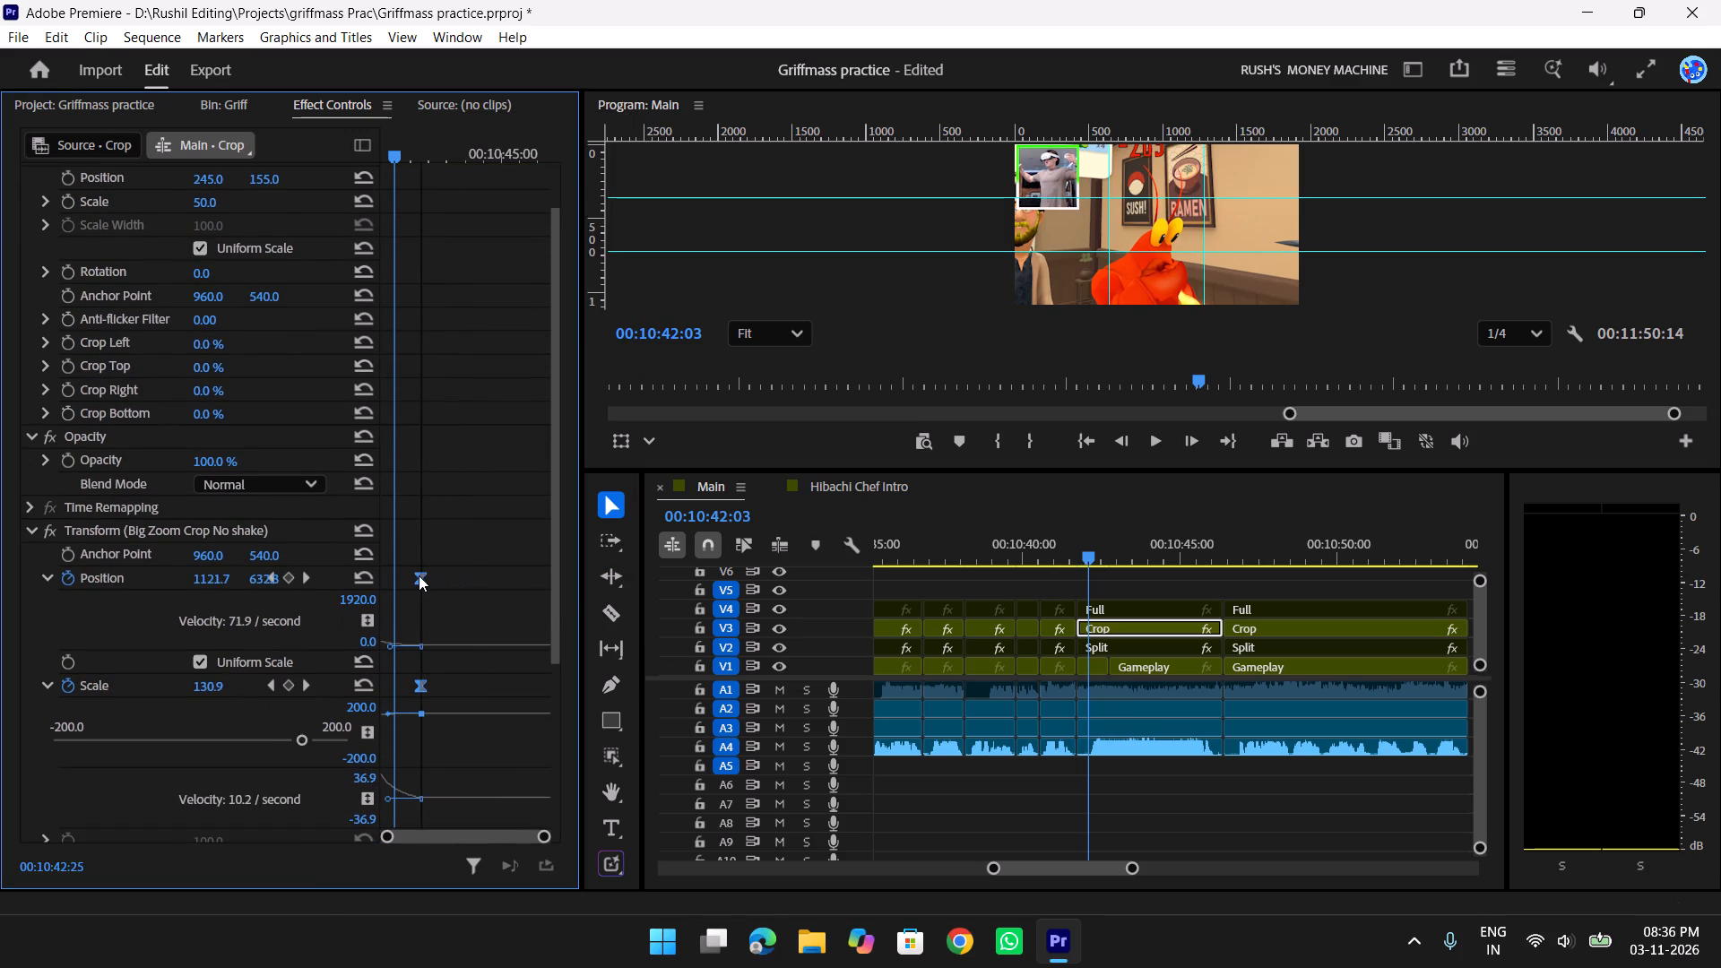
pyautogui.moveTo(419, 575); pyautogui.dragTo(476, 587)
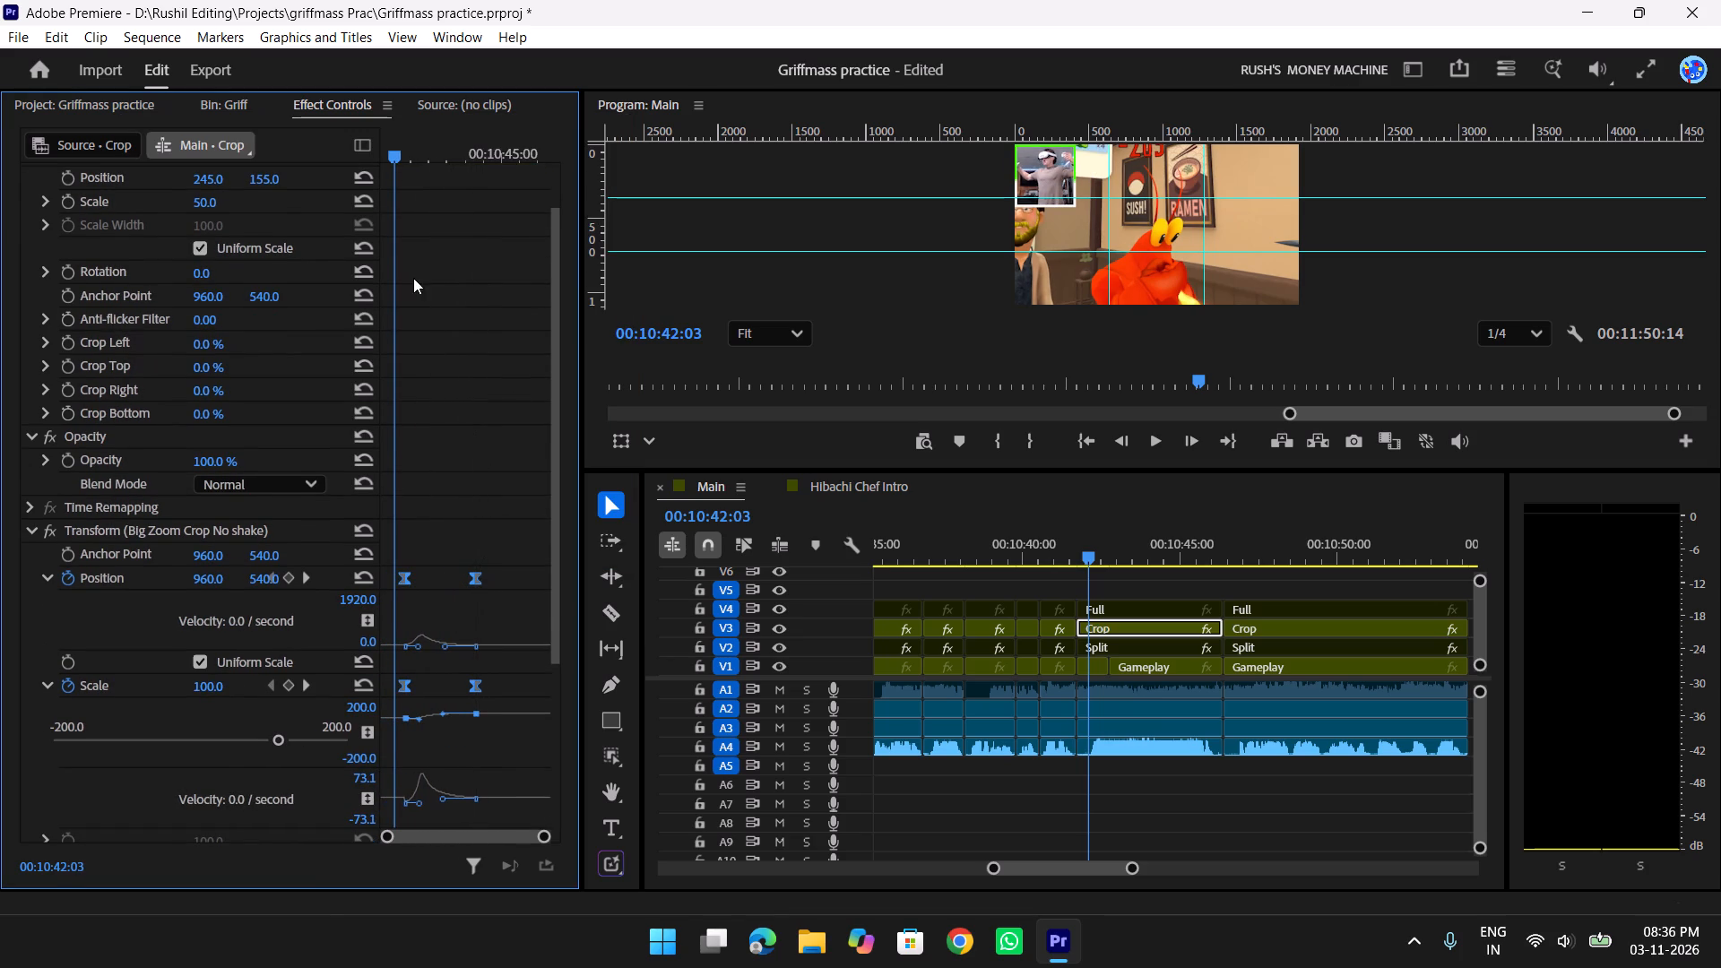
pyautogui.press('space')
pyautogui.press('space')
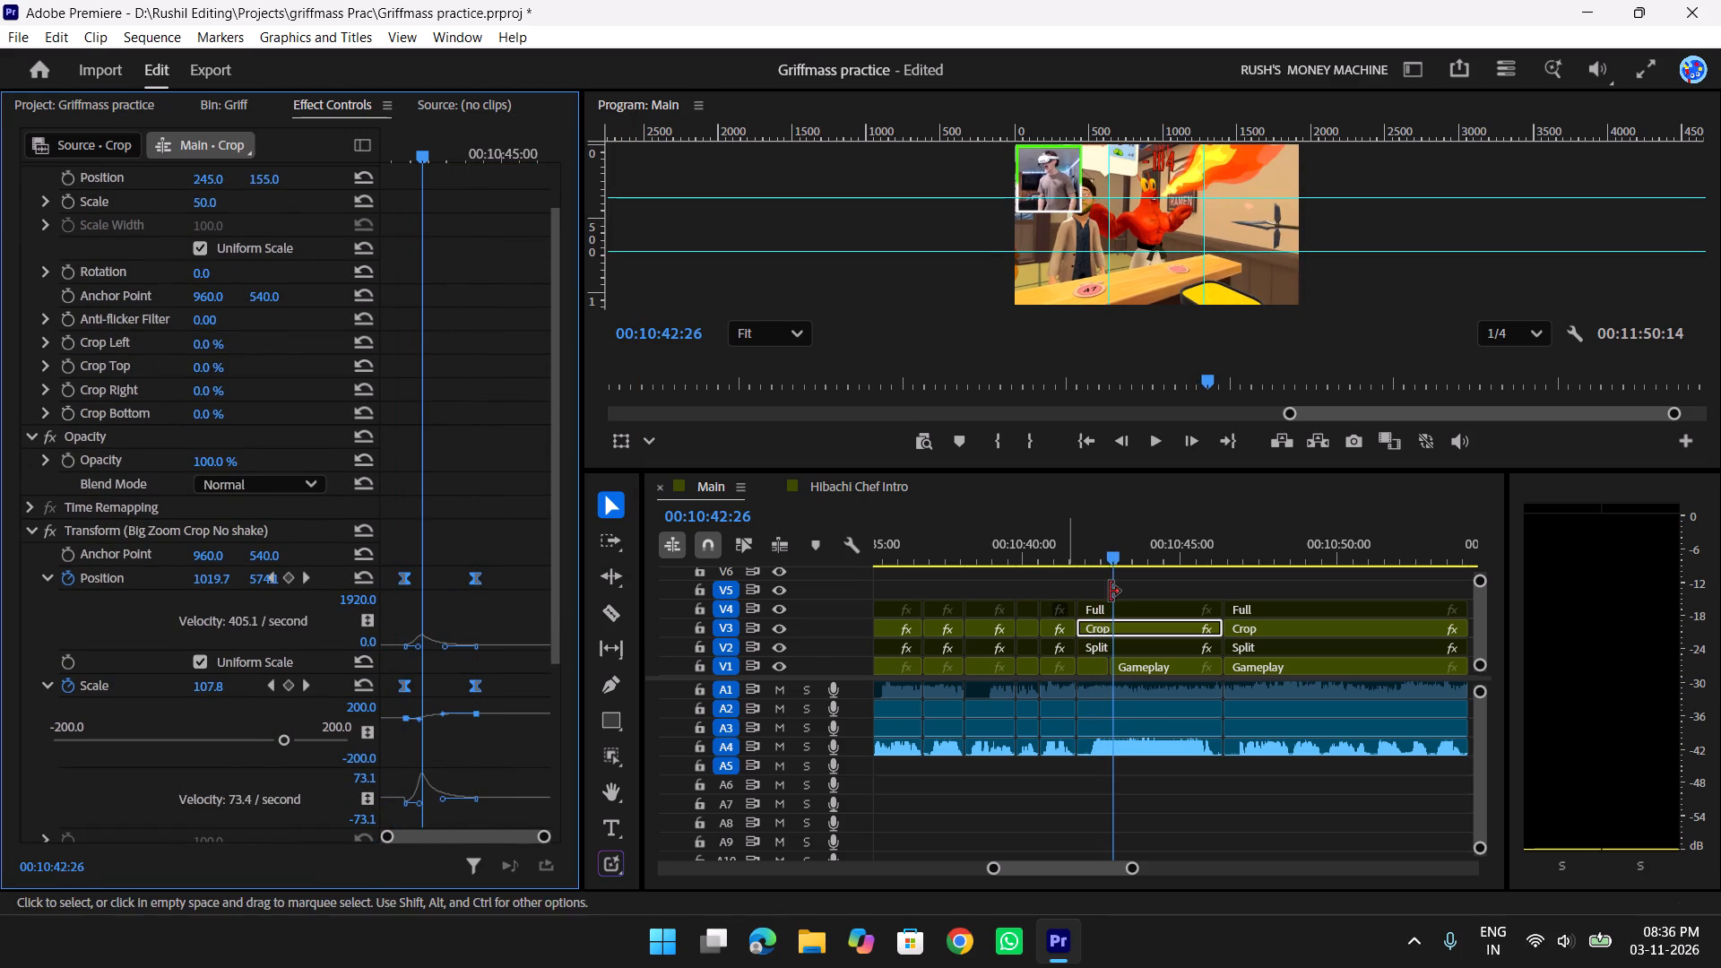
# Undo the keyframe retiming, the Big Zoom Crop No shake preset on the Crop clip and the edits made just before it.
pyautogui.click(1096, 559)
pyautogui.hotkey('ctrl', 'z')
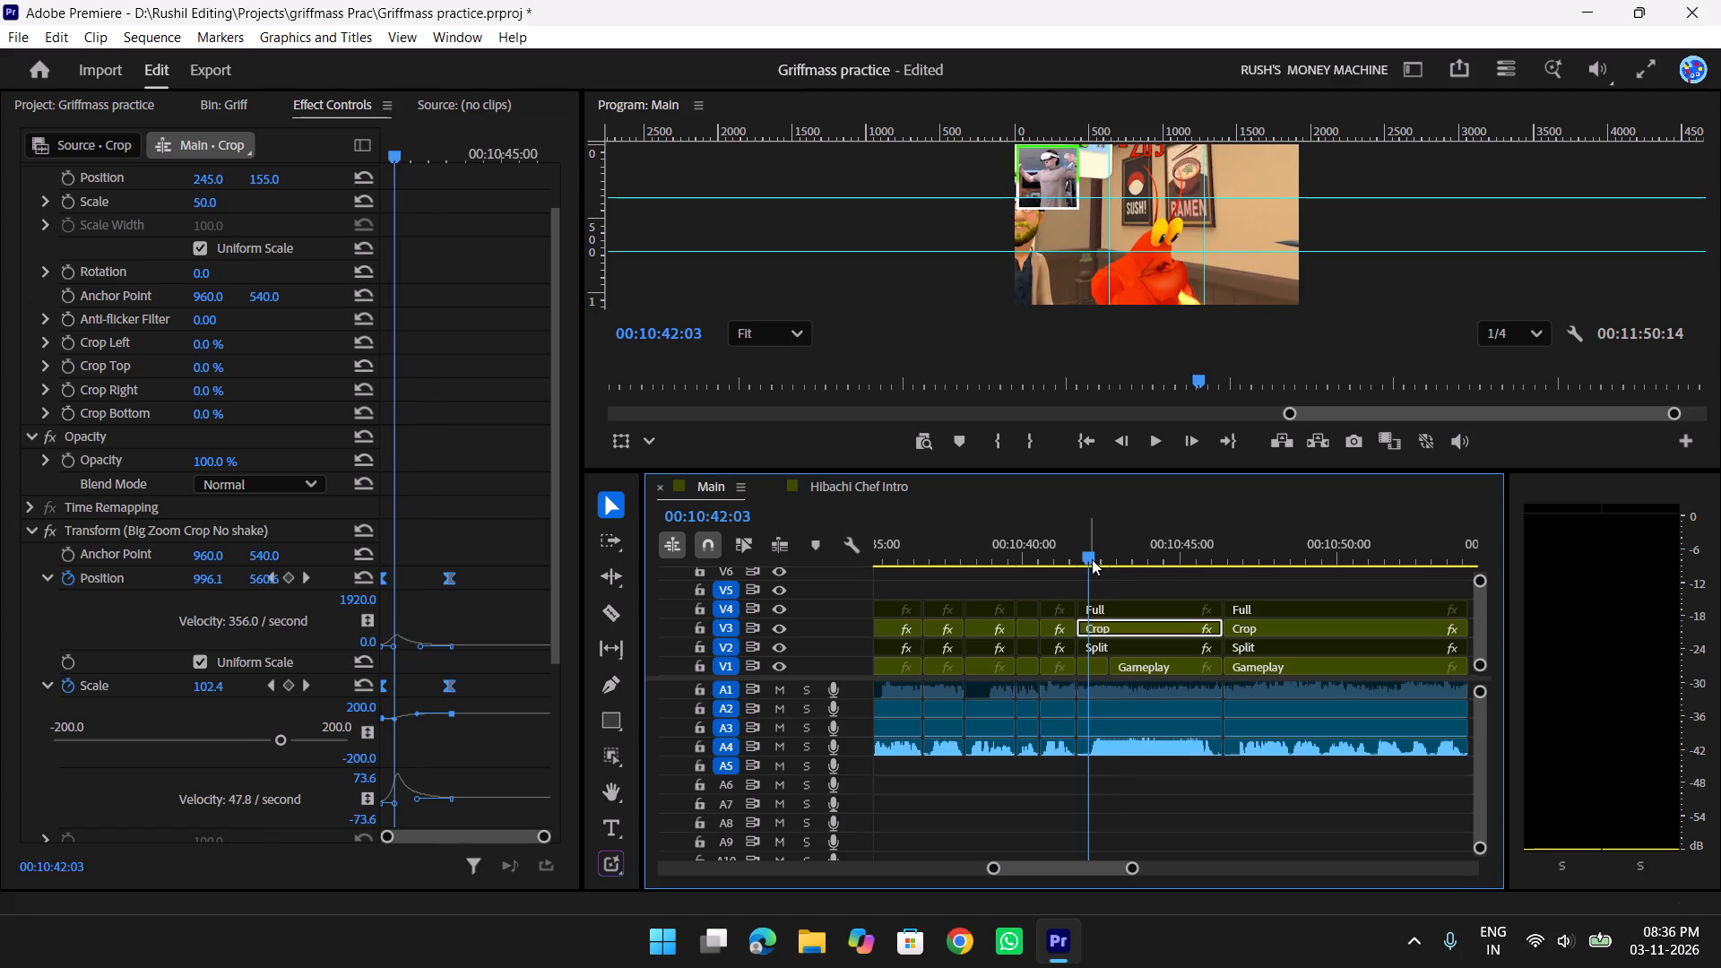
pyautogui.hotkey('ctrl', 'z')
pyautogui.hotkey('ctrl', 'z')
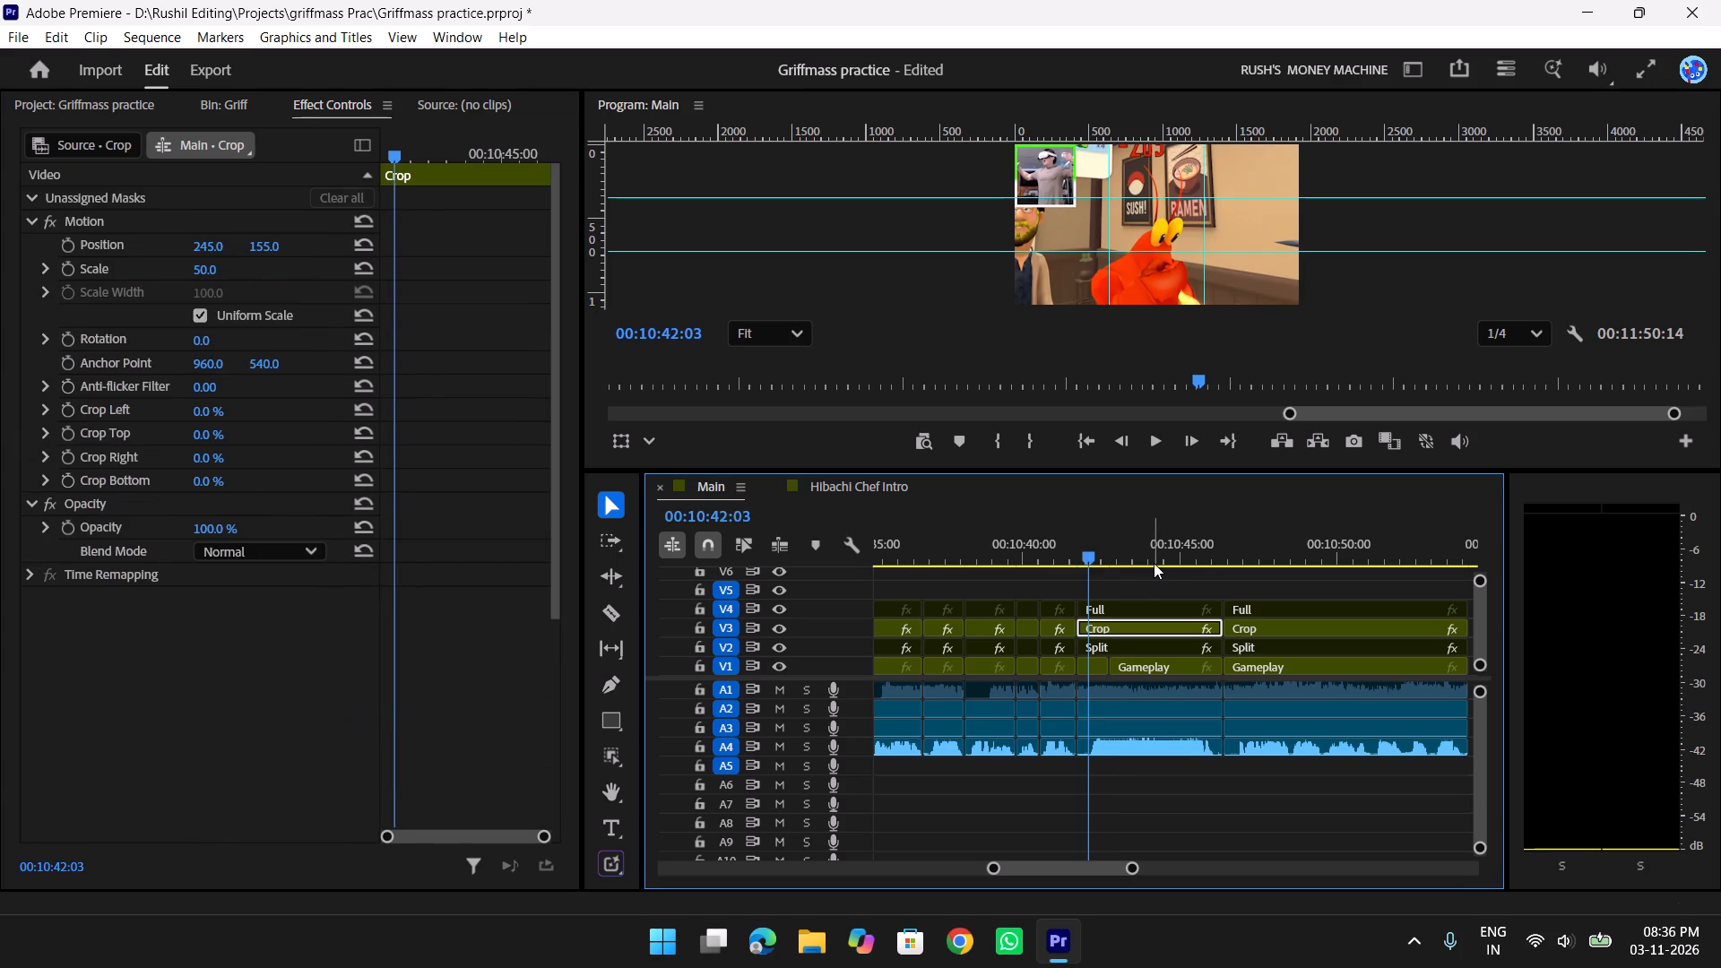
pyautogui.hotkey('ctrl', 'z')
pyautogui.hotkey('ctrl', 'z')
pyautogui.hotkey('ctrl', 'z')
# Scrub and play back through the shots around 00:10:40, going back to 00:10:19 and on to 00:10:27:16, to review them.
pyautogui.moveTo(1085, 541); pyautogui.dragTo(1107, 543)
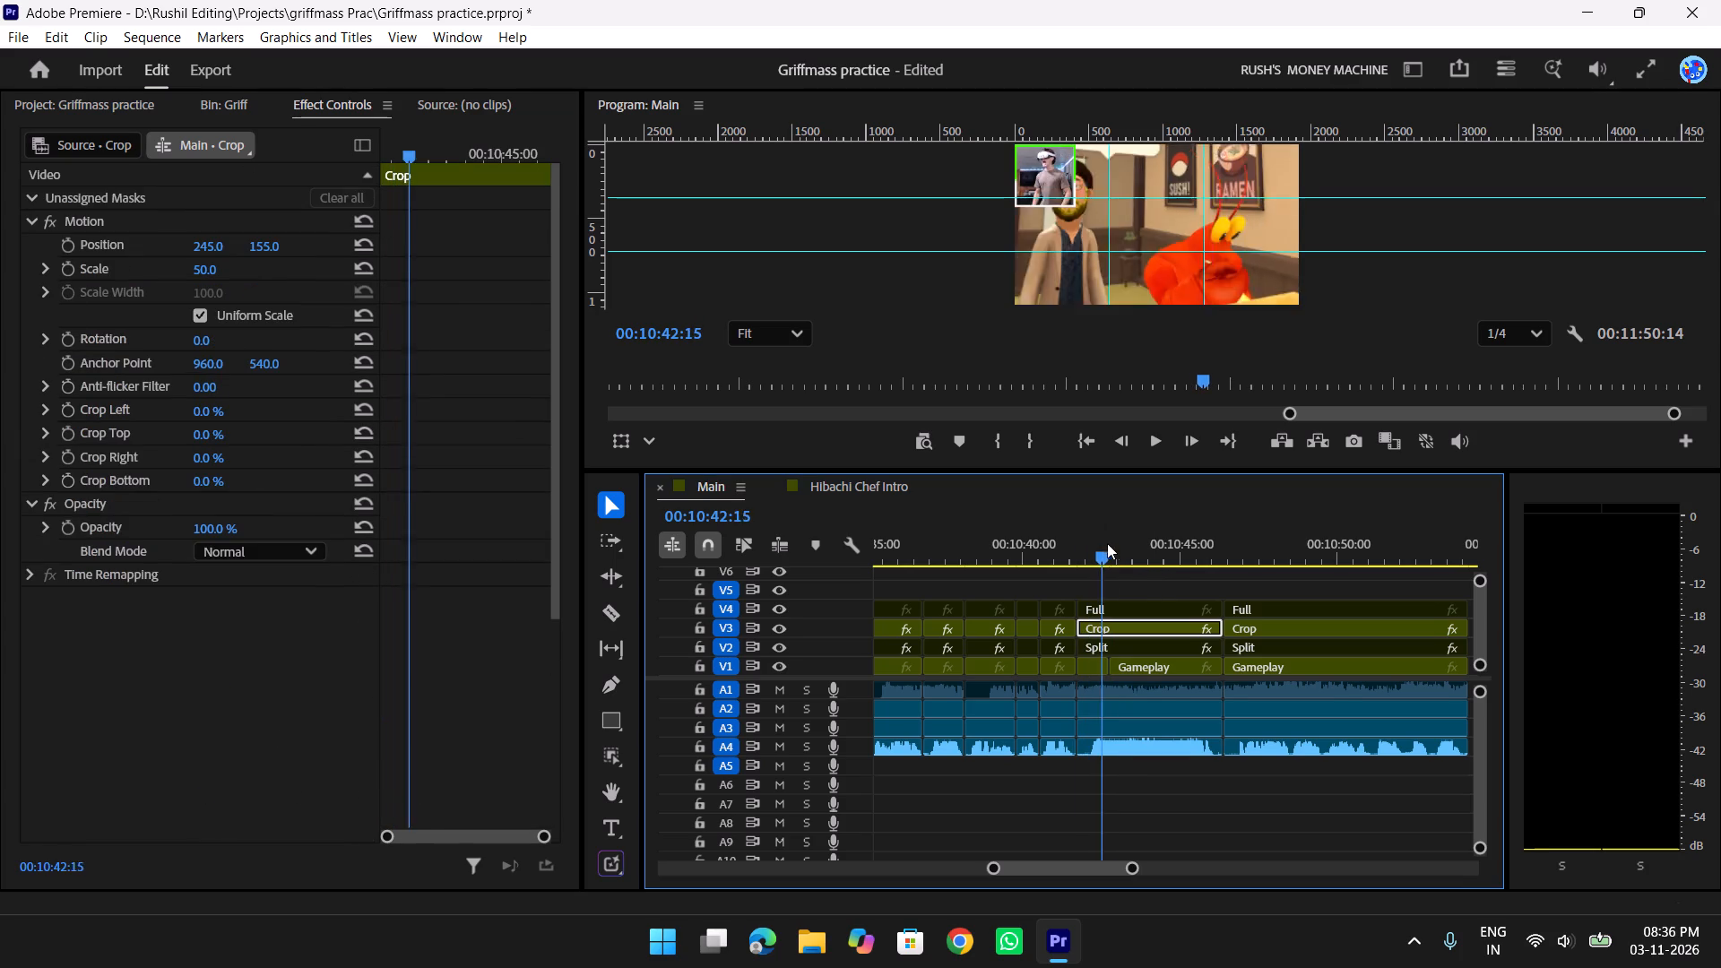
pyautogui.moveTo(1107, 543); pyautogui.dragTo(1017, 549)
pyautogui.press('space')
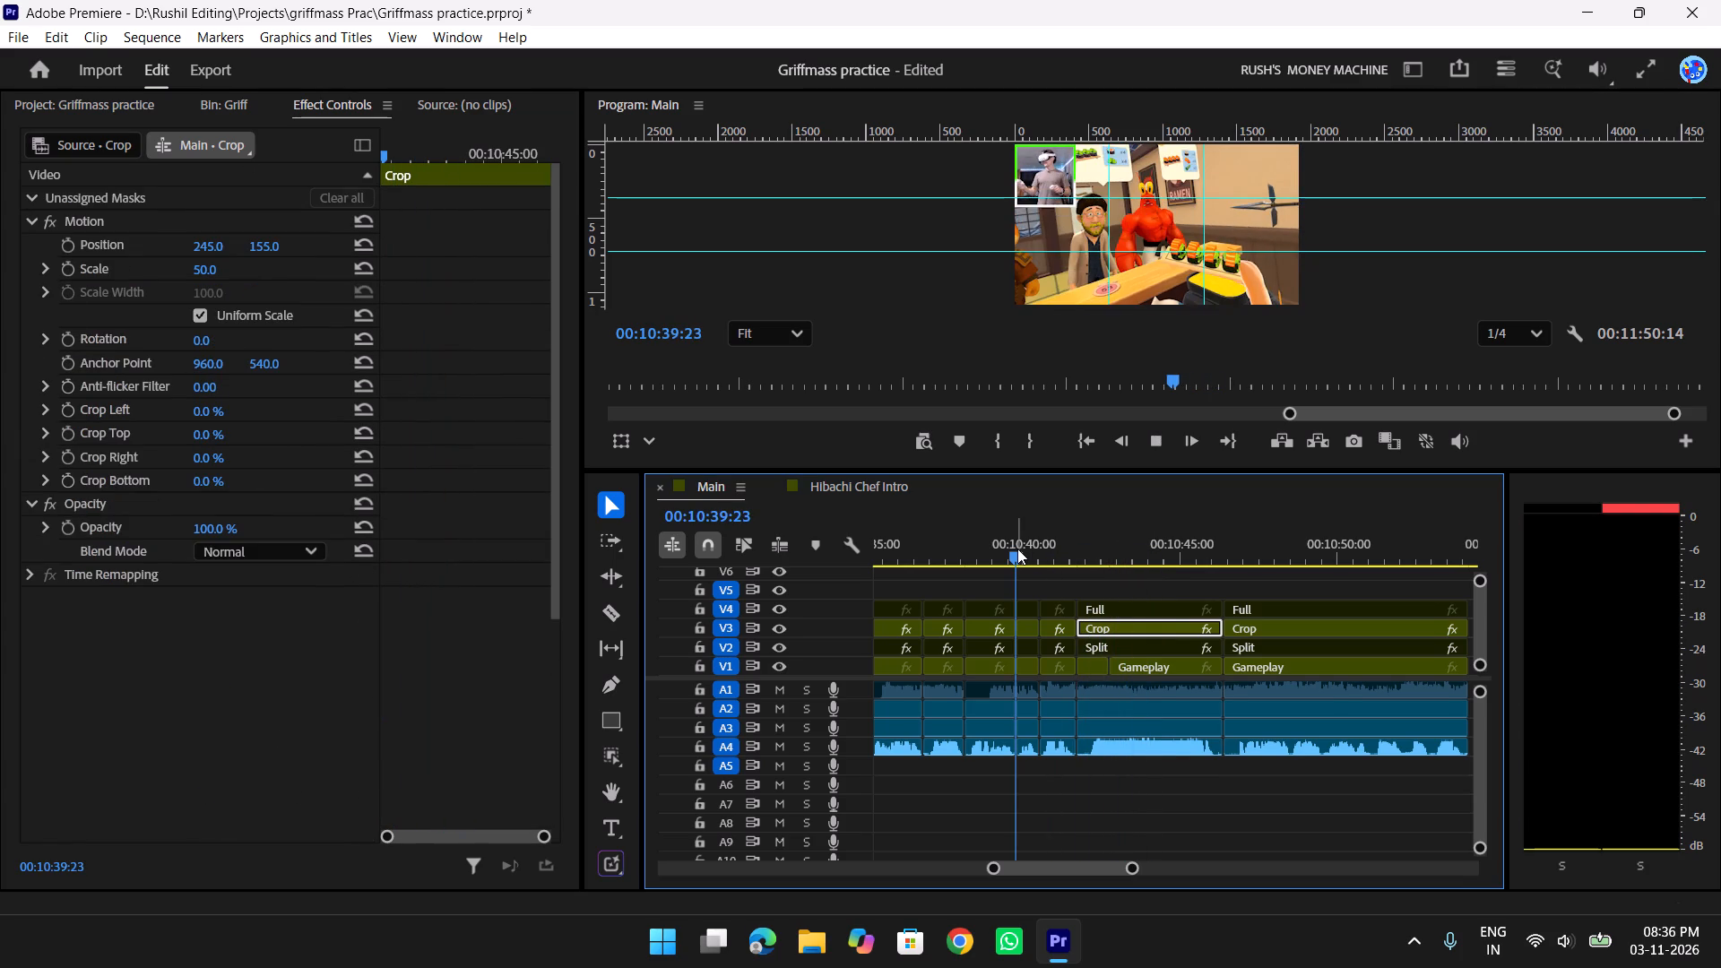
pyautogui.press('space')
pyautogui.moveTo(1010, 544); pyautogui.dragTo(907, 545)
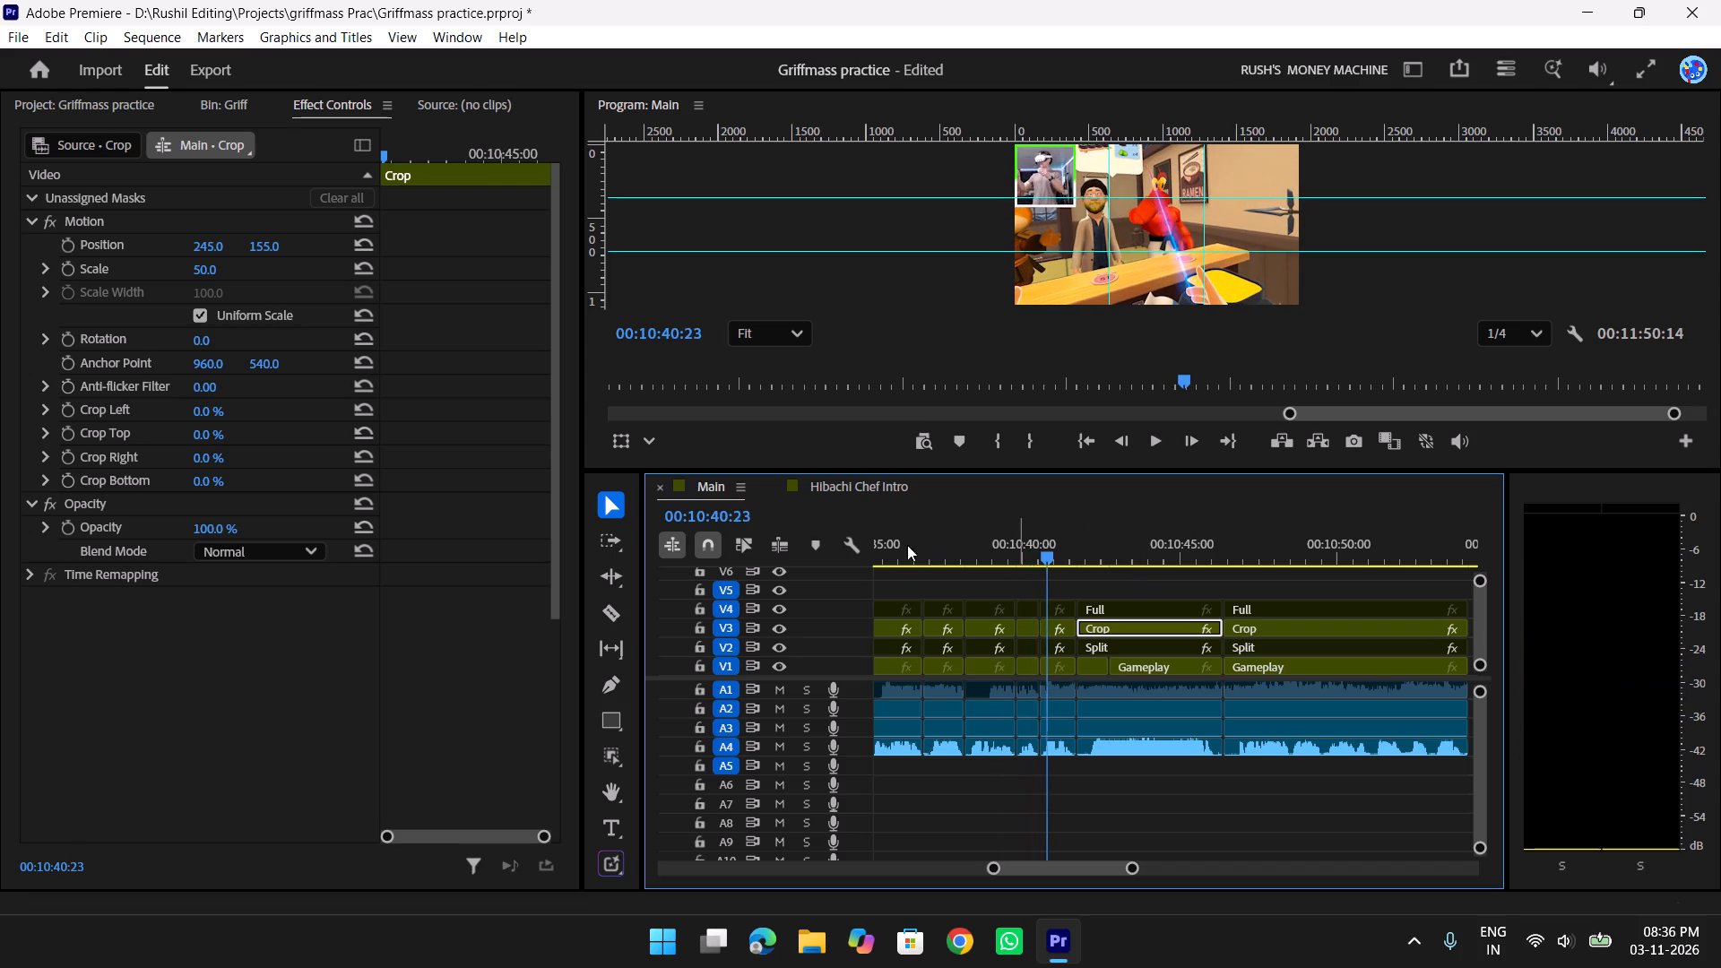
pyautogui.moveTo(907, 545); pyautogui.dragTo(878, 545)
pyautogui.press('space')
pyautogui.press('space')
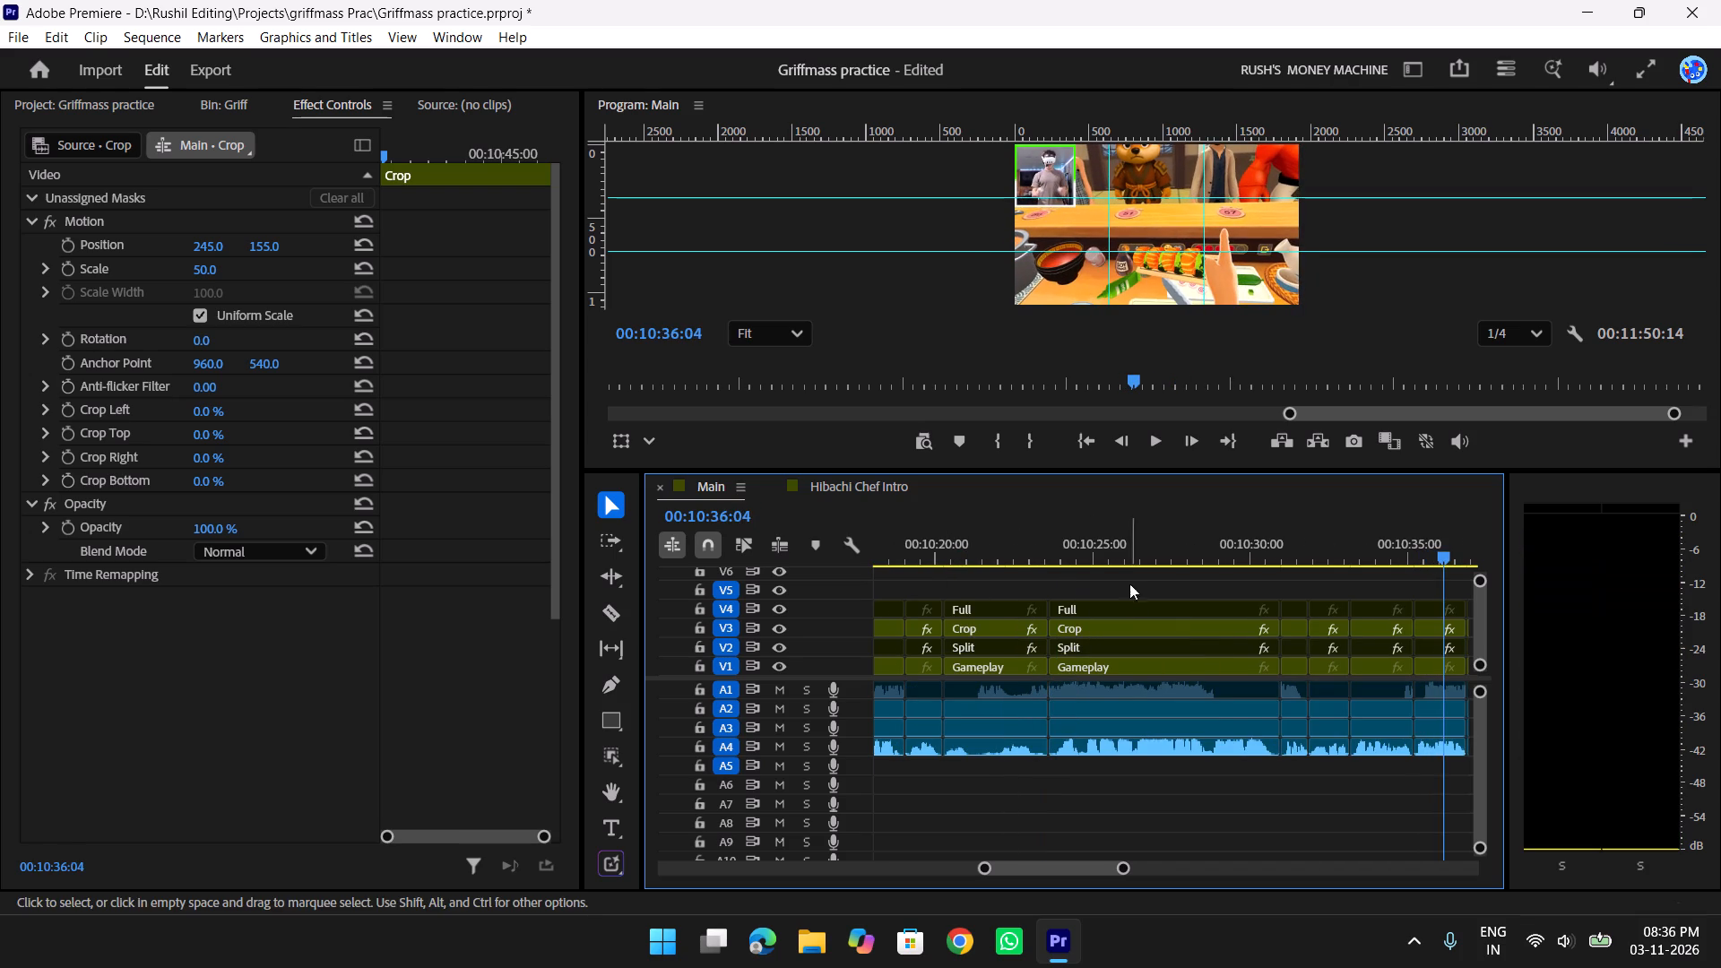
pyautogui.moveTo(1039, 550); pyautogui.dragTo(926, 541)
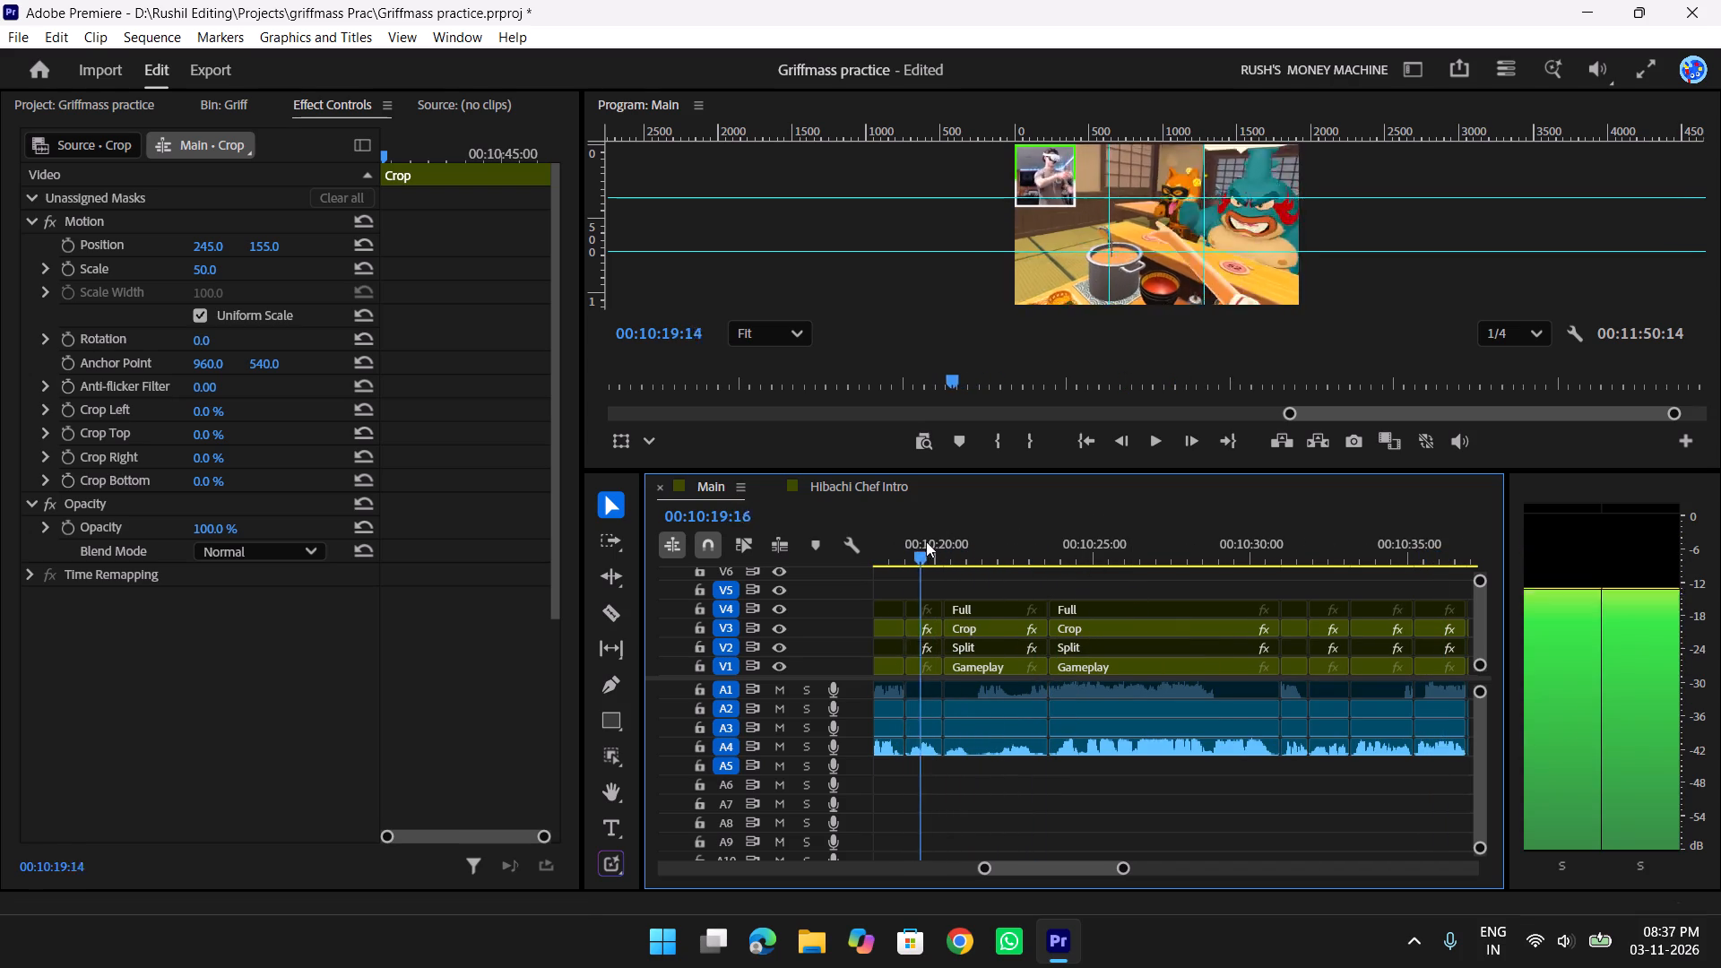
pyautogui.moveTo(926, 541); pyautogui.dragTo(1067, 546)
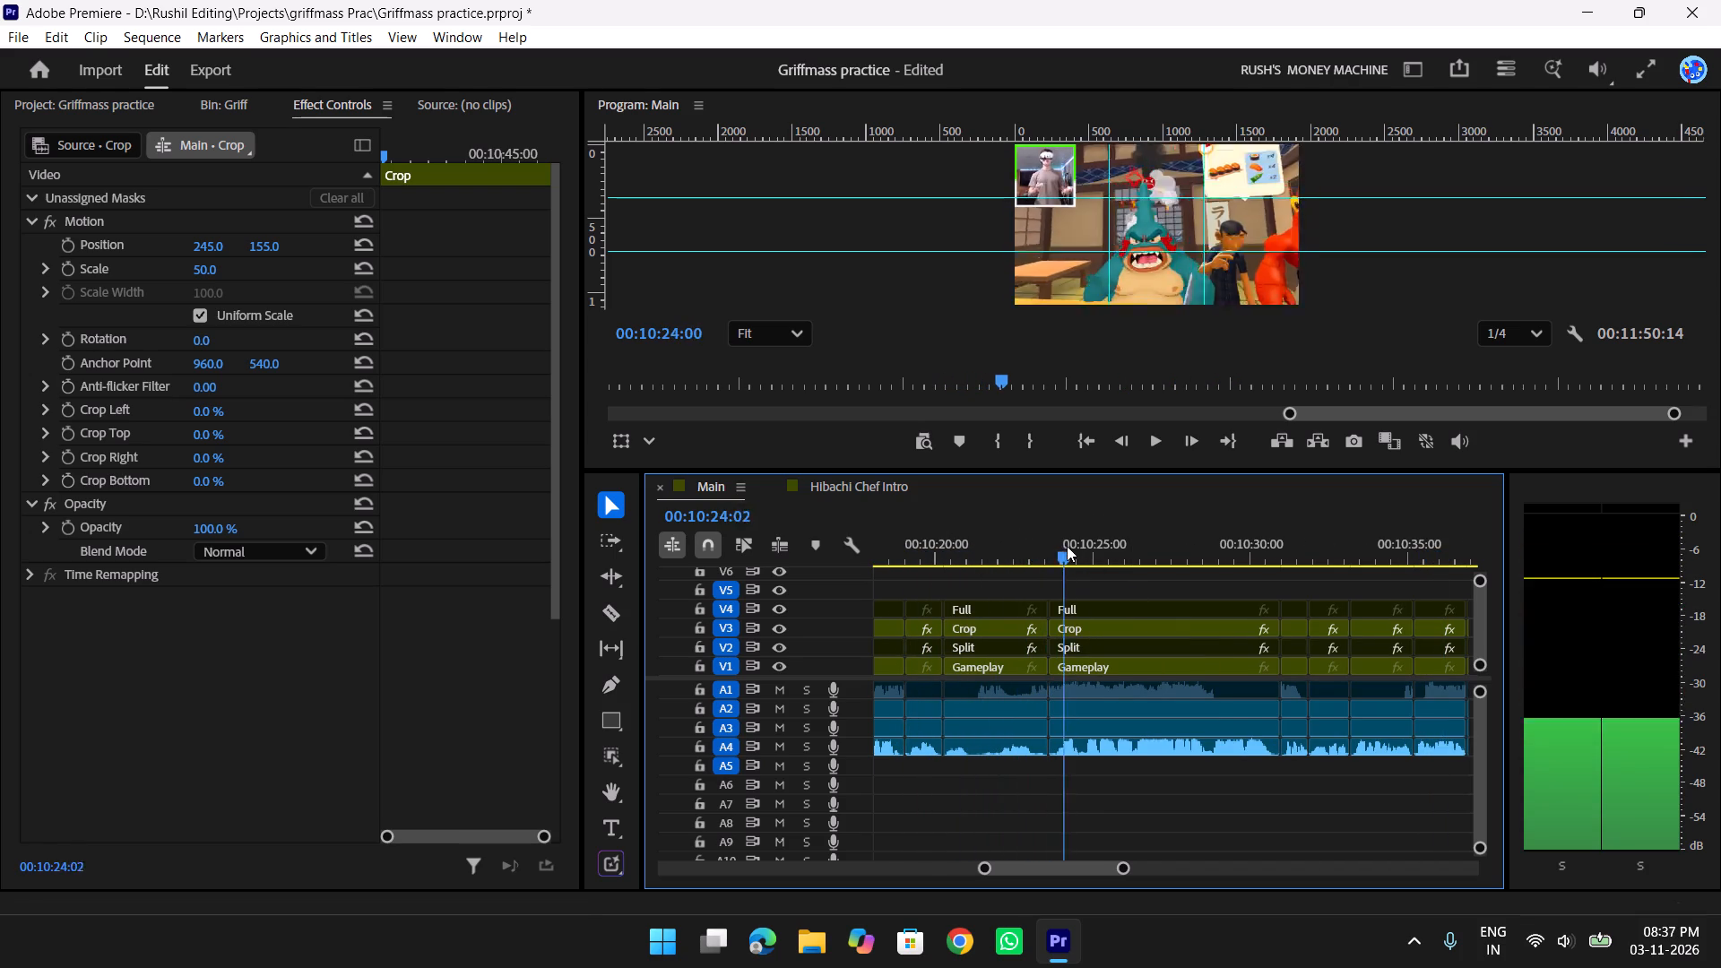
pyautogui.moveTo(1067, 546); pyautogui.dragTo(1147, 549)
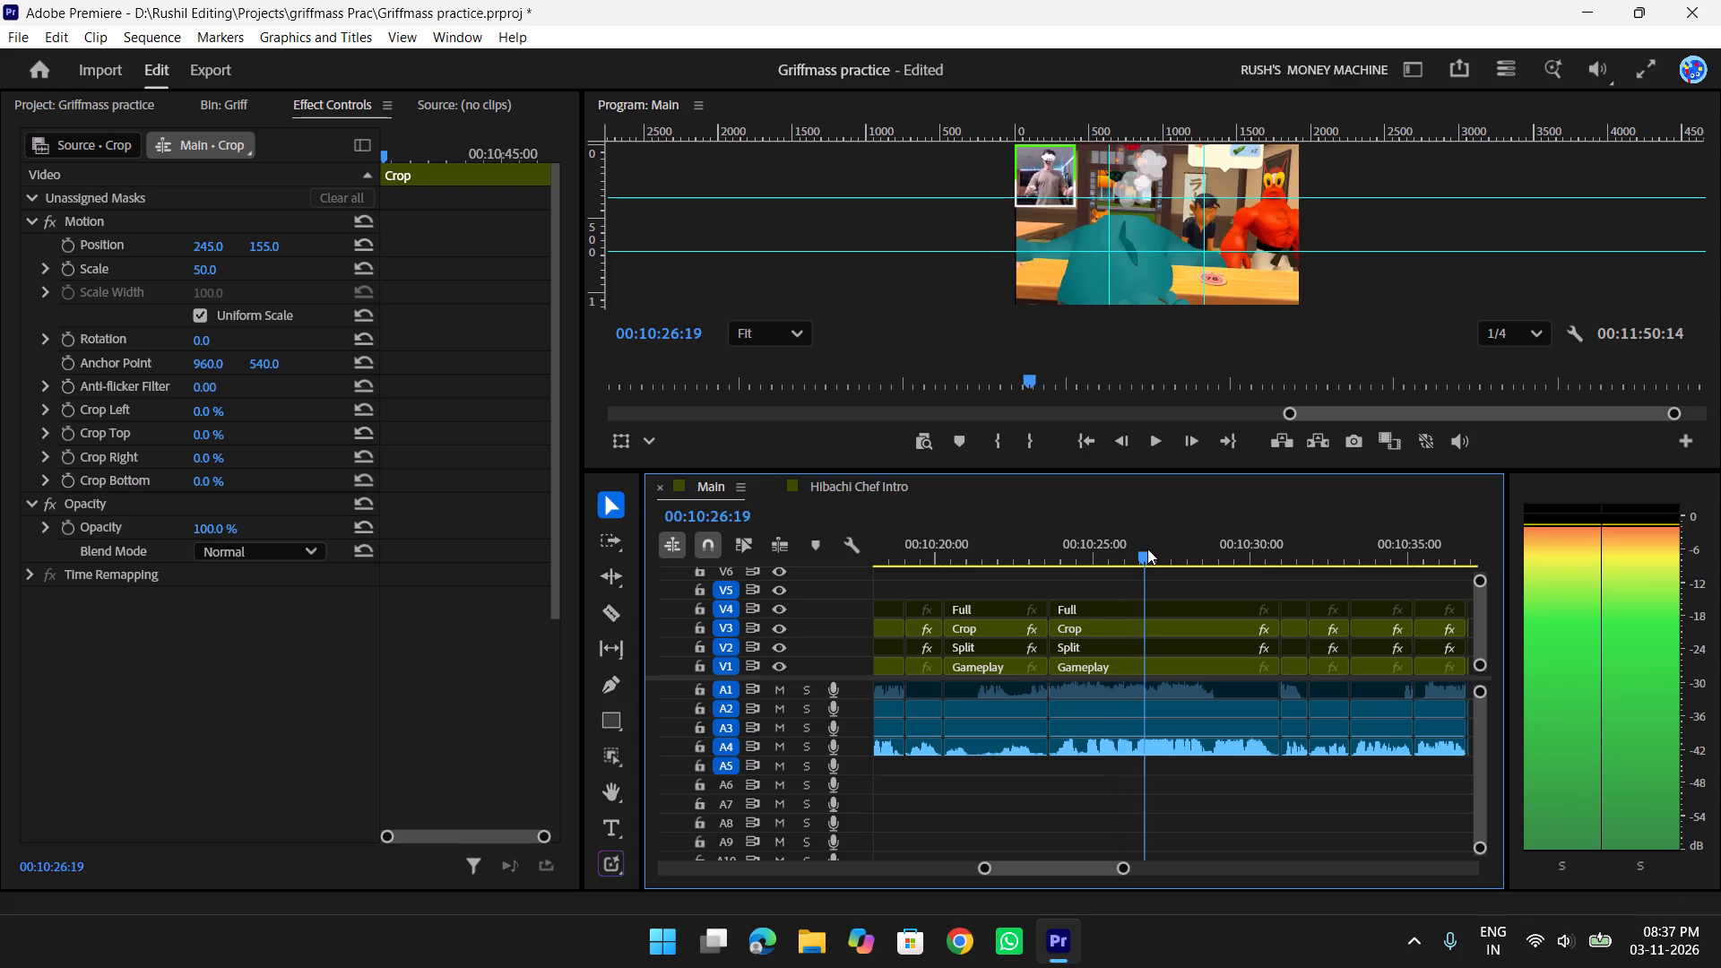
pyautogui.moveTo(1147, 549); pyautogui.dragTo(1176, 553)
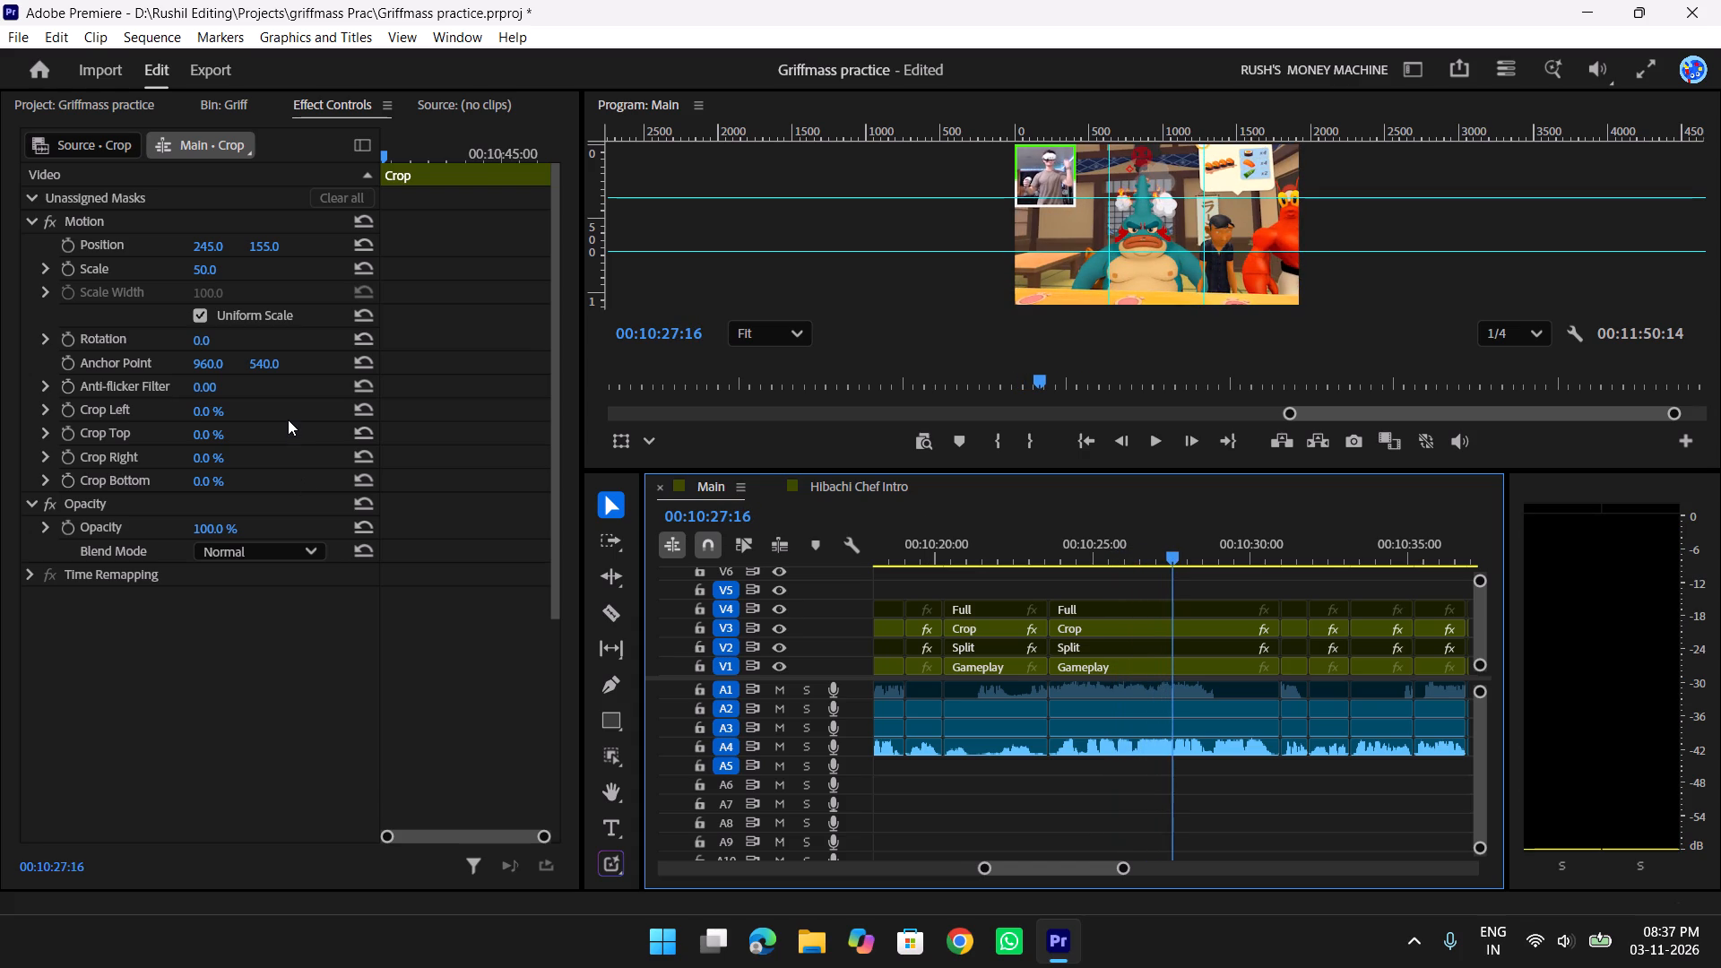
# Search the effects for "angry" and try to apply the Angry Shakes preset group to the long V3 Crop clip around 00:10:27.
pyautogui.hotkey('shift', 'z')
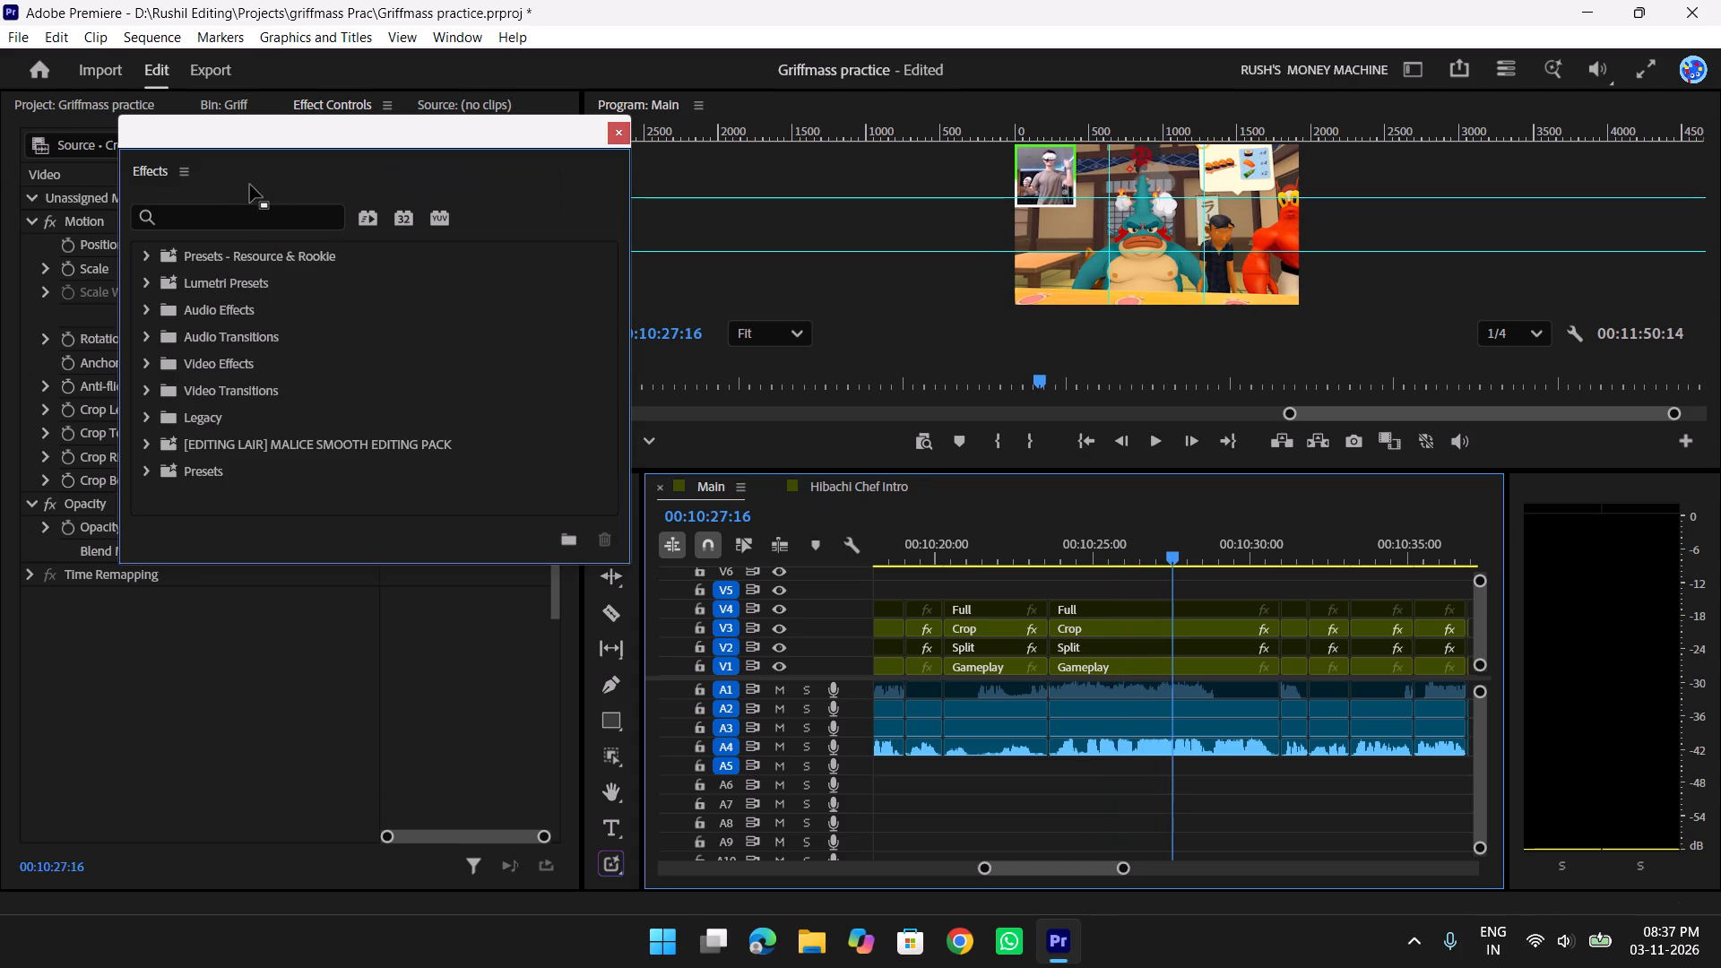
pyautogui.click(228, 212)
pyautogui.write('angry')
pyautogui.scroll(-3, 309, 382)
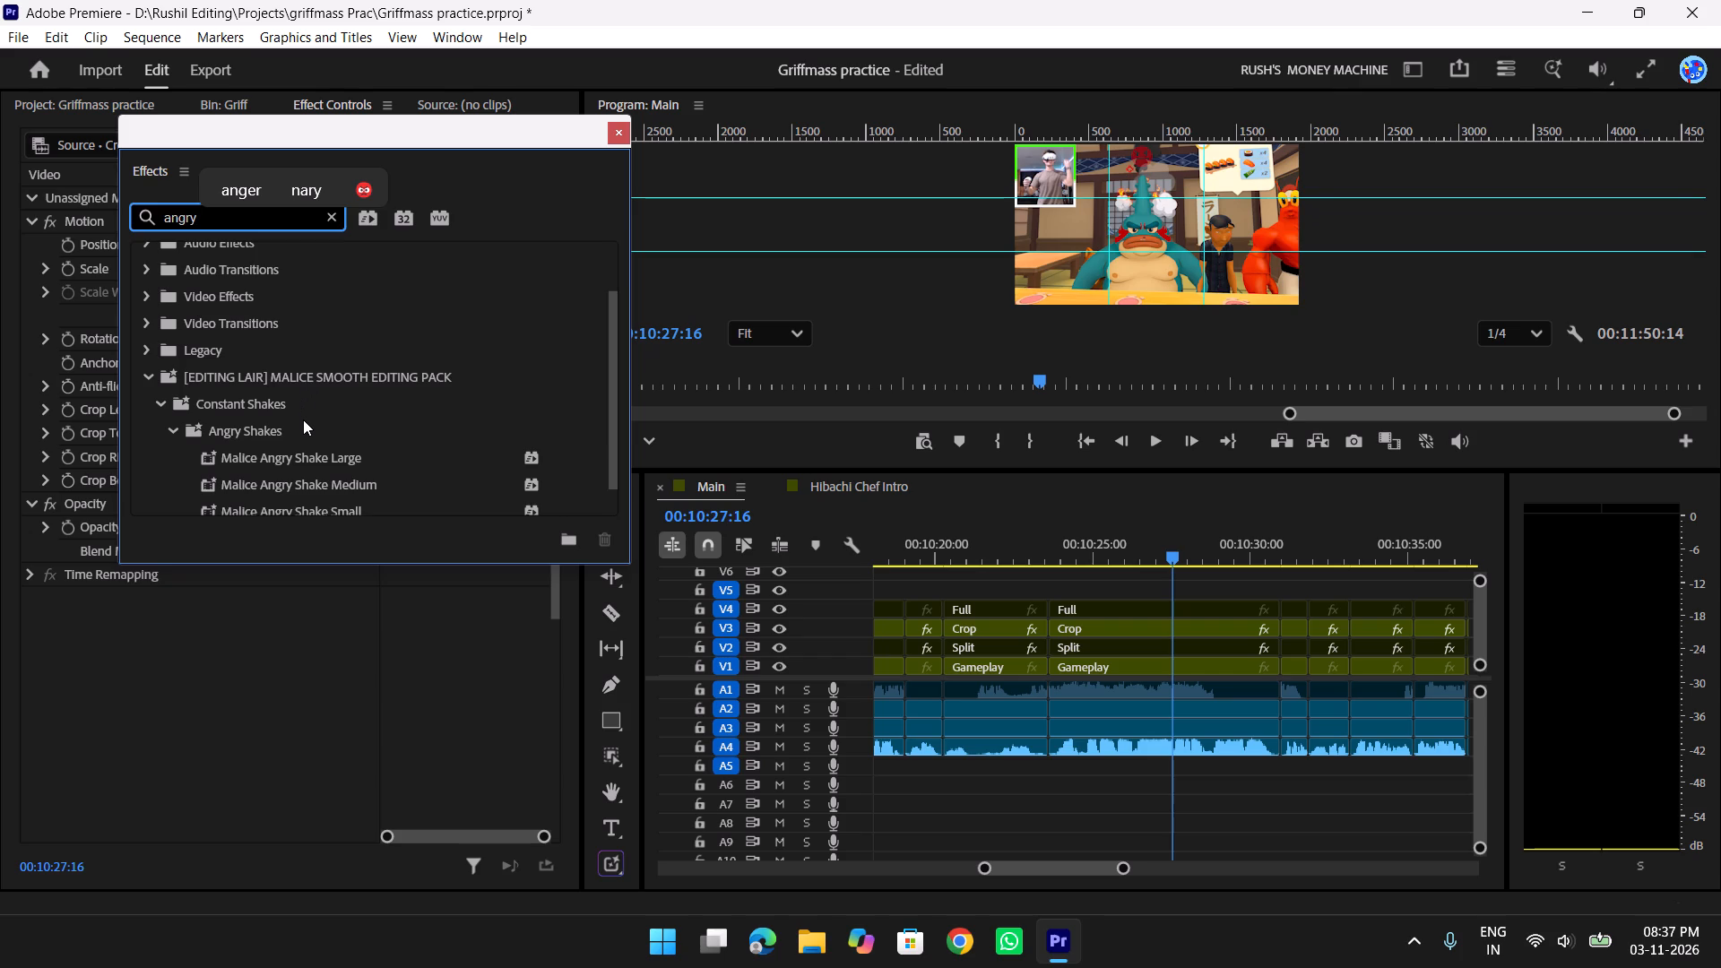
pyautogui.moveTo(303, 419); pyautogui.dragTo(1138, 646)
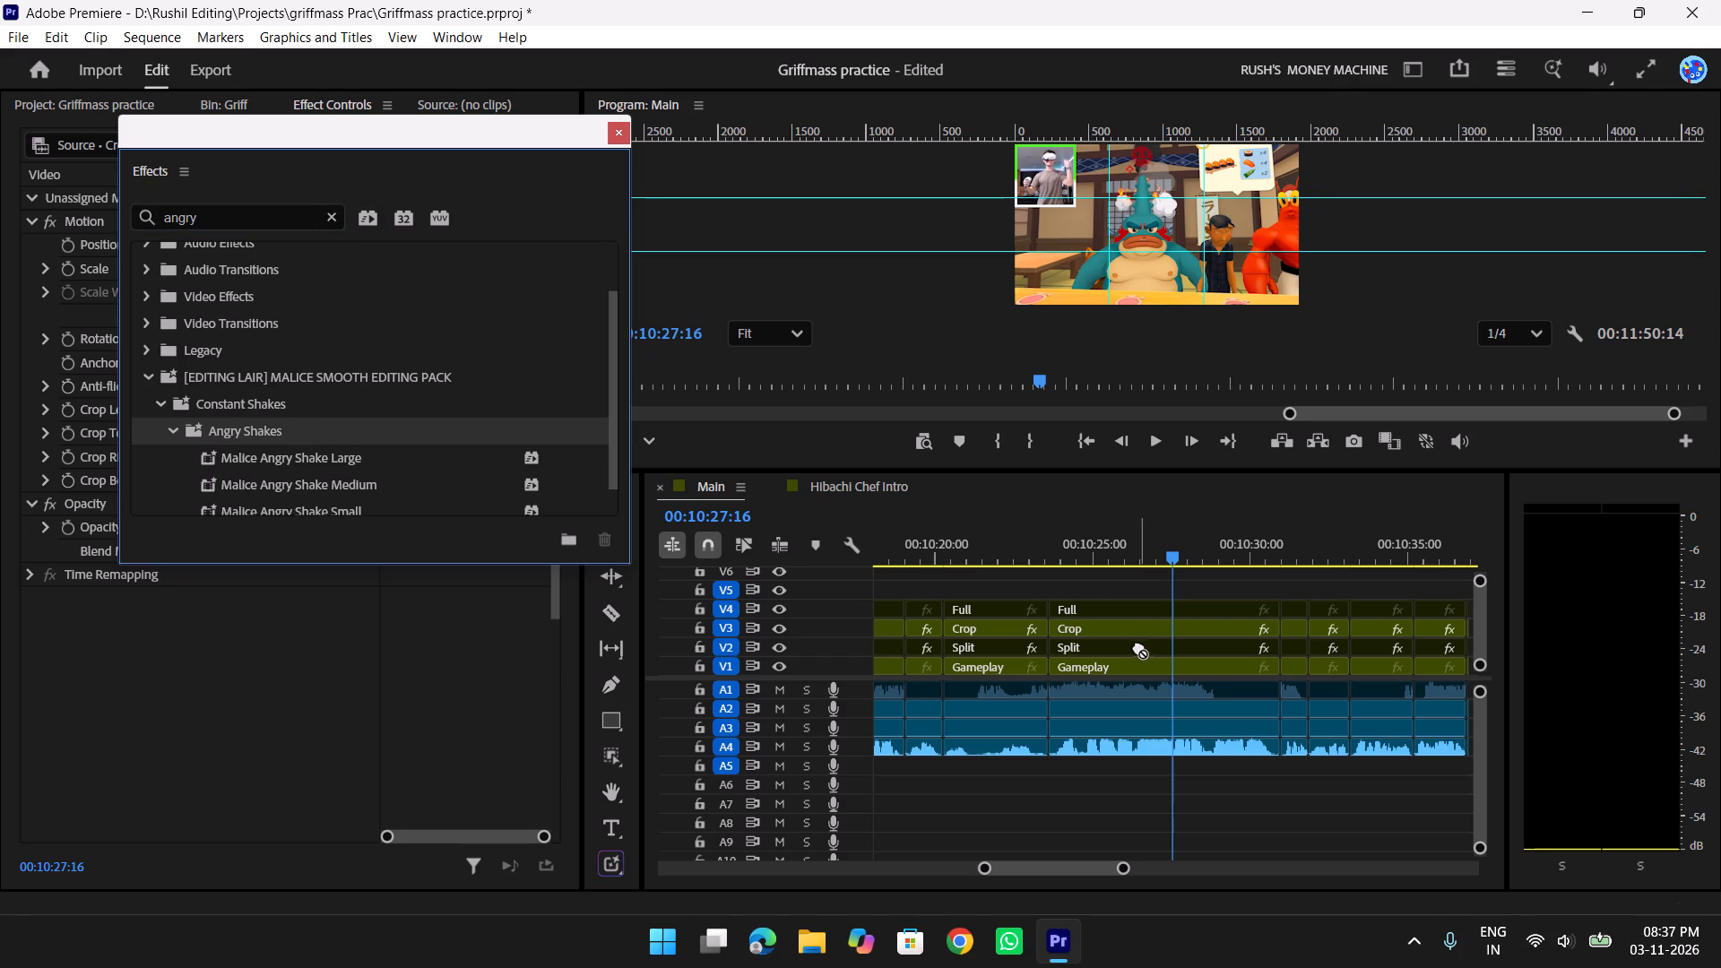
pyautogui.moveTo(1138, 646); pyautogui.dragTo(1124, 623)
# Locate the shake's starting point by playing back the long Crop clip, and cut the clip at 00:10:26:10.
pyautogui.moveTo(1162, 549); pyautogui.dragTo(1095, 560)
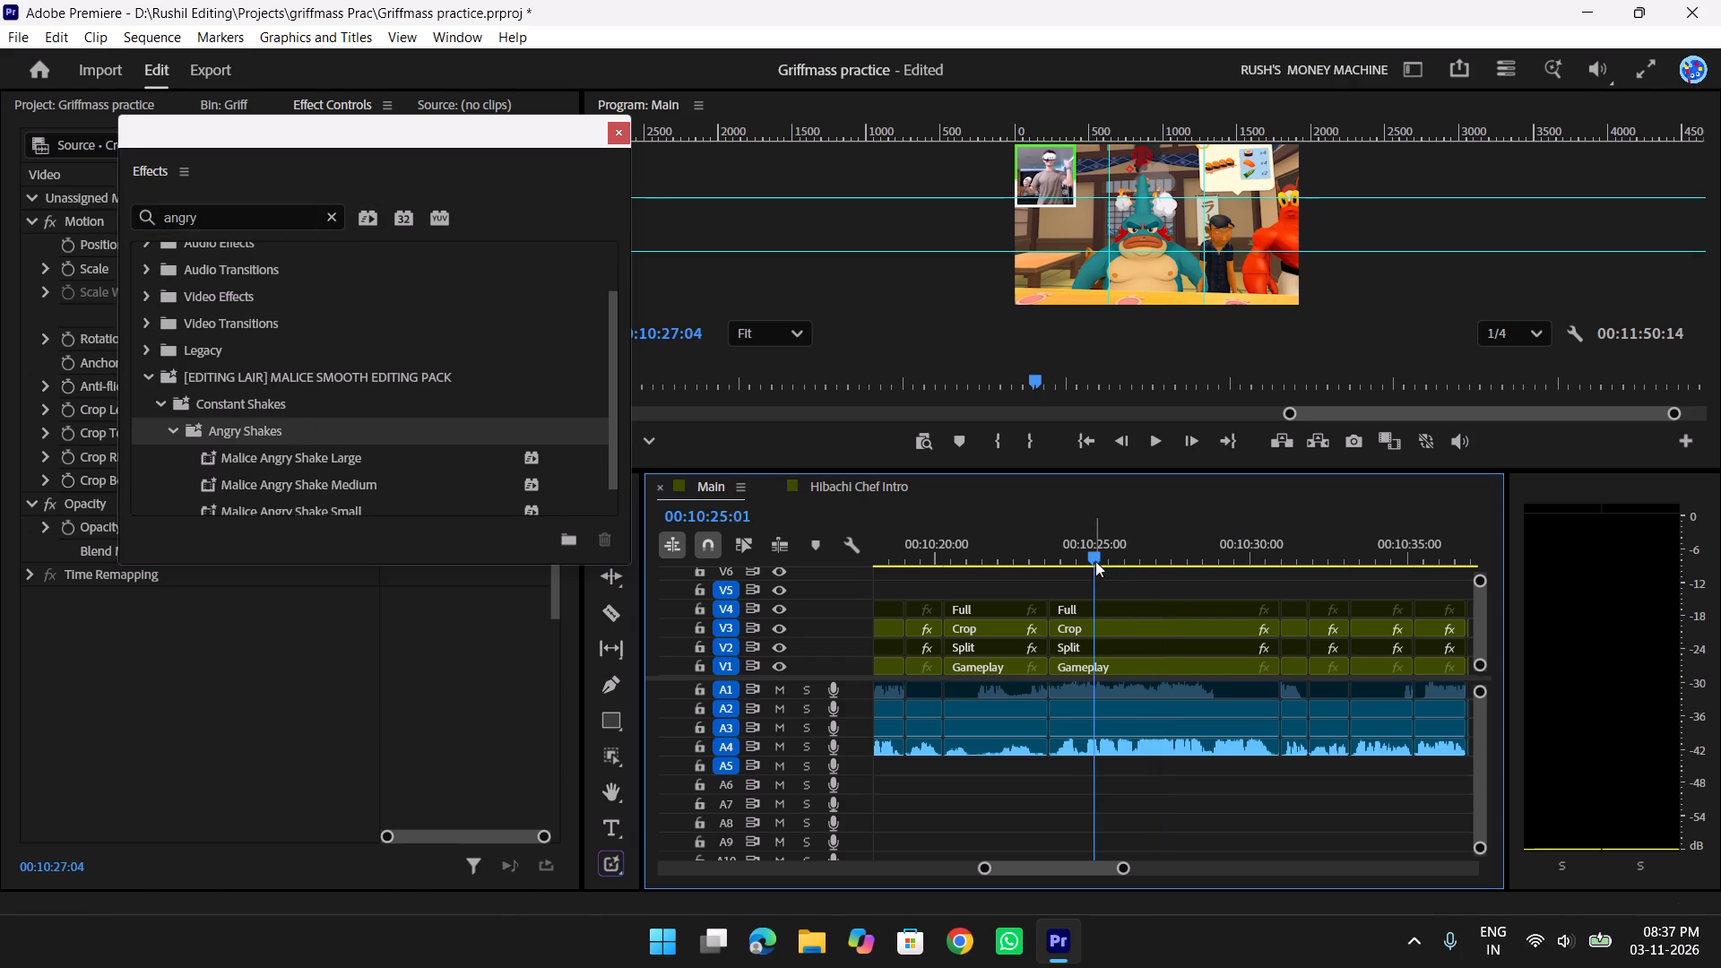
pyautogui.click(1165, 624)
pyautogui.moveTo(1096, 536); pyautogui.dragTo(1072, 542)
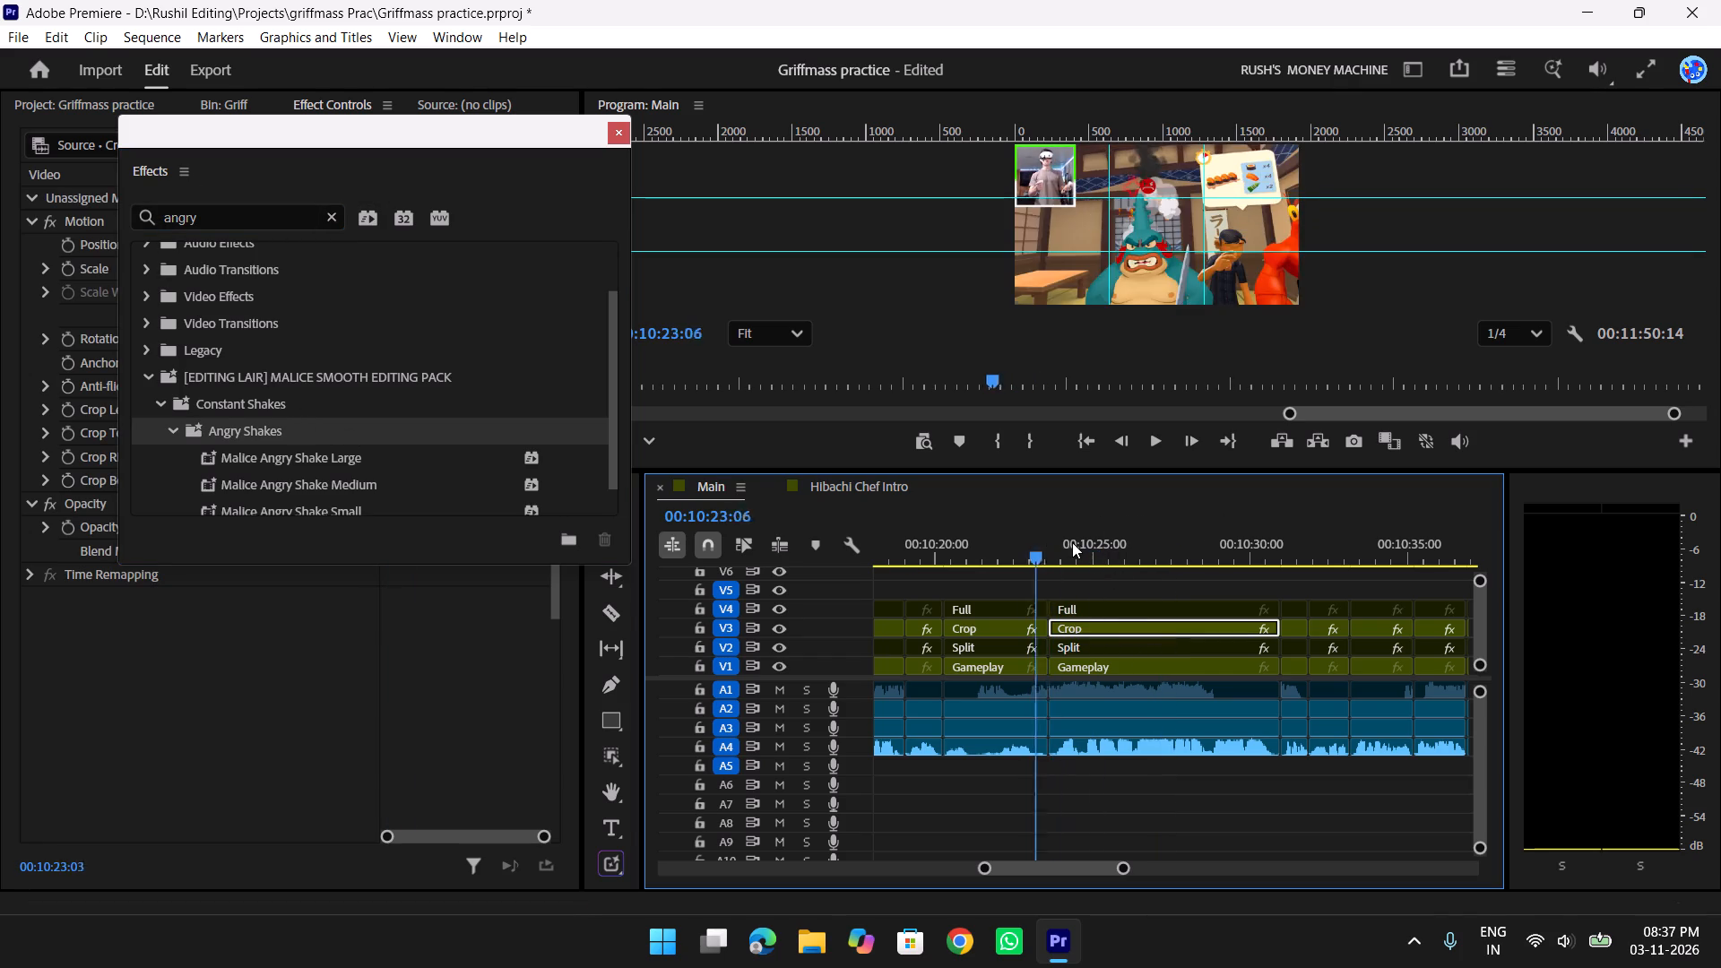
pyautogui.moveTo(1072, 542); pyautogui.dragTo(1137, 563)
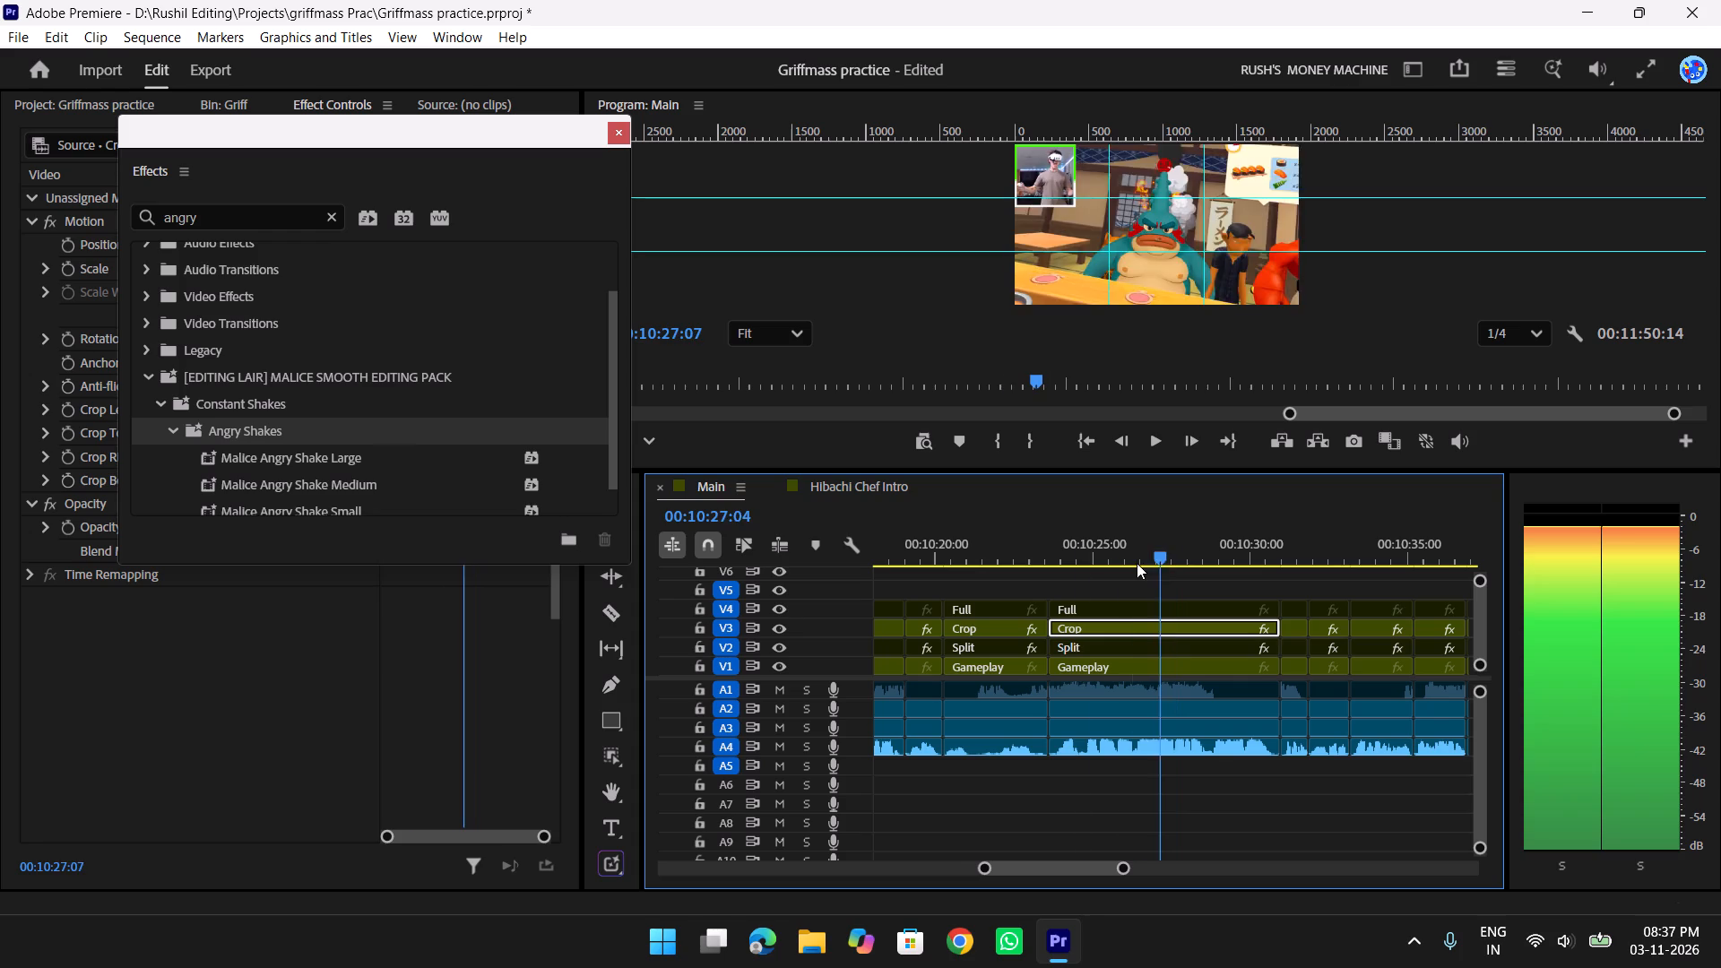
pyautogui.moveTo(1137, 563); pyautogui.dragTo(1075, 561)
pyautogui.press('space')
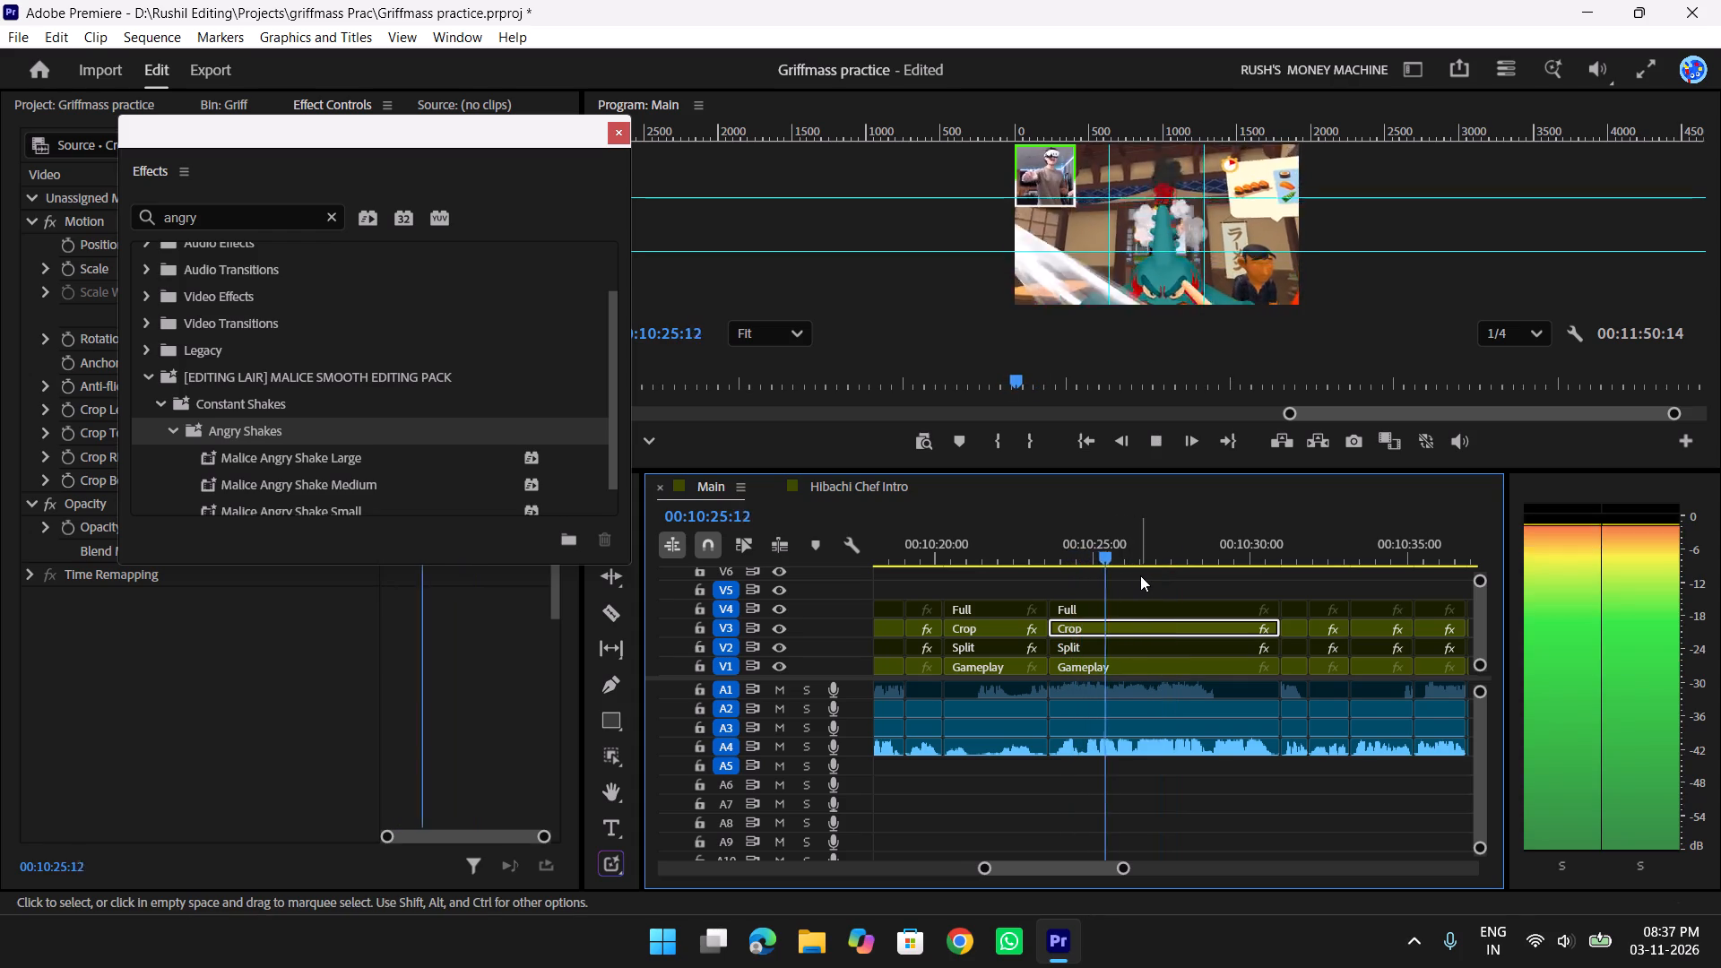
pyautogui.press('space')
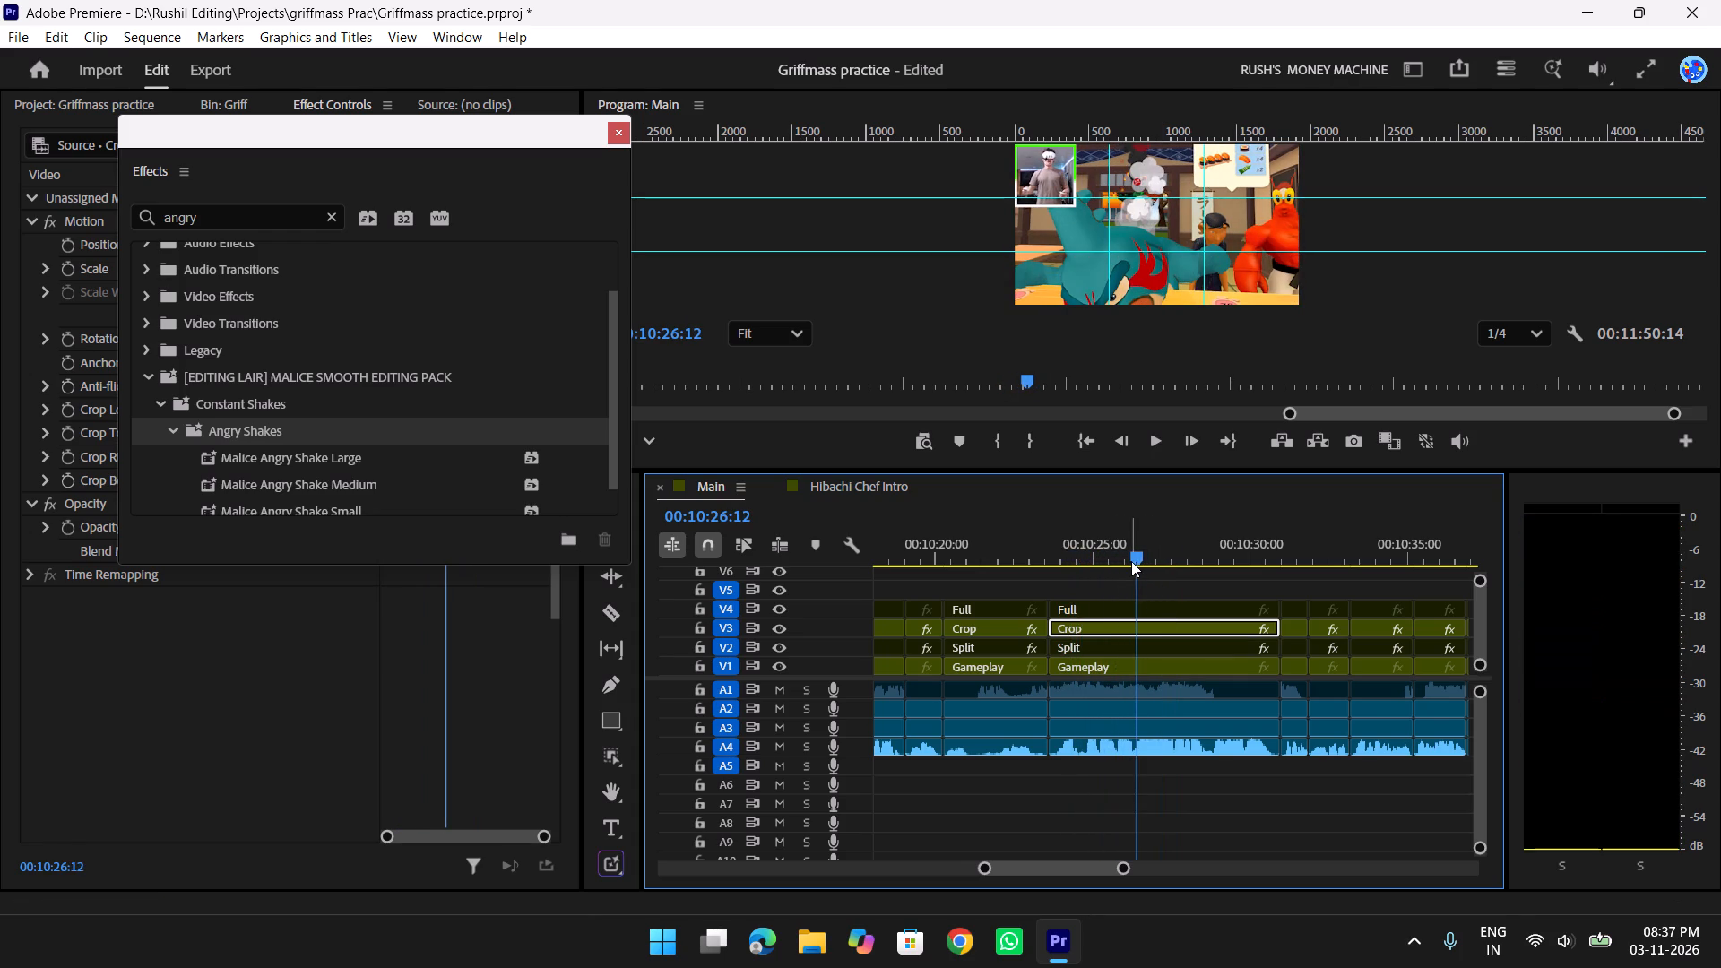
pyautogui.click(1131, 561)
pyautogui.click(1196, 633)
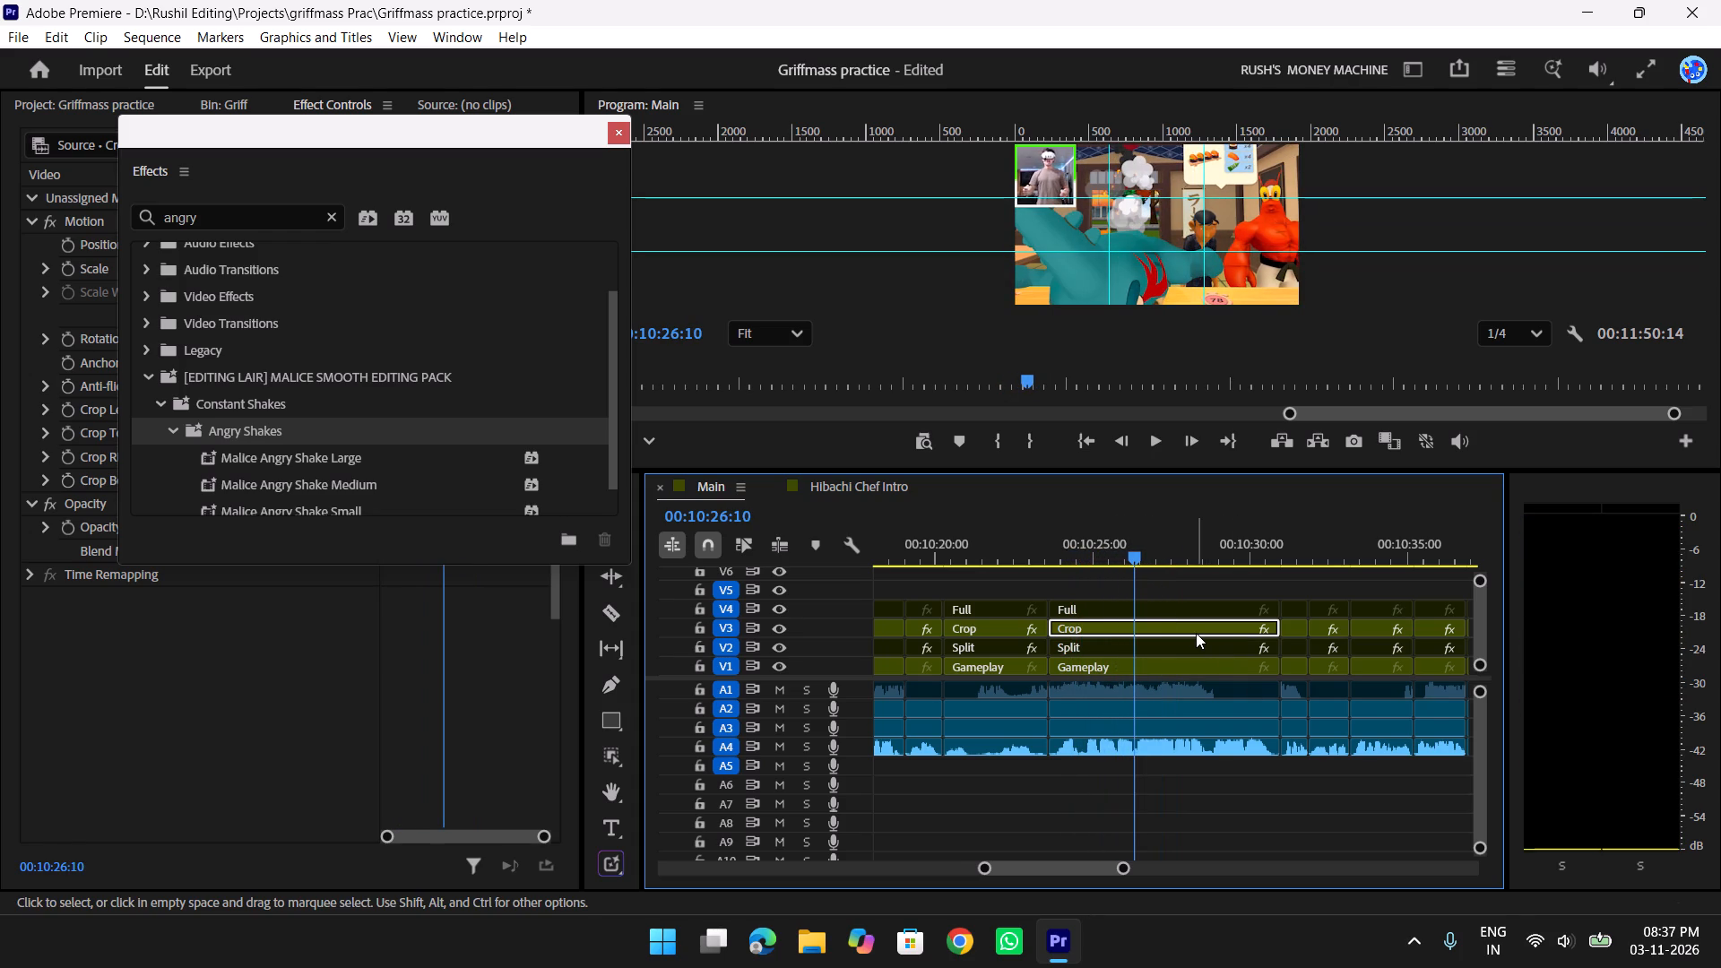
pyautogui.press('w')
pyautogui.click(1192, 626)
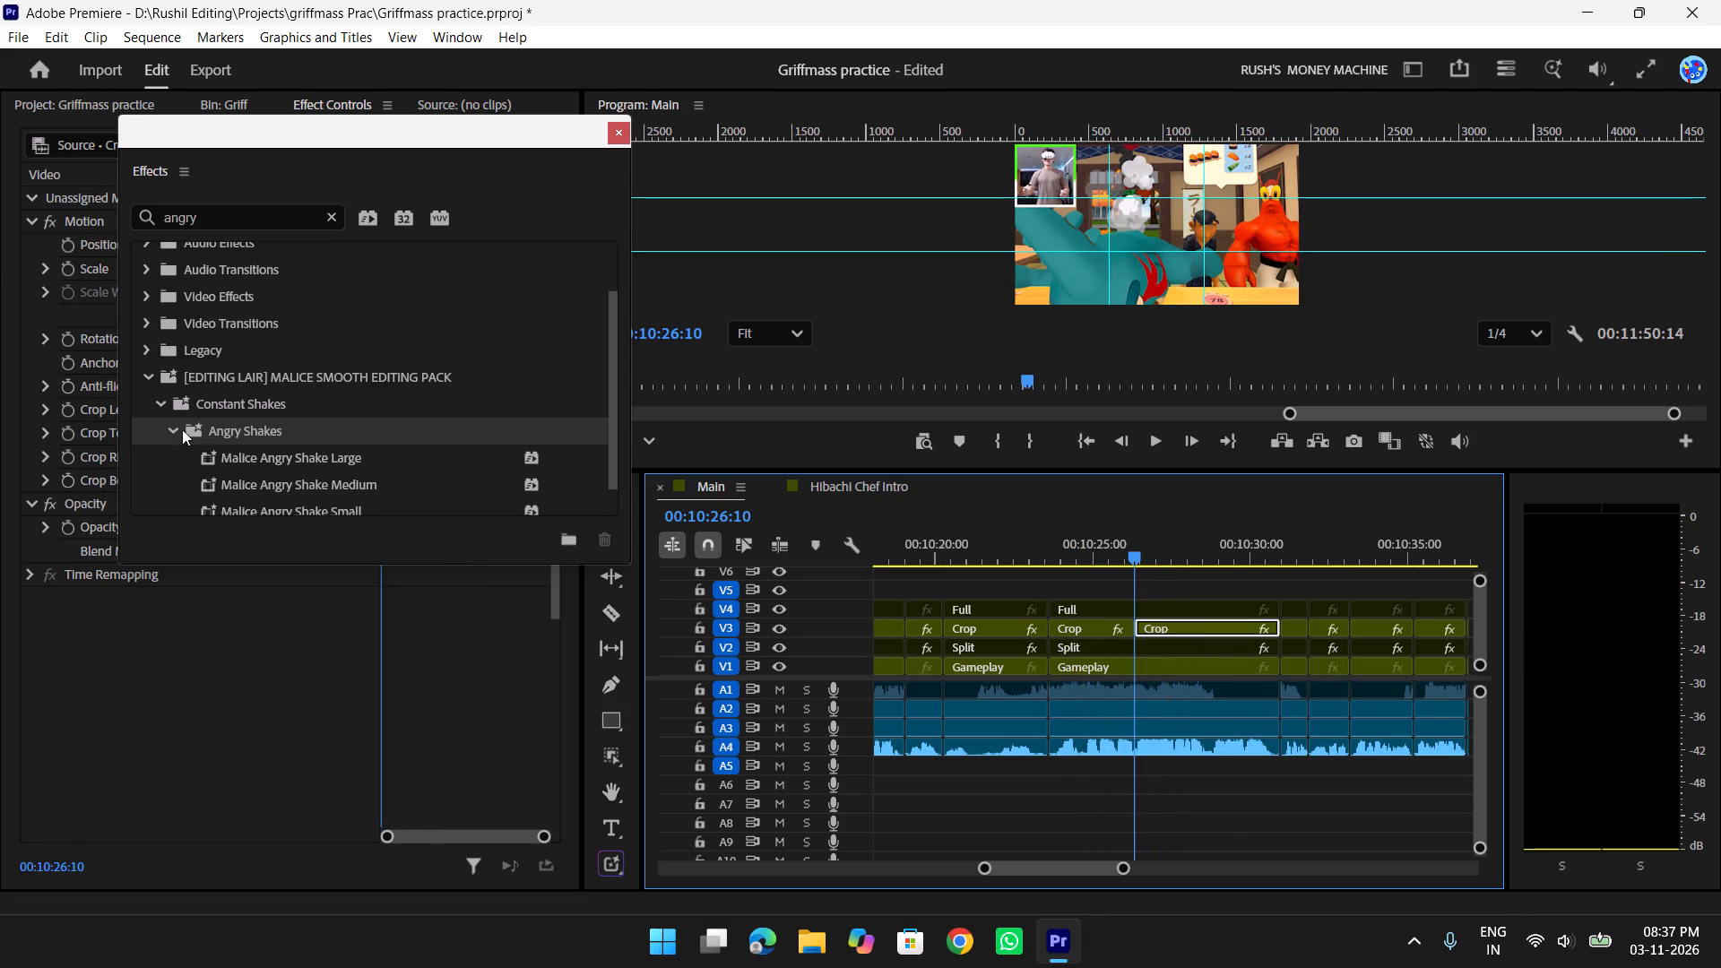
# Apply the Malice Angry Shake Small preset to the Crop clip part after the 00:10:26:10 cut.
pyautogui.moveTo(229, 436); pyautogui.dragTo(246, 436)
pyautogui.moveTo(287, 506); pyautogui.dragTo(753, 610)
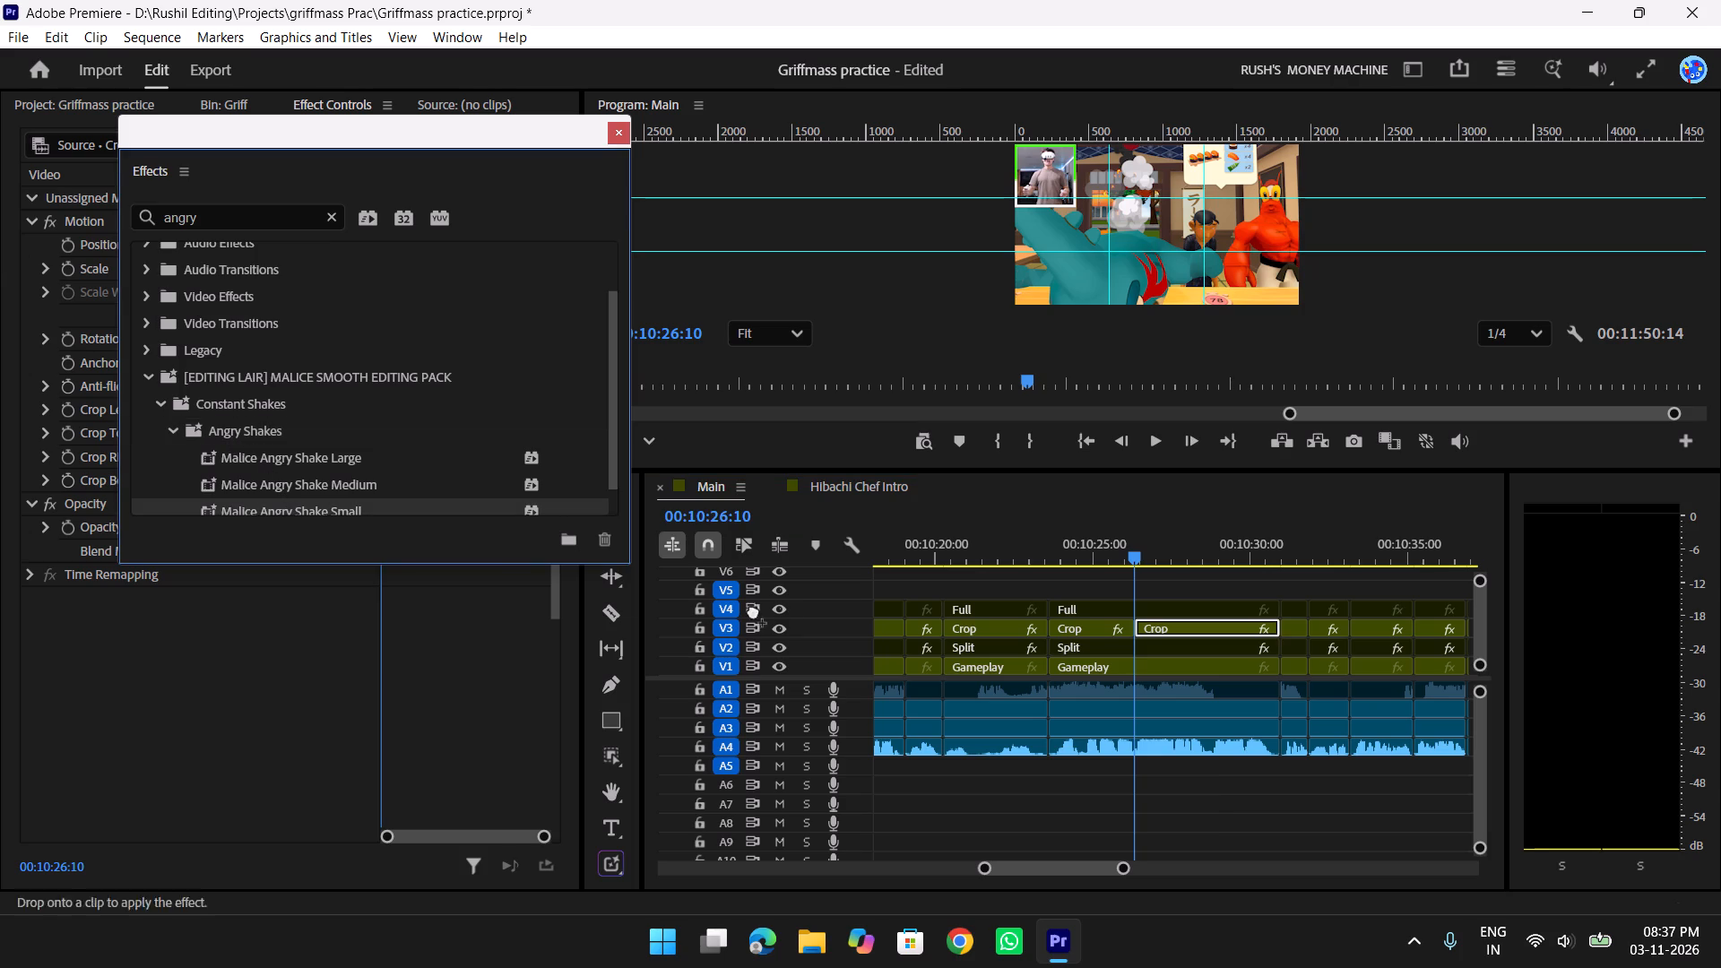
pyautogui.moveTo(753, 610); pyautogui.dragTo(1160, 629)
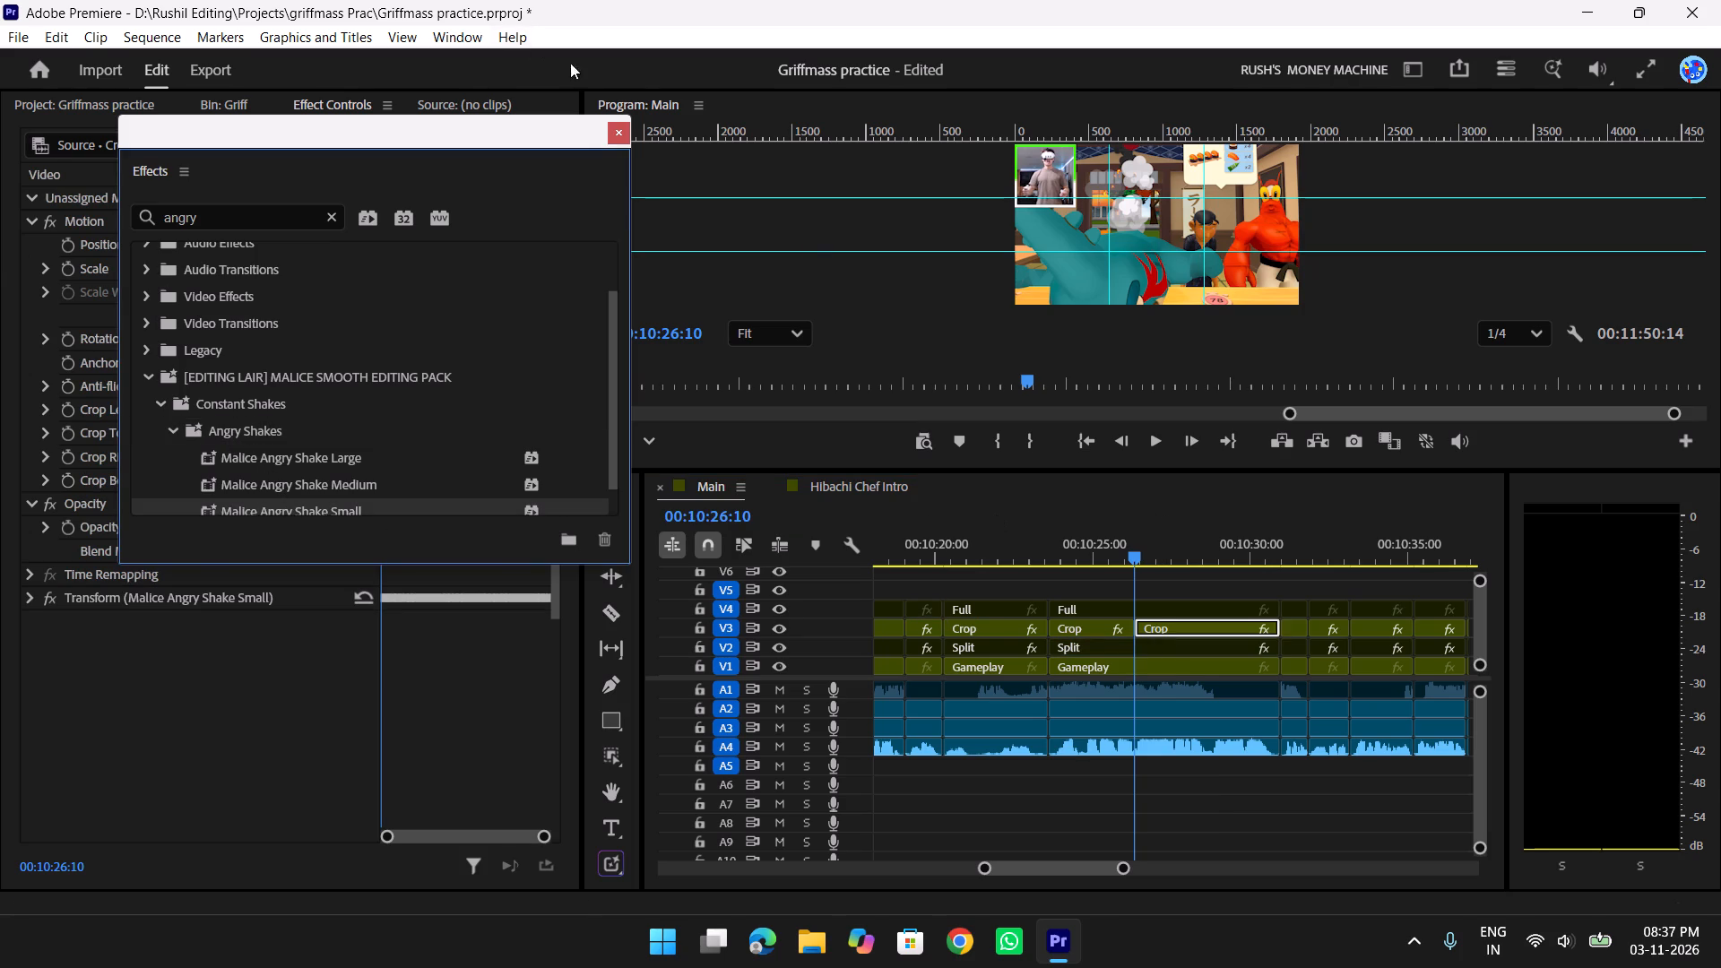
pyautogui.click(612, 130)
# Play back from 00:10:24:09 to about 00:10:30:00 to review the shake on the Crop clip.
pyautogui.moveTo(1116, 537); pyautogui.dragTo(1073, 552)
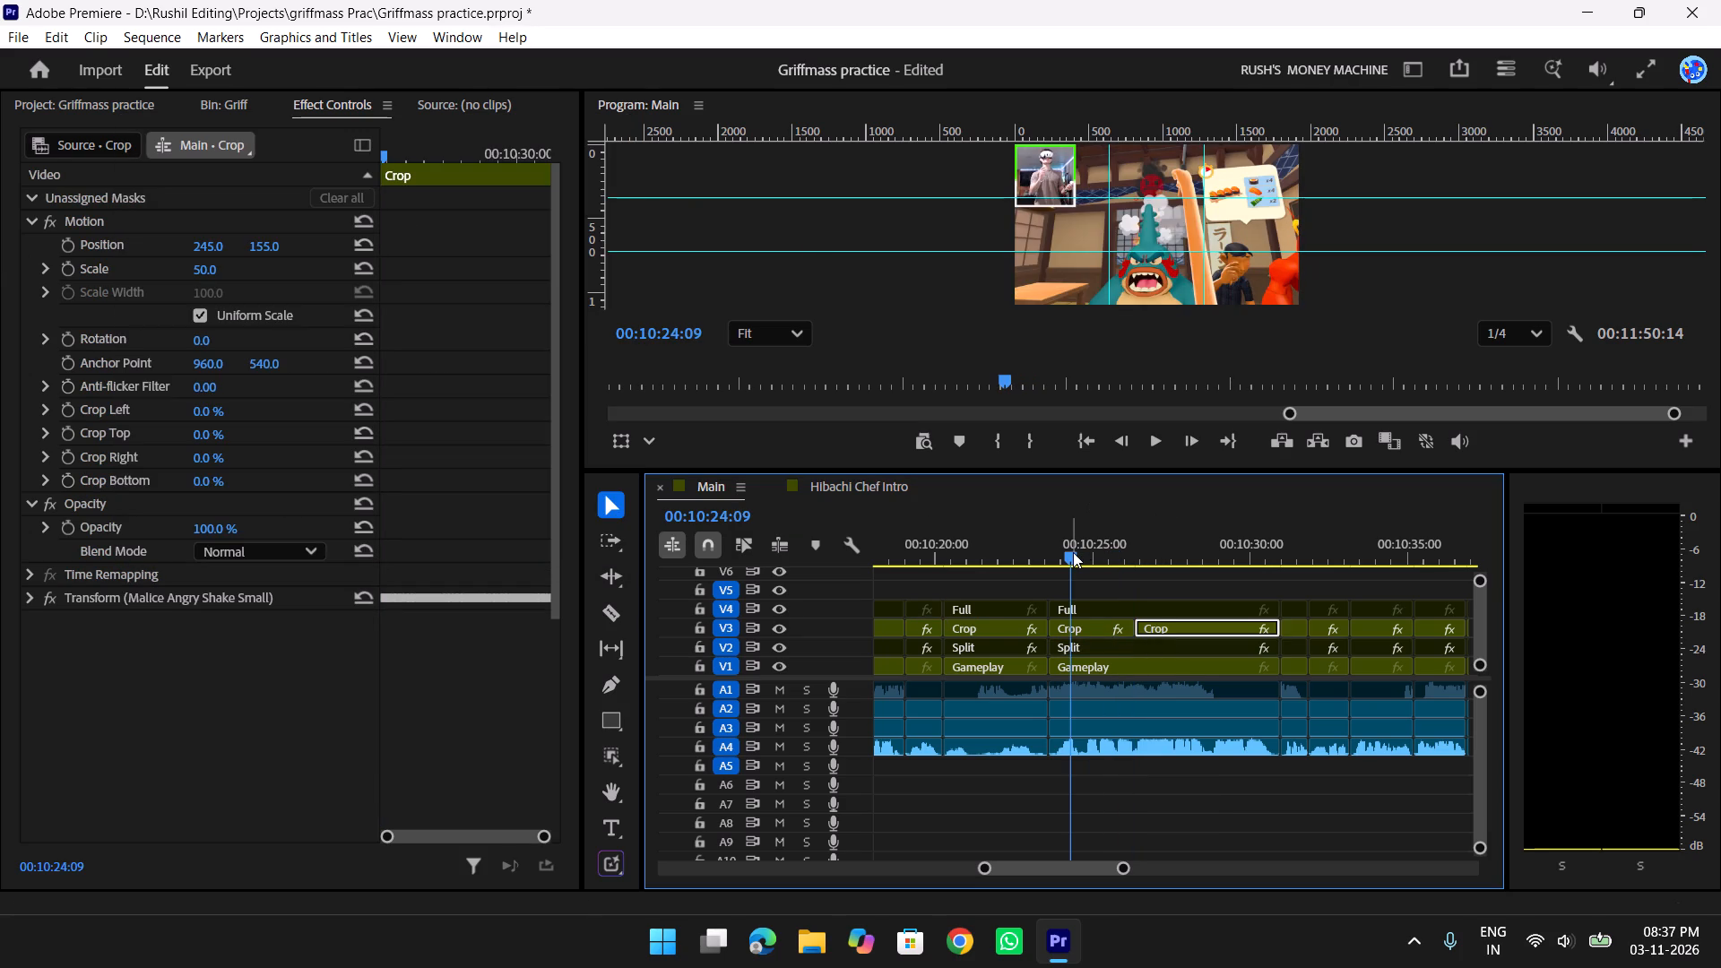
pyautogui.press('space')
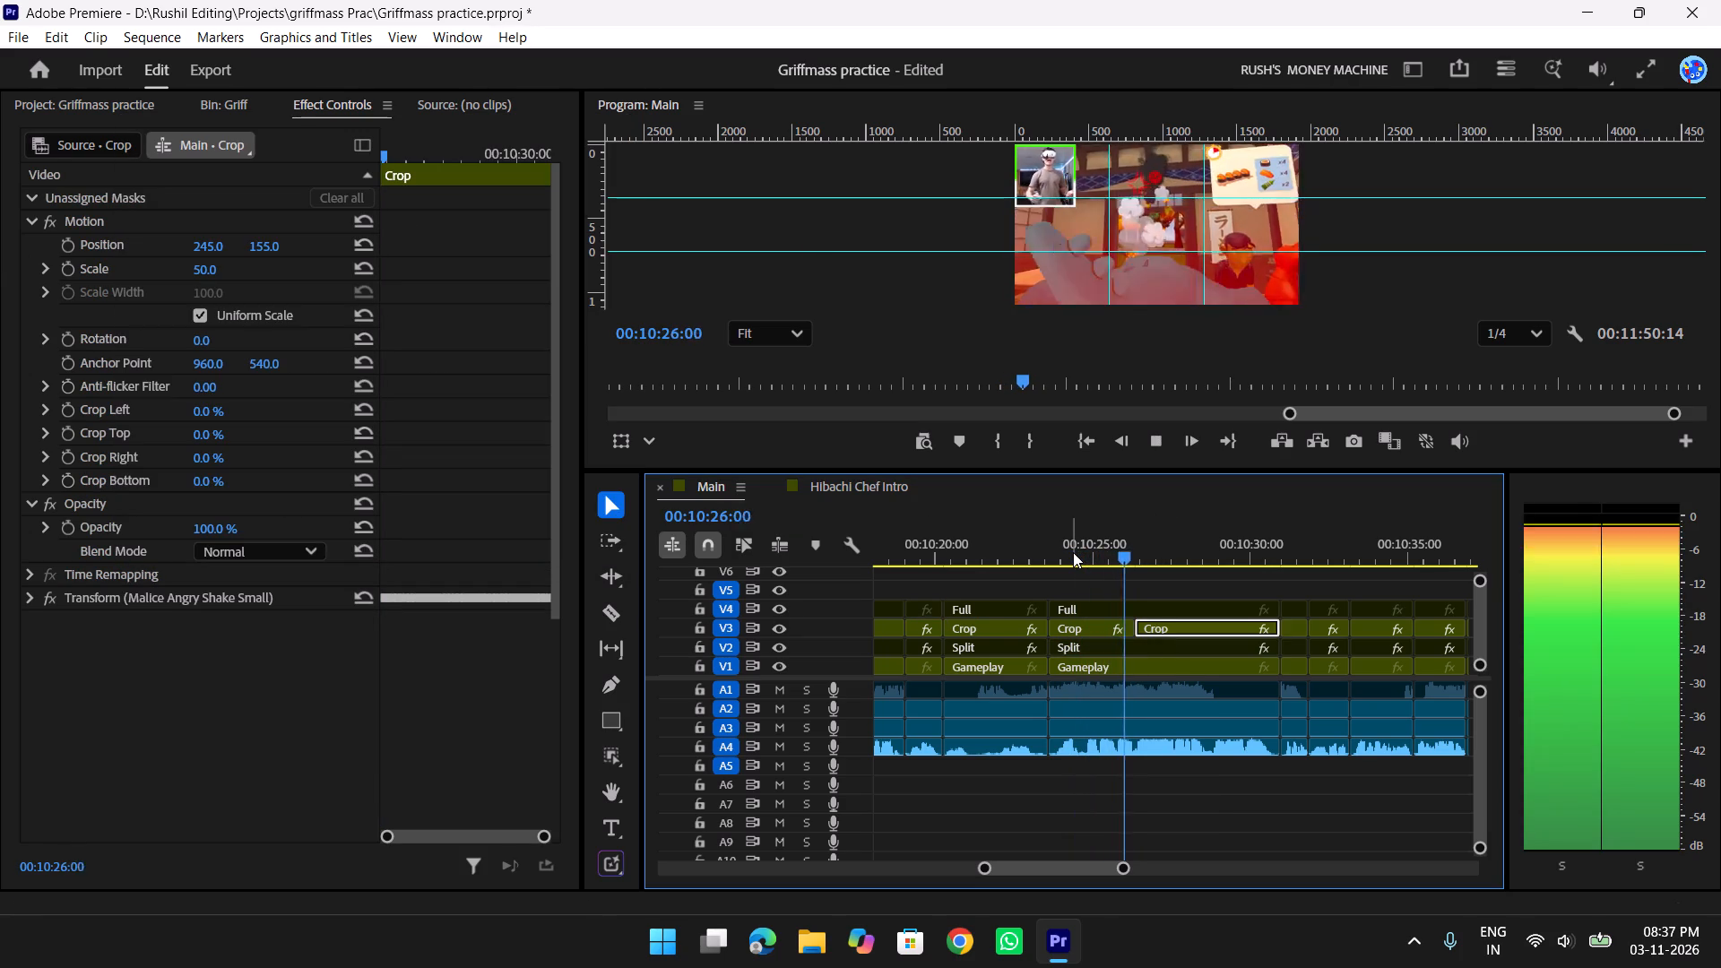
pyautogui.scroll(-2, 1073, 552)
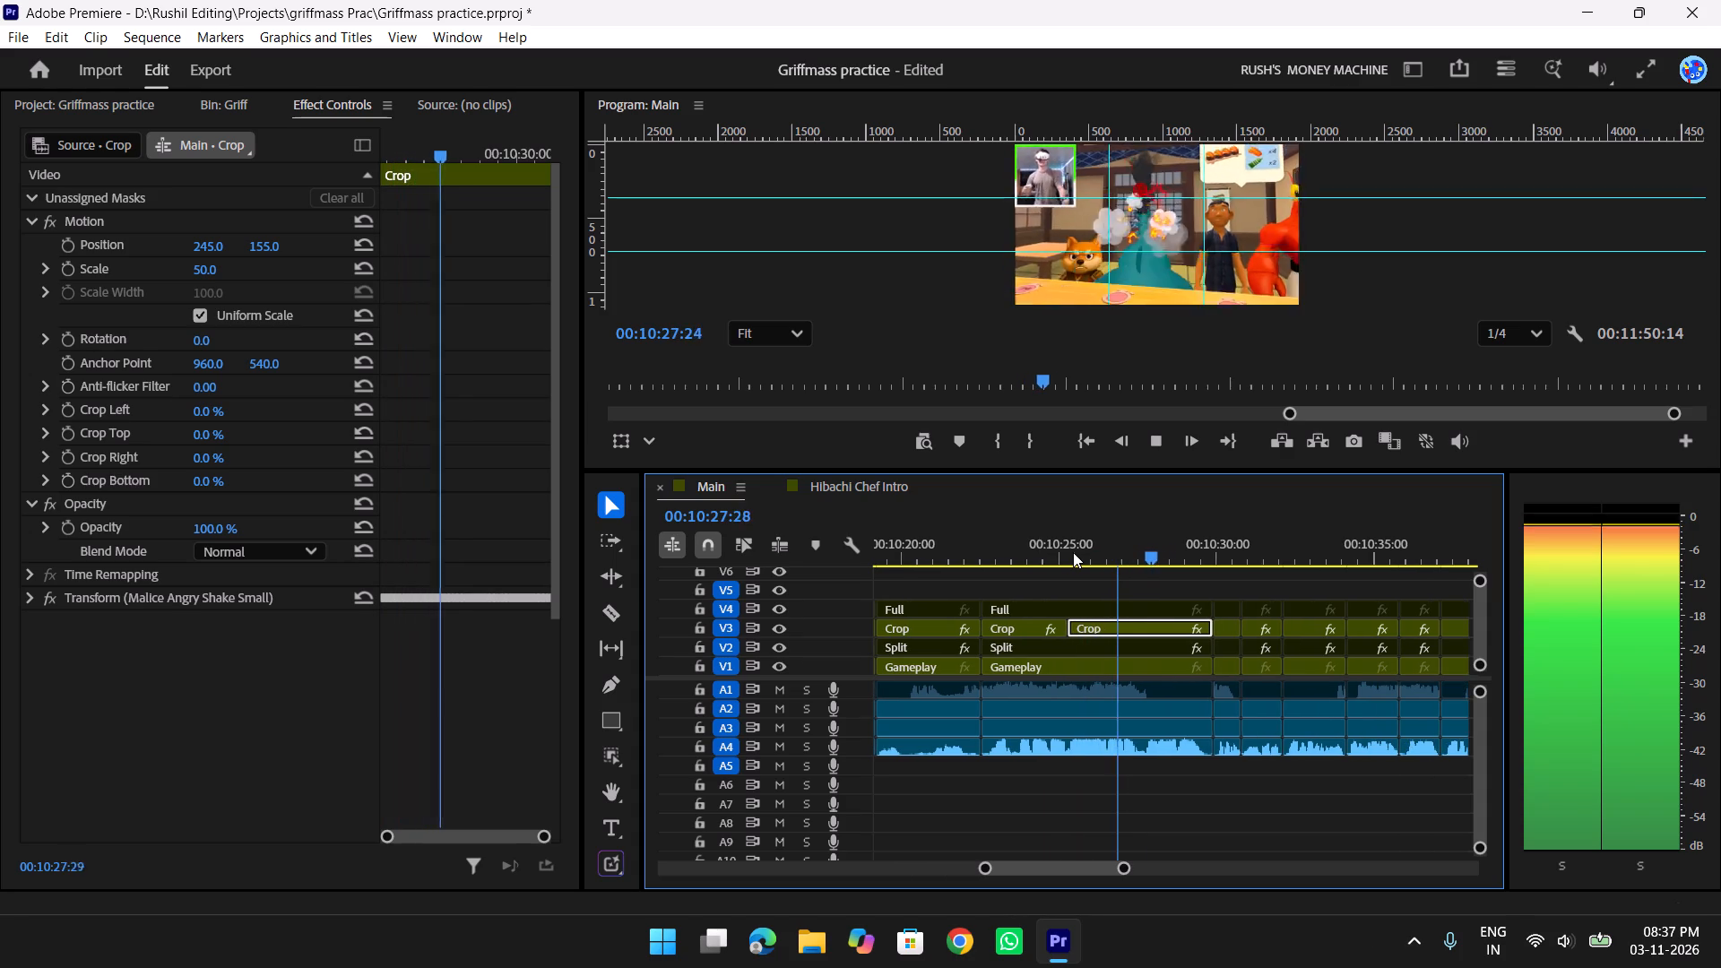
pyautogui.scroll(-3, 1074, 556)
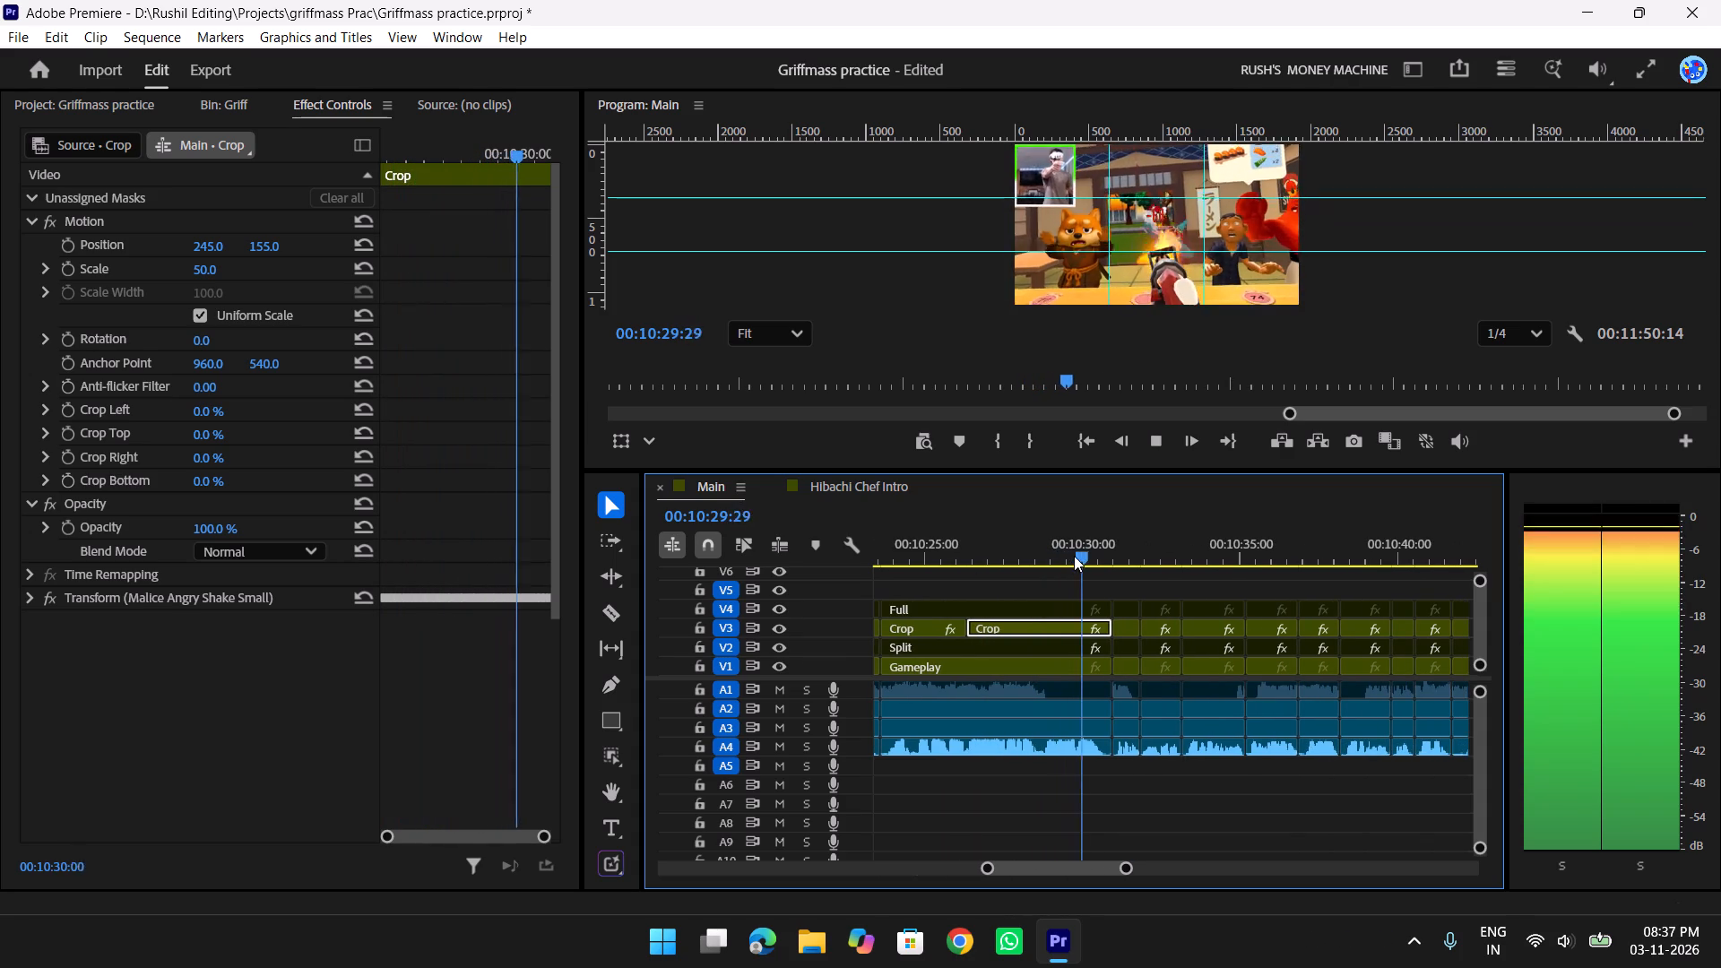
pyautogui.press('space')
# Cut the shaken Crop clip at 00:10:28:24 and remove the Malice Angry Shake Small effect from the part after the cut.
pyautogui.moveTo(1088, 552); pyautogui.dragTo(1031, 557)
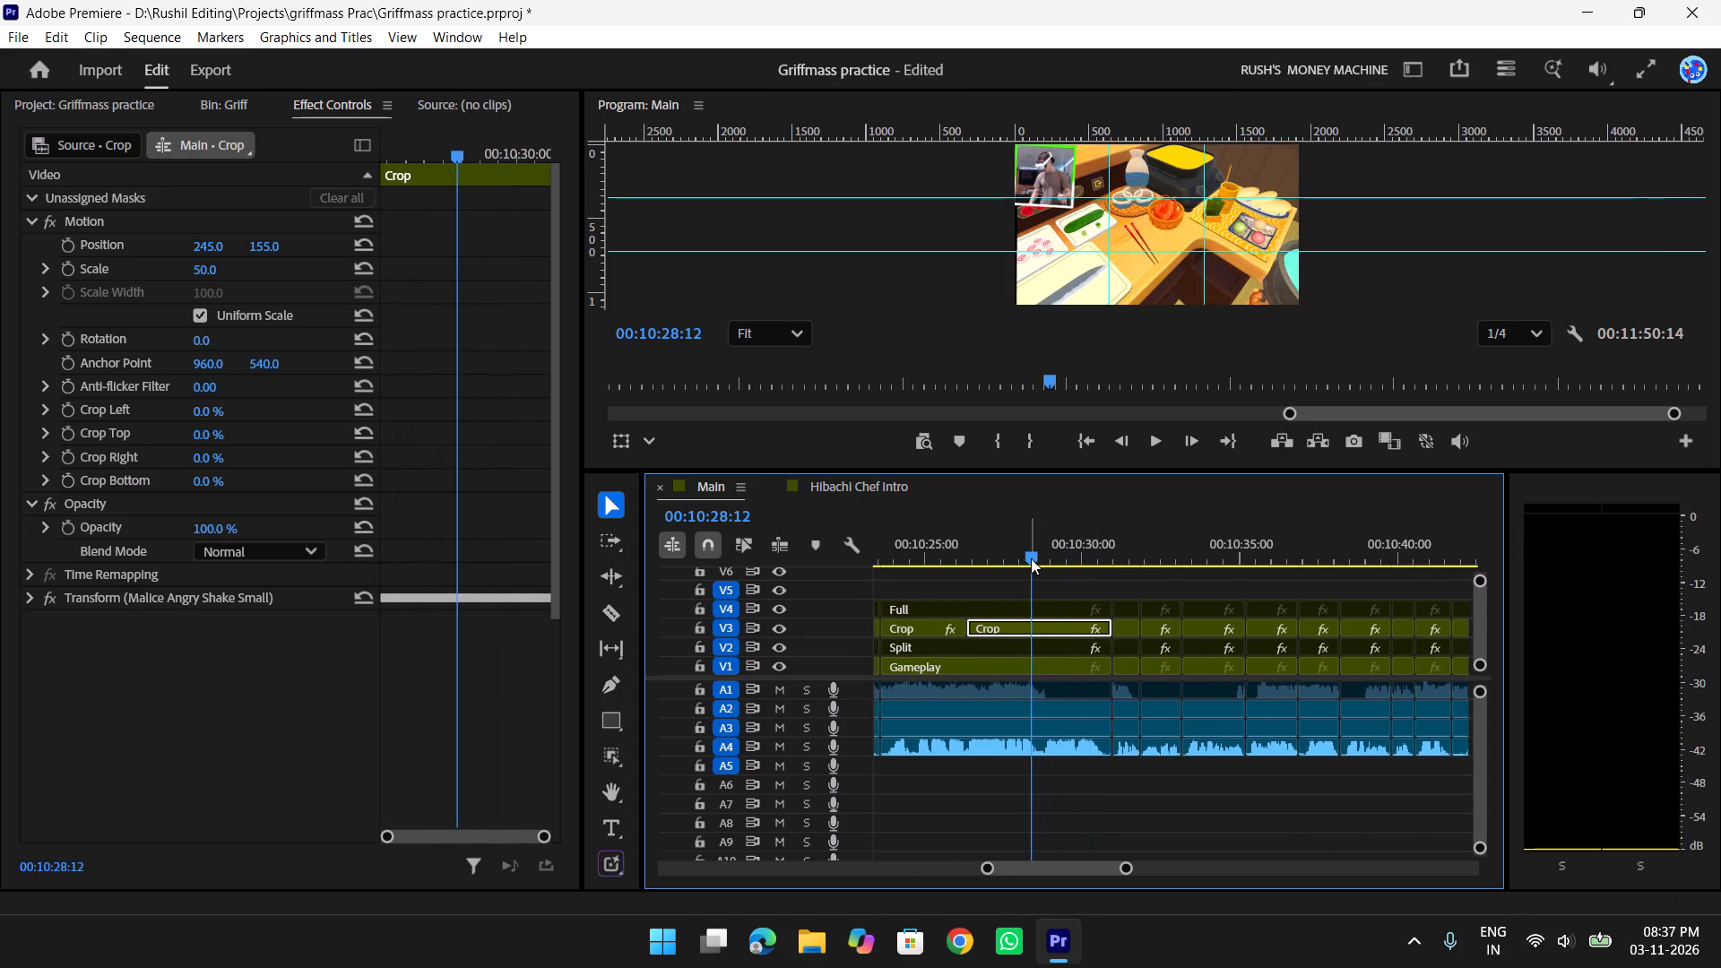
pyautogui.press('space')
pyautogui.moveTo(1060, 557); pyautogui.dragTo(1046, 556)
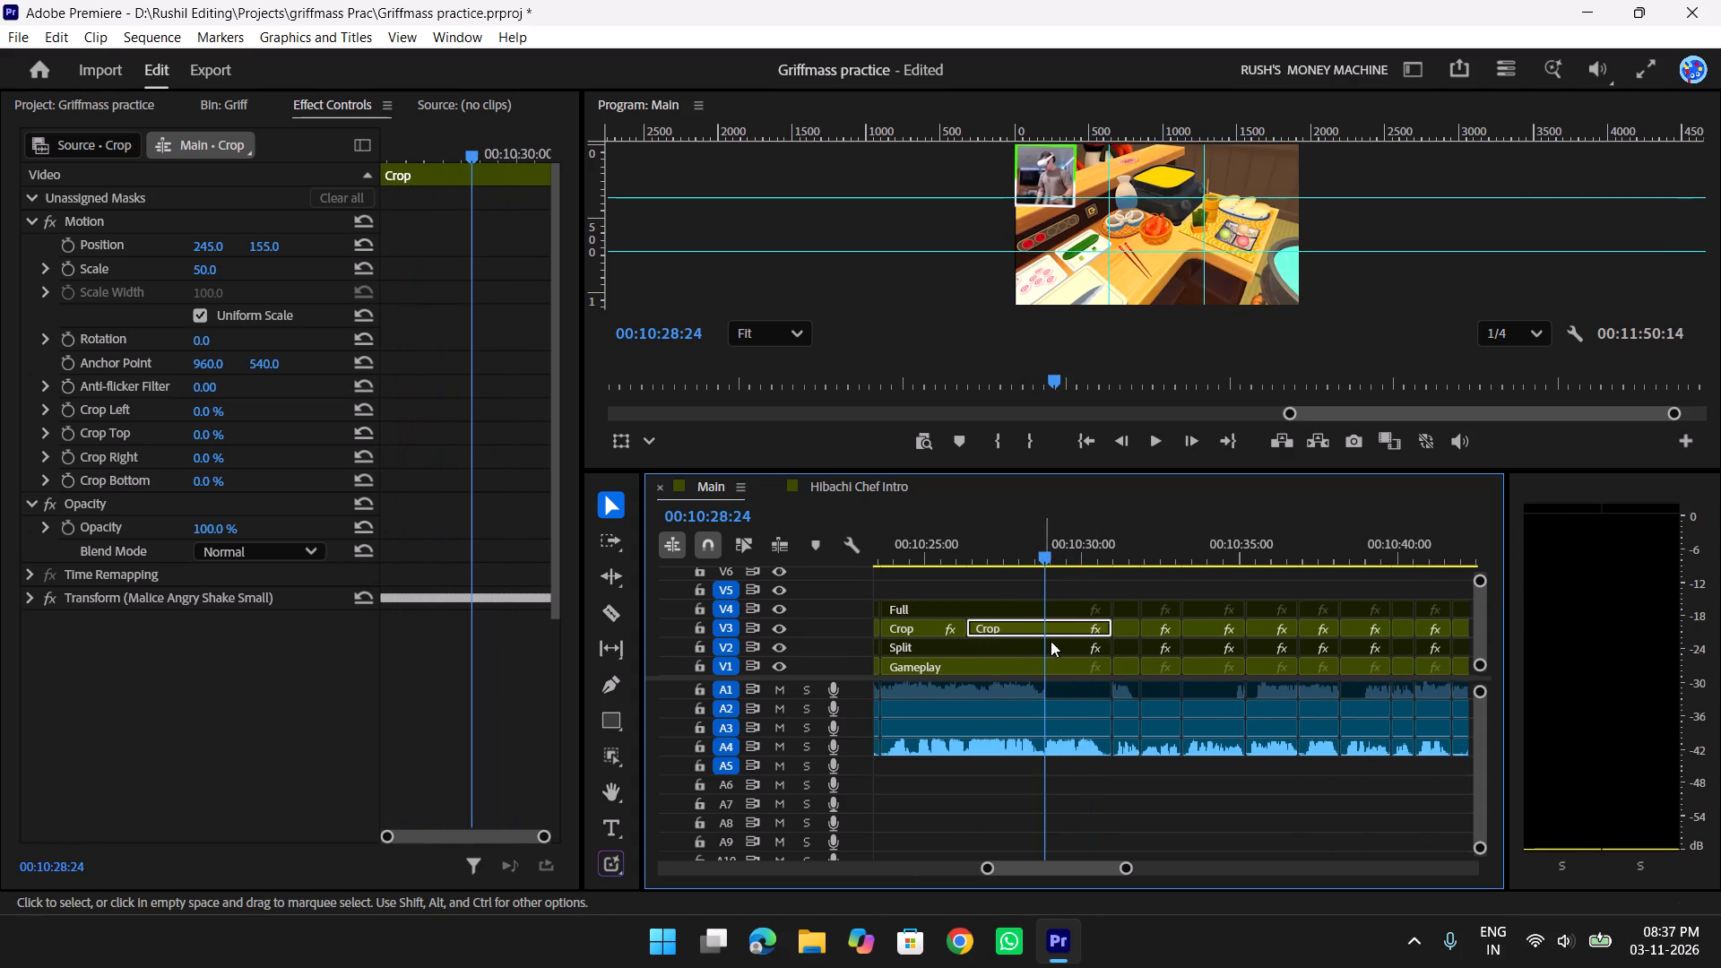
pyautogui.click(1063, 633)
pyautogui.press('w')
pyautogui.click(1078, 628)
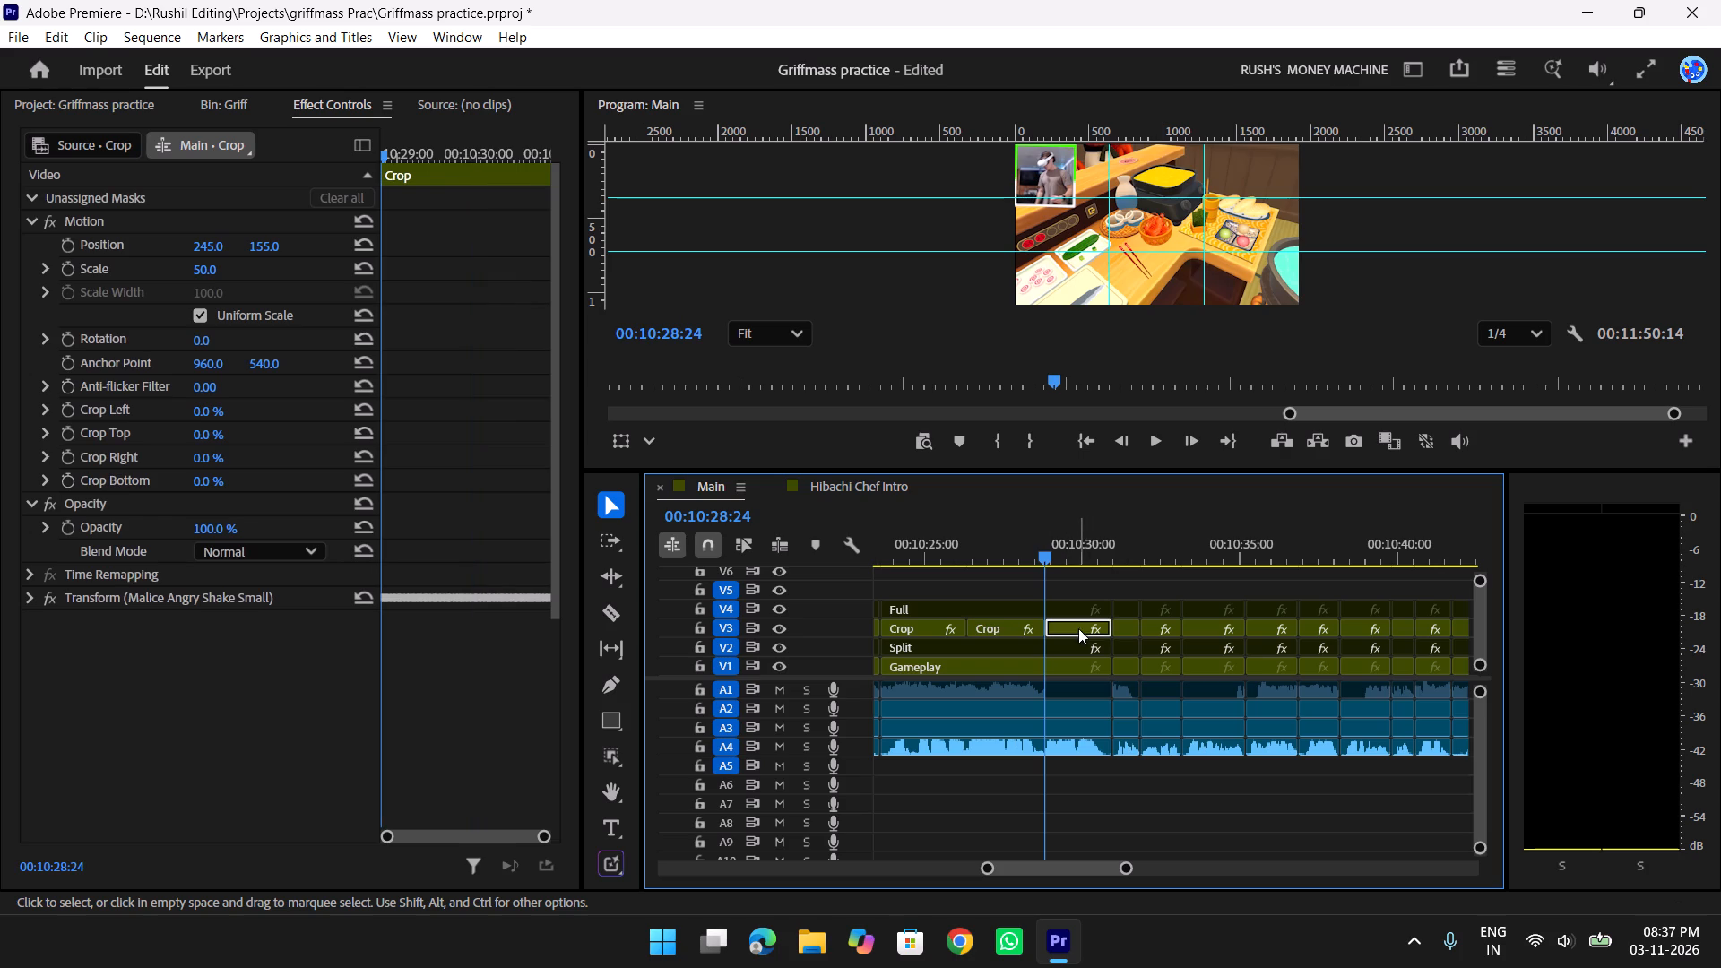
pyautogui.scroll(-4, 264, 393)
pyautogui.click(171, 603)
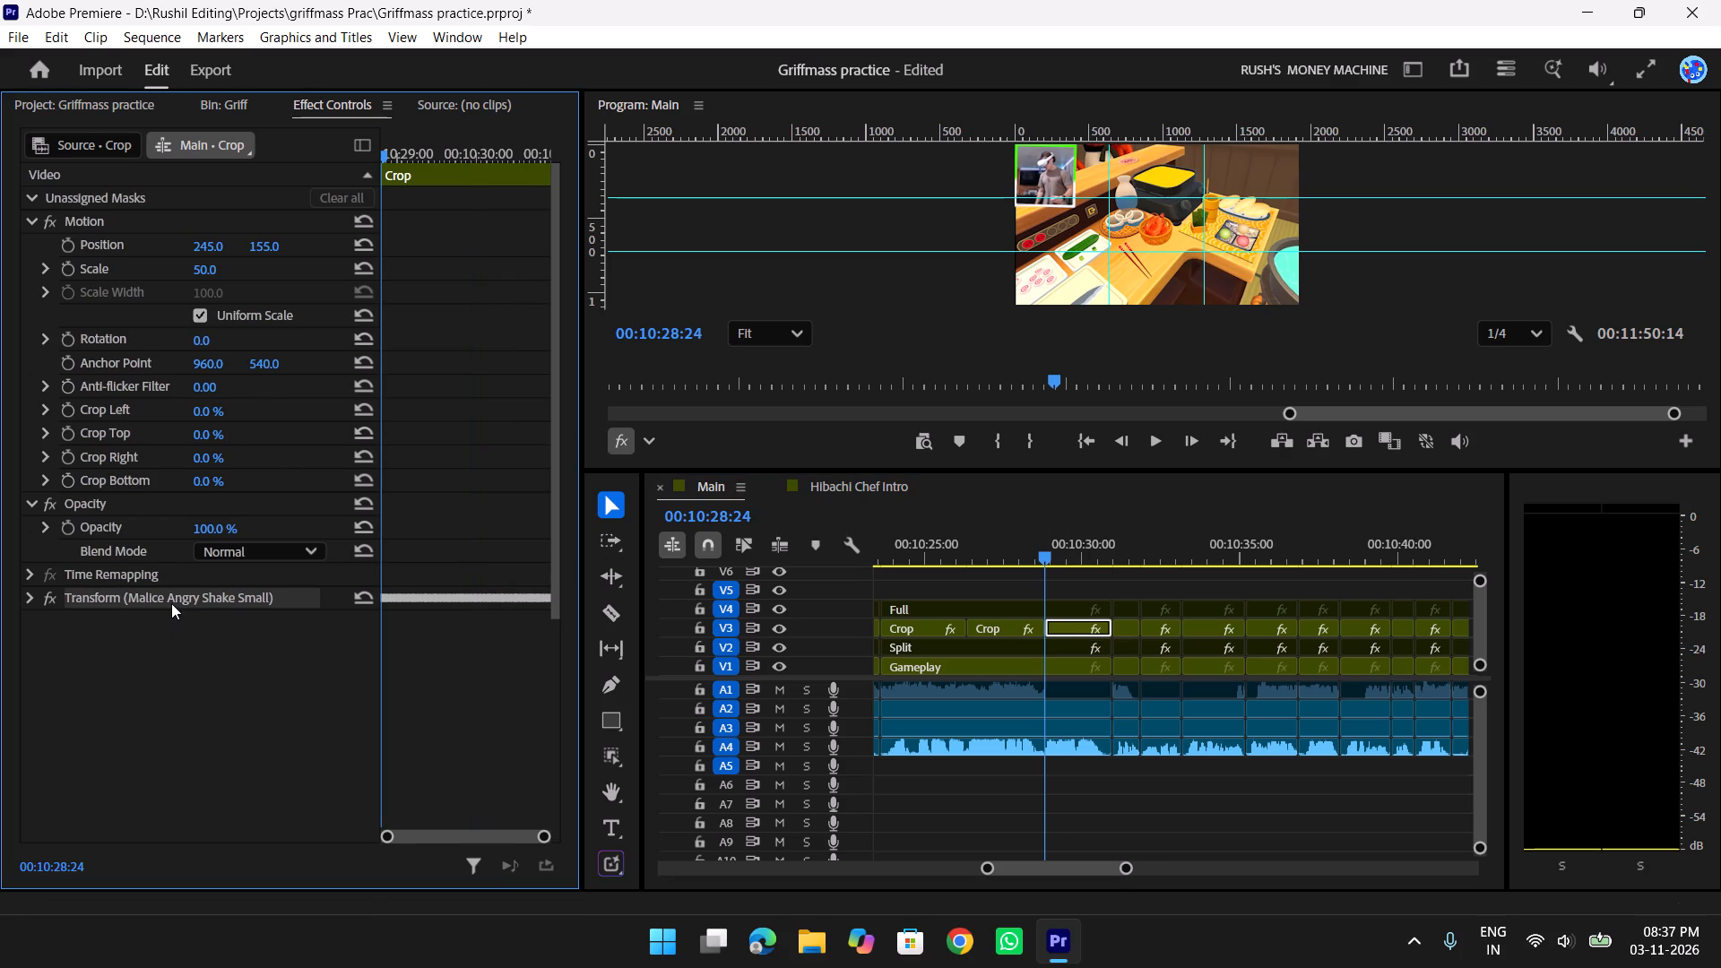
pyautogui.press('Delete')
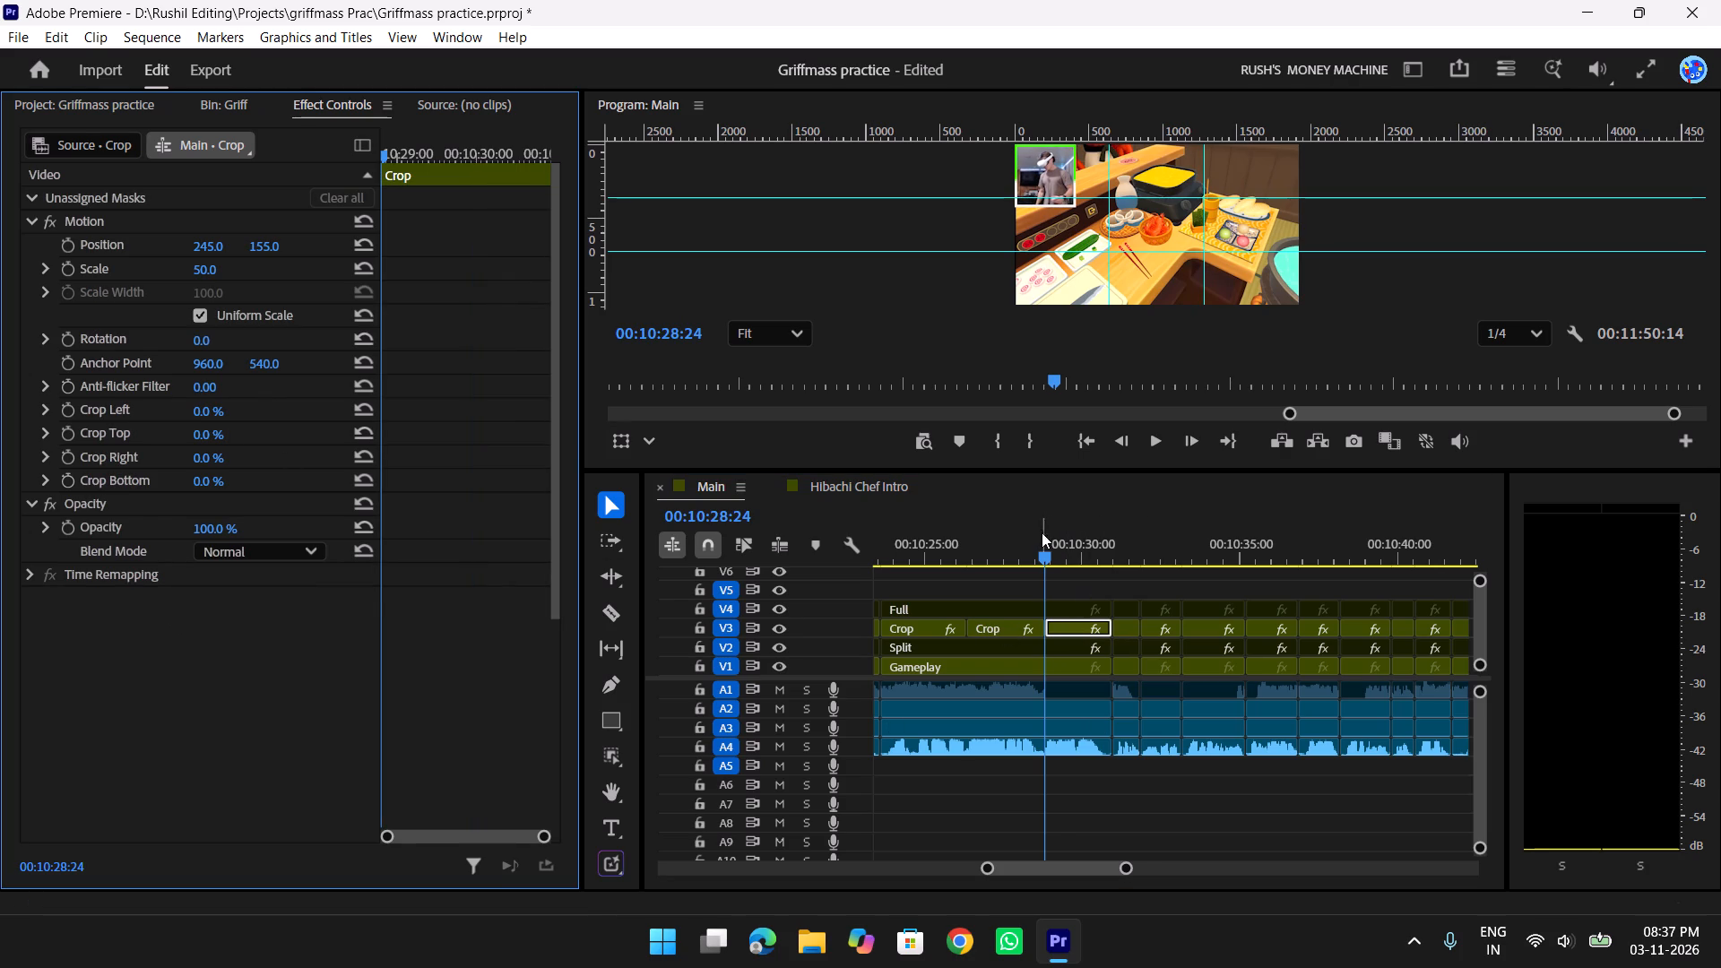
# Play back the sequence from about 00:10:26 to 00:10:39:23 to find the next Crop clip that needs a zoom.
pyautogui.moveTo(1043, 545); pyautogui.dragTo(945, 551)
pyautogui.press('space')
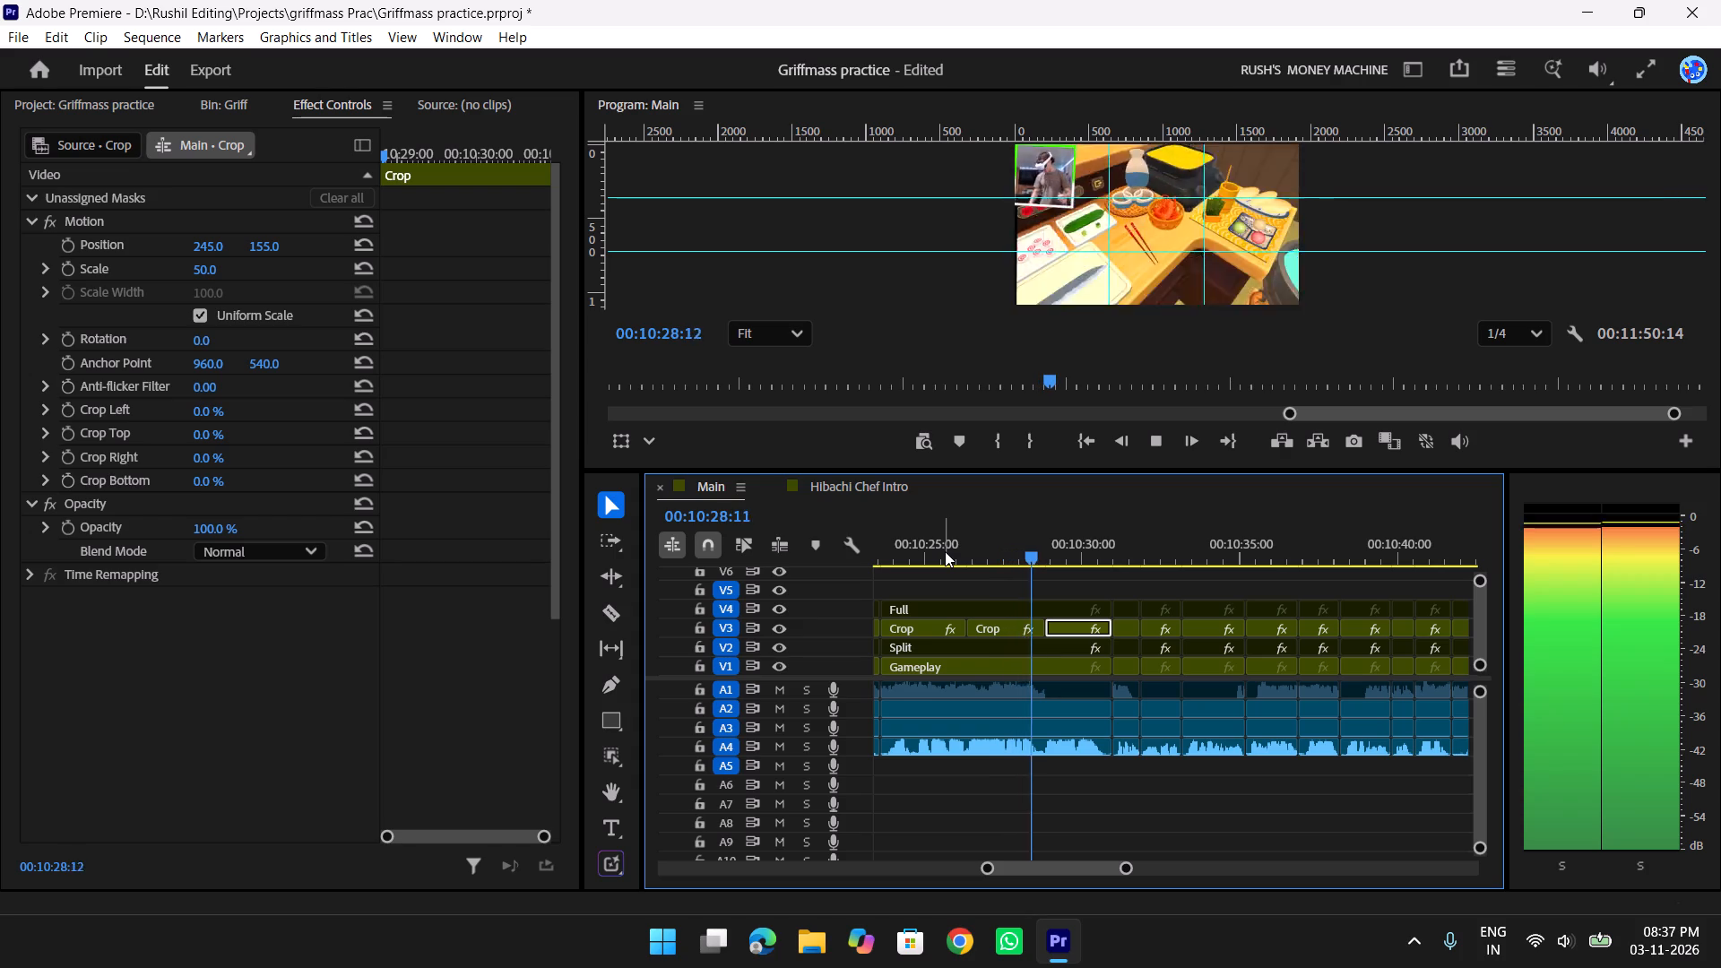
pyautogui.scroll(-5, 945, 551)
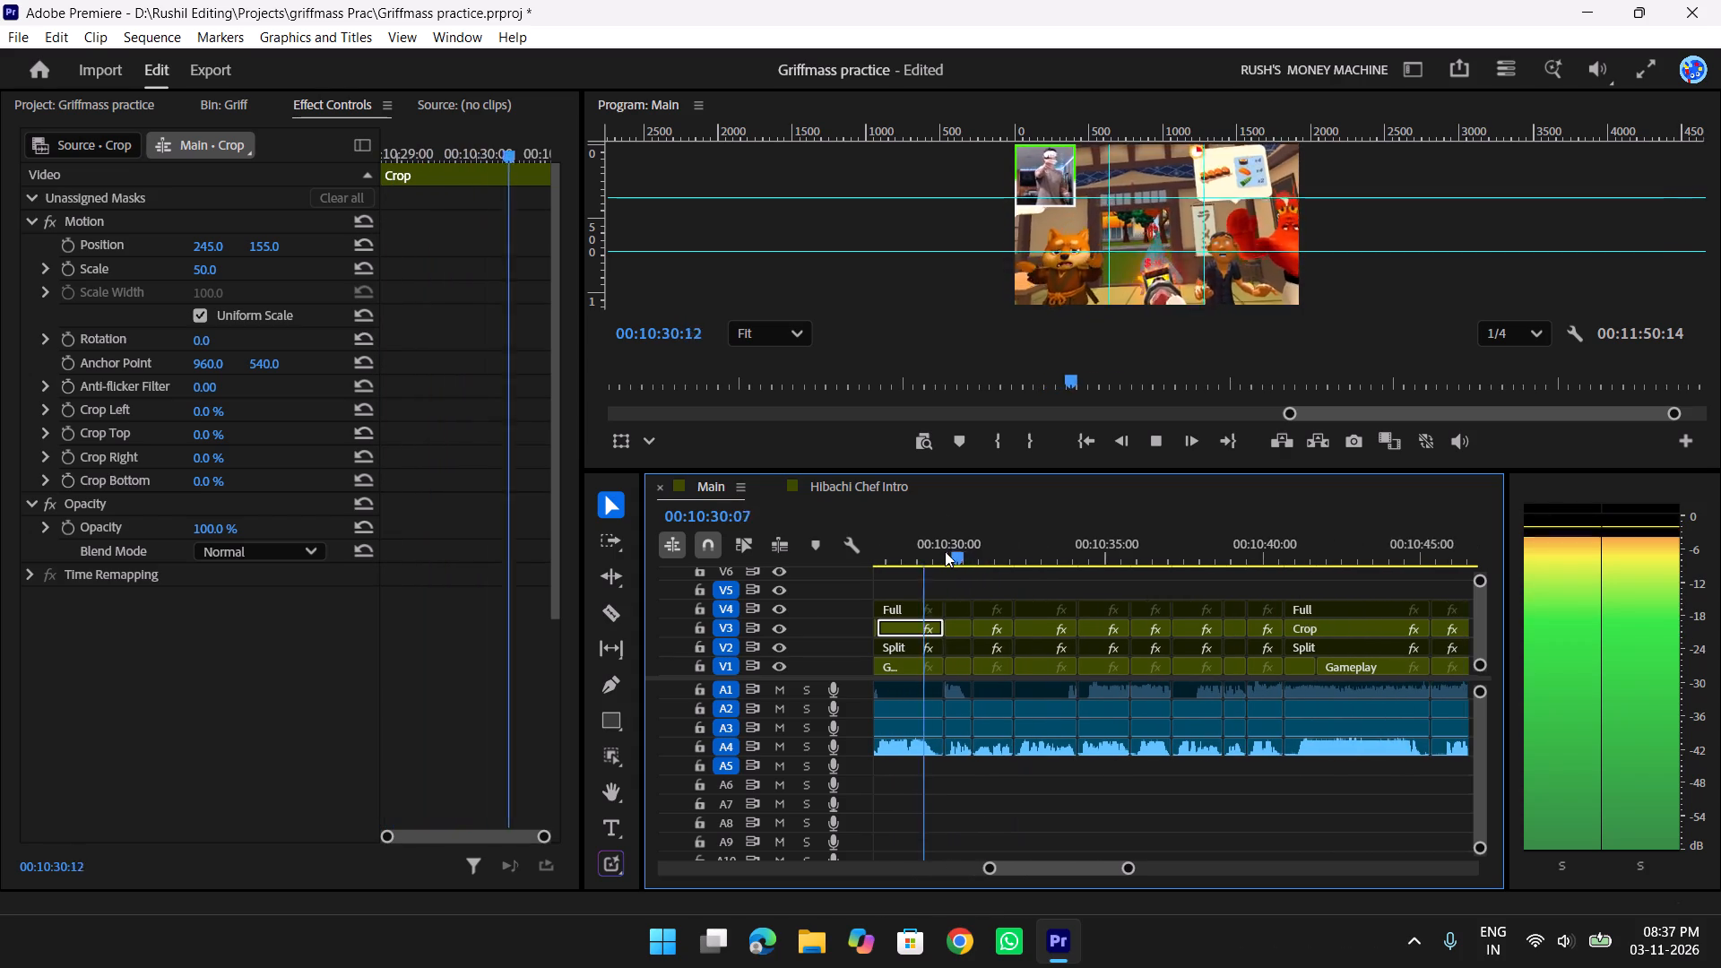
pyautogui.press('space')
pyautogui.press('space')
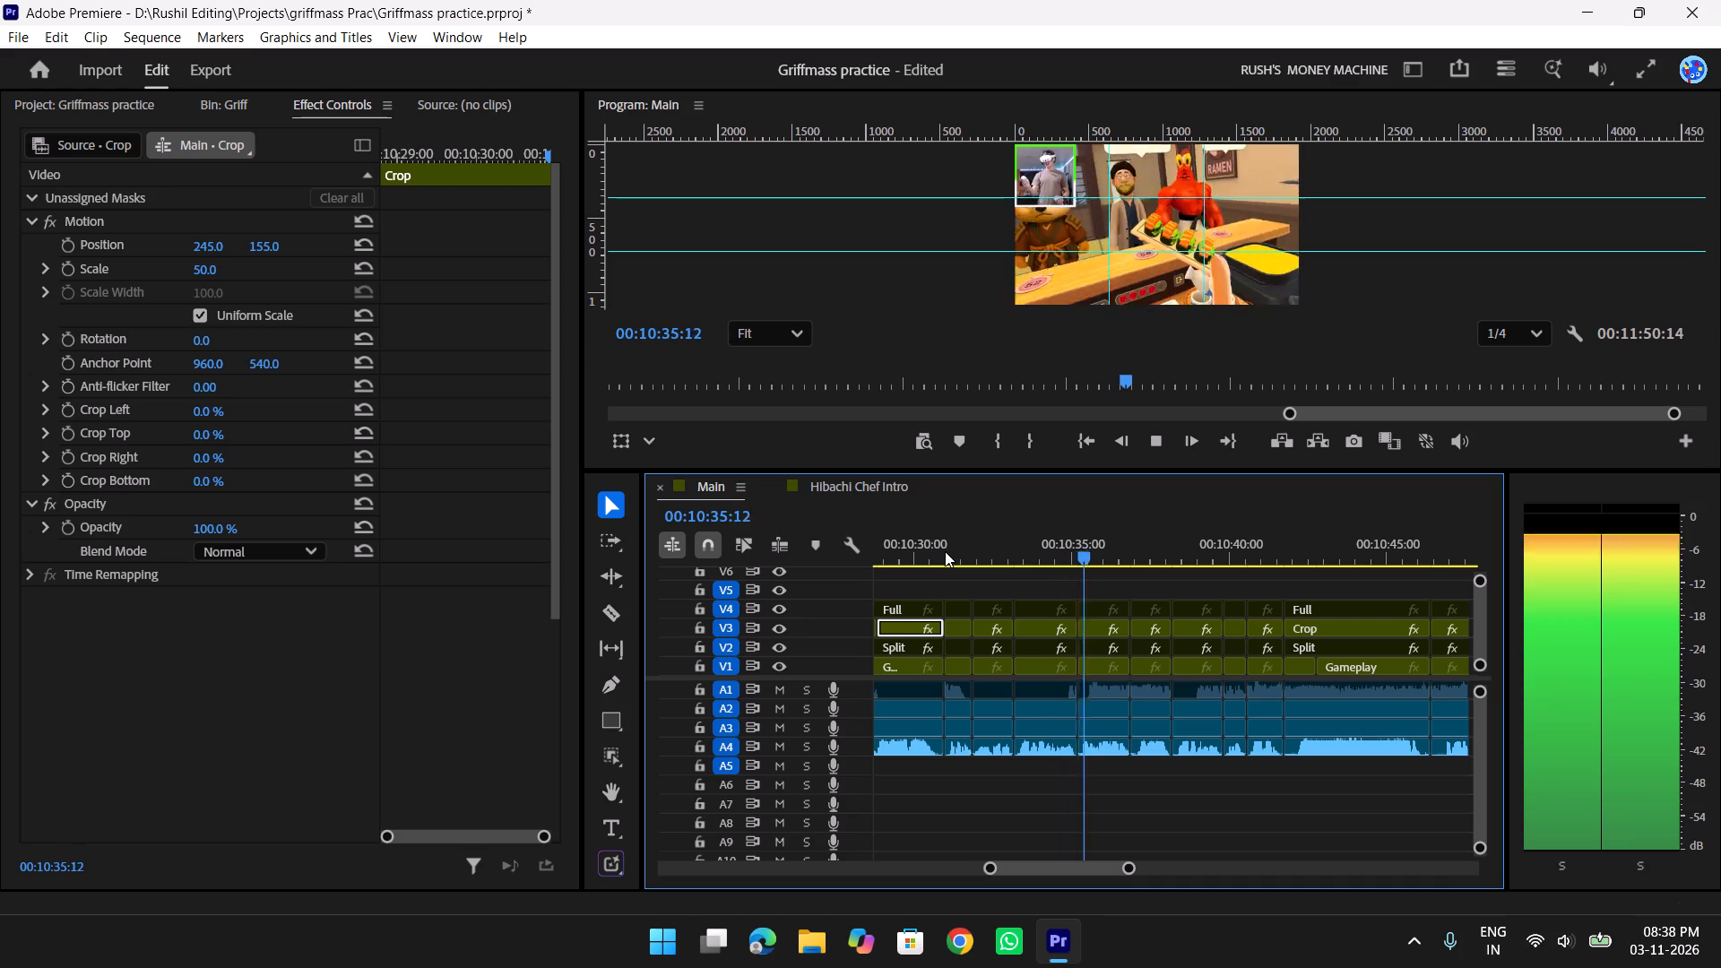
pyautogui.press('space')
pyautogui.press('space')
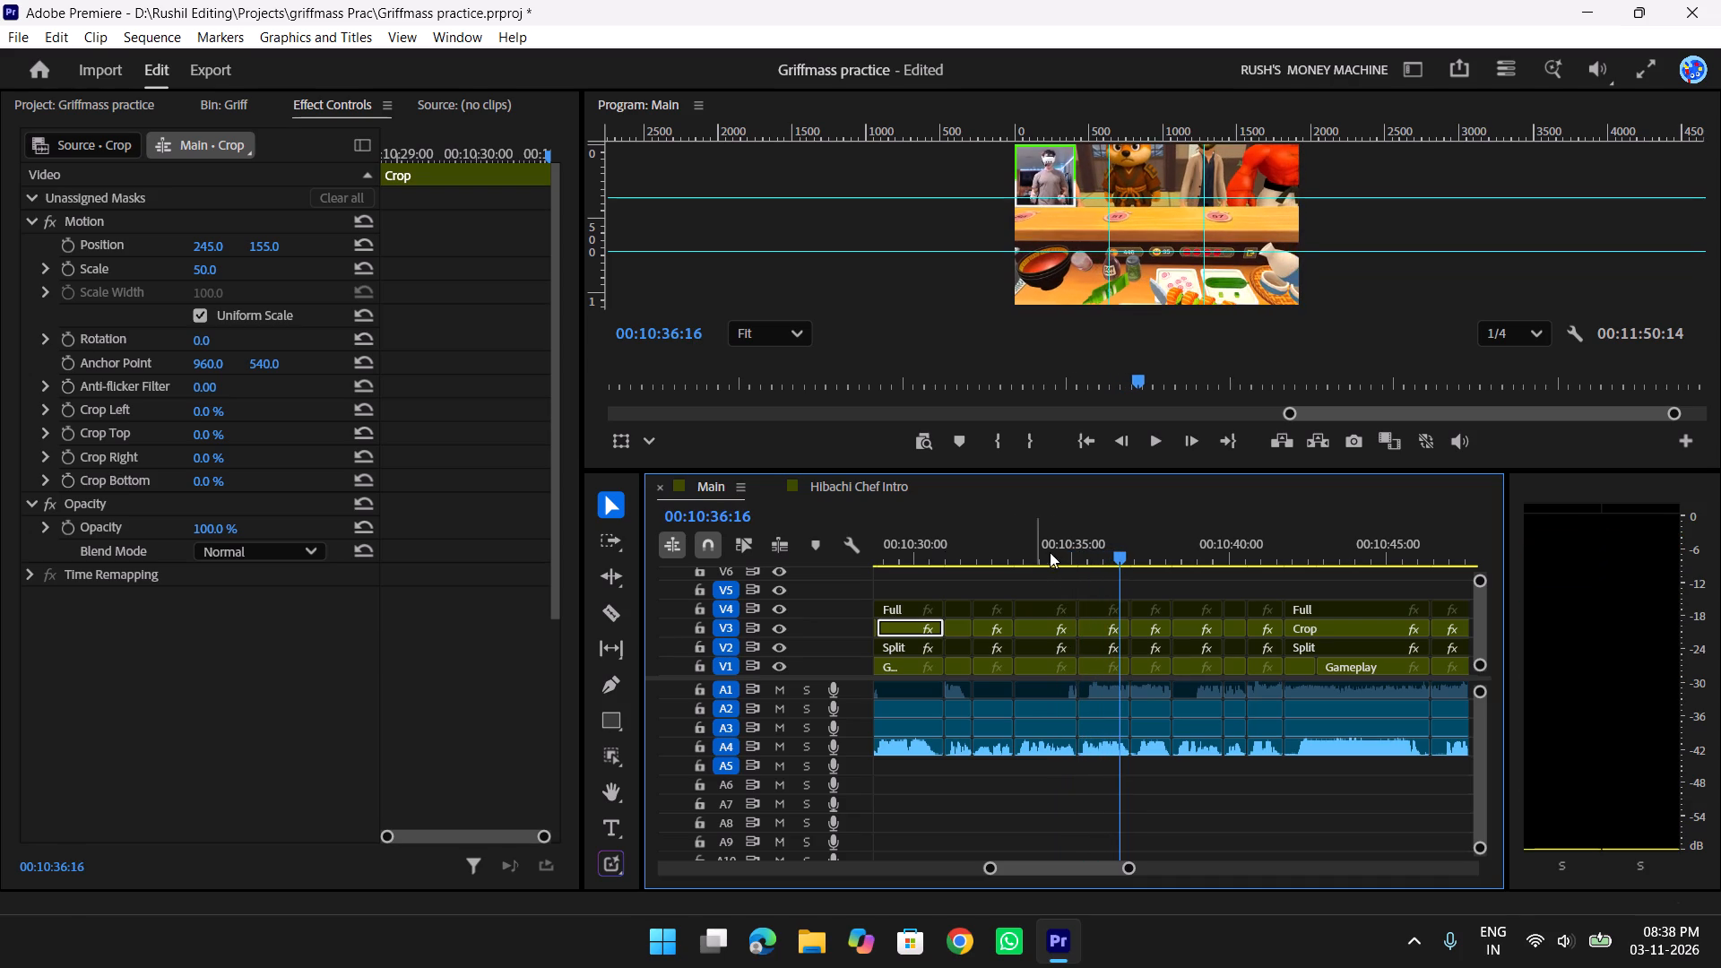
pyautogui.scroll(-3, 1145, 550)
pyautogui.press('space')
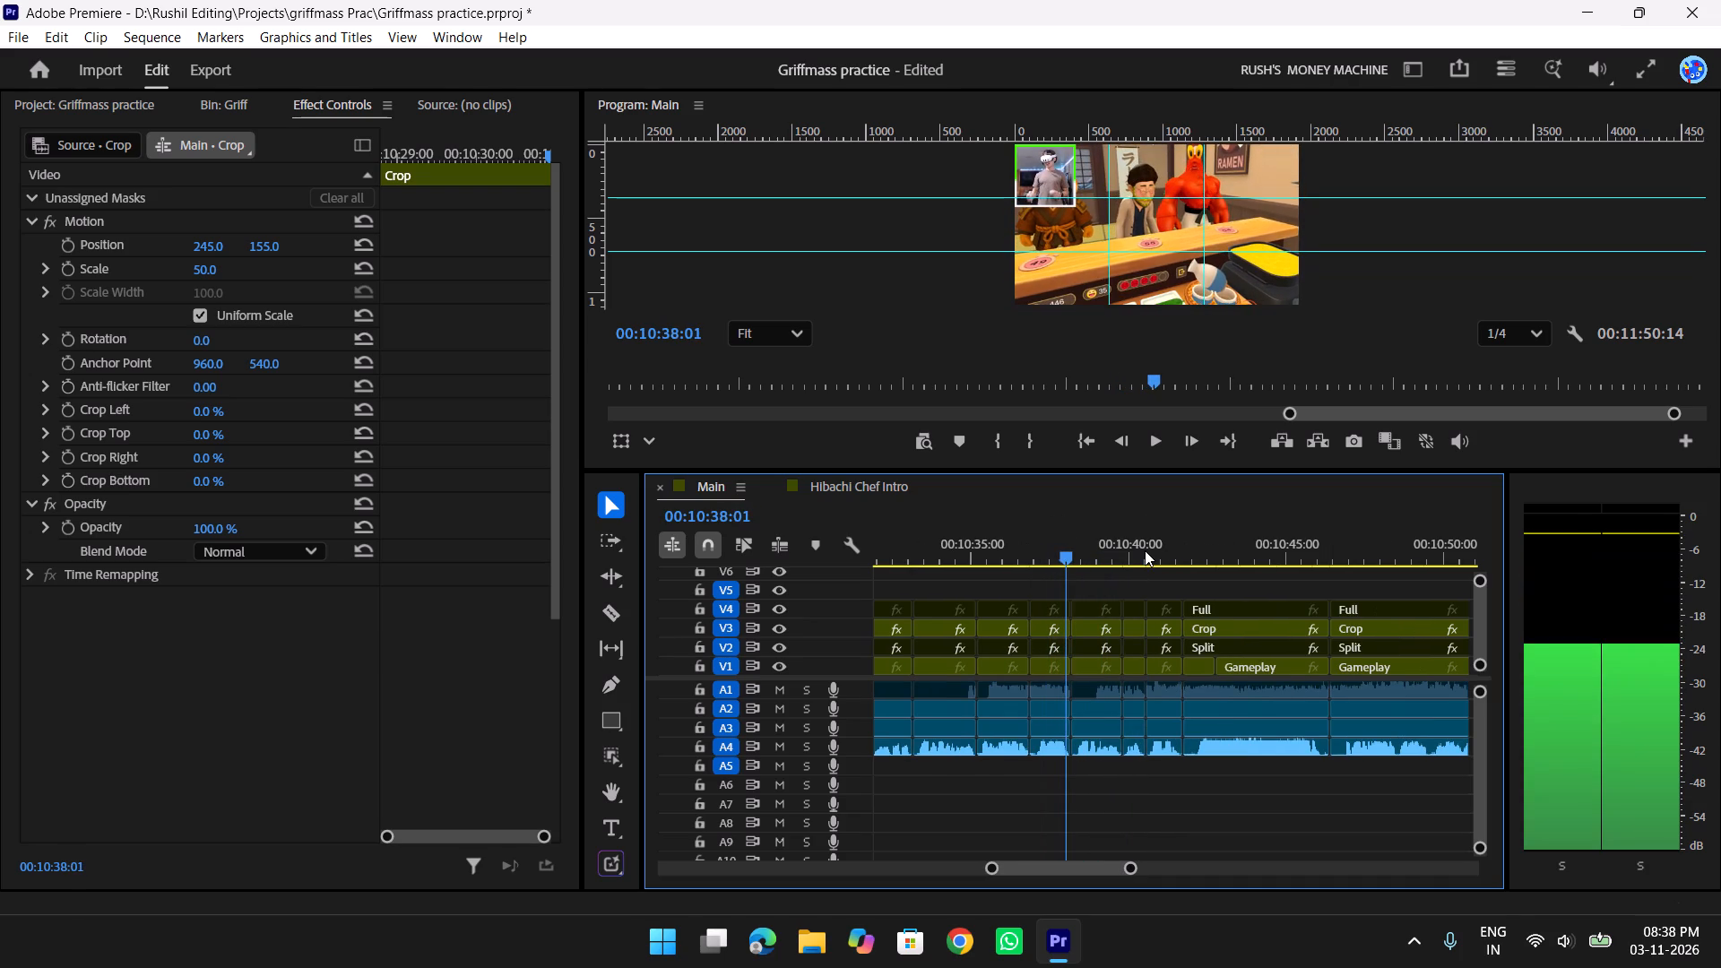
pyautogui.press('space')
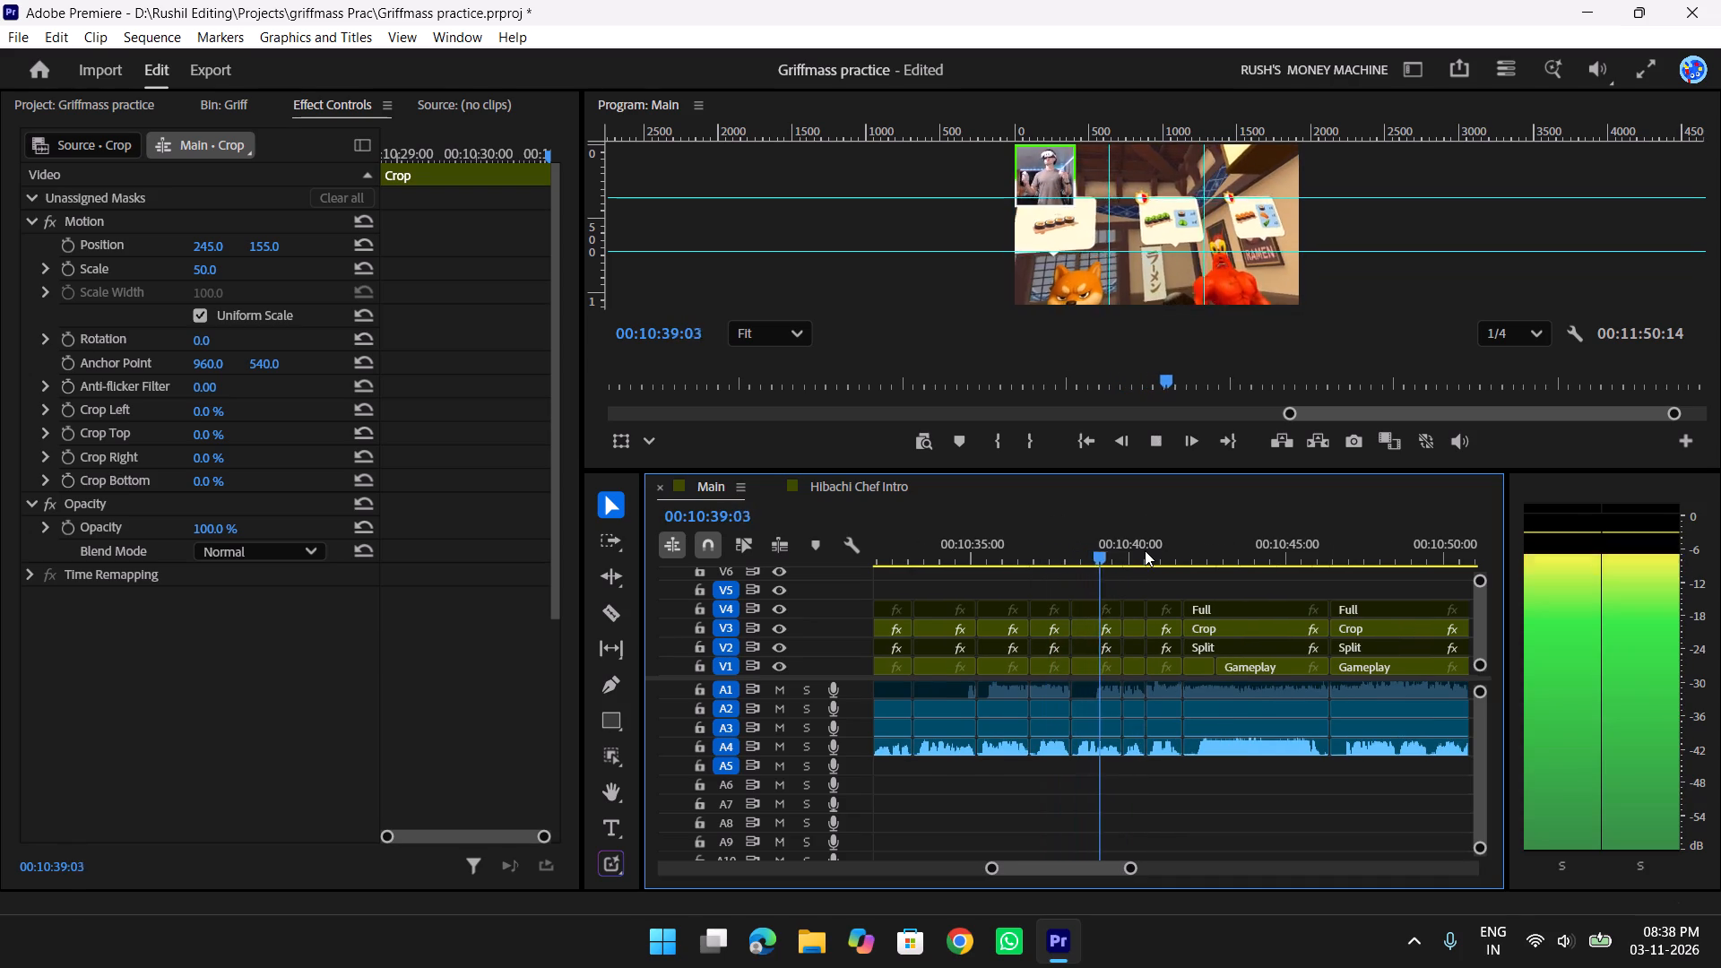
pyautogui.press('space')
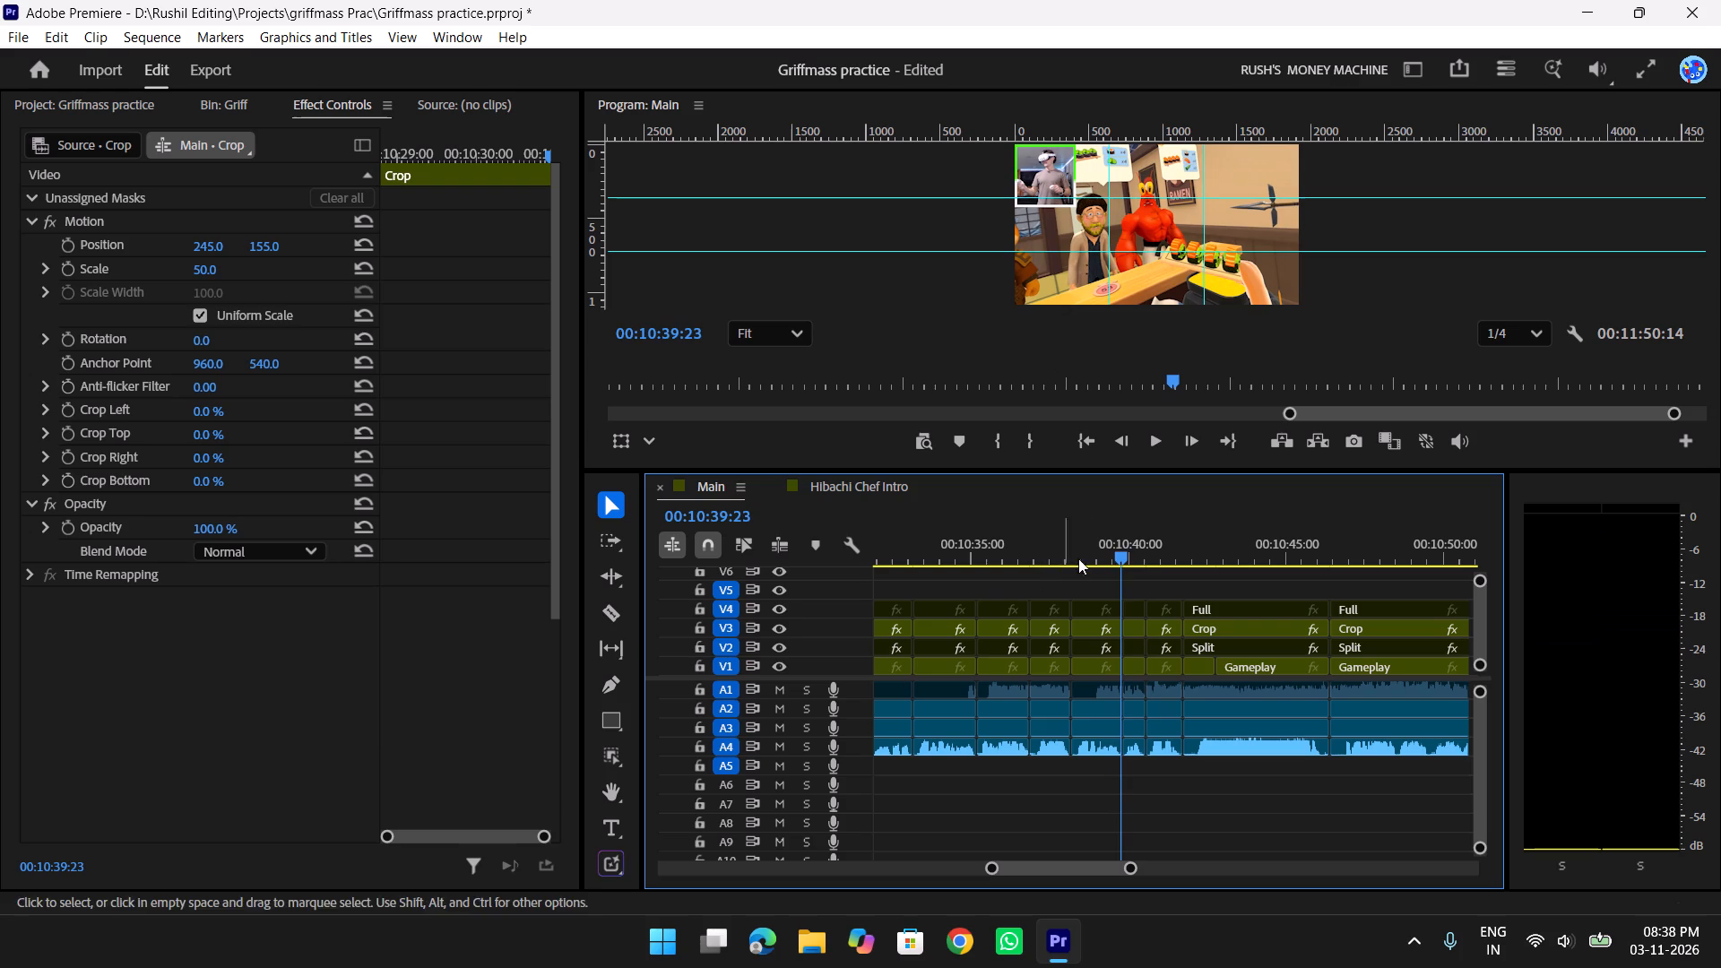
pyautogui.press('space')
# Apply the Big Zoom Crop No shake preset to the V3 Crop clip at 00:10:38:12.
pyautogui.moveTo(1120, 544); pyautogui.dragTo(1081, 548)
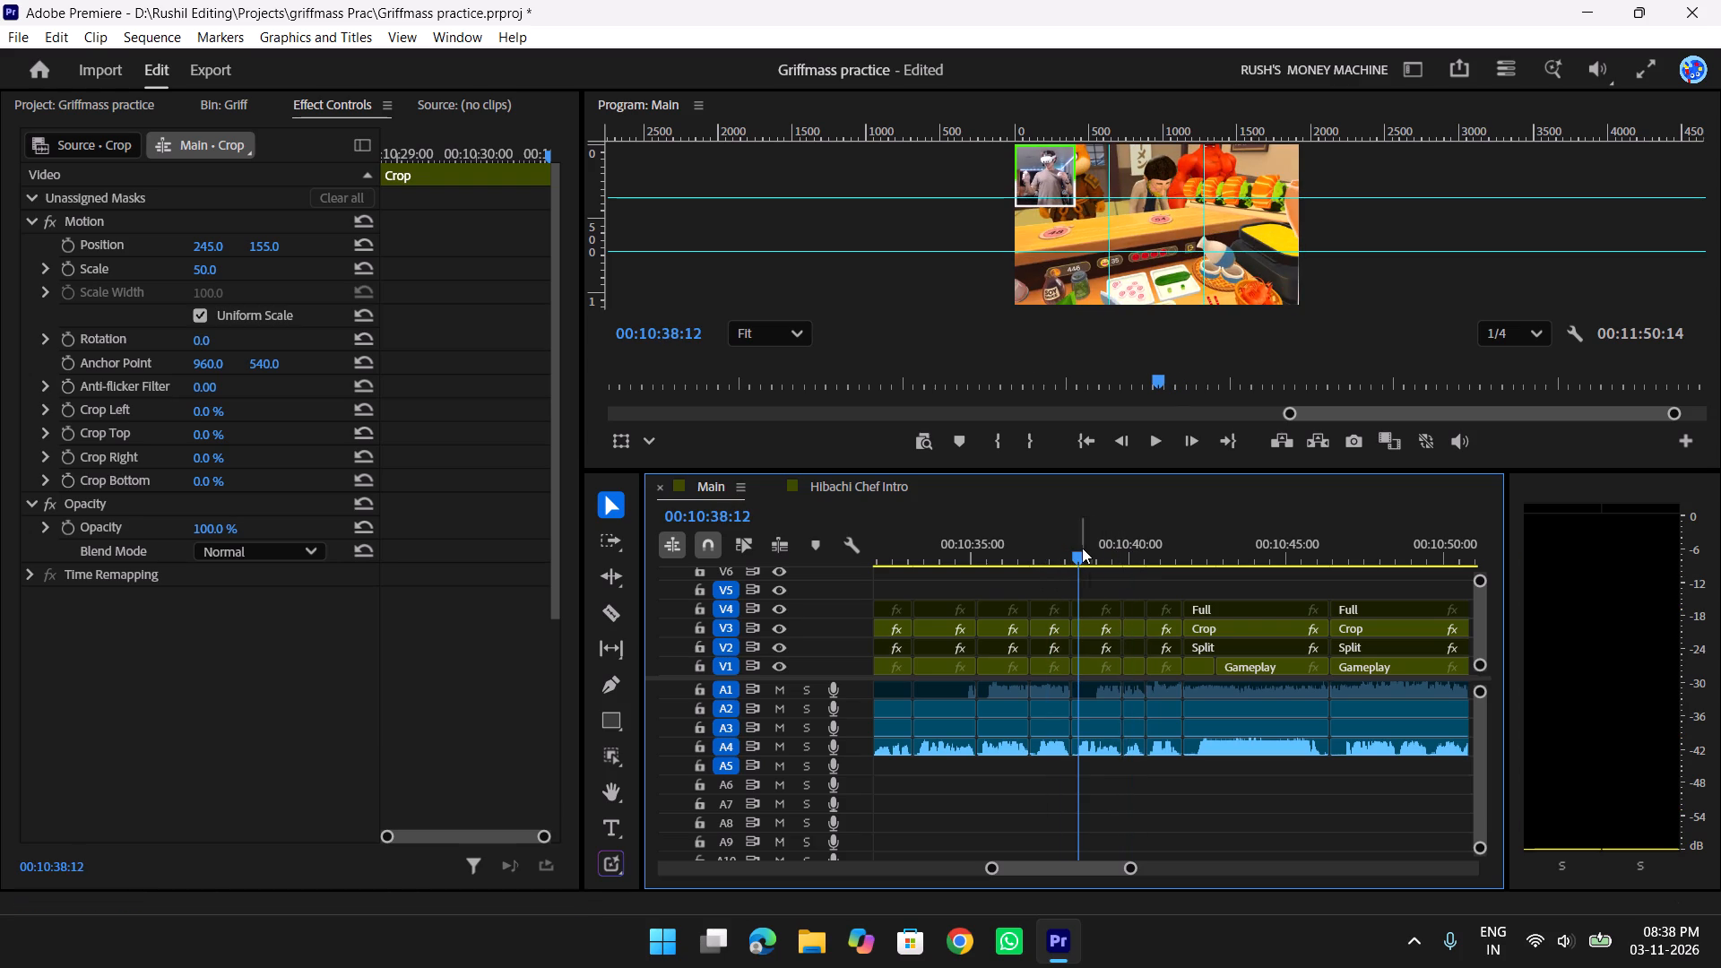
pyautogui.click(1091, 626)
pyautogui.hotkey('shift', 'z')
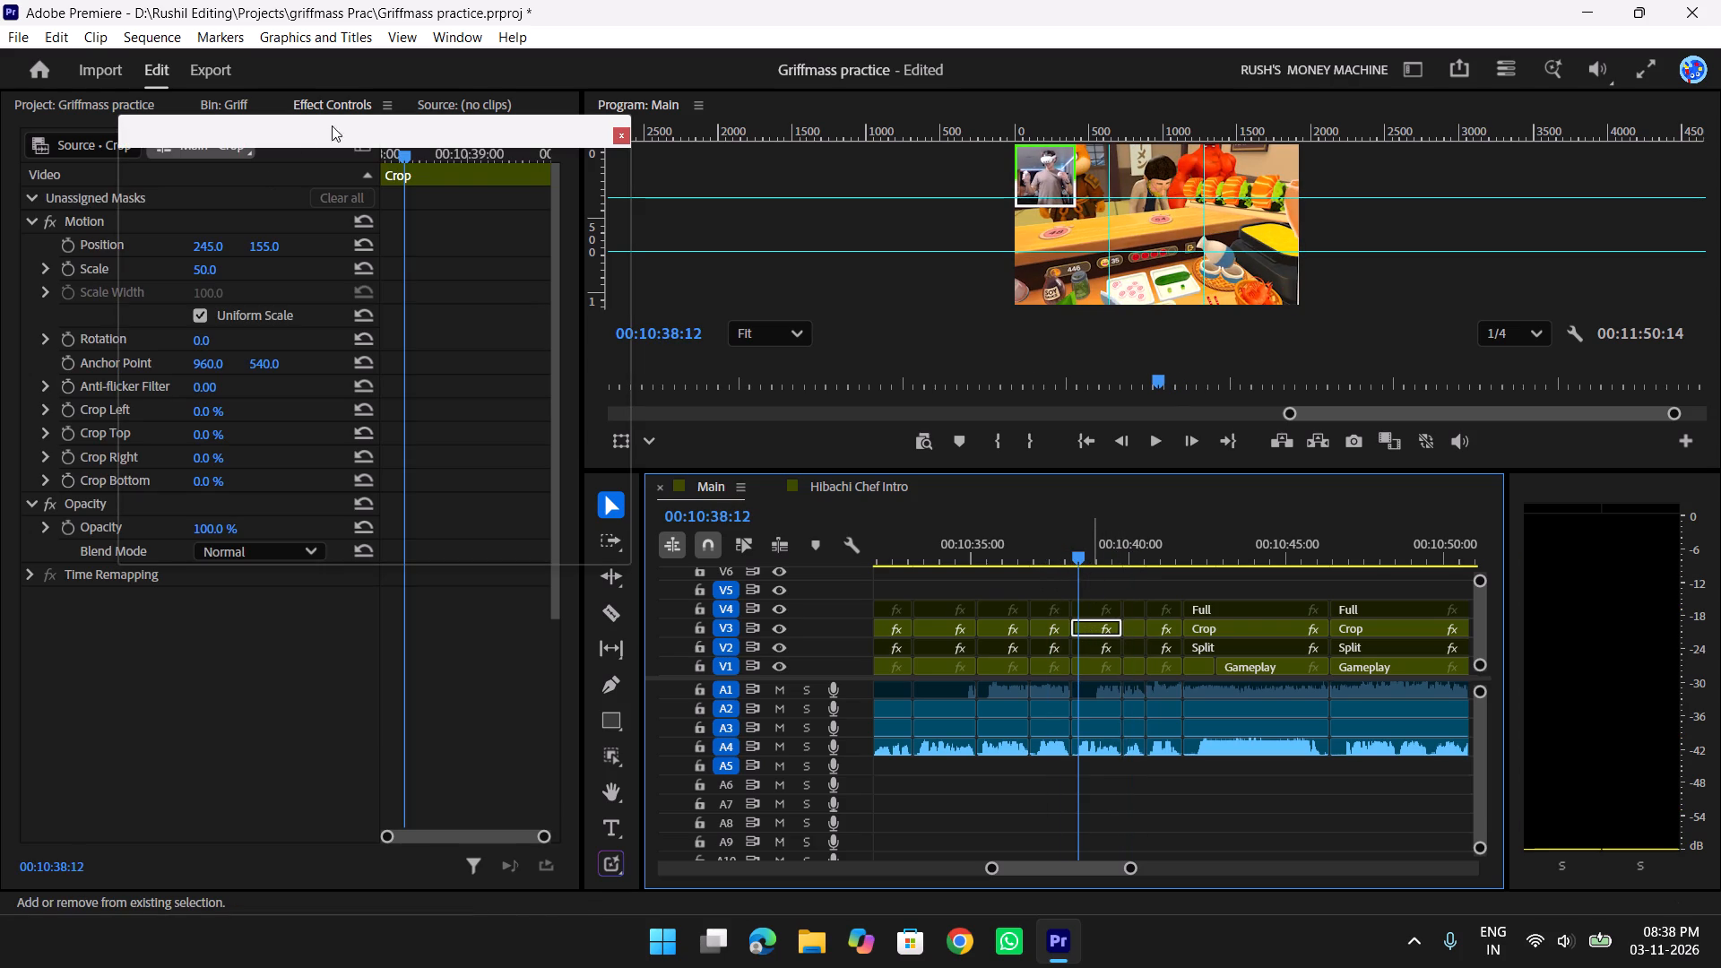
pyautogui.click(245, 205)
pyautogui.click(245, 211)
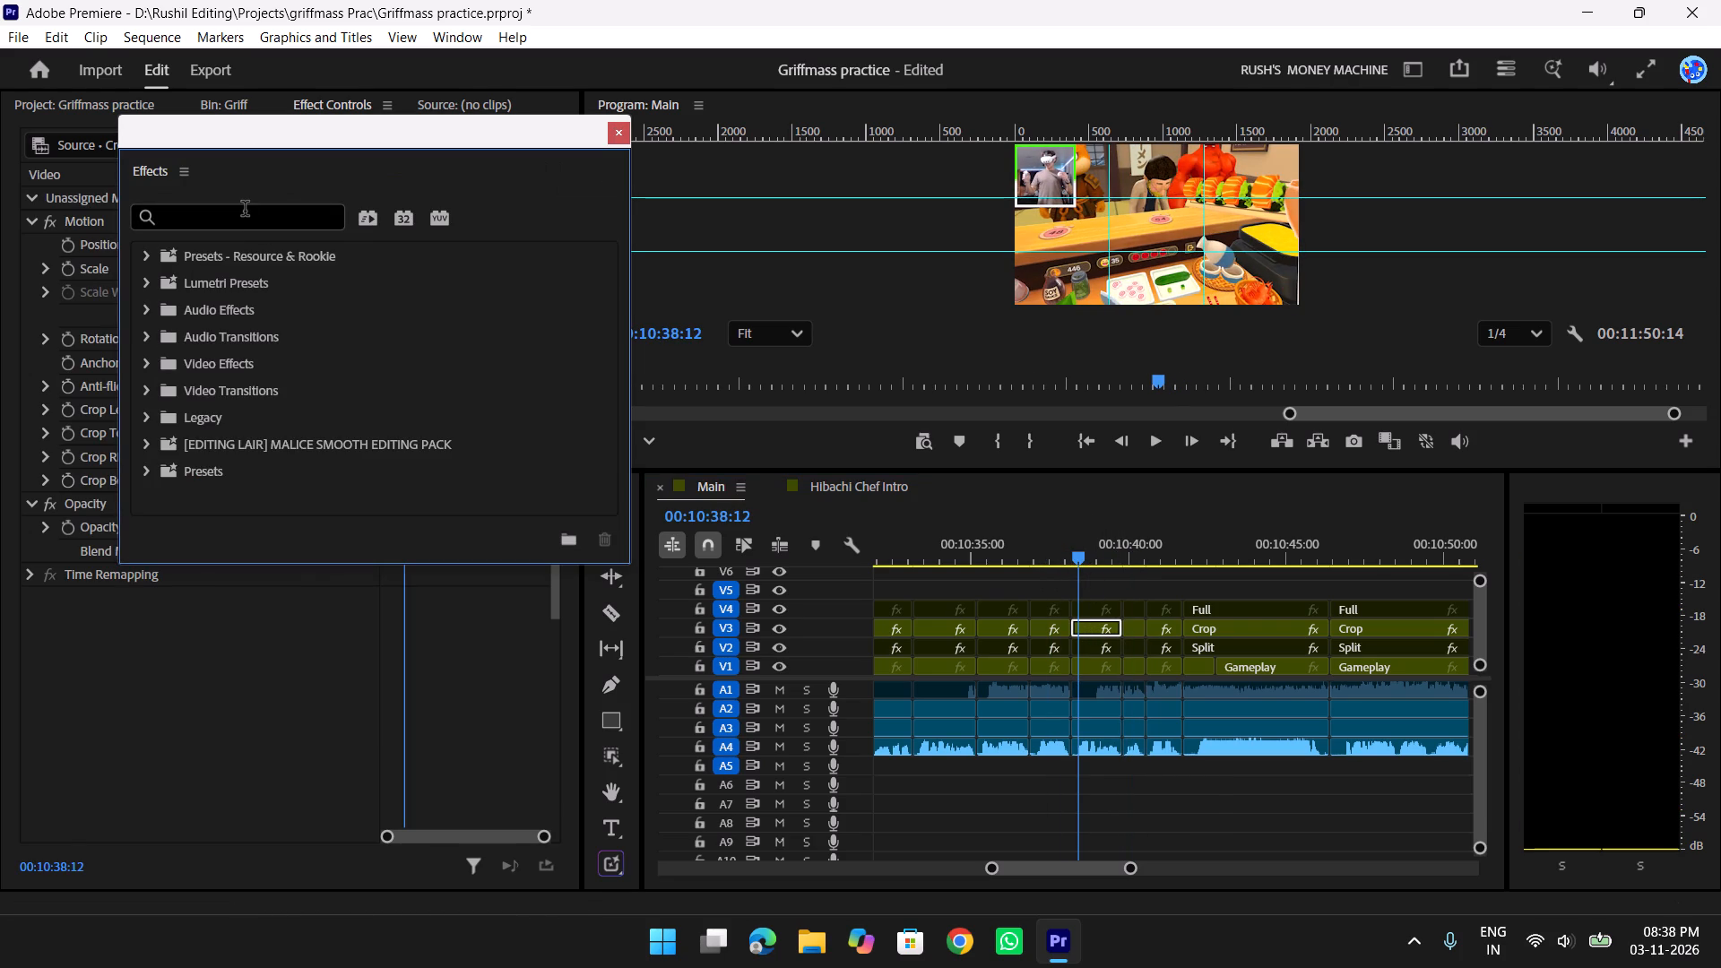
pyautogui.write('big')
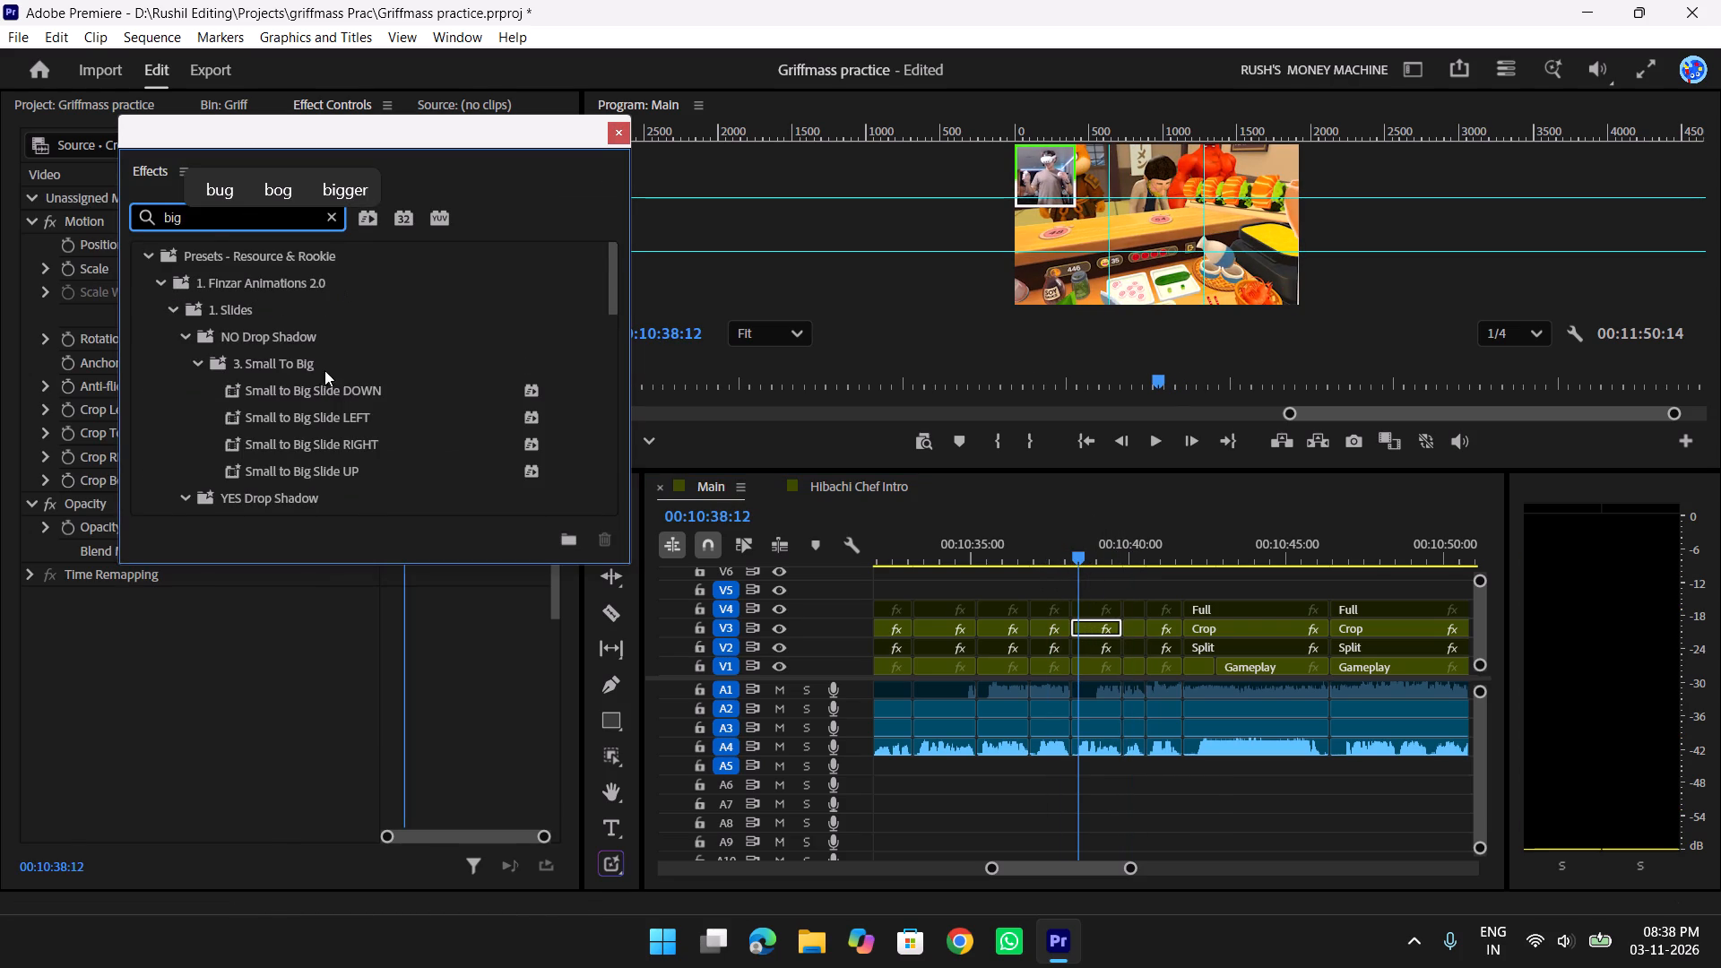
pyautogui.scroll(-19, 342, 385)
pyautogui.scroll(-5, 350, 393)
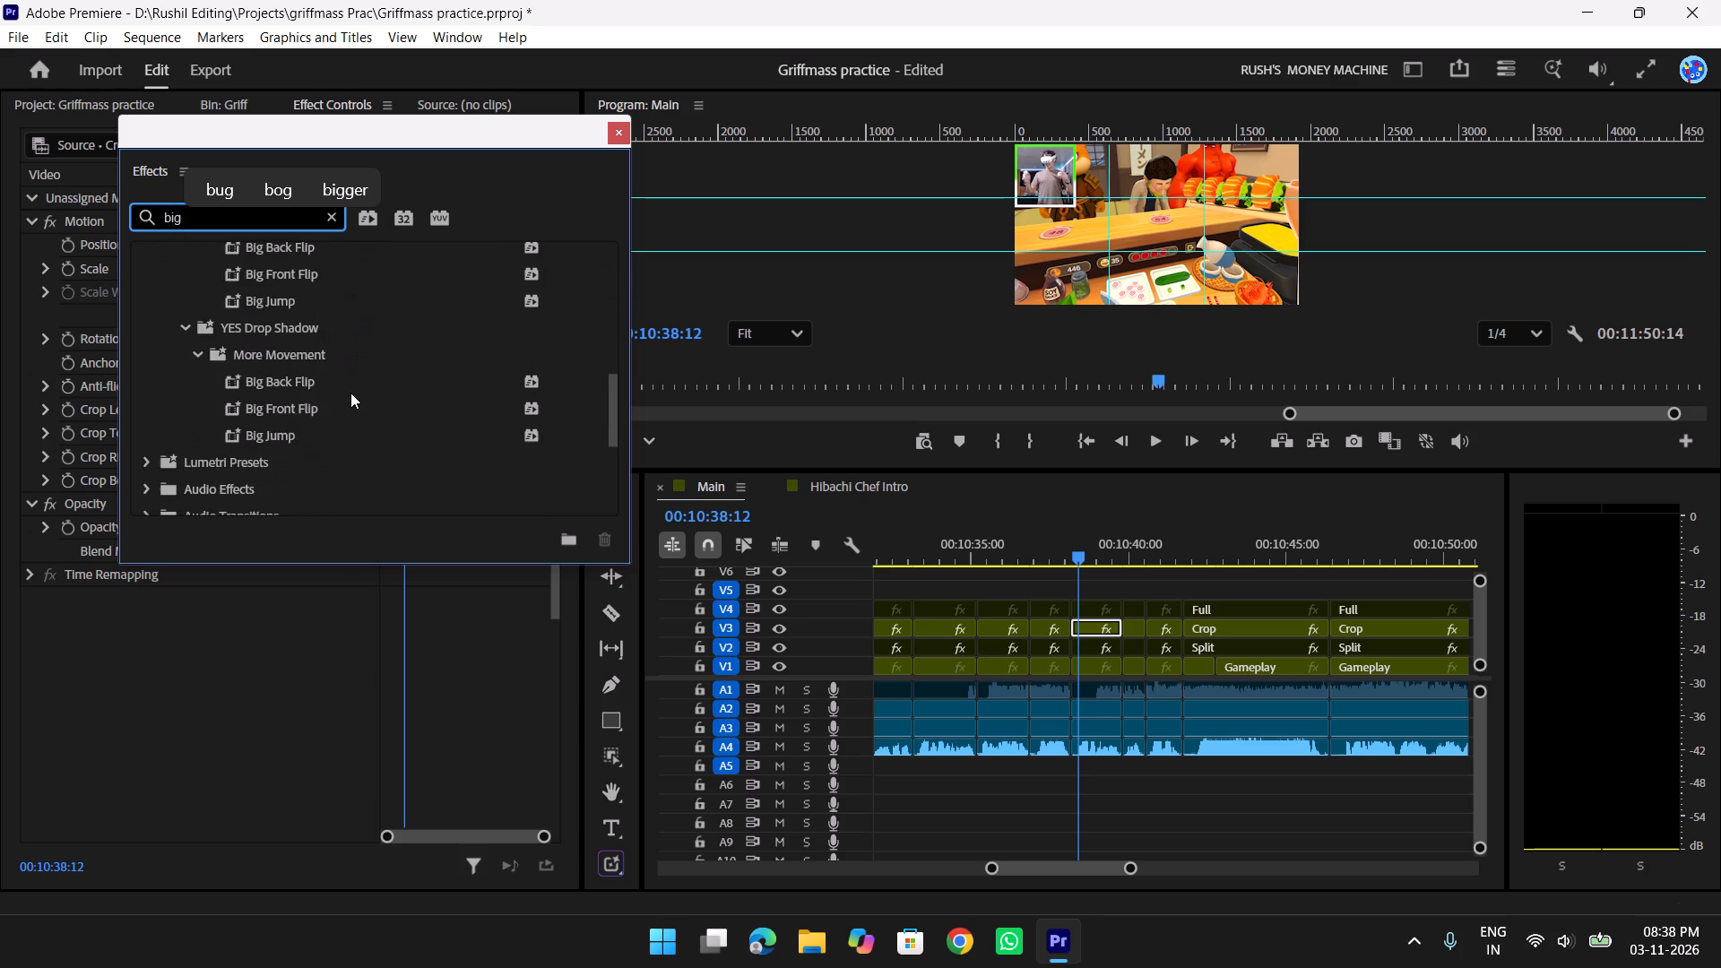
pyautogui.press('space')
pyautogui.write('zoom')
pyautogui.moveTo(337, 471); pyautogui.dragTo(869, 527)
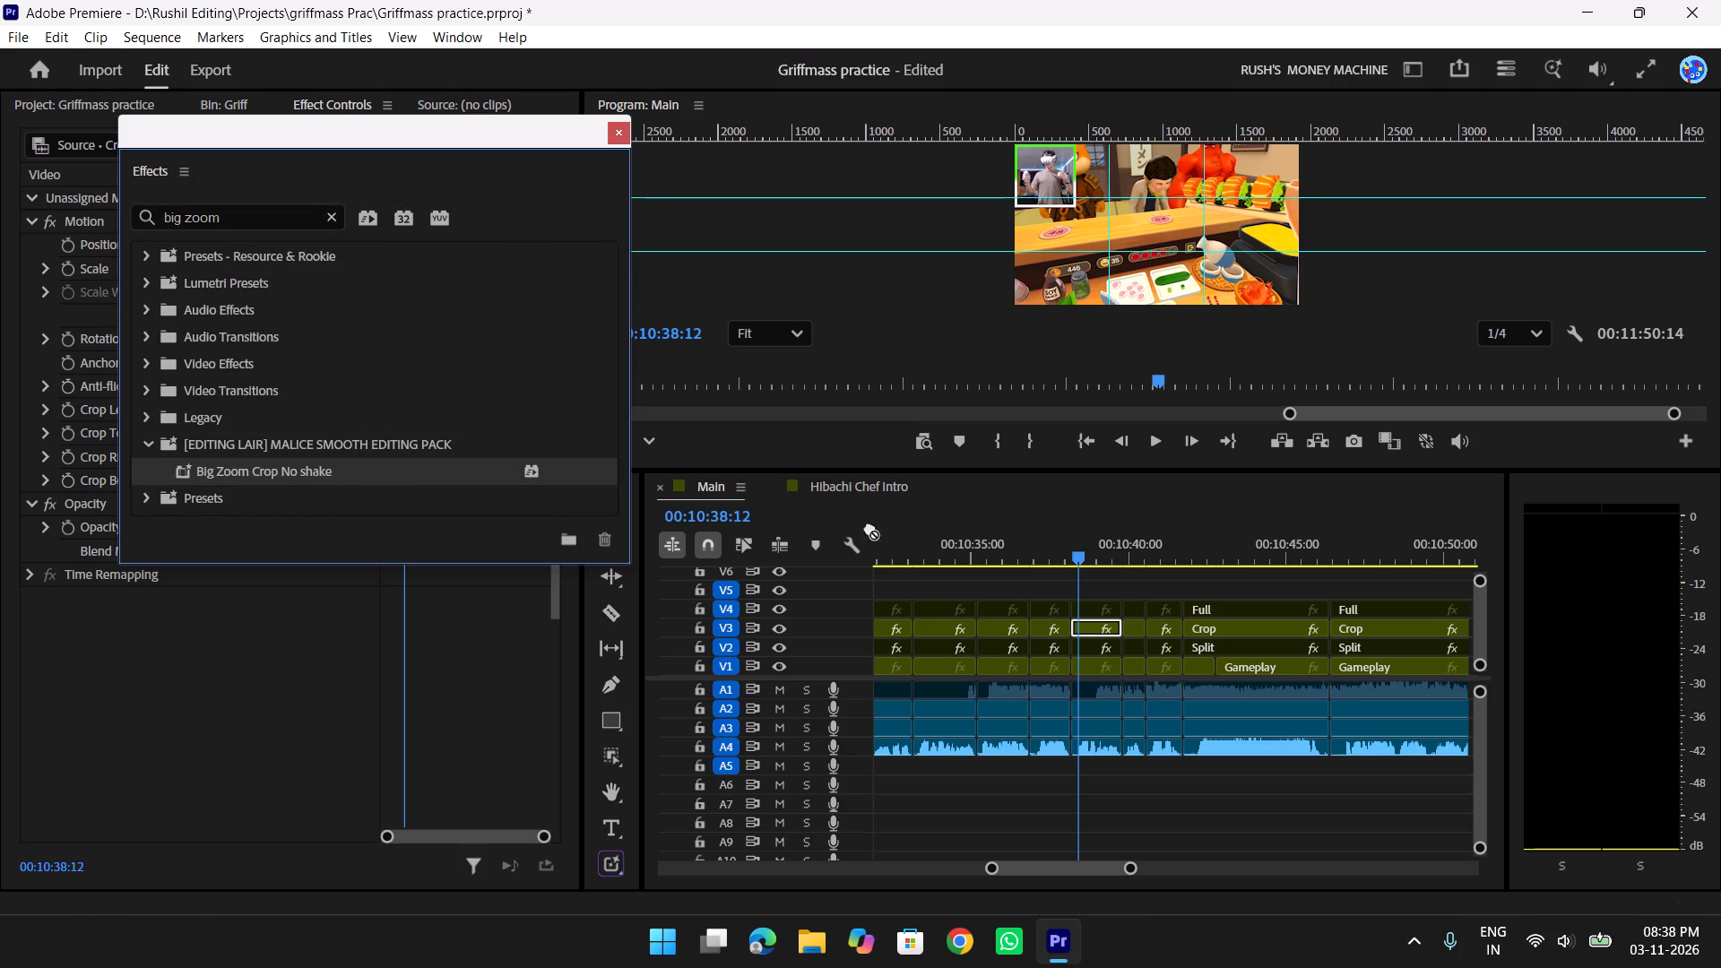
pyautogui.moveTo(869, 527); pyautogui.dragTo(1082, 619)
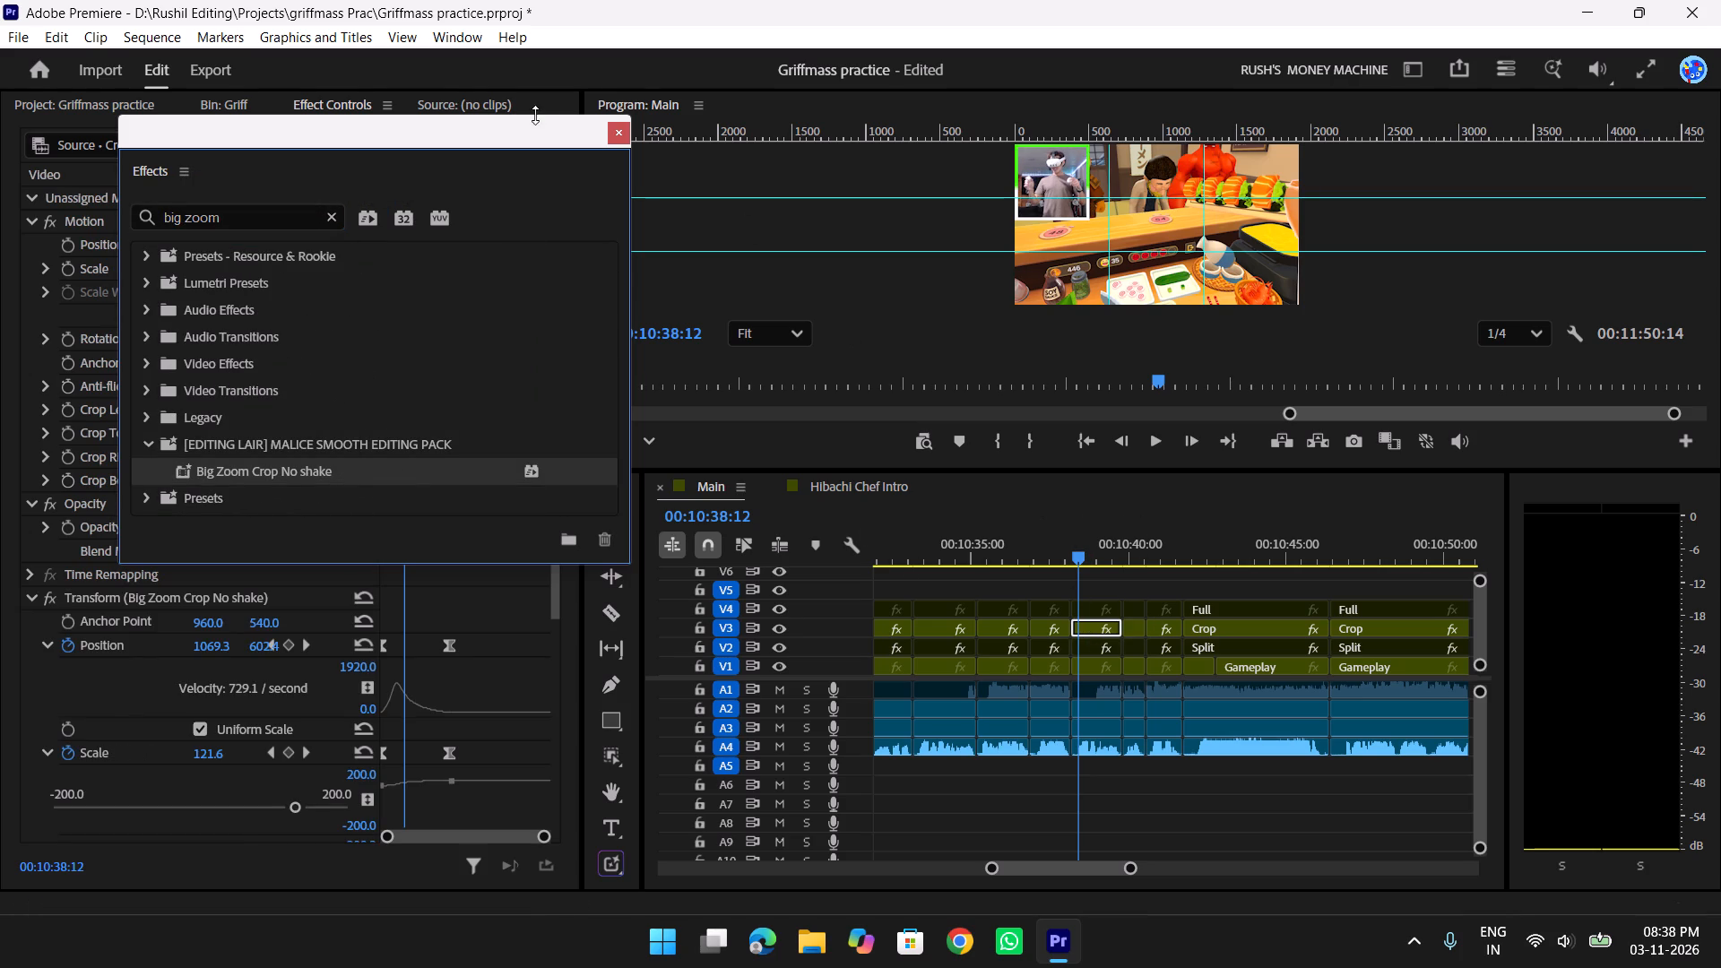
pyautogui.click(620, 136)
# Move the Big Zoom's ending Position and Scale keyframes earlier, closer to the starting keyframes, so the zoom happens faster.
pyautogui.moveTo(490, 616); pyautogui.dragTo(443, 767)
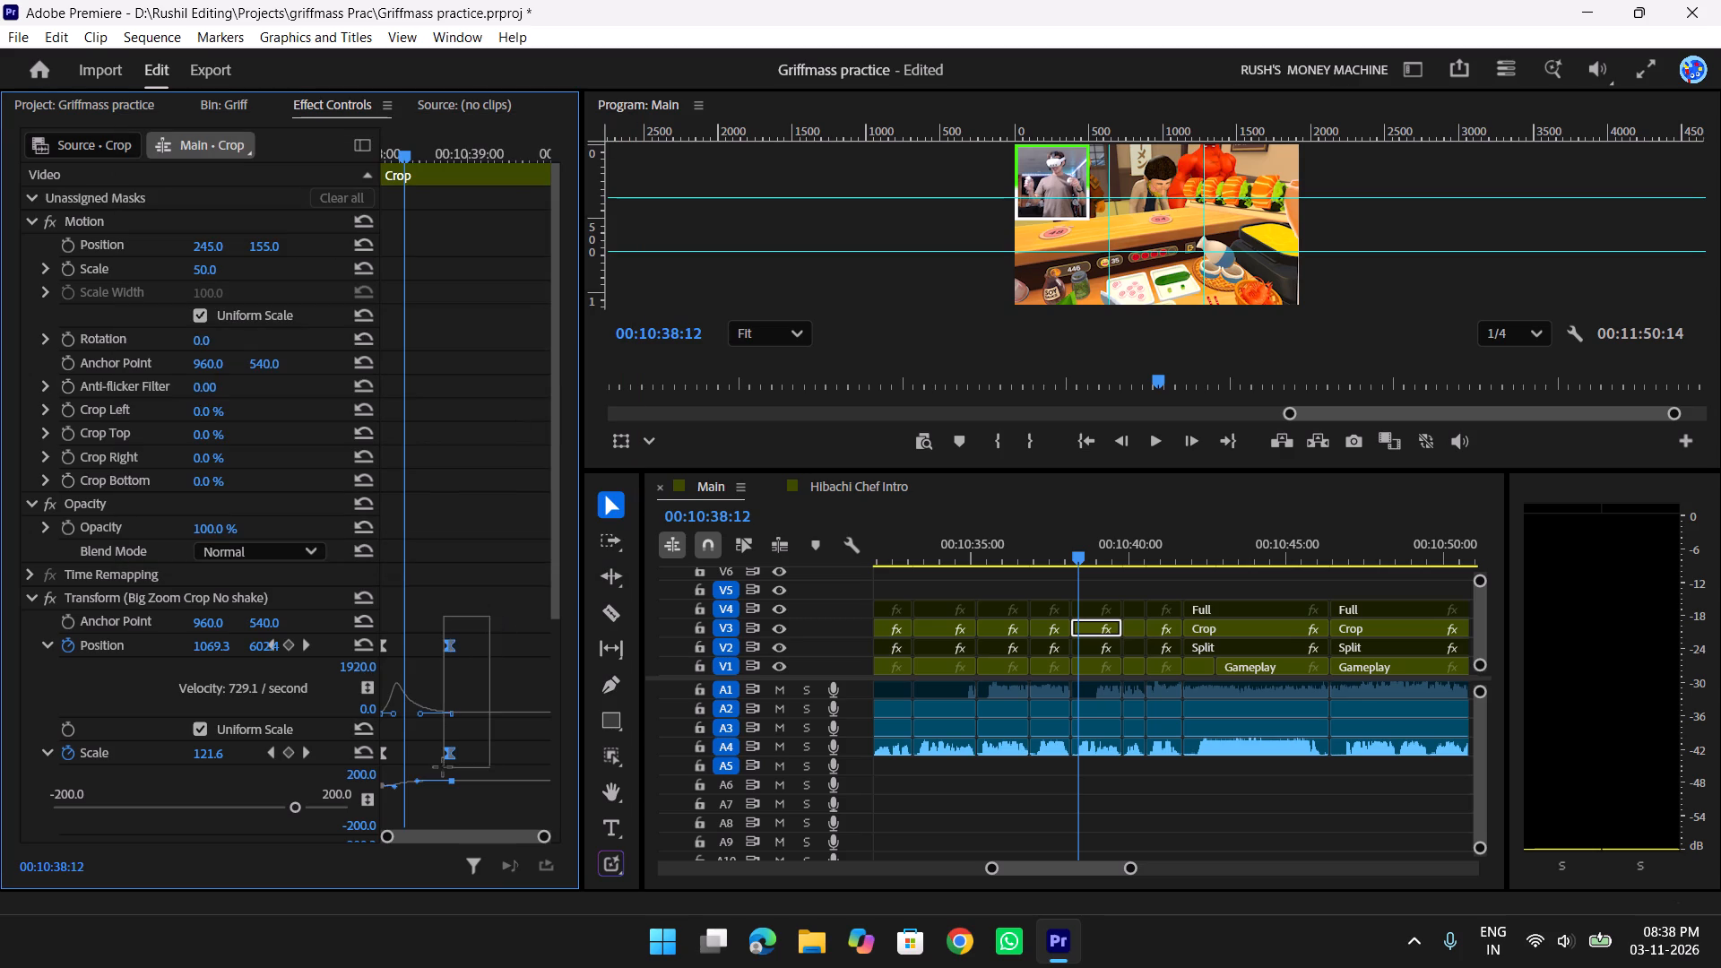
pyautogui.moveTo(443, 767); pyautogui.dragTo(443, 768)
pyautogui.moveTo(441, 635); pyautogui.dragTo(426, 640)
pyautogui.moveTo(428, 583); pyautogui.dragTo(440, 786)
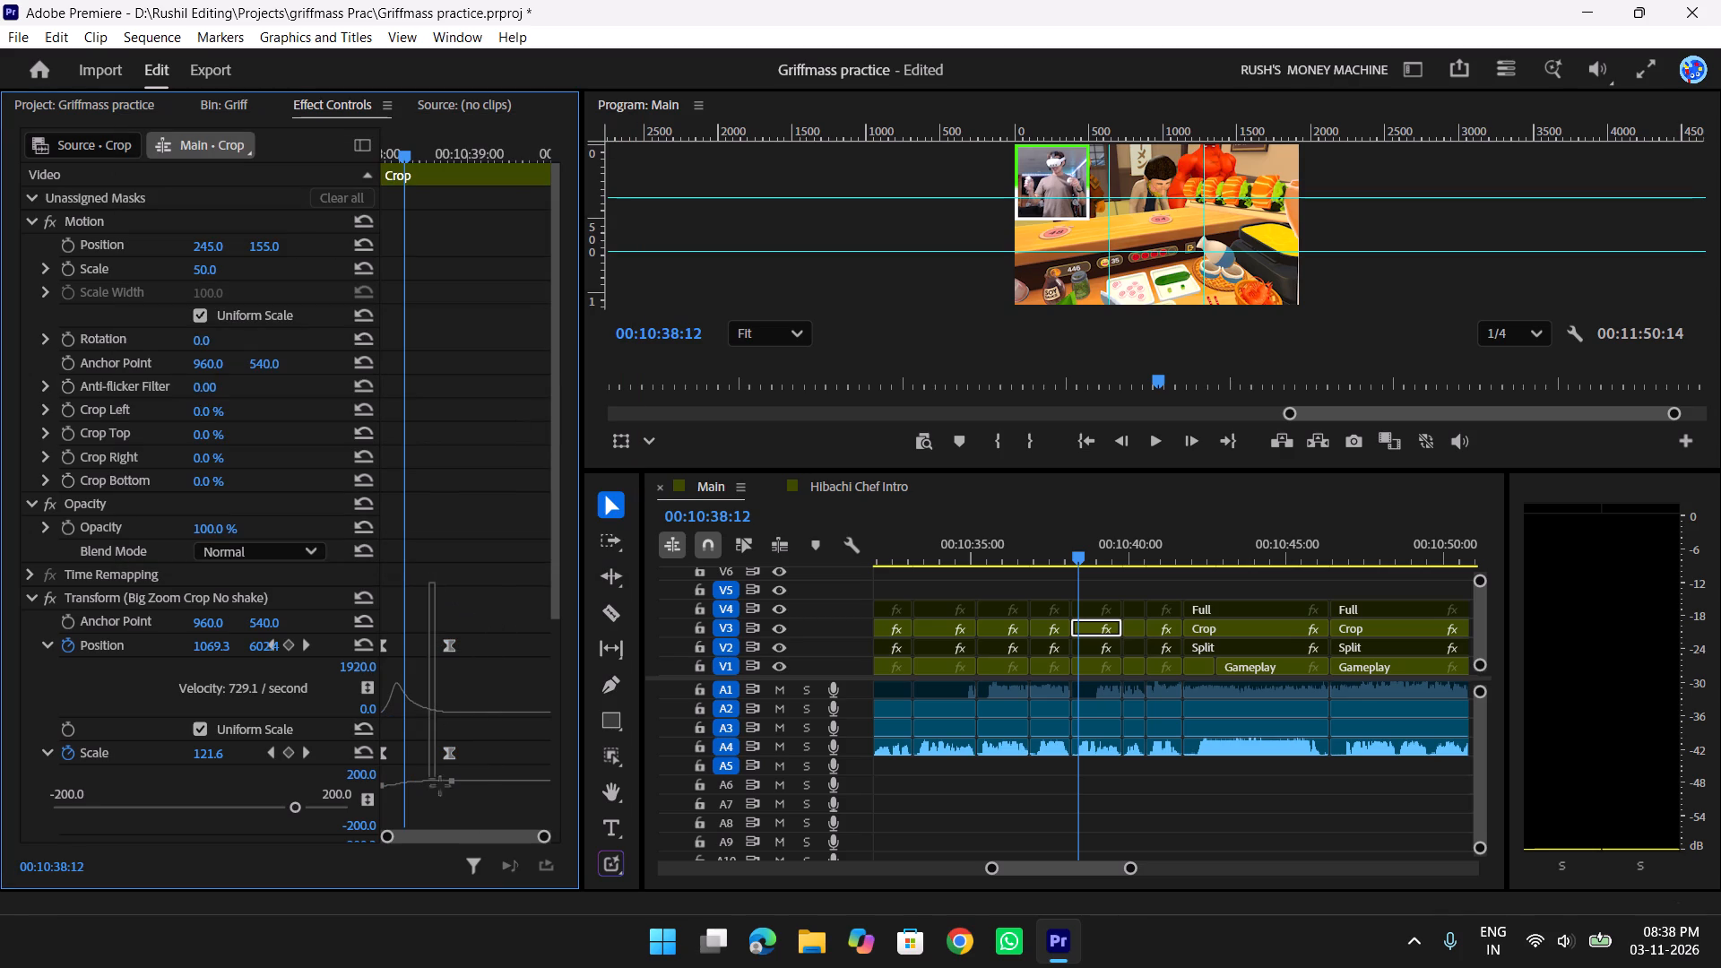
pyautogui.moveTo(440, 786); pyautogui.dragTo(473, 784)
pyautogui.moveTo(450, 637); pyautogui.dragTo(427, 637)
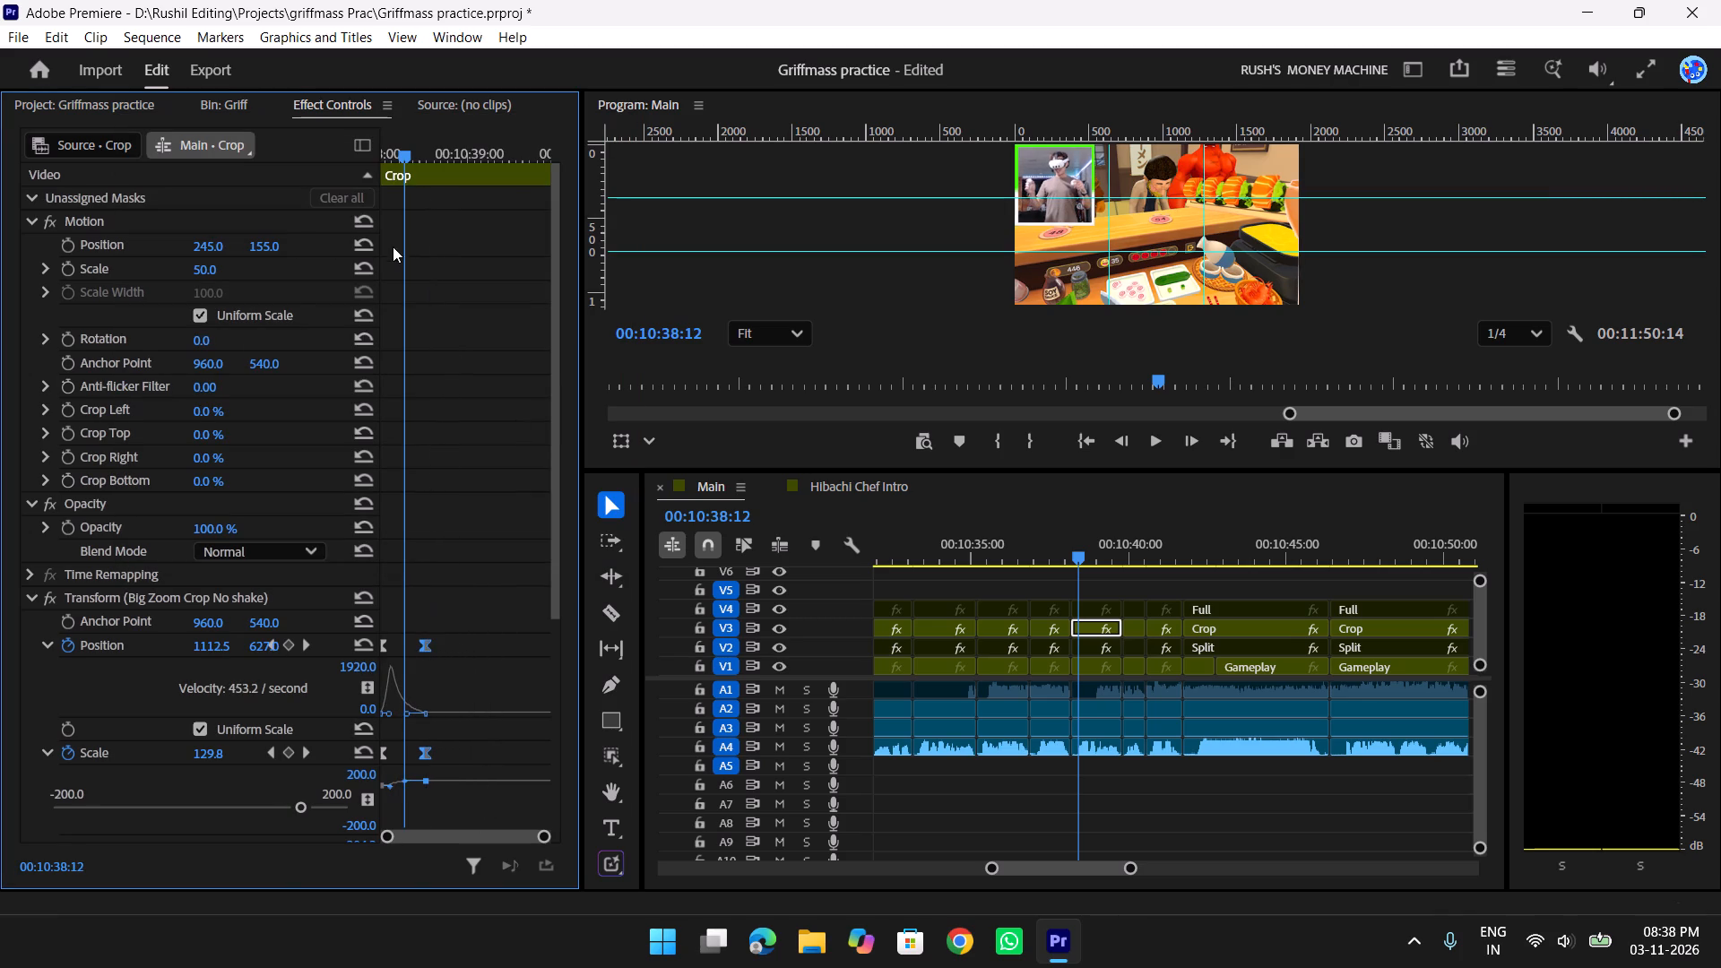
# Play back the zoomed Crop clip and the following shots up to 00:10:45:22 to review the zoom.
pyautogui.moveTo(405, 145); pyautogui.dragTo(355, 156)
pyautogui.press('space')
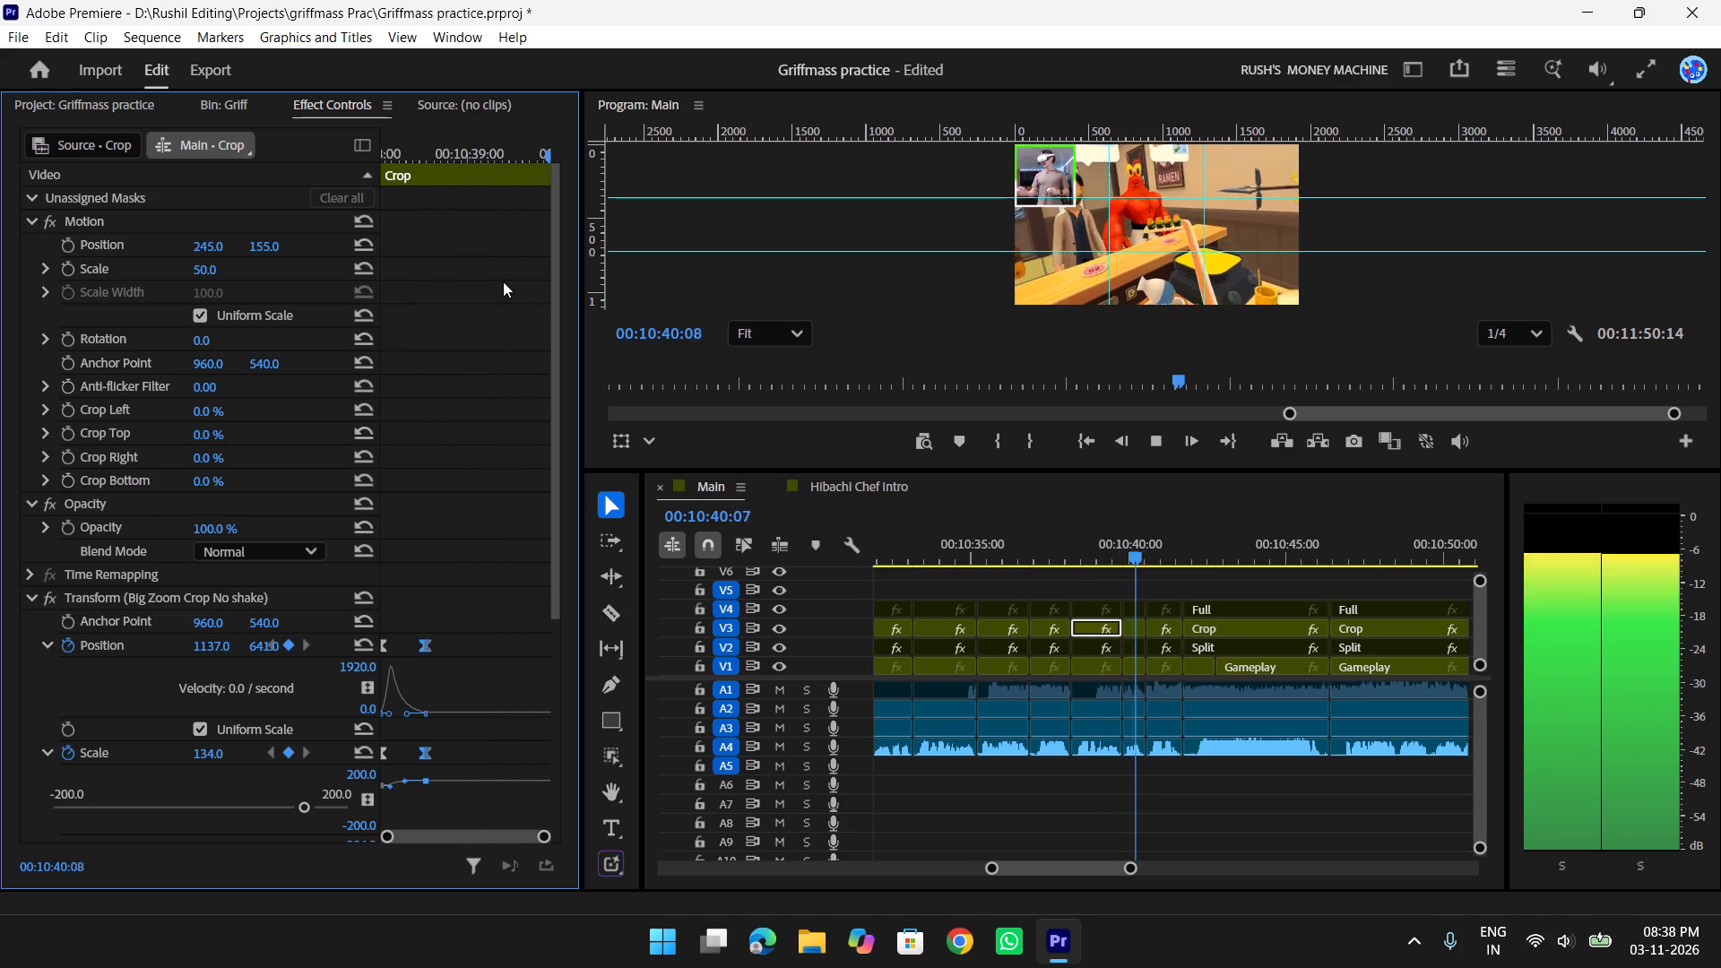
pyautogui.press('space')
pyautogui.moveTo(1090, 523); pyautogui.dragTo(993, 528)
pyautogui.press('space')
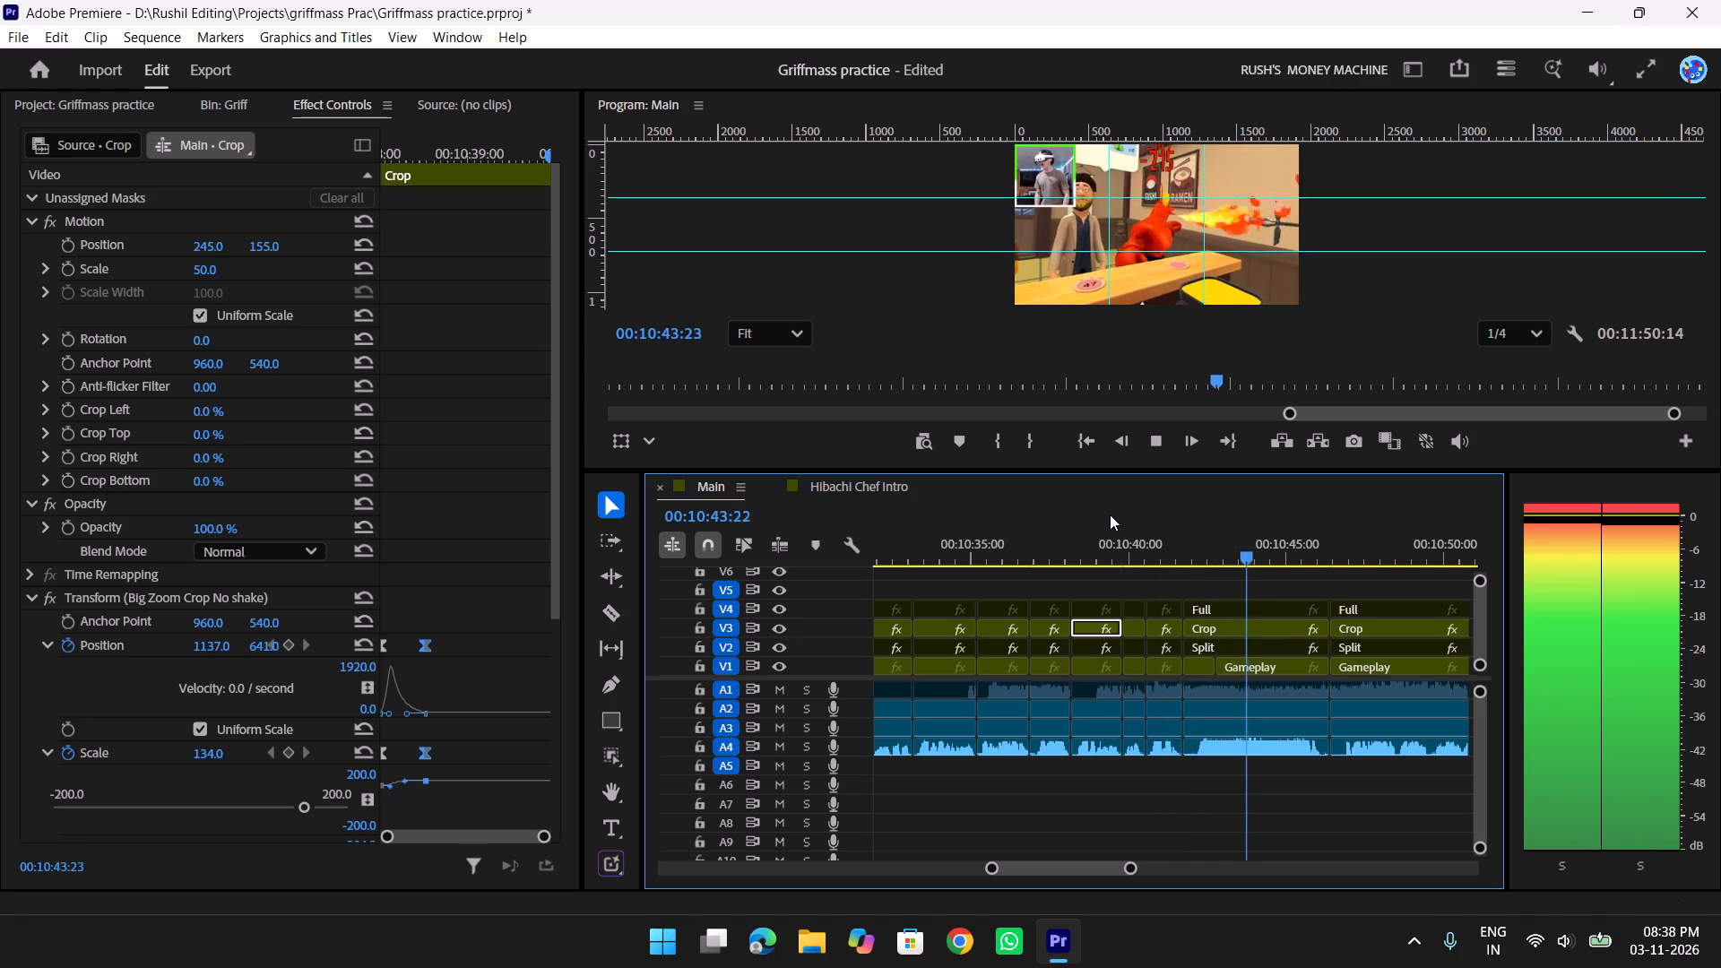
pyautogui.scroll(-4, 1110, 514)
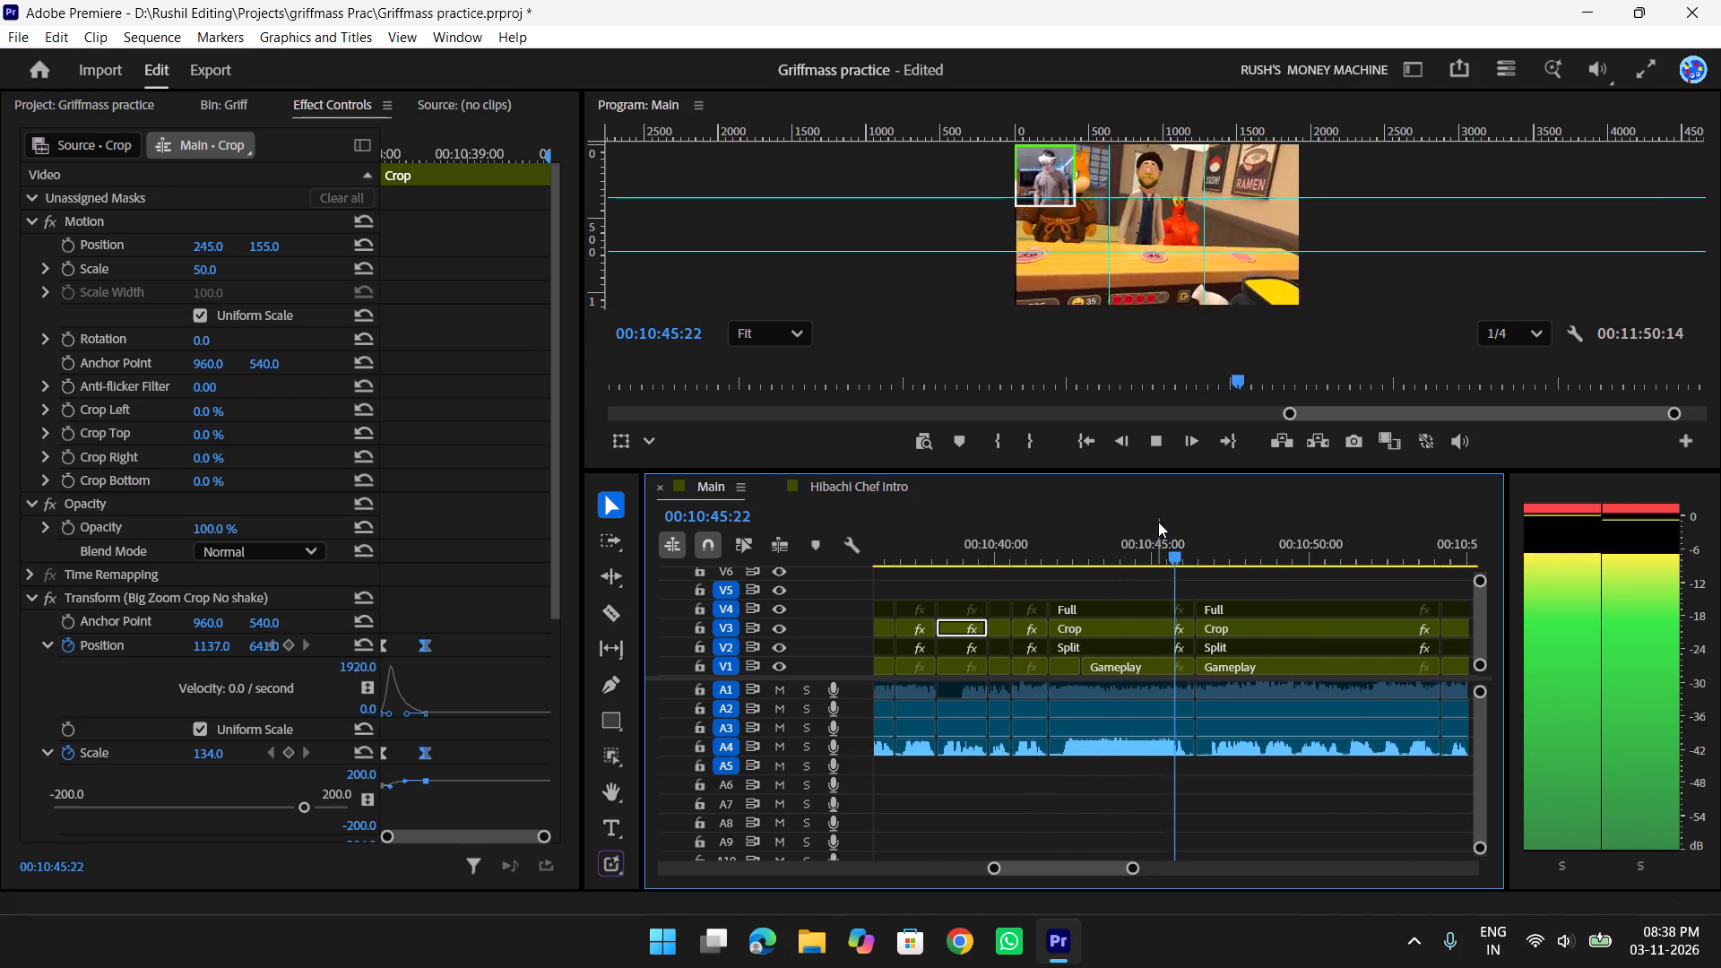
pyautogui.press('space')
# Recheck the fire moment around 00:10:42:27 and apply the Malice Angry Shake Small preset to the Crop clip there.
pyautogui.moveTo(1138, 564); pyautogui.dragTo(1095, 573)
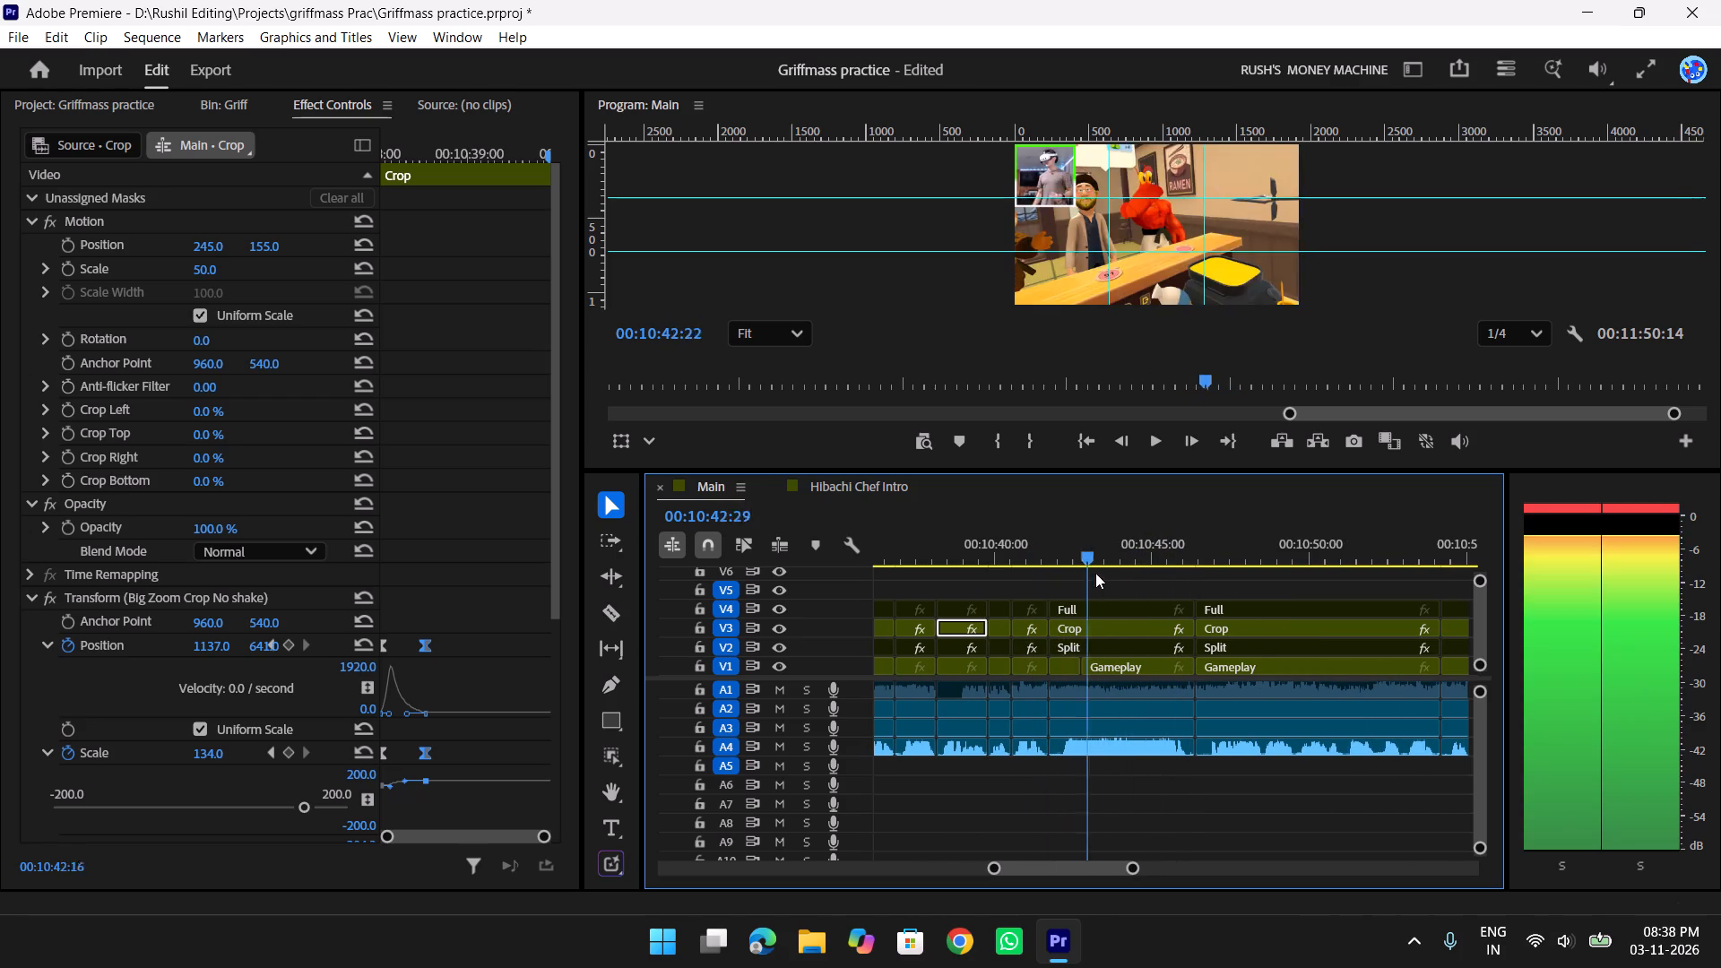
pyautogui.moveTo(1095, 573); pyautogui.dragTo(1167, 565)
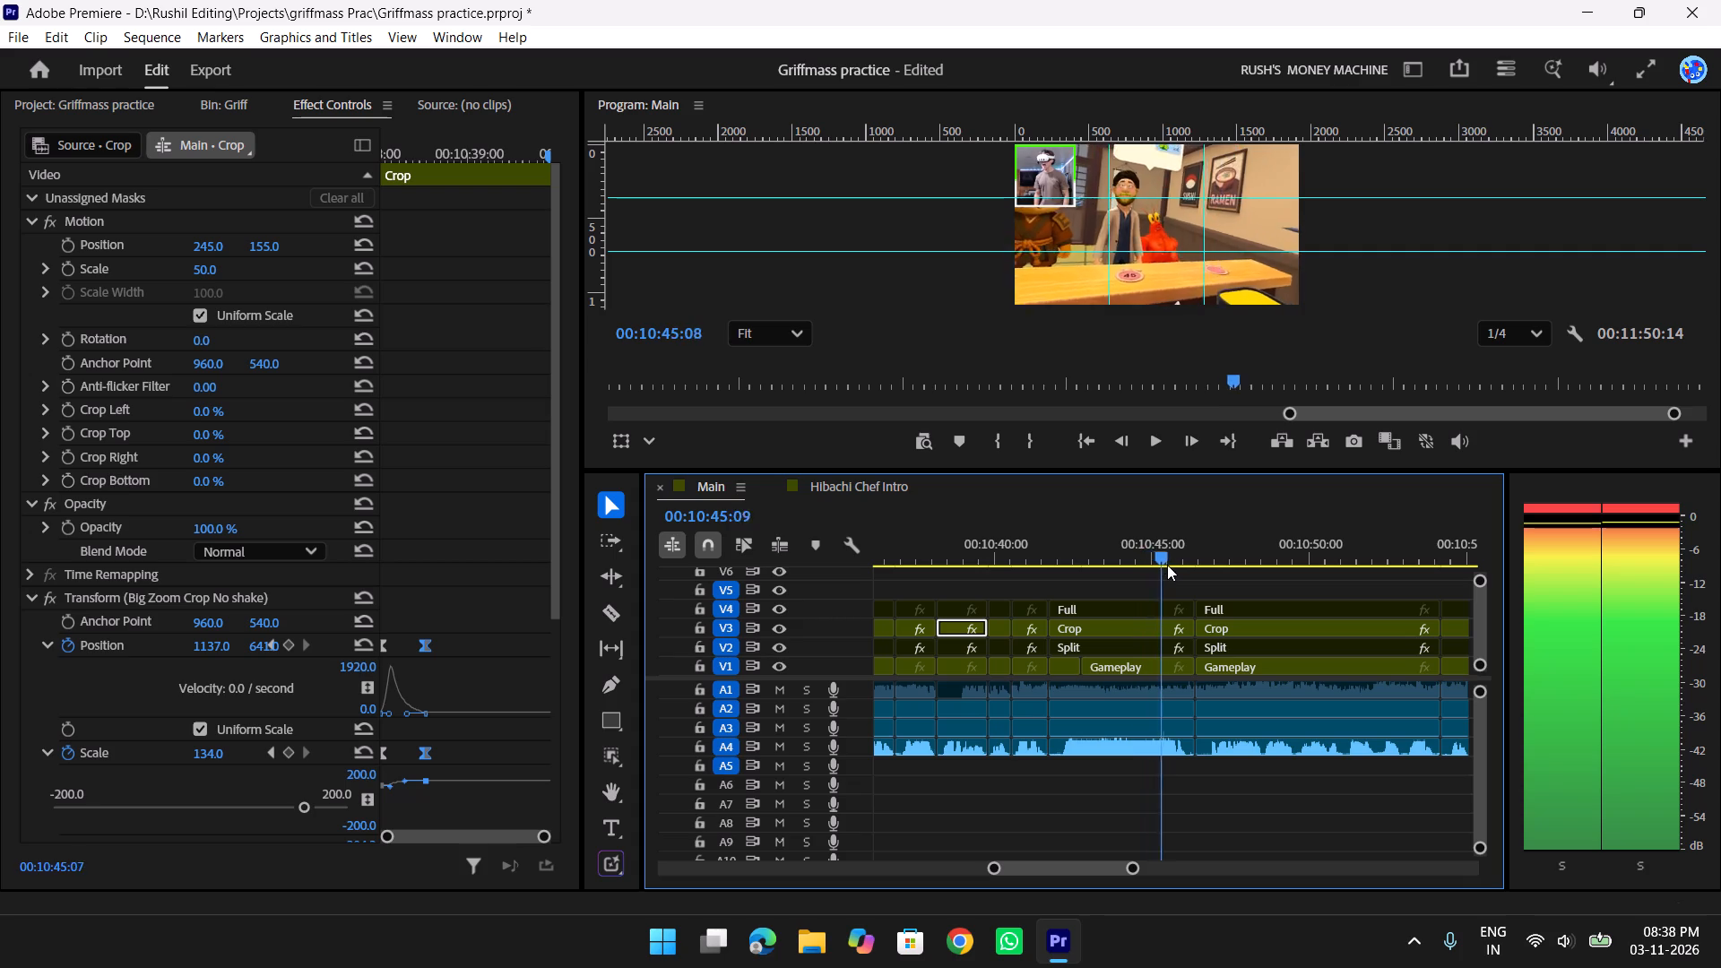
pyautogui.moveTo(1167, 565); pyautogui.dragTo(1038, 558)
pyautogui.press('space')
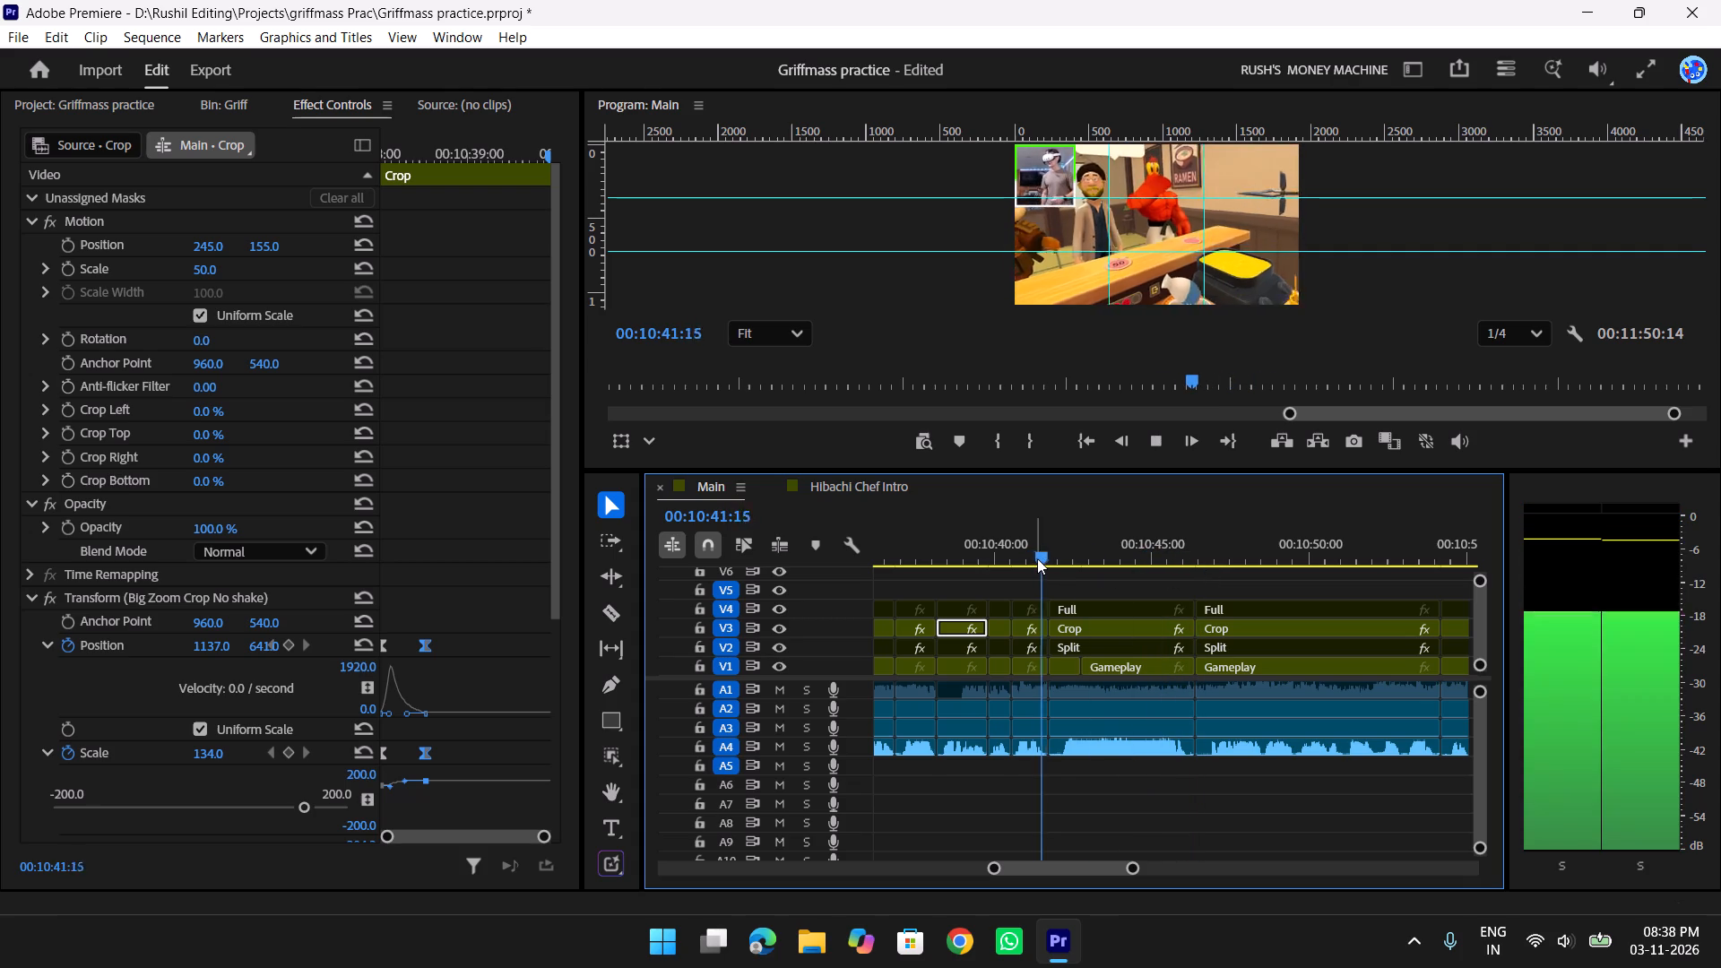
pyautogui.press('space')
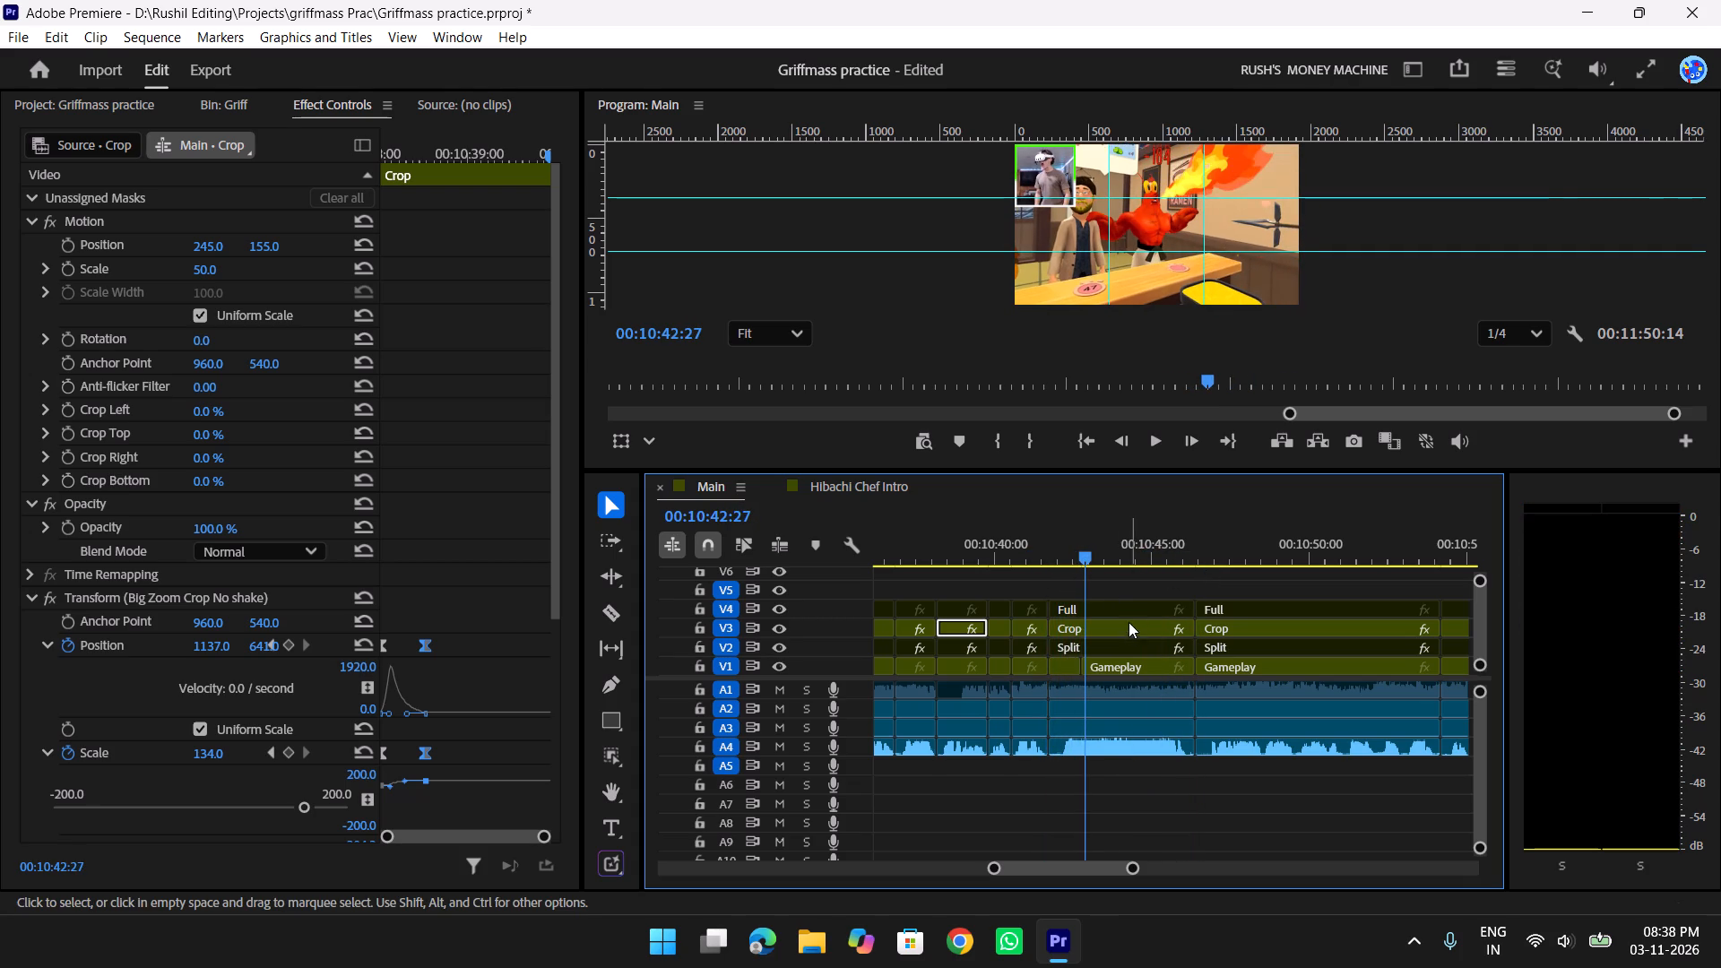
pyautogui.click(1129, 622)
pyautogui.hotkey('shift', 'z')
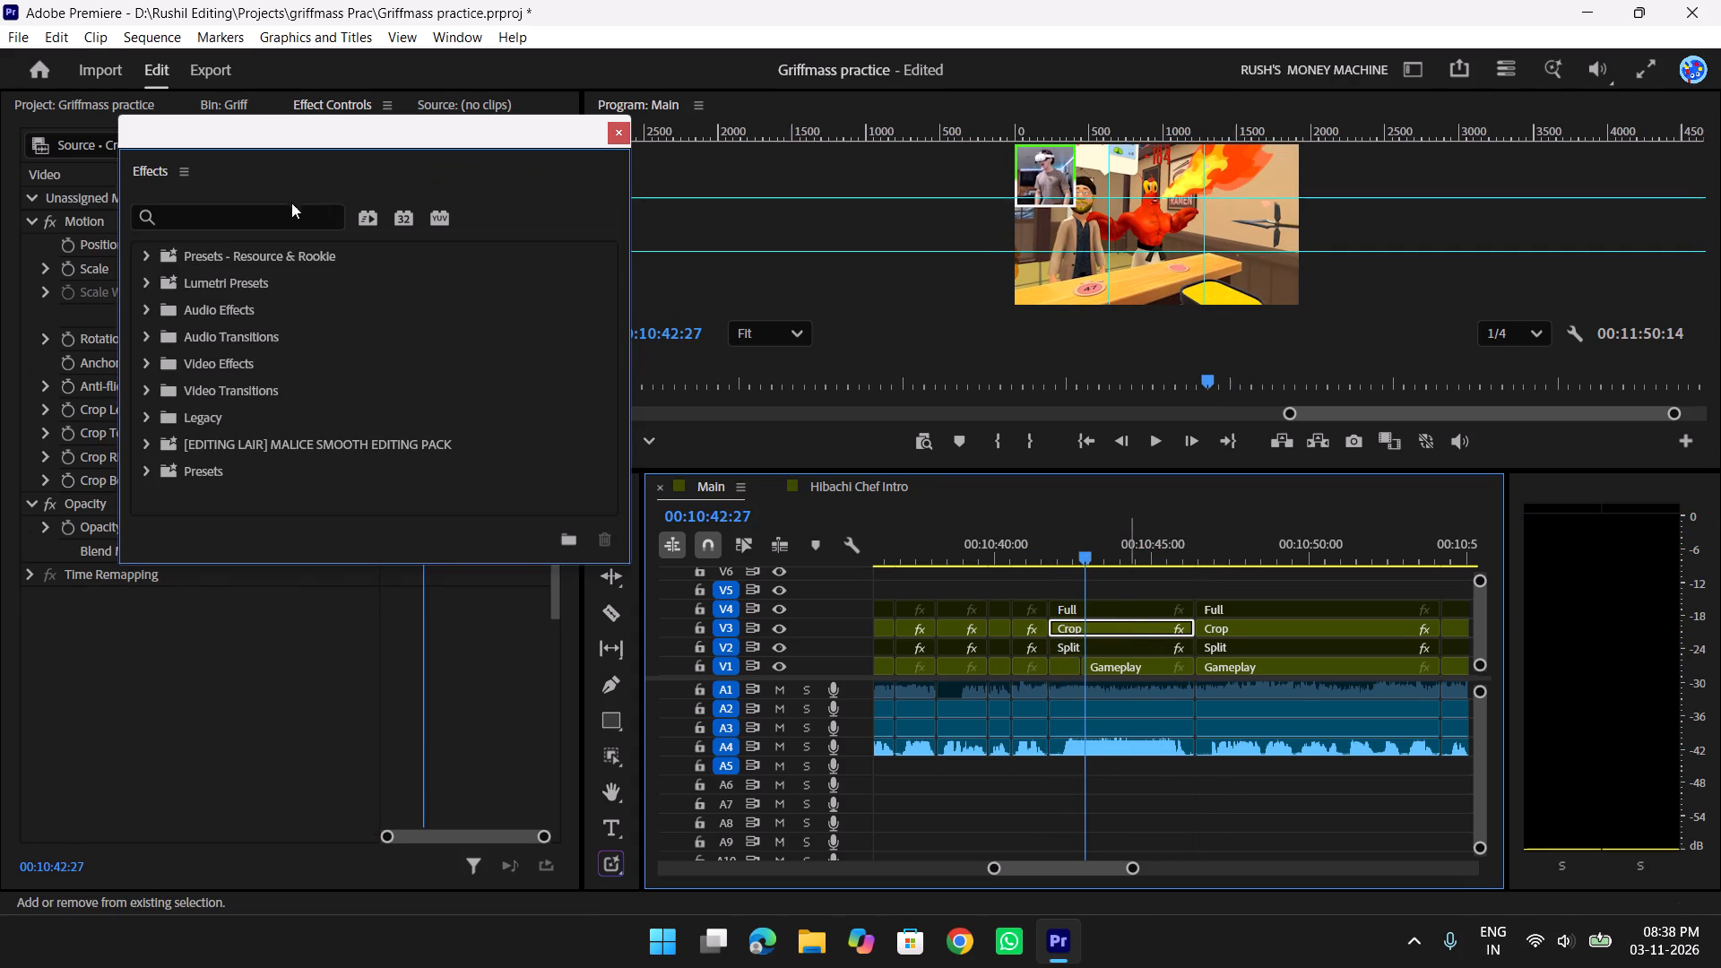
pyautogui.click(233, 219)
pyautogui.write('angr')
pyautogui.scroll(-5, 382, 329)
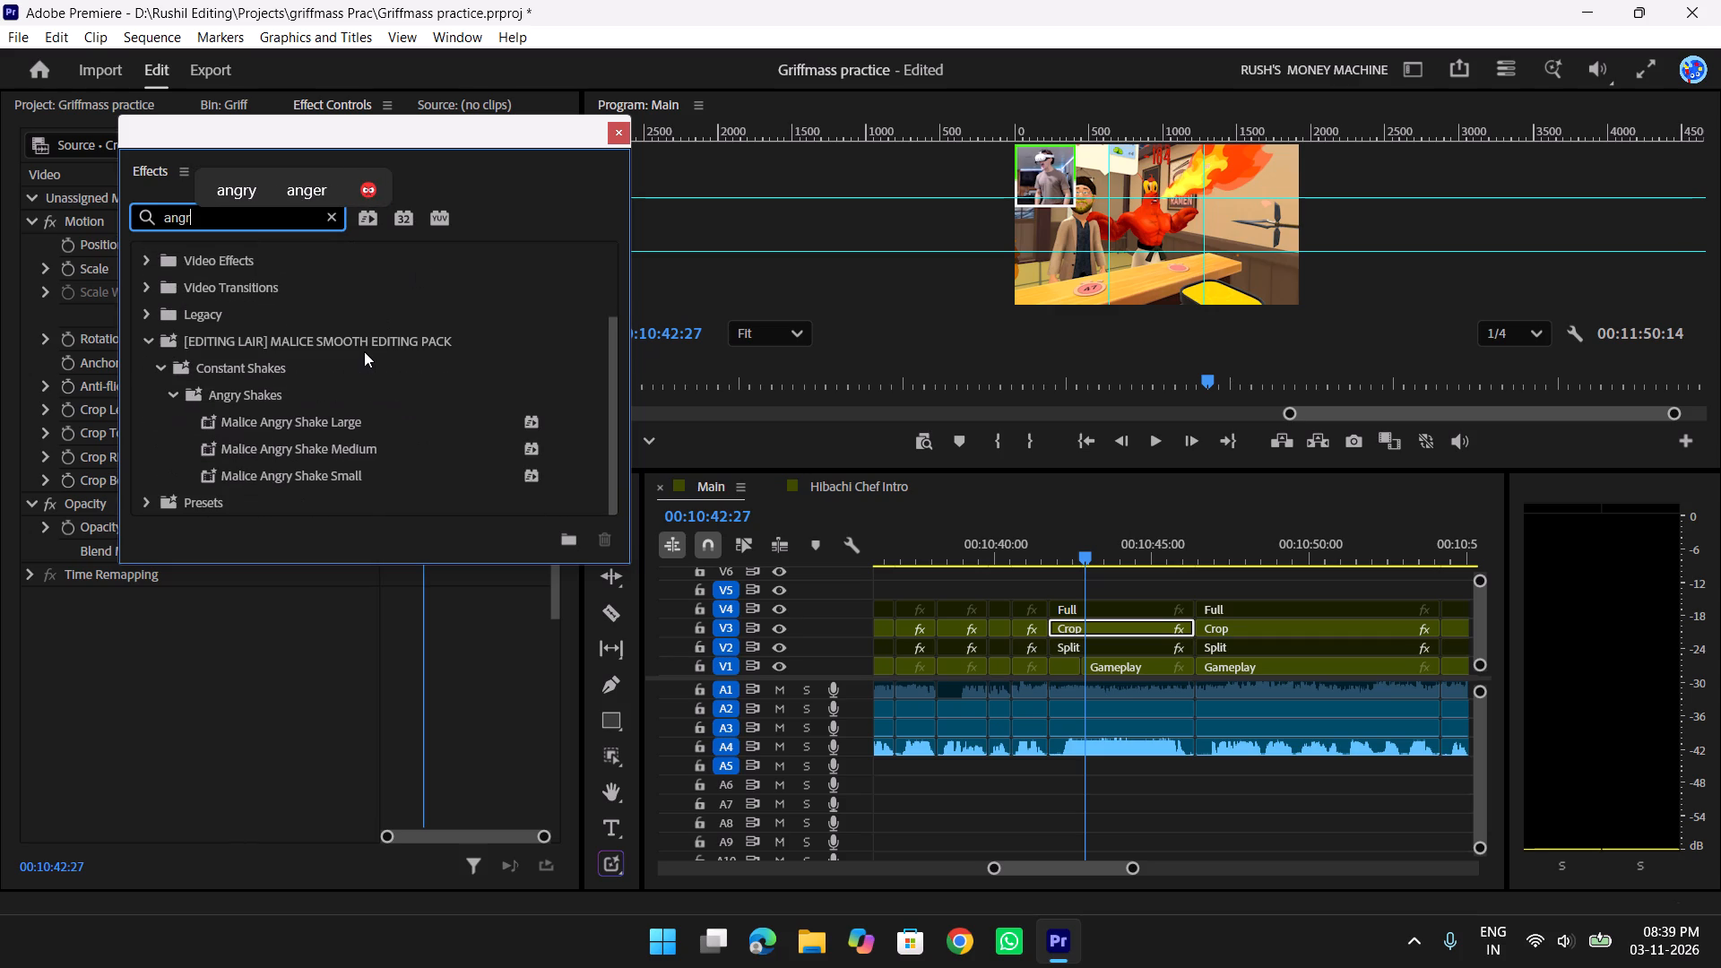
pyautogui.scroll(-2, 364, 351)
pyautogui.moveTo(334, 473); pyautogui.dragTo(1113, 625)
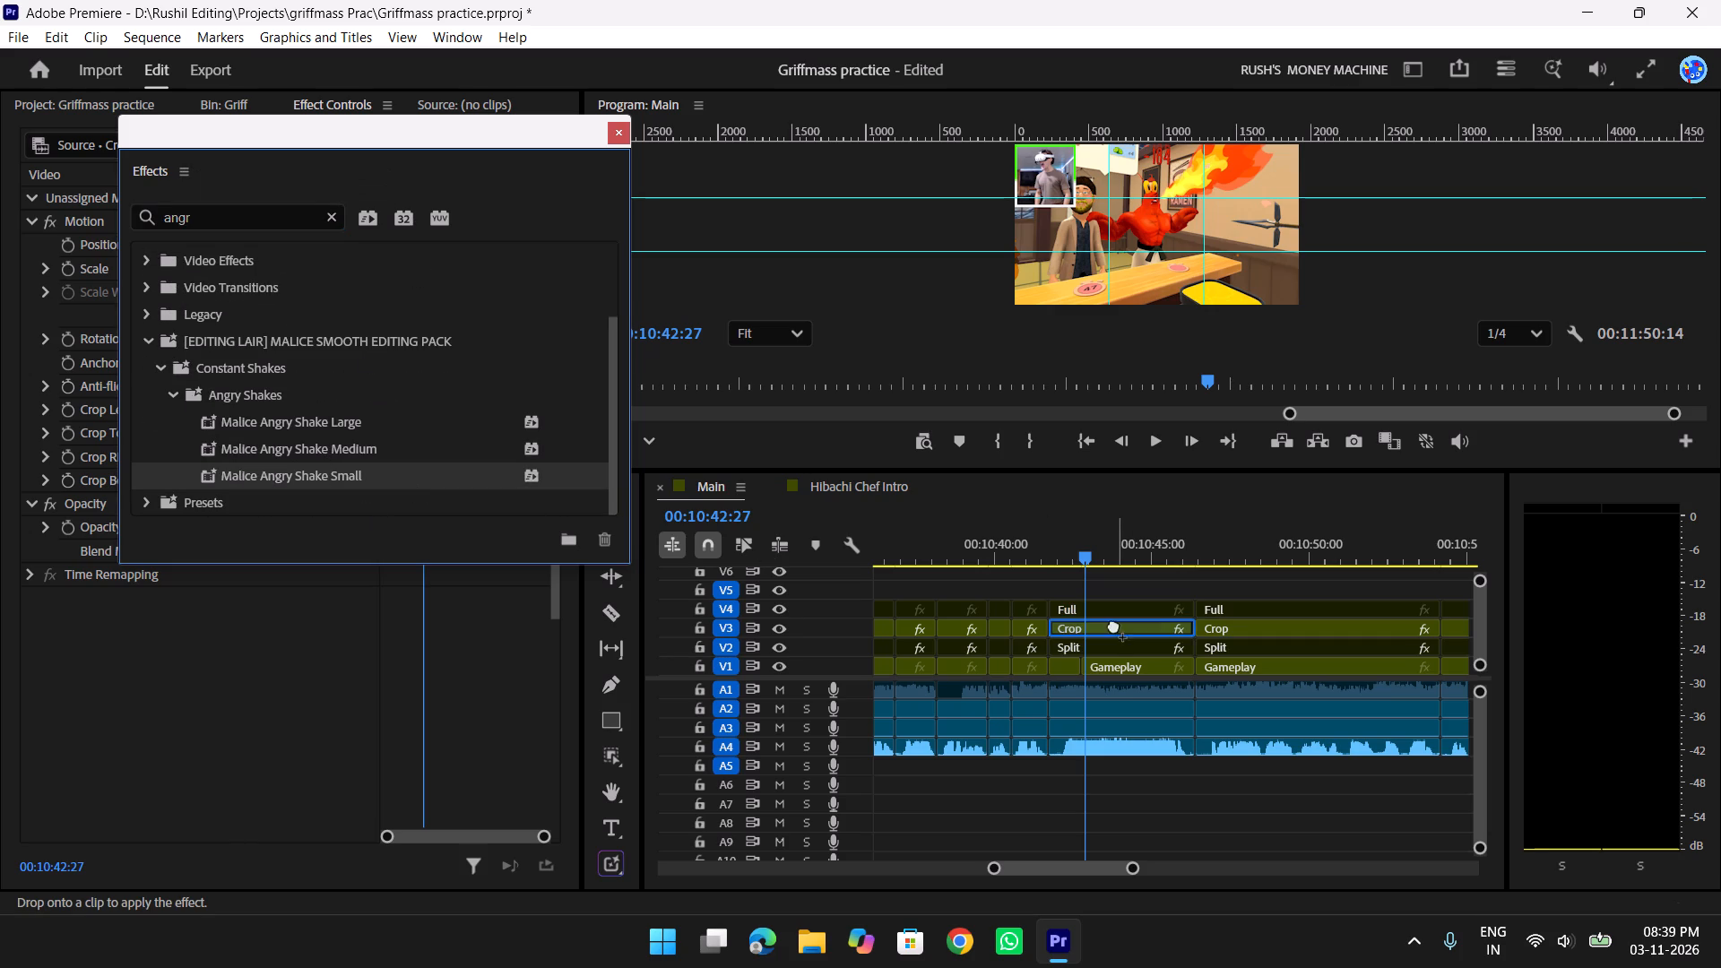
pyautogui.moveTo(1113, 625); pyautogui.dragTo(1107, 625)
# Play back the newly shaken Crop clip and continue to 00:10:48:09 to review the shake.
pyautogui.moveTo(1082, 548); pyautogui.dragTo(1015, 554)
pyautogui.press('space')
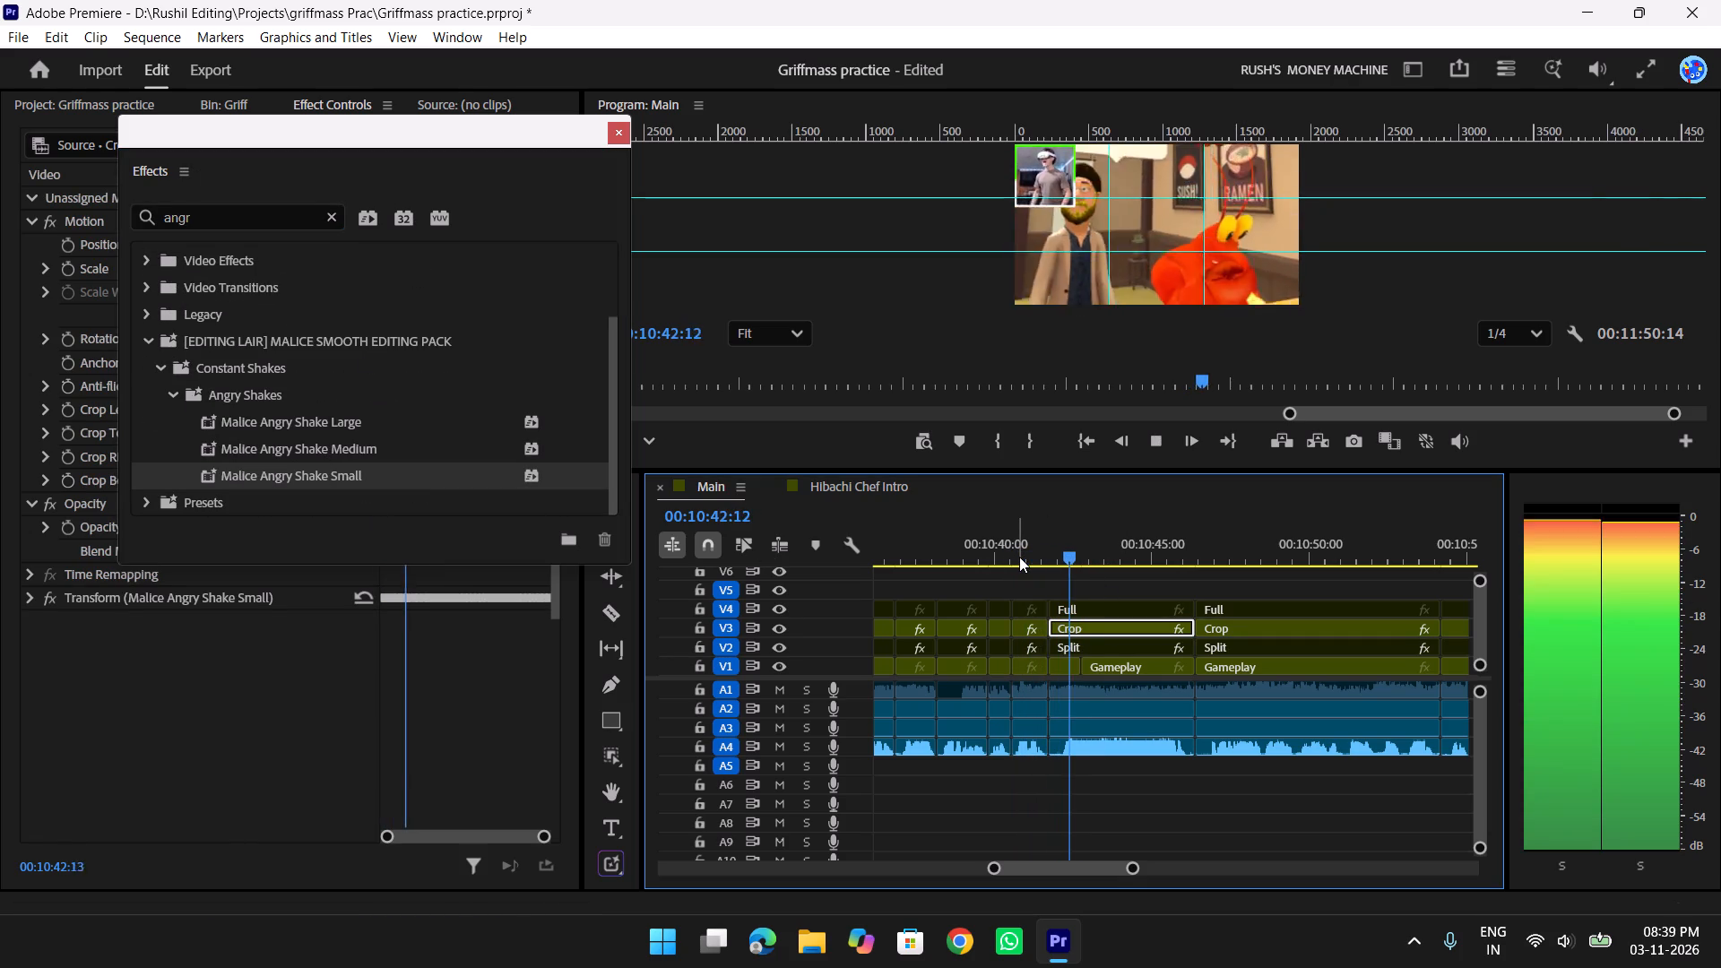
pyautogui.press('space')
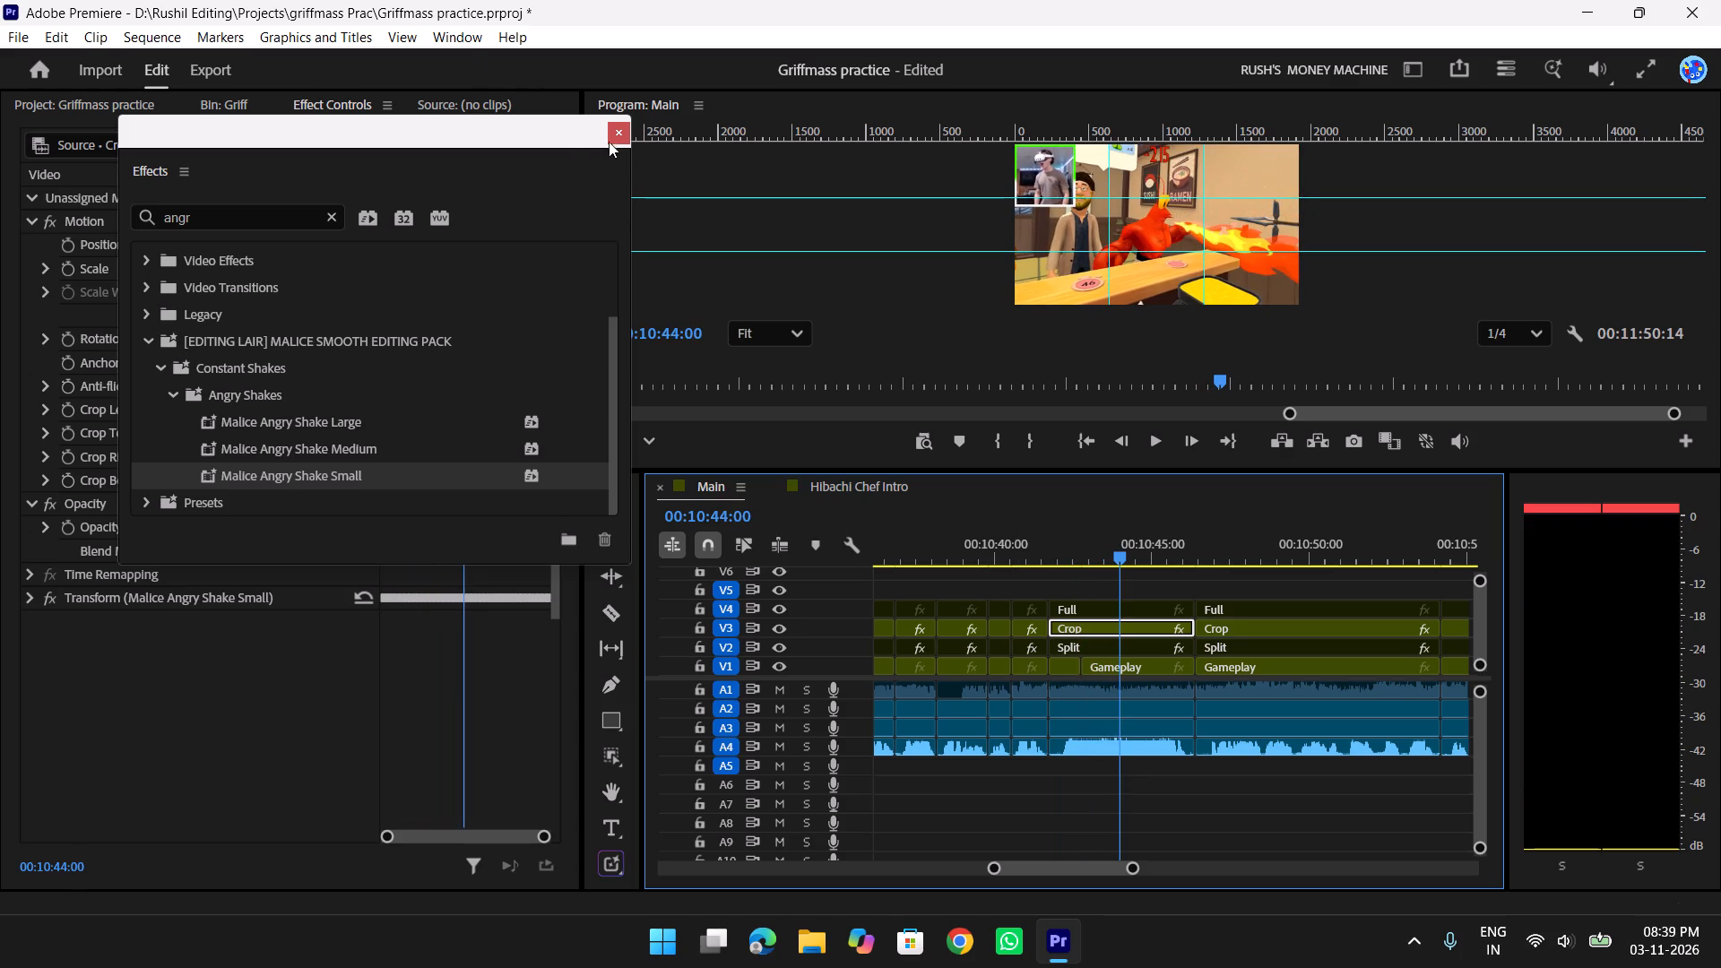
pyautogui.click(610, 134)
pyautogui.press('space')
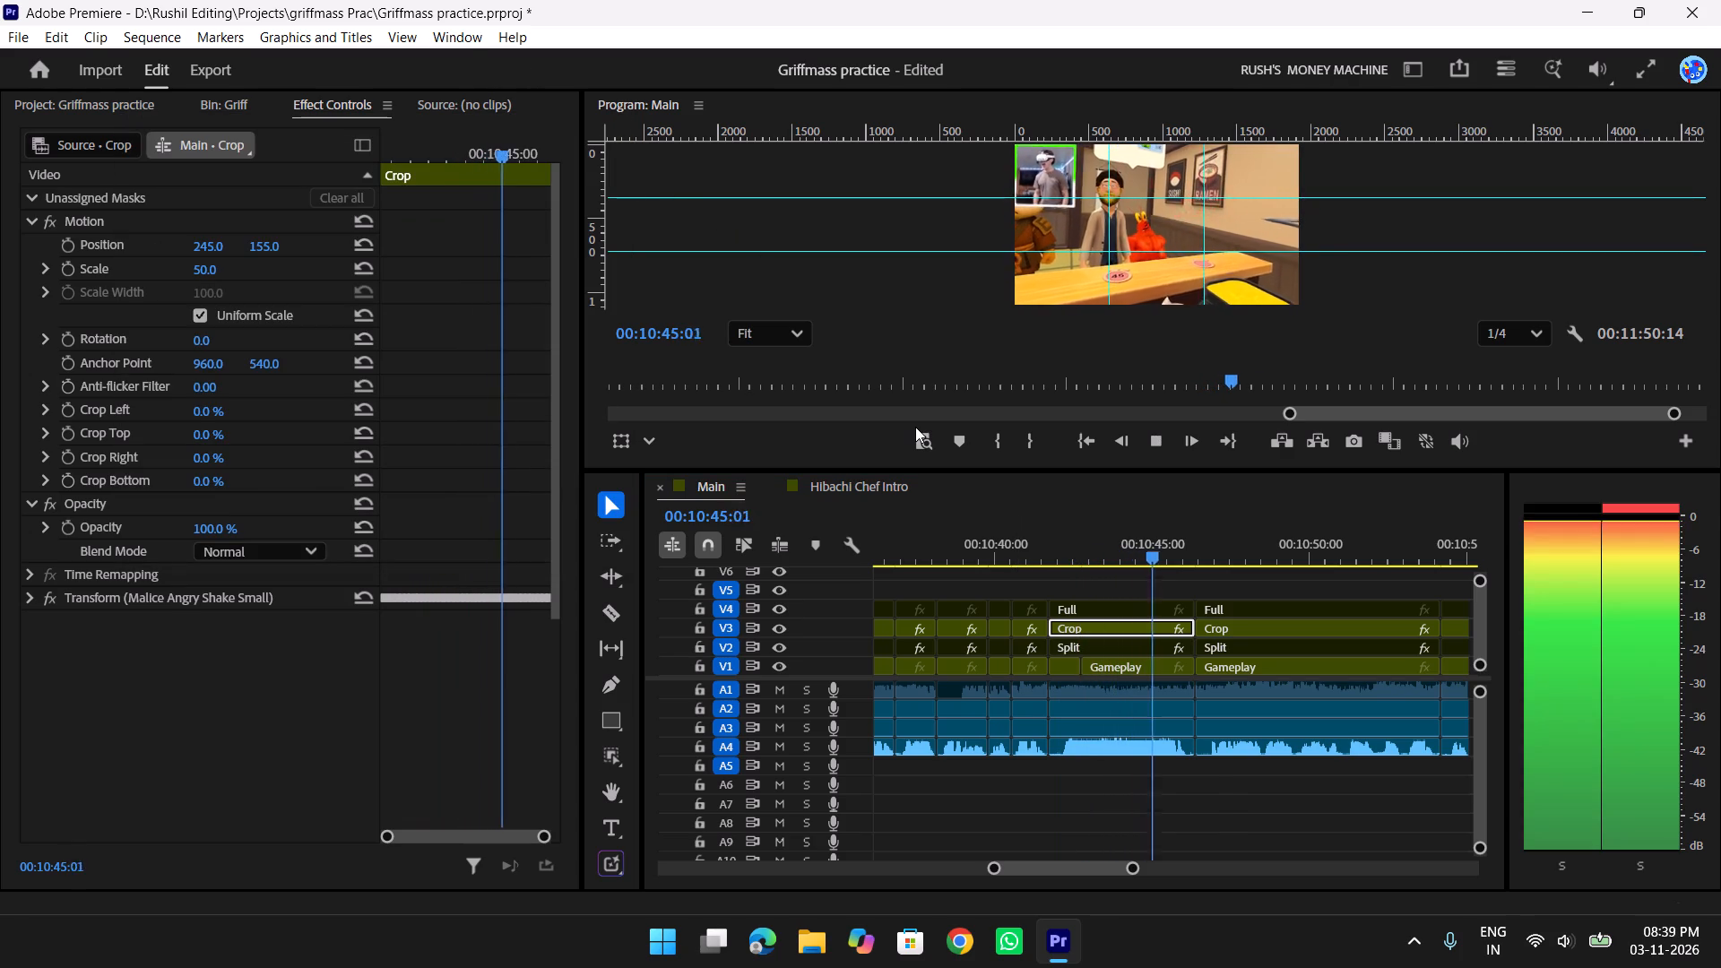
pyautogui.scroll(-4, 915, 427)
pyautogui.press('space')
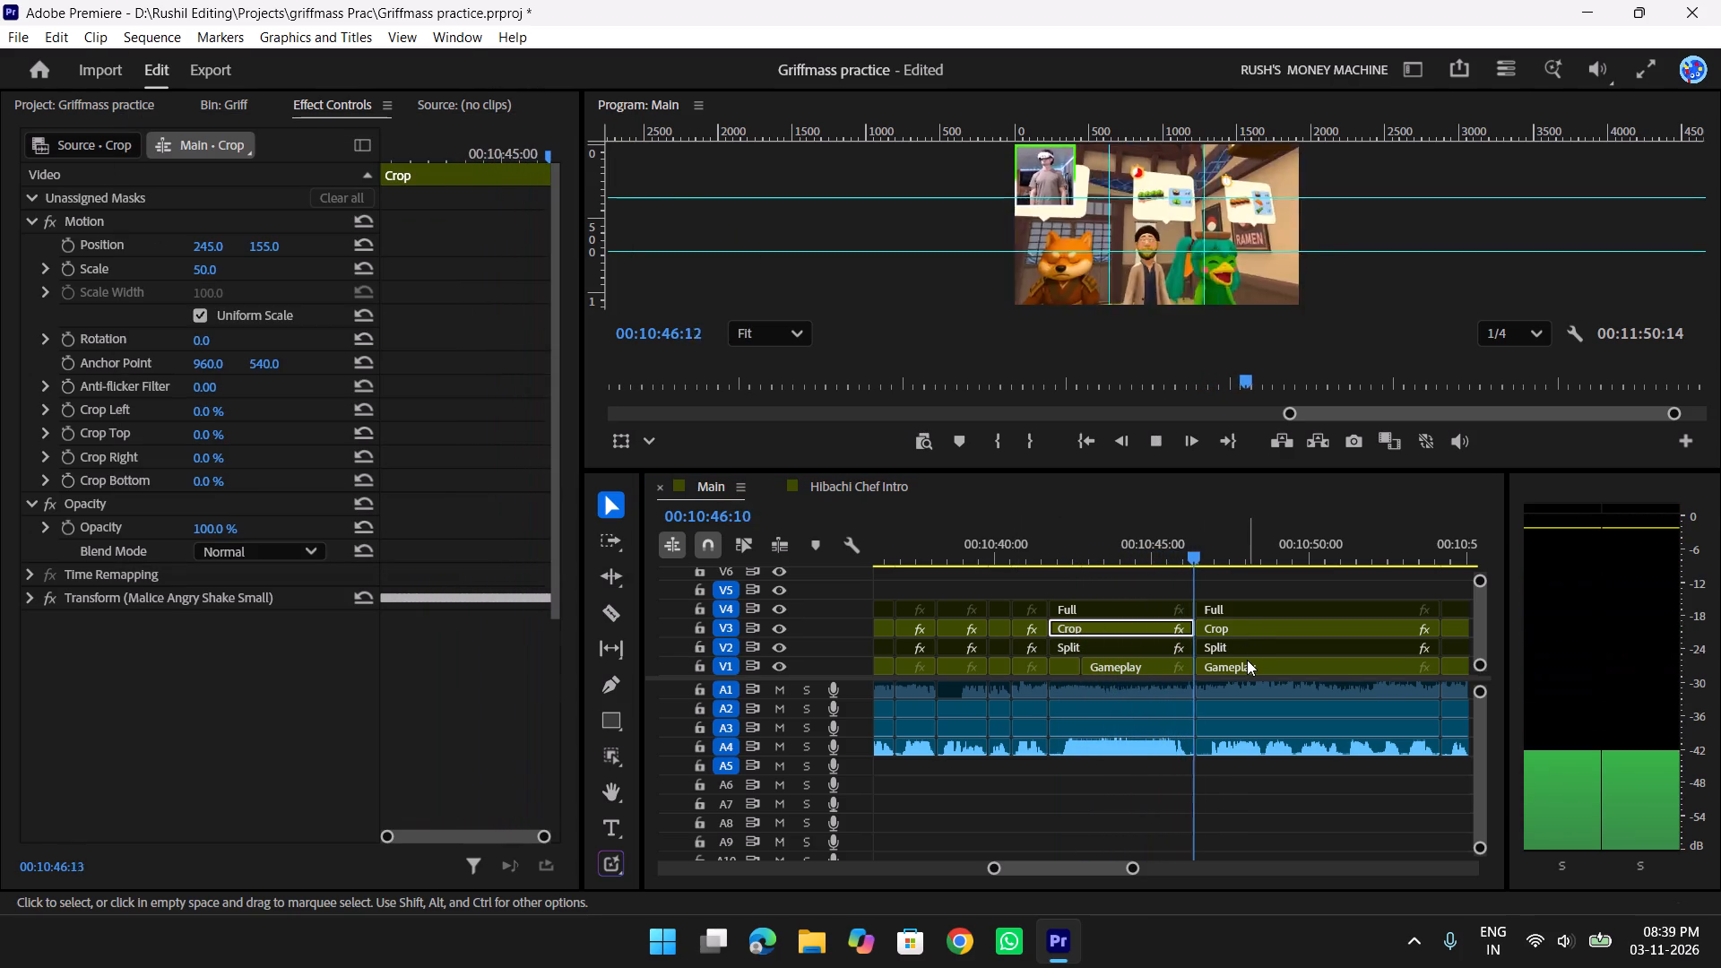
pyautogui.press('space')
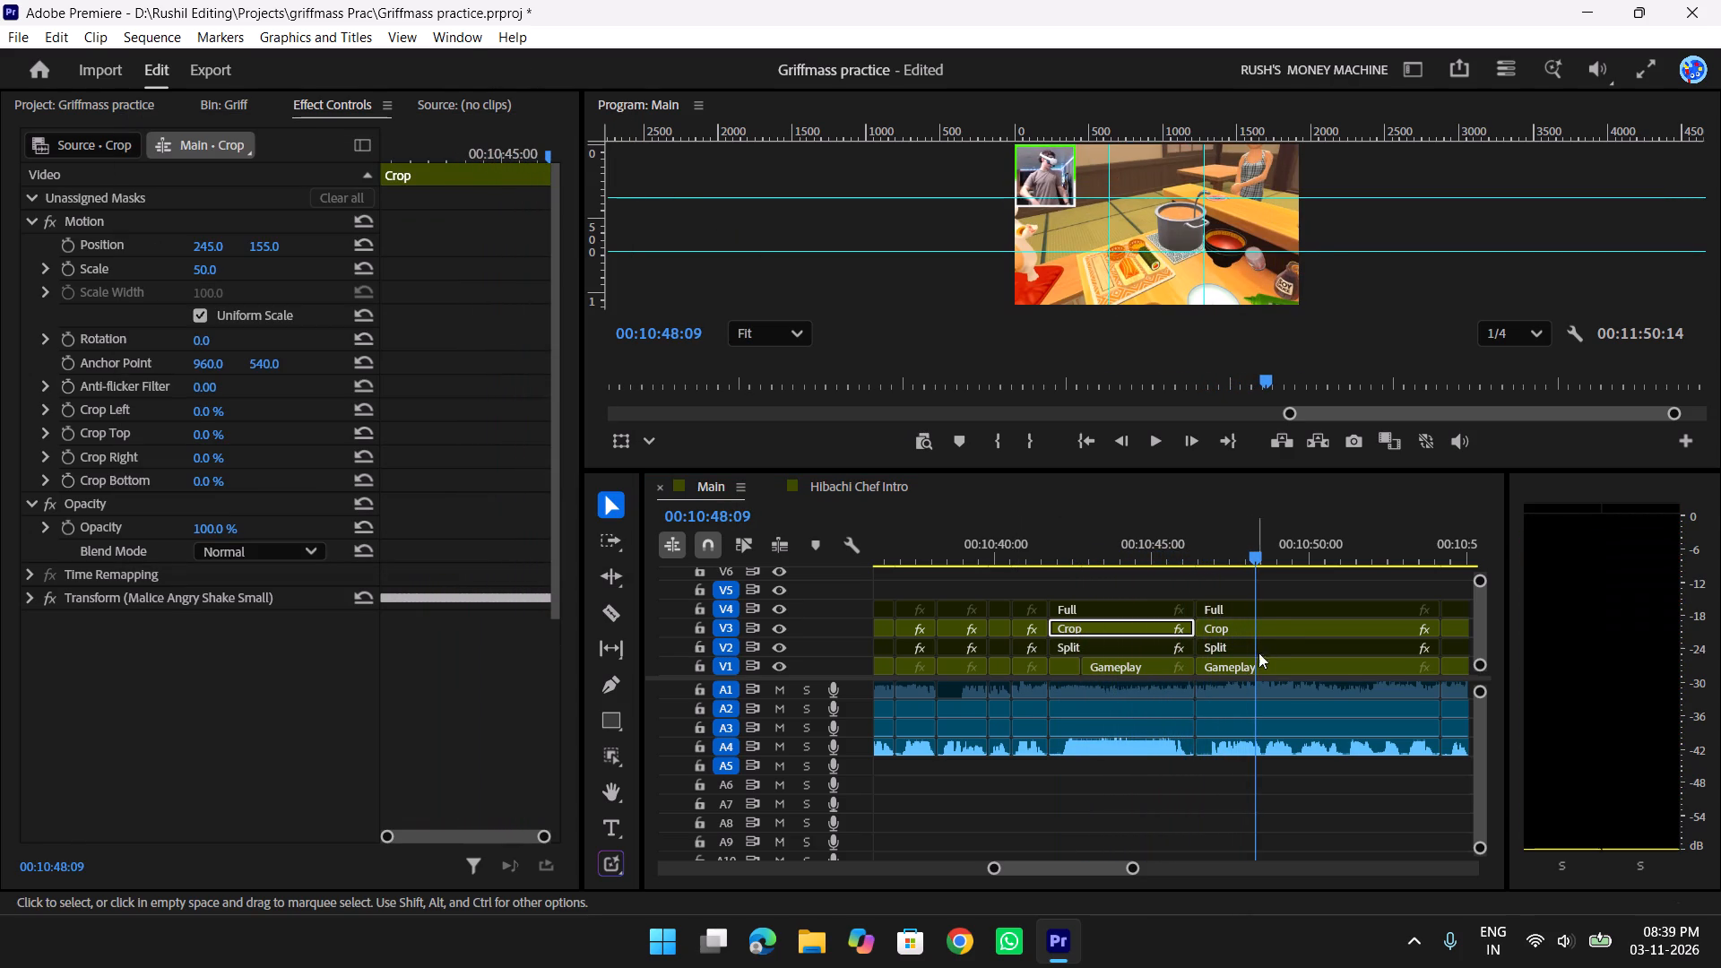
# Play back the following shots from 00:10:48:09 to 00:10:58:06 to look for the next moment needing an effect.
pyautogui.press('space')
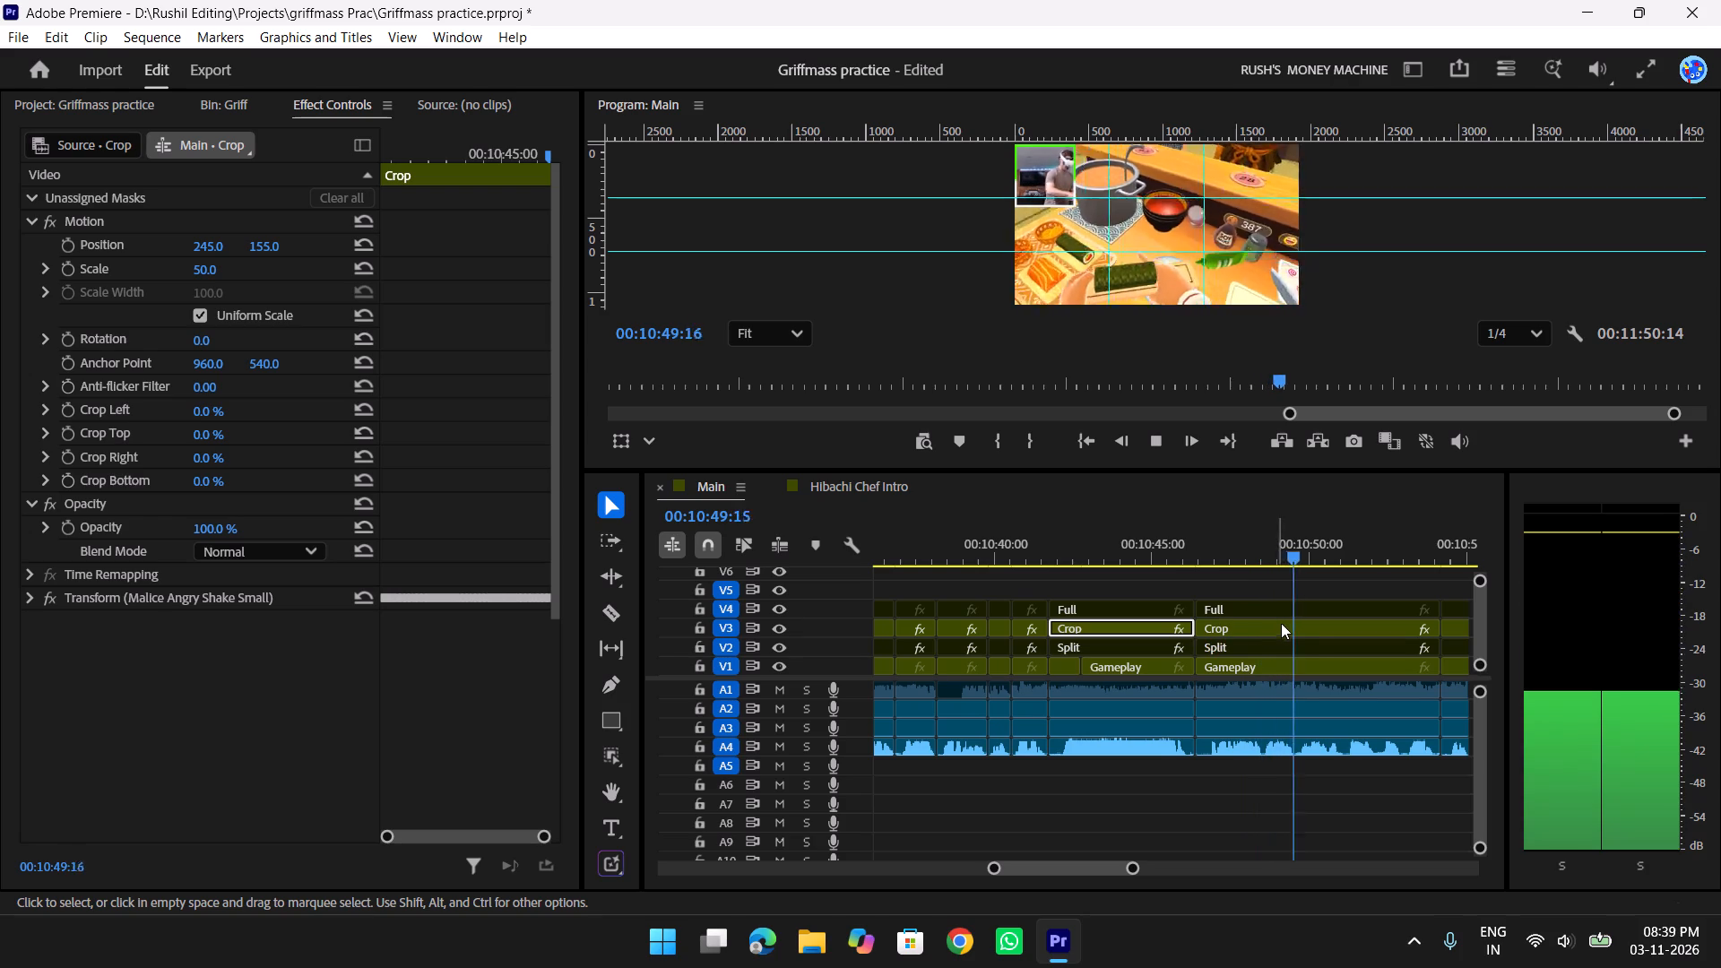
pyautogui.scroll(-7, 1296, 623)
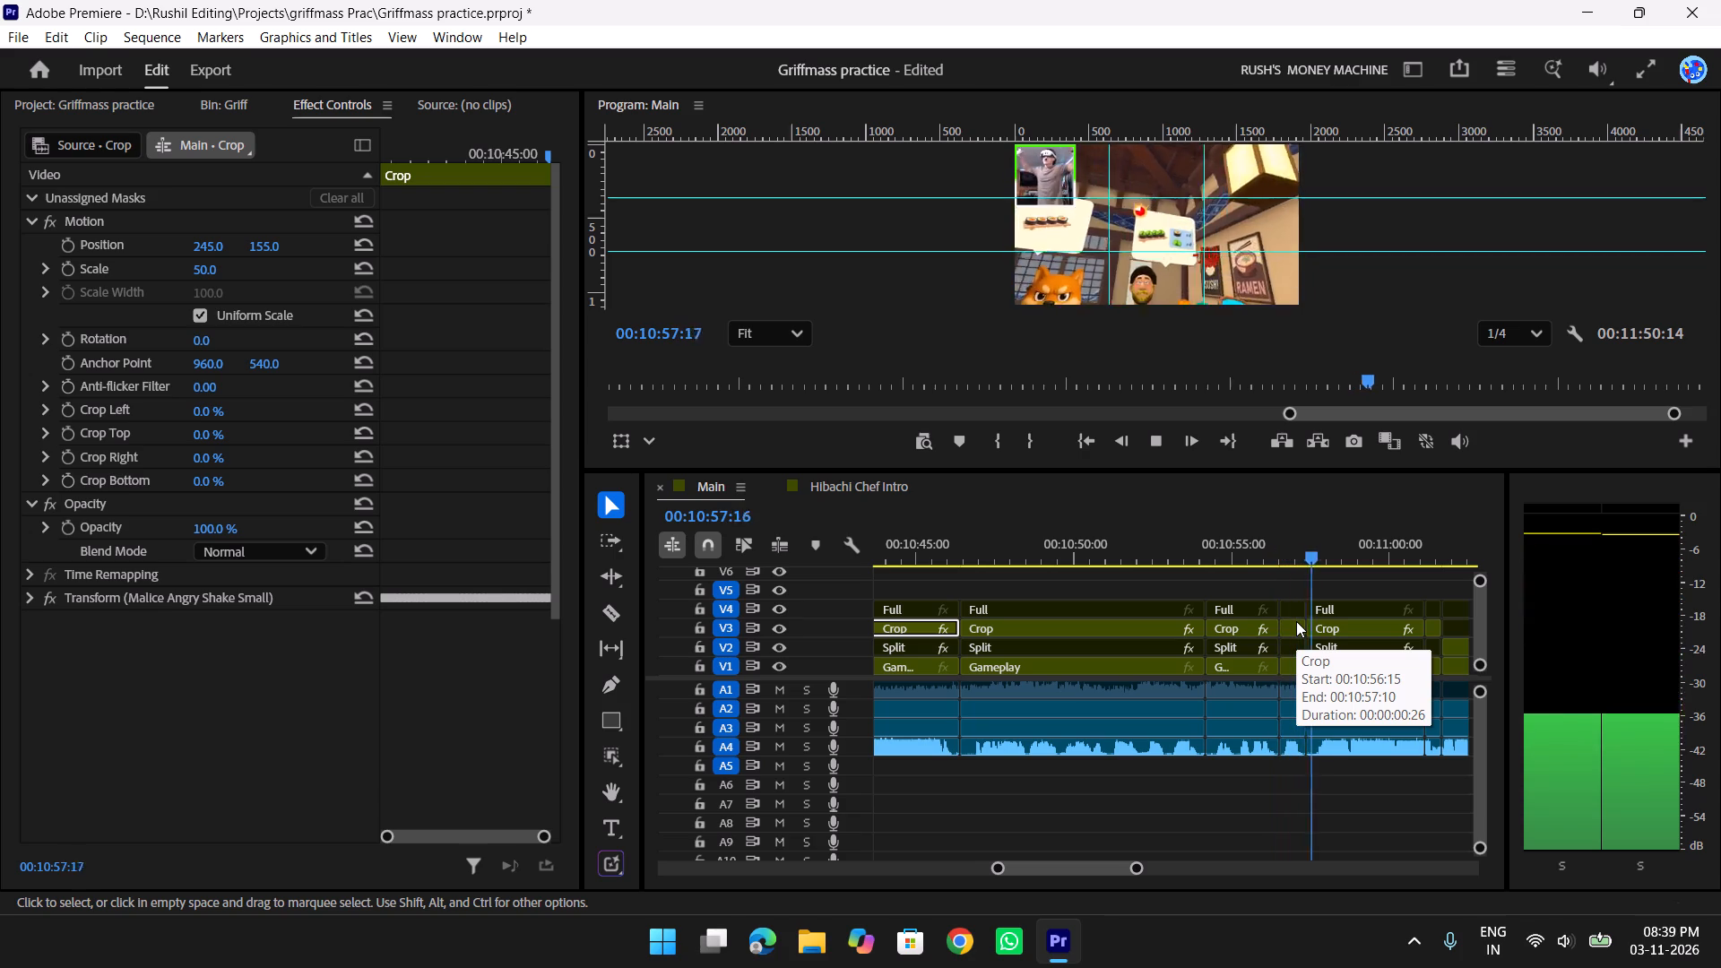
pyautogui.press('space')
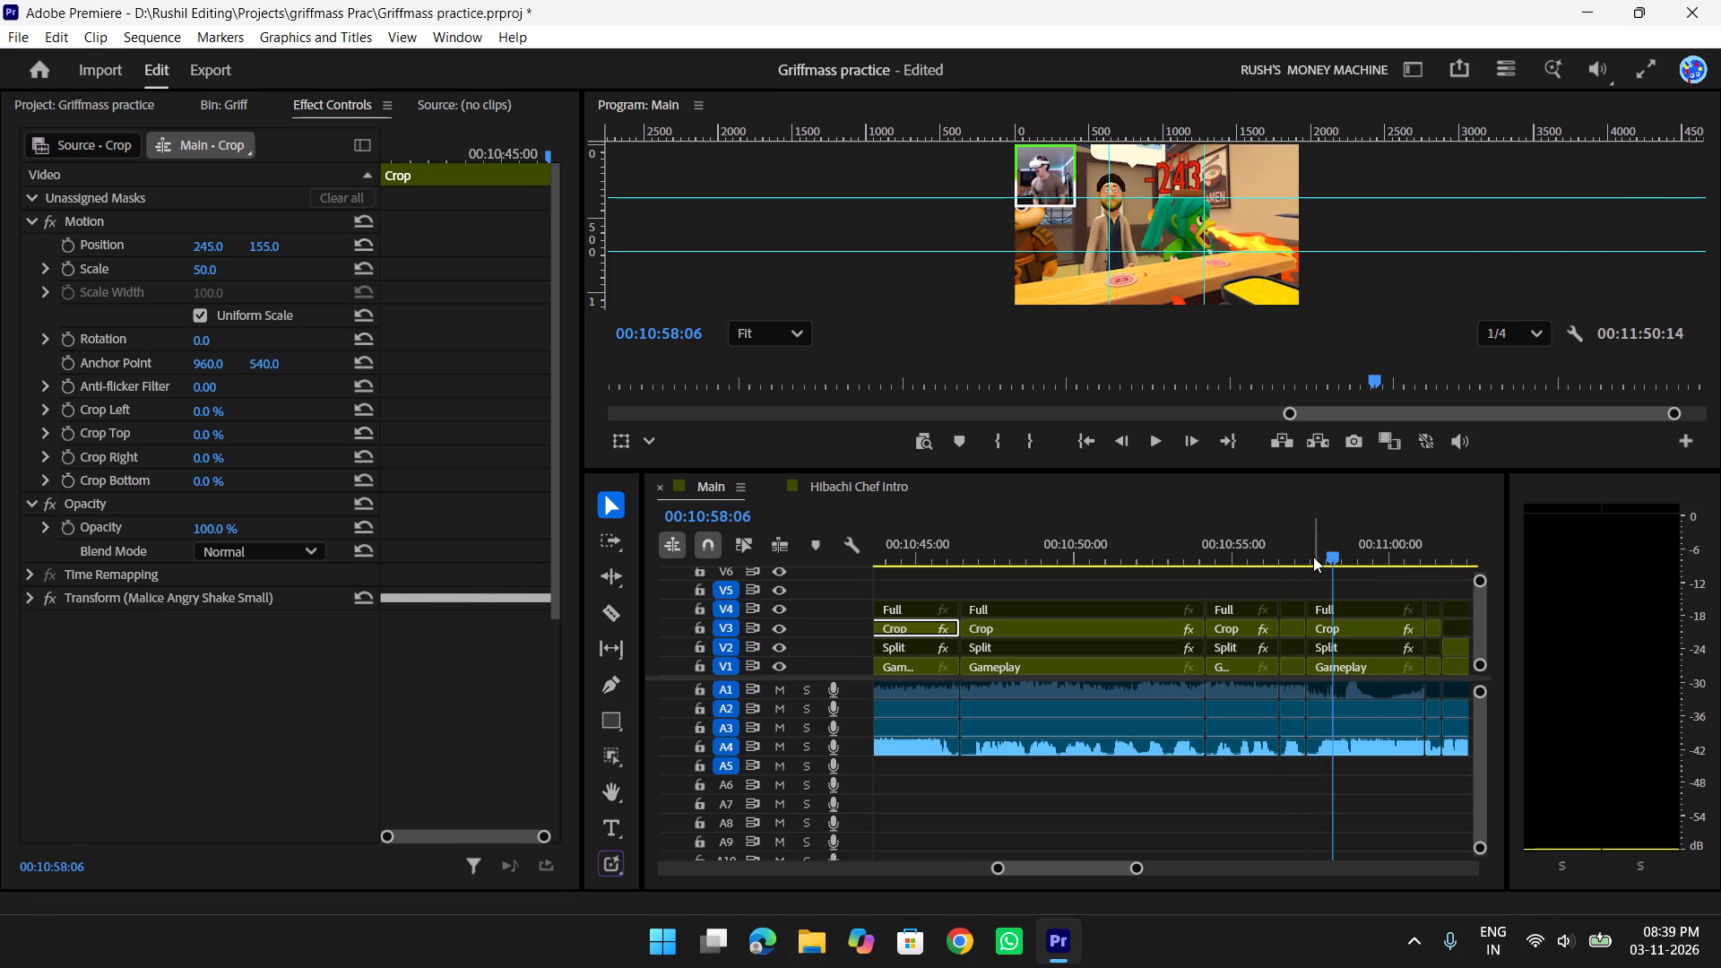
# Recheck the shots from 00:10:53:04 and apply the Big Zoom Crop No shake preset to the Crop clip at 00:10:57:19.
pyautogui.moveTo(1312, 557); pyautogui.dragTo(1211, 542)
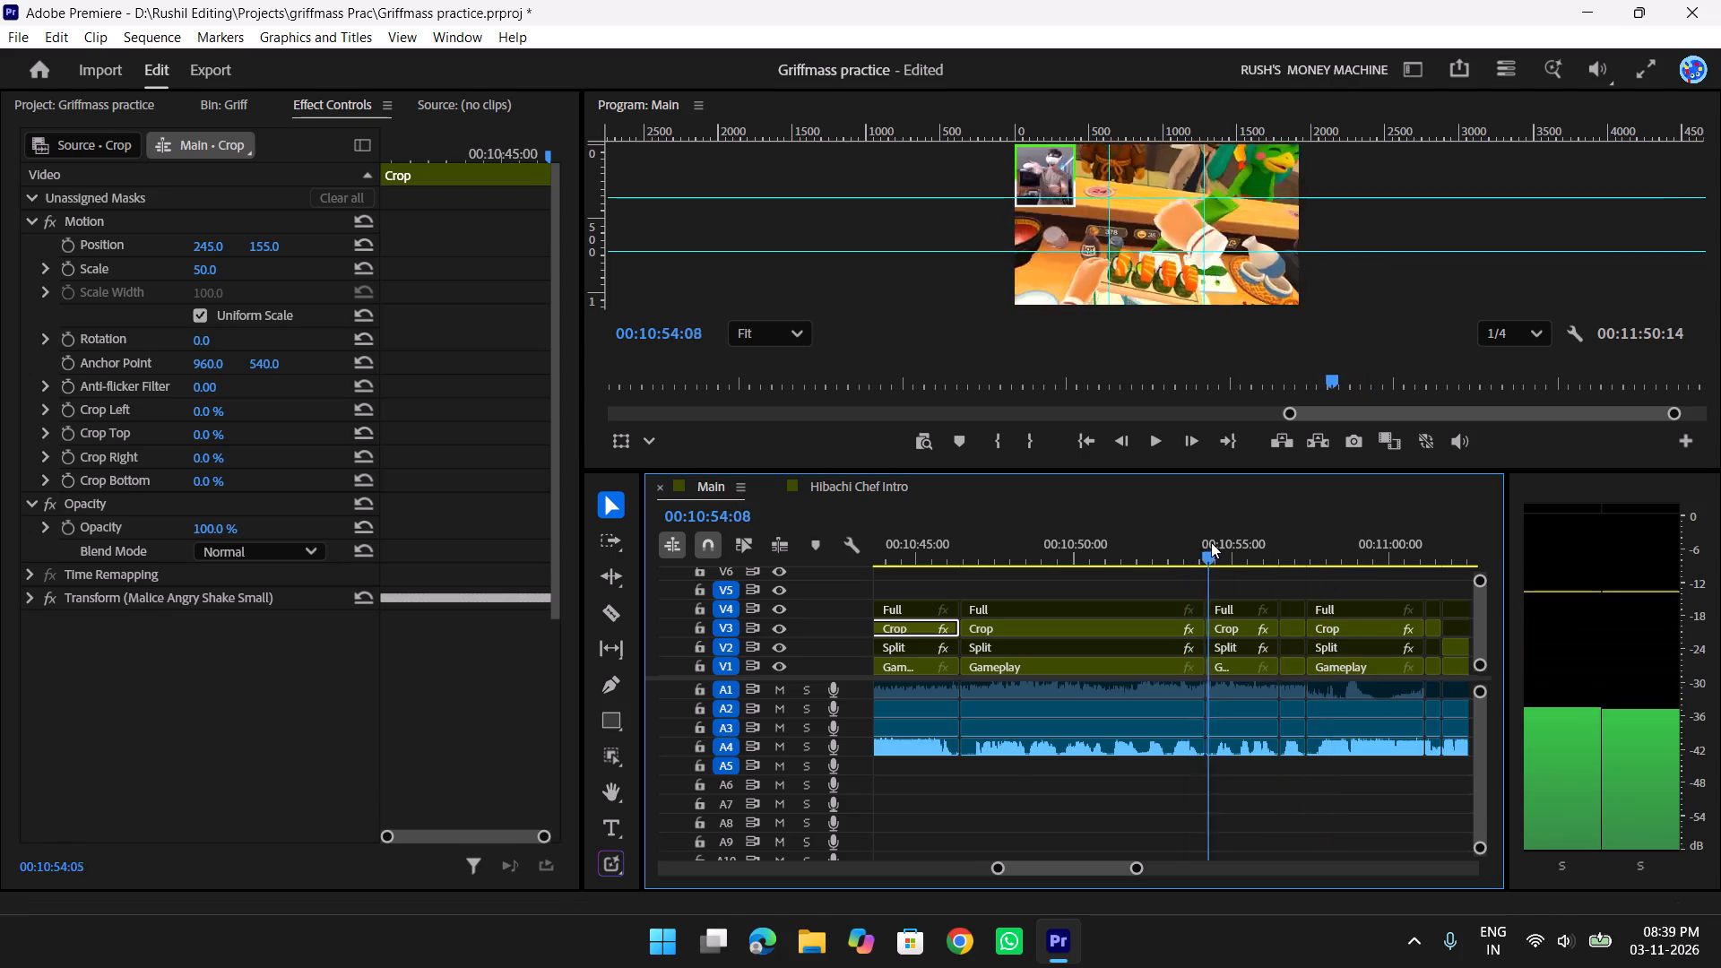
pyautogui.moveTo(1211, 542); pyautogui.dragTo(1175, 544)
pyautogui.press('space')
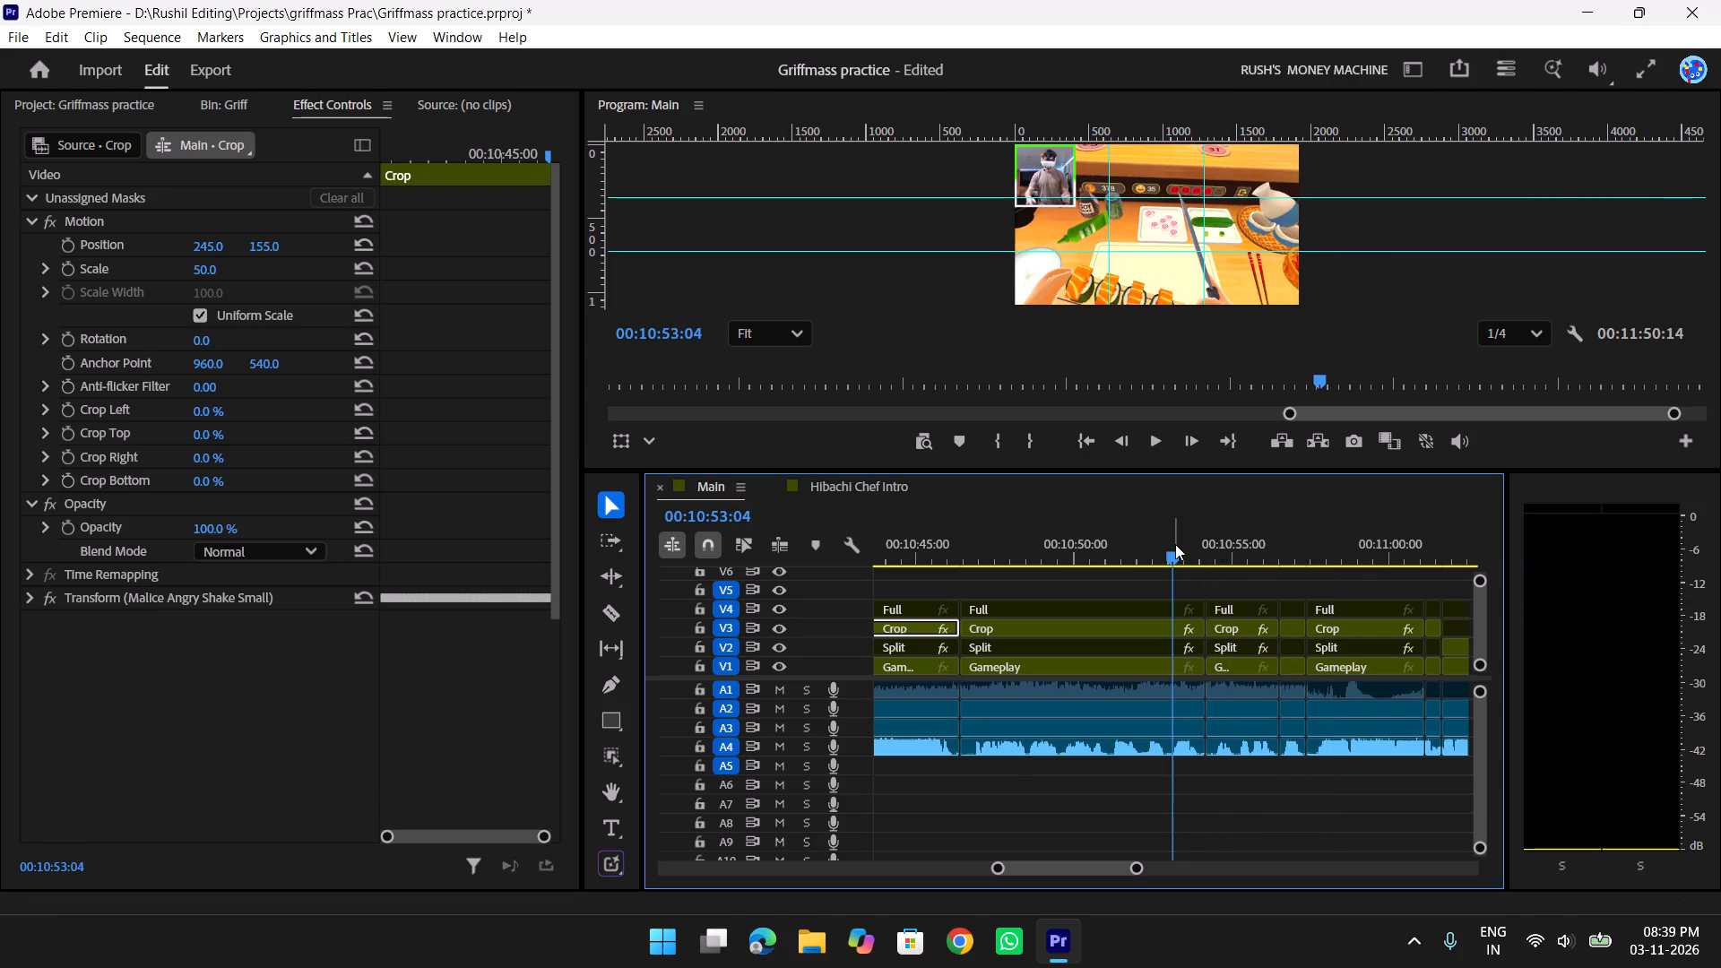
pyautogui.press('space')
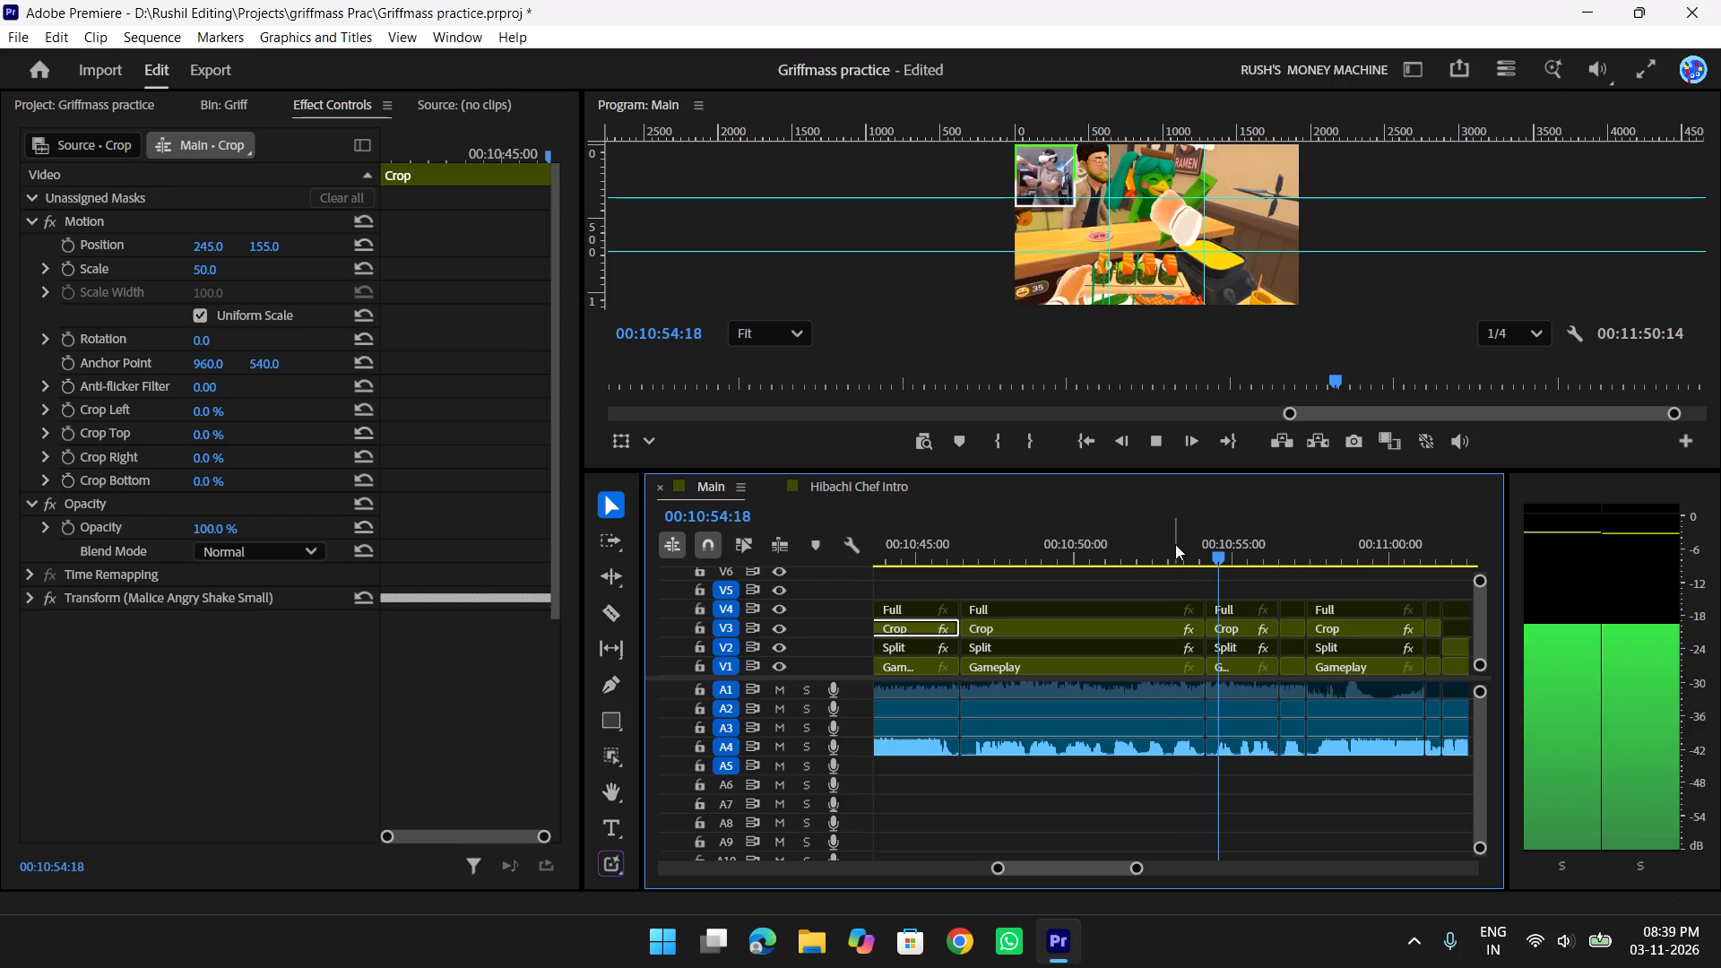
pyautogui.press('space')
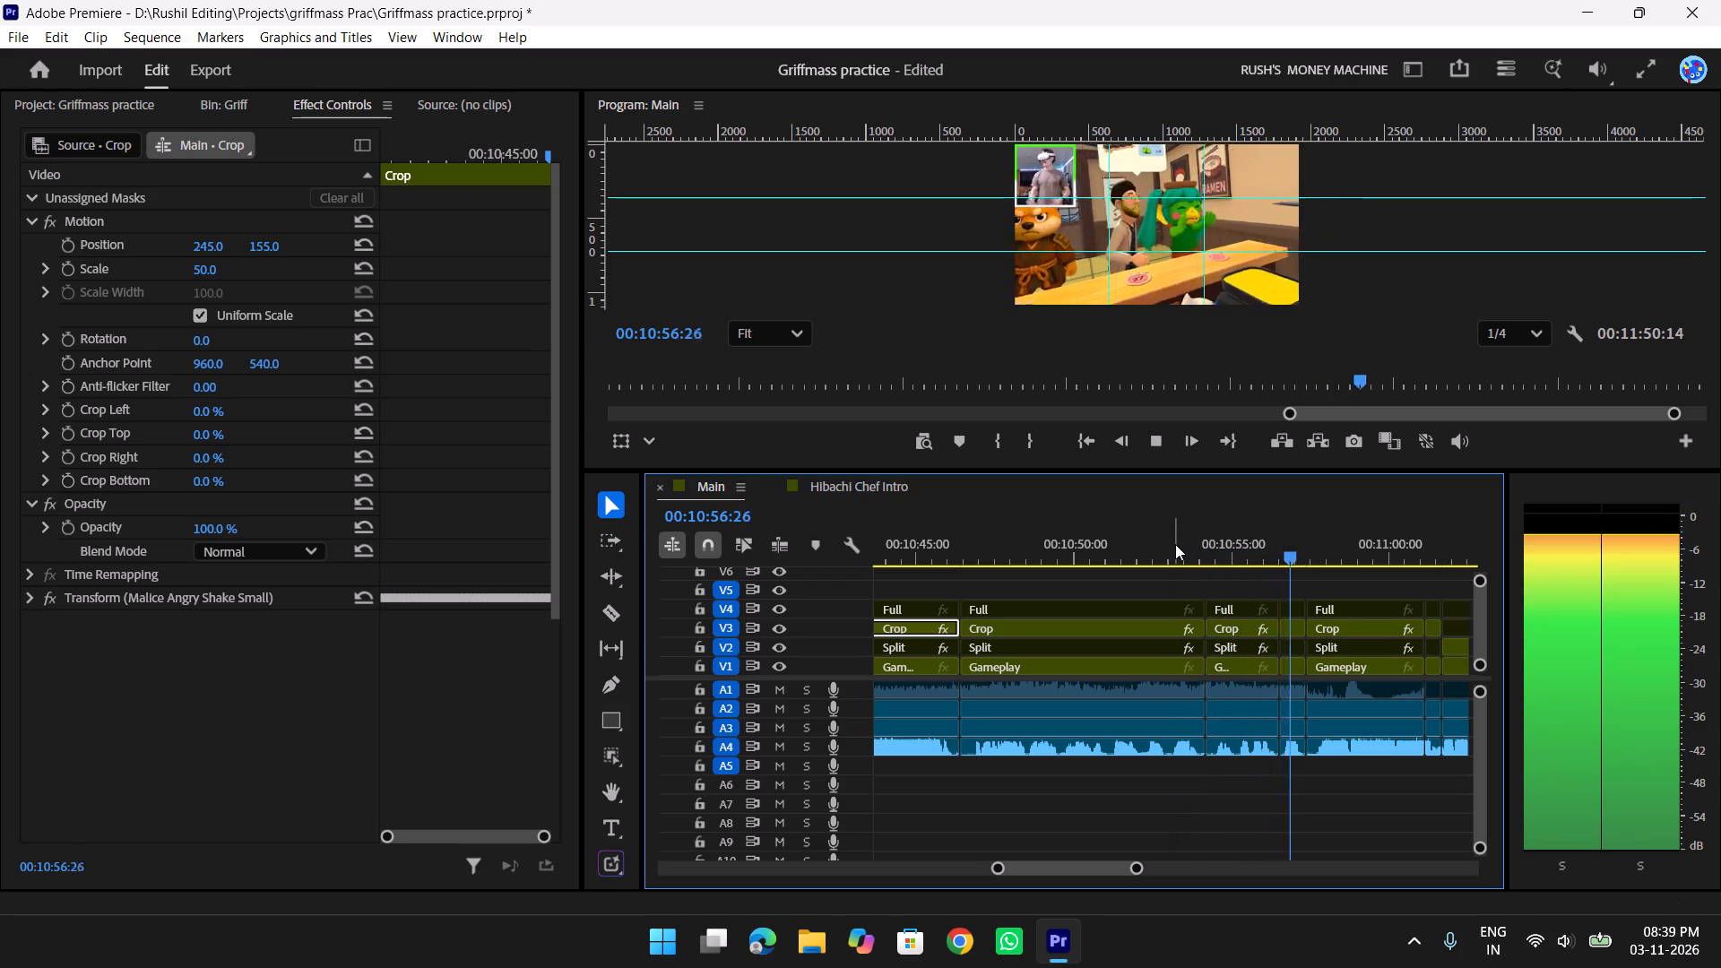
pyautogui.press('space')
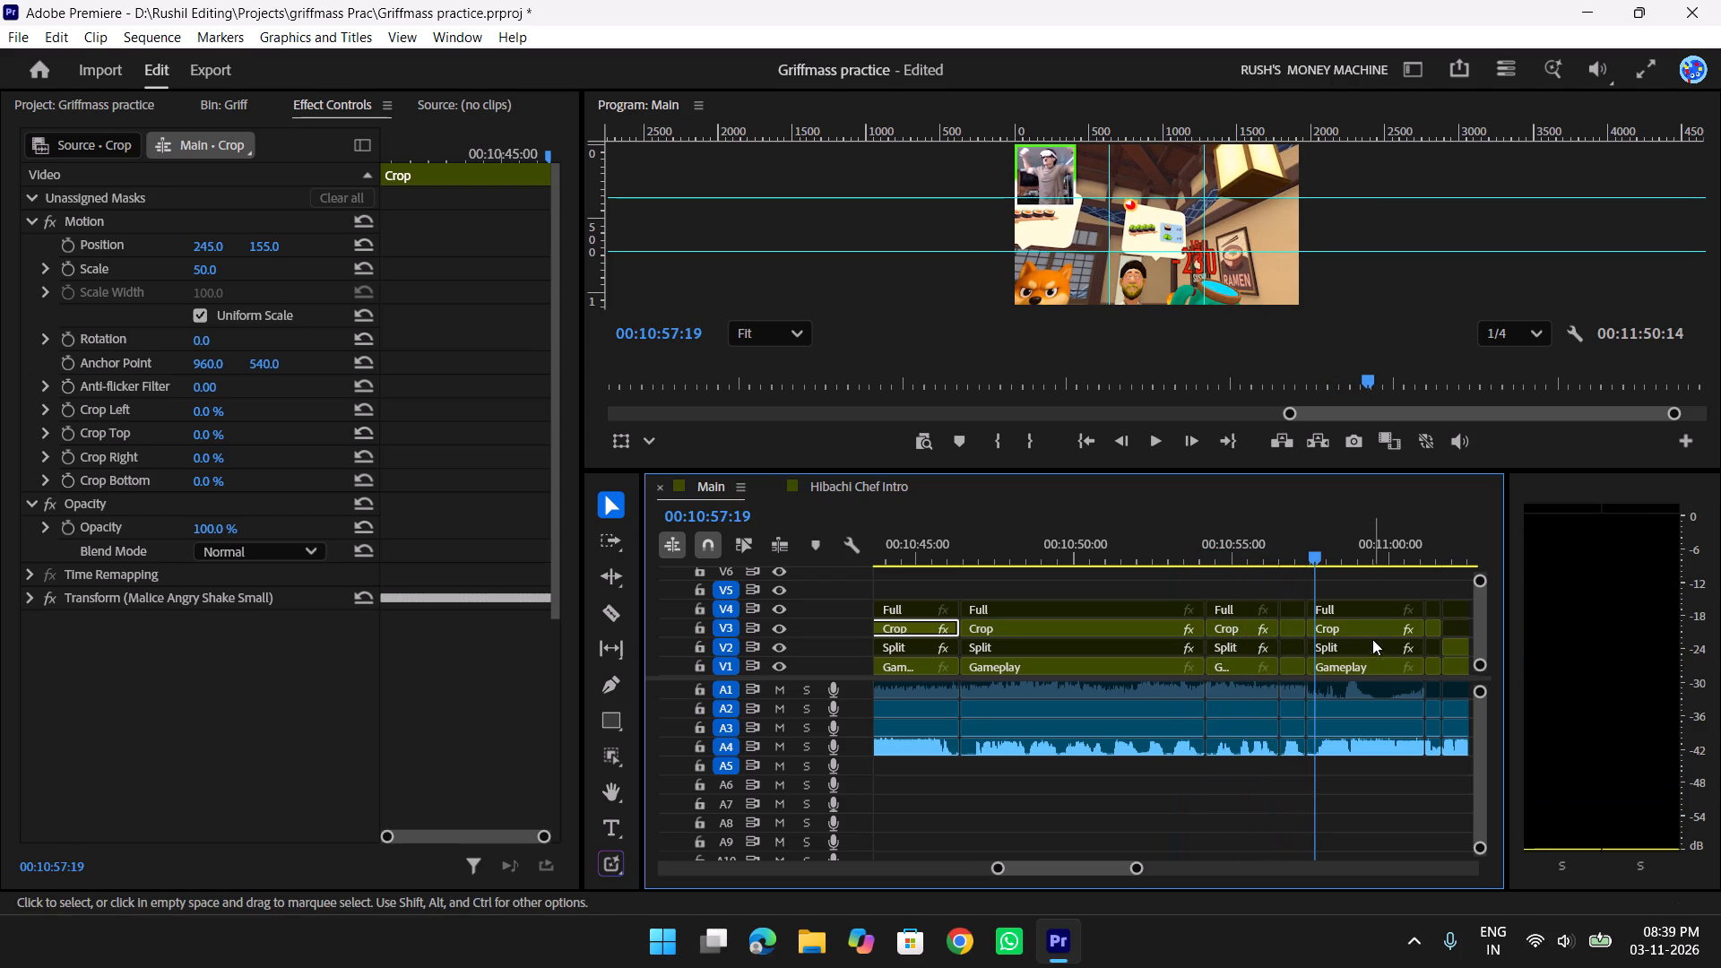
pyautogui.click(1371, 635)
pyautogui.hotkey('shift', 'z')
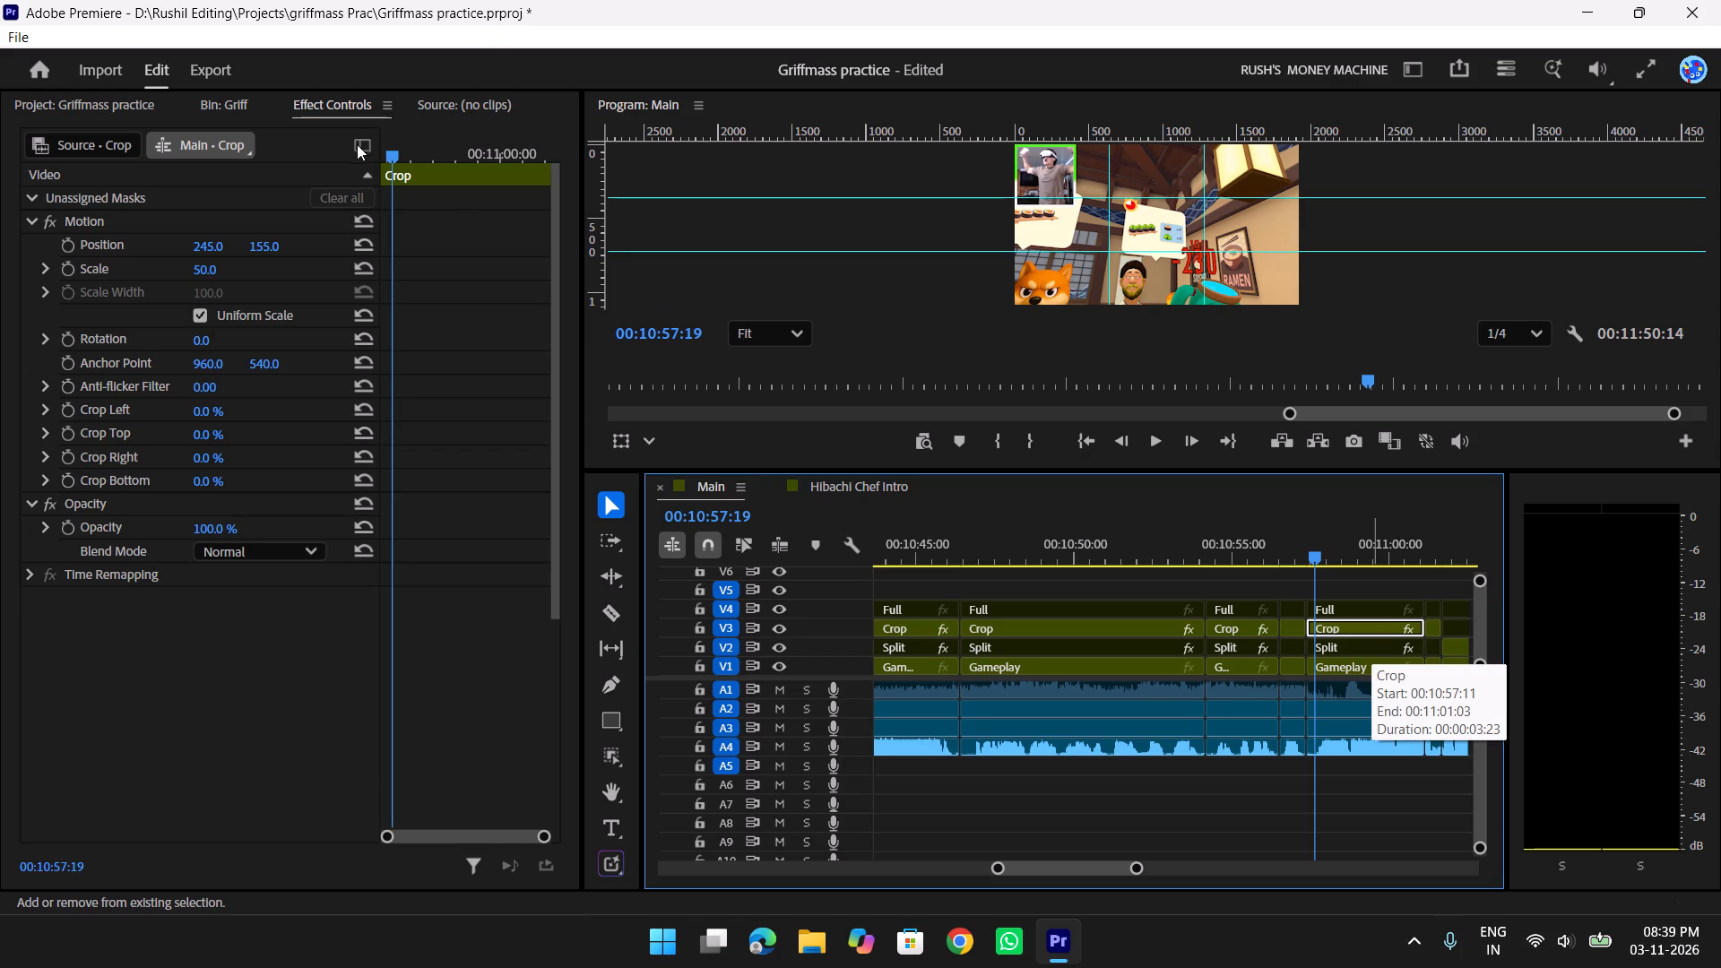
pyautogui.click(222, 217)
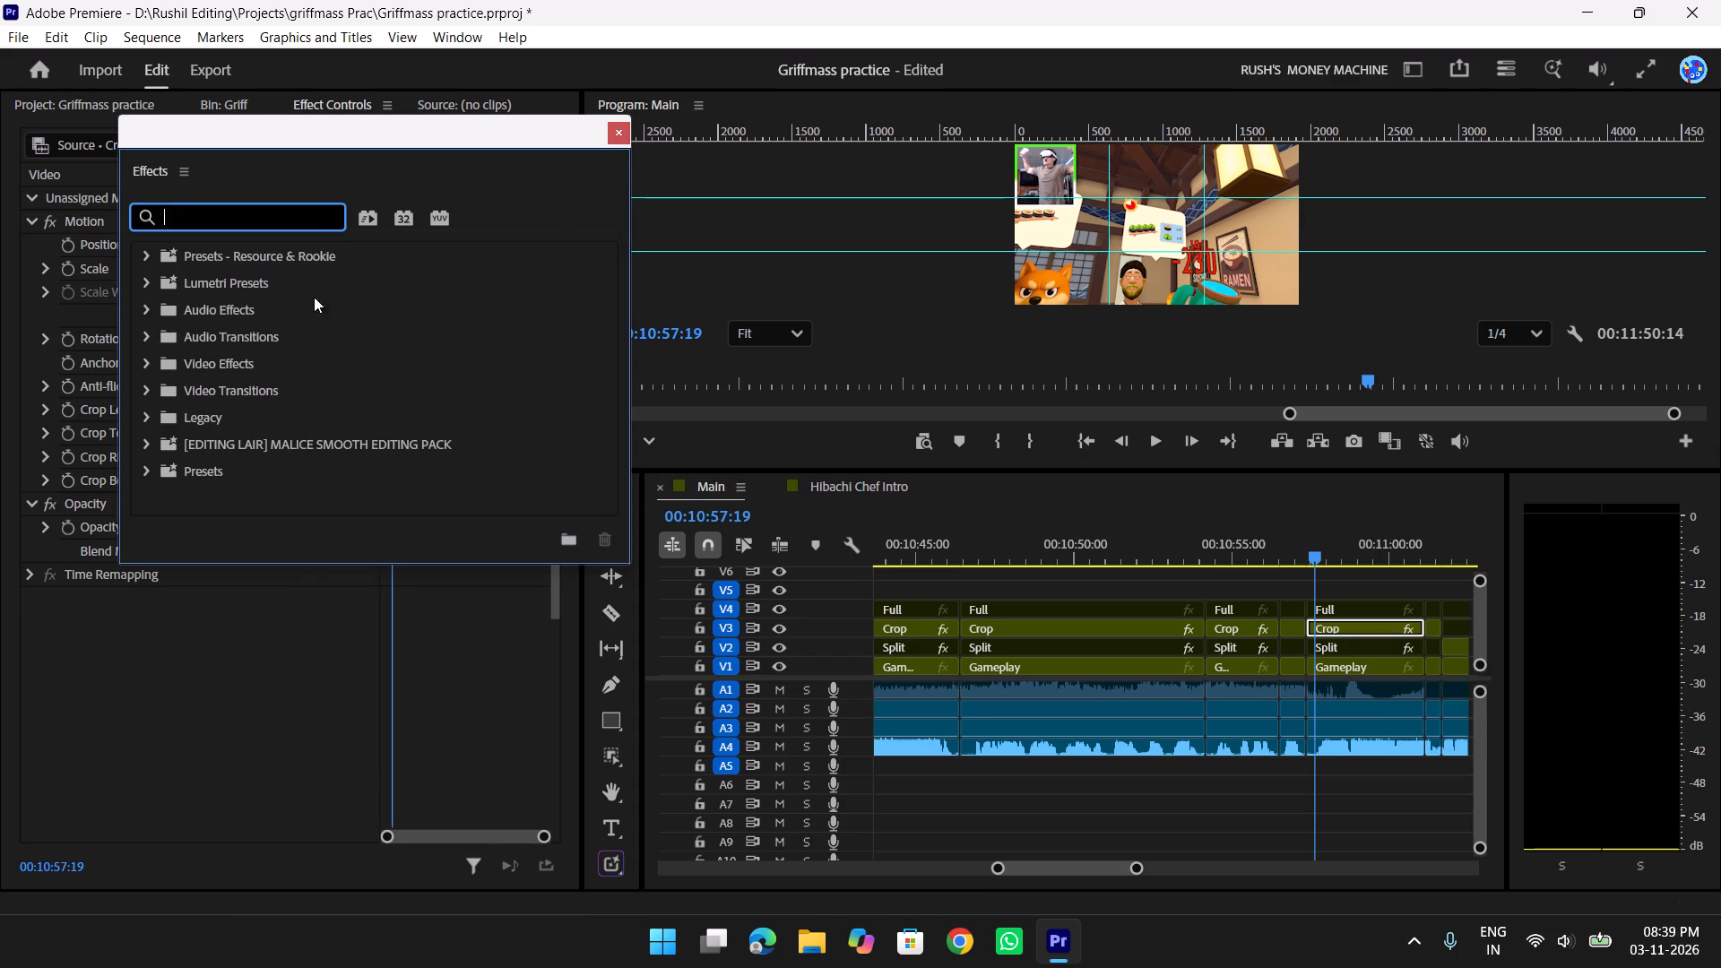
pyautogui.write('big')
pyautogui.scroll(-6, 355, 363)
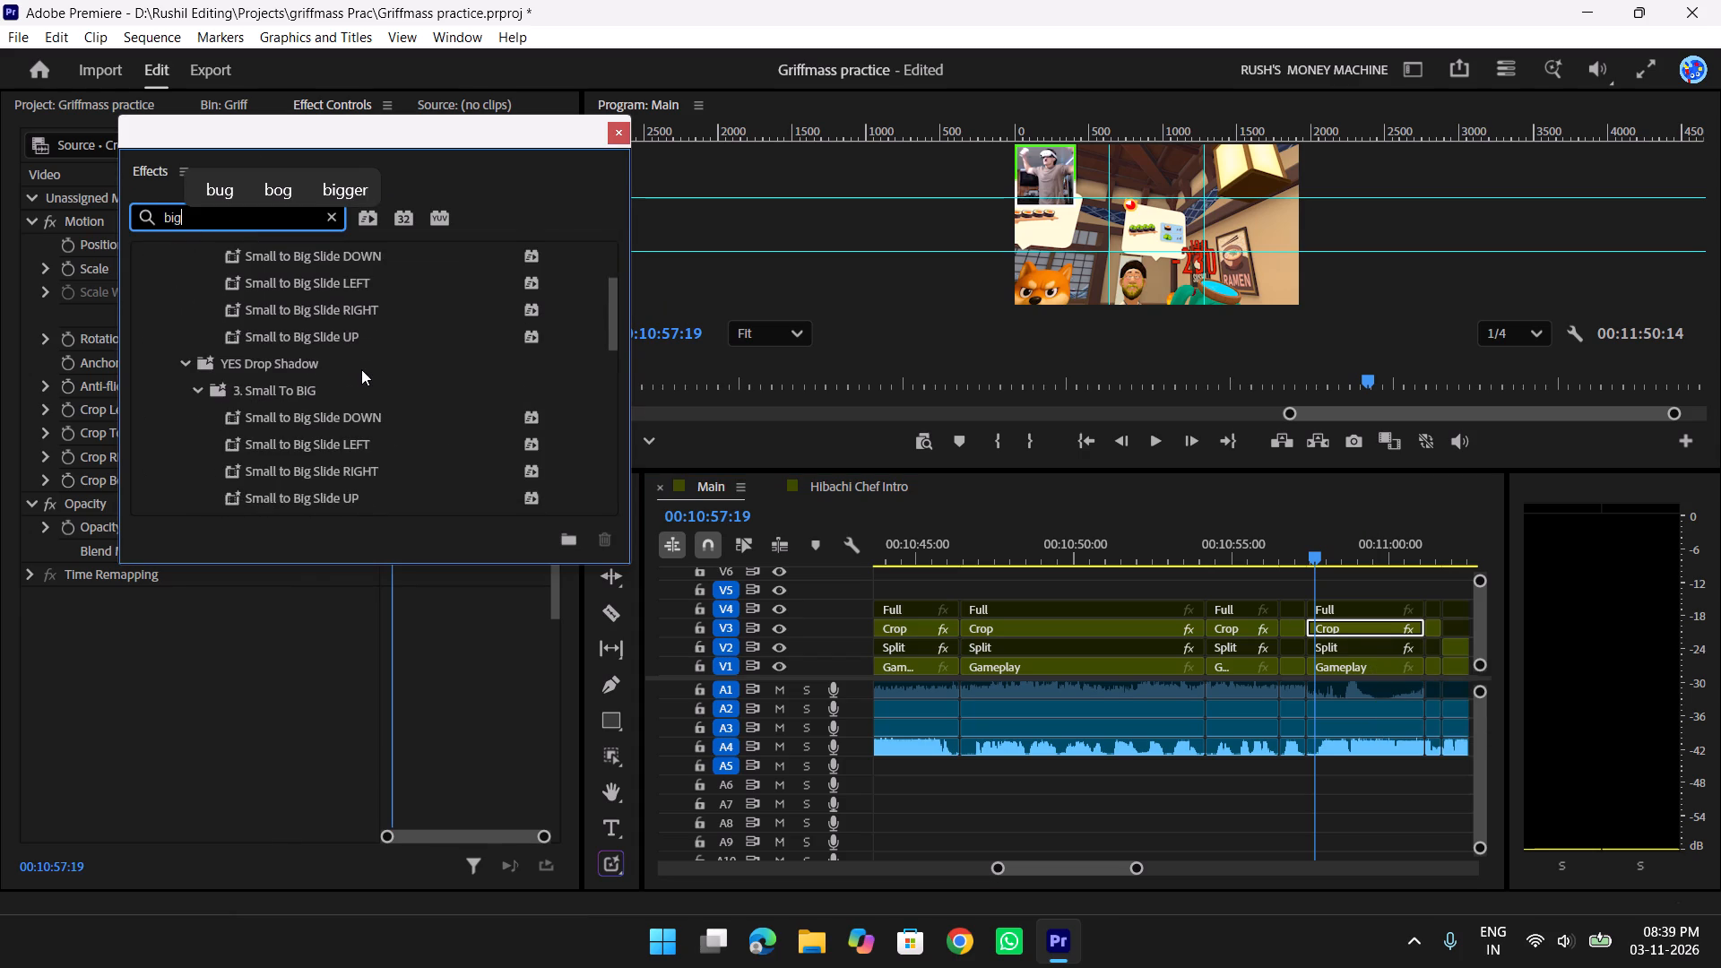
pyautogui.scroll(-1, 361, 369)
pyautogui.press('space')
pyautogui.write('zoom')
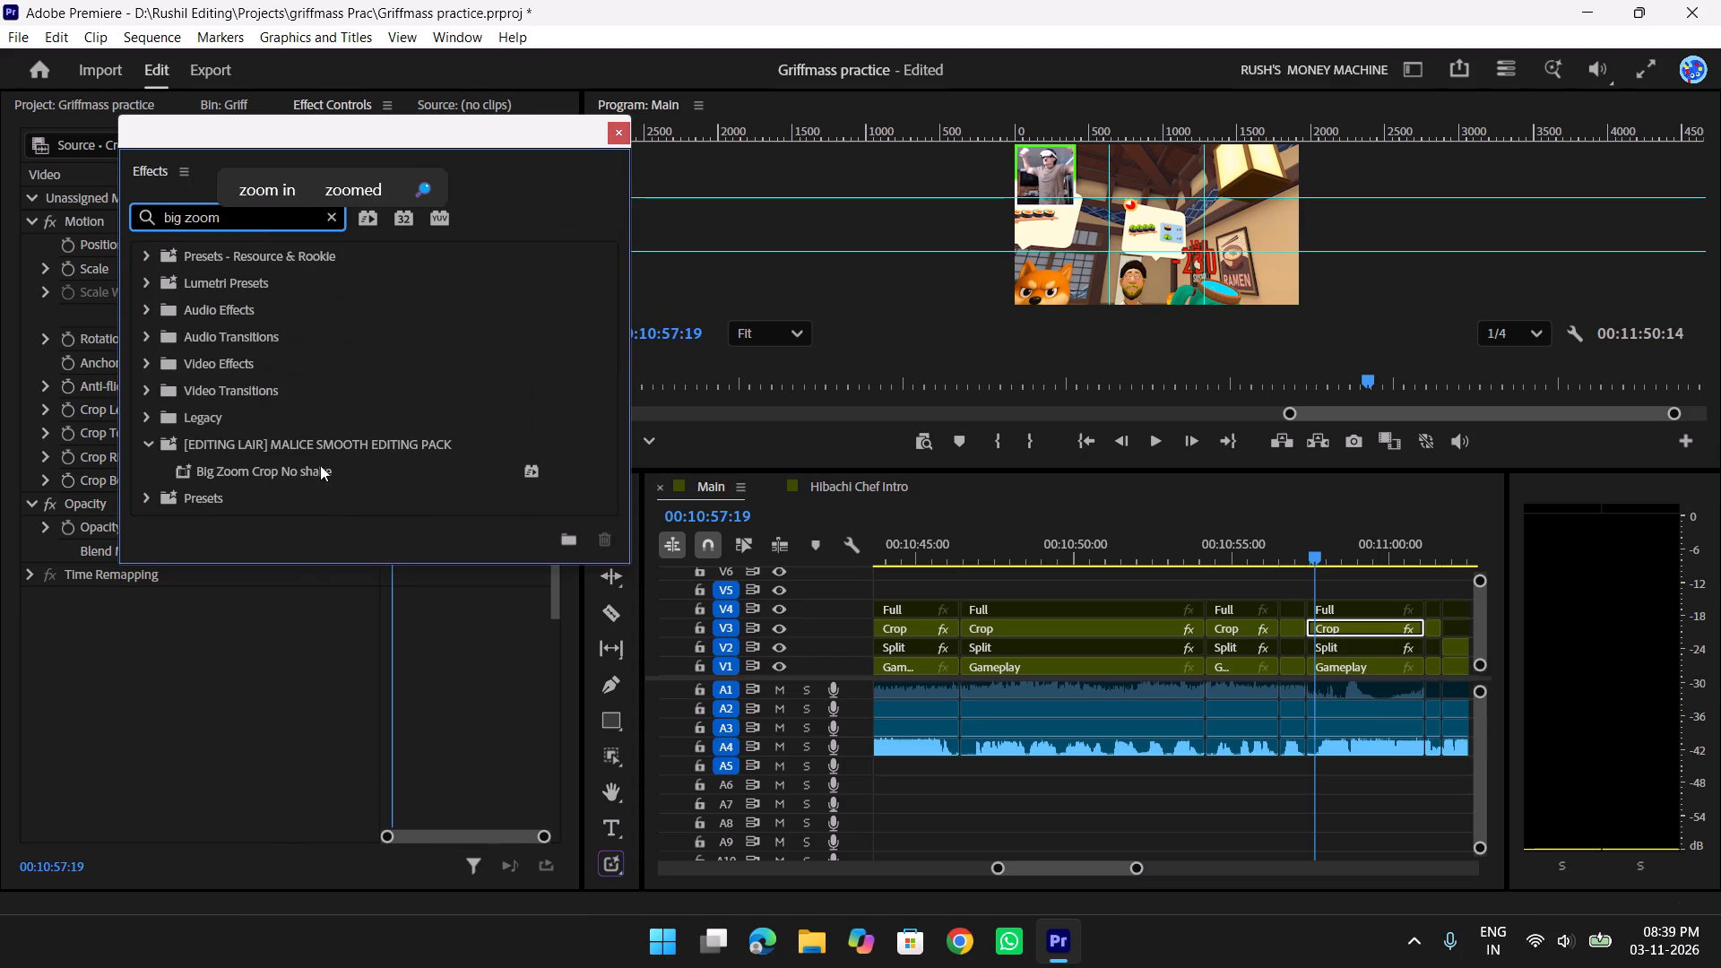
pyautogui.moveTo(316, 466); pyautogui.dragTo(1340, 628)
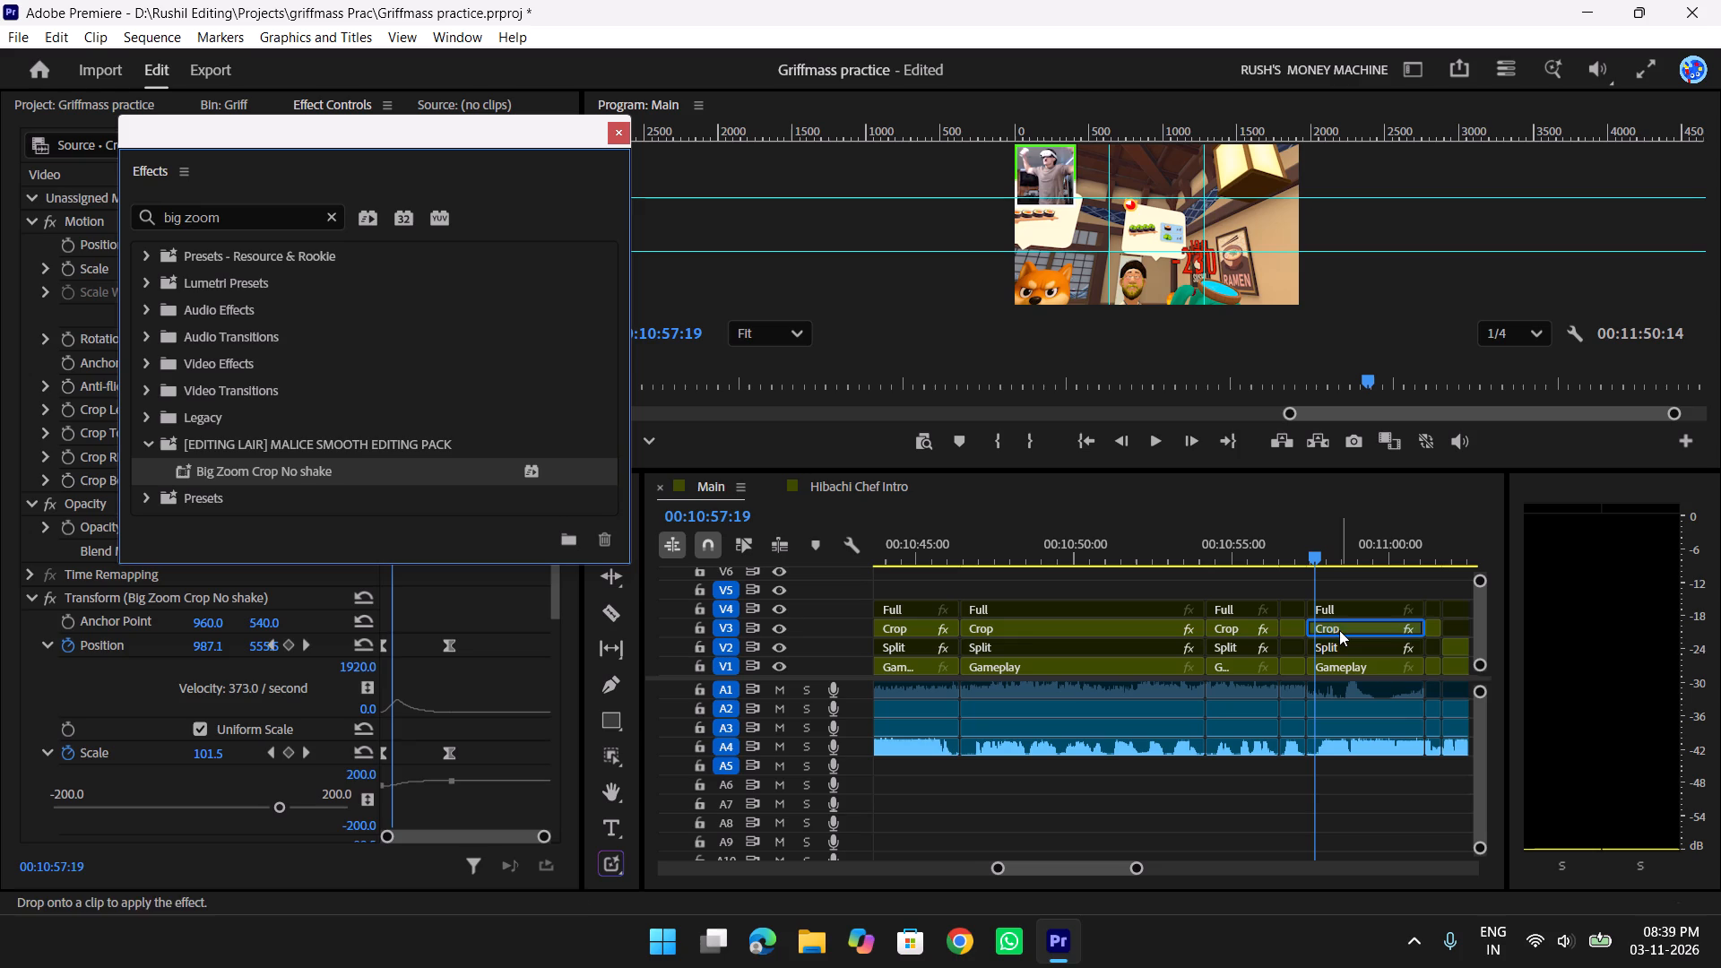
# Find the angry shake presets and apply Malice Angry Shake Small to the same Crop clip.
pyautogui.click(260, 215)
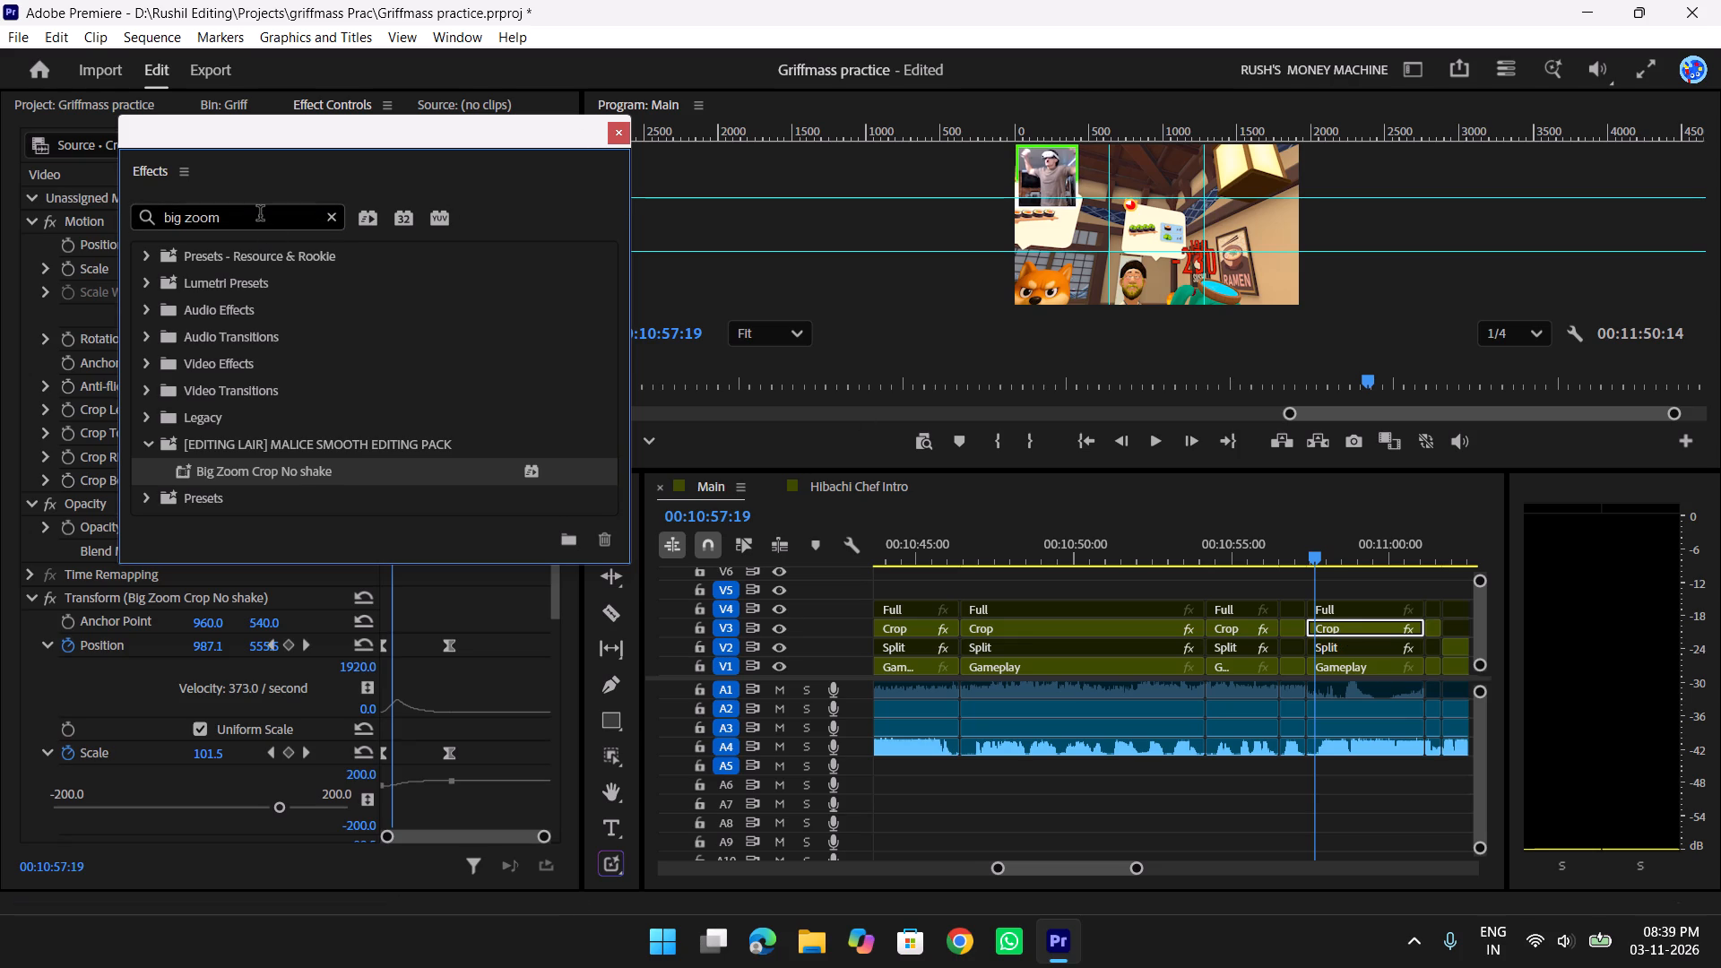
pyautogui.moveTo(260, 215); pyautogui.dragTo(116, 224)
pyautogui.press('BackSpace')
pyautogui.write('angry')
pyautogui.scroll(-8, 221, 409)
pyautogui.moveTo(281, 471); pyautogui.dragTo(1368, 629)
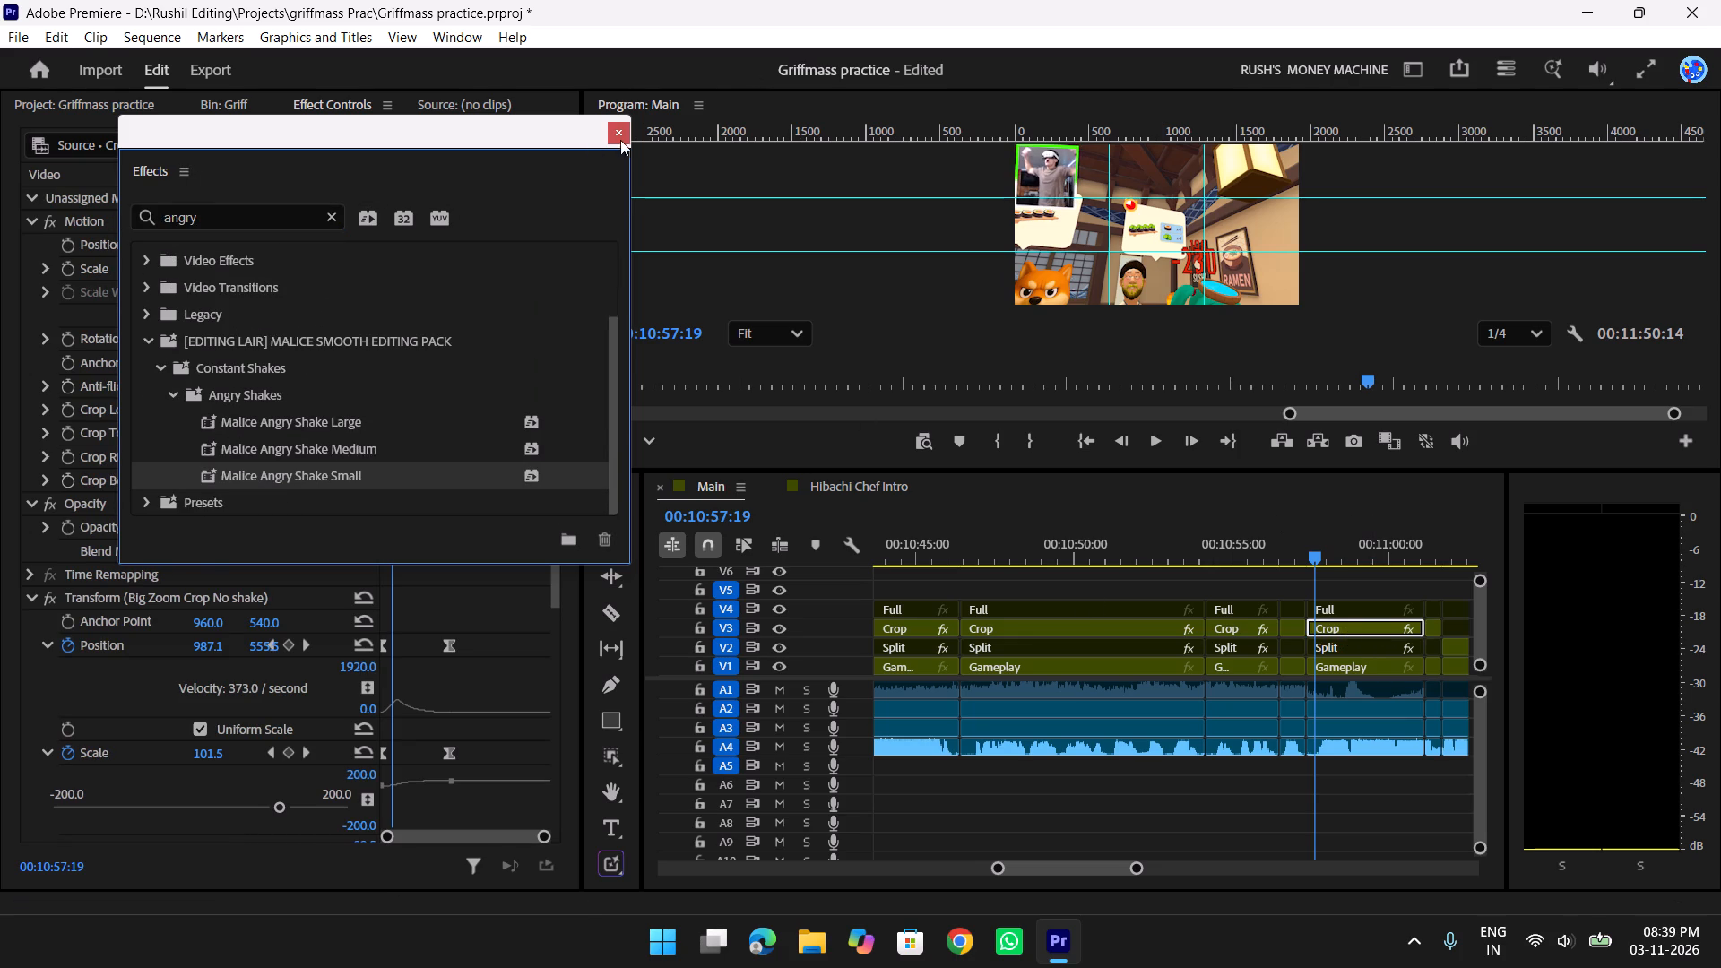
pyautogui.click(622, 135)
# Retime the zoom's Position and Scale keyframes to start at 00:10:57:19, with the end keyframes pulled slightly closer for a shorter ramp.
pyautogui.scroll(-8, 185, 550)
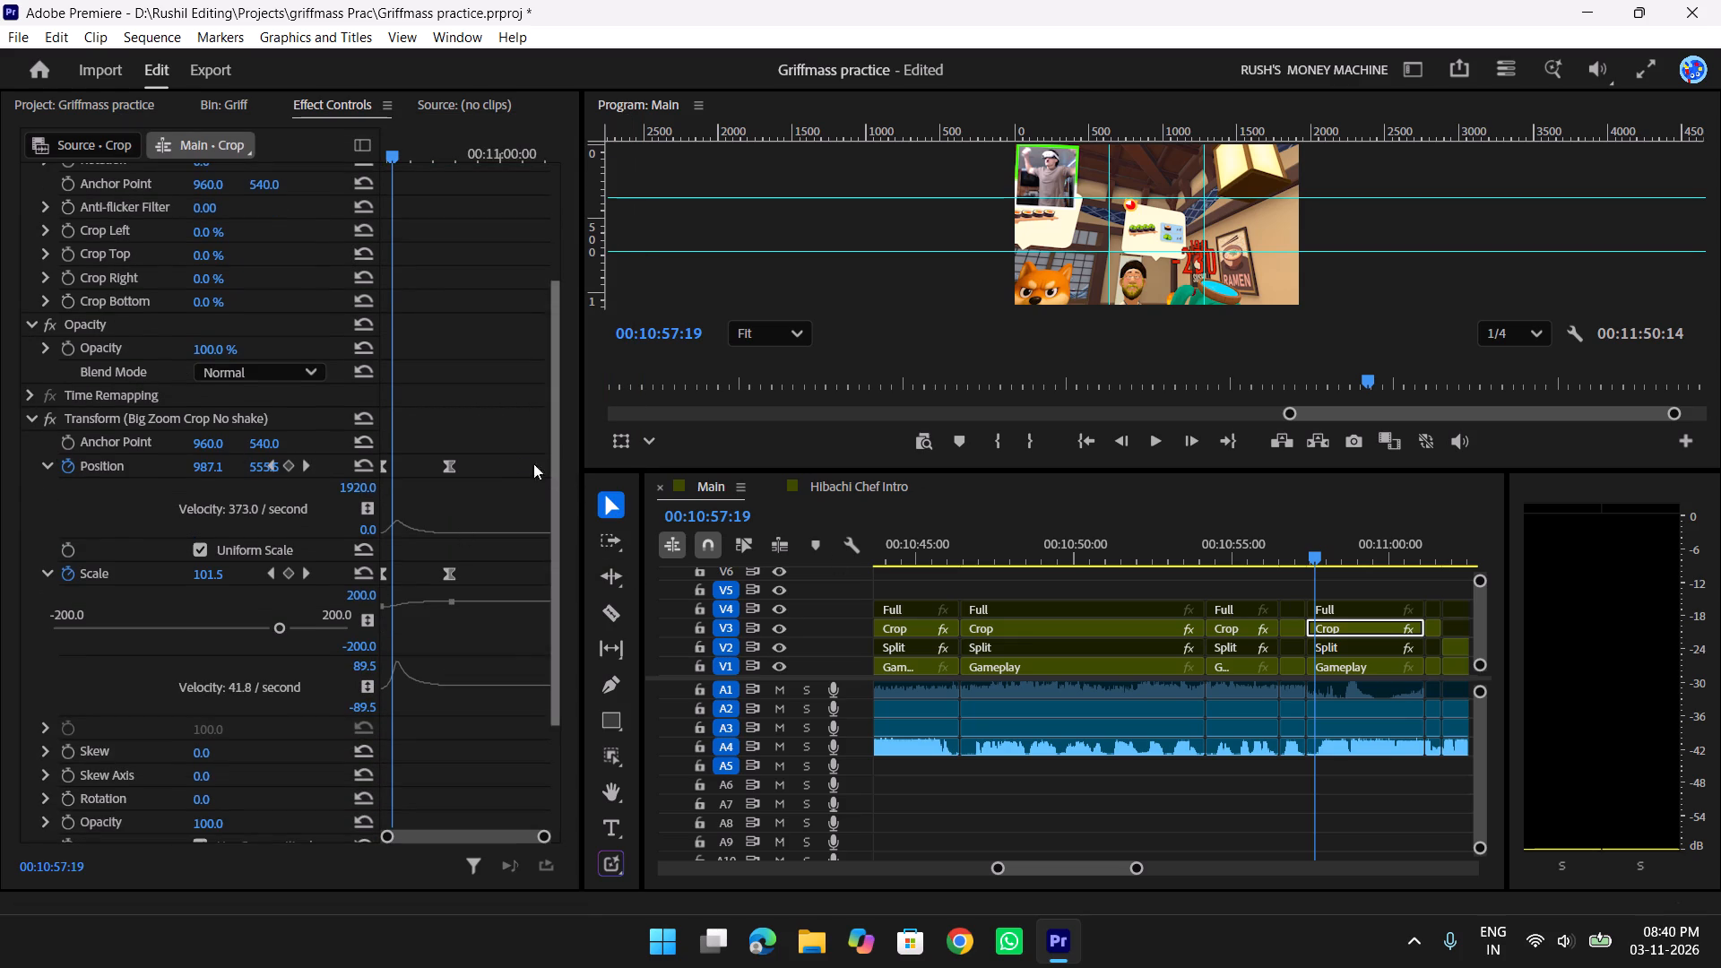
pyautogui.moveTo(502, 451); pyautogui.dragTo(376, 510)
pyautogui.moveTo(444, 466); pyautogui.dragTo(467, 467)
pyautogui.hotkey('ctrl', 'z')
pyautogui.moveTo(506, 468); pyautogui.dragTo(388, 603)
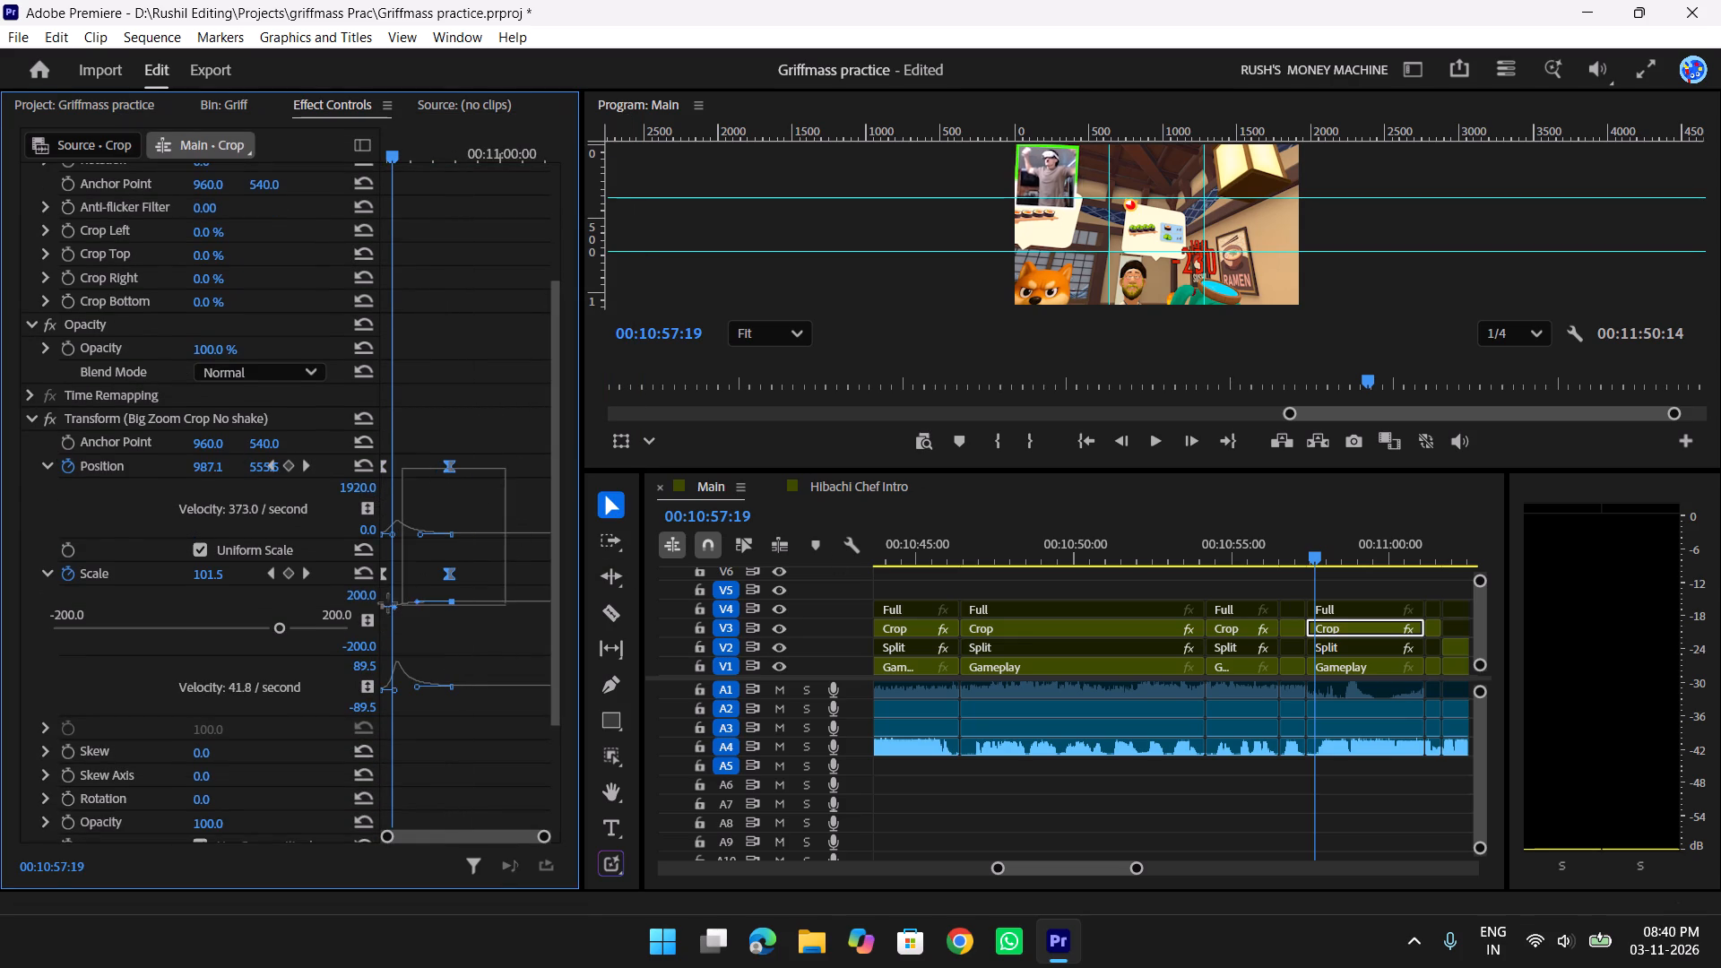
pyautogui.moveTo(388, 603); pyautogui.dragTo(333, 620)
pyautogui.moveTo(445, 464); pyautogui.dragTo(463, 472)
pyautogui.click(542, 454)
pyautogui.moveTo(502, 436); pyautogui.dragTo(459, 592)
pyautogui.moveTo(468, 465); pyautogui.dragTo(441, 465)
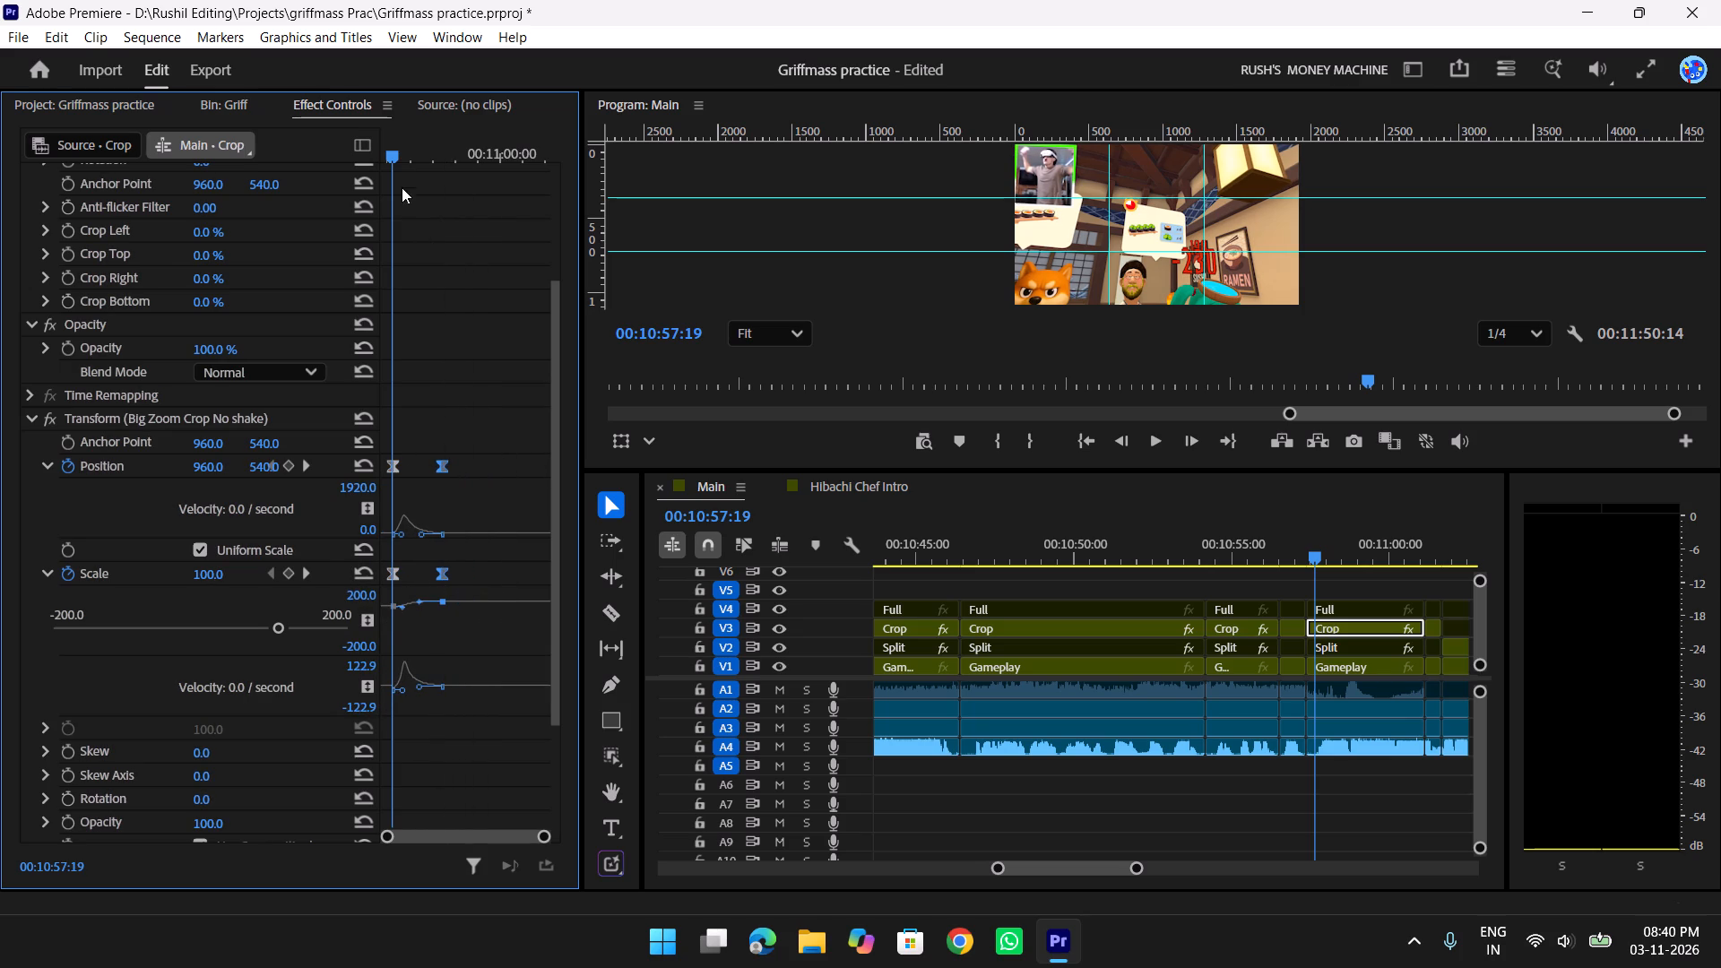
# Play back the zoomed and shaken Crop clip past 00:11:01:14 to review the effect timing.
pyautogui.moveTo(395, 147); pyautogui.dragTo(346, 156)
pyautogui.press('space')
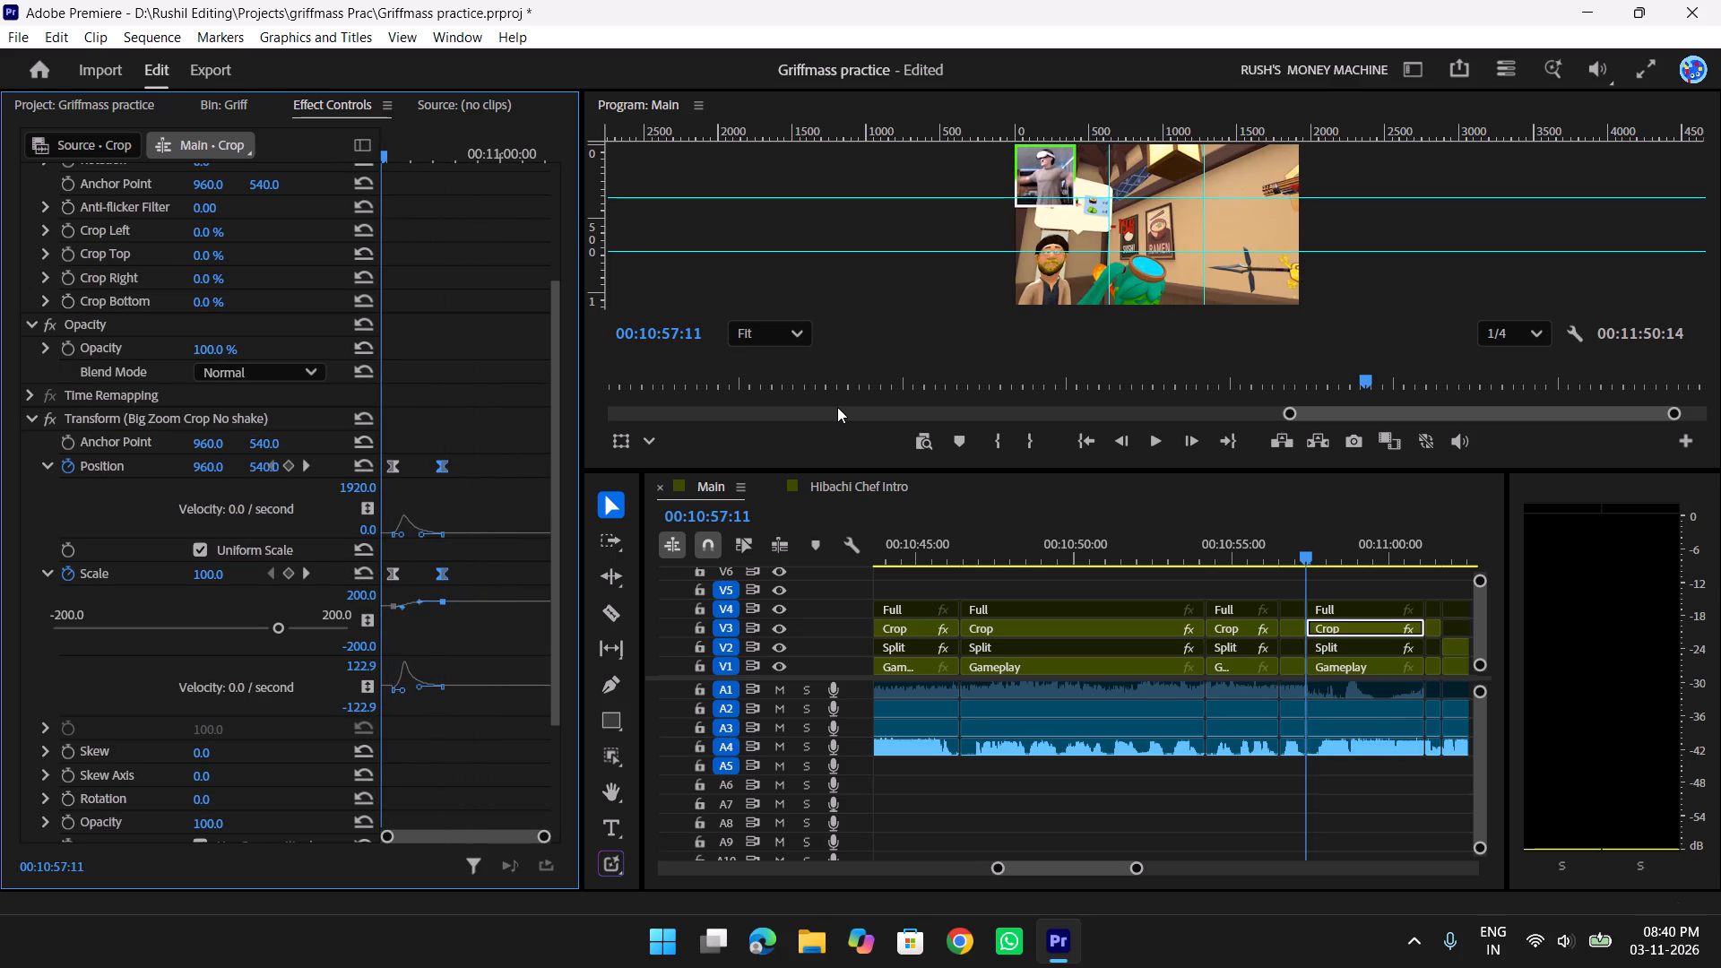
pyautogui.press('space')
pyautogui.moveTo(1304, 550); pyautogui.dragTo(1271, 556)
pyautogui.press('space')
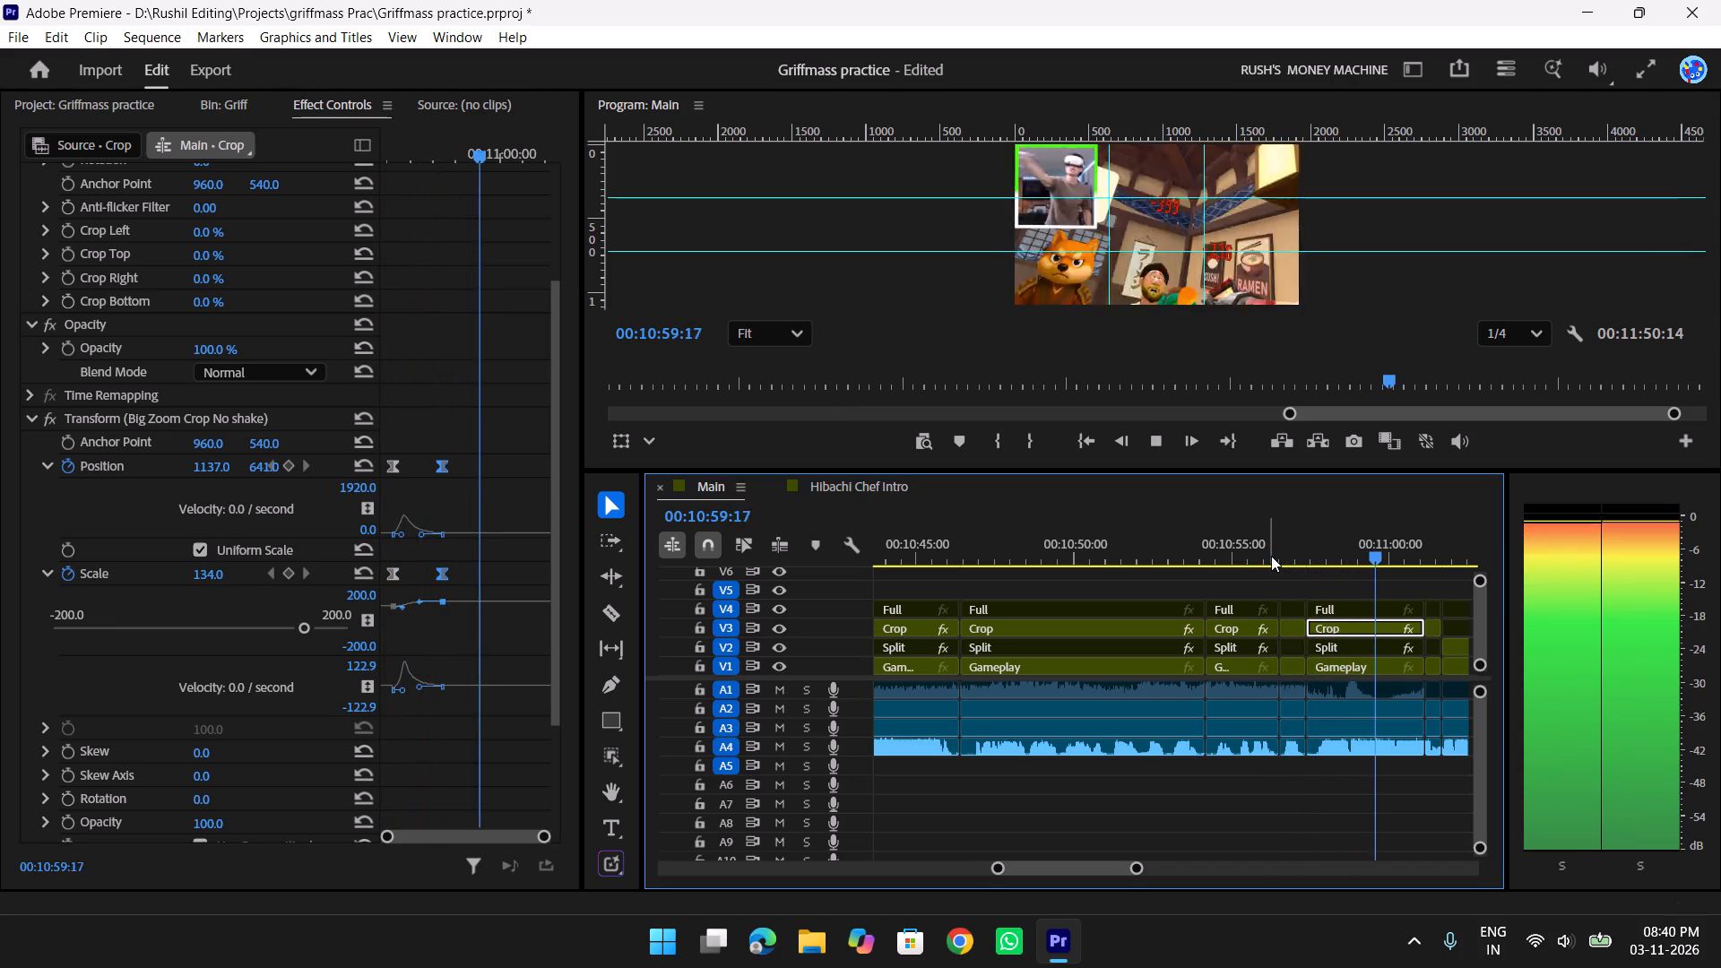
pyautogui.scroll(-4, 1271, 556)
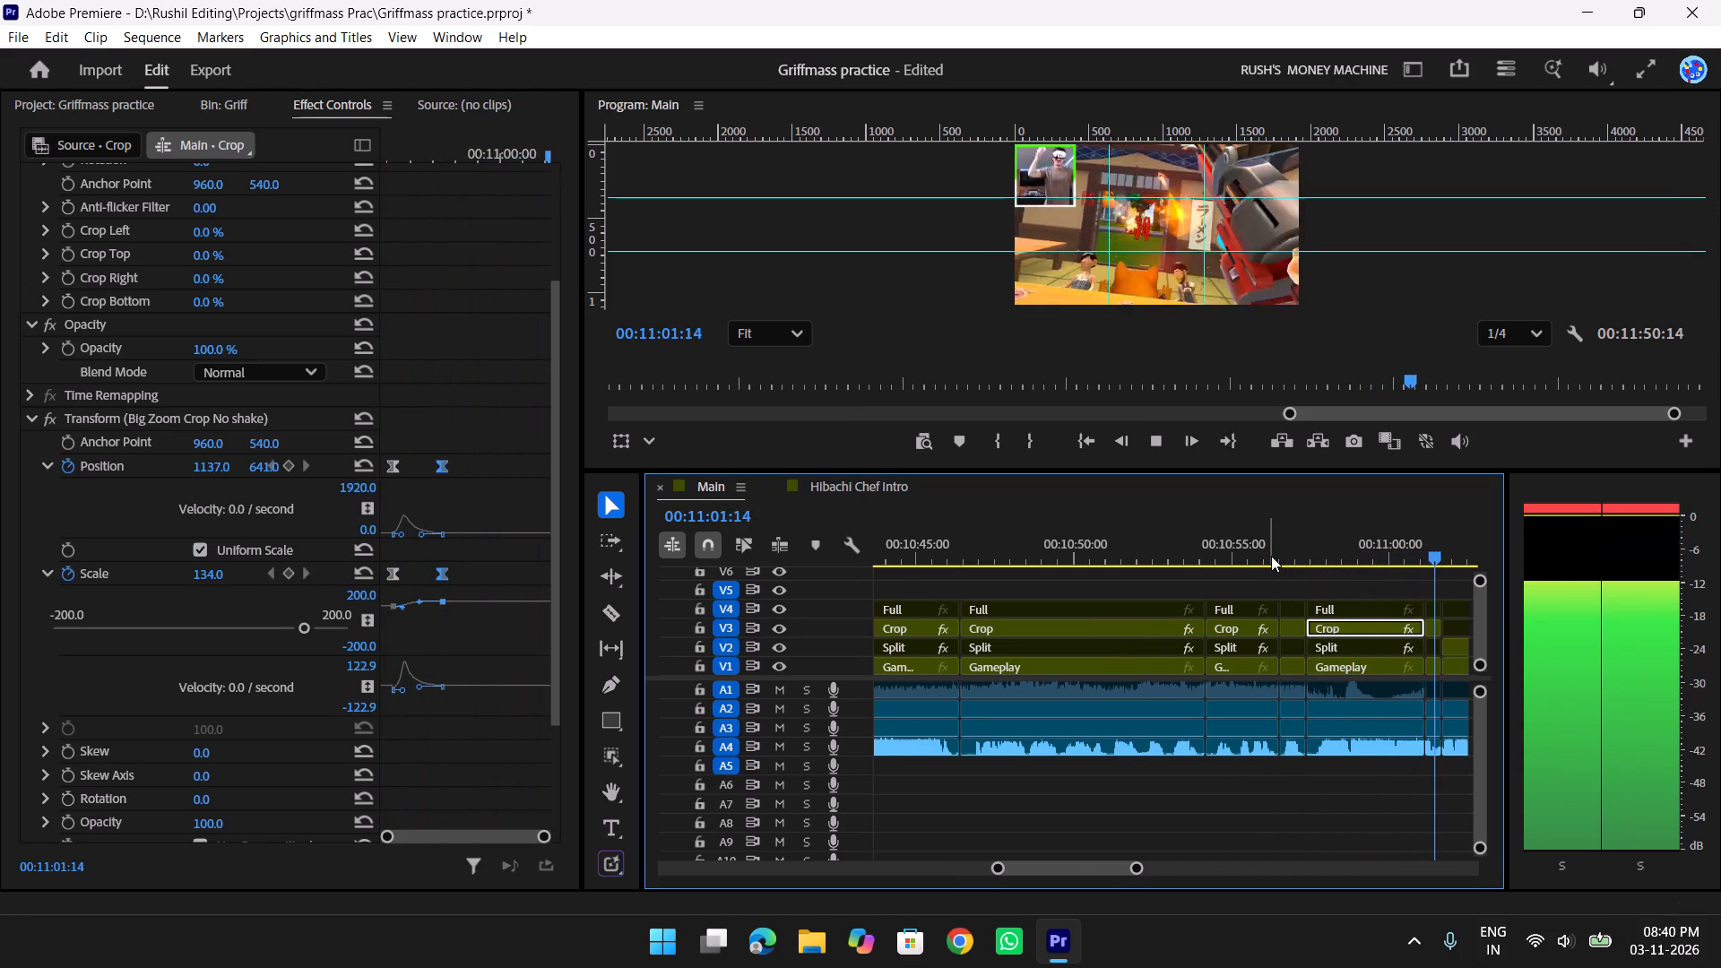
pyautogui.press('space')
# Play back the following shots to 00:11:13:27 and recheck the action around 00:11:13:00 to choose the next zoom moment.
pyautogui.press('space')
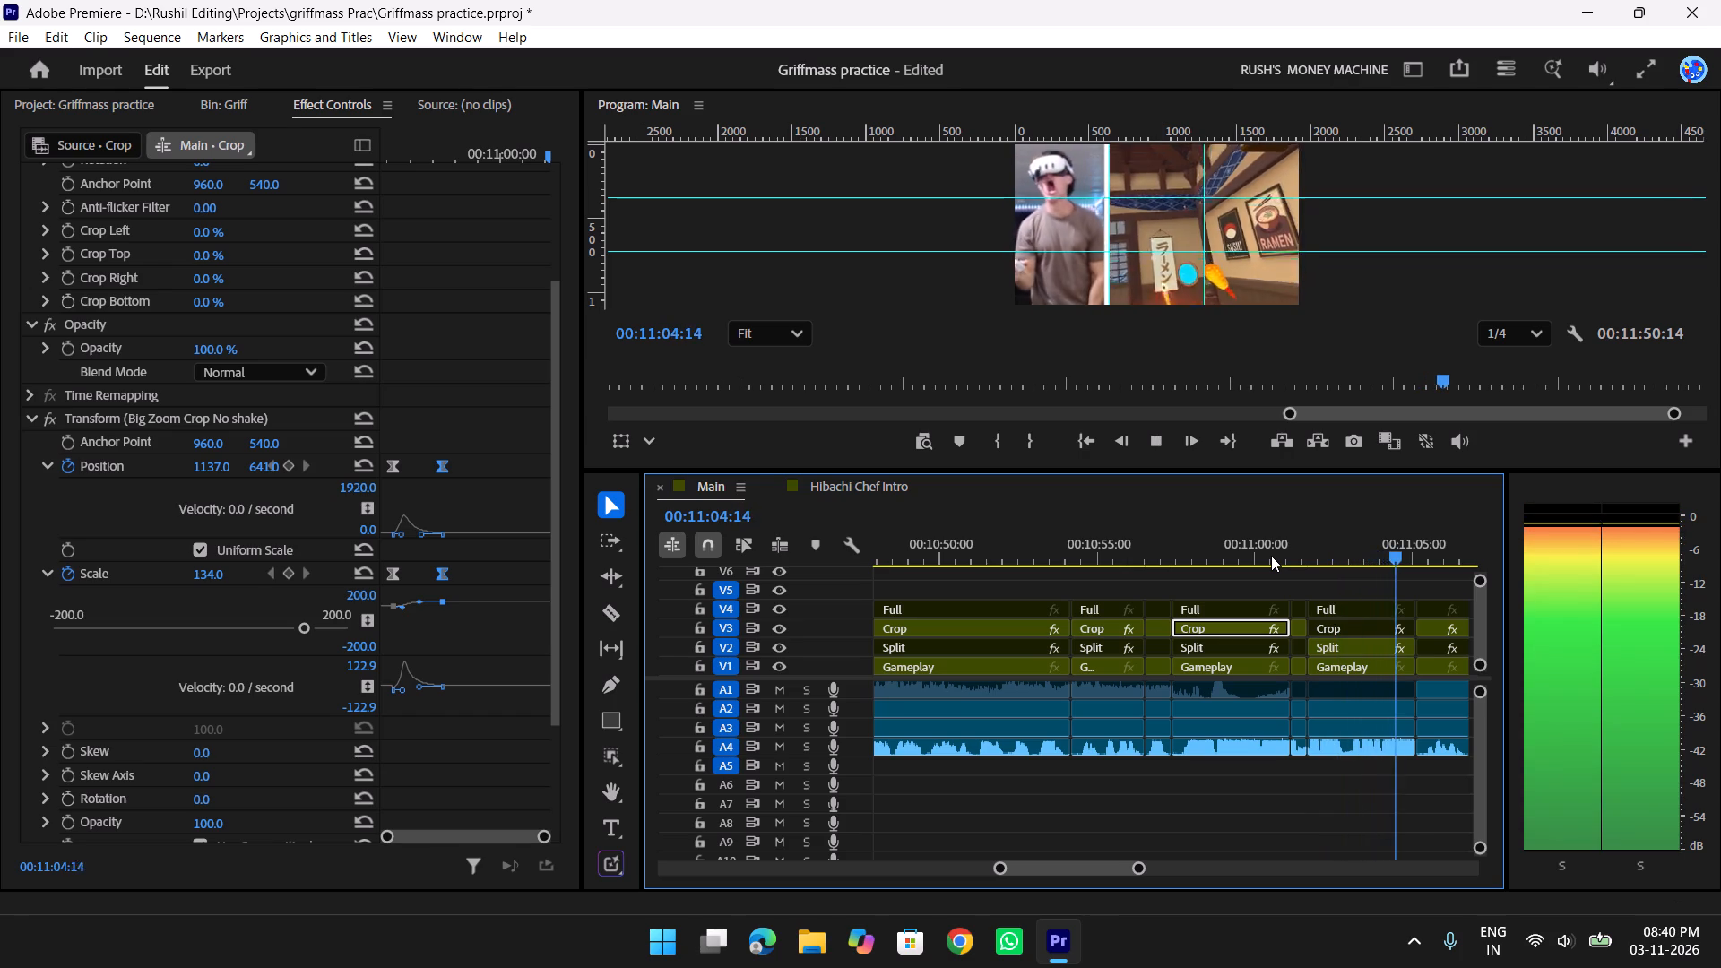
pyautogui.press('space')
pyautogui.press('space')
pyautogui.scroll(-4, 1271, 556)
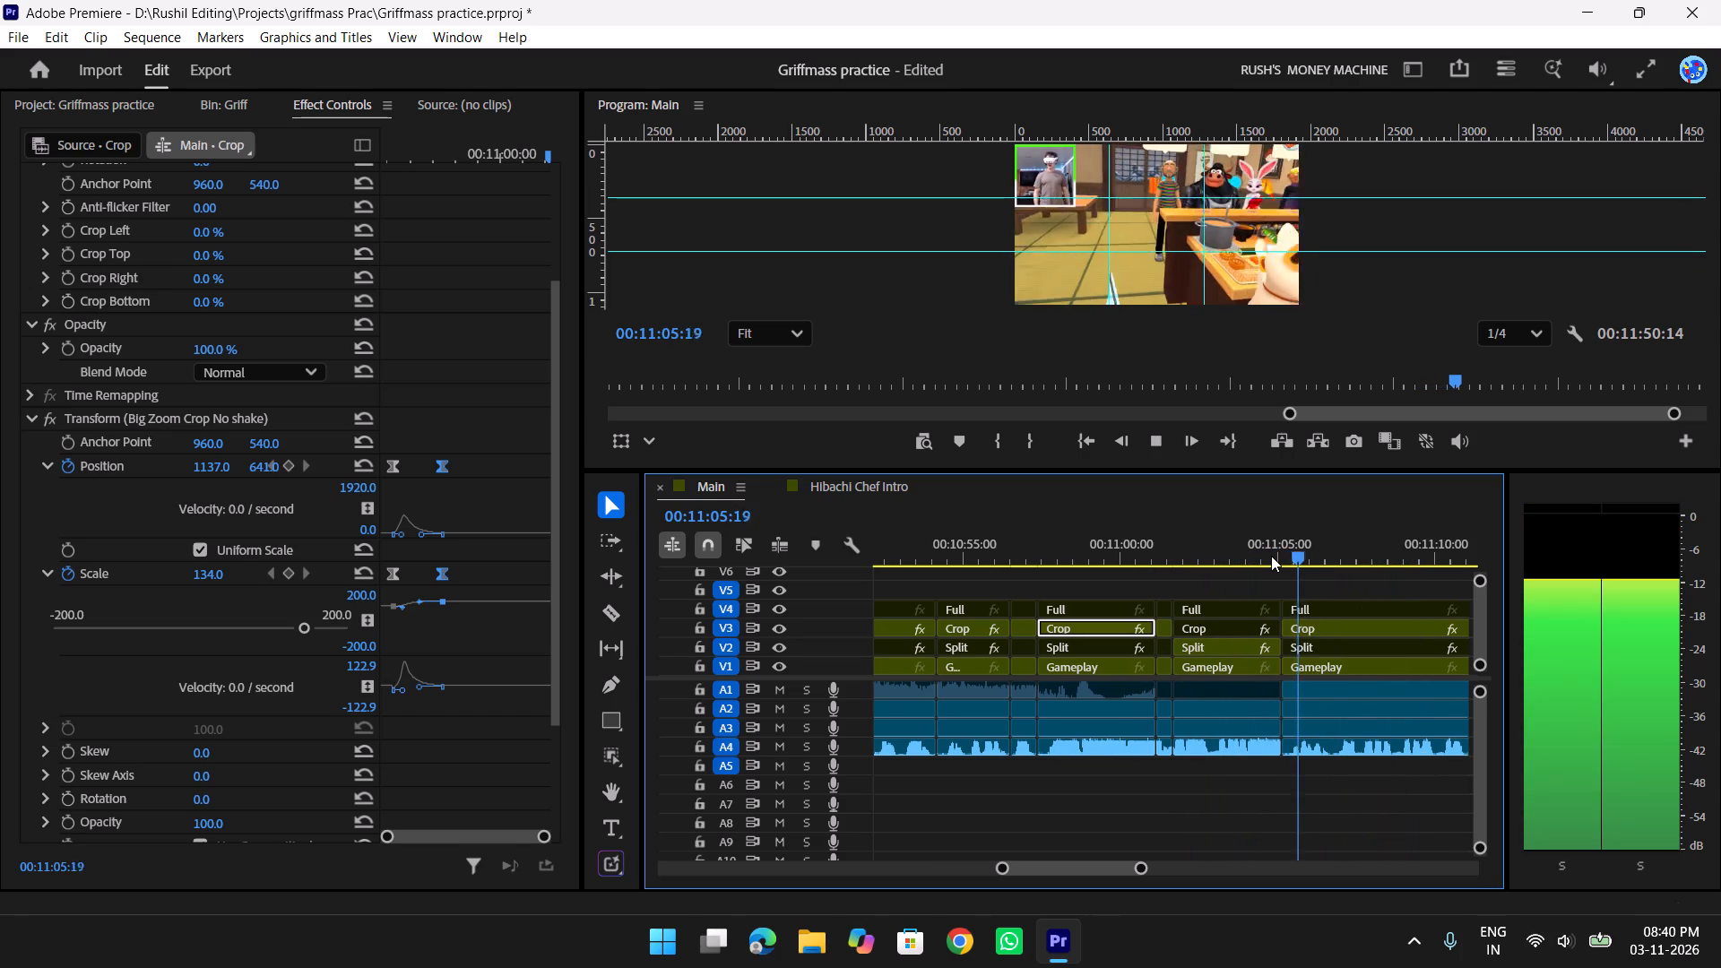
pyautogui.press('space')
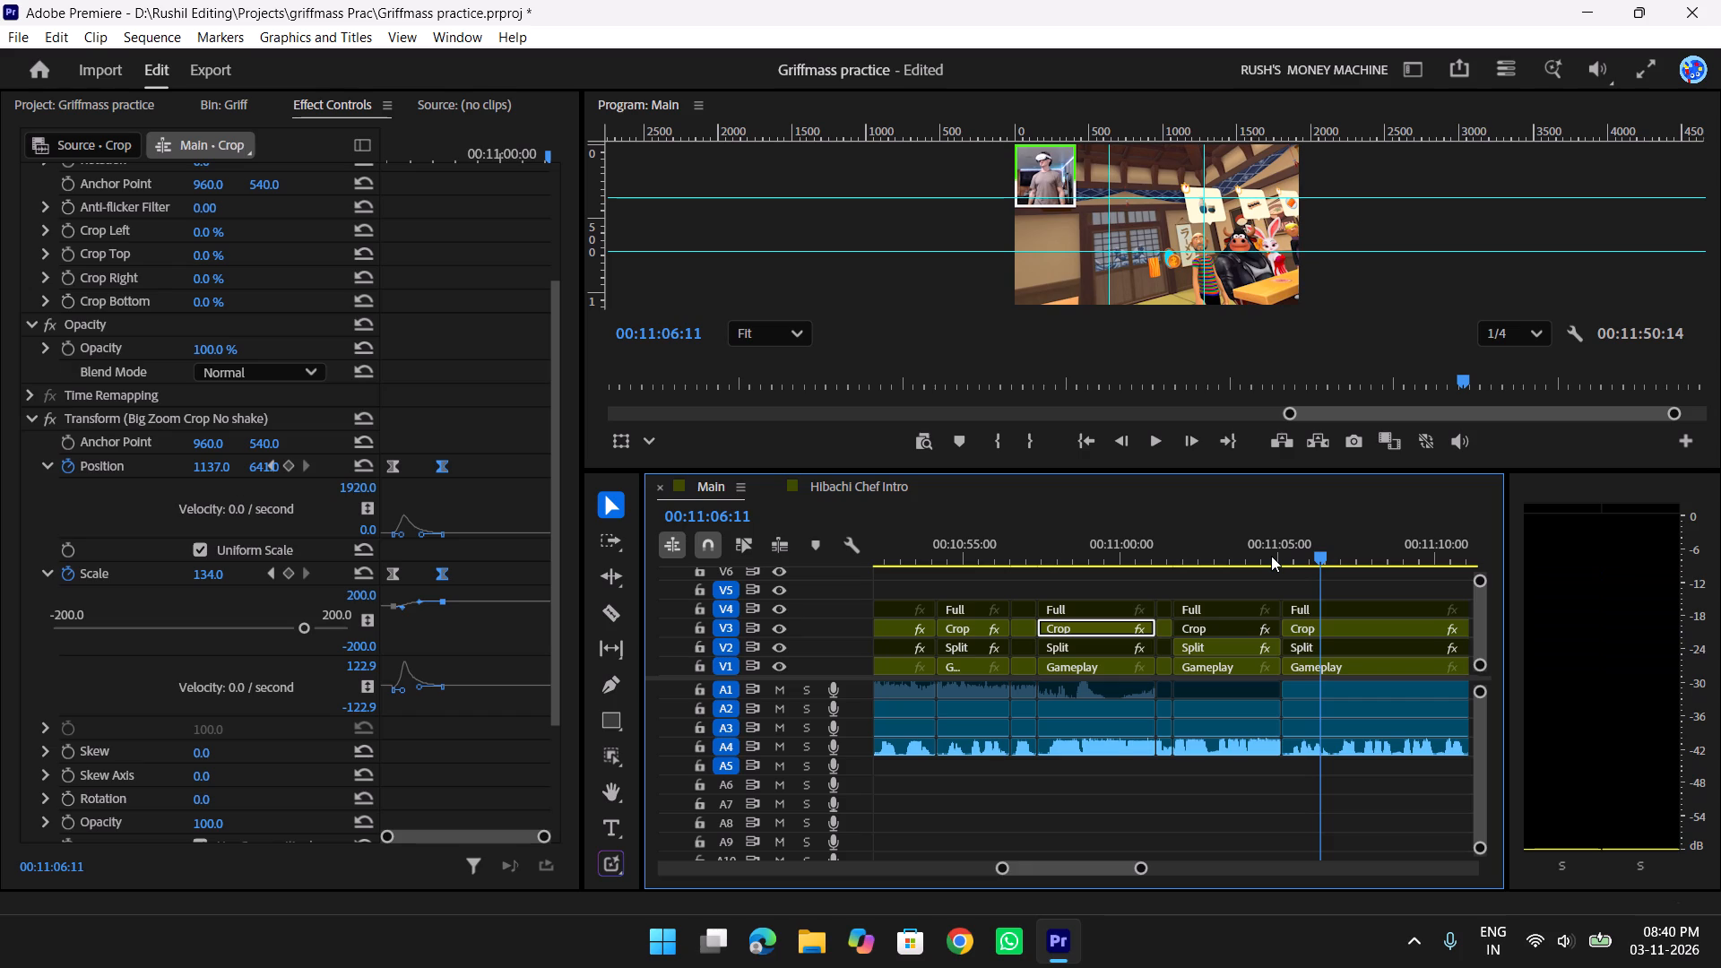
pyautogui.press('space')
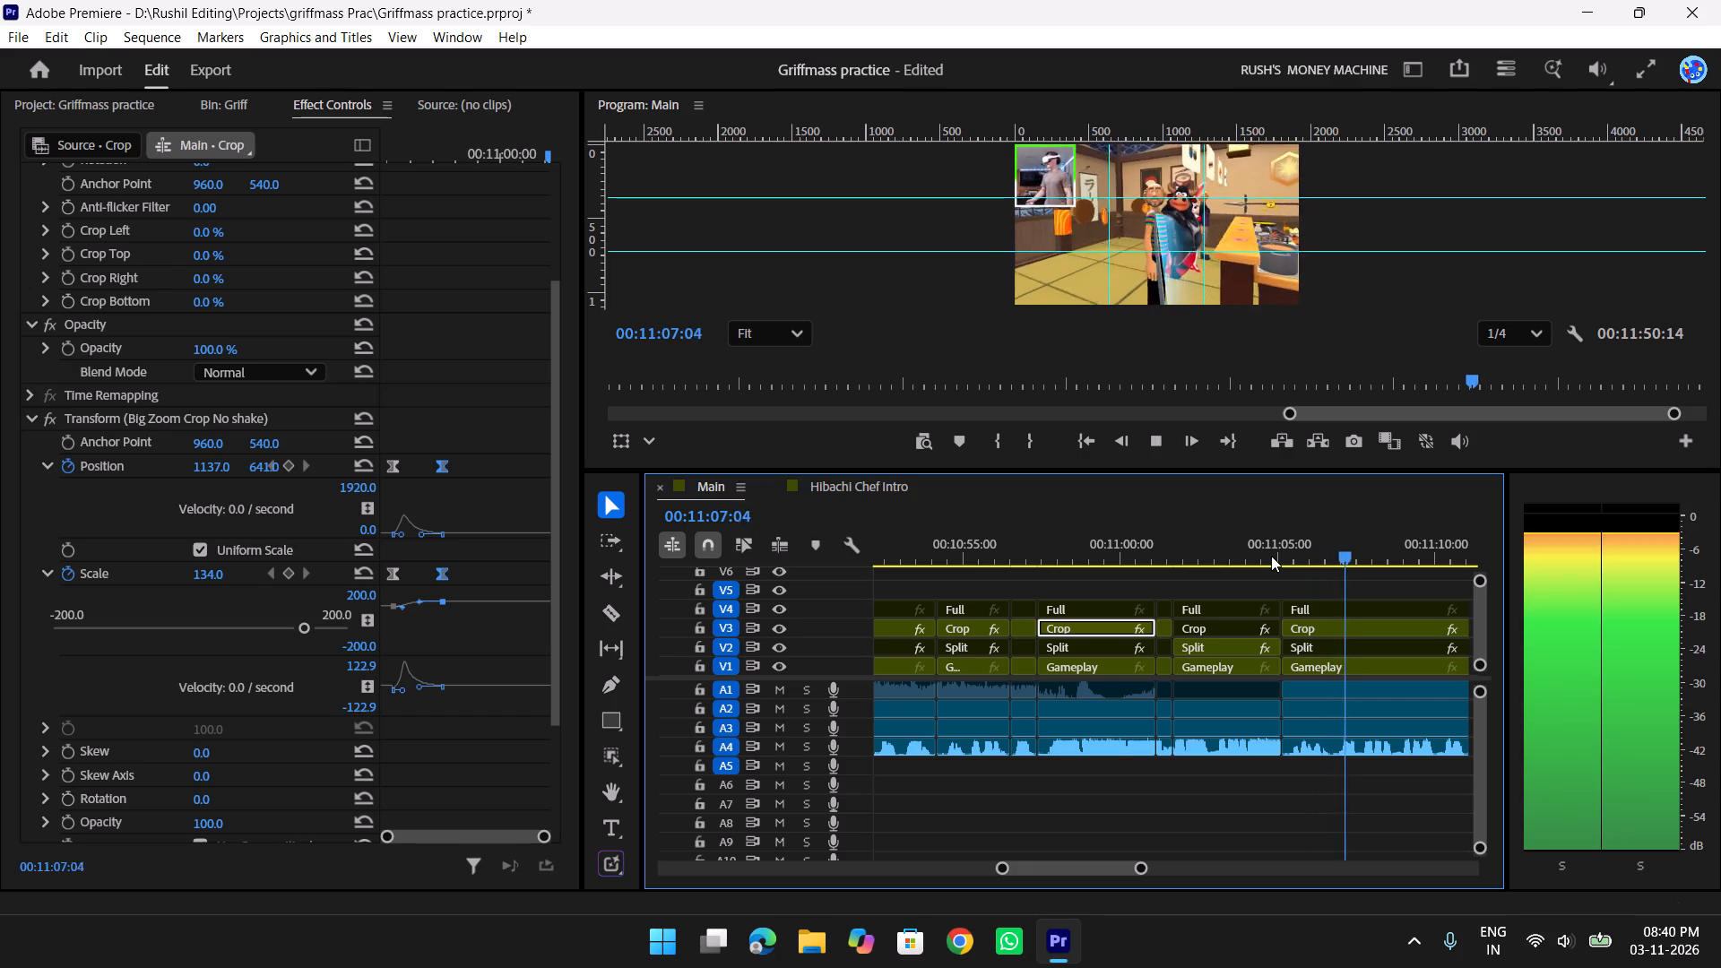
pyautogui.scroll(-2, 1271, 556)
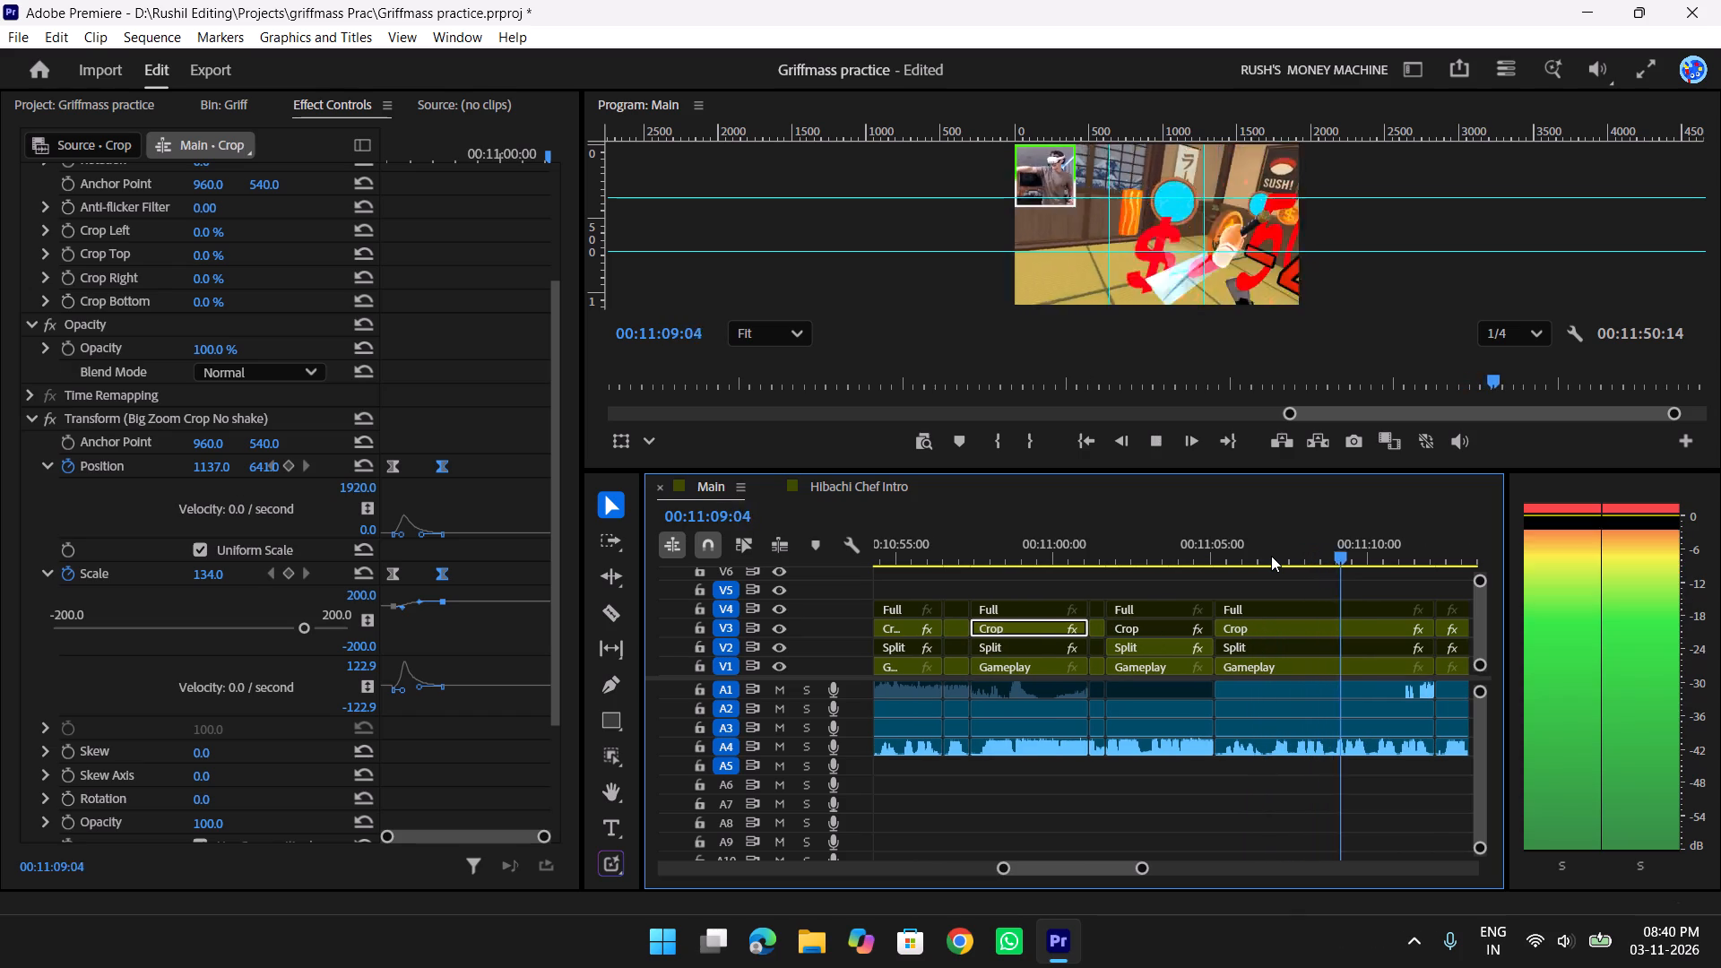
pyautogui.scroll(-4, 1271, 556)
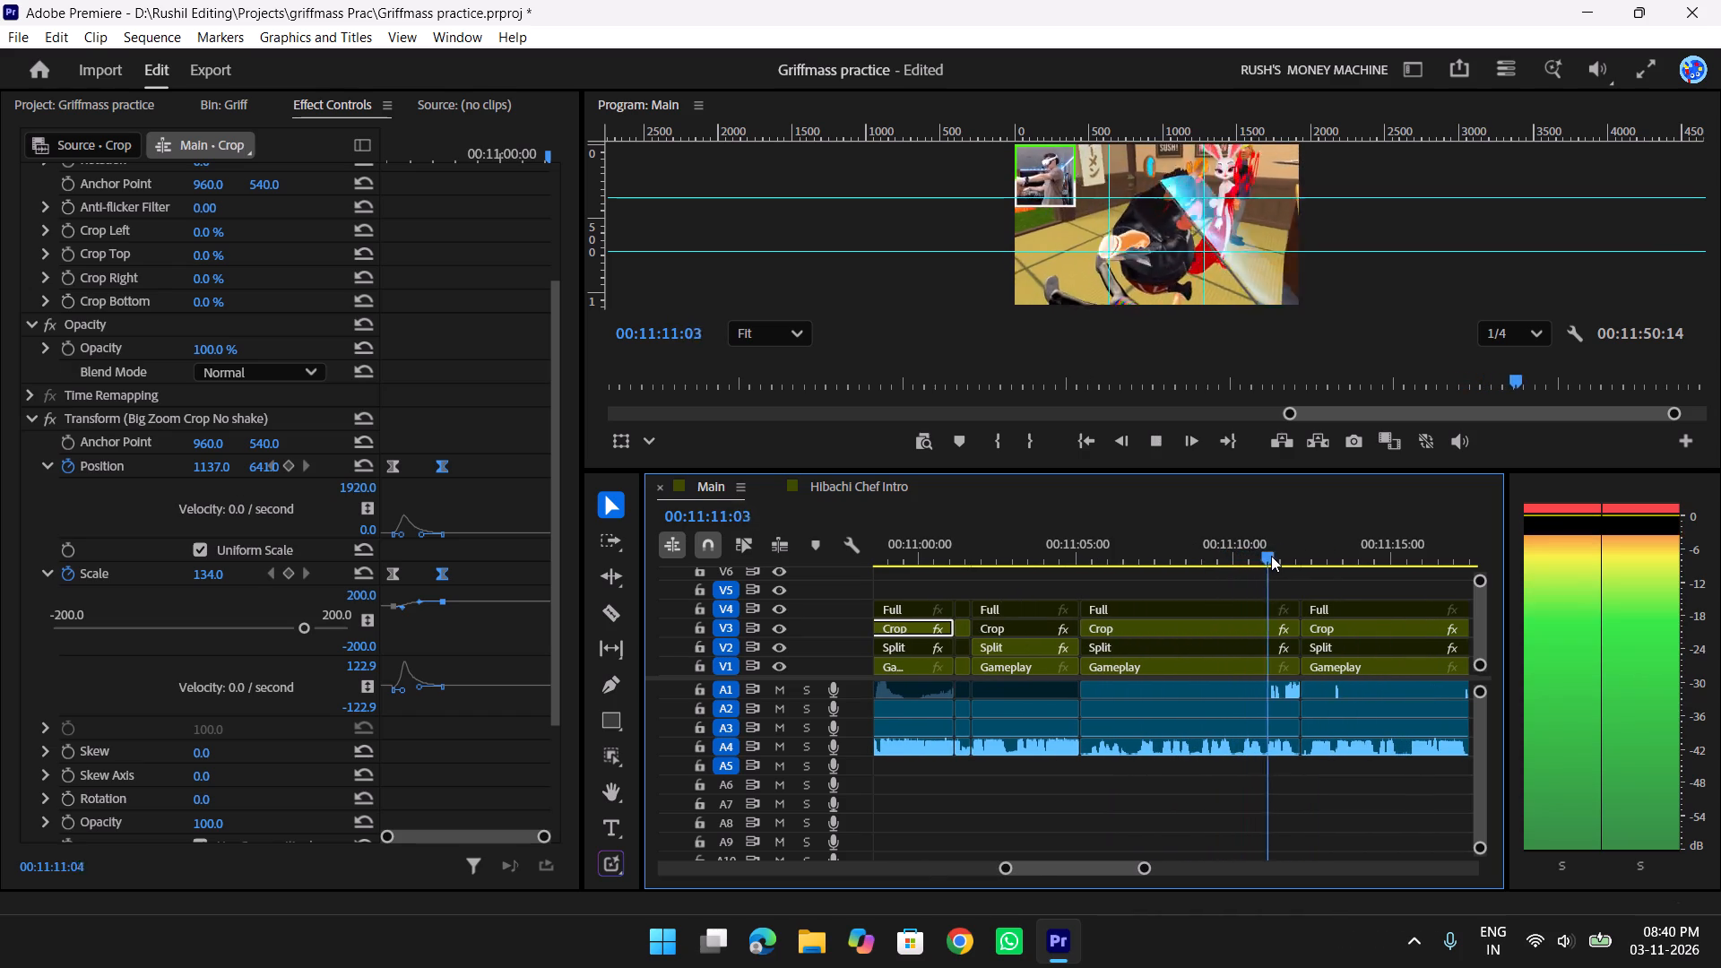
pyautogui.scroll(-3, 1271, 556)
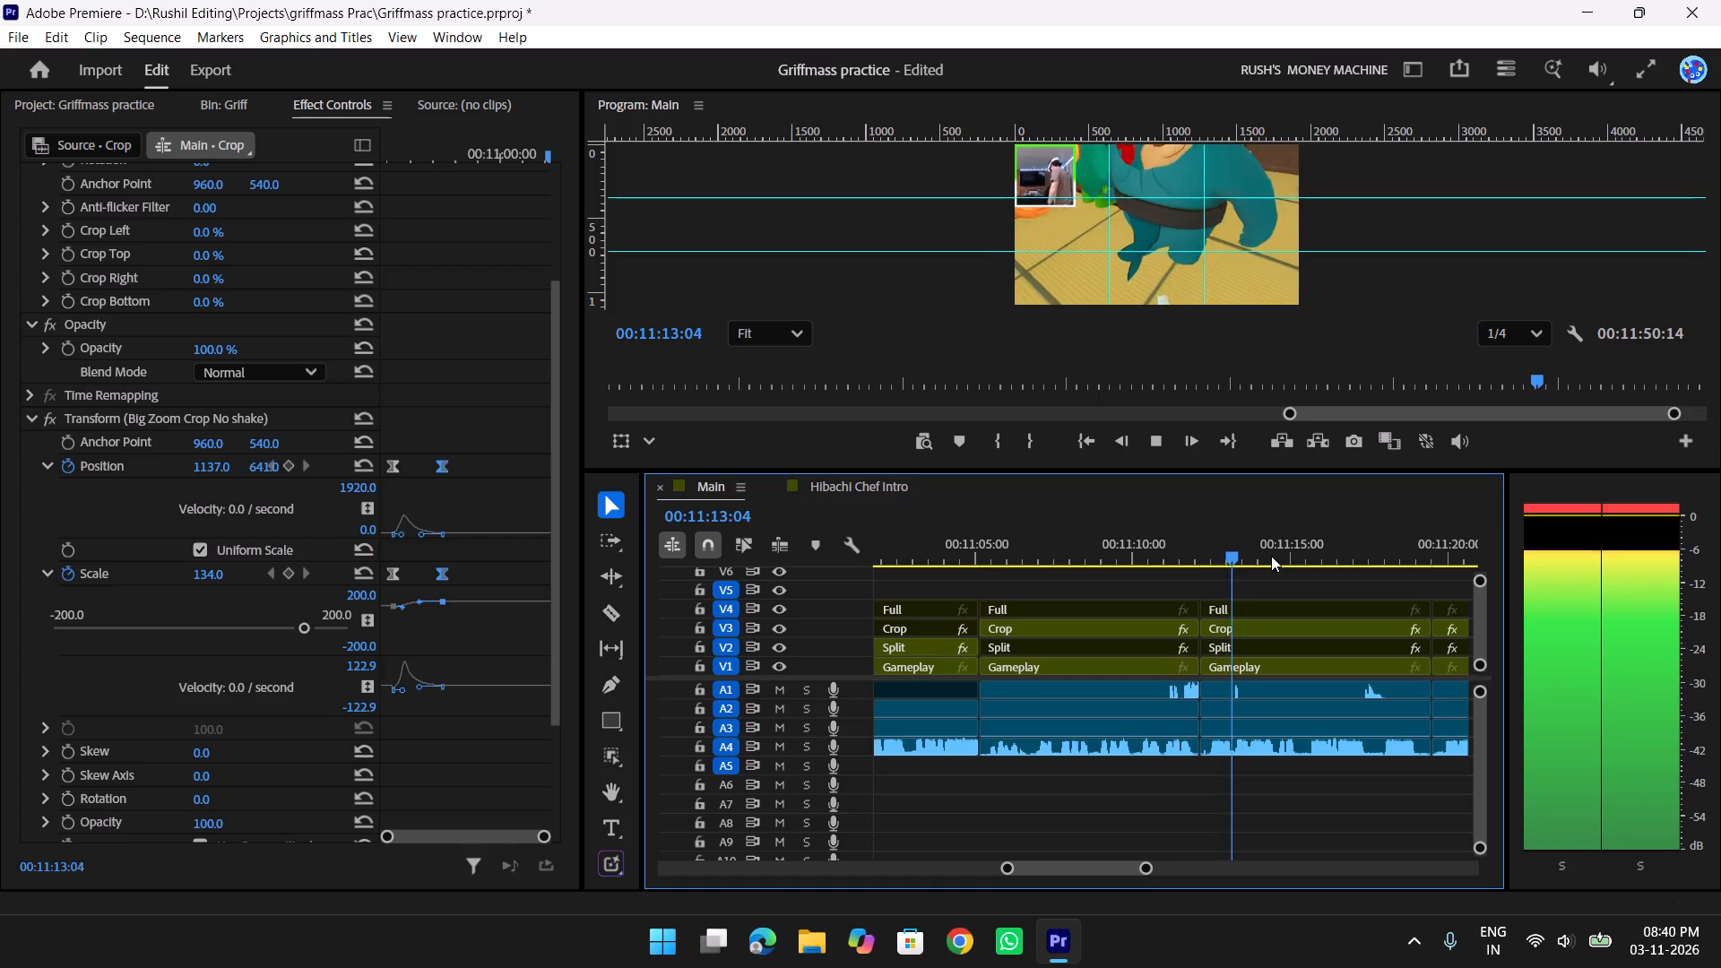
pyautogui.press('space')
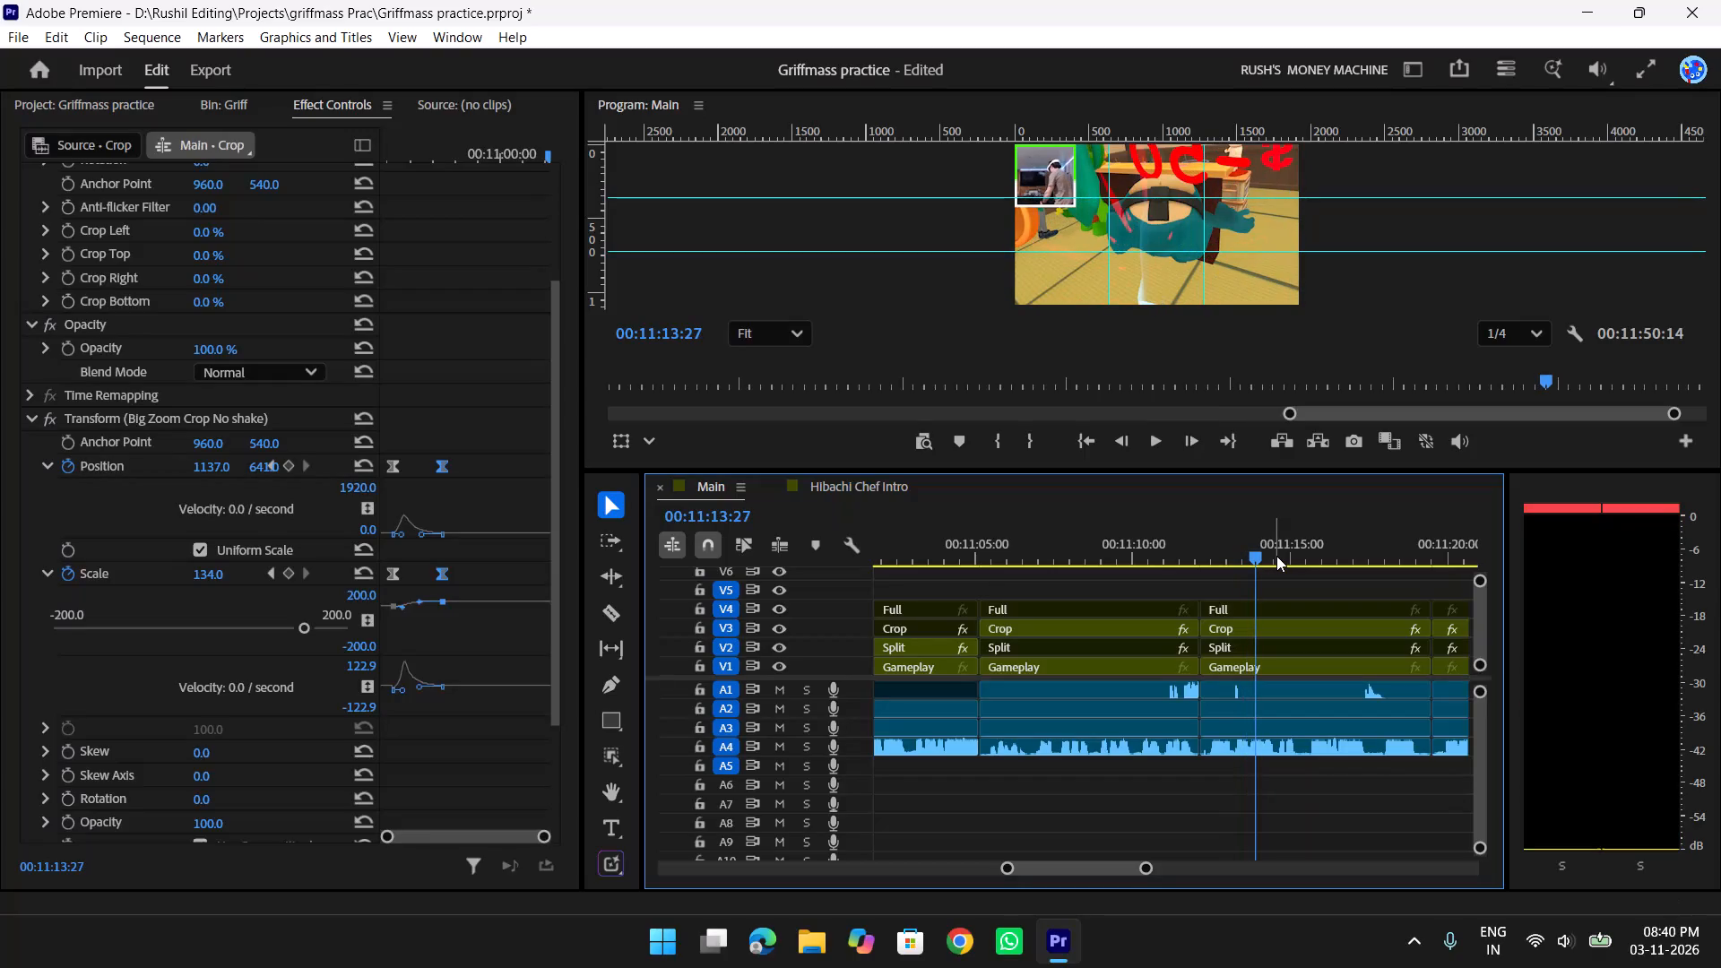
pyautogui.moveTo(1253, 538); pyautogui.dragTo(1227, 540)
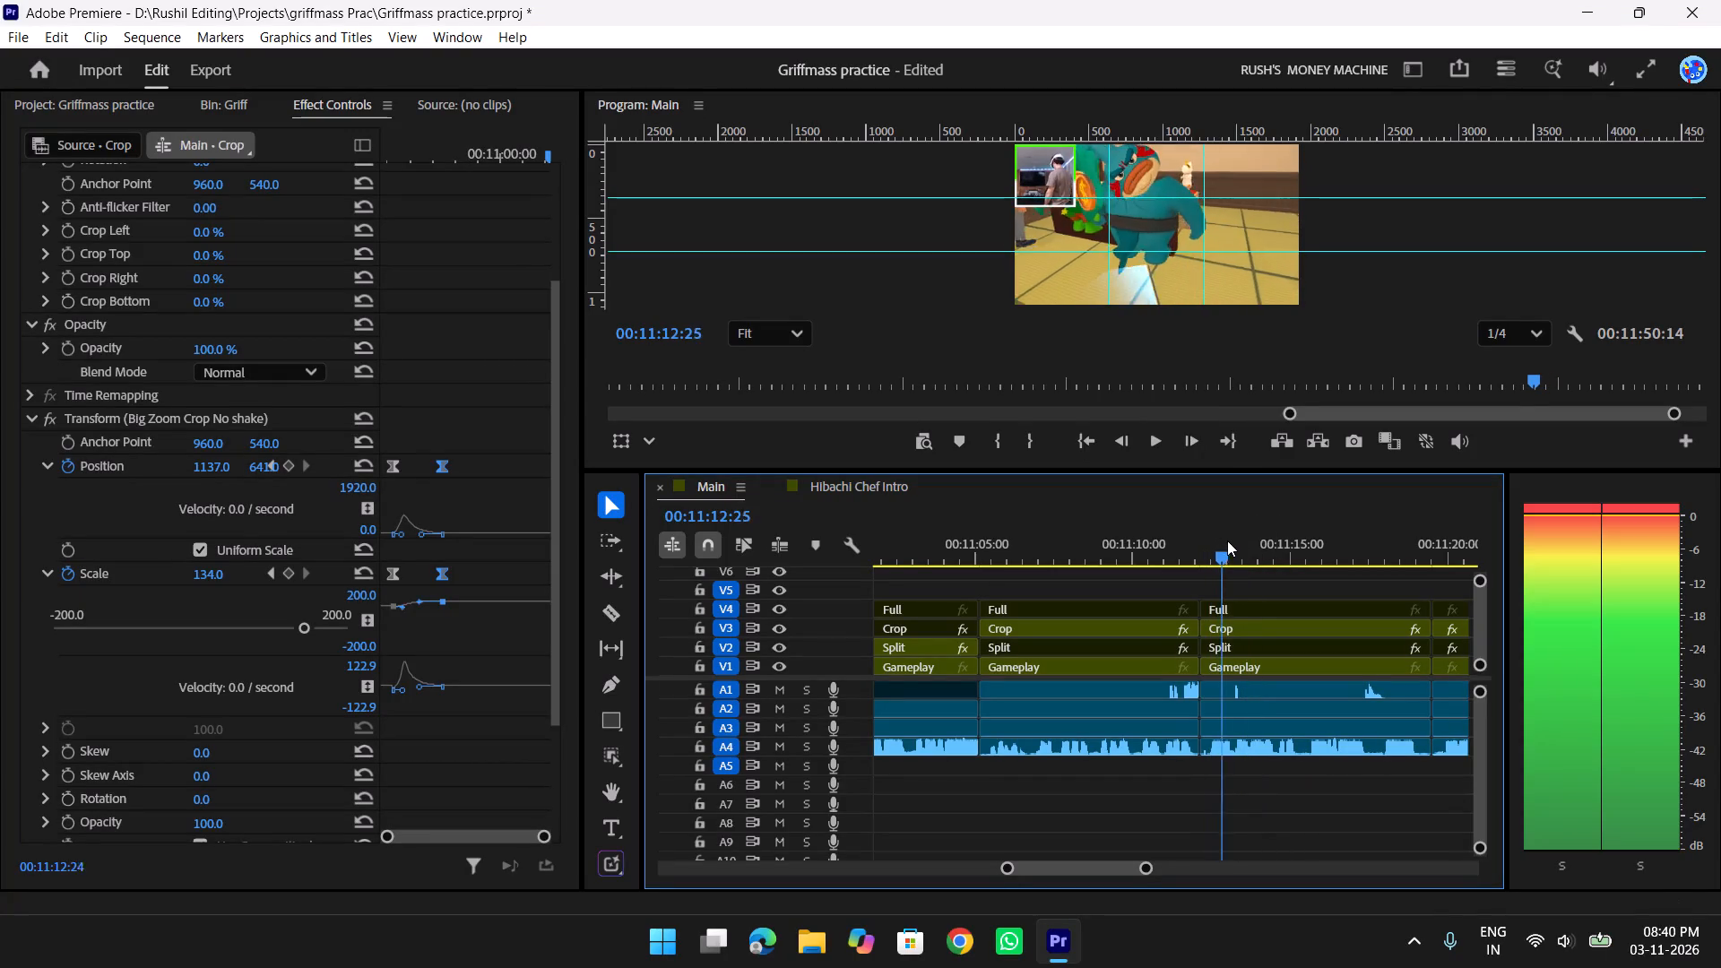
pyautogui.moveTo(1227, 540); pyautogui.dragTo(1252, 542)
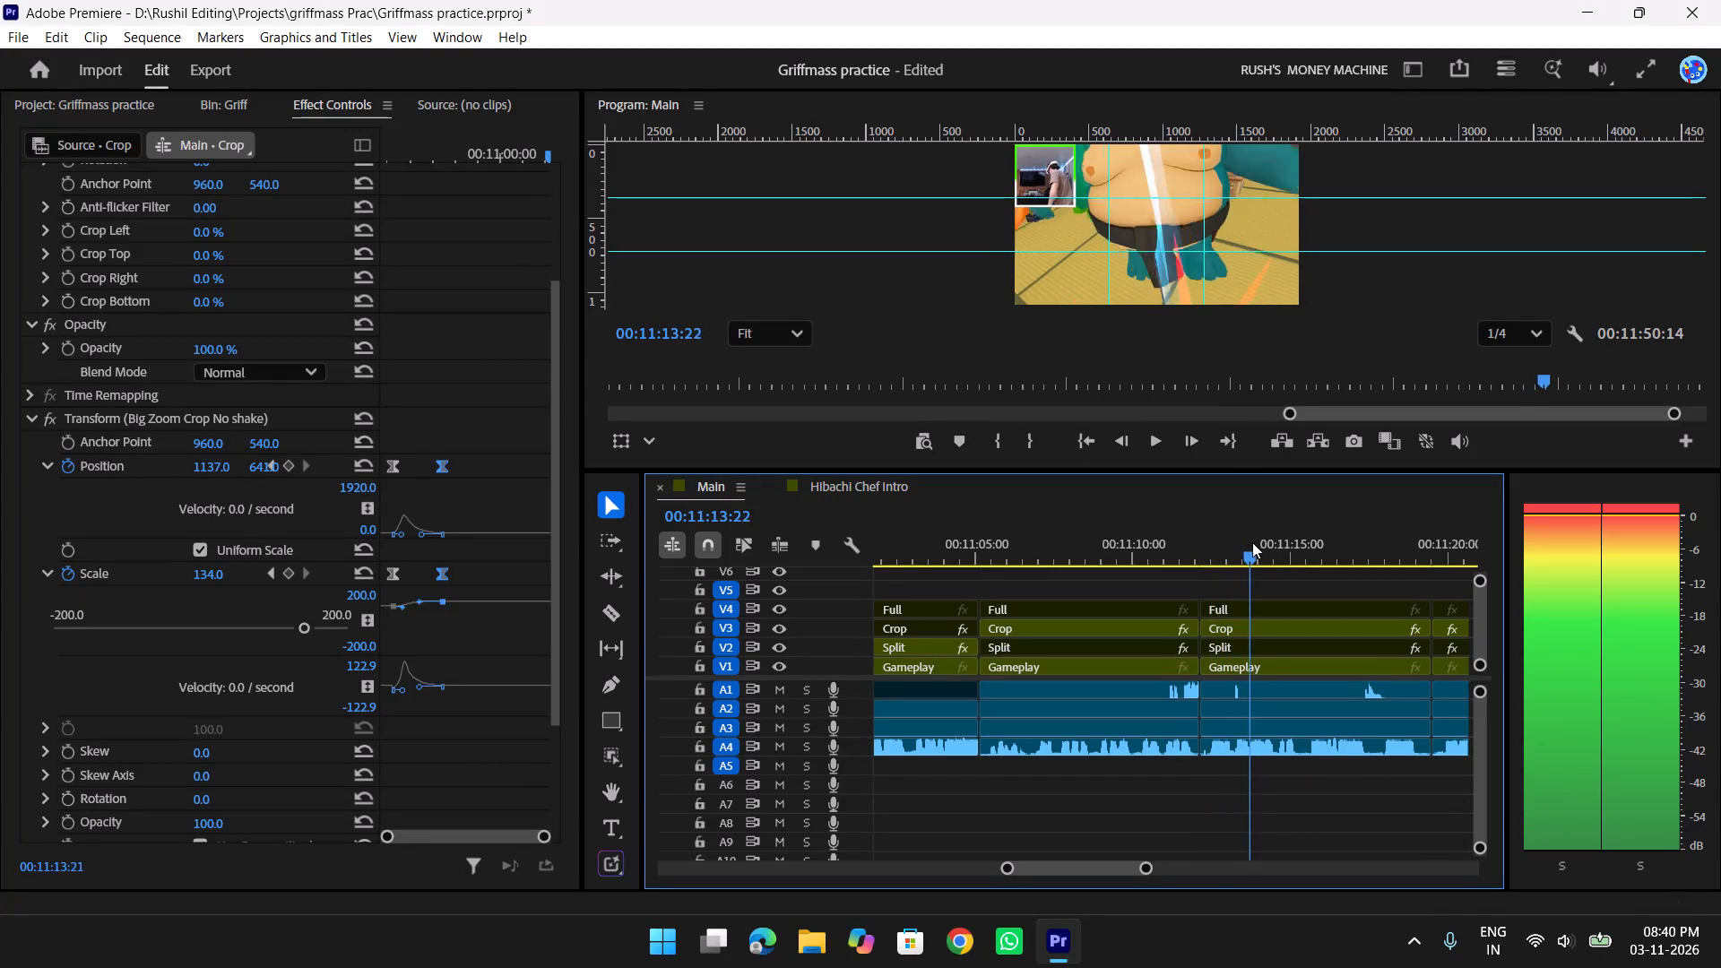
pyautogui.moveTo(1252, 542); pyautogui.dragTo(1183, 553)
pyautogui.press('space')
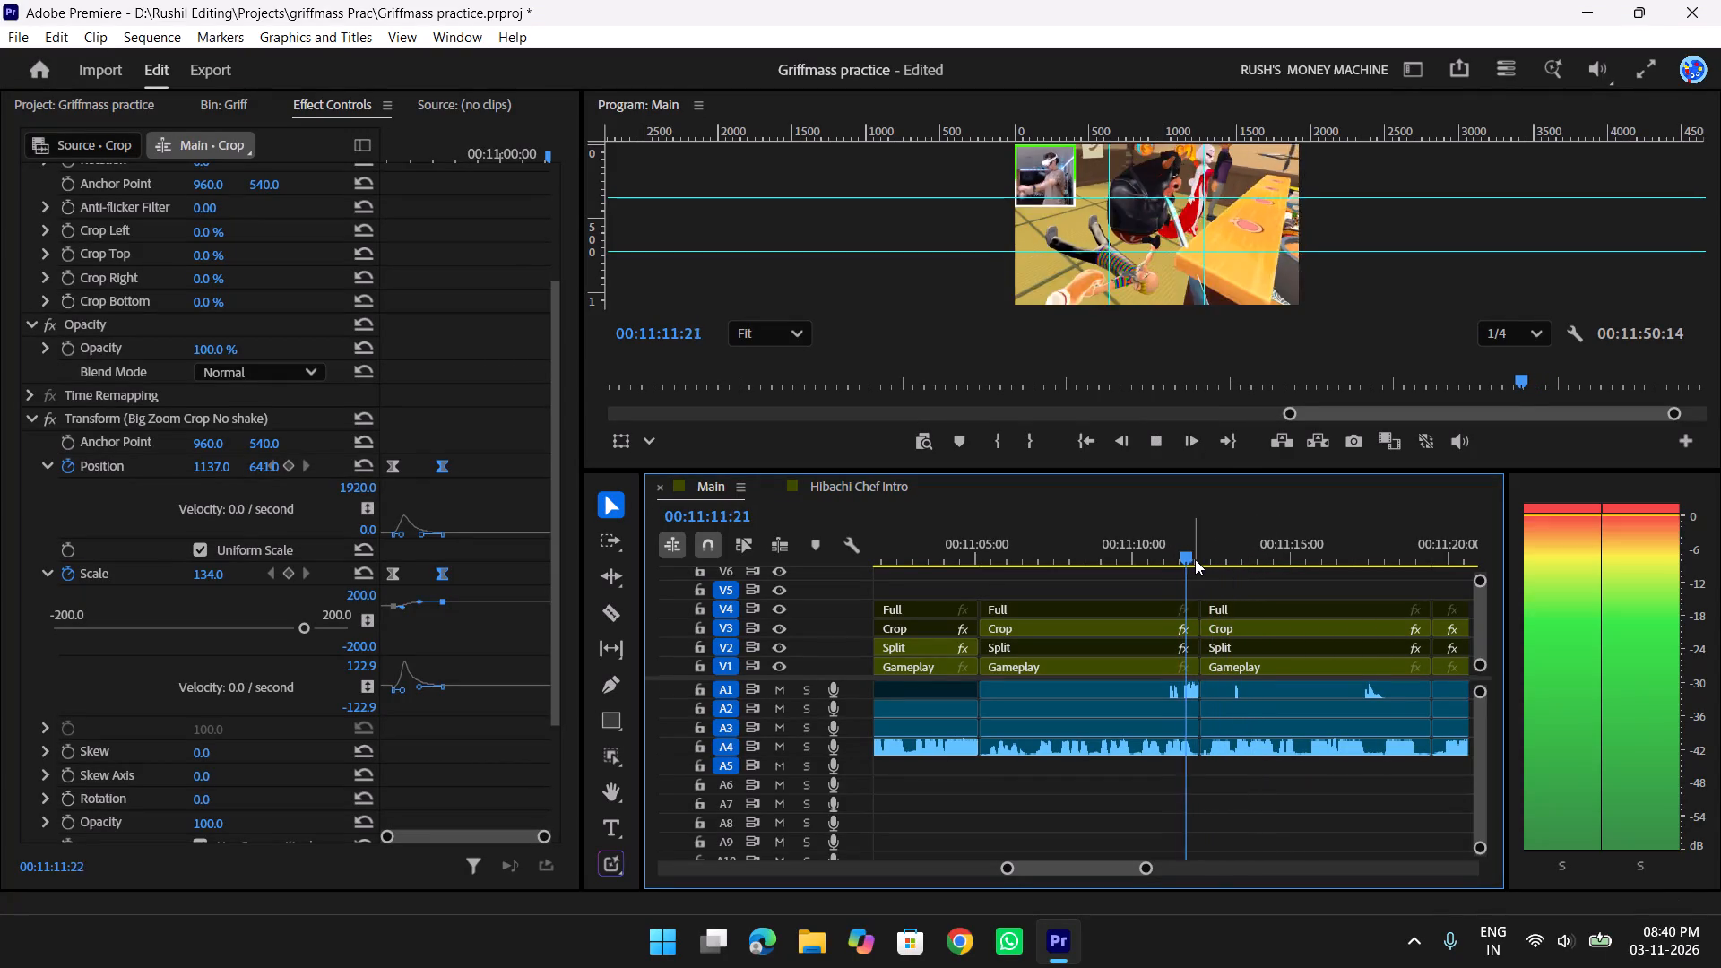
pyautogui.press('space')
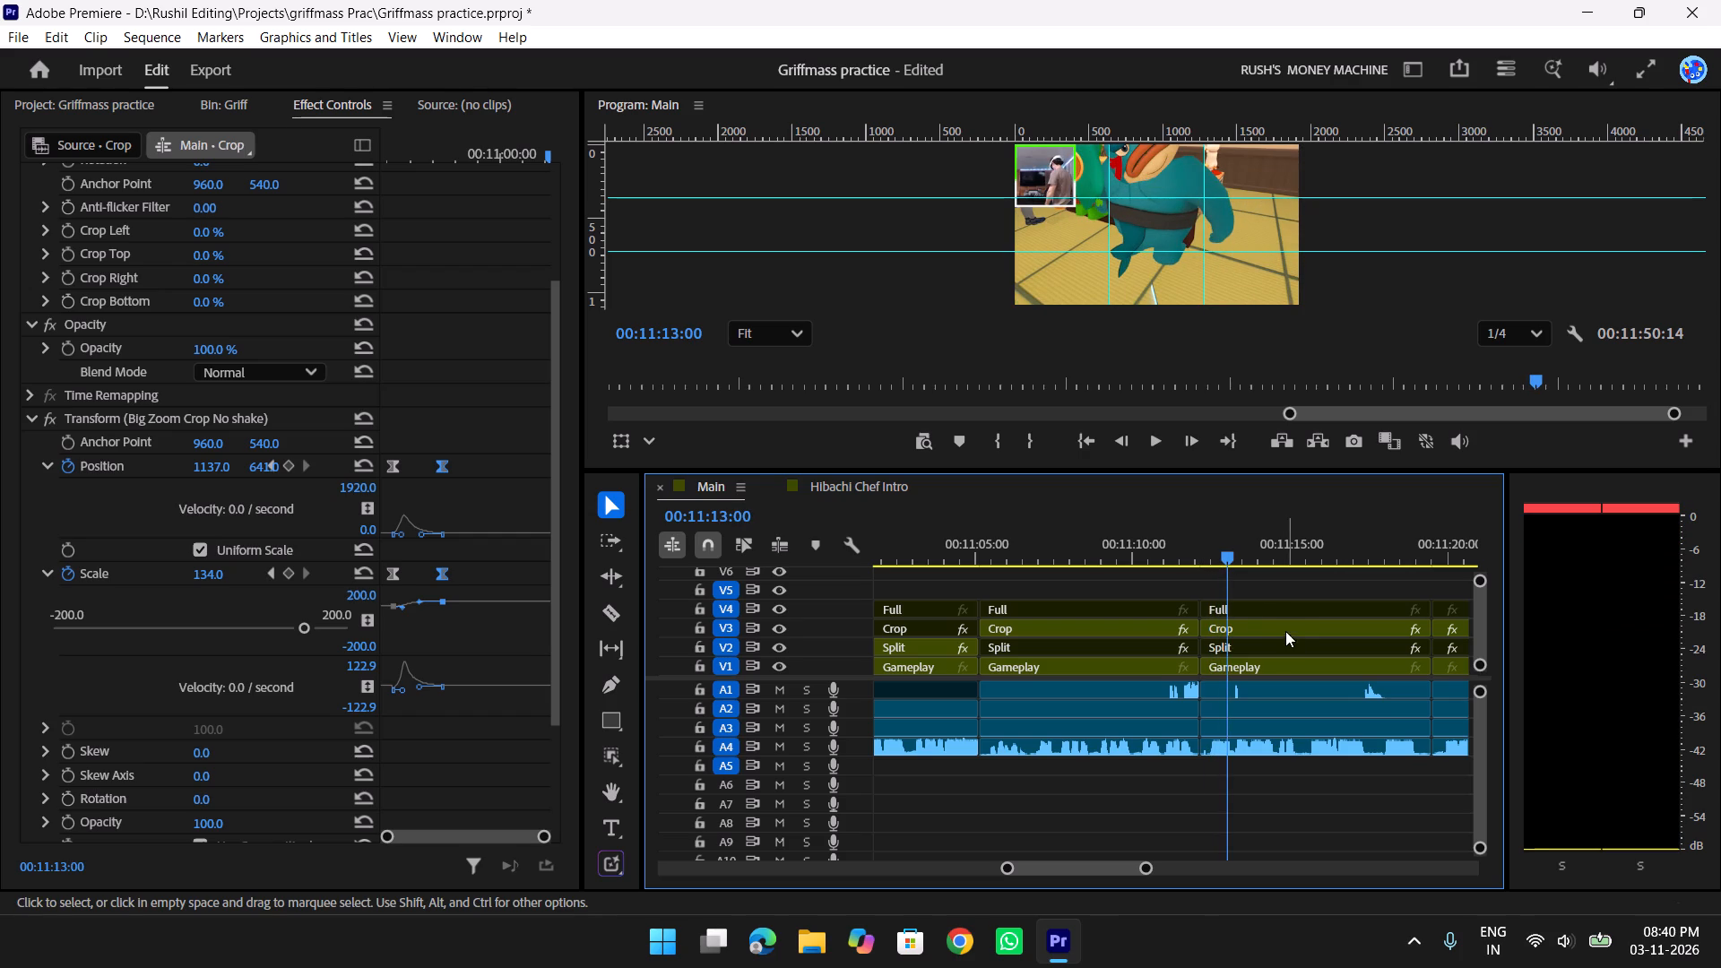
# Find the Big Zoom Crop No shake preset and apply it to the Crop clip under the playhead at 00:11:13:00.
pyautogui.click(1281, 621)
pyautogui.hotkey('shift', 'z')
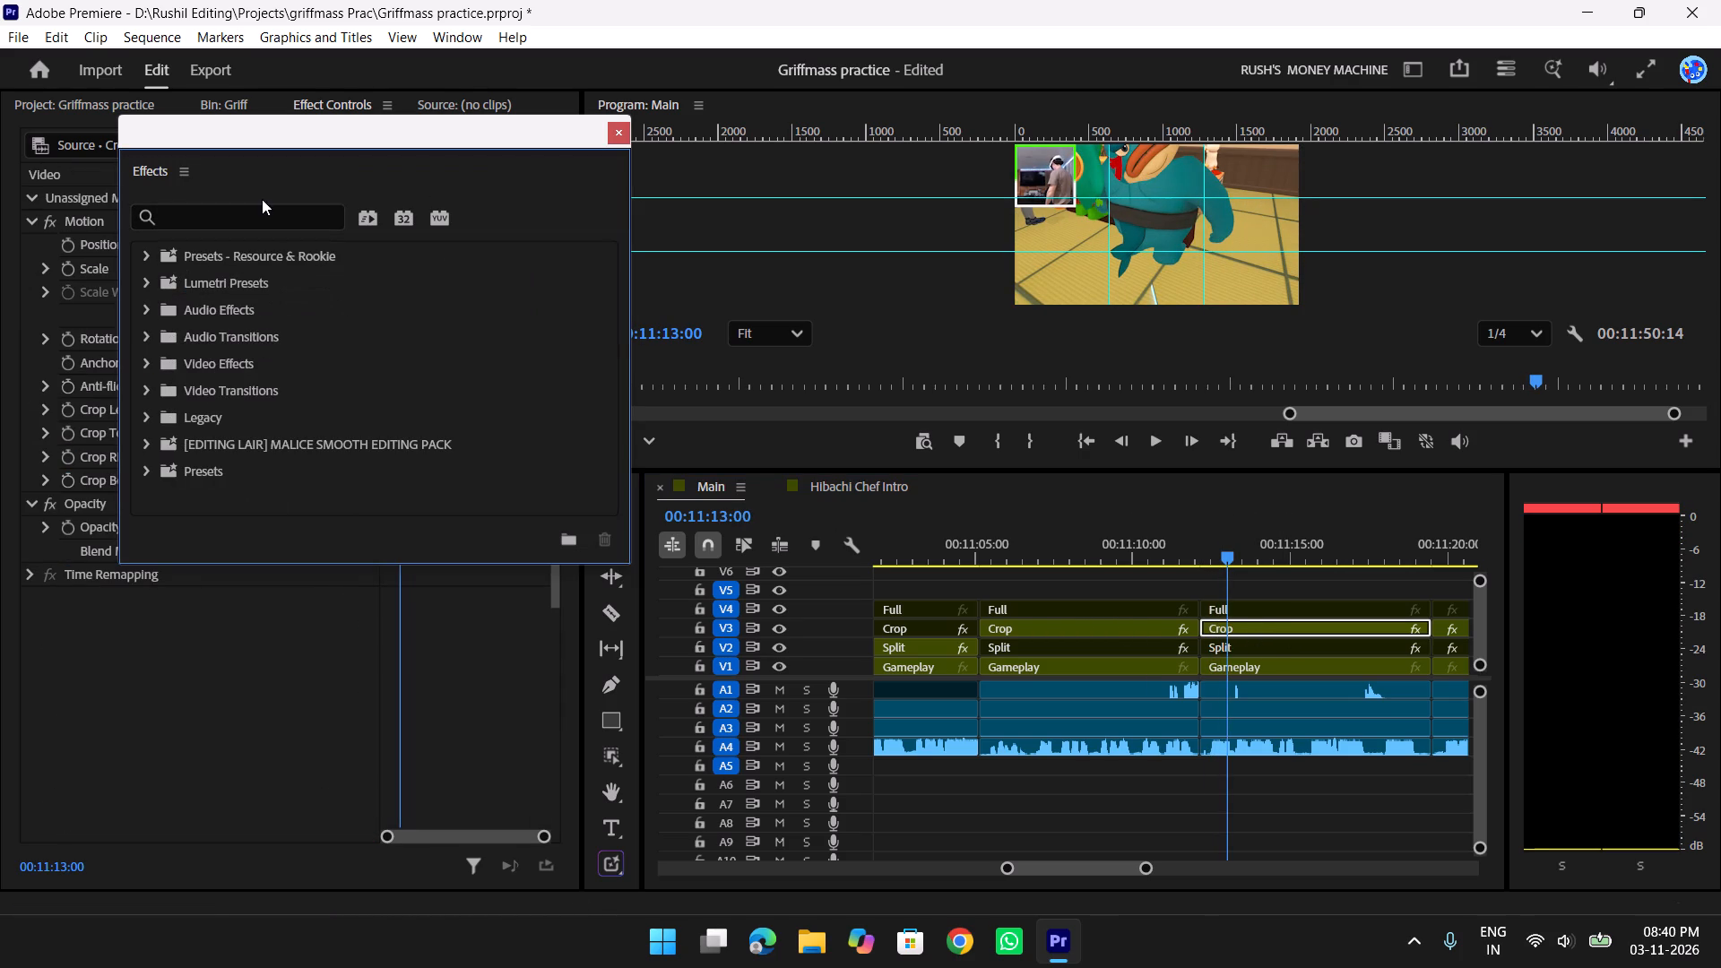
pyautogui.click(252, 220)
pyautogui.write('zoo')
pyautogui.press('BackSpace')
pyautogui.press('BackSpace')
pyautogui.press('BackSpace')
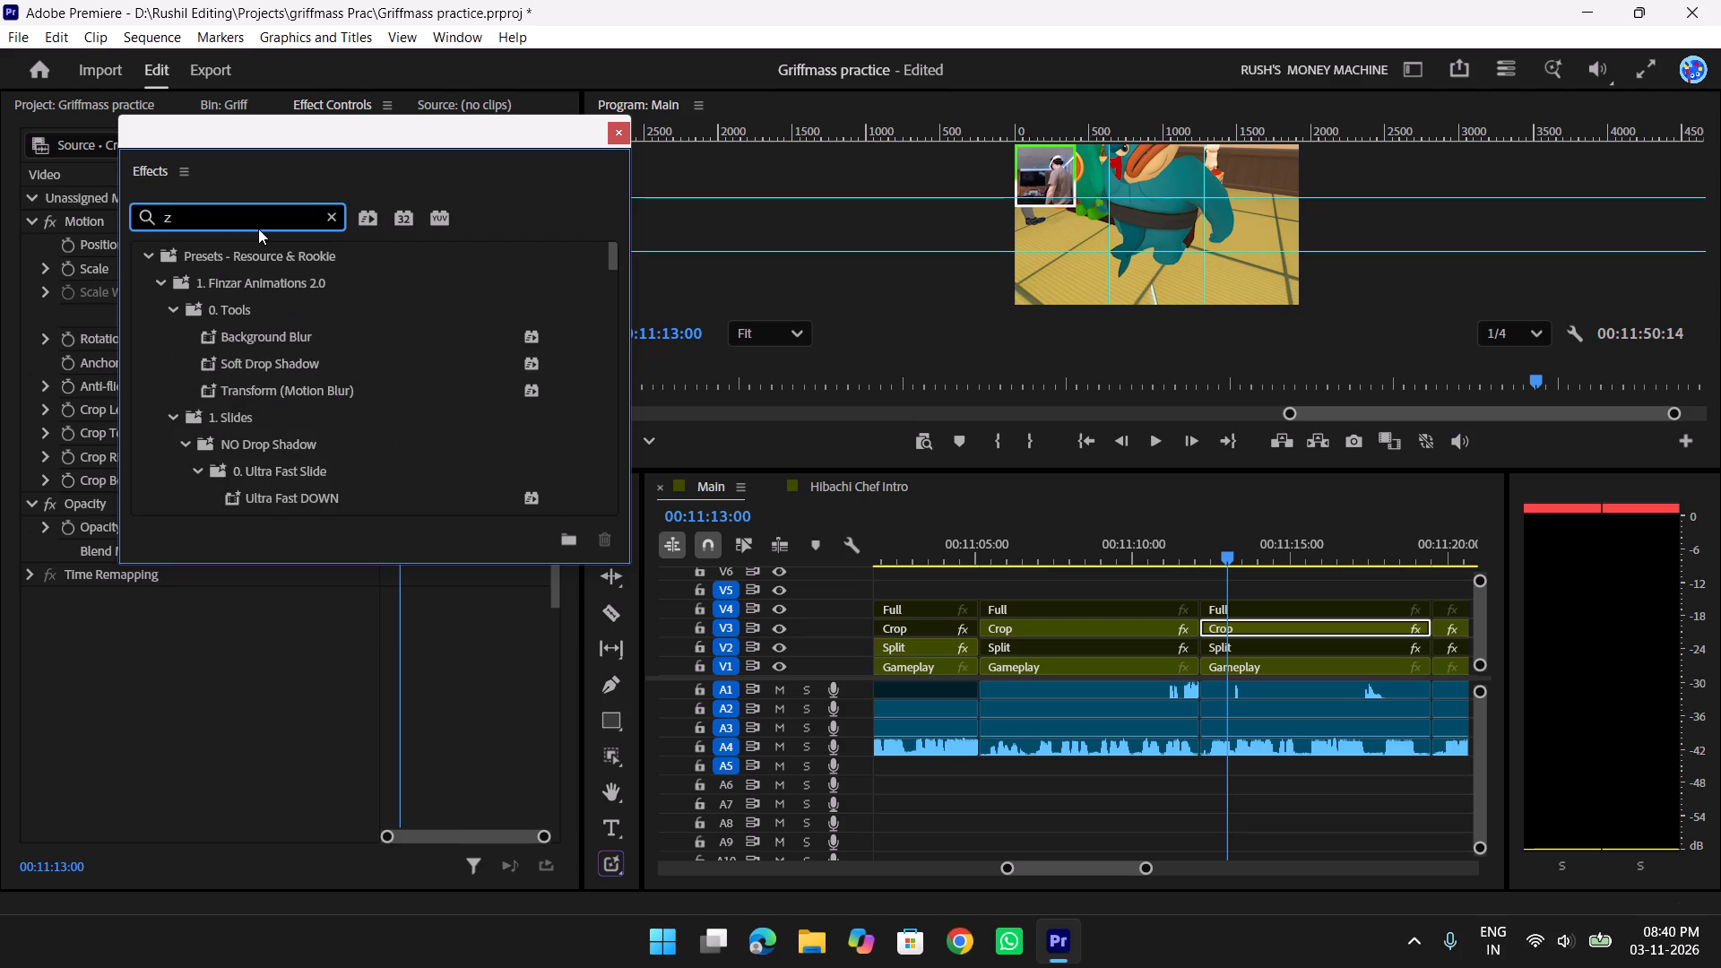
pyautogui.write('big')
pyautogui.scroll(-2, 364, 409)
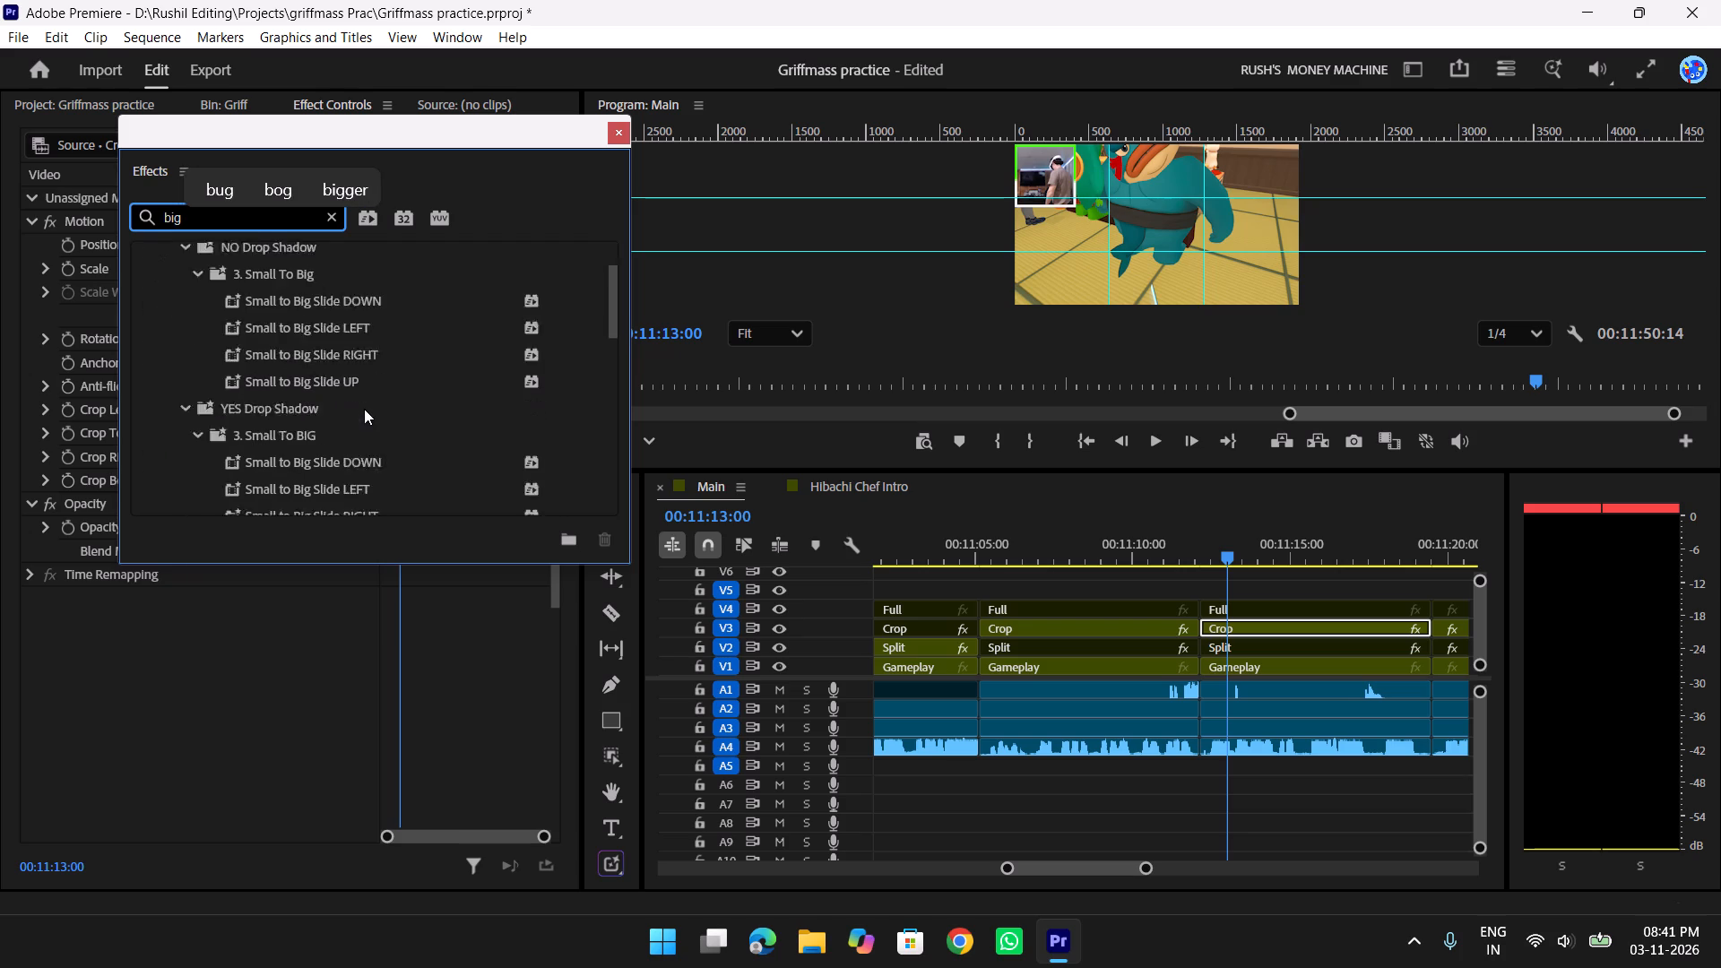
pyautogui.scroll(-11, 364, 409)
pyautogui.press('space')
pyautogui.write('zoo')
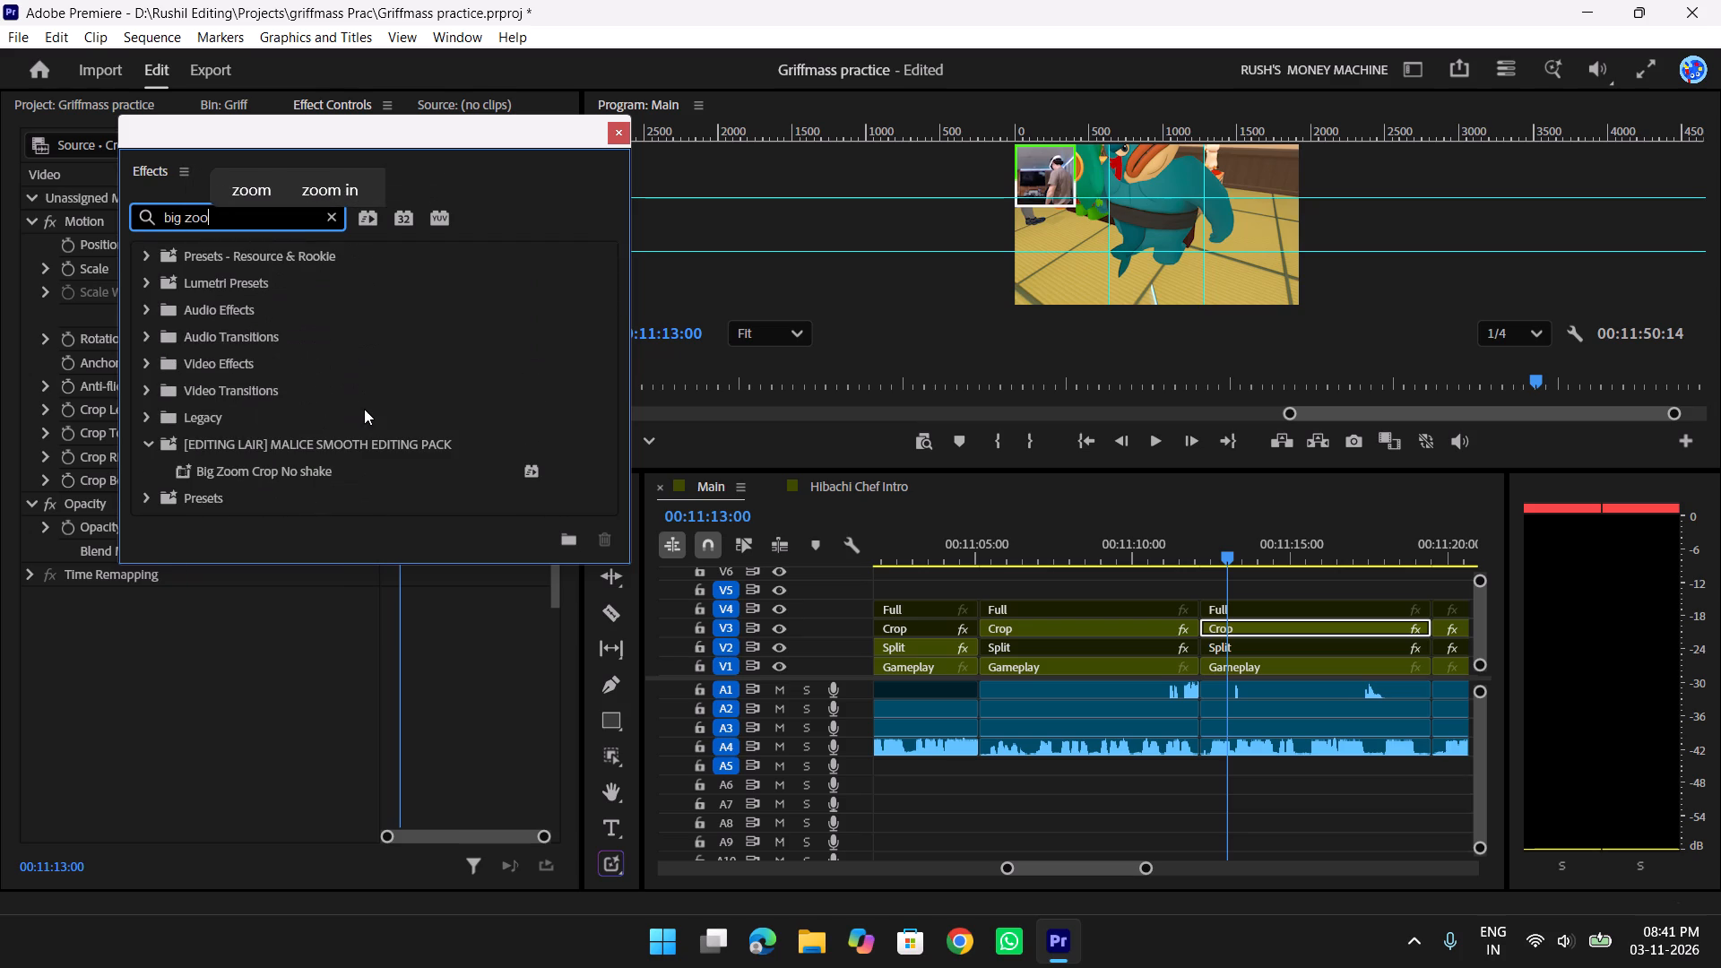
pyautogui.moveTo(372, 471); pyautogui.dragTo(1181, 650)
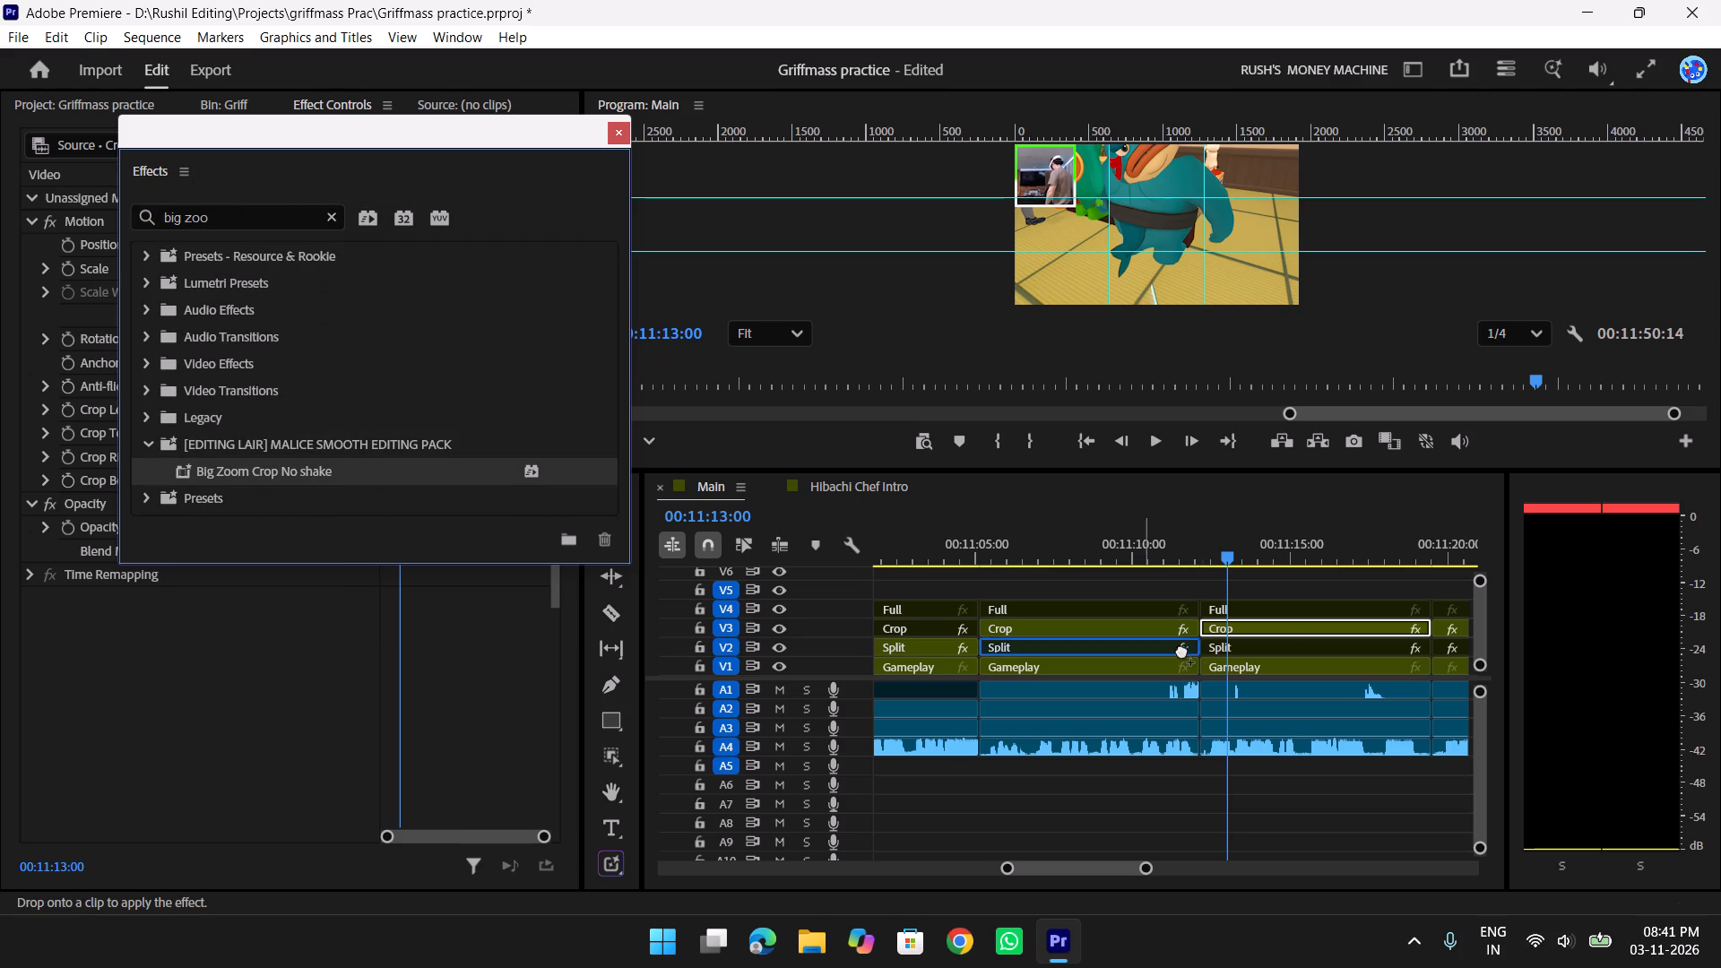
pyautogui.moveTo(1181, 650); pyautogui.dragTo(1288, 633)
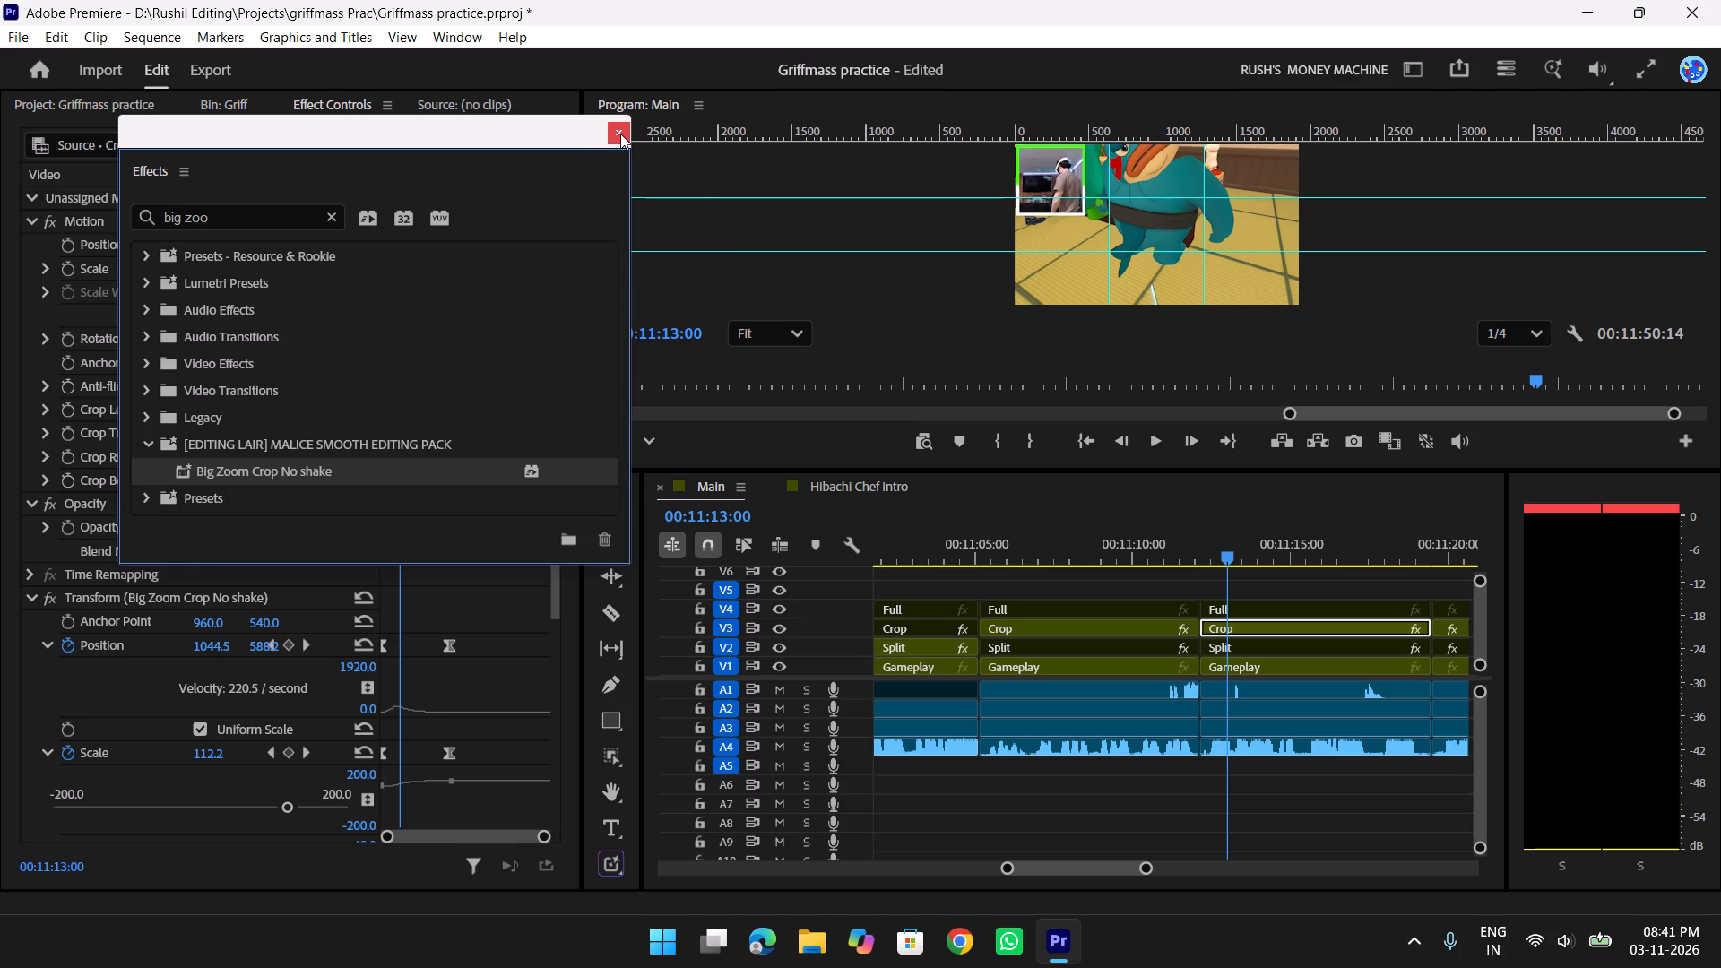
pyautogui.click(620, 134)
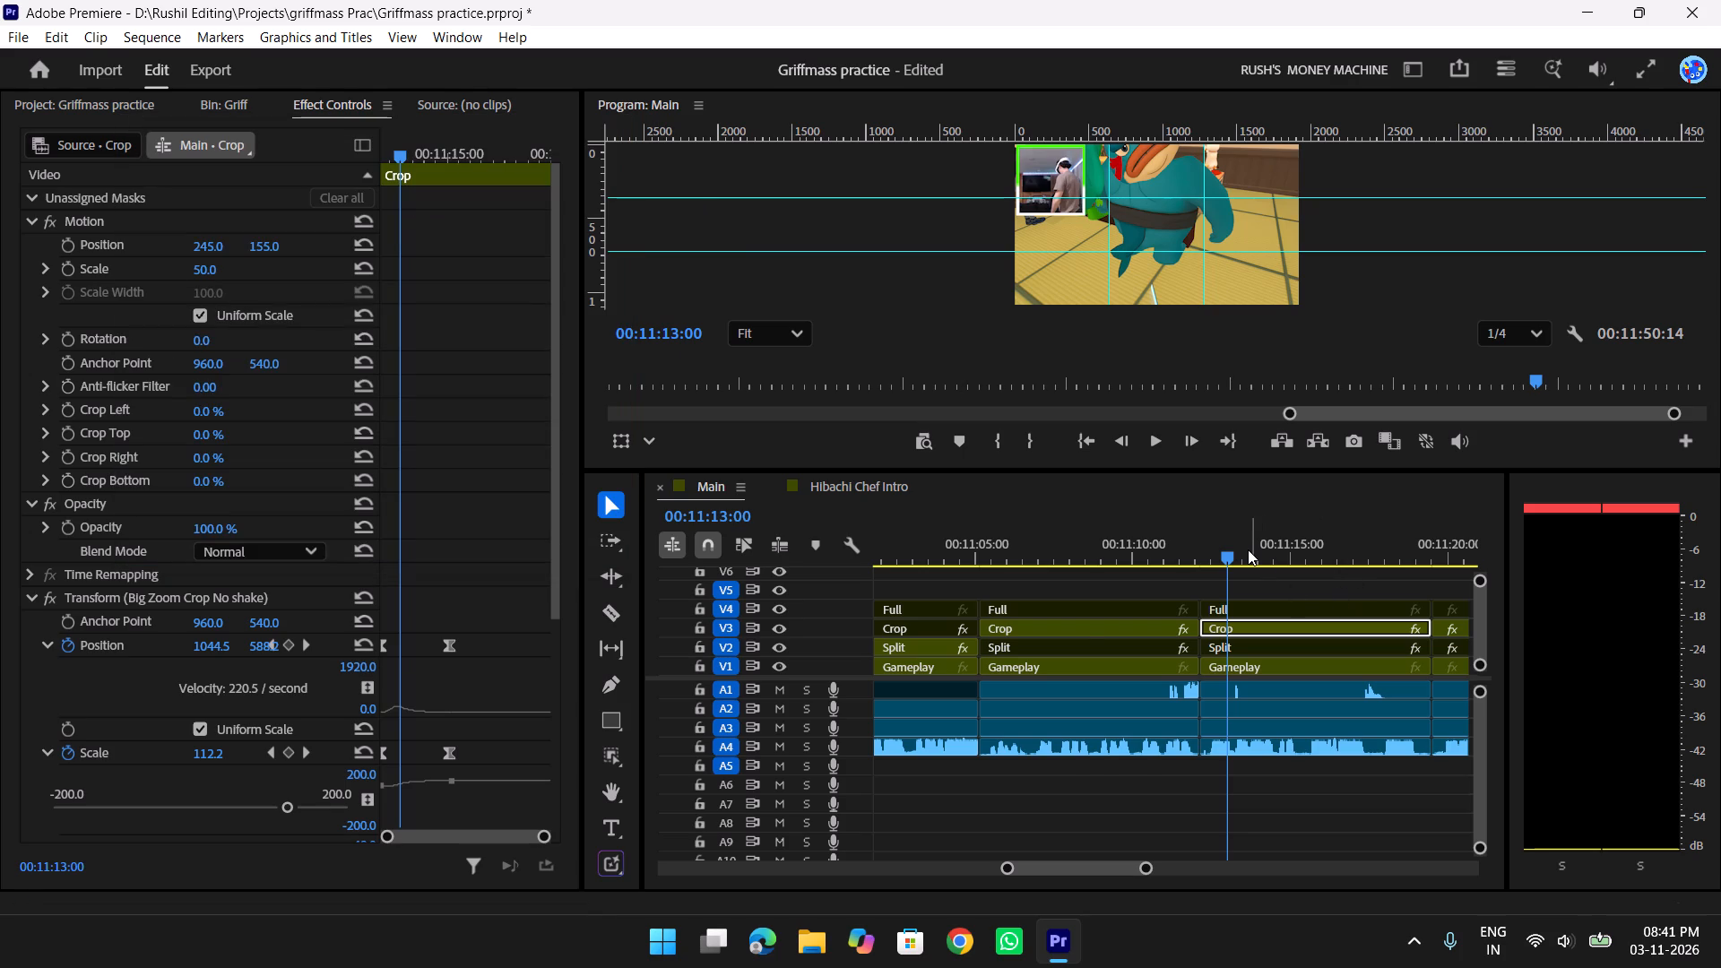
pyautogui.press('f')
pyautogui.press('f')
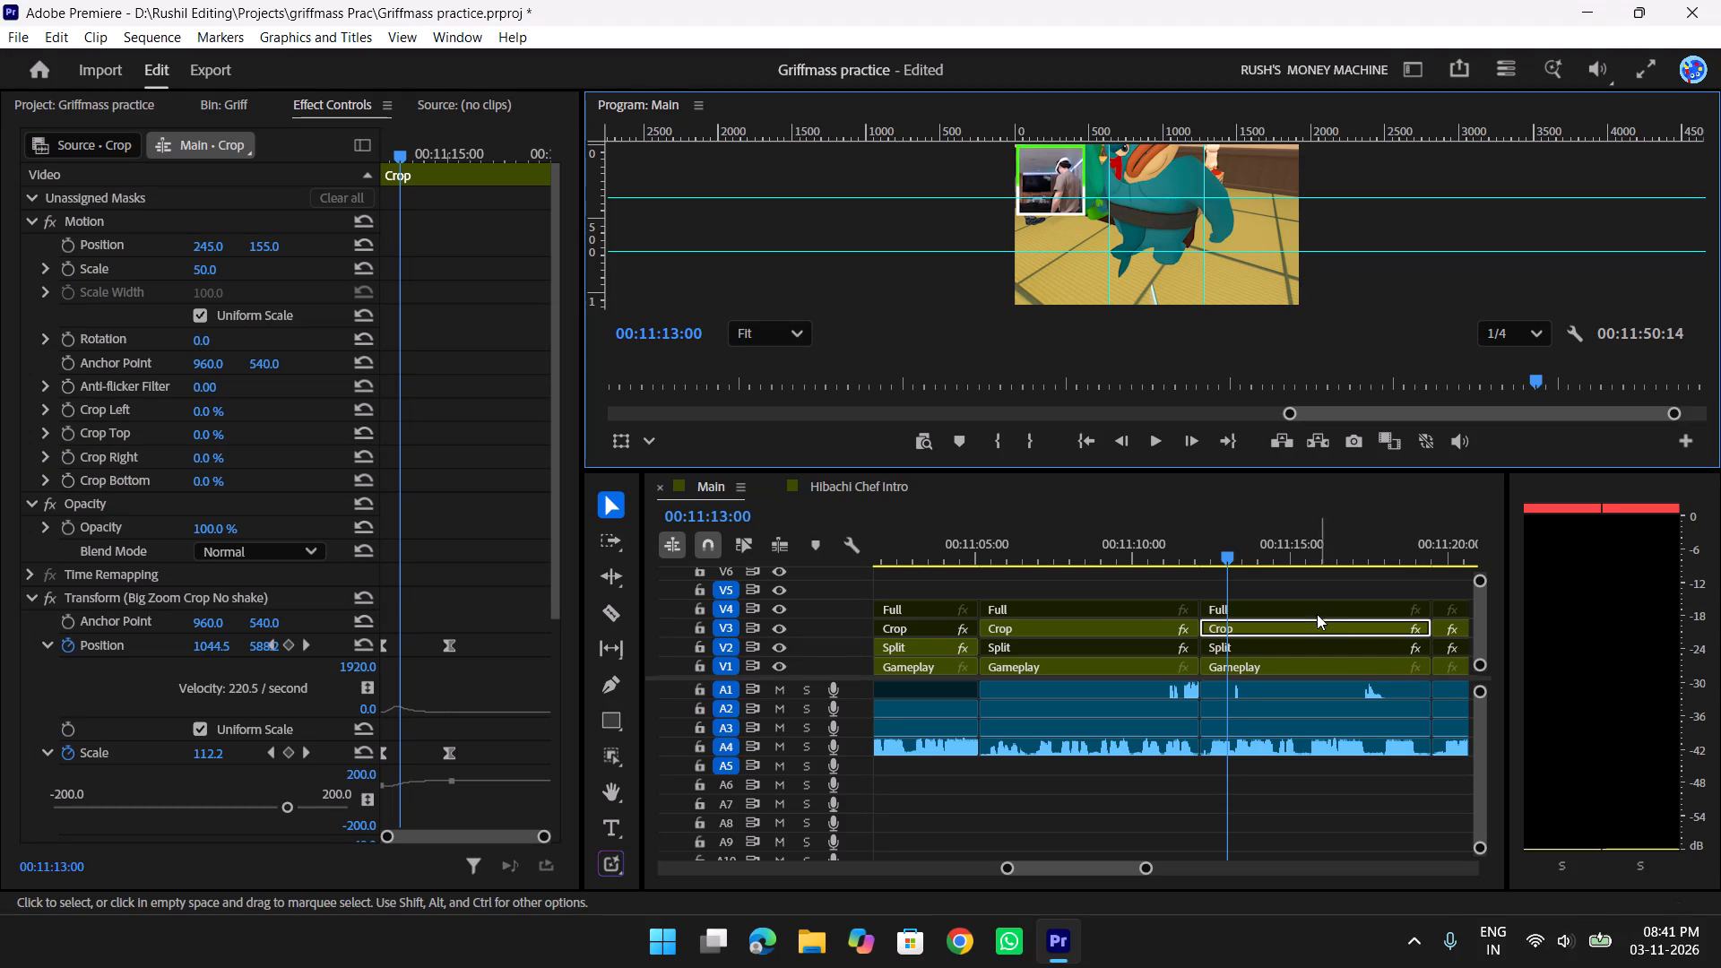
# Set the zoom's end Position keyframe on this Crop clip to 1120, 634 so the facecam stays aligned to the frame corner.
pyautogui.click(1316, 620)
pyautogui.click(1226, 533)
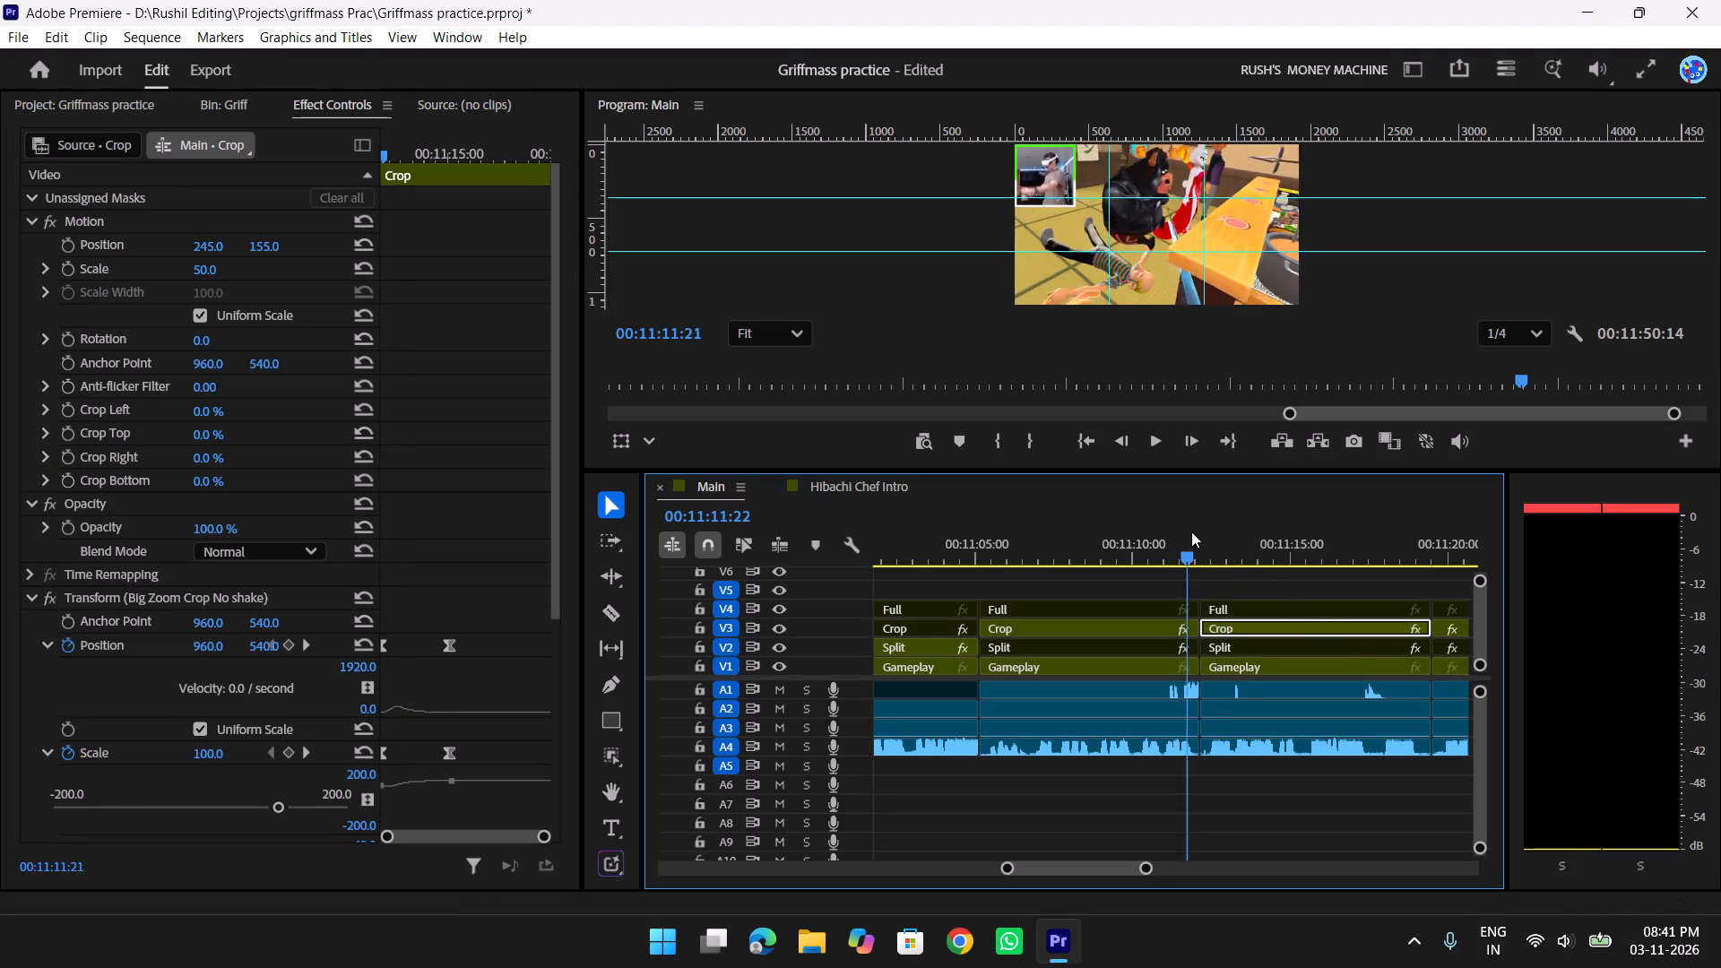
pyautogui.click(1326, 618)
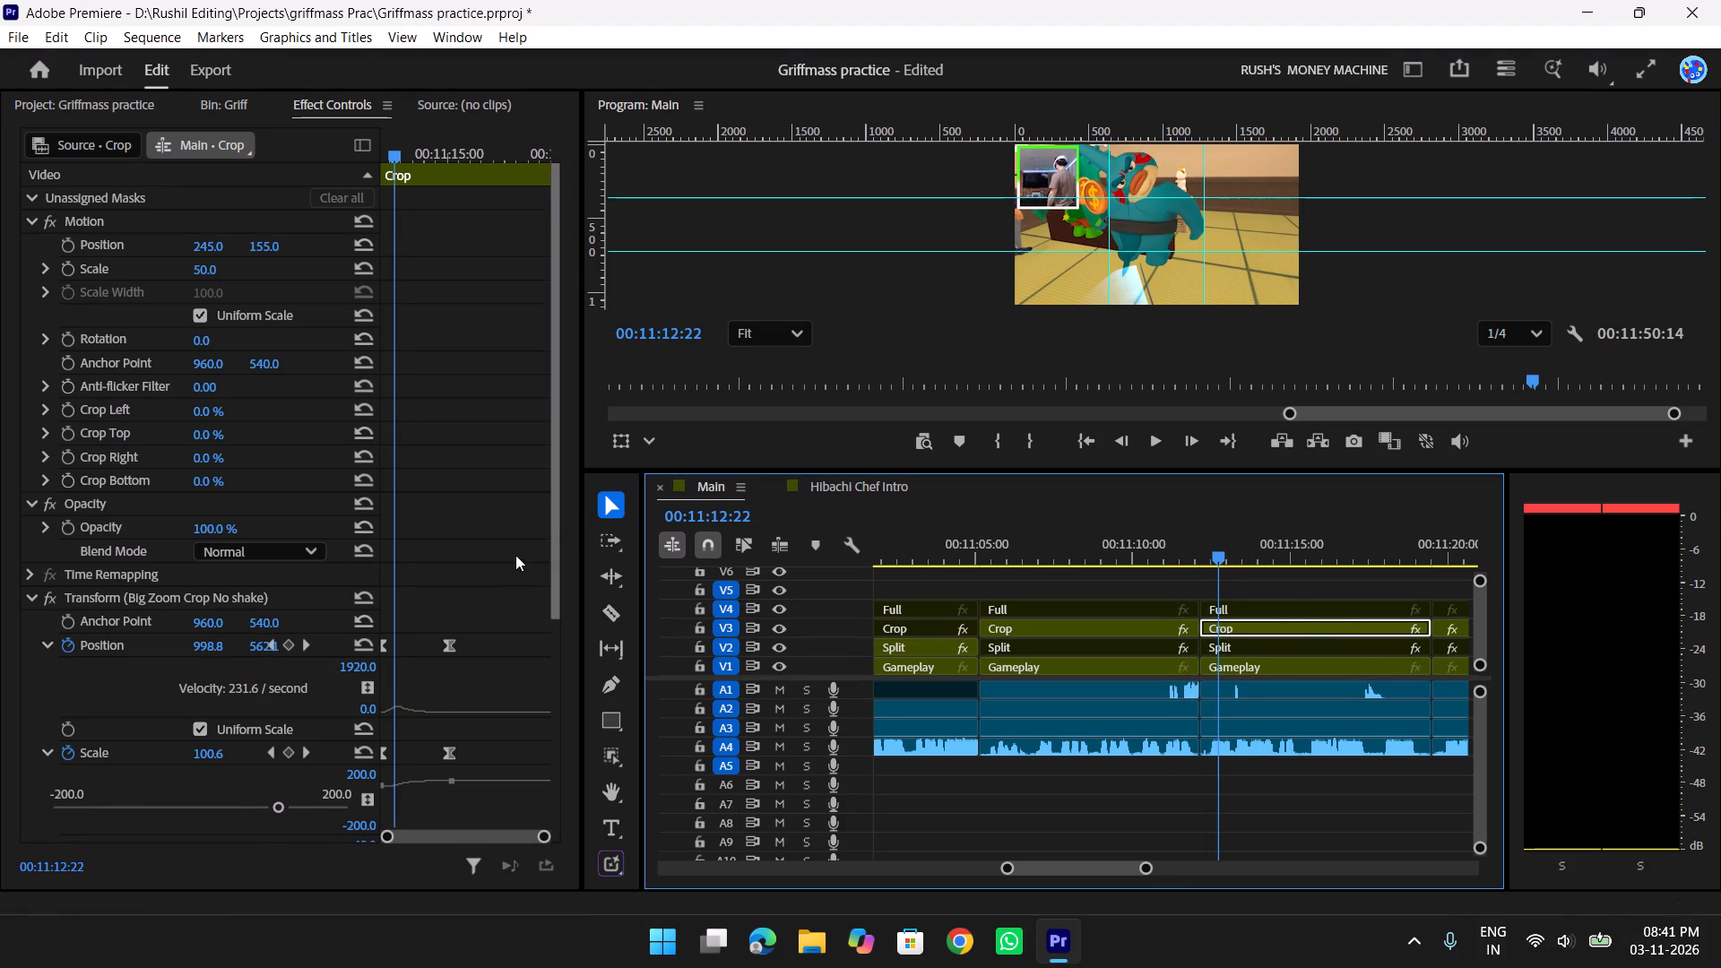
pyautogui.click(270, 747)
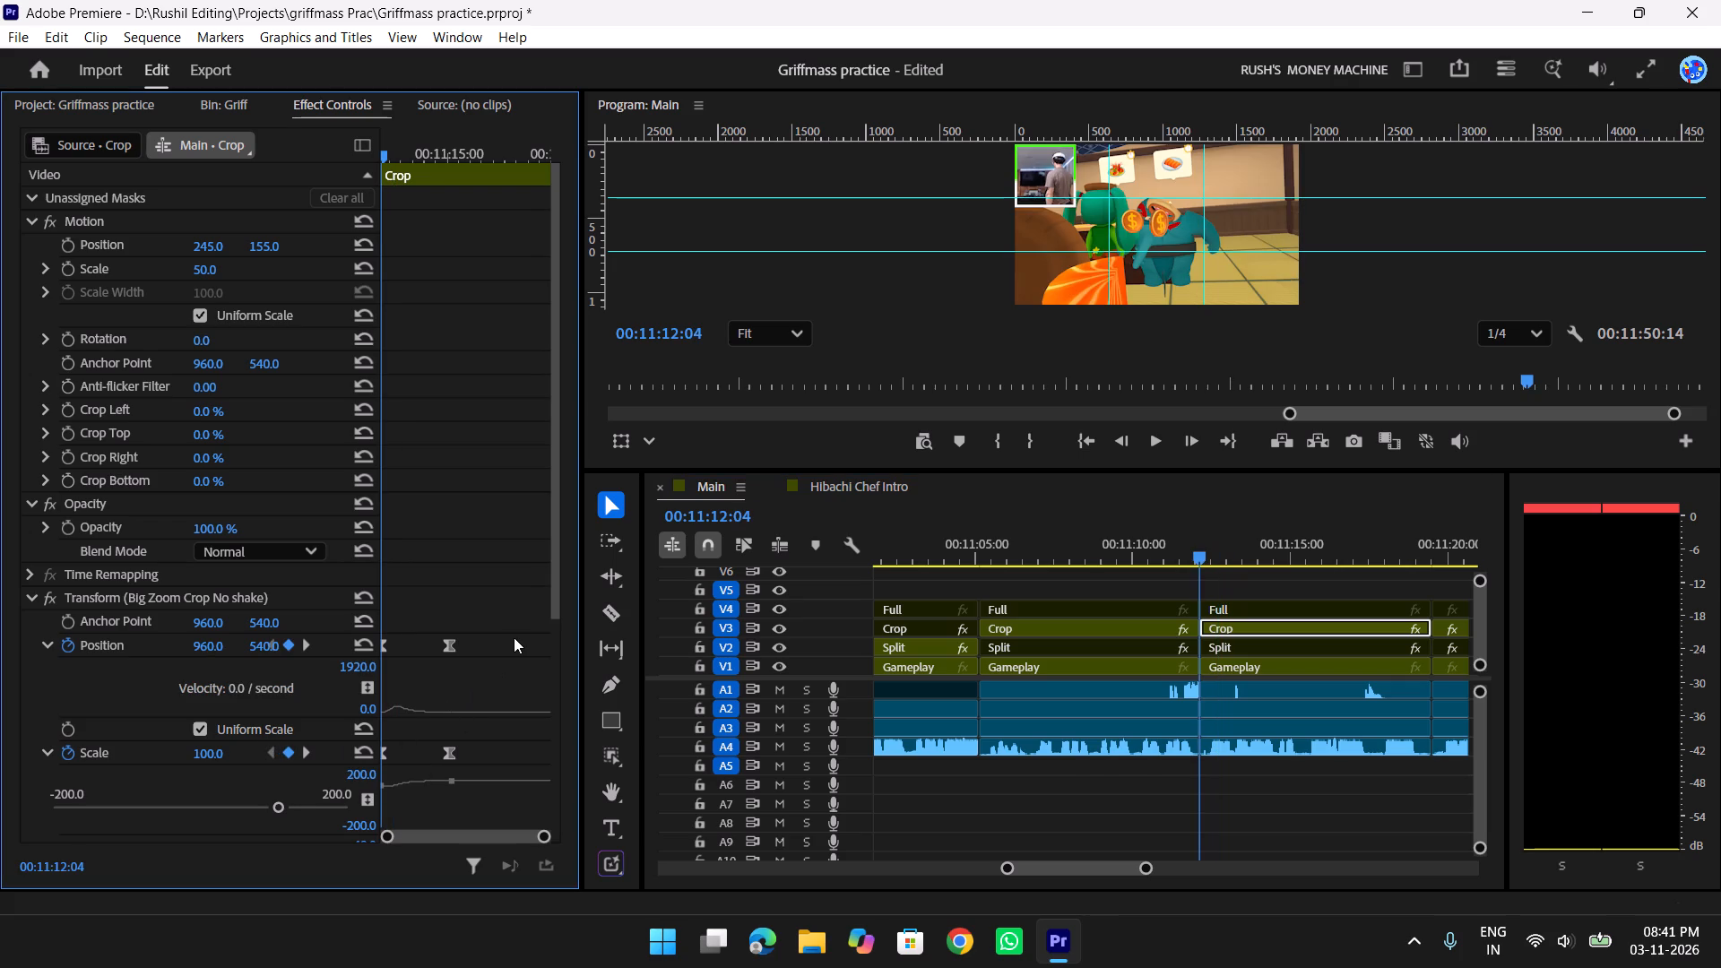
pyautogui.click(311, 645)
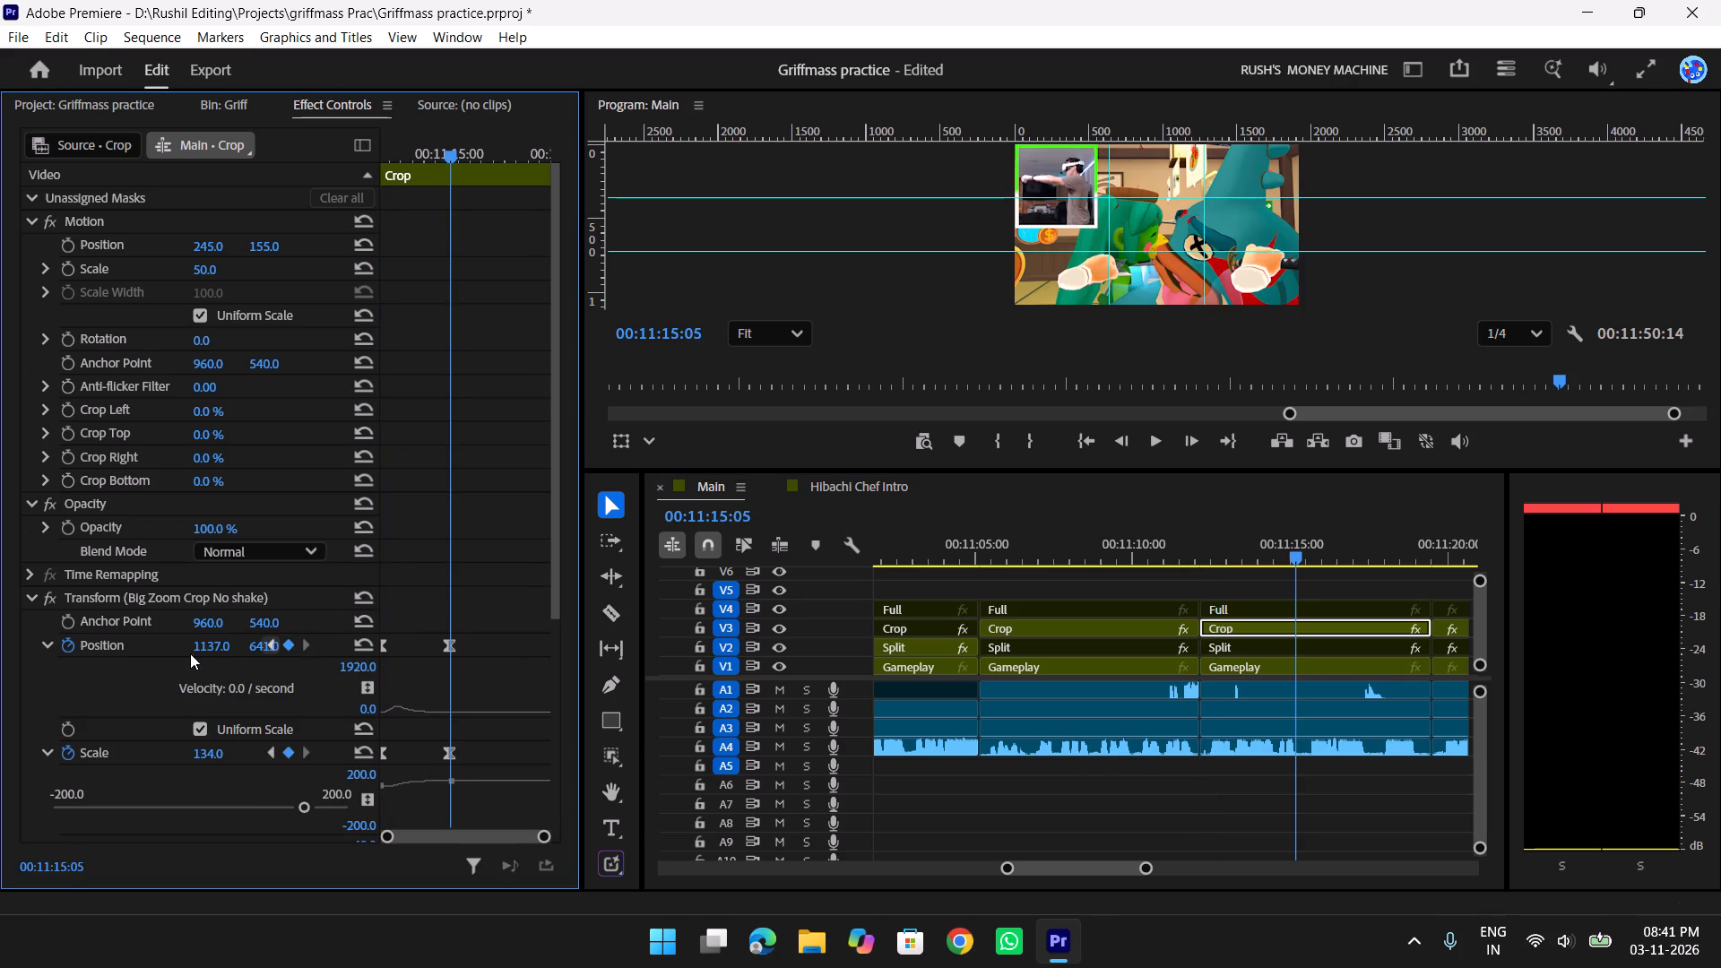
pyautogui.click(213, 648)
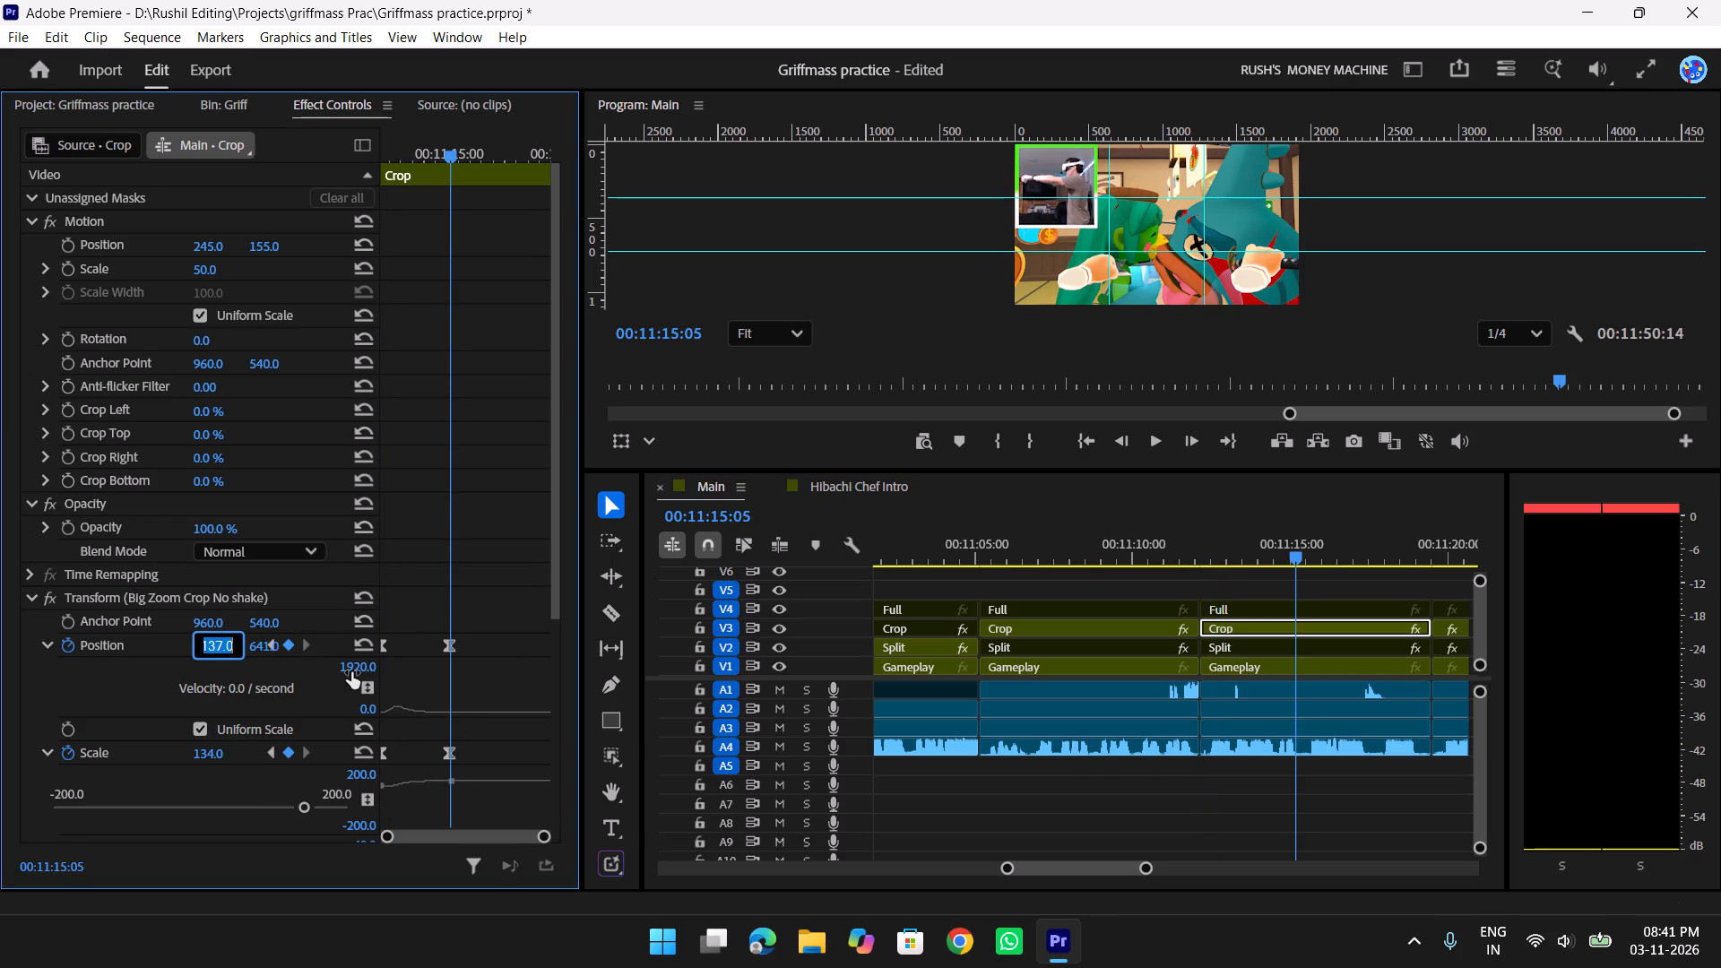
pyautogui.press('Down')
pyautogui.press('Down')
pyautogui.press('Down')
pyautogui.press('Down')
pyautogui.press('Down')
pyautogui.press('Down')
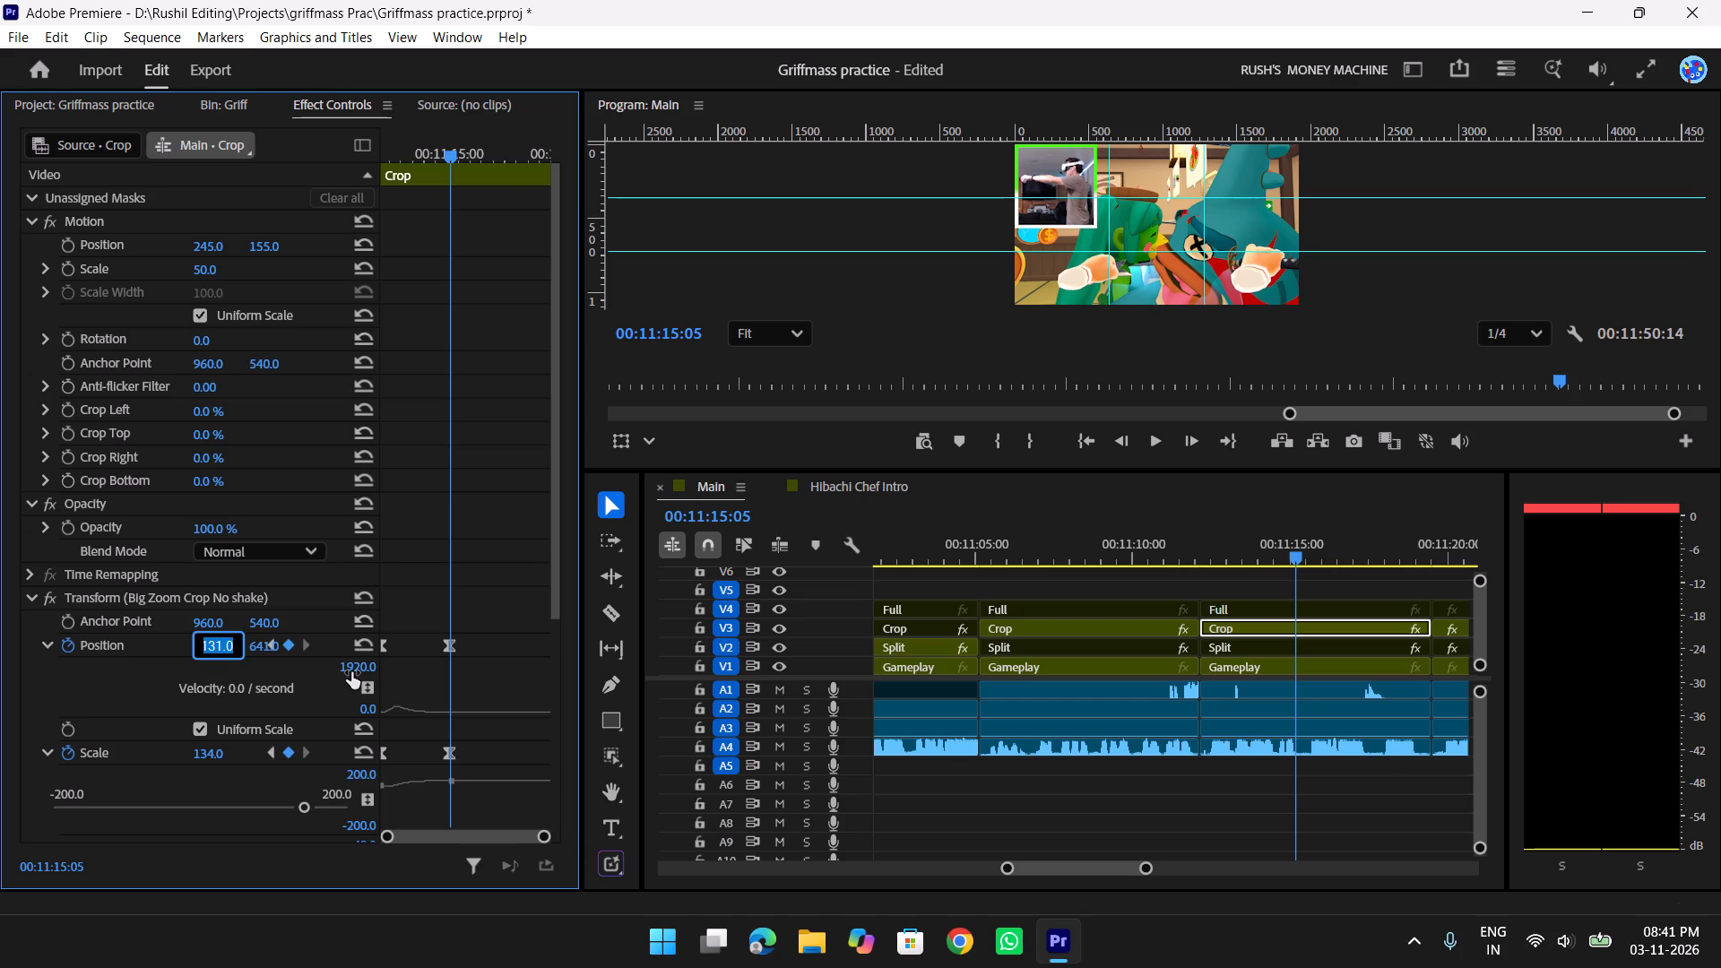
pyautogui.press('Down')
pyautogui.press('Down')
pyautogui.press('Down')
pyautogui.press('Down')
pyautogui.press('Down')
pyautogui.press('Down')
pyautogui.press('Down')
pyautogui.press('Down')
pyautogui.press('Down')
pyautogui.press('Down')
pyautogui.press('Down')
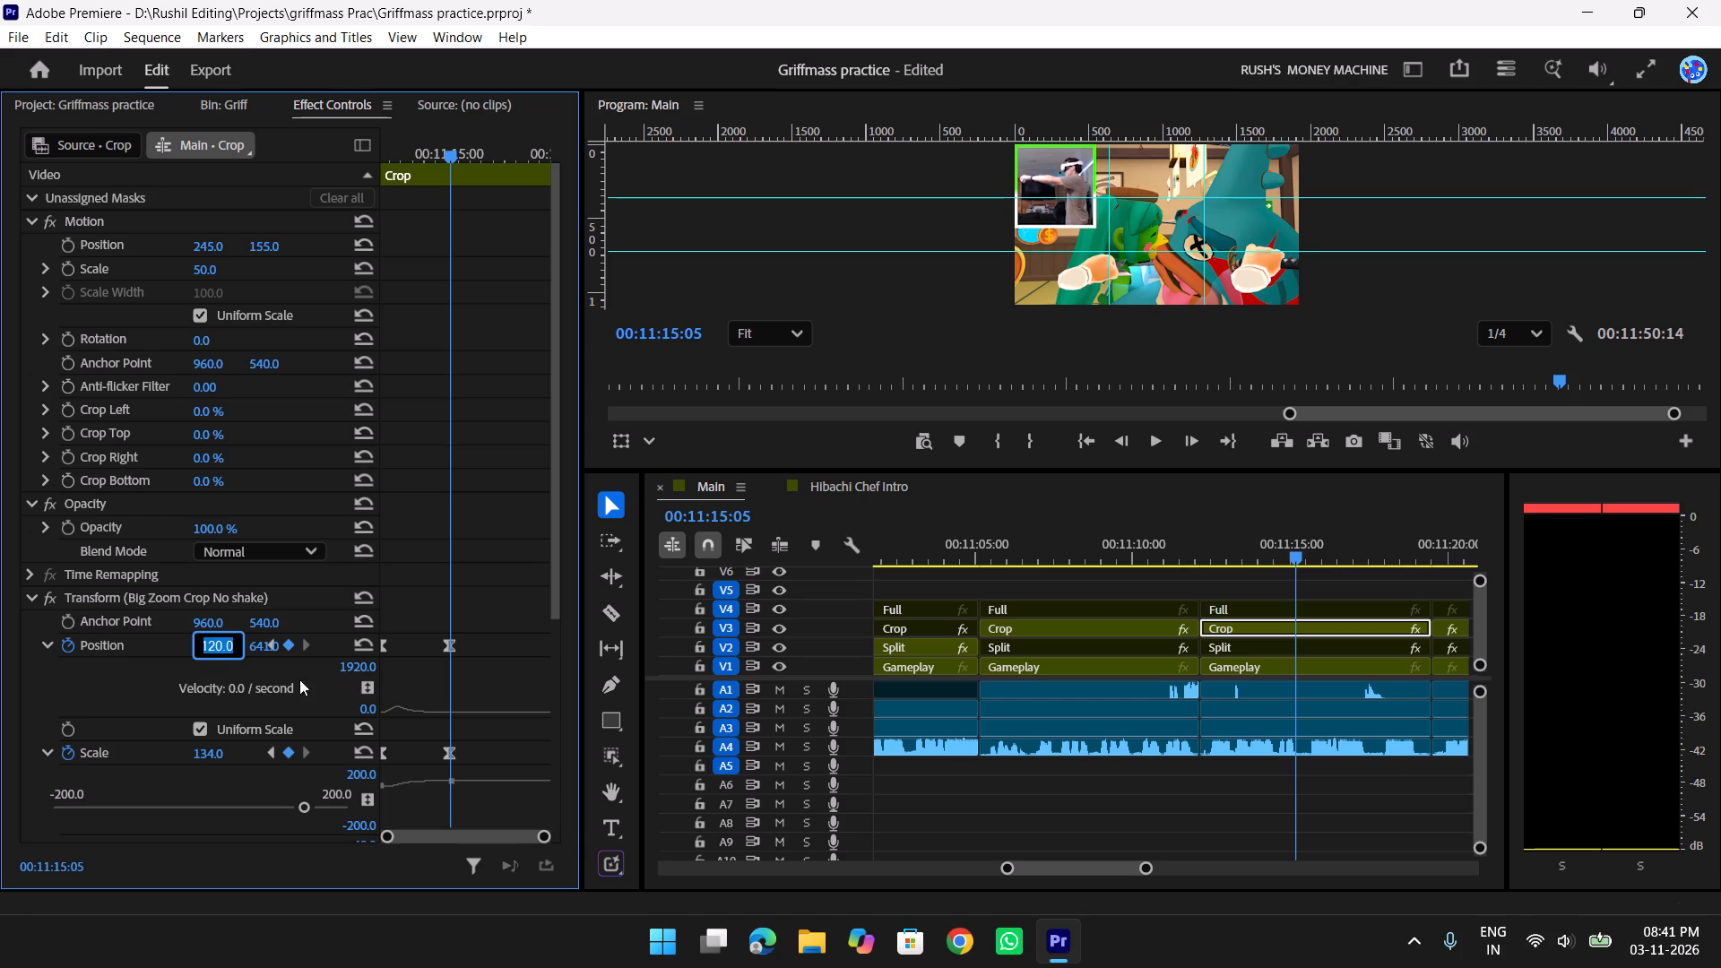
pyautogui.click(256, 647)
pyautogui.press('Down')
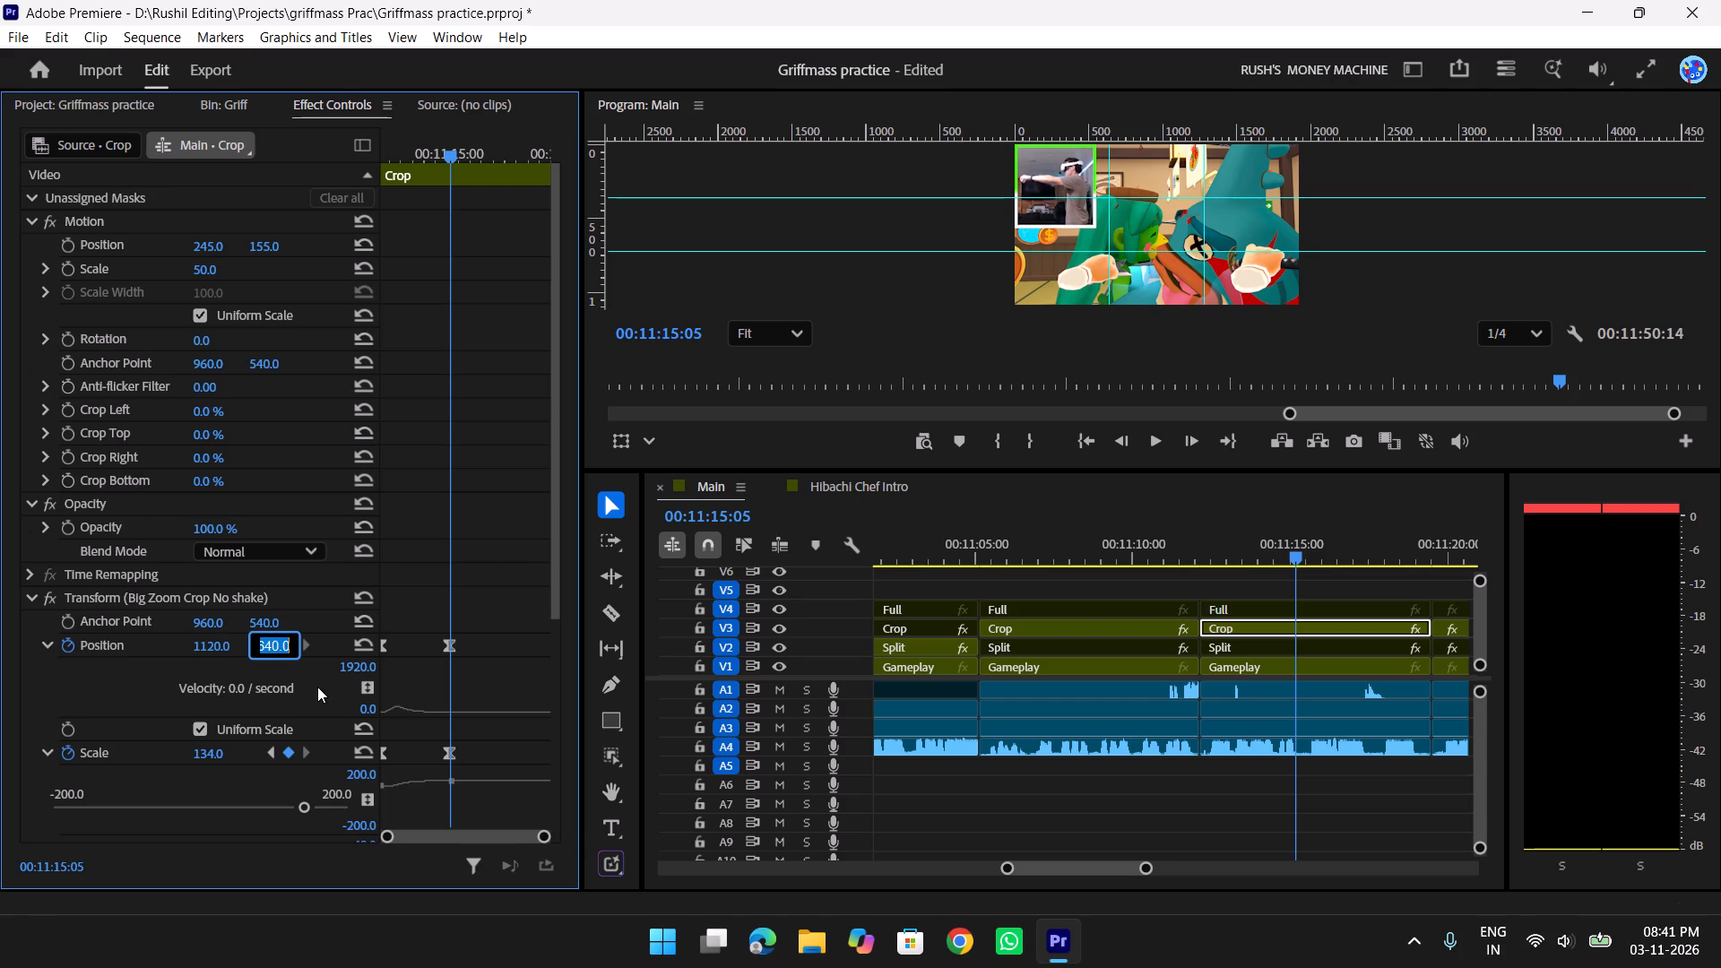
pyautogui.press('Down')
pyautogui.press('Down')
pyautogui.press('Down')
pyautogui.press('Down')
pyautogui.press('Down')
pyautogui.press('Down')
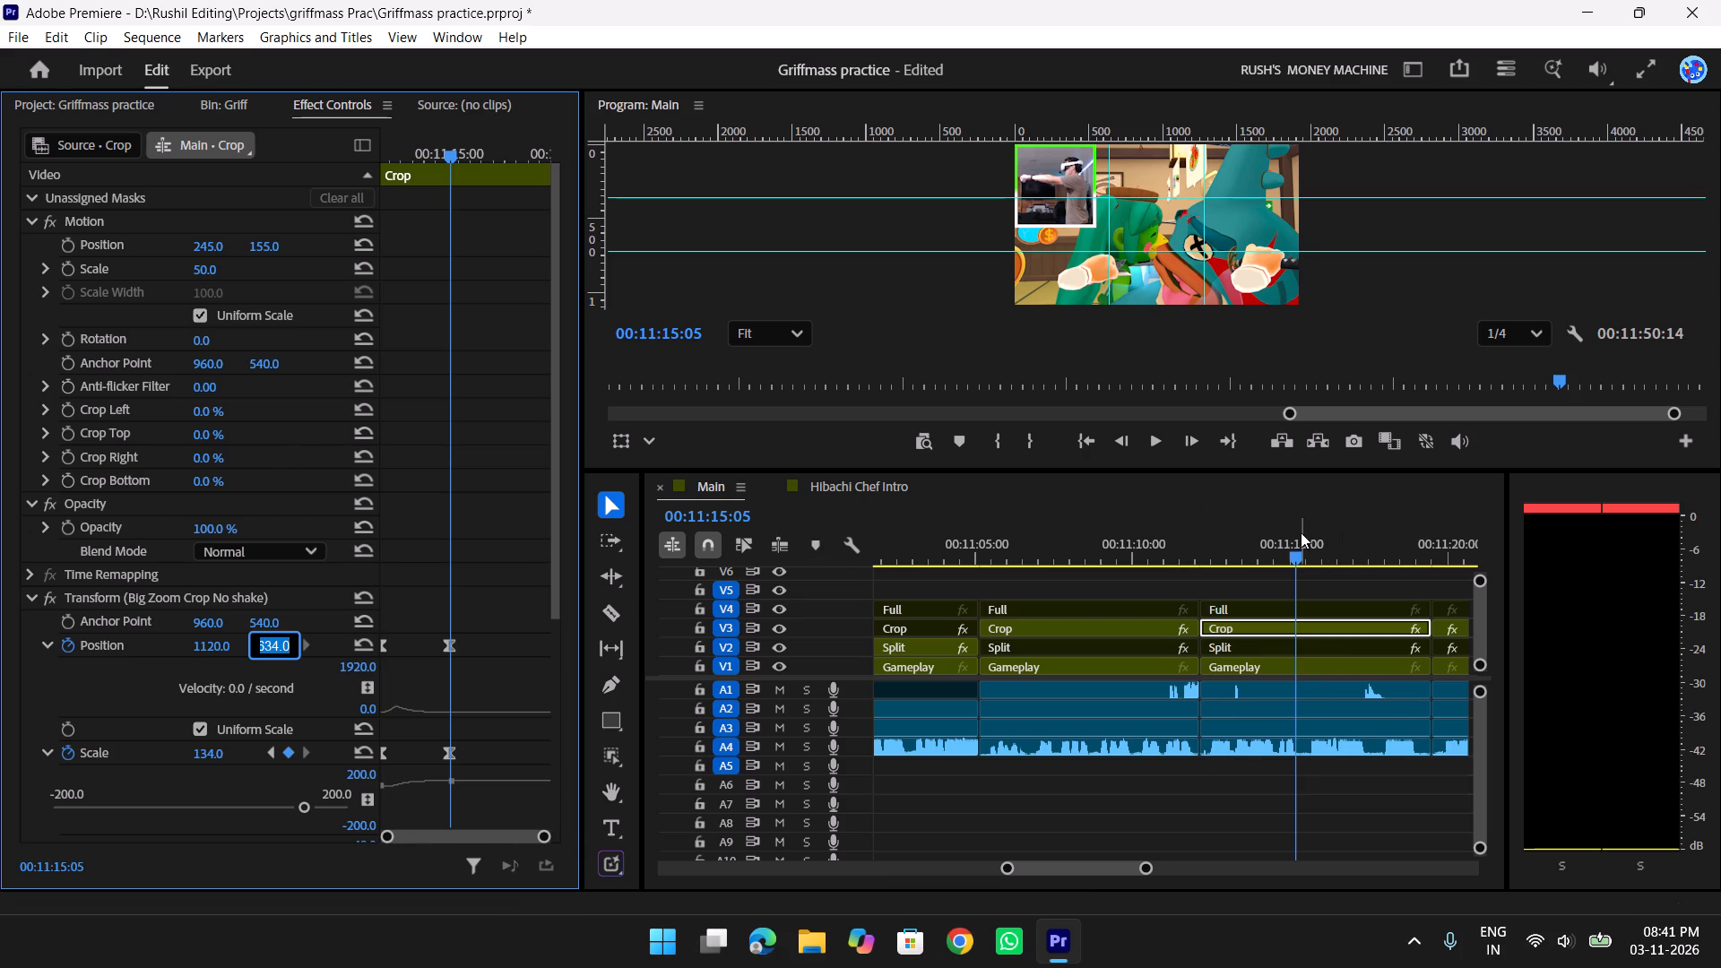
# Play the zoom to pick its end point, and move the end Position and Scale keyframes earlier to 00:11:13:23.
pyautogui.moveTo(1297, 532); pyautogui.dragTo(1163, 536)
pyautogui.press('space')
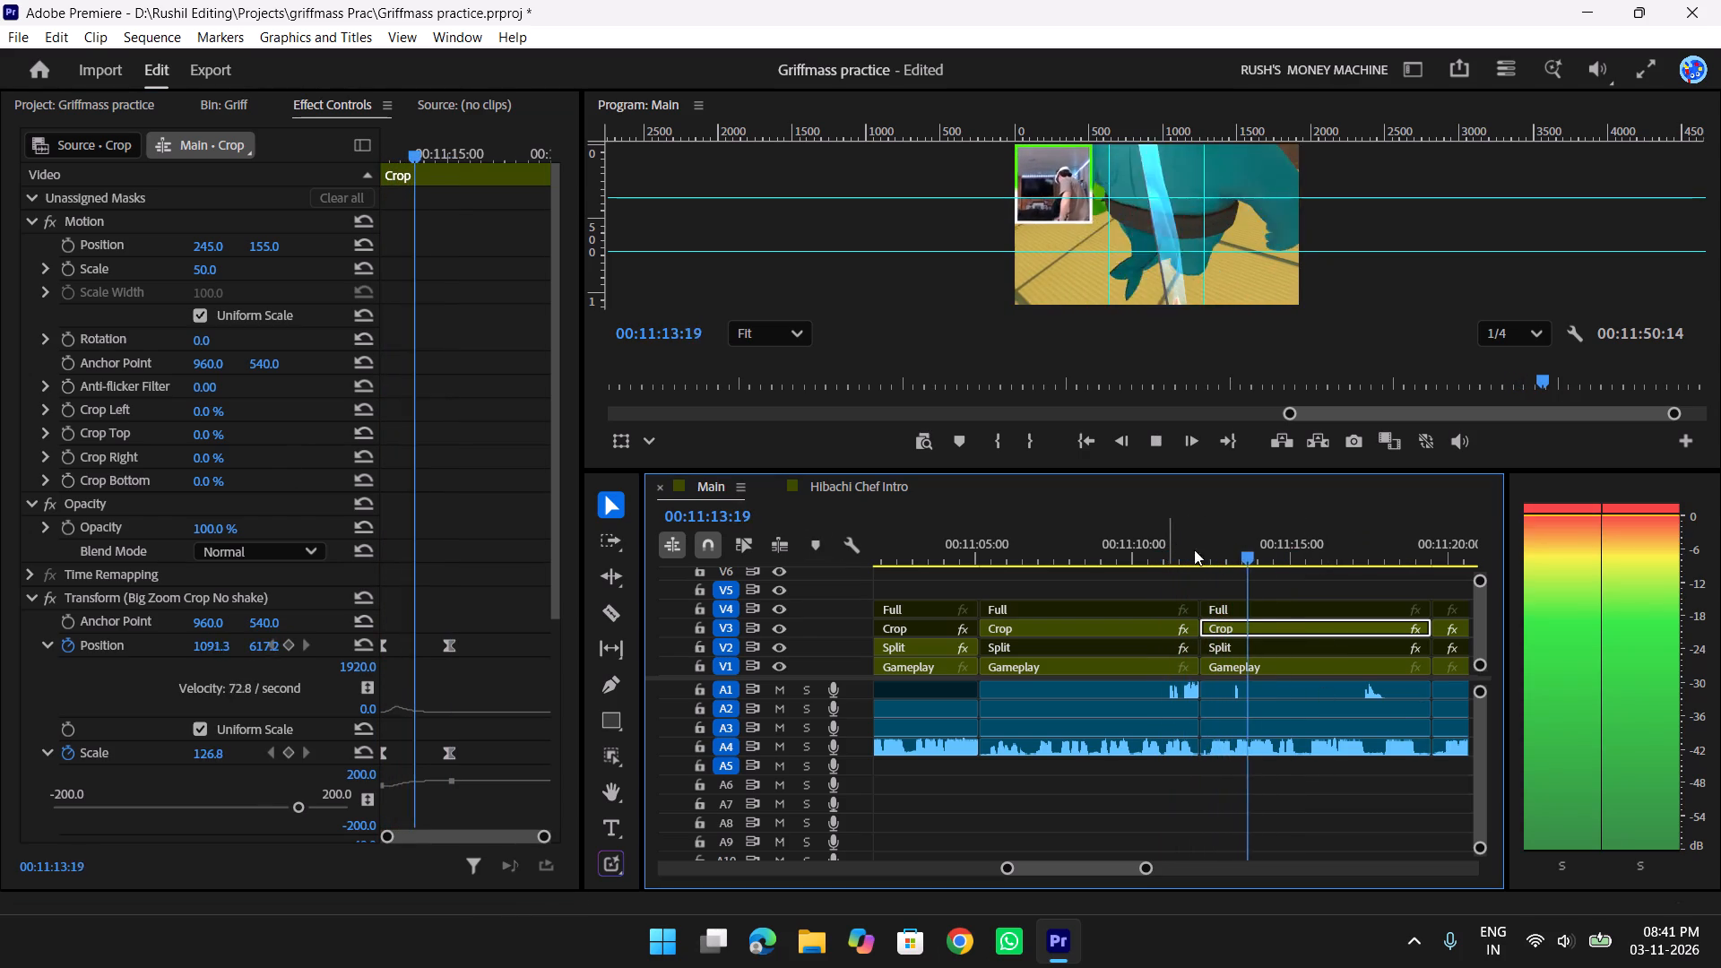
pyautogui.press('space')
pyautogui.moveTo(526, 610); pyautogui.dragTo(431, 658)
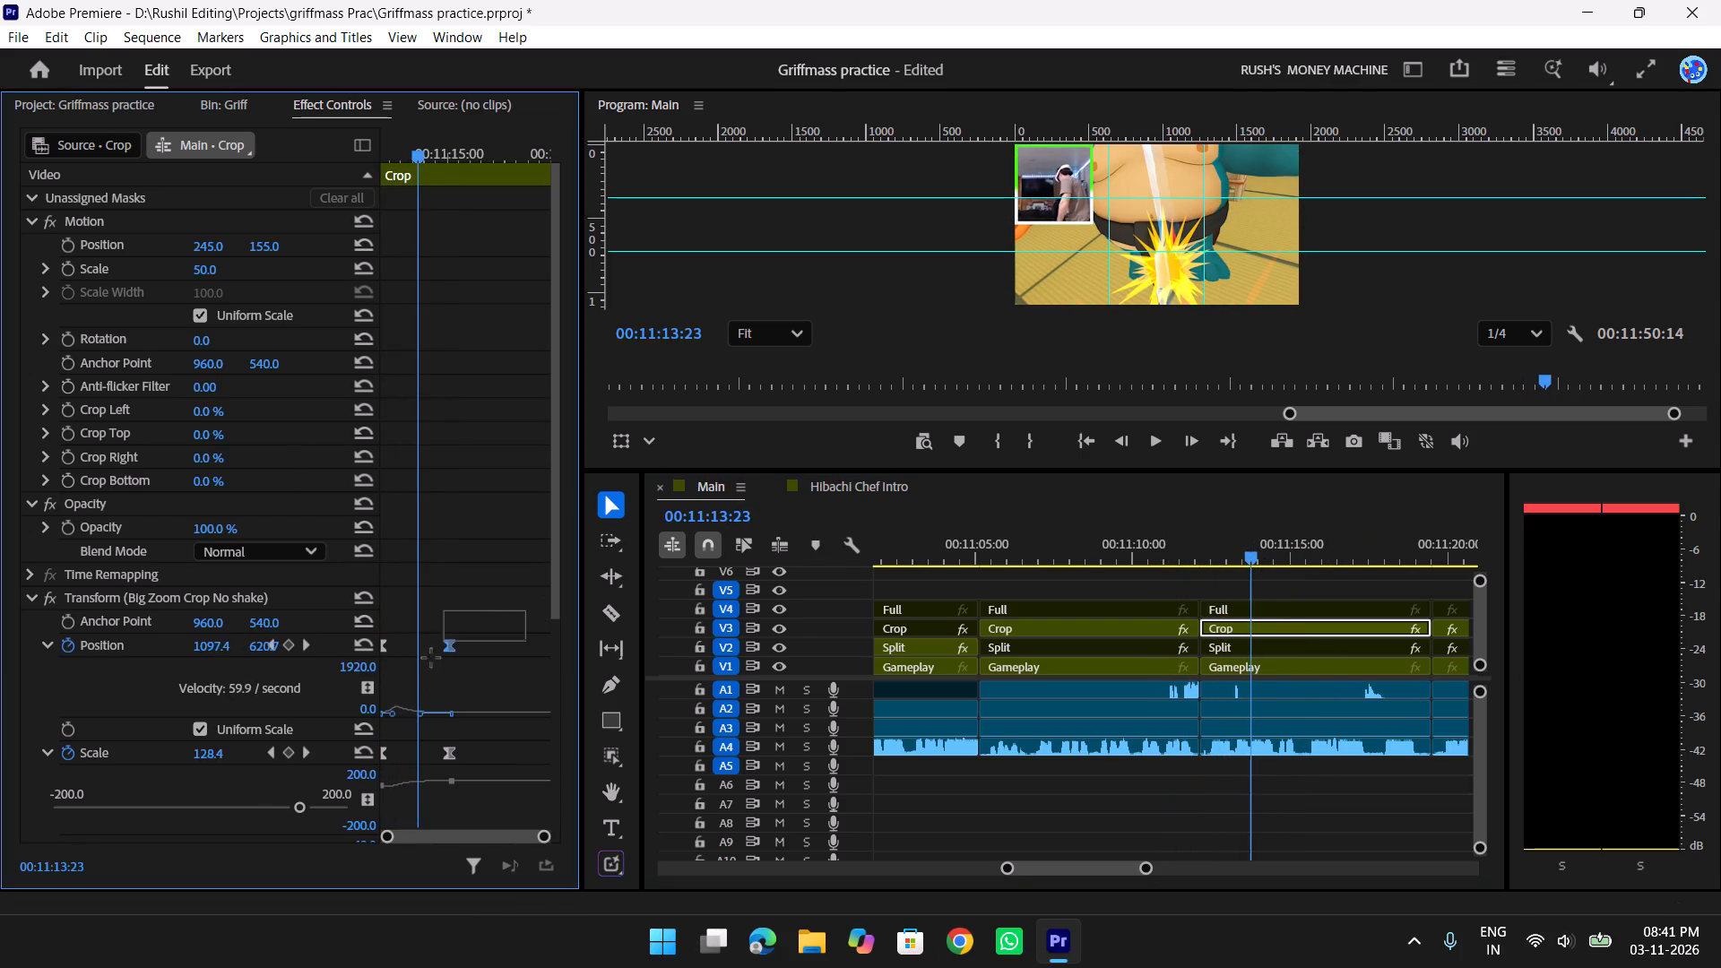
pyautogui.moveTo(431, 658); pyautogui.dragTo(419, 774)
pyautogui.moveTo(457, 634); pyautogui.dragTo(451, 635)
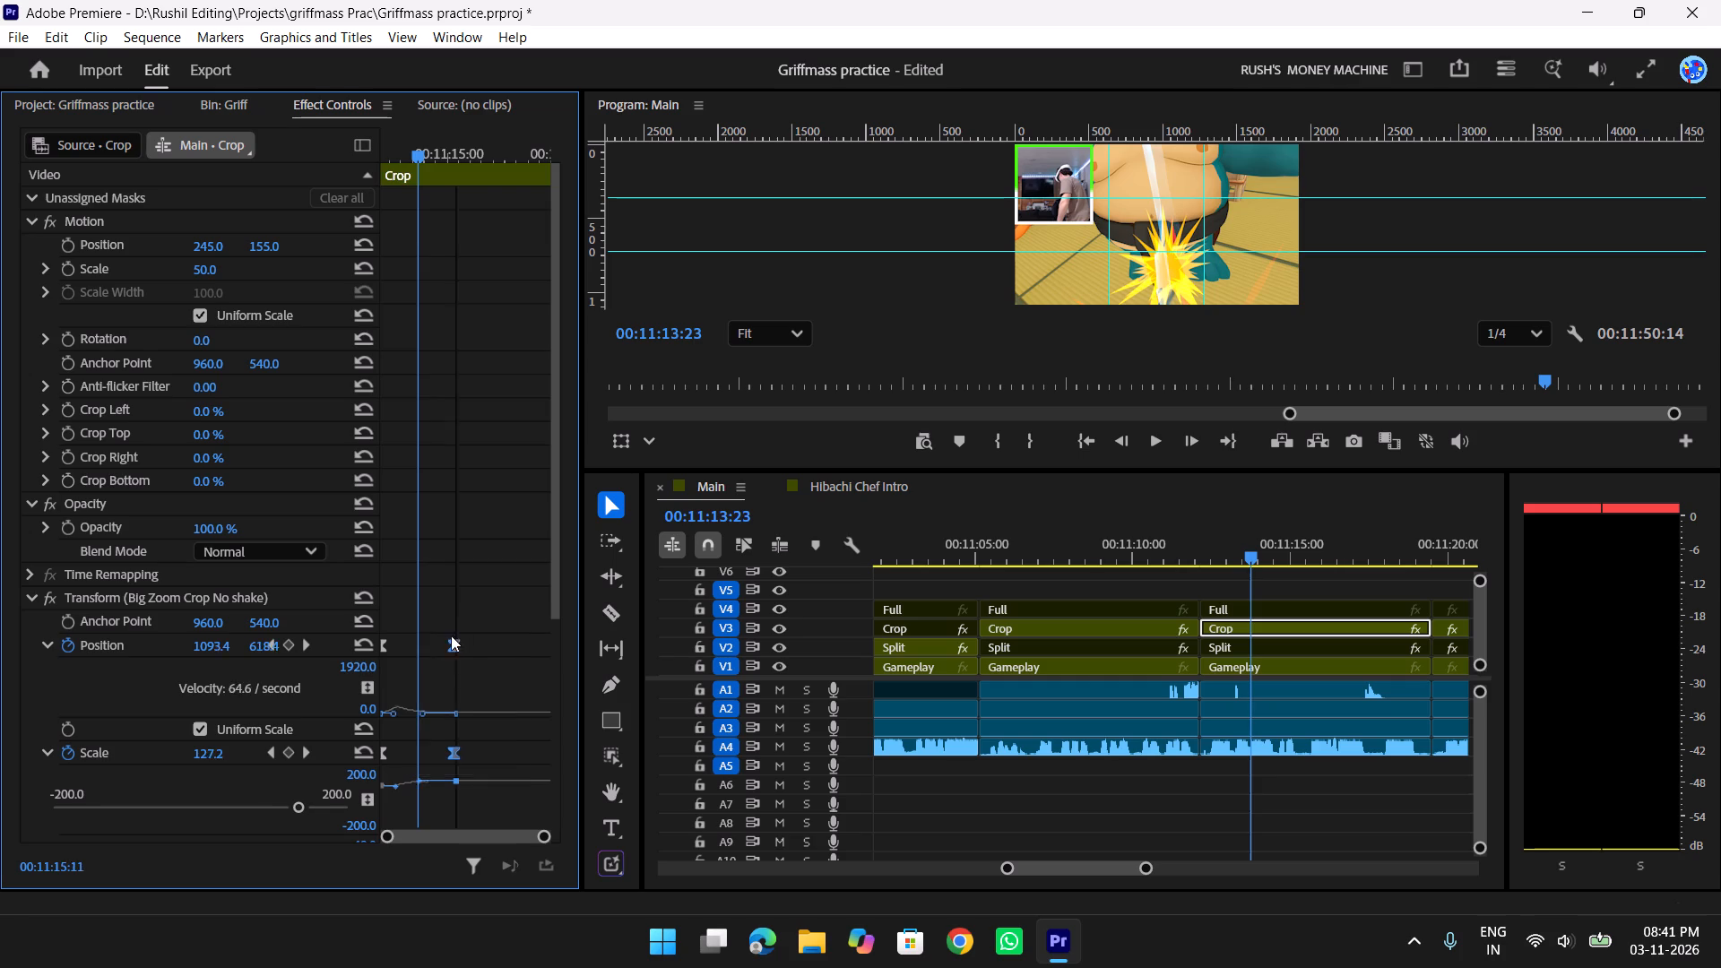
pyautogui.moveTo(451, 635); pyautogui.dragTo(411, 664)
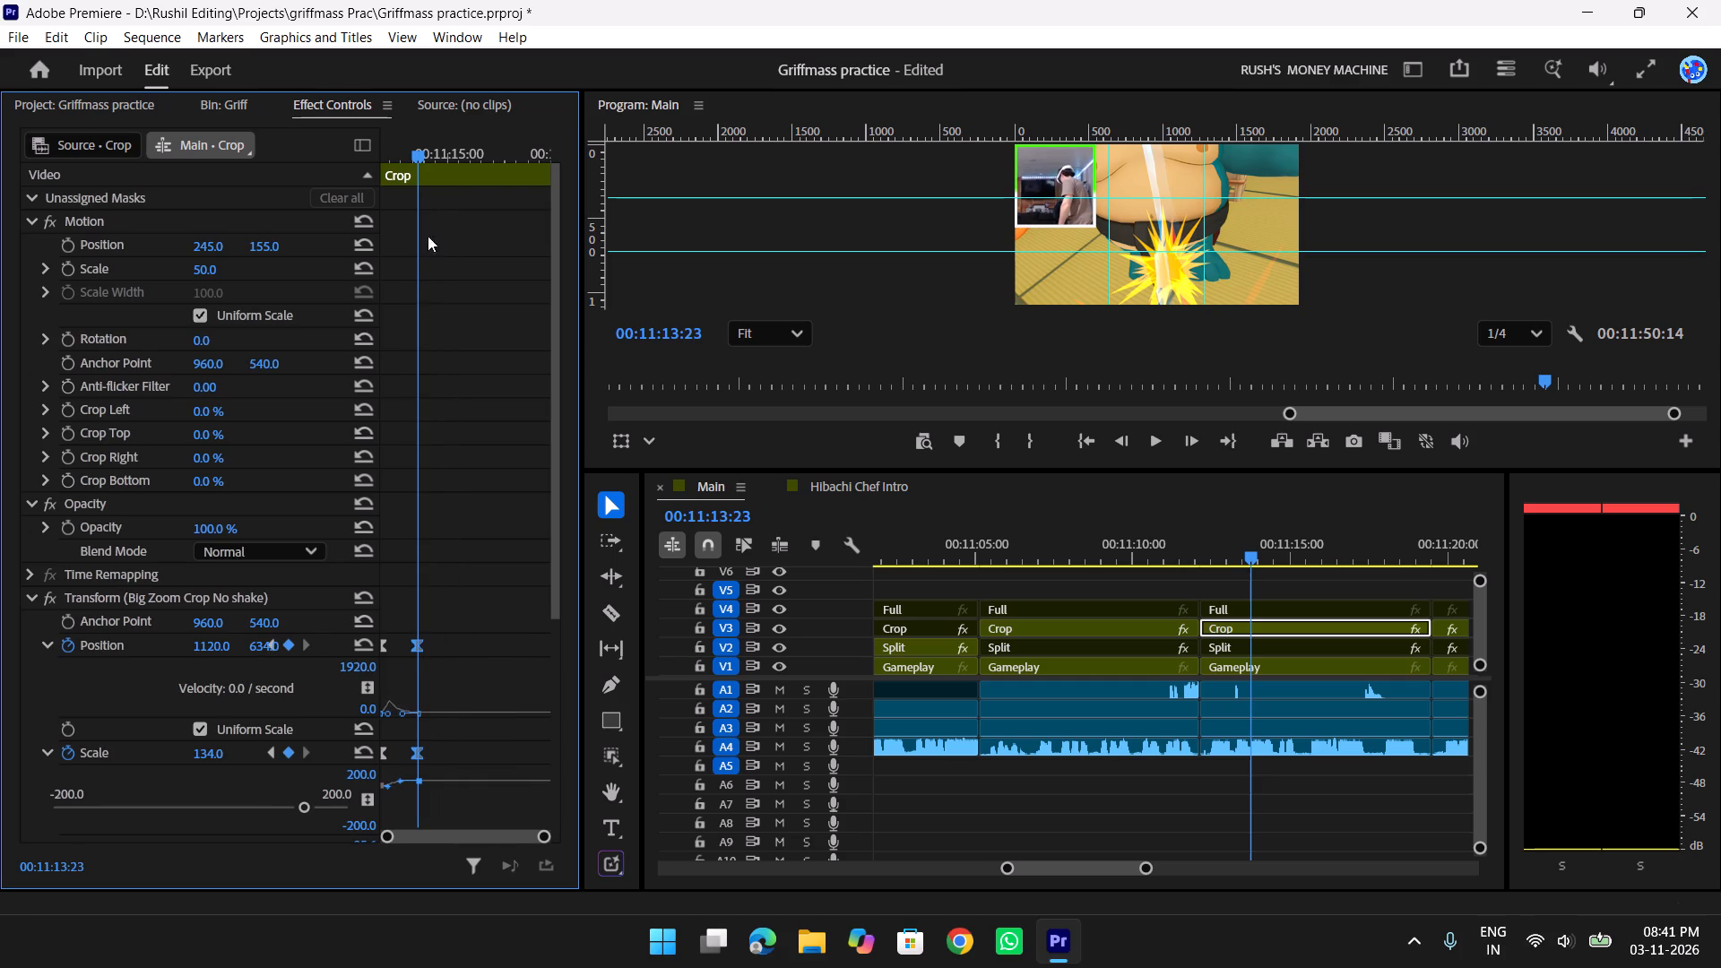
# Play back the retimed zoom and review the following shots through 00:11:28:28.
pyautogui.moveTo(413, 142); pyautogui.dragTo(356, 169)
pyautogui.press('space')
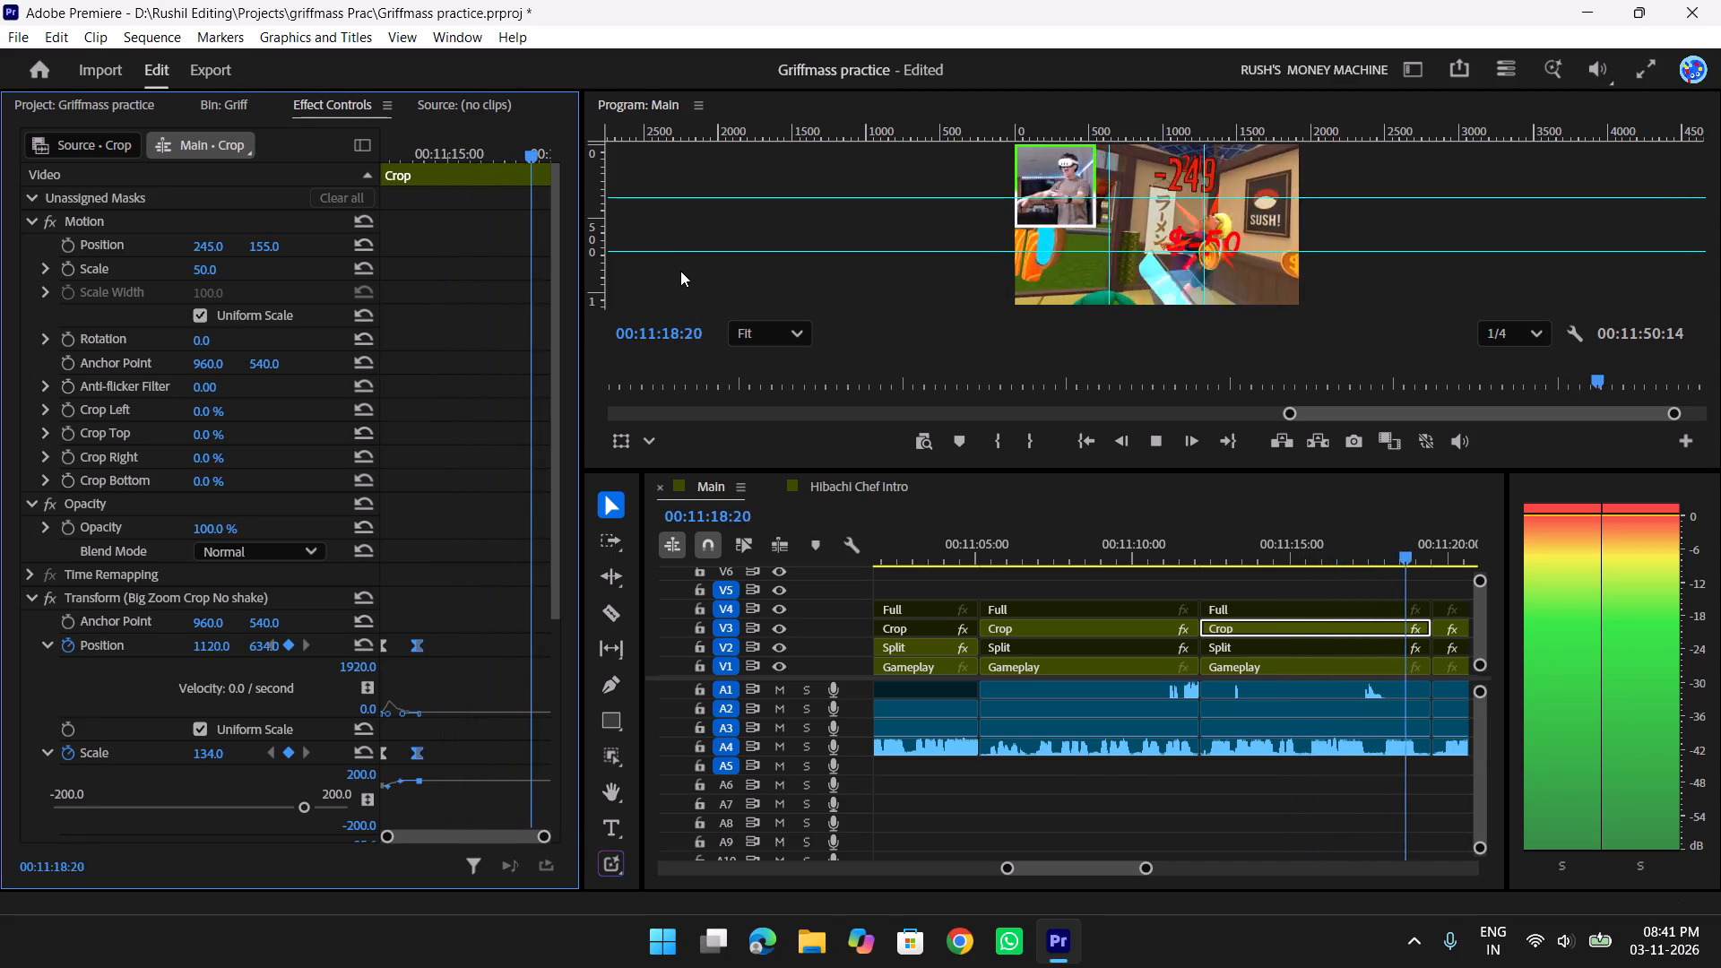
pyautogui.press('space')
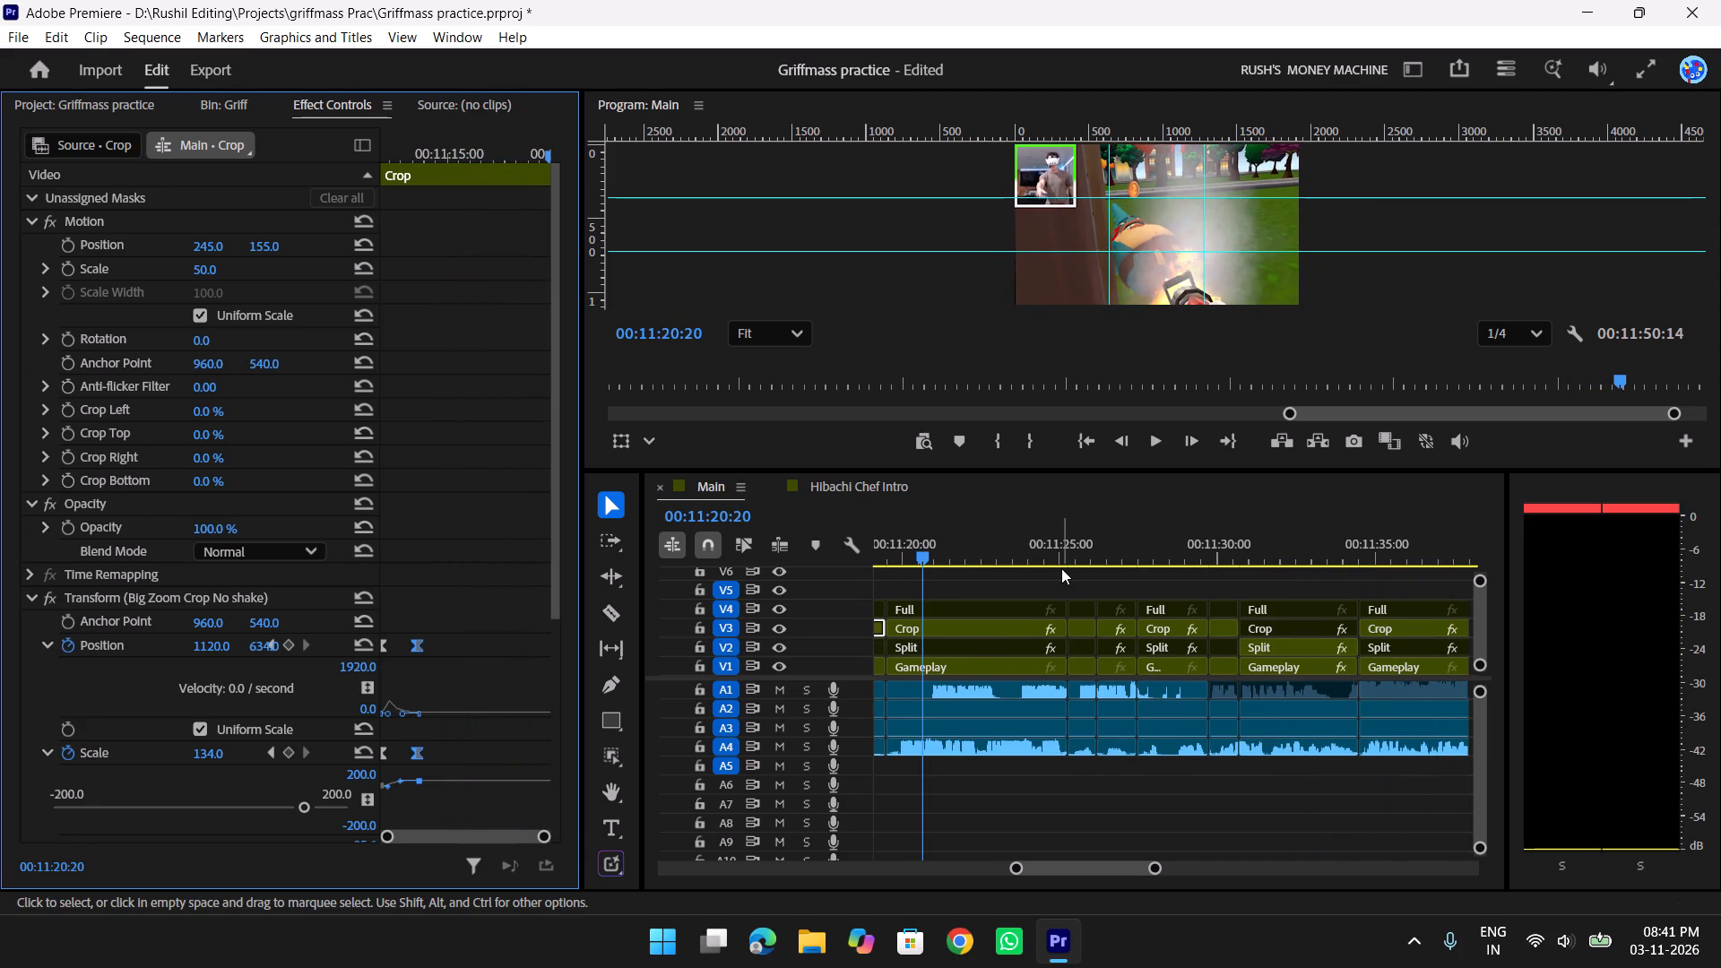
pyautogui.scroll(7, 1061, 568)
pyautogui.moveTo(1152, 541); pyautogui.dragTo(923, 529)
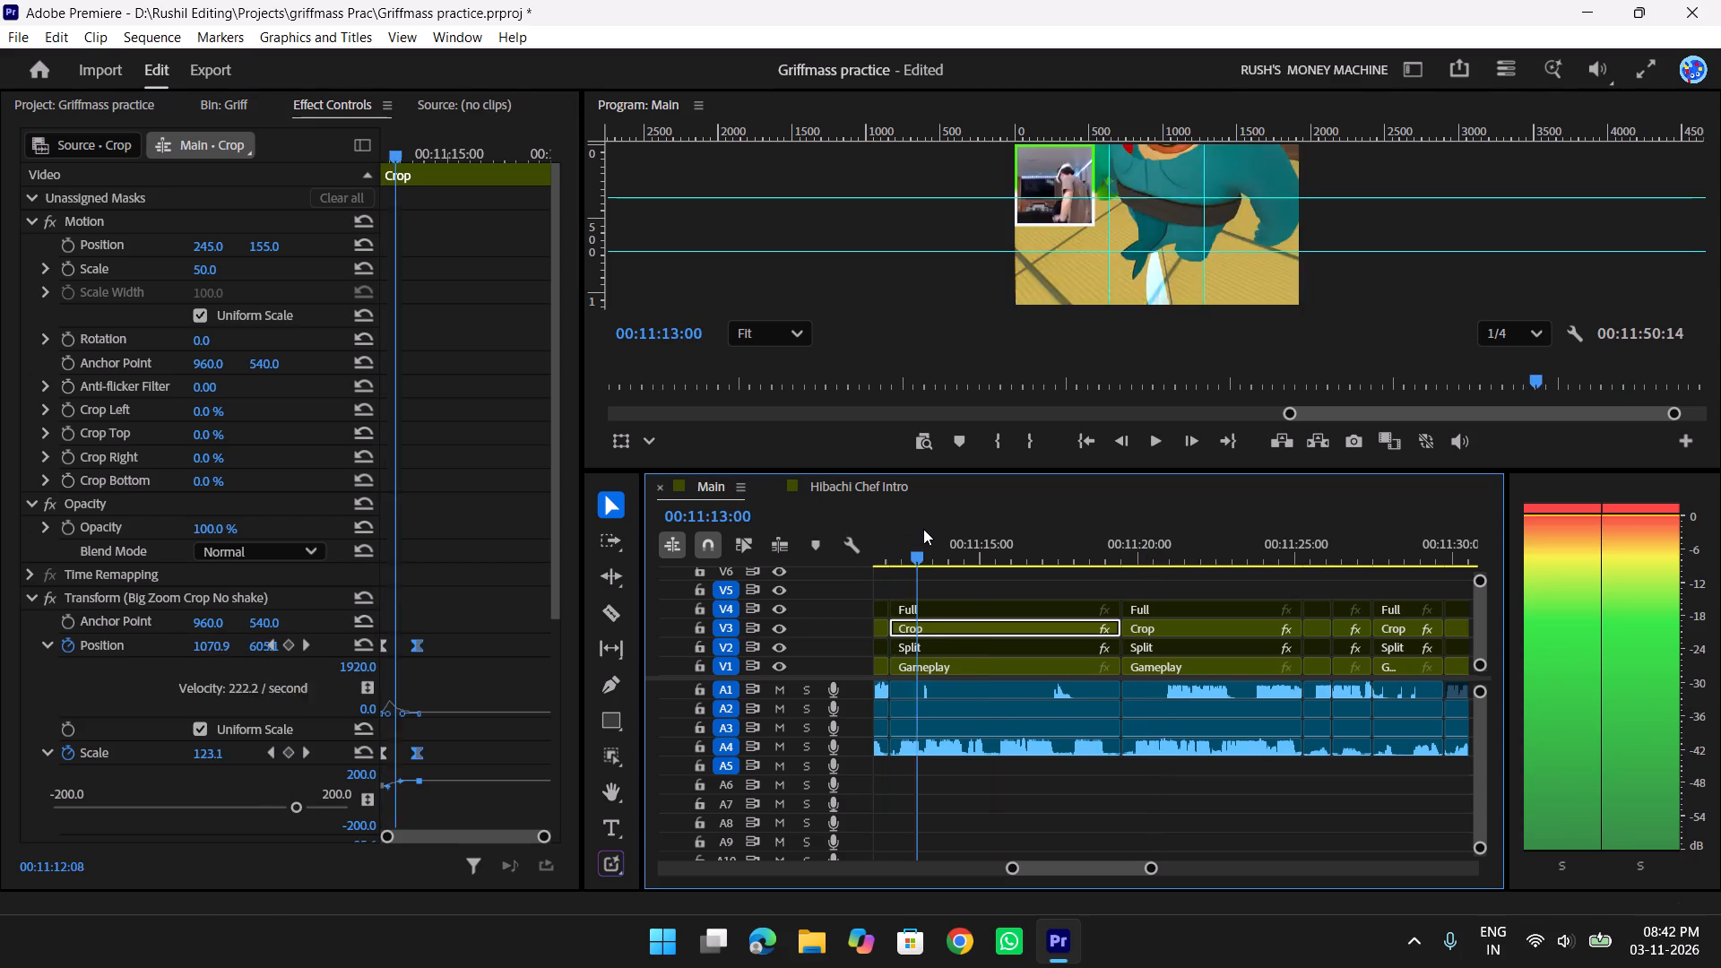
pyautogui.moveTo(923, 529); pyautogui.dragTo(1015, 537)
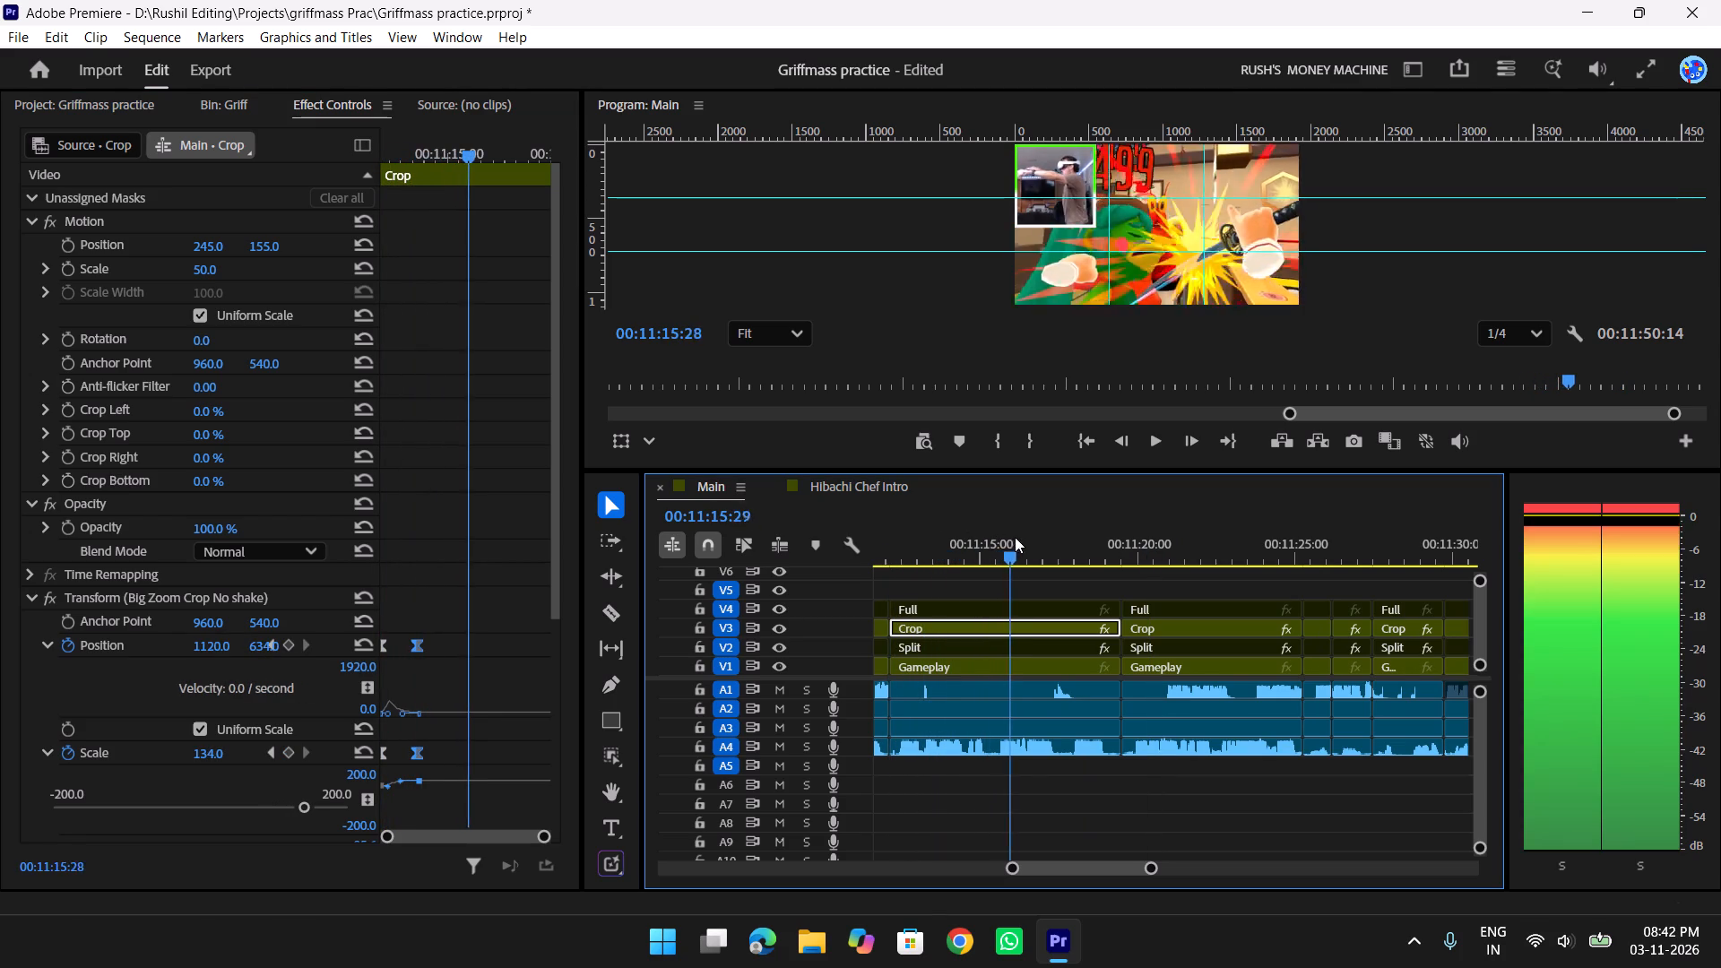
pyautogui.moveTo(1015, 537); pyautogui.dragTo(1069, 544)
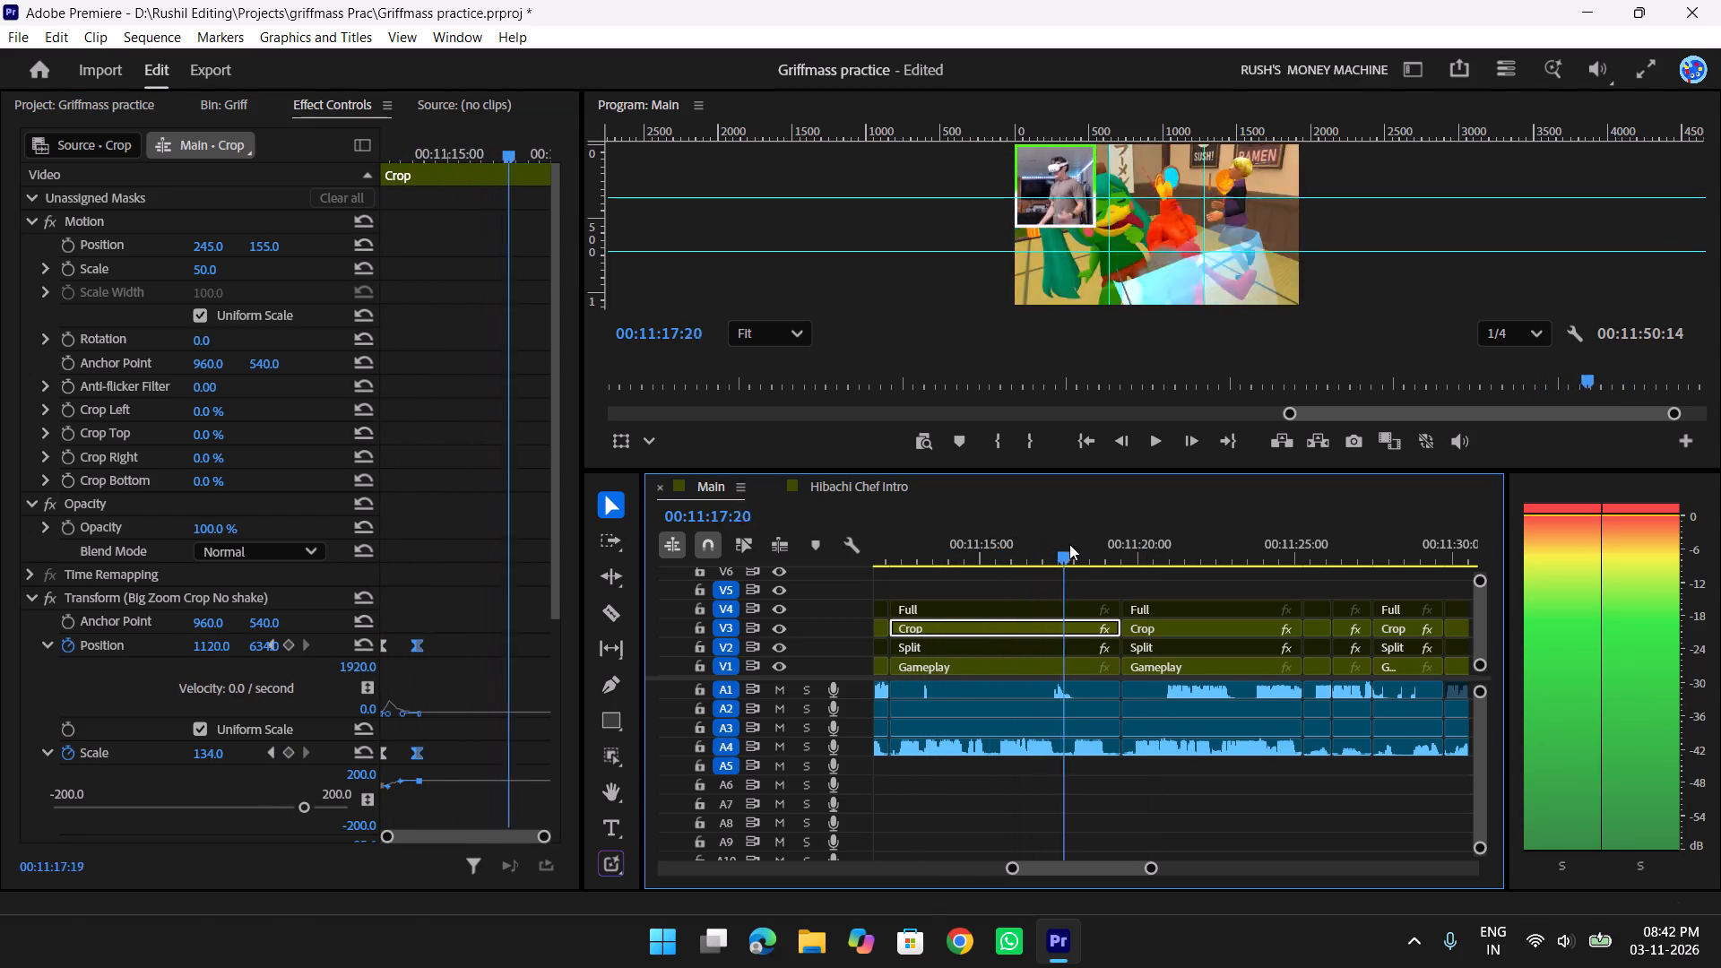
pyautogui.moveTo(1069, 544); pyautogui.dragTo(1131, 550)
pyautogui.press('space')
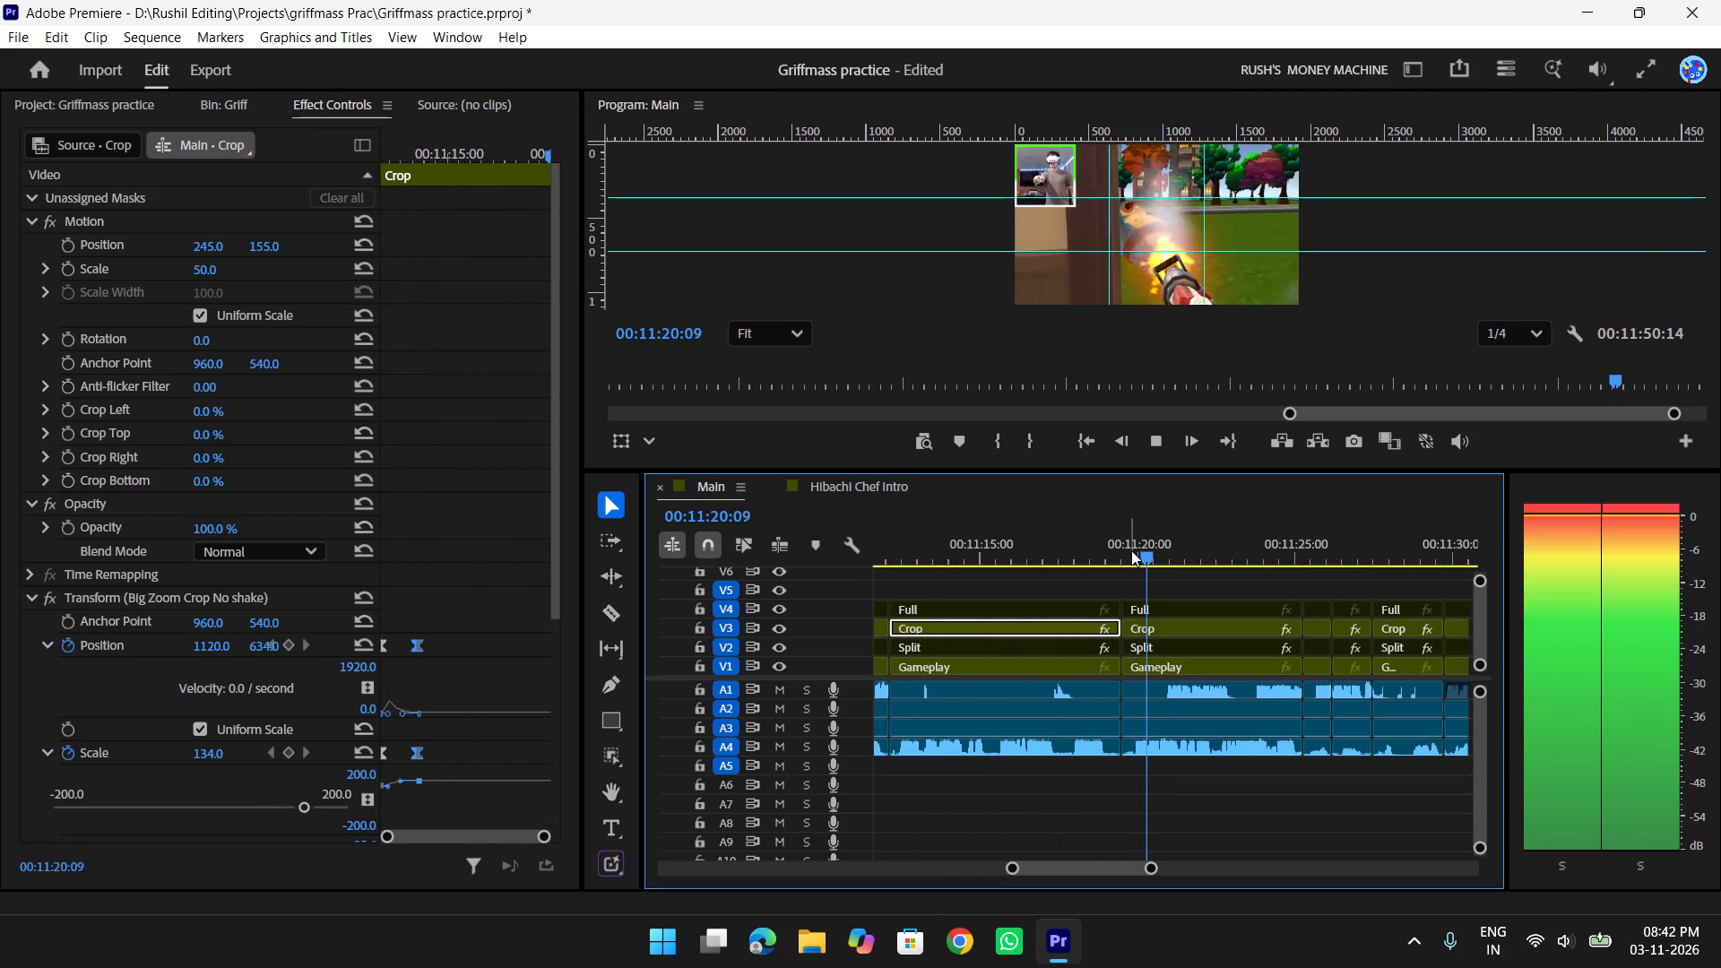
pyautogui.press('space')
pyautogui.moveTo(1096, 549); pyautogui.dragTo(902, 549)
pyautogui.press('space')
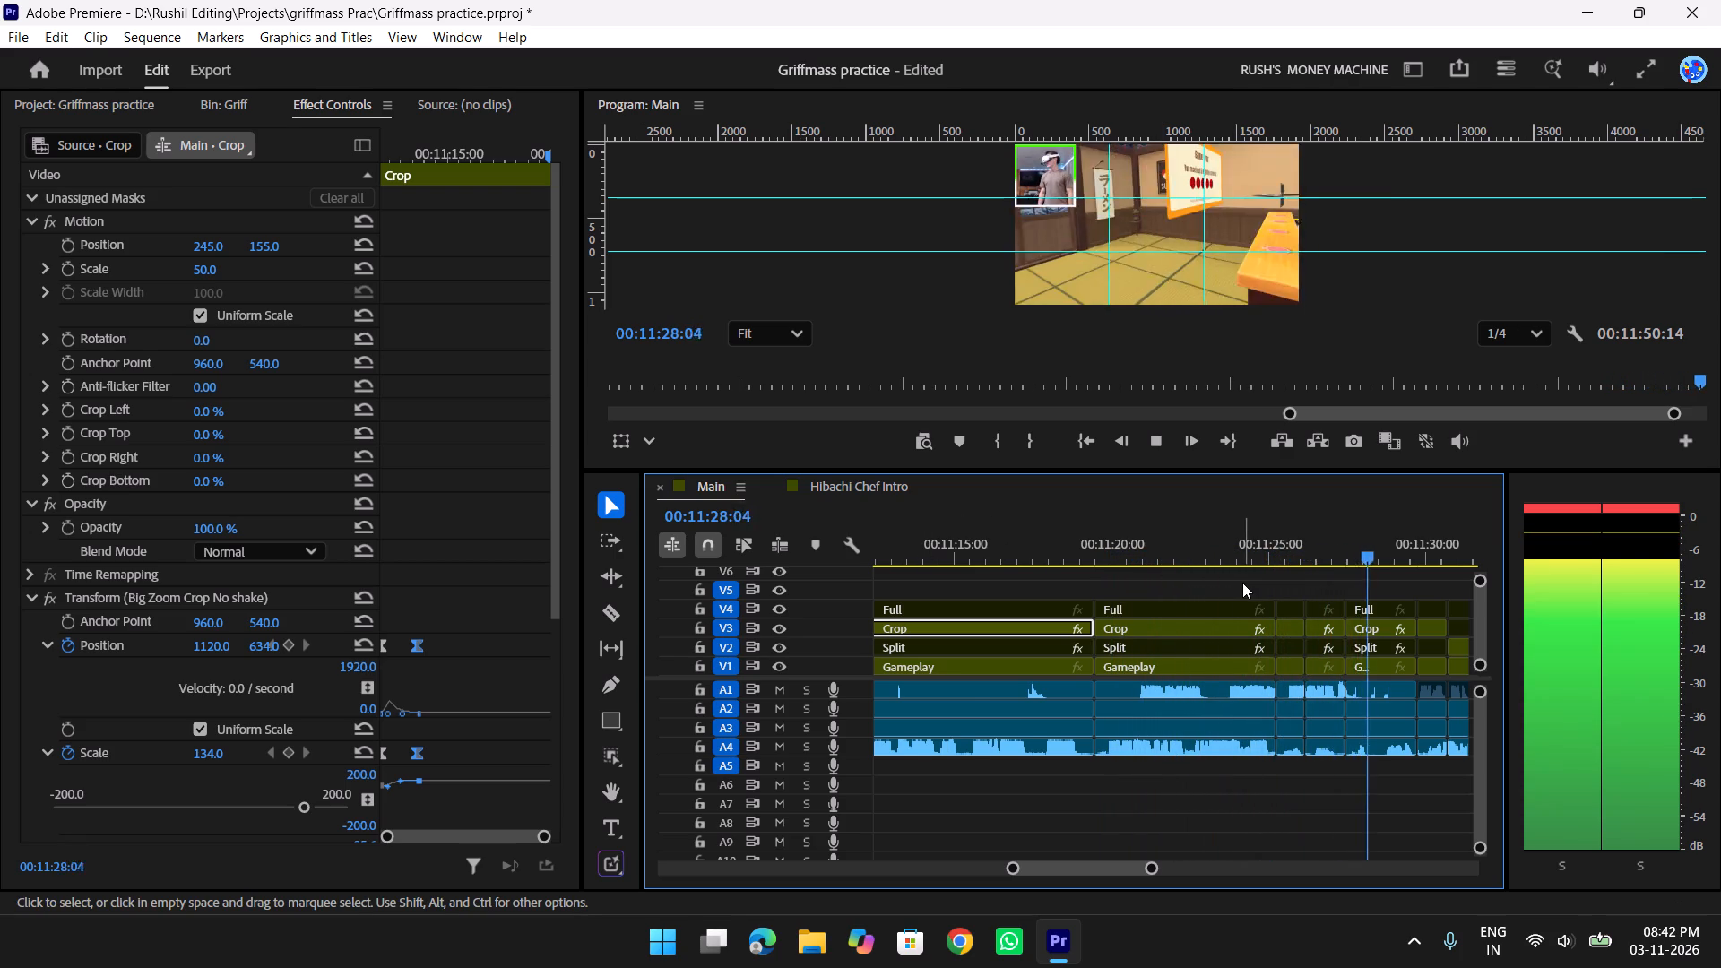
pyautogui.scroll(-3, 1242, 583)
pyautogui.press('space')
# Switch to Chrome and open the Griffmass YouTube video "I OPENED a Japanese Restaurant in VR.... (BAD IDEA)" from the browsing history.
pyautogui.hotkey('alt', 'Tab')
pyautogui.hotkey('alt', 'Tab')
pyautogui.hotkey('alt', 'Tab')
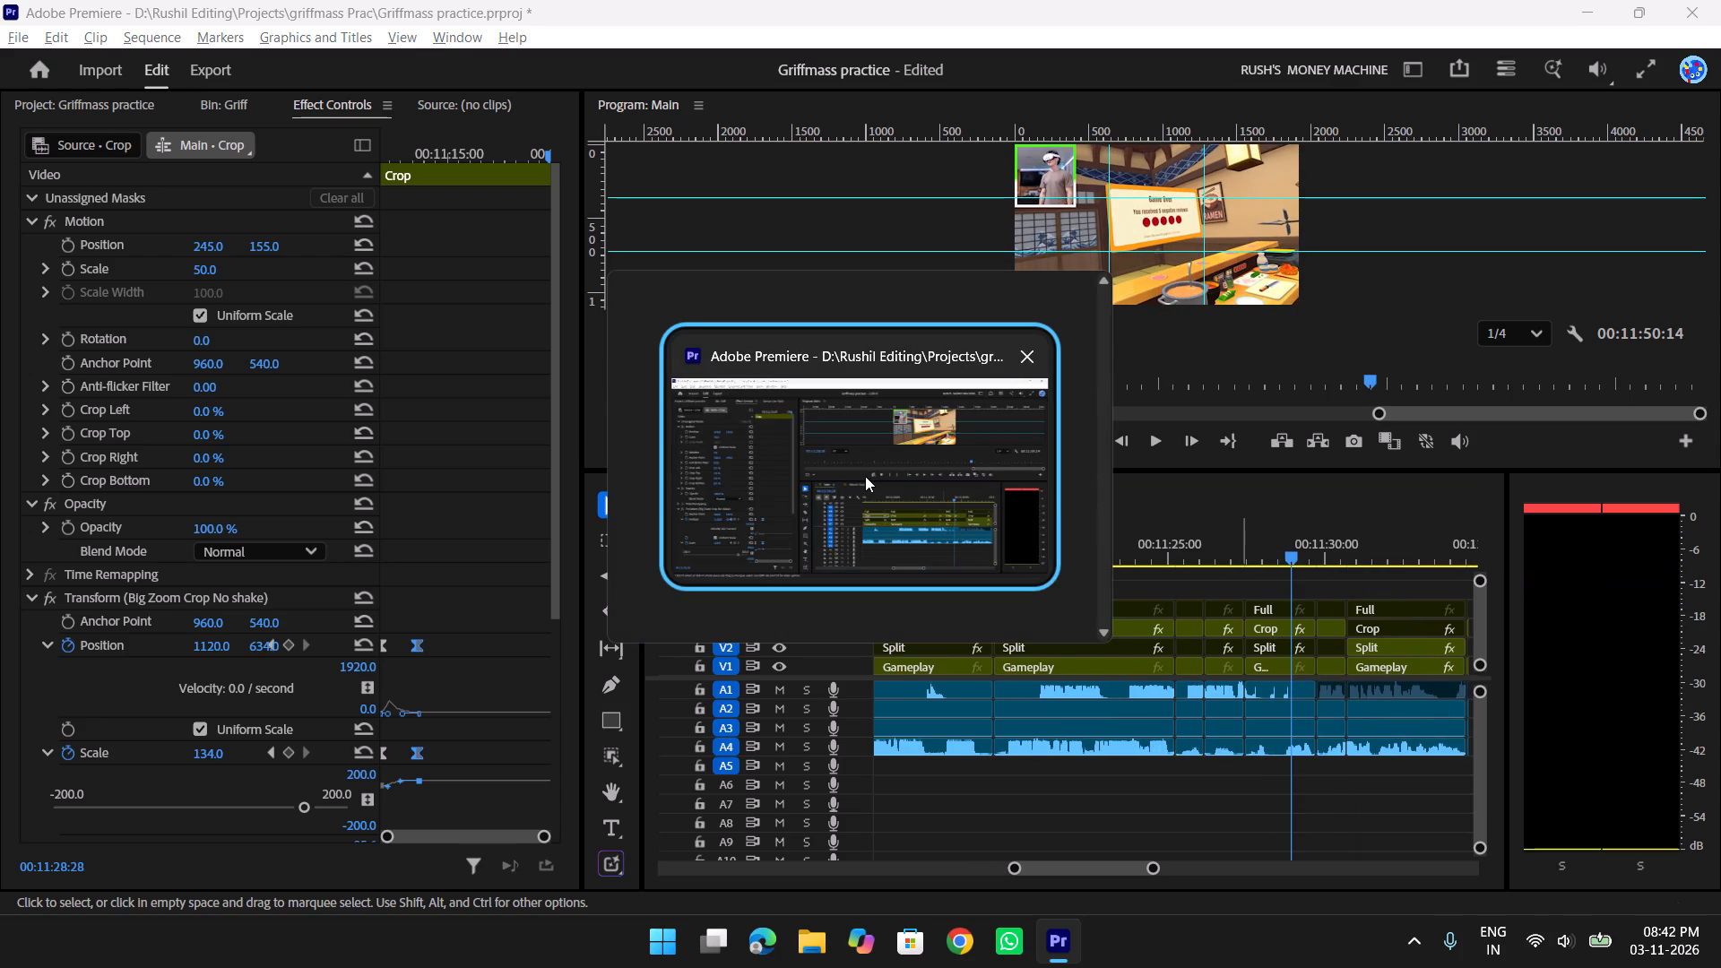
pyautogui.keyDown('alt'); pyautogui.click(865, 476); pyautogui.keyUp('alt')
pyautogui.click(938, 944)
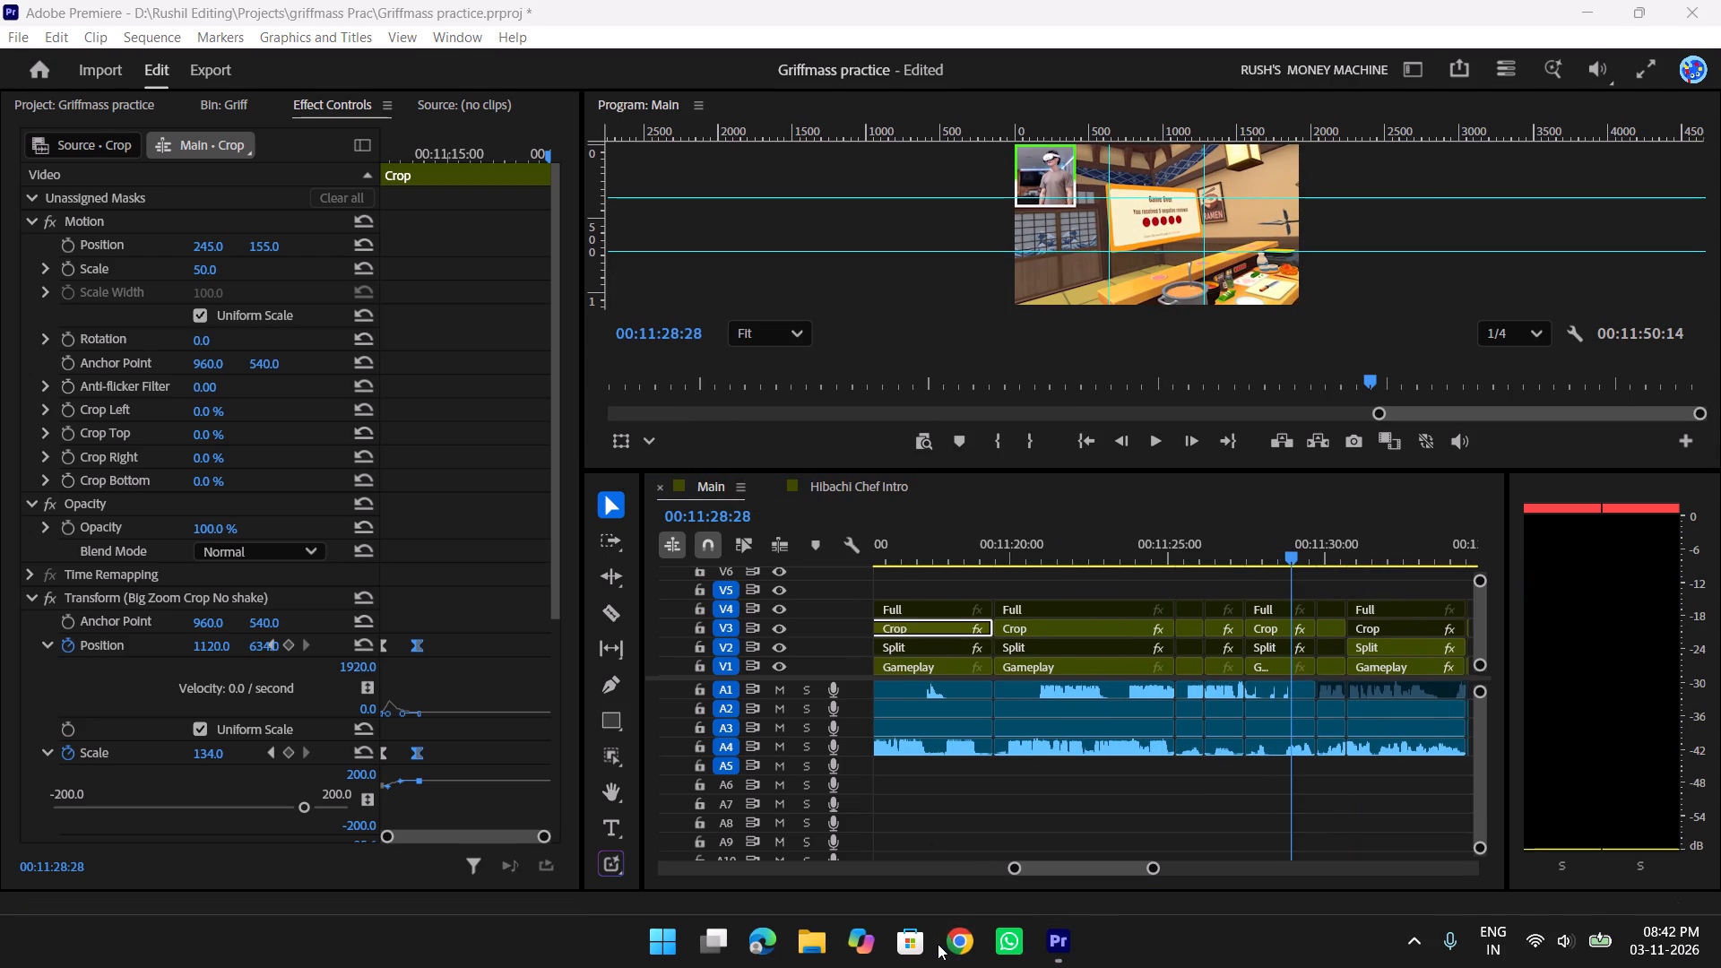
pyautogui.click(921, 395)
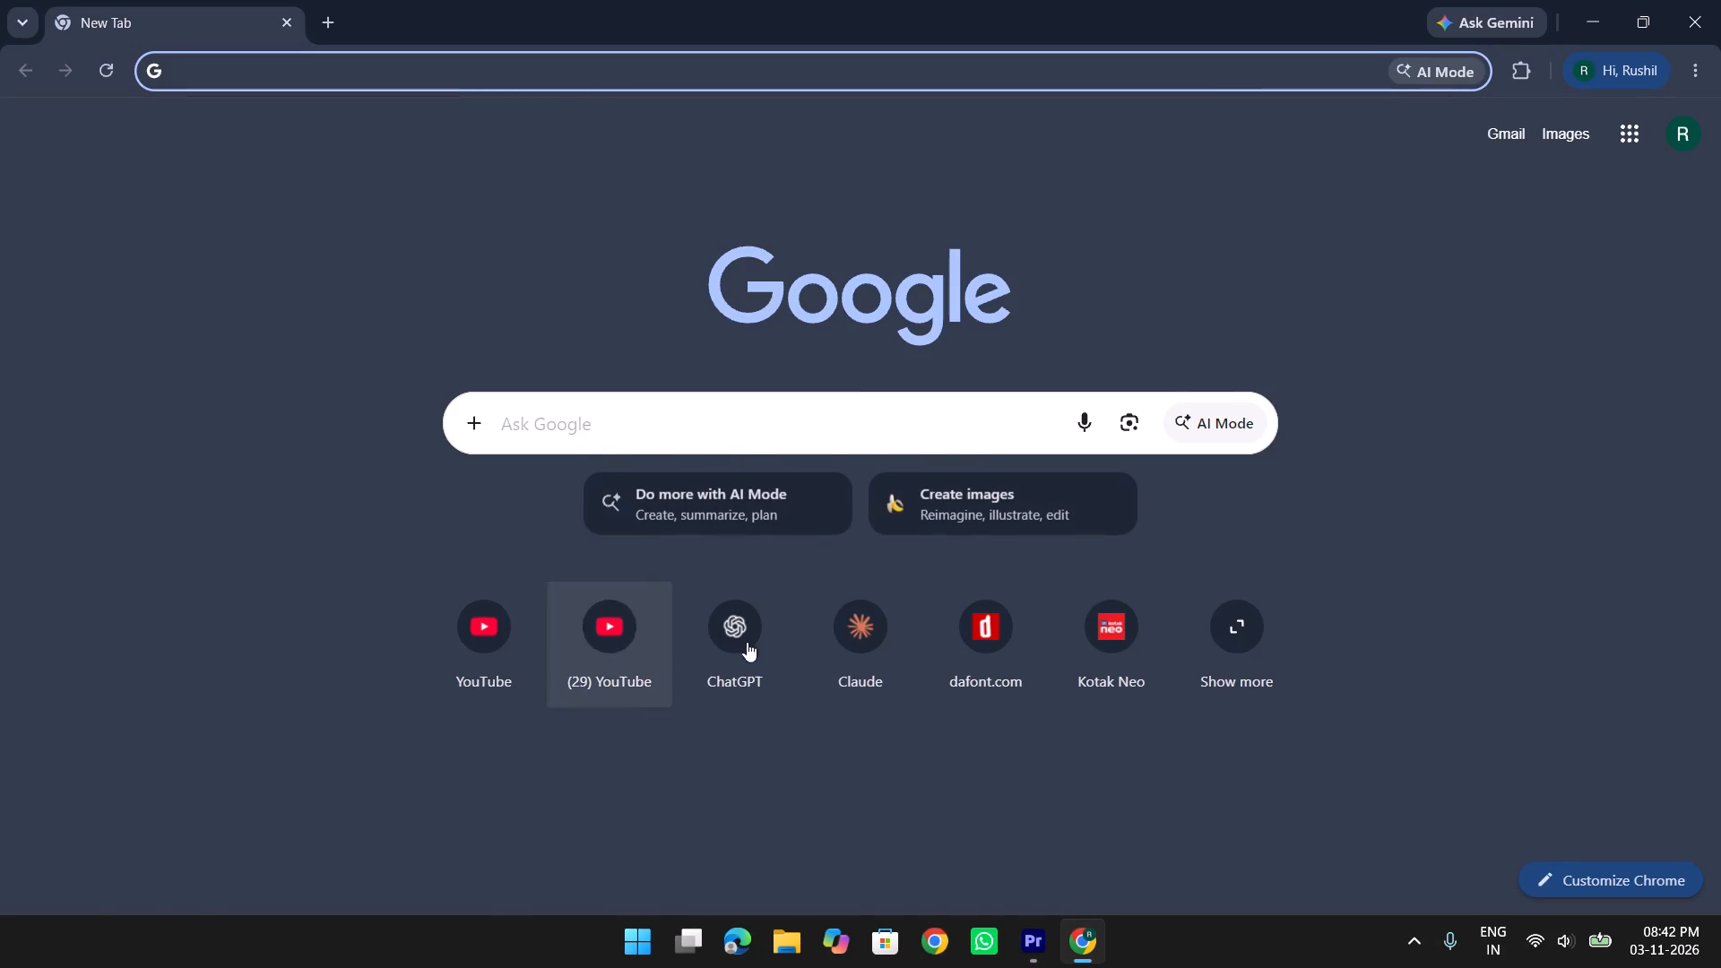
pyautogui.hotkey('ctrl', 'h')
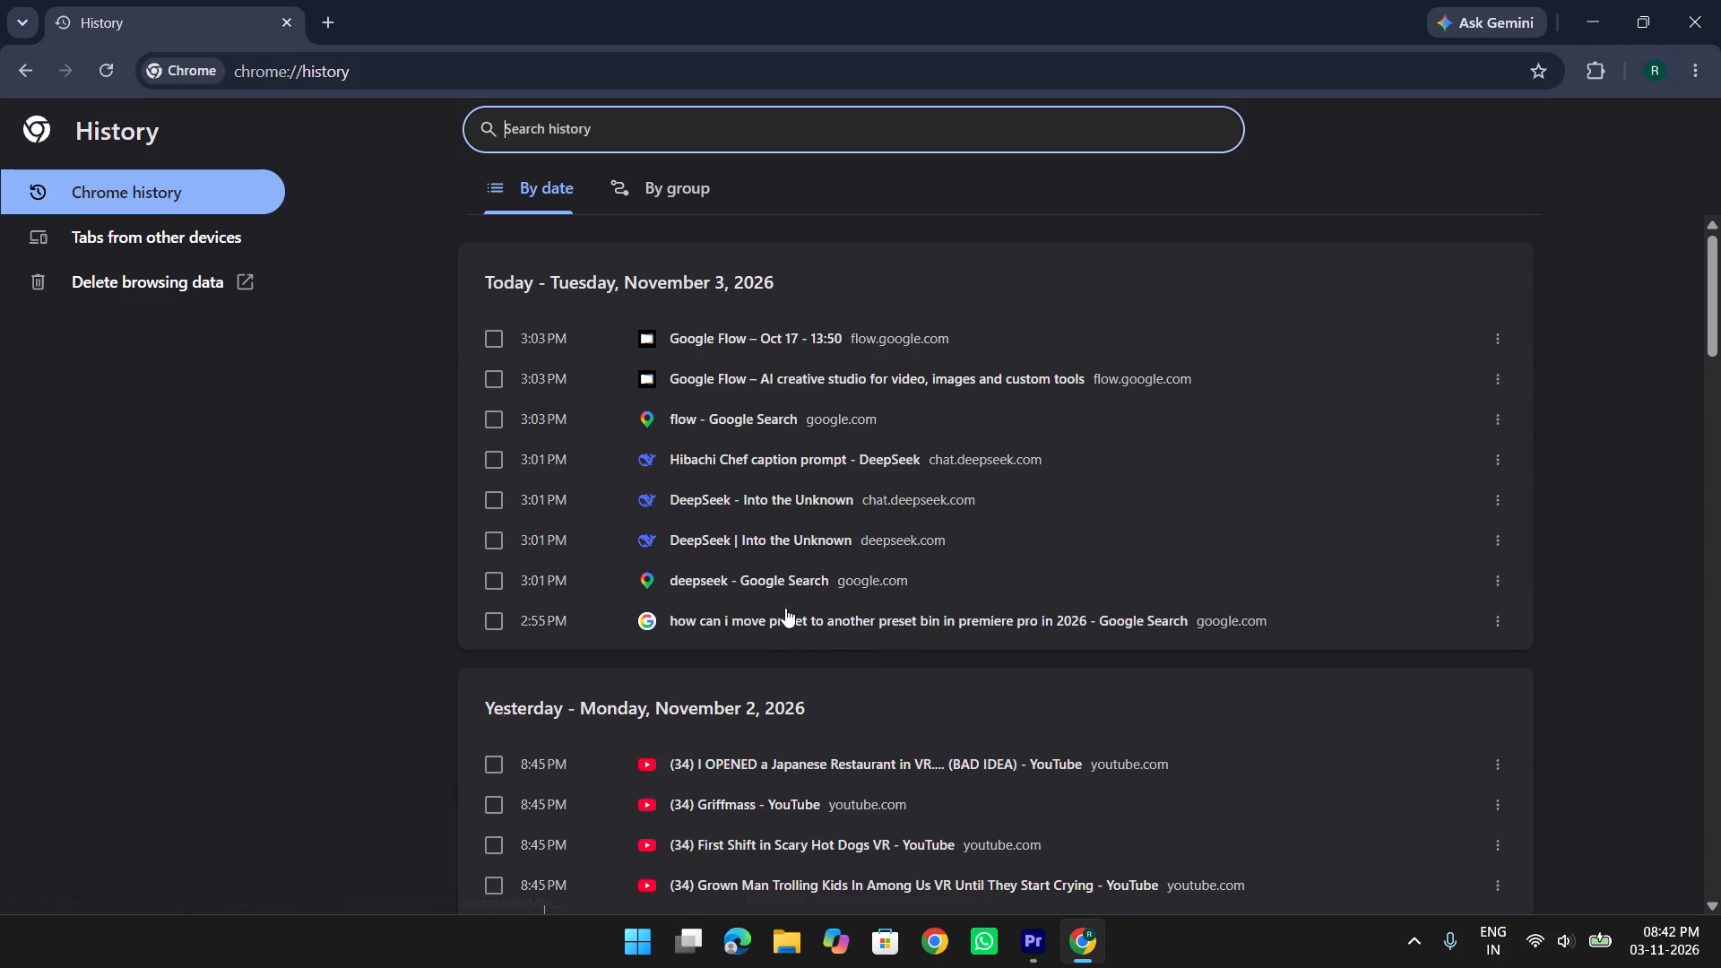
pyautogui.click(815, 765)
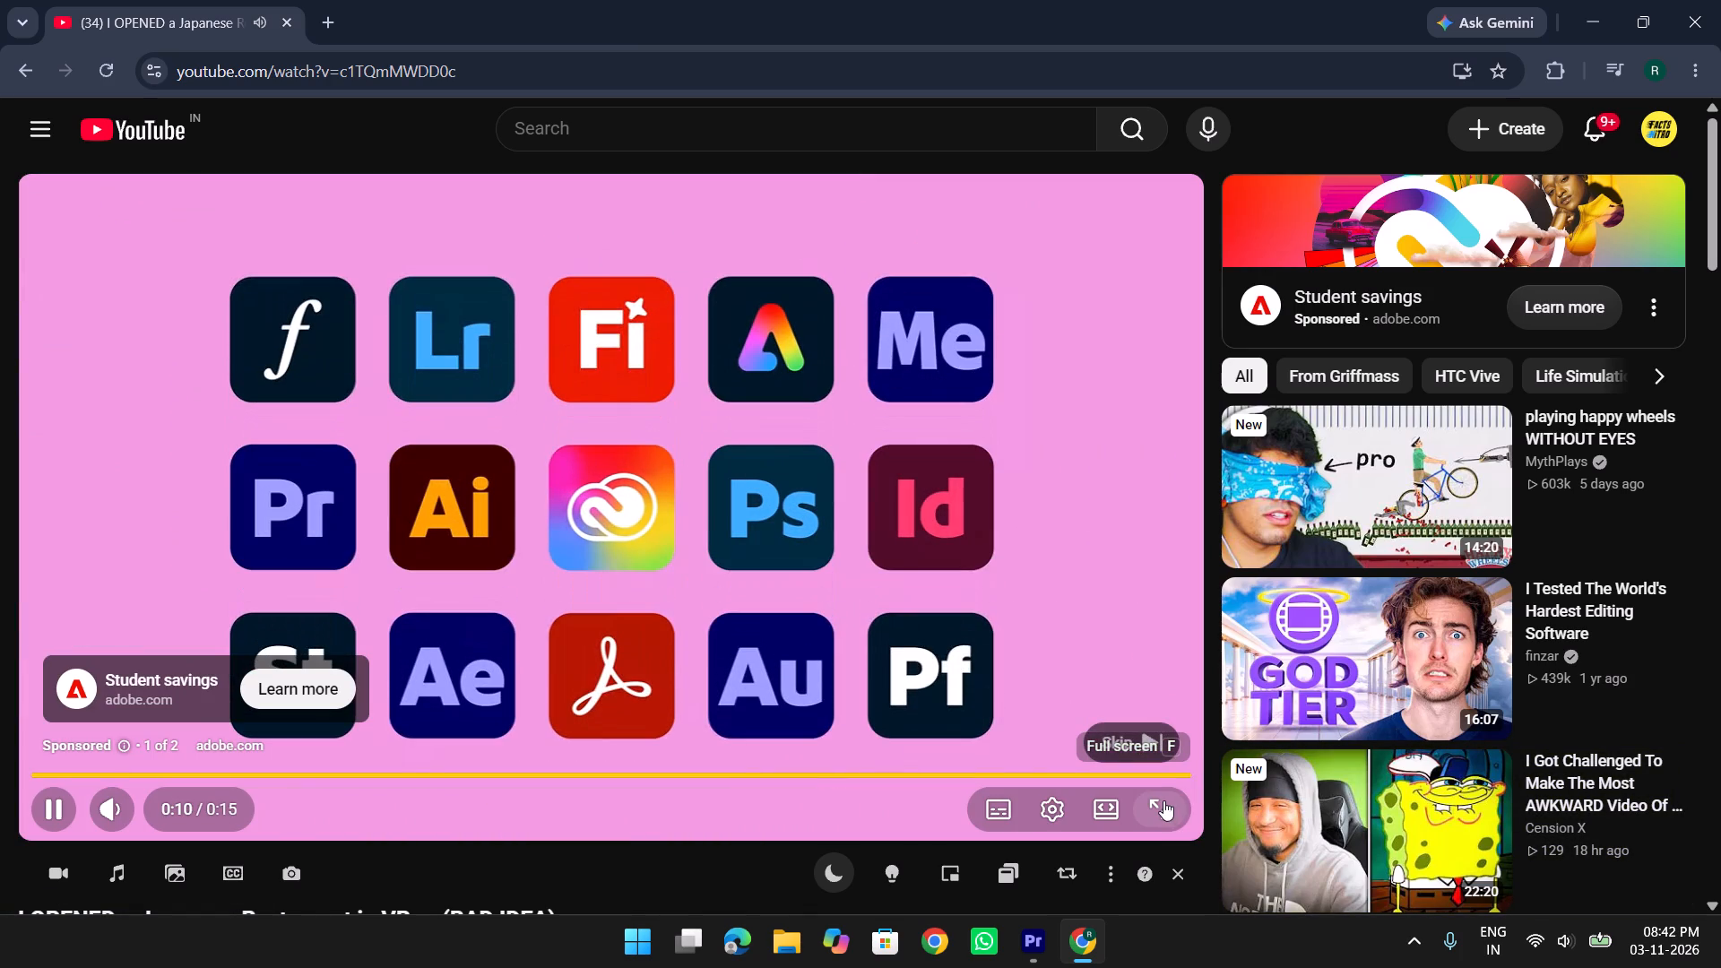
# Skip the ad and seek through the reference video to about 12:43 to find the section matching the current edit.
pyautogui.click(1143, 732)
pyautogui.click(1096, 768)
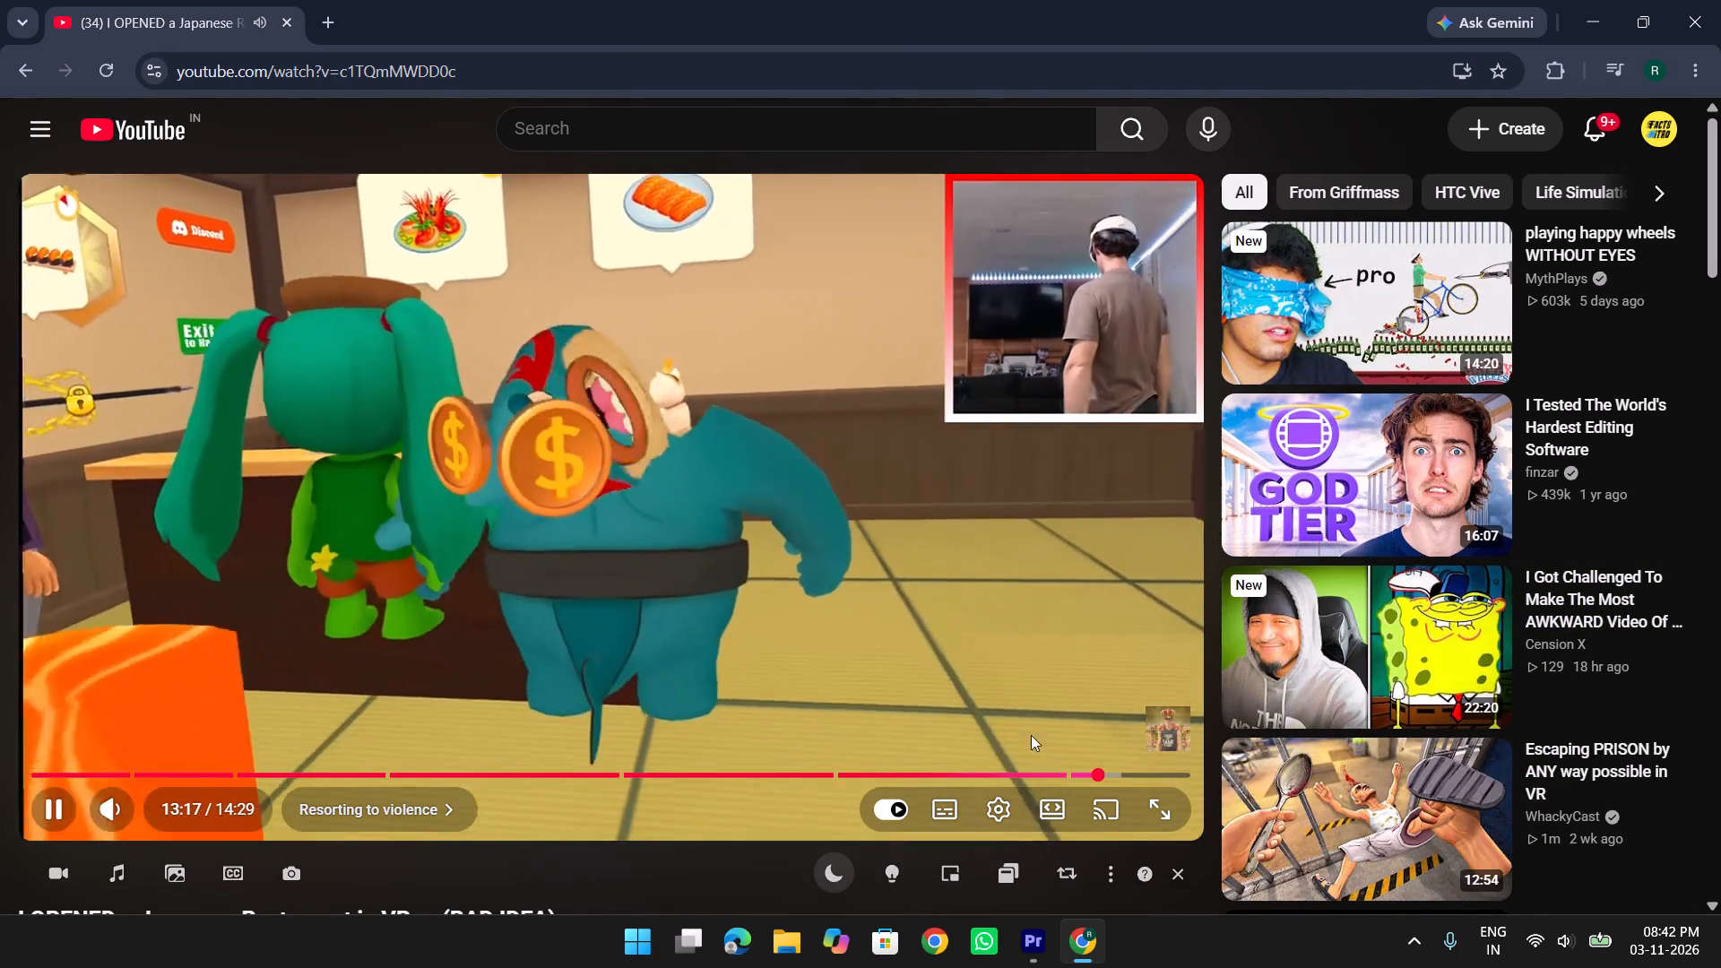
pyautogui.click(985, 769)
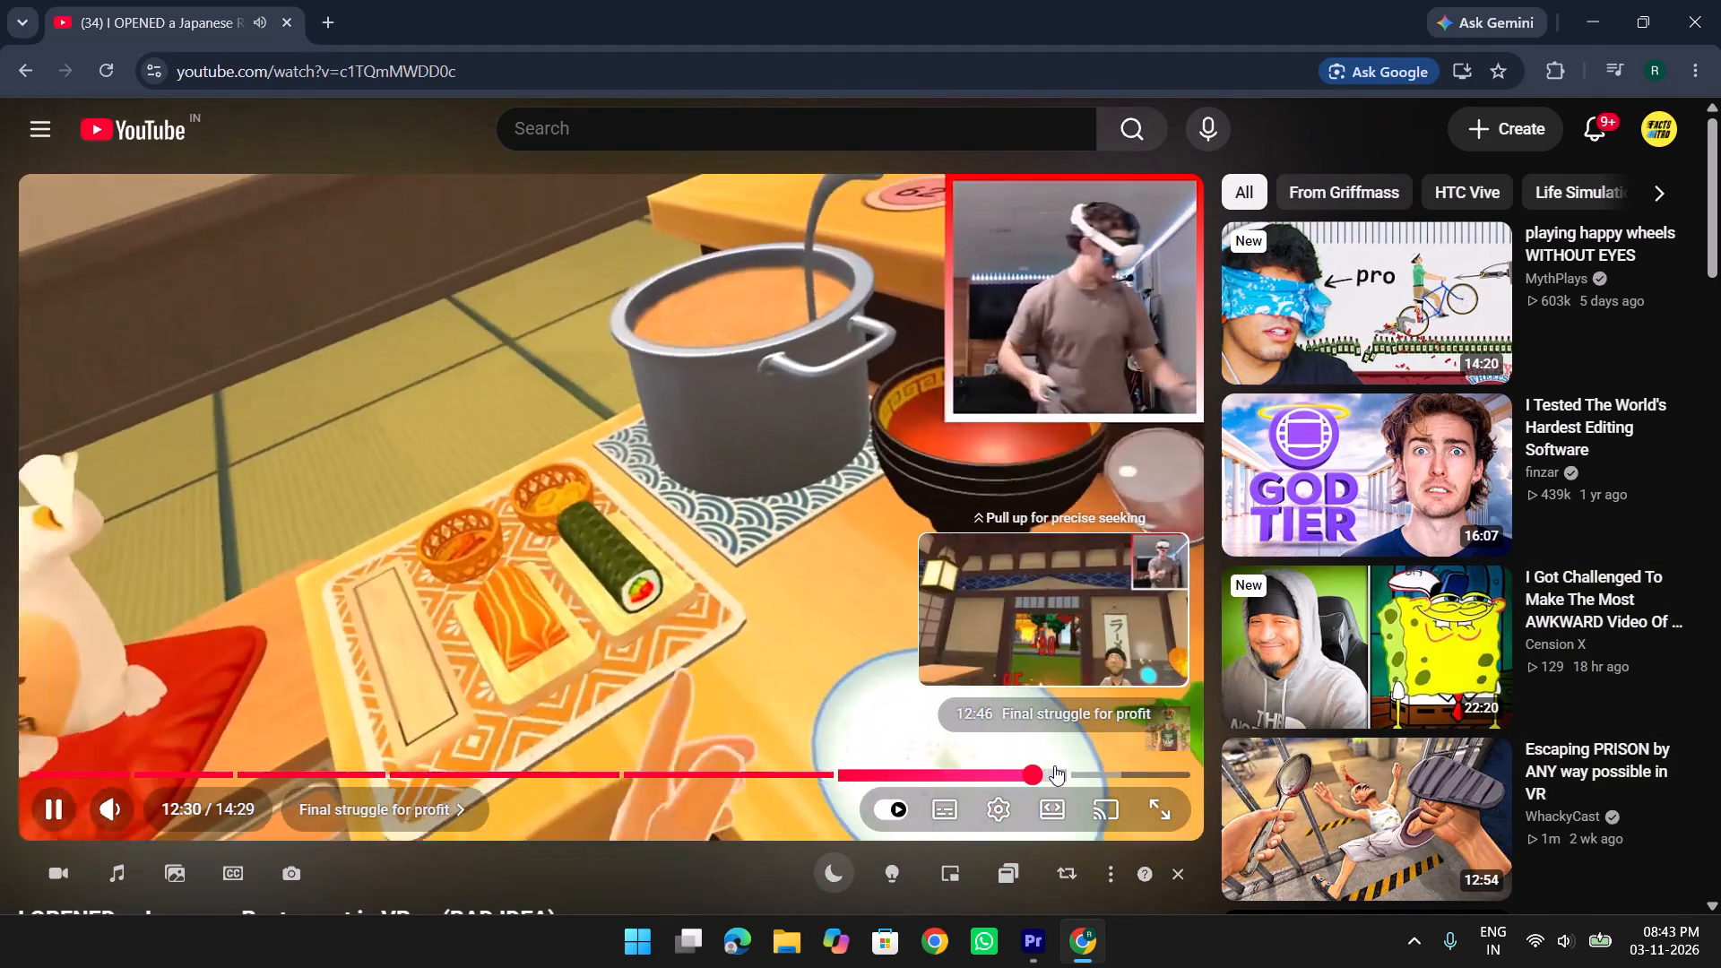
pyautogui.press('Right')
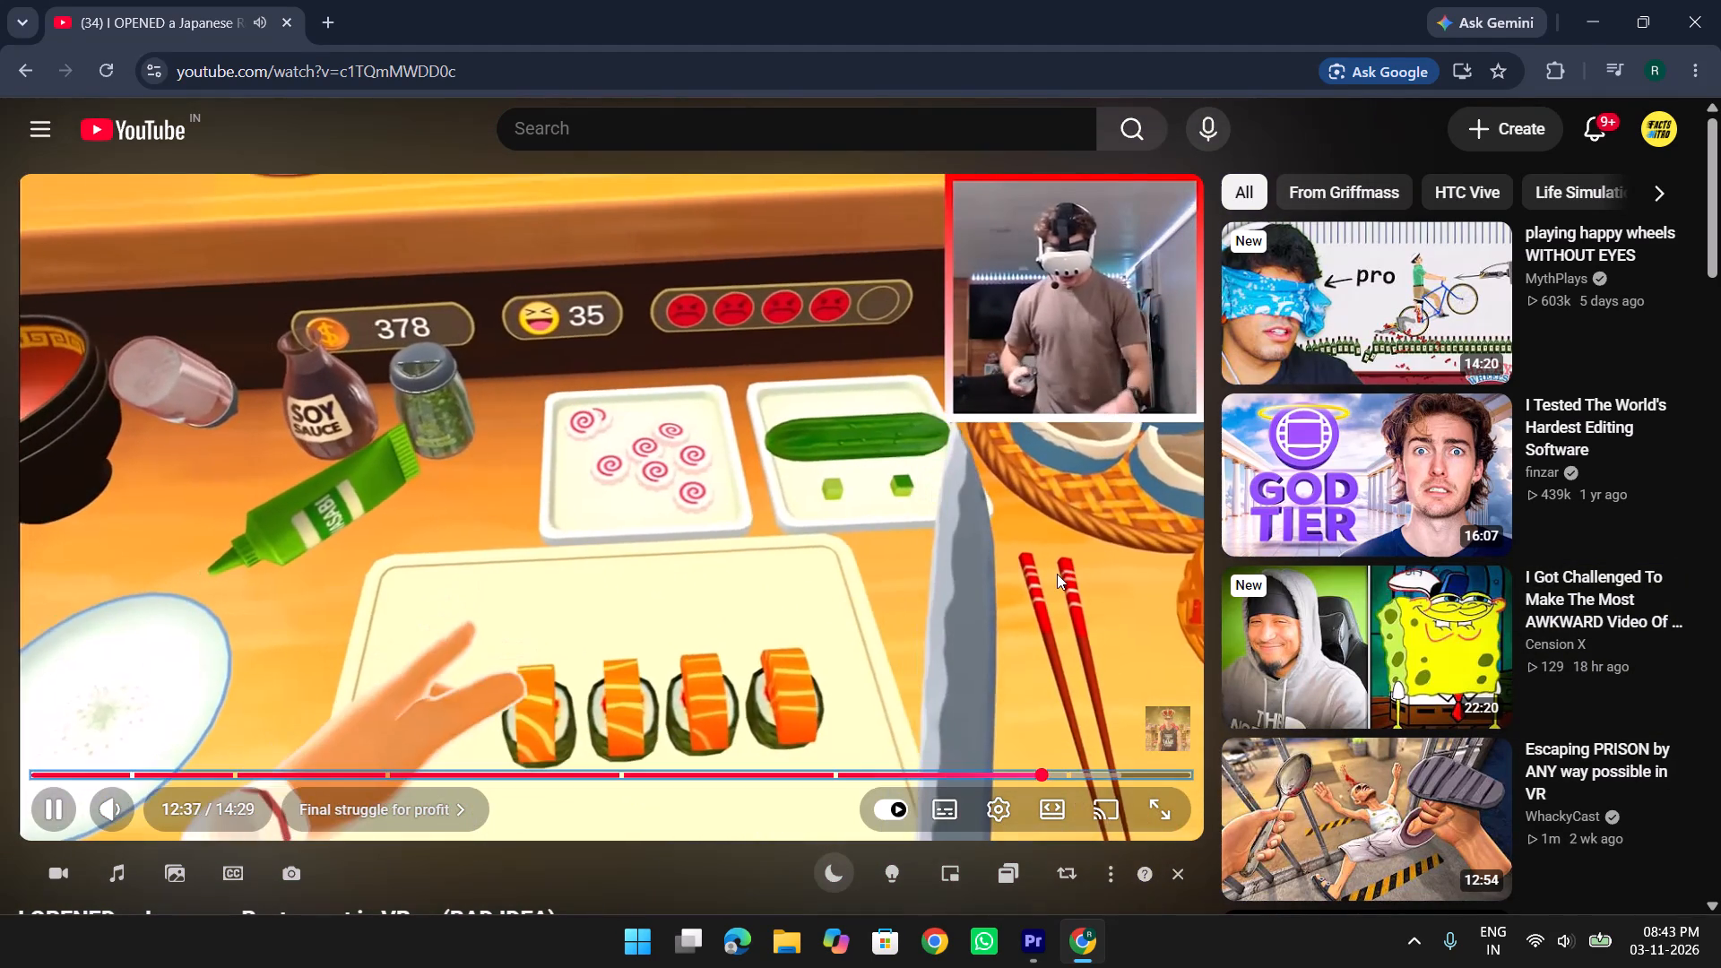
pyautogui.press('Right')
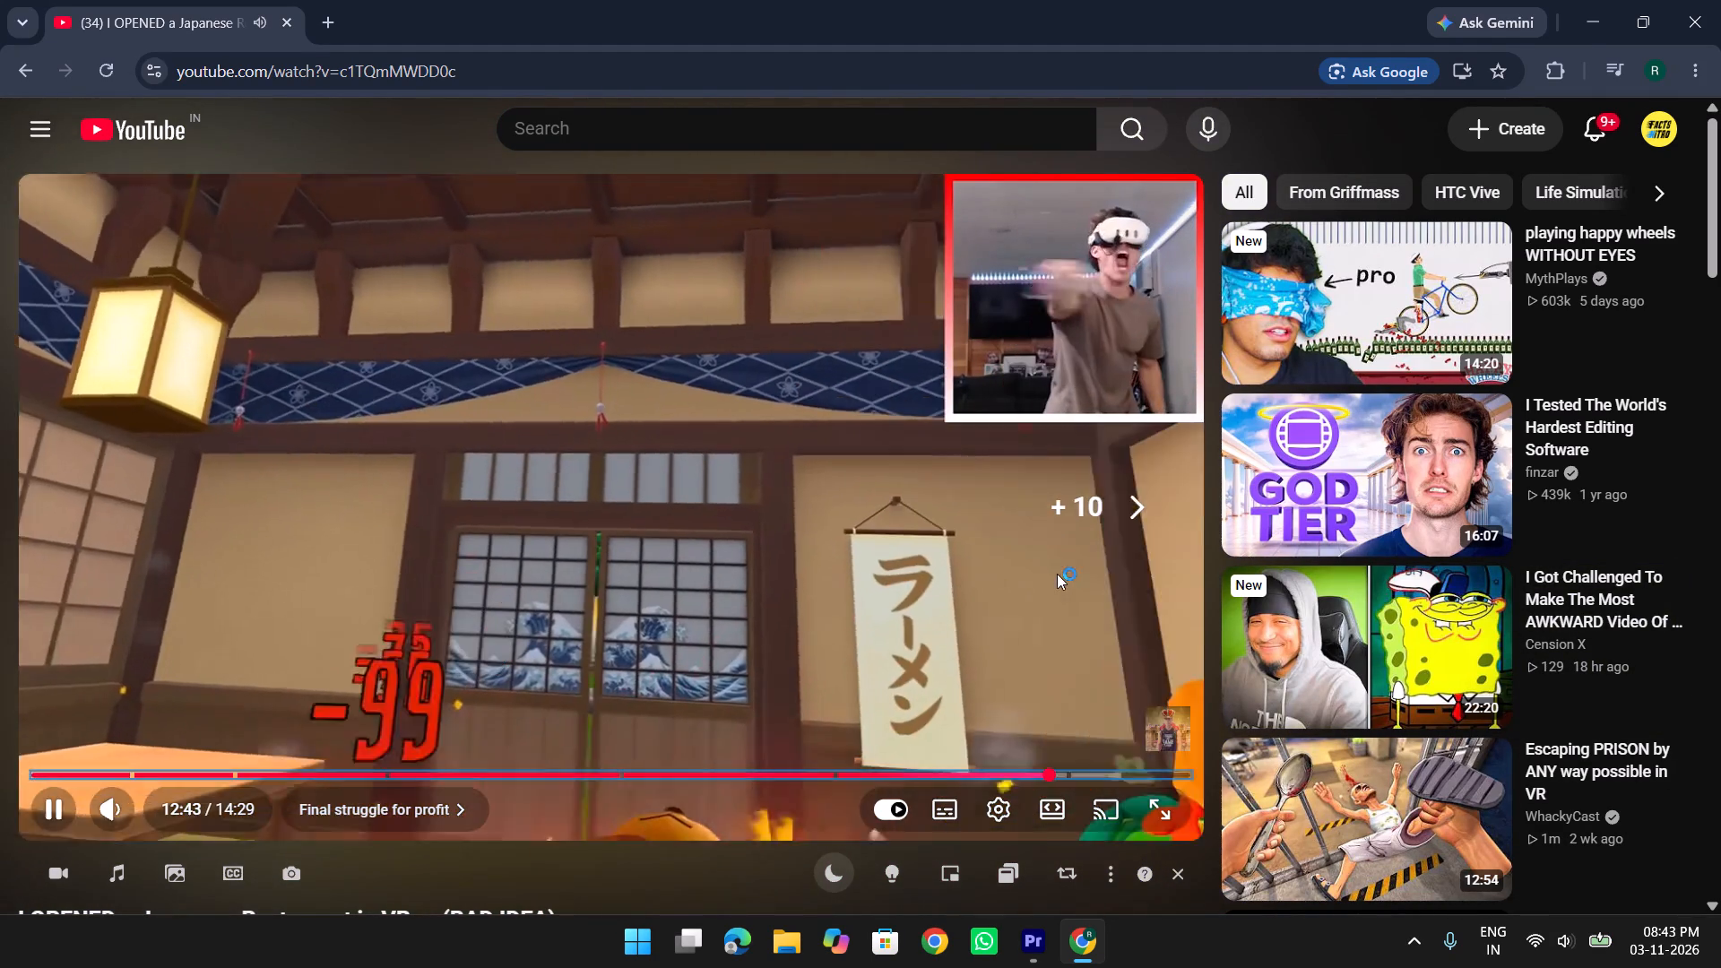
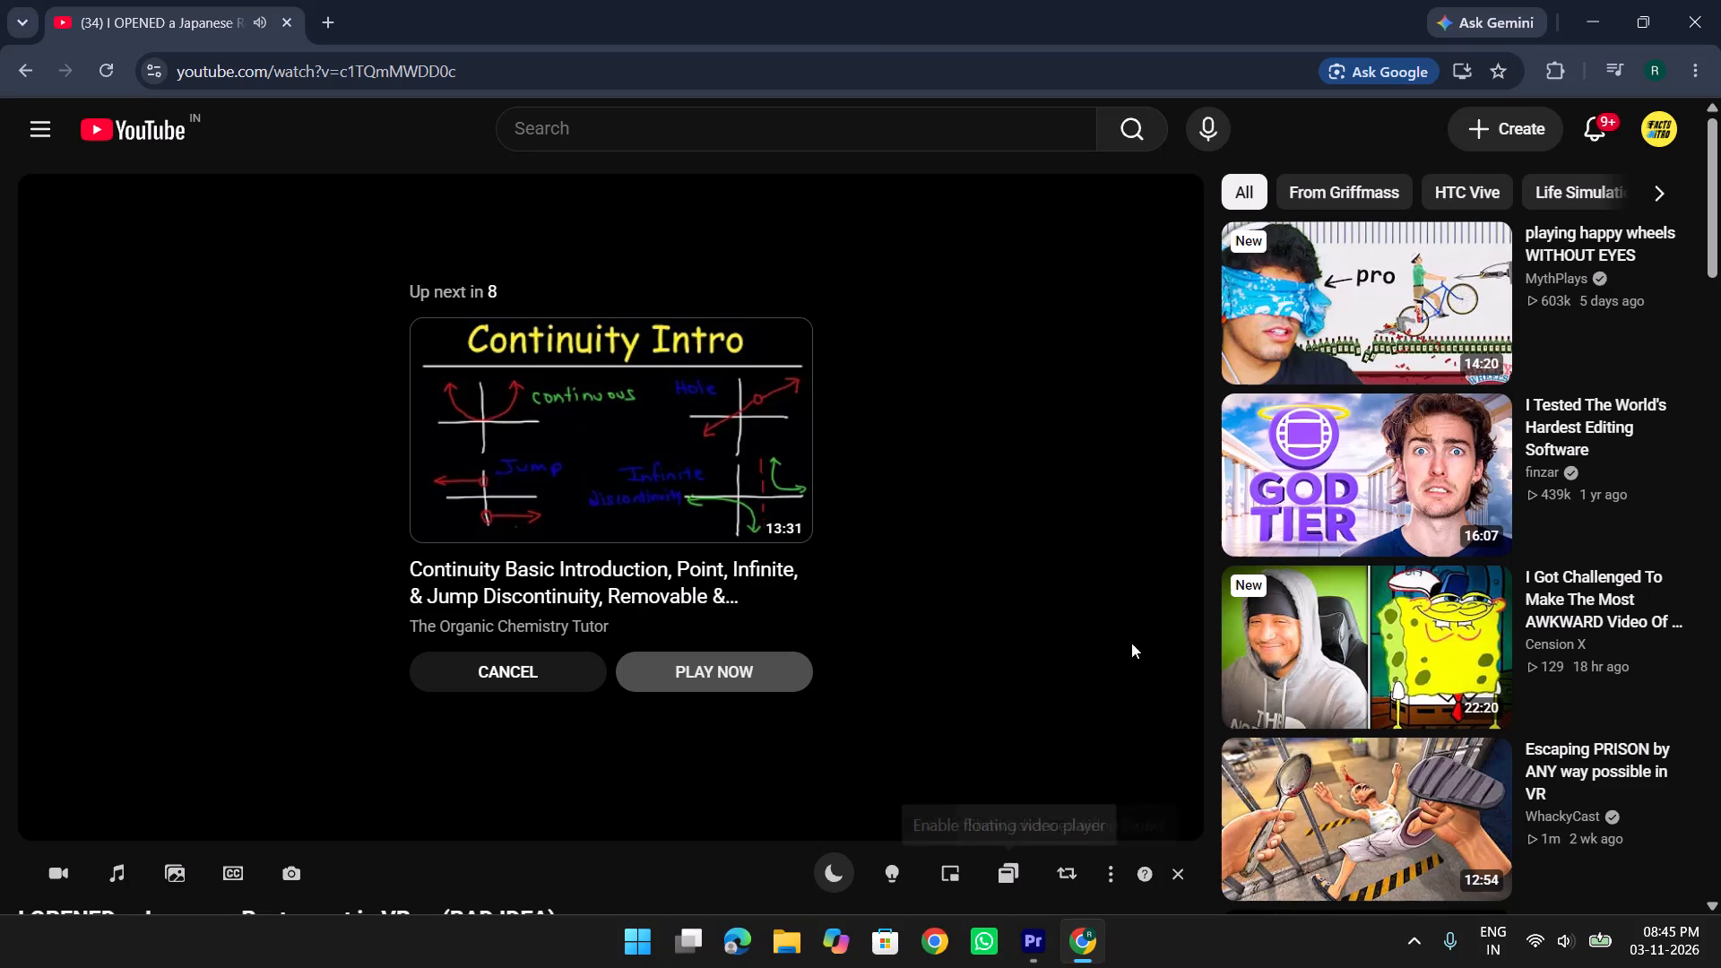
# Switch to Premiere Pro and play through the Main sequence from about 00:11:29 to 00:11:40, examining the webcam and gameplay segments.
pyautogui.click(1059, 545)
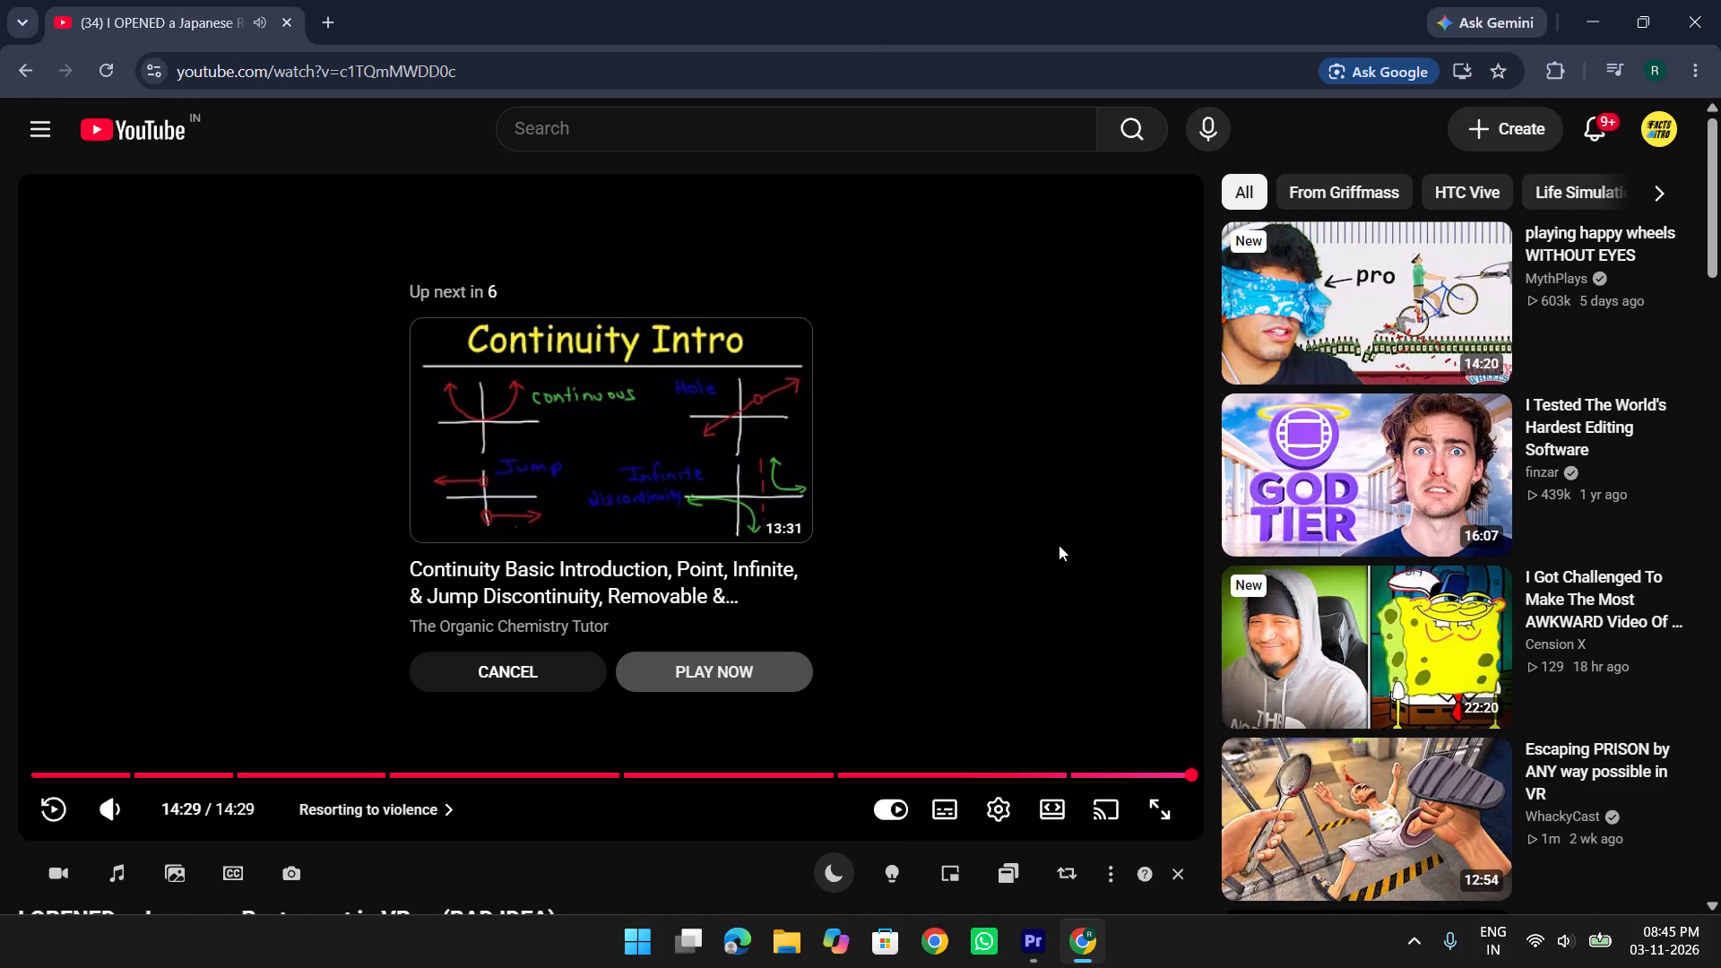
pyautogui.hotkey('alt', 'Tab')
pyautogui.scroll(-4, 1330, 563)
pyautogui.moveTo(1155, 547); pyautogui.dragTo(1156, 547)
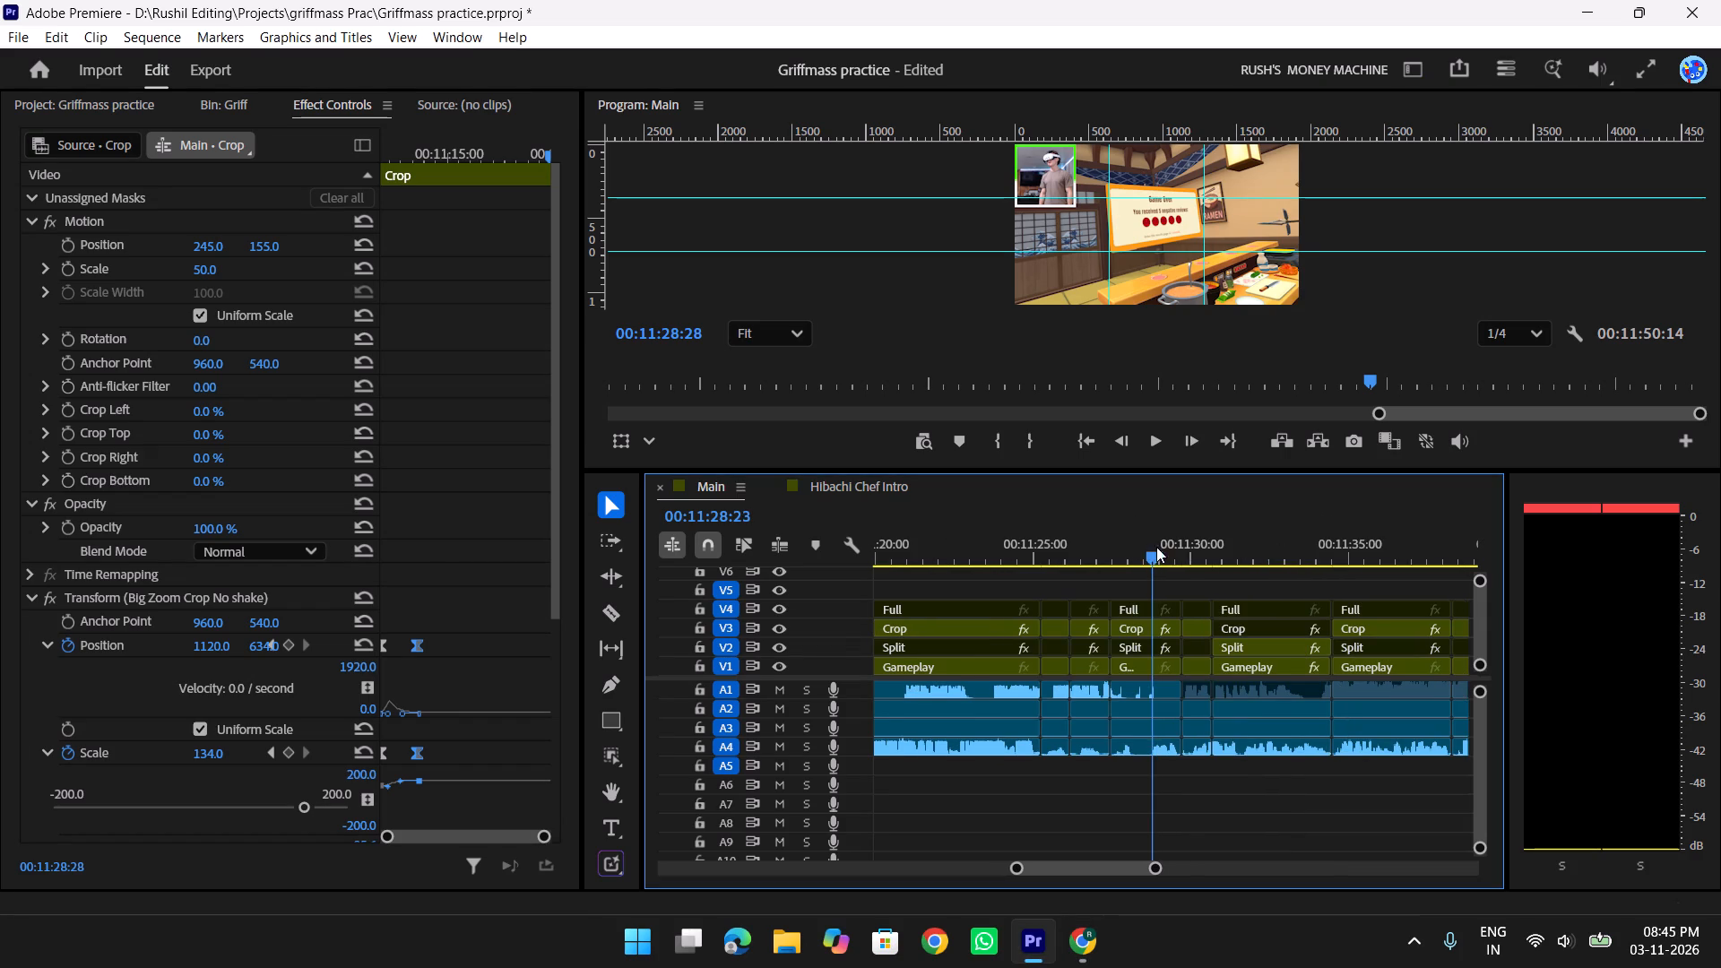
pyautogui.moveTo(1156, 547); pyautogui.dragTo(1188, 549)
pyautogui.press('space')
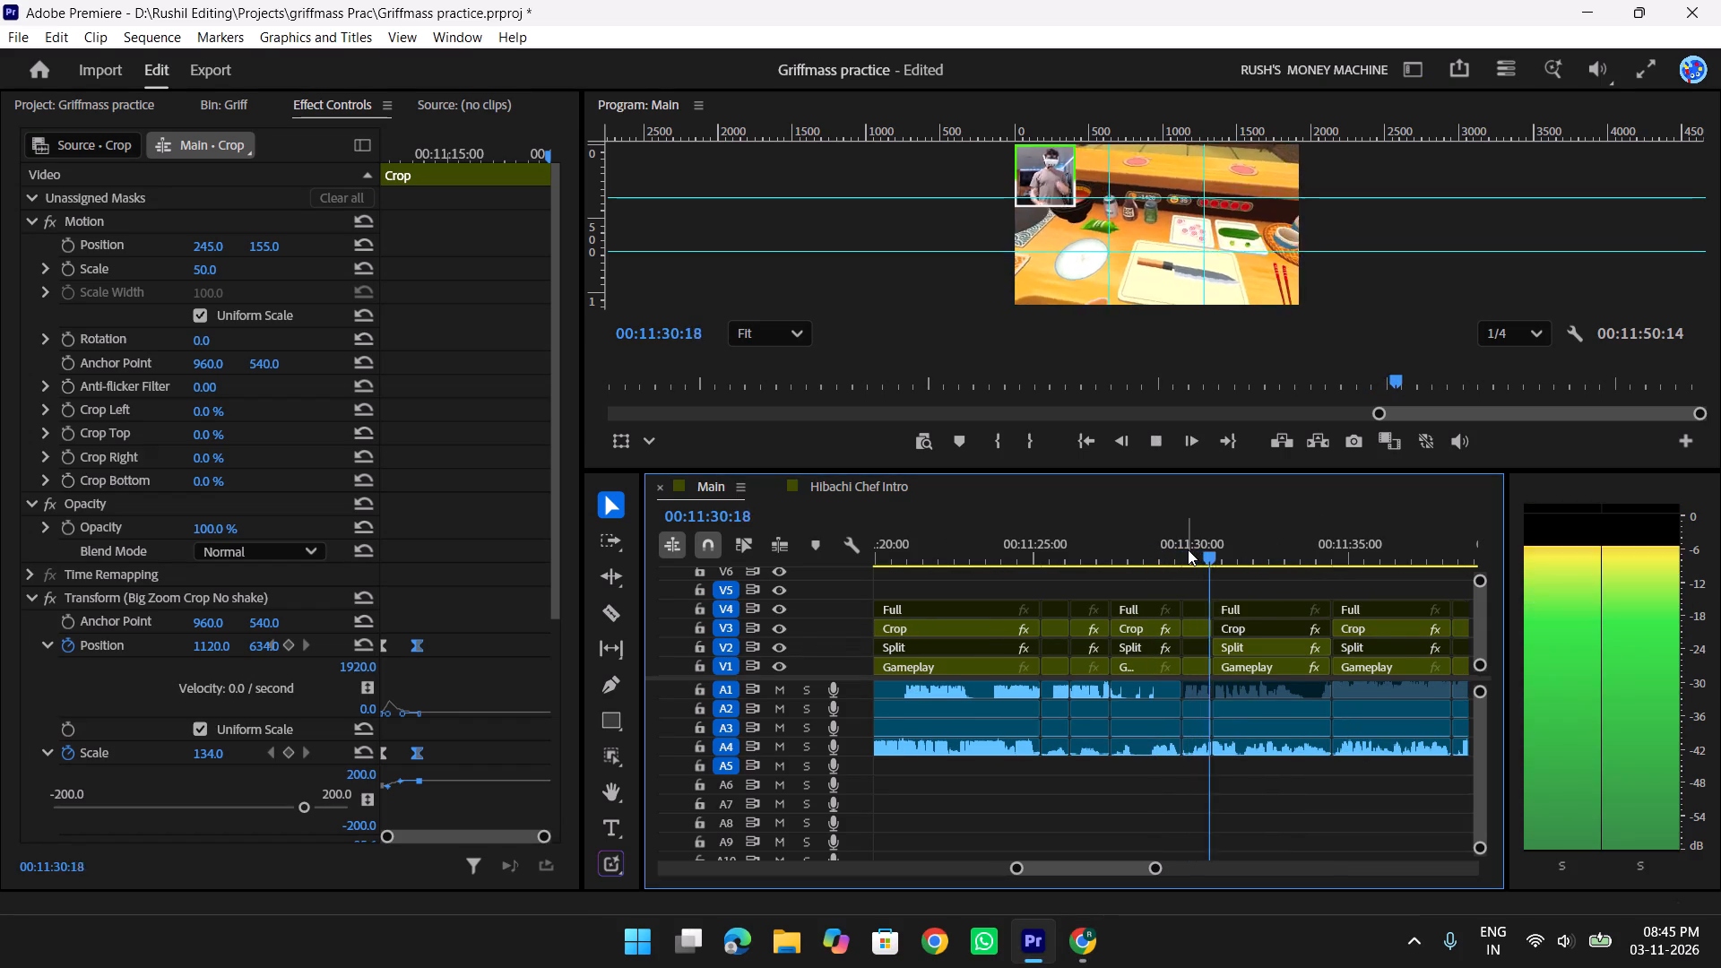
pyautogui.scroll(-3, 1188, 549)
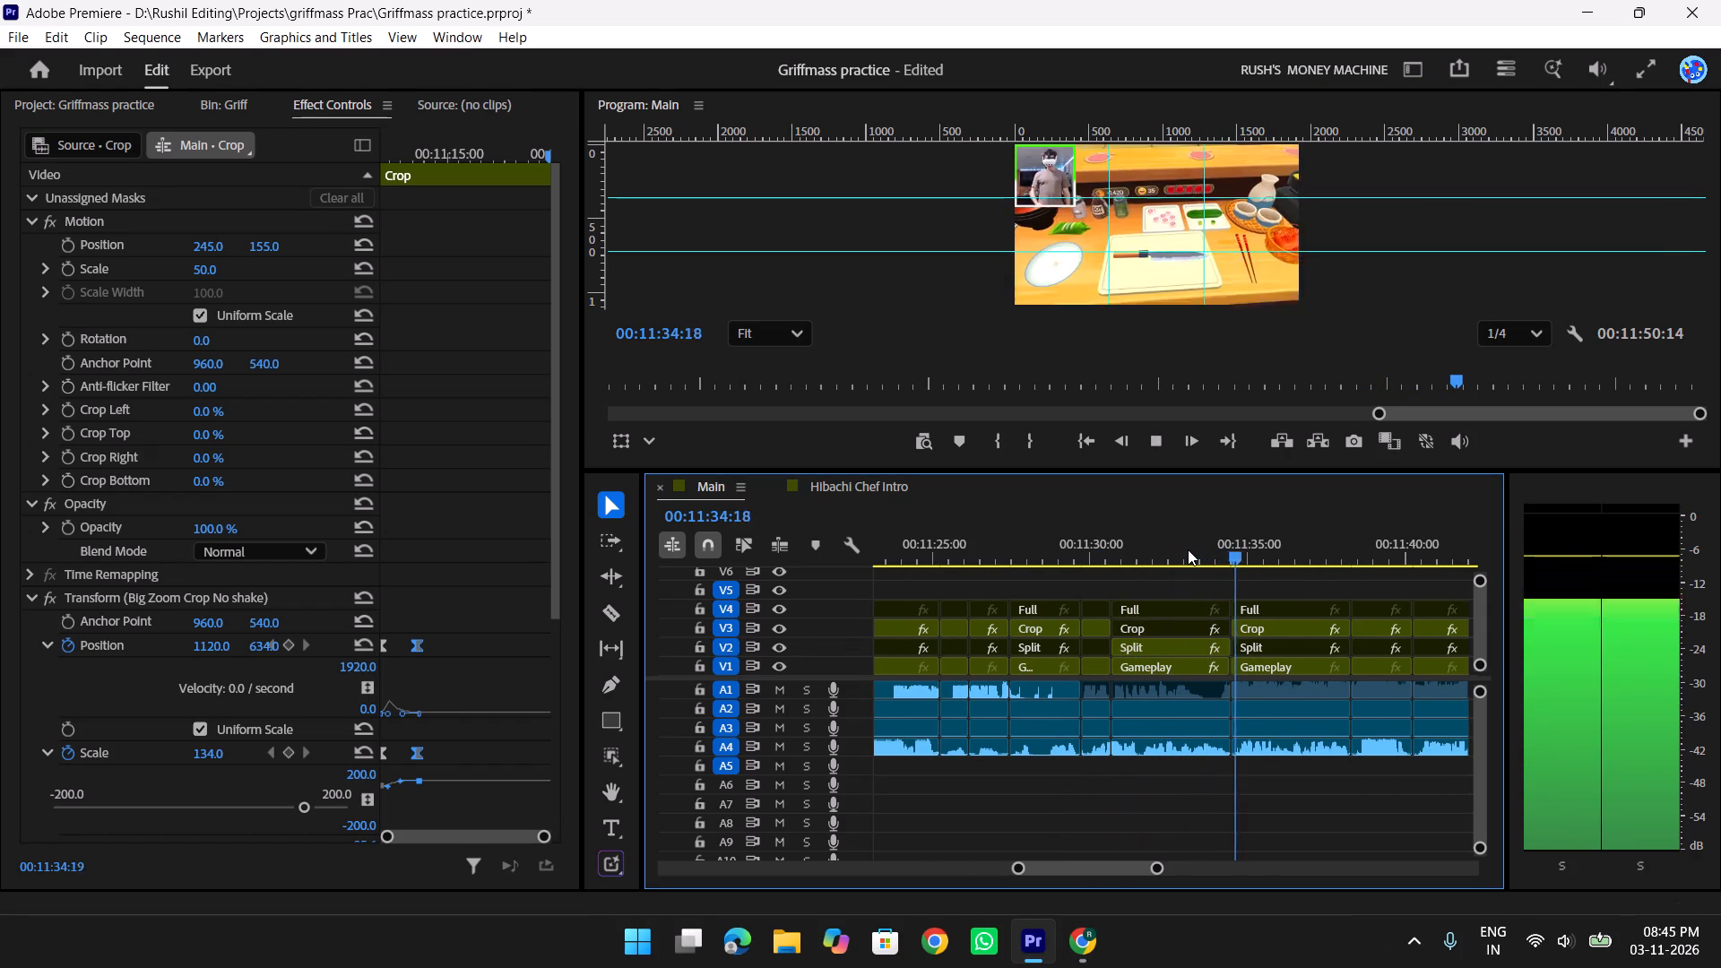
pyautogui.scroll(-4, 1188, 549)
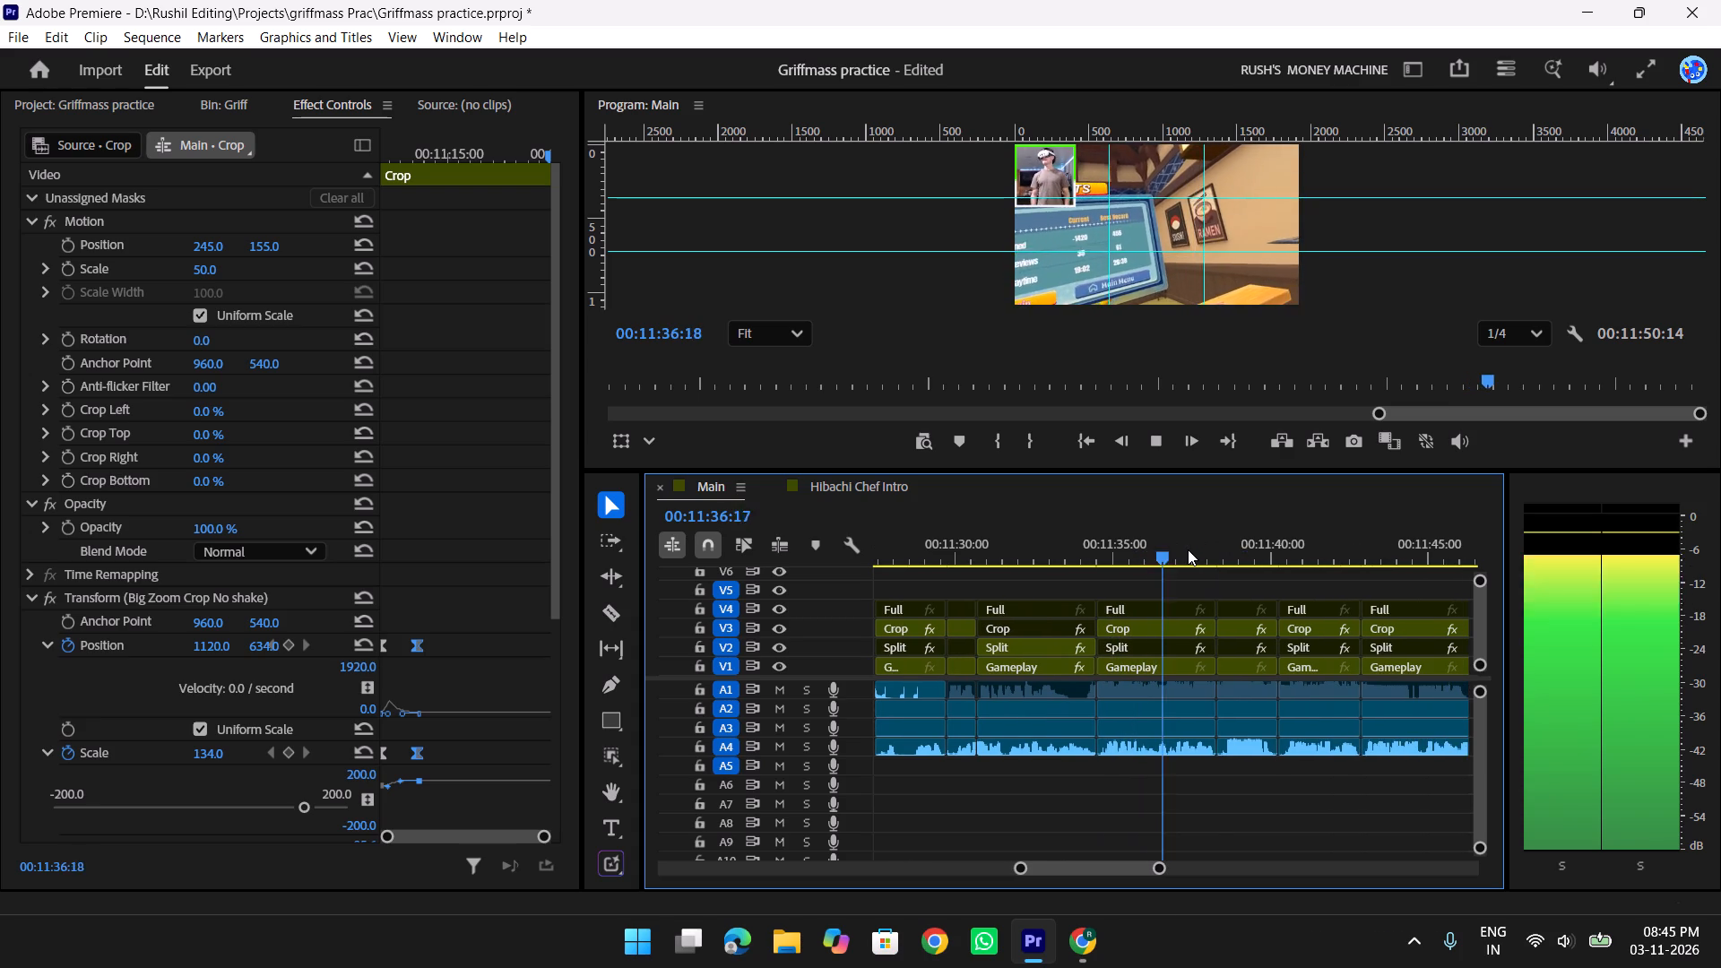
pyautogui.scroll(-2, 1188, 549)
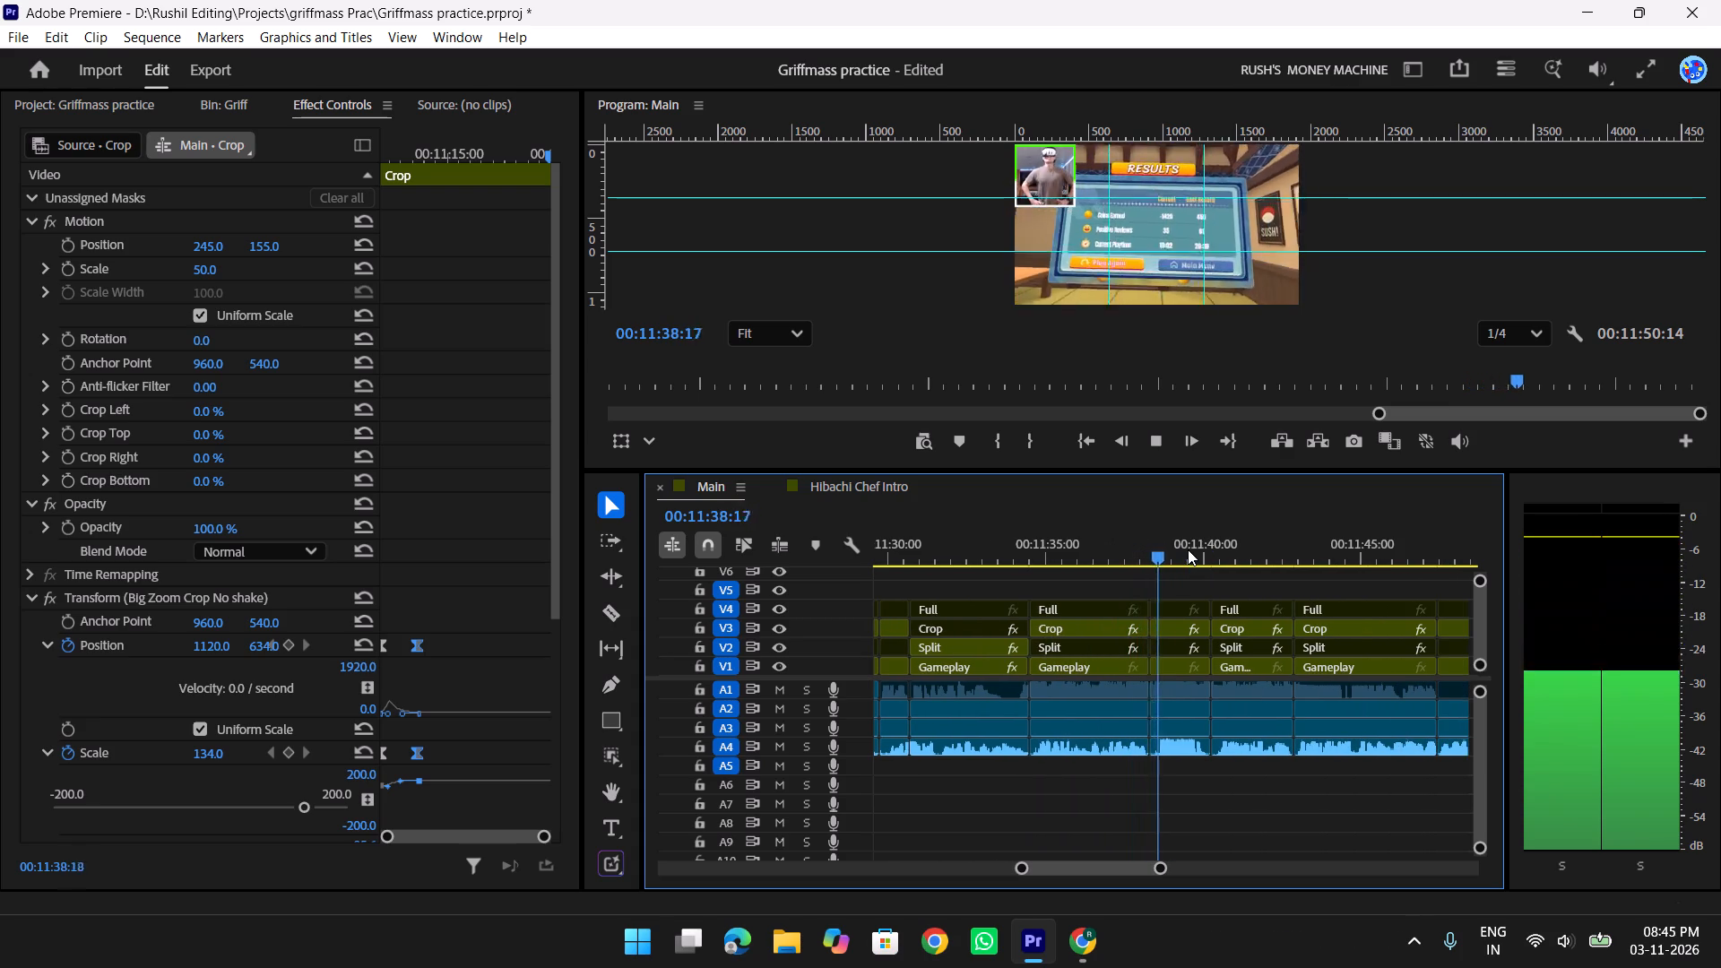
pyautogui.press('space')
# For the short segment around 00:11:39, disable the Crop clip on V3 and enable the Full clip on V4.
pyautogui.click(1172, 630)
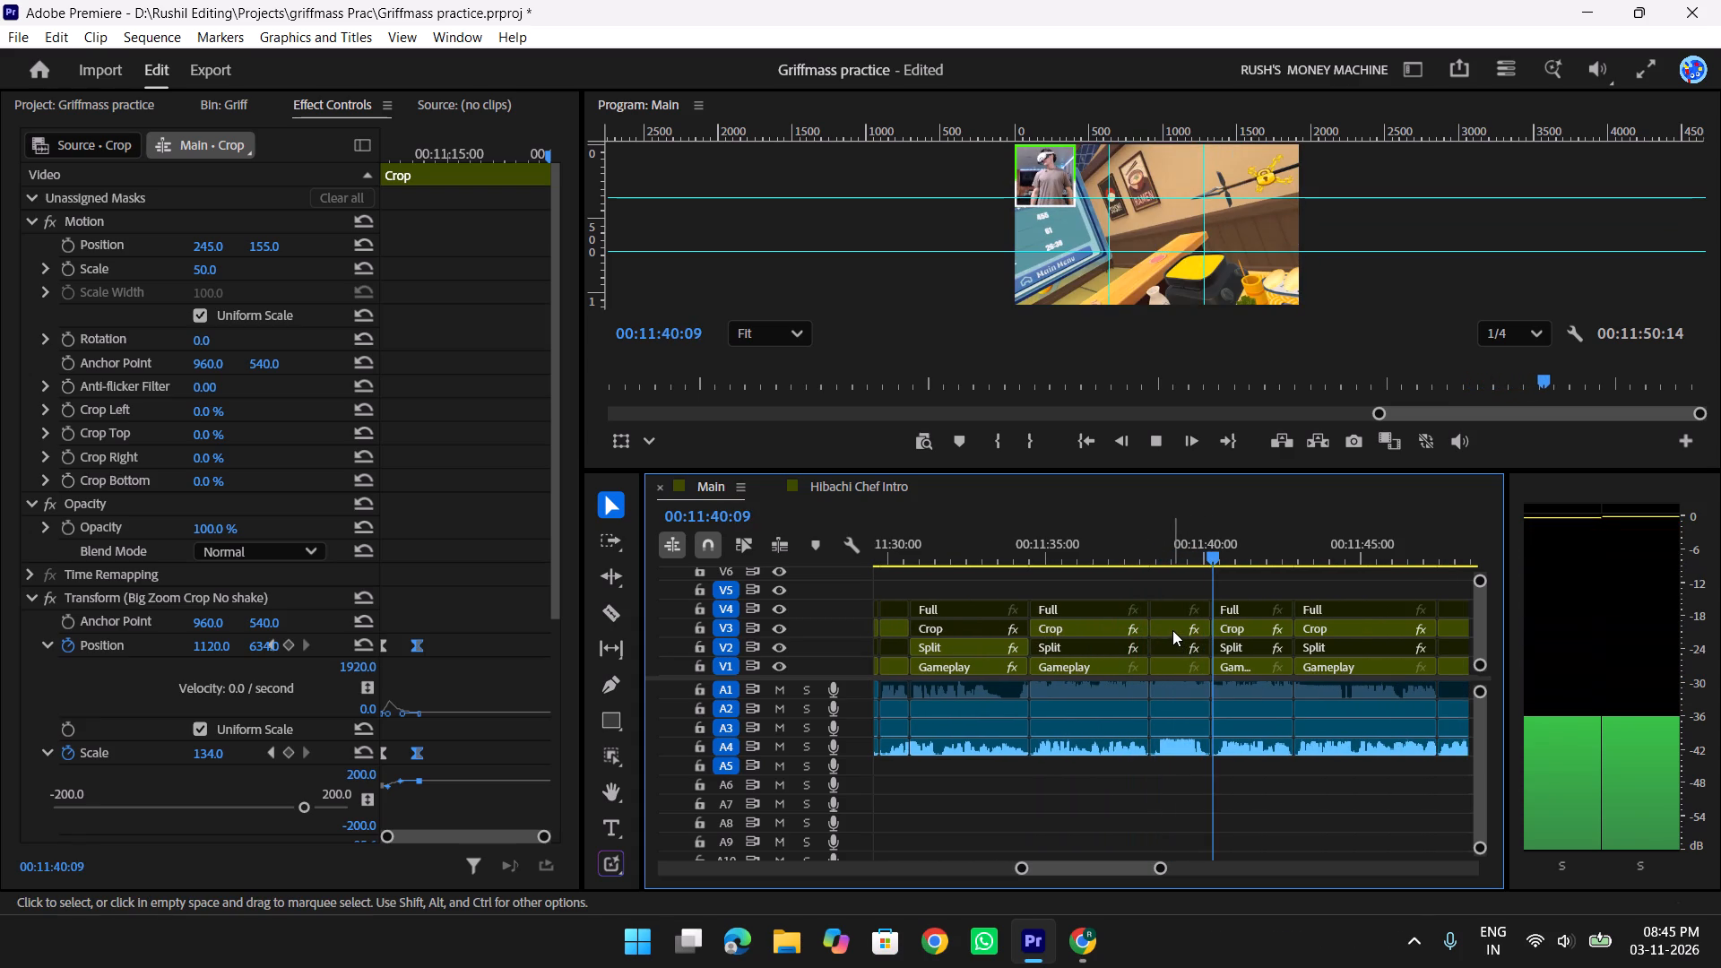
pyautogui.press('r')
pyautogui.click(1179, 607)
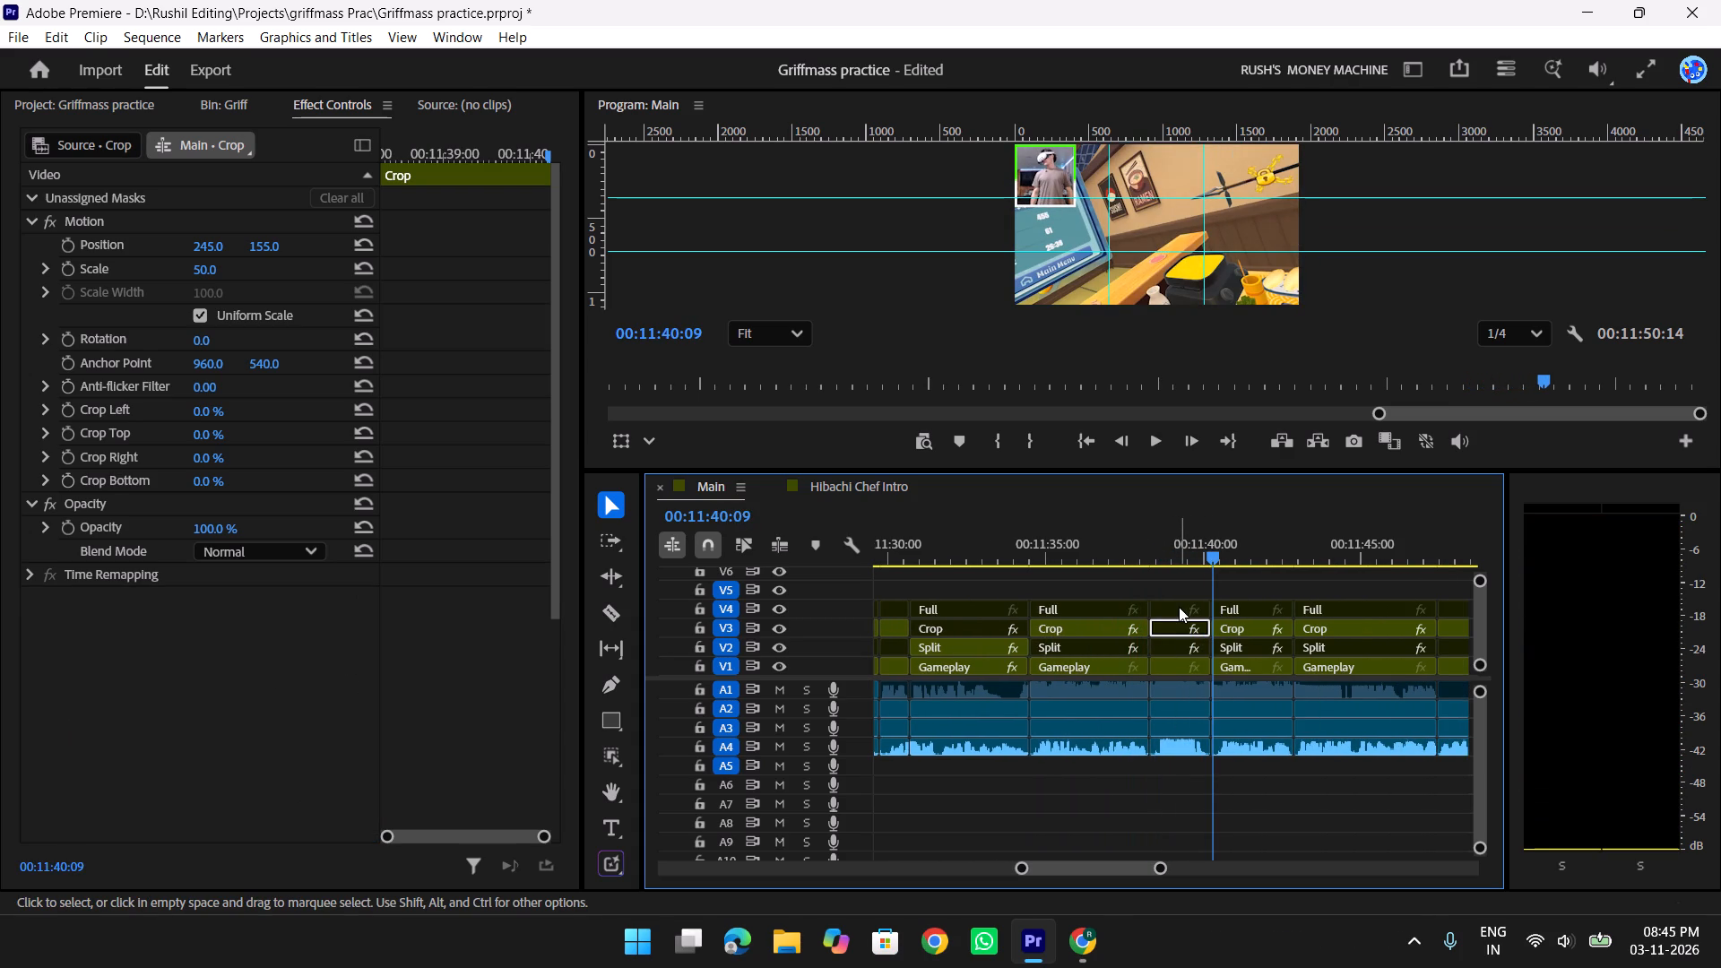
pyautogui.press('r')
# Switch to Chrome, pause the playing YouTube video, and return to Premiere Pro.
pyautogui.hotkey('alt', 'Tab')
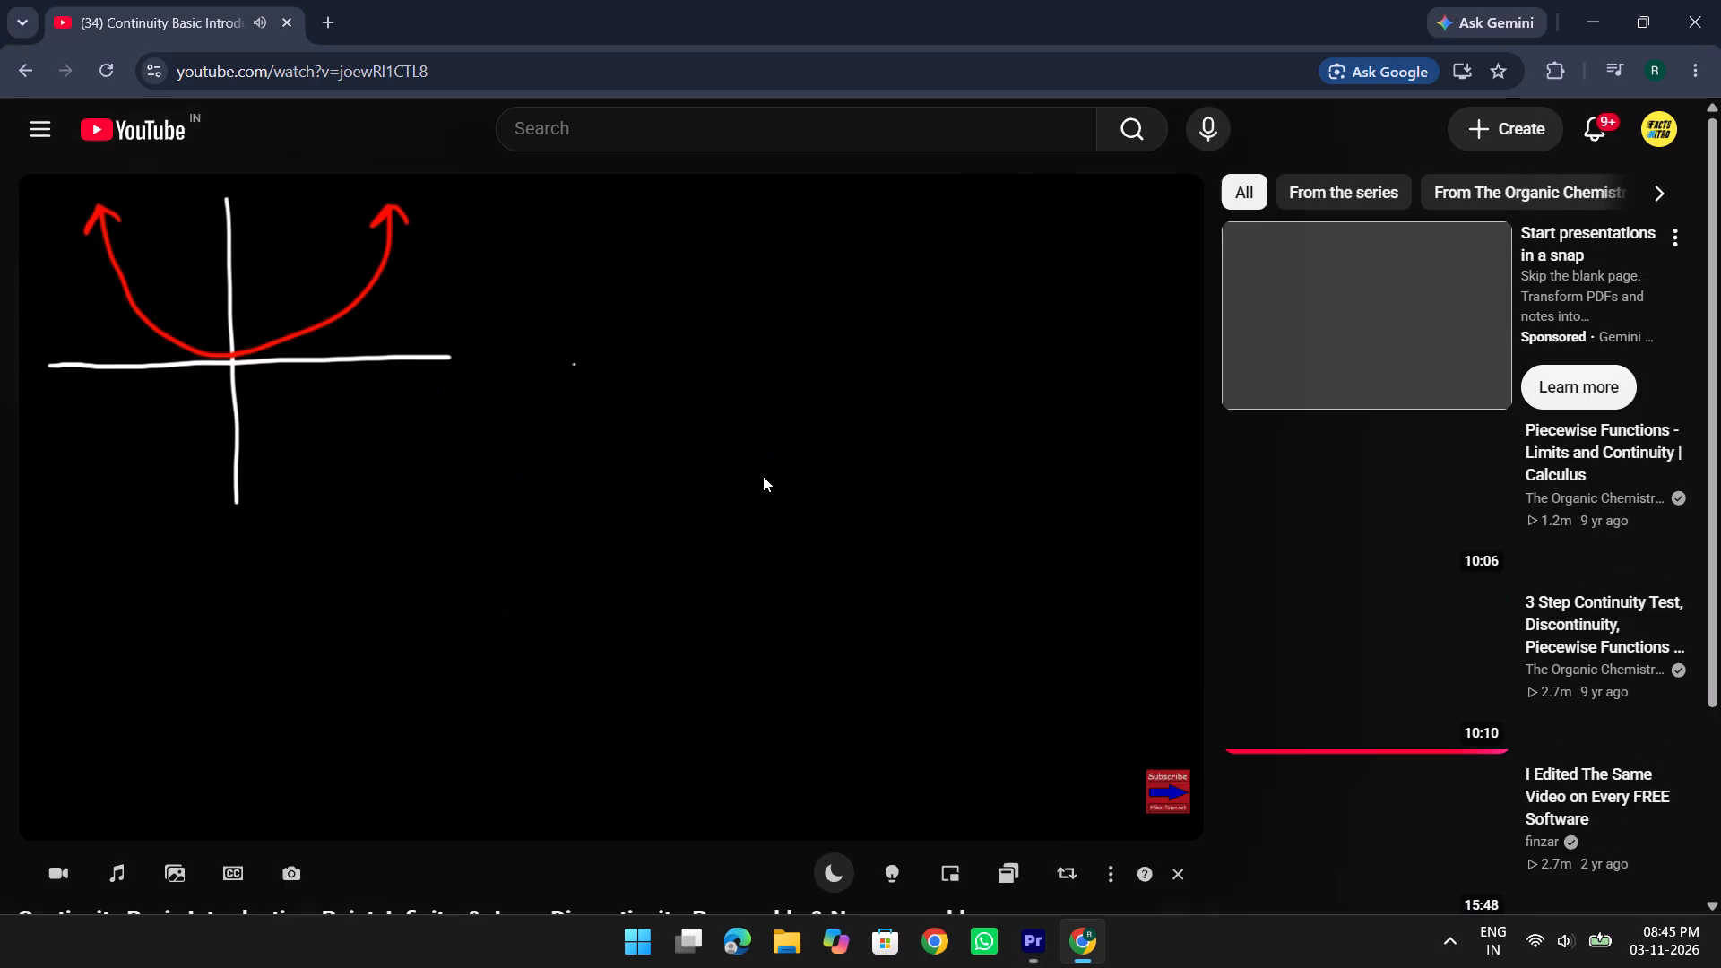
pyautogui.click(757, 474)
pyautogui.hotkey('alt', 'Tab')
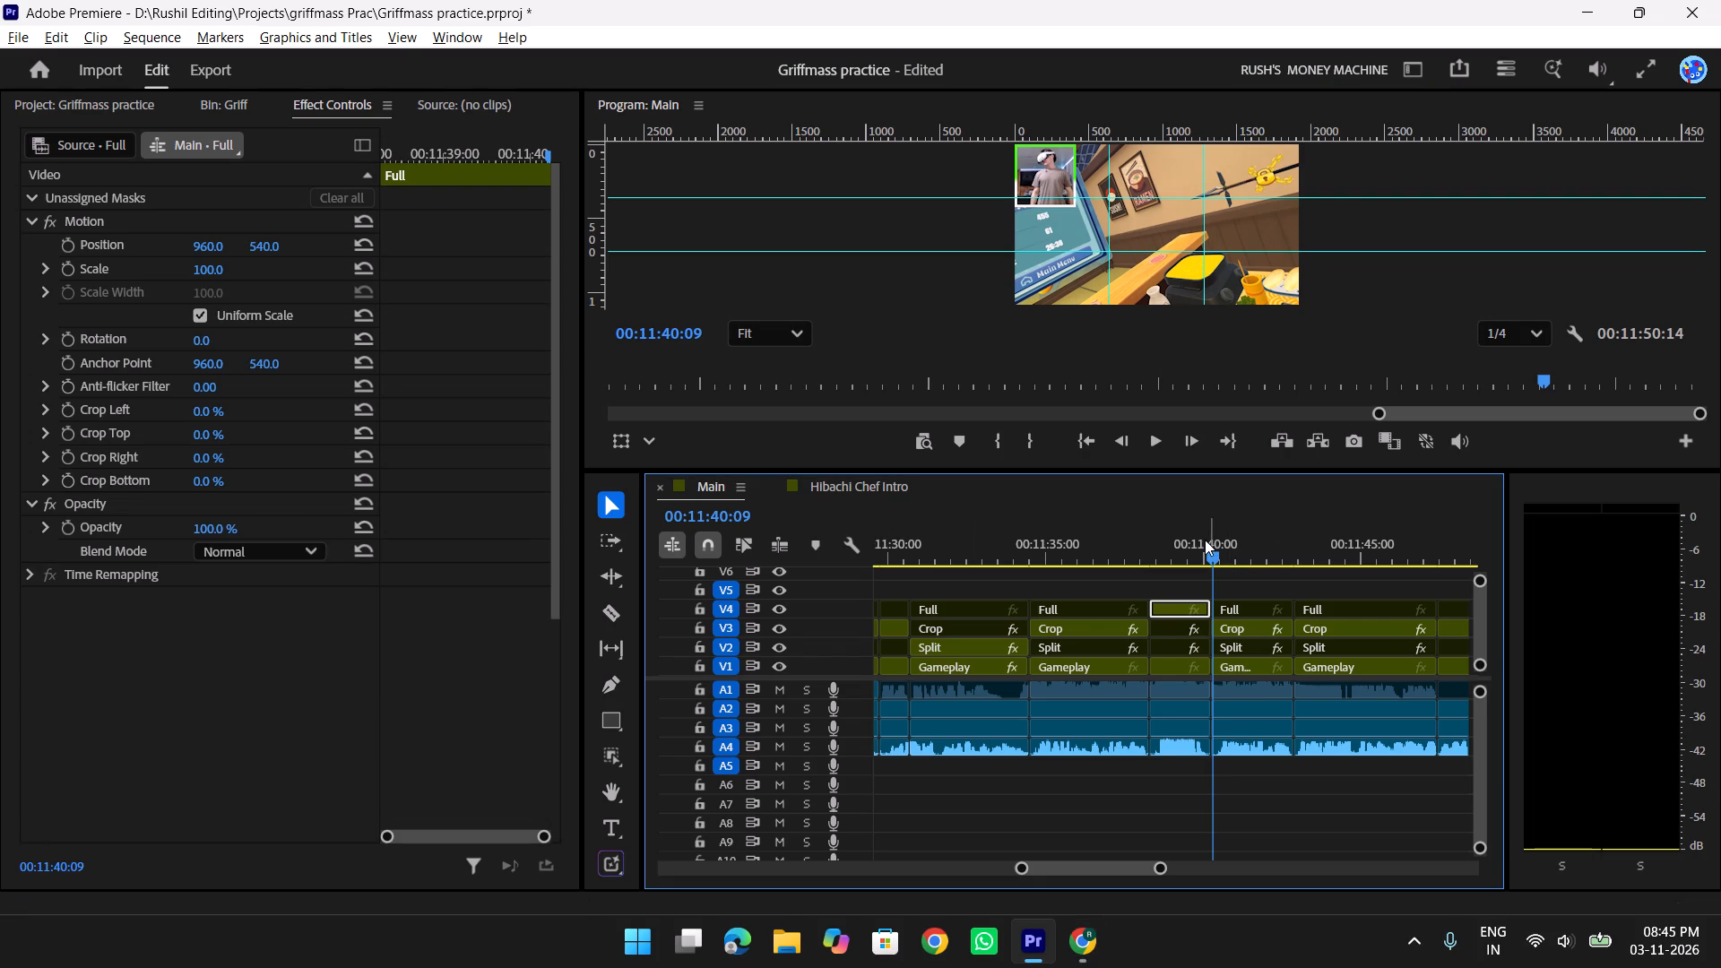
# Reframe the Full clip around 00:11:39 closer on the face with Scale 151 and Position 941, 341.
pyautogui.moveTo(1165, 544); pyautogui.dragTo(1180, 544)
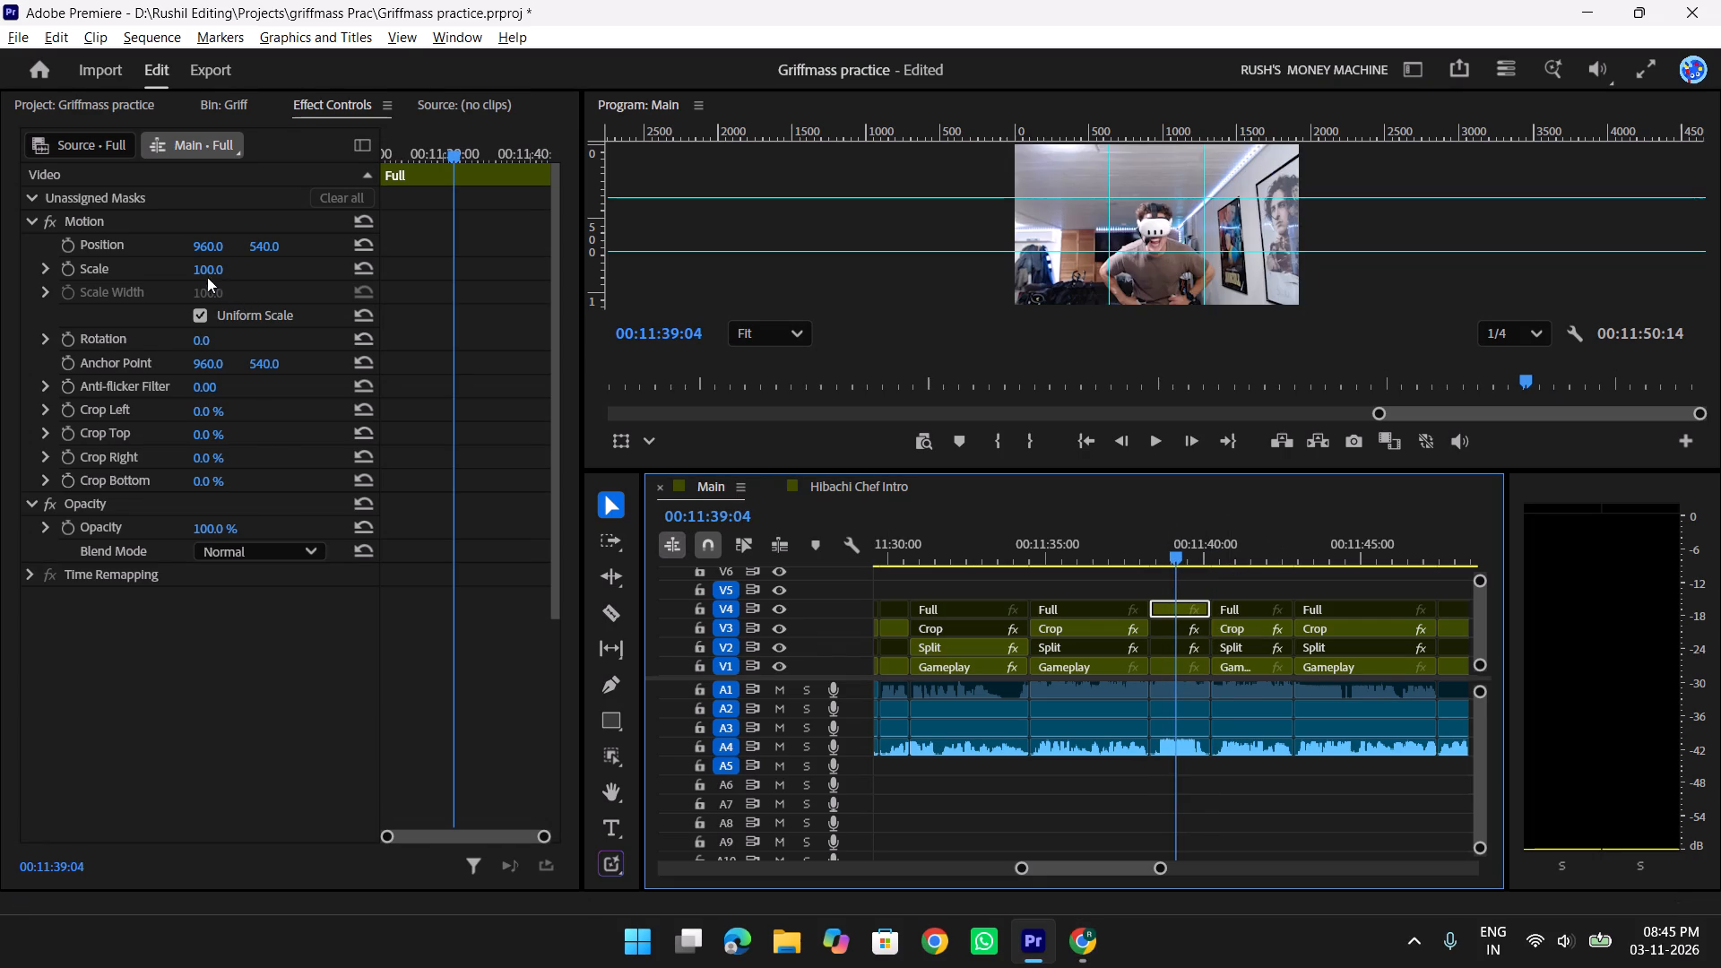
pyautogui.moveTo(201, 273); pyautogui.dragTo(261, 276)
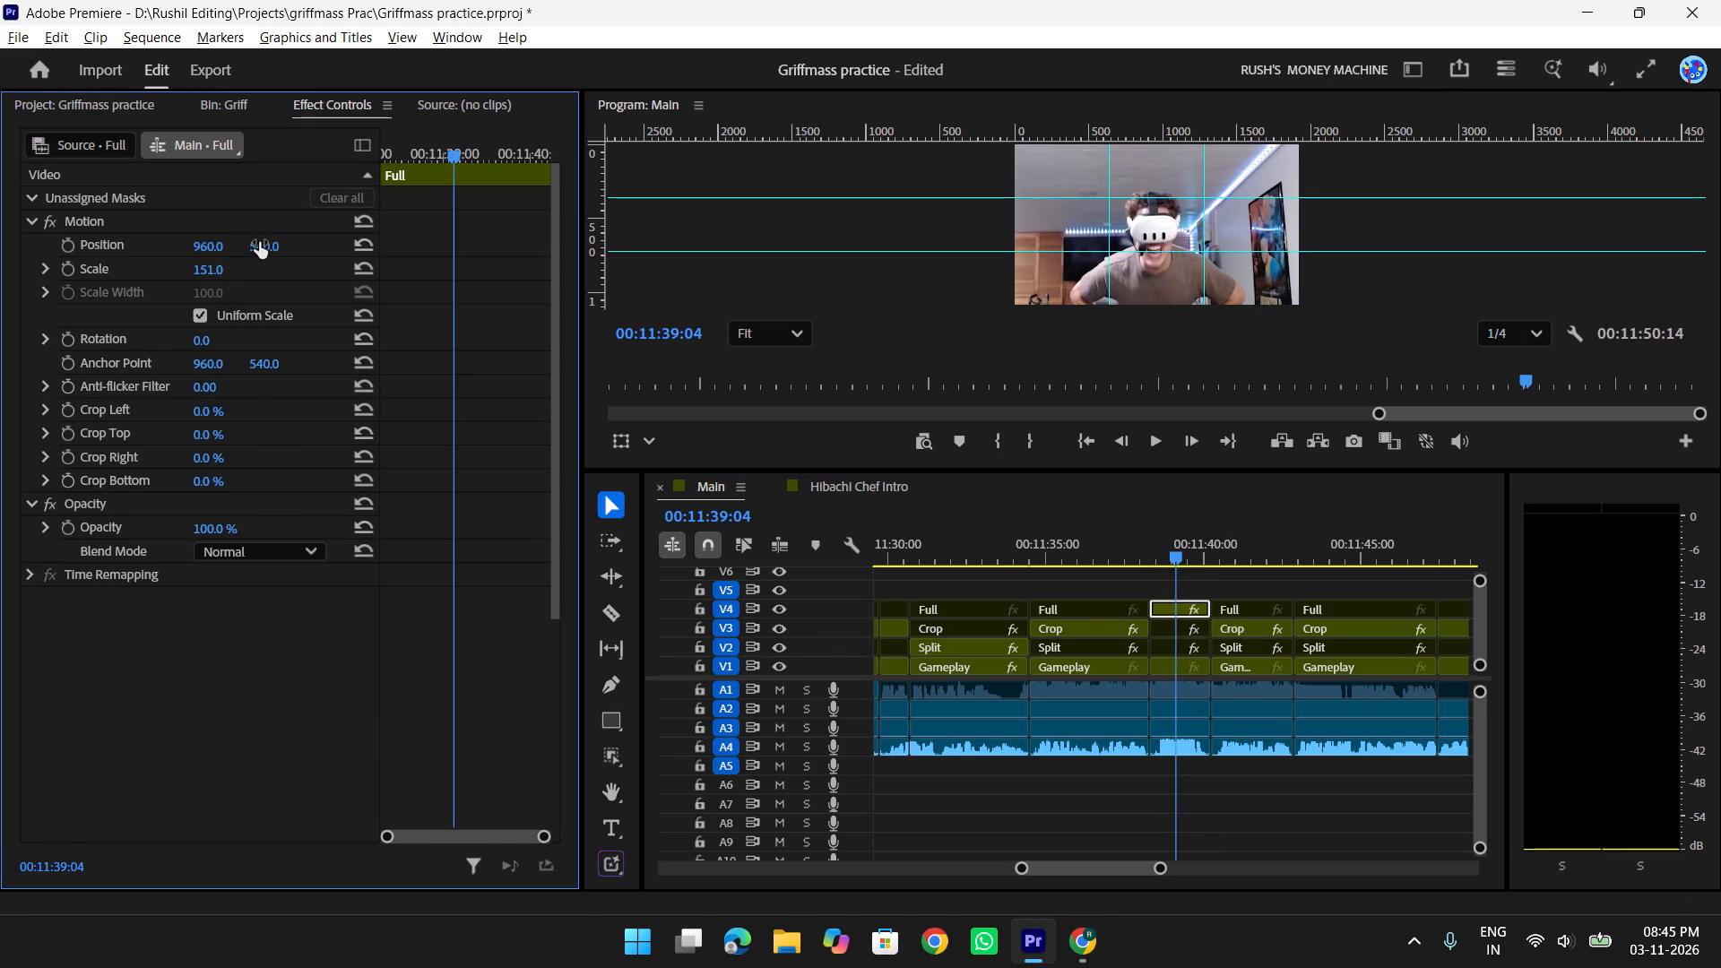
pyautogui.moveTo(259, 242); pyautogui.dragTo(299, 247)
pyautogui.moveTo(206, 244); pyautogui.dragTo(188, 247)
# Play the sequence from about 00:11:36 to its end to review the enlarged face shot and the remaining segments.
pyautogui.moveTo(1169, 540); pyautogui.dragTo(1096, 537)
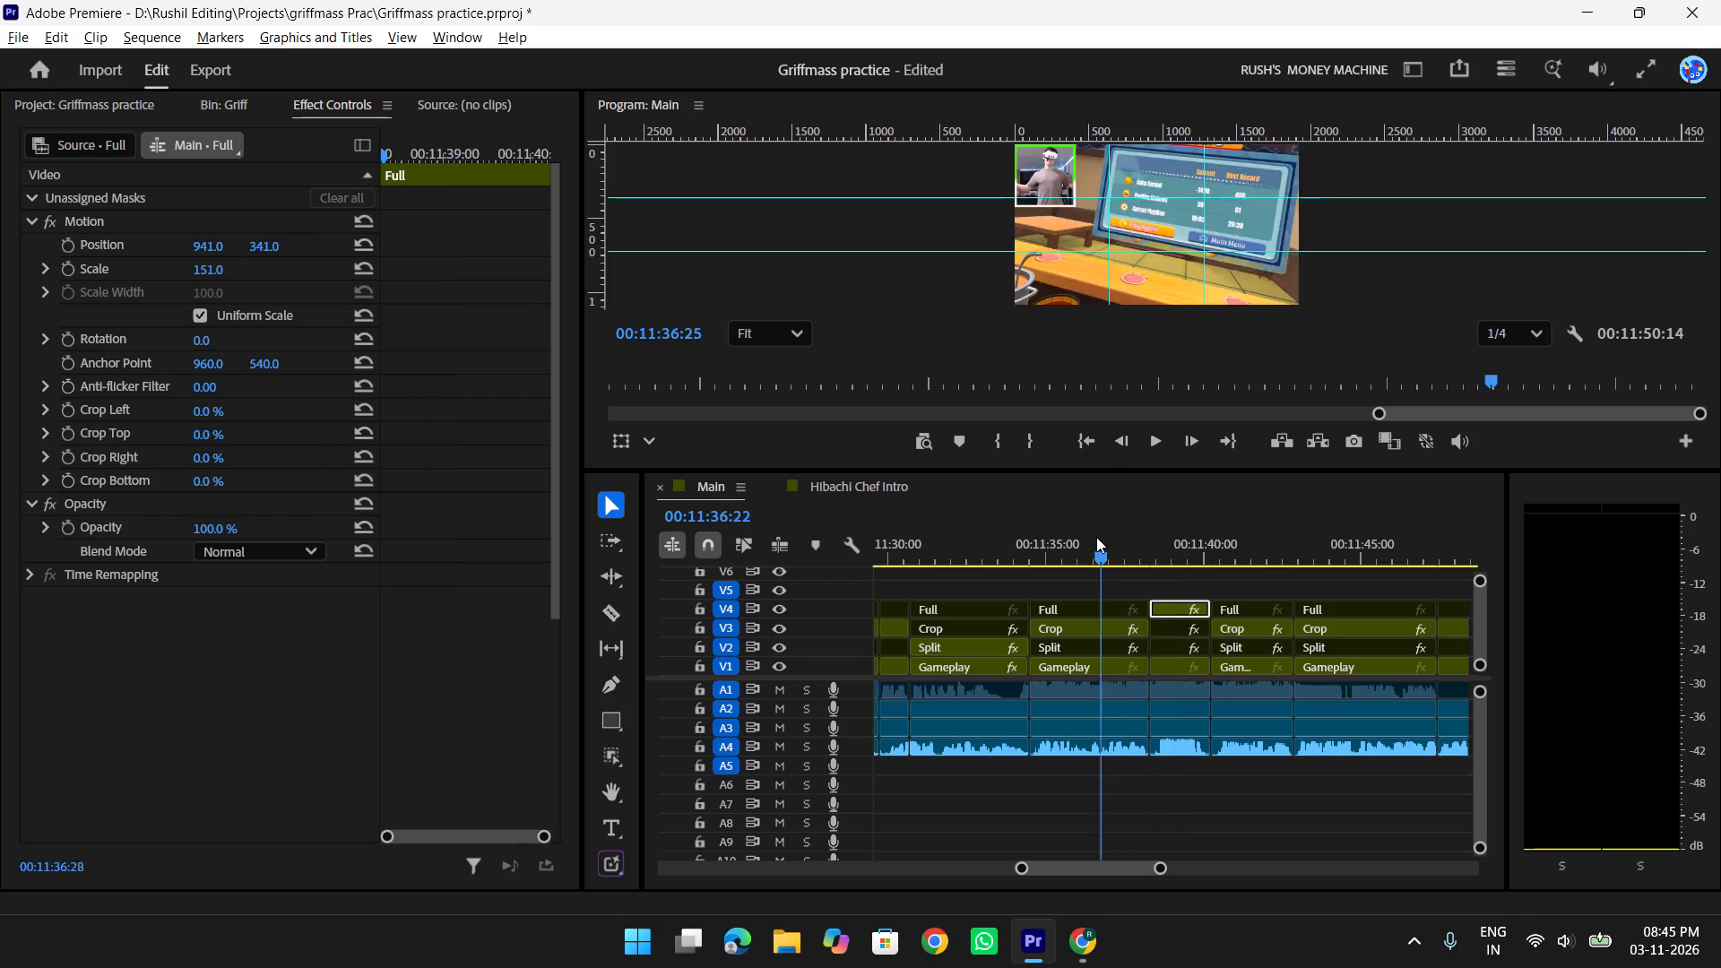
pyautogui.moveTo(1096, 537); pyautogui.dragTo(1092, 539)
pyautogui.press('space')
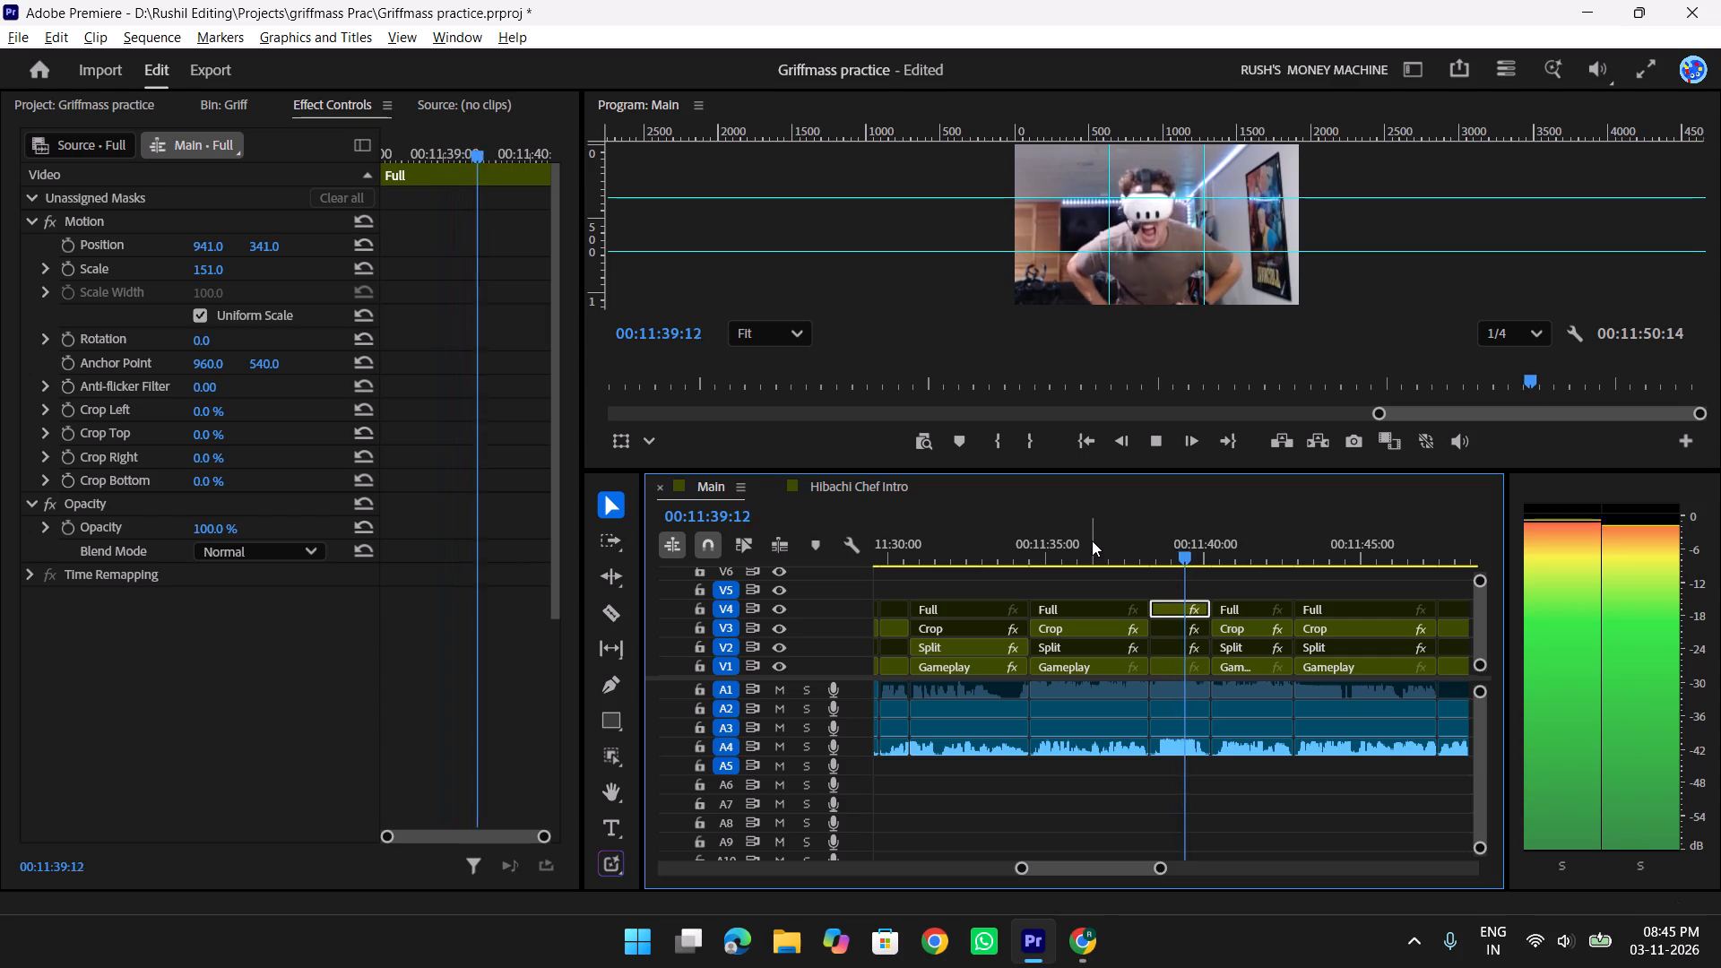
pyautogui.press('space')
pyautogui.press('space')
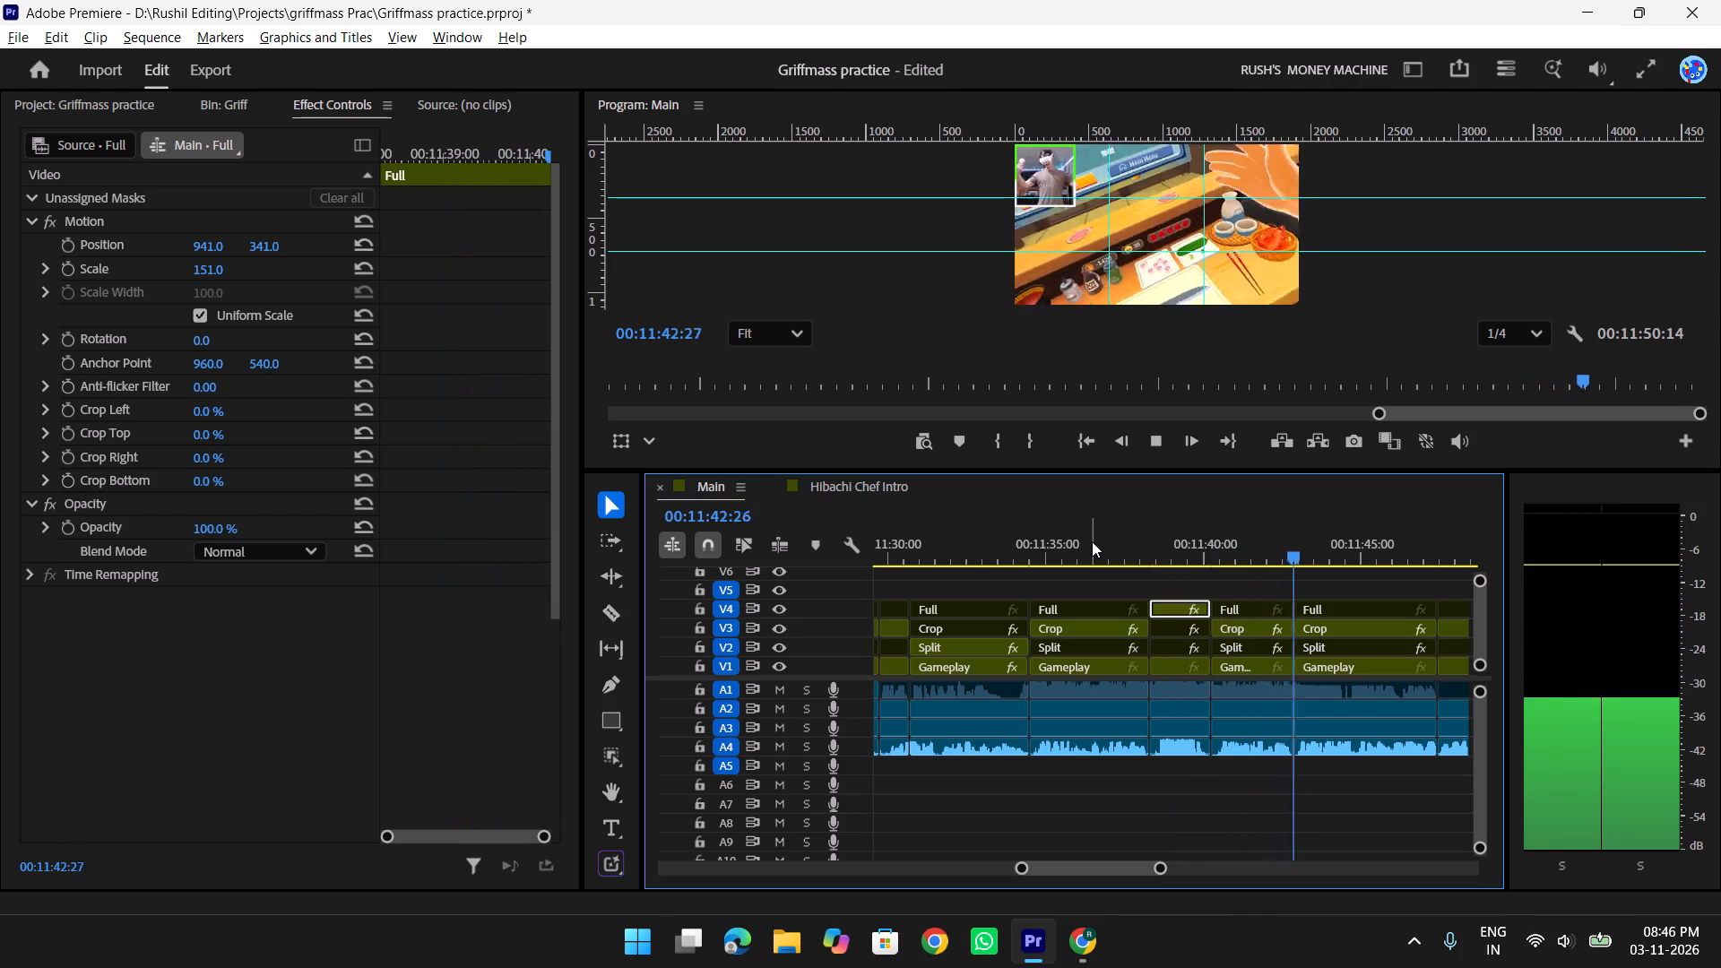
pyautogui.scroll(-3, 1092, 541)
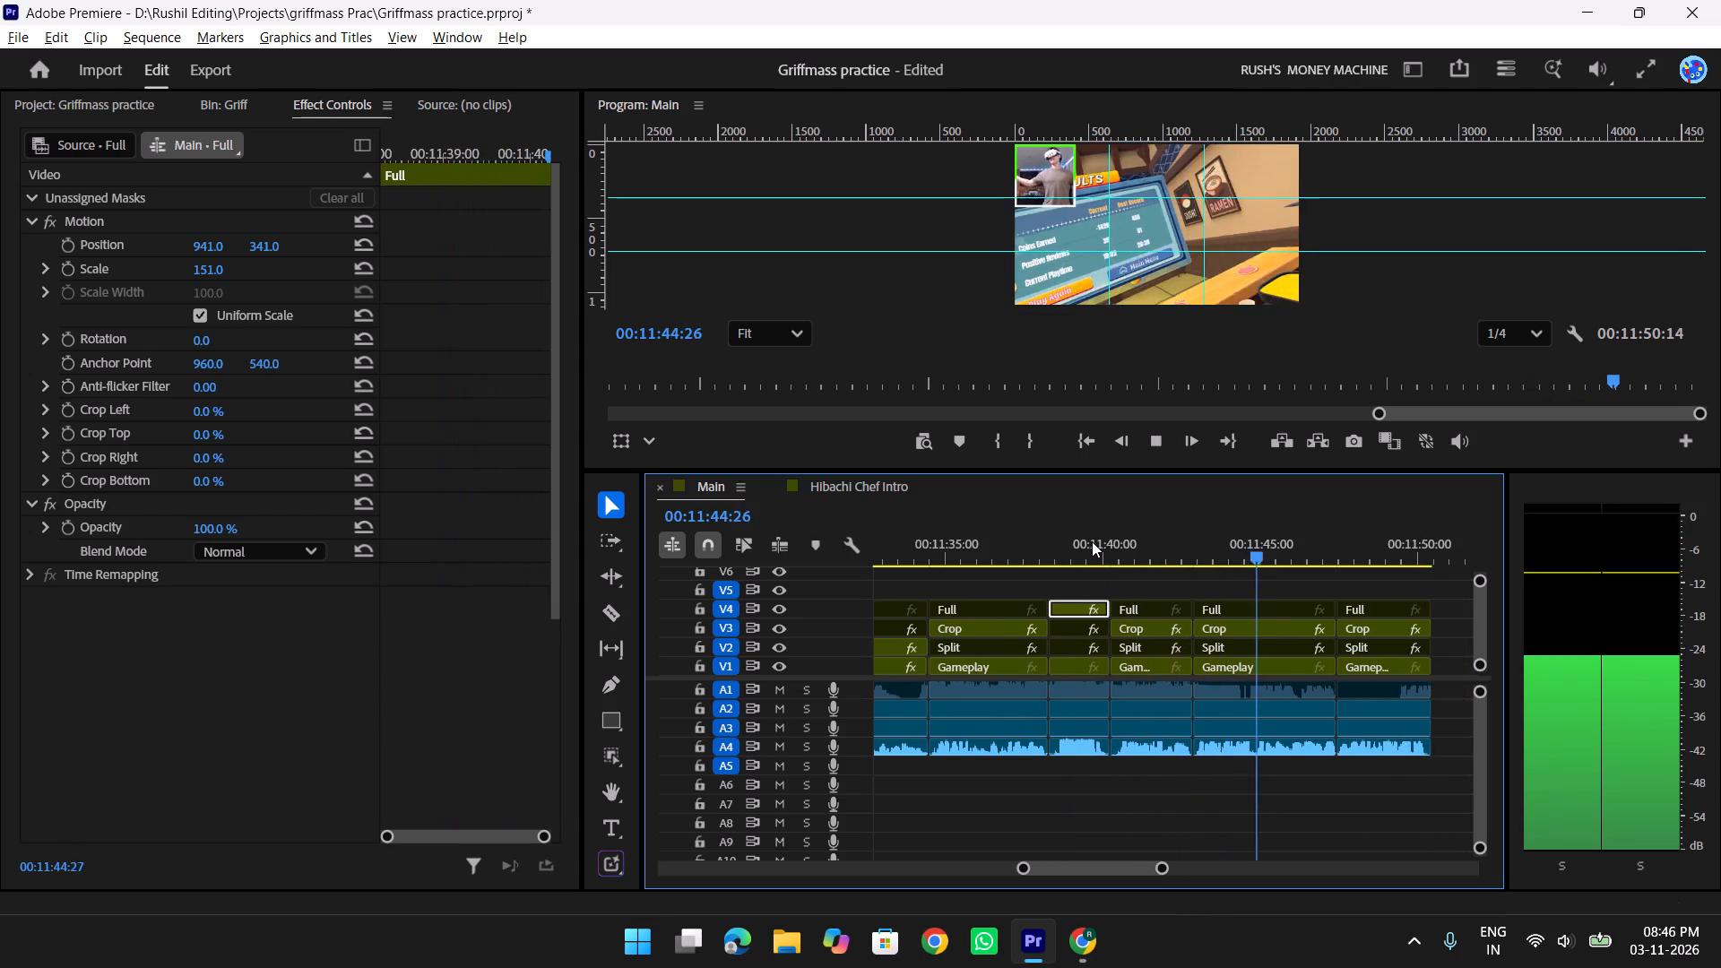
pyautogui.scroll(-3, 1092, 541)
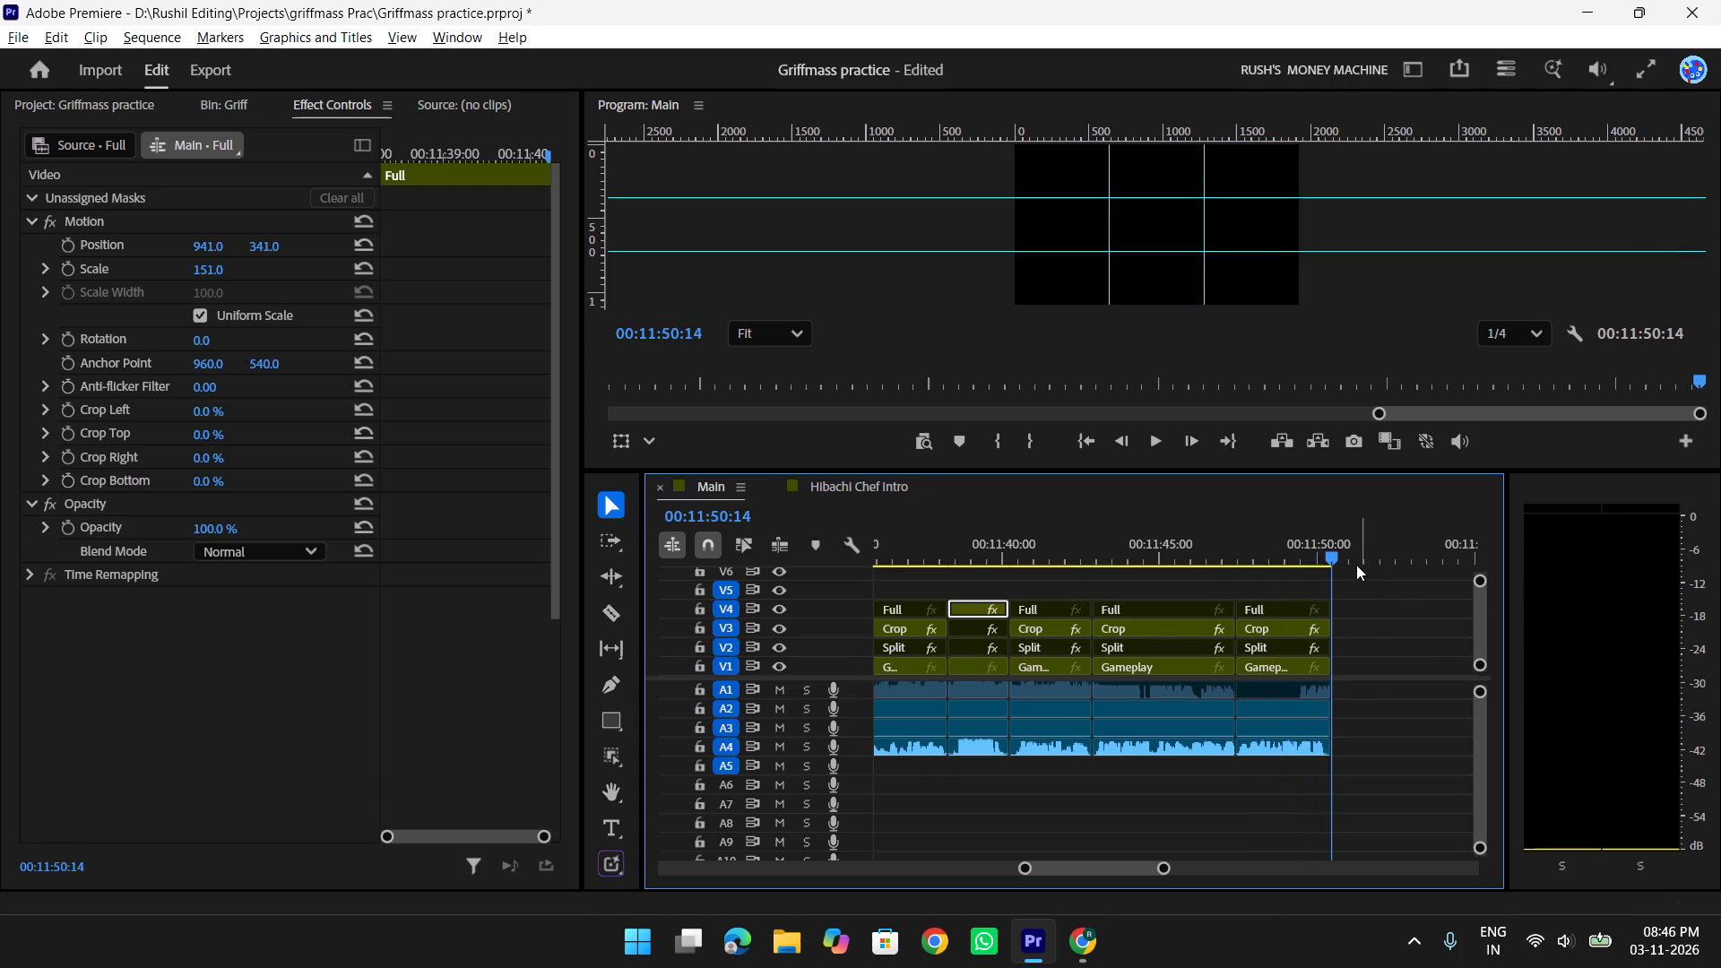
# Save the project.
pyautogui.hotkey('ctrl', 's')
pyautogui.hotkey('ctrl', 's')
# Find the Crop Zoom In Slow Rush preset by searching "Slow rus" and apply it to the Crop clip spanning 00:11:42:26 to 00:11:47:12.
pyautogui.moveTo(1308, 538); pyautogui.dragTo(1216, 535)
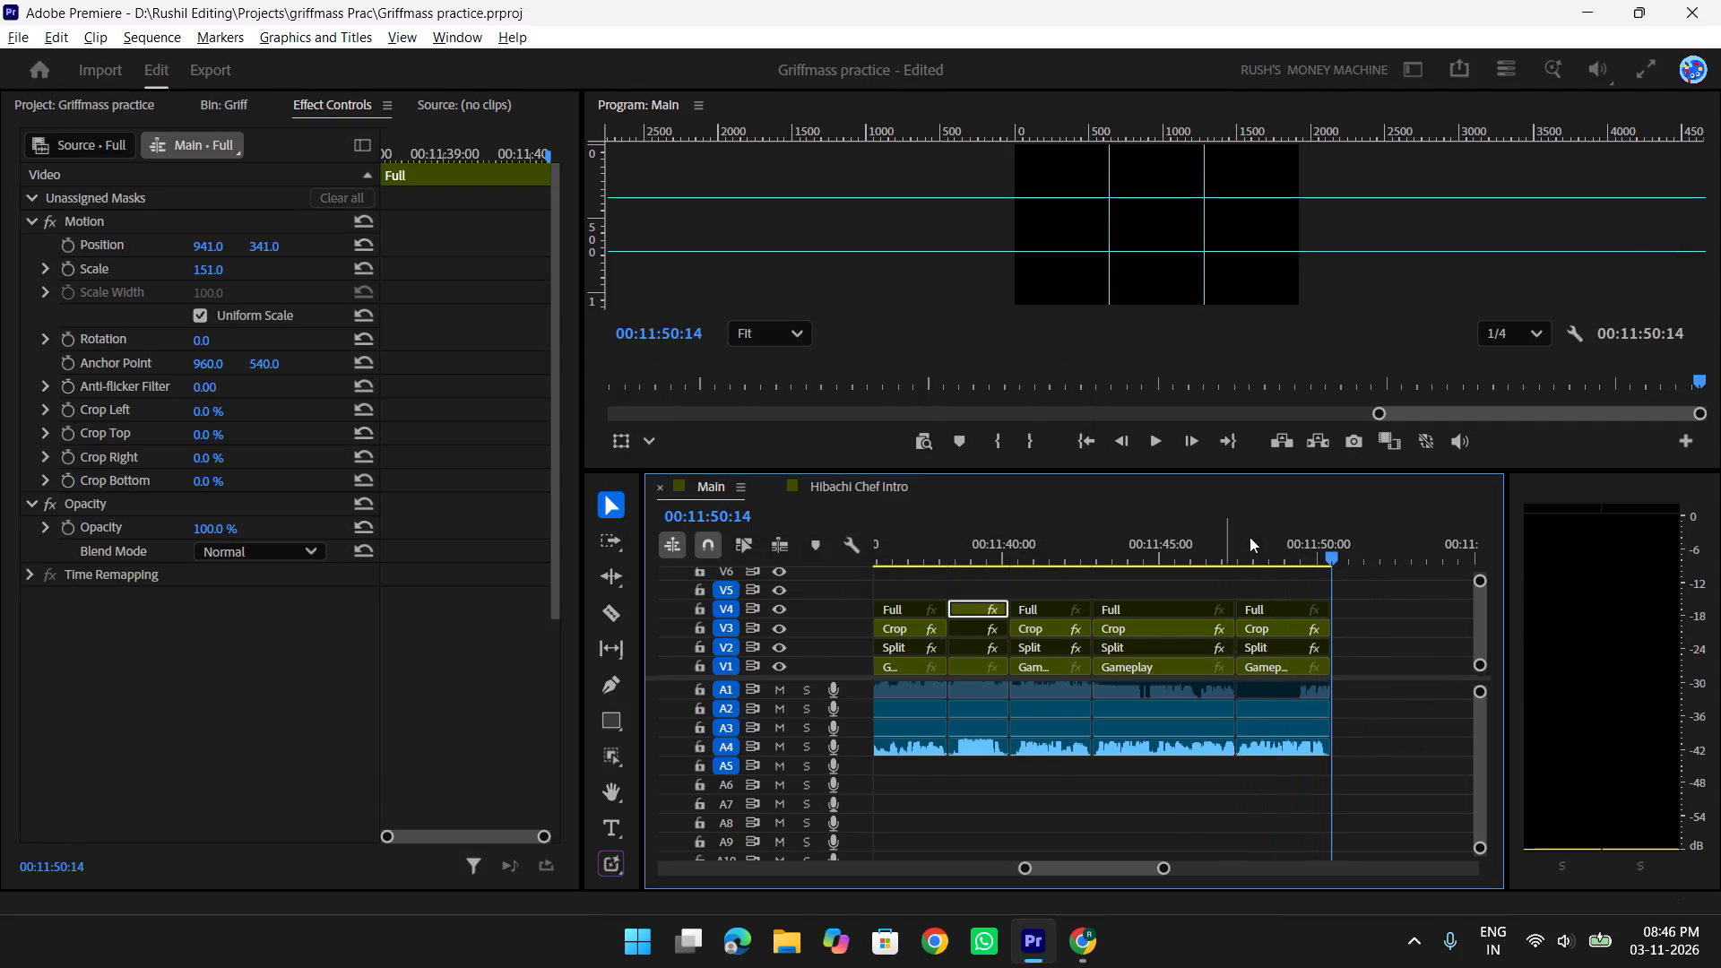
pyautogui.moveTo(1271, 537); pyautogui.dragTo(1105, 546)
pyautogui.click(1155, 620)
pyautogui.hotkey('shift', 'z')
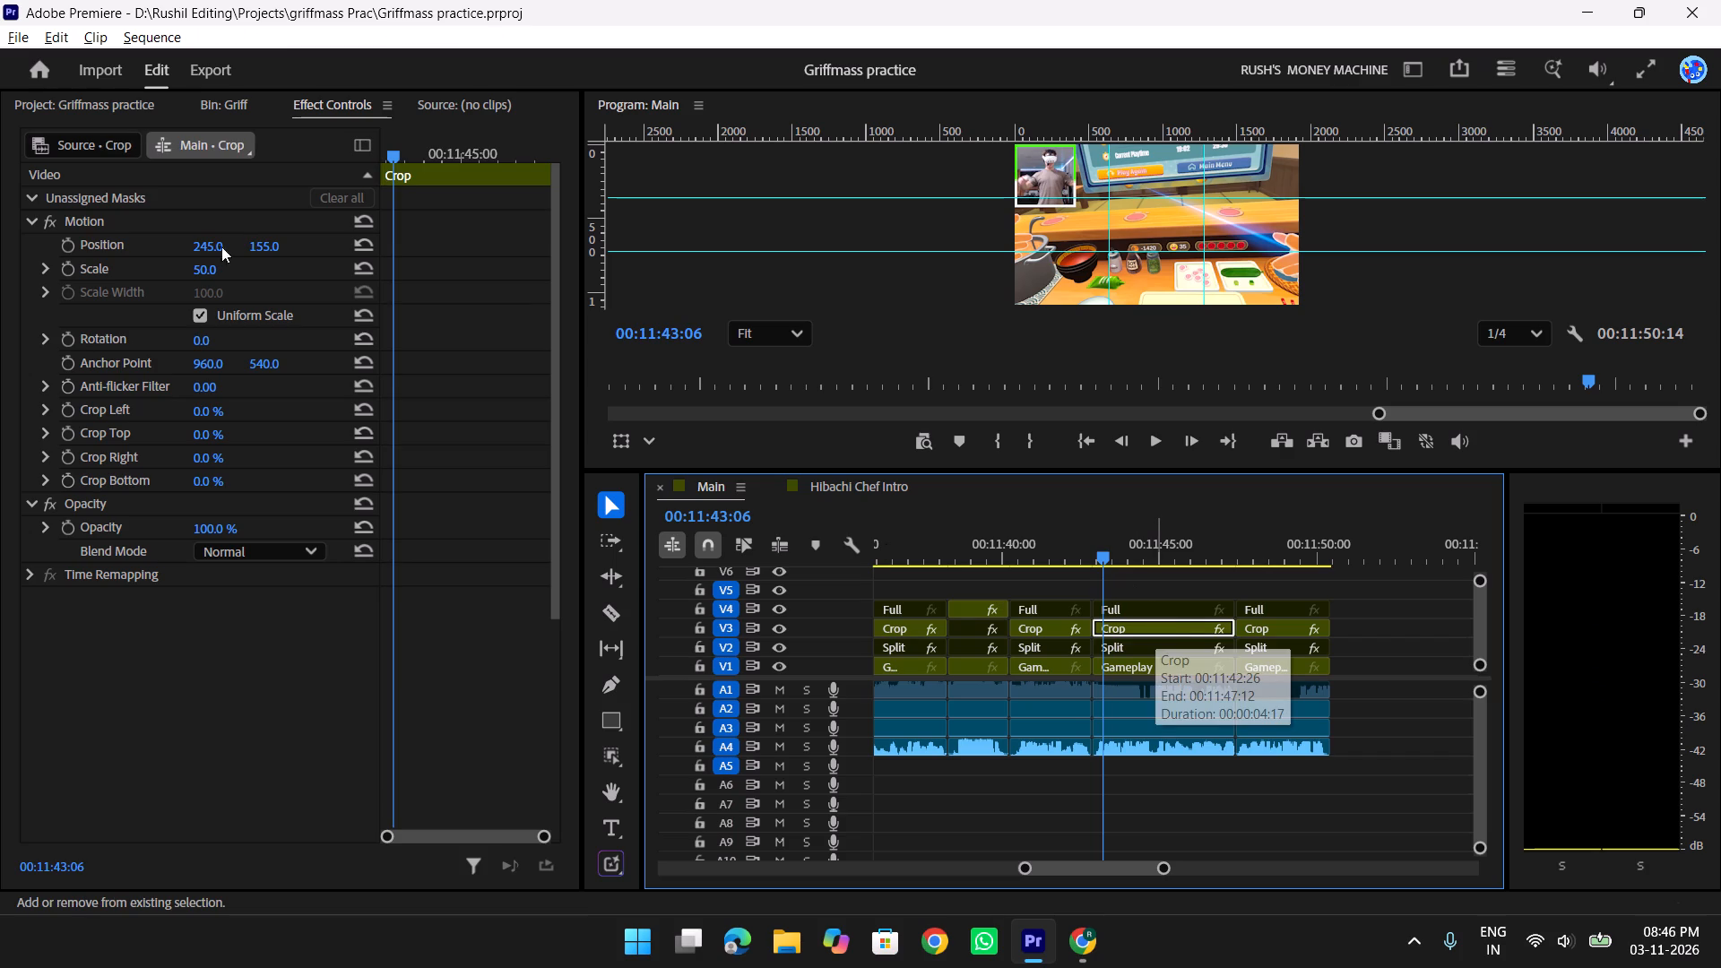
pyautogui.click(220, 217)
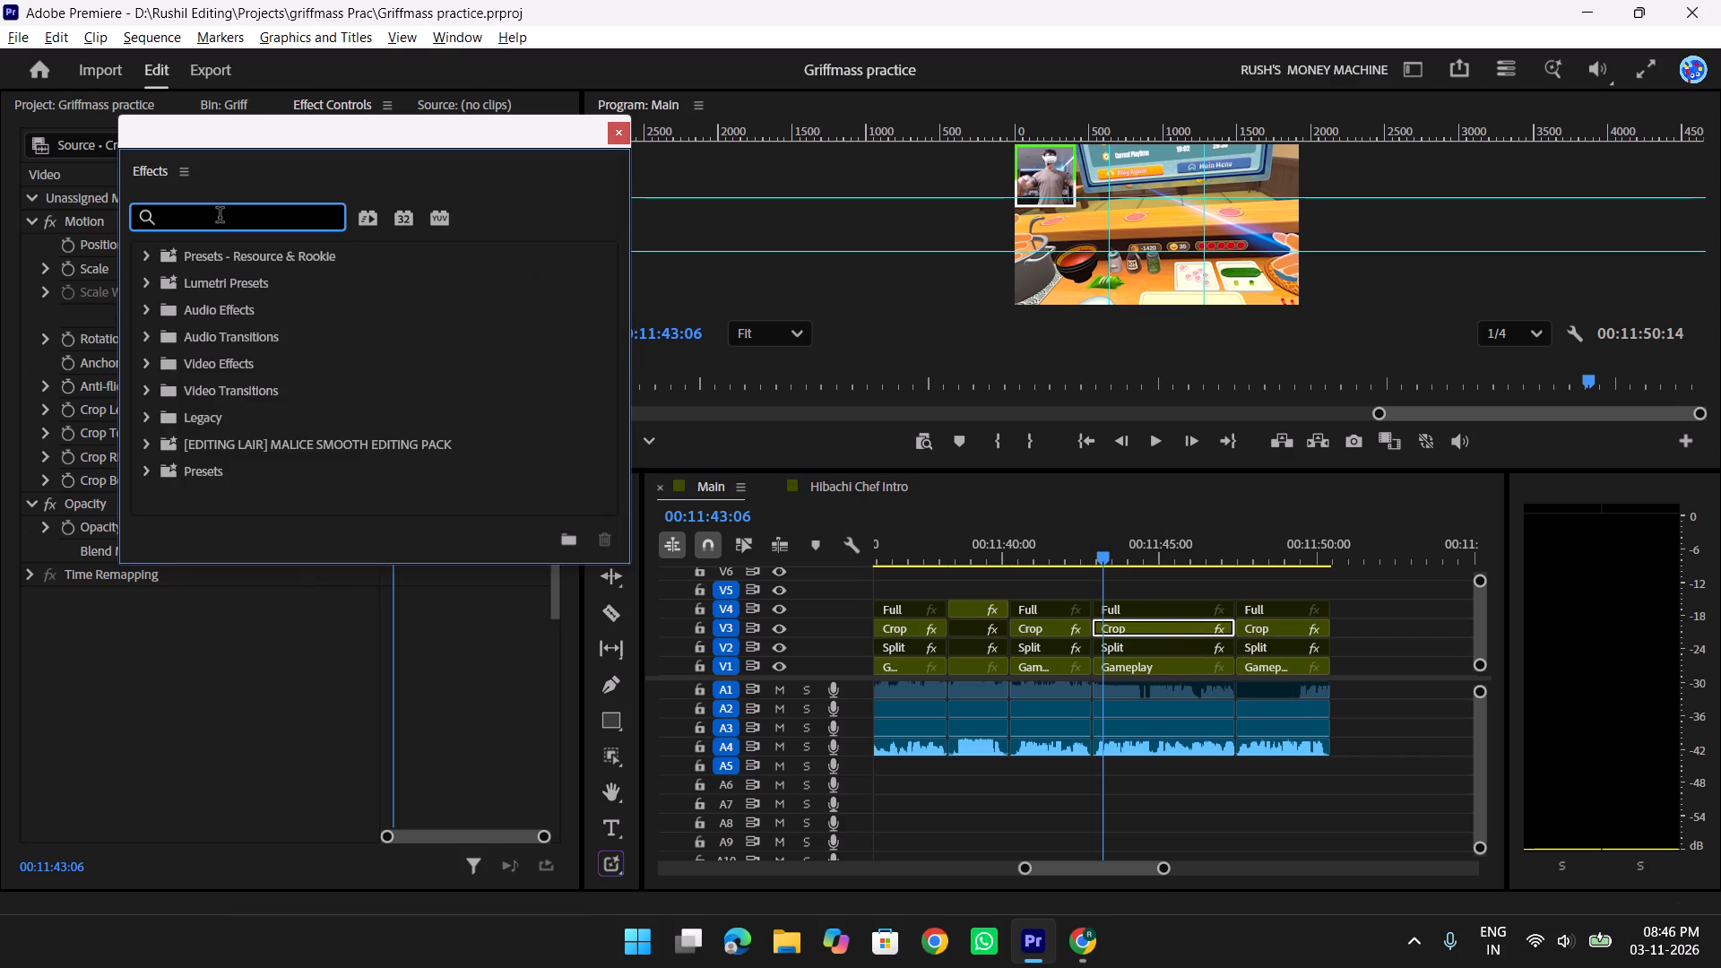
pyautogui.write('slwo')
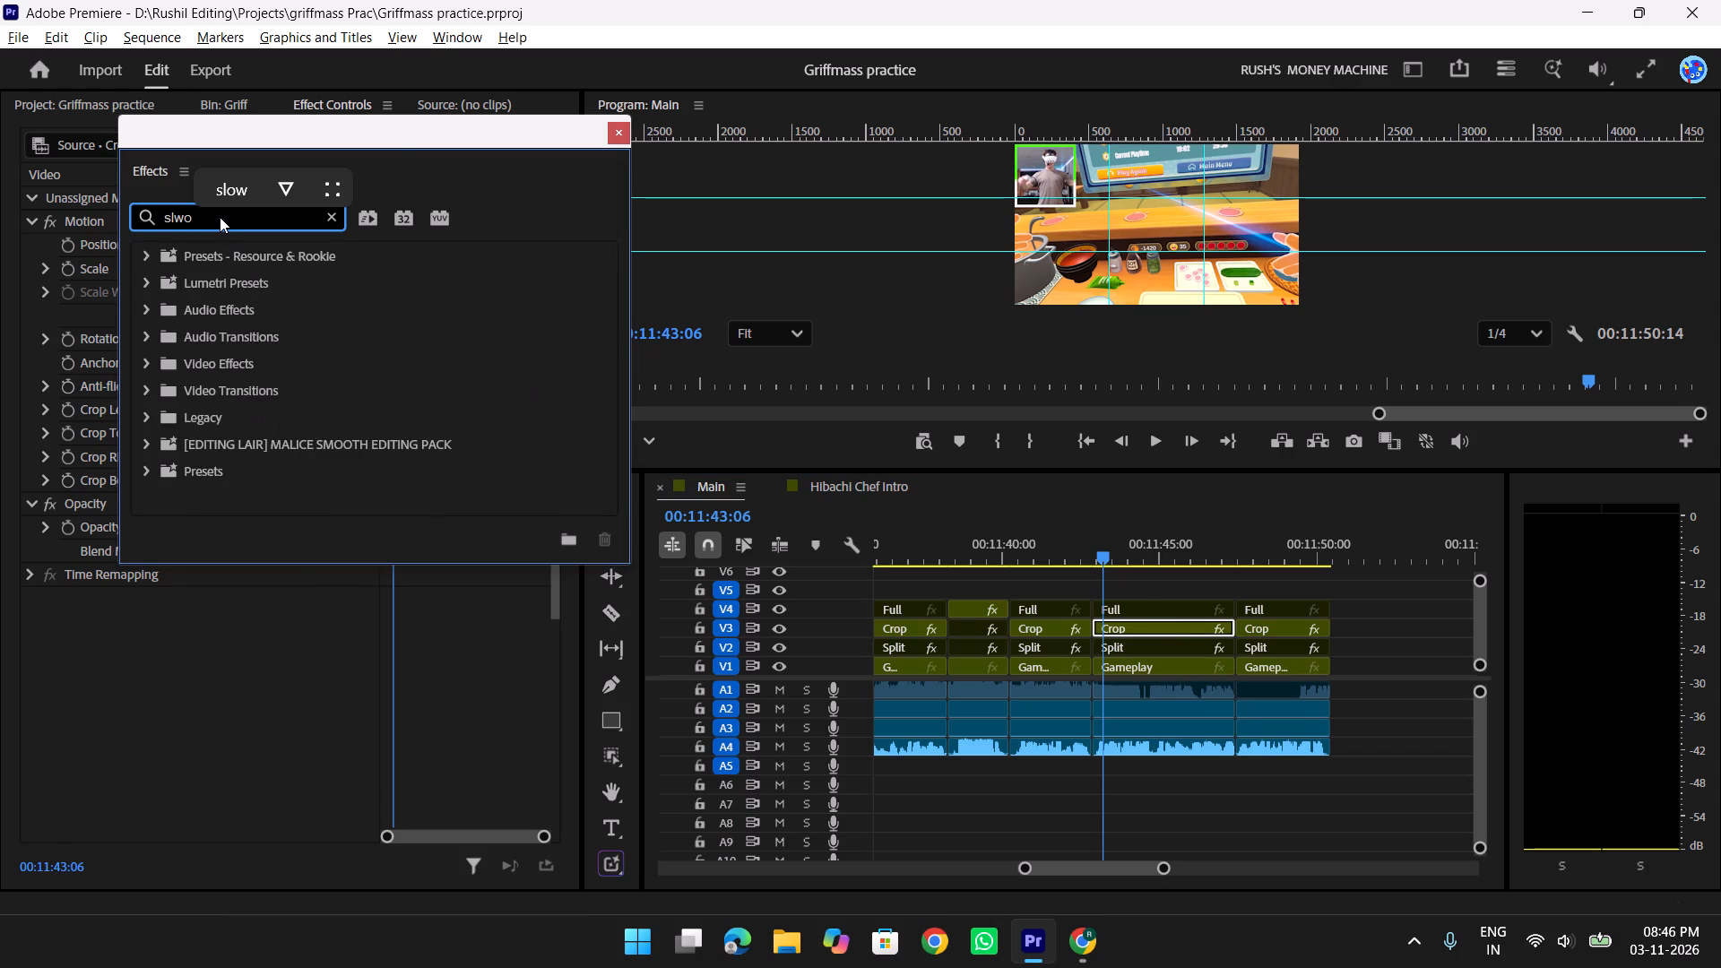
pyautogui.press('BackSpace')
pyautogui.press('BackSpace')
pyautogui.press('BackSpace')
pyautogui.write('Slo')
pyautogui.press('BackSpace')
pyautogui.press('BackSpace')
pyautogui.press('BackSpace')
pyautogui.press('BackSpace')
pyautogui.write('Slow')
pyautogui.scroll(-4, 342, 412)
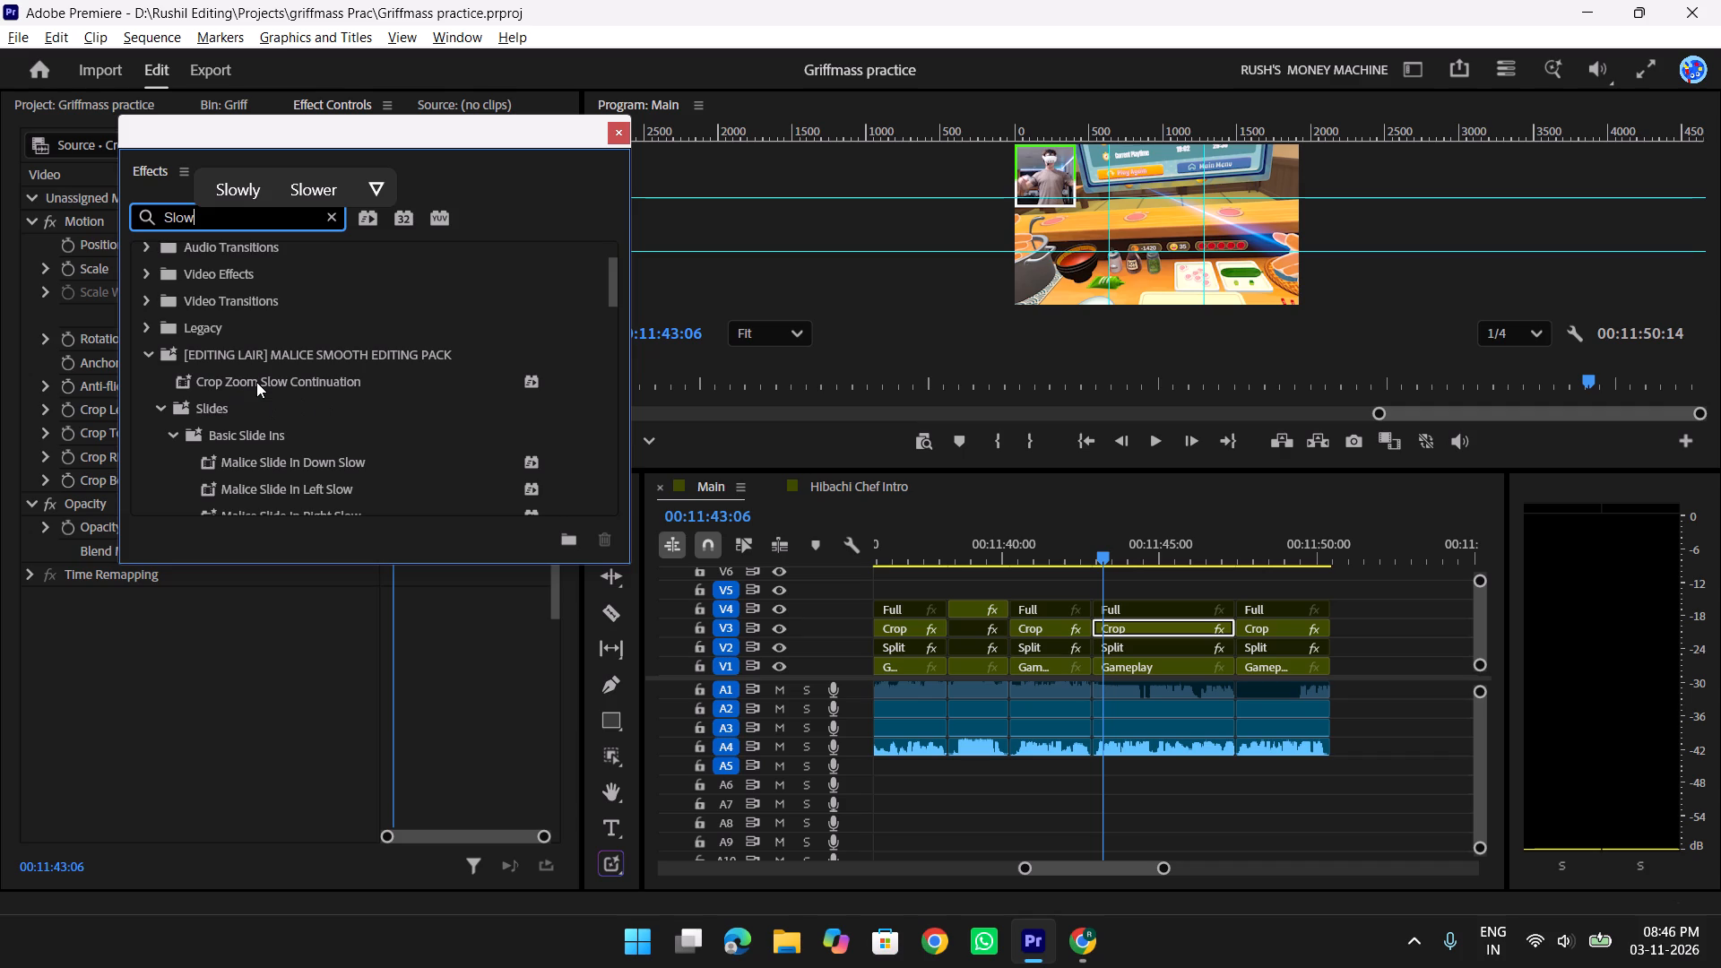
pyautogui.scroll(-2, 290, 422)
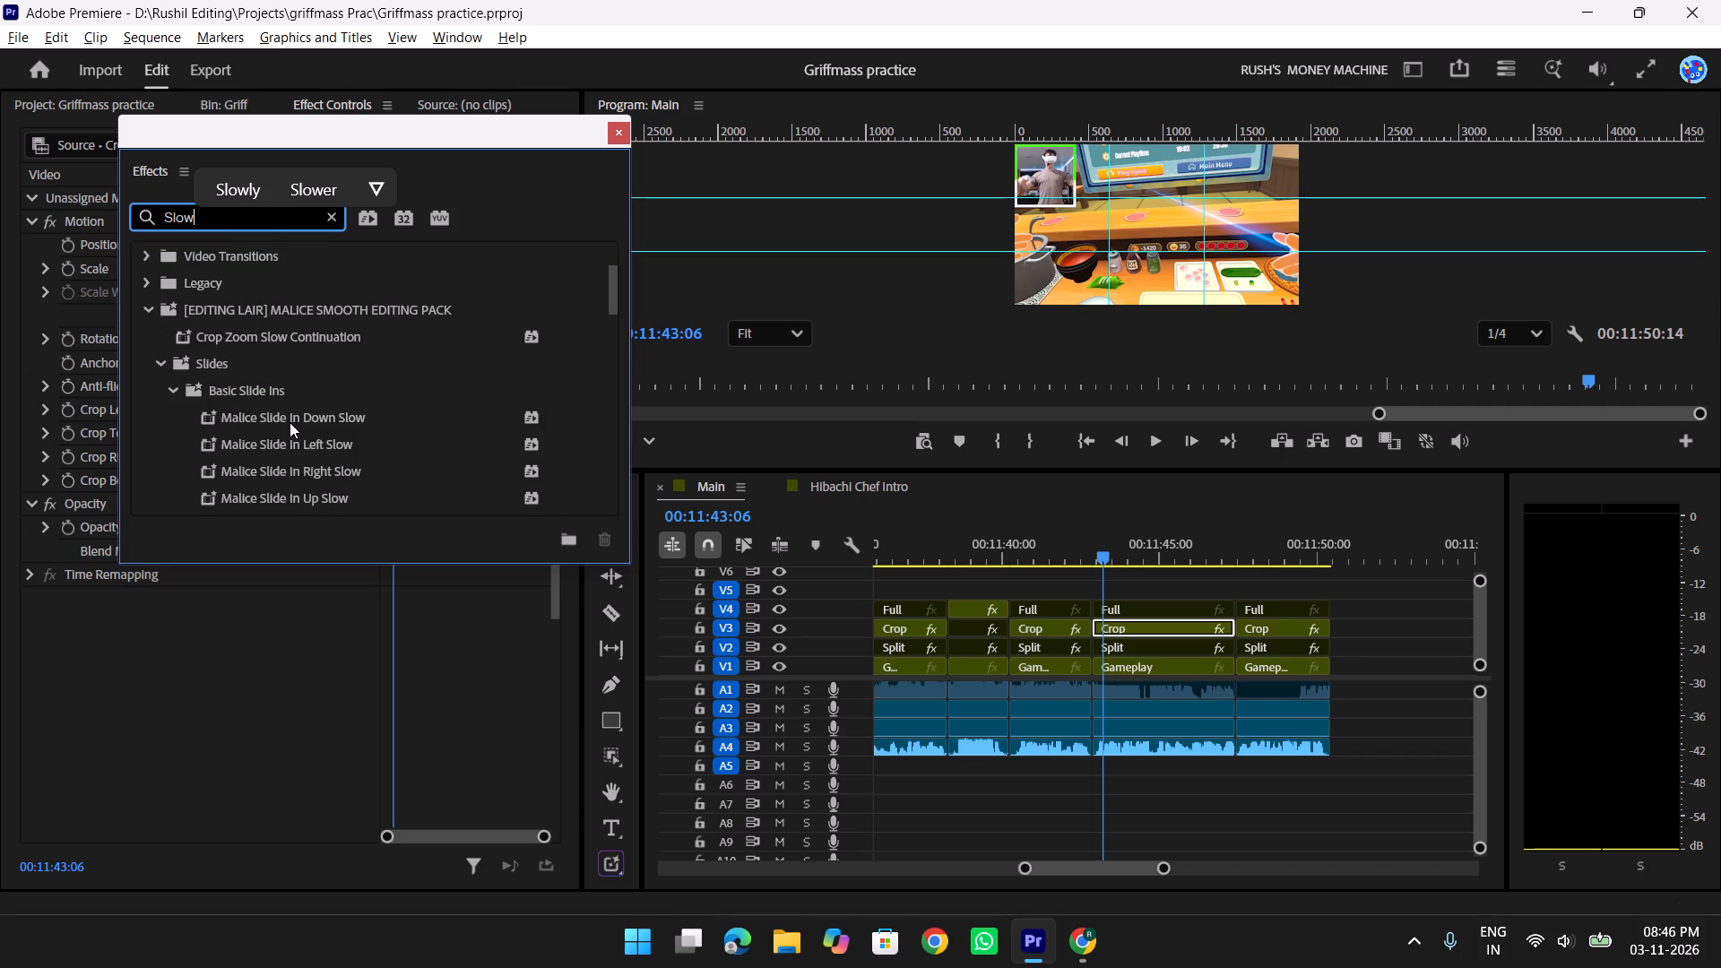
pyautogui.scroll(-1, 361, 453)
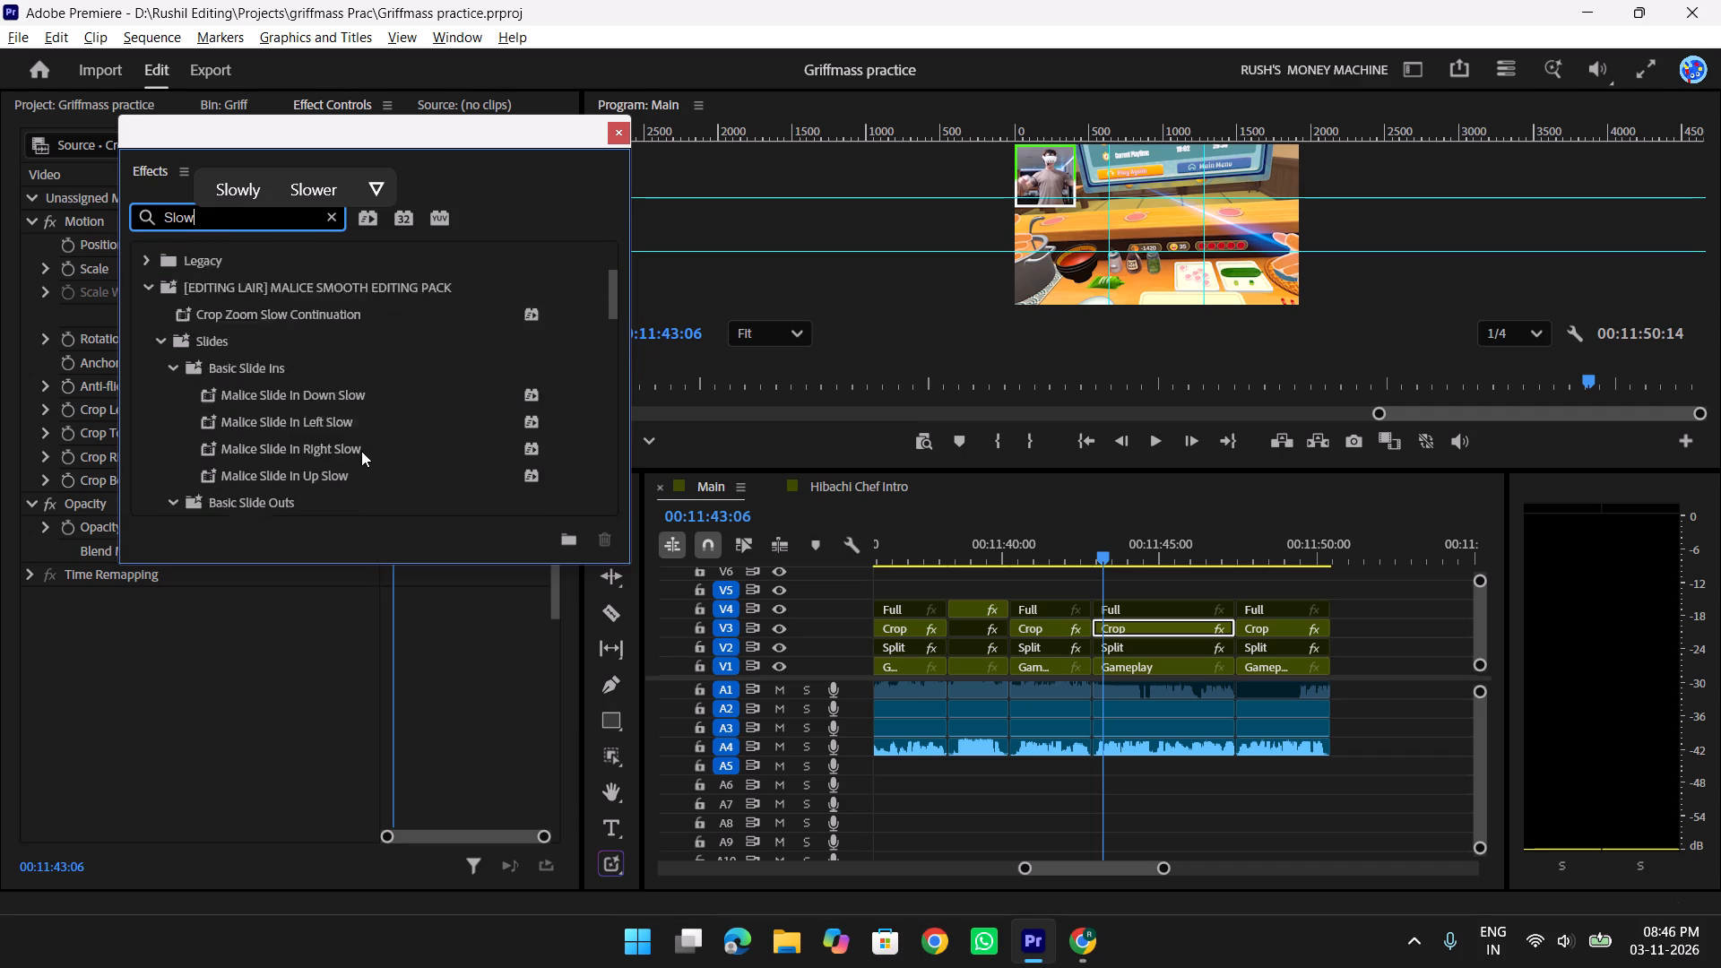
pyautogui.scroll(-7, 361, 451)
pyautogui.press('space')
pyautogui.write('rs')
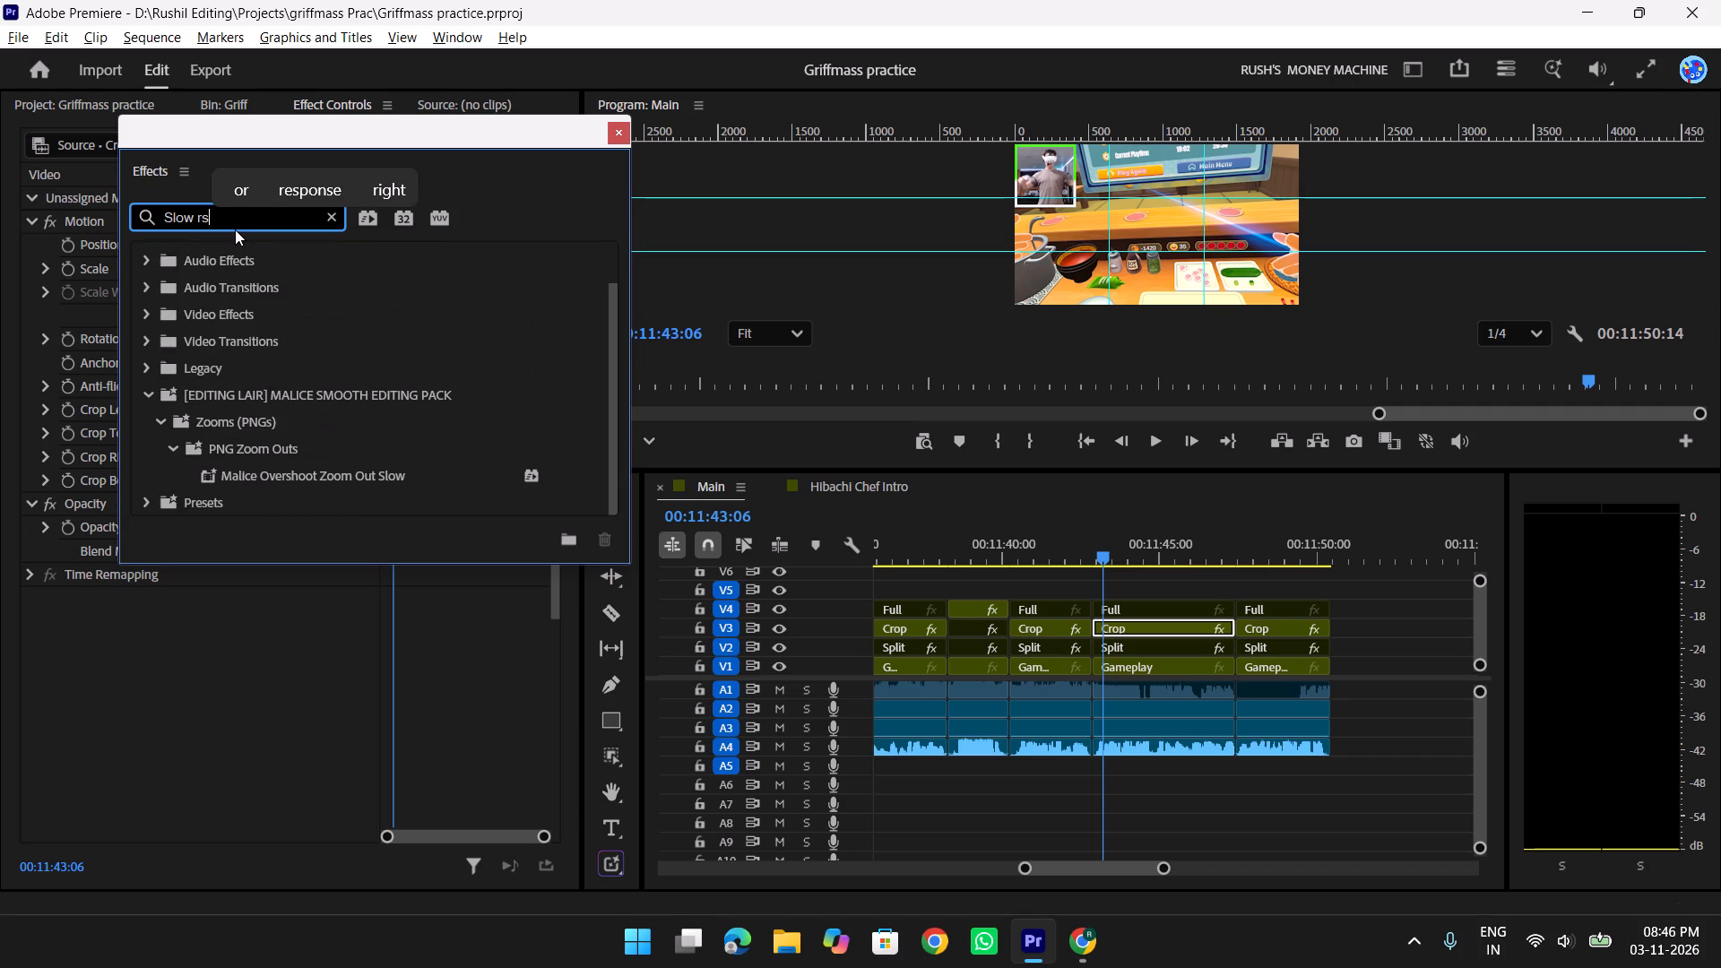
pyautogui.press('BackSpace')
pyautogui.press('BackSpace')
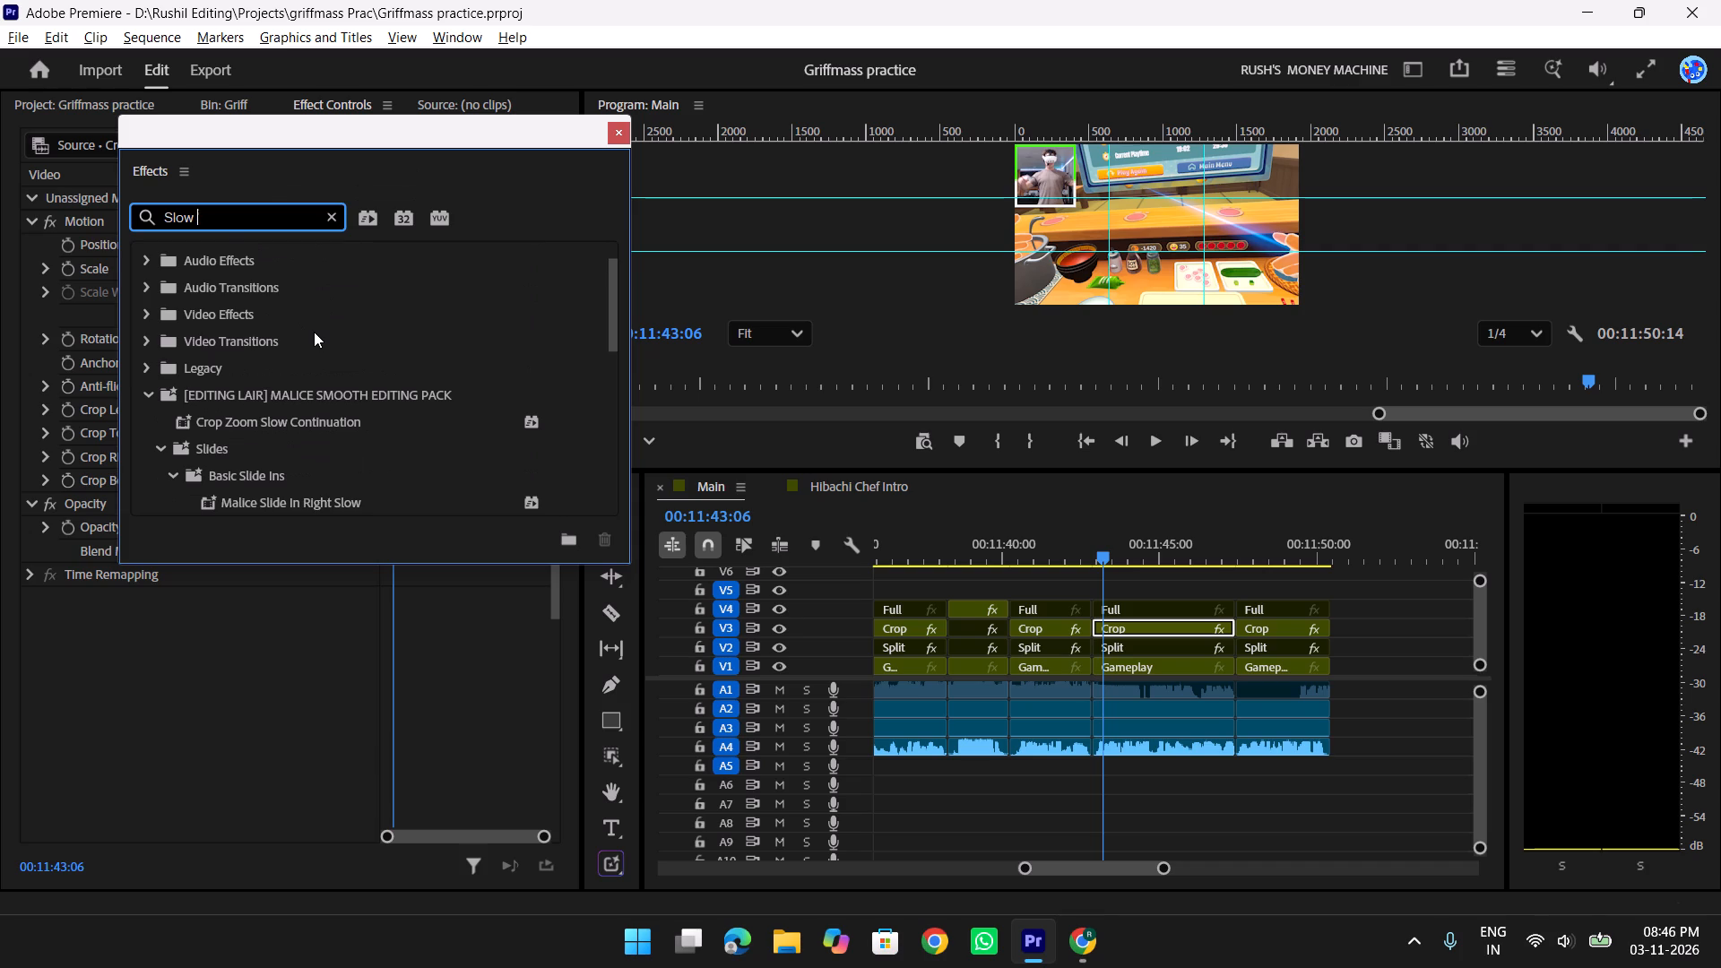
pyautogui.write('rus')
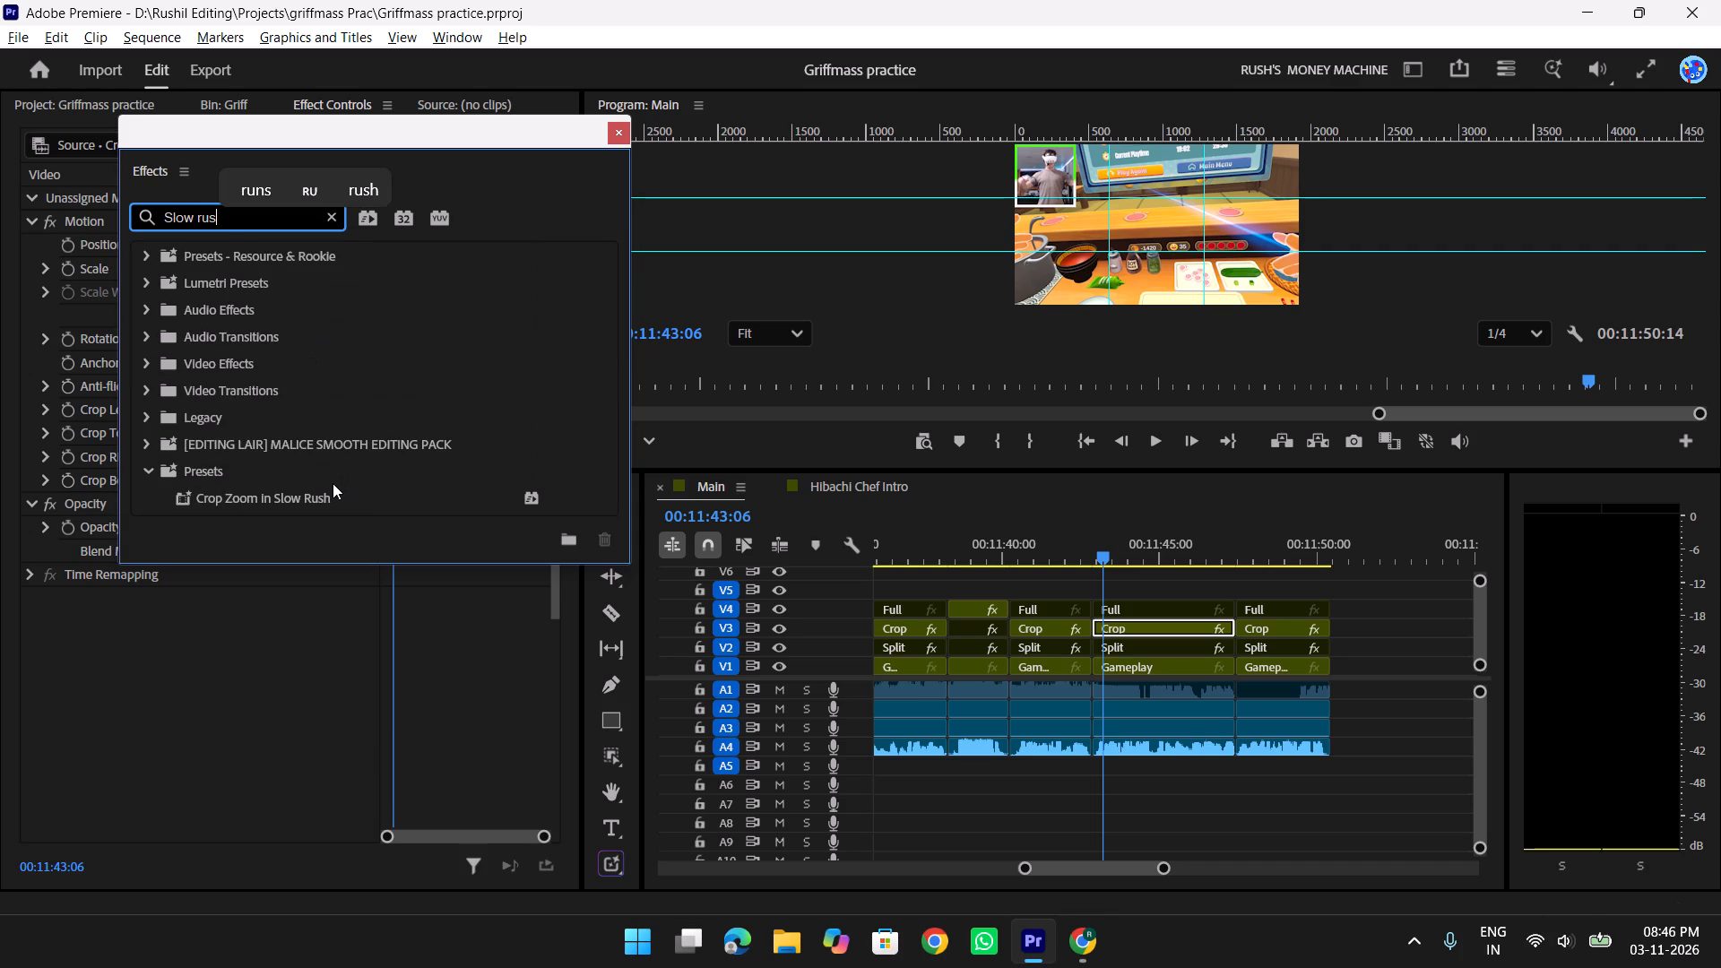
pyautogui.moveTo(329, 498); pyautogui.dragTo(1146, 627)
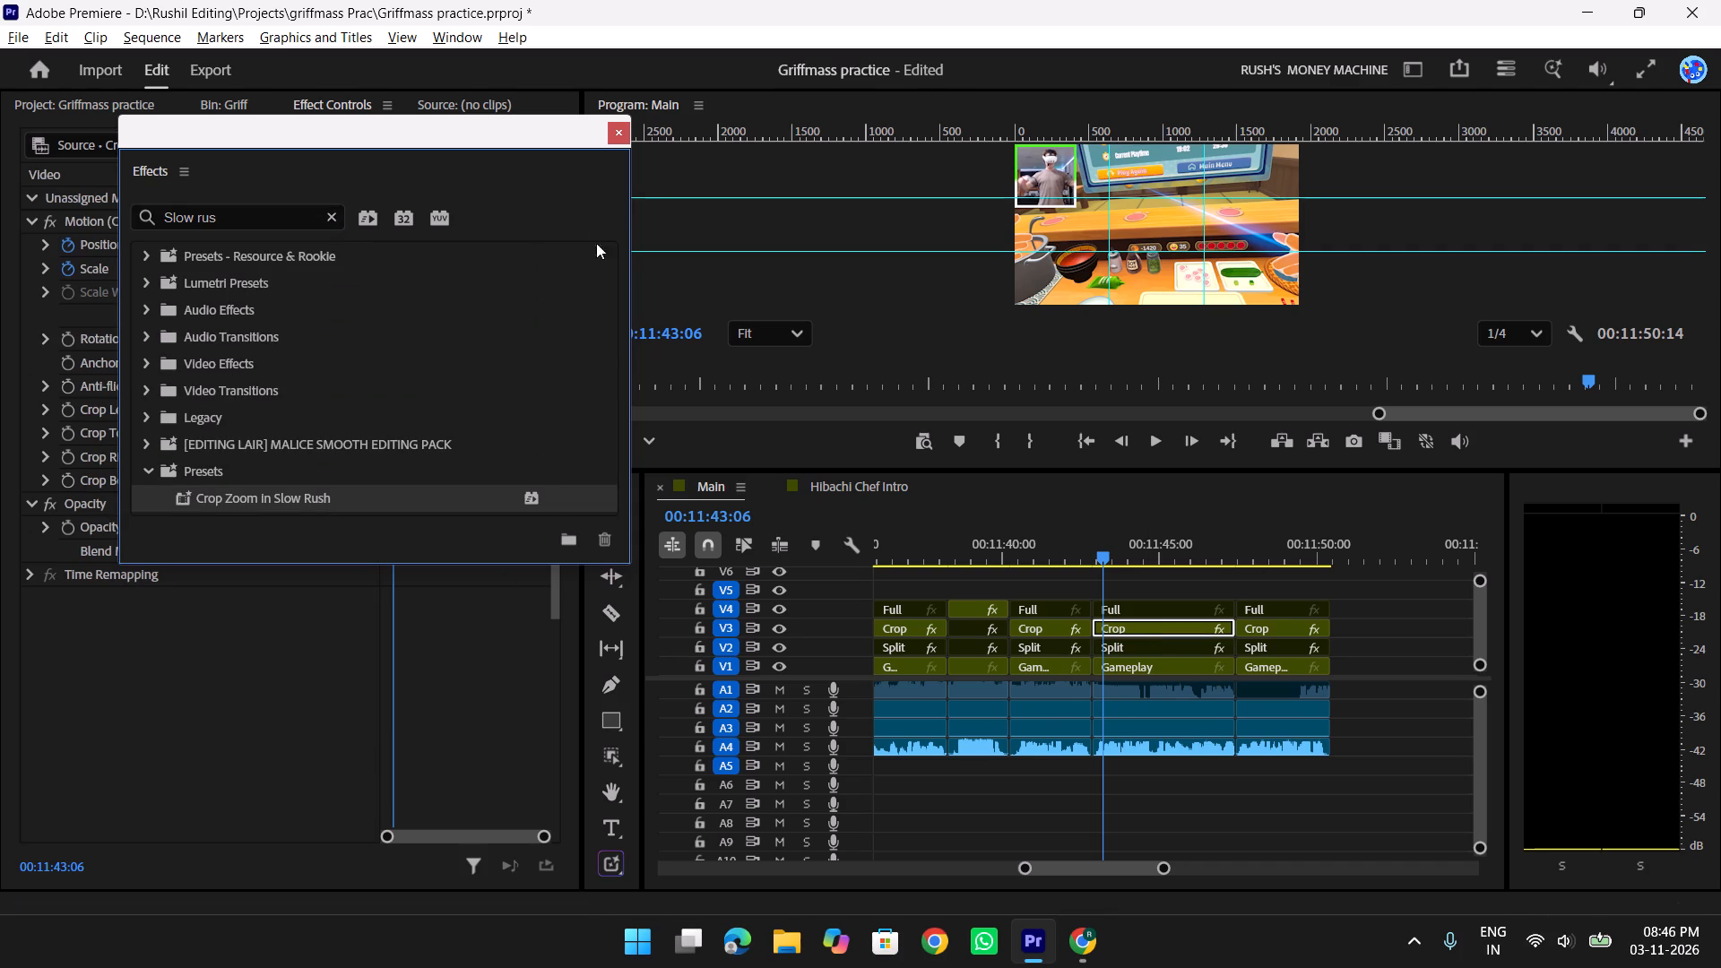
# Search the effects for "Contin", apply Crop Zoom Slow Continuation to the last Crop clip on V3, and close the Effects window.
pyautogui.moveTo(243, 217); pyautogui.dragTo(0, 239)
pyautogui.press('BackSpace')
pyautogui.write('Con')
pyautogui.scroll(-12, 317, 441)
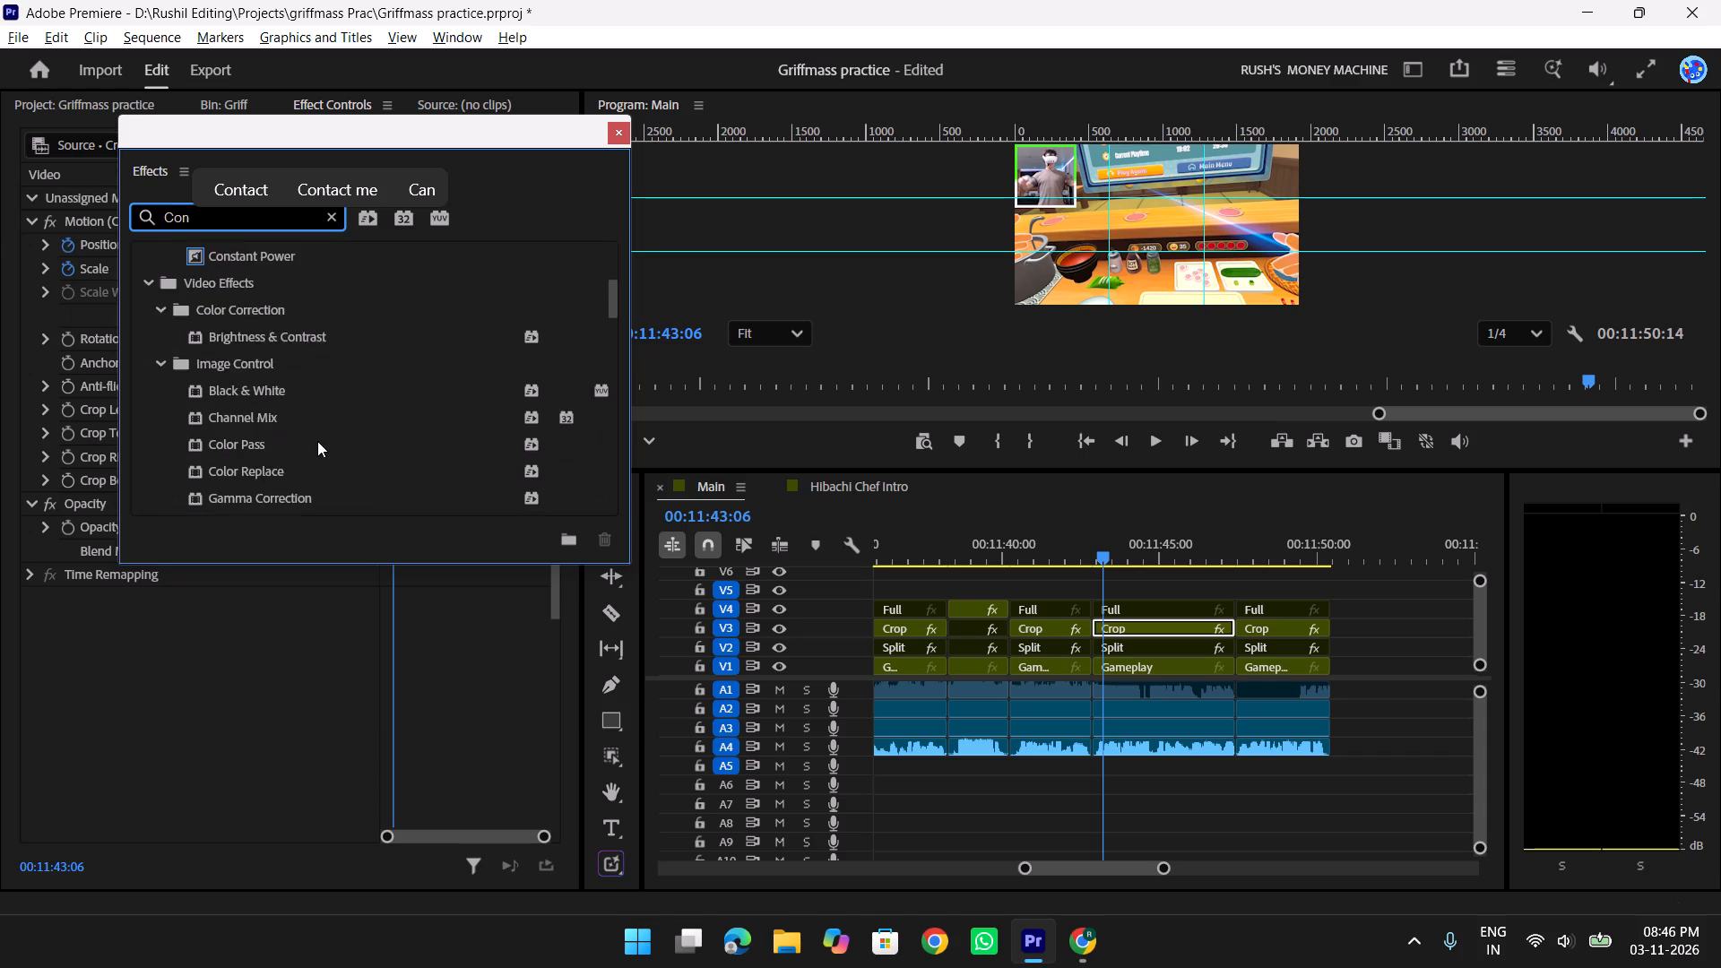
pyautogui.scroll(-3, 317, 441)
pyautogui.scroll(5, 317, 441)
pyautogui.scroll(-12, 317, 441)
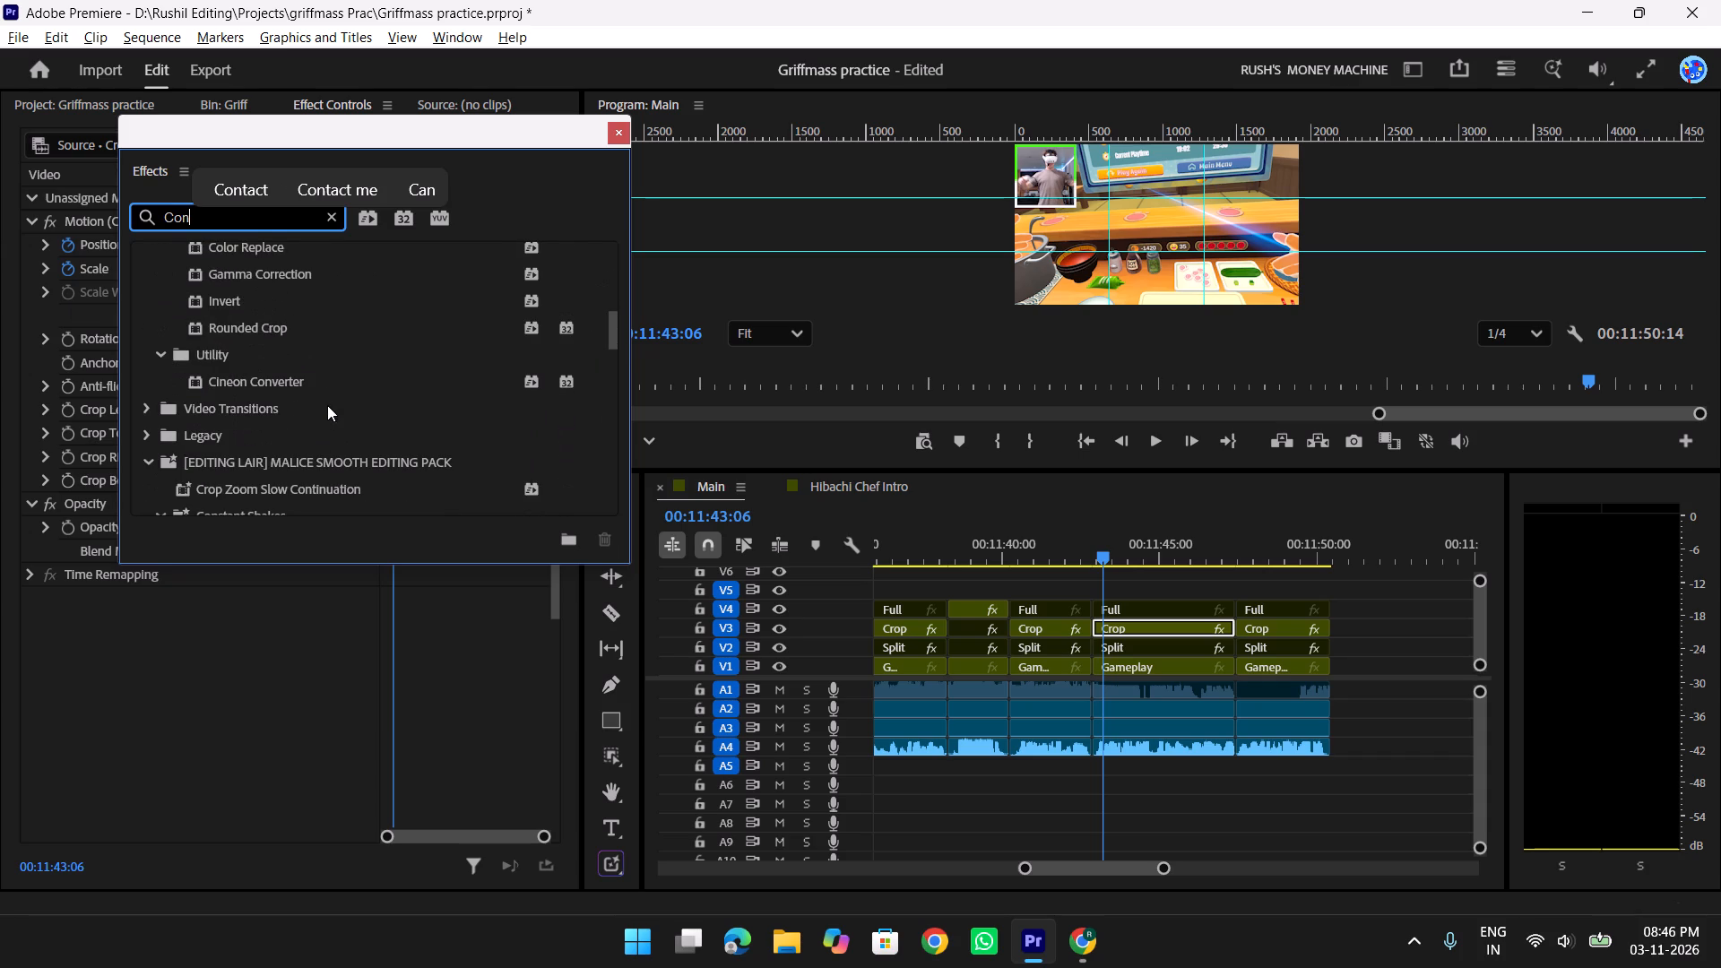
pyautogui.write('tin')
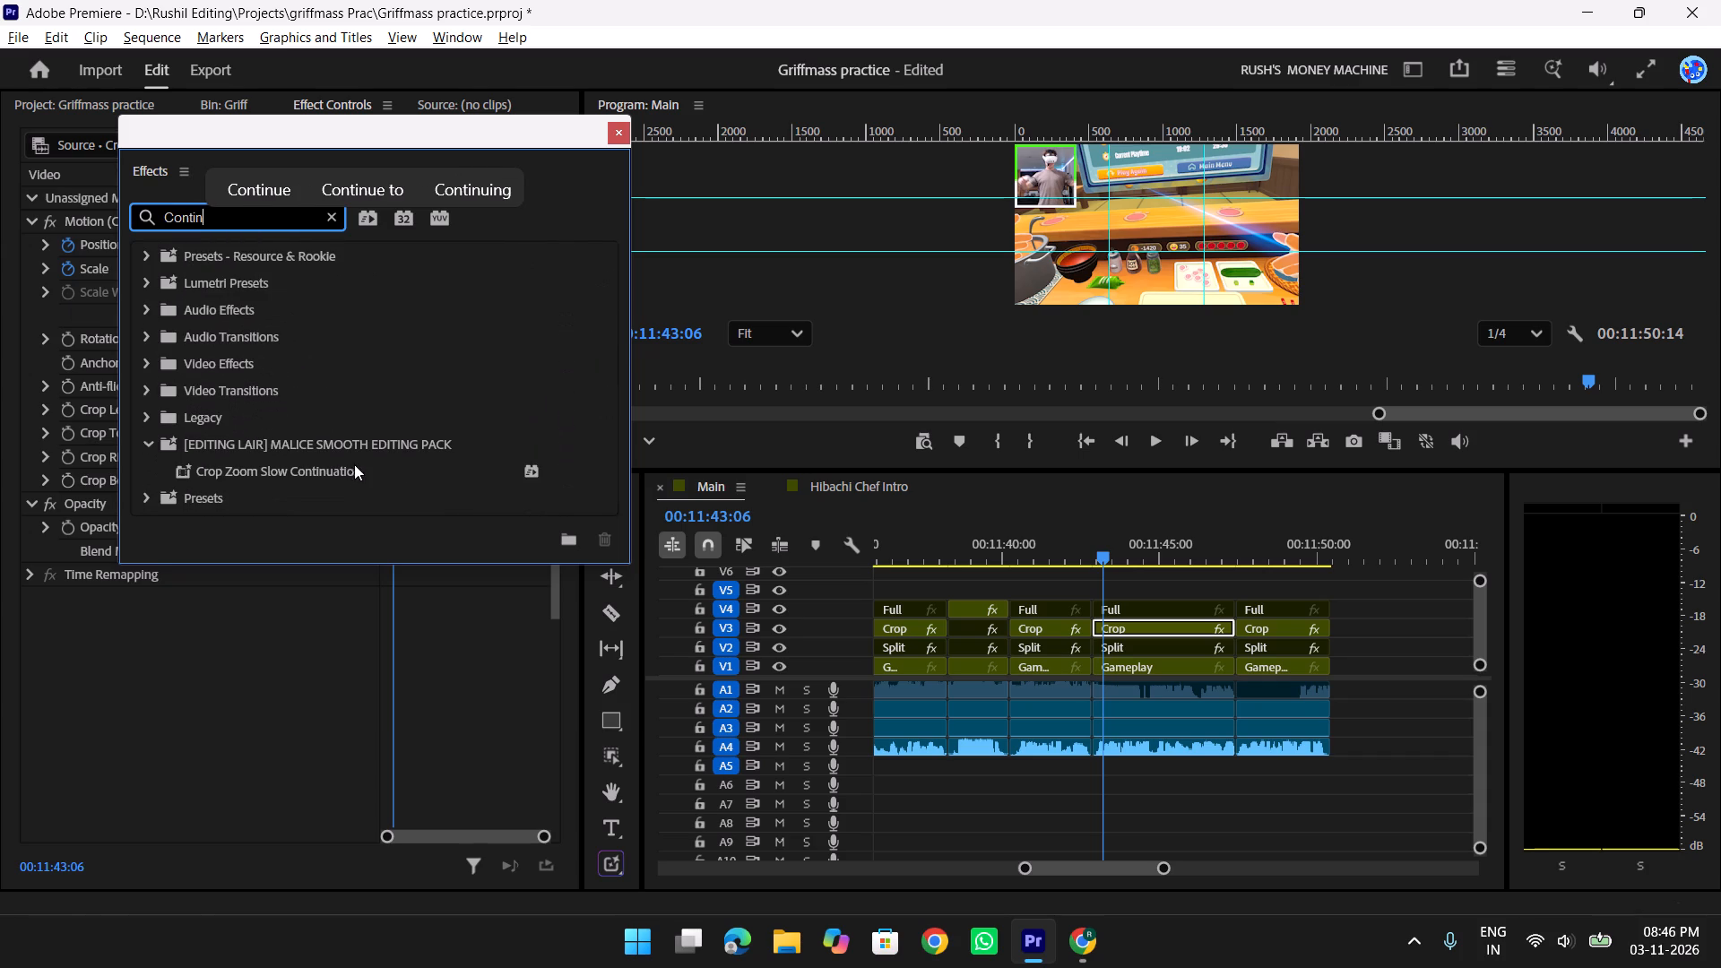
pyautogui.moveTo(354, 463); pyautogui.dragTo(1294, 637)
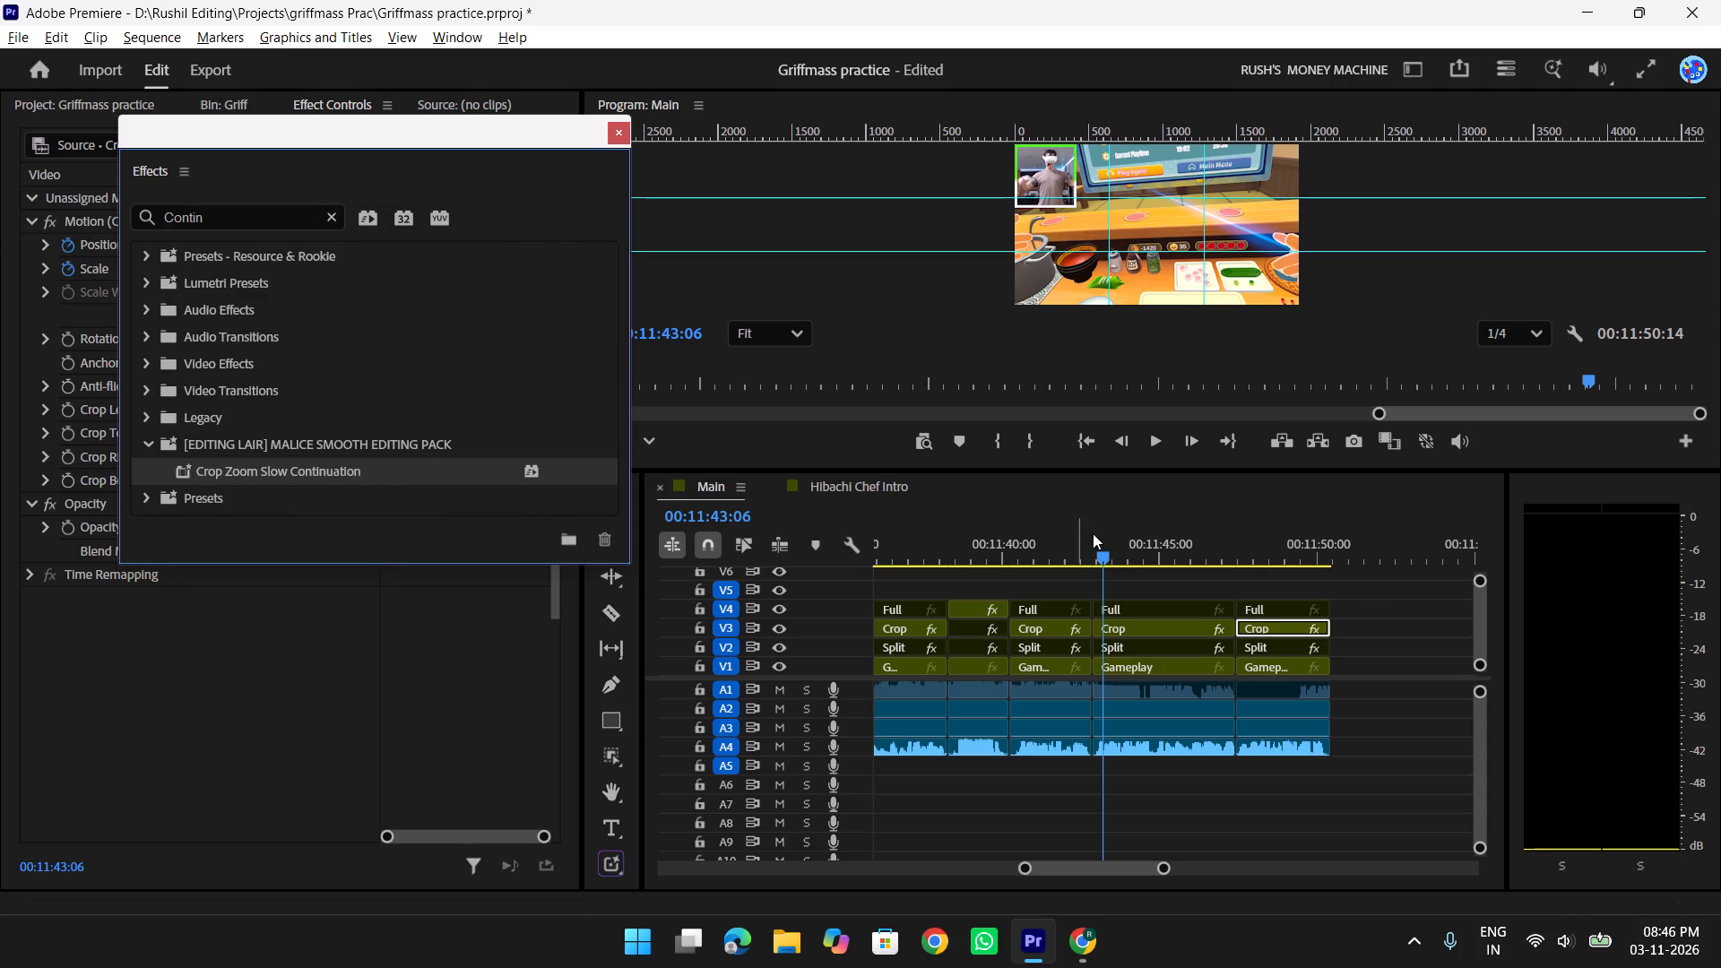
pyautogui.click(1105, 549)
pyautogui.click(616, 130)
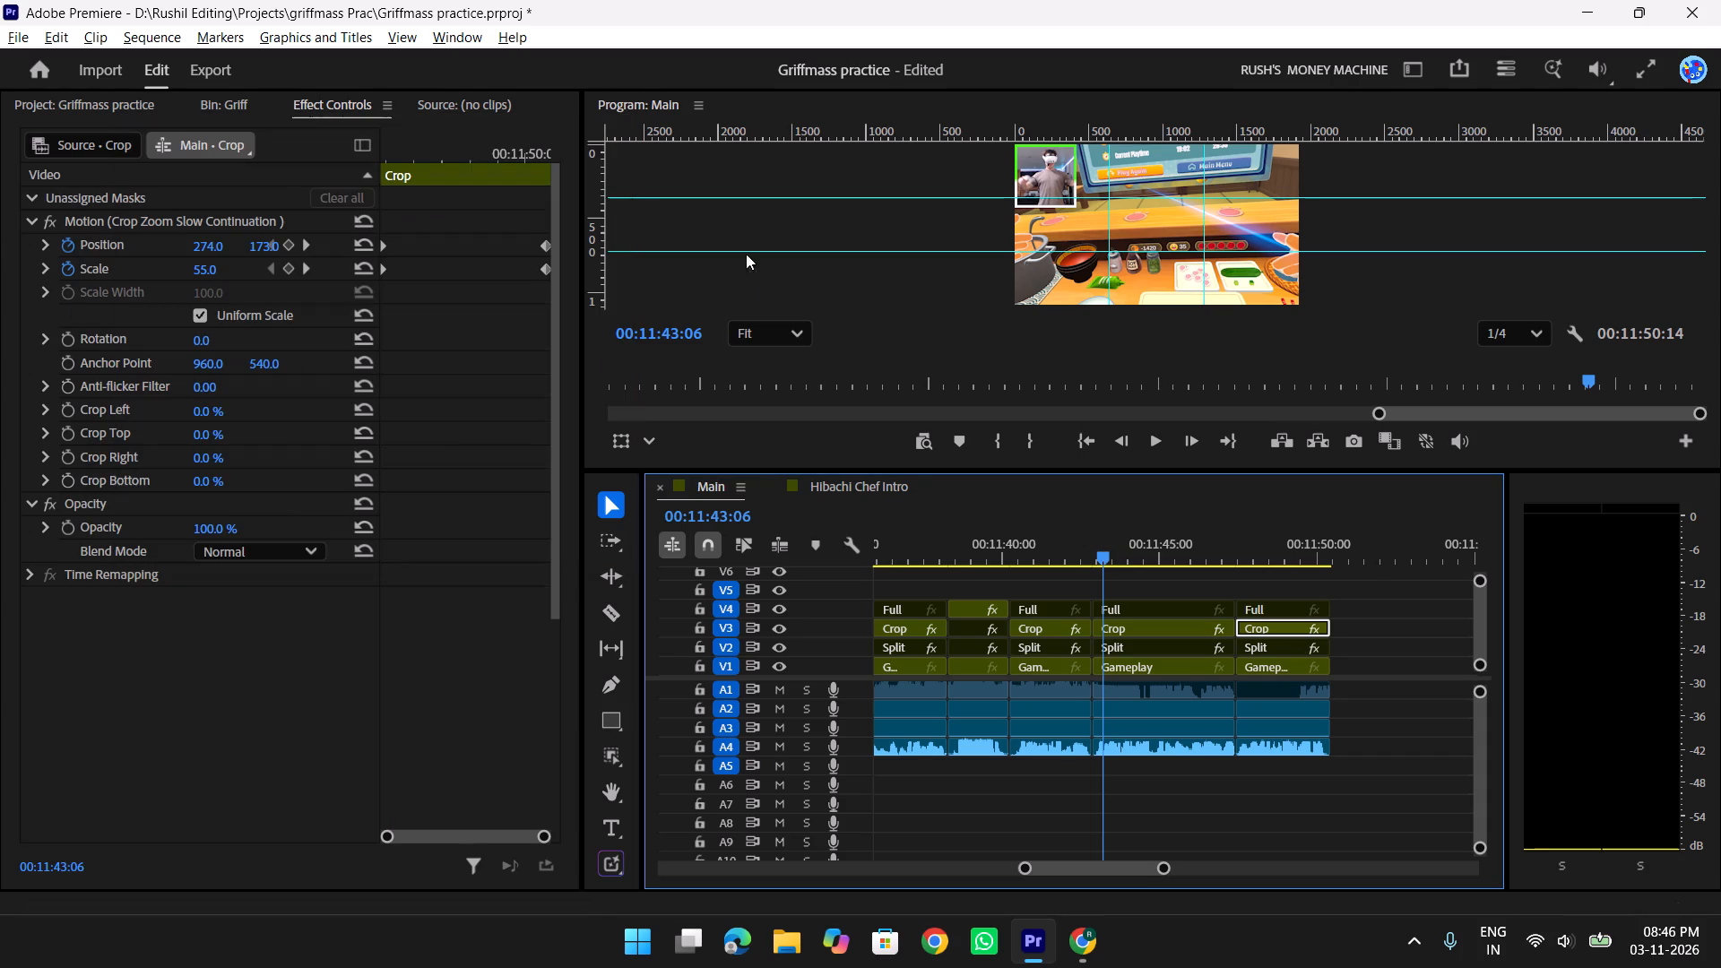
# Set the vertical Position of the last Crop clip's end keyframe at 00:11:50:12 to 179.
pyautogui.moveTo(1103, 543); pyautogui.dragTo(1085, 551)
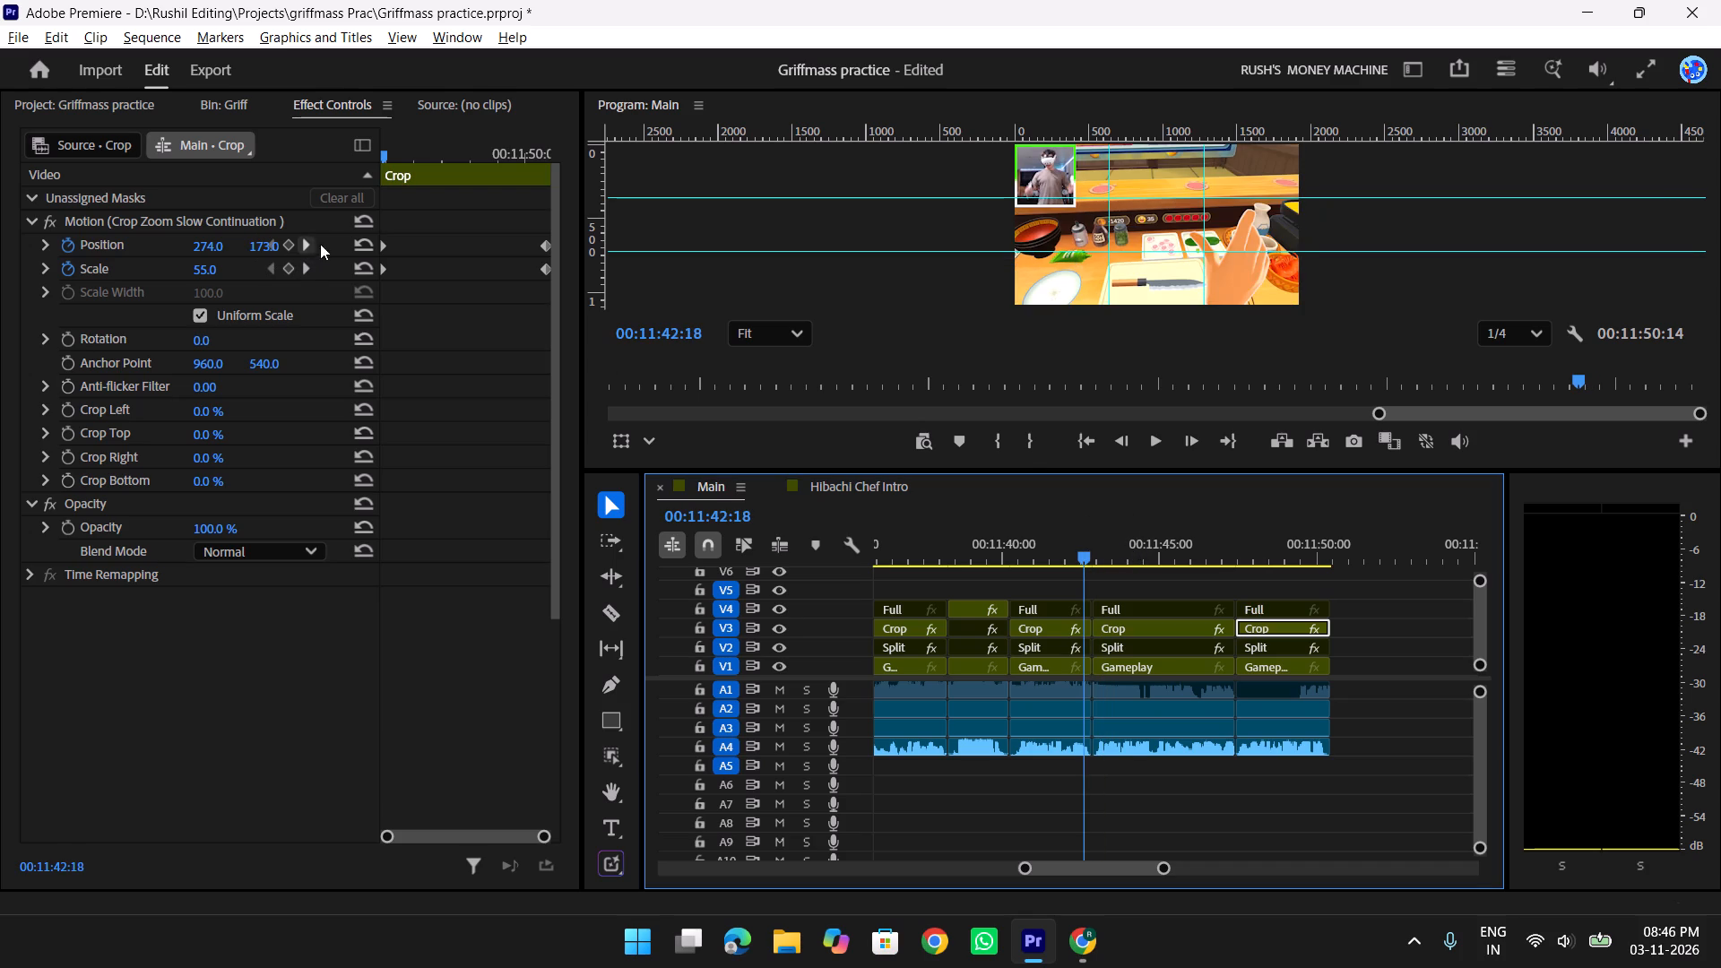
pyautogui.click(305, 243)
pyautogui.click(306, 244)
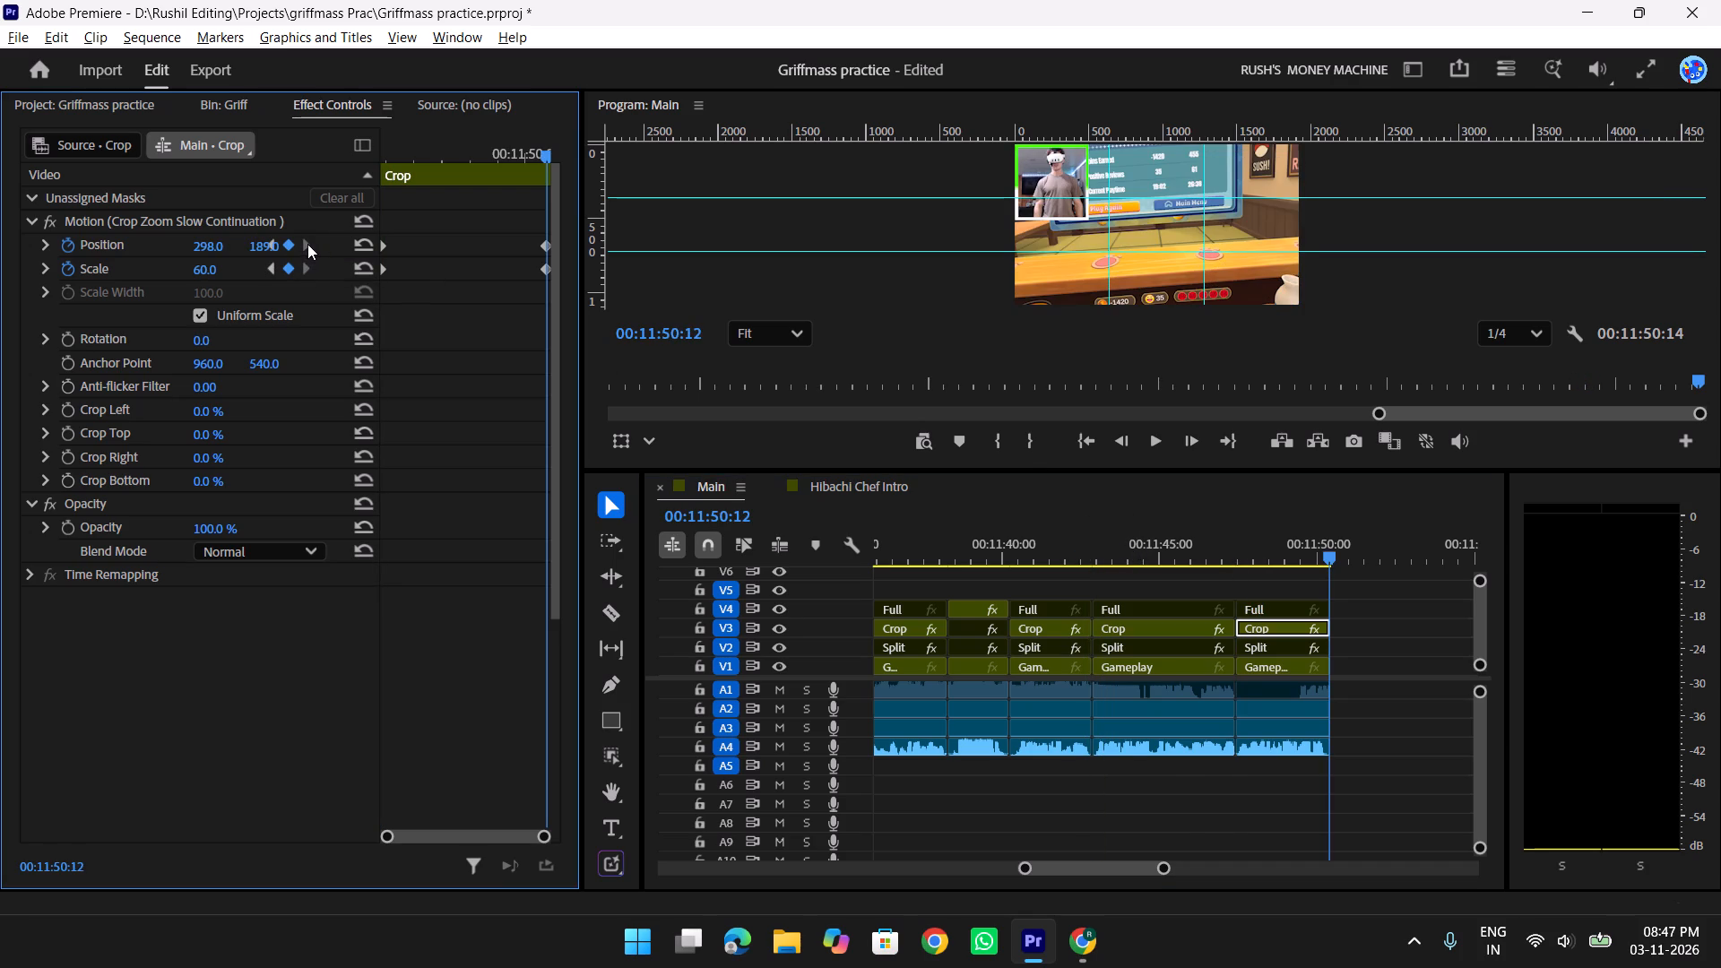
pyautogui.click(260, 248)
pyautogui.press('Down')
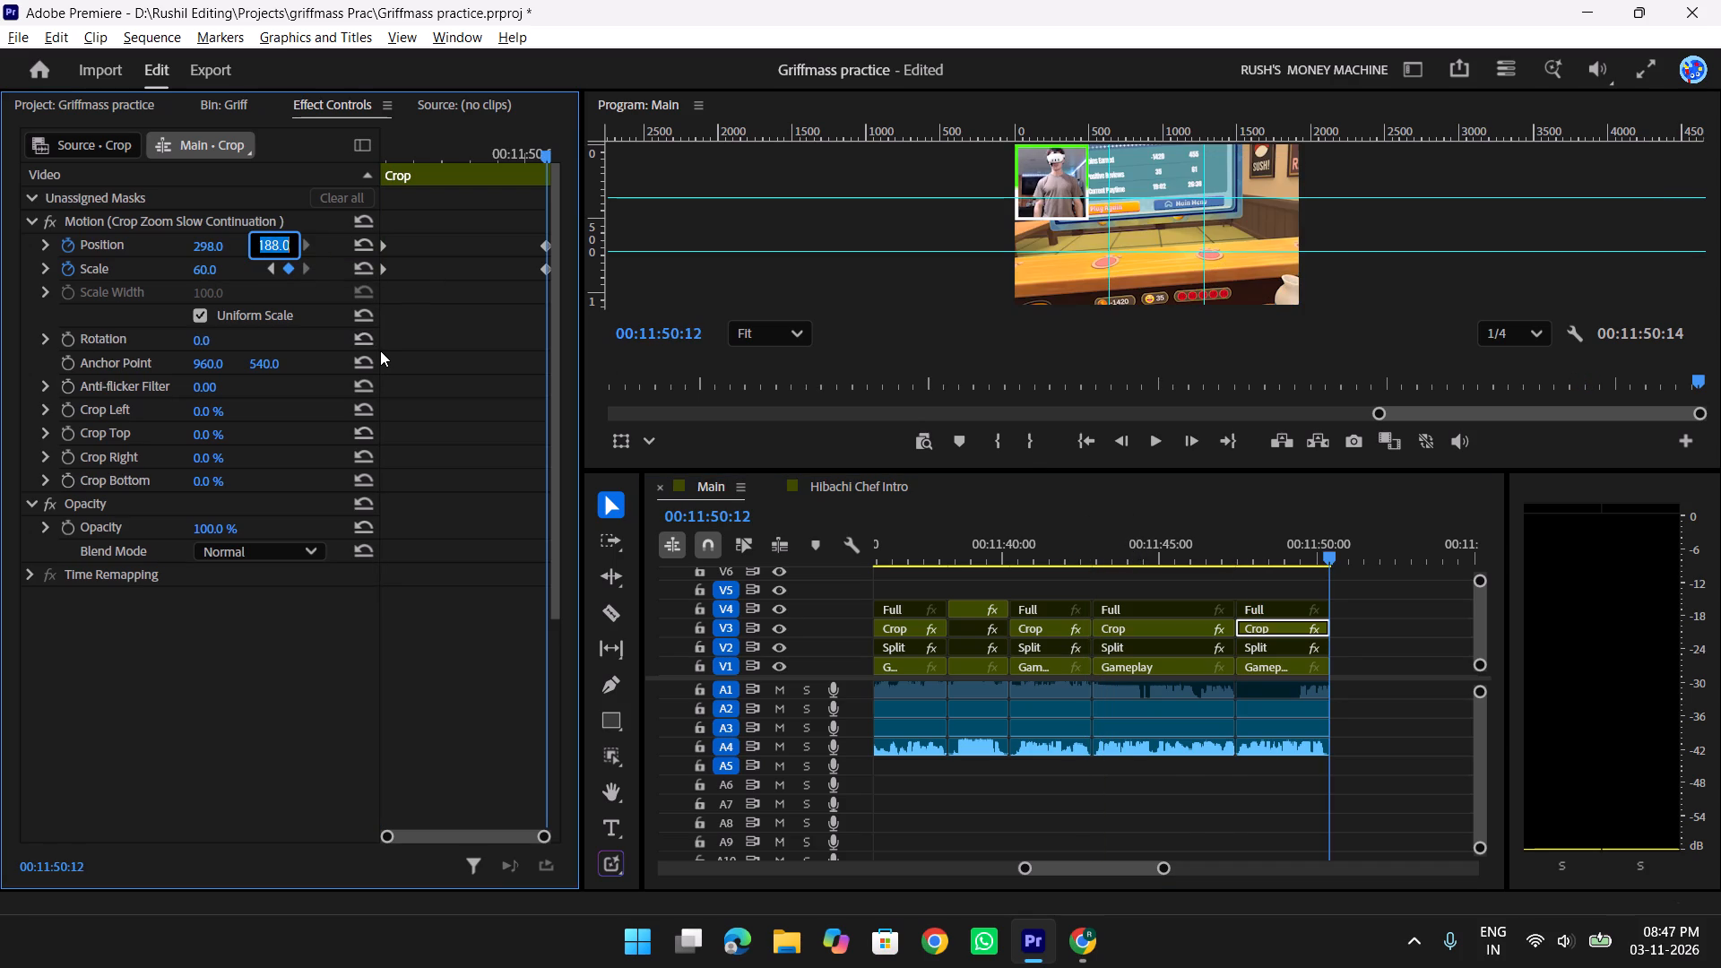
pyautogui.press('Down')
pyautogui.press('Down')
pyautogui.press('Down')
pyautogui.press('Down')
pyautogui.press('Down')
pyautogui.press('Down')
pyautogui.press('Down')
pyautogui.press('Down')
pyautogui.press('Down')
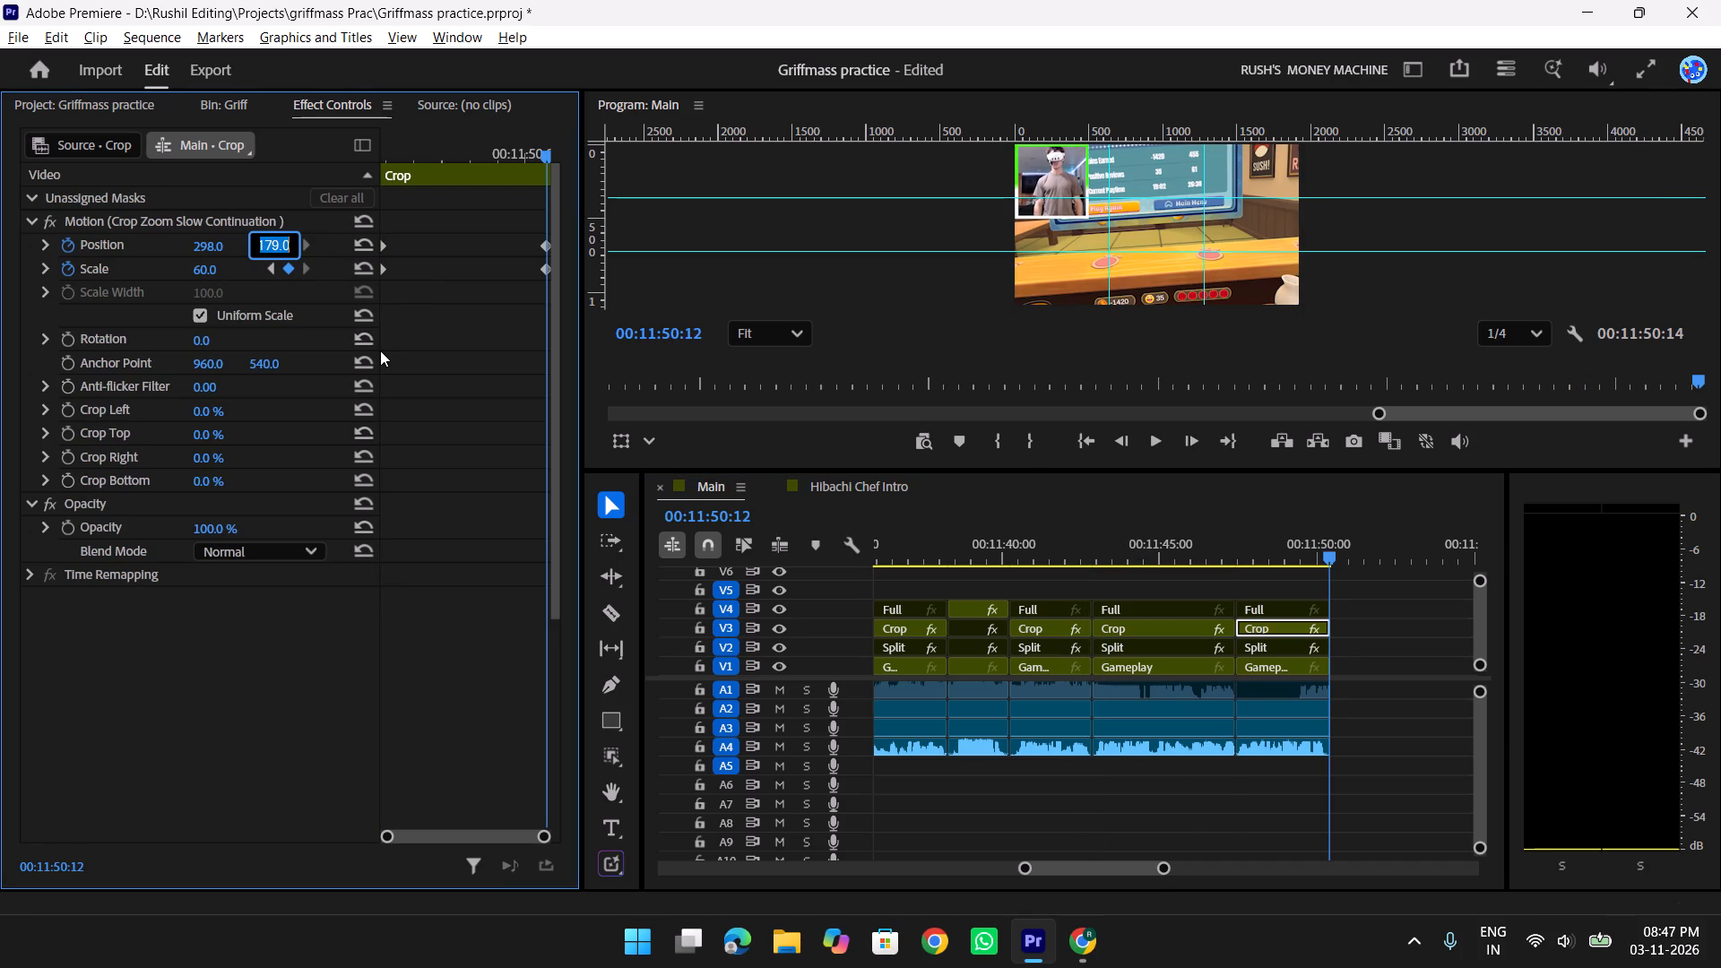
# Set the horizontal Position of the same end keyframe on the last Crop clip to 290.
pyautogui.click(195, 243)
pyautogui.press('Down')
pyautogui.press('Down')
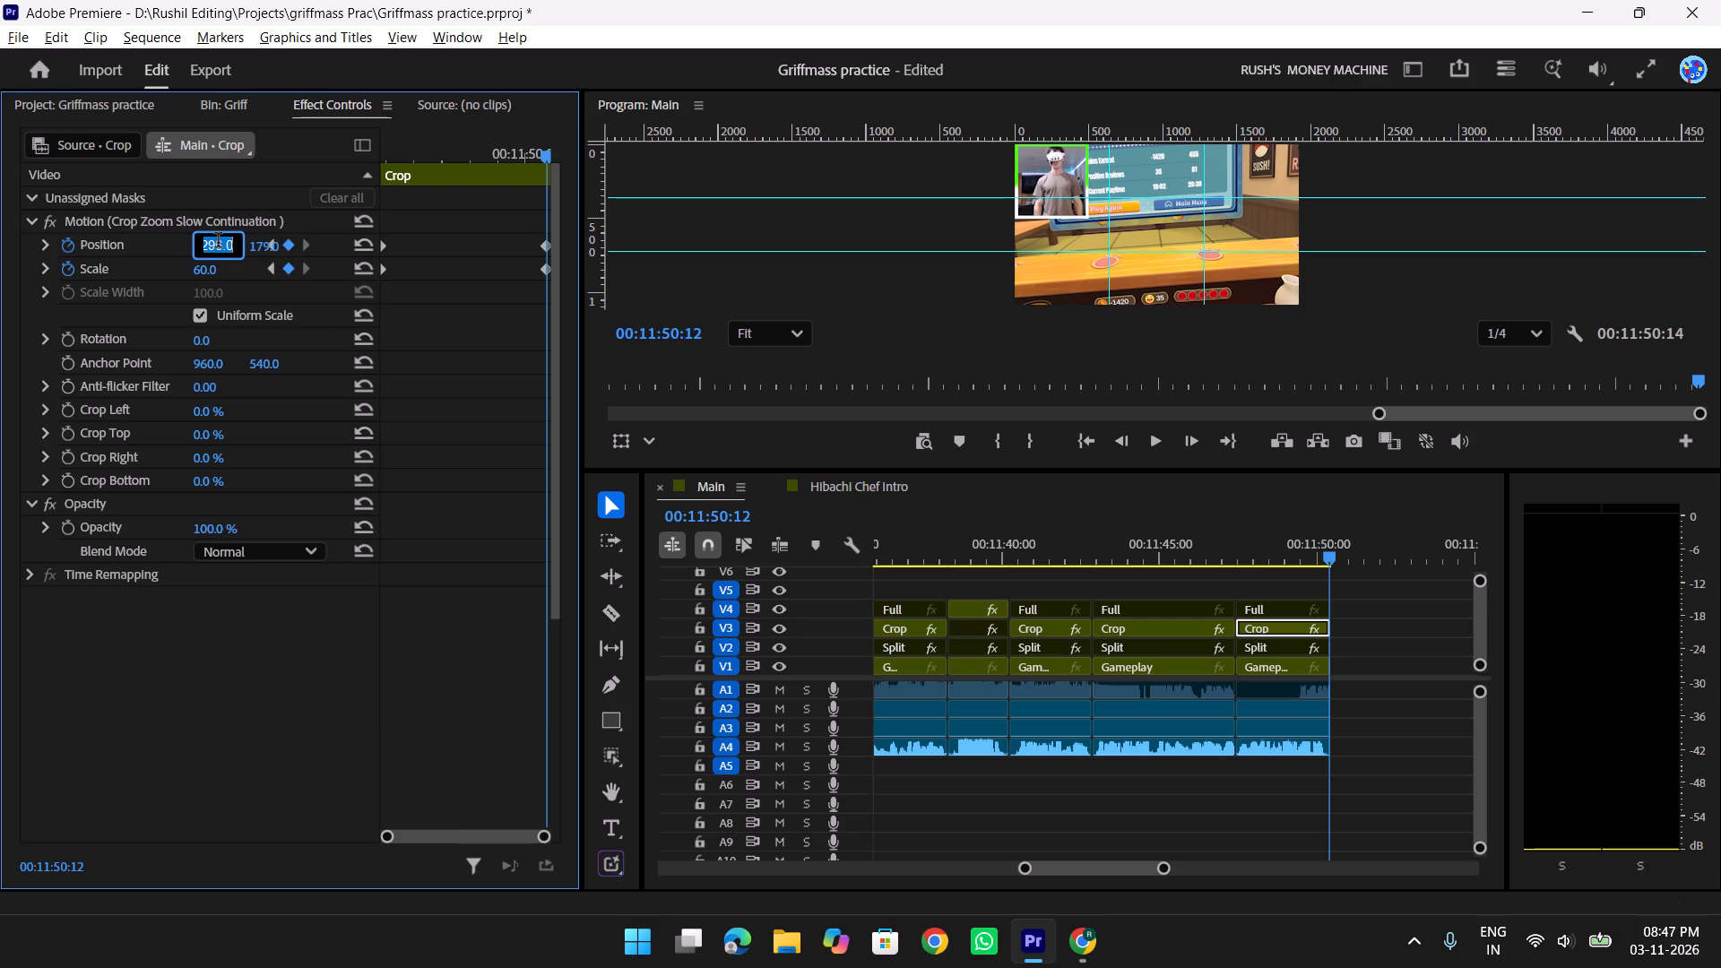
pyautogui.press('Down')
pyautogui.press('Down')
pyautogui.press('Down')
pyautogui.press('Down')
pyautogui.press('Down')
pyautogui.press('Down')
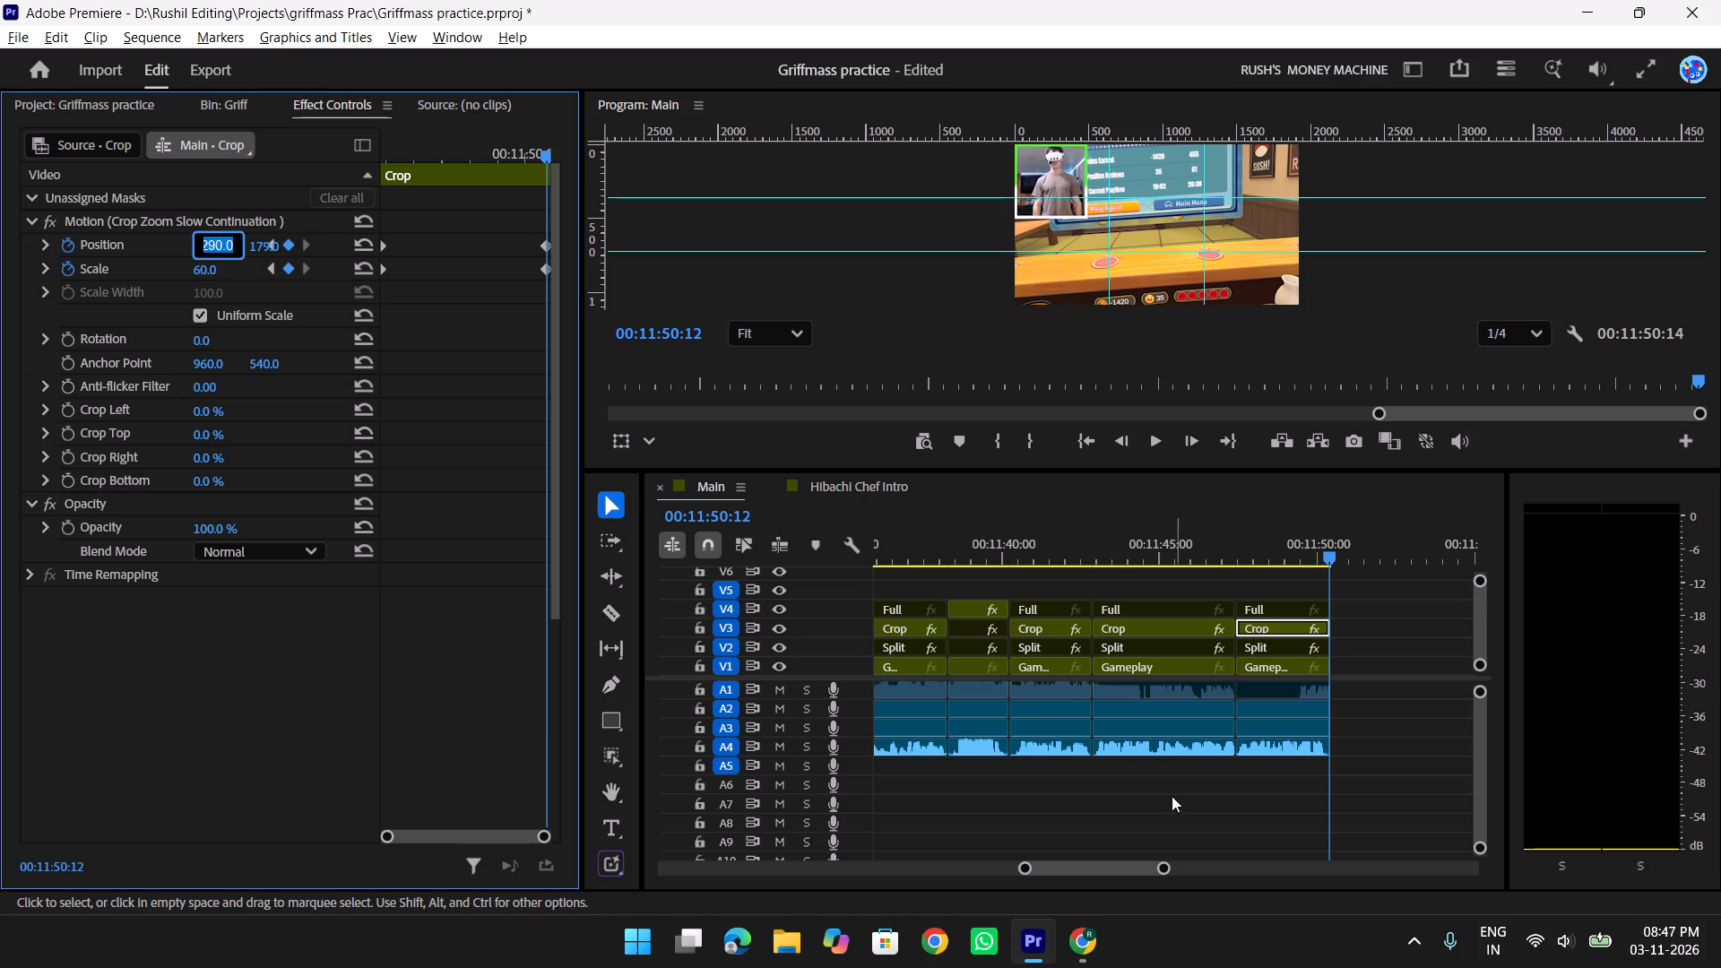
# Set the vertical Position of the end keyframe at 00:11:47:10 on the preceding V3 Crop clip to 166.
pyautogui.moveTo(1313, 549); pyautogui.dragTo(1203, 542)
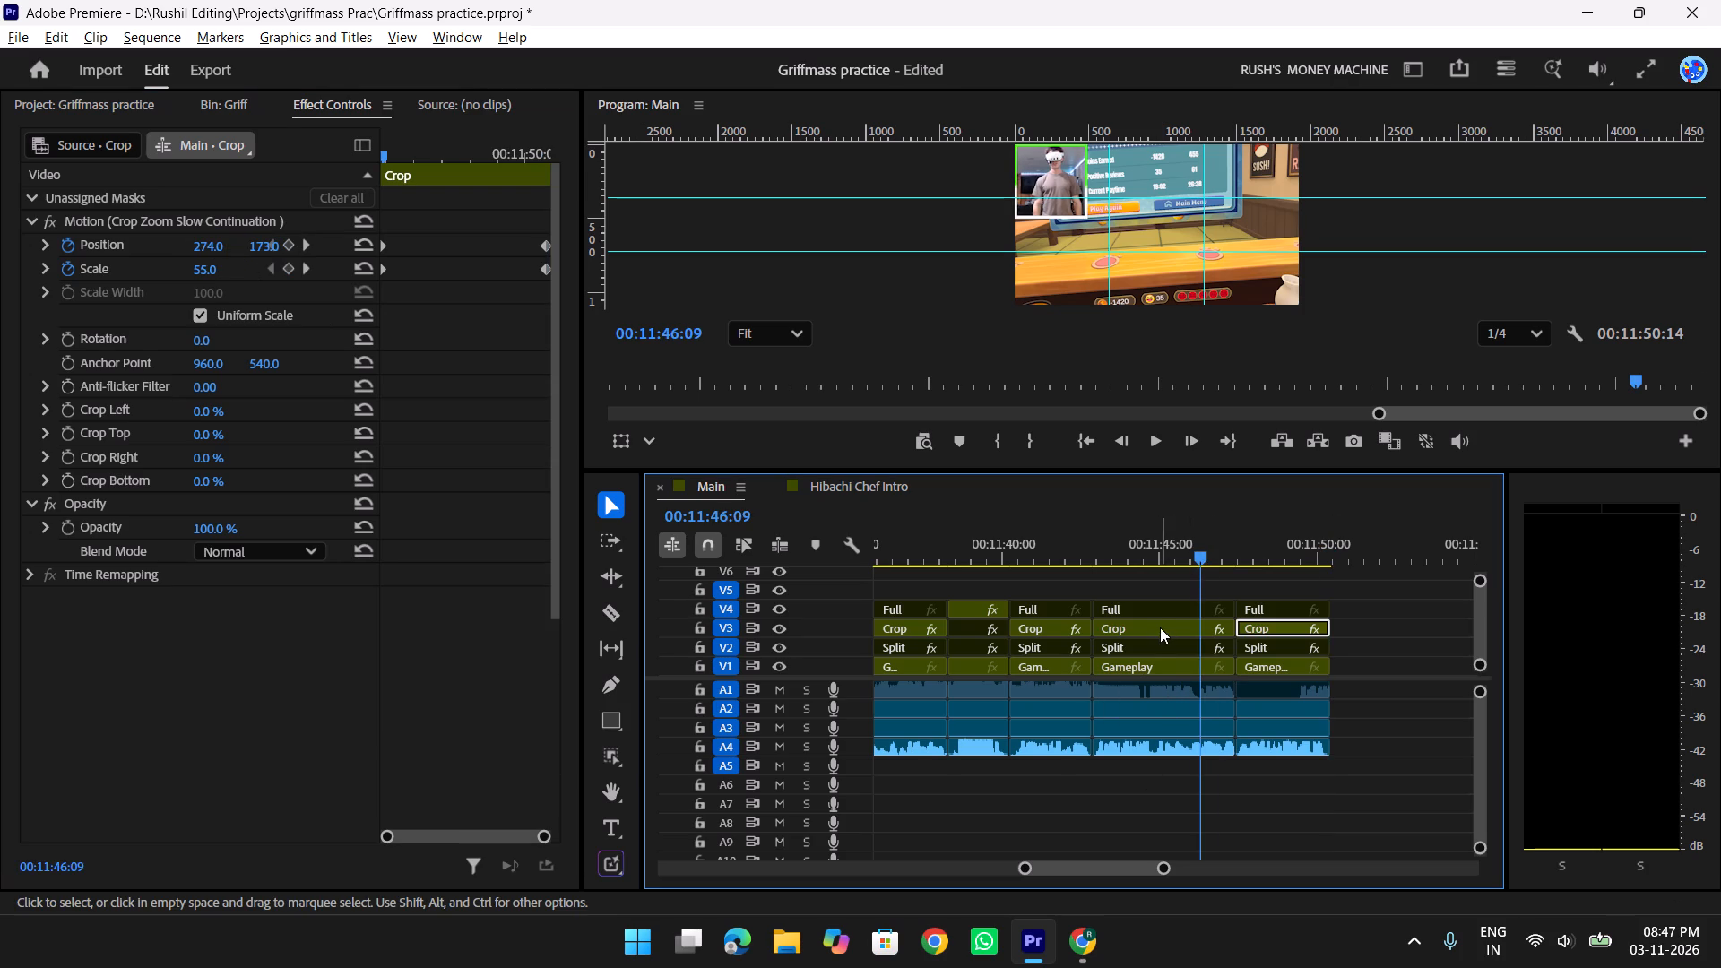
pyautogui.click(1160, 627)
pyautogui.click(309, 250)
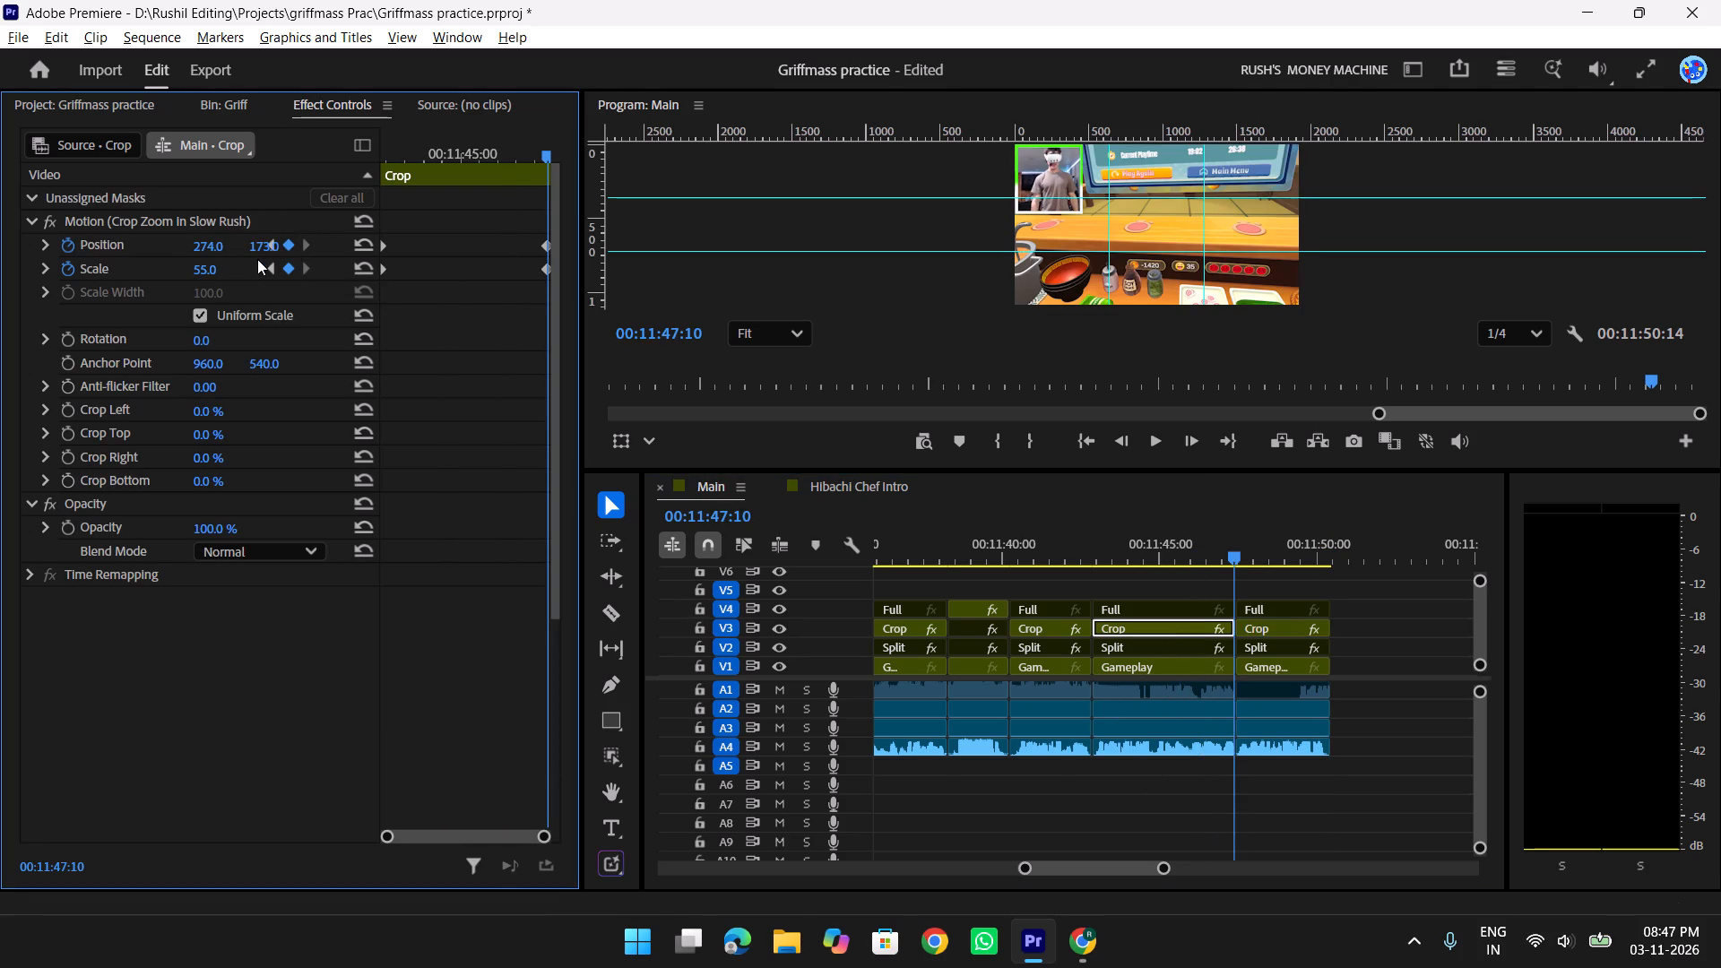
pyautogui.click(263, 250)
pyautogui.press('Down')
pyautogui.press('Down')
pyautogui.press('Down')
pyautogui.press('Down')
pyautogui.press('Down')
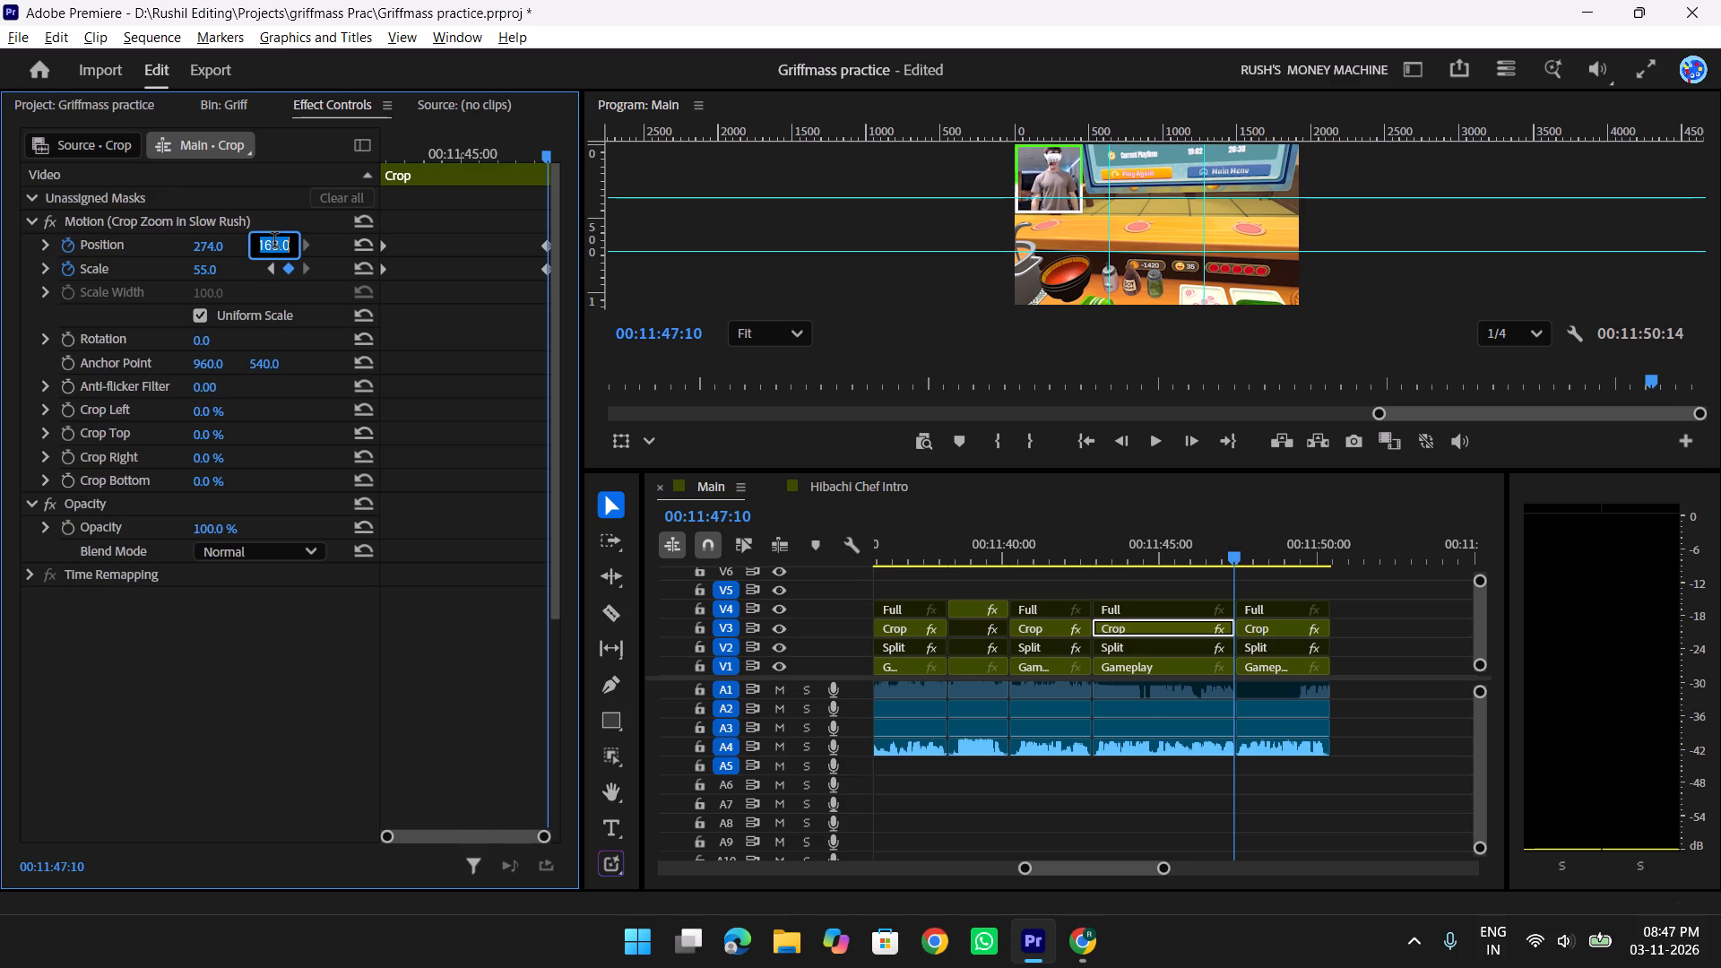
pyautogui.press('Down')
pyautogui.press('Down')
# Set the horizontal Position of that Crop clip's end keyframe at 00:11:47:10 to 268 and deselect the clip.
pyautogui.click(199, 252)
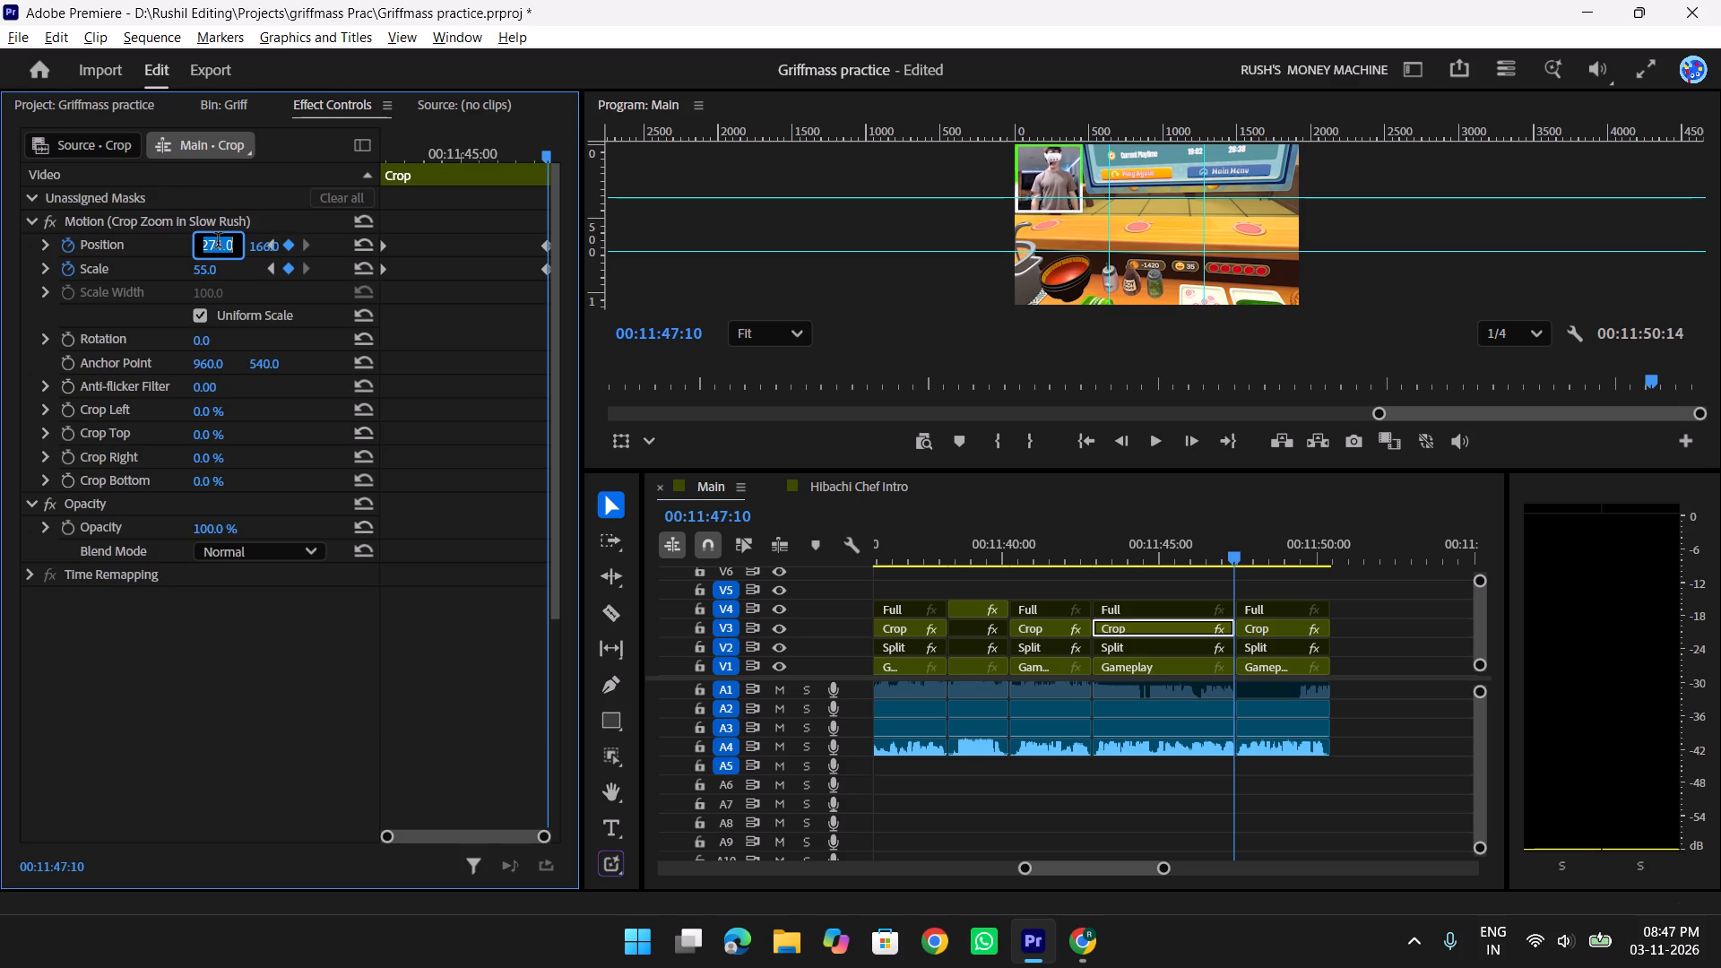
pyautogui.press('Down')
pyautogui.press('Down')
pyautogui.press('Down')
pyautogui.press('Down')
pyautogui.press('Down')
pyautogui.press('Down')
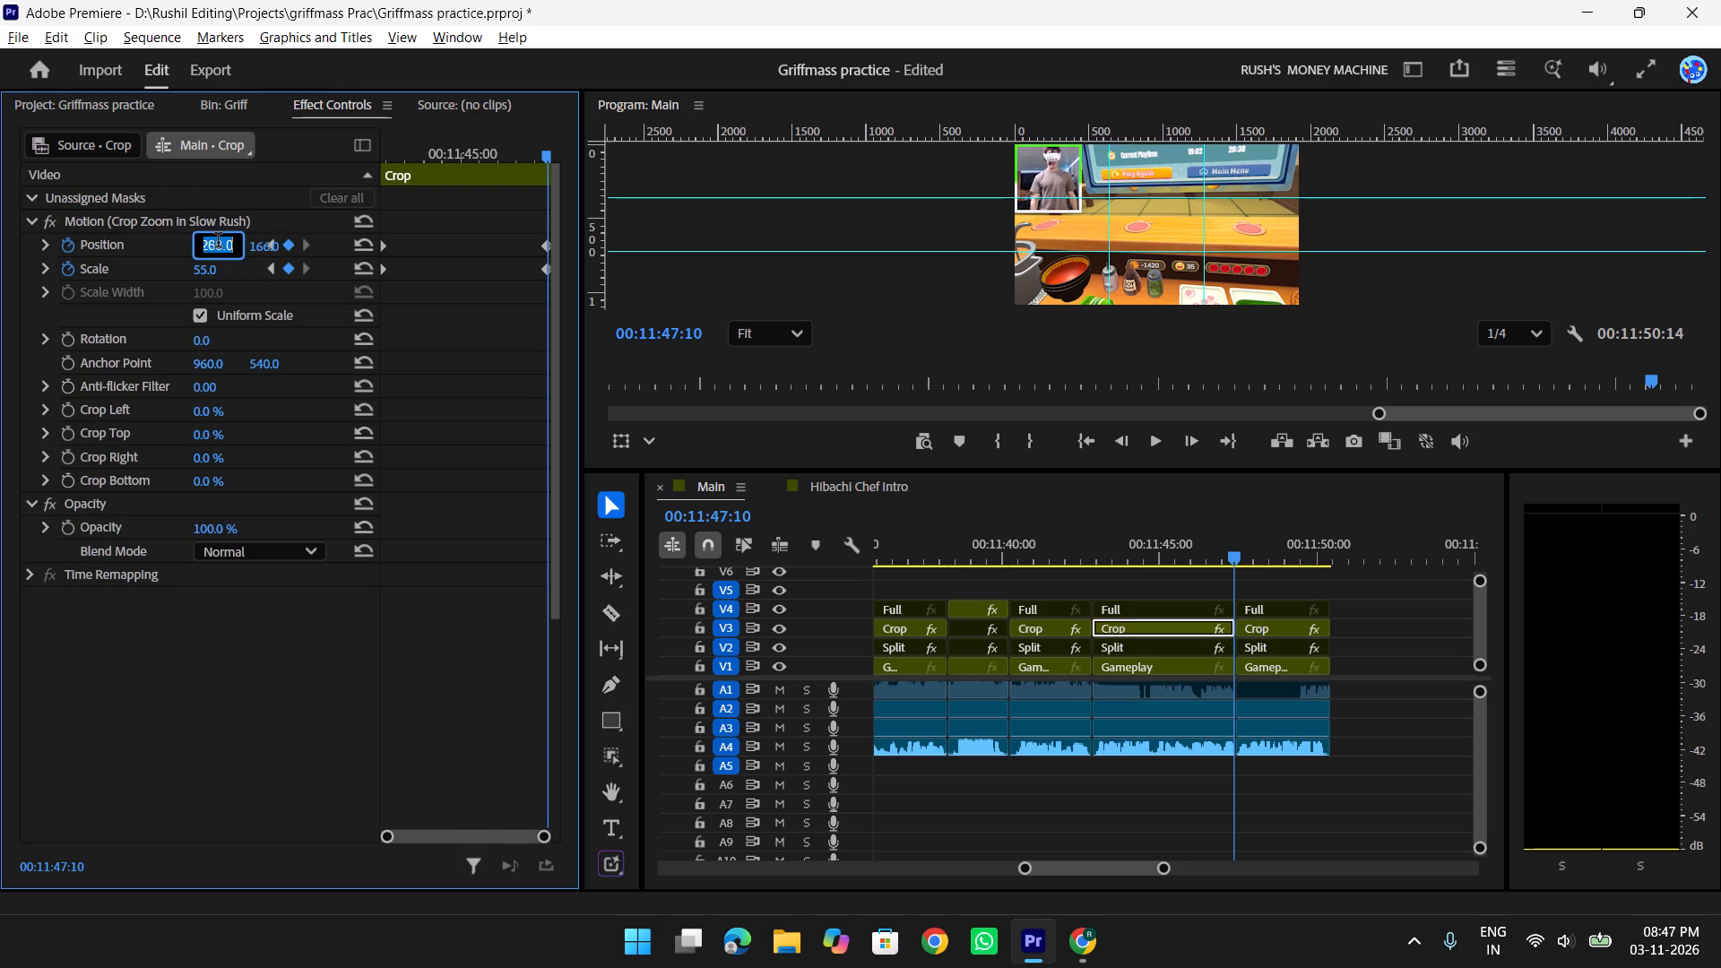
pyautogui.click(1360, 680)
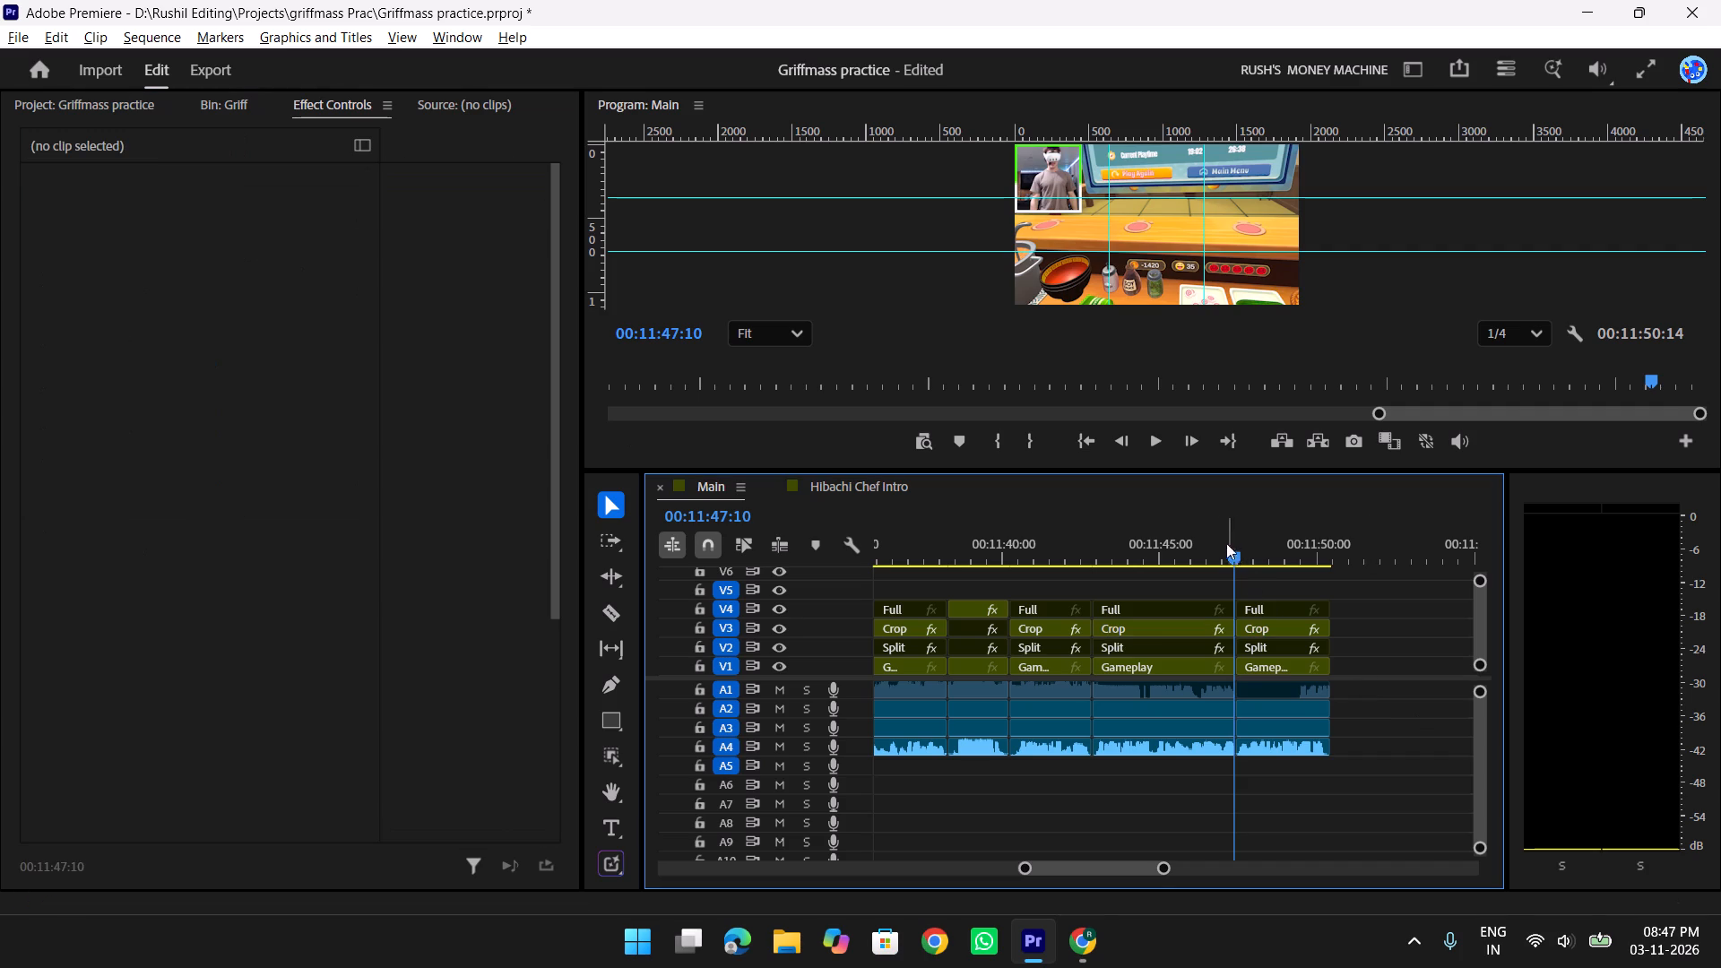
# Play the sequence full screen from about 00:11:42 to its end to check the webcam zoom.
pyautogui.moveTo(1217, 541); pyautogui.dragTo(1066, 523)
pyautogui.write('f')
pyautogui.press('space')
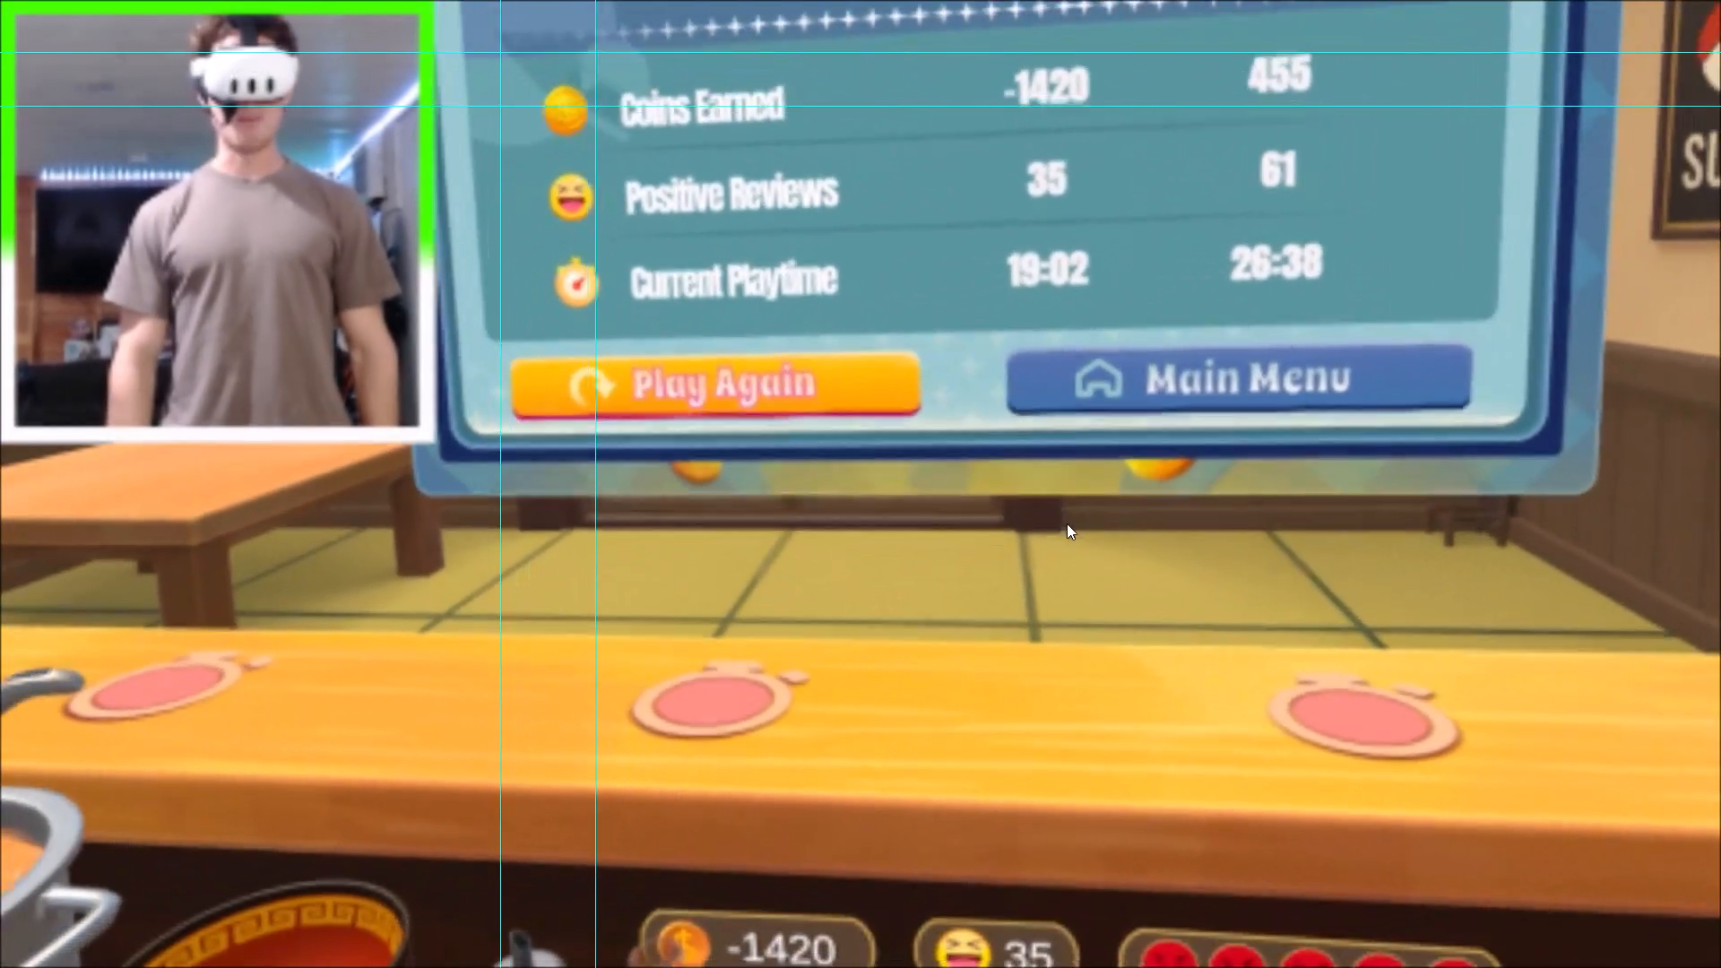
pyautogui.press('space')
pyautogui.press('f')
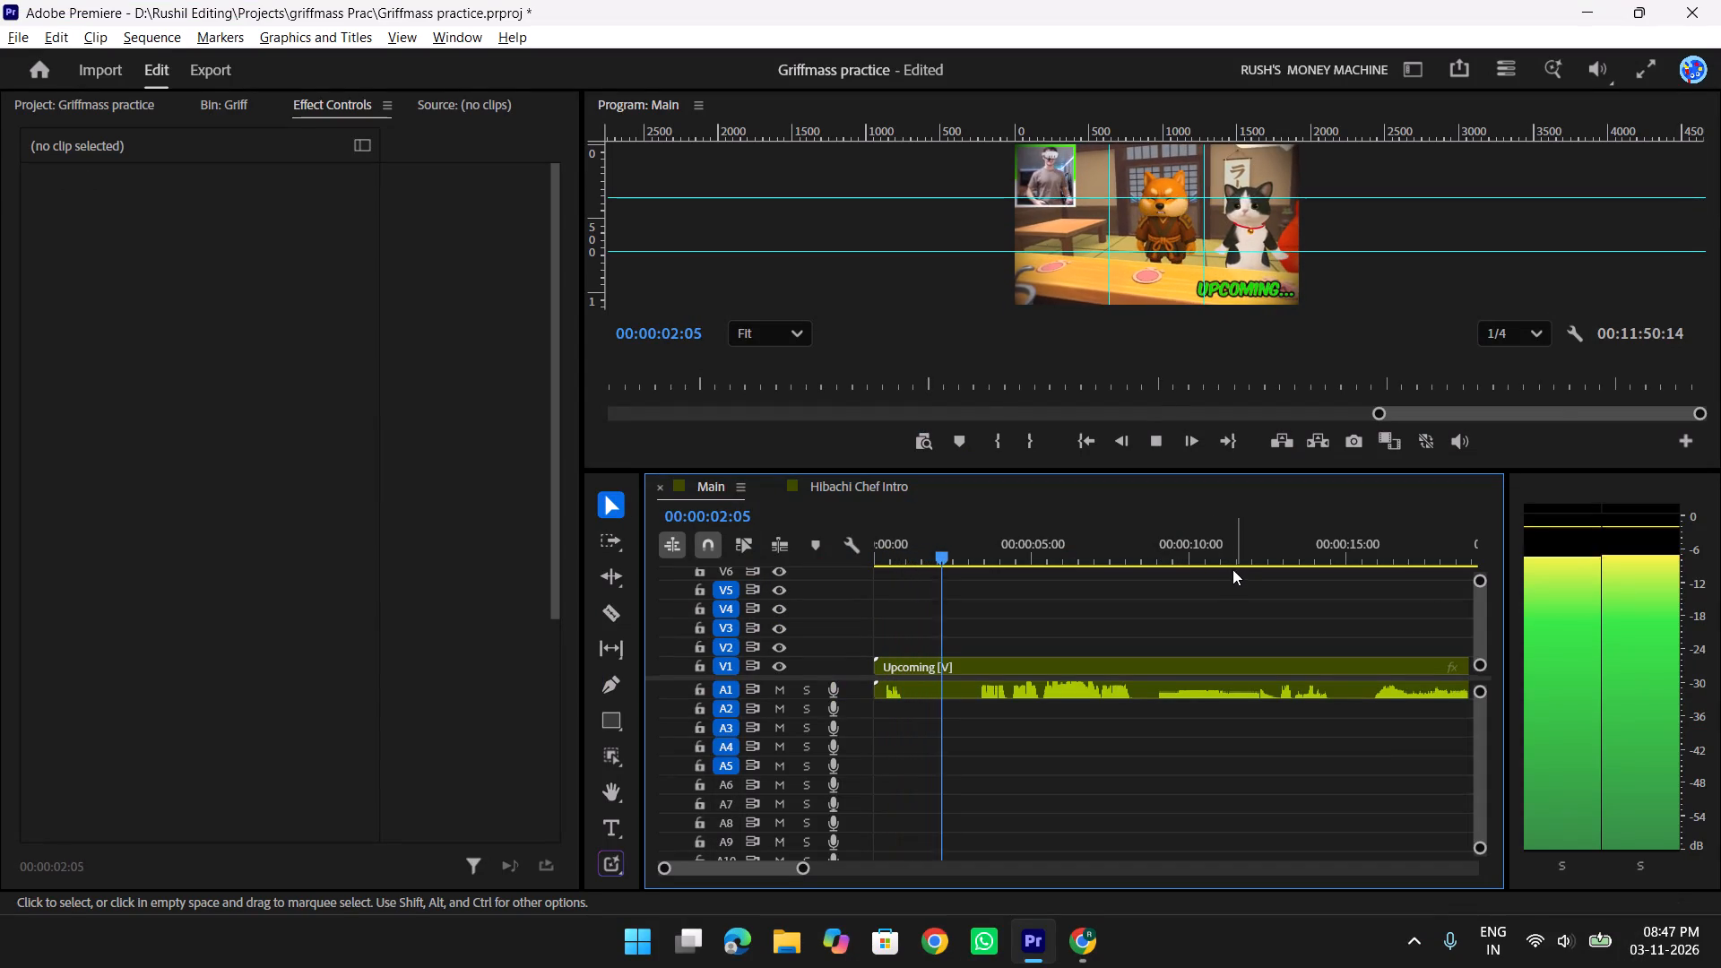
pyautogui.press('space')
# Return to the sequence end and replay the last two segments to check the webcam framing across their cut.
pyautogui.click(1224, 448)
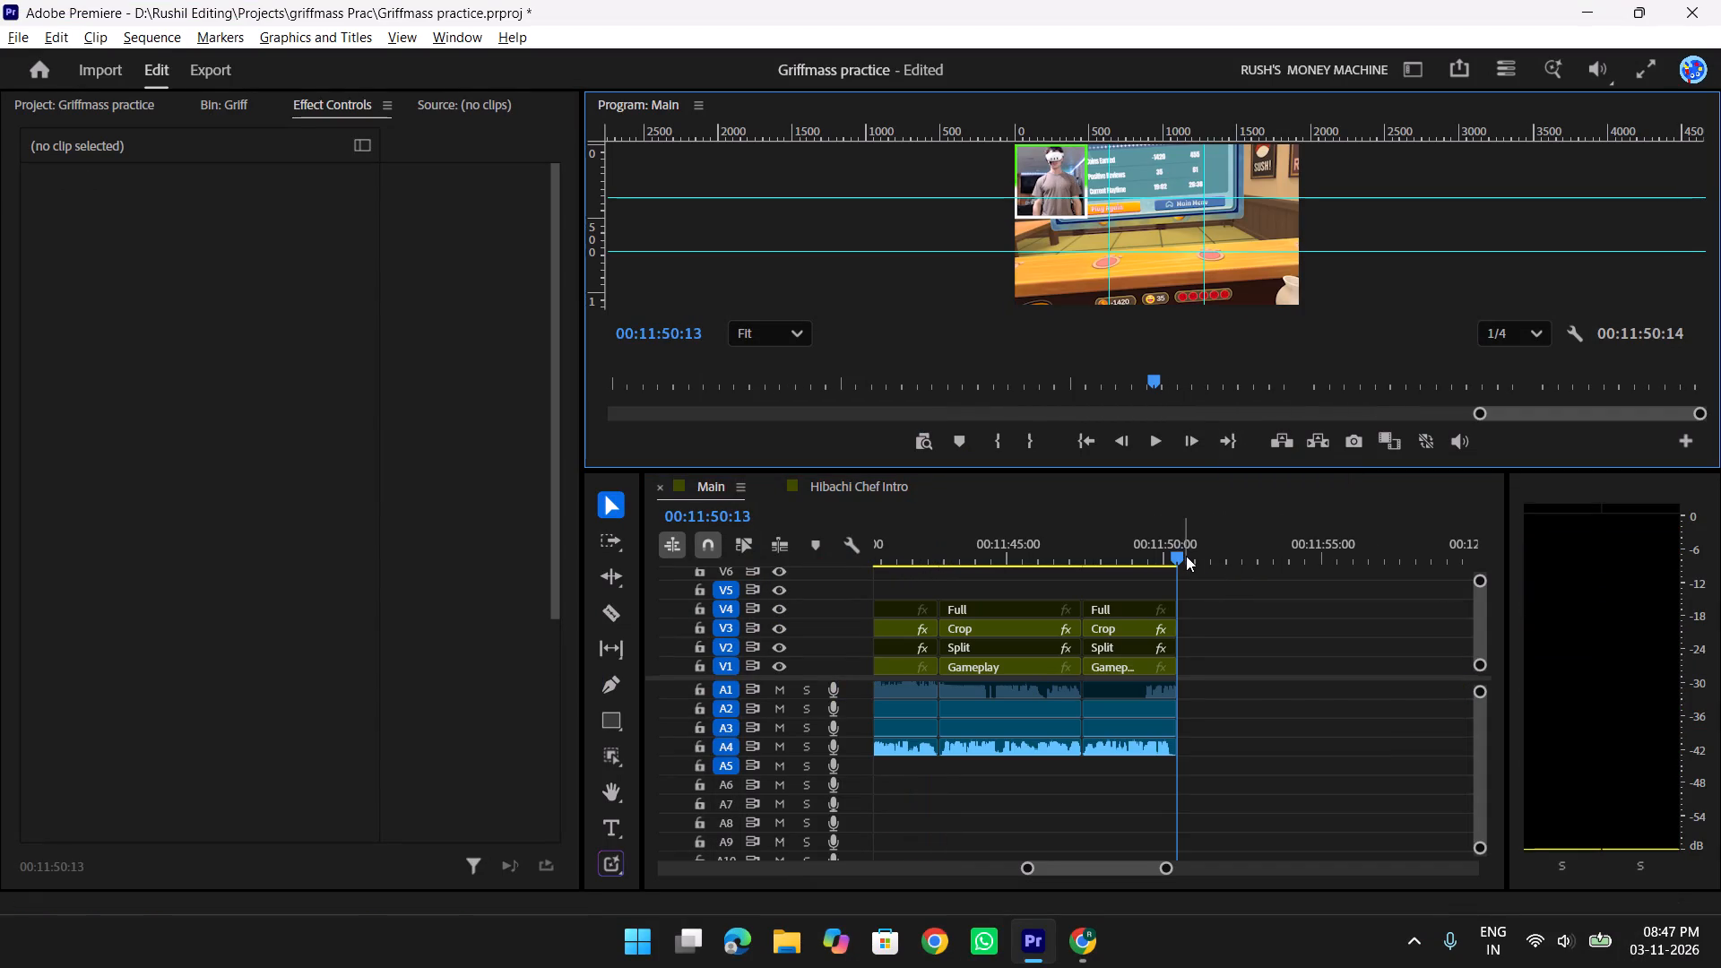
pyautogui.moveTo(1186, 556); pyautogui.dragTo(1161, 555)
pyautogui.press('t')
pyautogui.press('t')
pyautogui.moveTo(1164, 544); pyautogui.dragTo(1021, 543)
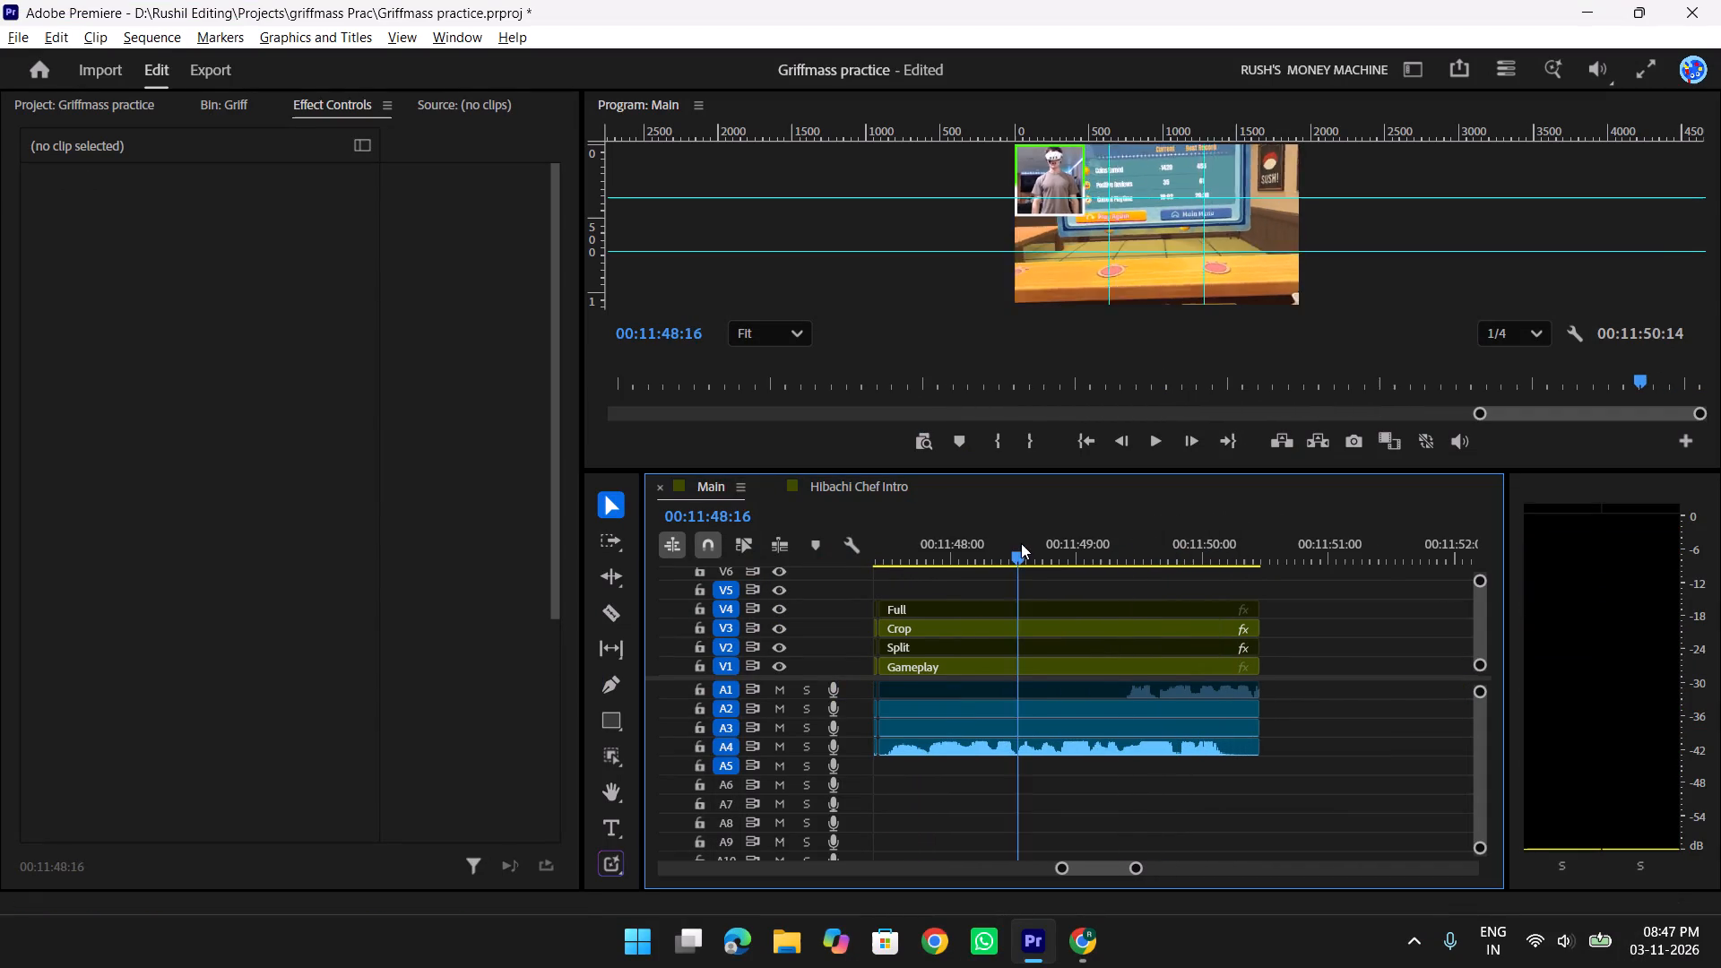
pyautogui.moveTo(1021, 543); pyautogui.dragTo(1040, 545)
pyautogui.press('space')
pyautogui.press('space')
pyautogui.scroll(4, 1297, 601)
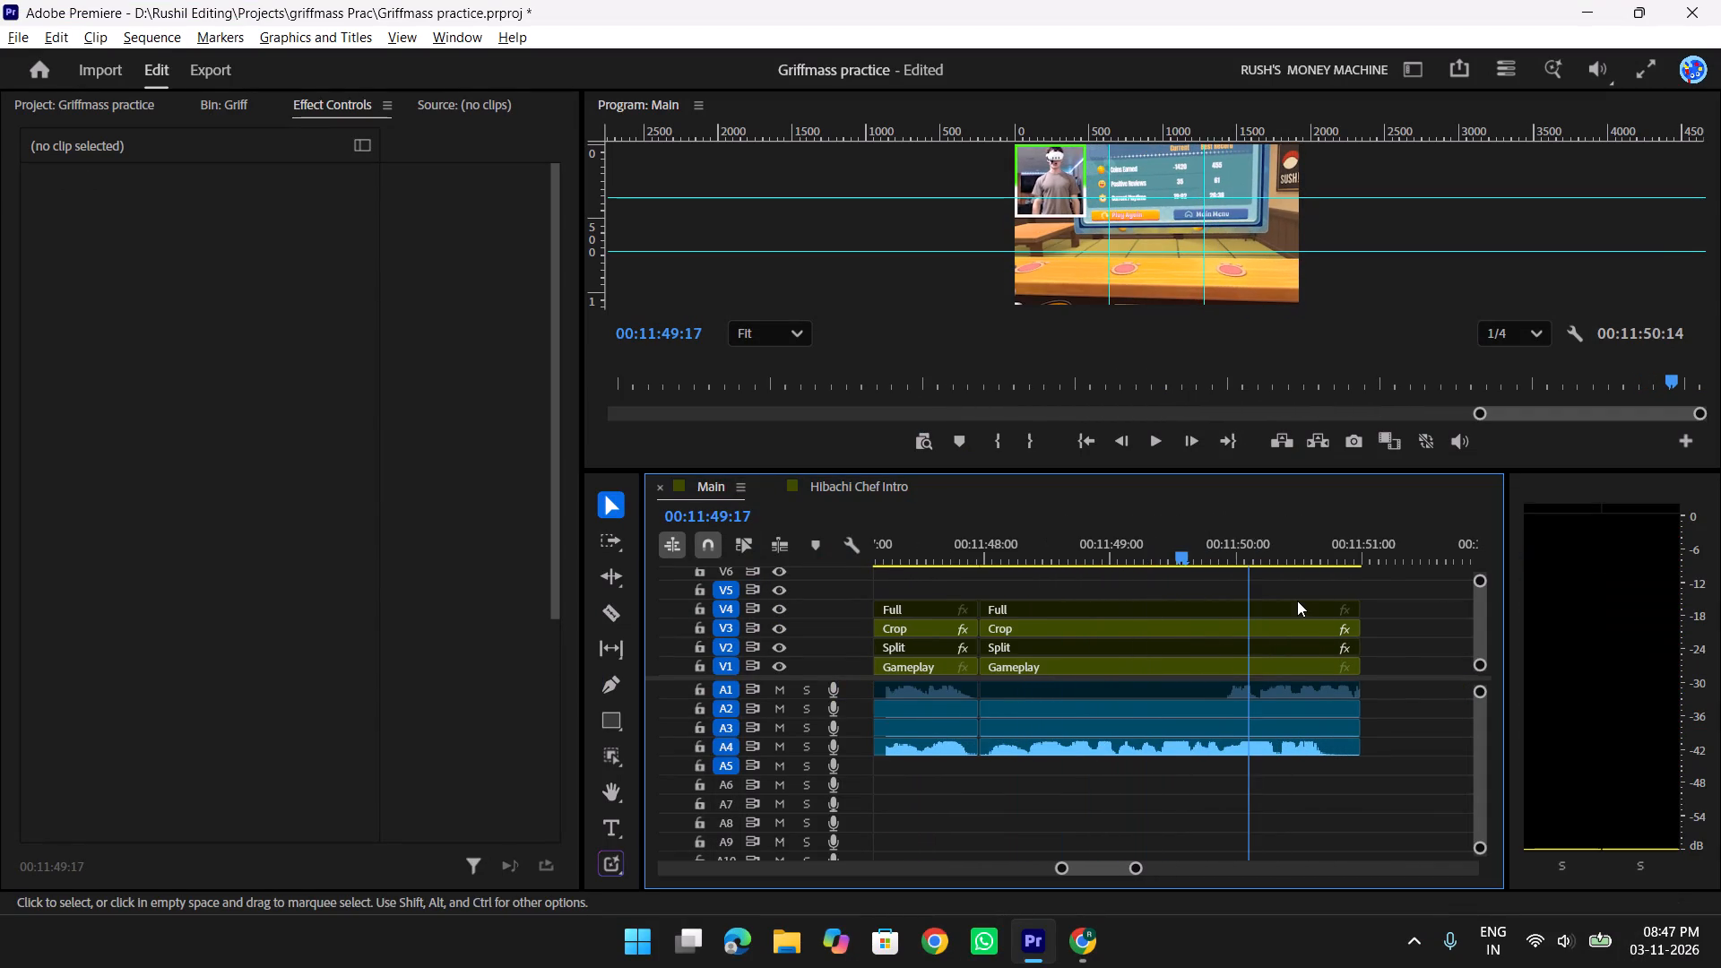
pyautogui.press('y')
pyautogui.moveTo(1242, 546); pyautogui.dragTo(1068, 544)
pyautogui.press('space')
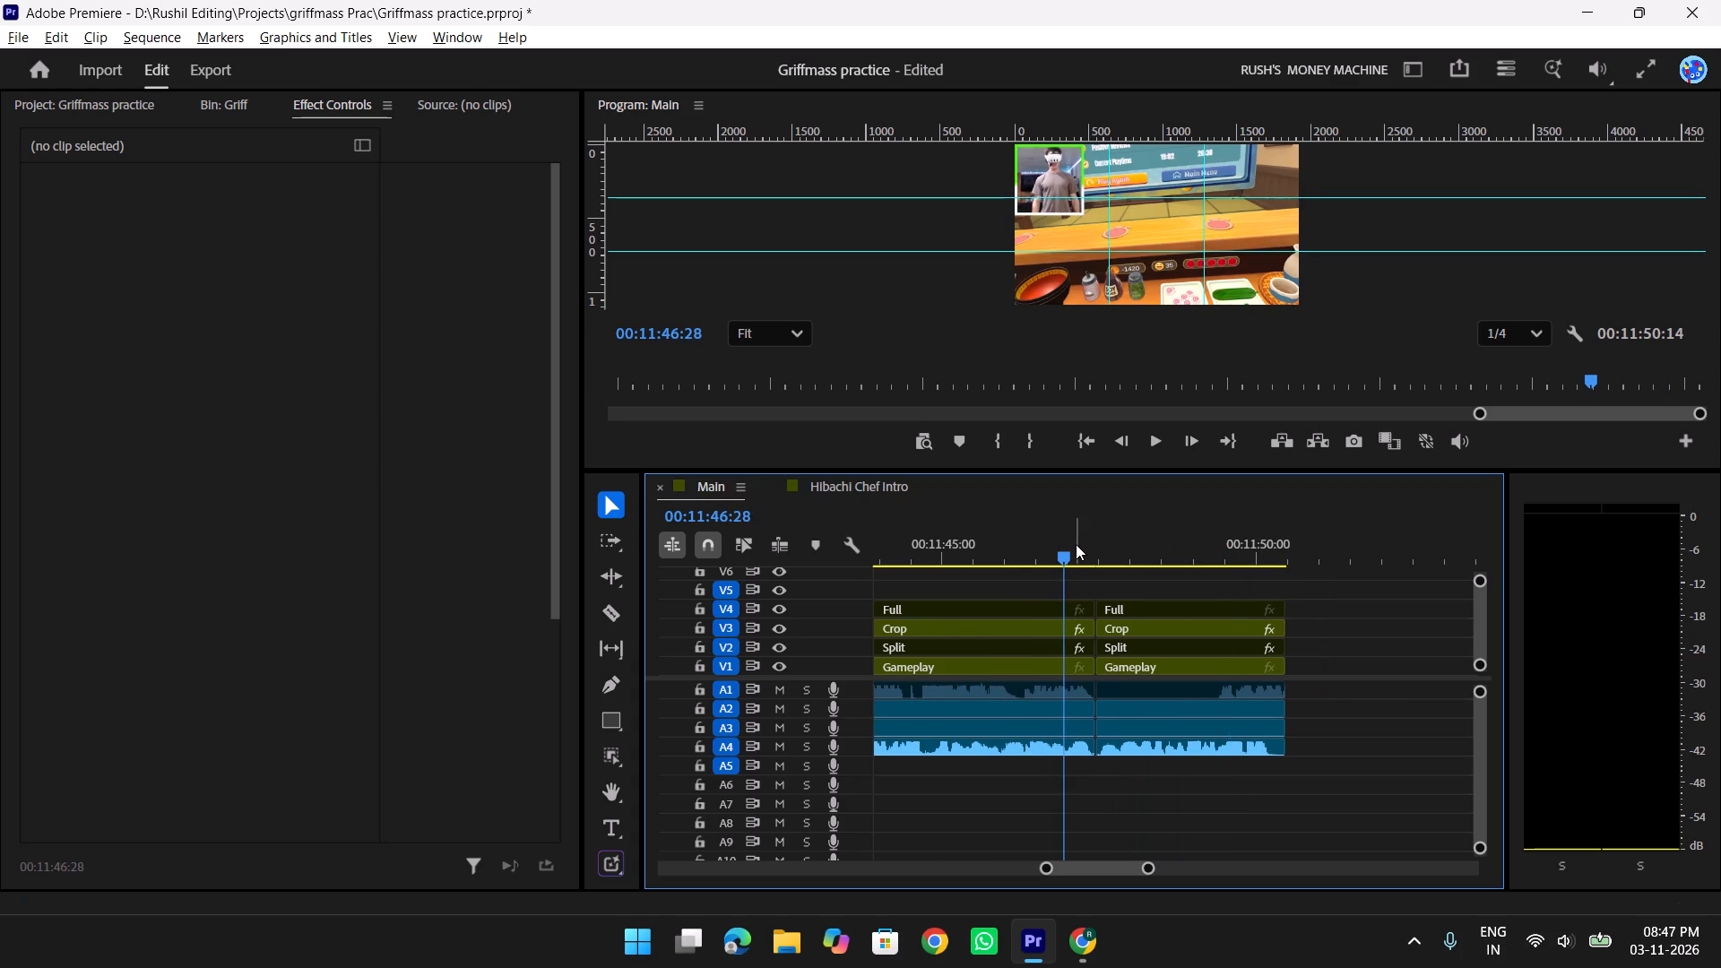
pyautogui.press('space')
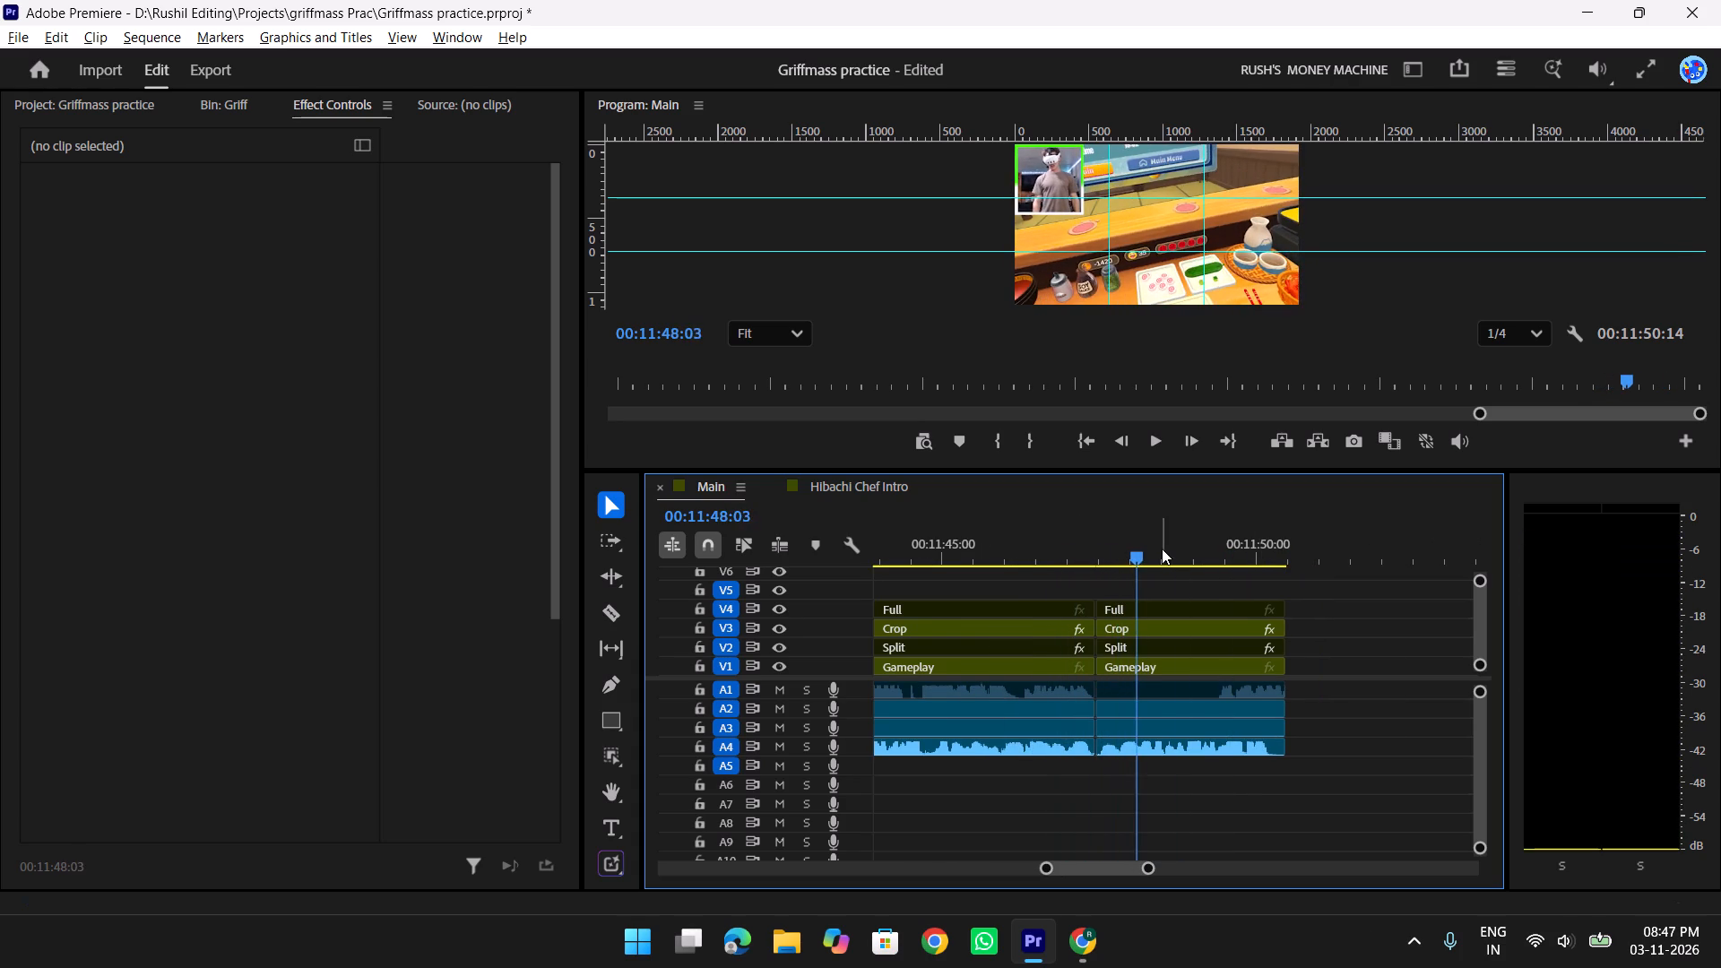
# Inspect the second-to-last Crop clip's end keyframe at 00:11:47:10, viewing its frame full screen to check the webcam's edges.
pyautogui.moveTo(1141, 541); pyautogui.dragTo(1025, 554)
pyautogui.click(1045, 618)
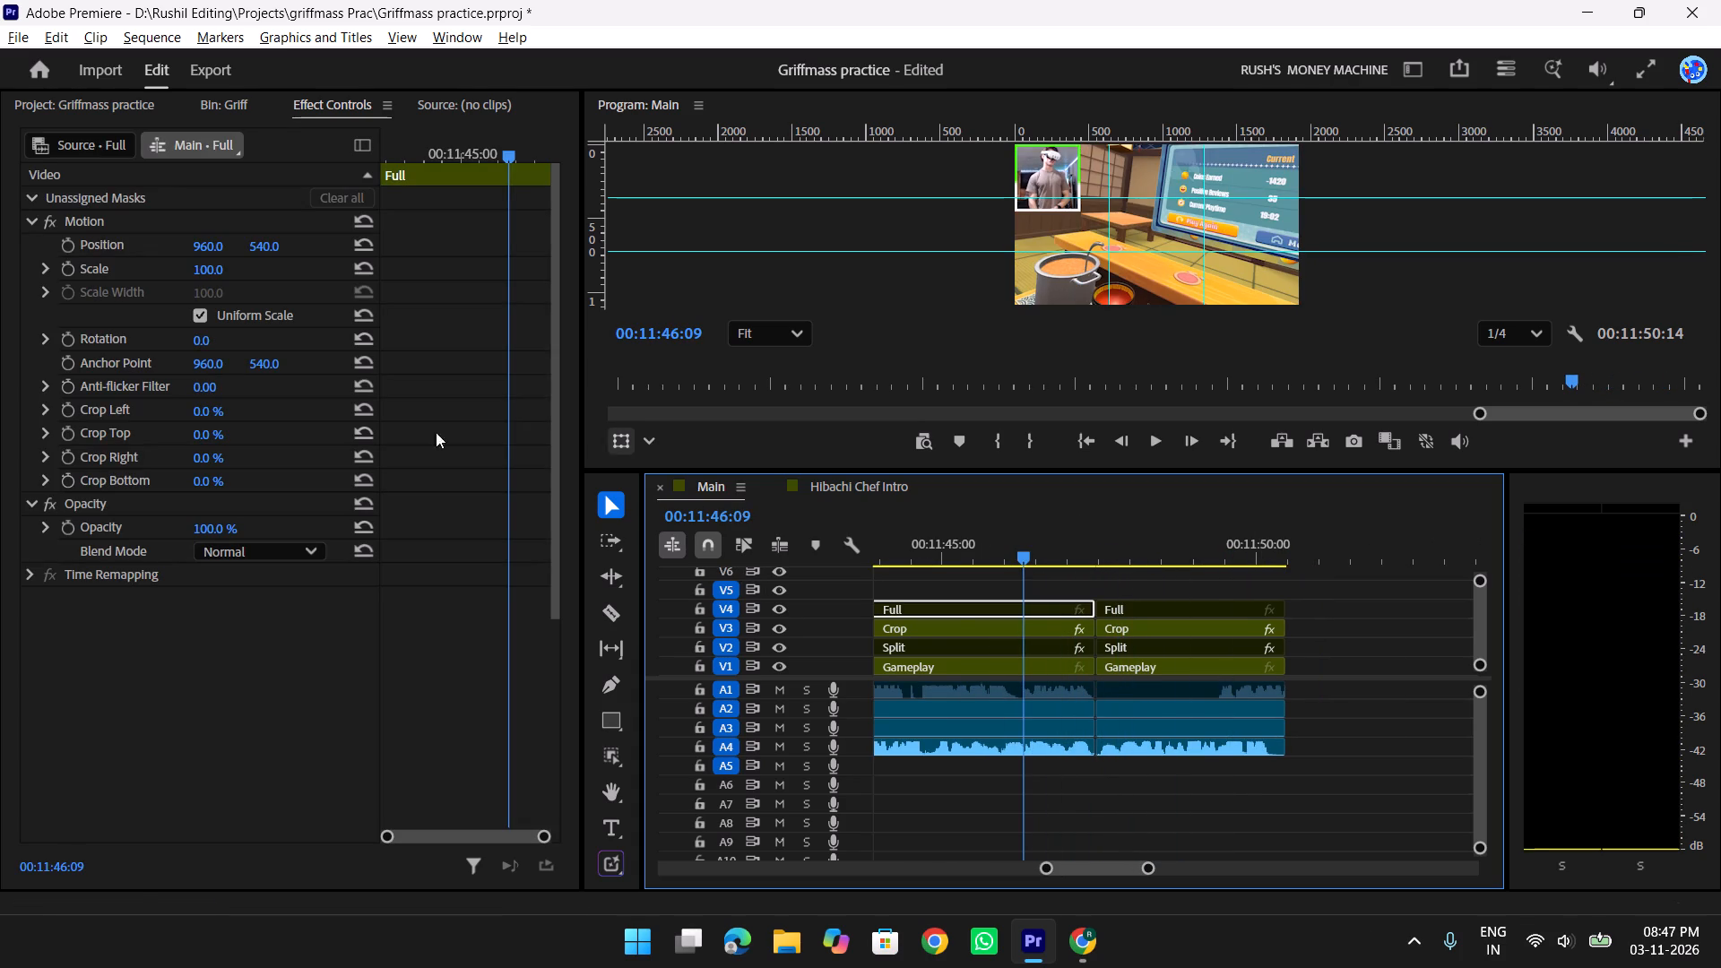
pyautogui.click(1029, 627)
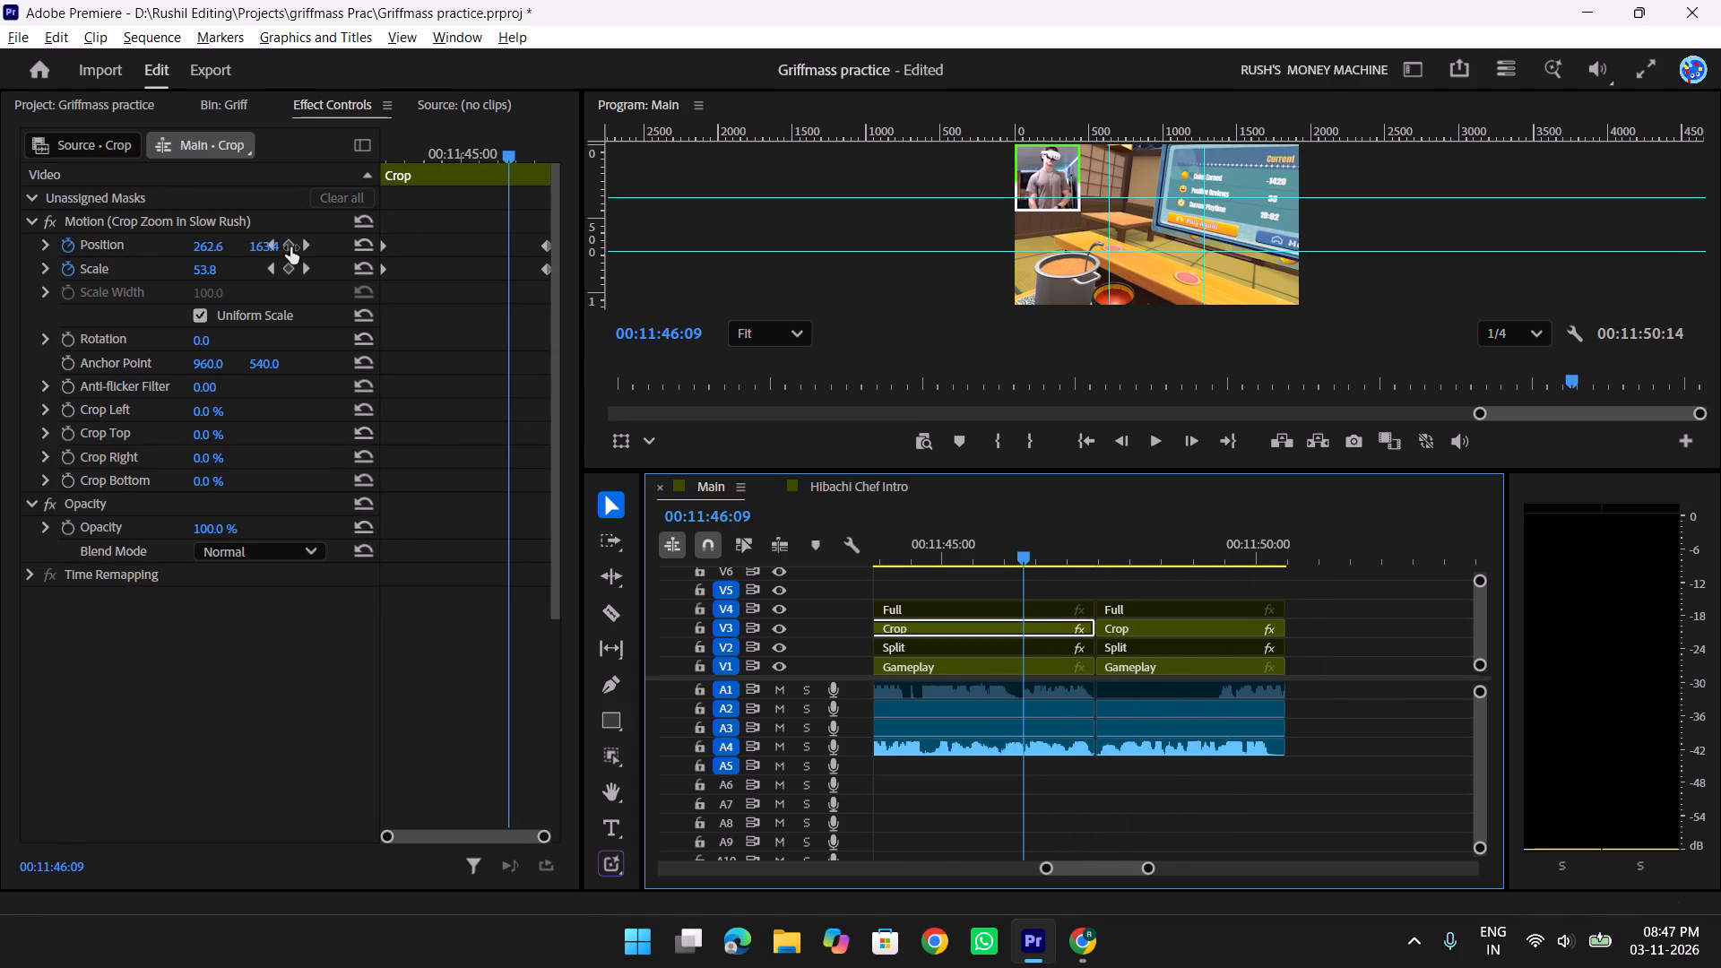
pyautogui.click(314, 244)
pyautogui.click(257, 248)
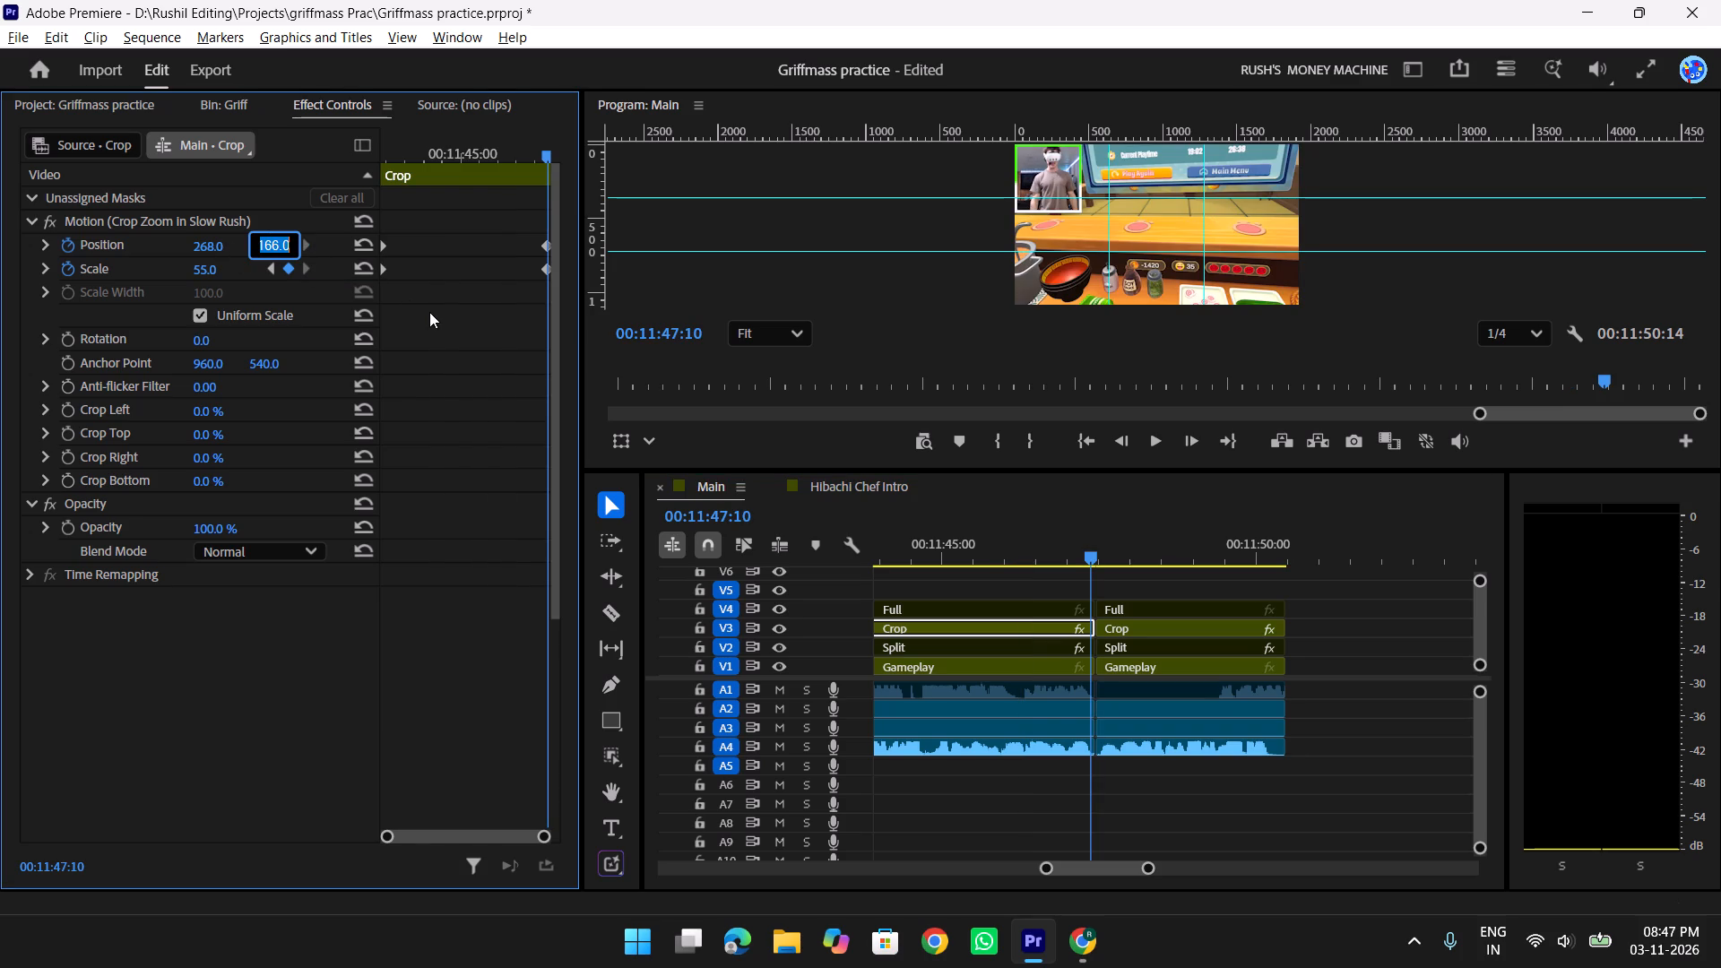
pyautogui.press('f')
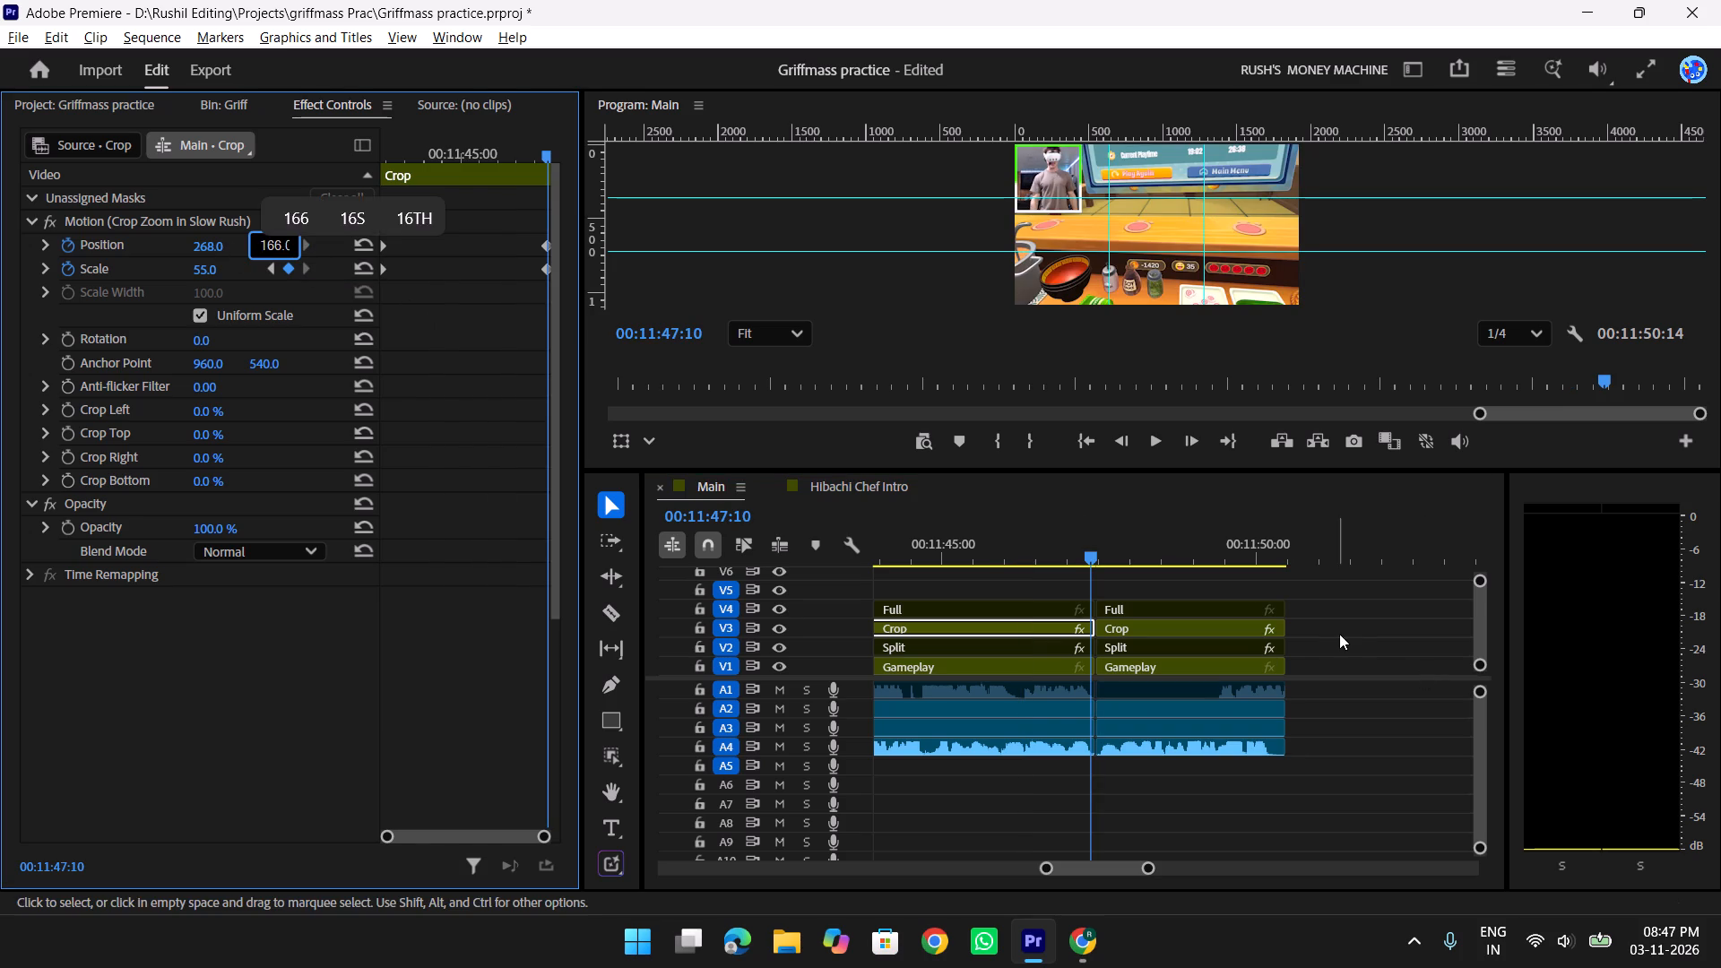
pyautogui.click(1341, 634)
pyautogui.press('f')
pyautogui.press('f')
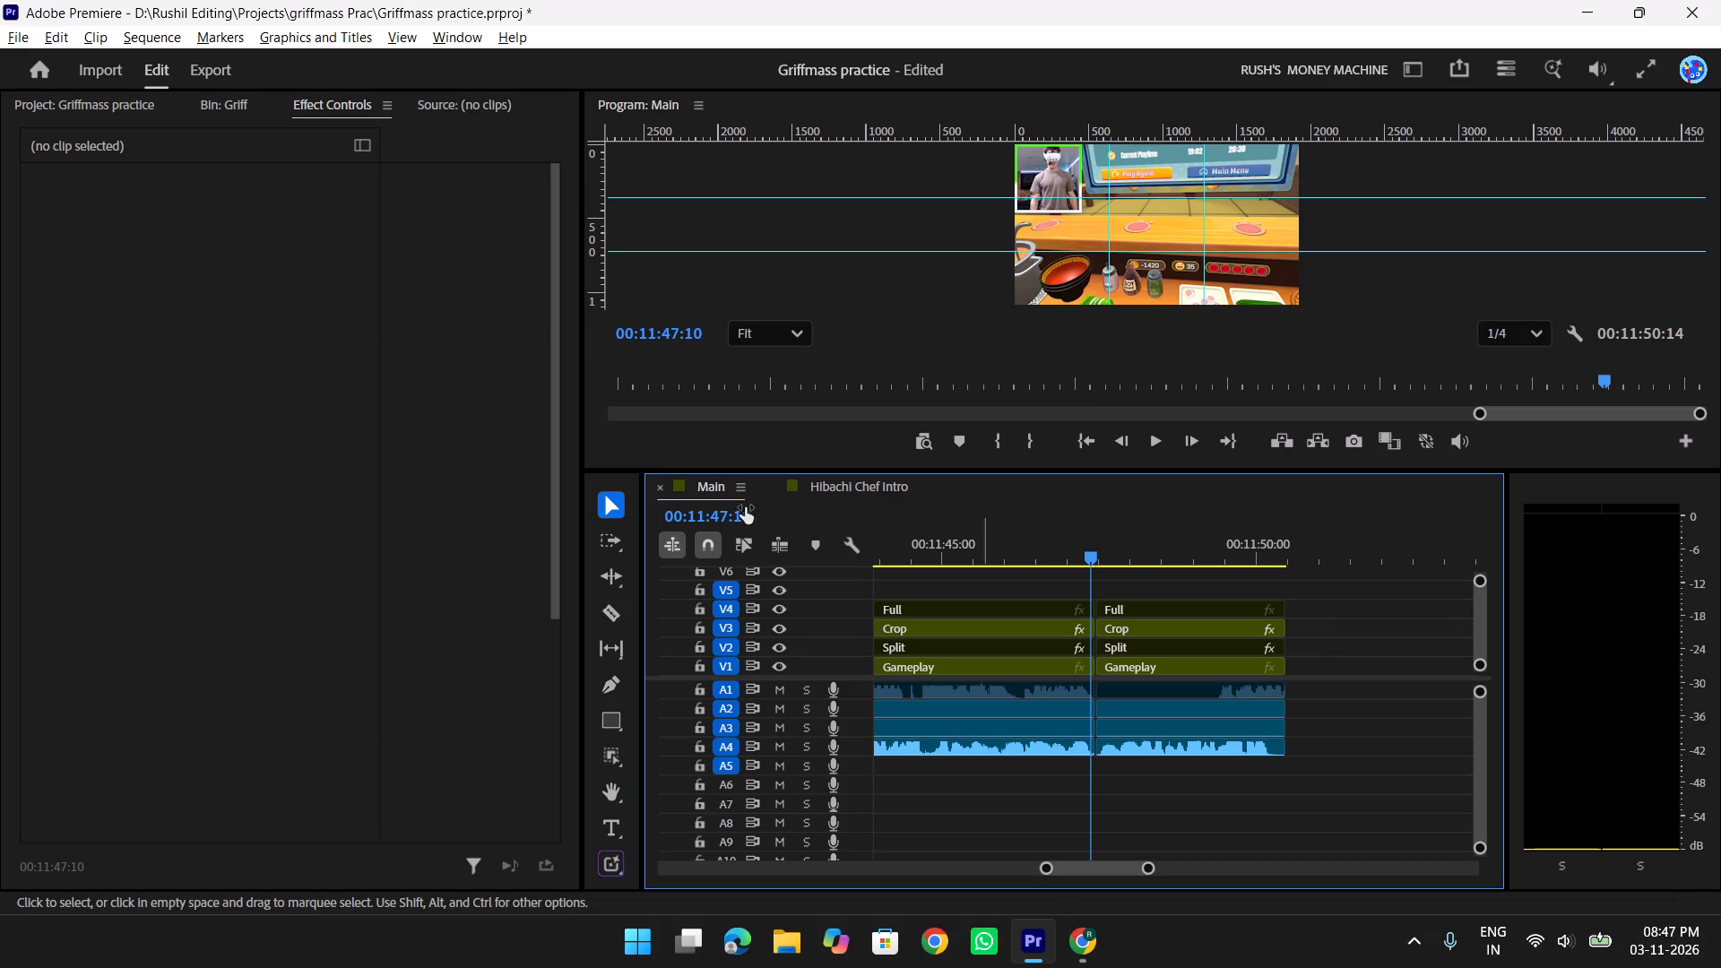
pyautogui.press('f')
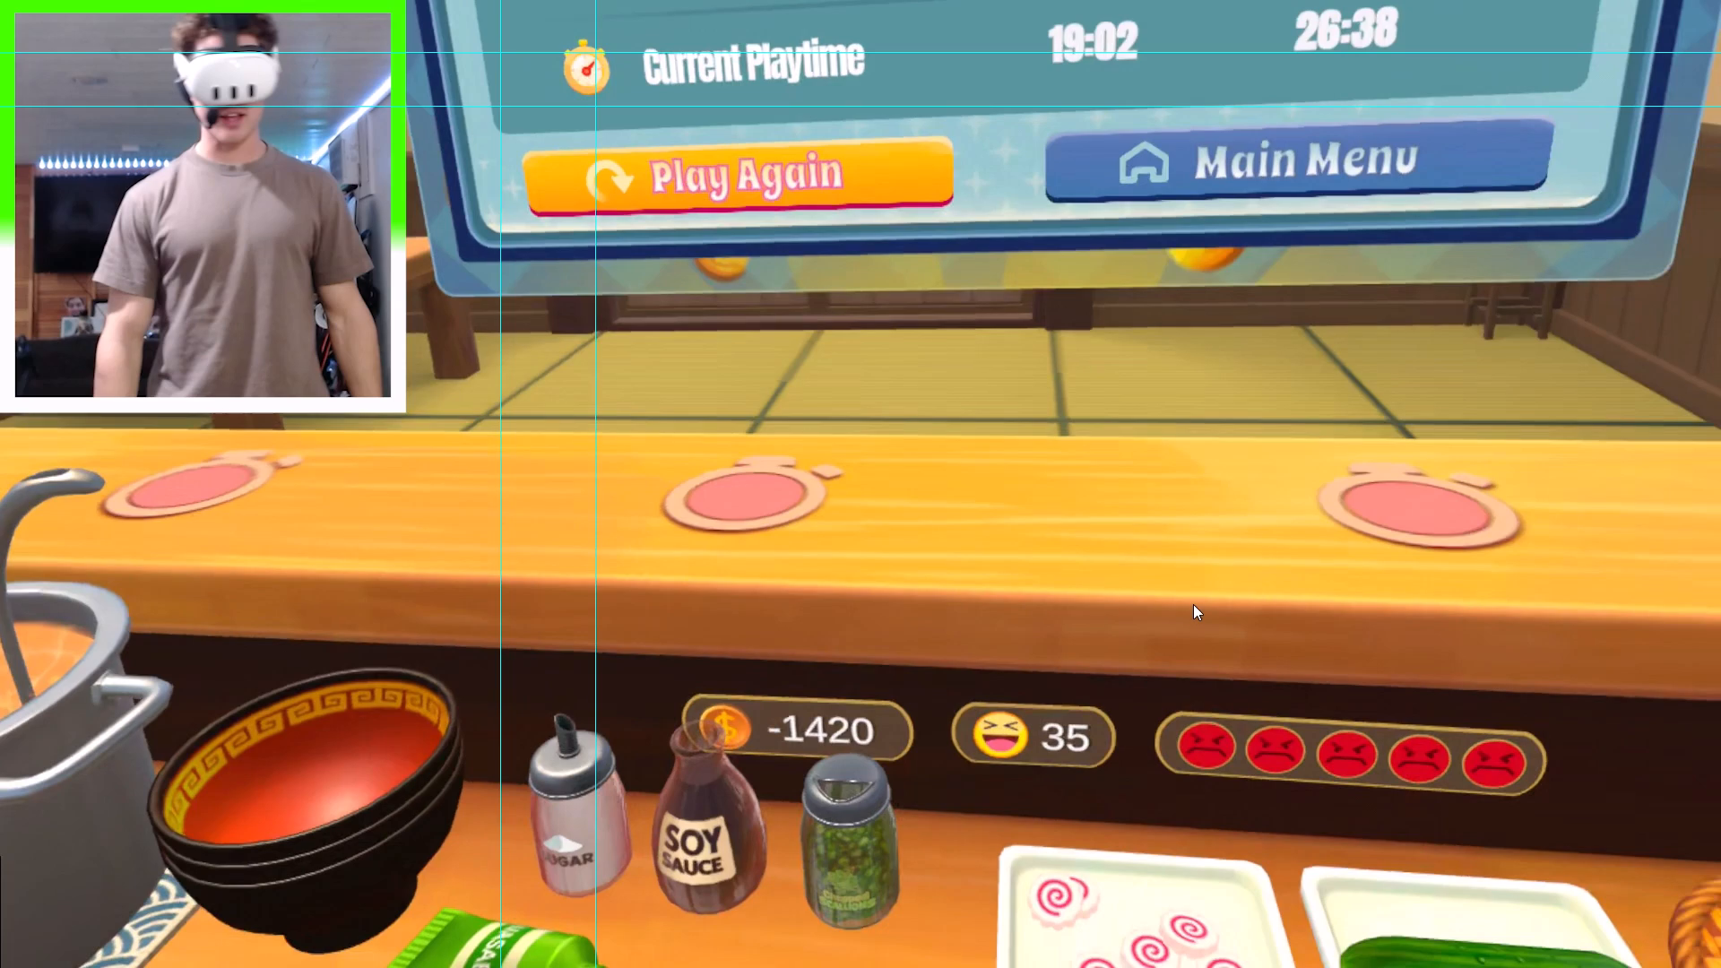
pyautogui.press('f')
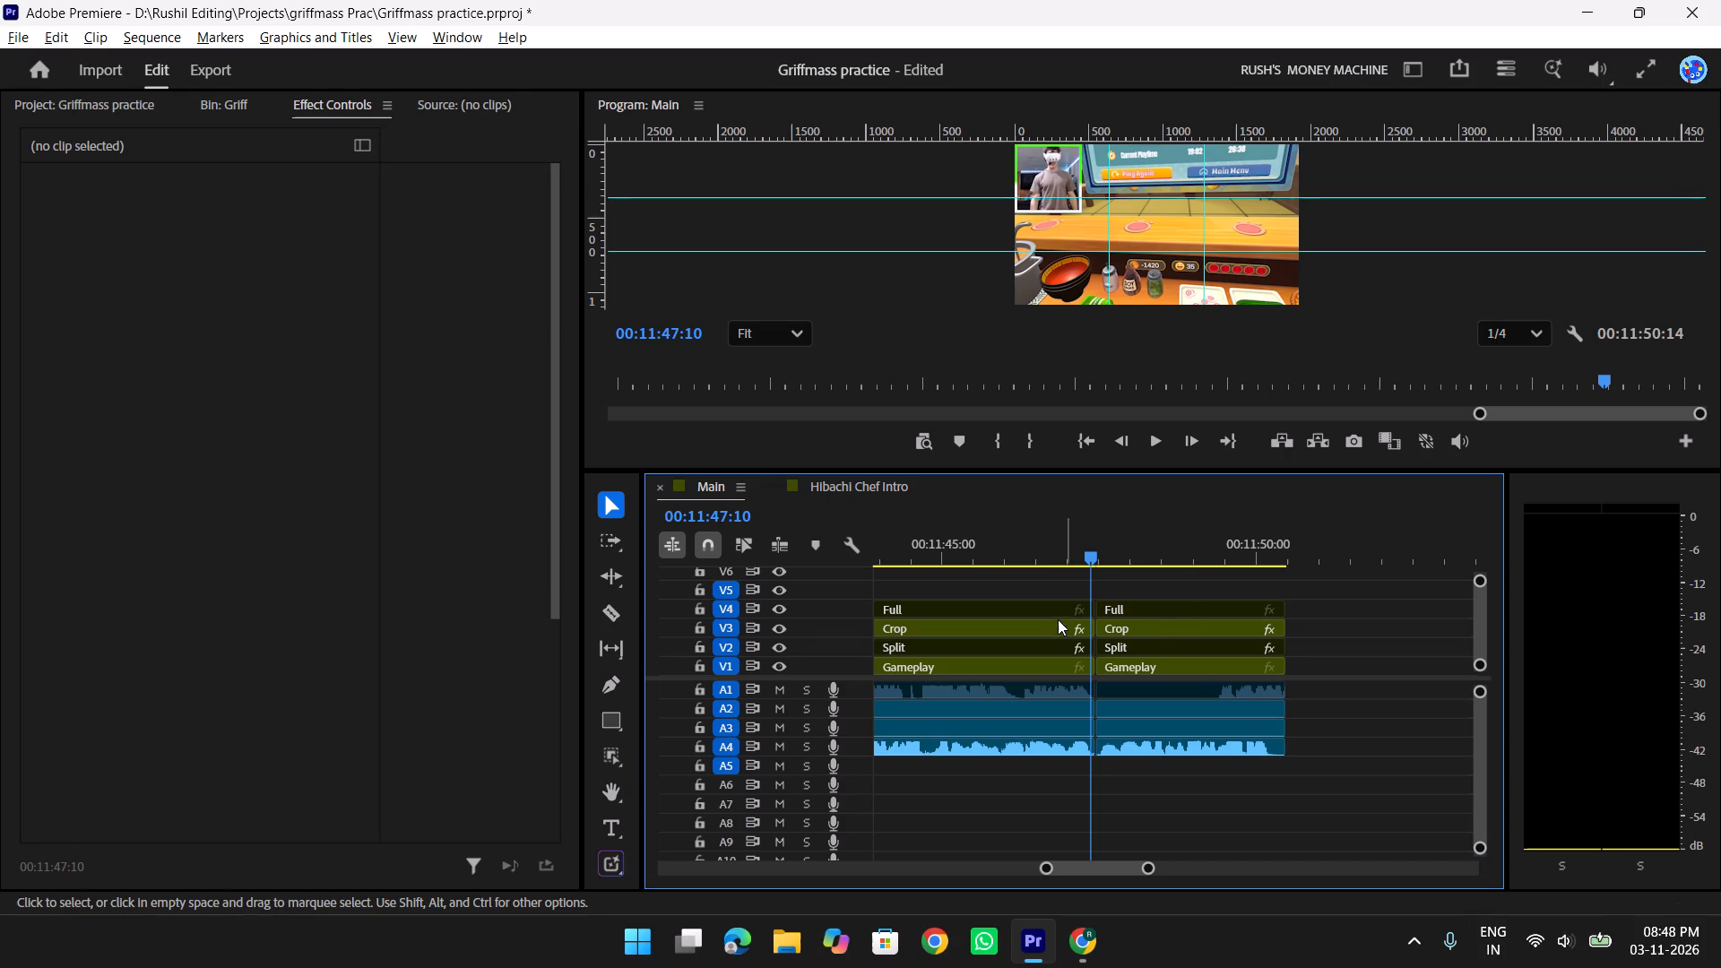
# Set the horizontal Position of the second-to-last Crop clip's end keyframe at 00:11:47:10 to 260.
pyautogui.click(1020, 622)
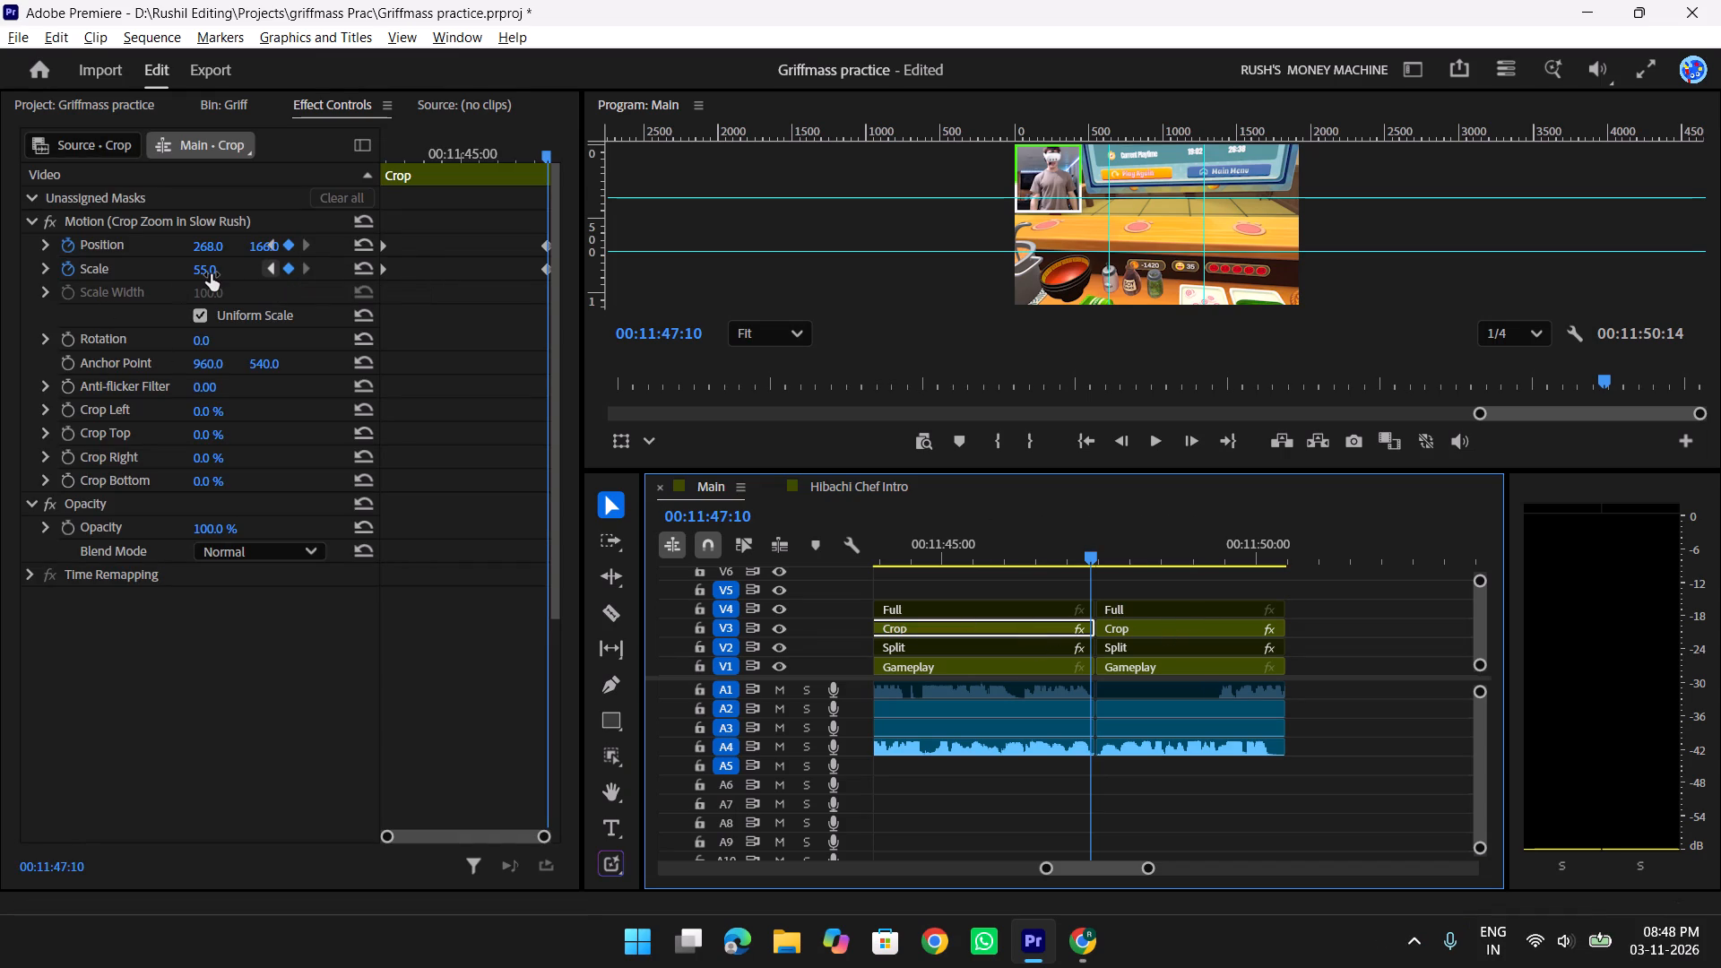
pyautogui.click(205, 246)
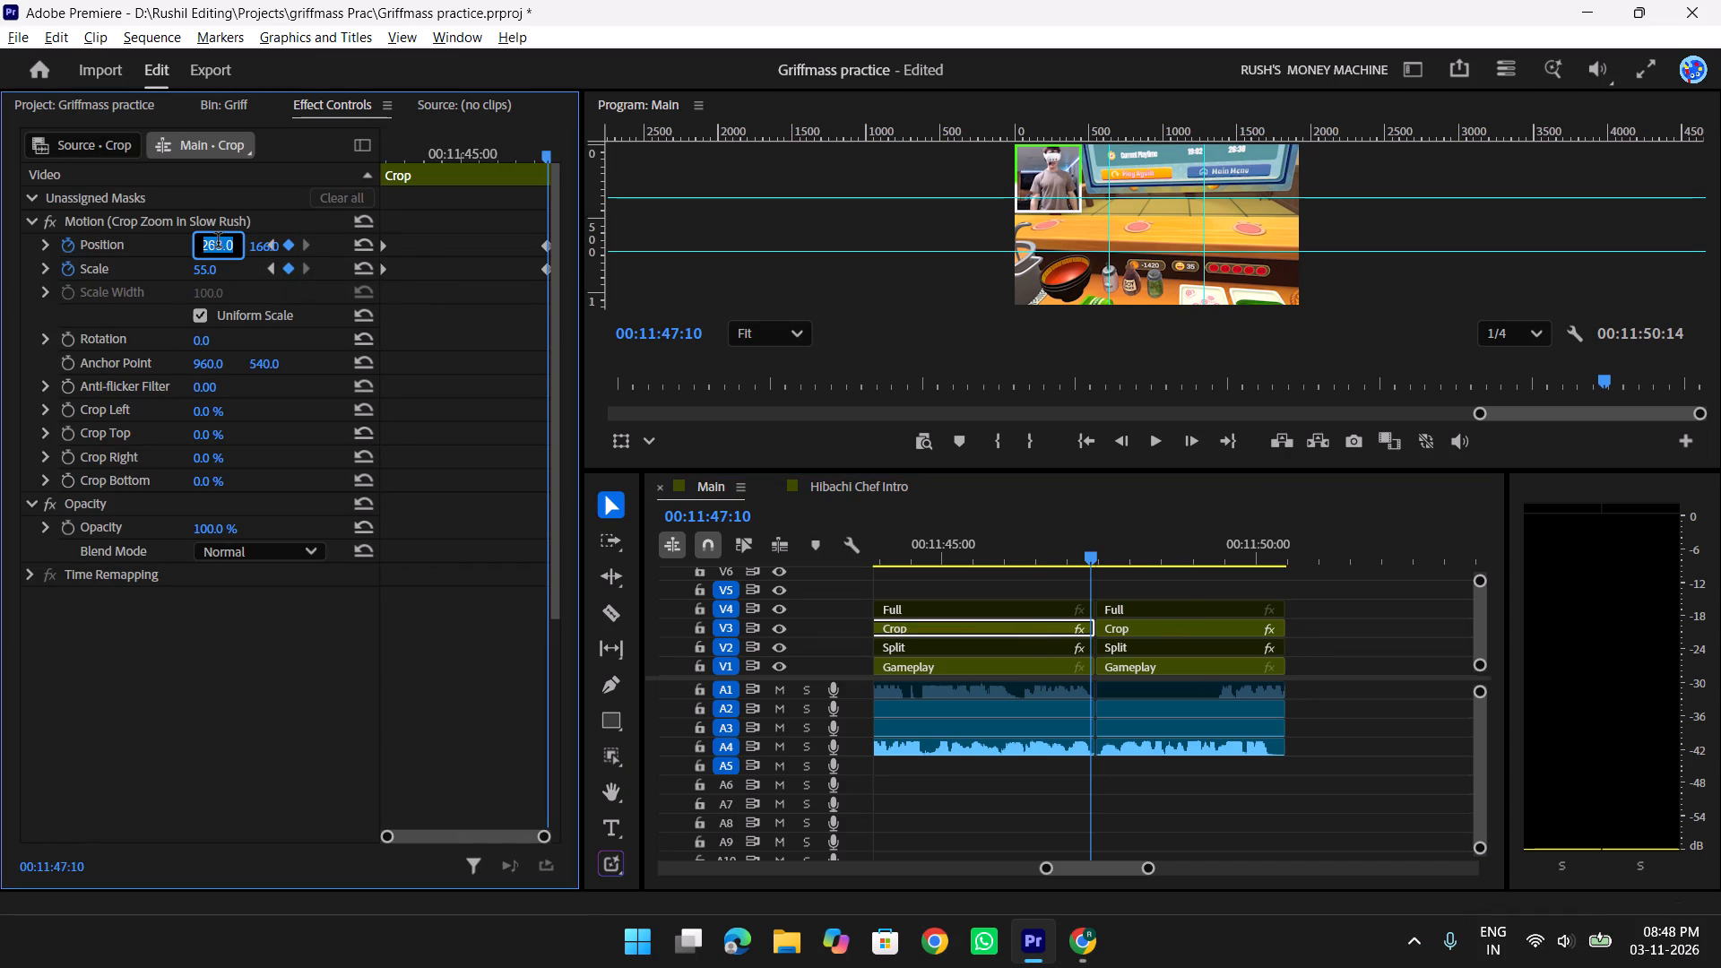
pyautogui.press('Down')
pyautogui.press('Down')
pyautogui.press('Down')
pyautogui.press('Down')
pyautogui.press('Down')
pyautogui.press('Down')
pyautogui.press('Down')
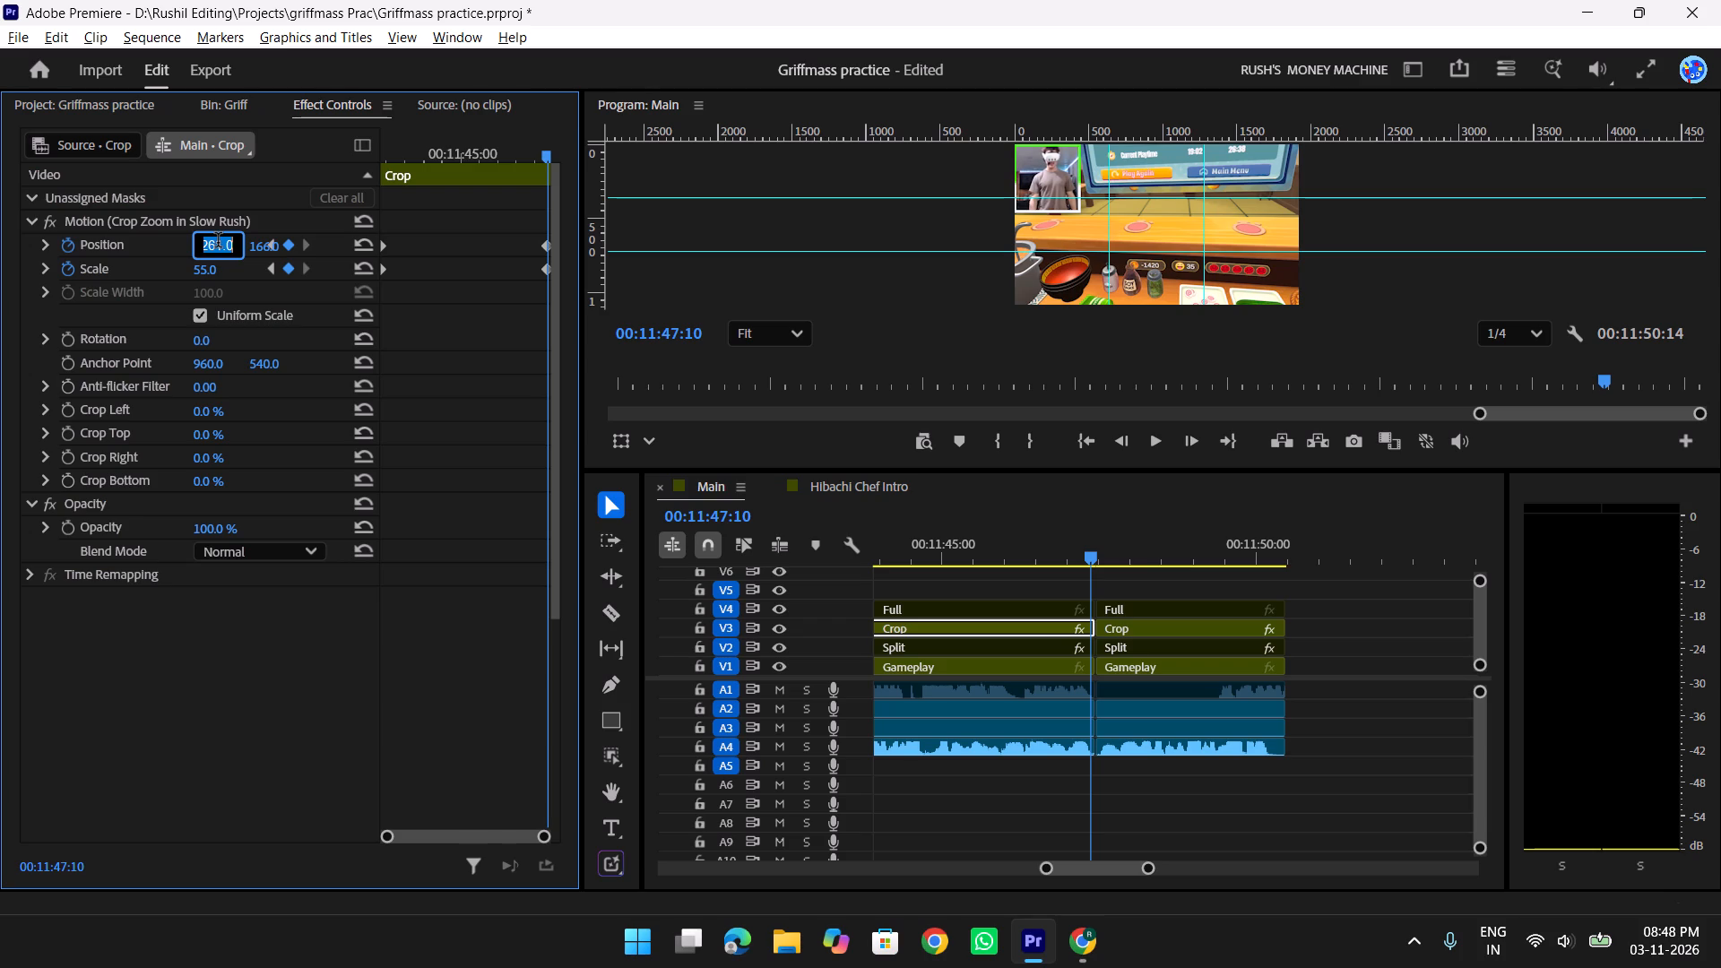
pyautogui.press('Down')
# Set the vertical Position of the second-to-last Crop clip's end keyframe at 00:11:47:10 to 163.
pyautogui.click(262, 239)
pyautogui.press('Down')
pyautogui.press('Down')
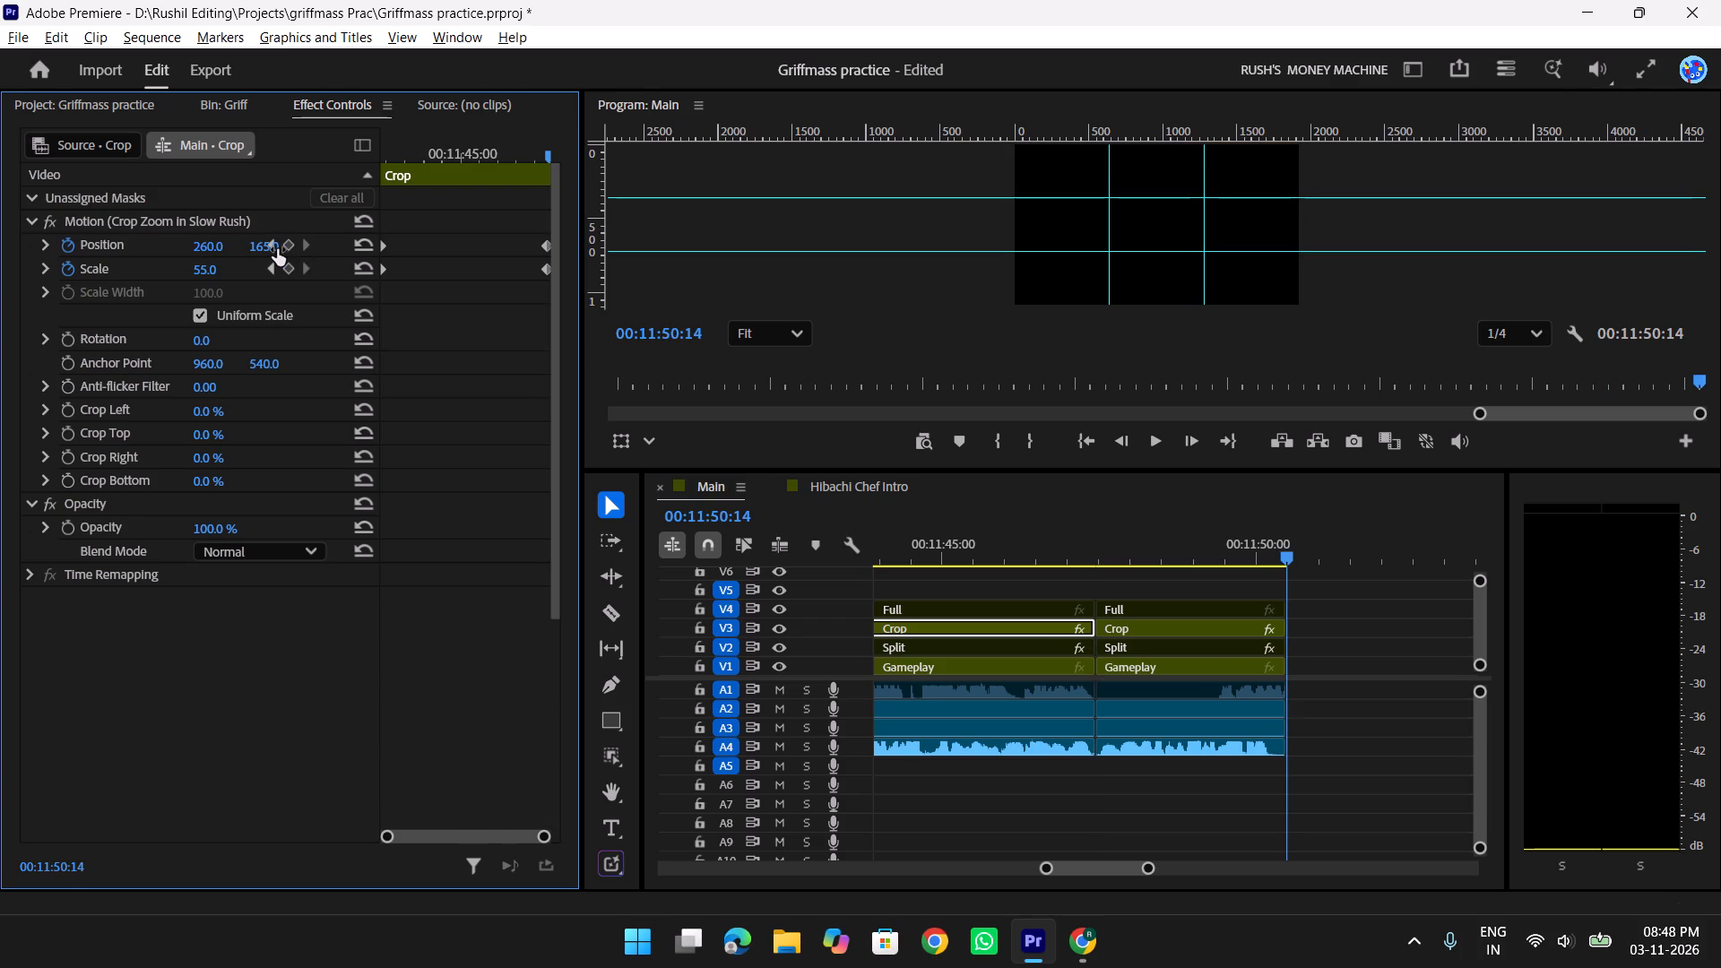
pyautogui.moveTo(1295, 540); pyautogui.dragTo(1044, 540)
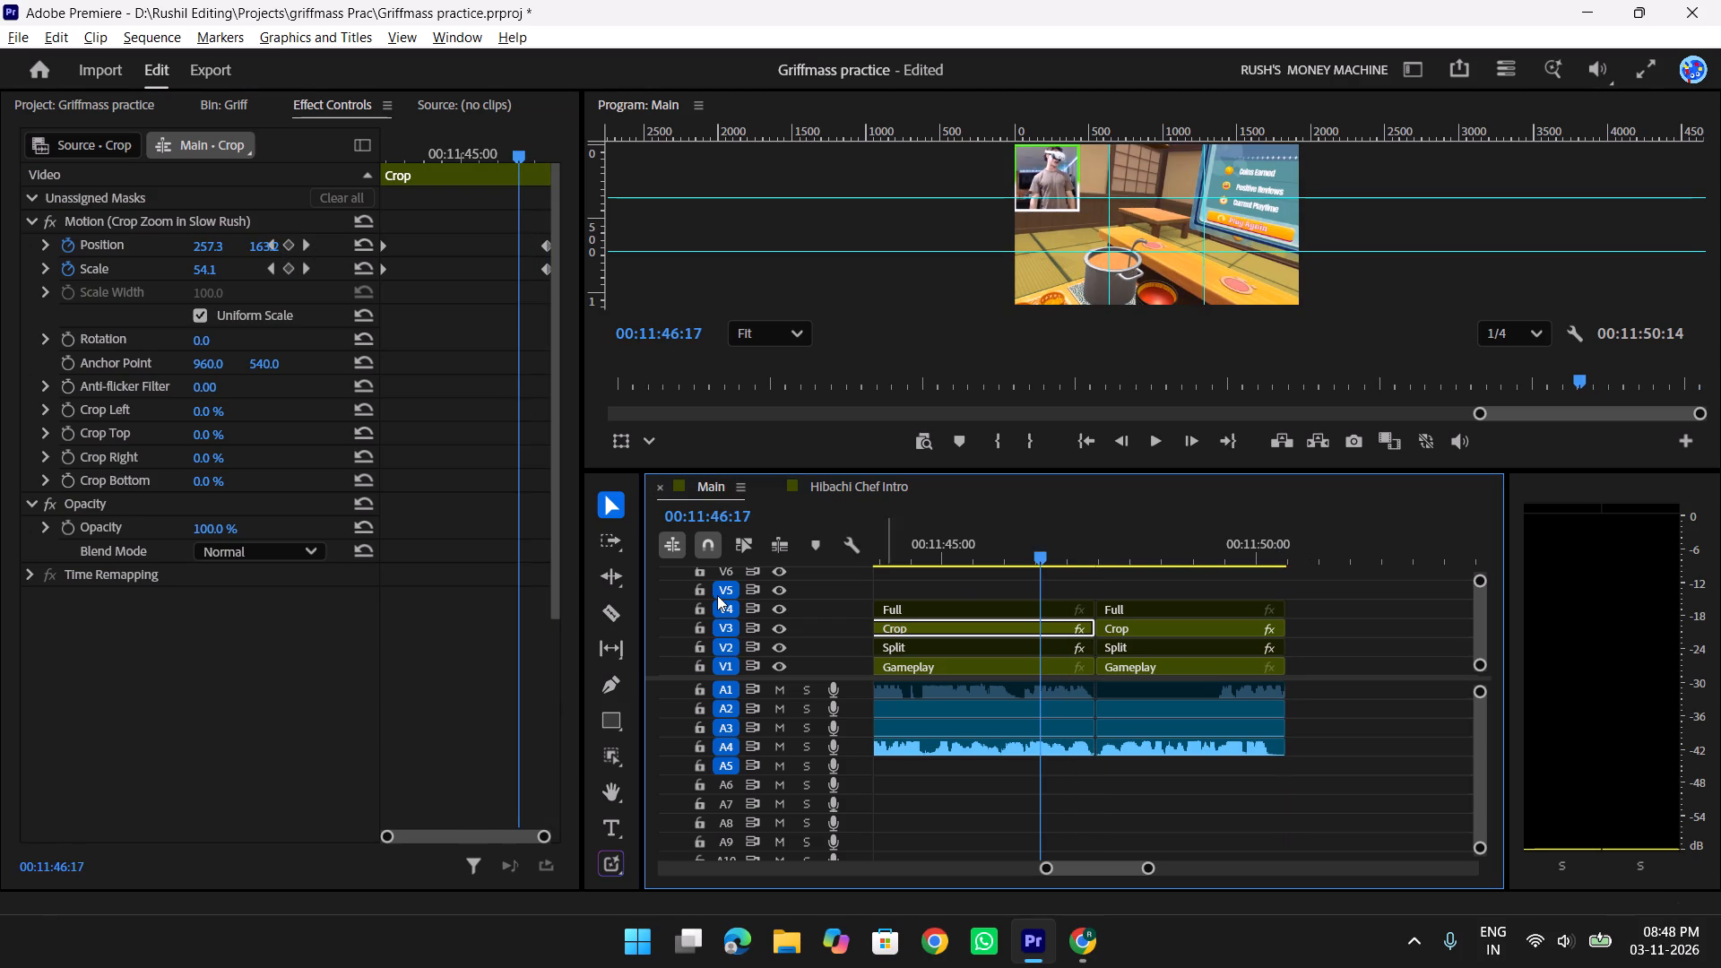
pyautogui.click(307, 243)
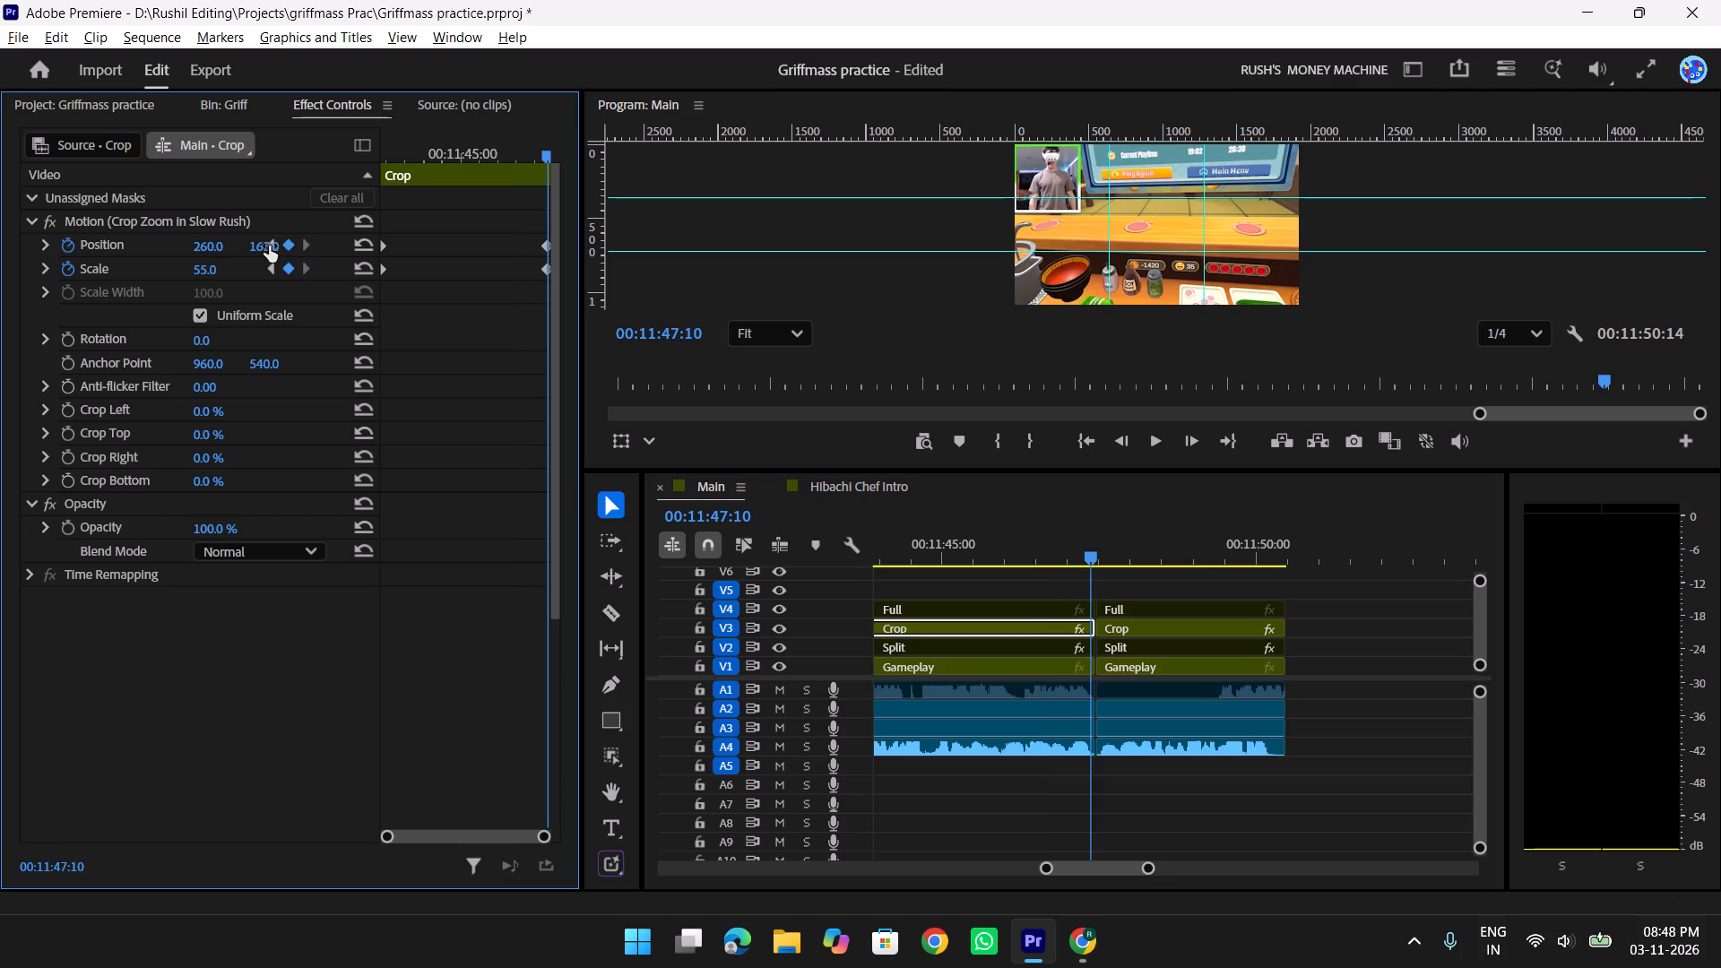
pyautogui.click(257, 246)
pyautogui.press('Down')
pyautogui.press('Down')
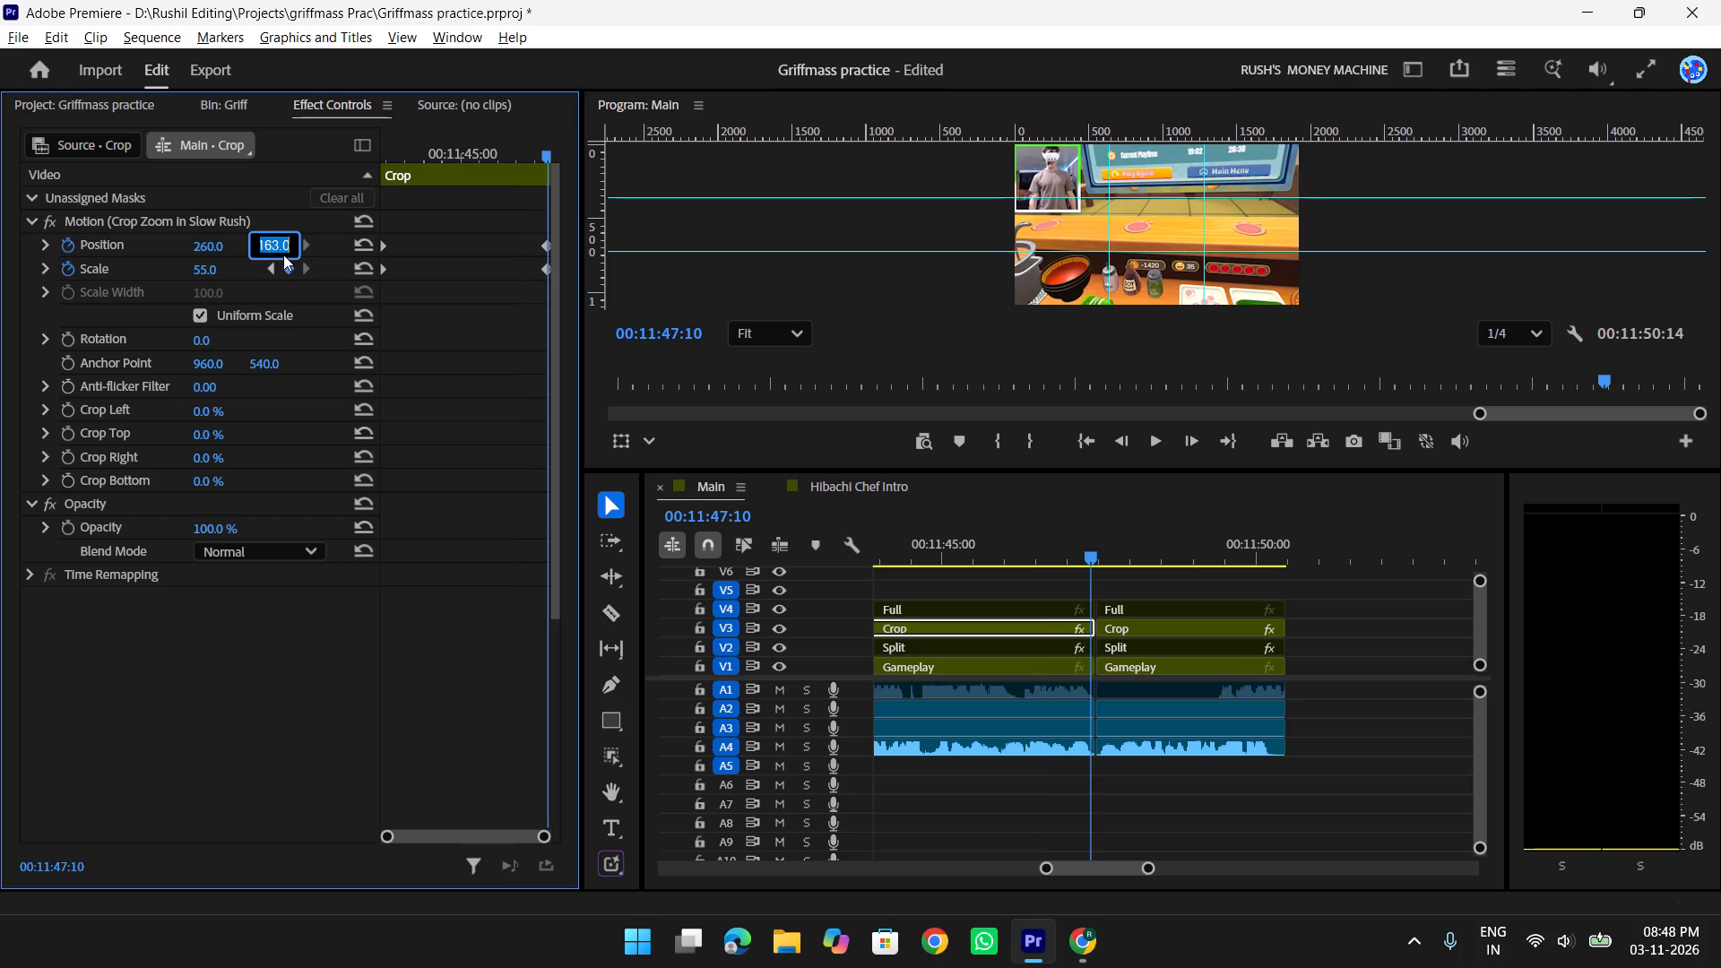
# Set the vertical Position of the second-to-last Crop clip's end keyframe at 00:11:47:10 to 161, checking the webcam's edges full screen.
pyautogui.press('Down')
pyautogui.press('Down')
pyautogui.press('Down')
pyautogui.press('Down')
pyautogui.press('Down')
pyautogui.press('Down')
pyautogui.press('Down')
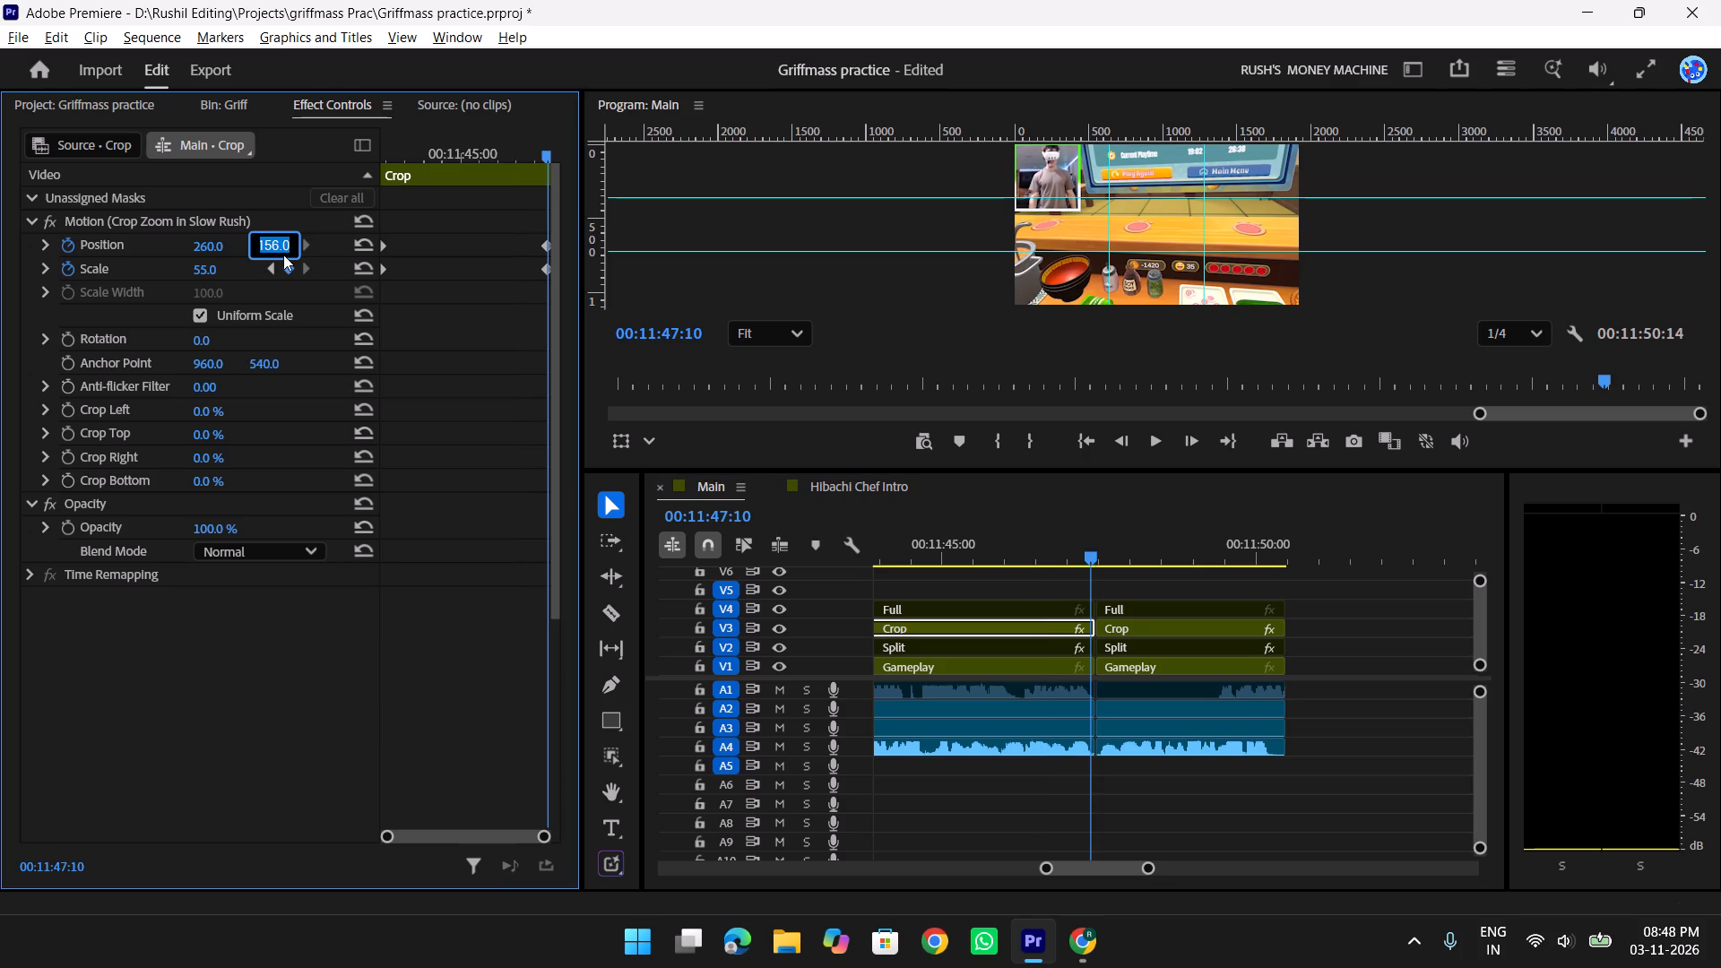
pyautogui.press('Up')
pyautogui.press('Up')
pyautogui.press('Up')
pyautogui.press('Up')
pyautogui.press('Up')
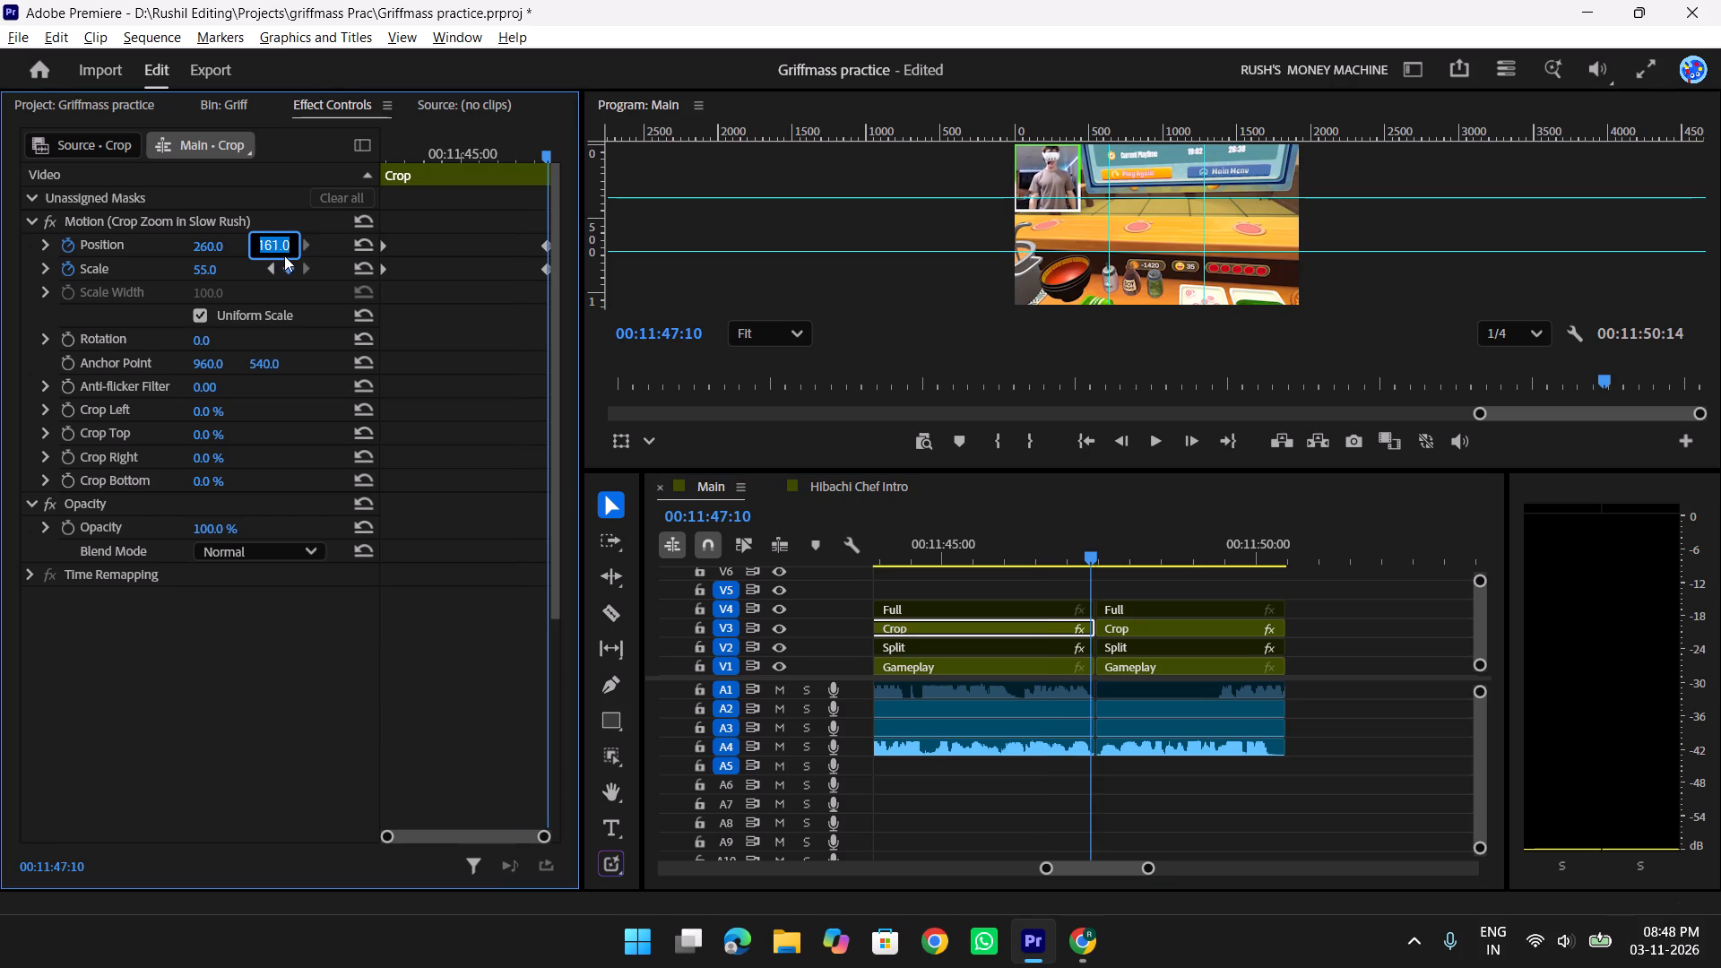
pyautogui.click(1397, 675)
pyautogui.press('f')
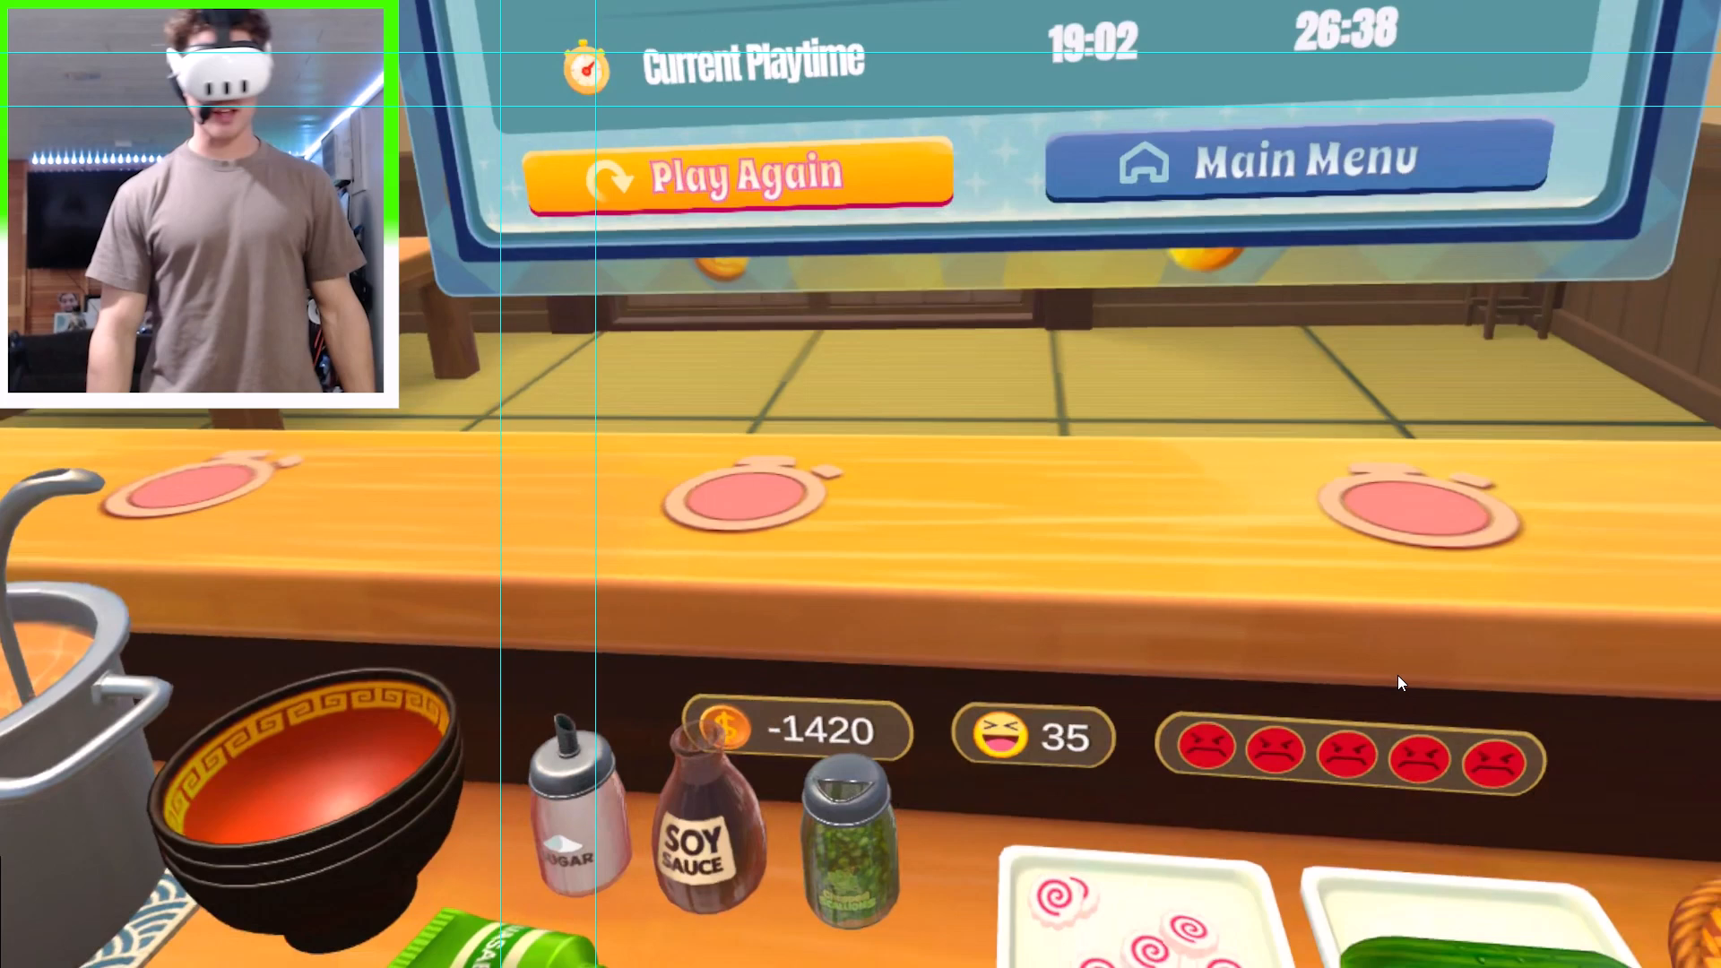
pyautogui.press('f')
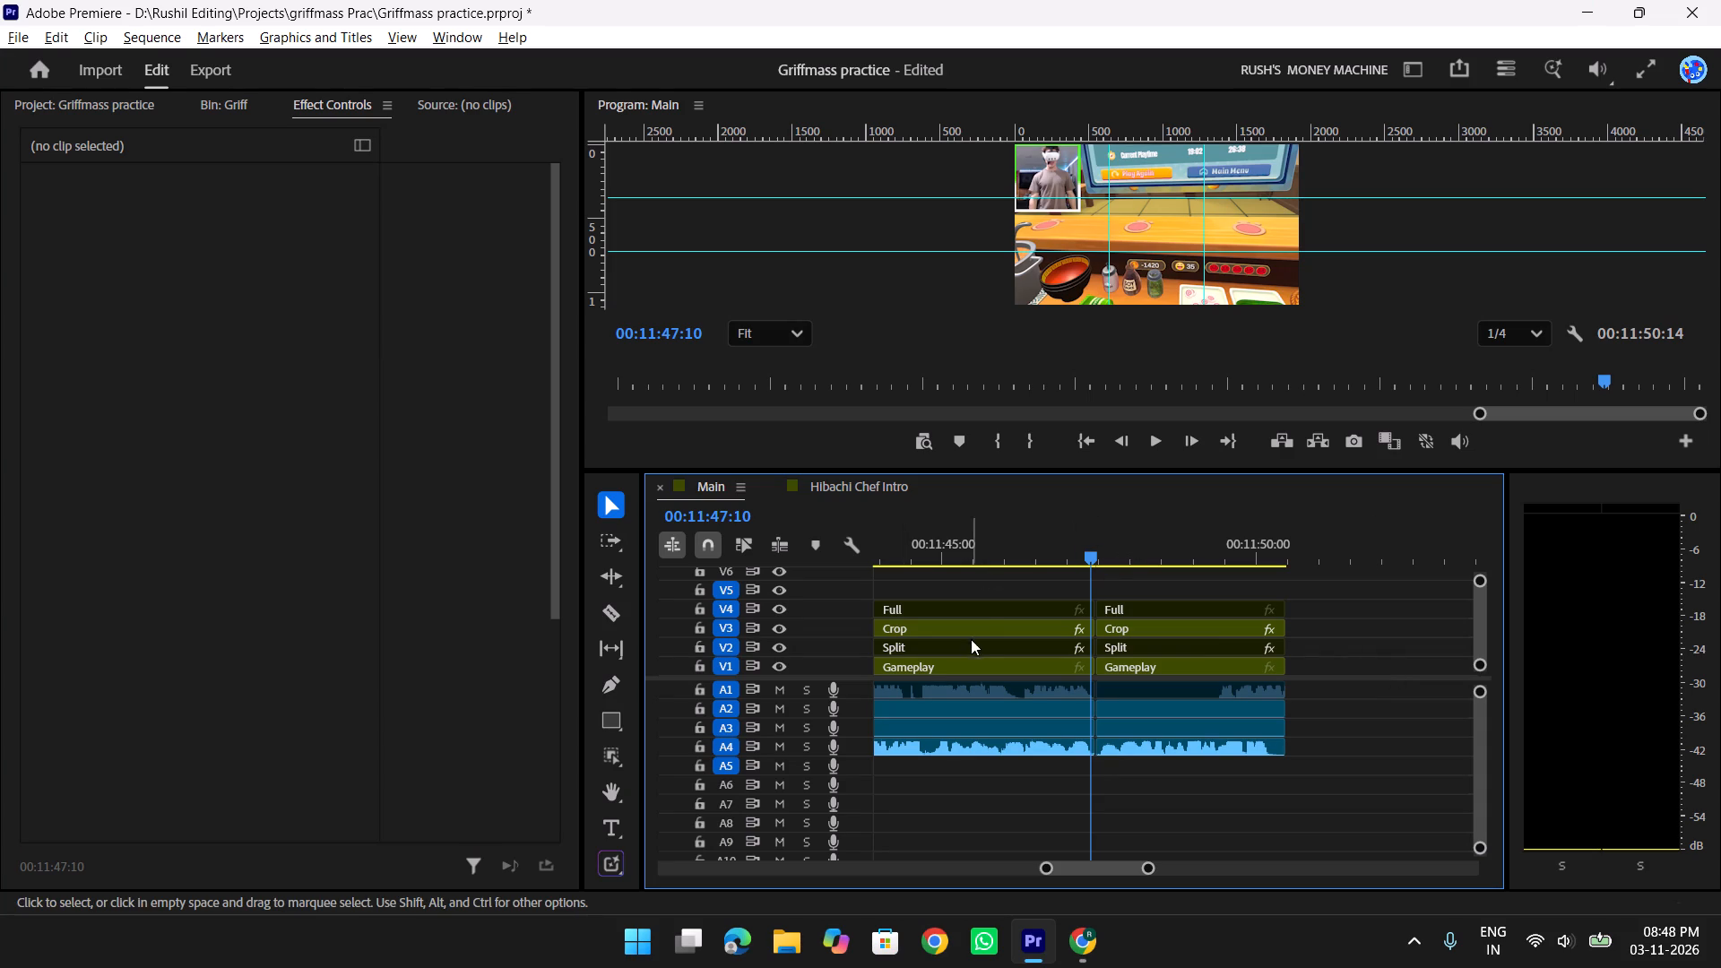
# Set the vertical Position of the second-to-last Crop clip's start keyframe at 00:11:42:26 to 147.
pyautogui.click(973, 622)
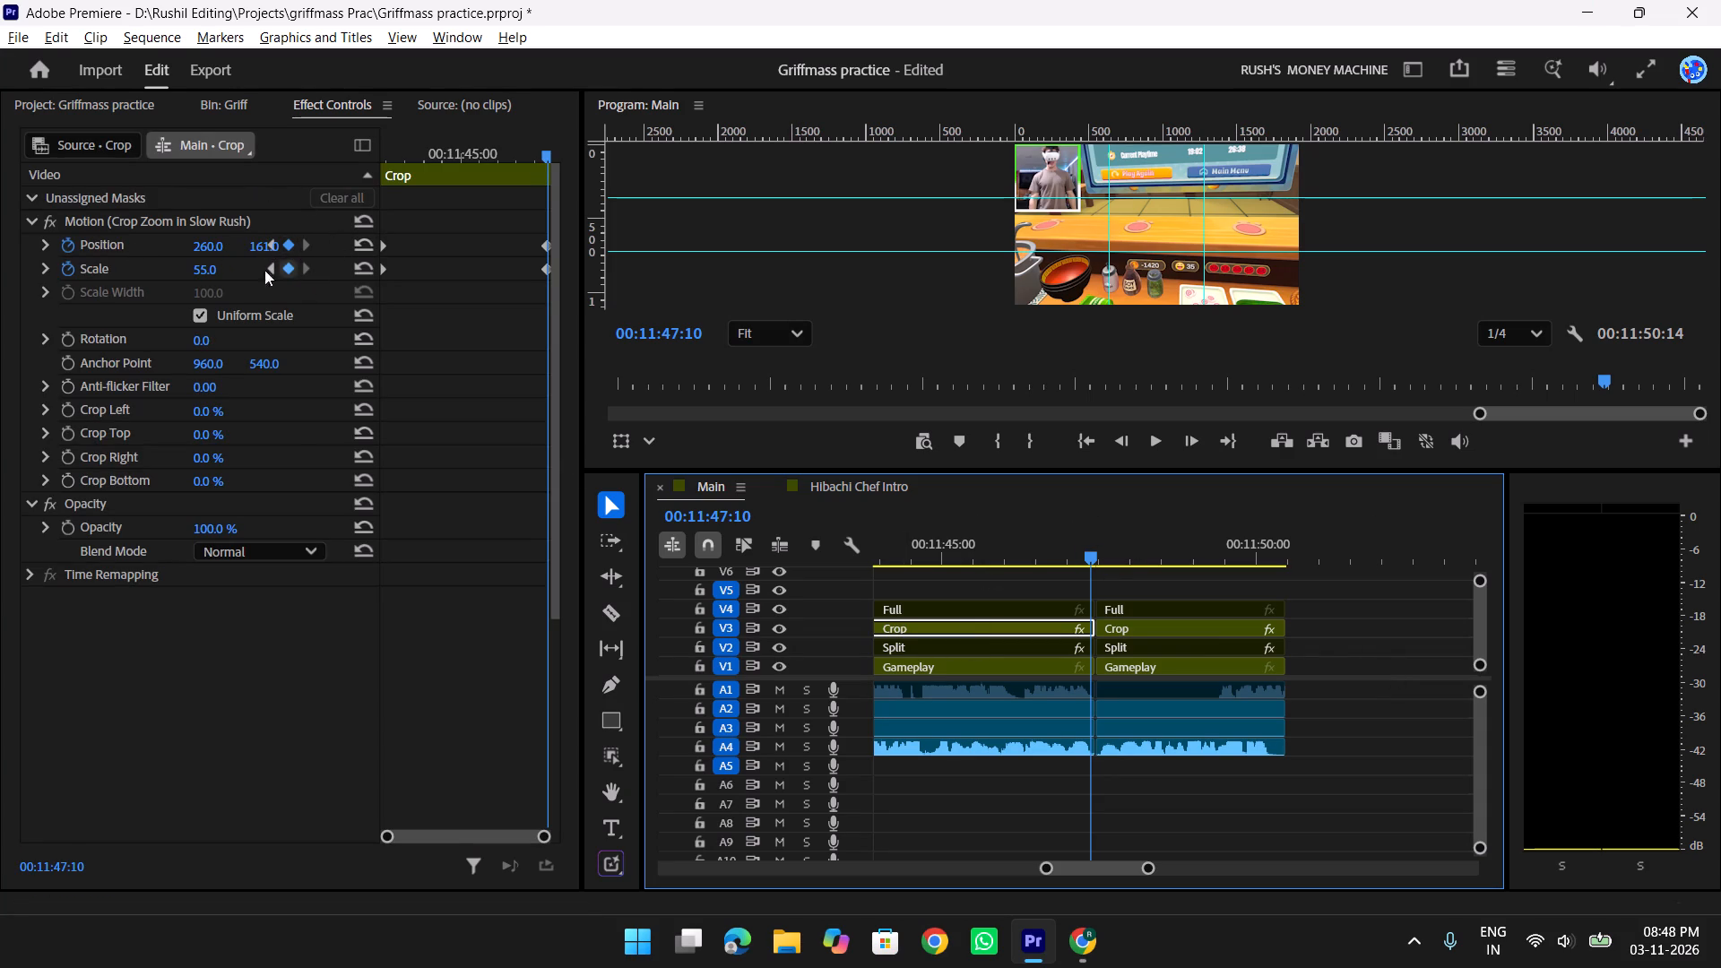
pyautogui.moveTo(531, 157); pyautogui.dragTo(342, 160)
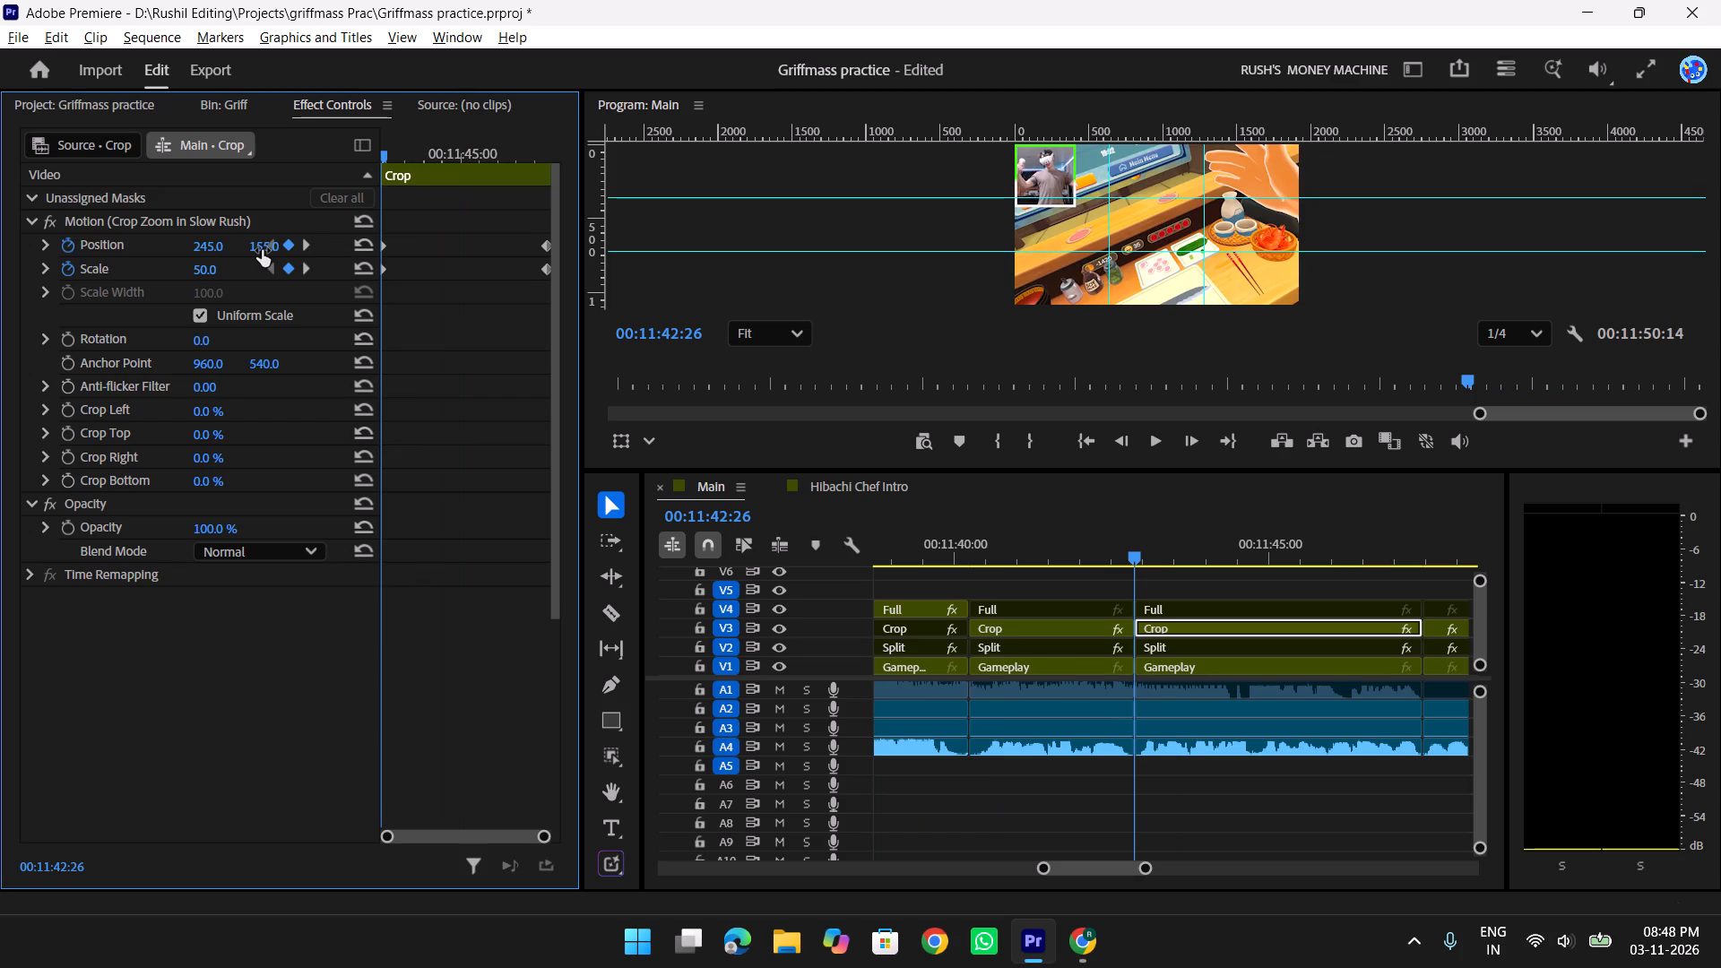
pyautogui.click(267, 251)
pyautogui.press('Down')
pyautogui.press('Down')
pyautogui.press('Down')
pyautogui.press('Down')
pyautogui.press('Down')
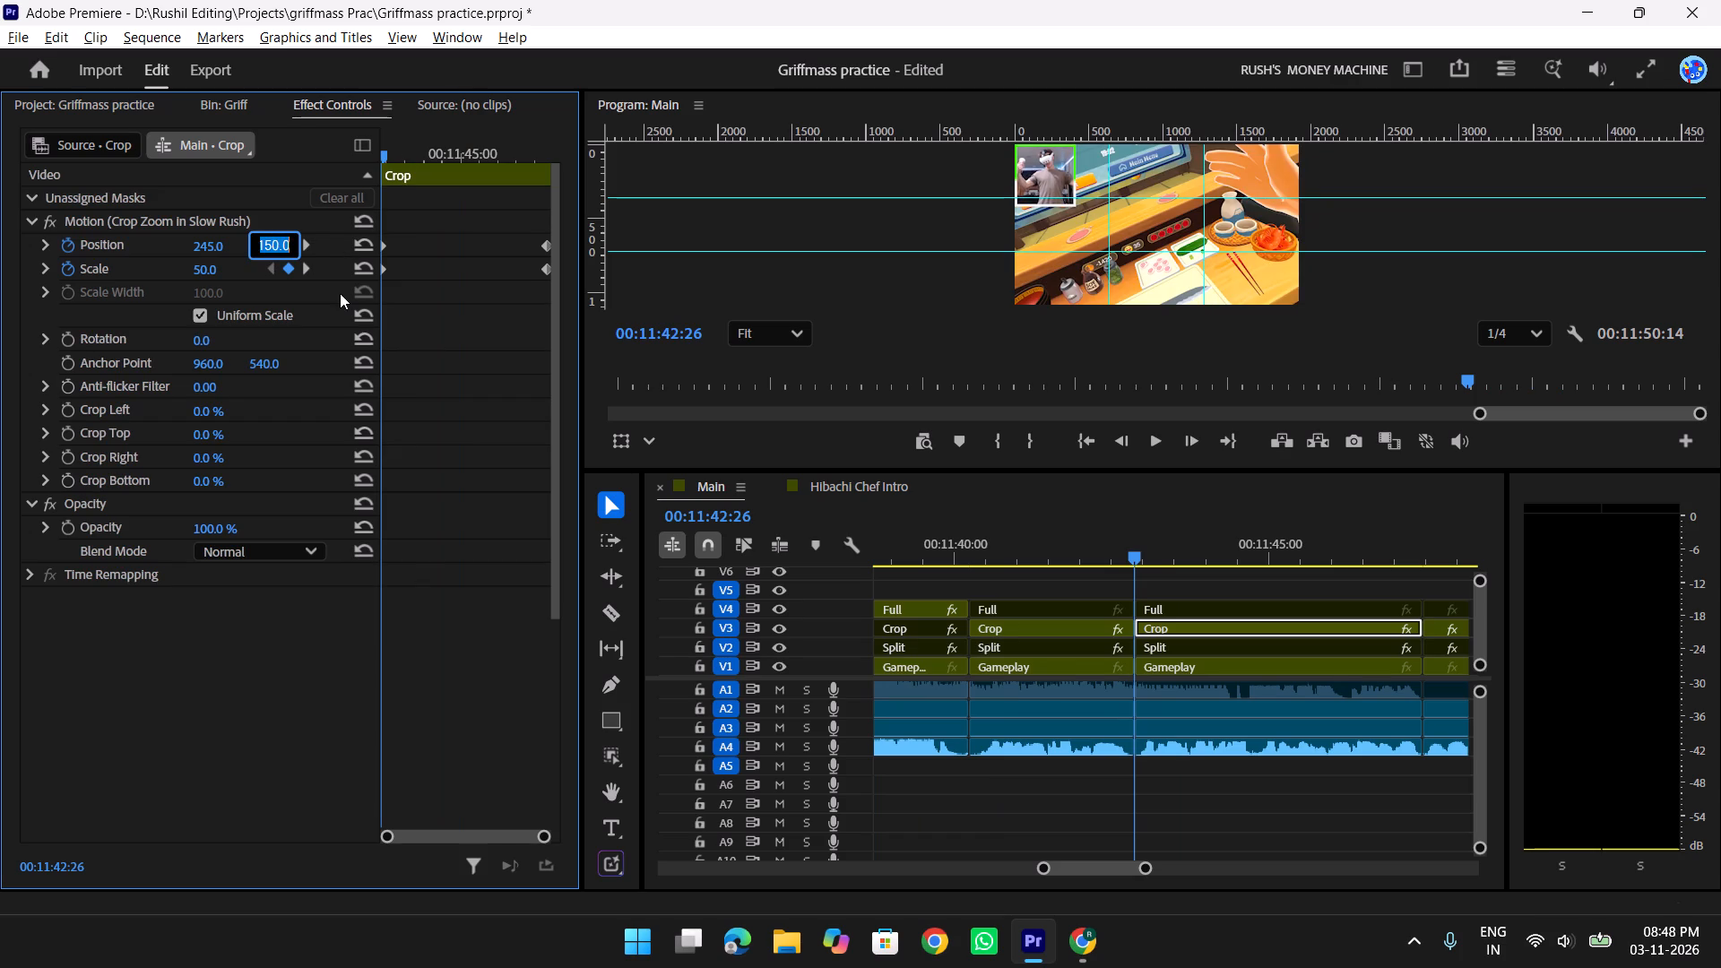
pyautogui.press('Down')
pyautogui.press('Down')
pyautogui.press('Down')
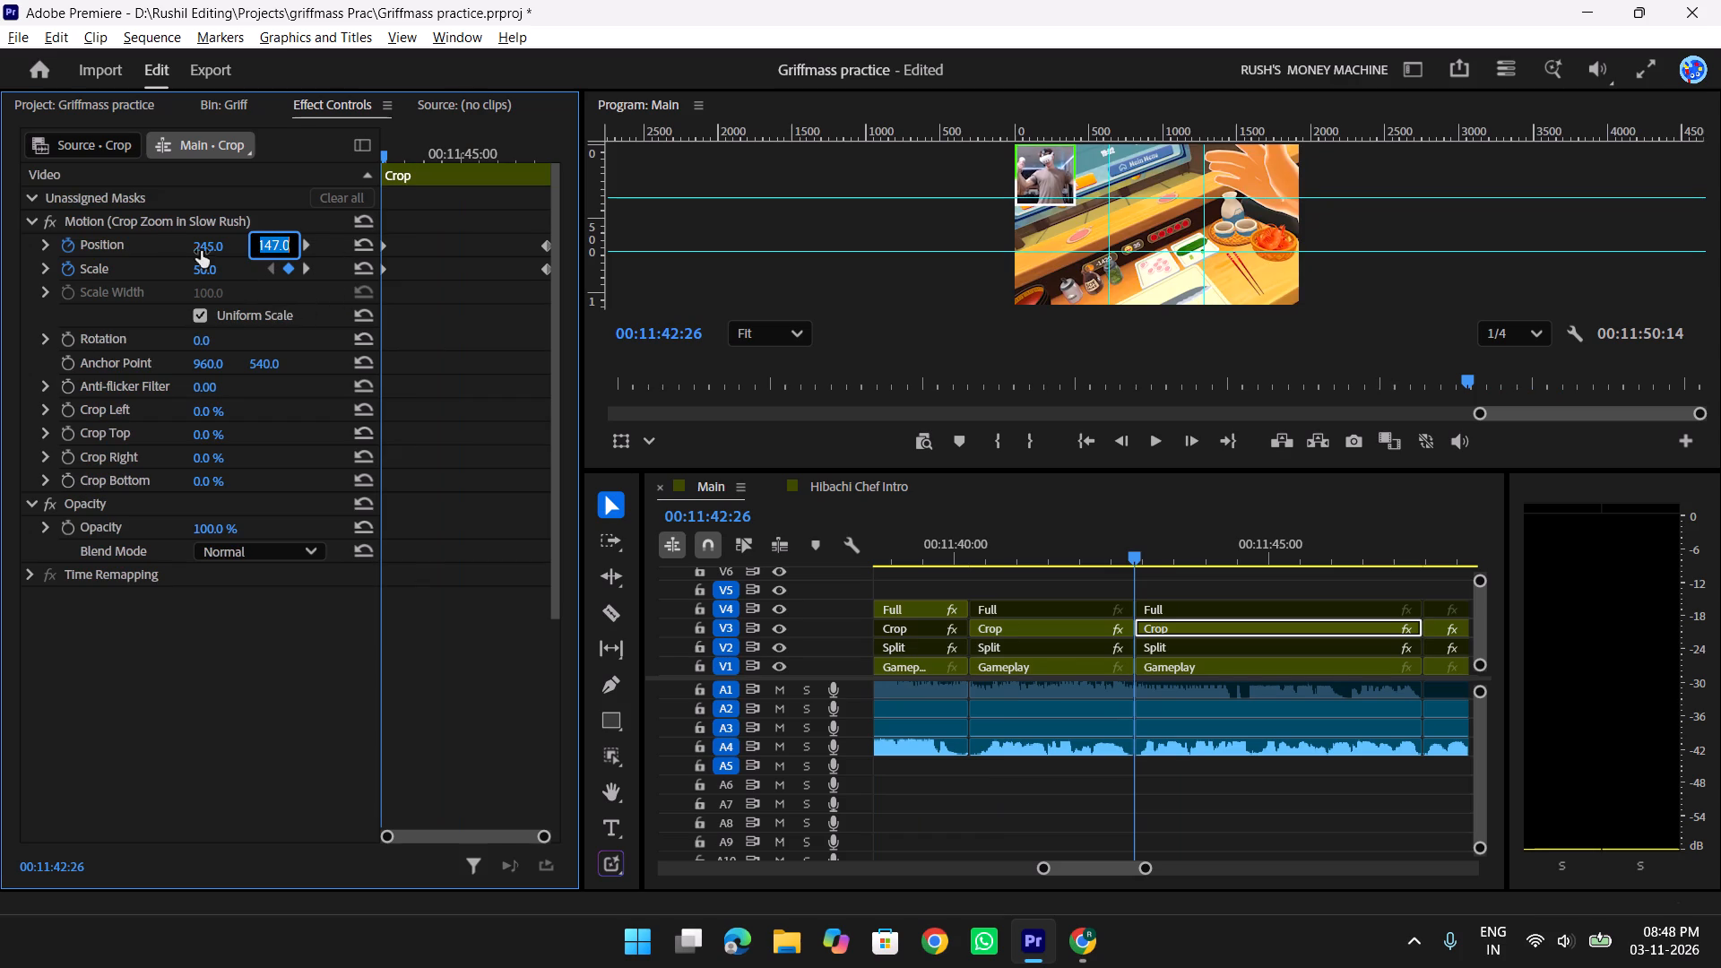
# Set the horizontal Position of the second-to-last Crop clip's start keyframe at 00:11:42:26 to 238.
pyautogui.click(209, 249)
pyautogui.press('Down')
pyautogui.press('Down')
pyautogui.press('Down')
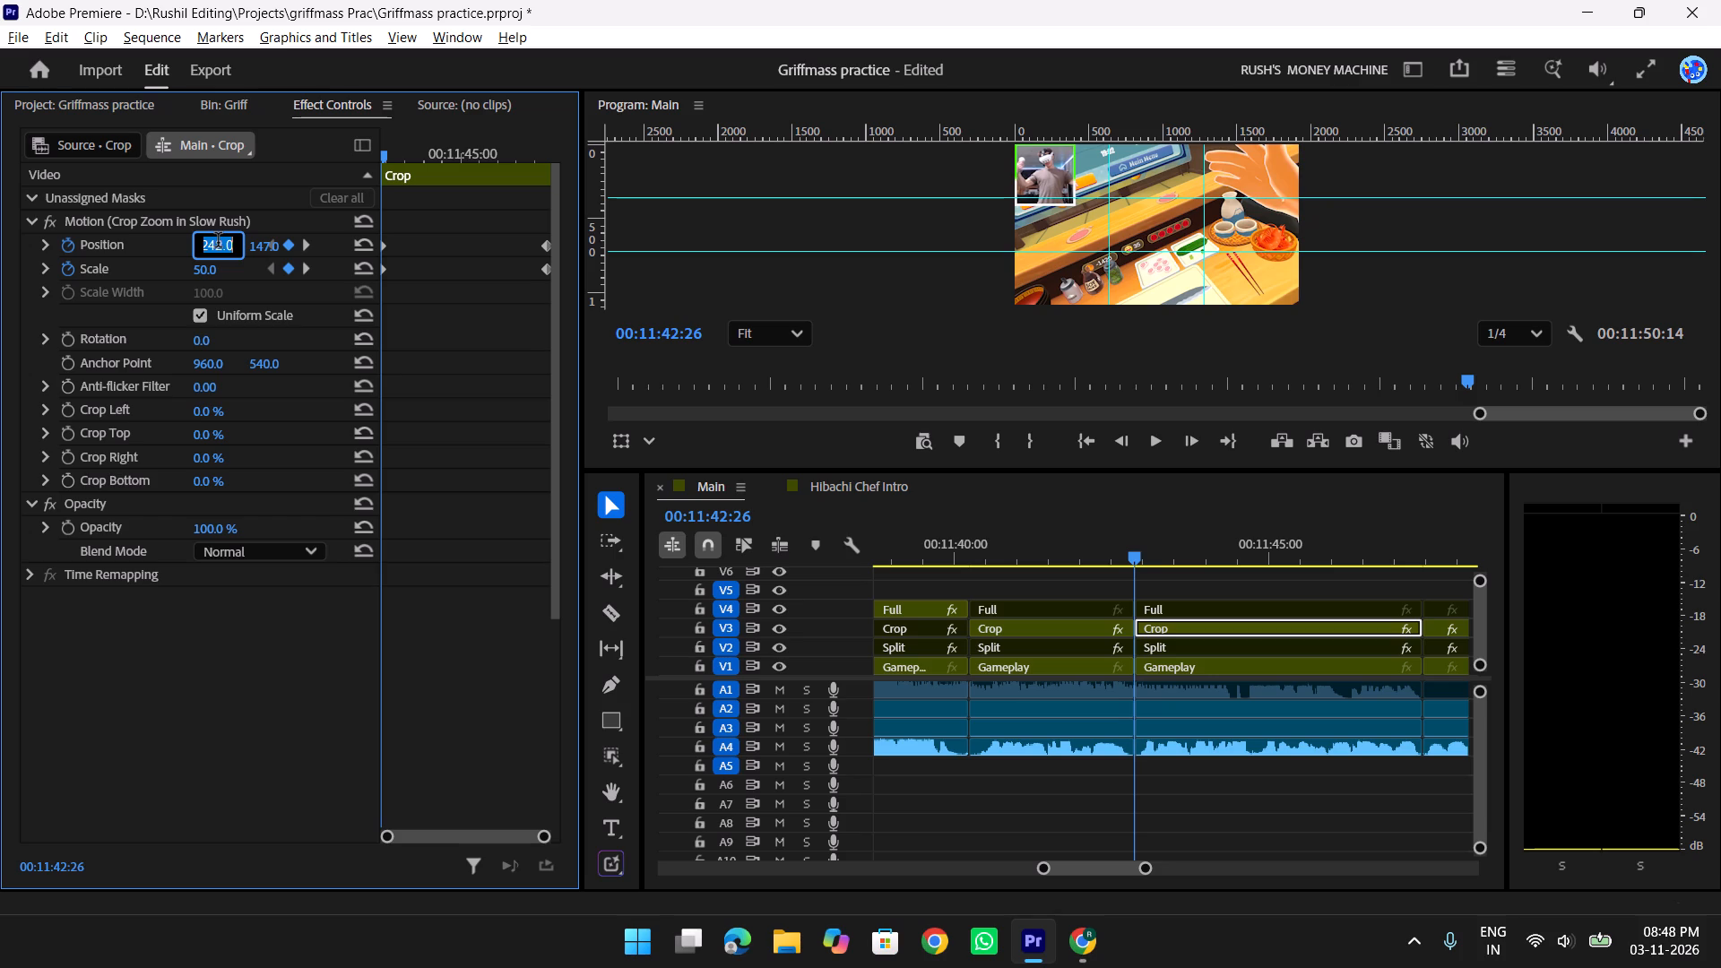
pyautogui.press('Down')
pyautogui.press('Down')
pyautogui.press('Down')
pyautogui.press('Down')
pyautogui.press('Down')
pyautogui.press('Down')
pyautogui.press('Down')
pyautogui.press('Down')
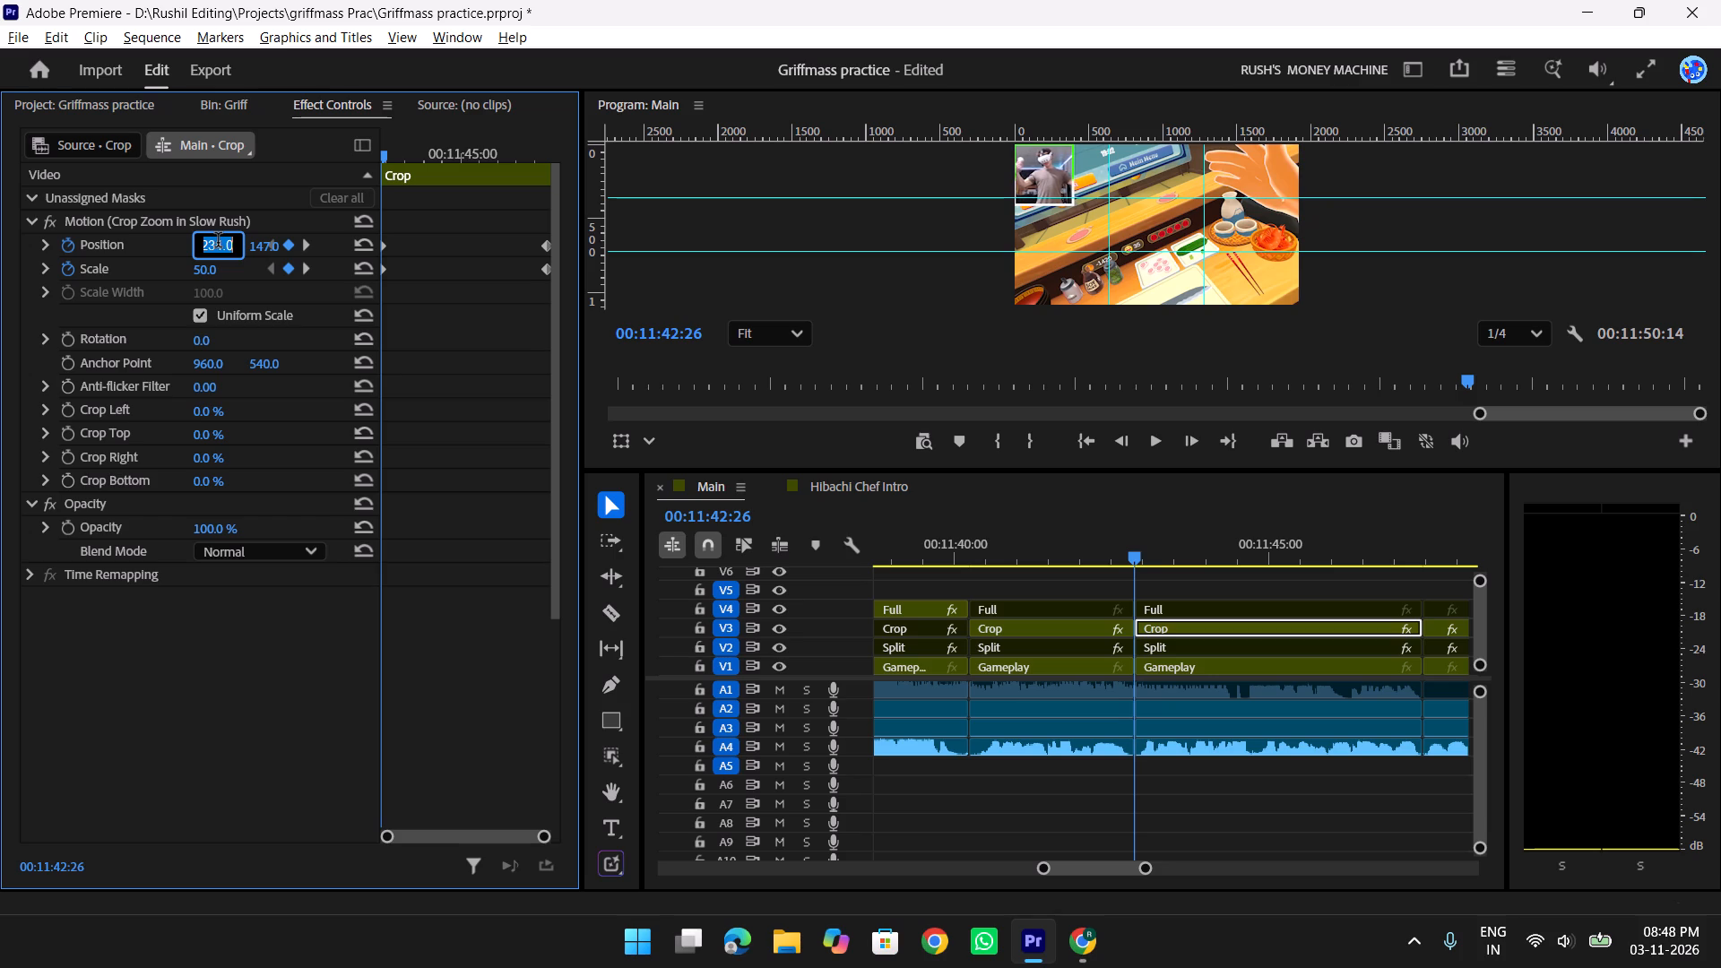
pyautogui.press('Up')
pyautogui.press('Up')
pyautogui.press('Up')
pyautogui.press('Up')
# Replay the cut at 00:11:42:26 and compare the webcam framing and Position values of the Crop clips on either side.
pyautogui.moveTo(1128, 550); pyautogui.dragTo(1181, 557)
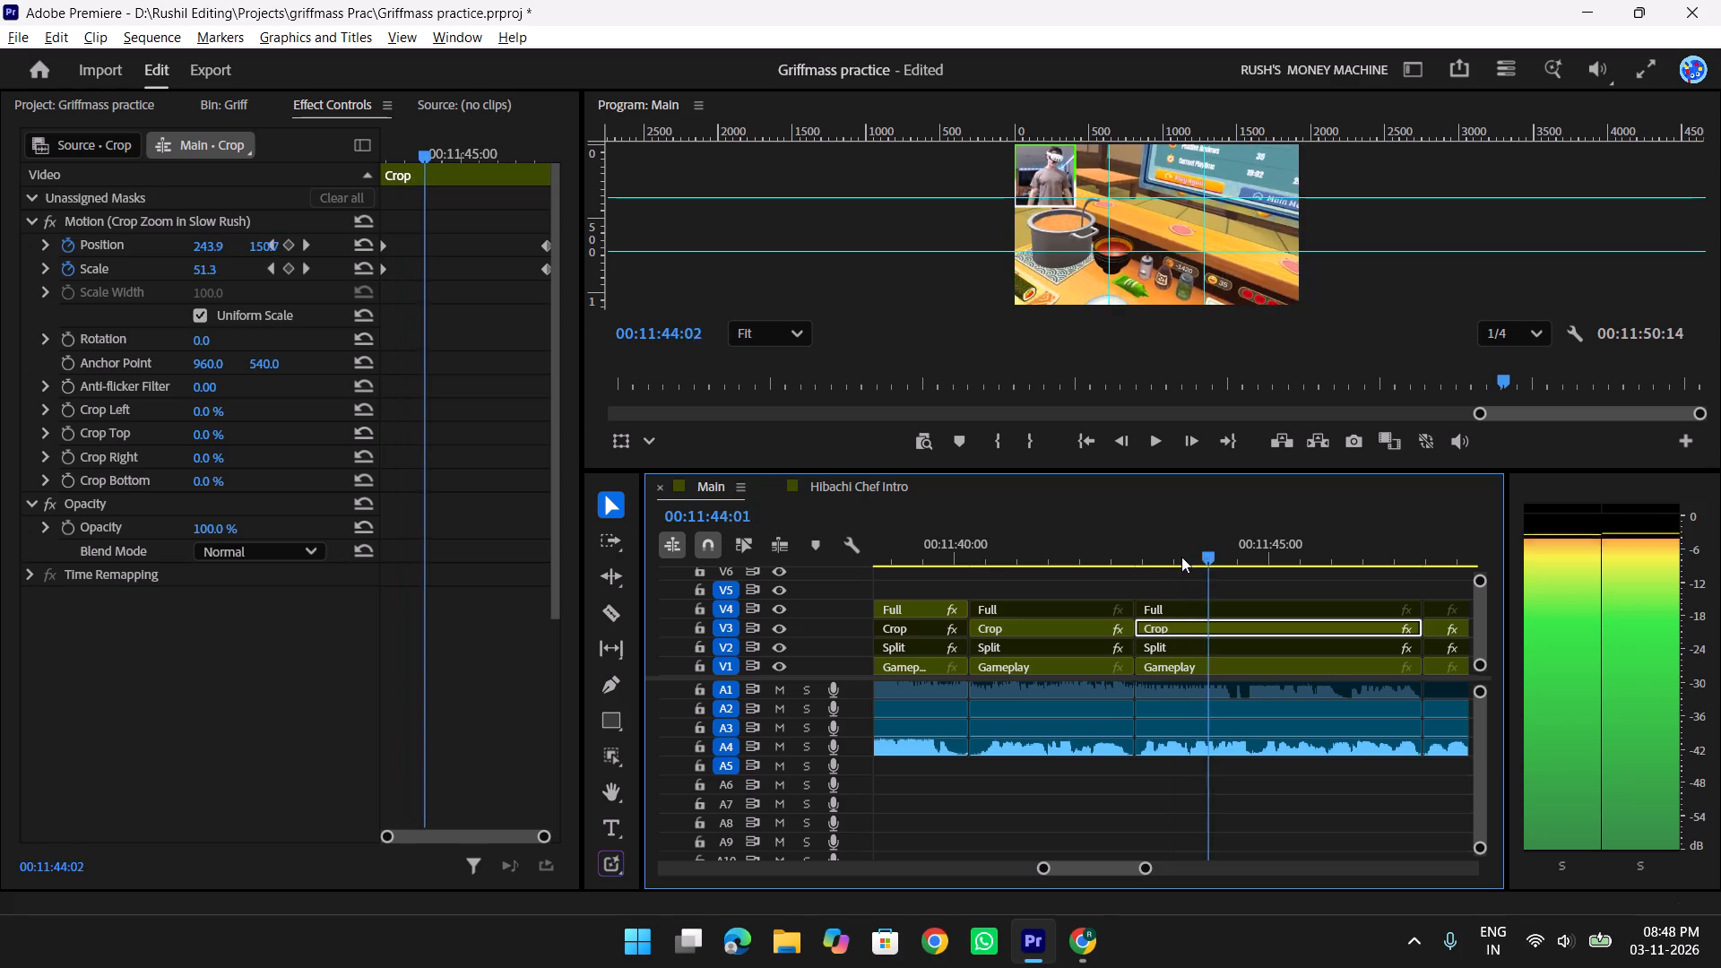
pyautogui.moveTo(1181, 557); pyautogui.dragTo(1188, 564)
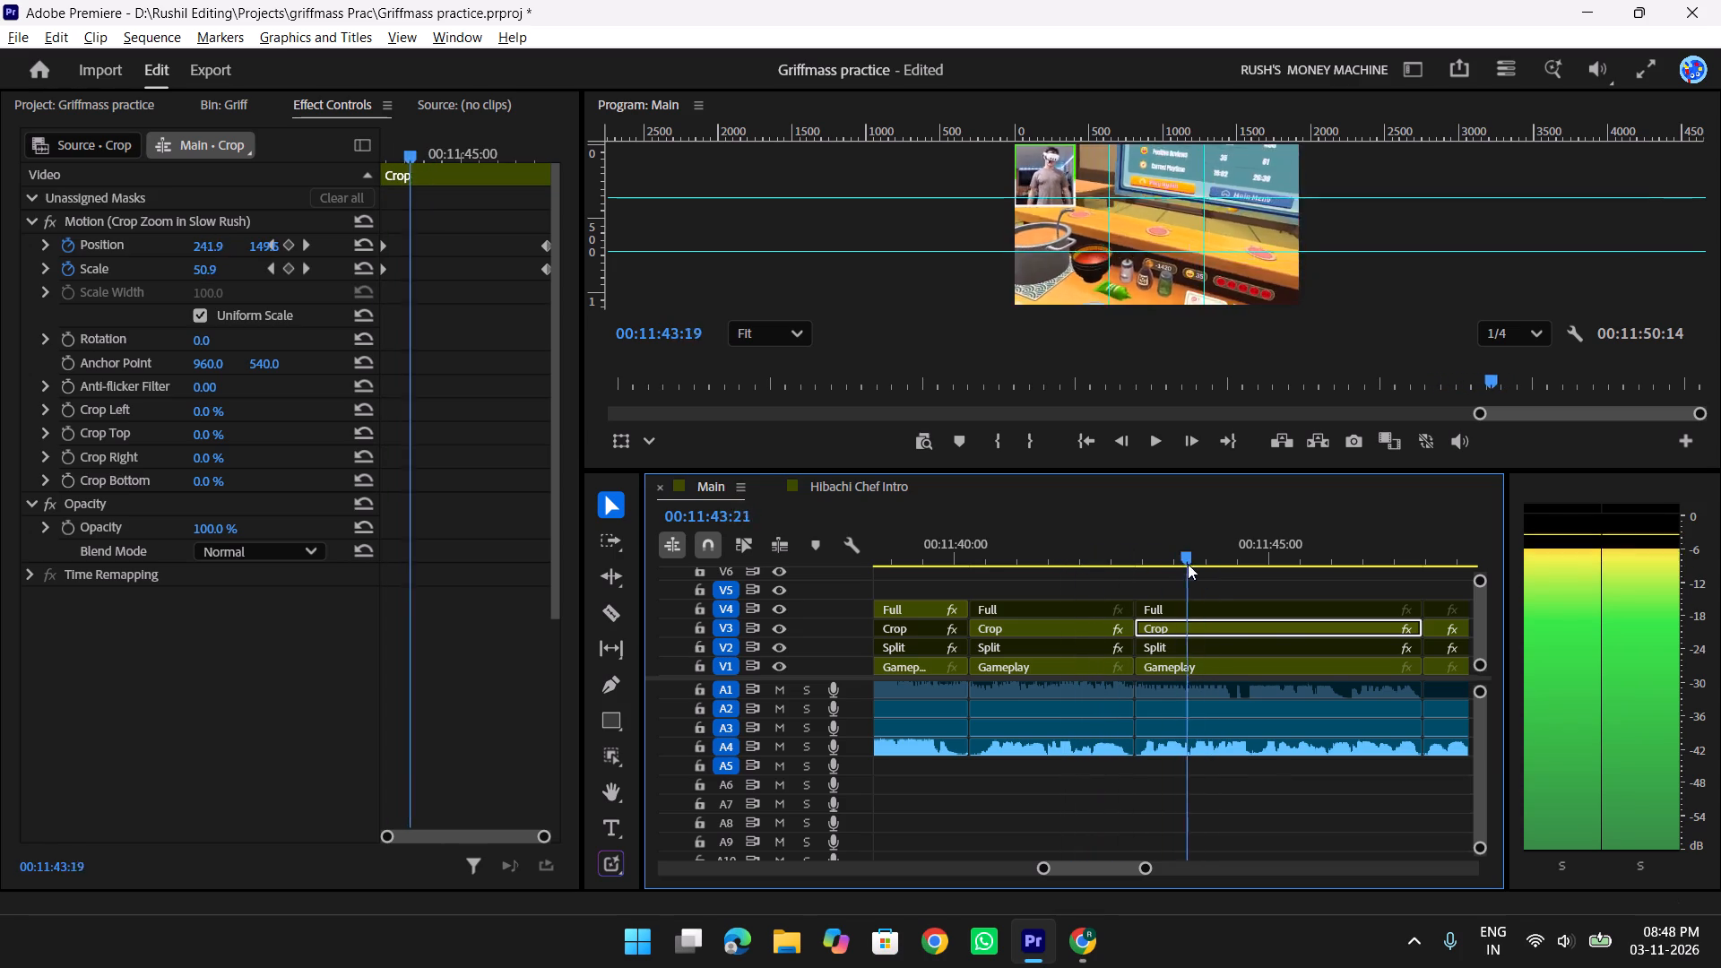
pyautogui.moveTo(1188, 564); pyautogui.dragTo(1124, 573)
pyautogui.press('space')
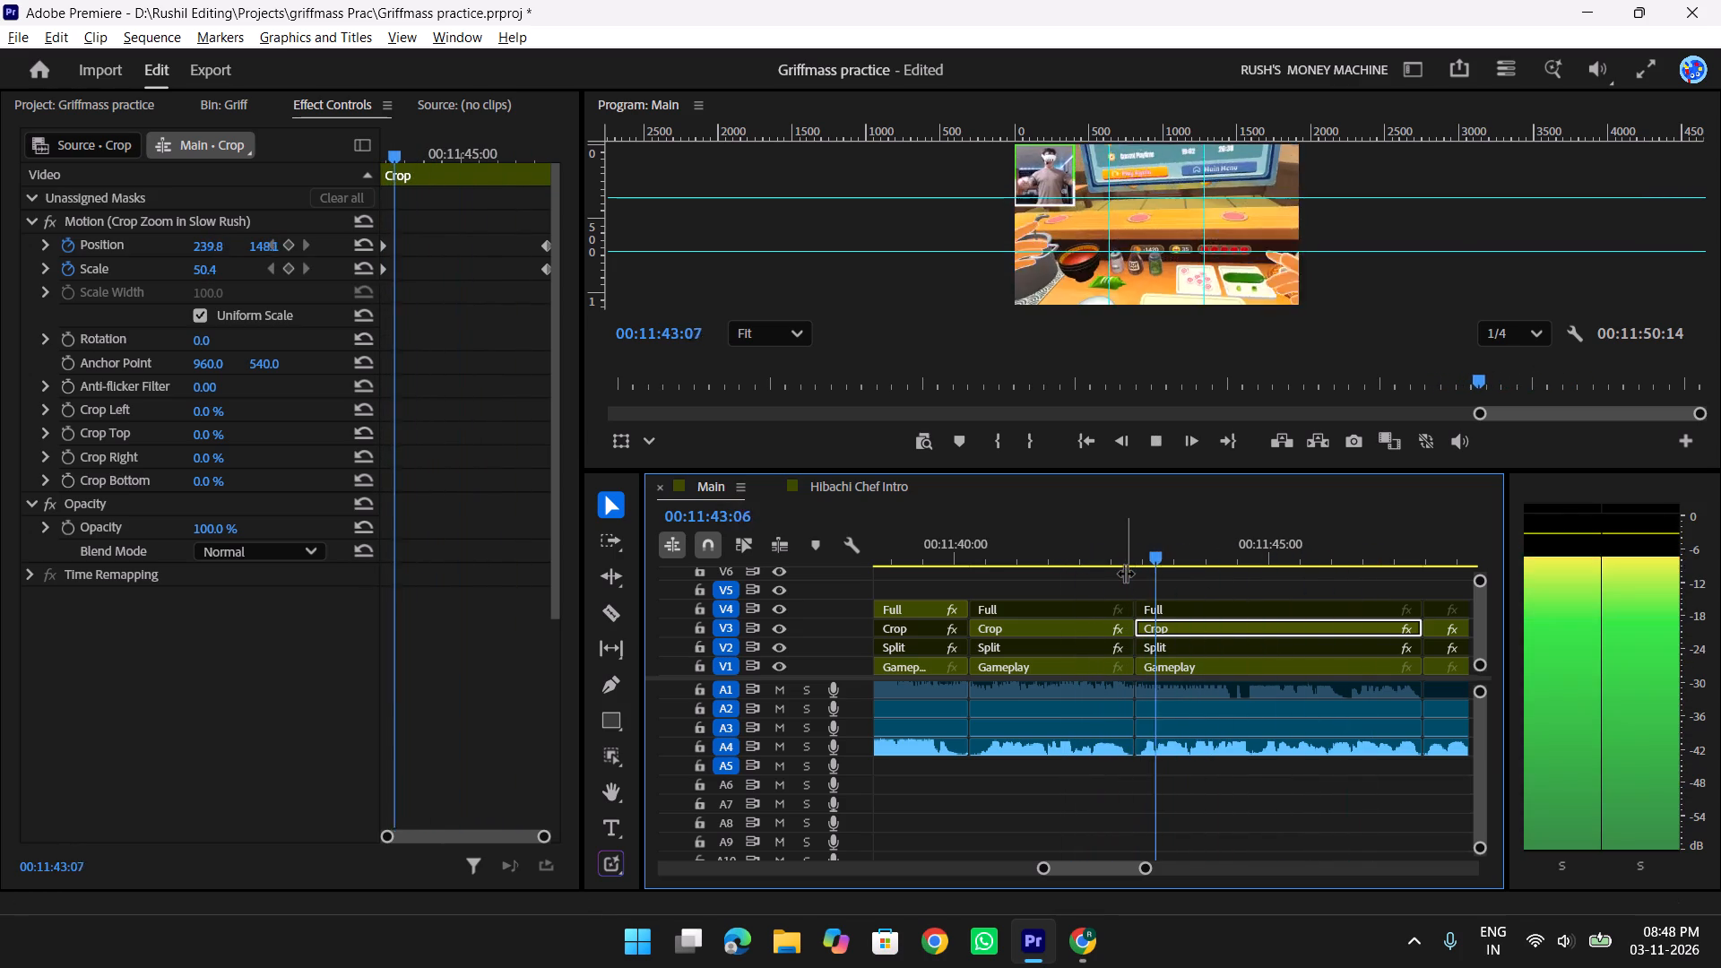
pyautogui.press('space')
pyautogui.moveTo(1183, 554); pyautogui.dragTo(942, 547)
pyautogui.press('space')
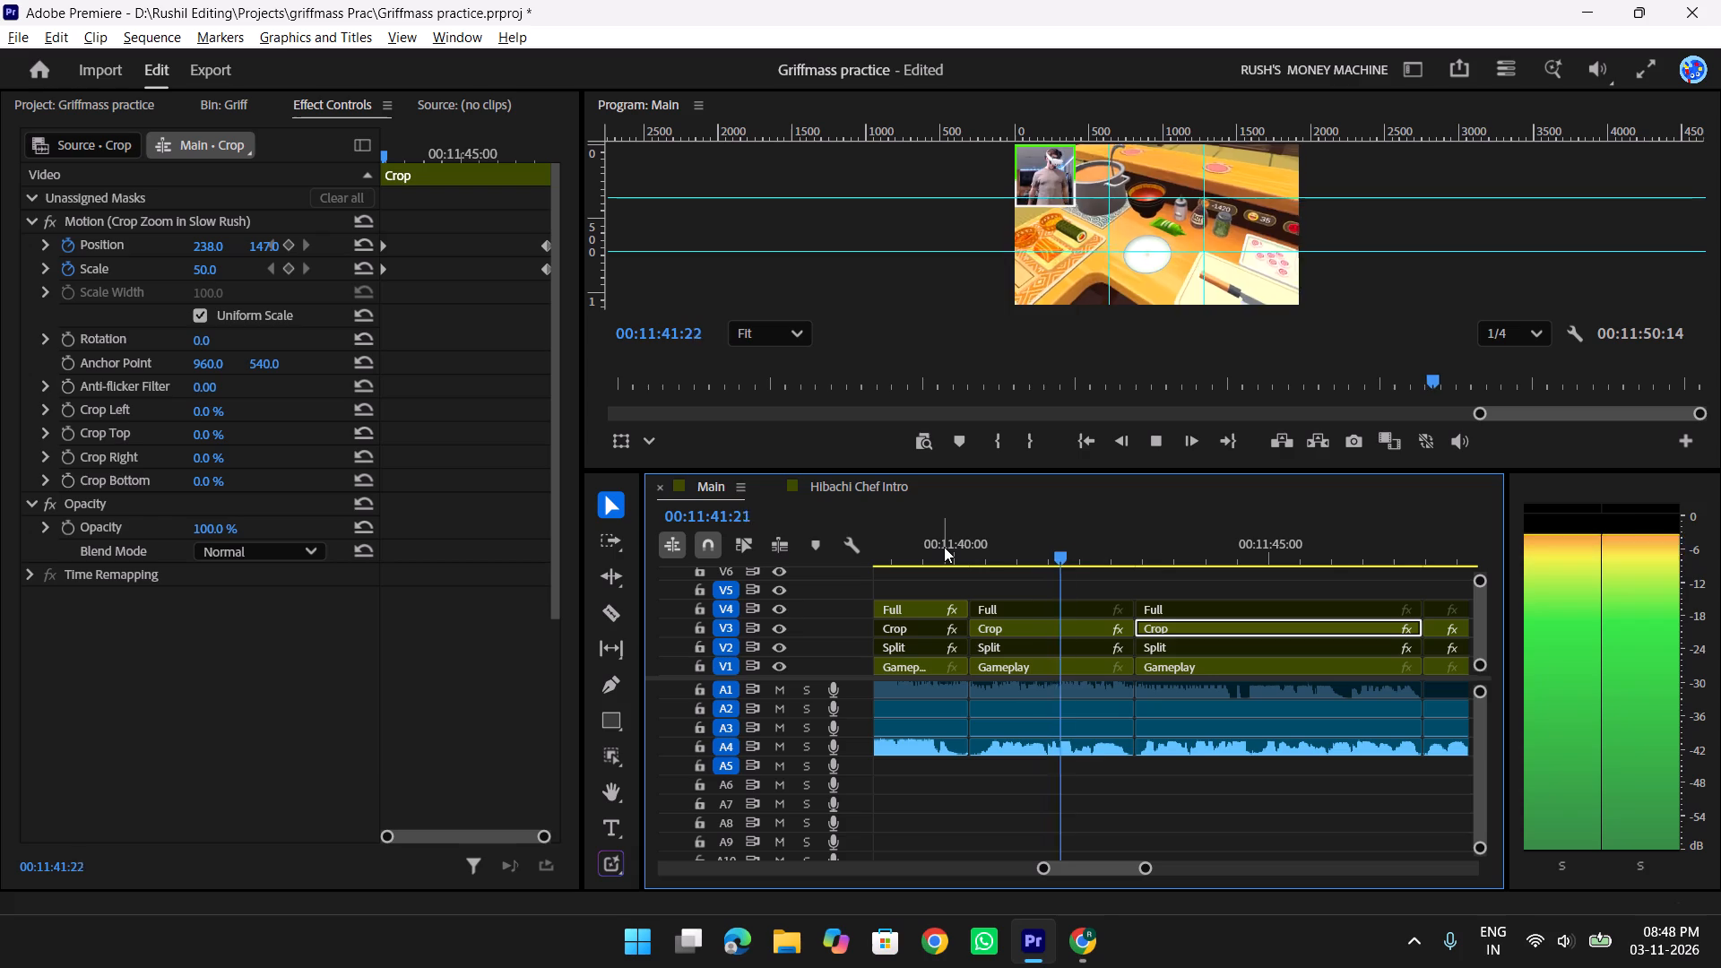
pyautogui.press('space')
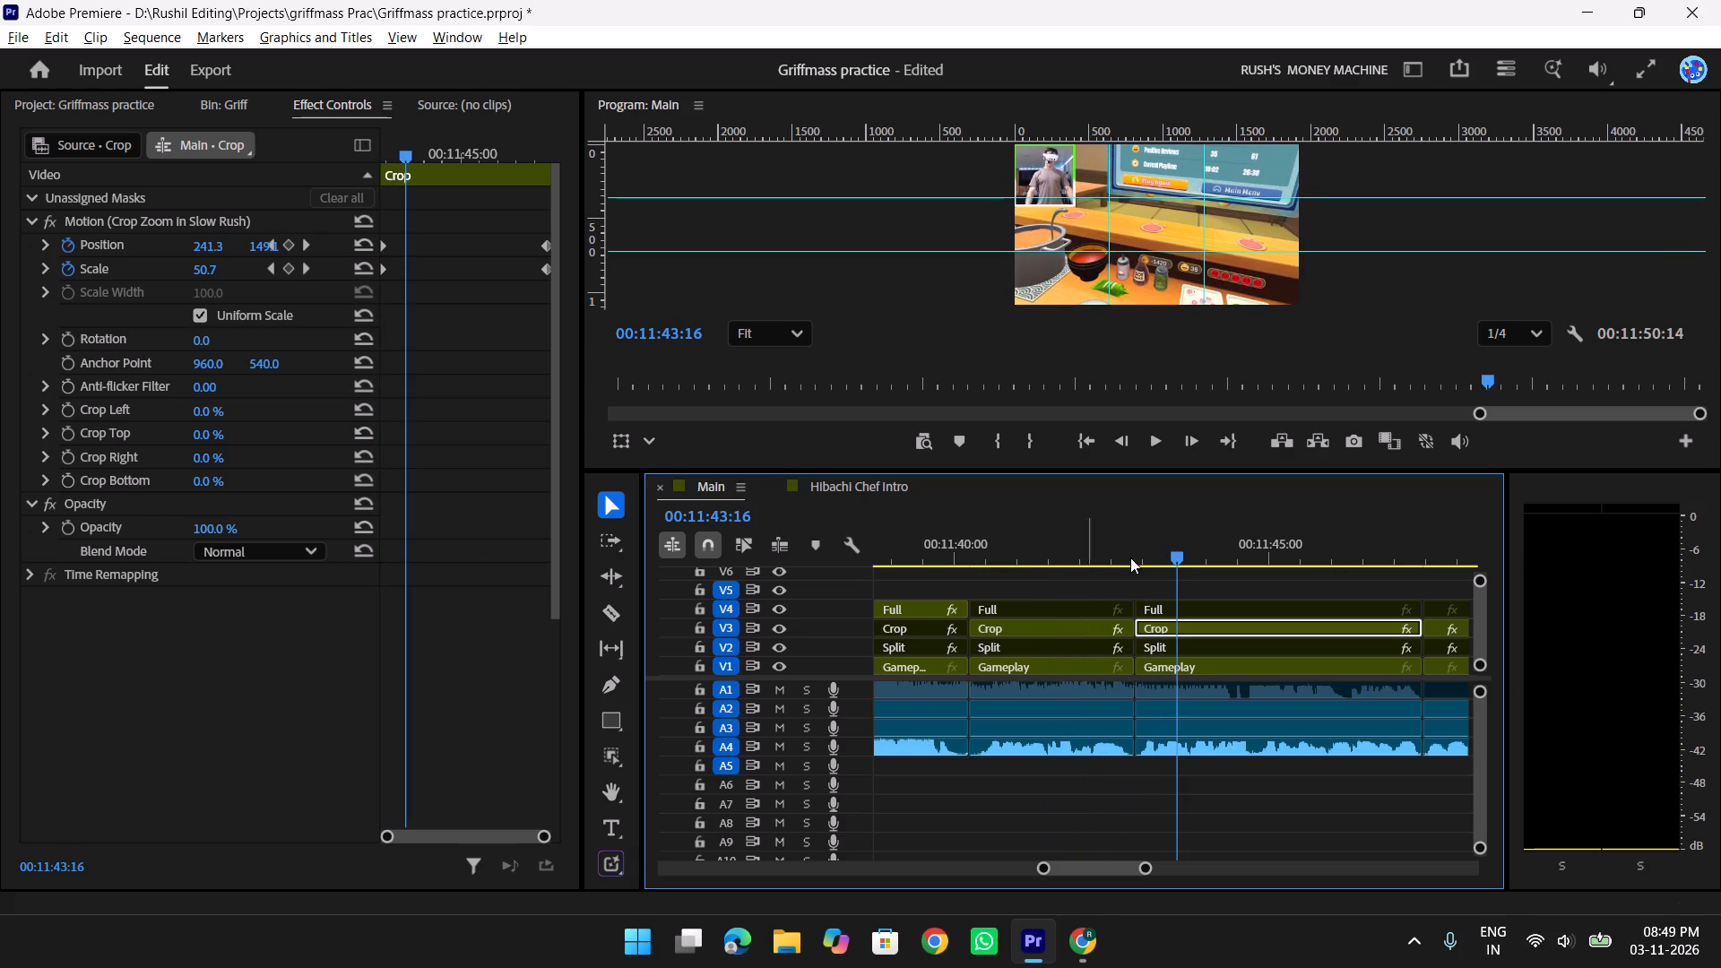
pyautogui.moveTo(1172, 553); pyautogui.dragTo(1085, 553)
pyautogui.click(1059, 626)
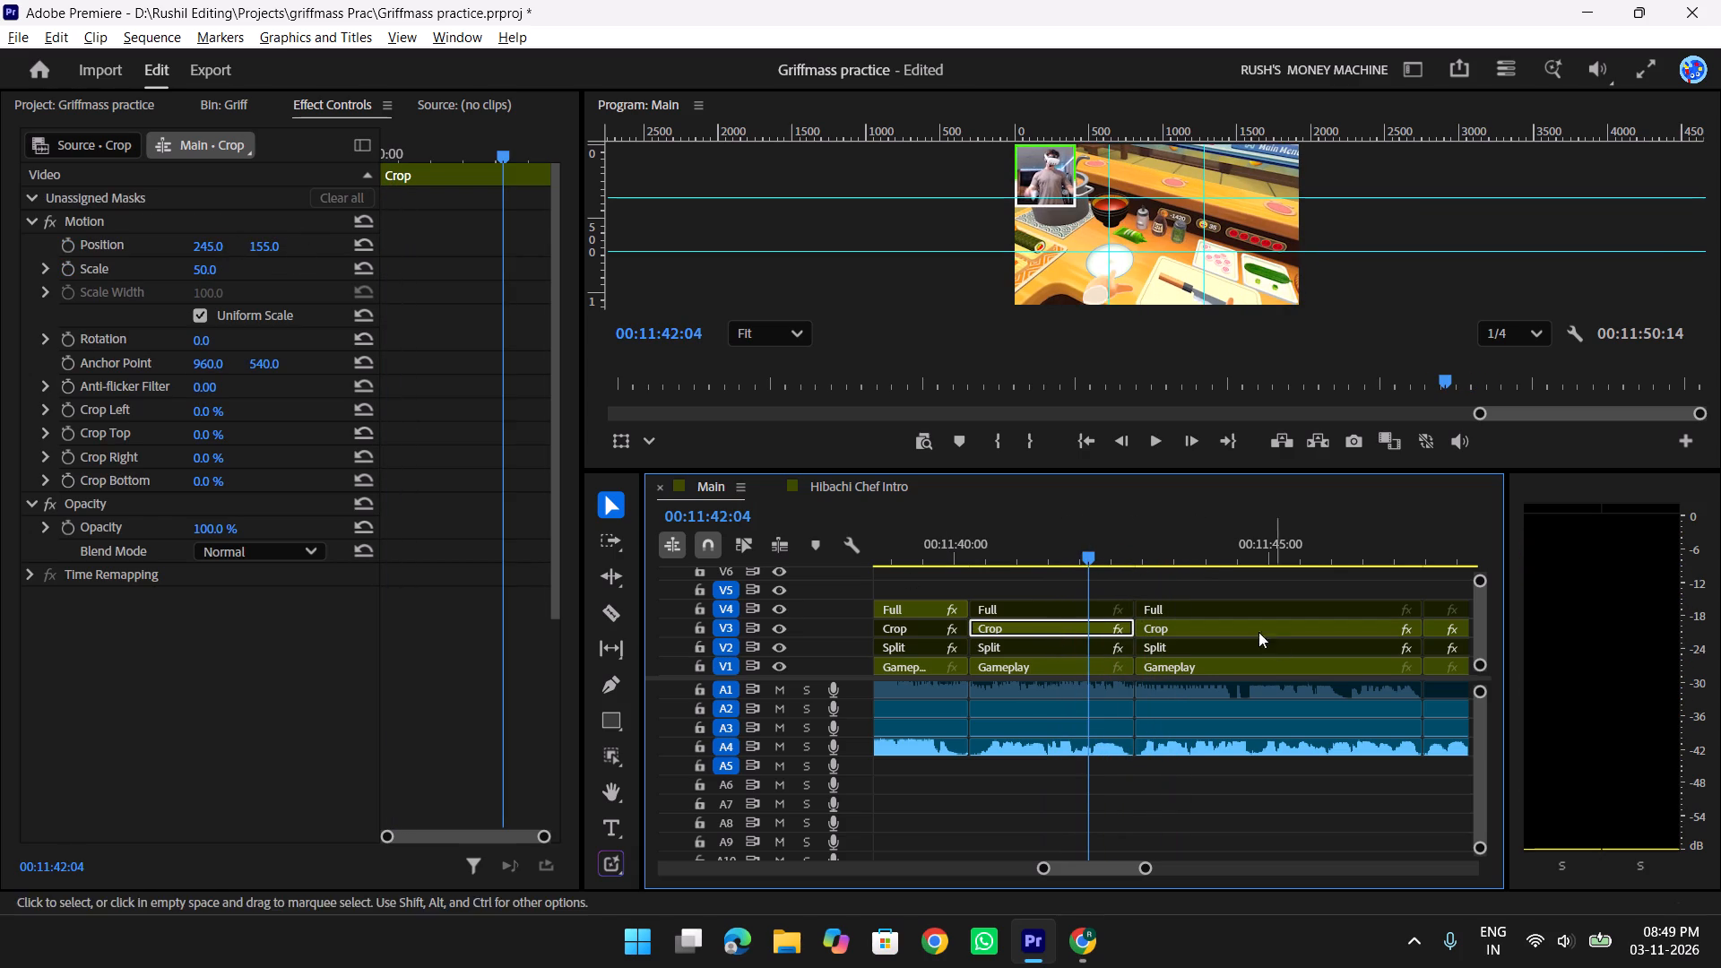
pyautogui.moveTo(1087, 558); pyautogui.dragTo(1182, 562)
pyautogui.click(1235, 623)
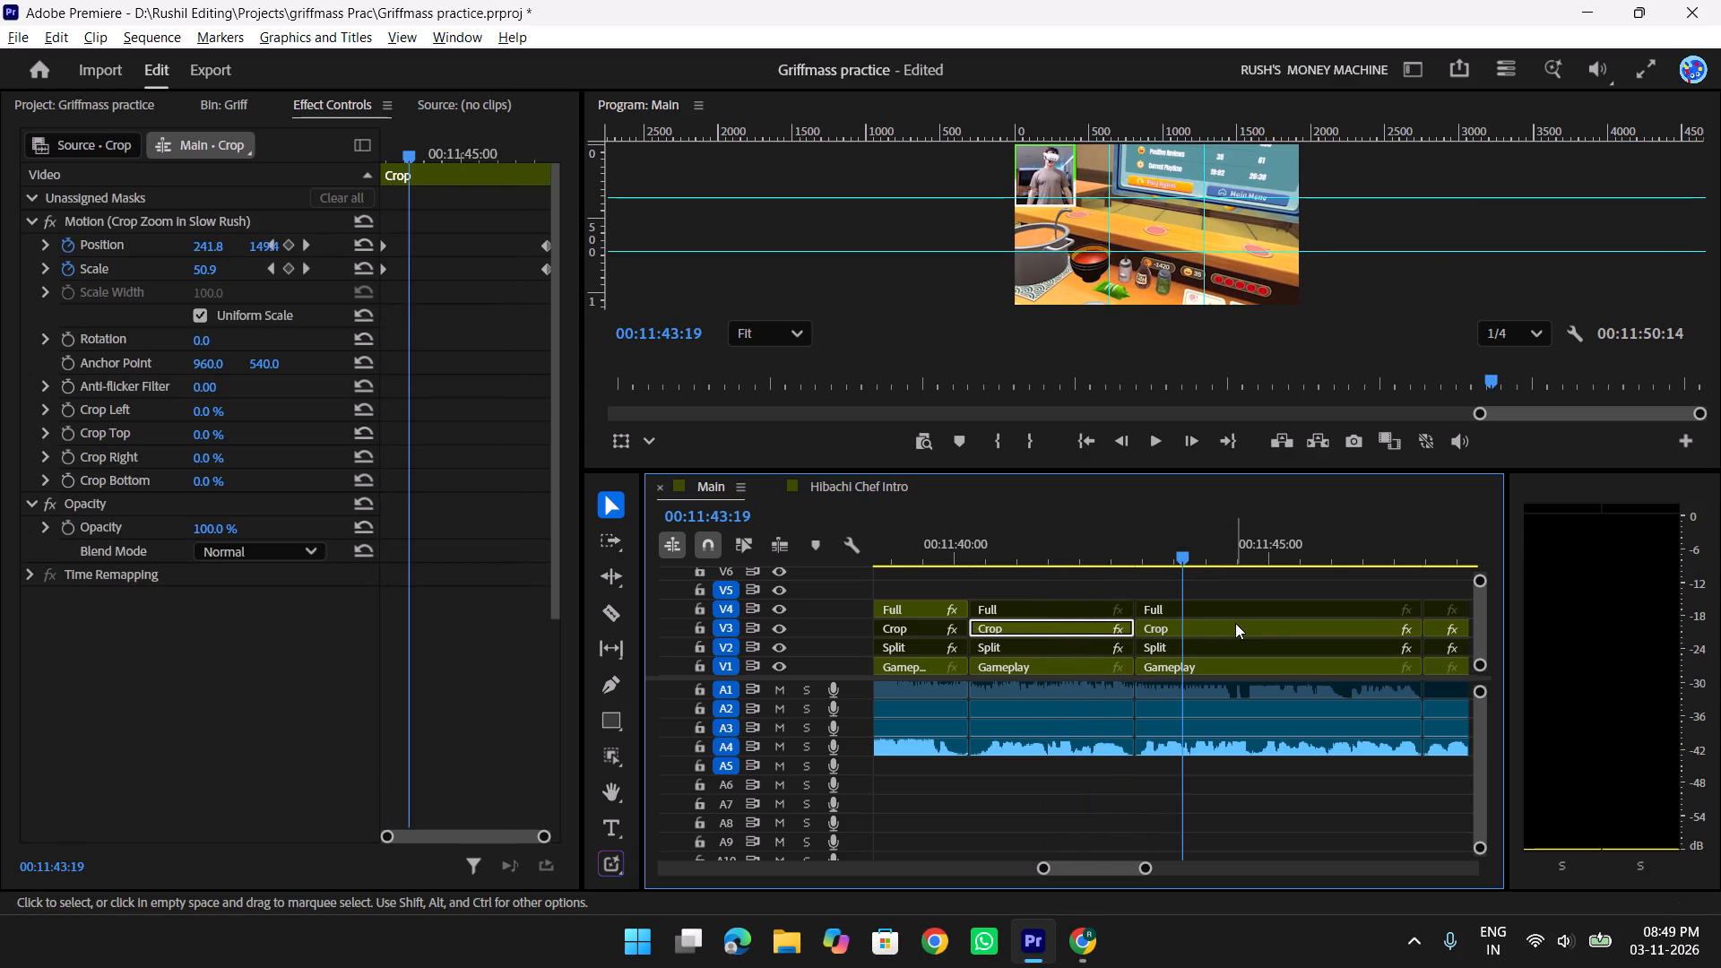
pyautogui.moveTo(1169, 540); pyautogui.dragTo(1094, 542)
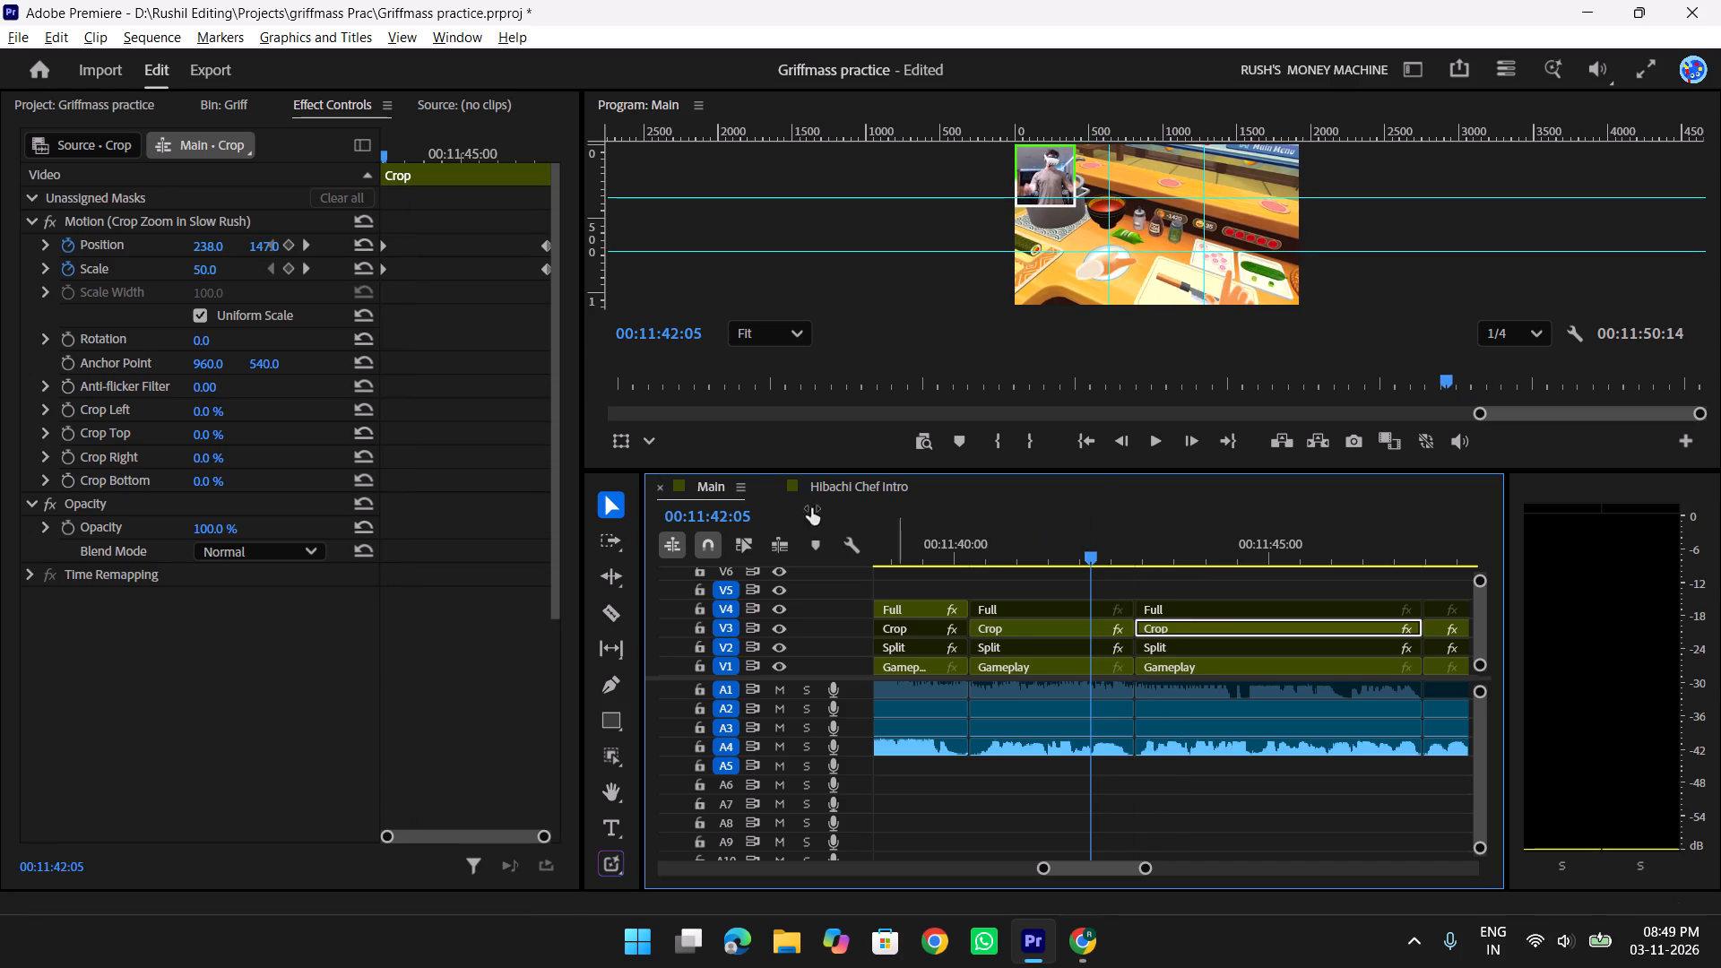
# Copy the Position values 245 and 155 from the Crop clip that ends at the 00:11:42:26 cut.
pyautogui.click(1052, 629)
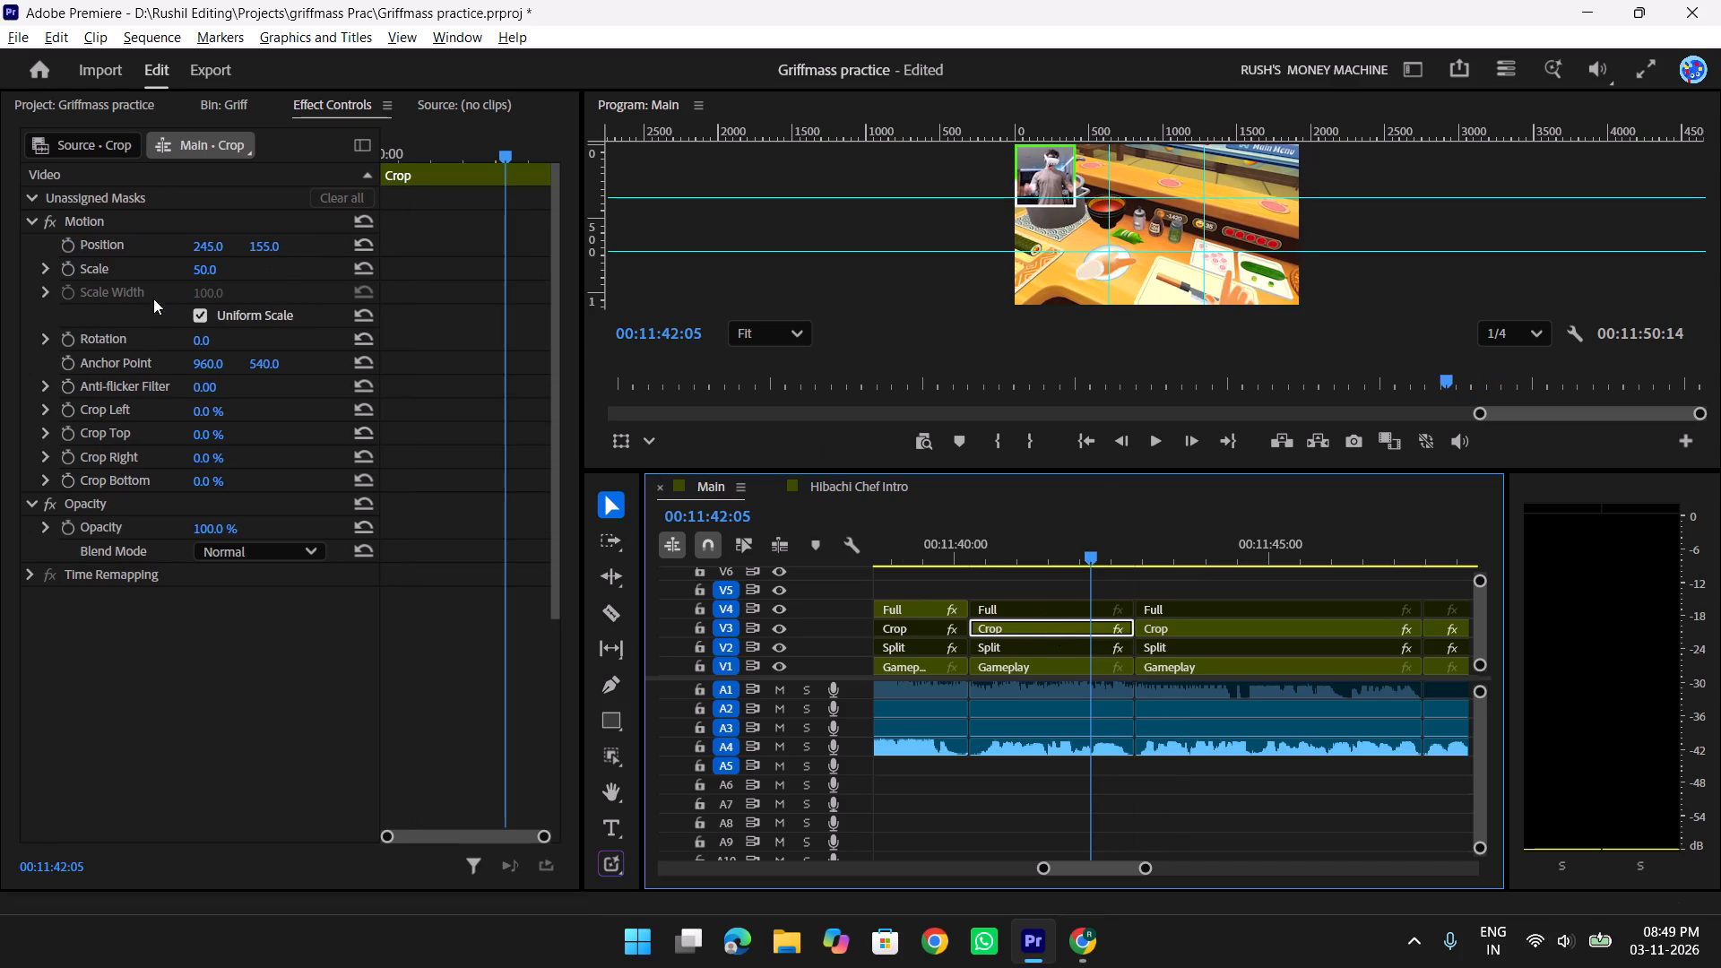
pyautogui.click(214, 249)
pyautogui.hotkey('ctrl', 'c')
pyautogui.hotkey('ctrl', 'c')
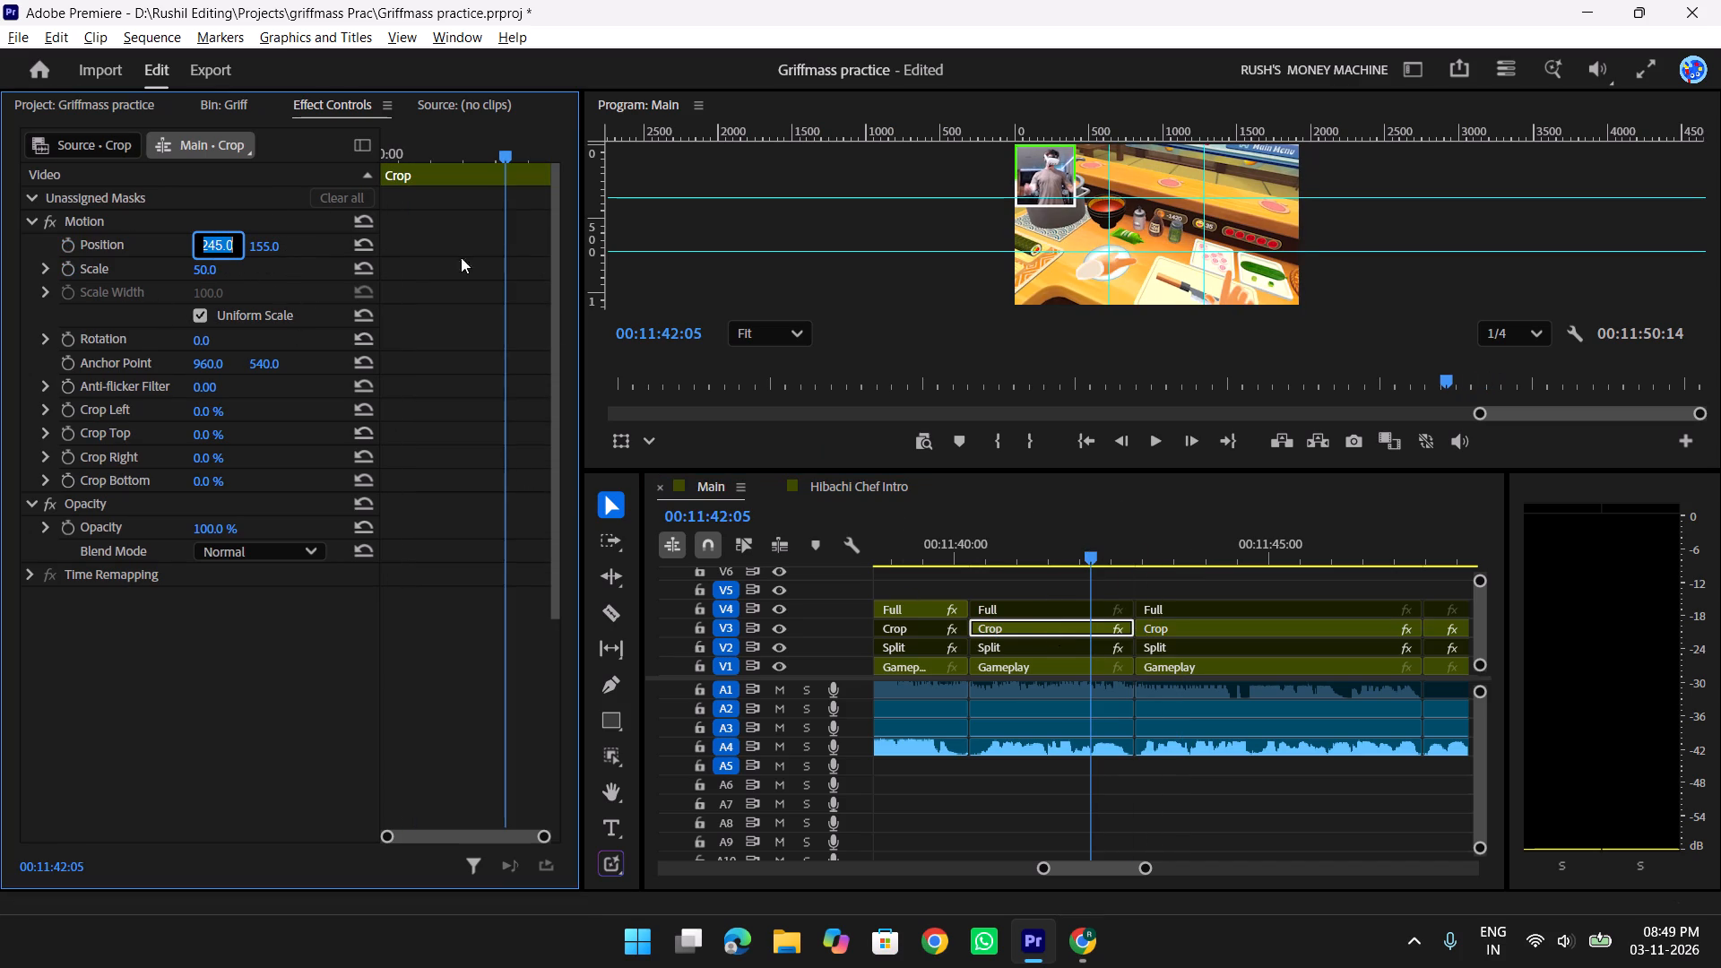
pyautogui.click(269, 241)
pyautogui.hotkey('ctrl', 'c')
pyautogui.hotkey('ctrl', 'c')
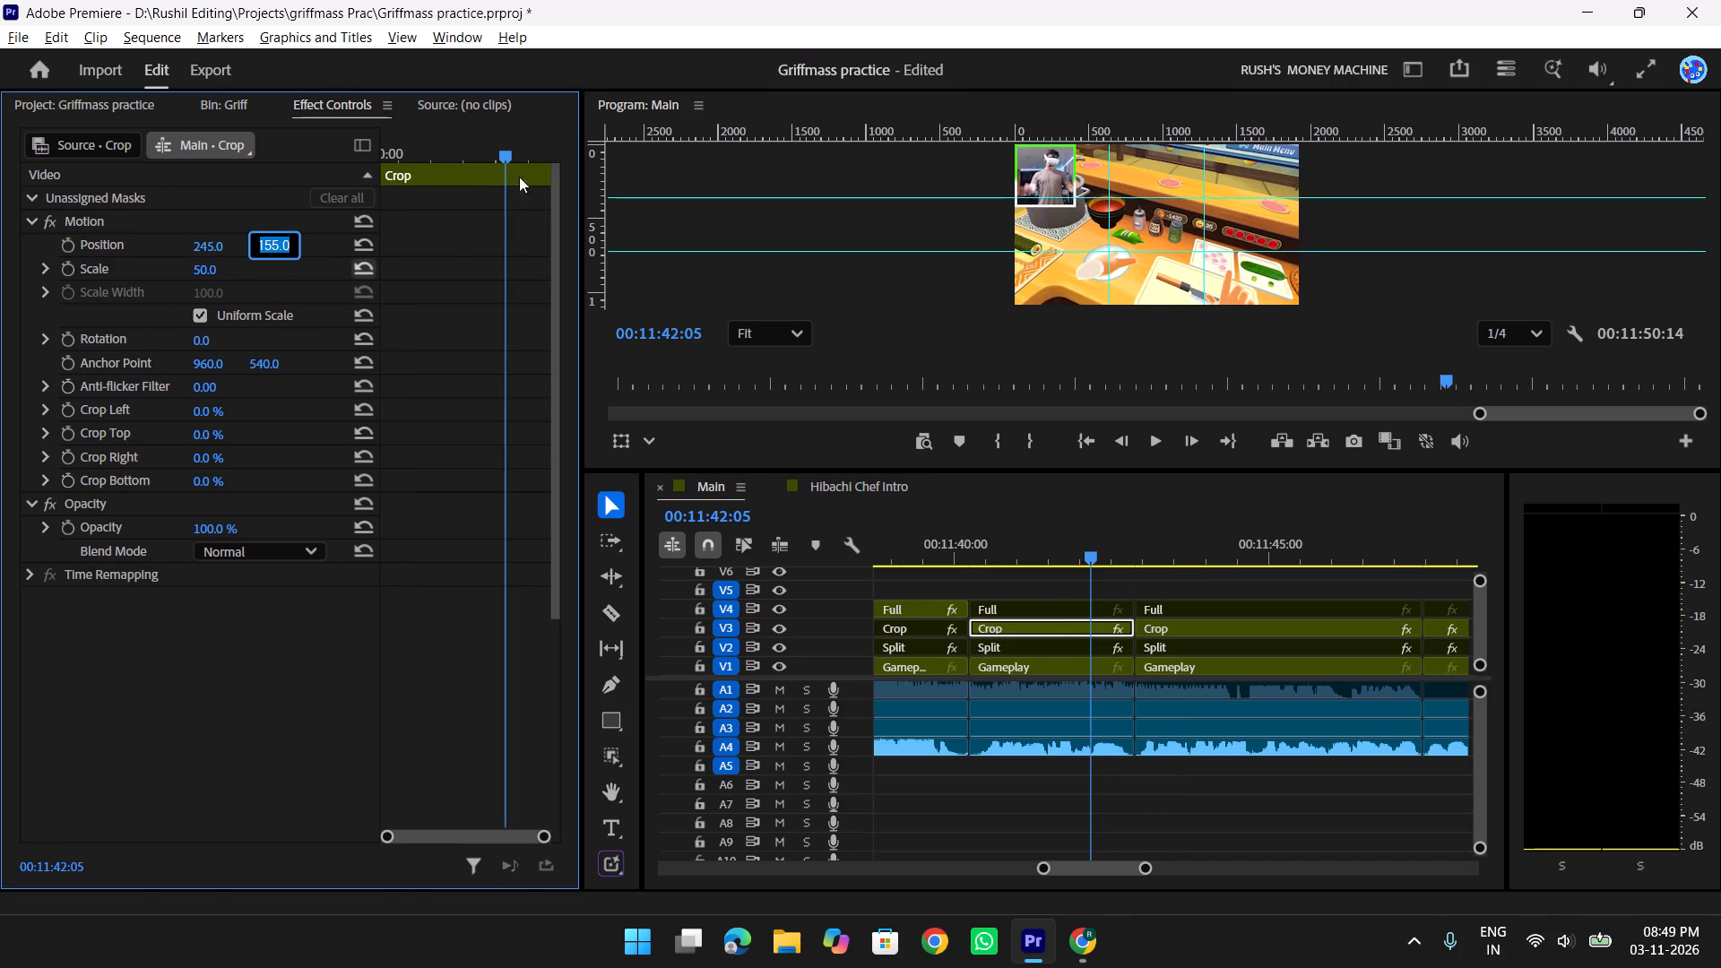
# Paste 245 as the horizontal Position of the second-to-last Crop clip's start keyframe at 00:11:42:26.
pyautogui.moveTo(1103, 550); pyautogui.dragTo(1226, 568)
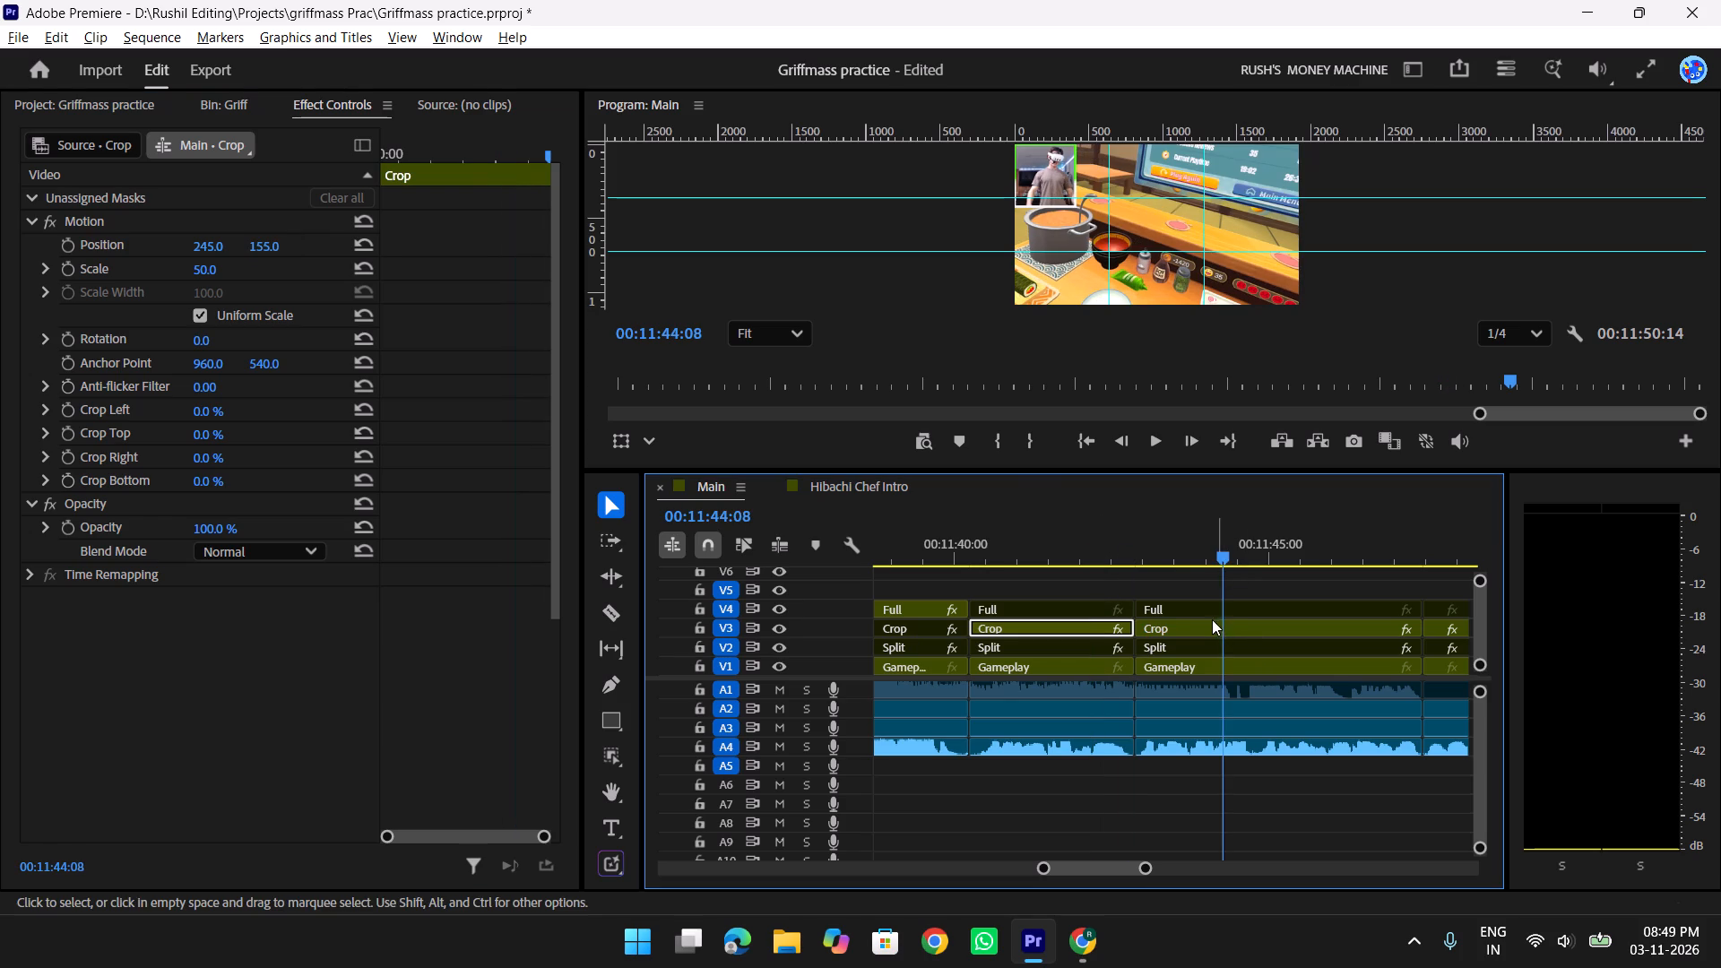
pyautogui.click(1212, 619)
pyautogui.click(272, 267)
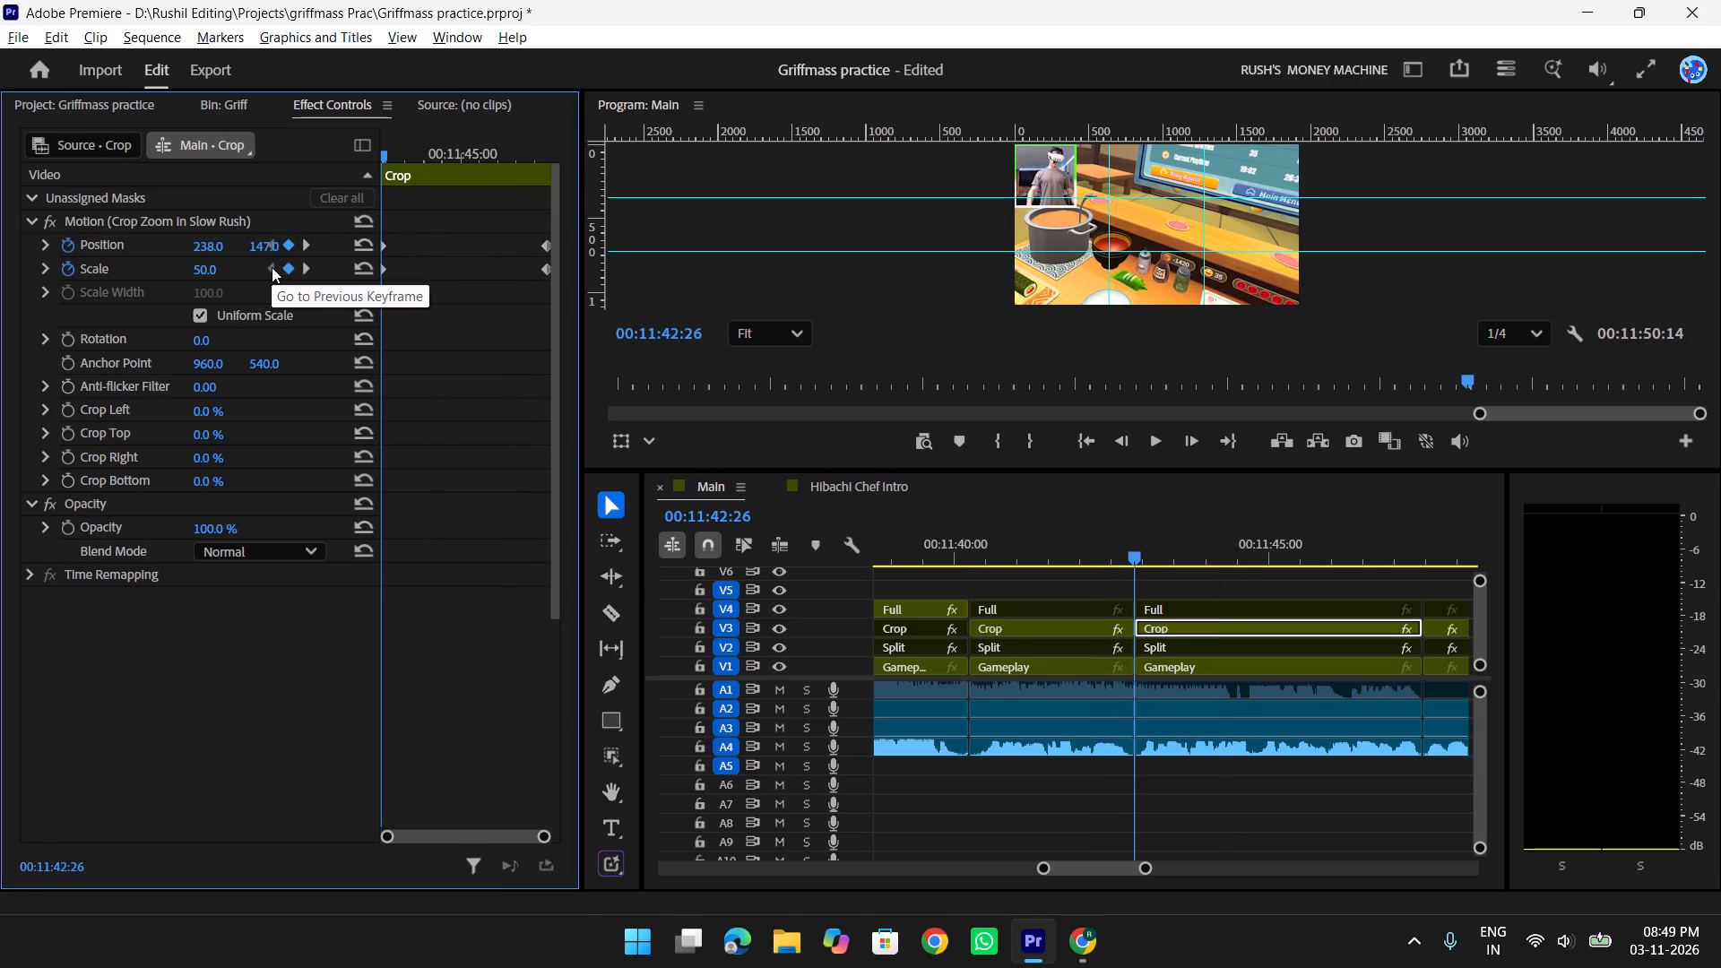
pyautogui.click(219, 244)
pyautogui.press('super+v')
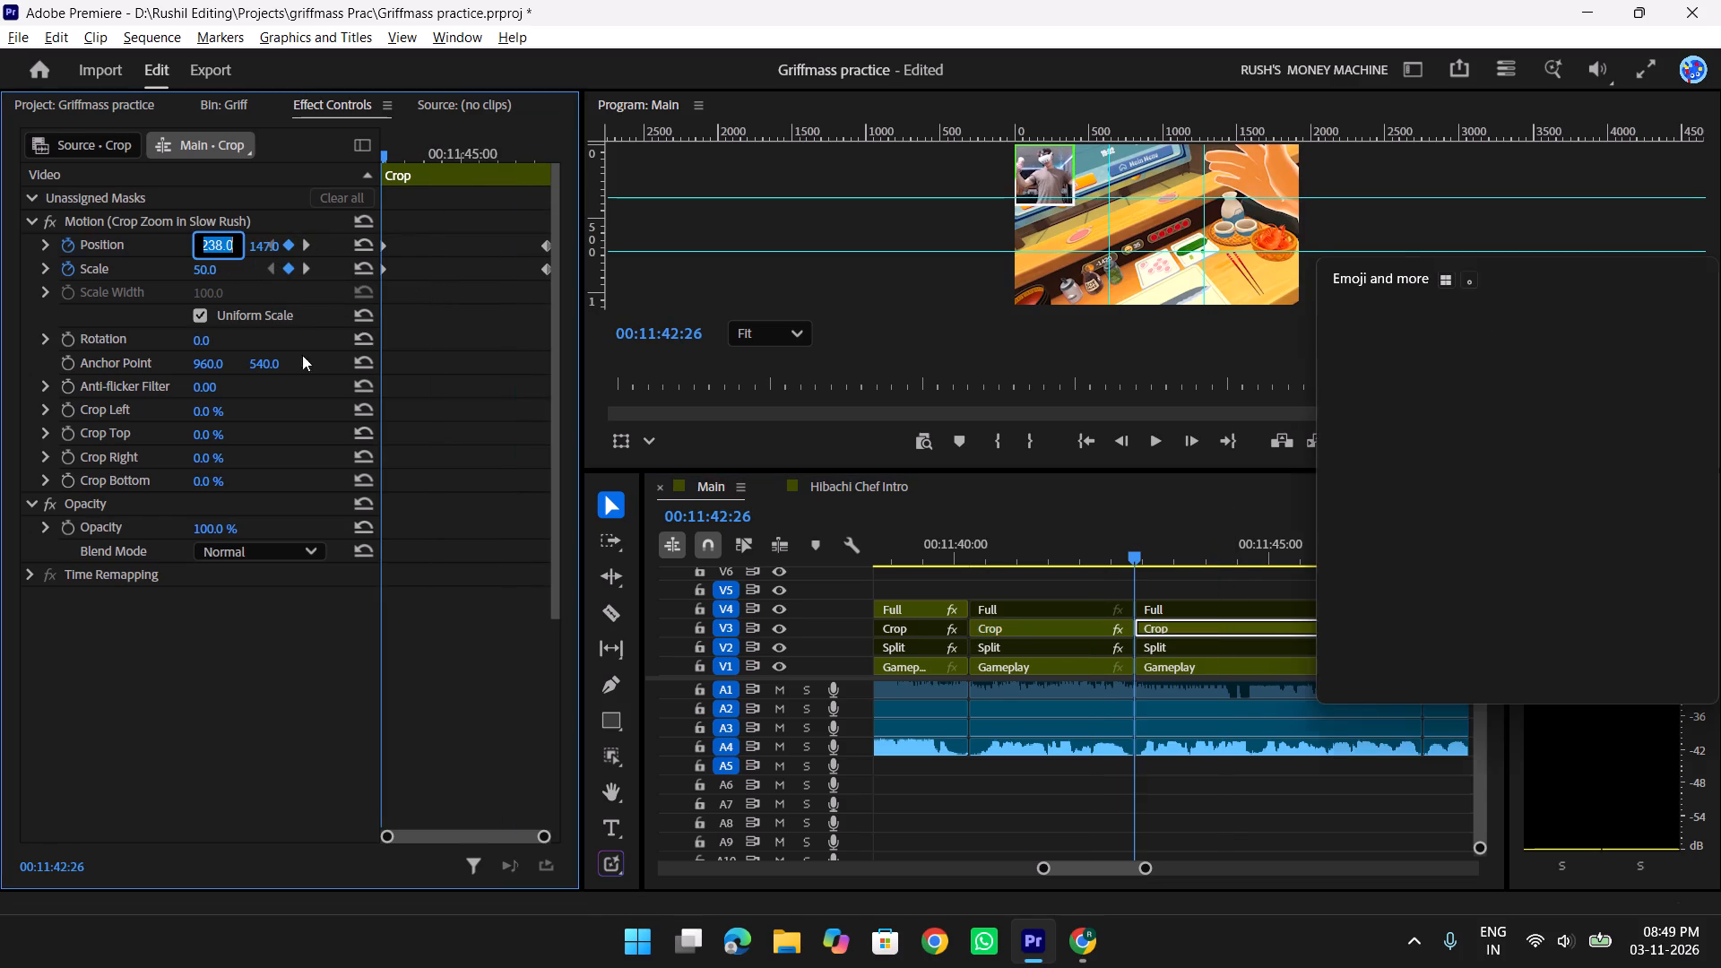
pyautogui.click(1488, 534)
pyautogui.hotkey('ctrl', 'v')
pyautogui.press('Return')
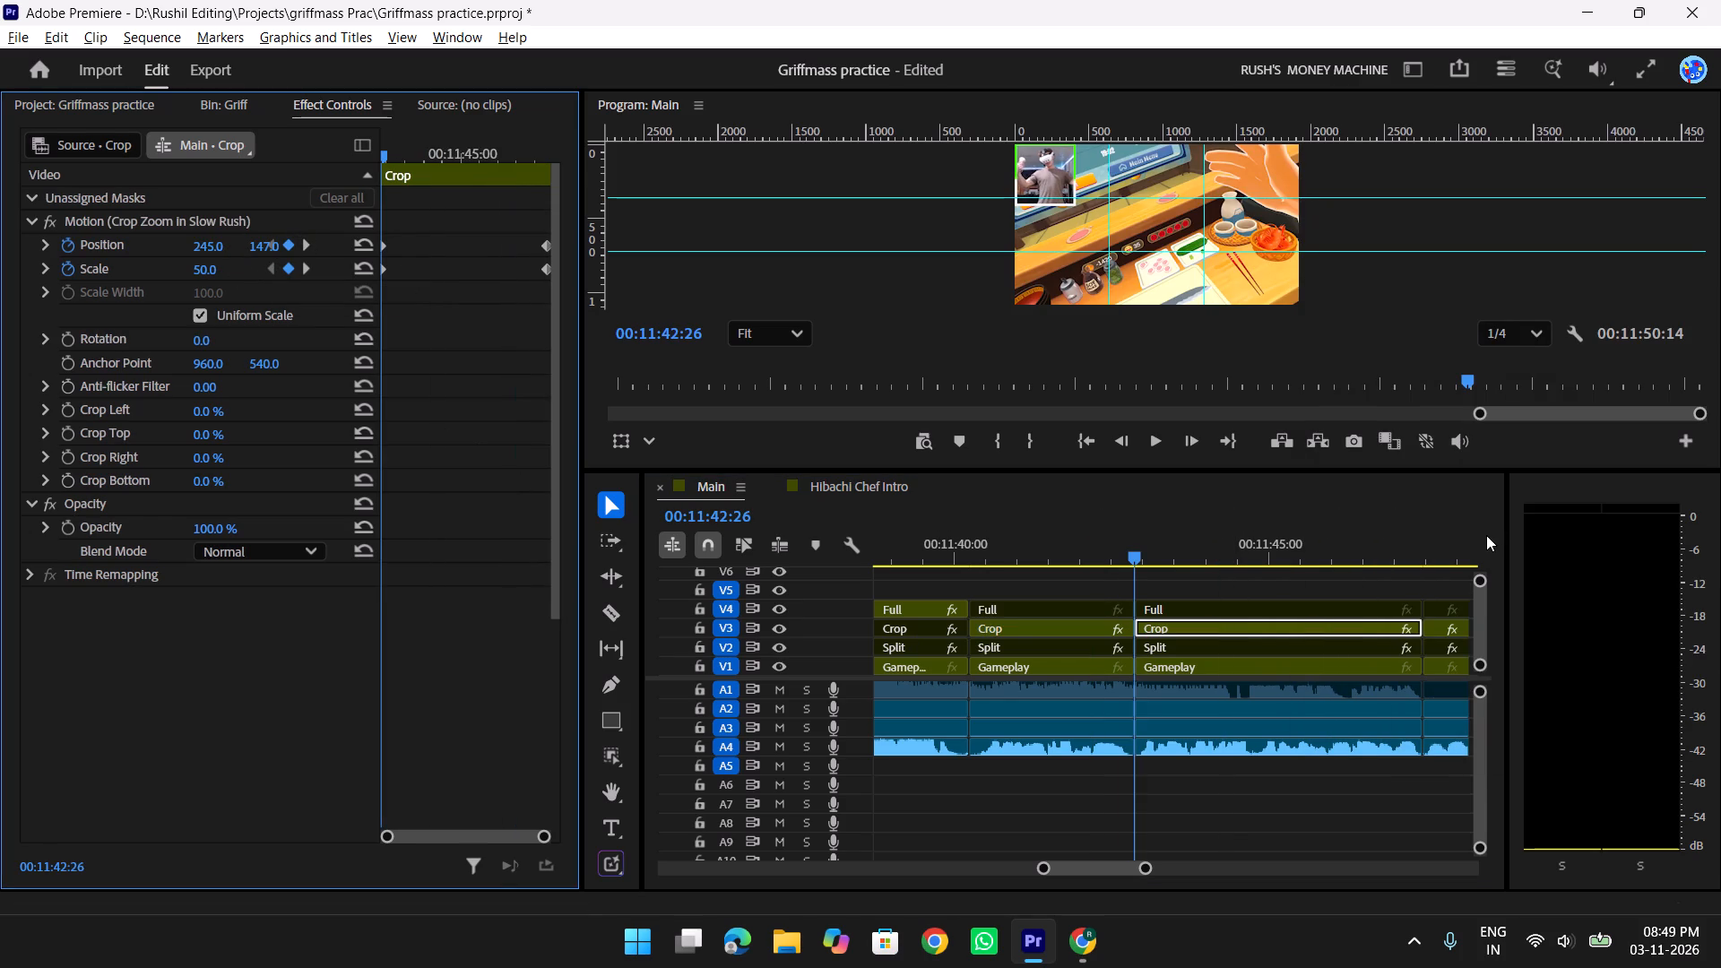
# Paste 155 as the vertical Position of the second-to-last Crop clip's start keyframe at 00:11:42:26.
pyautogui.click(255, 247)
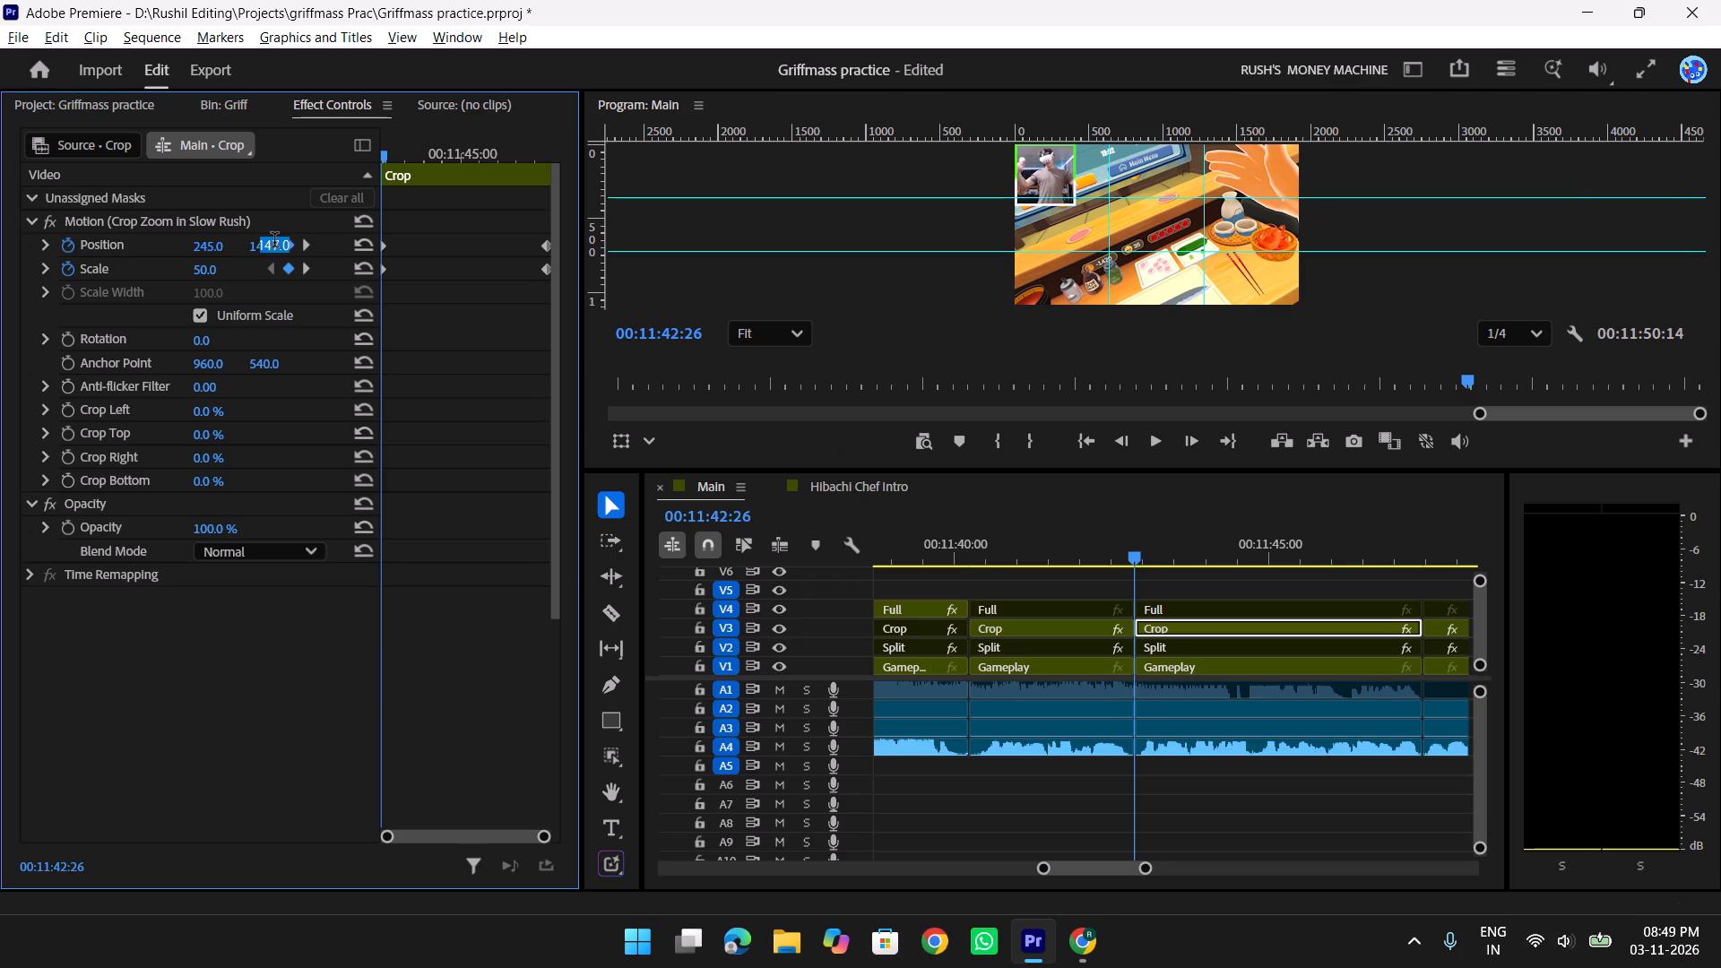
pyautogui.press('super+v')
pyautogui.click(1504, 449)
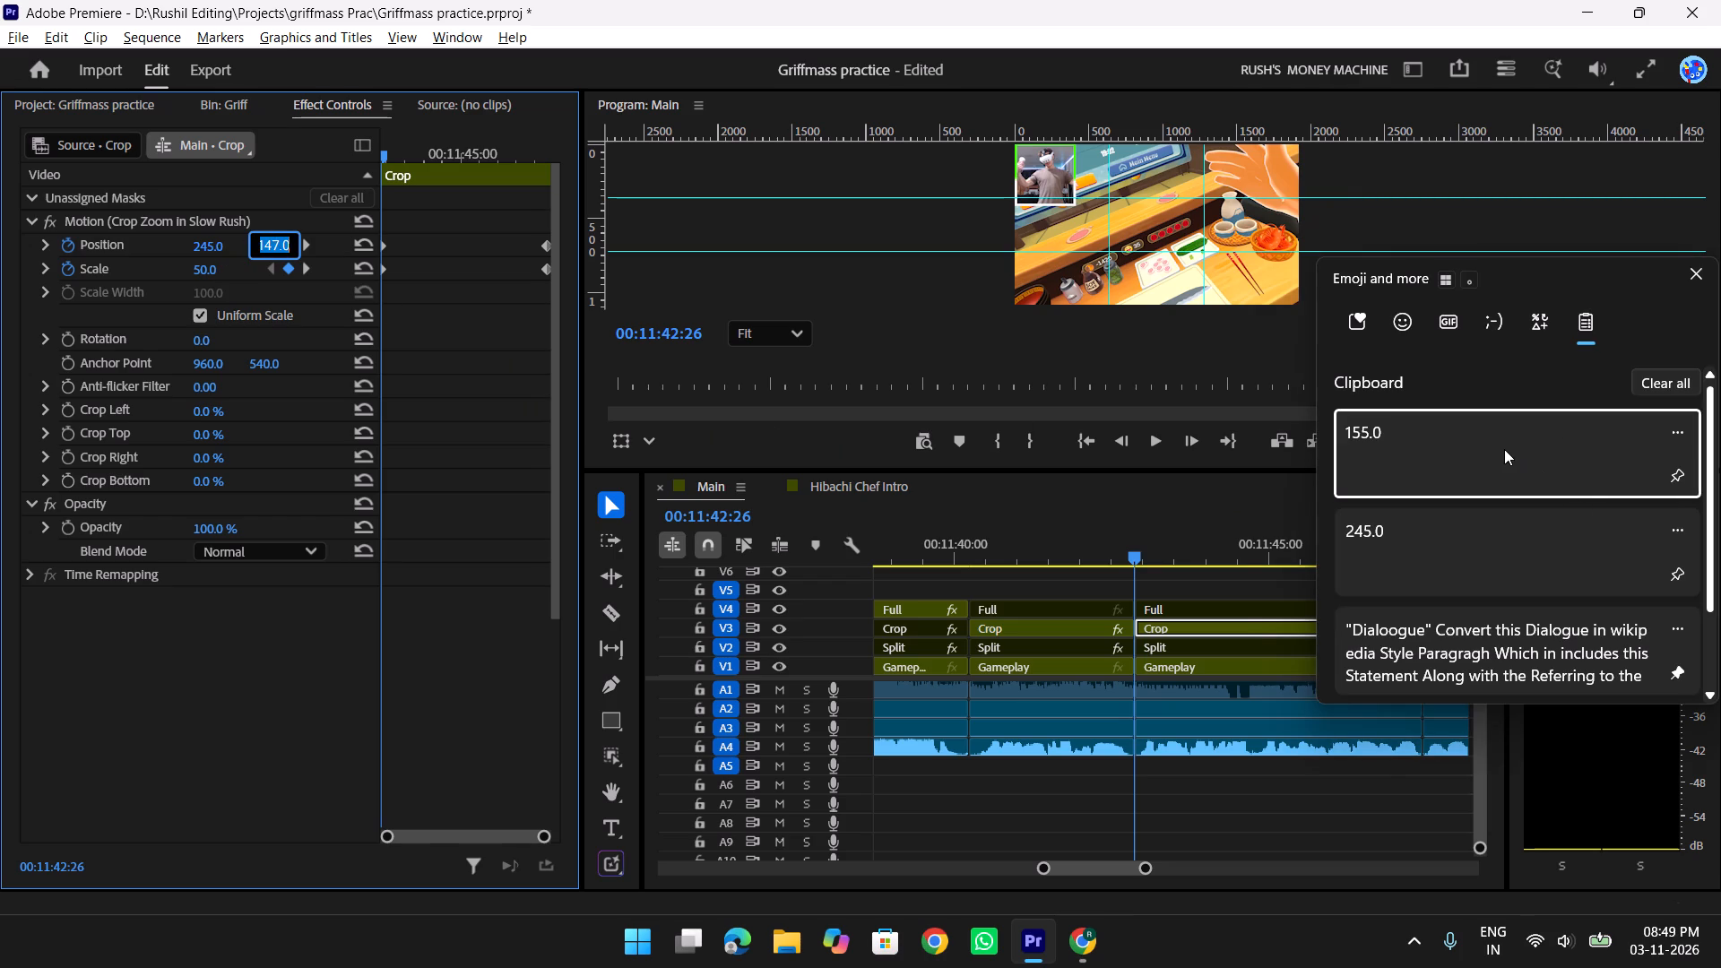
pyautogui.hotkey('ctrl', 'v')
pyautogui.press('Return')
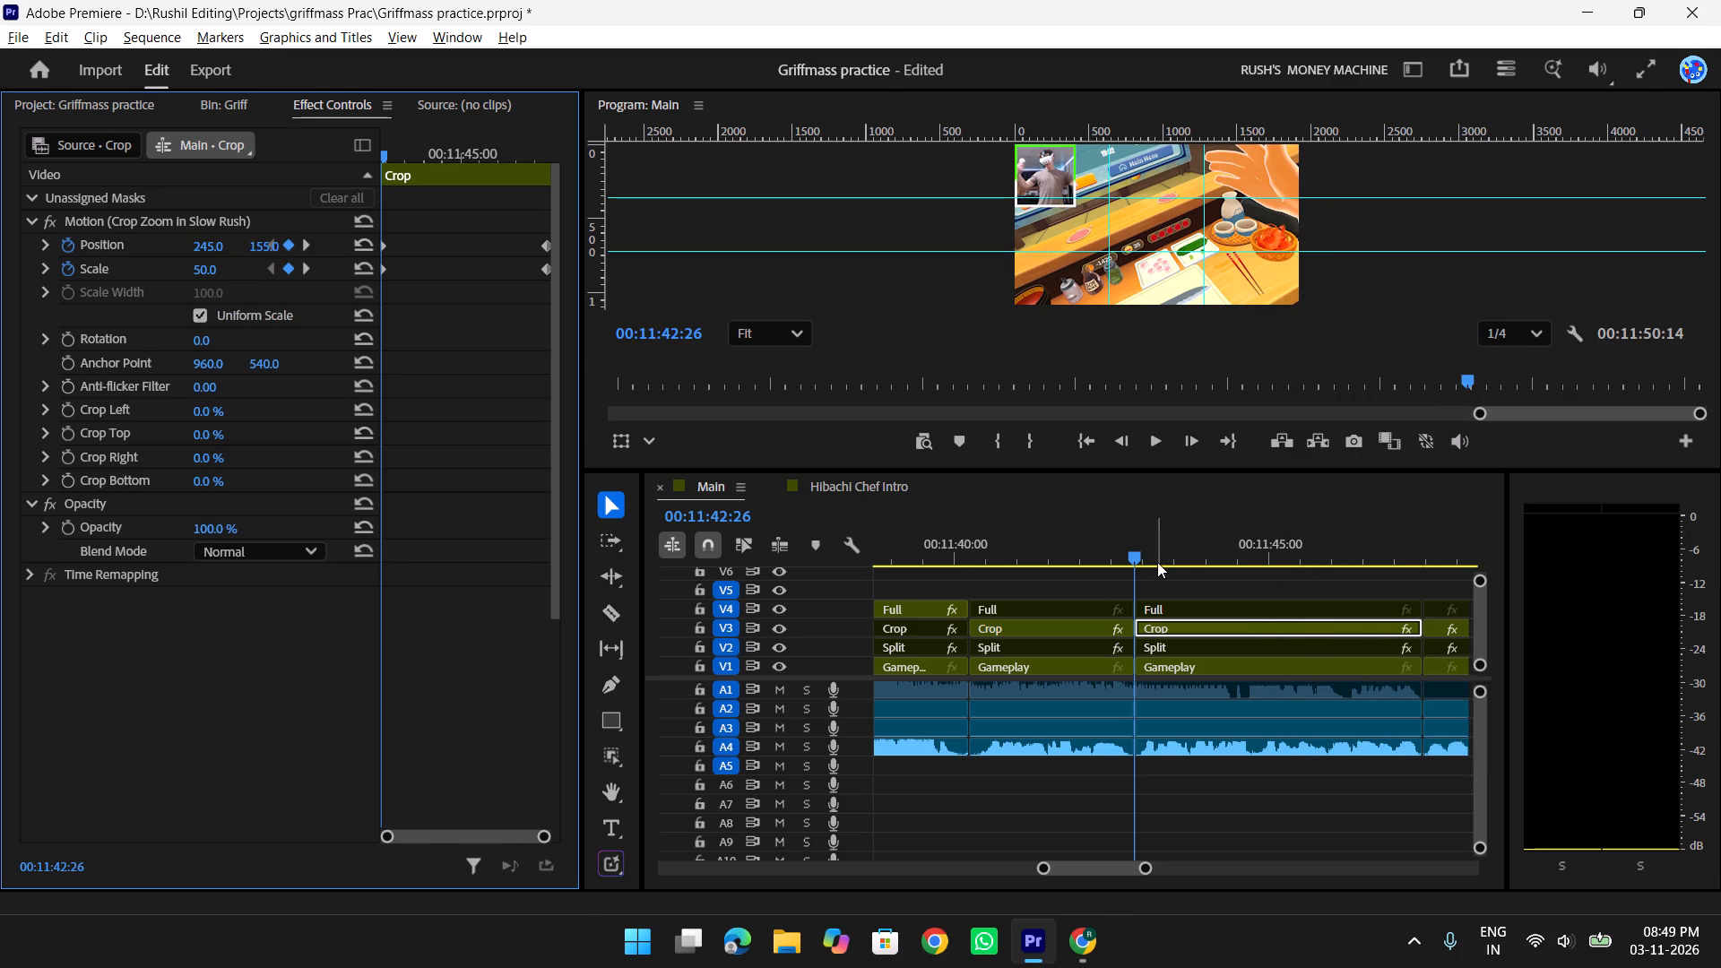
# Play the second-to-last segment from its start and on into the last segment full screen to check the webcam zoom's framing.
pyautogui.click(1137, 549)
pyautogui.press('space')
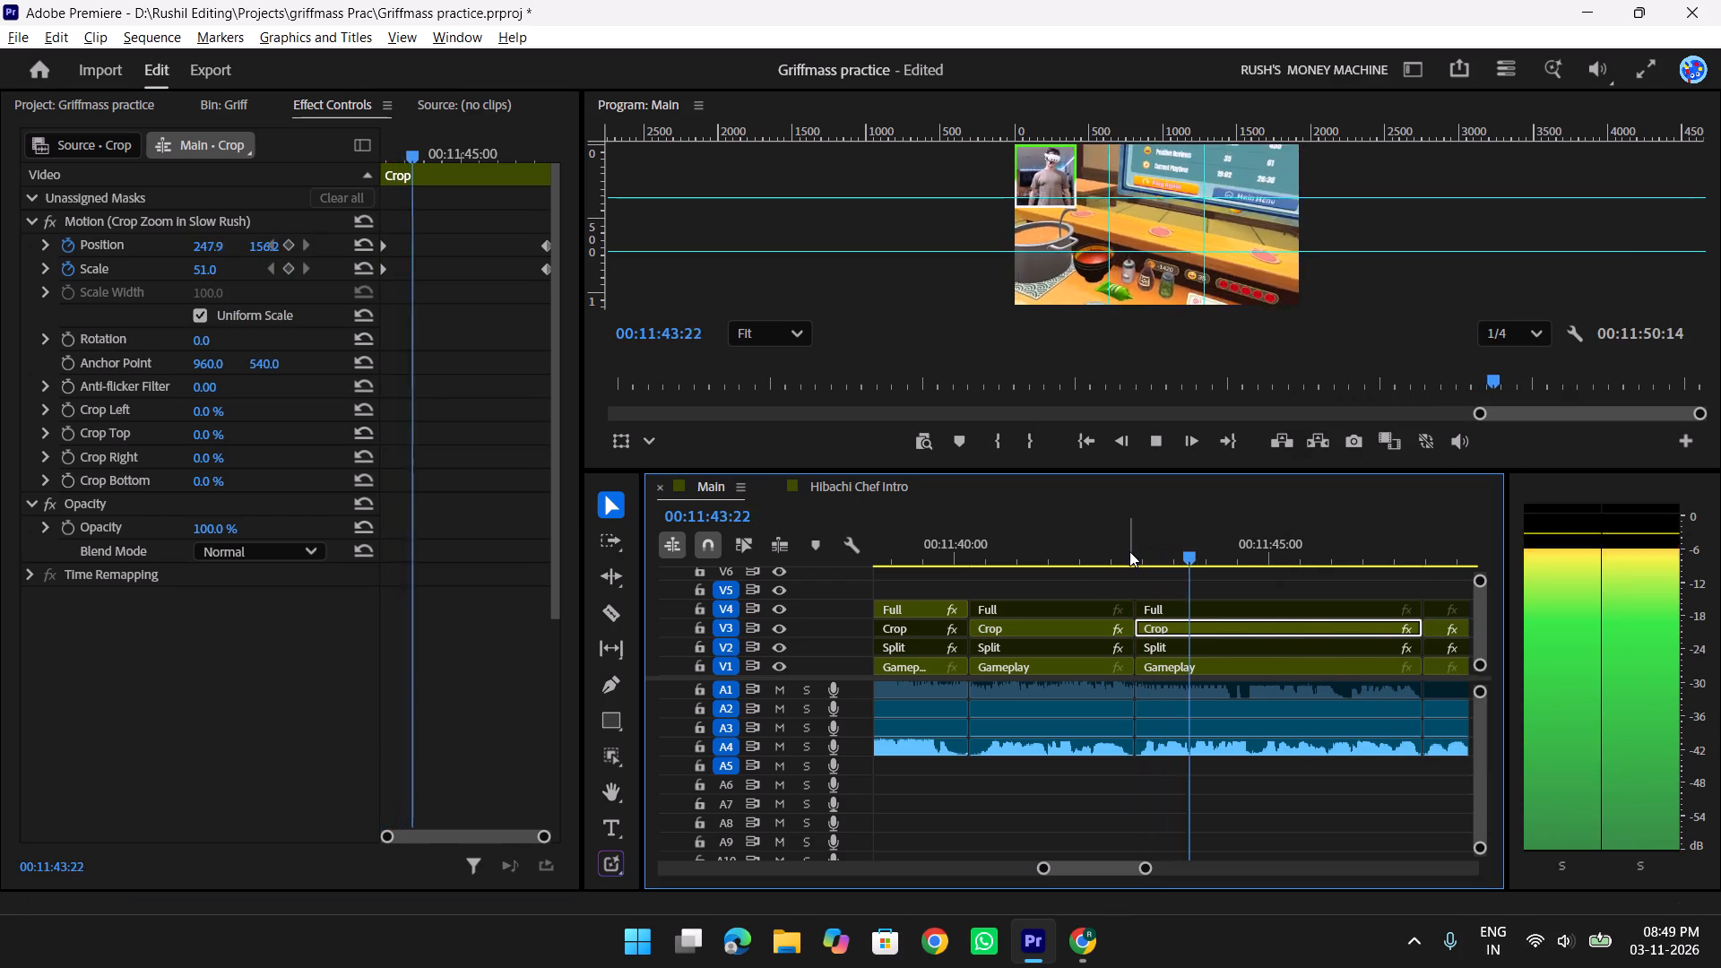
pyautogui.press('f')
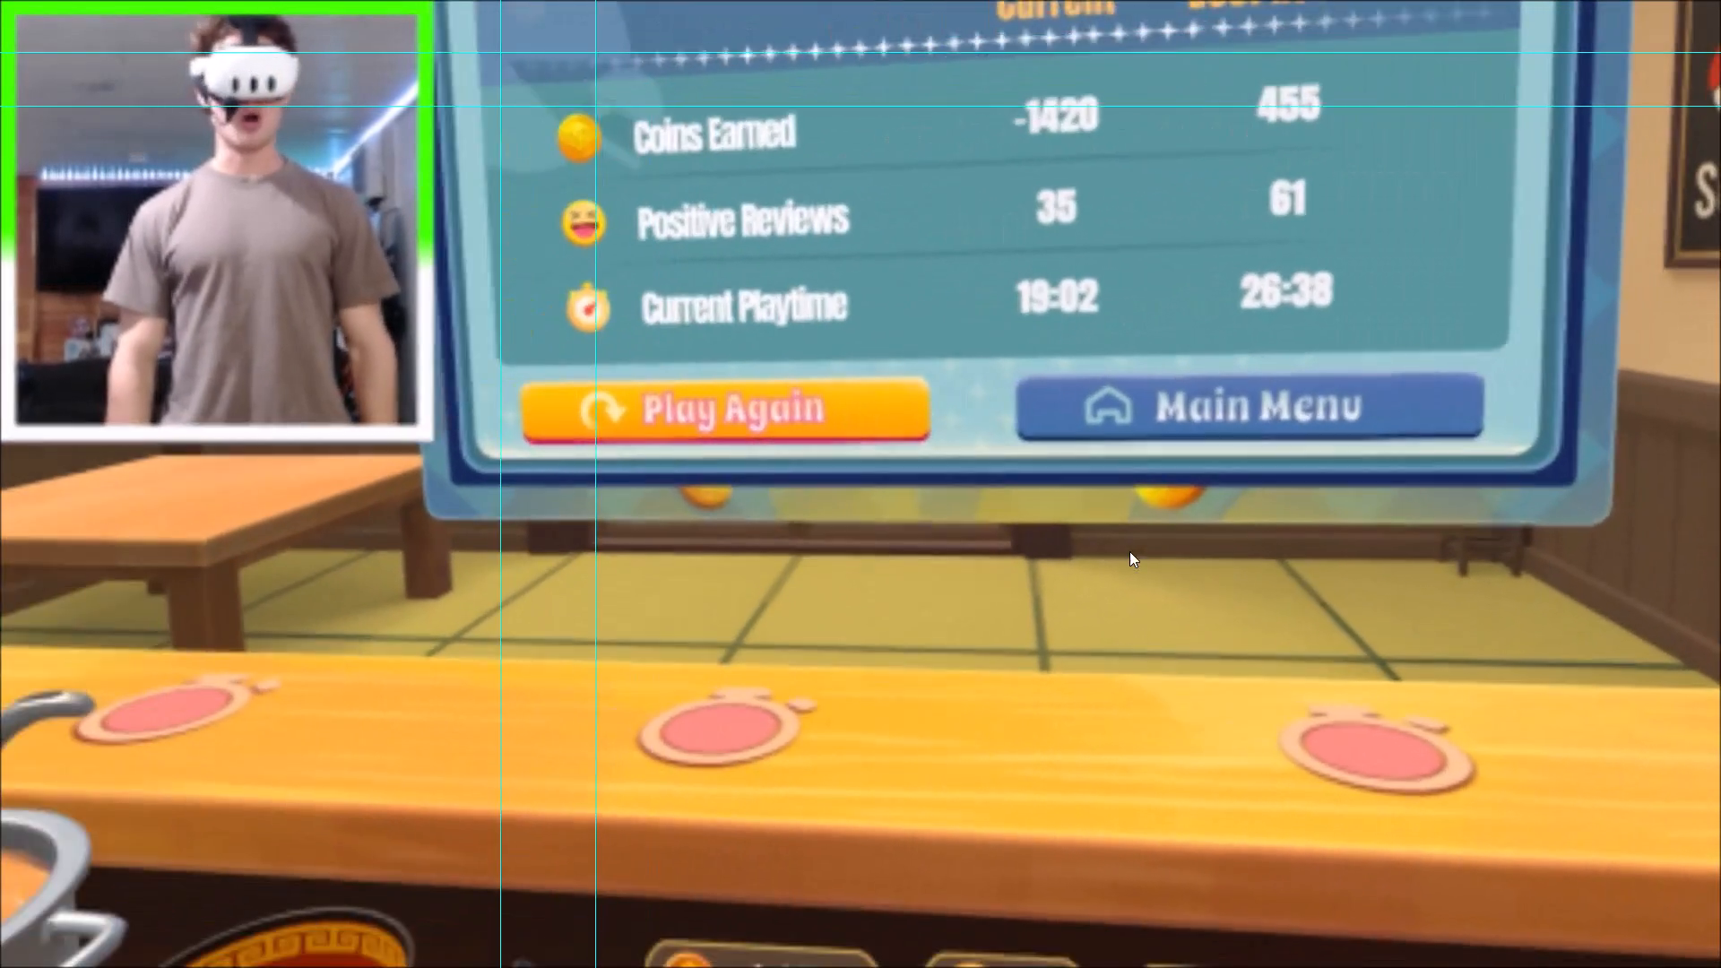
pyautogui.press('space')
pyautogui.write('f')
# Copy the Position values 260 and 161 from the end keyframe of the second-to-last Crop clip at 00:11:47:10.
pyautogui.scroll(8, 1239, 622)
pyautogui.moveTo(1277, 546); pyautogui.dragTo(1170, 556)
pyautogui.click(1191, 624)
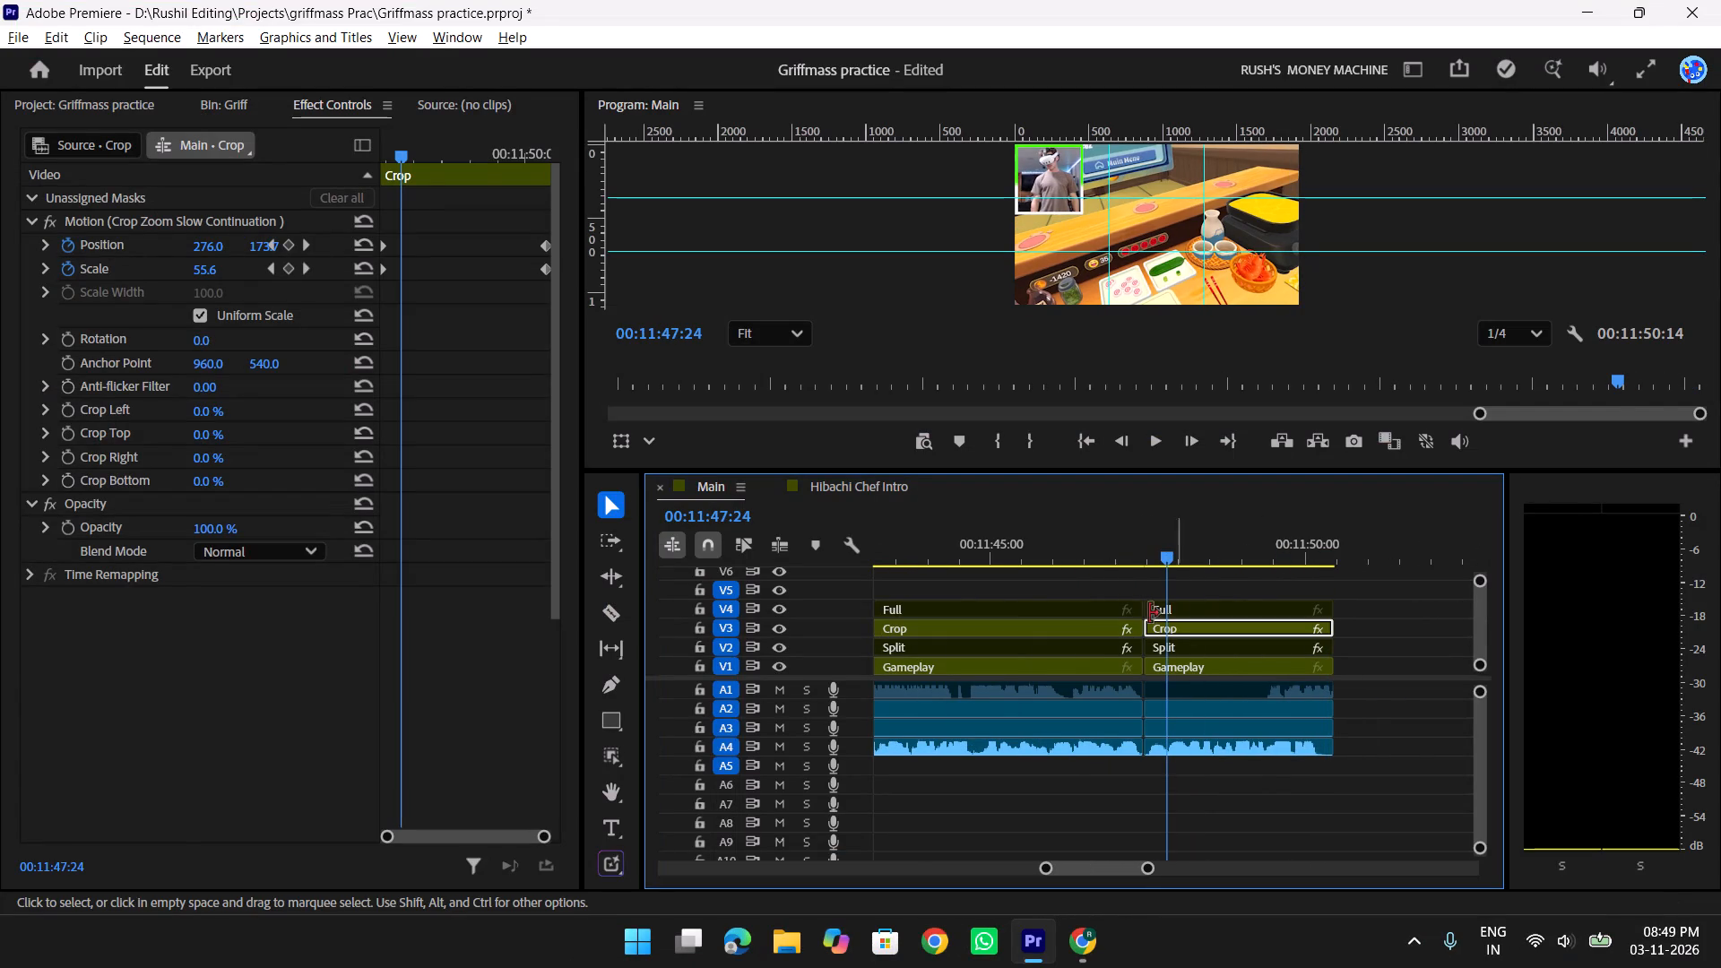
pyautogui.click(268, 246)
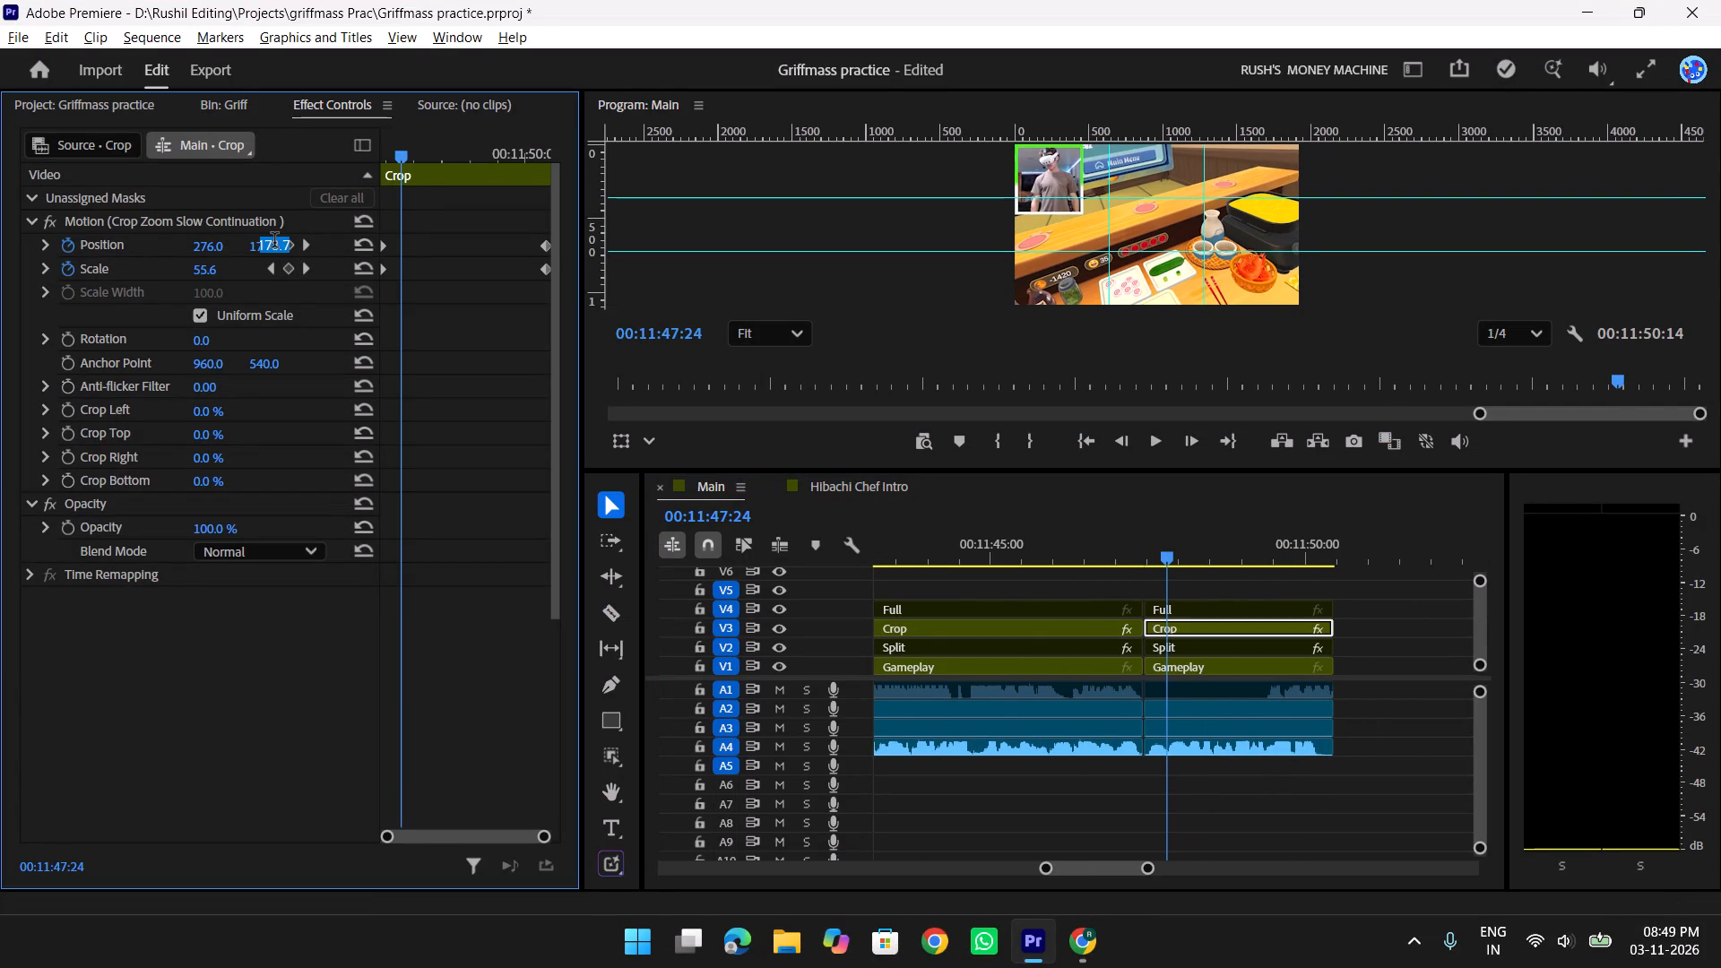
pyautogui.moveTo(1182, 550); pyautogui.dragTo(1110, 561)
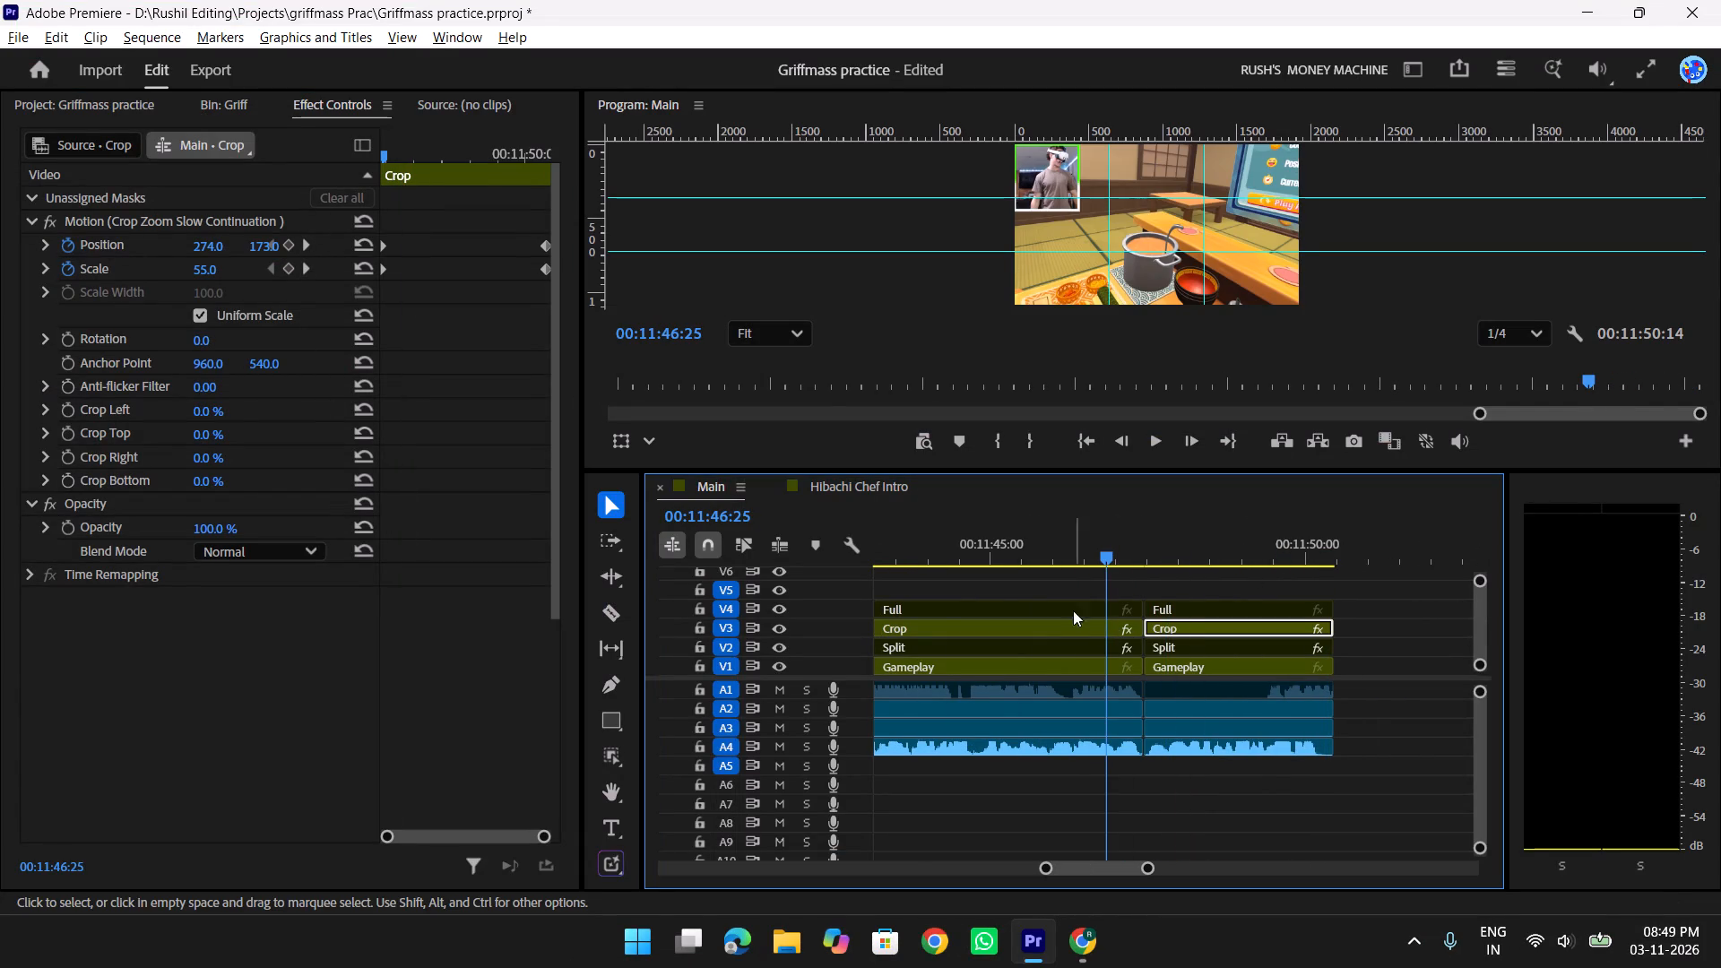
pyautogui.click(1062, 628)
pyautogui.click(310, 271)
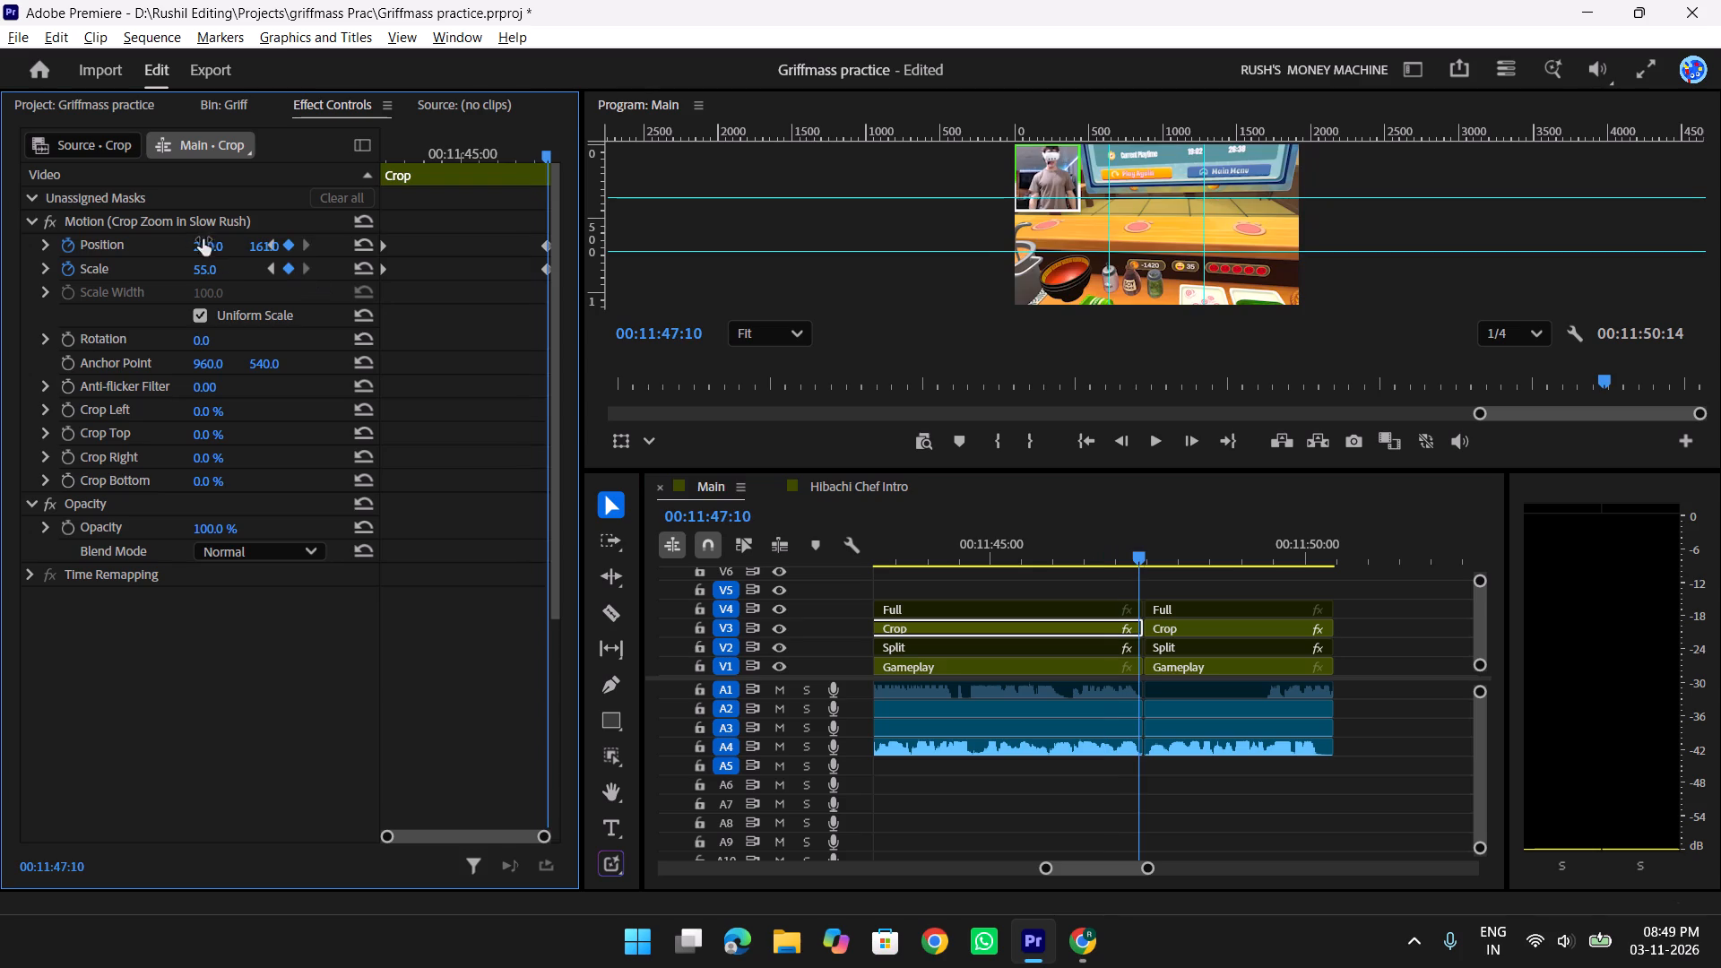
pyautogui.click(216, 248)
pyautogui.press('super+v')
pyautogui.press('super+v')
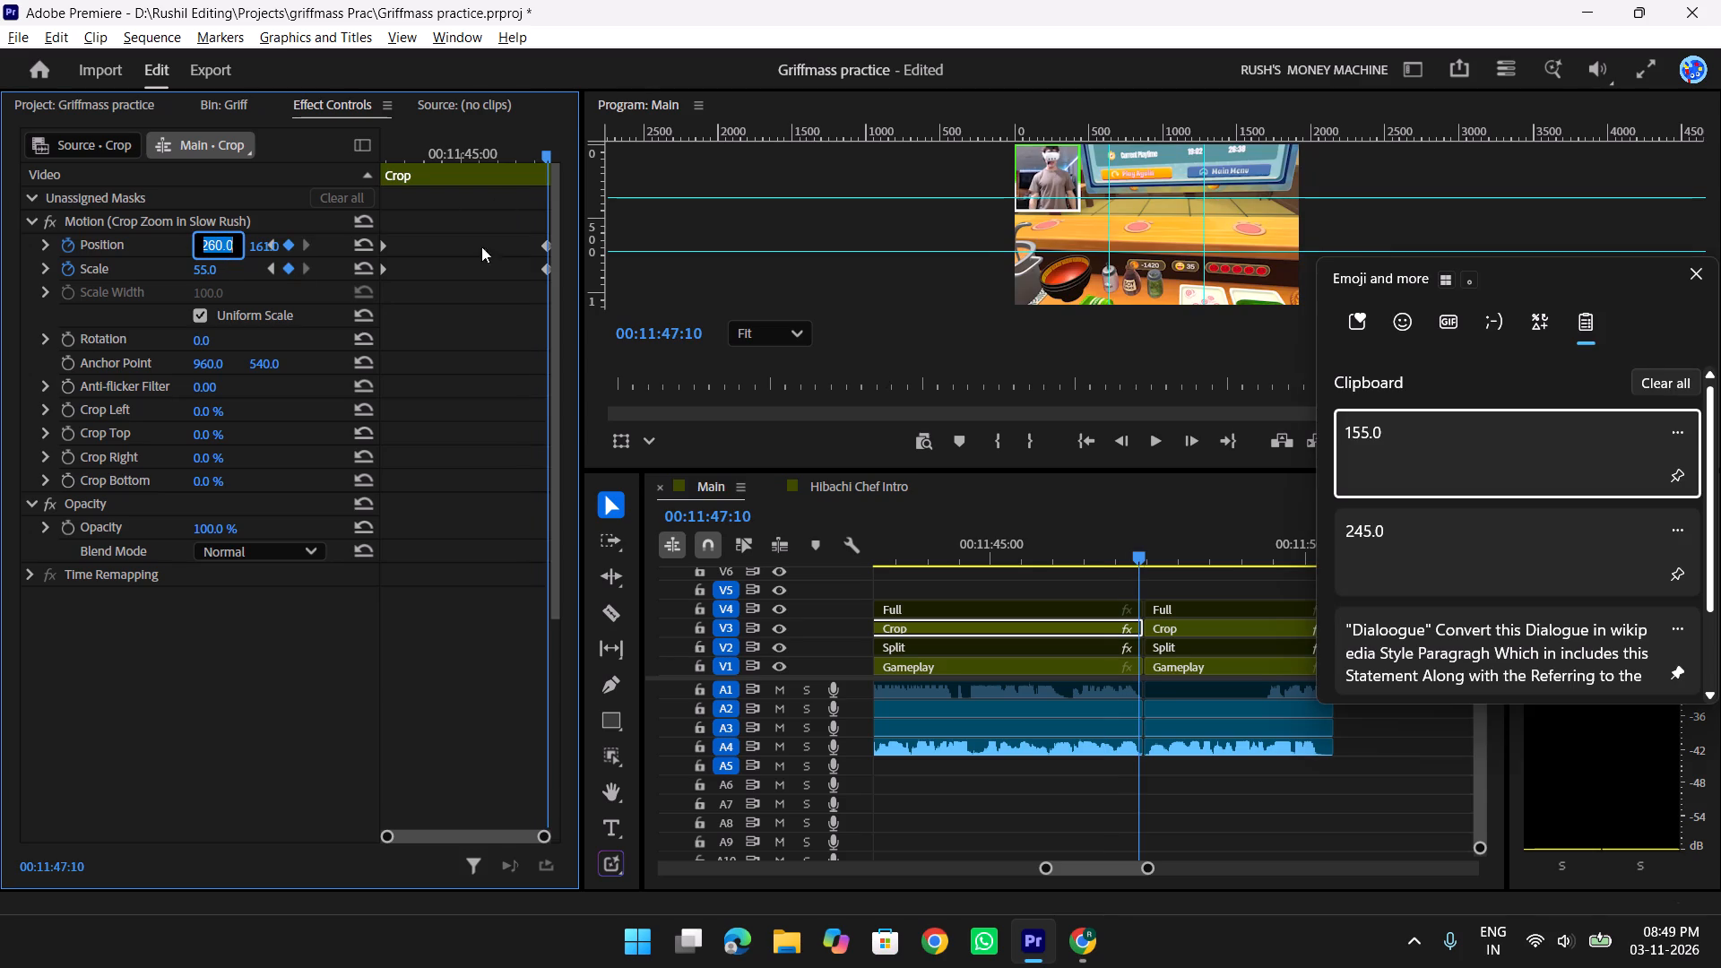
pyautogui.click(1682, 274)
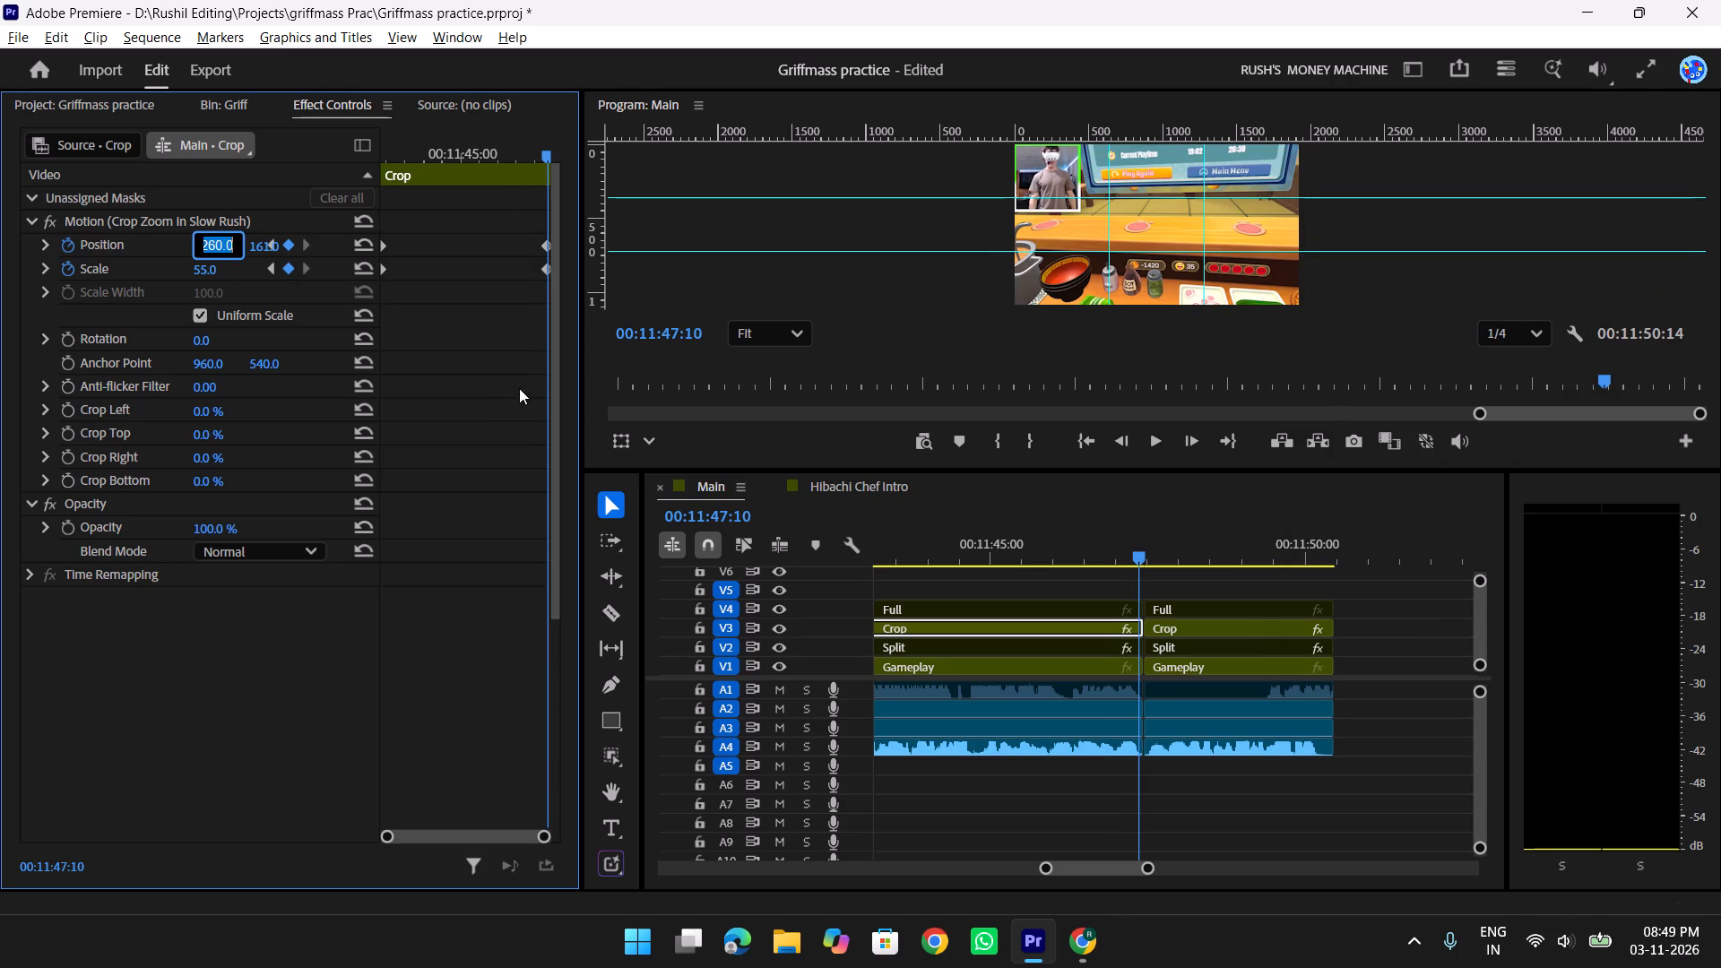
pyautogui.hotkey('ctrl', 'c')
pyautogui.hotkey('ctrl', 'c')
pyautogui.hotkey('ctrl', 'c')
pyautogui.click(260, 255)
pyautogui.click(262, 243)
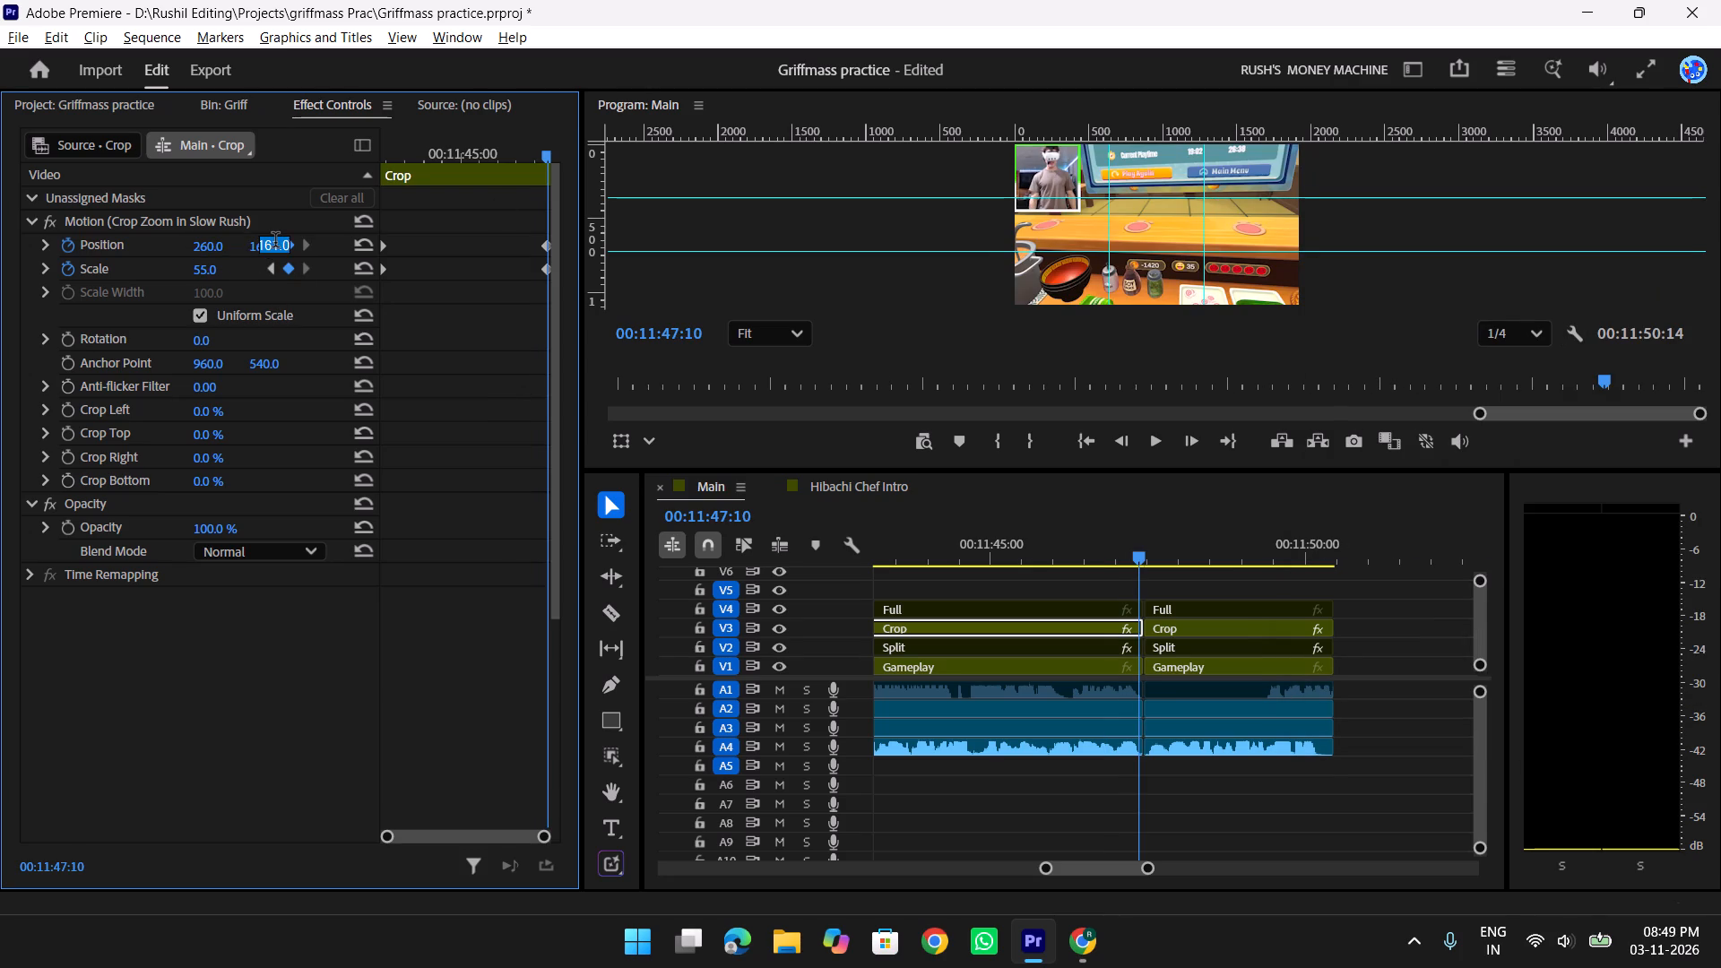
pyautogui.hotkey('ctrl', 'c')
pyautogui.hotkey('ctrl', 'c')
pyautogui.hotkey('ctrl', 'c')
# Paste 260 as the horizontal Position of the last Crop clip's start keyframe at 00:11:47:13.
pyautogui.moveTo(1143, 554); pyautogui.dragTo(1167, 558)
pyautogui.click(1211, 622)
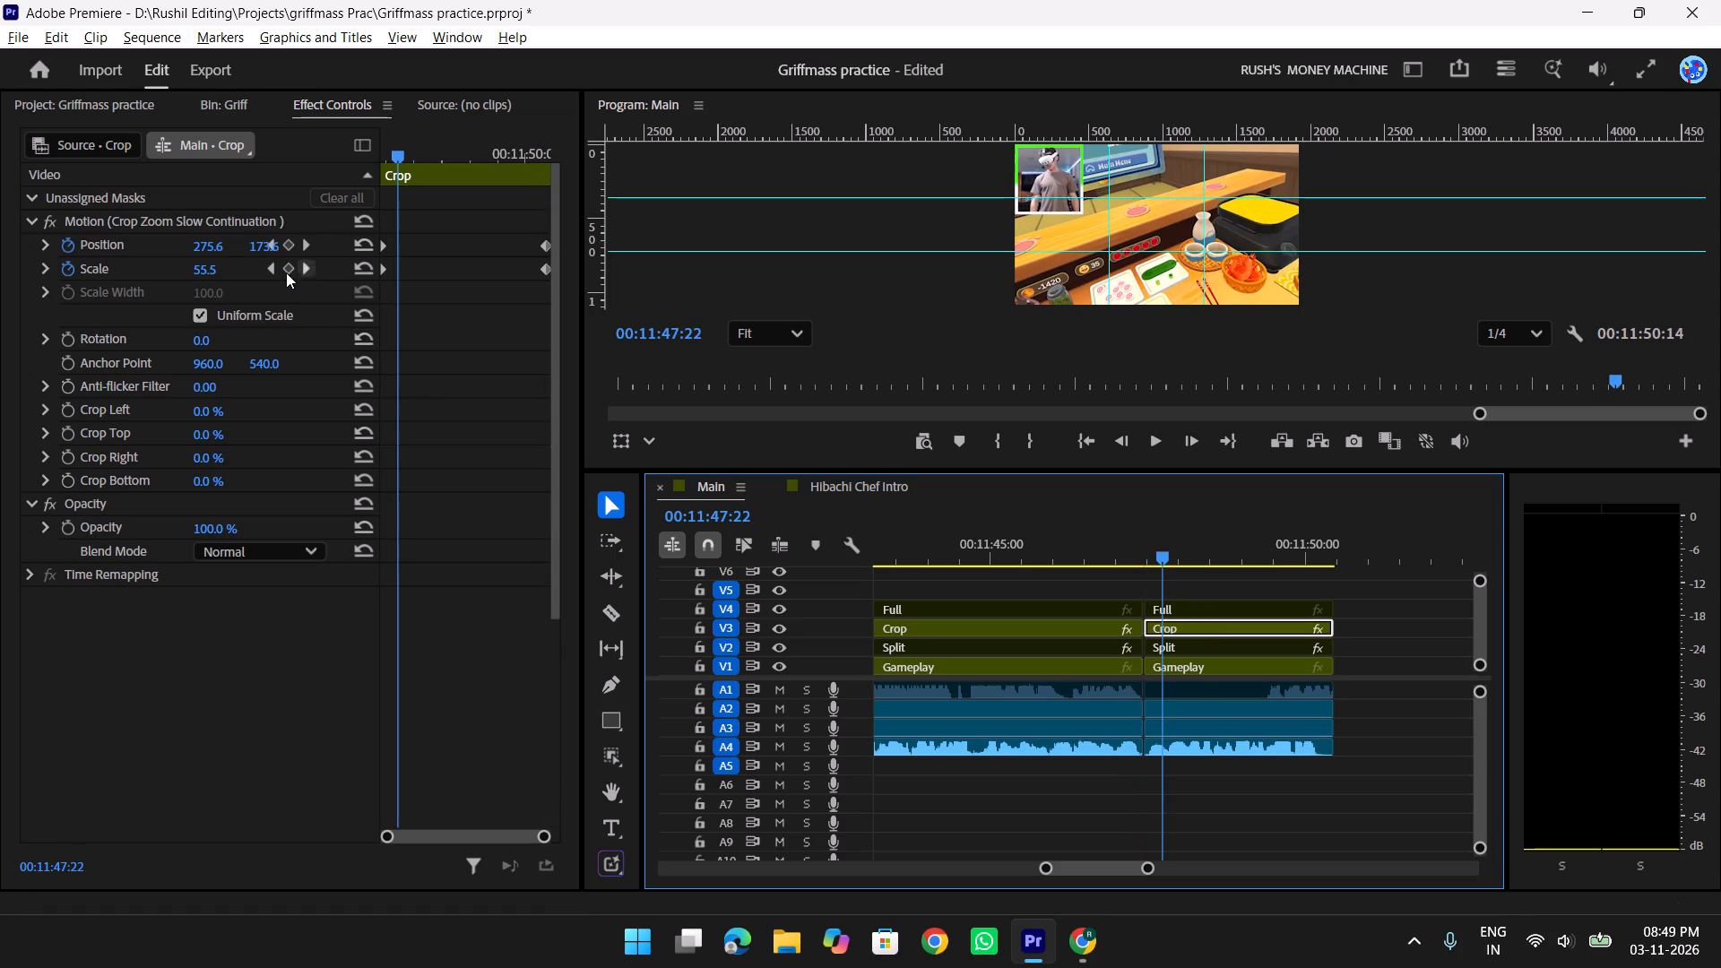
pyautogui.click(269, 269)
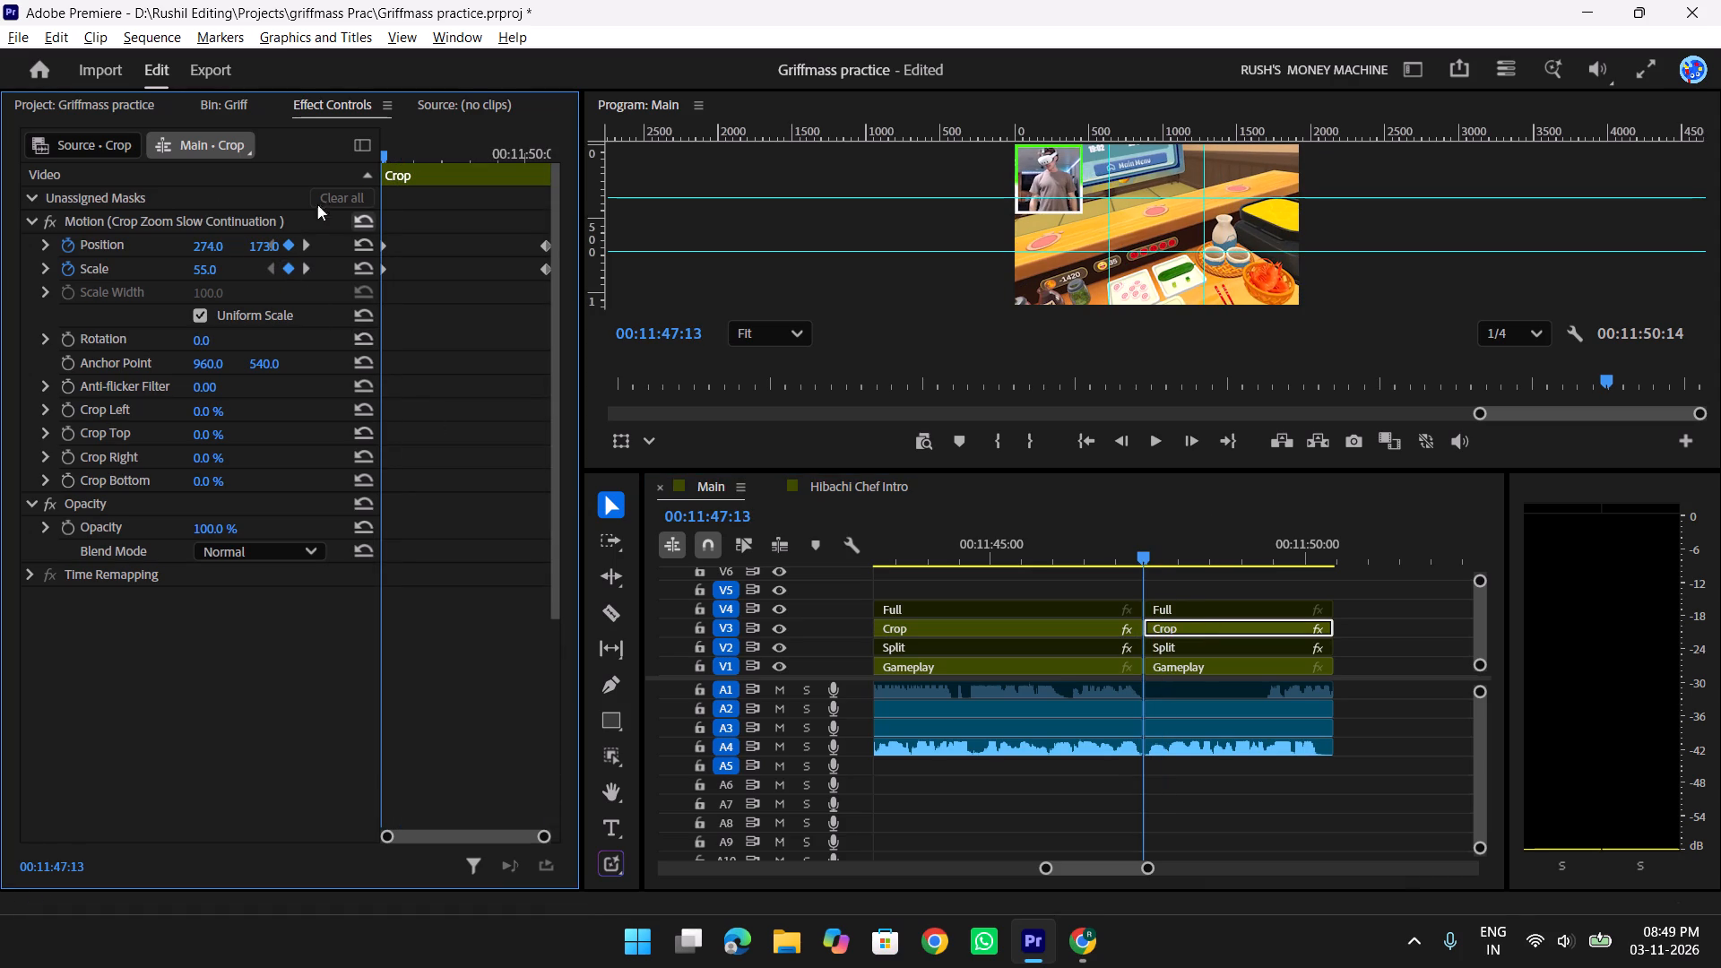
pyautogui.click(197, 243)
pyautogui.press('super+v')
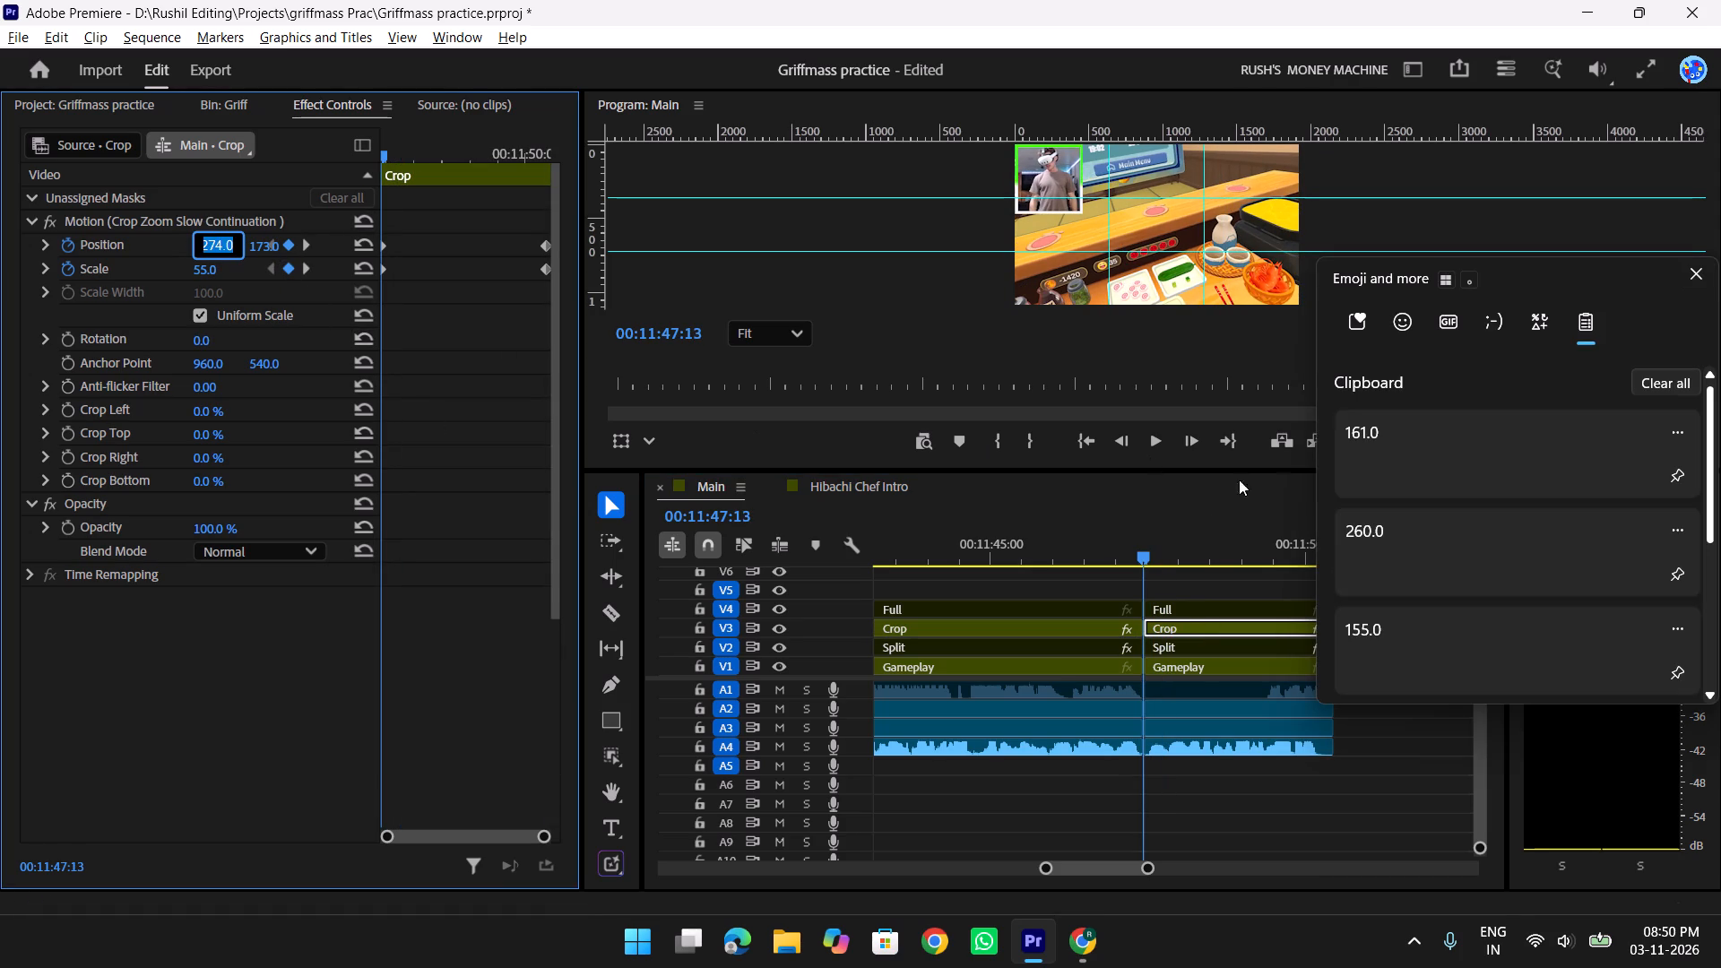
pyautogui.click(1364, 546)
pyautogui.hotkey('ctrl', 'v')
pyautogui.press('Return')
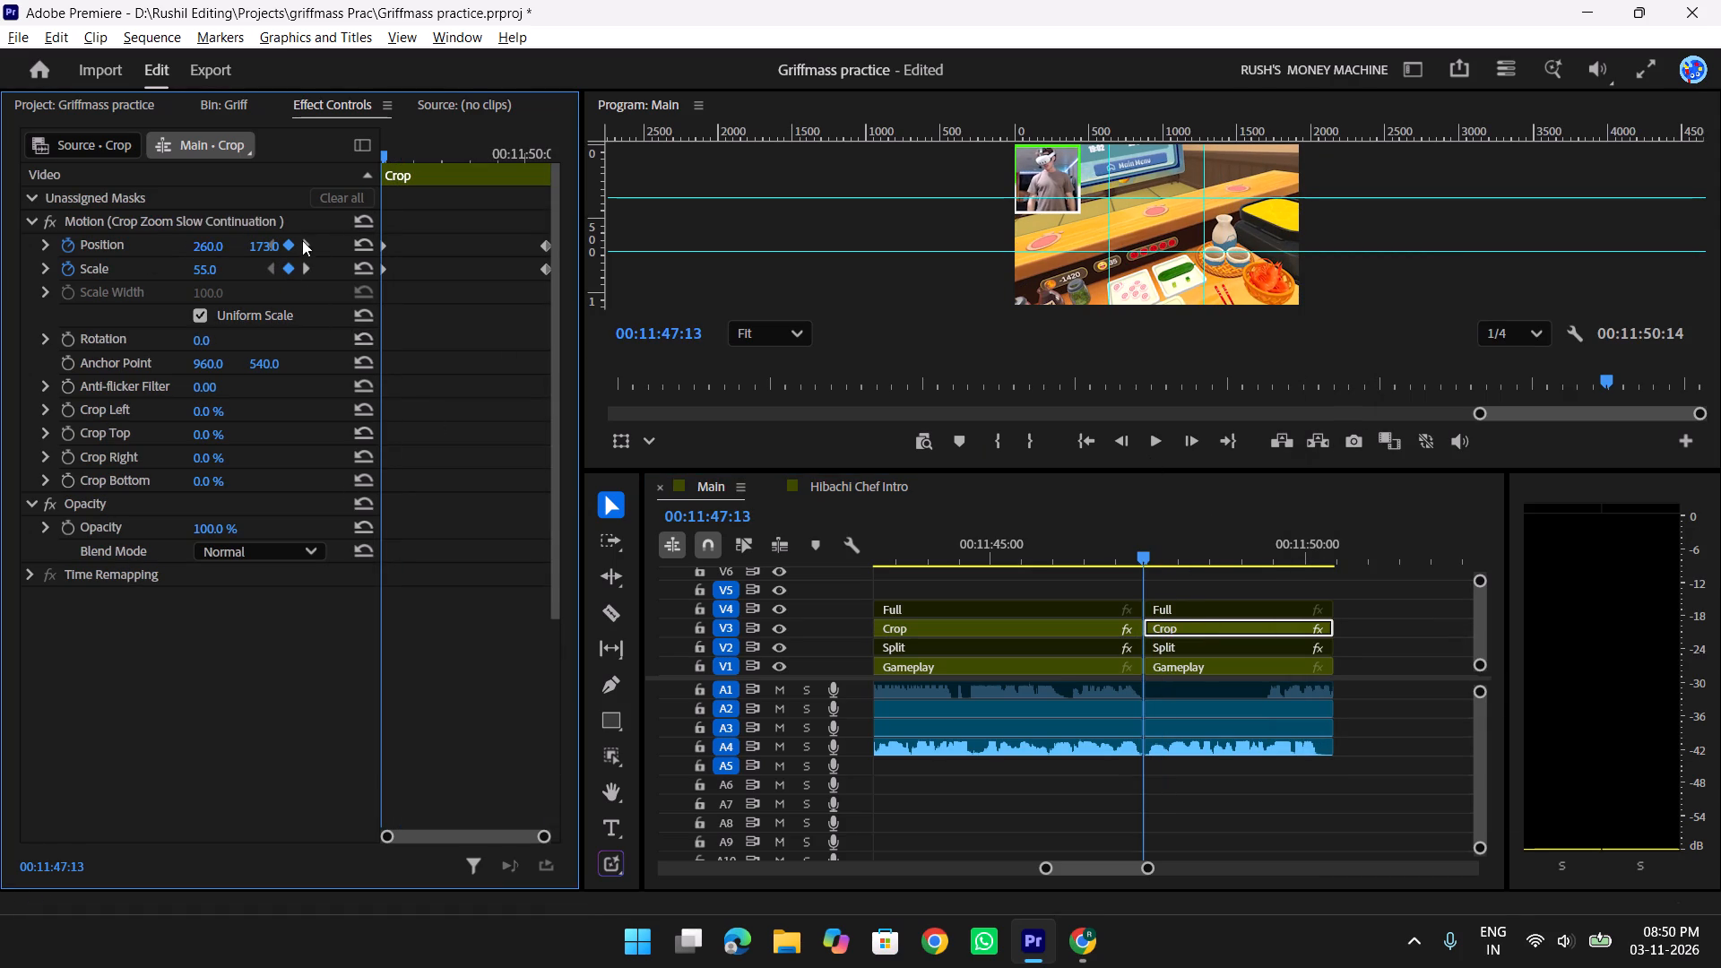
# Paste 161 as the vertical Position of the last Crop clip's start keyframe at 00:11:47:13.
pyautogui.click(255, 246)
pyautogui.press('super+v')
pyautogui.click(1529, 454)
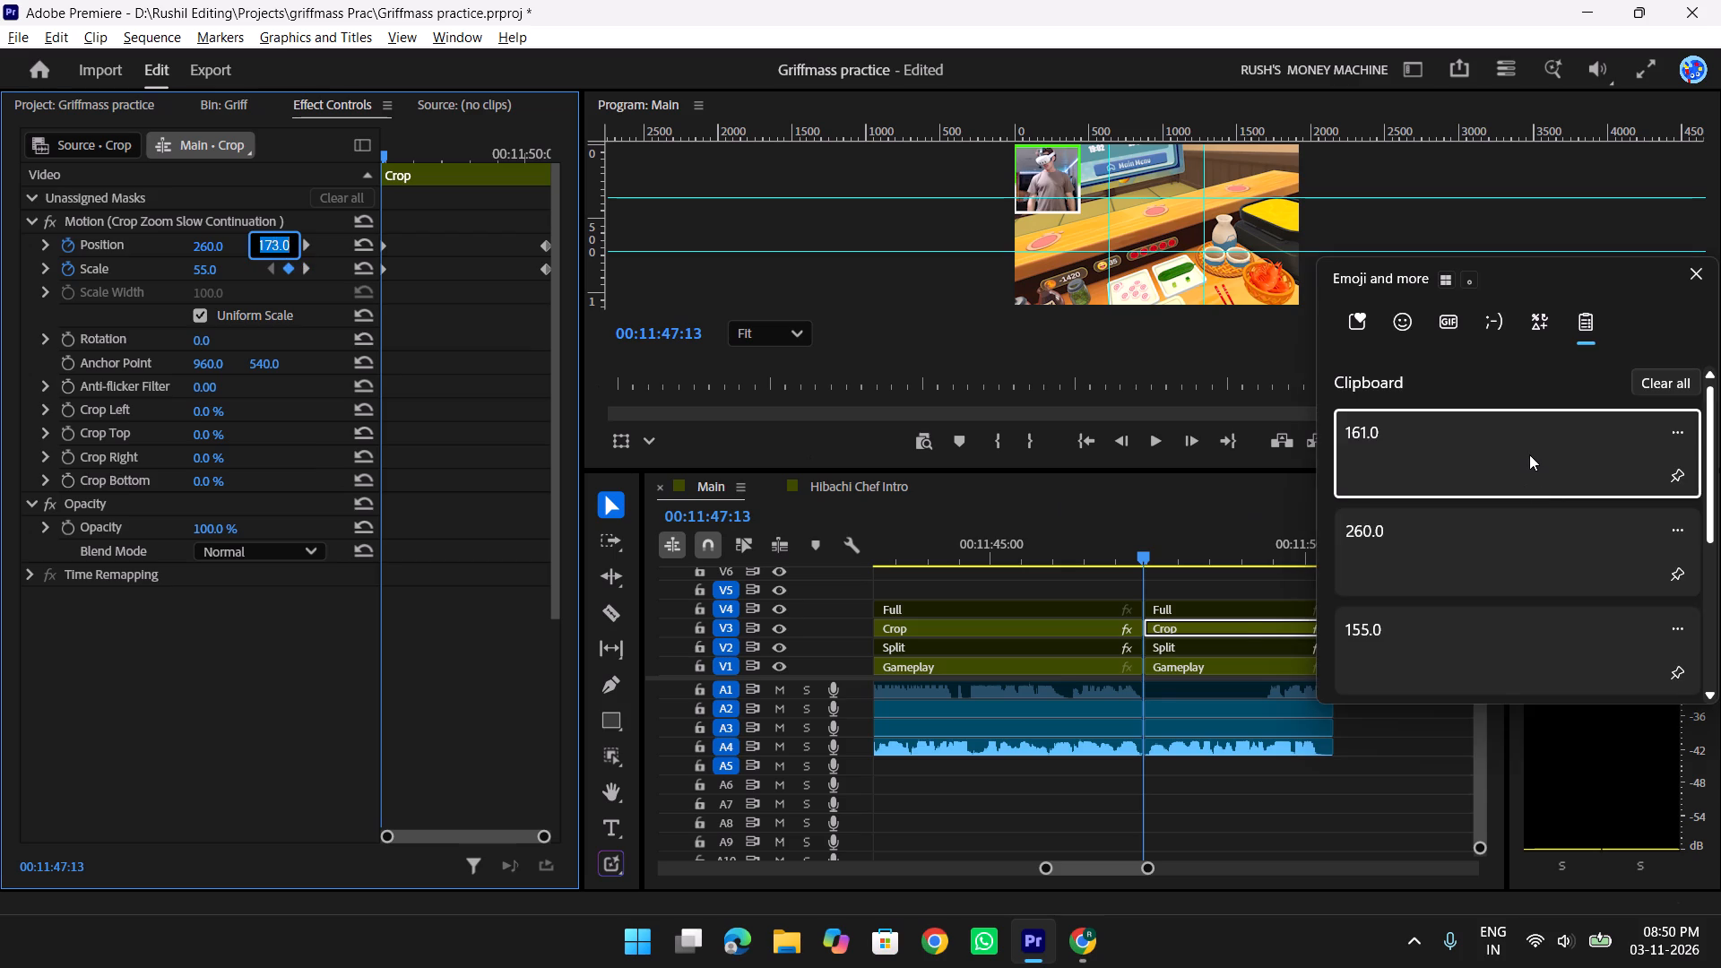
pyautogui.hotkey('ctrl', 'v')
pyautogui.press('Return')
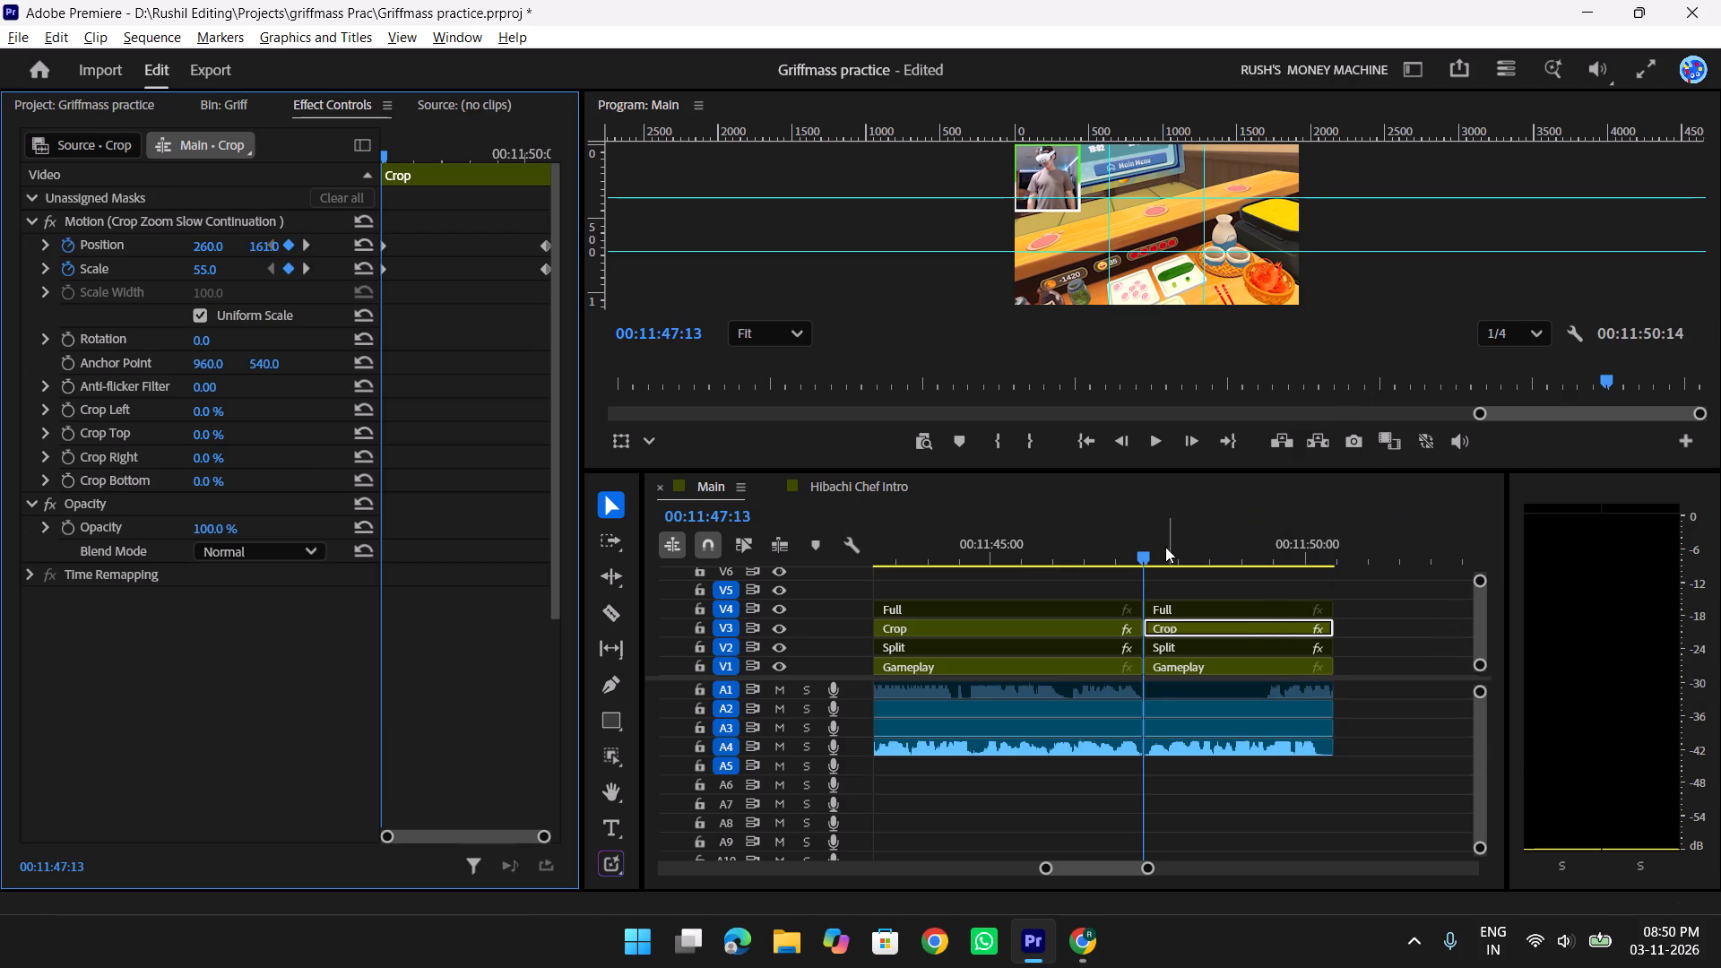
# Play full screen across the last cut to the end of the sequence to check the webcam framing.
pyautogui.moveTo(1154, 547); pyautogui.dragTo(1096, 551)
pyautogui.write('f')
pyautogui.press('space')
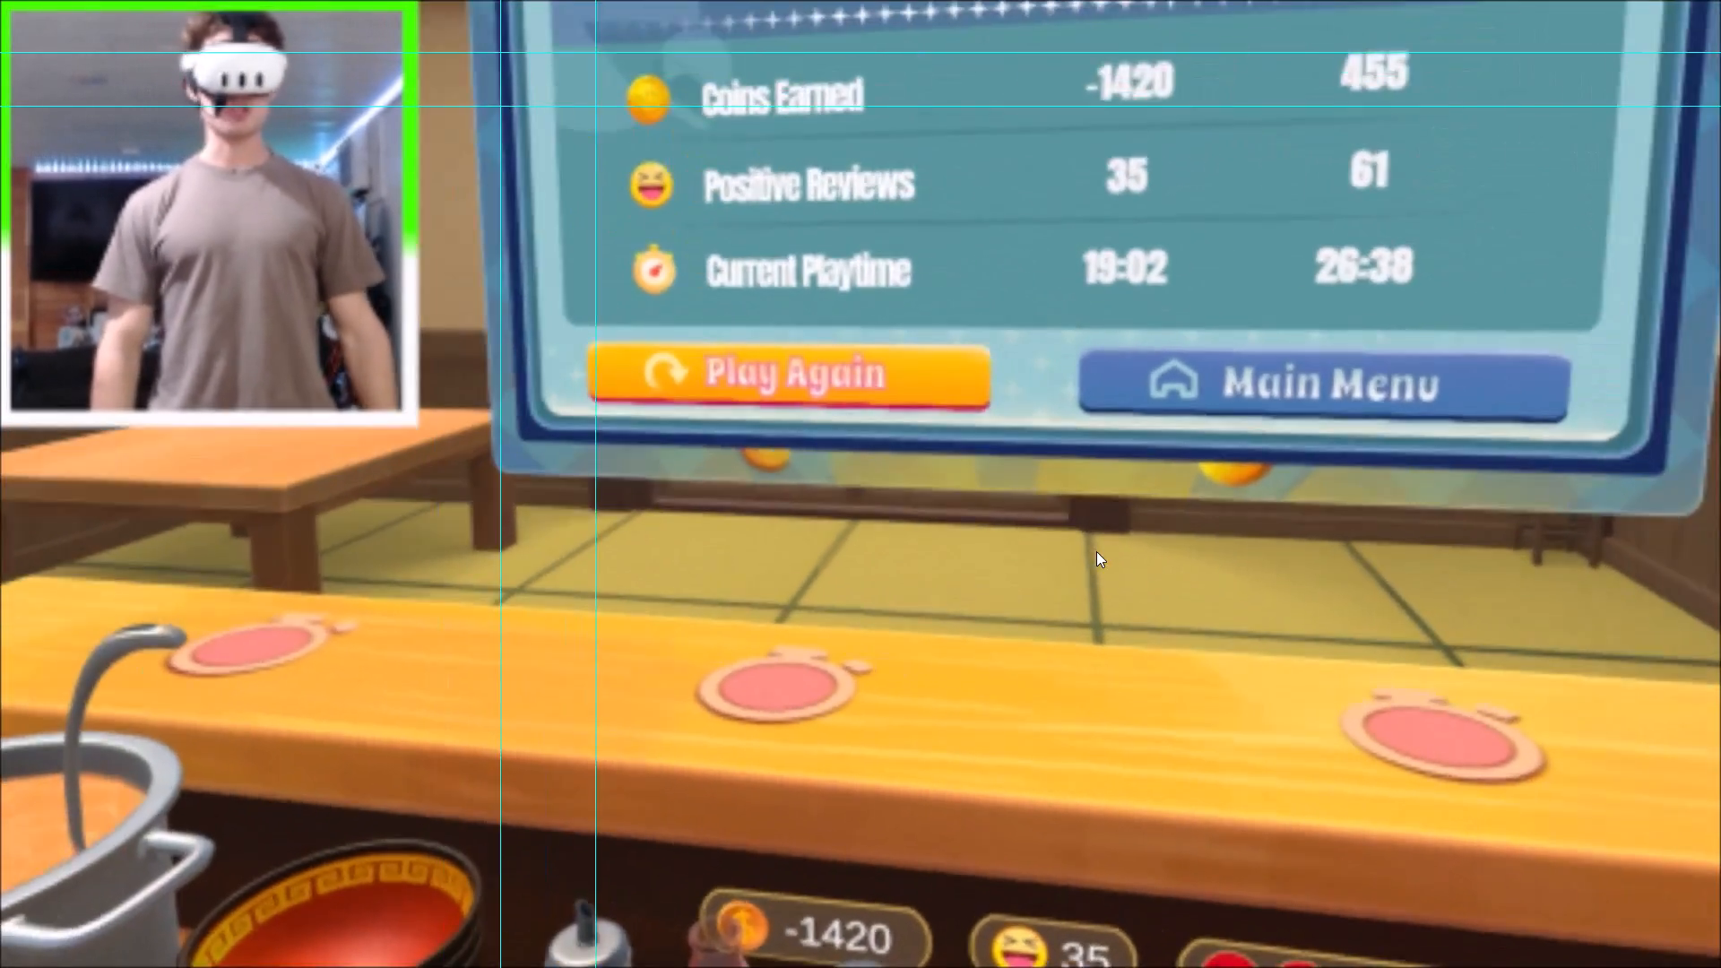
pyautogui.press('space')
pyautogui.press('space')
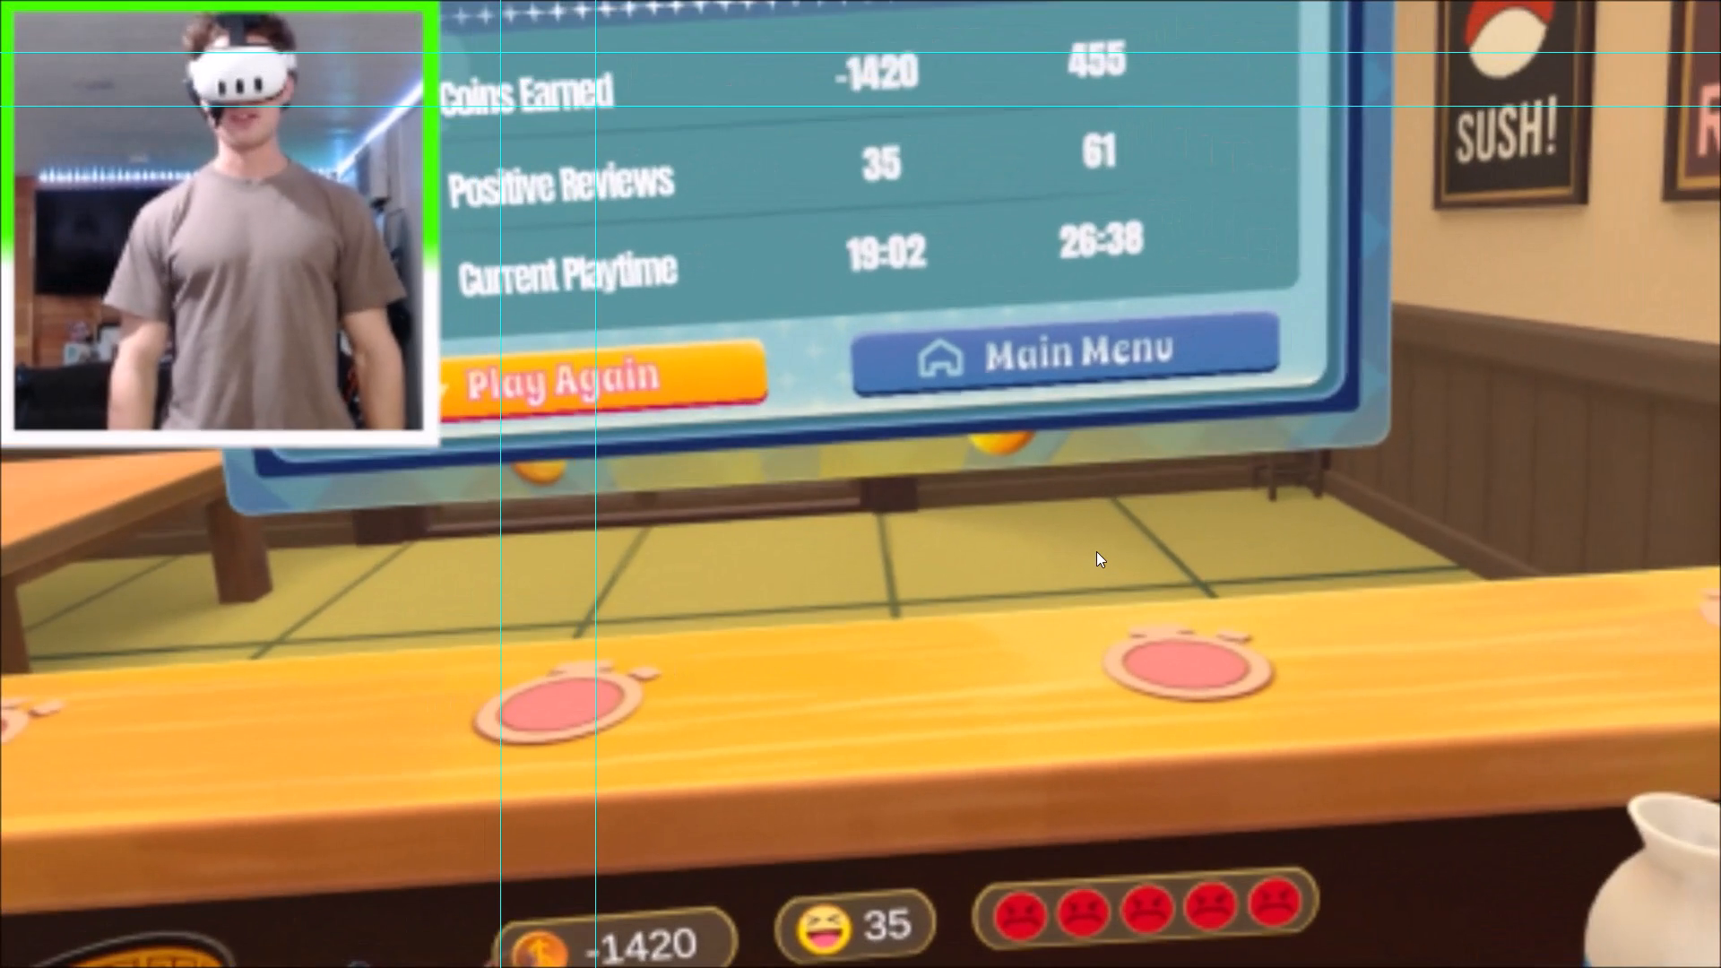
pyautogui.press('y')
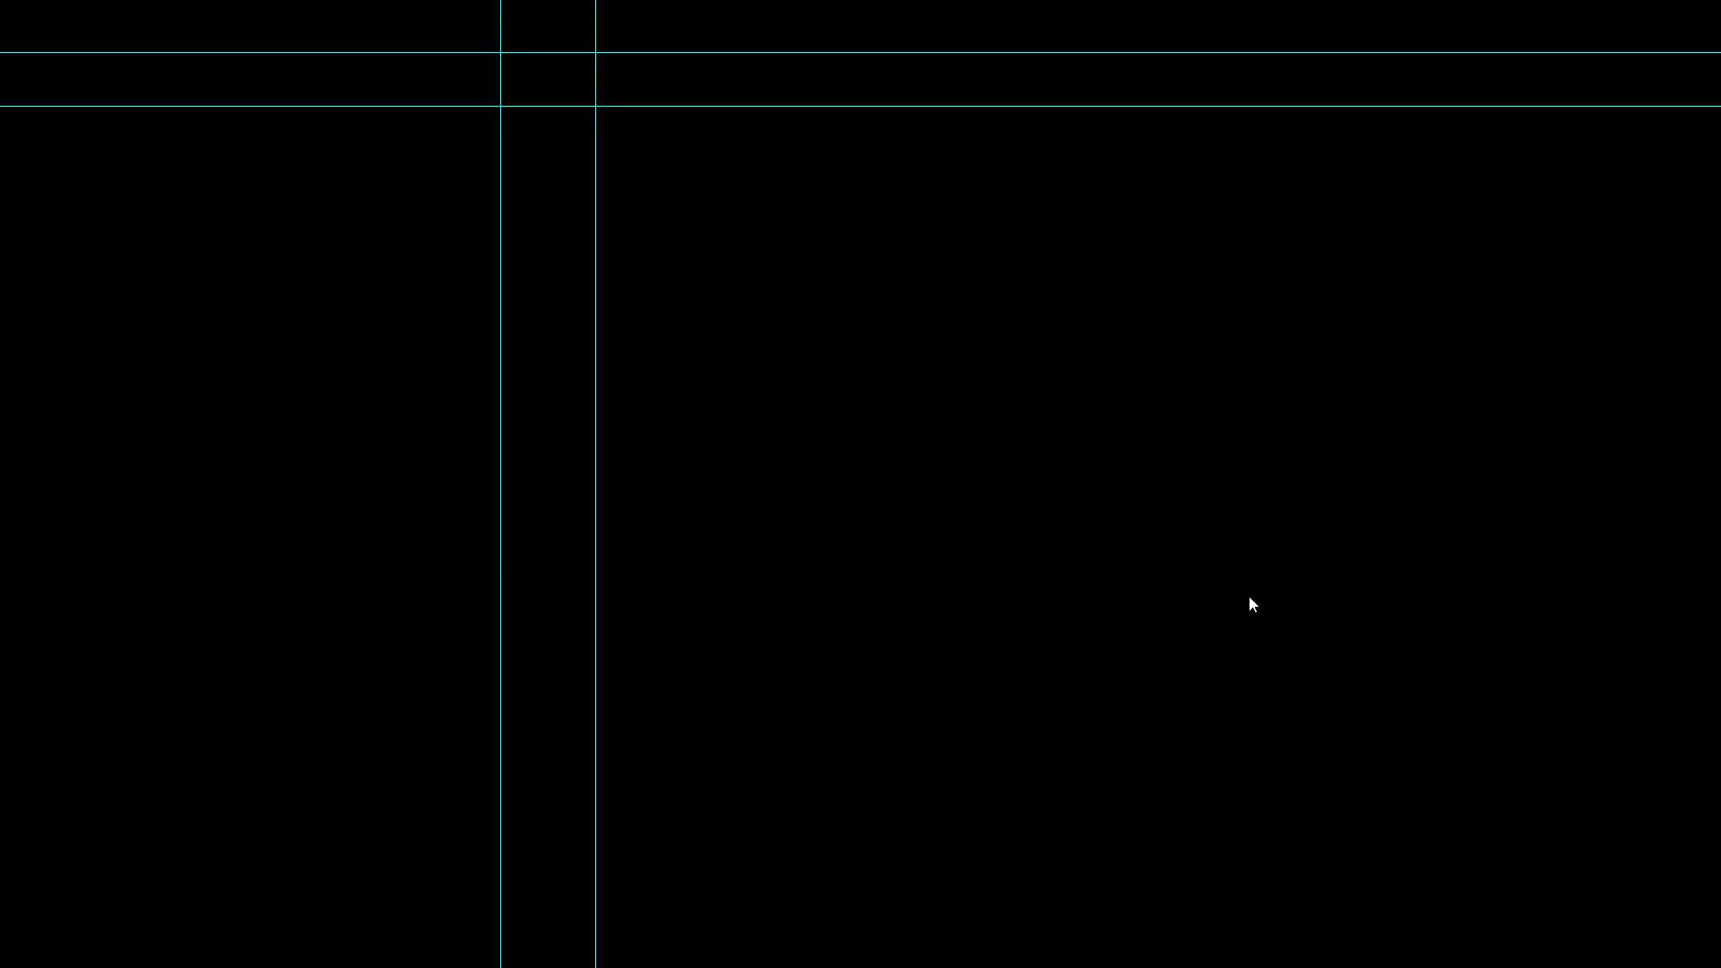
pyautogui.press('f')
# Return to the start of the Main sequence and open the nested Upcoming sequence.
pyautogui.scroll(4, 1399, 635)
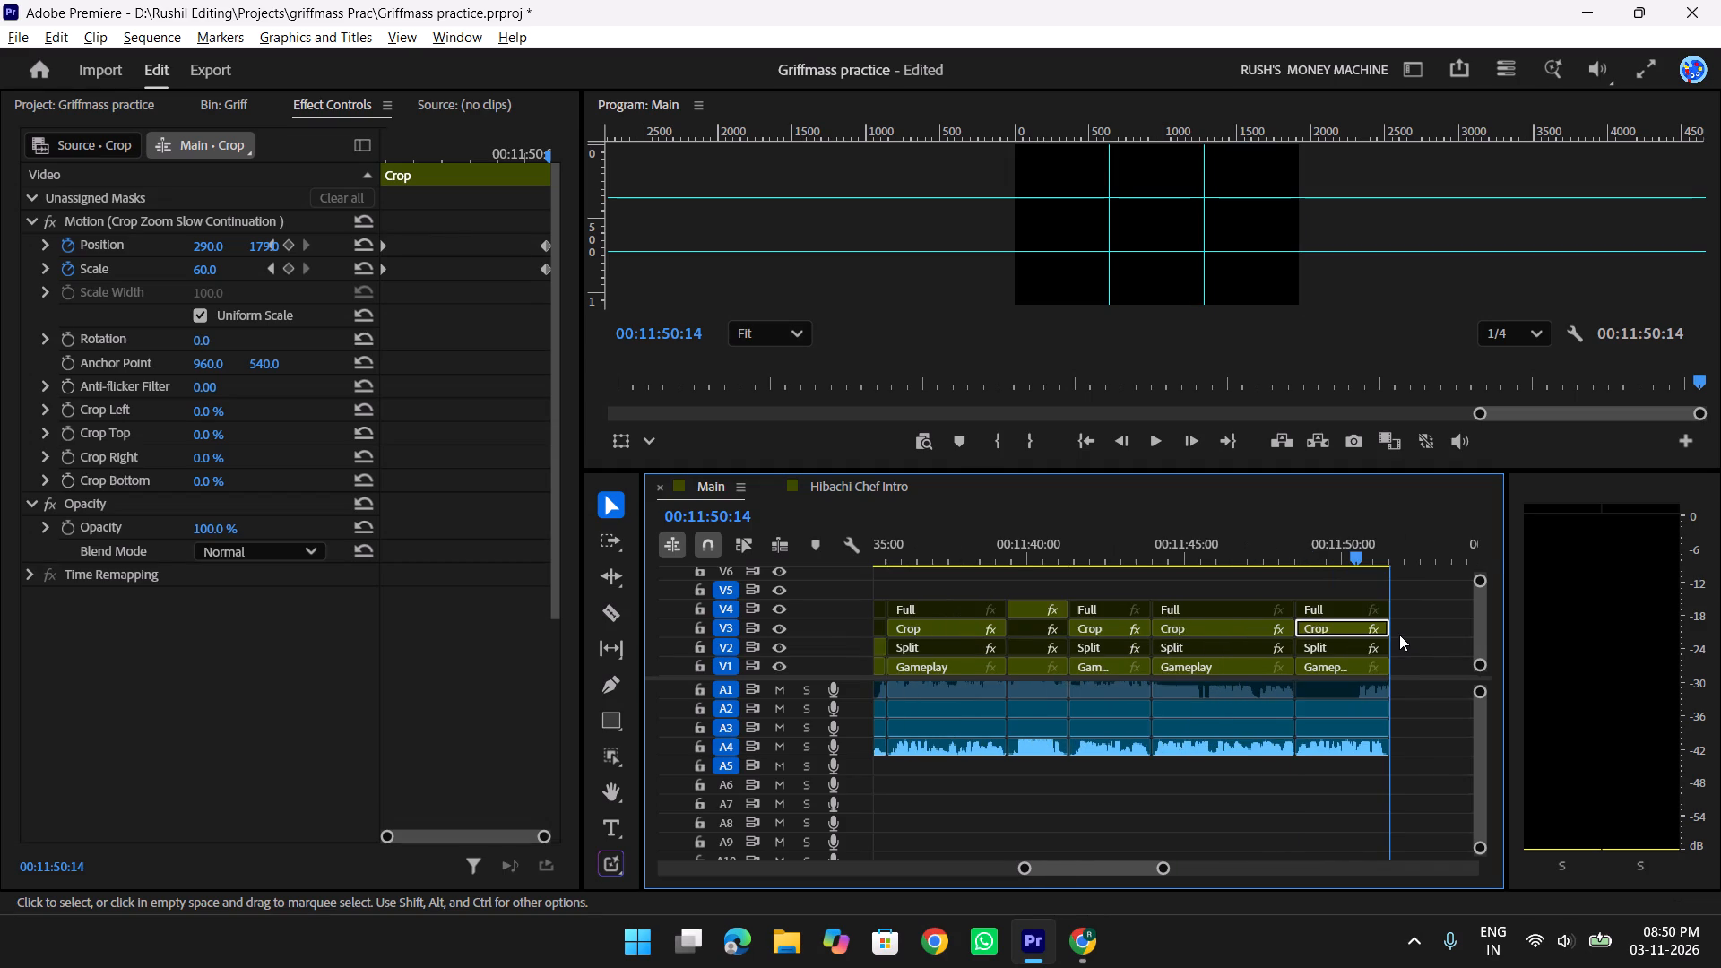
pyautogui.write('yy')
pyautogui.press('y')
pyautogui.moveTo(1218, 532); pyautogui.dragTo(902, 557)
pyautogui.scroll(4, 1434, 606)
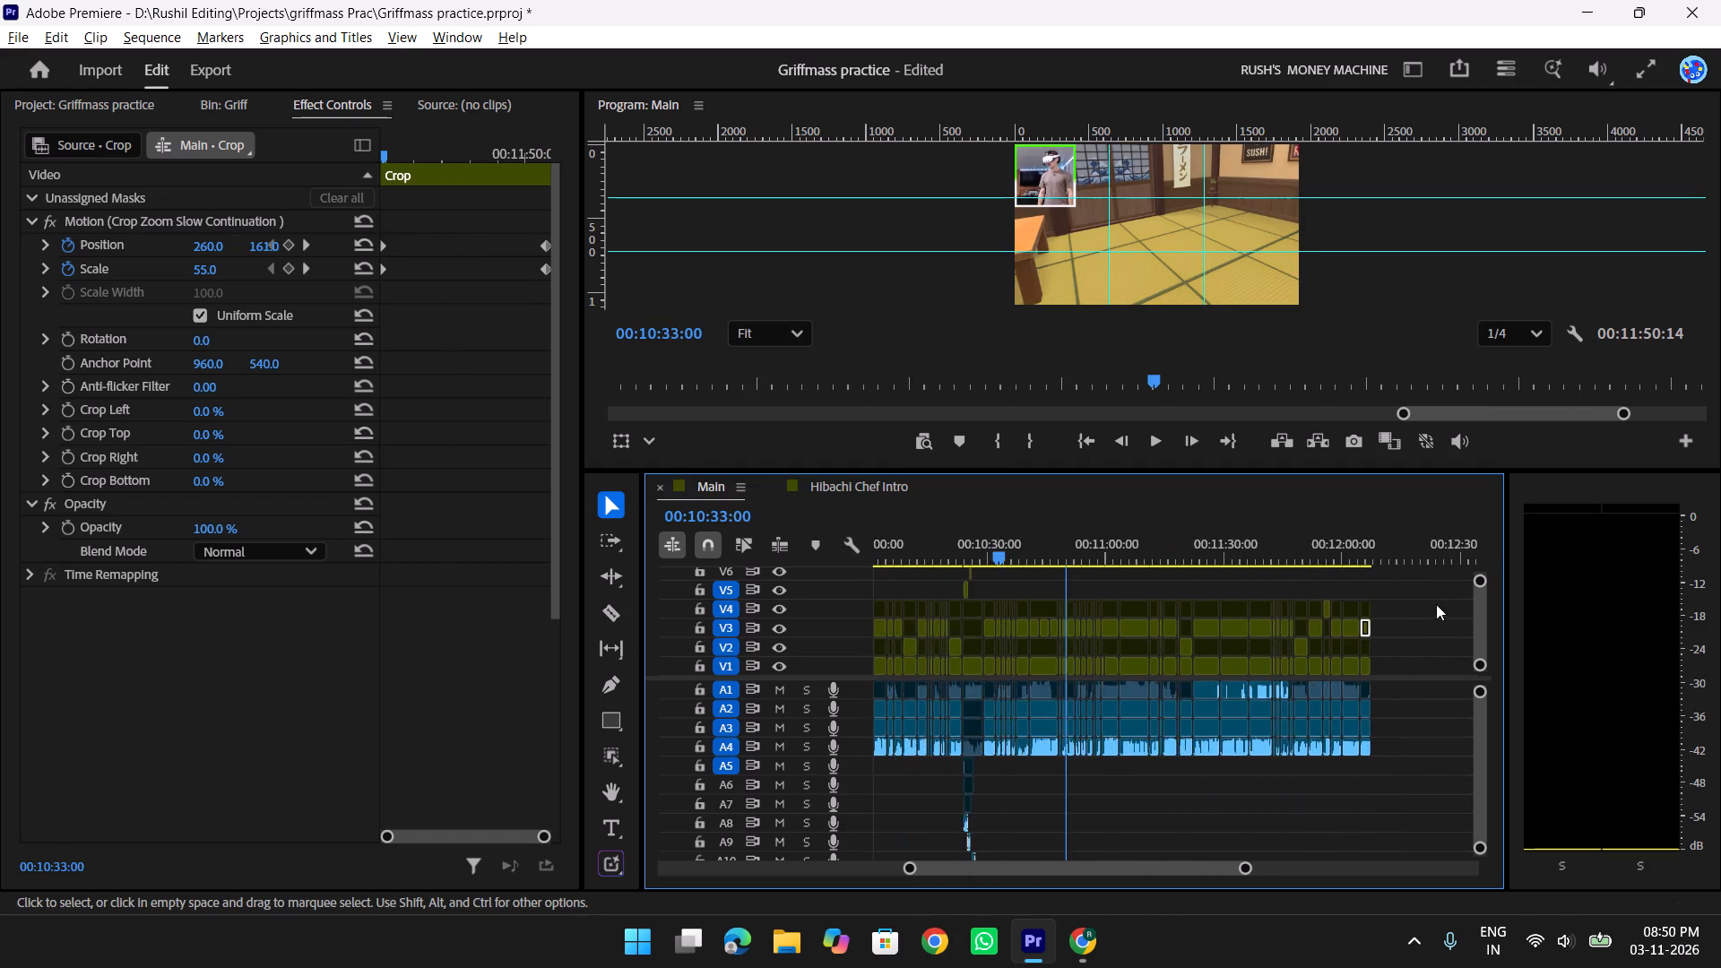
pyautogui.scroll(12, 1436, 604)
pyautogui.moveTo(1332, 543); pyautogui.dragTo(883, 572)
pyautogui.write('yyy')
pyautogui.moveTo(992, 550); pyautogui.dragTo(904, 552)
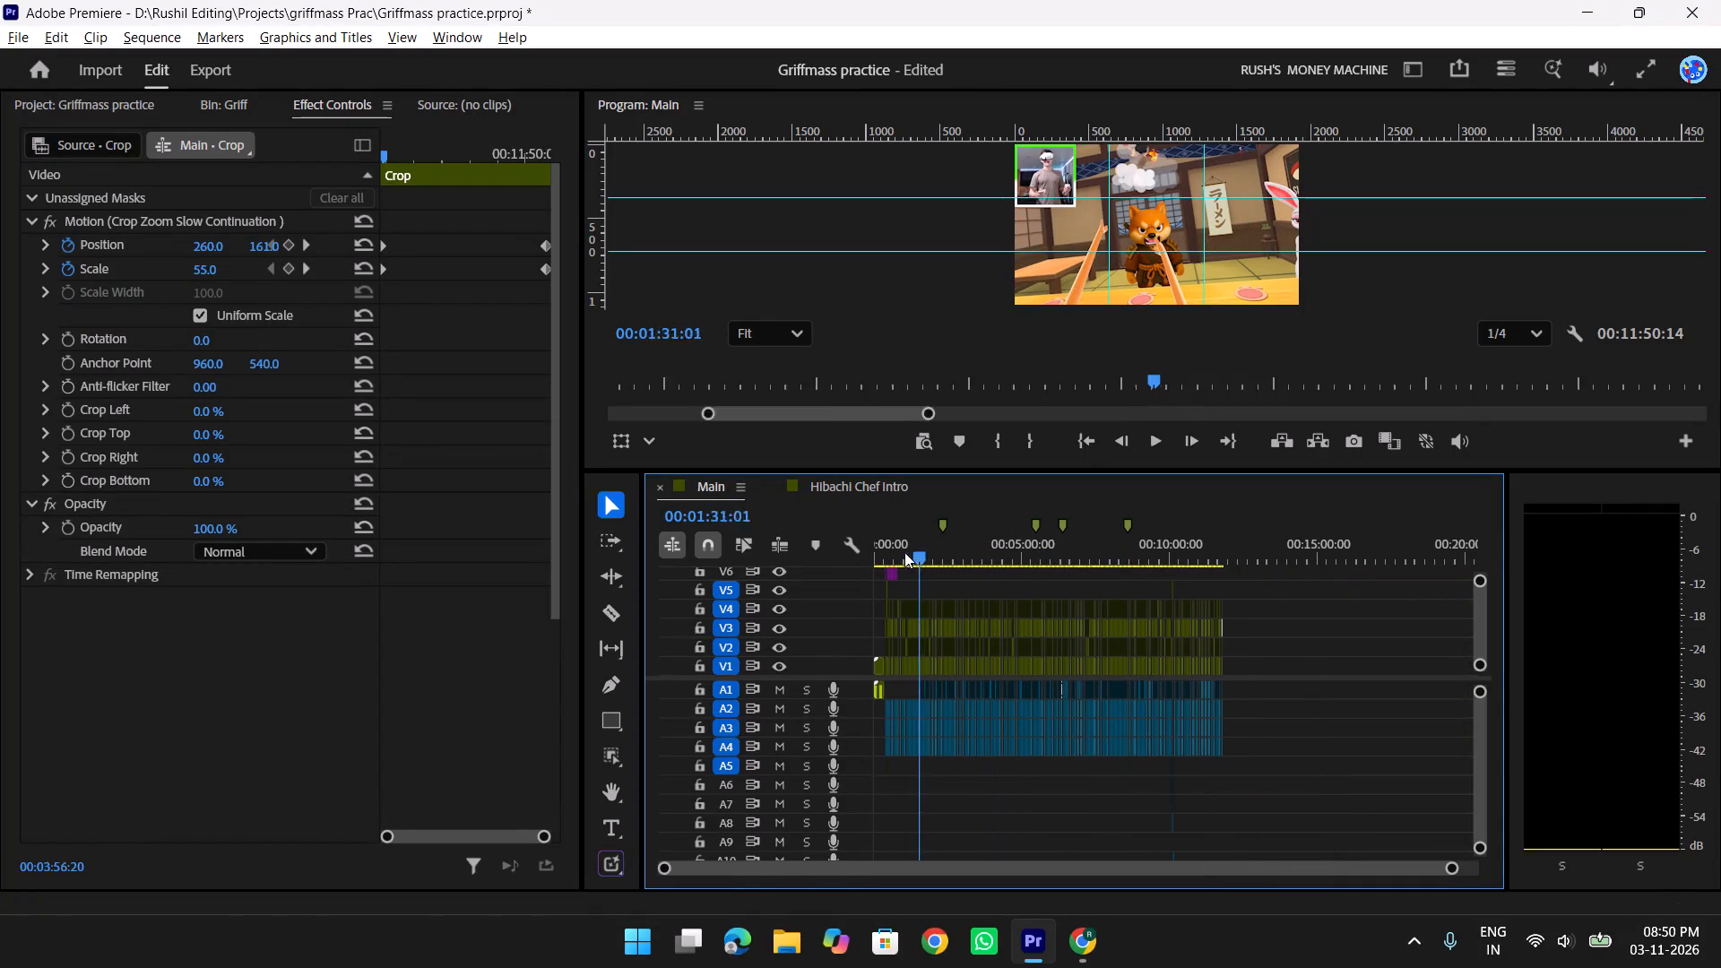
pyautogui.moveTo(904, 552); pyautogui.dragTo(807, 557)
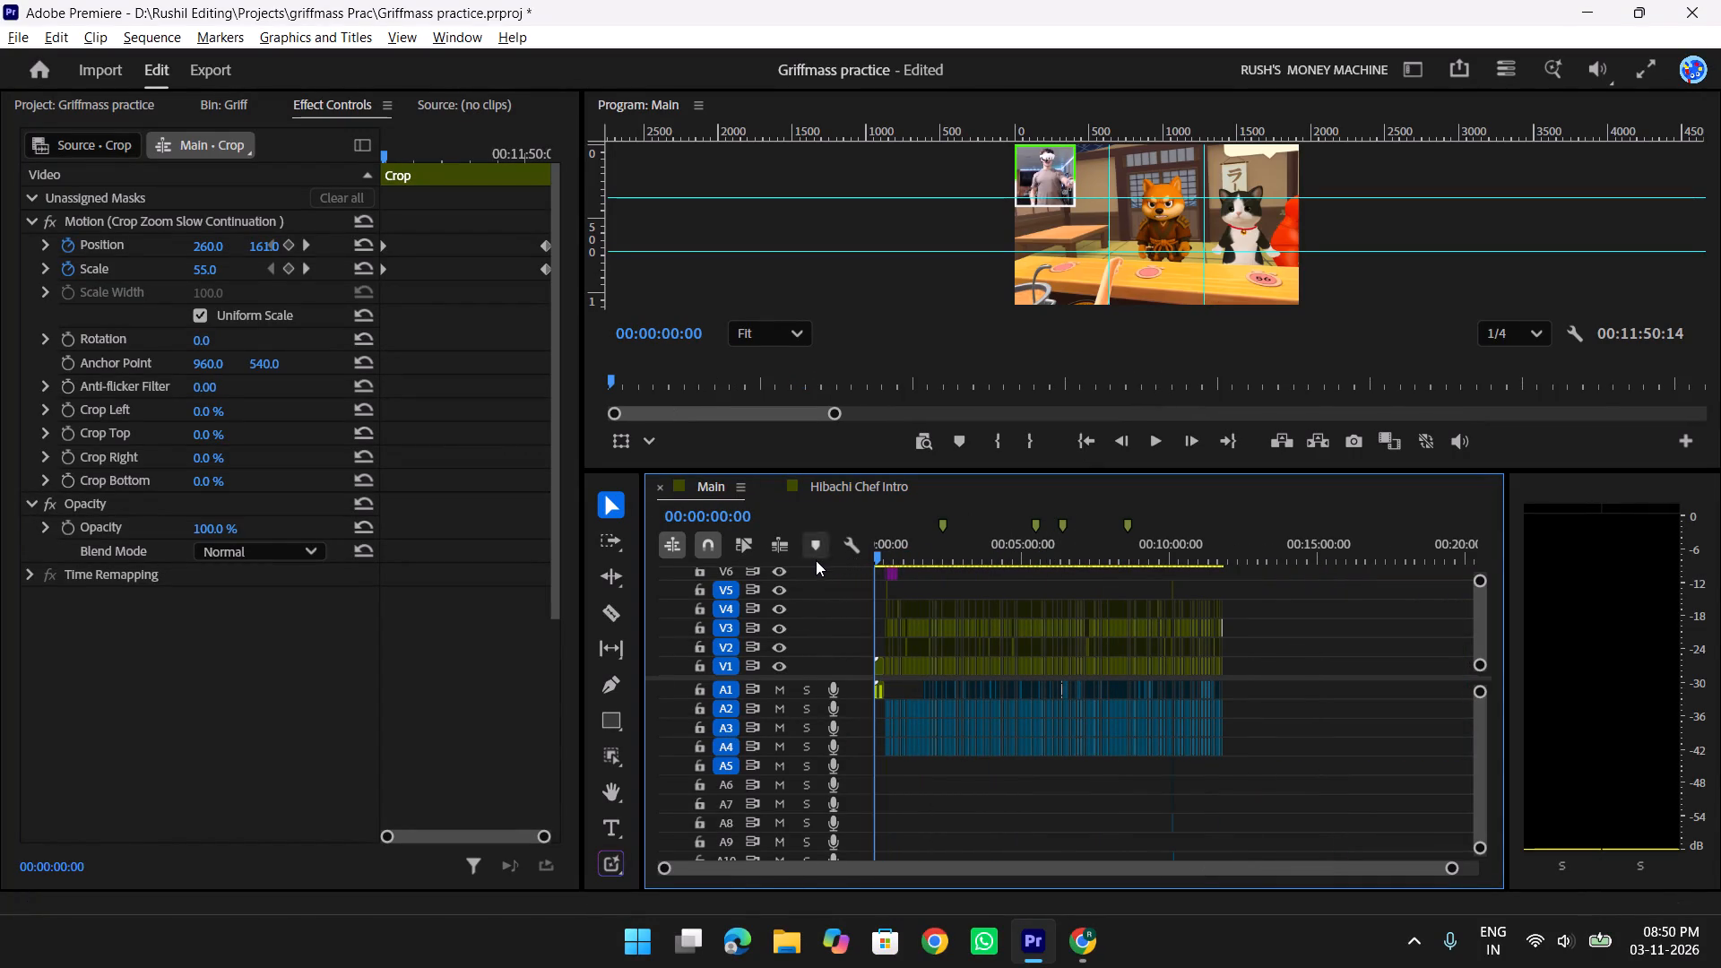
pyautogui.press('t')
pyautogui.press('t')
pyautogui.write('ttt')
pyautogui.moveTo(996, 557); pyautogui.dragTo(1049, 557)
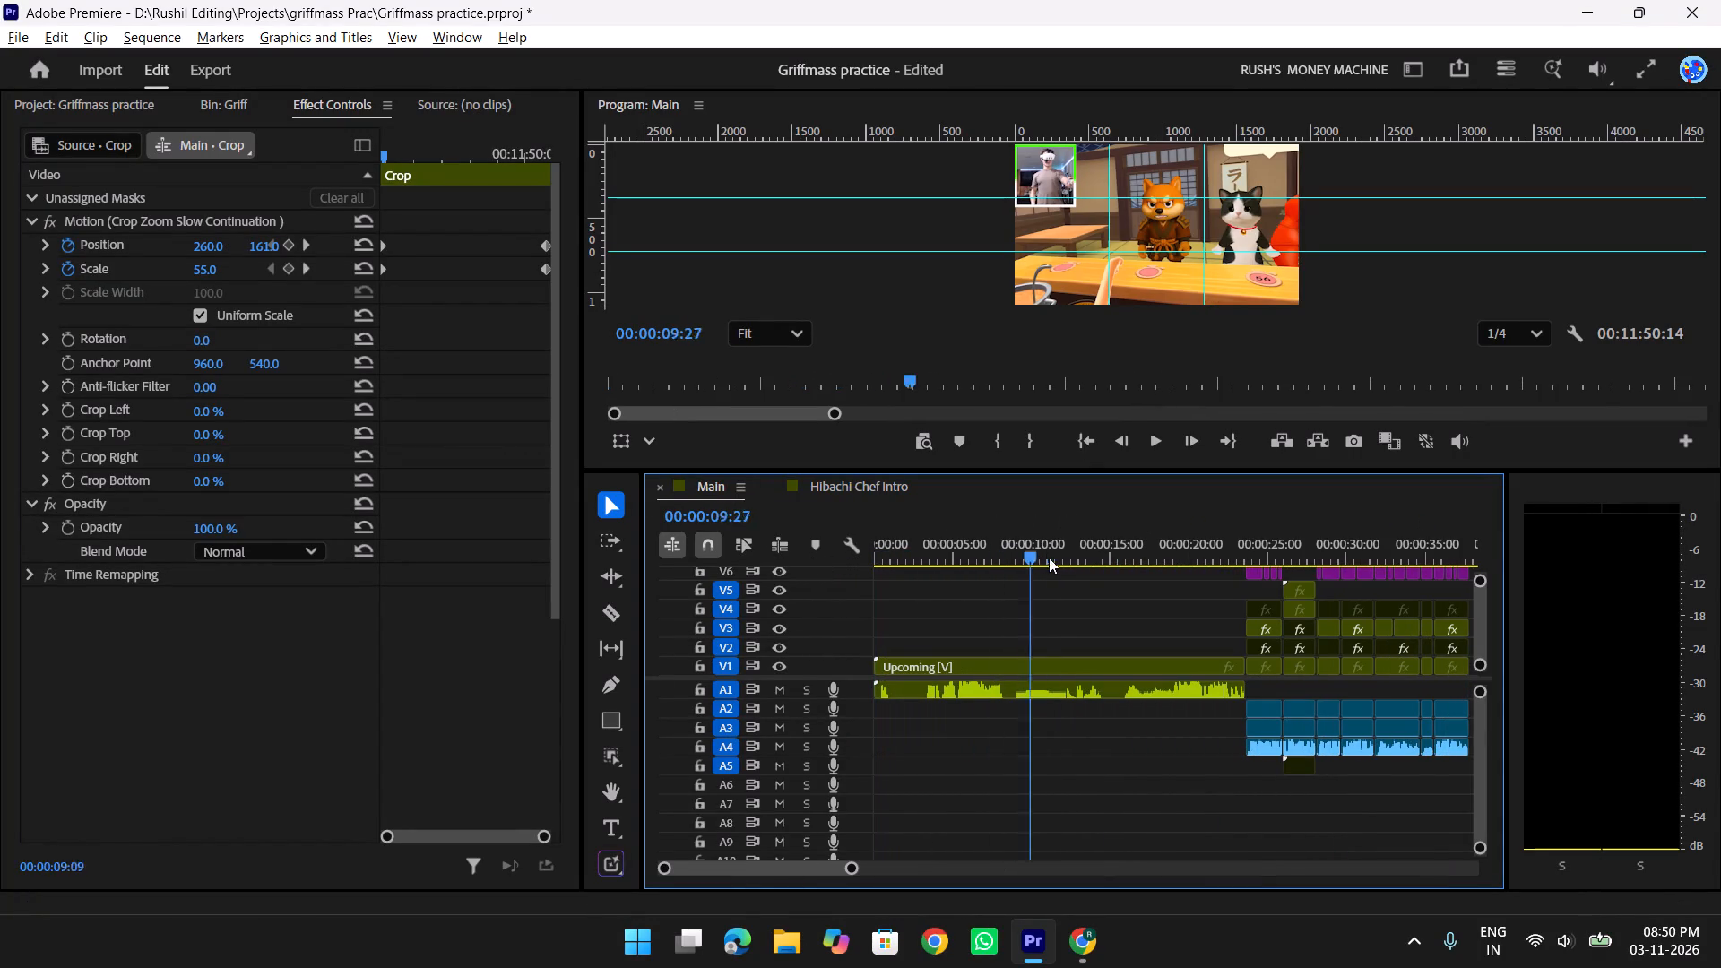
pyautogui.moveTo(1049, 557); pyautogui.dragTo(1219, 567)
pyautogui.press('space')
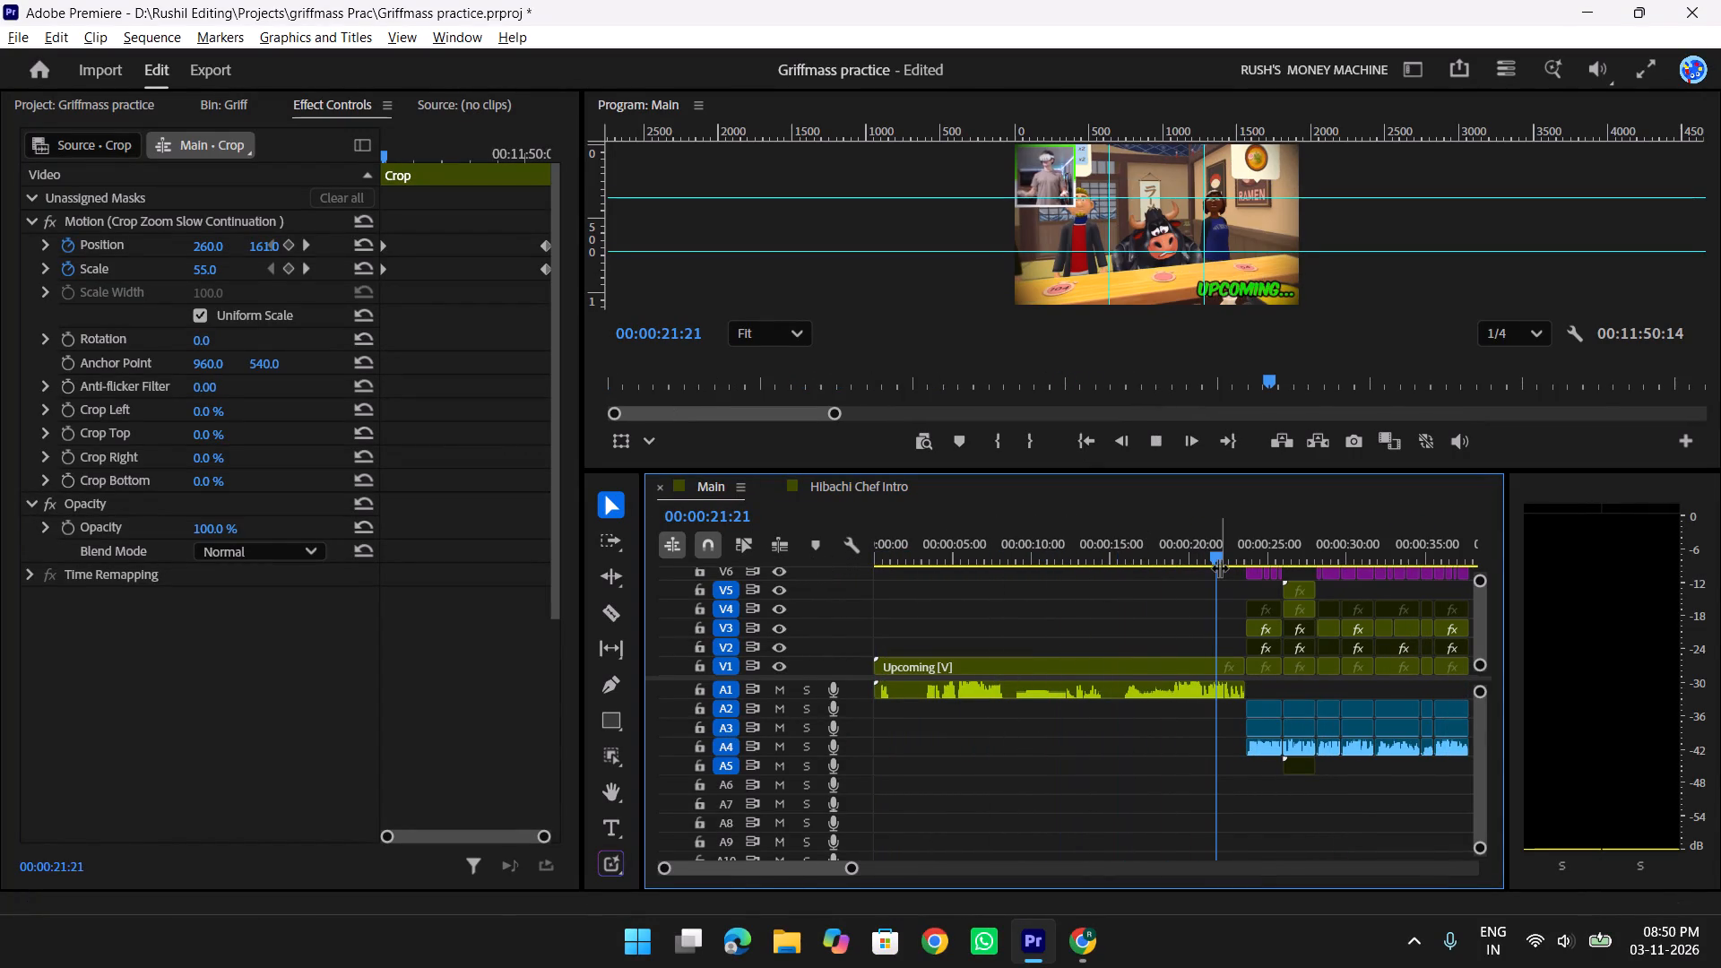
pyautogui.press('space')
pyautogui.moveTo(1195, 540); pyautogui.dragTo(932, 542)
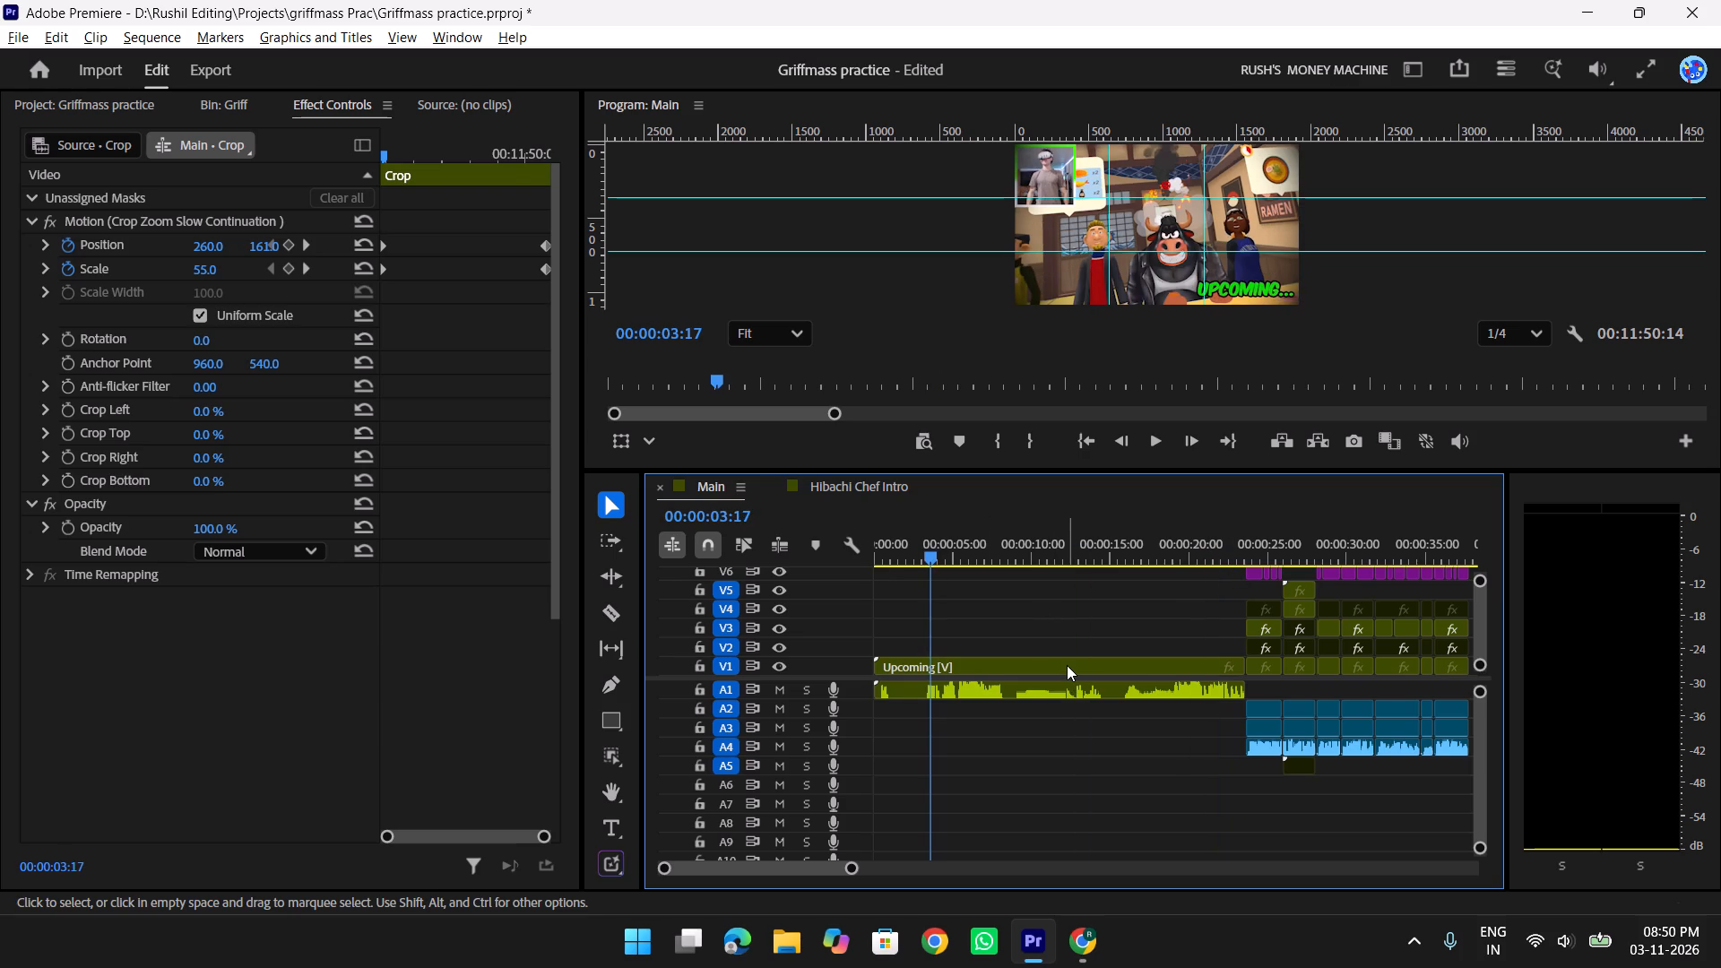
pyautogui.doubleClick(1067, 665)
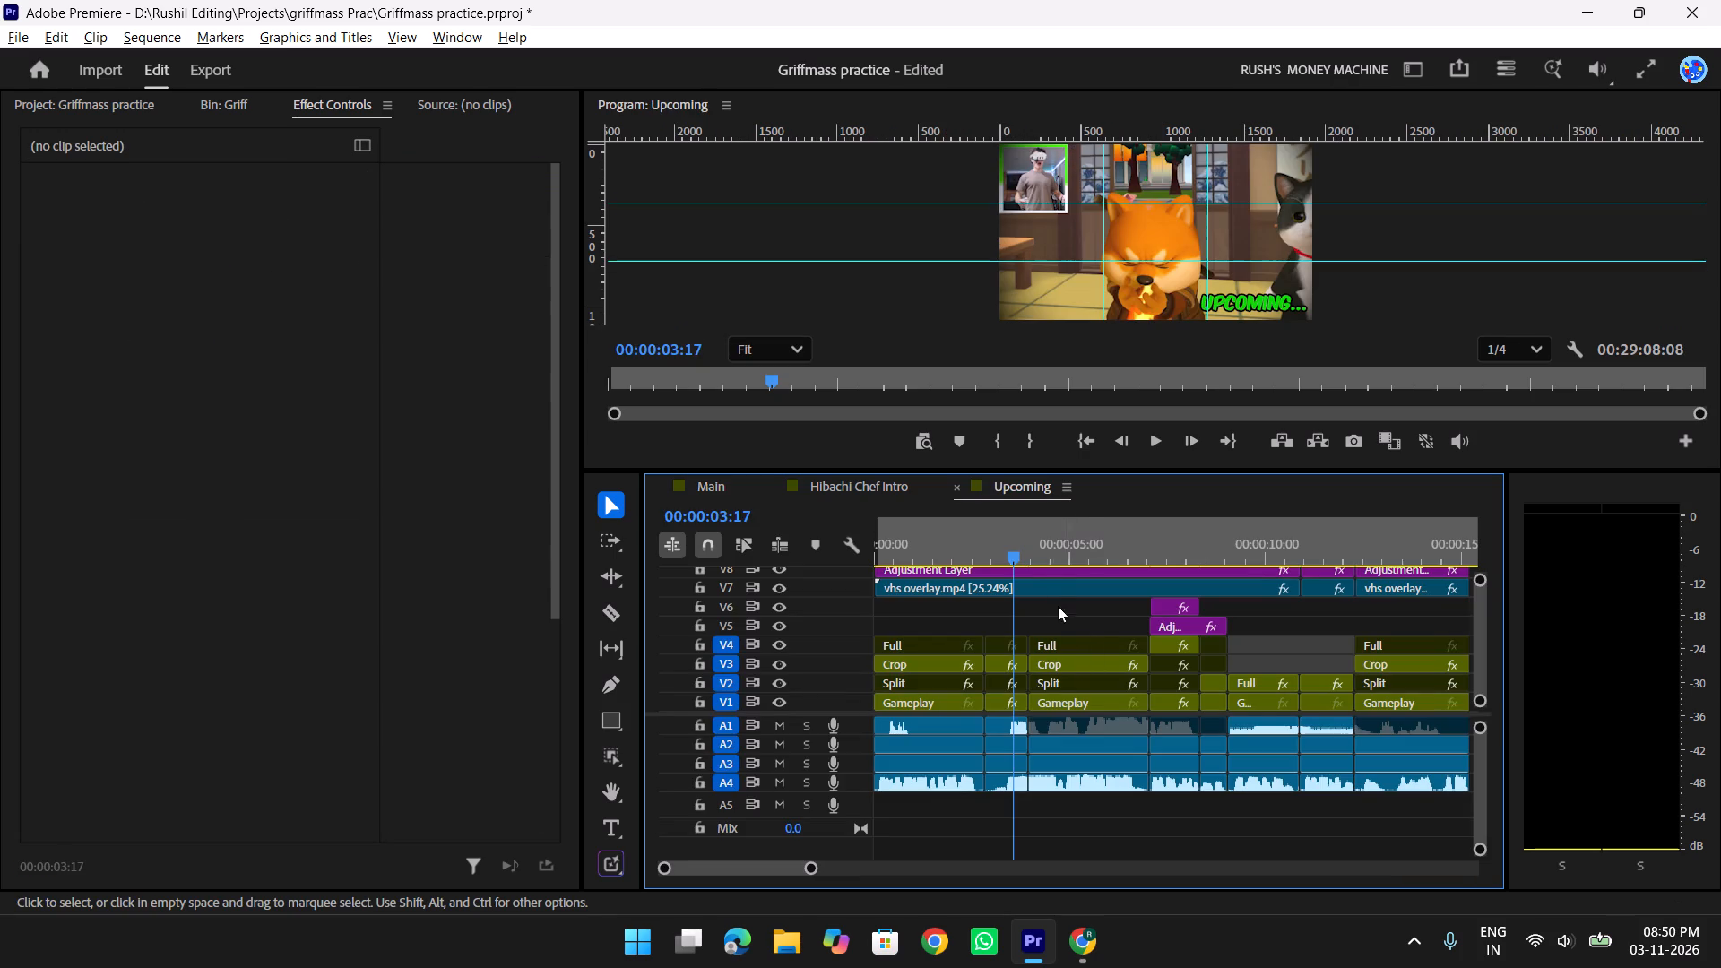
# Play the Upcoming sequence from its start to about 00:00:07:26 to review the teaser's opening.
pyautogui.moveTo(1016, 543); pyautogui.dragTo(869, 555)
pyautogui.press('space')
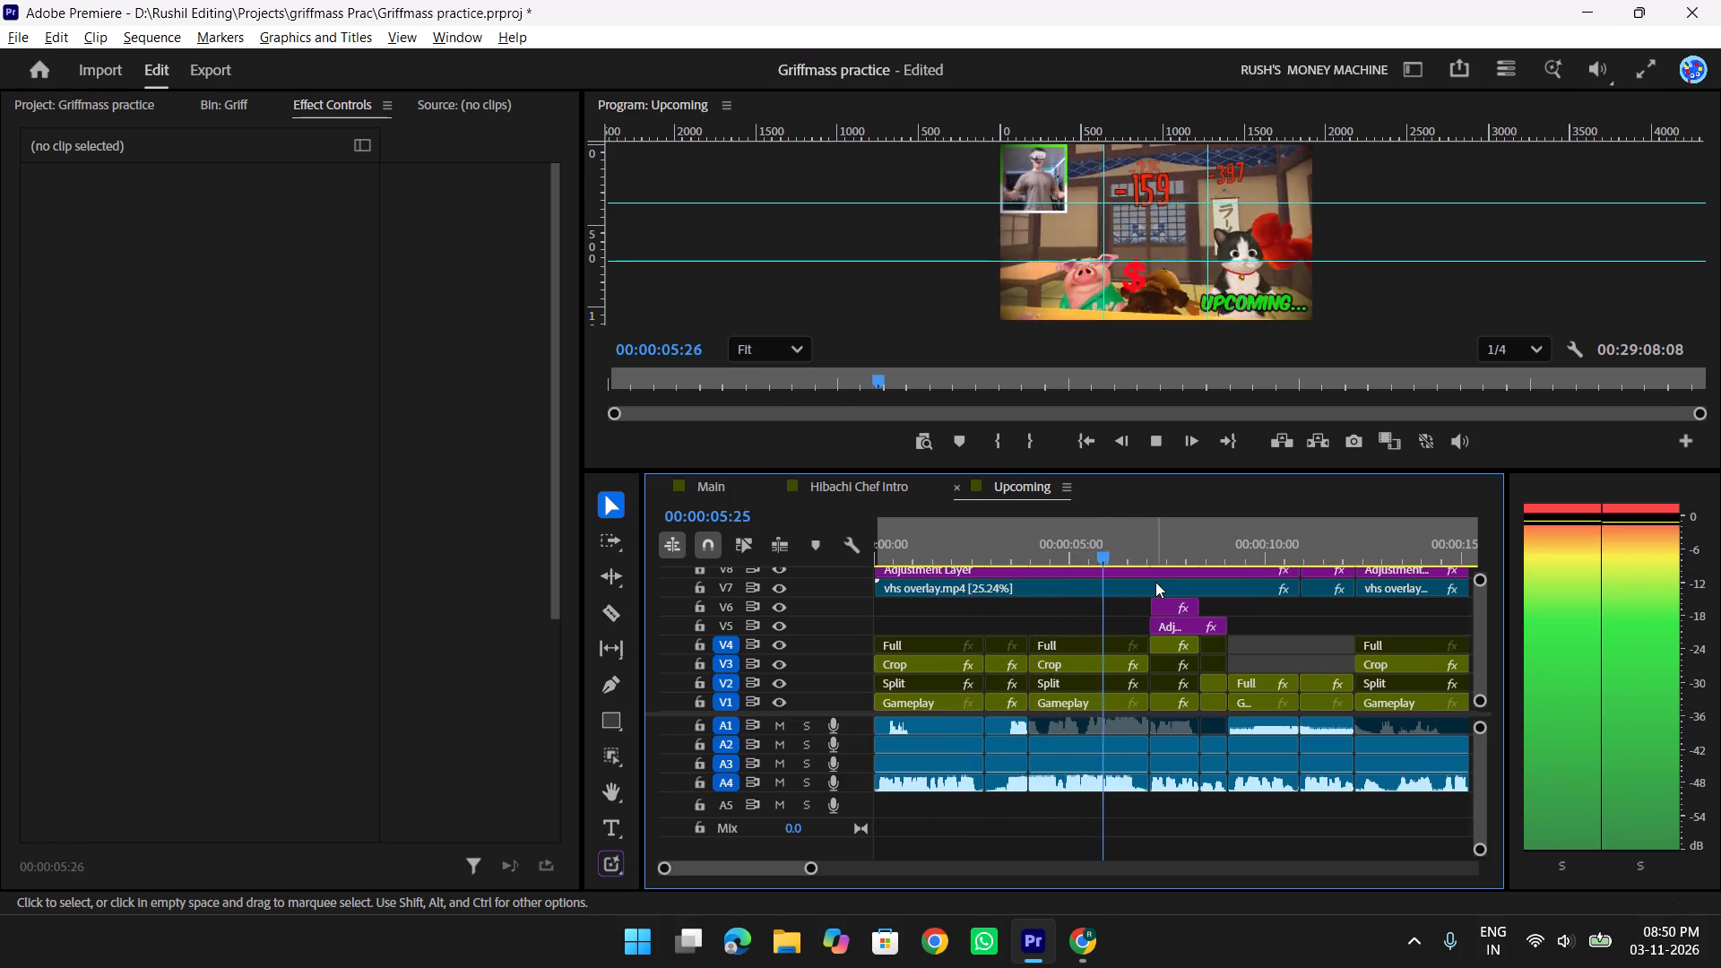
pyautogui.press('space')
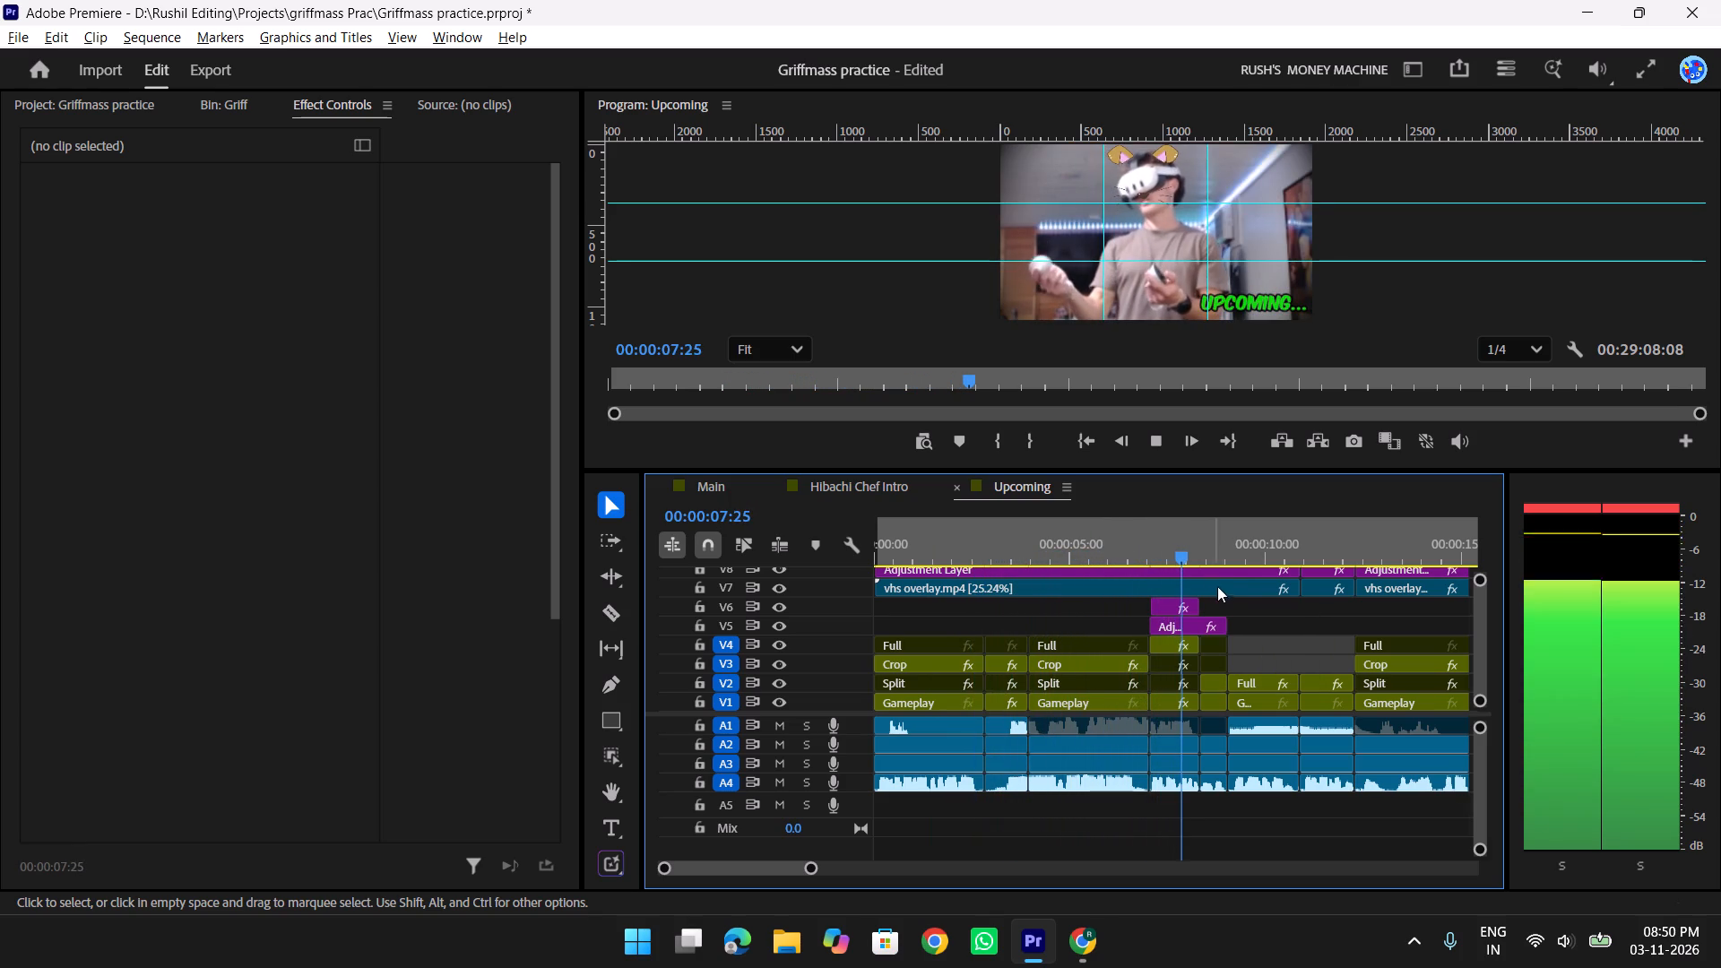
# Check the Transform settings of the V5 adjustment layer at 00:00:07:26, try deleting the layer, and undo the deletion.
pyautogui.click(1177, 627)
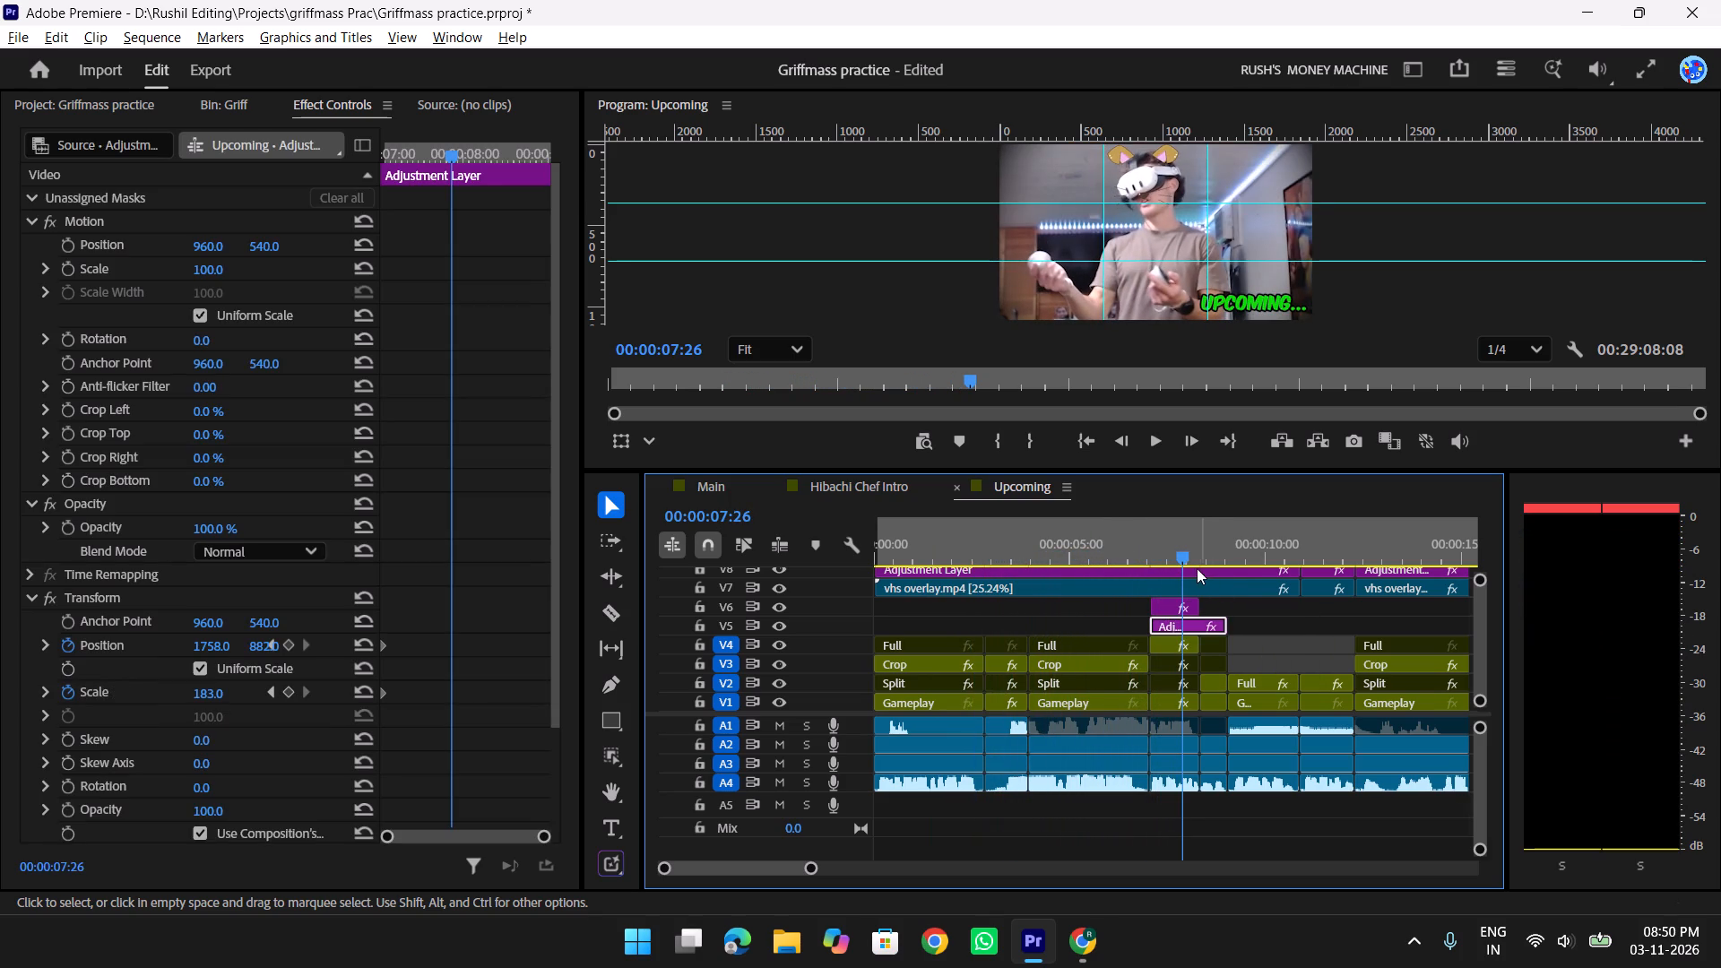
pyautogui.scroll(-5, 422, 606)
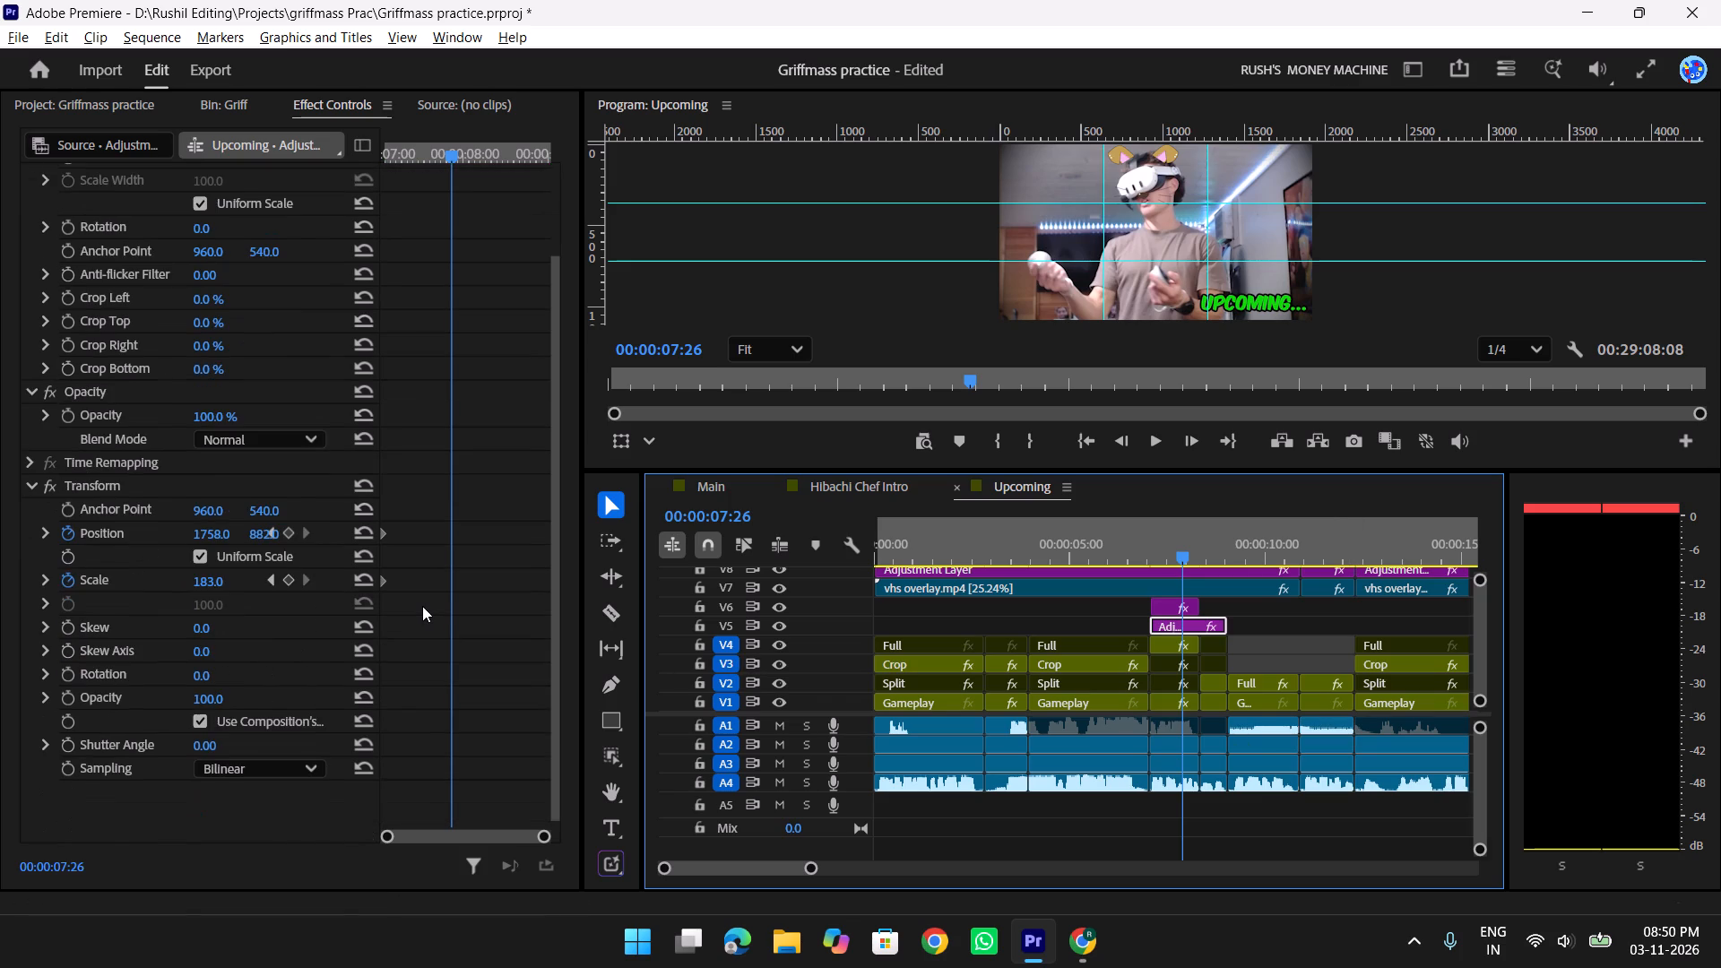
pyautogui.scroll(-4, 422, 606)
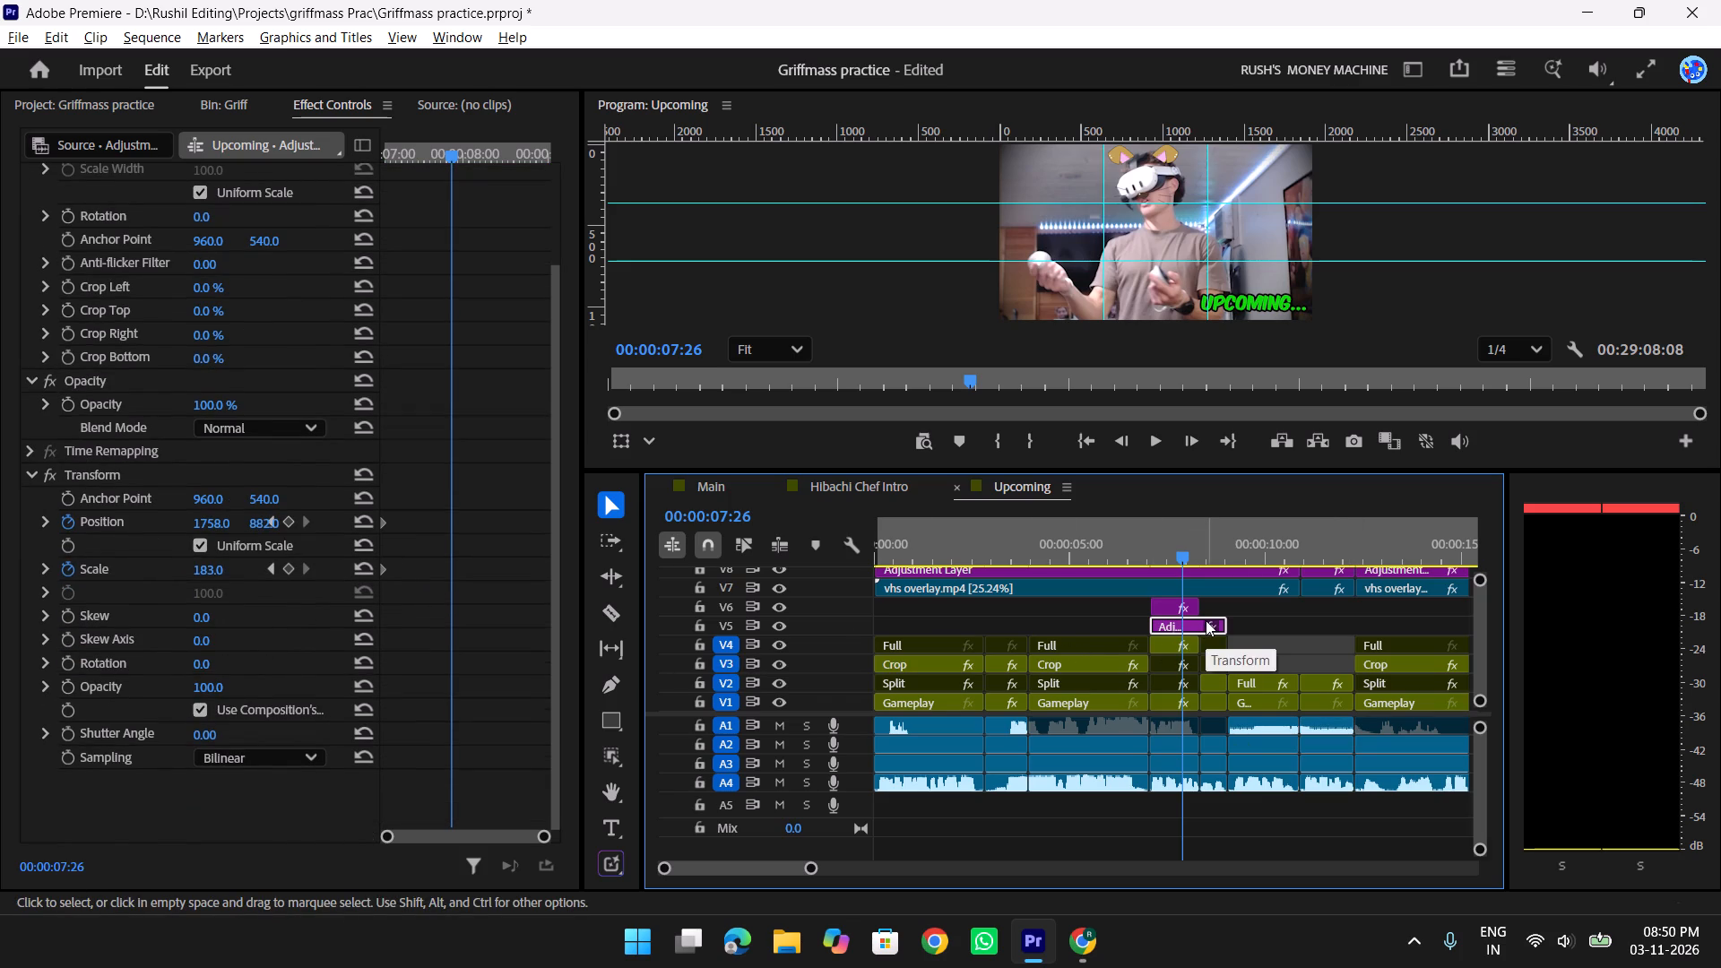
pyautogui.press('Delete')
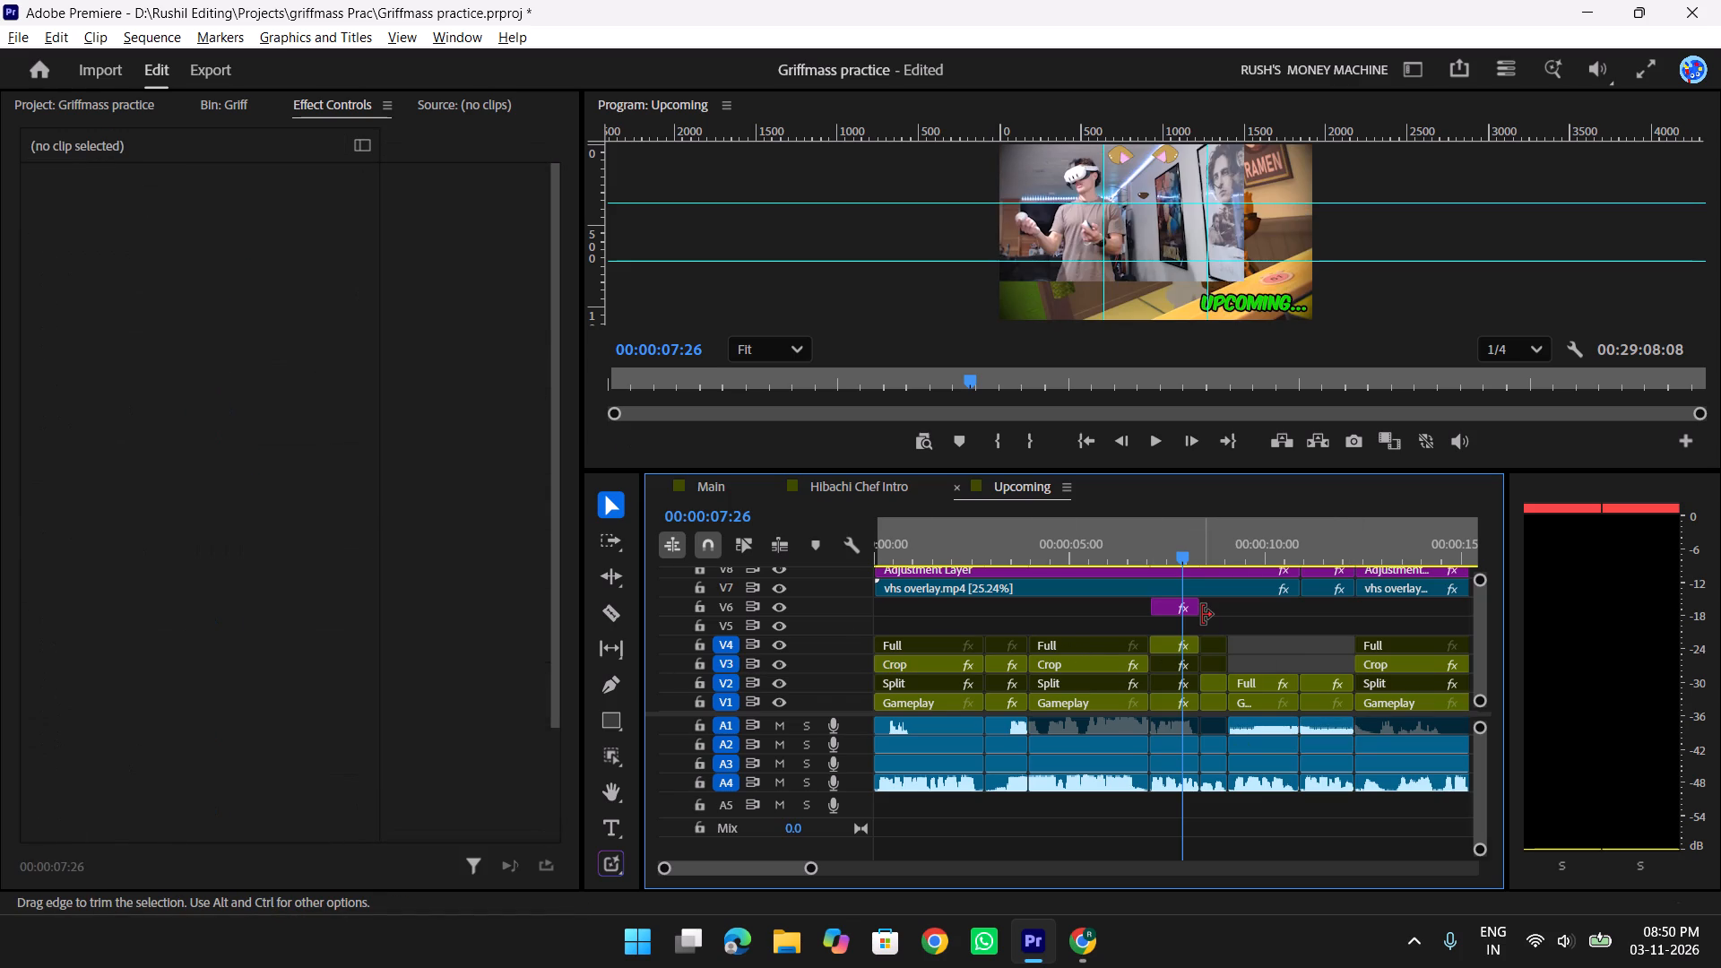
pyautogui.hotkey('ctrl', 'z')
# Spread out the dog-ear PNG's Scale keyframes on V6, moving the second to about 00:00:07:11 and the third further along.
pyautogui.click(1160, 609)
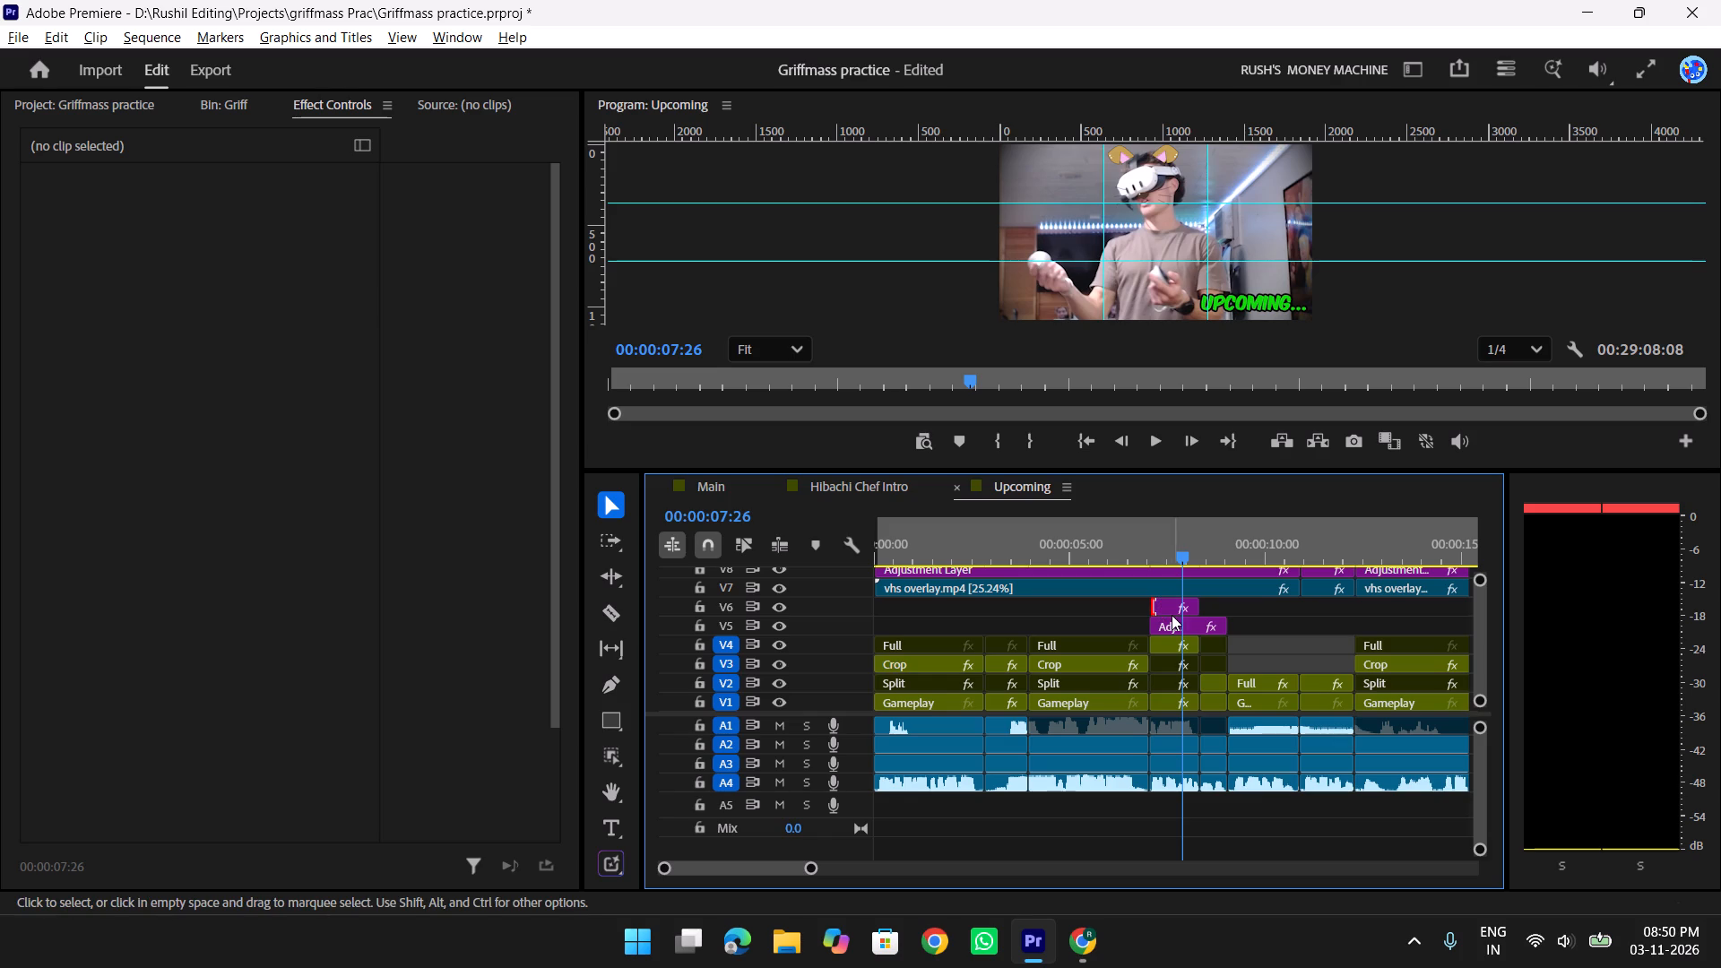
pyautogui.click(1172, 613)
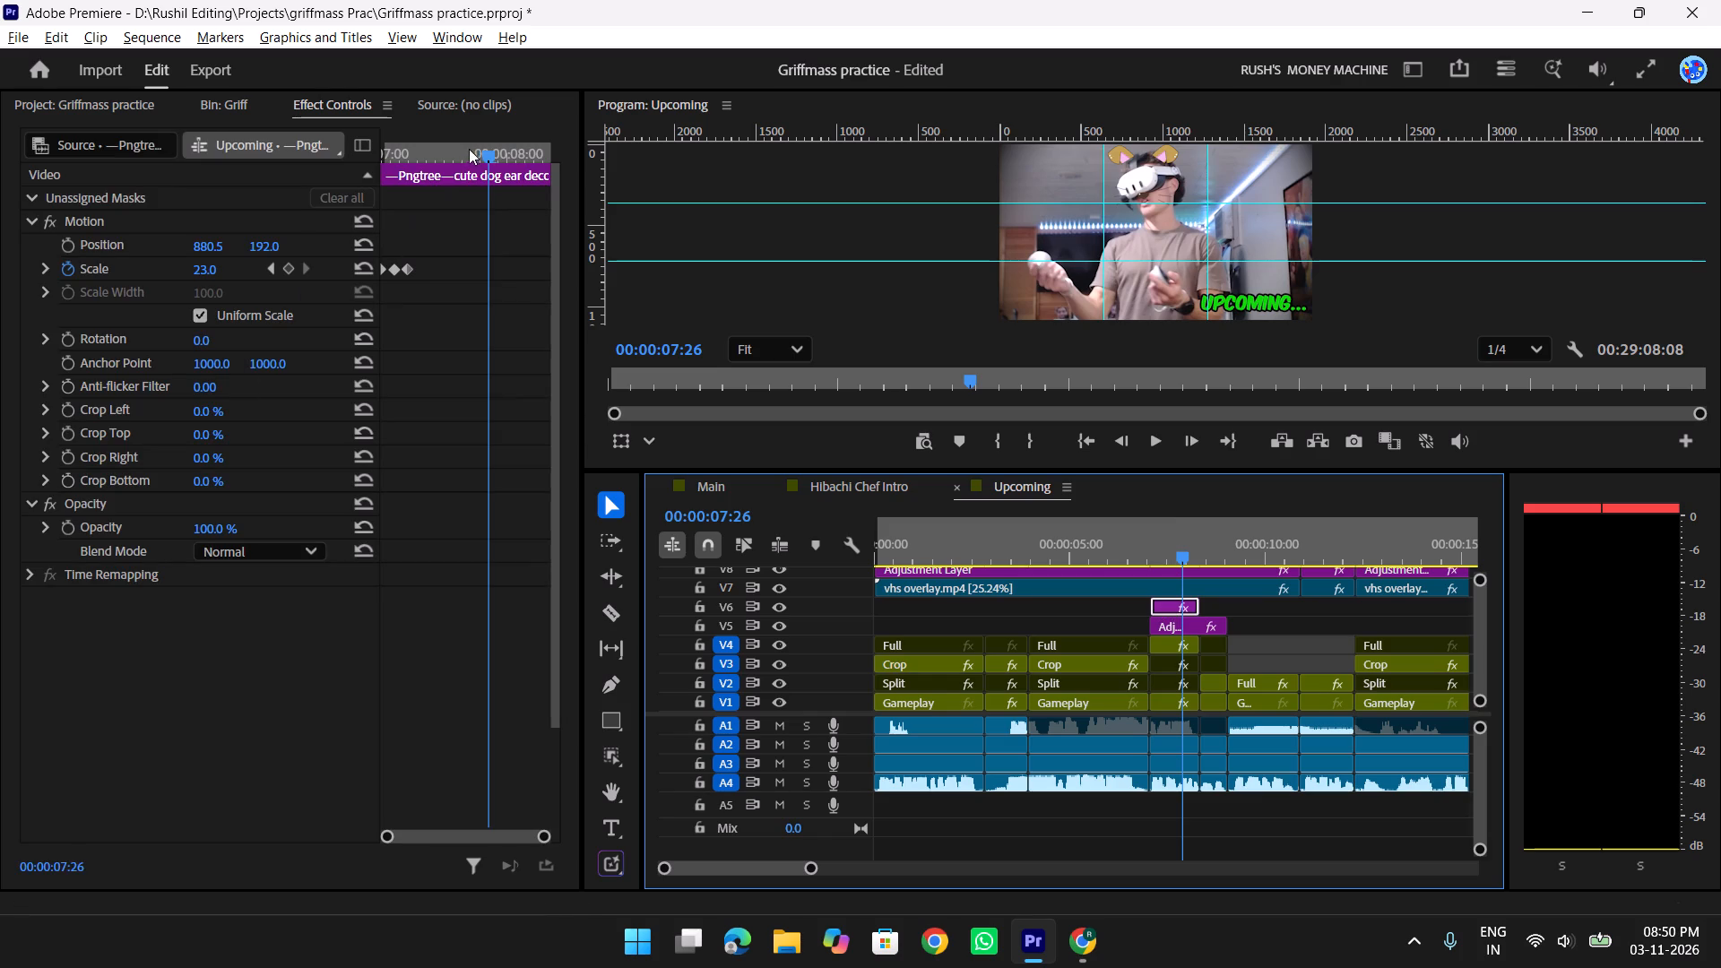
pyautogui.moveTo(480, 141); pyautogui.dragTo(376, 160)
pyautogui.moveTo(445, 252); pyautogui.dragTo(358, 289)
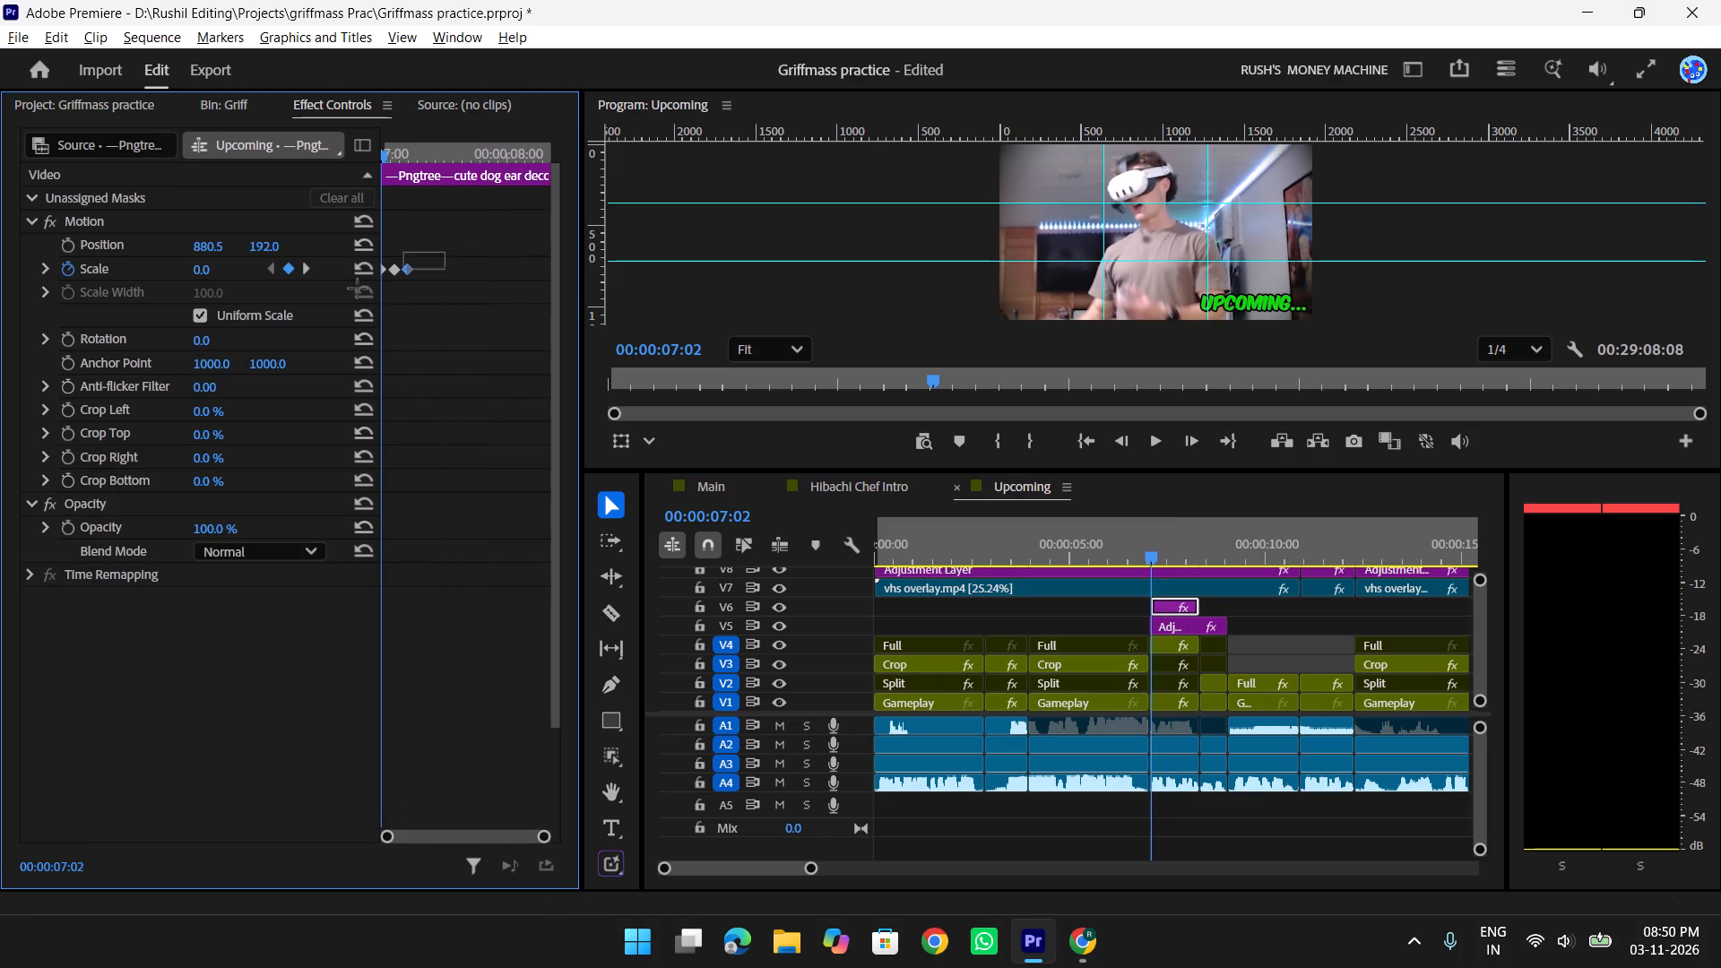
pyautogui.moveTo(358, 289); pyautogui.dragTo(341, 297)
pyautogui.click(407, 271)
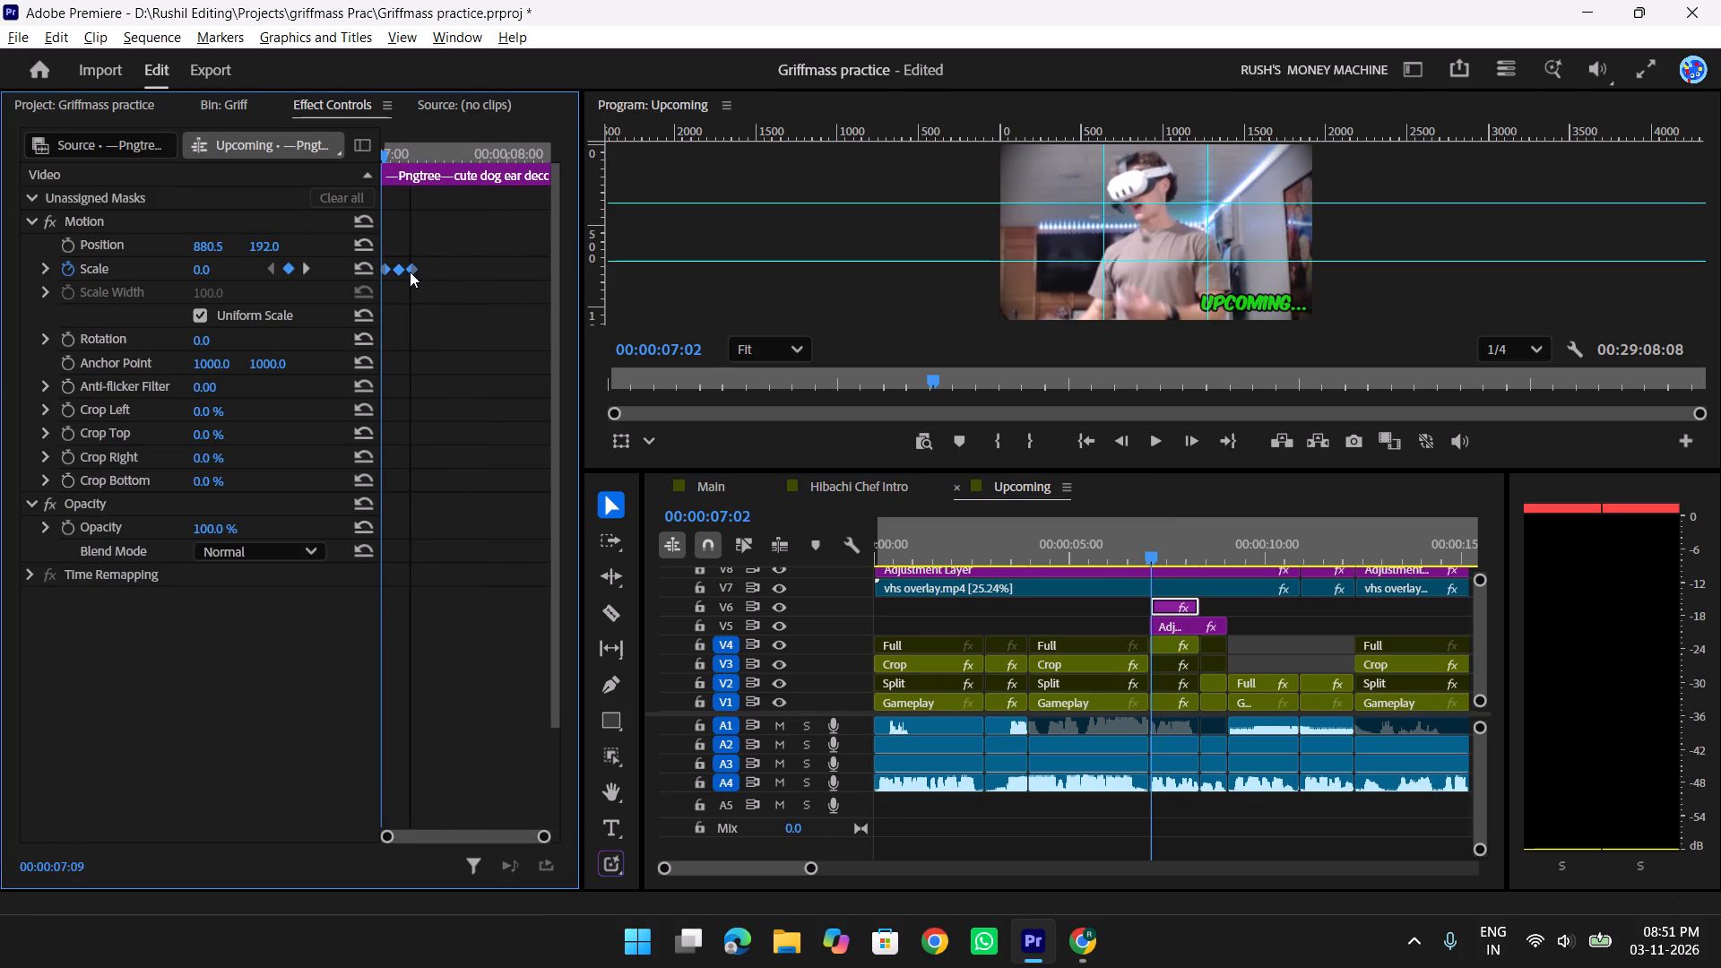
pyautogui.click(419, 286)
pyautogui.moveTo(412, 272); pyautogui.dragTo(419, 272)
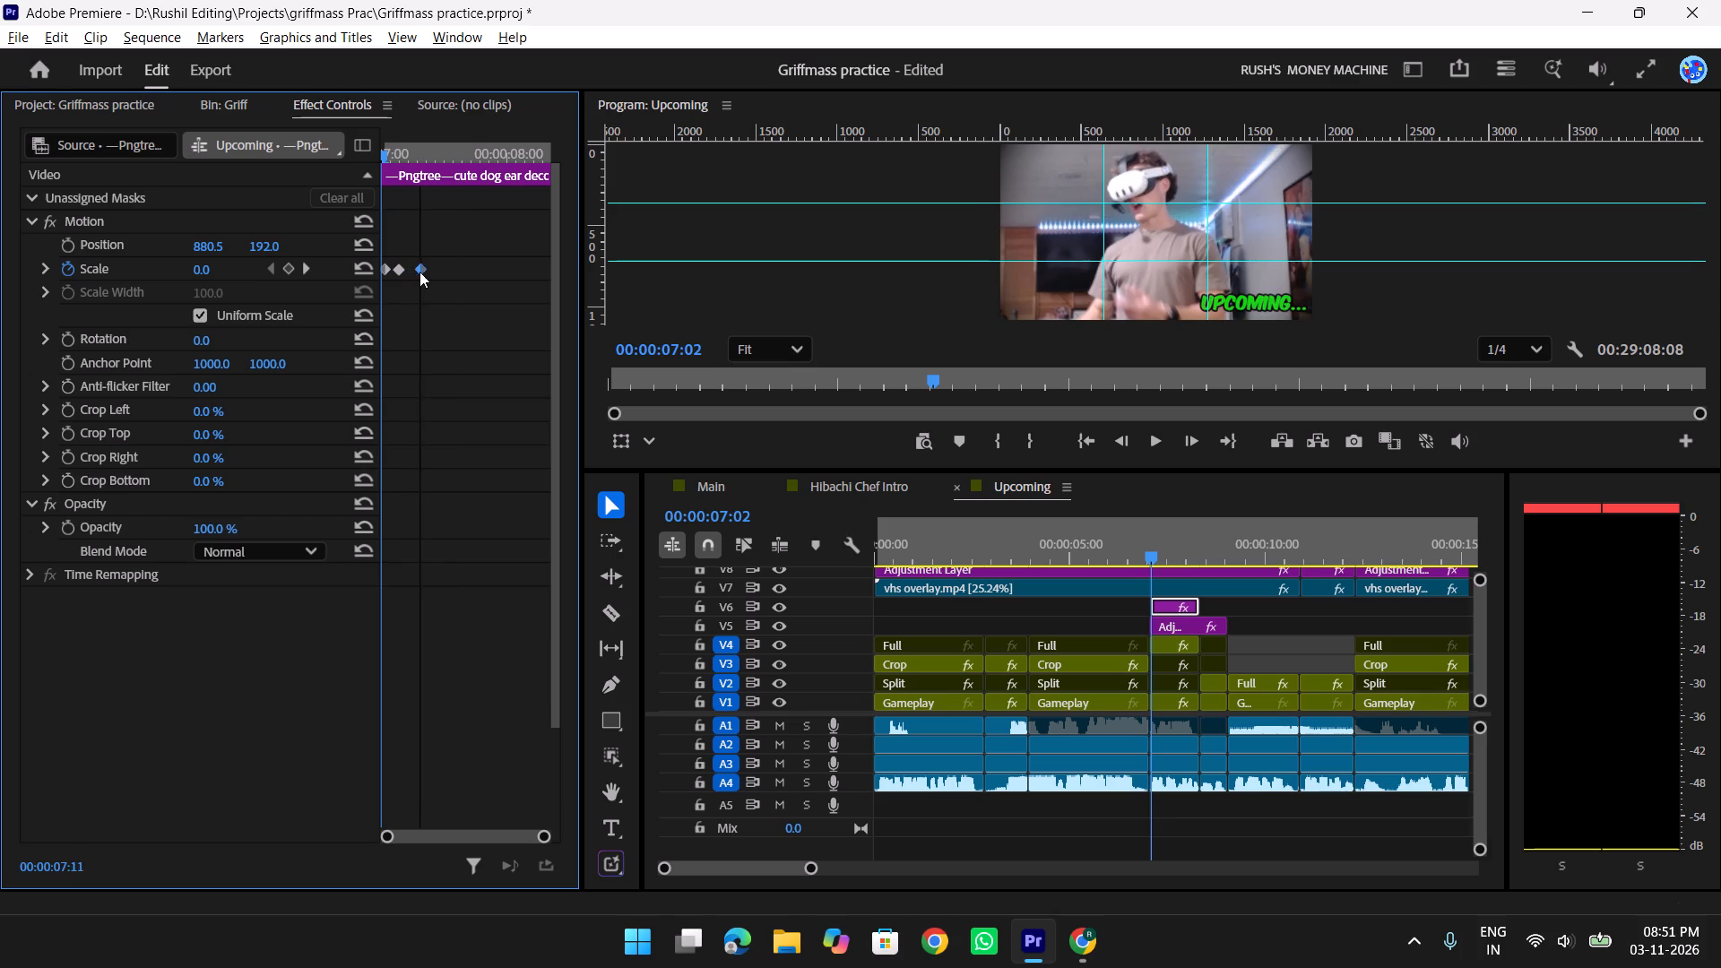
pyautogui.moveTo(419, 272); pyautogui.dragTo(456, 281)
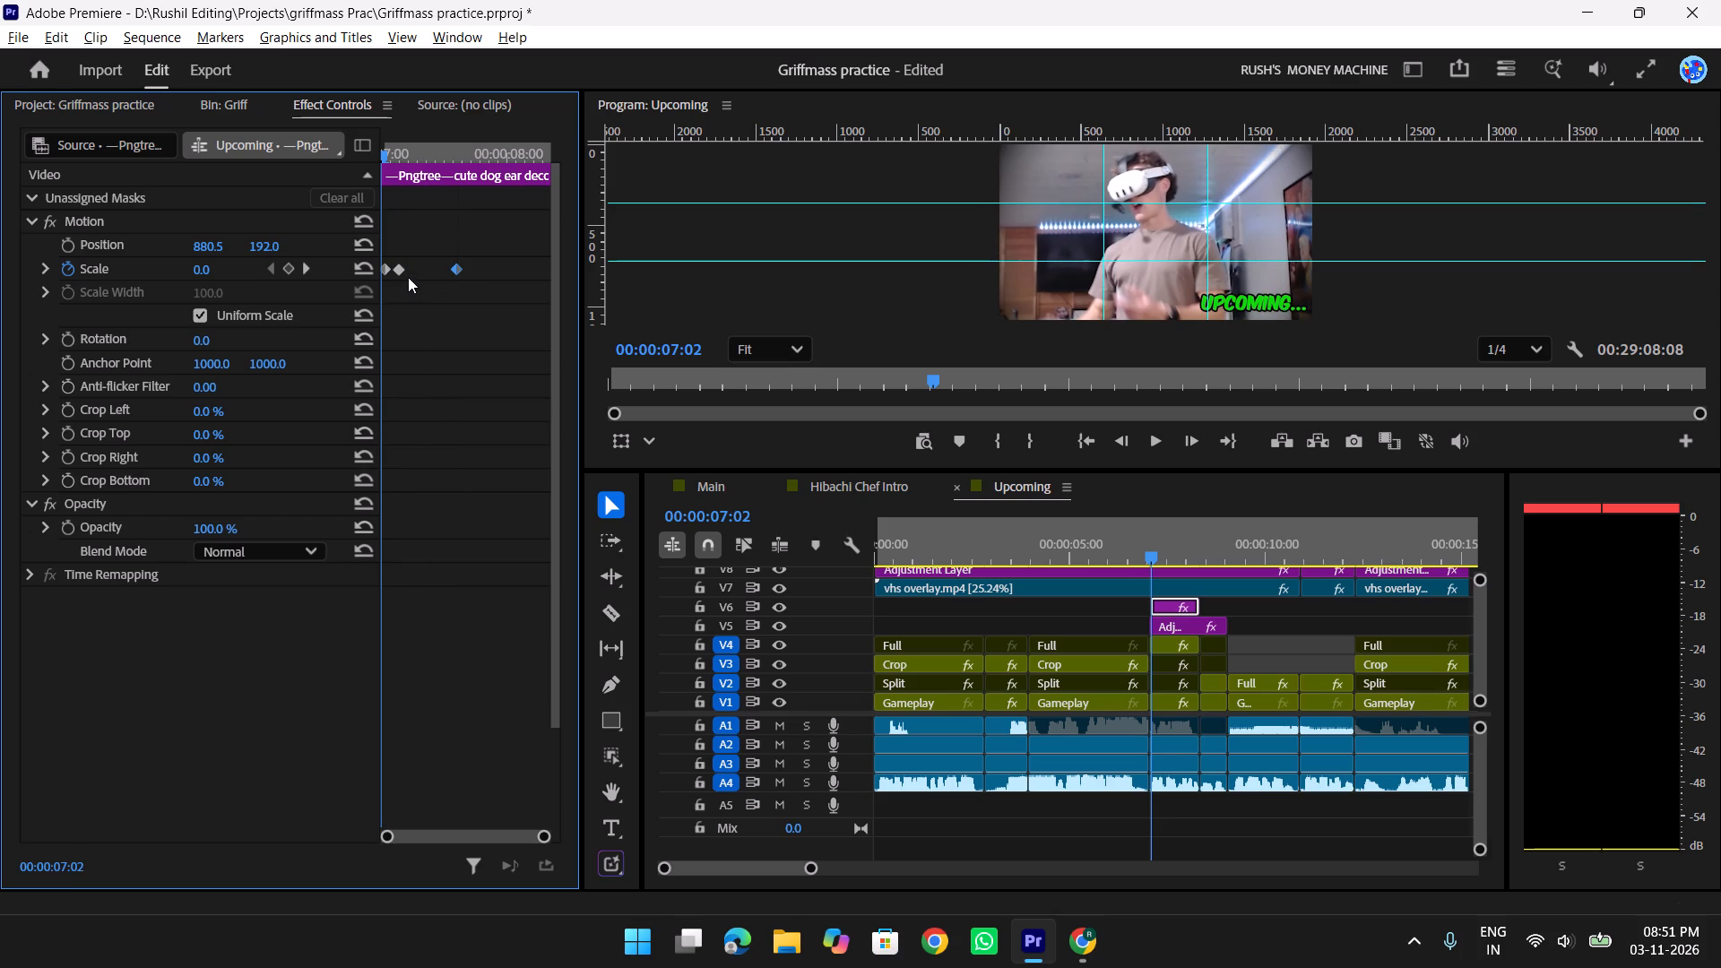
pyautogui.moveTo(397, 269); pyautogui.dragTo(422, 272)
# Set all three Scale keyframes of the dog-ear PNG to Auto Bezier interpolation.
pyautogui.moveTo(502, 271); pyautogui.dragTo(373, 273)
pyautogui.moveTo(373, 273); pyautogui.dragTo(357, 273)
pyautogui.rightClick(421, 267)
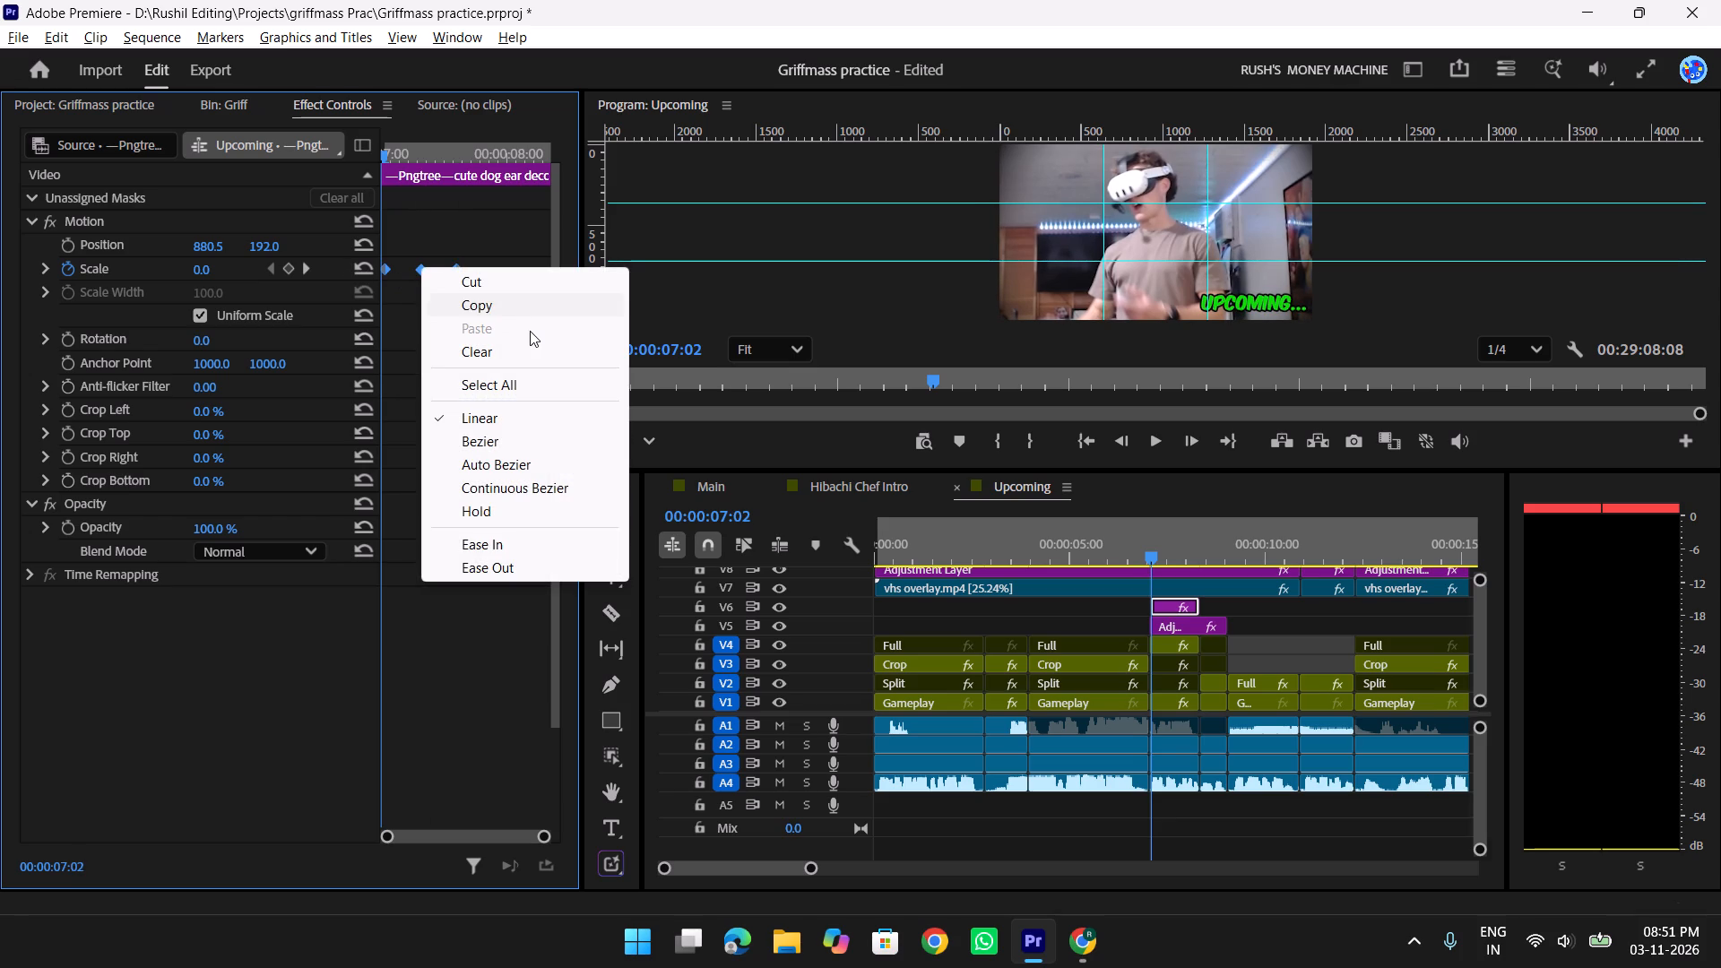
pyautogui.click(528, 461)
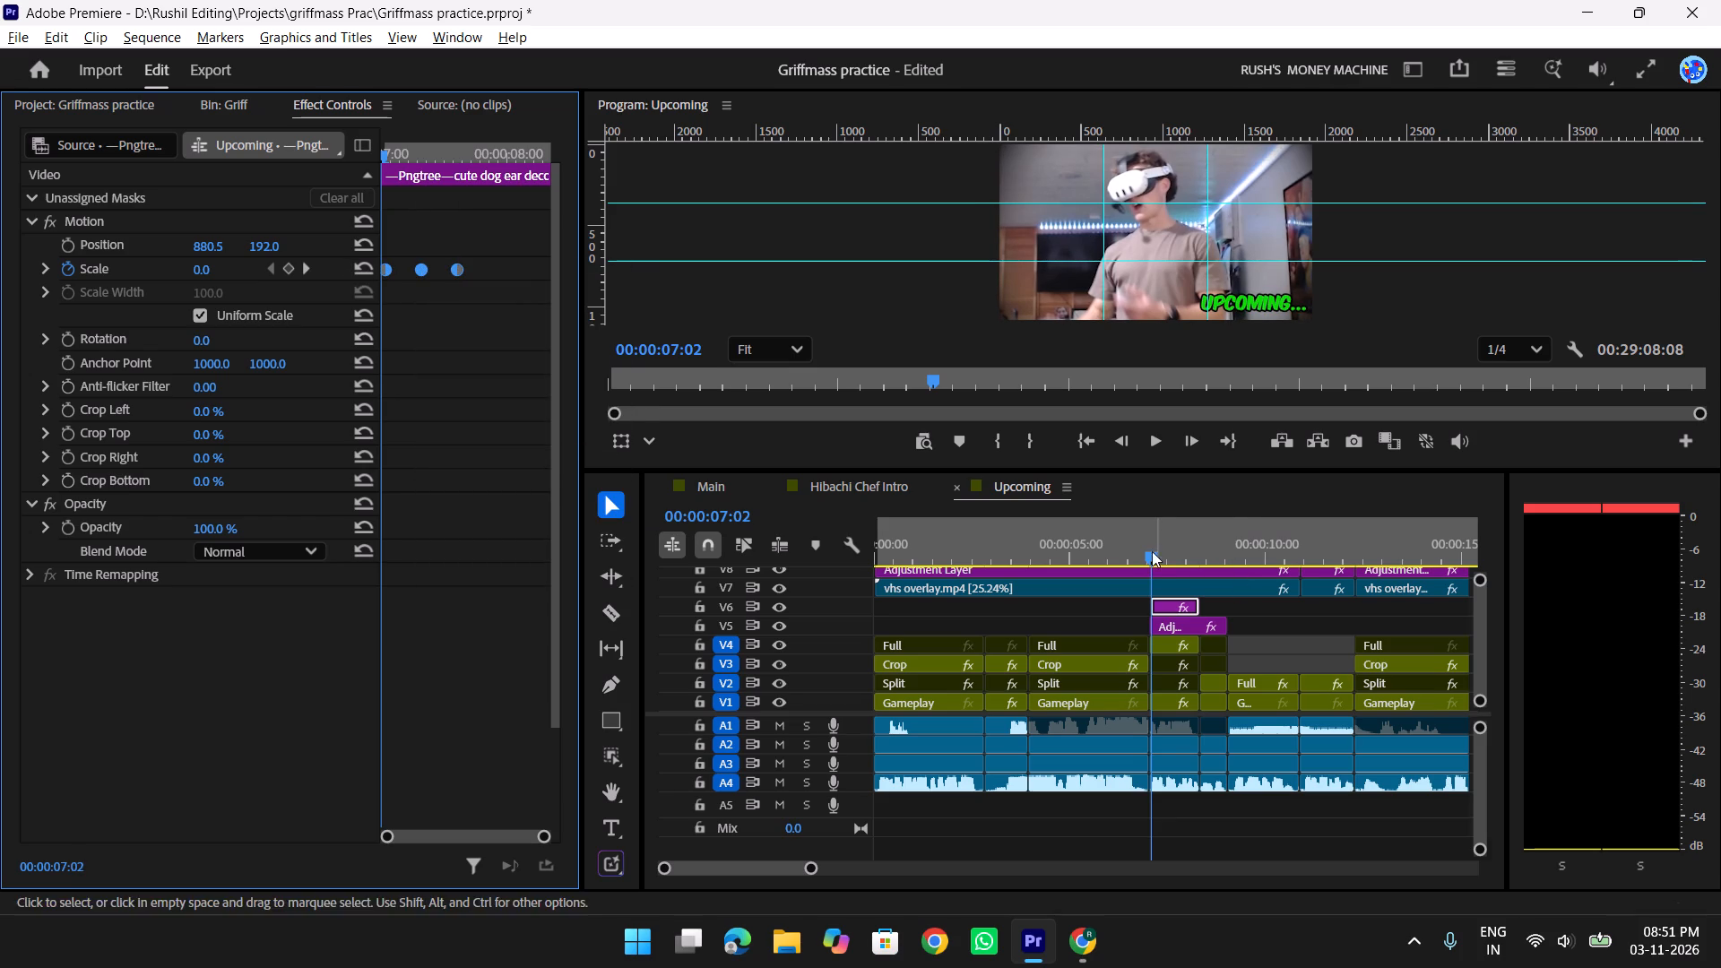
# Scrub the dog-ear pop-in, and play the Upcoming sequence full screen from that section to about 00:00:21:12.
pyautogui.moveTo(1151, 540); pyautogui.dragTo(1137, 536)
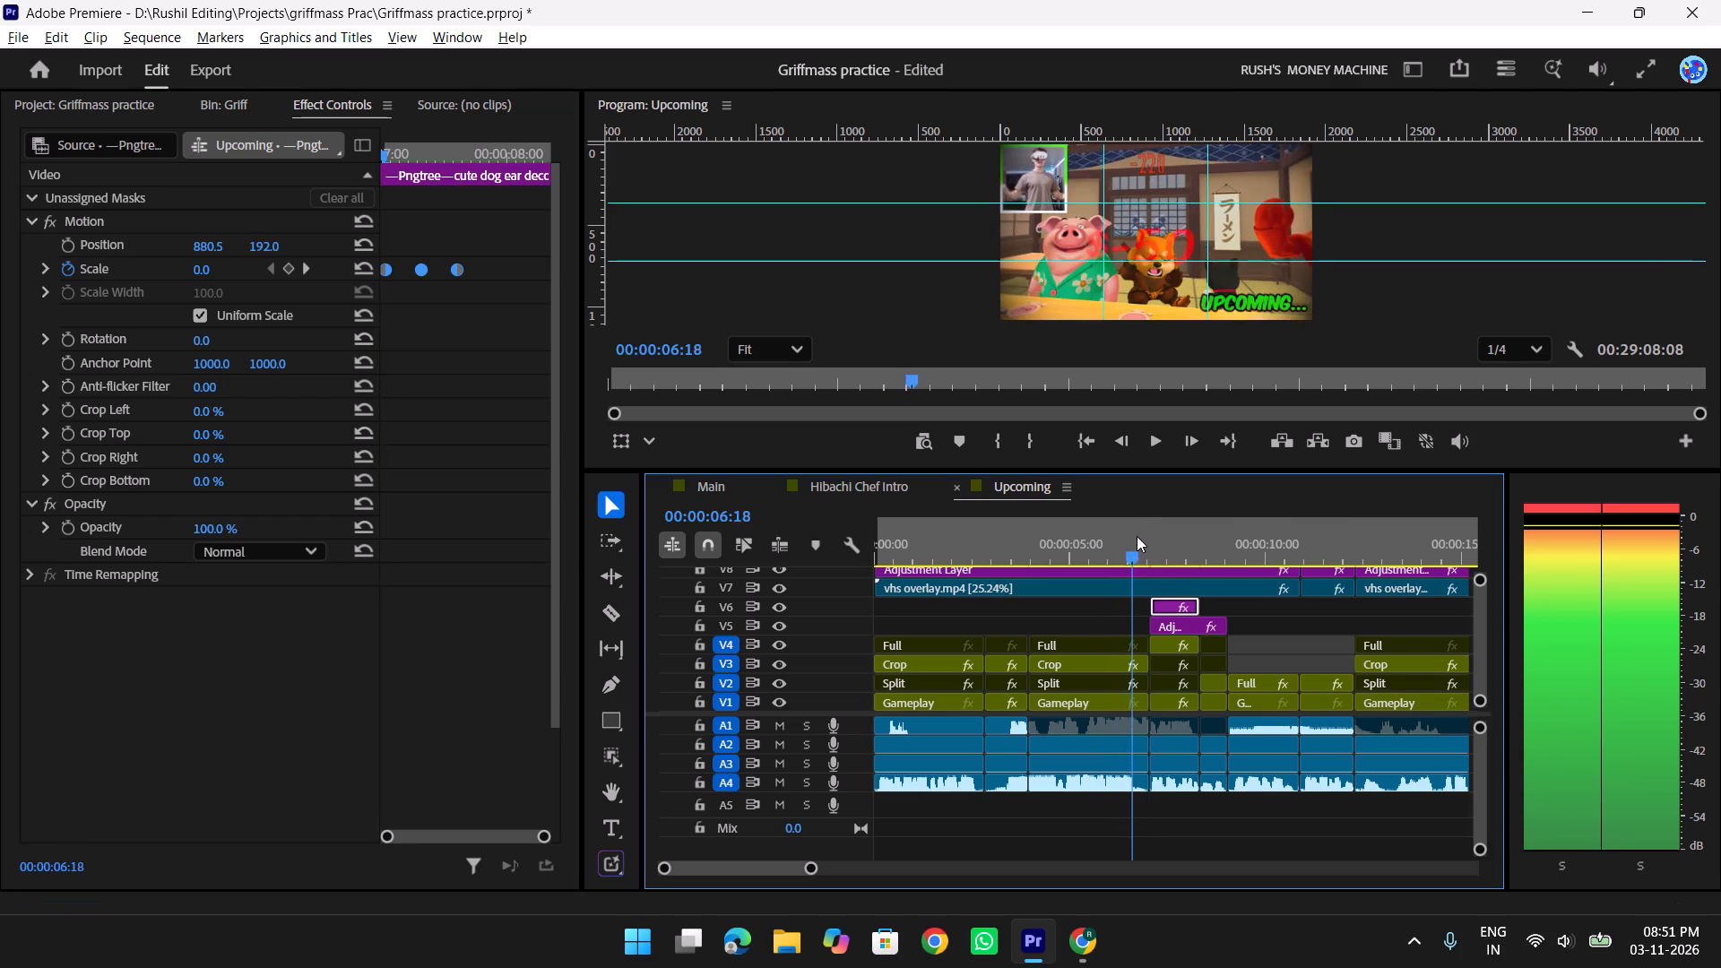
pyautogui.moveTo(1137, 536); pyautogui.dragTo(1161, 526)
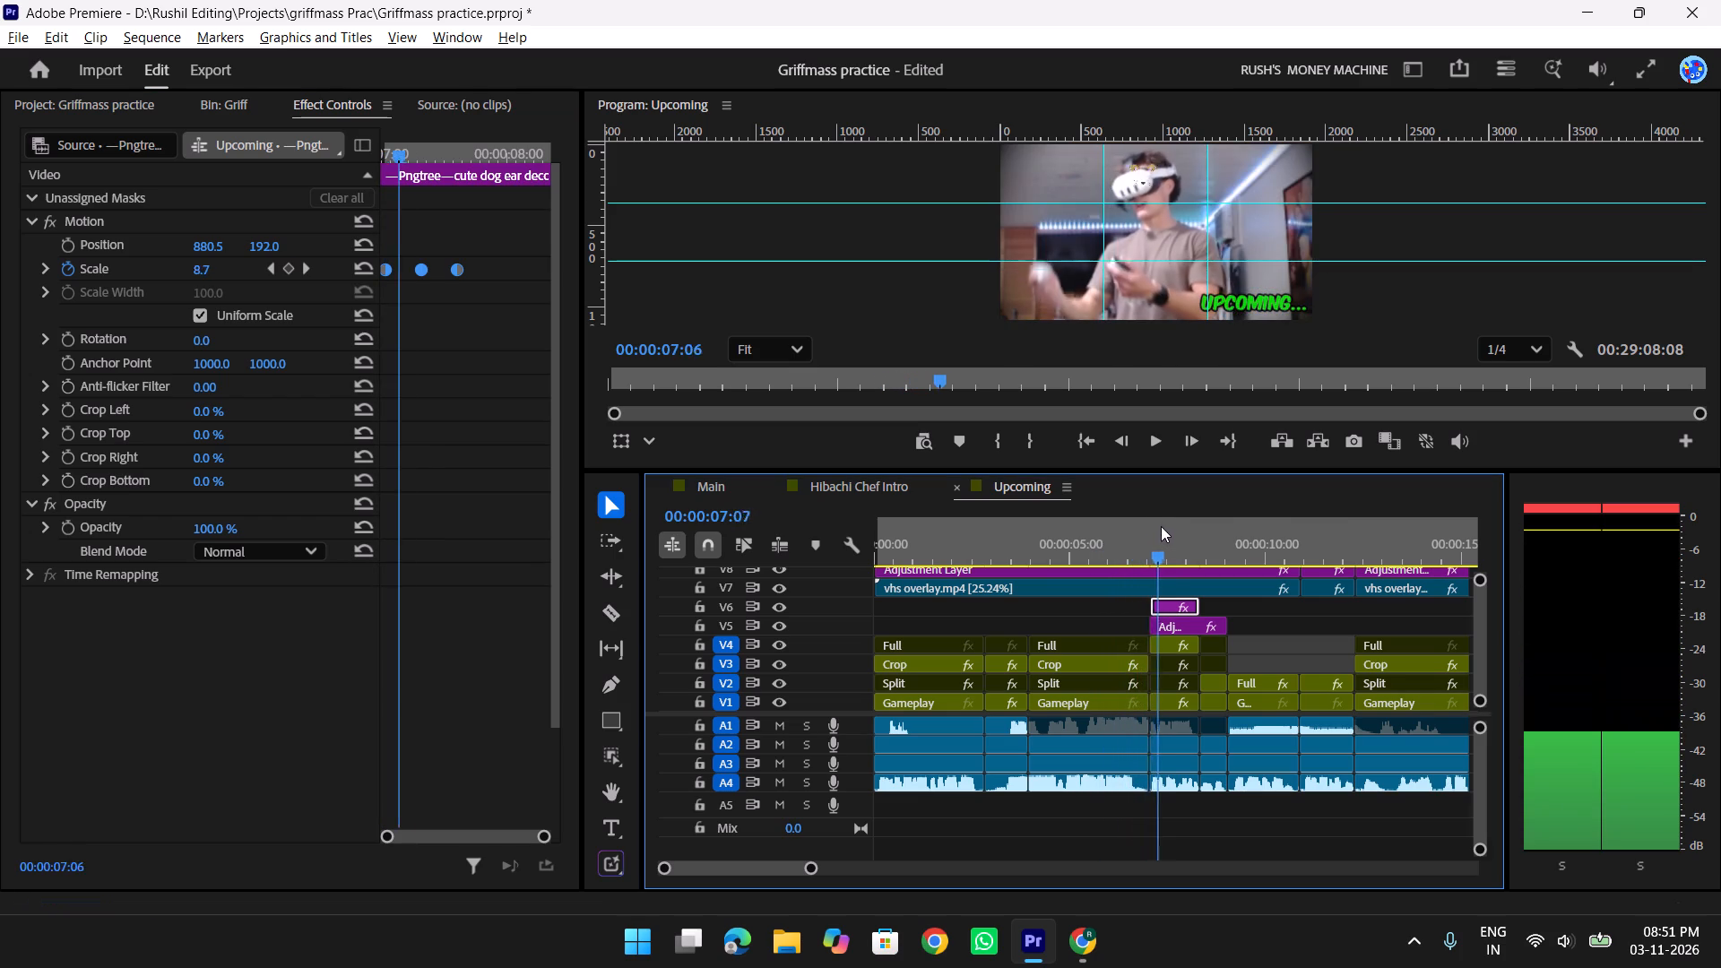
pyautogui.moveTo(1161, 526); pyautogui.dragTo(1213, 527)
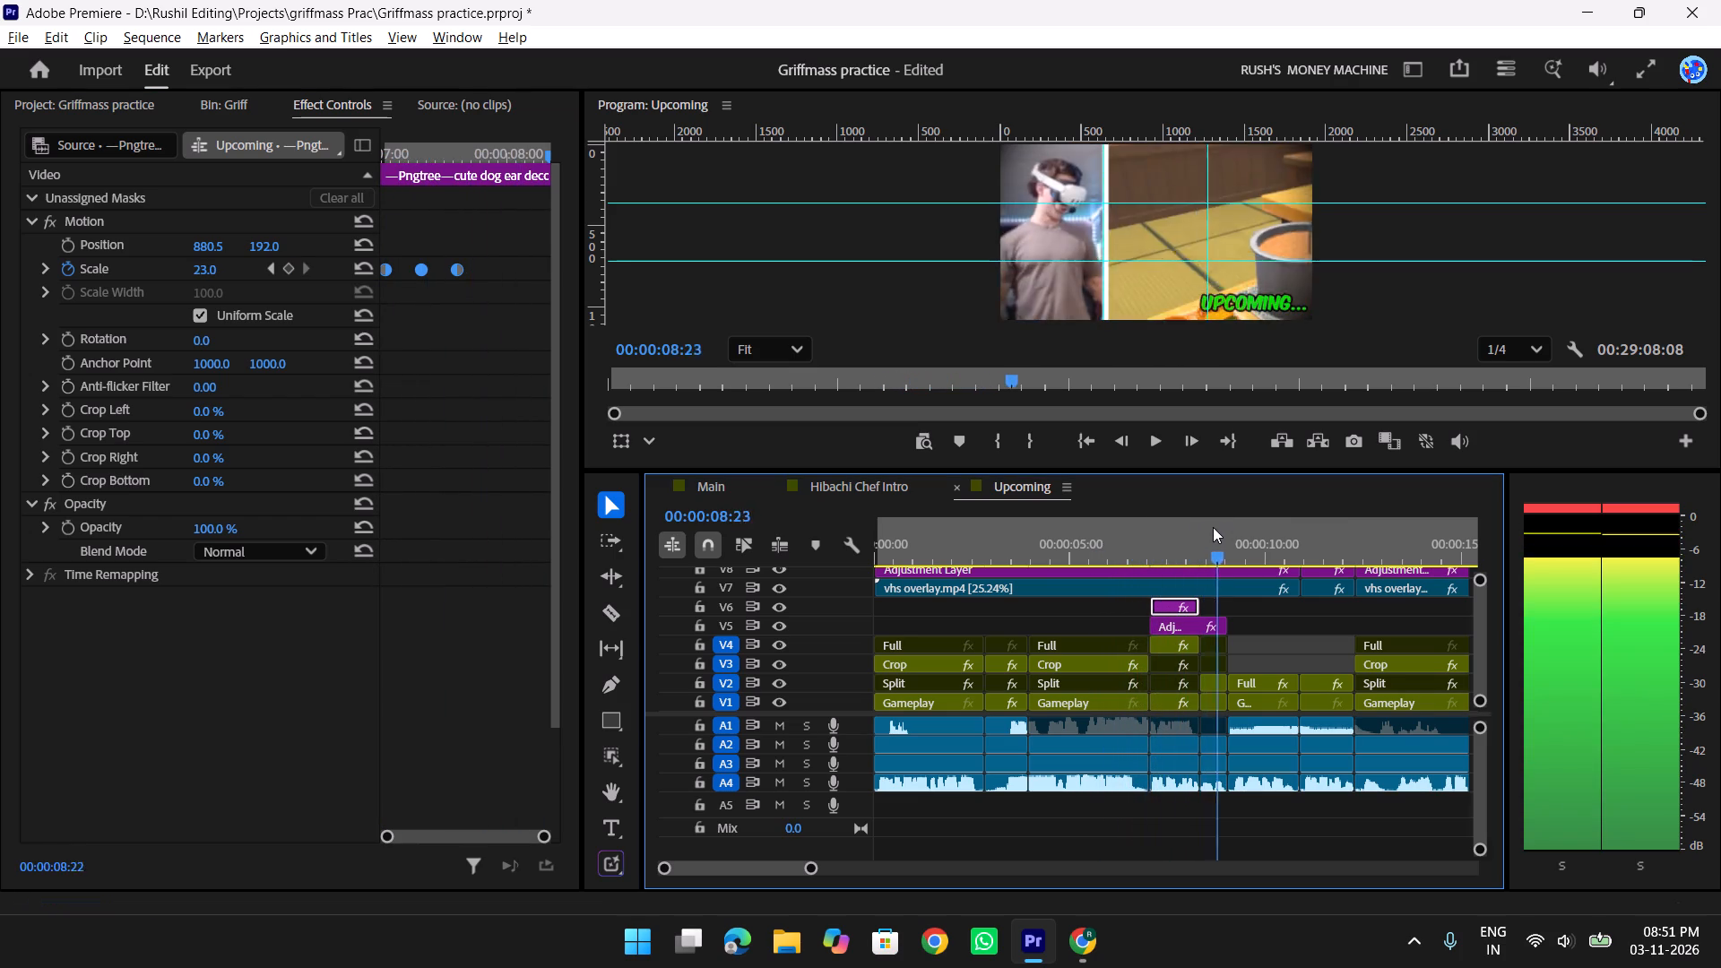
pyautogui.moveTo(1213, 527); pyautogui.dragTo(1069, 523)
pyautogui.write('f')
pyautogui.press('space')
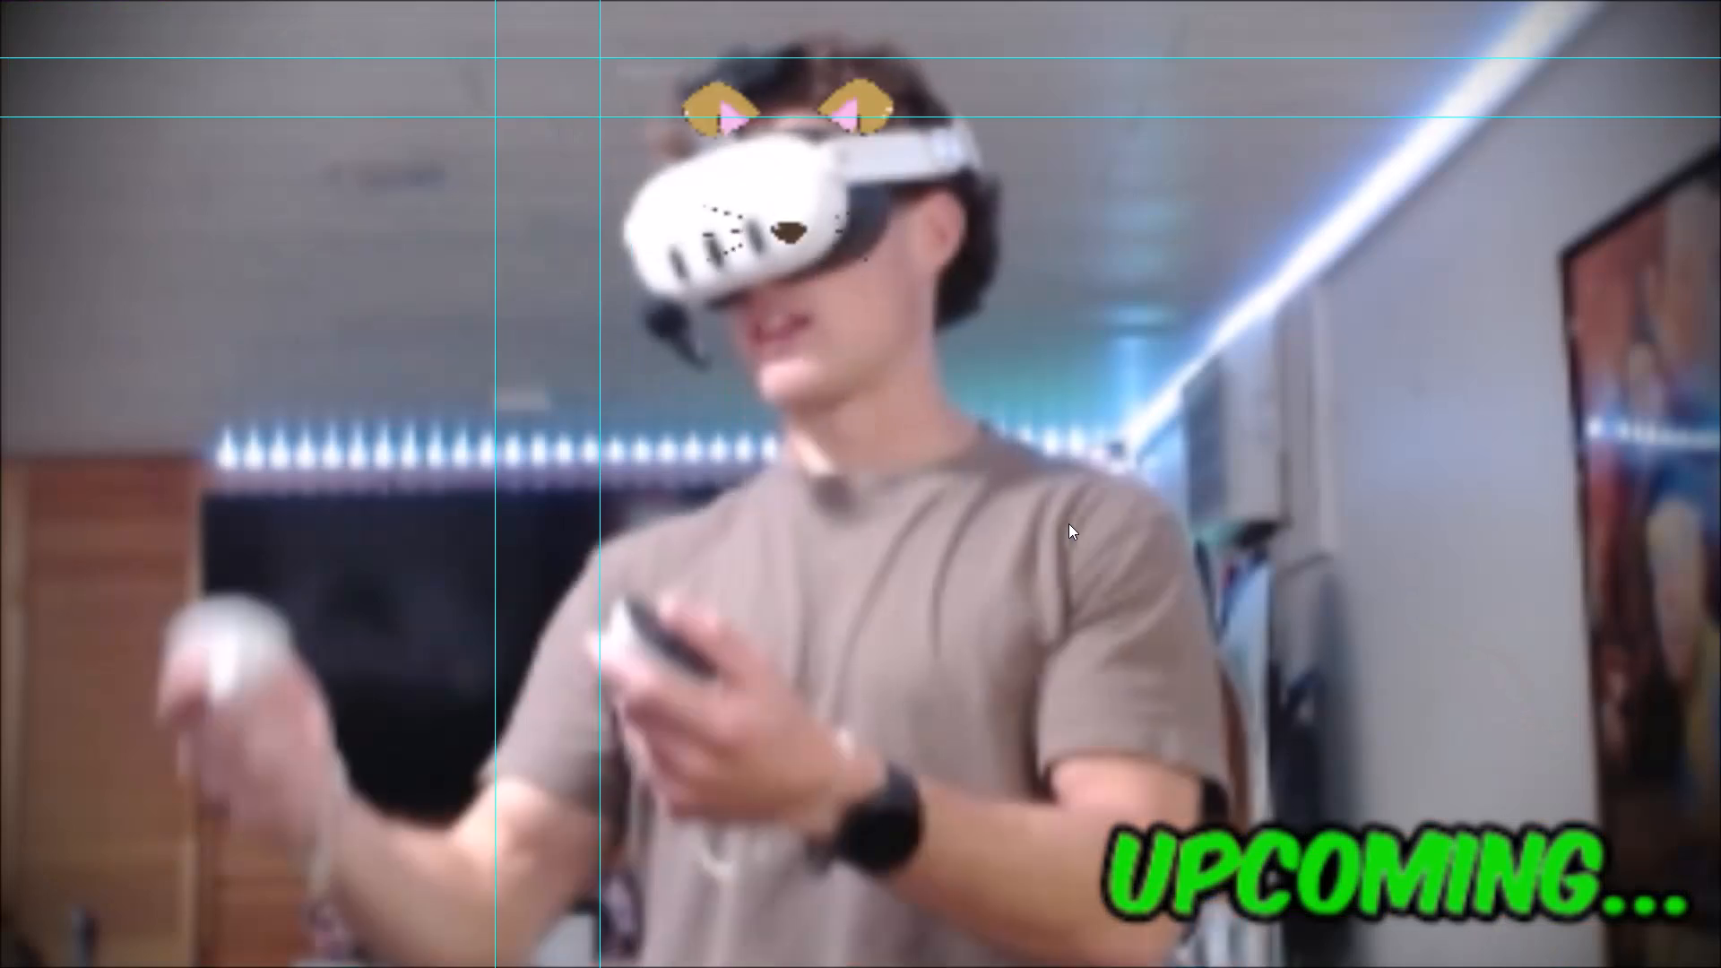
pyautogui.press('space')
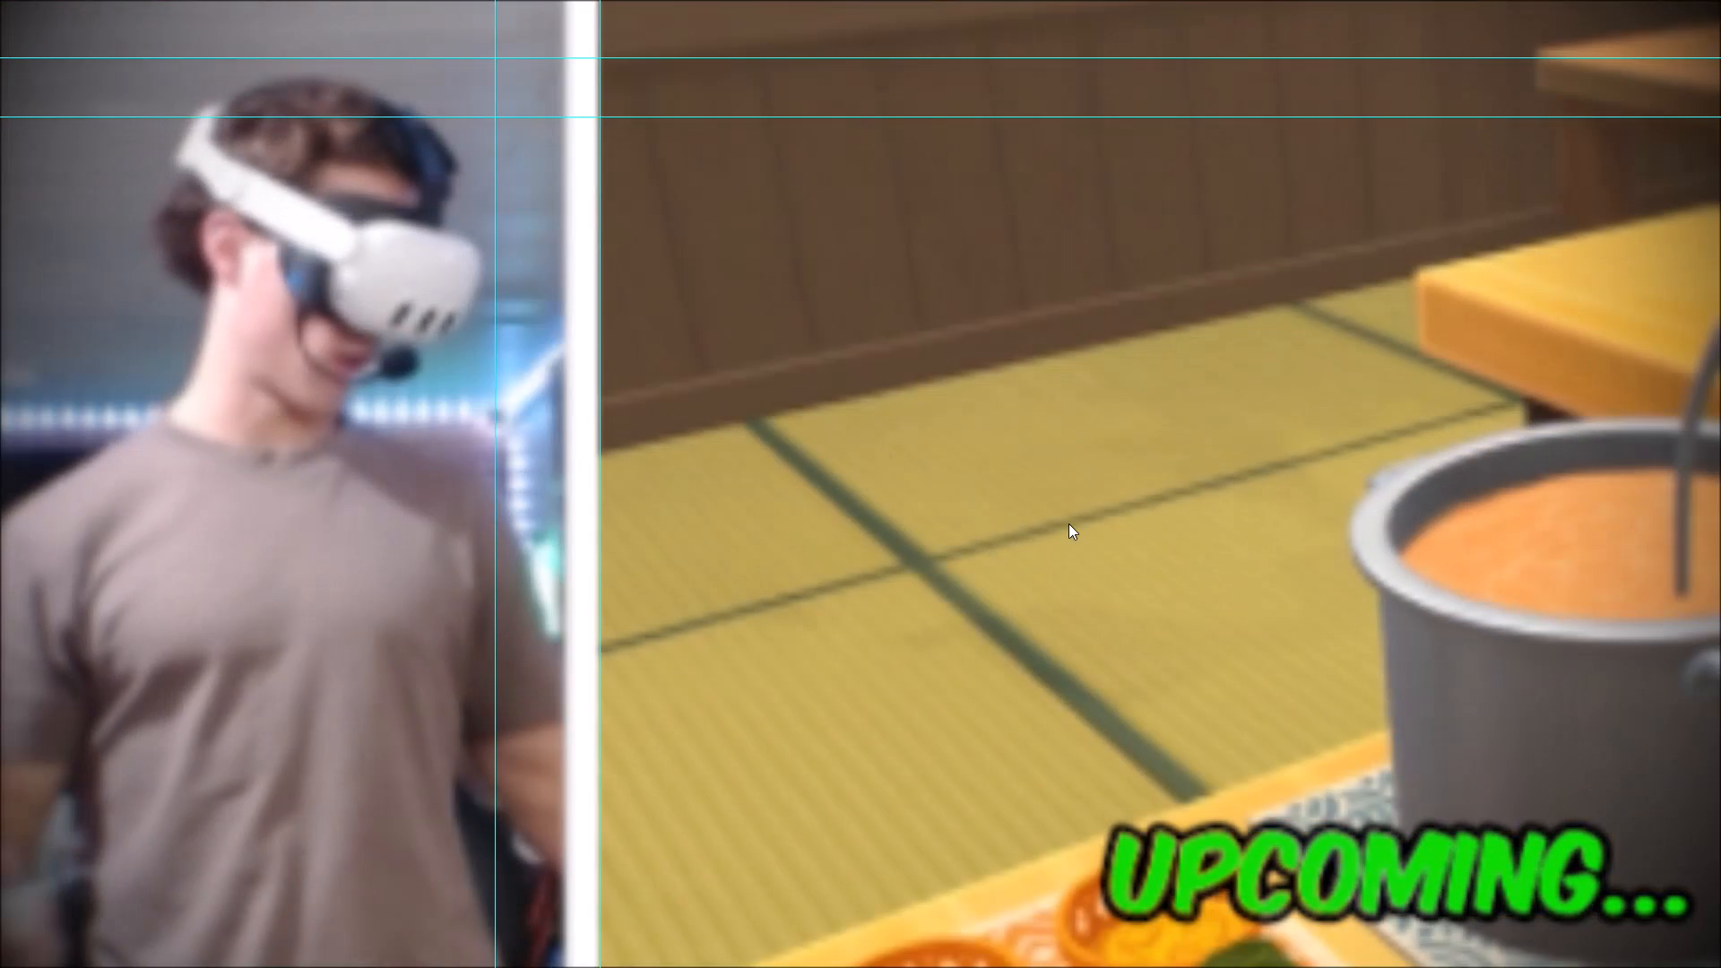
pyautogui.press('space')
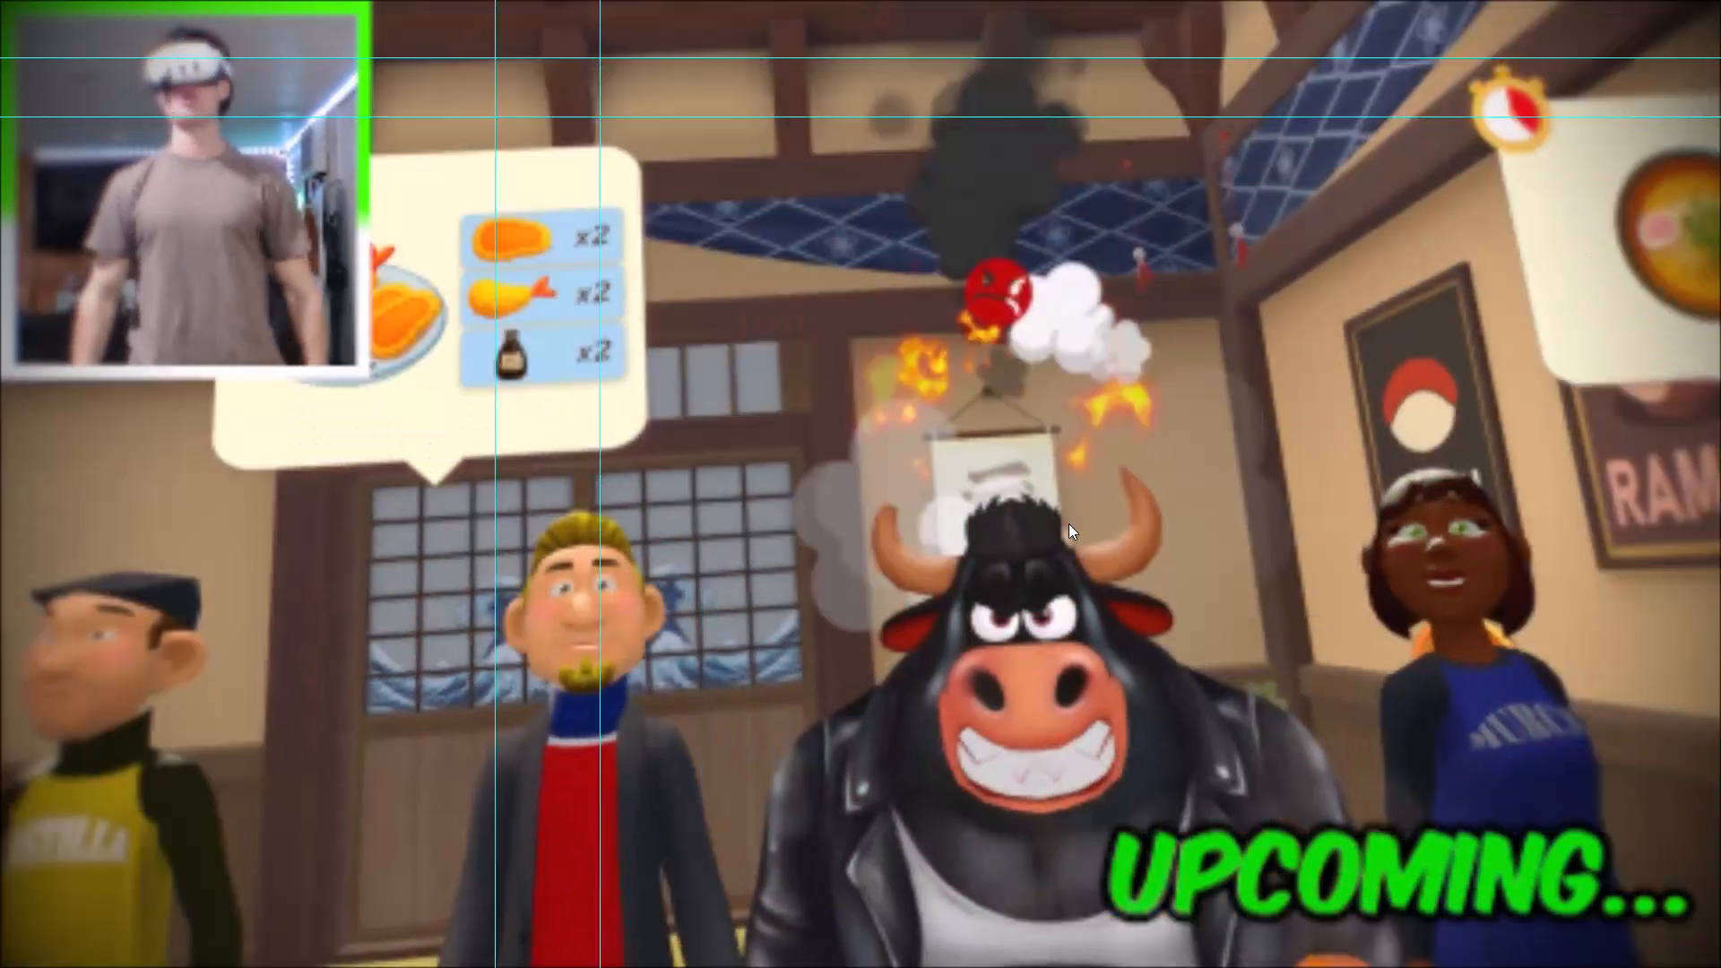
pyautogui.press('space')
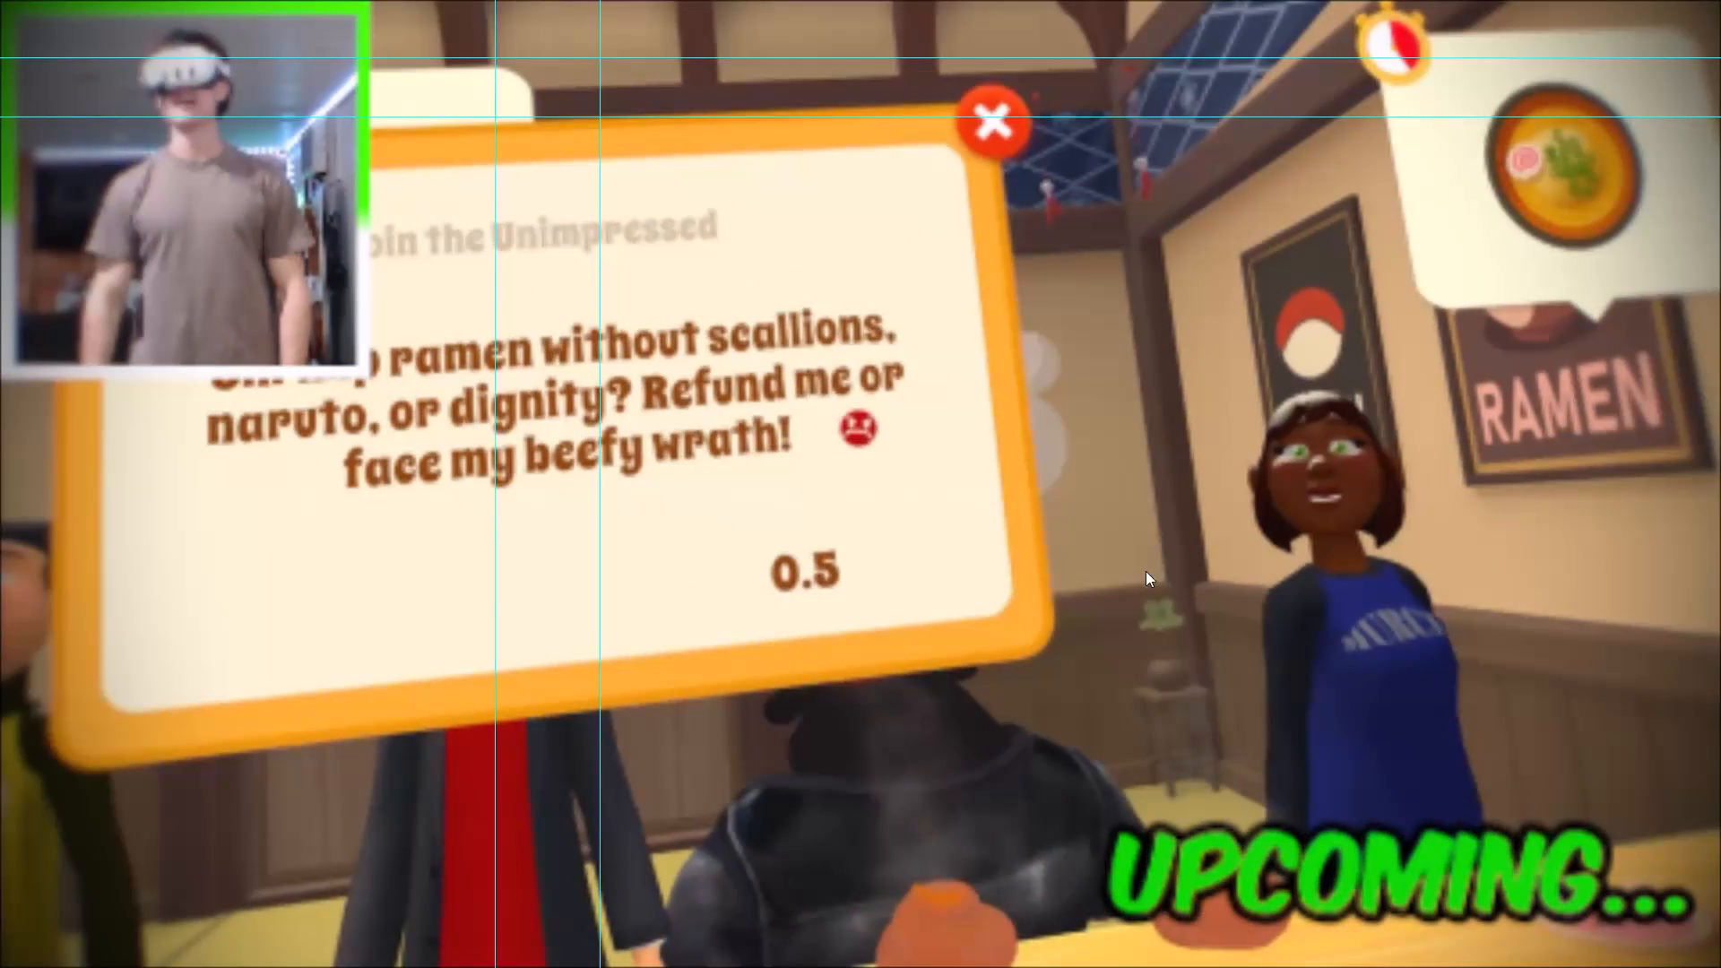
pyautogui.press('f')
# Find the spot in the final bull scene for a webcam zoom and split the V1–V4 clips at 00:00:16:18.
pyautogui.moveTo(1253, 549); pyautogui.dragTo(1083, 540)
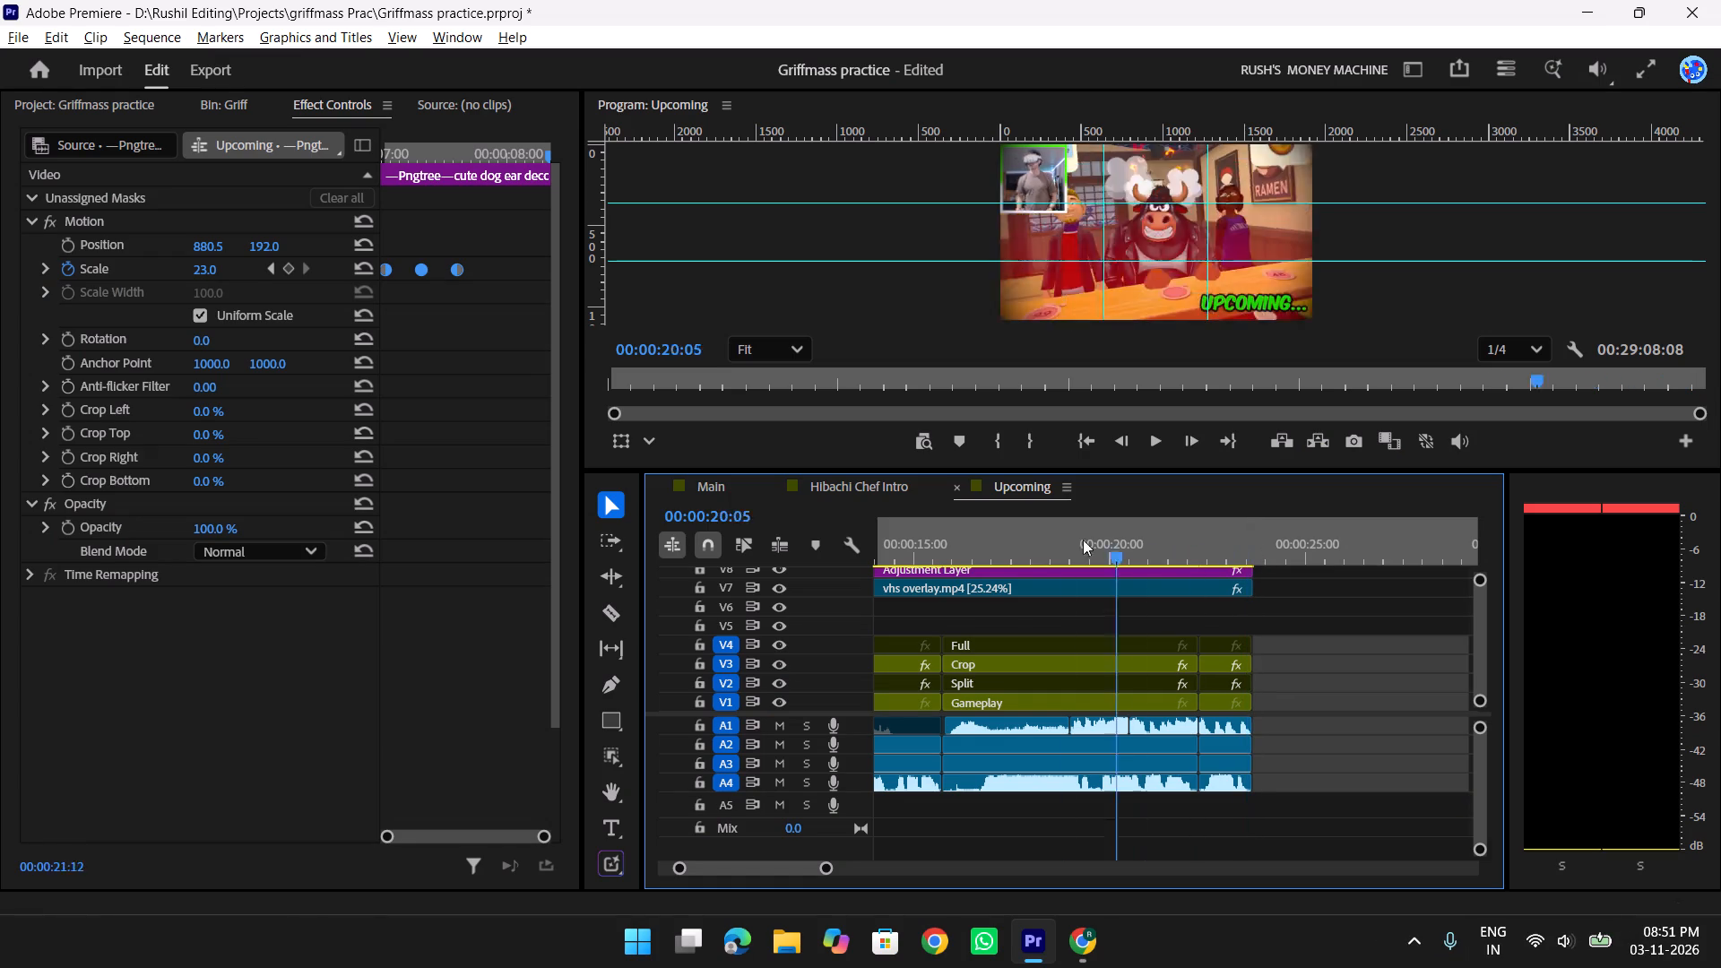
pyautogui.moveTo(1083, 540); pyautogui.dragTo(1042, 552)
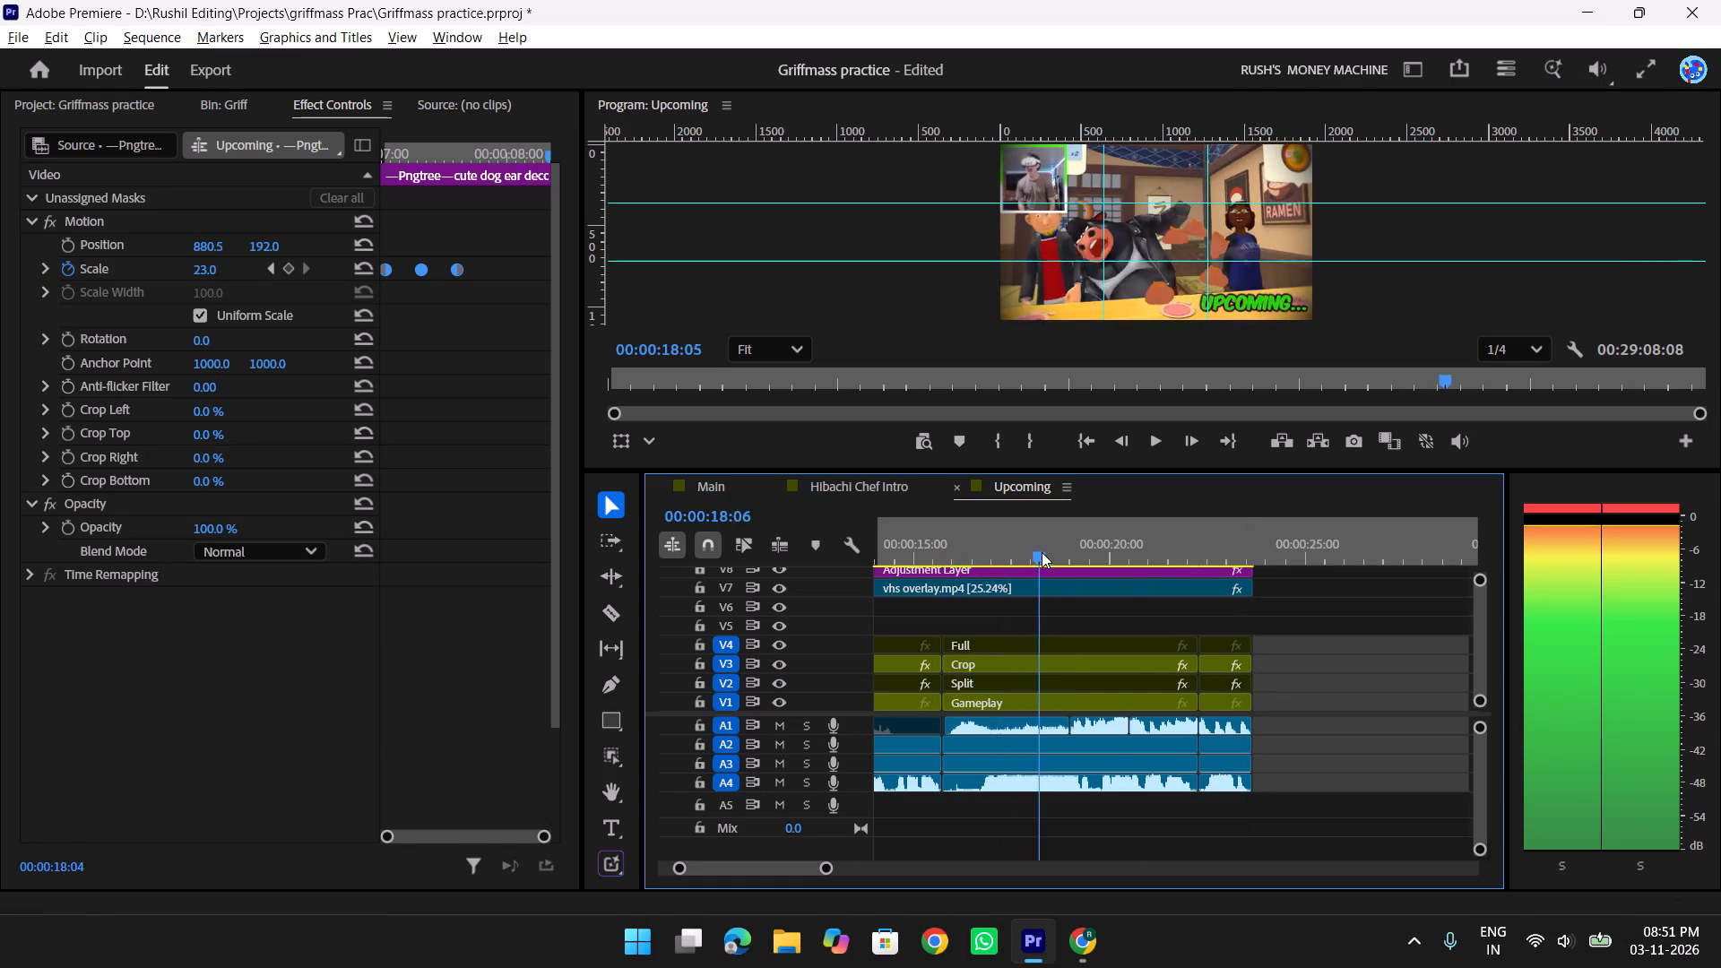
pyautogui.moveTo(1042, 552); pyautogui.dragTo(1097, 563)
pyautogui.click(1135, 664)
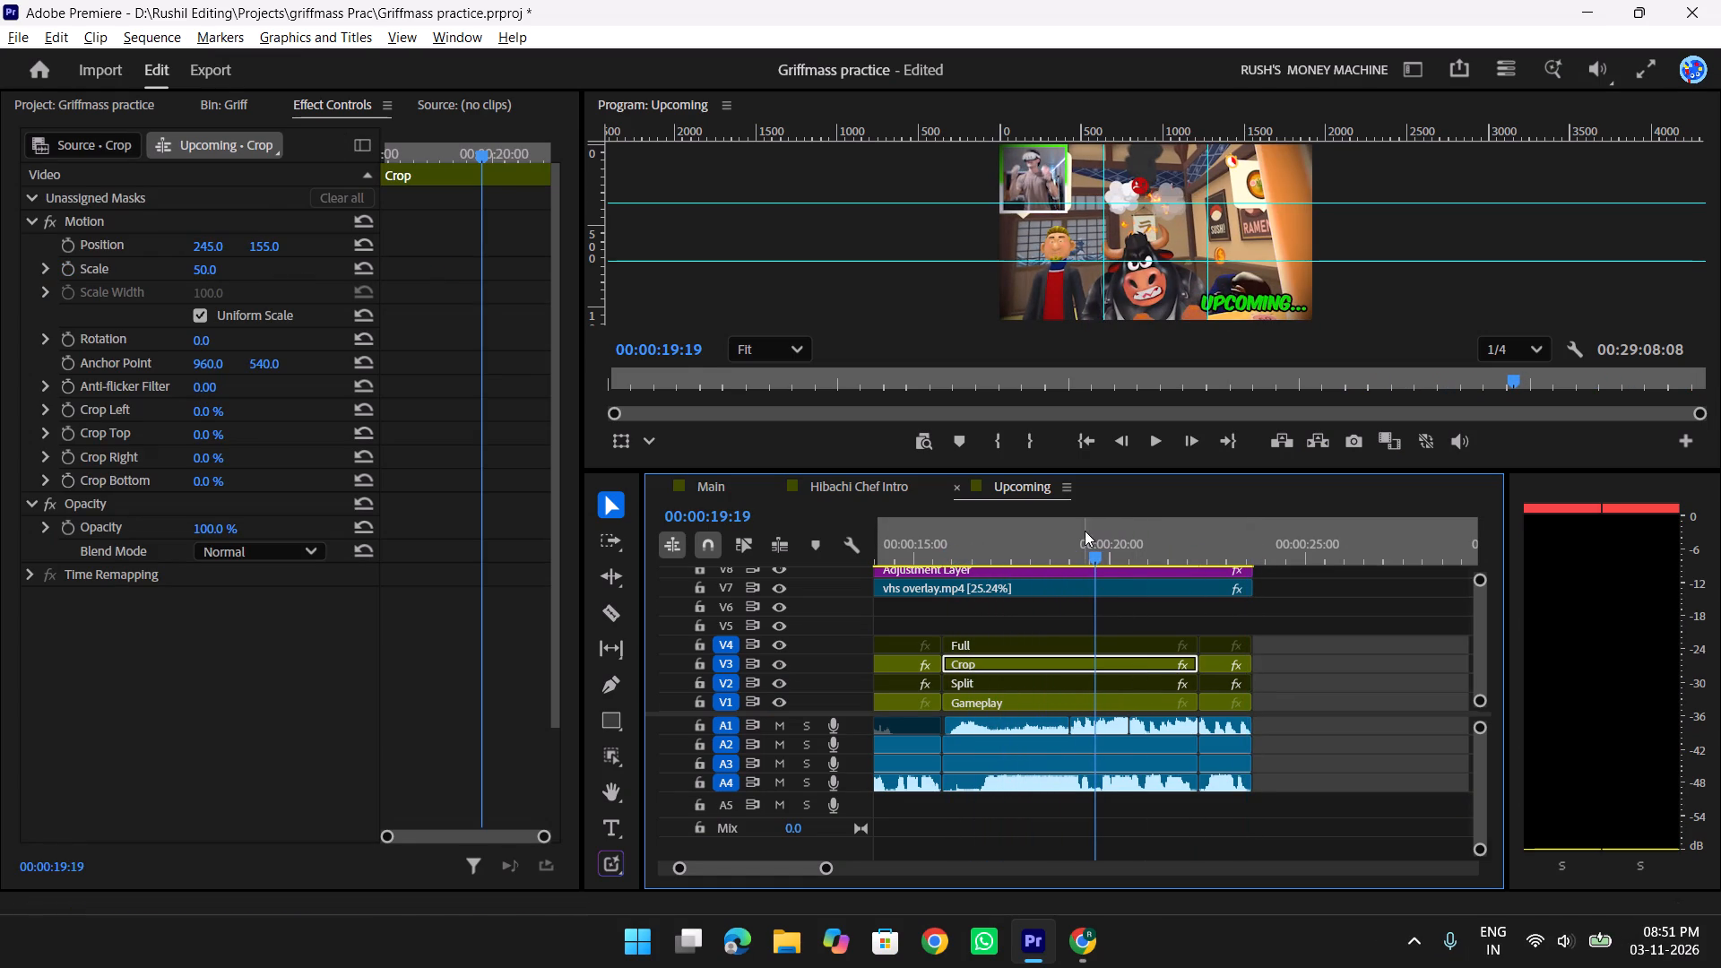
pyautogui.moveTo(1102, 539); pyautogui.dragTo(1087, 551)
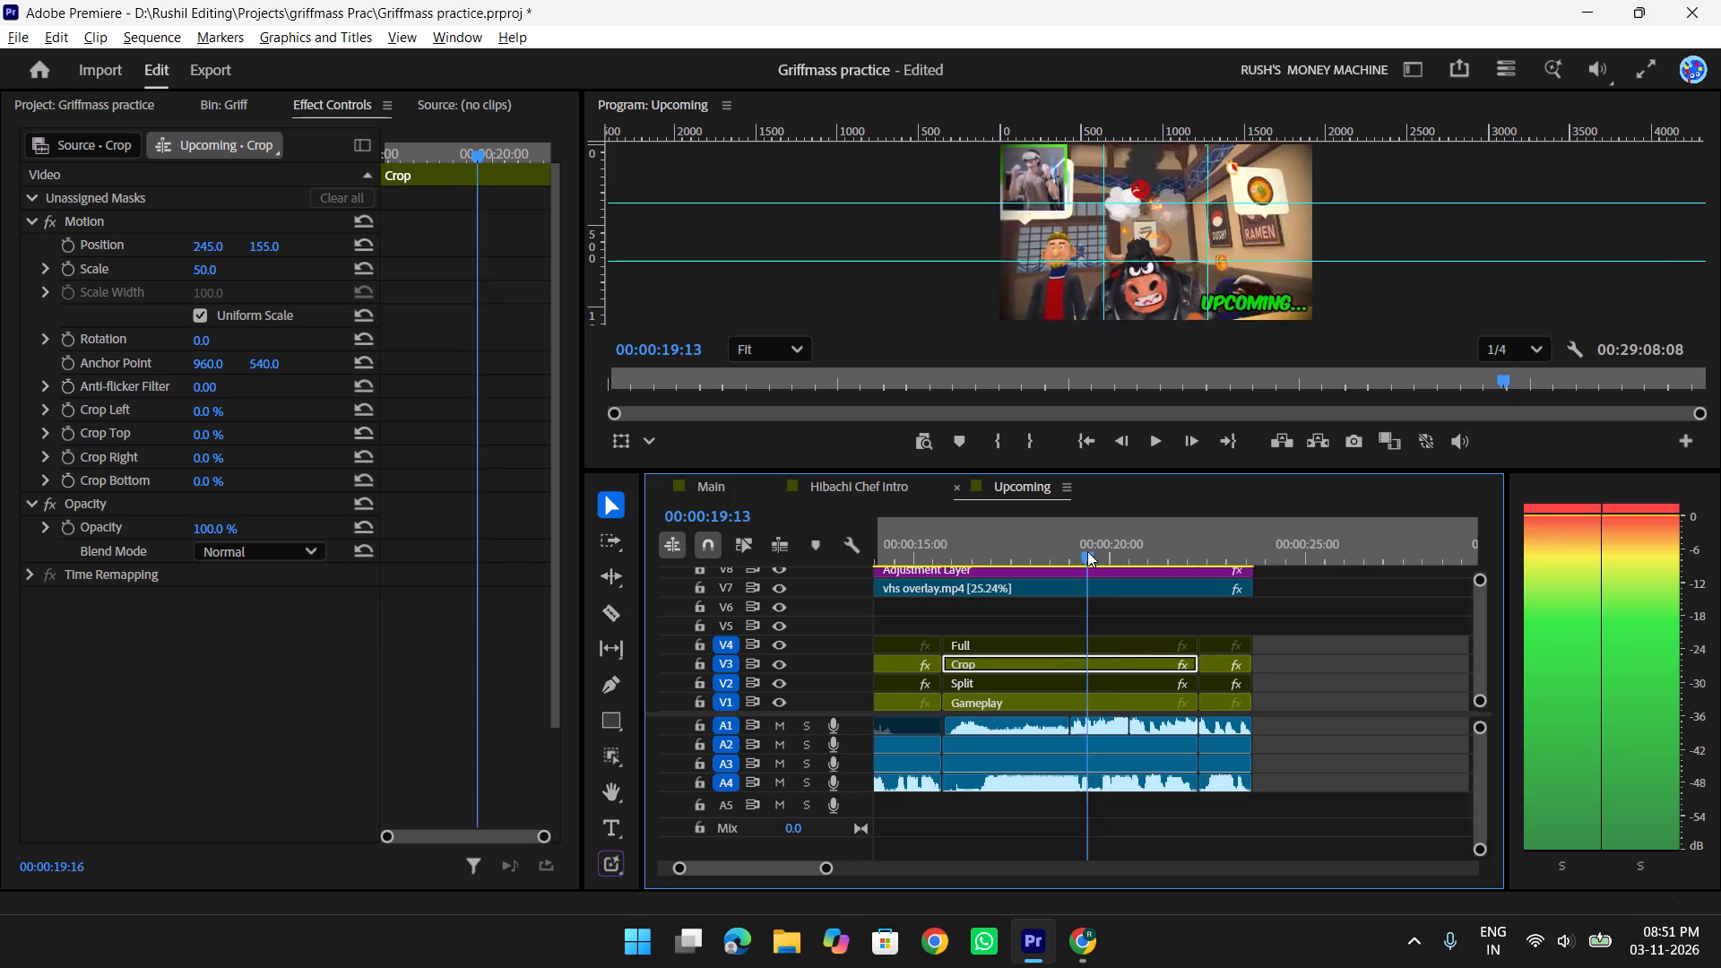
pyautogui.moveTo(1087, 551); pyautogui.dragTo(1103, 549)
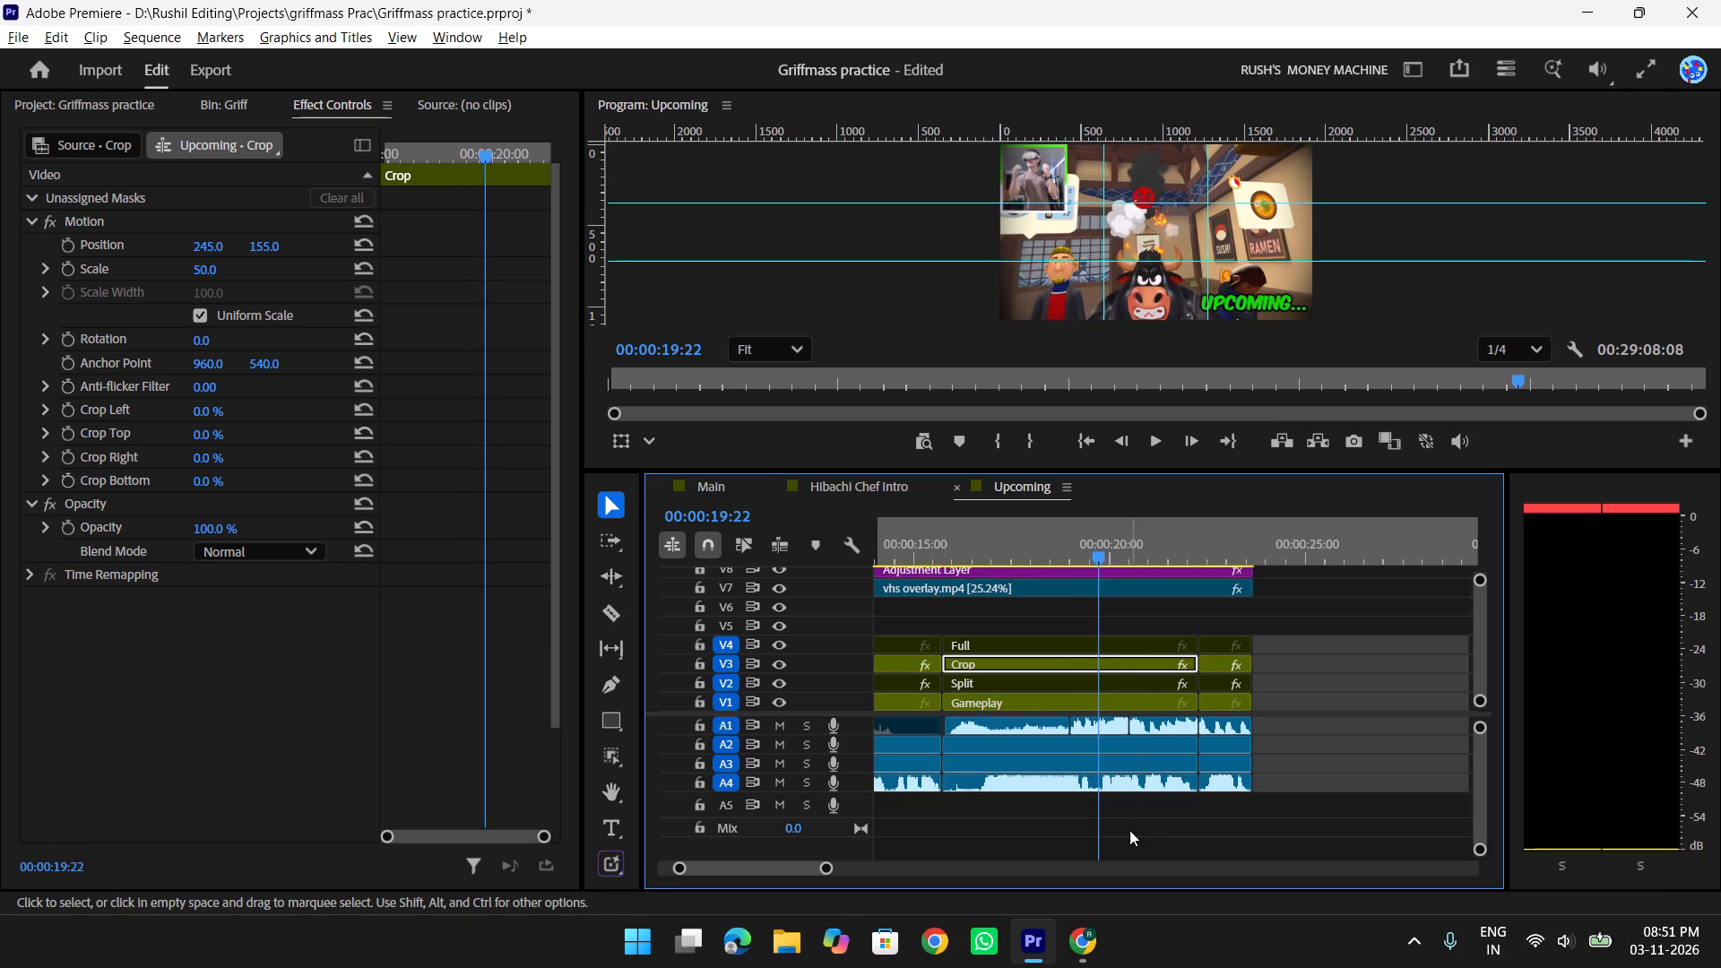
pyautogui.moveTo(1078, 541); pyautogui.dragTo(963, 537)
pyautogui.press('space')
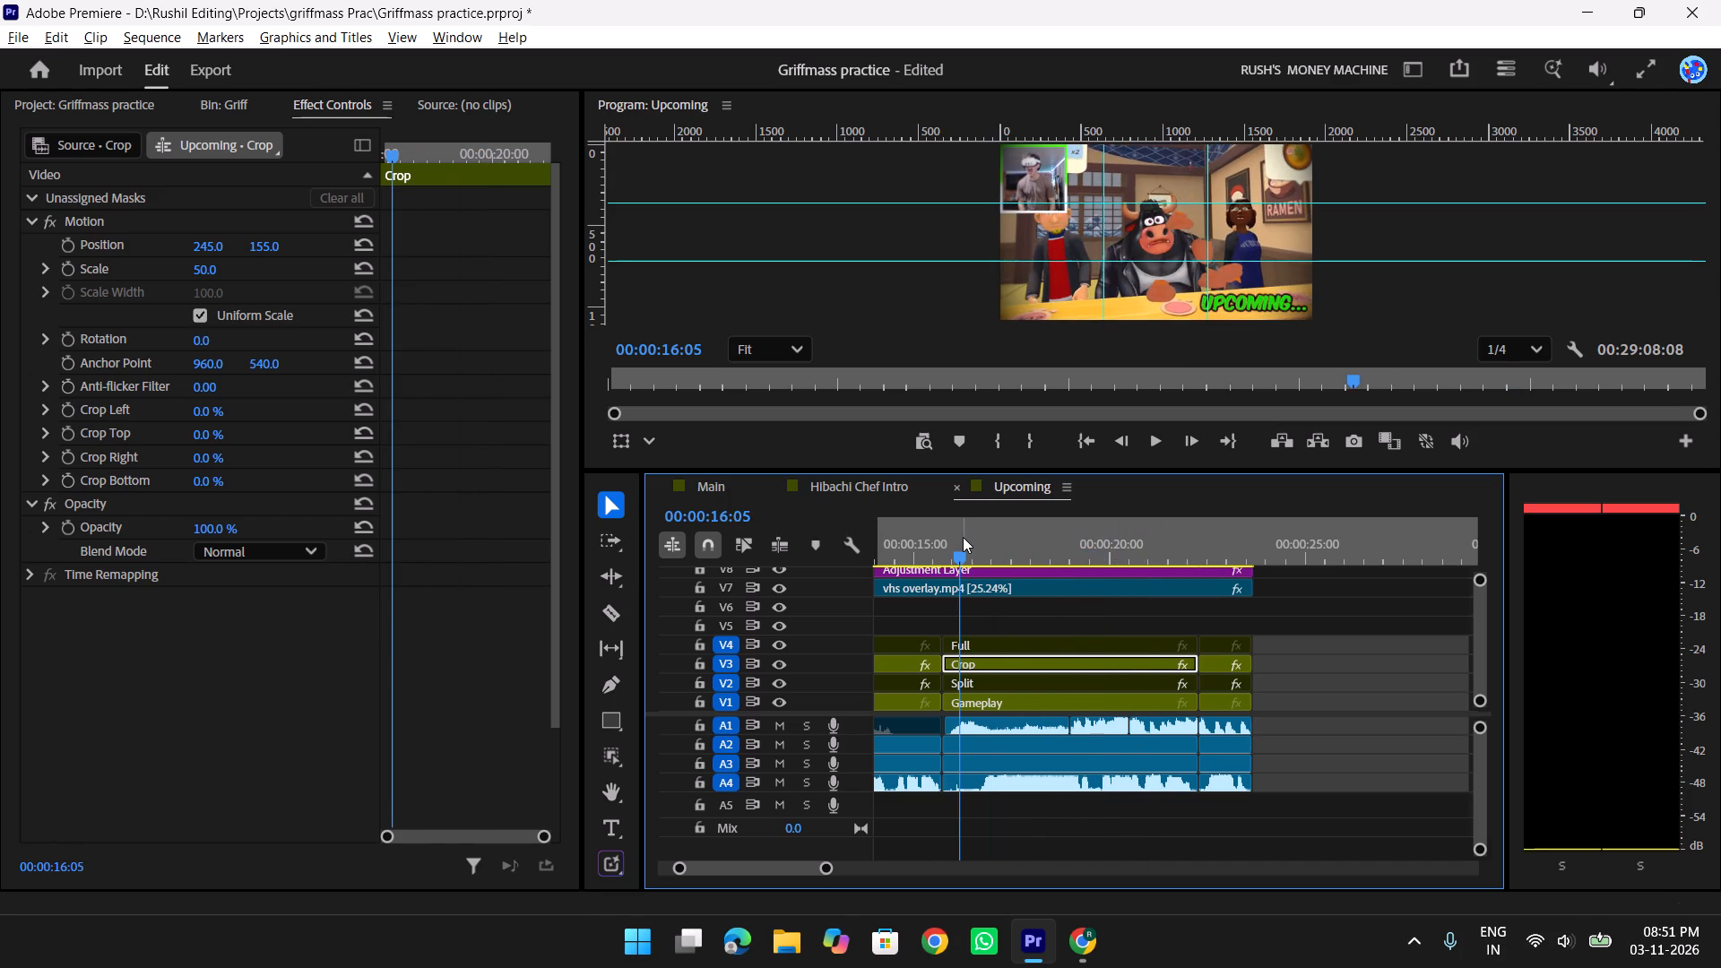
pyautogui.press('space')
pyautogui.moveTo(987, 545); pyautogui.dragTo(978, 550)
pyautogui.click(1116, 838)
pyautogui.press('w')
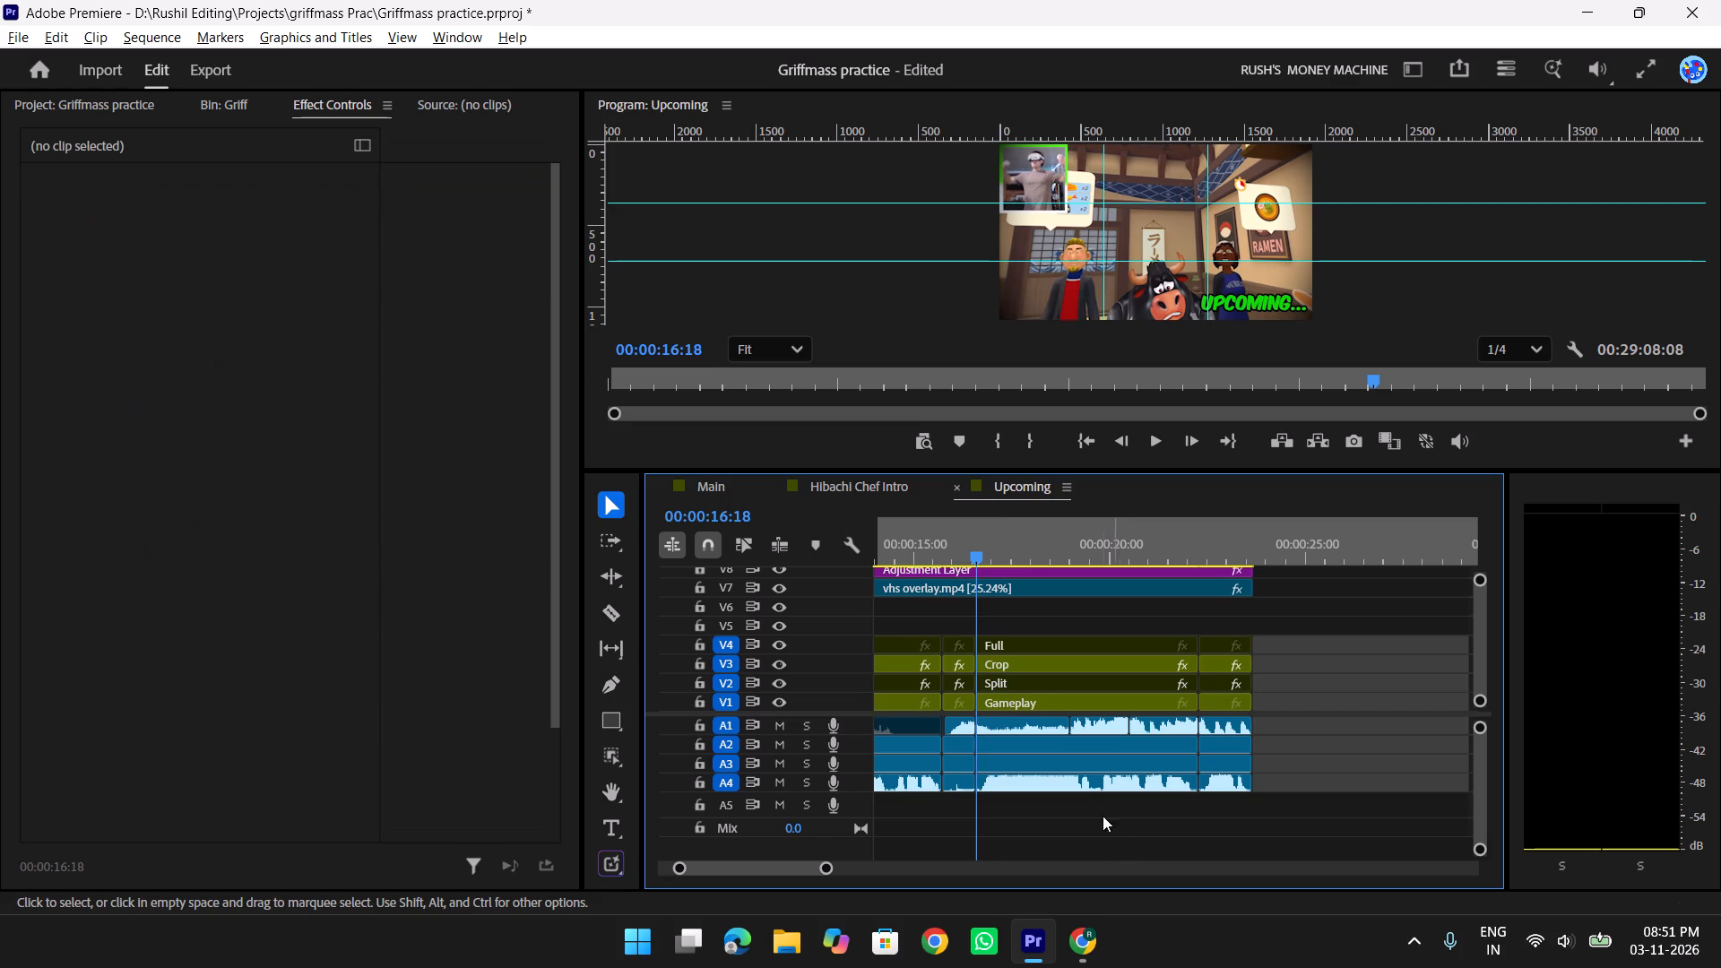
# Apply the Big Zoom Crop No shake preset to the V3 Crop clip starting at 00:00:16:18.
pyautogui.click(1028, 659)
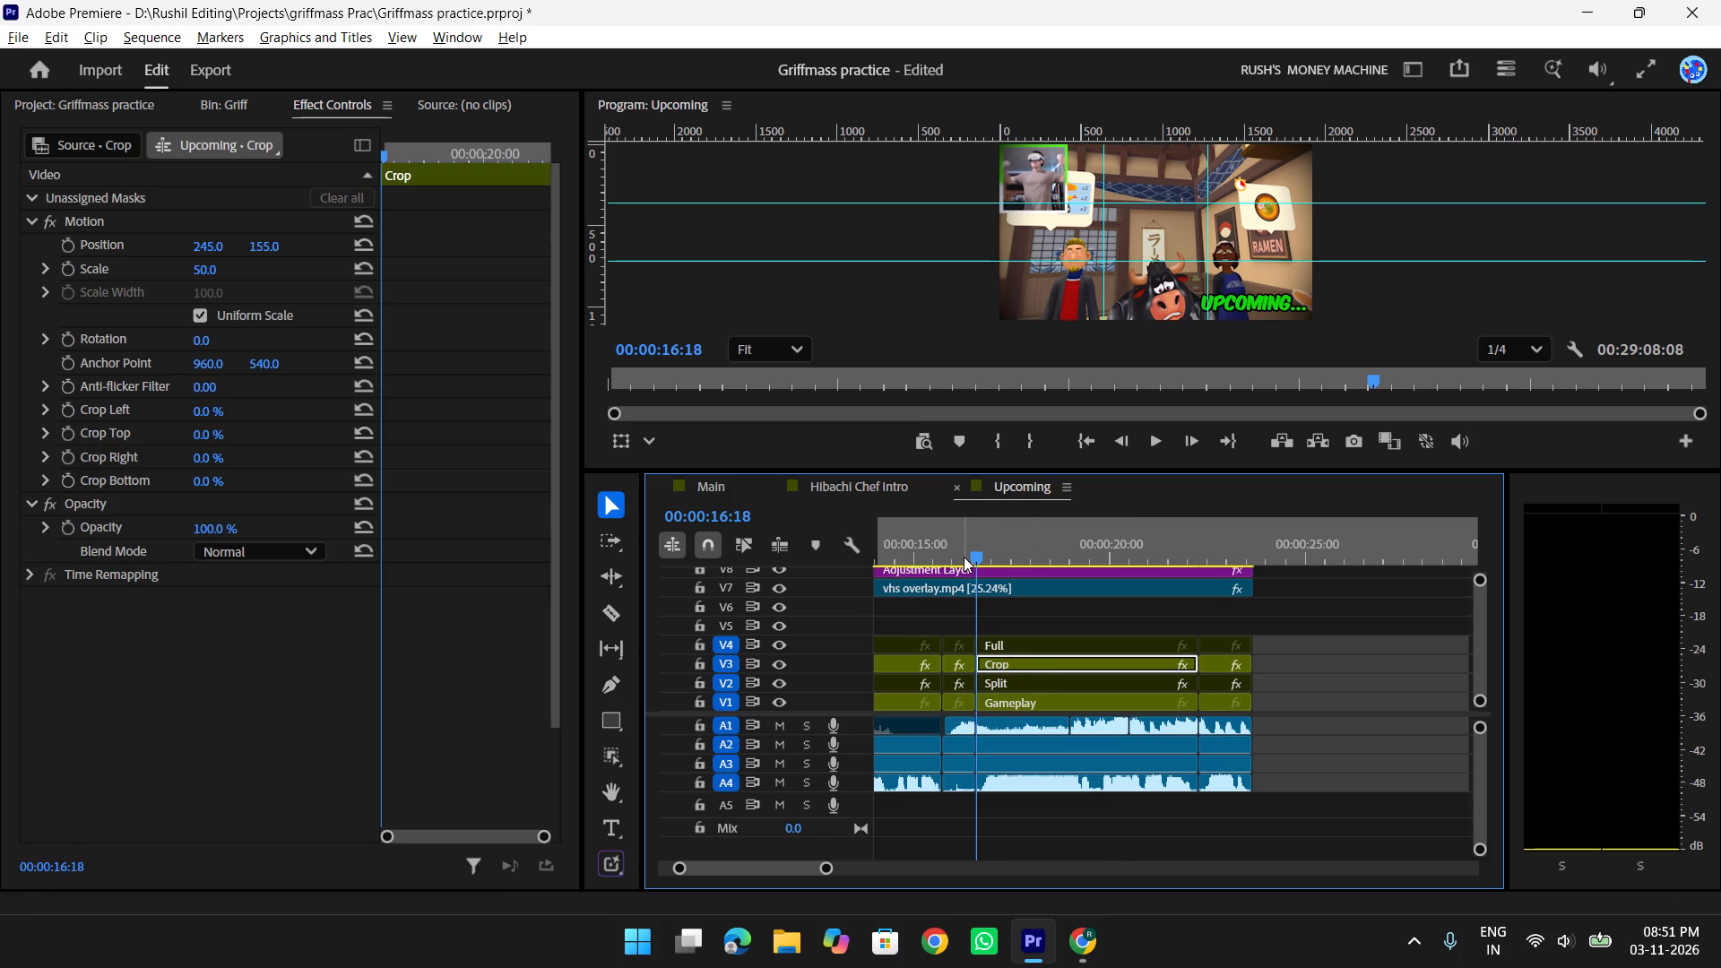
pyautogui.hotkey('shift', 'z')
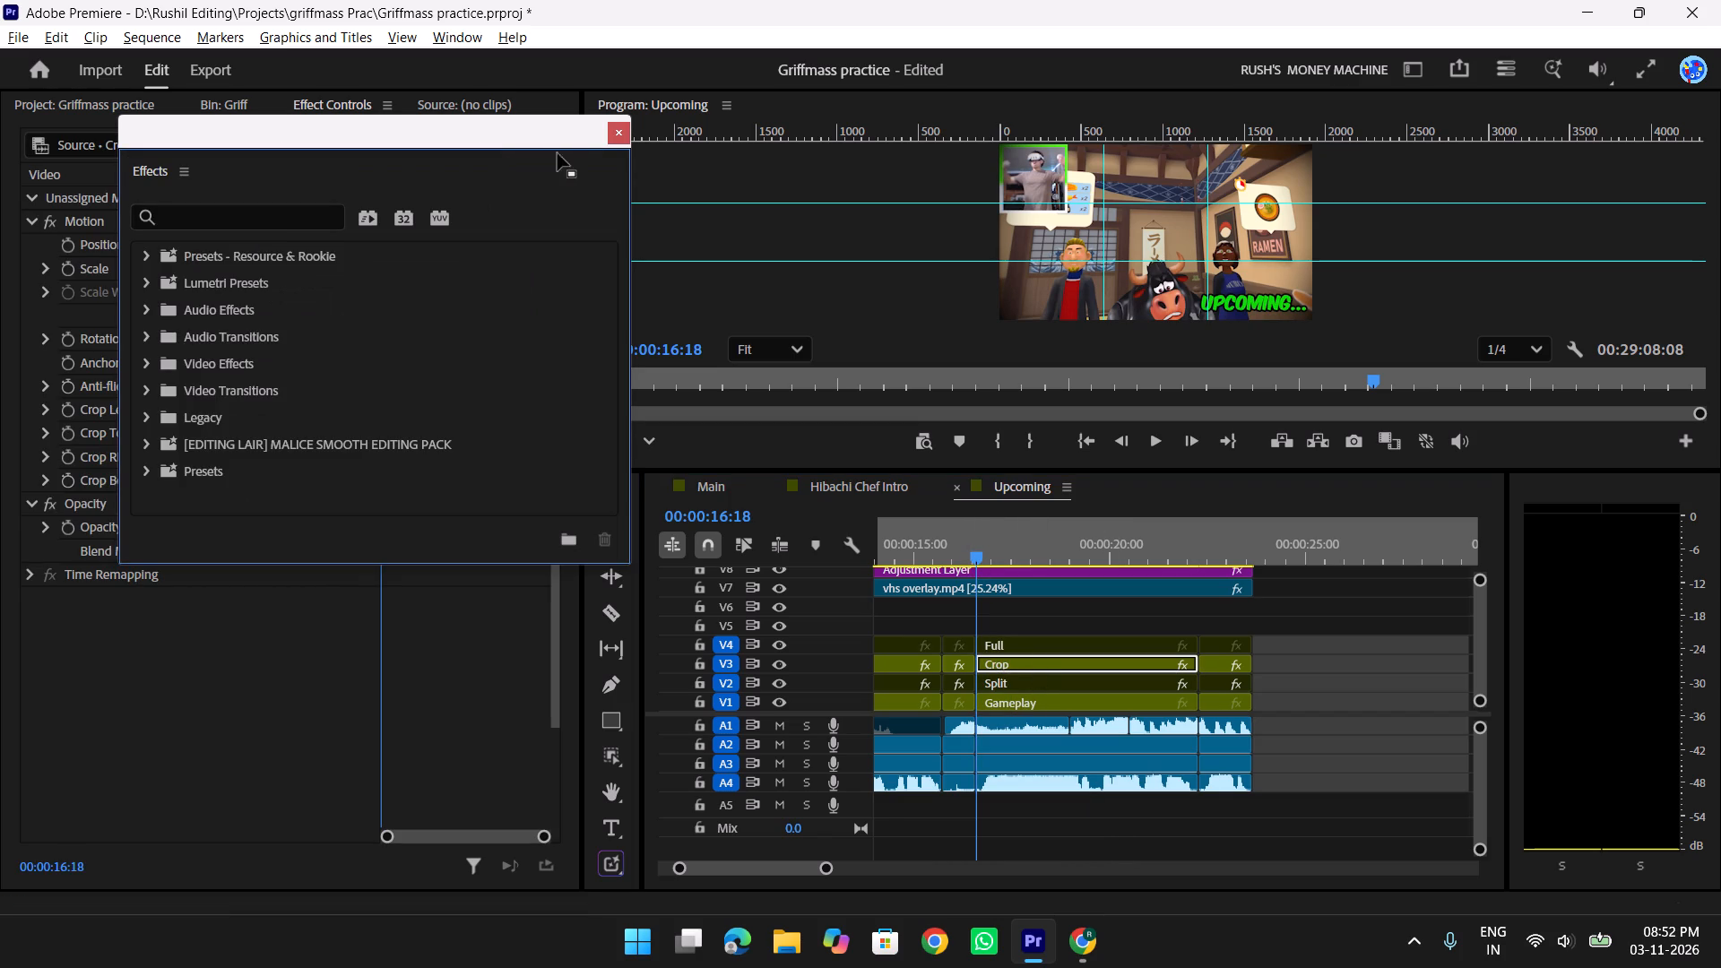
pyautogui.click(274, 215)
pyautogui.write('big')
pyautogui.press('space')
pyautogui.write('zoo')
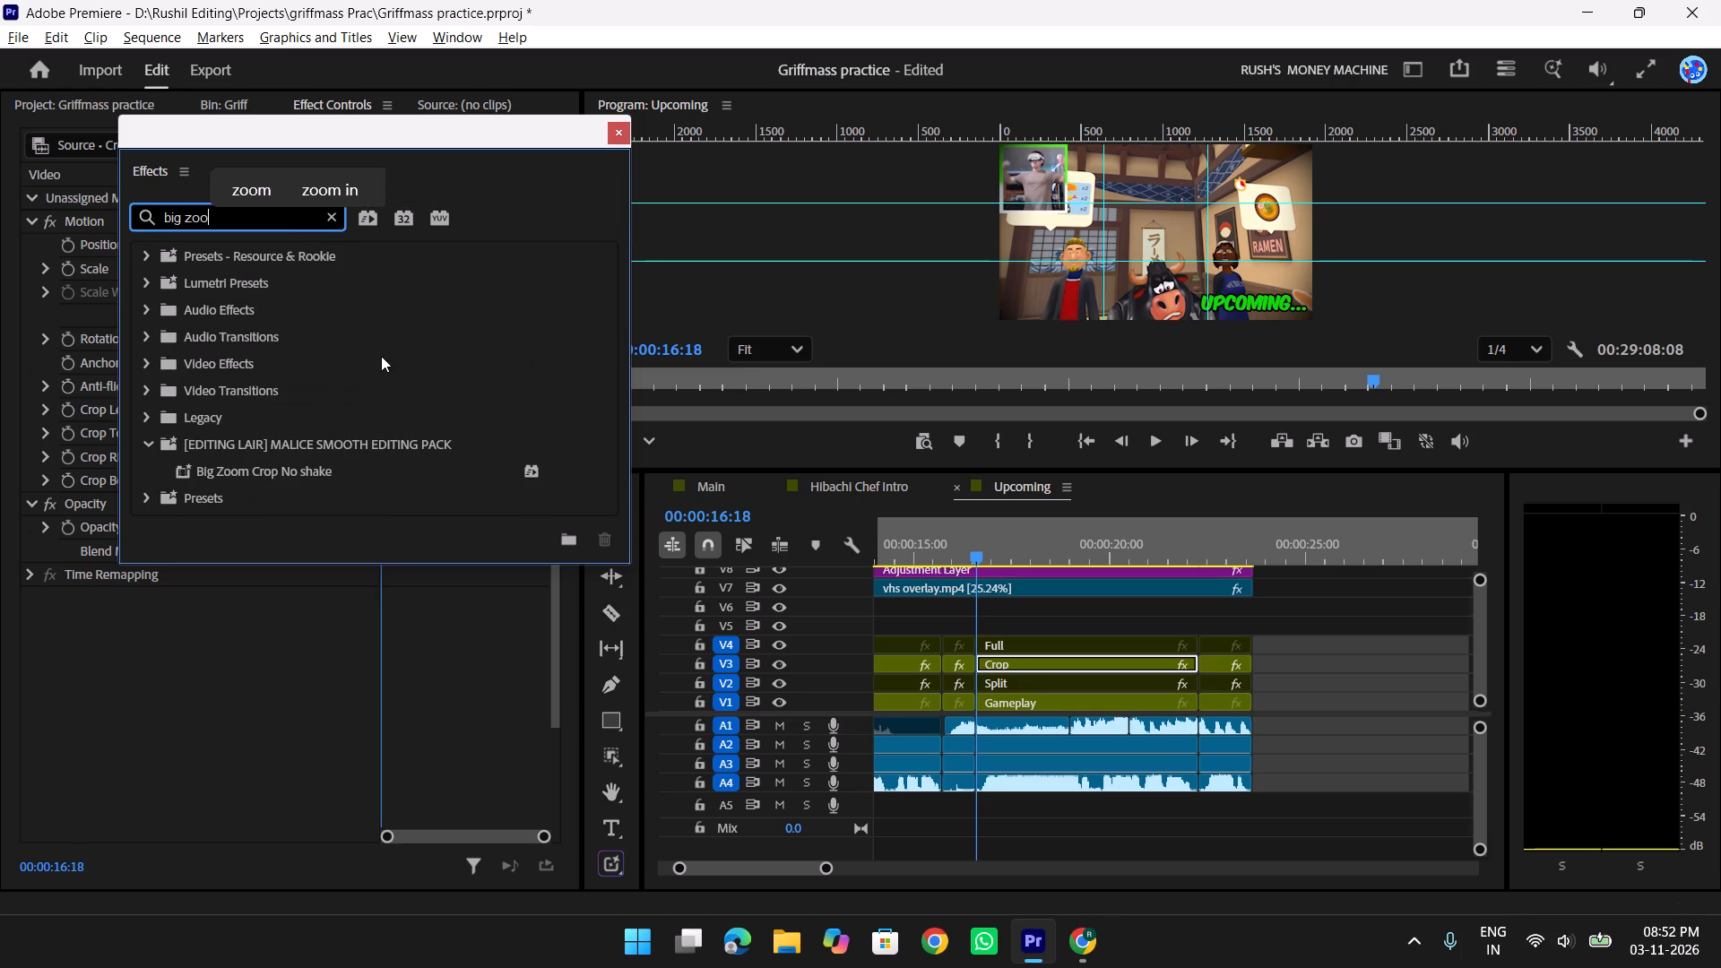
pyautogui.moveTo(334, 470); pyautogui.dragTo(1079, 674)
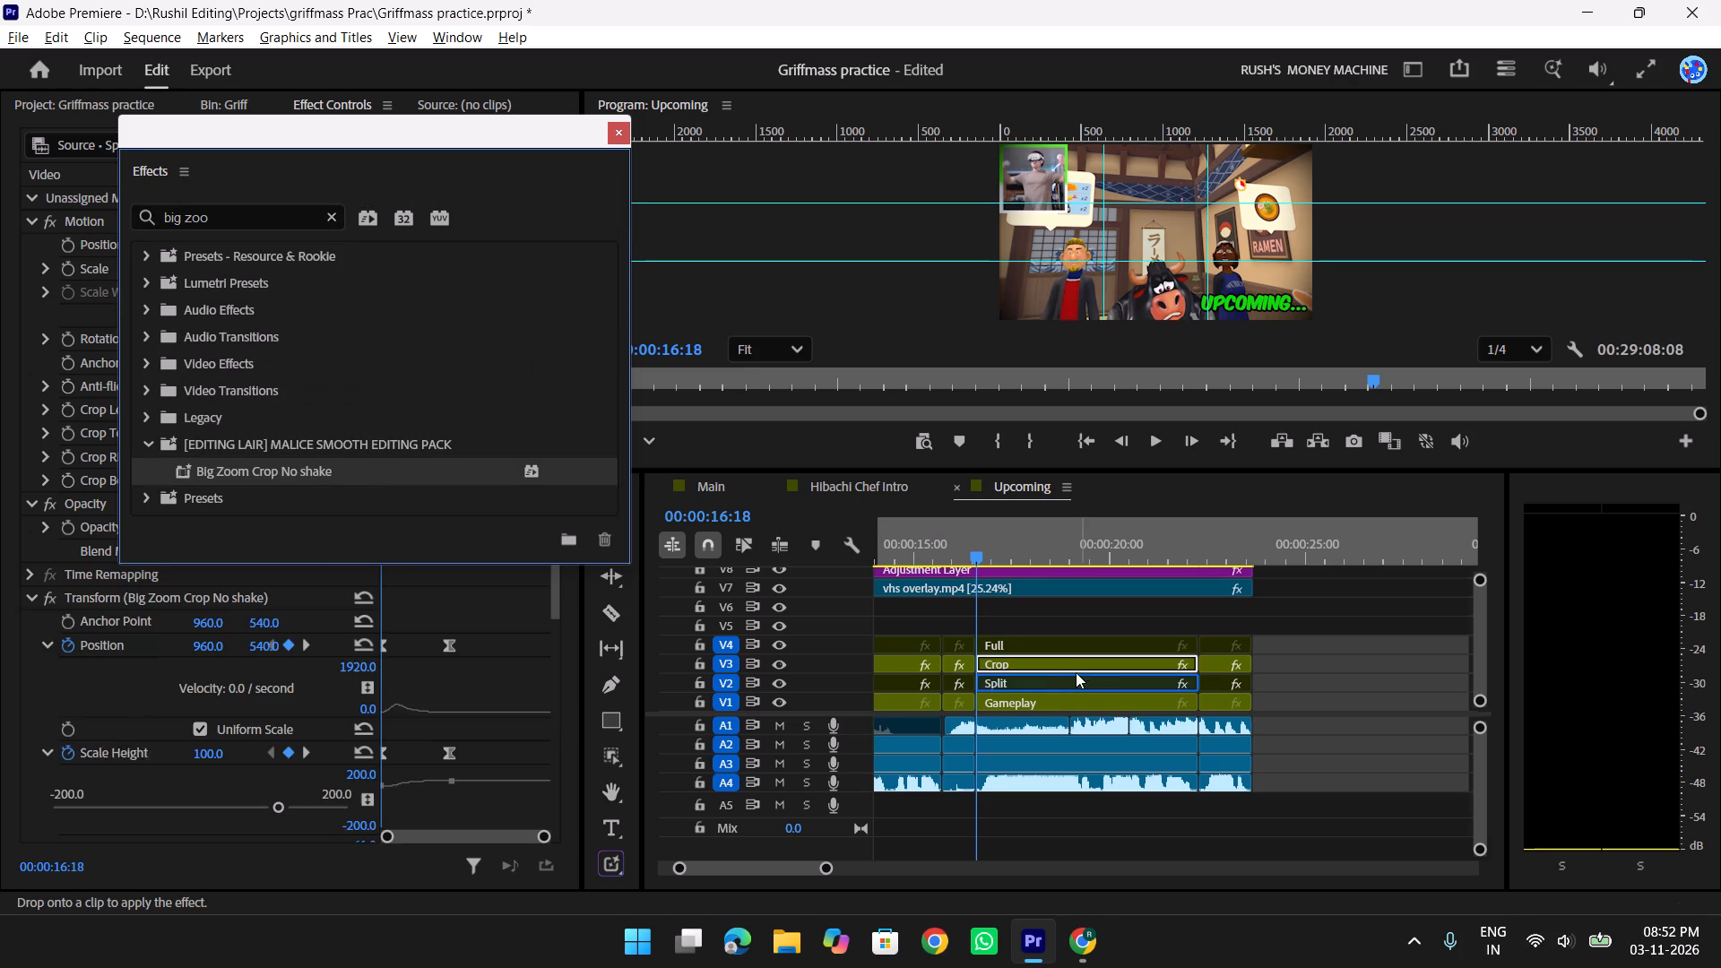
pyautogui.hotkey('ctrl', 'z')
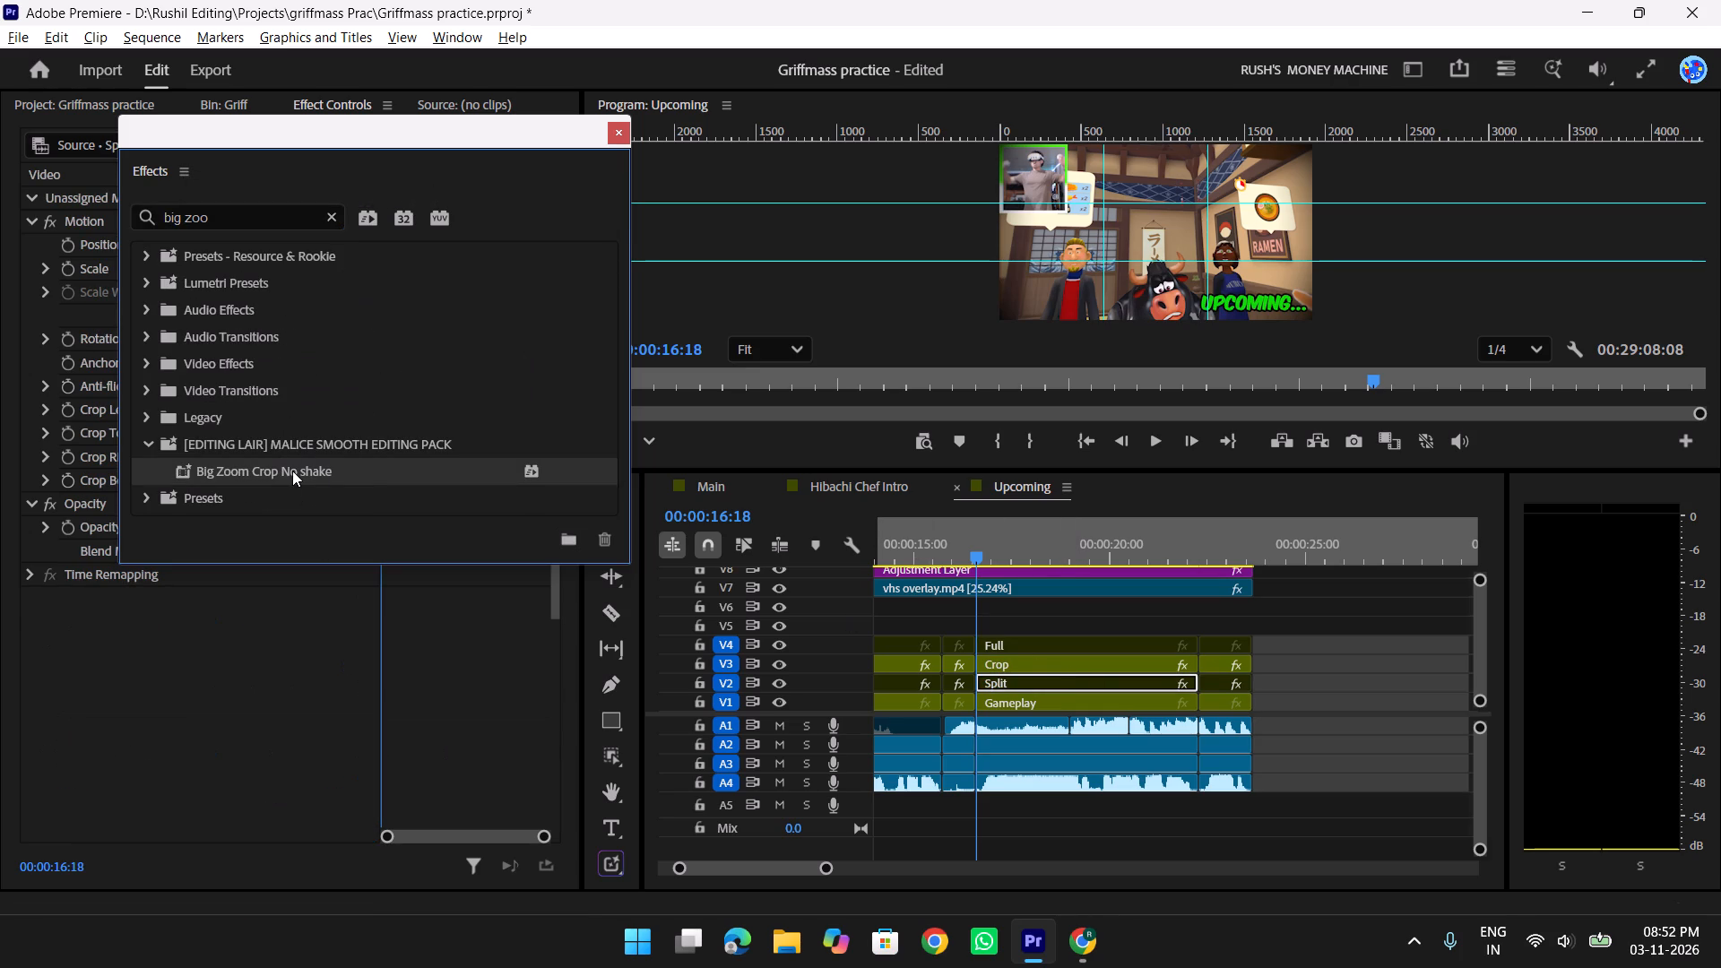
pyautogui.moveTo(292, 471); pyautogui.dragTo(1060, 661)
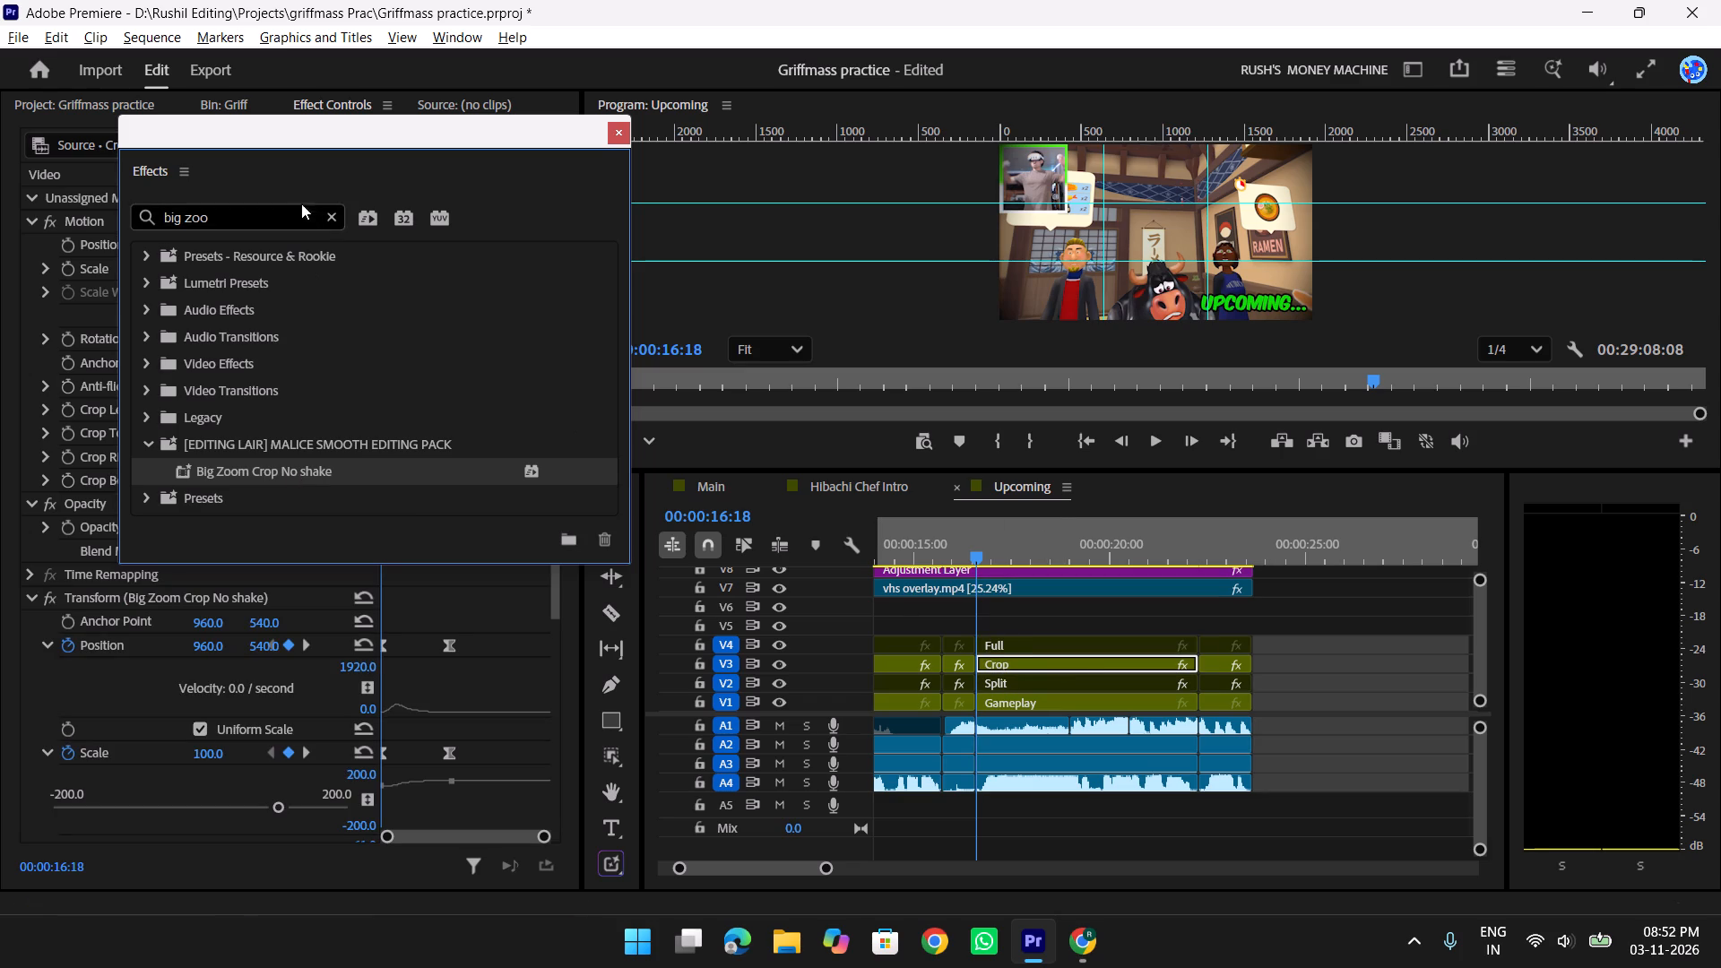
# Apply the Malice Angry Shake Small preset to the same V3 Crop clip and close the effects browser.
pyautogui.moveTo(283, 224); pyautogui.dragTo(24, 230)
pyautogui.press('BackSpace')
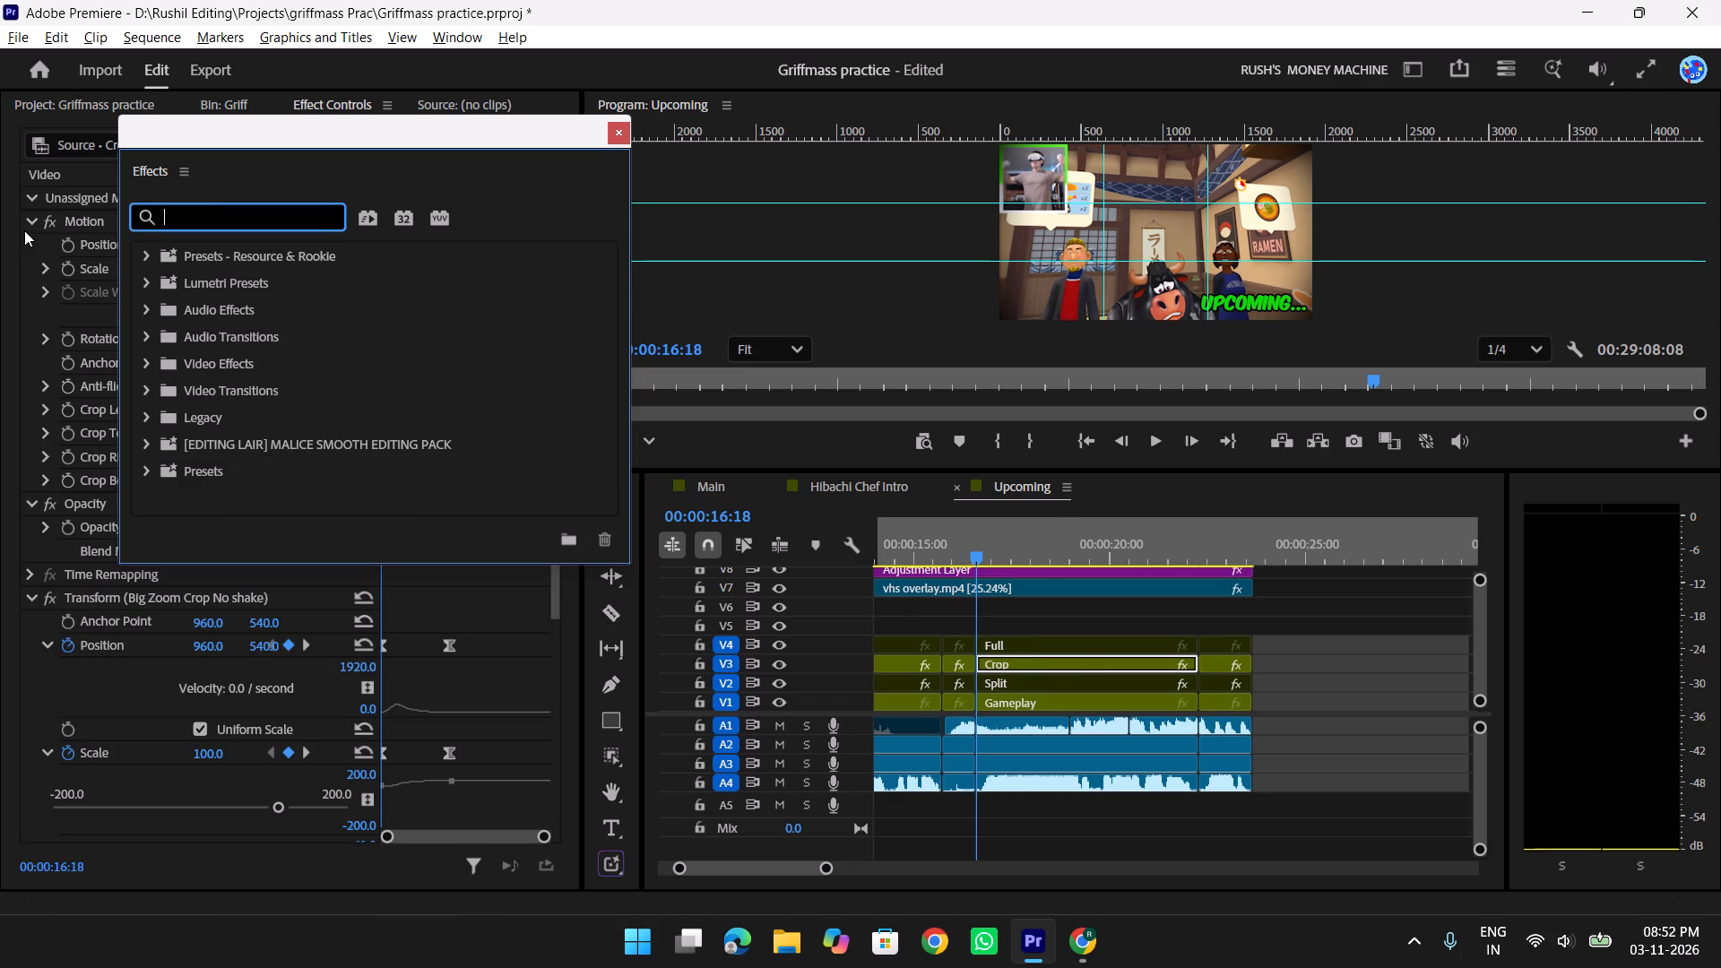
pyautogui.write('Angry')
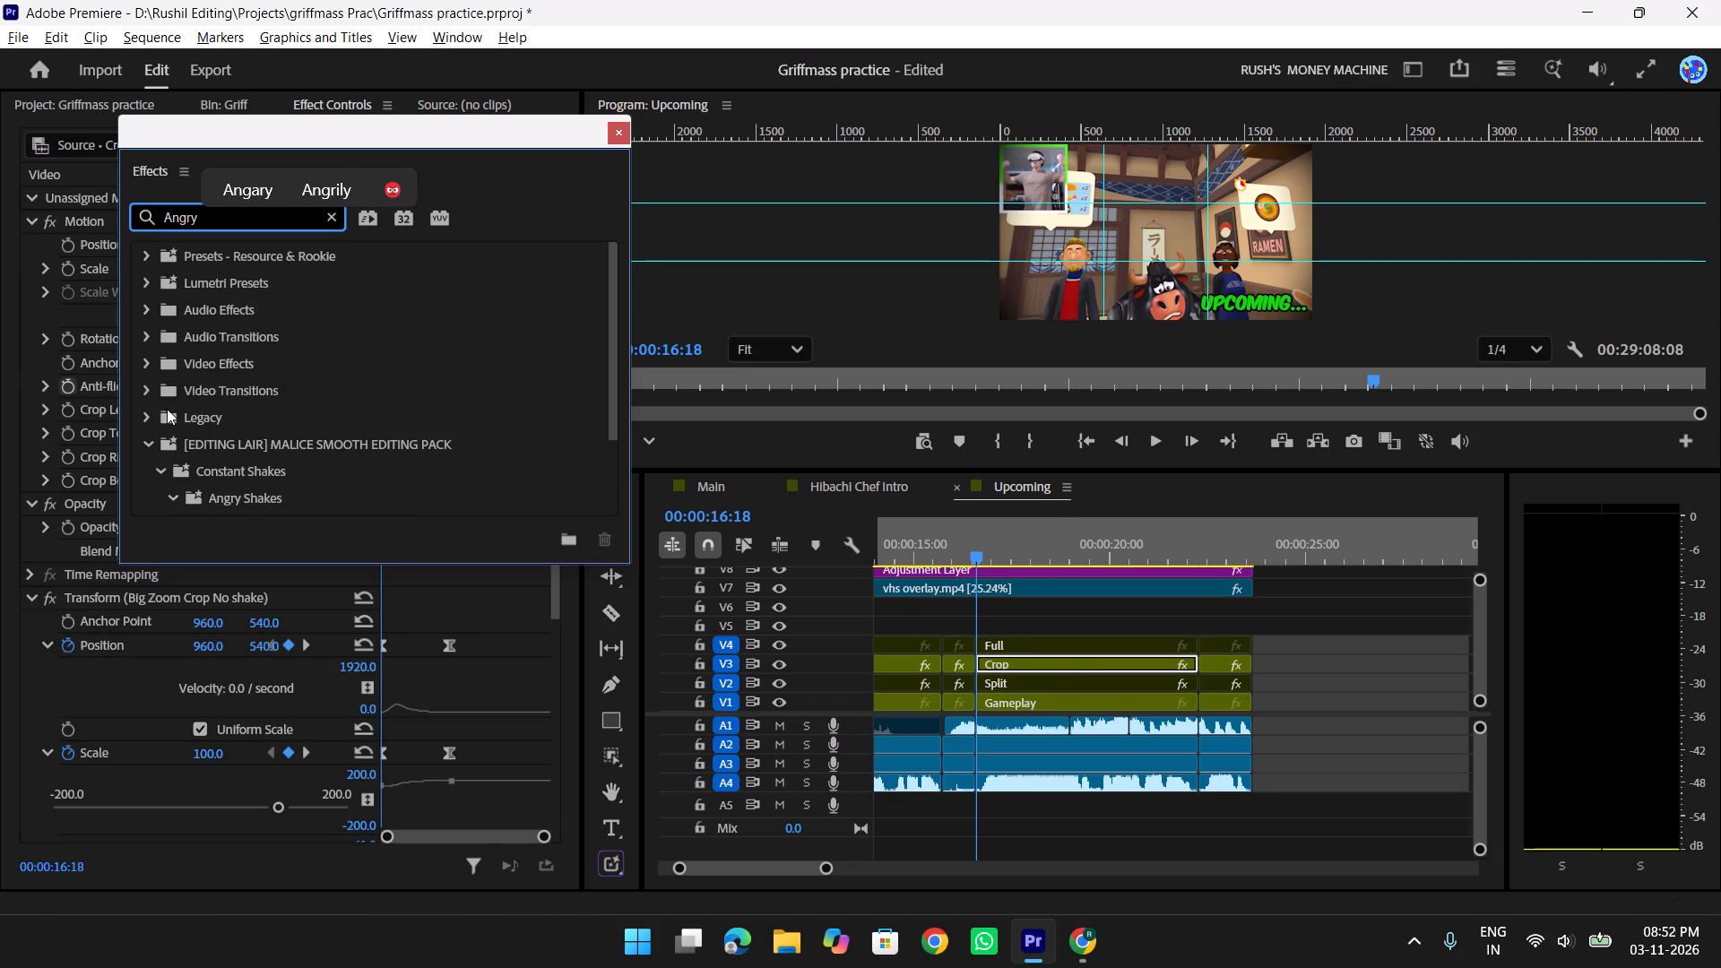
pyautogui.scroll(-7, 294, 434)
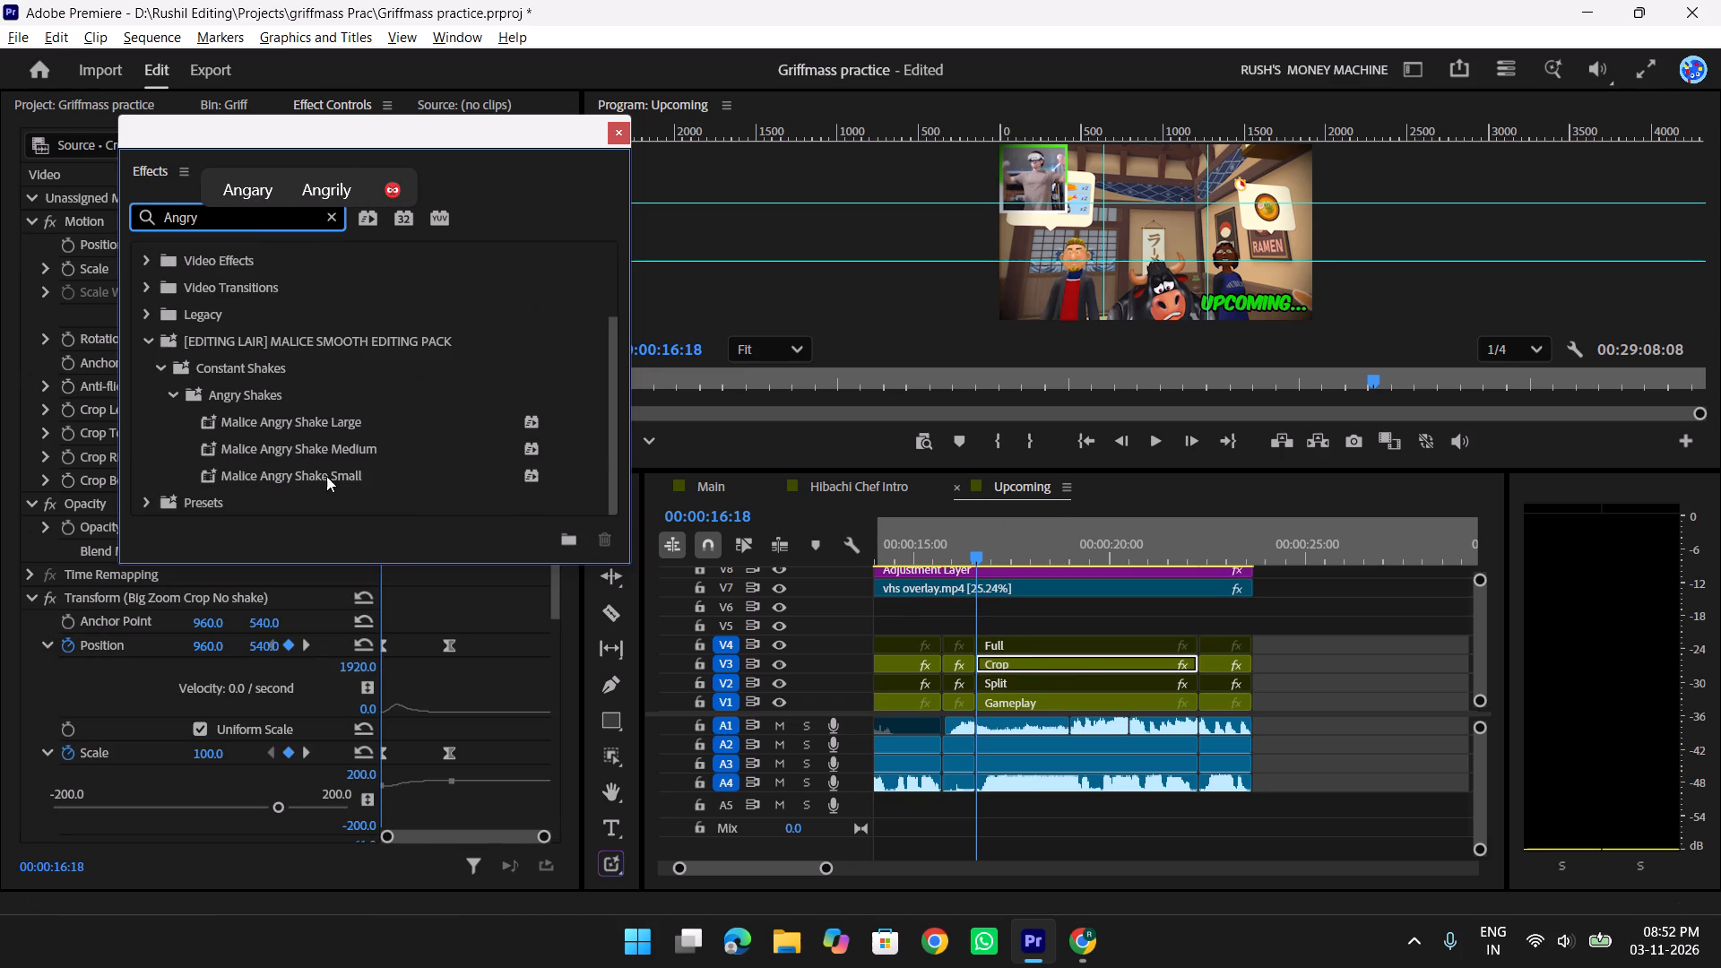
pyautogui.moveTo(303, 477); pyautogui.dragTo(1021, 665)
pyautogui.click(610, 125)
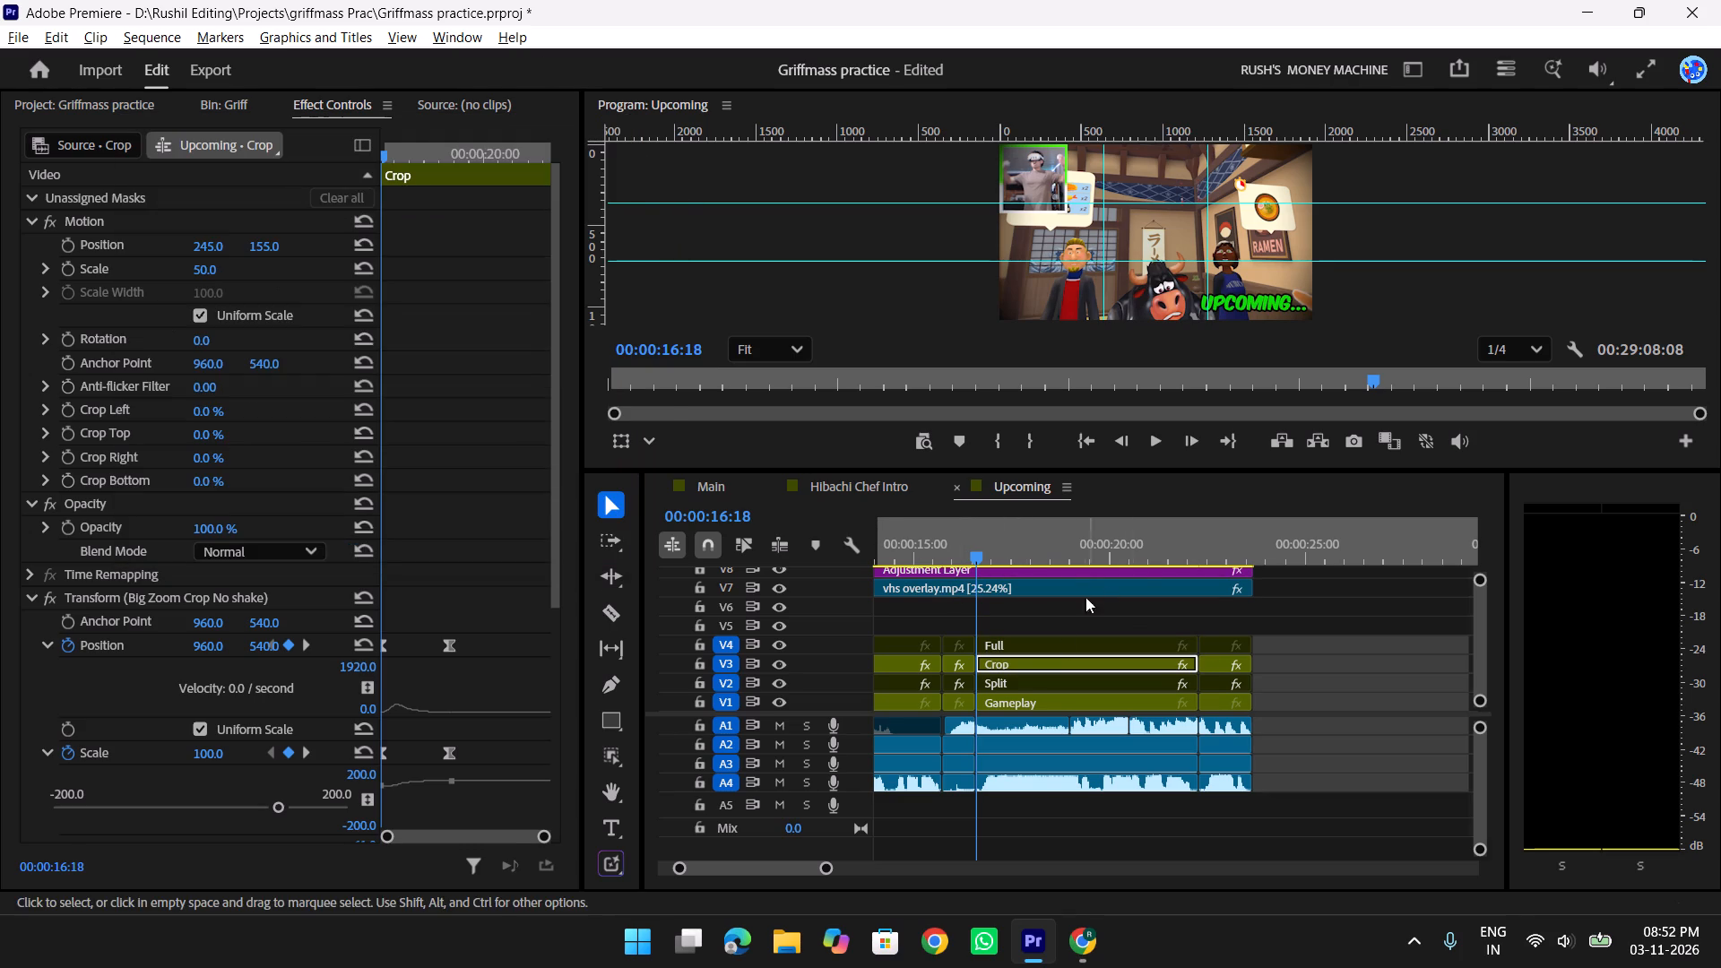
# Shift the ending Position and Scale keyframes of the Crop clip's Big Zoom Transform earlier to speed up the zoom.
pyautogui.scroll(-4, 449, 396)
pyautogui.moveTo(445, 532); pyautogui.dragTo(475, 664)
pyautogui.moveTo(455, 542); pyautogui.dragTo(437, 549)
pyautogui.moveTo(425, 523); pyautogui.dragTo(466, 578)
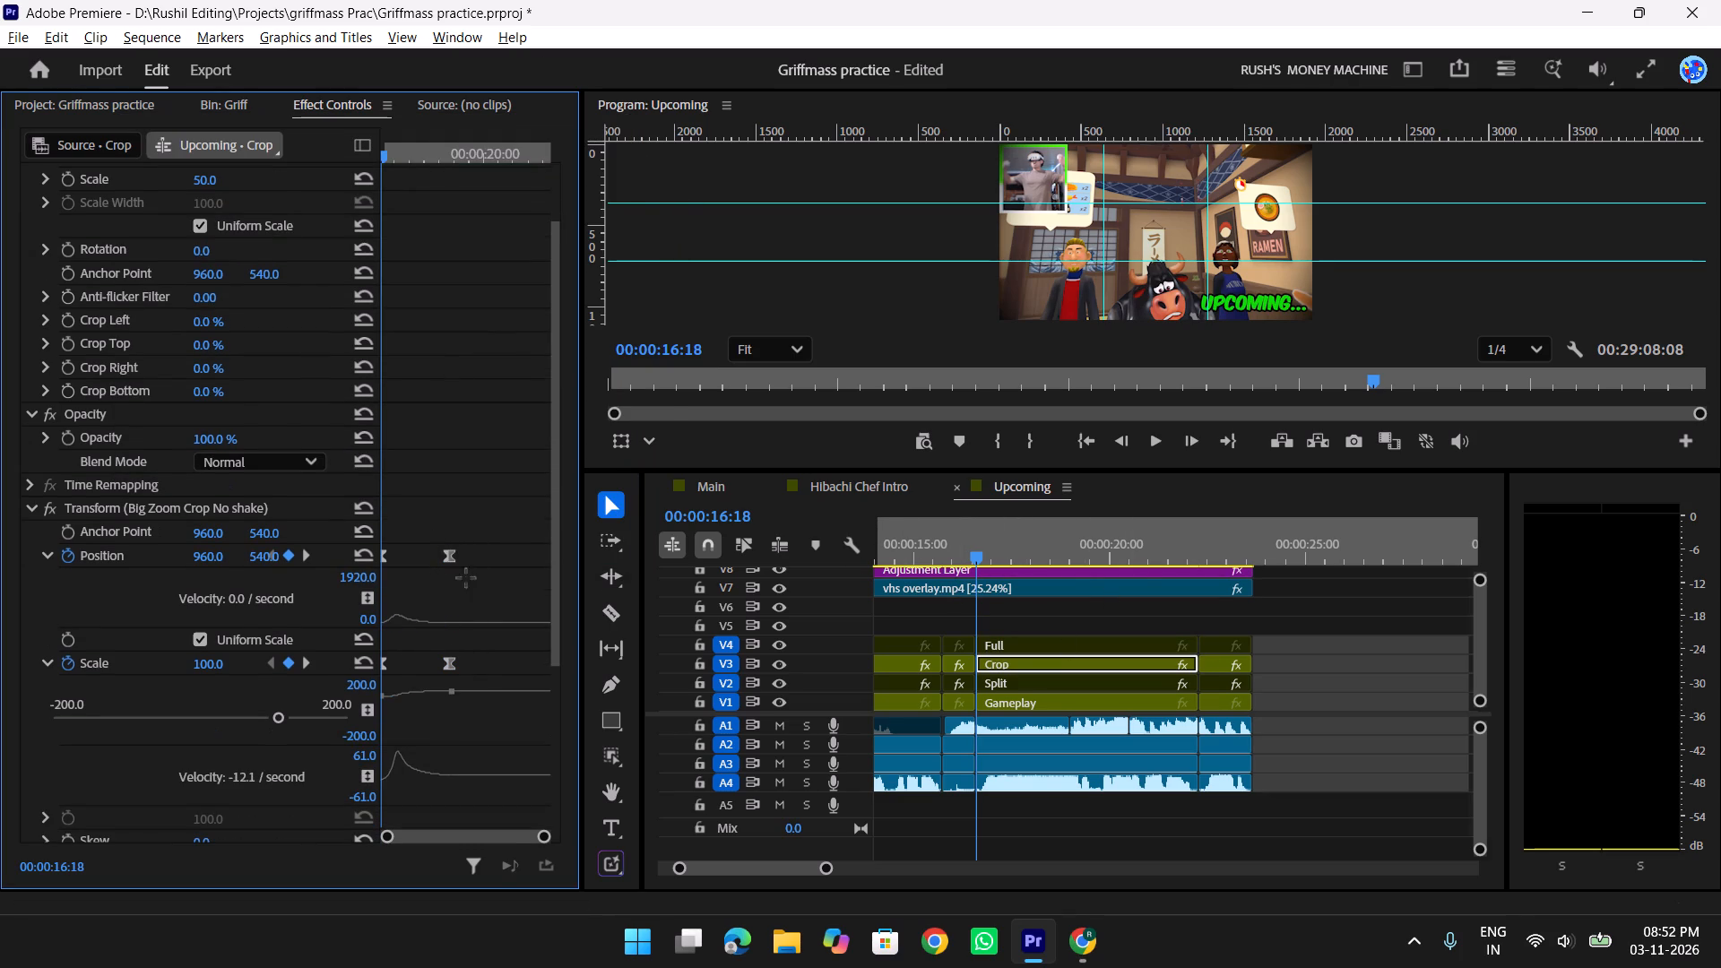
pyautogui.moveTo(466, 578); pyautogui.dragTo(494, 668)
pyautogui.moveTo(447, 552); pyautogui.dragTo(423, 556)
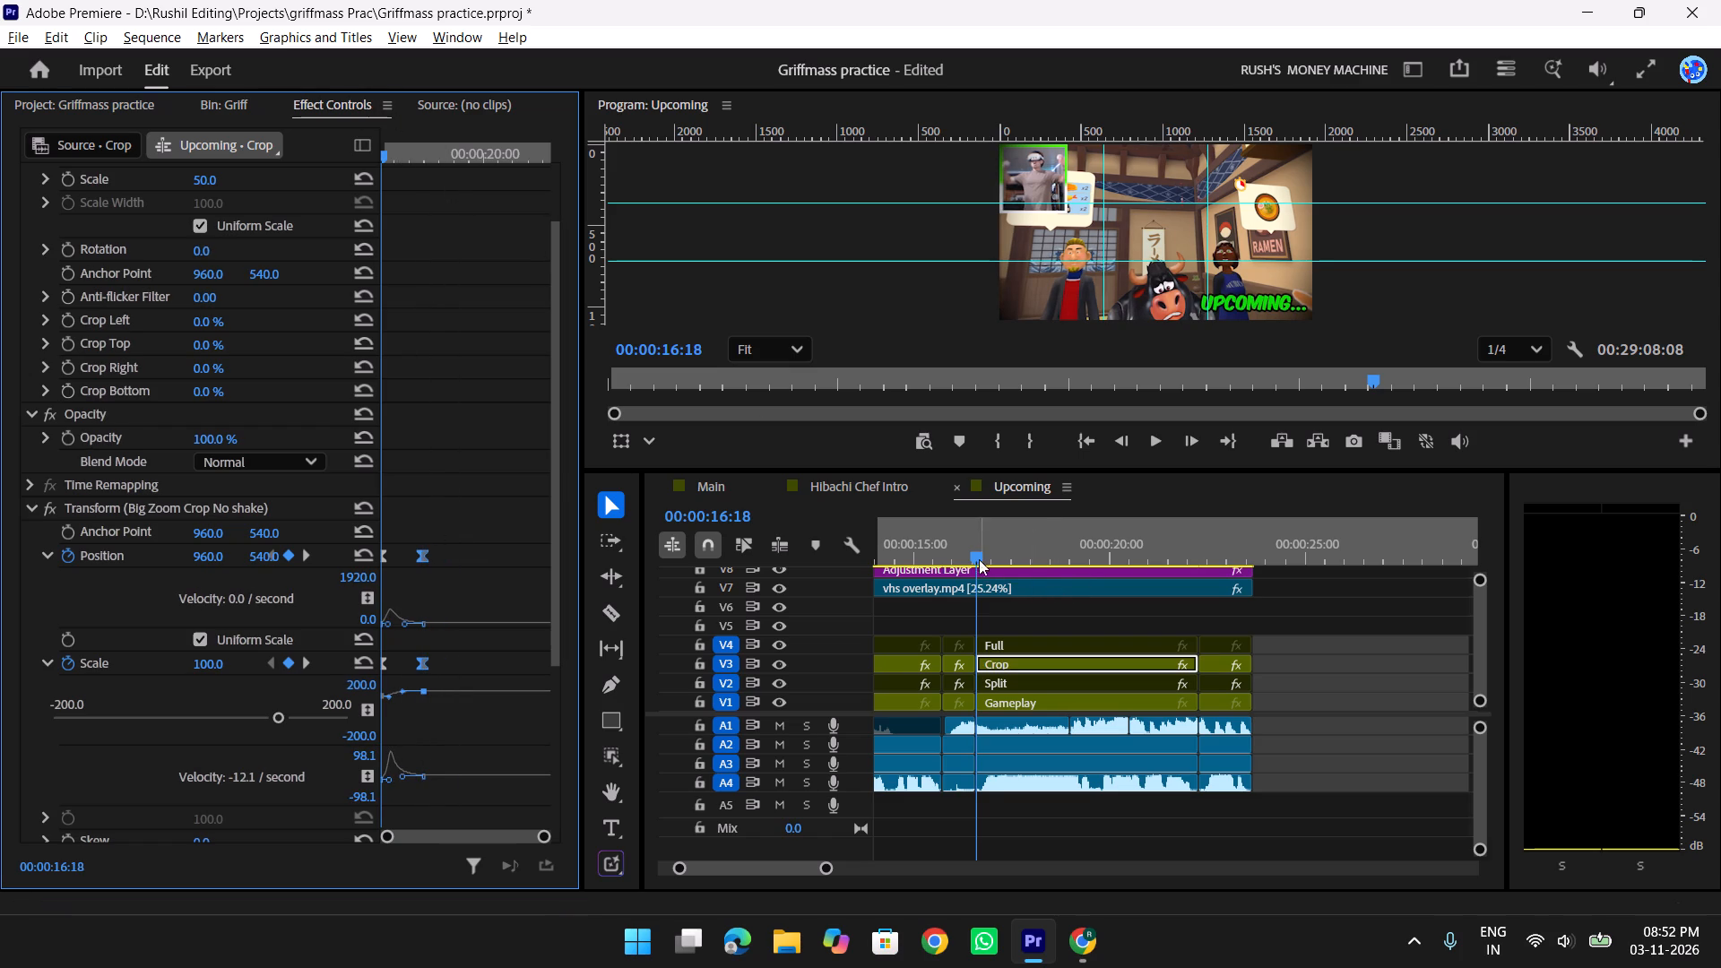
# Play back the final bull scene to check the webcam's faster zoom and shake.
pyautogui.moveTo(977, 551); pyautogui.dragTo(942, 557)
pyautogui.press('space')
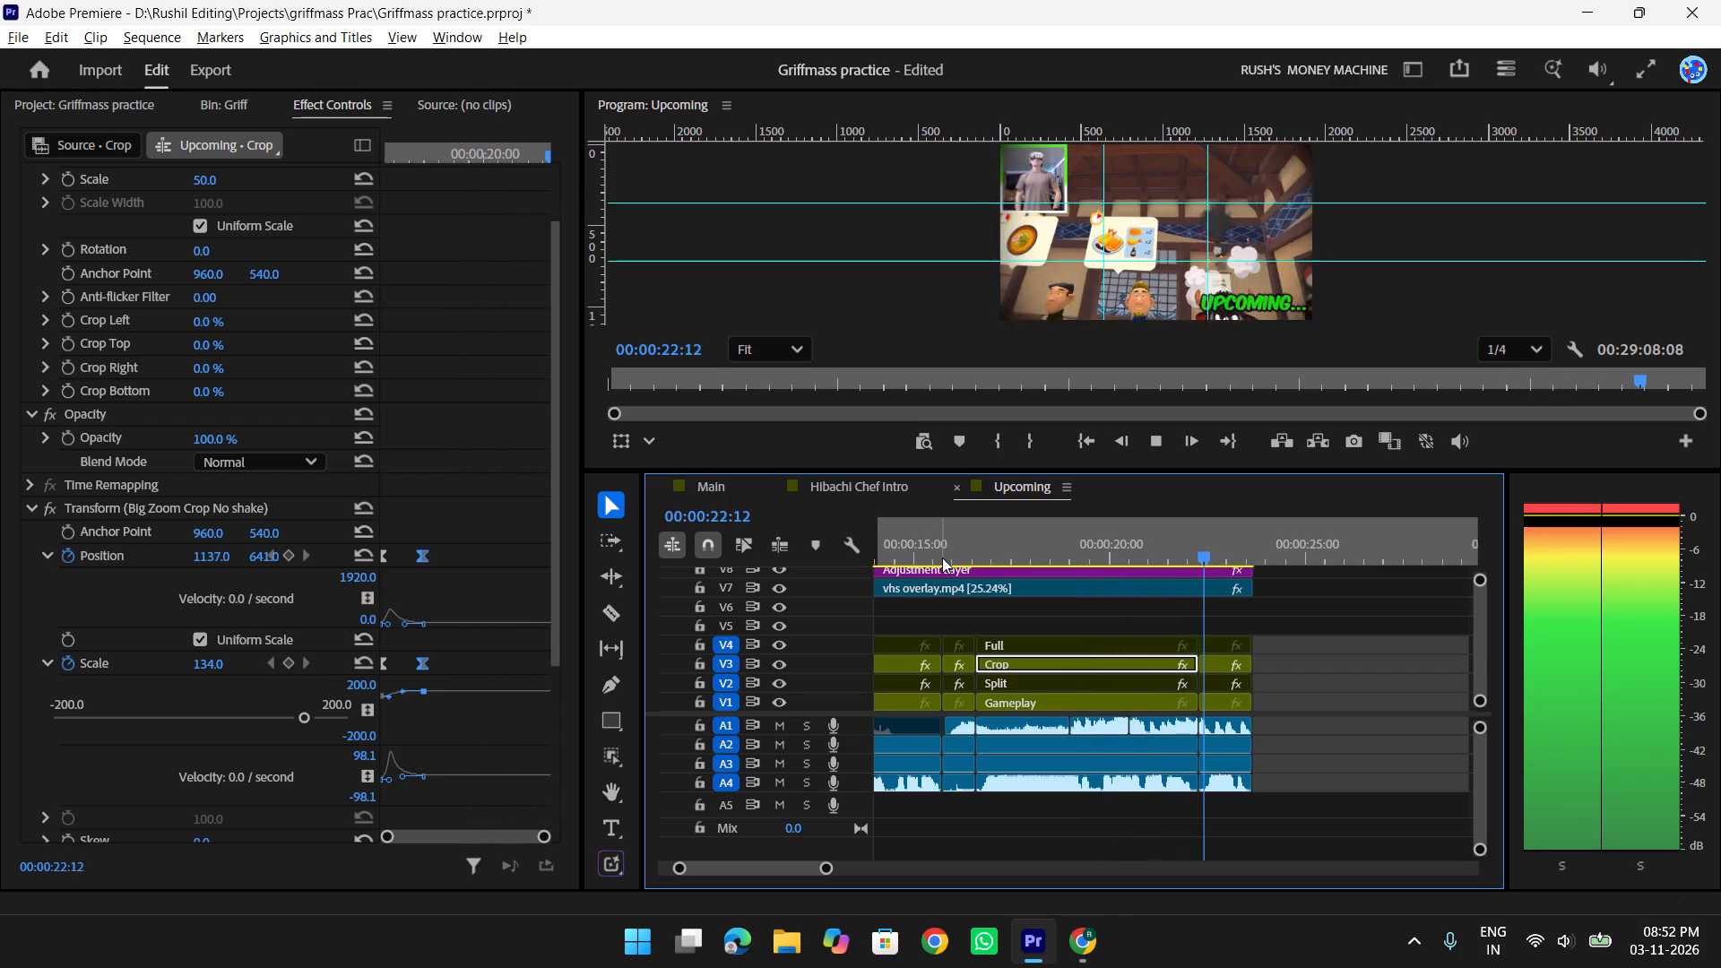
pyautogui.press('space')
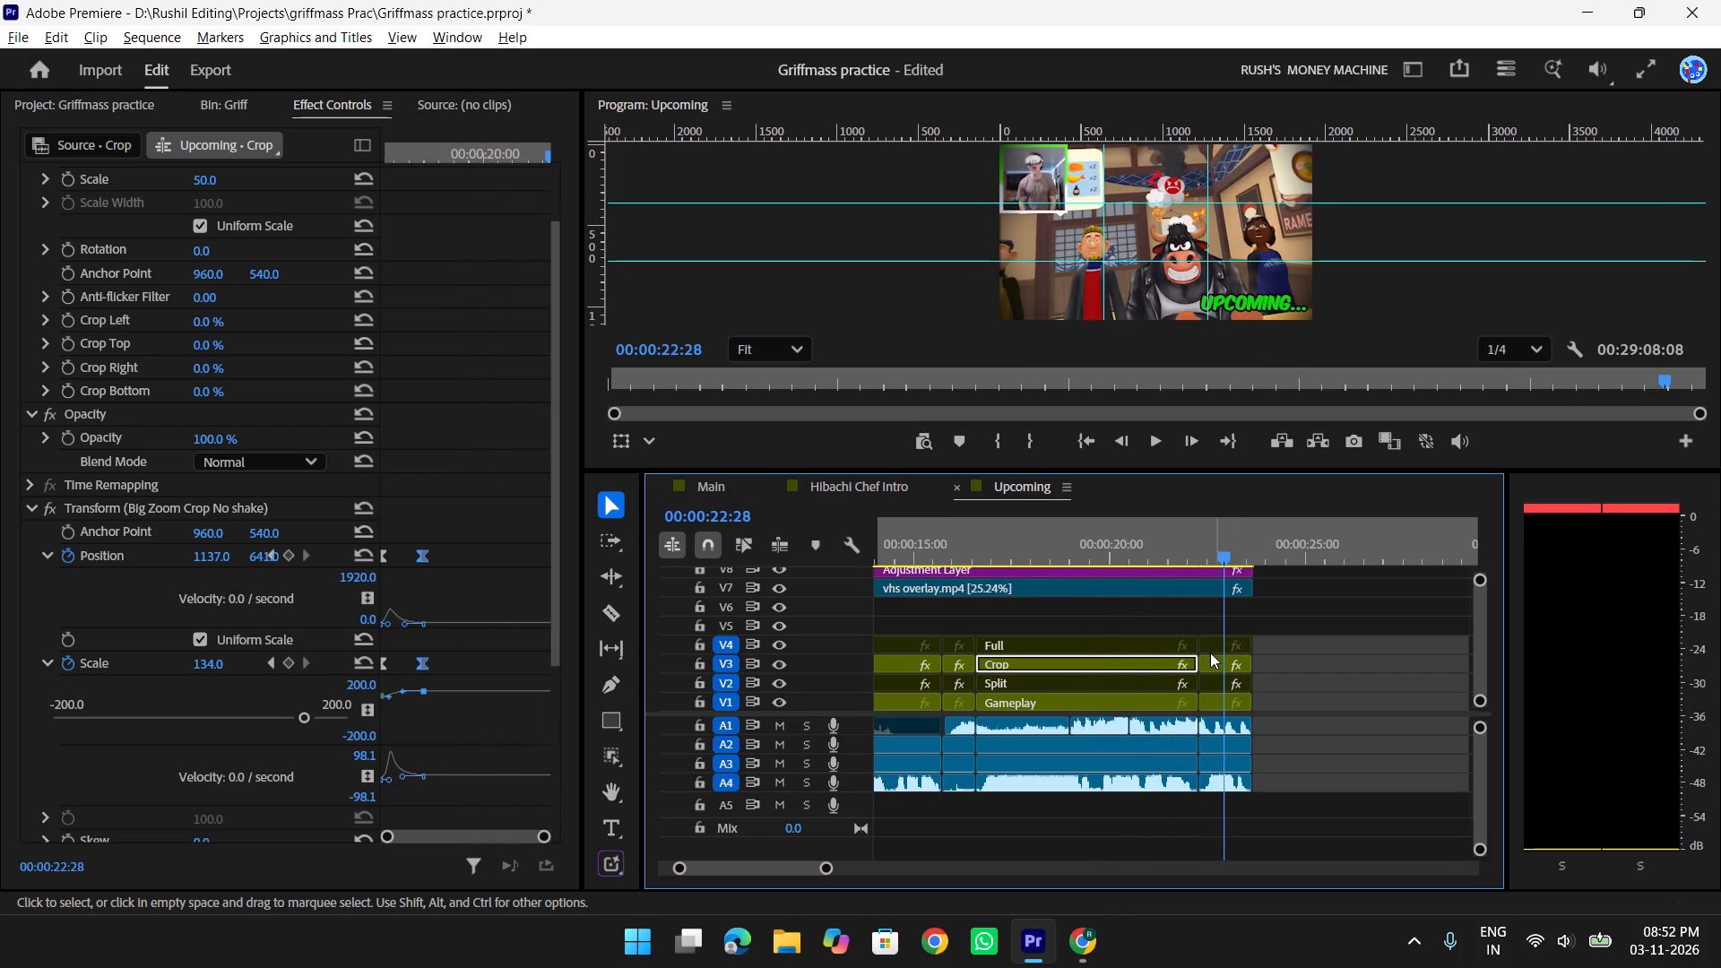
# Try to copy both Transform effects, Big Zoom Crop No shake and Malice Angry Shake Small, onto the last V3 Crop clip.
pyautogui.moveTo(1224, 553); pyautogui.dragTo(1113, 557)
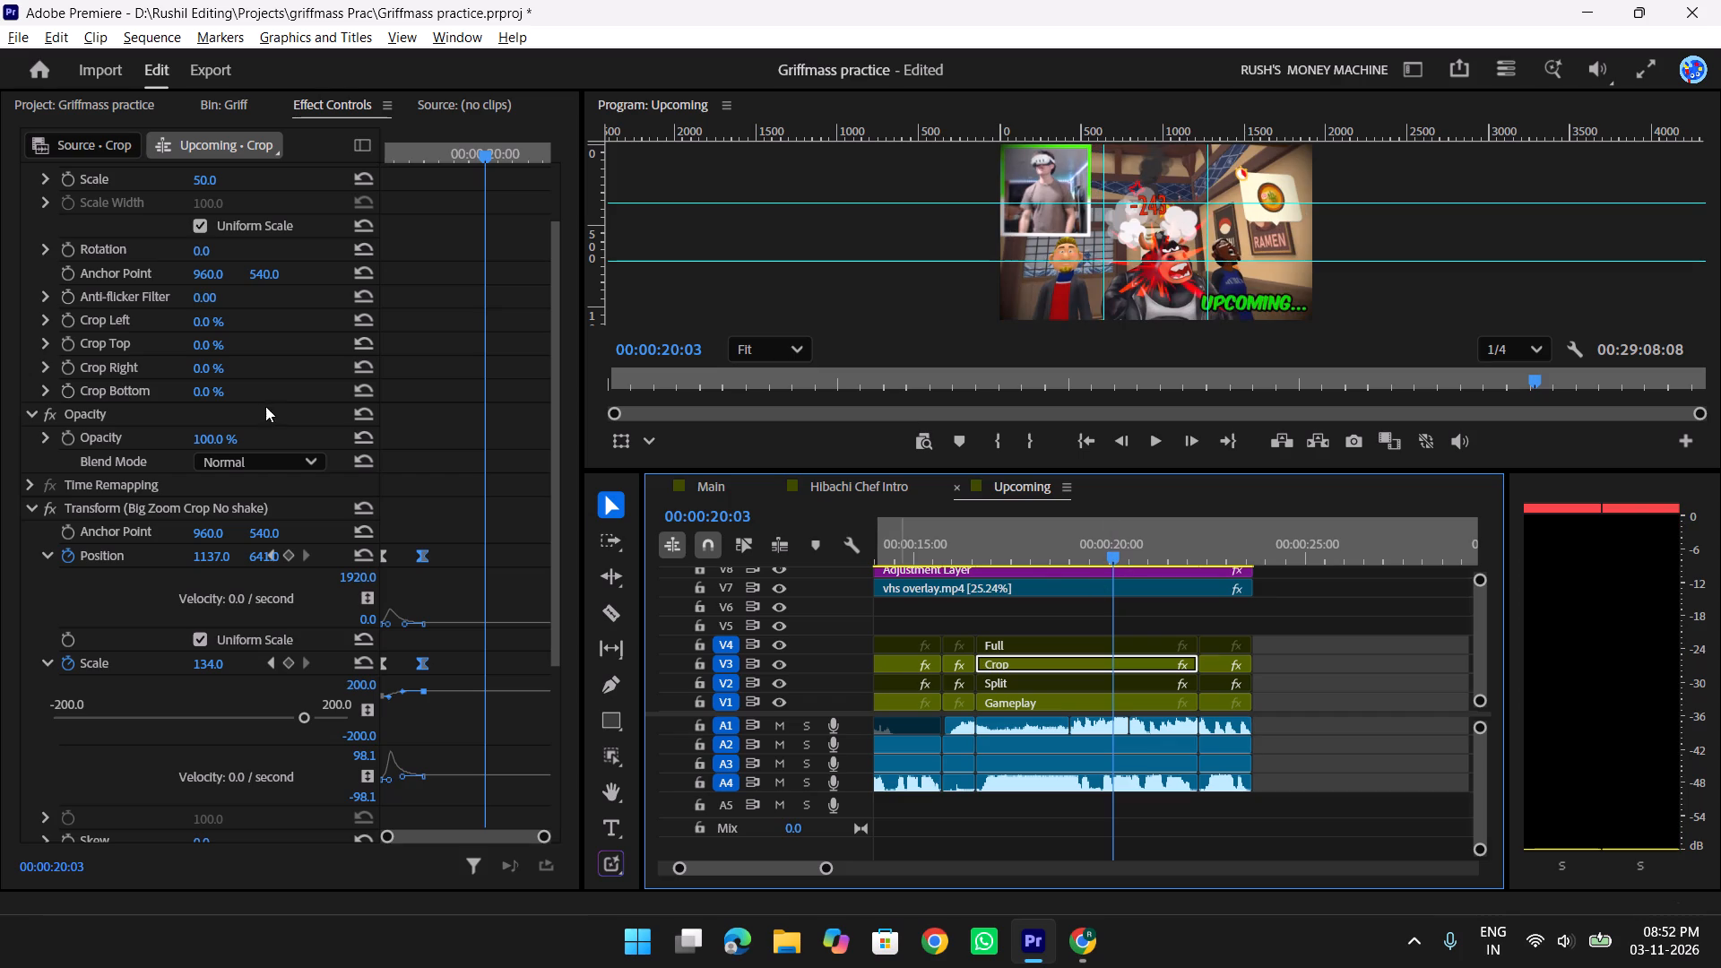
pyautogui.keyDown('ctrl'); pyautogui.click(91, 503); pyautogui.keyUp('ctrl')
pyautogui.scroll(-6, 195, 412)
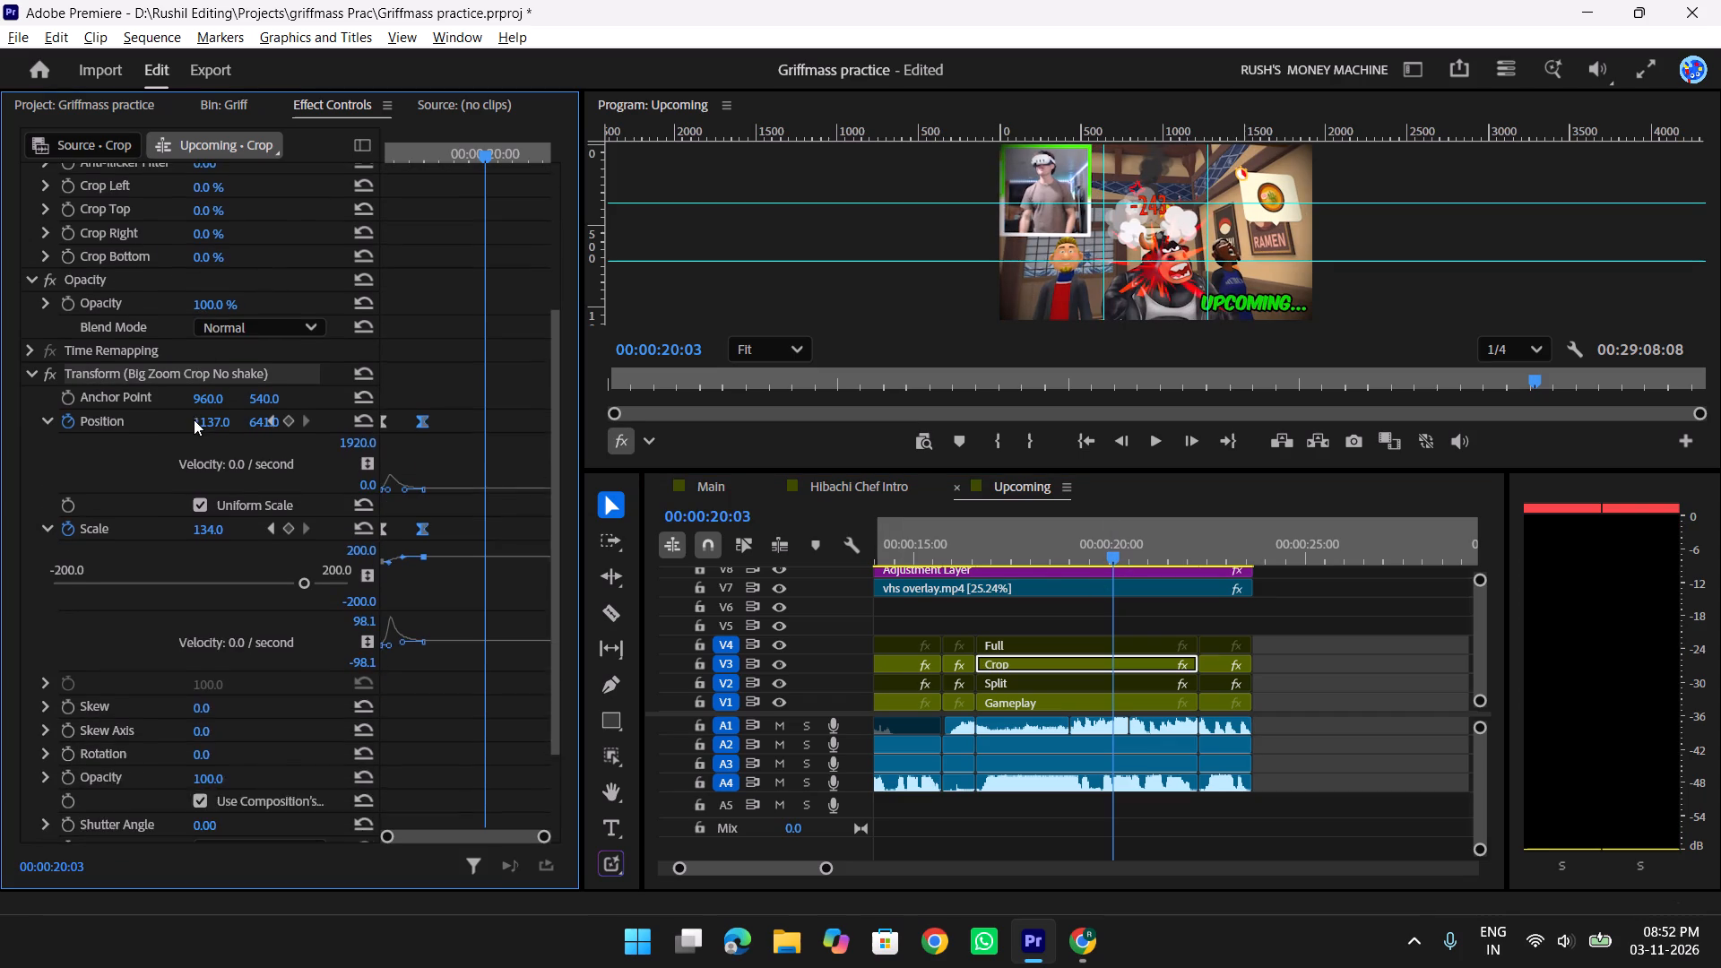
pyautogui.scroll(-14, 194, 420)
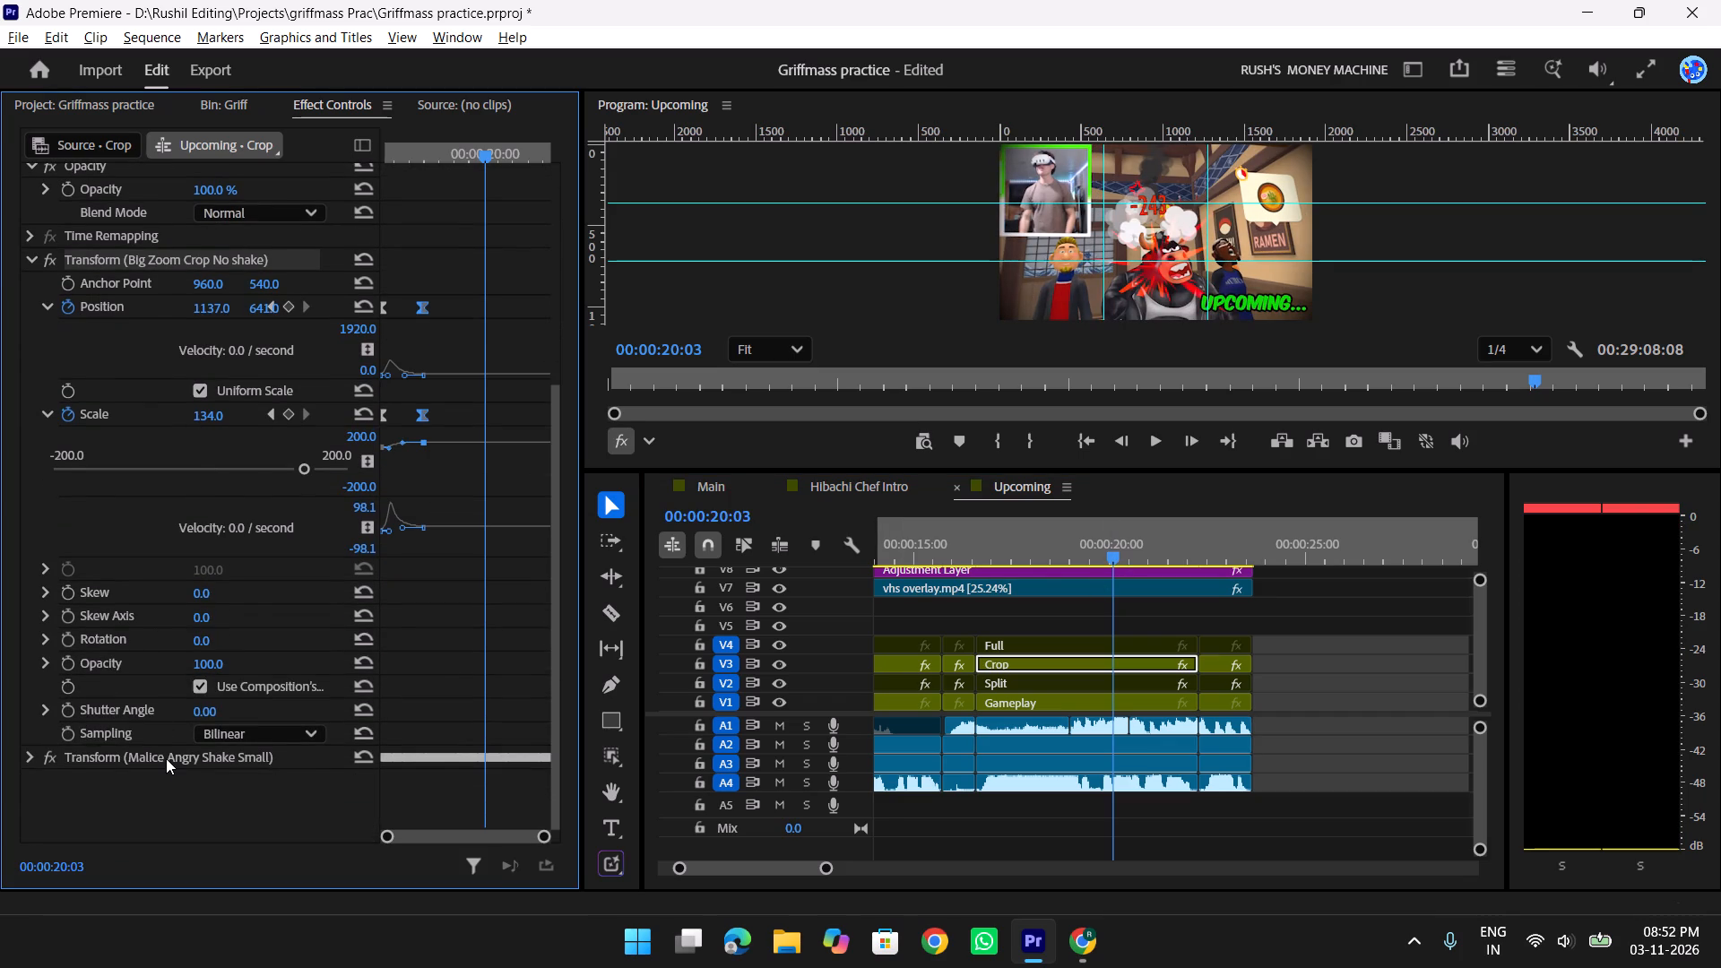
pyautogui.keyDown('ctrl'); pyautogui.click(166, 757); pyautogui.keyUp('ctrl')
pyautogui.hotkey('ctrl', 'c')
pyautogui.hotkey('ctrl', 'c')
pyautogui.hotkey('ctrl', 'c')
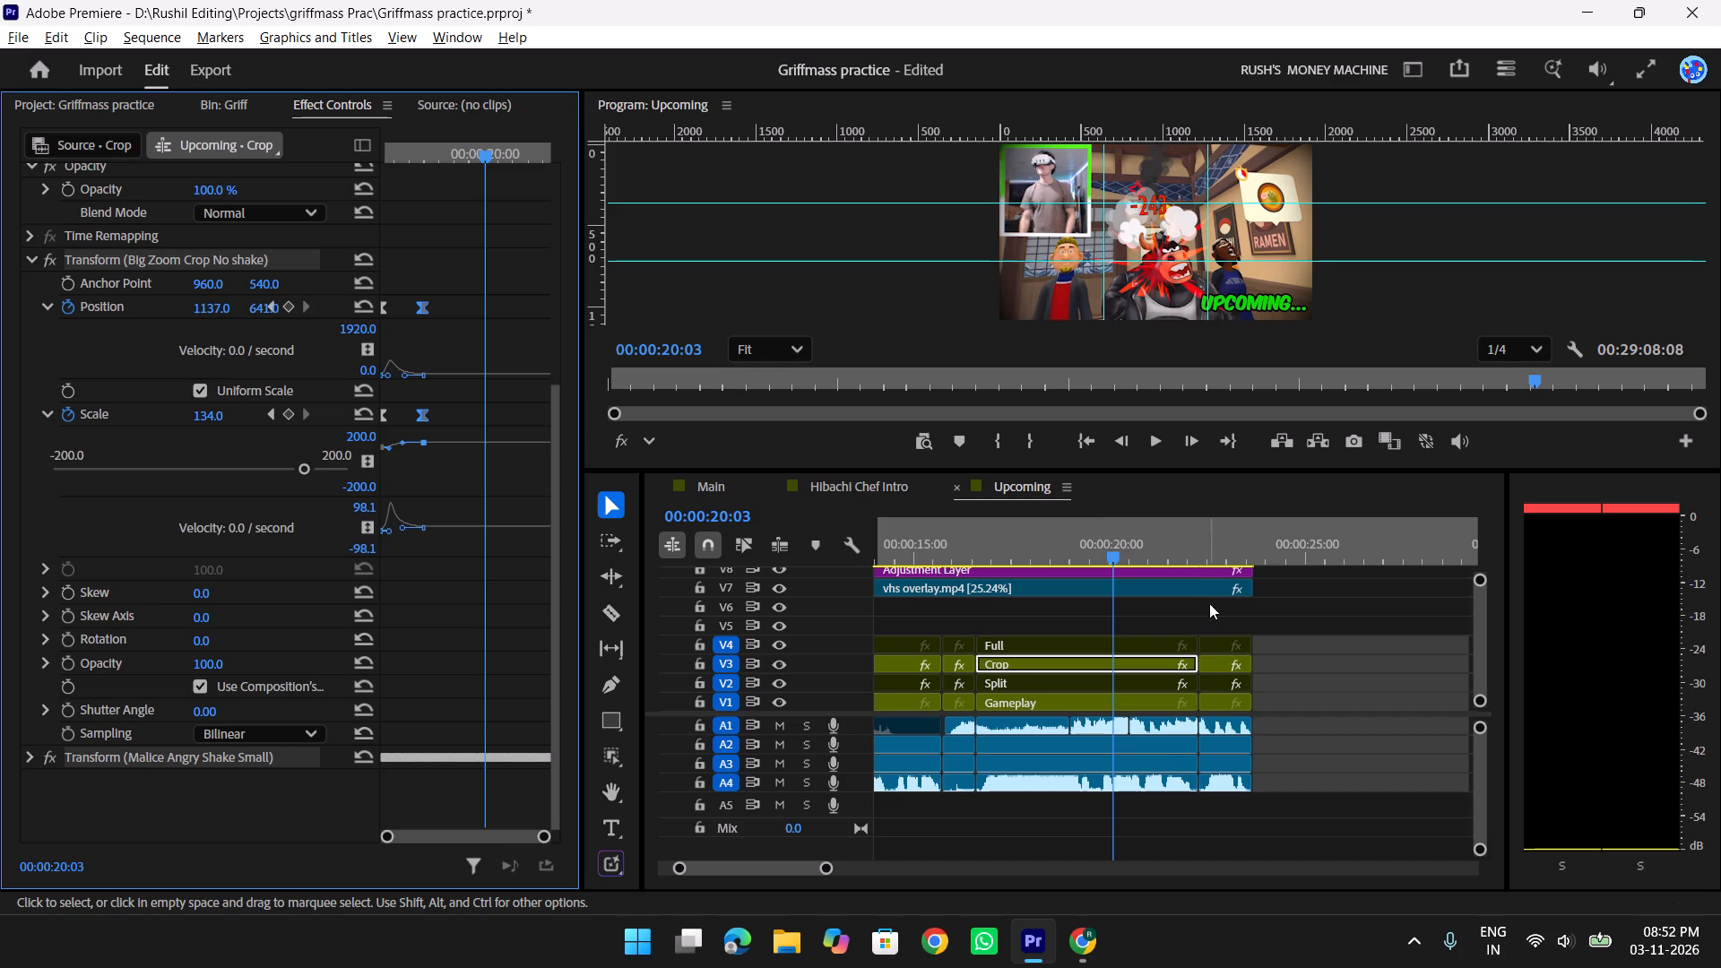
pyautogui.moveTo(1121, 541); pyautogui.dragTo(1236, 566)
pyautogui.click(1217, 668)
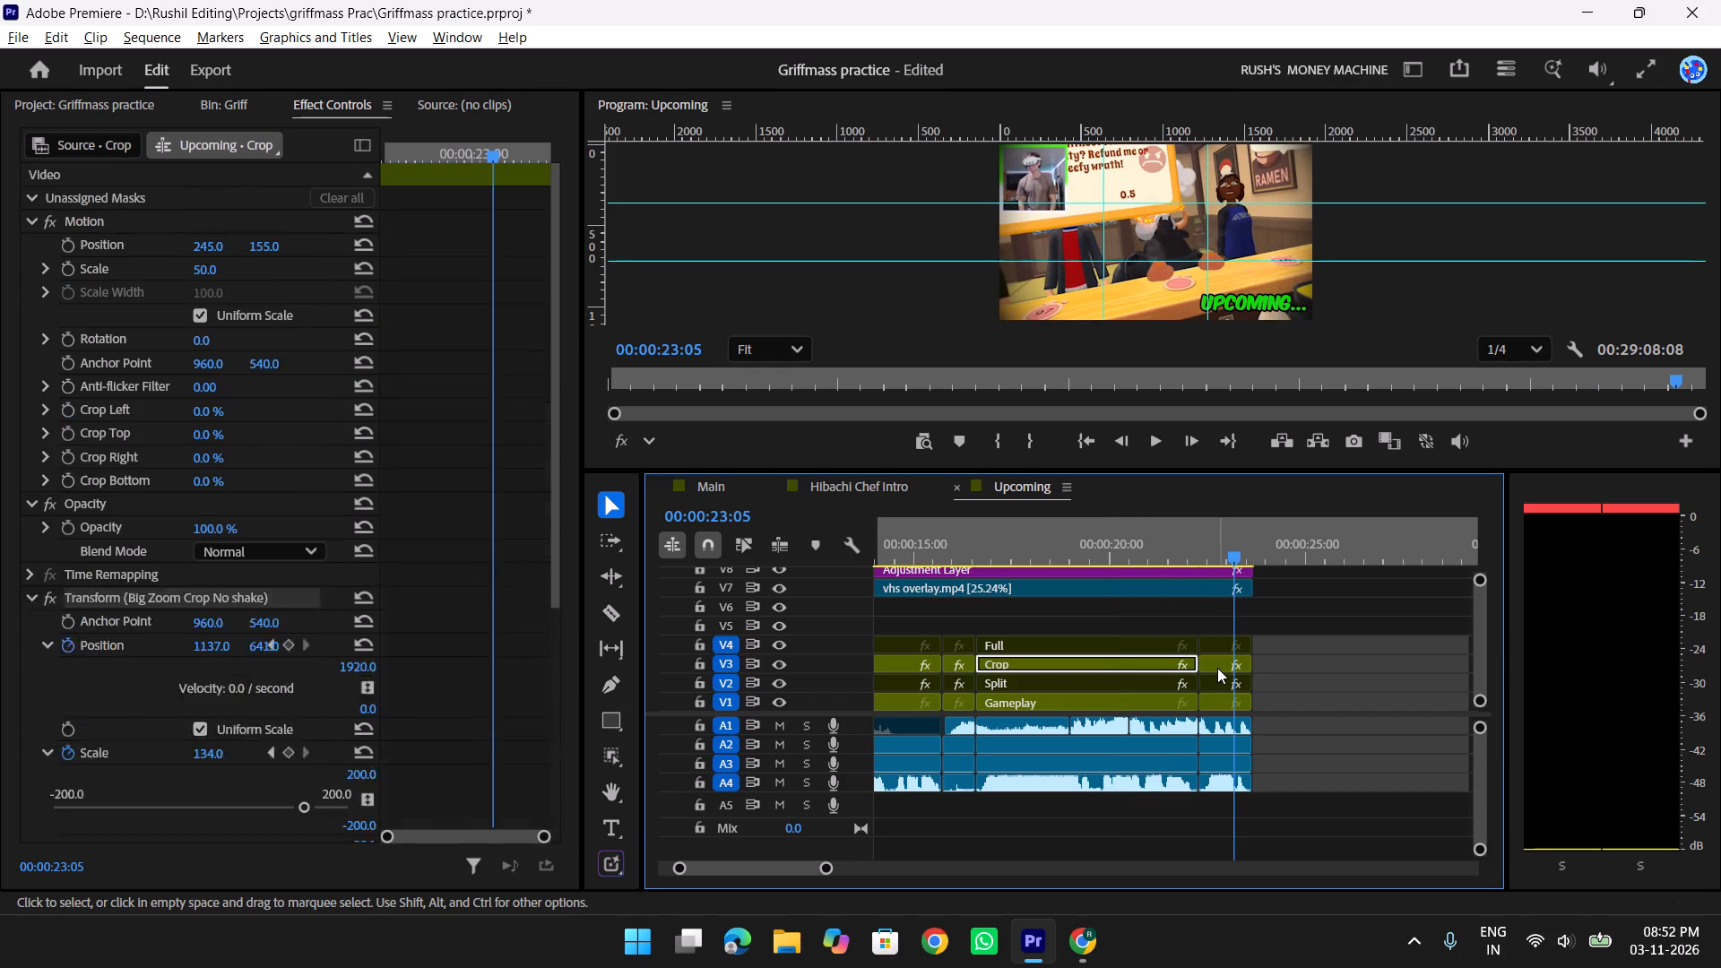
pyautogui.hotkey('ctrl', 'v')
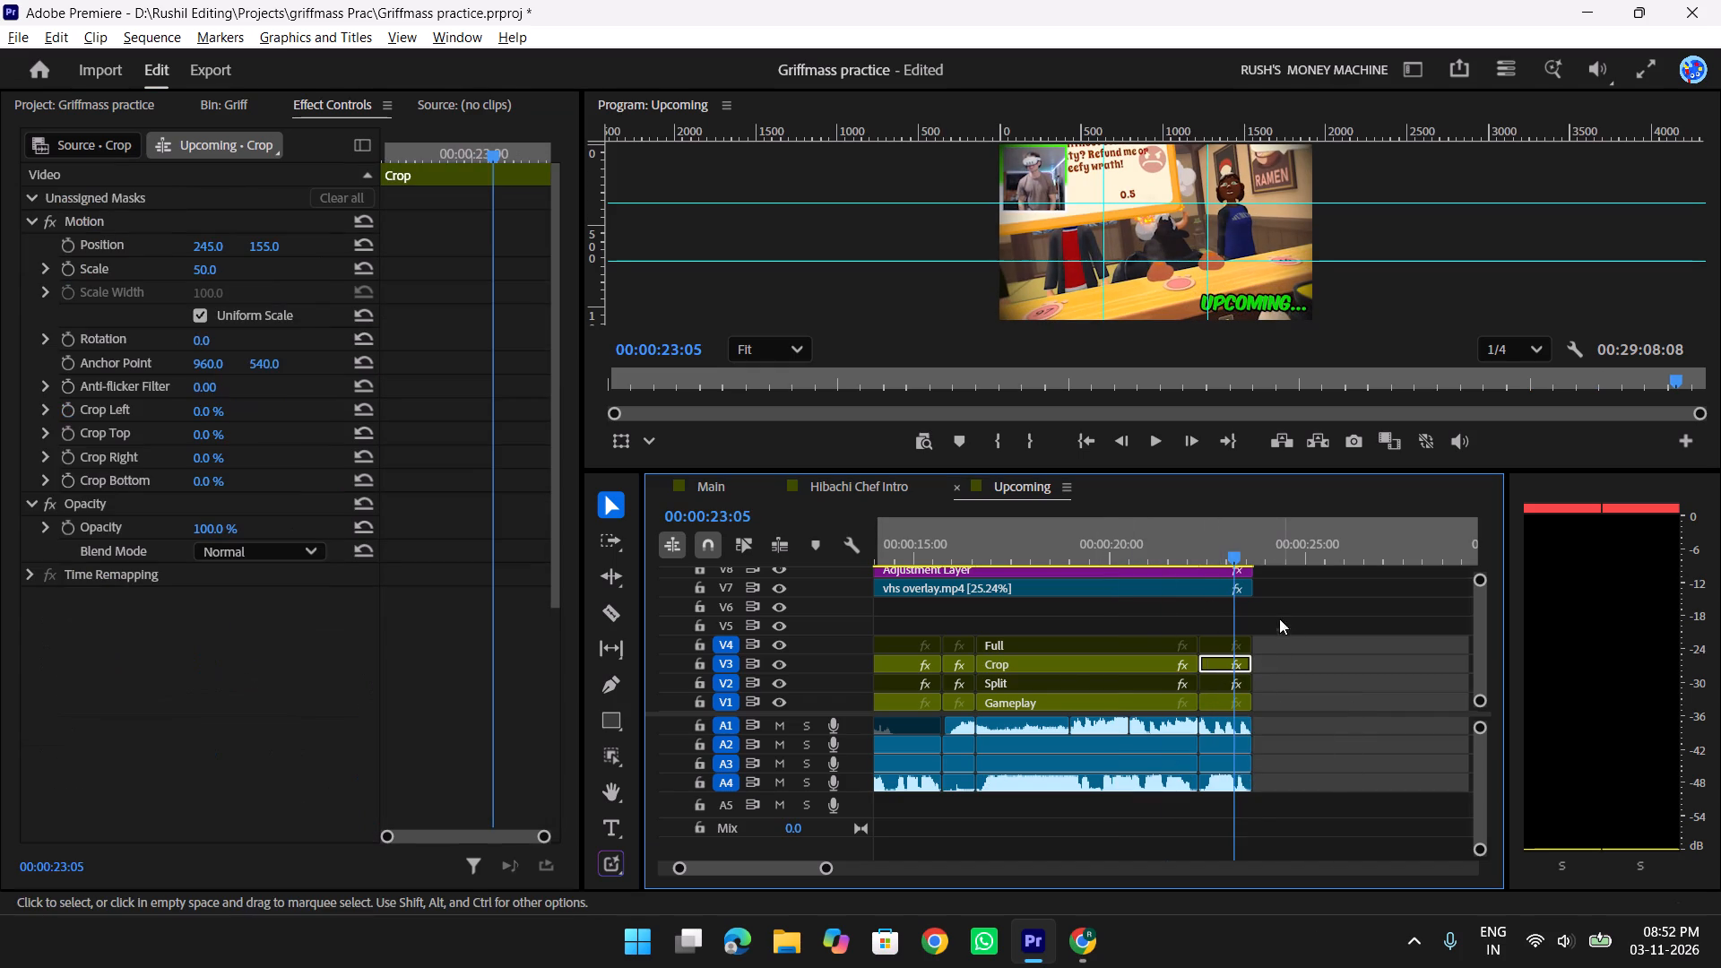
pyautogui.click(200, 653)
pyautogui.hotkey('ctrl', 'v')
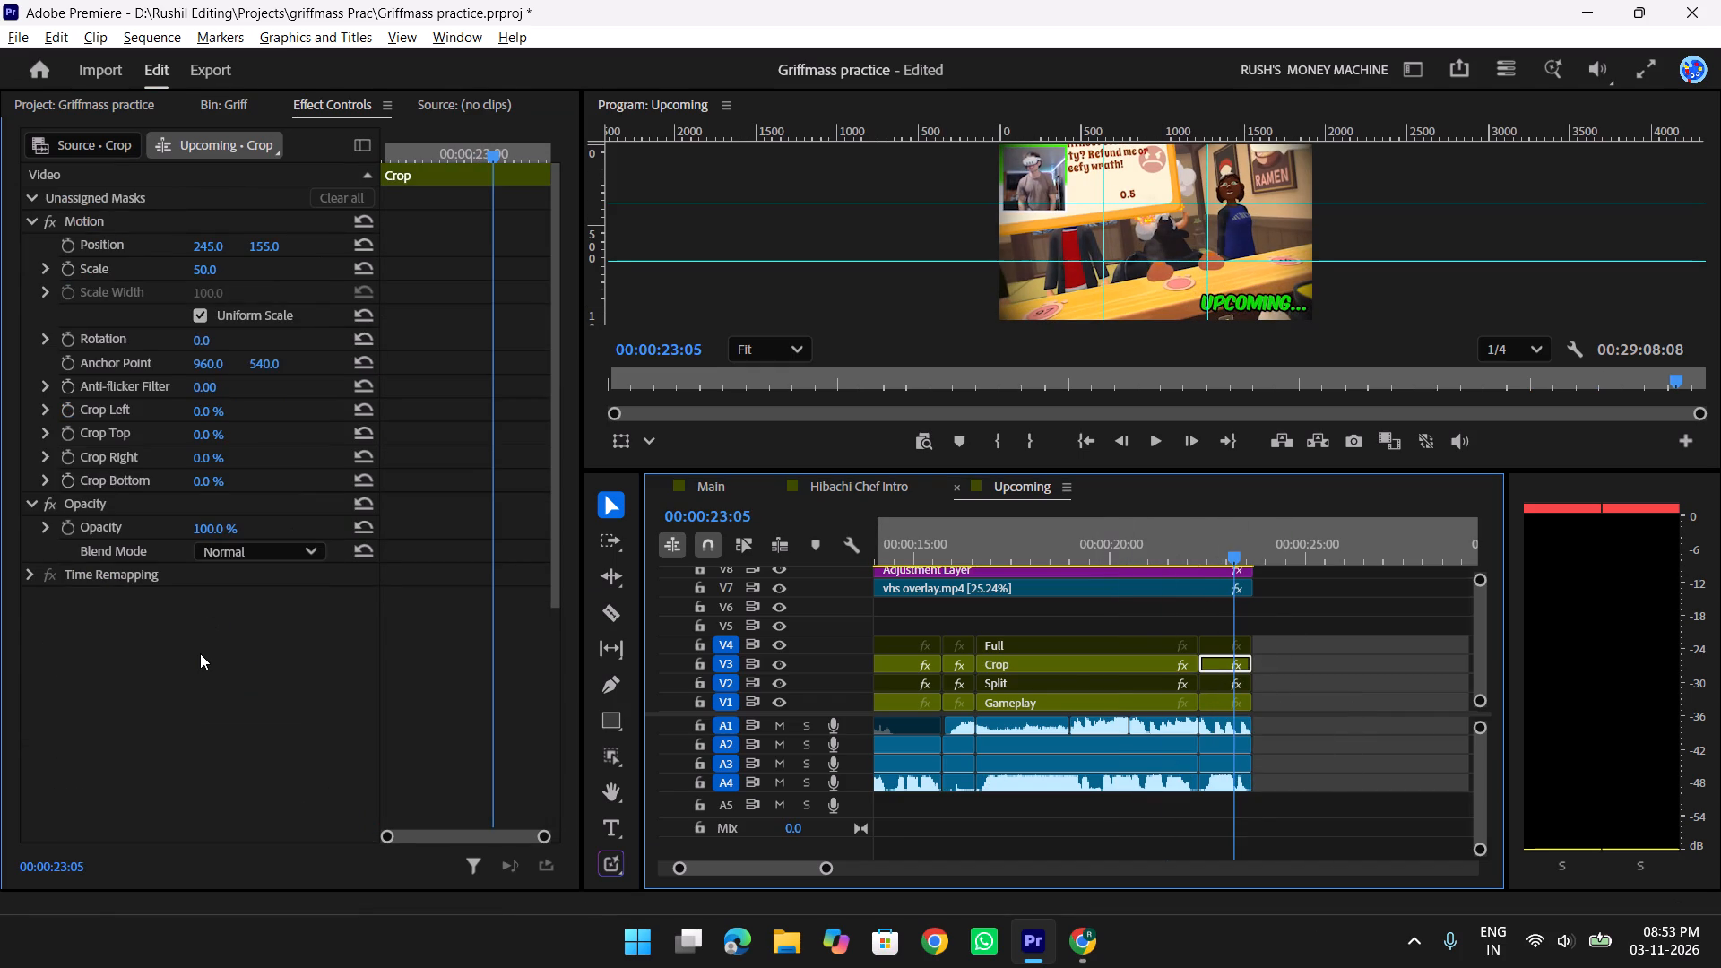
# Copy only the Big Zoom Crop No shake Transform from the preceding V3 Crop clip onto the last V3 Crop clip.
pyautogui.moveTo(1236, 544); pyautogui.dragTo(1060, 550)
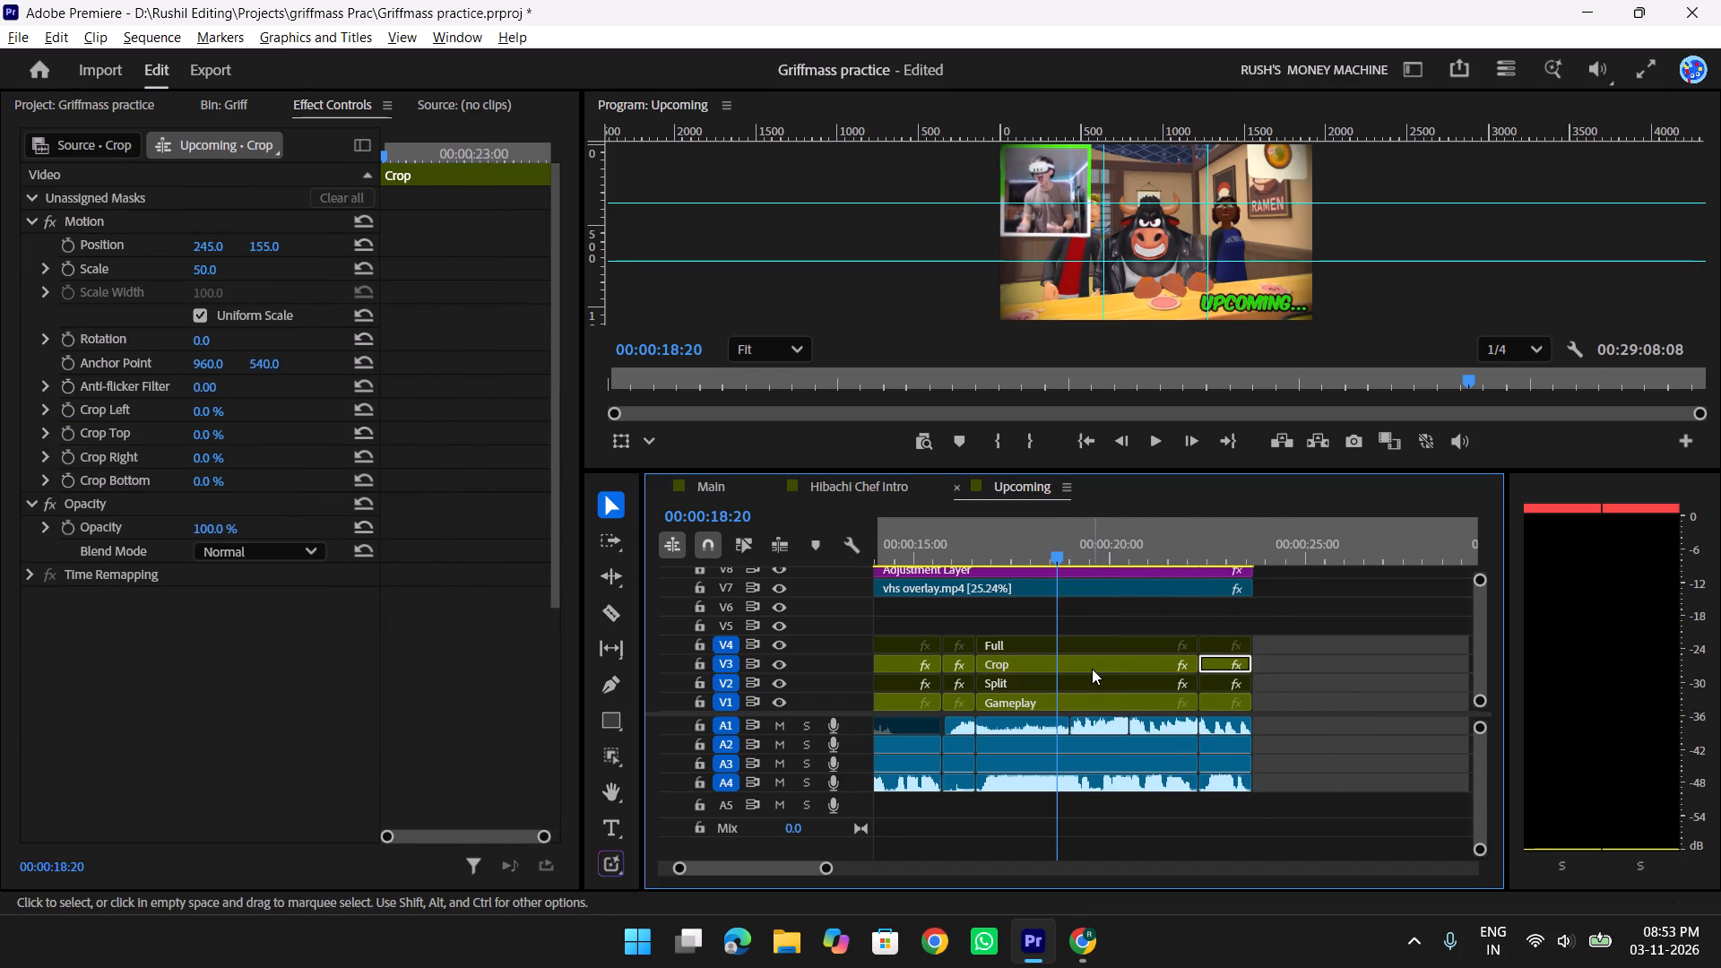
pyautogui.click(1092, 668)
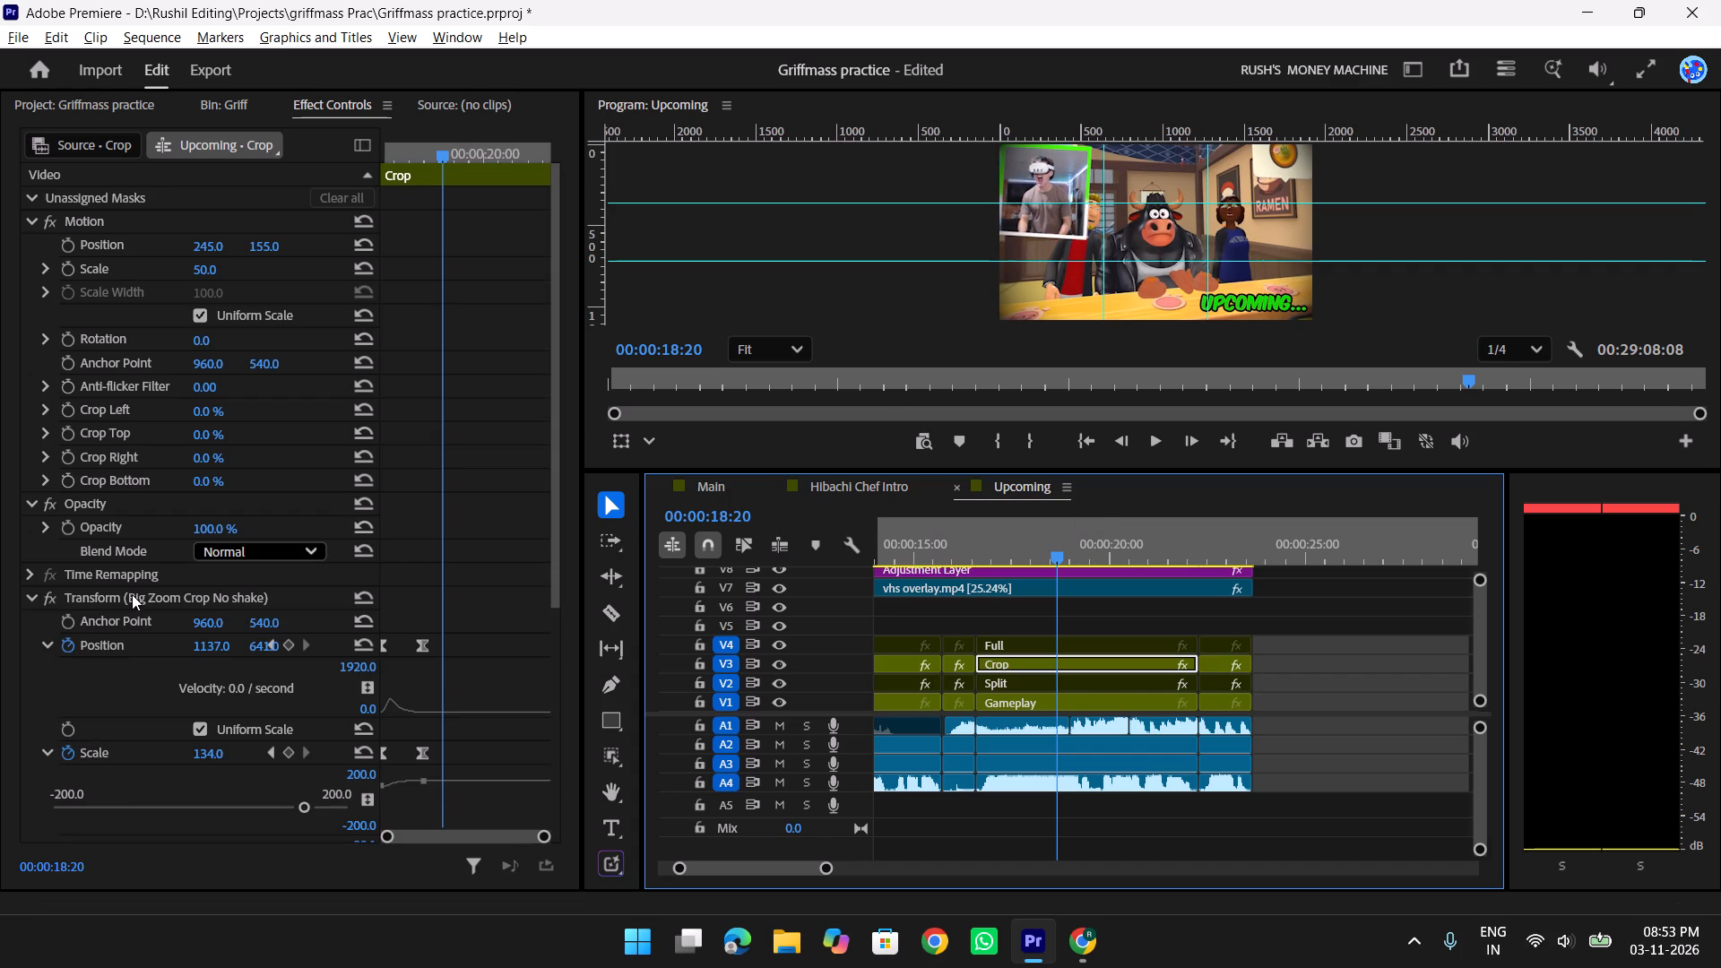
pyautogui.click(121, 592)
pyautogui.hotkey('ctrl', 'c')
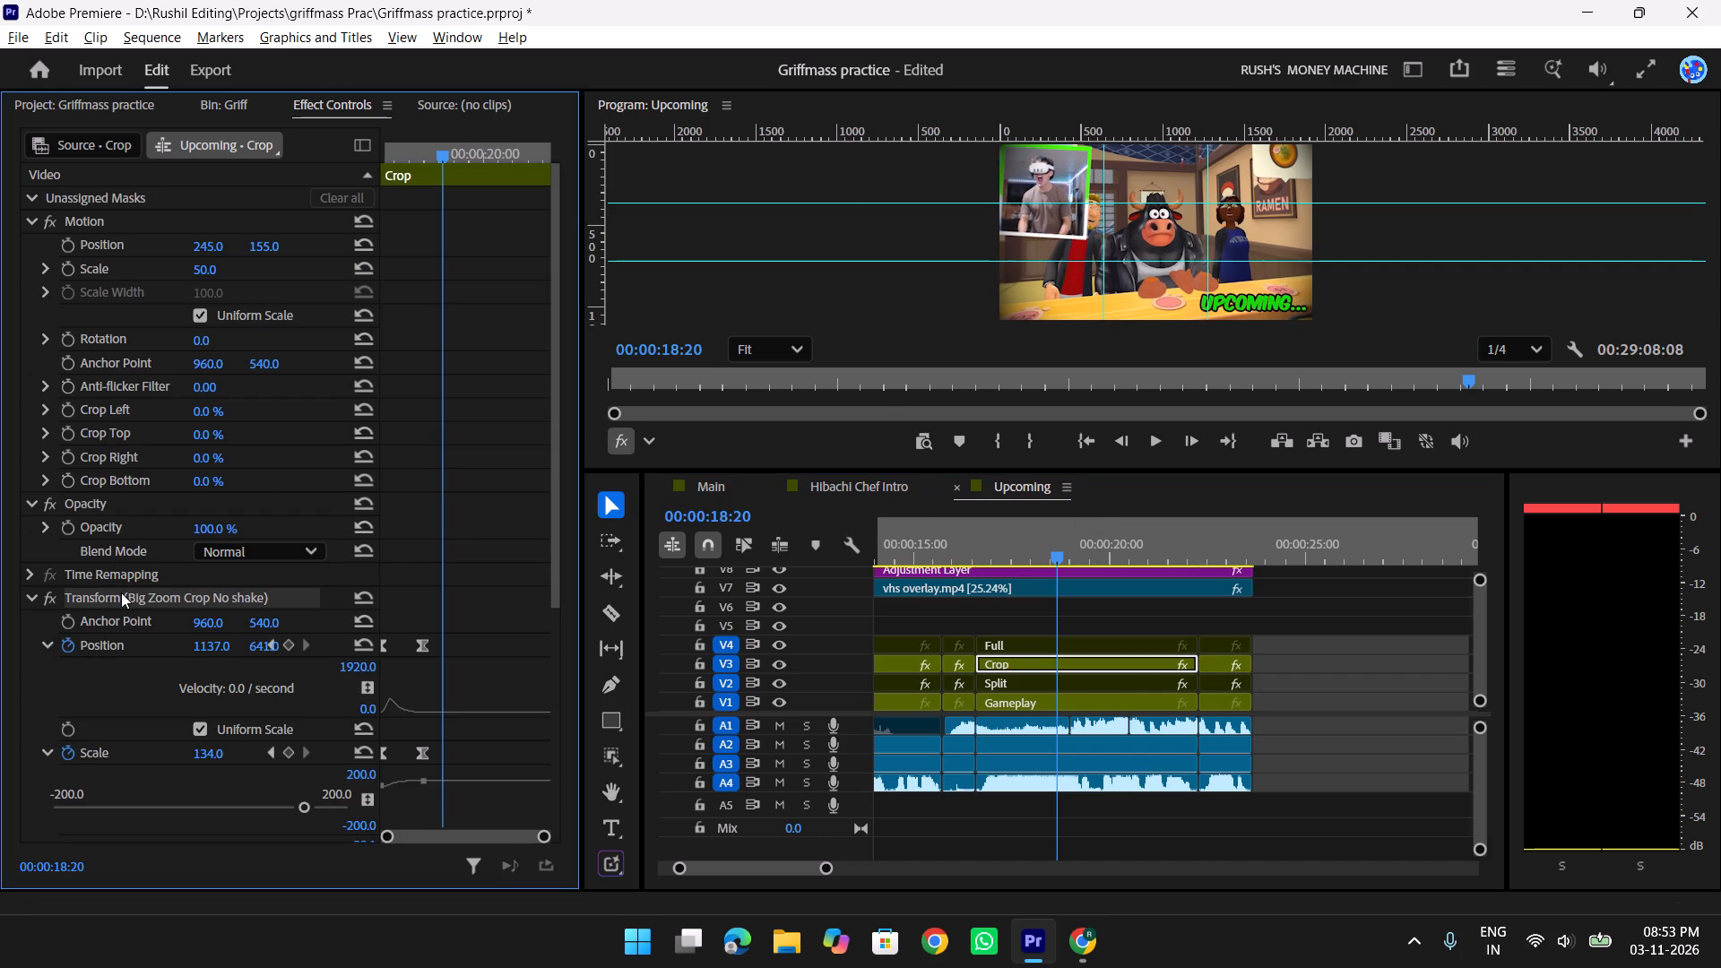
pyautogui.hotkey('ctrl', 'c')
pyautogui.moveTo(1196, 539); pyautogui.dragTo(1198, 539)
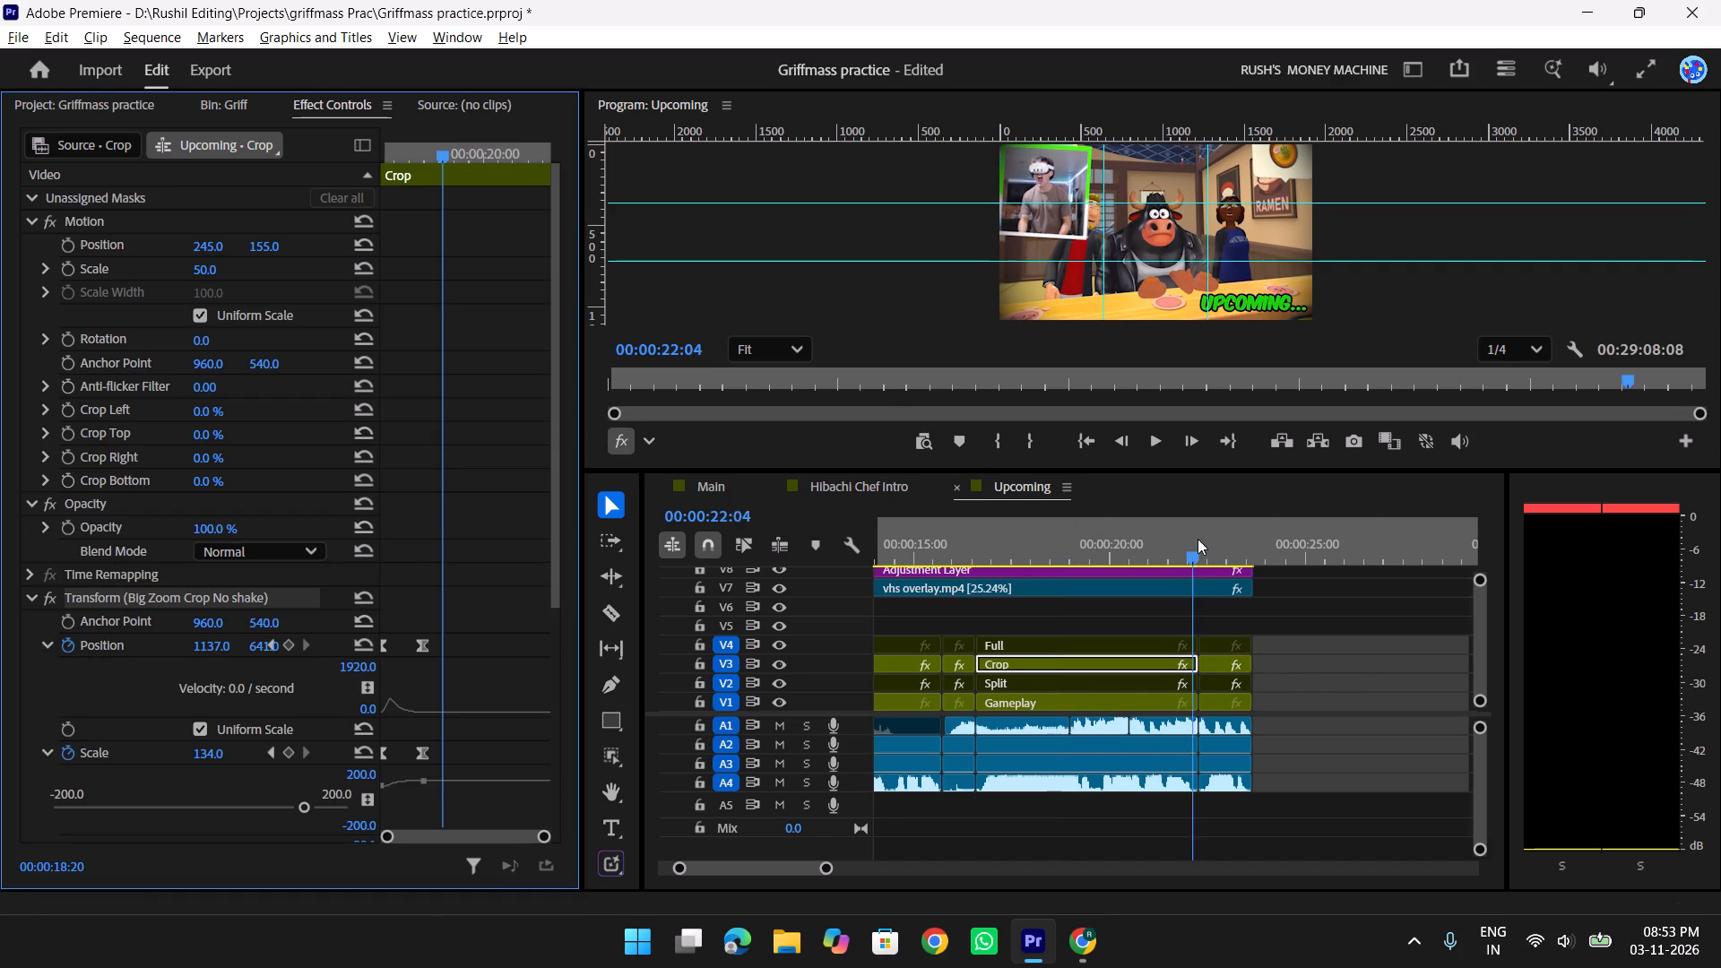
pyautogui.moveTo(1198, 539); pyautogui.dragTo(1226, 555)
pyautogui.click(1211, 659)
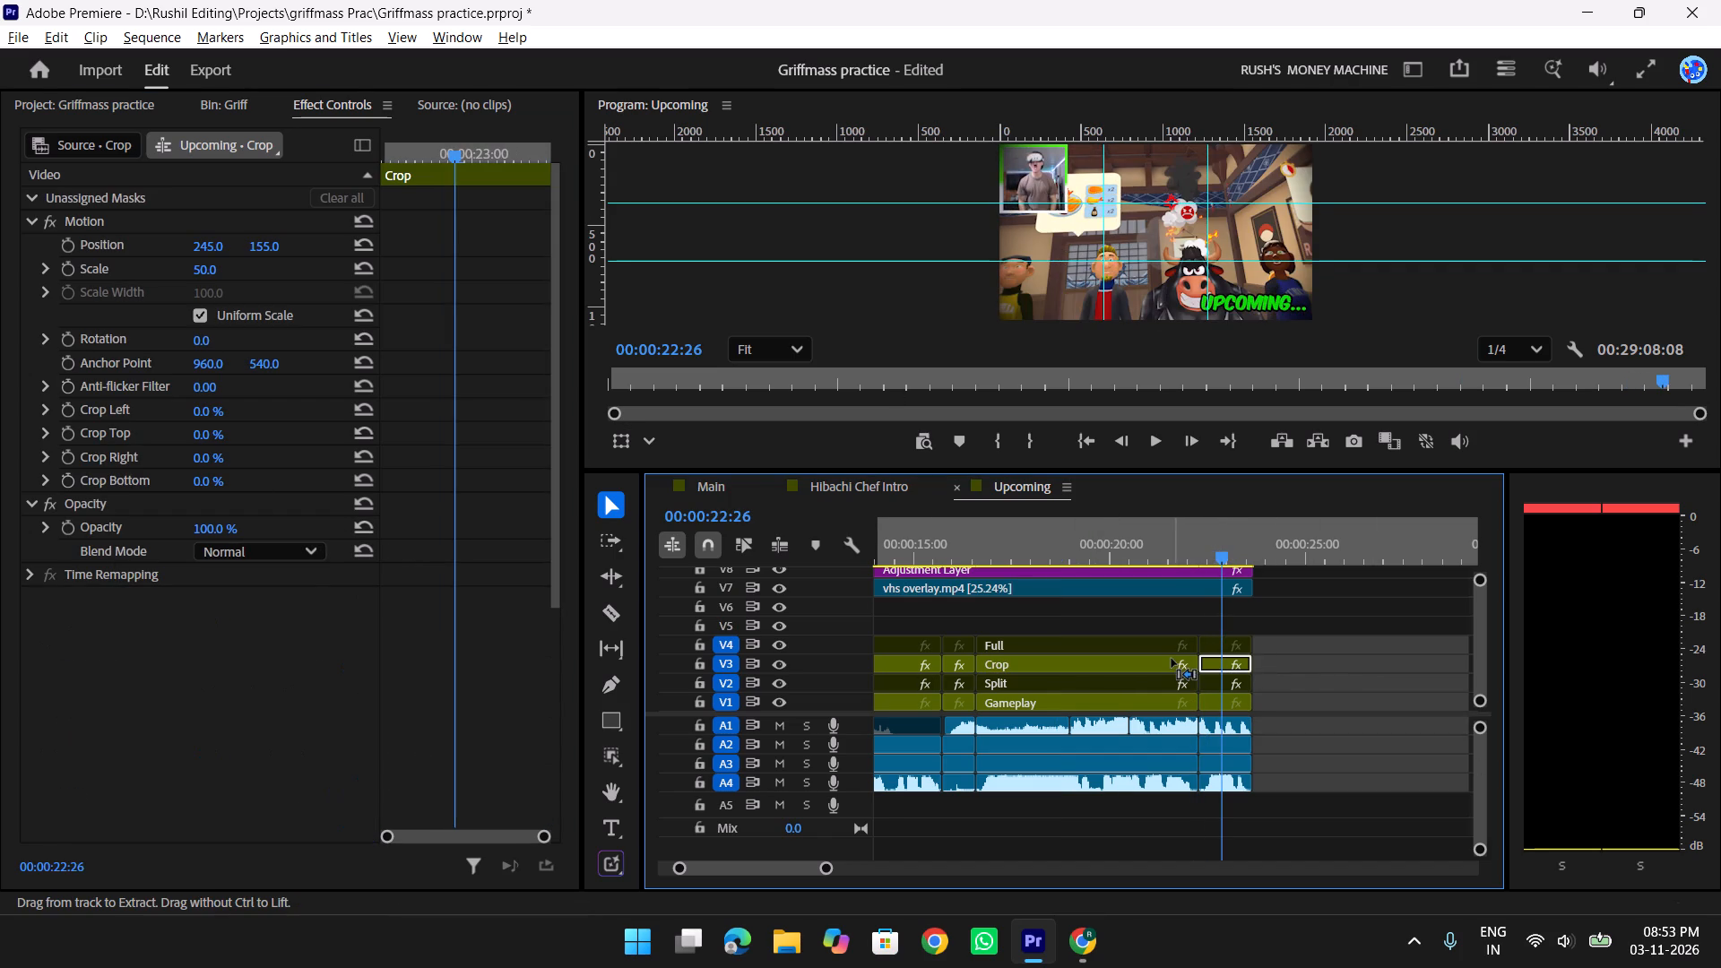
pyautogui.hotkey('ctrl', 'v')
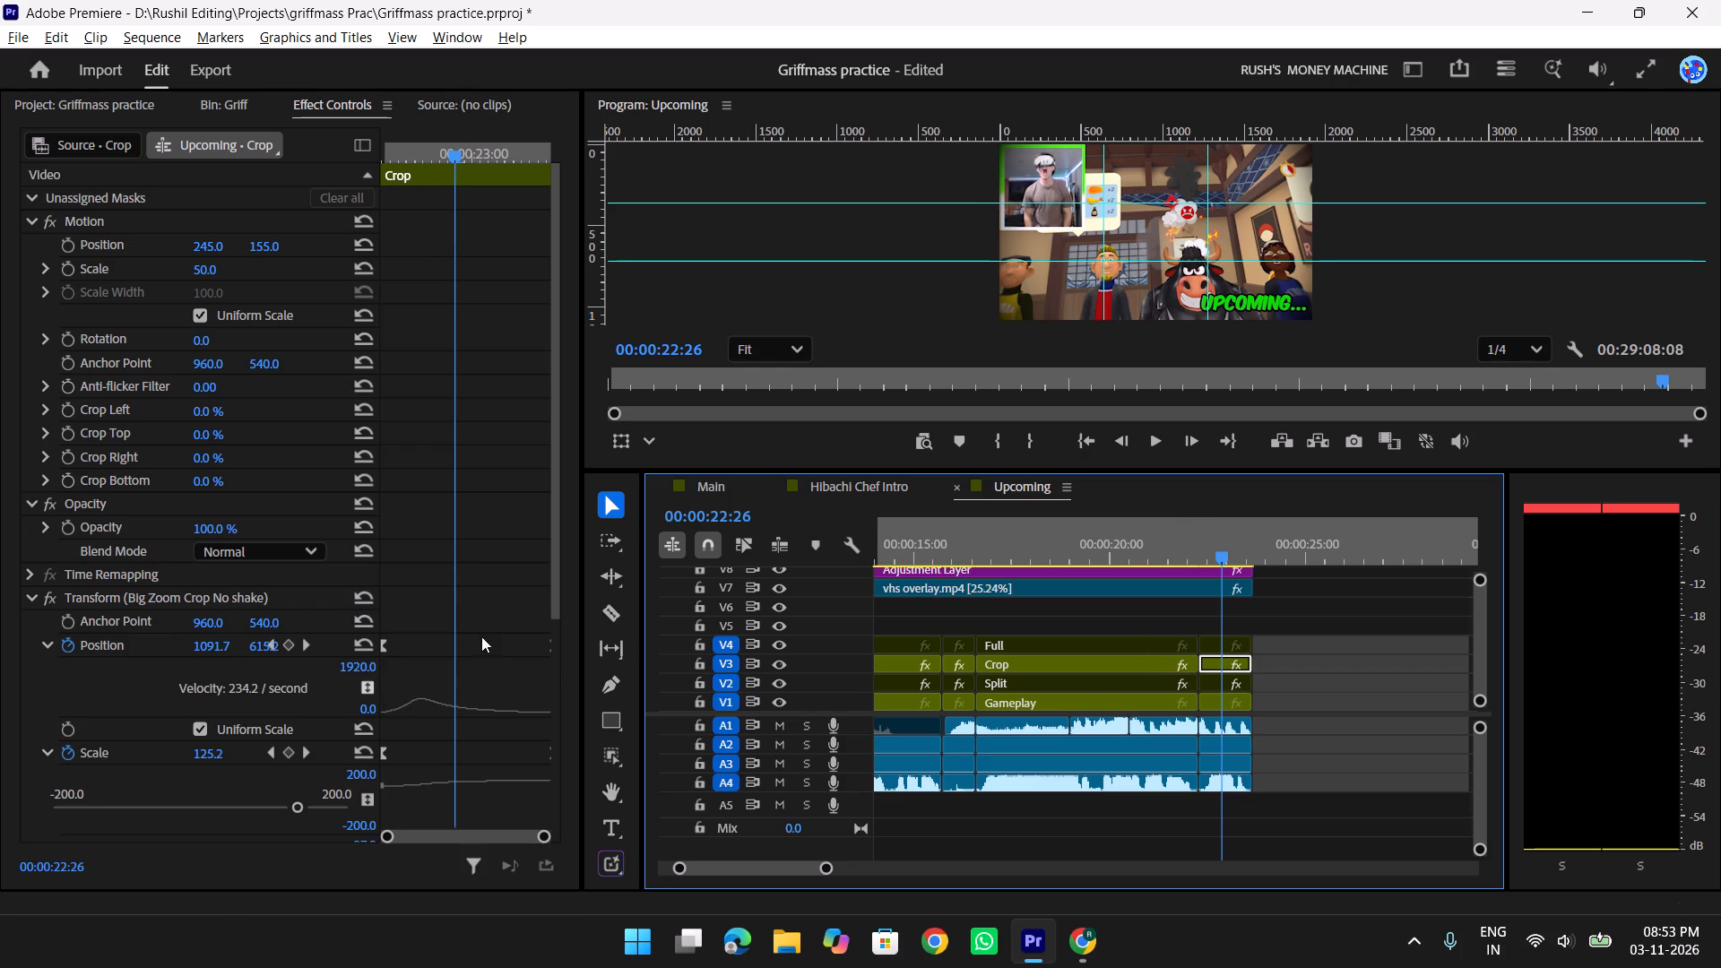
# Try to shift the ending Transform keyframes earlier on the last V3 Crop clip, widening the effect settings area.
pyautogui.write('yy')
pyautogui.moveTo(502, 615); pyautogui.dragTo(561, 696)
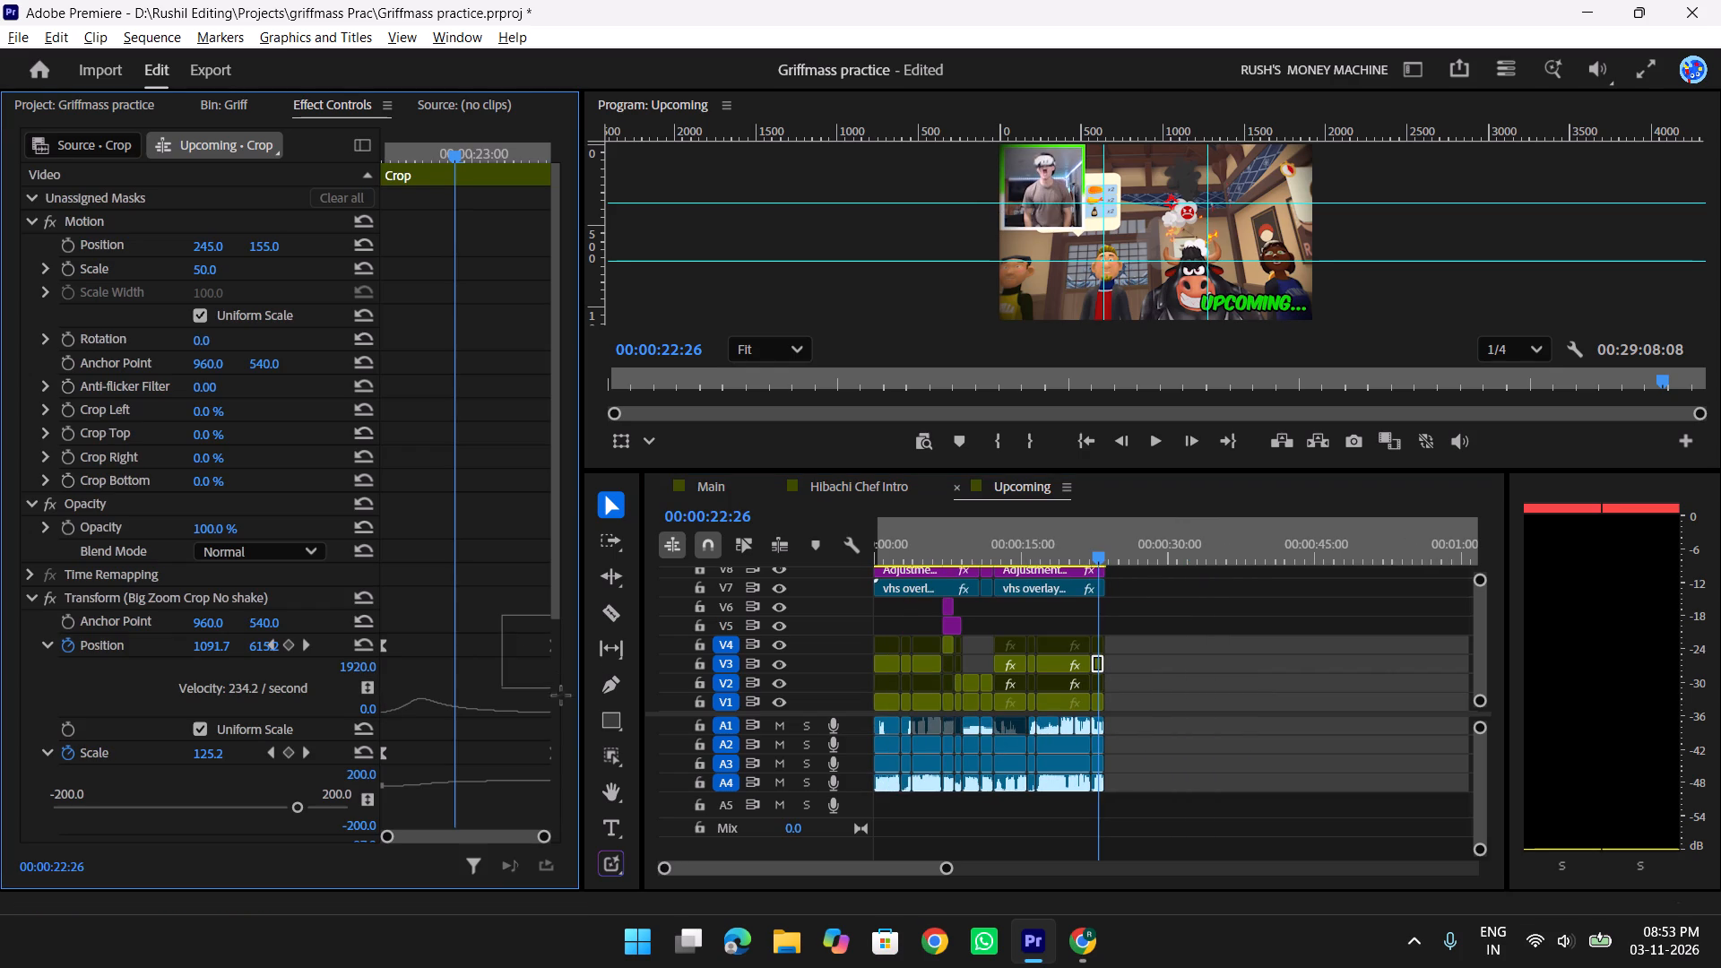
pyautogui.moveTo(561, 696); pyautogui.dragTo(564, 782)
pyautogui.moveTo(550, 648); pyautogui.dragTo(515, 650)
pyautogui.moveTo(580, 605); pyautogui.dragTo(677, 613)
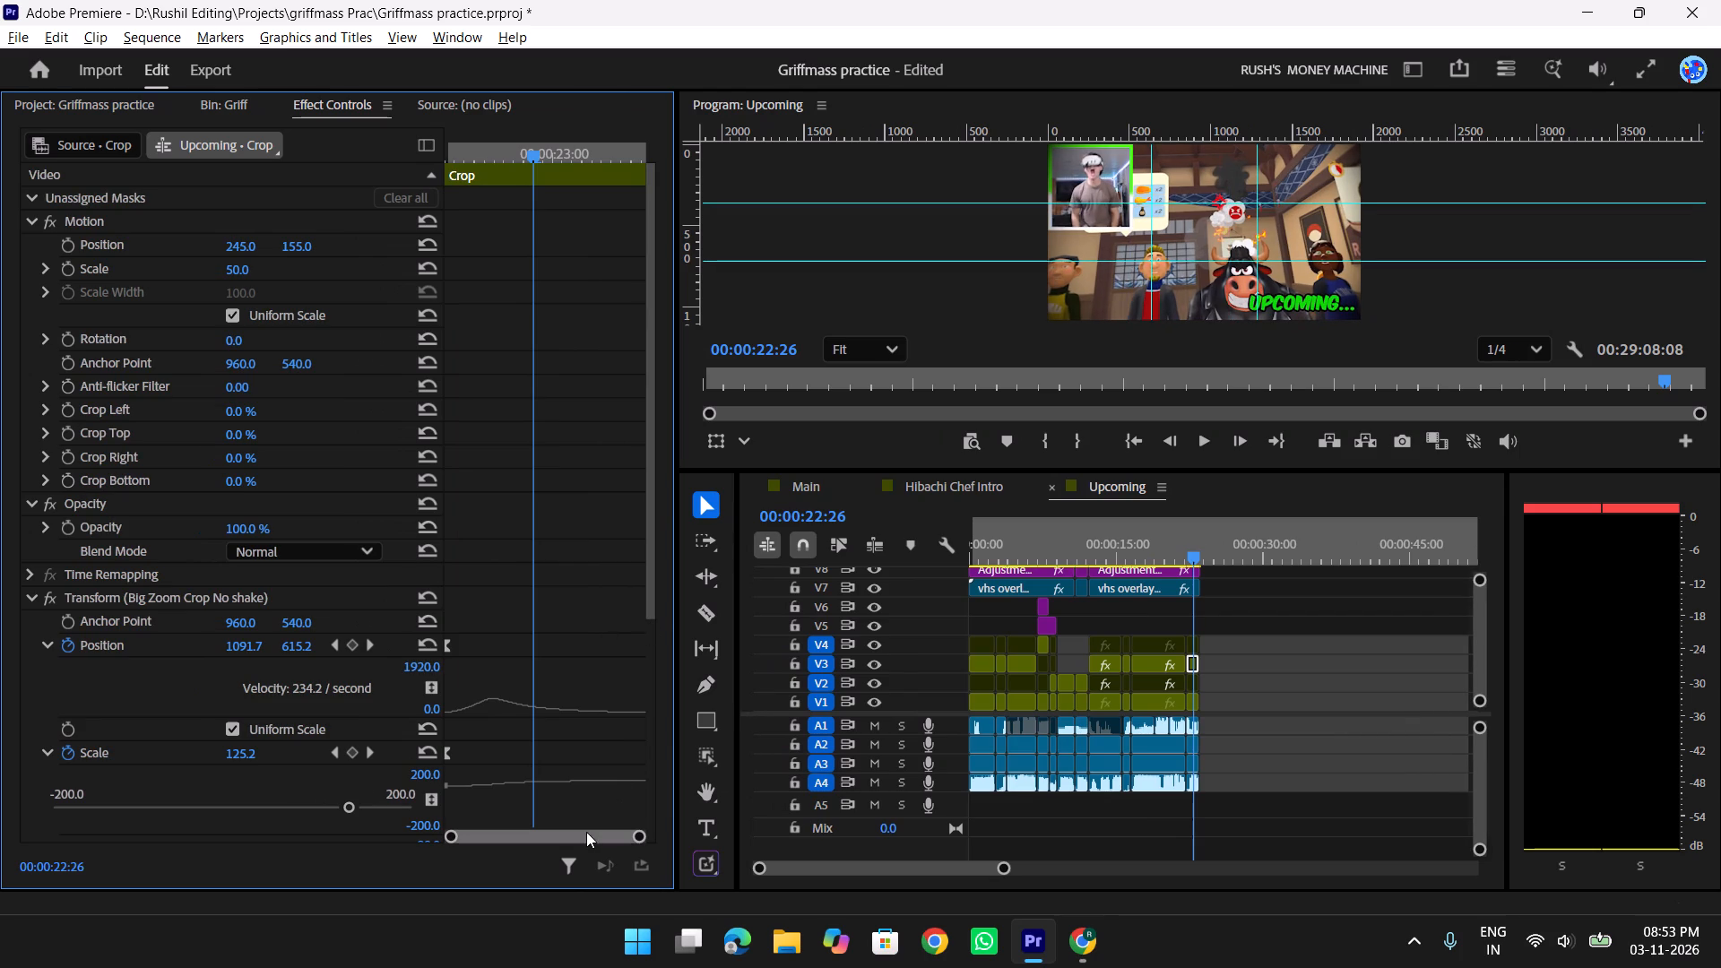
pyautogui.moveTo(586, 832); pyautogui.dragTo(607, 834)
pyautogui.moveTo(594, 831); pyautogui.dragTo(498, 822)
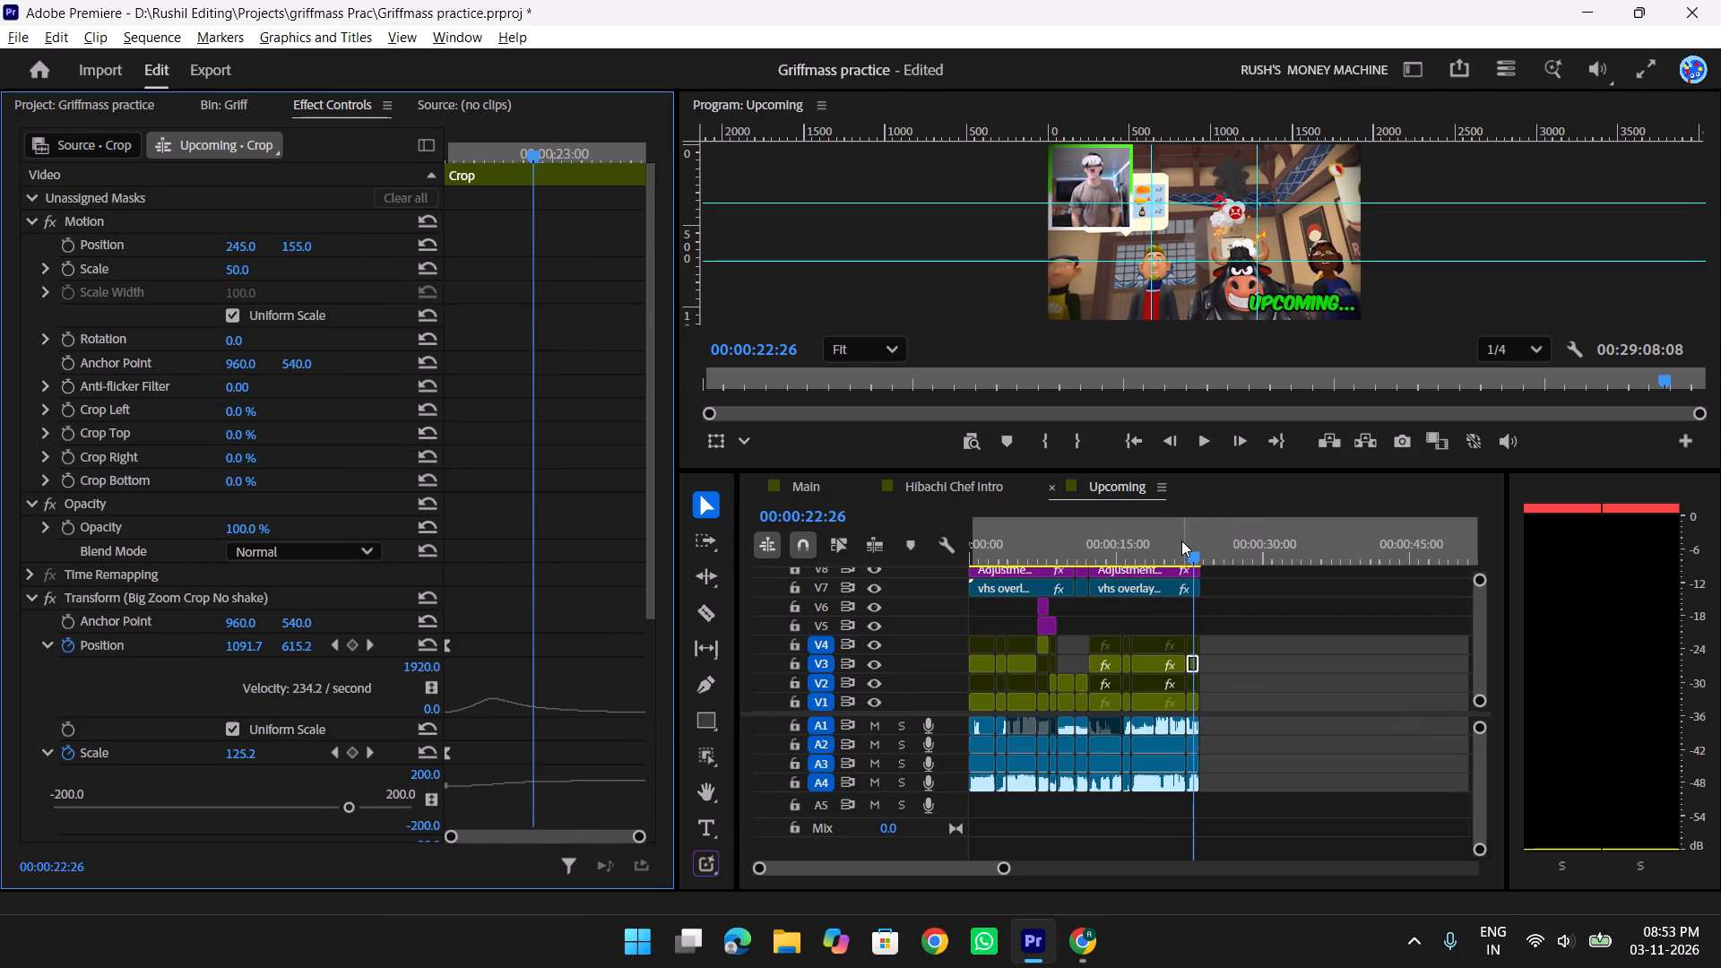
# Play back the cut into the last Crop clip and review how the webcam zoom carries over.
pyautogui.moveTo(1184, 538); pyautogui.dragTo(1166, 545)
pyautogui.press('space')
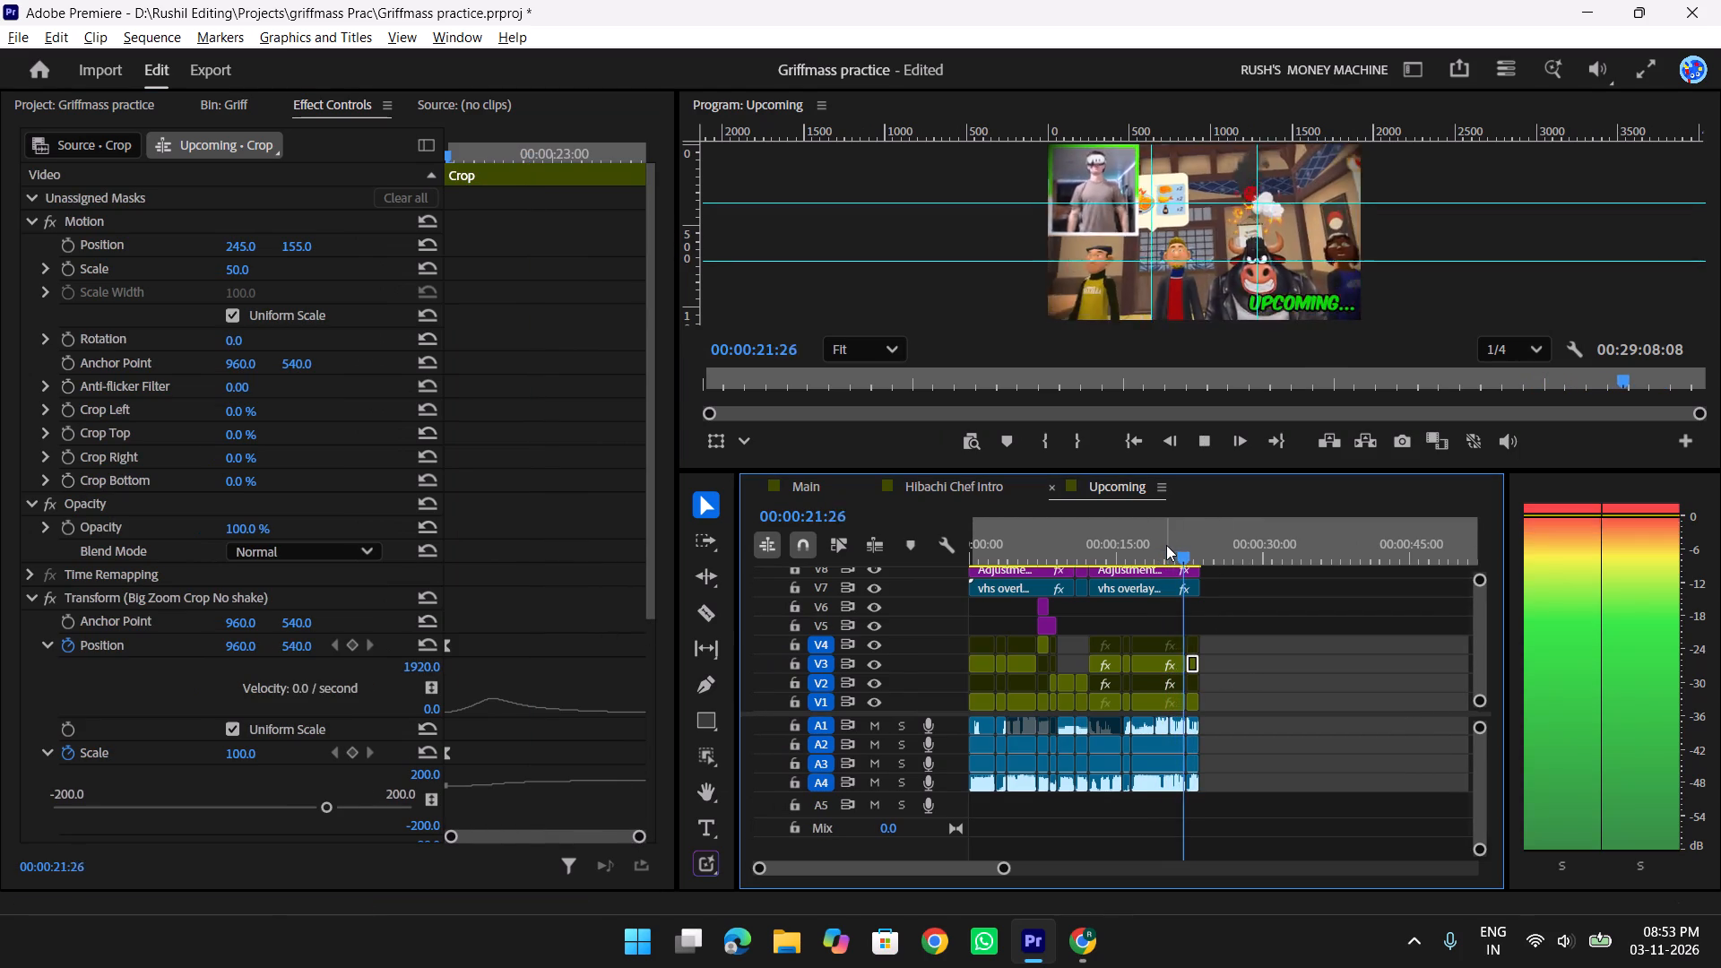
pyautogui.press('space')
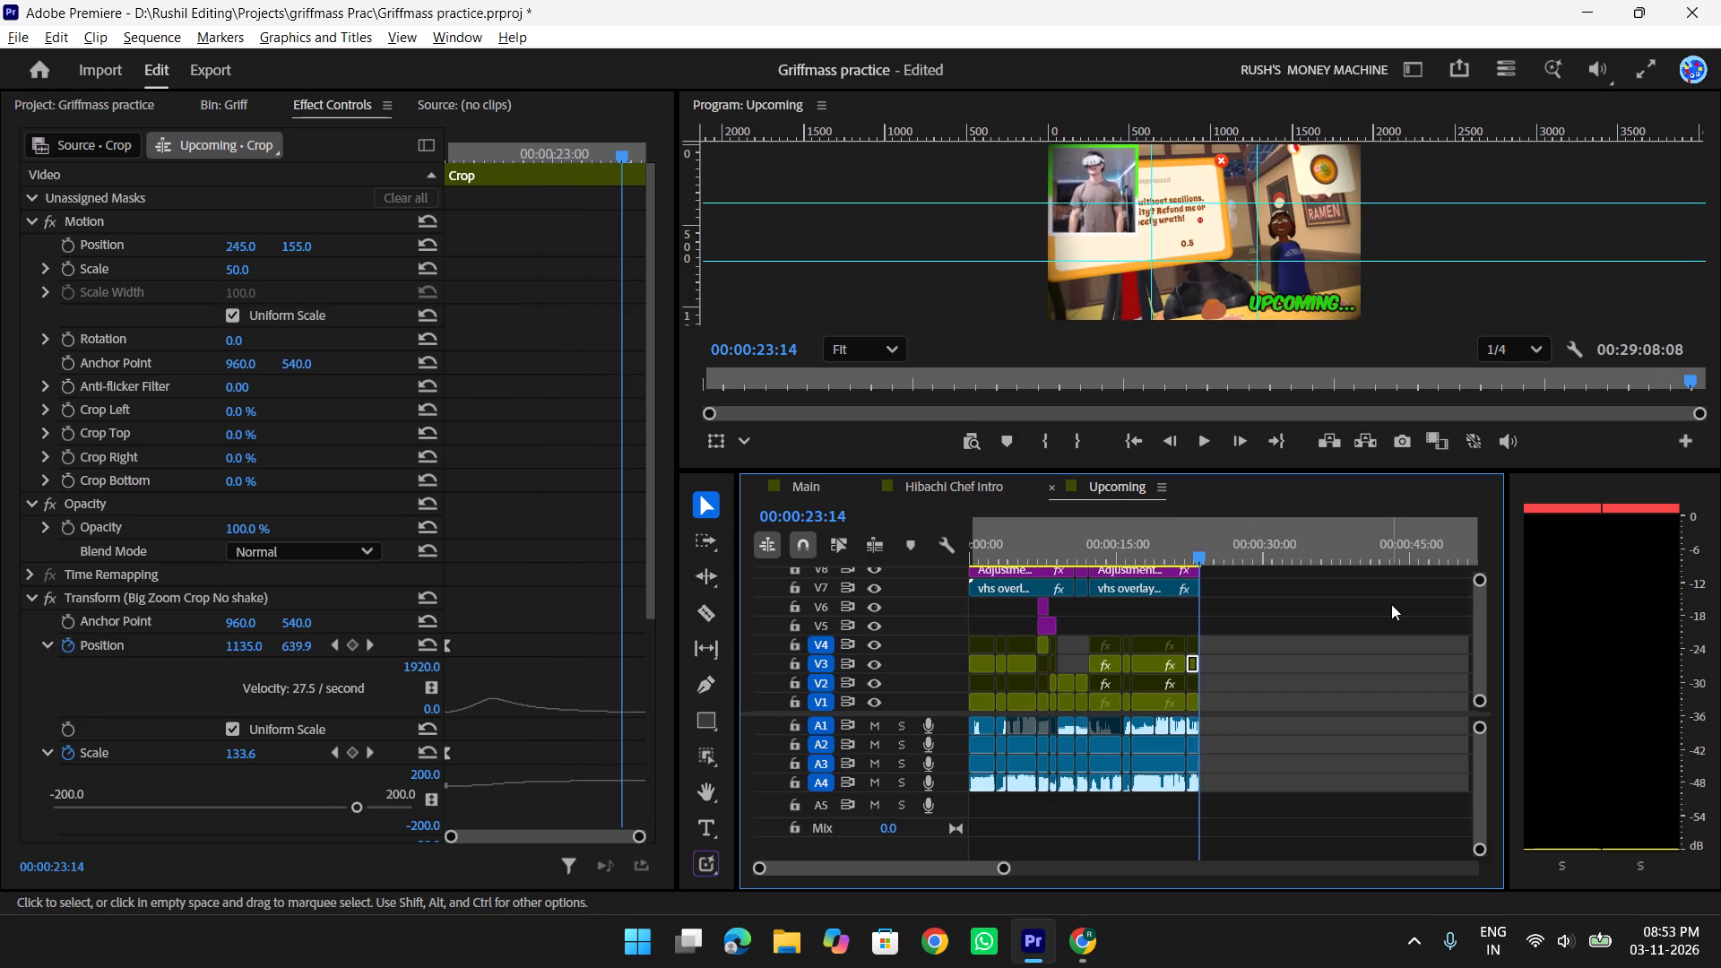
pyautogui.write('ttt')
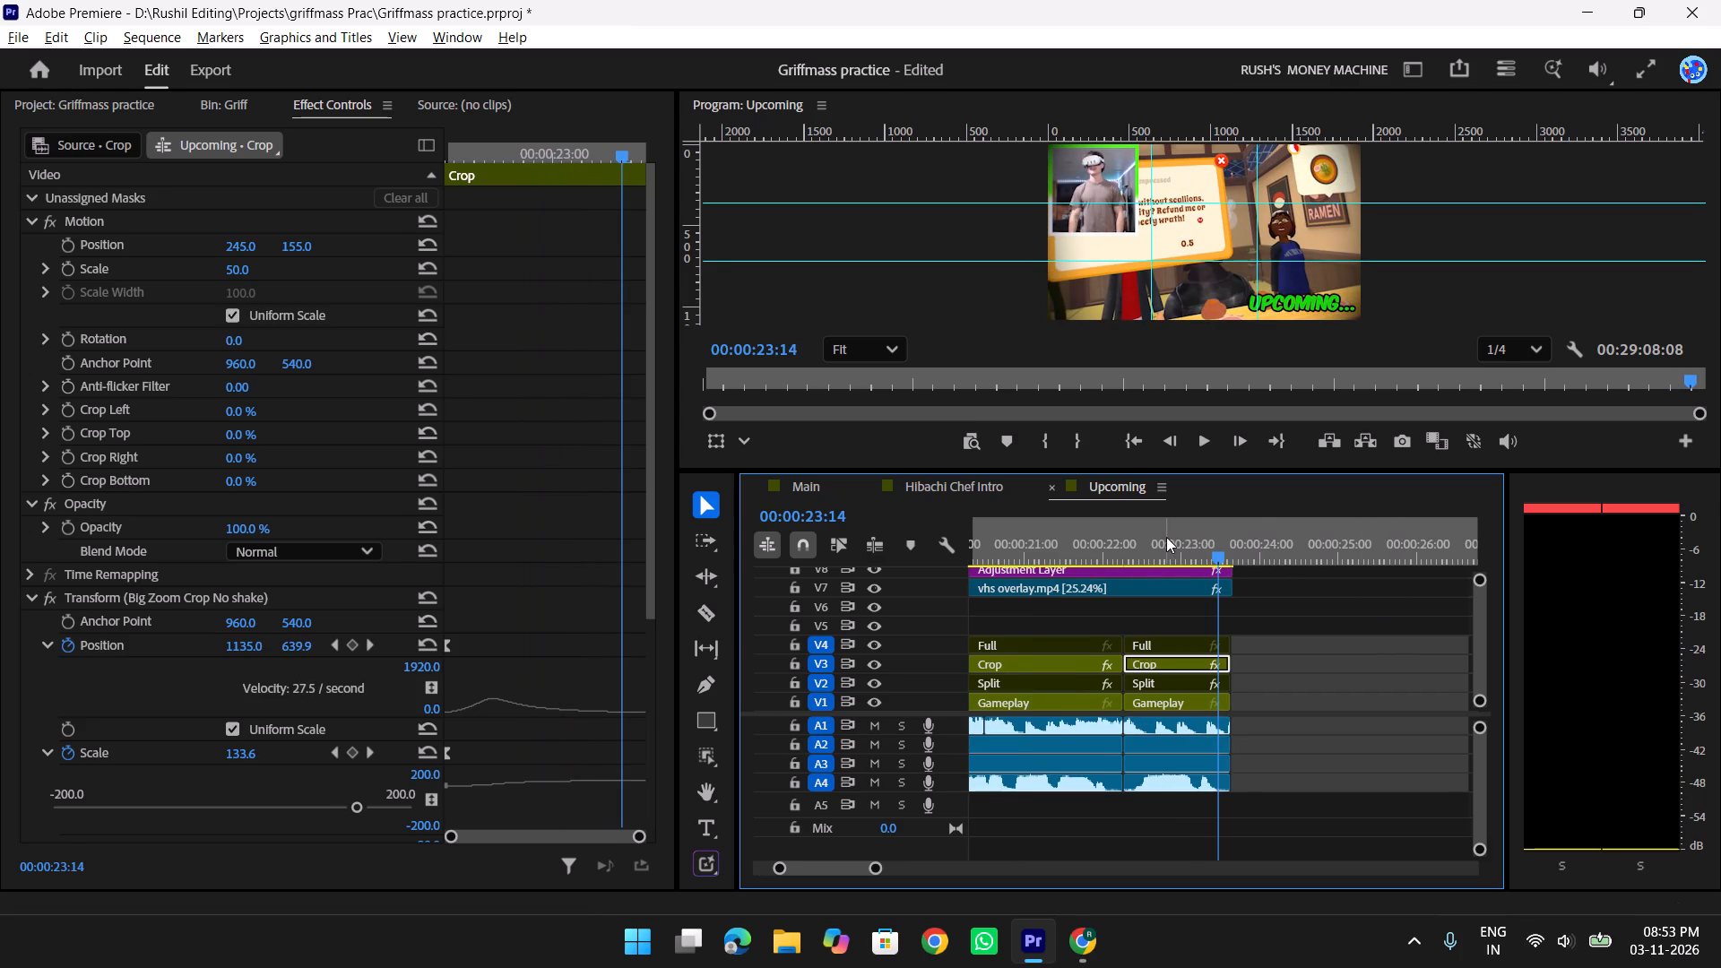
pyautogui.moveTo(1214, 539); pyautogui.dragTo(1129, 543)
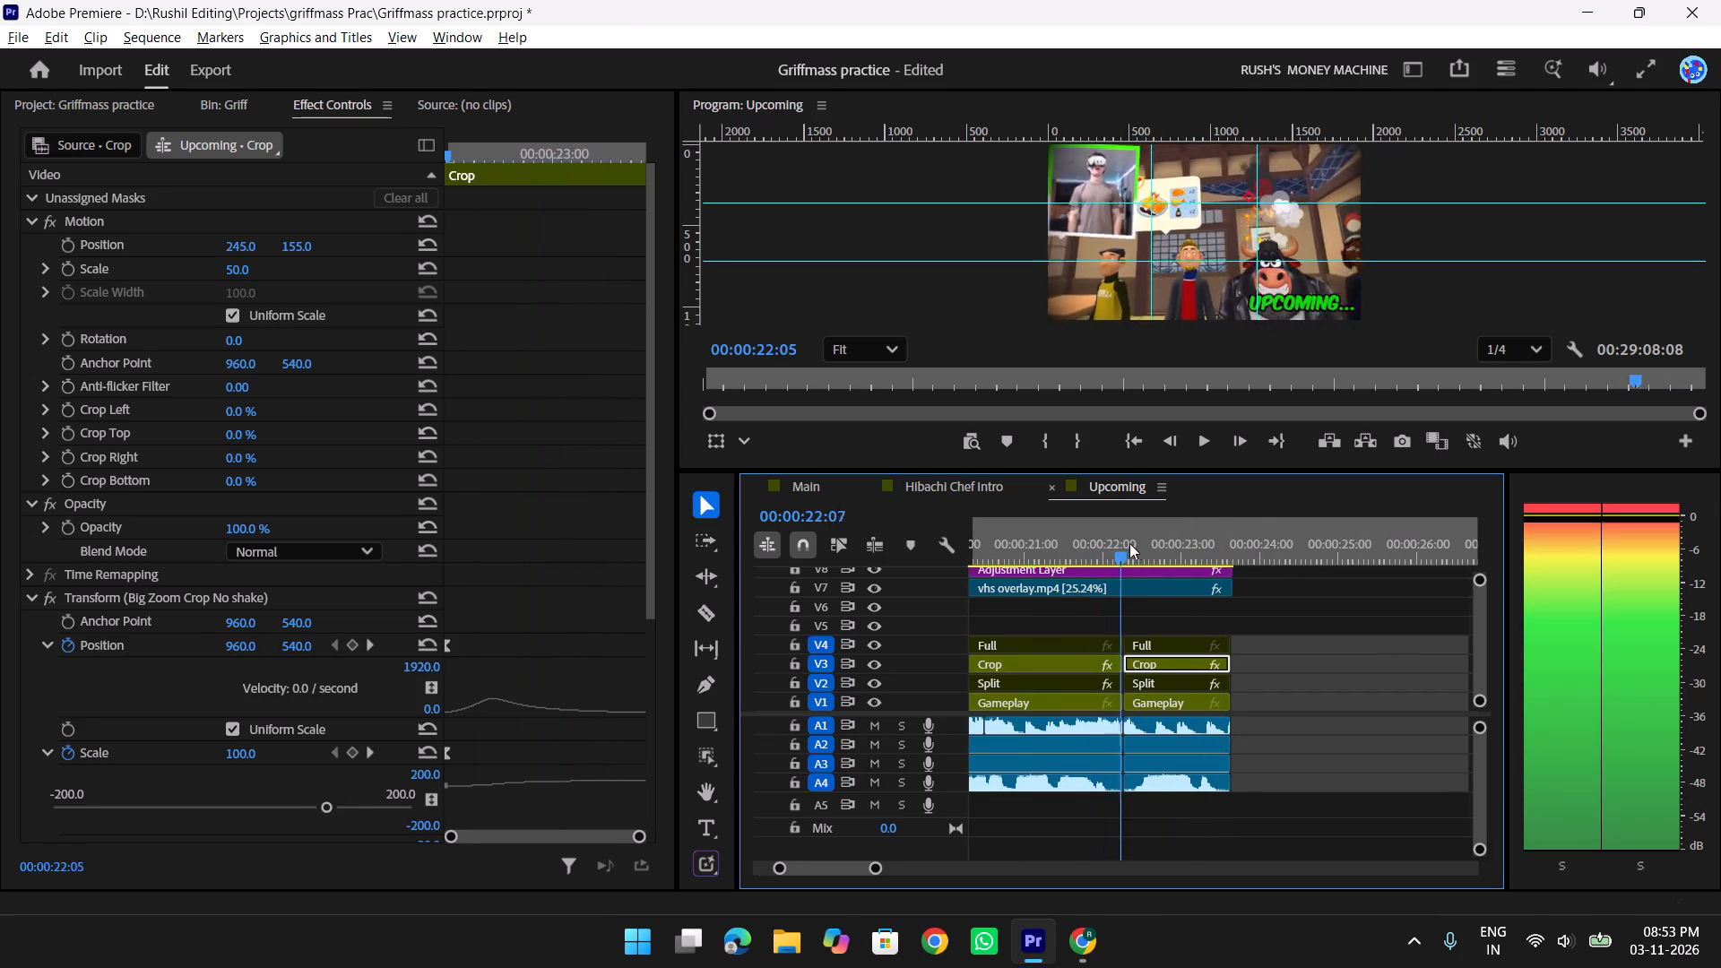
pyautogui.moveTo(1129, 543); pyautogui.dragTo(1077, 553)
pyautogui.press('space')
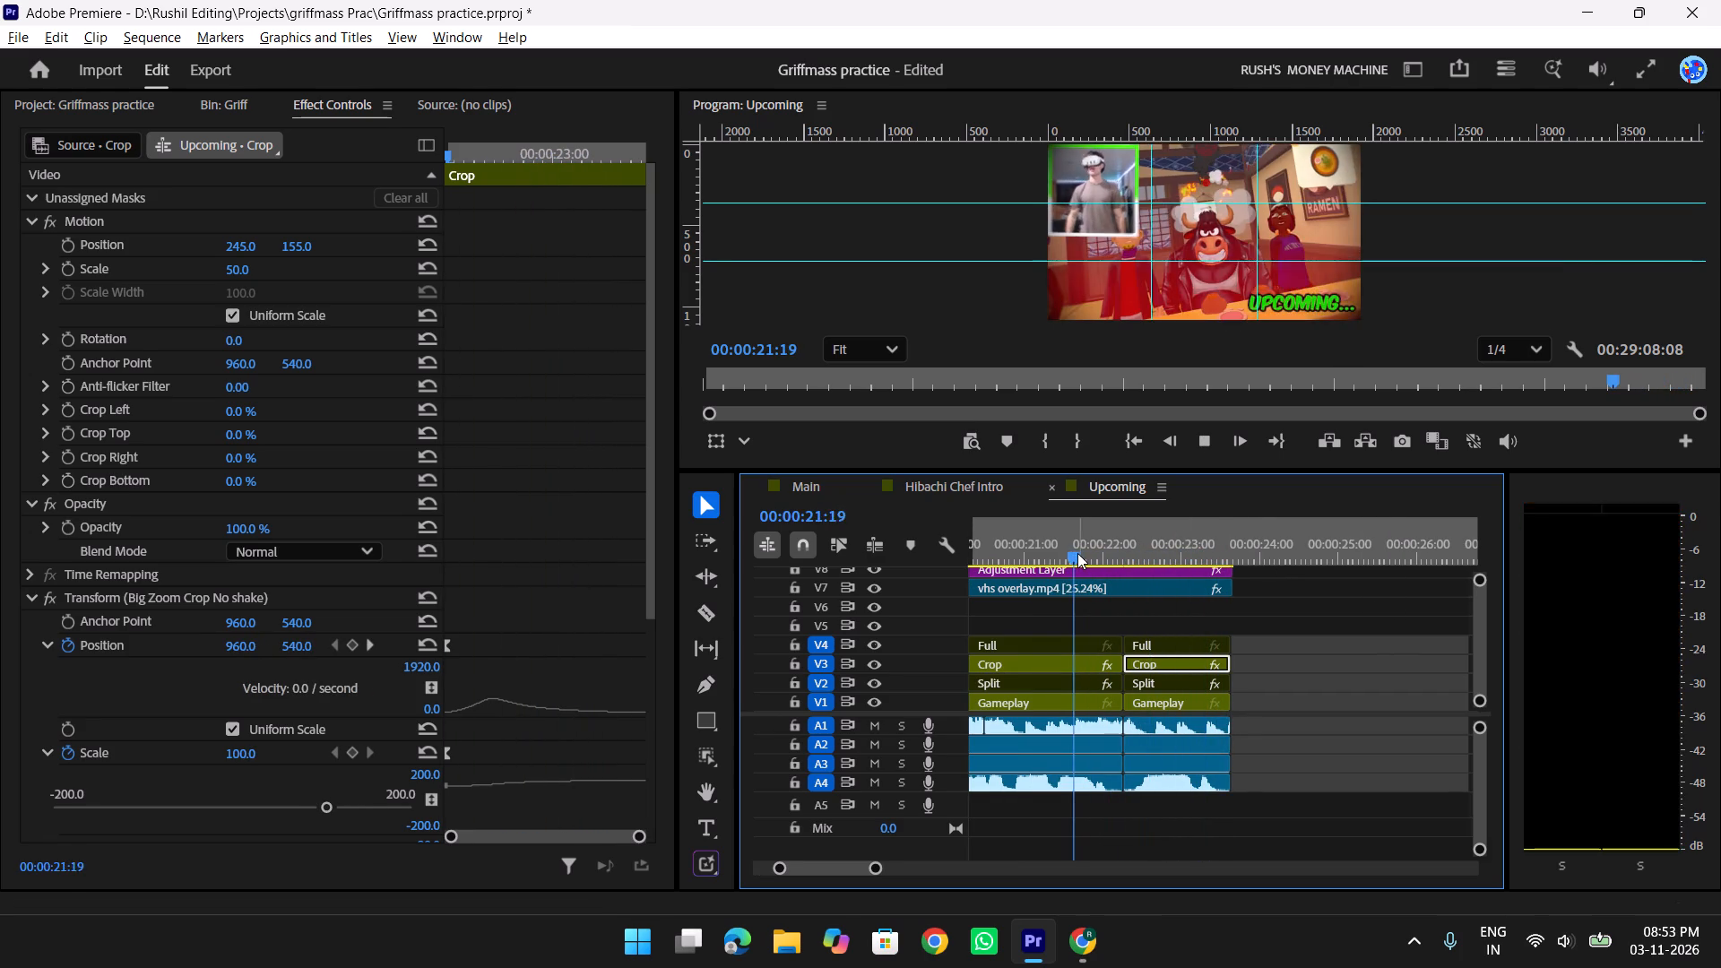
pyautogui.press('space')
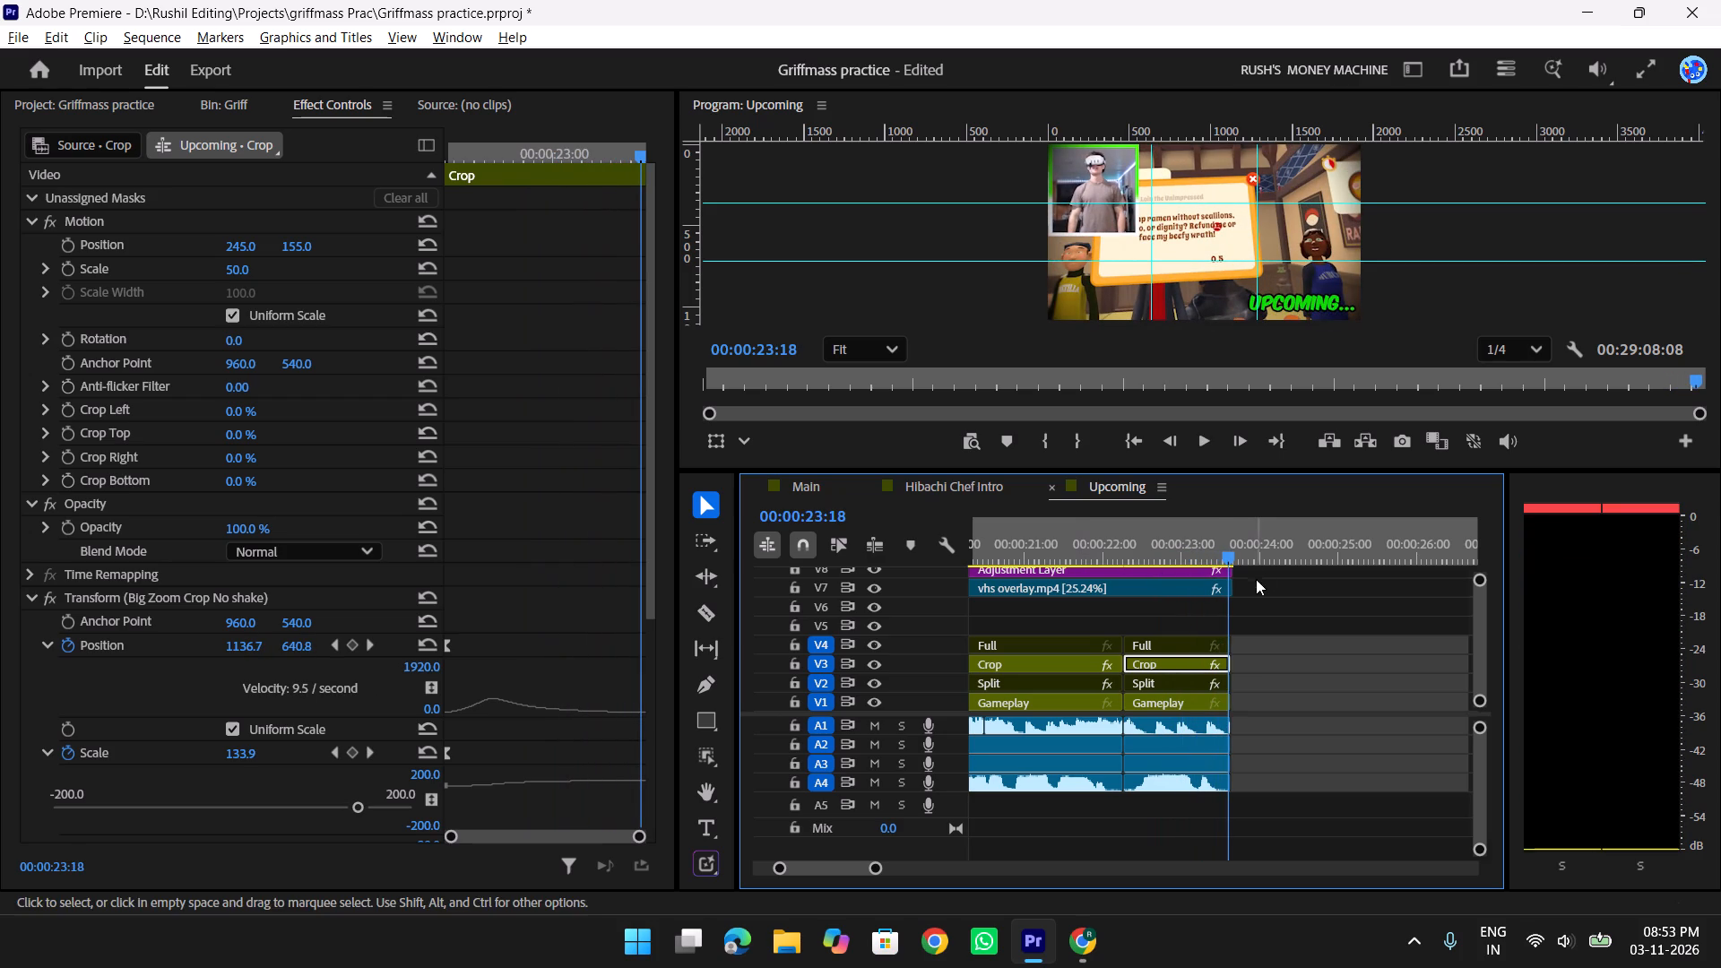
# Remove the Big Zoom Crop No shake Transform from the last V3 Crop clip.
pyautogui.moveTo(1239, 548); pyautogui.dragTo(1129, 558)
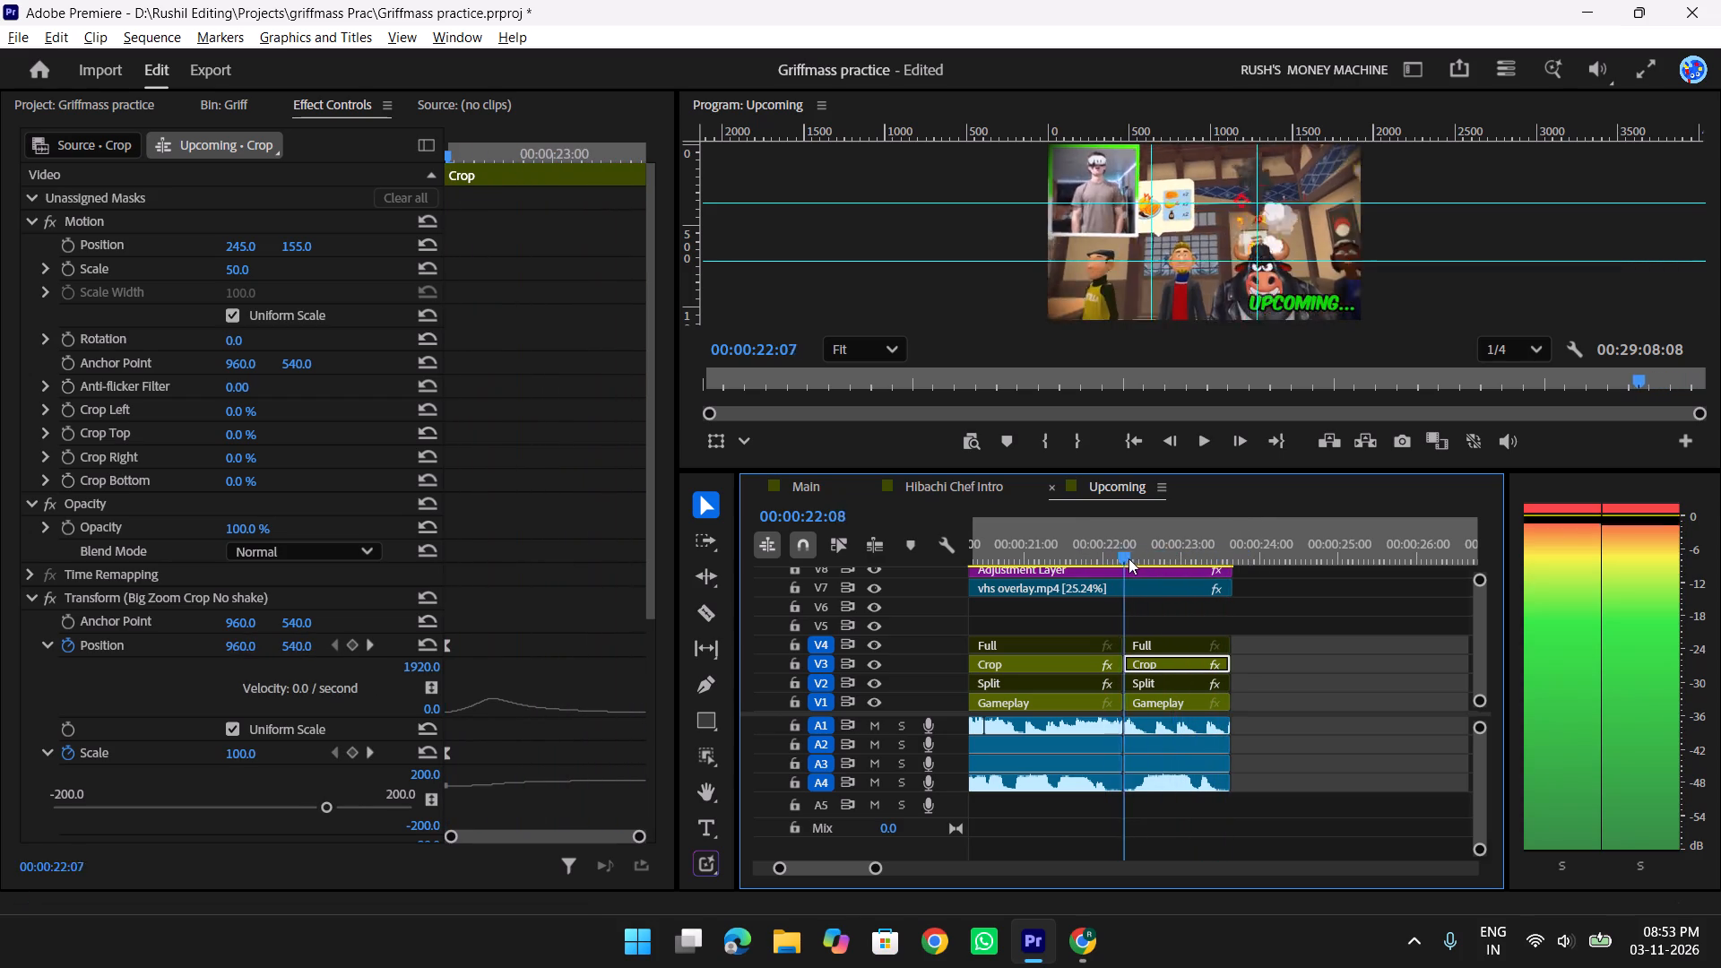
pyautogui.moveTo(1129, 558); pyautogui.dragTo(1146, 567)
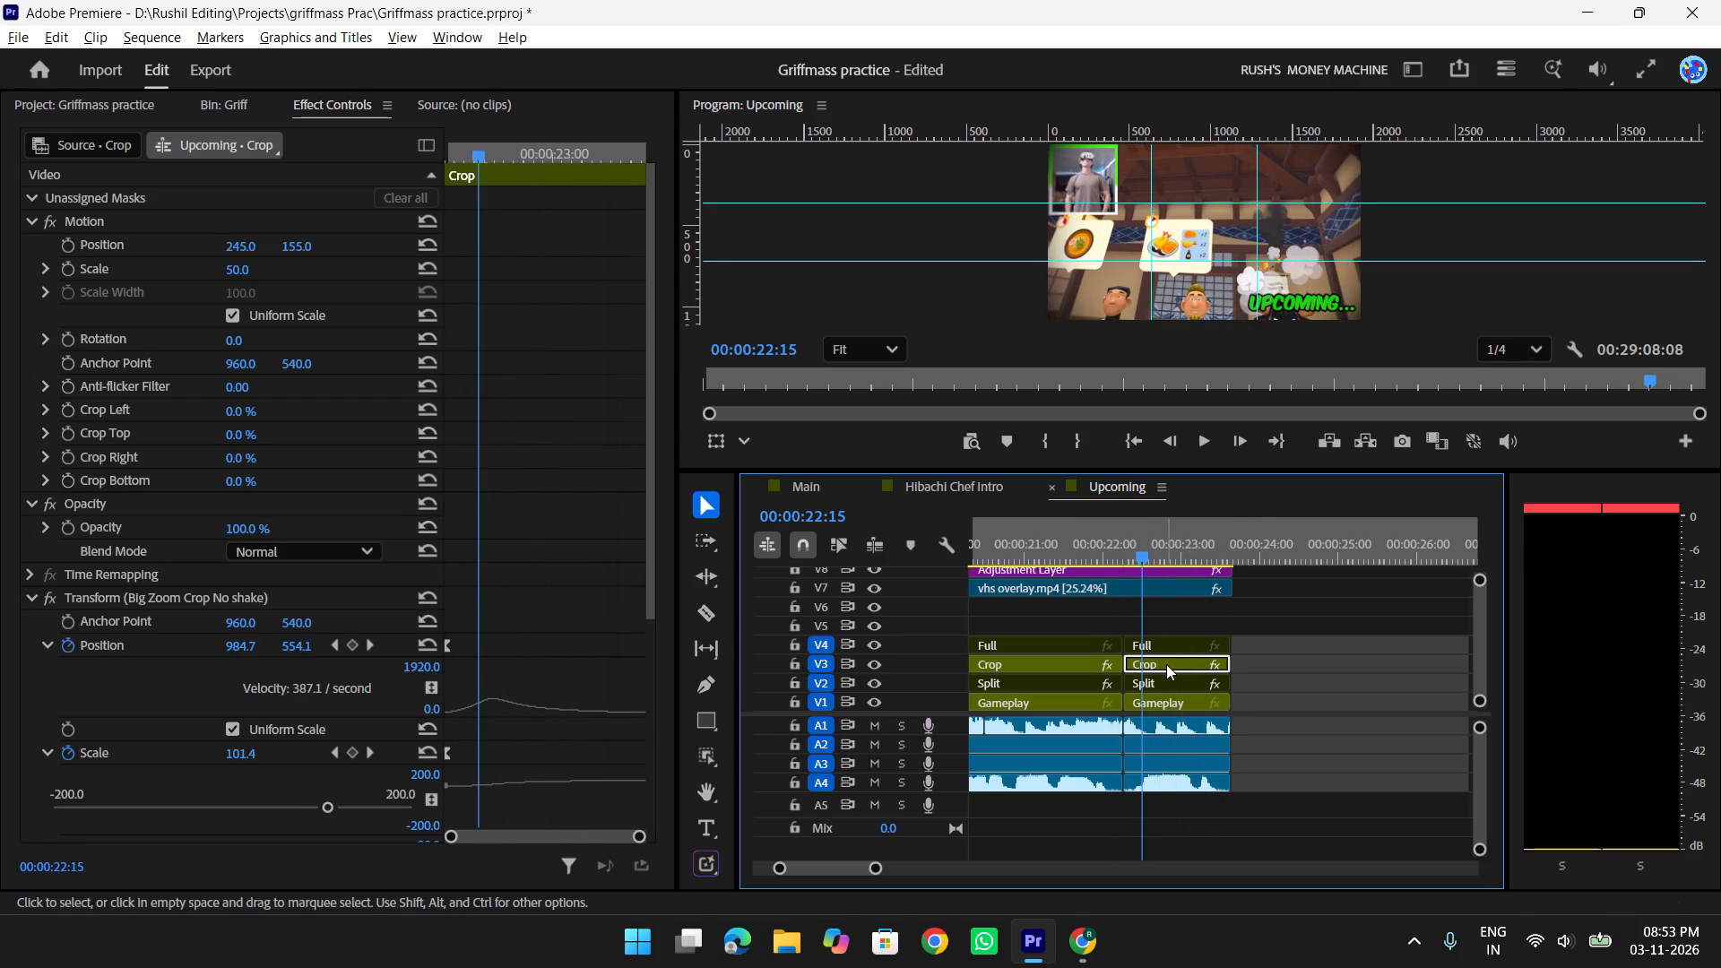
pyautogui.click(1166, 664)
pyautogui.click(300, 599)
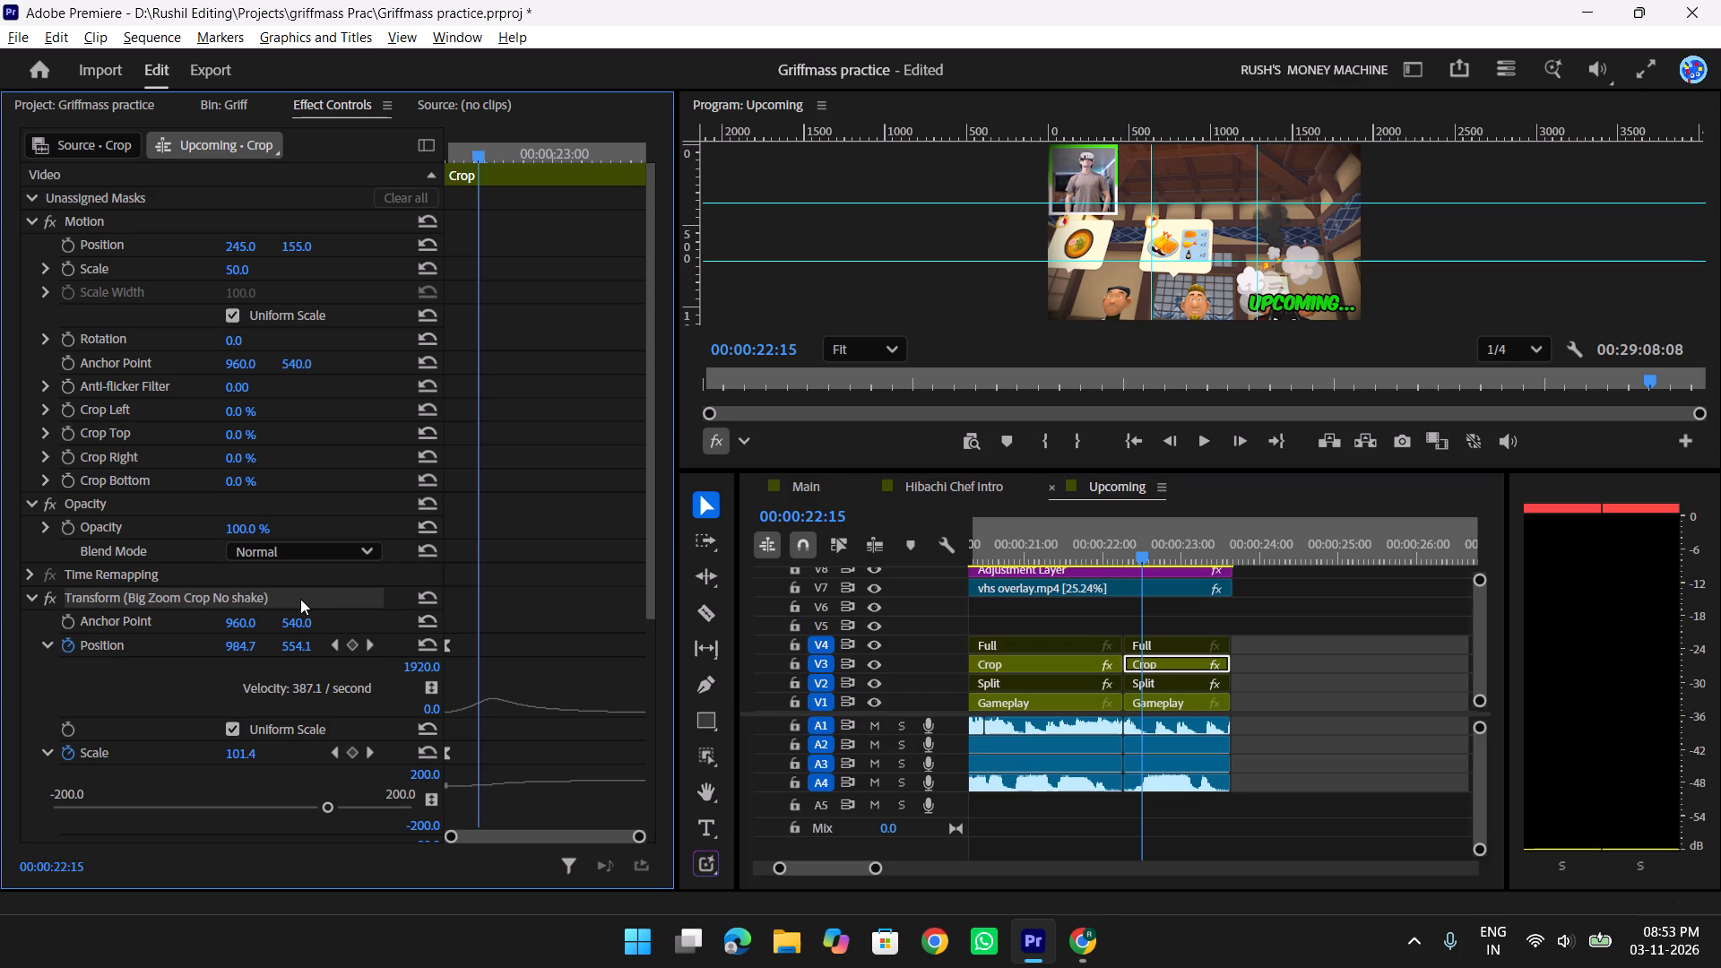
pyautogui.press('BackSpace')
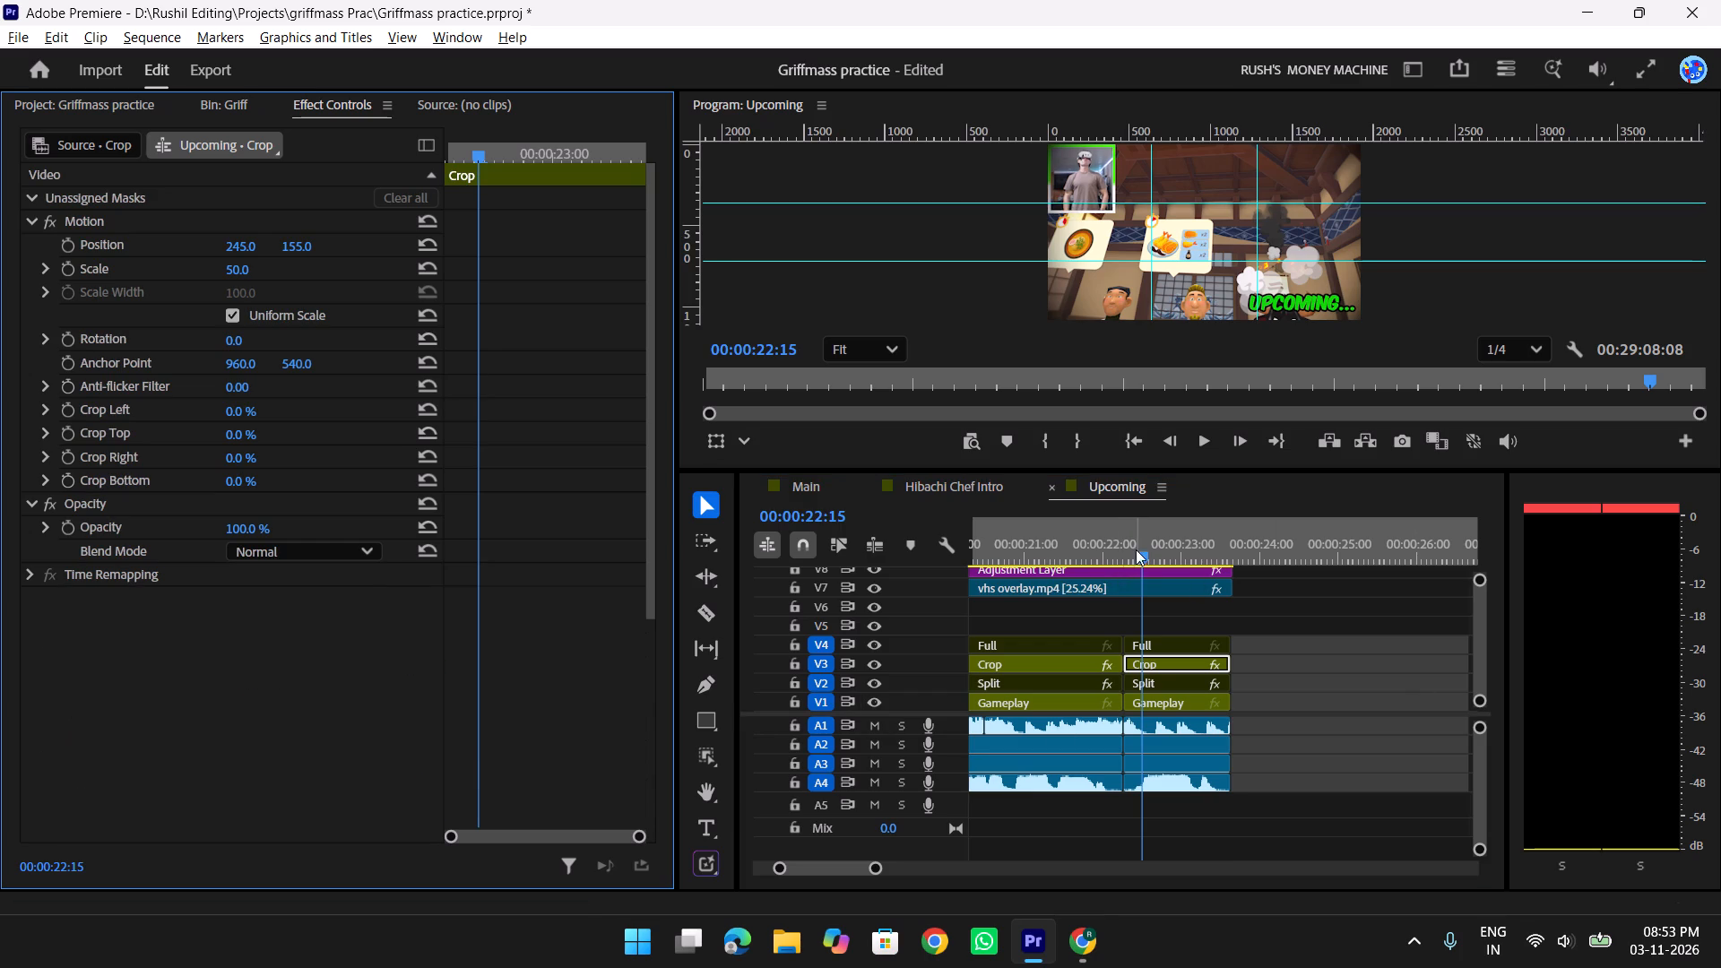
# Copy the zoomed-in Position X, Position Y and Scale values from the preceding V3 Crop clip's Big Zoom Crop No shake Transform.
pyautogui.moveTo(1131, 548); pyautogui.dragTo(1060, 549)
pyautogui.click(1056, 664)
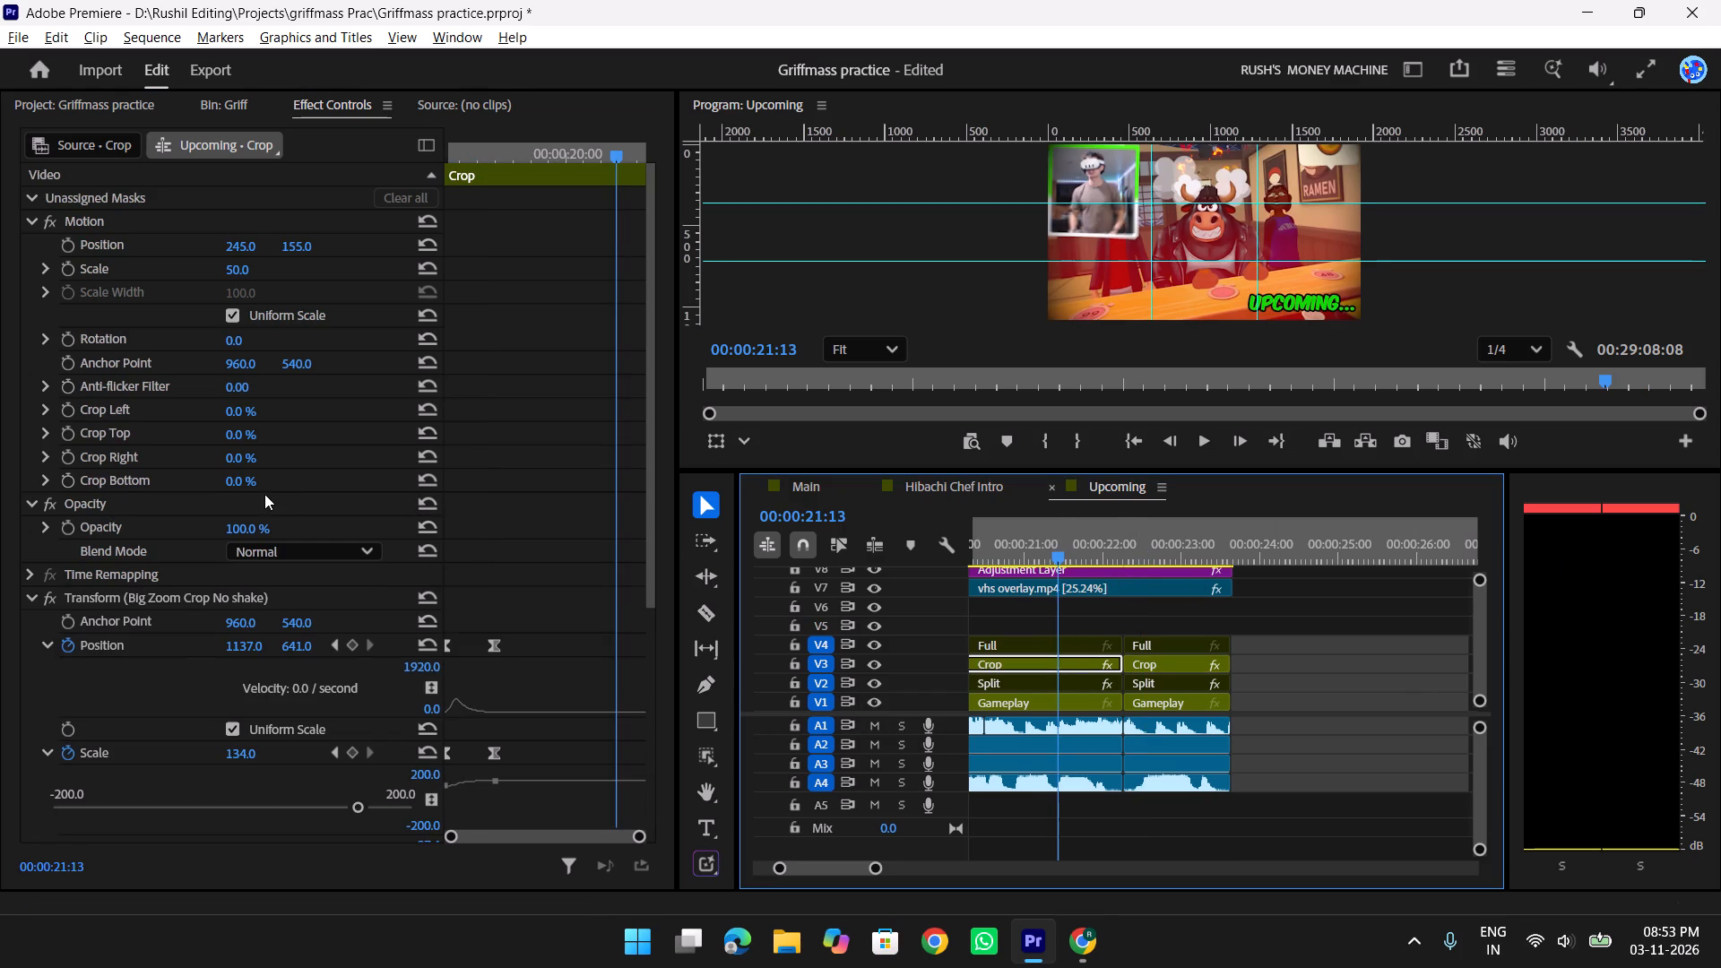
pyautogui.click(238, 646)
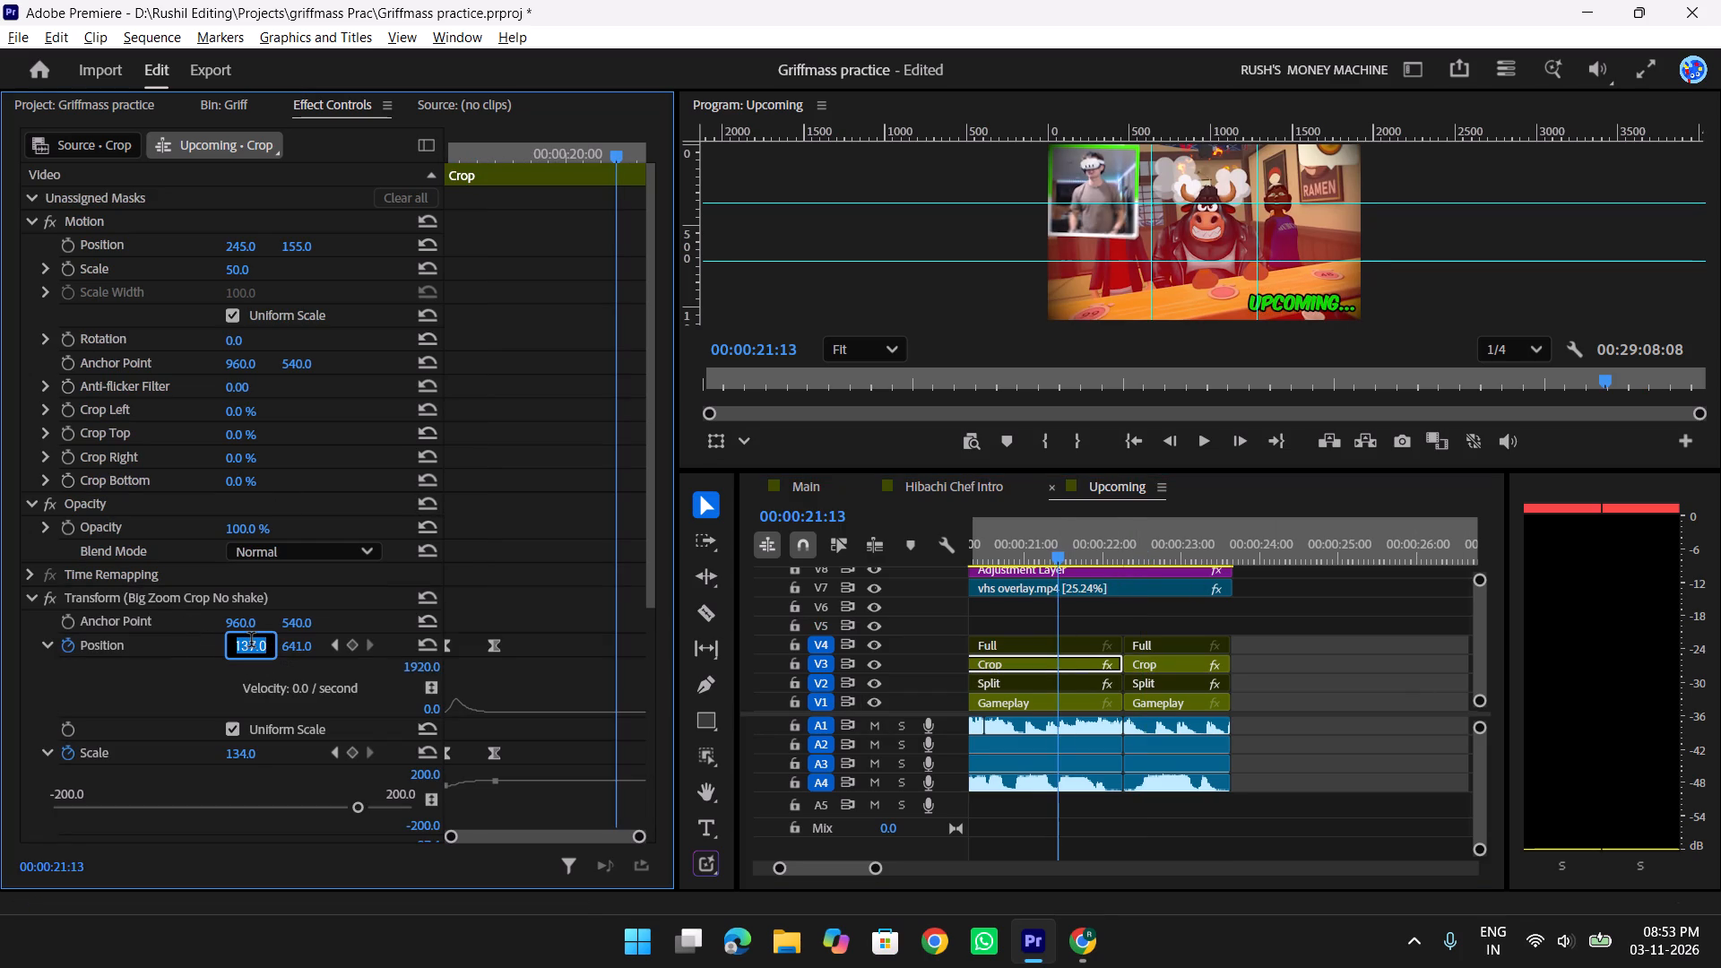
pyautogui.hotkey('ctrl', 'c')
pyautogui.hotkey('ctrl', 'c')
pyautogui.click(300, 645)
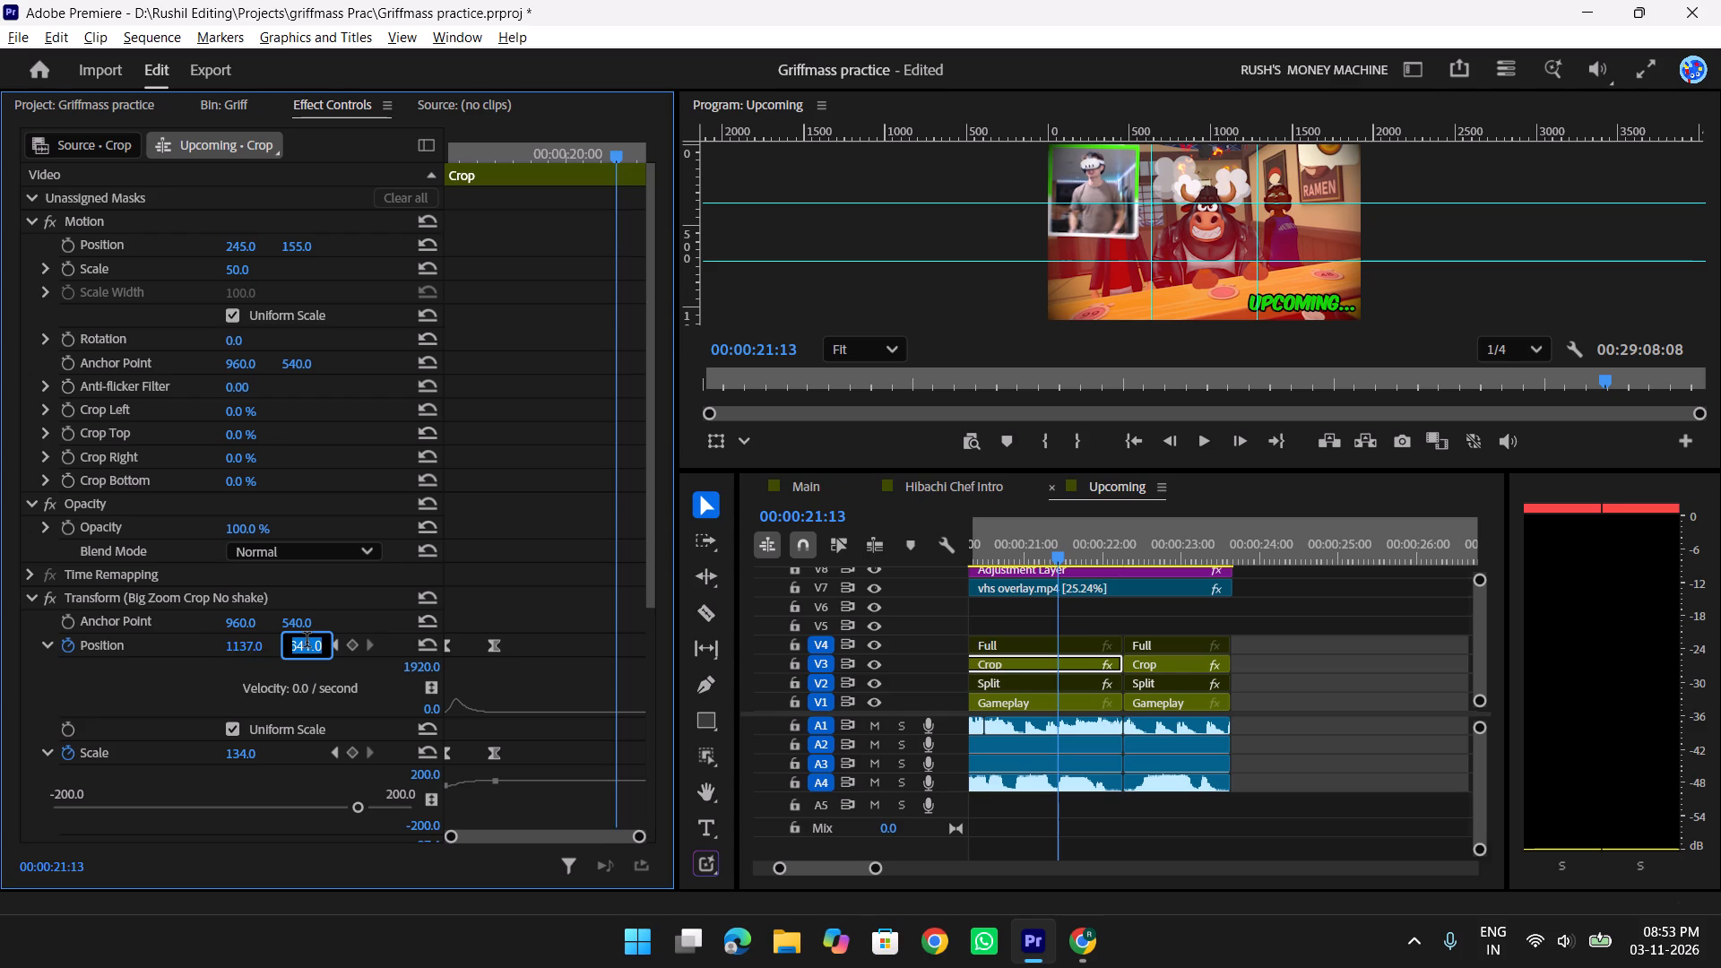
pyautogui.hotkey('ctrl', 'c')
pyautogui.hotkey('ctrl', 'c')
pyautogui.click(239, 756)
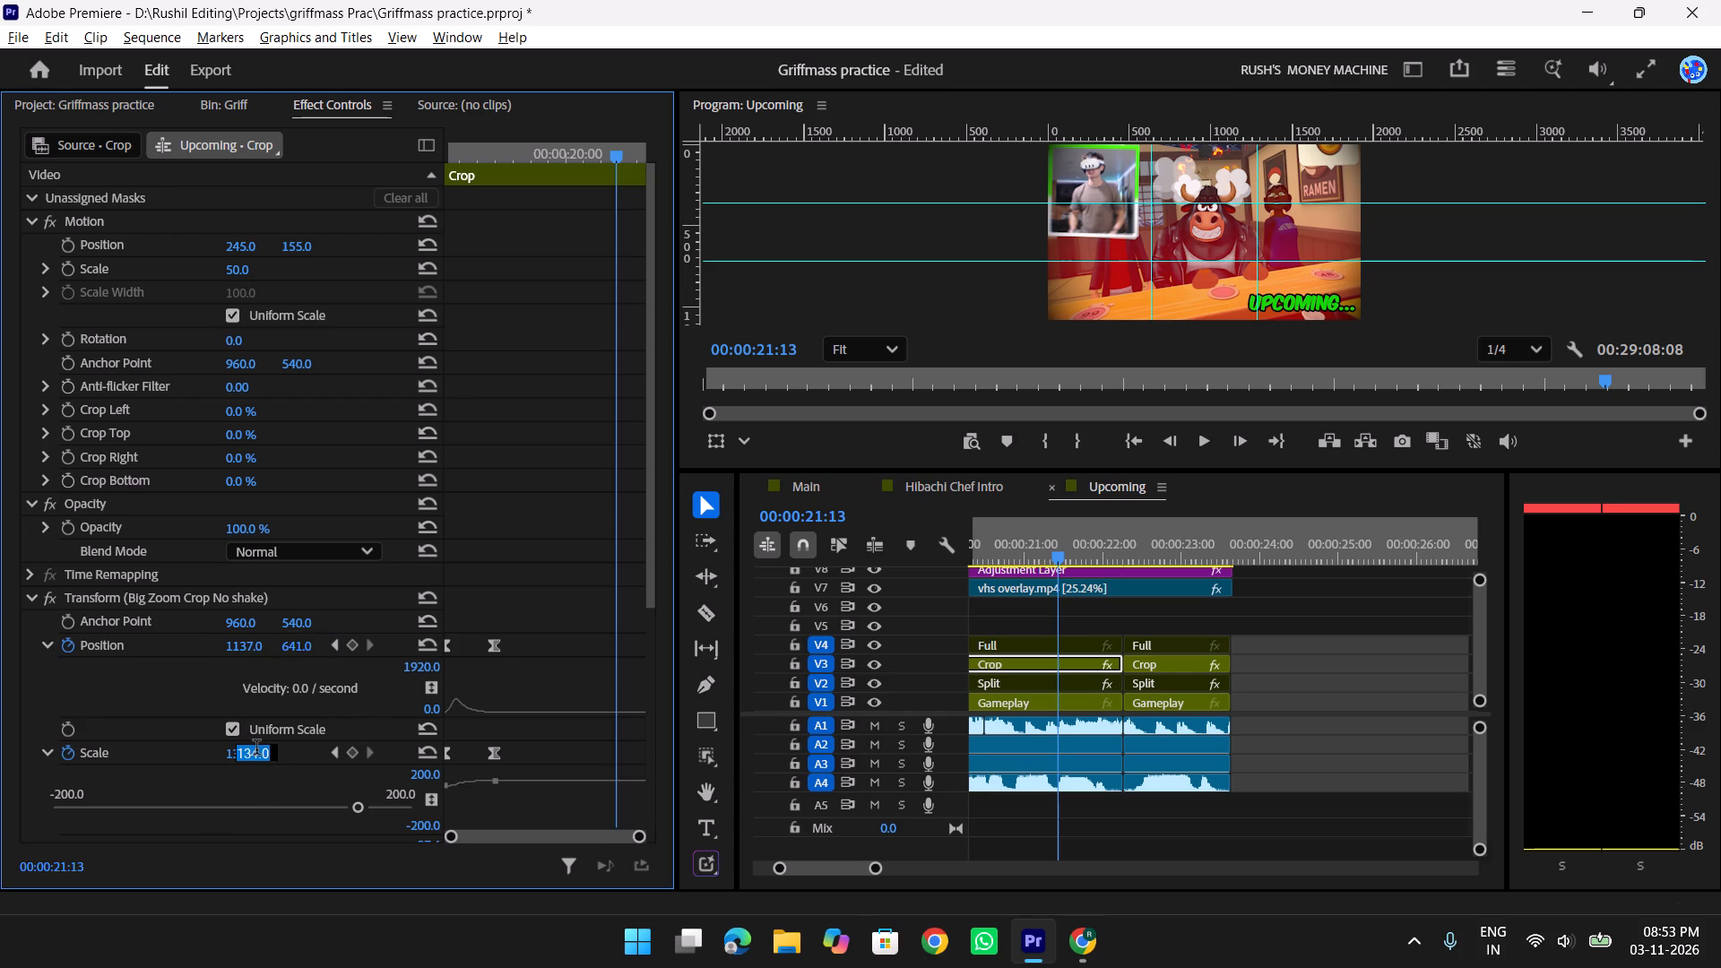
pyautogui.hotkey('ctrl', 'c')
pyautogui.hotkey('ctrl', 'c')
# Find the Transform (Motion Blur) preset and apply it to the last V3 Crop clip.
pyautogui.moveTo(1068, 536); pyautogui.dragTo(1144, 536)
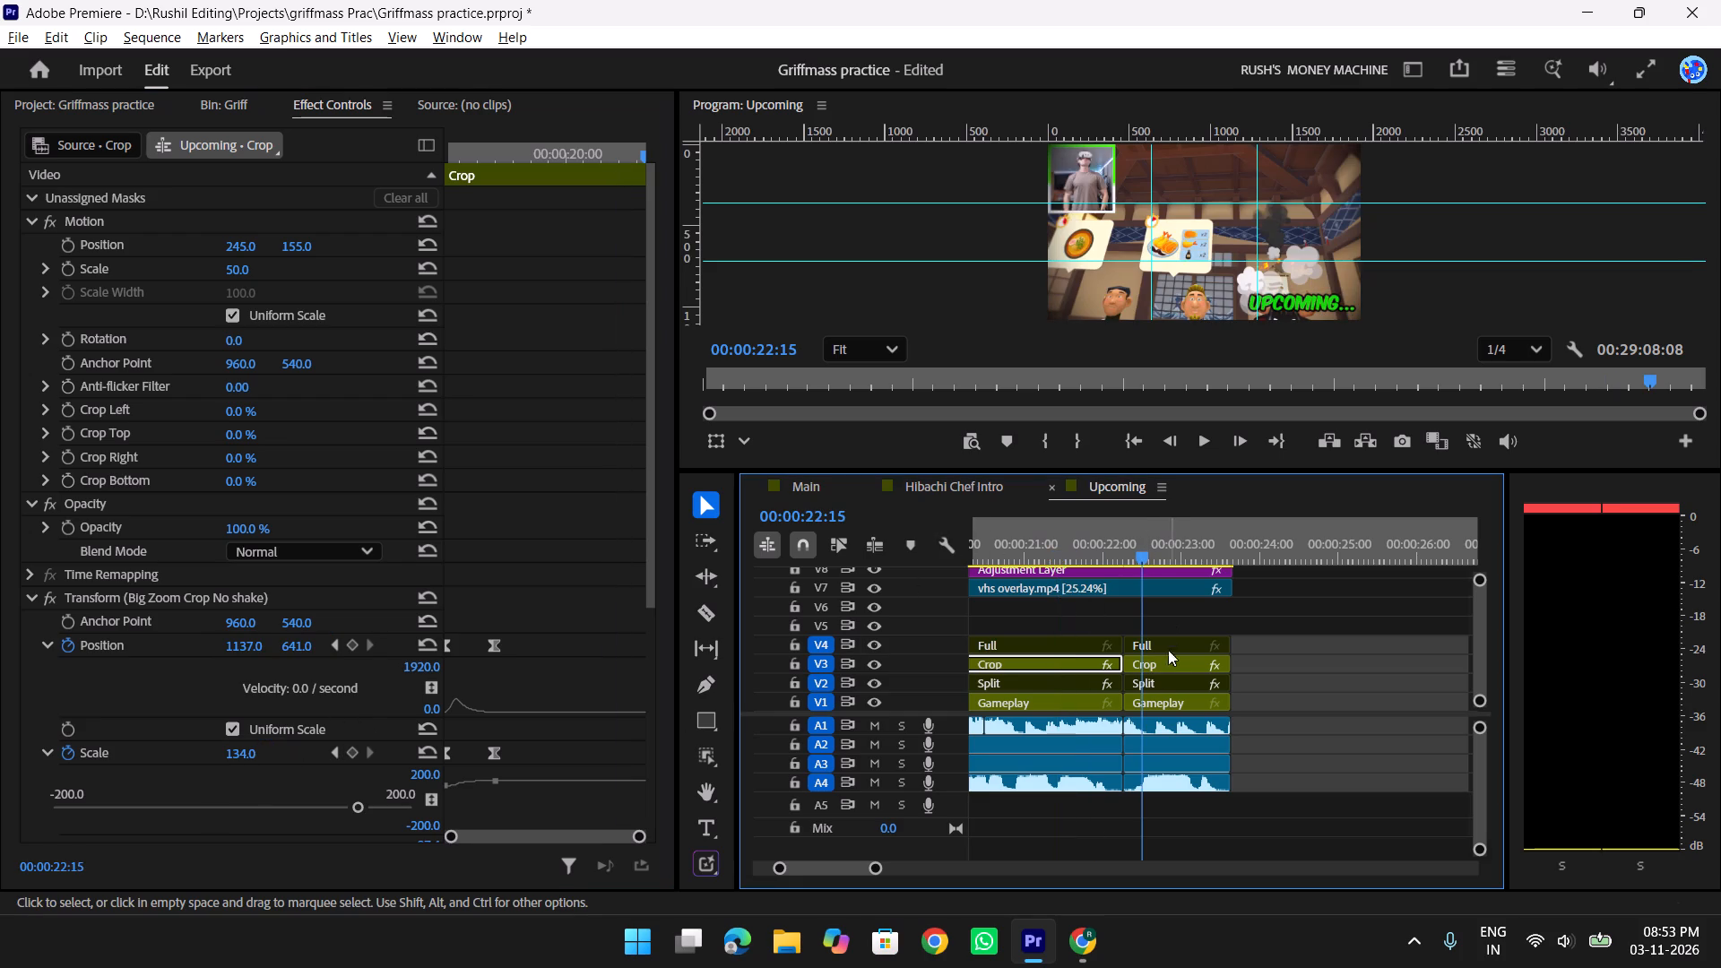
pyautogui.click(1158, 664)
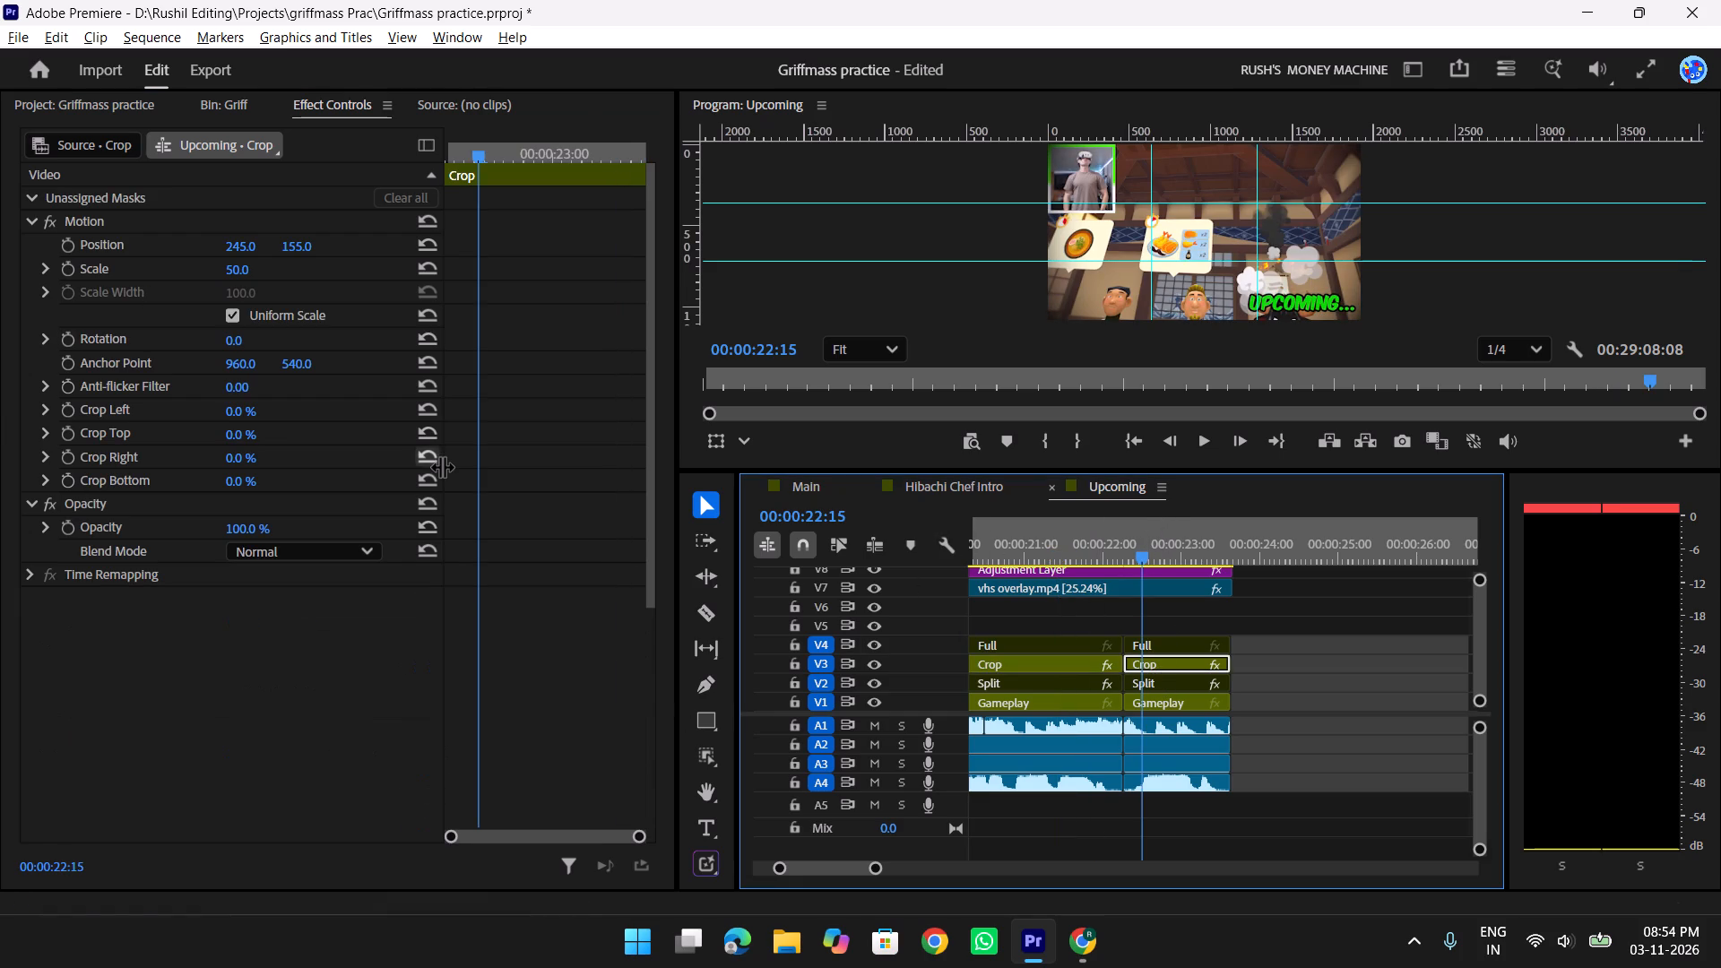
pyautogui.hotkey('shift', 'z')
pyautogui.click(286, 222)
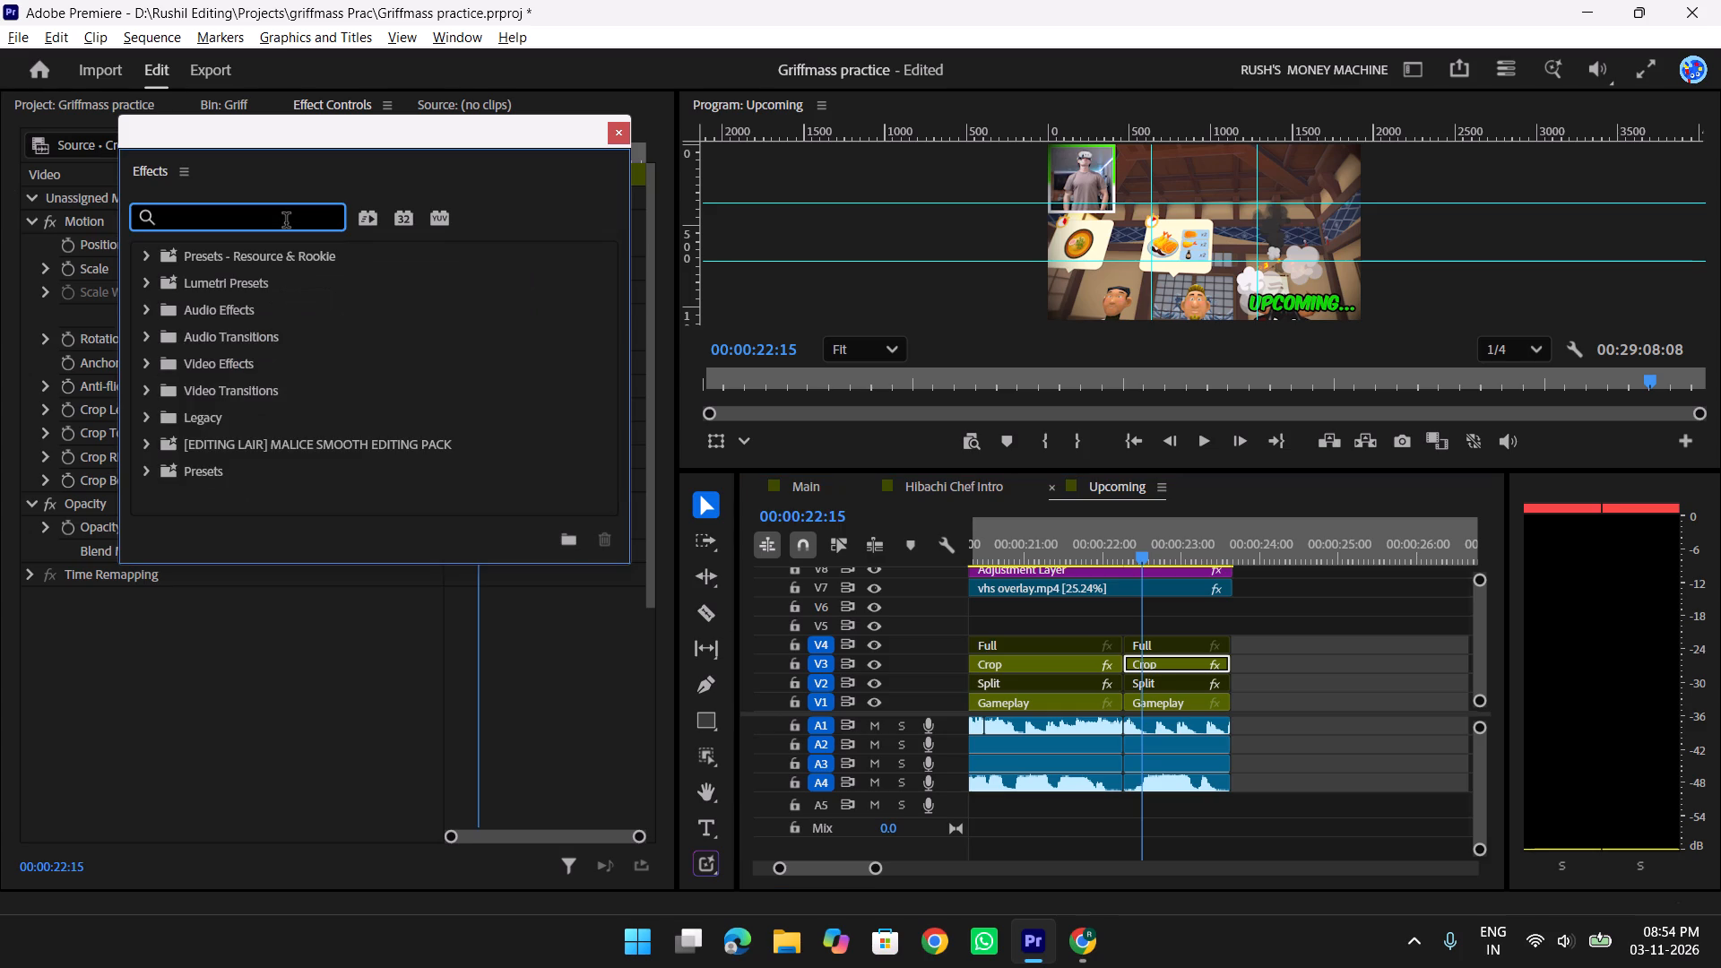
pyautogui.write('tr')
pyautogui.write('ansform')
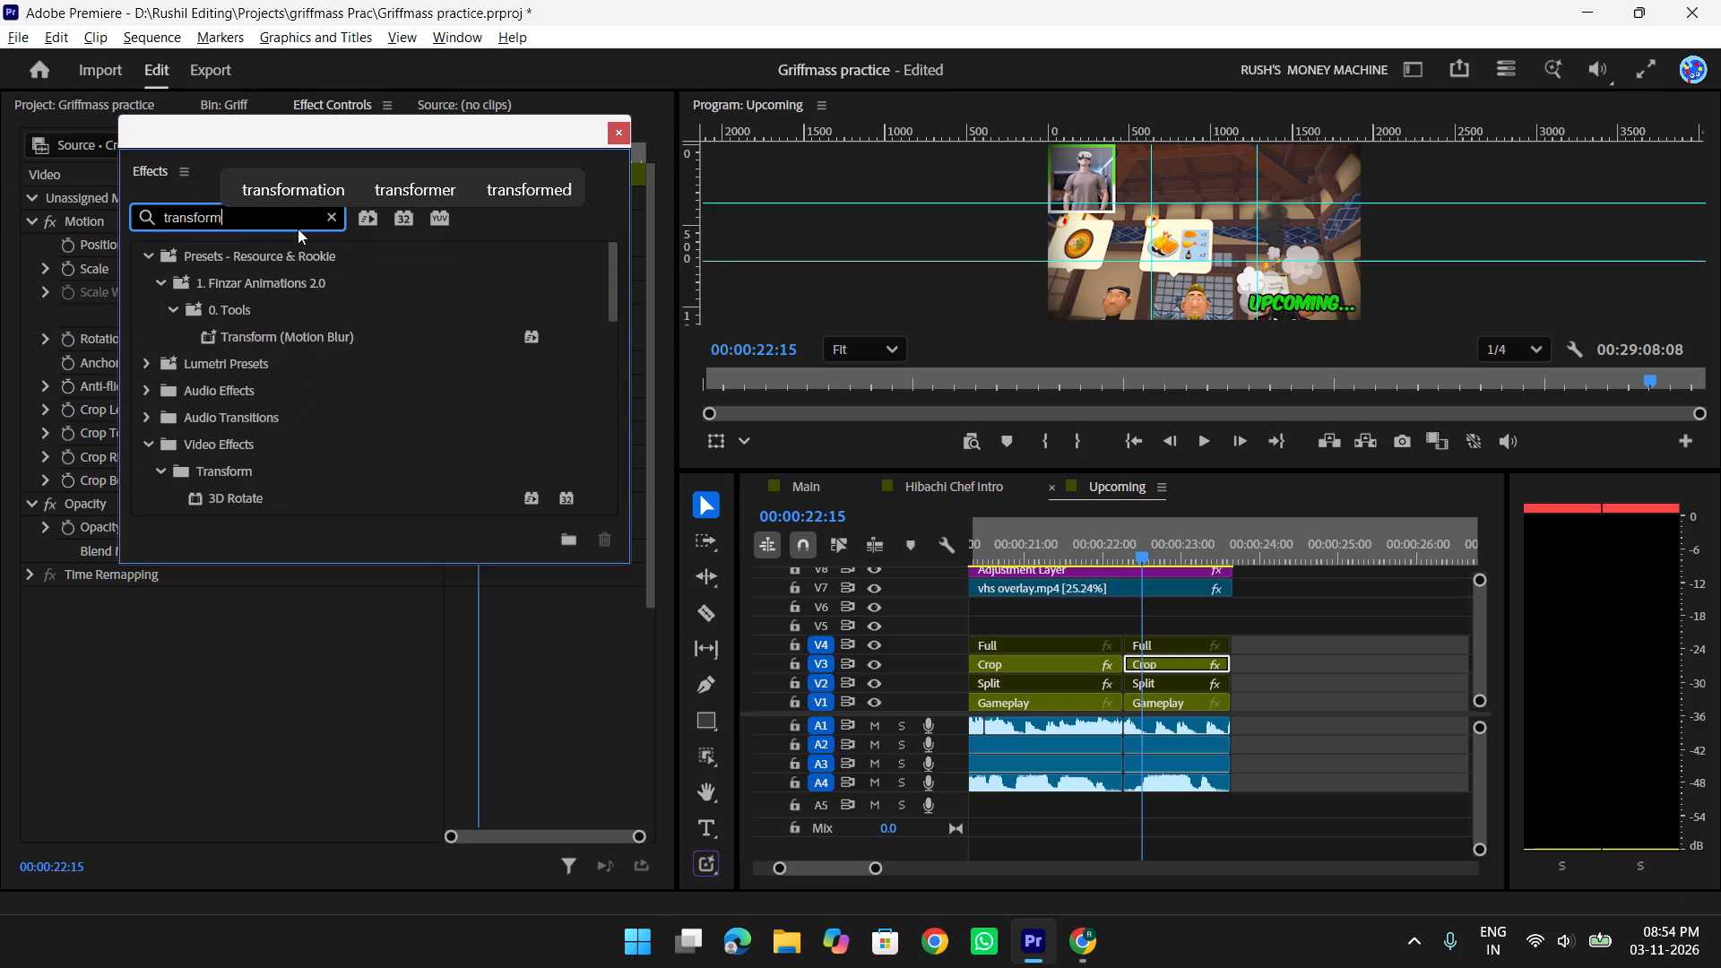
pyautogui.moveTo(324, 330); pyautogui.dragTo(1177, 662)
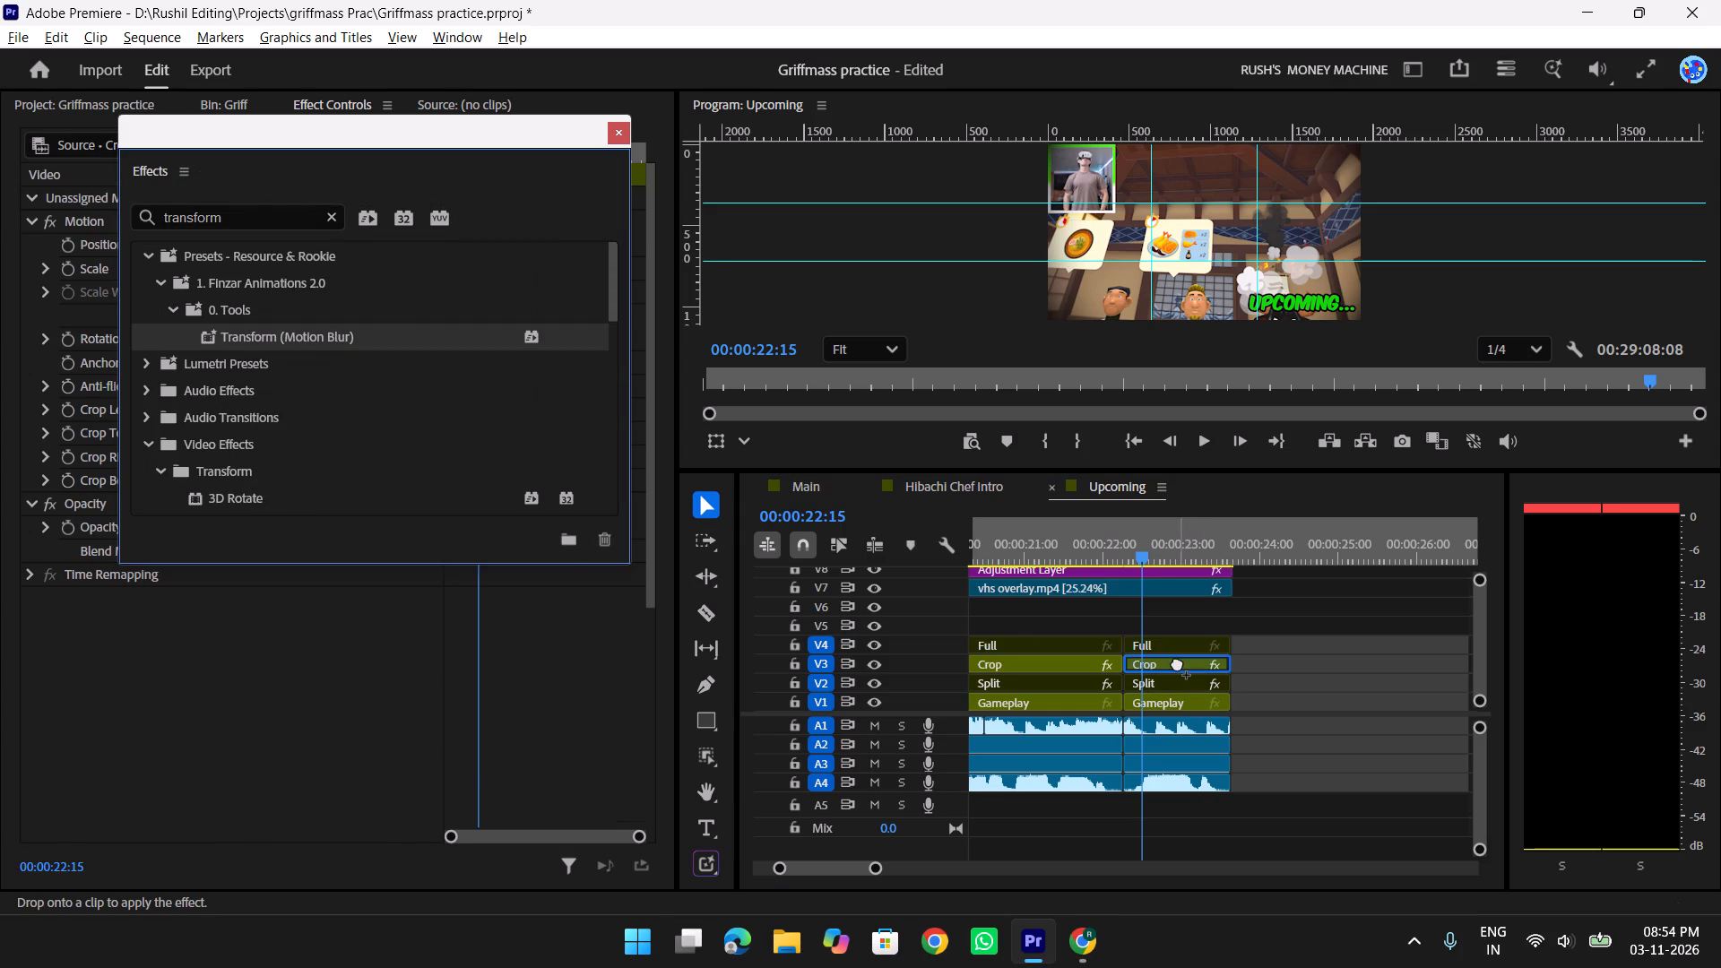
pyautogui.click(630, 131)
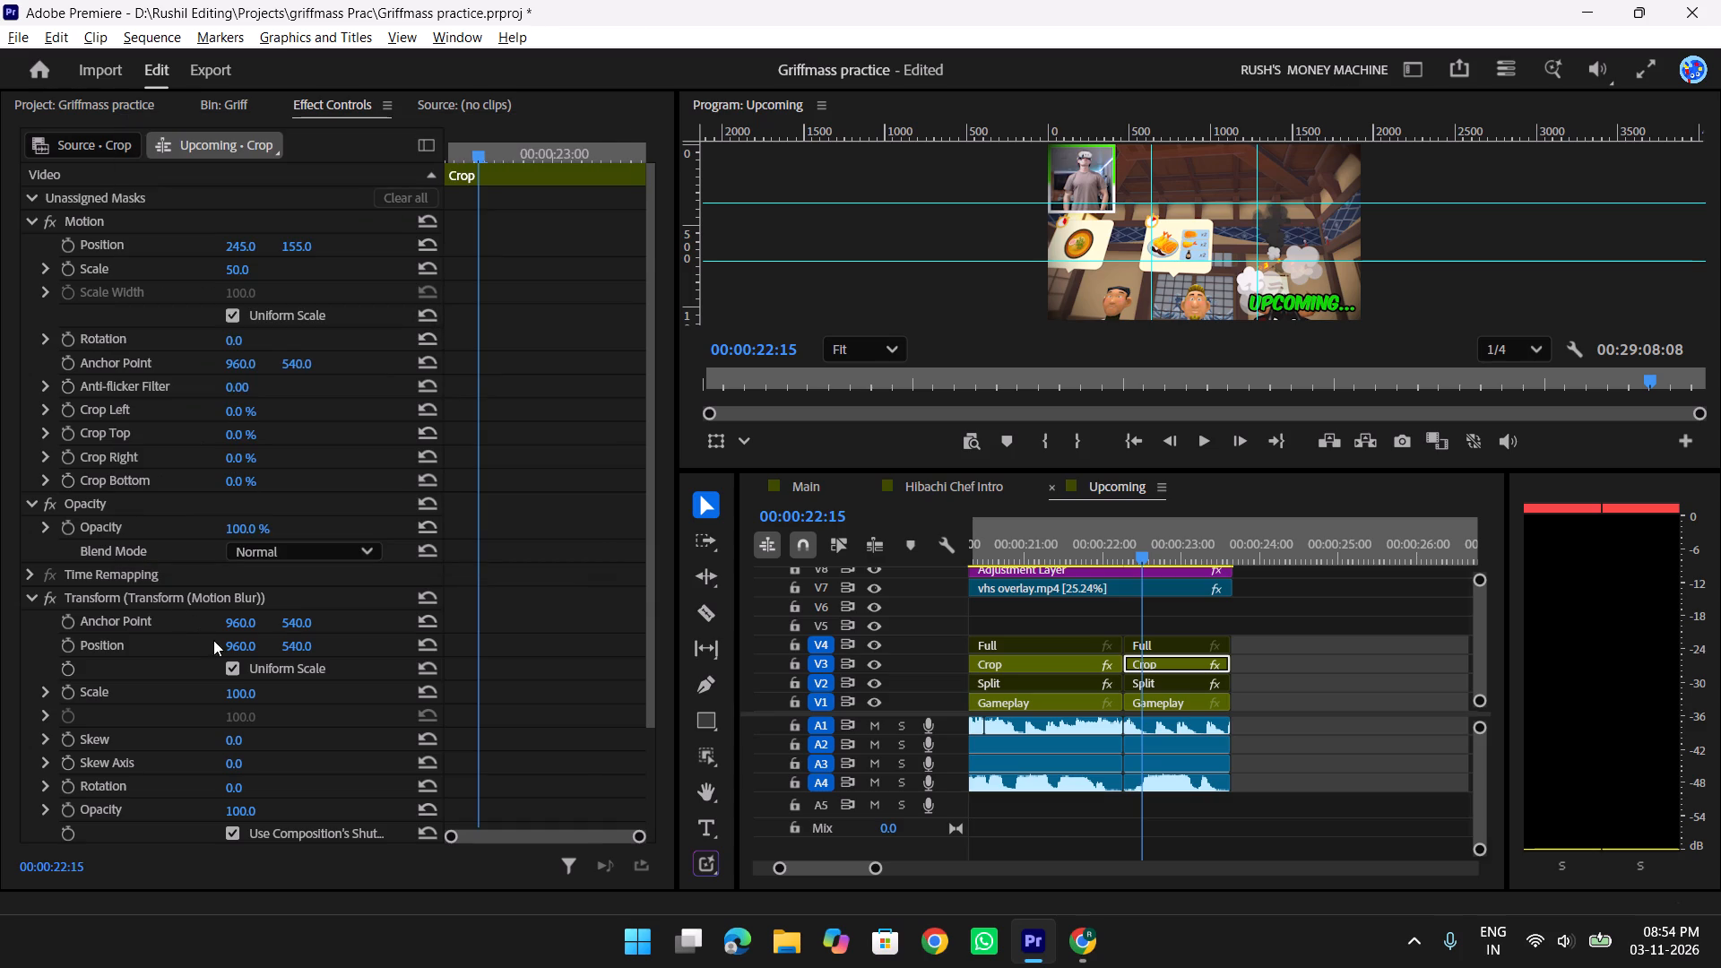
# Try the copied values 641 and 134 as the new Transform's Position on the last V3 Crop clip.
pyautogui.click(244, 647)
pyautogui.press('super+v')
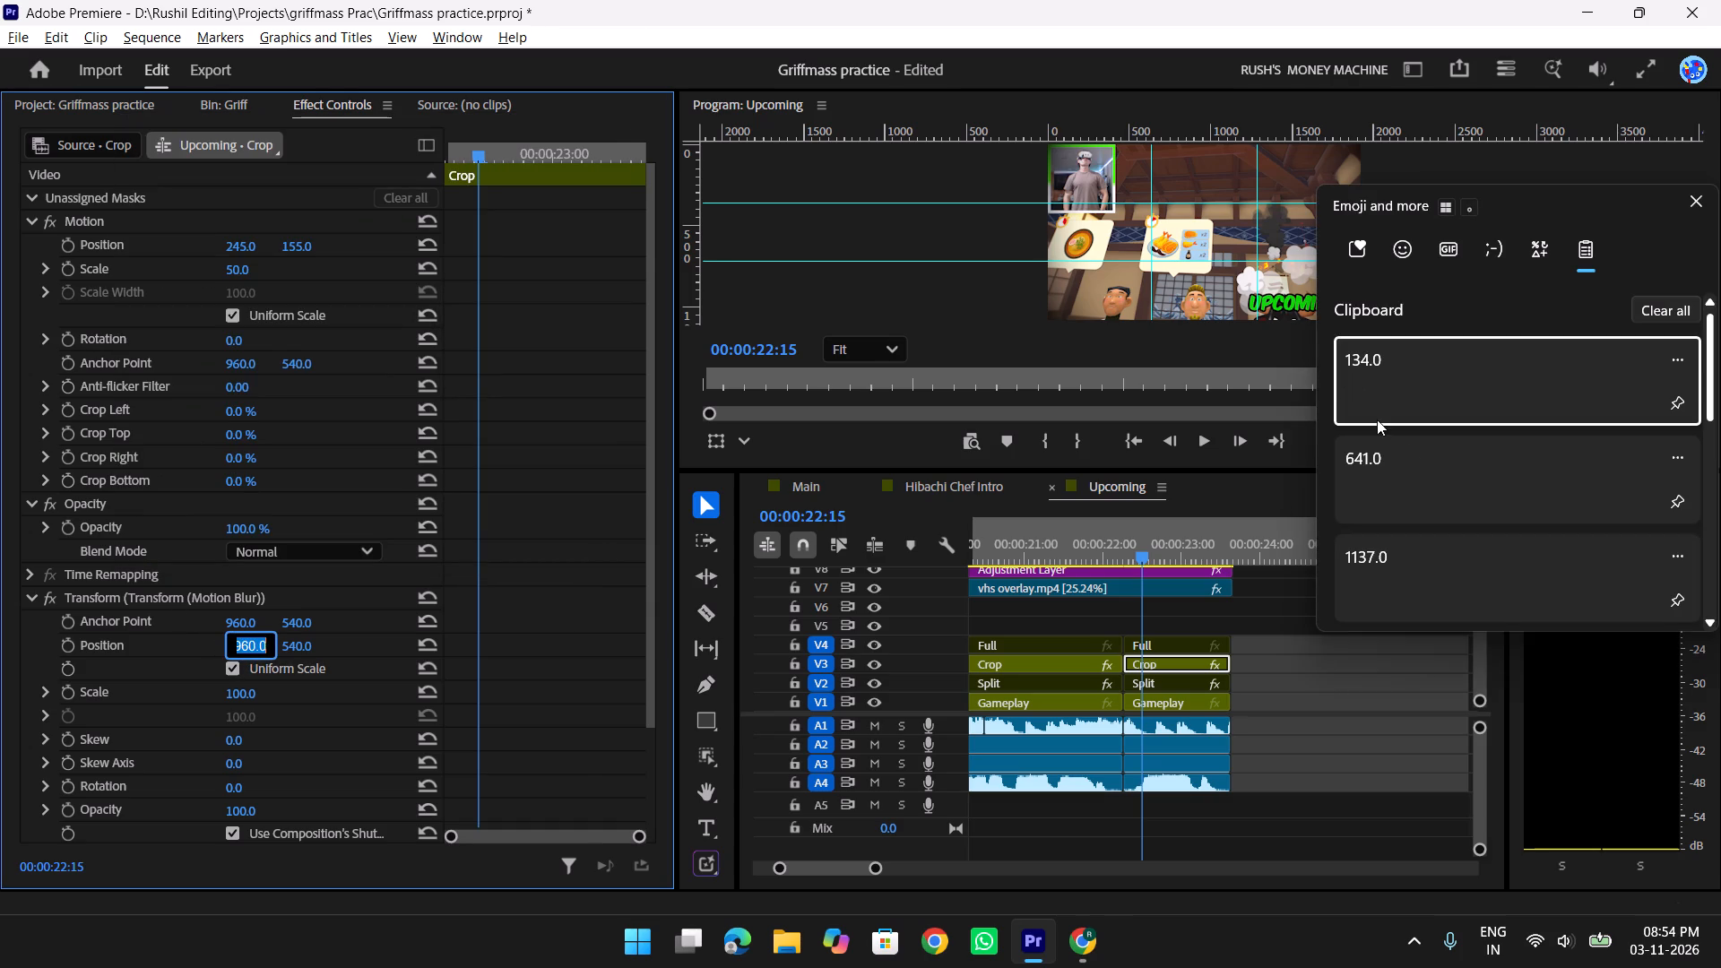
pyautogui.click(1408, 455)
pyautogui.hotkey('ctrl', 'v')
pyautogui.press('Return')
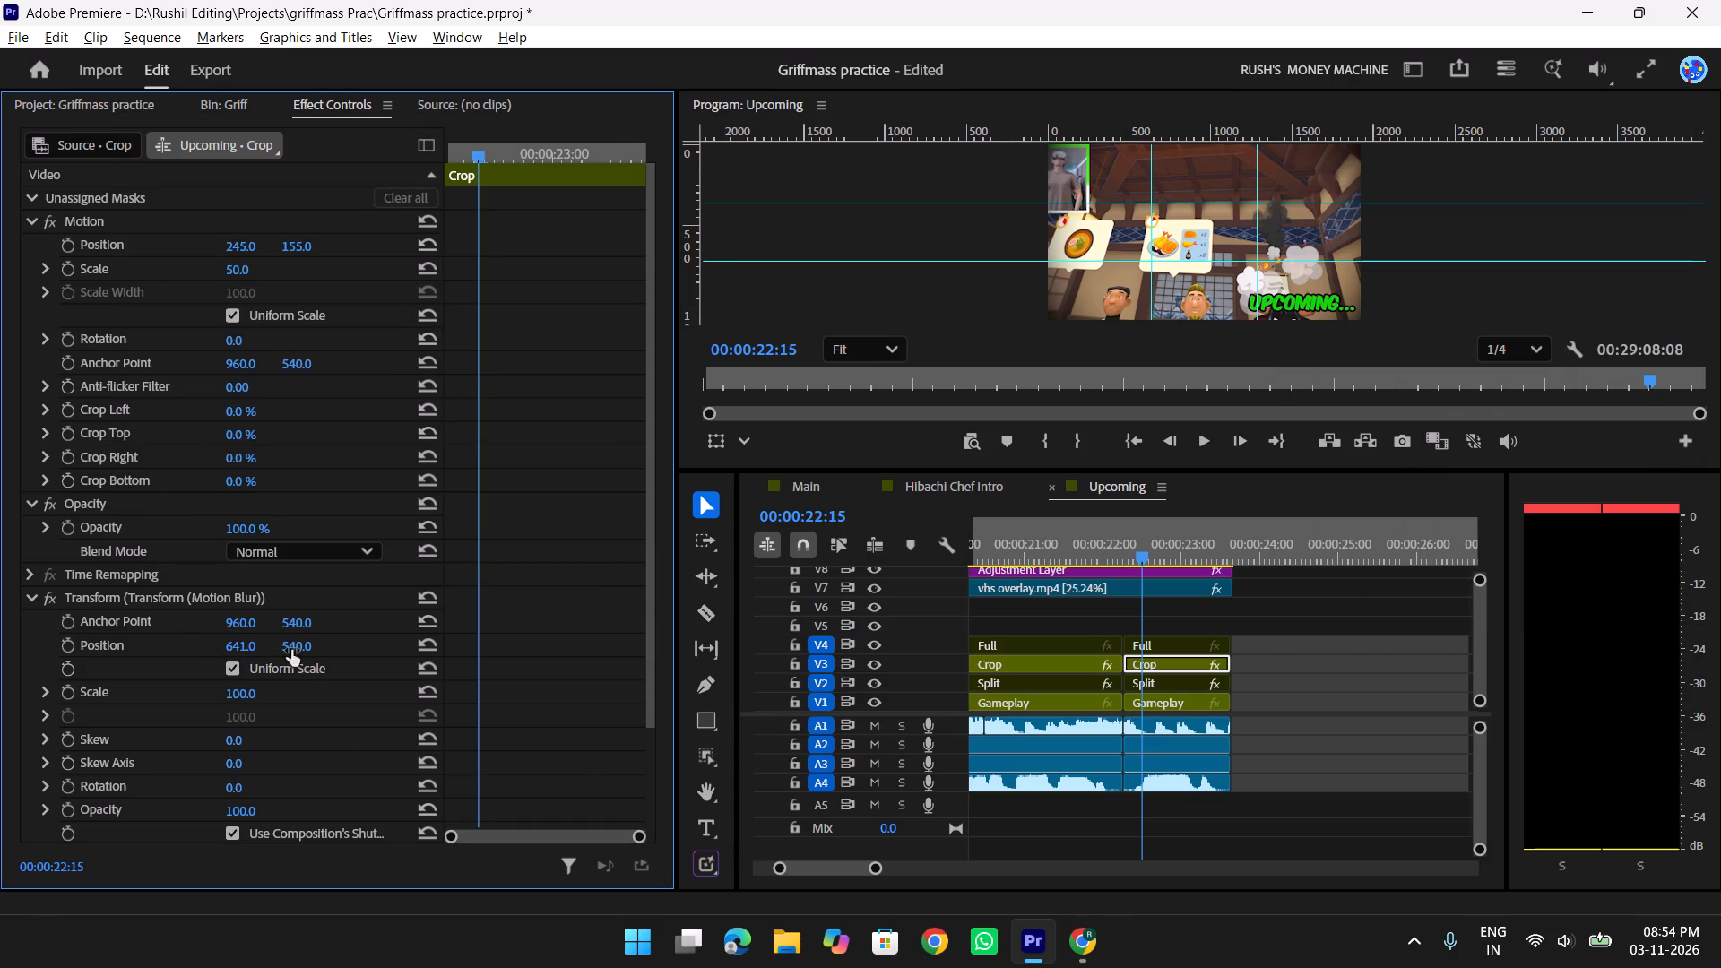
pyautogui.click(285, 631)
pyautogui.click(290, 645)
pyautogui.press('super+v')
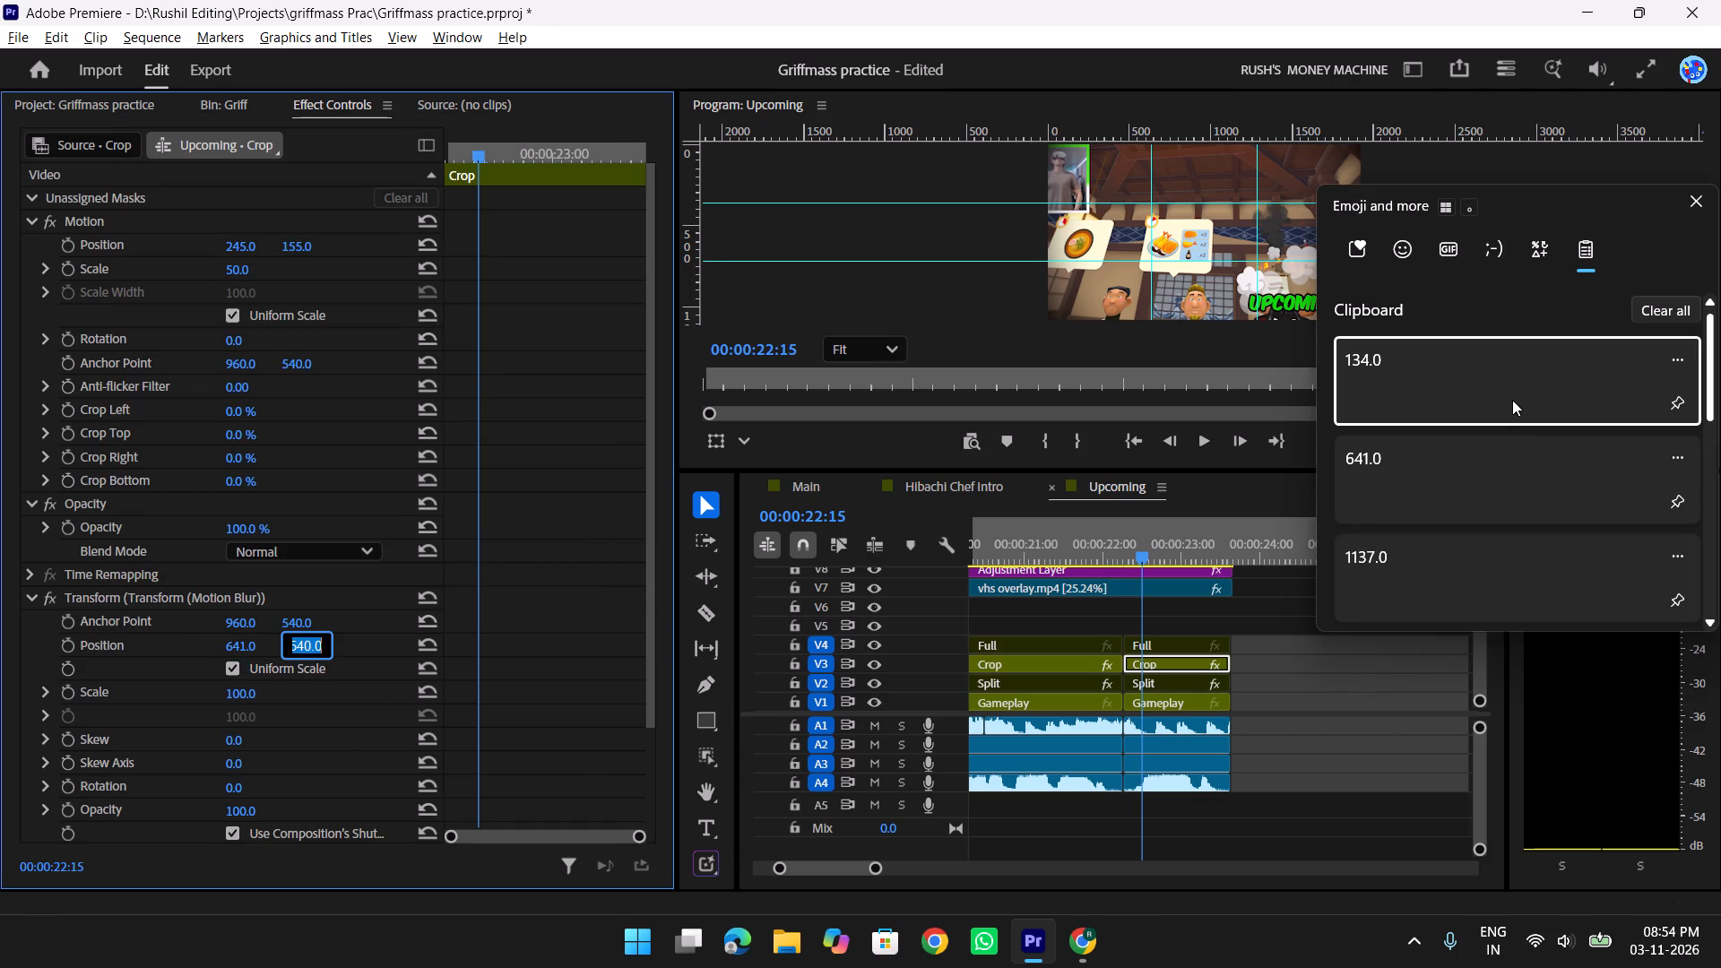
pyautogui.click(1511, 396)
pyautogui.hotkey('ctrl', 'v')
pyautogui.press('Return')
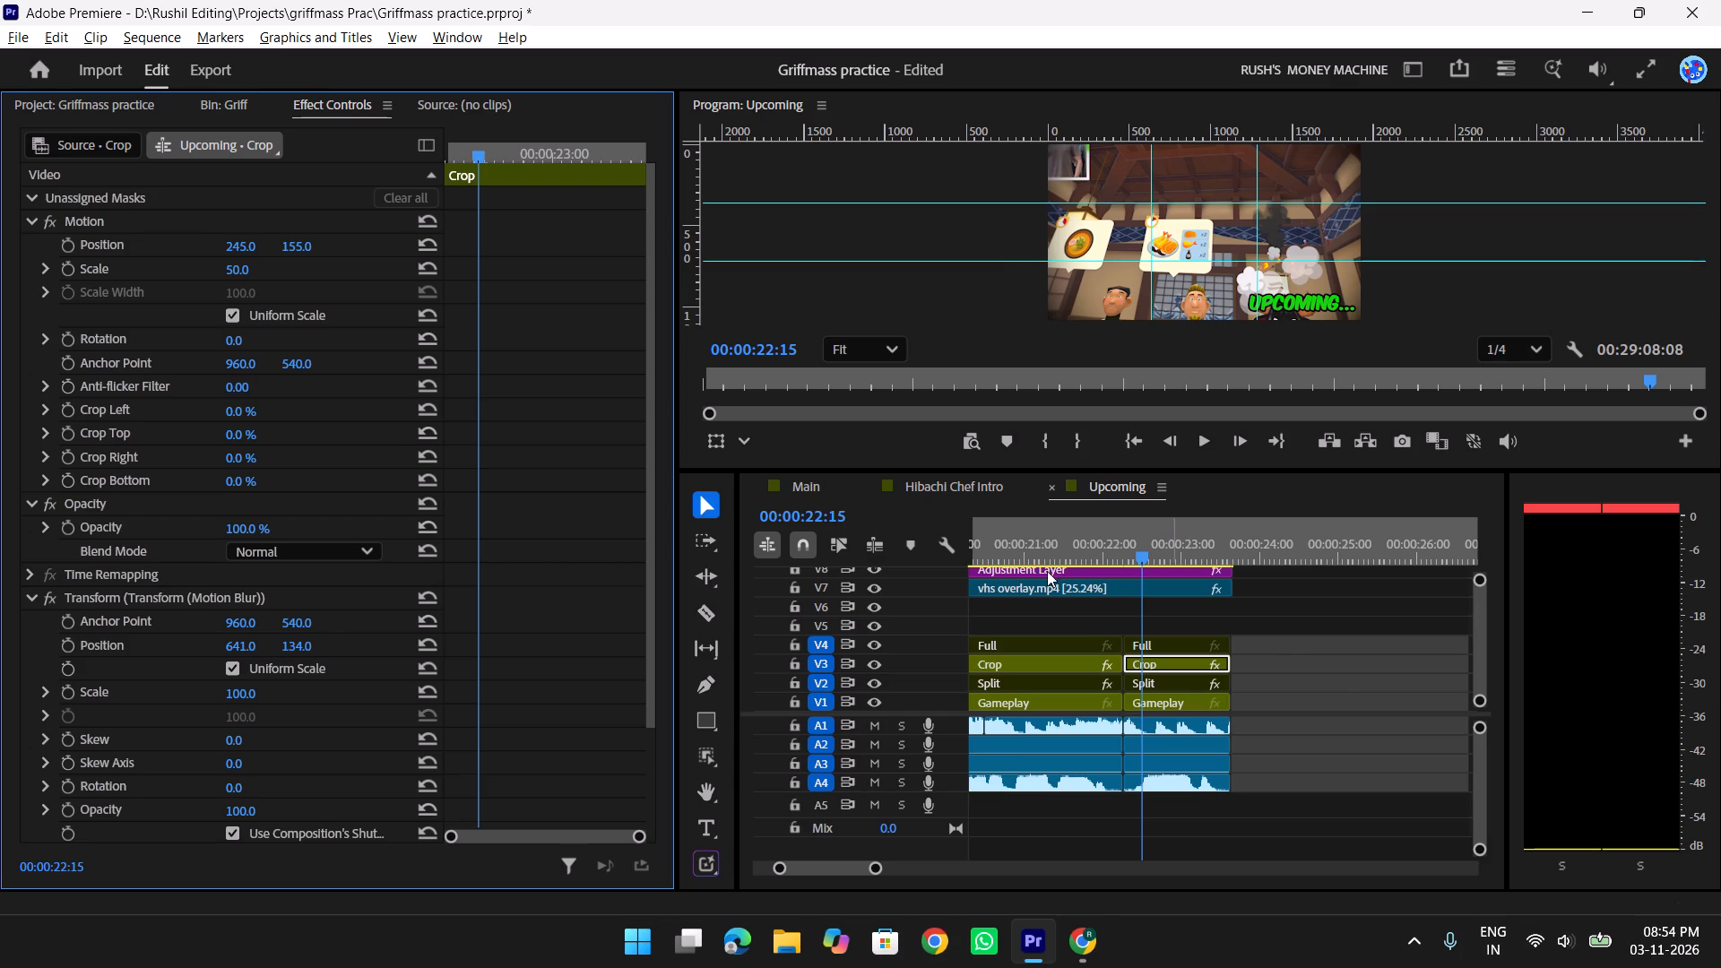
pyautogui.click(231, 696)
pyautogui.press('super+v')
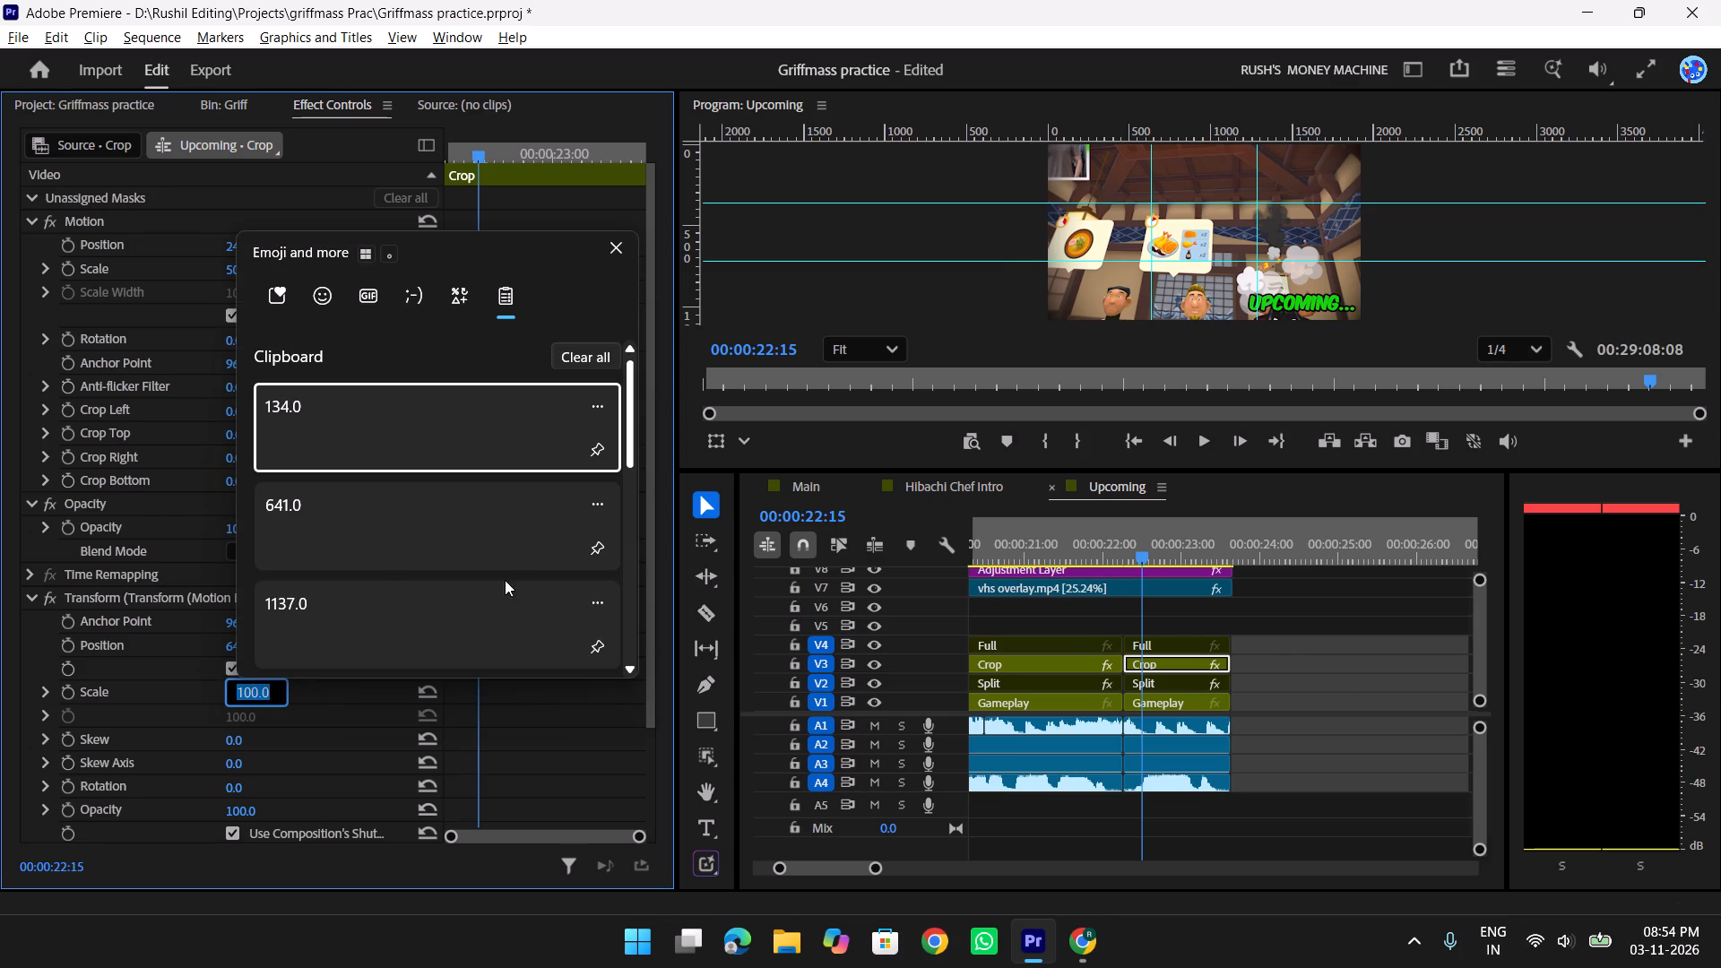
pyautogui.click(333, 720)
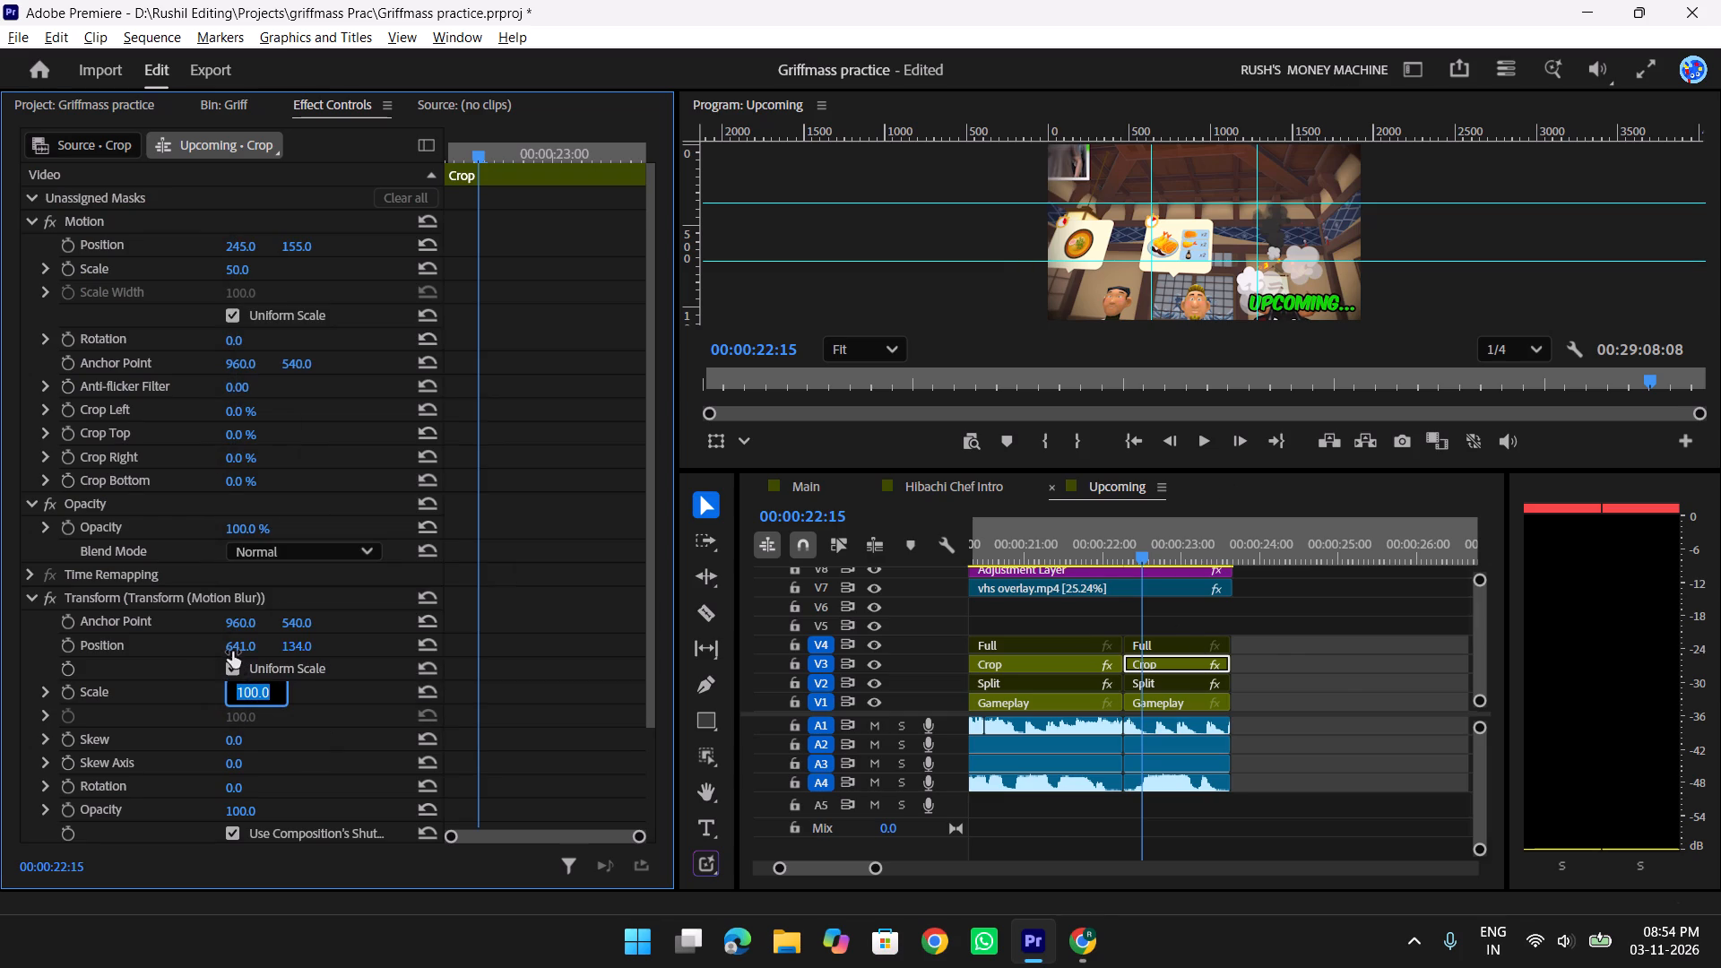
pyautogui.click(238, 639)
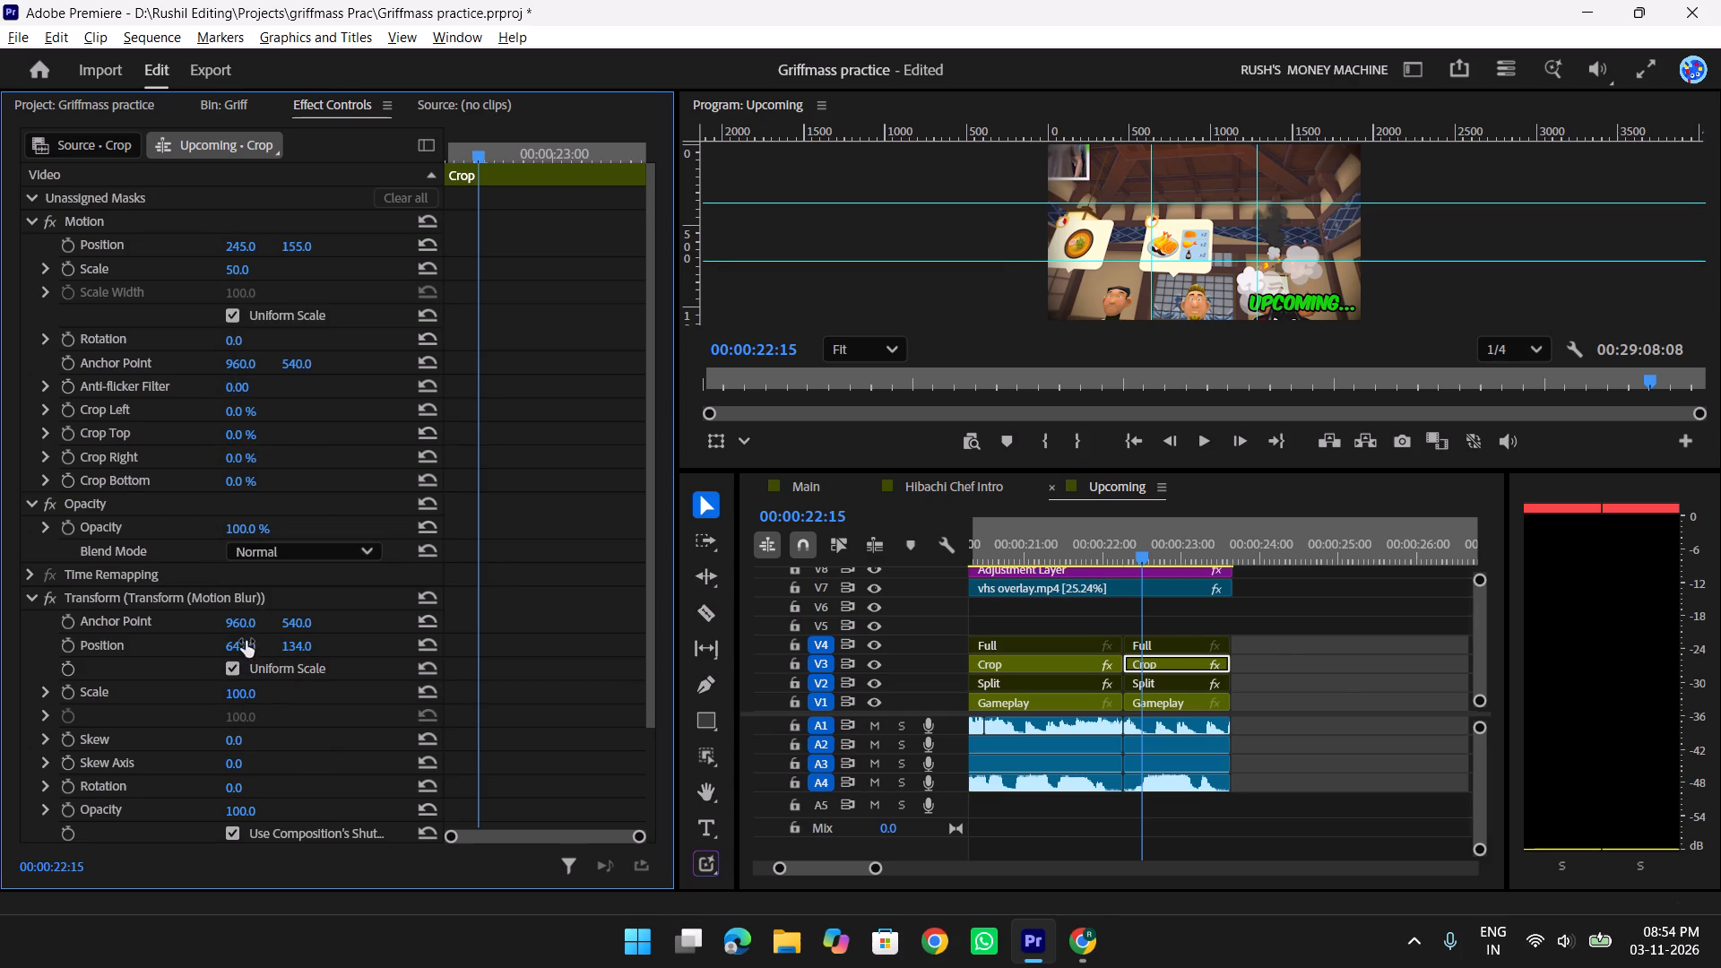
# Set the last V3 Crop clip's Transform to Position 1137, 641 and Scale 134, and play back the cut into it.
pyautogui.click(246, 641)
pyautogui.press('super+v')
pyautogui.click(1434, 576)
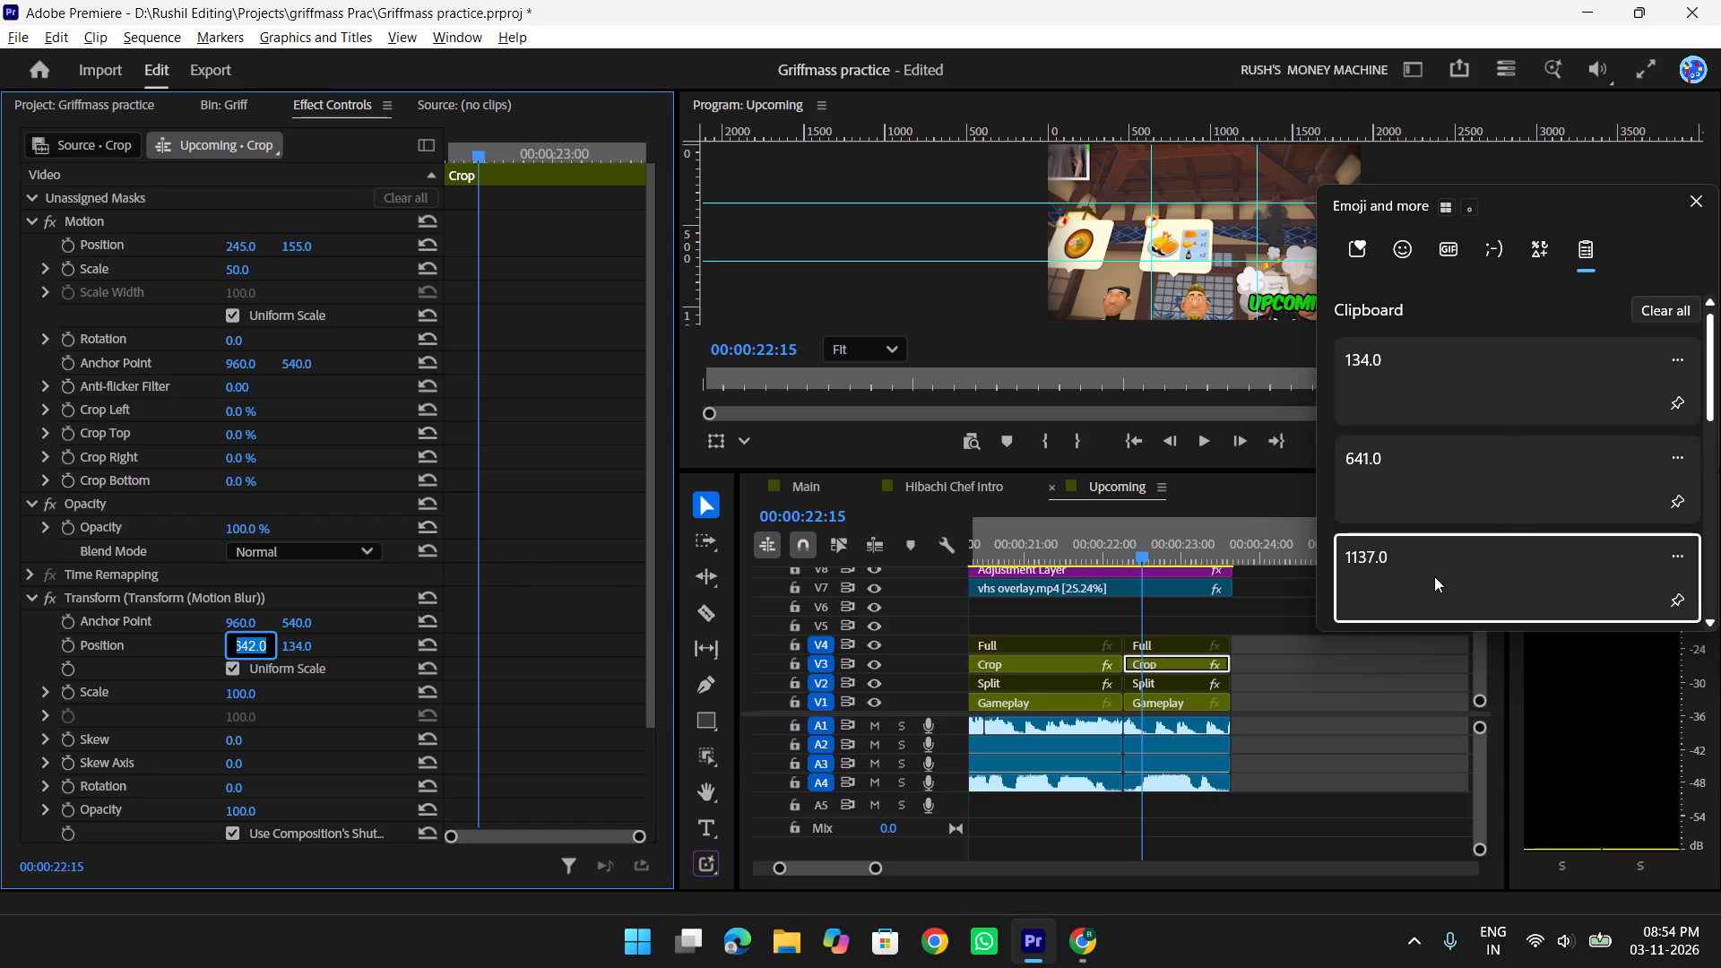
pyautogui.hotkey('ctrl', 'v')
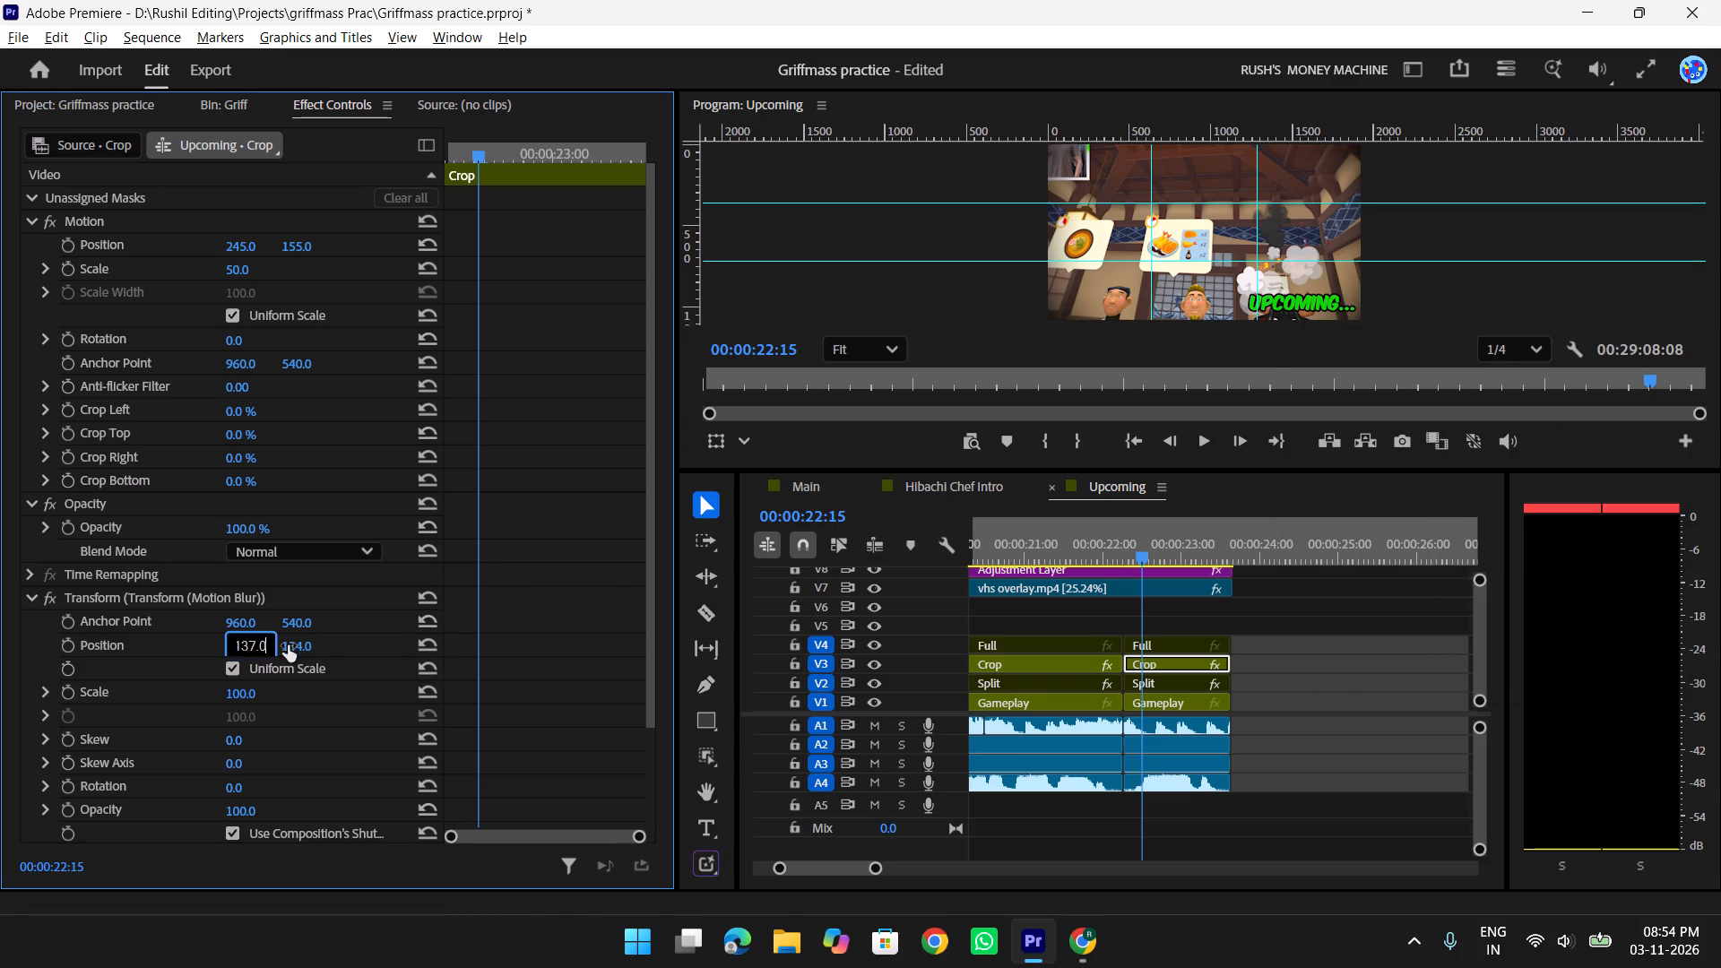
pyautogui.click(288, 645)
pyautogui.press('super+v')
pyautogui.click(1437, 481)
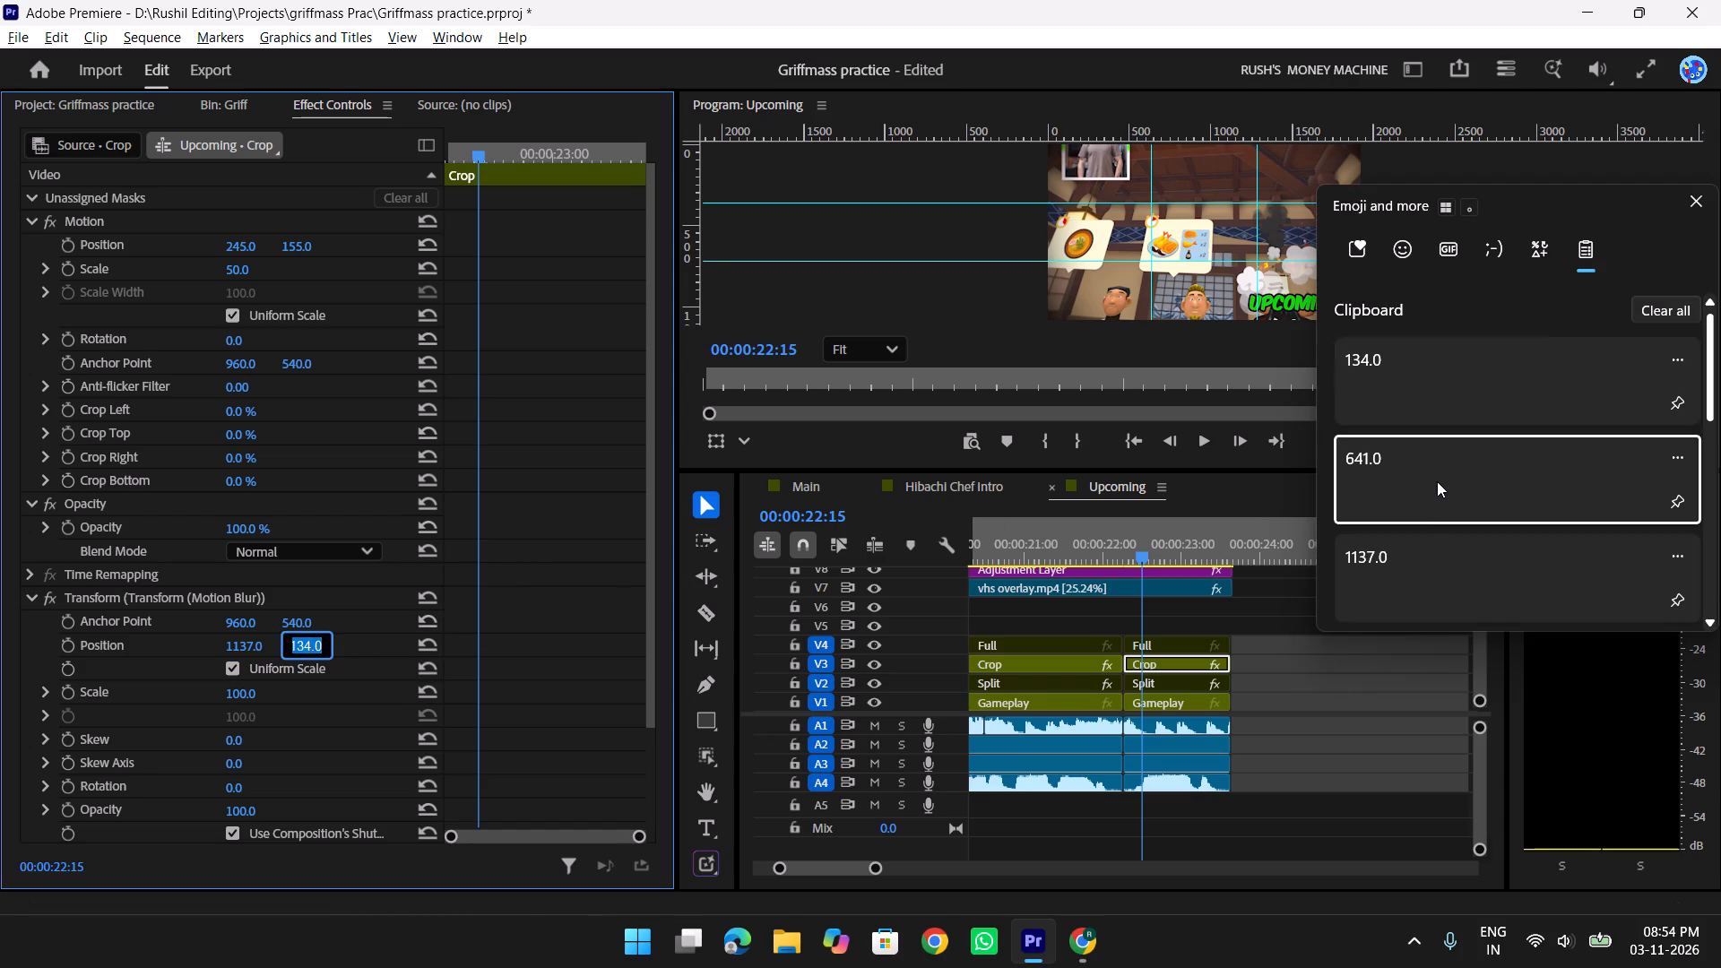
pyautogui.hotkey('ctrl', 'v')
pyautogui.press('Return')
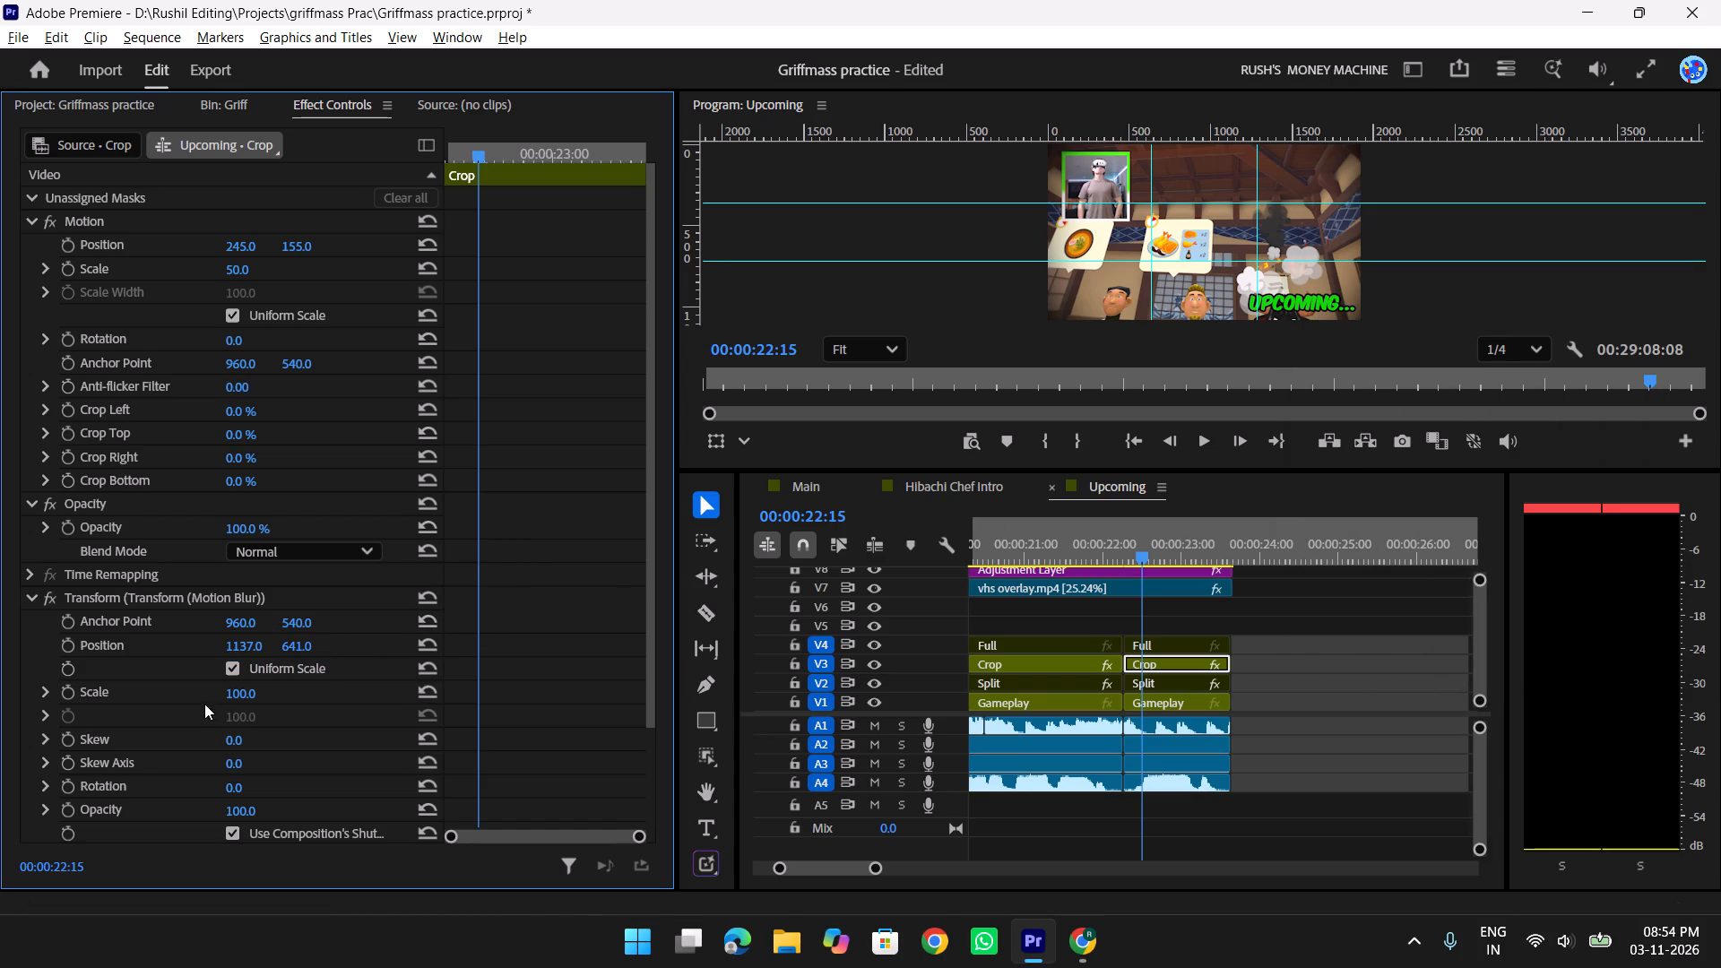
pyautogui.click(225, 692)
pyautogui.click(246, 696)
pyautogui.press('super+v')
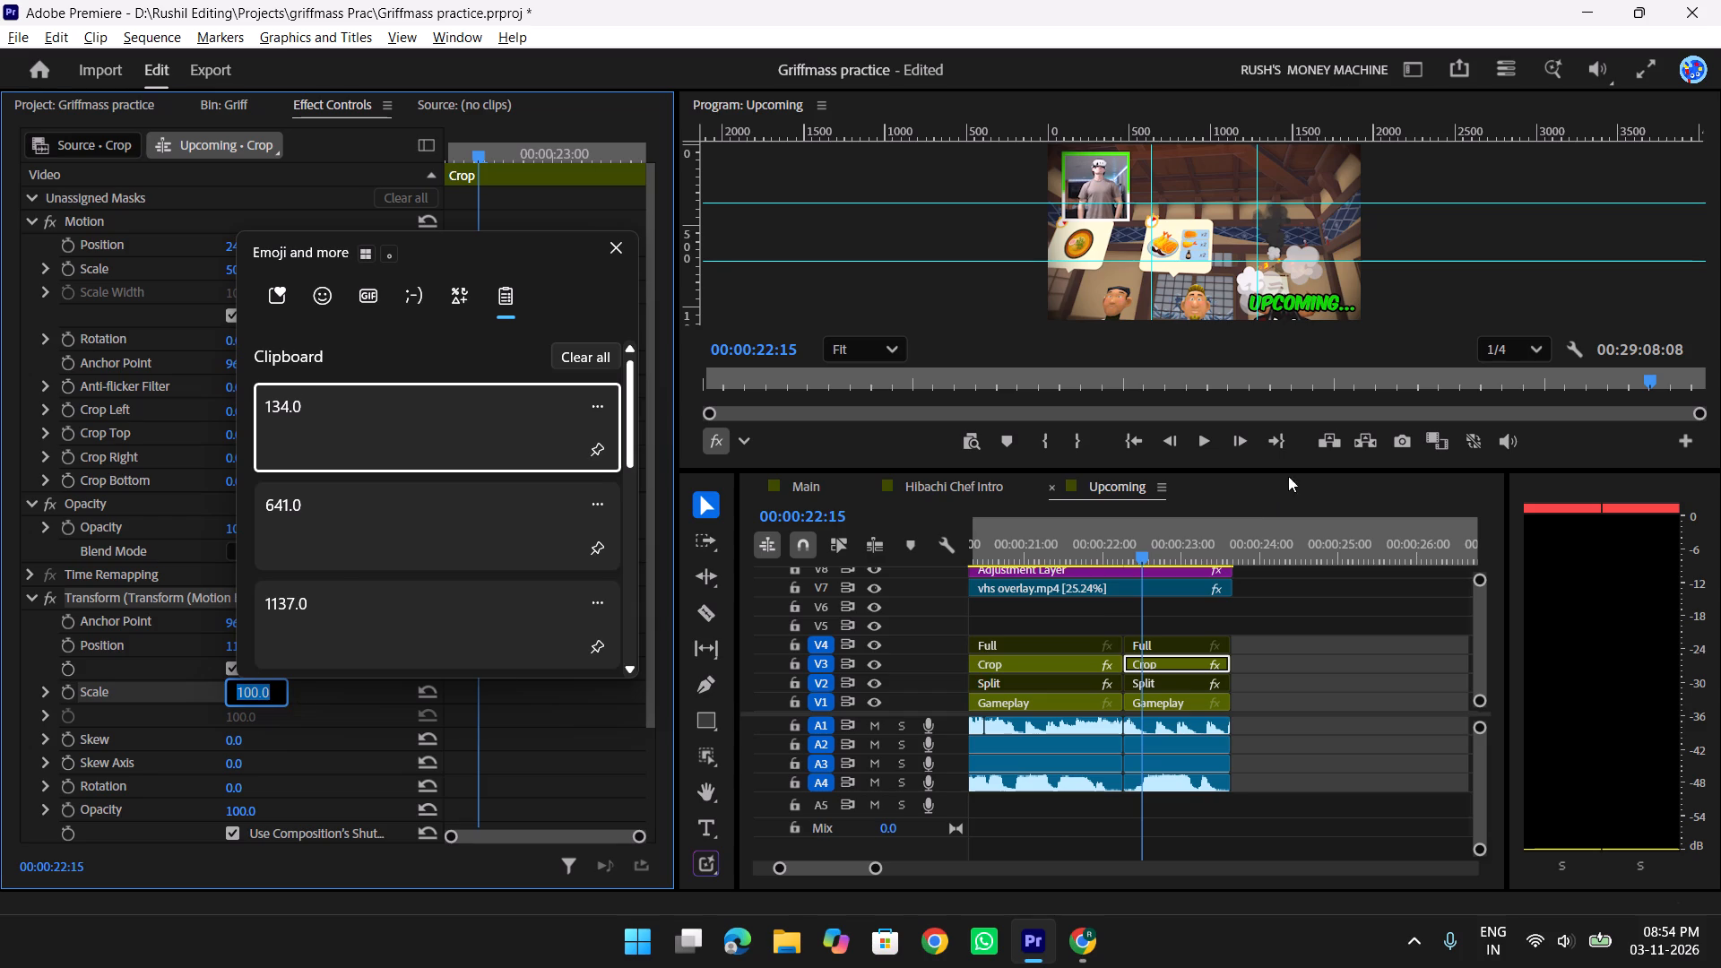
pyautogui.click(332, 437)
pyautogui.hotkey('ctrl', 'v')
pyautogui.press('Return')
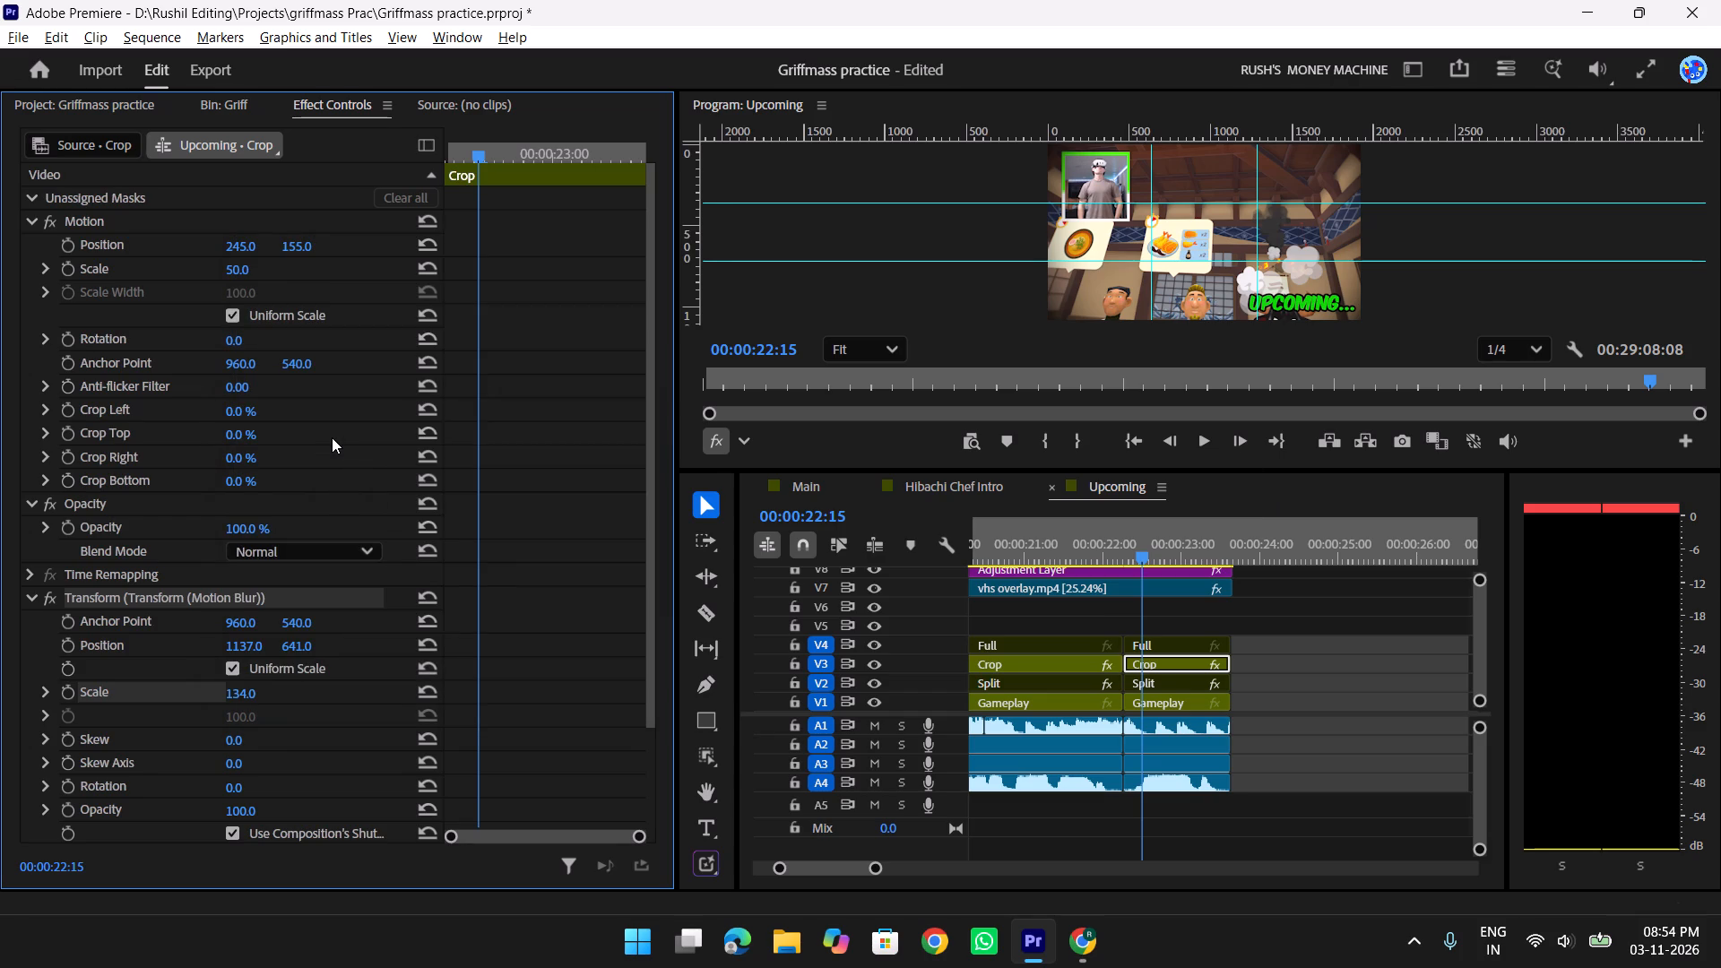
pyautogui.moveTo(1143, 543); pyautogui.dragTo(1085, 558)
pyautogui.press('space')
pyautogui.press('space')
# Find the Malice Angry Shake Small preset and apply it to the last V3 Crop clip.
pyautogui.click(1180, 658)
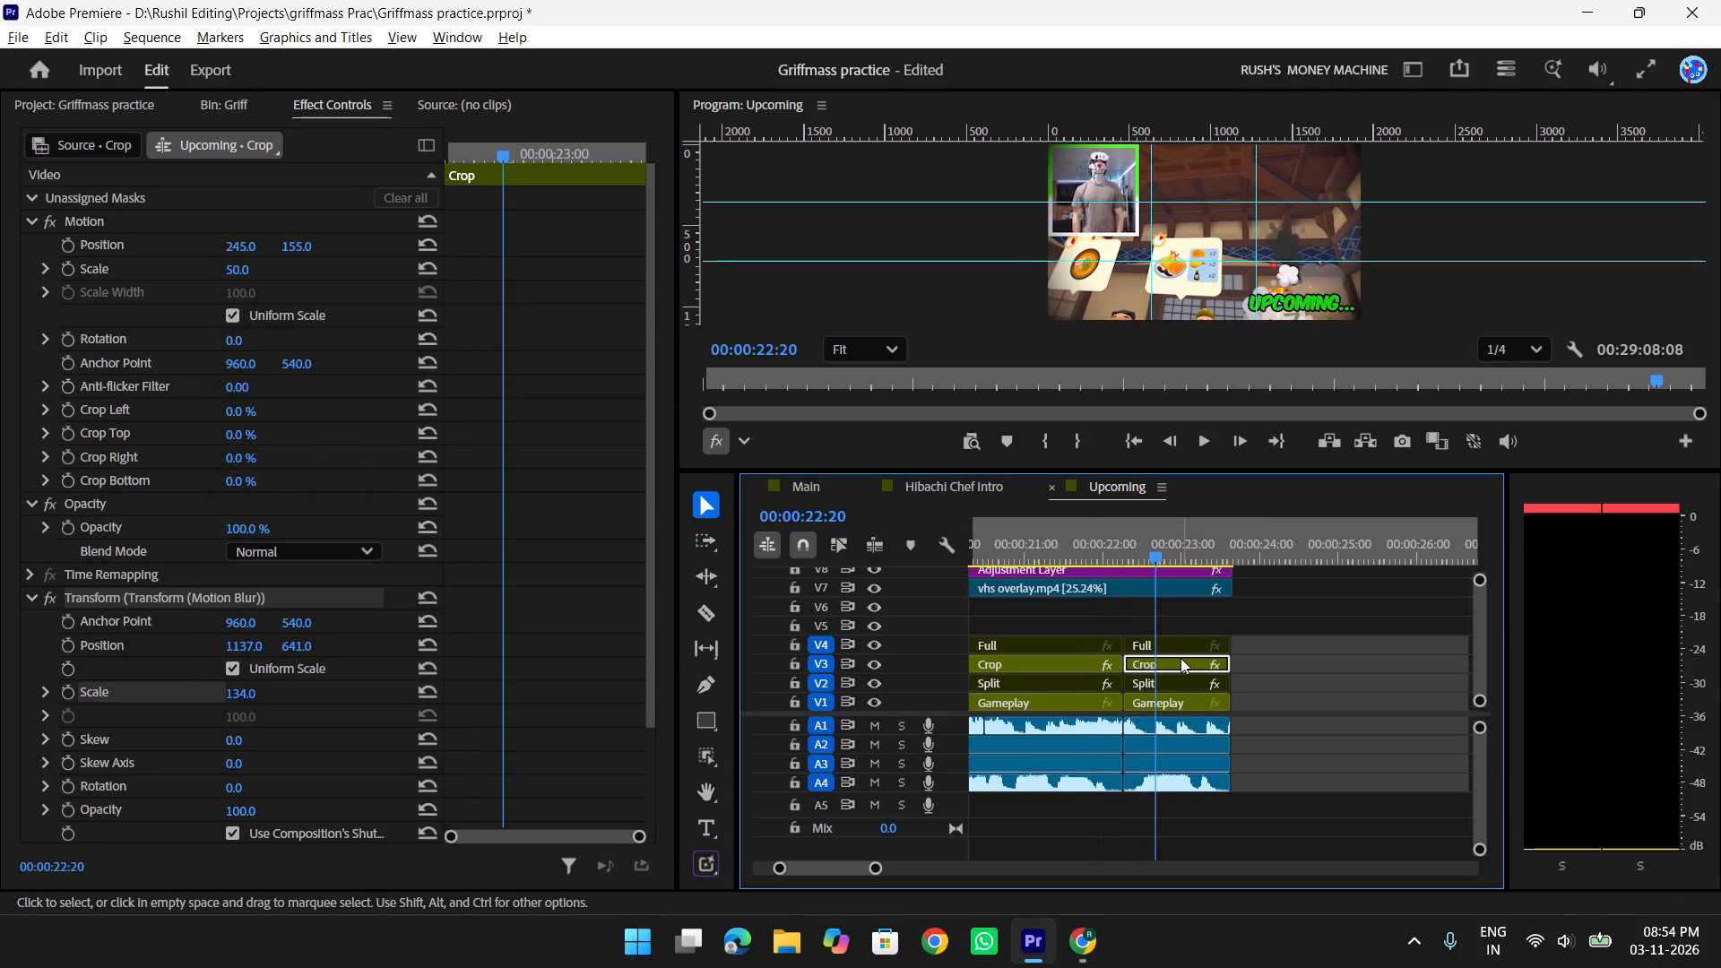
pyautogui.hotkey('shift', 'z')
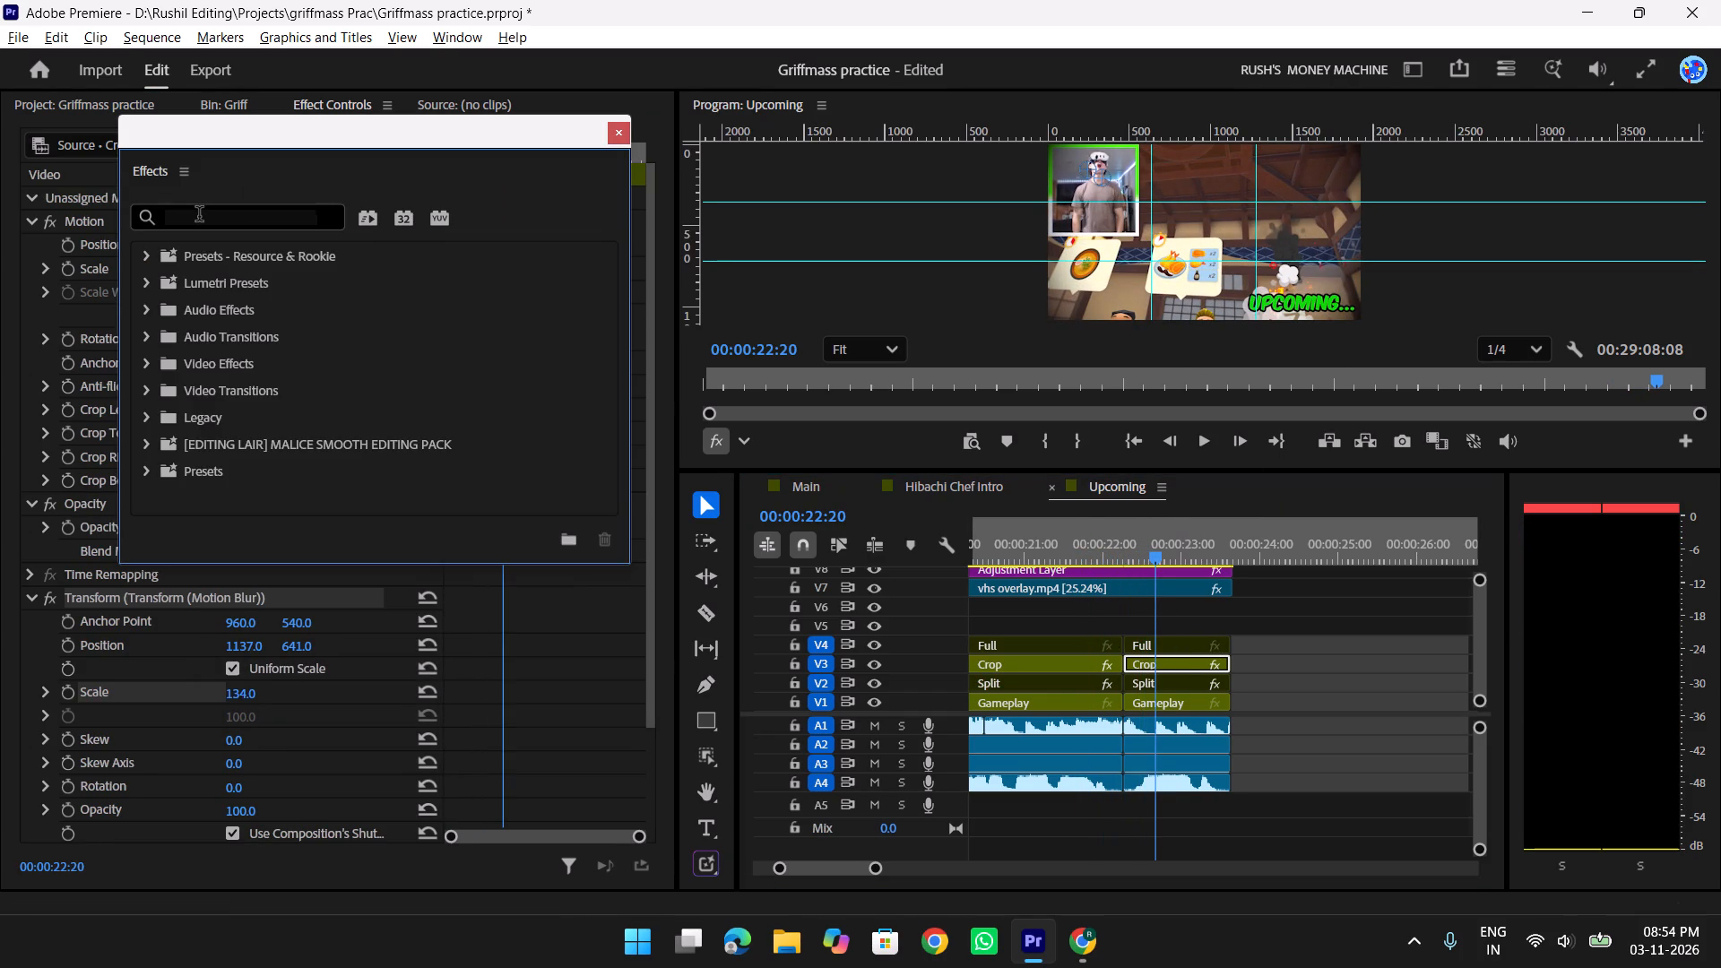
pyautogui.click(199, 216)
pyautogui.write('angry')
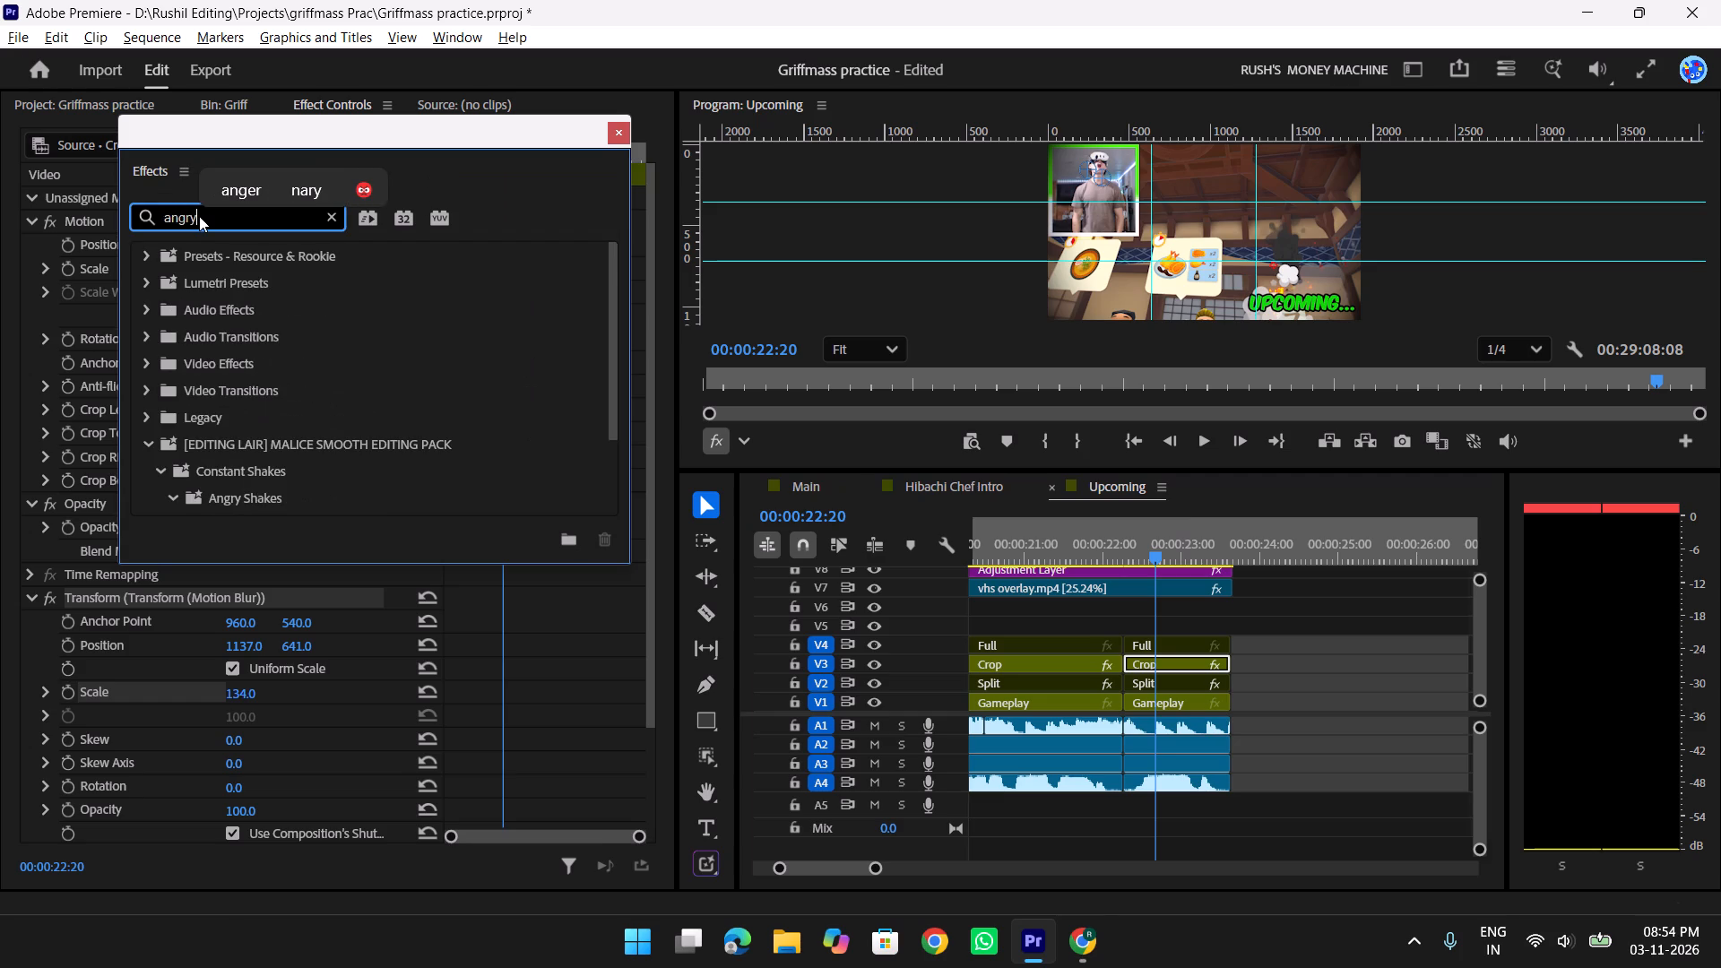
pyautogui.scroll(-8, 299, 422)
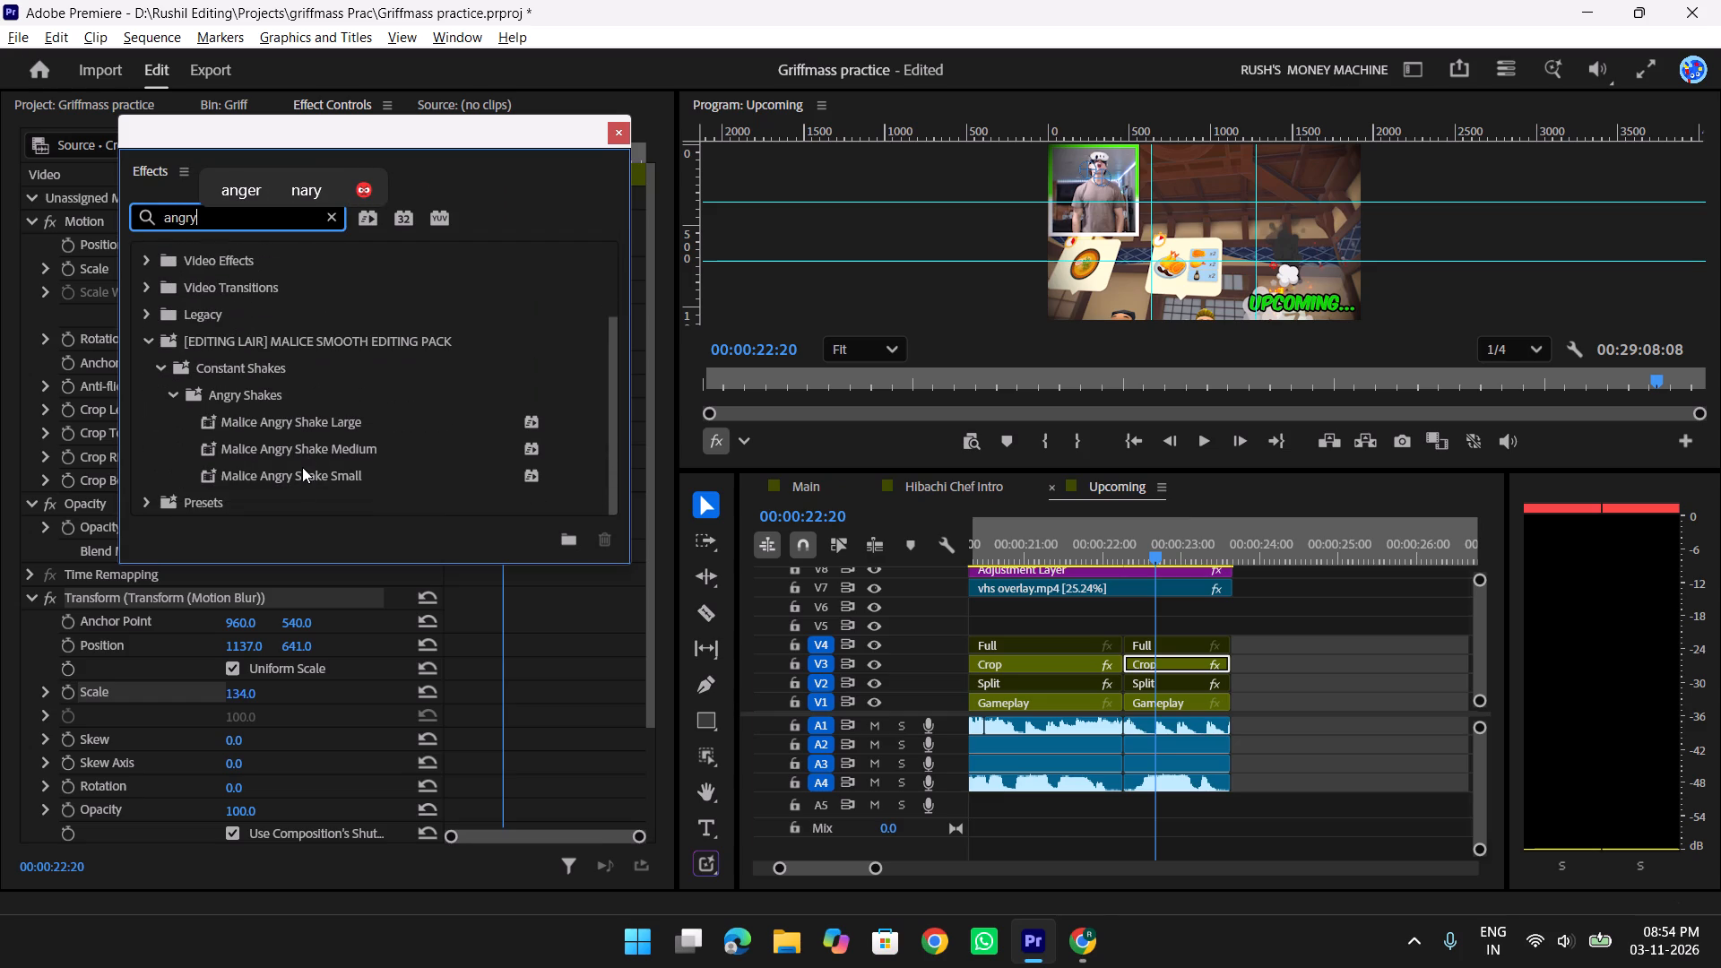
pyautogui.moveTo(301, 479); pyautogui.dragTo(1185, 665)
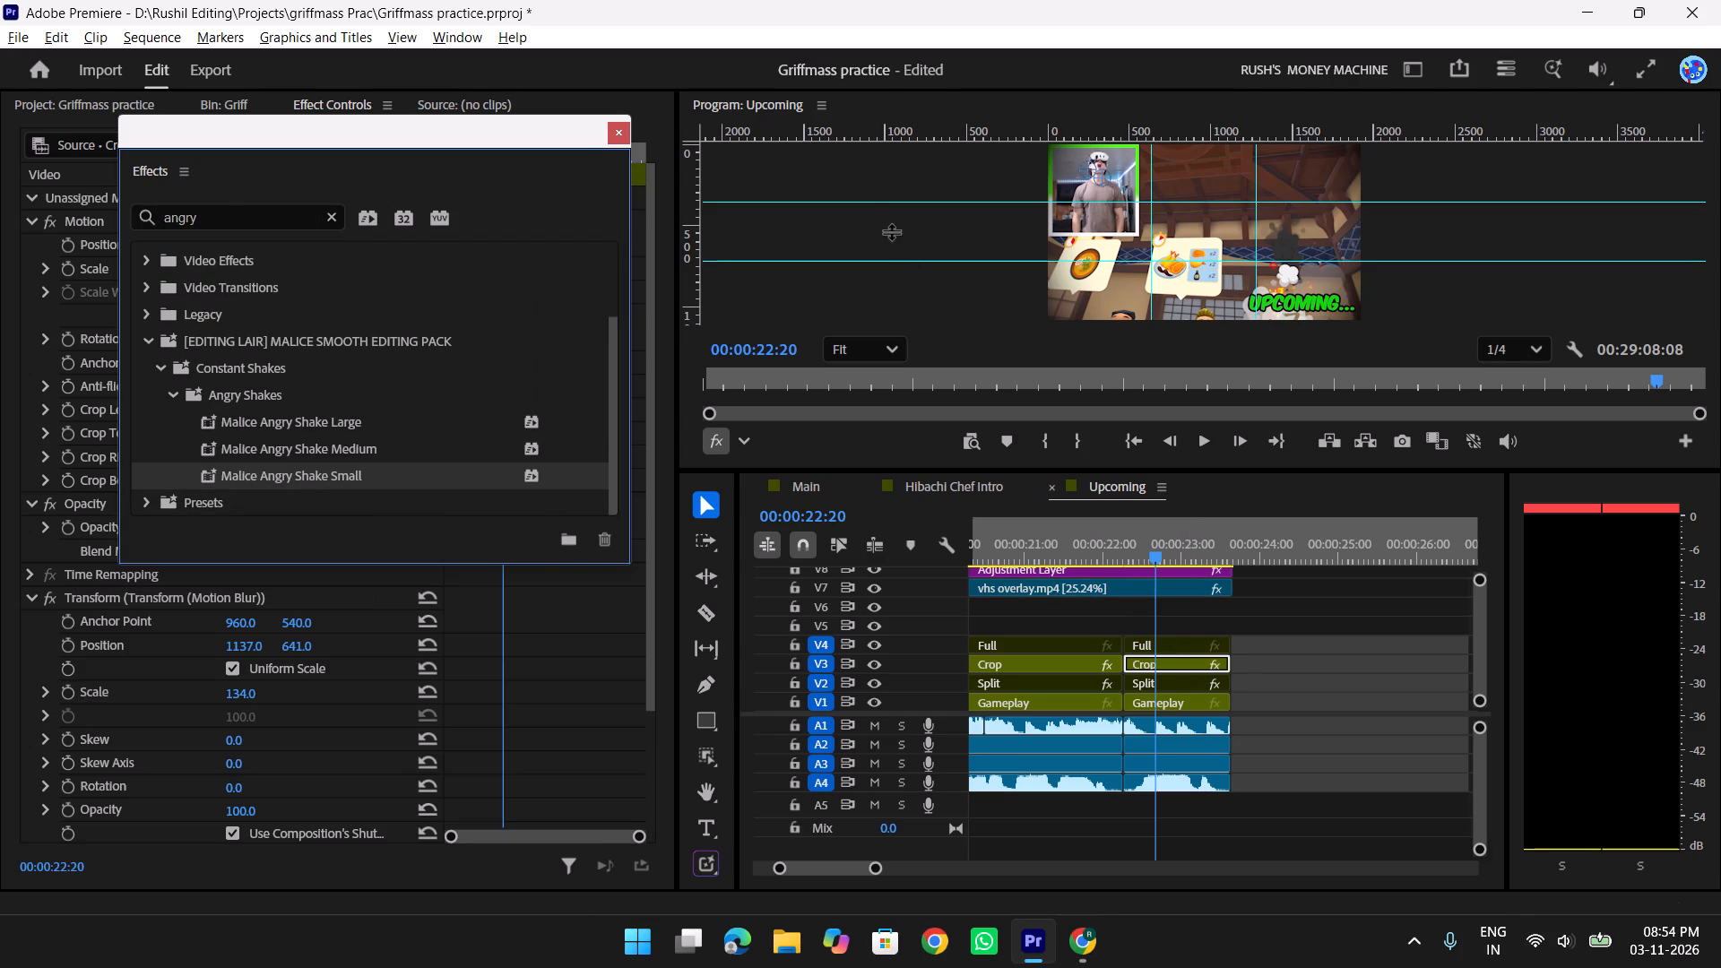
pyautogui.click(621, 127)
# Play back the final bull scene to the end of the Upcoming sequence and save the project.
pyautogui.moveTo(1146, 536); pyautogui.dragTo(1103, 539)
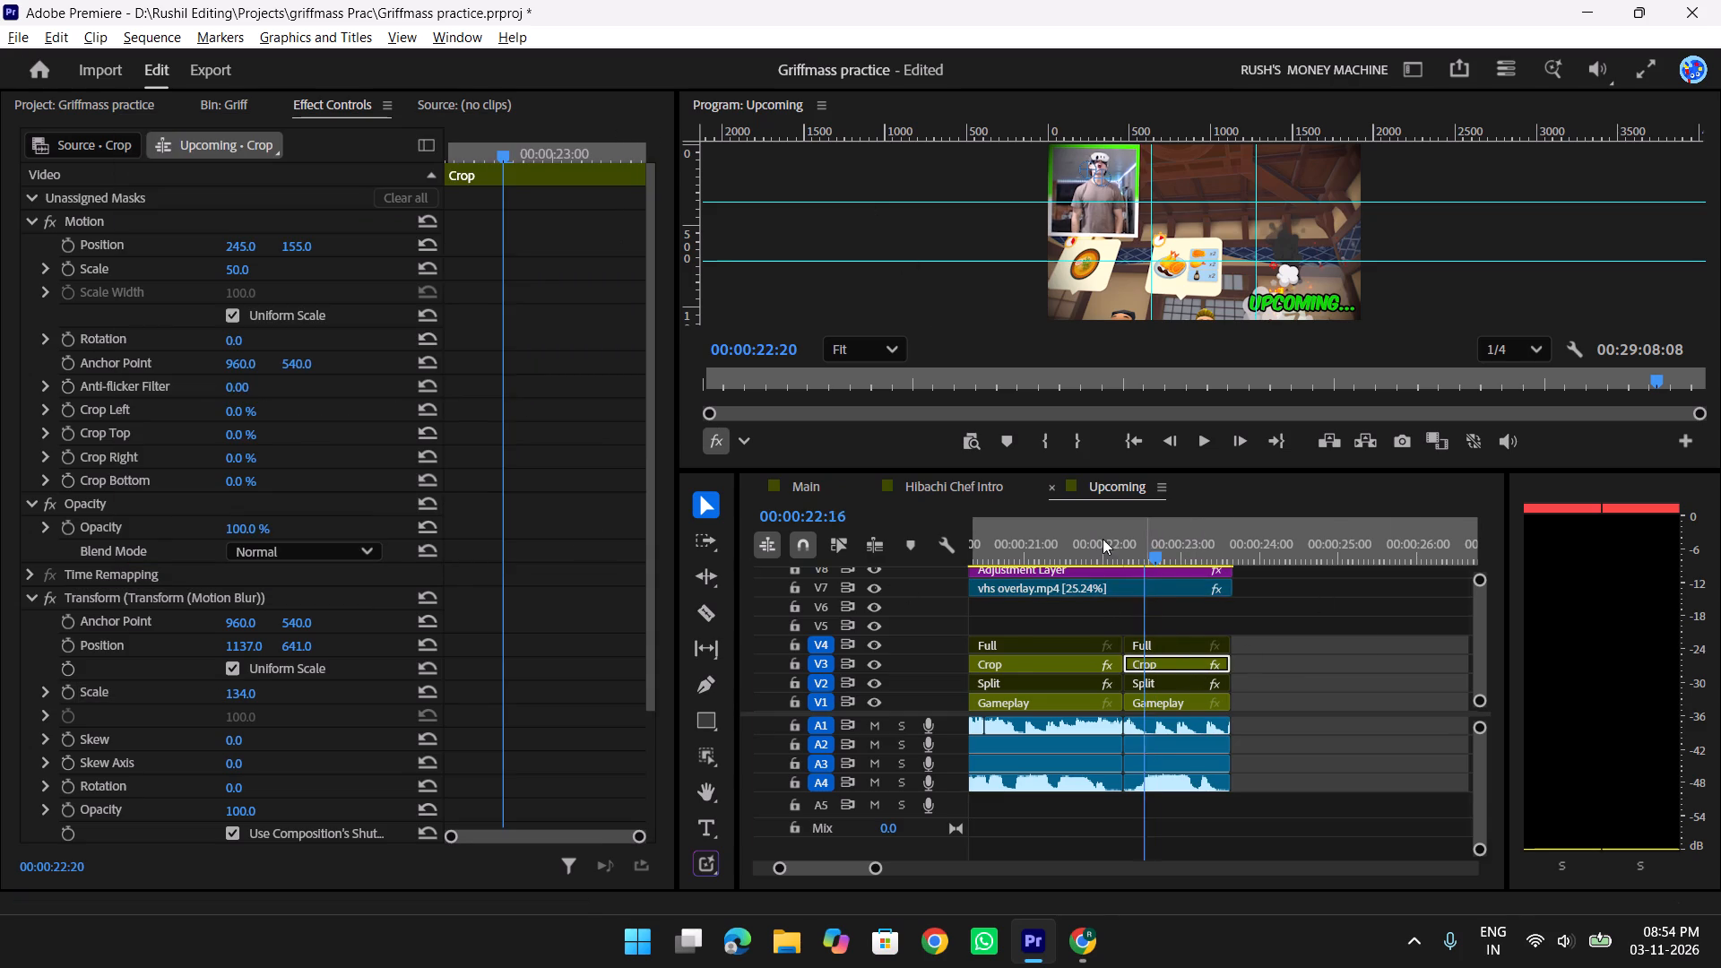
pyautogui.moveTo(1103, 539); pyautogui.dragTo(962, 540)
pyautogui.press('space')
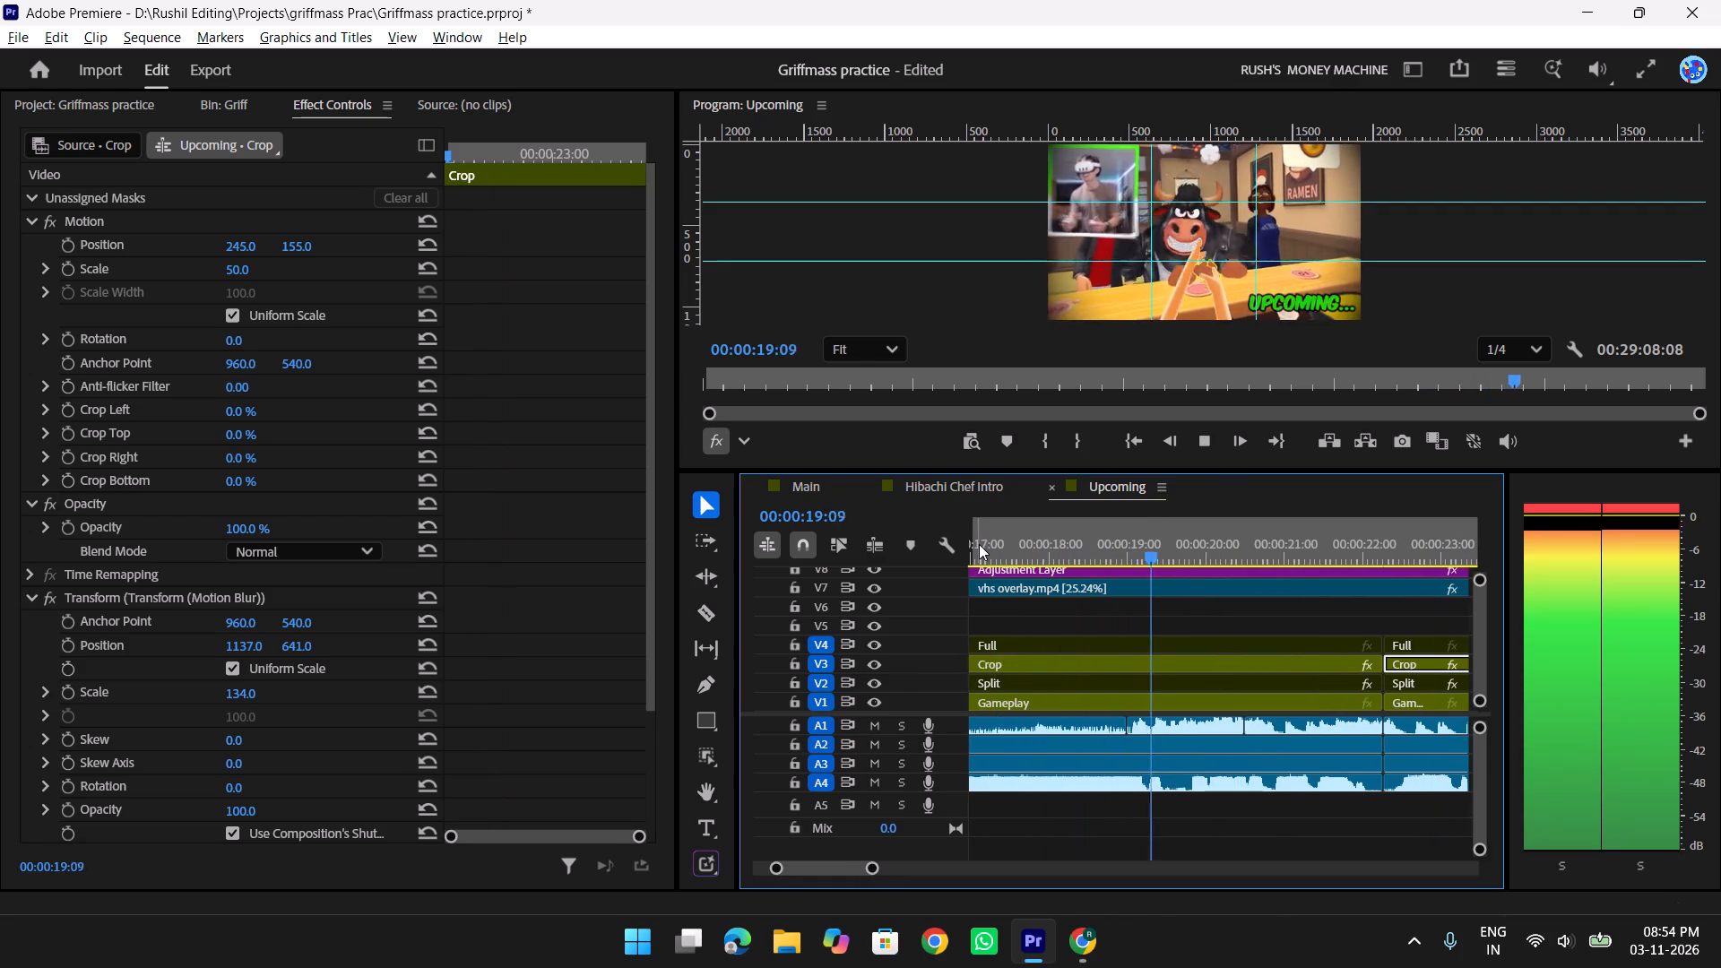
pyautogui.scroll(-2, 979, 544)
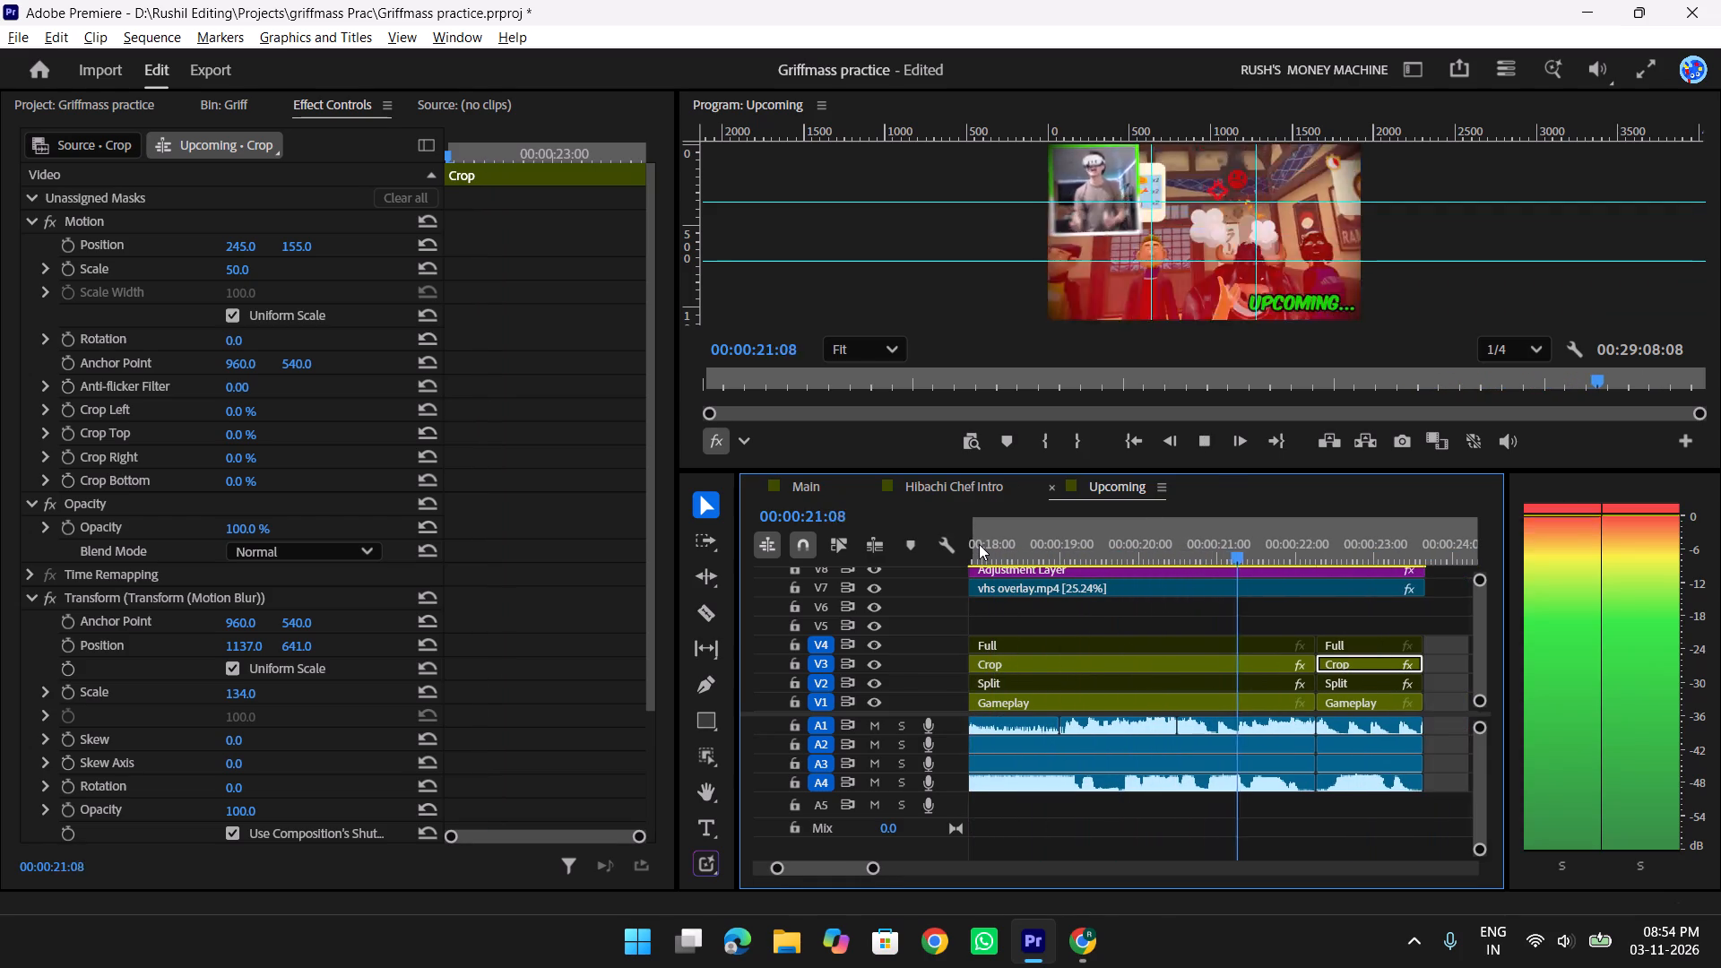
pyautogui.scroll(-6, 979, 544)
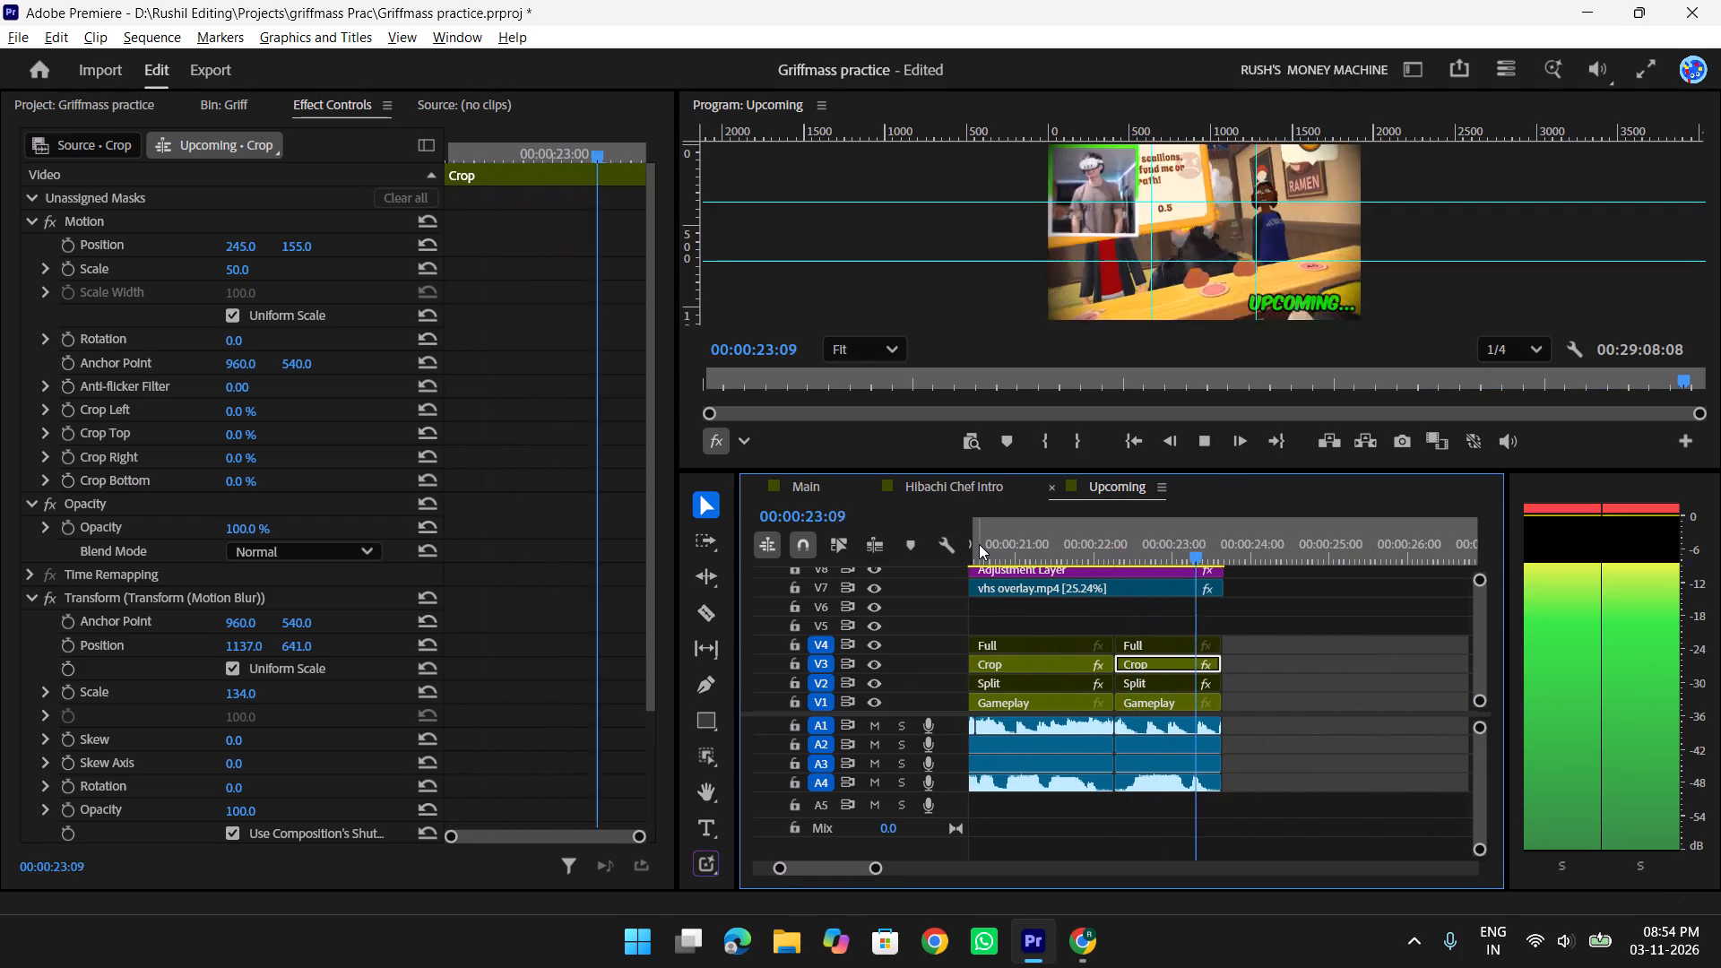
pyautogui.scroll(-4, 979, 544)
pyautogui.hotkey('ctrl', 's')
pyautogui.hotkey('ctrl', 's')
pyautogui.hotkey('ctrl', 's')
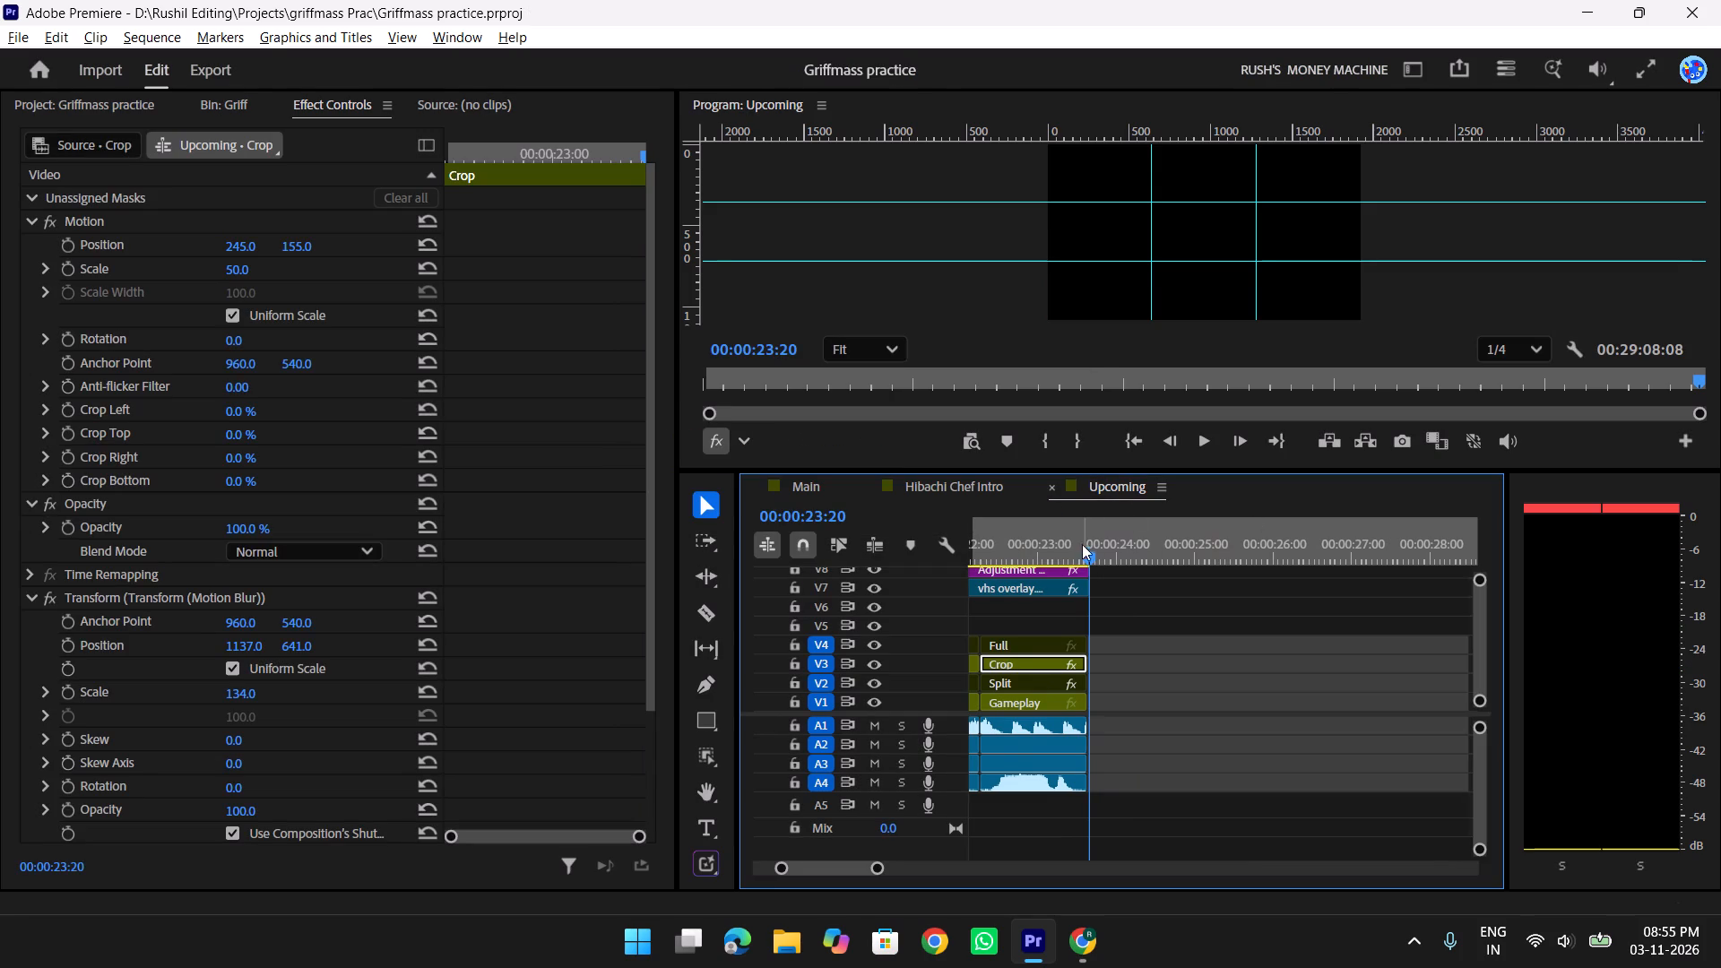
# Close the Upcoming sequence and scrub through the opening frames of the Hibachi Chef Intro sequence.
pyautogui.click(1045, 482)
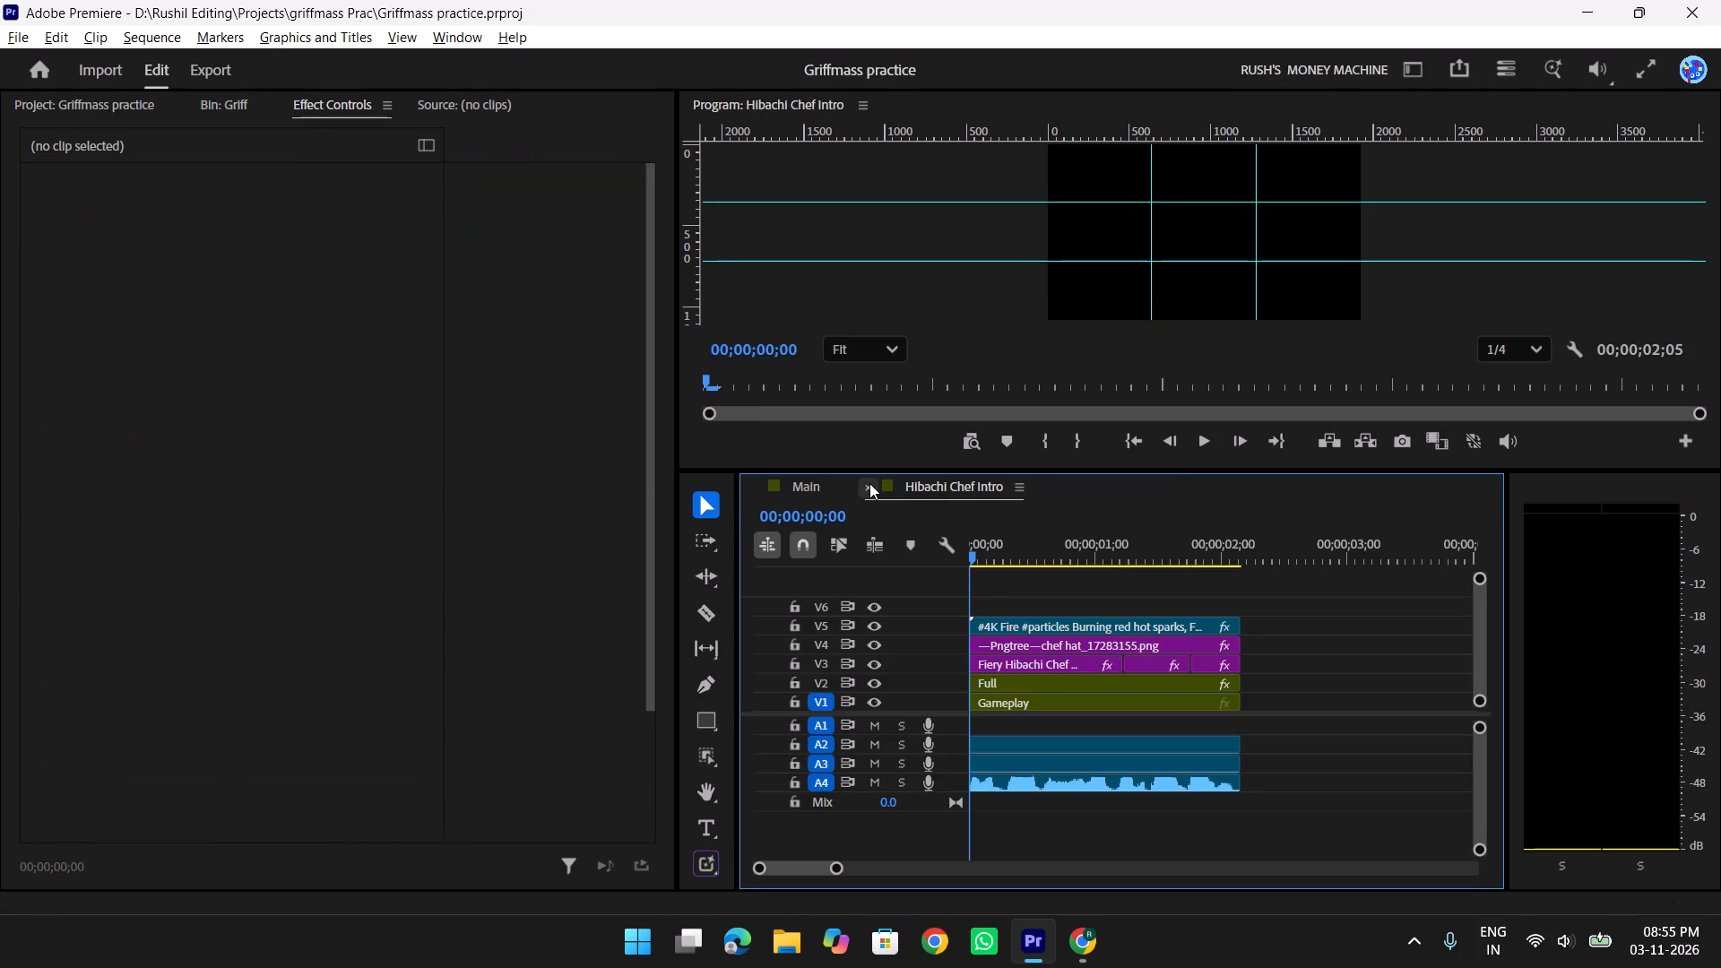
pyautogui.moveTo(974, 547); pyautogui.dragTo(1010, 552)
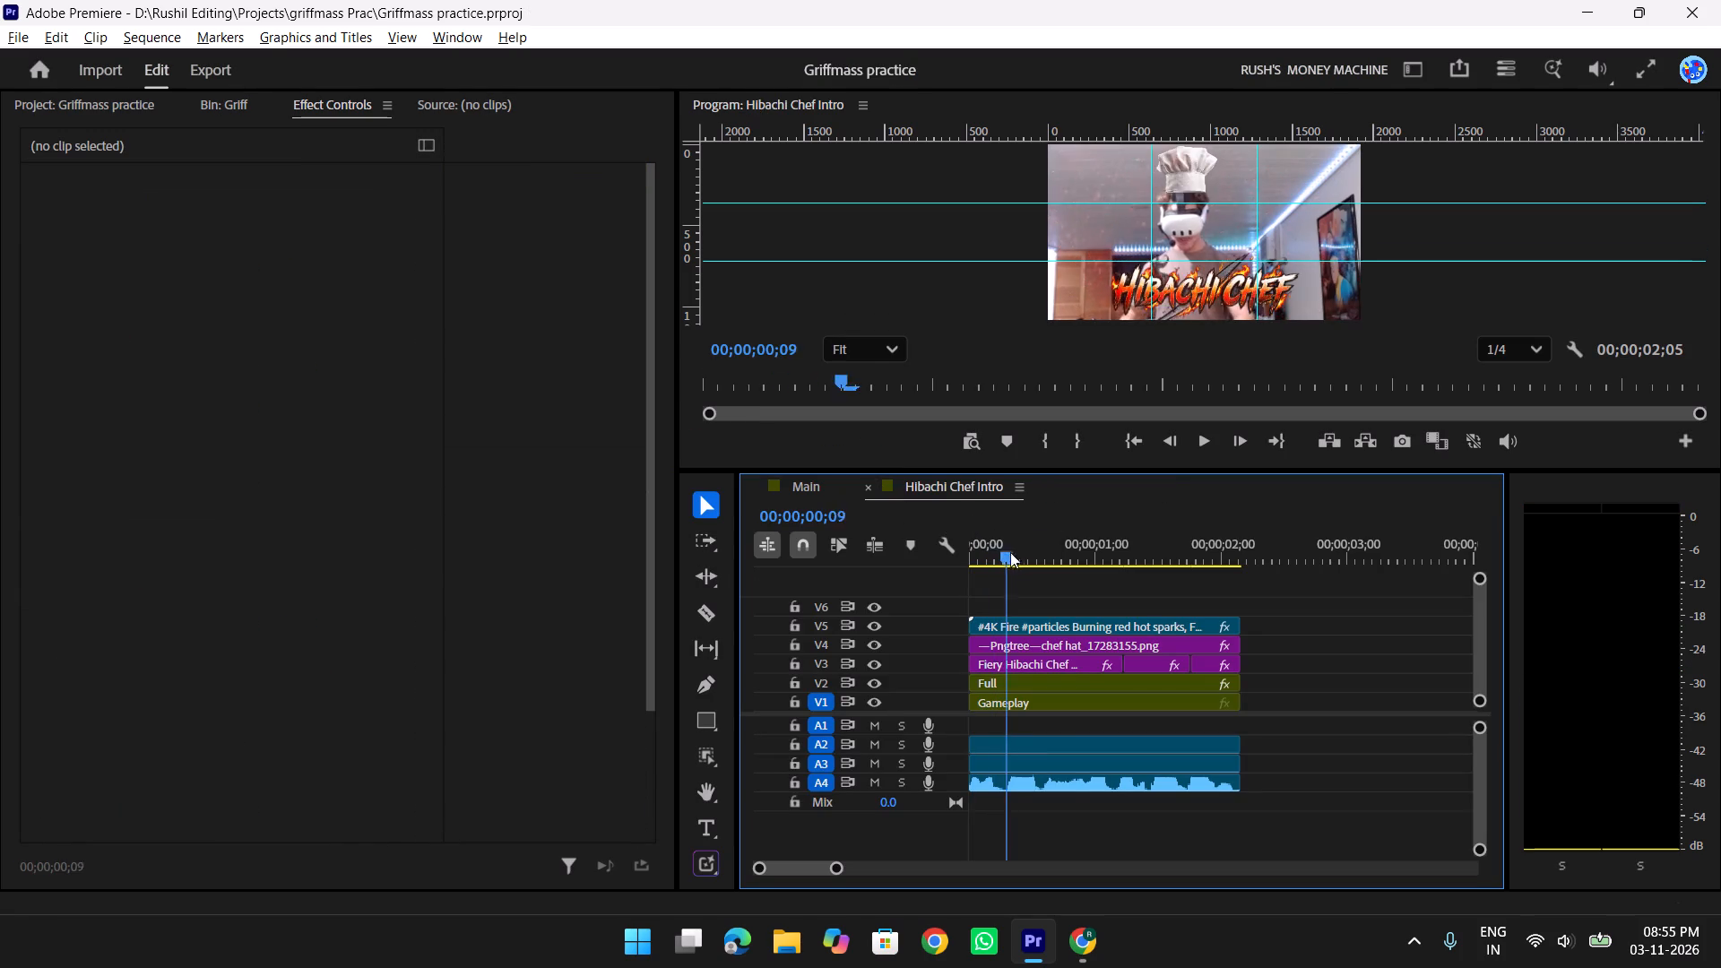
# Move the two text clips following the Fiery Hibachi Chef title on V3 about 1;07 forward, into the empty space beyond the other clips.
pyautogui.moveTo(1010, 552); pyautogui.dragTo(1211, 553)
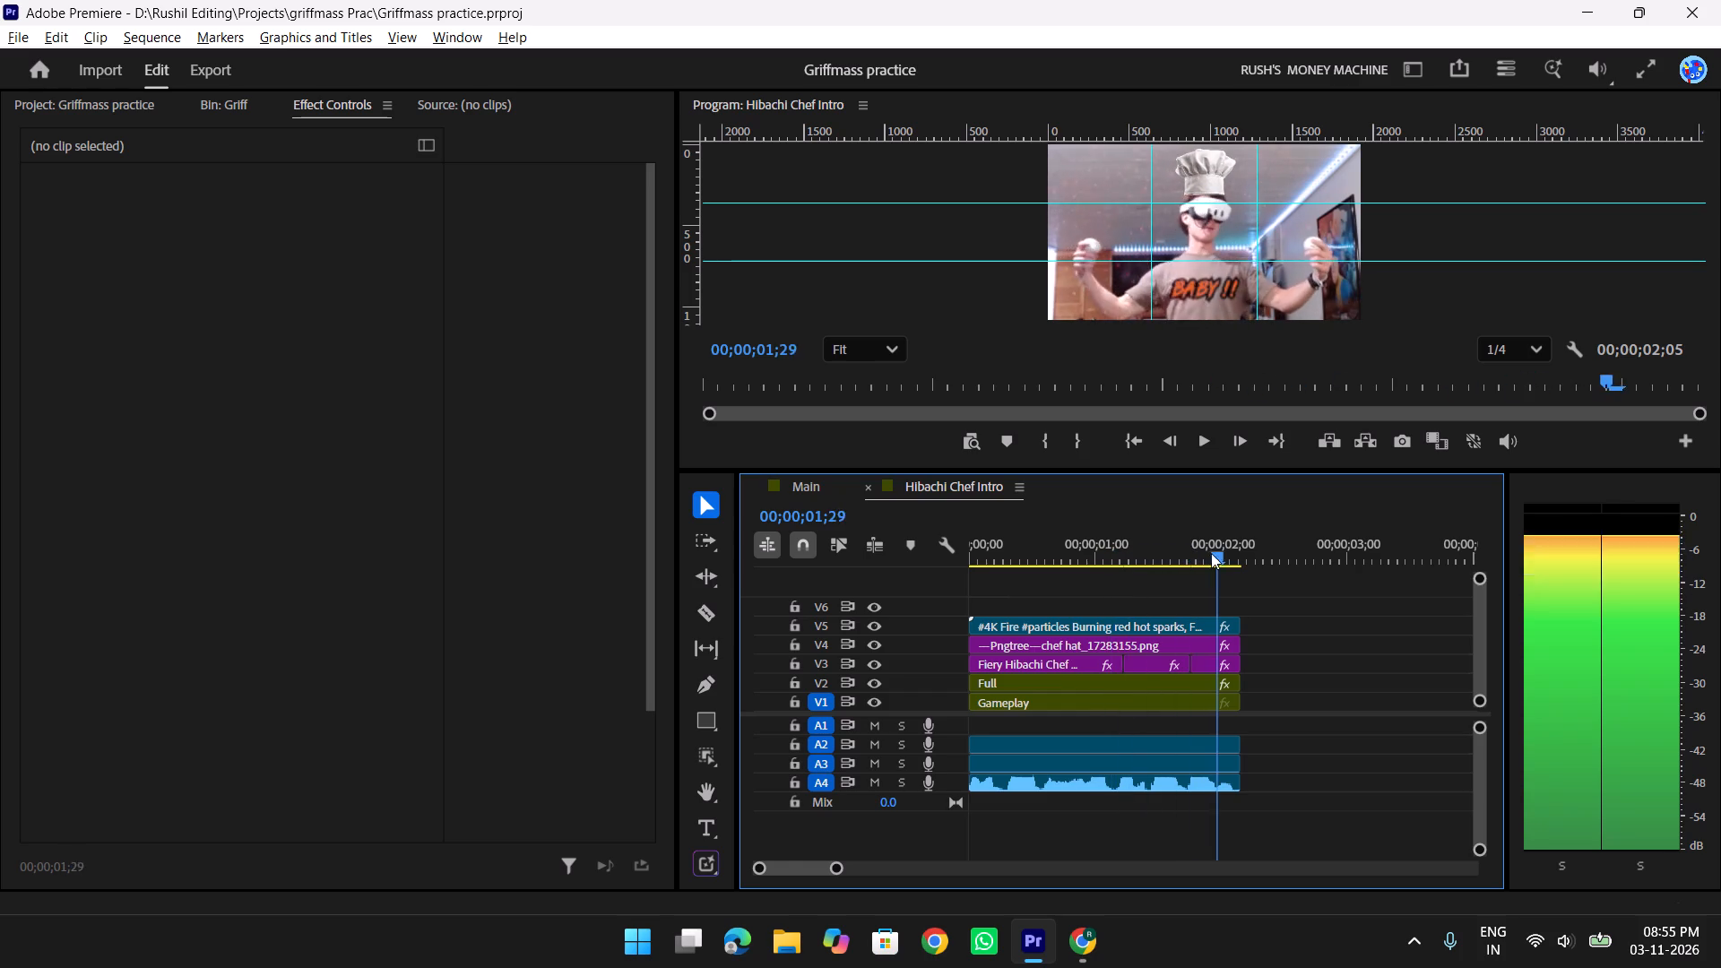
pyautogui.moveTo(1211, 553); pyautogui.dragTo(1129, 566)
pyautogui.click(1137, 659)
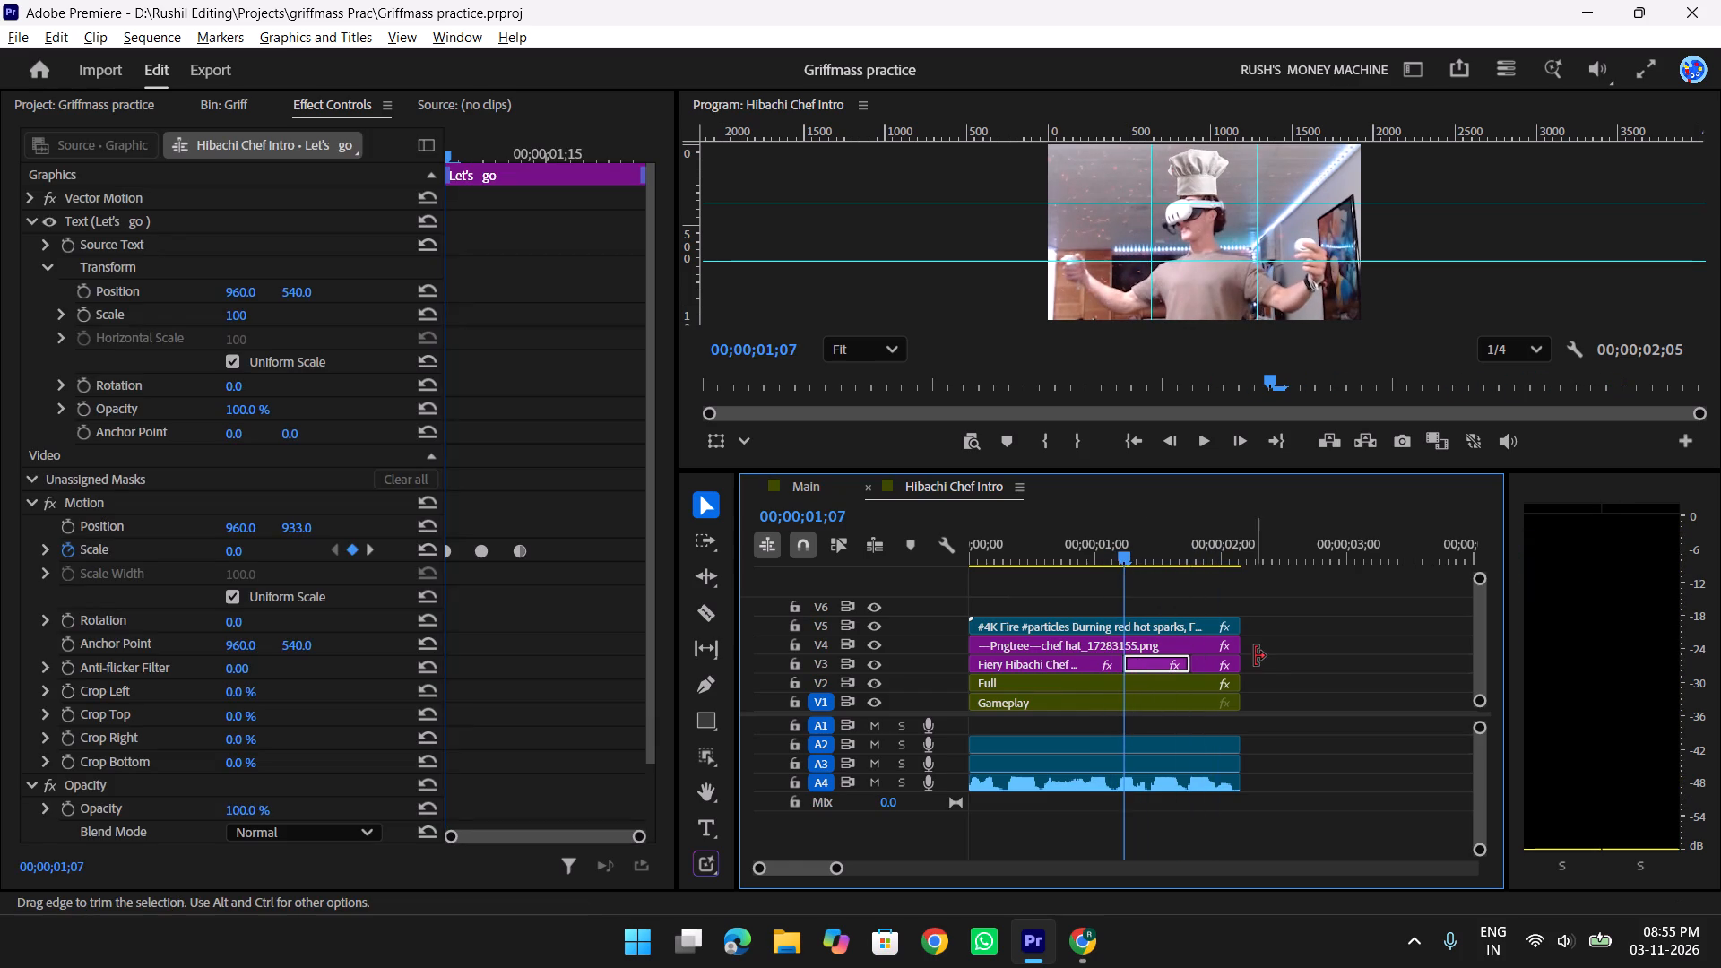
pyautogui.moveTo(1268, 662); pyautogui.dragTo(1145, 670)
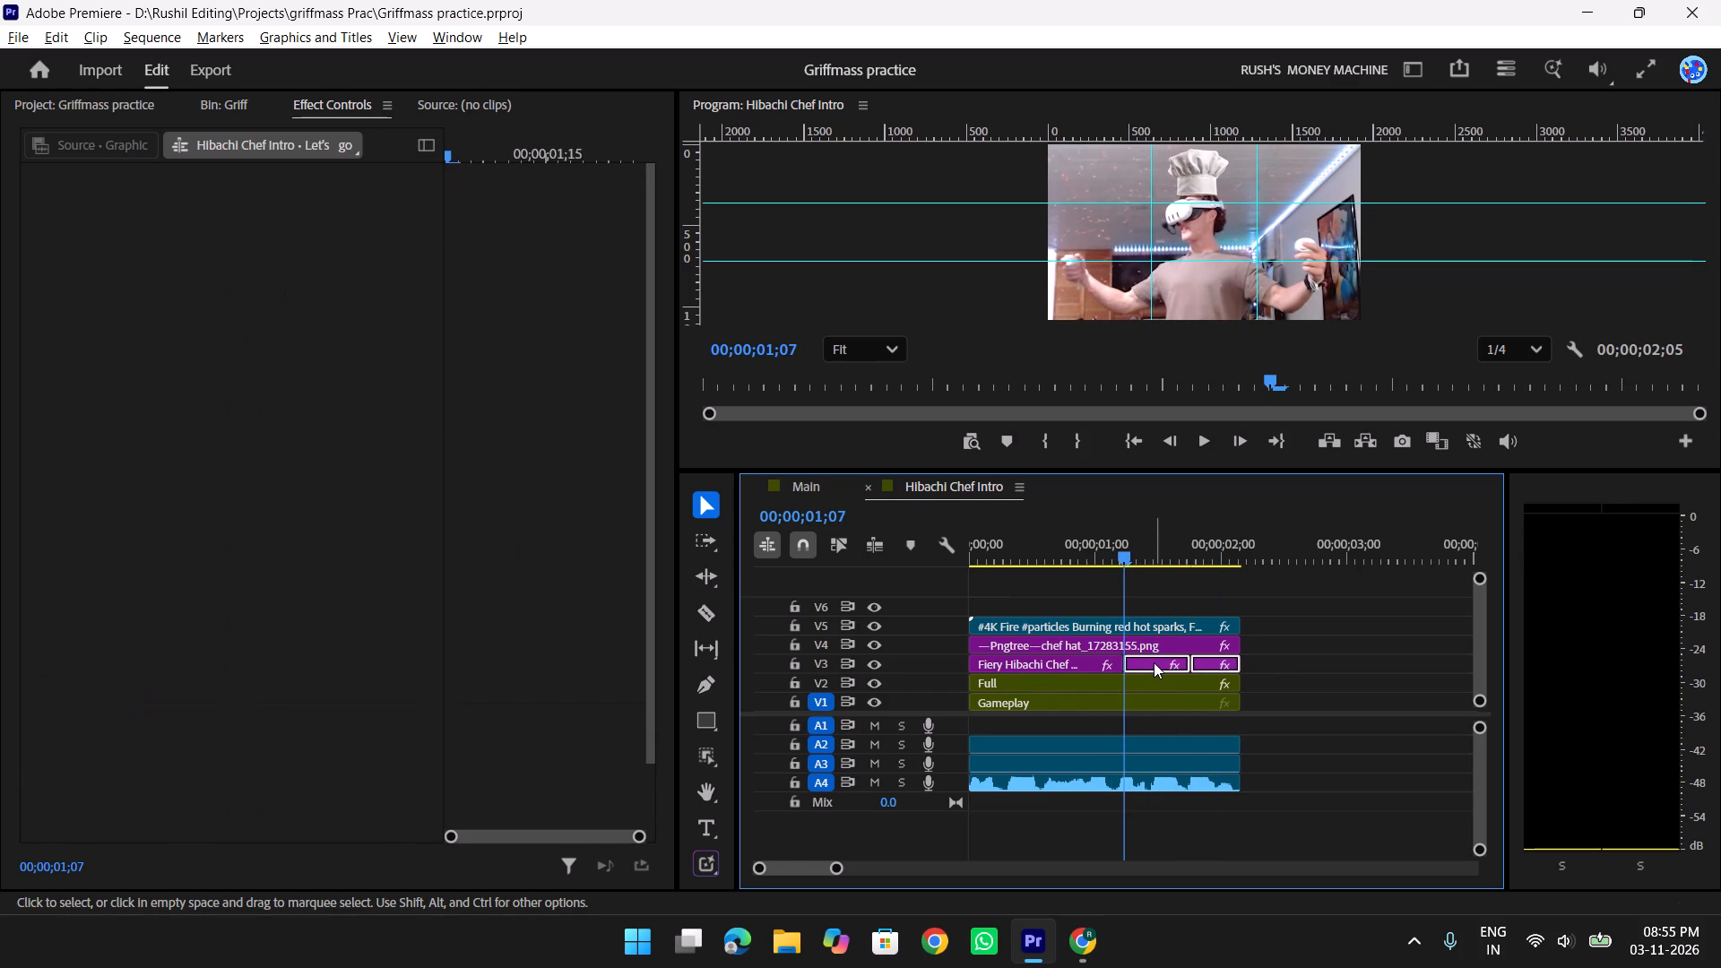
pyautogui.moveTo(1154, 662); pyautogui.dragTo(1303, 673)
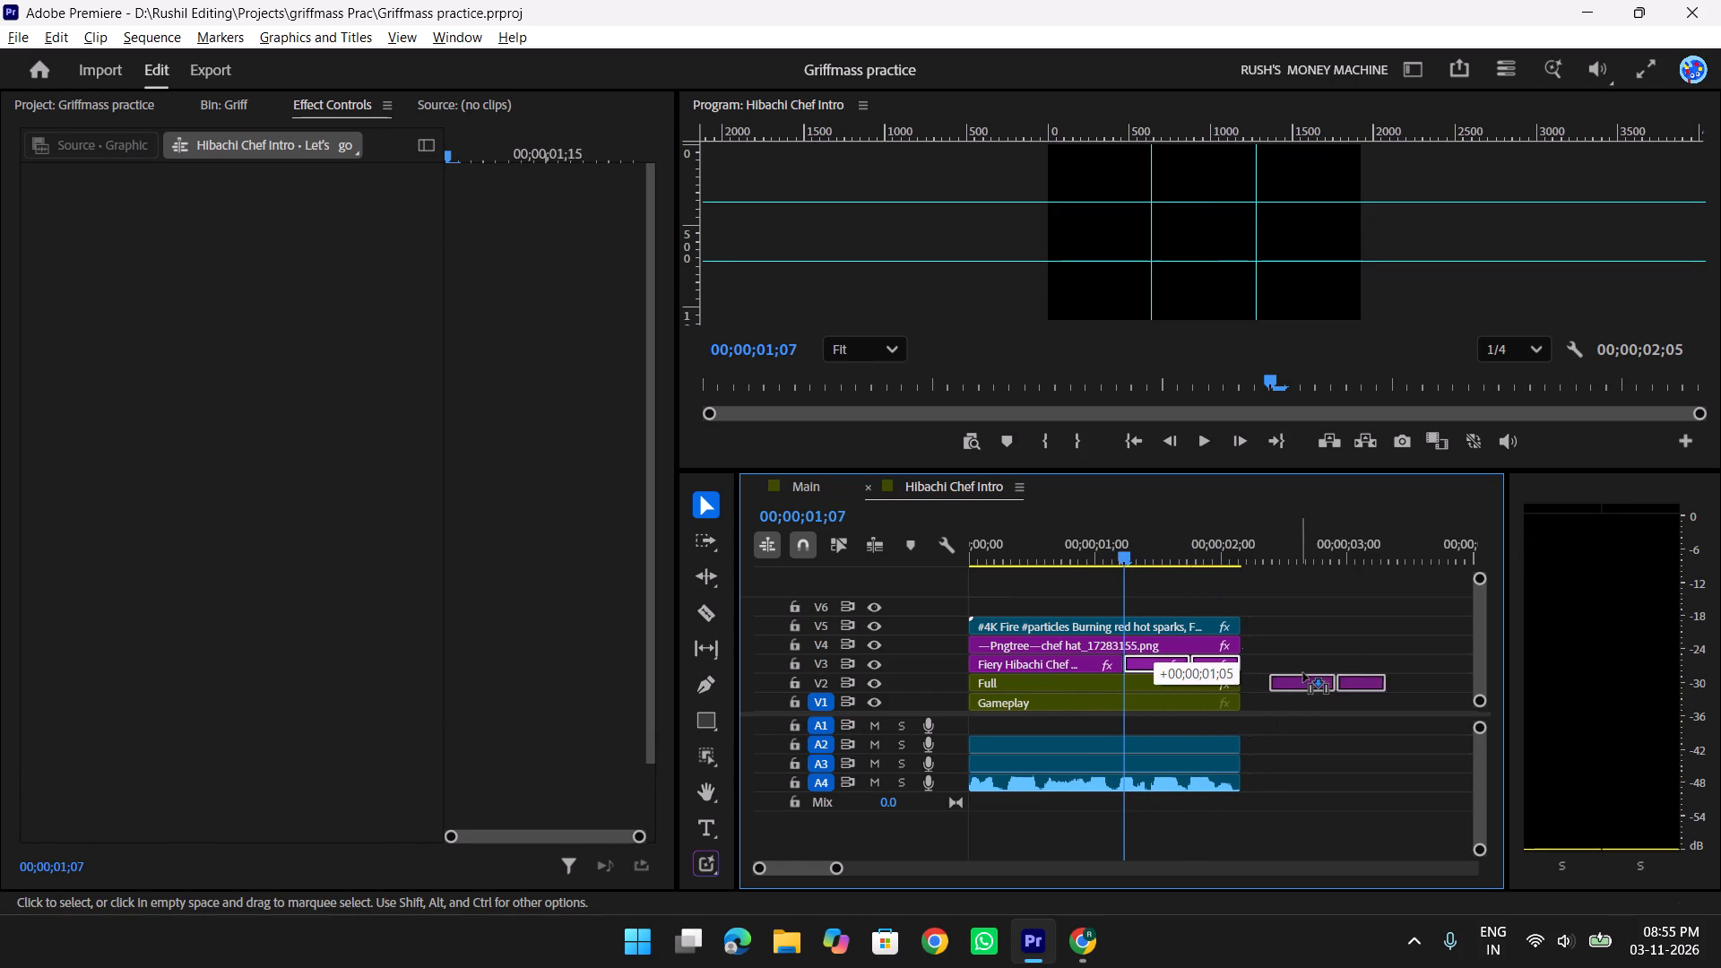
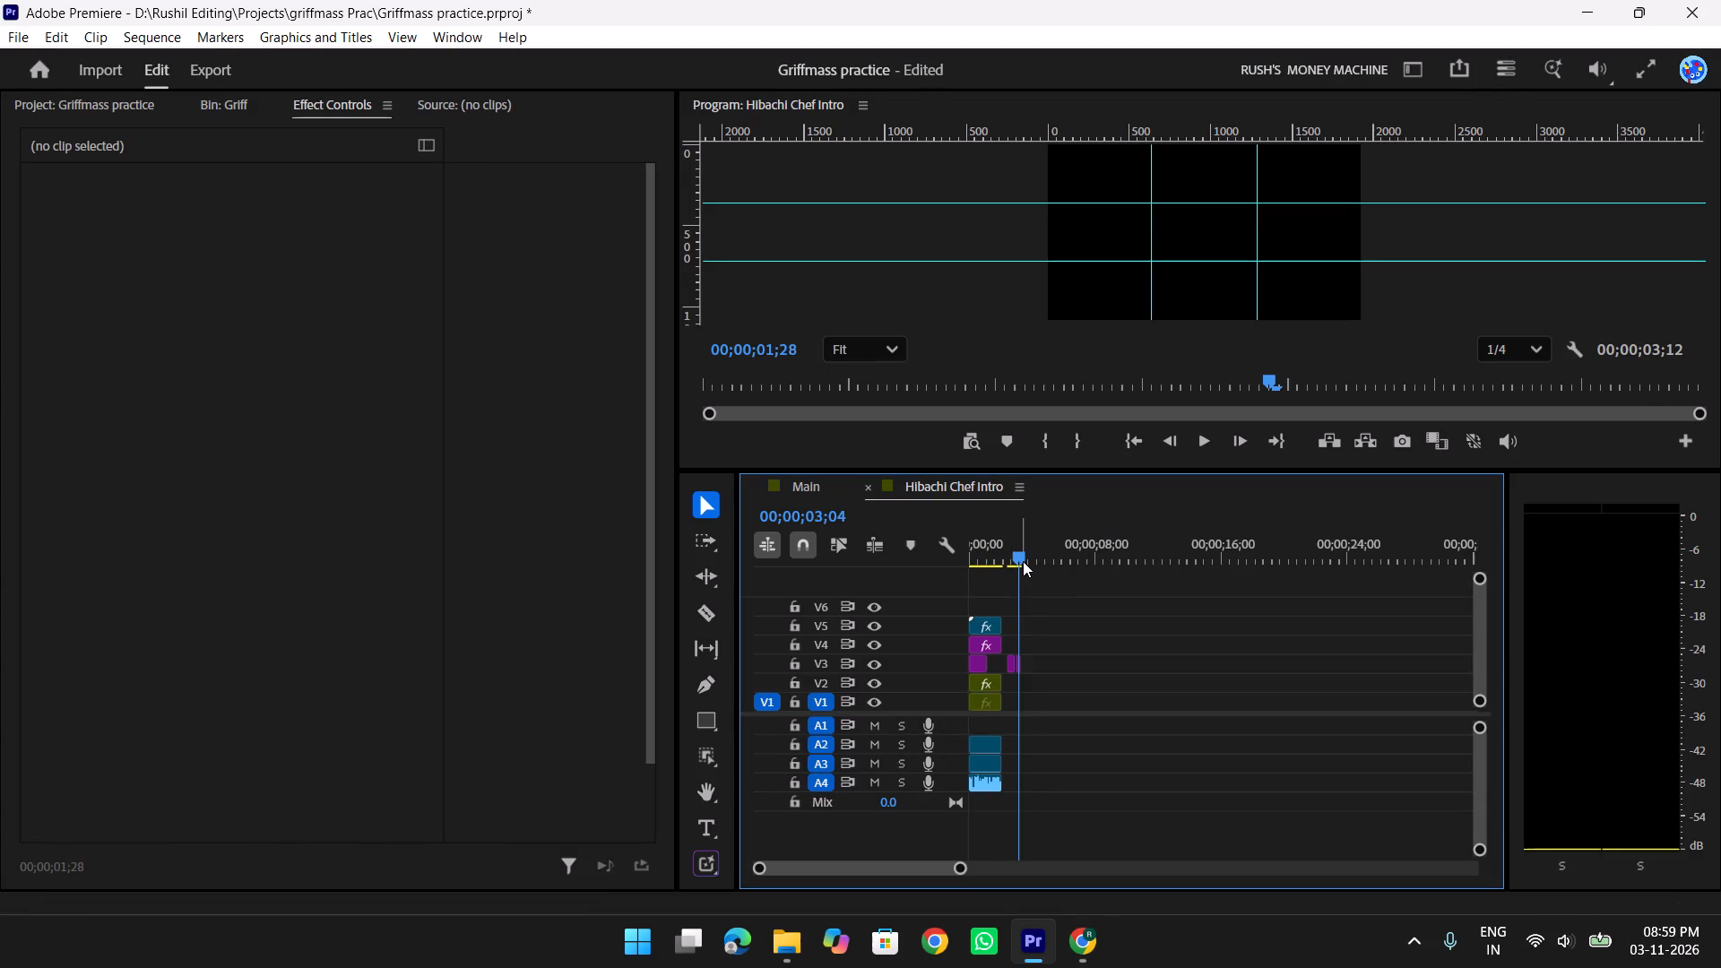
pyautogui.press('t')
pyautogui.press('t')
pyautogui.moveTo(1176, 531); pyautogui.dragTo(1024, 562)
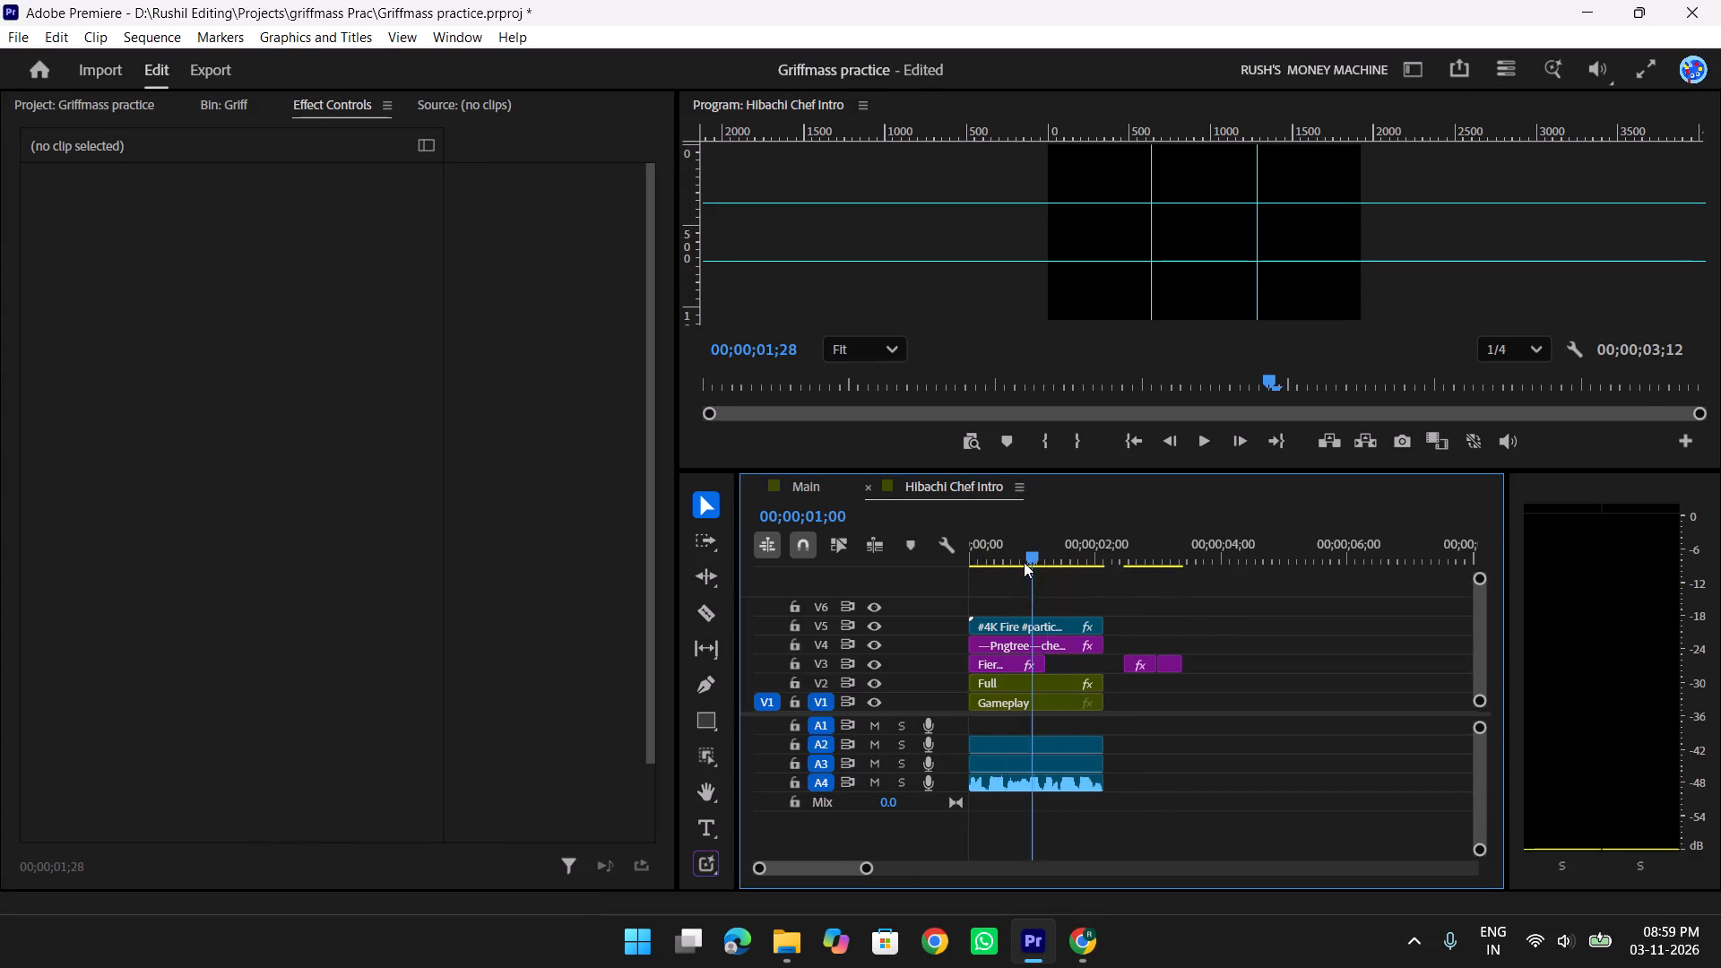
pyautogui.moveTo(1024, 562); pyautogui.dragTo(1119, 550)
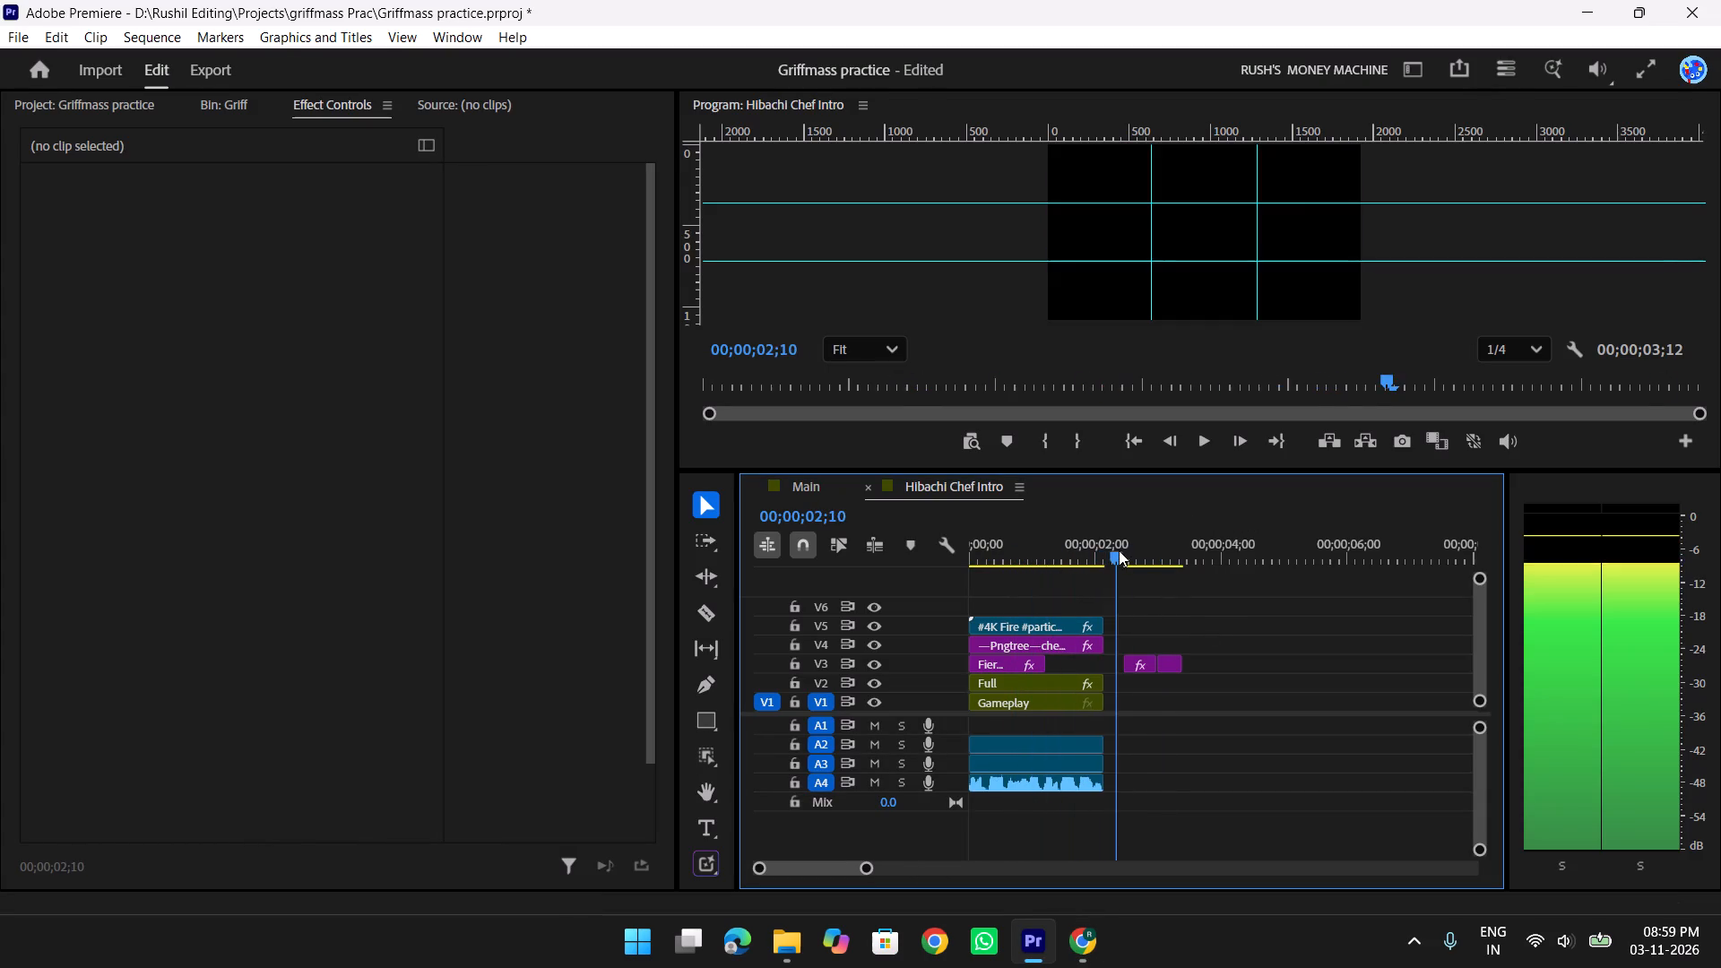
pyautogui.moveTo(1119, 550); pyautogui.dragTo(1031, 571)
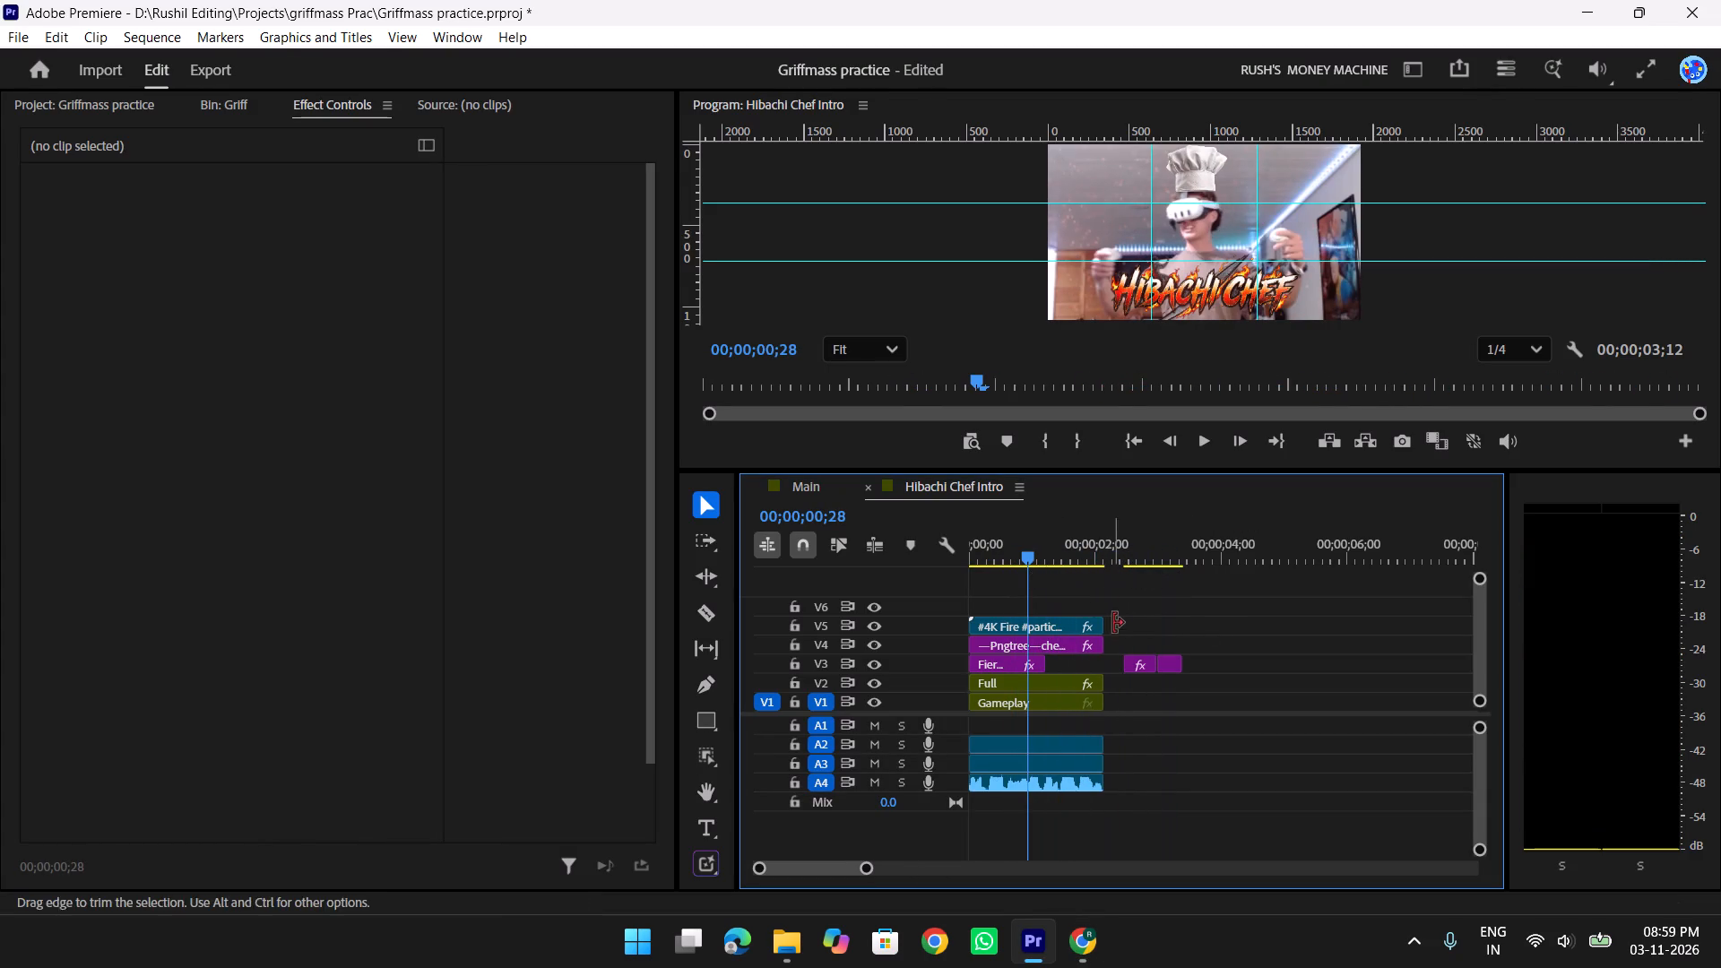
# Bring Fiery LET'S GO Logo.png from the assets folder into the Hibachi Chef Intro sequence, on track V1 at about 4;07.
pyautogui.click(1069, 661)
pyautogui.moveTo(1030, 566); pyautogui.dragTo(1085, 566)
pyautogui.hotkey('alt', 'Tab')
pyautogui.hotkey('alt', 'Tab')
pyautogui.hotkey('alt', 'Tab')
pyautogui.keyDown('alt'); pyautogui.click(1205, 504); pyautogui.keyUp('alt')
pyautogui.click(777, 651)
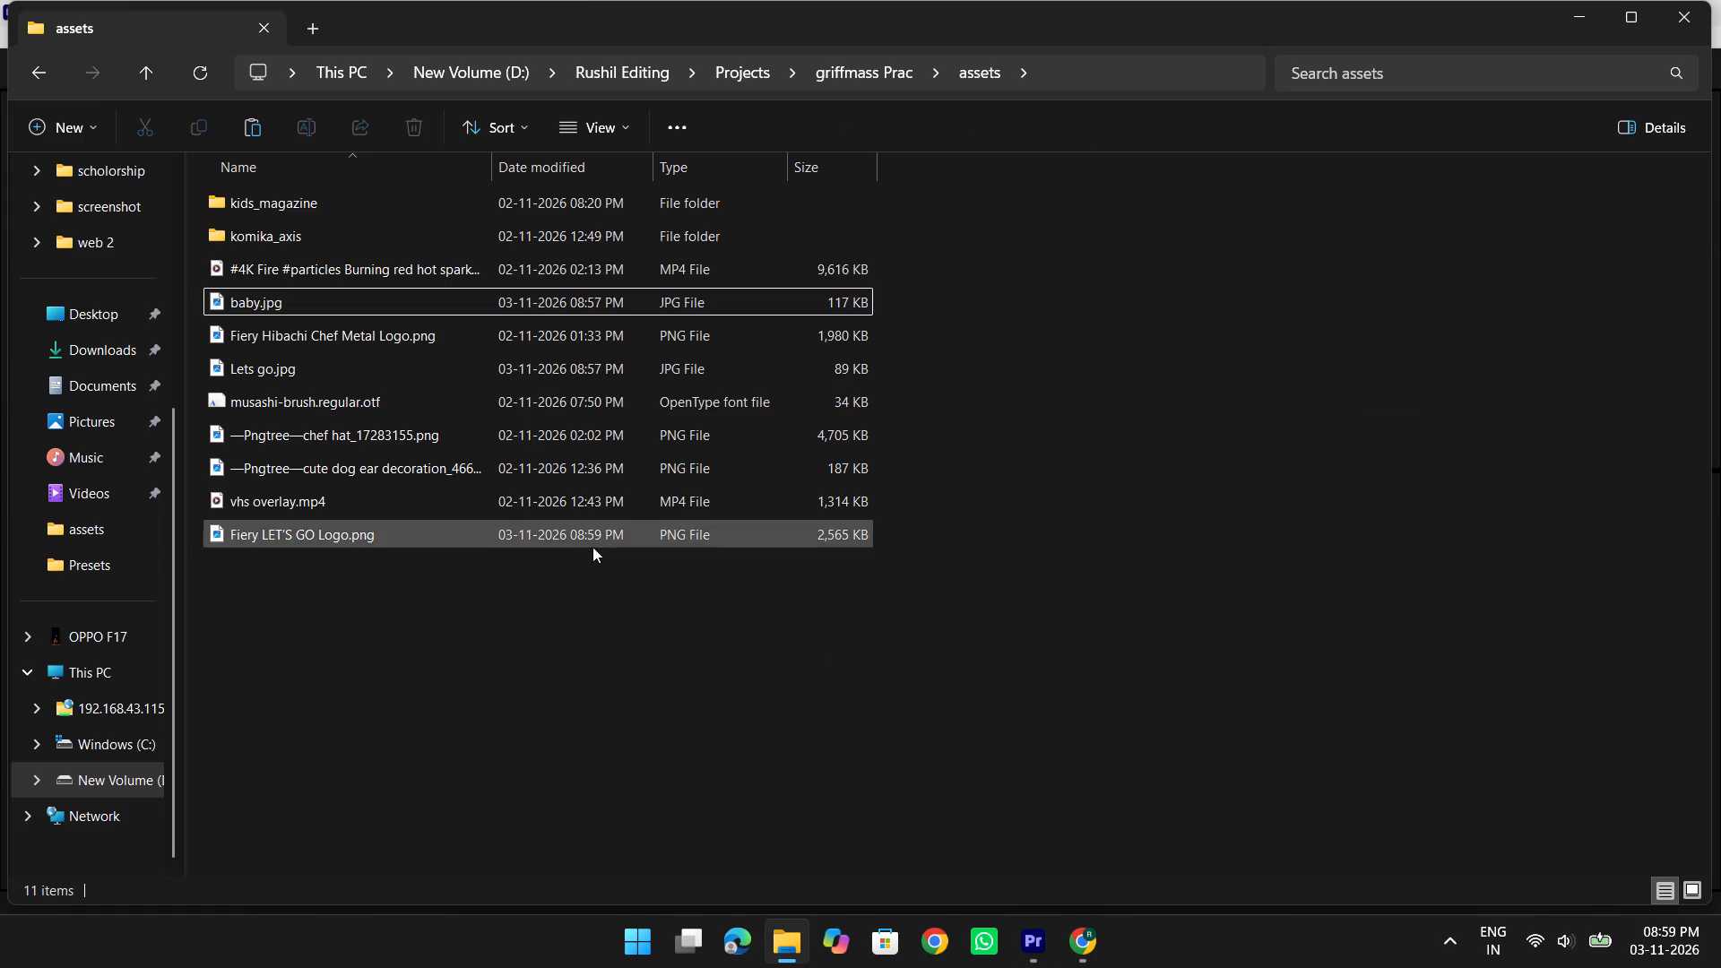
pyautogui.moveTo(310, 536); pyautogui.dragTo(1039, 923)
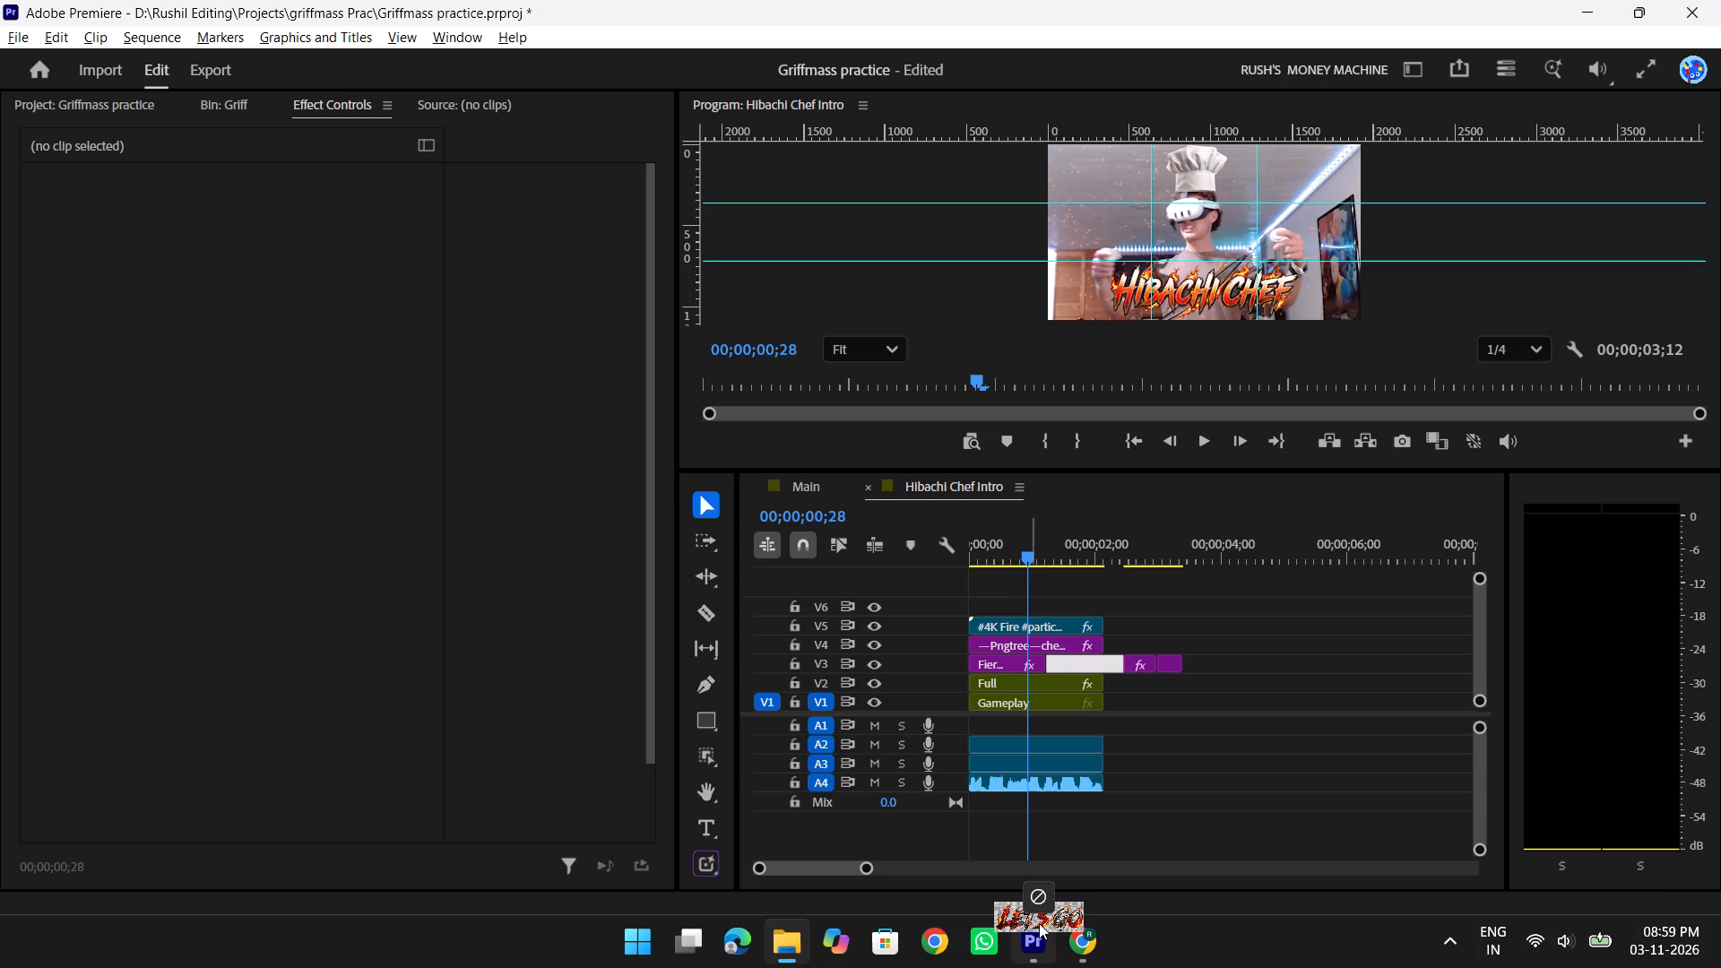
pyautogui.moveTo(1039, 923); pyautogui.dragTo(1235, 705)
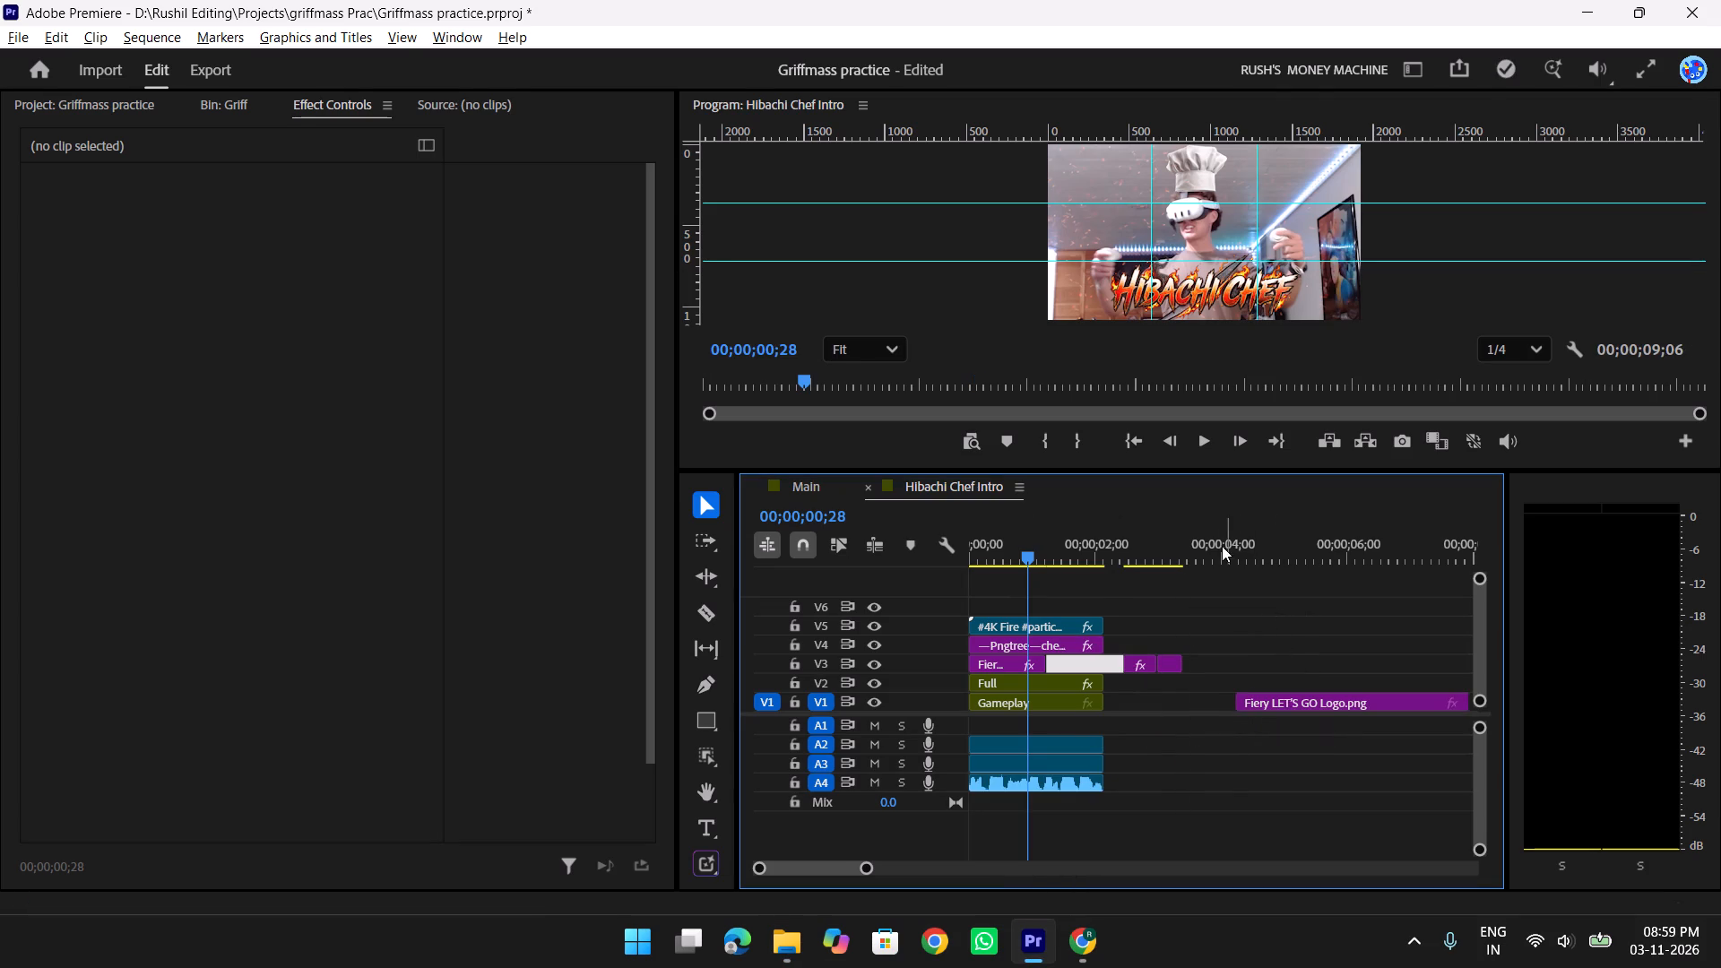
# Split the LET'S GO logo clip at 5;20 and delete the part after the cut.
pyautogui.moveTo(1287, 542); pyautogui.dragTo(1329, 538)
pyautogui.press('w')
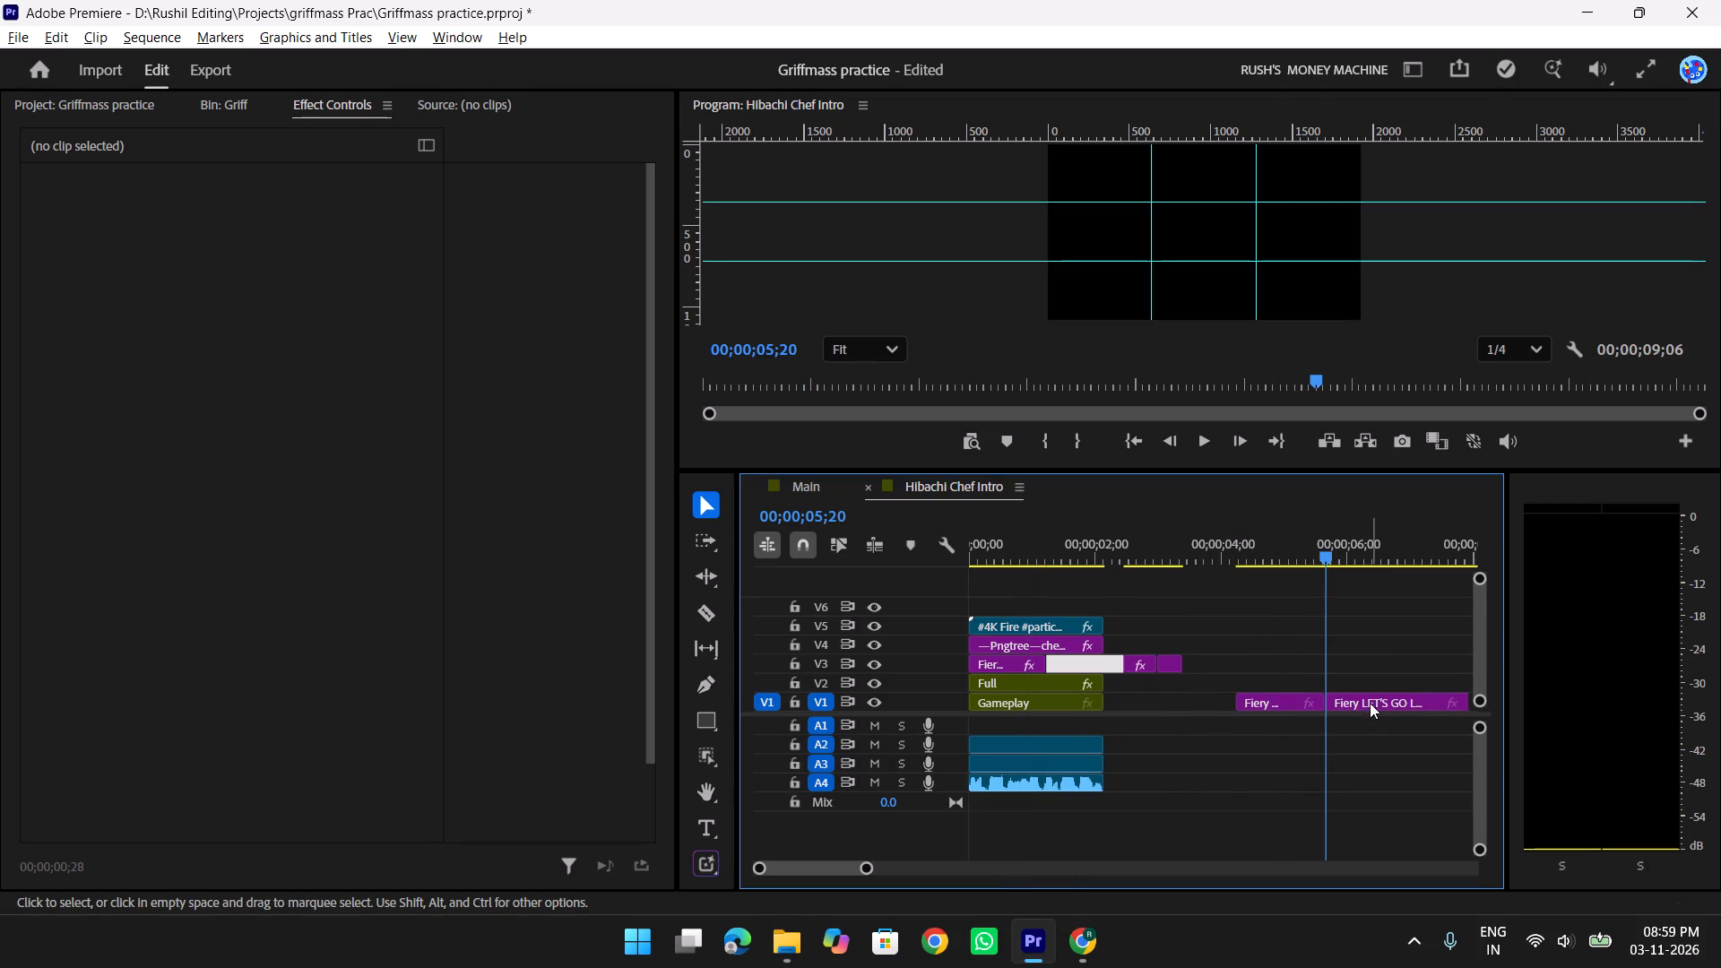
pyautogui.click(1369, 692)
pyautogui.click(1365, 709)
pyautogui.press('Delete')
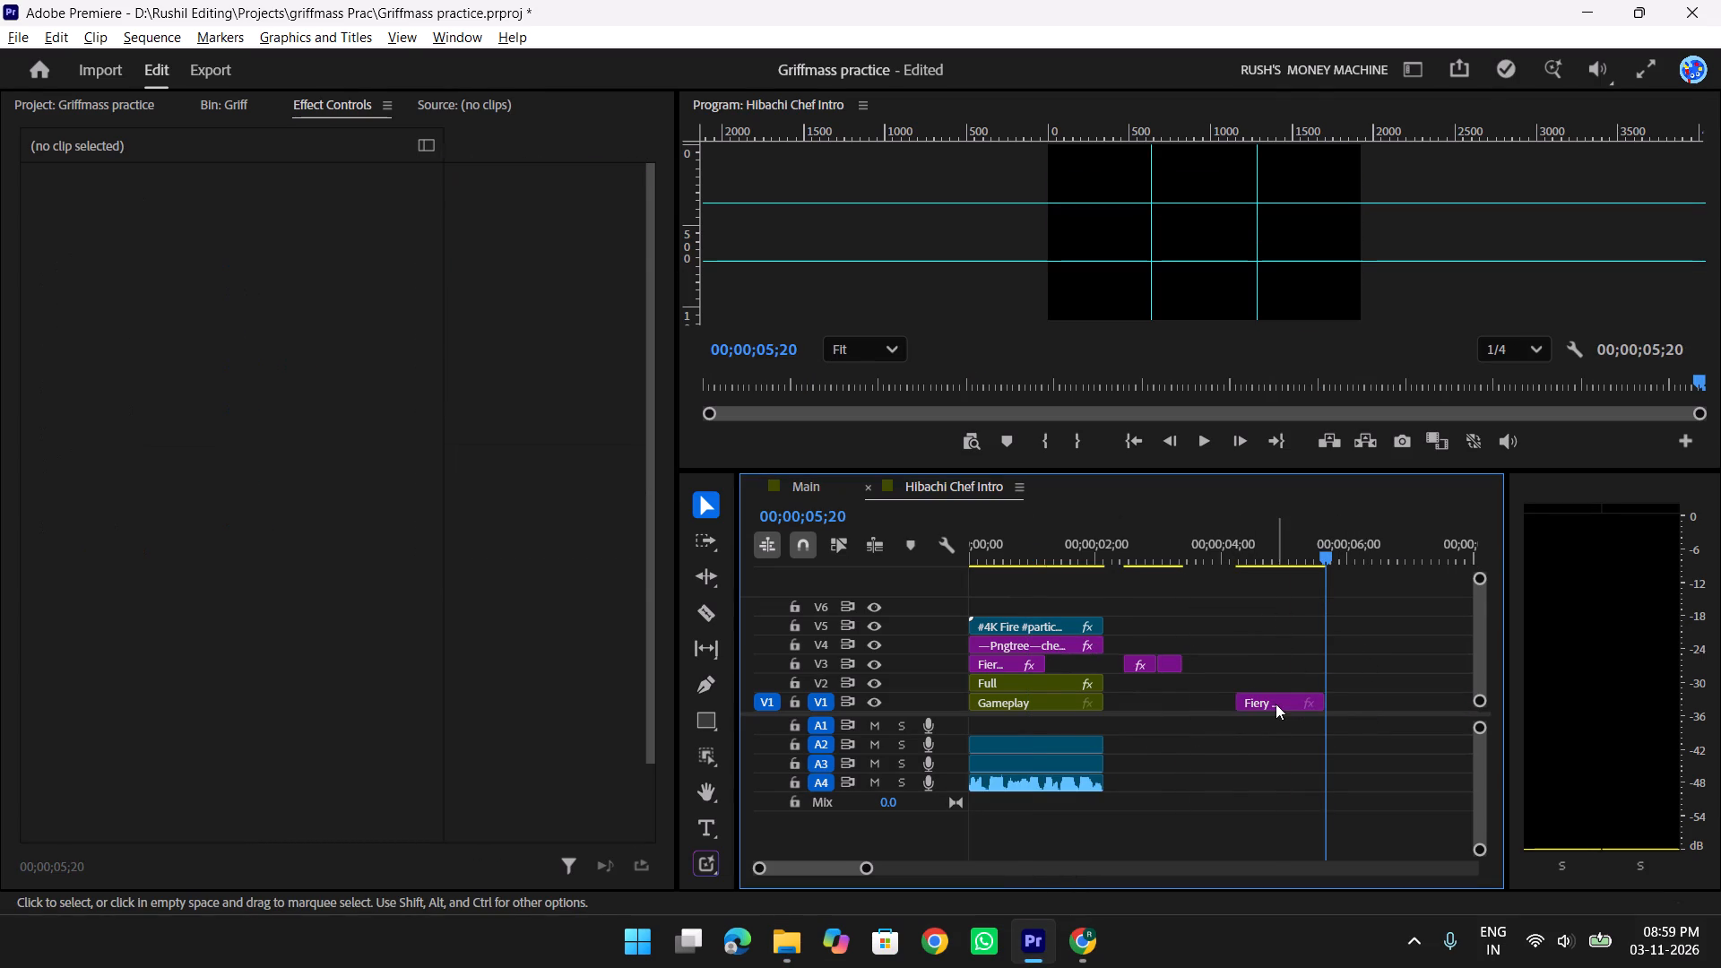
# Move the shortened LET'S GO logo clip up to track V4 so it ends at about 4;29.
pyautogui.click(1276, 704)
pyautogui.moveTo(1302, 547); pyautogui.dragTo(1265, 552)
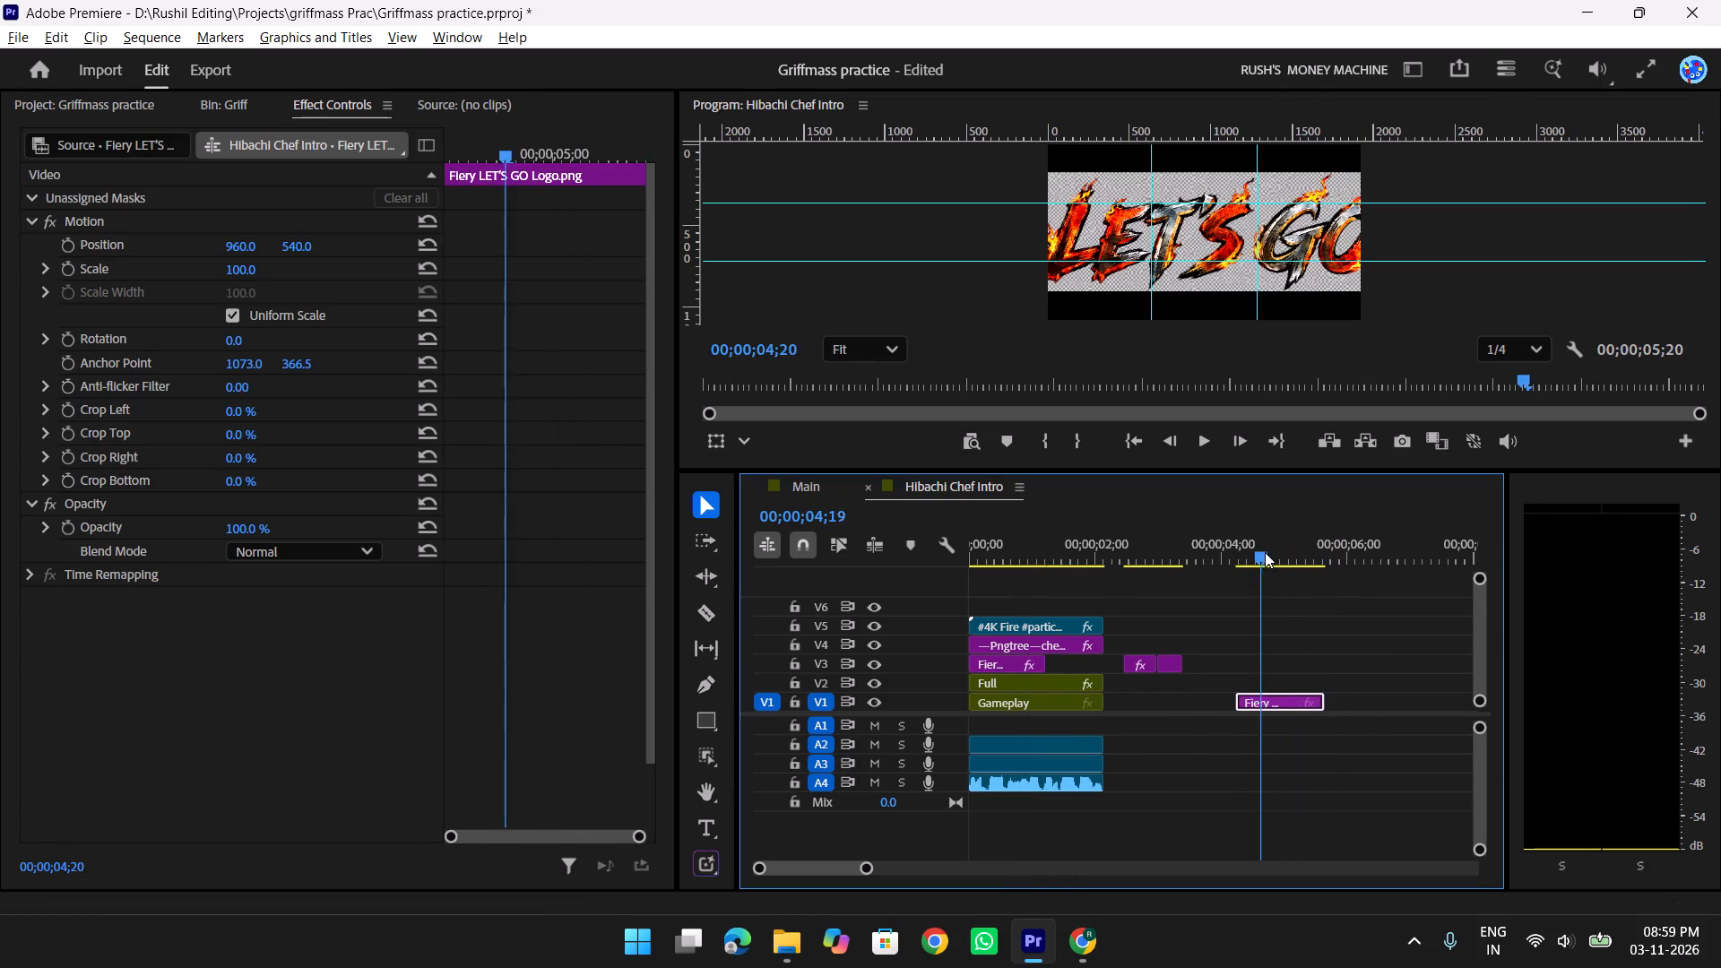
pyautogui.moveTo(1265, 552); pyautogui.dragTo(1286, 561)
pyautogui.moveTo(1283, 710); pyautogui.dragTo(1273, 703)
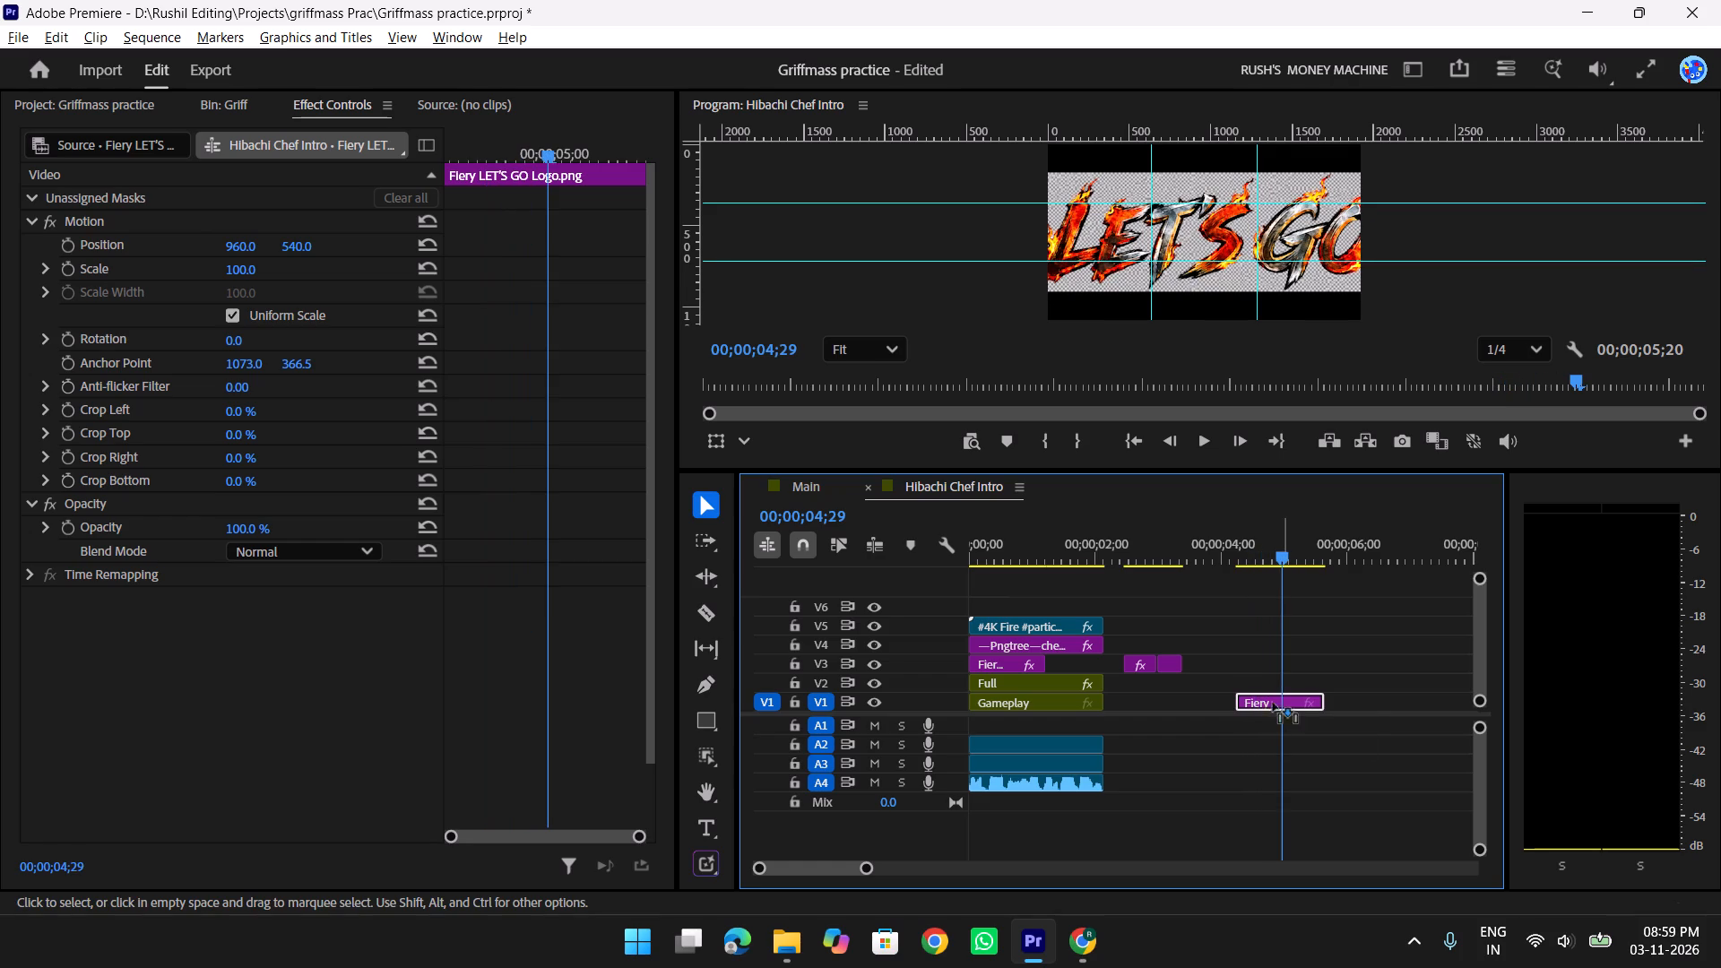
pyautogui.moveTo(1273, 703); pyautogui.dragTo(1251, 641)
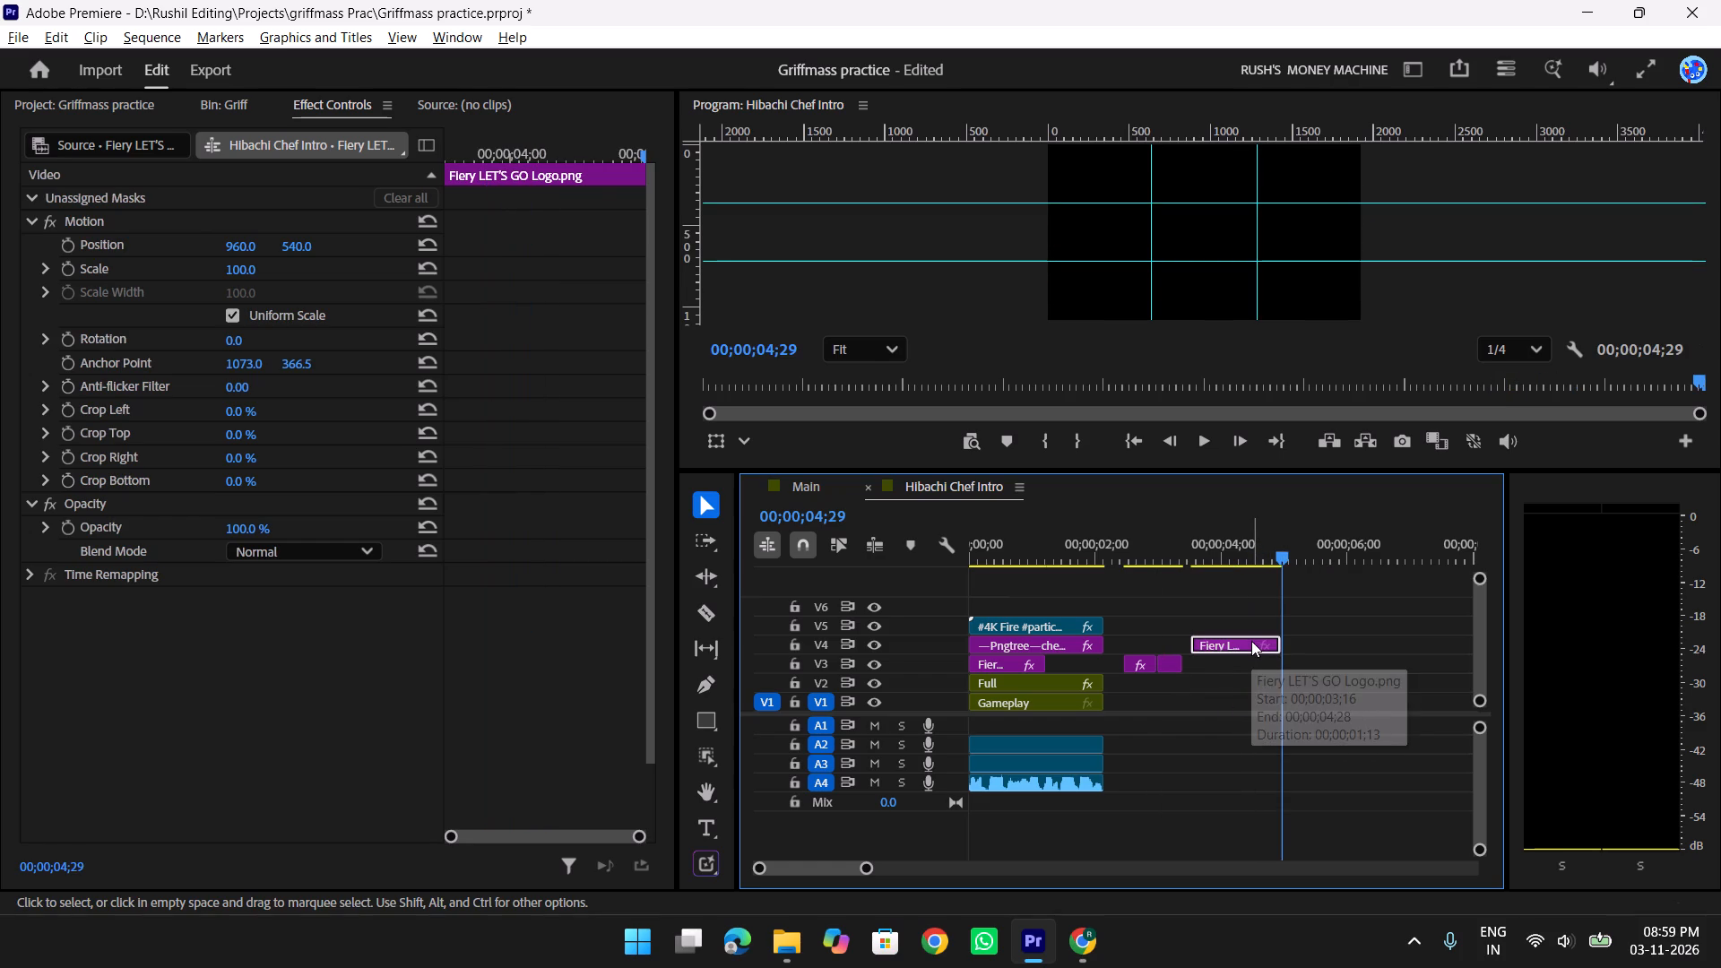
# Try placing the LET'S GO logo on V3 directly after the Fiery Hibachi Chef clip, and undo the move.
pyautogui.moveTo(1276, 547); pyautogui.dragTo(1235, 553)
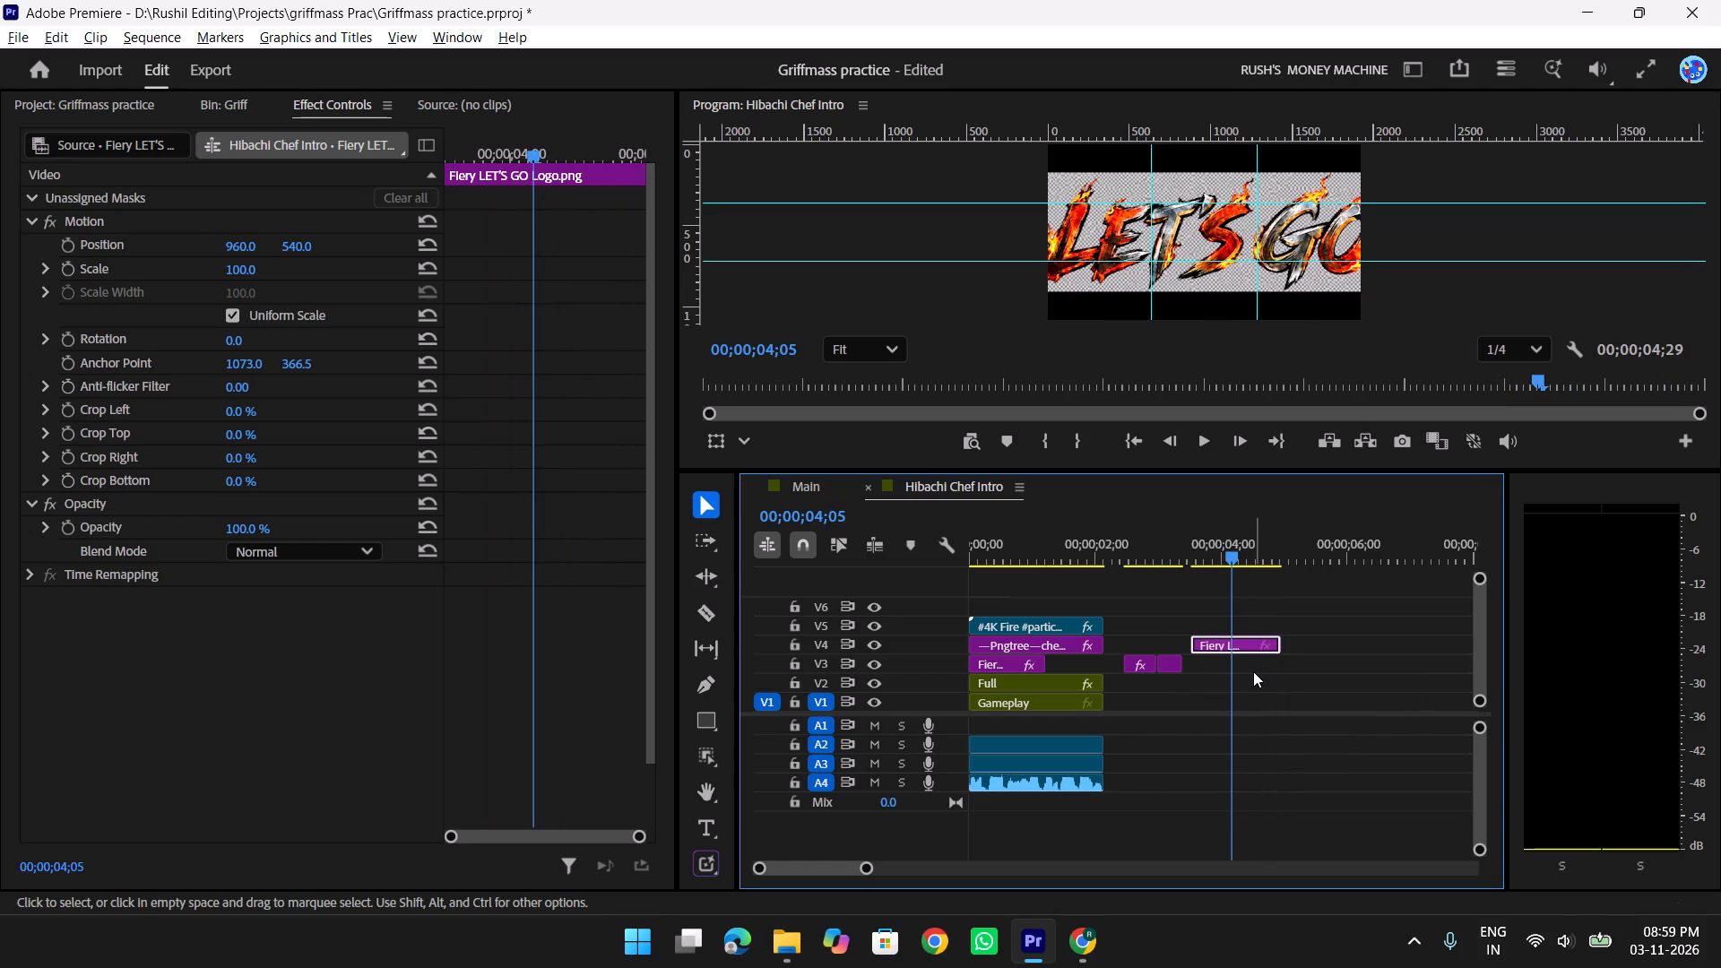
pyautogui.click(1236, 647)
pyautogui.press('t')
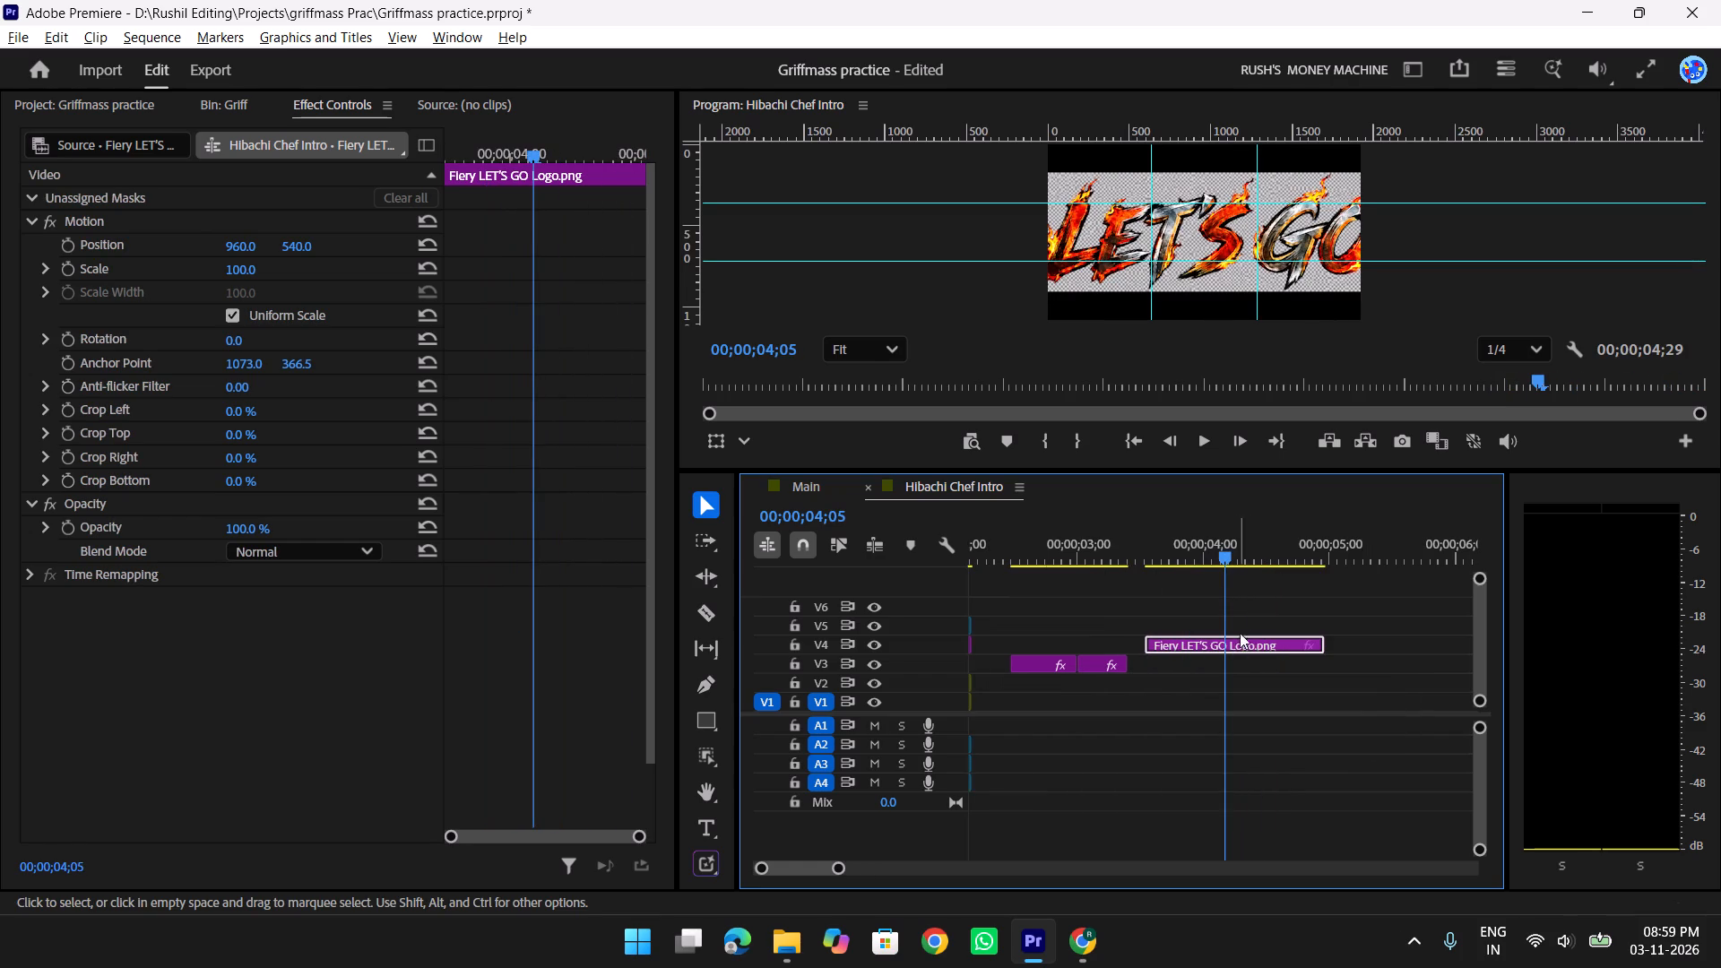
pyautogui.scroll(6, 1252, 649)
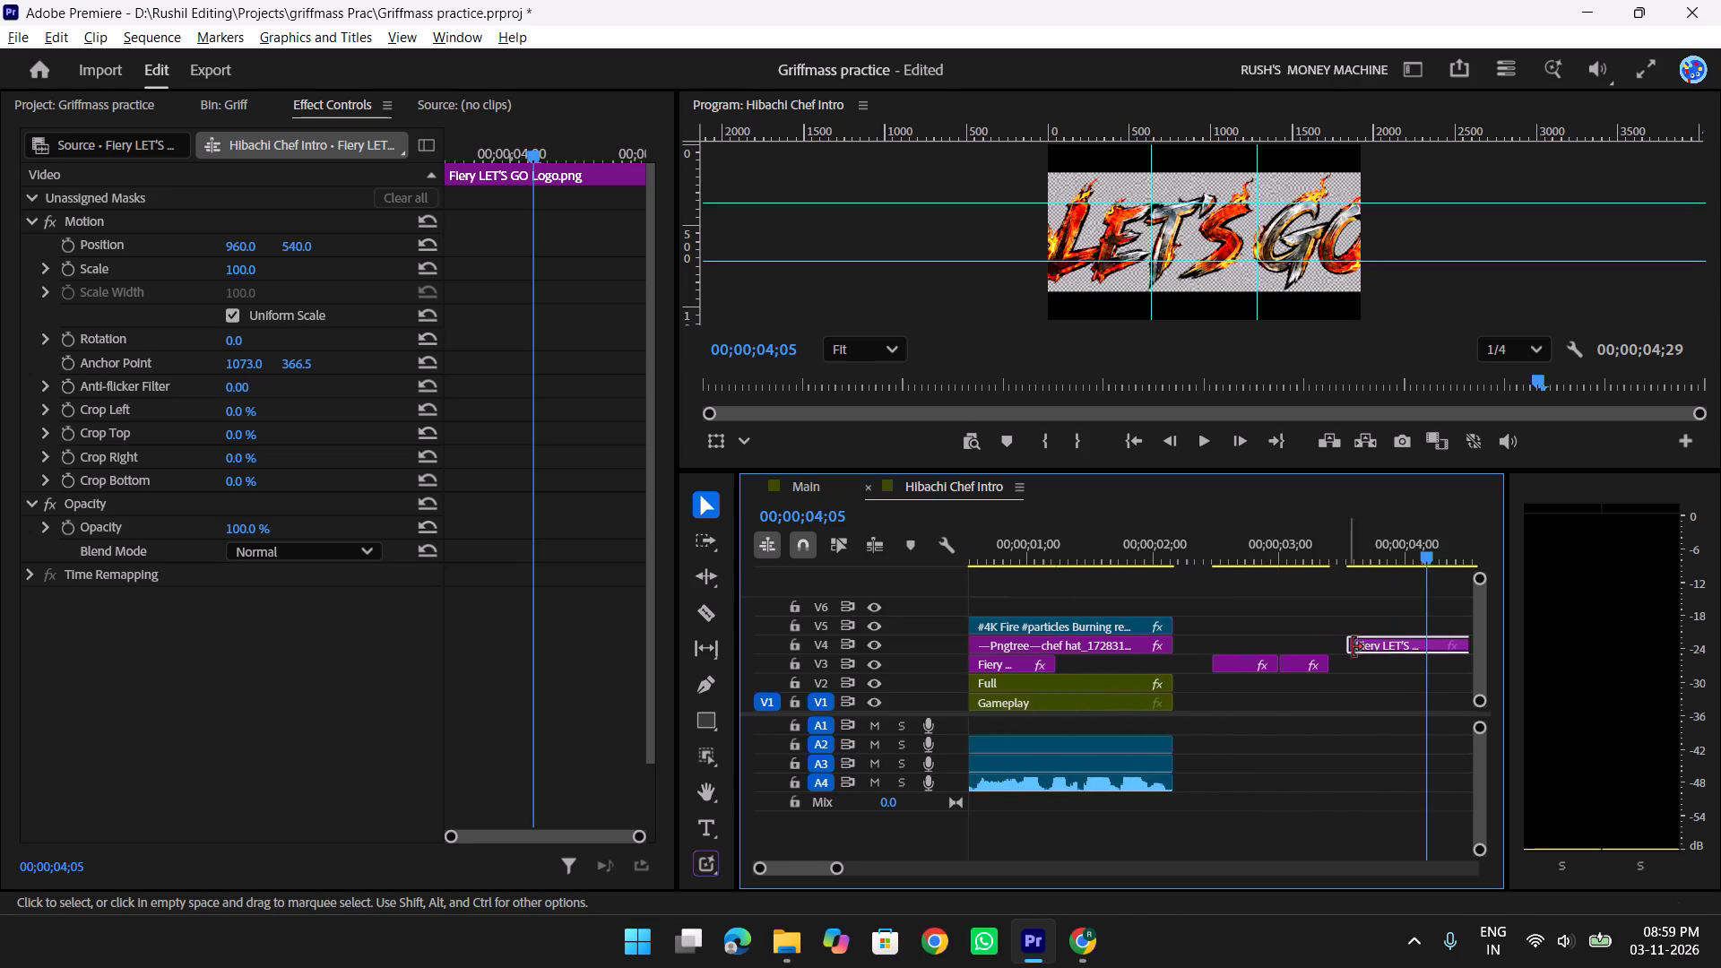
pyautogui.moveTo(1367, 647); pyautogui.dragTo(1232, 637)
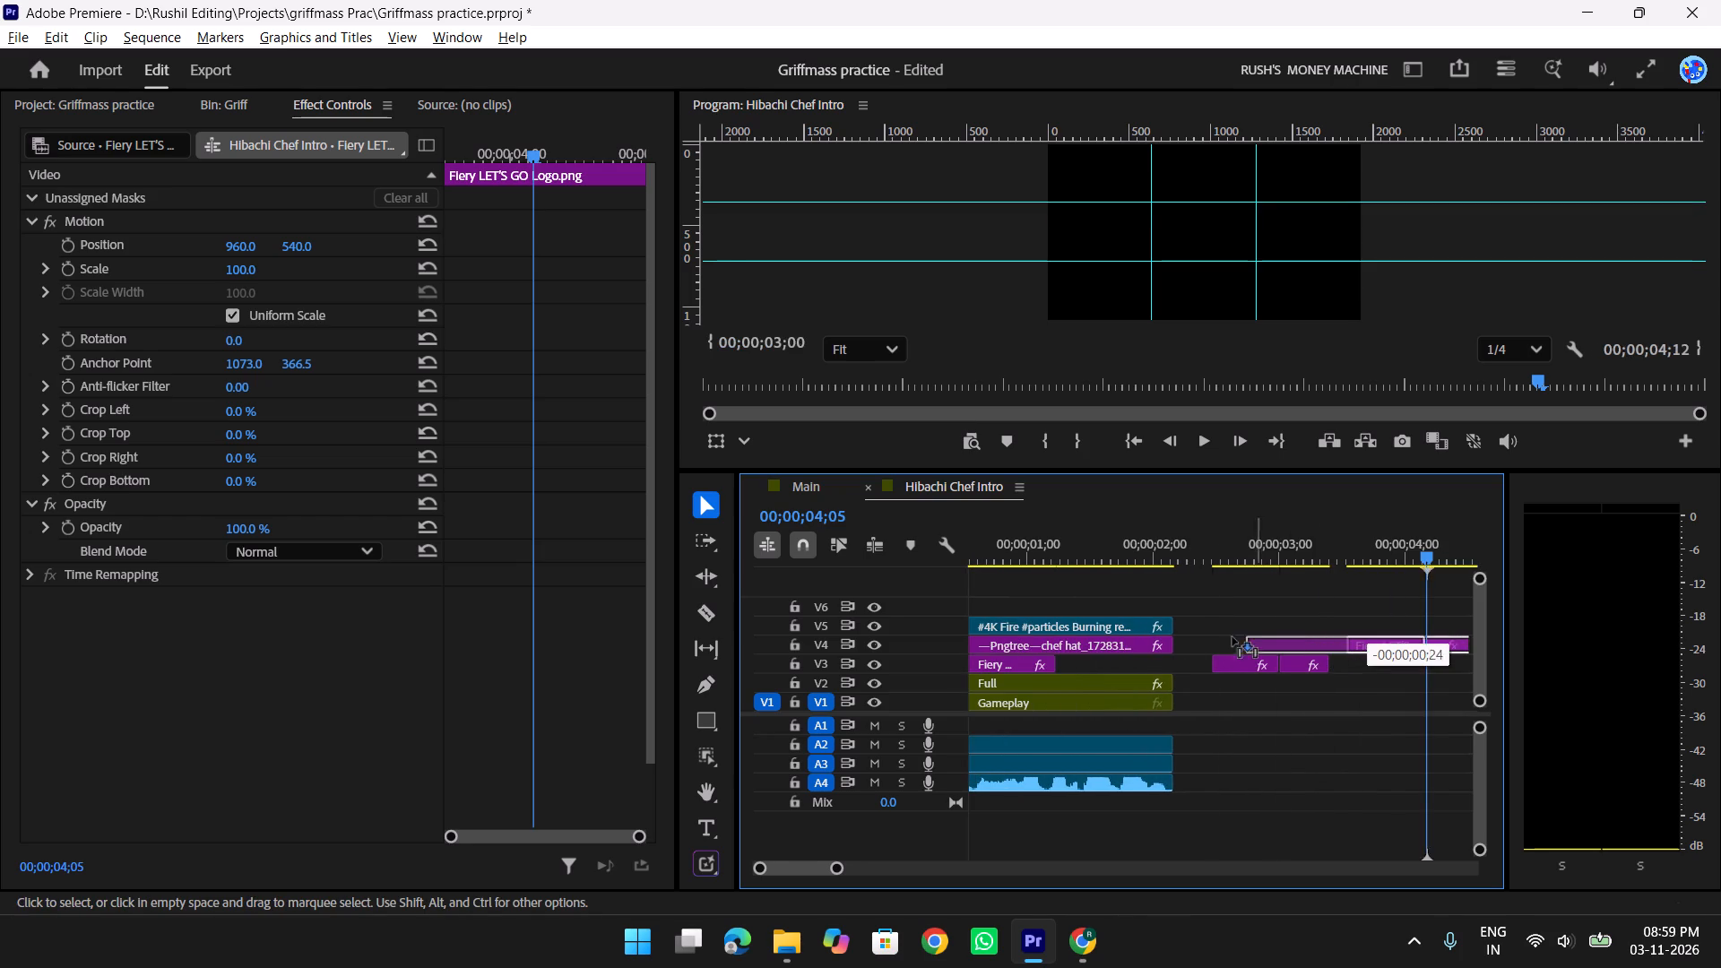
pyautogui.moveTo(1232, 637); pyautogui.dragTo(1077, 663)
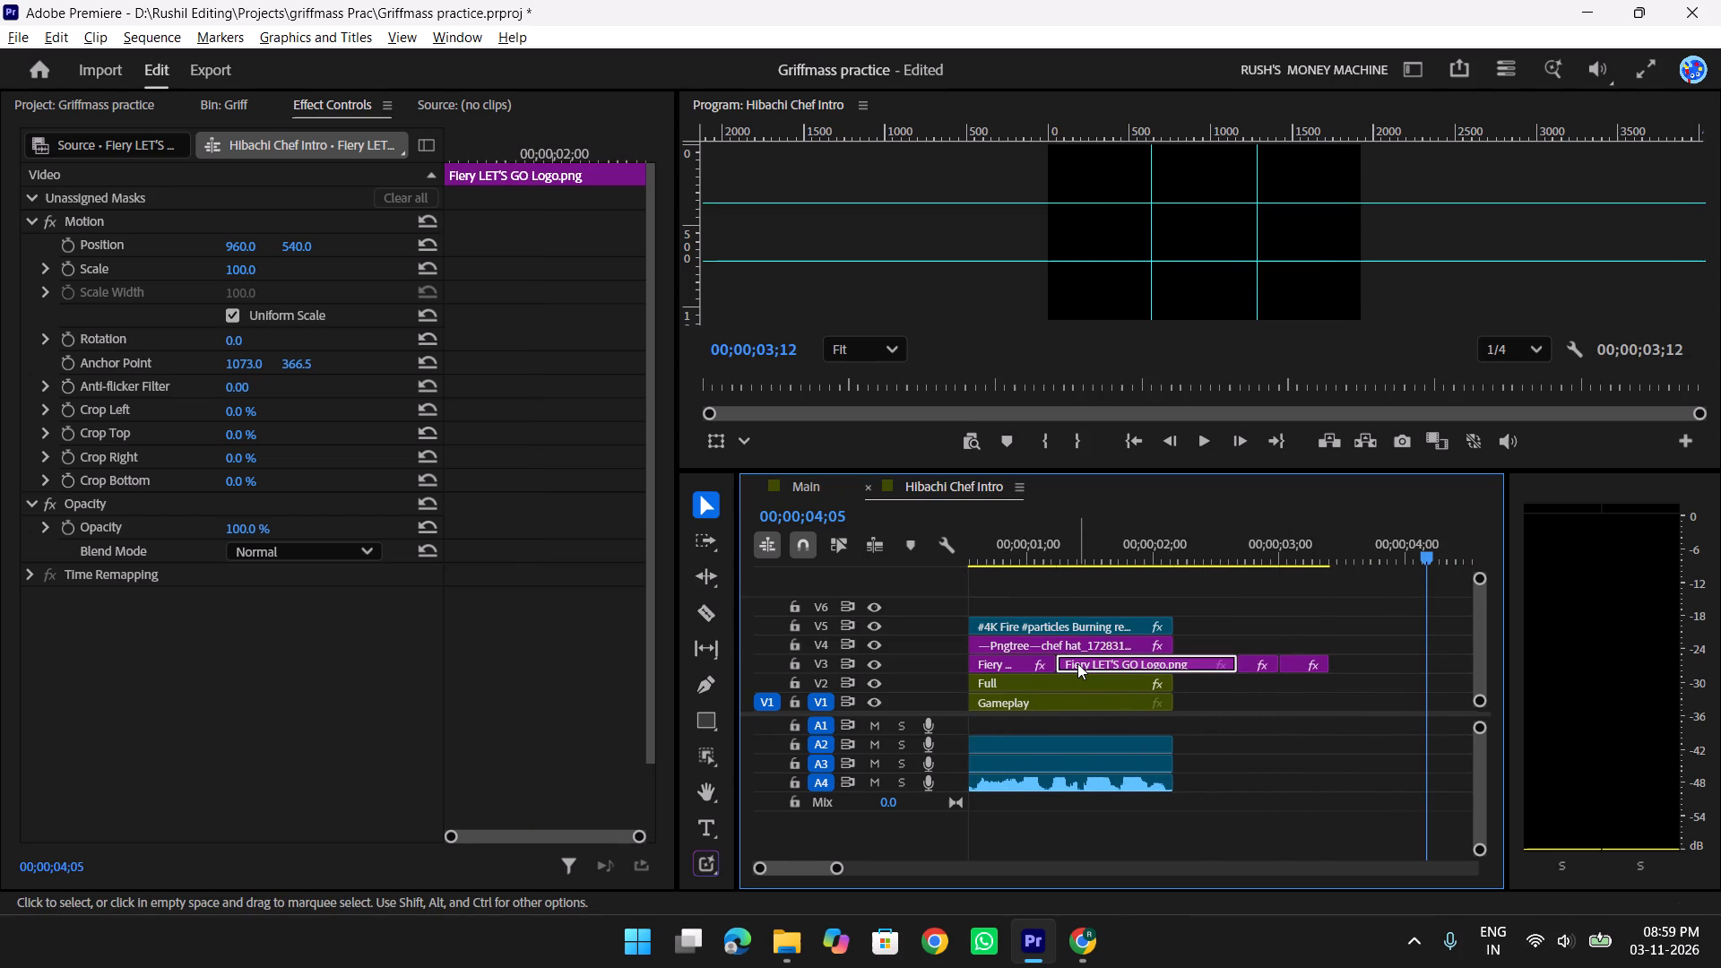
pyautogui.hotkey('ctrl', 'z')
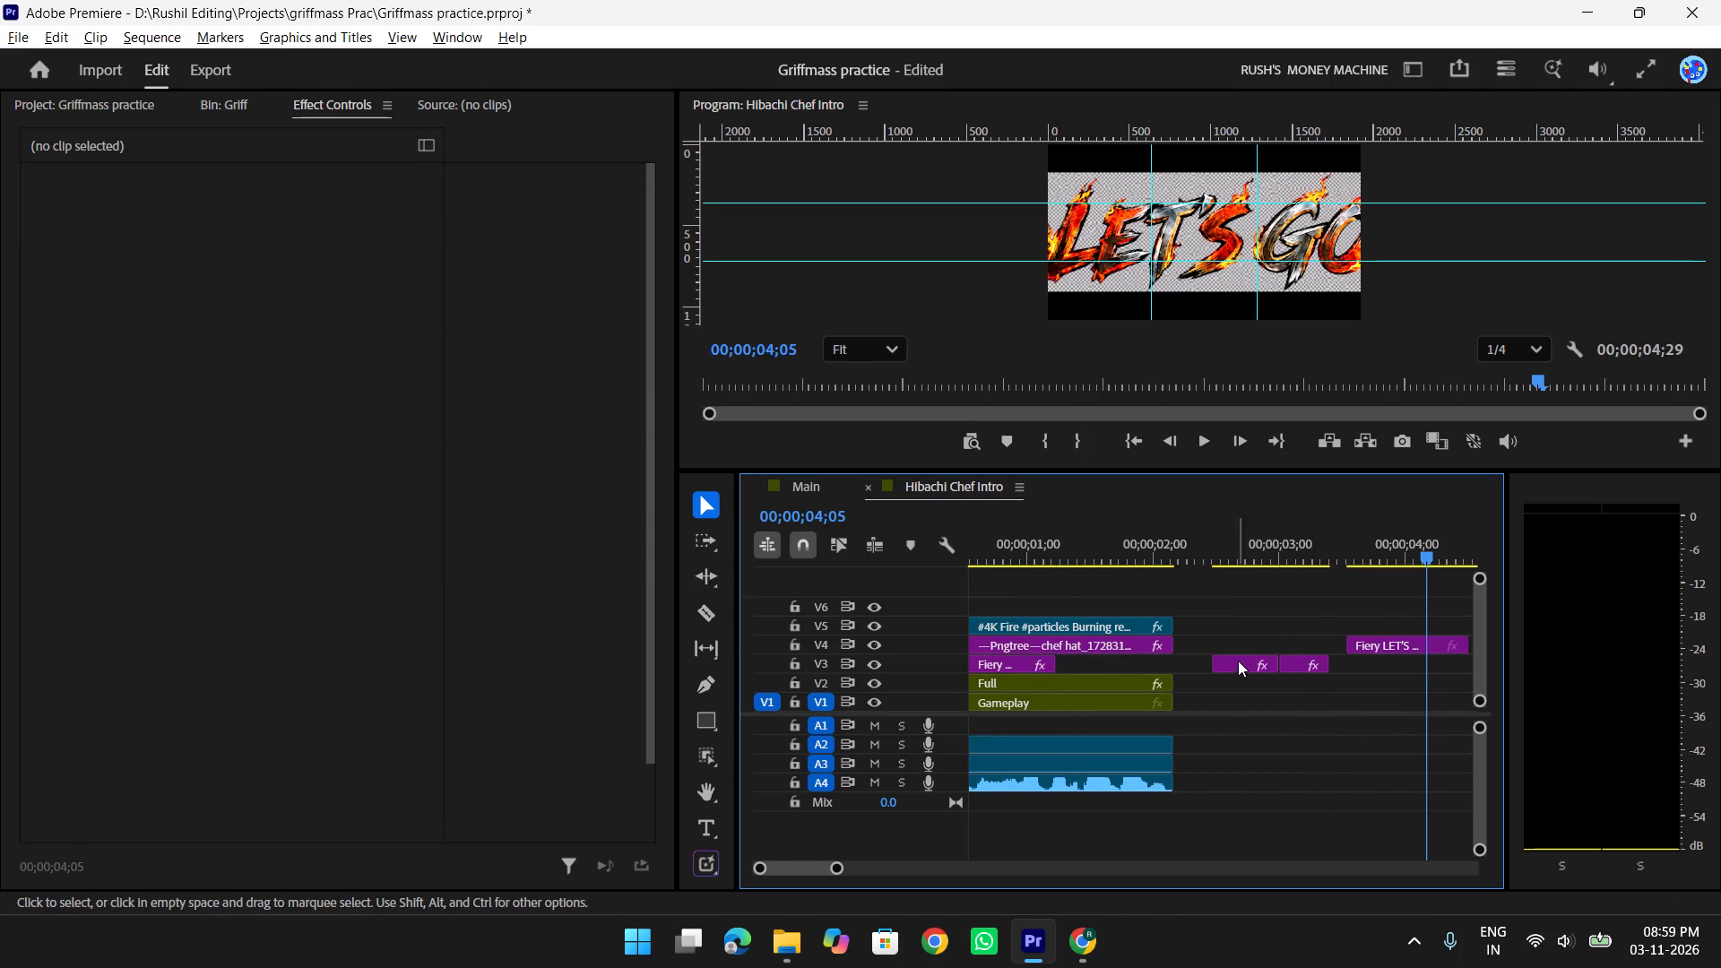
# Move the two adjacent text graphic clips from V3 down to V2, starting at about 3;00.
pyautogui.moveTo(1254, 625); pyautogui.dragTo(1339, 717)
pyautogui.moveTo(1256, 661); pyautogui.dragTo(1349, 744)
pyautogui.moveTo(1242, 660); pyautogui.dragTo(1267, 672)
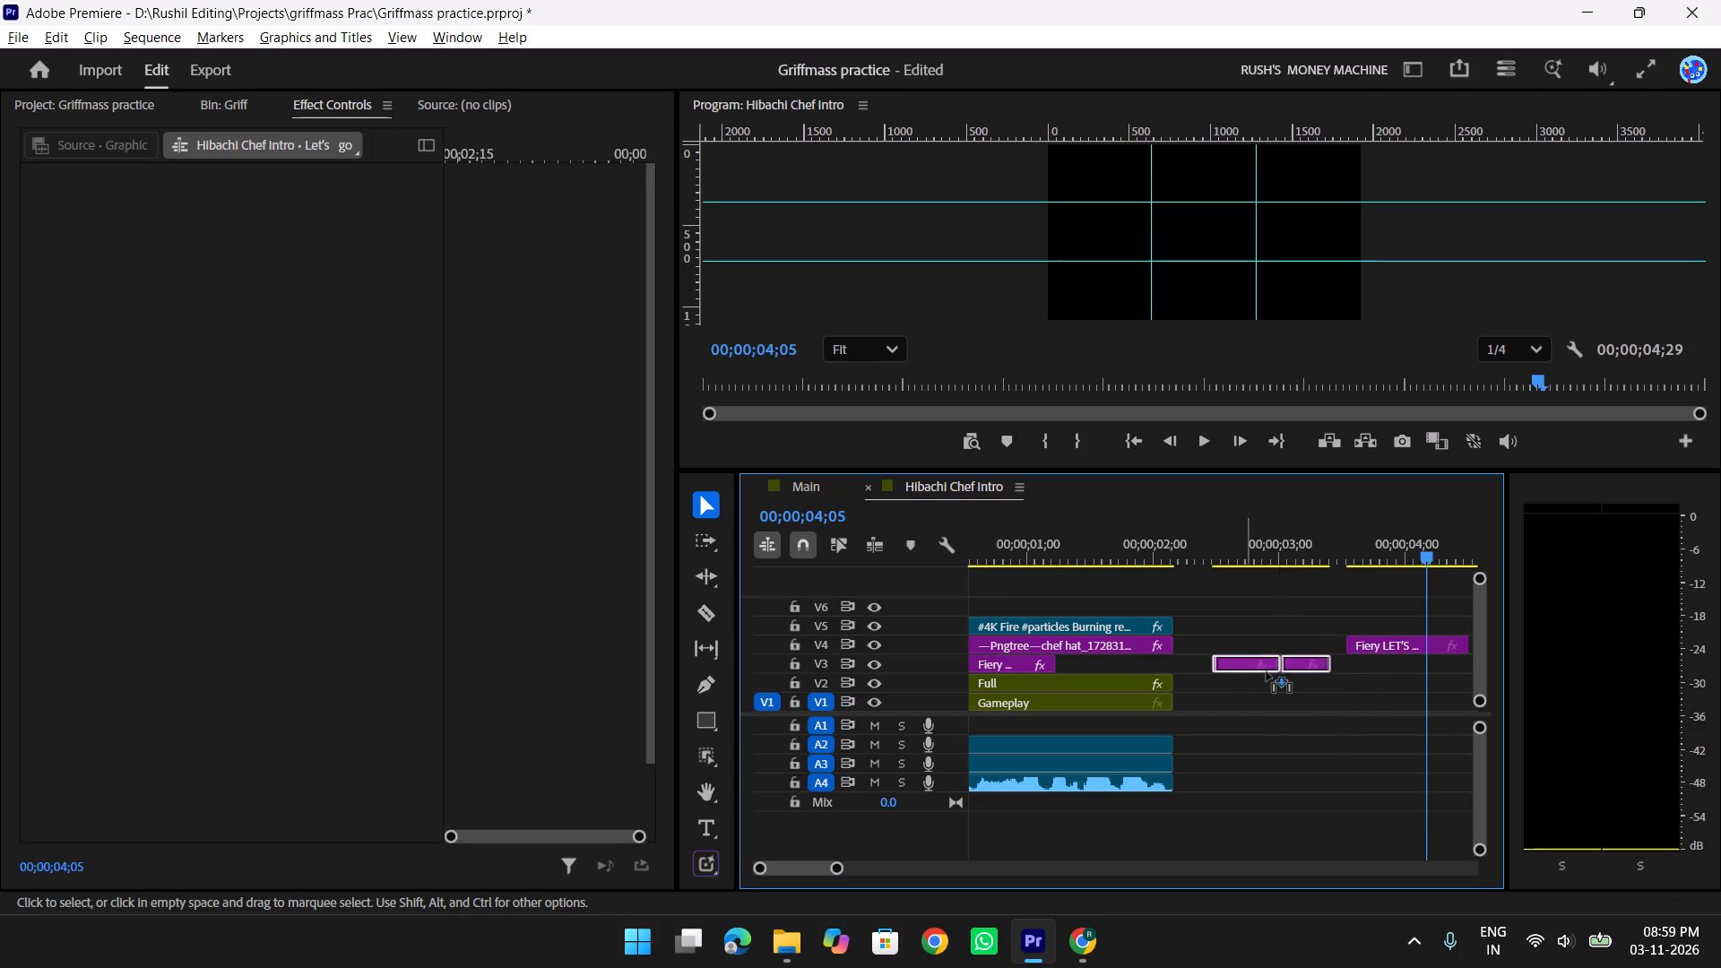
pyautogui.moveTo(1267, 672); pyautogui.dragTo(1315, 675)
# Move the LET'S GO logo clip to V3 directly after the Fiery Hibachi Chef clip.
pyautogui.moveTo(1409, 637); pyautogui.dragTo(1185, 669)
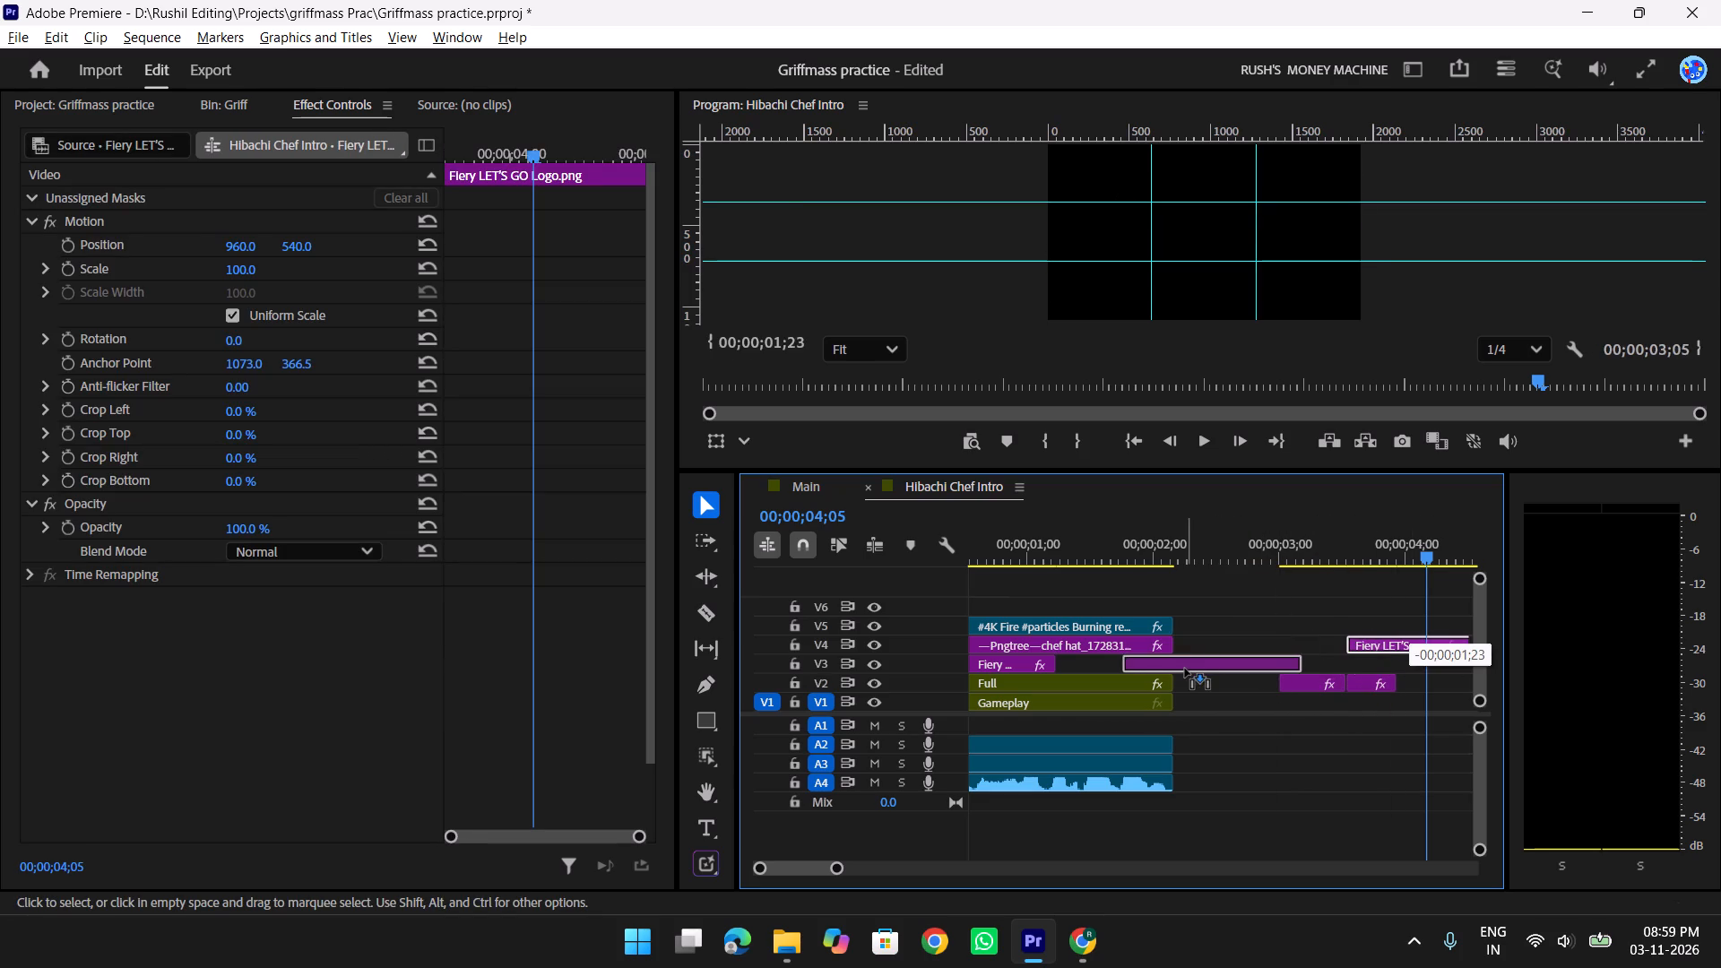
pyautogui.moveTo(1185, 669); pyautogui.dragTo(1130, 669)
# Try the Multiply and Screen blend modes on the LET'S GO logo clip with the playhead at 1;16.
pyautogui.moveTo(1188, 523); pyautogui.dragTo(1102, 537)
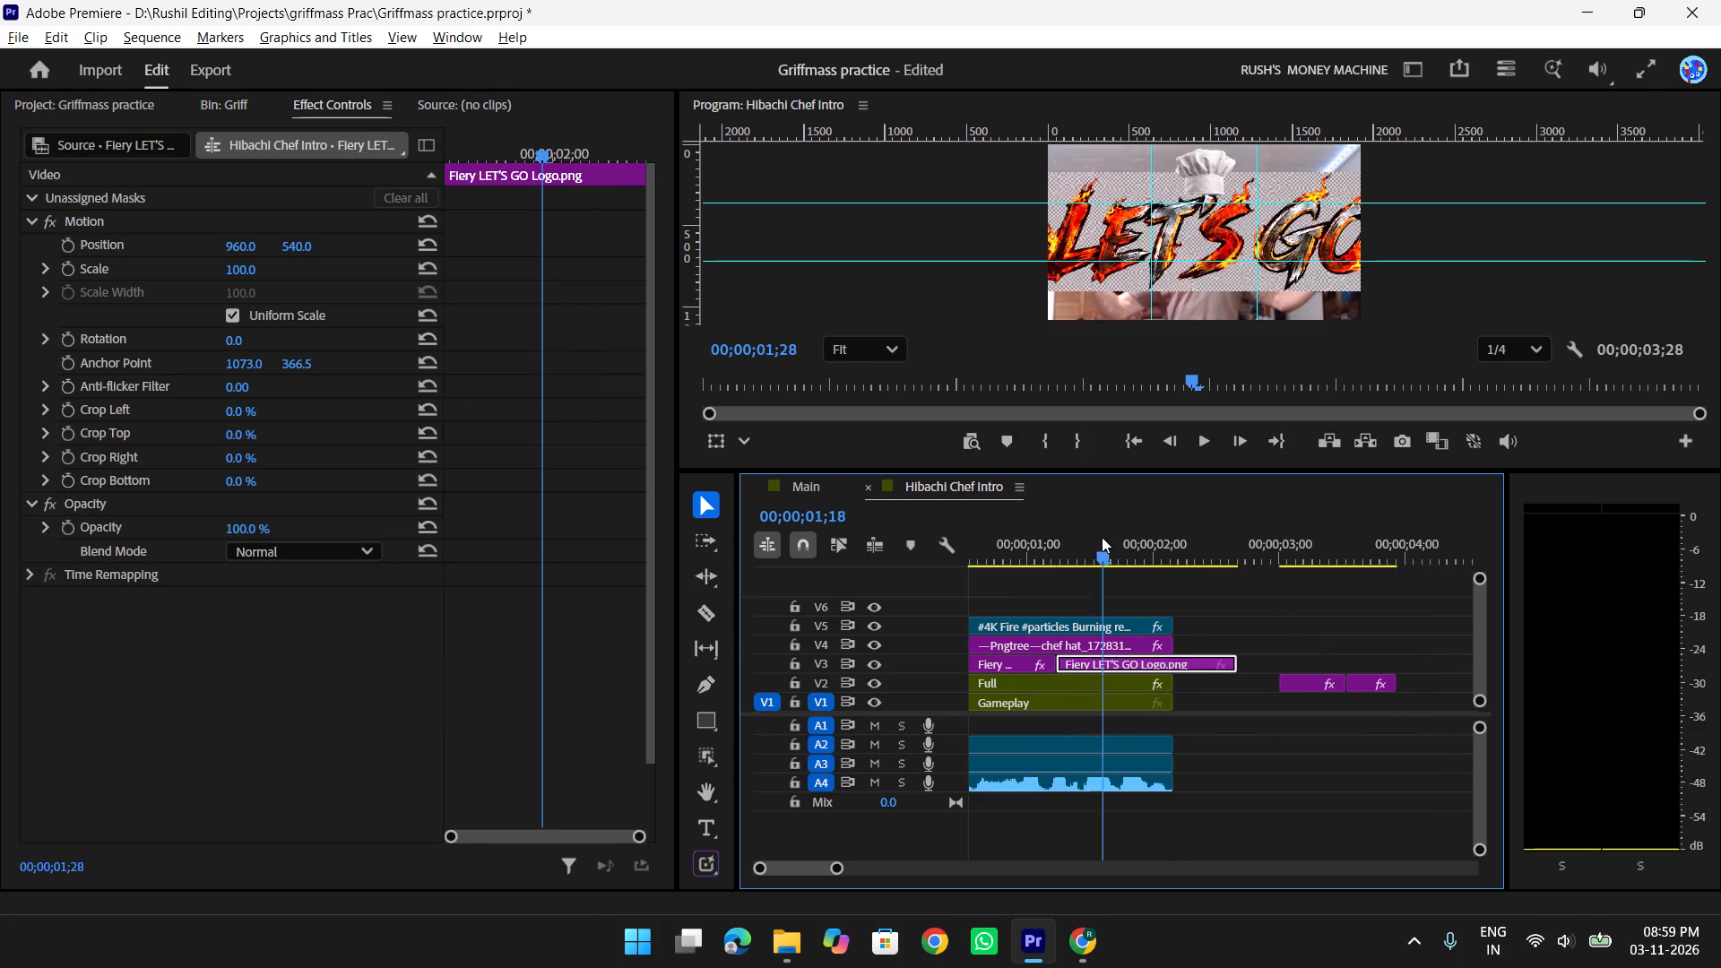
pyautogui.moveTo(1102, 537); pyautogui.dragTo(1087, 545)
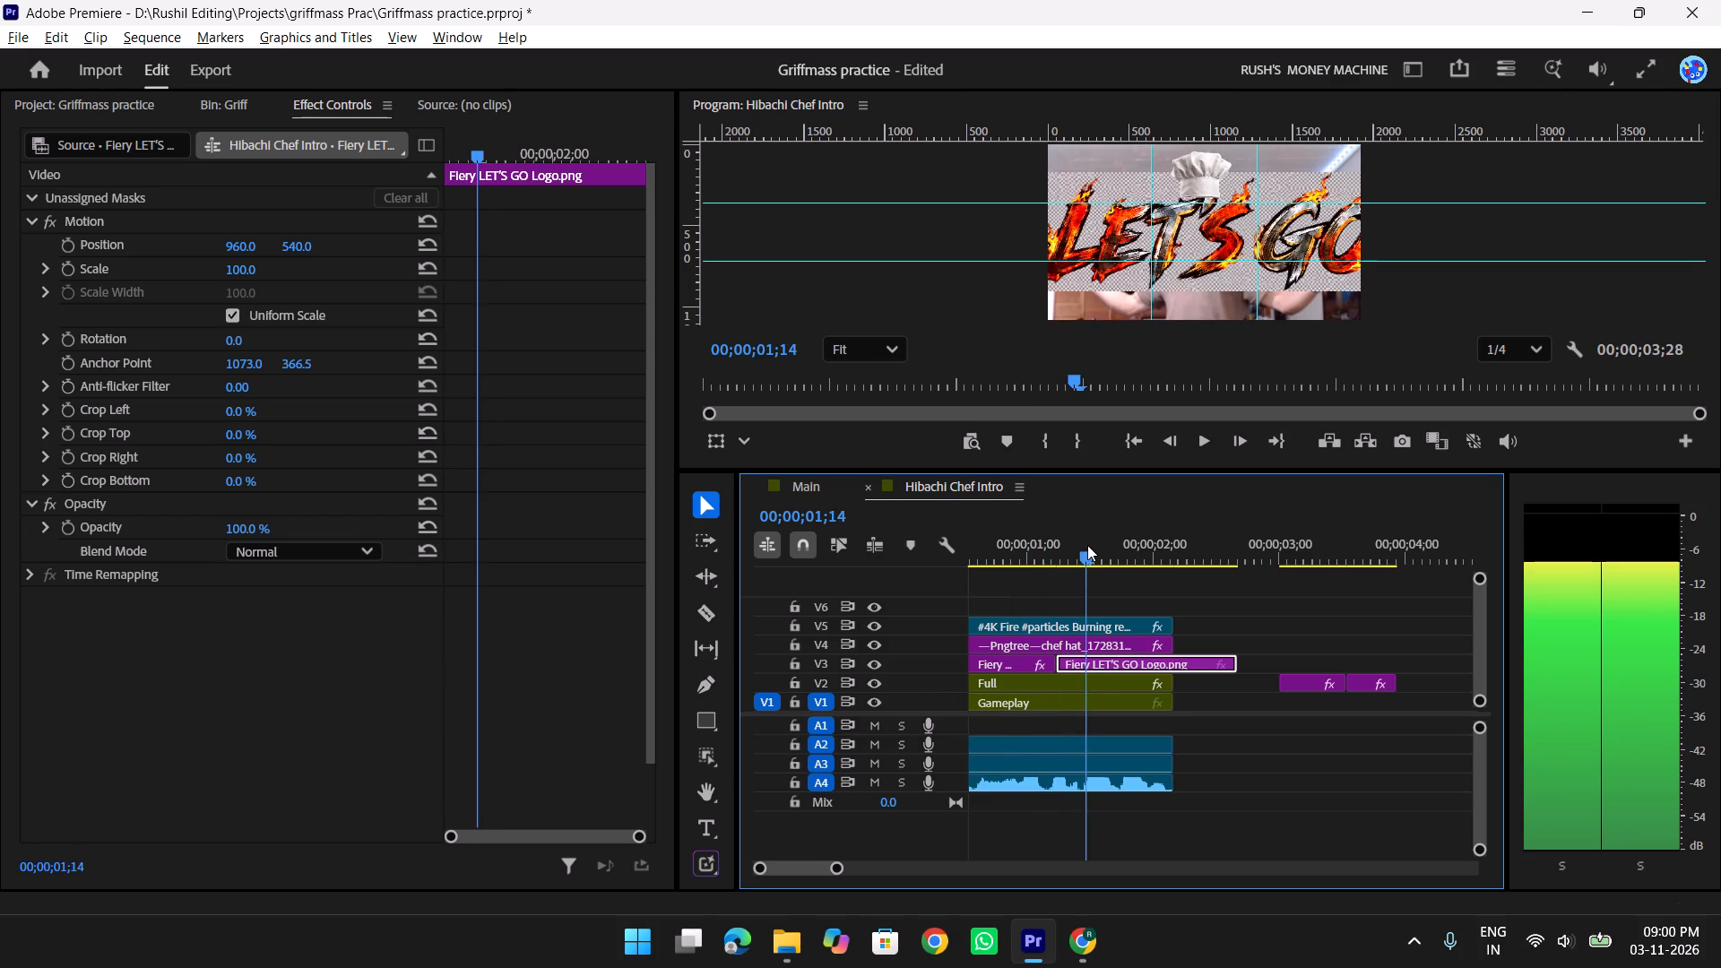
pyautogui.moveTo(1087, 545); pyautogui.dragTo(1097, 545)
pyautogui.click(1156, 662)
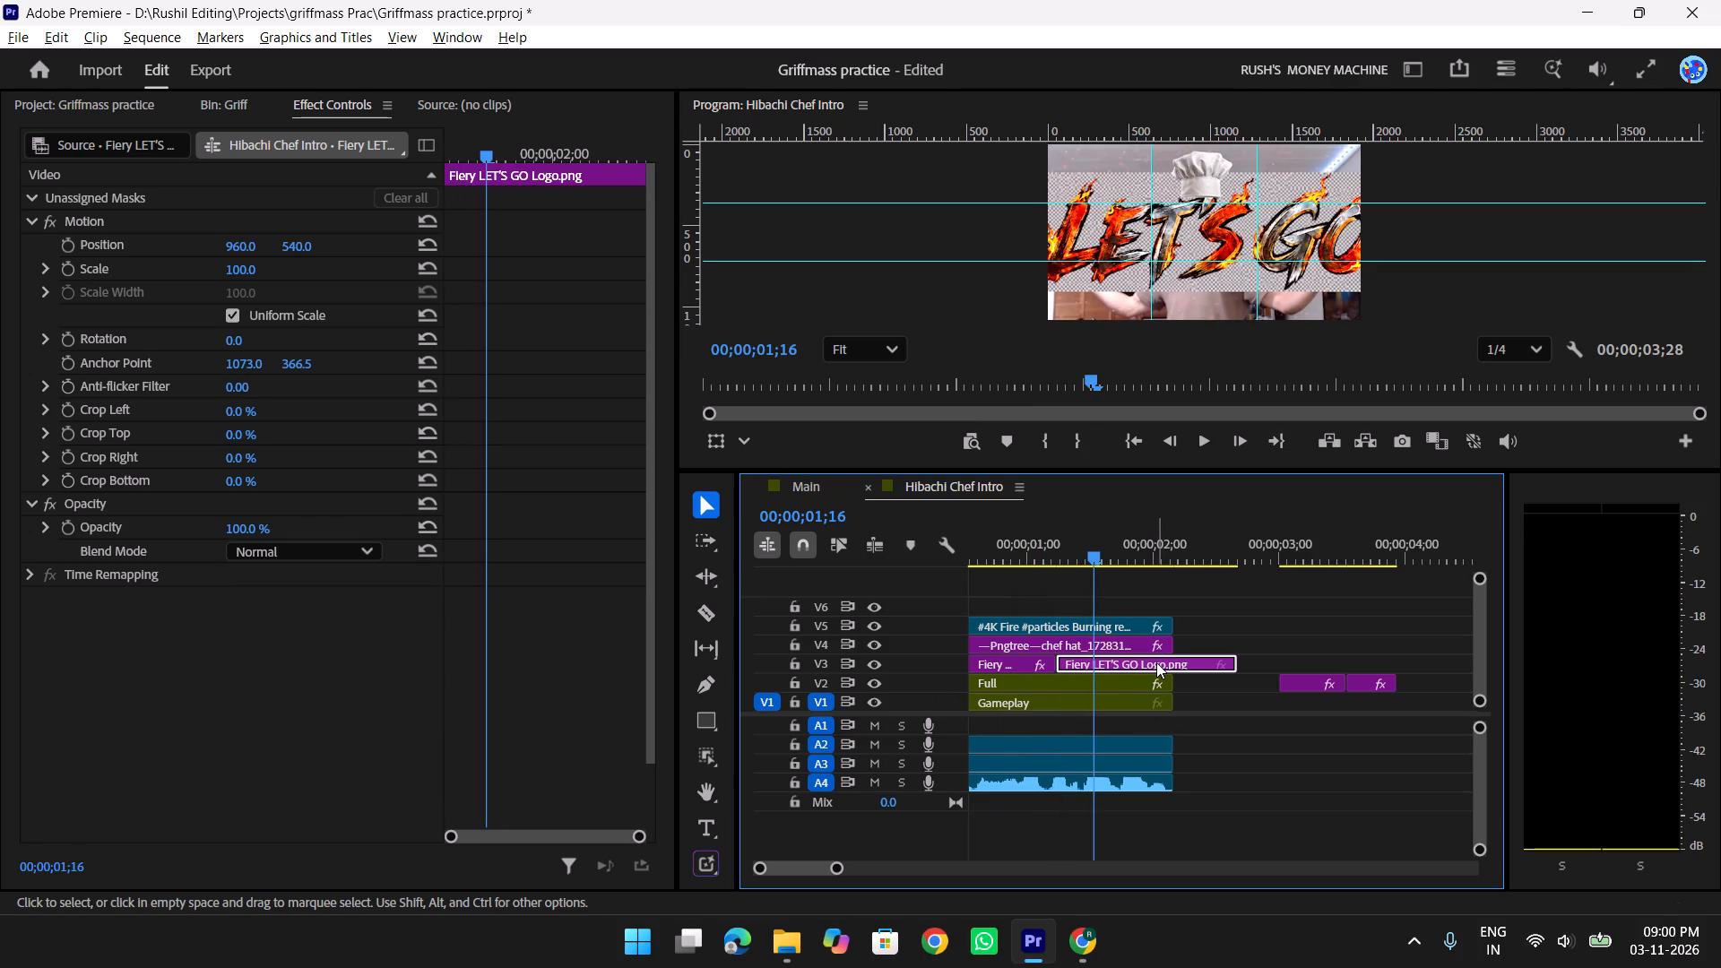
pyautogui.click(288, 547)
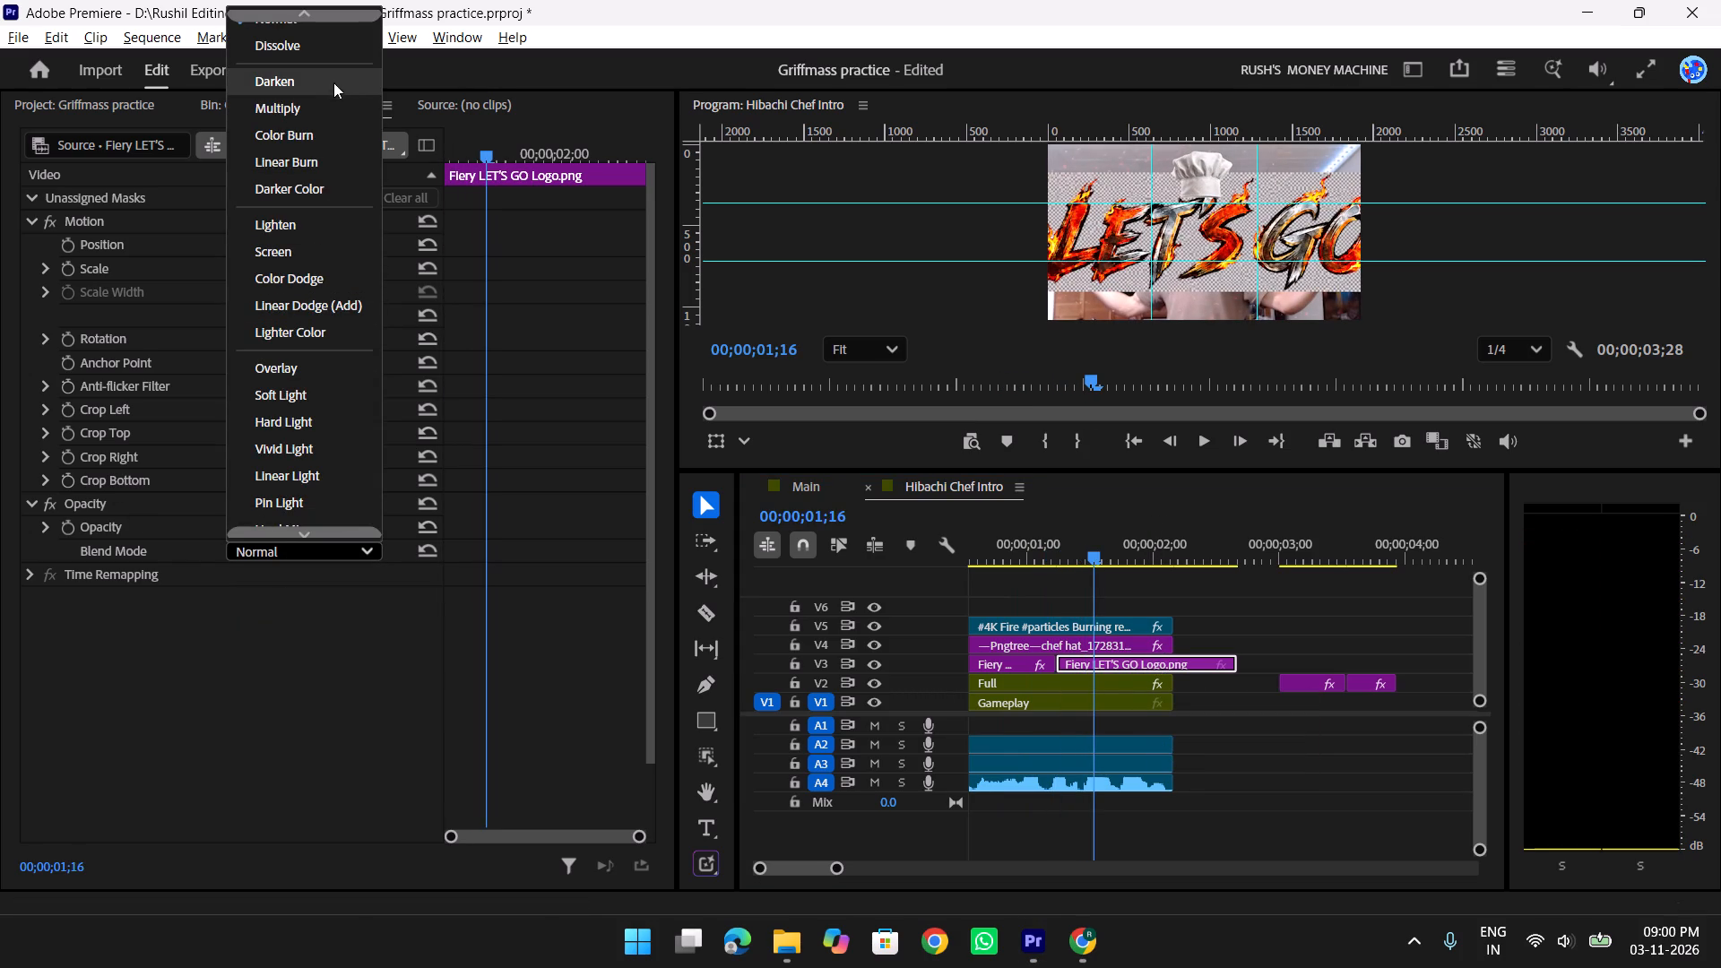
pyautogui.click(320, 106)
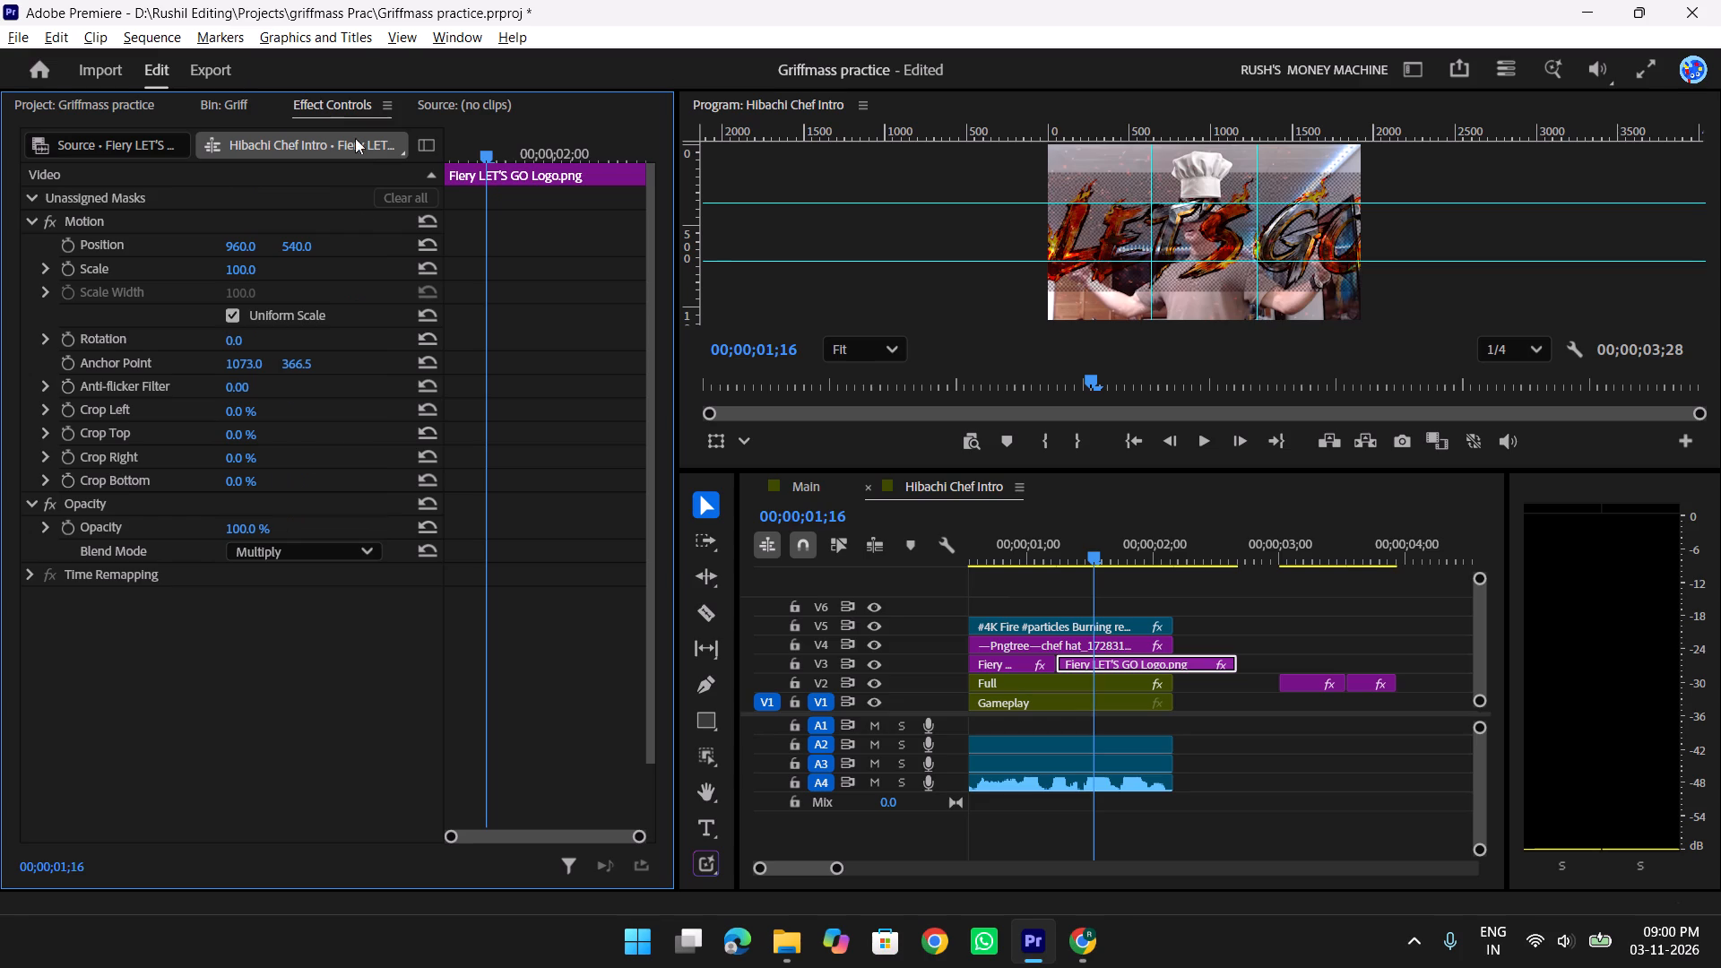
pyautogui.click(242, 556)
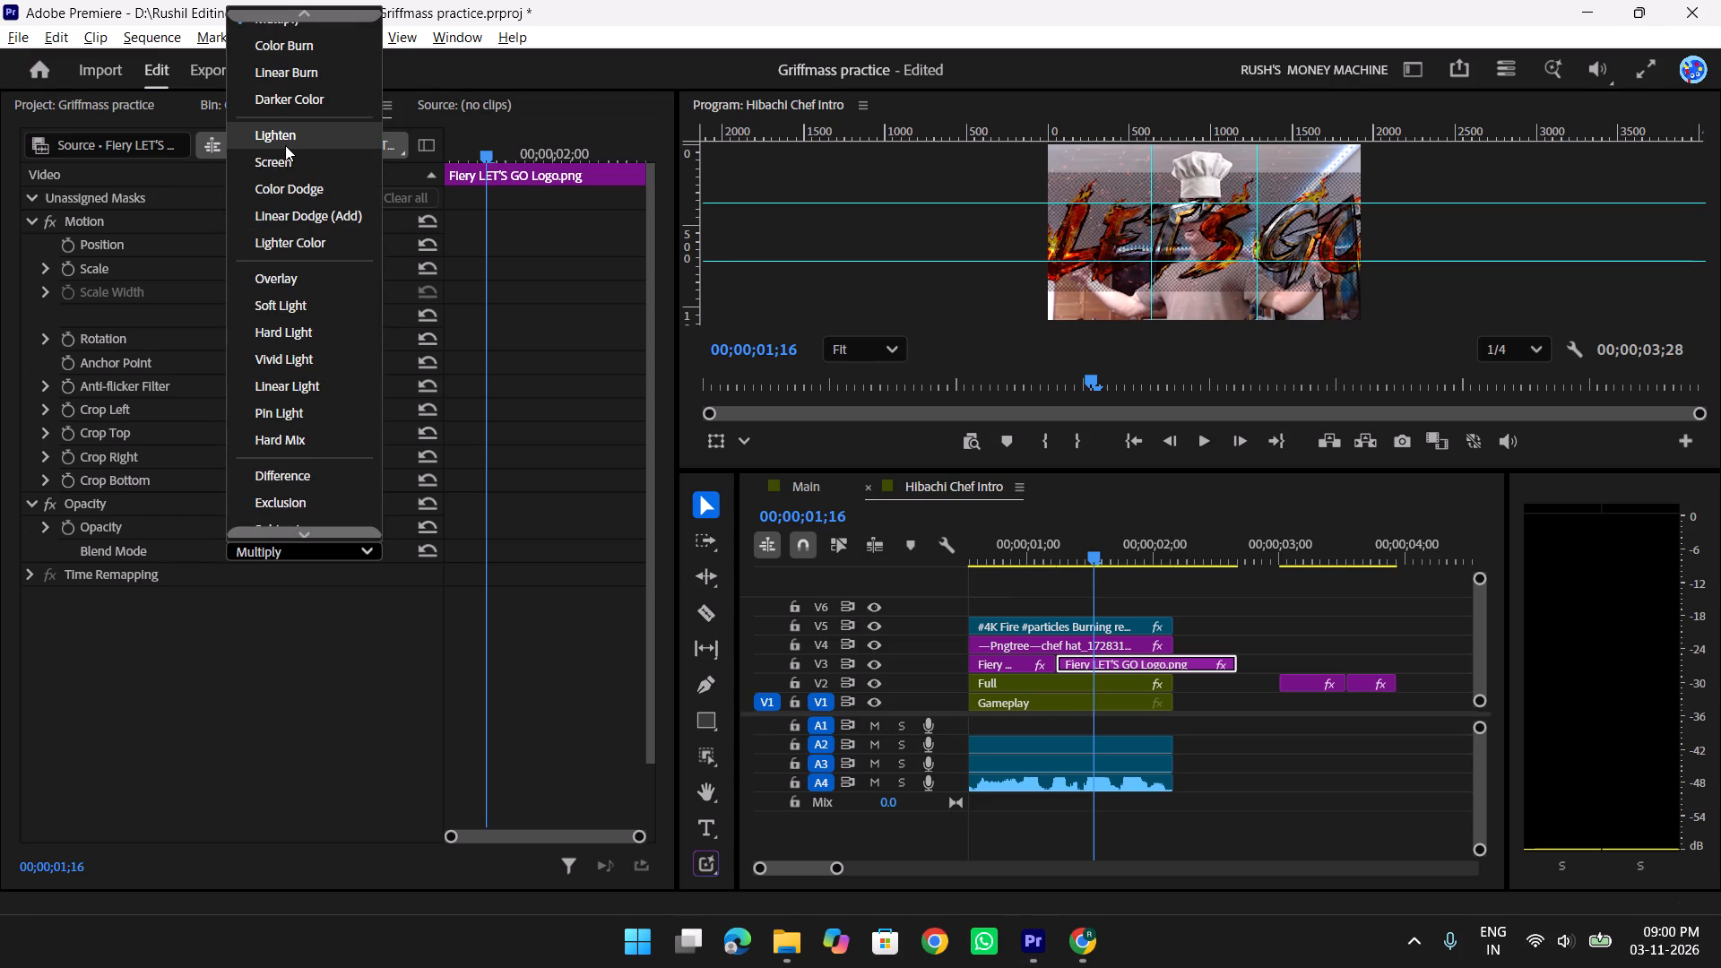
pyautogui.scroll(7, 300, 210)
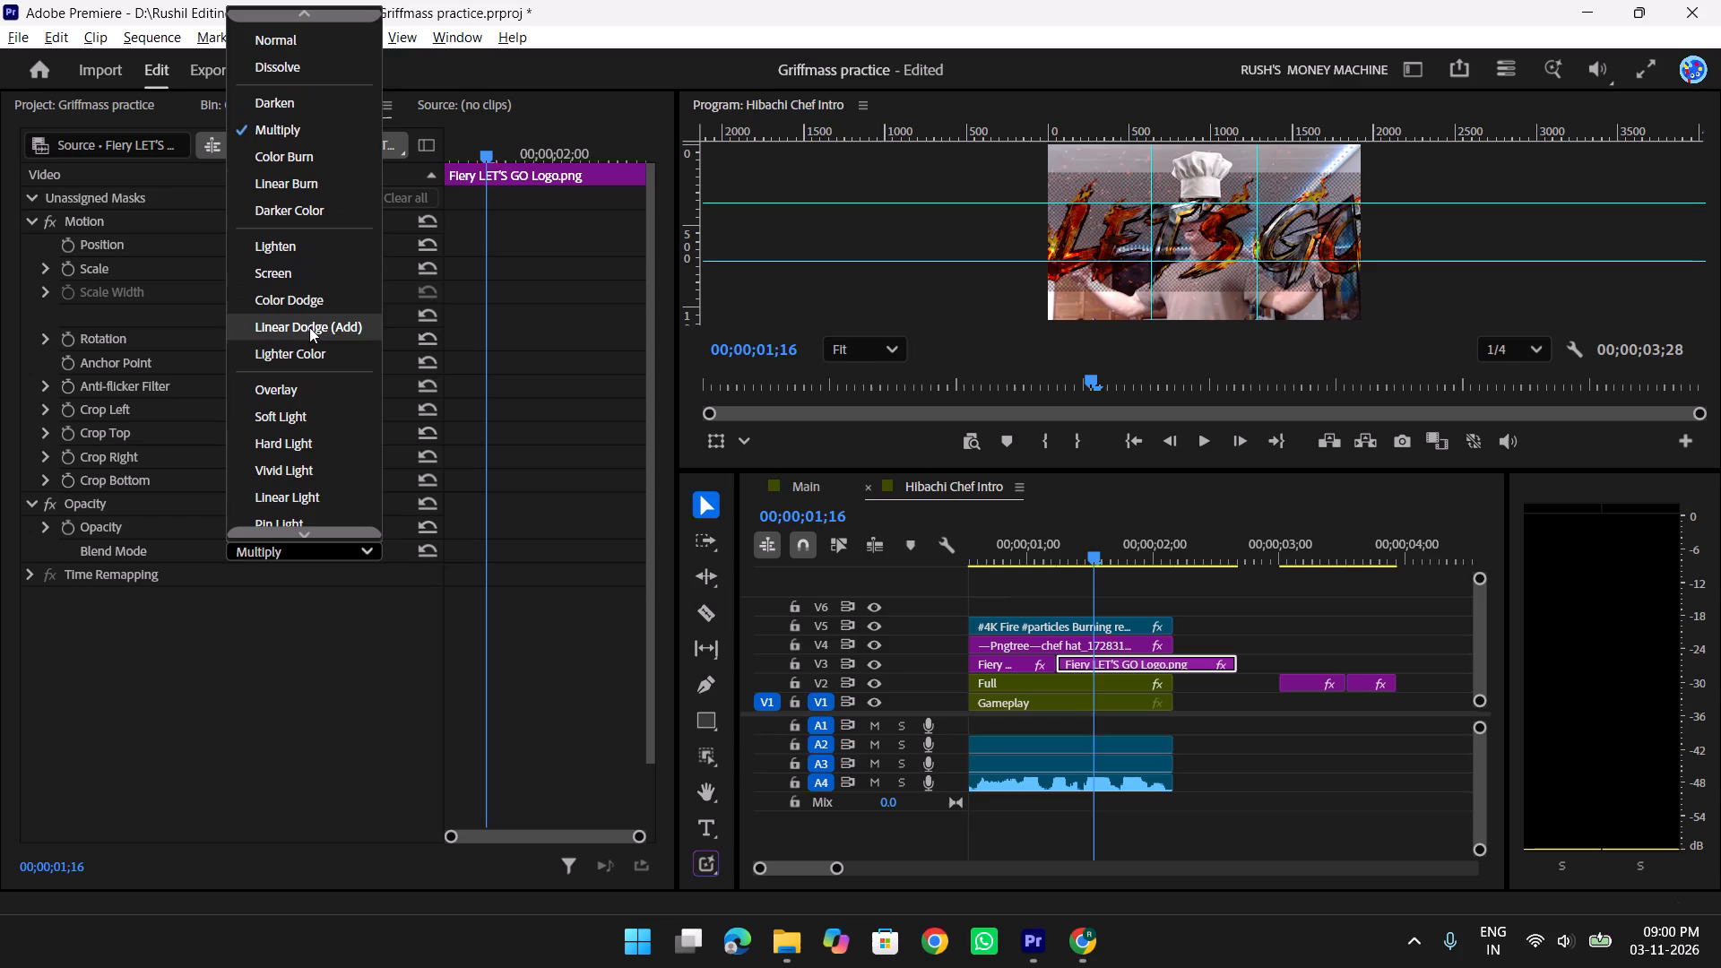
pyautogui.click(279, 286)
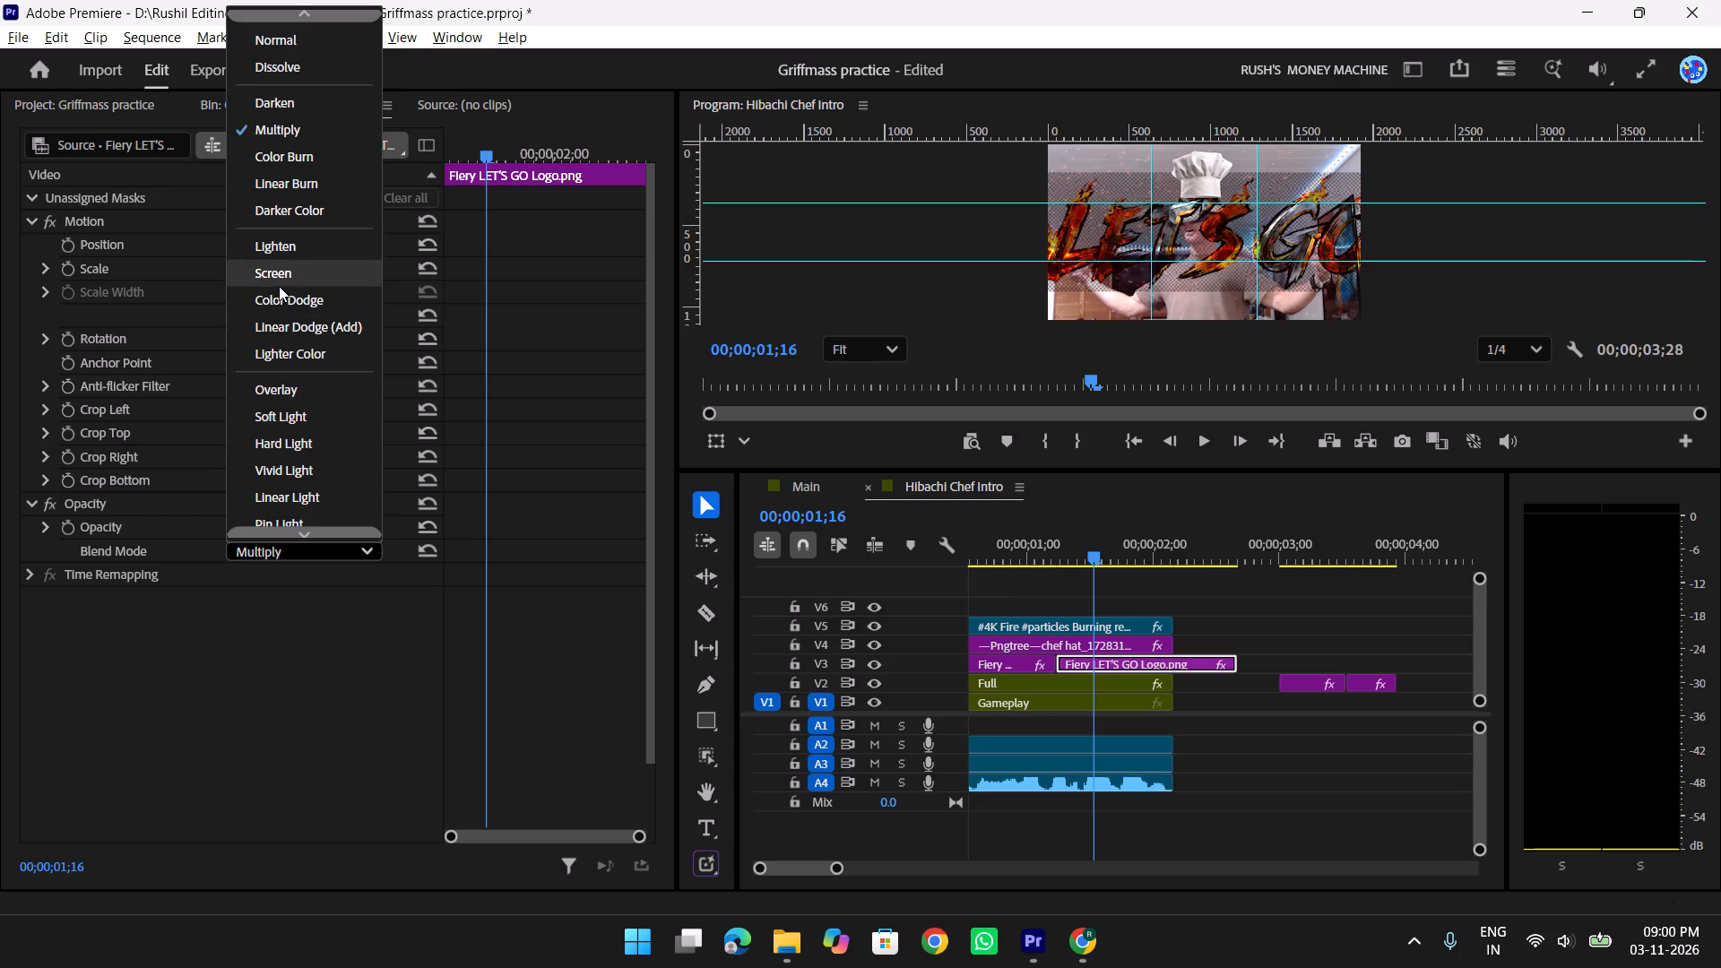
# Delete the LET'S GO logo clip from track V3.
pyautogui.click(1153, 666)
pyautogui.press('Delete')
pyautogui.hotkey('alt', 'Tab')
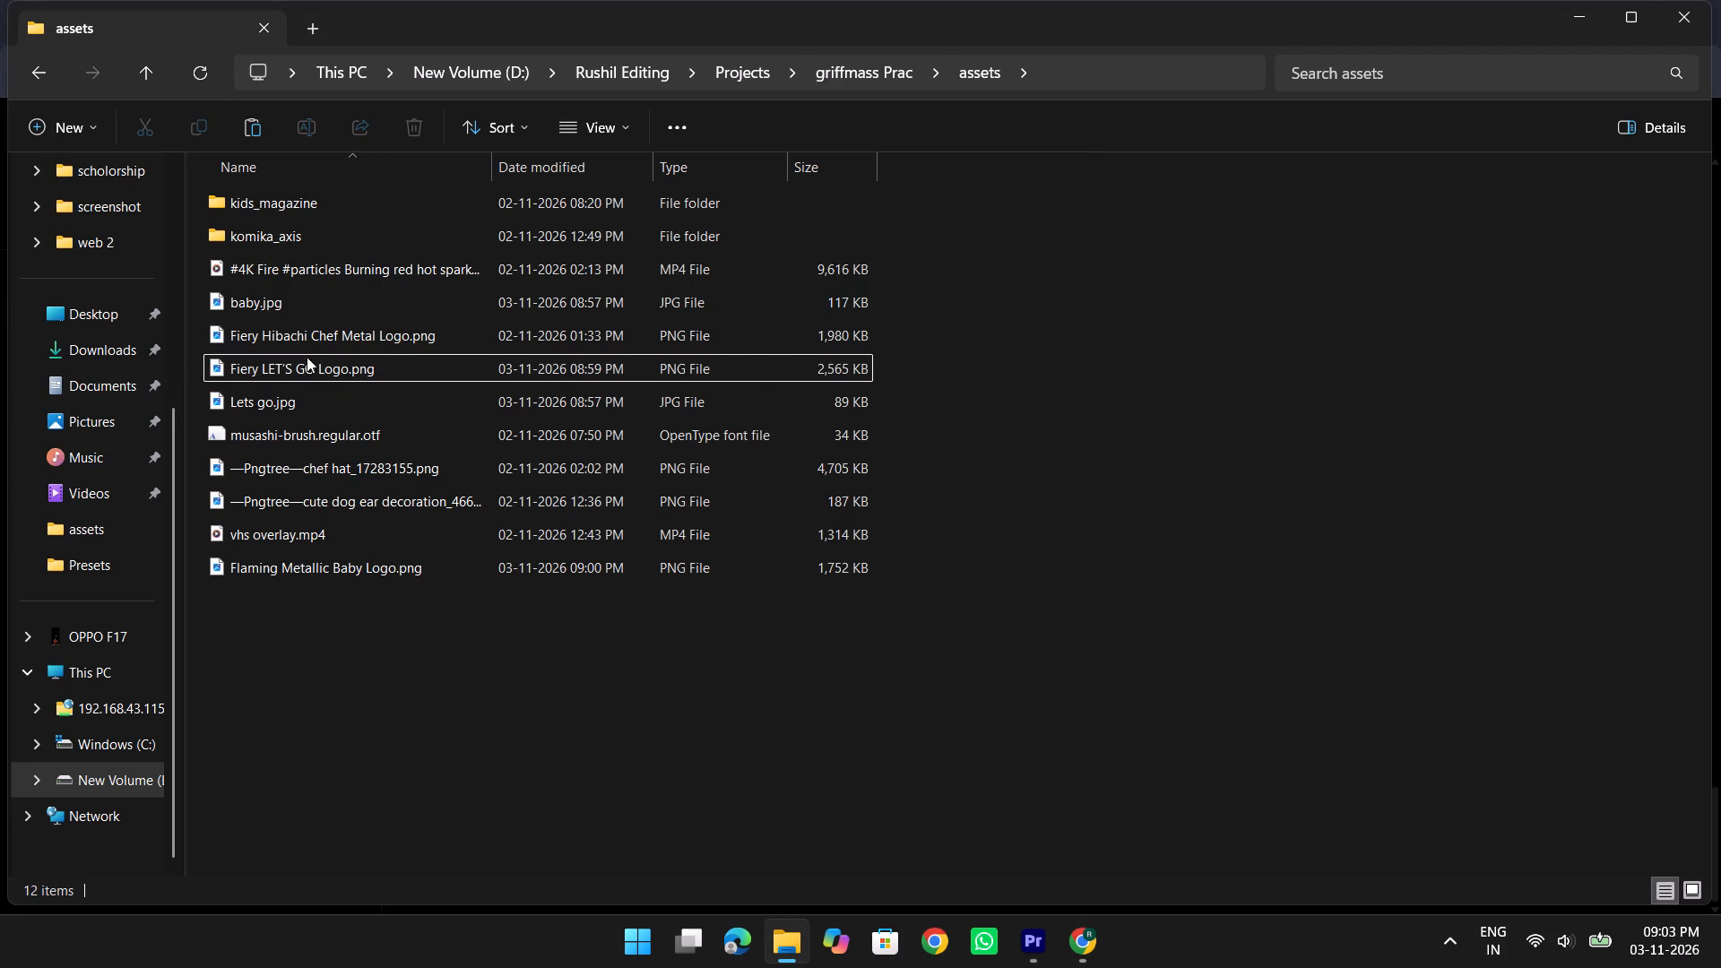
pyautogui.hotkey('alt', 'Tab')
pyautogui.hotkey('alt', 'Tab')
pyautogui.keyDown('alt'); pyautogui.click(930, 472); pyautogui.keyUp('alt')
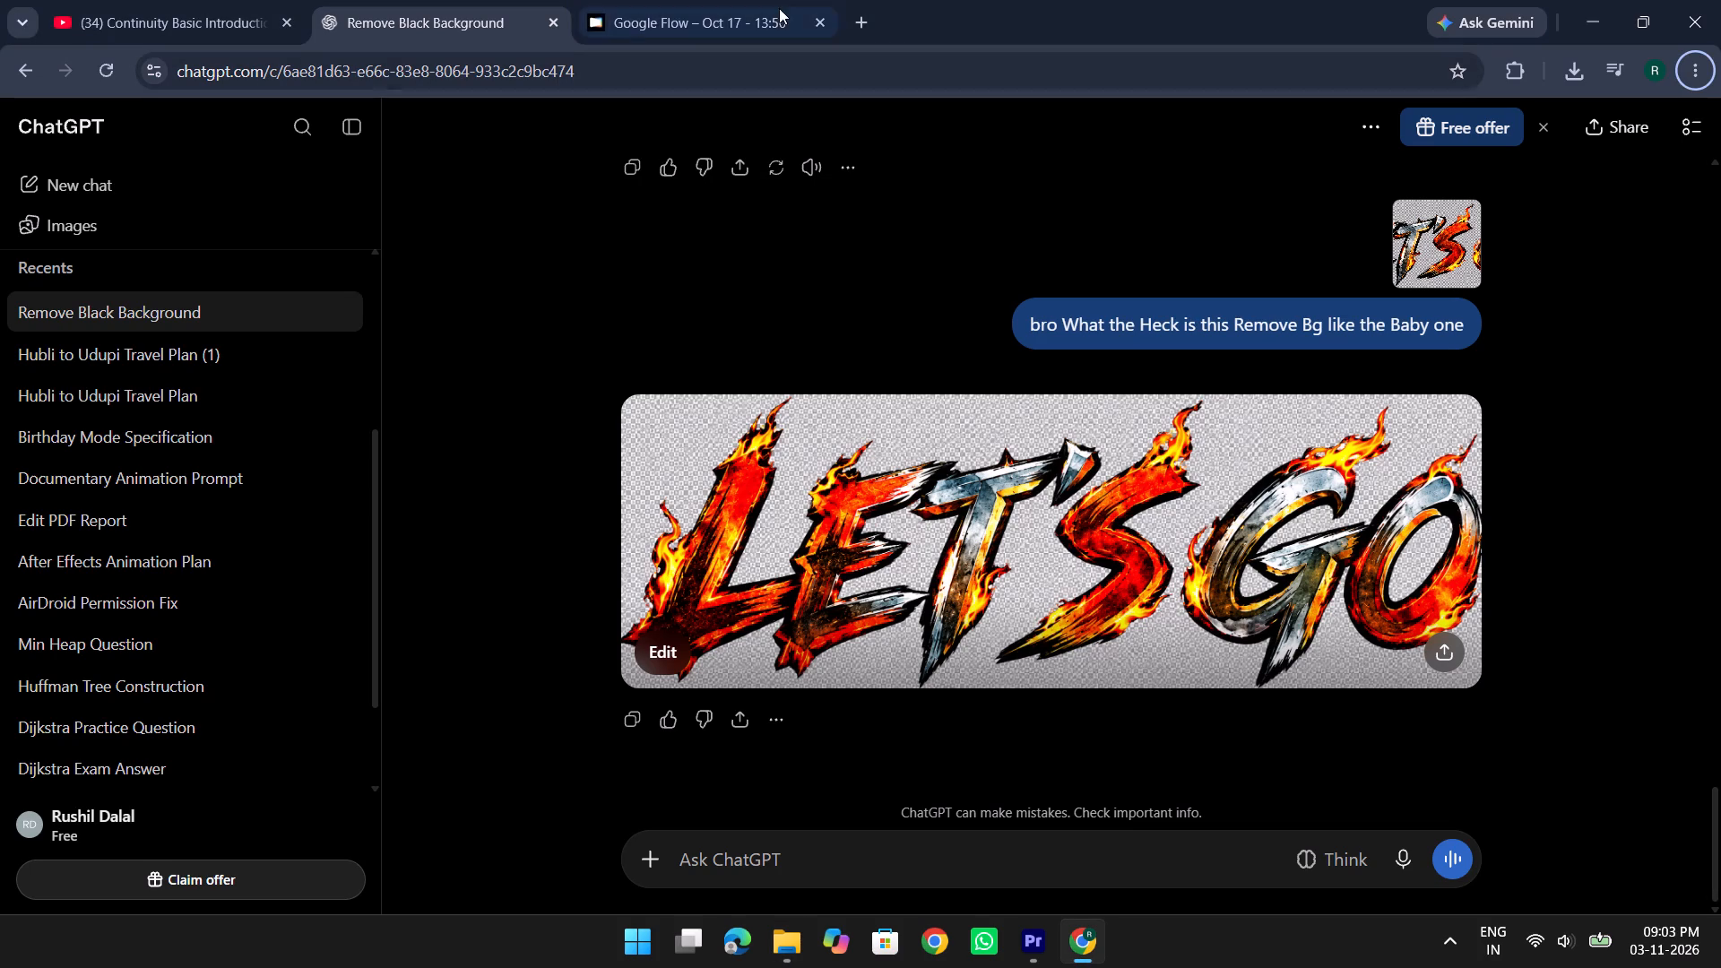
# Open remove.bg in a new browser tab.
pyautogui.click(867, 23)
pyautogui.click(660, 74)
pyautogui.write('remo')
pyautogui.press('Return')
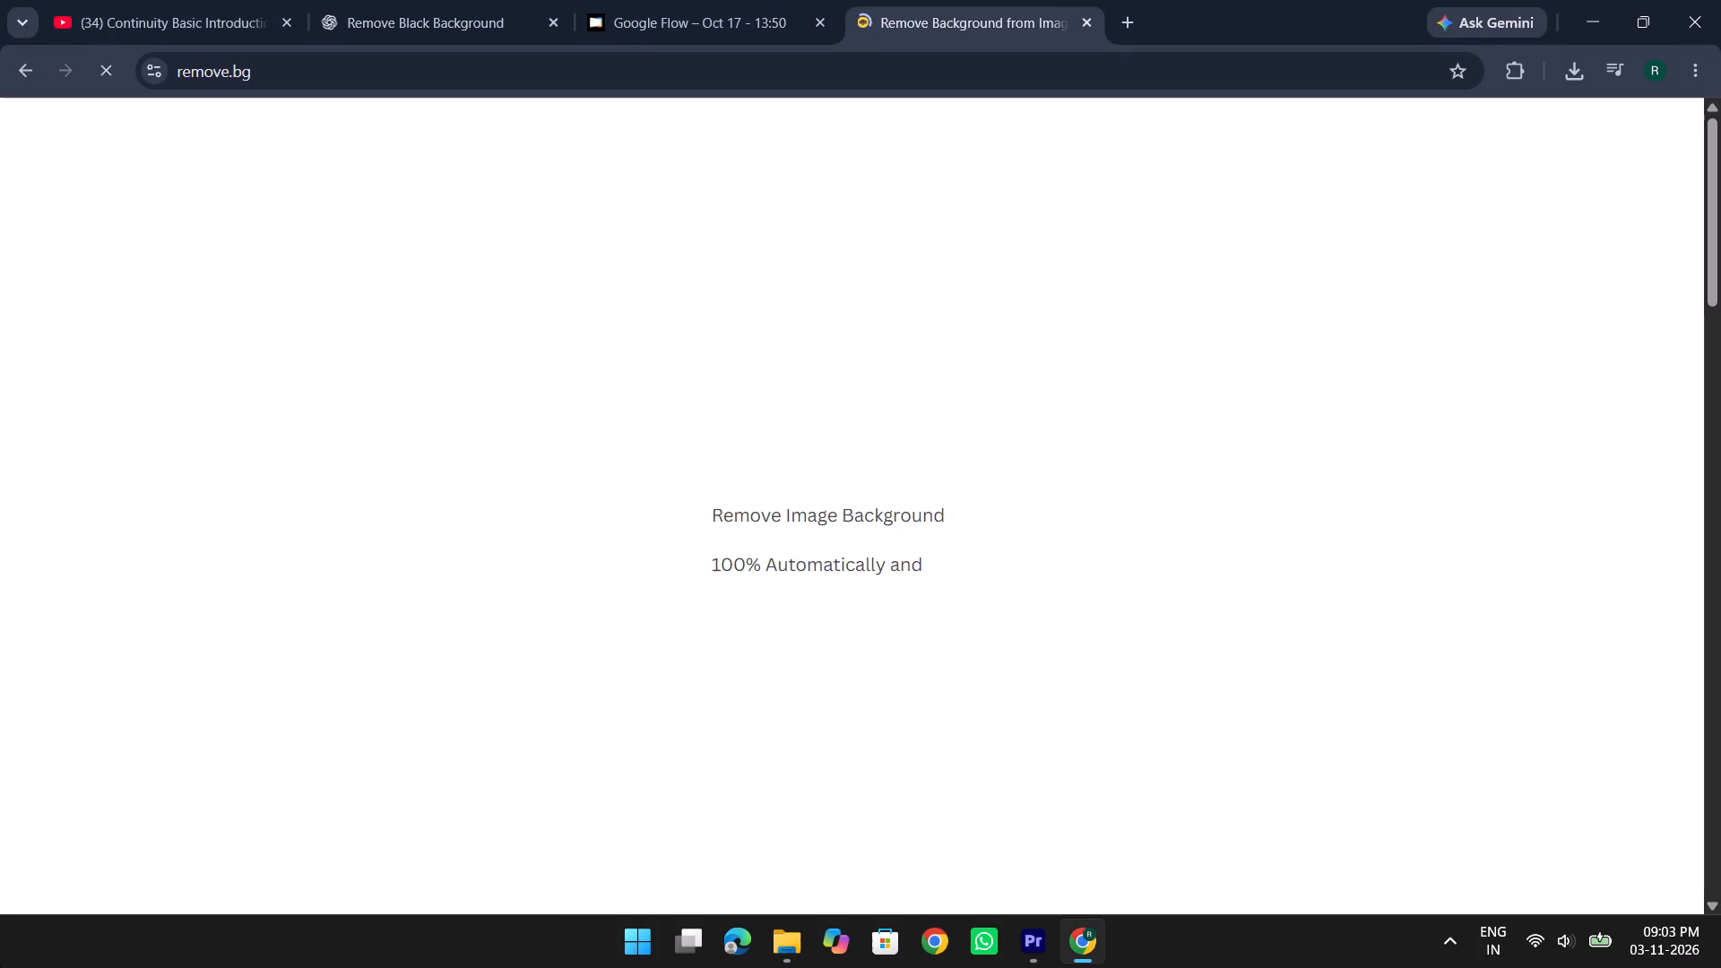
# Upload "Fiery LET'S GO Logo.png" from the assets folder to remove.bg to cut out its background.
pyautogui.hotkey('alt', 'Tab')
pyautogui.hotkey('alt', 'Tab')
pyautogui.hotkey('alt', 'Tab')
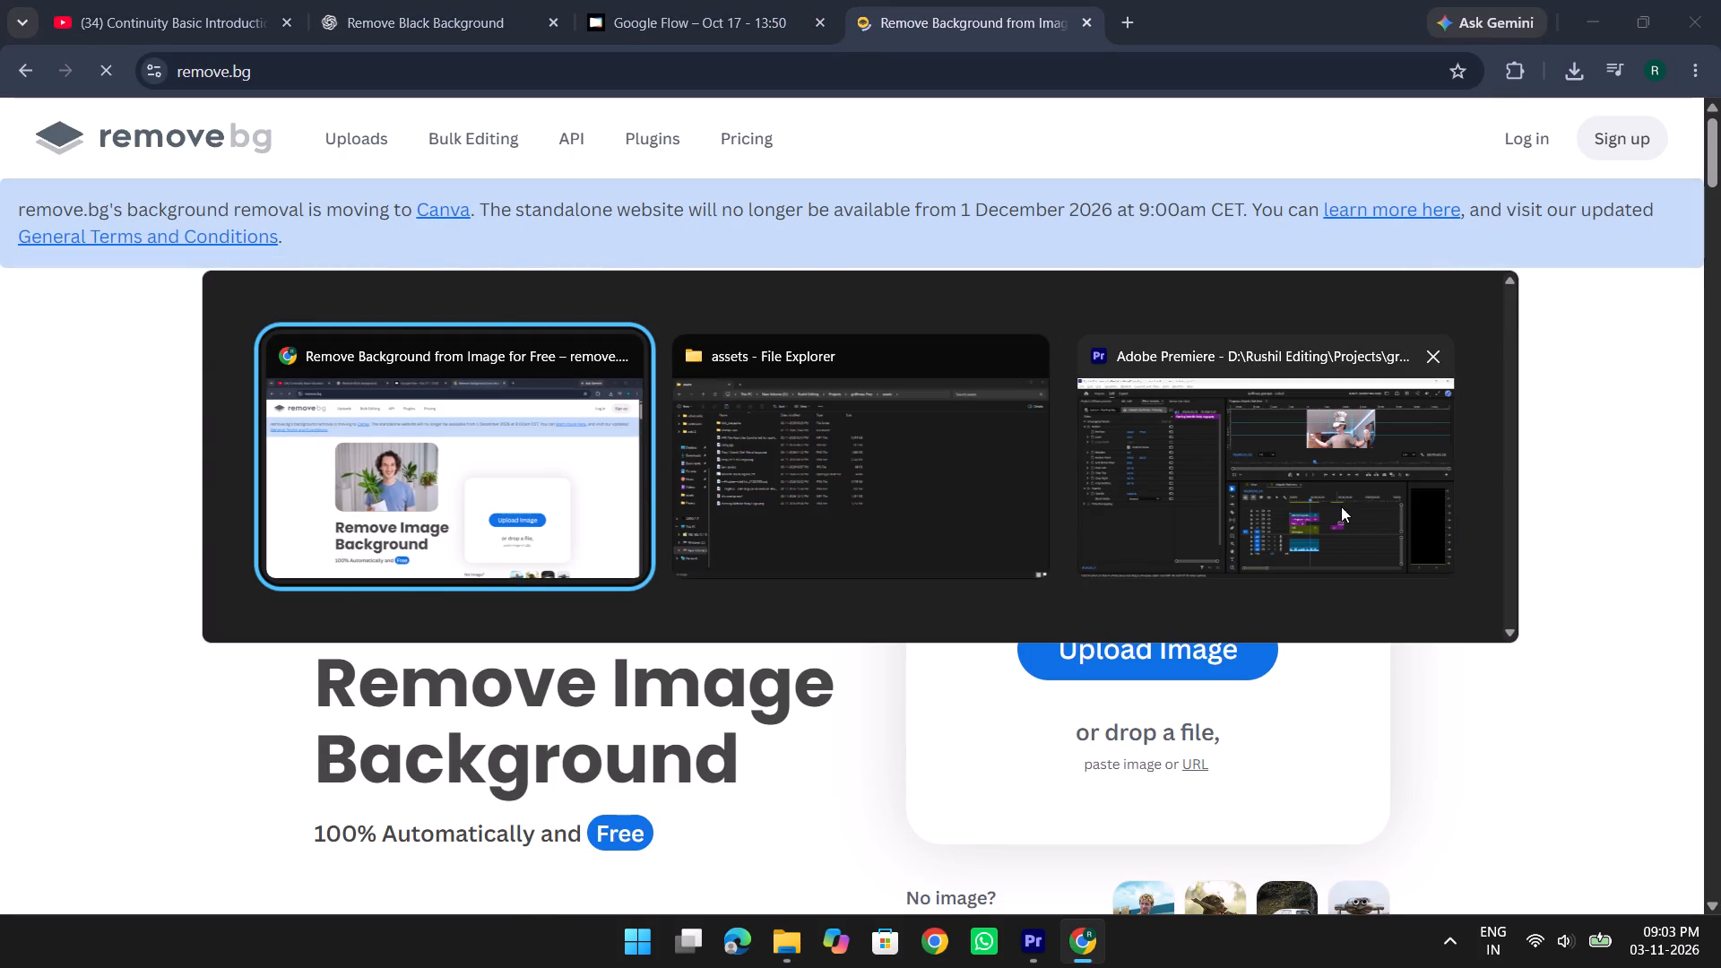
pyautogui.keyDown('alt'); pyautogui.click(1336, 505); pyautogui.keyUp('alt')
pyautogui.hotkey('alt', 'Tab')
pyautogui.keyDown('alt'); pyautogui.click(1166, 525); pyautogui.keyUp('alt')
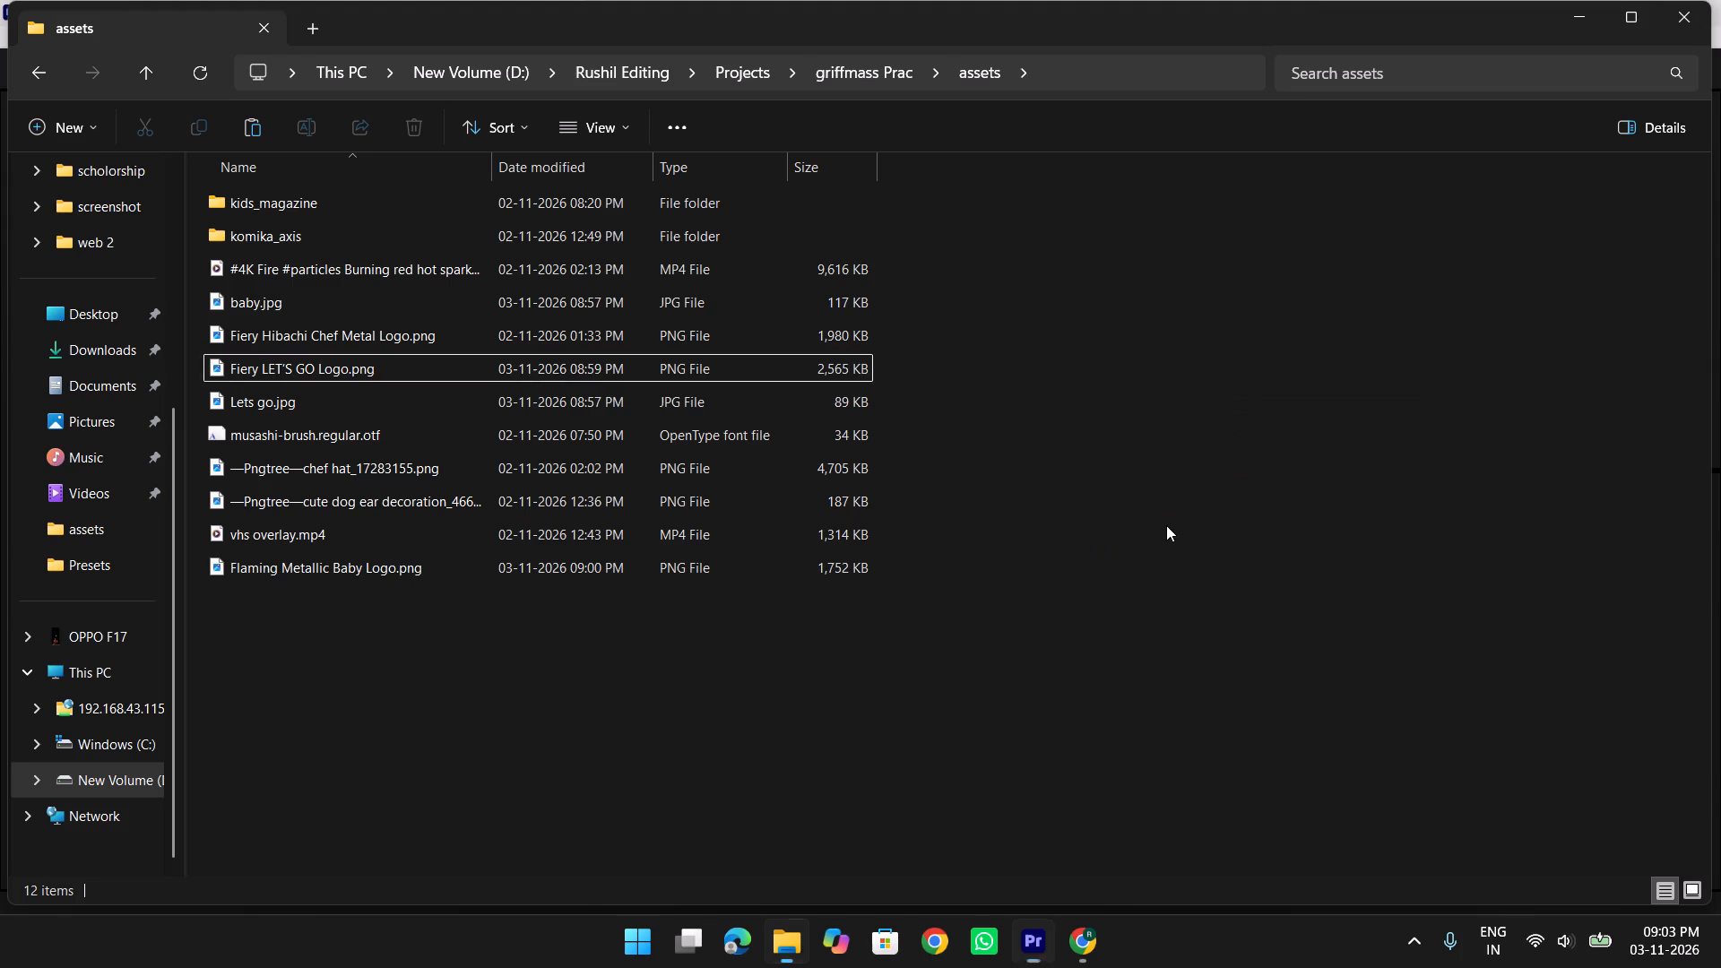
pyautogui.click(311, 749)
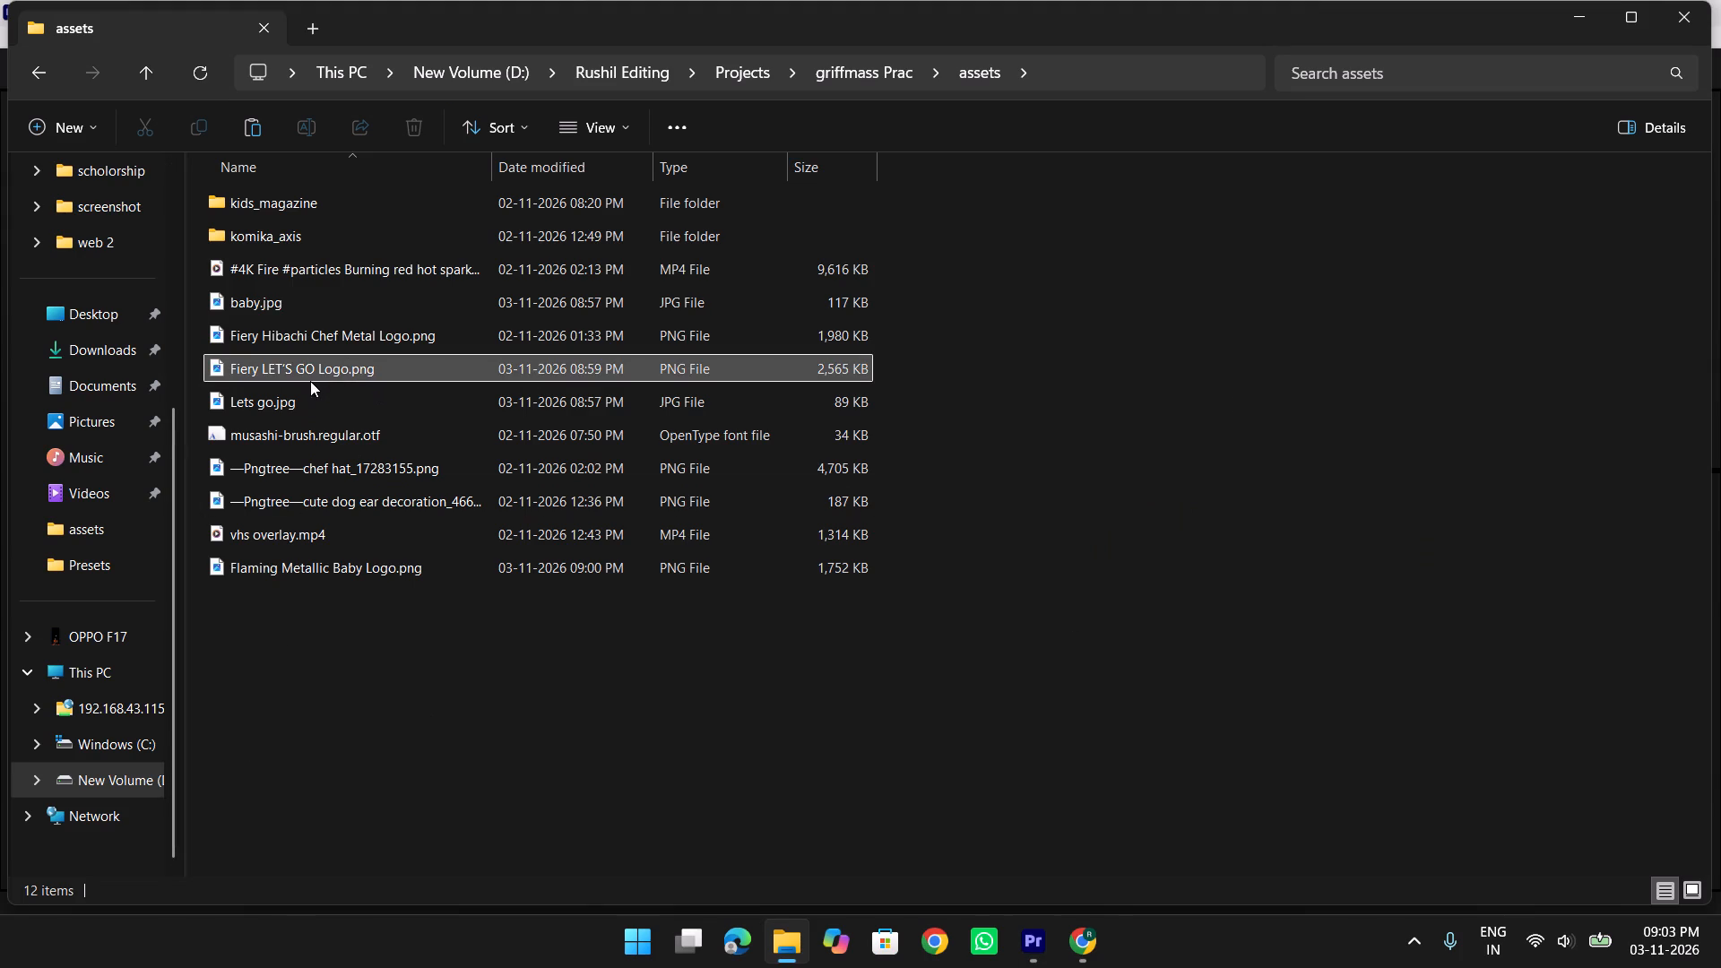
pyautogui.moveTo(306, 370); pyautogui.dragTo(1097, 930)
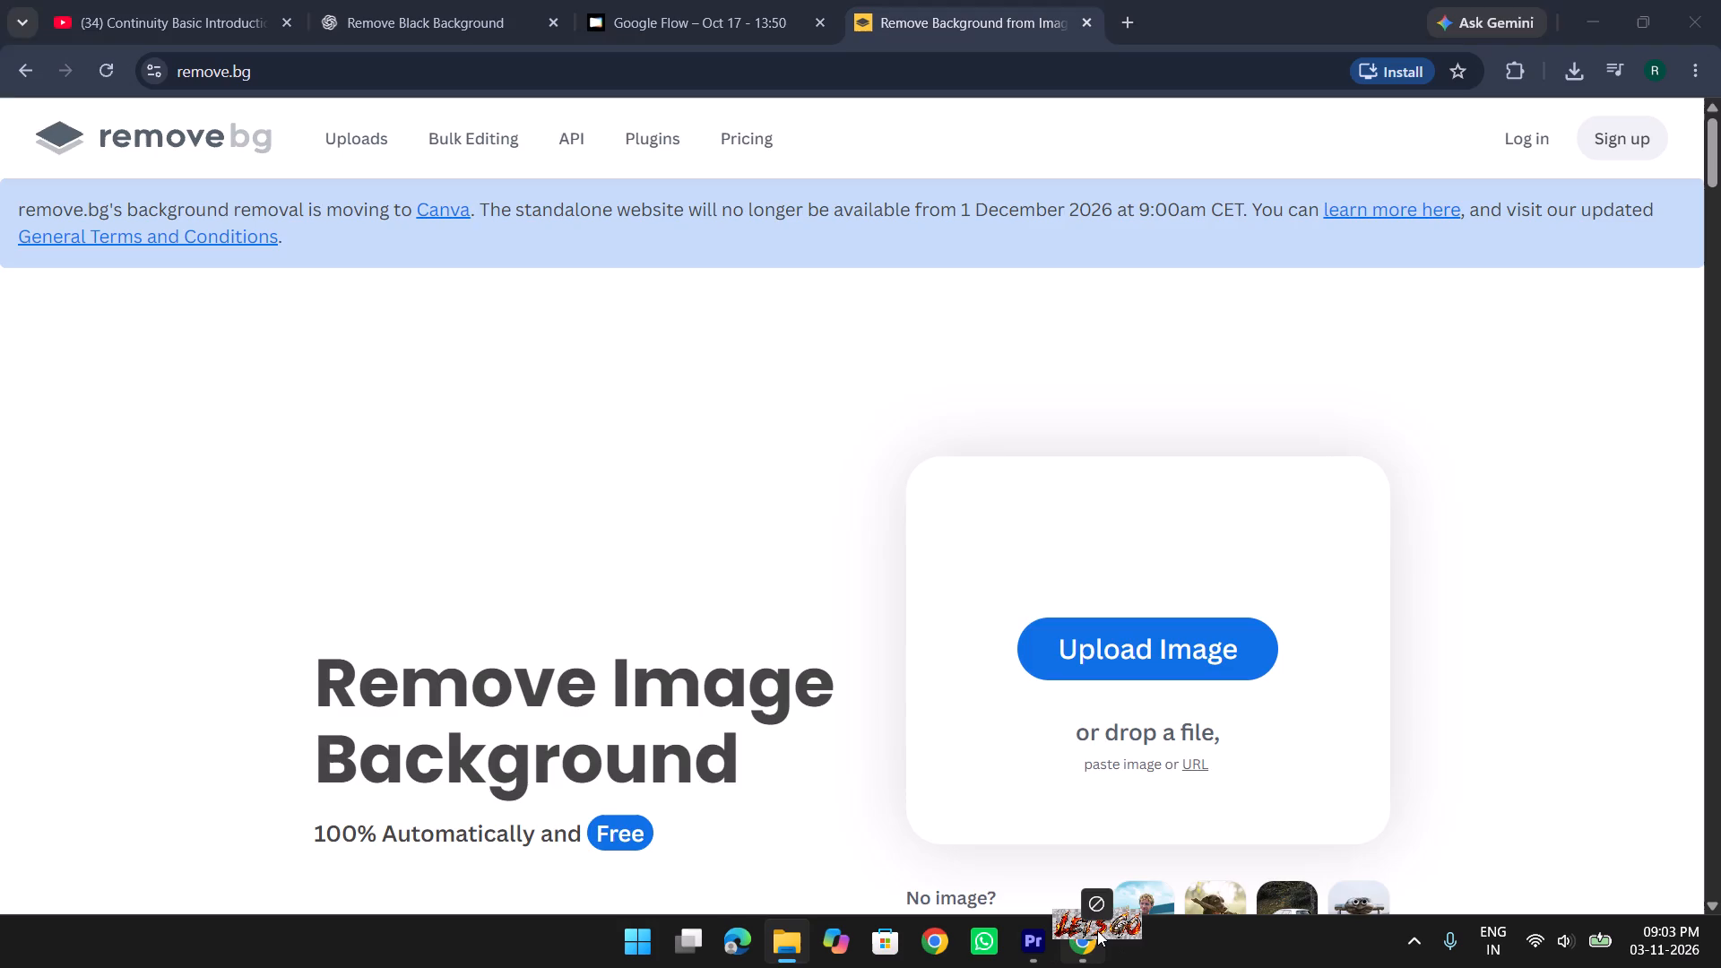
pyautogui.moveTo(1097, 930); pyautogui.dragTo(651, 592)
pyautogui.scroll(-3, 651, 592)
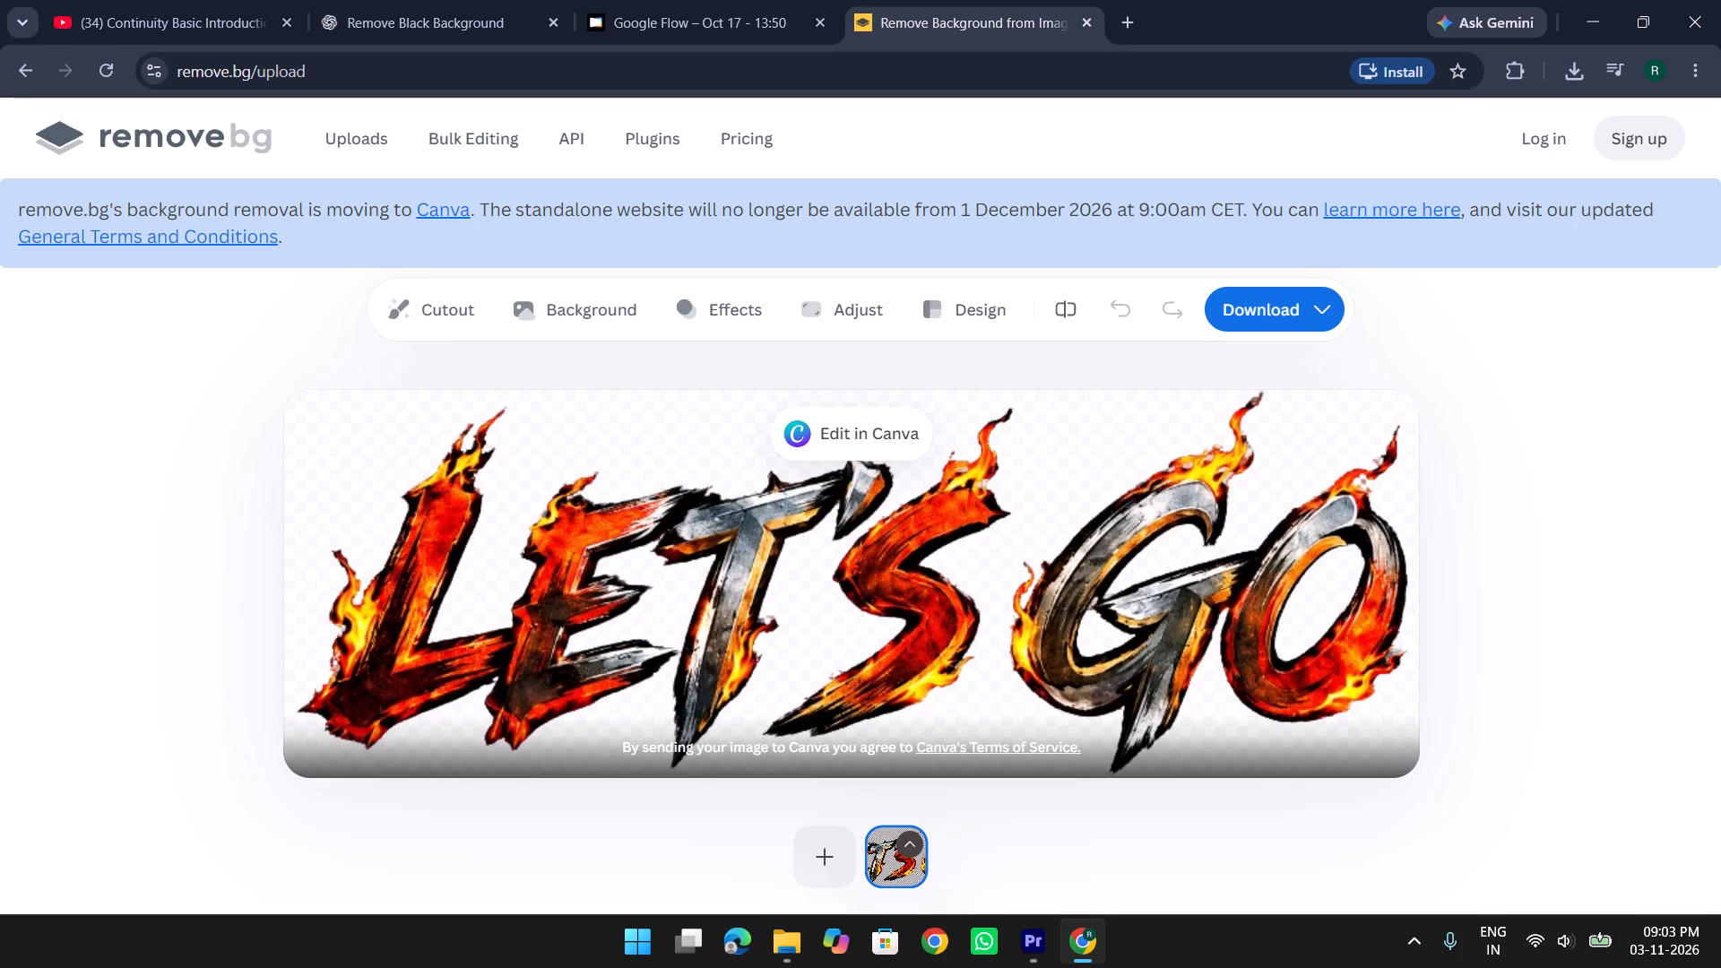
pyautogui.scroll(-3, 1233, 657)
pyautogui.click(1658, 641)
# Download the free preview cutout of the LET'S GO logo into the assets folder as "final Lets go.png".
pyautogui.click(1273, 322)
pyautogui.click(1275, 361)
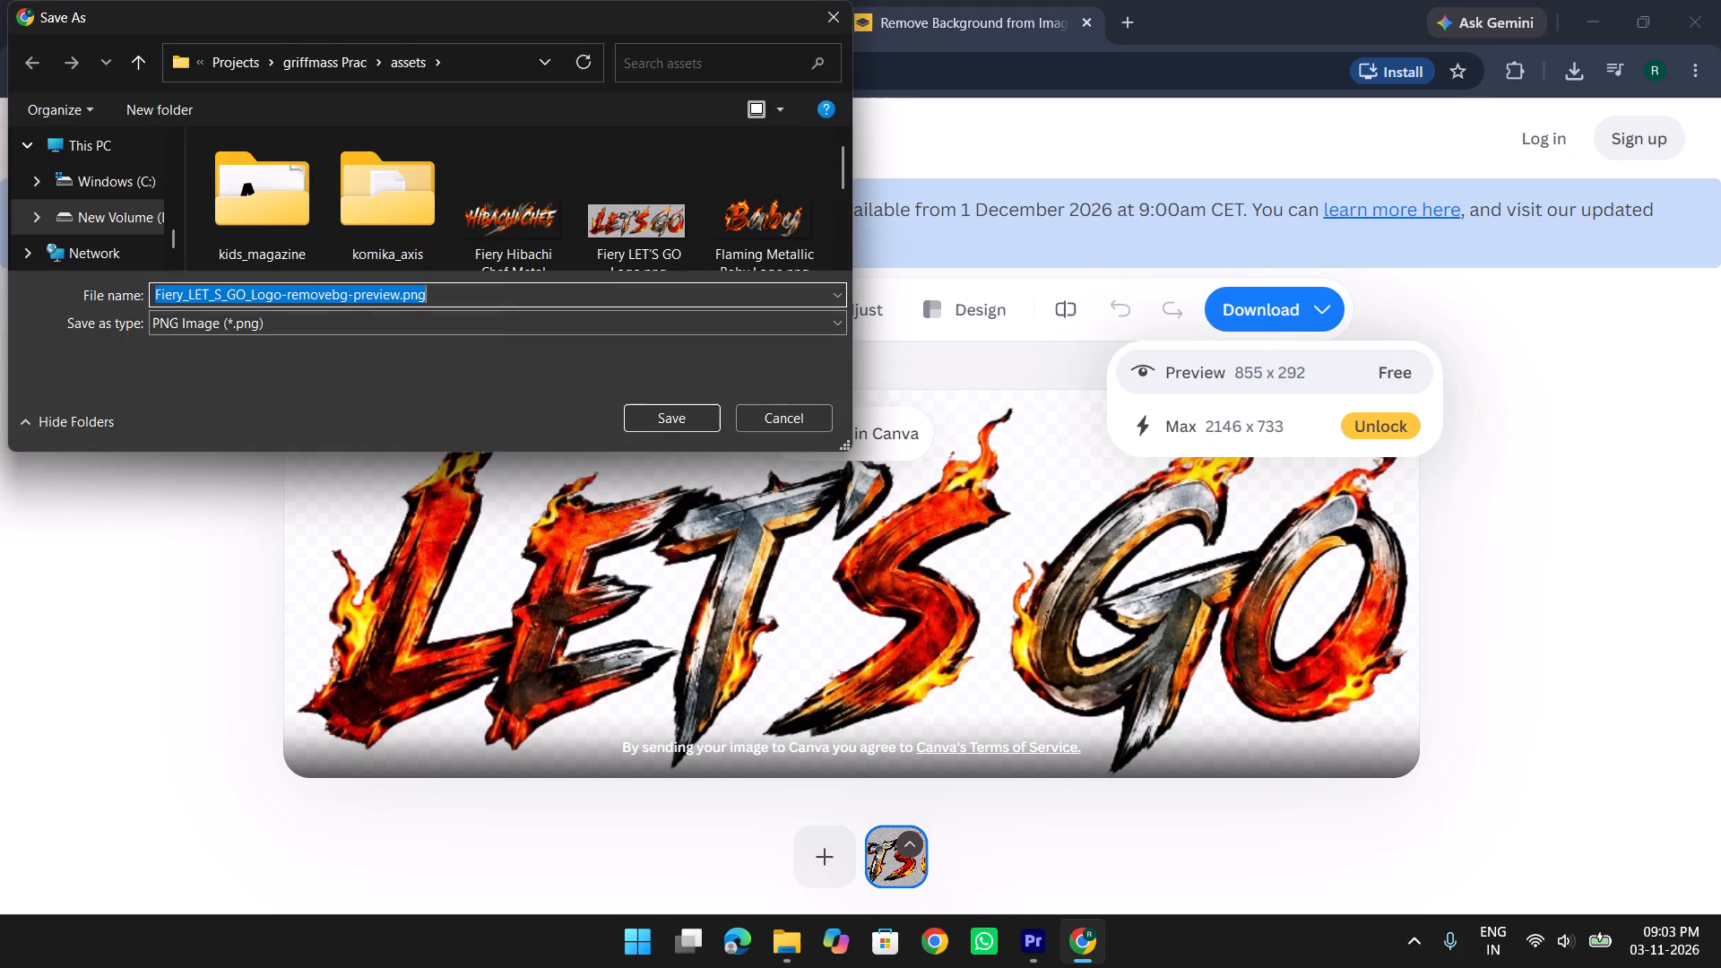
pyautogui.click(412, 294)
pyautogui.click(401, 296)
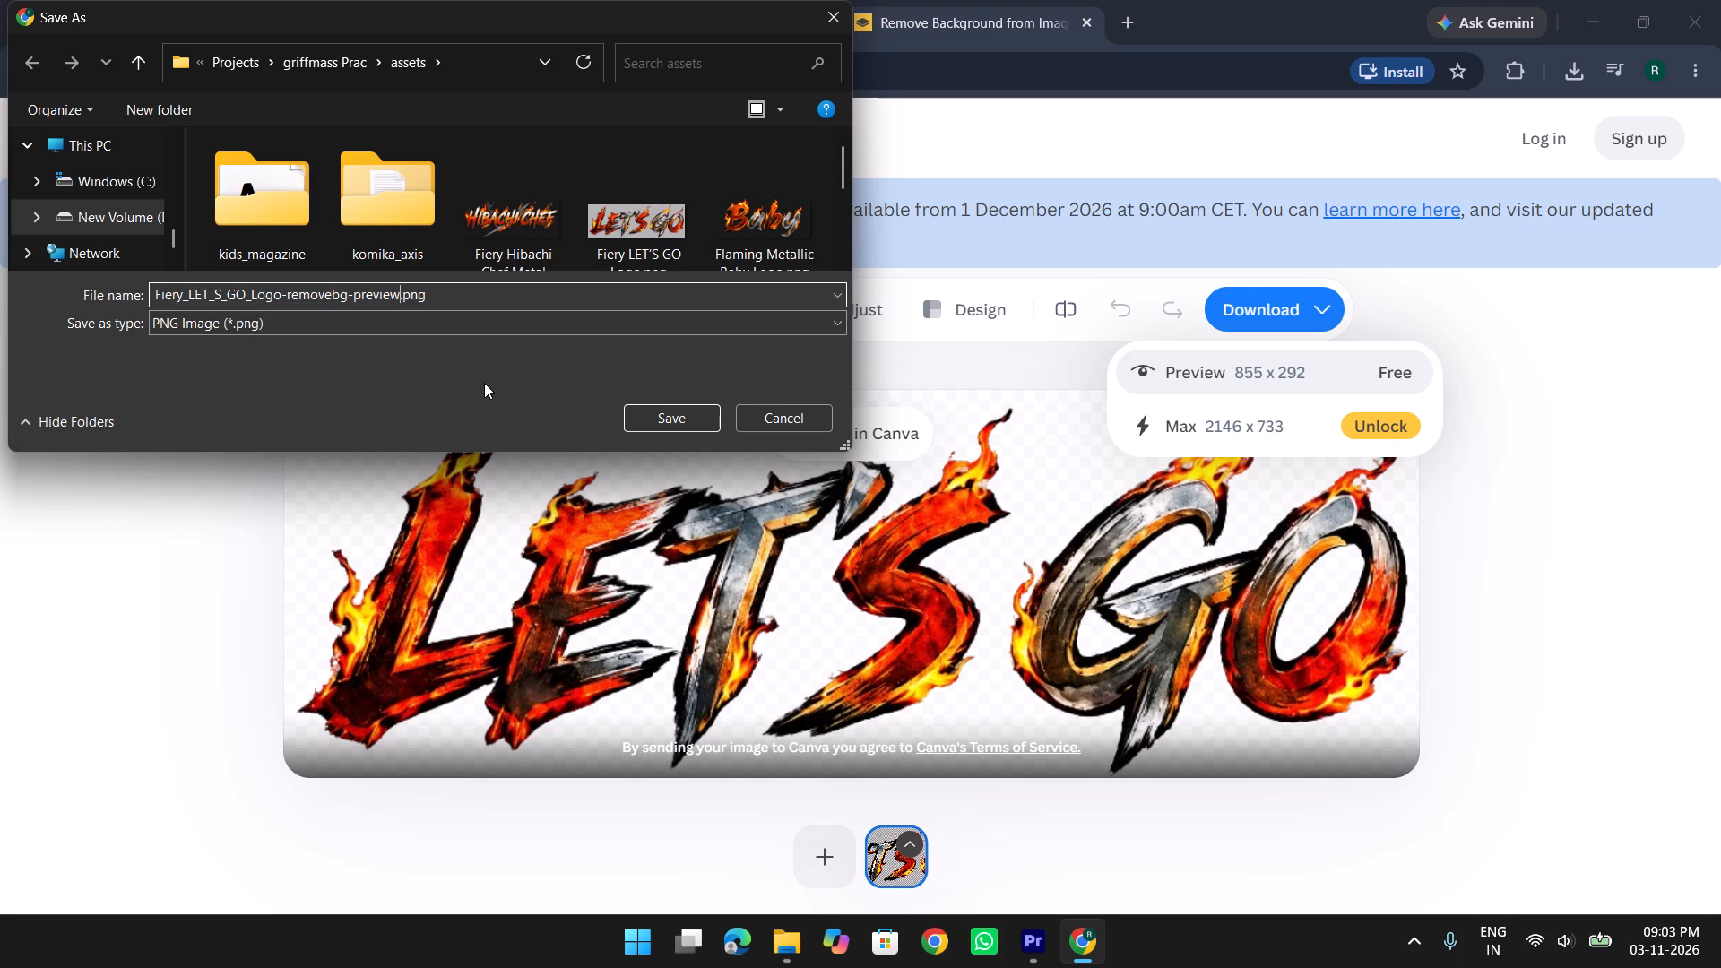
pyautogui.hotkey('ctrl', 'shift', 'Left')
pyautogui.hotkey('ctrl', 'shift', 'Left')
pyautogui.hotkey('ctrl', 'shift', 'Left')
pyautogui.hotkey('ctrl', 'shift', 'Left')
pyautogui.hotkey('ctrl', 'shift', 'Left')
pyautogui.hotkey('ctrl', 'shift', 'Left')
pyautogui.hotkey('ctrl', 'shift', 'Left')
pyautogui.hotkey('ctrl', 'shift', 'Left')
pyautogui.hotkey('ctrl', 'shift', 'Left')
pyautogui.hotkey('ctrl', 'shift', 'Left')
pyautogui.hotkey('ctrl', 'shift', 'Left')
pyautogui.hotkey('ctrl', 'shift', 'Left')
pyautogui.hotkey('ctrl', 'shift', 'Left')
pyautogui.hotkey('ctrl', 'shift', 'Left')
pyautogui.hotkey('ctrl', 'shift', 'Left')
pyautogui.hotkey('ctrl', 'shift', 'Left')
pyautogui.press('BackSpace')
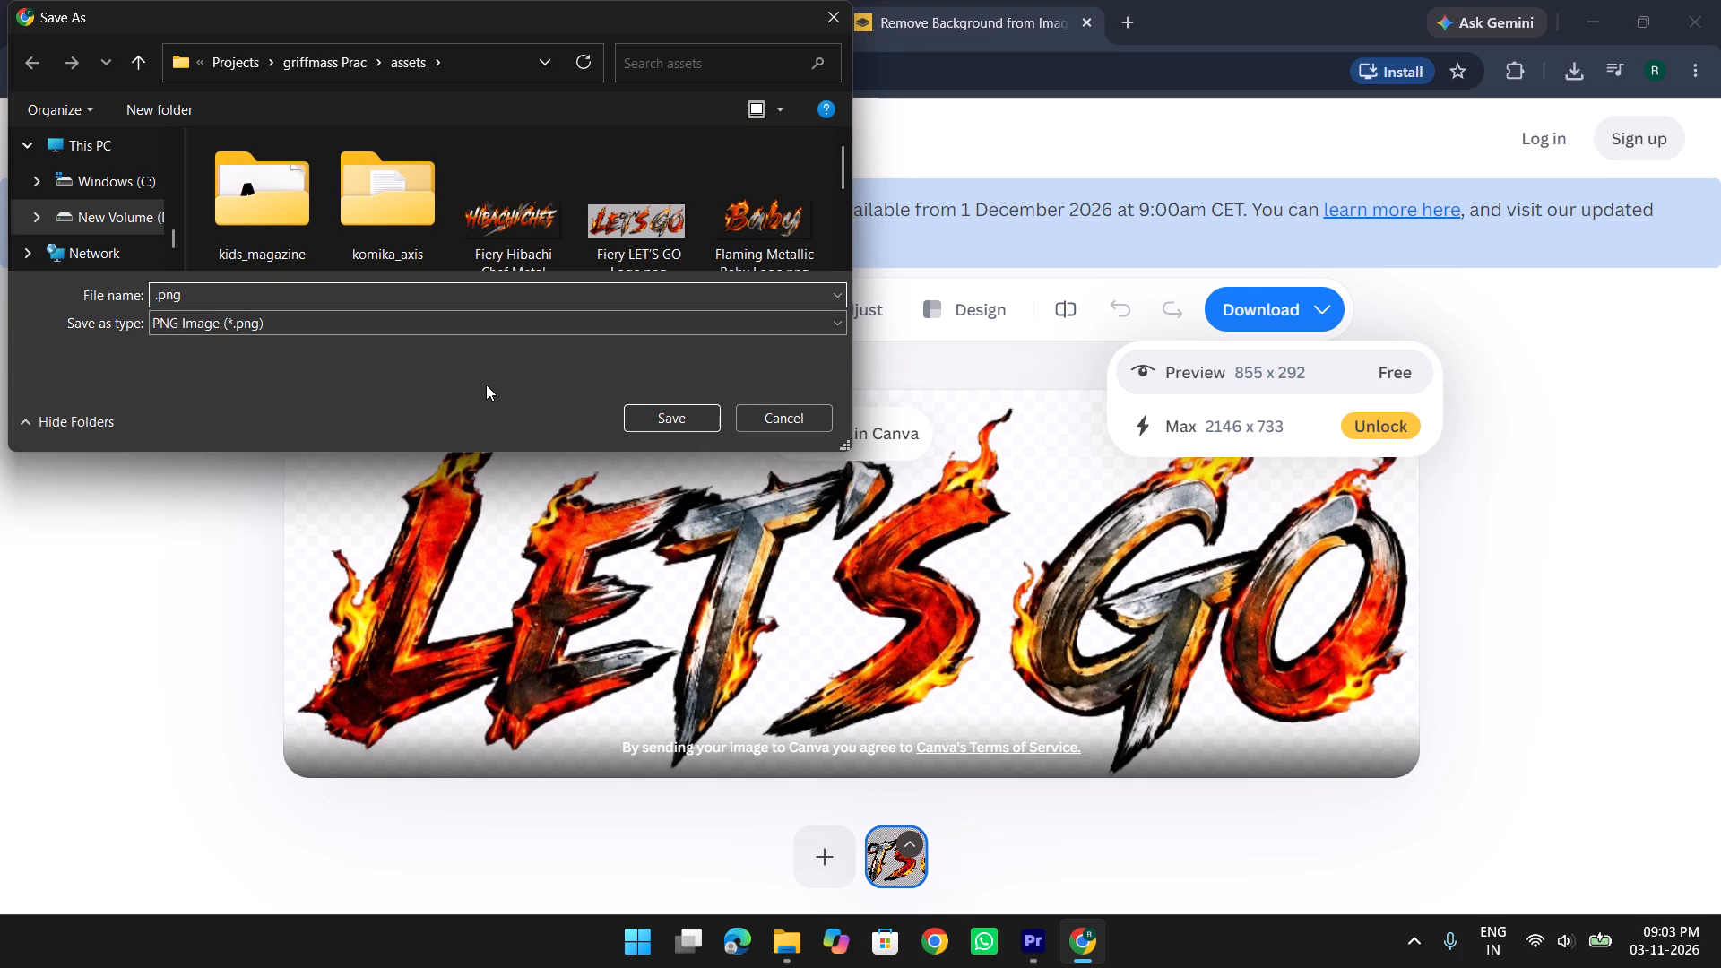
pyautogui.write('final Lets go')
pyautogui.press('Return')
# Bring "final Lets go.png" from the assets folder into Premiere's Hibachi Chef Intro sequence, on V4 at the Let's go title's start.
pyautogui.hotkey('alt', 'Tab')
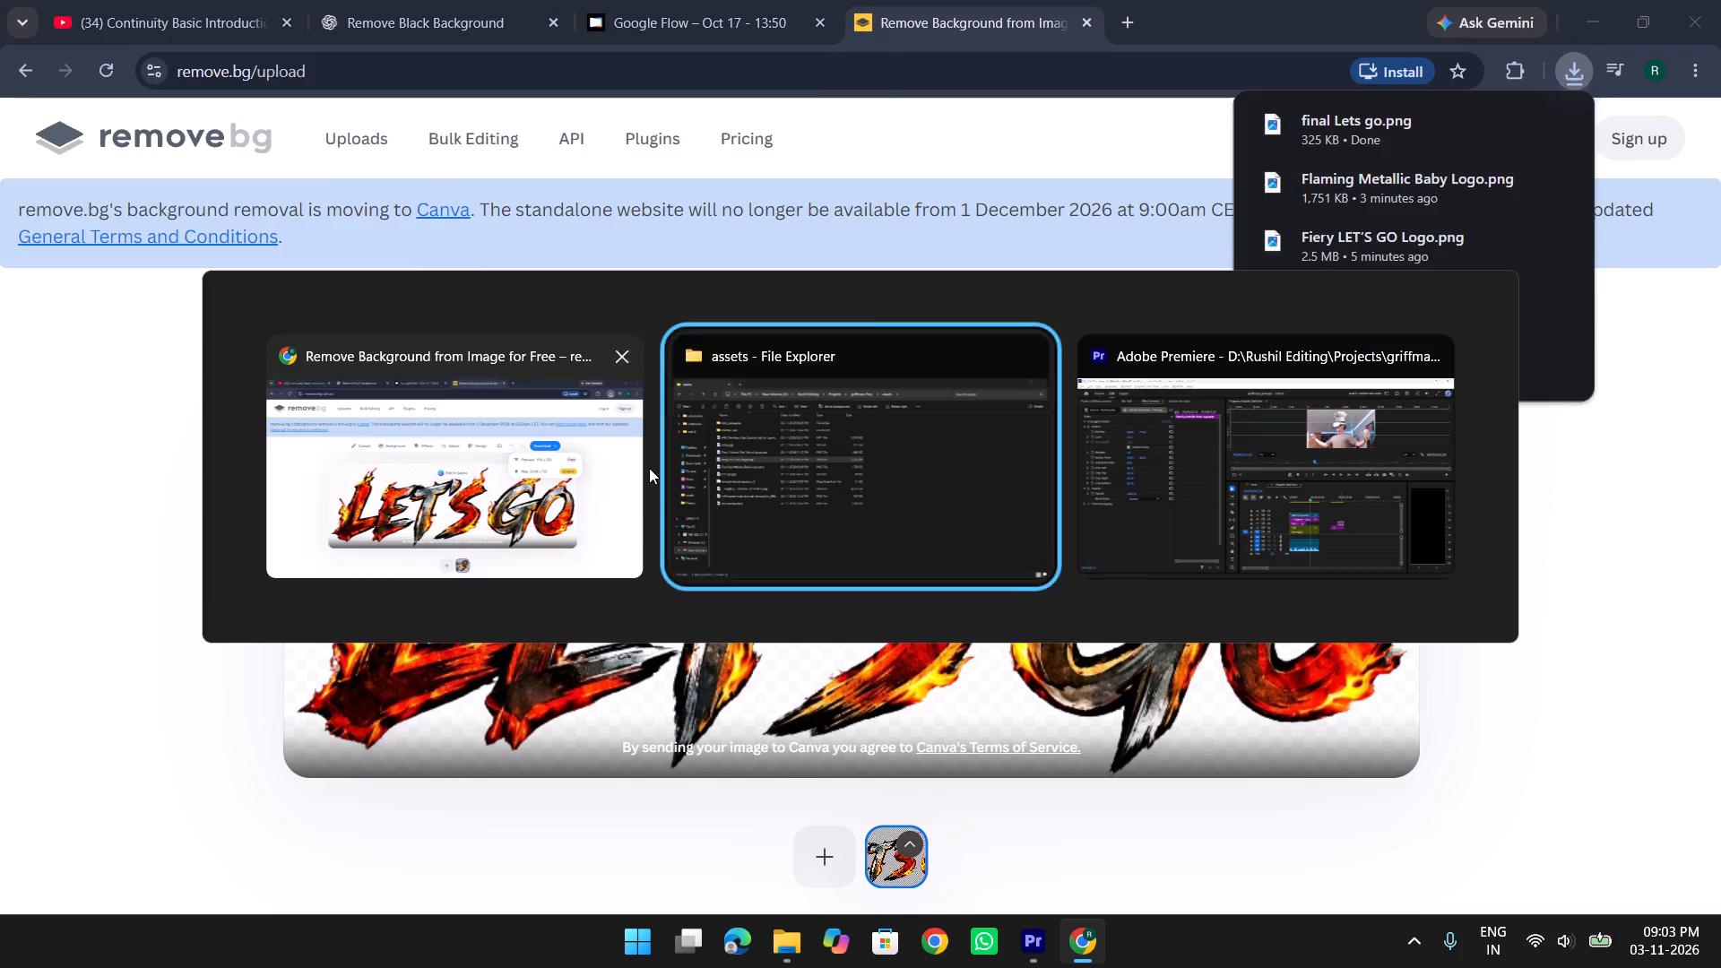
pyautogui.hotkey('alt', 'Tab')
pyautogui.keyDown('alt'); pyautogui.click(839, 488); pyautogui.keyUp('alt')
pyautogui.click(602, 675)
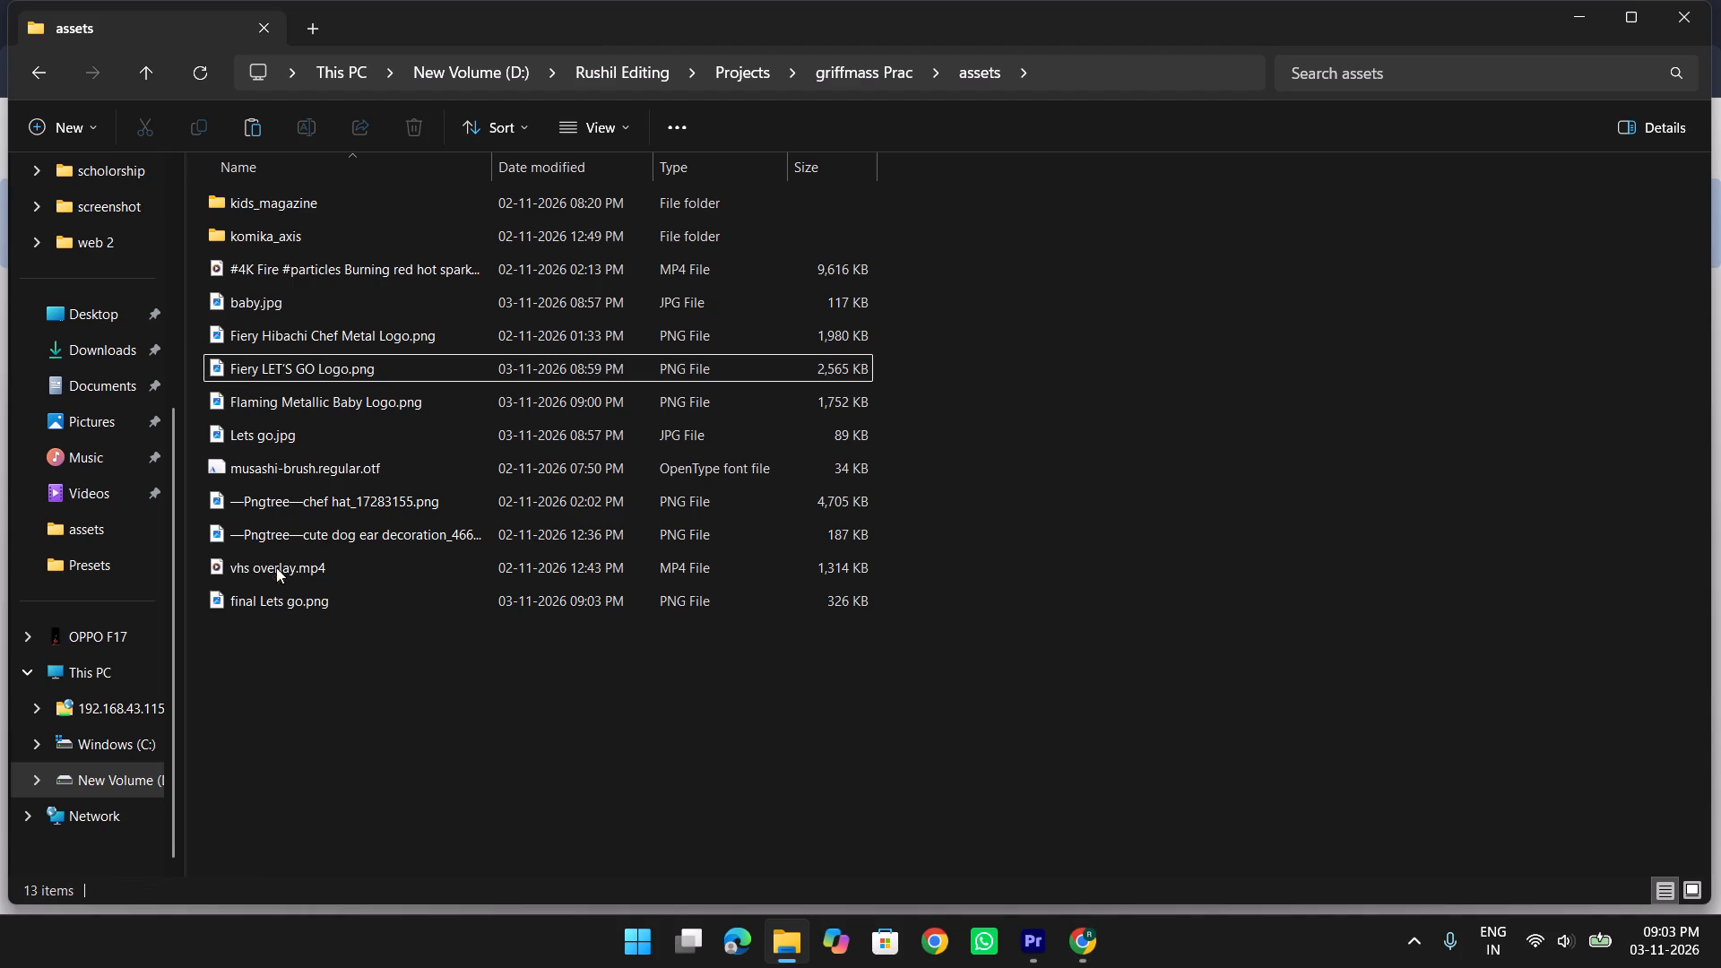
pyautogui.moveTo(297, 604); pyautogui.dragTo(1237, 671)
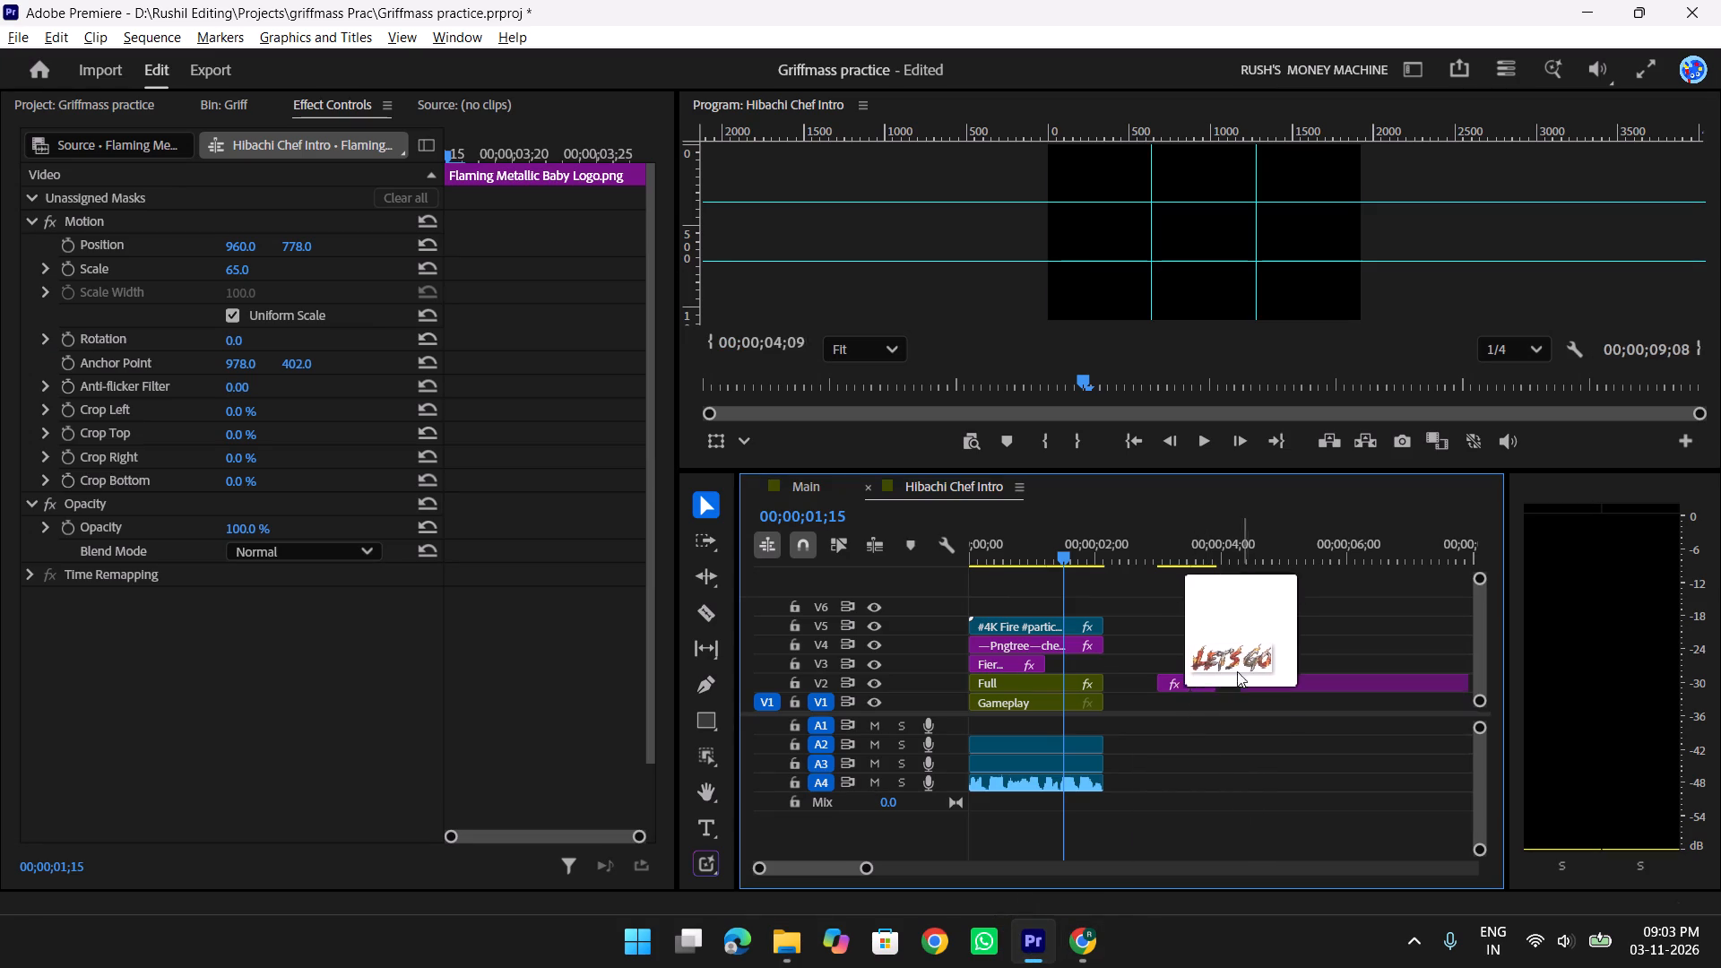
pyautogui.moveTo(1237, 671); pyautogui.dragTo(1159, 644)
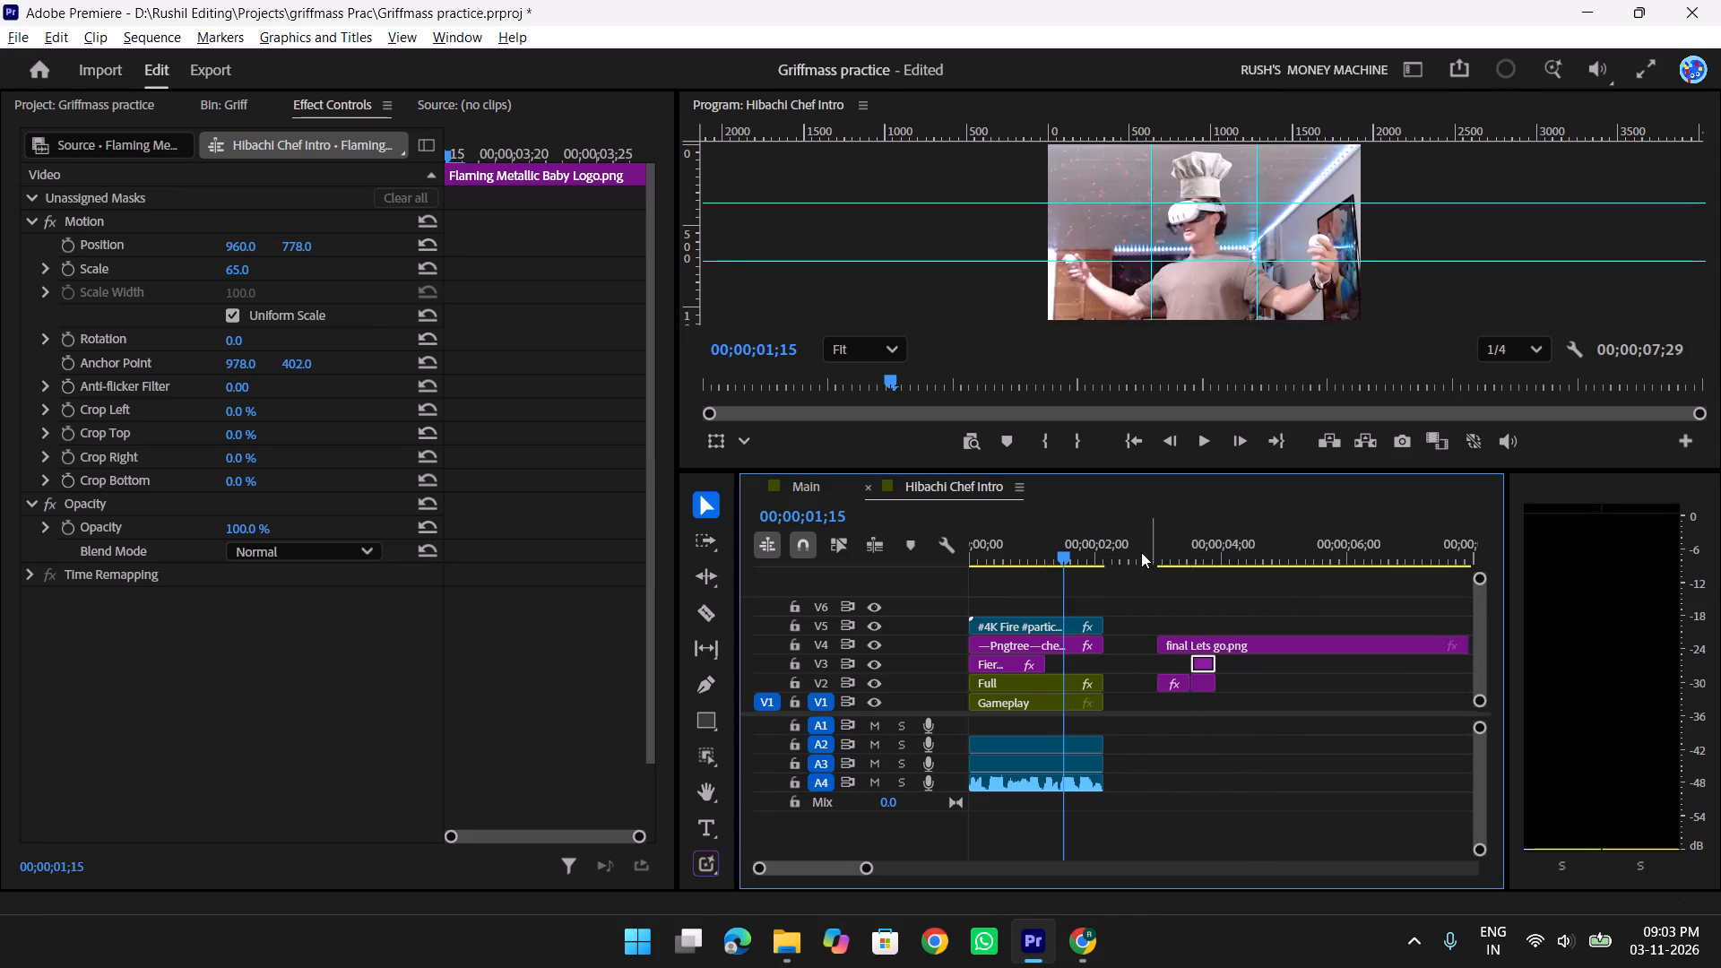
# Trim "final Lets go.png" to end at 00;00;03;16 where the Baby title begins, and move it down to V3.
pyautogui.moveTo(1076, 548); pyautogui.dragTo(1193, 562)
pyautogui.click(1228, 643)
pyautogui.press('w')
pyautogui.click(1228, 642)
pyautogui.press('Delete')
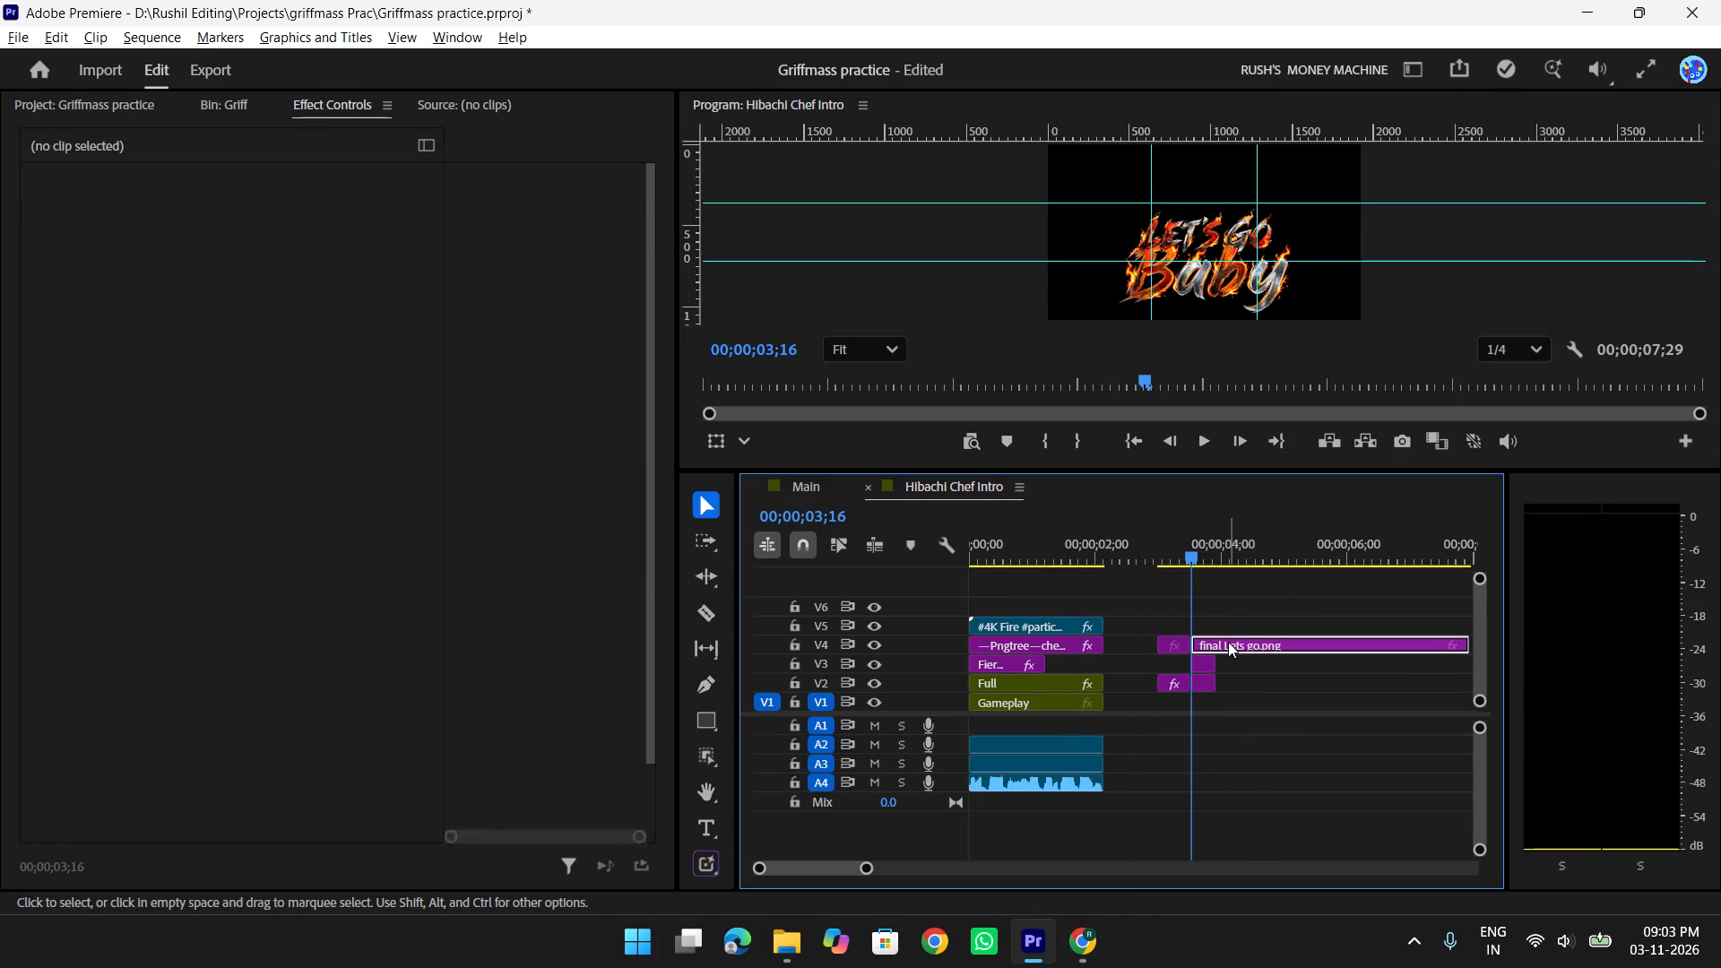
pyautogui.write('tt')
pyautogui.moveTo(1176, 640); pyautogui.dragTo(1171, 655)
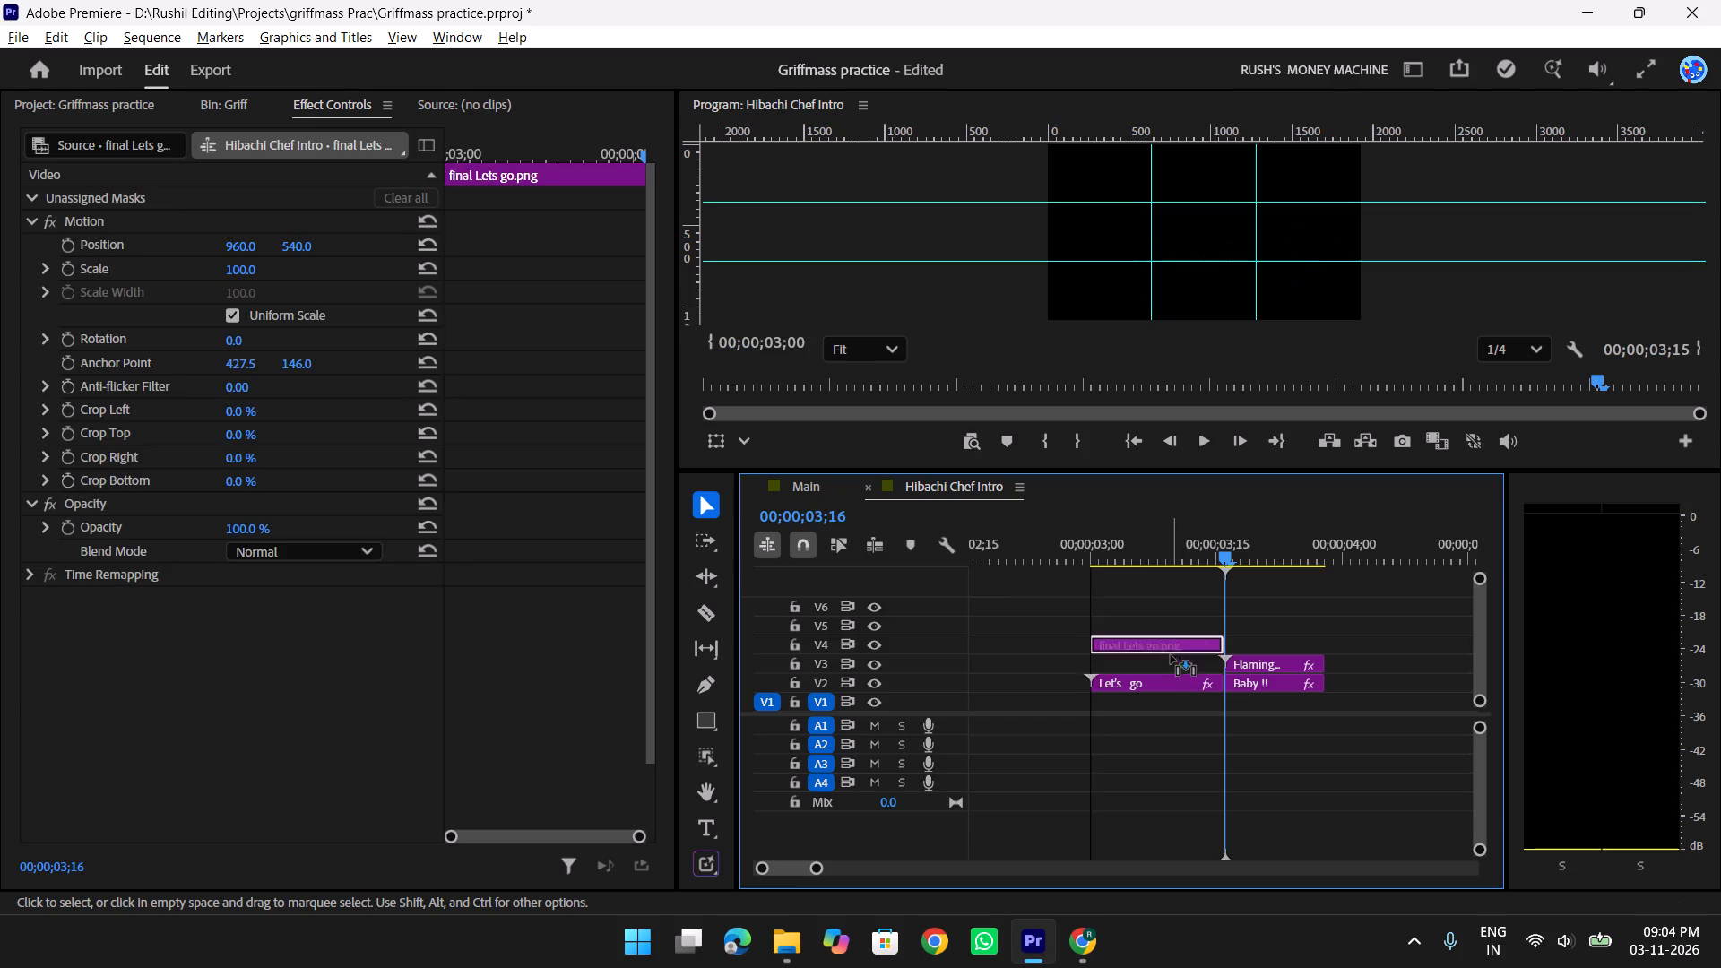
pyautogui.moveTo(1171, 655); pyautogui.dragTo(1171, 657)
# Preview the new lettering with the old titles, and disable the Let's go and Baby !! text clips on V2.
pyautogui.moveTo(1232, 556); pyautogui.dragTo(1118, 571)
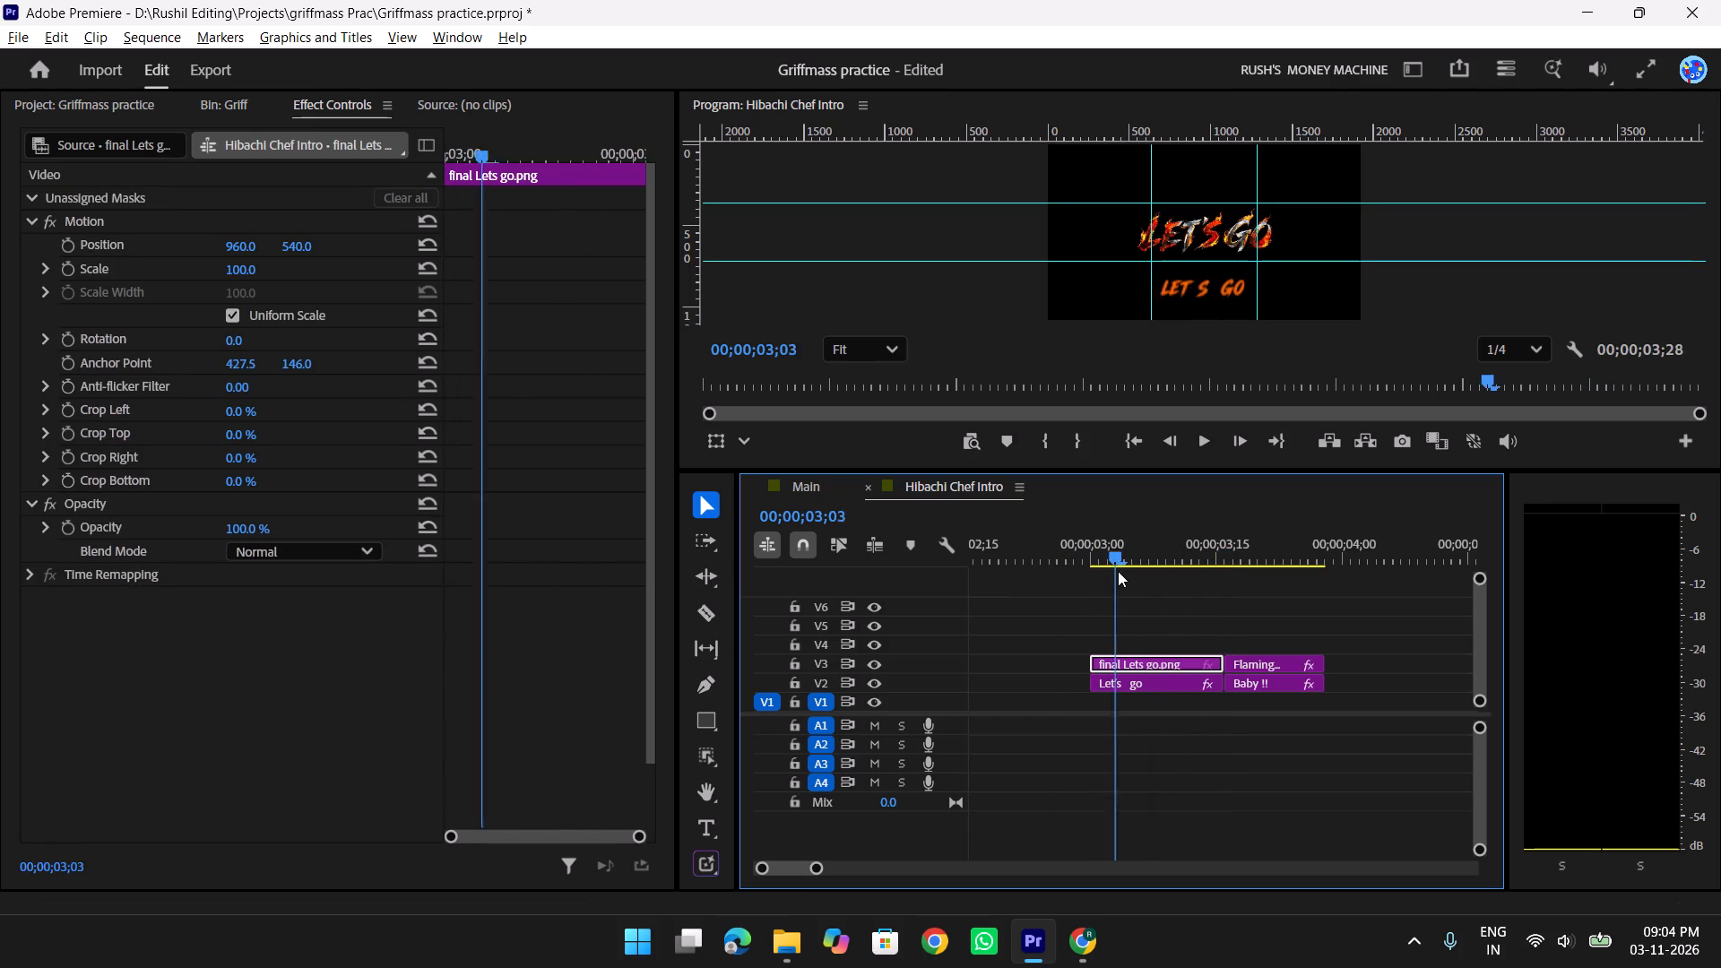
pyautogui.moveTo(1118, 571); pyautogui.dragTo(1094, 583)
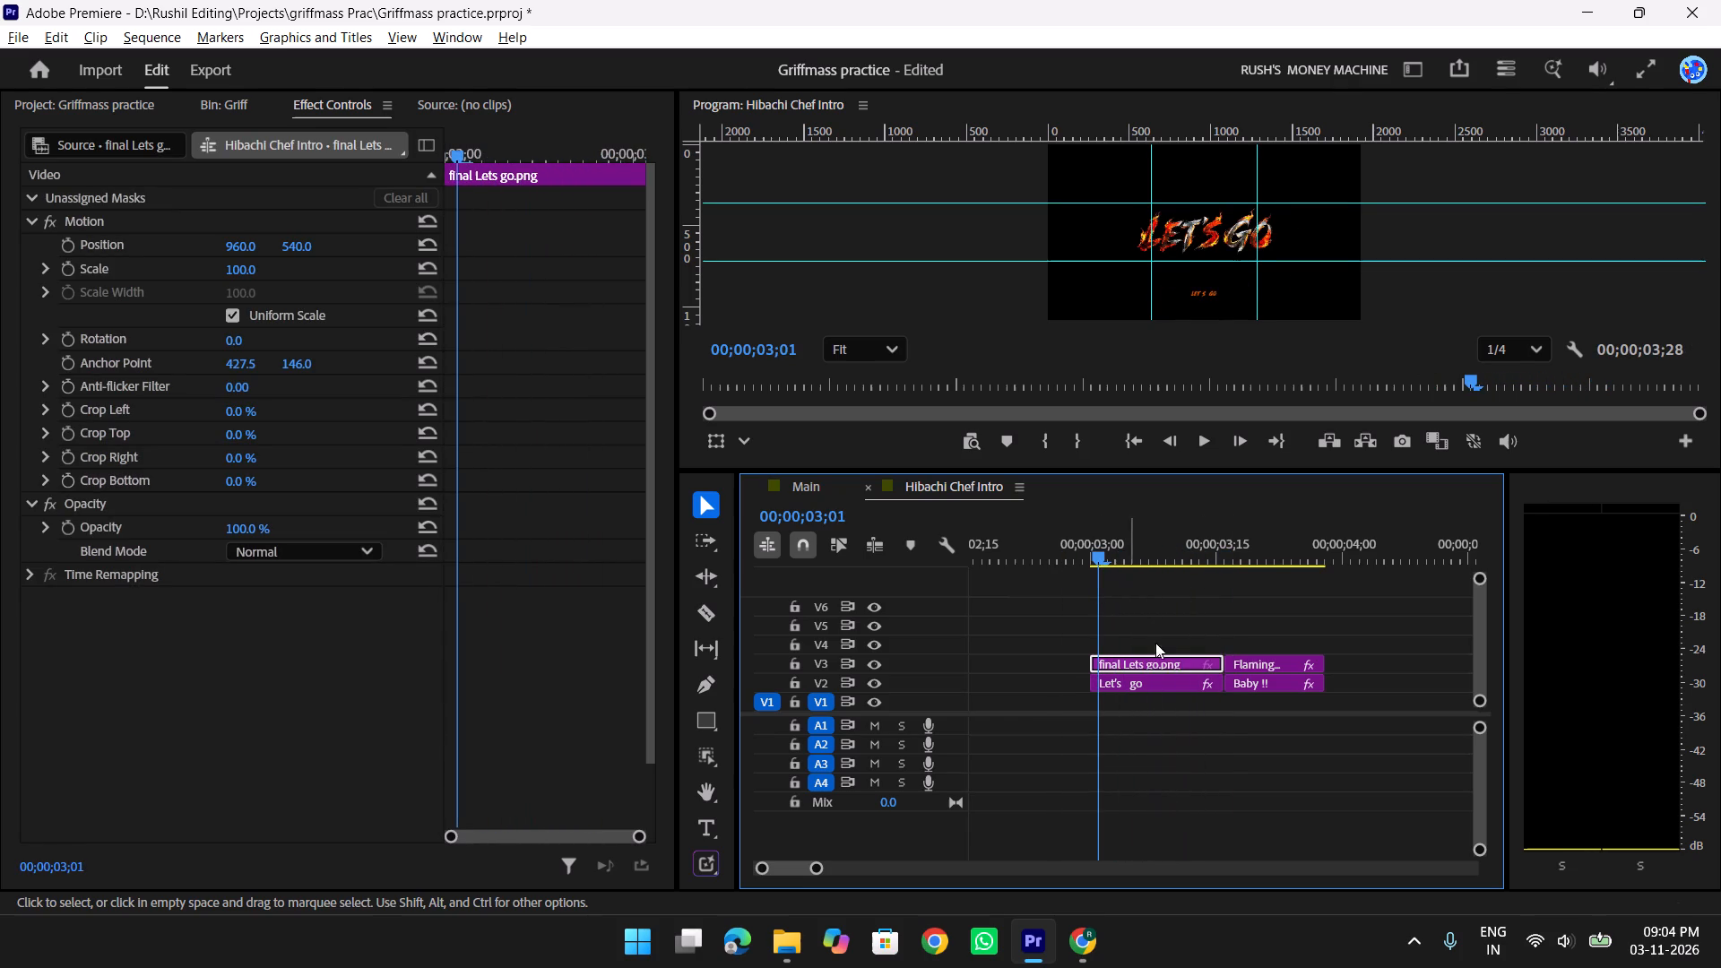
pyautogui.press('space')
pyautogui.press('space')
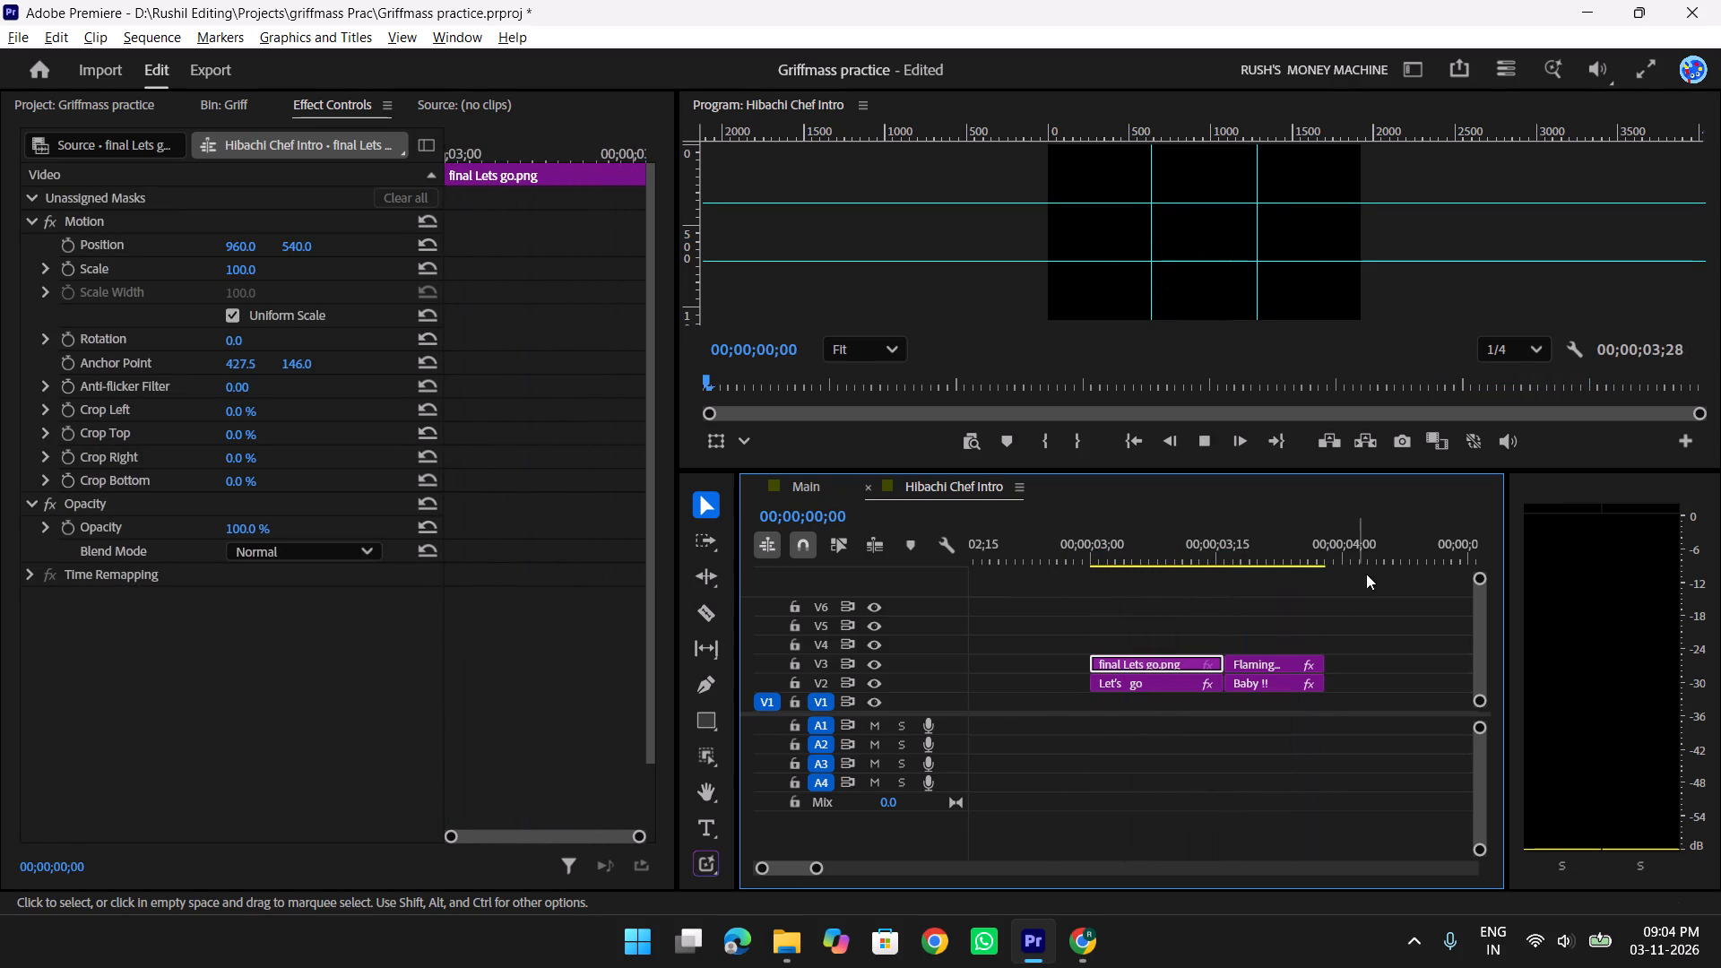
pyautogui.moveTo(1310, 548); pyautogui.dragTo(1120, 554)
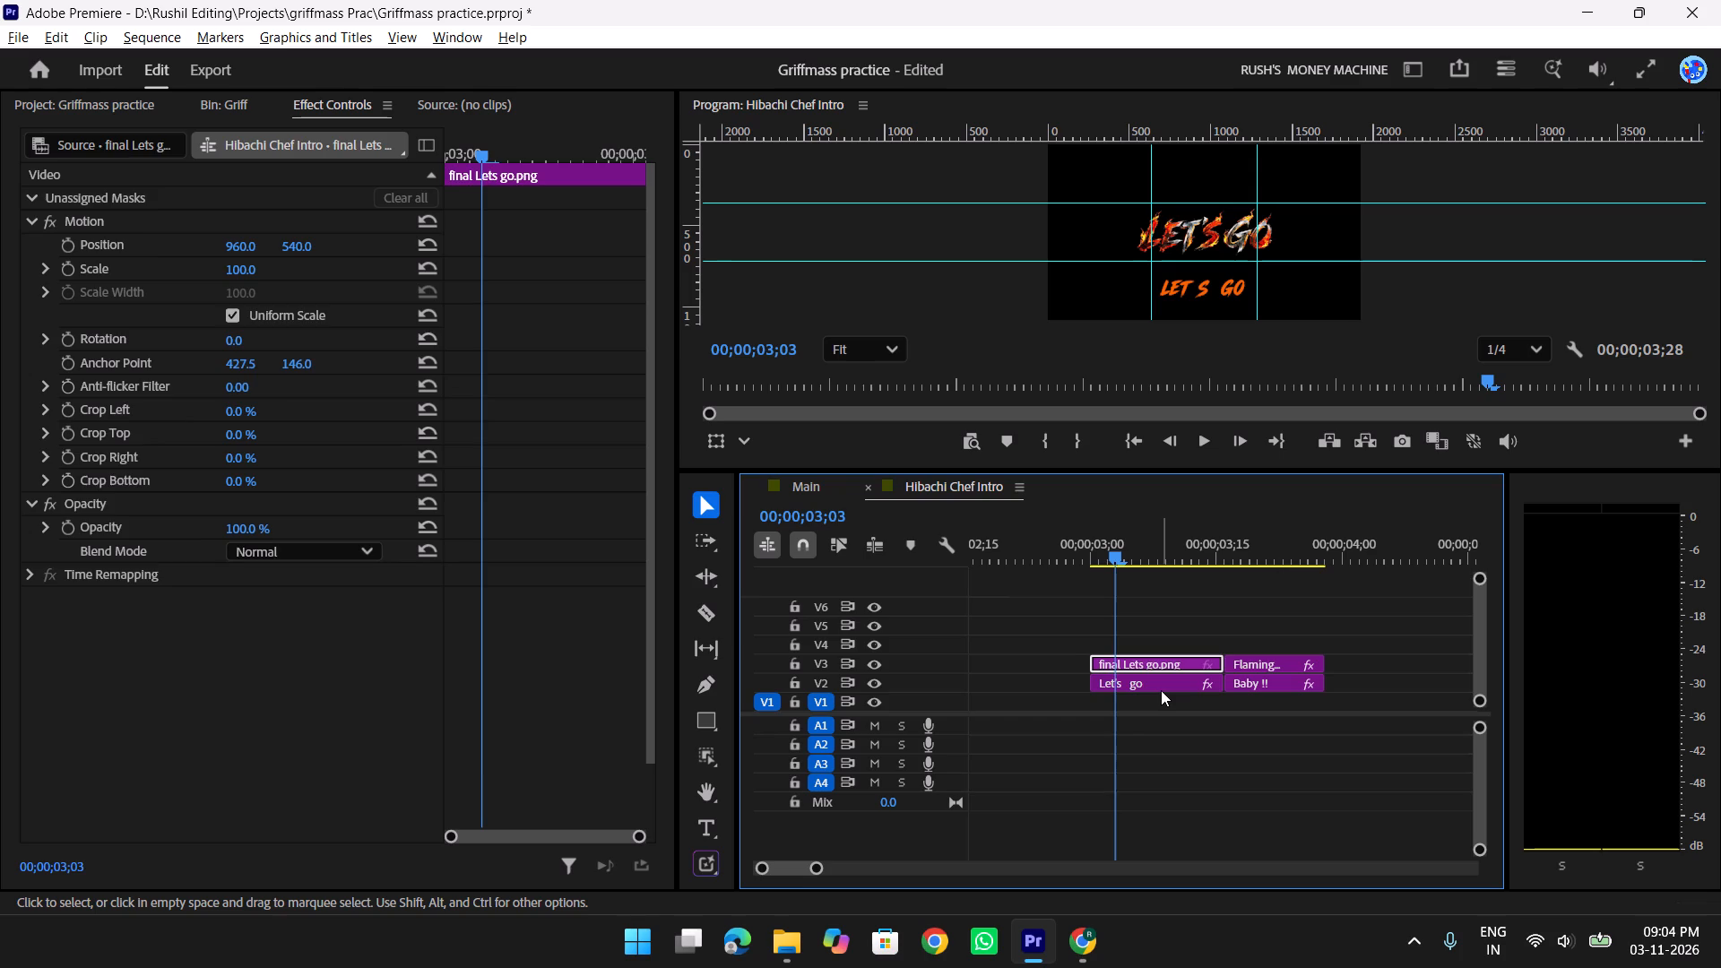
pyautogui.click(1161, 690)
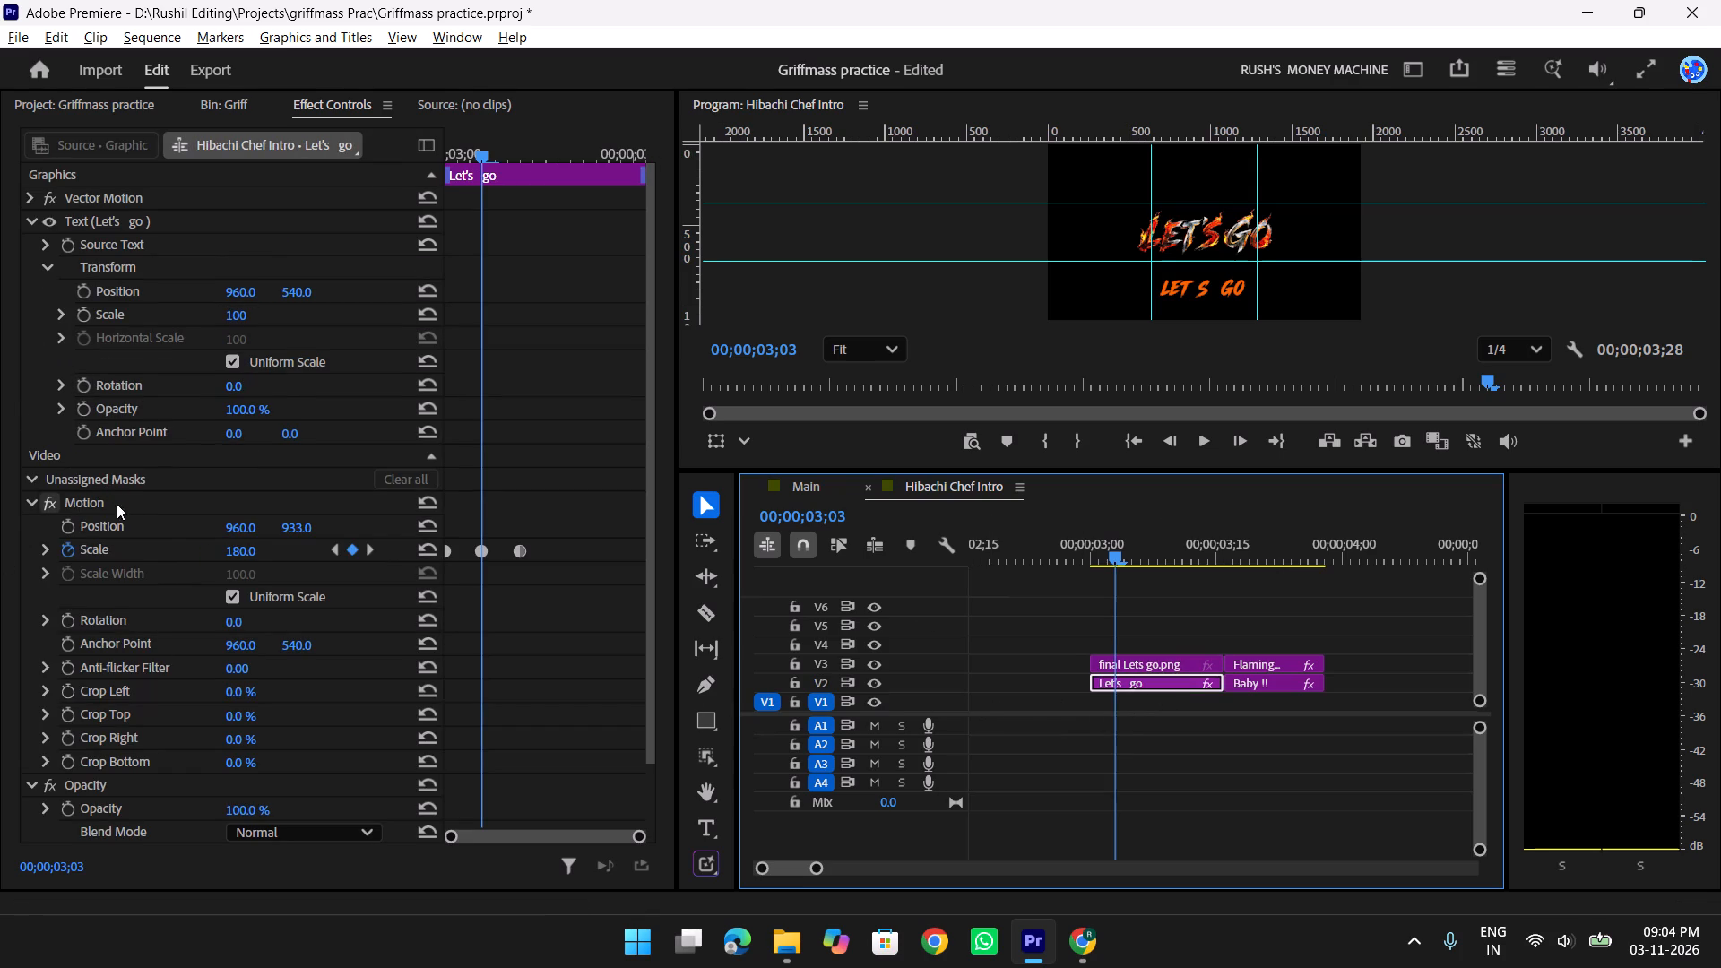
pyautogui.press('r')
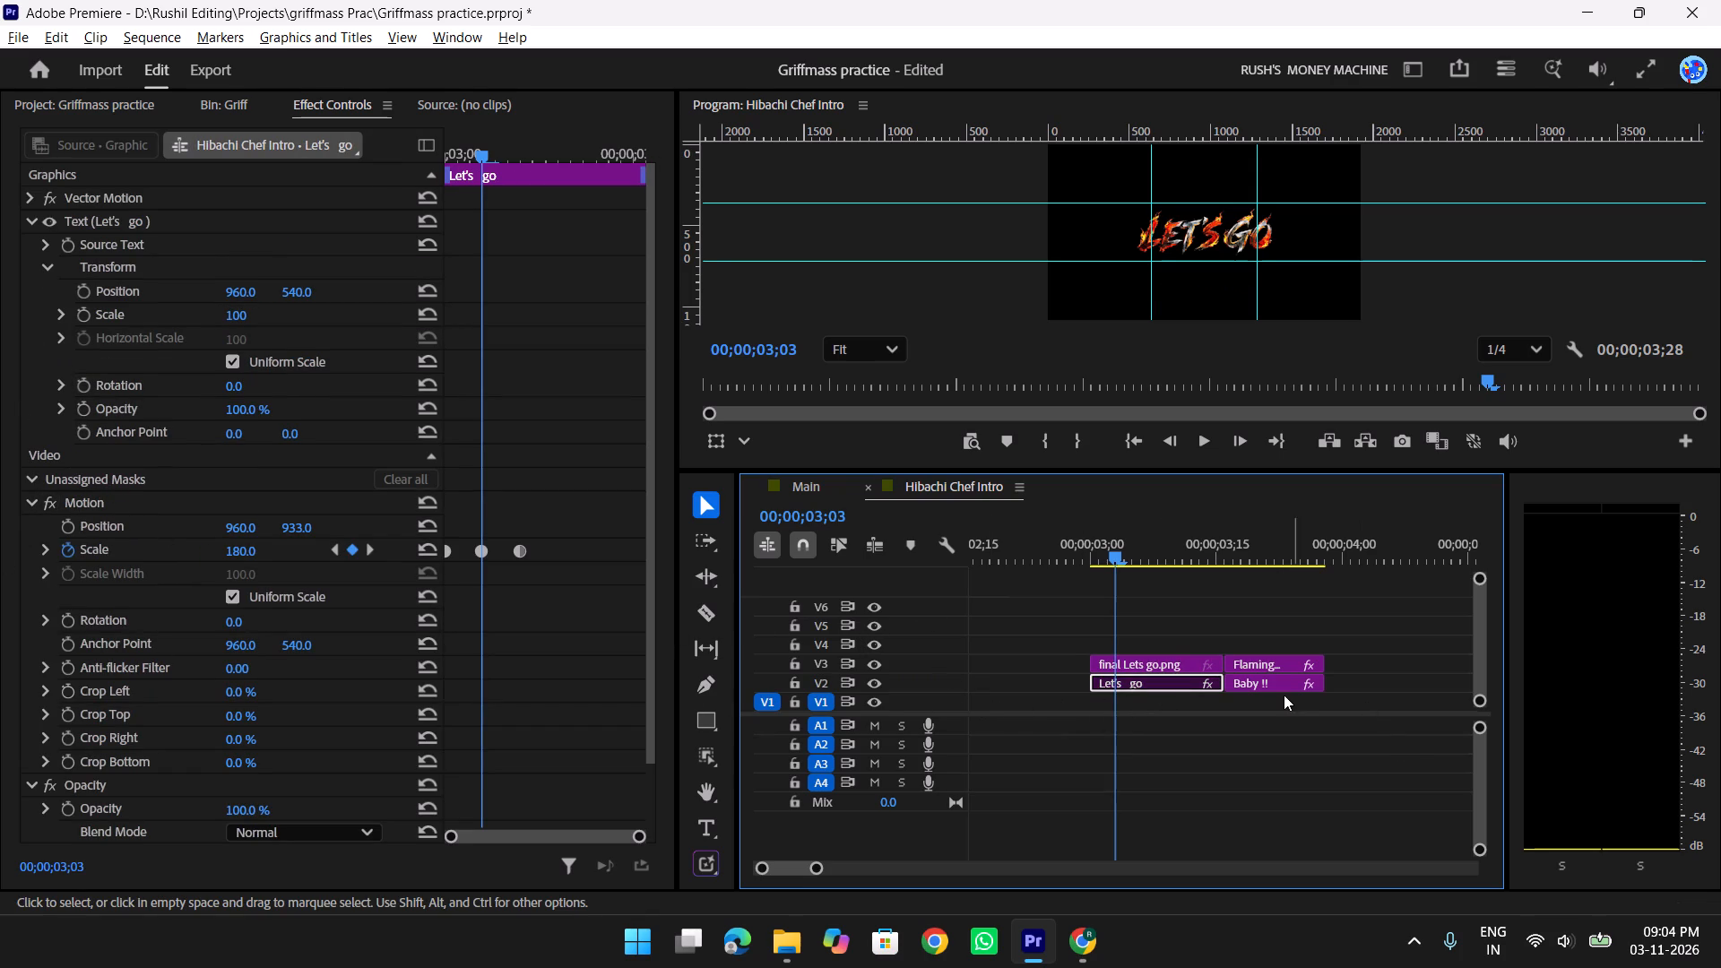
pyautogui.click(1284, 687)
pyautogui.press('r')
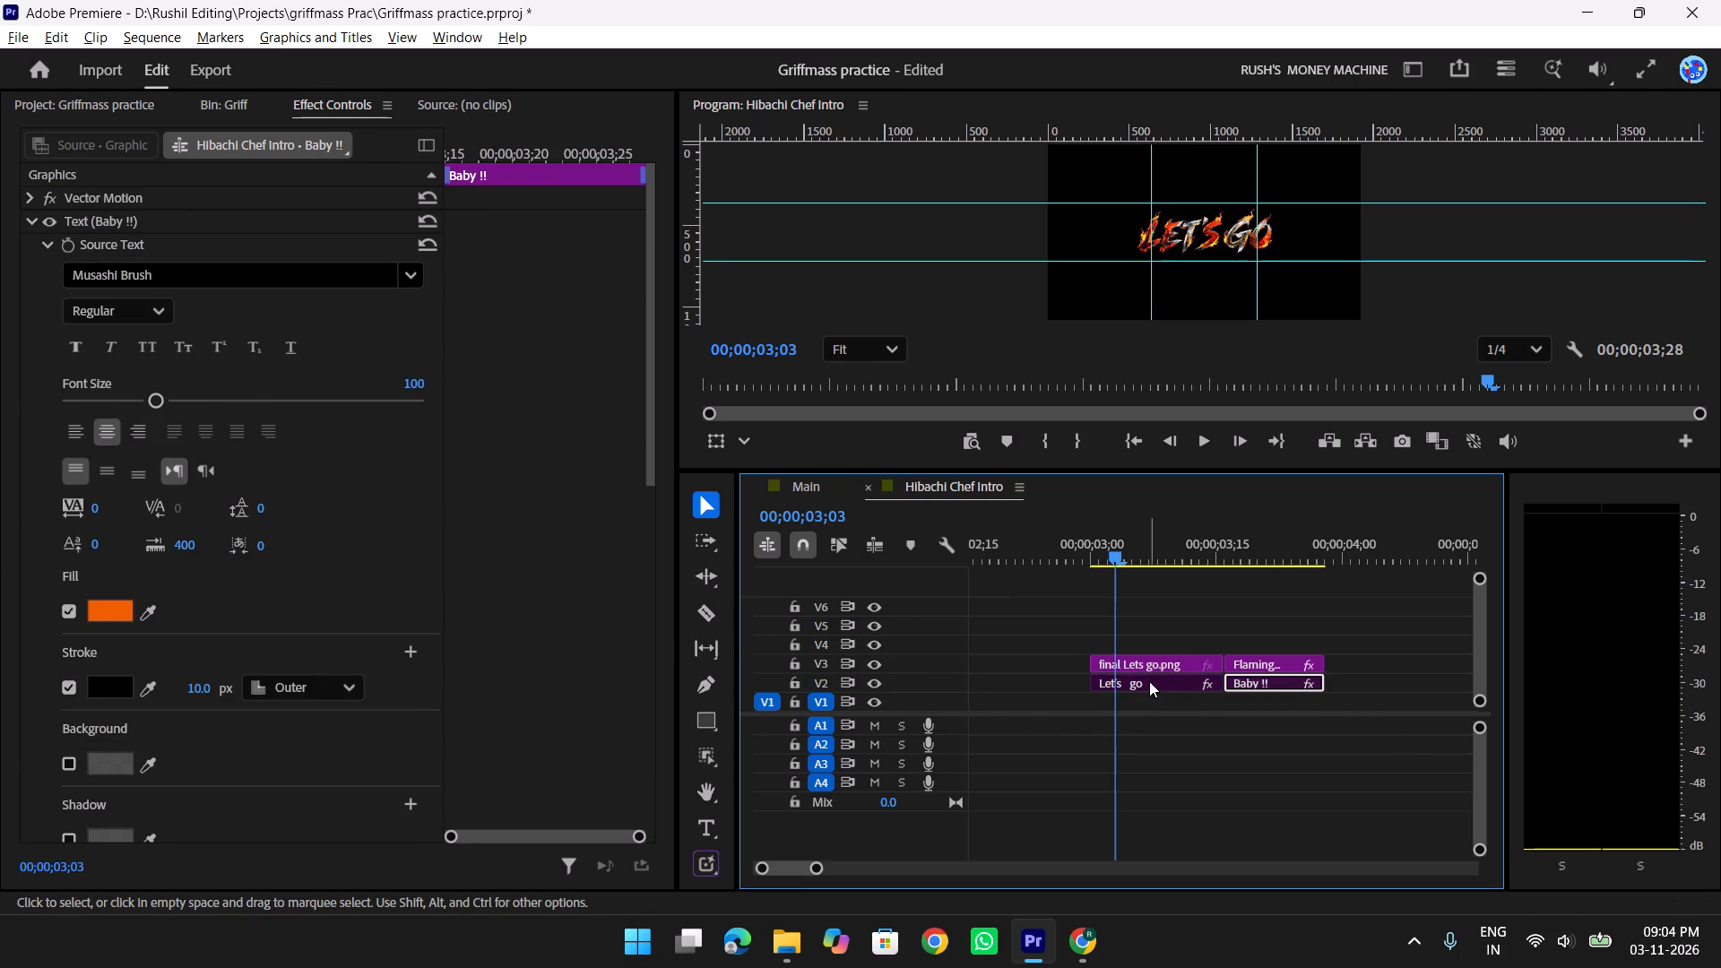
# Copy the Motion settings and scale keyframes from the Let's go text clip onto "final Lets go.png".
pyautogui.click(1149, 681)
pyautogui.scroll(-10, 213, 436)
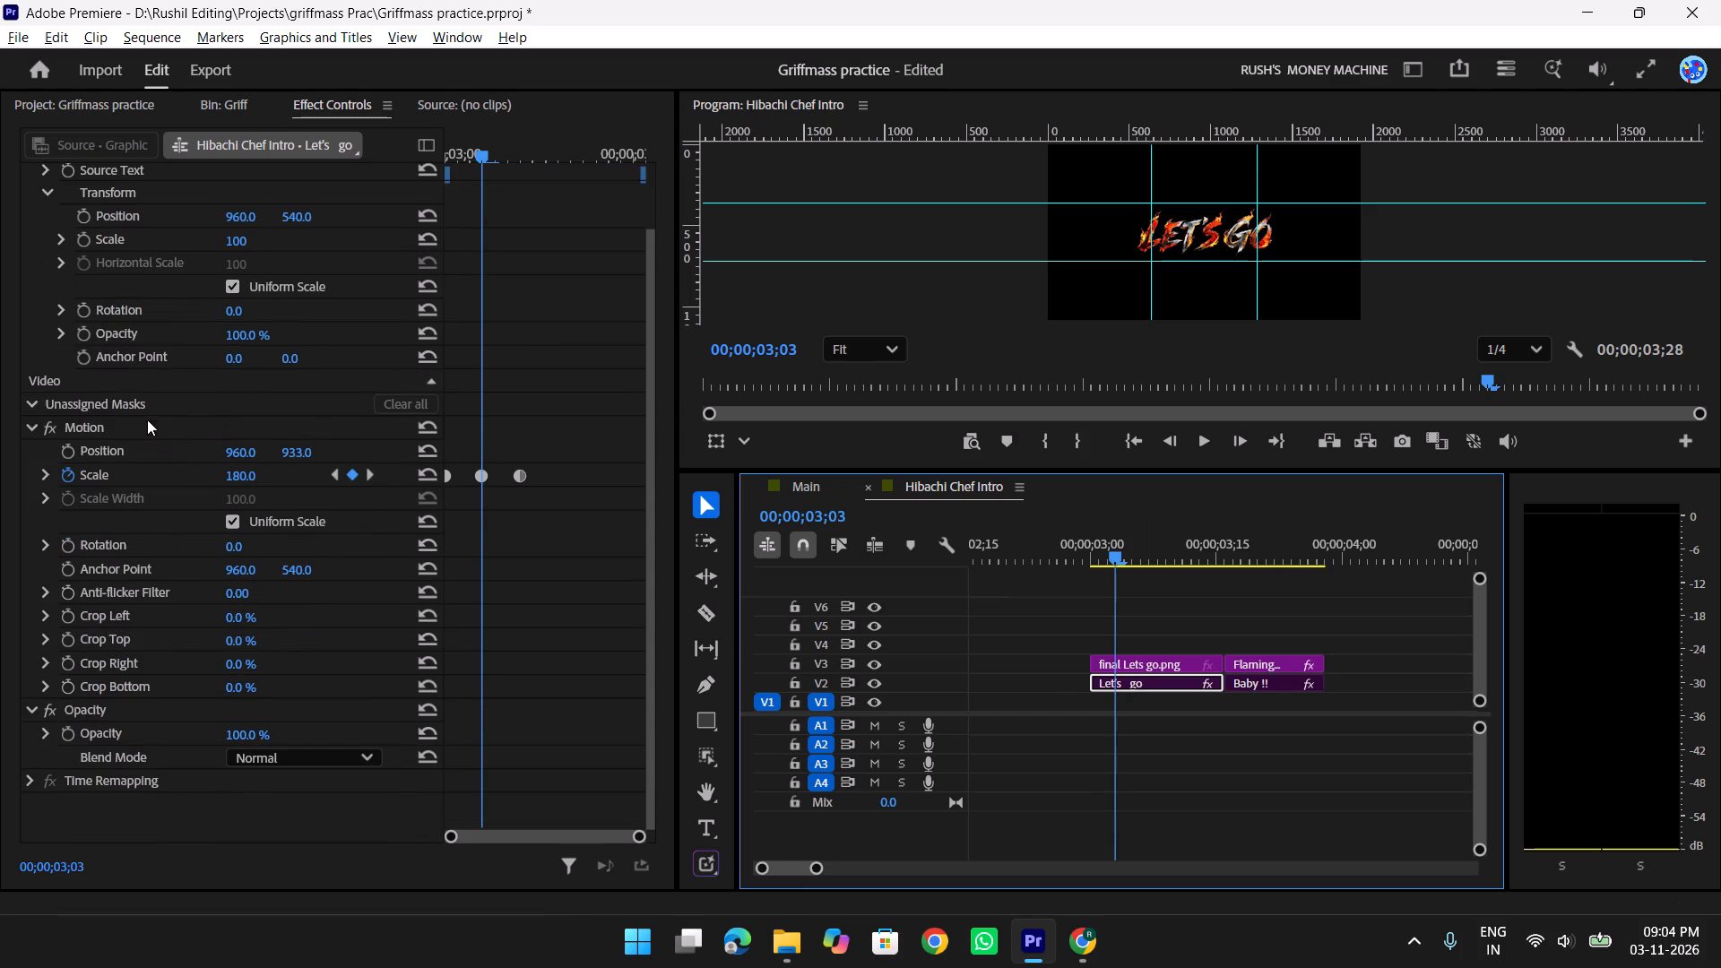
pyautogui.click(123, 423)
pyautogui.hotkey('ctrl', 'c')
pyautogui.hotkey('ctrl', 'c')
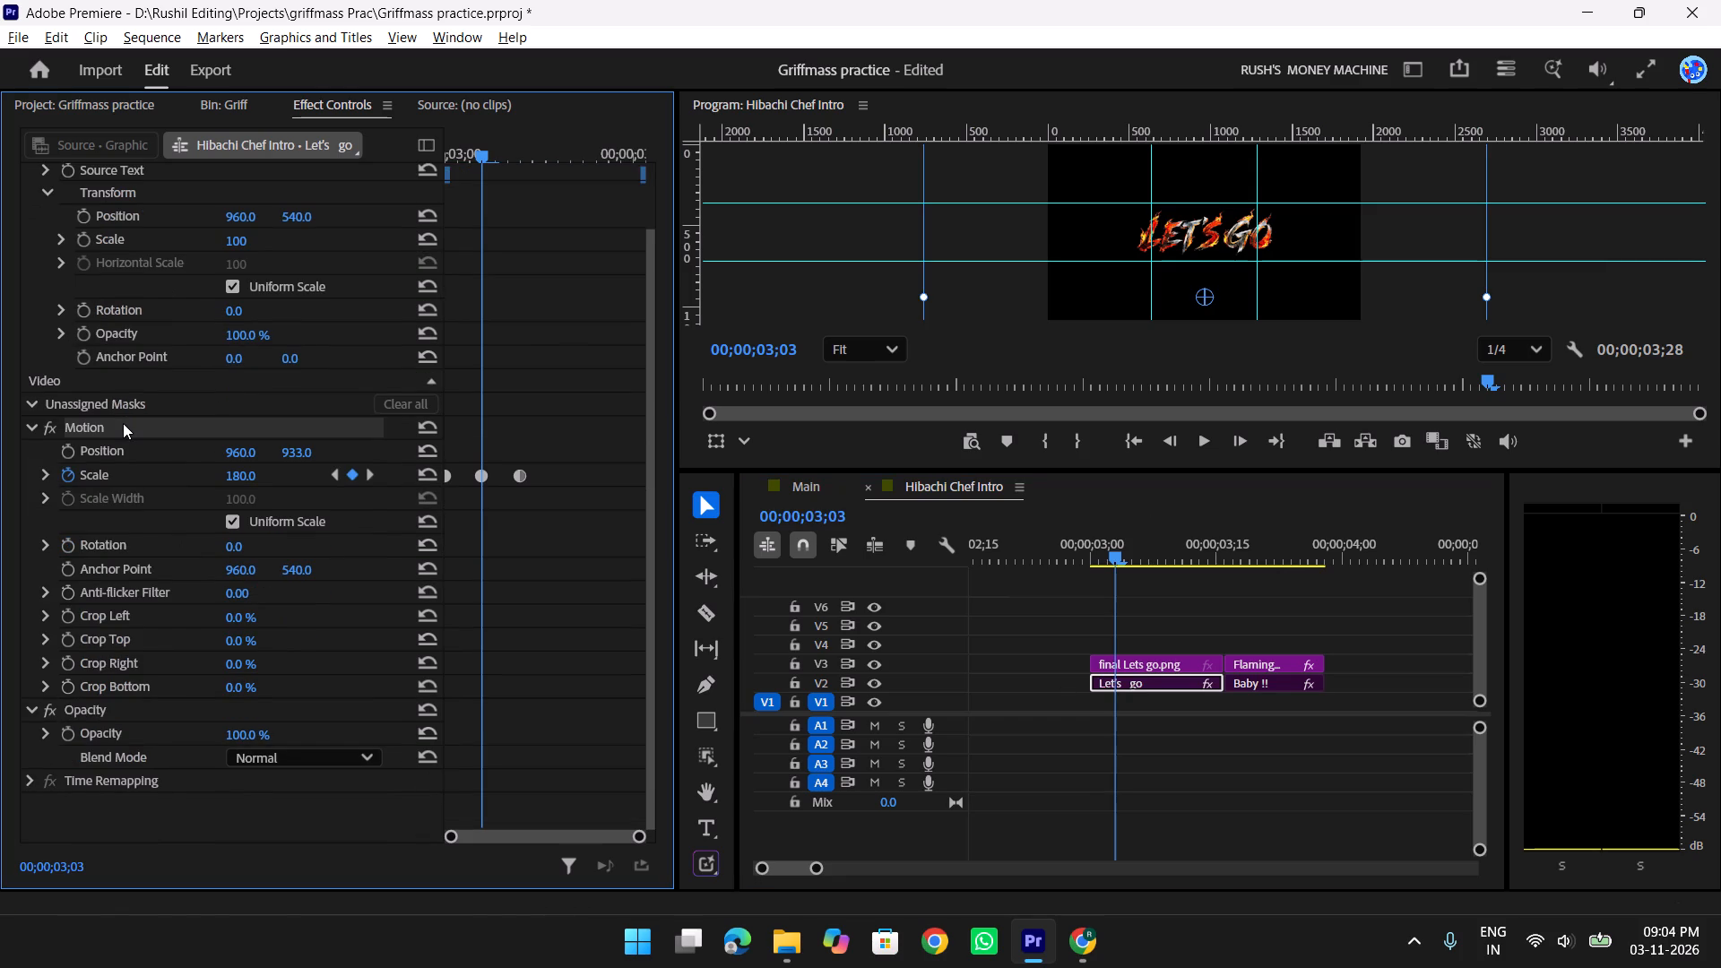
pyautogui.hotkey('ctrl', 'c')
pyautogui.hotkey('ctrl', 'c')
pyautogui.click(1158, 664)
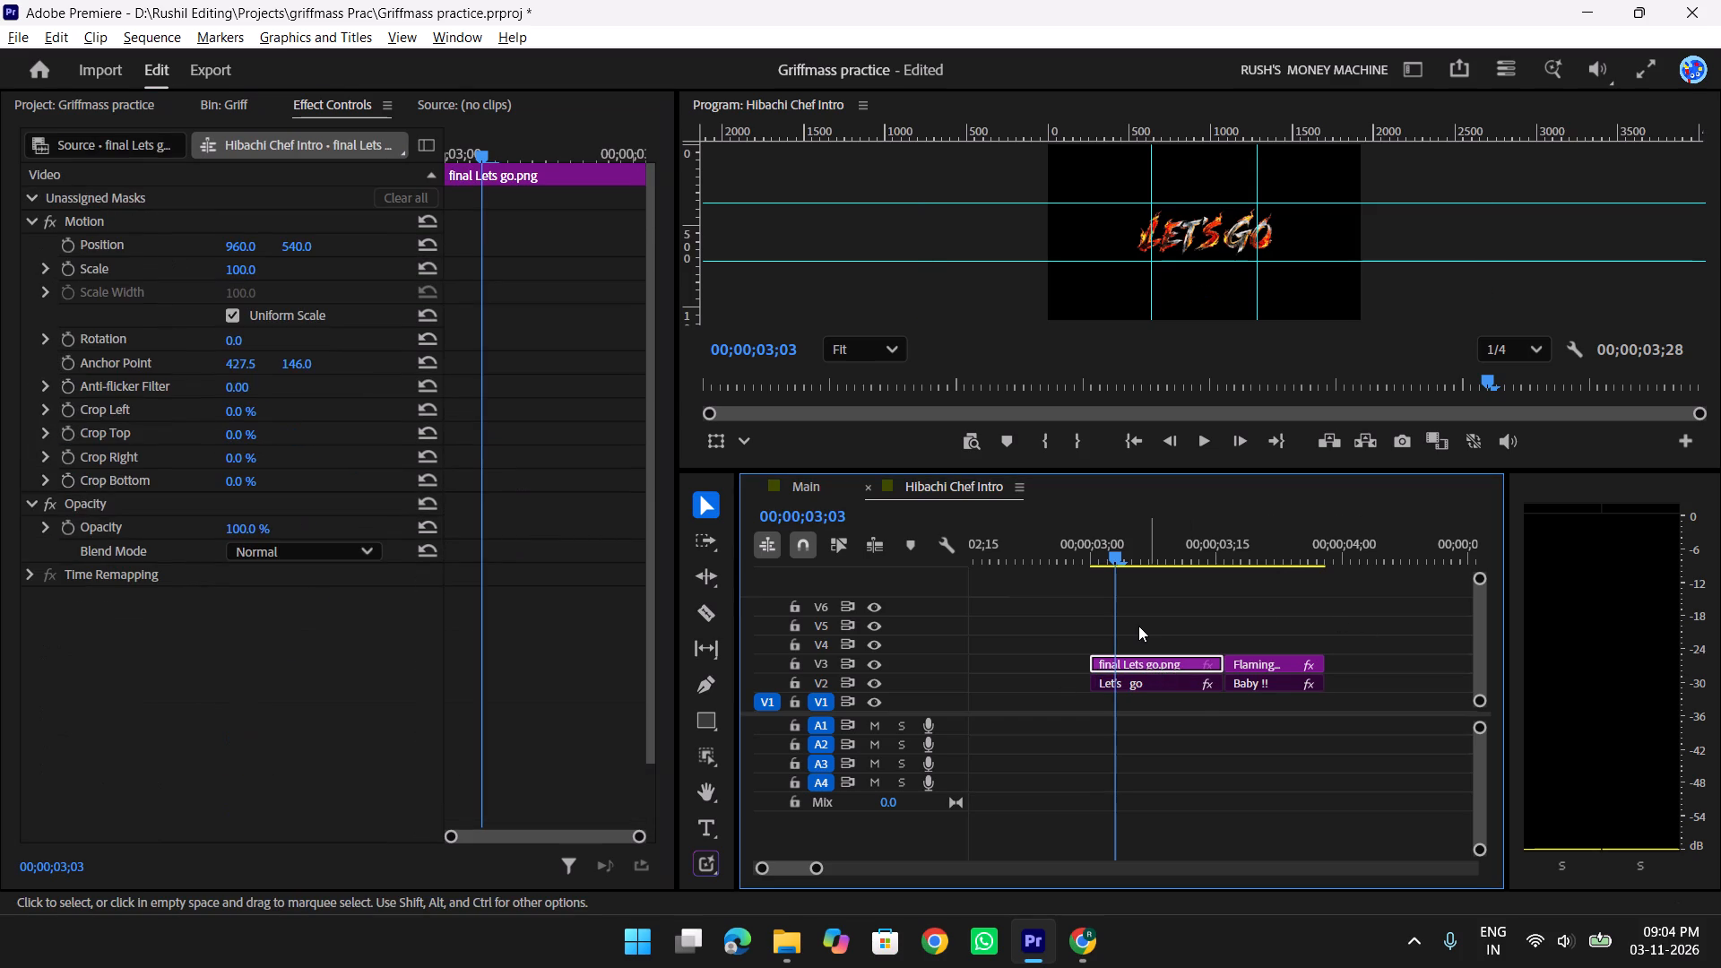
pyautogui.hotkey('ctrl', 'v')
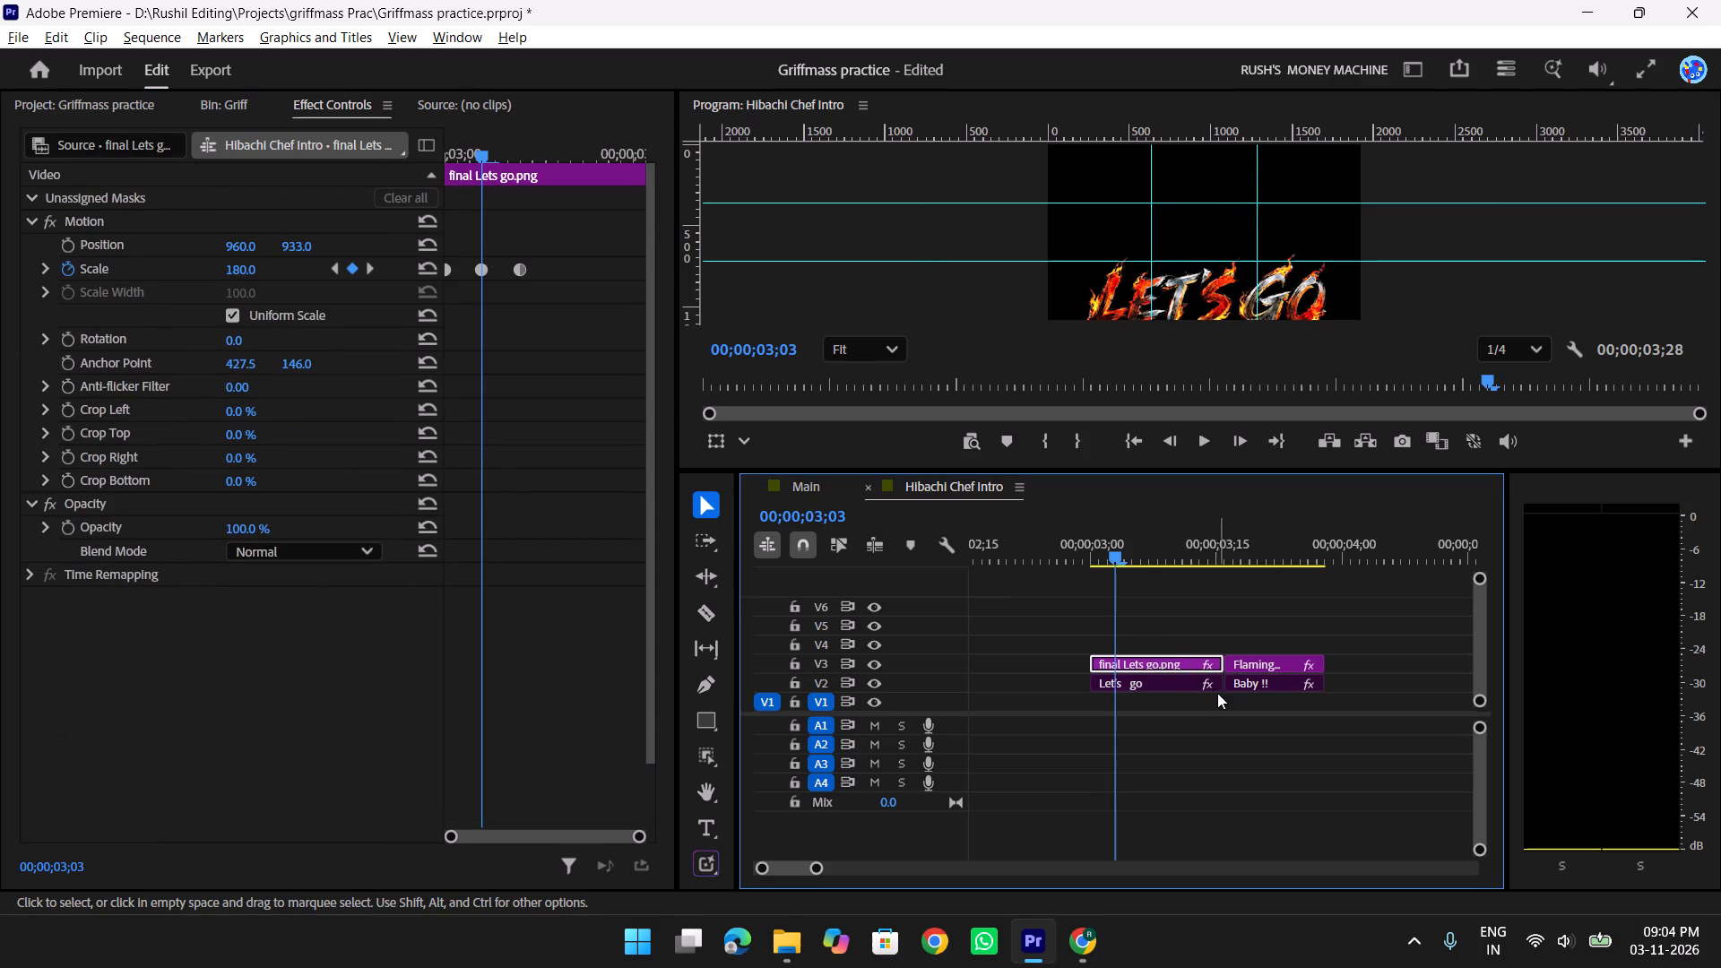
# Copy the Motion (Pop for CC) effect from the Baby !! text clip onto the Flaming Metallic Baby Logo clip and preview the result.
pyautogui.click(1278, 687)
pyautogui.moveTo(1124, 549); pyautogui.dragTo(1292, 592)
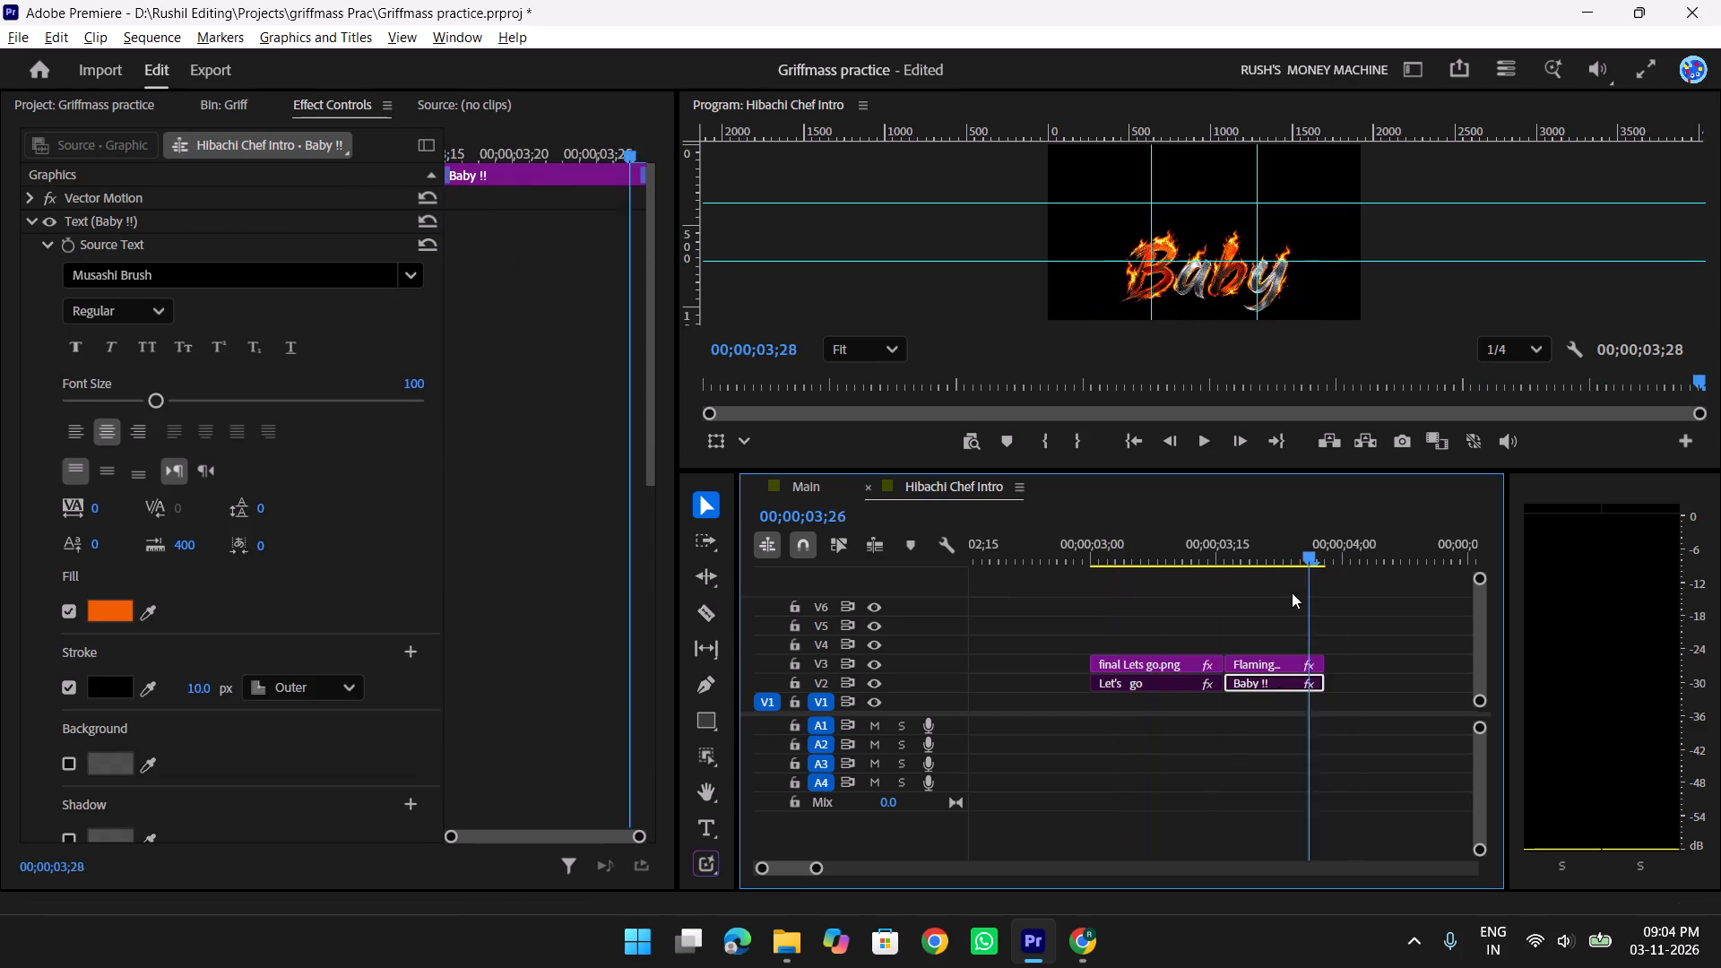
pyautogui.moveTo(1292, 592); pyautogui.dragTo(1276, 592)
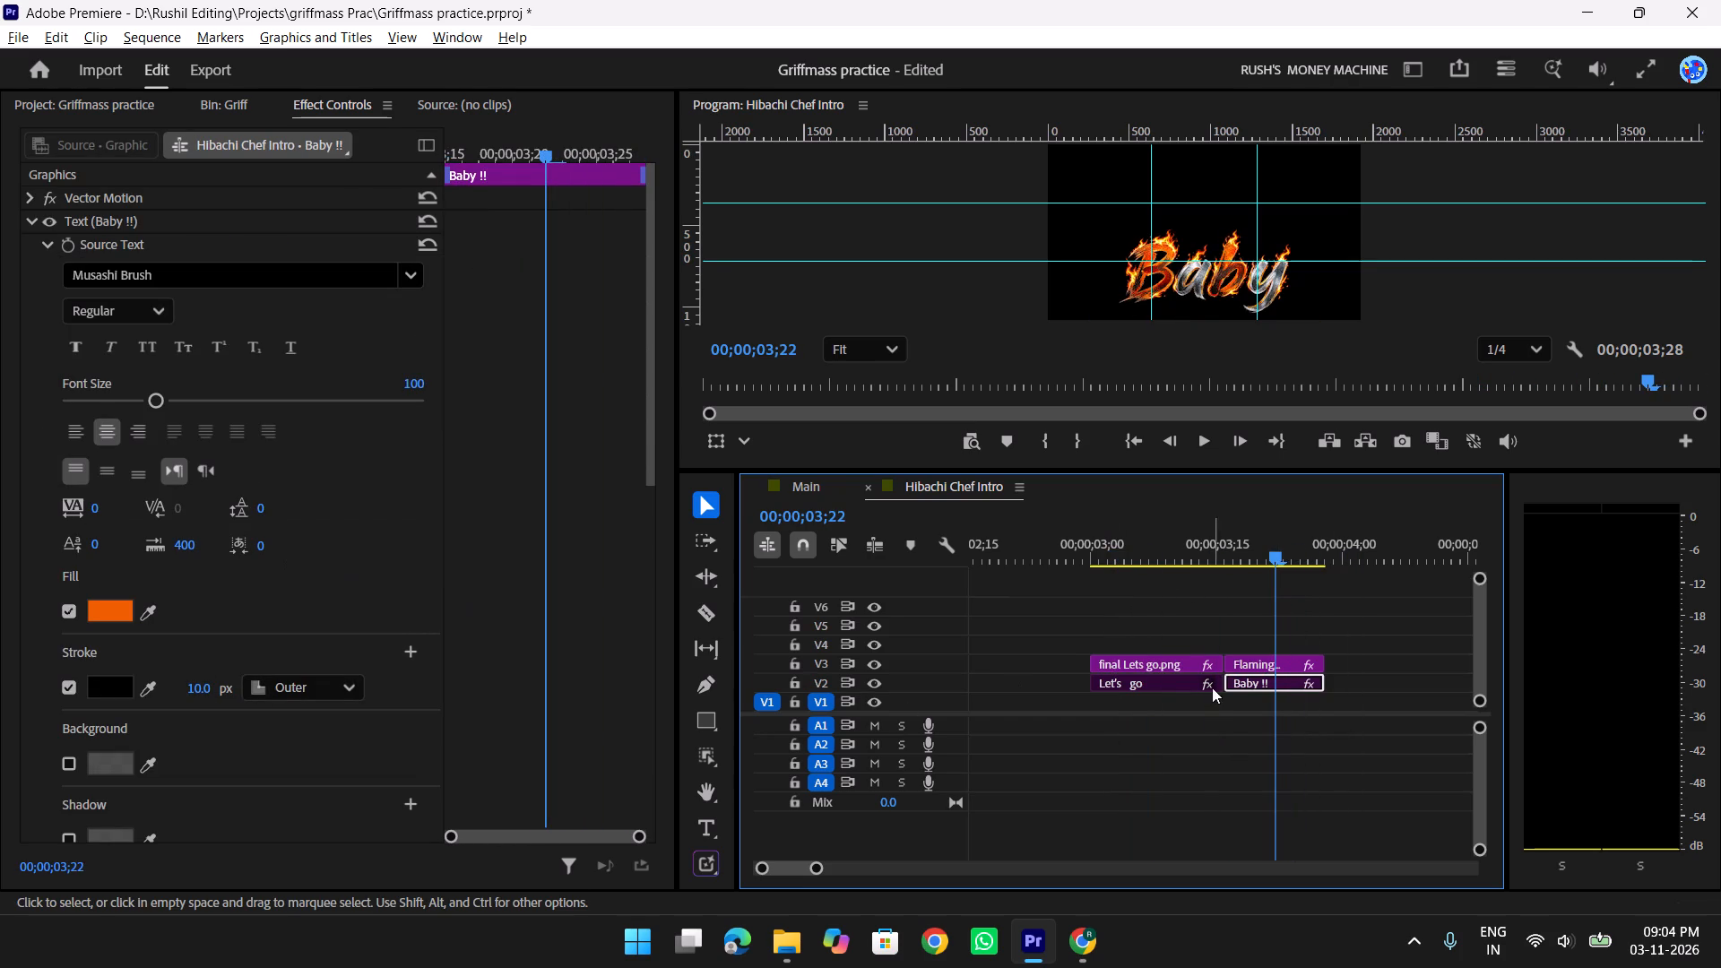
pyautogui.click(1281, 662)
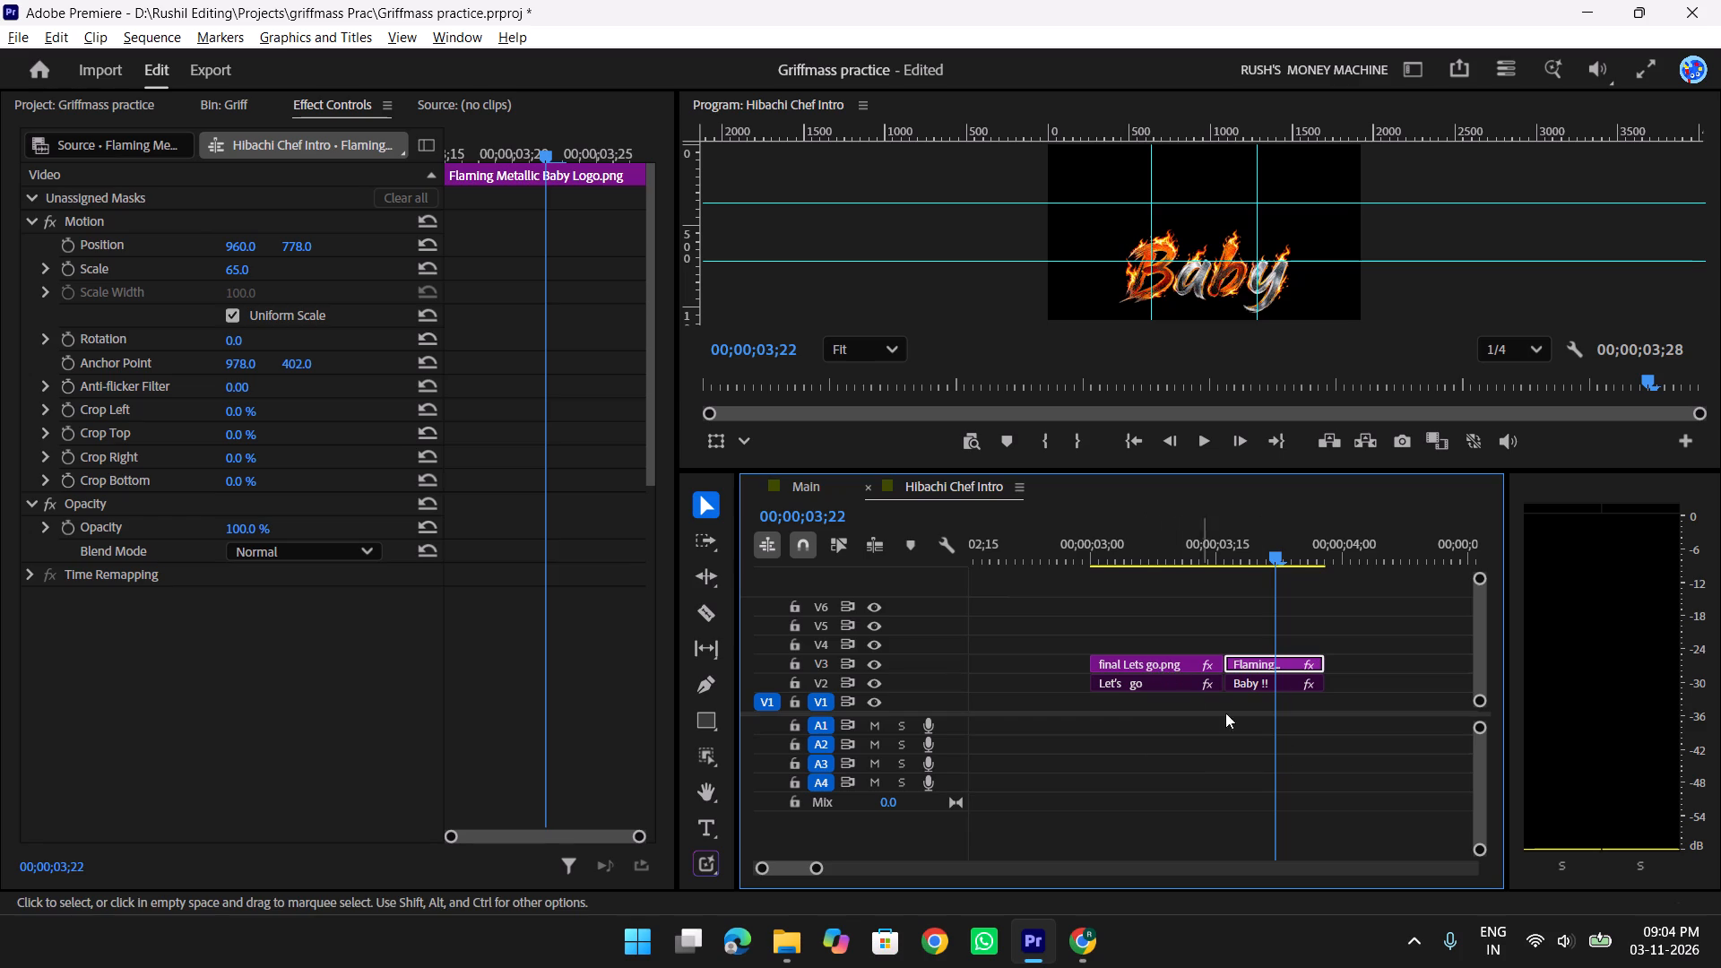
pyautogui.click(1285, 687)
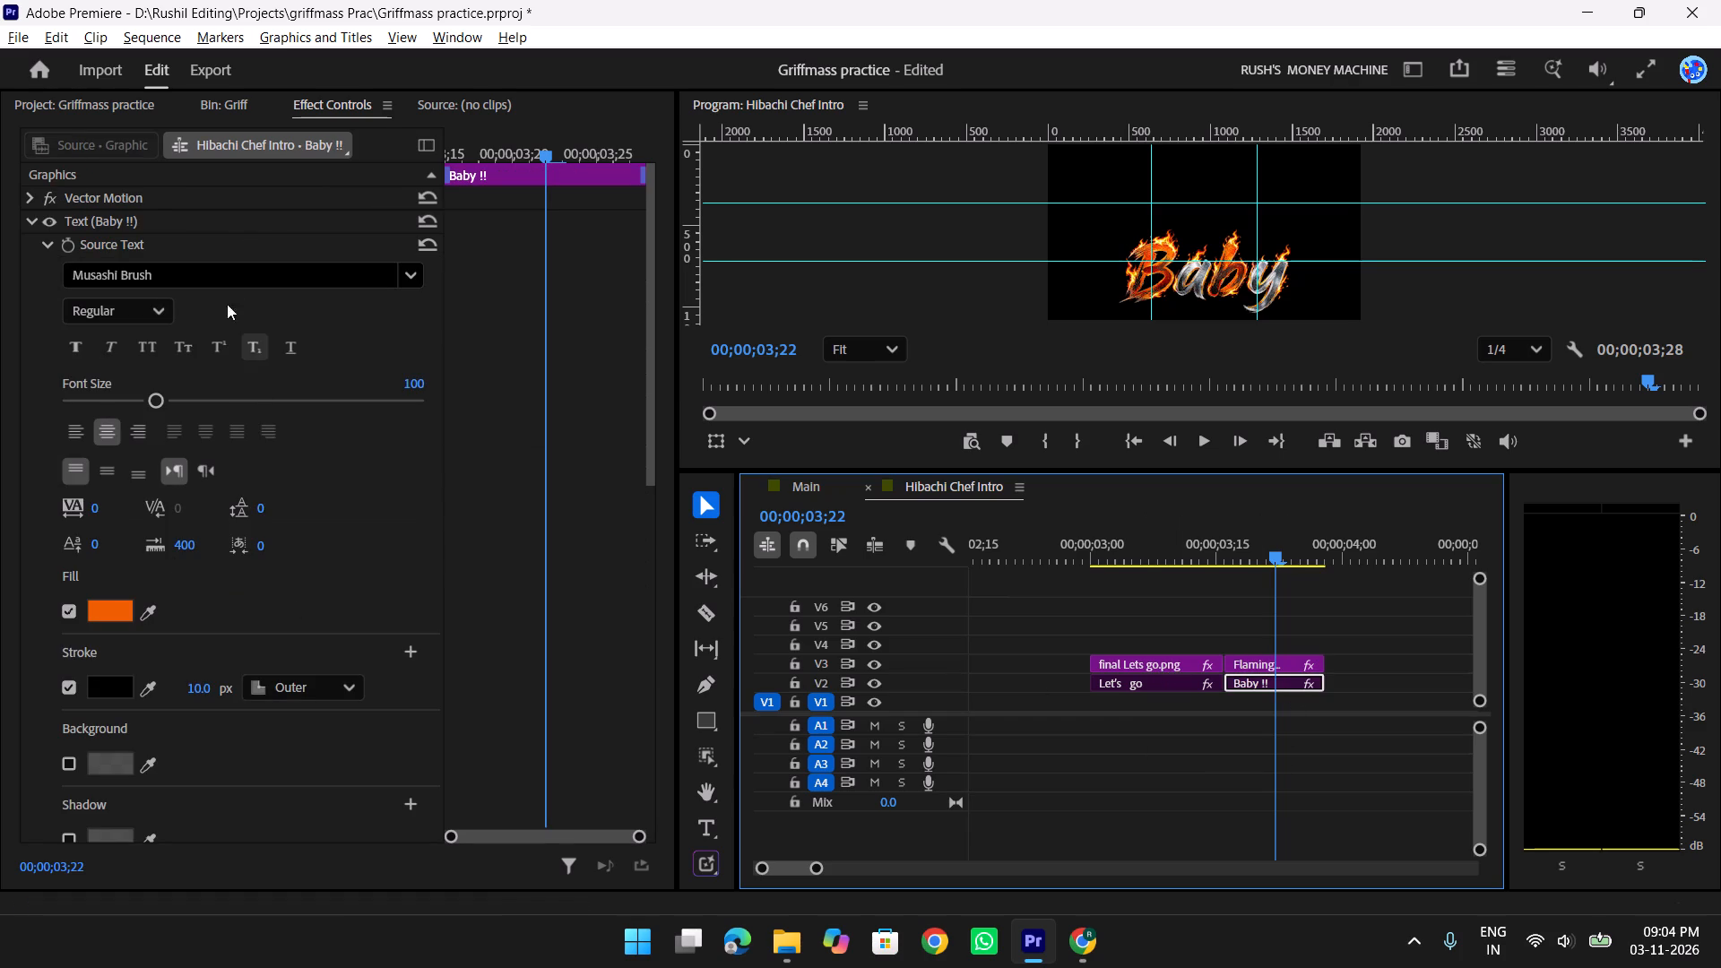
pyautogui.click(333, 105)
pyautogui.scroll(-7, 164, 328)
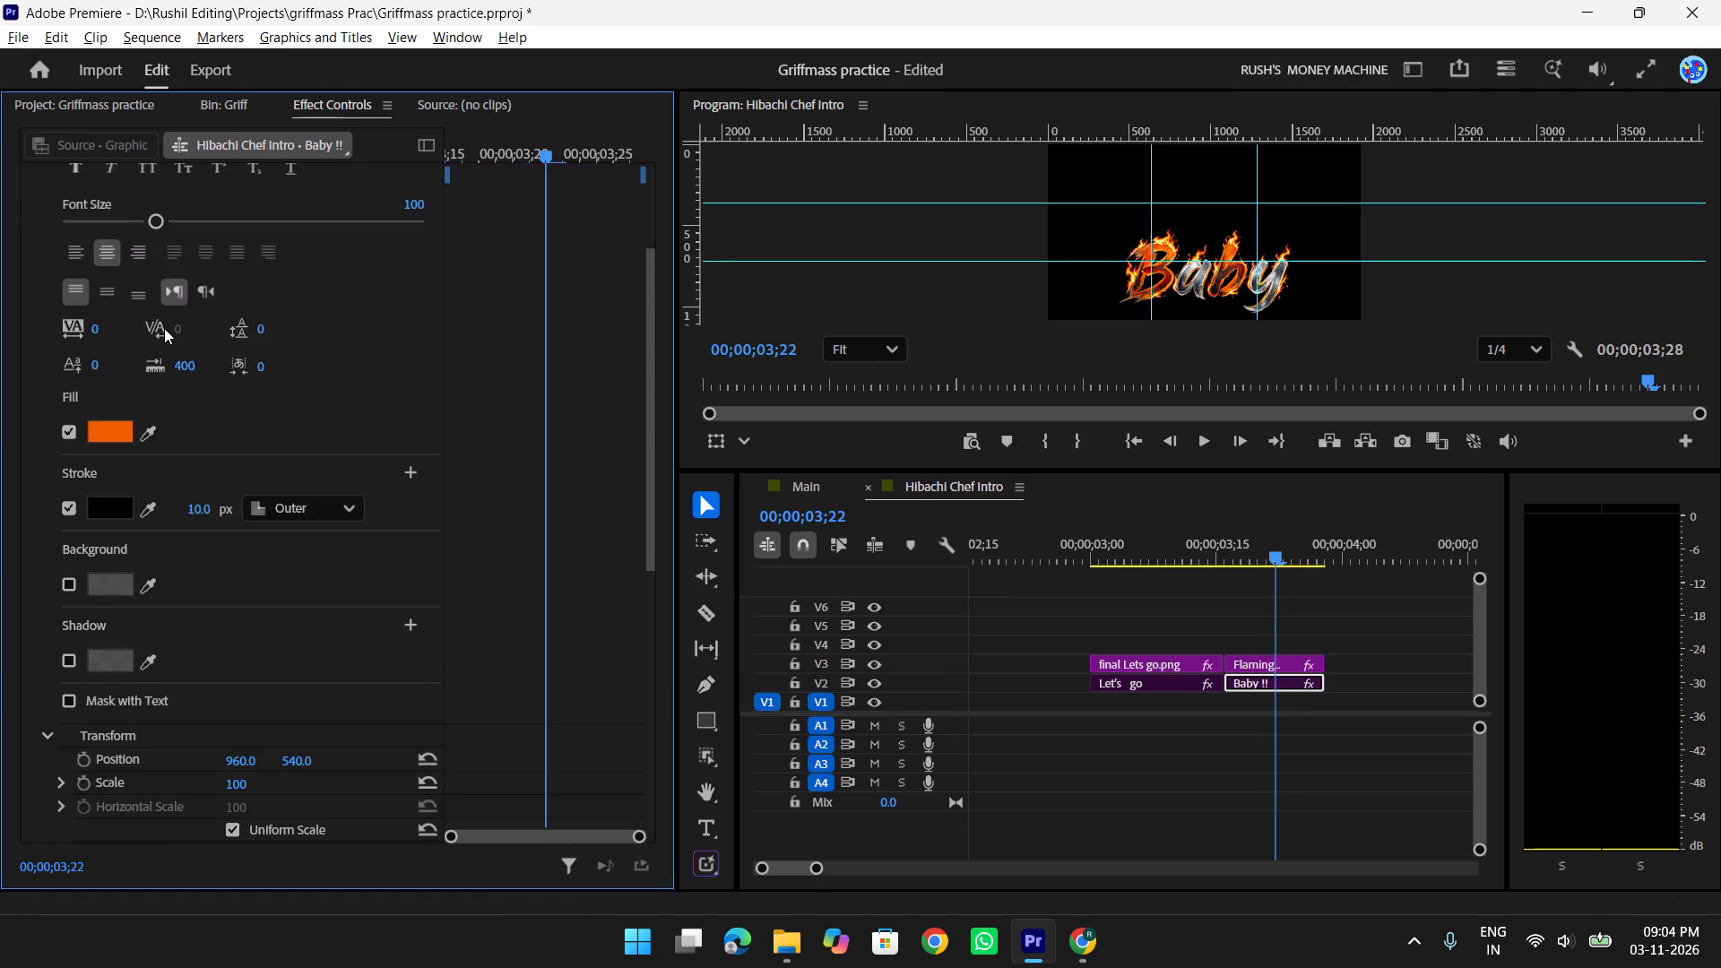
pyautogui.scroll(-12, 164, 328)
pyautogui.click(142, 723)
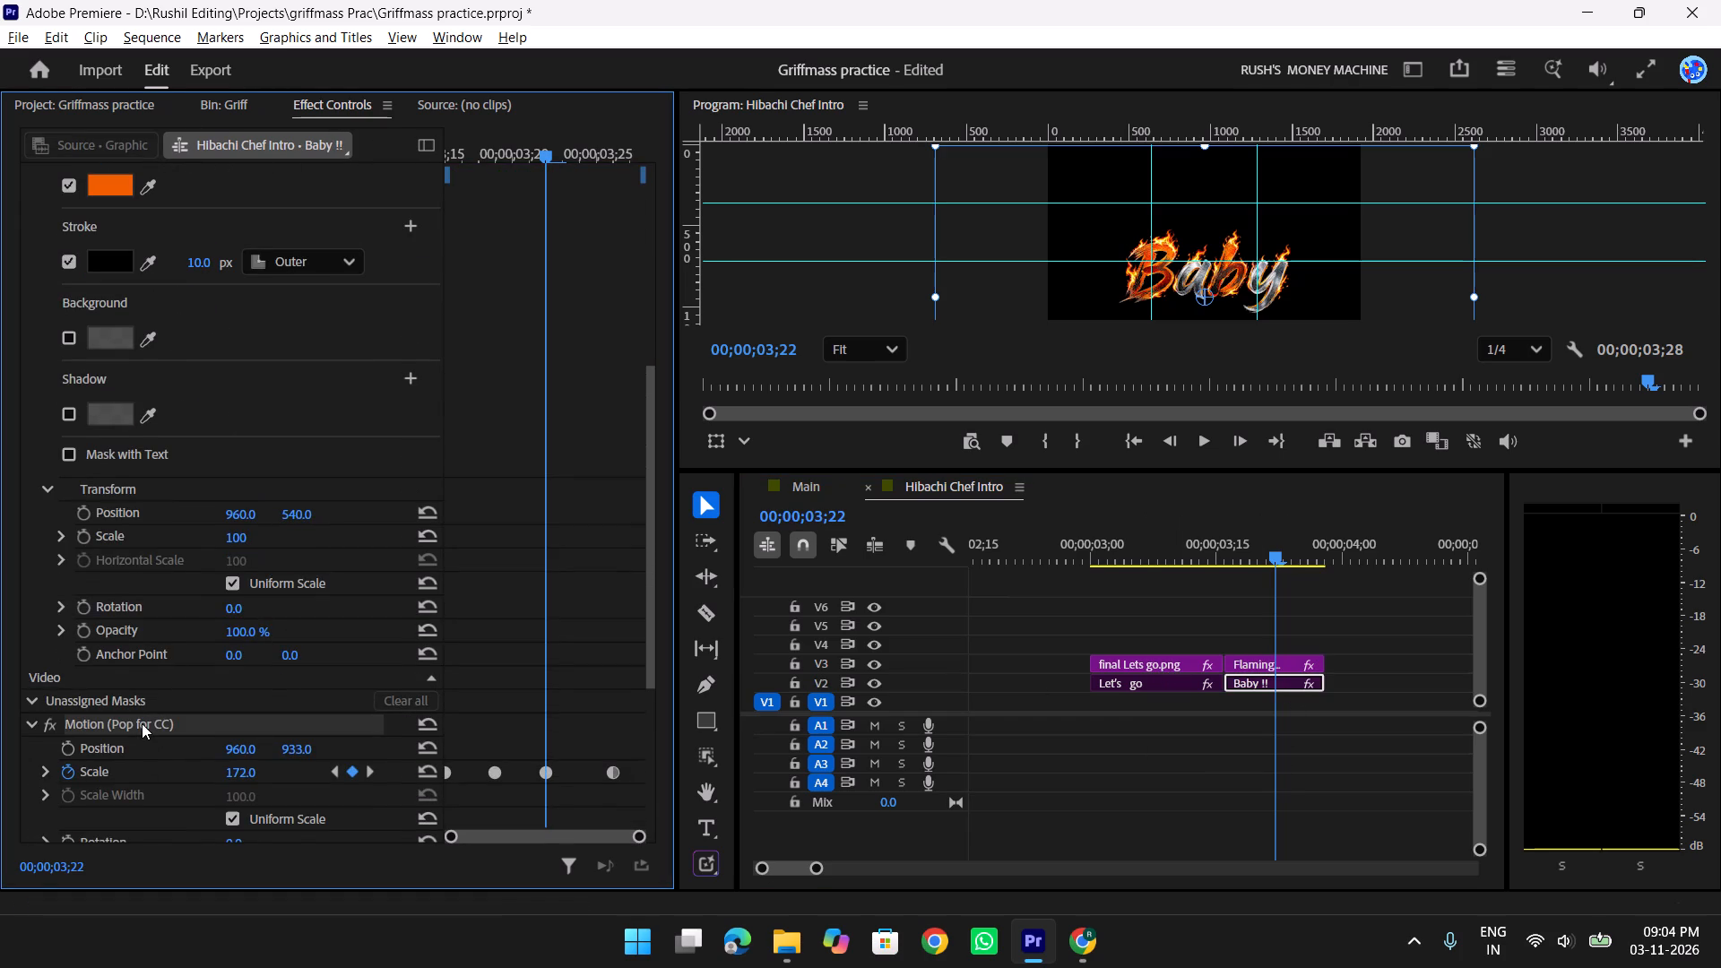
pyautogui.hotkey('ctrl', 'c')
pyautogui.hotkey('ctrl', 'c')
pyautogui.click(1247, 668)
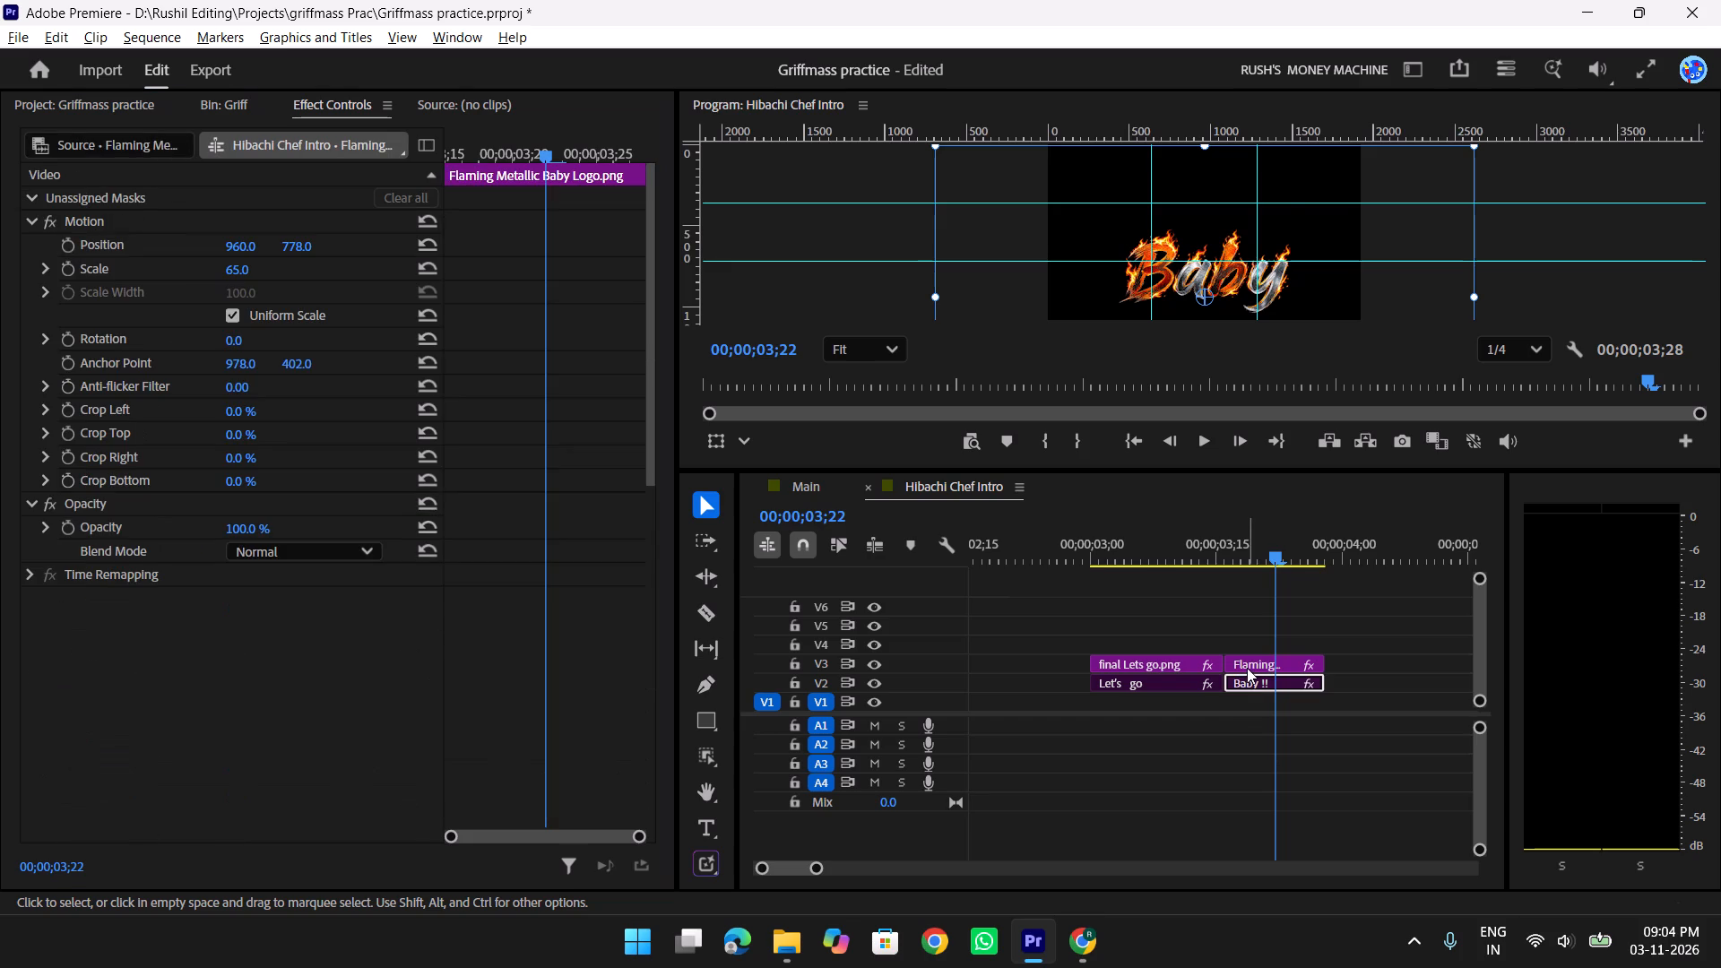
pyautogui.hotkey('ctrl', 'v')
pyautogui.moveTo(1263, 541); pyautogui.dragTo(1113, 532)
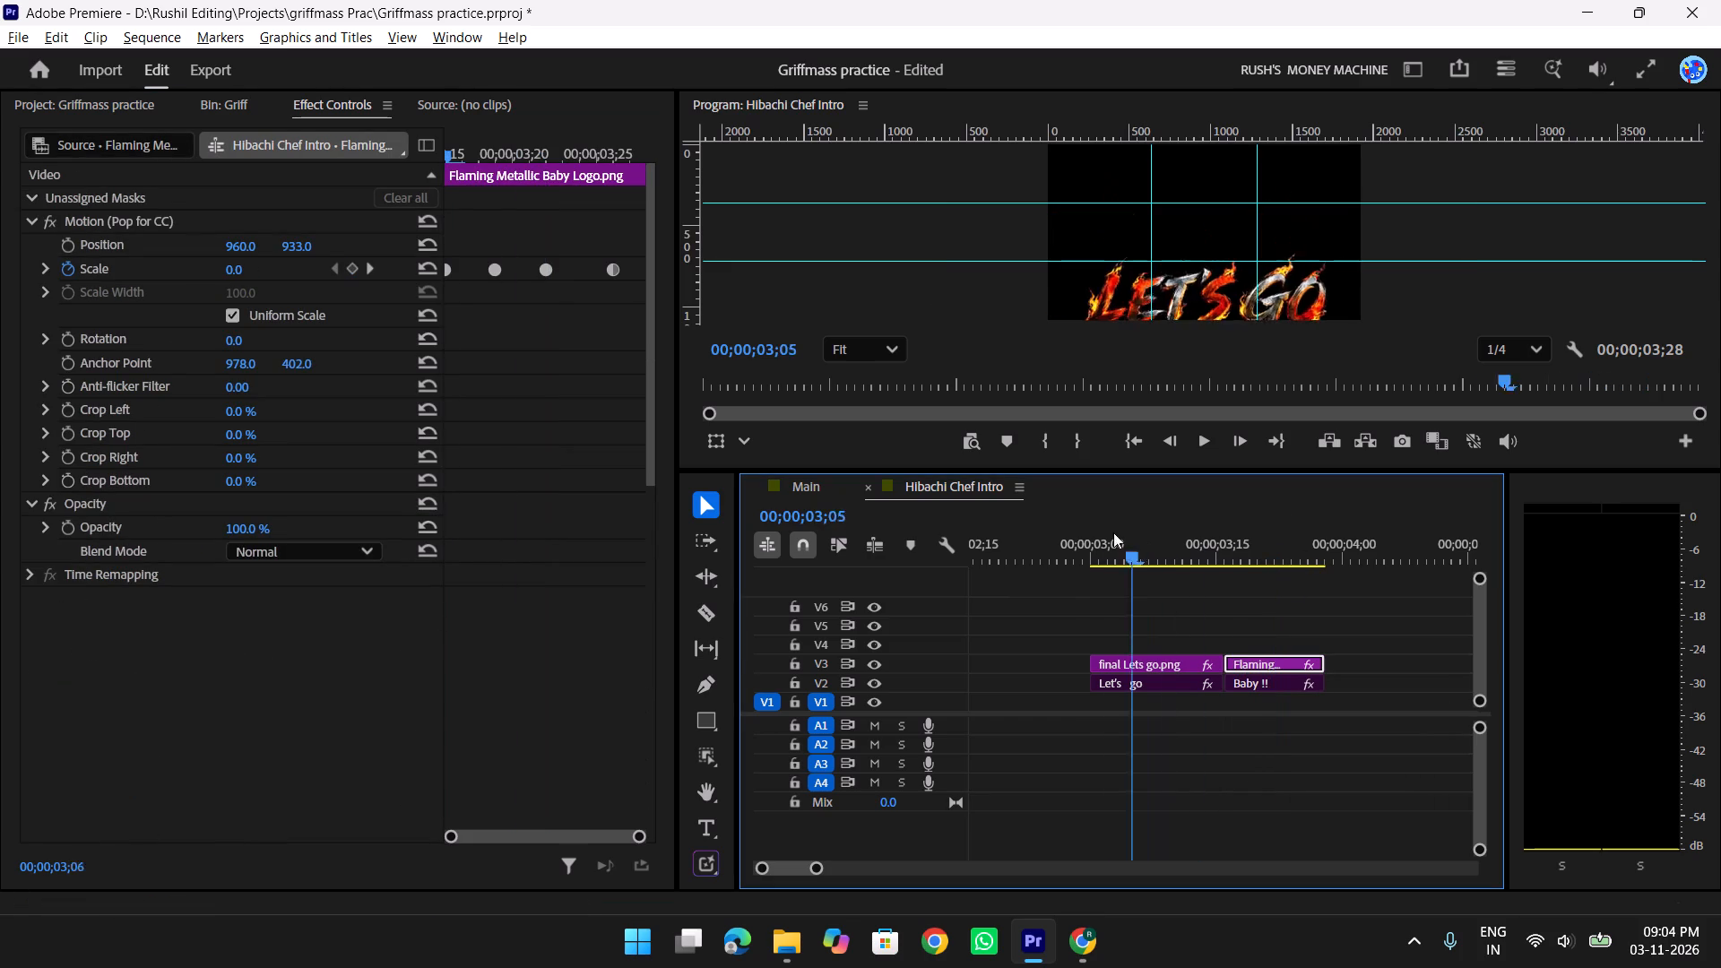
pyautogui.moveTo(1113, 532); pyautogui.dragTo(1269, 560)
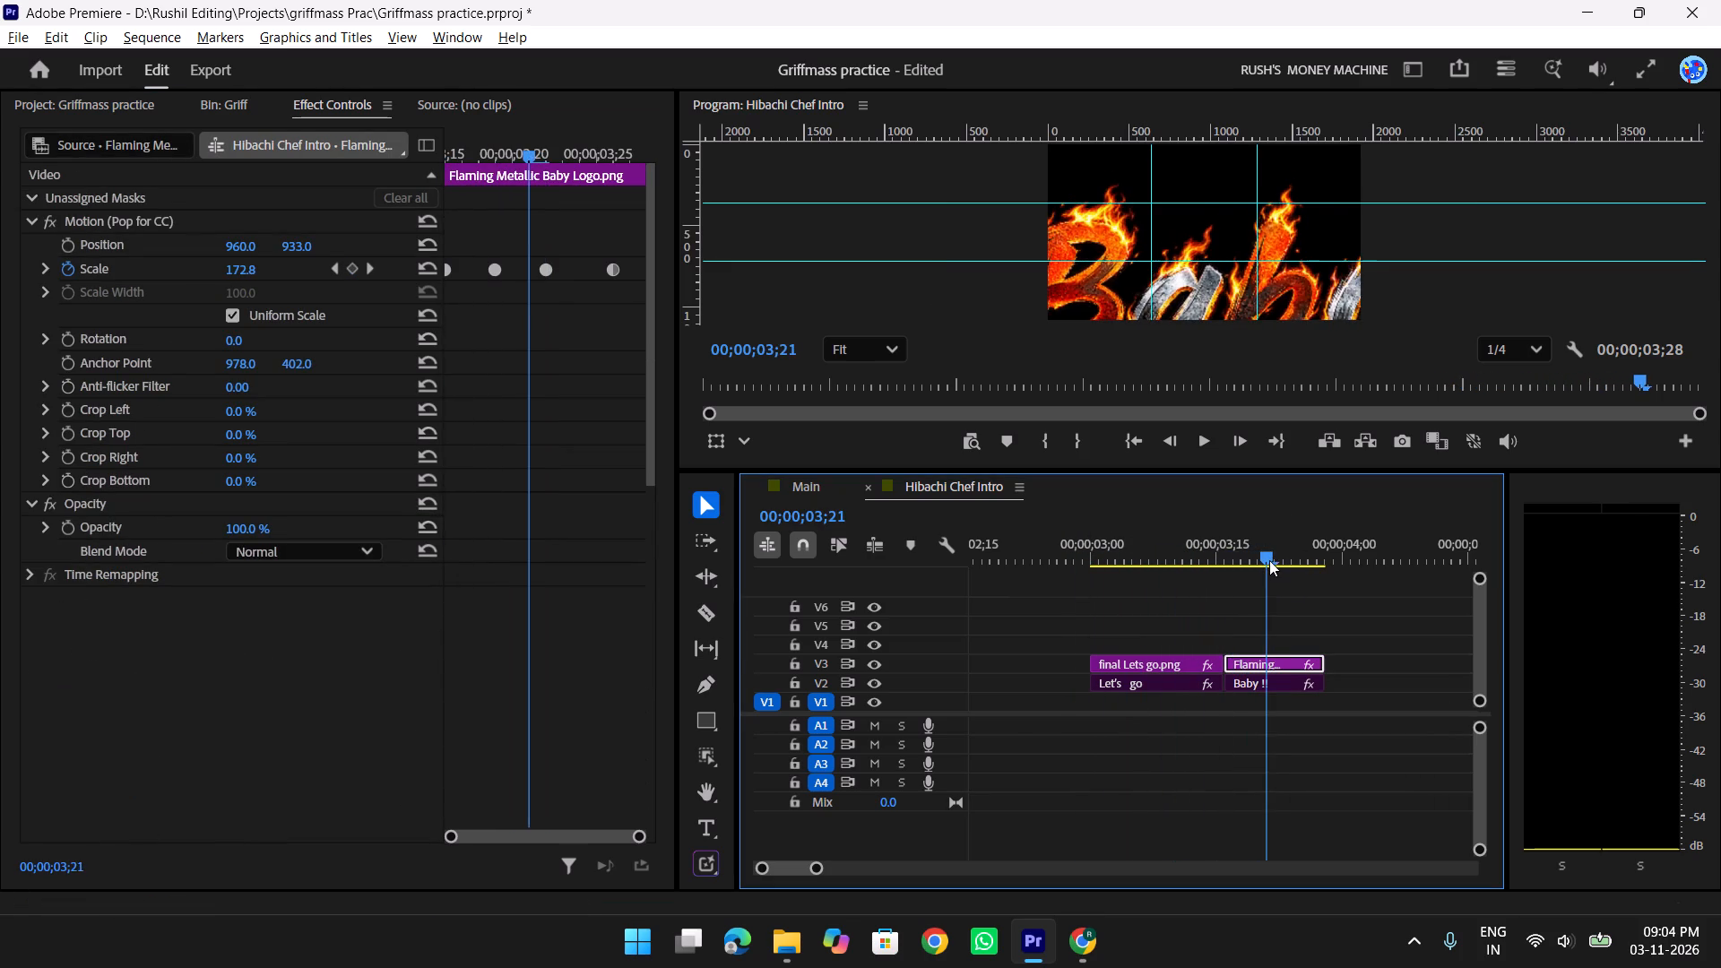
pyautogui.moveTo(1269, 560); pyautogui.dragTo(1118, 592)
# Move "final Lets go.png" earlier on V3, directly after the Fiery Hibachi Chef logo clip over the footage.
pyautogui.click(1145, 663)
pyautogui.scroll(6, 1229, 667)
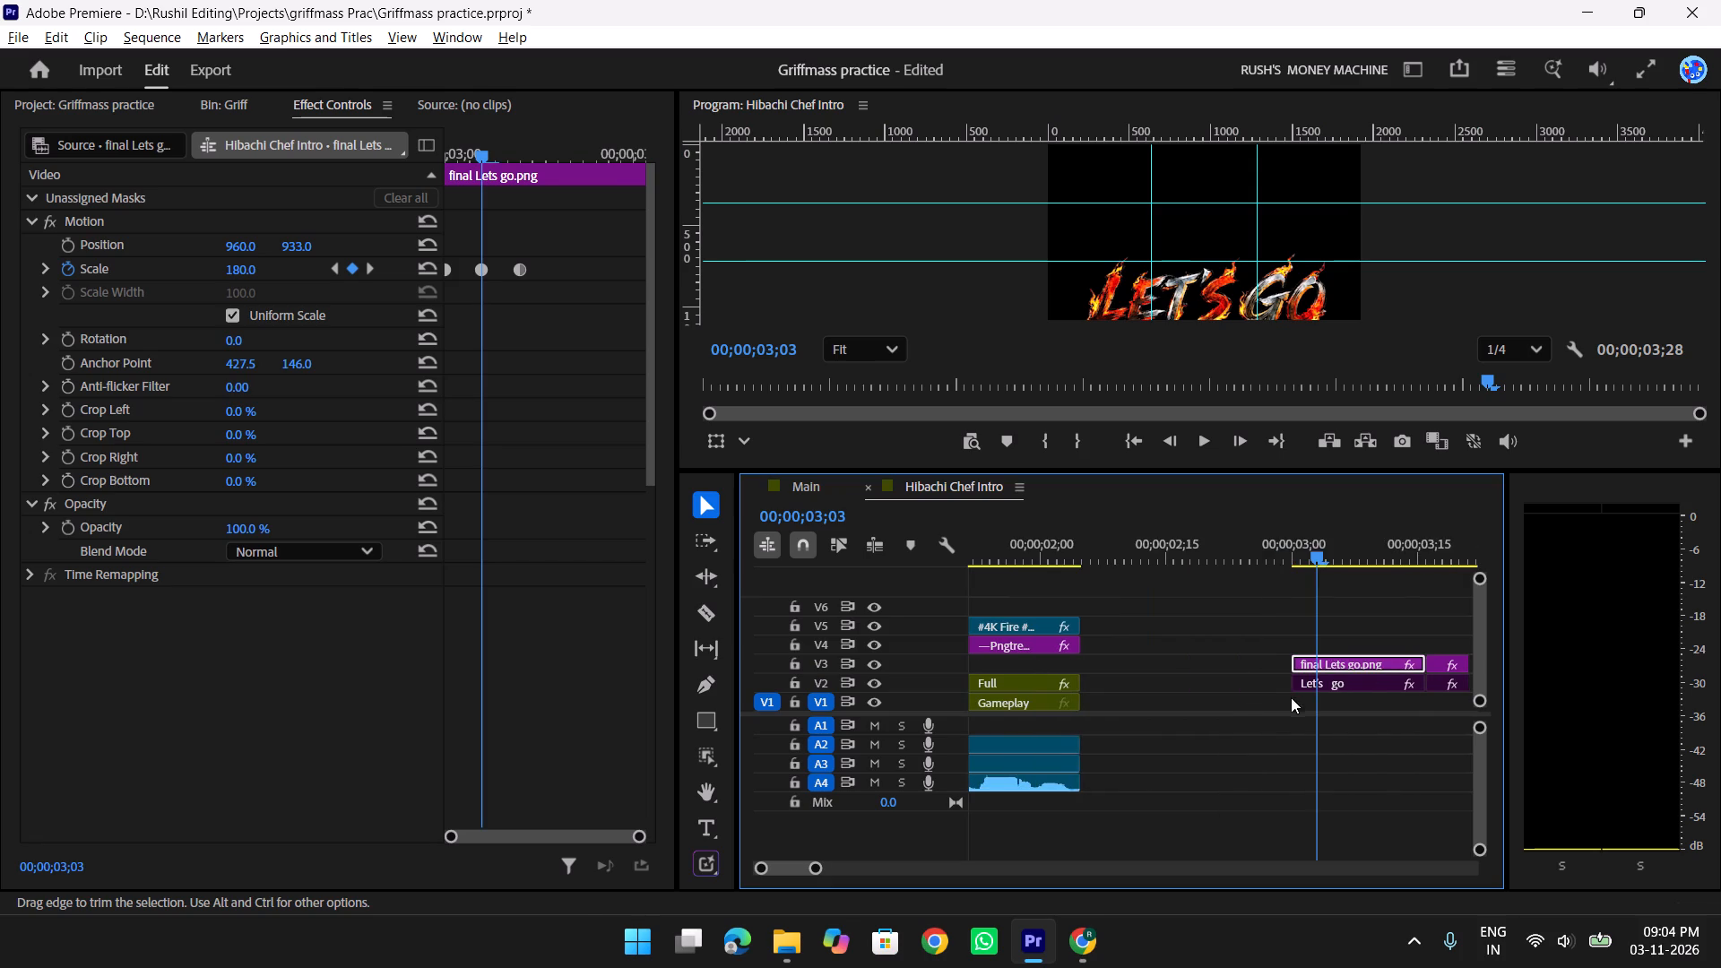
pyautogui.scroll(-2, 1393, 640)
pyautogui.scroll(7, 1393, 640)
pyautogui.scroll(-2, 1383, 658)
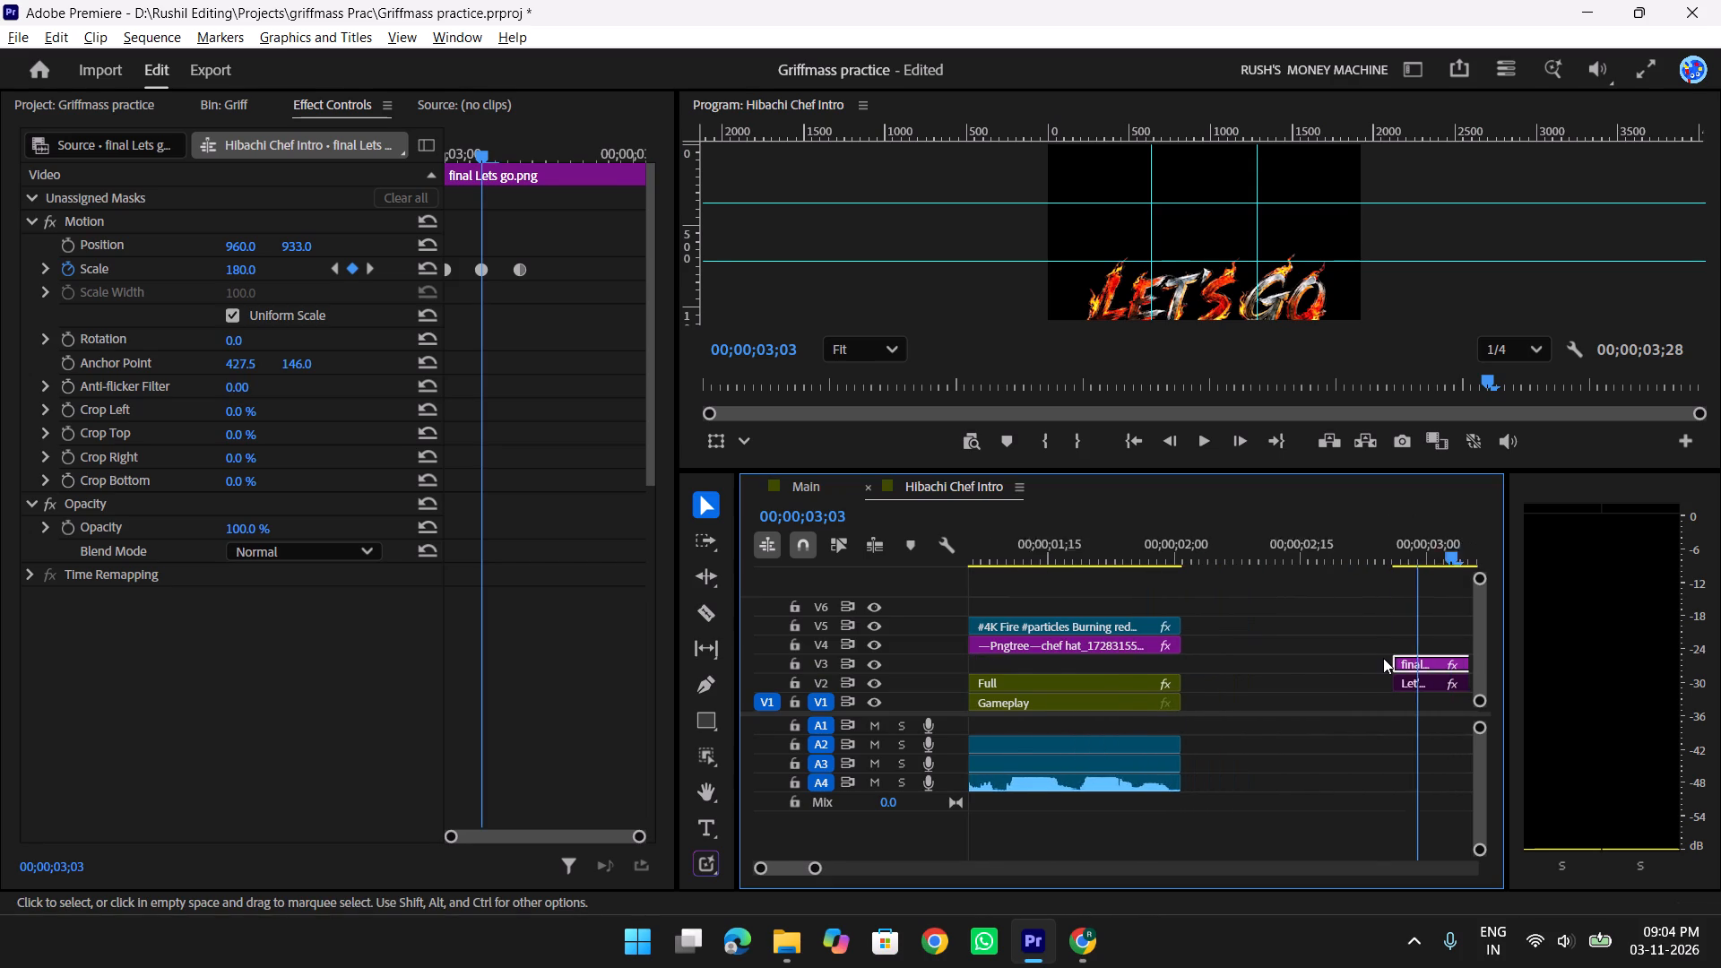
pyautogui.scroll(-1, 1383, 658)
pyautogui.moveTo(1404, 660); pyautogui.dragTo(1145, 663)
pyautogui.scroll(3, 1194, 670)
pyautogui.moveTo(1298, 662); pyautogui.dragTo(1171, 661)
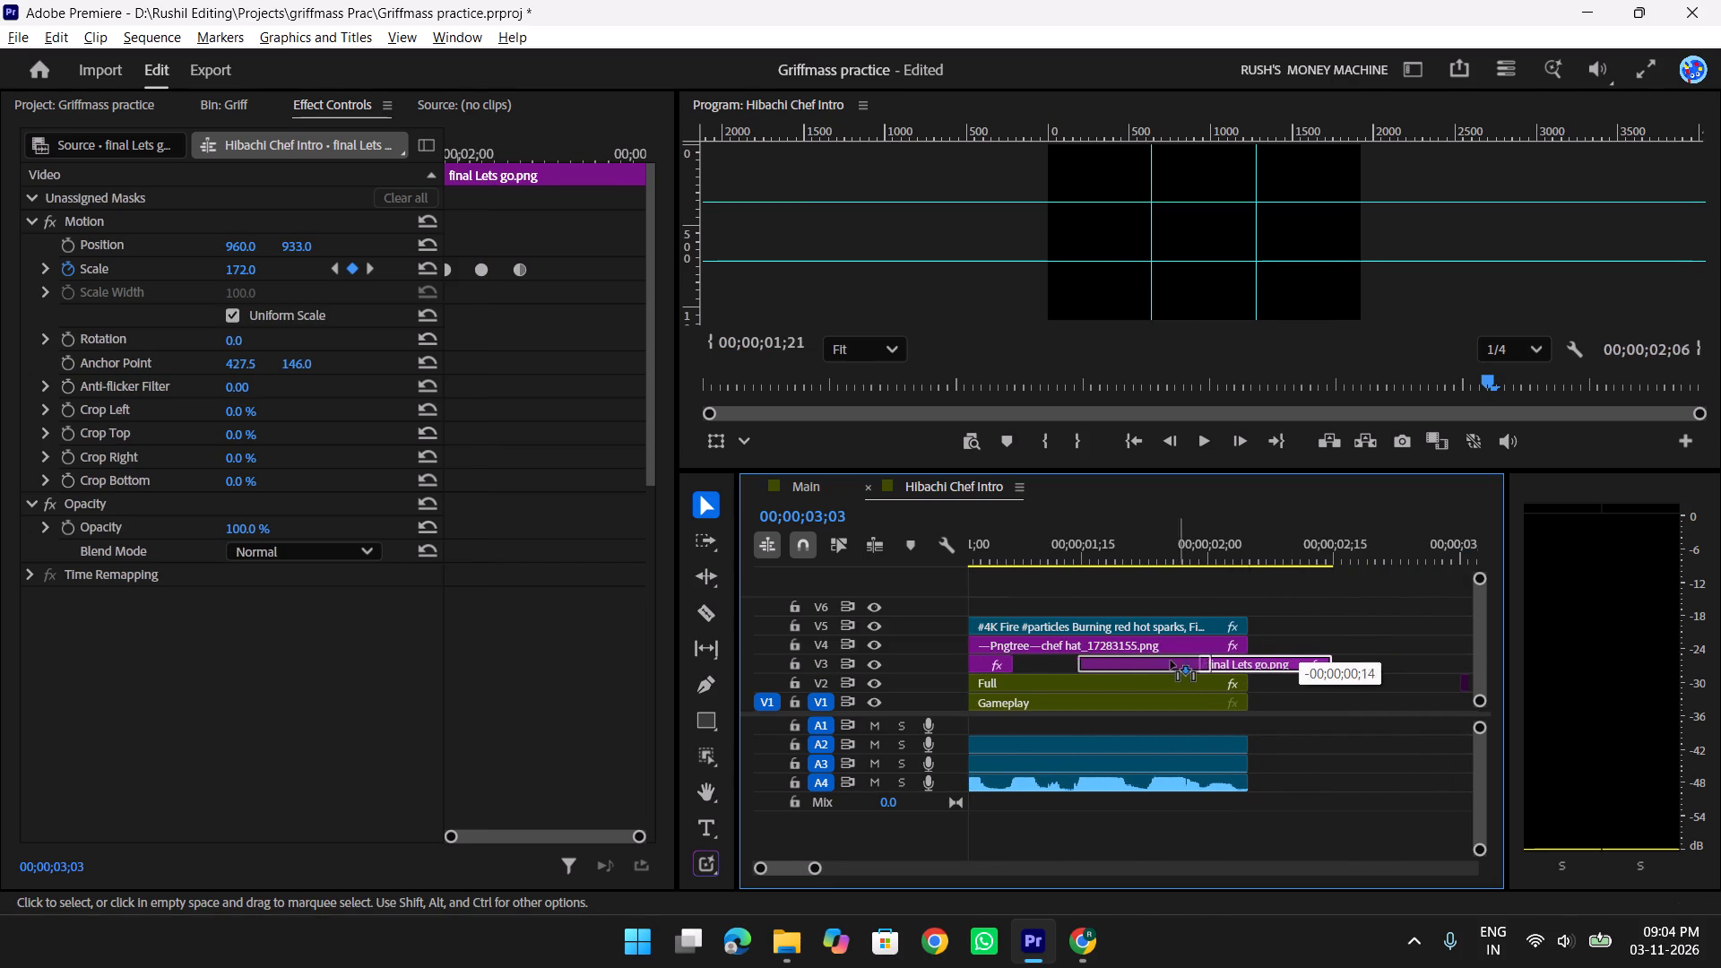
pyautogui.moveTo(1171, 661); pyautogui.dragTo(1119, 661)
# Move the Flaming Metallic Baby Logo clip earlier on V3, directly after "final Lets go.png" over the footage.
pyautogui.scroll(-8, 1299, 629)
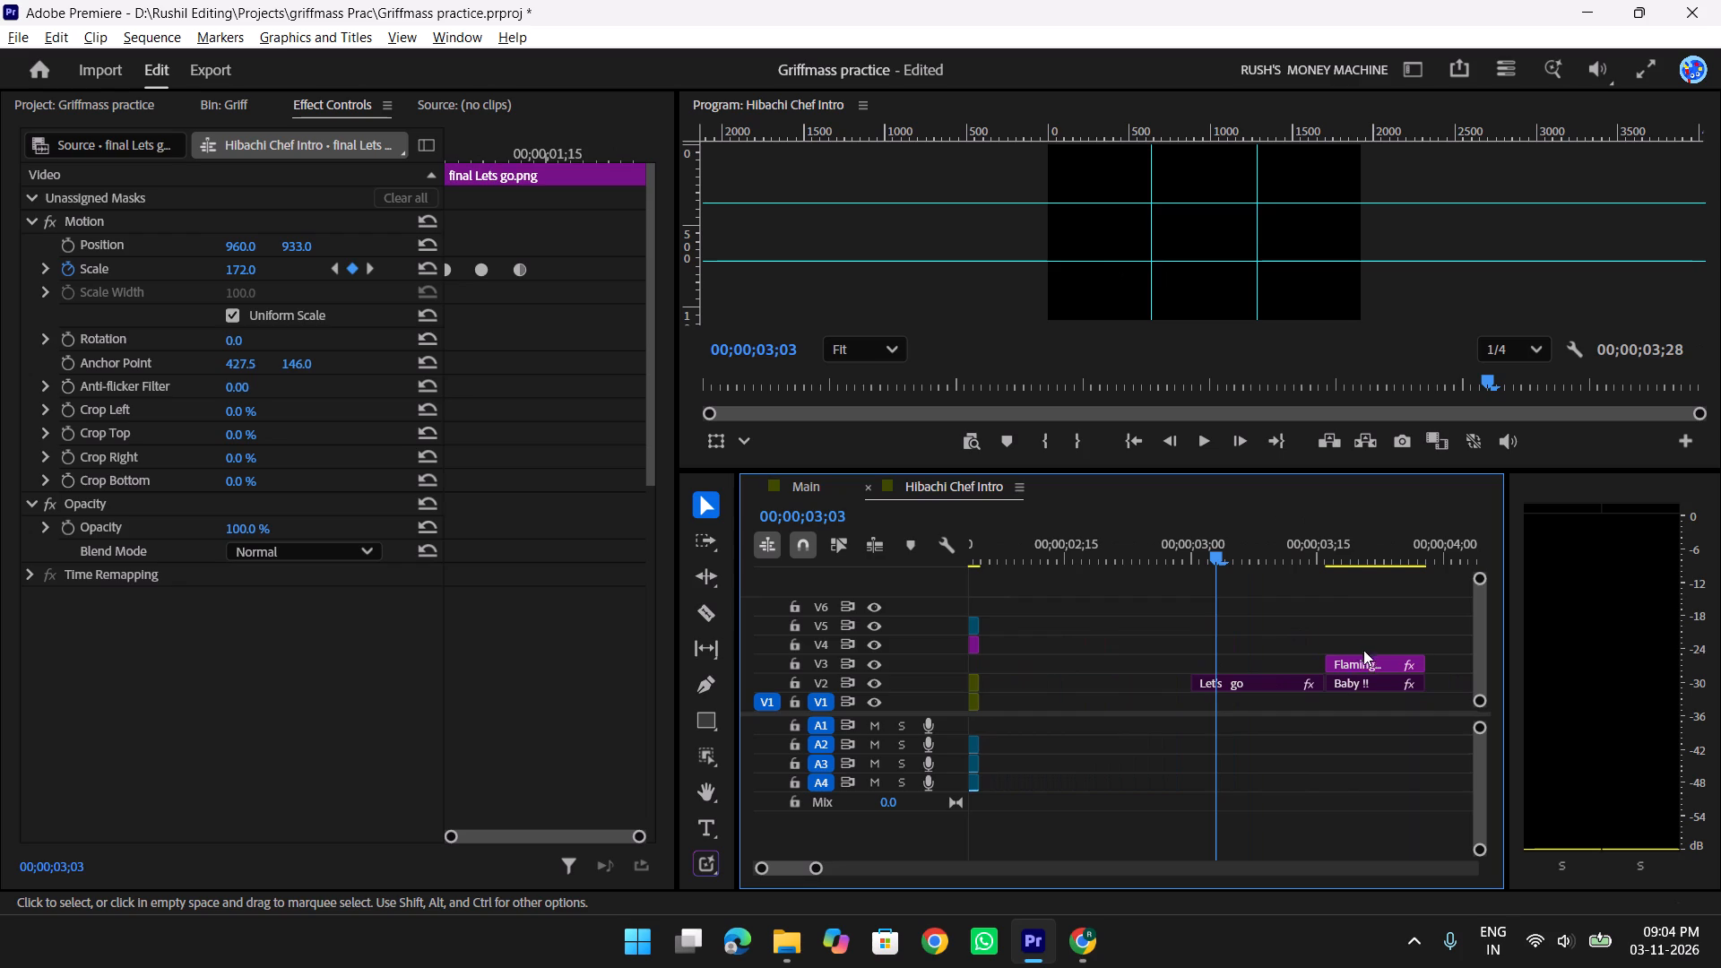
pyautogui.moveTo(1364, 659); pyautogui.dragTo(1206, 657)
pyautogui.scroll(4, 1243, 669)
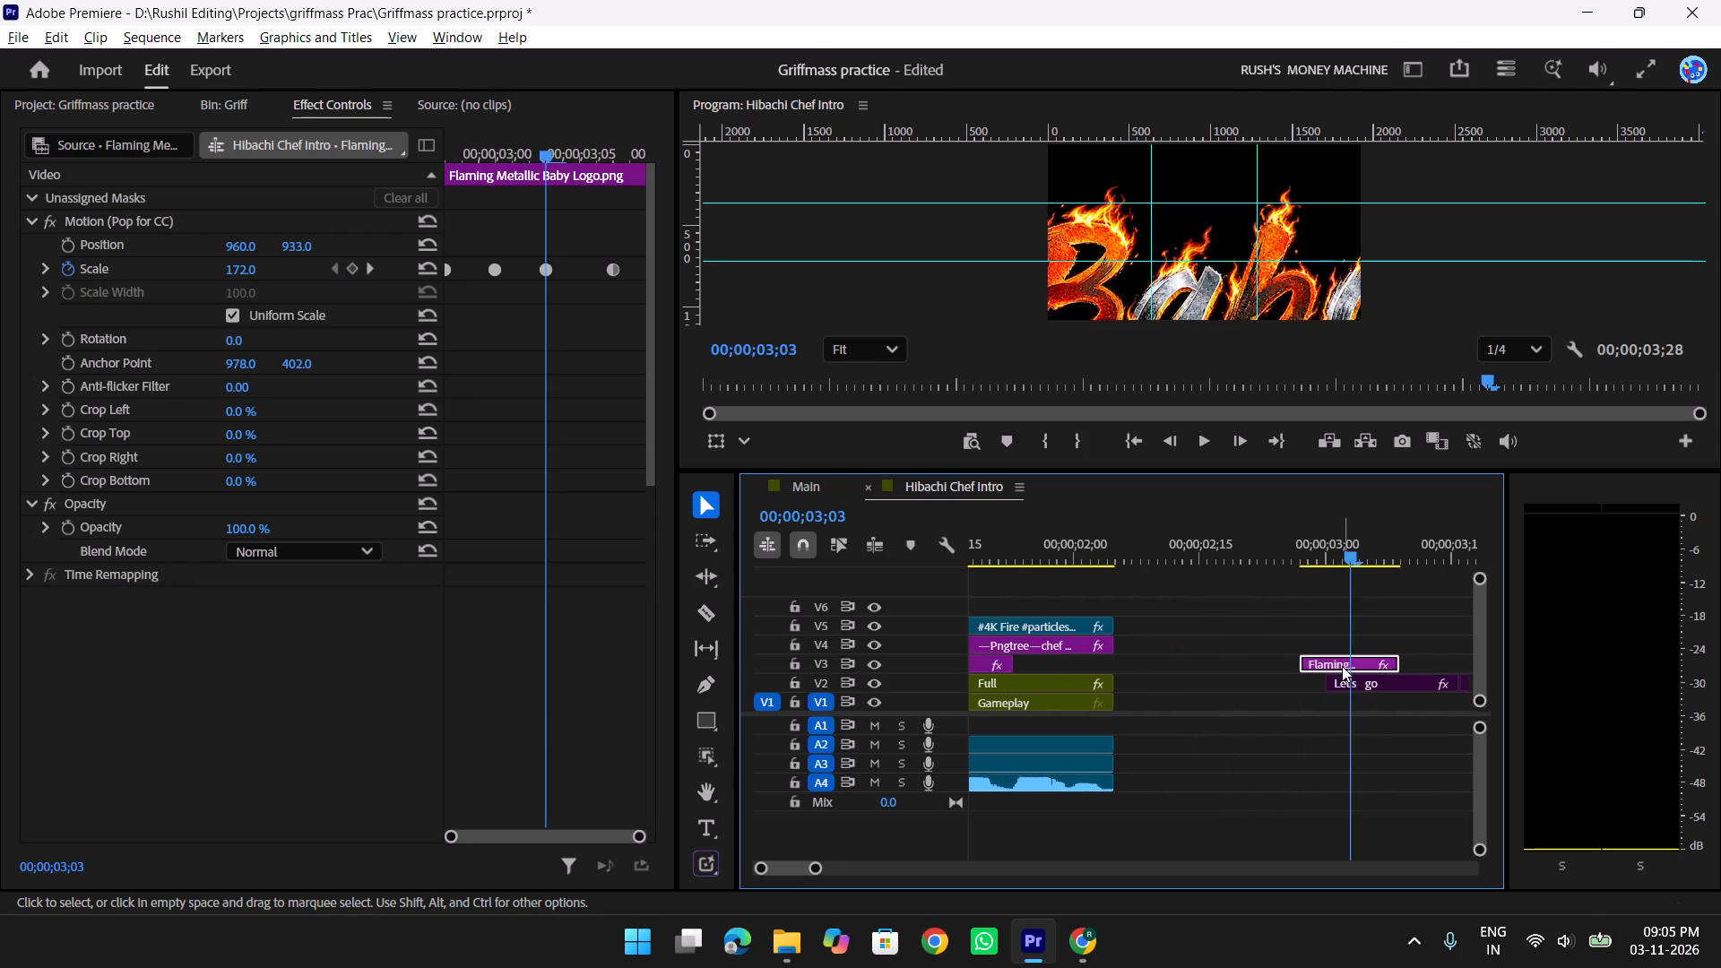
pyautogui.moveTo(1342, 666); pyautogui.dragTo(1059, 666)
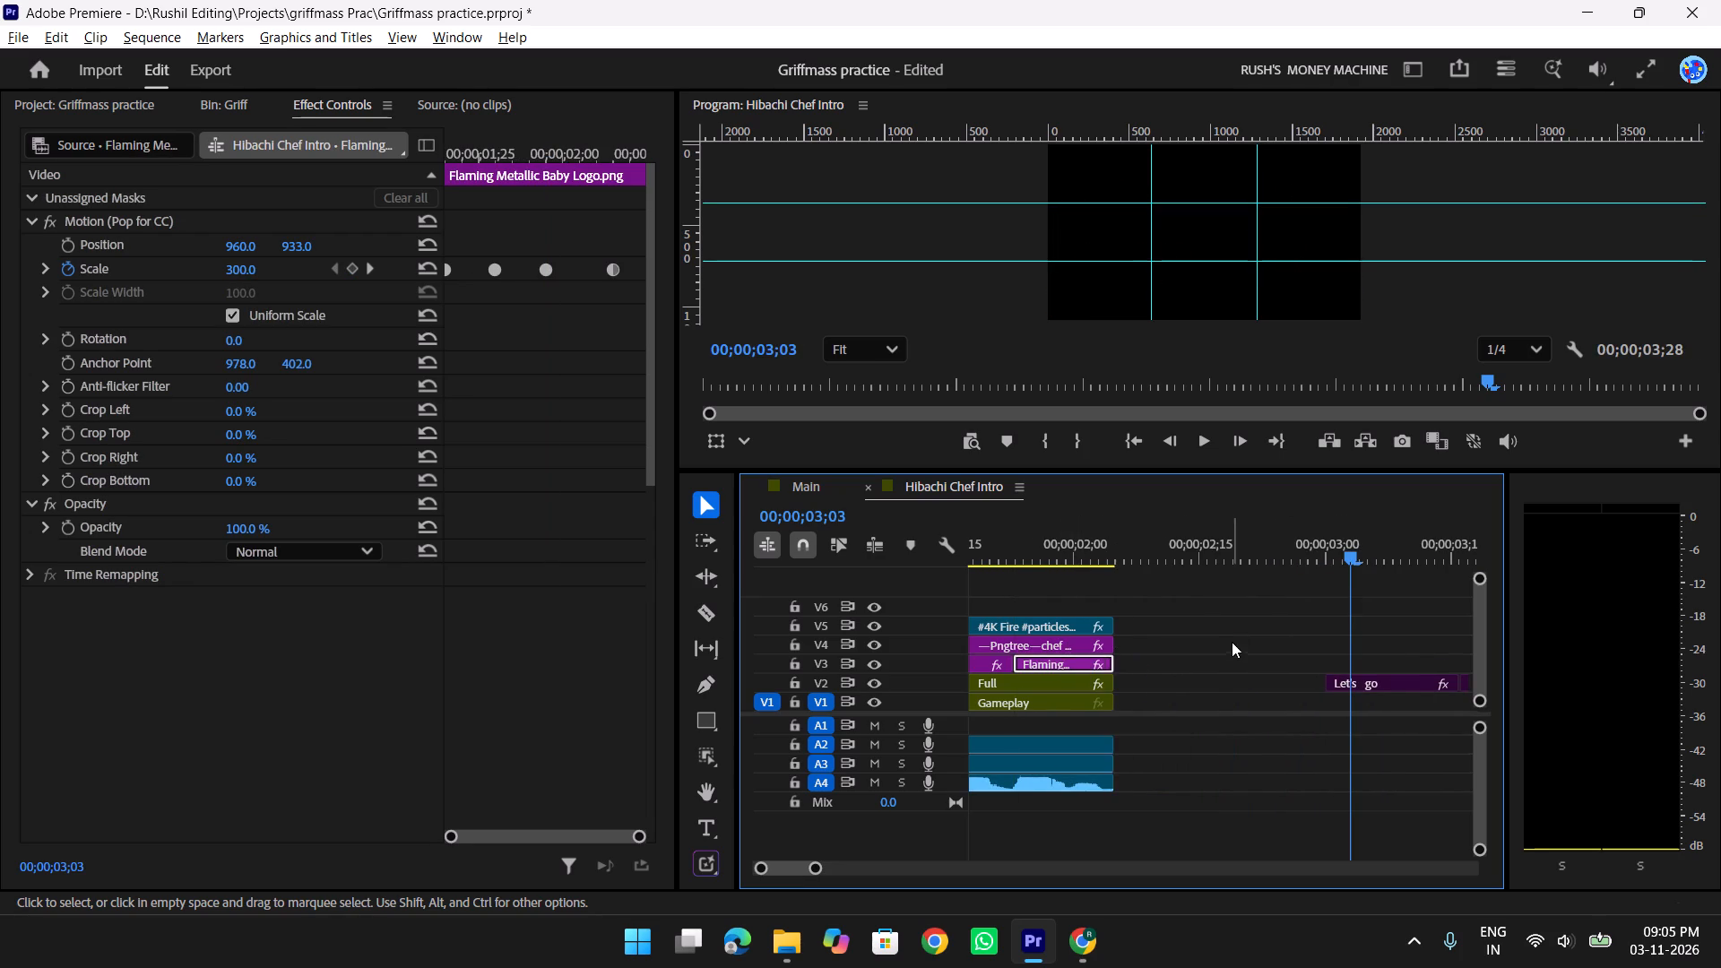
# Set the first Scale keyframe of "final Lets go.png" at 00;00;01;07 to 100.
pyautogui.scroll(7, 1231, 640)
pyautogui.moveTo(1284, 542); pyautogui.dragTo(1094, 560)
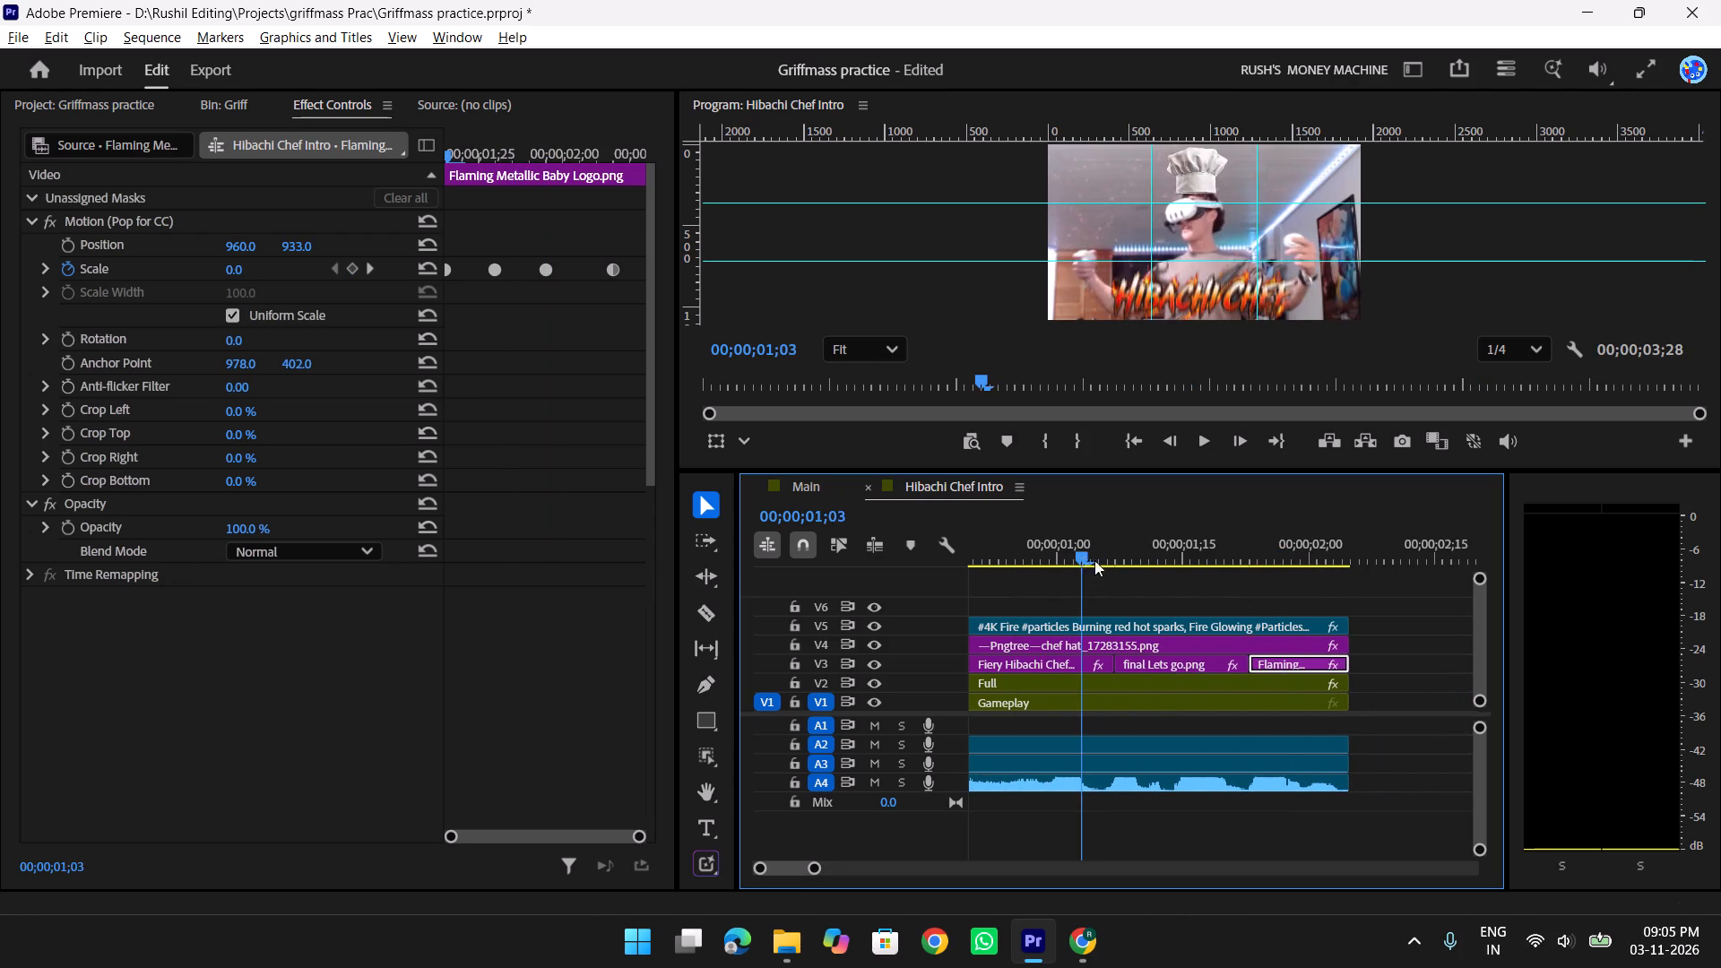
pyautogui.moveTo(1094, 560); pyautogui.dragTo(1140, 572)
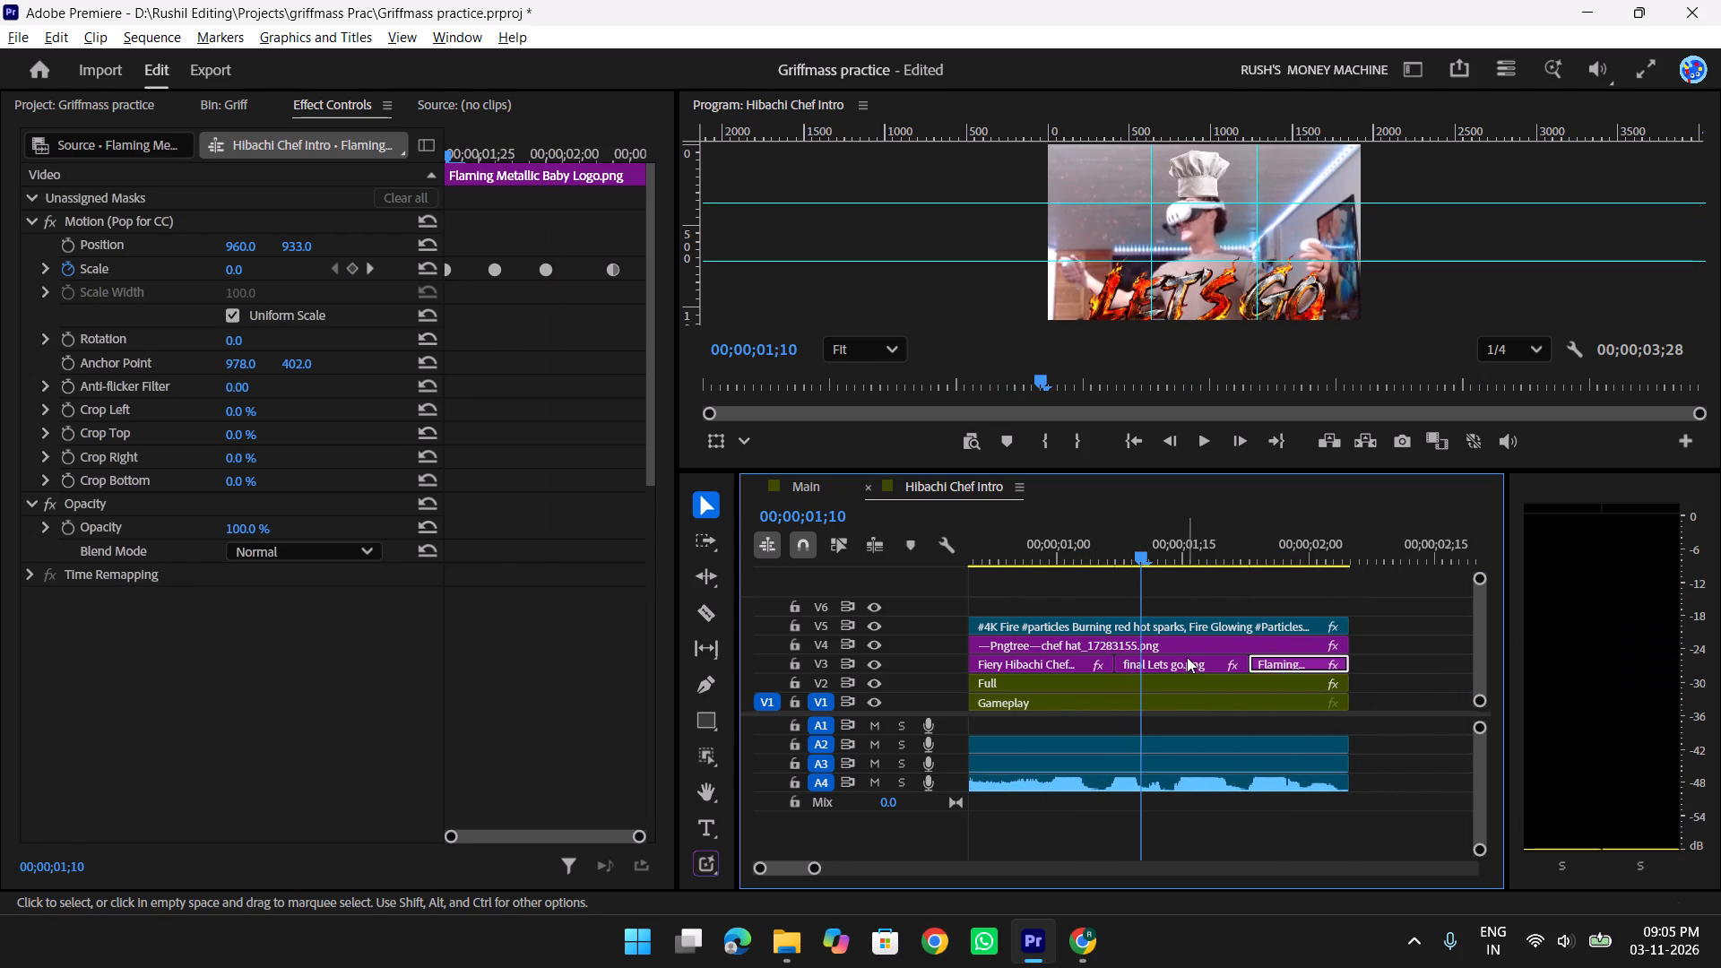
pyautogui.click(1187, 657)
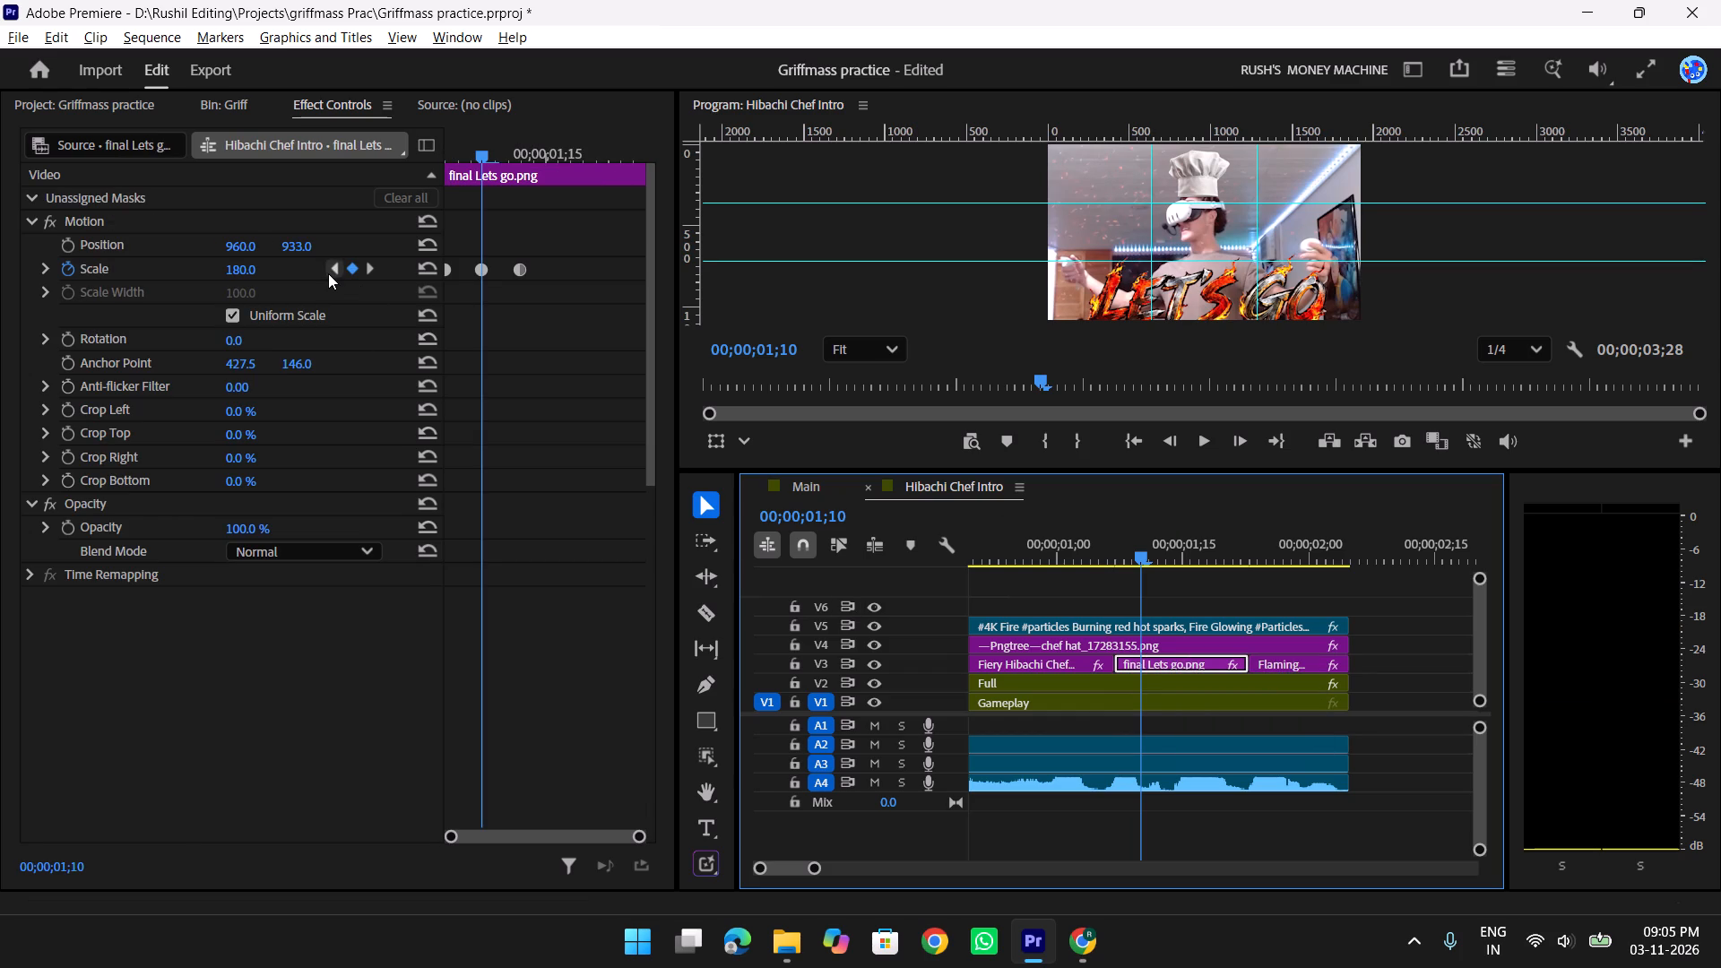
pyautogui.click(328, 273)
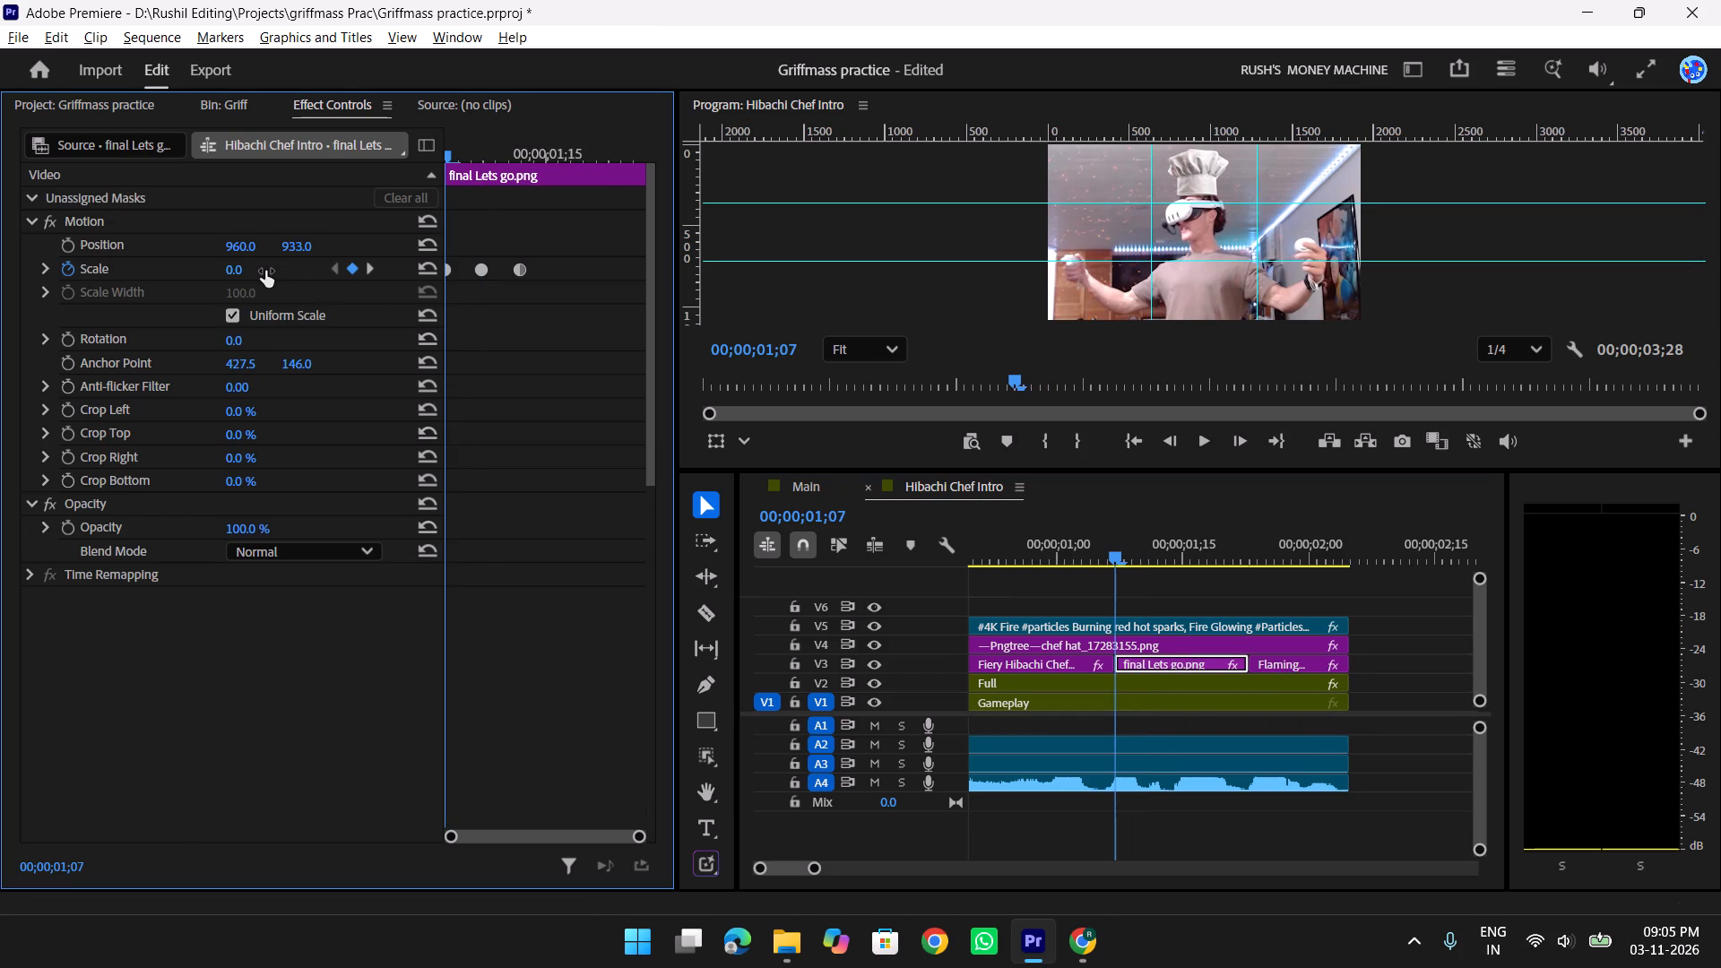
pyautogui.click(249, 270)
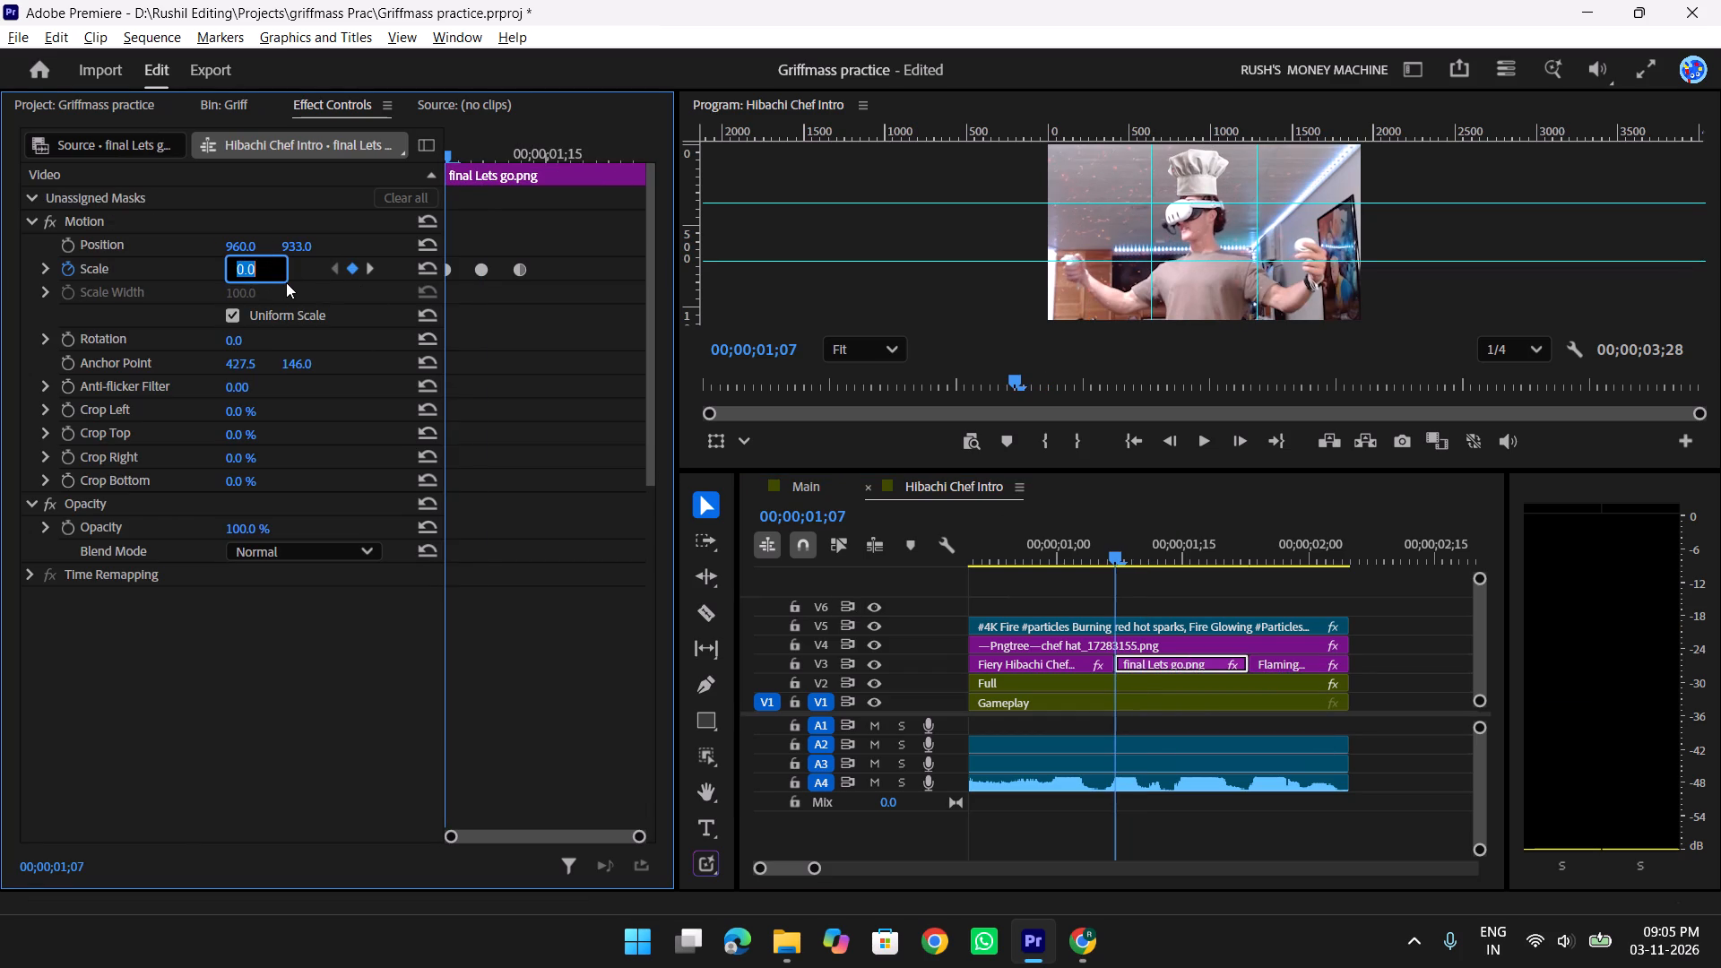
pyautogui.write('100')
pyautogui.press('Return')
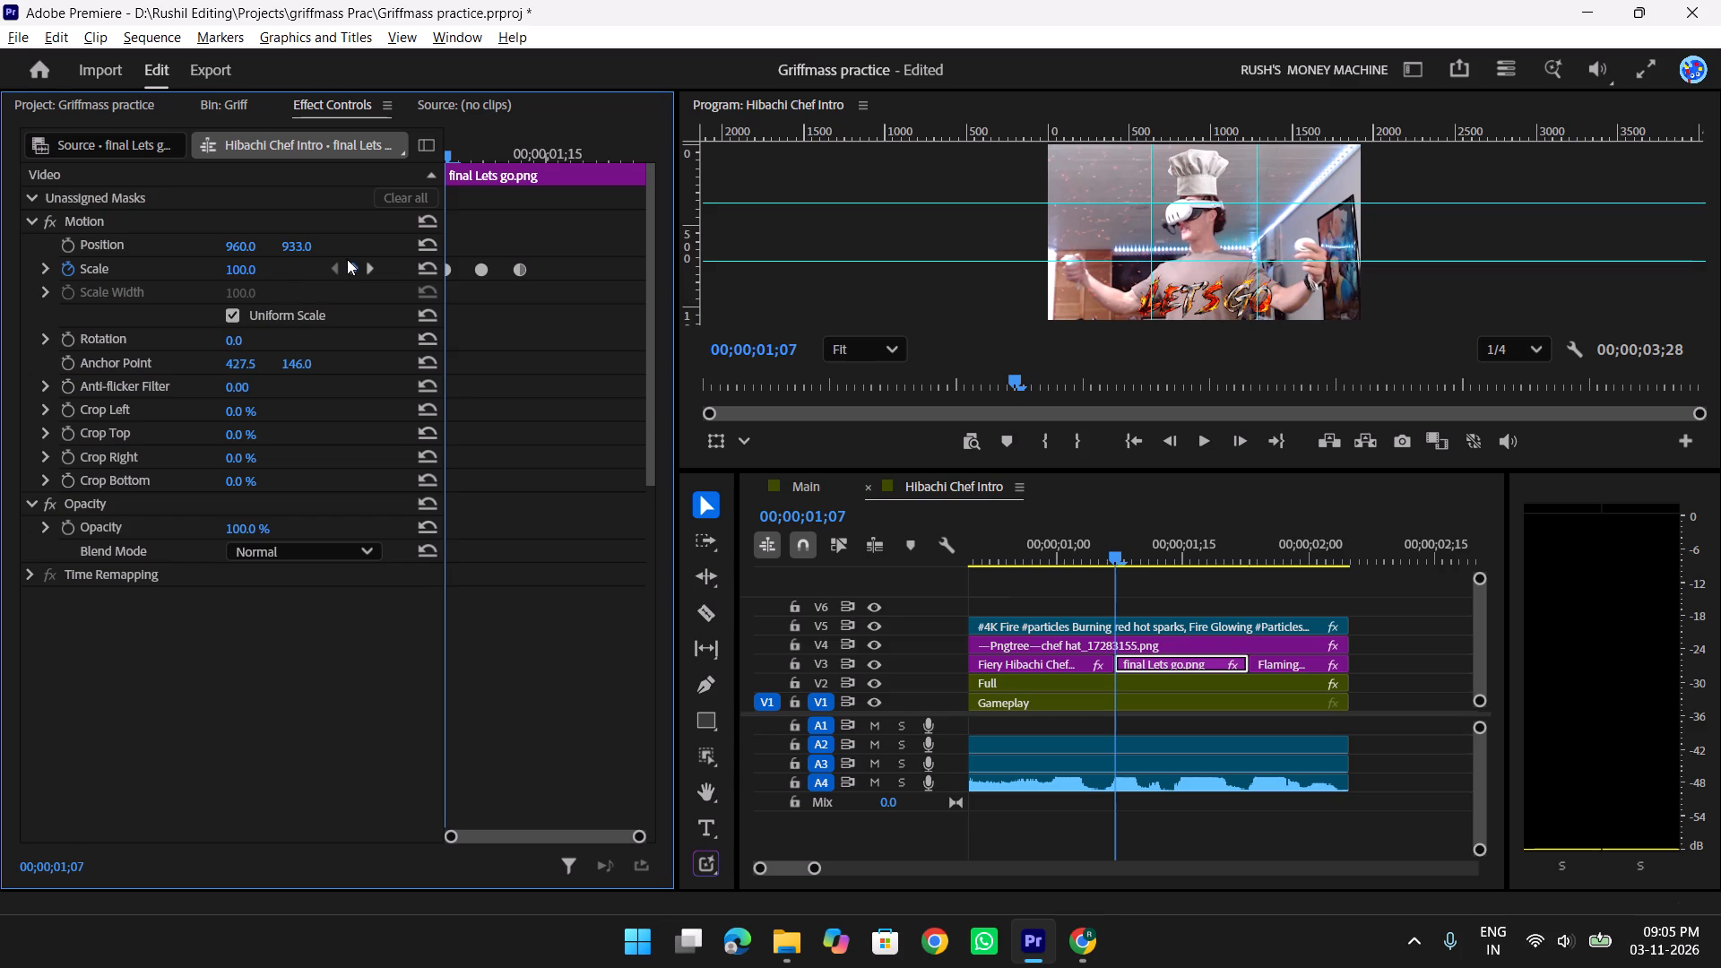
# Raise the "final Lets go.png" title by setting its vertical Position to 908, and check the frame in full screen.
pyautogui.moveTo(302, 246); pyautogui.dragTo(291, 246)
pyautogui.click(298, 245)
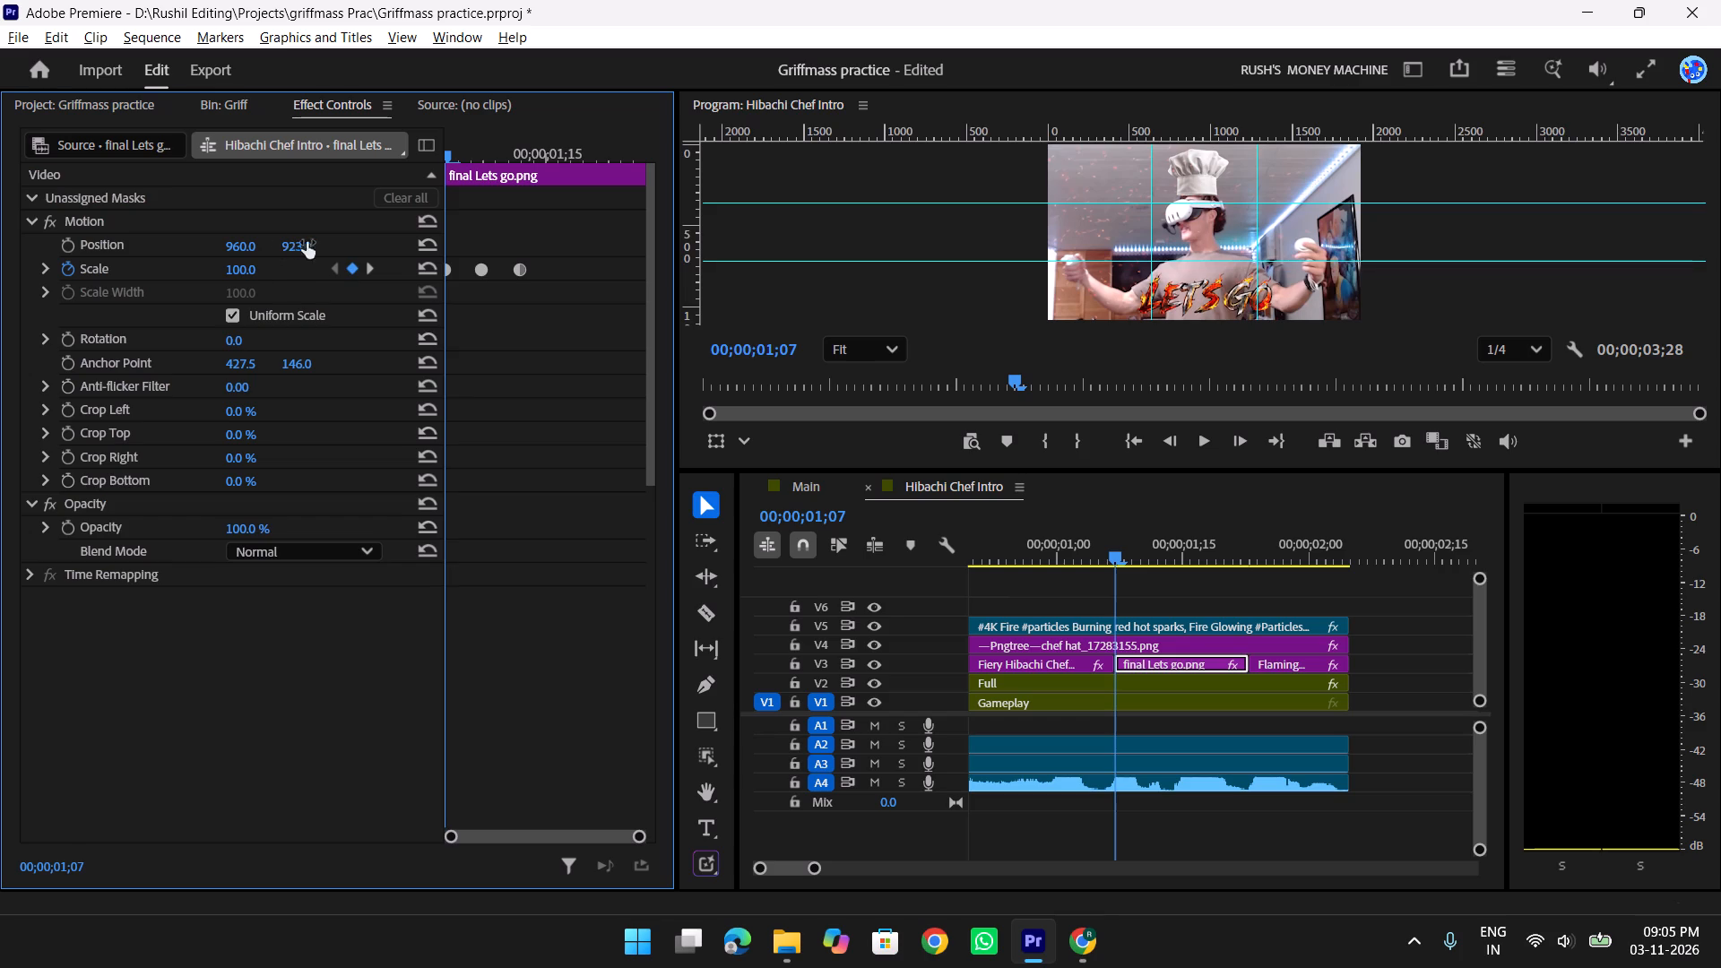
pyautogui.press('Down')
pyautogui.press('Down')
pyautogui.press('Down')
pyautogui.press('Down')
pyautogui.press('Down')
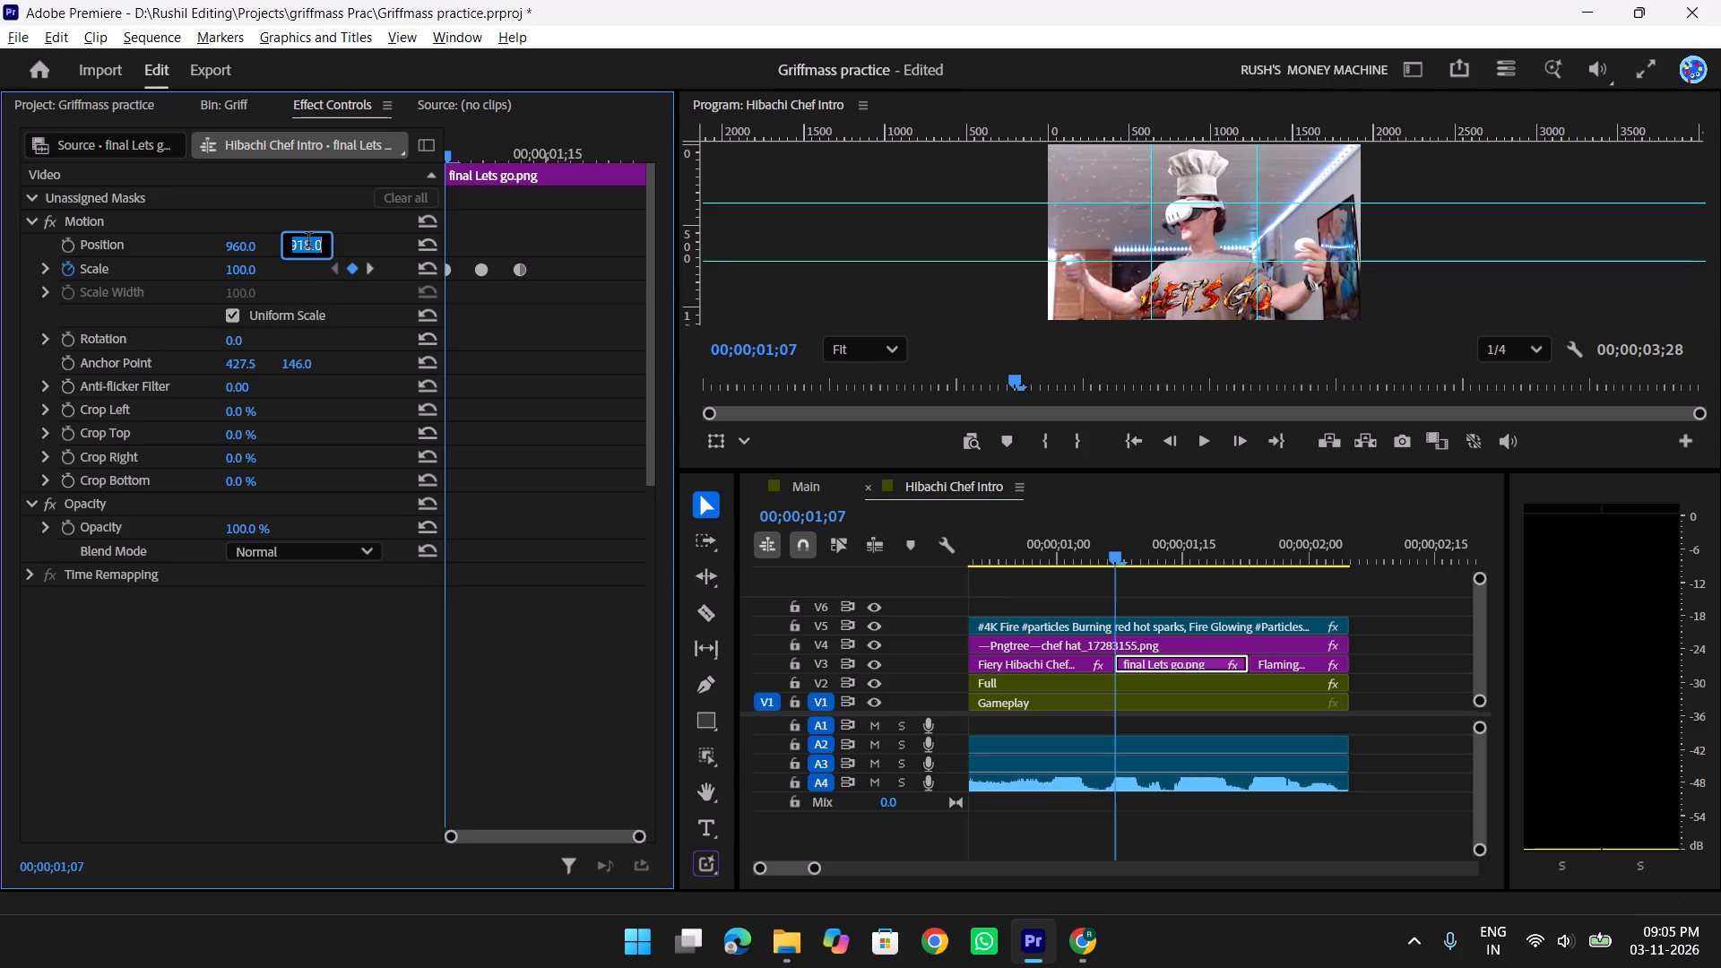
pyautogui.press('Down')
pyautogui.press('Down')
pyautogui.press('Down')
pyautogui.press('Down')
pyautogui.press('Down')
pyautogui.press('Down')
pyautogui.press('Down')
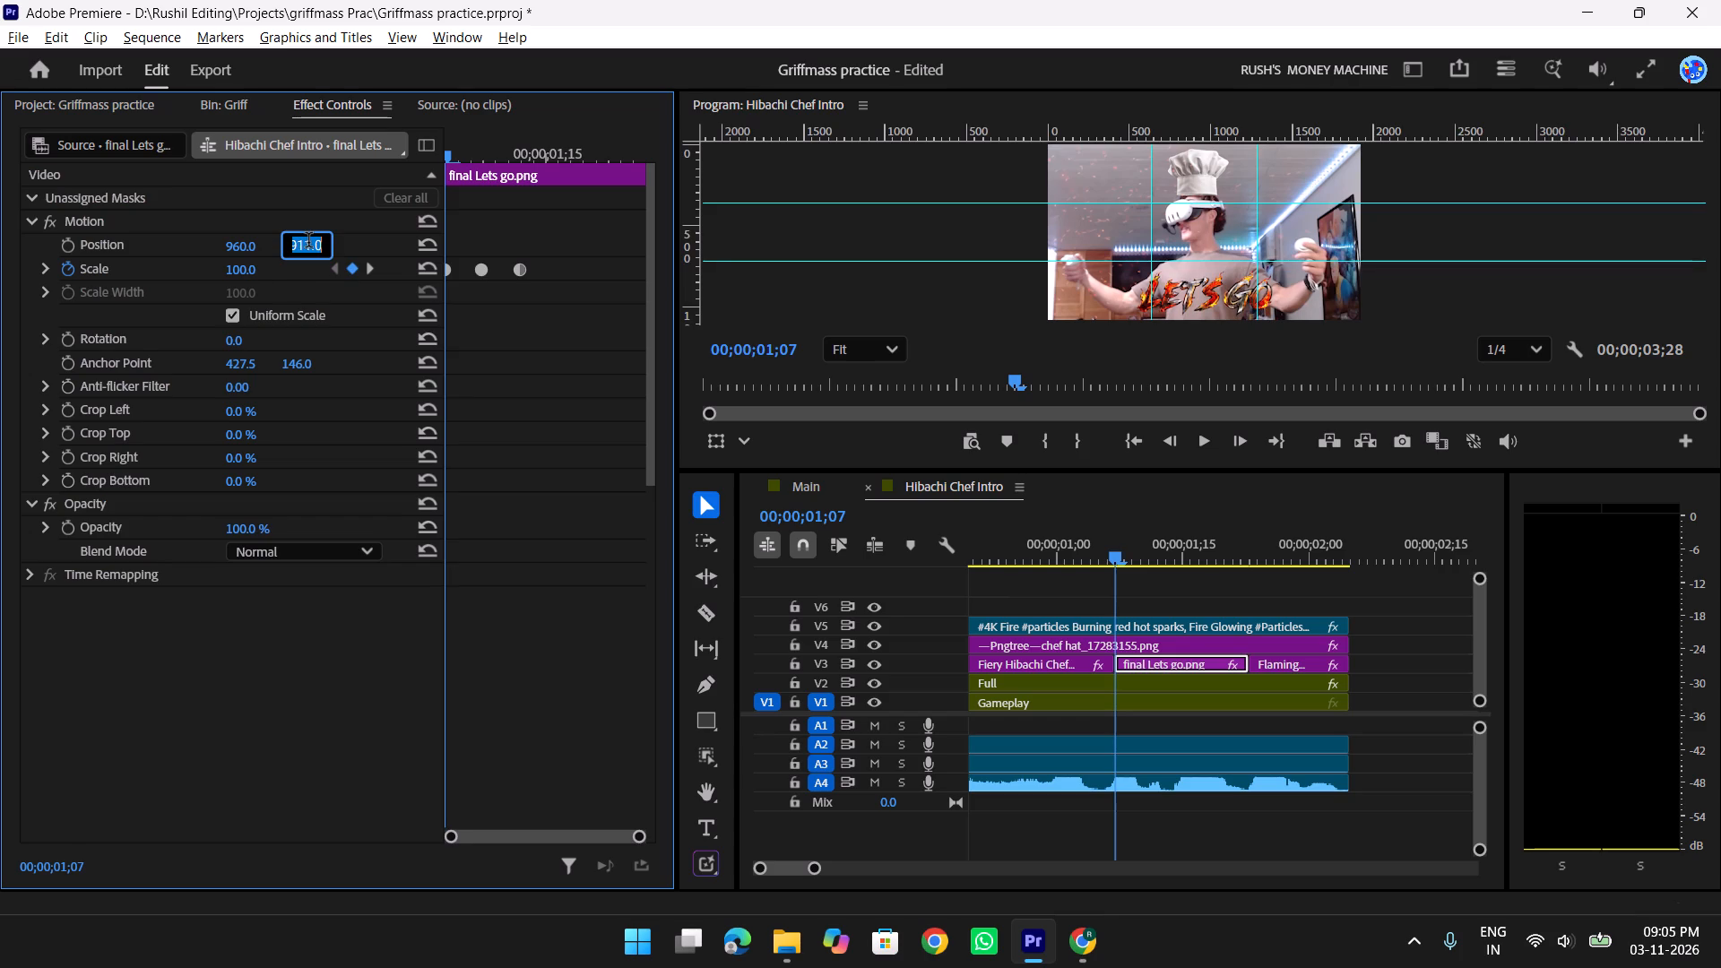
pyautogui.press('Down')
pyautogui.press('Down')
pyautogui.press('Down')
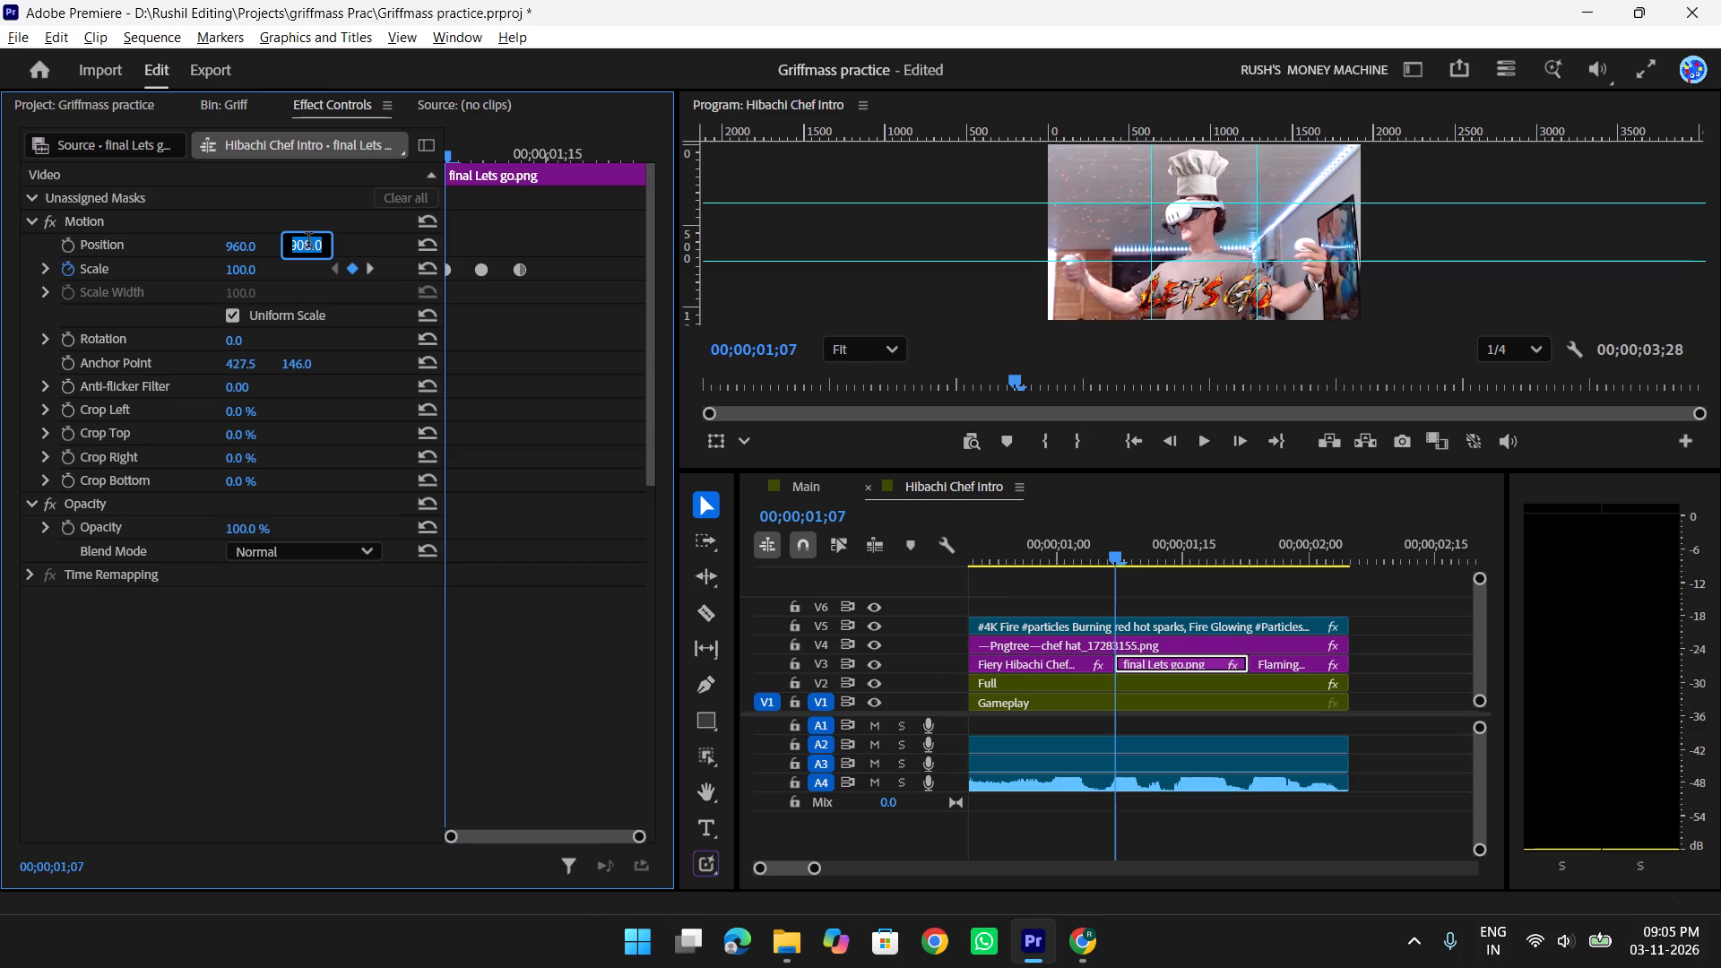
pyautogui.click(1456, 693)
pyautogui.press('d')
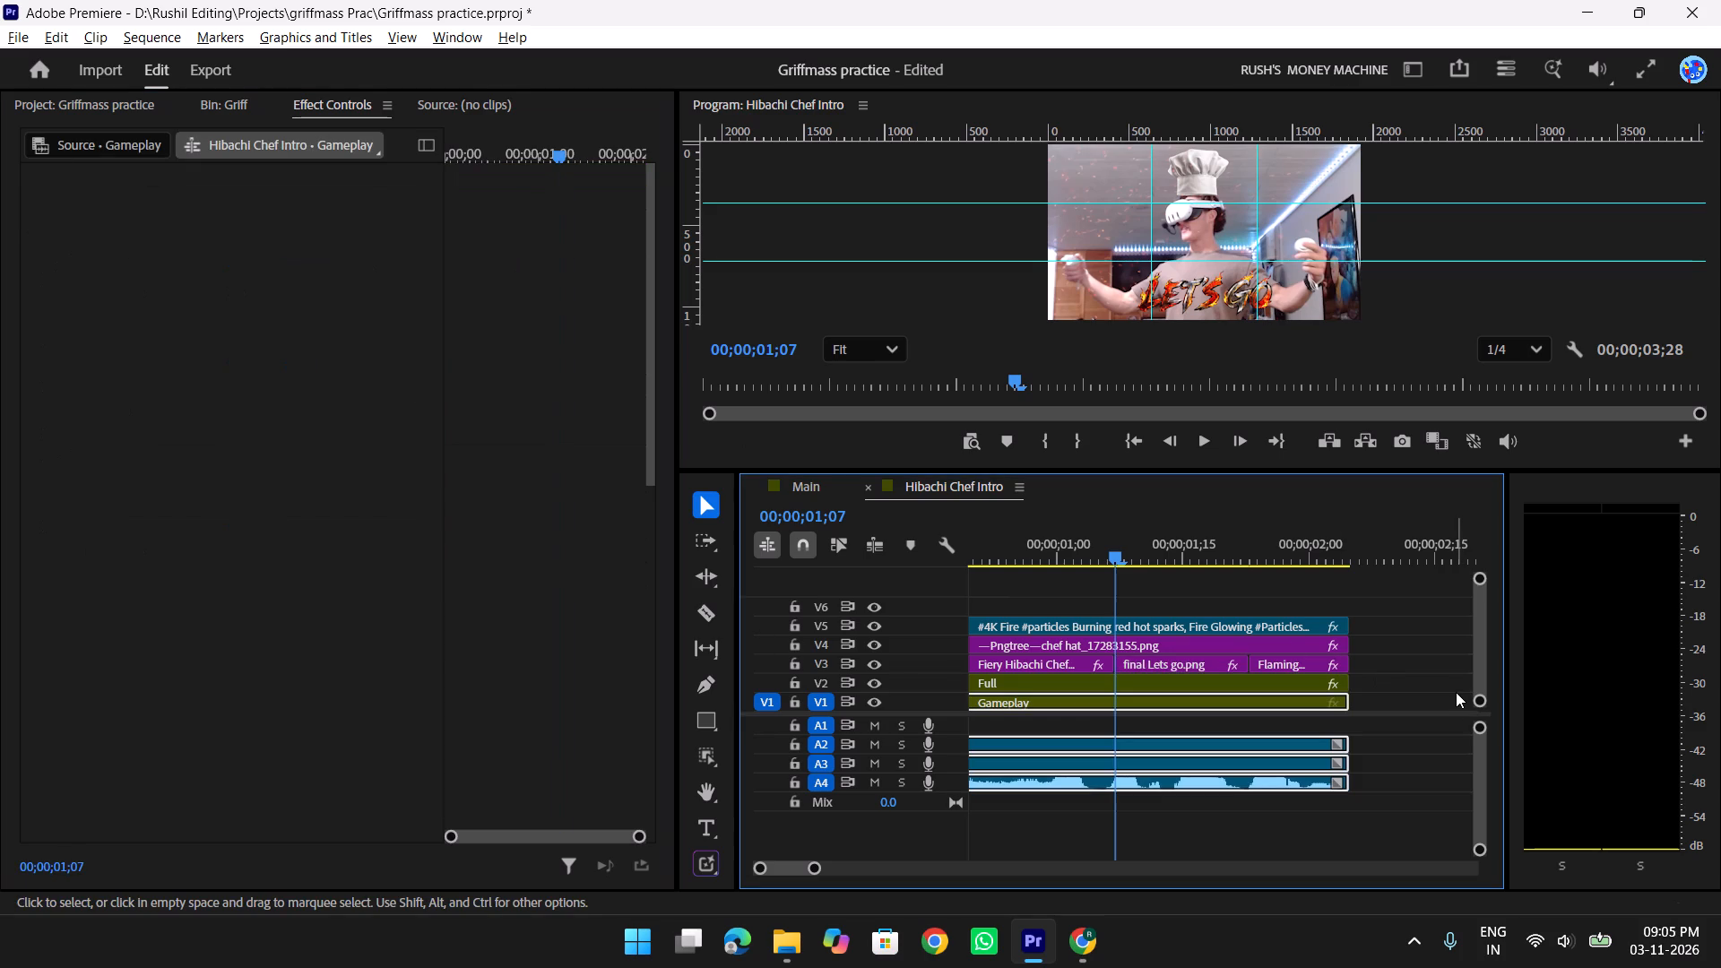
pyautogui.click(1446, 696)
pyautogui.press('f')
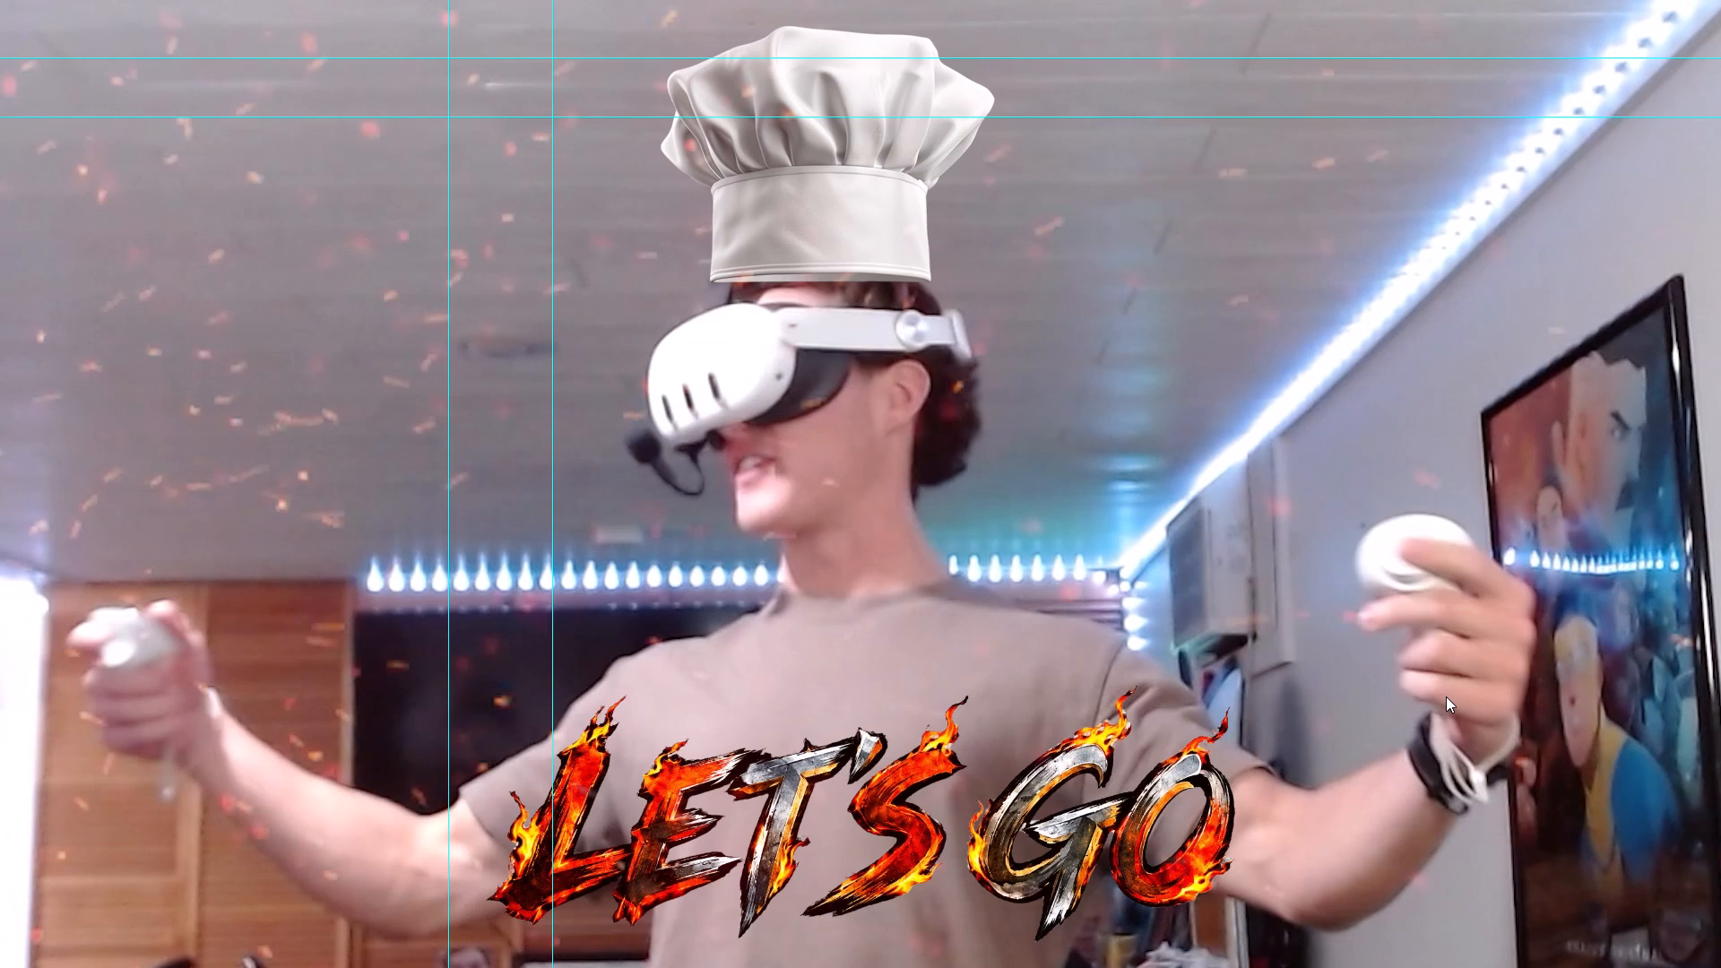
pyautogui.press('f')
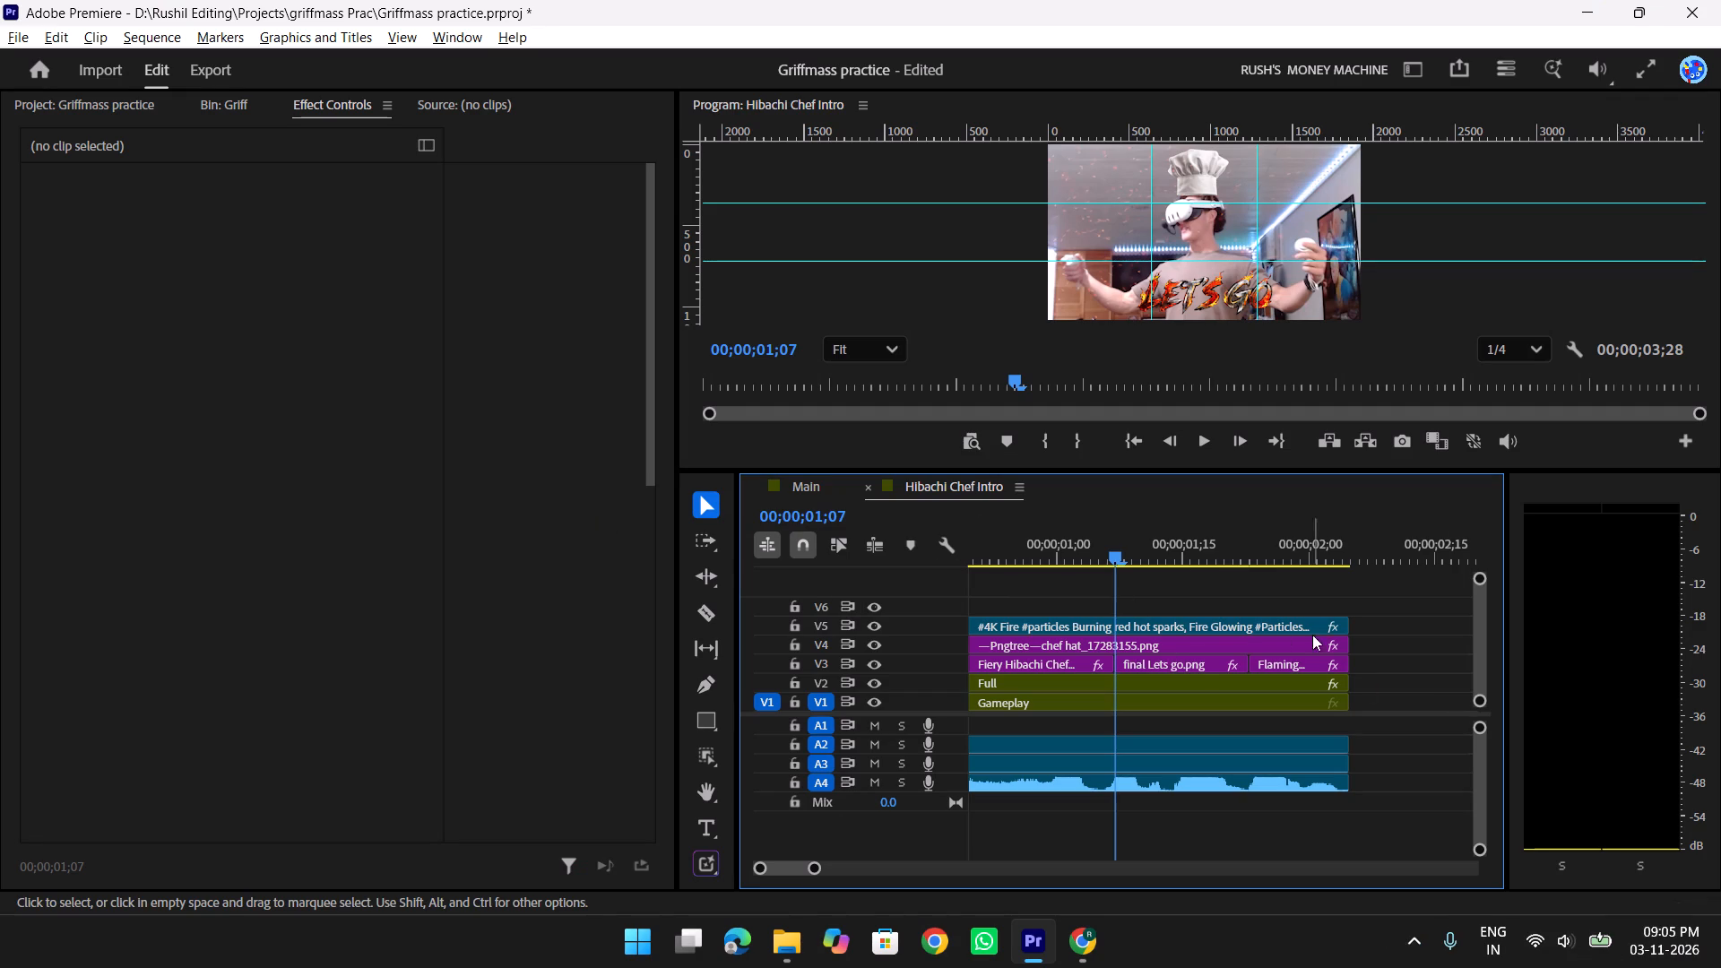
# Recheck the frame in full screen and fine-tune the vertical Position of "final Lets go.png" to 903.
pyautogui.click(1191, 661)
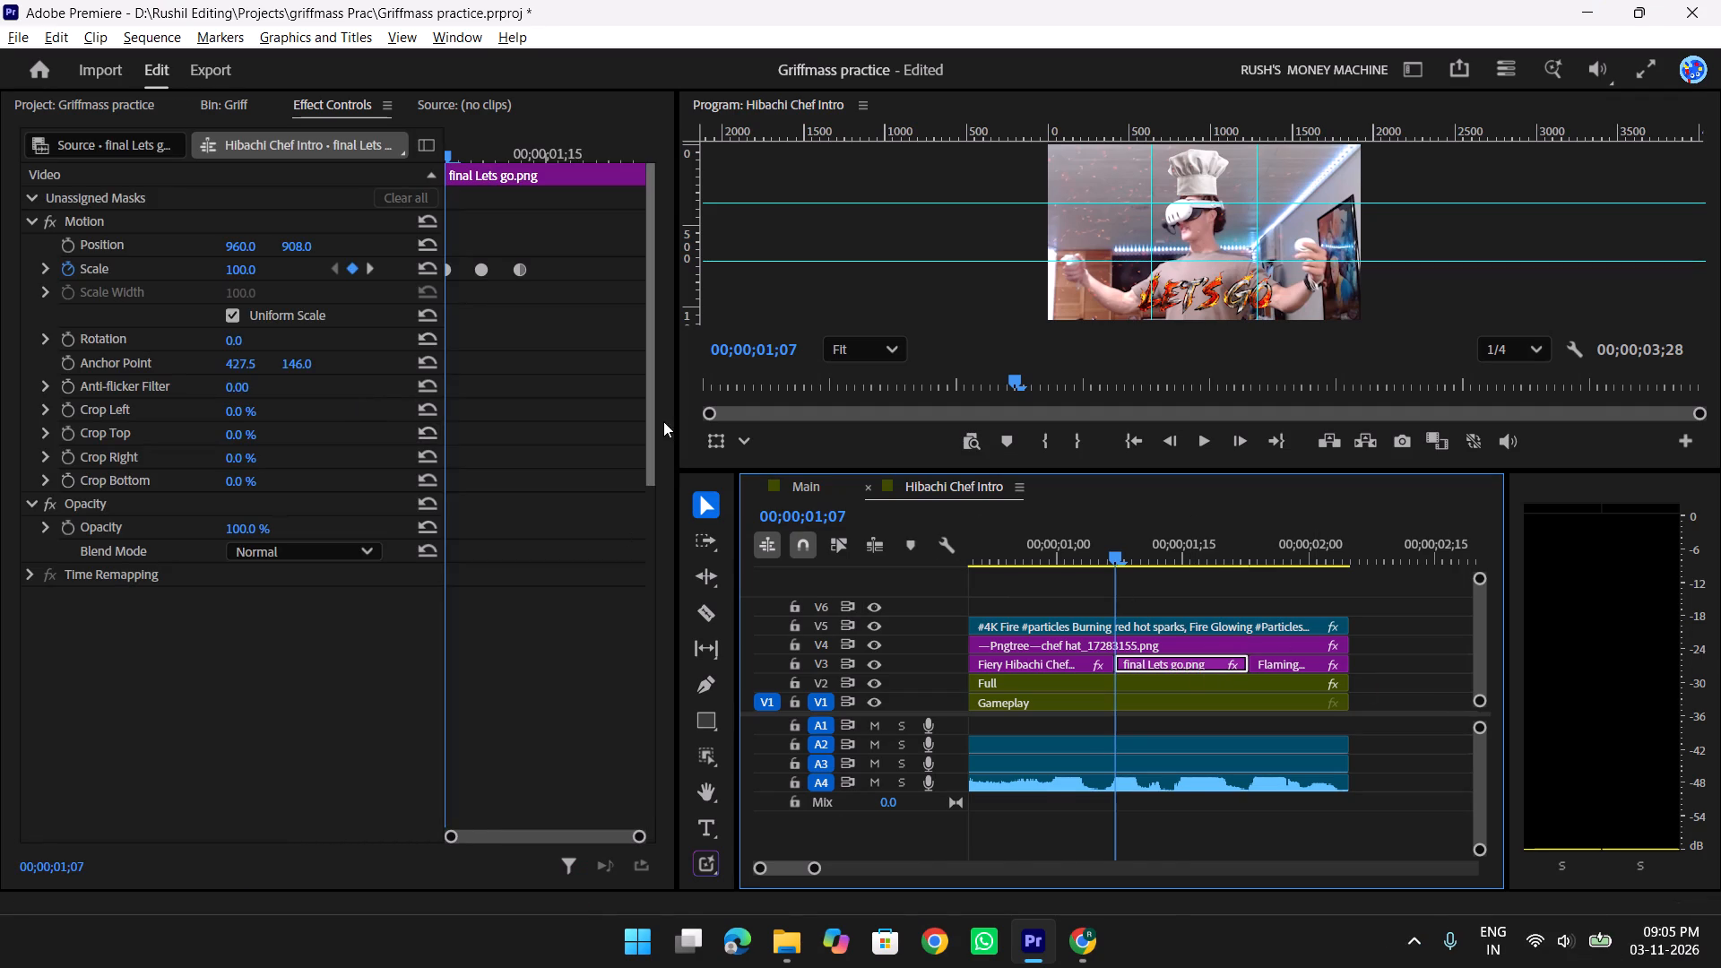
pyautogui.press('f')
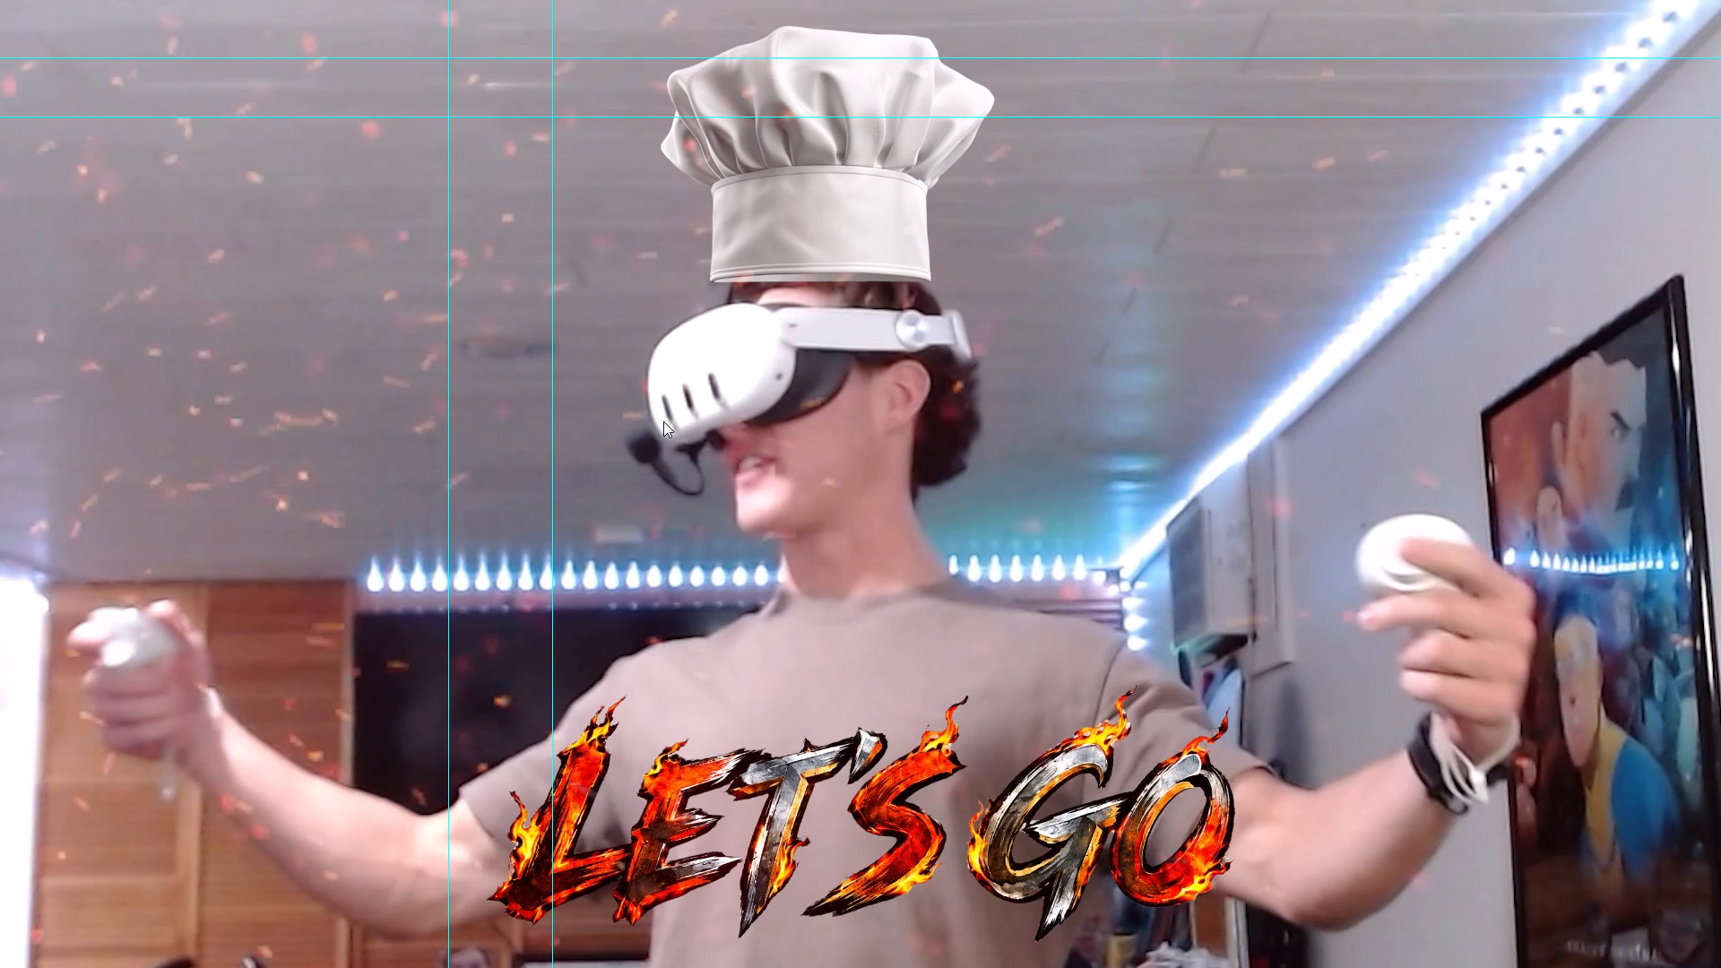
pyautogui.press('f')
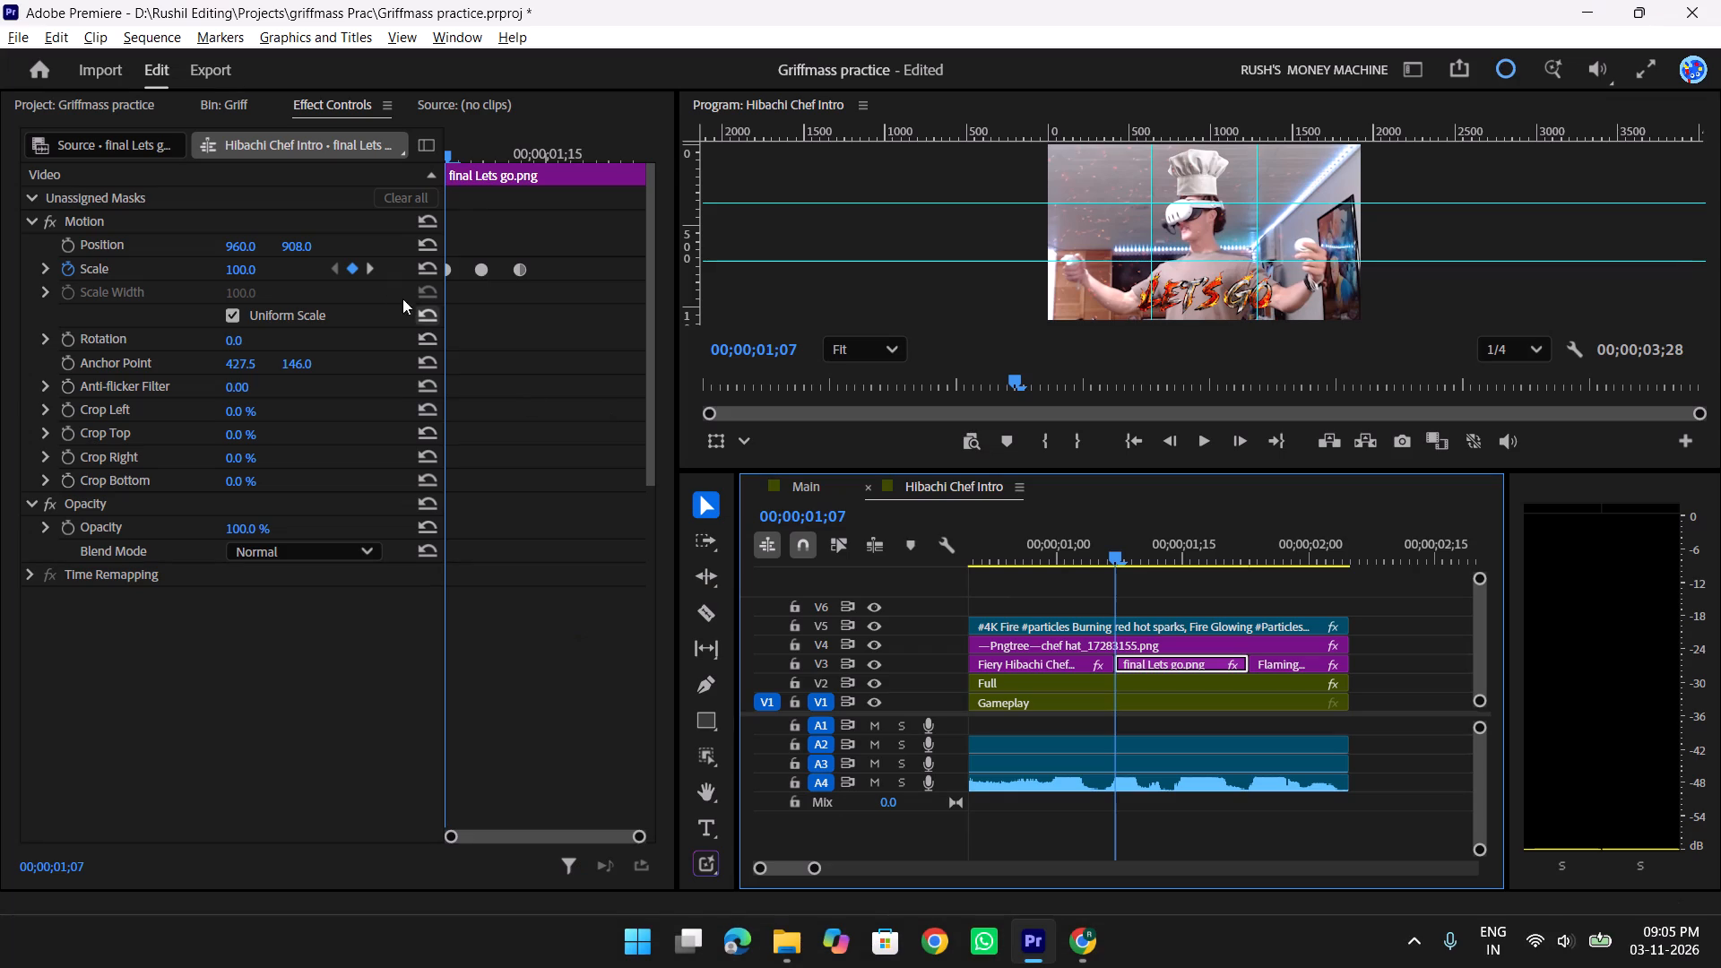
pyautogui.click(305, 248)
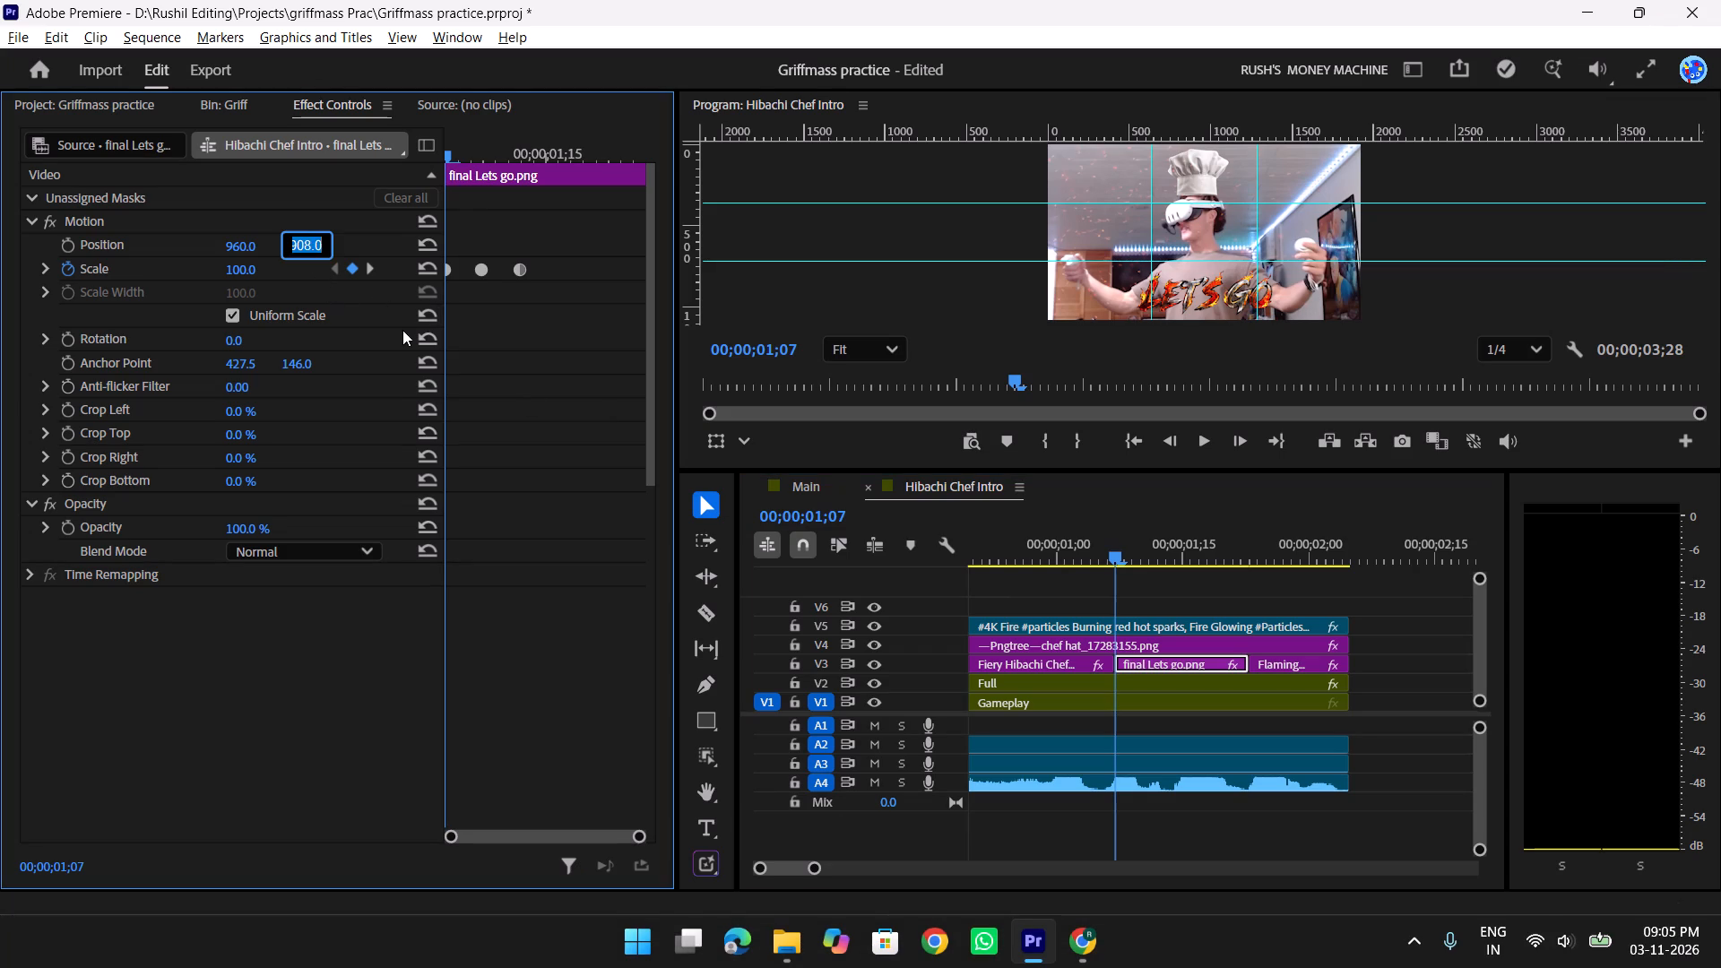
pyautogui.press('Down')
pyautogui.press('Down')
pyautogui.press('Down')
pyautogui.press('Down')
pyautogui.press('Down')
pyautogui.press('Down')
pyautogui.press('Down')
pyautogui.press('Down')
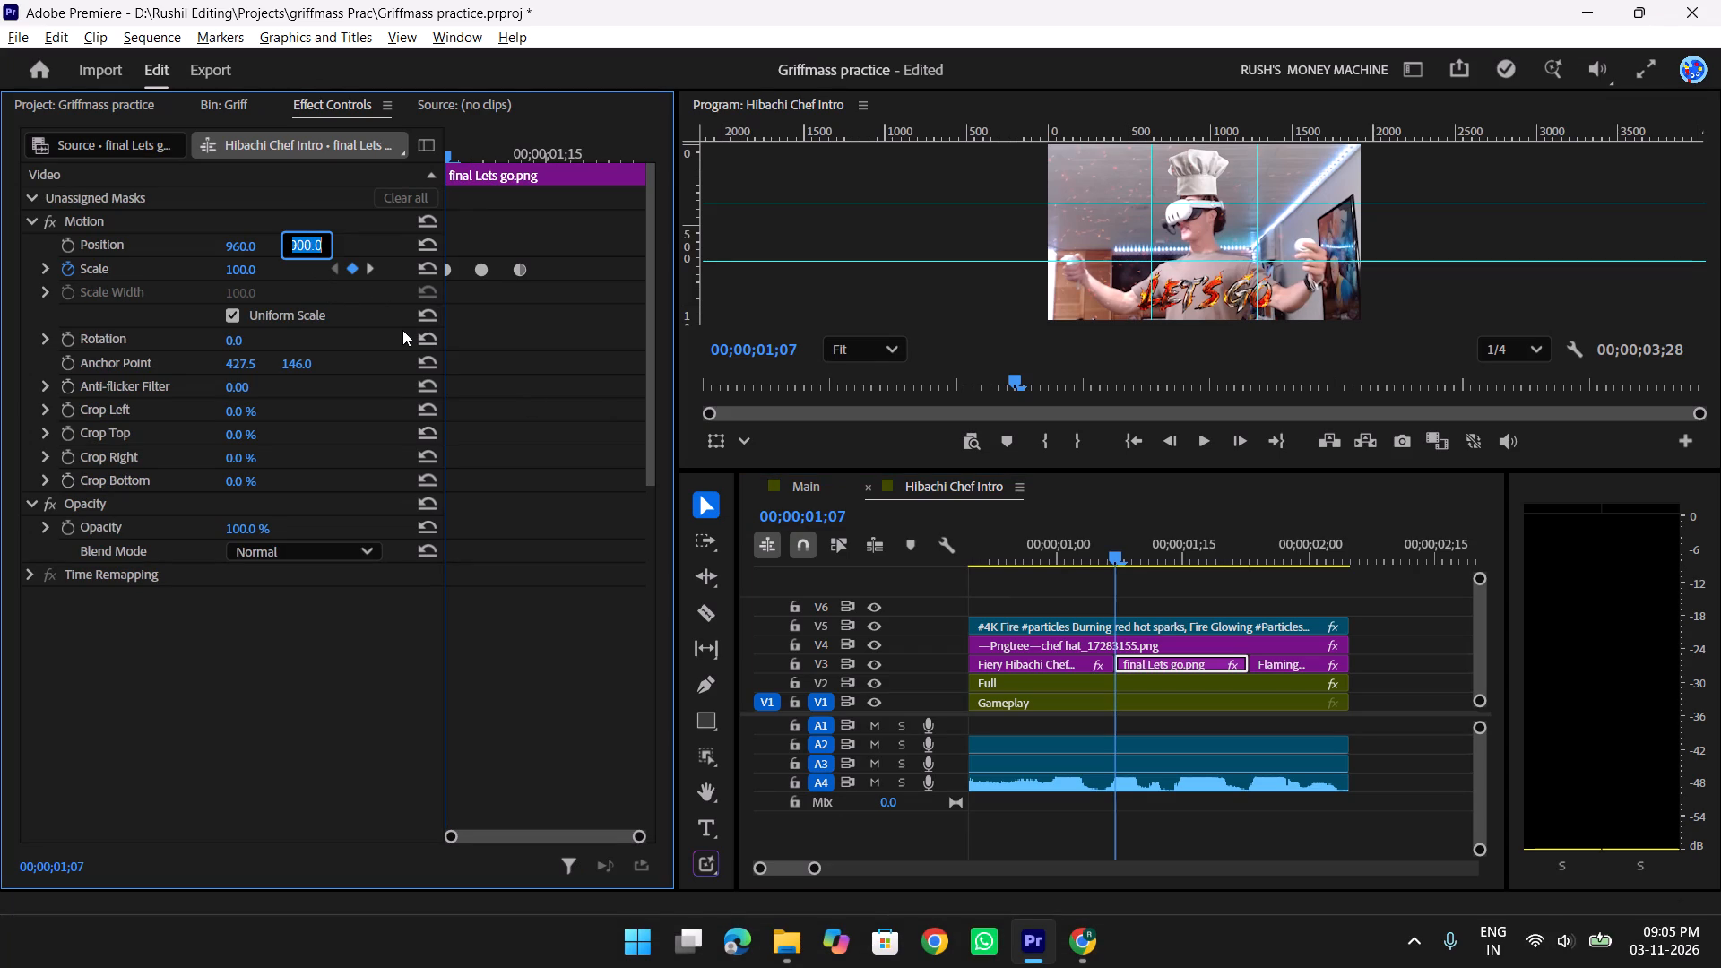
pyautogui.press('Up')
pyautogui.press('Up')
pyautogui.press('Up')
# Reduce the first Scale keyframe of "final Lets go.png" at 00;00;01;07 to 86.
pyautogui.click(246, 264)
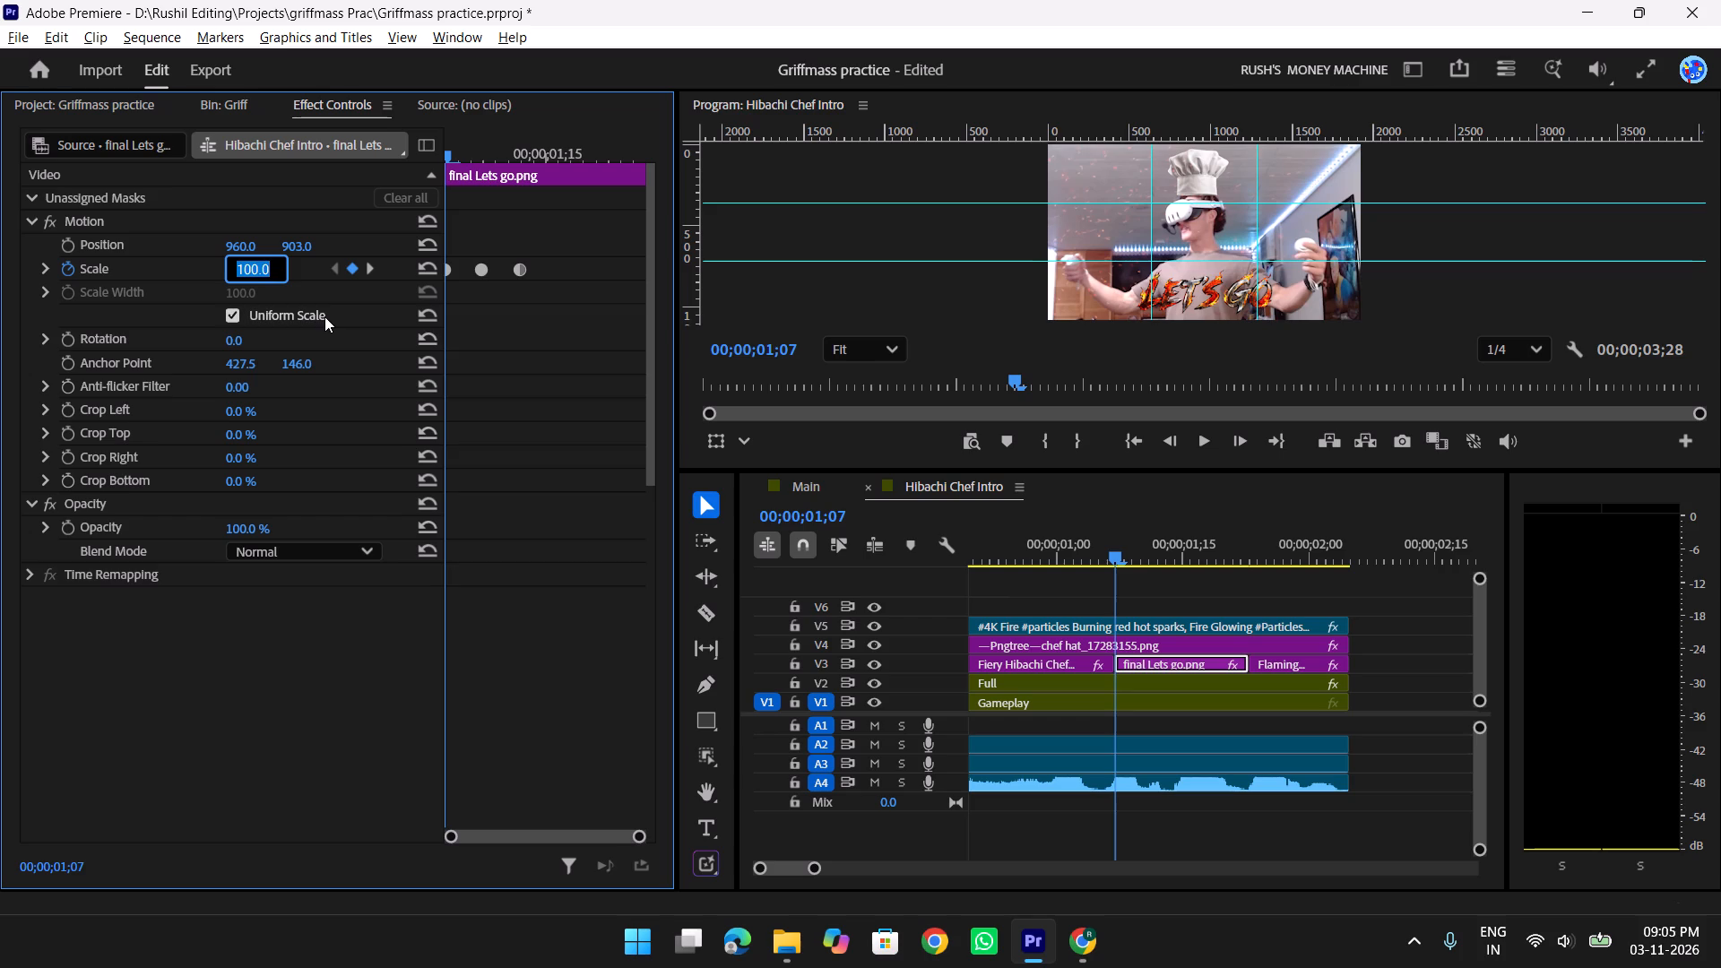
pyautogui.press('Down')
pyautogui.press('Down')
pyautogui.press('Down')
pyautogui.press('Down')
pyautogui.press('Down')
pyautogui.press('Down')
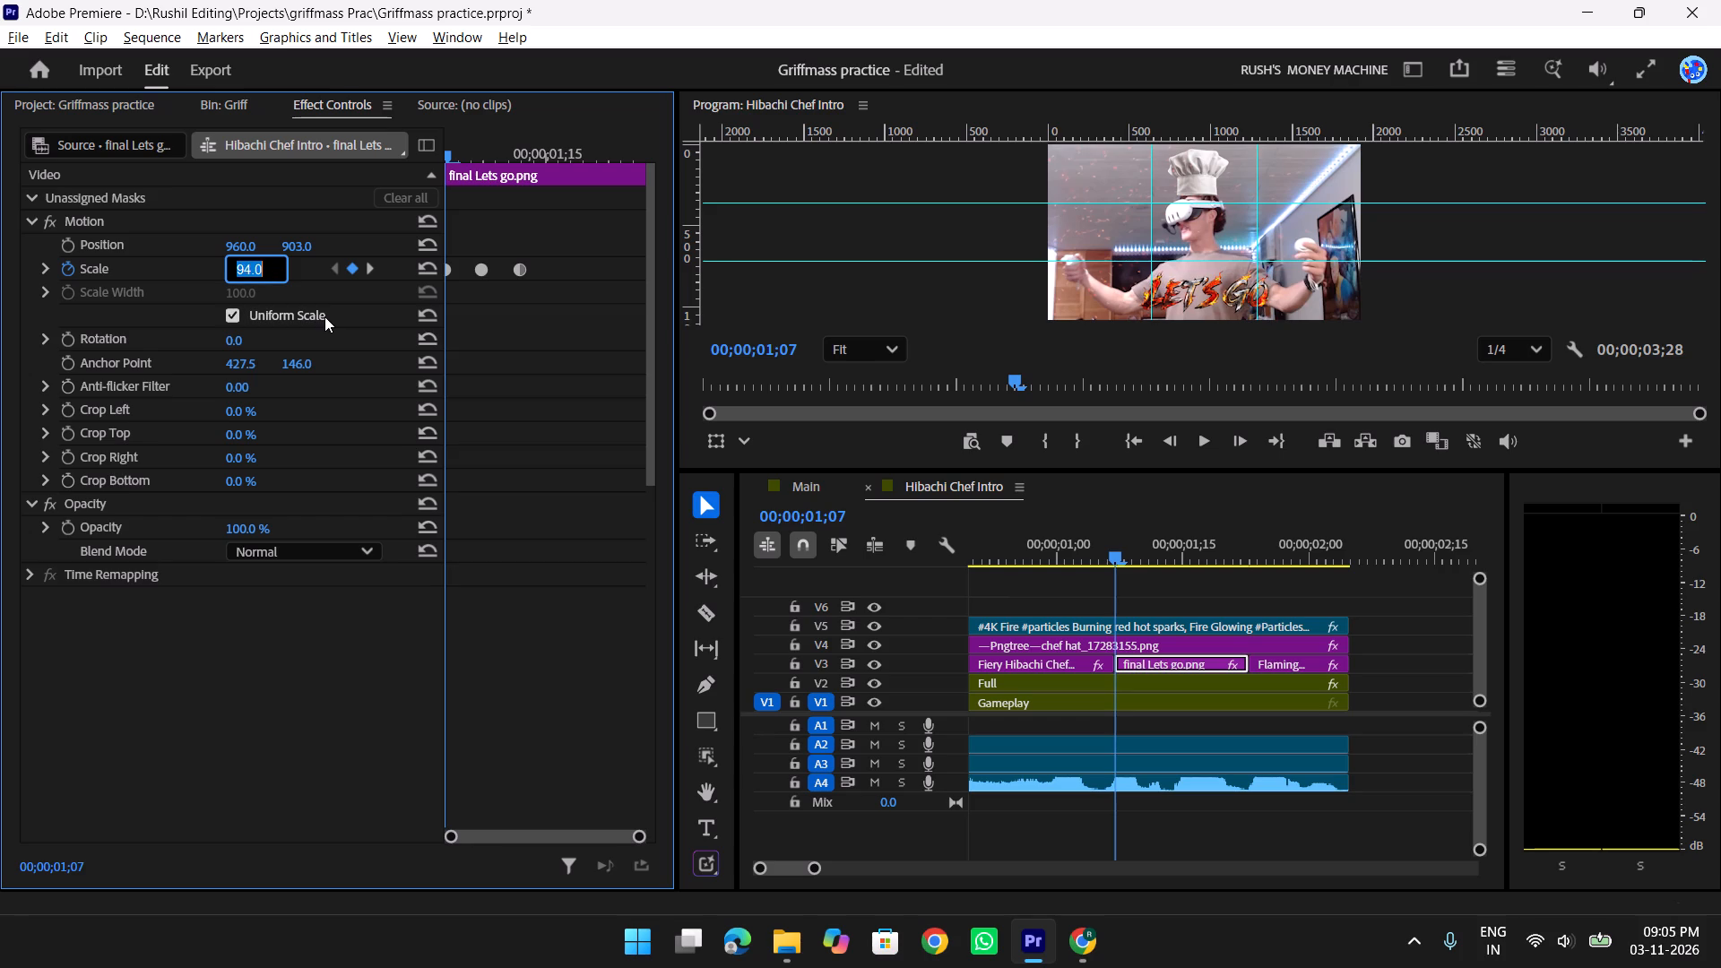
pyautogui.press('Down')
pyautogui.press('Down')
pyautogui.press('Down')
pyautogui.press('Down')
pyautogui.press('Down')
pyautogui.press('Down')
pyautogui.press('Down')
pyautogui.press('Down')
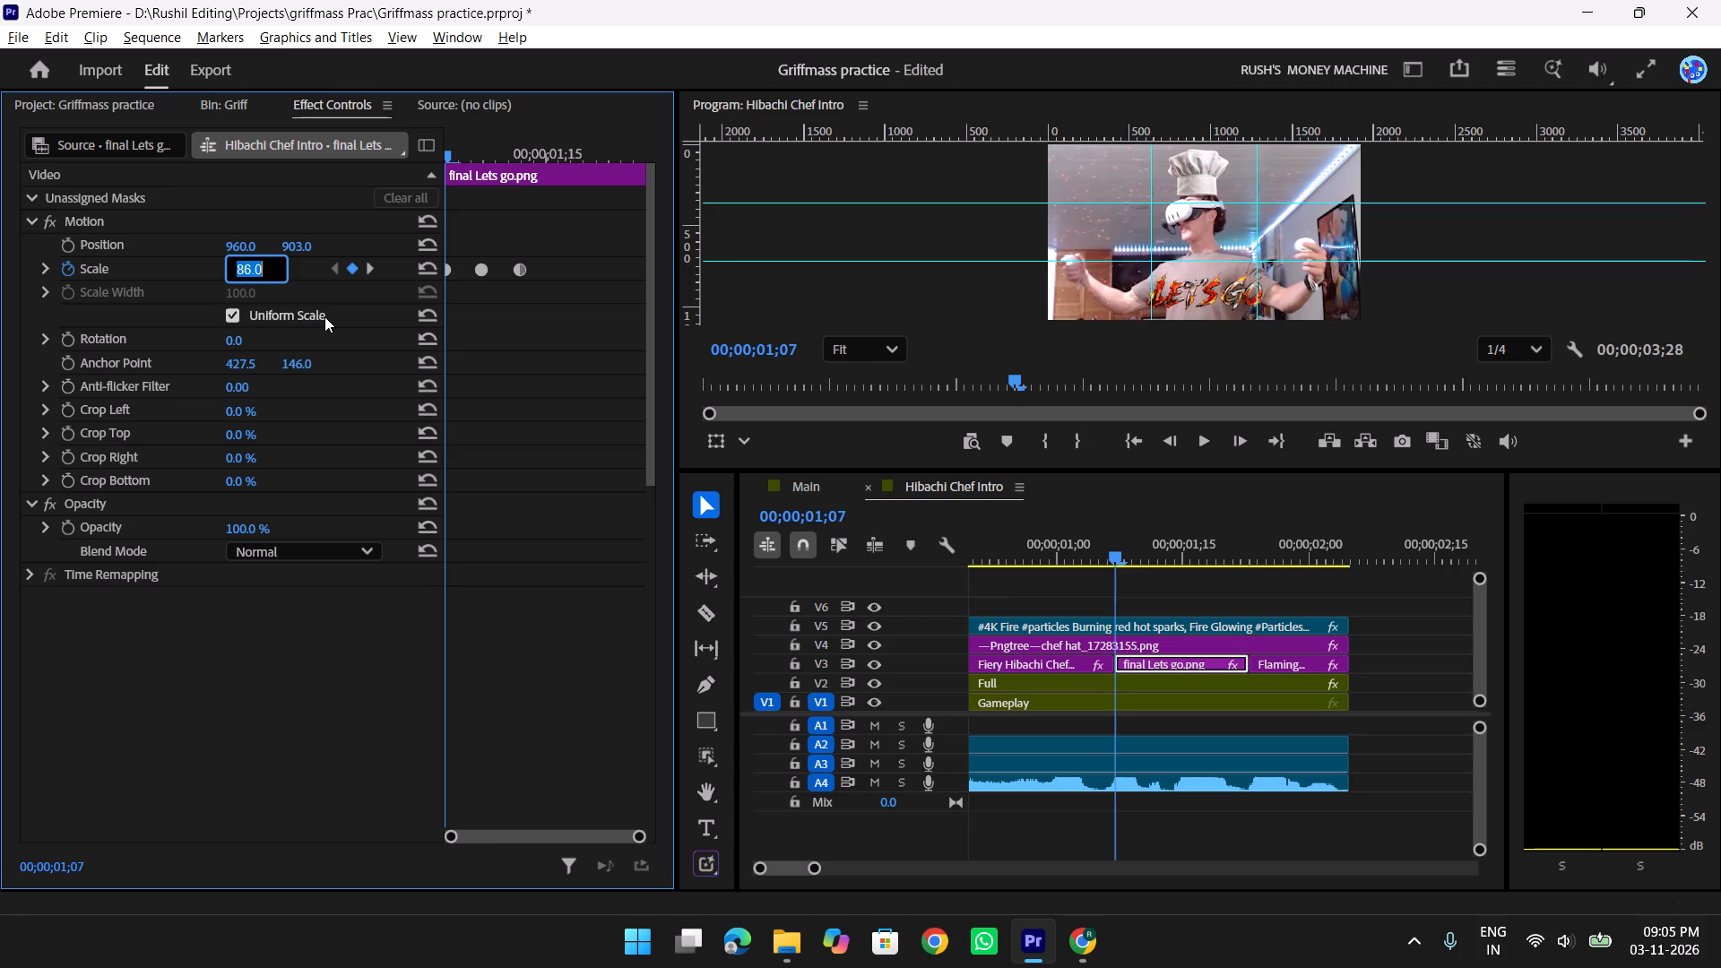
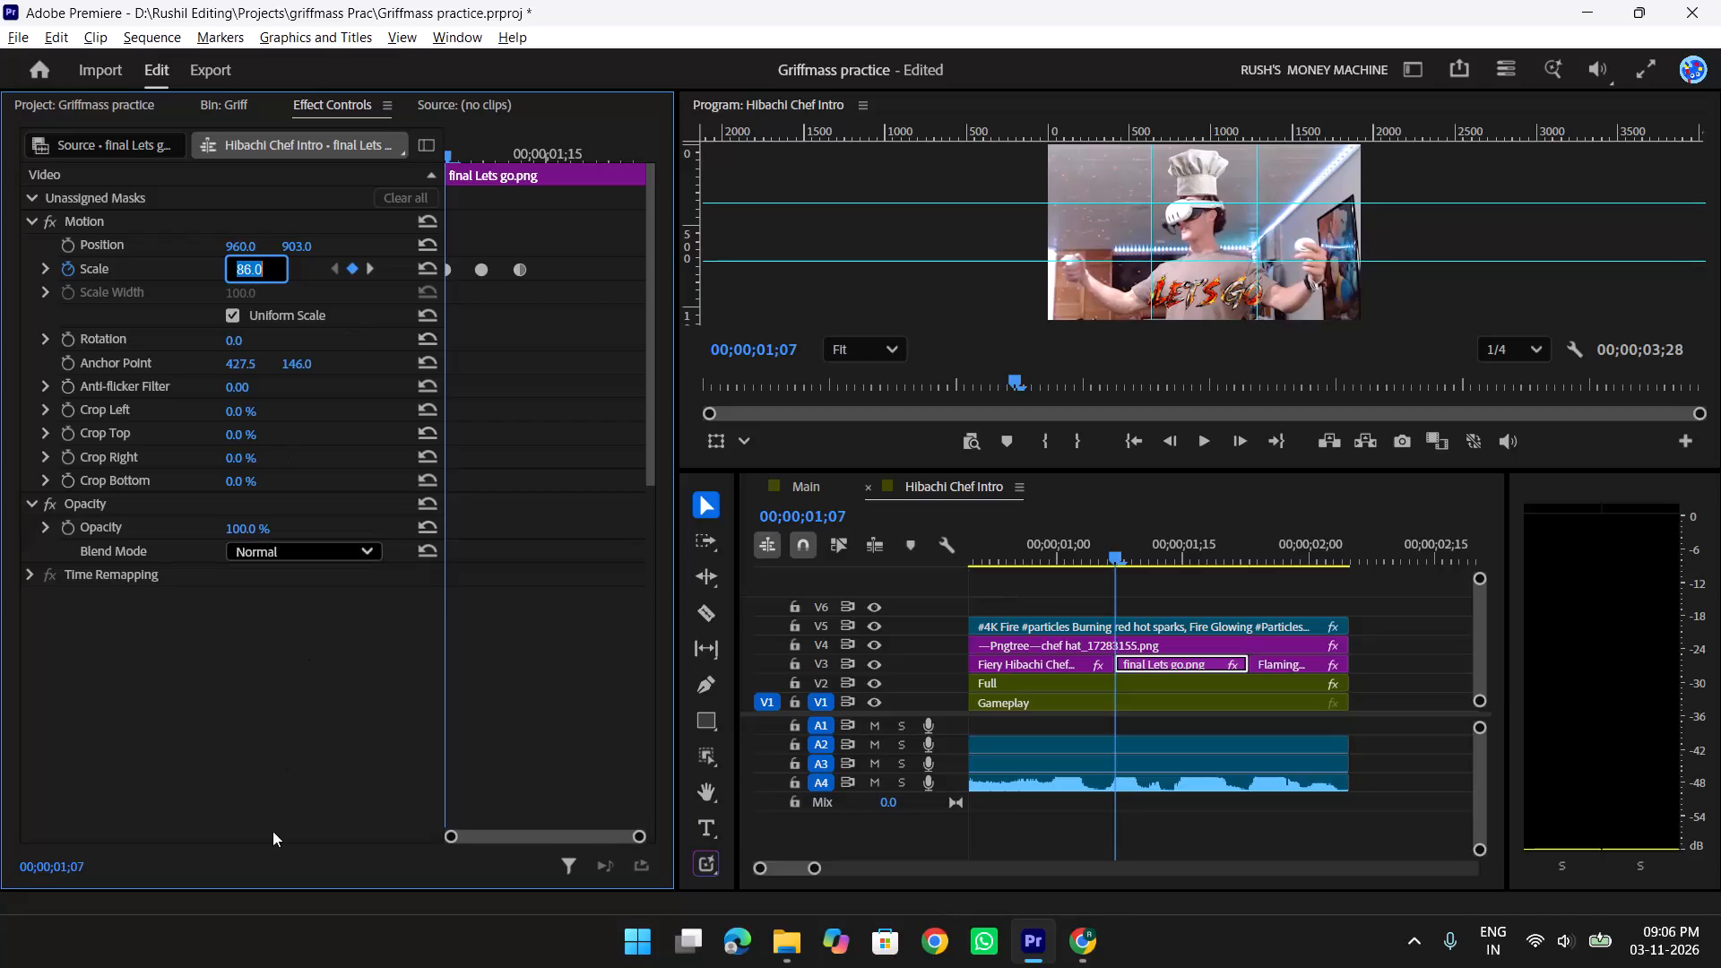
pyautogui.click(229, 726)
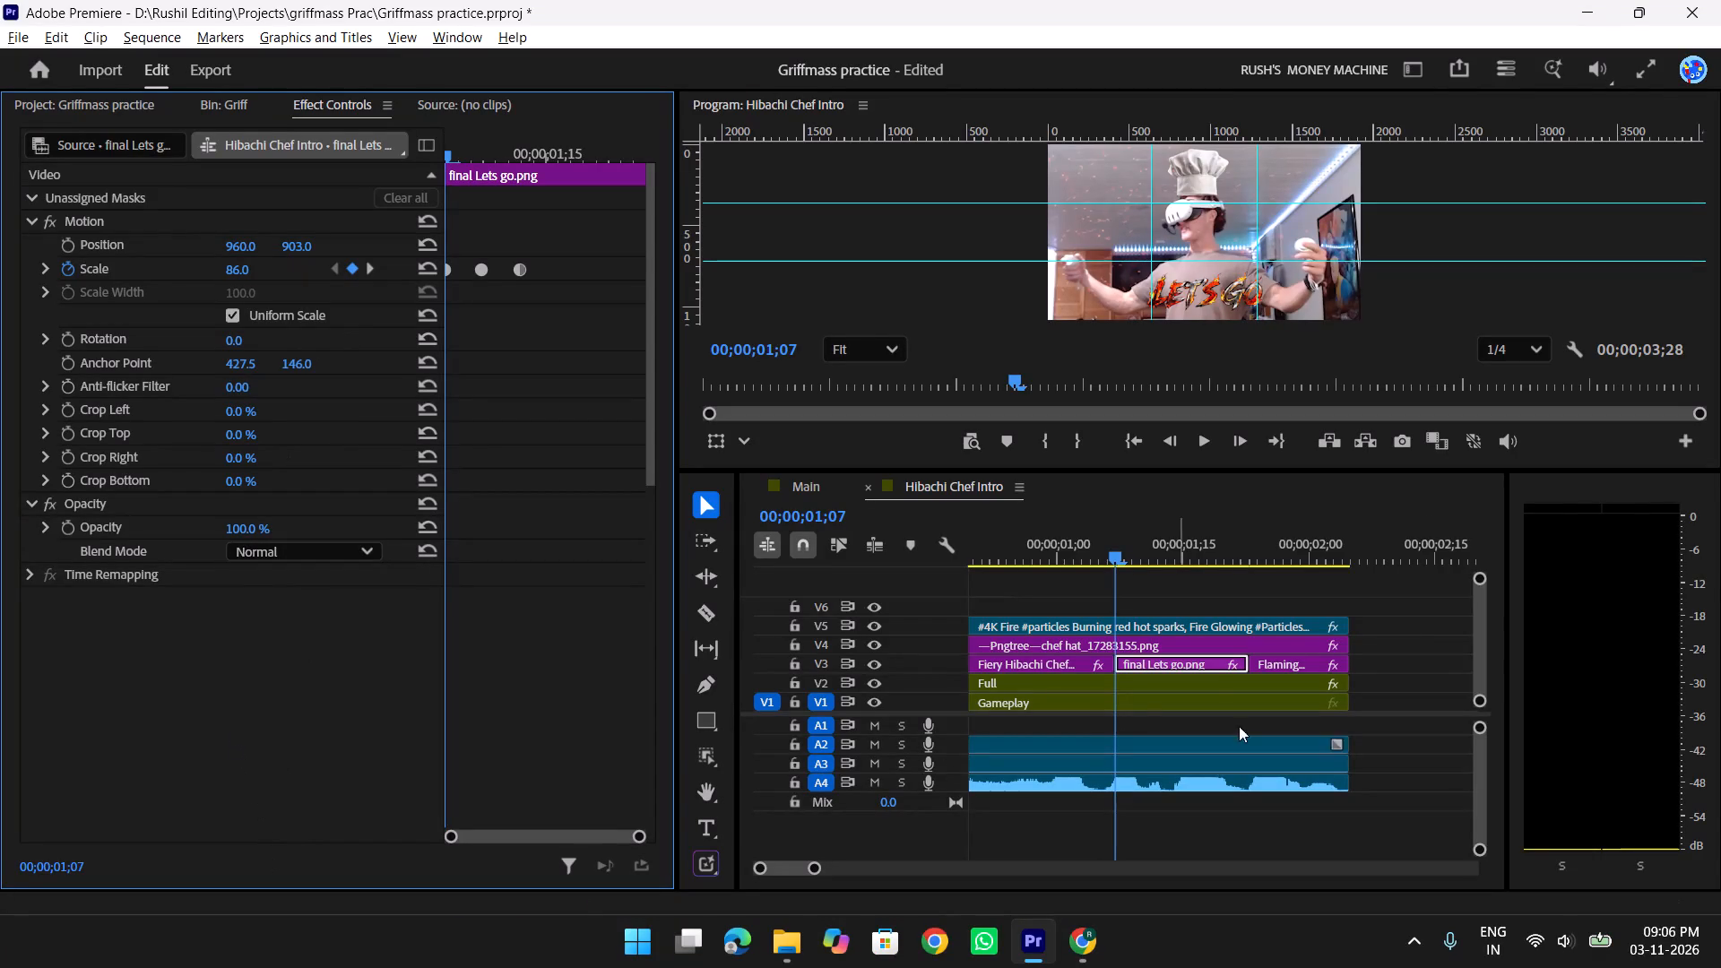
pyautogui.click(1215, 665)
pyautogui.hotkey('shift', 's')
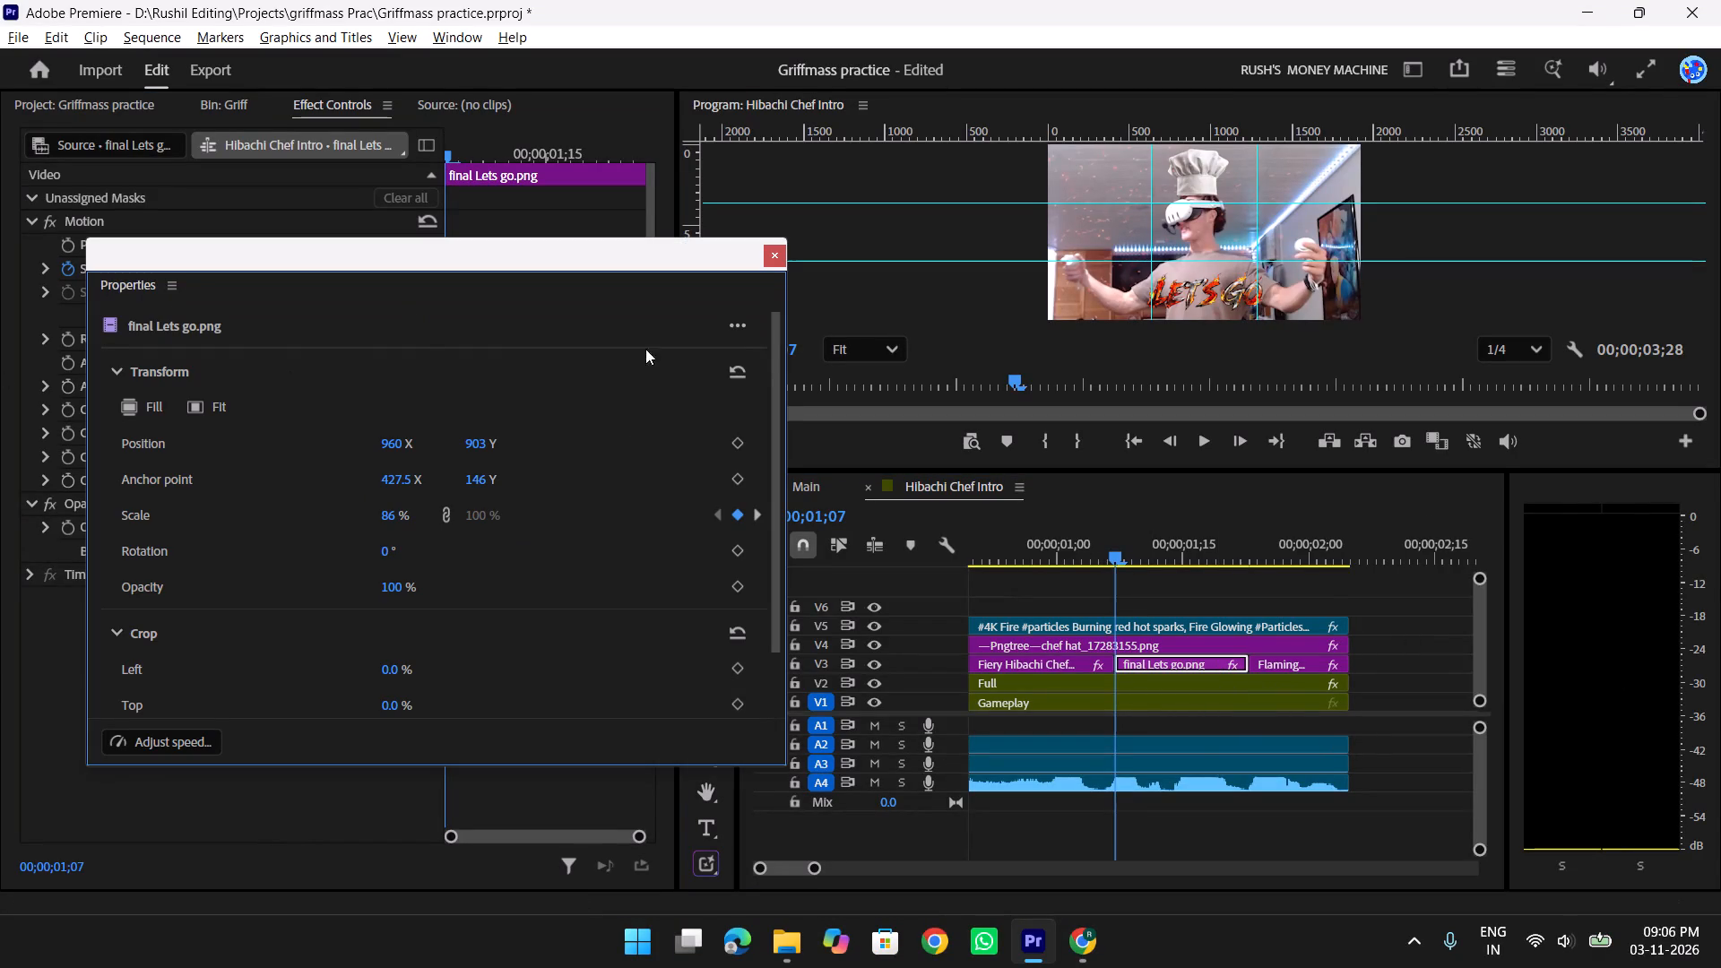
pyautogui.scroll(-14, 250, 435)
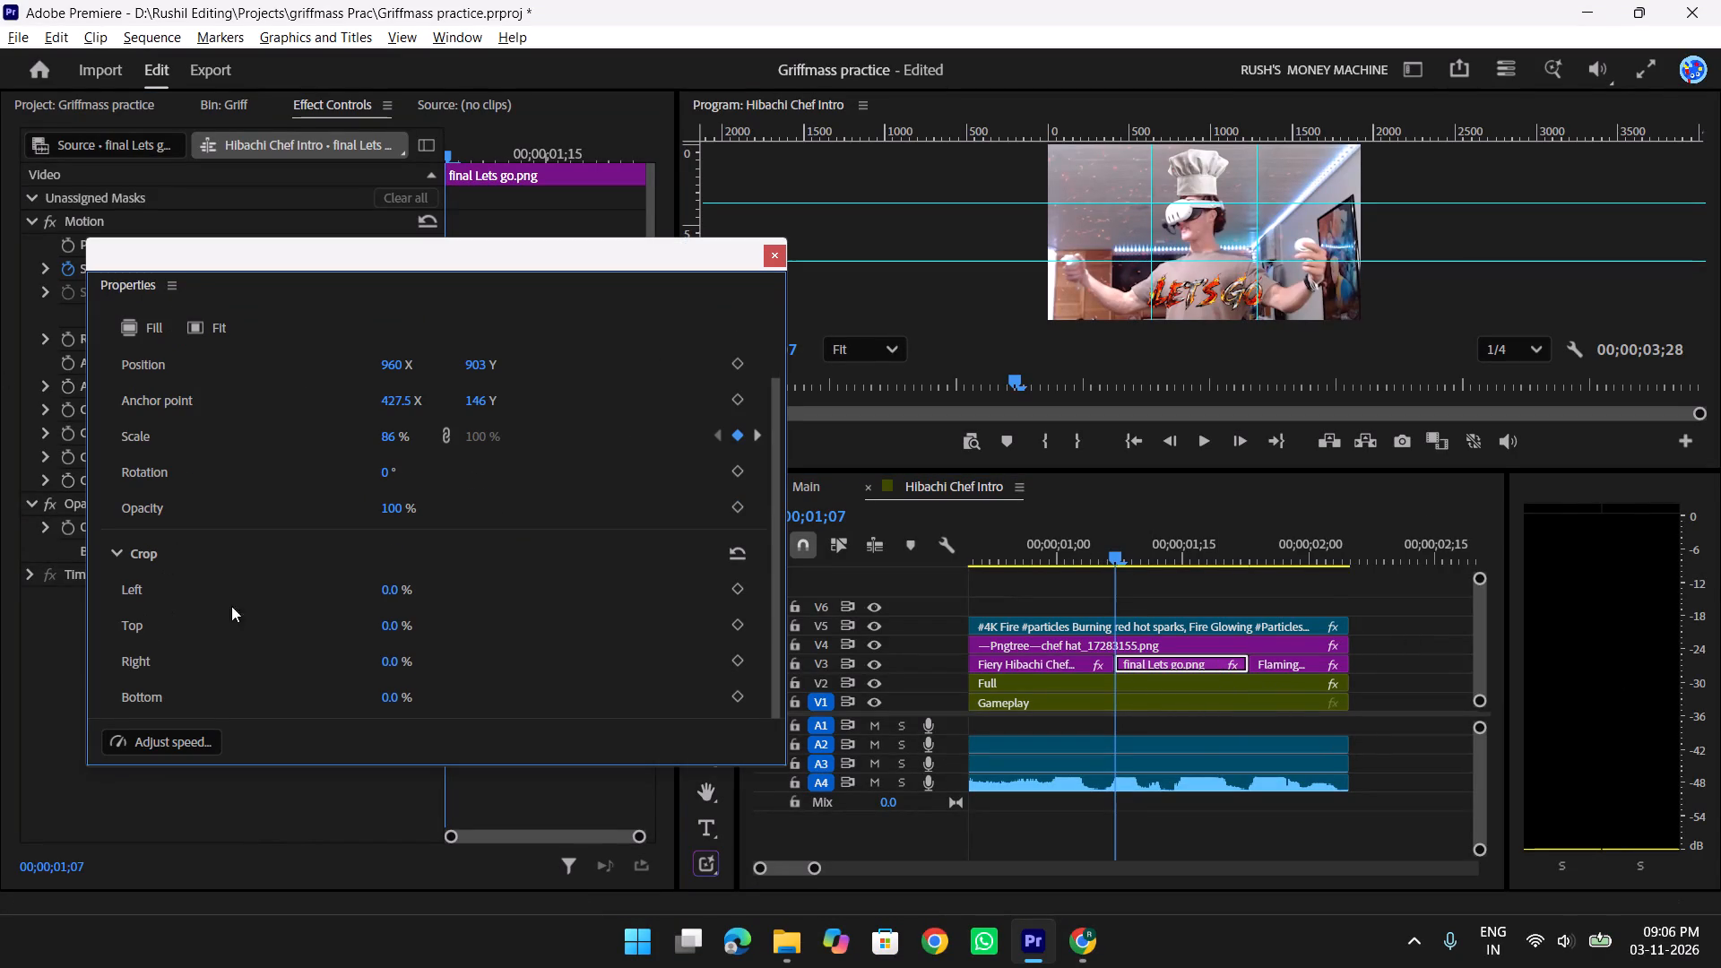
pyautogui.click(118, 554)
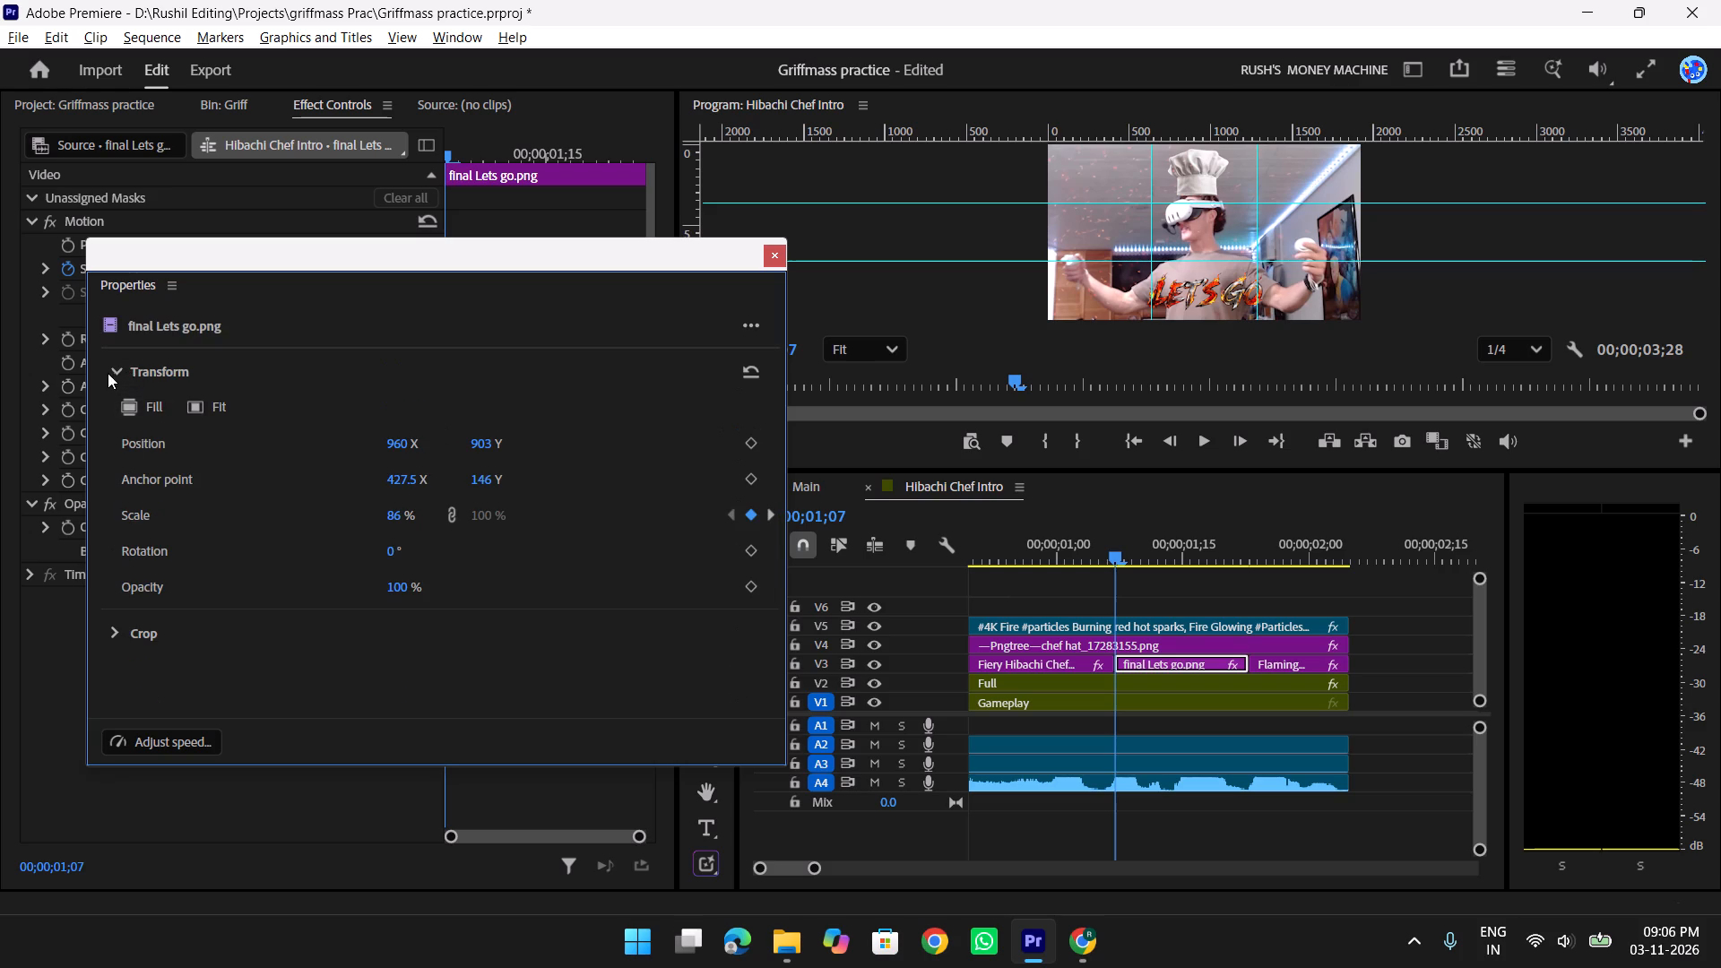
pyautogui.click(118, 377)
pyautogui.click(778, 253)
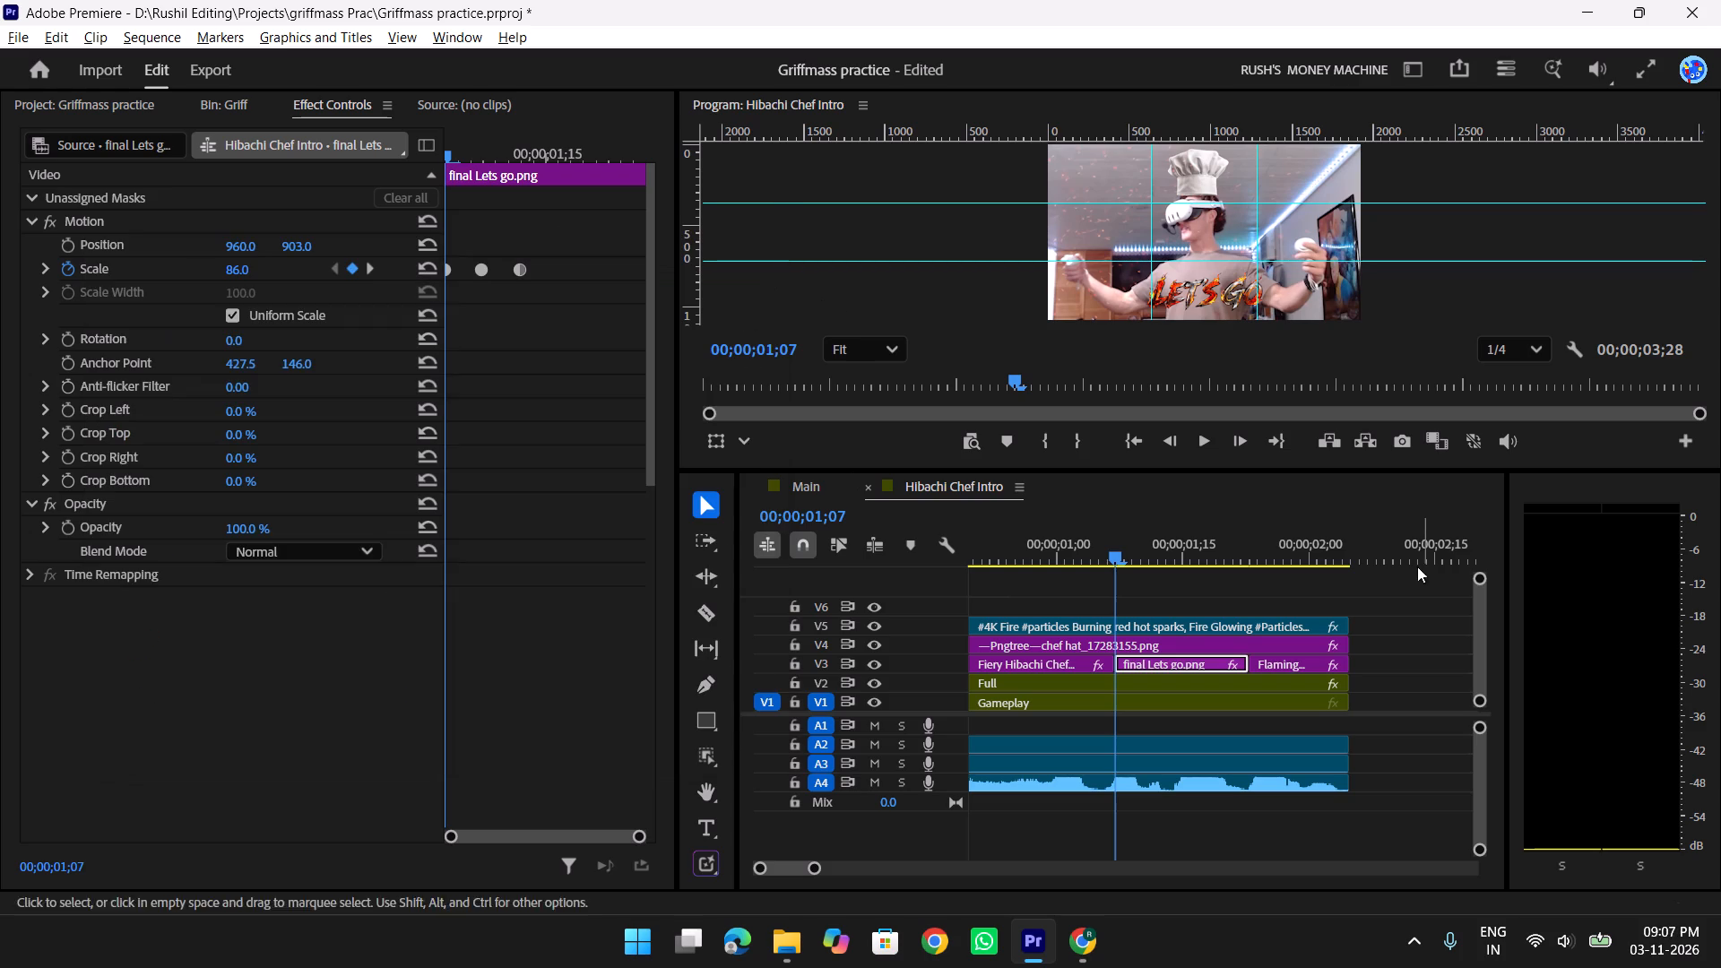
# Set the horizontal Position of "final Lets go.png" to 943 and check the frame in full screen.
pyautogui.click(238, 249)
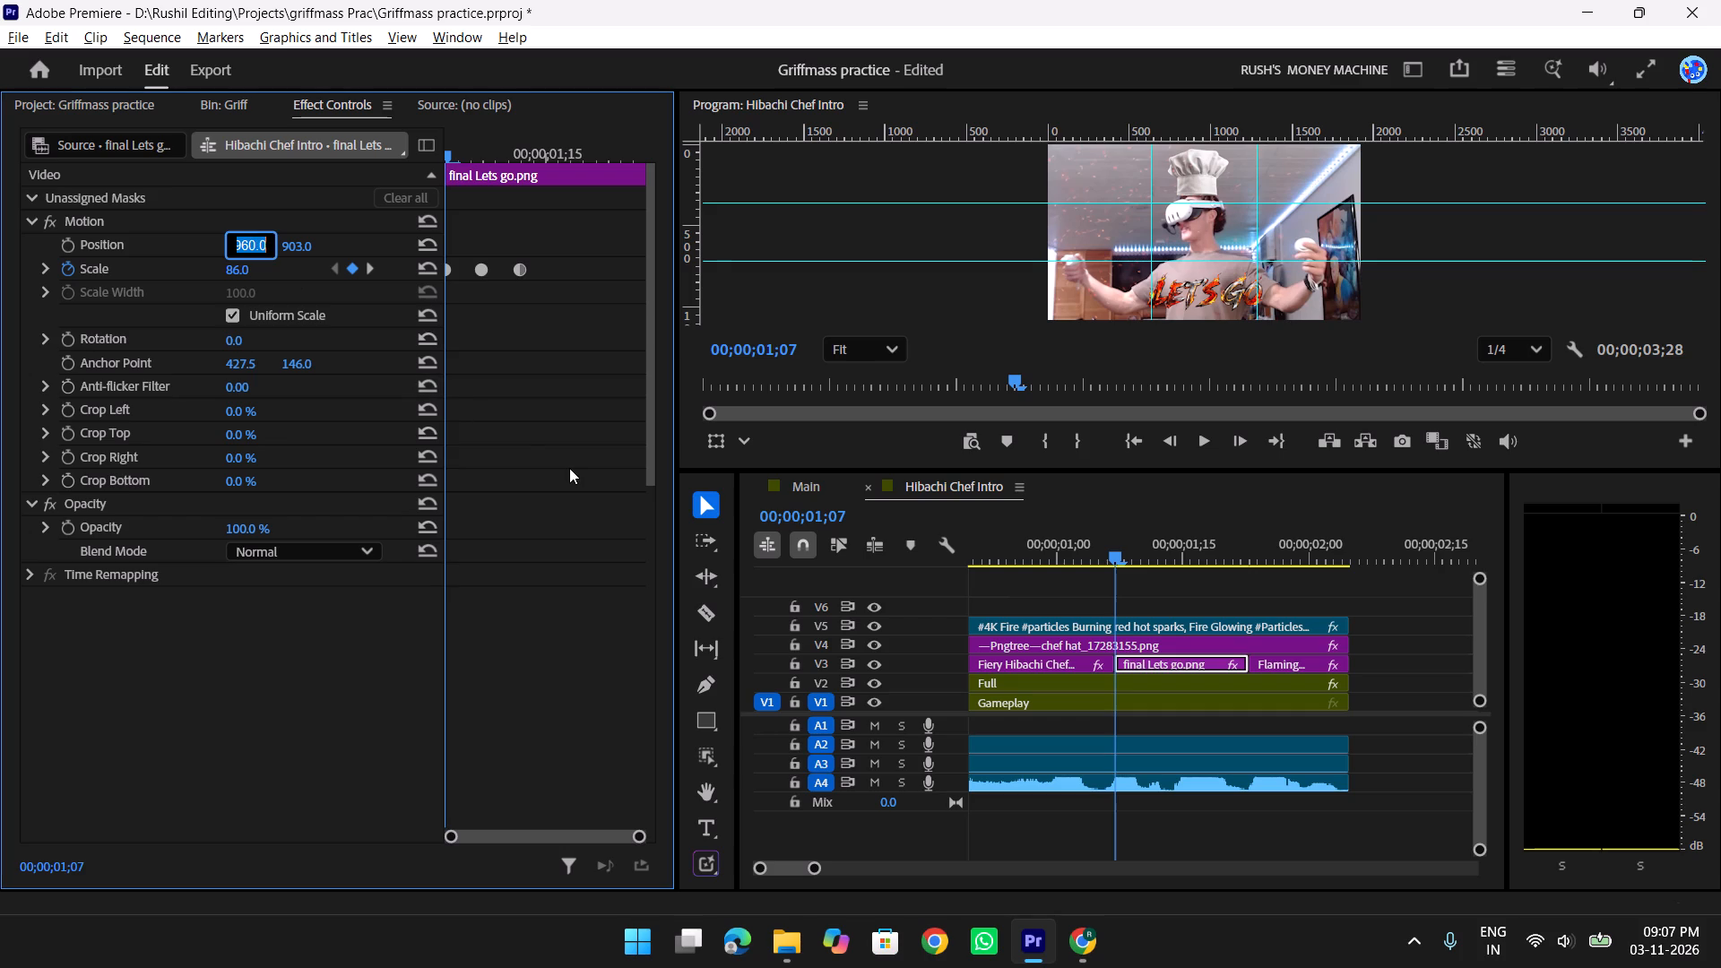
pyautogui.press('Down')
pyautogui.press('Down')
pyautogui.press('Down')
pyautogui.press('Down')
pyautogui.press('Down')
pyautogui.press('Down')
pyautogui.press('Down')
pyautogui.press('Down')
pyautogui.press('Down')
pyautogui.press('Down')
pyautogui.press('Down')
pyautogui.press('Down')
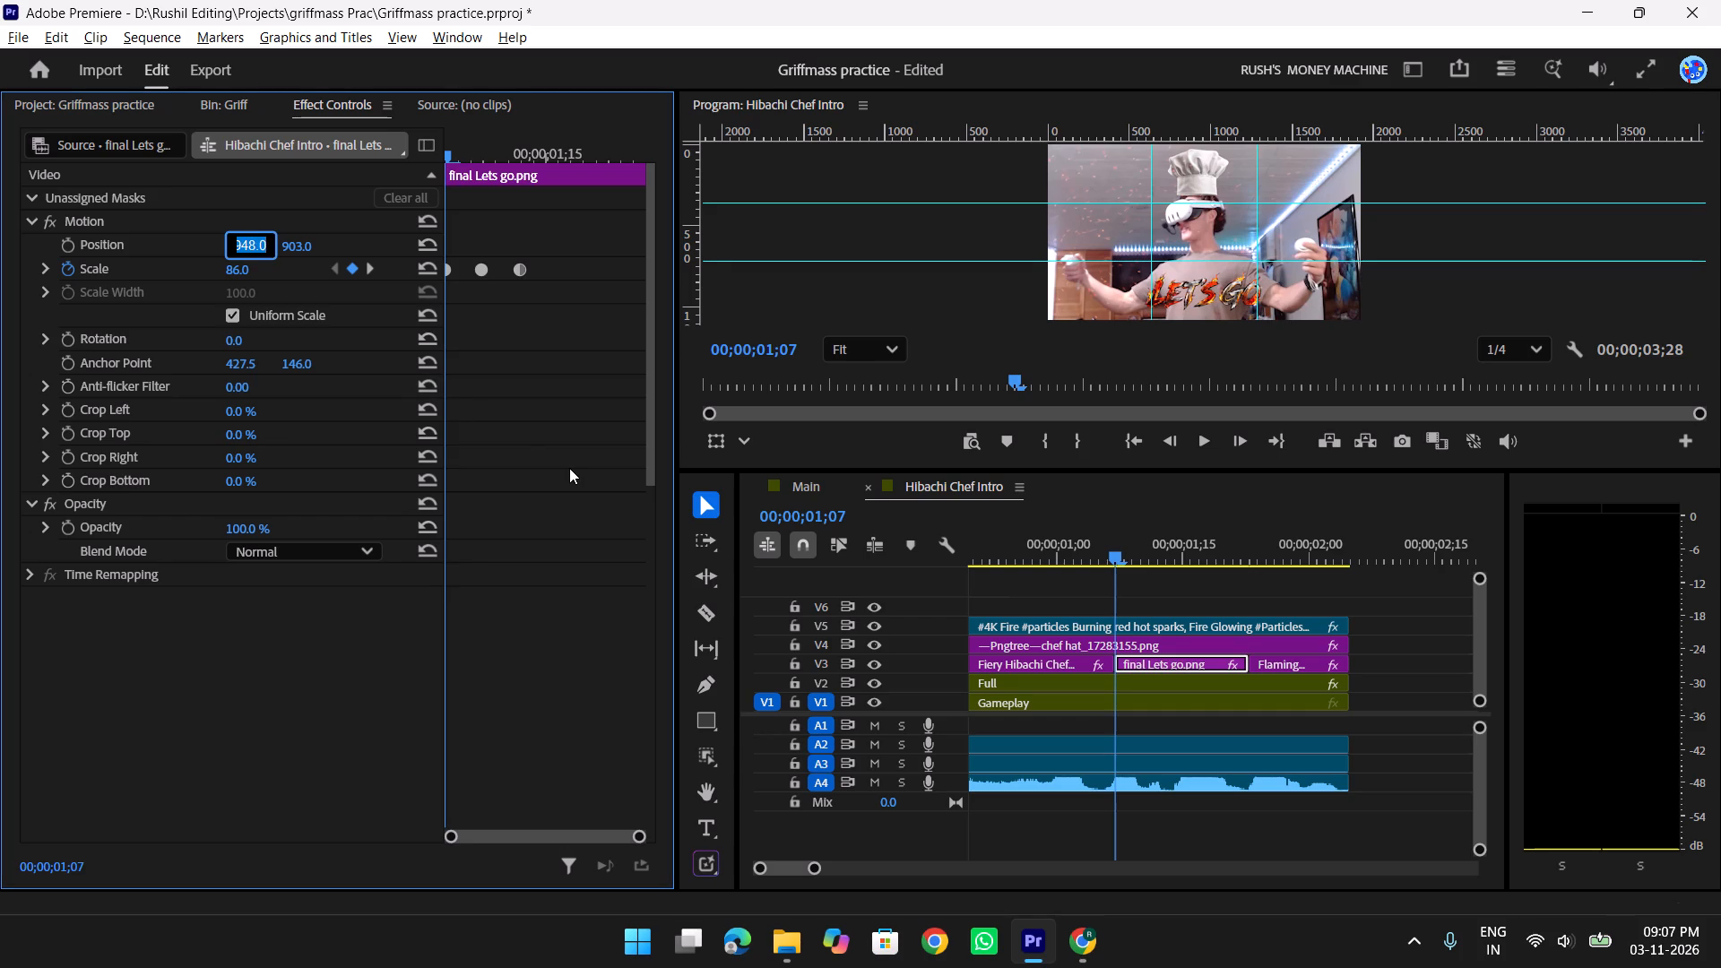
pyautogui.press('Down')
pyautogui.press('Down')
pyautogui.press('Down')
pyautogui.press('Down')
pyautogui.press('Down')
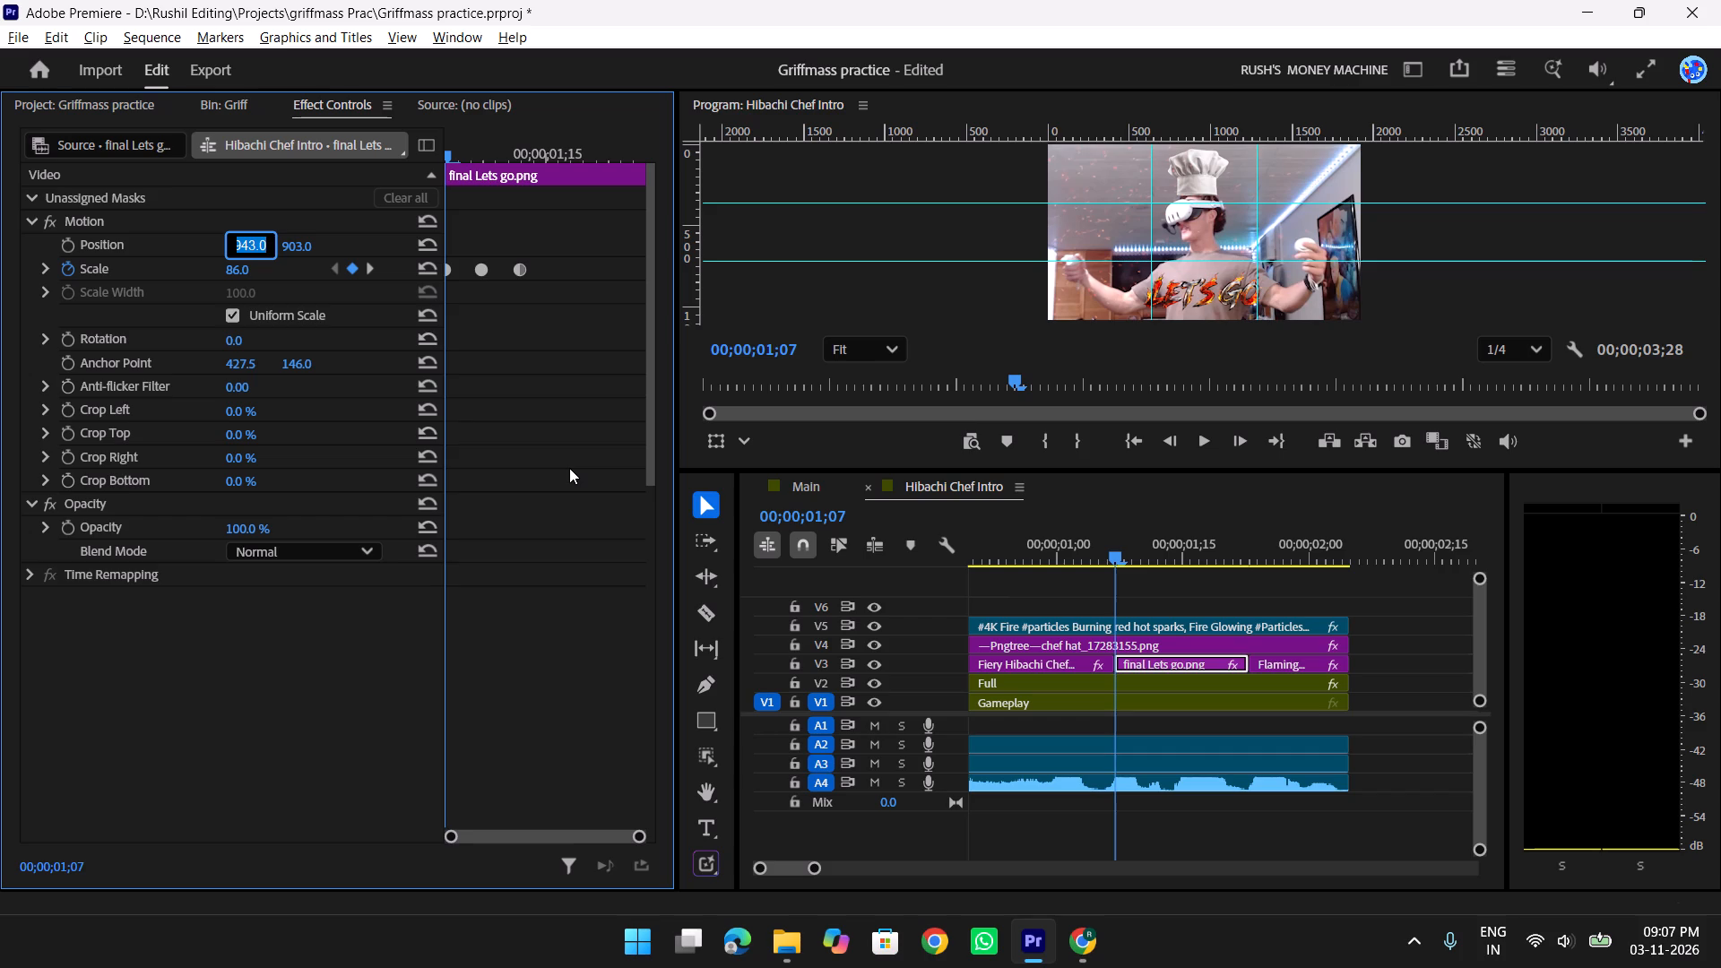
pyautogui.click(1411, 728)
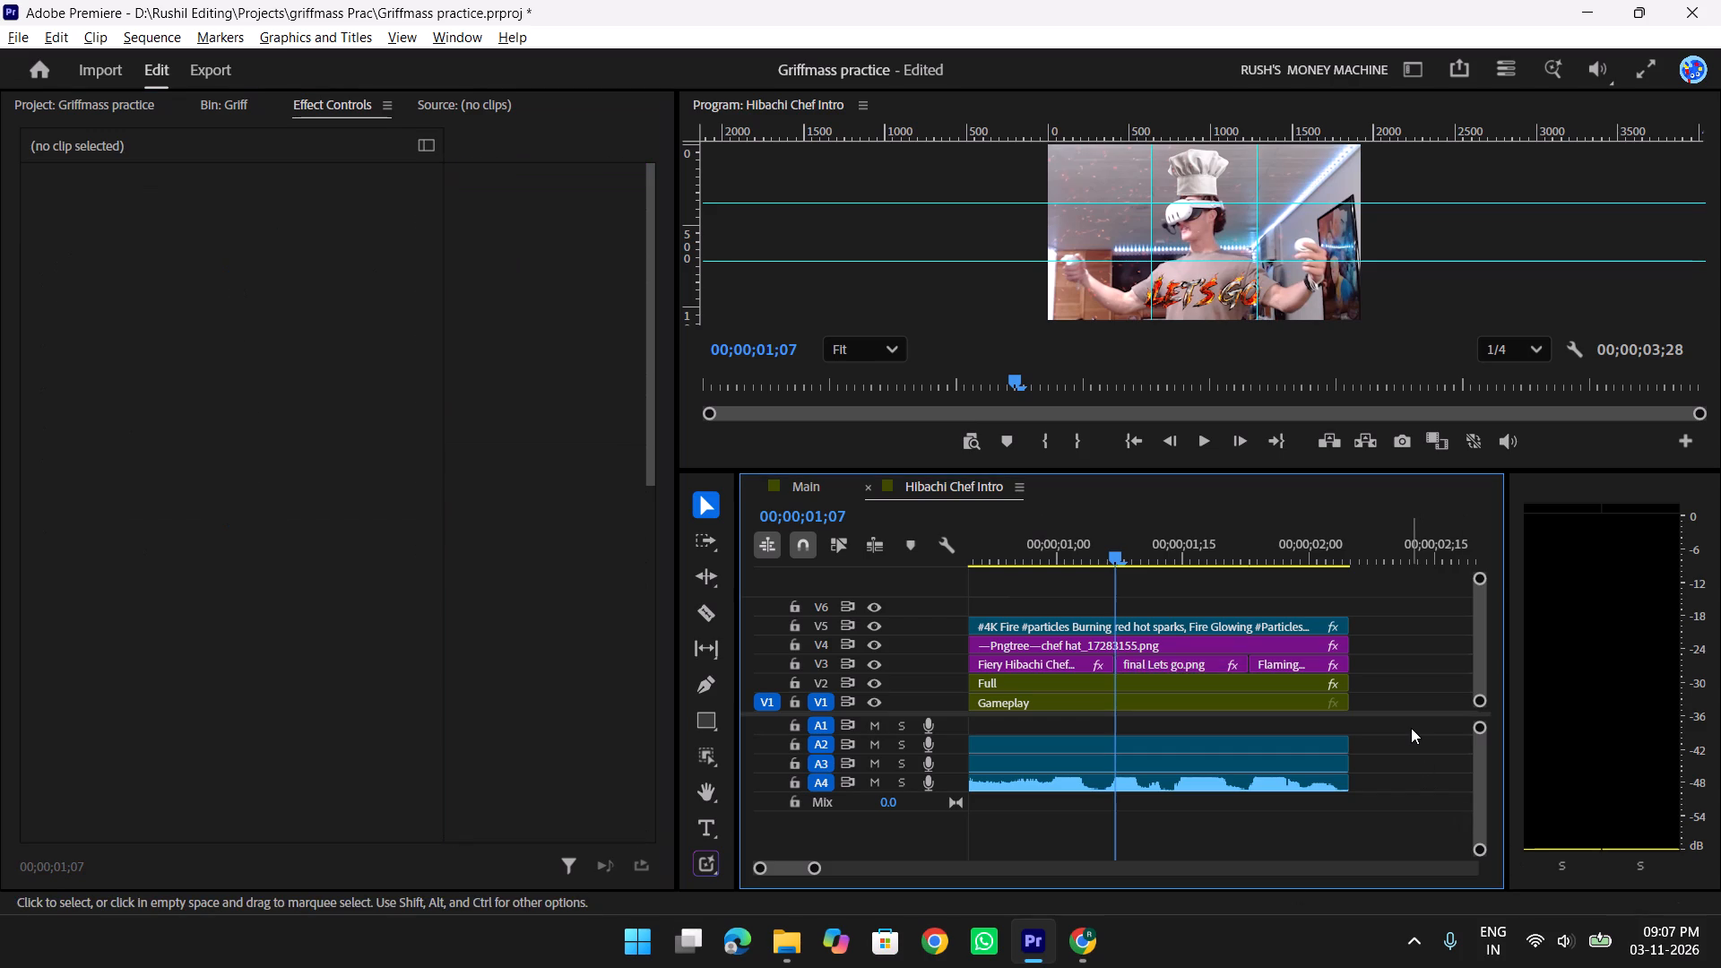
pyautogui.press('f')
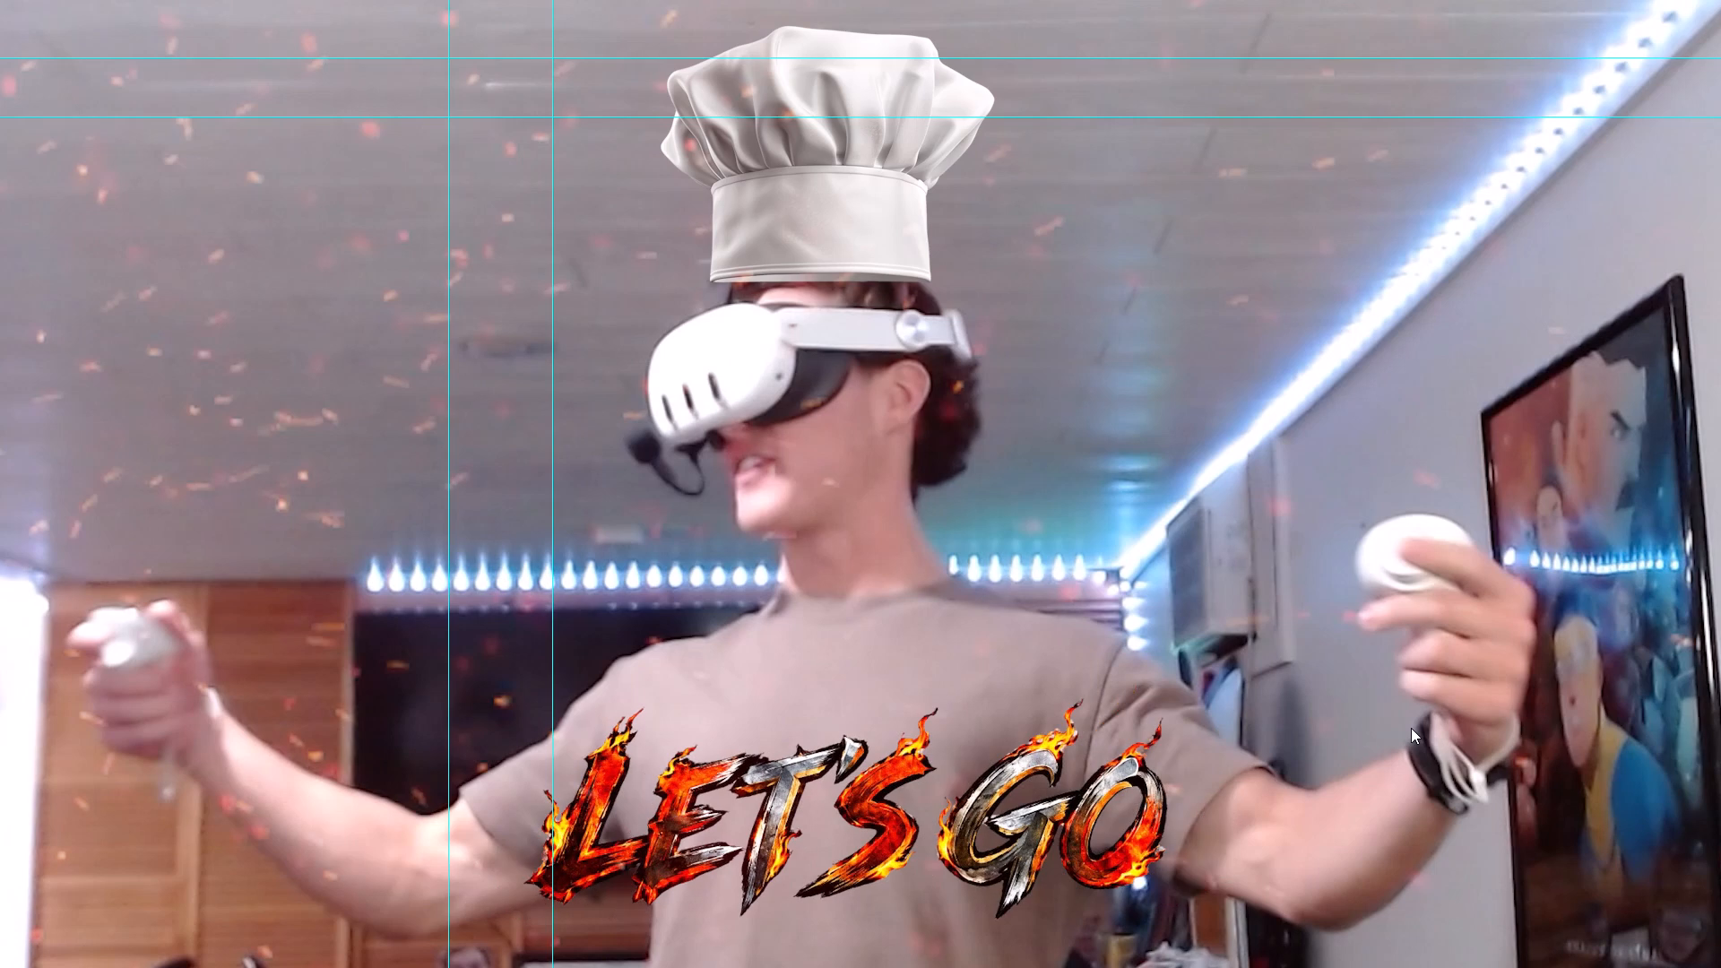
pyautogui.press('f')
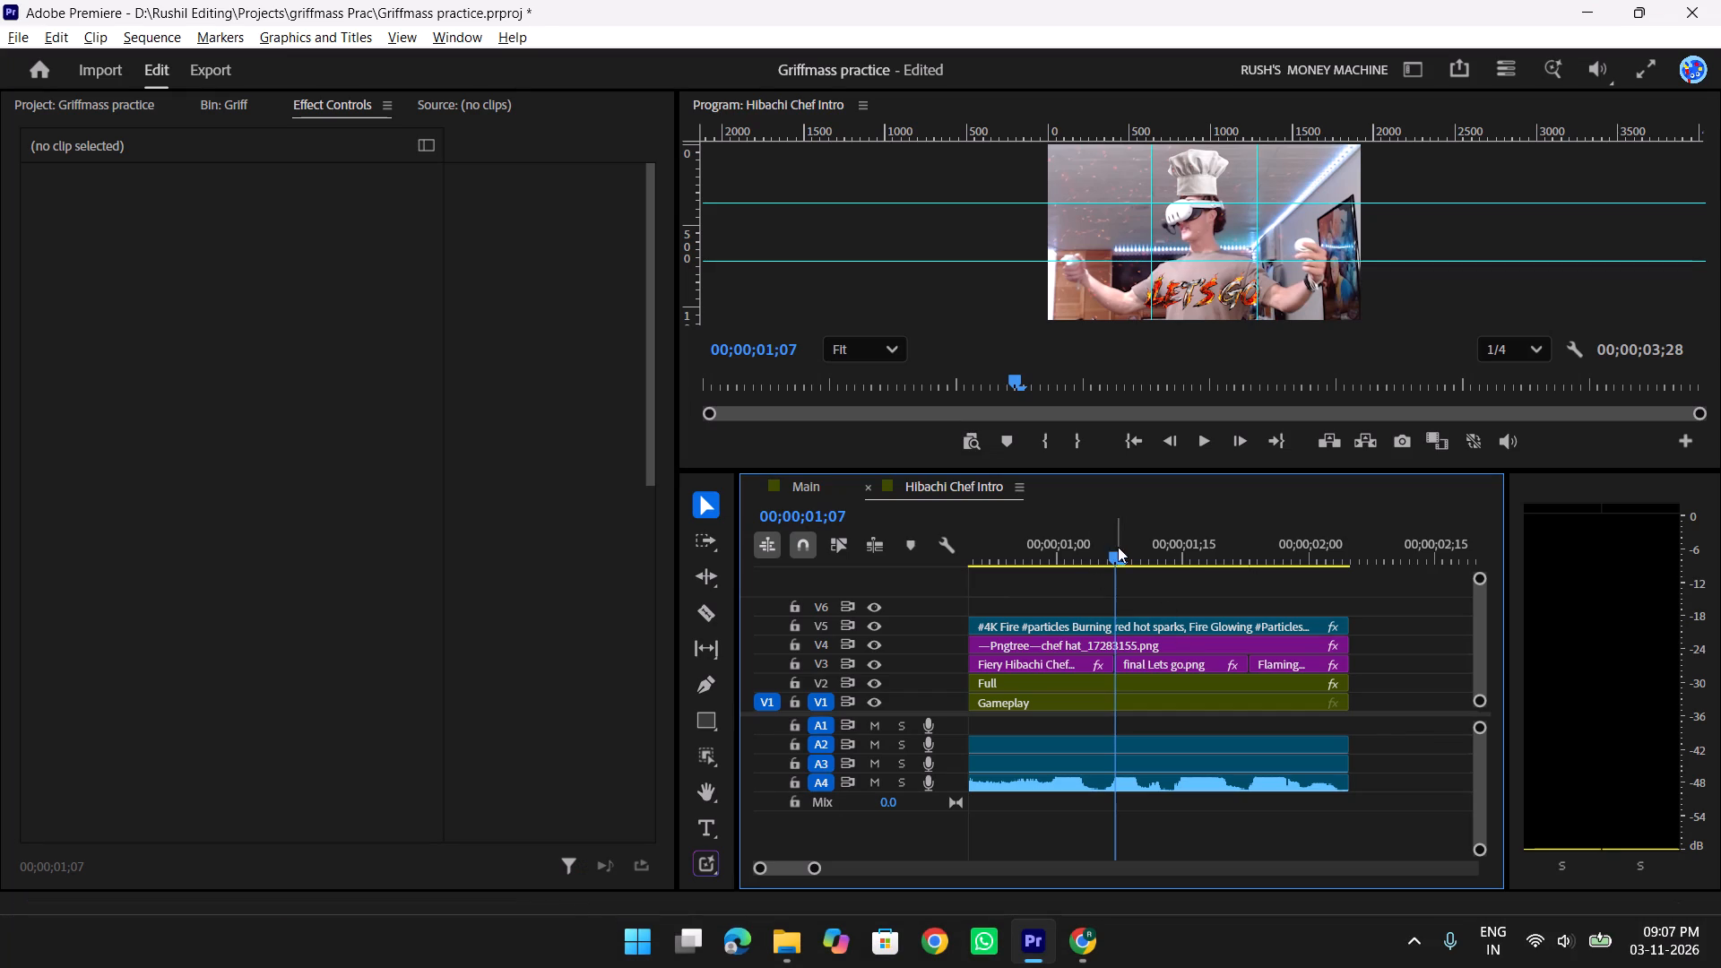
# Set the second Scale keyframe of "final Lets go.png" at 00;00;01;10 to 95.
pyautogui.click(1177, 666)
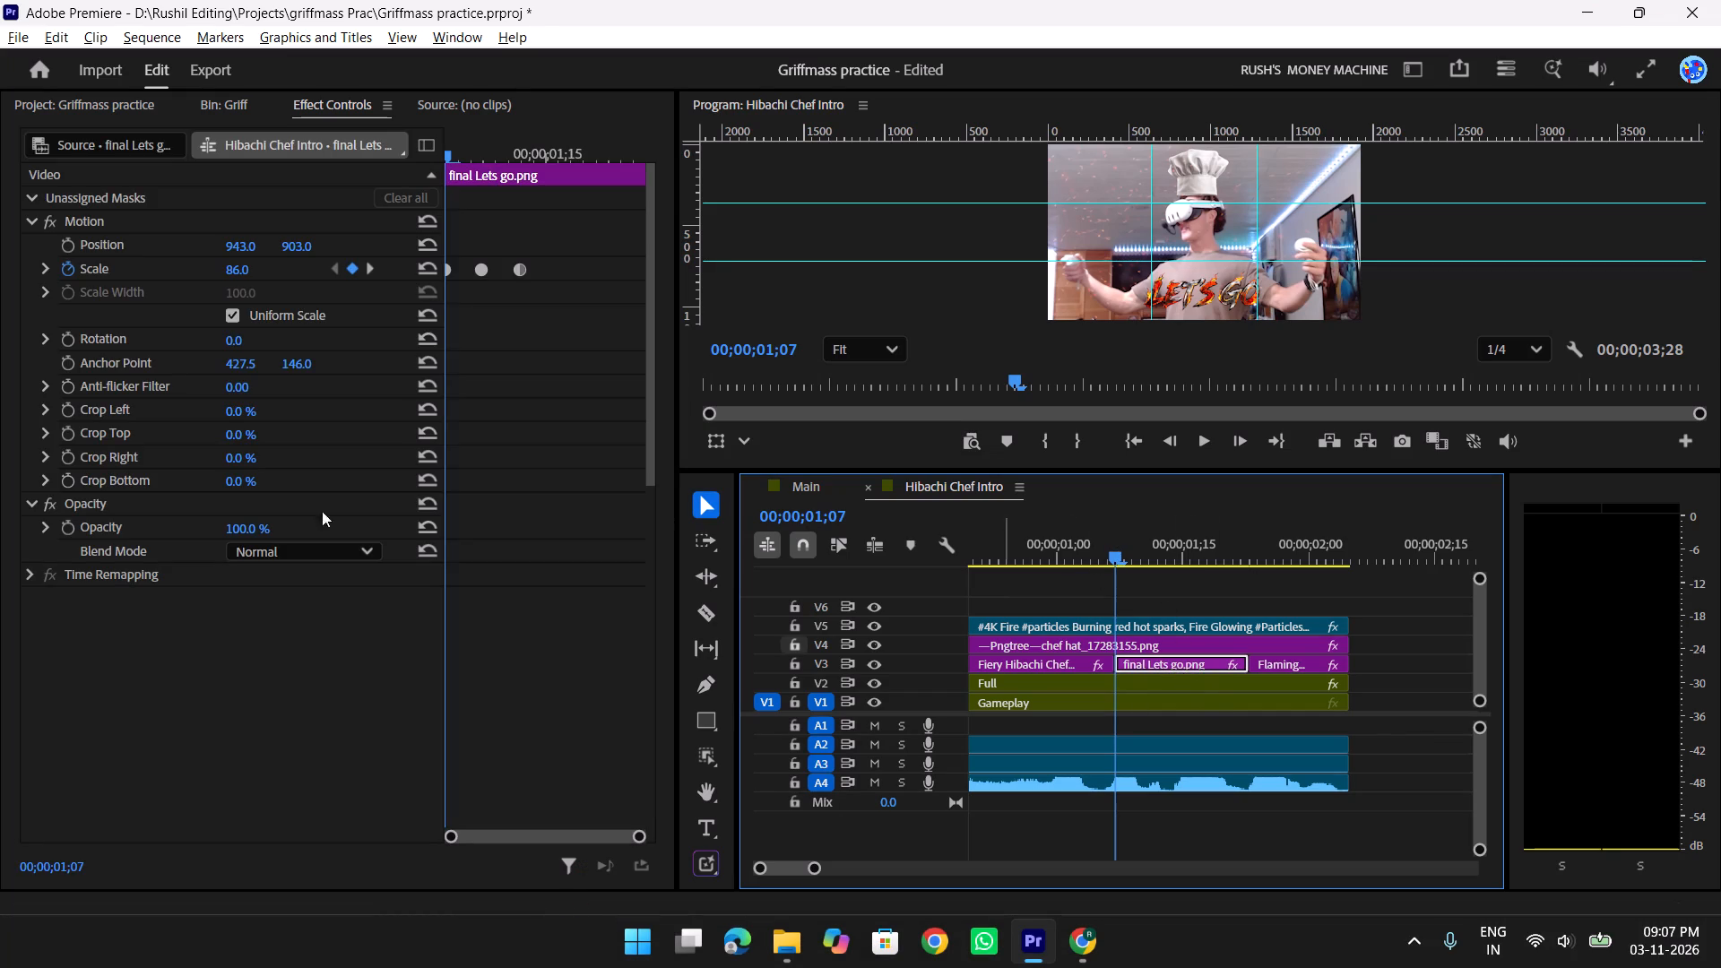
pyautogui.click(370, 266)
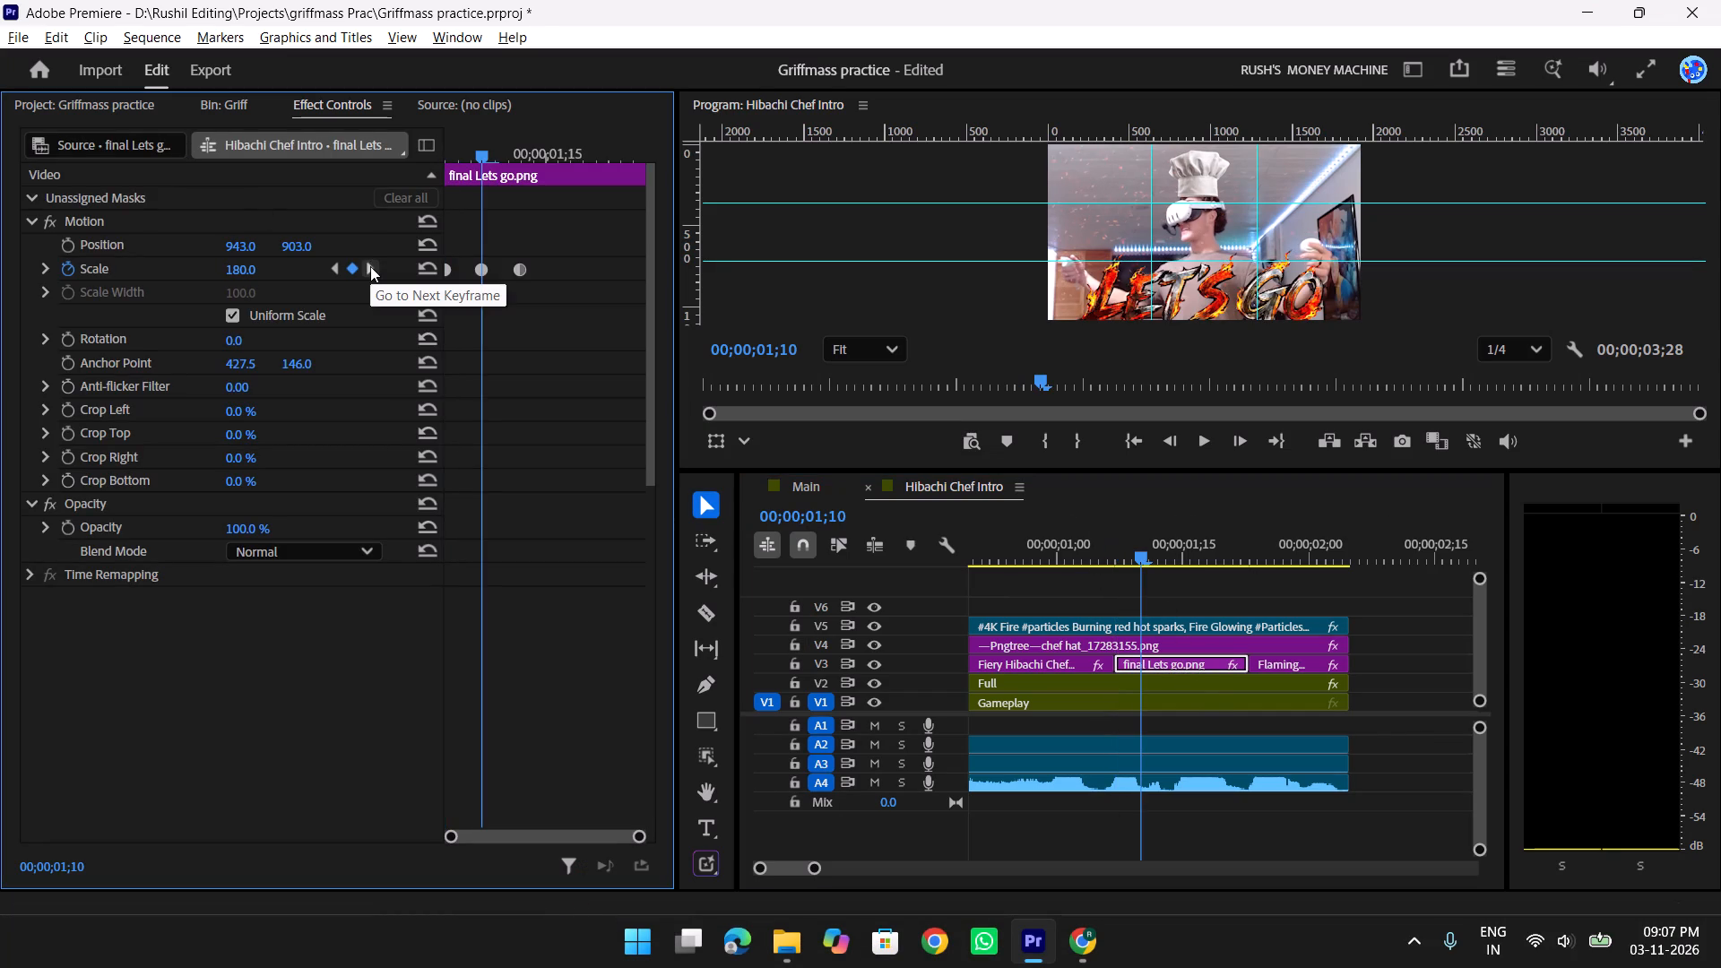
pyautogui.click(242, 265)
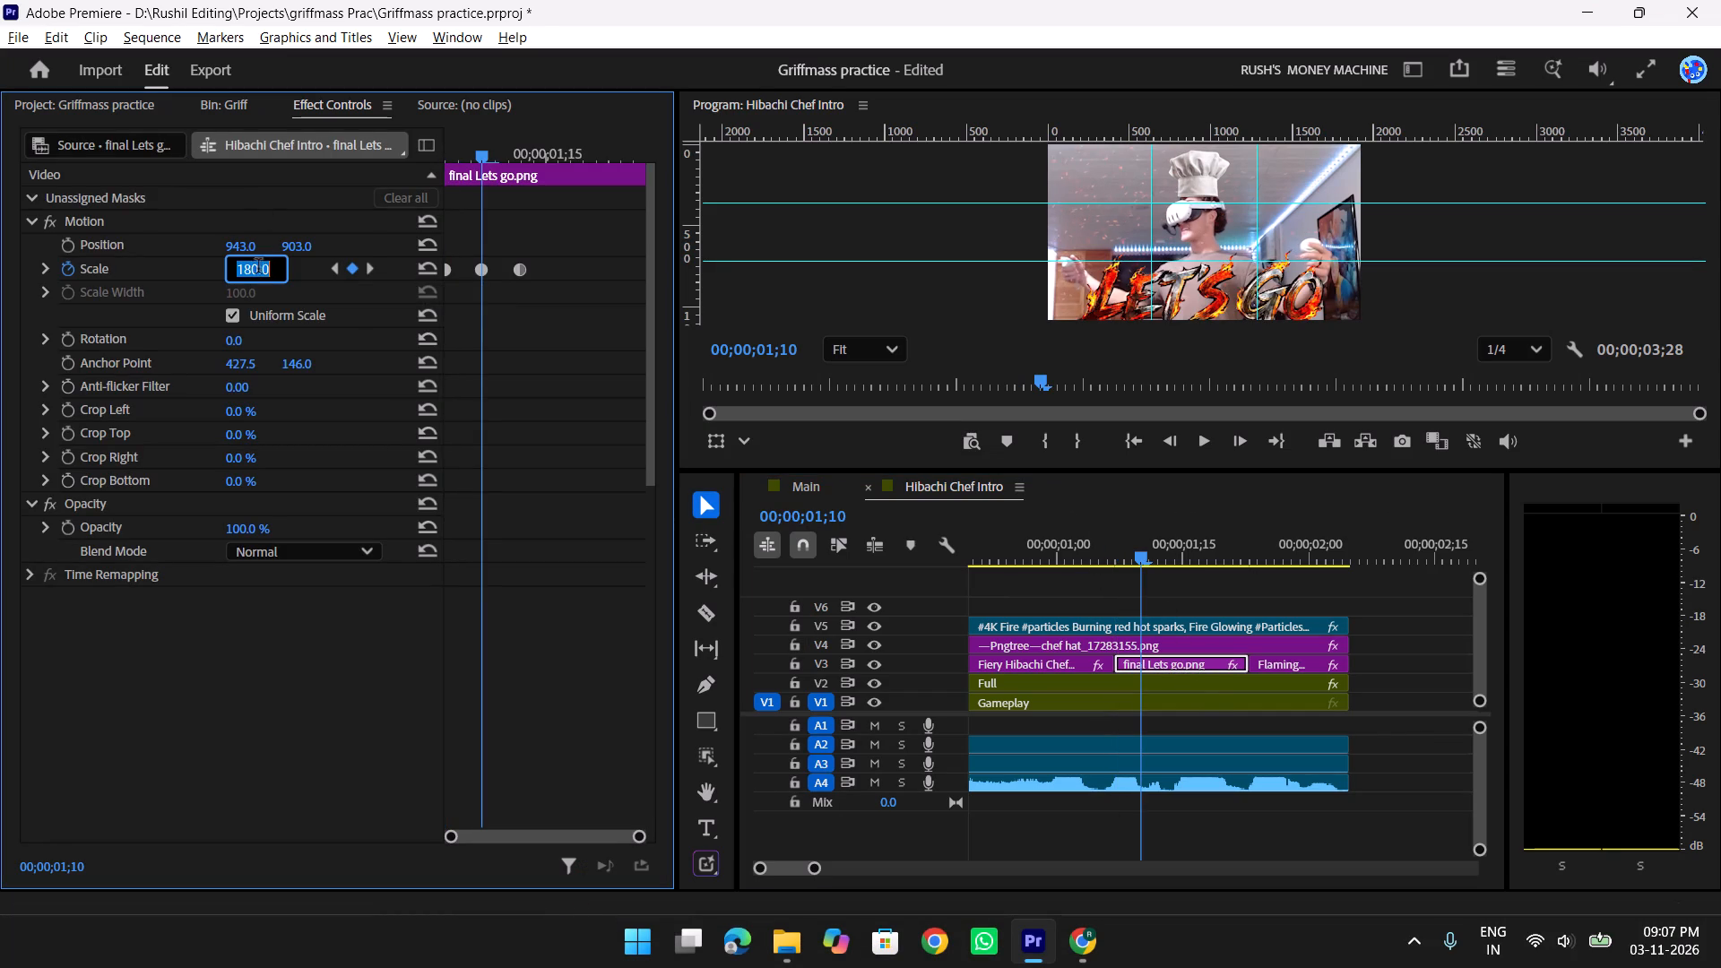
pyautogui.write('95')
pyautogui.press('Return')
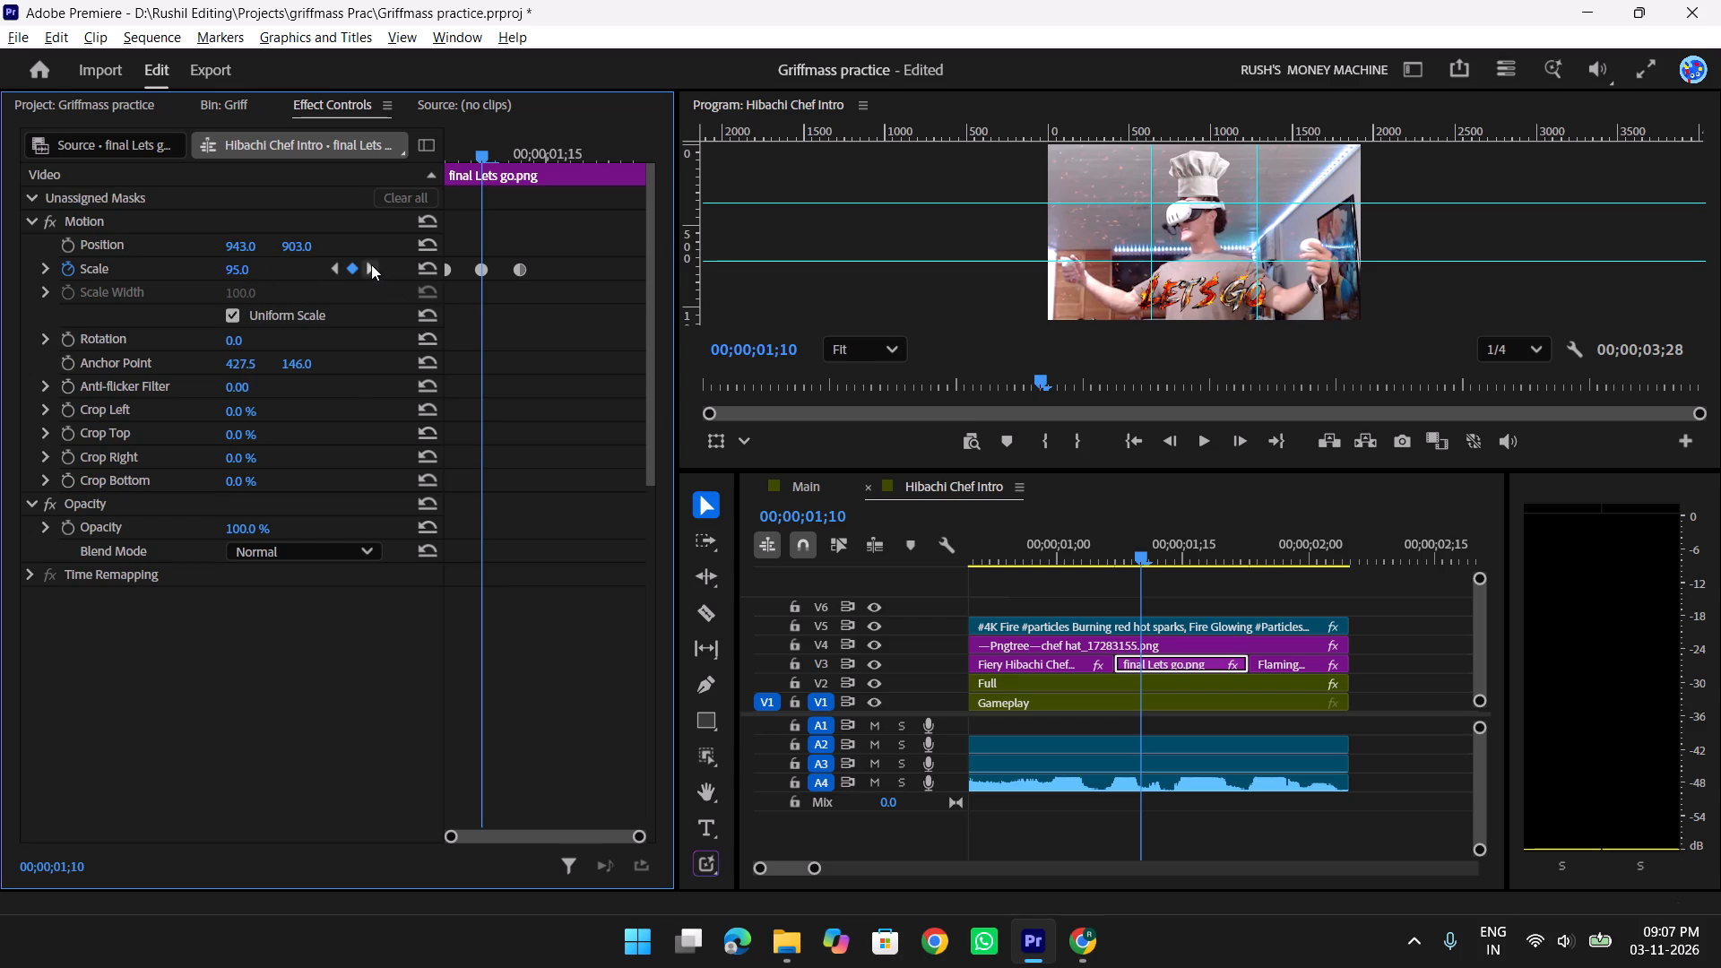
# Set the third Scale keyframe of "final Lets go.png" at 00;00;01;13 to 86.
pyautogui.click(371, 264)
pyautogui.click(241, 266)
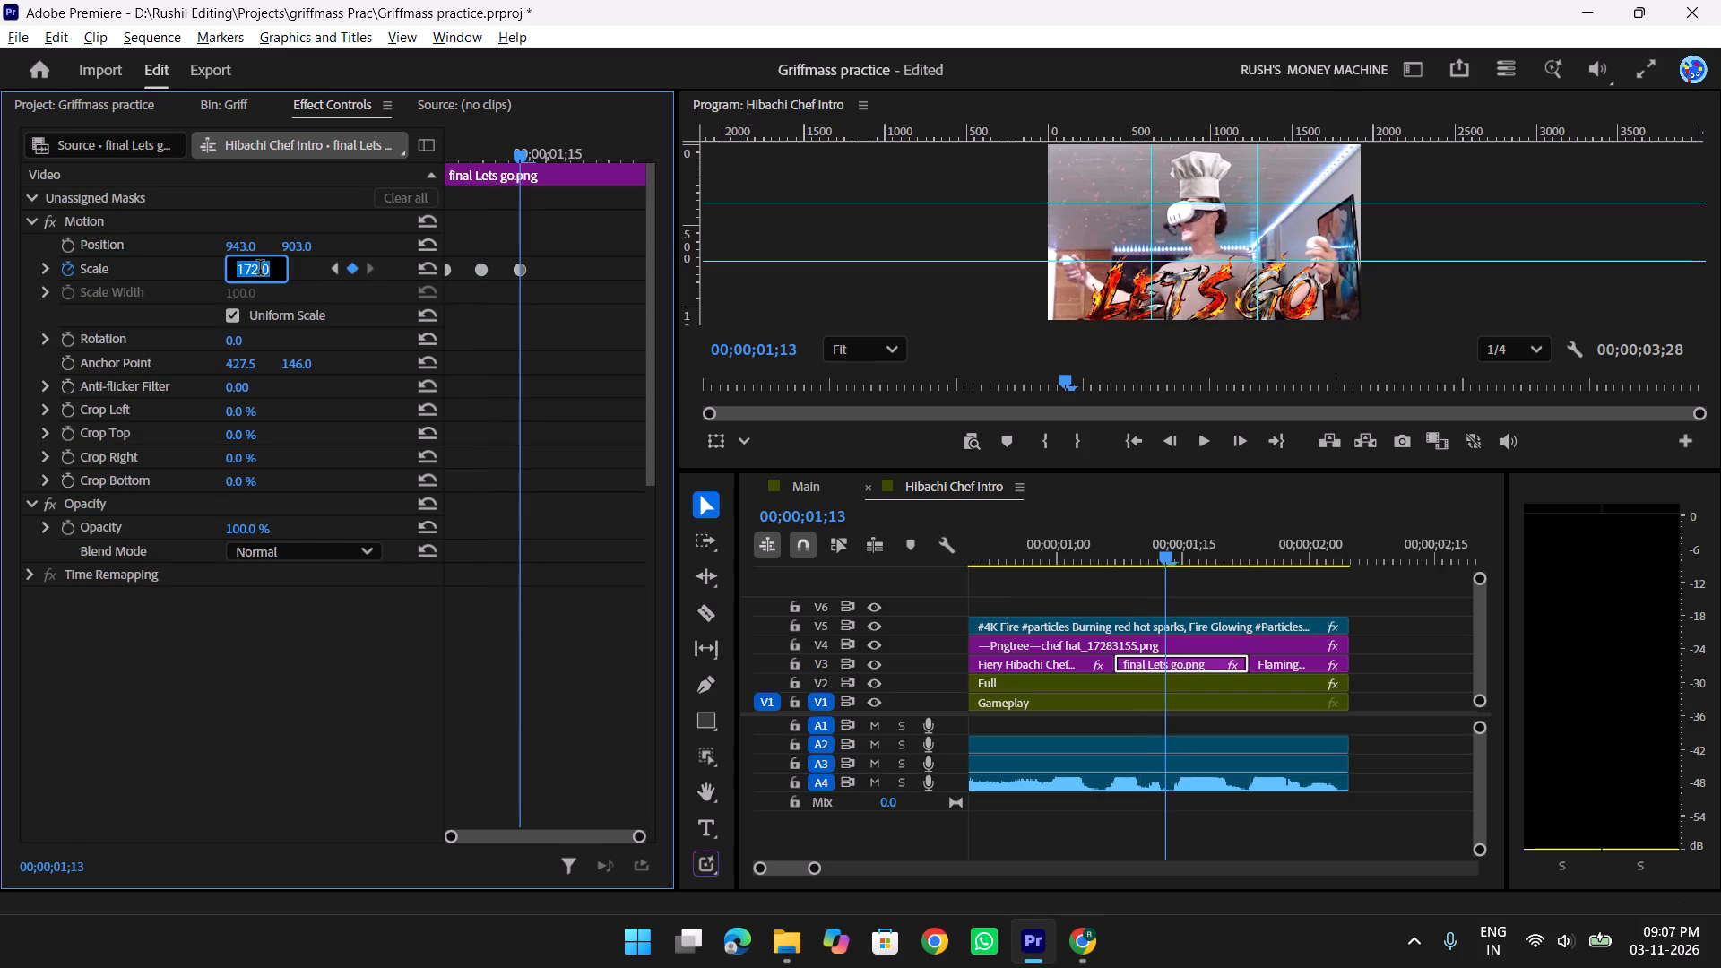
pyautogui.write('86')
pyautogui.press('Return')
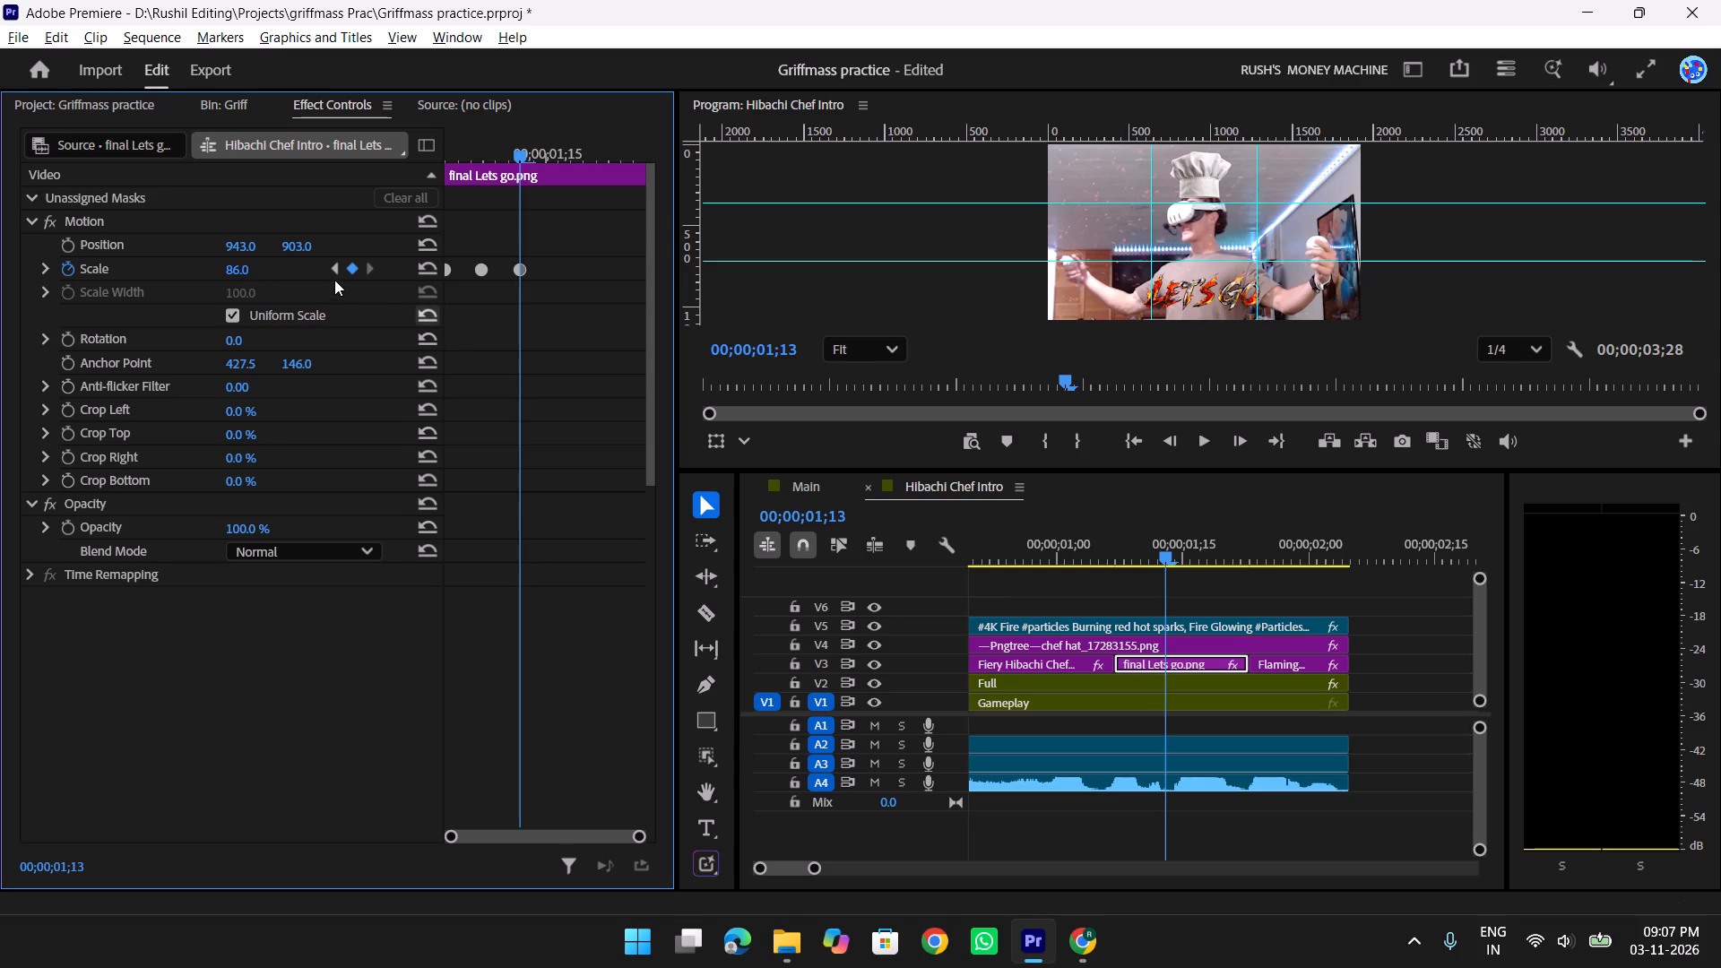
# Set the first Scale keyframe of "final Lets go.png" at 00;00;01;07 to 0 and play back the title animation.
pyautogui.doubleClick(334, 273)
pyautogui.click(246, 265)
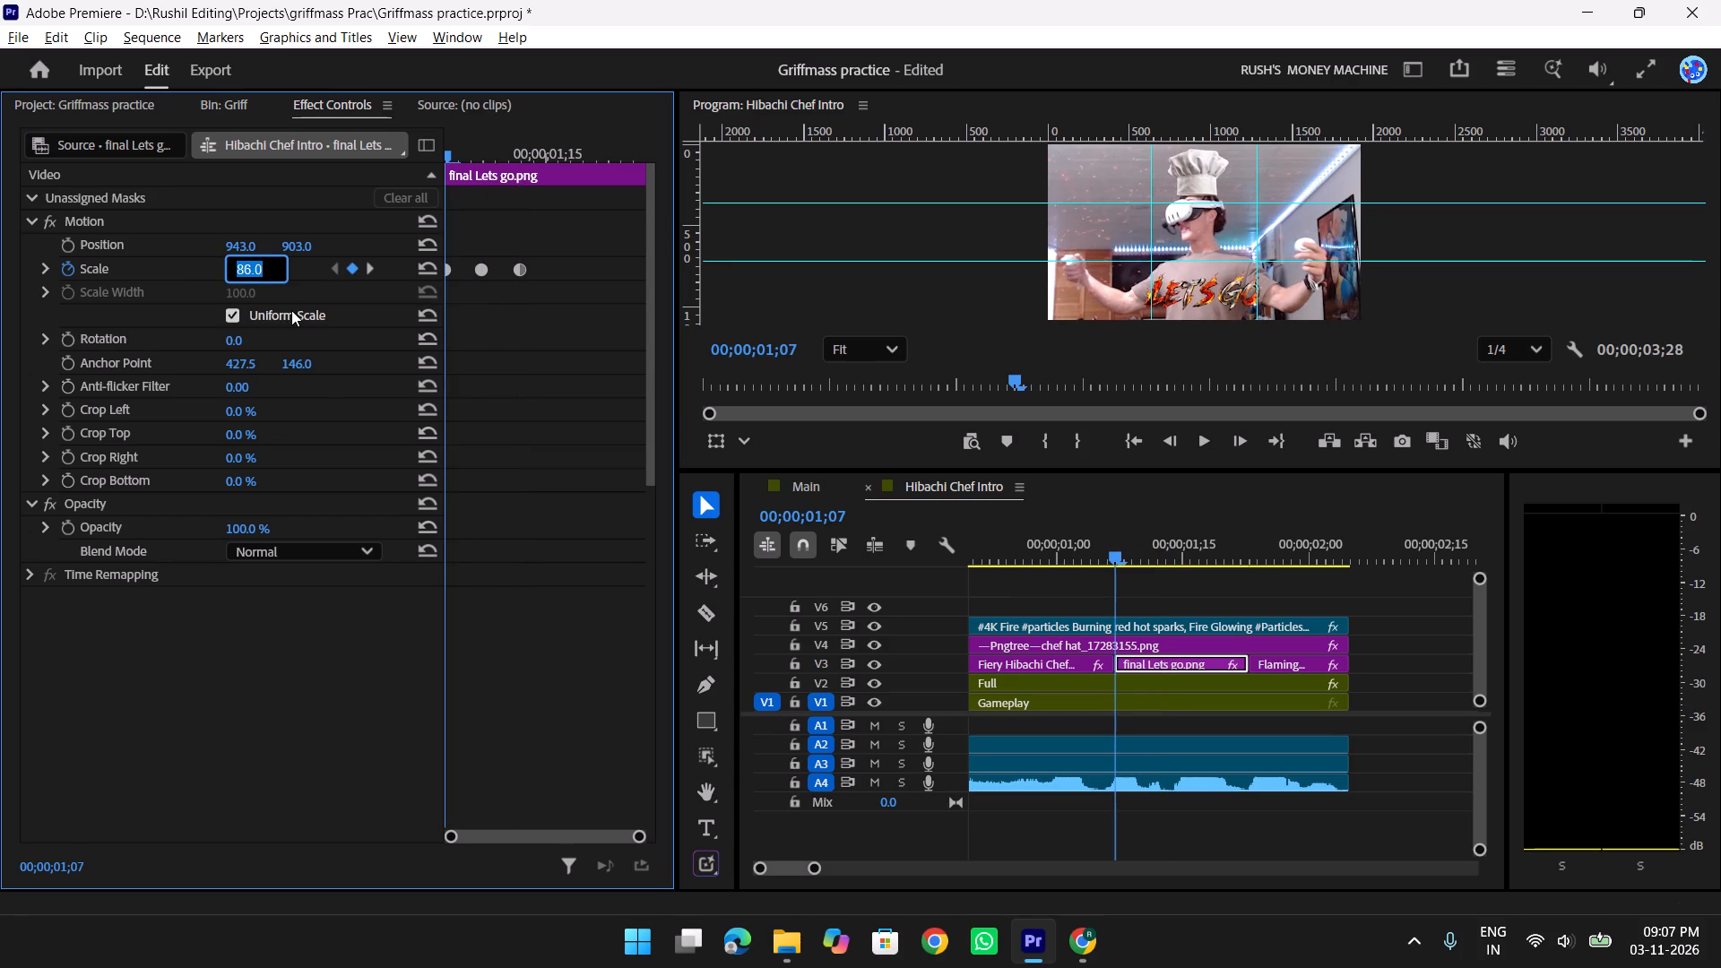
pyautogui.press('0')
pyautogui.press('Return')
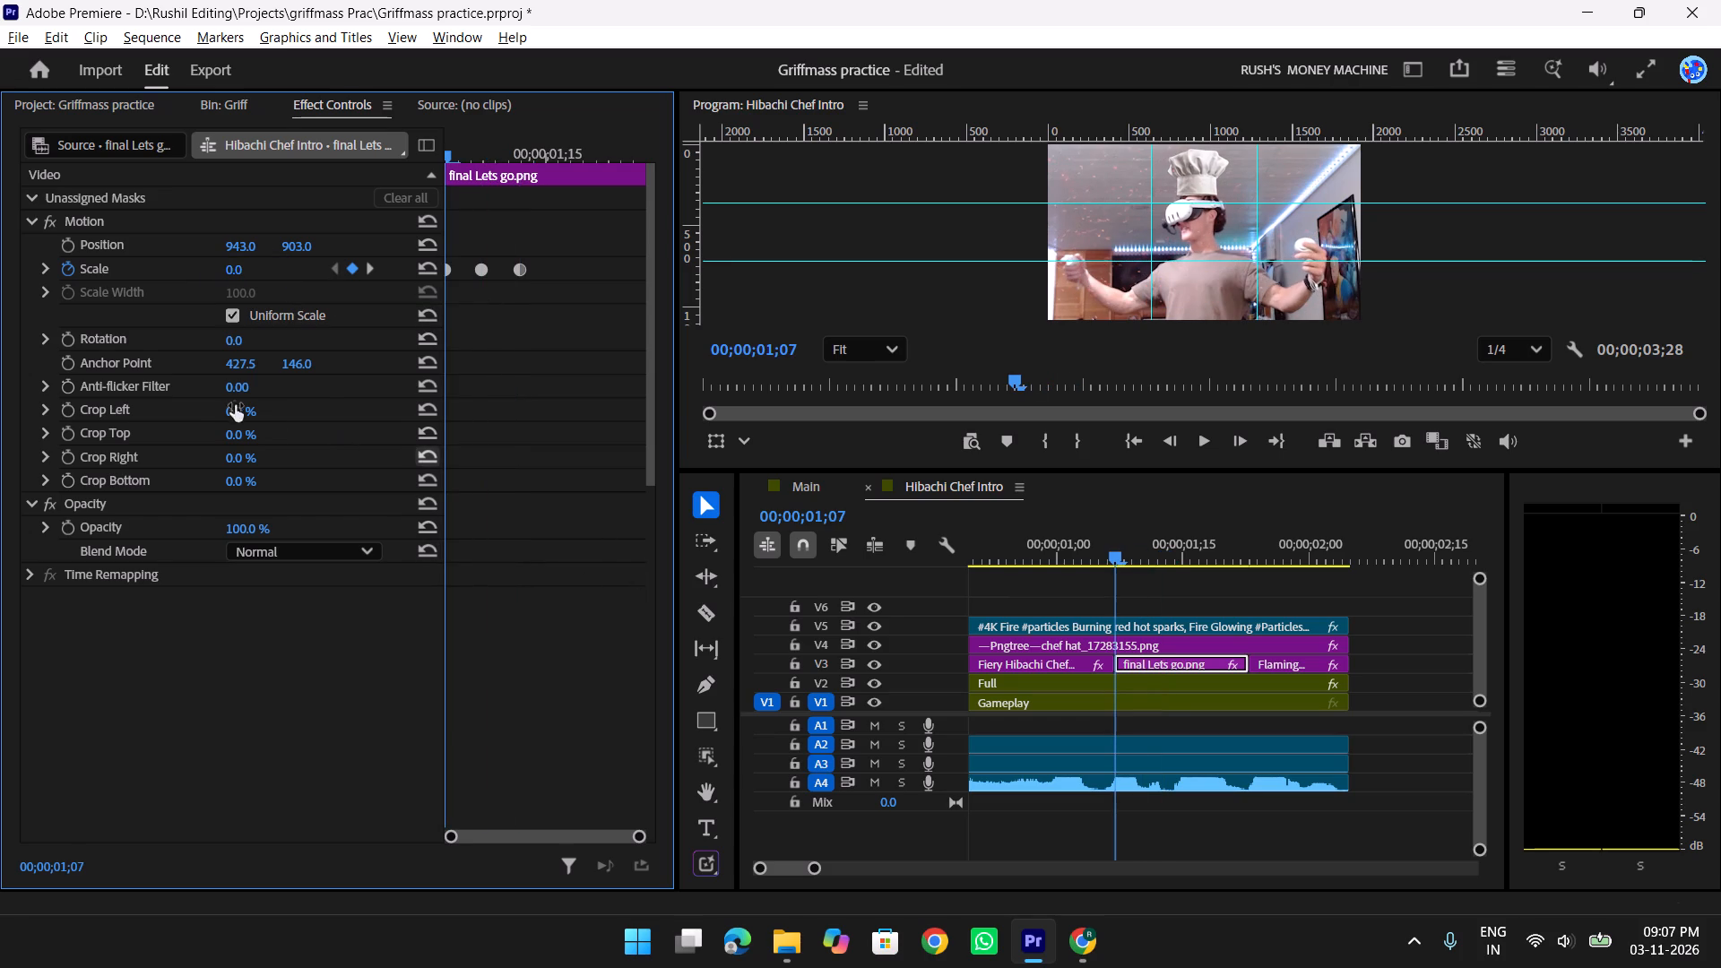
pyautogui.press('space')
pyautogui.press('space')
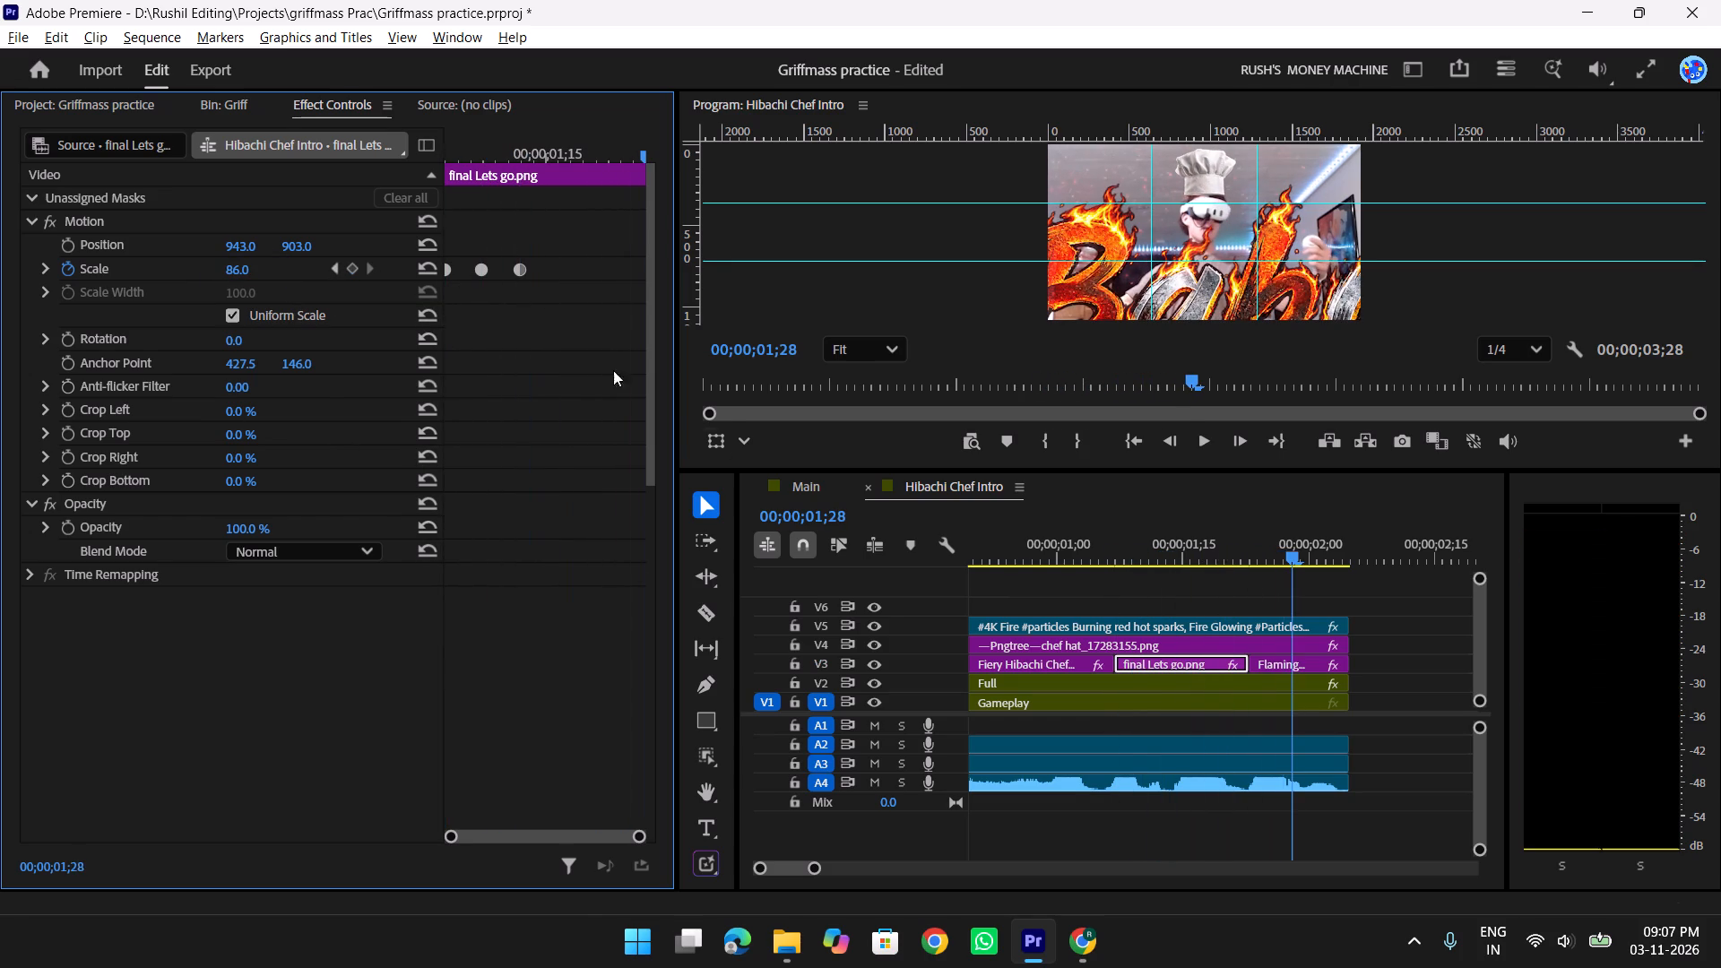
# Copy the horizontal and vertical Position values of the "Flaming Metallic Baby Logo.png" title.
pyautogui.click(1284, 669)
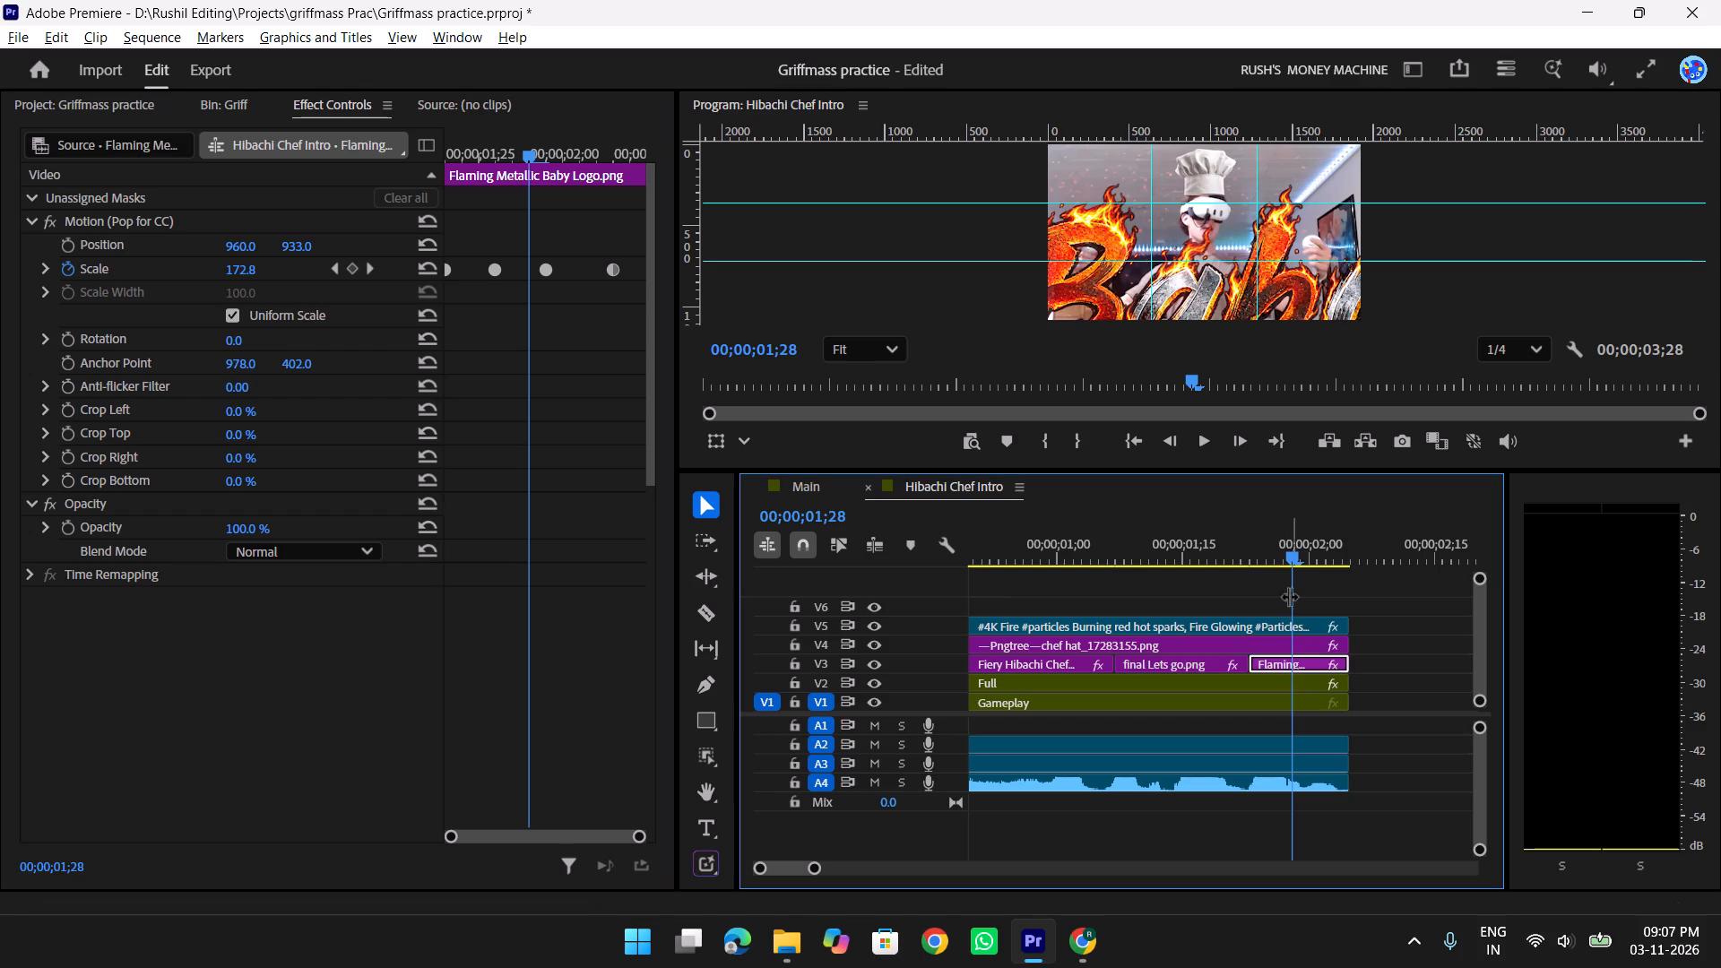
pyautogui.moveTo(1285, 550); pyautogui.dragTo(1224, 551)
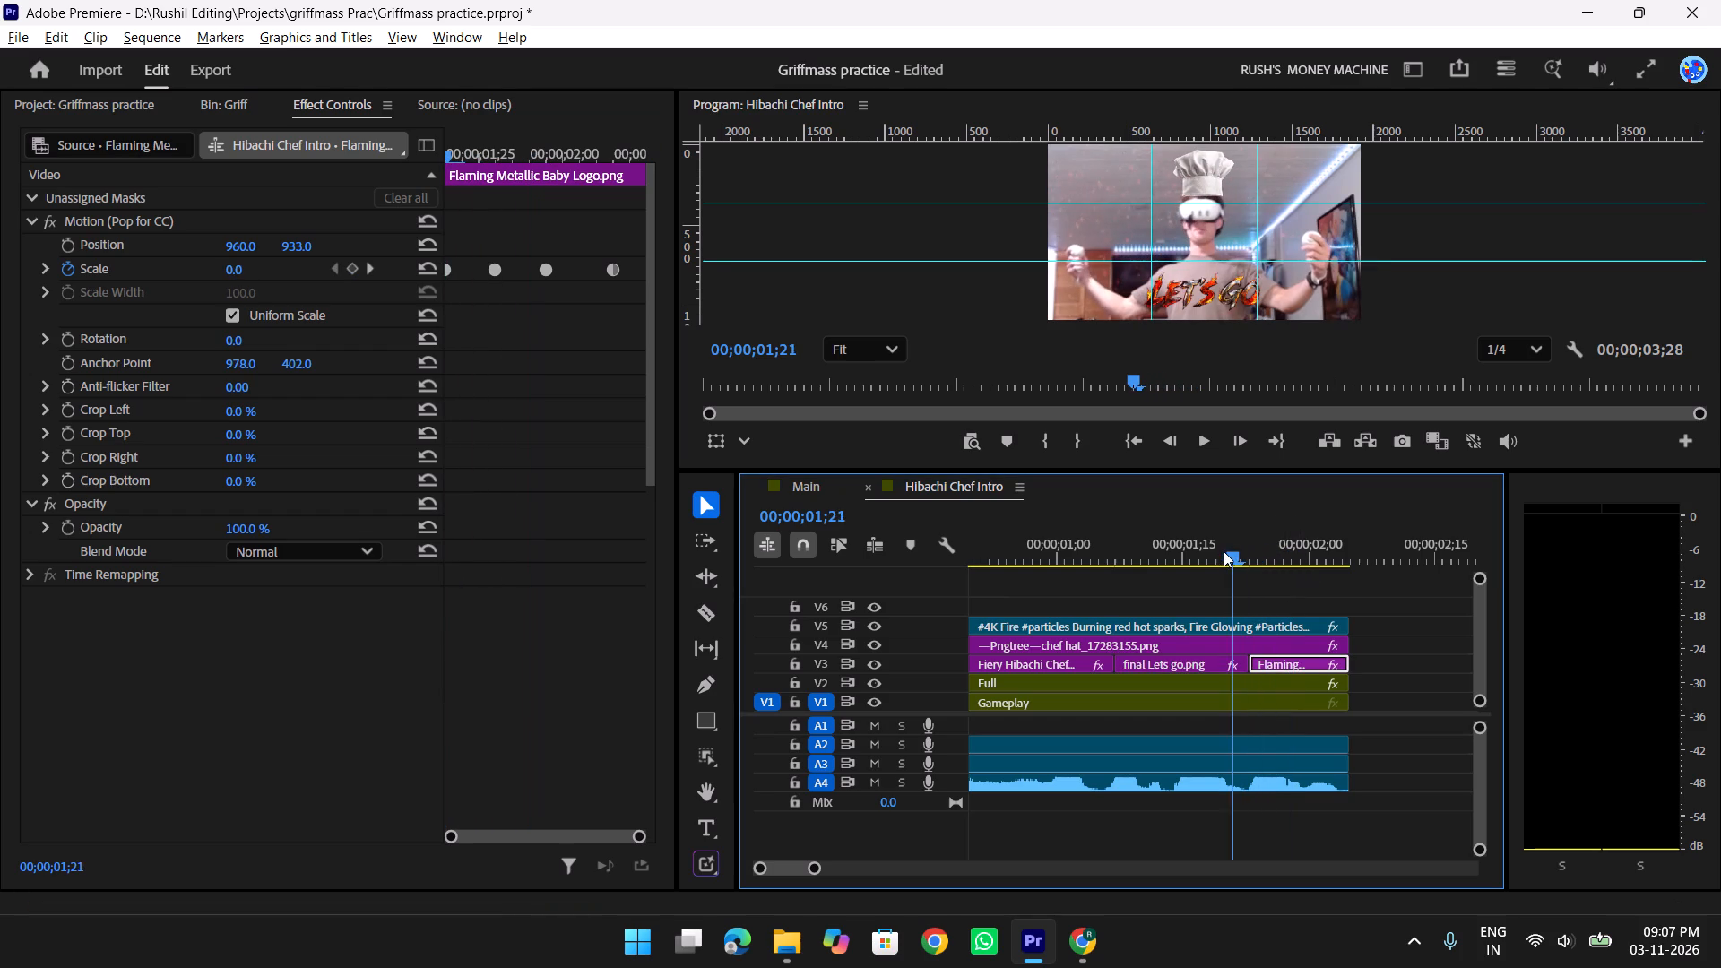
pyautogui.moveTo(1224, 551); pyautogui.dragTo(1216, 551)
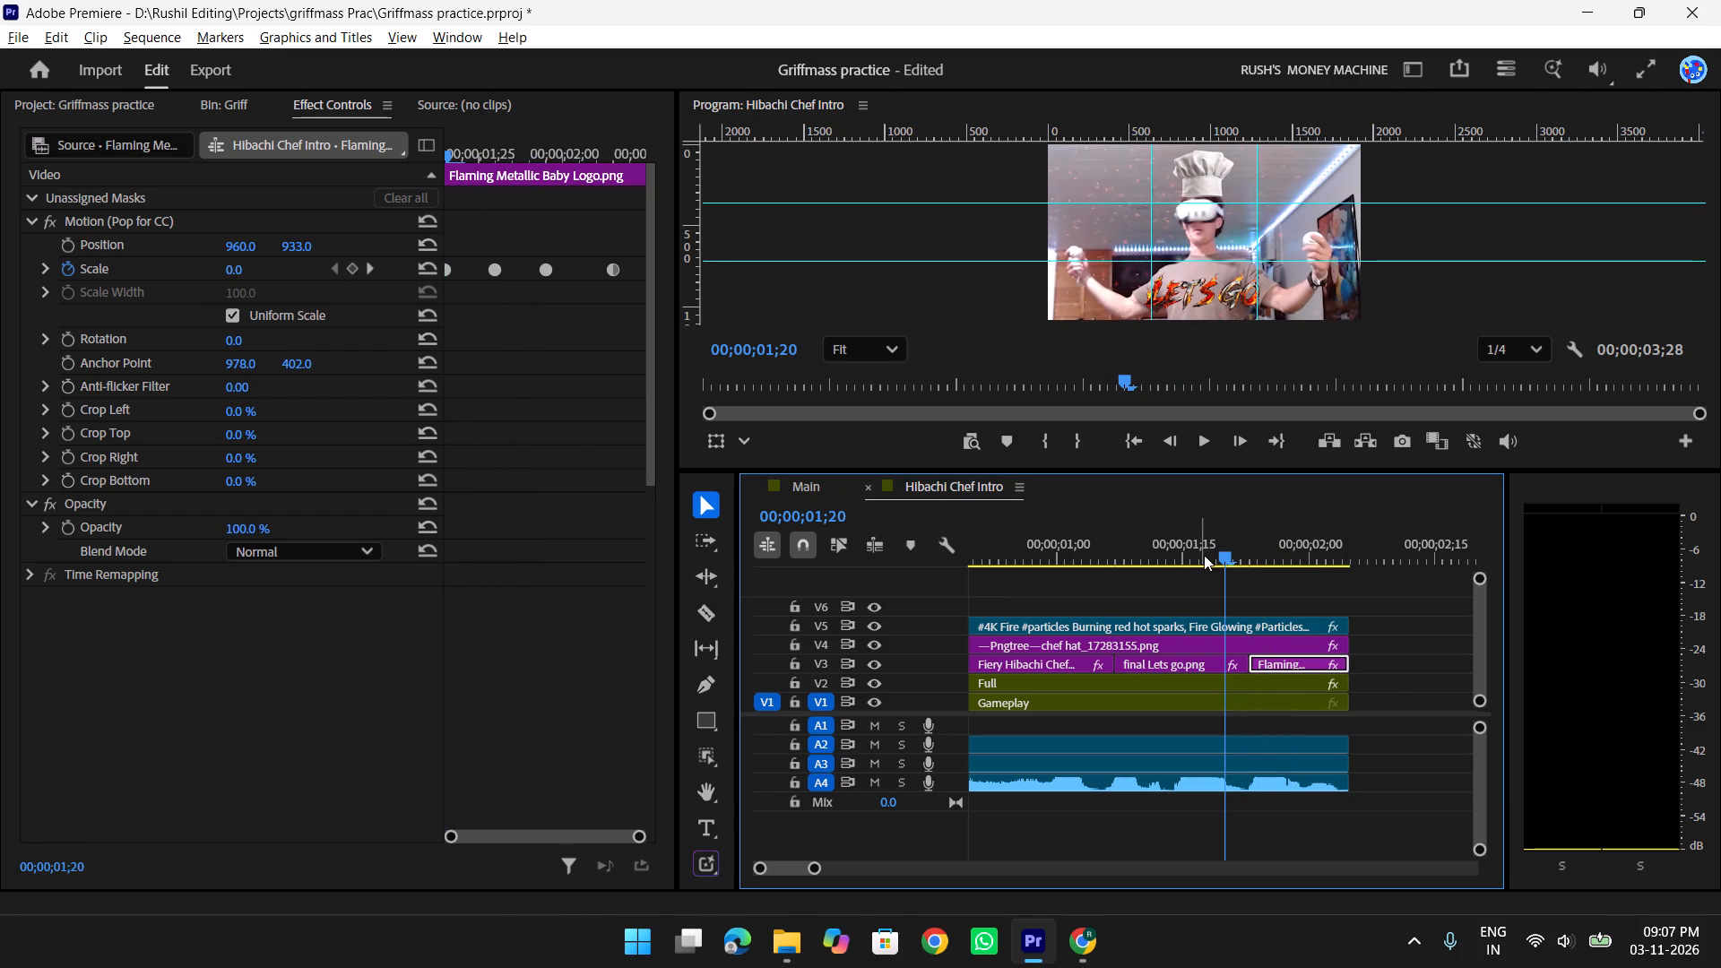
pyautogui.click(237, 242)
pyautogui.hotkey('ctrl', 'c')
pyautogui.hotkey('ctrl', 'c')
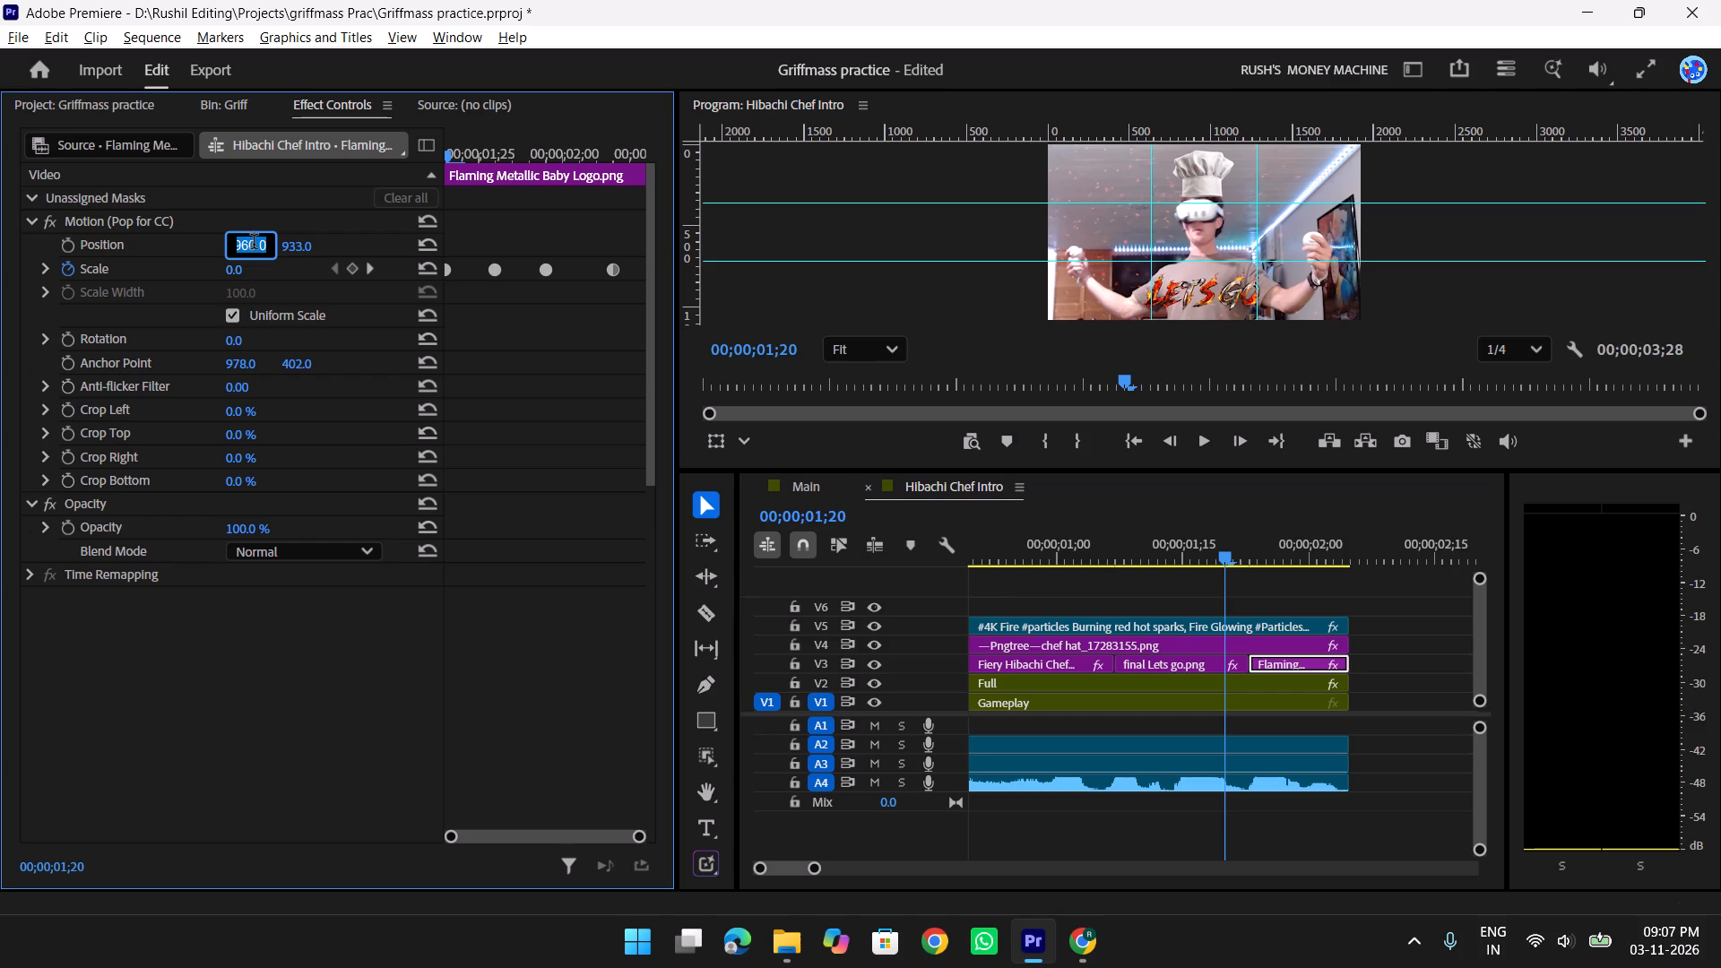
pyautogui.click(296, 245)
pyautogui.hotkey('ctrl', 'c')
pyautogui.hotkey('ctrl', 'c')
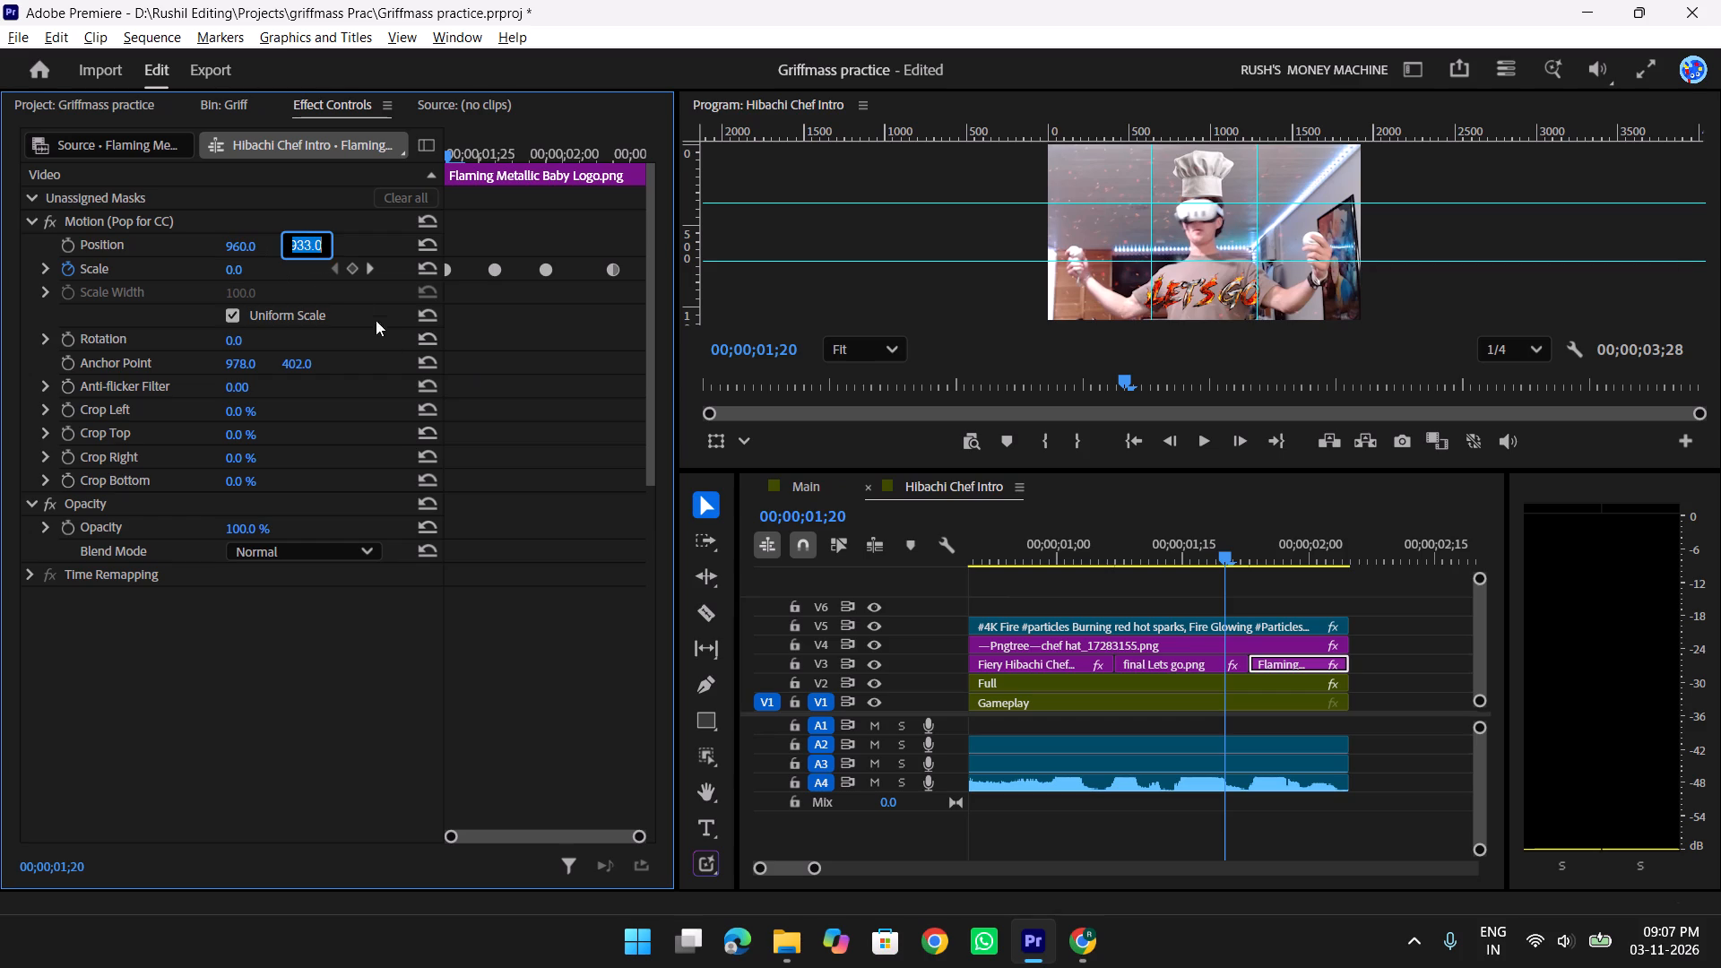
pyautogui.click(292, 247)
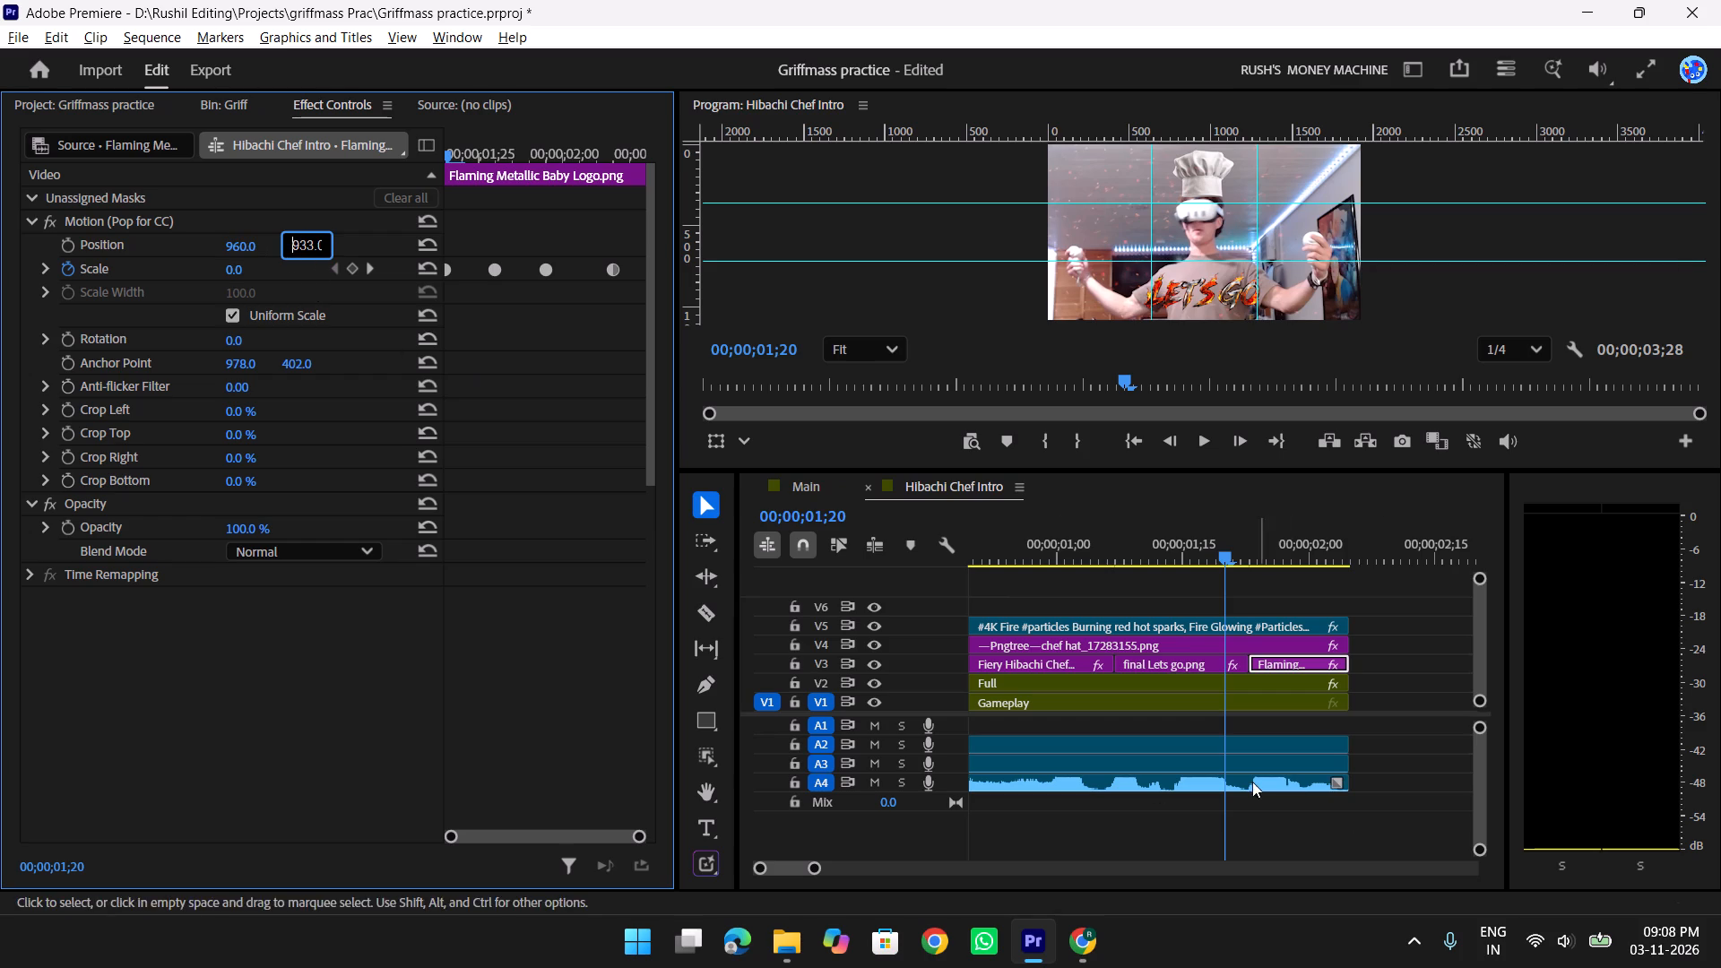
# Scrub and play through the Let's Go and Baby titles to review their scale animation and the transition between them.
pyautogui.moveTo(1220, 549); pyautogui.dragTo(1253, 550)
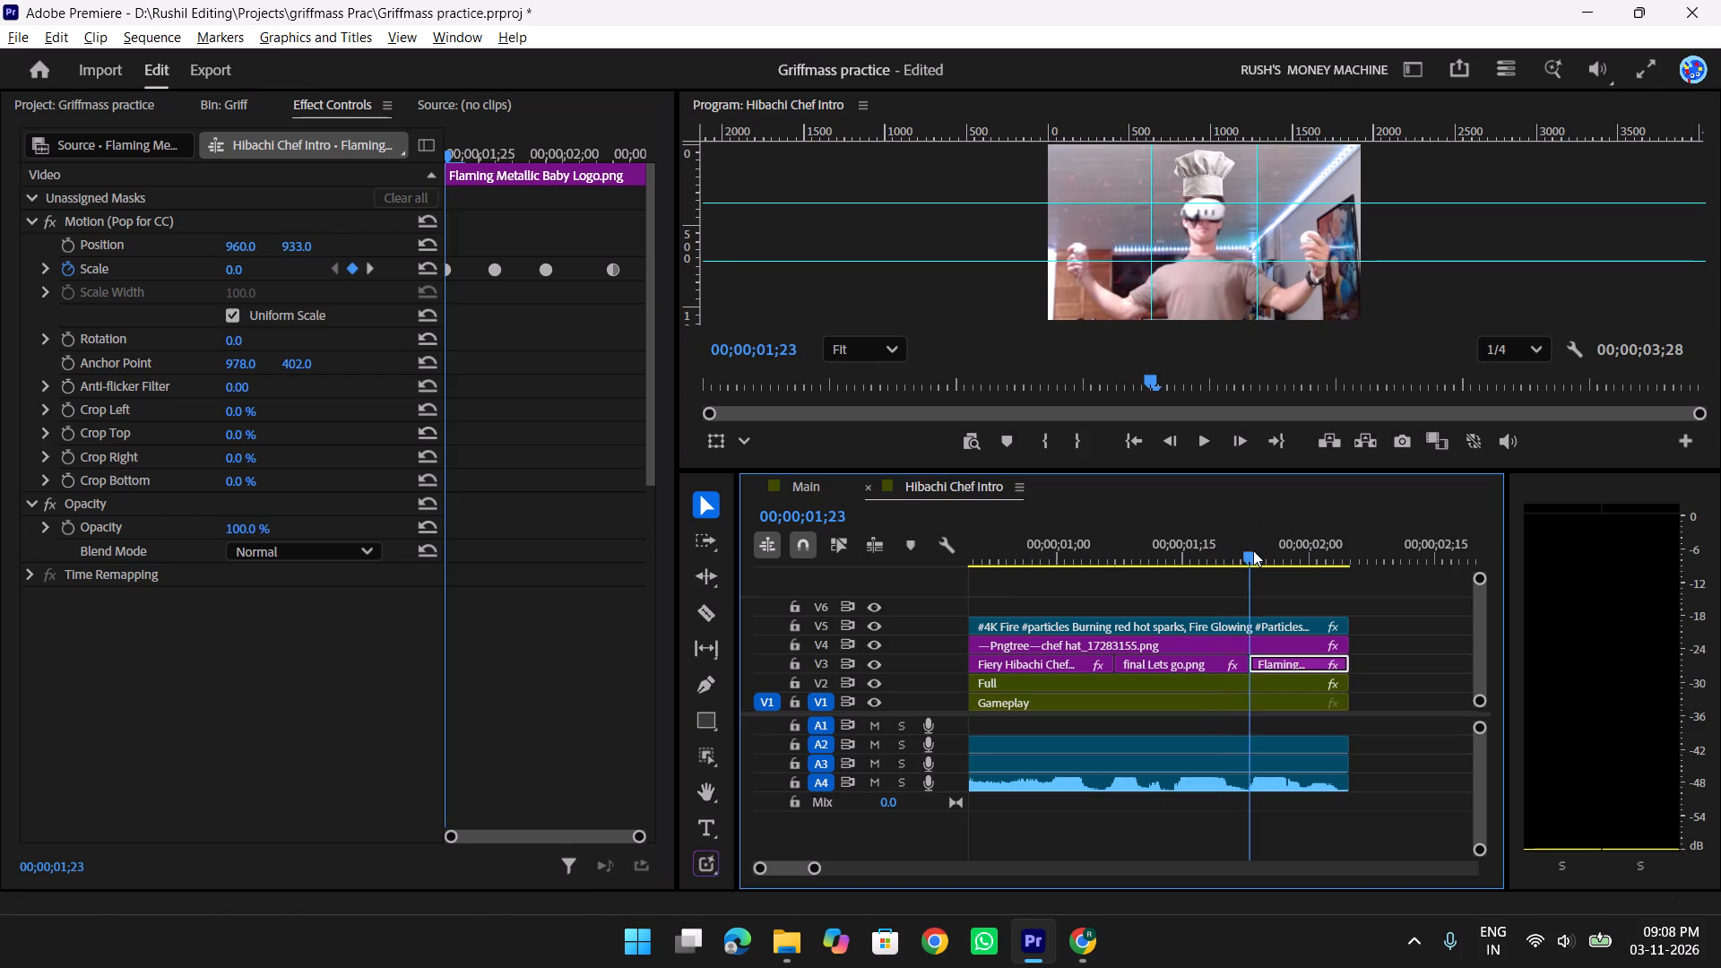
pyautogui.moveTo(1253, 550); pyautogui.dragTo(1260, 554)
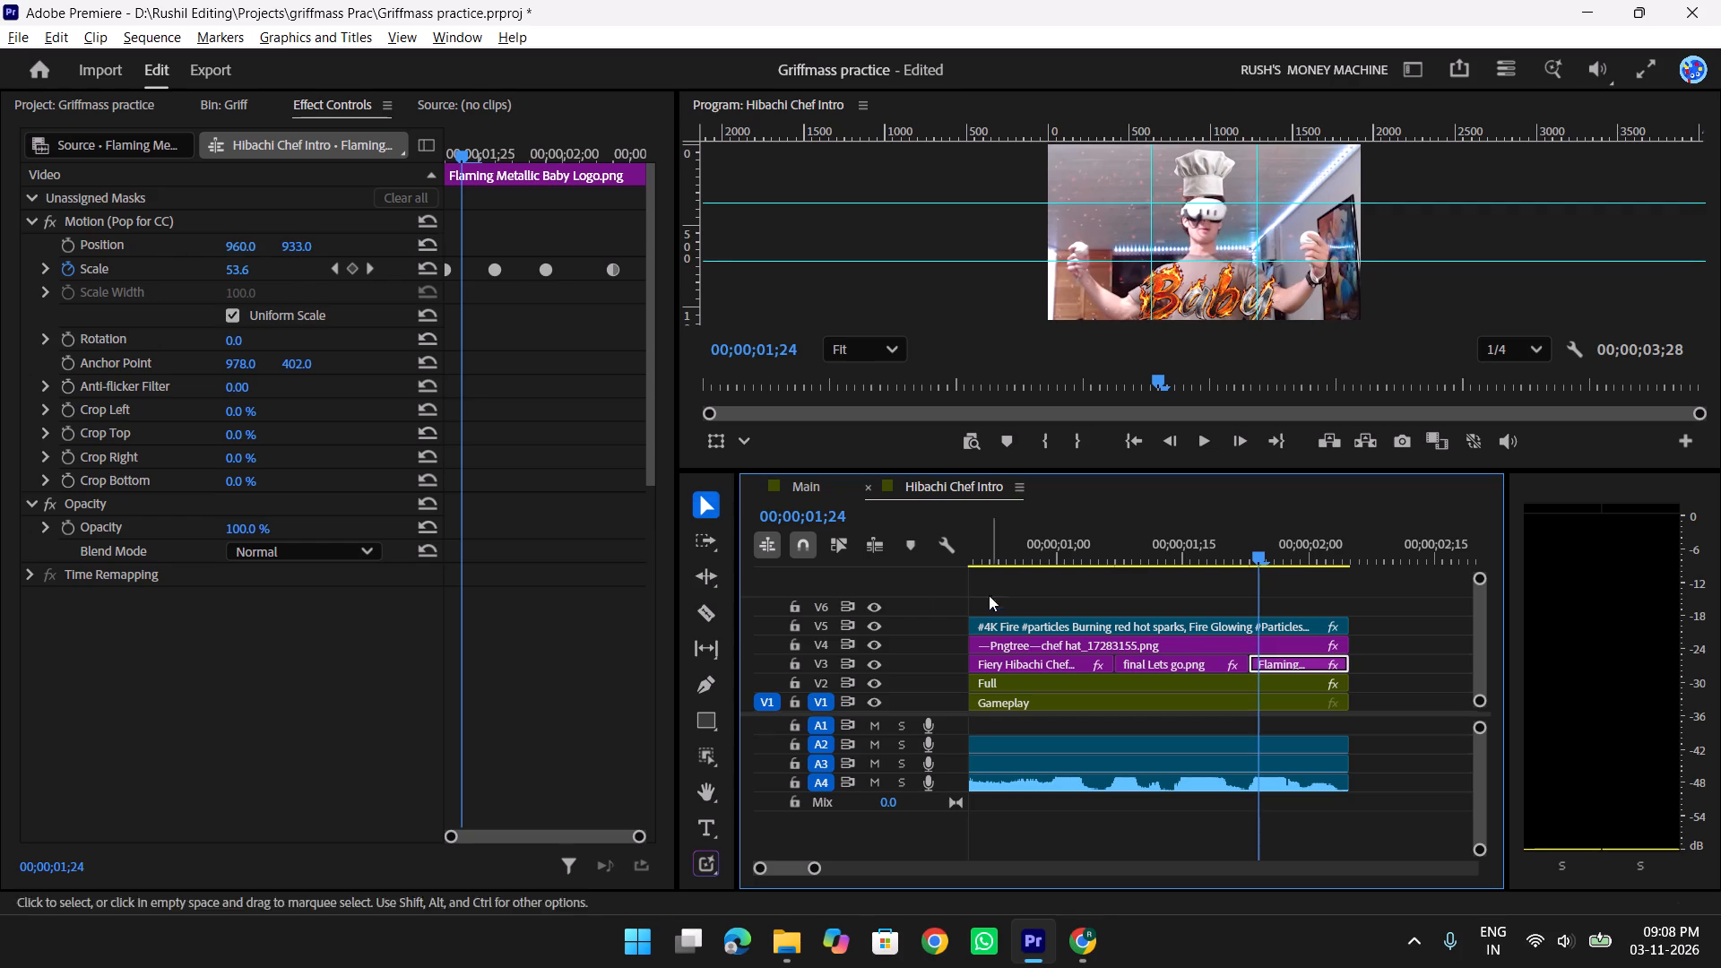
pyautogui.click(191, 640)
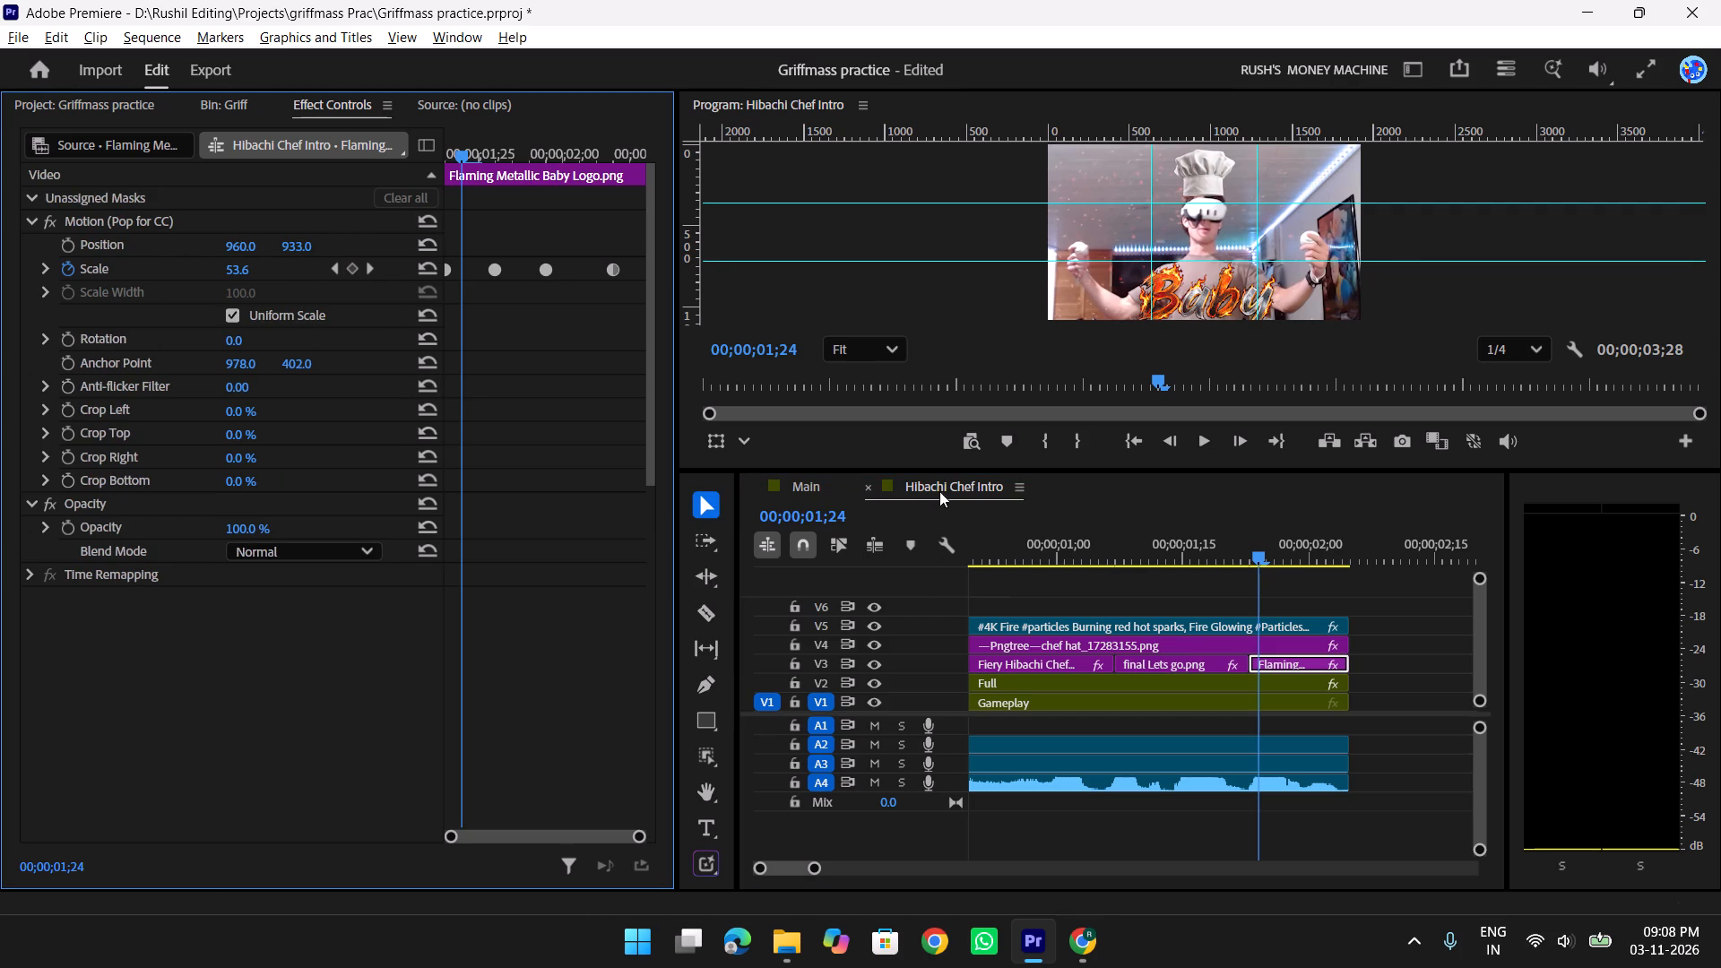
pyautogui.moveTo(1249, 551); pyautogui.dragTo(1119, 555)
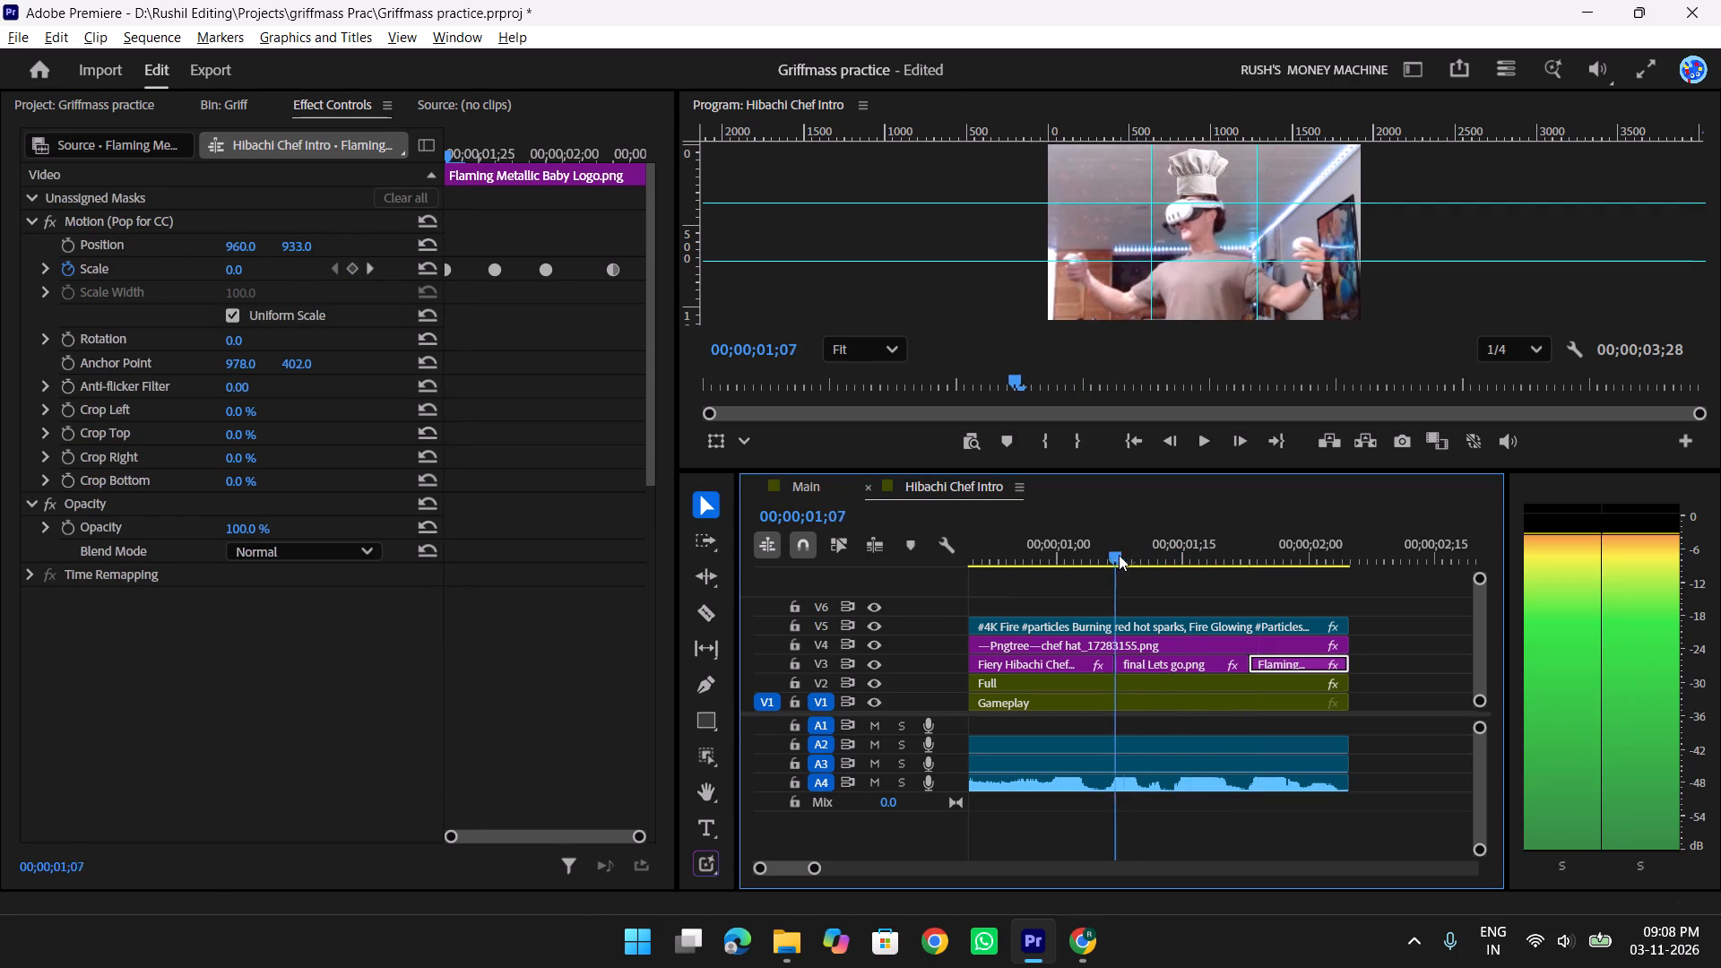
pyautogui.moveTo(1119, 555); pyautogui.dragTo(1202, 563)
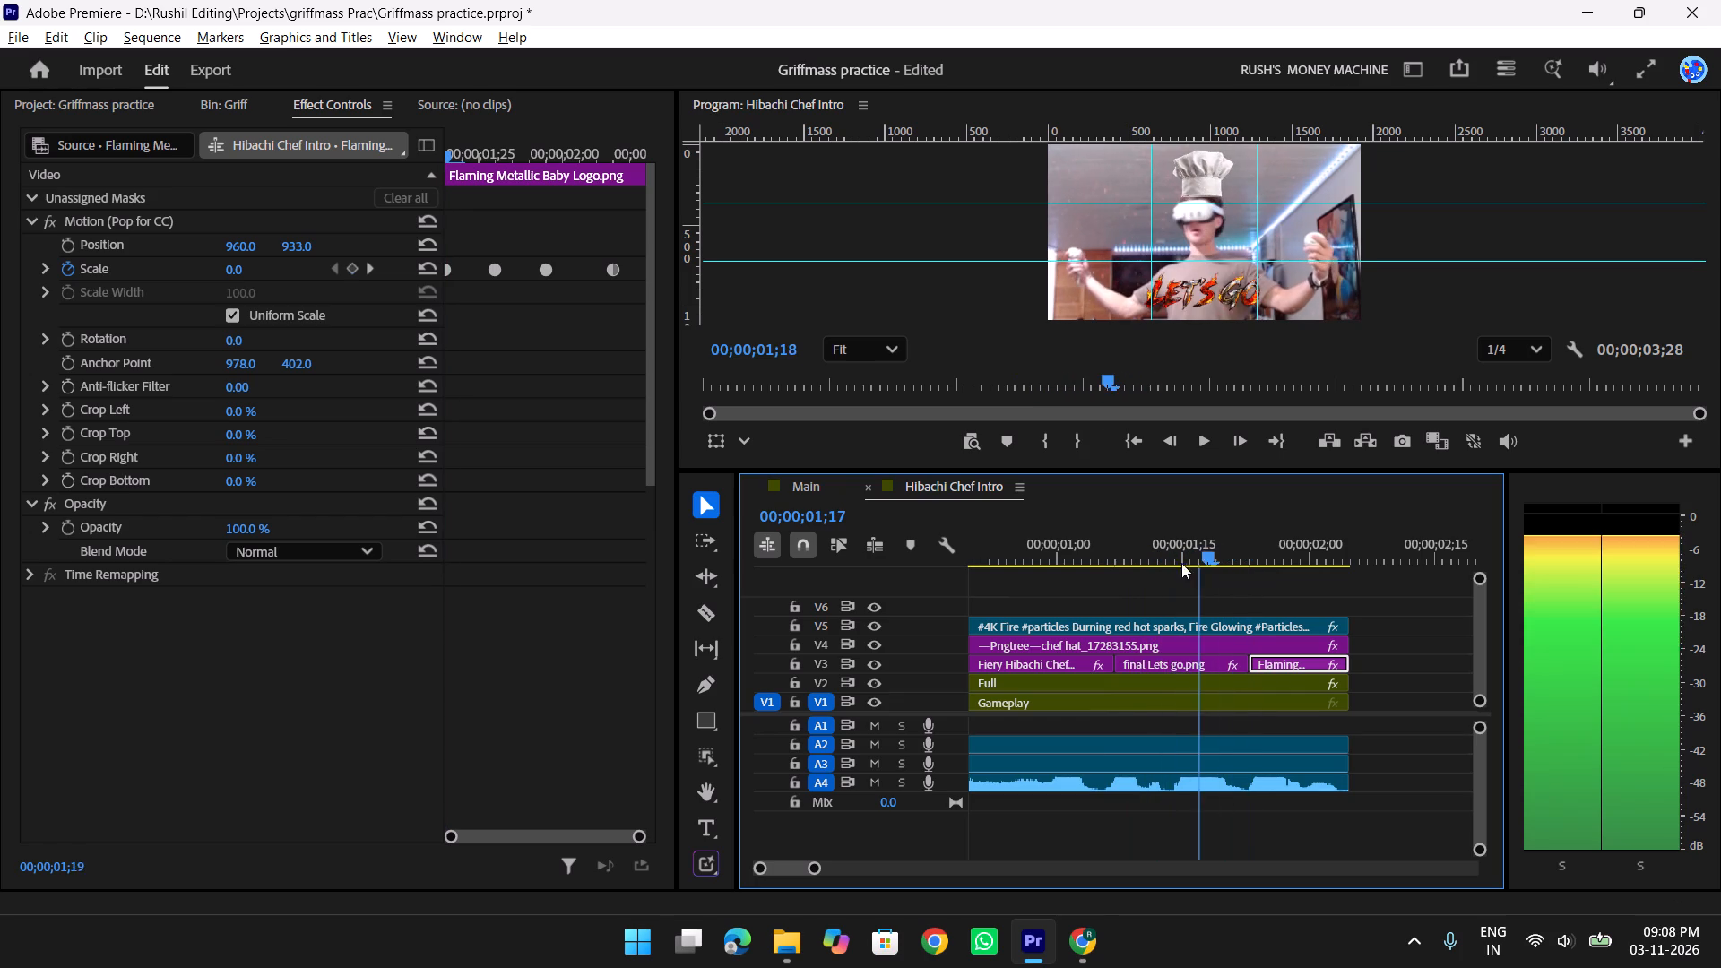
pyautogui.moveTo(1180, 552); pyautogui.dragTo(1072, 540)
pyautogui.press('space')
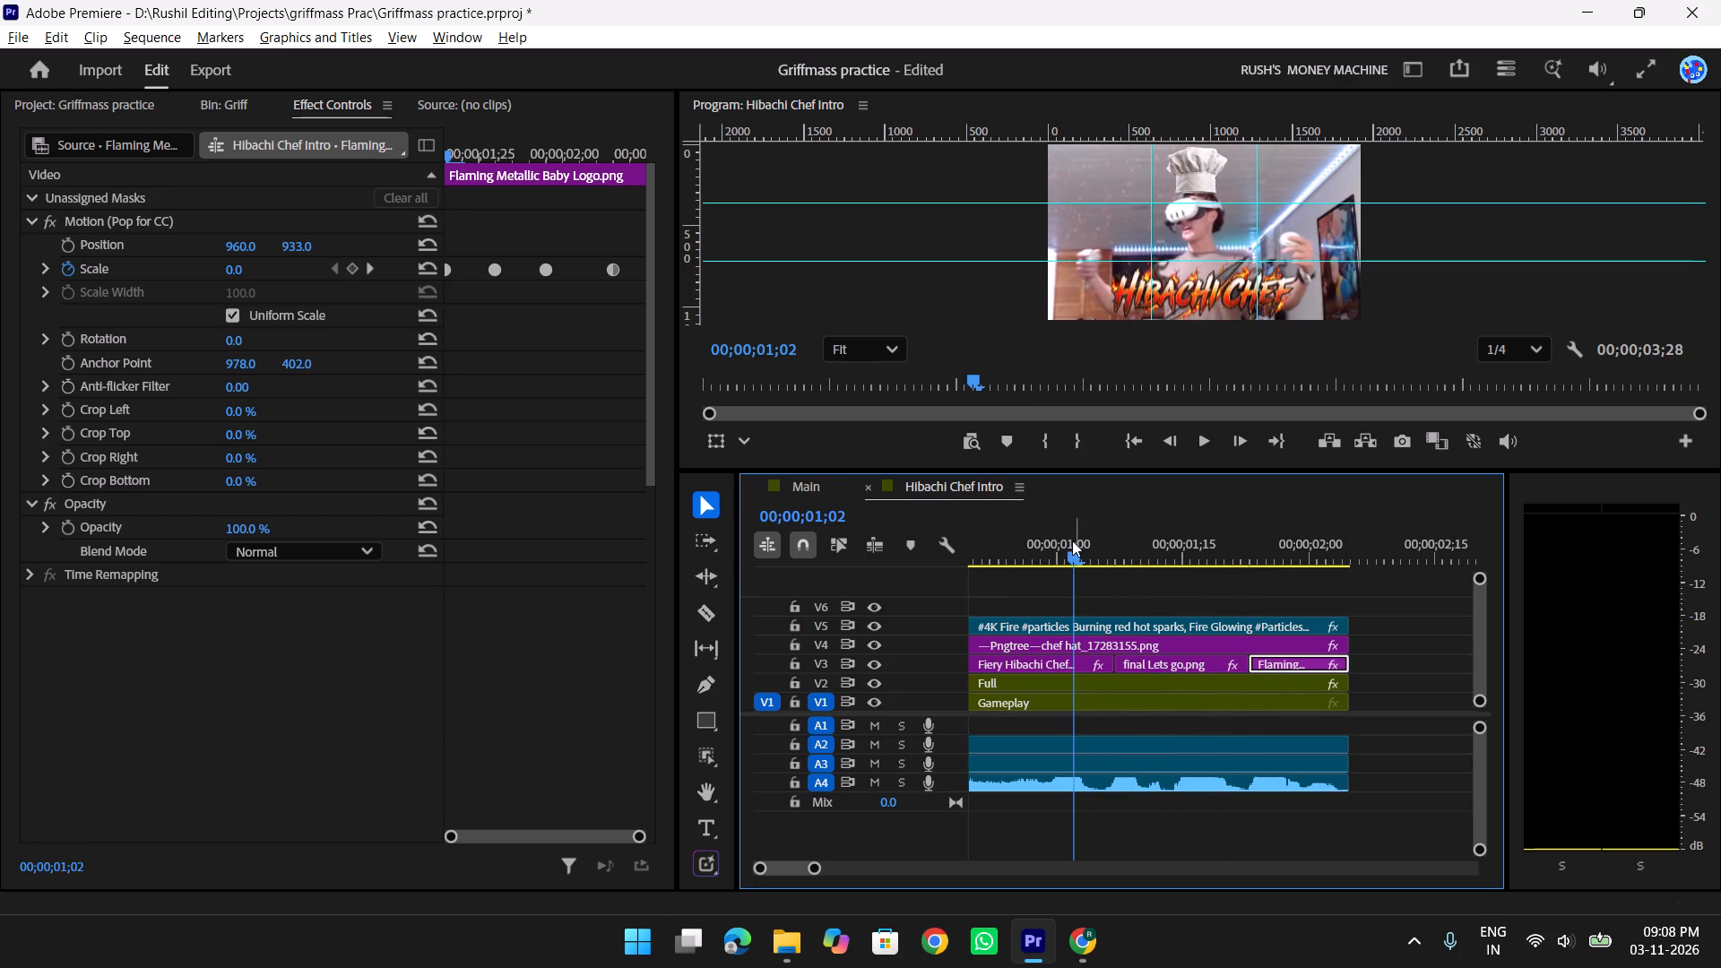
pyautogui.press('space')
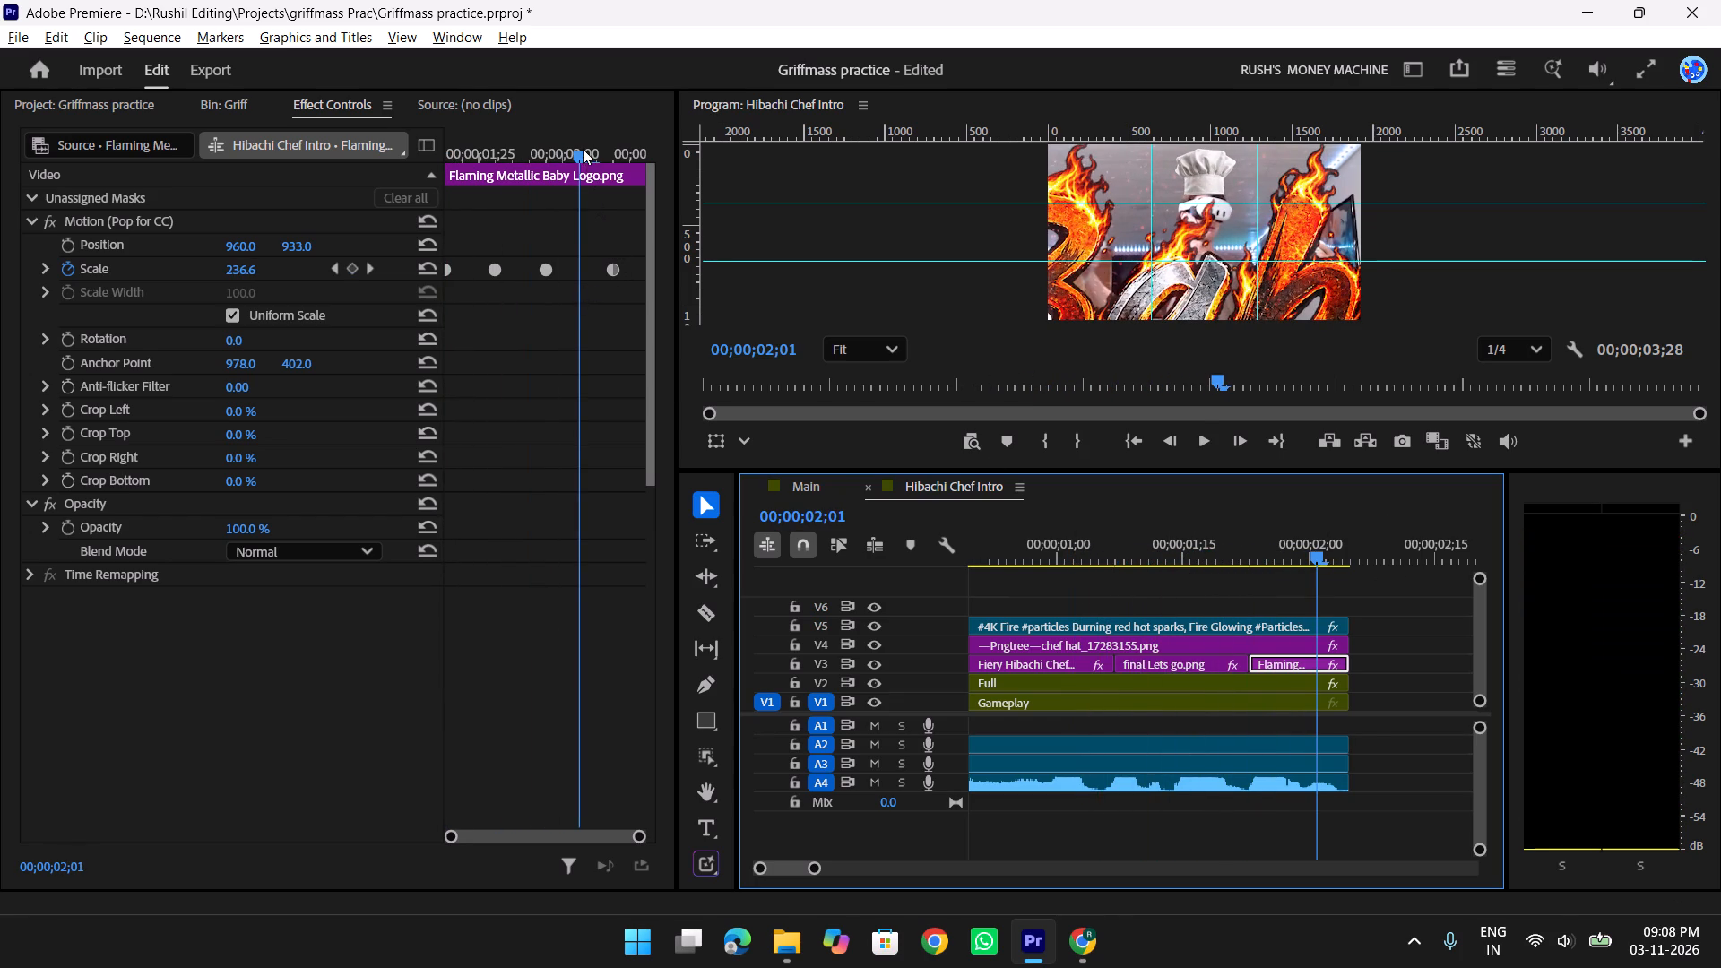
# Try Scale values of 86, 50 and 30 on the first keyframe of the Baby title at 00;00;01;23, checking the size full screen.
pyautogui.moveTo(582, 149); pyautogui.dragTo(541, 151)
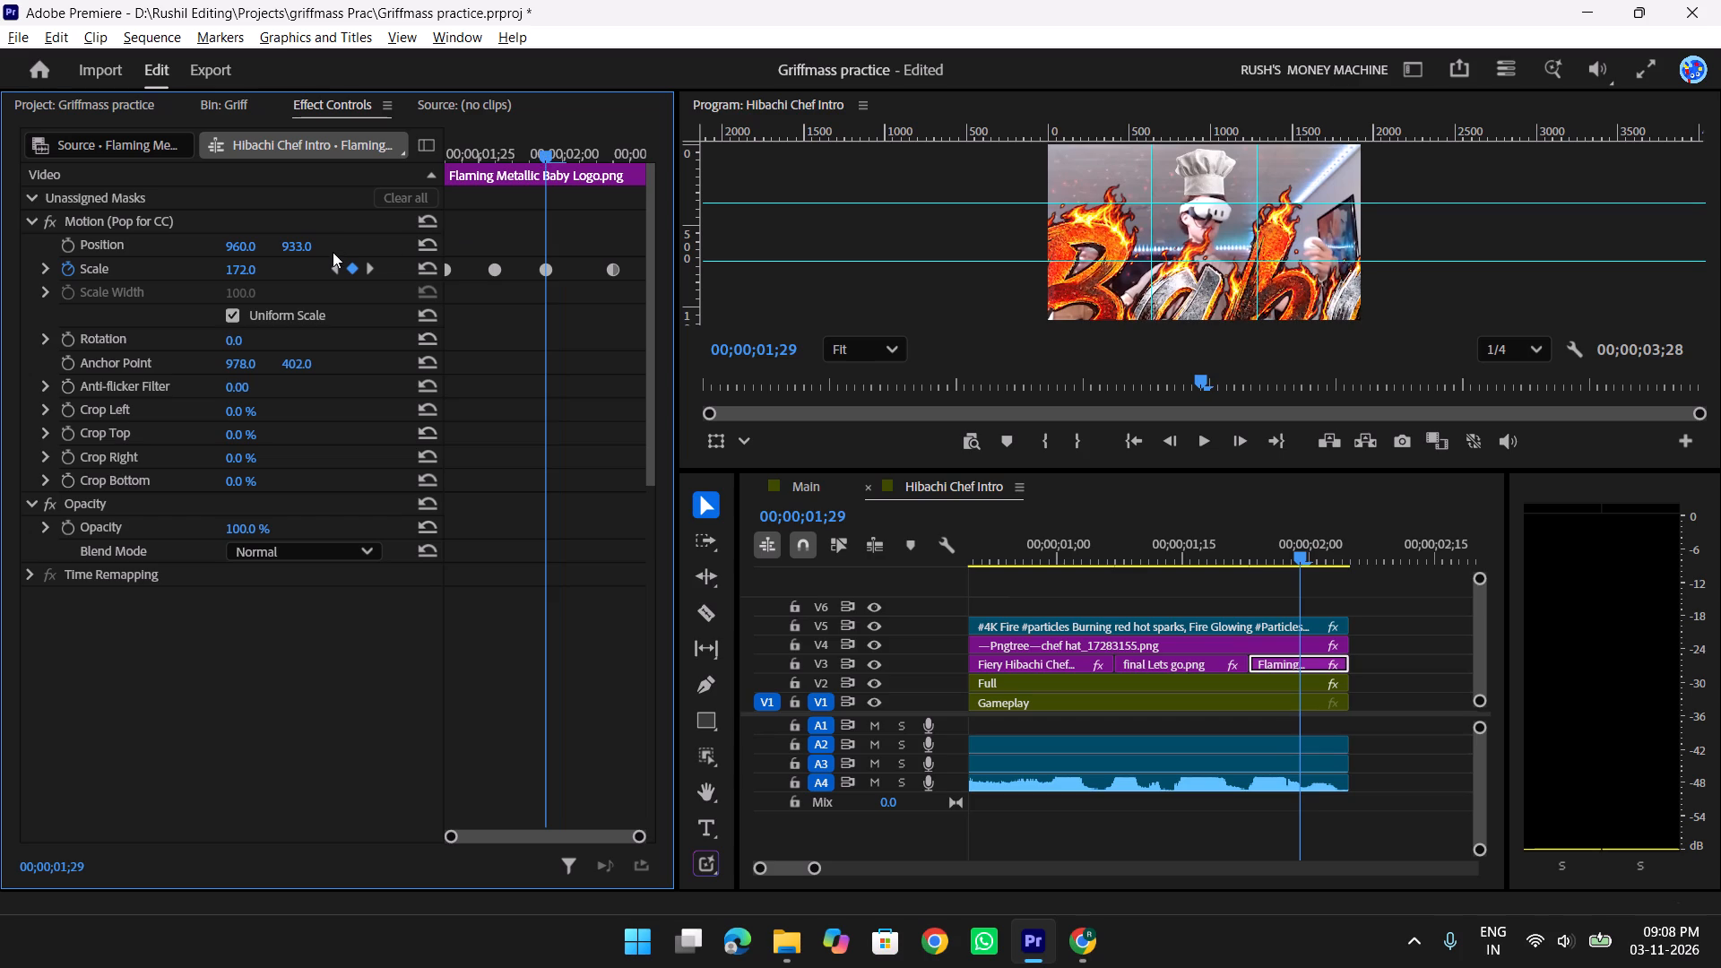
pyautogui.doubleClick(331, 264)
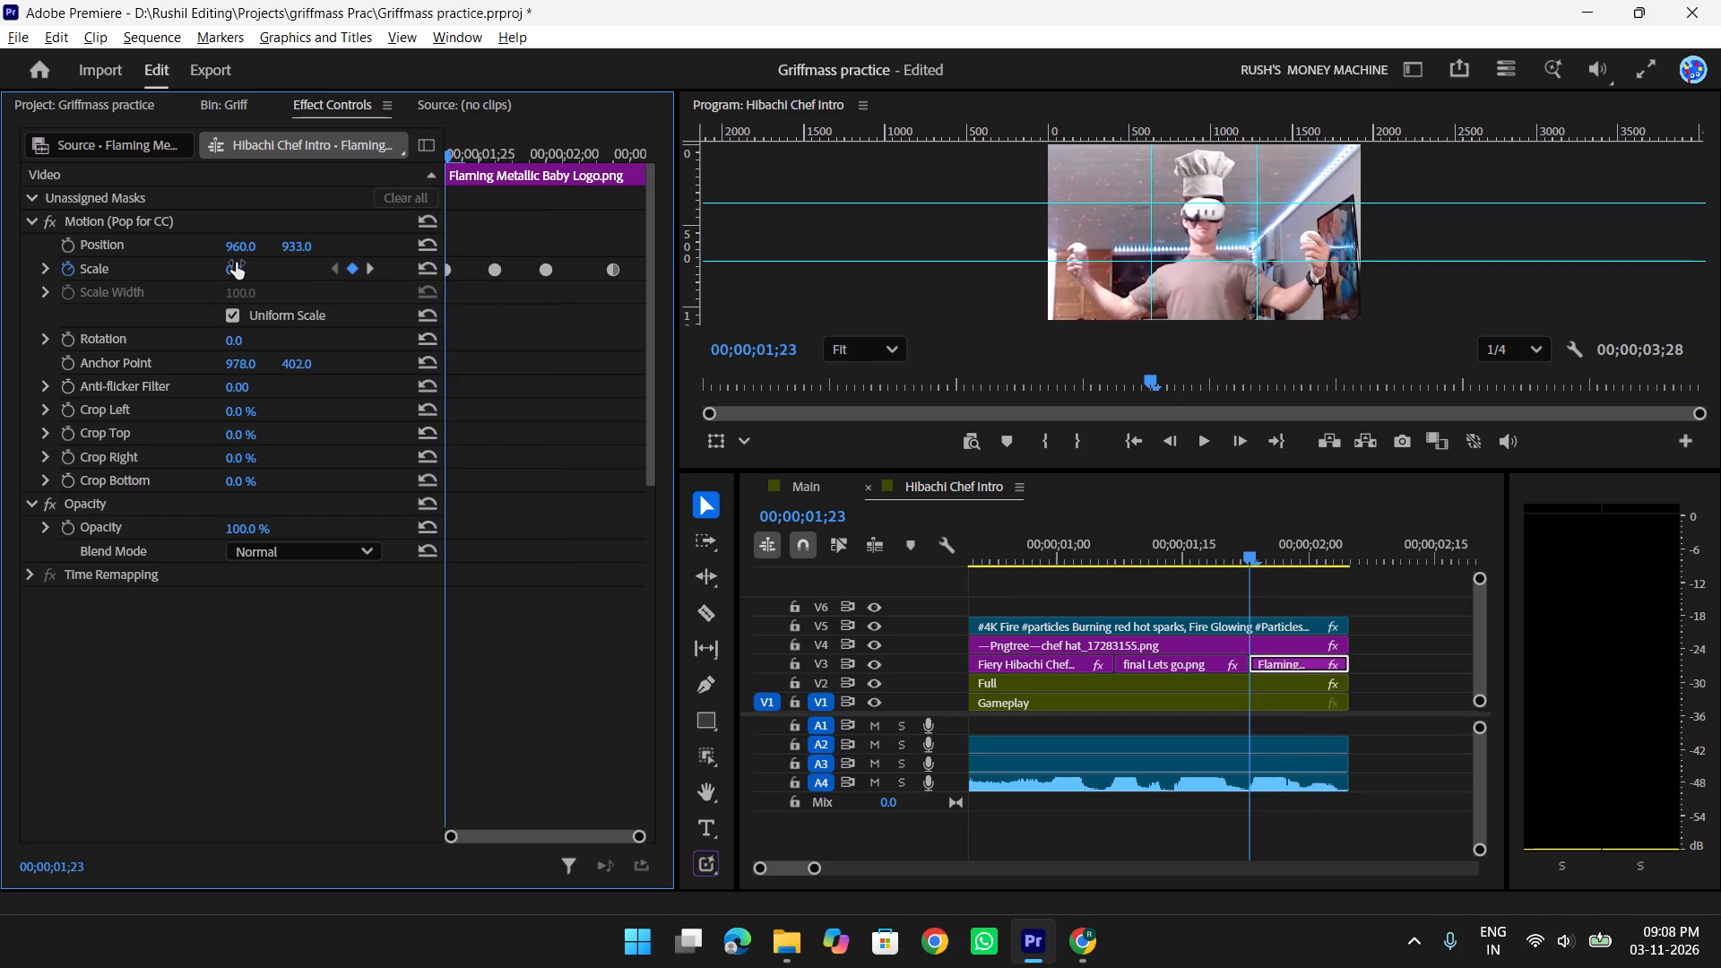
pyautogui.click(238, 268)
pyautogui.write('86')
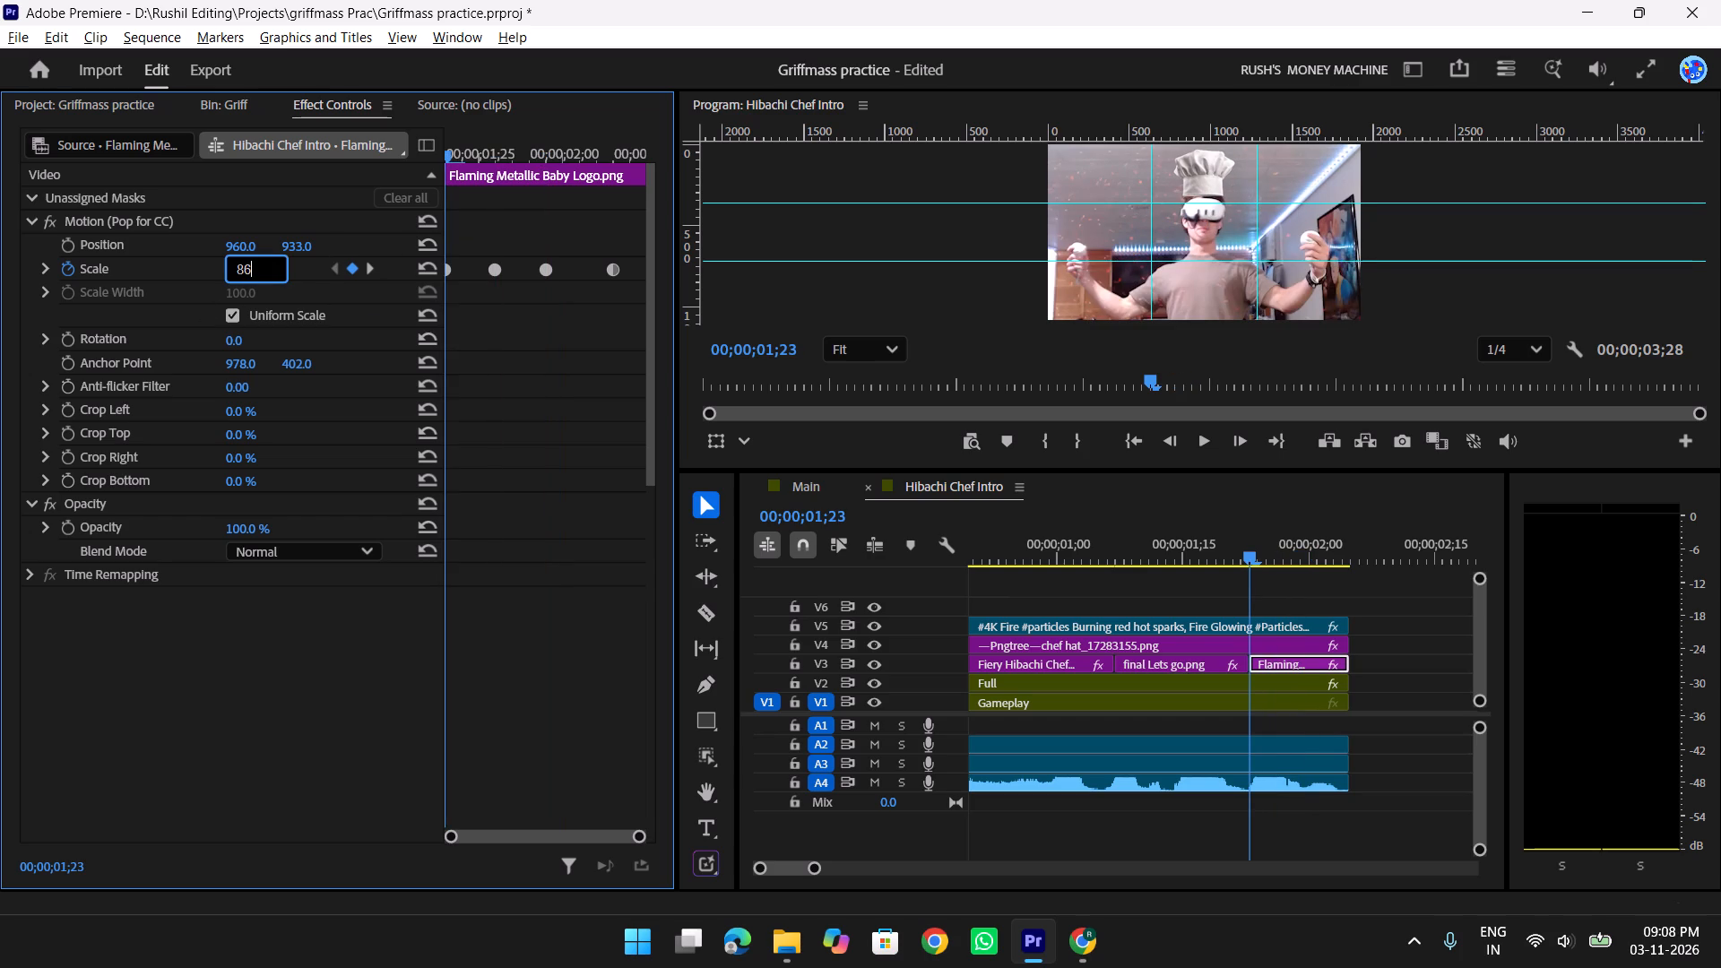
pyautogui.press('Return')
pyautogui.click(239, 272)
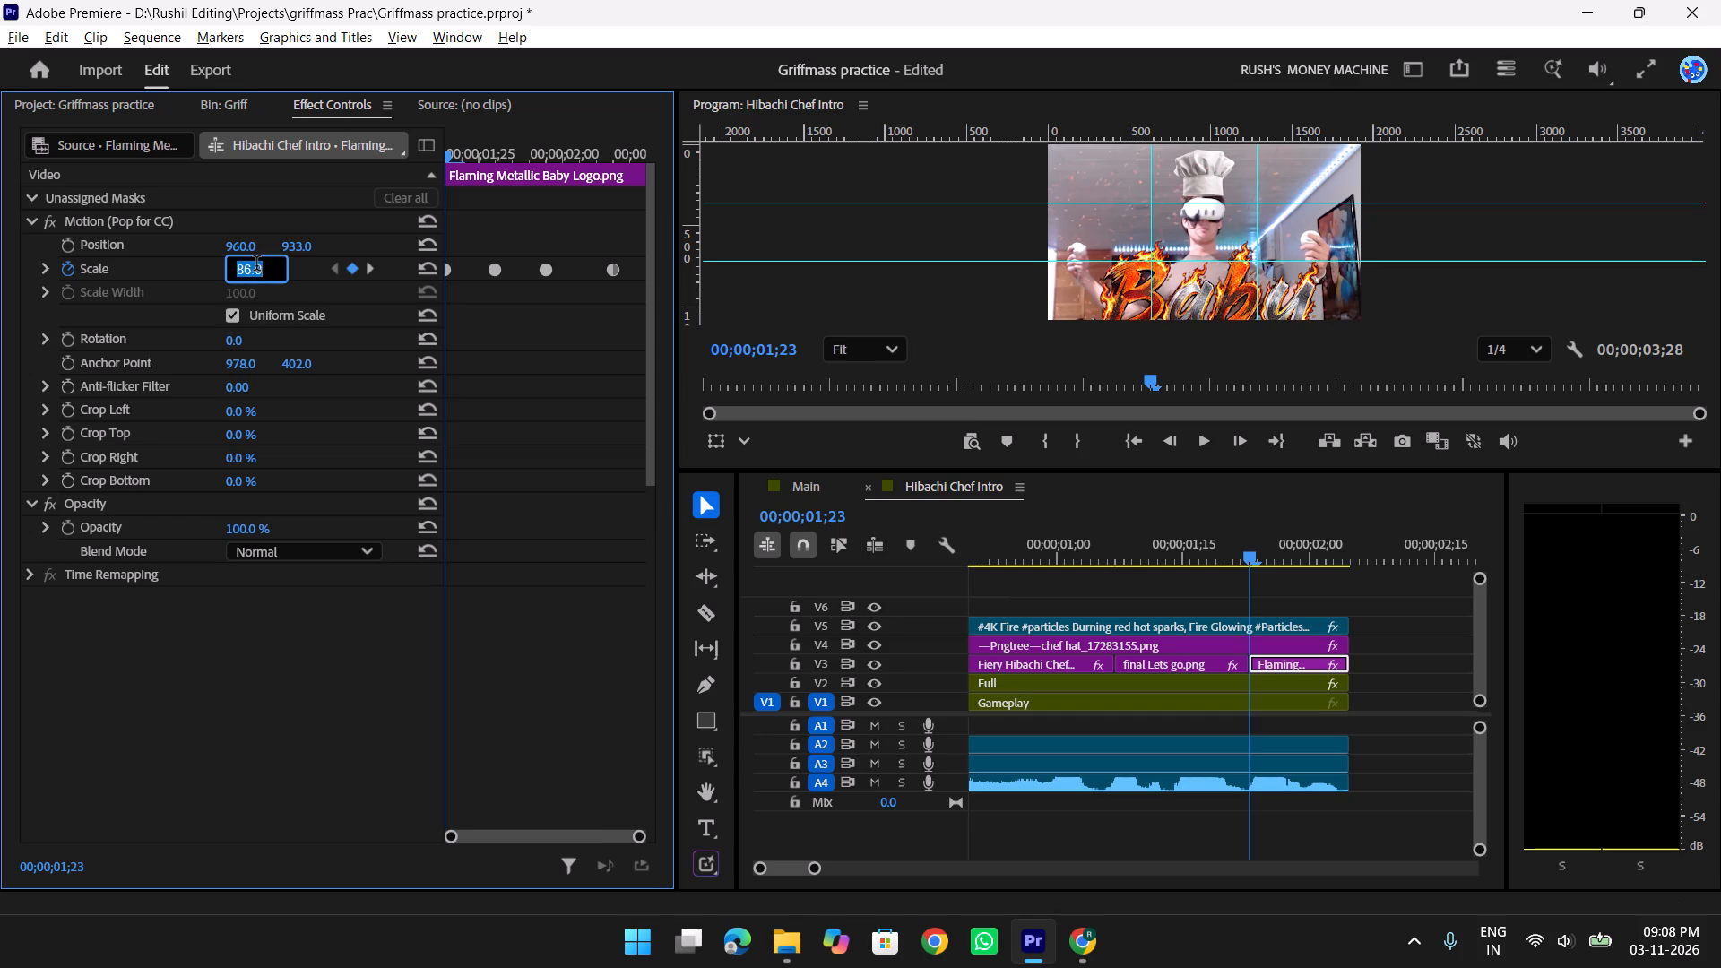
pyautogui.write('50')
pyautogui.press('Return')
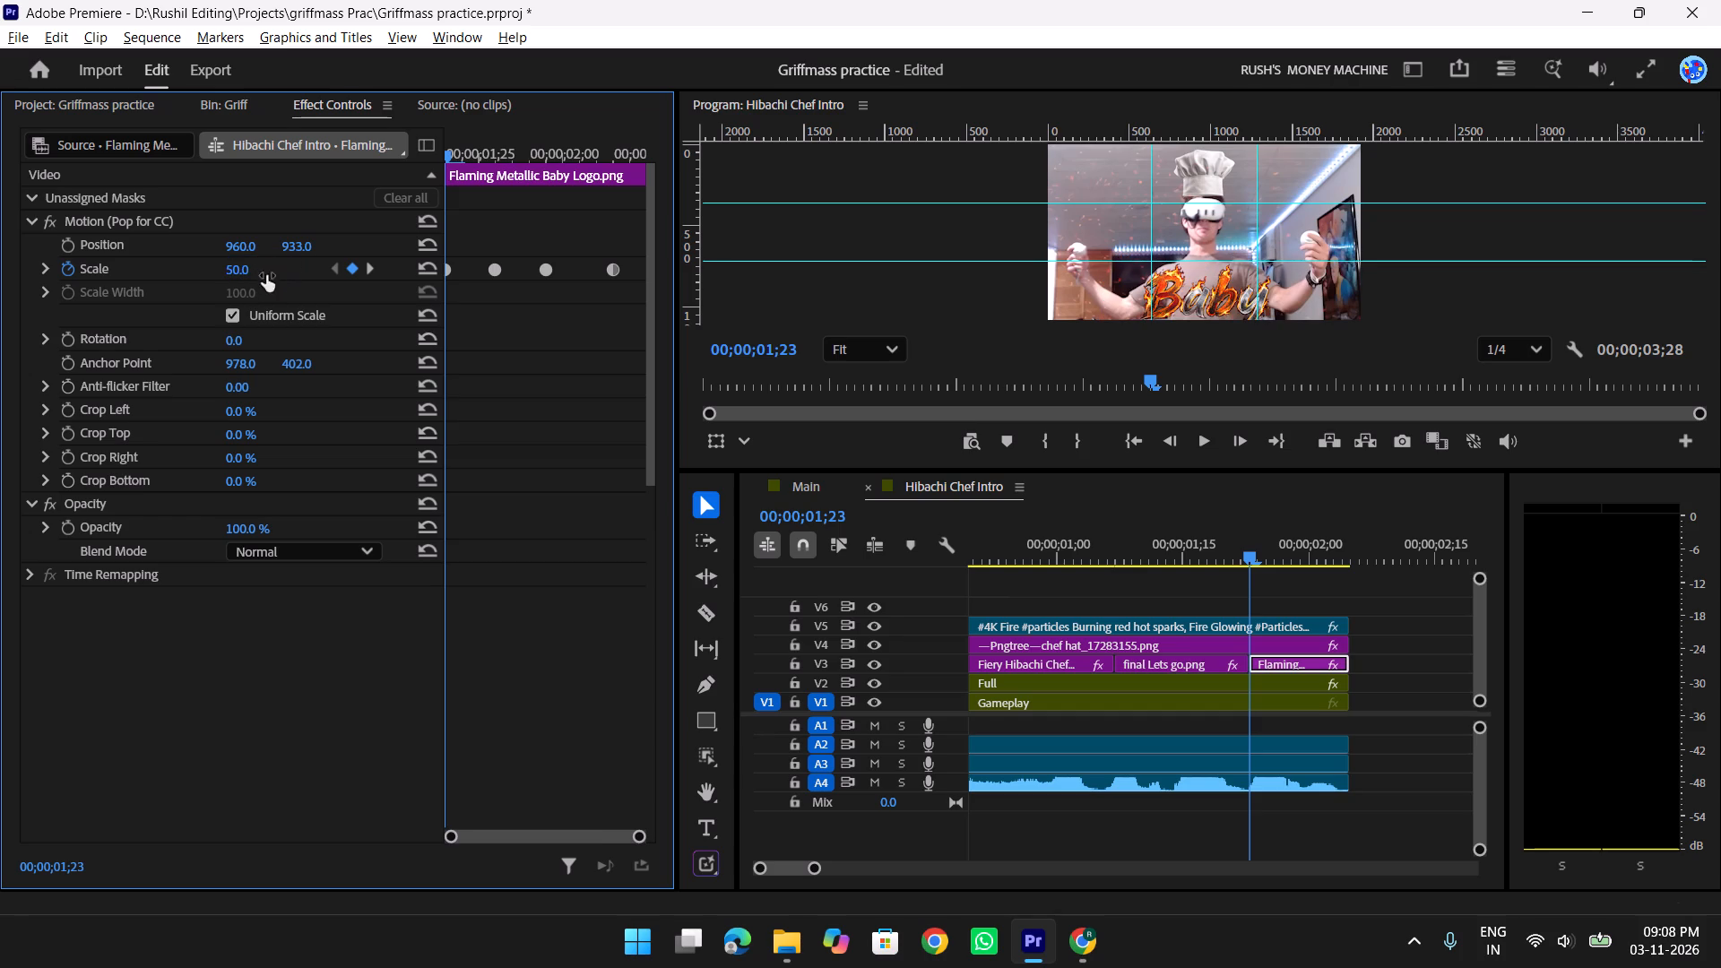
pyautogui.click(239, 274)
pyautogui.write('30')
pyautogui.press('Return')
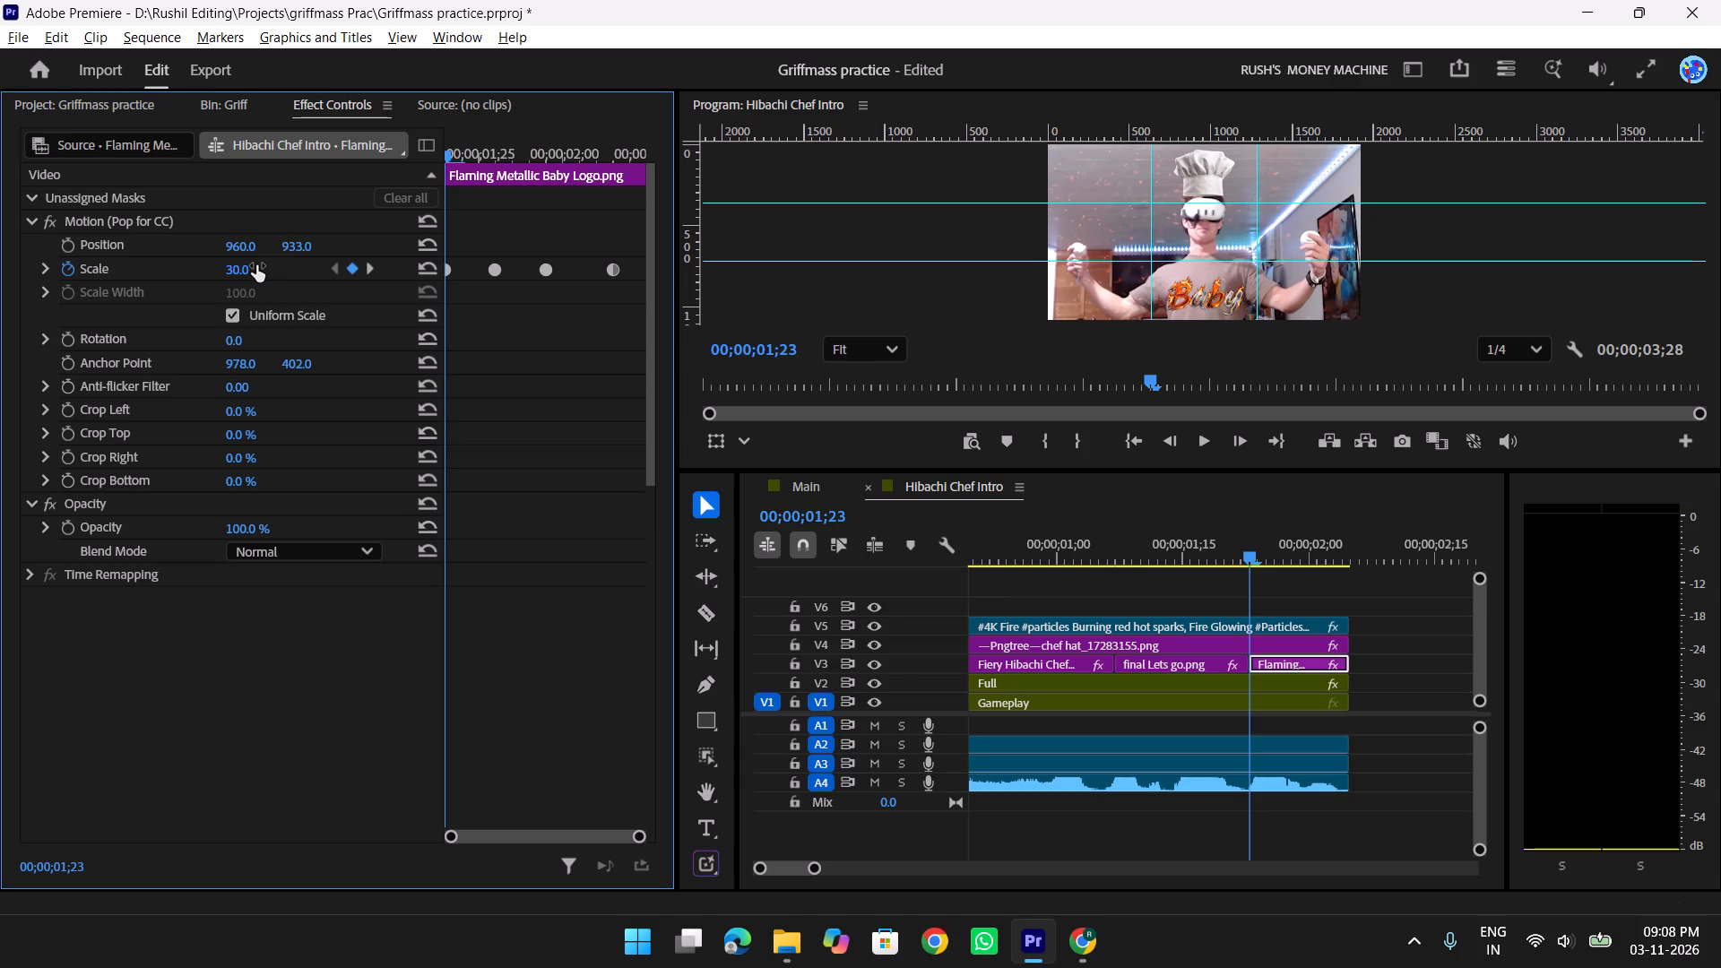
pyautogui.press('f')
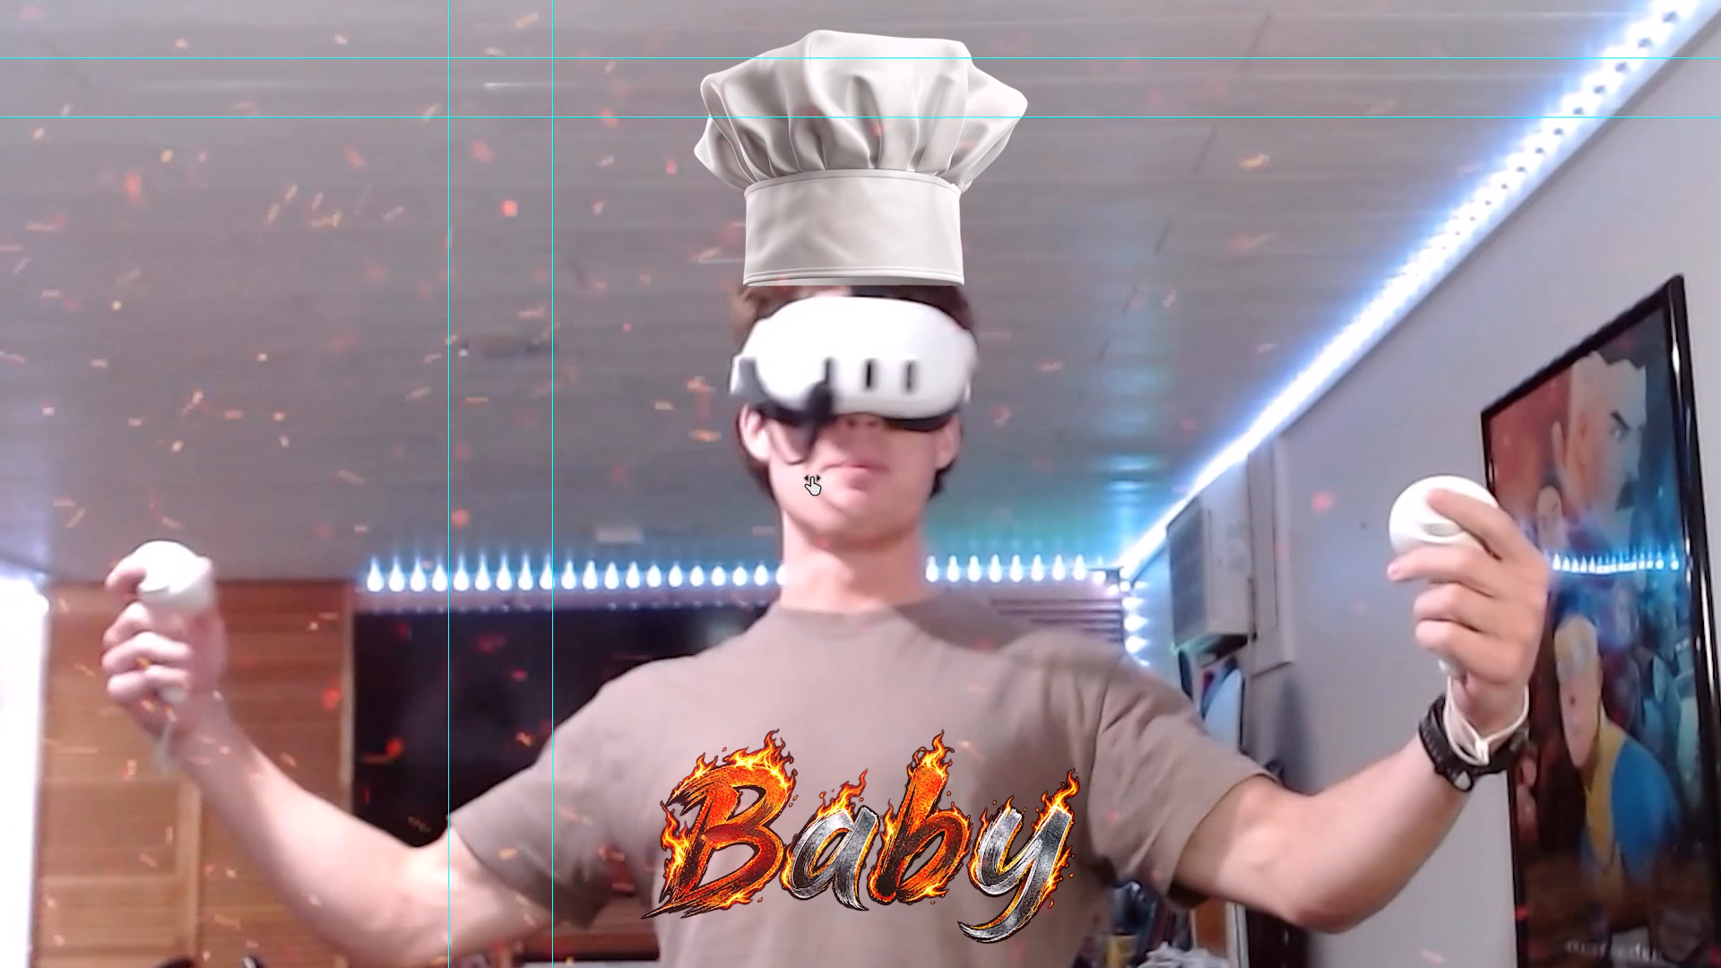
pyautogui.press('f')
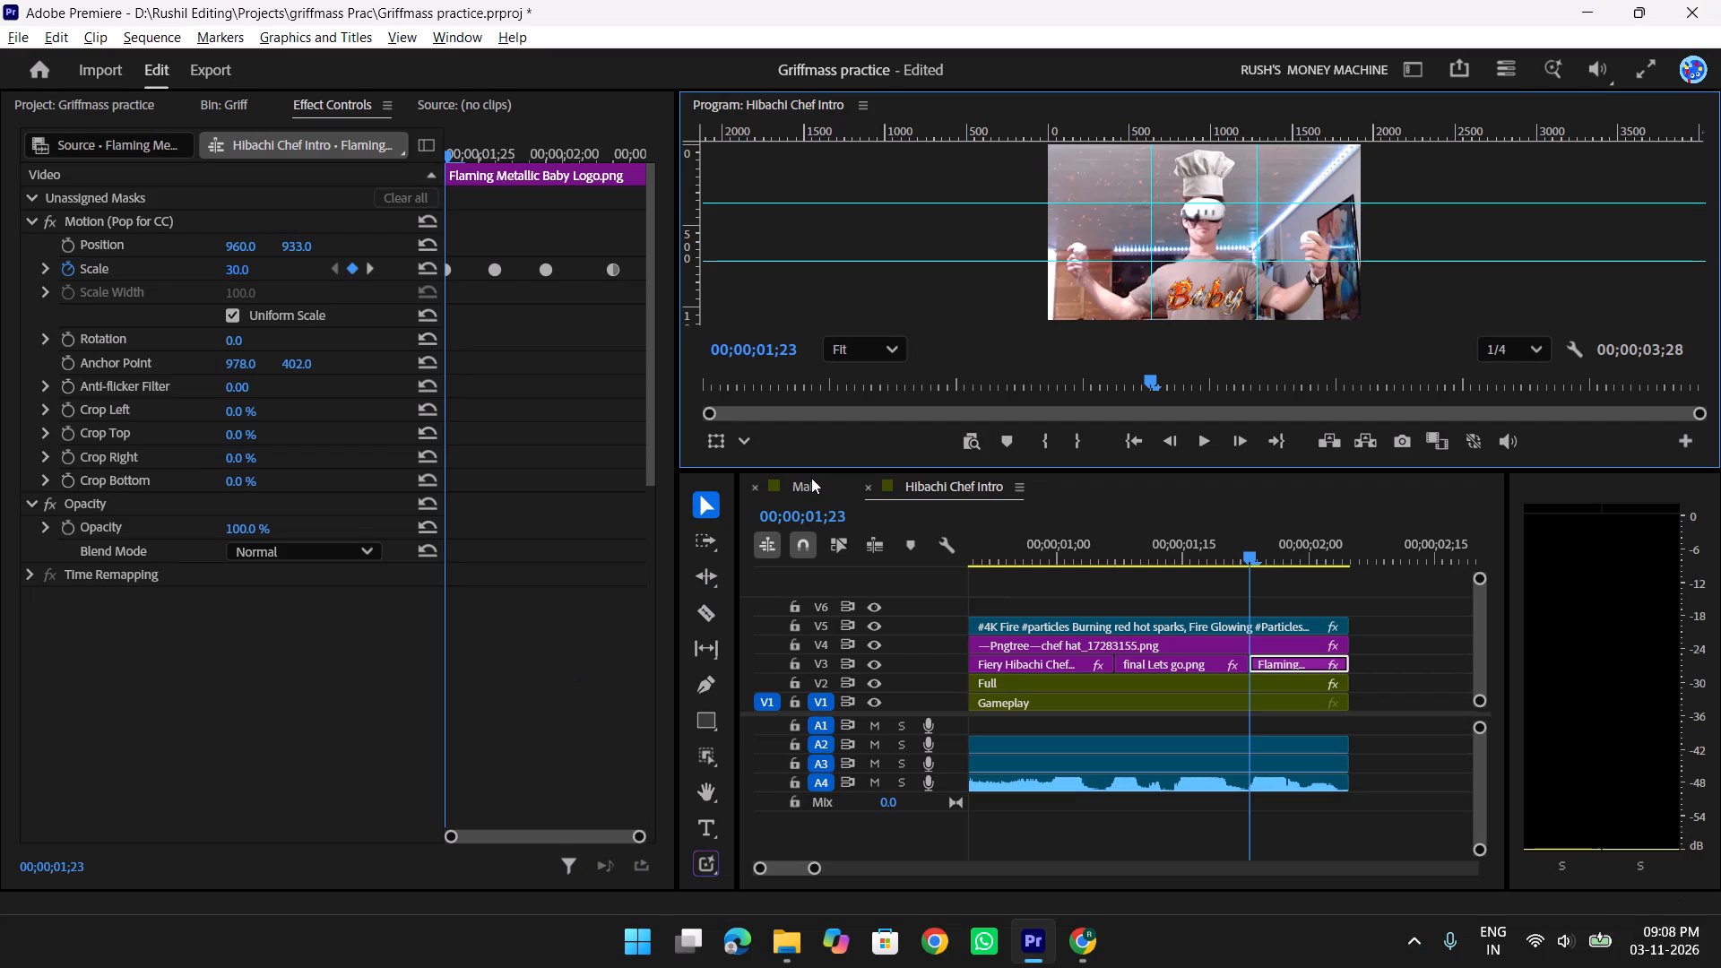
# Compare the Baby title's height with the Let's Go title and set the Baby title's vertical Position to 922.
pyautogui.moveTo(1242, 554); pyautogui.dragTo(1197, 557)
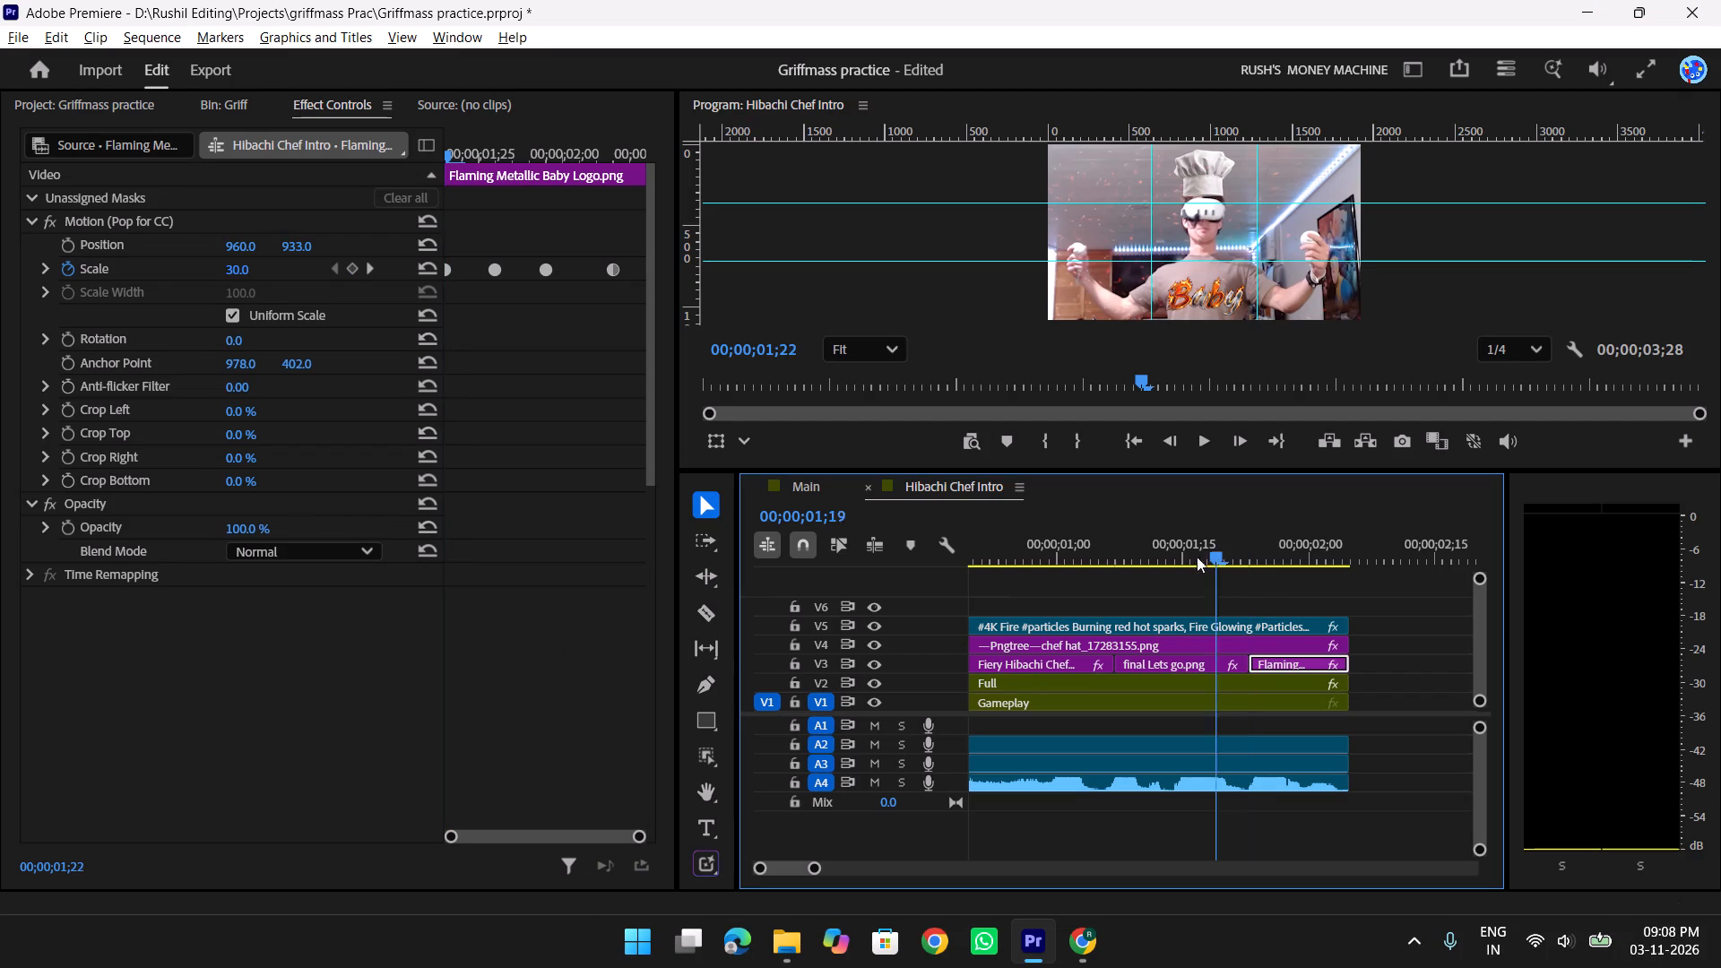
pyautogui.moveTo(1197, 557); pyautogui.dragTo(1237, 563)
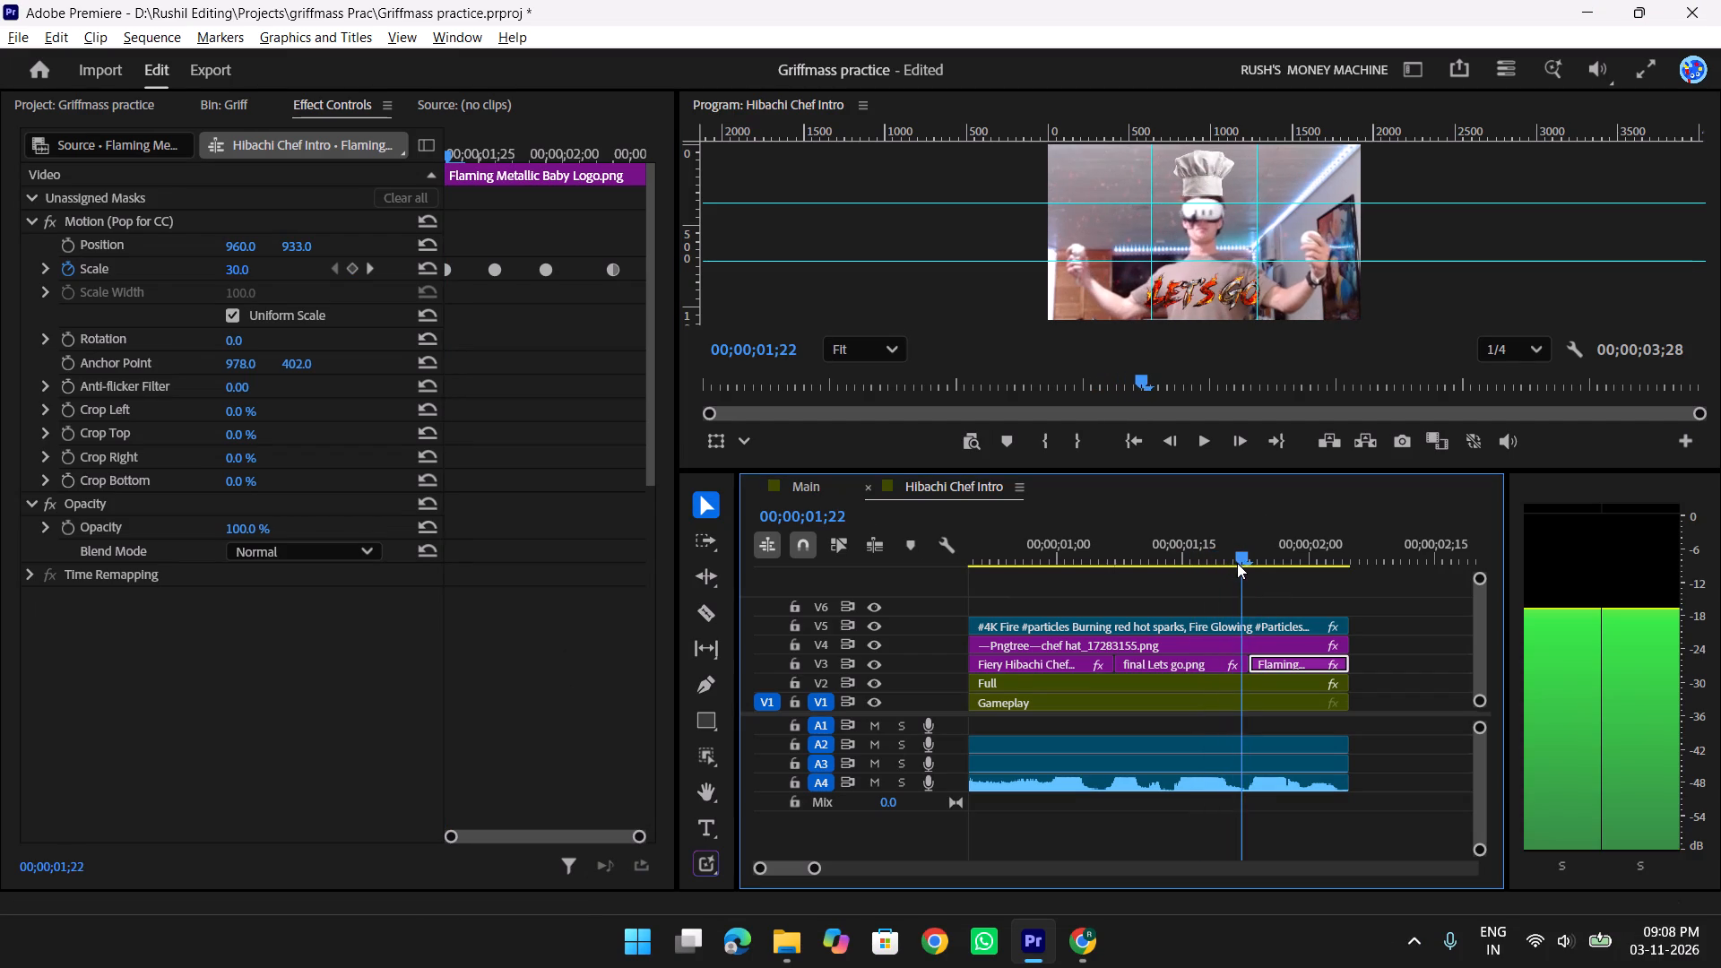
pyautogui.moveTo(1237, 563); pyautogui.dragTo(1252, 565)
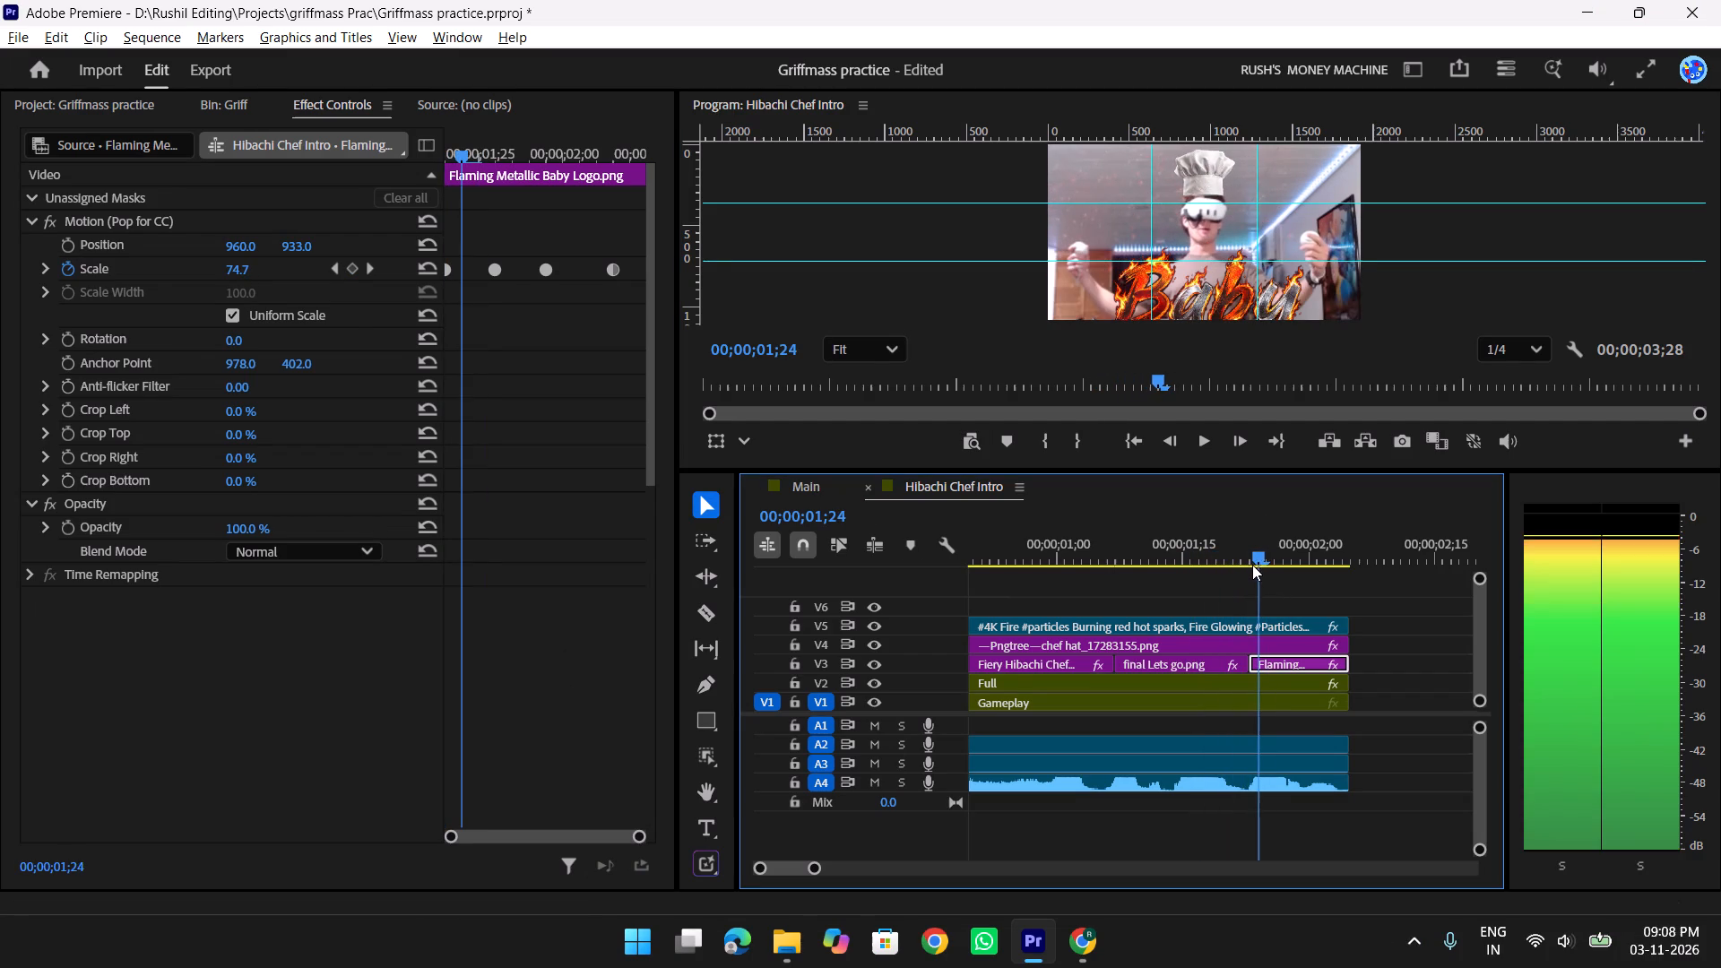
pyautogui.click(329, 274)
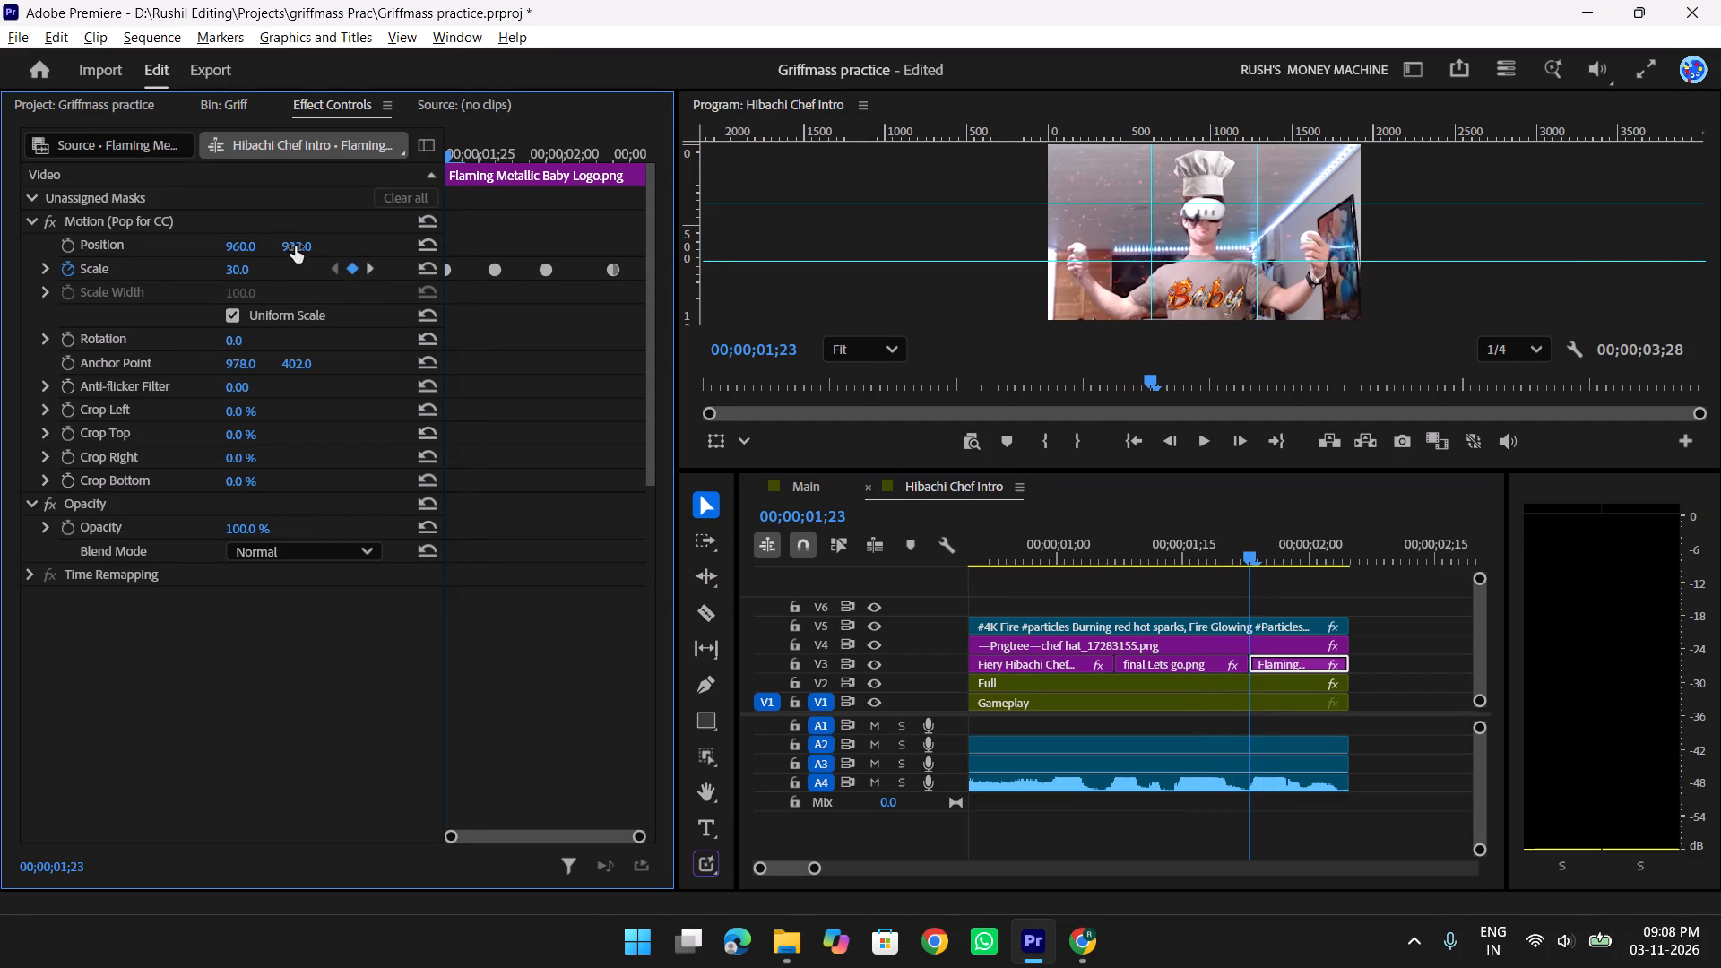
pyautogui.click(295, 243)
pyautogui.press('Down')
pyautogui.press('Down')
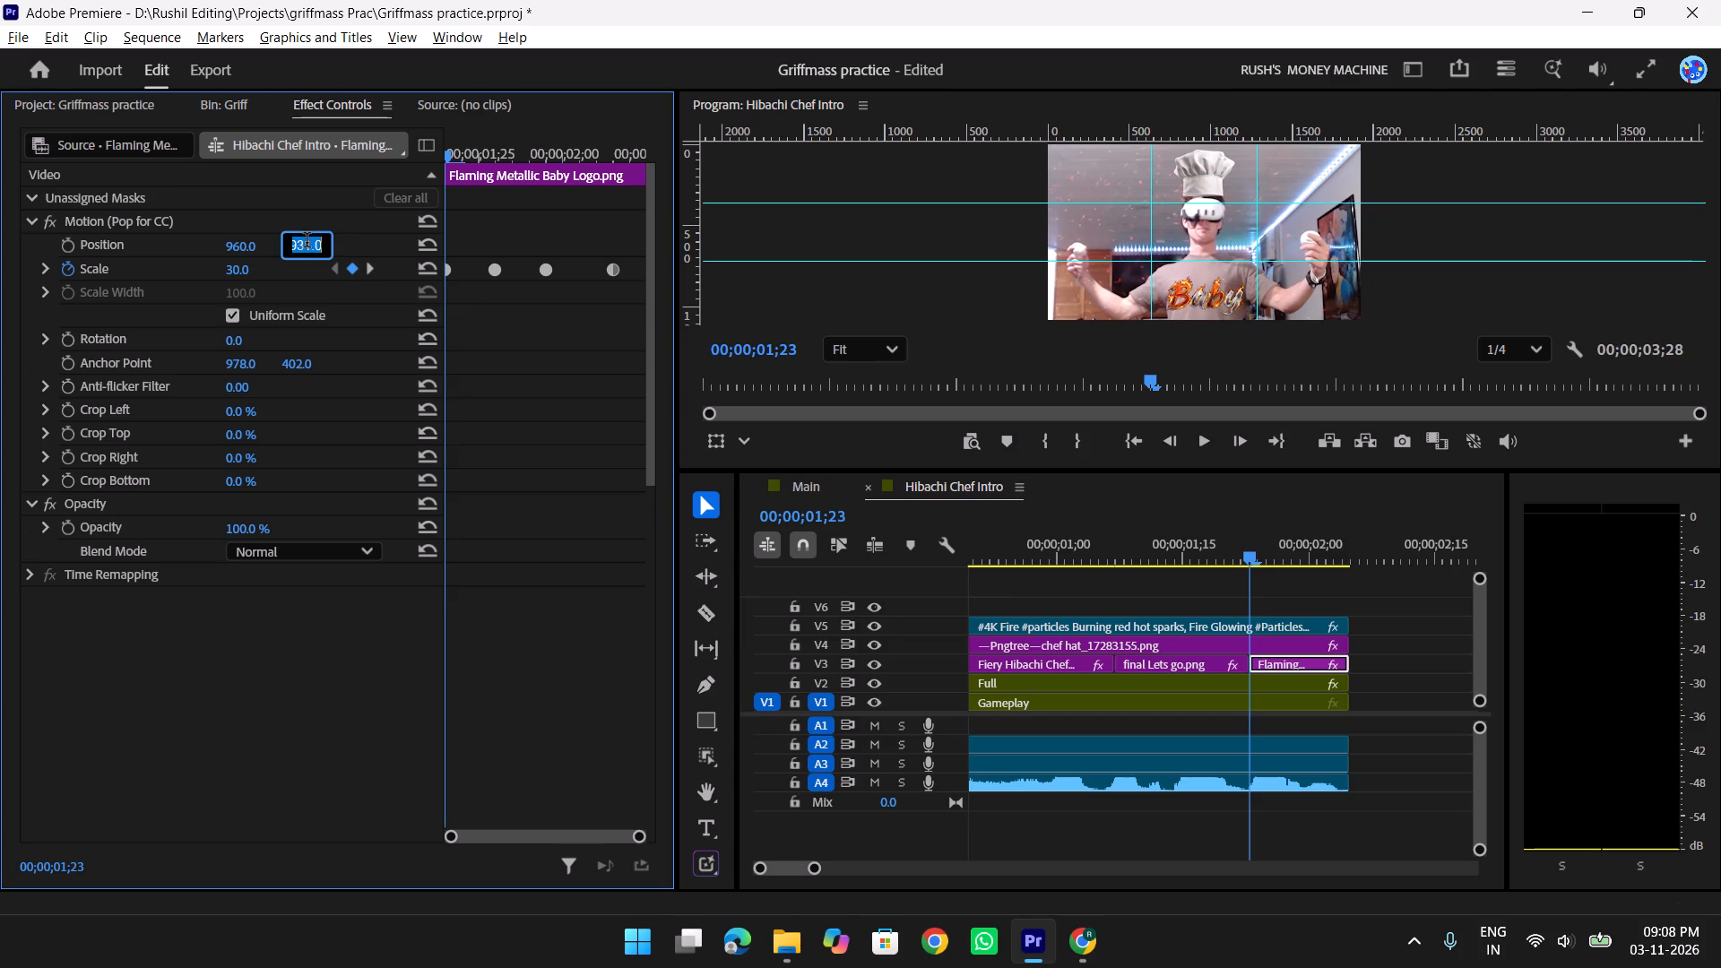
pyautogui.press('Down')
pyautogui.press('Down')
pyautogui.press('Down')
pyautogui.press('Down')
pyautogui.press('Down')
pyautogui.press('Down')
pyautogui.press('Down')
pyautogui.press('Down')
pyautogui.press('Down')
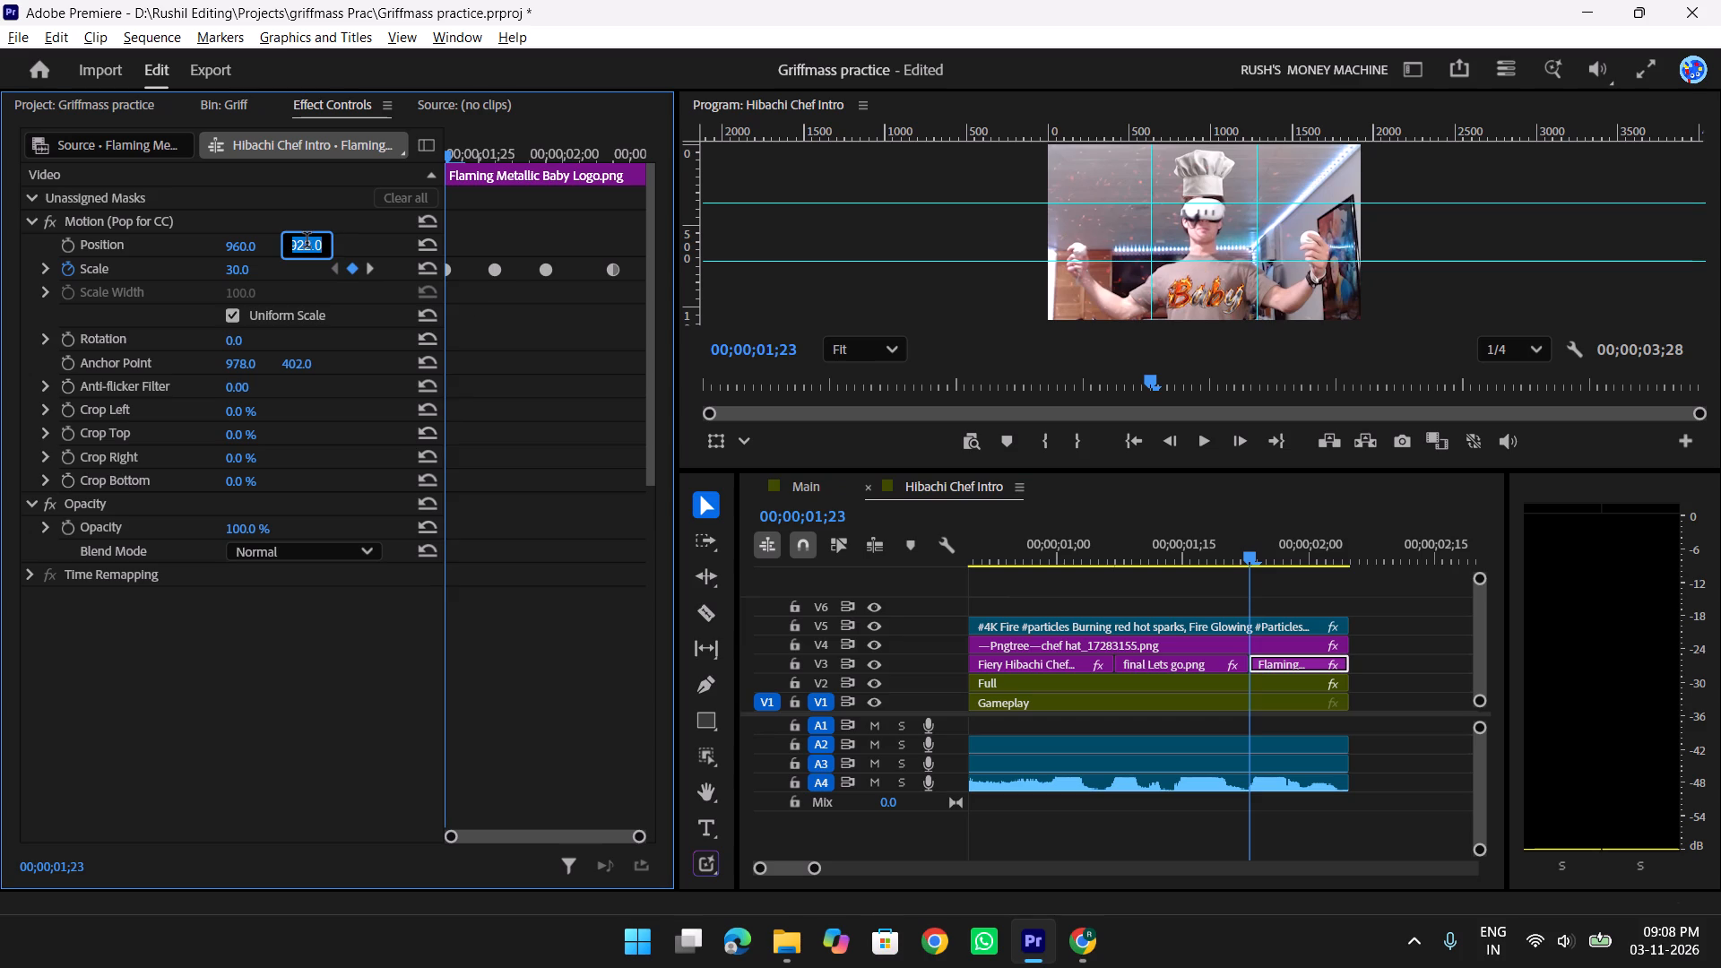
pyautogui.press('Left')
pyautogui.press('Left')
pyautogui.press('Left')
pyautogui.press('Left')
pyautogui.press('Left')
pyautogui.press('Left')
pyautogui.press('Left')
pyautogui.press('Left')
pyautogui.press('Left')
pyautogui.press('Left')
pyautogui.press('Left')
pyautogui.press('Left')
pyautogui.press('Left')
pyautogui.press('Left')
pyautogui.press('Left')
pyautogui.press('Left')
pyautogui.press('Left')
pyautogui.press('Left')
pyautogui.press('Left')
pyautogui.press('Left')
pyautogui.press('Left')
pyautogui.press('Left')
pyautogui.press('Left')
pyautogui.press('Left')
pyautogui.click(1260, 548)
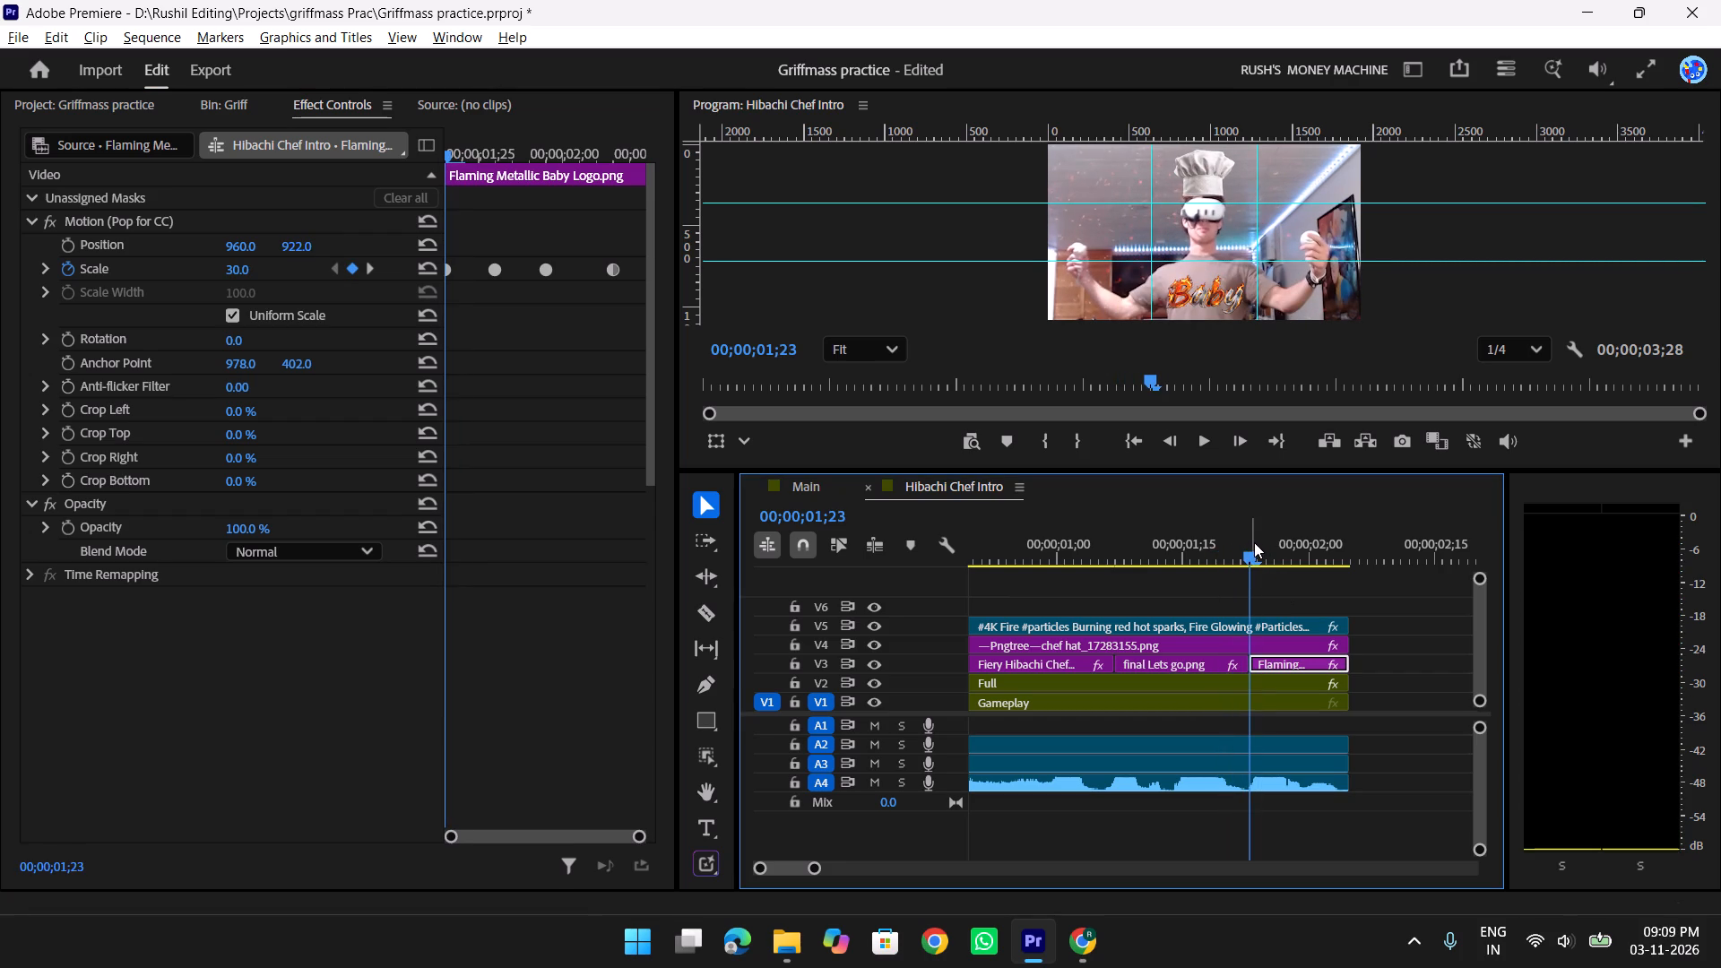
# Recheck the Baby title against the end of the Let's Go title and set its vertical Position to 920.
pyautogui.moveTo(1249, 546); pyautogui.dragTo(1221, 550)
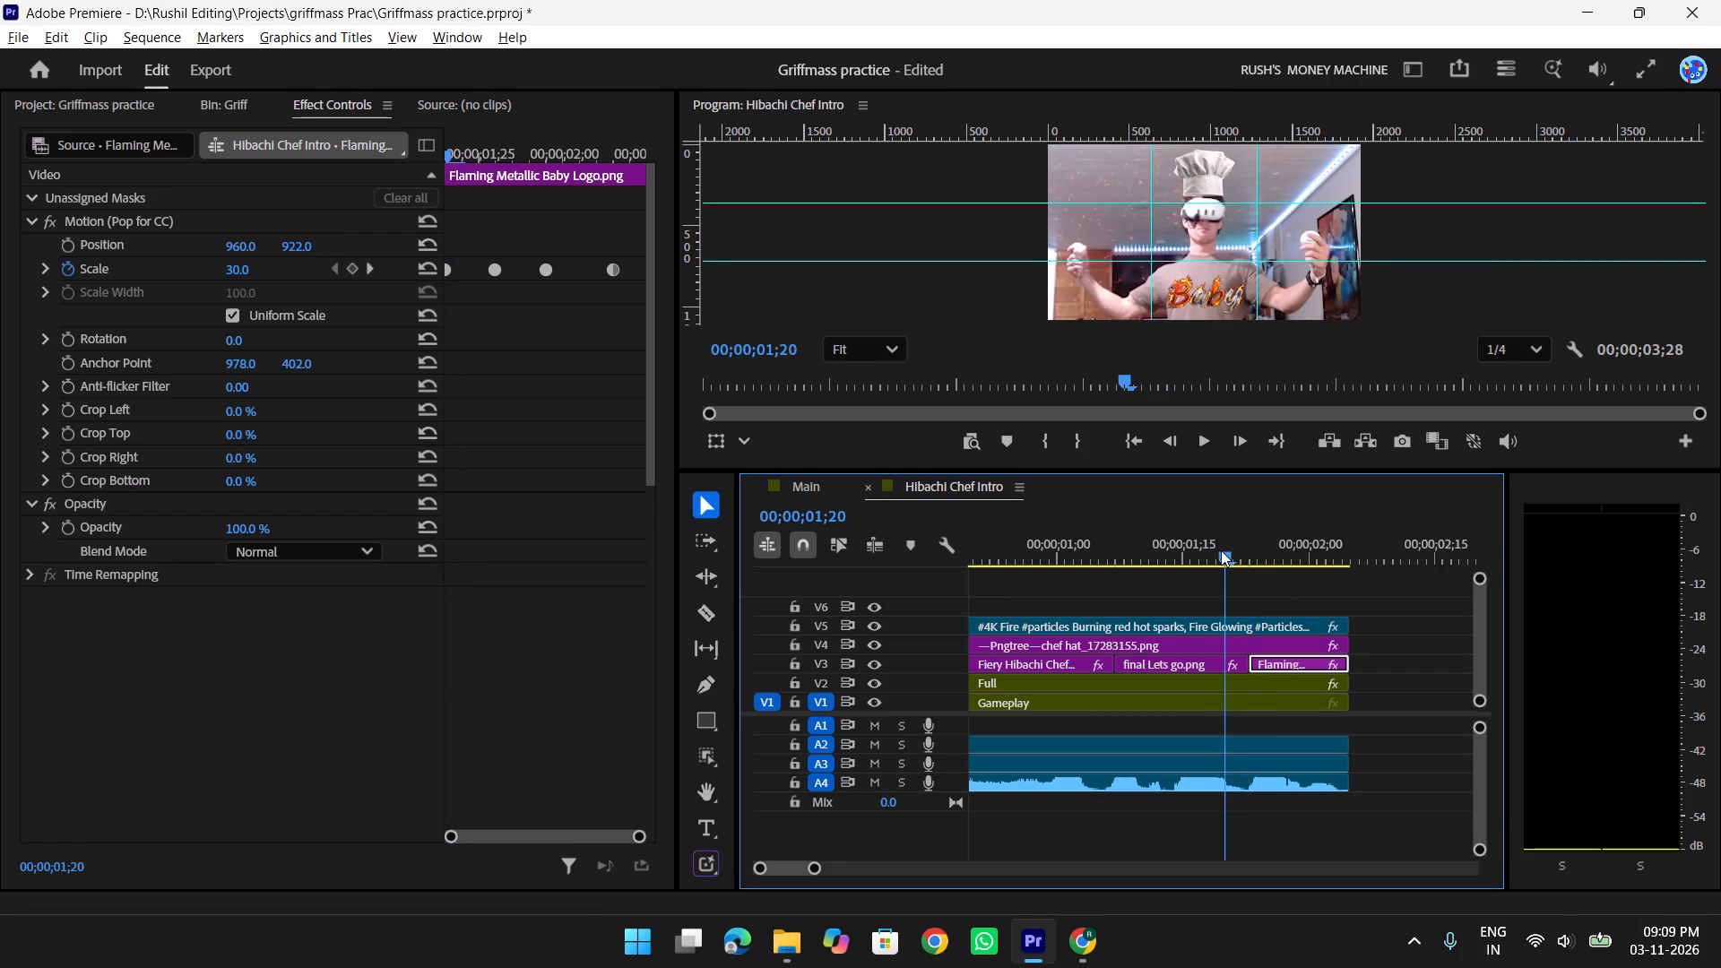
pyautogui.moveTo(1221, 550); pyautogui.dragTo(1259, 548)
pyautogui.click(334, 270)
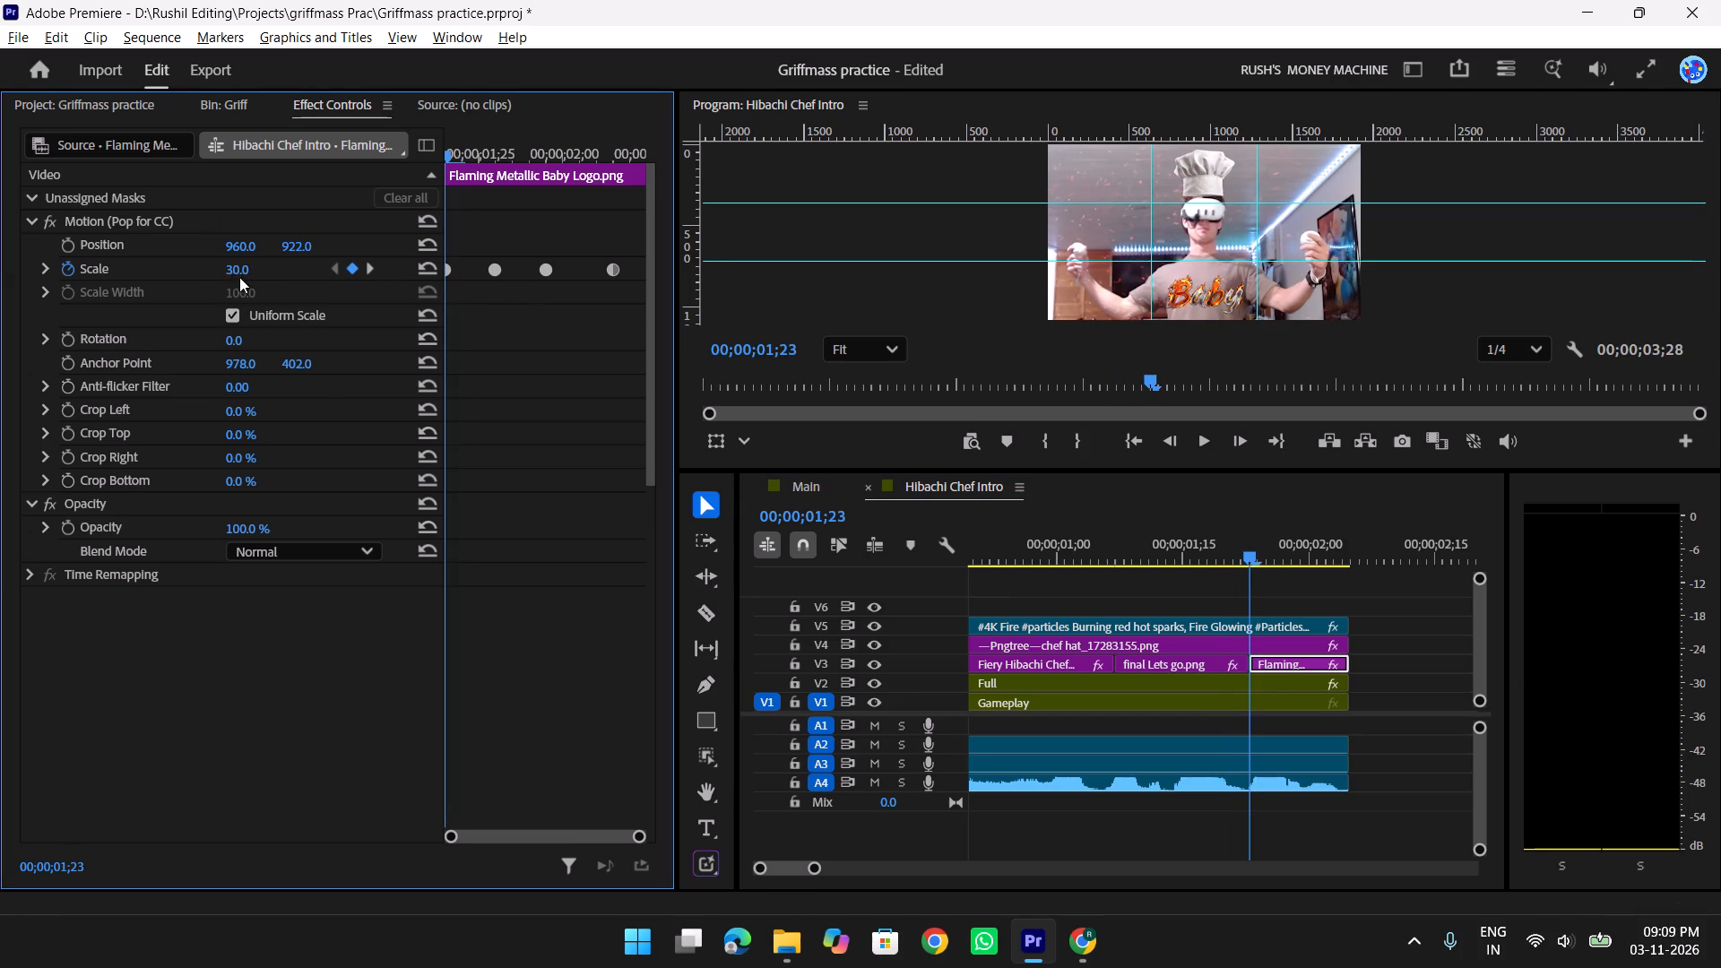
pyautogui.click(297, 242)
pyautogui.press('Down')
pyautogui.press('Down')
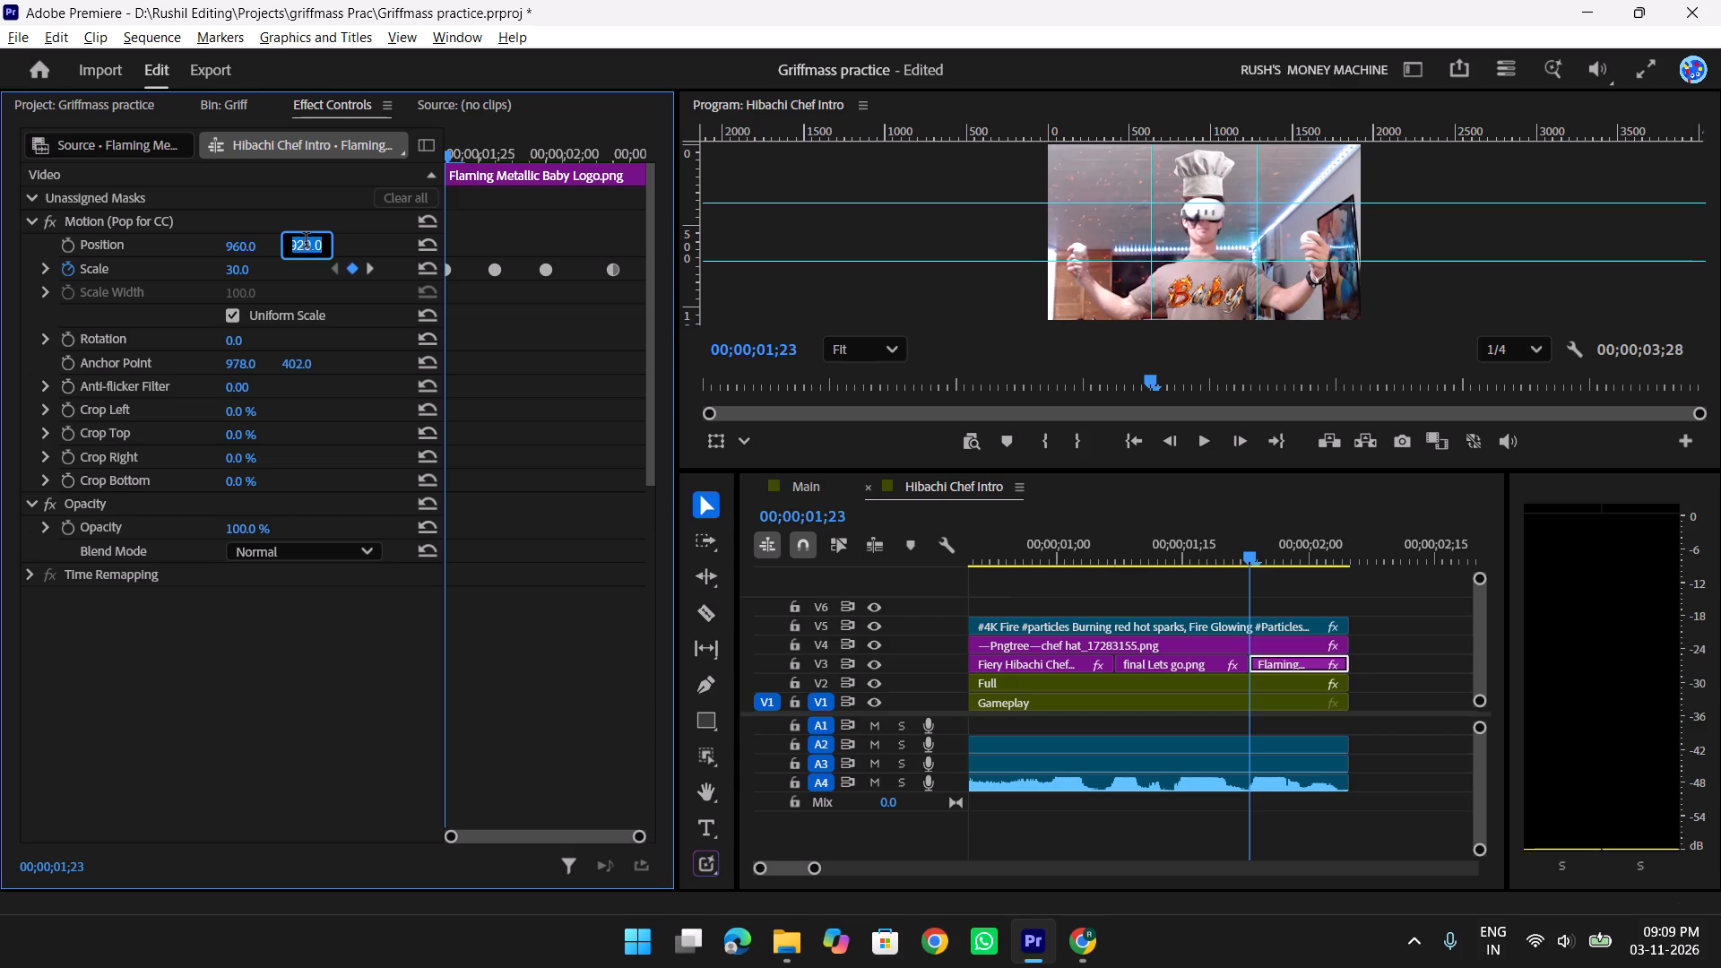
pyautogui.click(1410, 667)
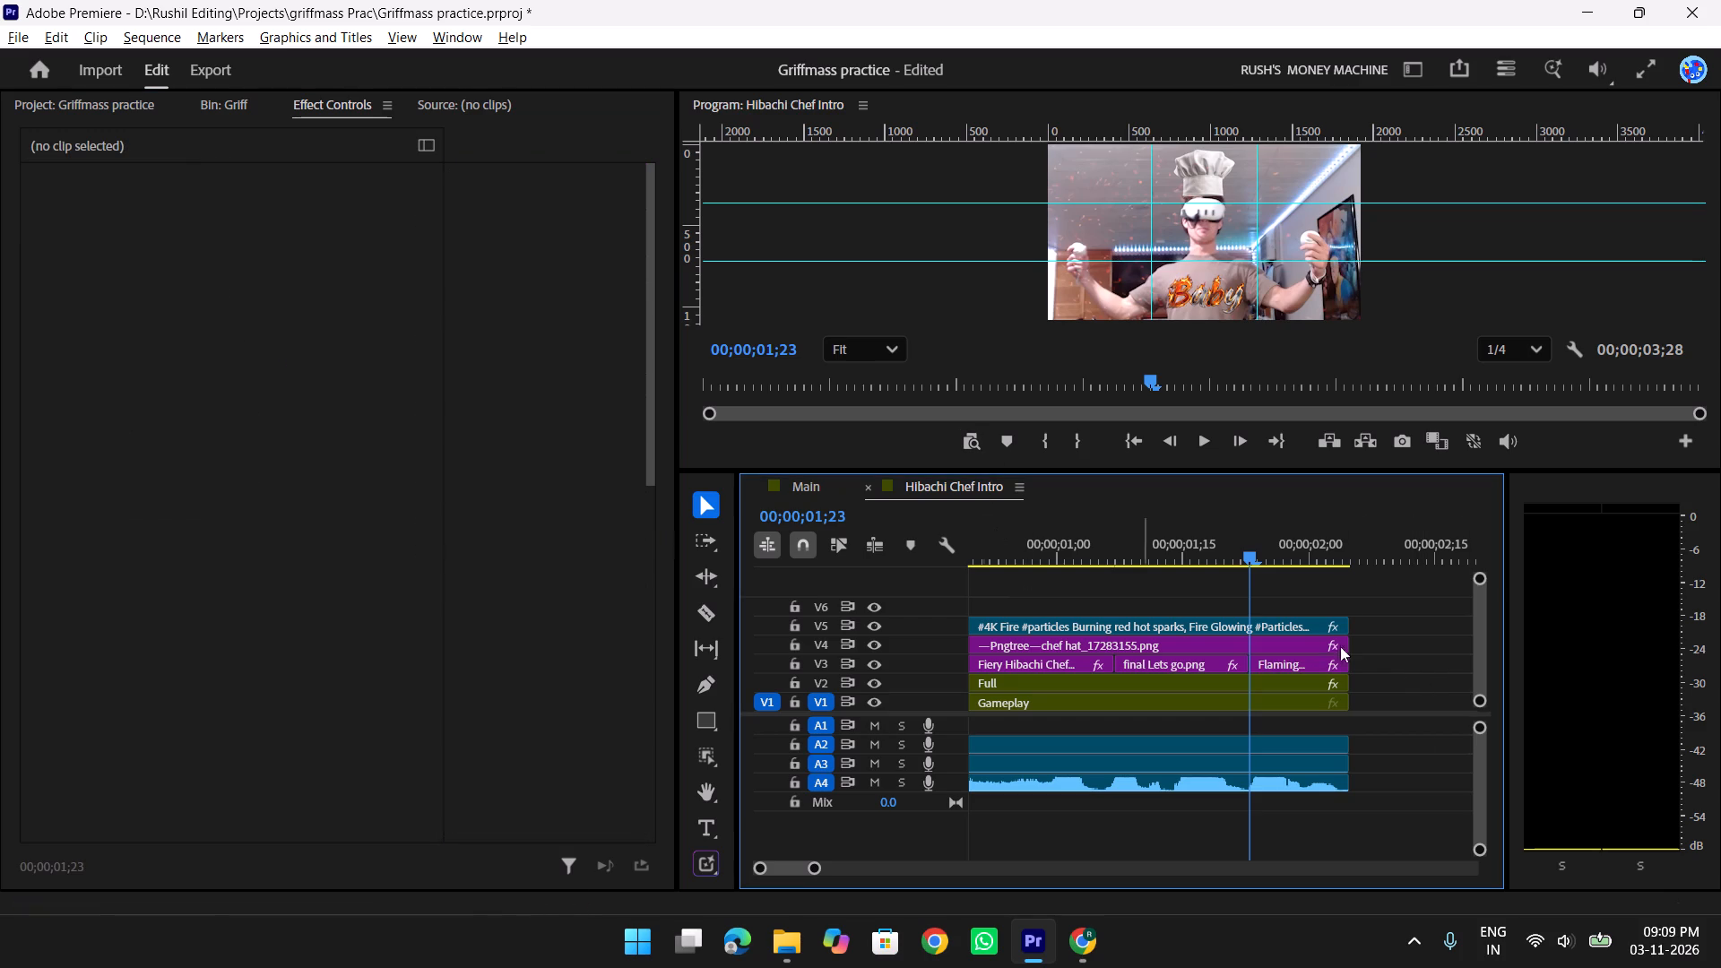
# Set the second Scale keyframe of "Flaming Metallic Baby Logo.png" at 00;00;01;26 to 40, after trying 45.
pyautogui.click(1291, 664)
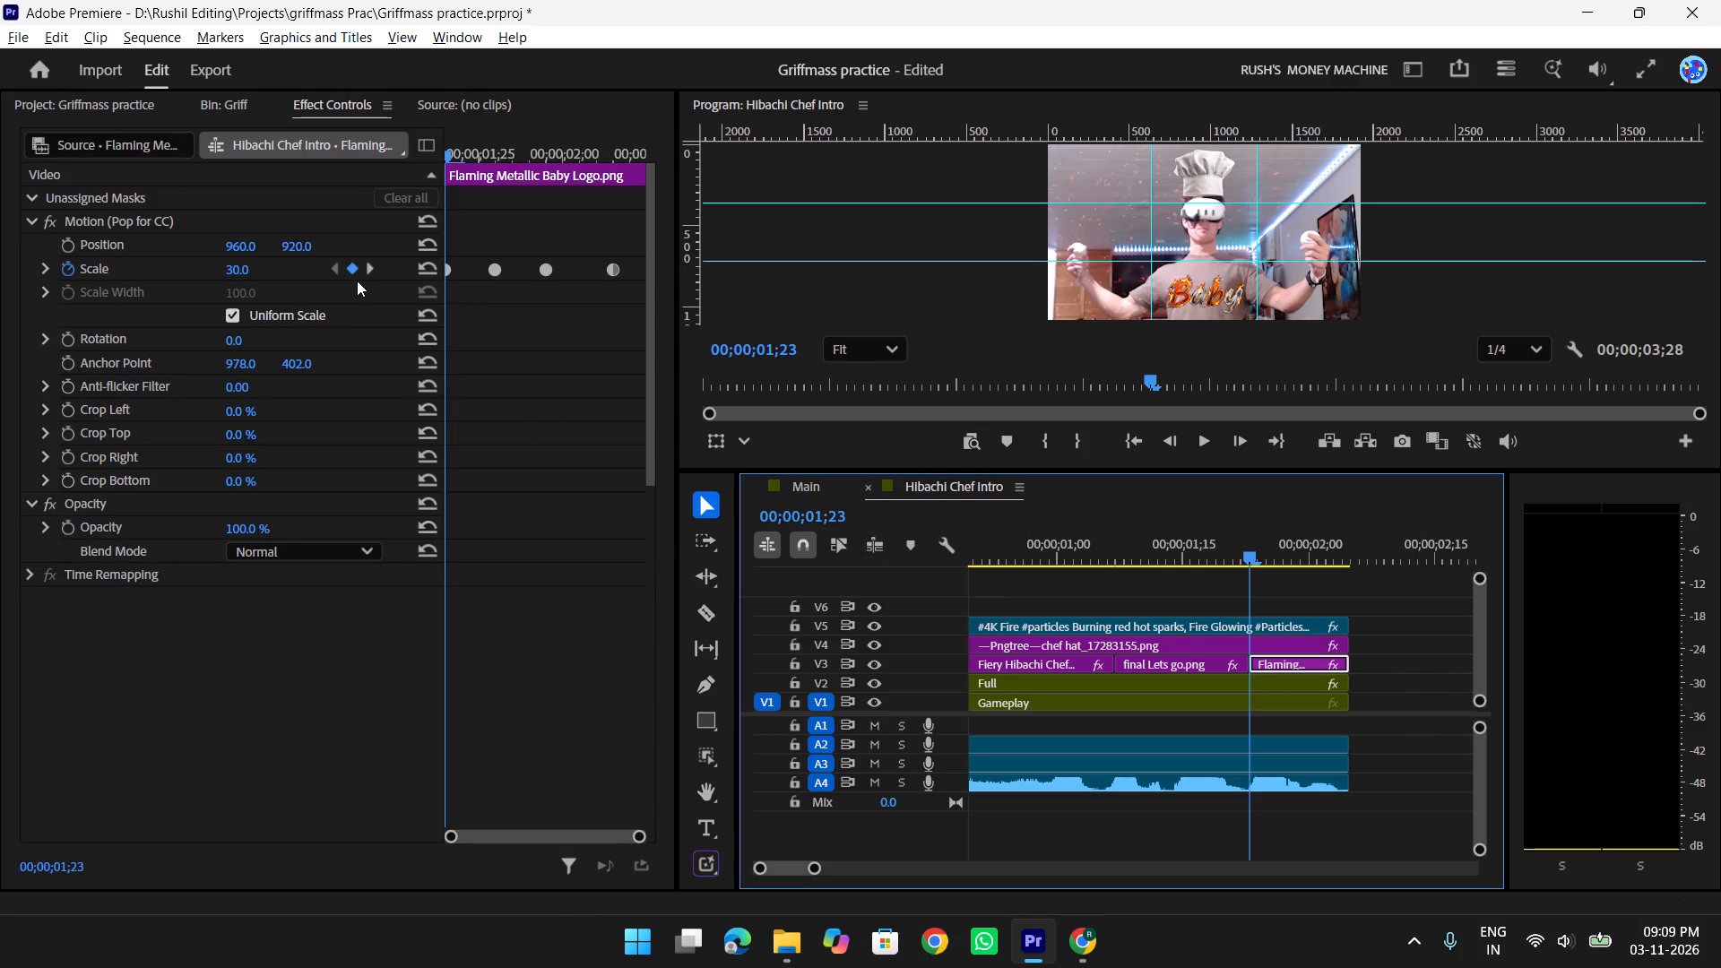
pyautogui.click(371, 268)
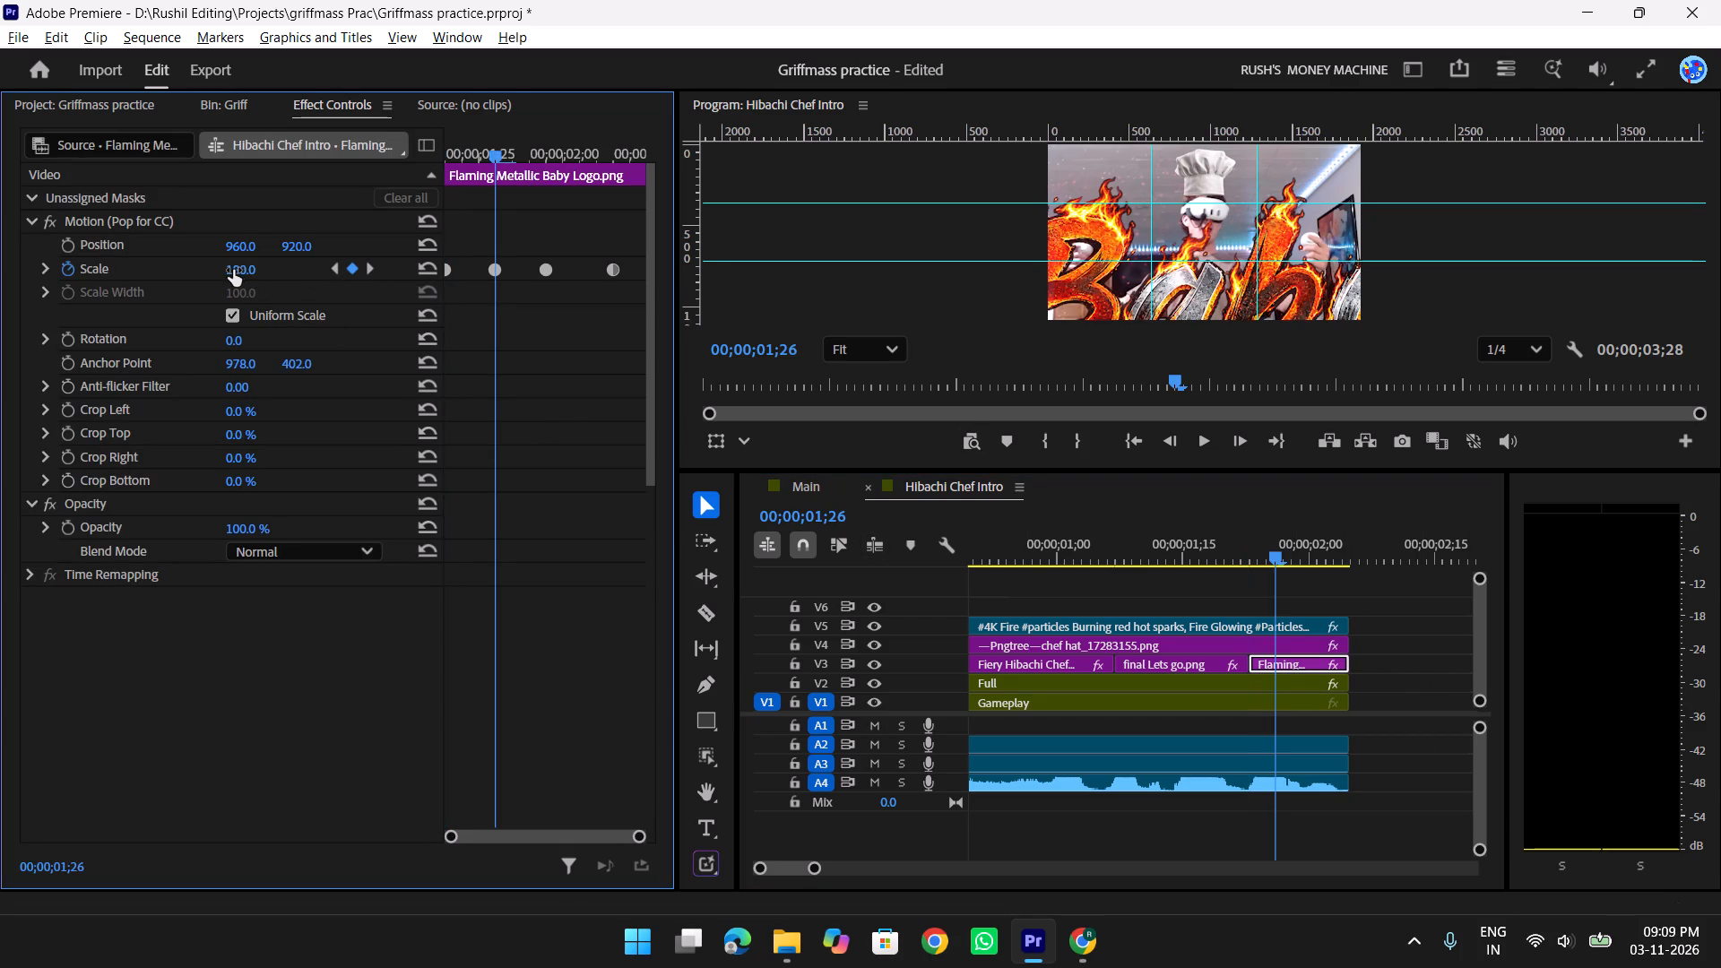
pyautogui.click(233, 270)
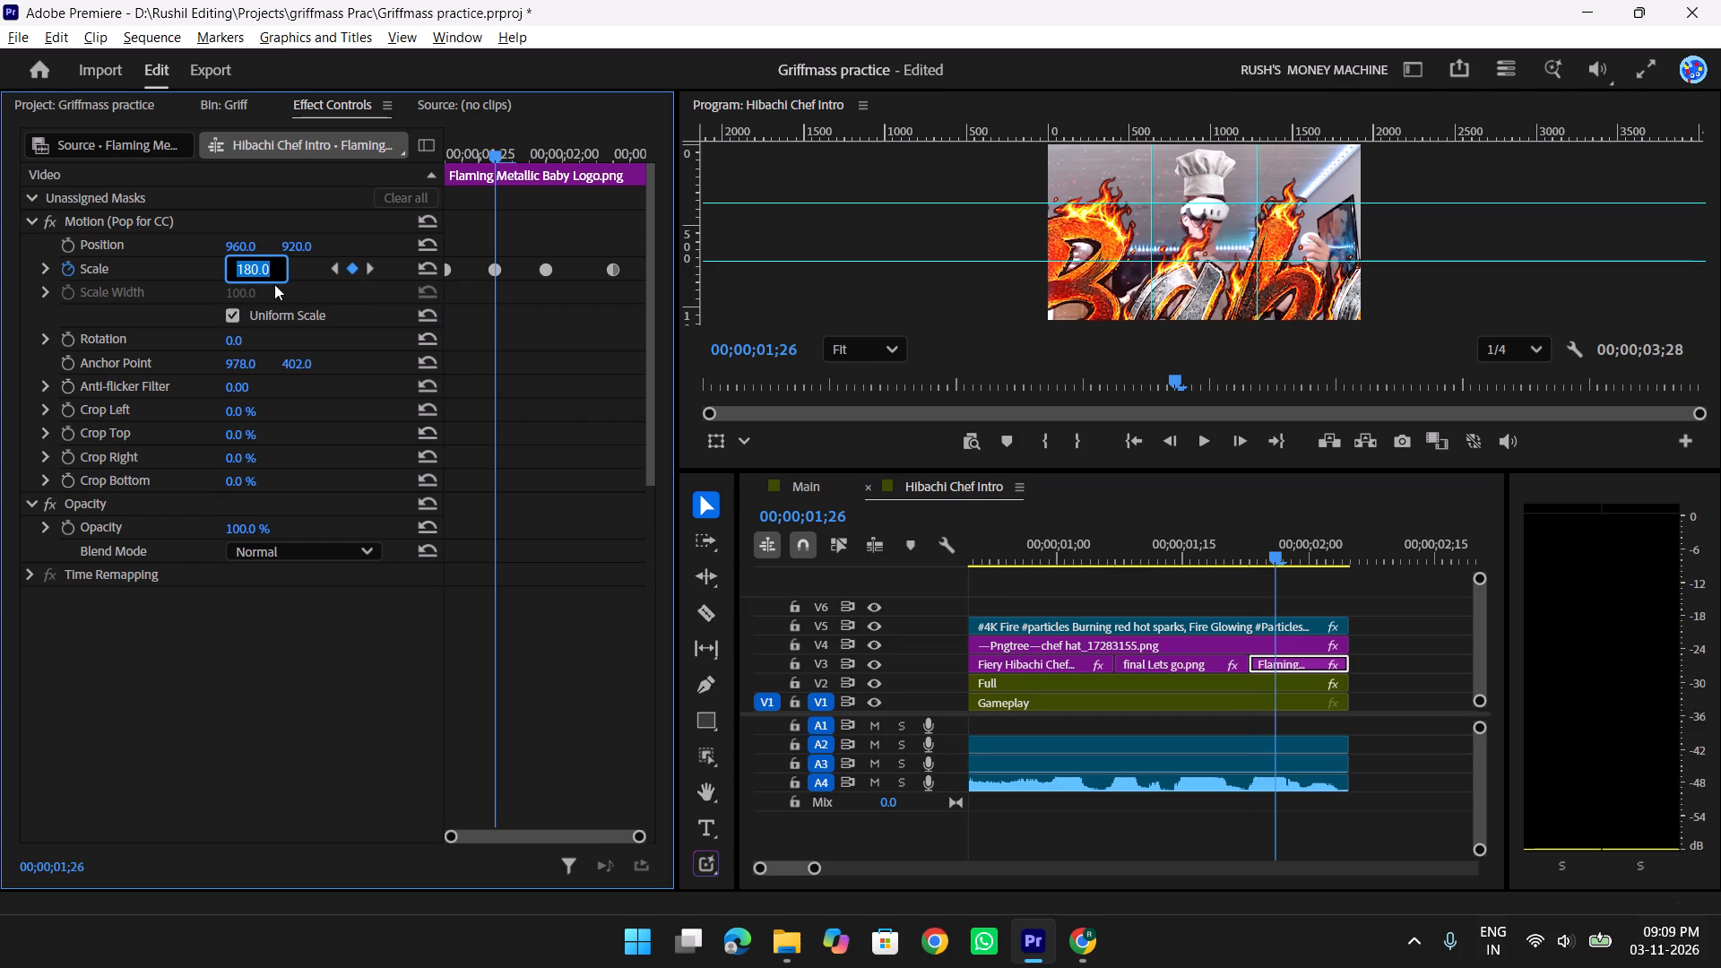
pyautogui.write('45')
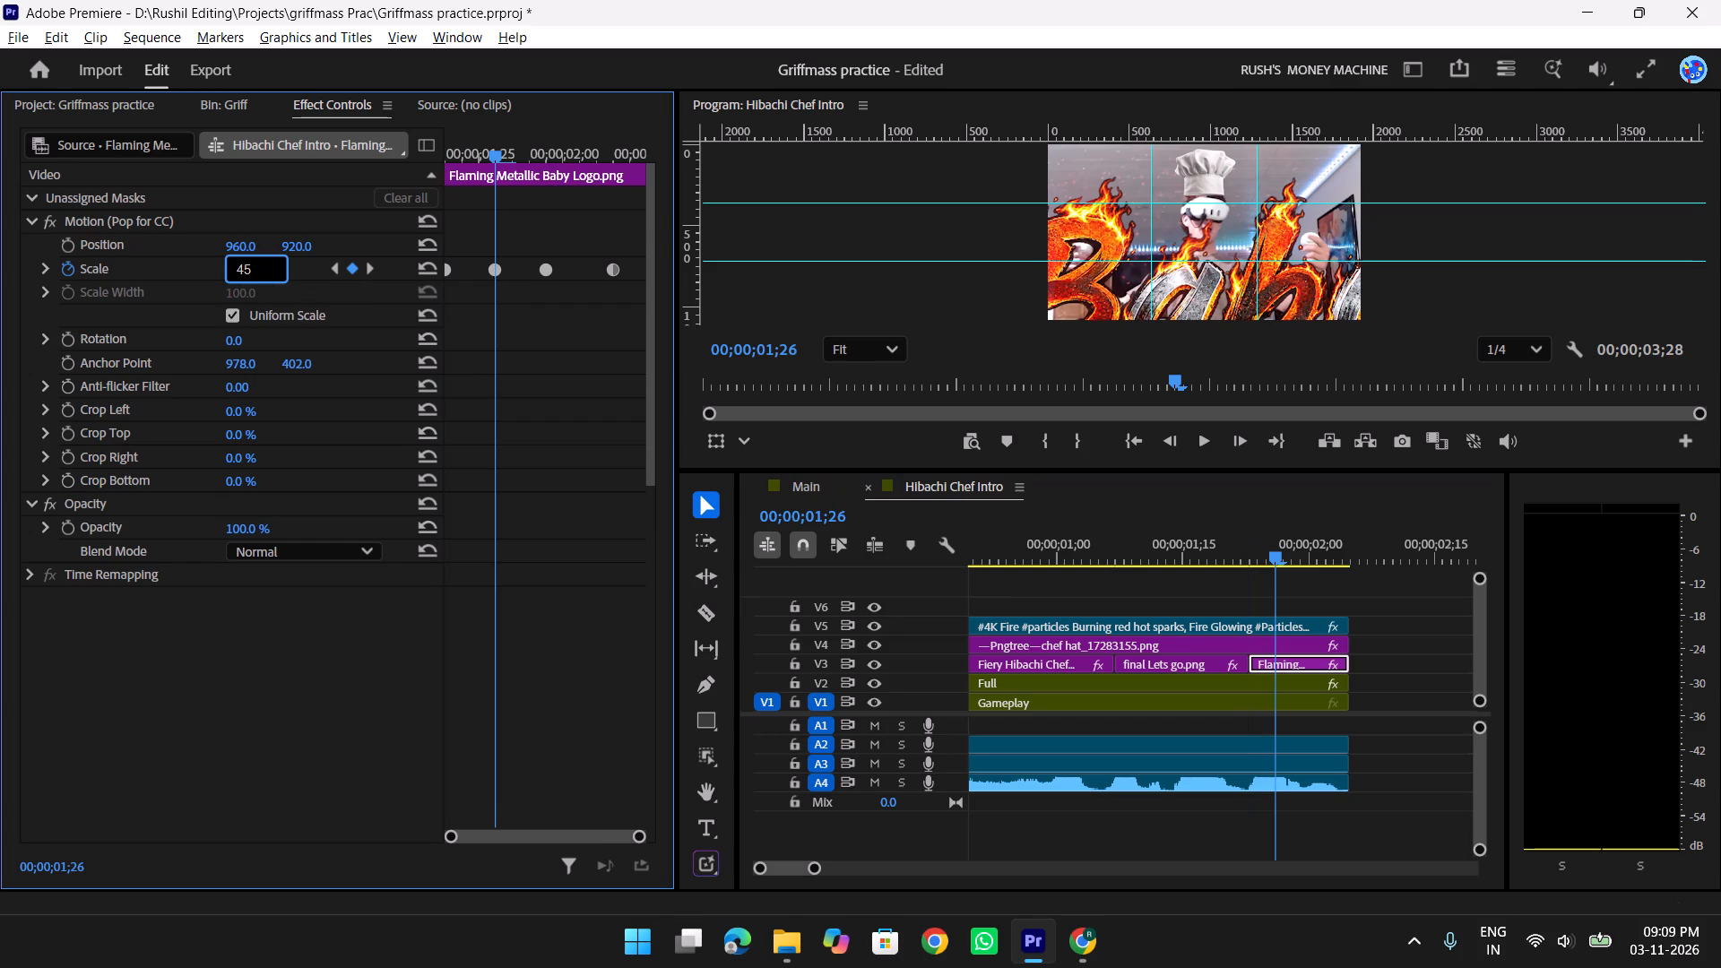
pyautogui.press('Return')
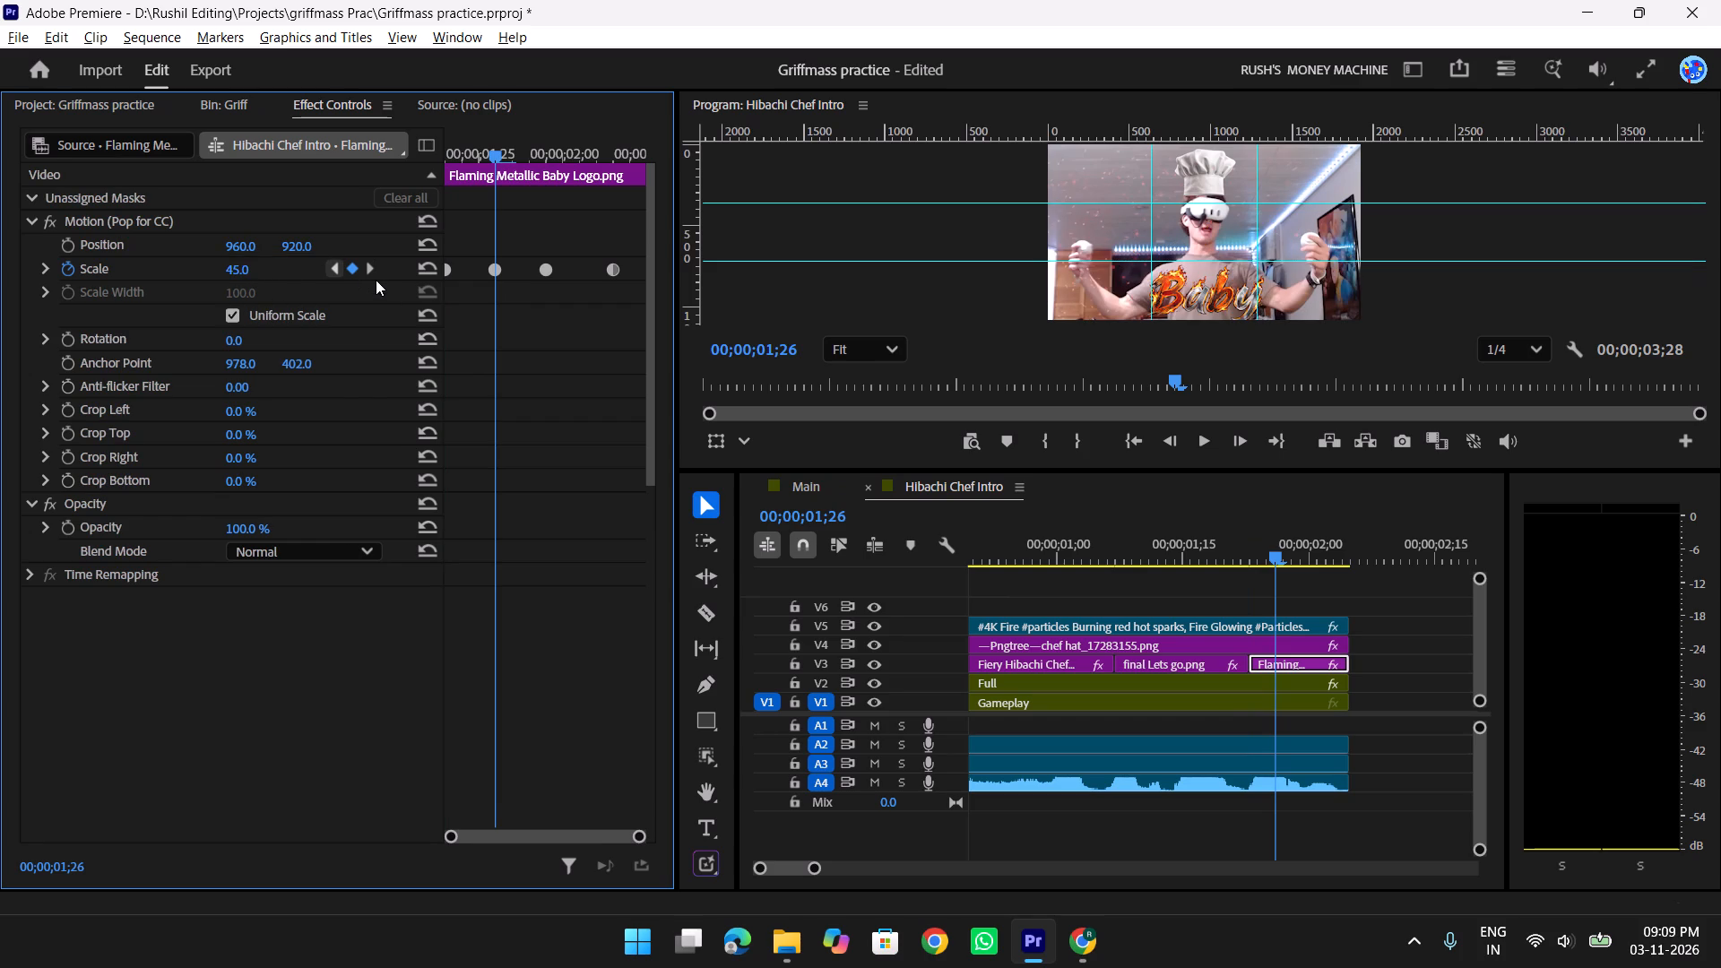
pyautogui.click(249, 271)
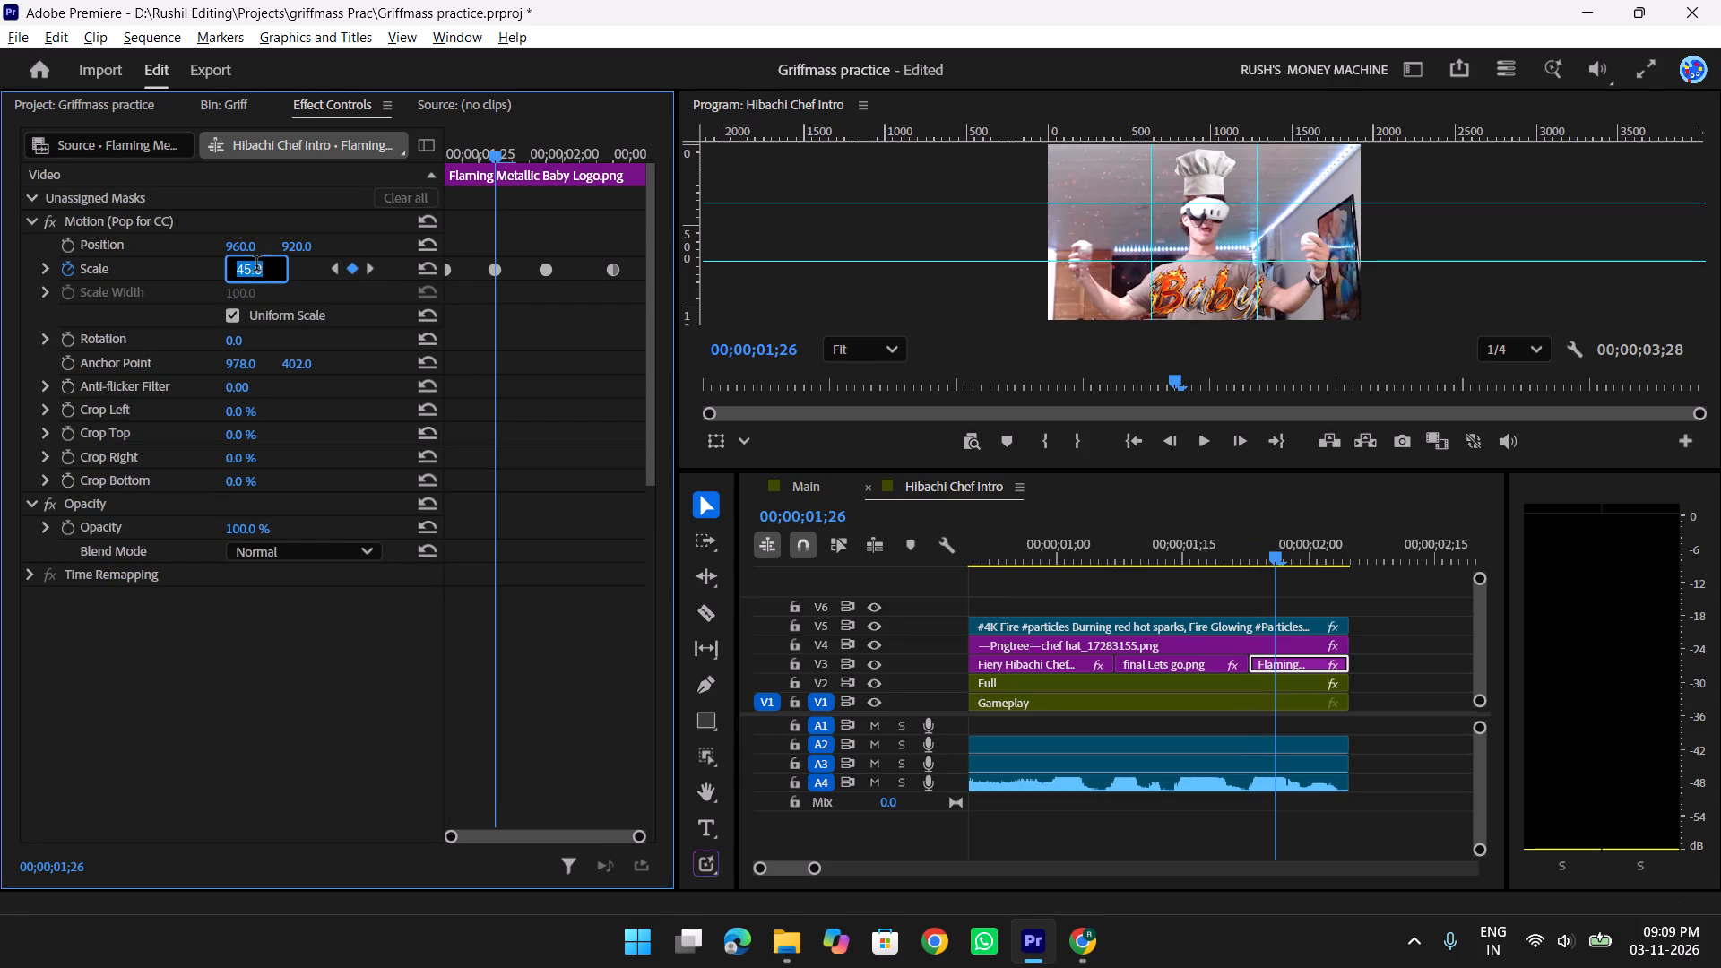
pyautogui.write('40')
pyautogui.press('Return')
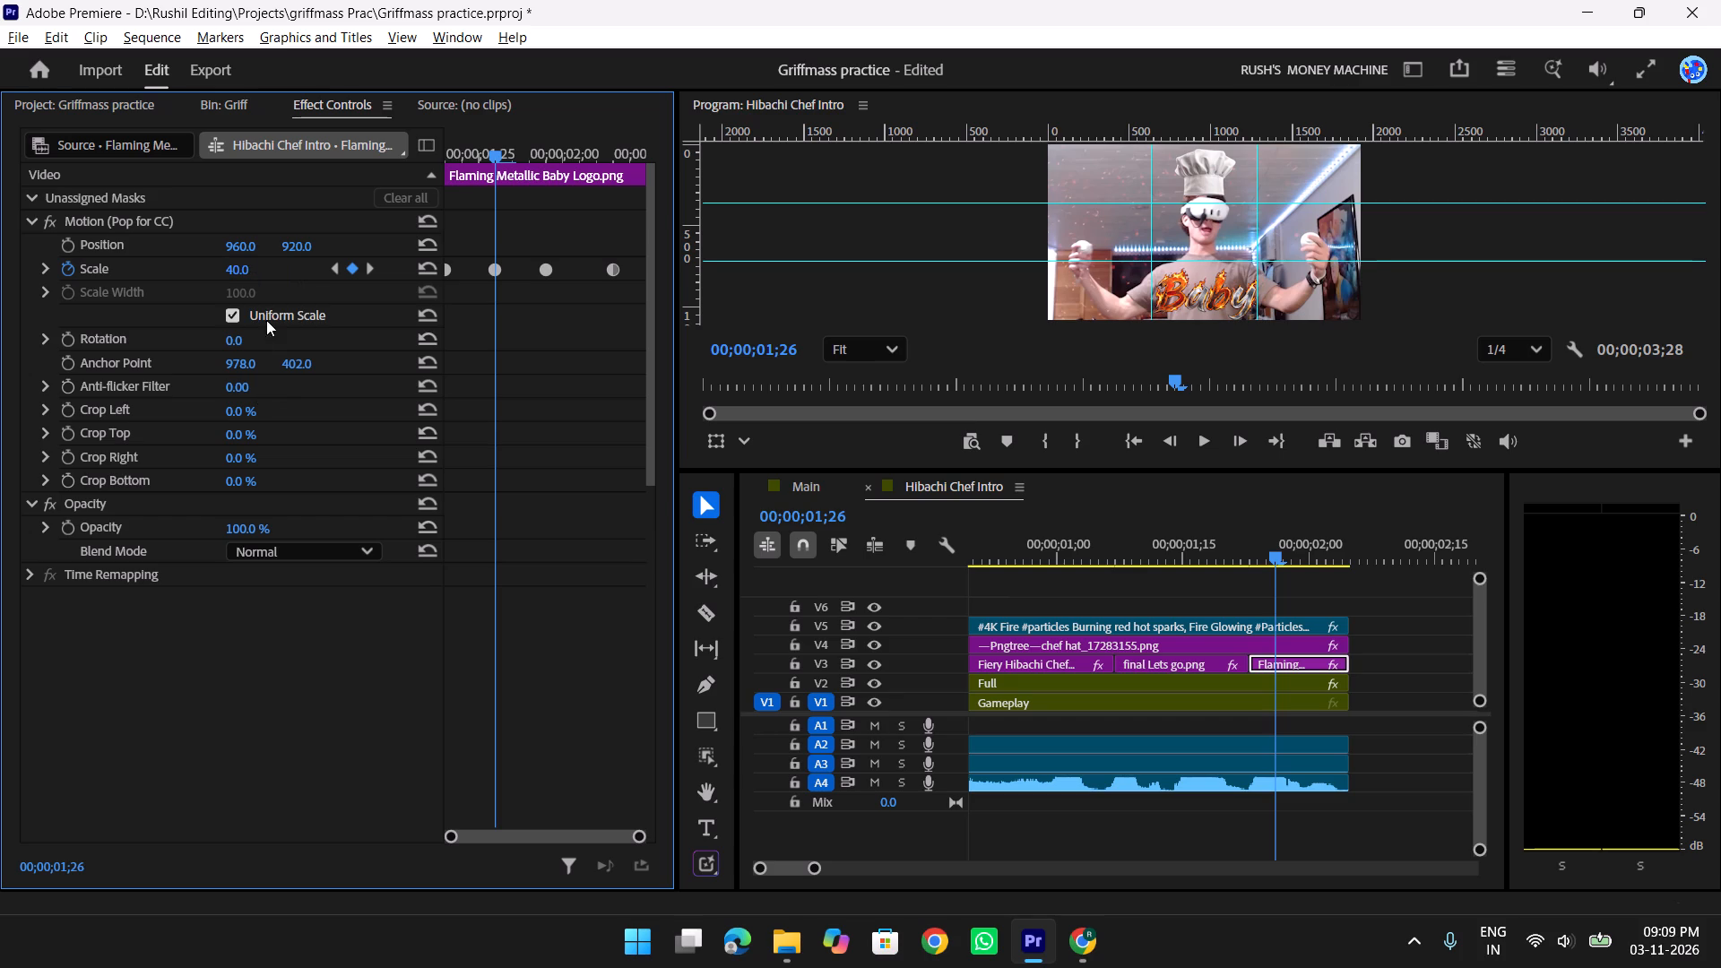
# Set the third Scale keyframe of "Flaming Metallic Baby Logo.png" at 00;00;01;29 to 30.
pyautogui.click(378, 273)
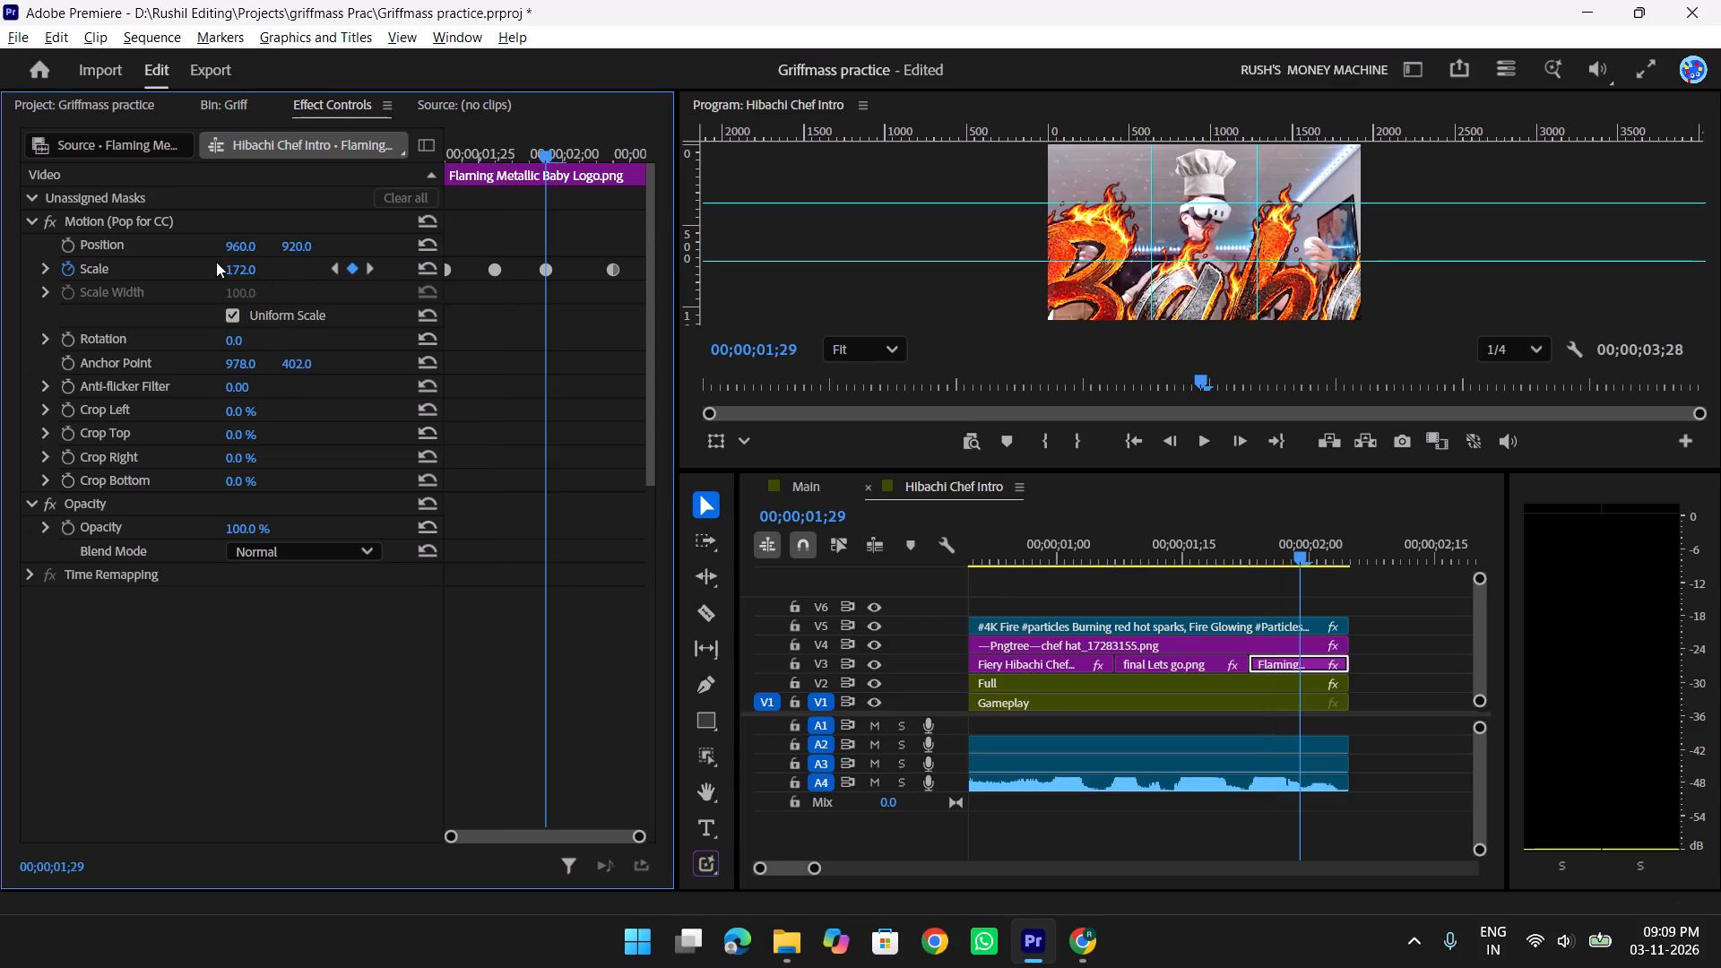
pyautogui.click(223, 264)
pyautogui.click(240, 264)
pyautogui.write('330')
pyautogui.press('BackSpace')
pyautogui.press('BackSpace')
pyautogui.press('BackSpace')
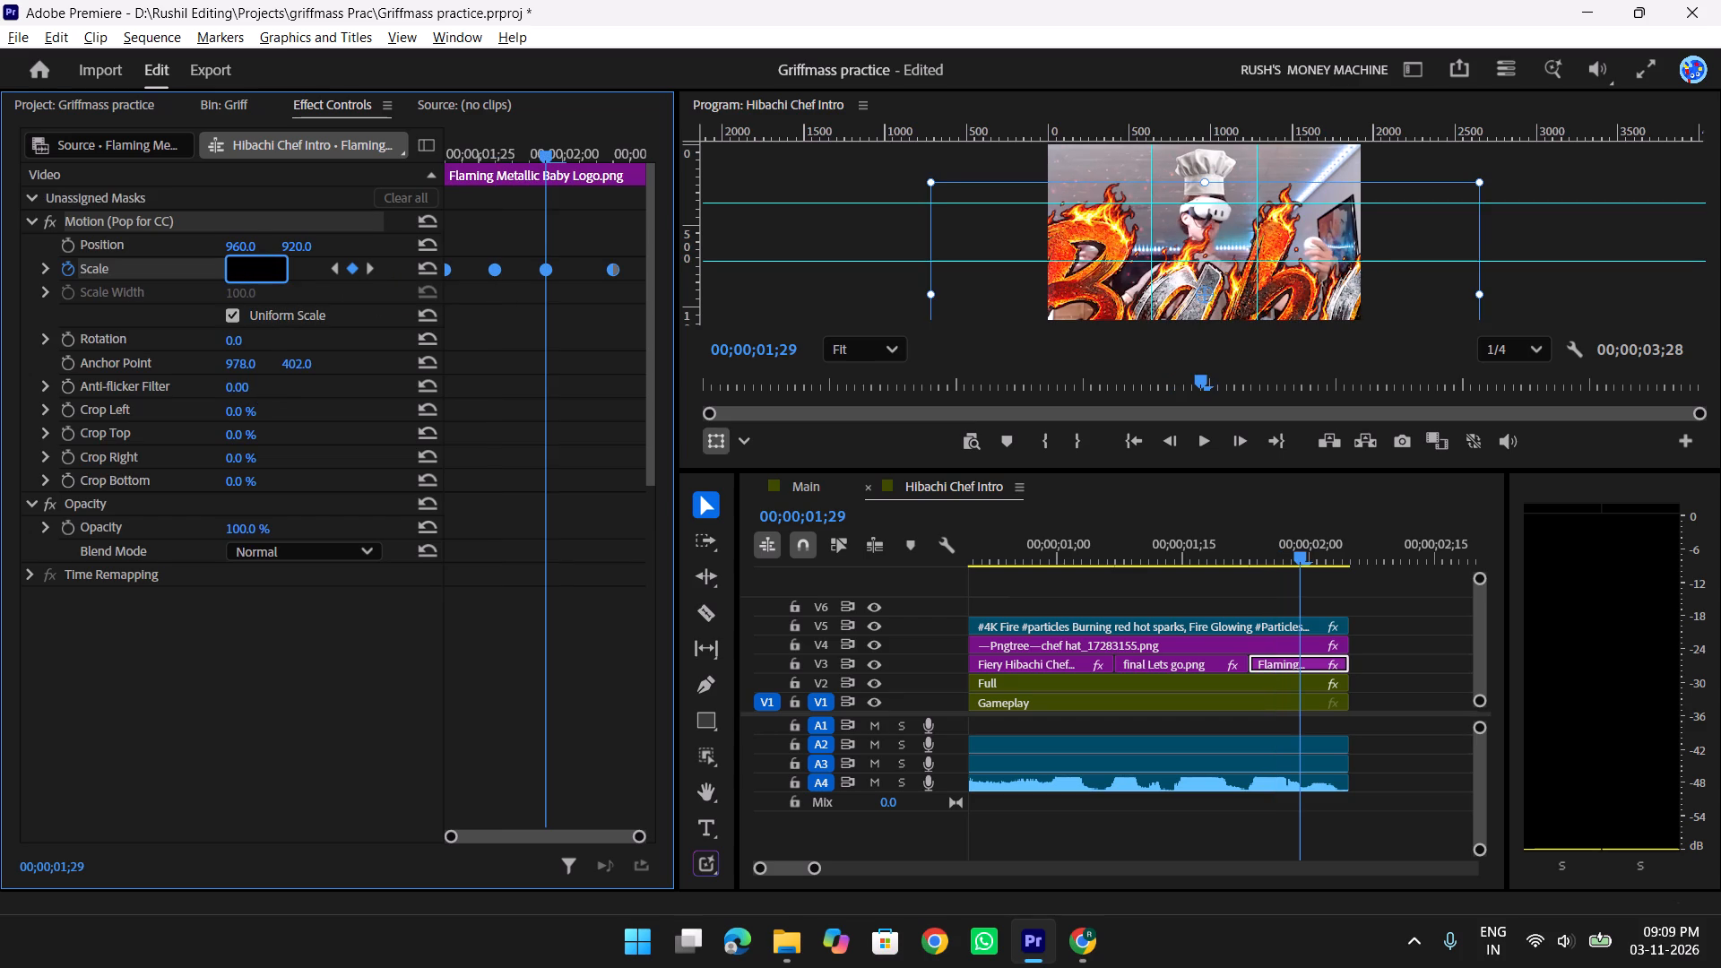
pyautogui.write('30')
pyautogui.press('Return')
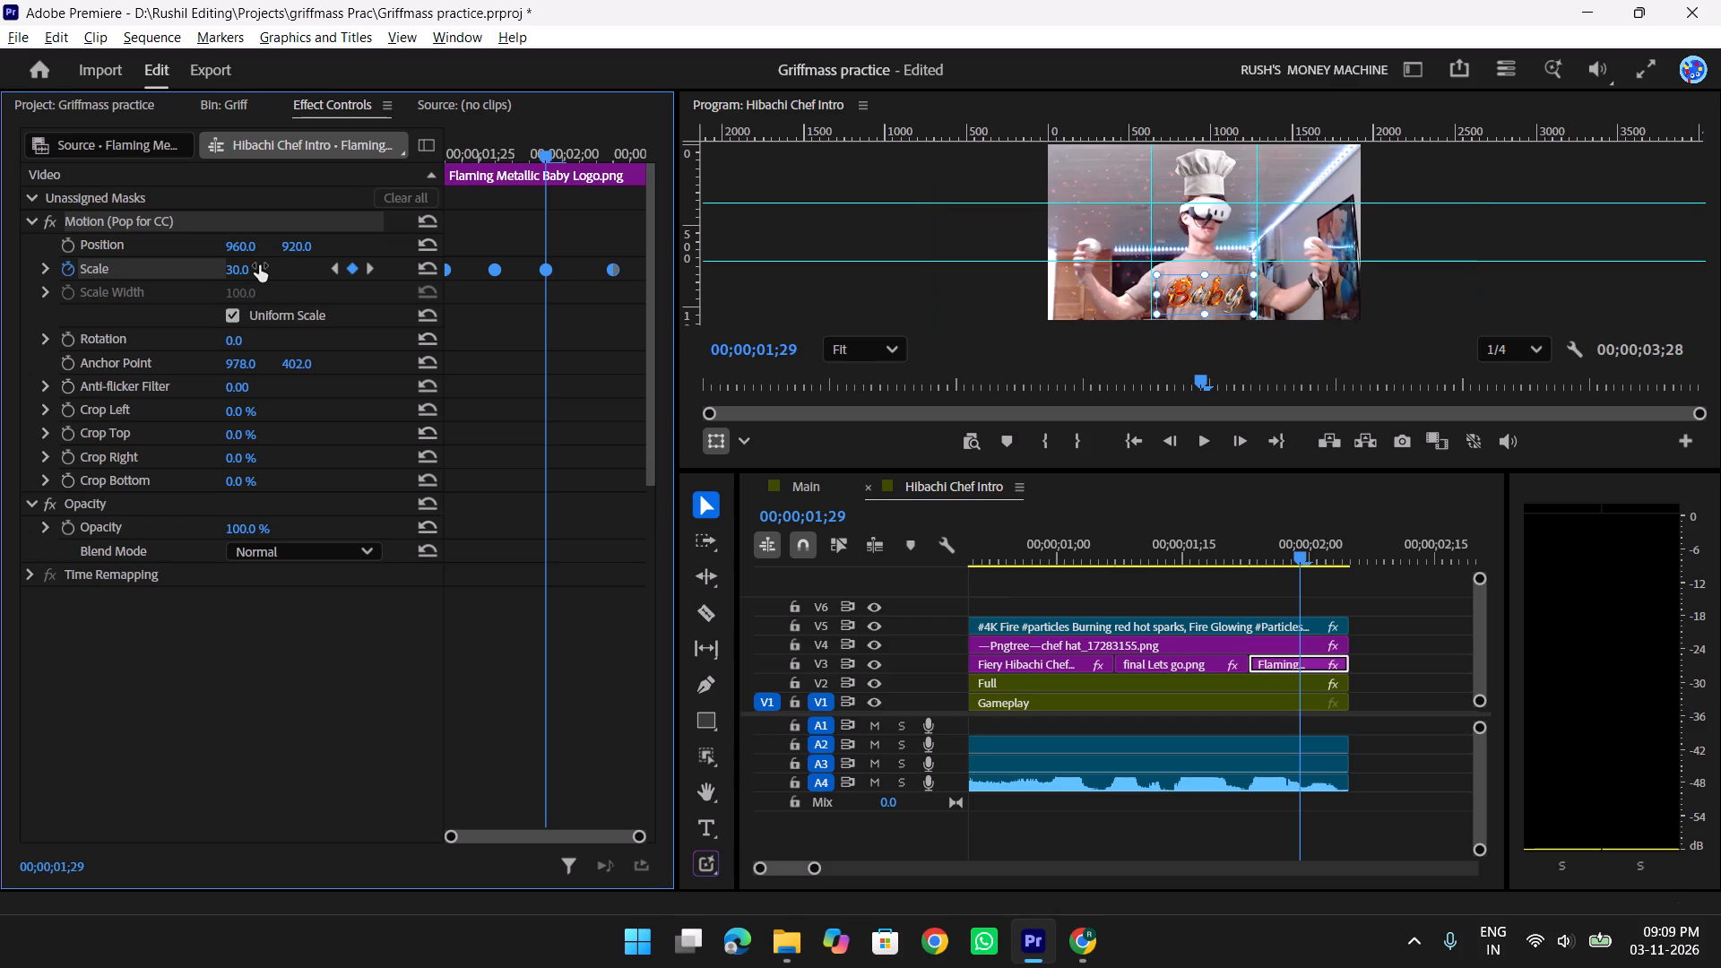
# Set the first Scale keyframe of "Flaming Metallic Baby Logo.png" at 00;00;01;23 to 0.
pyautogui.doubleClick(337, 271)
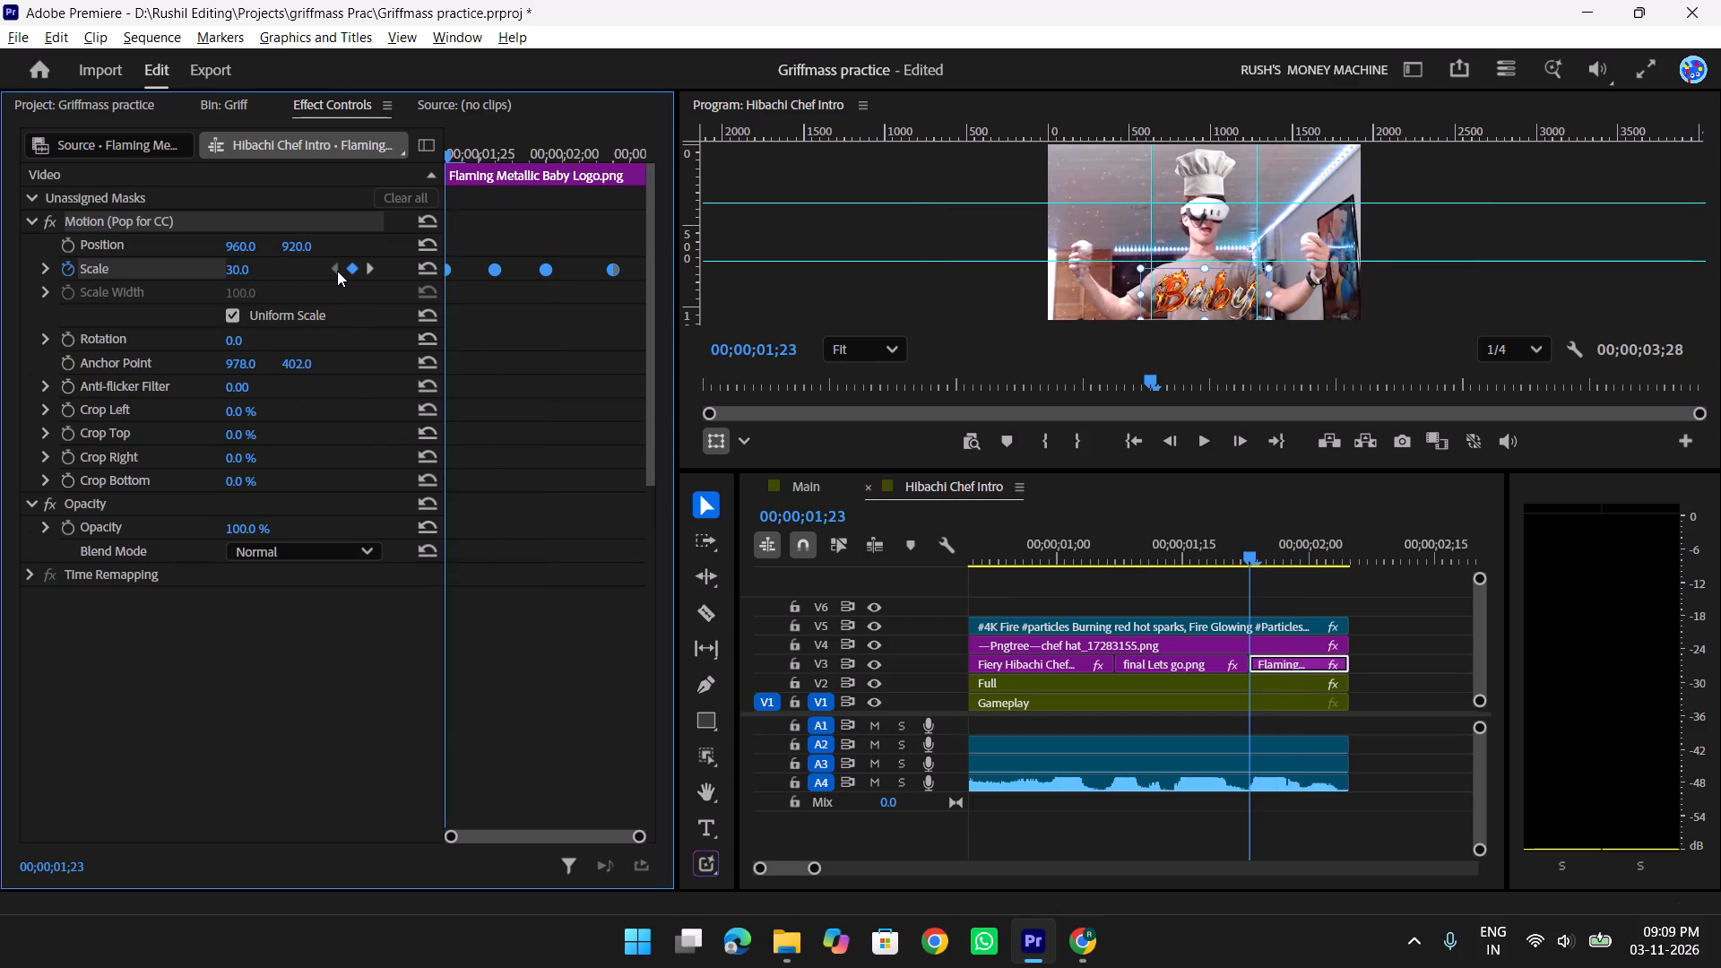
pyautogui.click(226, 268)
pyautogui.press('0')
pyautogui.press('Return')
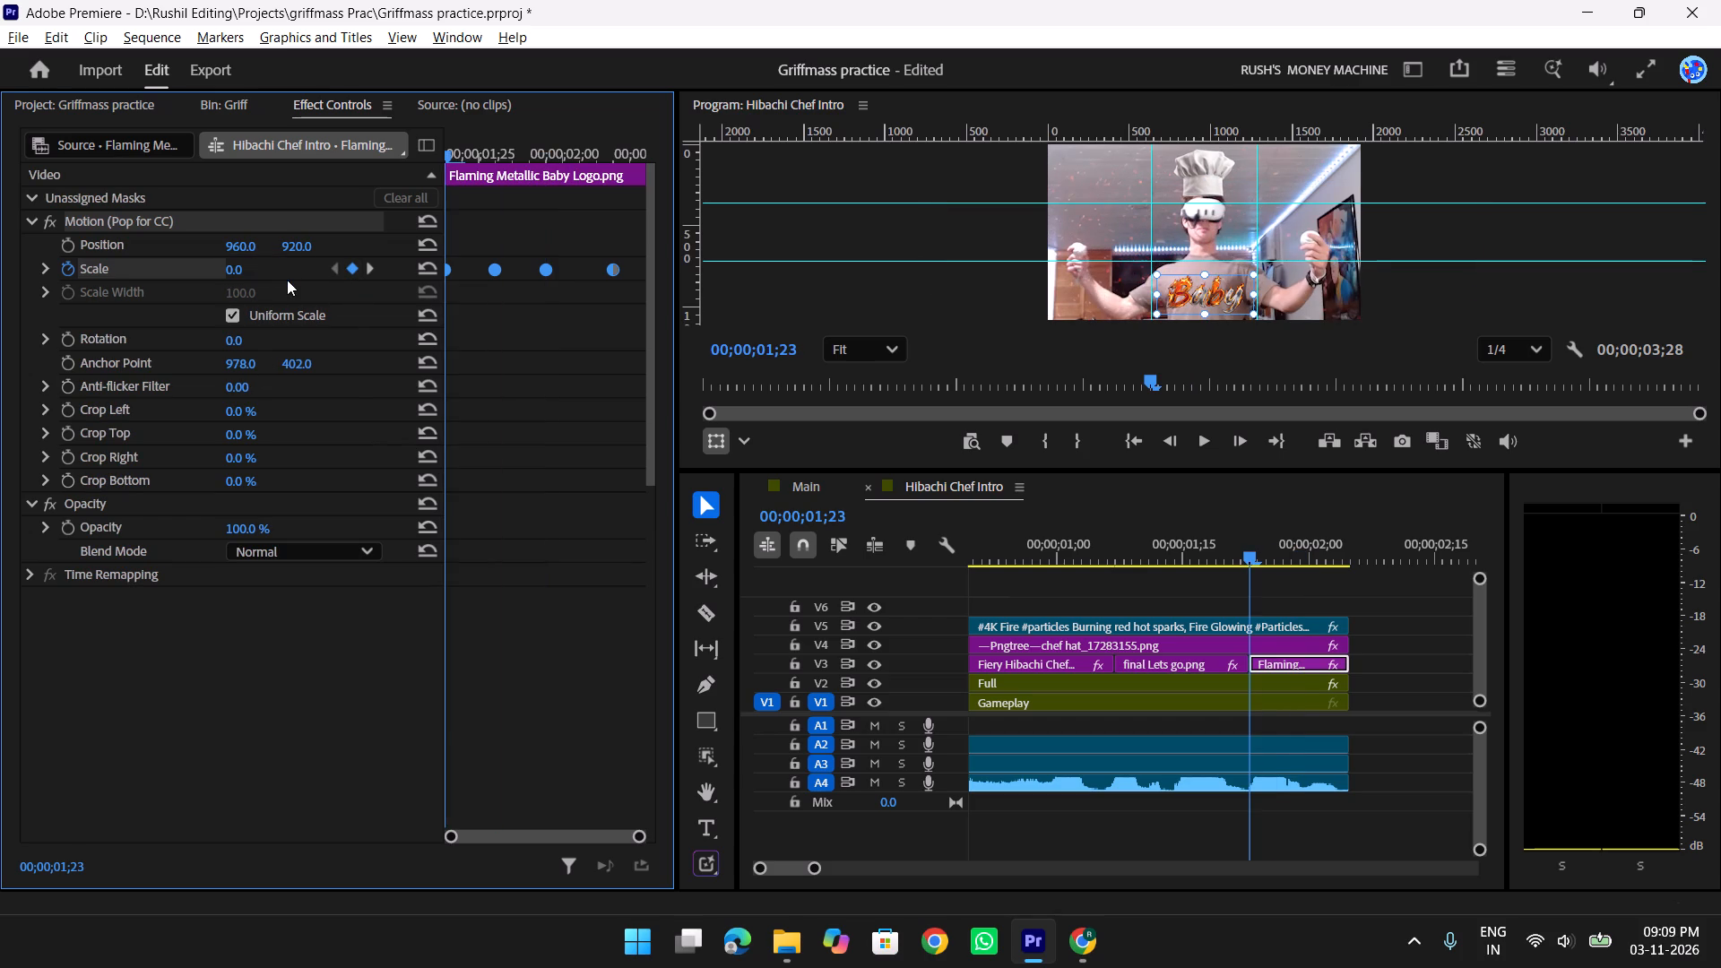
pyautogui.click(274, 680)
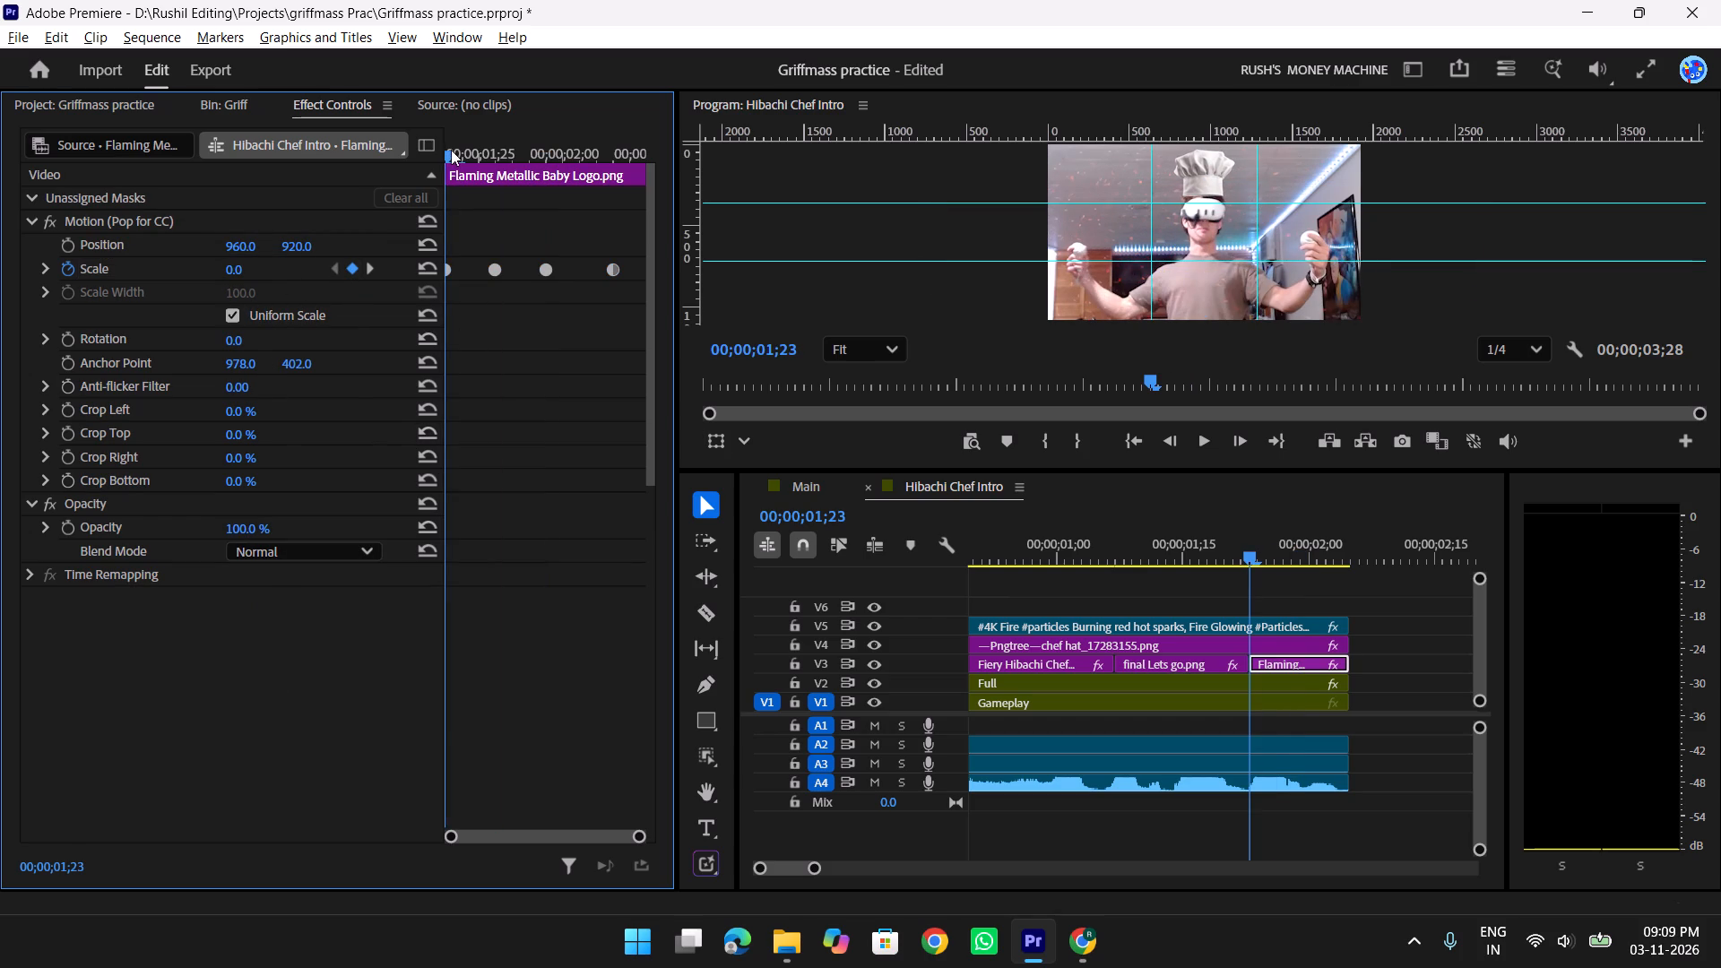
# Set the last Scale keyframe of "Flaming Metallic Baby Logo.png" at 00;00;02;03 to 50, after trying 180 and 100, and preview the animation.
pyautogui.moveTo(450, 149); pyautogui.dragTo(519, 143)
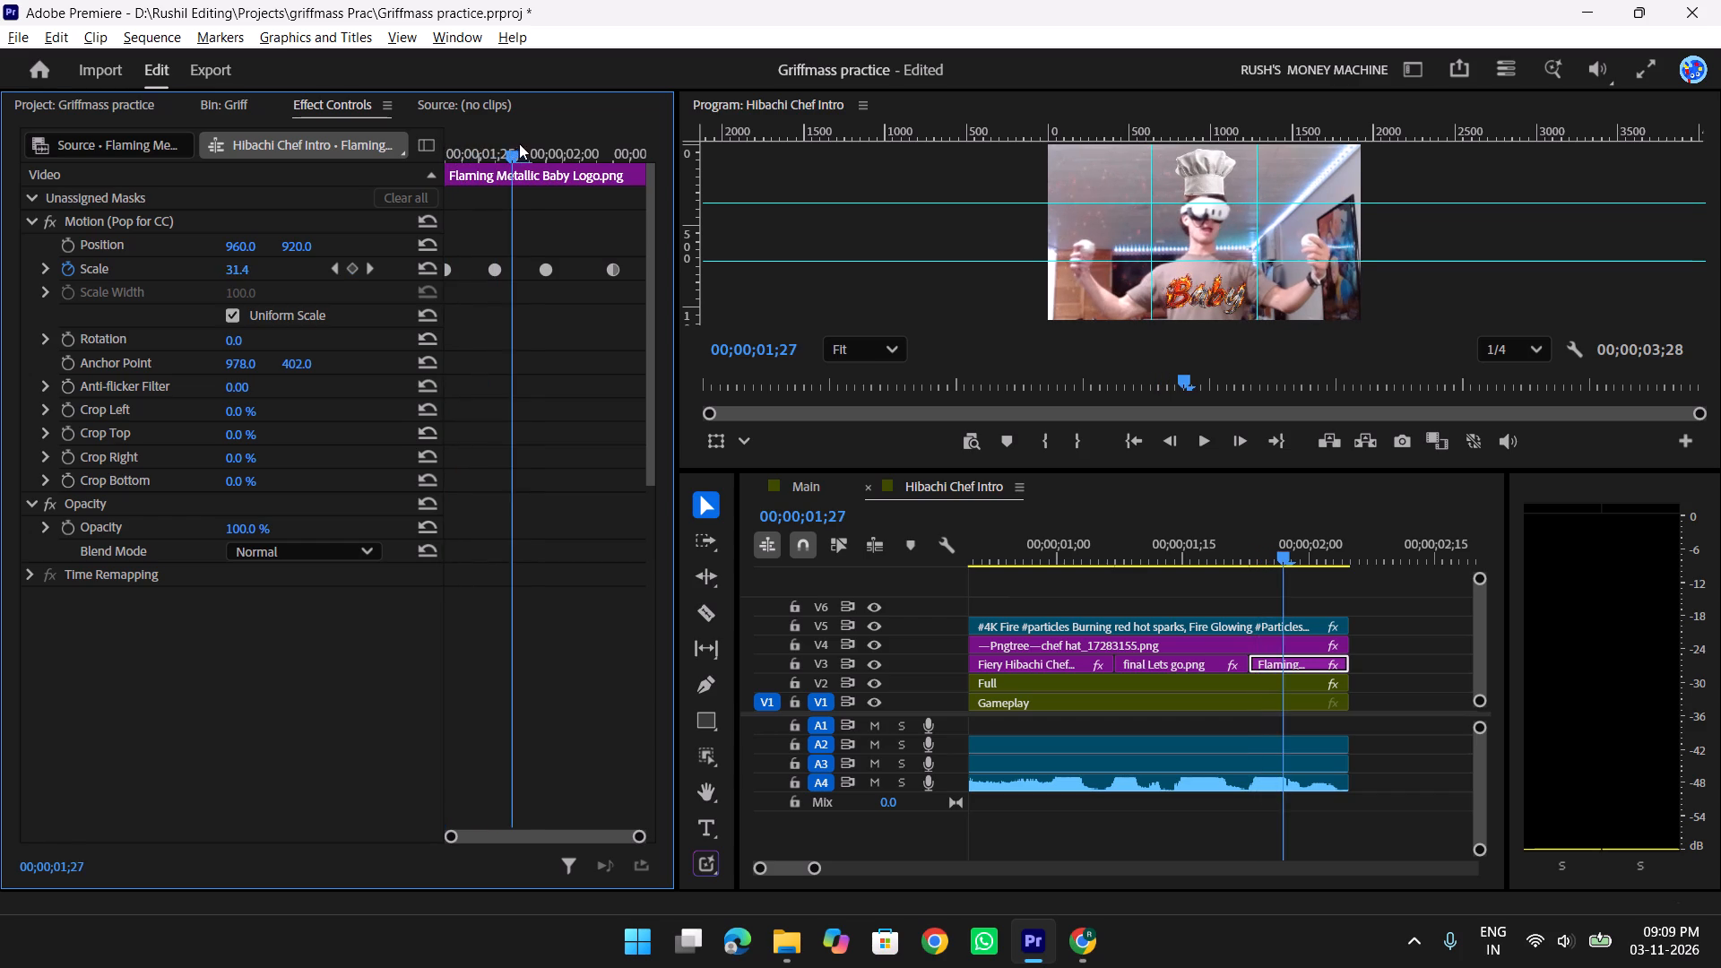
pyautogui.moveTo(519, 143); pyautogui.dragTo(584, 137)
pyautogui.click(612, 267)
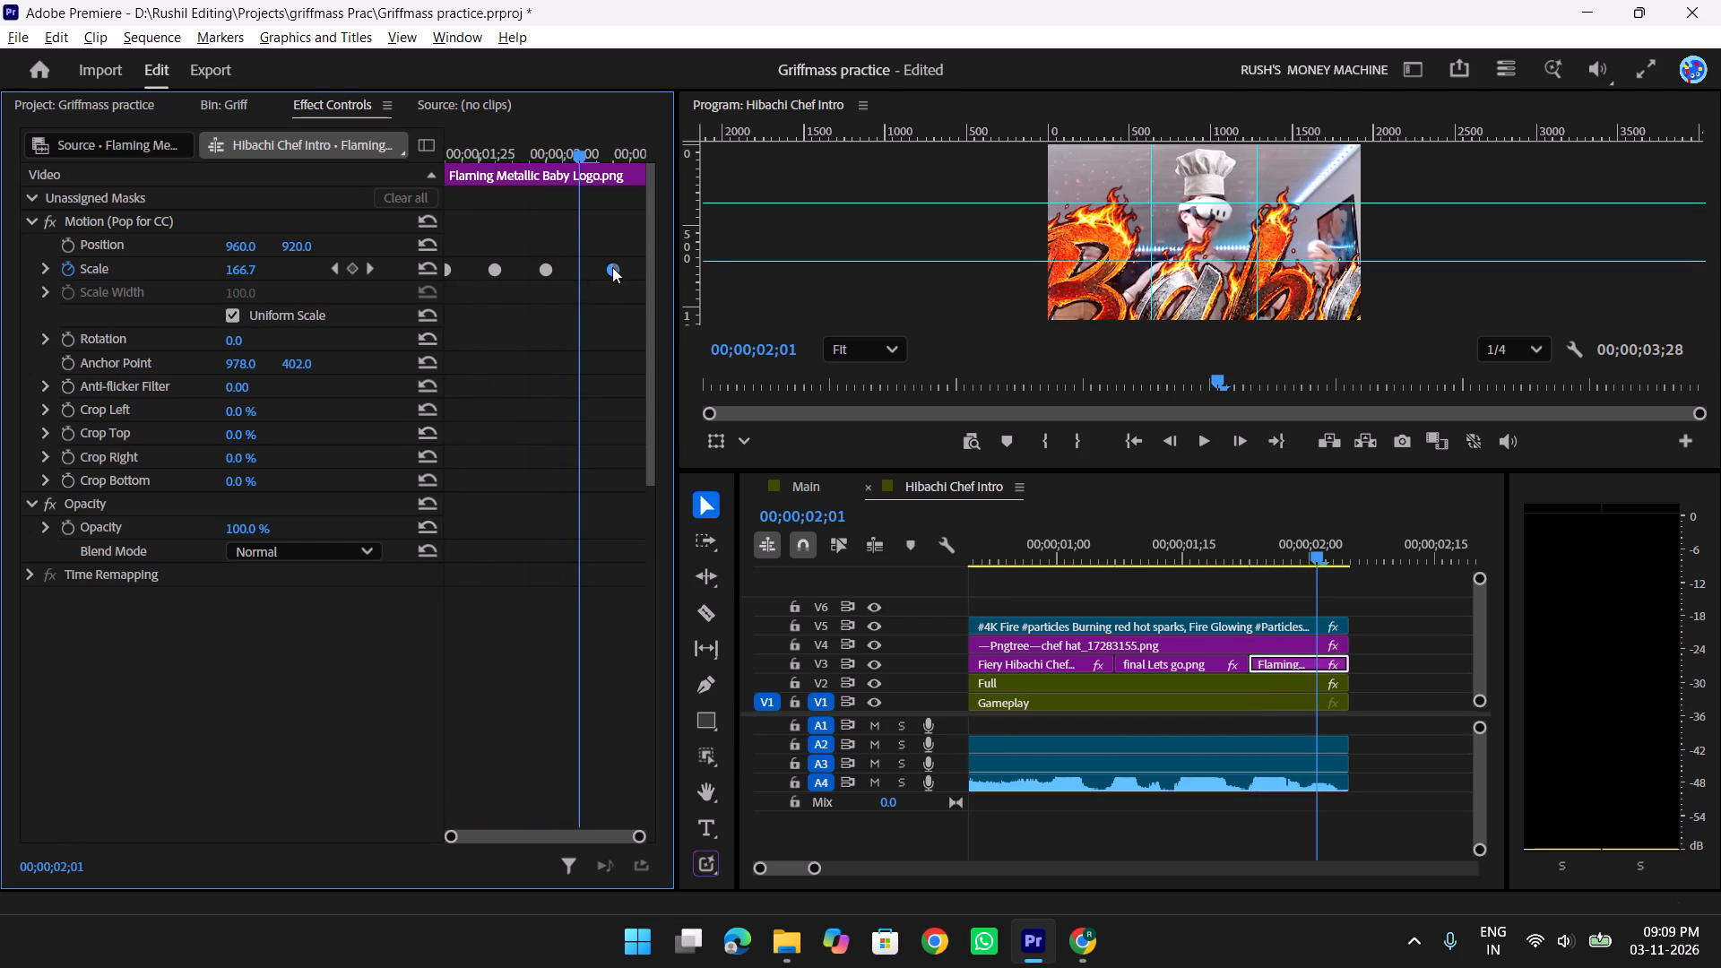
pyautogui.click(377, 266)
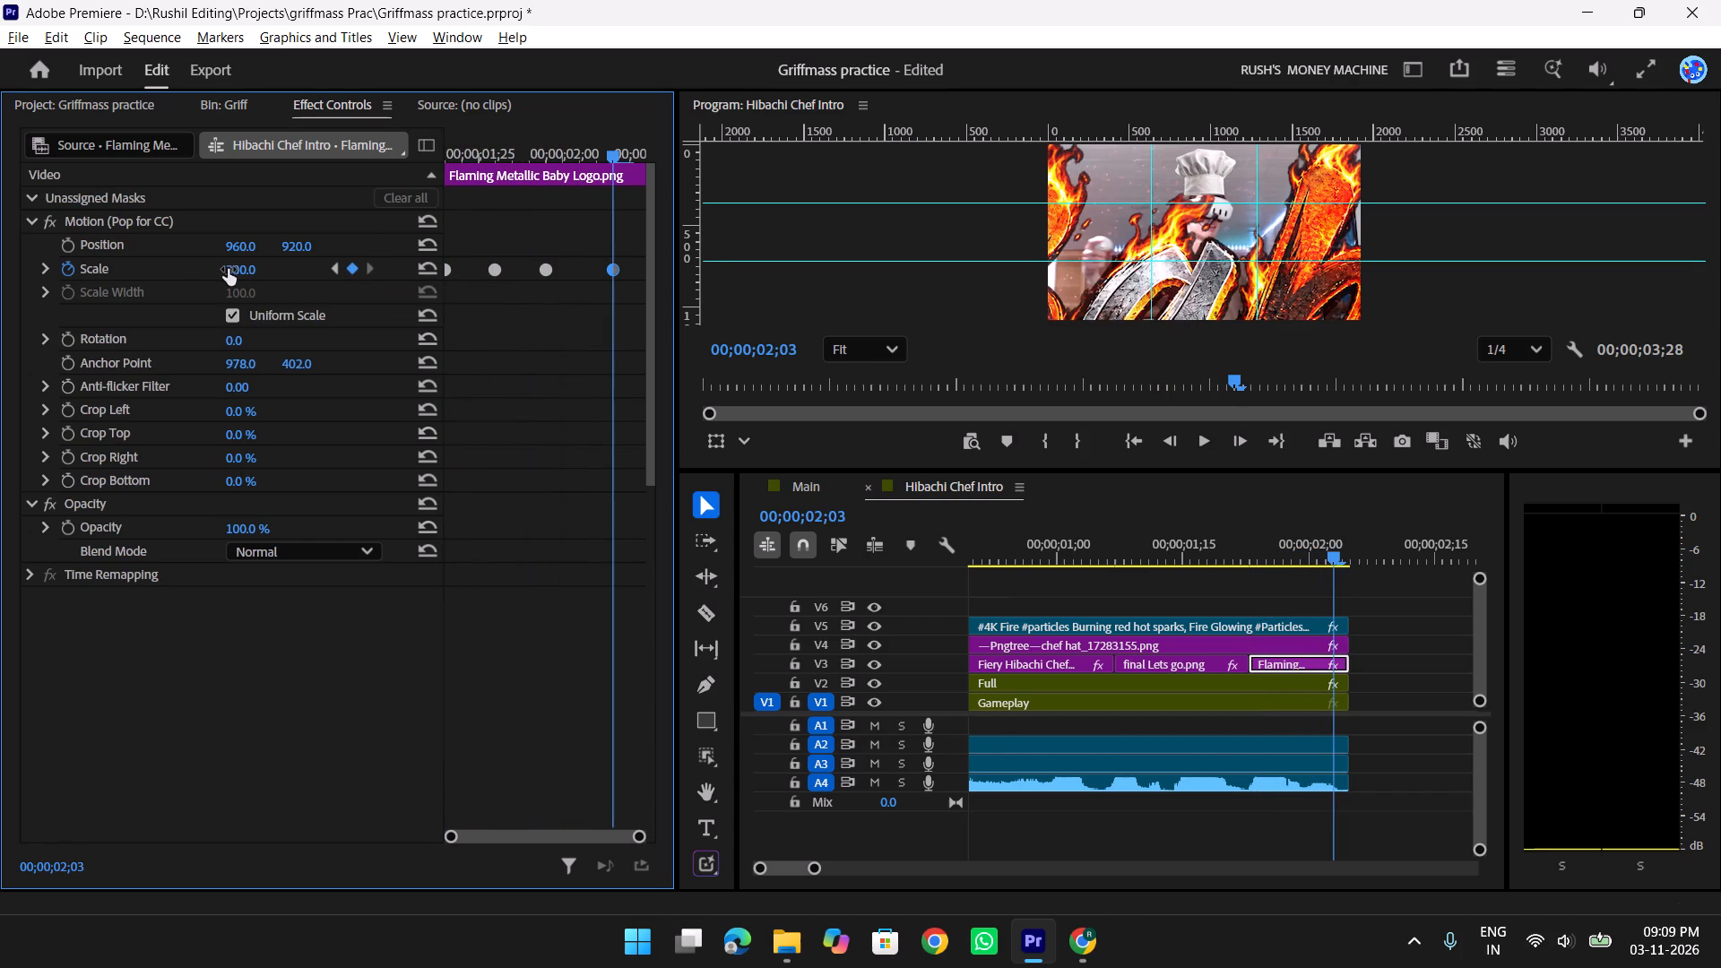
pyautogui.click(230, 266)
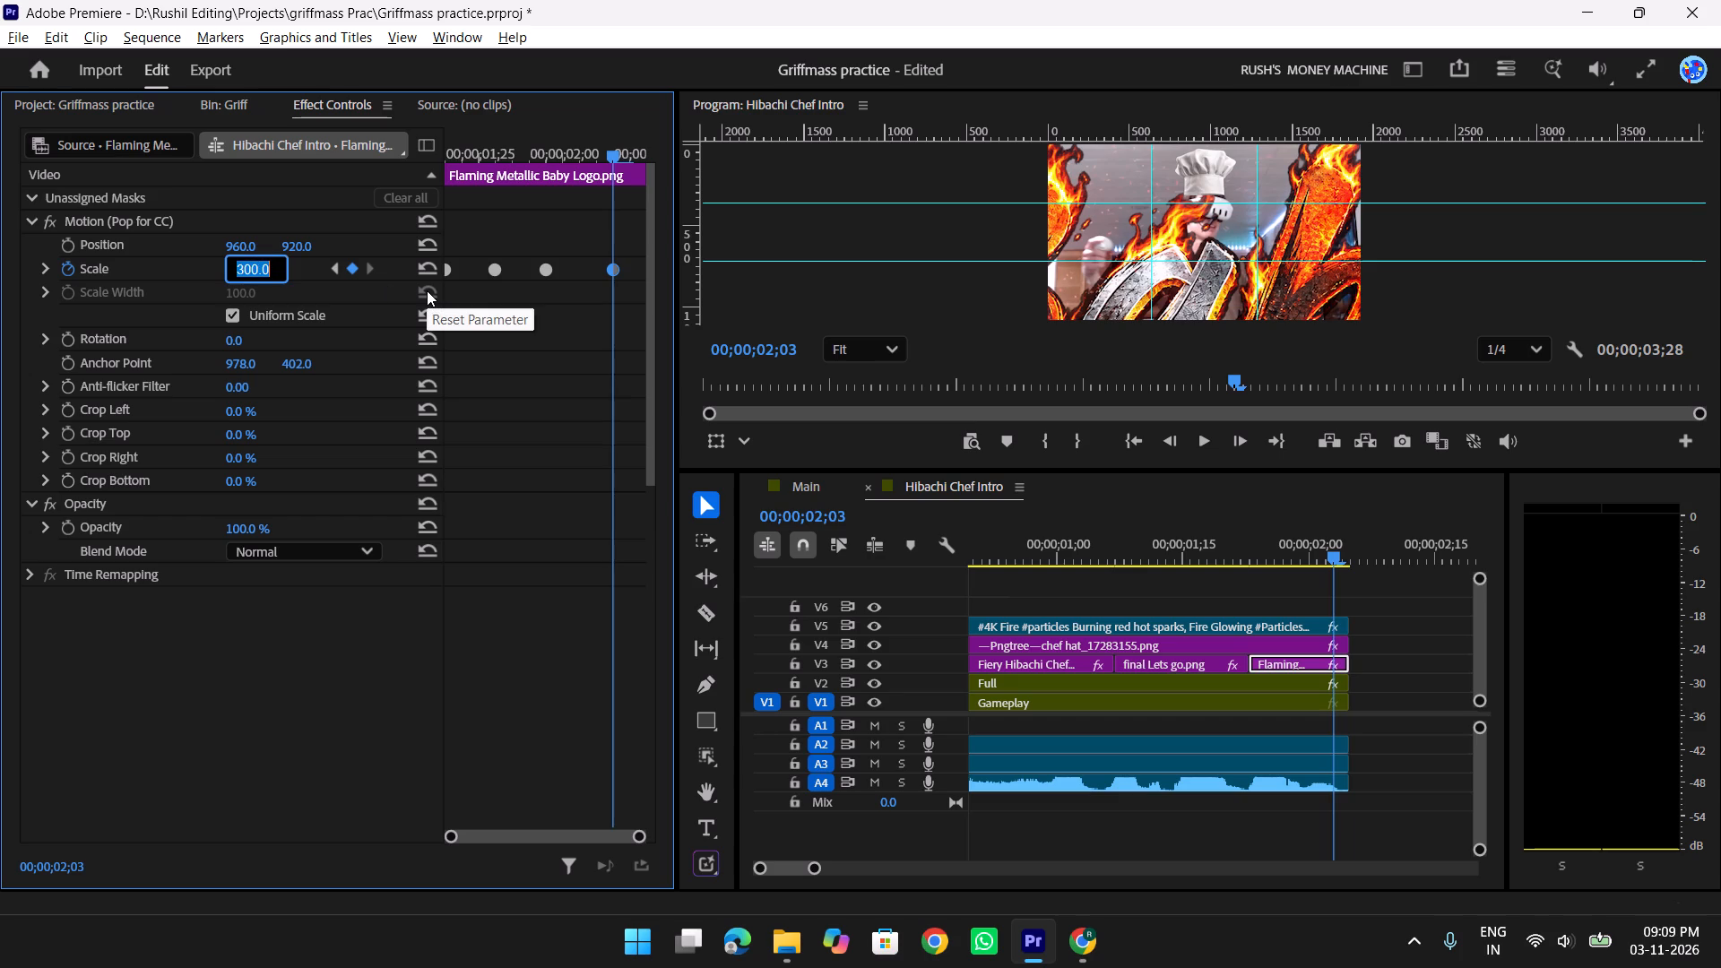
pyautogui.write('180')
pyautogui.press('Return')
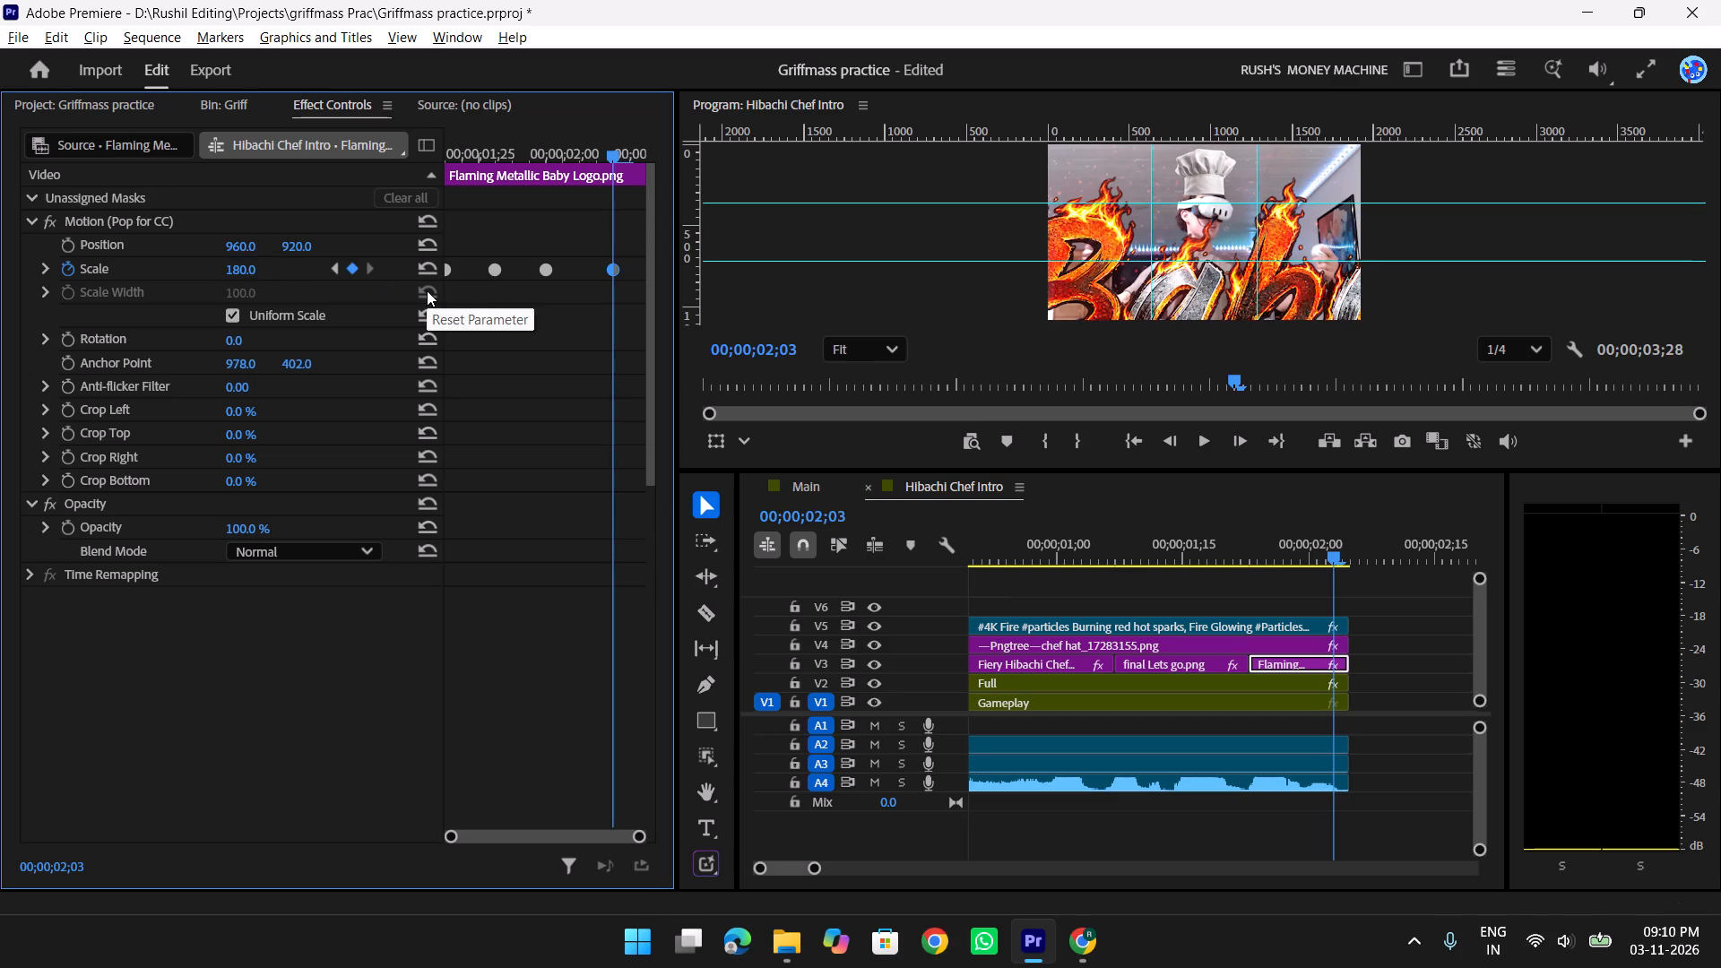
pyautogui.click(246, 270)
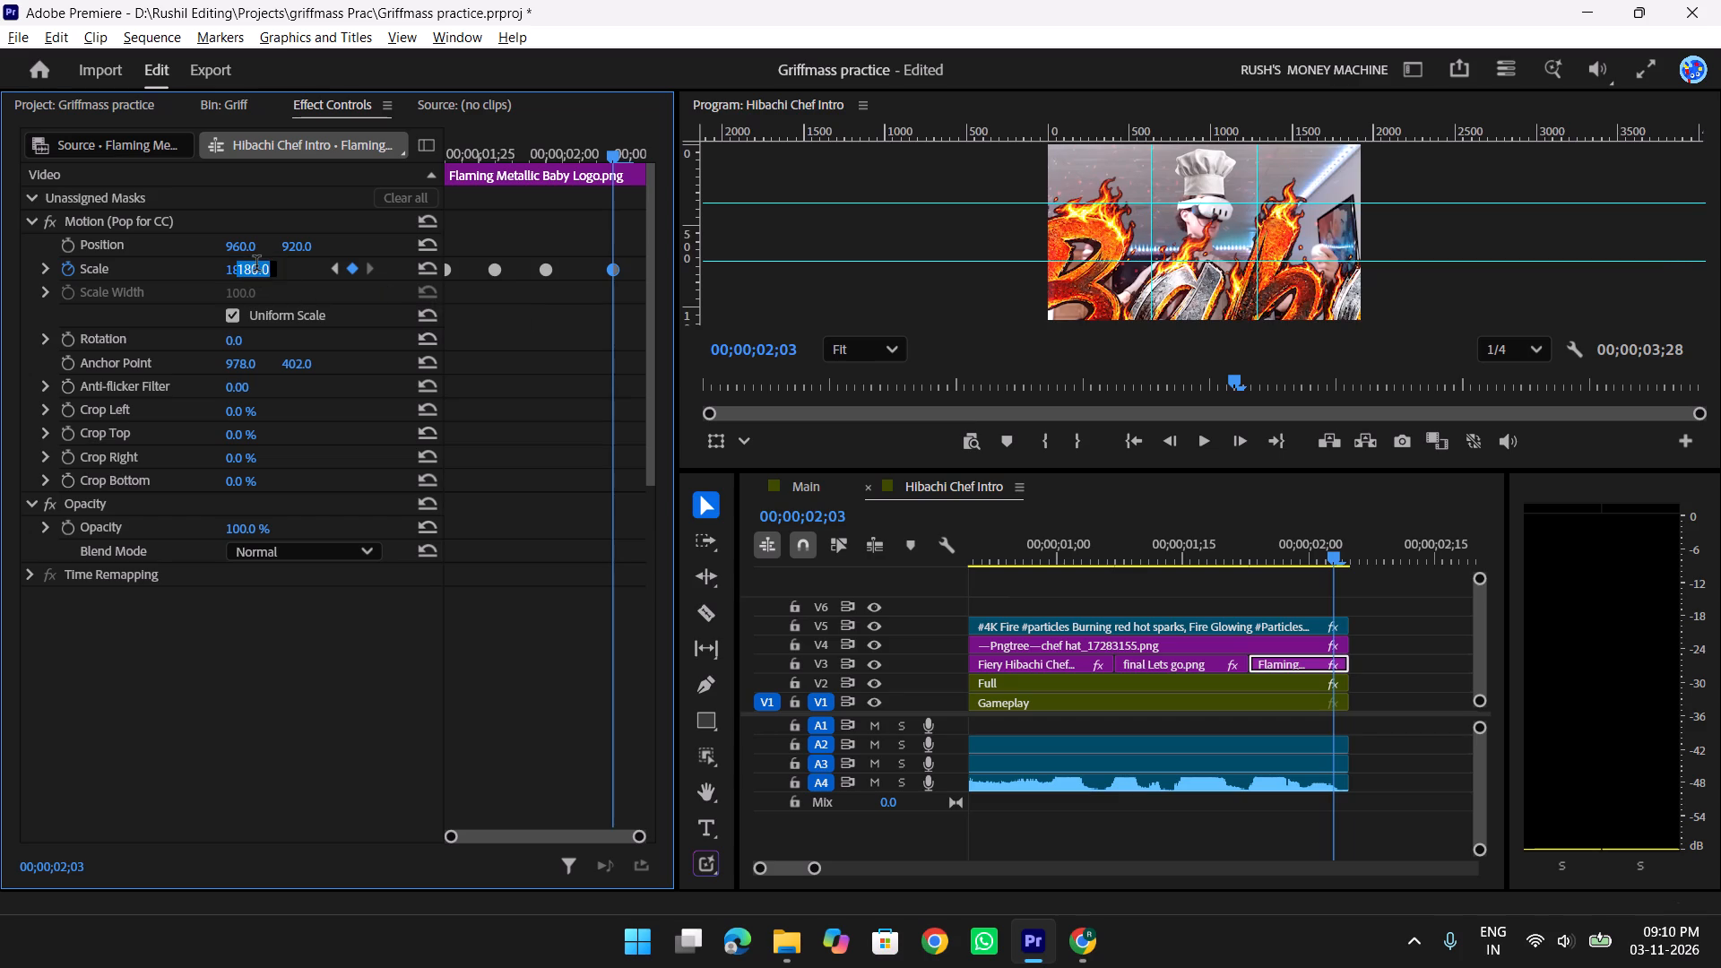
pyautogui.write('100')
pyautogui.press('Return')
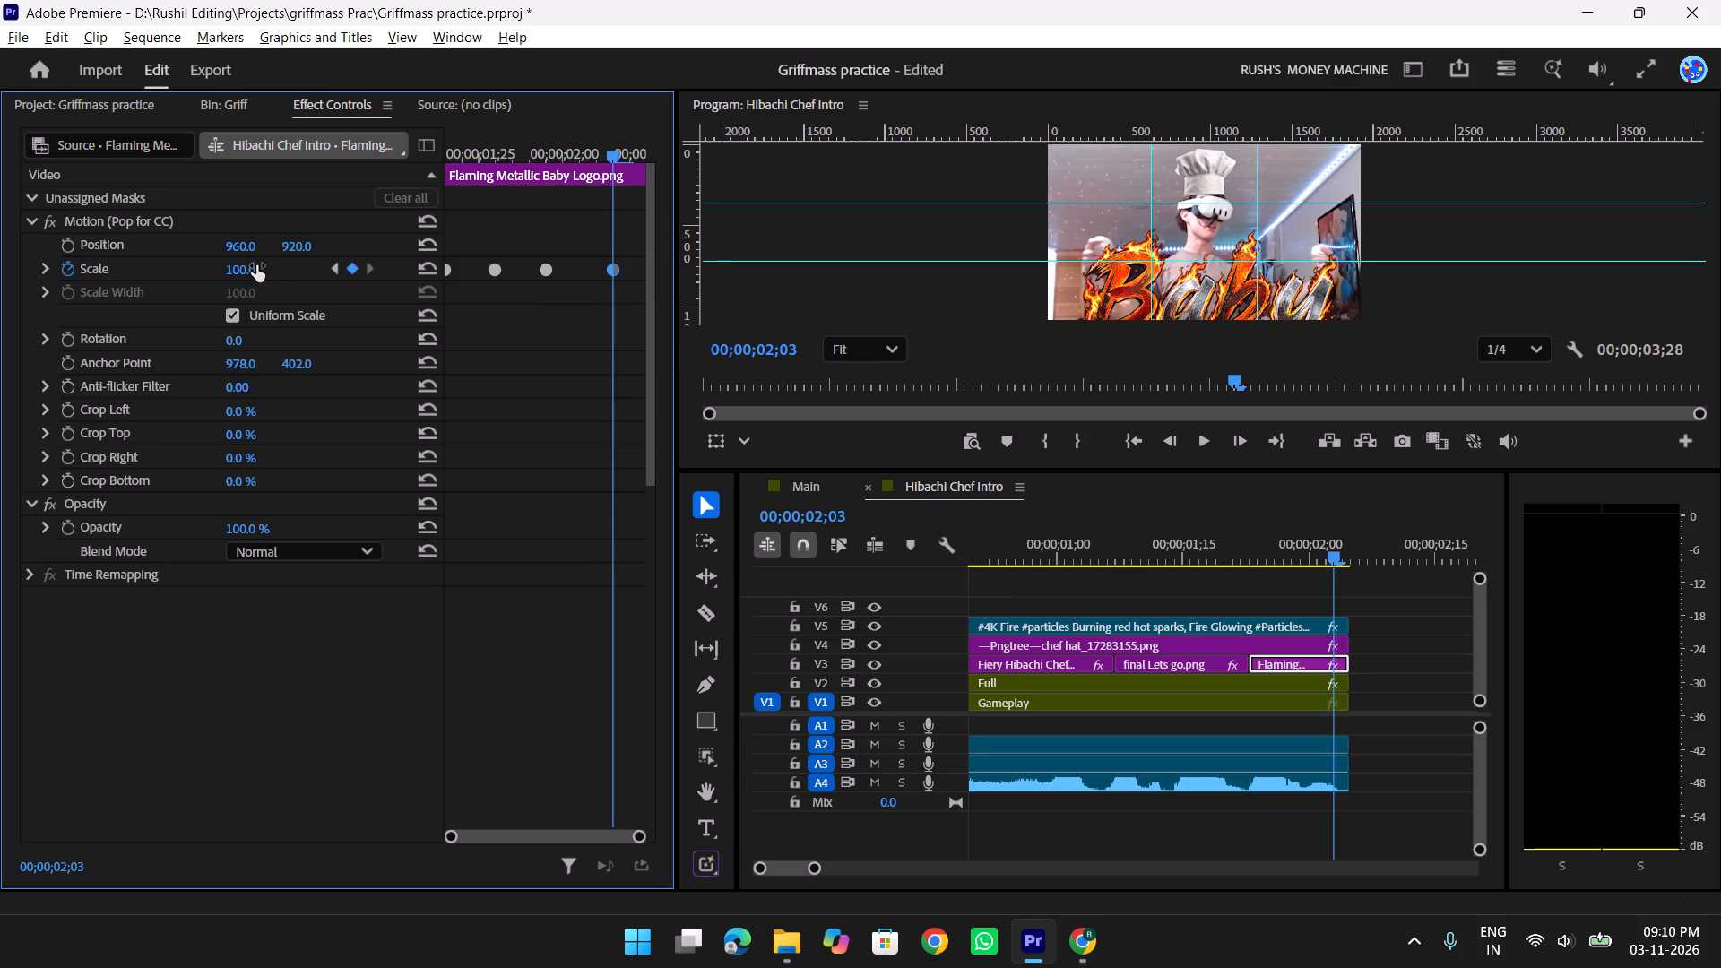
pyautogui.click(238, 266)
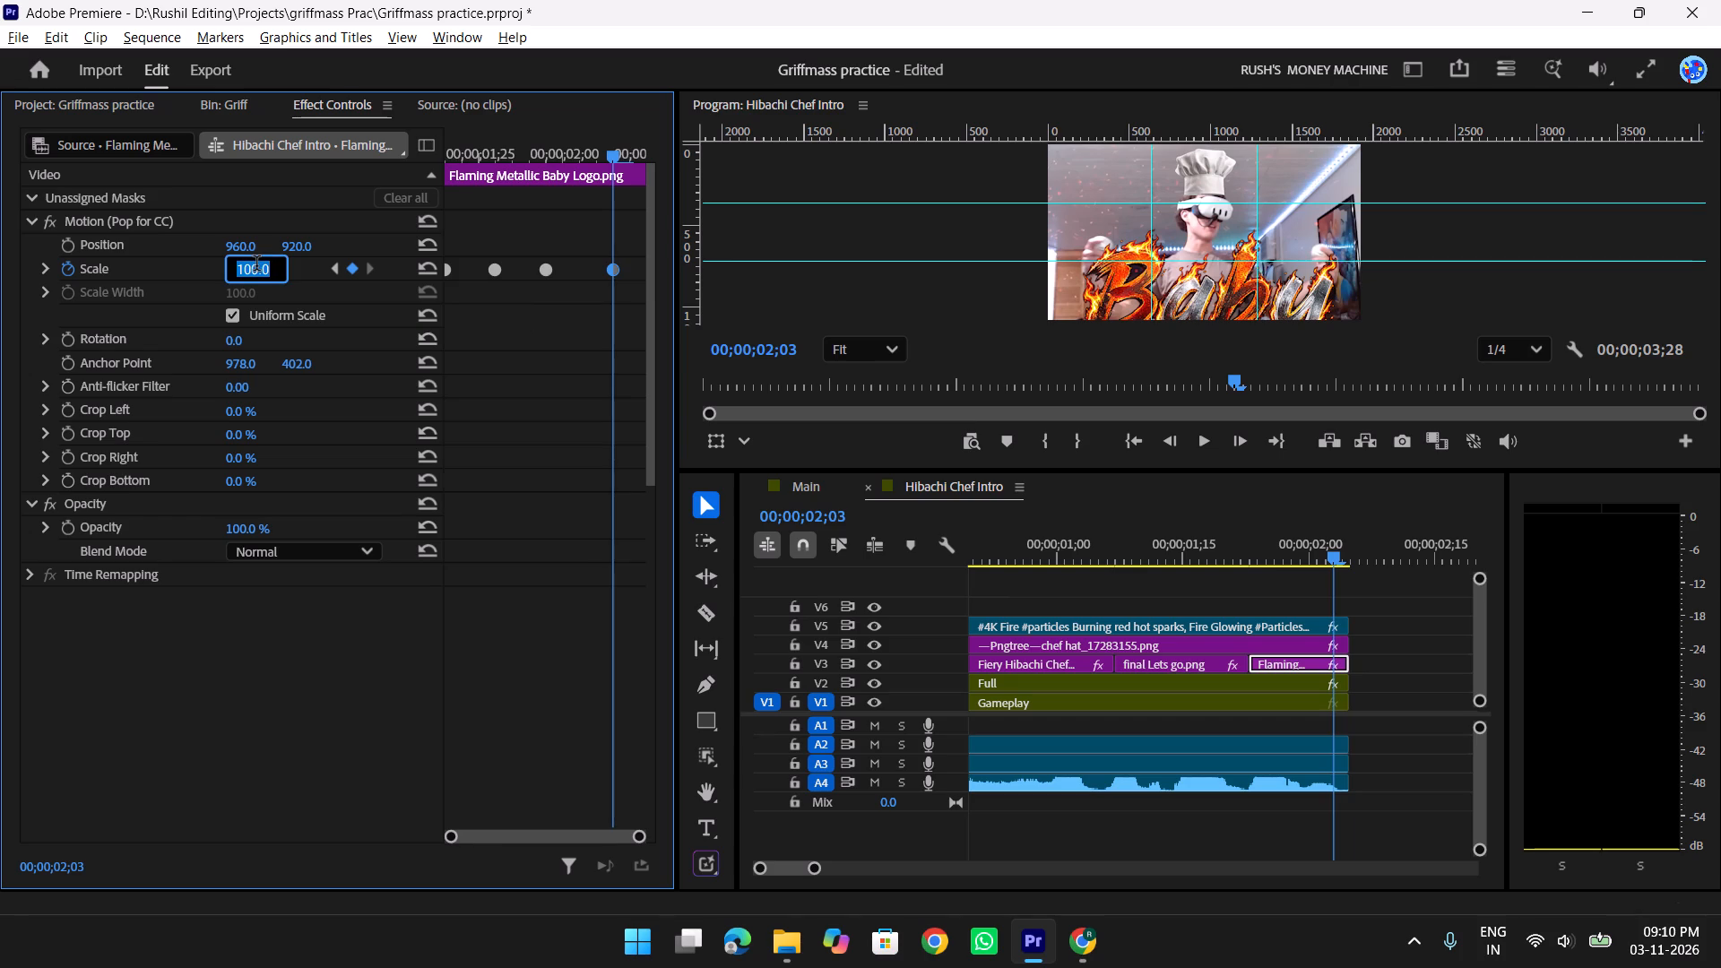
pyautogui.write('50')
pyautogui.press('Return')
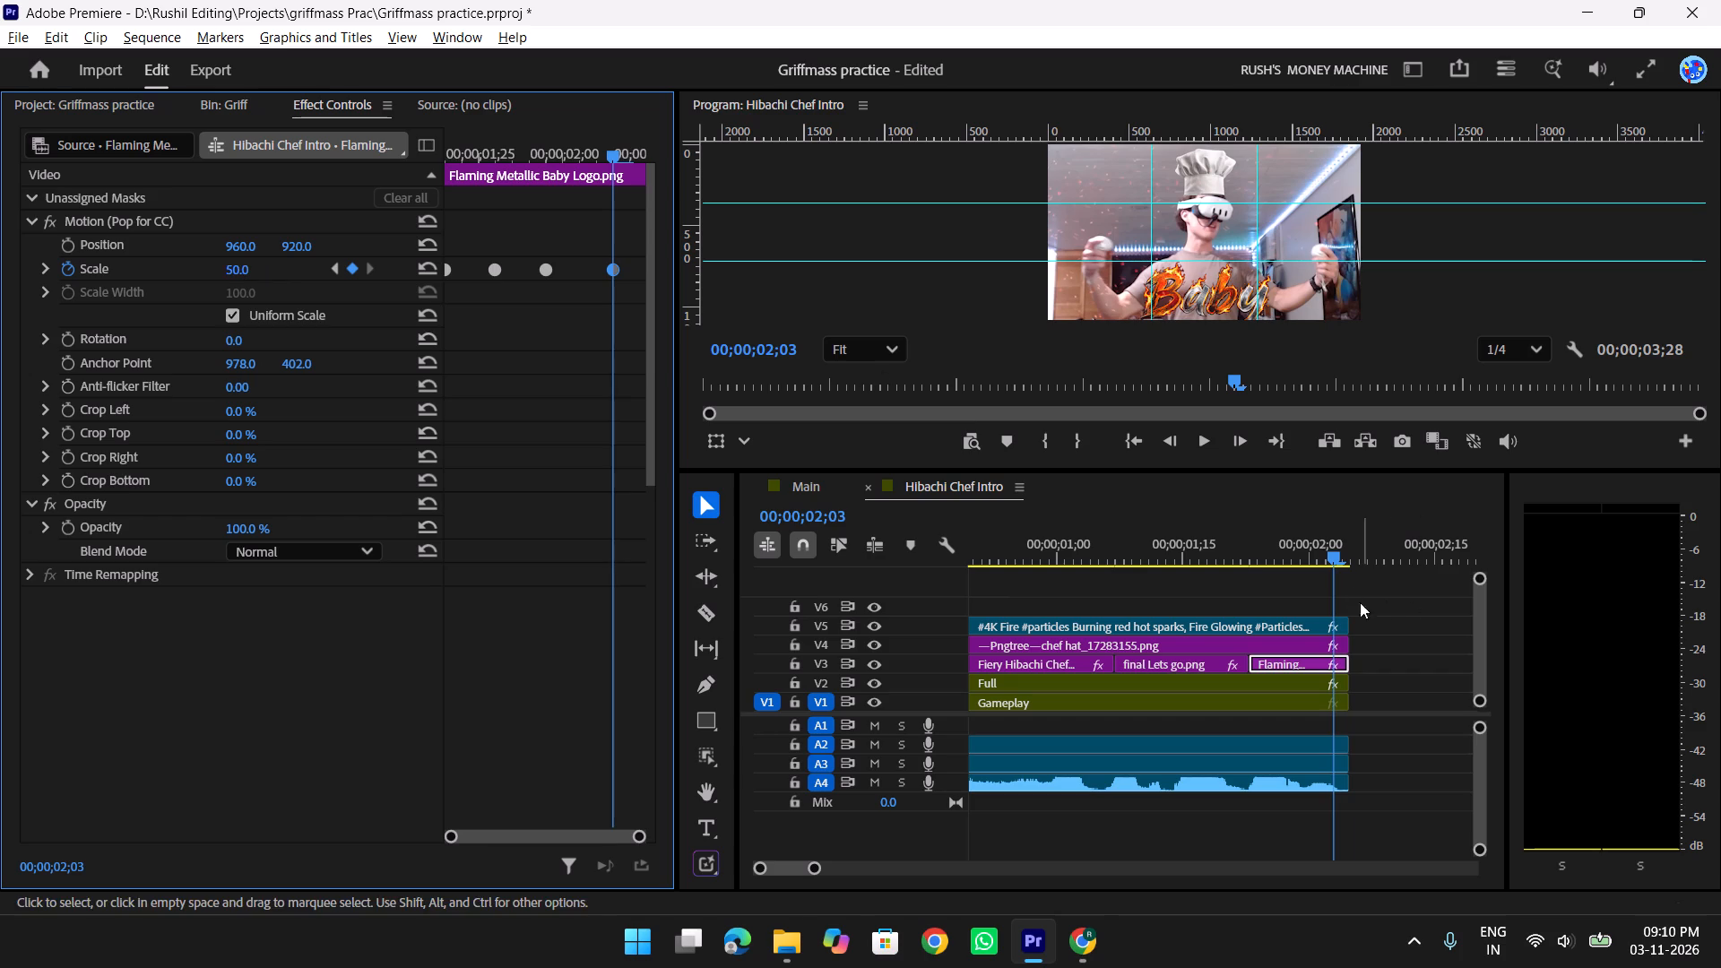
pyautogui.moveTo(1322, 546); pyautogui.dragTo(1225, 545)
pyautogui.press('space')
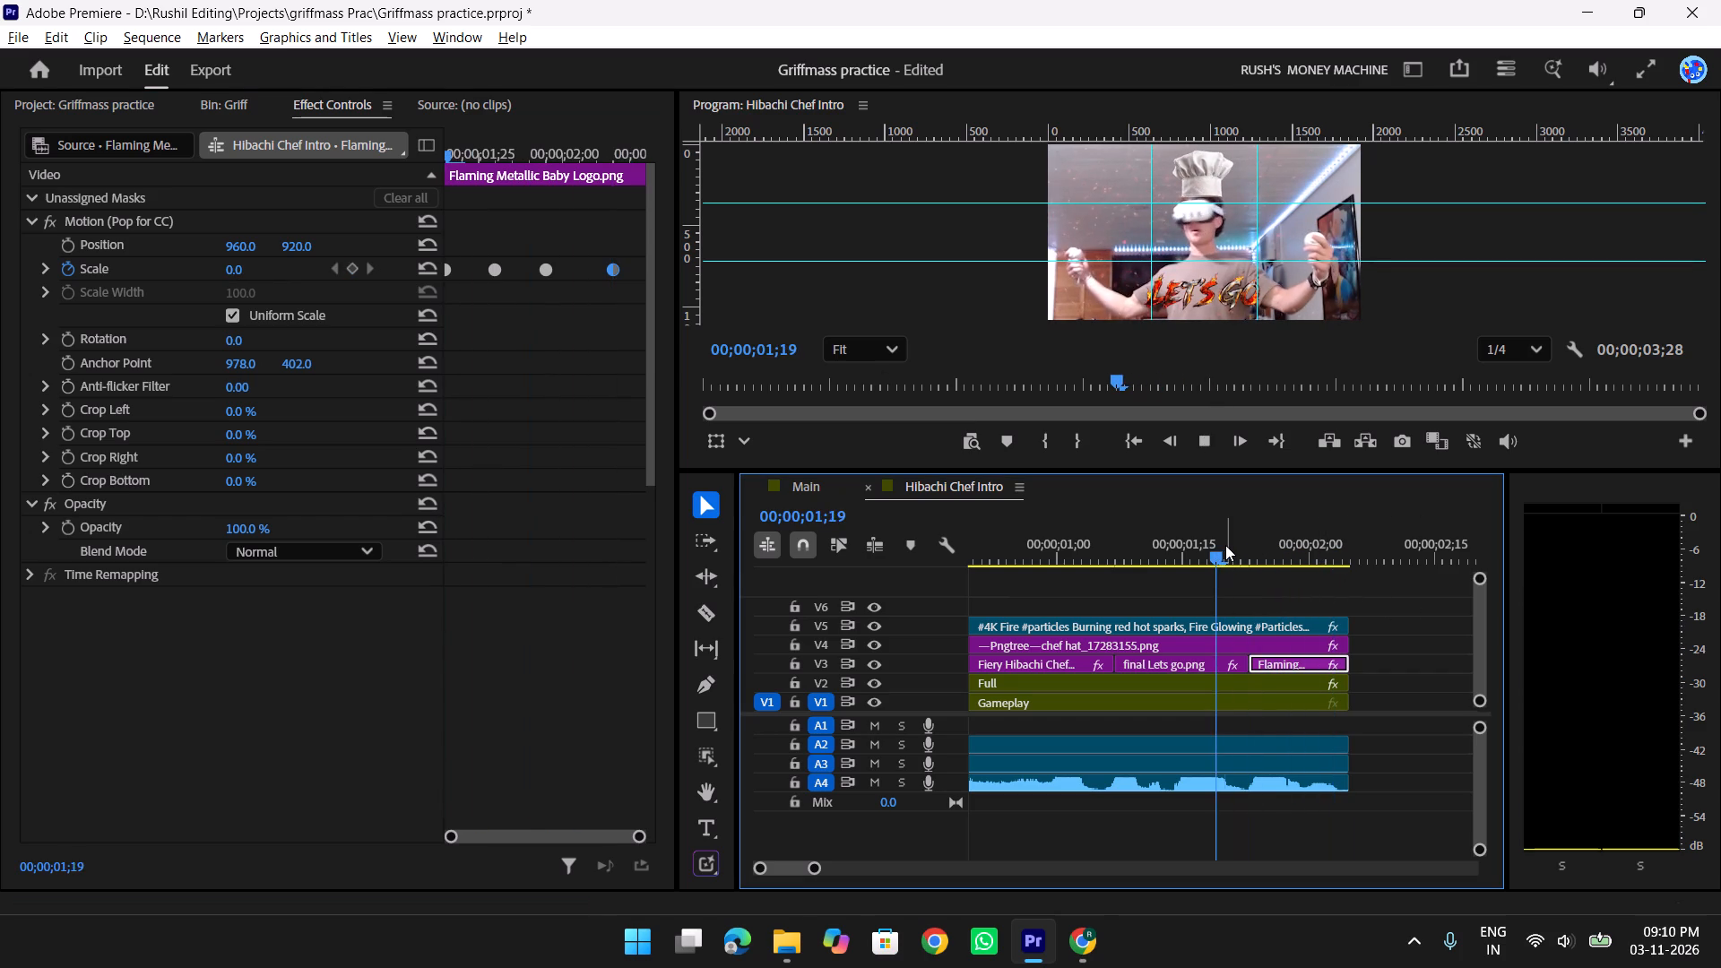
pyautogui.press('space')
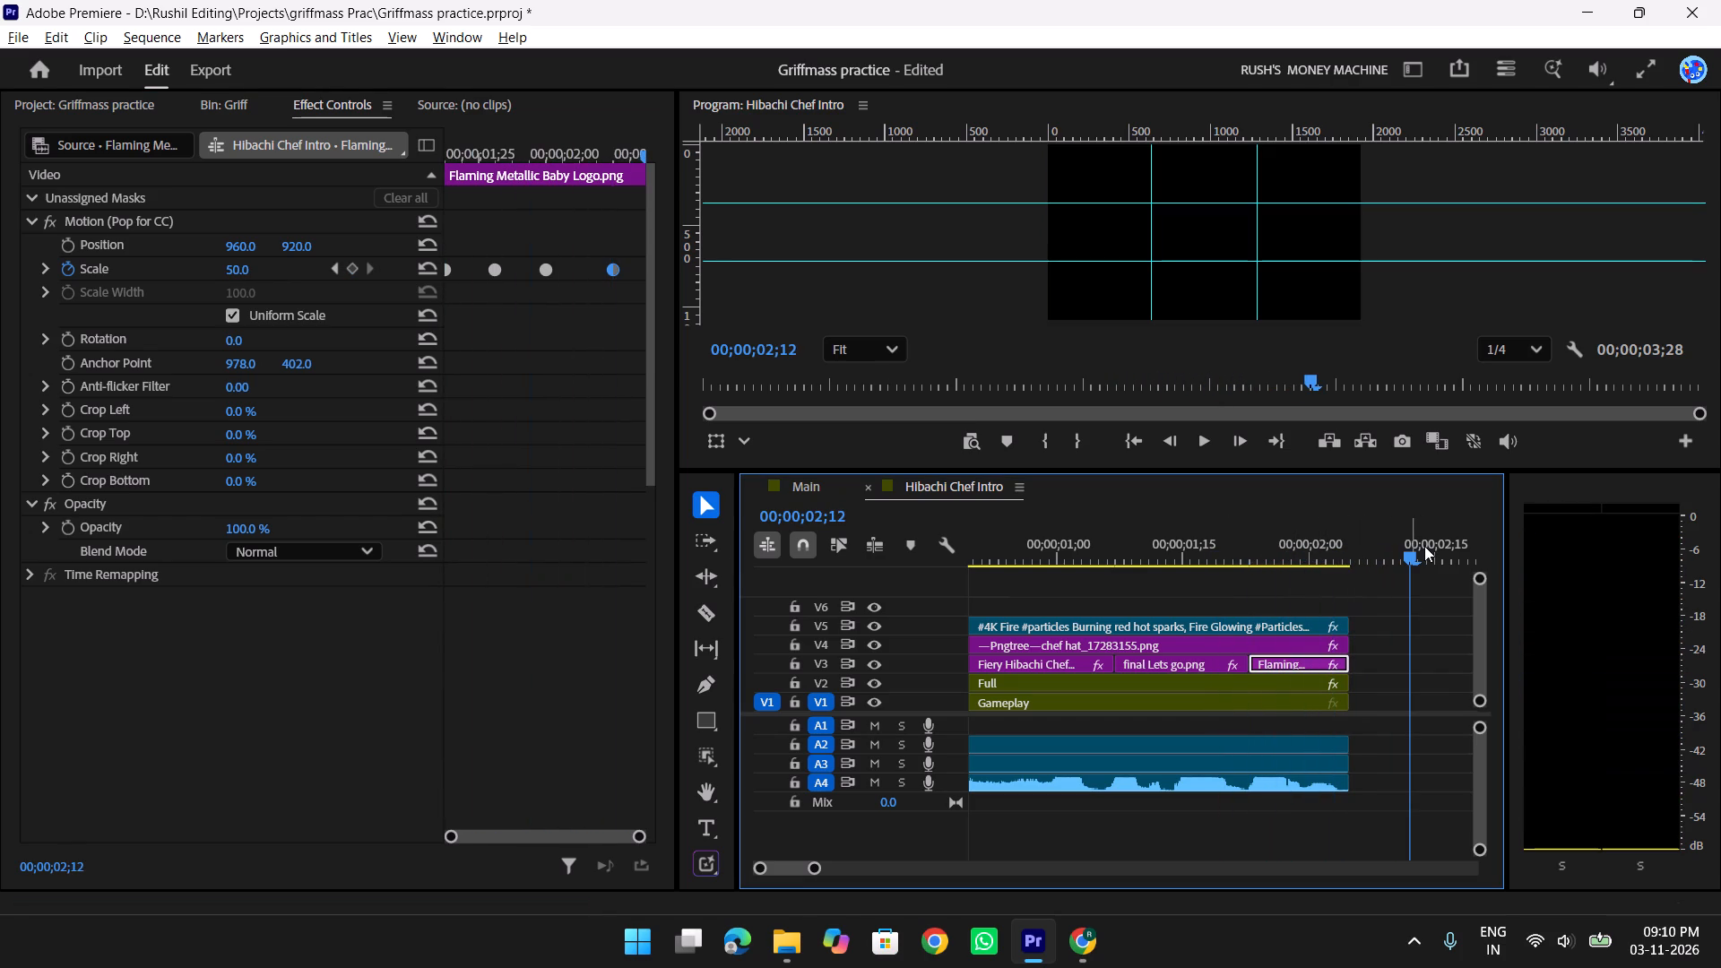
# Delete the two leftover title clips on V2 past the end of the Hibachi Chef Intro footage.
pyautogui.press('y')
pyautogui.moveTo(1270, 551); pyautogui.dragTo(1175, 546)
pyautogui.moveTo(1316, 665); pyautogui.dragTo(1446, 704)
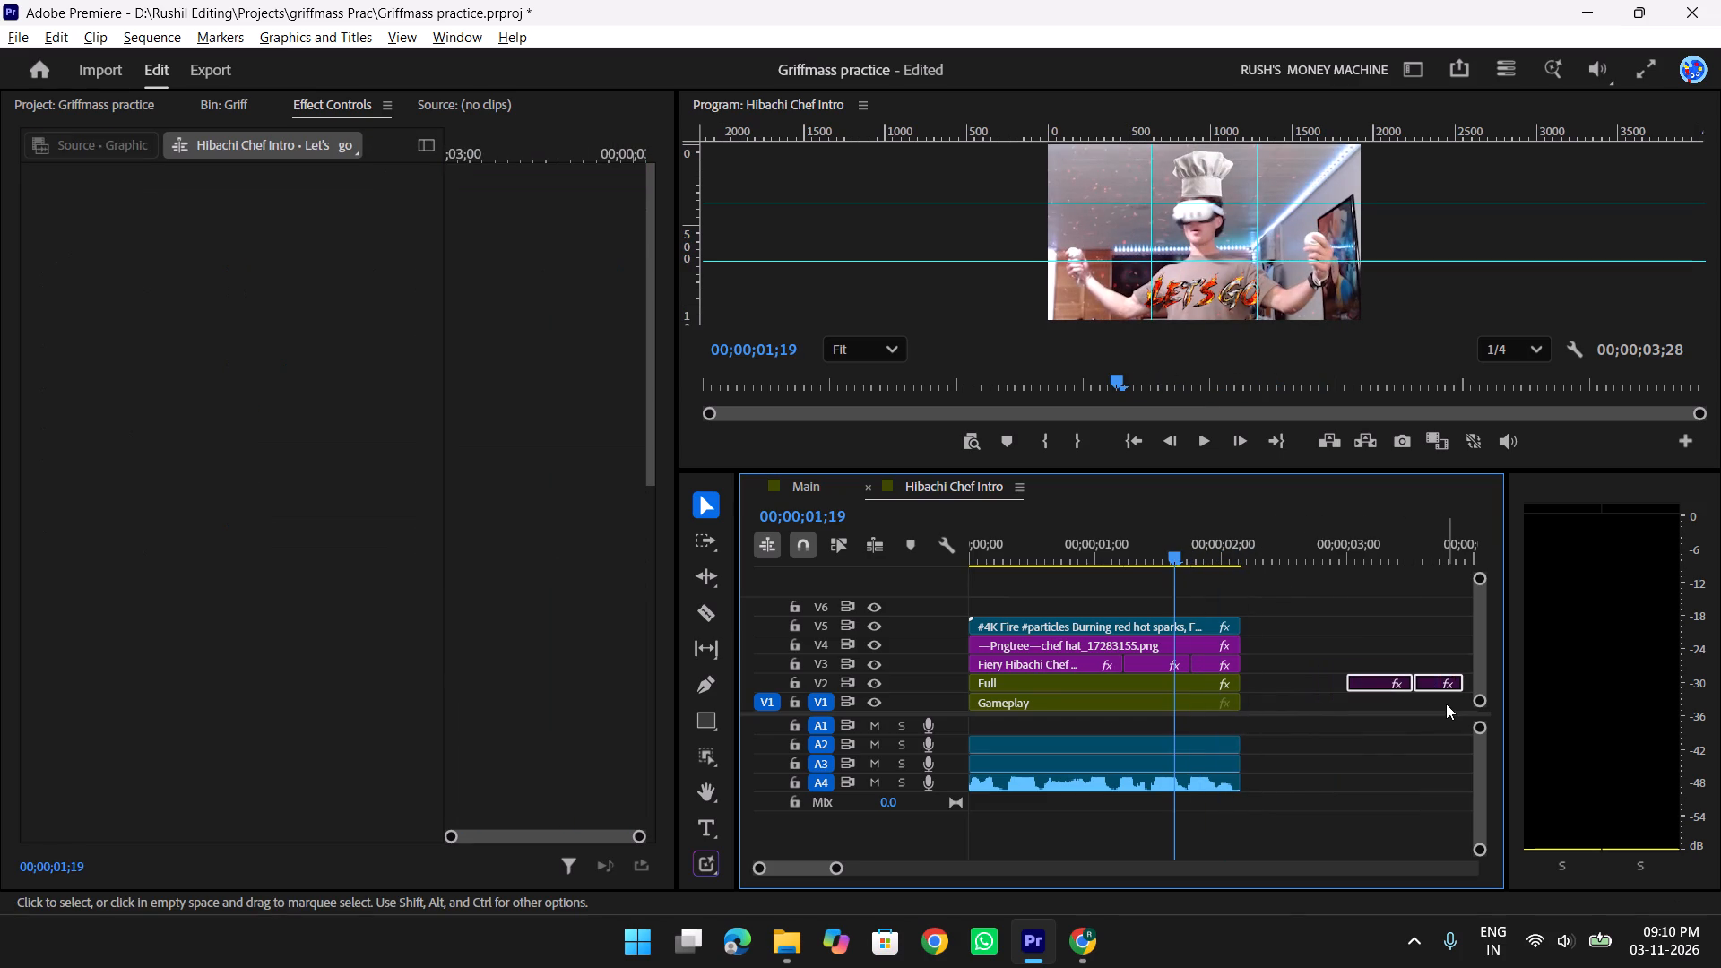
pyautogui.press('Delete')
# Play the Hibachi Chef Intro full screen from the start to review the Hibachi Chef, Let's Go and Baby titles.
pyautogui.moveTo(1161, 547); pyautogui.dragTo(854, 519)
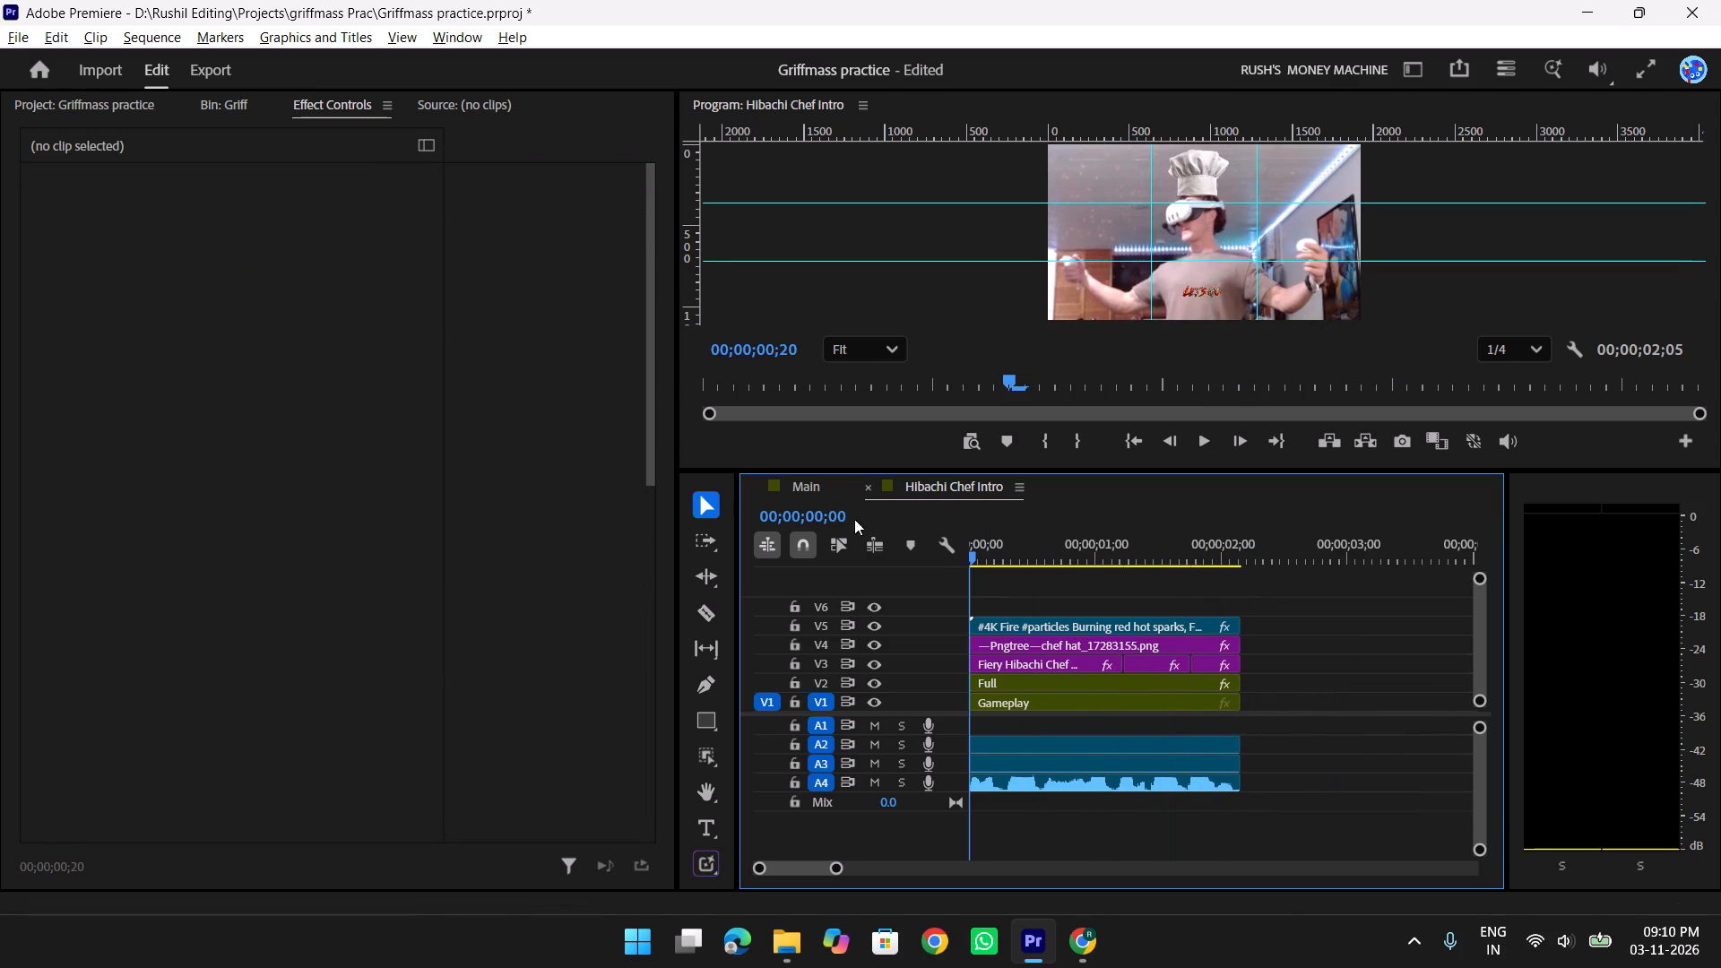
pyautogui.moveTo(854, 519); pyautogui.dragTo(824, 518)
pyautogui.write('f')
pyautogui.press('space')
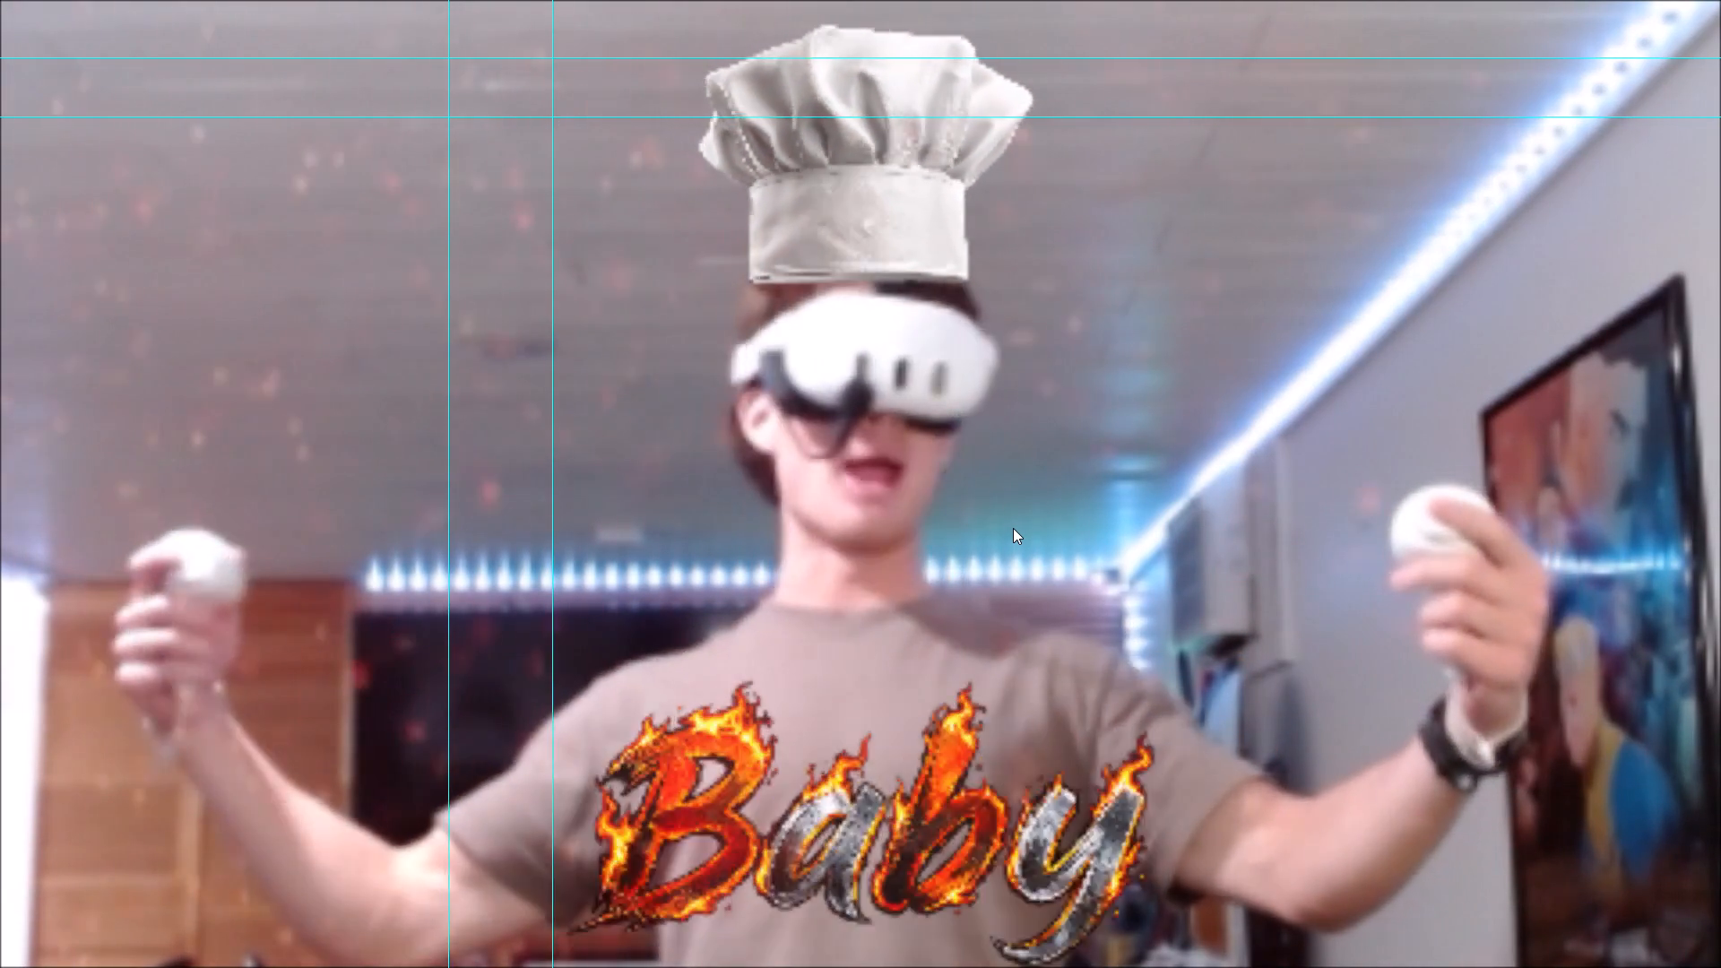
pyautogui.press('space')
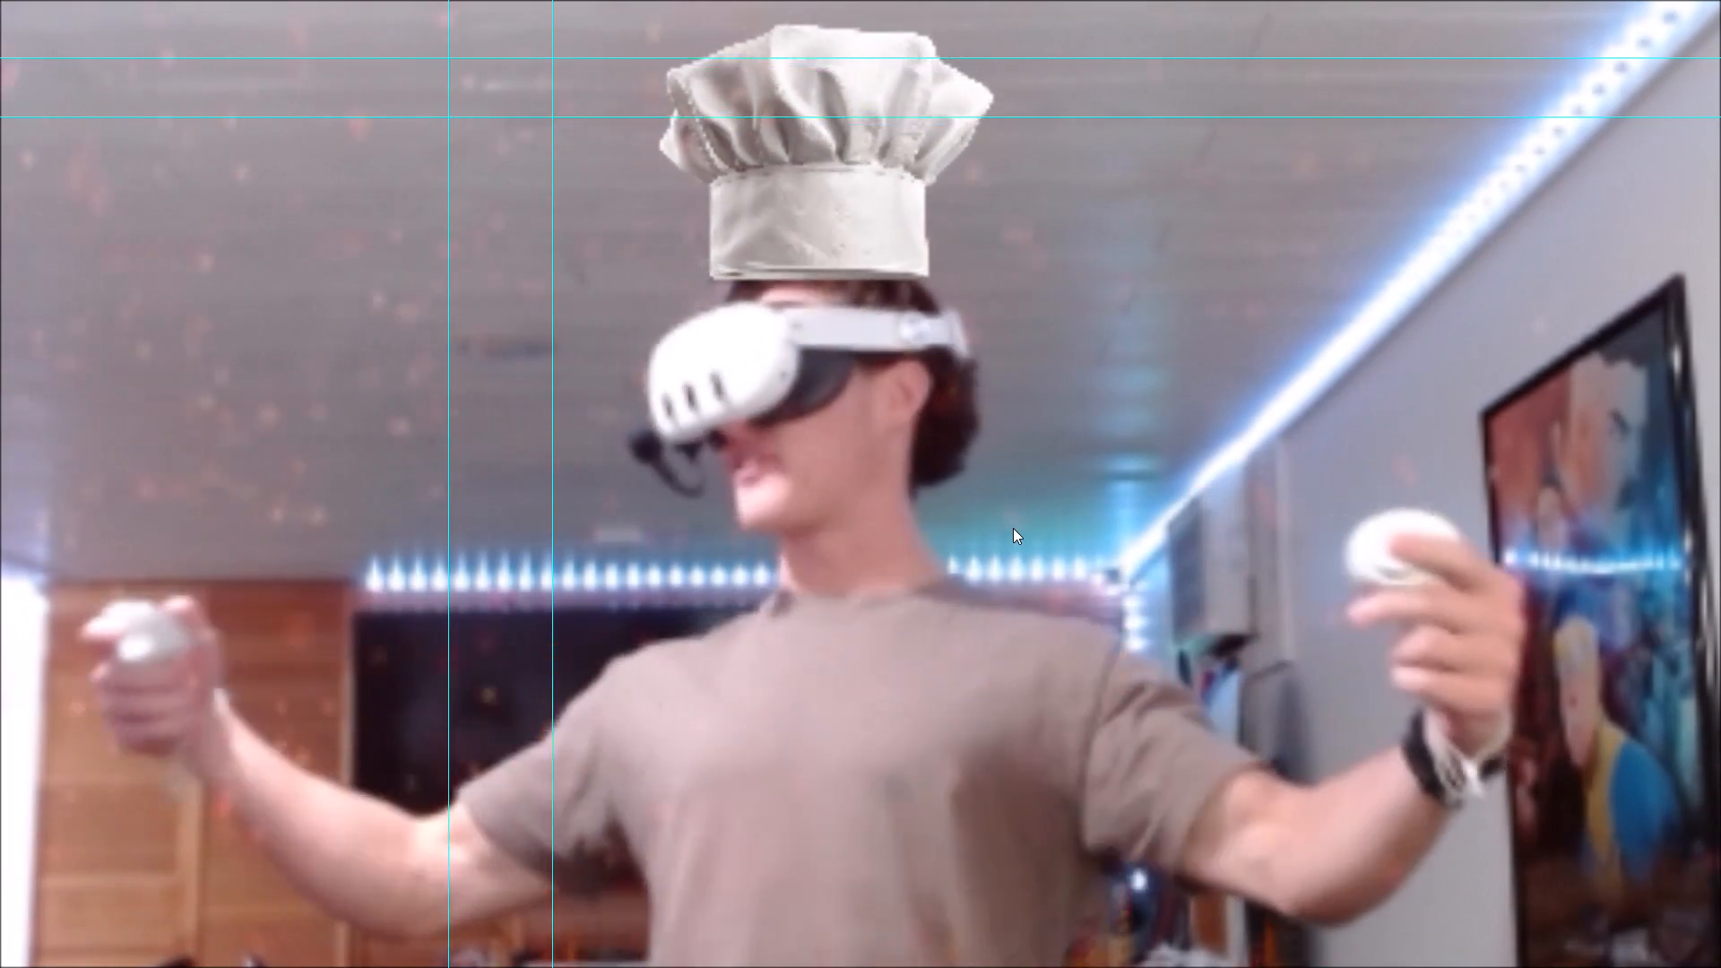
pyautogui.press('space')
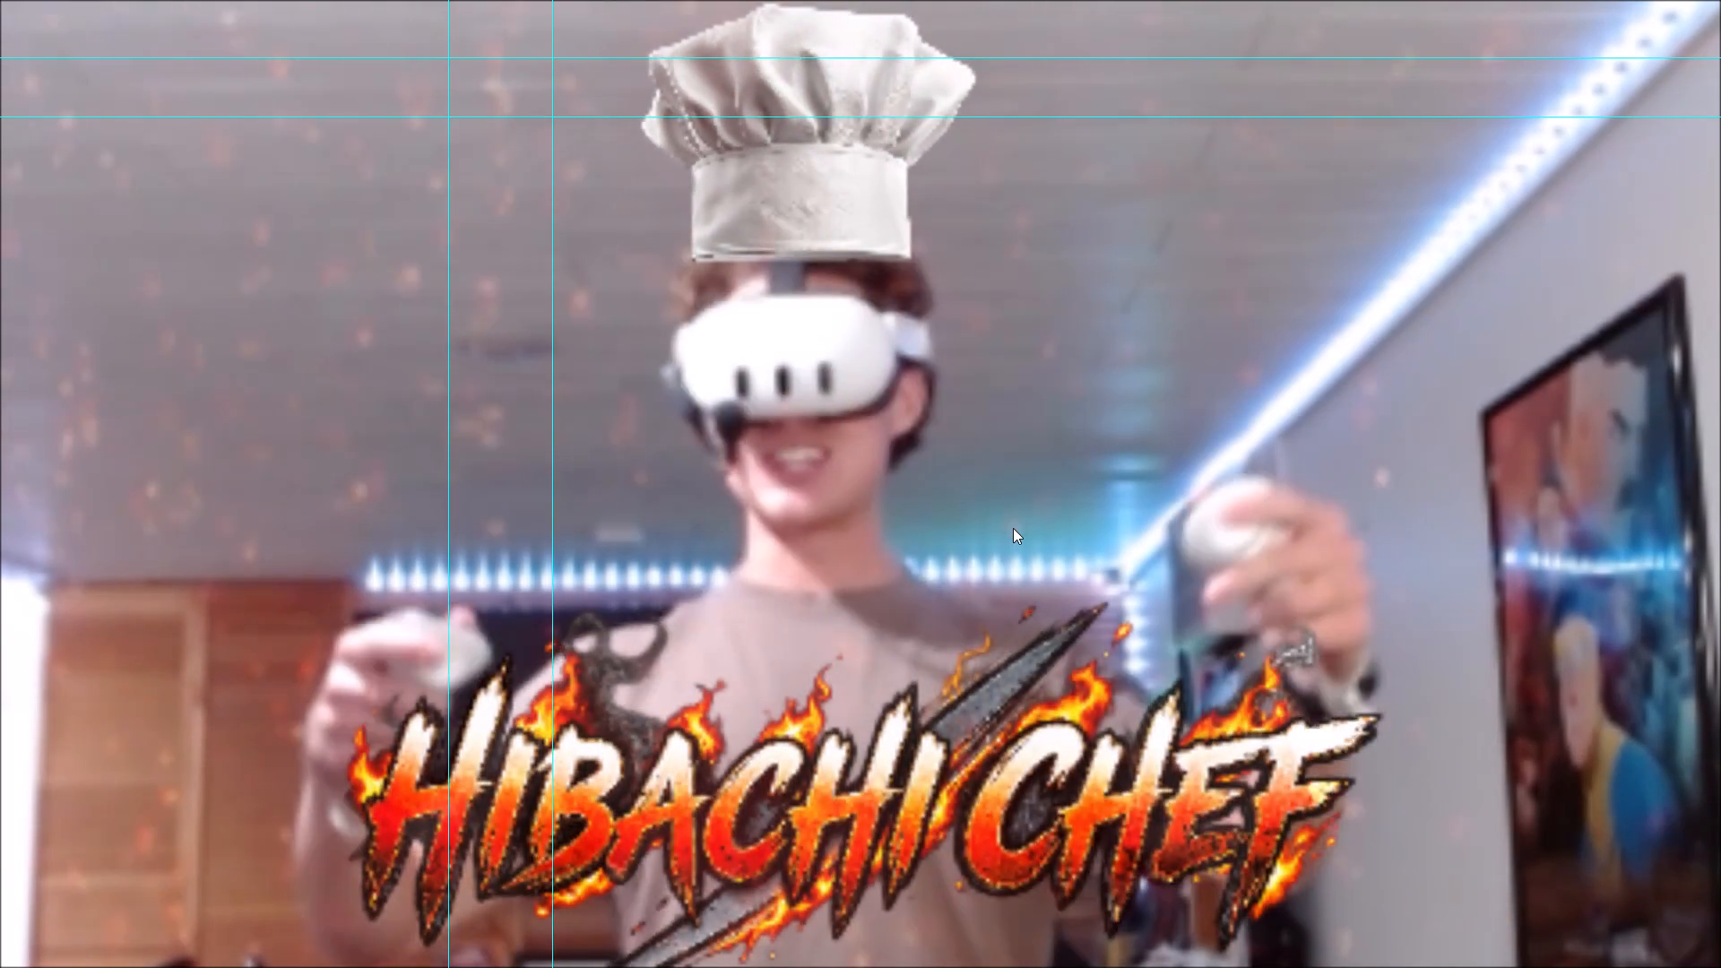
pyautogui.press('space')
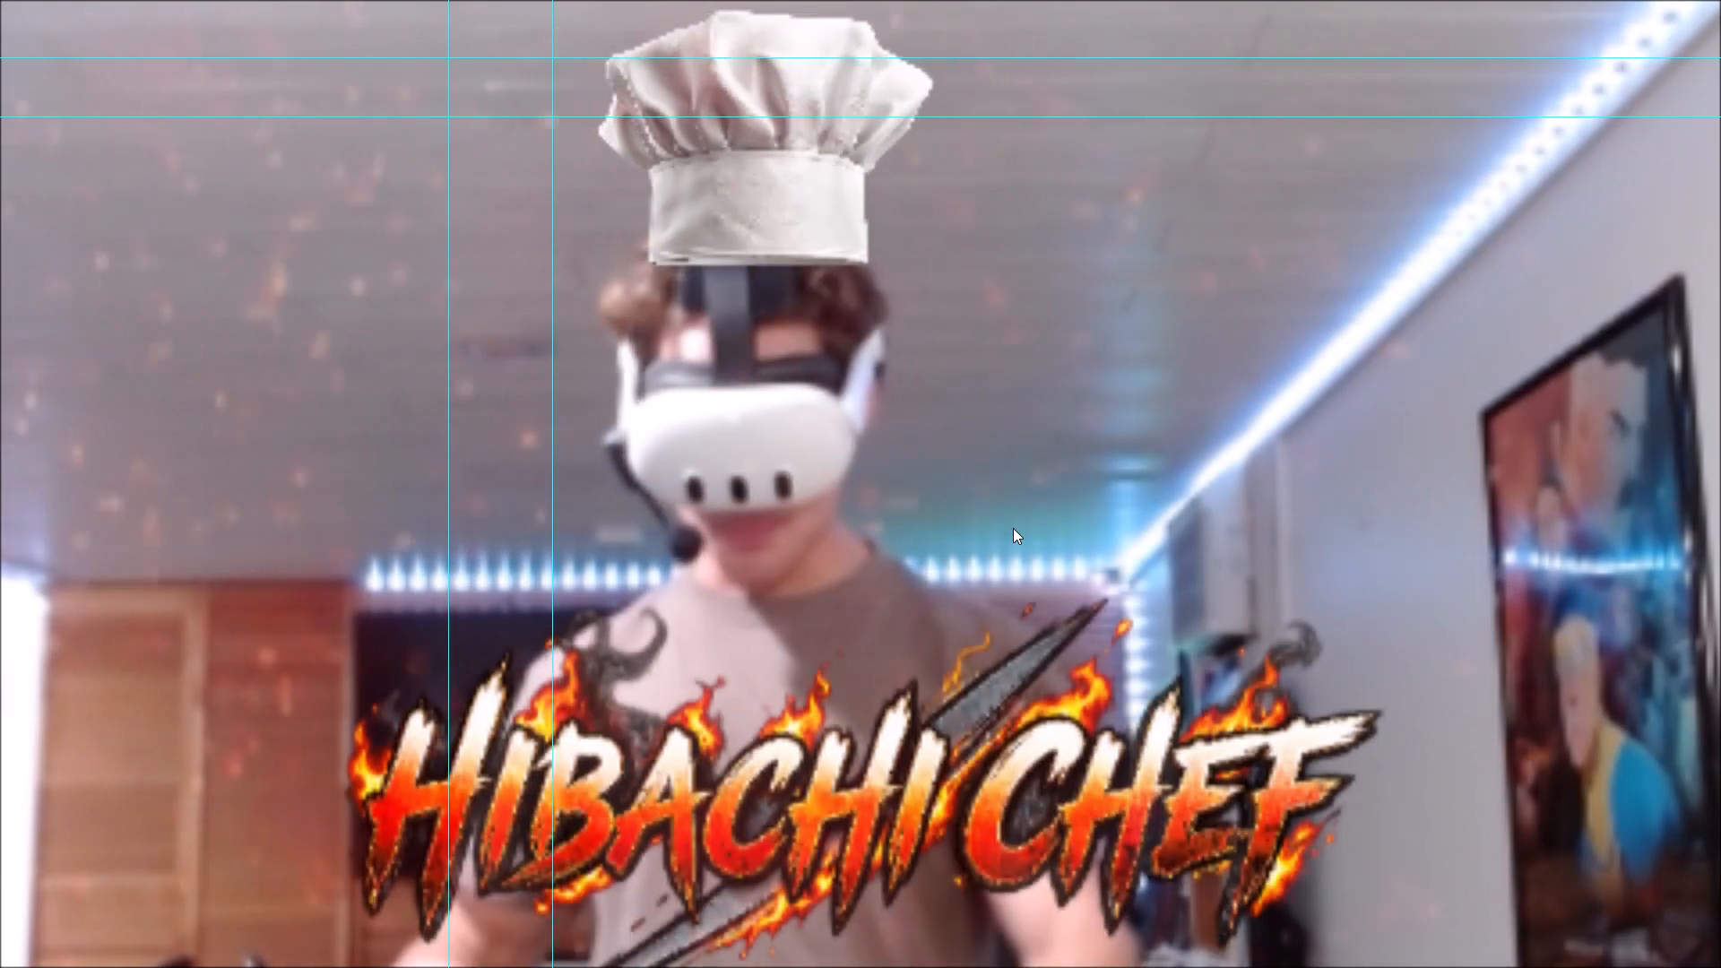
pyautogui.press('space')
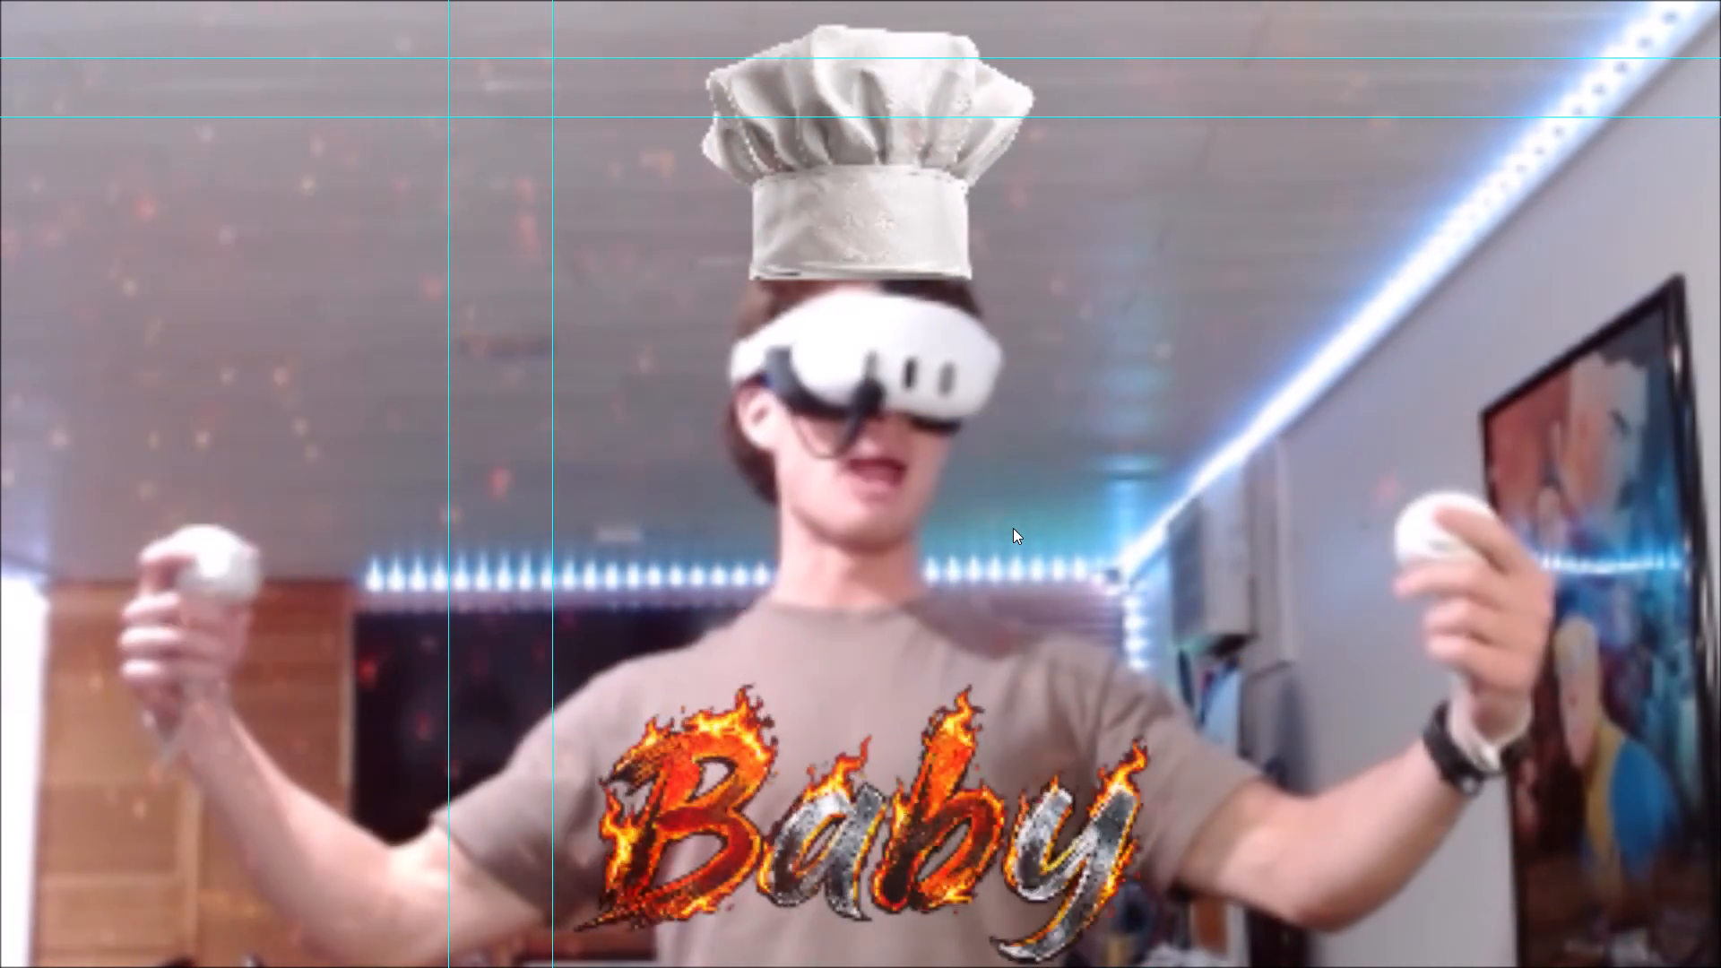
pyautogui.press('space')
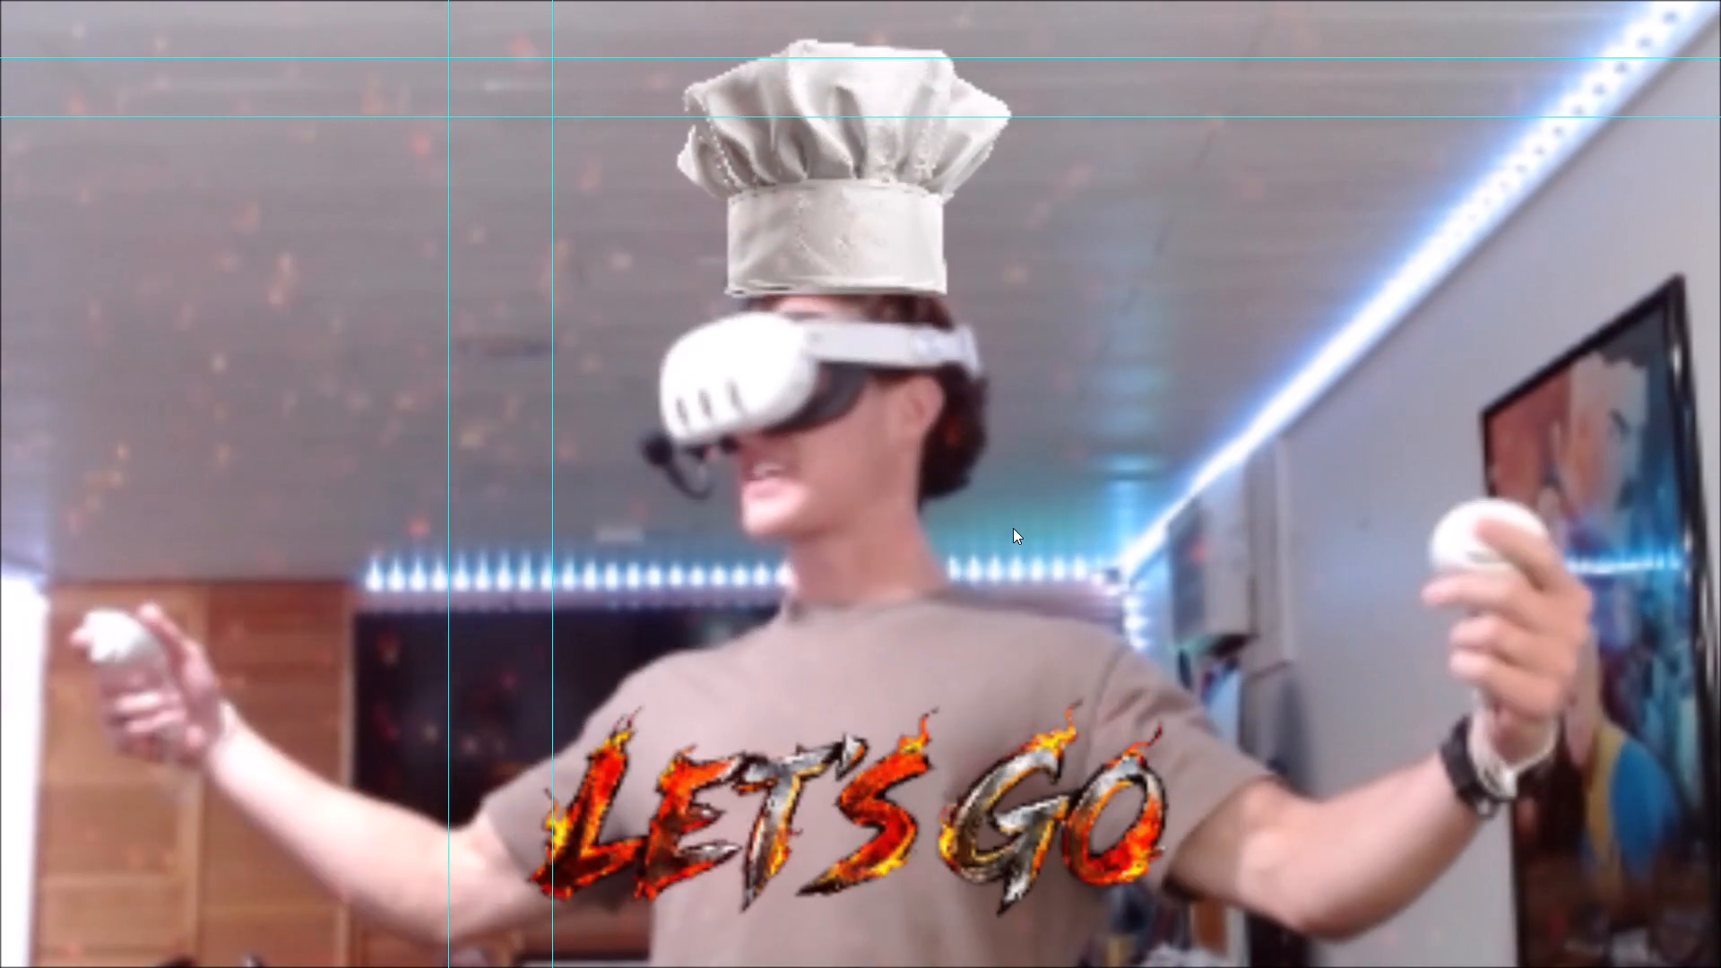
pyautogui.press('f')
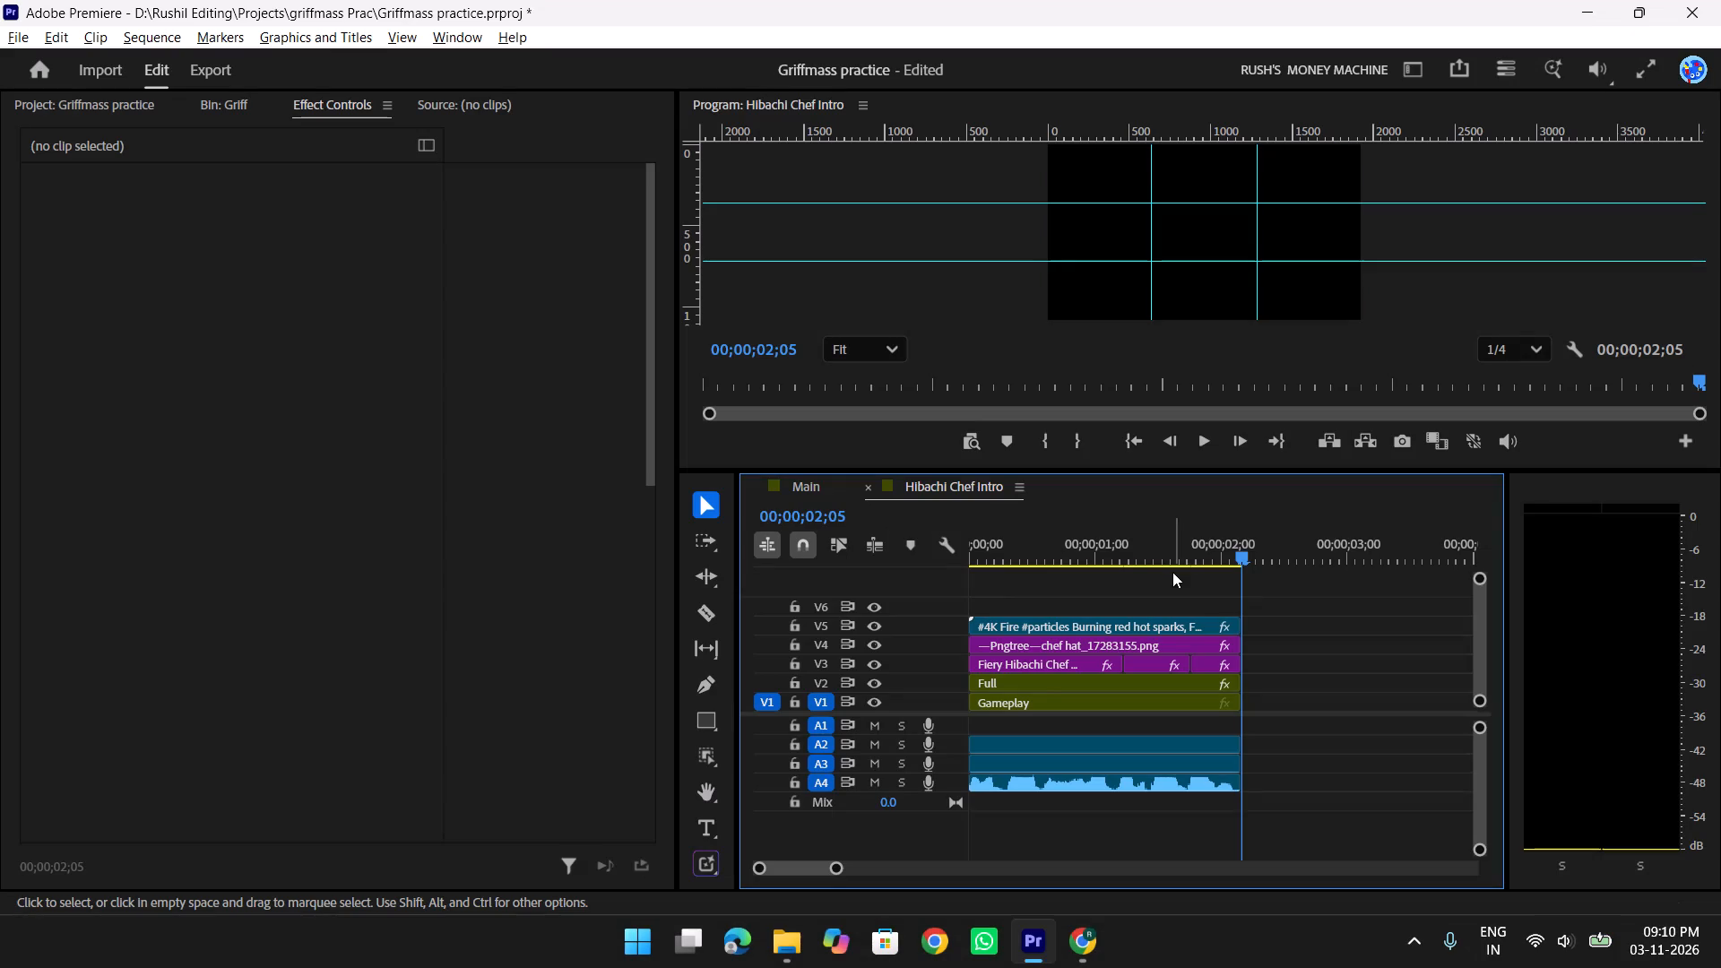
# Close the Hibachi Chef Intro sequence and return to the Main sequence.
pyautogui.click(869, 484)
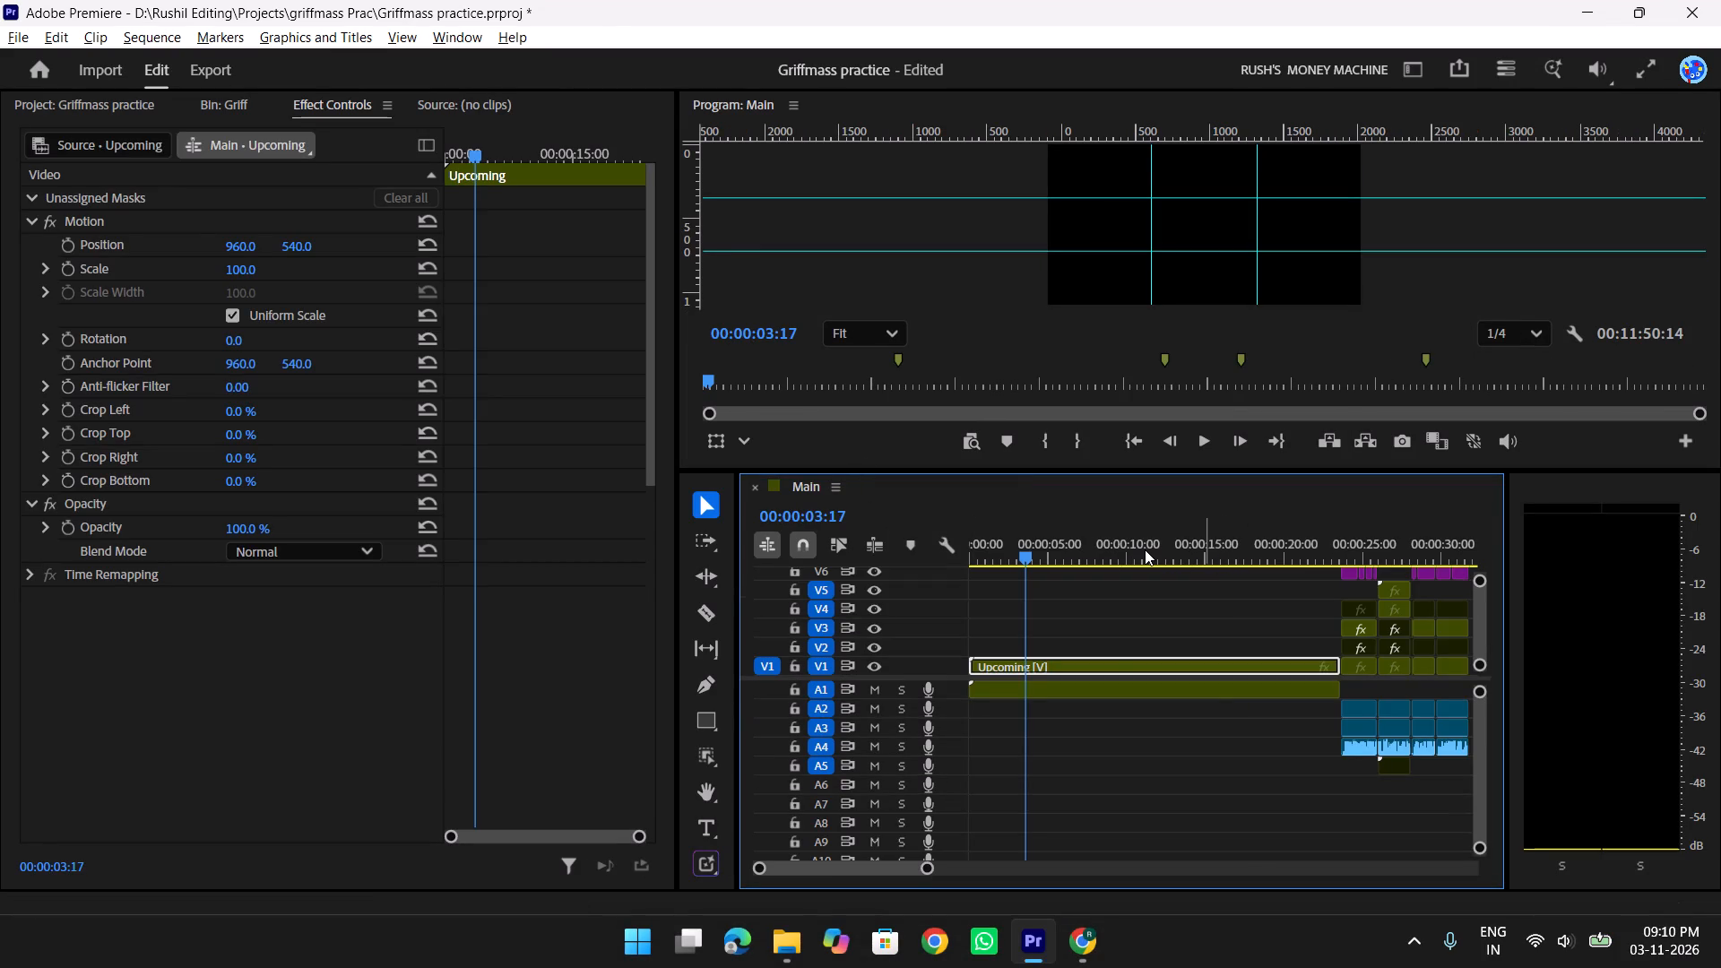
# Review the Main sequence from the end of the Upcoming clip to the "ON THE FLOOR !!" caption.
pyautogui.write('yy')
pyautogui.moveTo(1028, 551); pyautogui.dragTo(1072, 551)
pyautogui.write('tt')
pyautogui.press('t')
pyautogui.click(1164, 549)
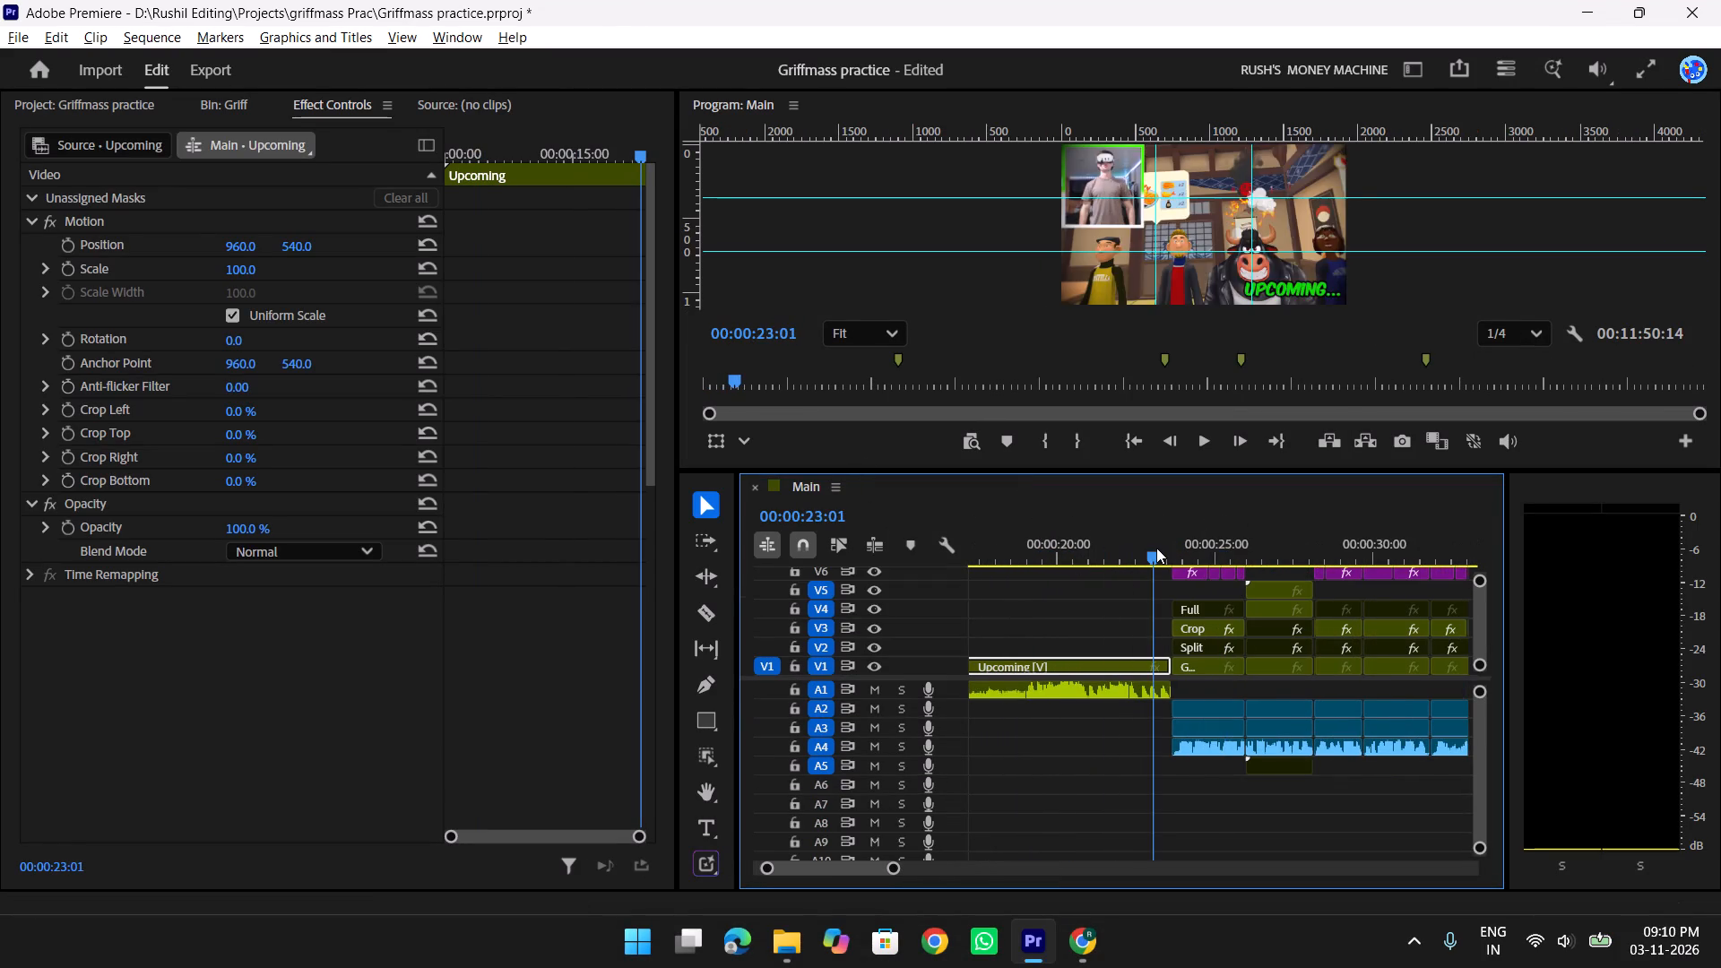
pyautogui.press('space')
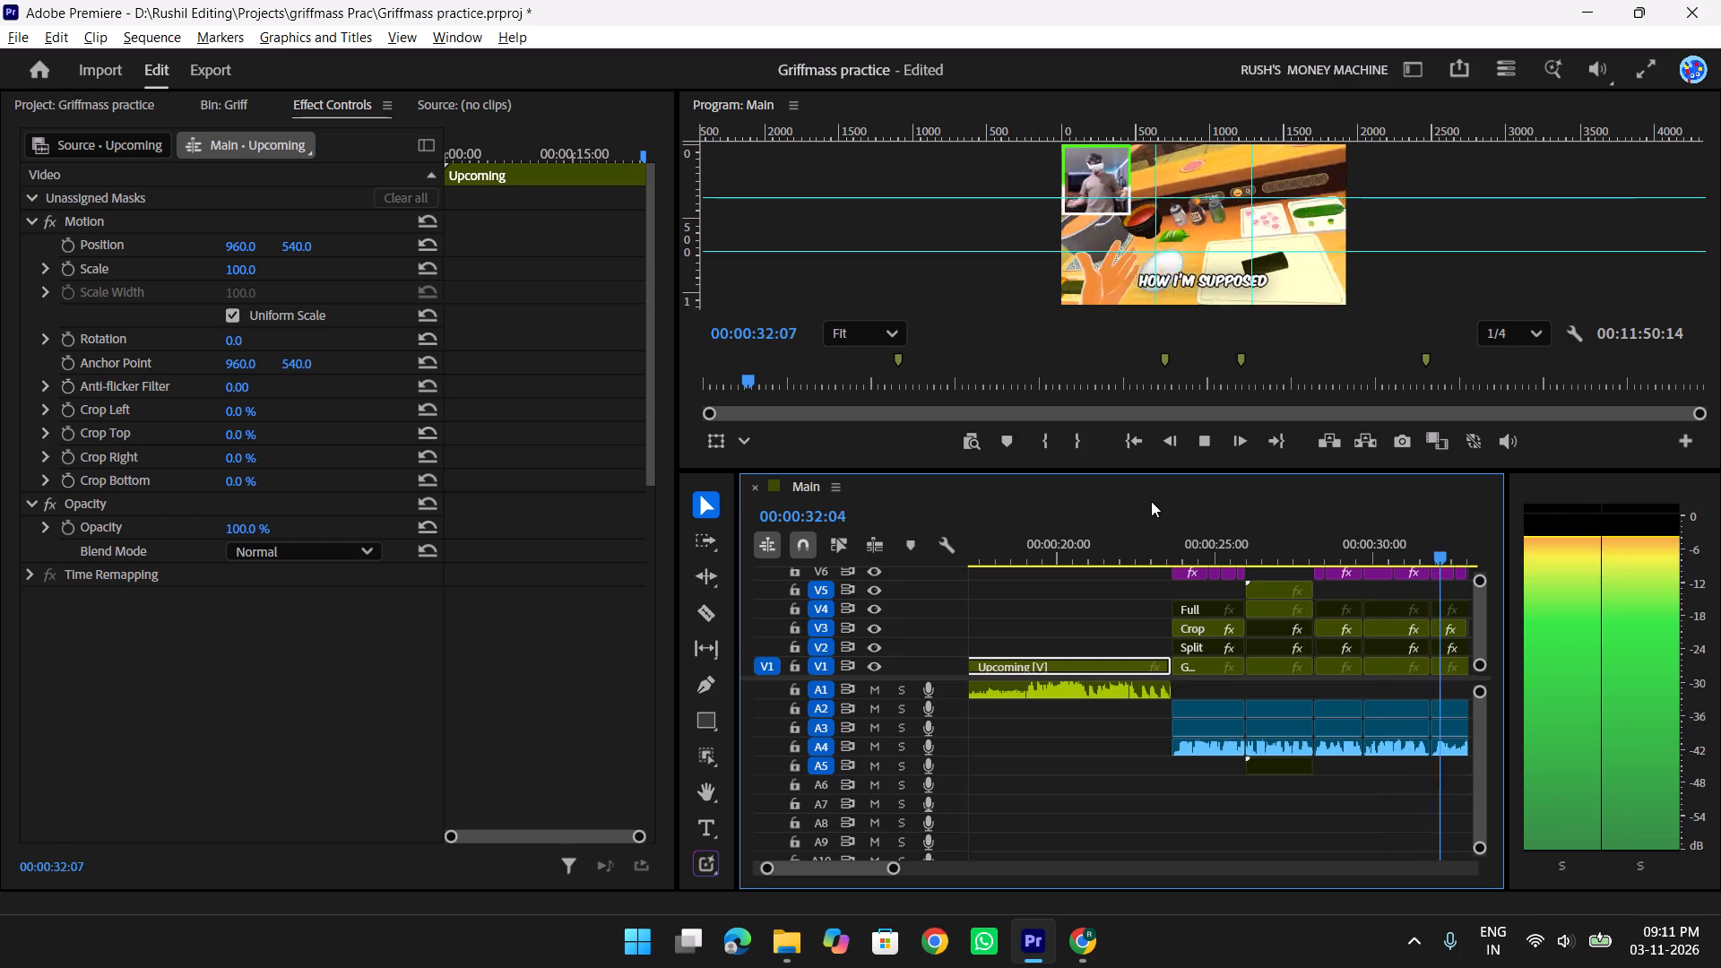
pyautogui.scroll(-2, 1191, 504)
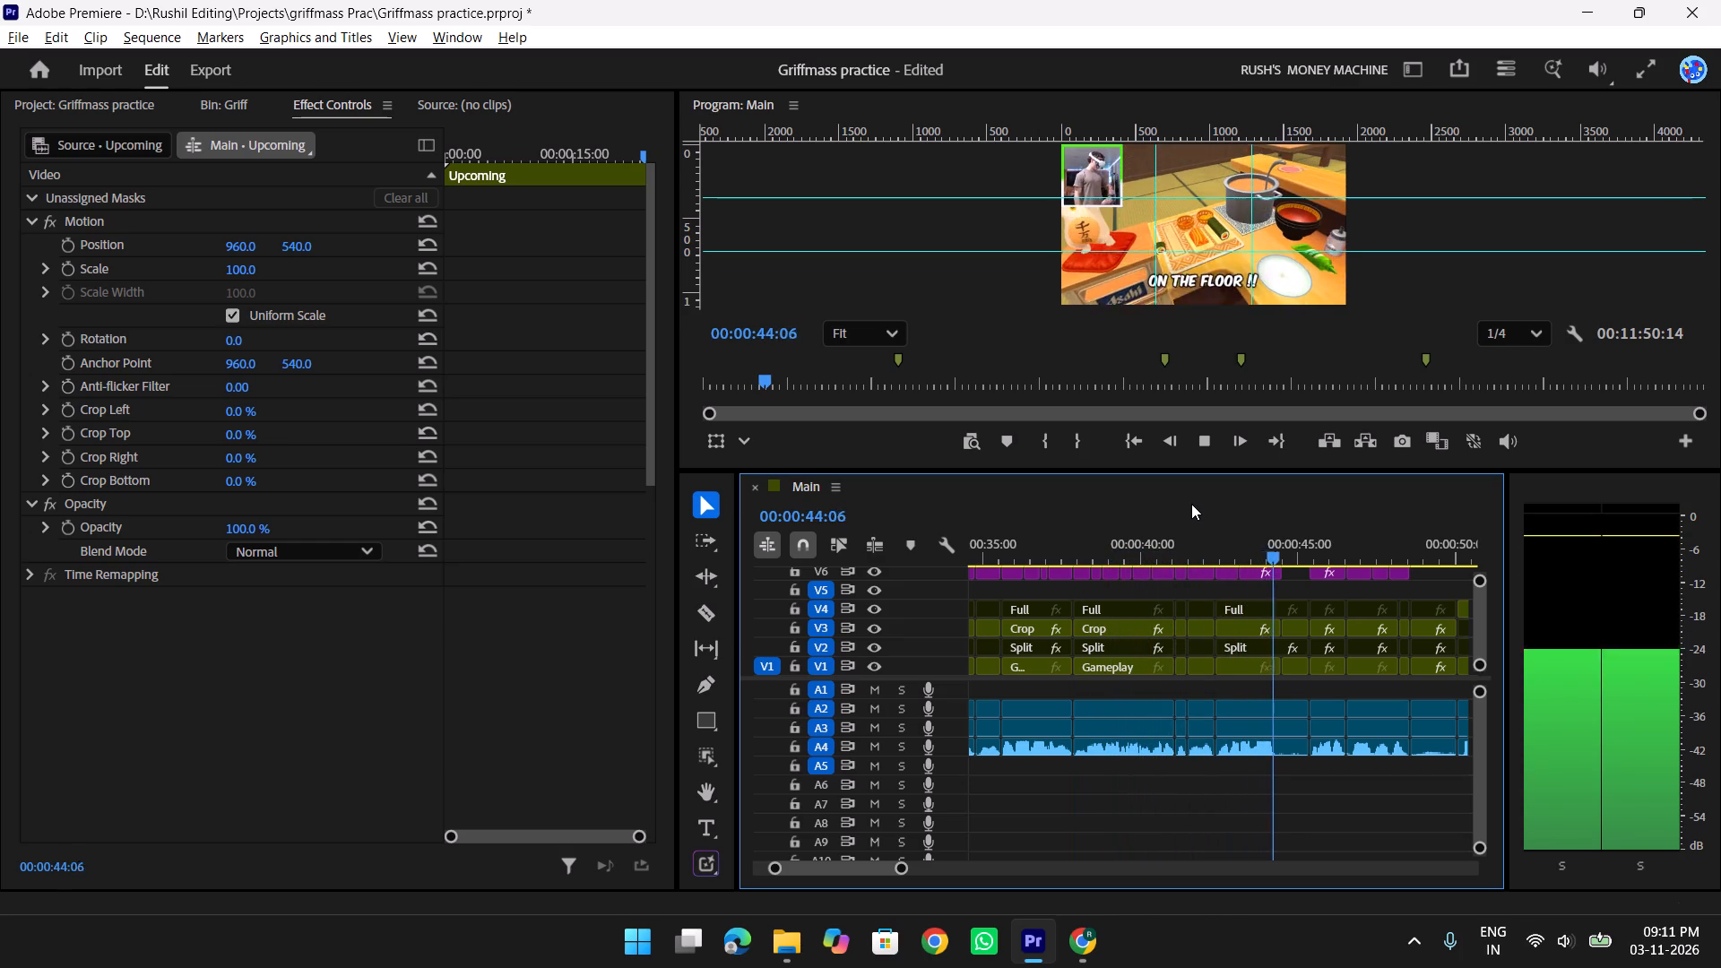
pyautogui.press('space')
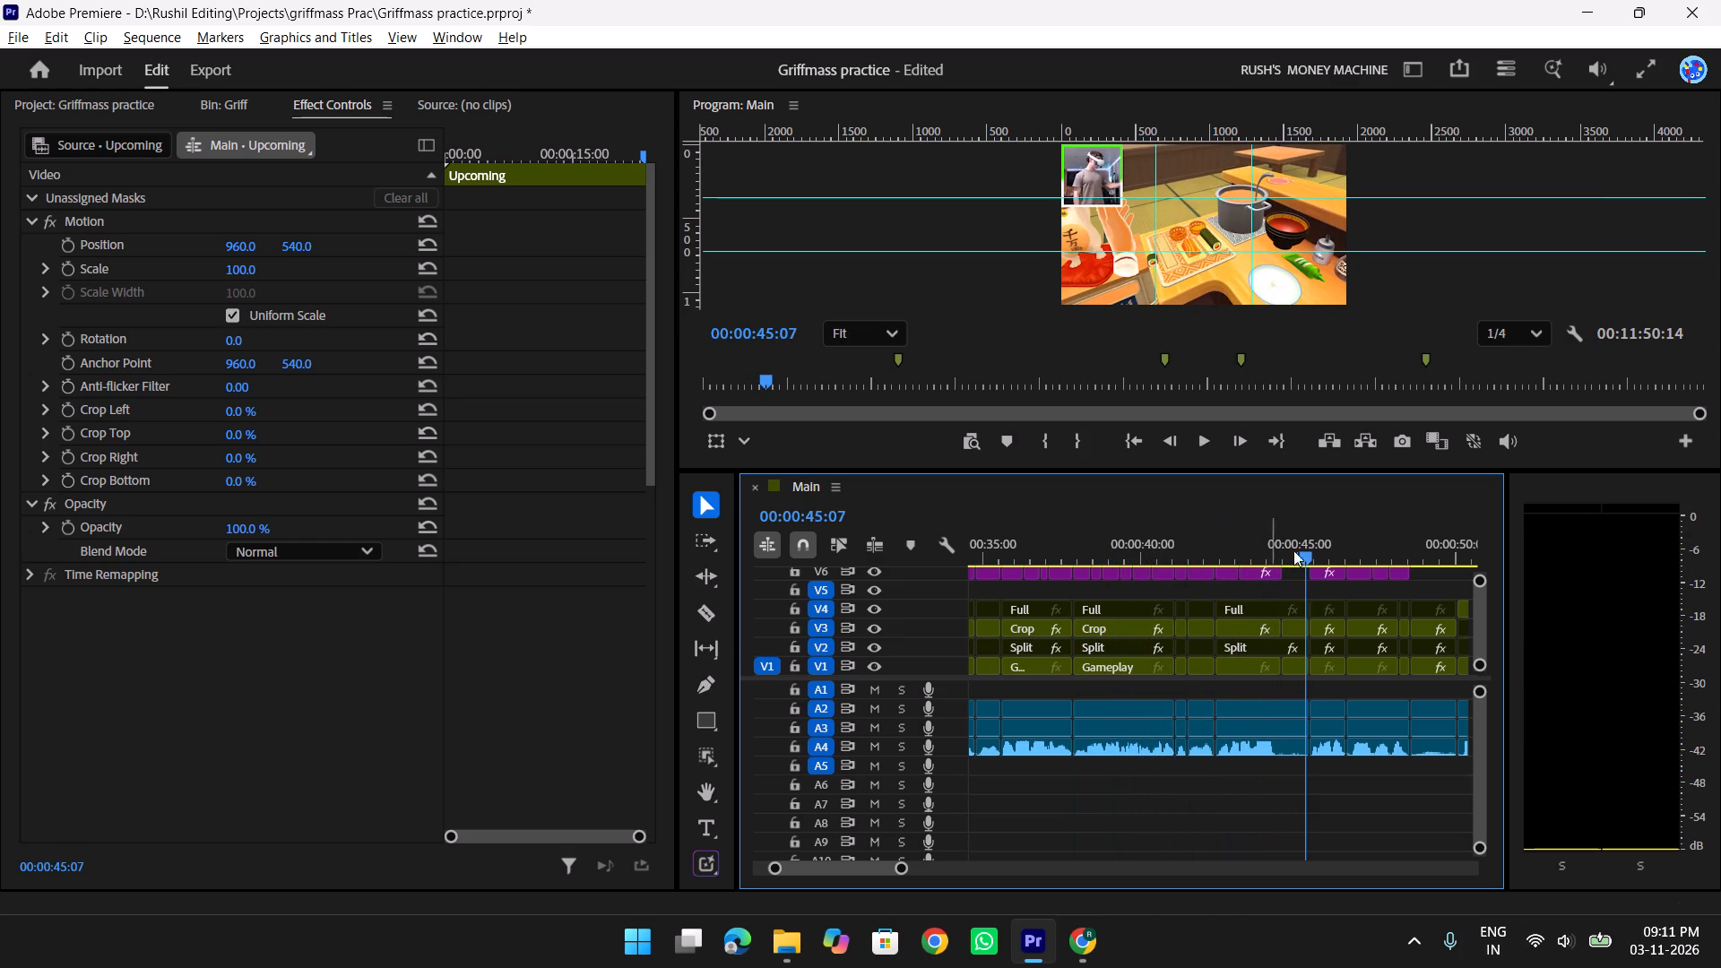
pyautogui.moveTo(1310, 540); pyautogui.dragTo(1284, 541)
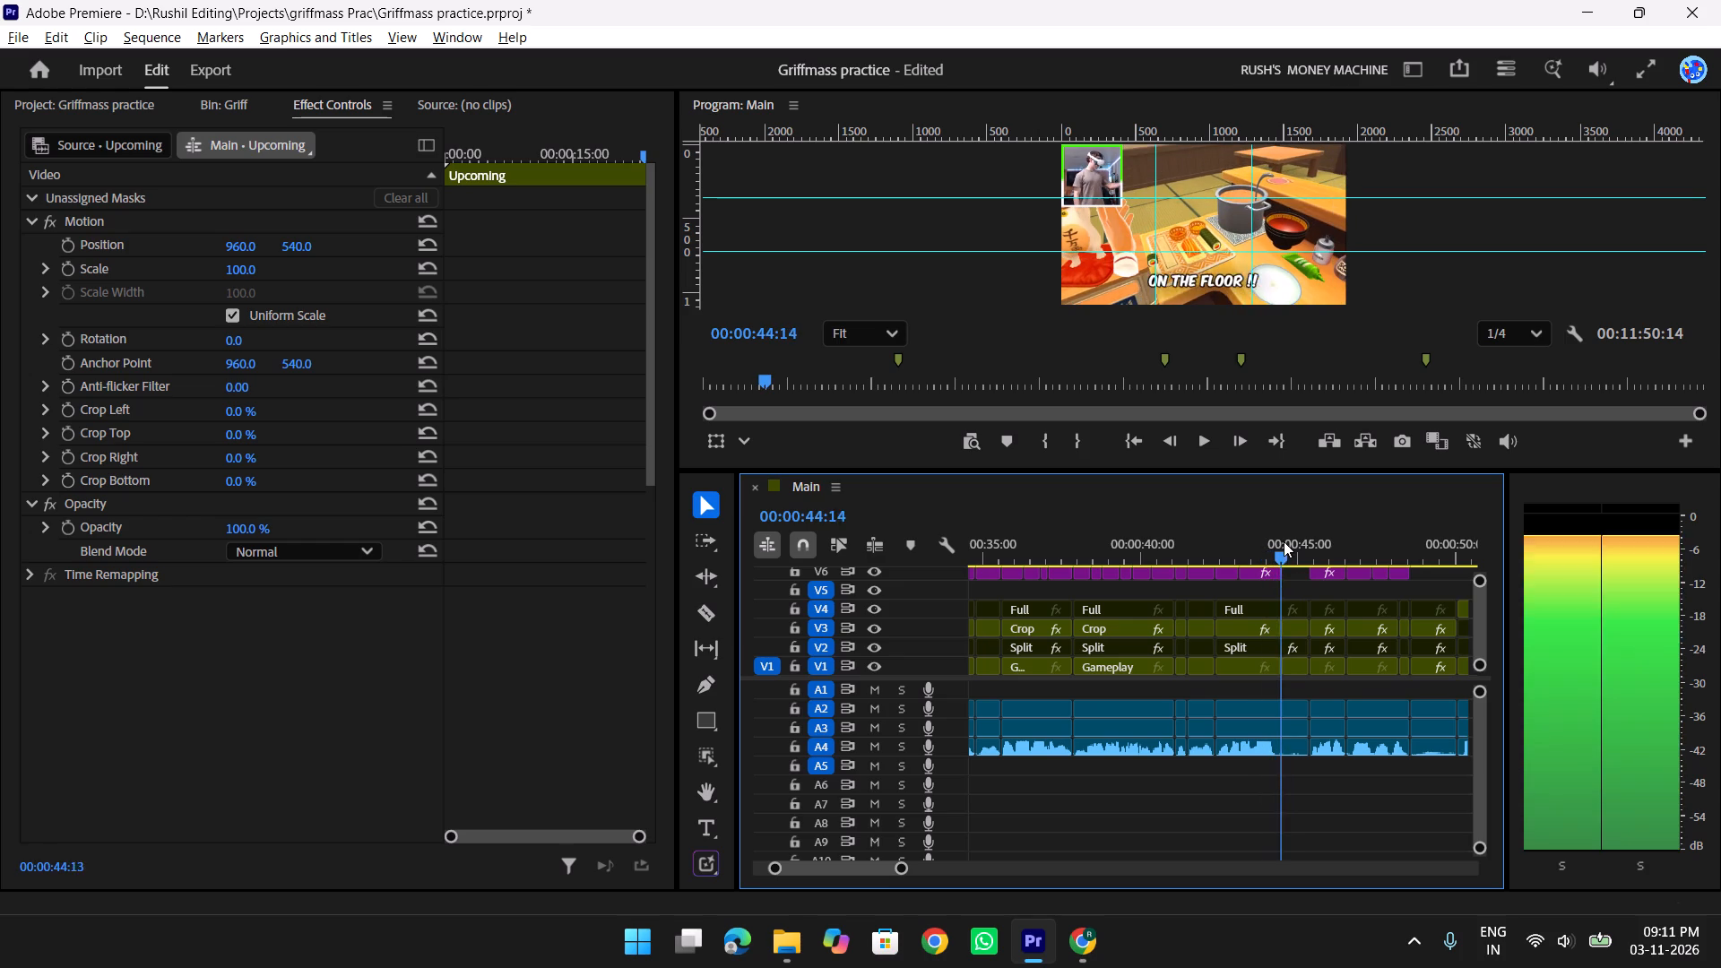
pyautogui.moveTo(1284, 541); pyautogui.dragTo(1299, 541)
# Switch to Chrome, search Google for giphy in a new tab, and open the GIPHY website to browse its GIFs.
pyautogui.hotkey('alt', 'Tab')
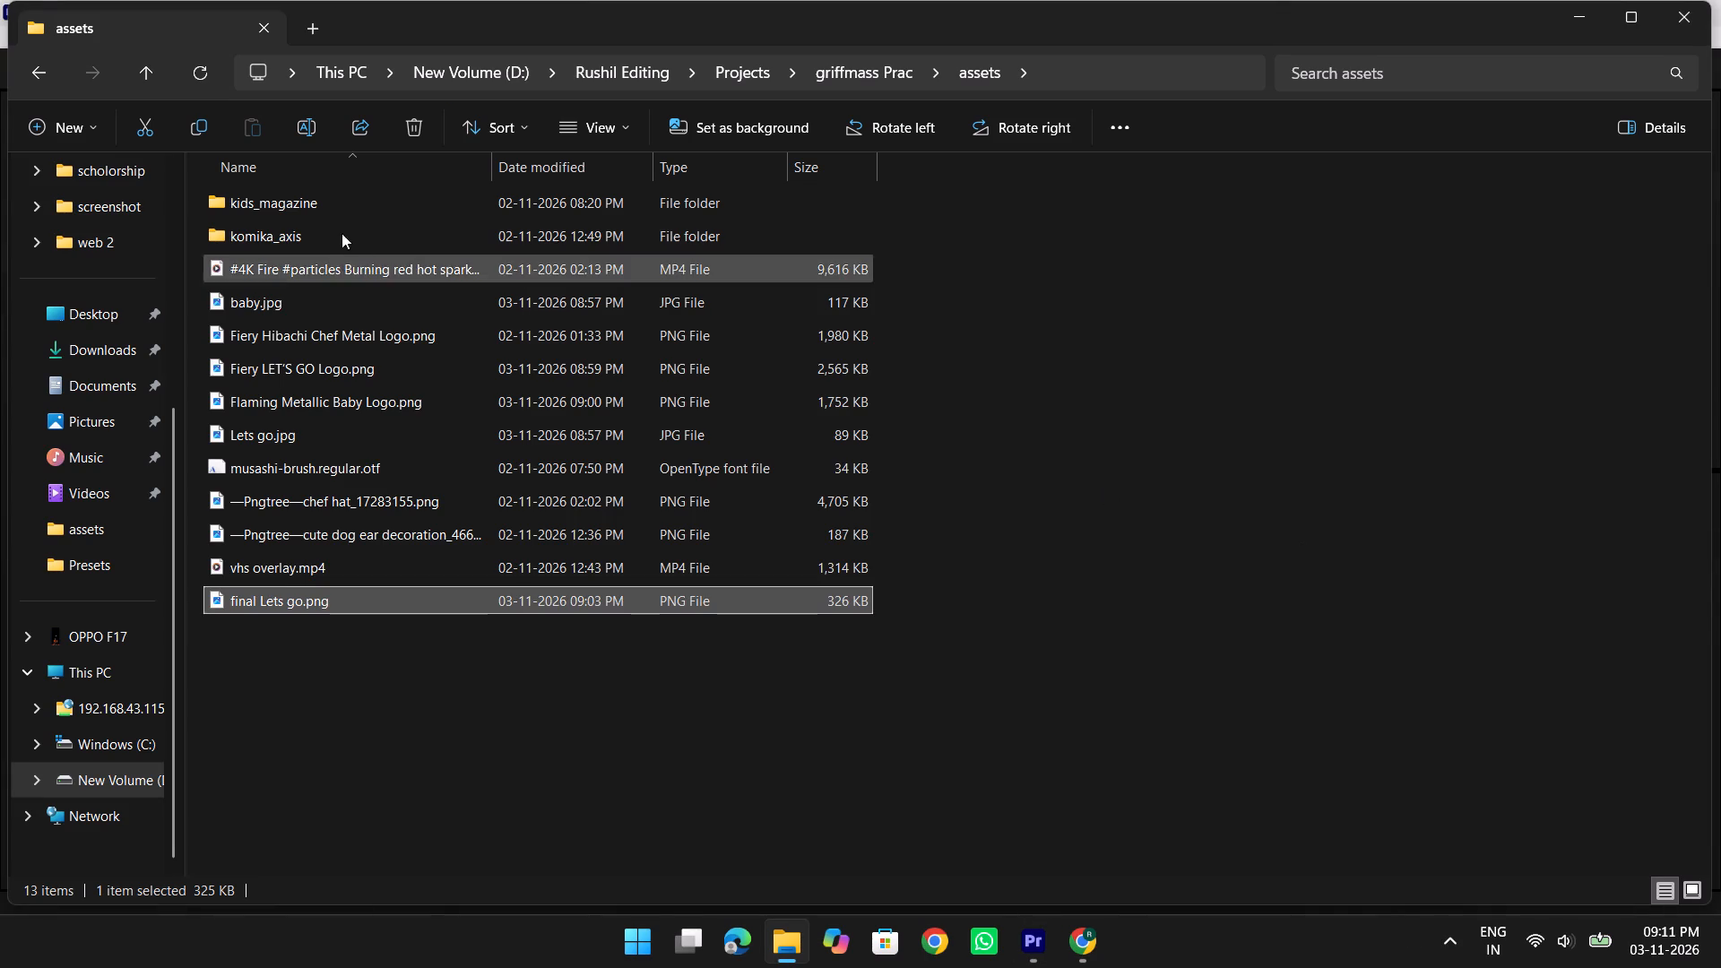
pyautogui.hotkey('alt', 'Tab')
pyautogui.hotkey('alt', 'Tab')
pyautogui.hotkey('alt', 'Tab')
pyautogui.keyDown('alt'); pyautogui.click(1313, 492); pyautogui.keyUp('alt')
pyautogui.click(688, 35)
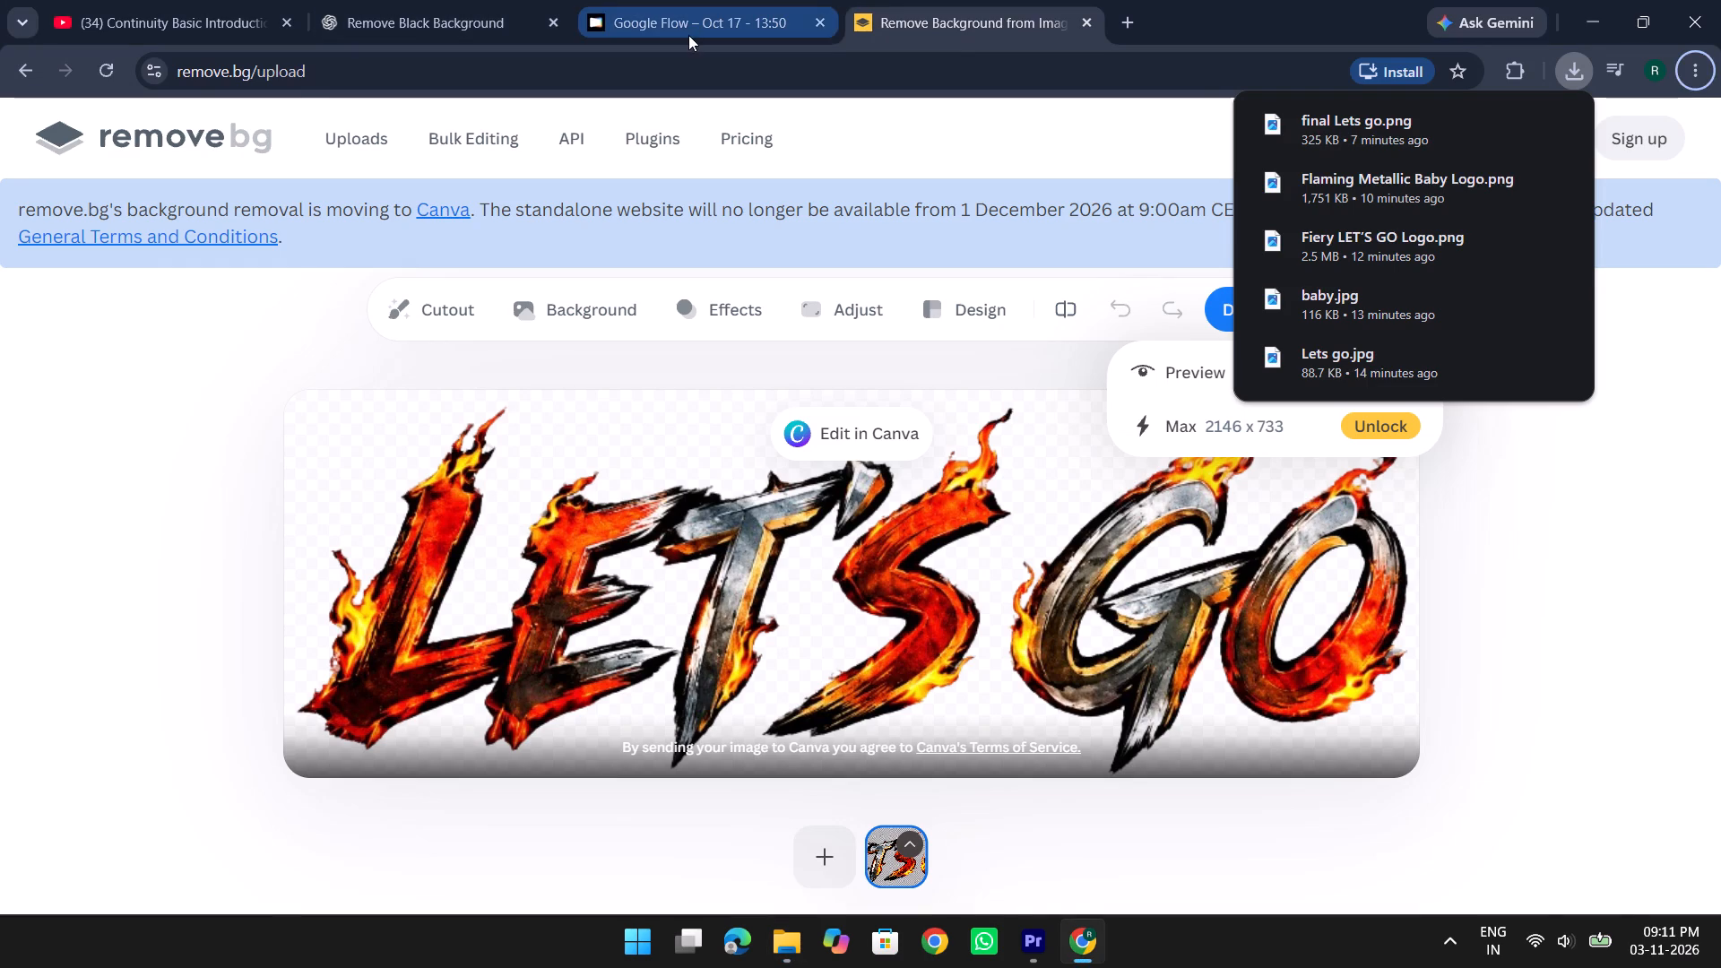
pyautogui.click(1123, 14)
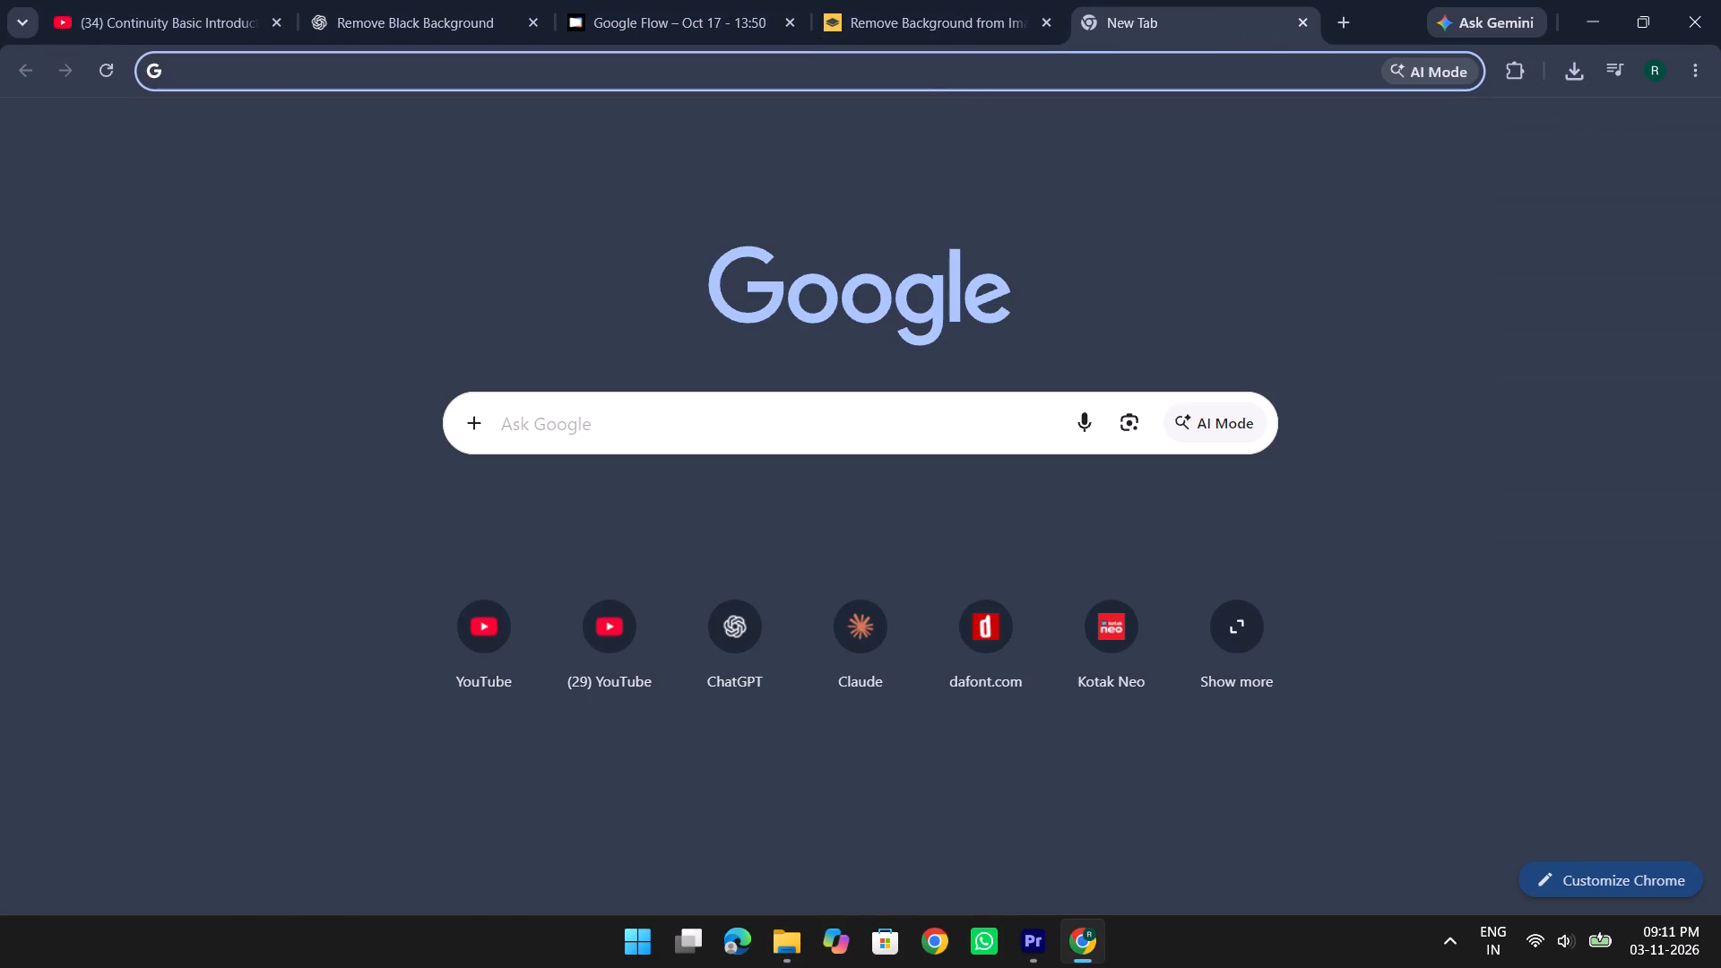
pyautogui.click(732, 424)
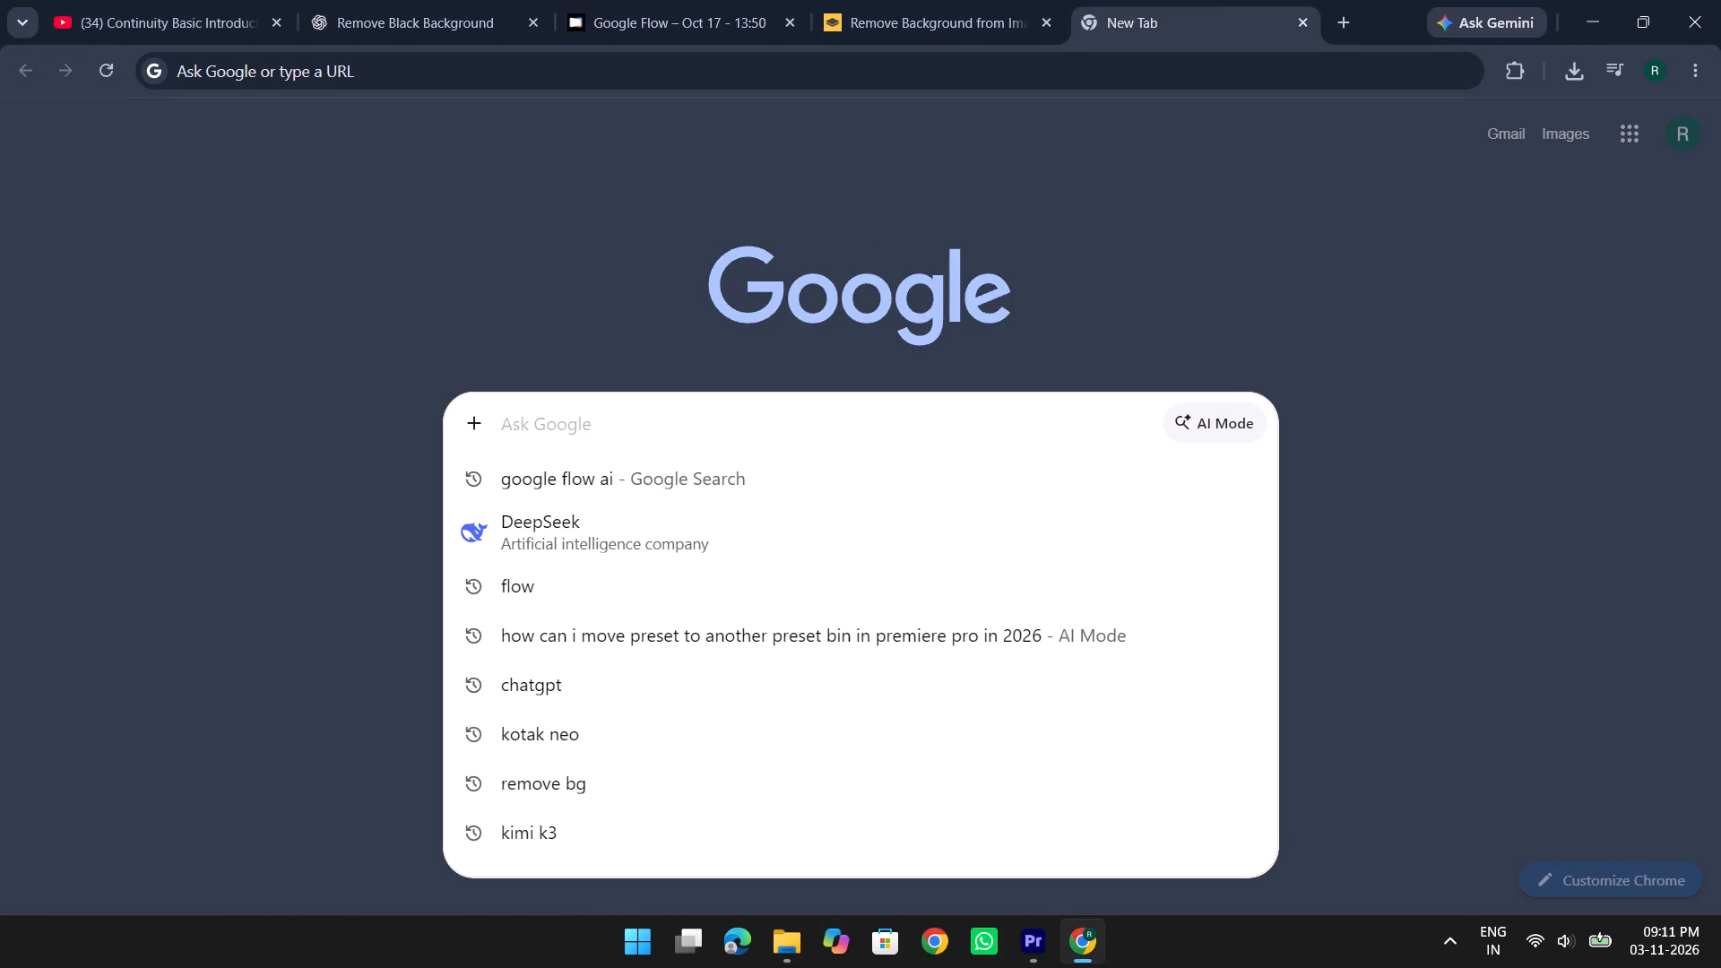
pyautogui.write('giphy')
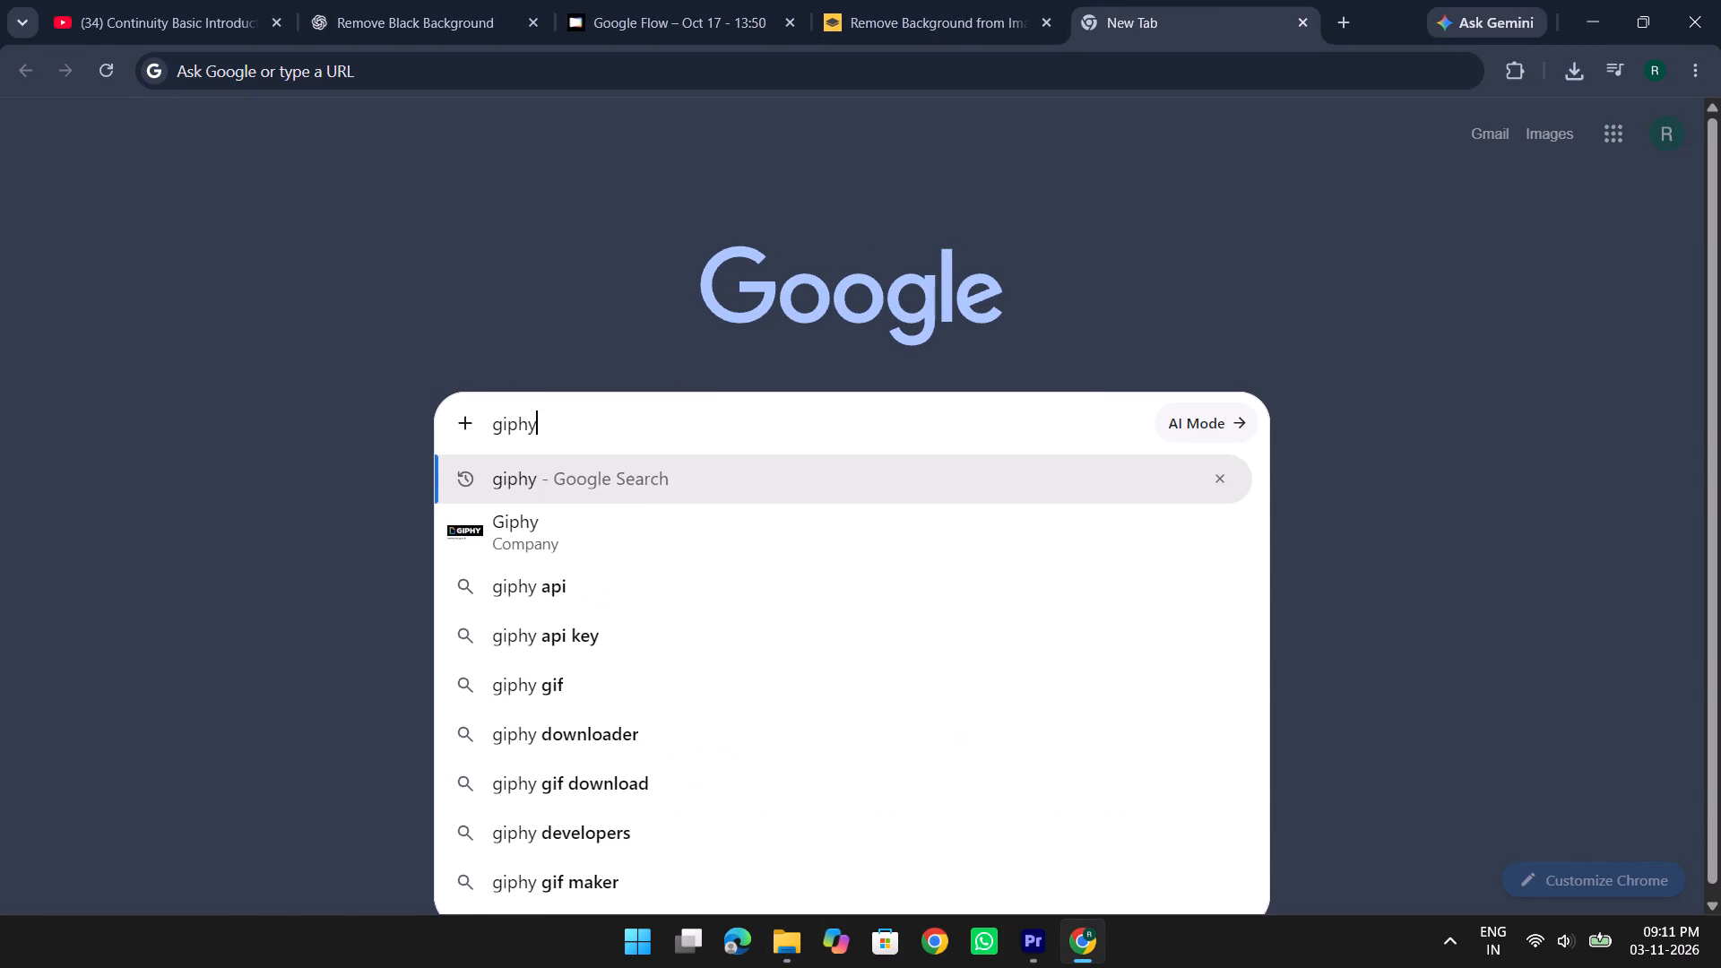
pyautogui.press('Return')
pyautogui.click(429, 342)
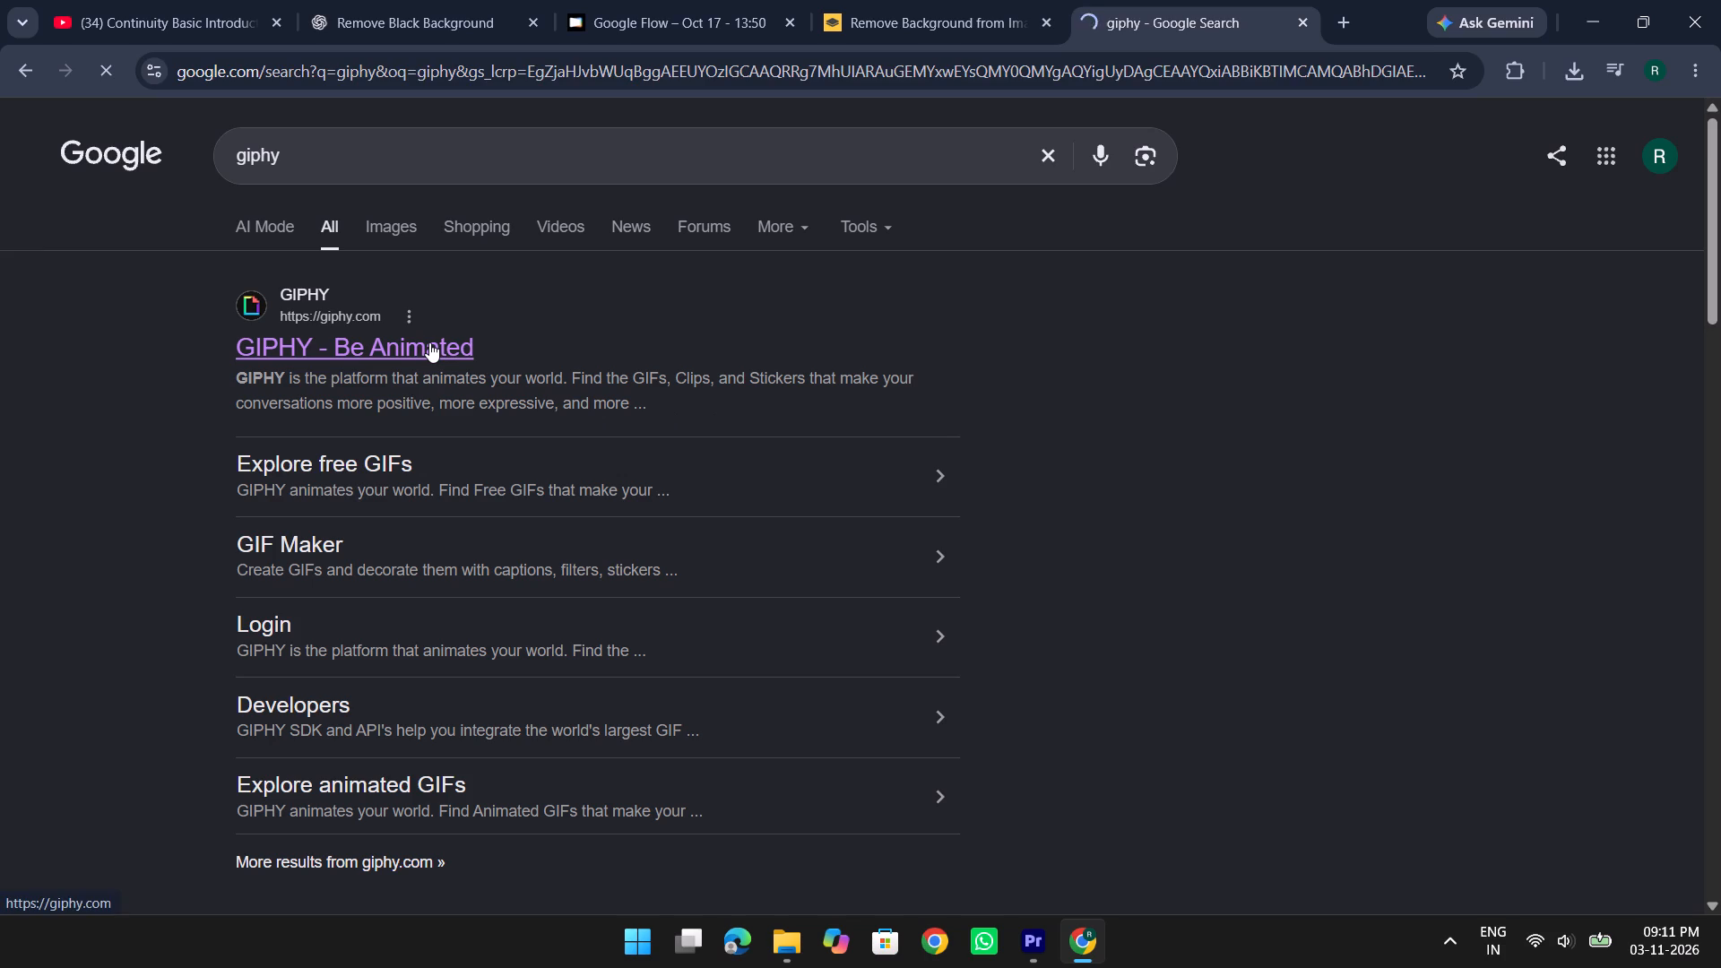
pyautogui.scroll(-4, 625, 504)
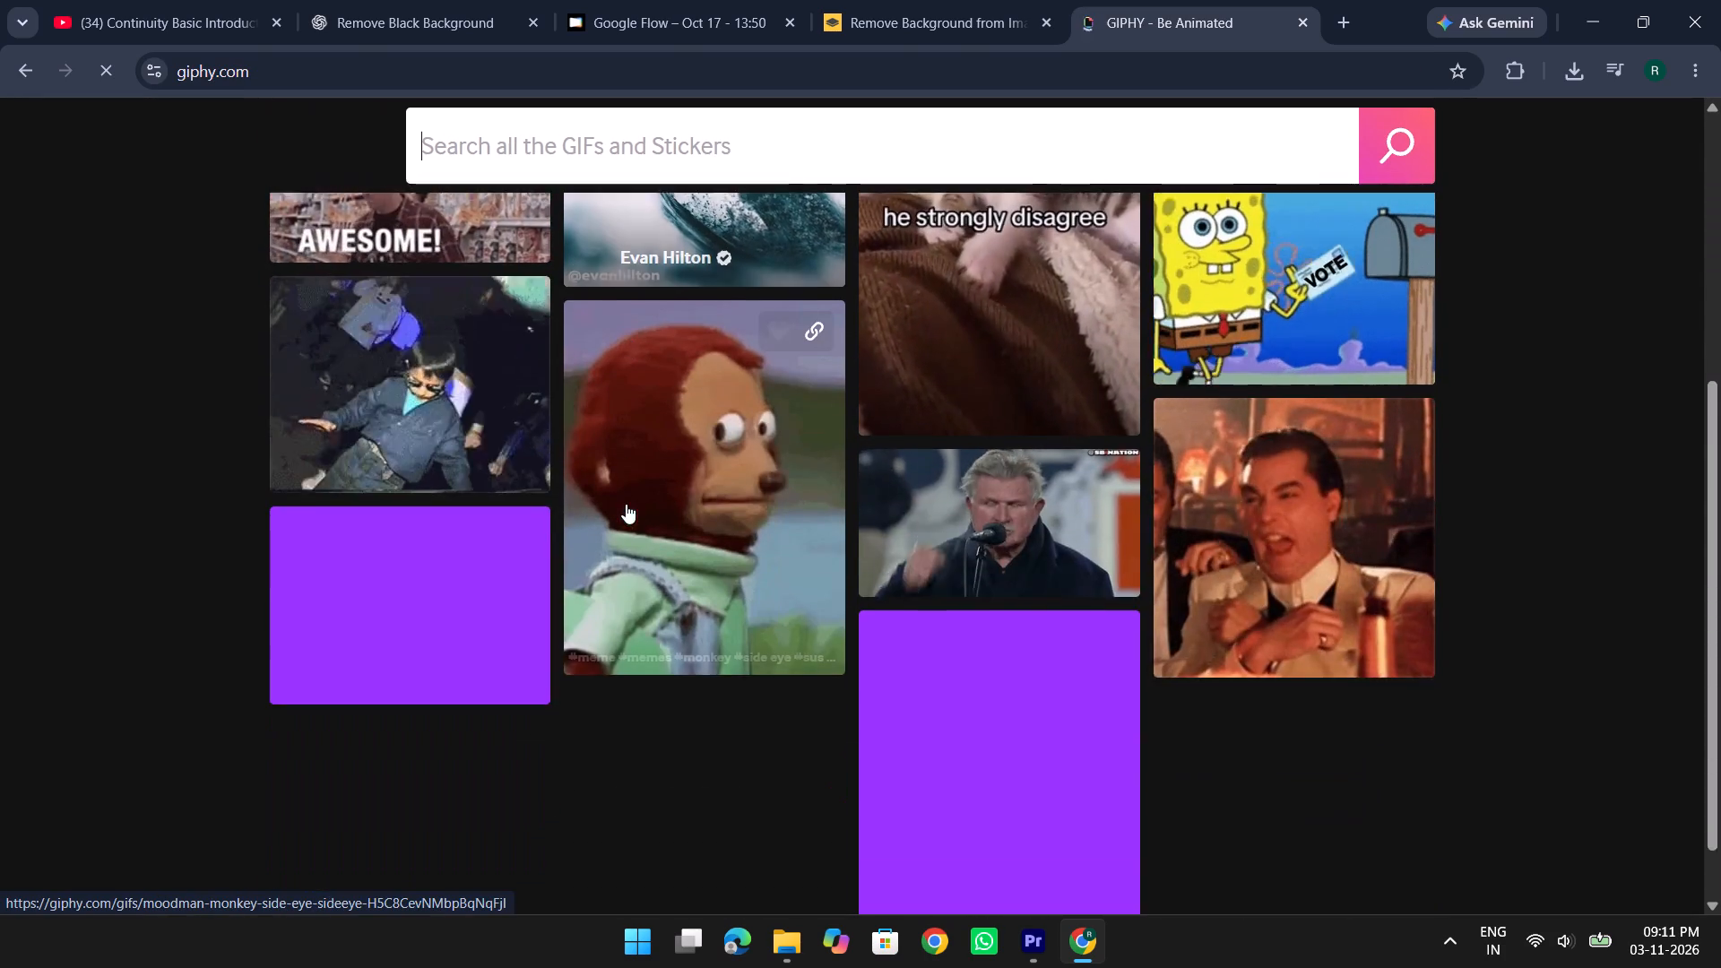
pyautogui.scroll(-3, 626, 504)
pyautogui.hotkey('alt', 'Tab')
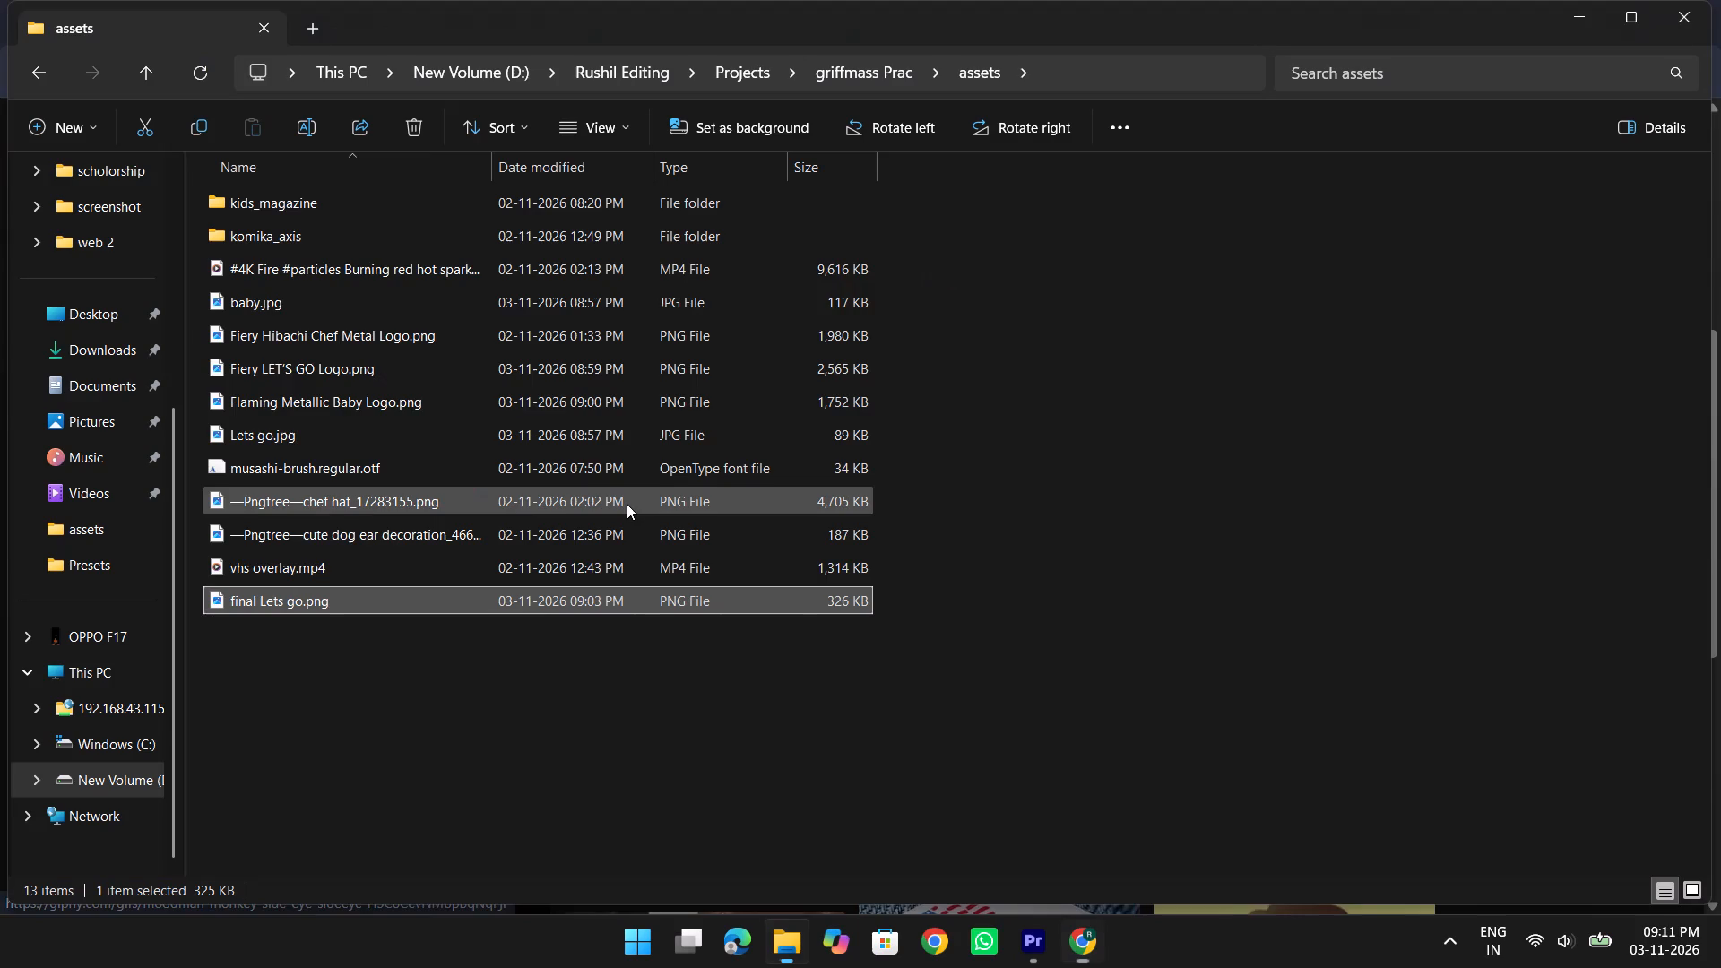
# Switch to Chrome and close the Remove Background and Google Flow tabs.
pyautogui.hotkey('alt', 'Tab')
pyautogui.hotkey('alt', 'Tab')
pyautogui.hotkey('alt', 'Tab')
pyautogui.keyDown('alt'); pyautogui.click(852, 455); pyautogui.keyUp('alt')
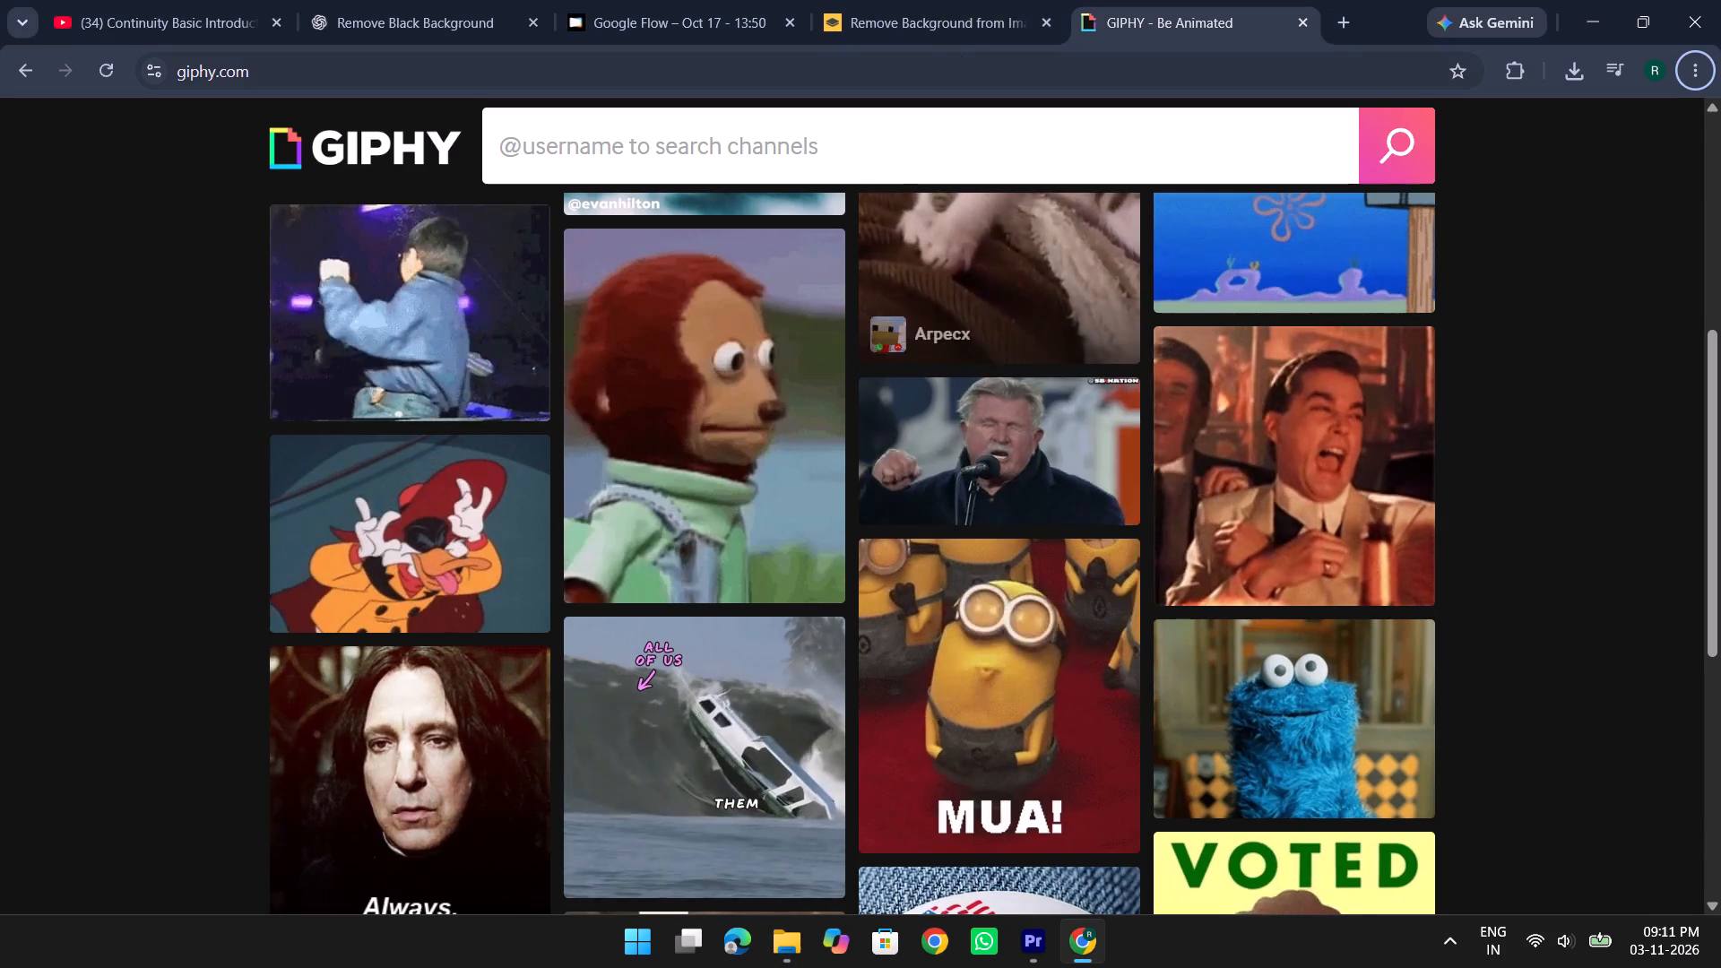
pyautogui.click(950, 34)
pyautogui.click(1045, 18)
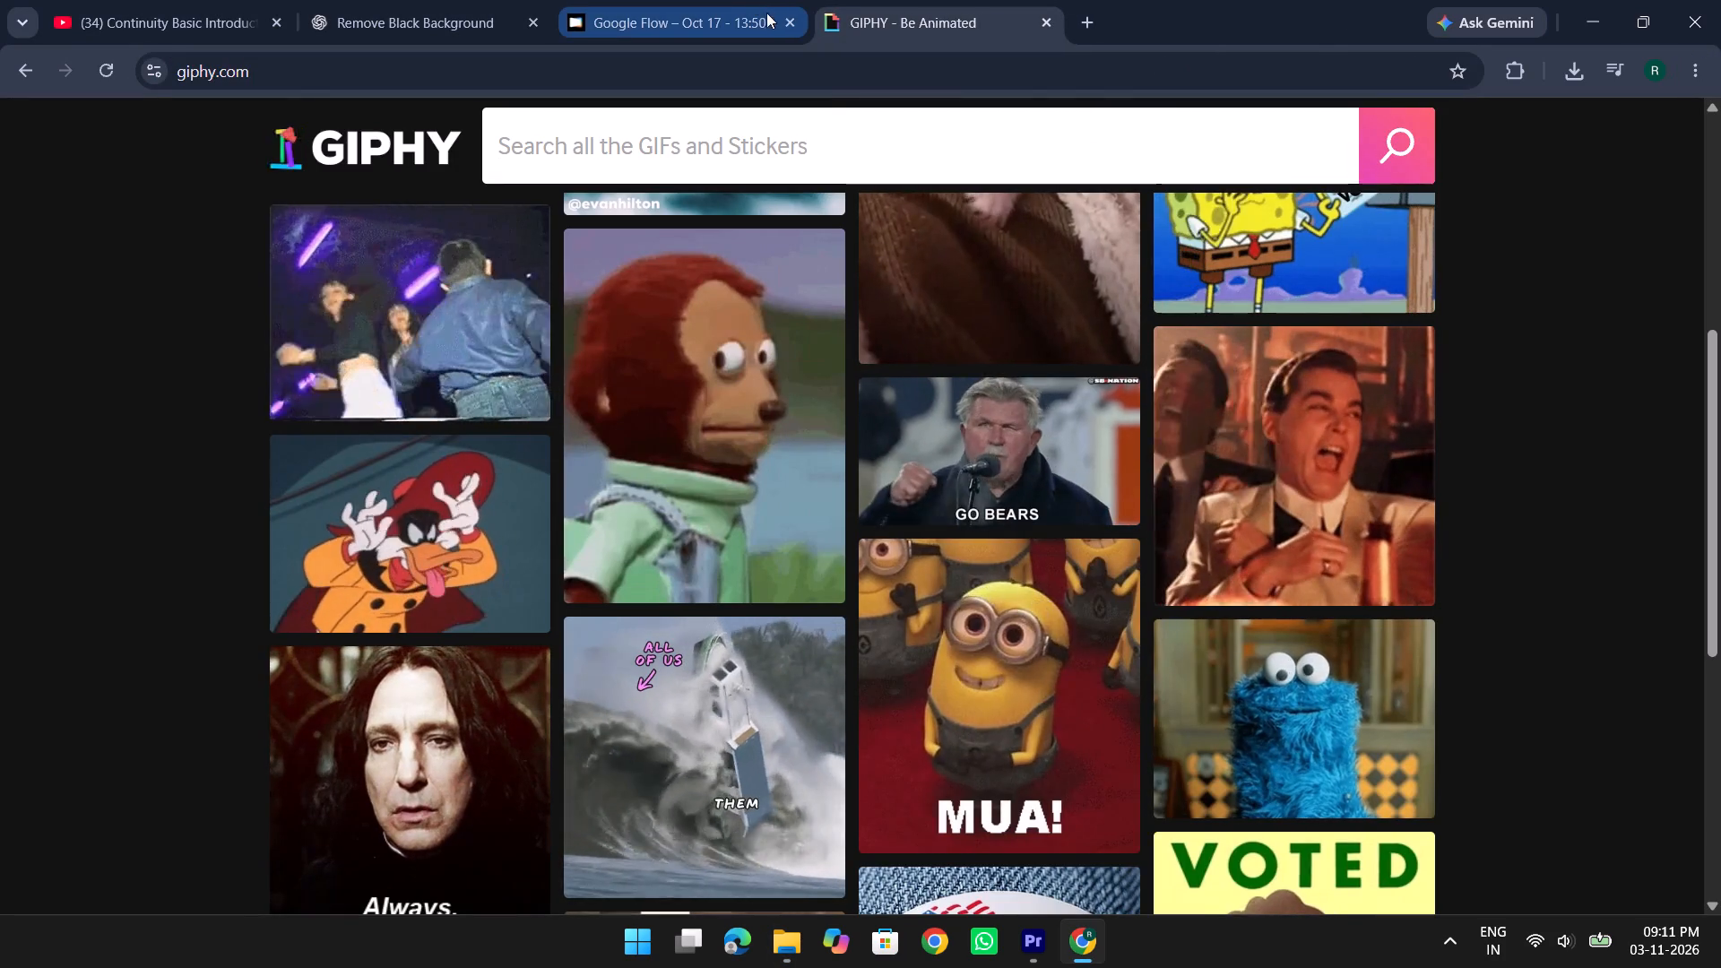
pyautogui.click(786, 23)
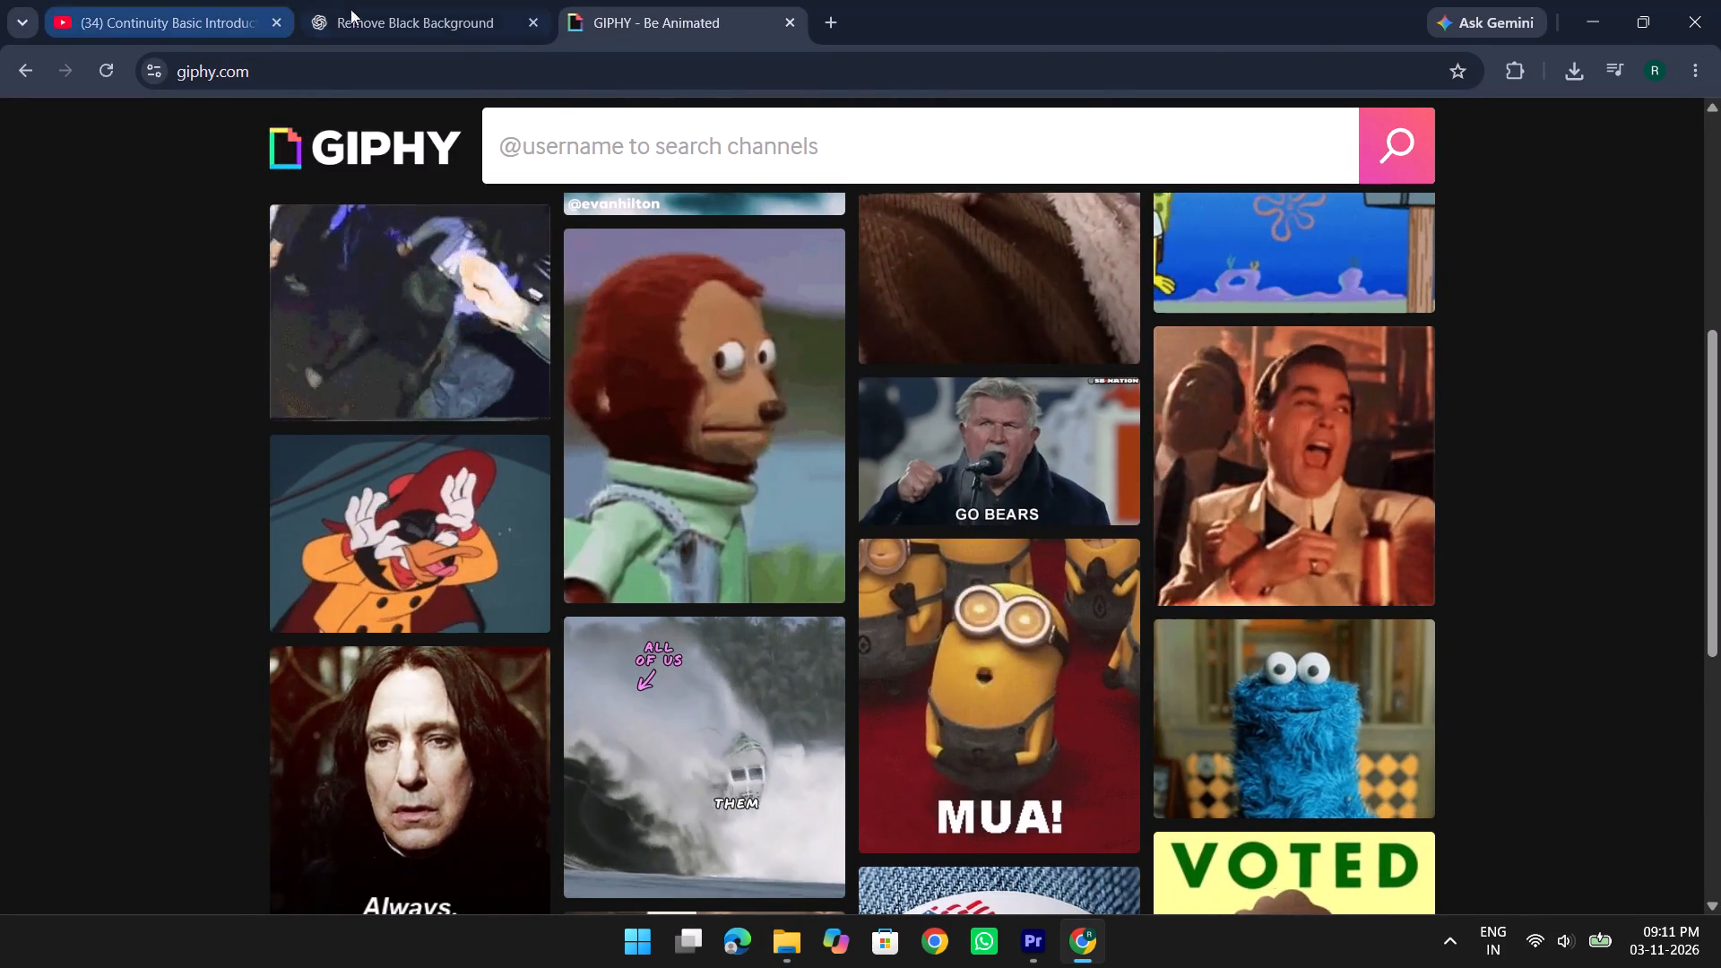
# Search YouTube for "leave it meme" and look through the results for a usable clip.
pyautogui.click(362, 13)
pyautogui.click(207, 9)
pyautogui.click(649, 123)
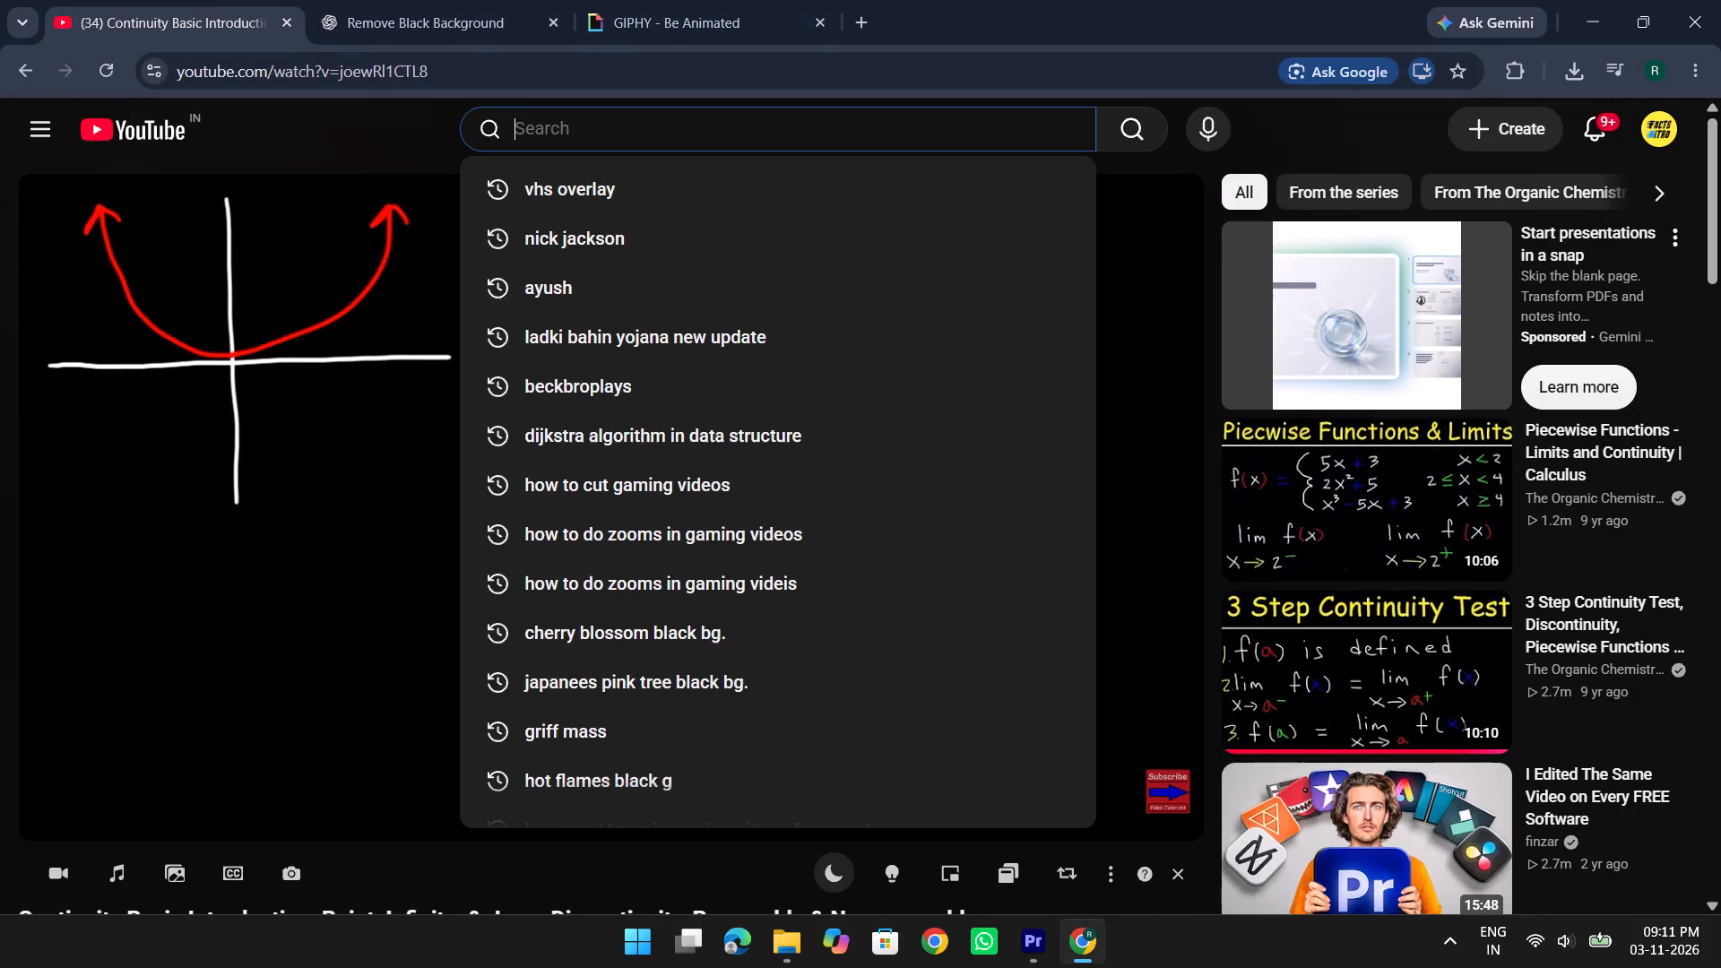
pyautogui.press('BackSpace')
pyautogui.write('leave it mem')
pyautogui.press('e')
pyautogui.press('Return')
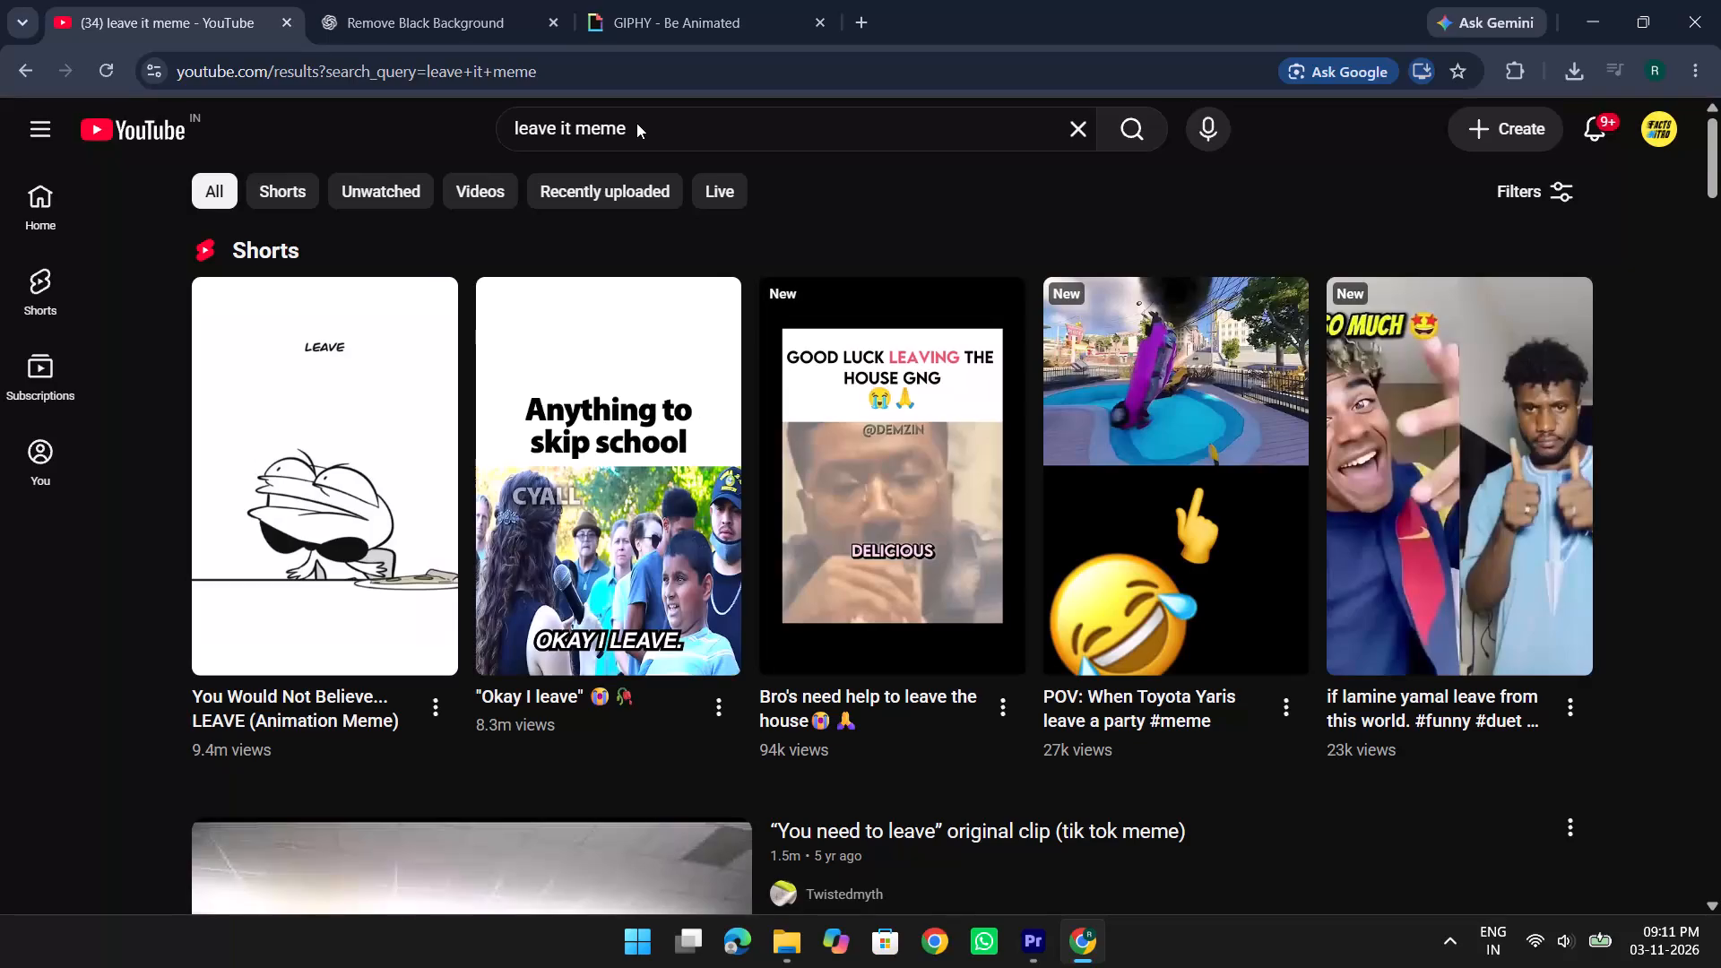
pyautogui.scroll(-19, 776, 301)
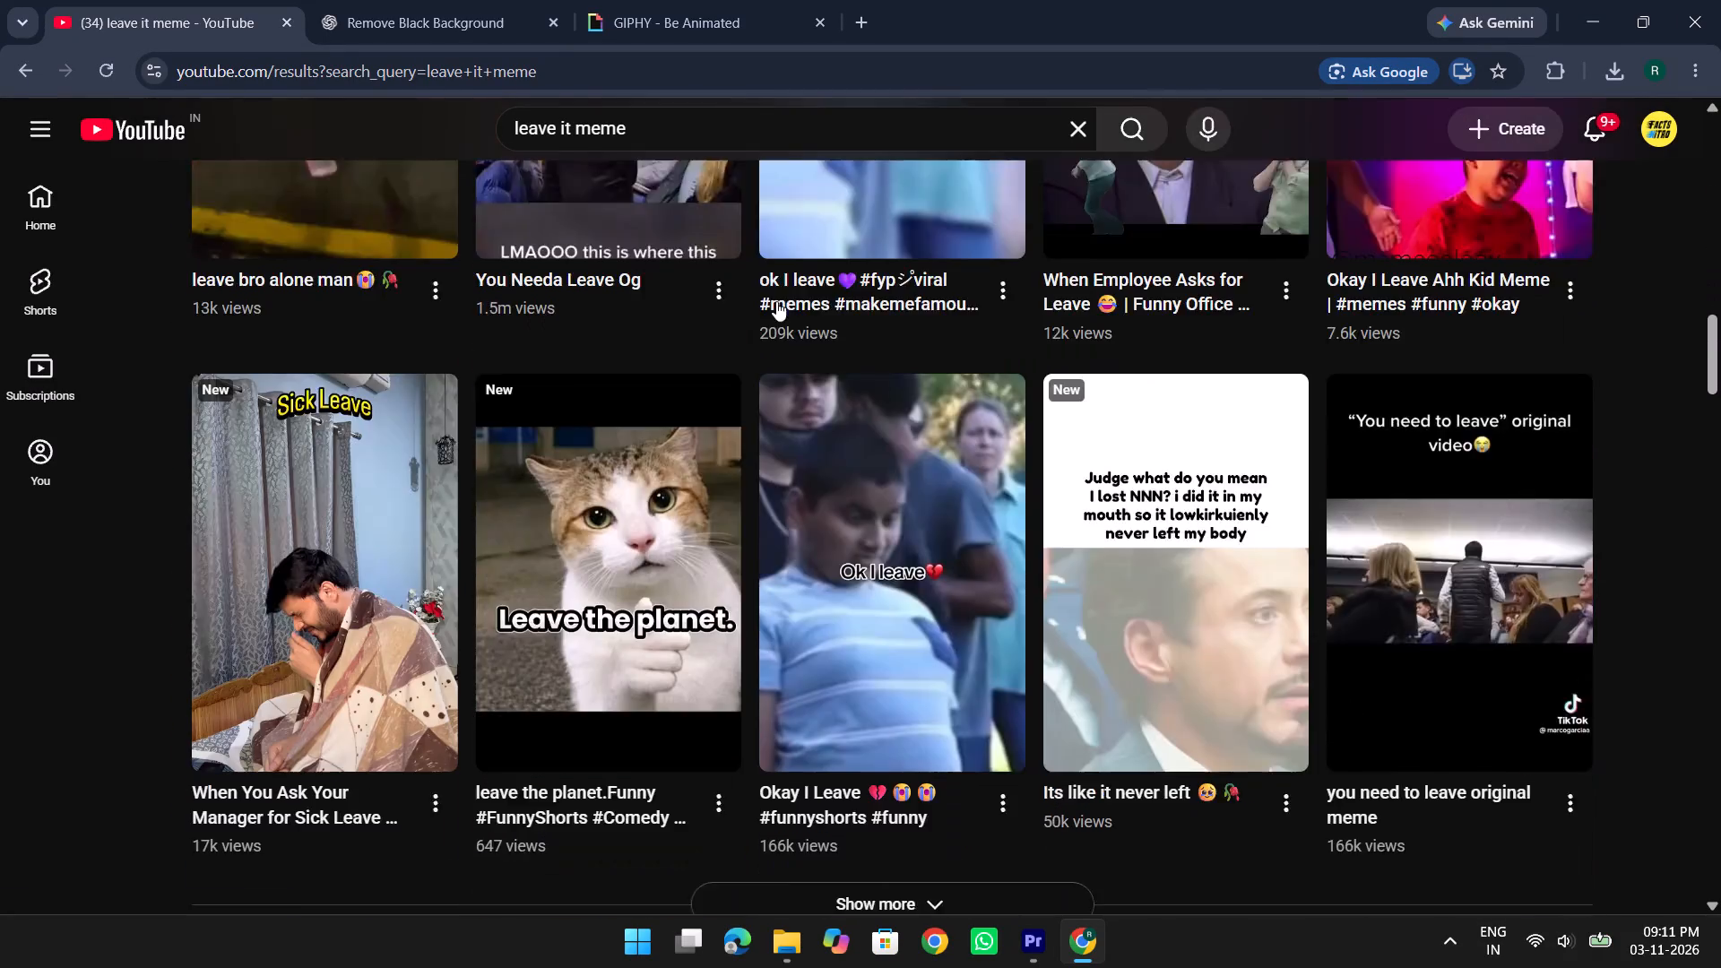
pyautogui.scroll(-8, 776, 301)
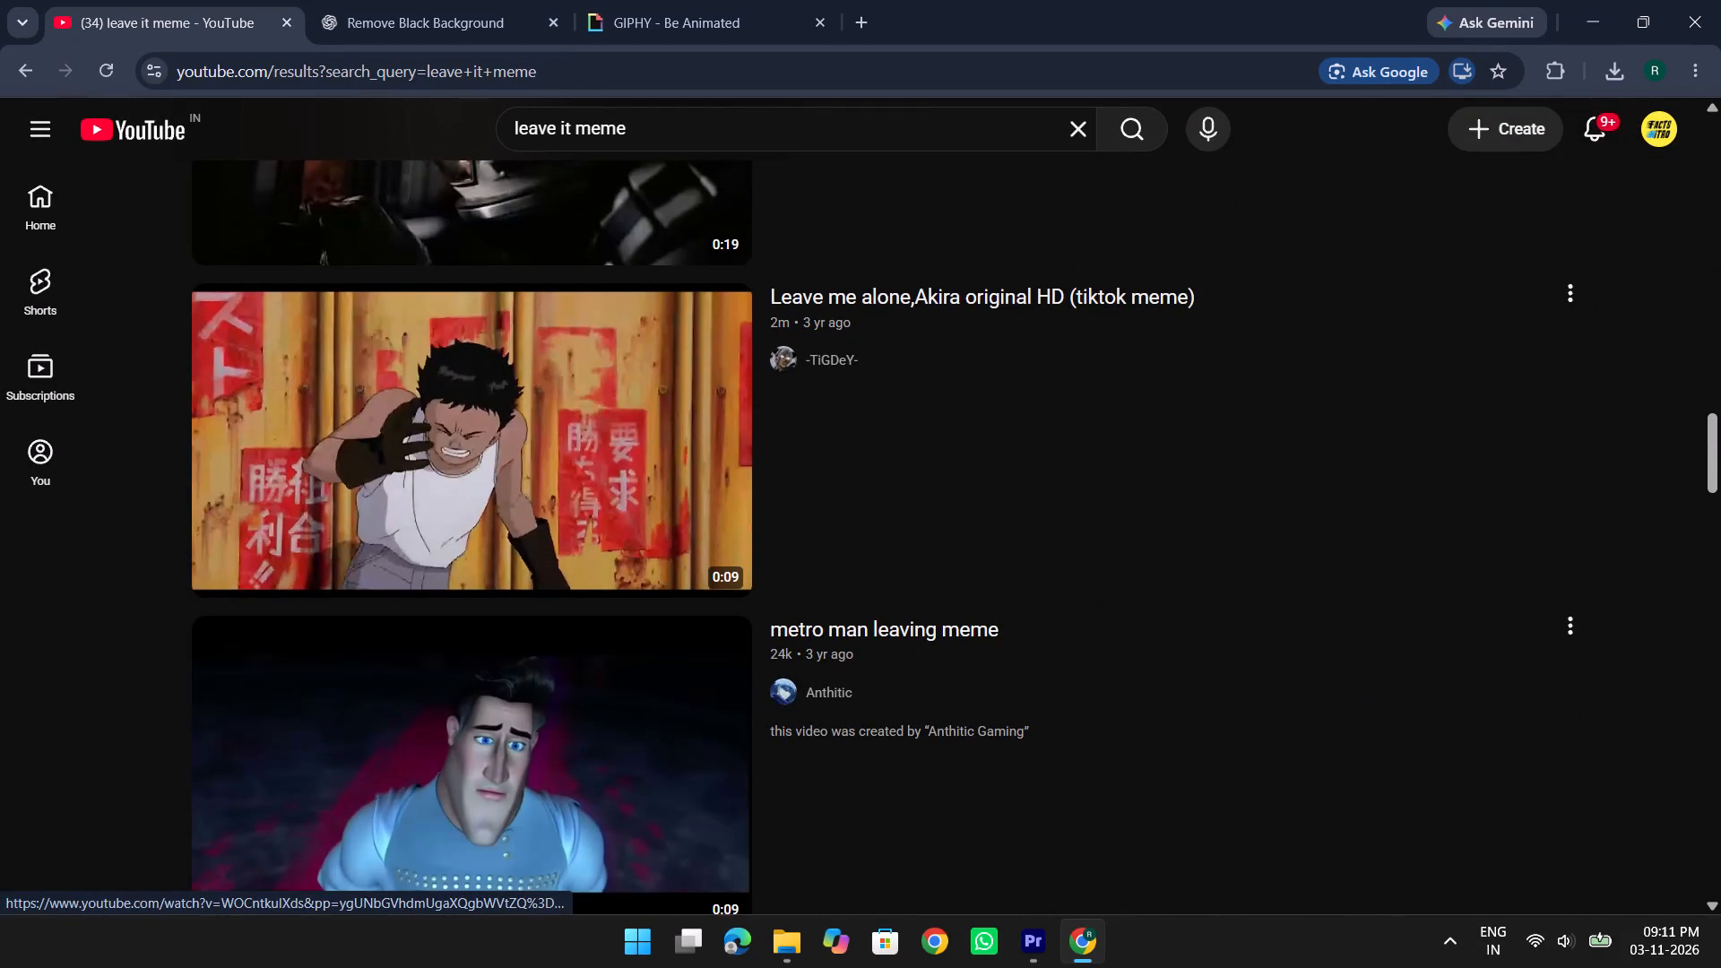
# Replace the YouTube search with "Streamer throw meme" and look over the results.
pyautogui.click(651, 133)
pyautogui.hotkey('ctrl', 'Left')
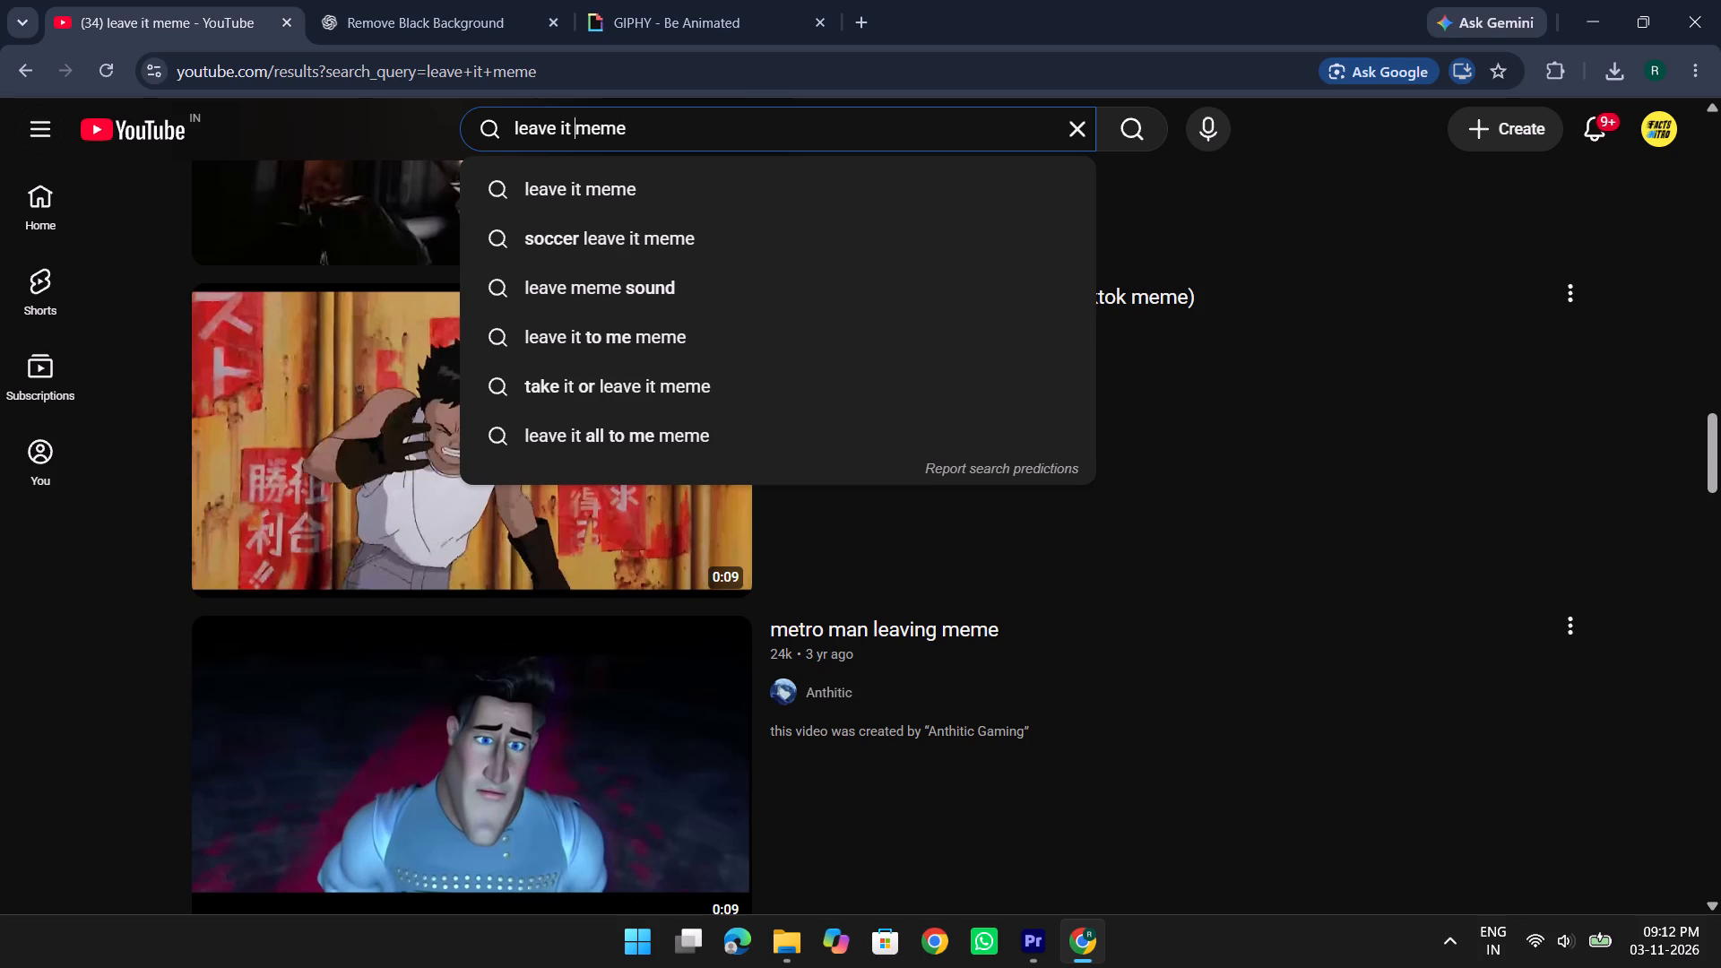
pyautogui.press('Right')
pyautogui.press('Right')
pyautogui.press('Right')
pyautogui.press('Right')
pyautogui.hotkey('ctrl', 'shift', 'Left')
pyautogui.hotkey('ctrl', 'shift', 'Left')
pyautogui.hotkey('ctrl', 'shift', 'Left')
pyautogui.hotkey('ctrl', 'shift', 'Left')
pyautogui.hotkey('ctrl', 'shift', 'Left')
pyautogui.hotkey('ctrl', 'shift', 'Left')
pyautogui.hotkey('ctrl', 'shift', 'Left')
pyautogui.hotkey('ctrl', 'shift', 'Left')
pyautogui.hotkey('ctrl', 'shift', 'Left')
pyautogui.hotkey('ctrl', 'shift', 'Left')
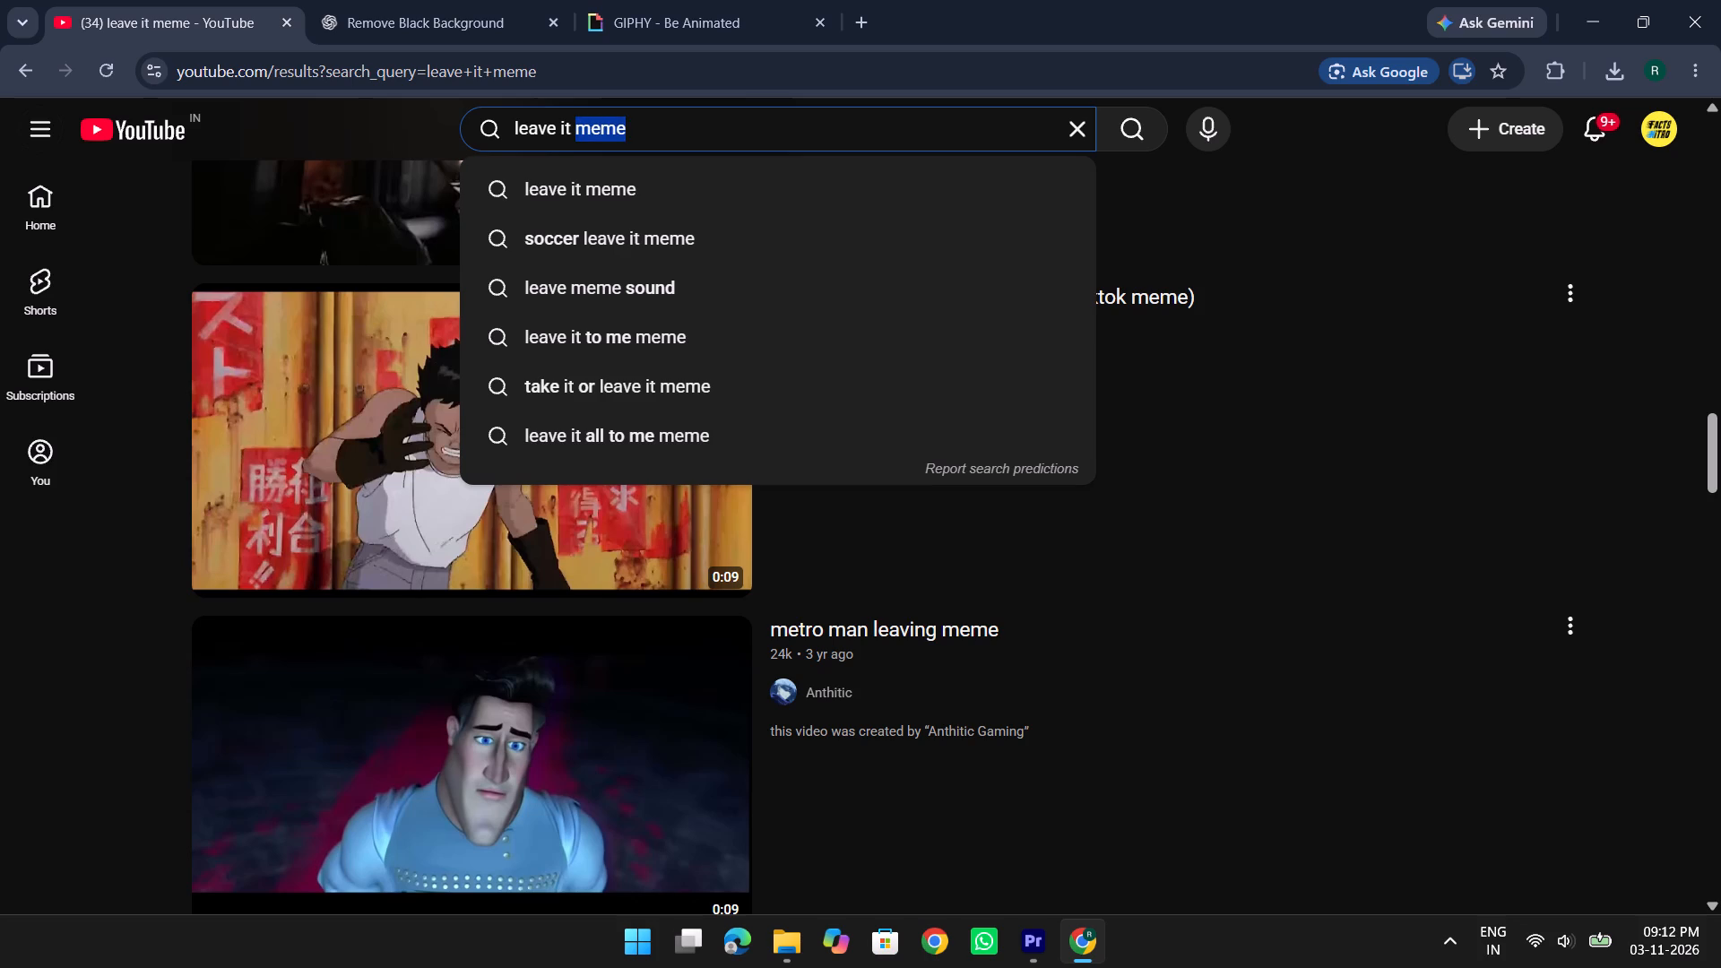
pyautogui.press('BackSpace')
pyautogui.write('Streamer')
pyautogui.press('space')
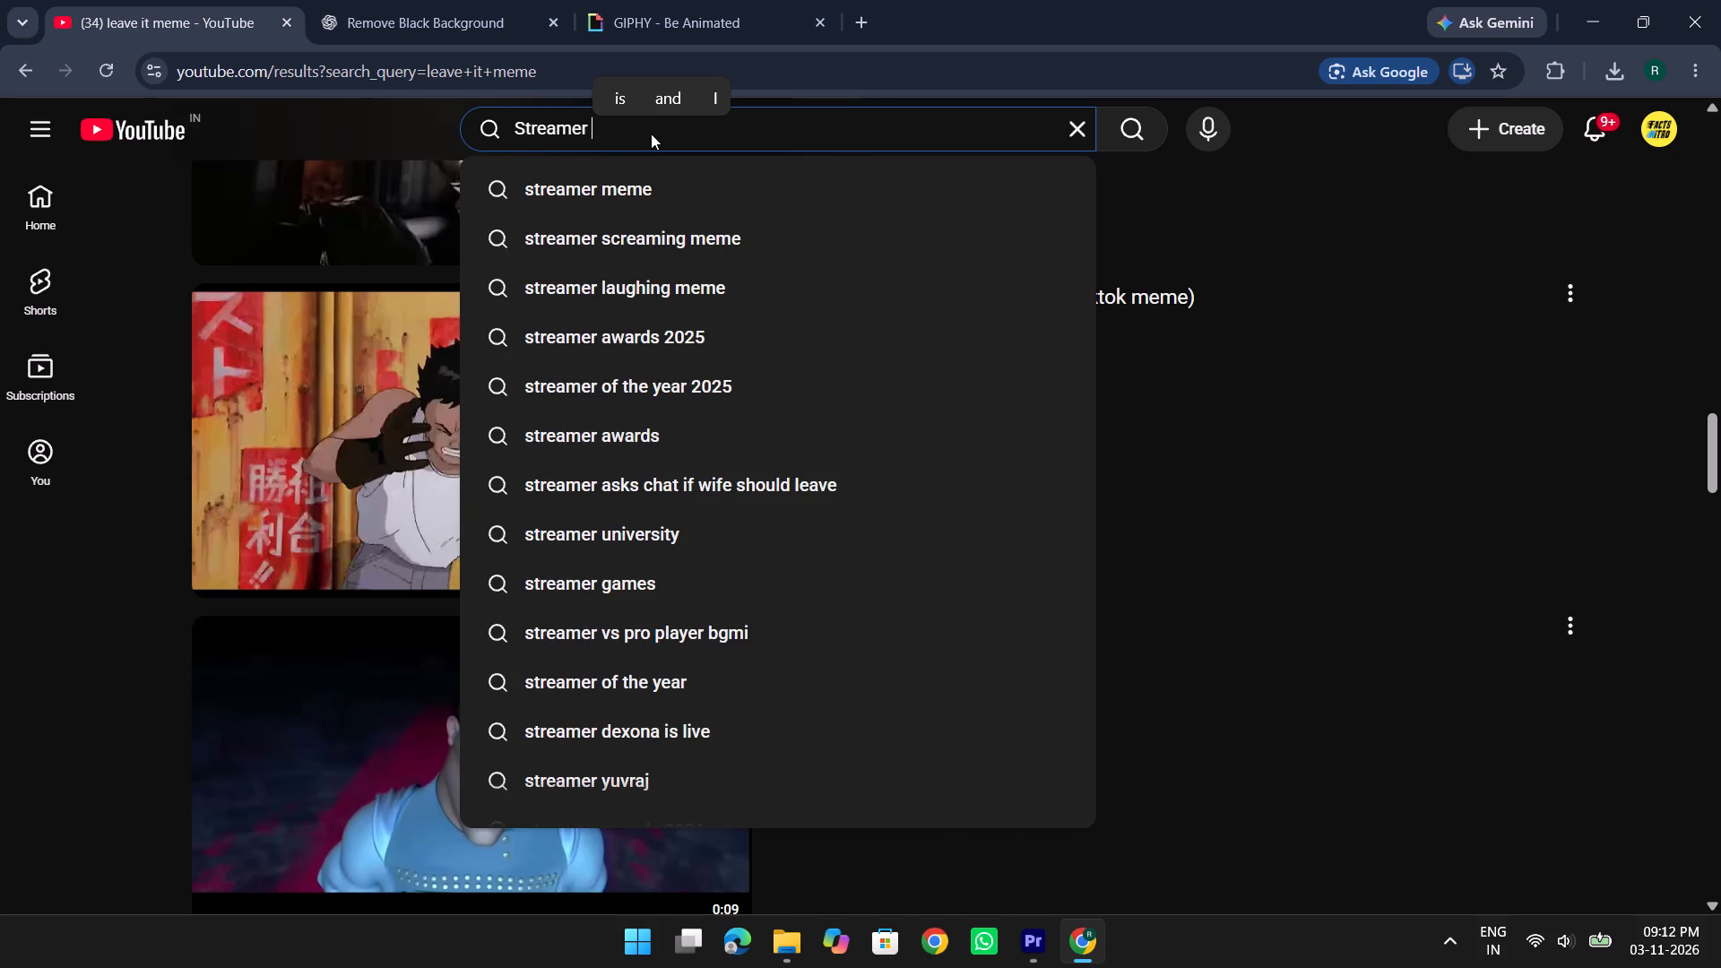
pyautogui.write('thro')
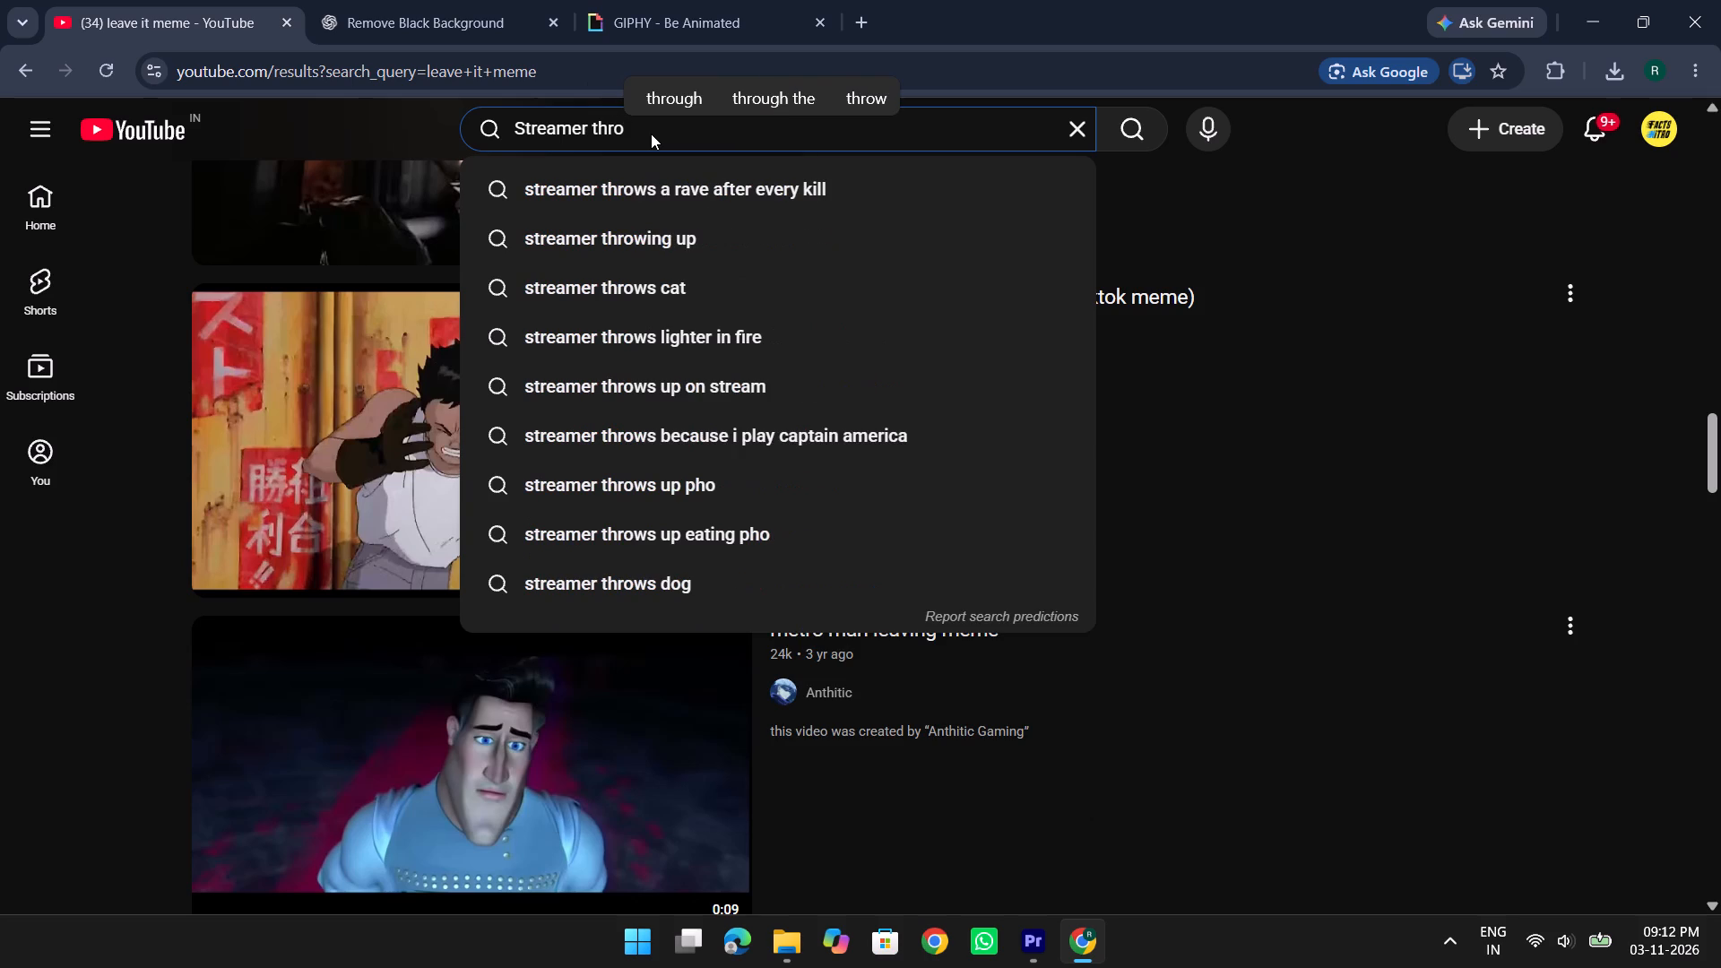
pyautogui.press('w')
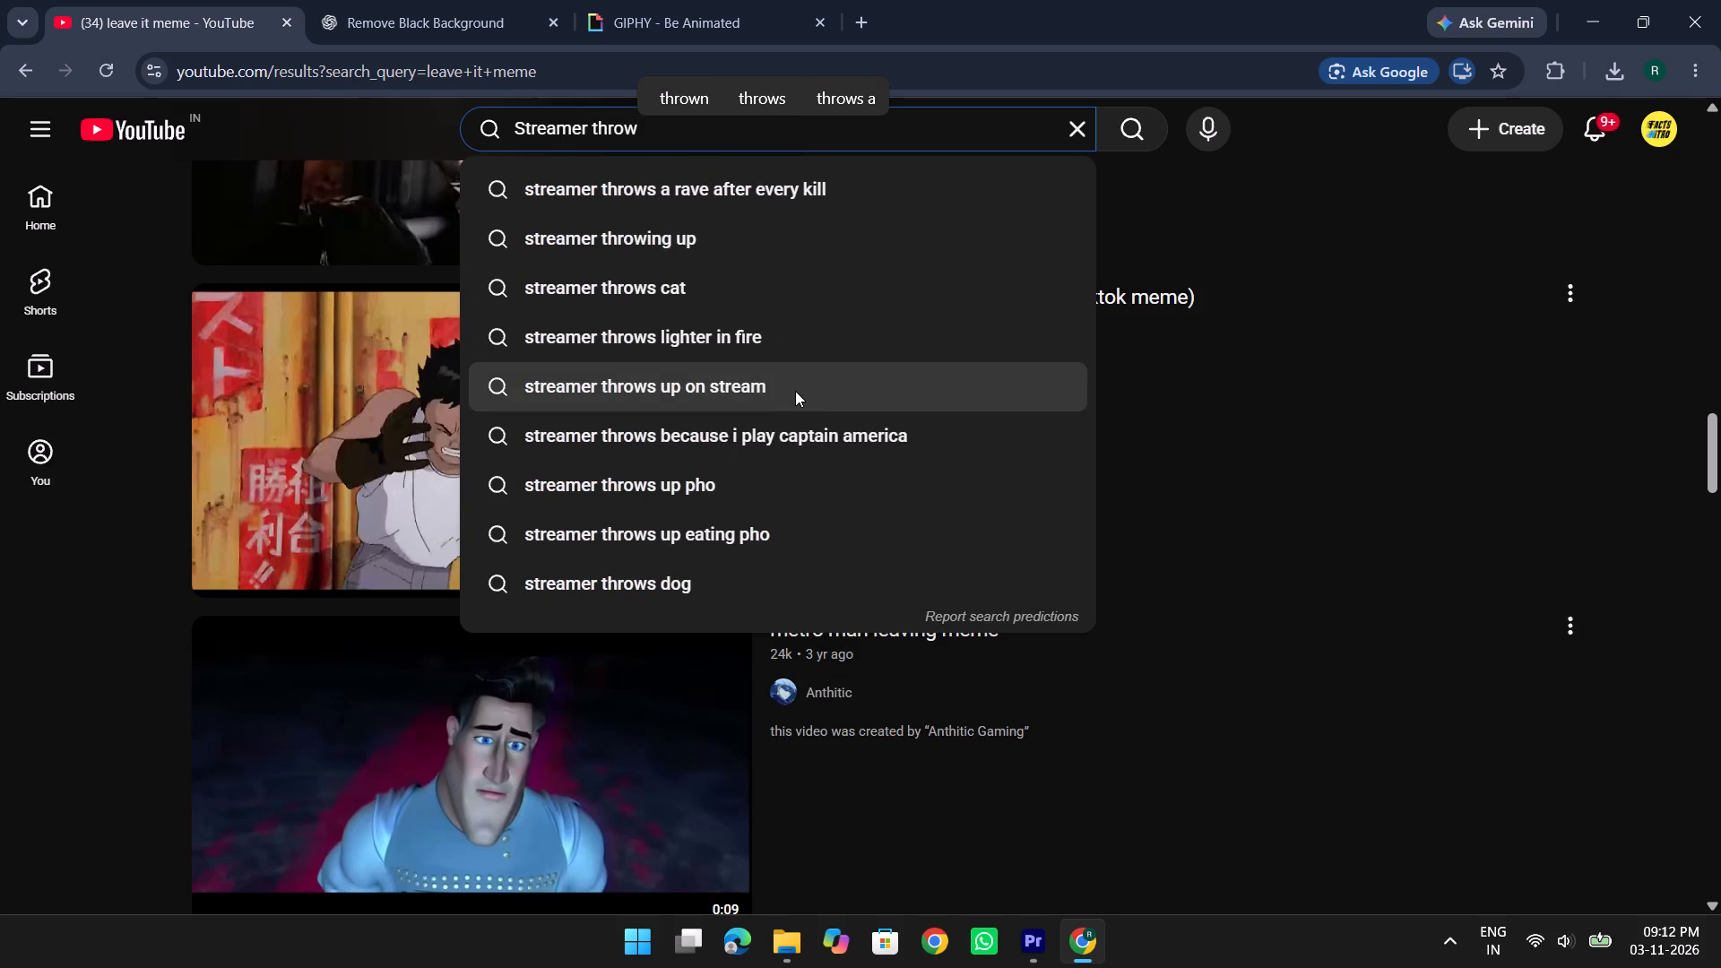
pyautogui.press('space')
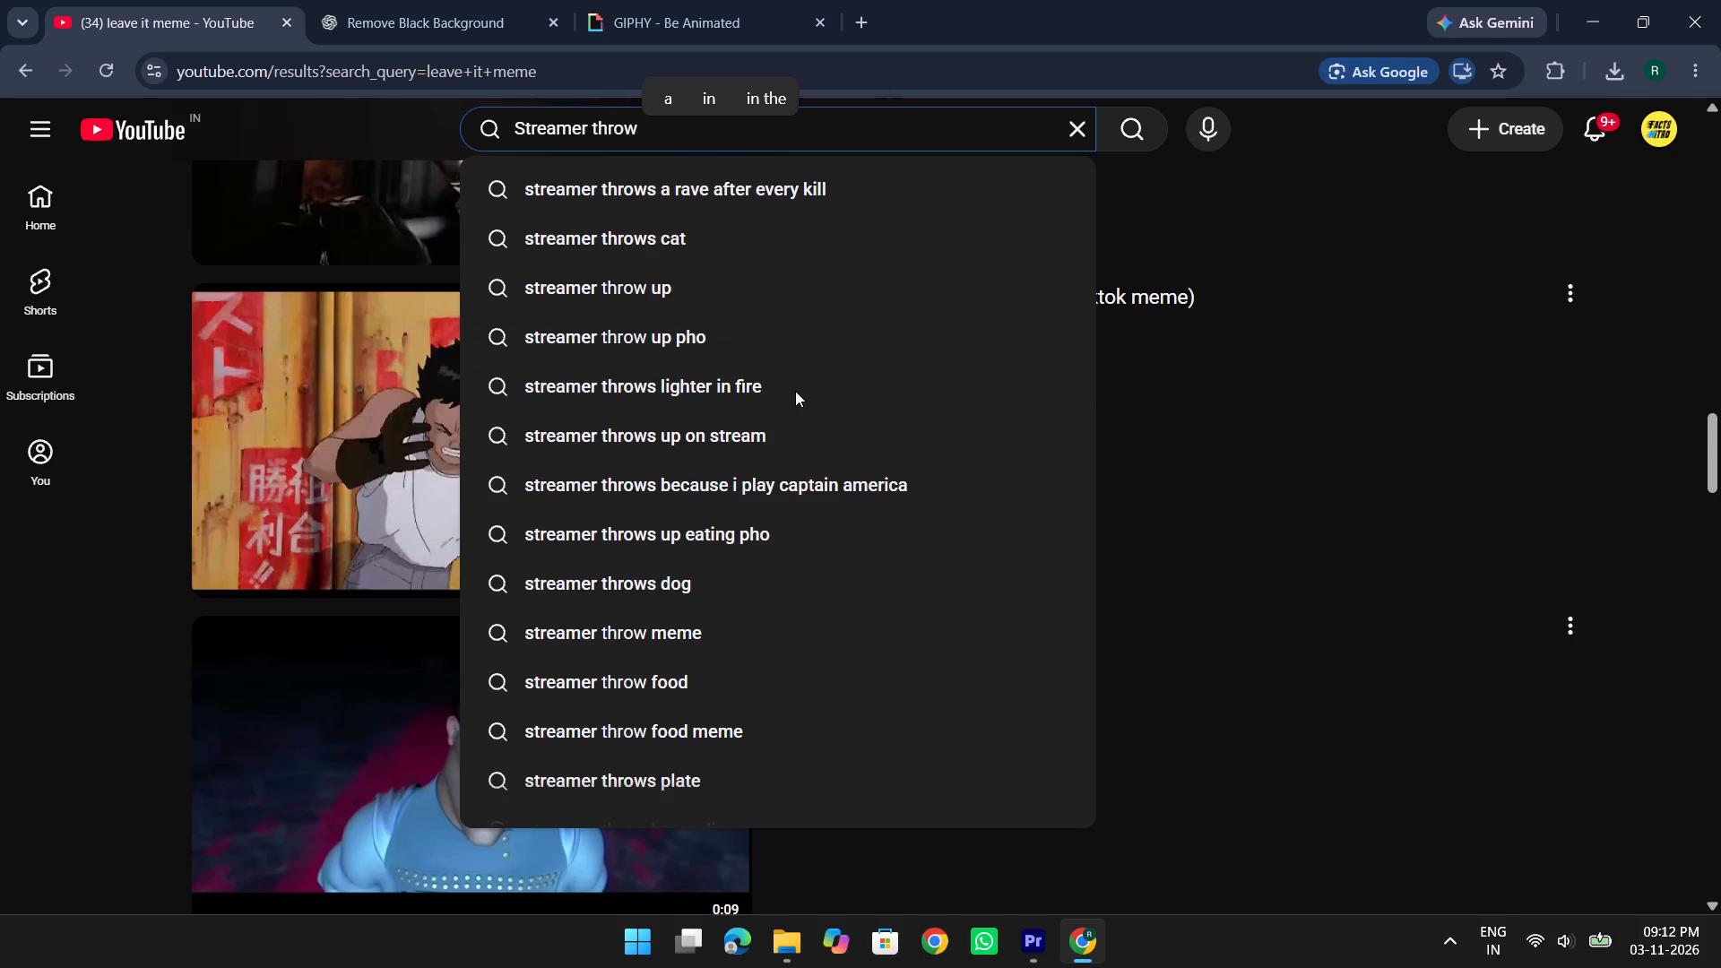
pyautogui.write('meme')
pyautogui.press('Return')
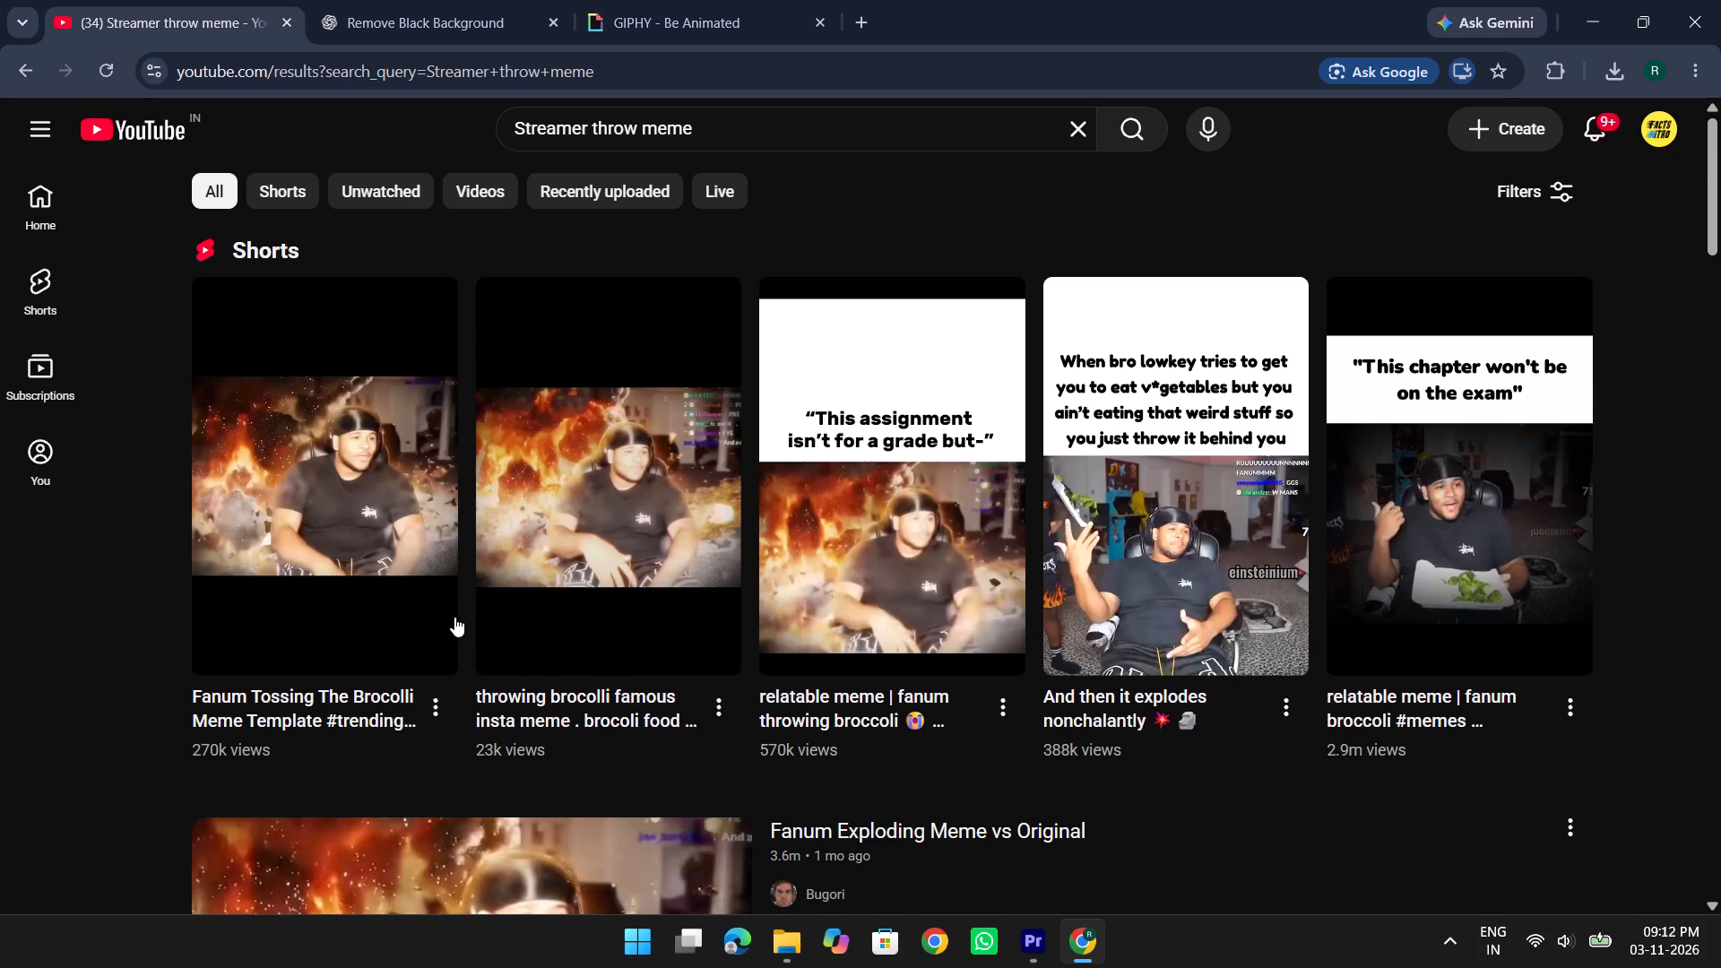
pyautogui.scroll(-3, 447, 593)
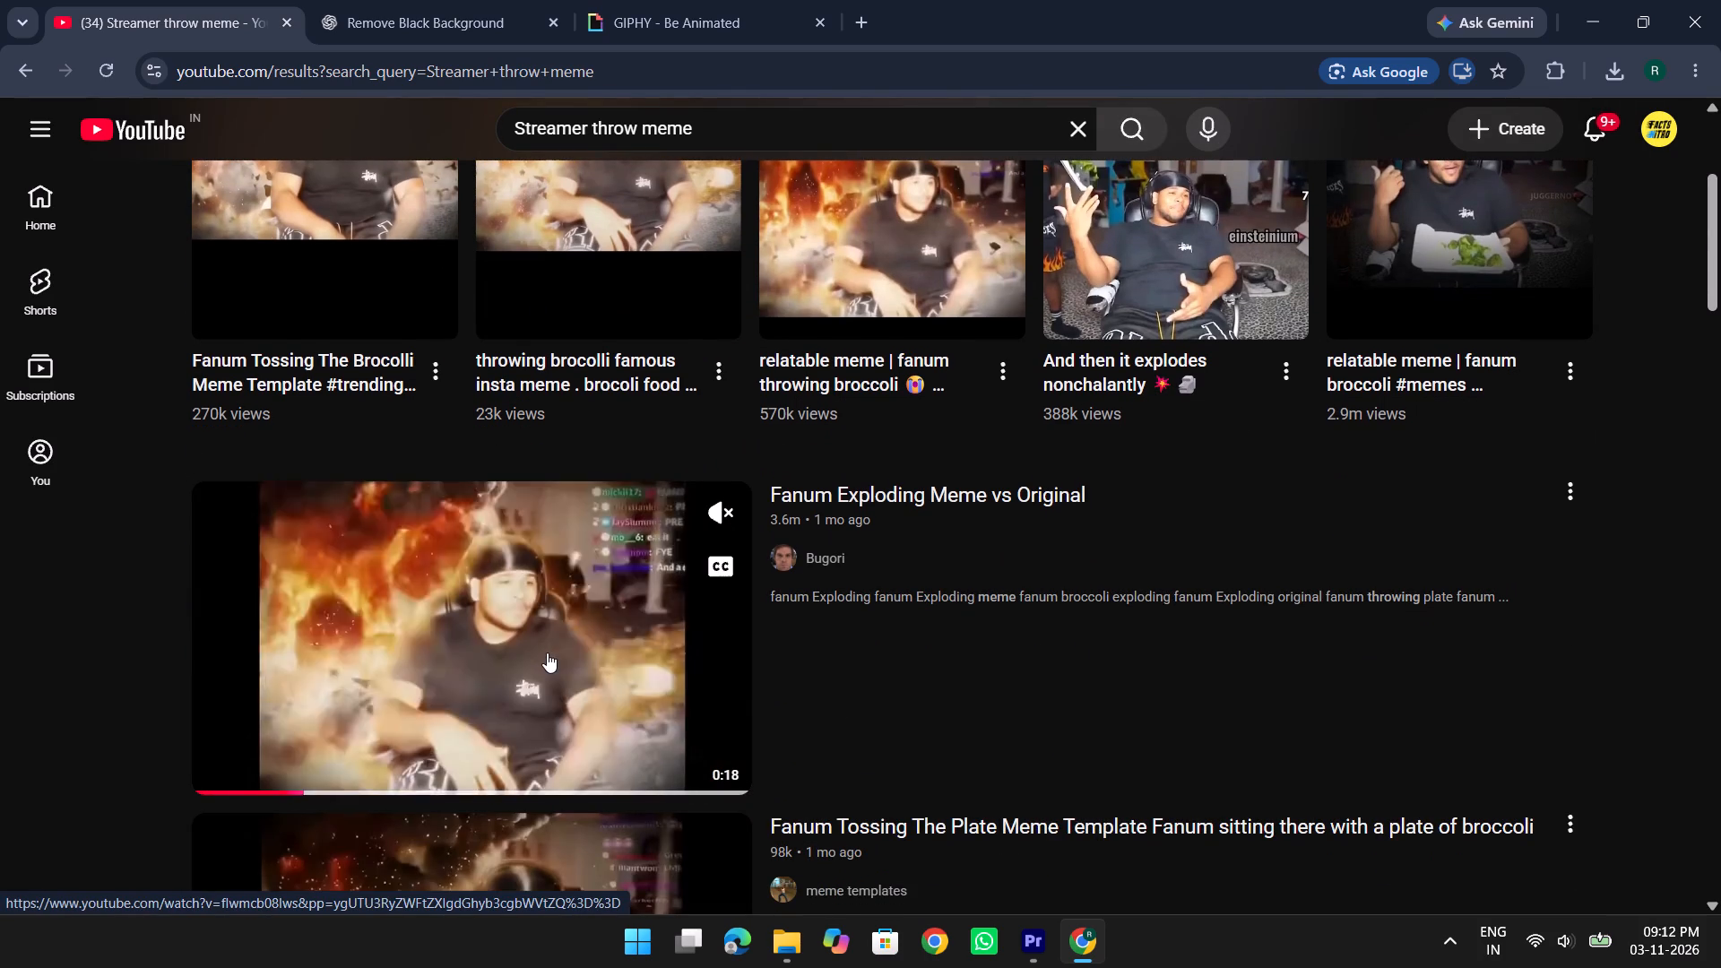
pyautogui.scroll(3, 547, 653)
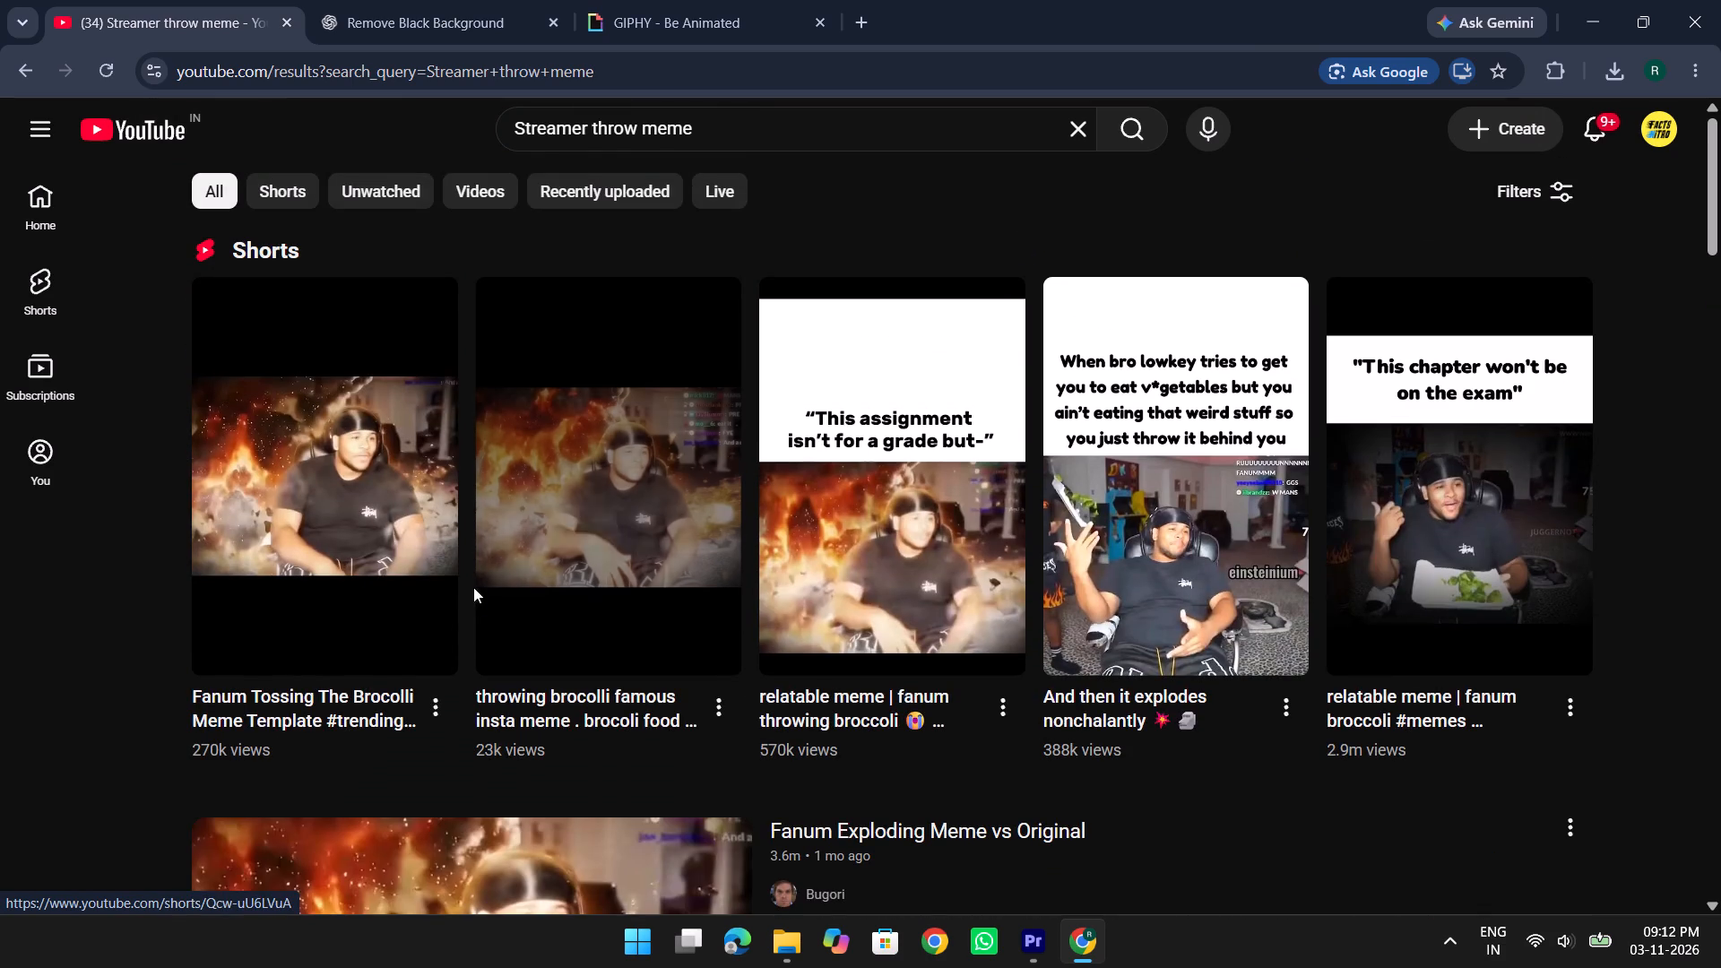
# Play the "Fanum Tossing The Brocolli Meme Template" Short and compare it with the following throwing-broccoli Short.
pyautogui.click(306, 500)
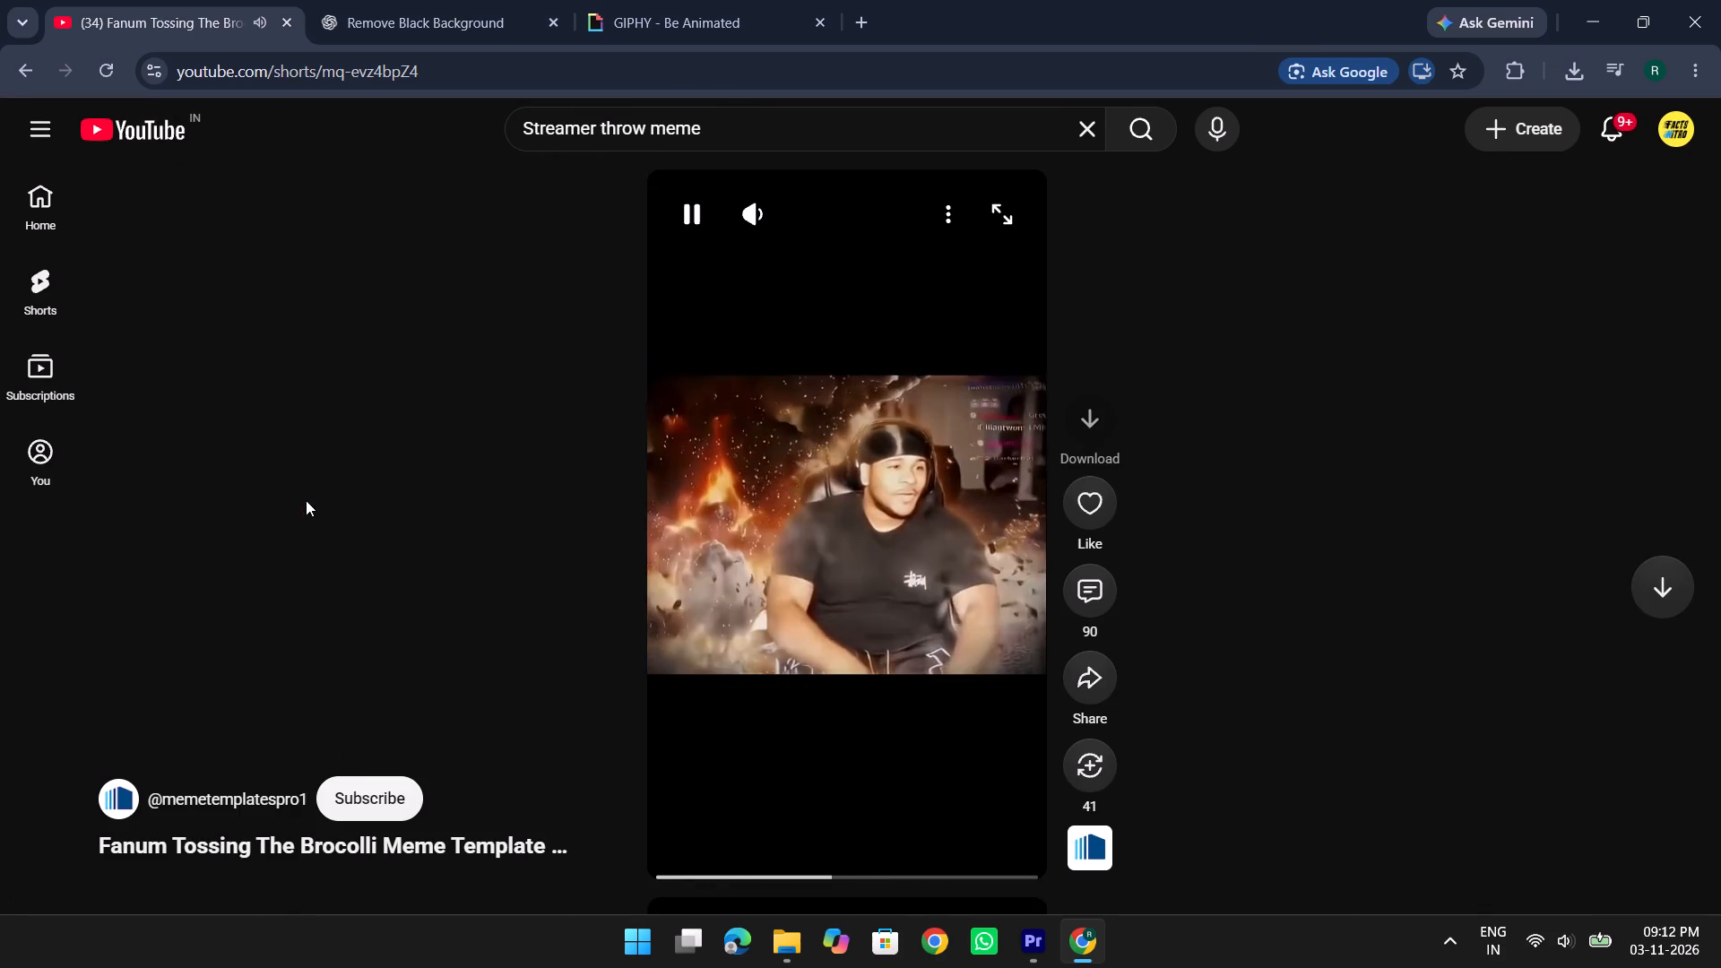
pyautogui.press('space')
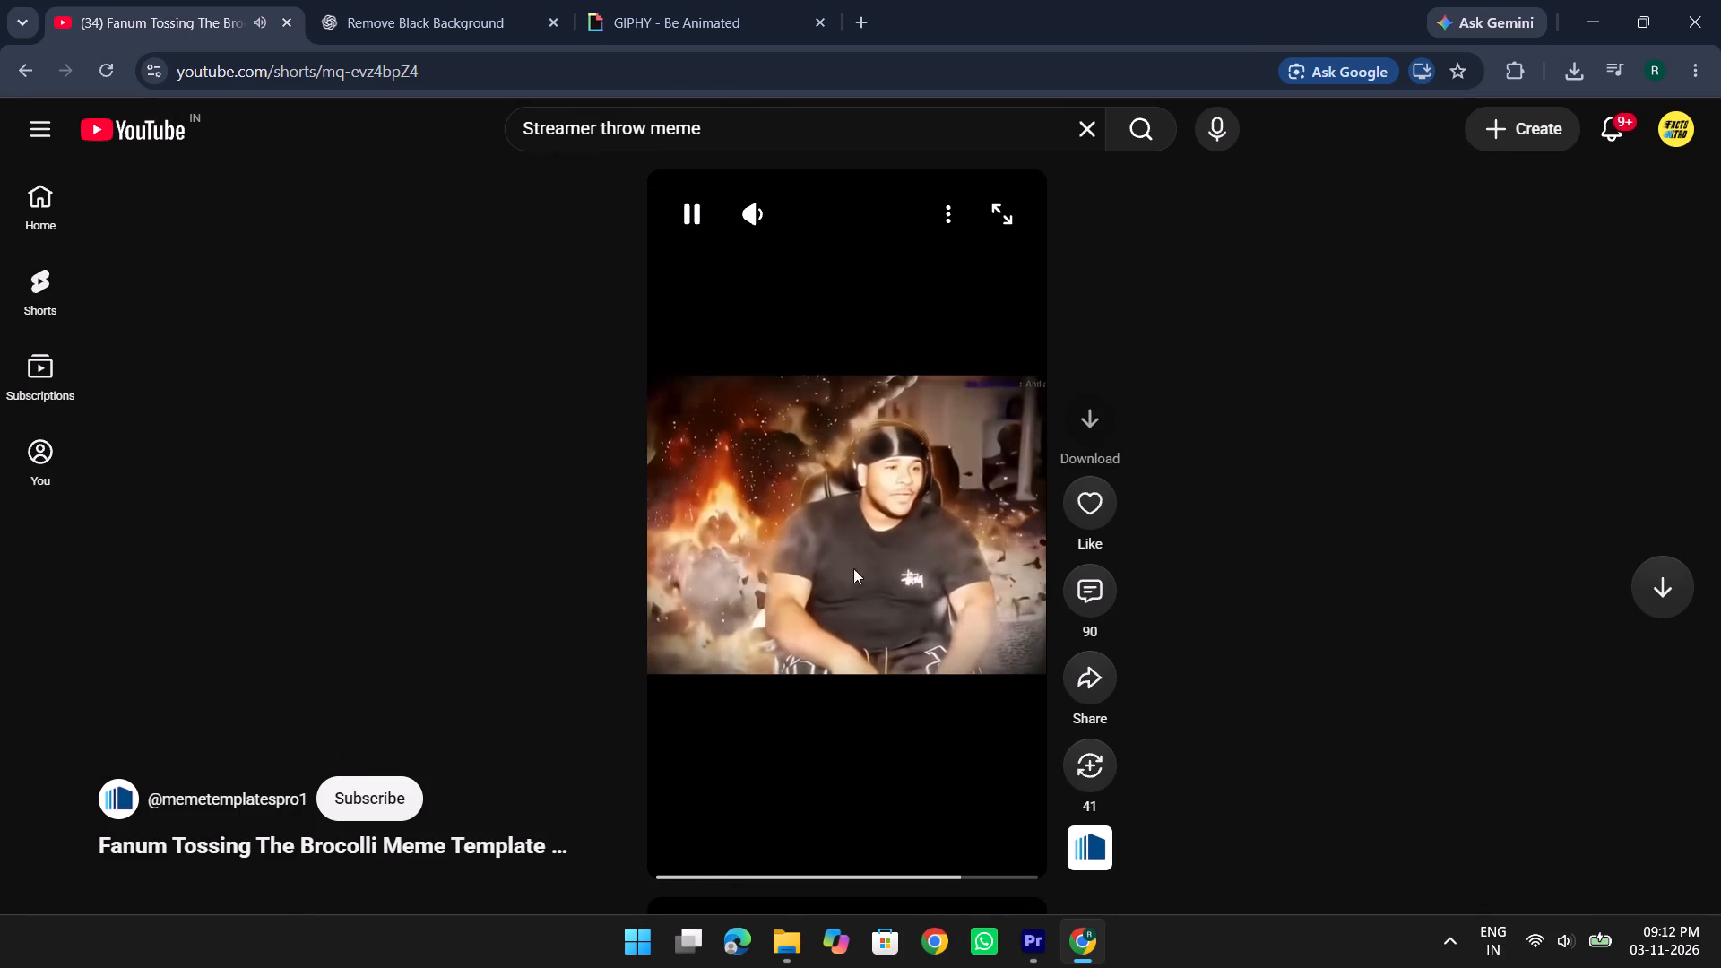
pyautogui.moveTo(960, 863); pyautogui.dragTo(672, 860)
pyautogui.press('space')
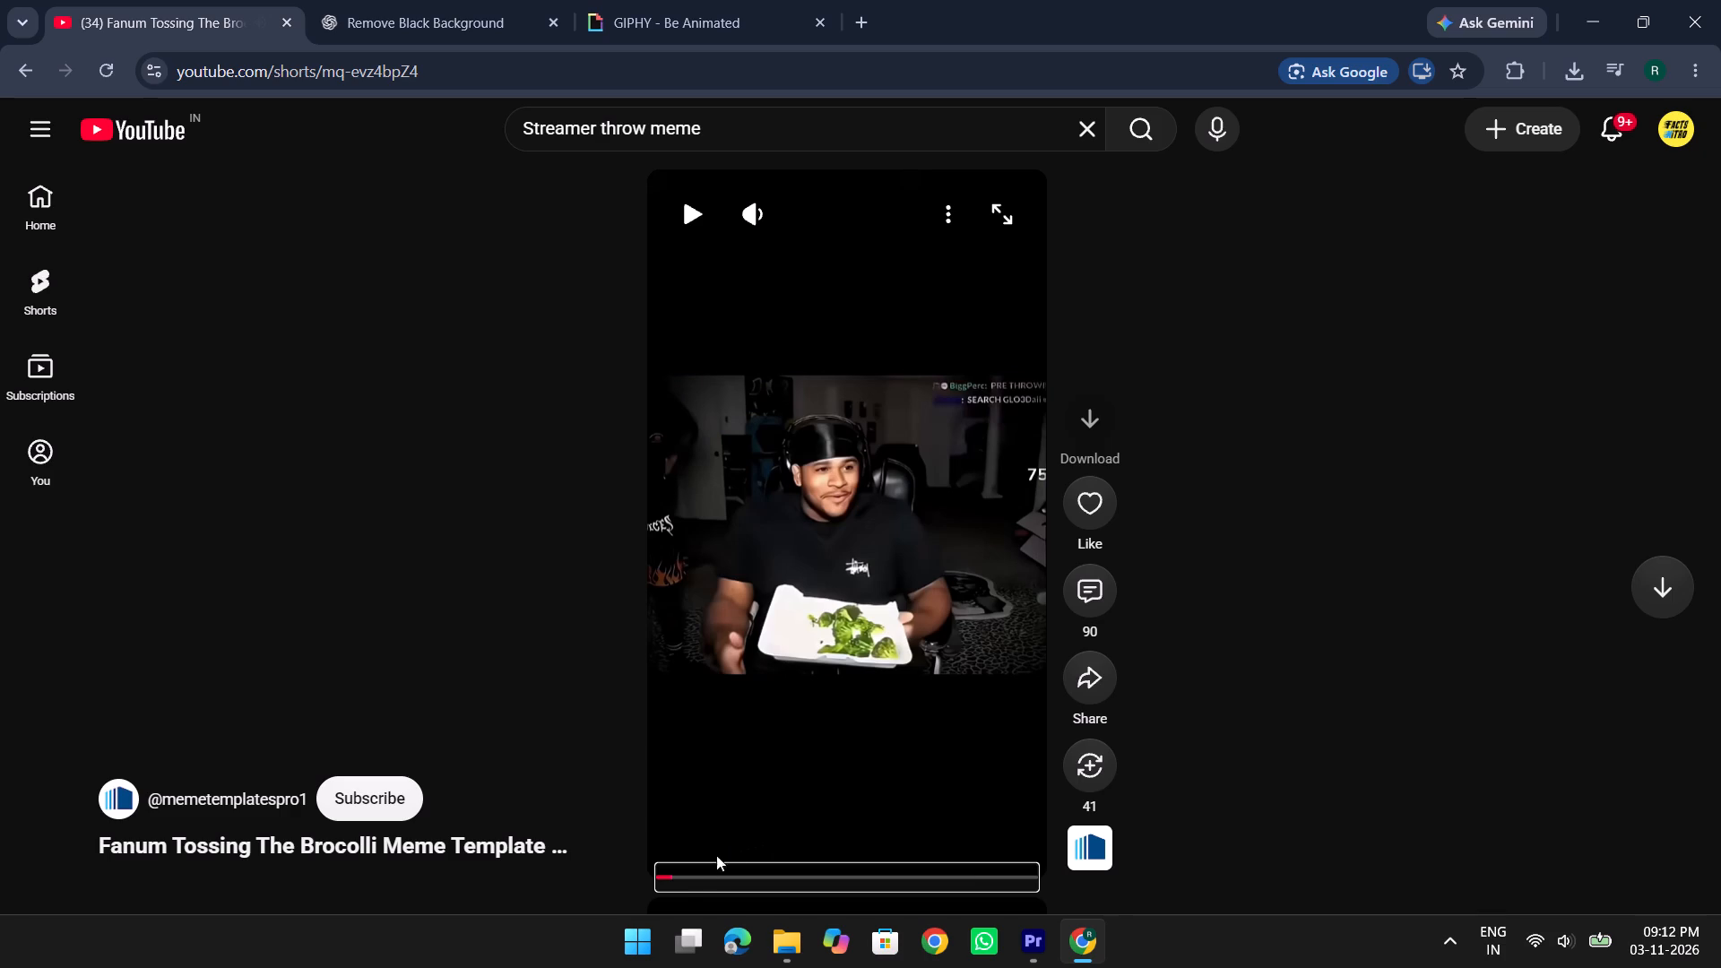
pyautogui.moveTo(677, 871); pyautogui.dragTo(579, 877)
pyautogui.press('space')
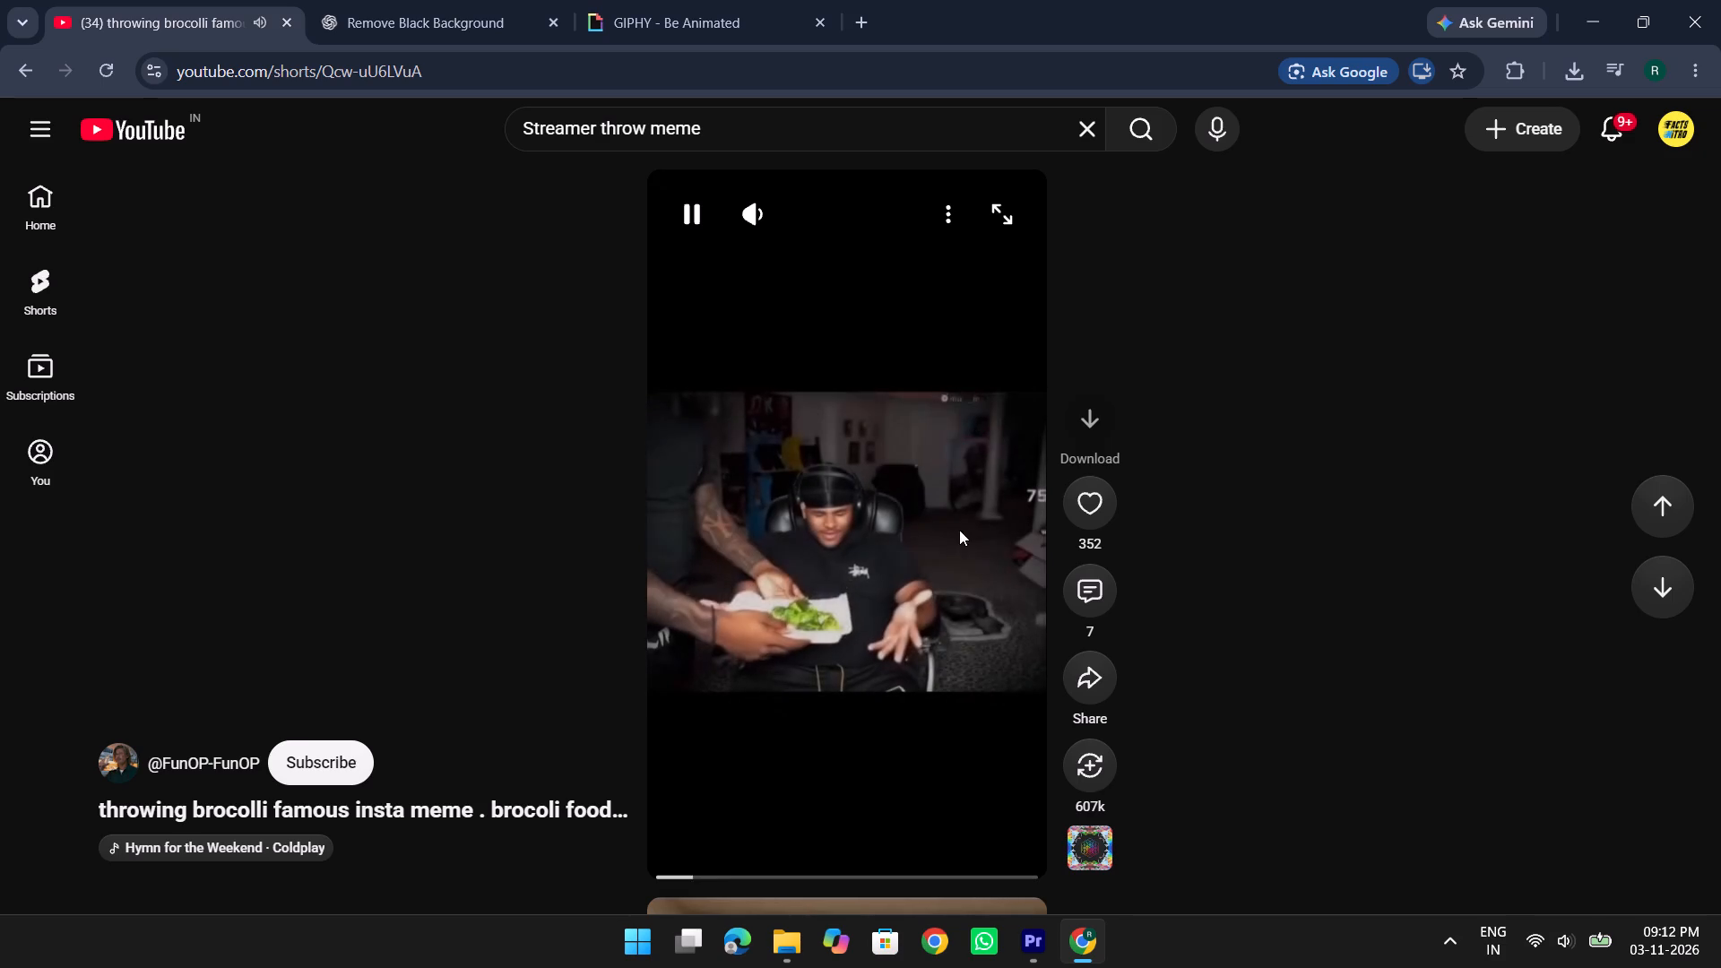
pyautogui.press('space')
pyautogui.scroll(3, 904, 534)
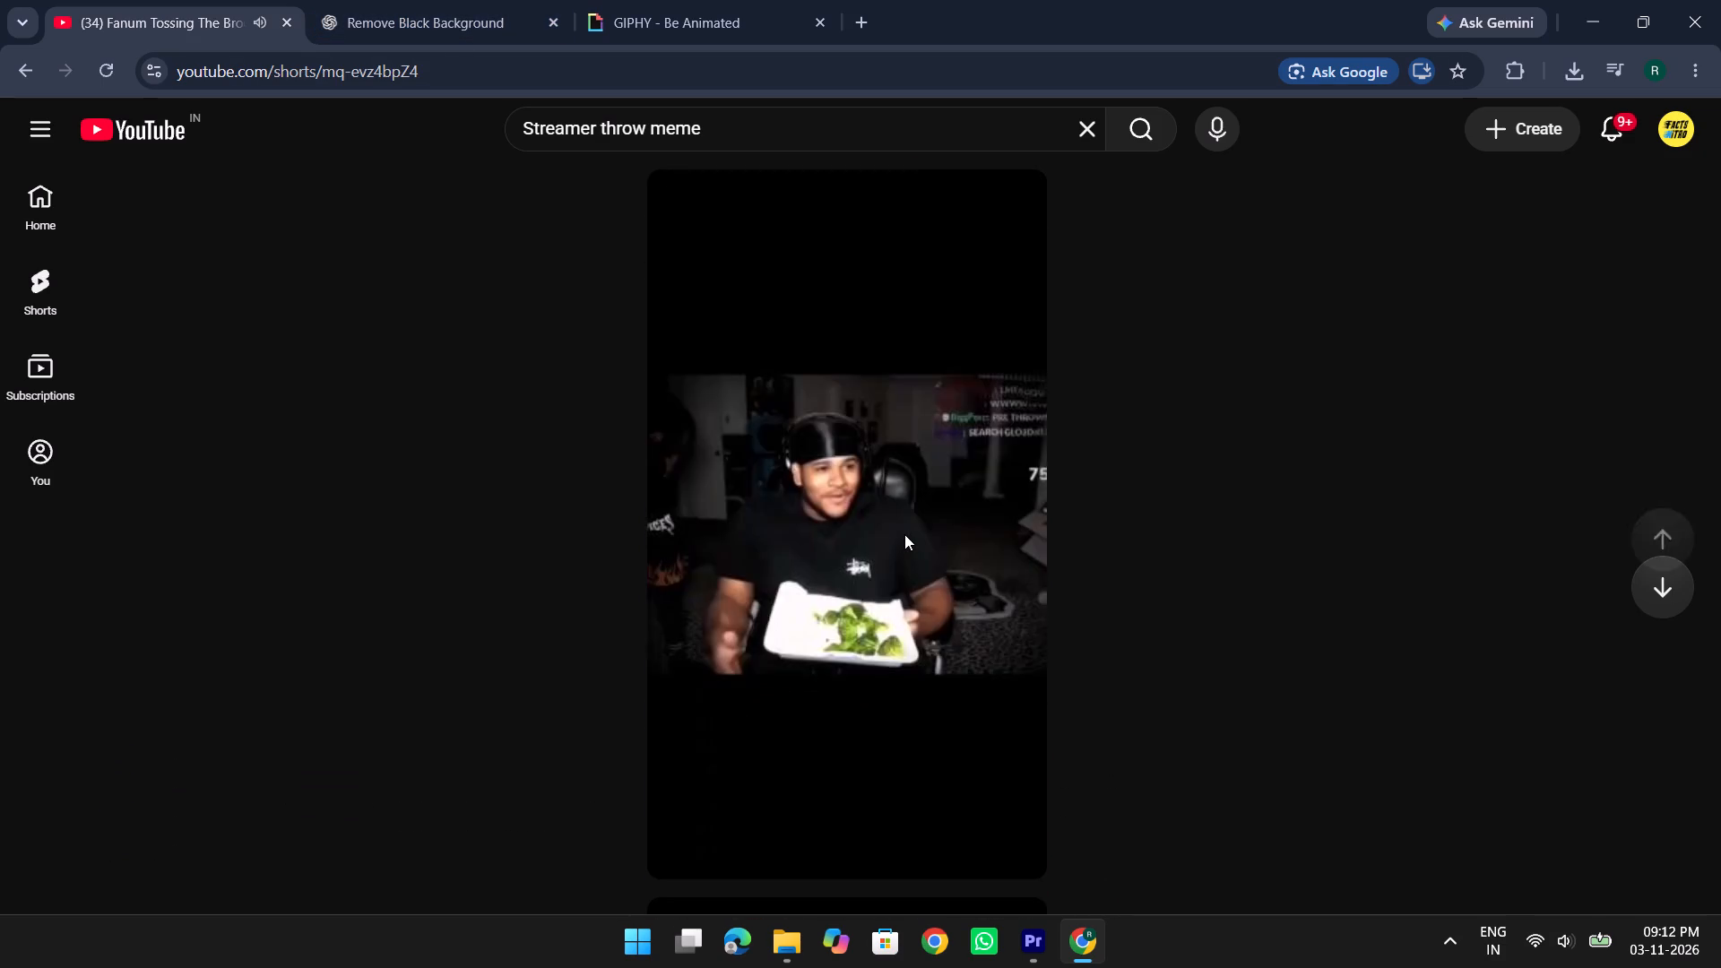
pyautogui.press('space')
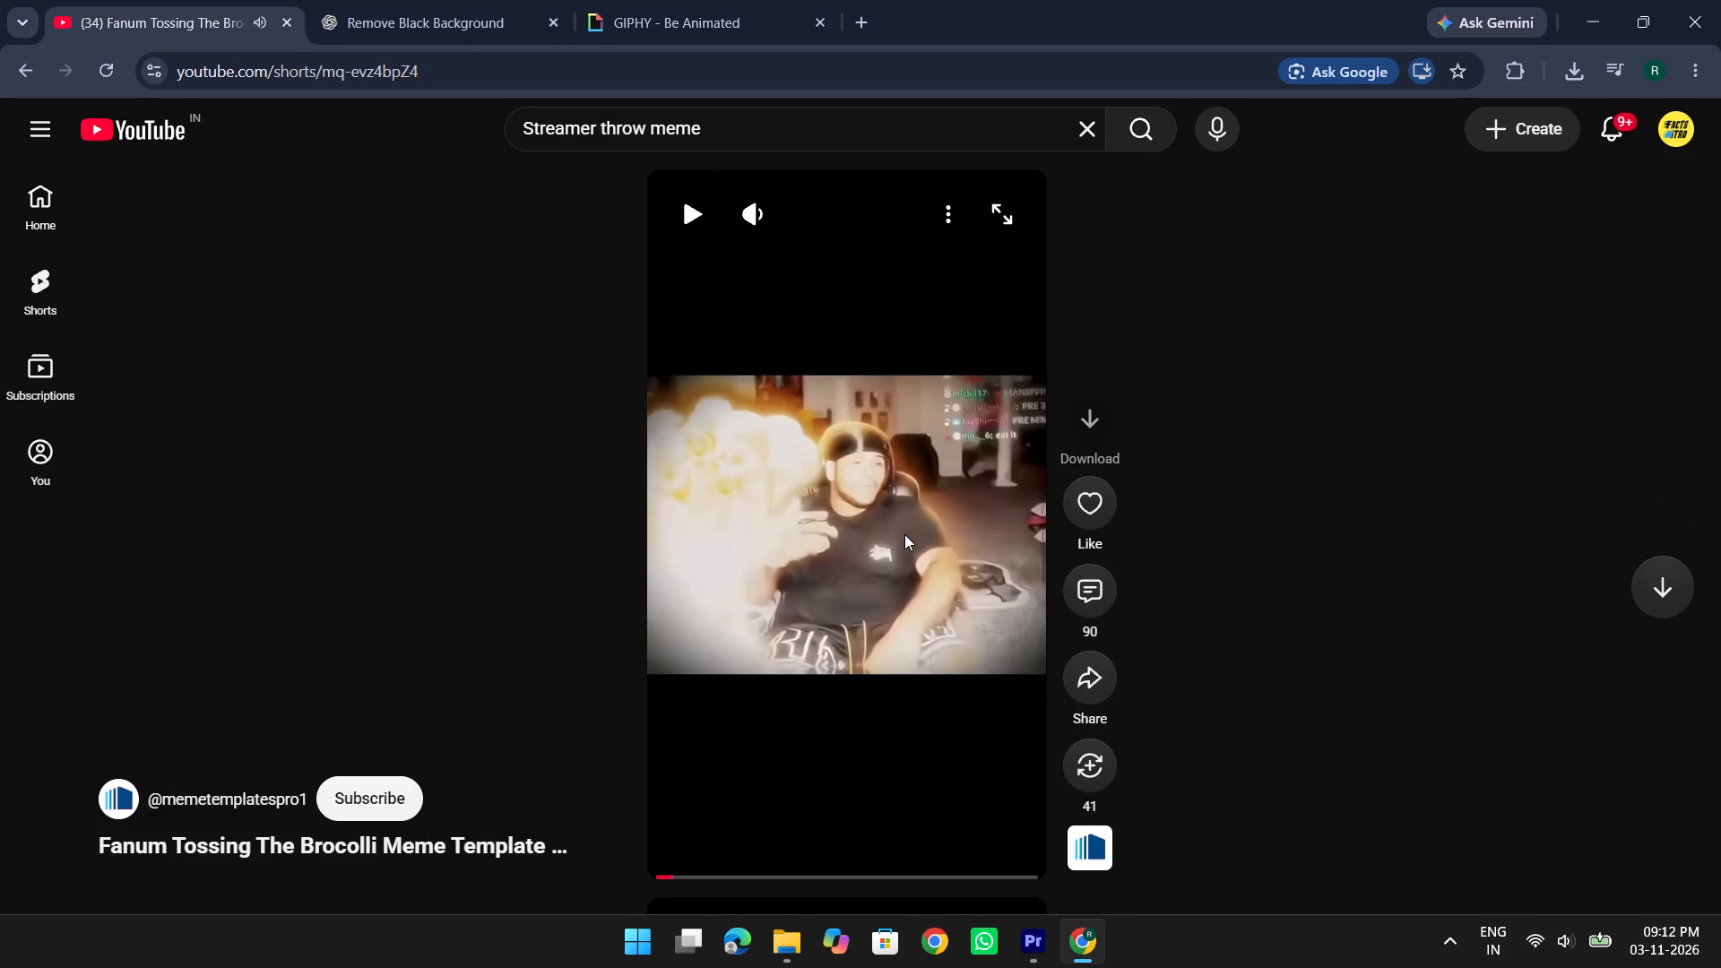
pyautogui.press('space')
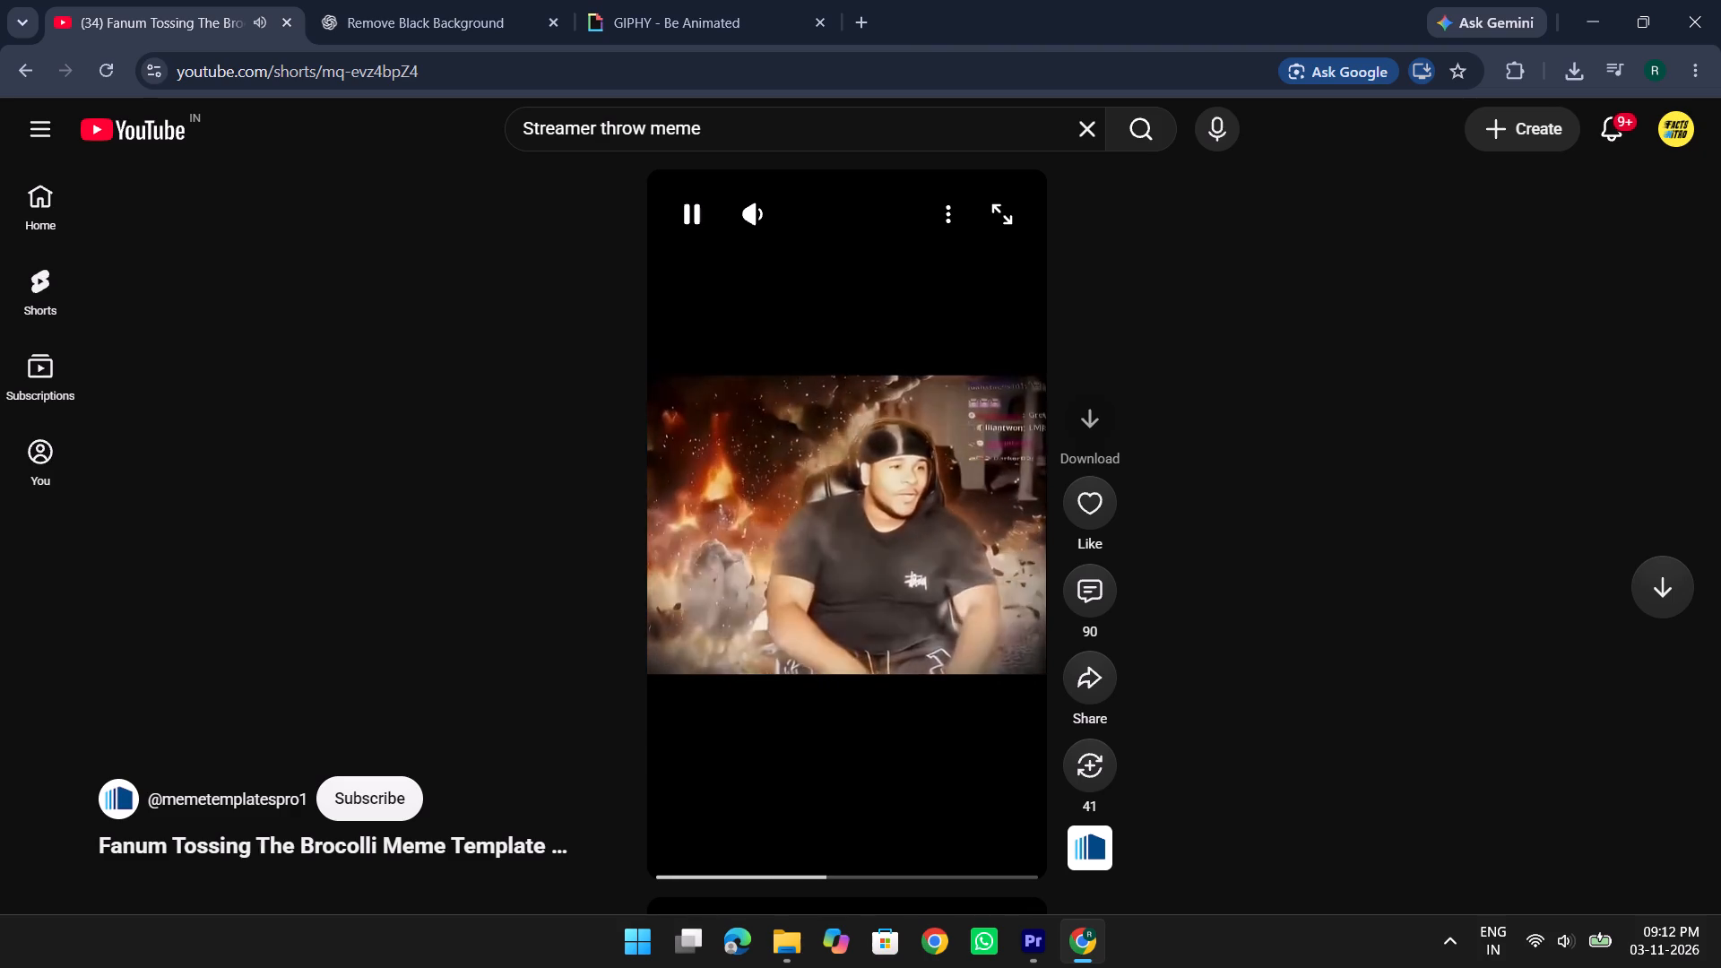
pyautogui.press('space')
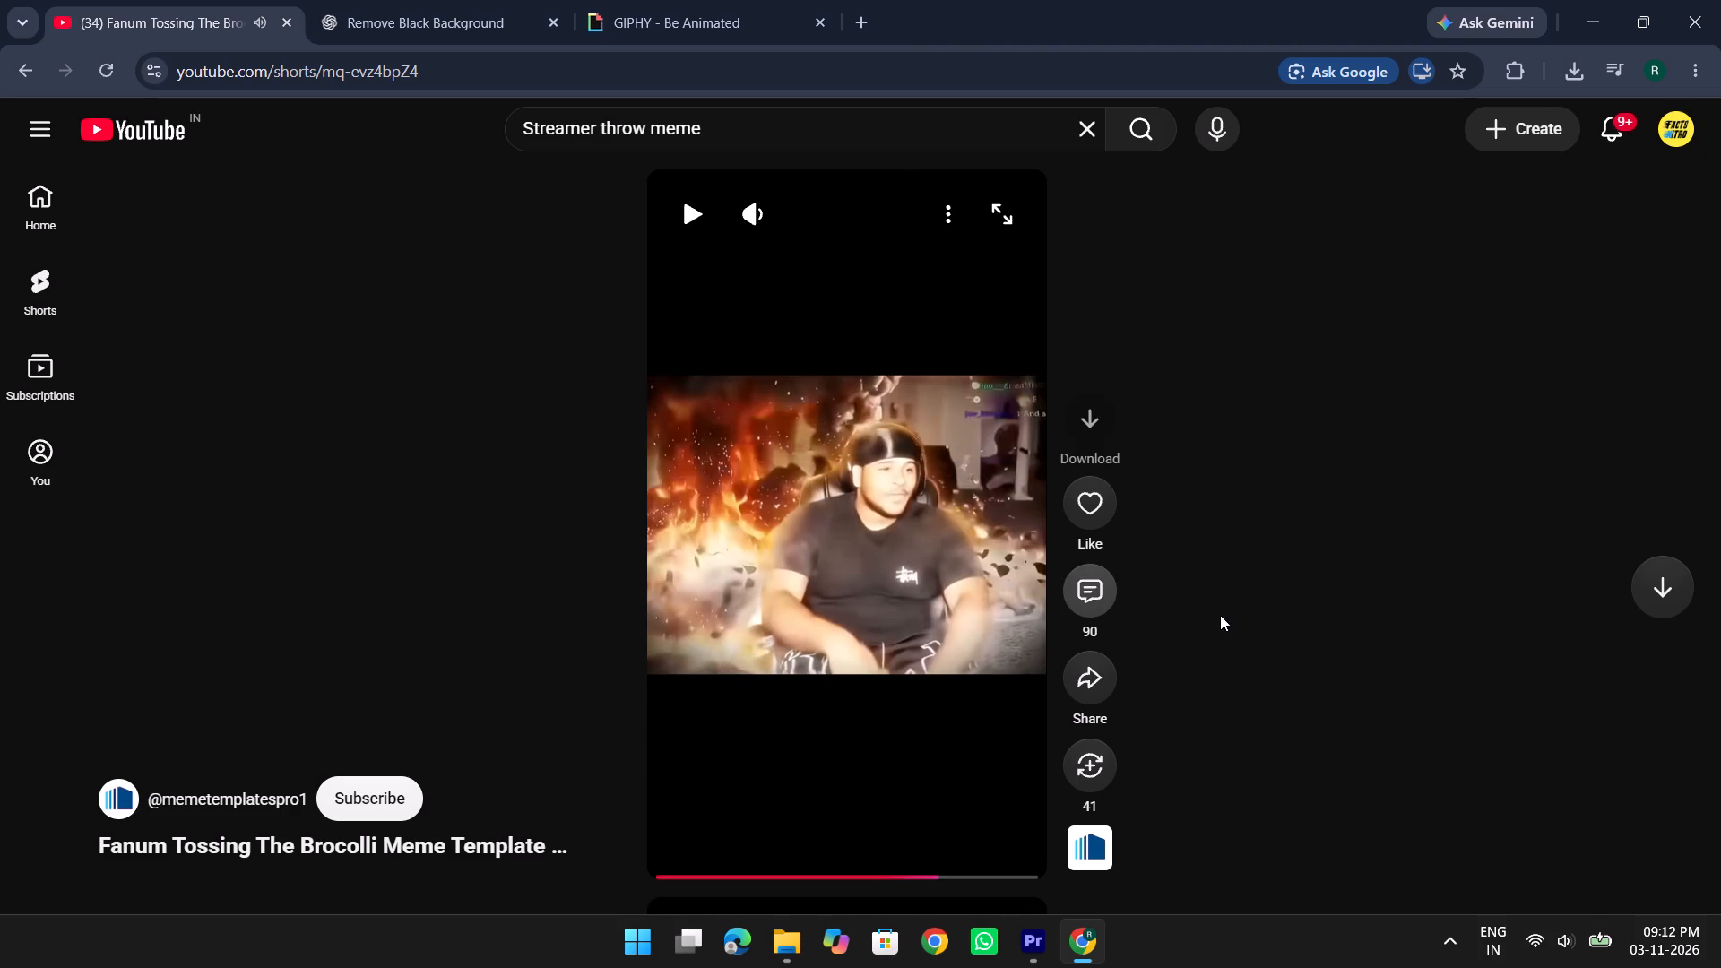
# Return to the search results and open the full-length video "Fanum Tossing The Plate Meme Template", getting past the adverts.
pyautogui.click(31, 62)
pyautogui.scroll(-6, 670, 445)
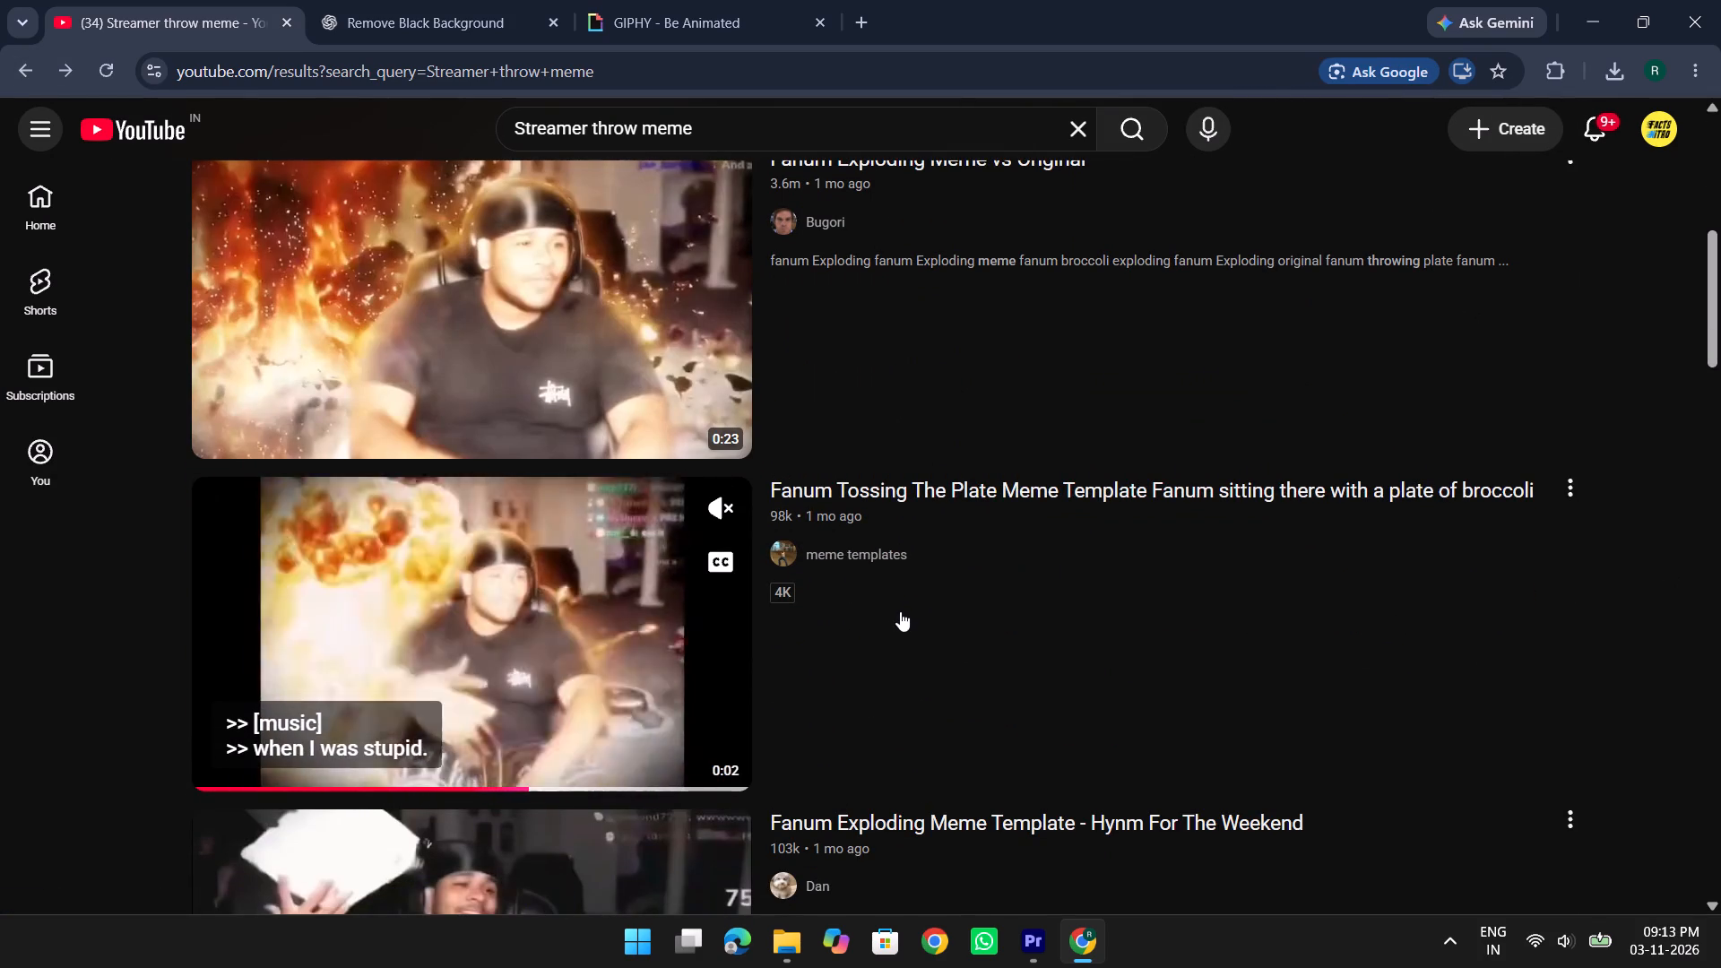
pyautogui.scroll(-5, 900, 611)
pyautogui.scroll(1, 900, 611)
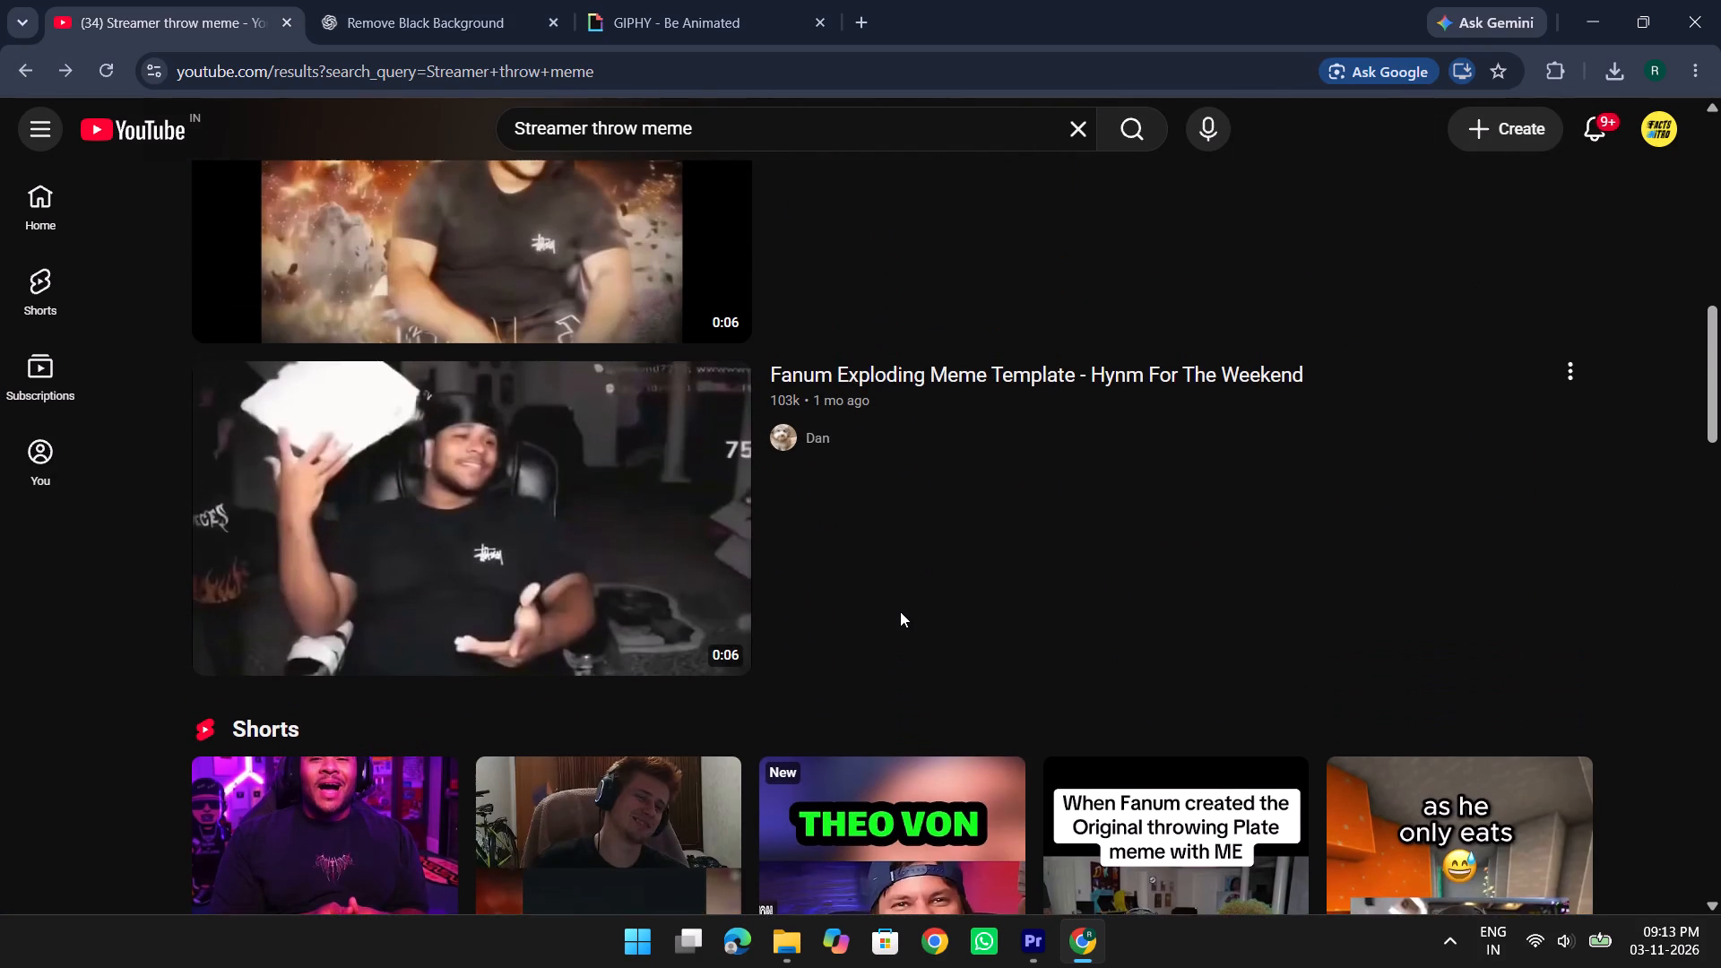
pyautogui.scroll(3, 796, 557)
pyautogui.click(592, 462)
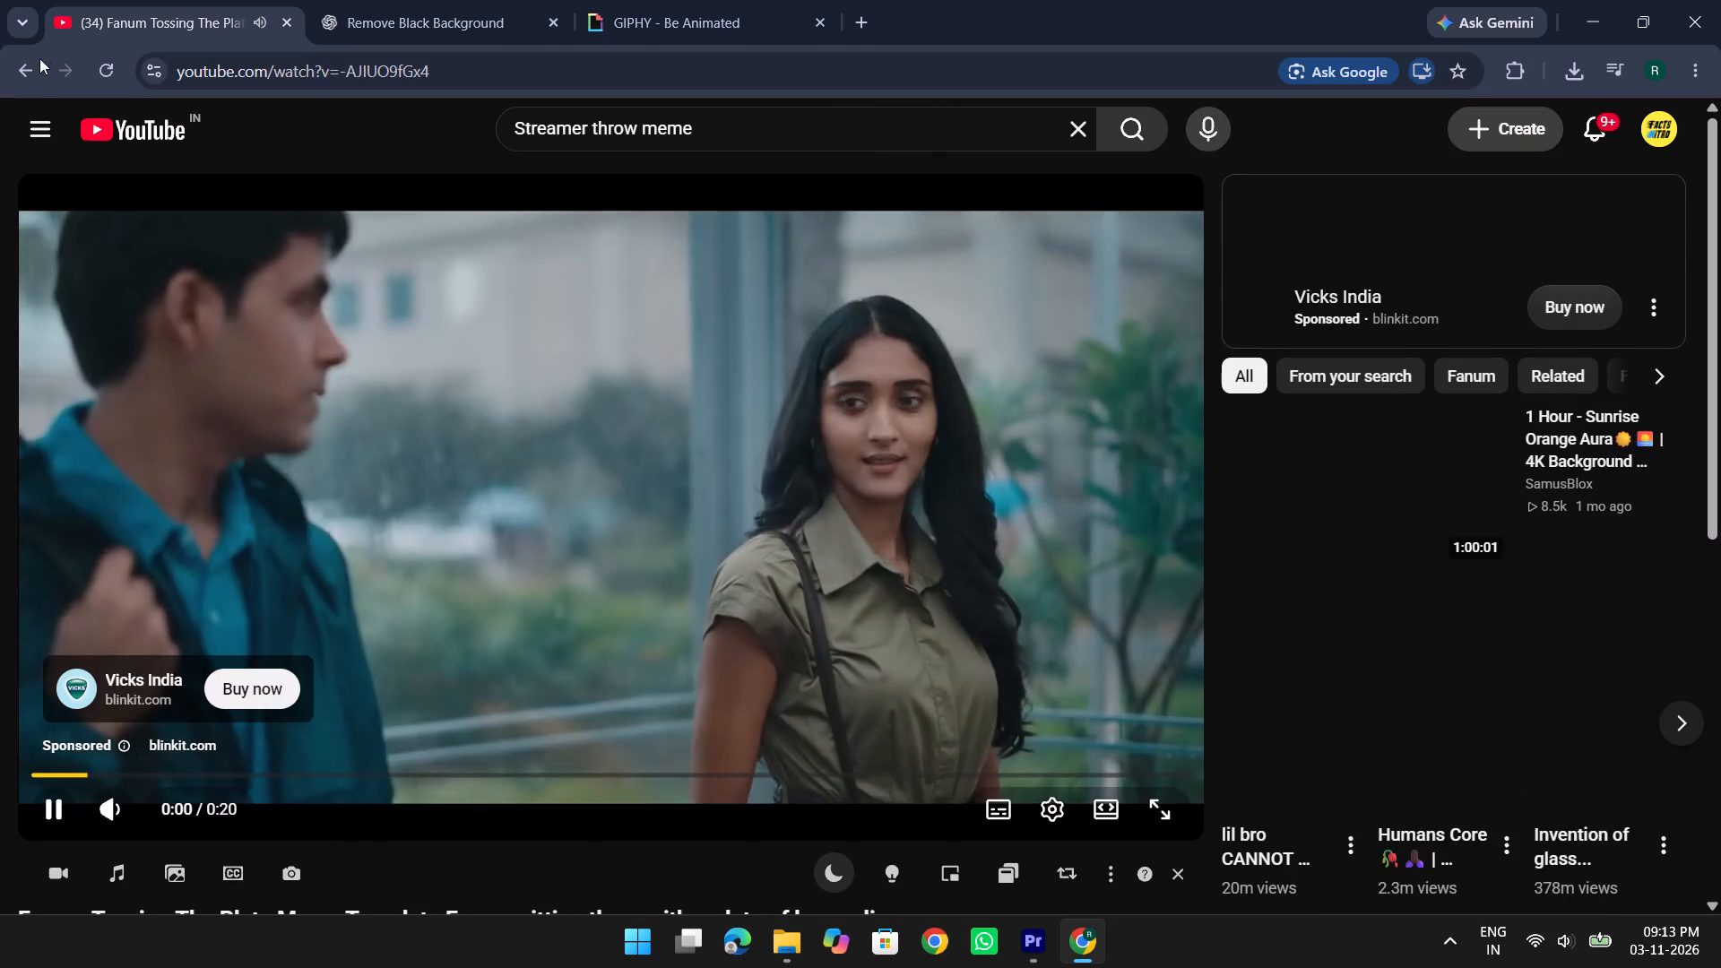
pyautogui.click(2, 77)
pyautogui.click(636, 575)
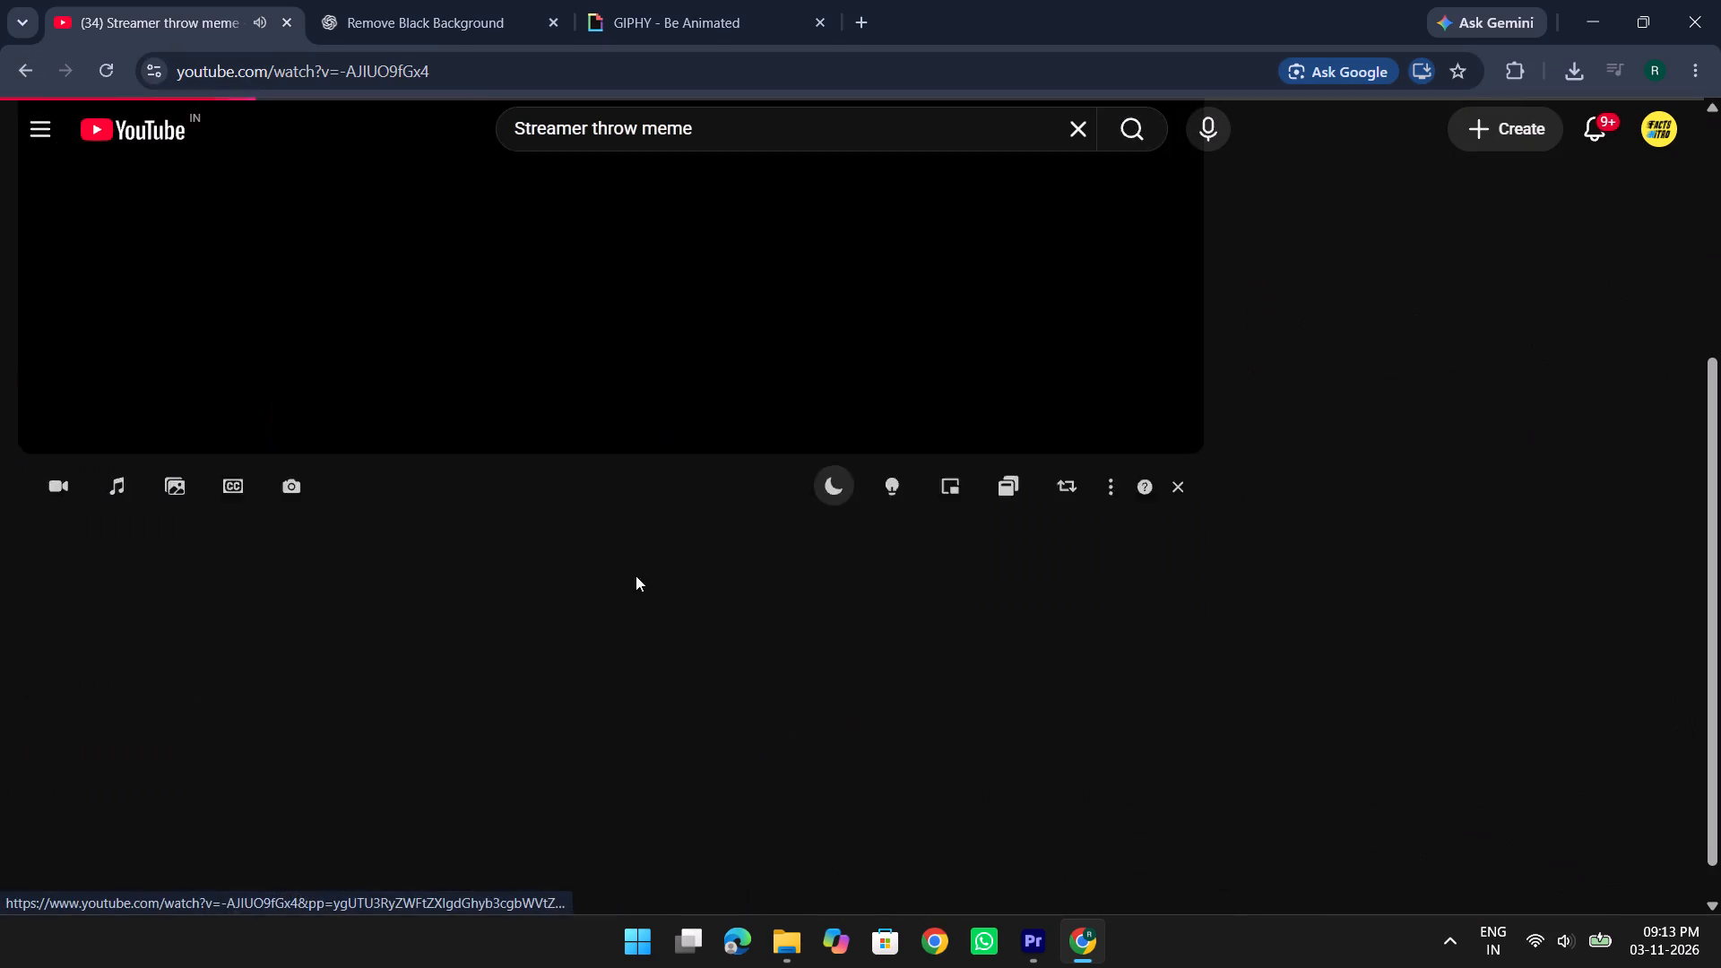
pyautogui.click(35, 82)
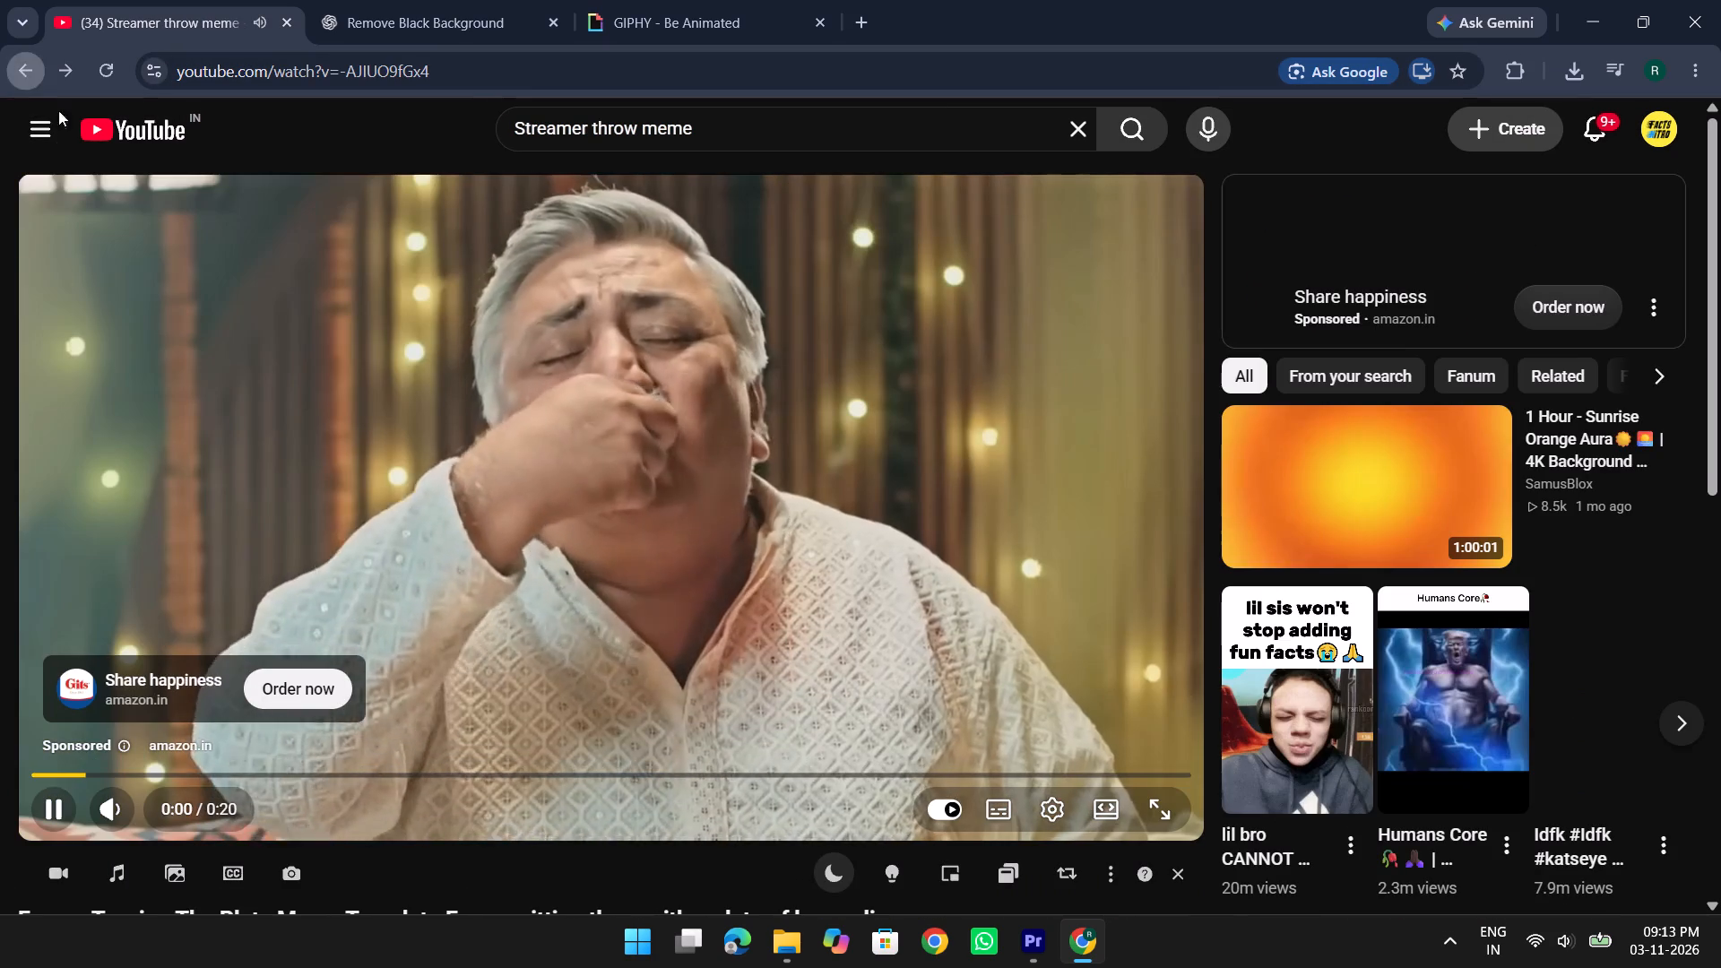
pyautogui.click(555, 561)
pyautogui.click(612, 494)
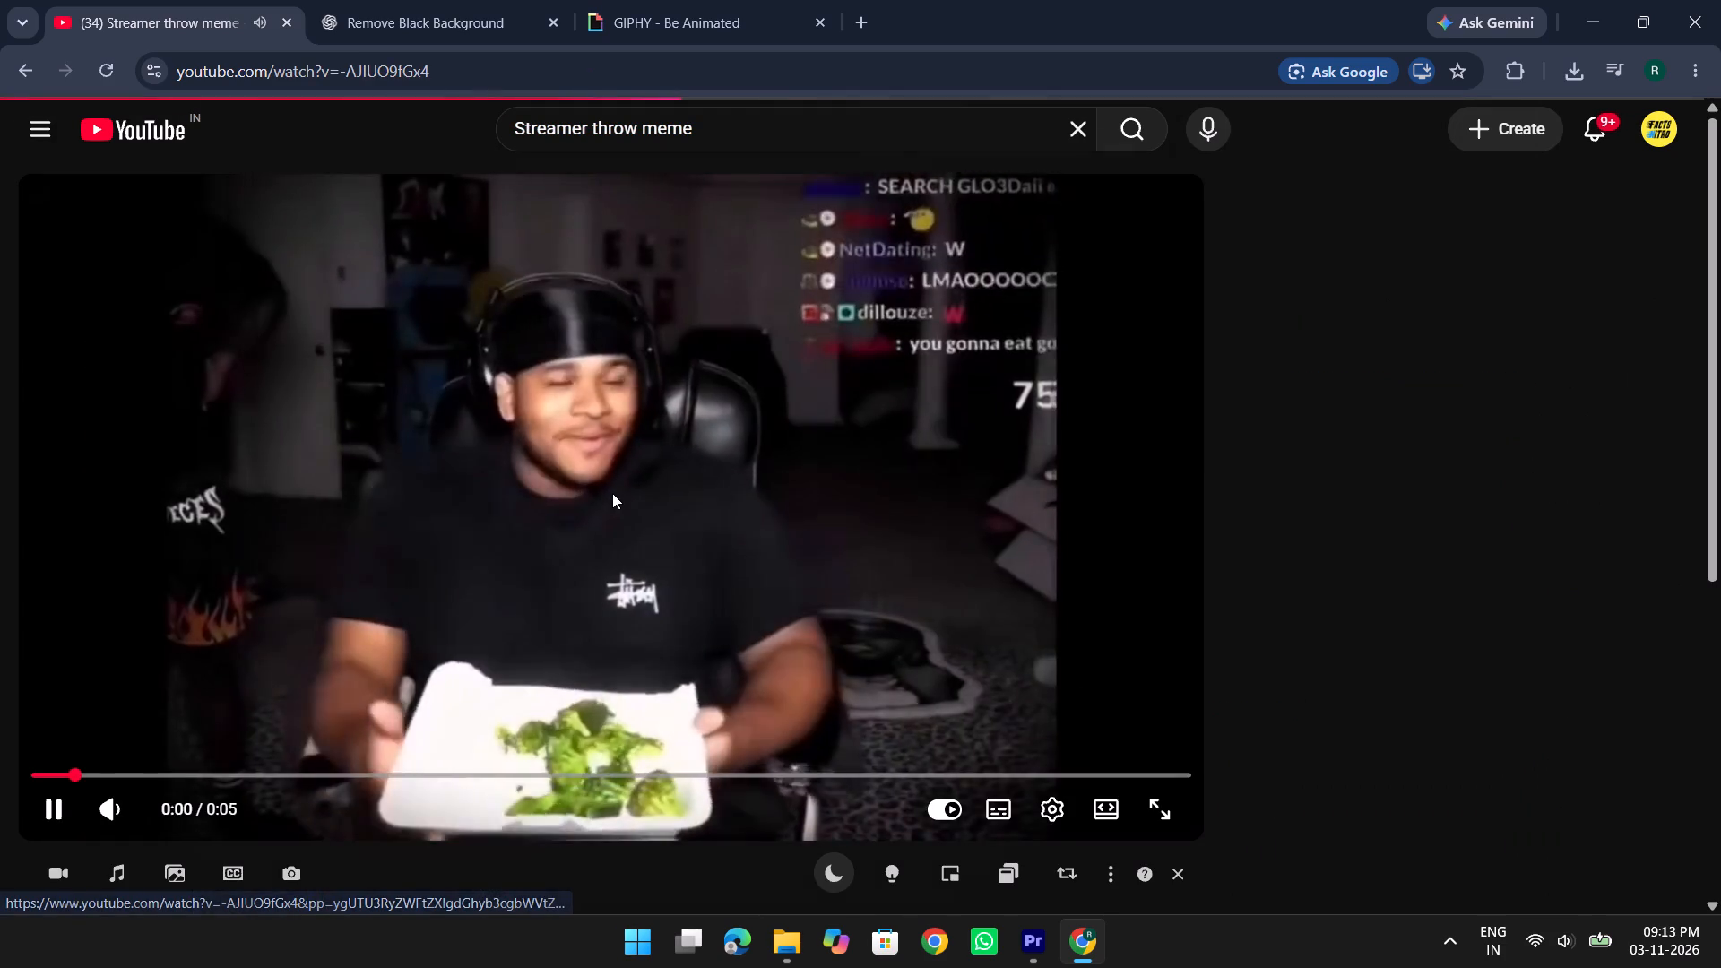
# Choose the 1440p MP4 version of the Fanum plate-tossing video for download.
pyautogui.scroll(-4, 612, 493)
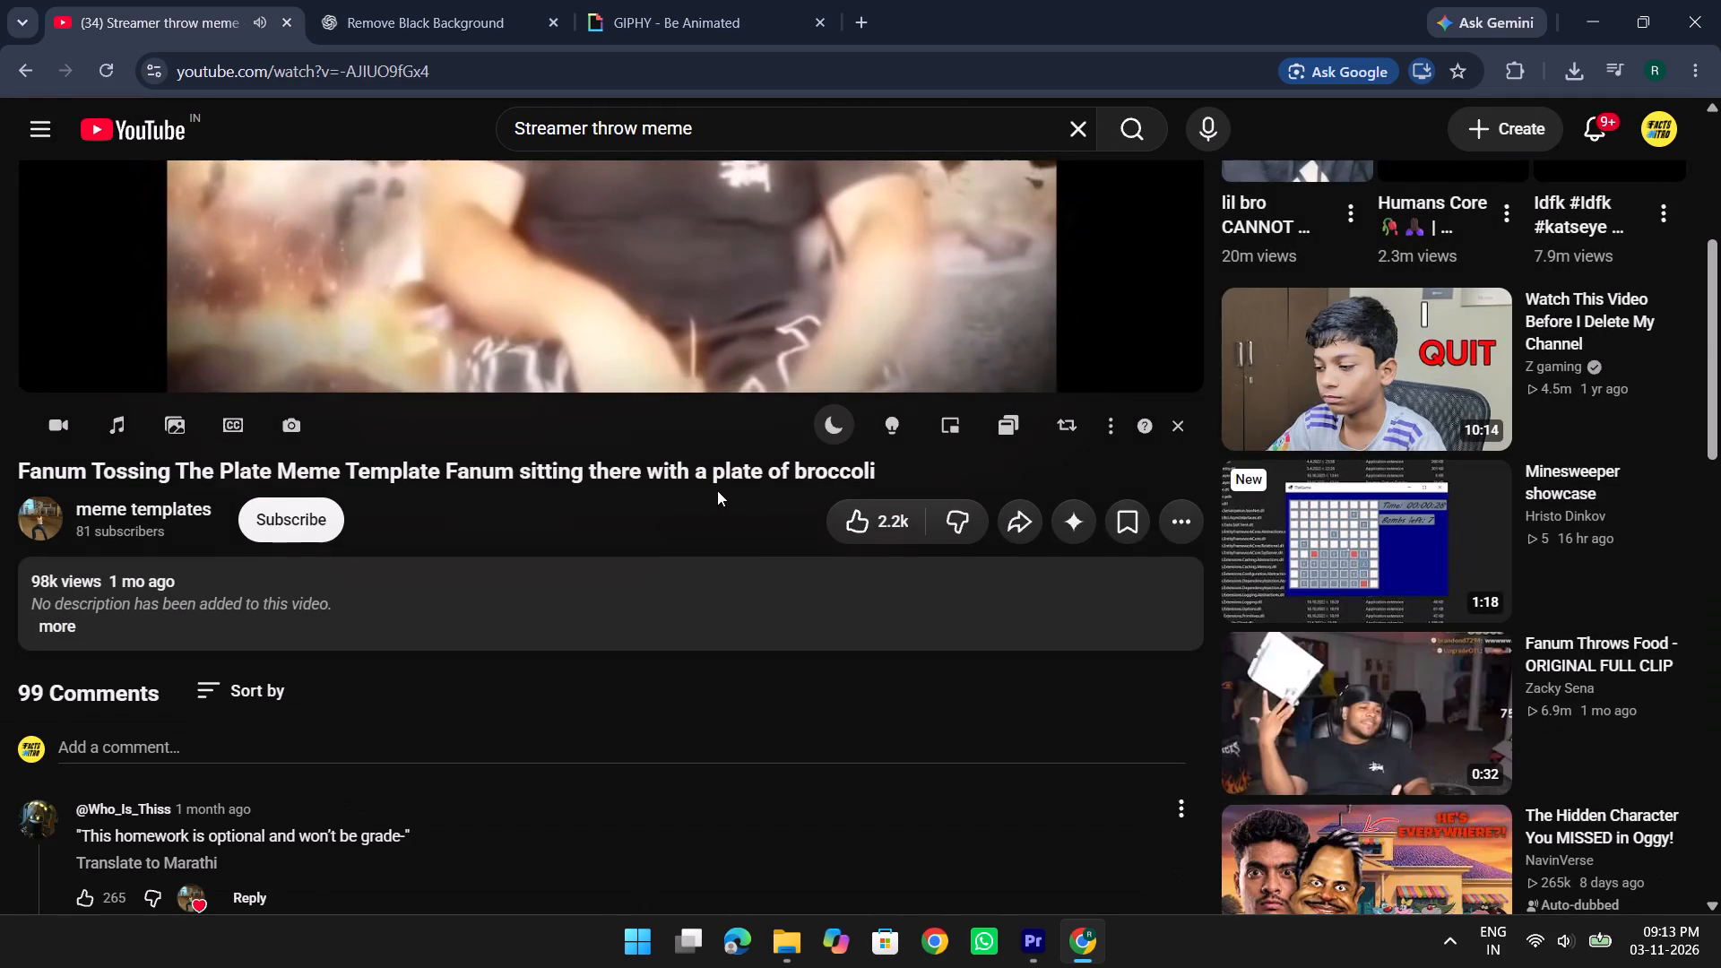
pyautogui.click(1008, 507)
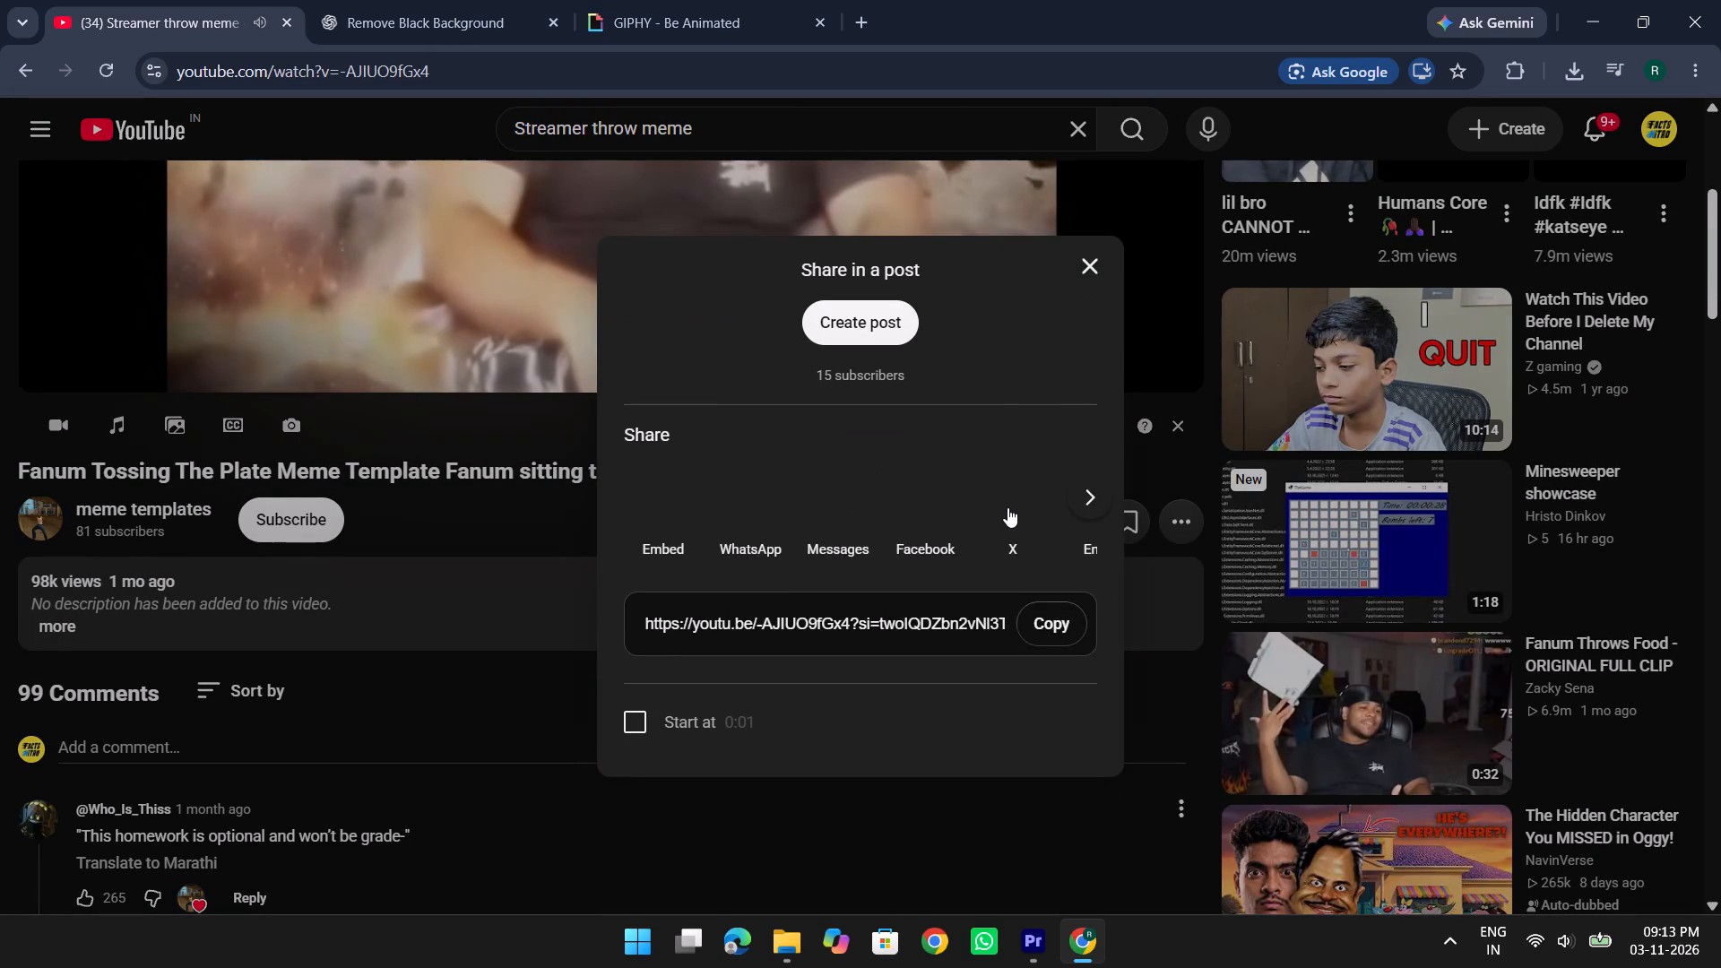
pyautogui.click(1092, 254)
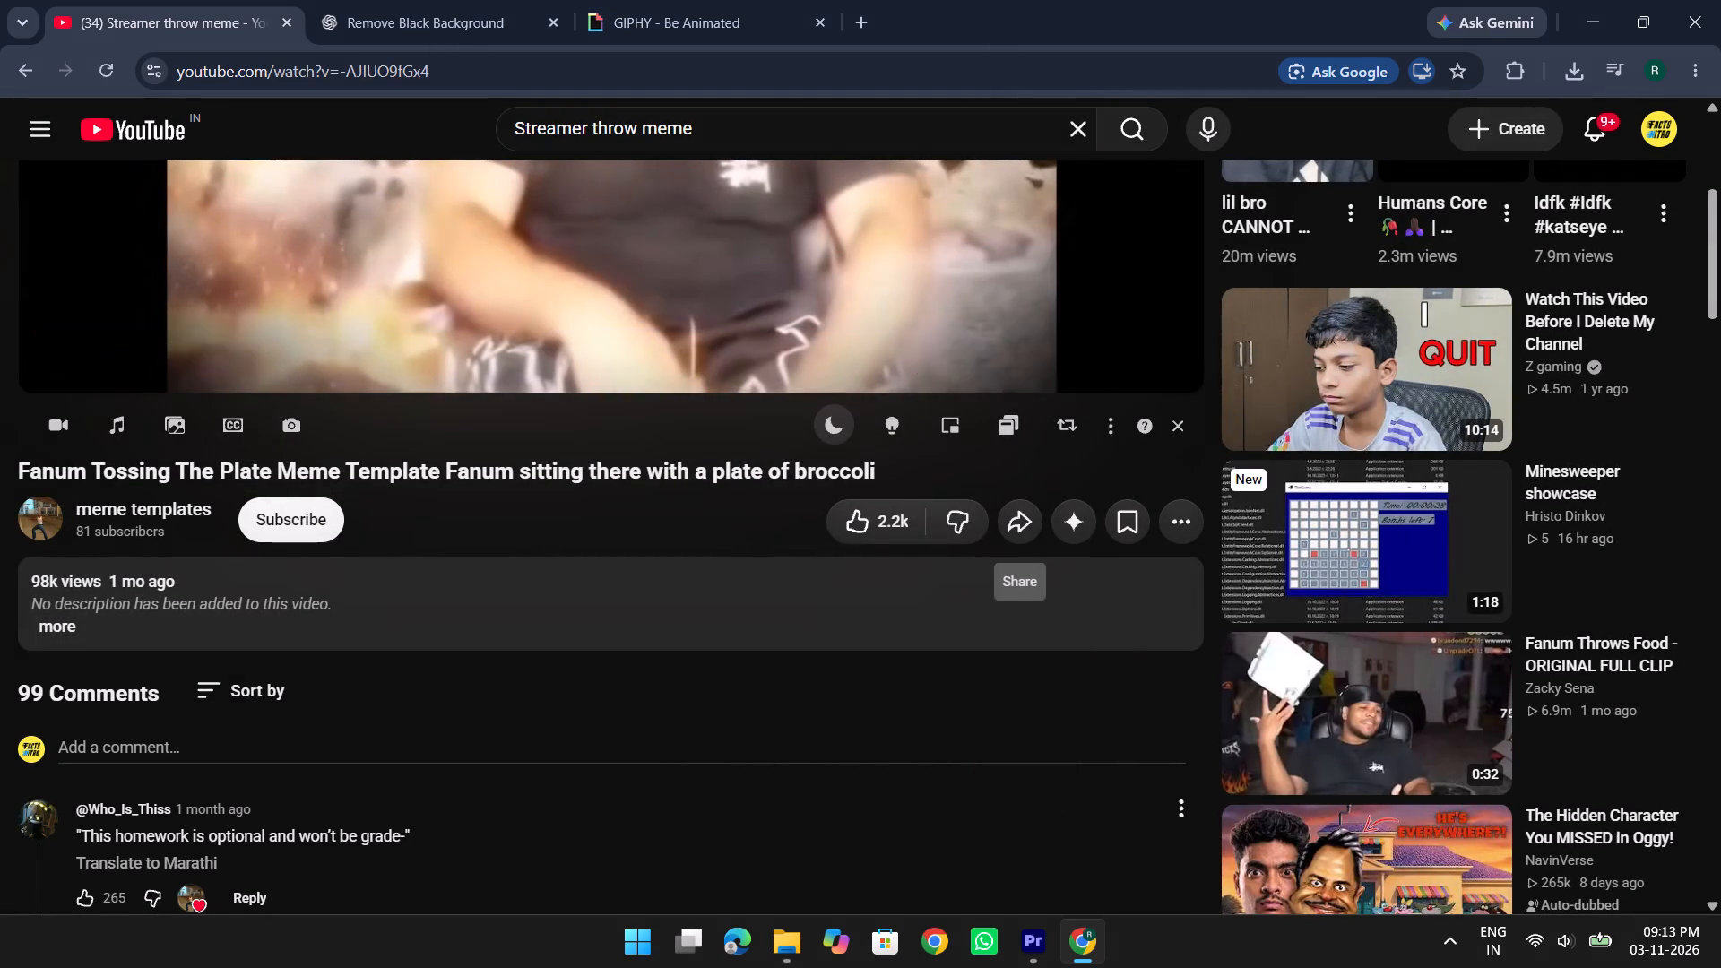
pyautogui.scroll(-2, 641, 744)
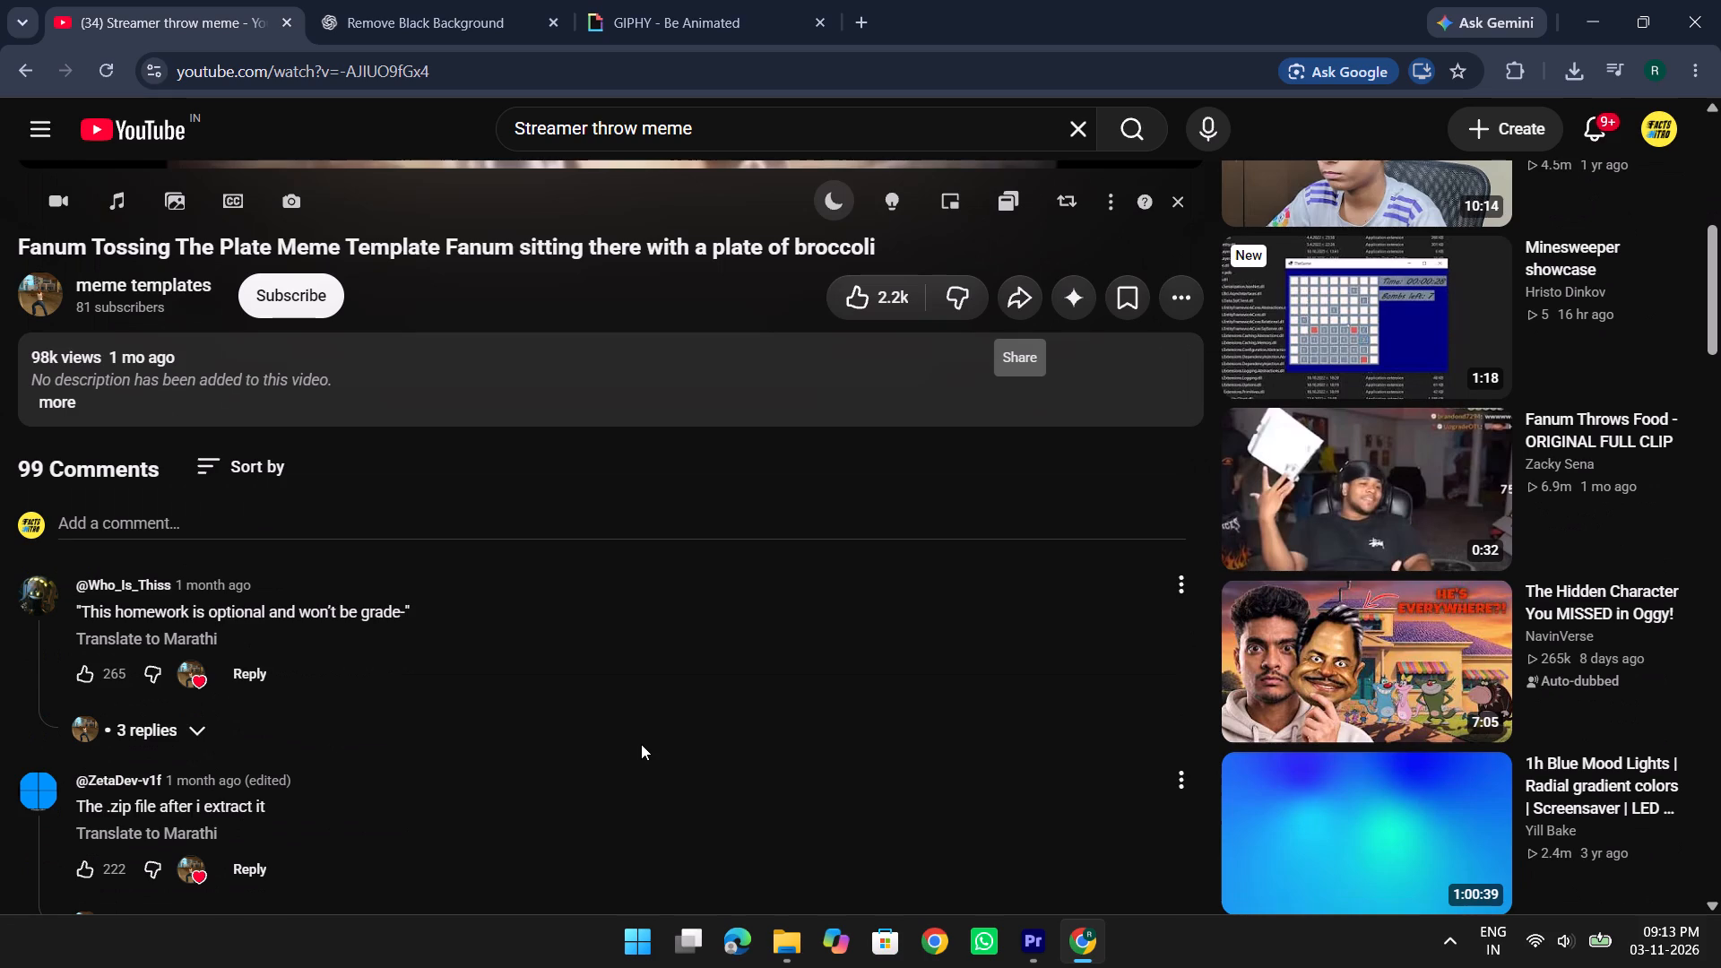
pyautogui.scroll(3, 641, 744)
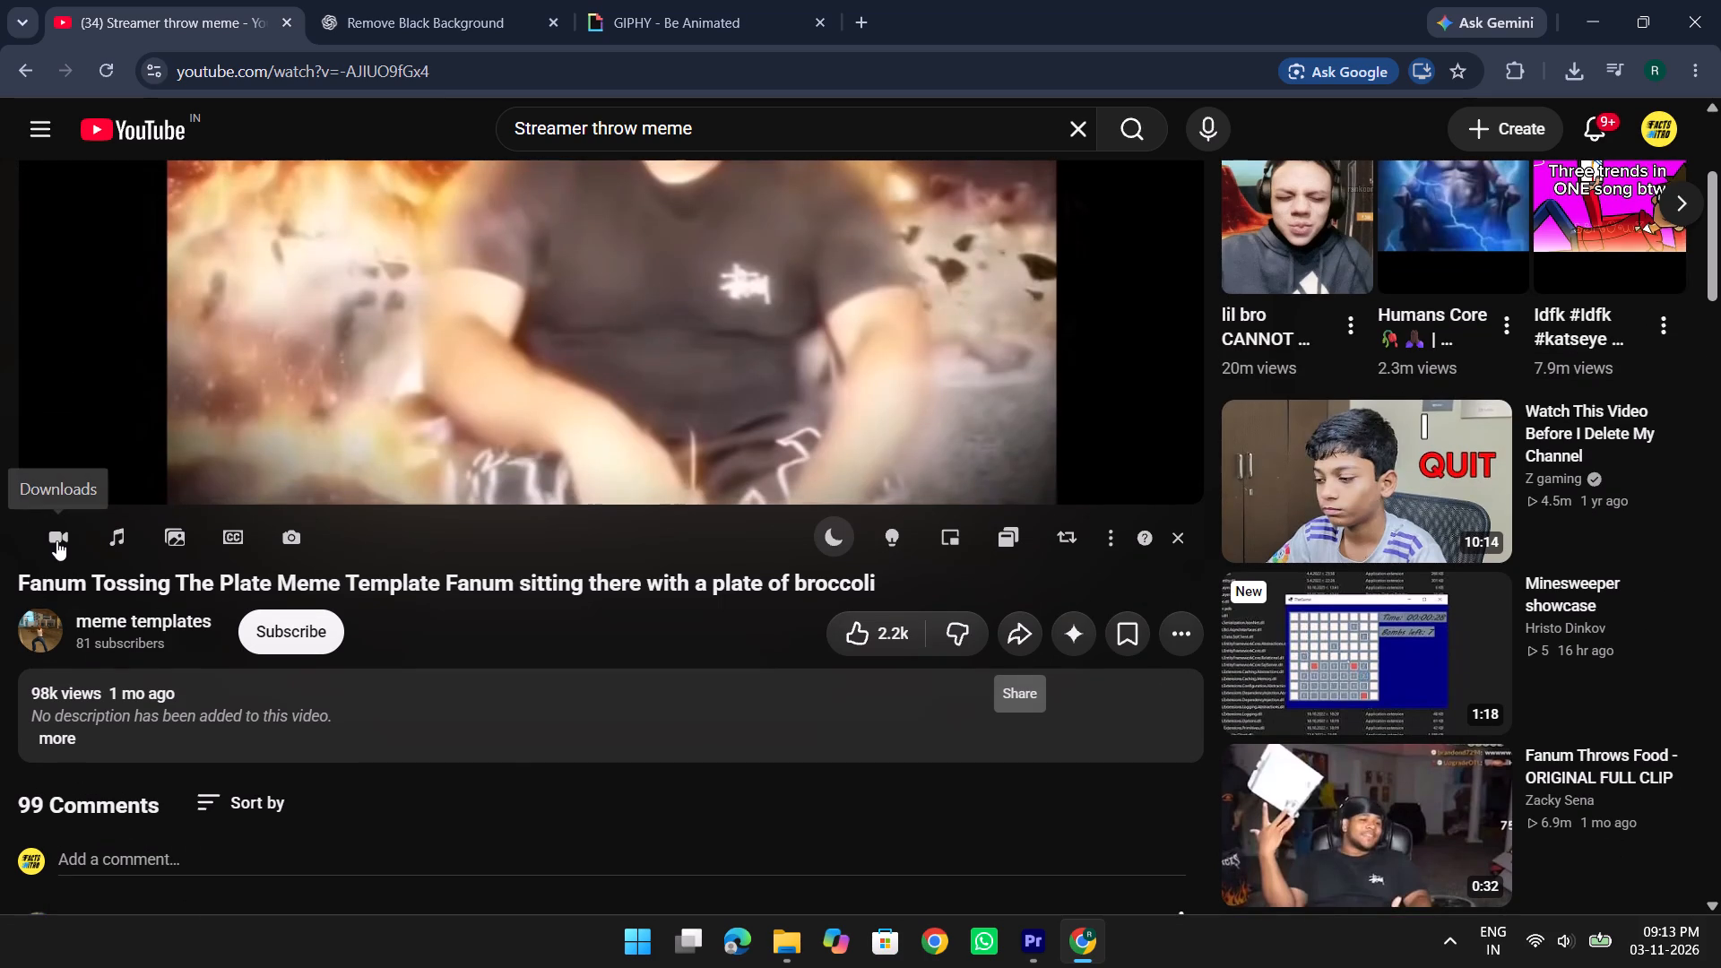
pyautogui.click(56, 540)
pyautogui.scroll(-3, 321, 779)
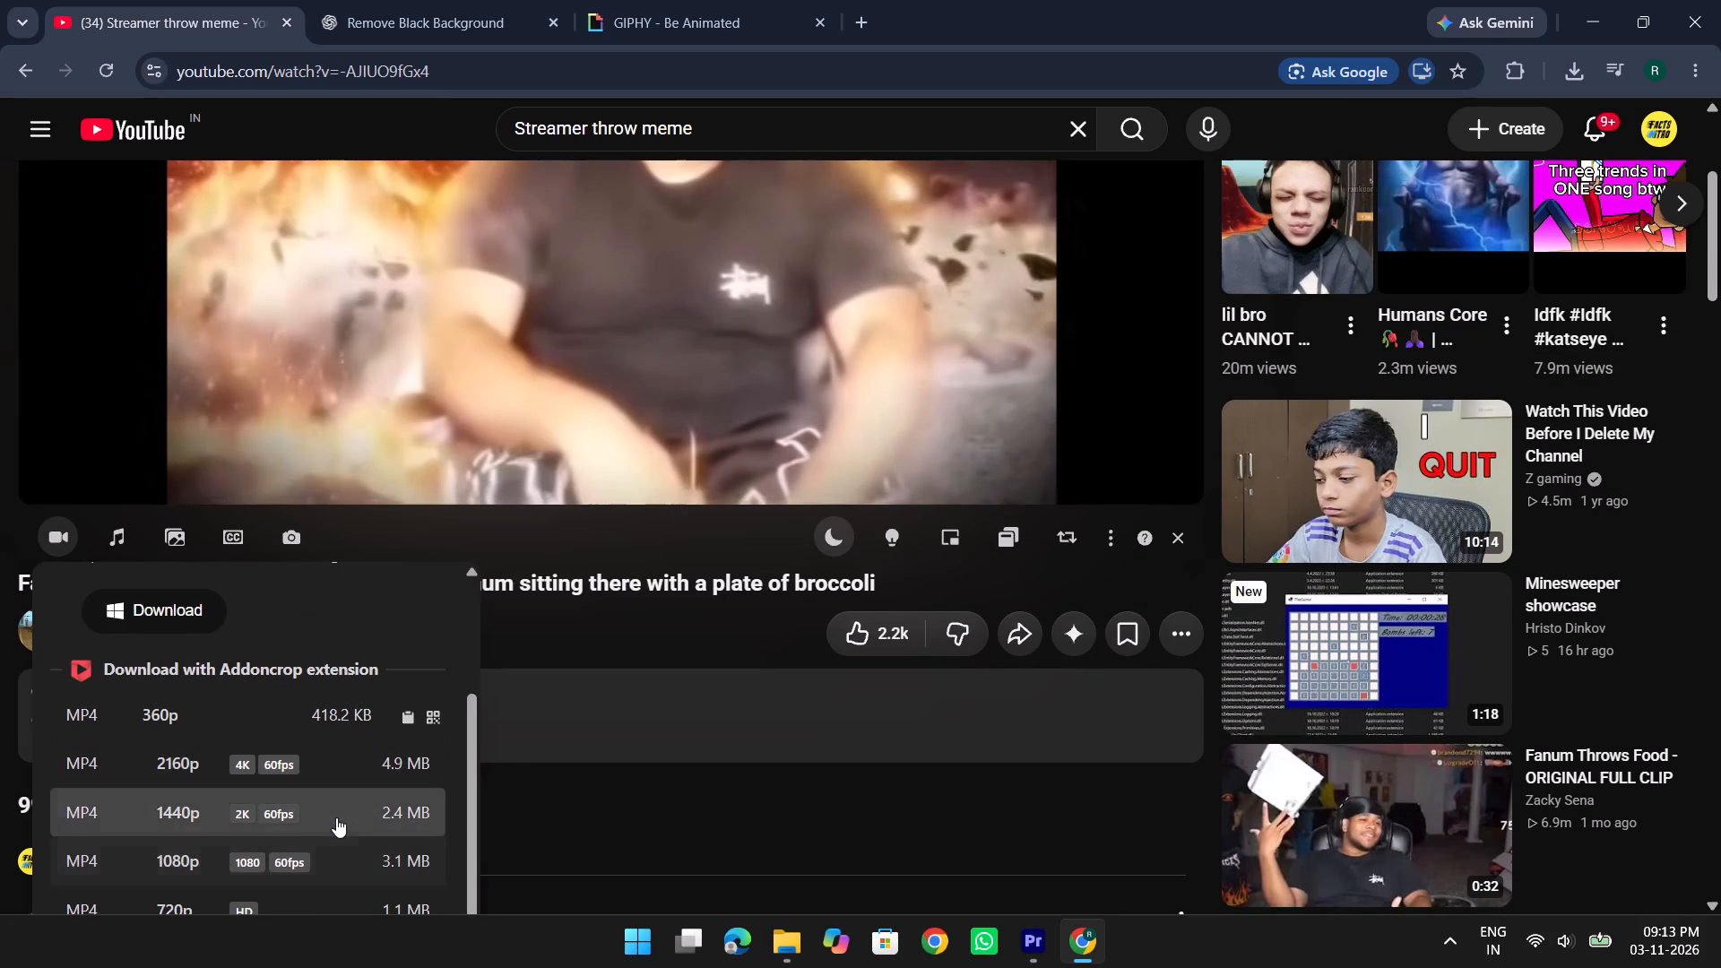
pyautogui.click(336, 817)
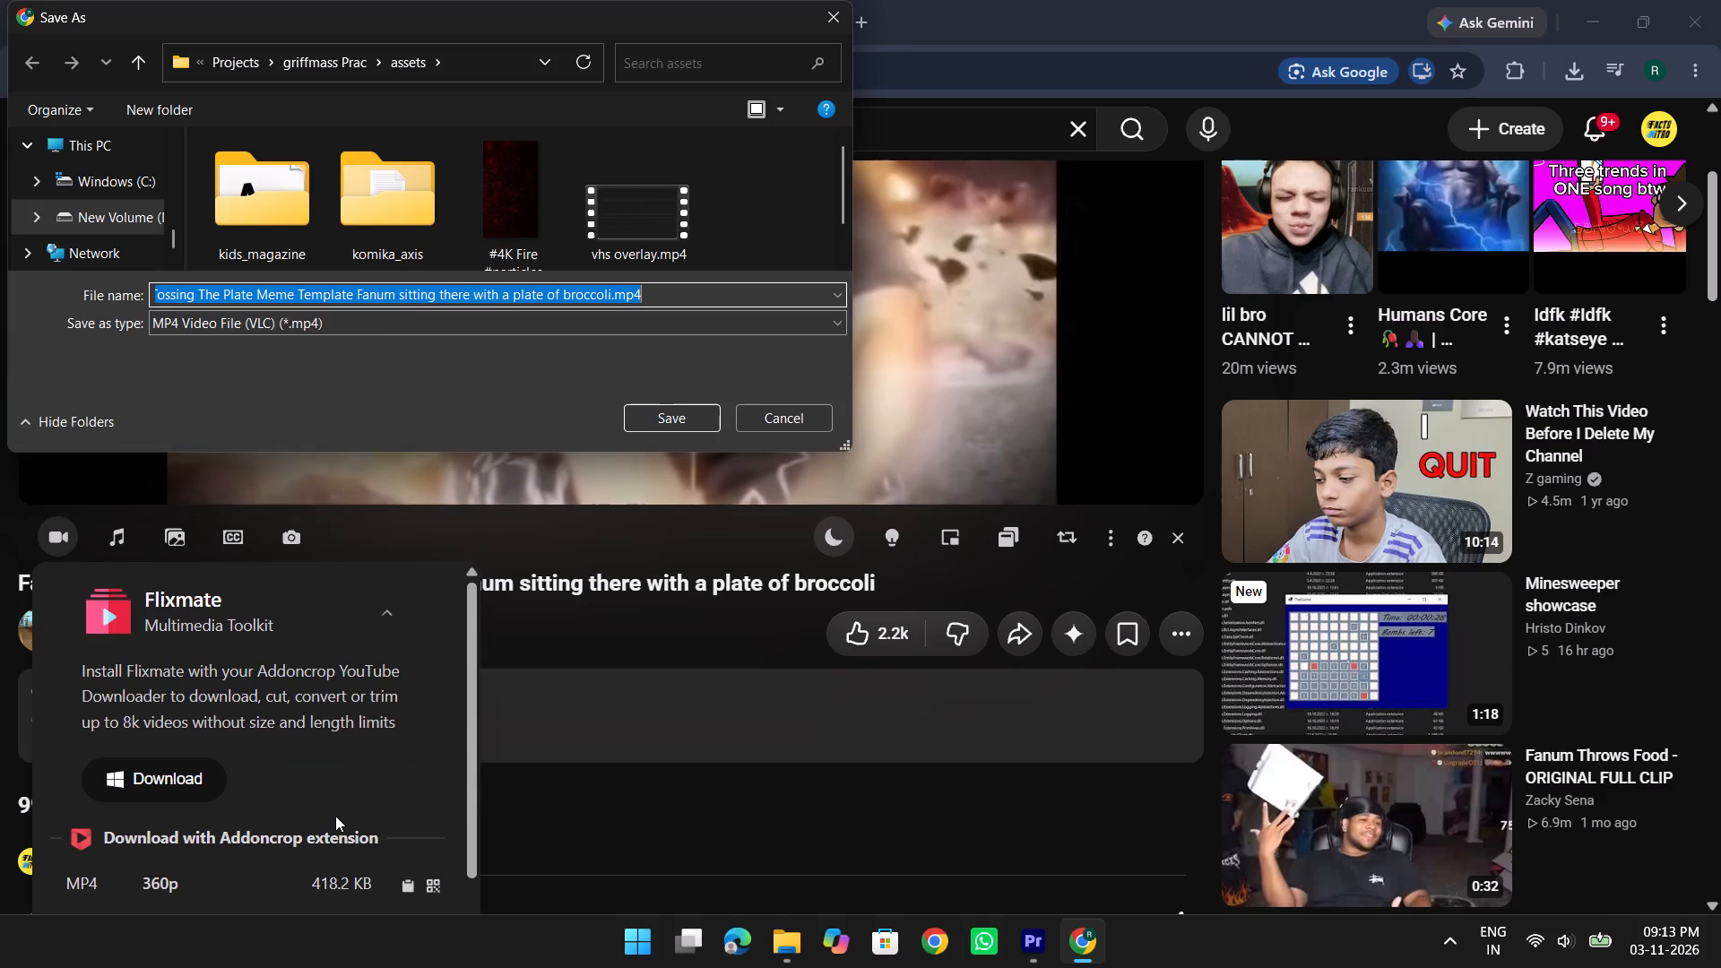
# Rename the download as "Throw Meme.mp4" and save it in the griffmass Prac assets folder.
pyautogui.click(610, 294)
pyautogui.hotkey('ctrl', 'a')
pyautogui.hotkey('ctrl', 'BackSpace')
pyautogui.press('Left')
pyautogui.press('Left')
pyautogui.press('Left')
pyautogui.press('Right')
pyautogui.press('Left')
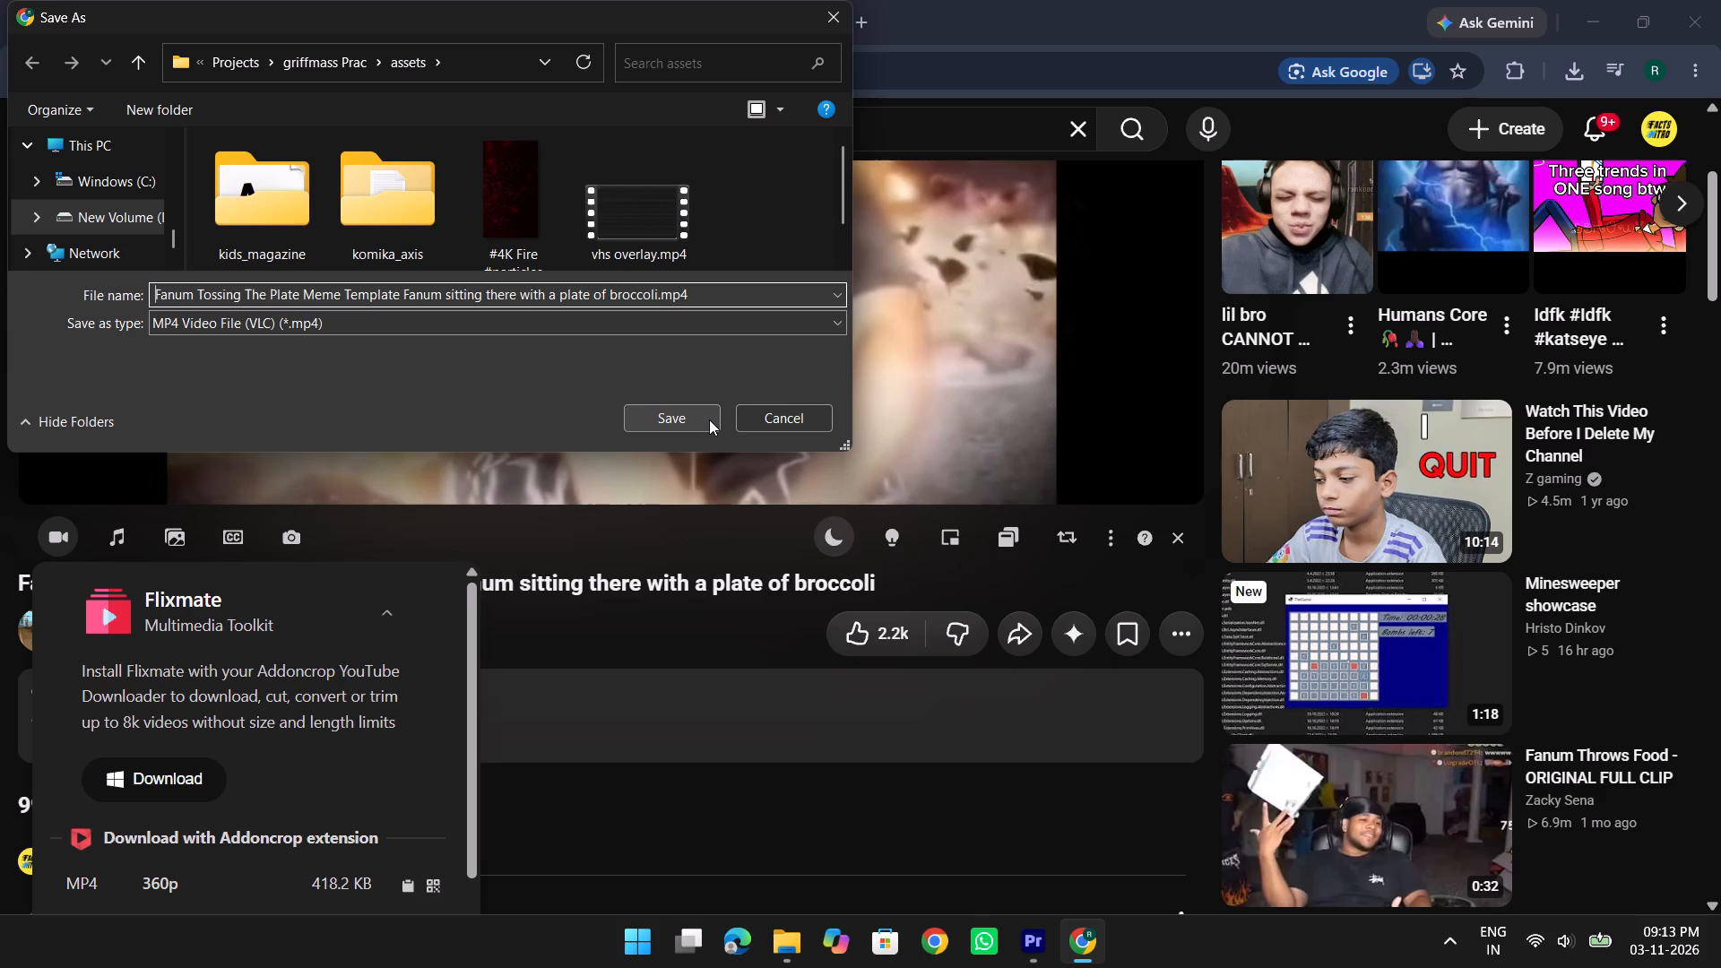
pyautogui.hotkey('ctrl', 'shift', 'Right')
pyautogui.hotkey('ctrl', 'shift', 'Right')
pyautogui.hotkey('ctrl', 'shift', 'Right')
pyautogui.hotkey('ctrl', 'shift', 'Right')
pyautogui.hotkey('ctrl', 'shift', 'Right')
pyautogui.hotkey('ctrl', 'shift', 'Right')
pyautogui.hotkey('ctrl', 'shift', 'Right')
pyautogui.hotkey('ctrl', 'shift', 'Right')
pyautogui.hotkey('ctrl', 'shift', 'Right')
pyautogui.hotkey('ctrl', 'shift', 'Right')
pyautogui.hotkey('ctrl', 'shift', 'Right')
pyautogui.hotkey('ctrl', 'shift', 'Right')
pyautogui.hotkey('ctrl', 'shift', 'Right')
pyautogui.hotkey('ctrl', 'shift', 'Right')
pyautogui.hotkey('ctrl', 'shift', 'Right')
pyautogui.hotkey('ctrl', 'shift', 'Left')
pyautogui.hotkey('ctrl', 'shift', 'Left')
pyautogui.hotkey('ctrl', 'shift', 'Right')
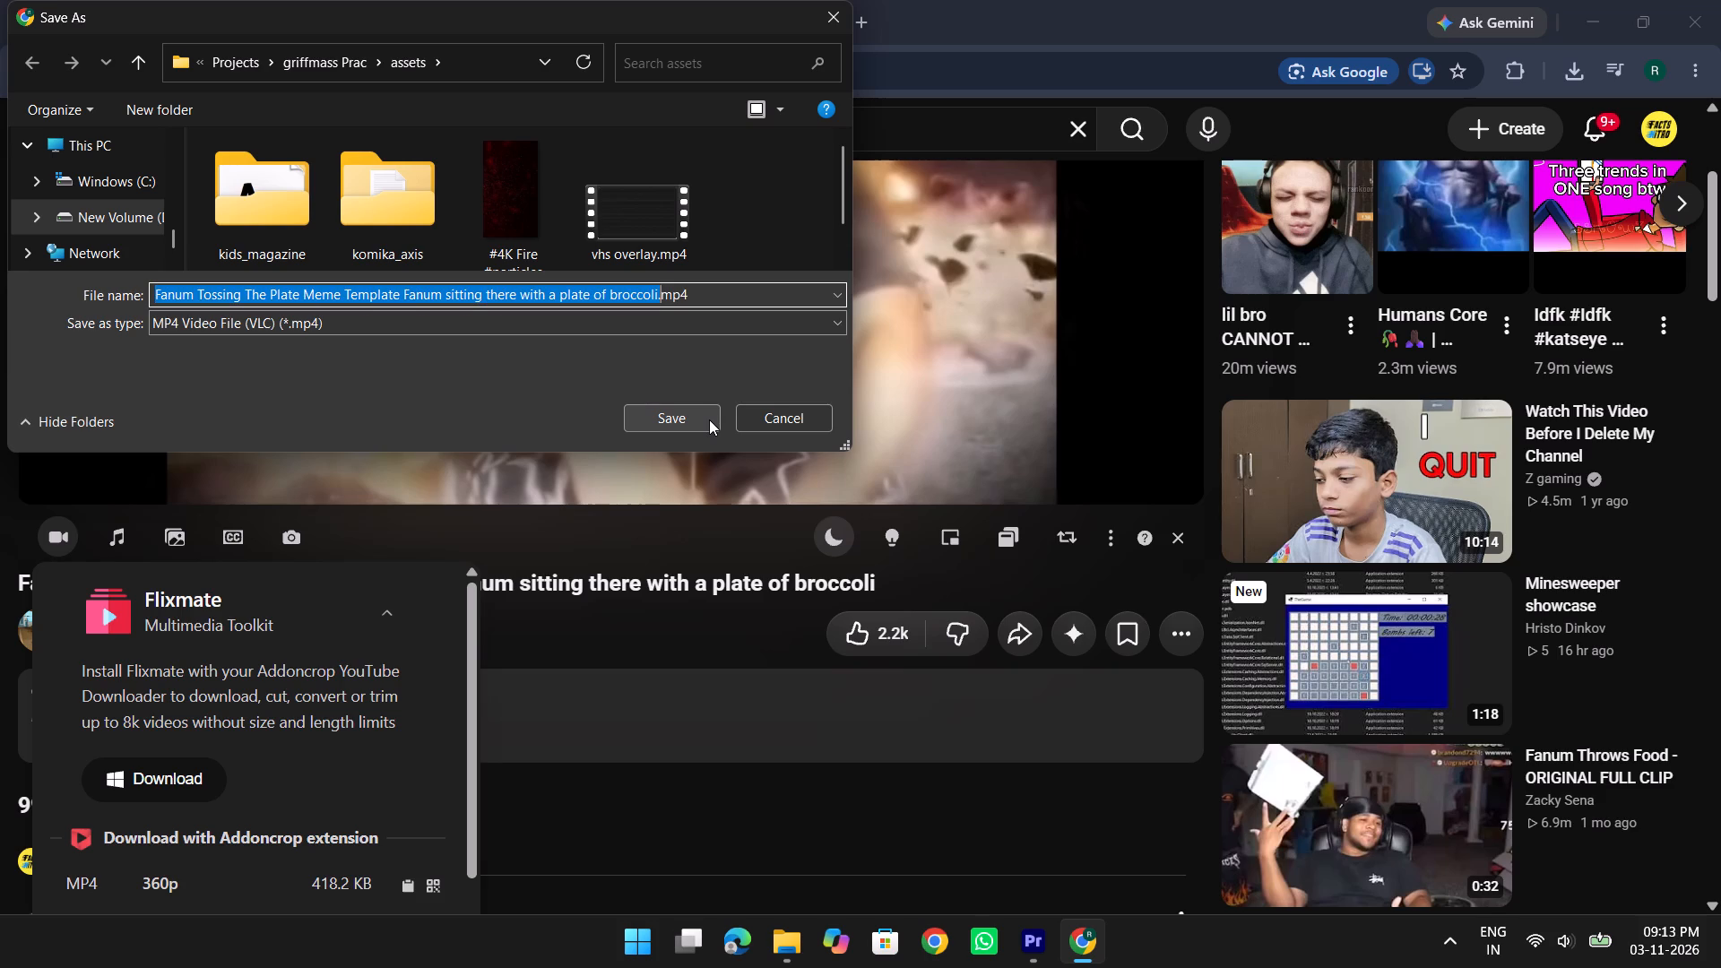
pyautogui.hotkey('shift', 'Left')
pyautogui.press('BackSpace')
pyautogui.write('Throw Meme')
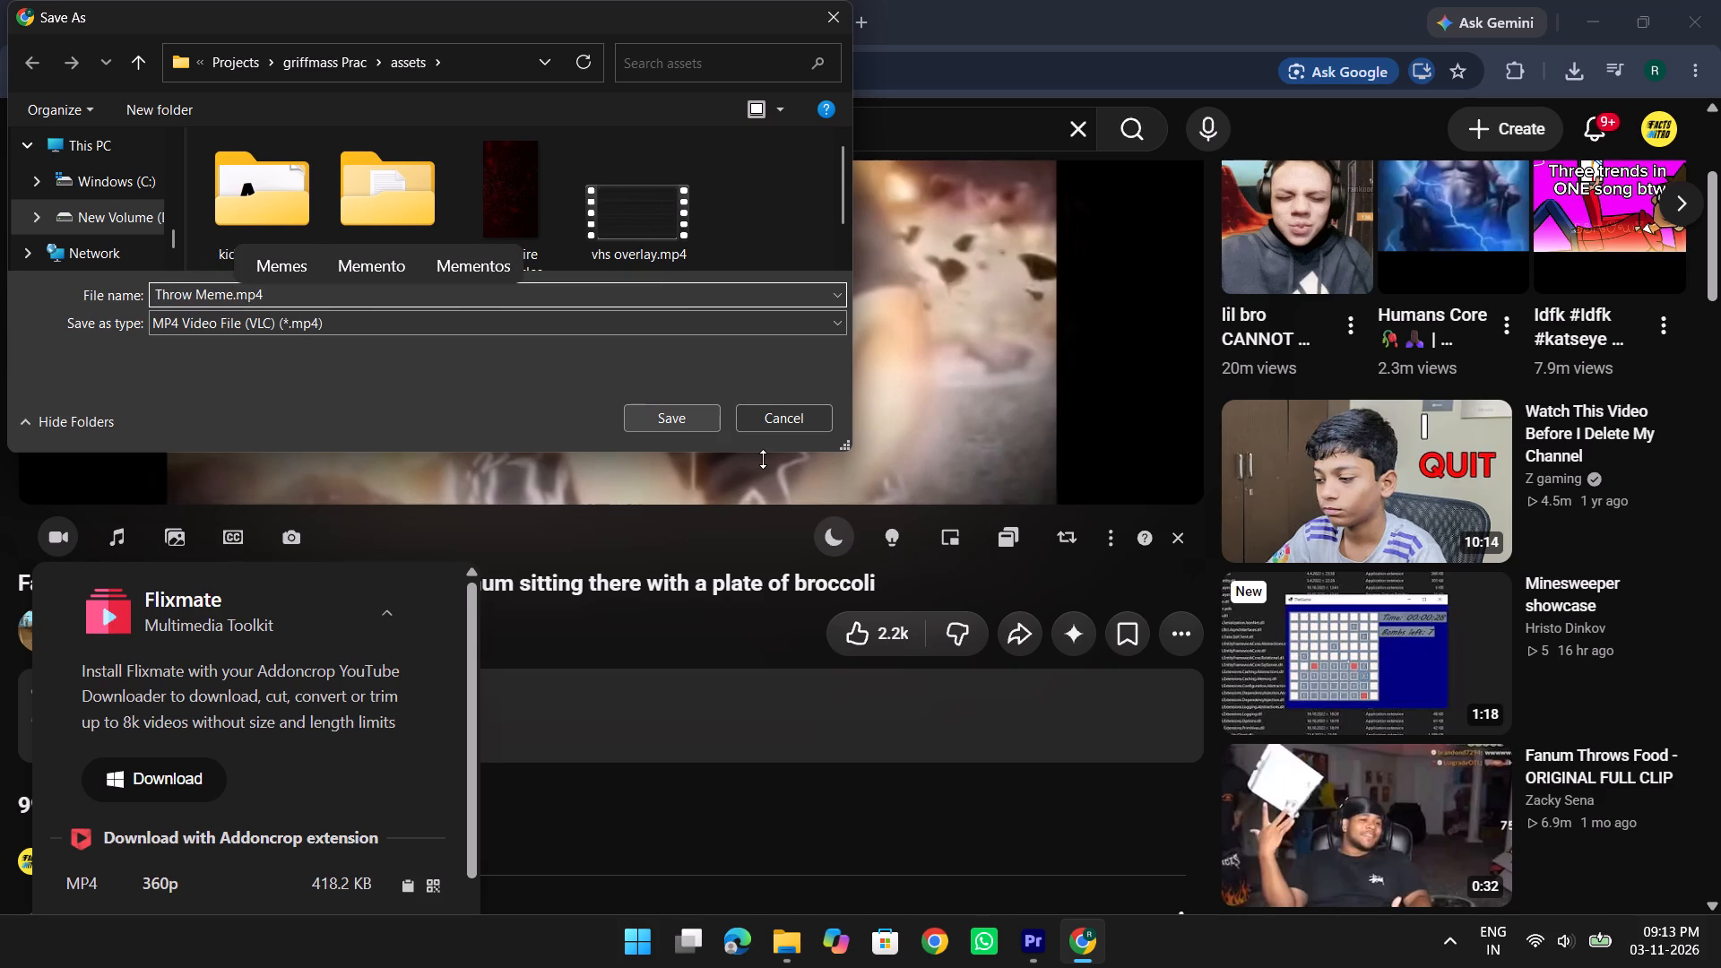
pyautogui.click(707, 411)
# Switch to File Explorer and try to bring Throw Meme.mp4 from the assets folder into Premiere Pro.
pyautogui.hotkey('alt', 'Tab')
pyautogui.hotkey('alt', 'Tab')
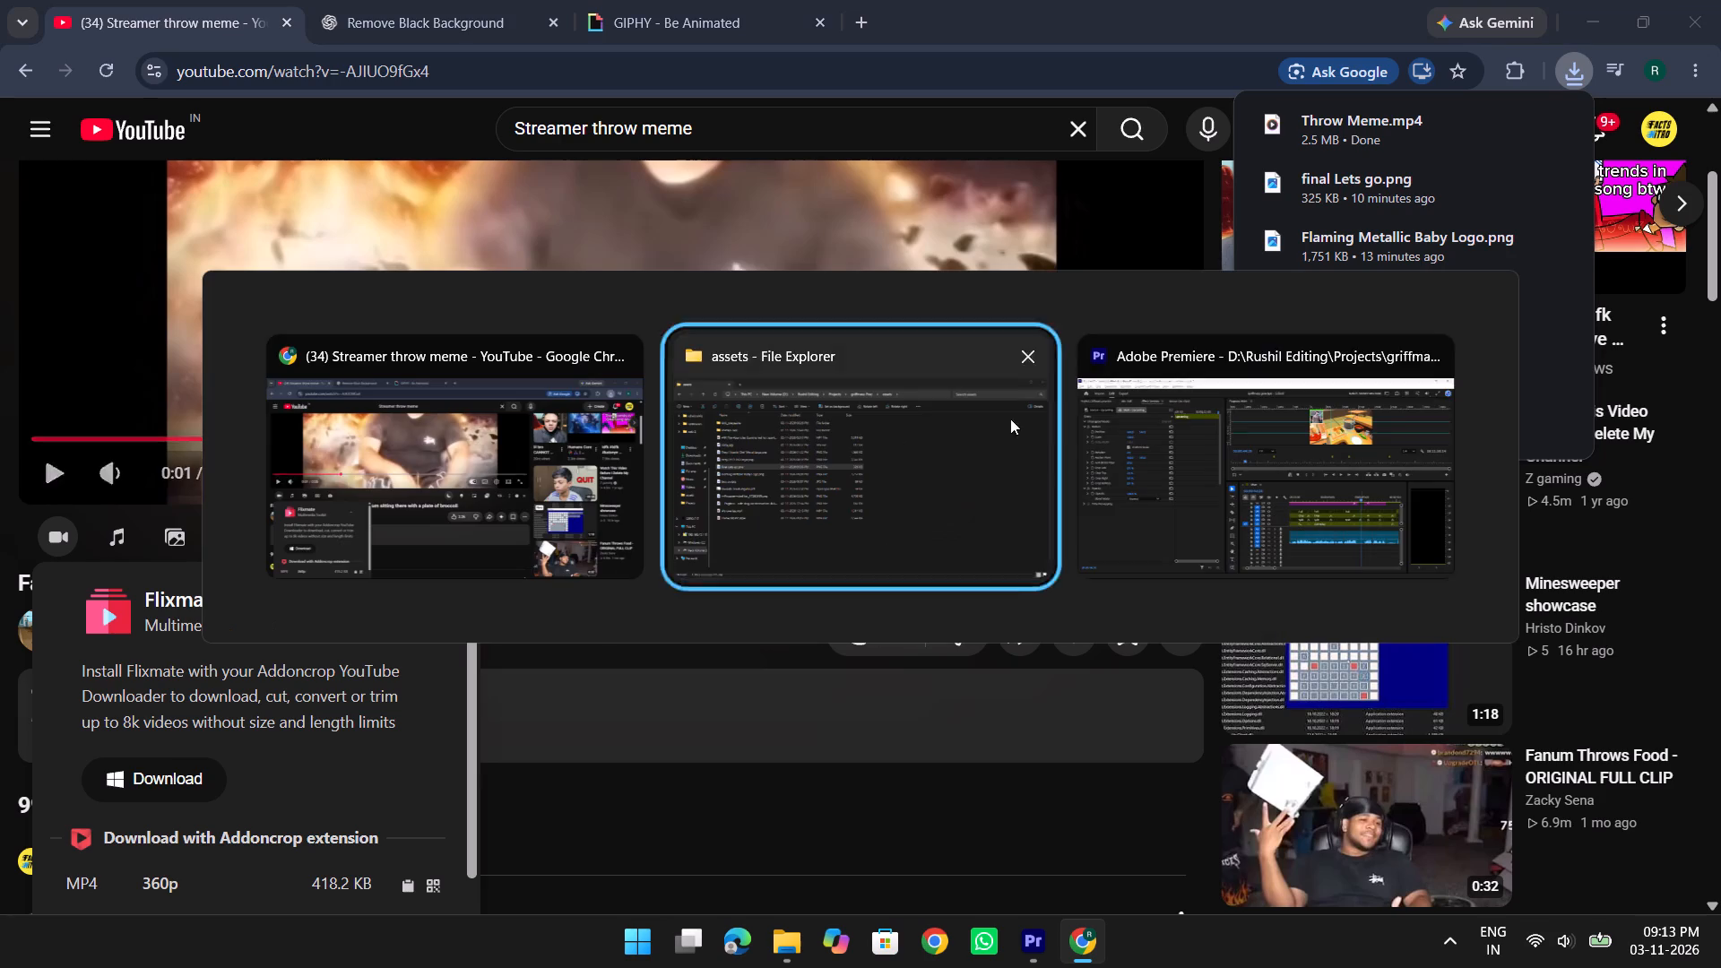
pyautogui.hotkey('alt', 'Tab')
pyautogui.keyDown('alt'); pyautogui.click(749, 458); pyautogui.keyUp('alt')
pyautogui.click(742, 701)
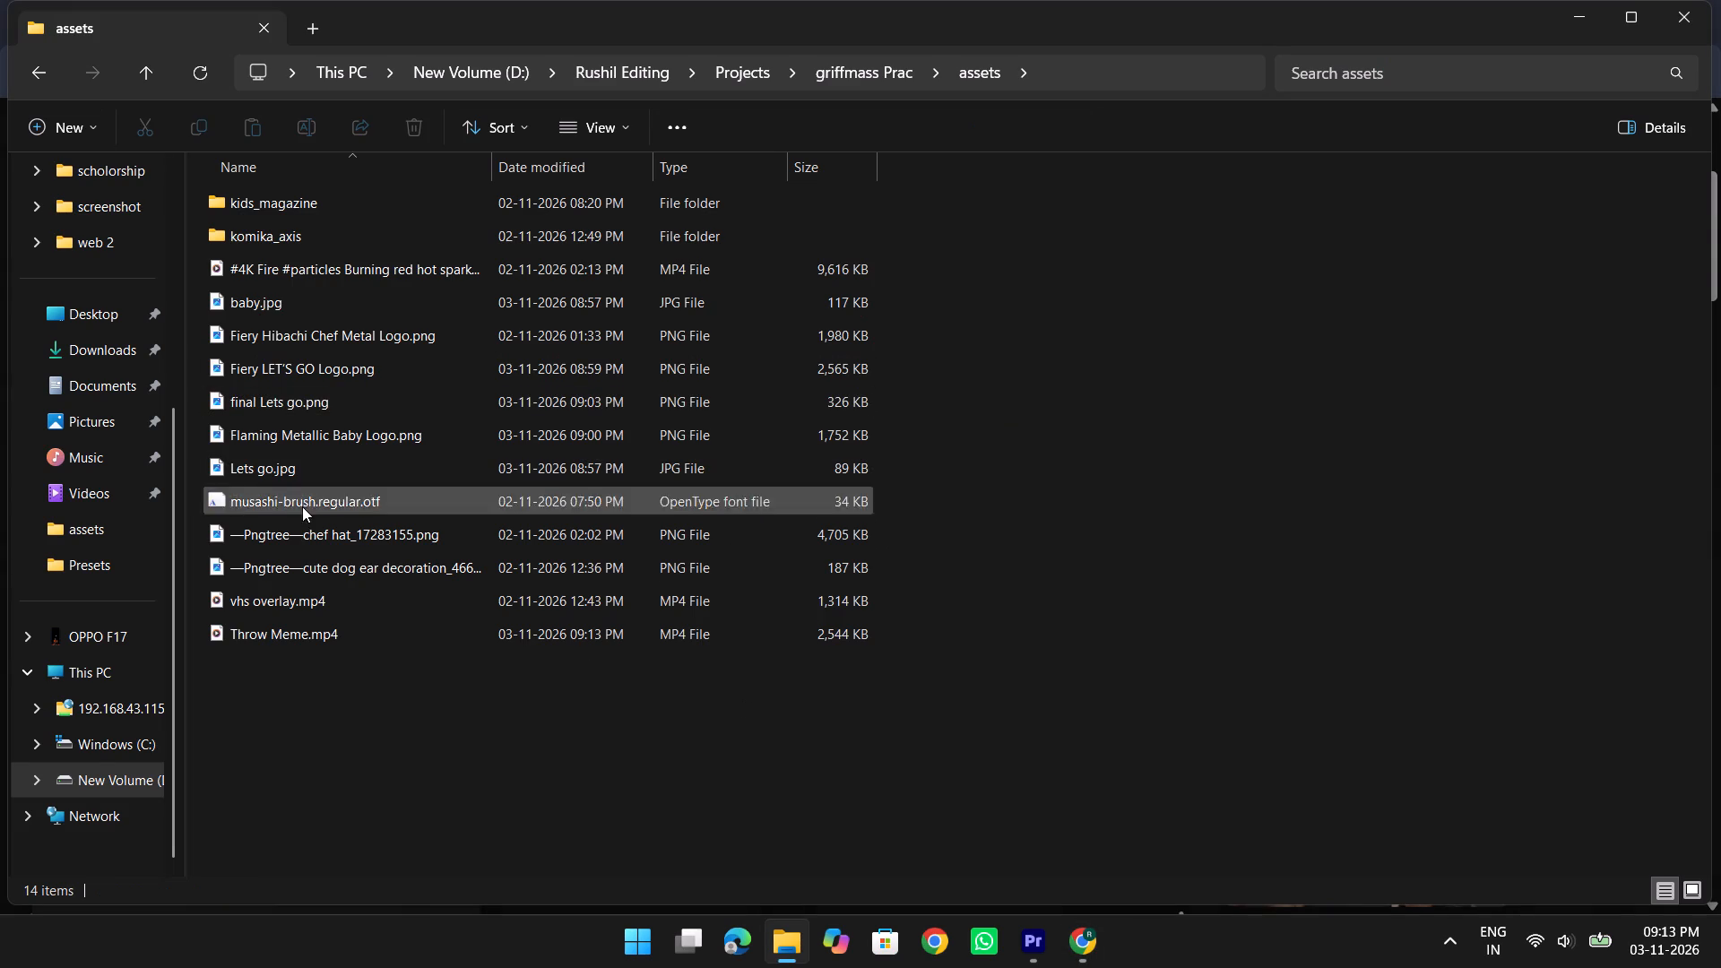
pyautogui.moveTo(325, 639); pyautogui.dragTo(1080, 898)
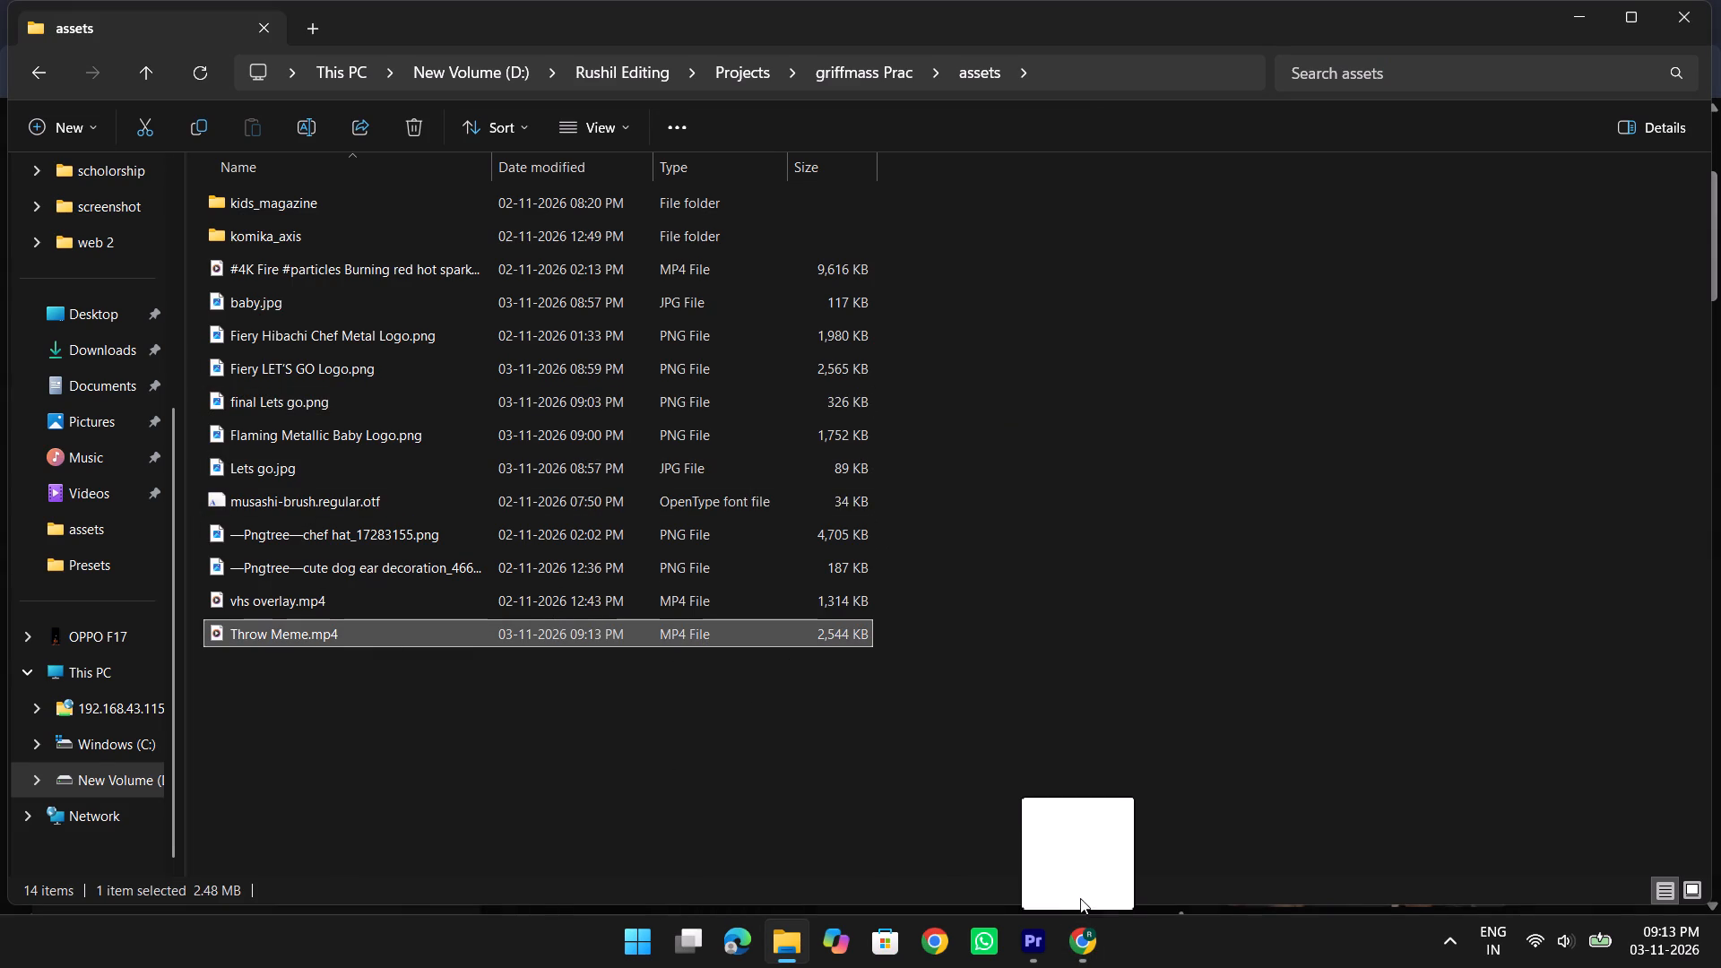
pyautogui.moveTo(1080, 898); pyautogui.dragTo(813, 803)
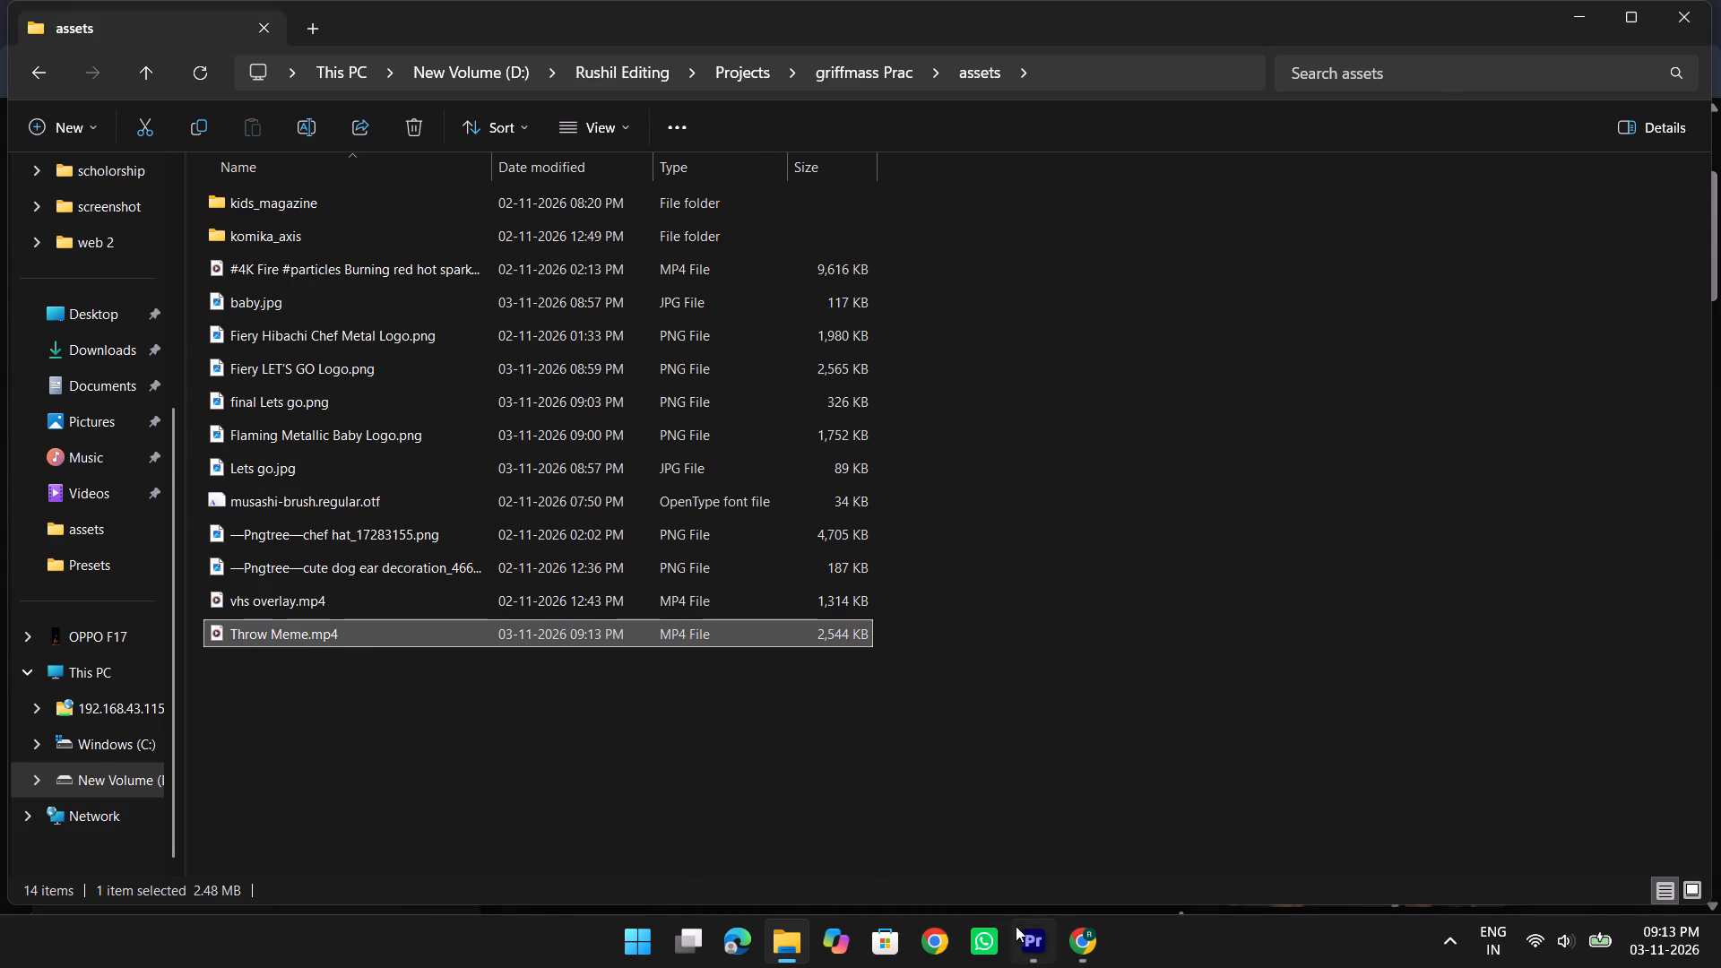
# Switch to Premiere Pro and review the Main sequence between the "on the Floor !!" and "Let's do this again !!!" captions, stopping at 00:00:45:05.
pyautogui.click(1039, 942)
pyautogui.moveTo(1291, 542); pyautogui.dragTo(1263, 553)
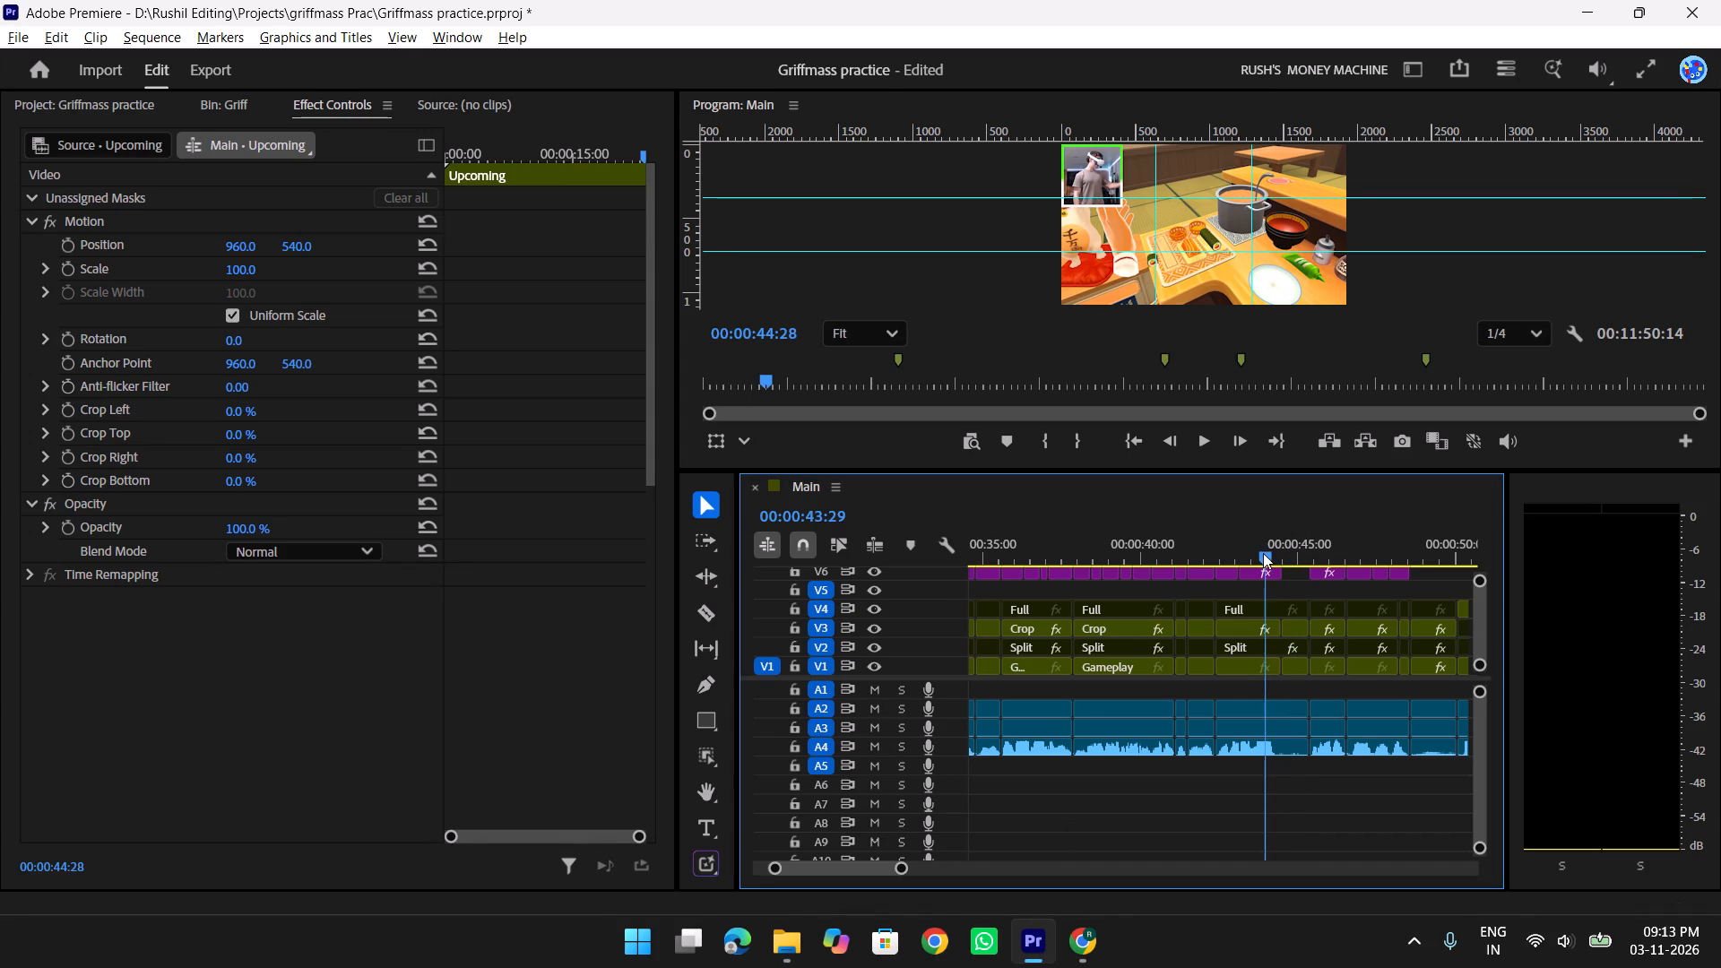
pyautogui.moveTo(1263, 553); pyautogui.dragTo(1263, 554)
pyautogui.write('ttt')
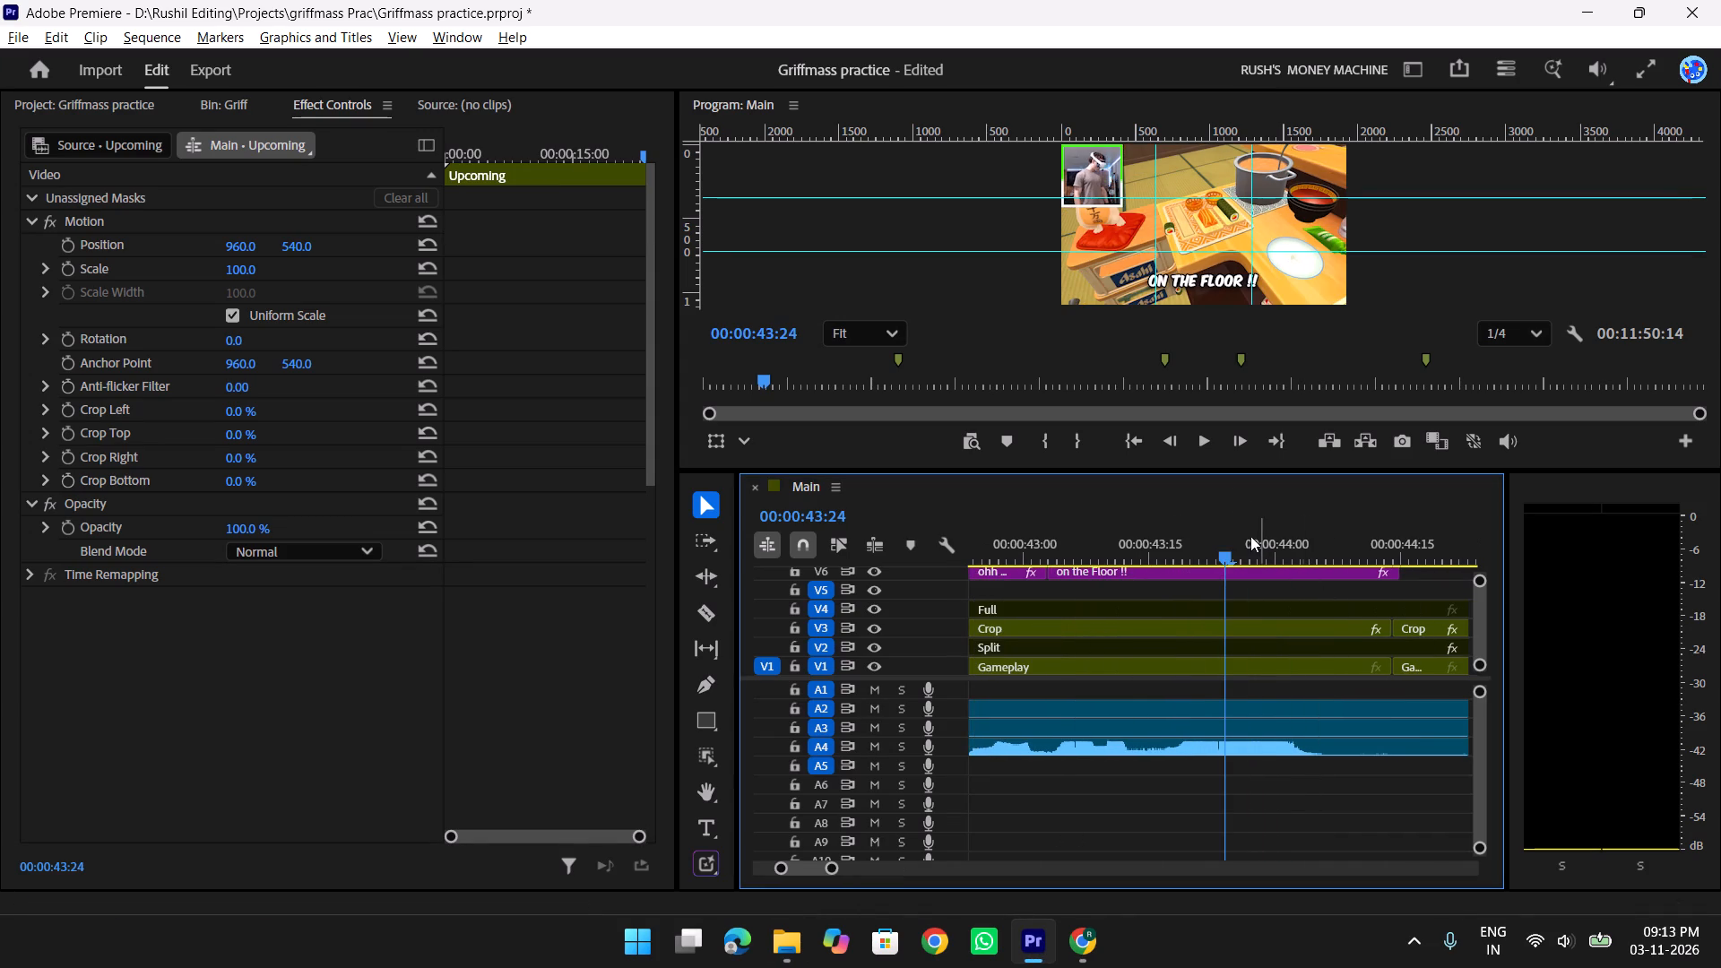
pyautogui.moveTo(1250, 536); pyautogui.dragTo(1424, 538)
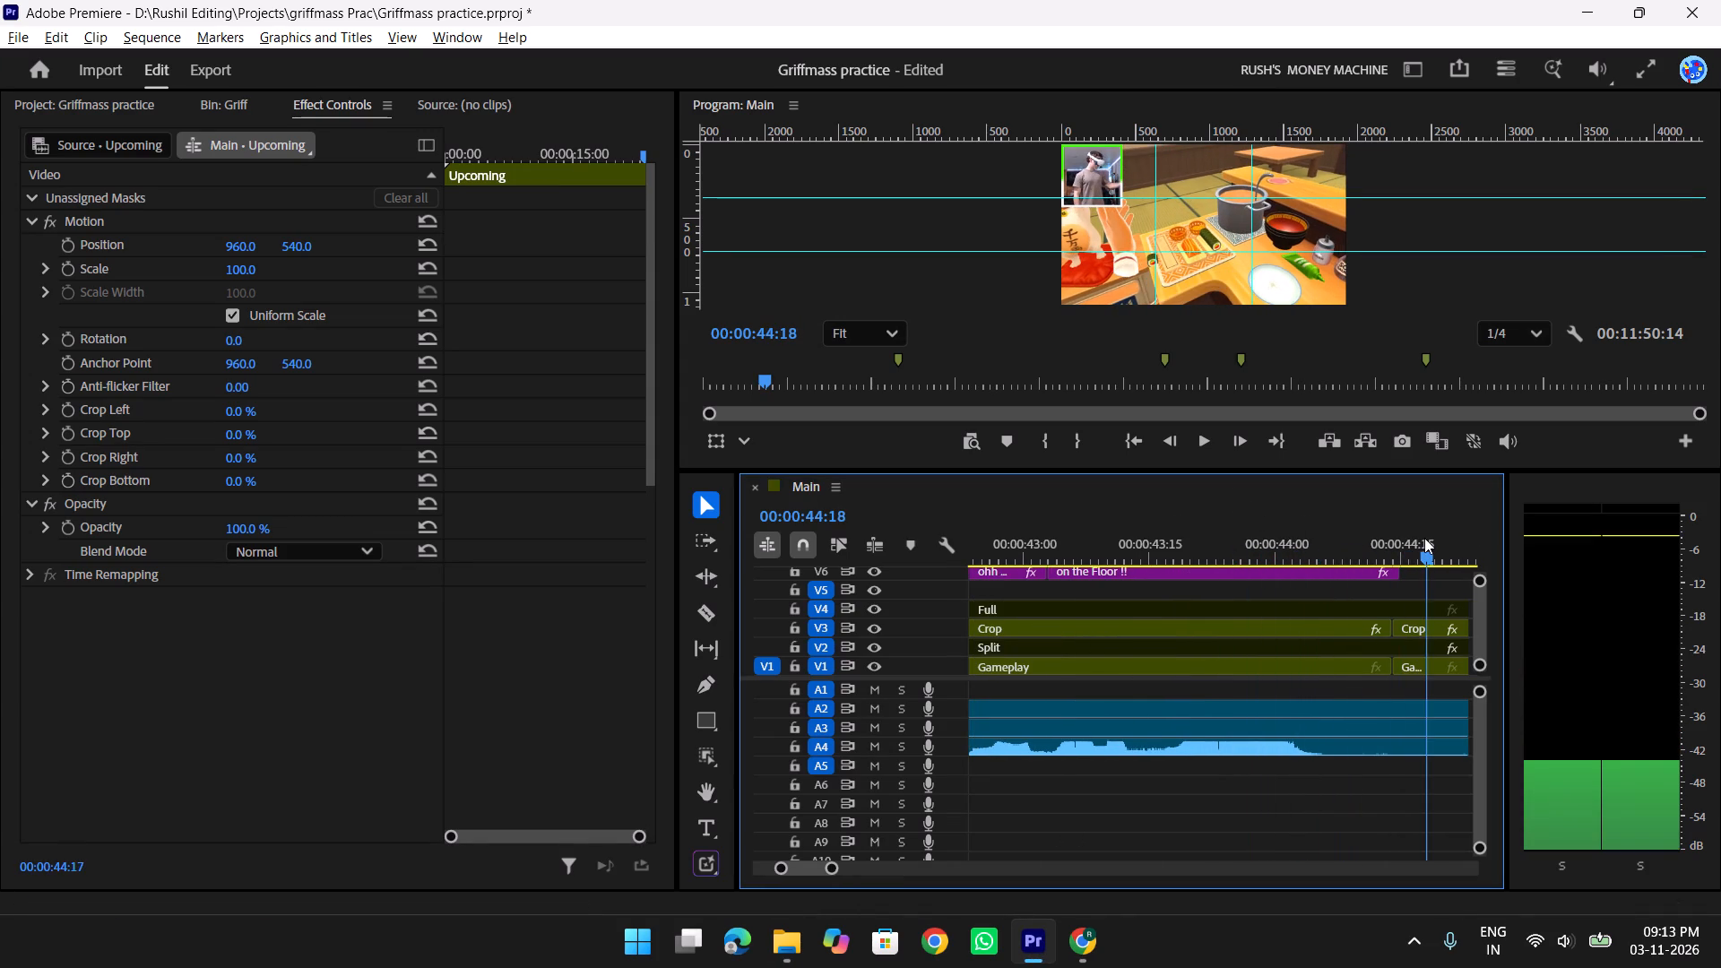
pyautogui.moveTo(1424, 538); pyautogui.dragTo(1427, 538)
pyautogui.scroll(-7, 1428, 538)
pyautogui.press('space')
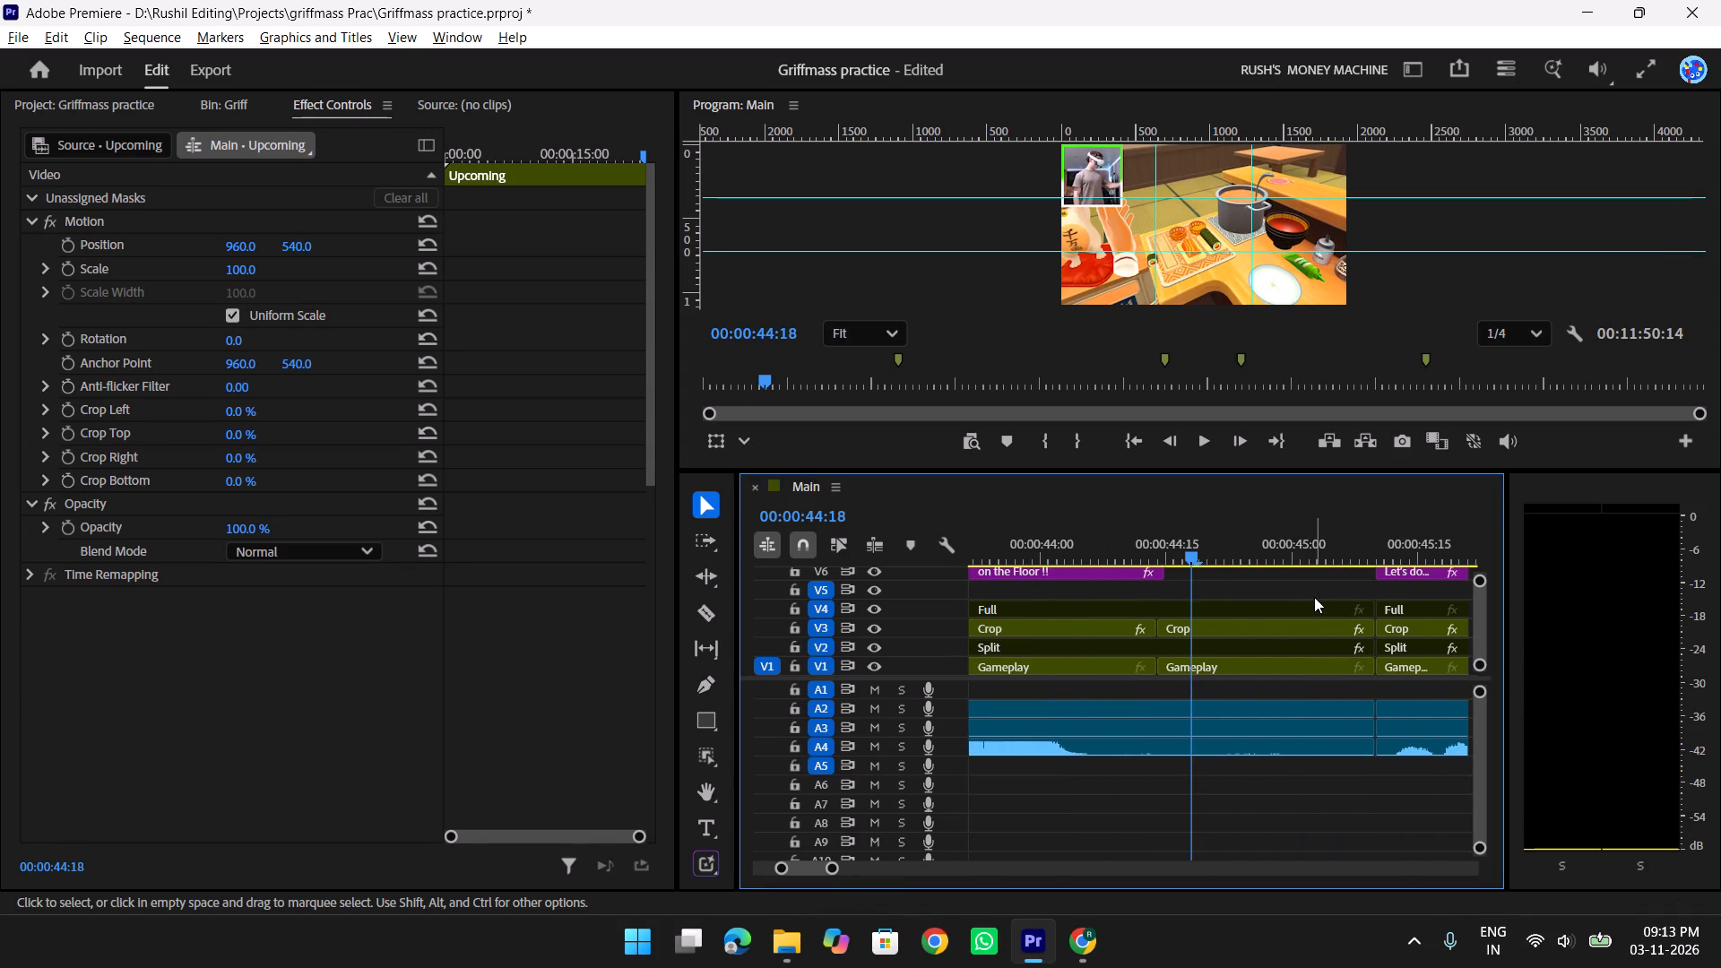
pyautogui.press('space')
pyautogui.moveTo(1388, 549); pyautogui.dragTo(1364, 549)
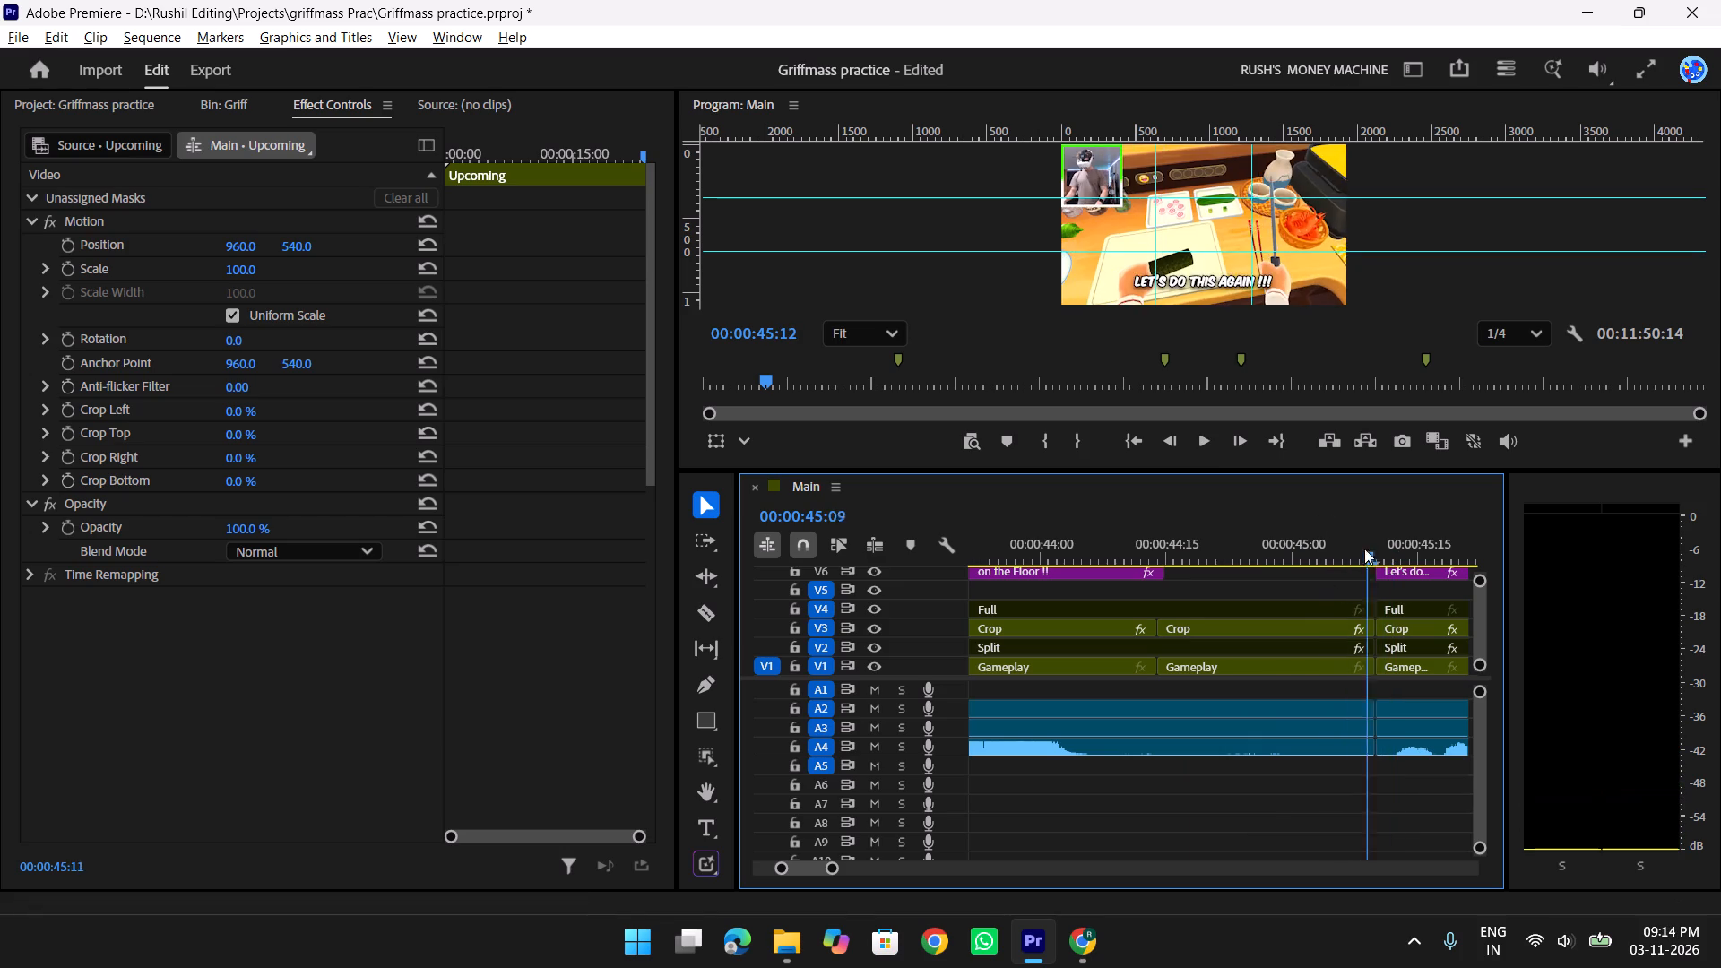
pyautogui.moveTo(1364, 549); pyautogui.dragTo(1336, 548)
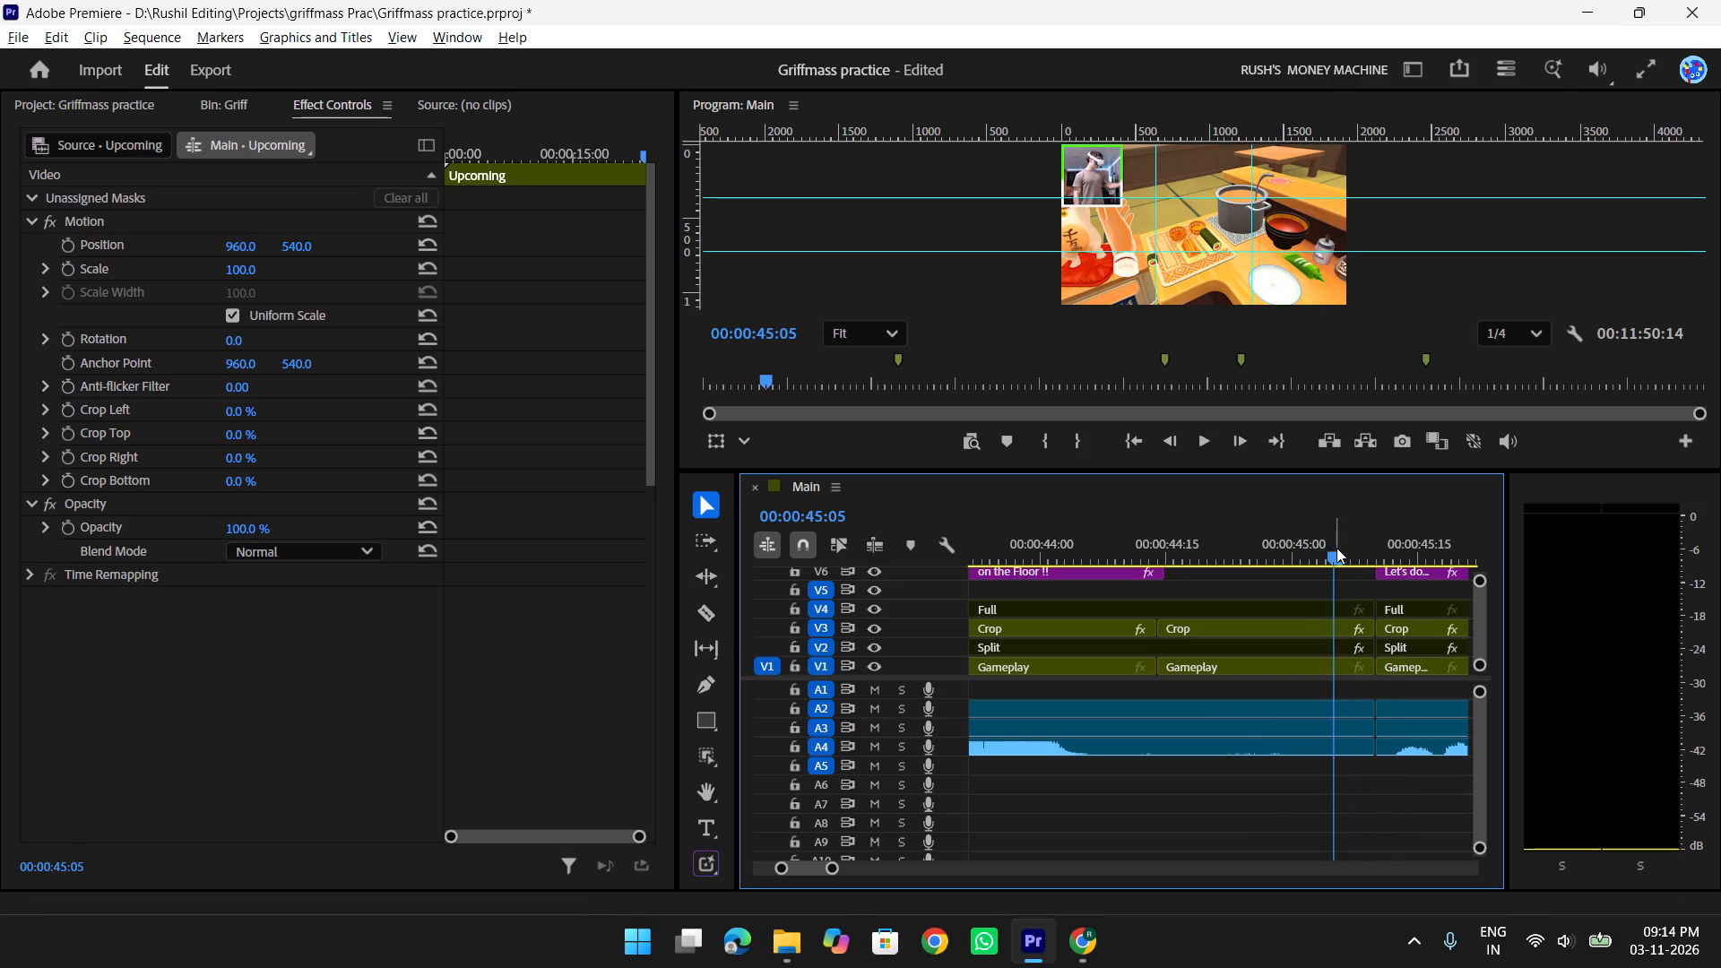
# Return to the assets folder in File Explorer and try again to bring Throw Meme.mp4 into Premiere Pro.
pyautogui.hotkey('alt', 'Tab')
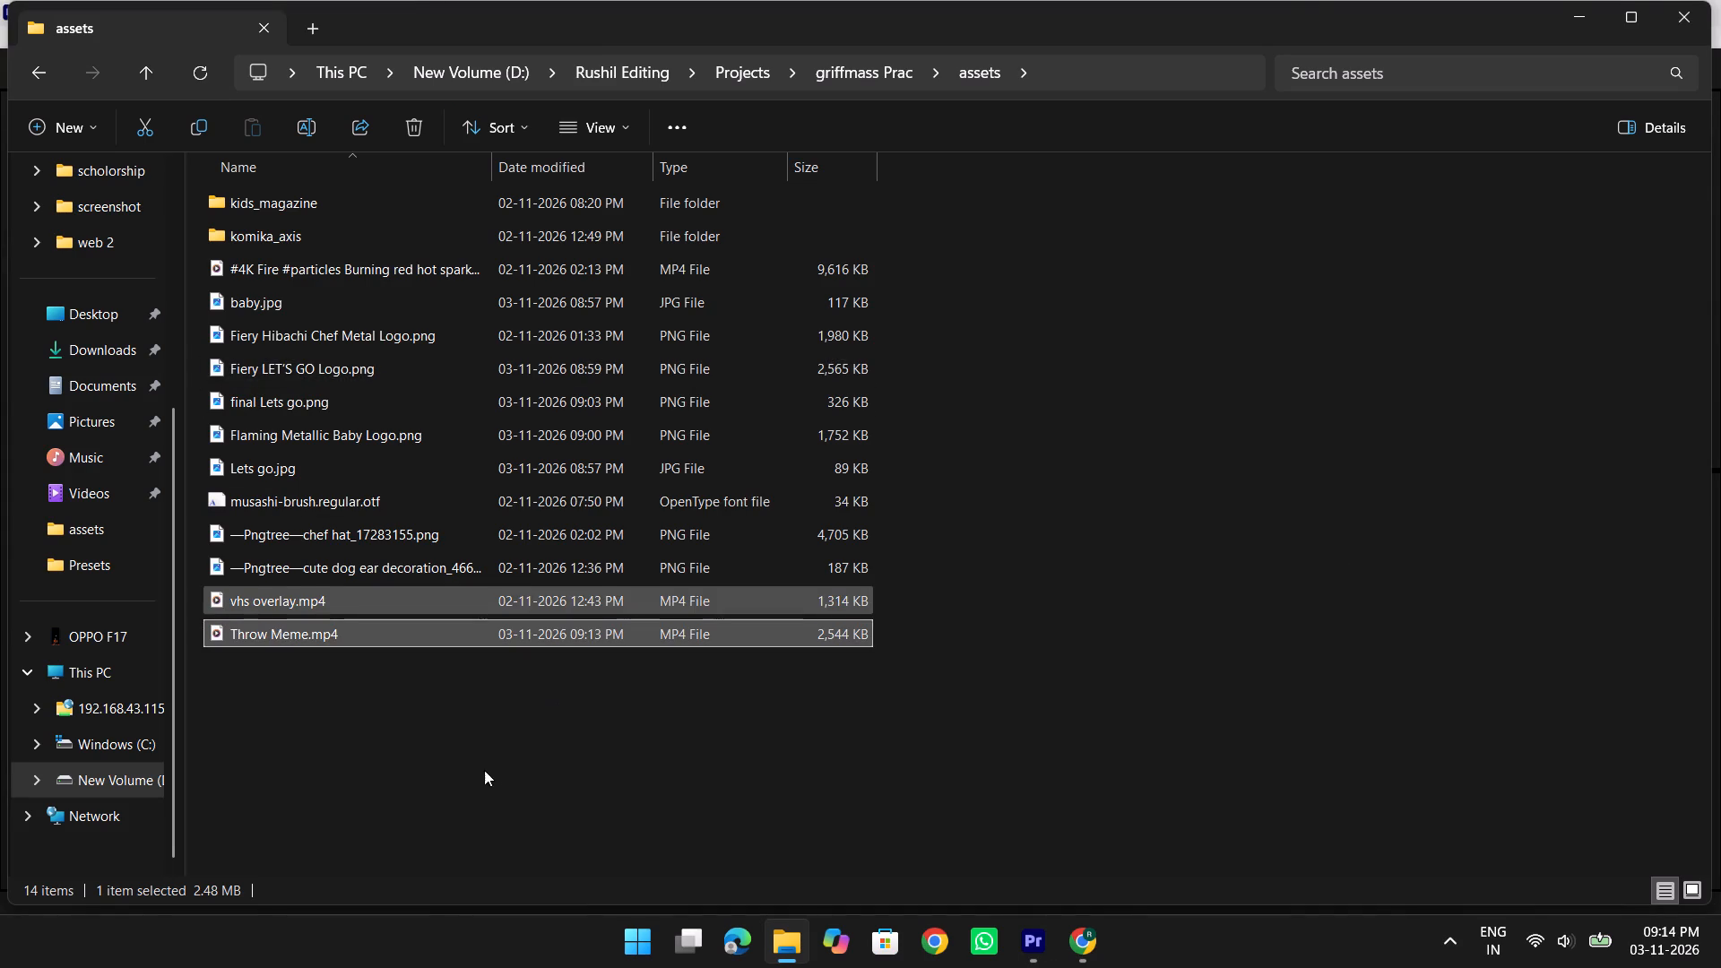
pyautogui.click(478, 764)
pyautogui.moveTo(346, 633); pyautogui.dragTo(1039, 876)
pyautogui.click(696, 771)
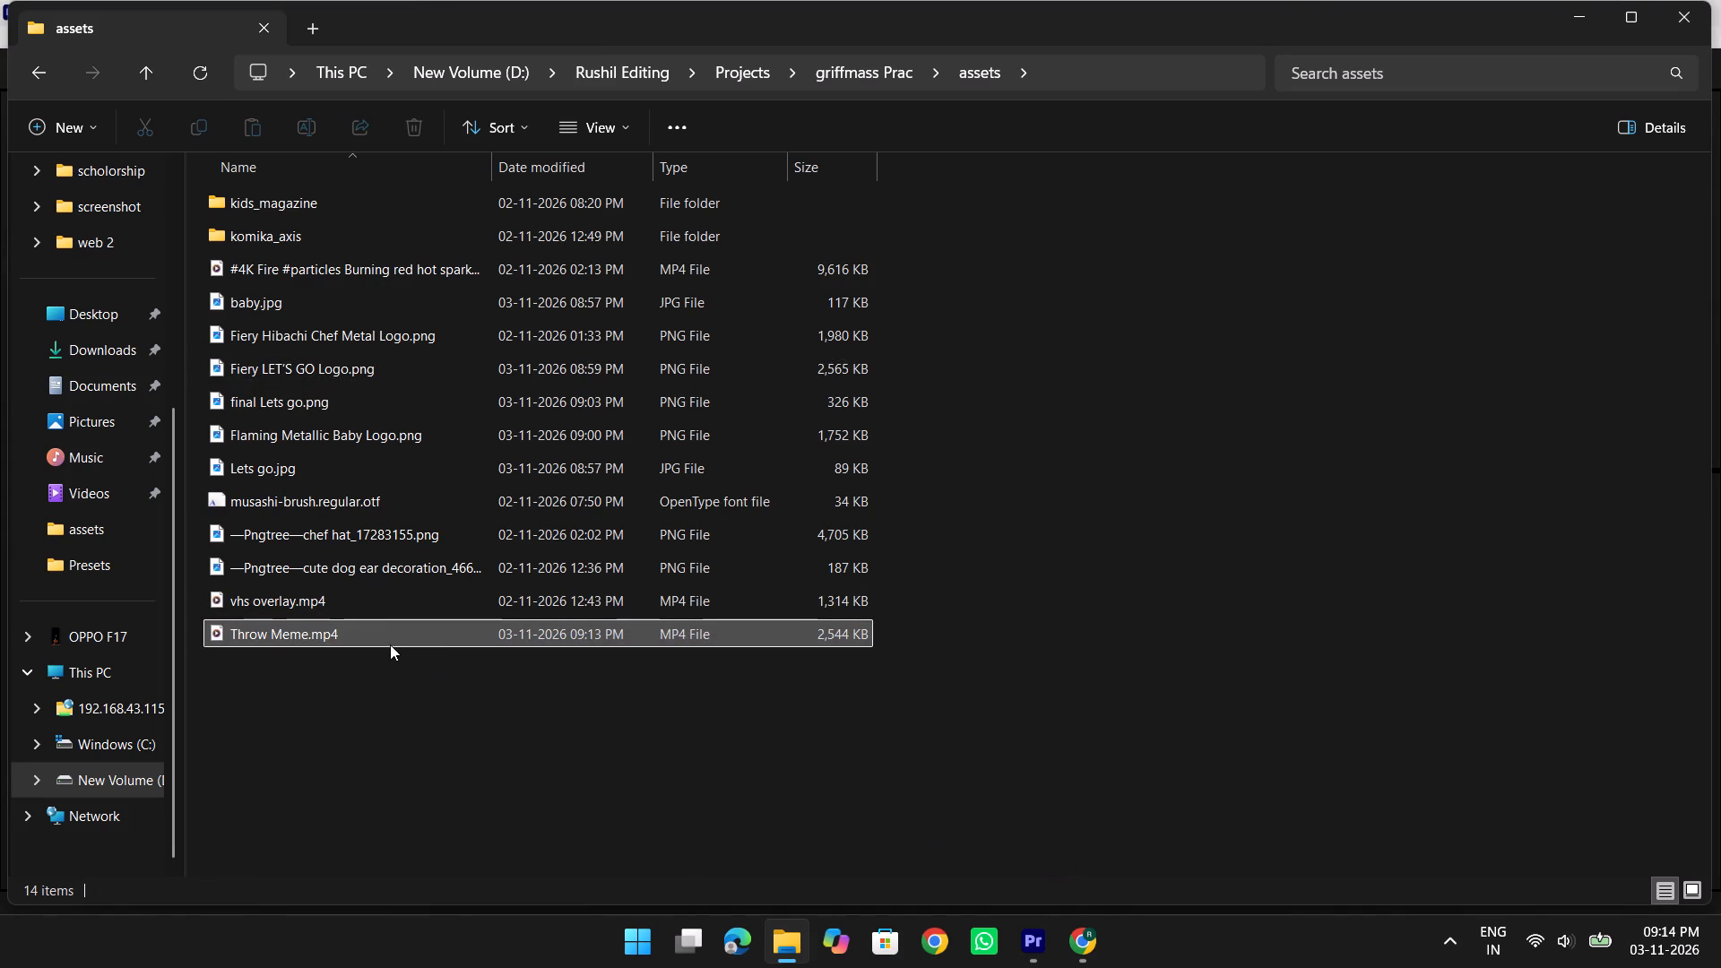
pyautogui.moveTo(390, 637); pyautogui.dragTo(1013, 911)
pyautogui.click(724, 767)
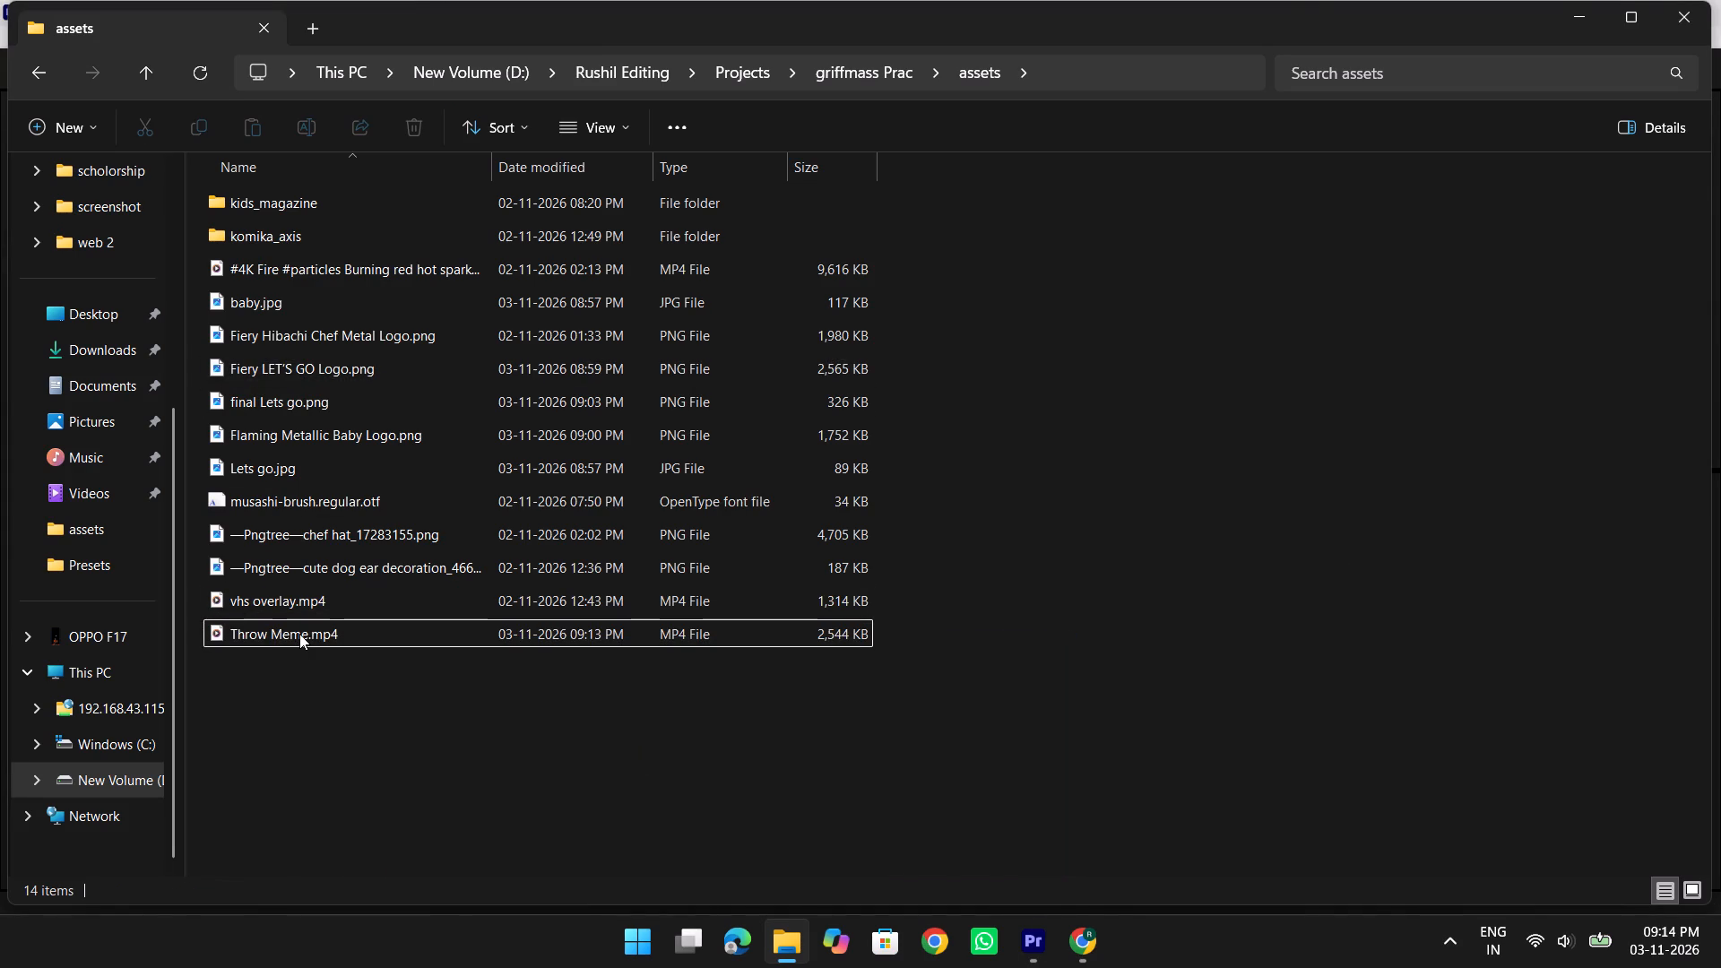
# Switch to Premiere Pro and delete Fiery LET'S GO Logo.png, Lets go.jpg and baby.jpg from the project.
pyautogui.hotkey('alt', 'Tab')
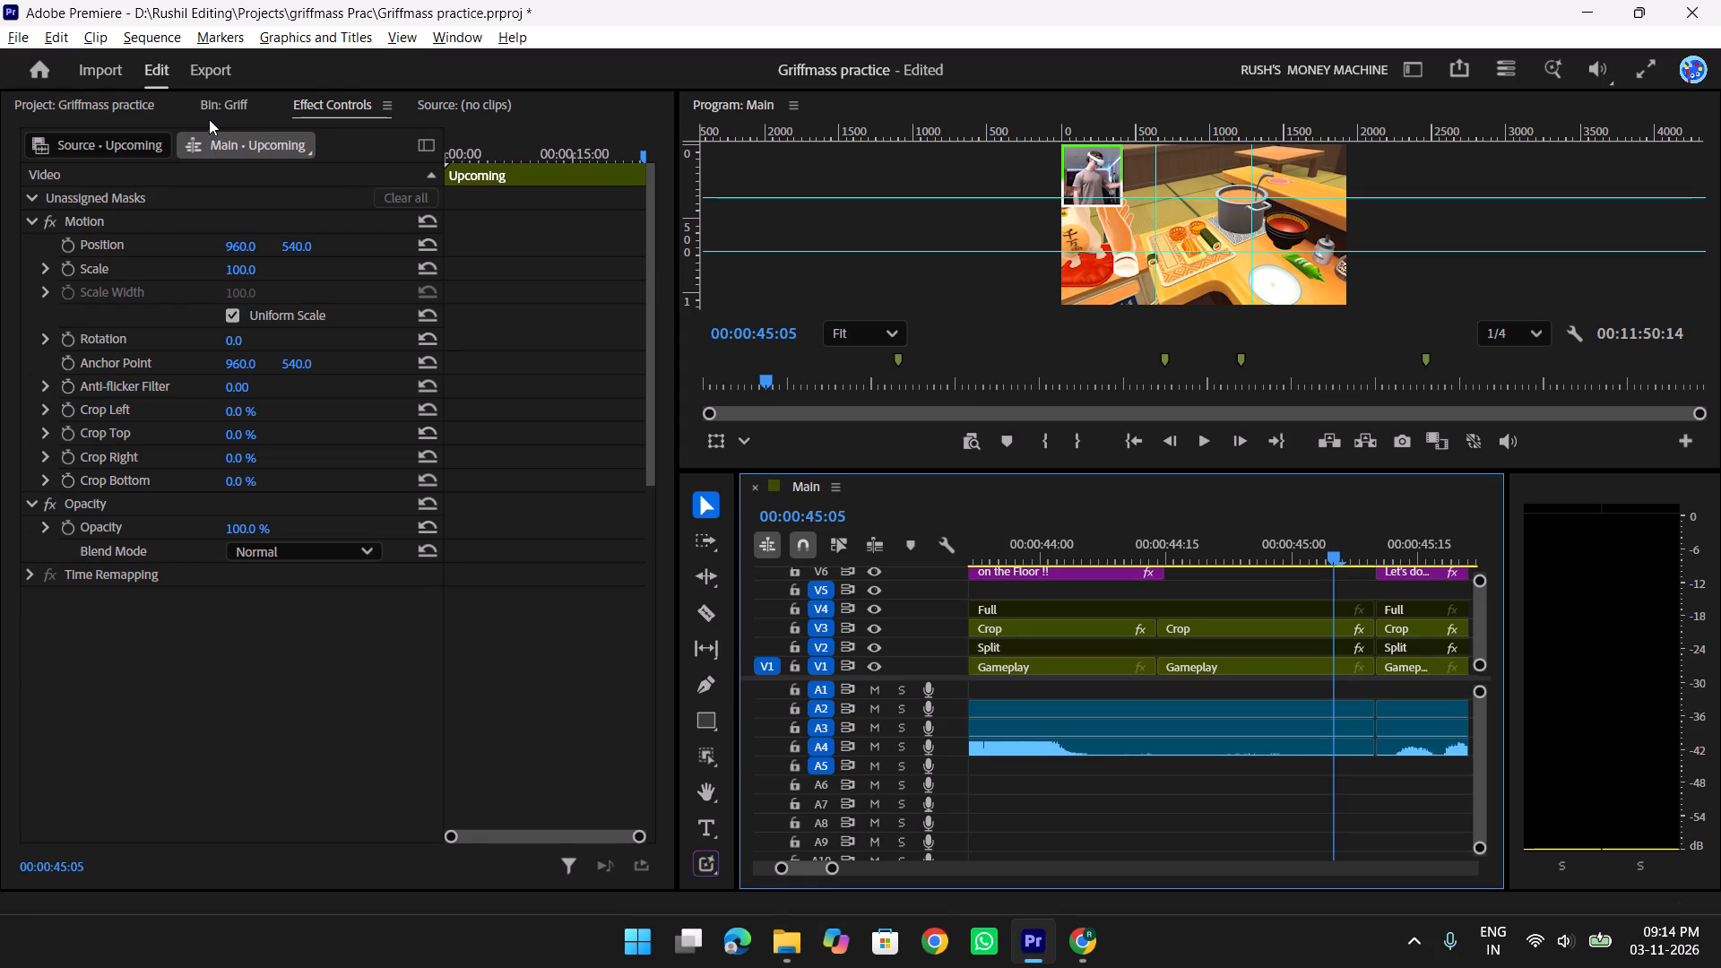
pyautogui.click(212, 108)
pyautogui.click(97, 104)
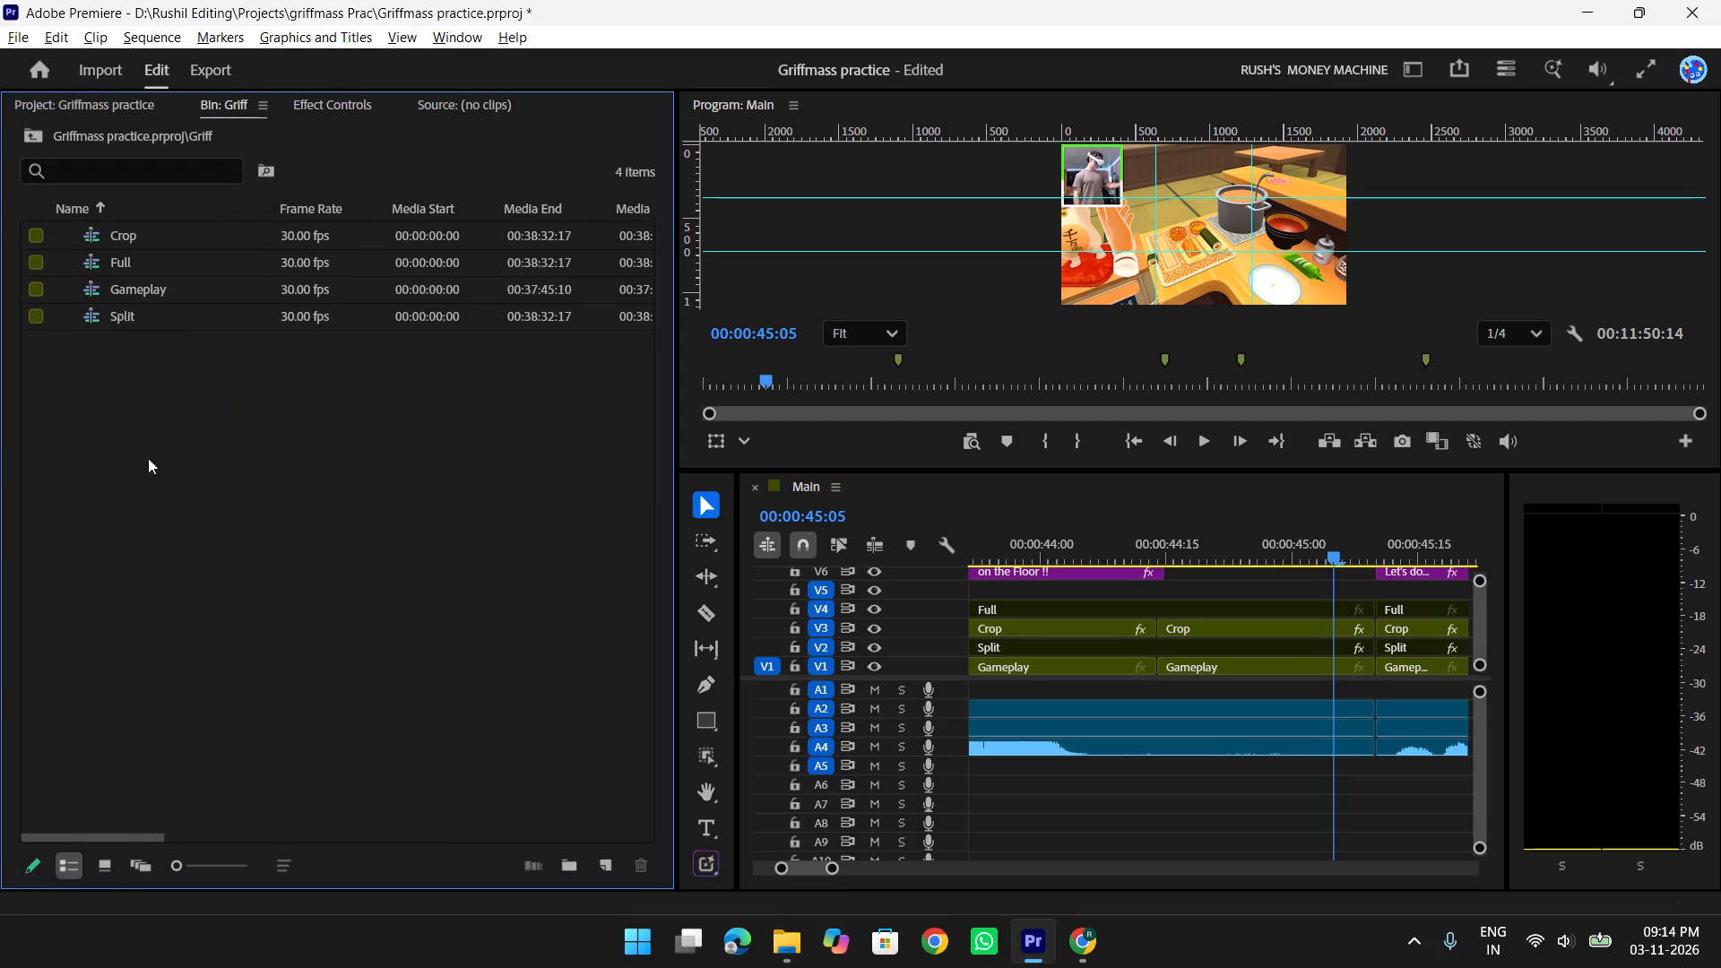
pyautogui.scroll(-7, 271, 353)
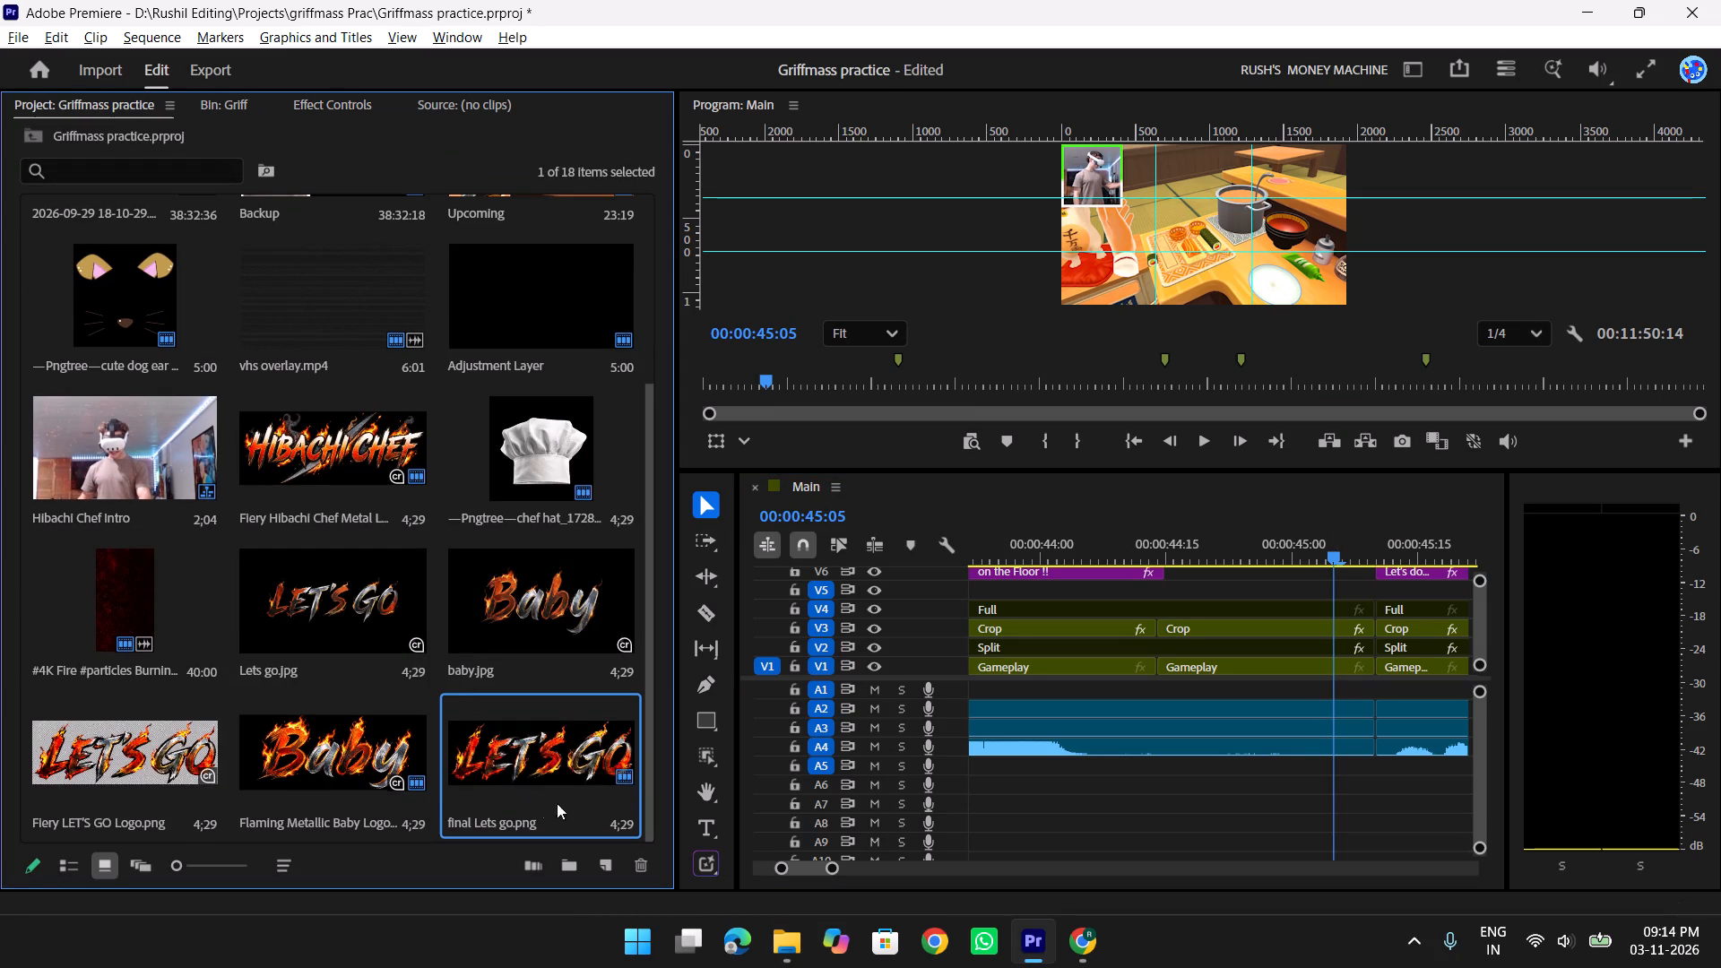
pyautogui.click(546, 607)
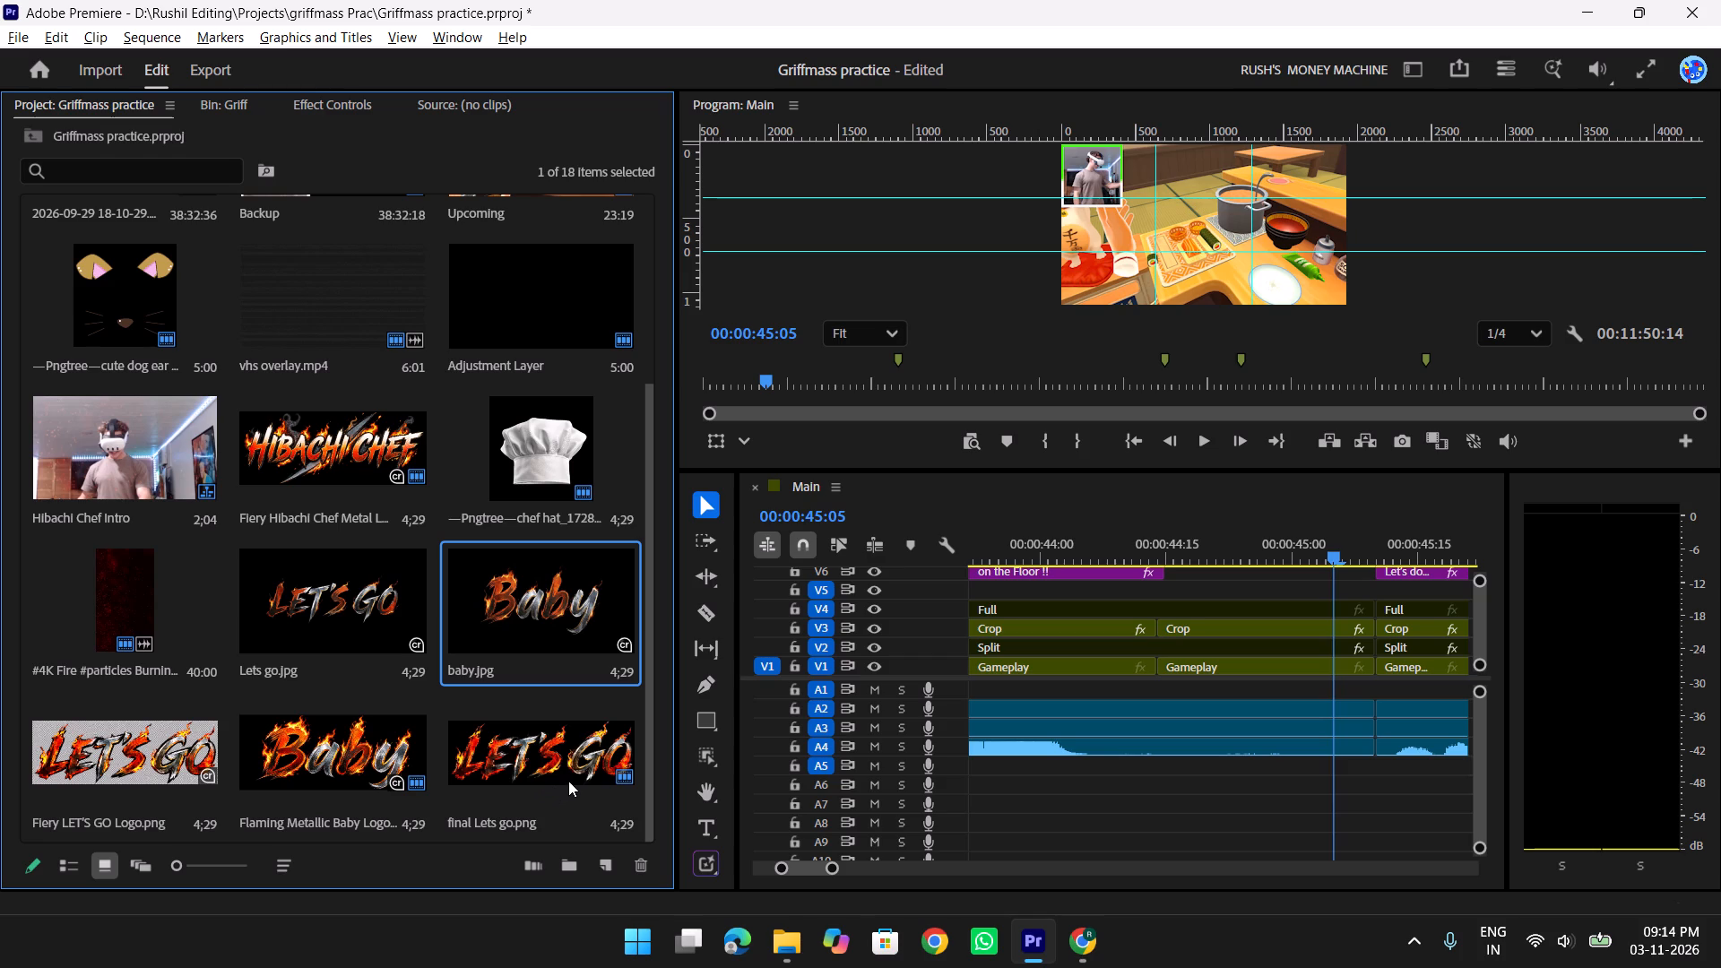
pyautogui.scroll(-4, 408, 592)
pyautogui.click(89, 779)
pyautogui.press('Delete')
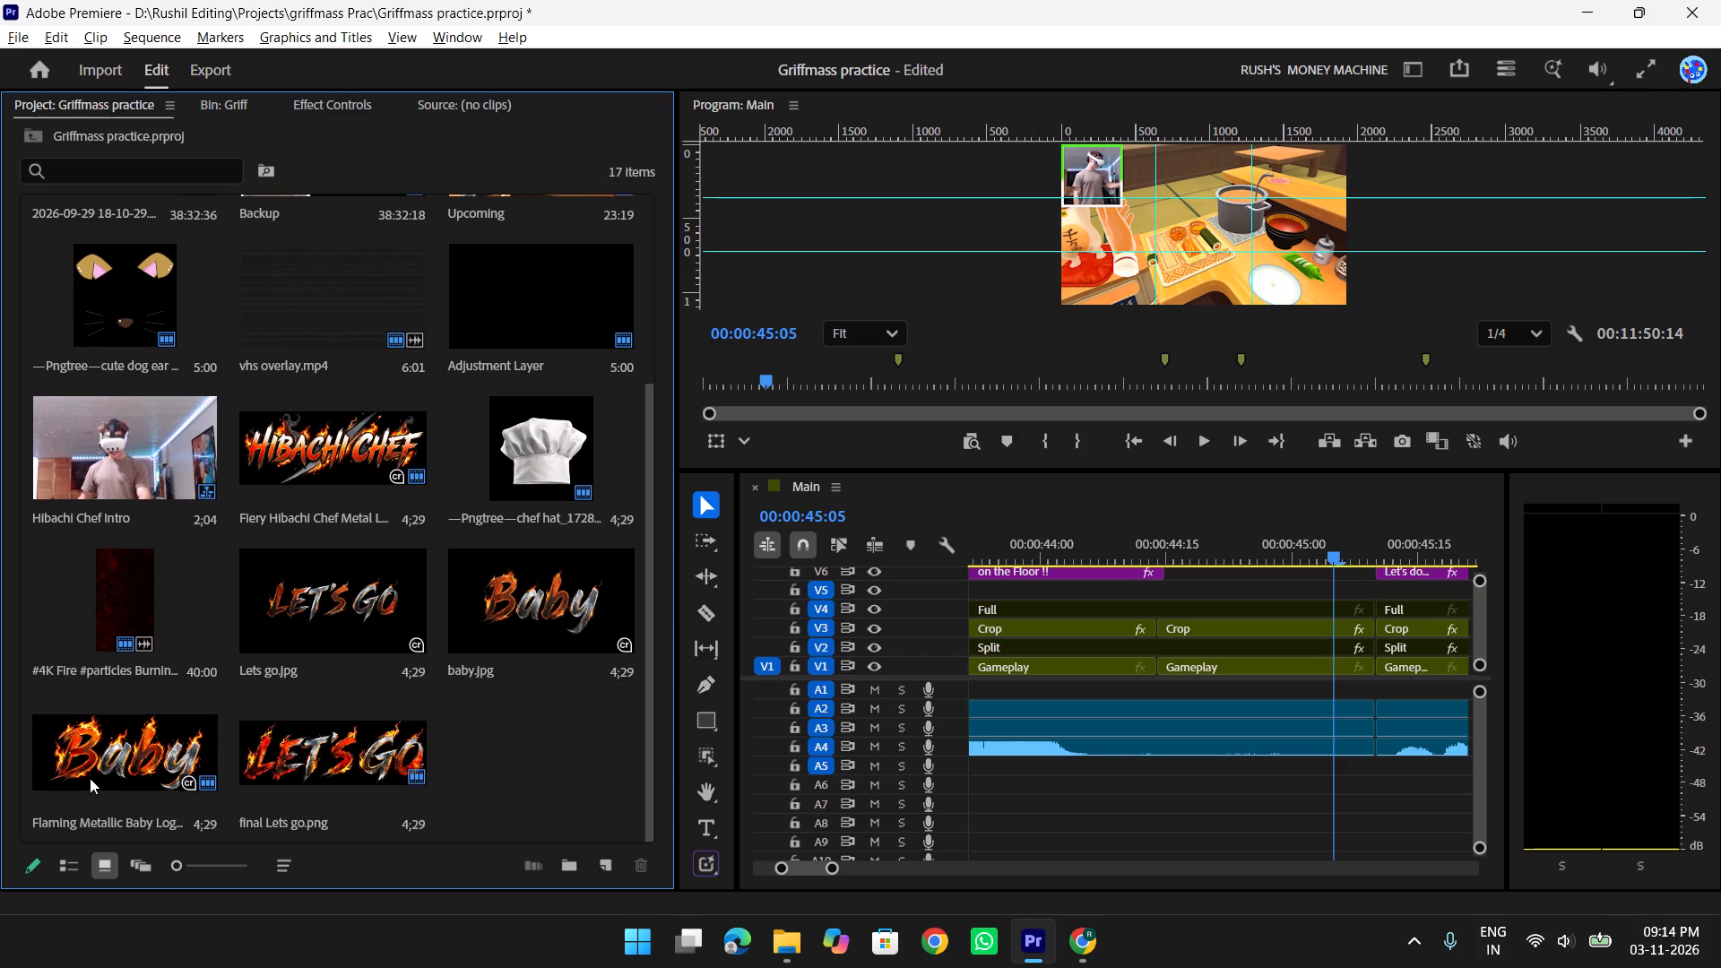
pyautogui.click(524, 741)
pyautogui.click(318, 631)
pyautogui.press('Delete')
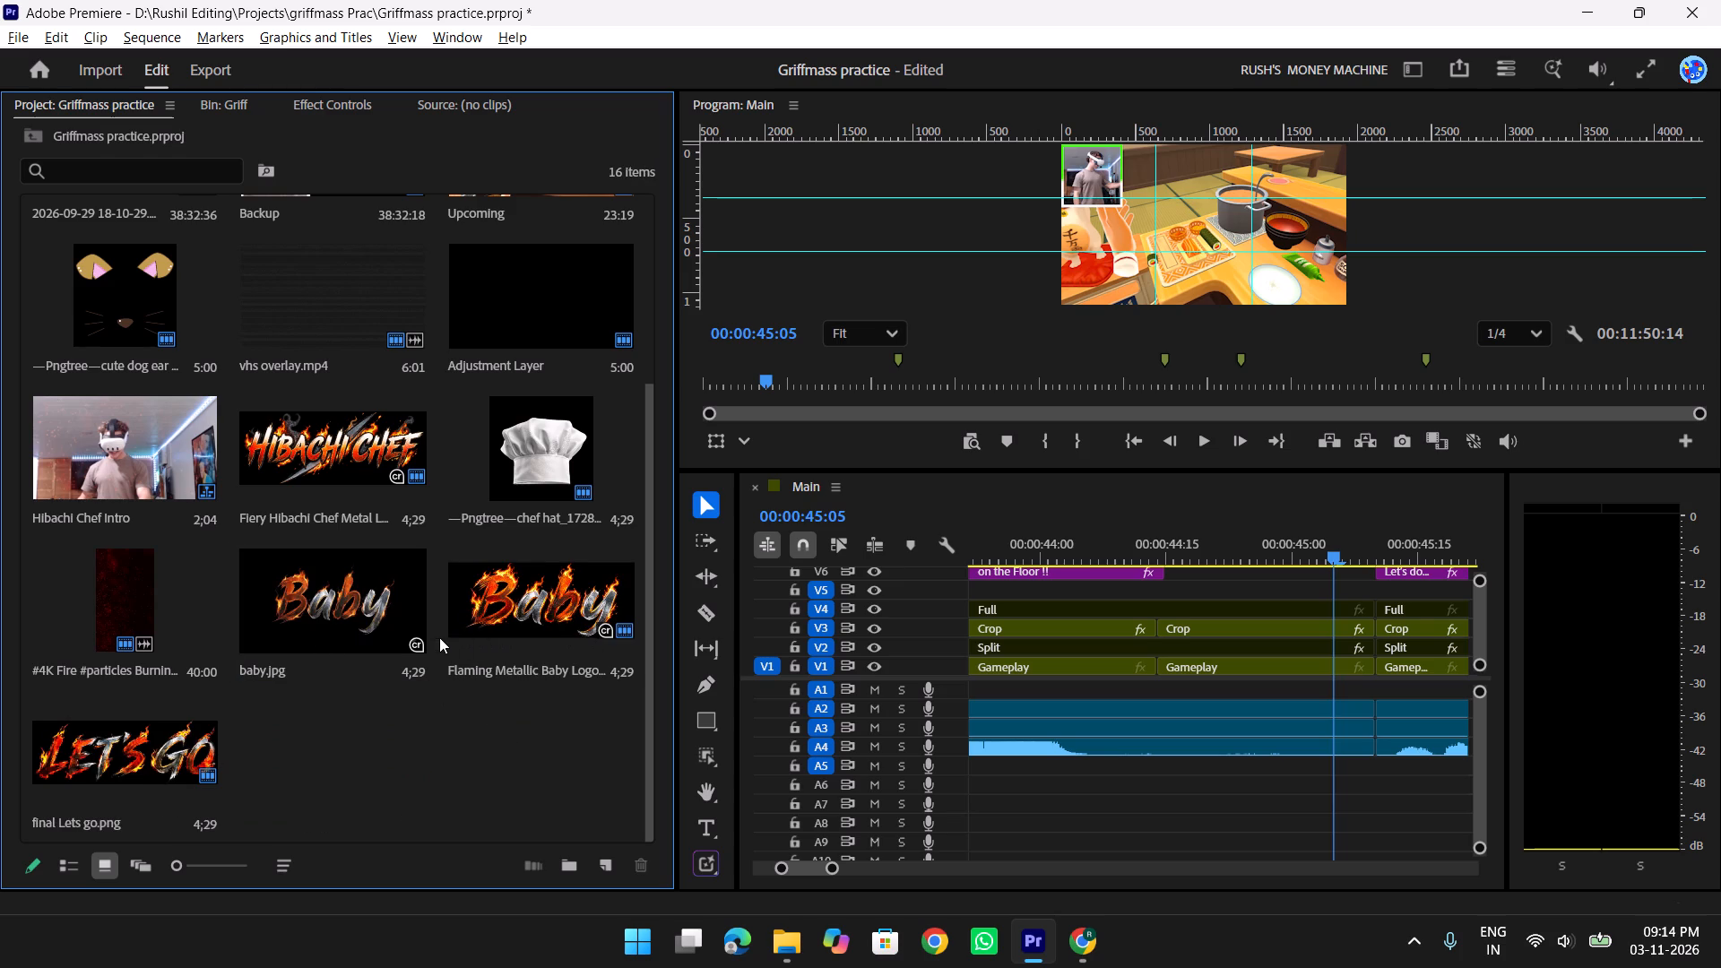
pyautogui.click(358, 642)
pyautogui.press('Delete')
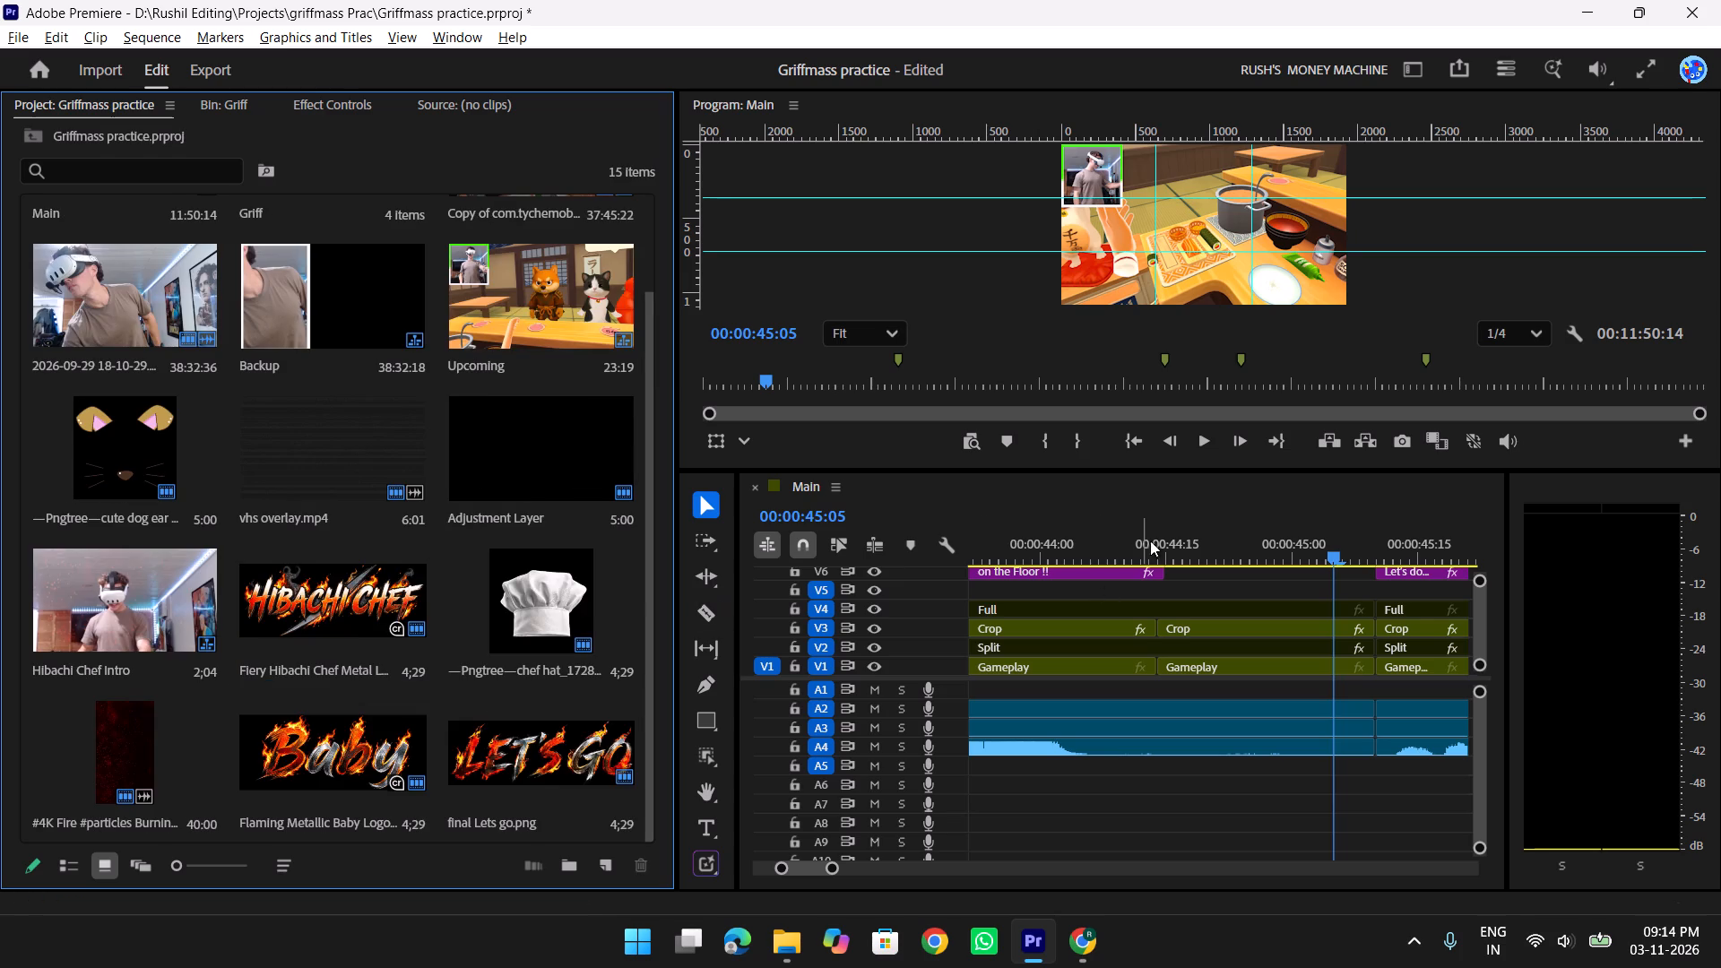
# Review the Main sequence from the "ohh i Dropped" caption through the gap after "on the Floor !!", stopping at 00:00:45:04.
pyautogui.moveTo(1152, 540); pyautogui.dragTo(1003, 538)
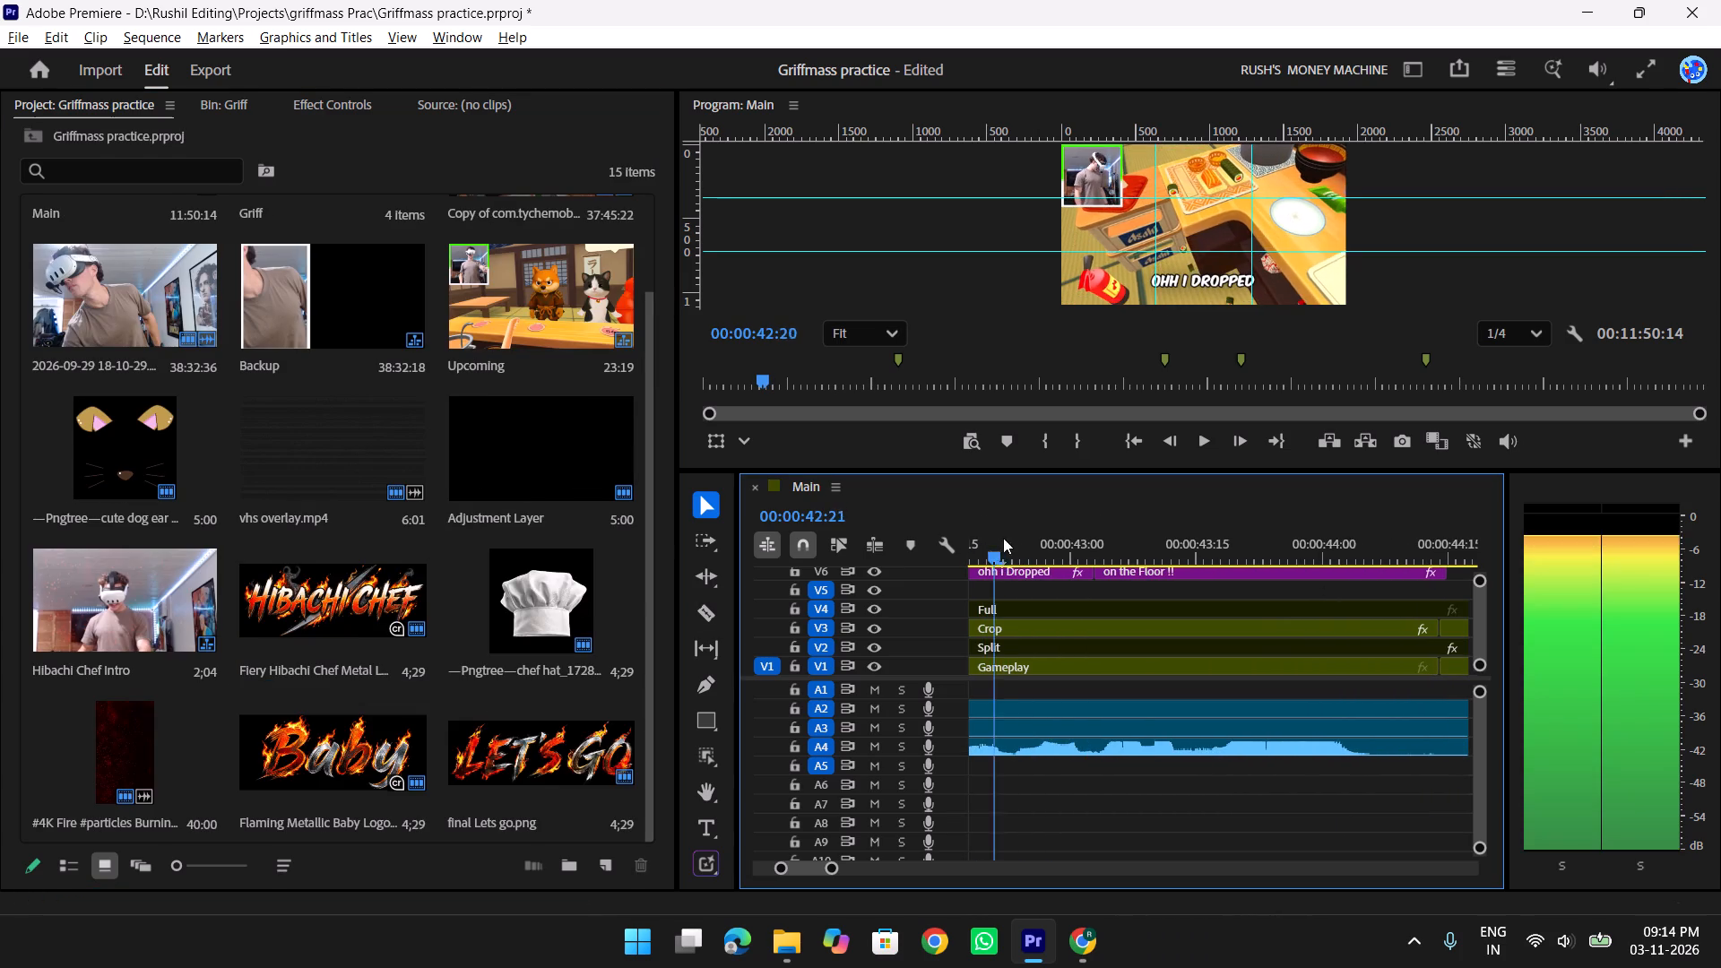
pyautogui.moveTo(1003, 538); pyautogui.dragTo(1050, 540)
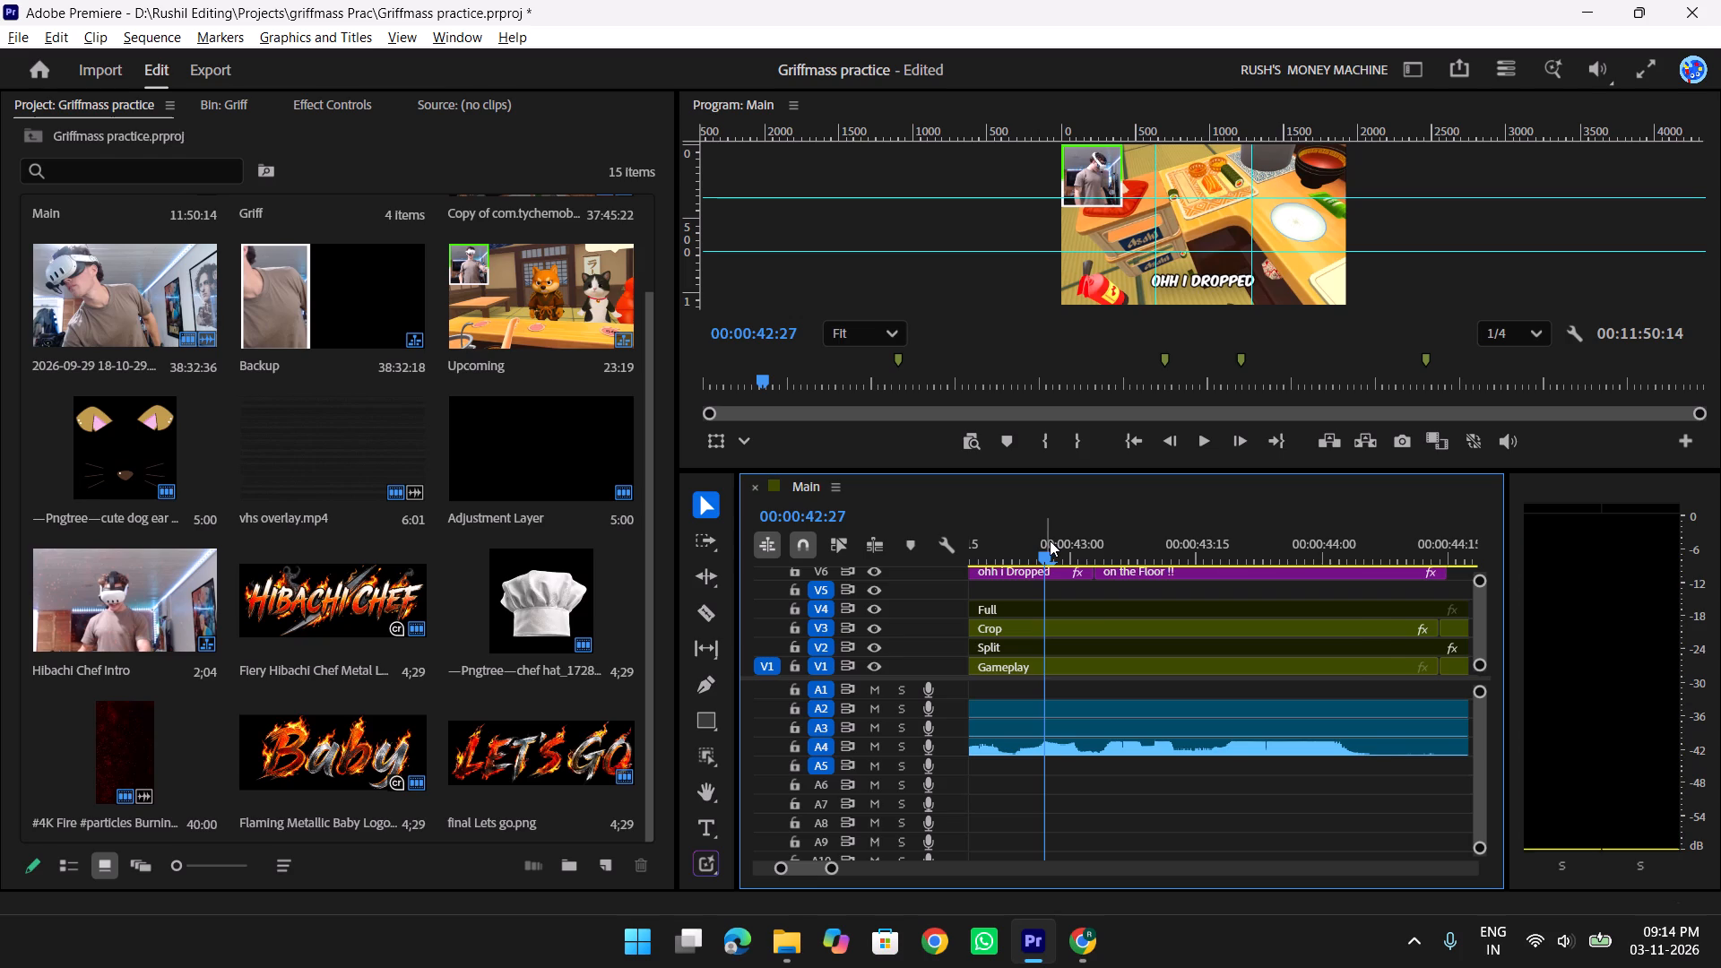
pyautogui.press('y')
pyautogui.press('y')
pyautogui.press('y')
pyautogui.press('y')
pyautogui.press('t')
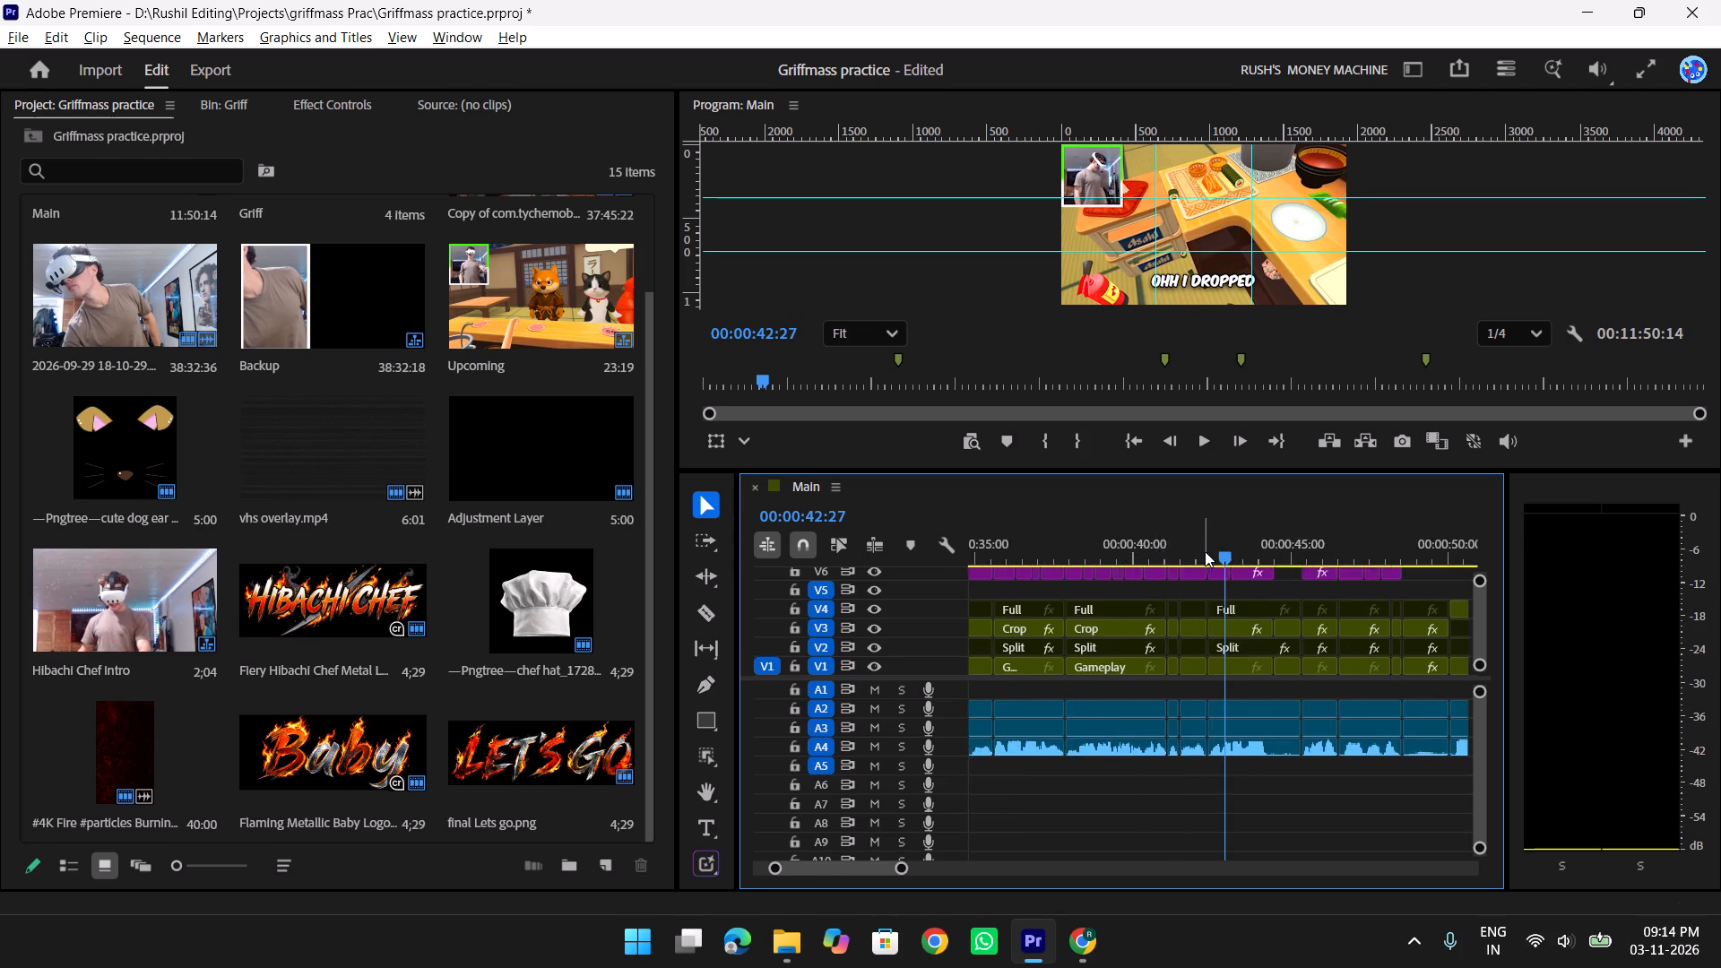
pyautogui.press('t')
pyautogui.press('t')
pyautogui.press('t')
pyautogui.moveTo(1241, 551); pyautogui.dragTo(1384, 550)
pyautogui.scroll(-5, 1384, 550)
pyautogui.press('space')
pyautogui.scroll(-2, 1384, 550)
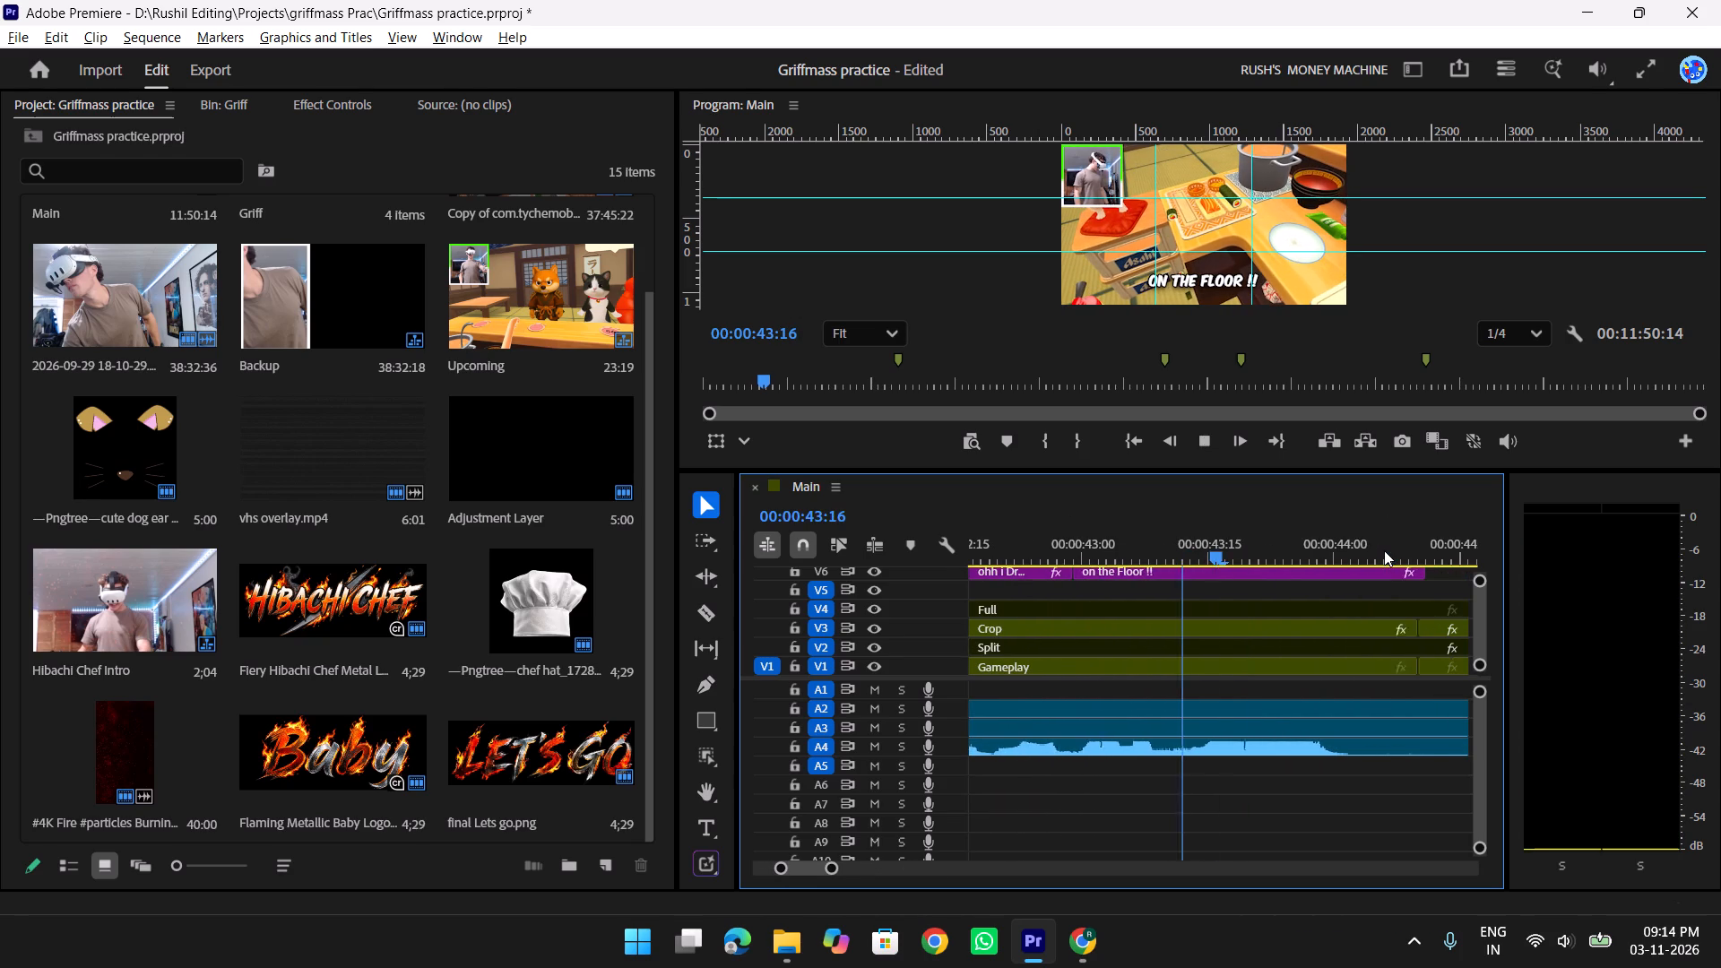
pyautogui.scroll(-4, 1384, 550)
pyautogui.press('space')
pyautogui.press('space')
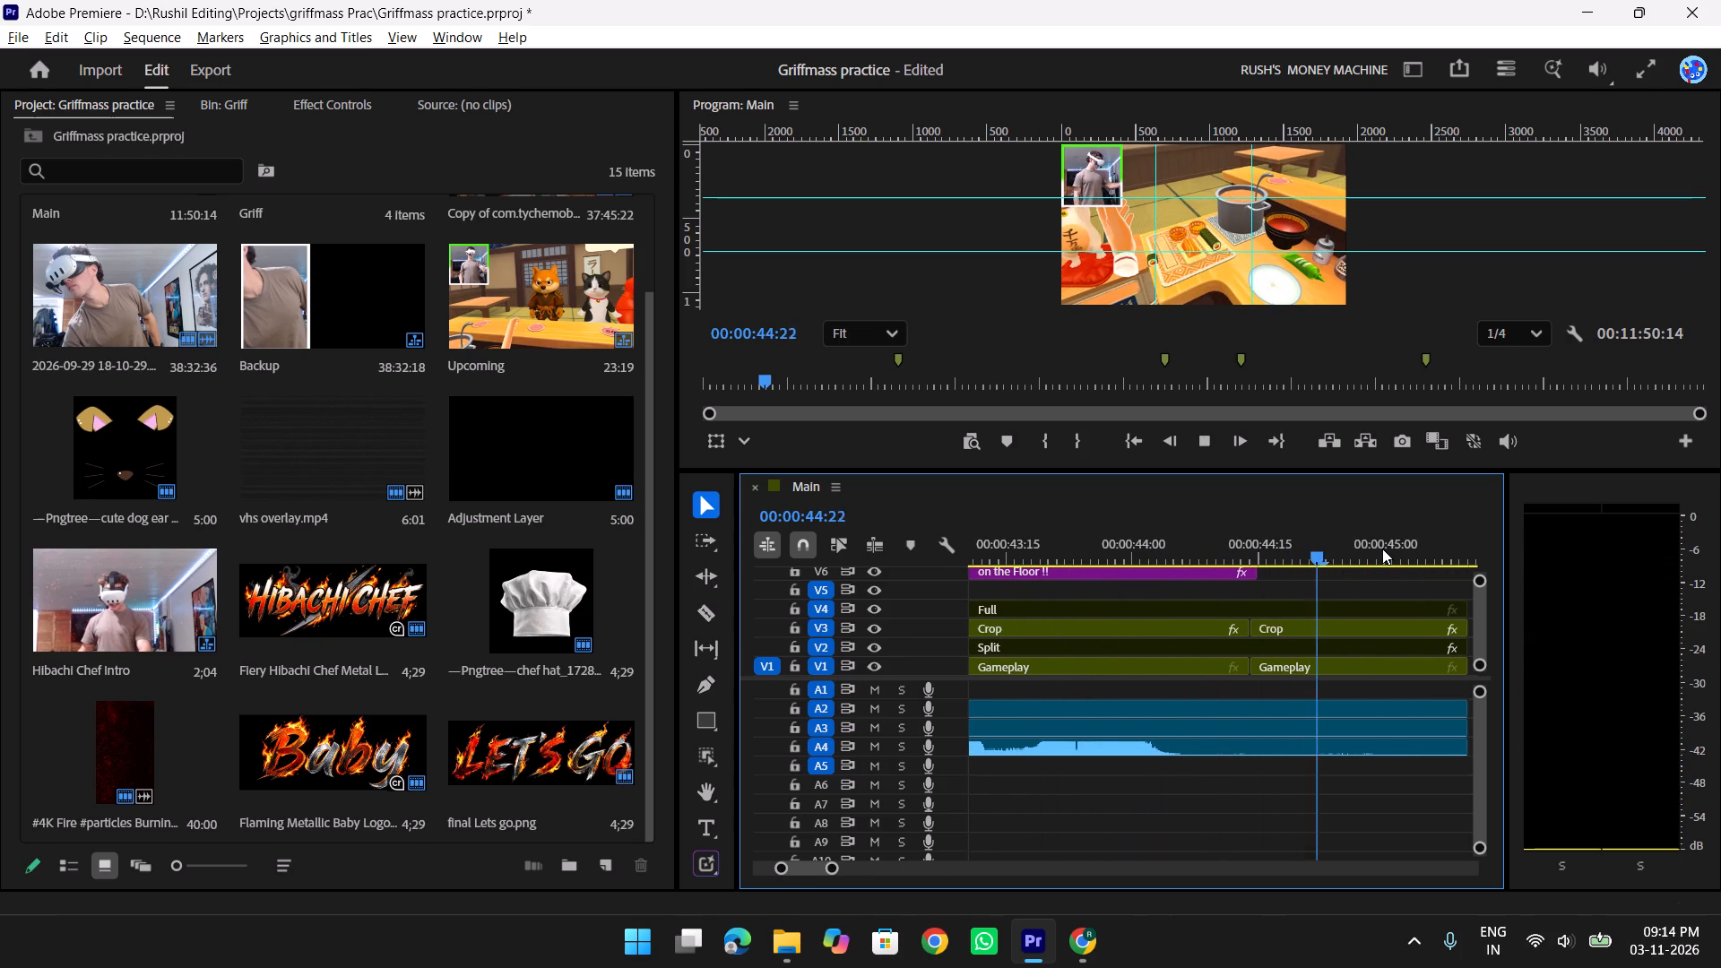
pyautogui.press('space')
pyautogui.scroll(-4, 1371, 549)
pyautogui.scroll(-8, 240, 459)
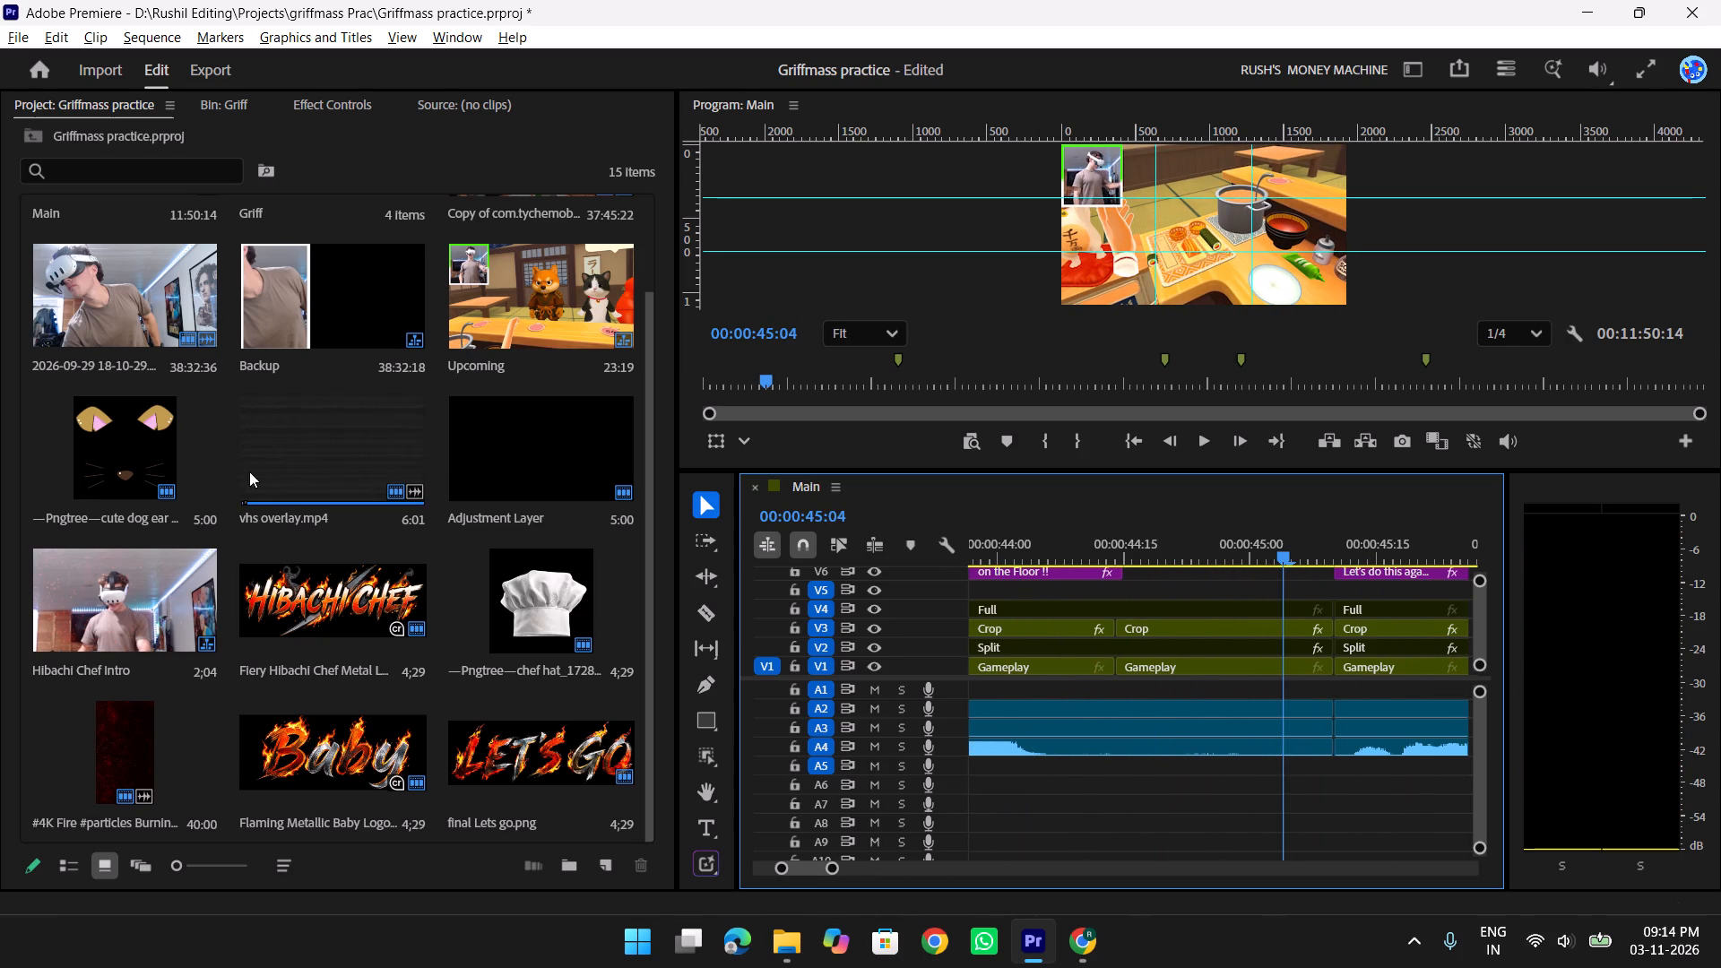
# Create a new bin named Memes in the Griffmass practice project and open it.
pyautogui.rightClick(445, 709)
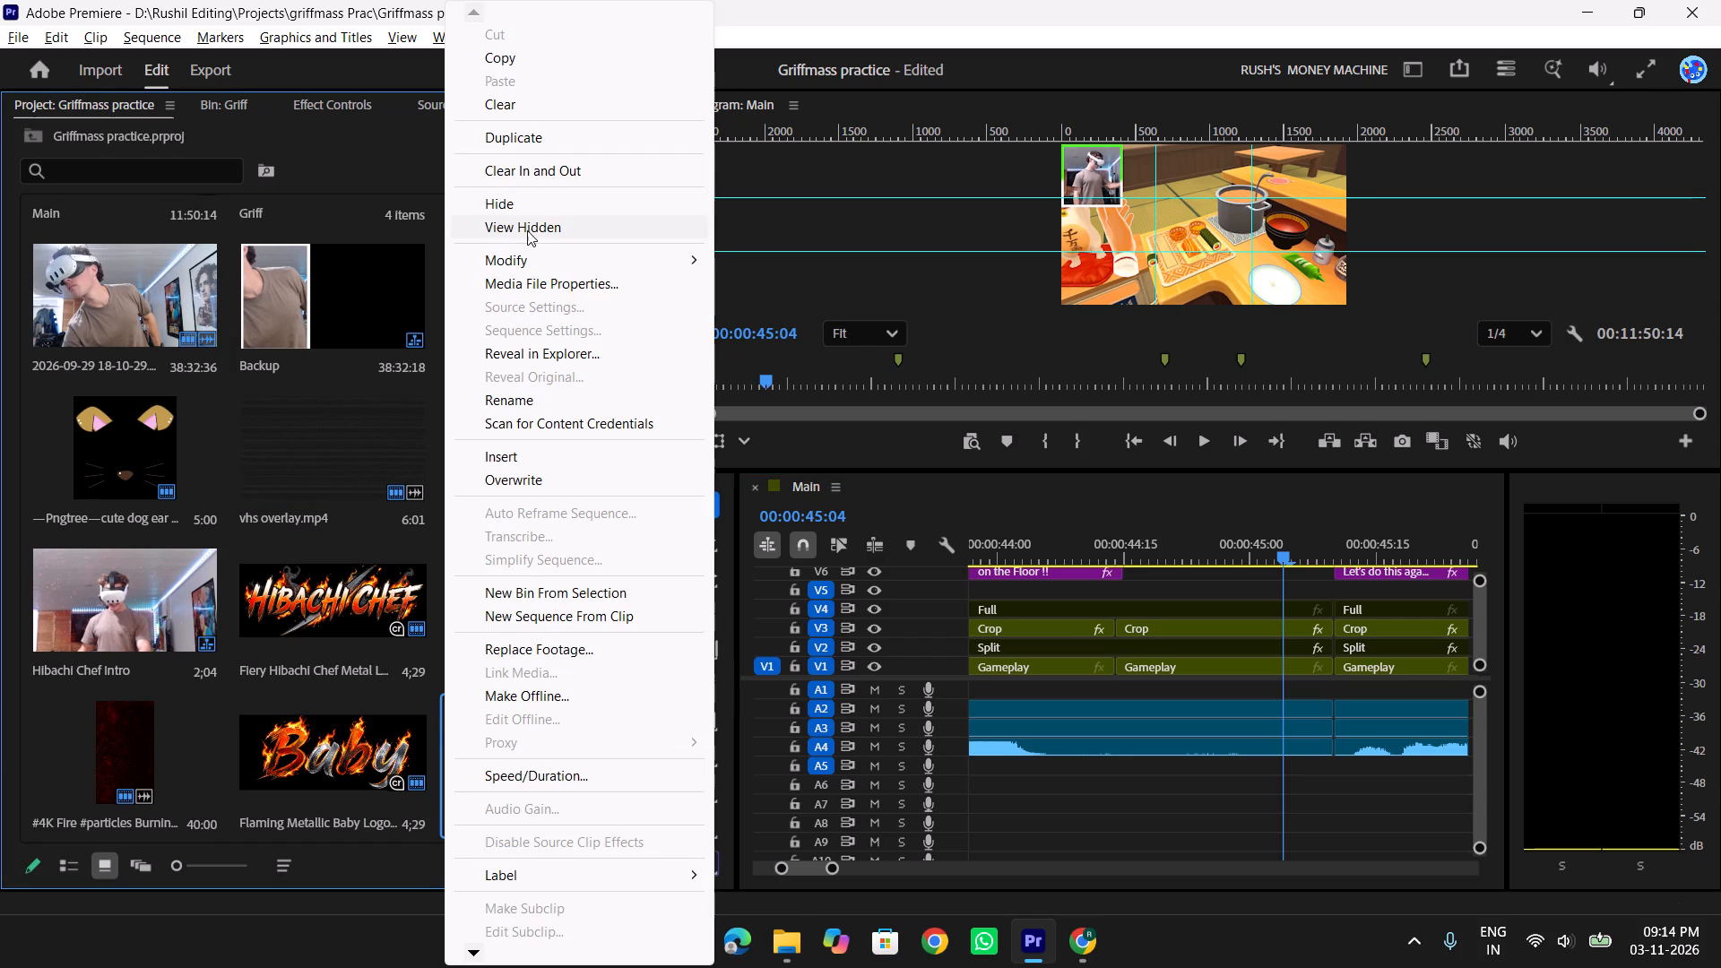
pyautogui.click(370, 691)
pyautogui.scroll(-4, 395, 456)
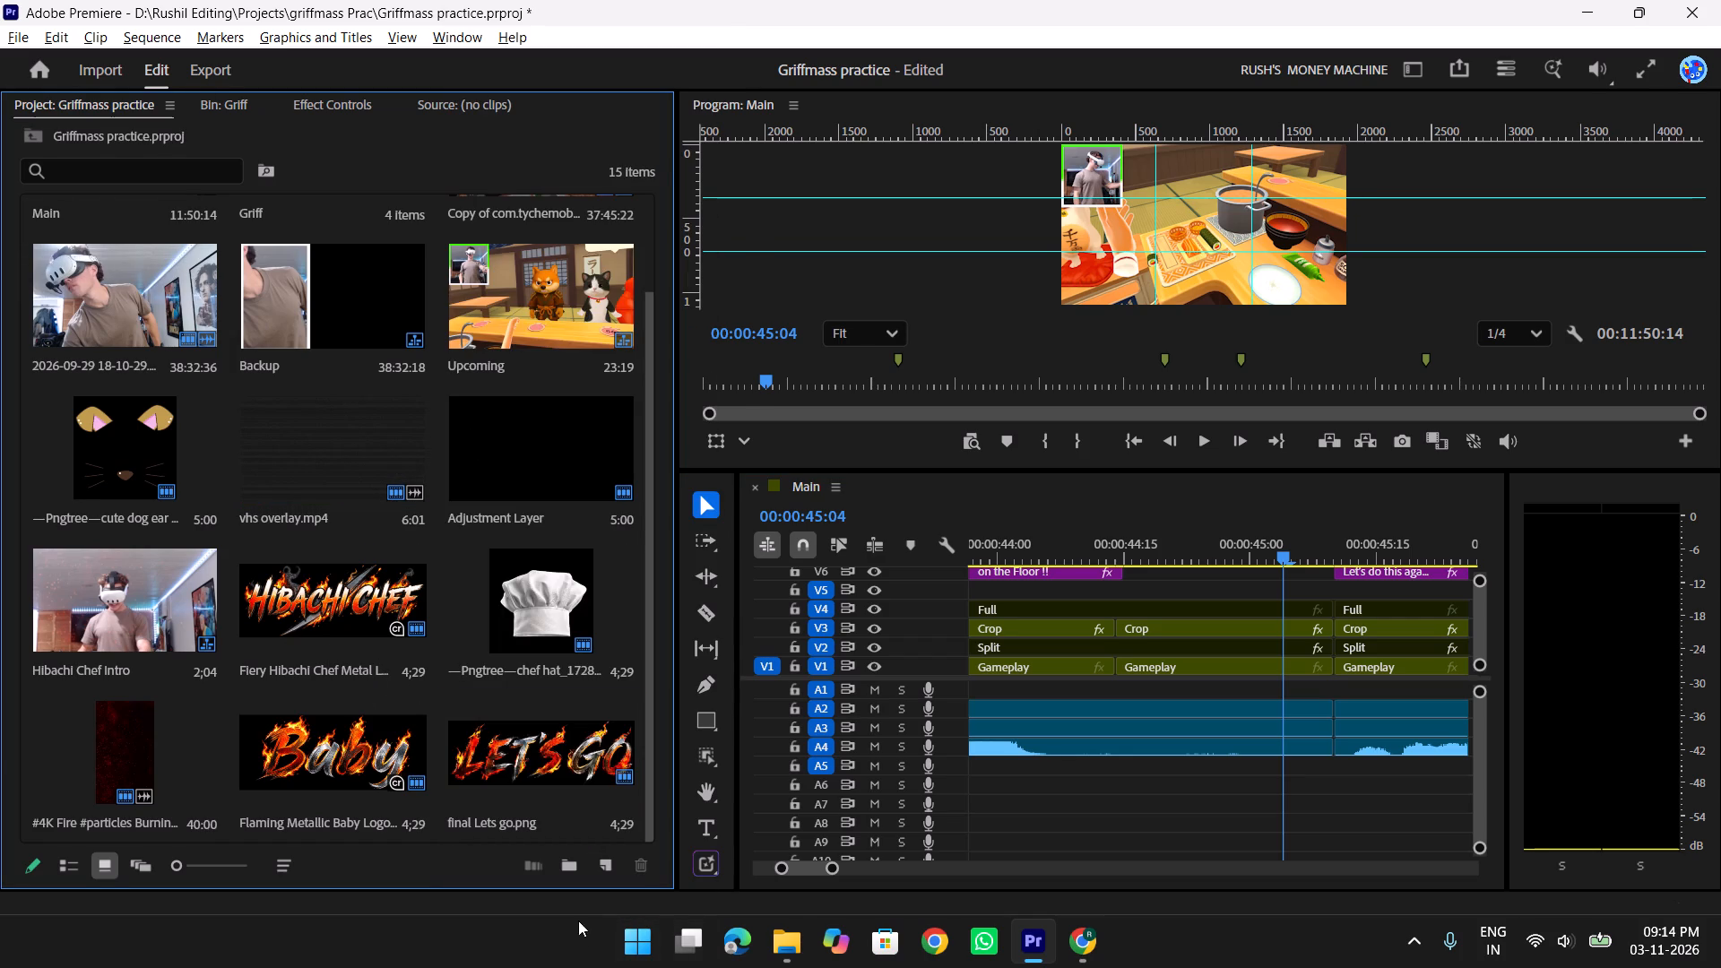
pyautogui.click(560, 861)
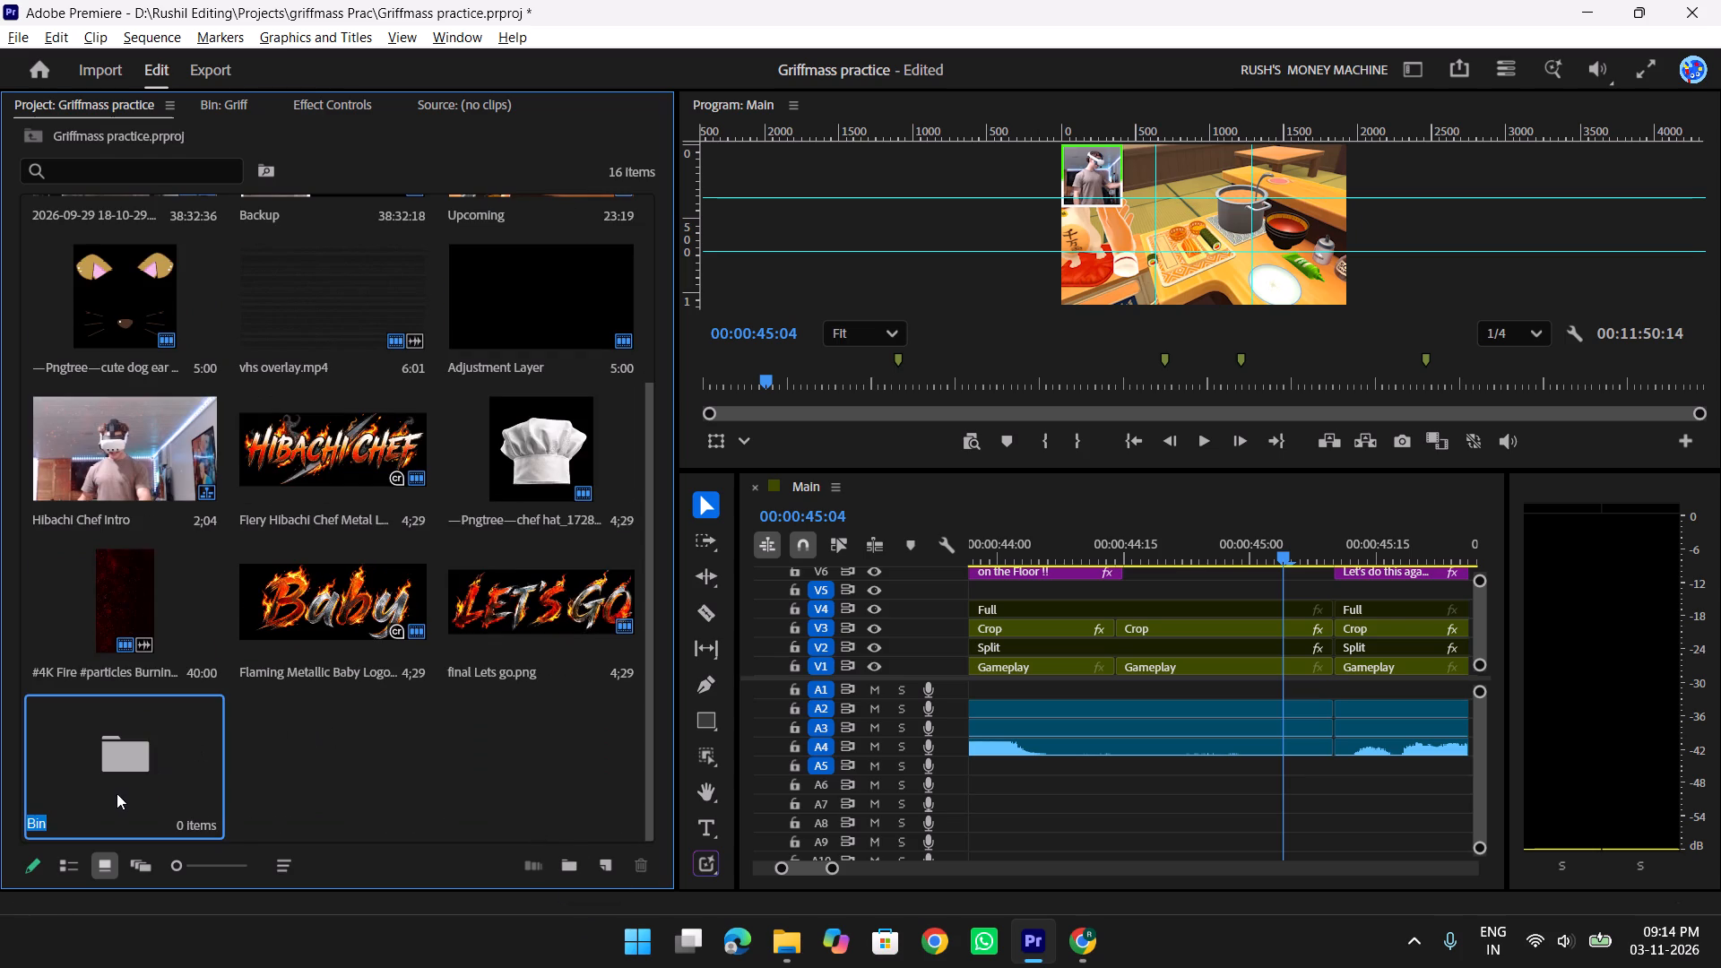
pyautogui.press('BackSpace')
pyautogui.write('Memes')
pyautogui.press('Return')
pyautogui.doubleClick(143, 776)
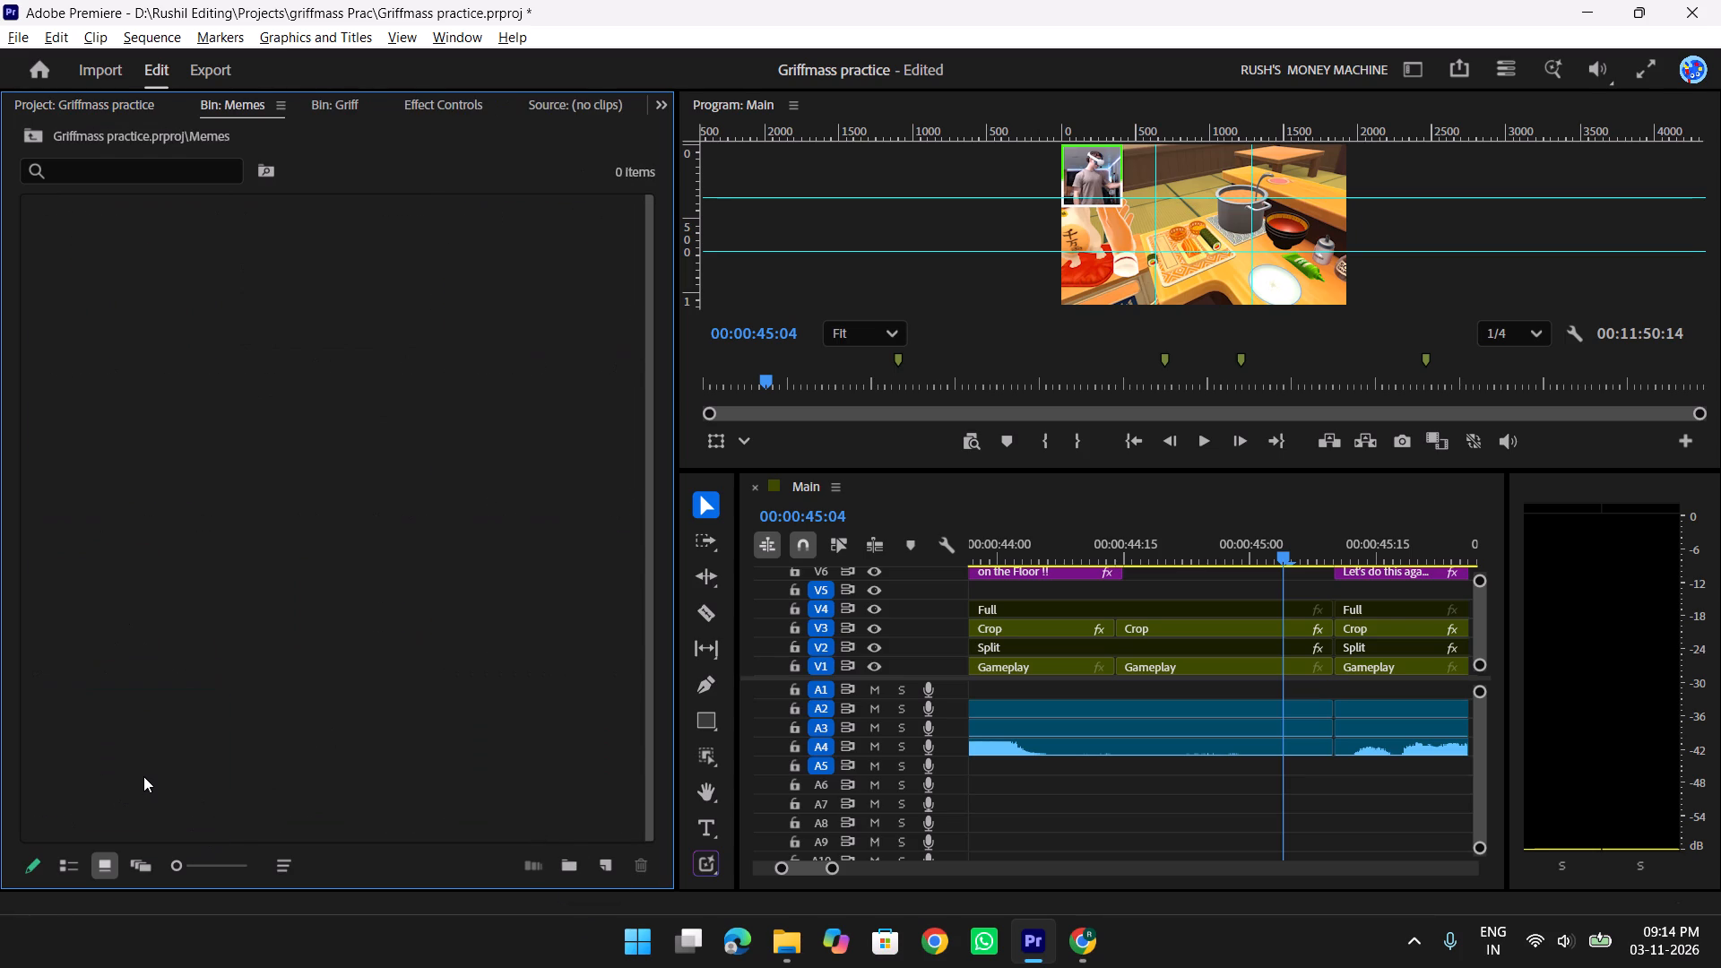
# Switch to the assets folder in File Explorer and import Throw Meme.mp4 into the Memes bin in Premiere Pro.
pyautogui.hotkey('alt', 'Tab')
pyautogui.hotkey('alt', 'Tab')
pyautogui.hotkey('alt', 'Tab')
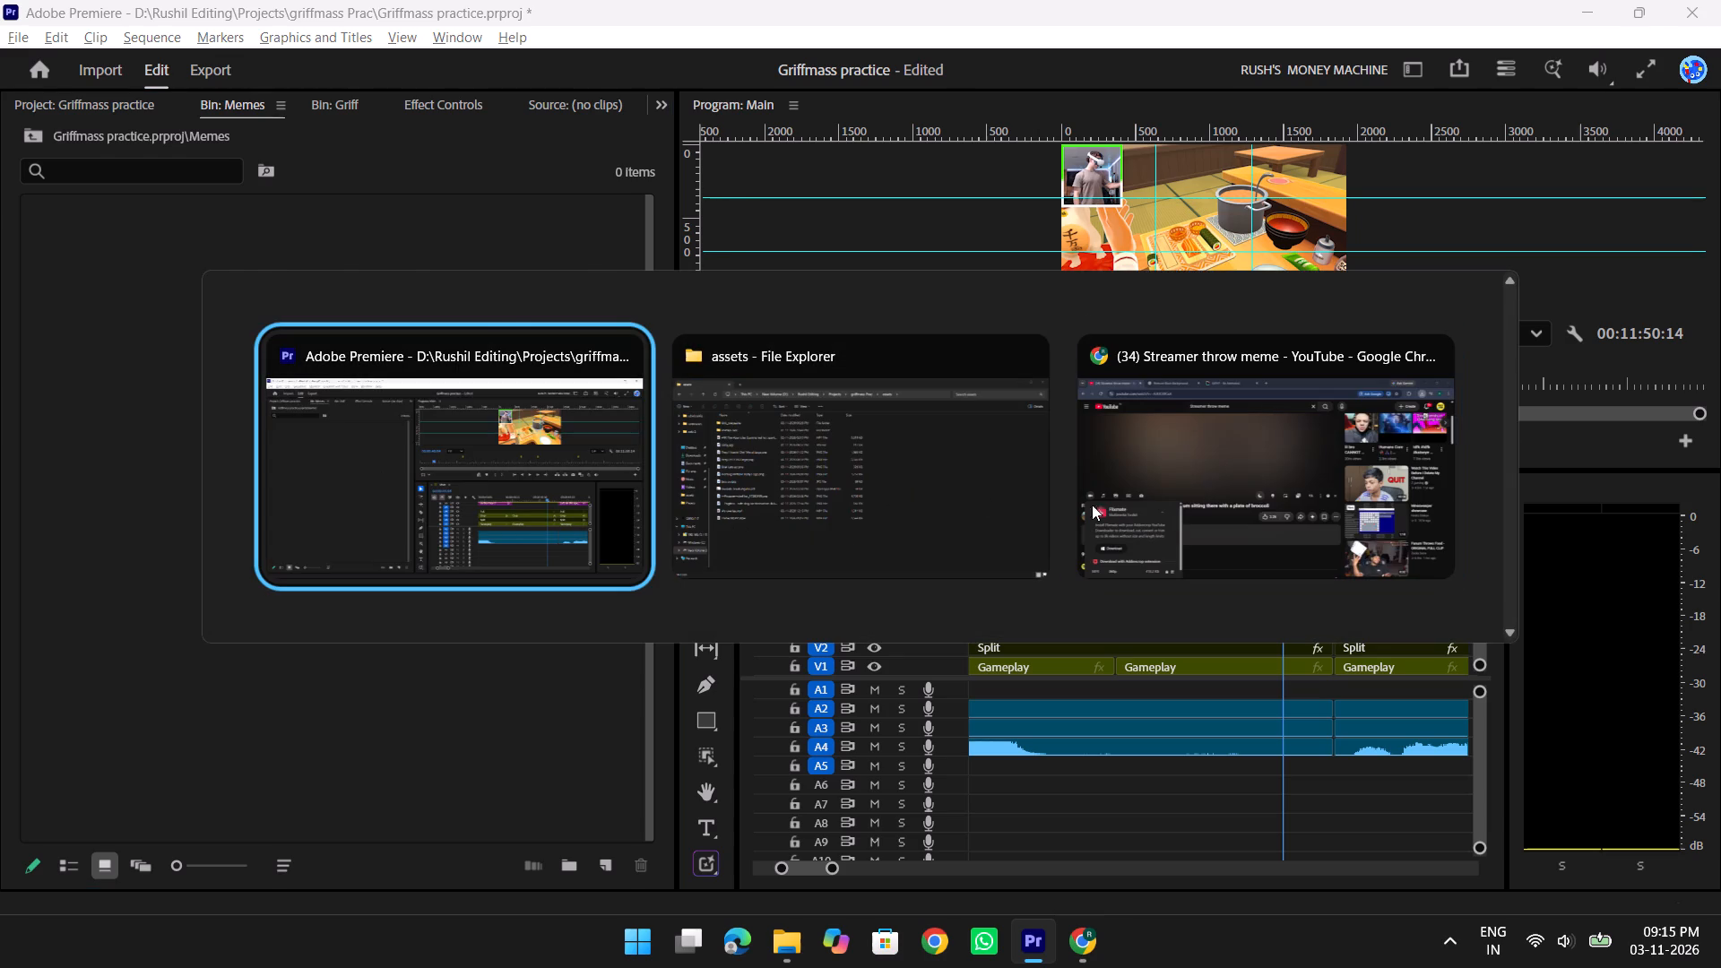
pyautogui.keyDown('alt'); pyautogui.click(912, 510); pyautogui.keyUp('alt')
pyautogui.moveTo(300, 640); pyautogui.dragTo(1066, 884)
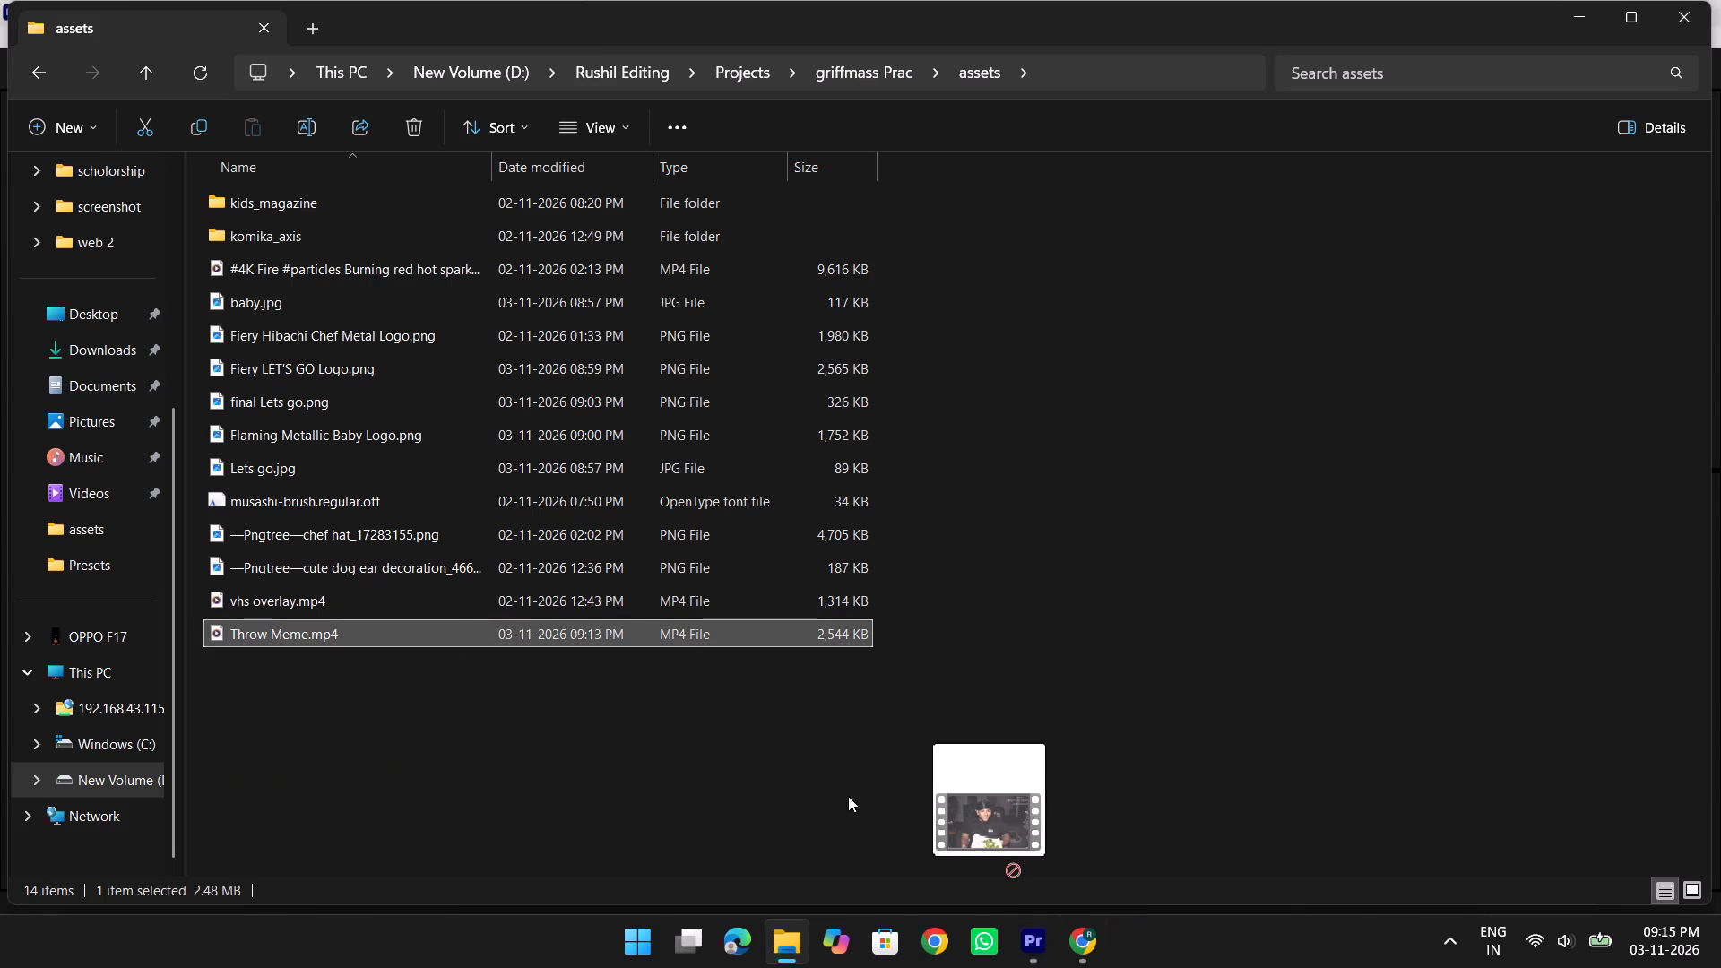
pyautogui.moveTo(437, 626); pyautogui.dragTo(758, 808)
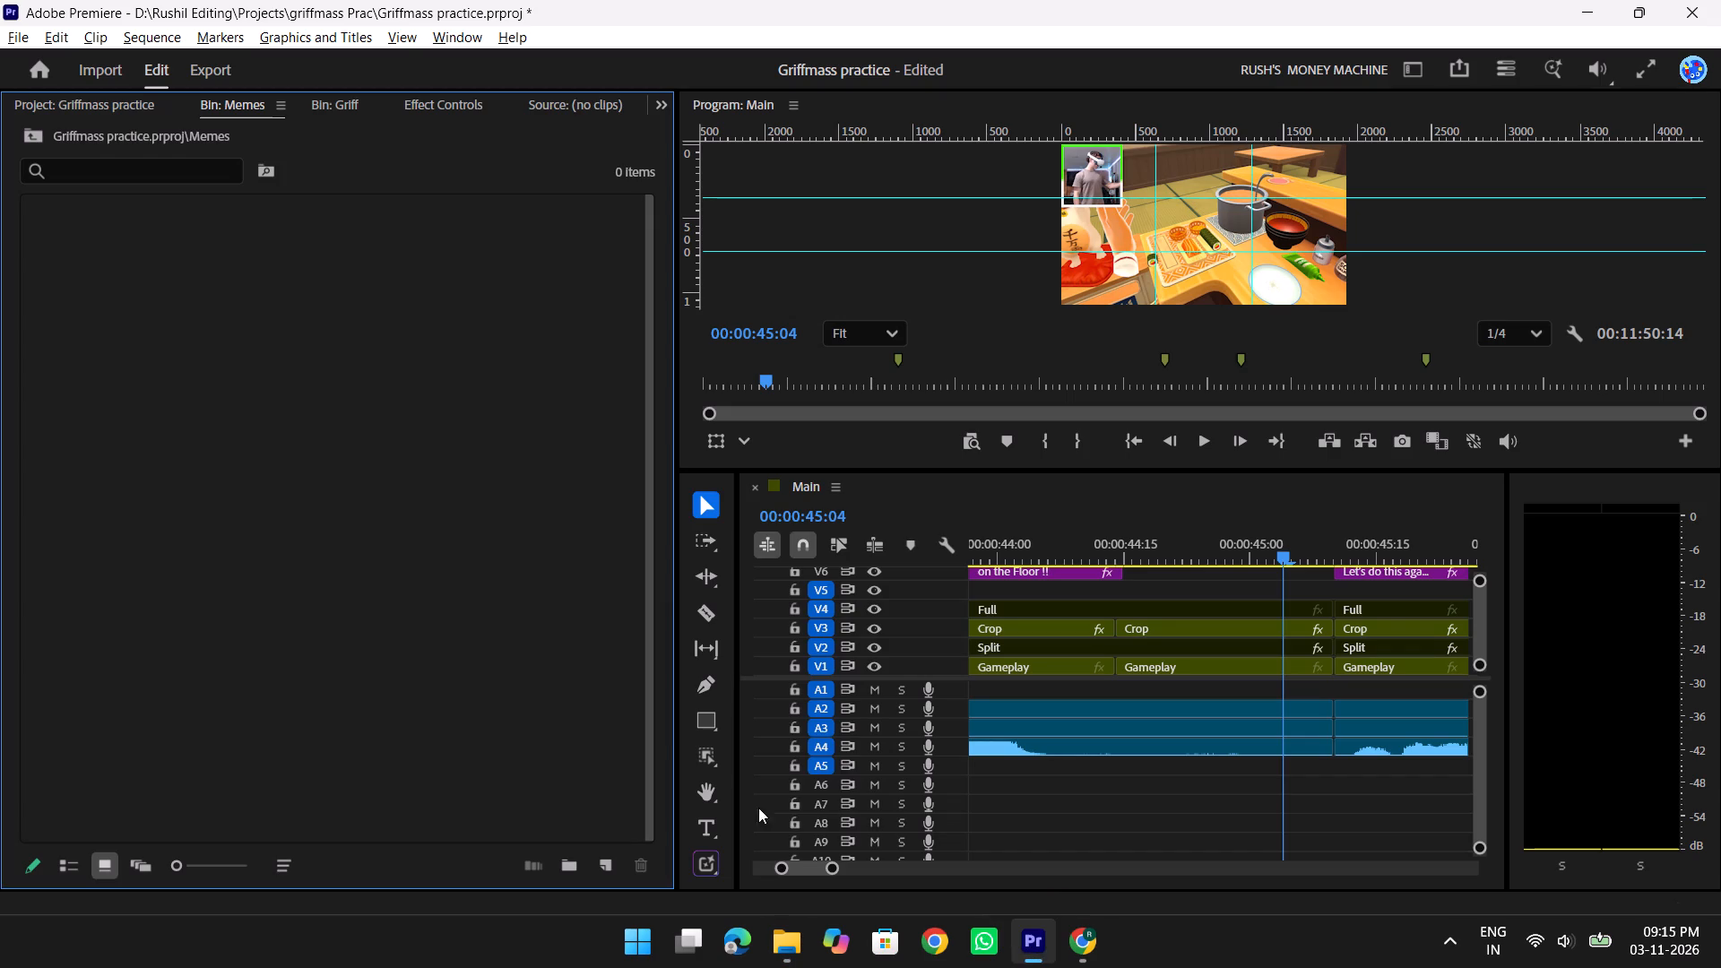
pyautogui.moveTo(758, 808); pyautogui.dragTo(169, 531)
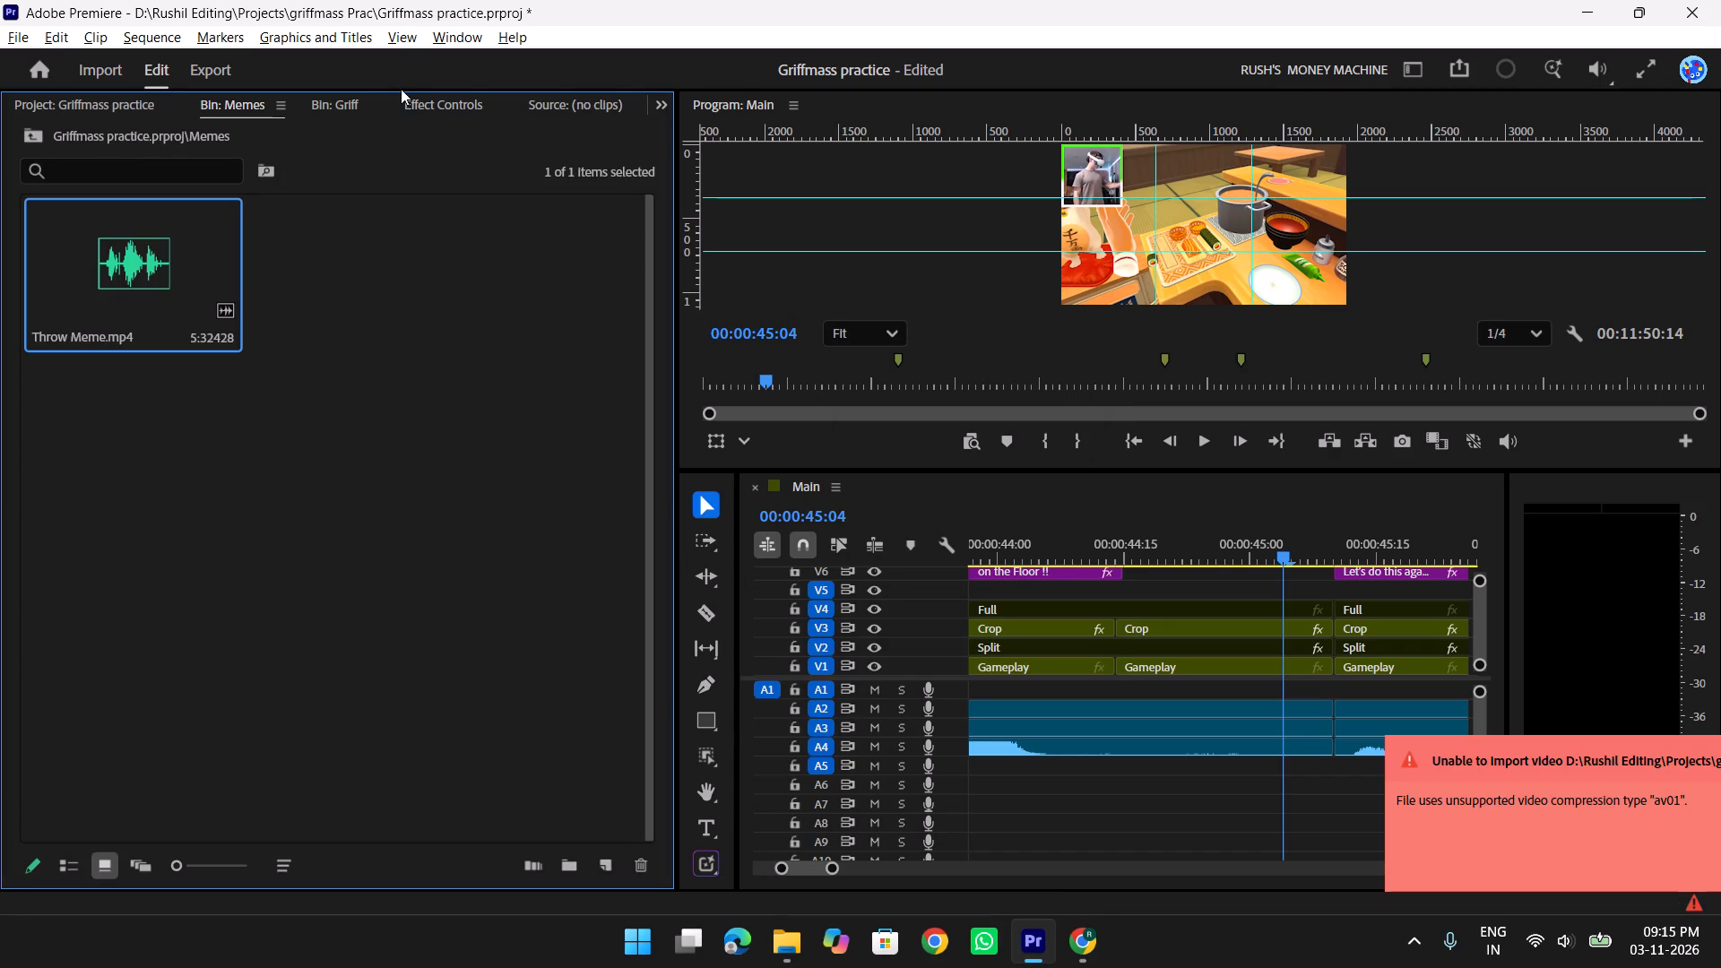
# Open Throw Meme.mp4 in the Source monitor, dock that monitor in its own group above the project panels, and show the Memes bin.
pyautogui.doubleClick(108, 278)
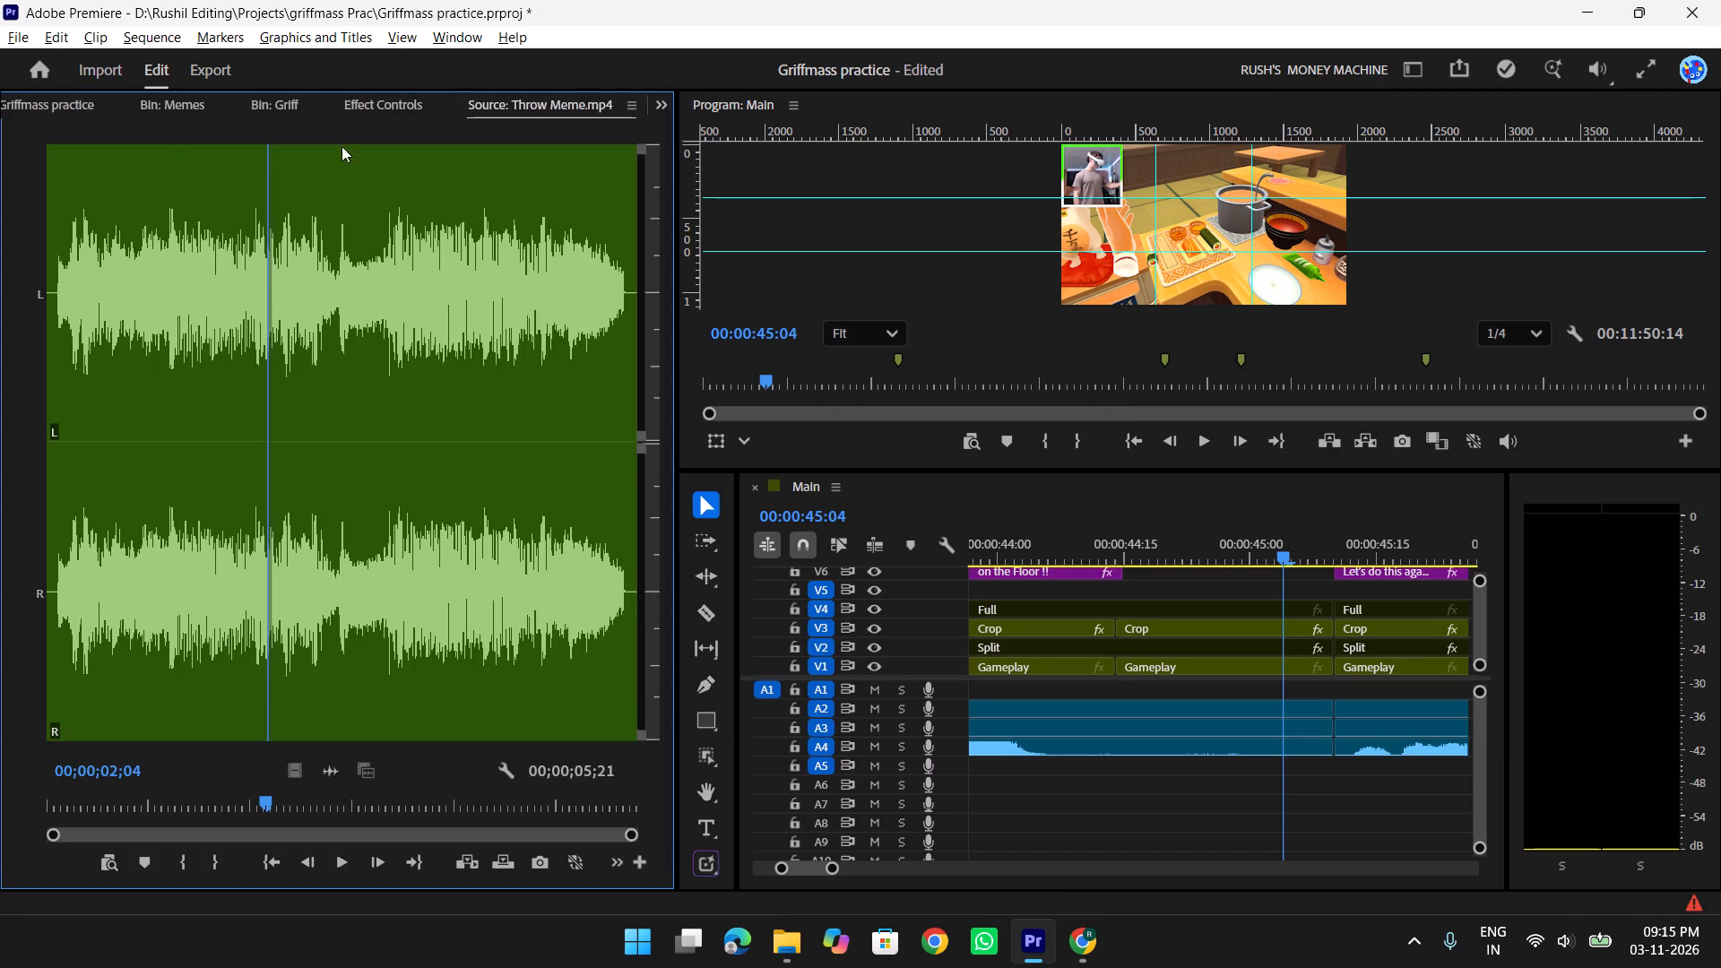
pyautogui.moveTo(519, 107); pyautogui.dragTo(344, 192)
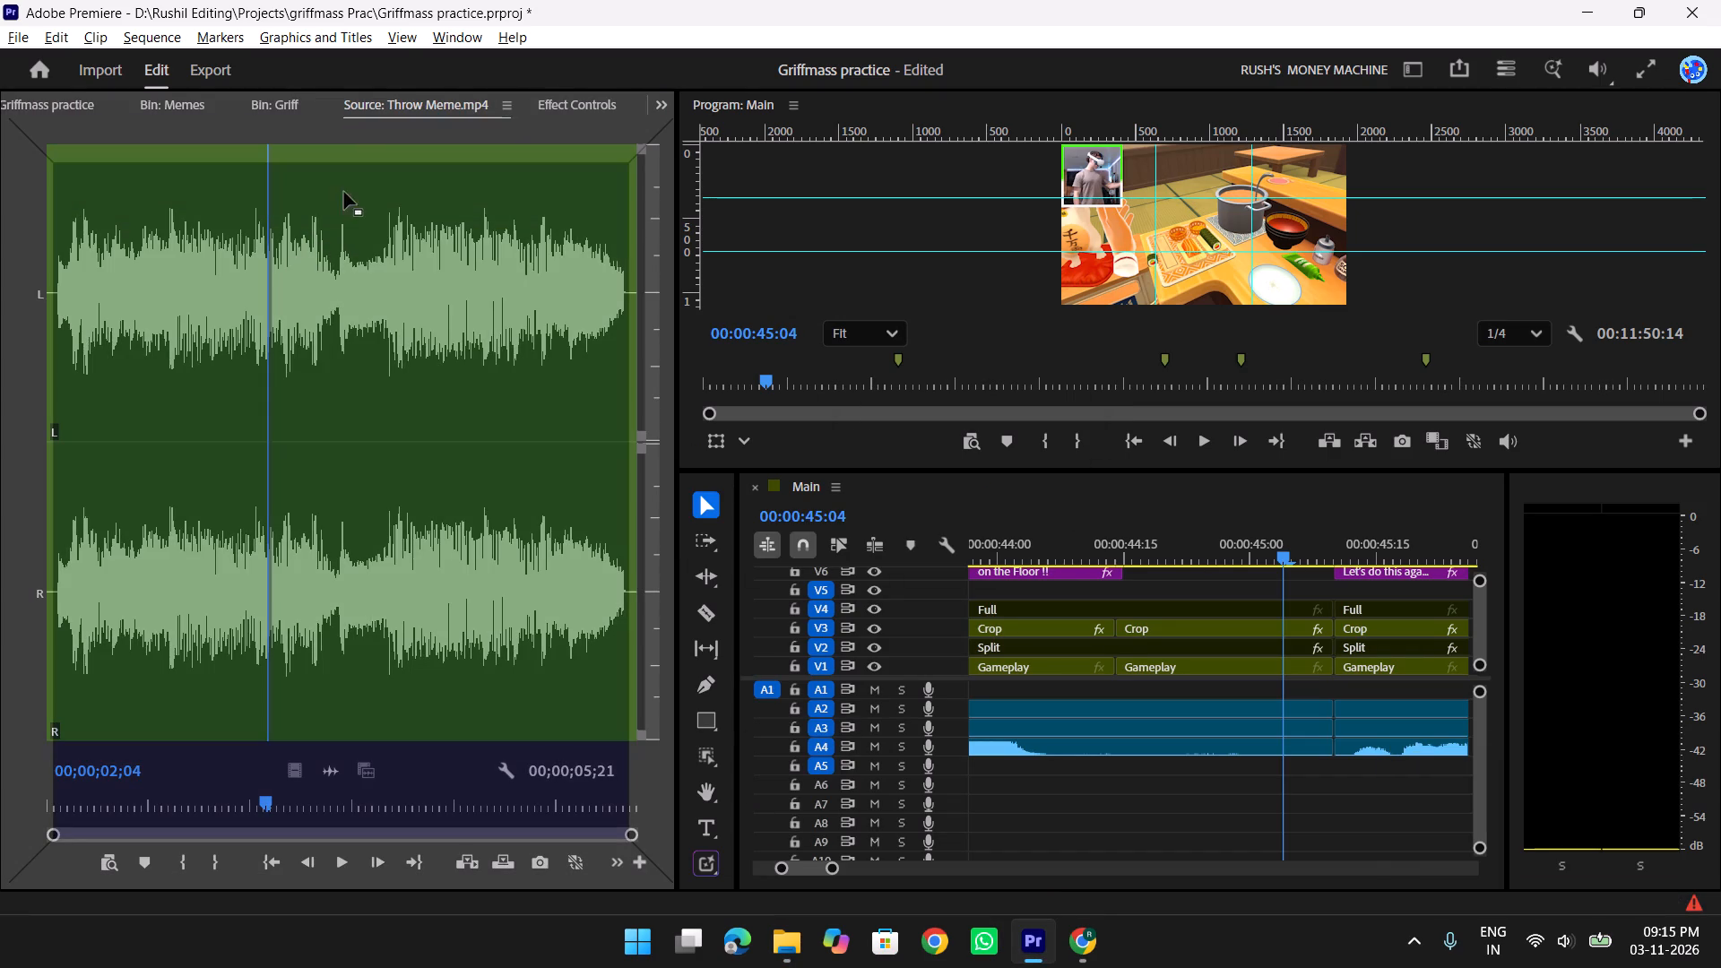
pyautogui.moveTo(344, 192); pyautogui.dragTo(329, 240)
pyautogui.moveTo(329, 240); pyautogui.dragTo(359, 119)
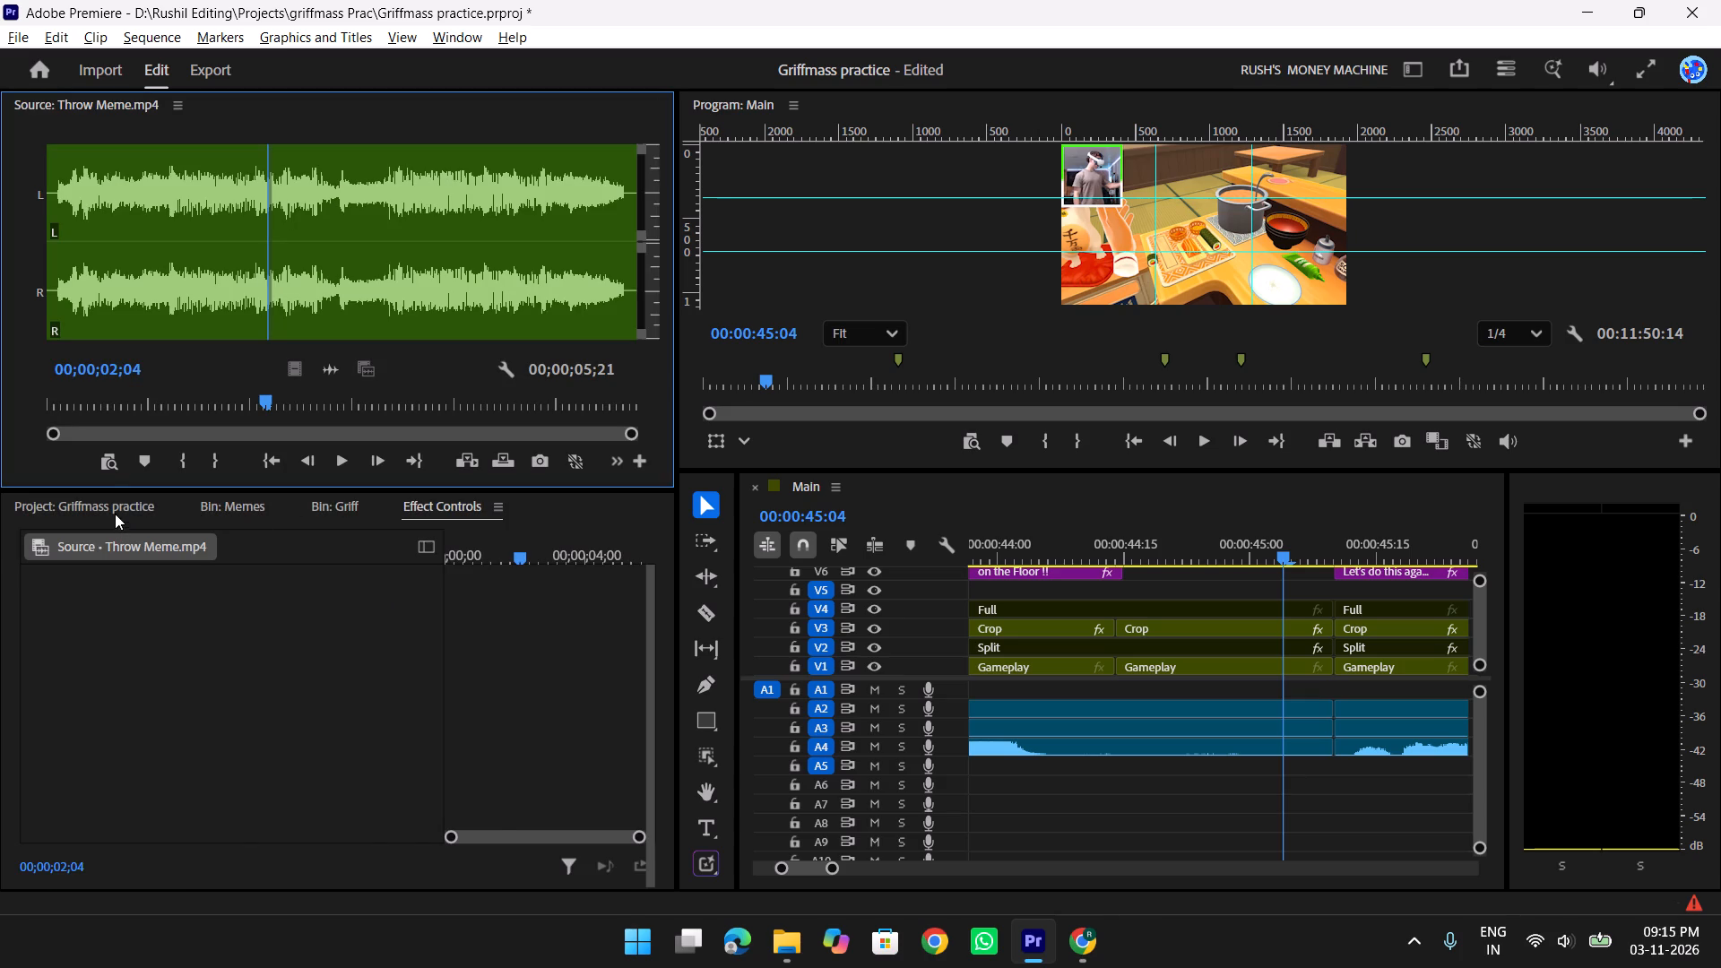
pyautogui.click(114, 507)
pyautogui.click(225, 505)
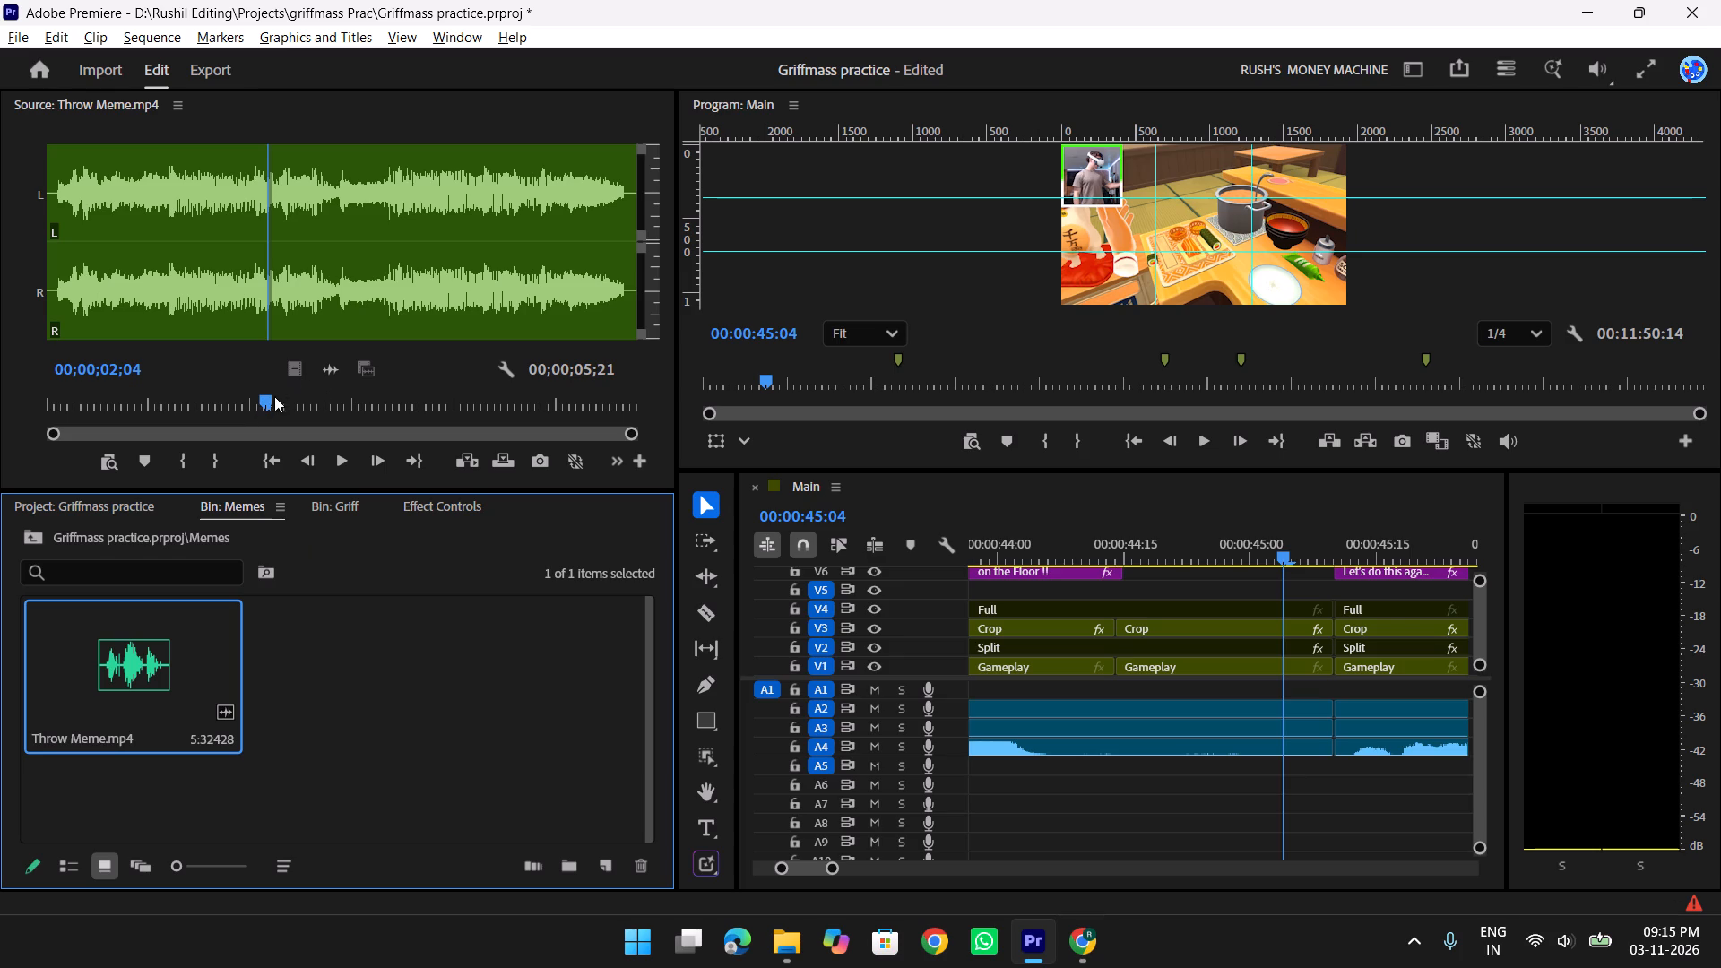
# Audition Throw Meme.mp4 from its start in the Source monitor and scrub through its waveform, stopping at 00;00;02;23.
pyautogui.moveTo(266, 396); pyautogui.dragTo(155, 395)
pyautogui.click(326, 671)
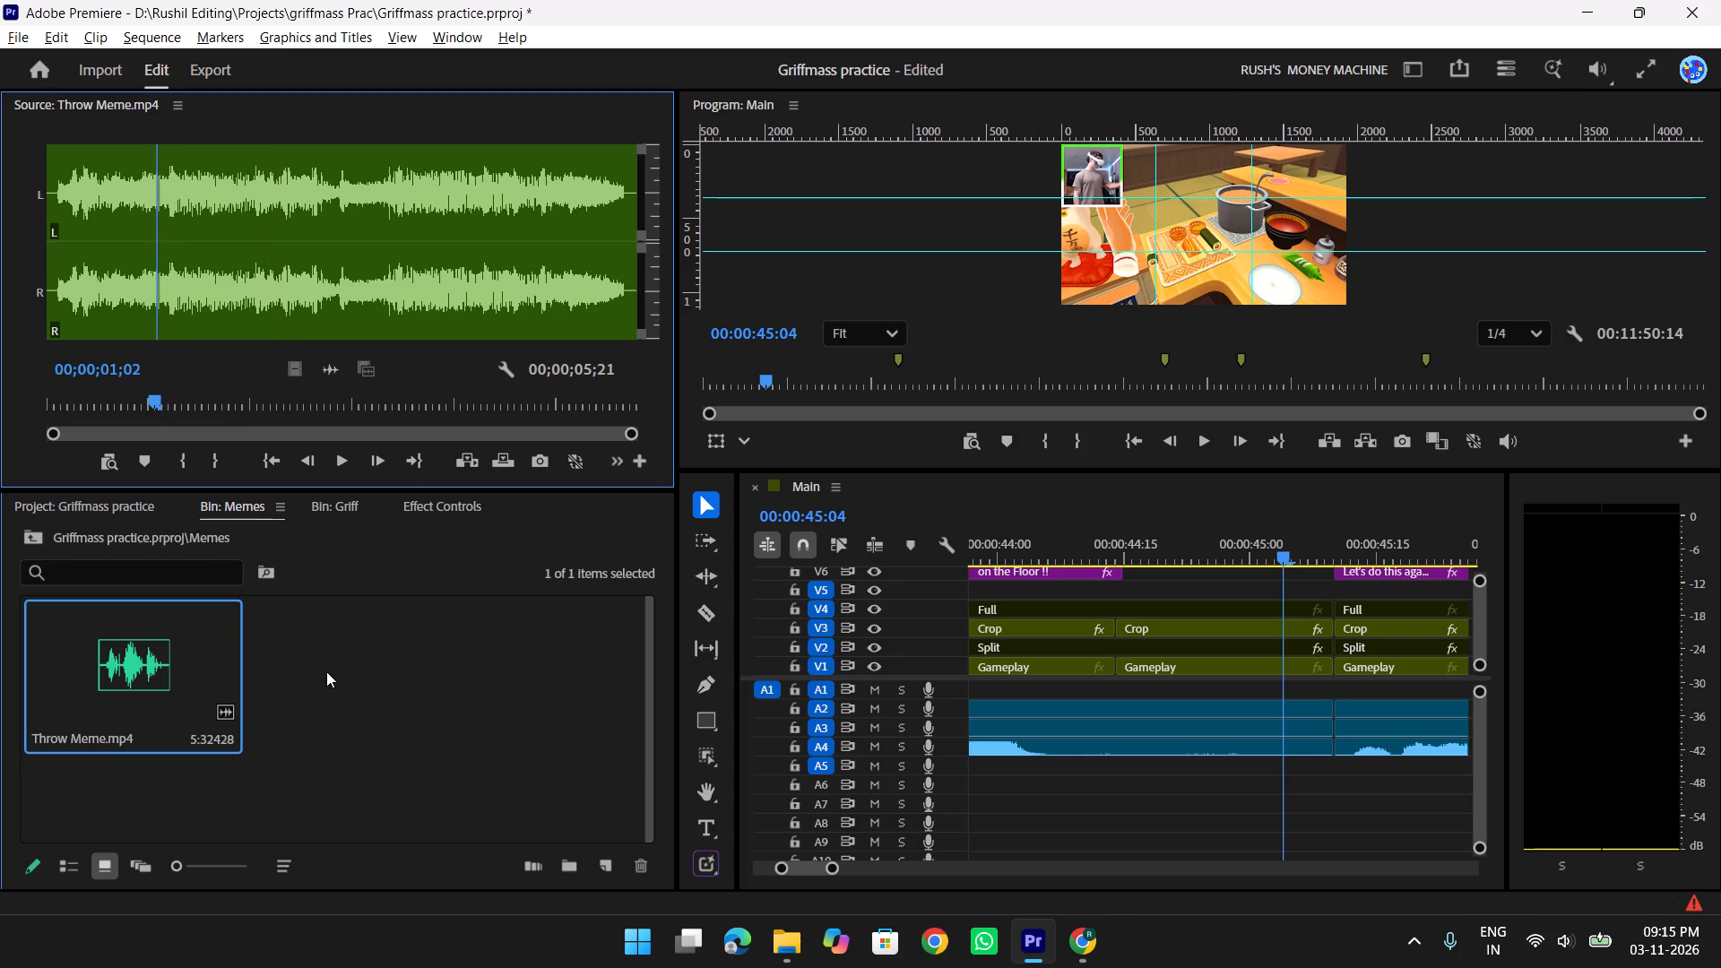
pyautogui.doubleClick(186, 659)
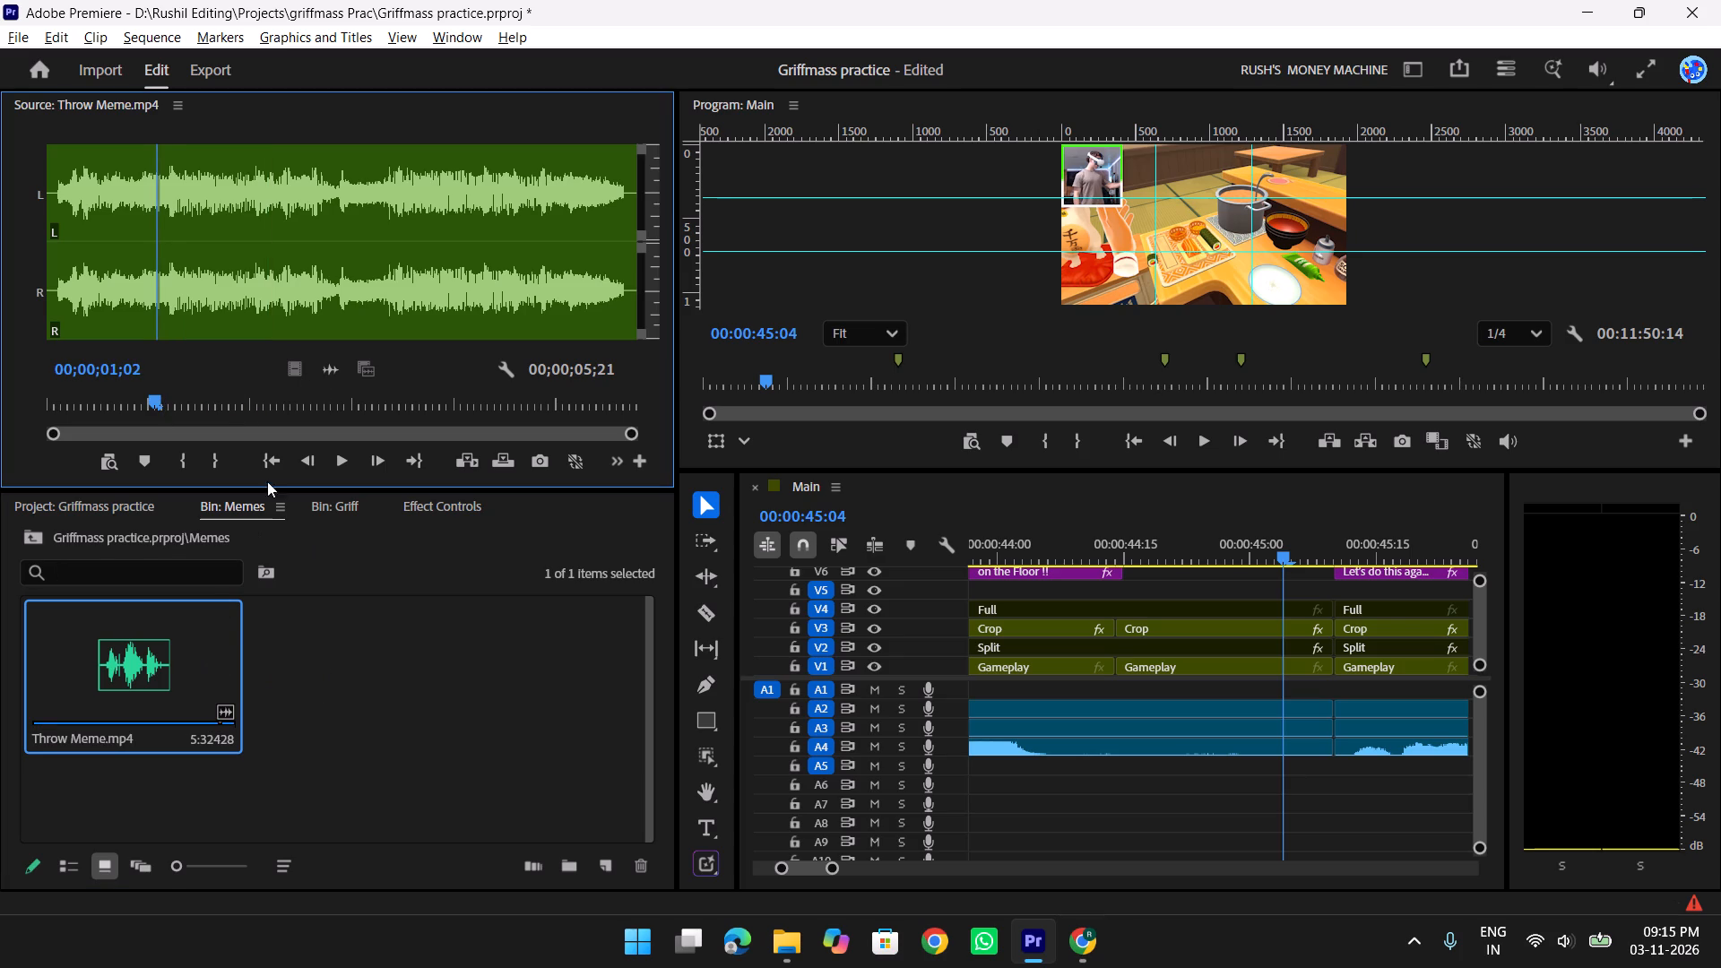
pyautogui.moveTo(130, 388); pyautogui.dragTo(34, 390)
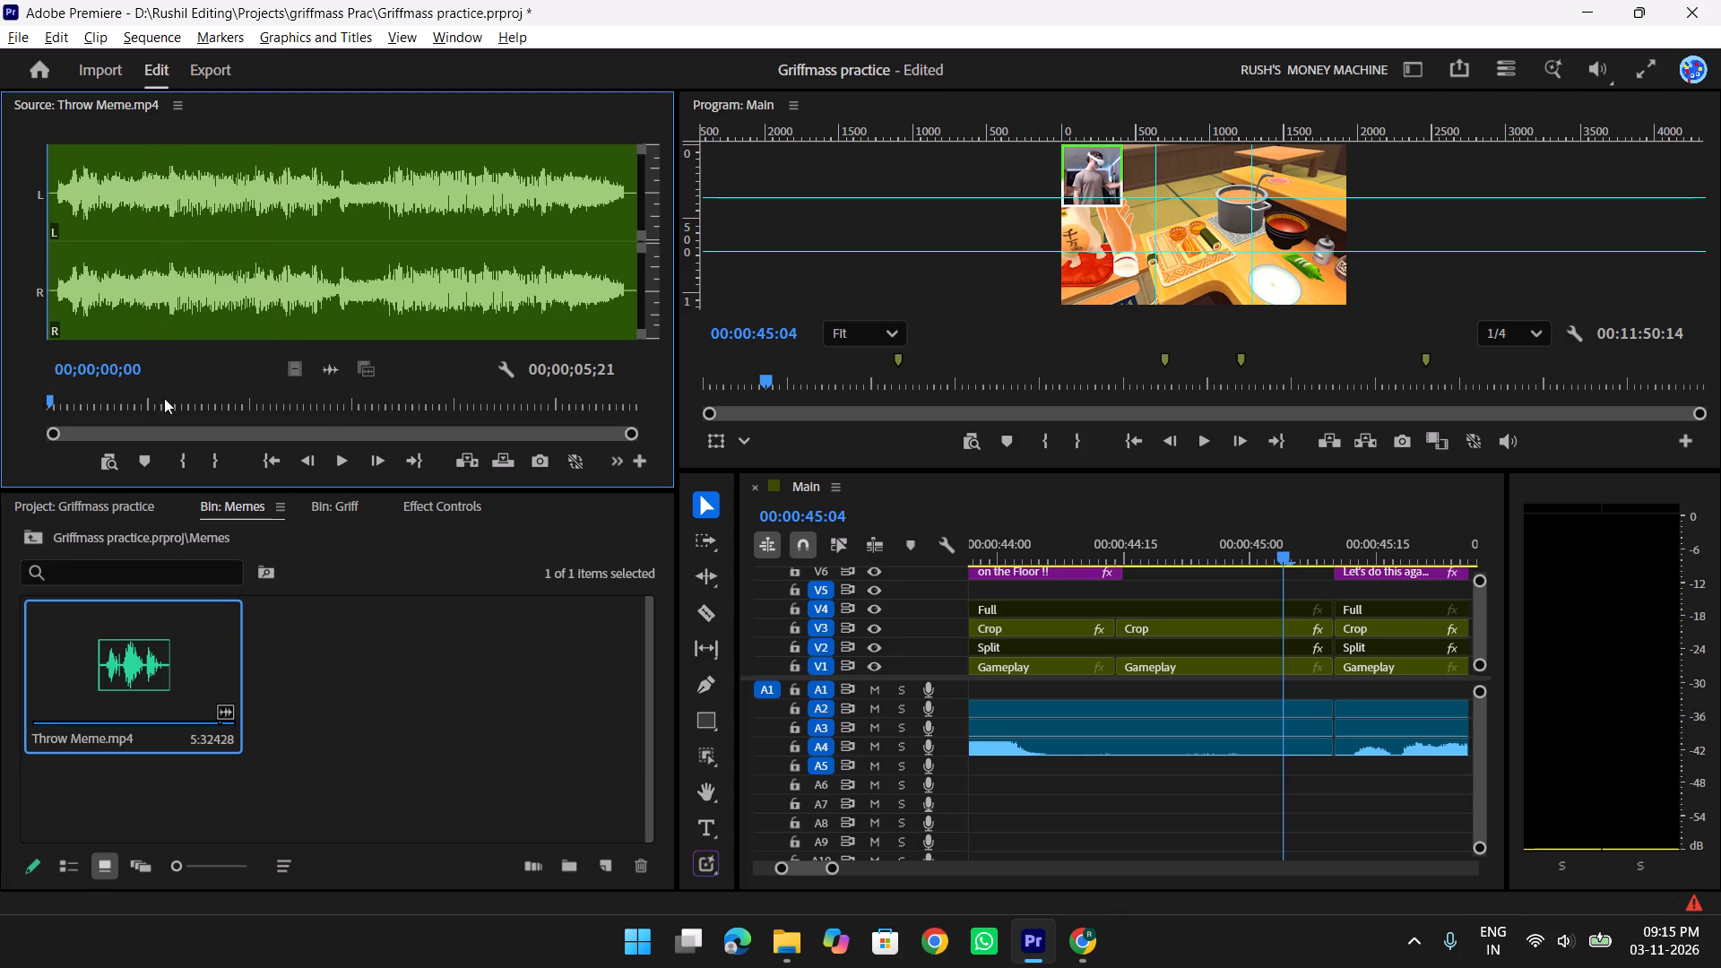
pyautogui.press('space')
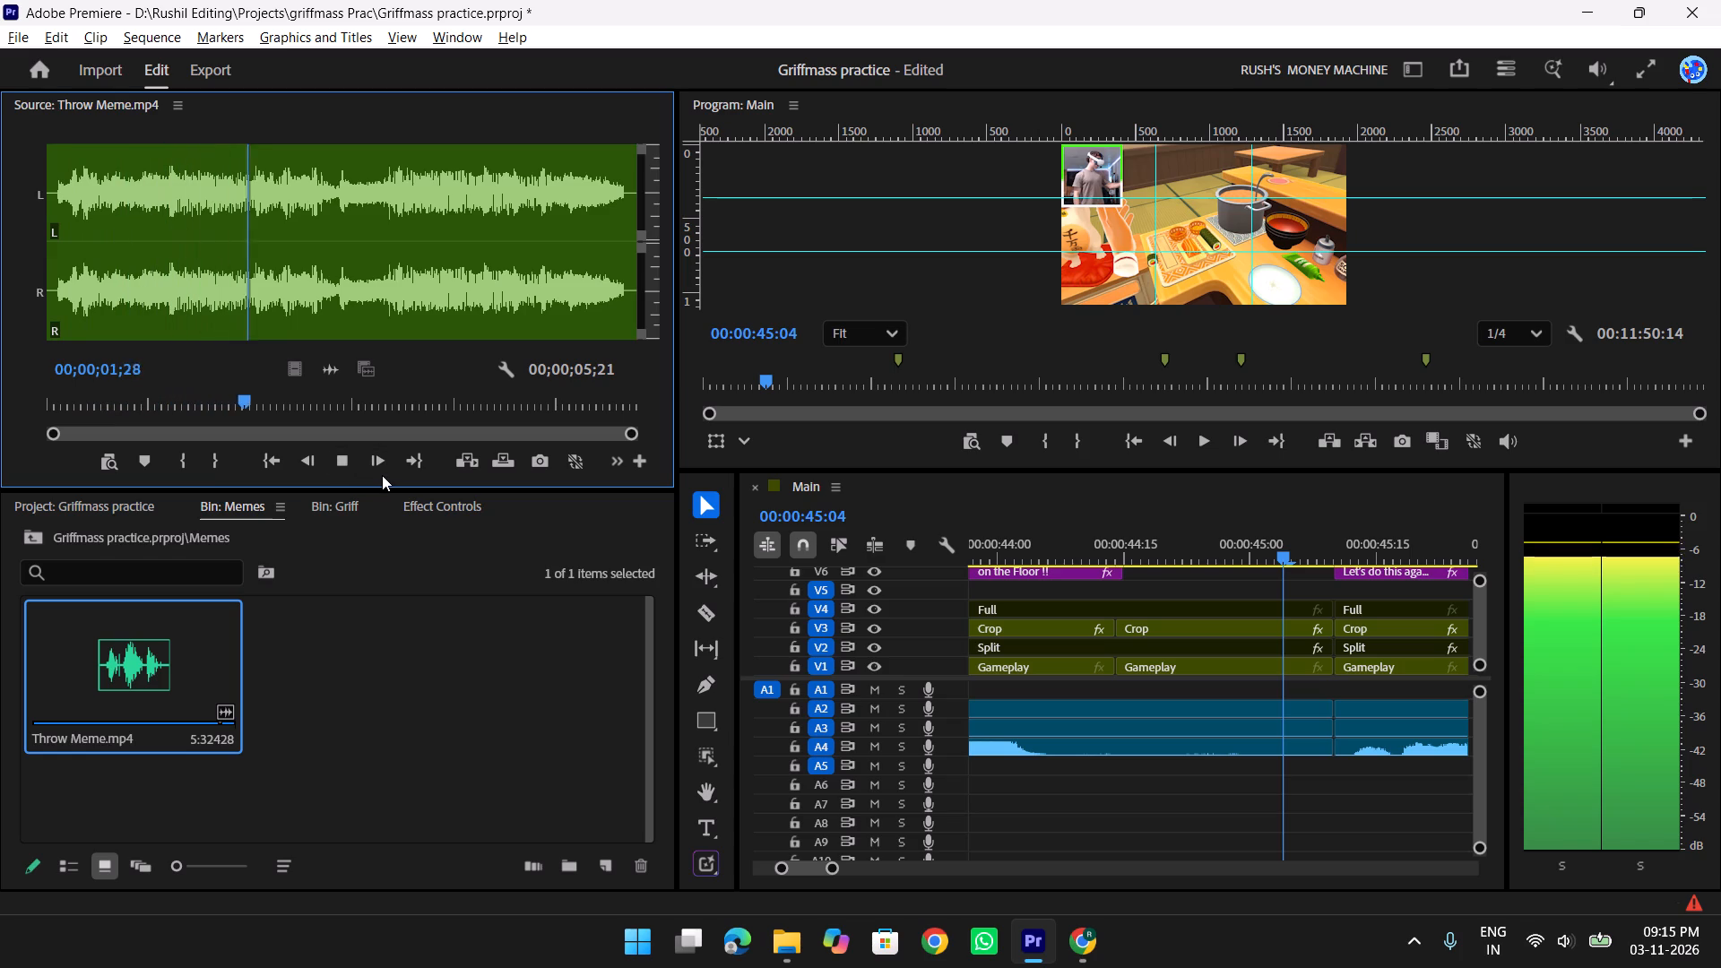
pyautogui.press('space')
pyautogui.moveTo(550, 402); pyautogui.dragTo(389, 404)
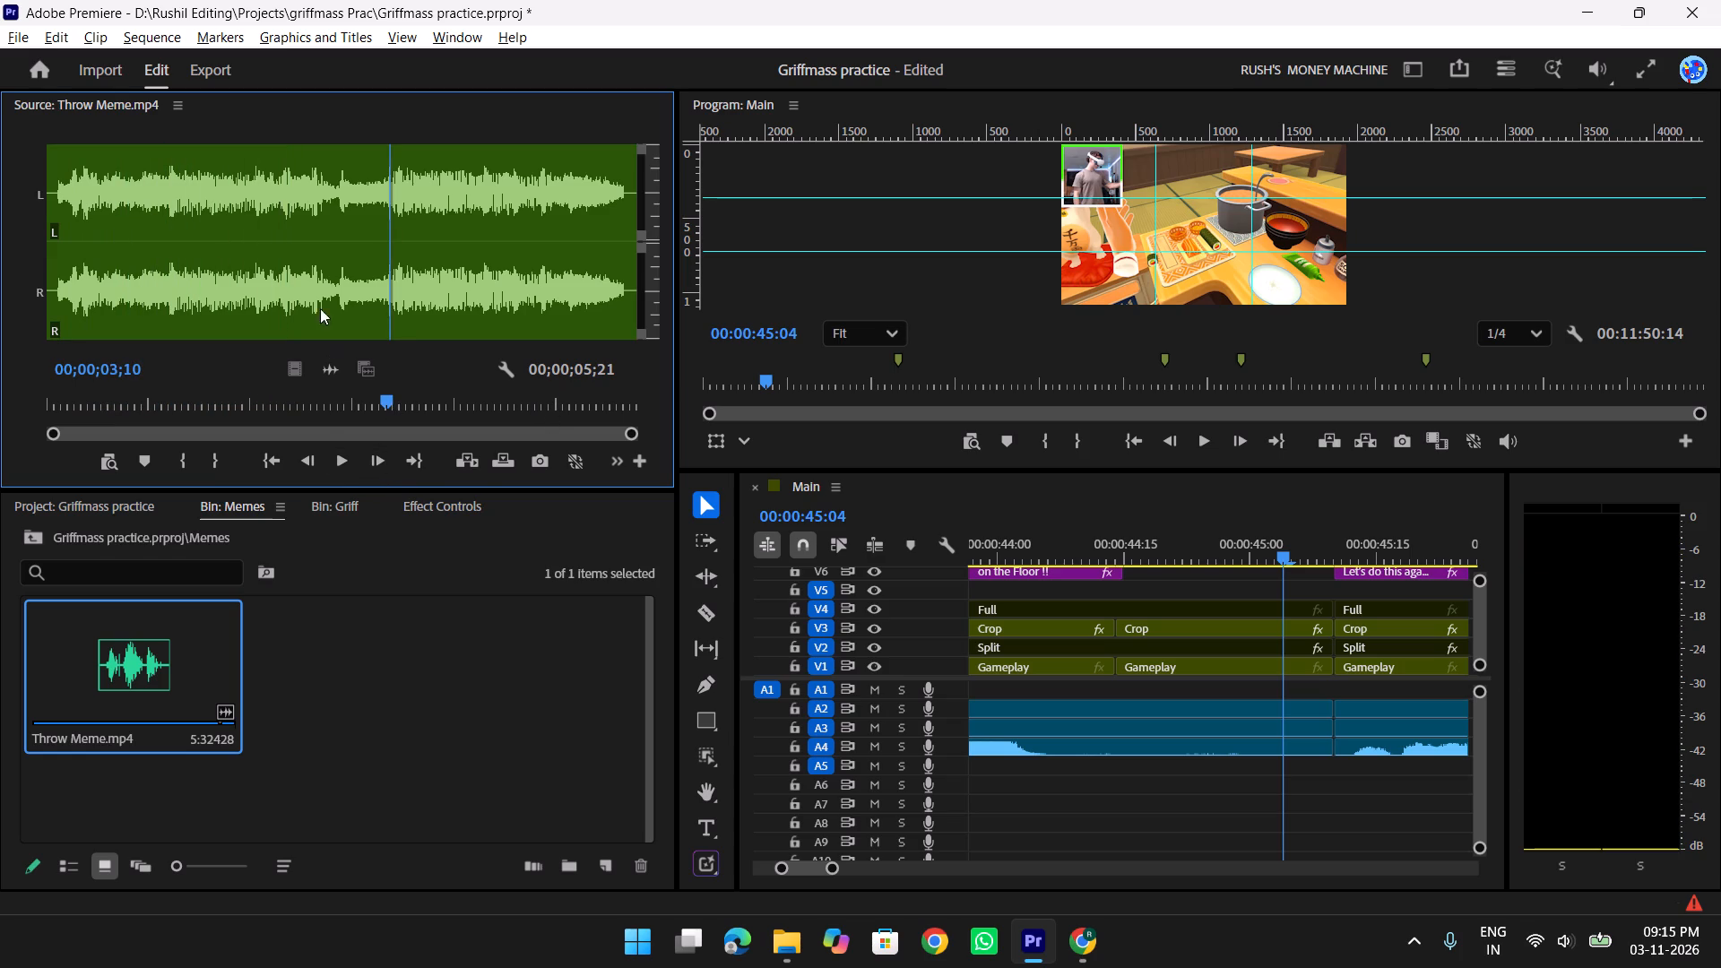
pyautogui.click(333, 268)
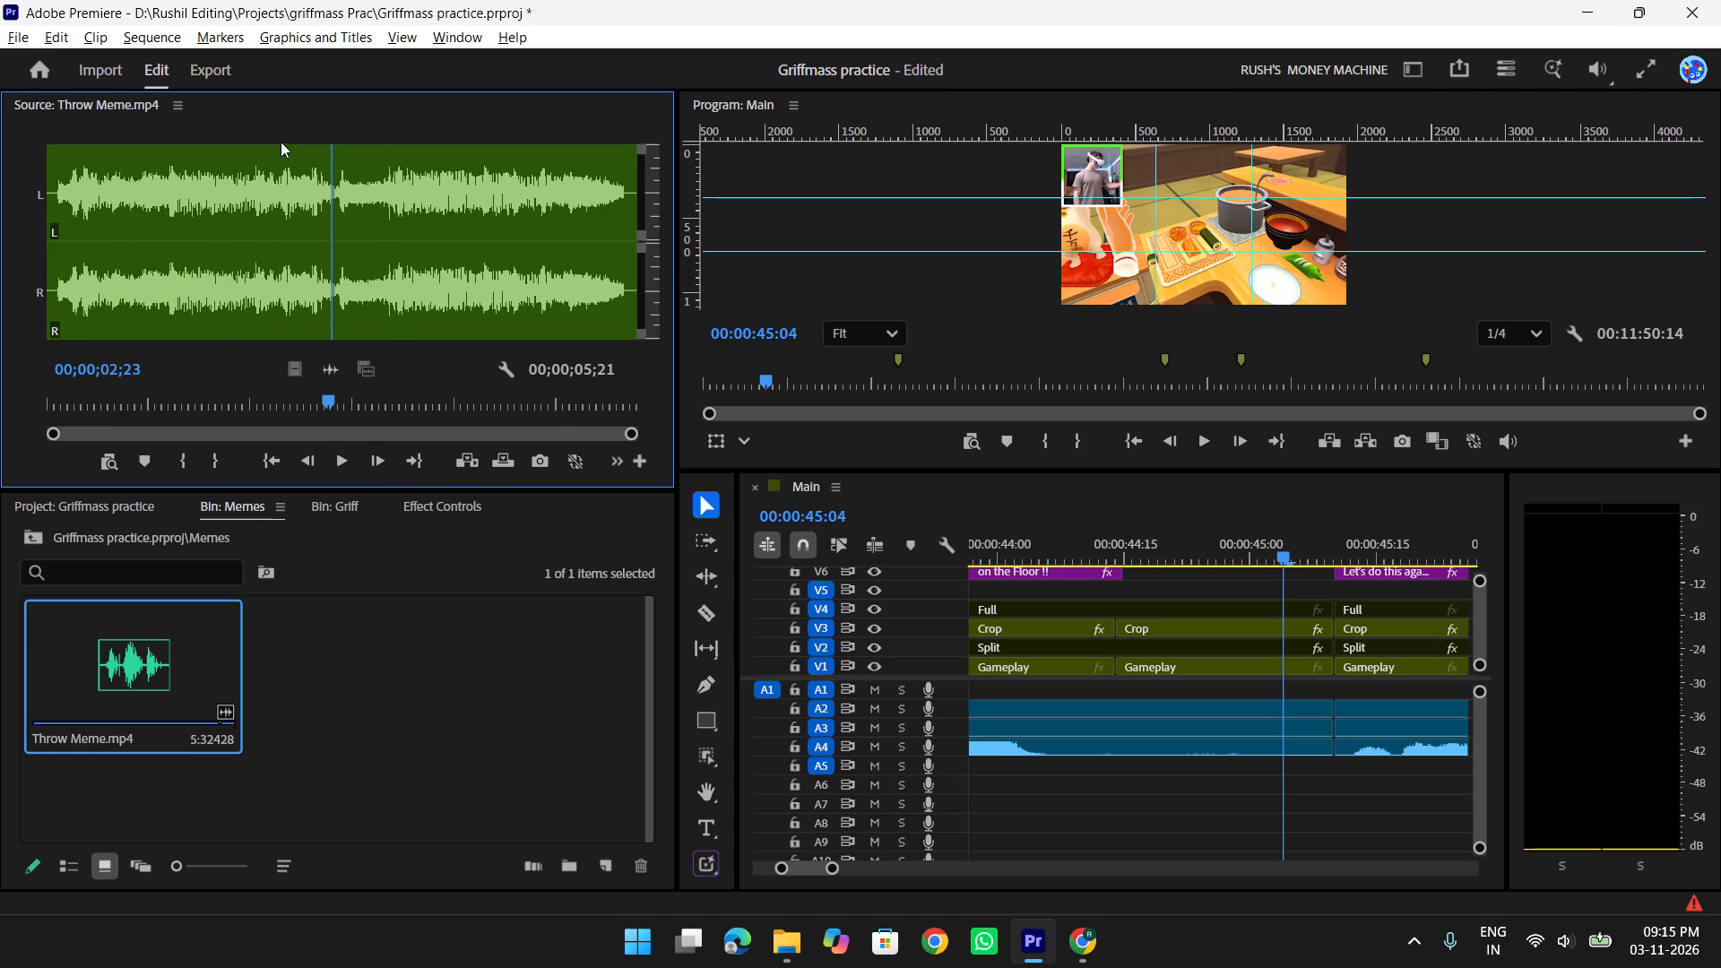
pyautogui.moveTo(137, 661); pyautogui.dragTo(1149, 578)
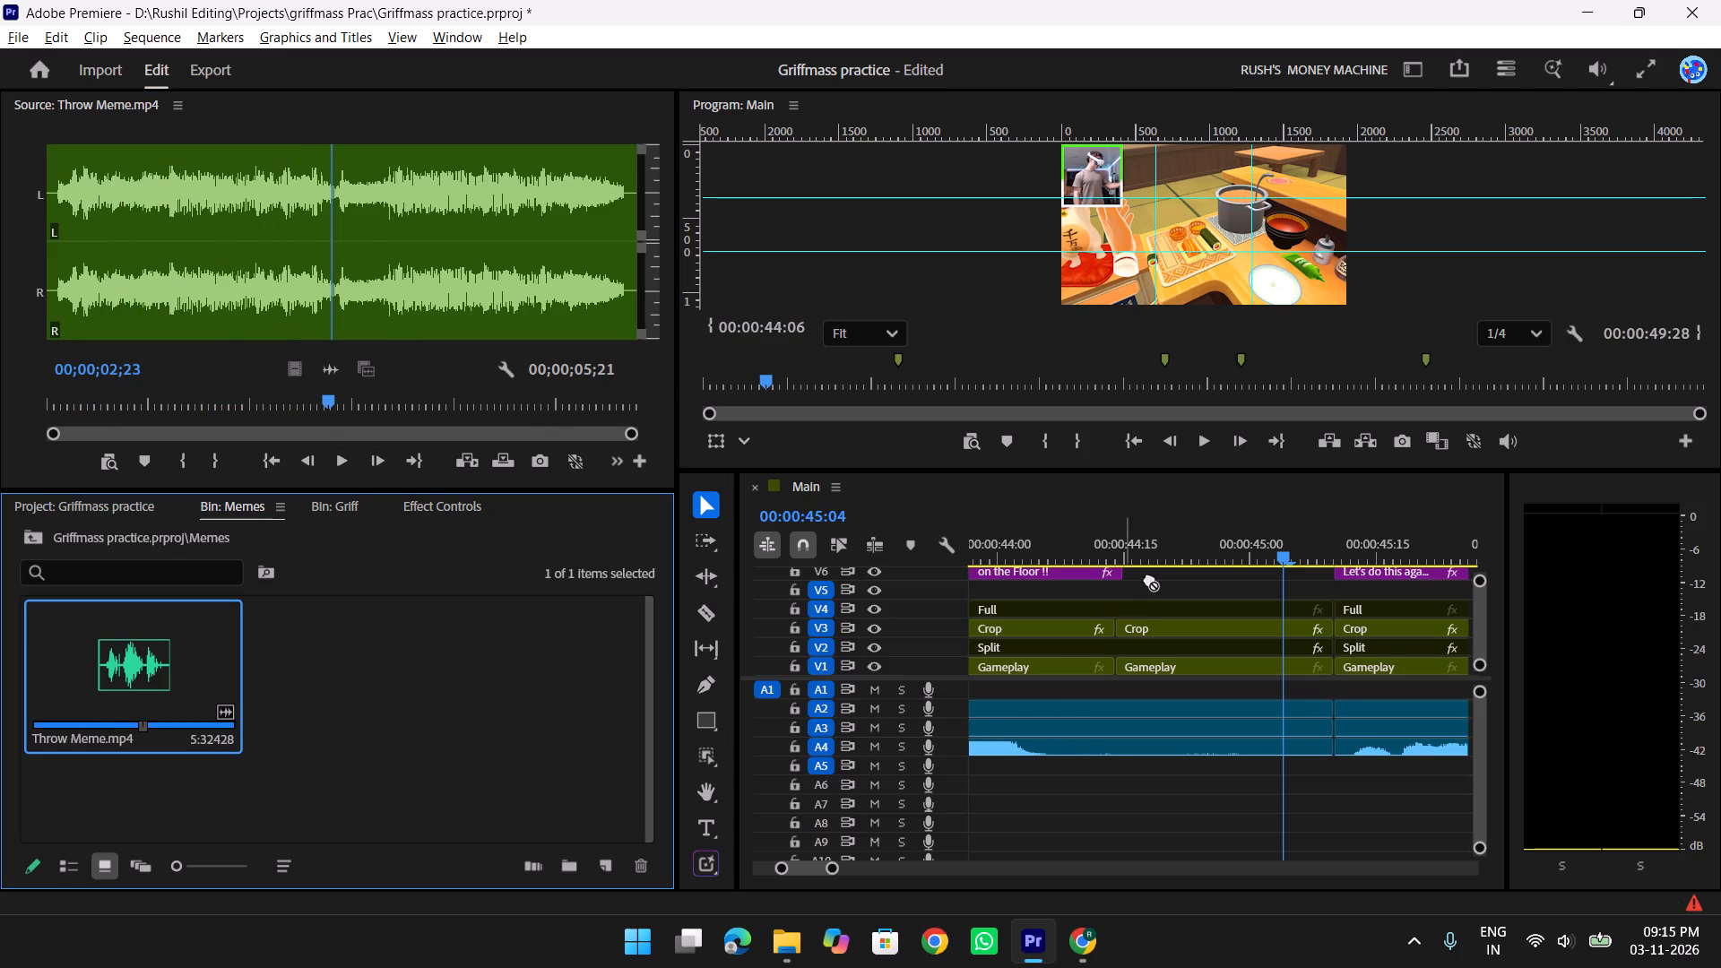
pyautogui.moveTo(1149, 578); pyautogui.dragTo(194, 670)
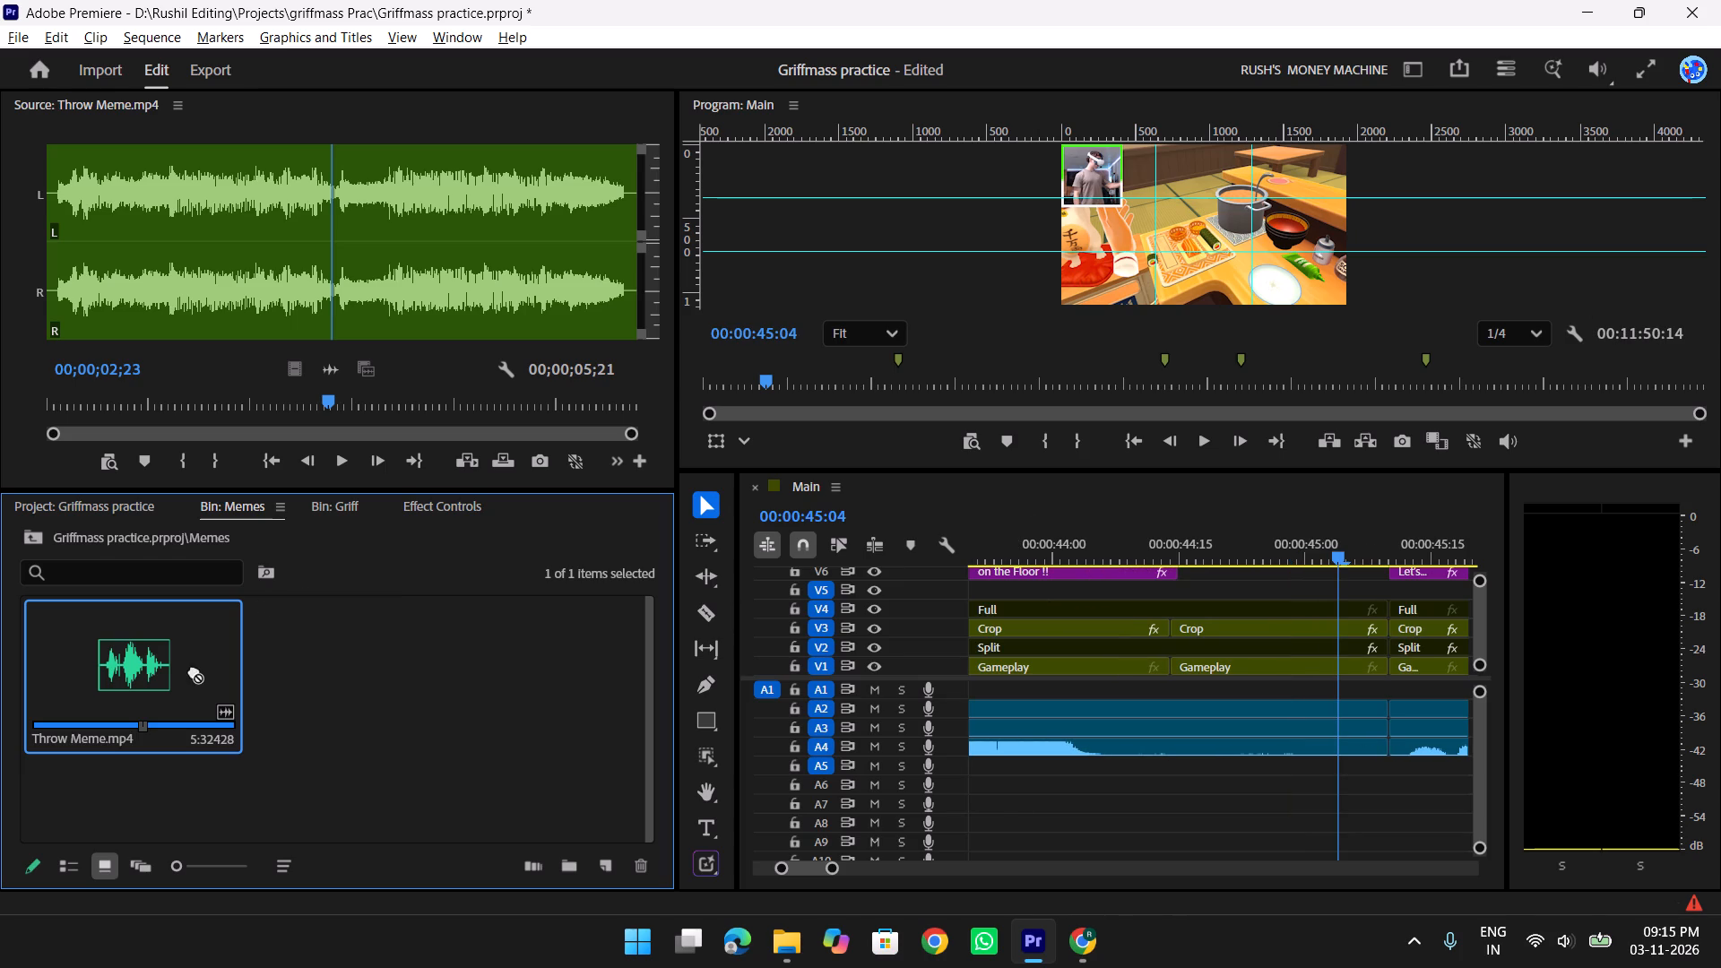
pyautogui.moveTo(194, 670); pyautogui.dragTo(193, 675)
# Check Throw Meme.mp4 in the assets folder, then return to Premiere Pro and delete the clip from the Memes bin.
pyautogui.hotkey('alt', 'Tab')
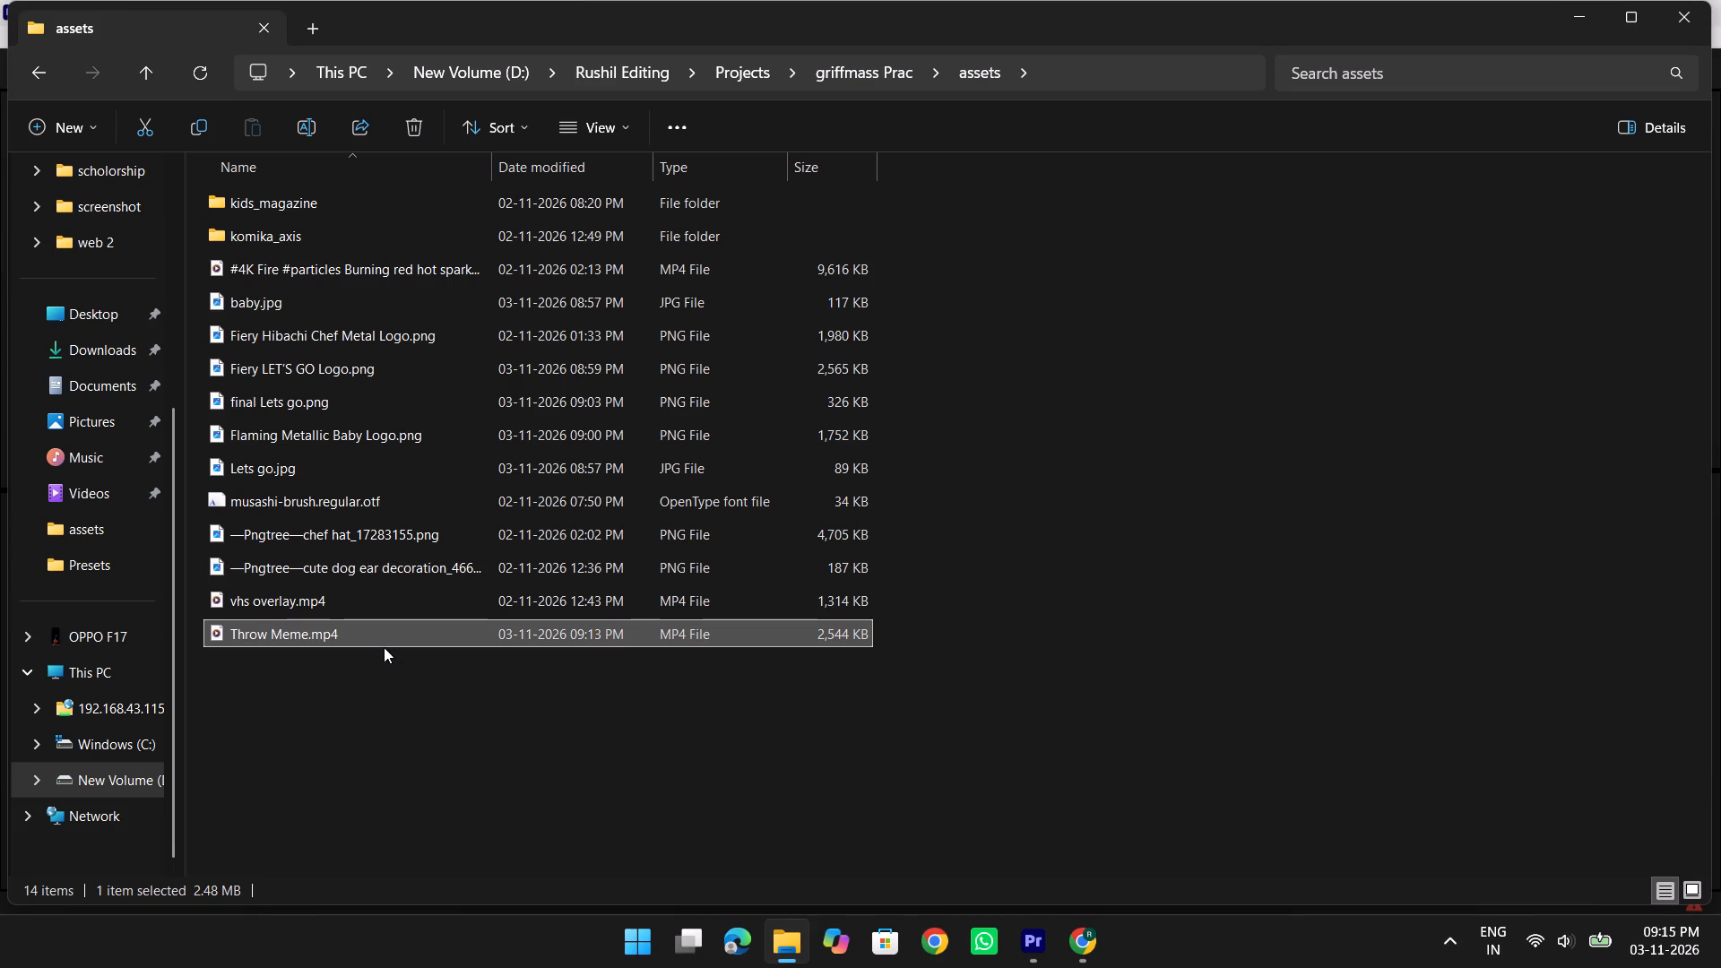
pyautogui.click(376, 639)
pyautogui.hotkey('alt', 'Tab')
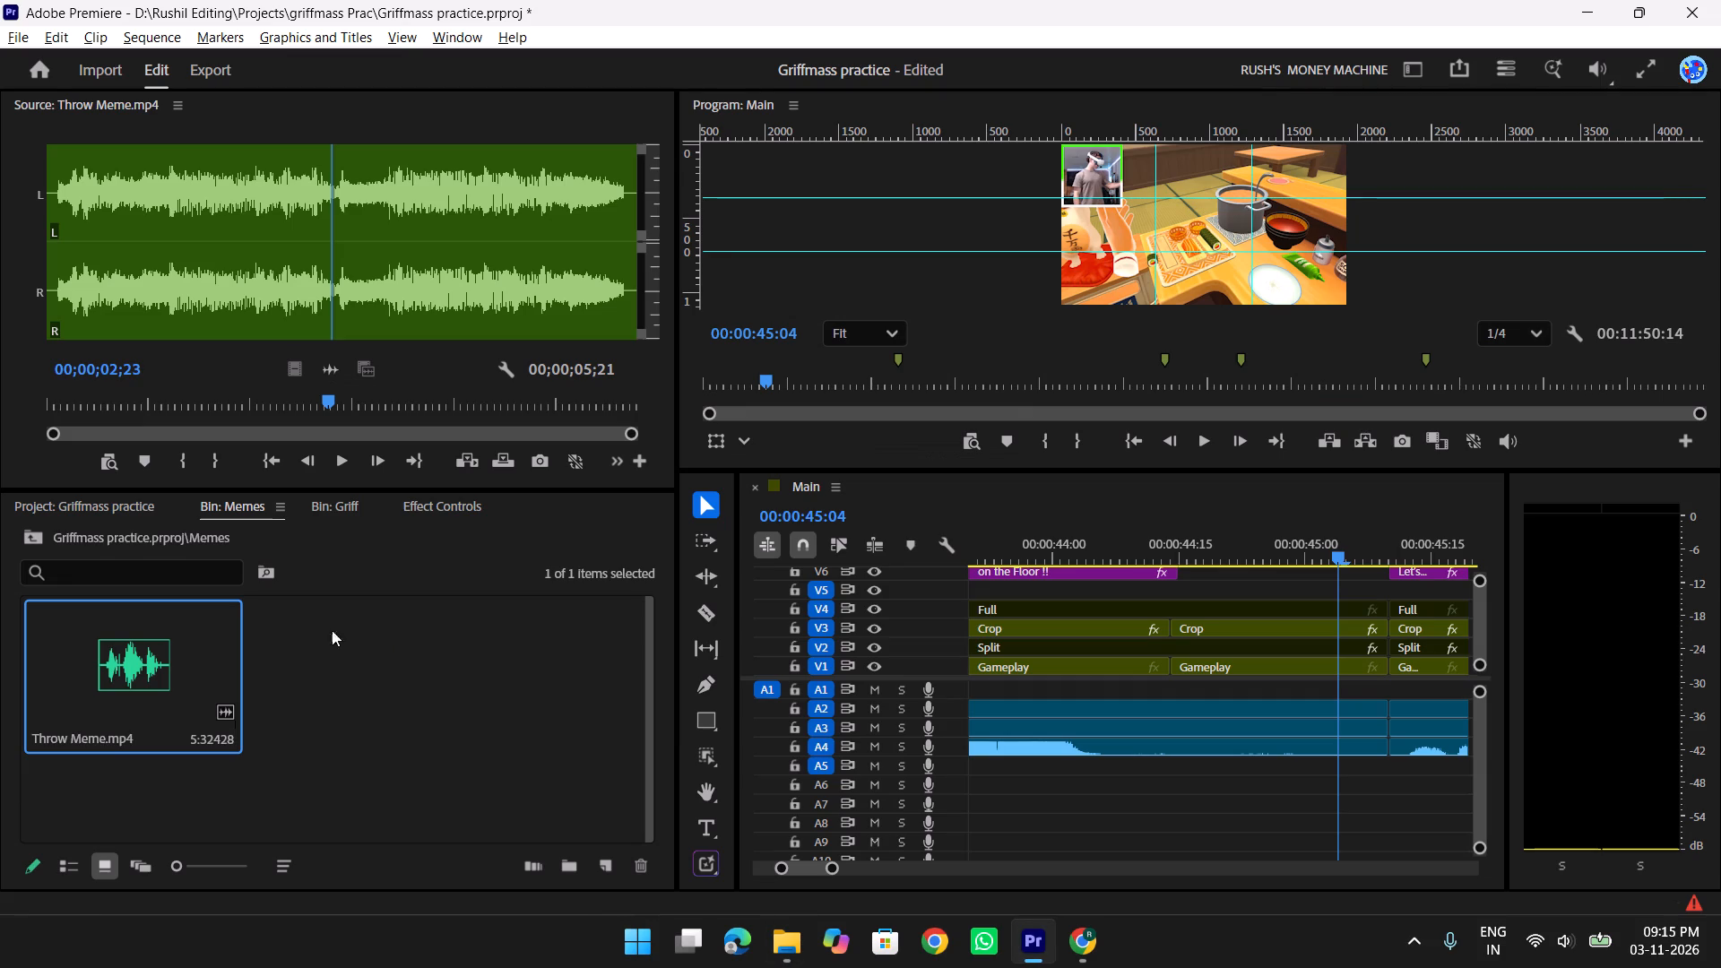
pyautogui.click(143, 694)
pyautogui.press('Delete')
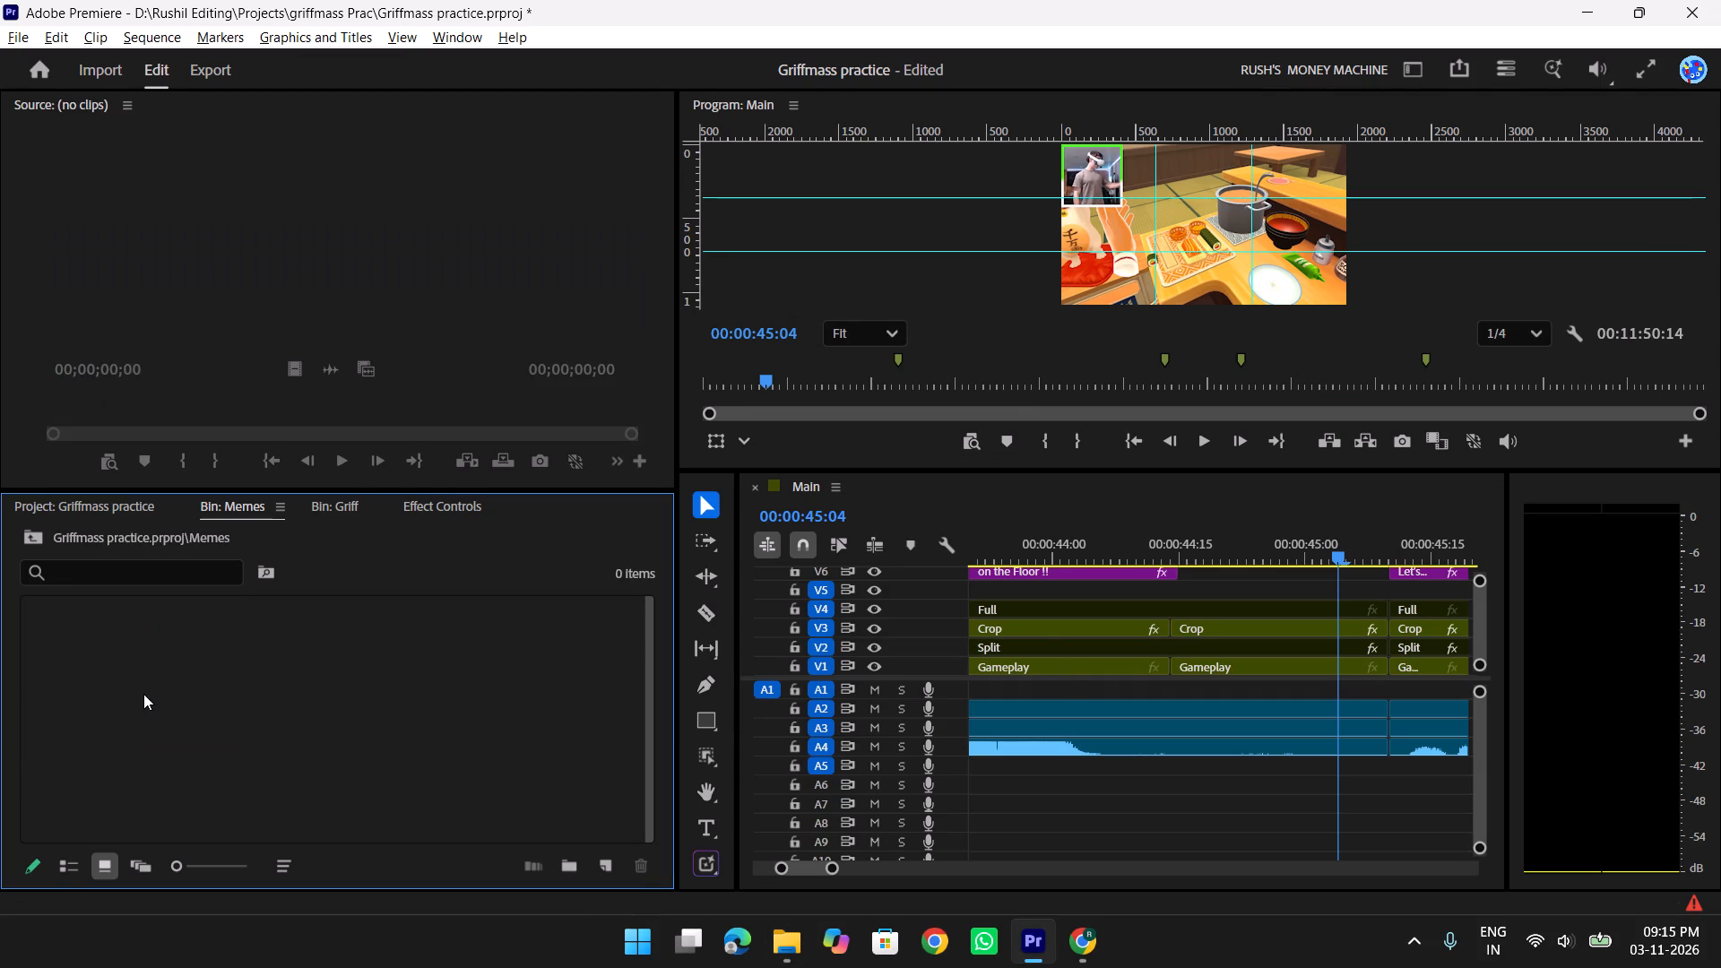
# Switch to File Explorer and permanently delete Throw Meme.mp4 from the assets folder.
pyautogui.hotkey('alt', 'Tab')
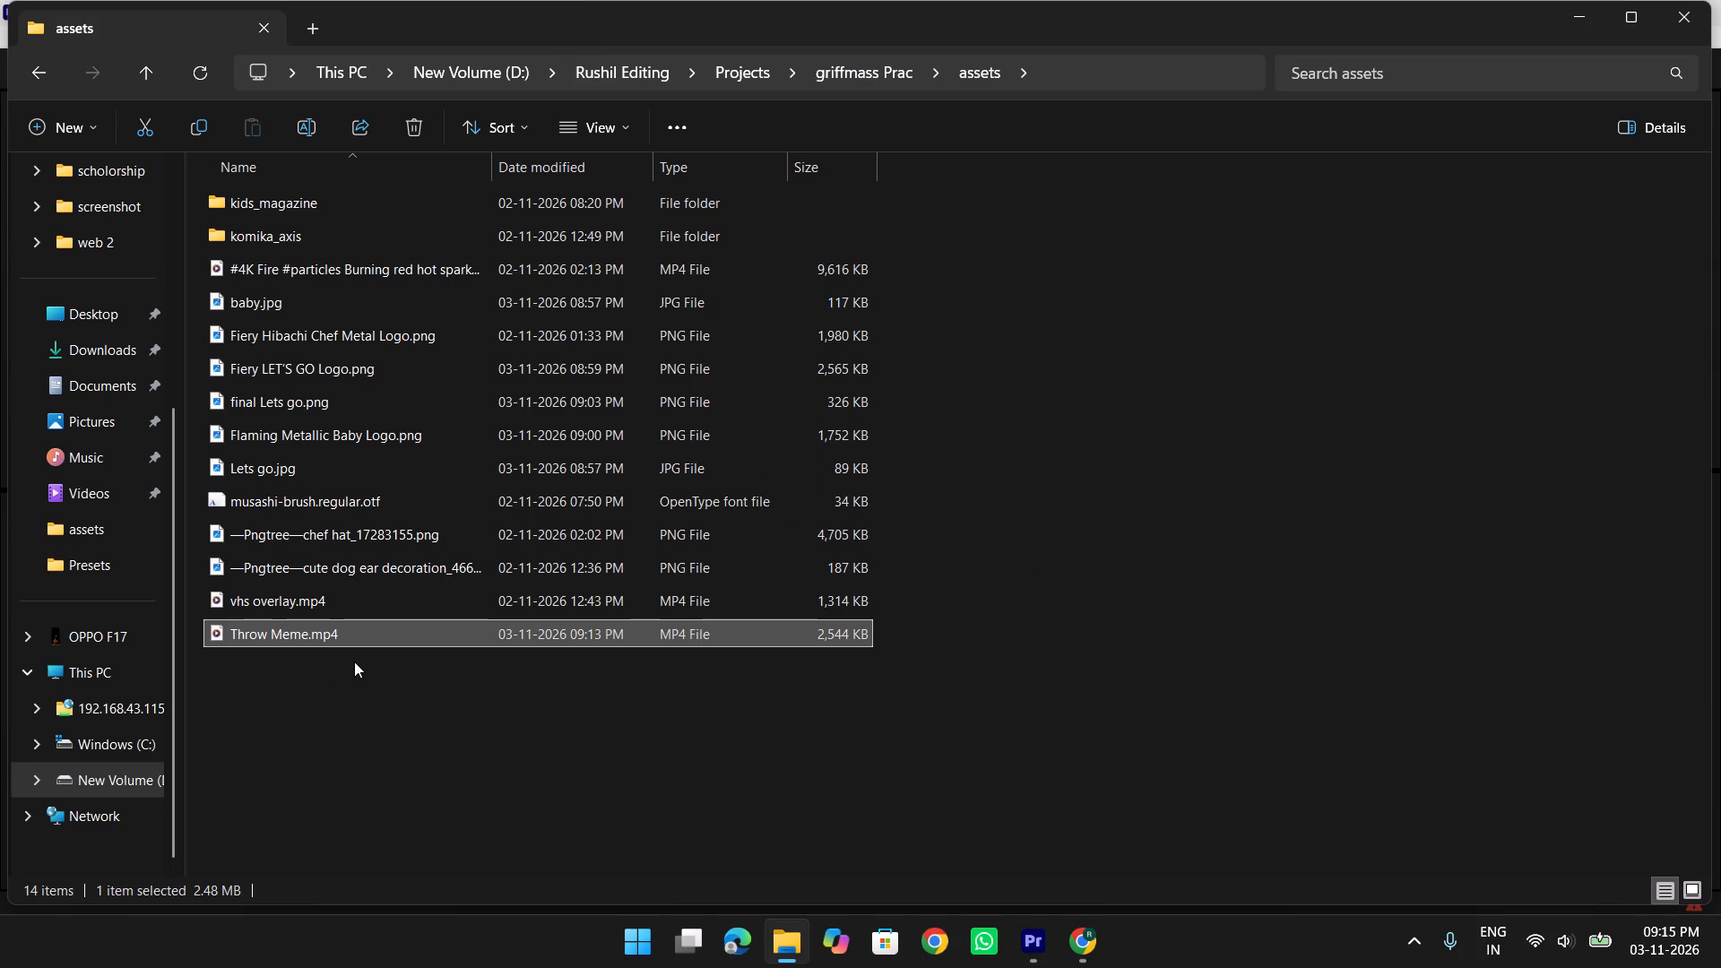
pyautogui.hotkey('shift', 'Delete')
pyautogui.press('Return')
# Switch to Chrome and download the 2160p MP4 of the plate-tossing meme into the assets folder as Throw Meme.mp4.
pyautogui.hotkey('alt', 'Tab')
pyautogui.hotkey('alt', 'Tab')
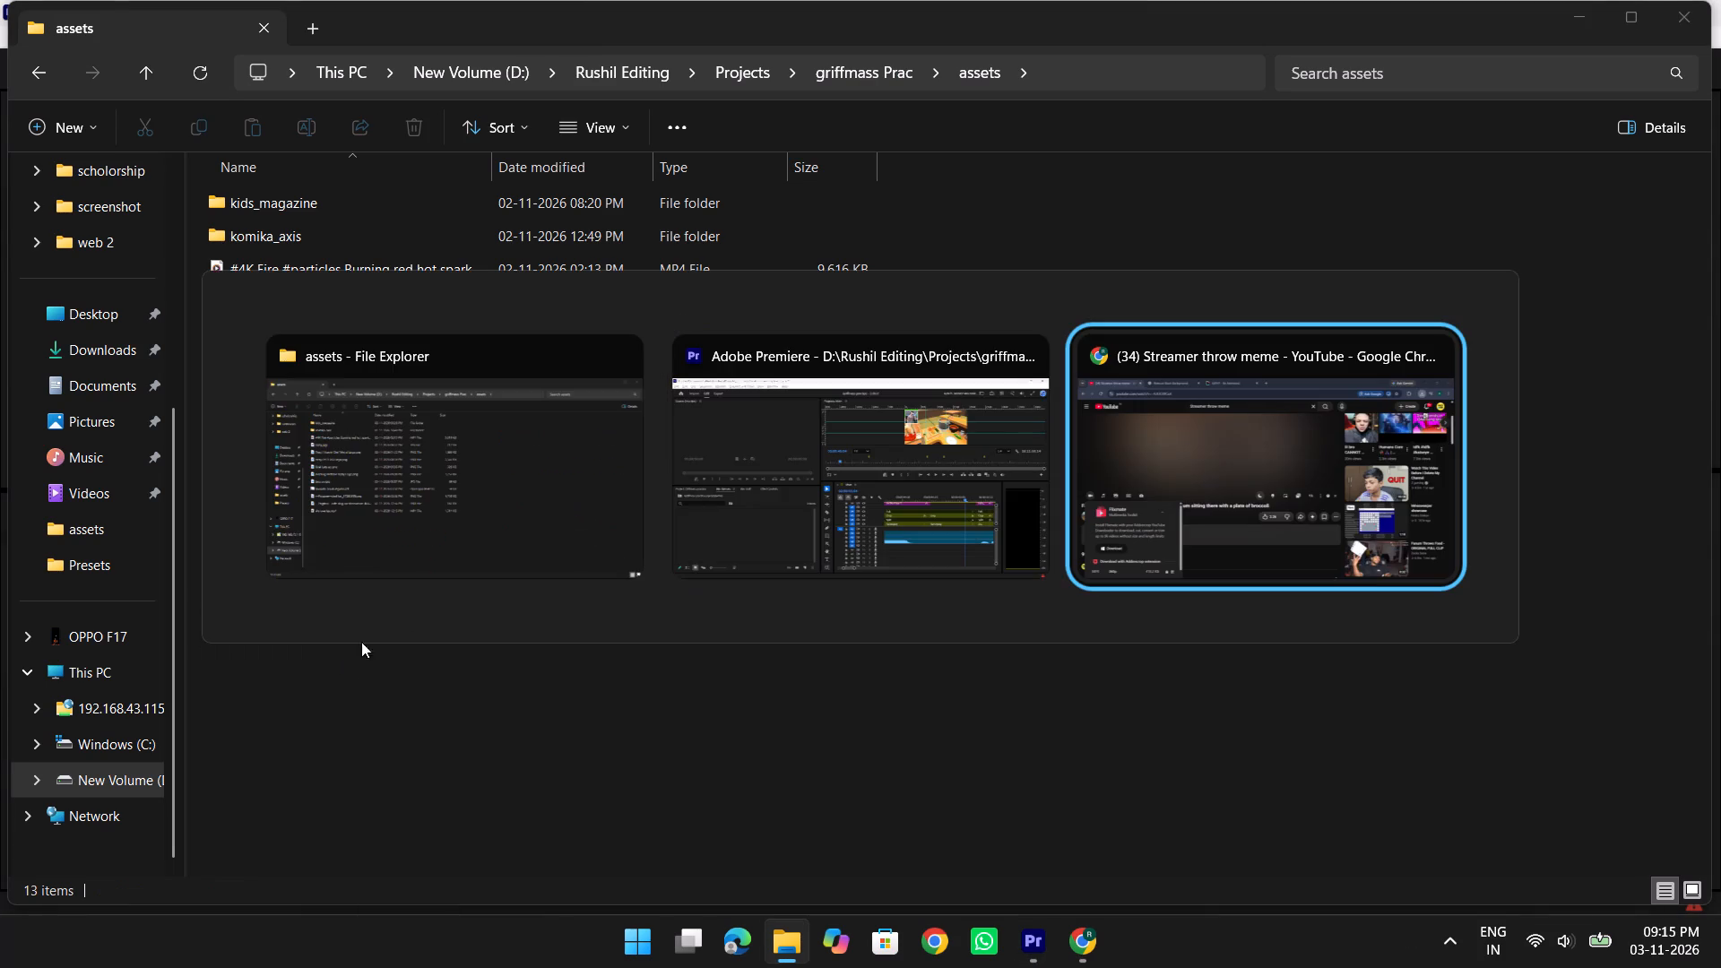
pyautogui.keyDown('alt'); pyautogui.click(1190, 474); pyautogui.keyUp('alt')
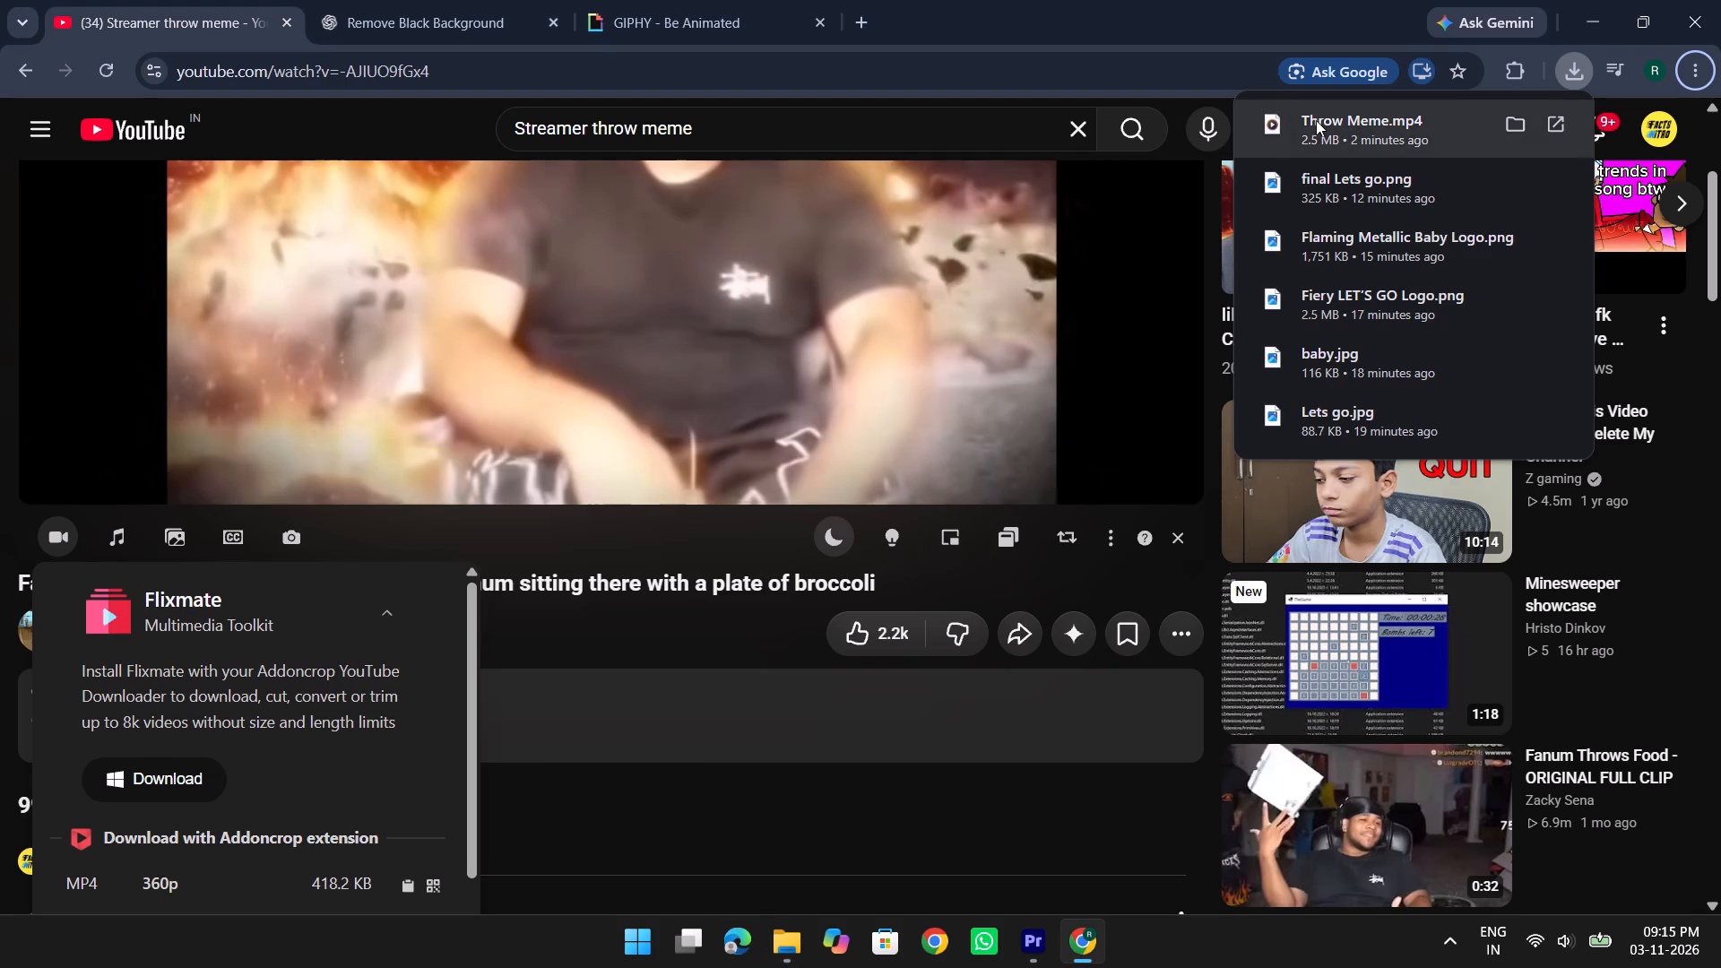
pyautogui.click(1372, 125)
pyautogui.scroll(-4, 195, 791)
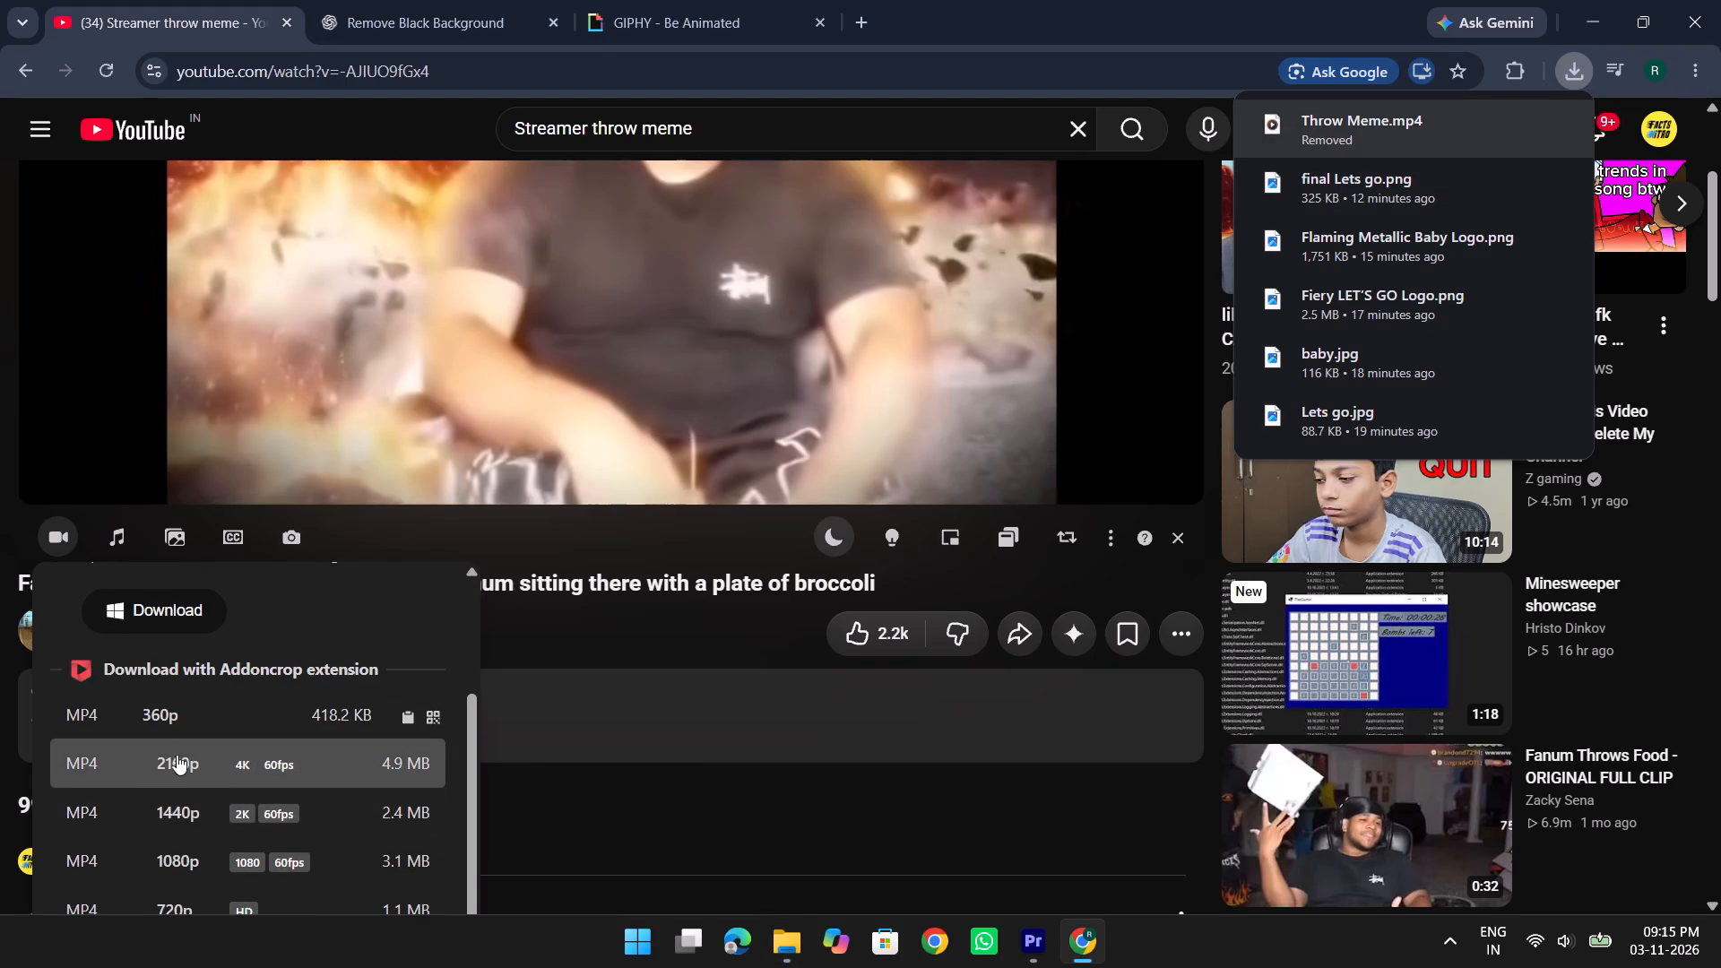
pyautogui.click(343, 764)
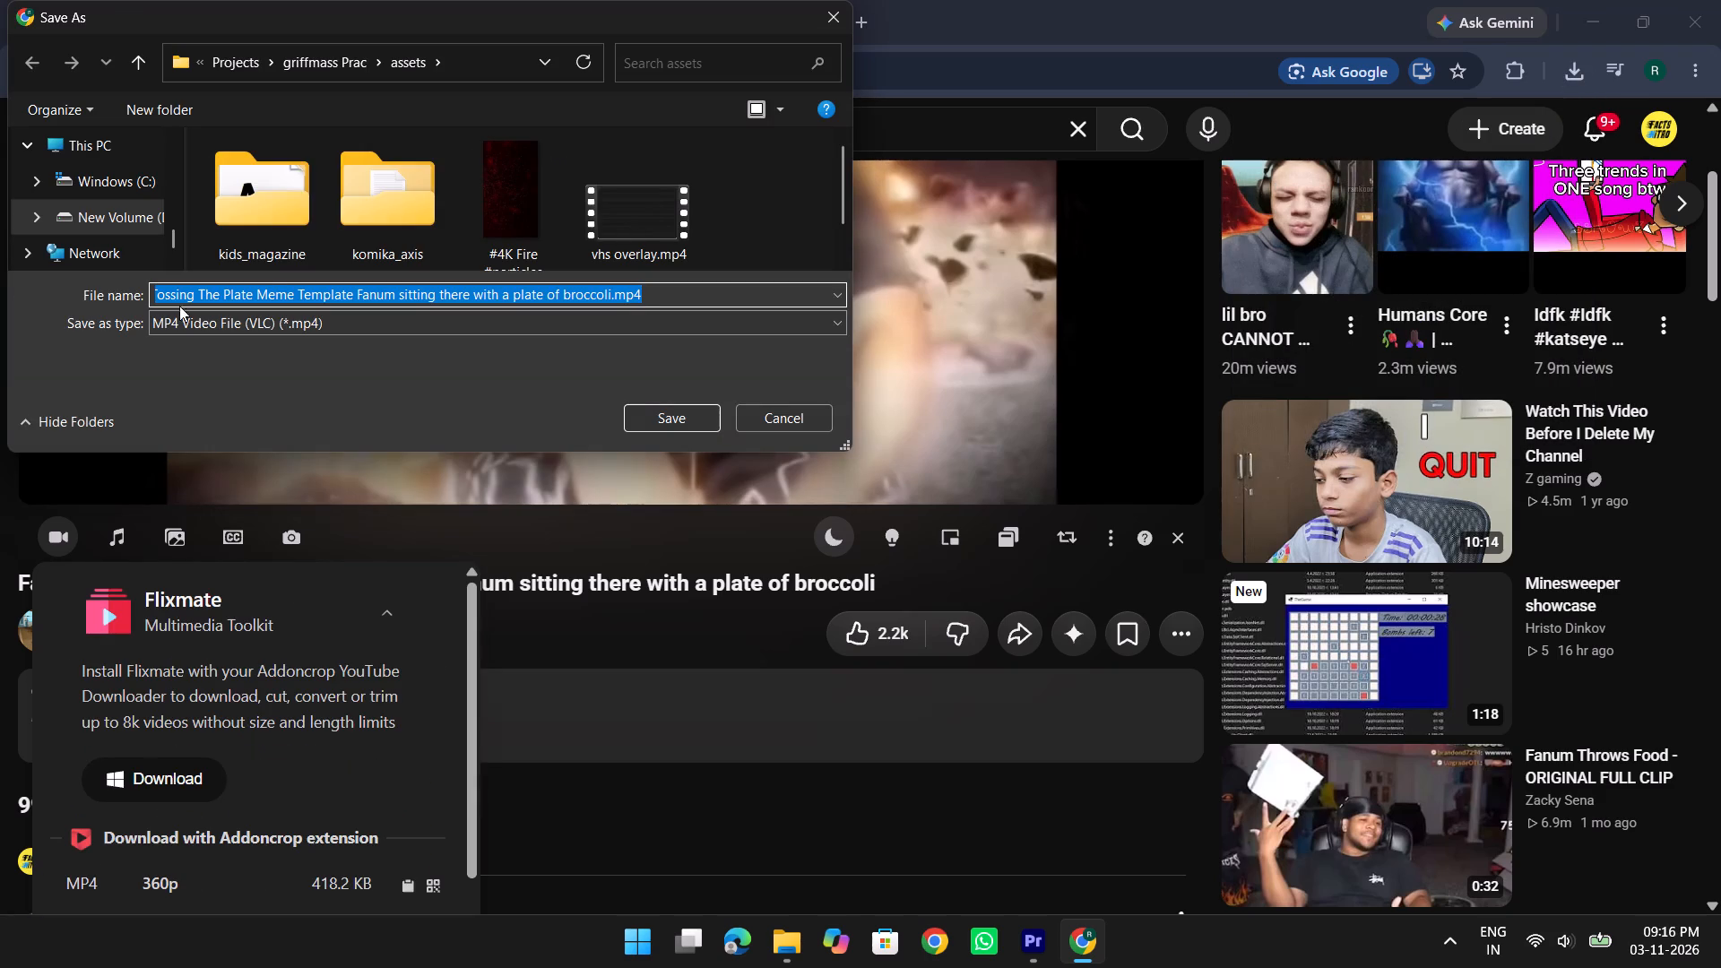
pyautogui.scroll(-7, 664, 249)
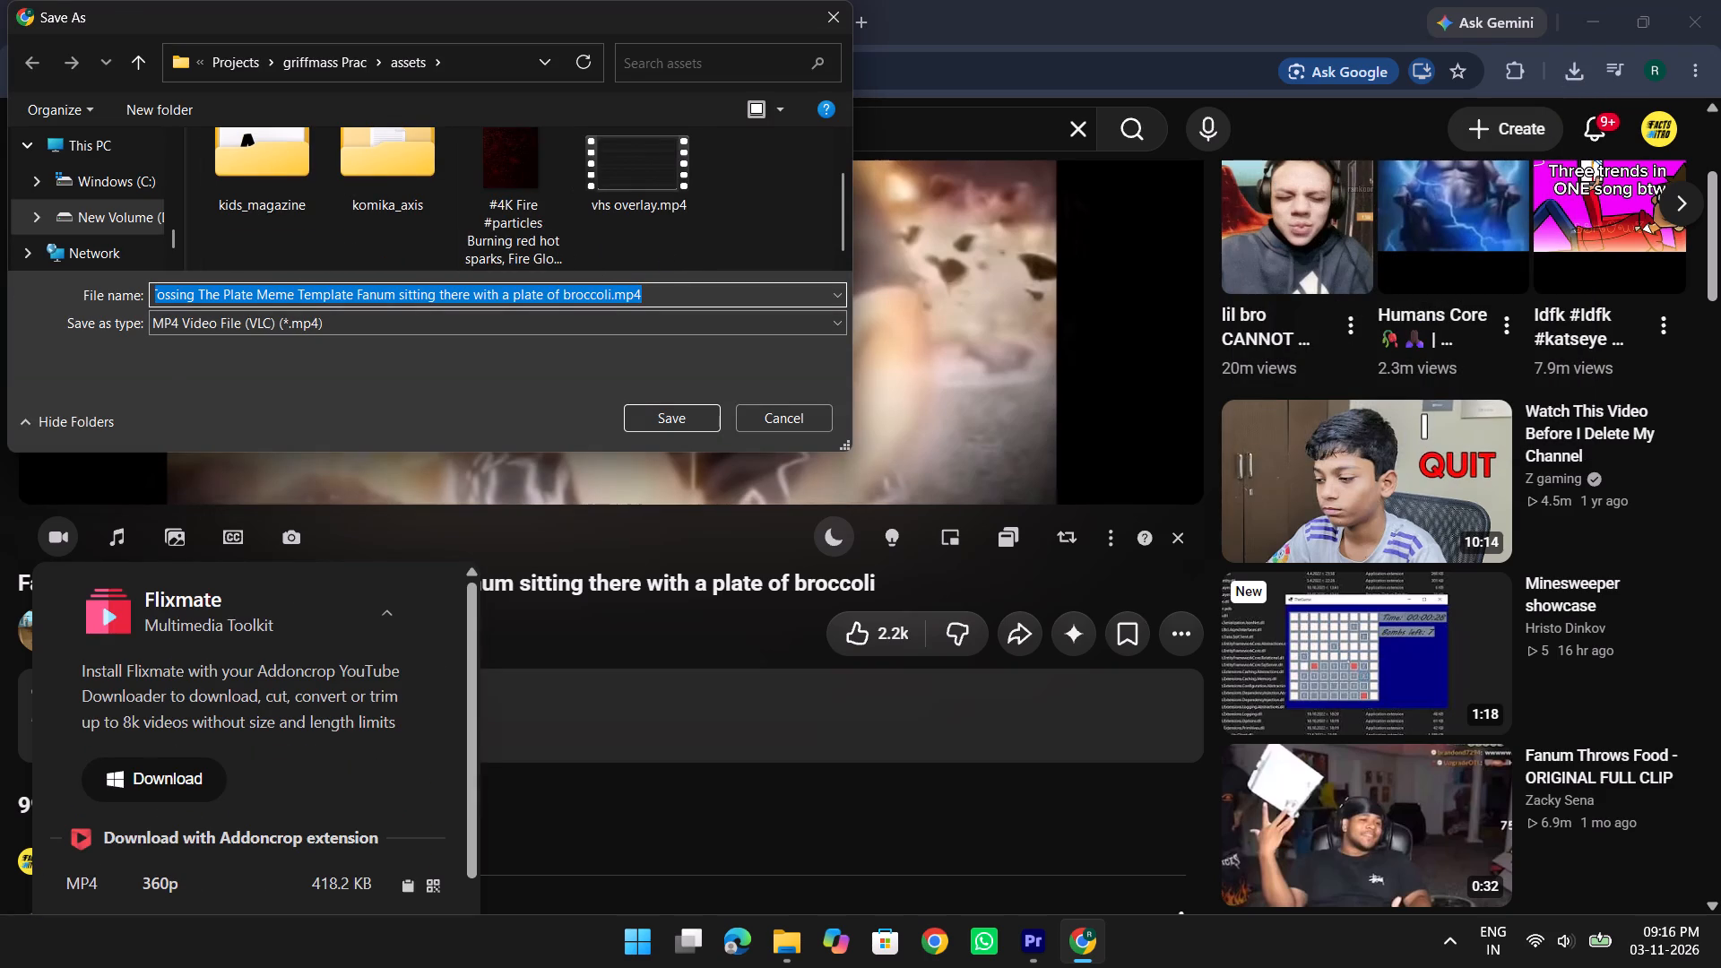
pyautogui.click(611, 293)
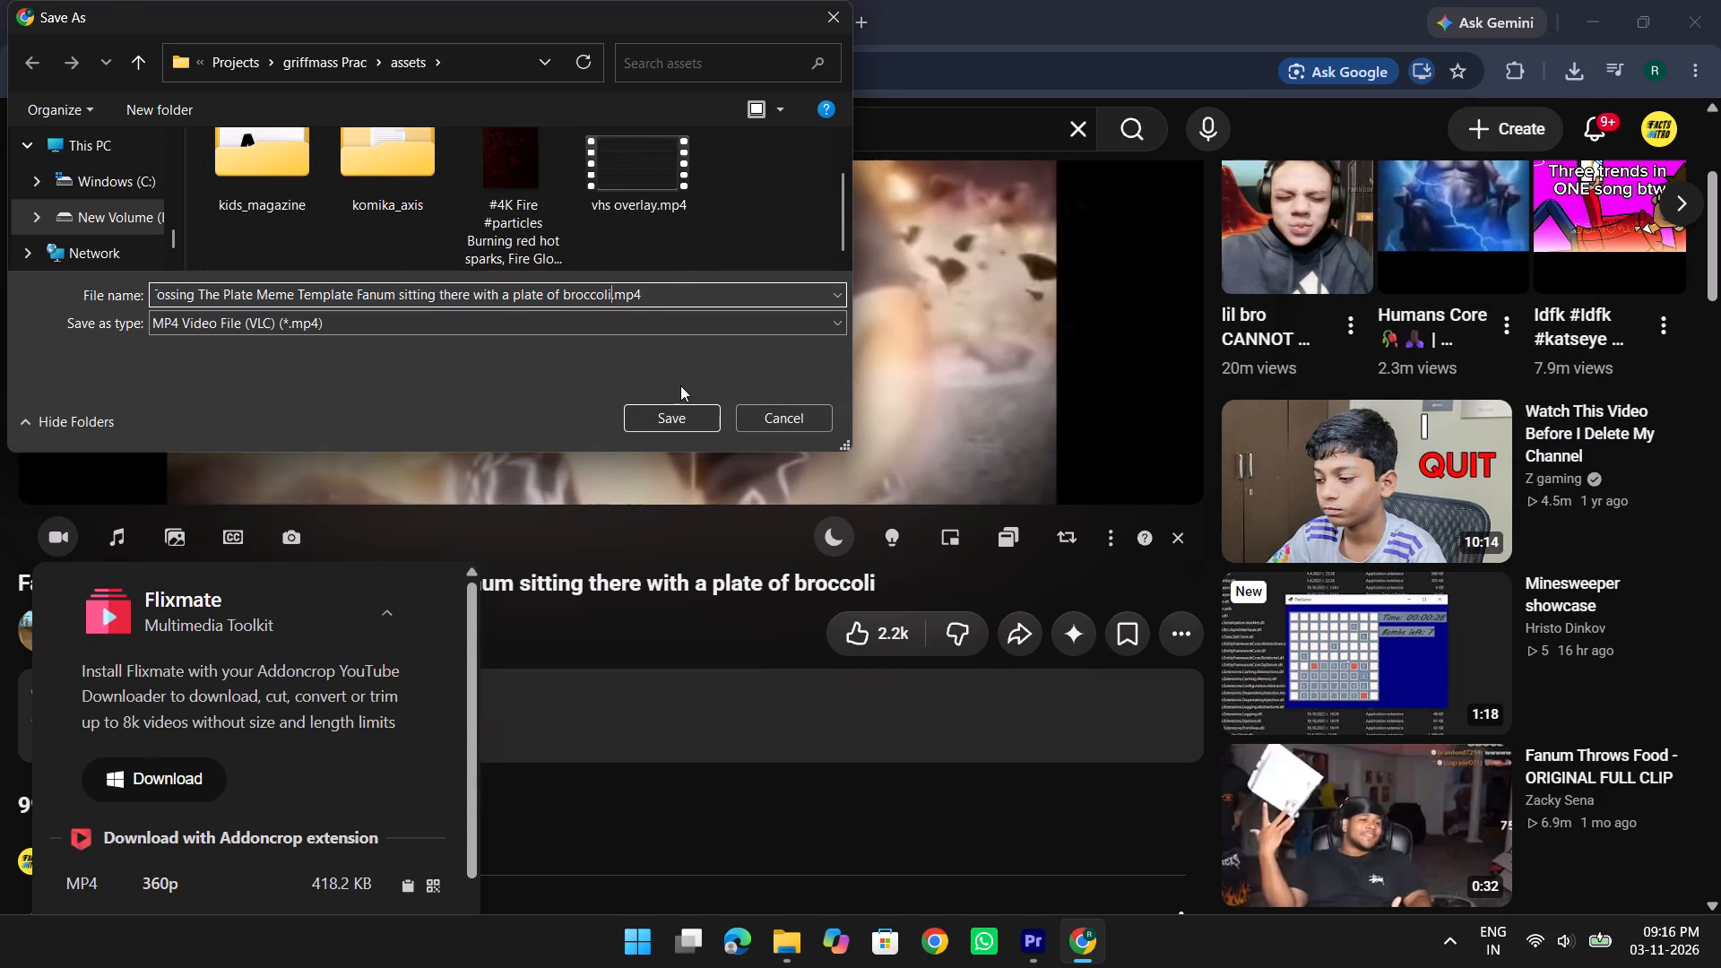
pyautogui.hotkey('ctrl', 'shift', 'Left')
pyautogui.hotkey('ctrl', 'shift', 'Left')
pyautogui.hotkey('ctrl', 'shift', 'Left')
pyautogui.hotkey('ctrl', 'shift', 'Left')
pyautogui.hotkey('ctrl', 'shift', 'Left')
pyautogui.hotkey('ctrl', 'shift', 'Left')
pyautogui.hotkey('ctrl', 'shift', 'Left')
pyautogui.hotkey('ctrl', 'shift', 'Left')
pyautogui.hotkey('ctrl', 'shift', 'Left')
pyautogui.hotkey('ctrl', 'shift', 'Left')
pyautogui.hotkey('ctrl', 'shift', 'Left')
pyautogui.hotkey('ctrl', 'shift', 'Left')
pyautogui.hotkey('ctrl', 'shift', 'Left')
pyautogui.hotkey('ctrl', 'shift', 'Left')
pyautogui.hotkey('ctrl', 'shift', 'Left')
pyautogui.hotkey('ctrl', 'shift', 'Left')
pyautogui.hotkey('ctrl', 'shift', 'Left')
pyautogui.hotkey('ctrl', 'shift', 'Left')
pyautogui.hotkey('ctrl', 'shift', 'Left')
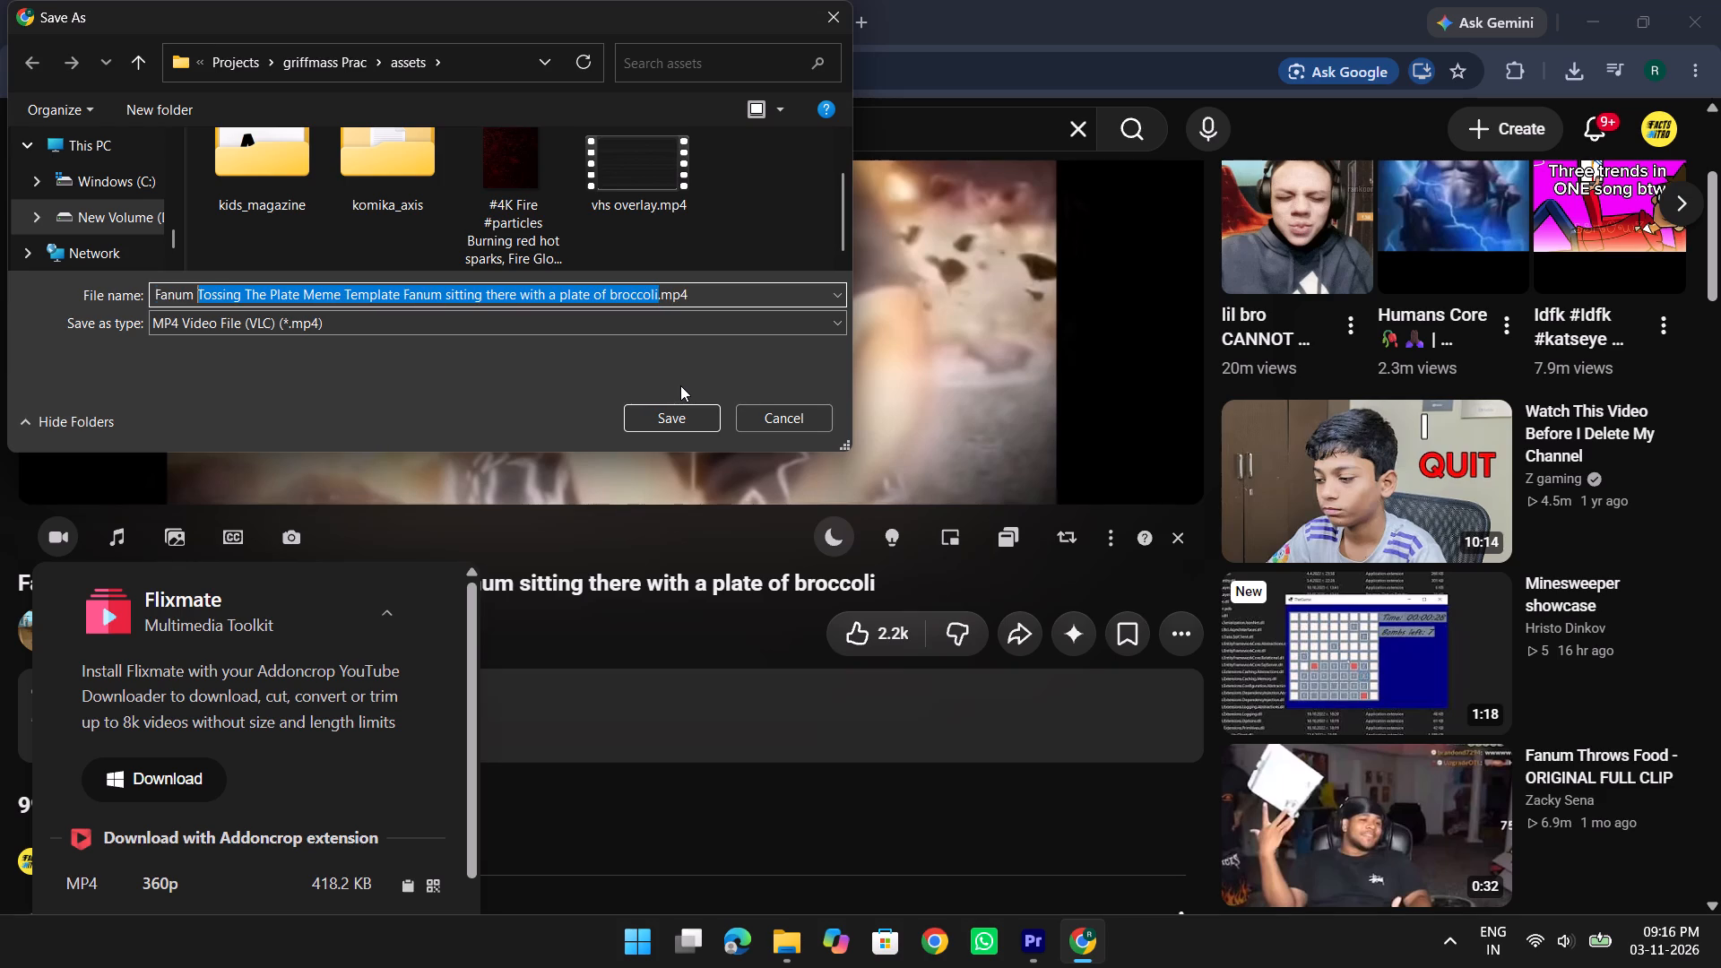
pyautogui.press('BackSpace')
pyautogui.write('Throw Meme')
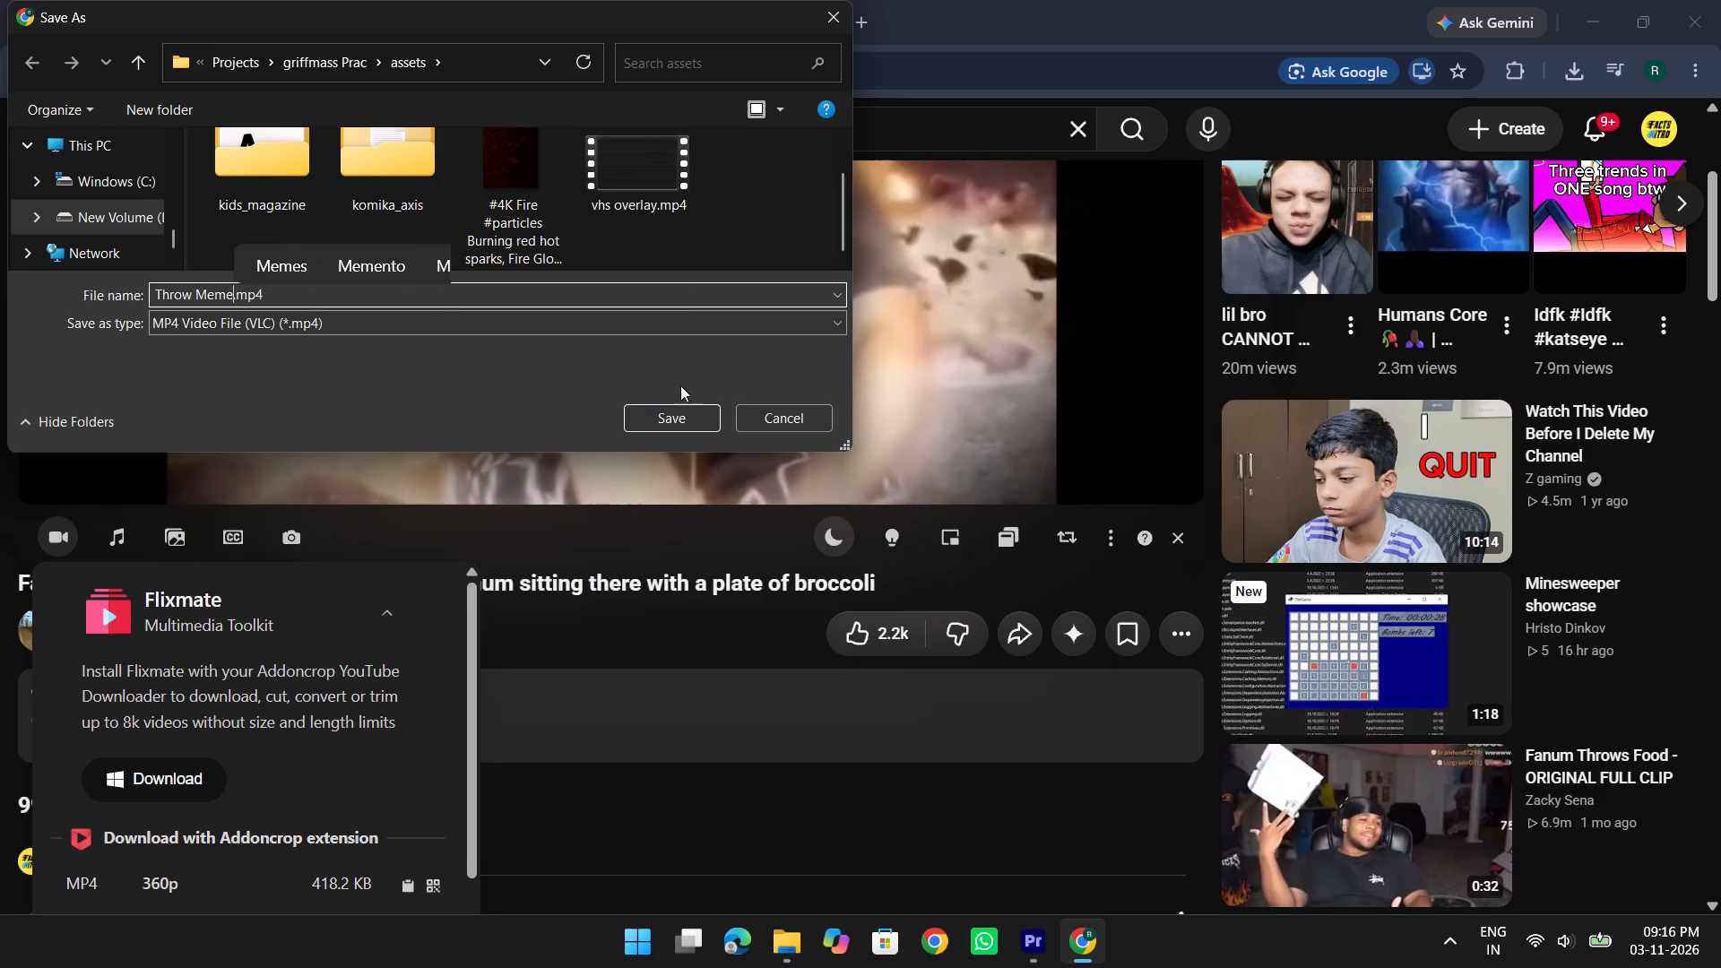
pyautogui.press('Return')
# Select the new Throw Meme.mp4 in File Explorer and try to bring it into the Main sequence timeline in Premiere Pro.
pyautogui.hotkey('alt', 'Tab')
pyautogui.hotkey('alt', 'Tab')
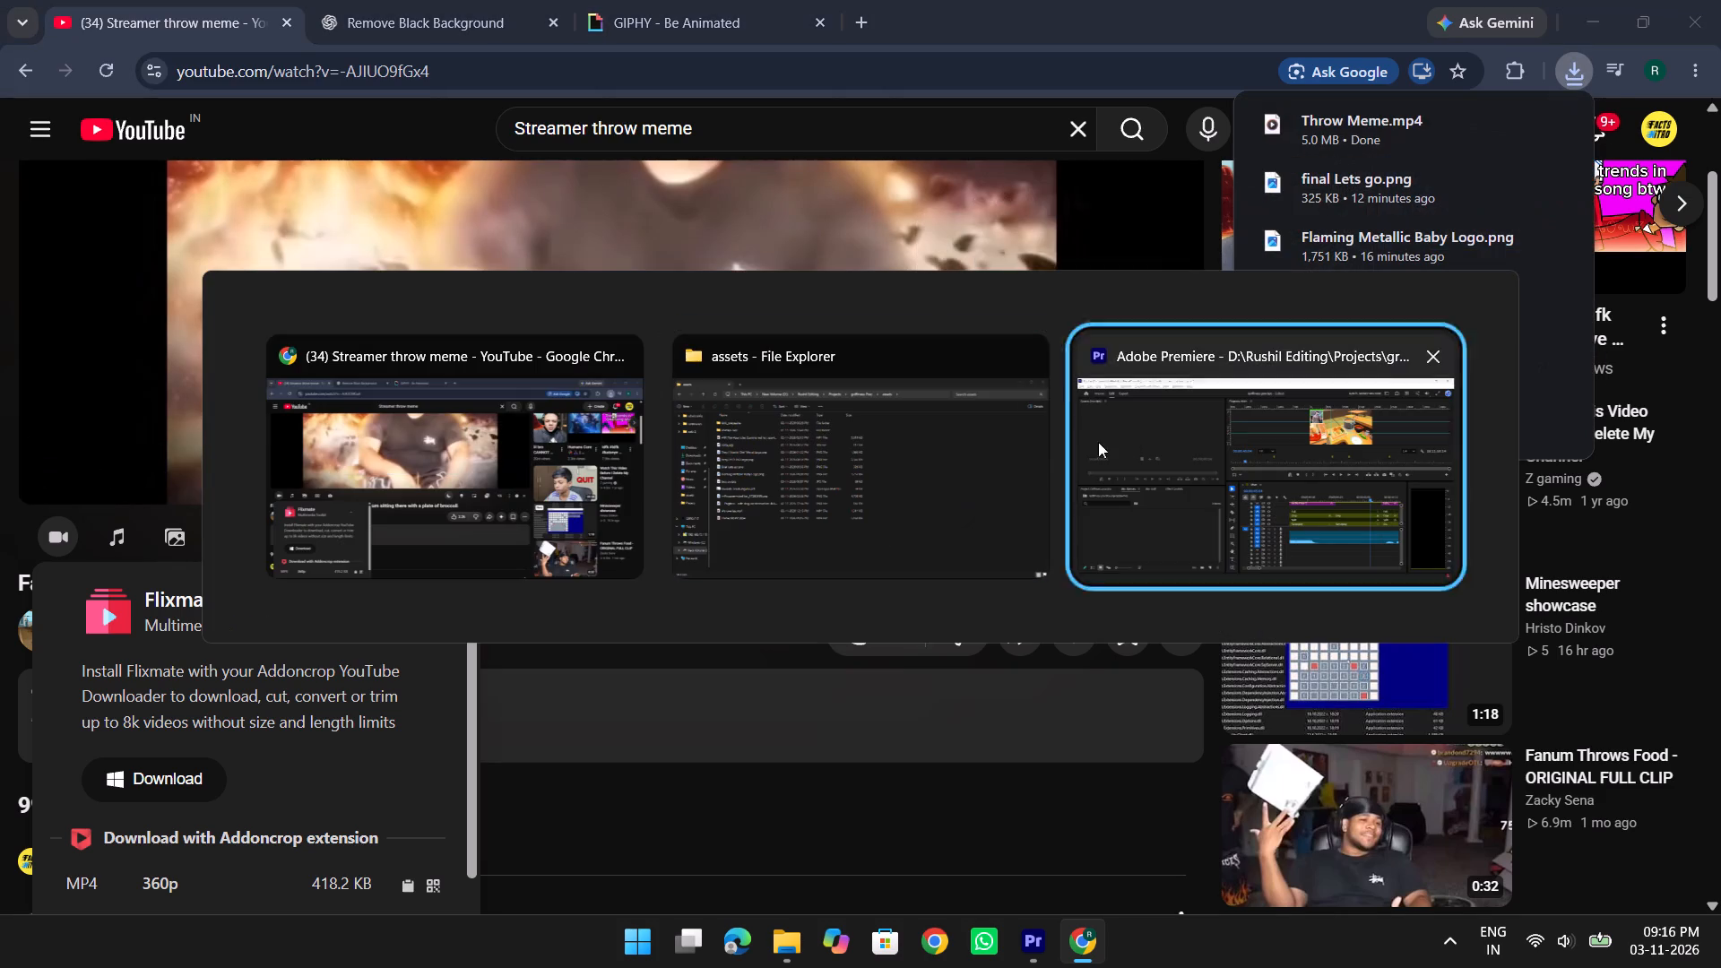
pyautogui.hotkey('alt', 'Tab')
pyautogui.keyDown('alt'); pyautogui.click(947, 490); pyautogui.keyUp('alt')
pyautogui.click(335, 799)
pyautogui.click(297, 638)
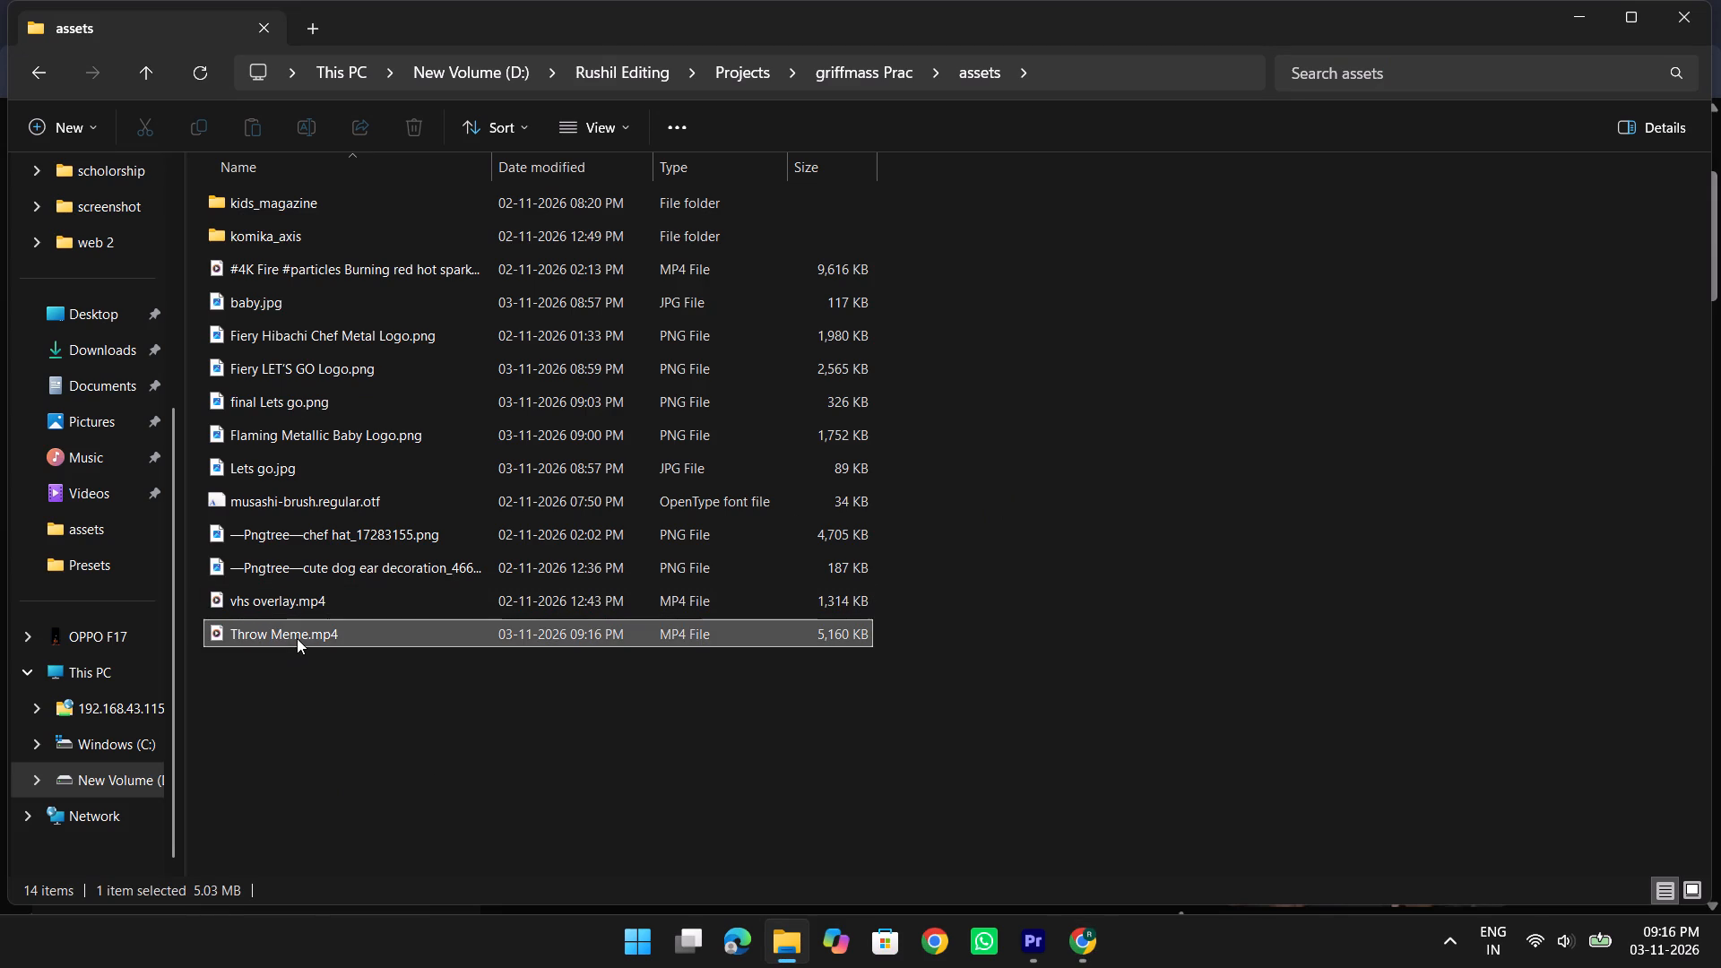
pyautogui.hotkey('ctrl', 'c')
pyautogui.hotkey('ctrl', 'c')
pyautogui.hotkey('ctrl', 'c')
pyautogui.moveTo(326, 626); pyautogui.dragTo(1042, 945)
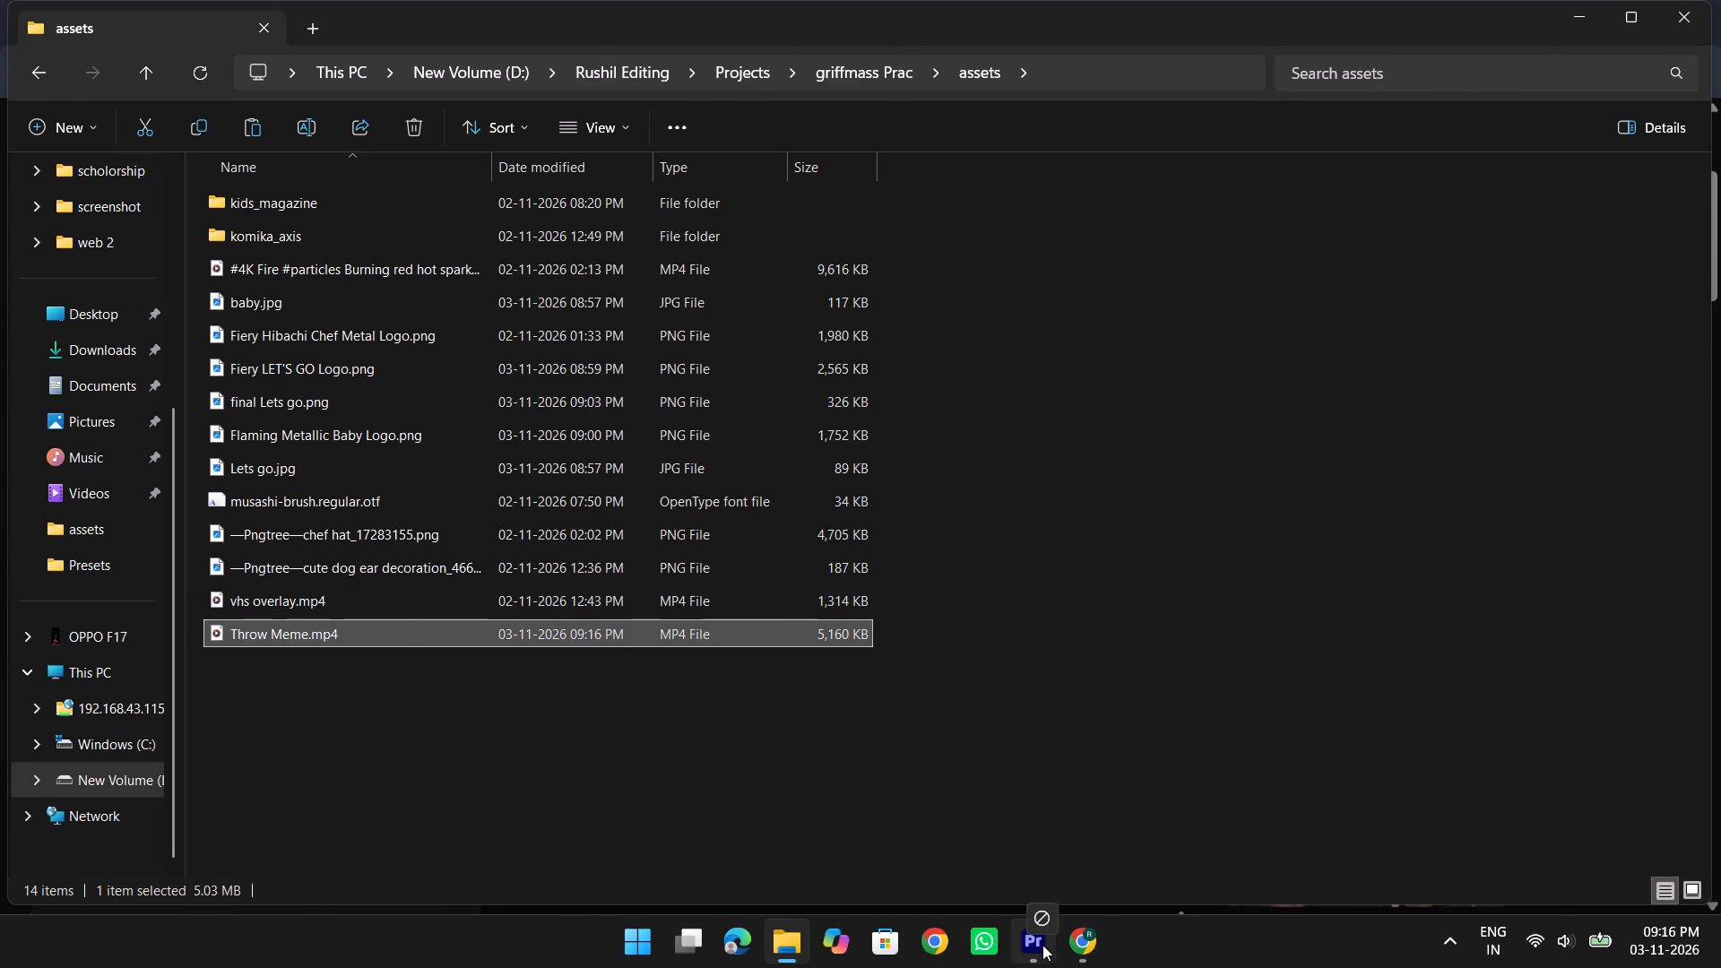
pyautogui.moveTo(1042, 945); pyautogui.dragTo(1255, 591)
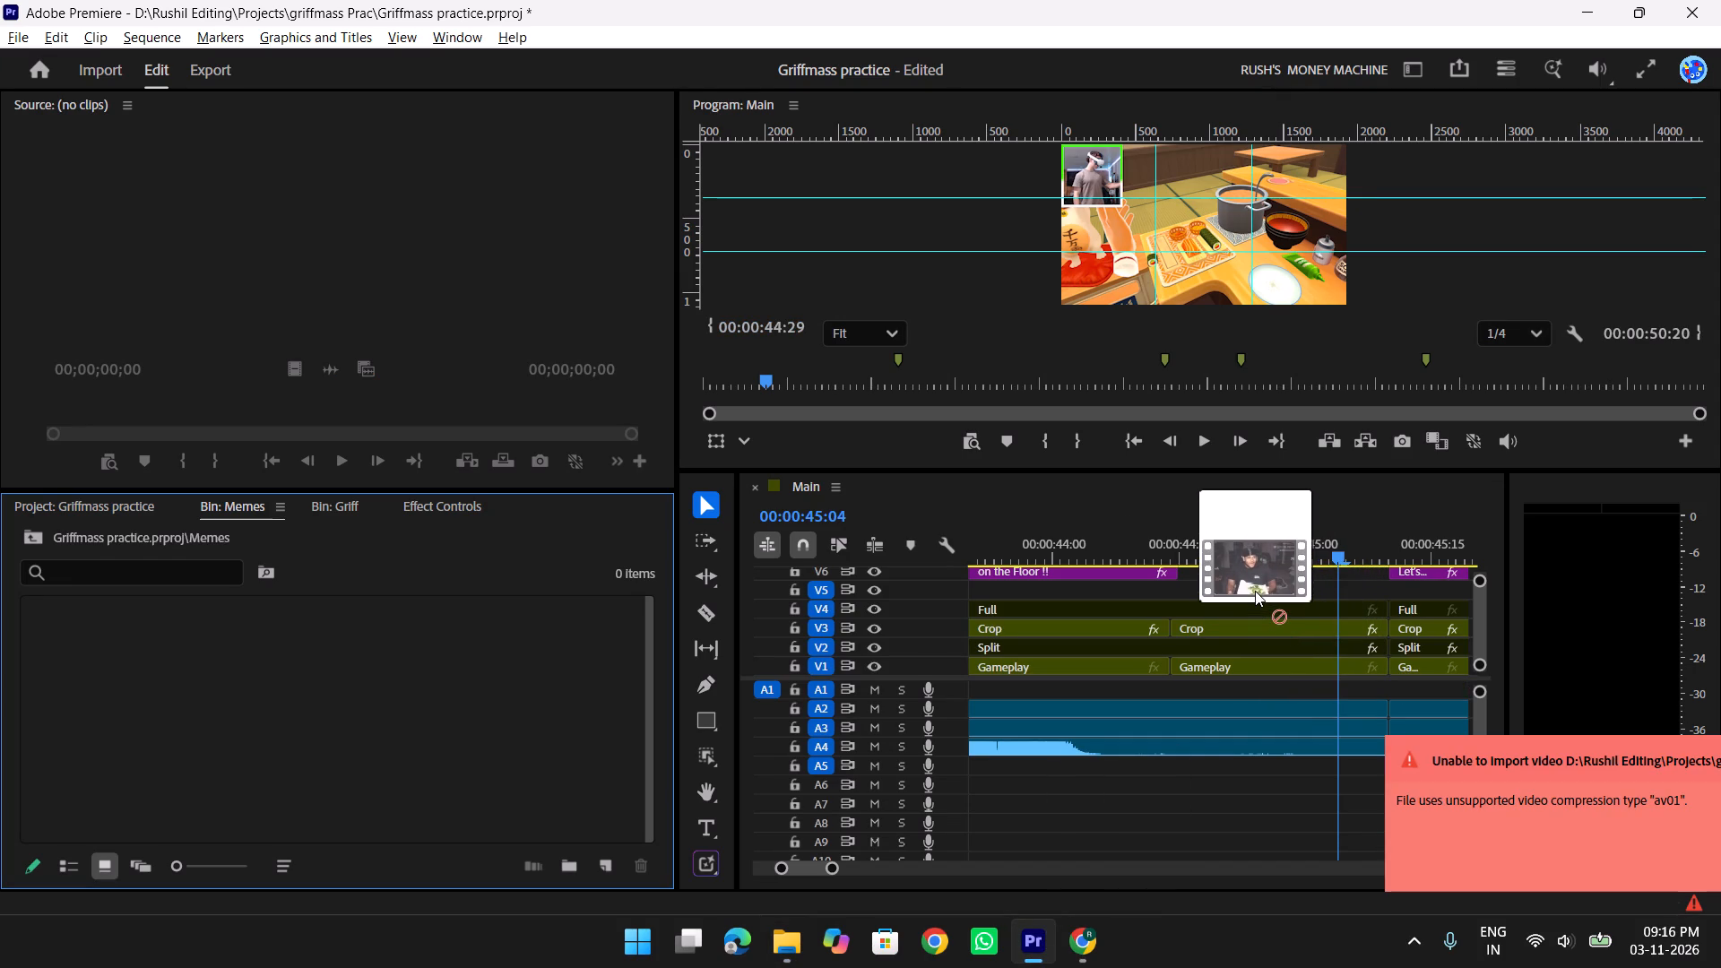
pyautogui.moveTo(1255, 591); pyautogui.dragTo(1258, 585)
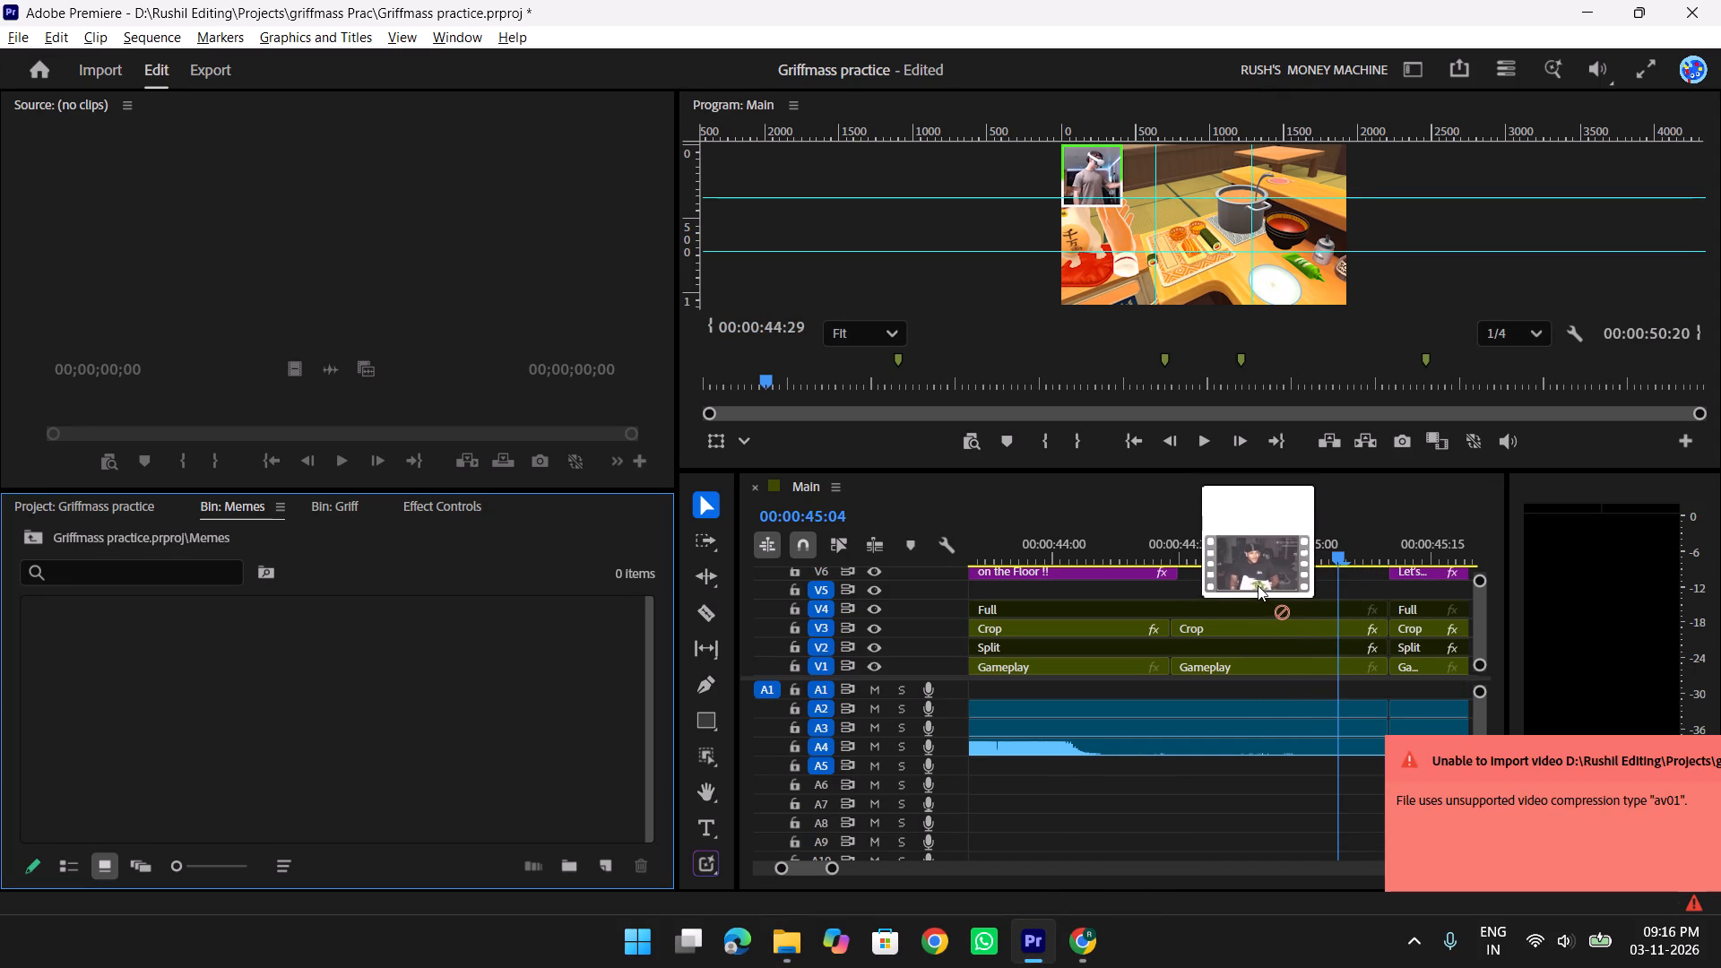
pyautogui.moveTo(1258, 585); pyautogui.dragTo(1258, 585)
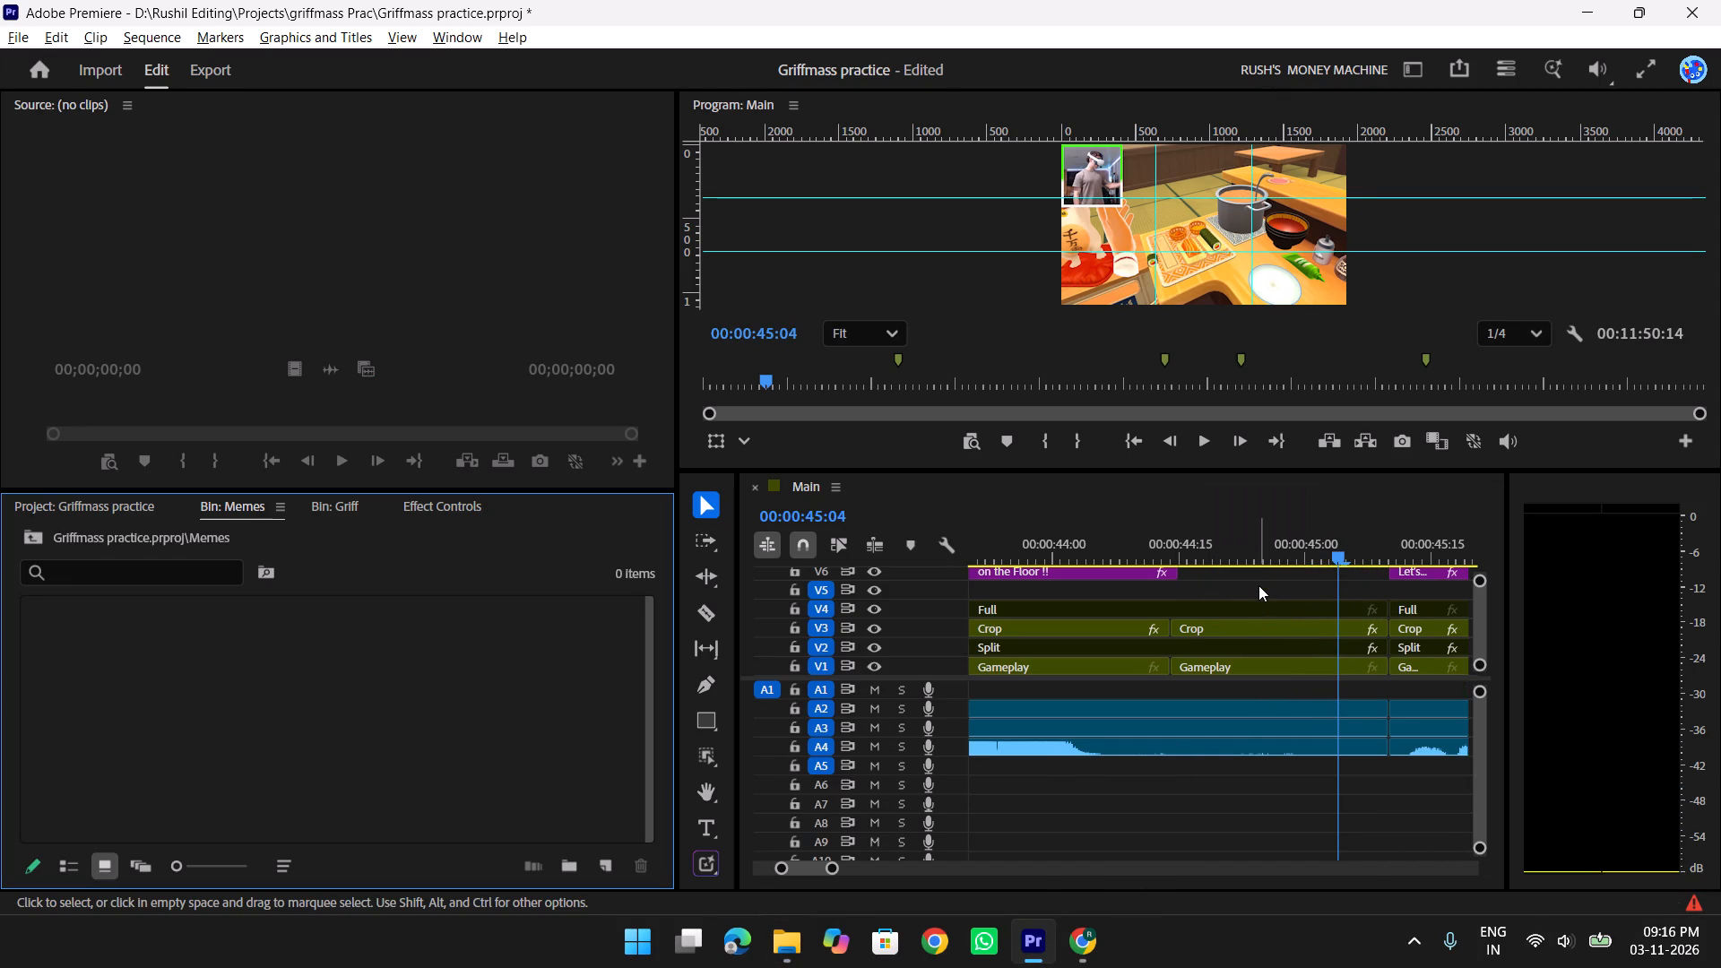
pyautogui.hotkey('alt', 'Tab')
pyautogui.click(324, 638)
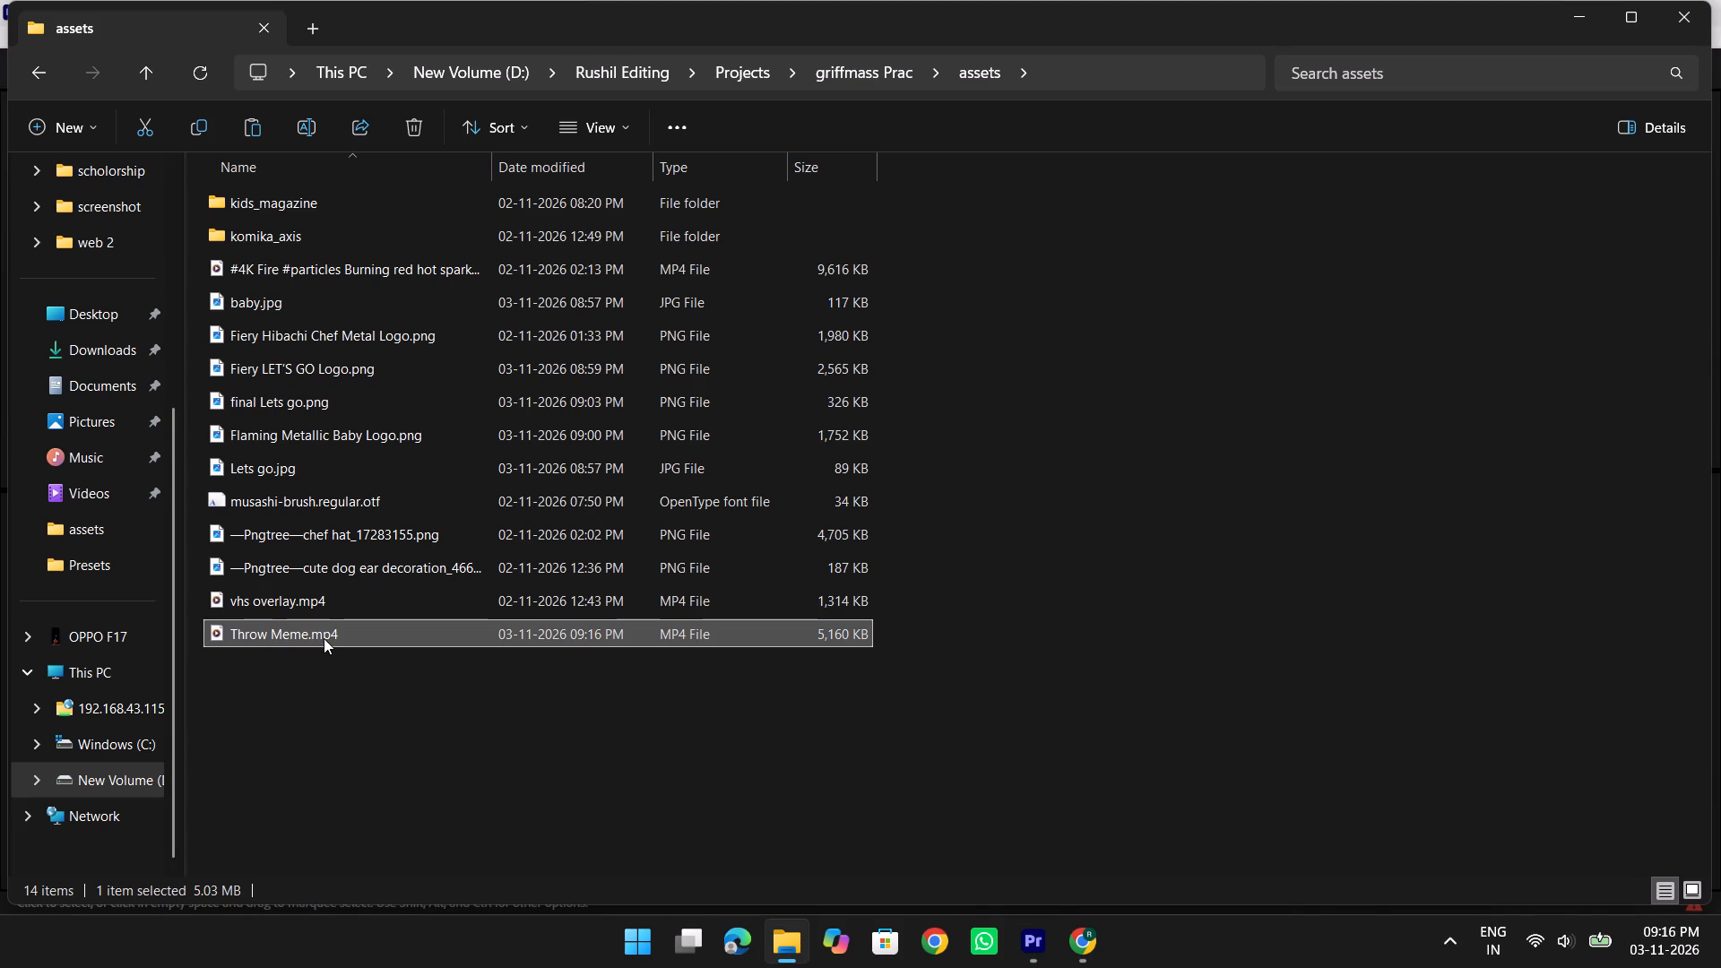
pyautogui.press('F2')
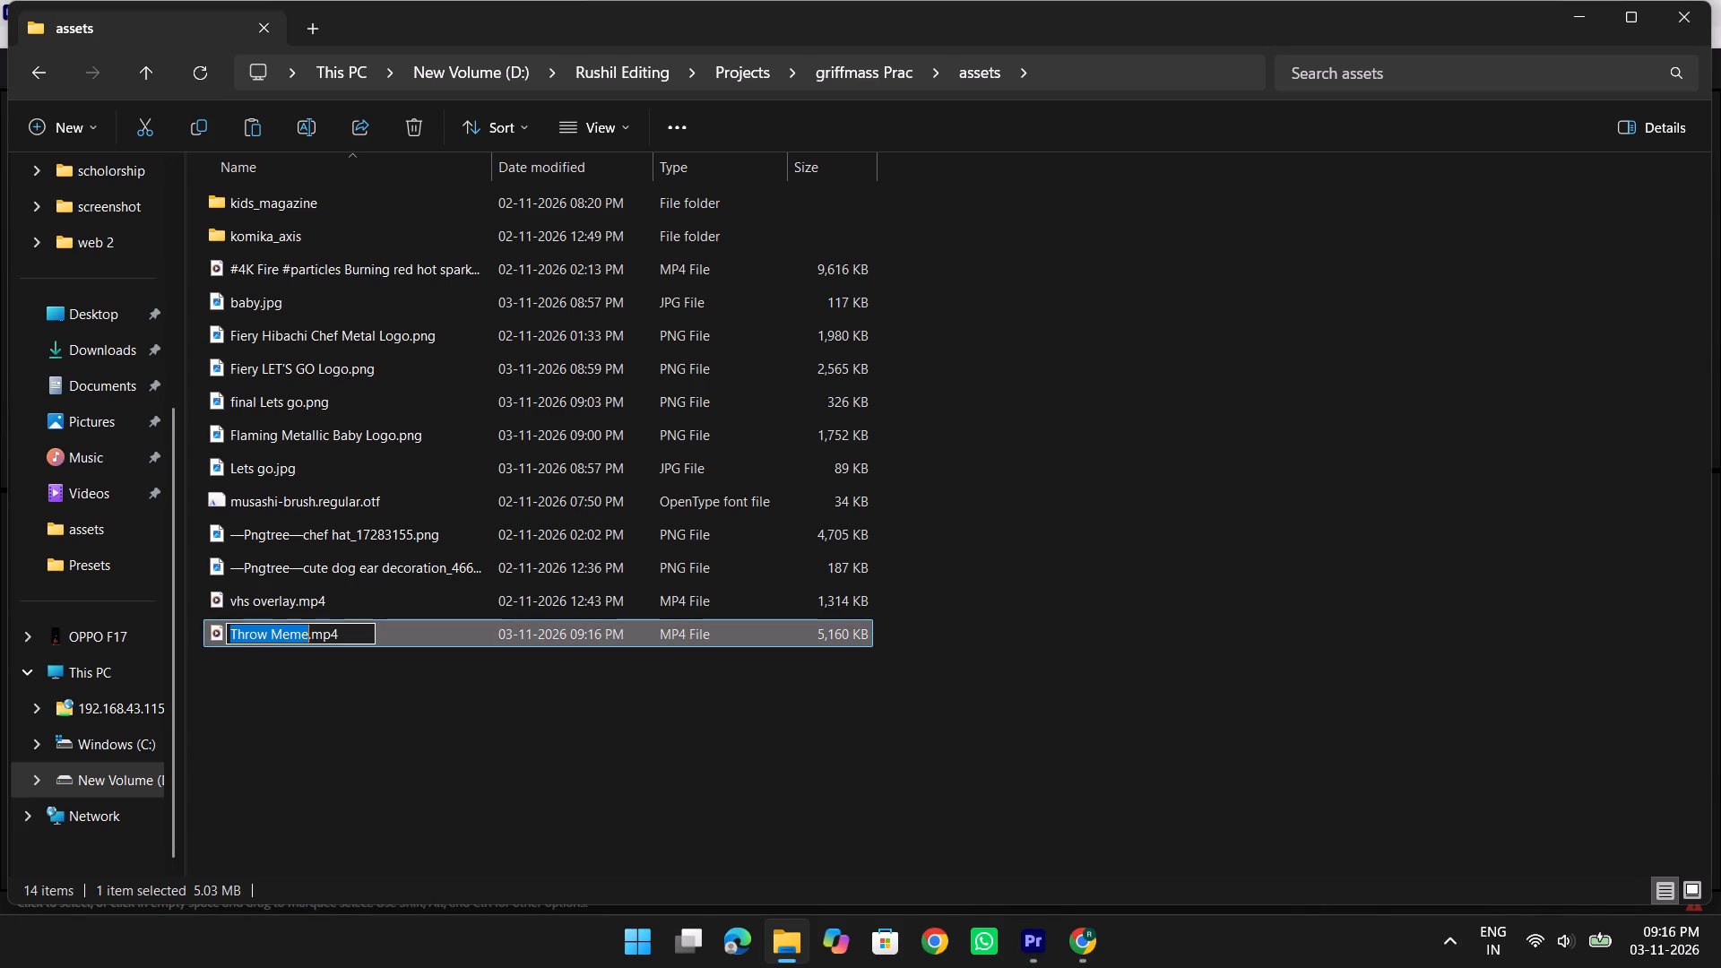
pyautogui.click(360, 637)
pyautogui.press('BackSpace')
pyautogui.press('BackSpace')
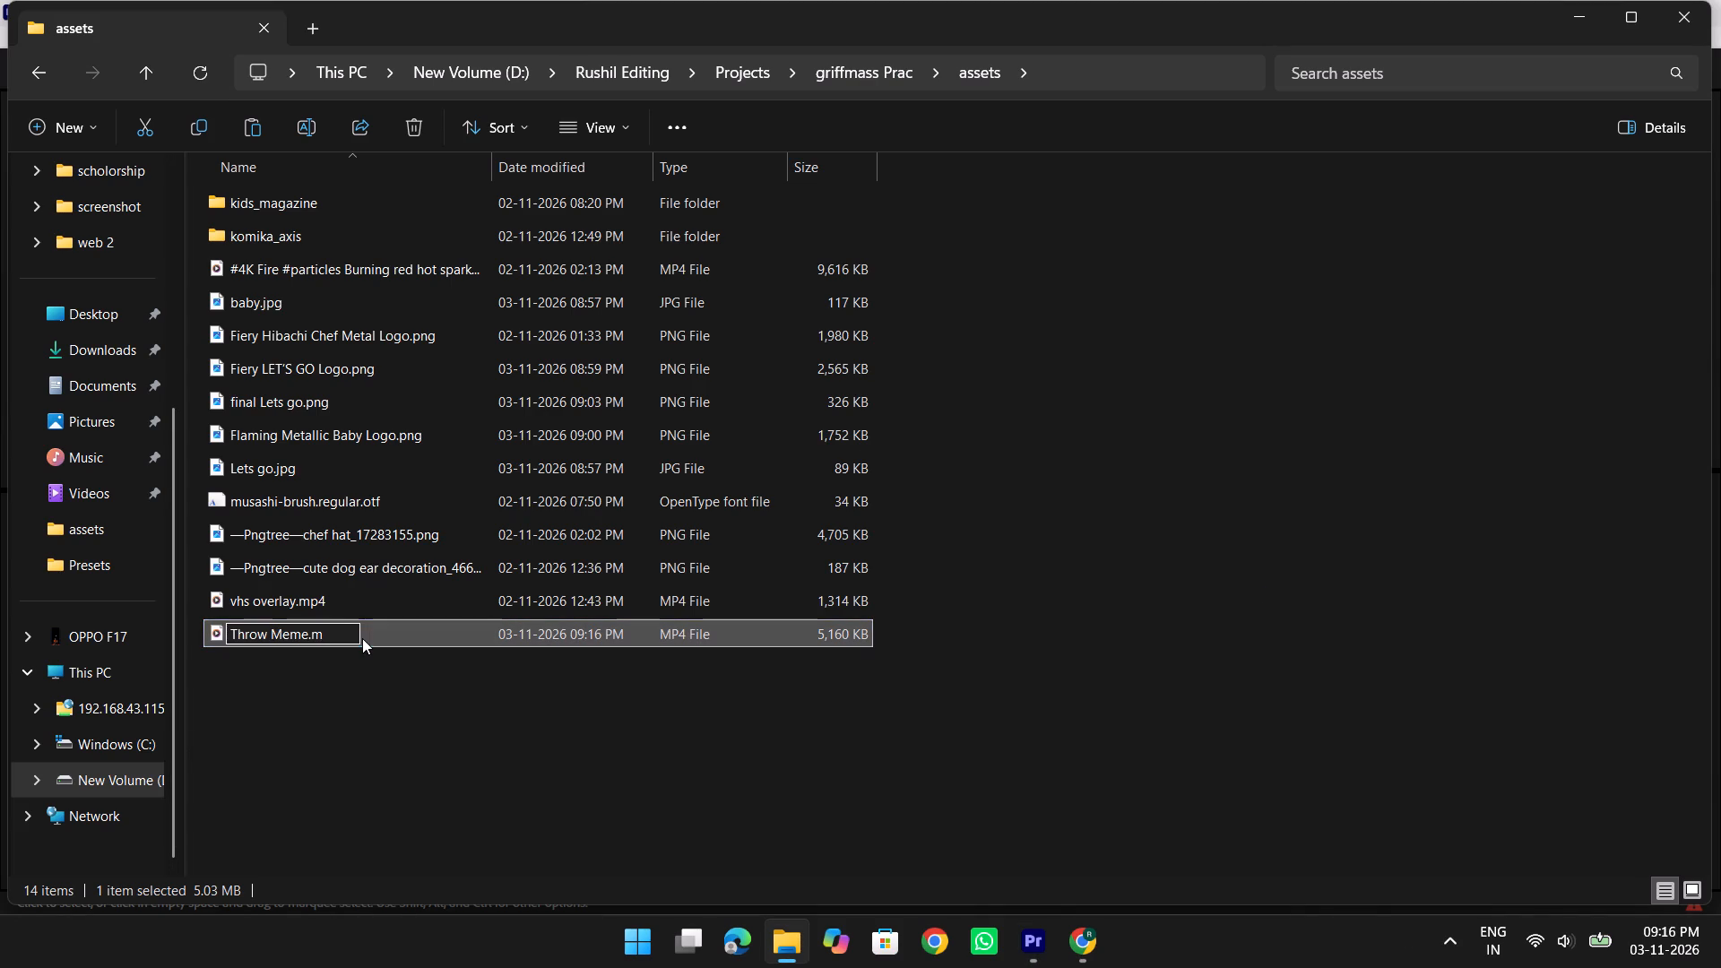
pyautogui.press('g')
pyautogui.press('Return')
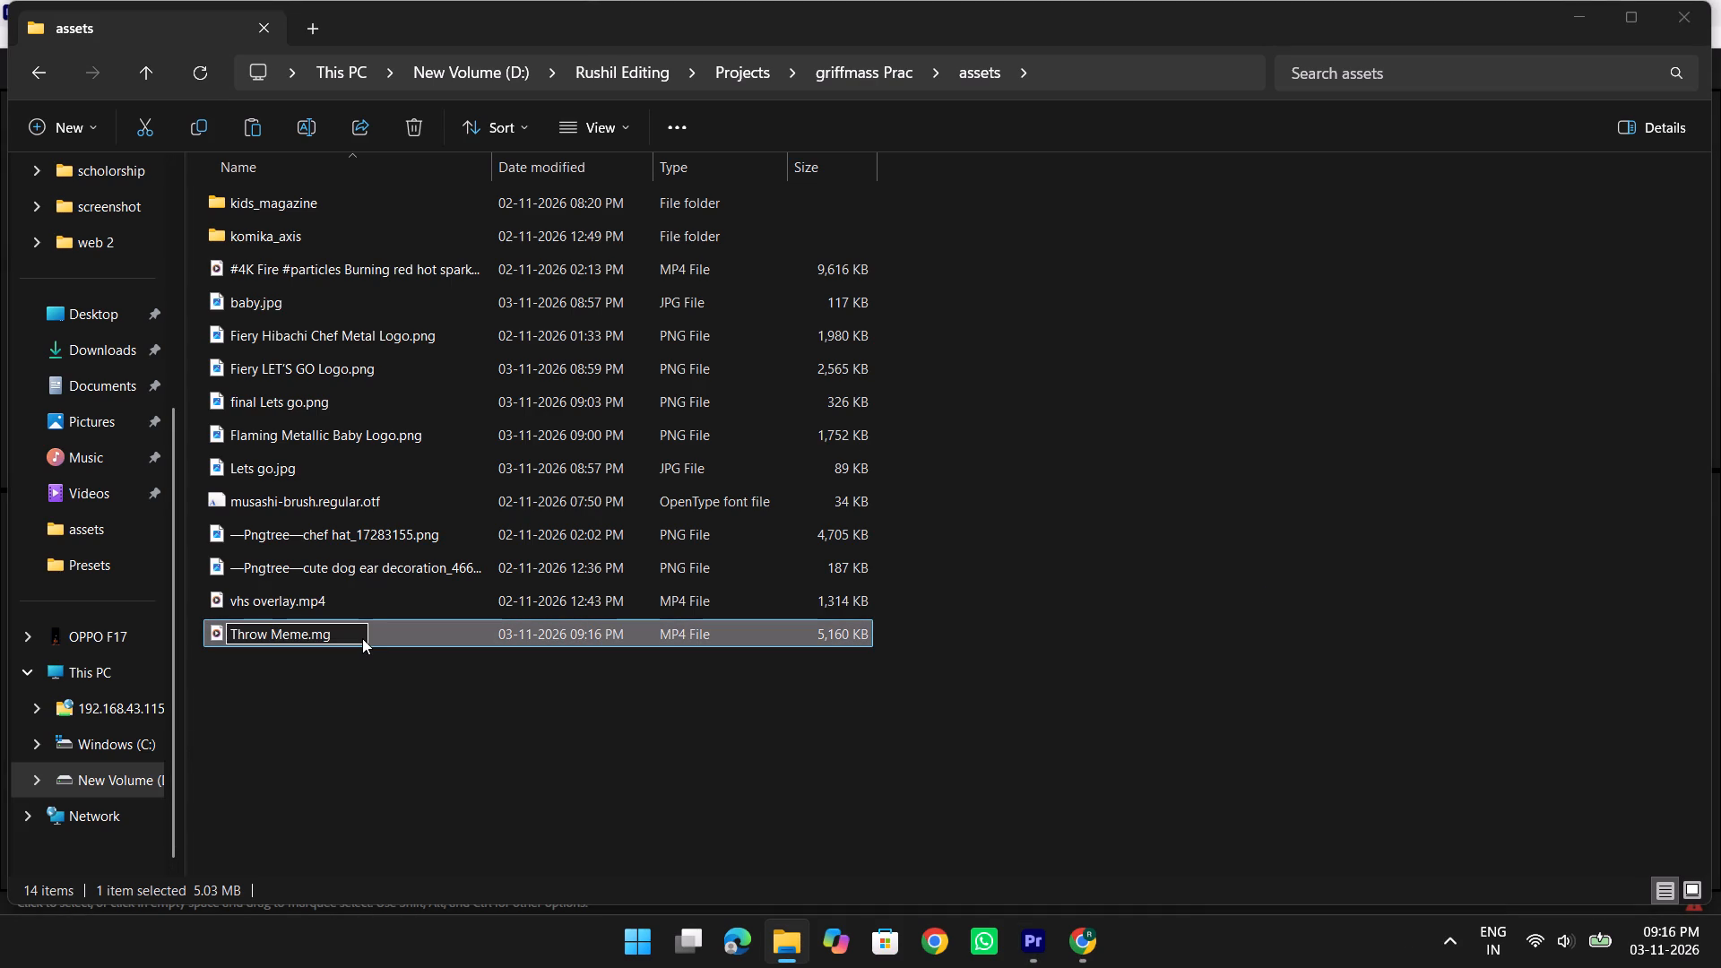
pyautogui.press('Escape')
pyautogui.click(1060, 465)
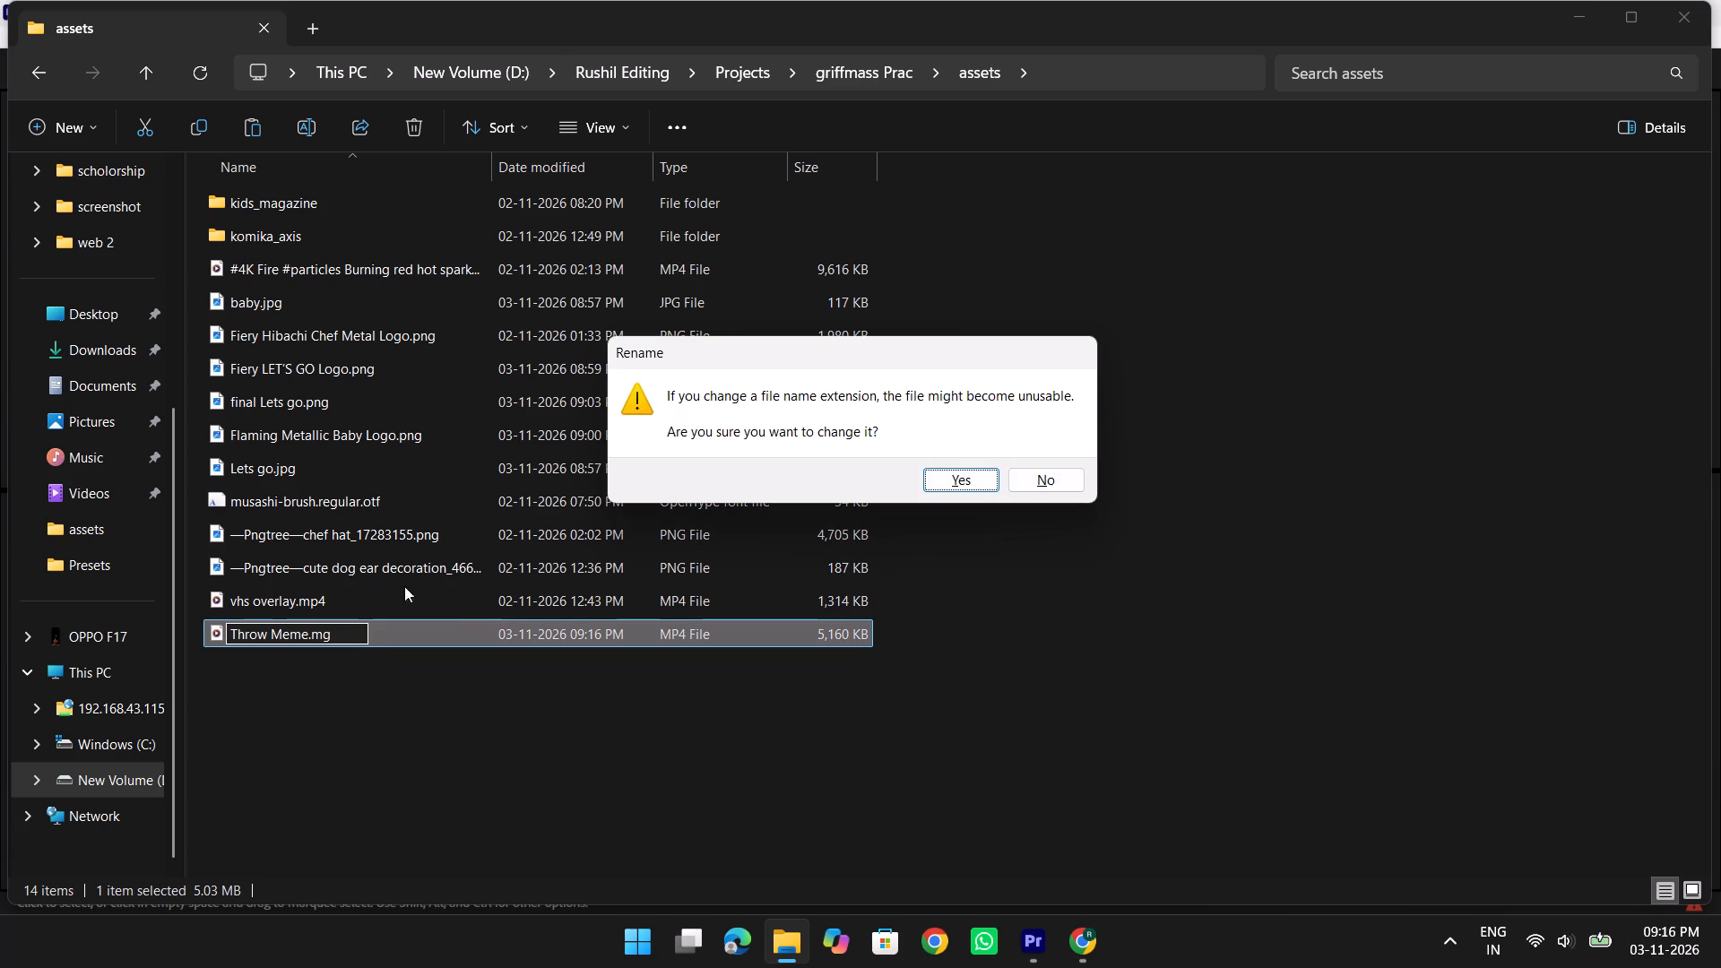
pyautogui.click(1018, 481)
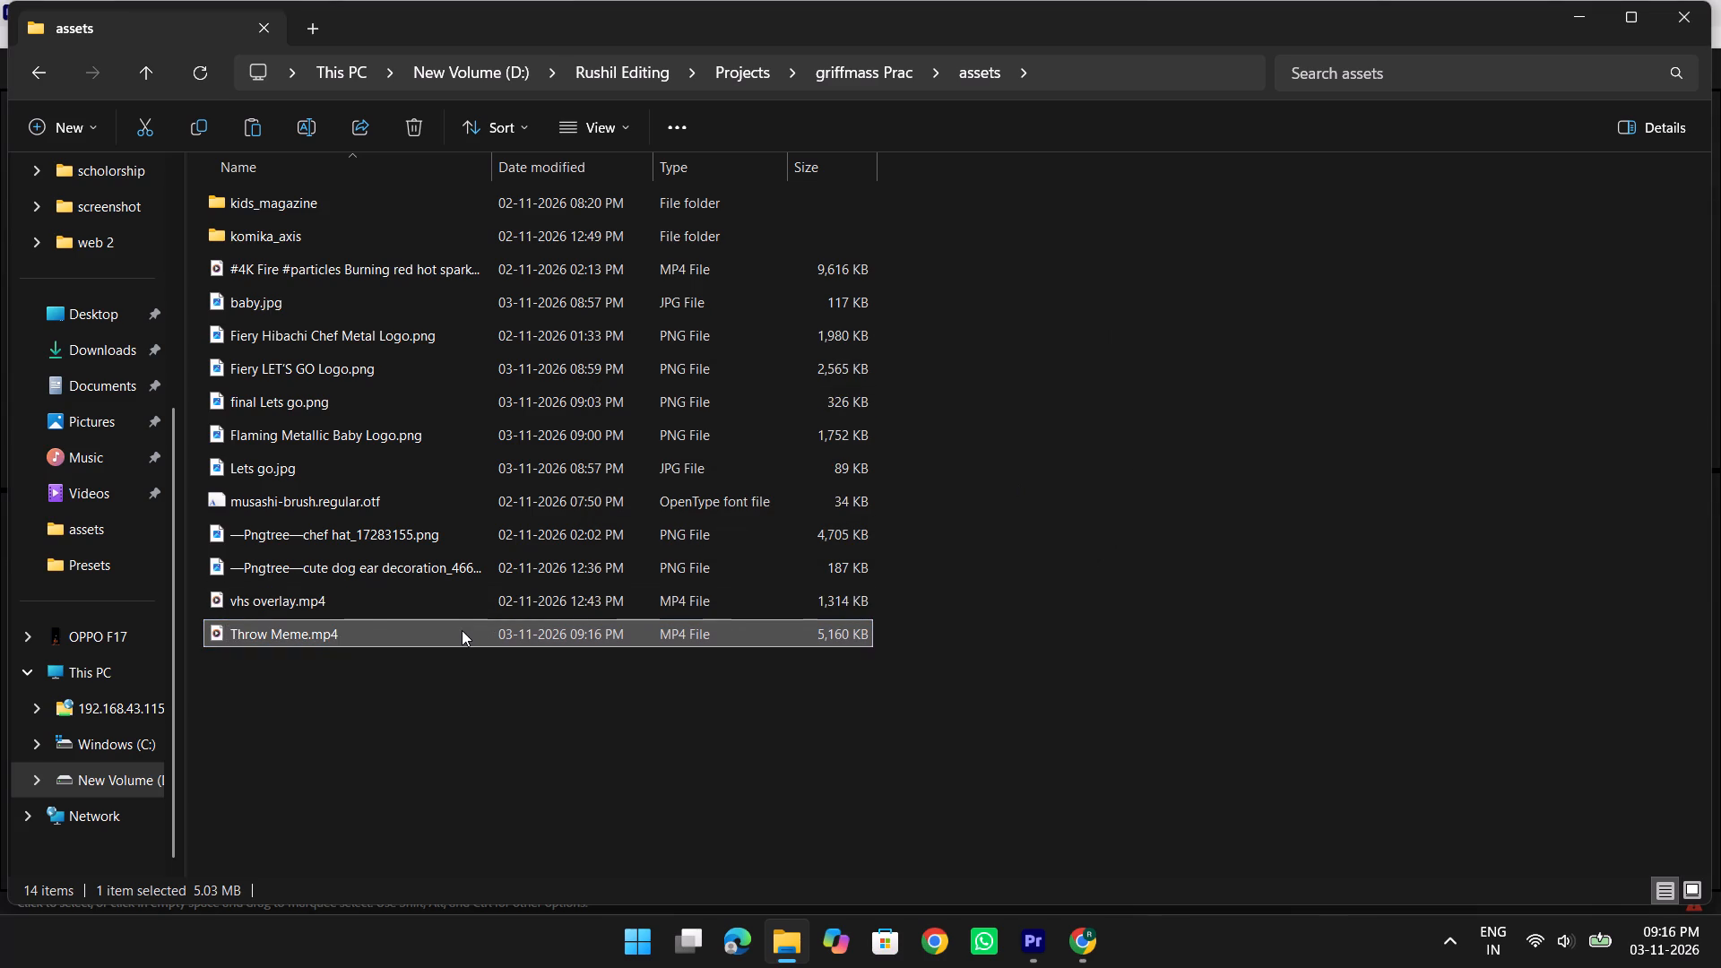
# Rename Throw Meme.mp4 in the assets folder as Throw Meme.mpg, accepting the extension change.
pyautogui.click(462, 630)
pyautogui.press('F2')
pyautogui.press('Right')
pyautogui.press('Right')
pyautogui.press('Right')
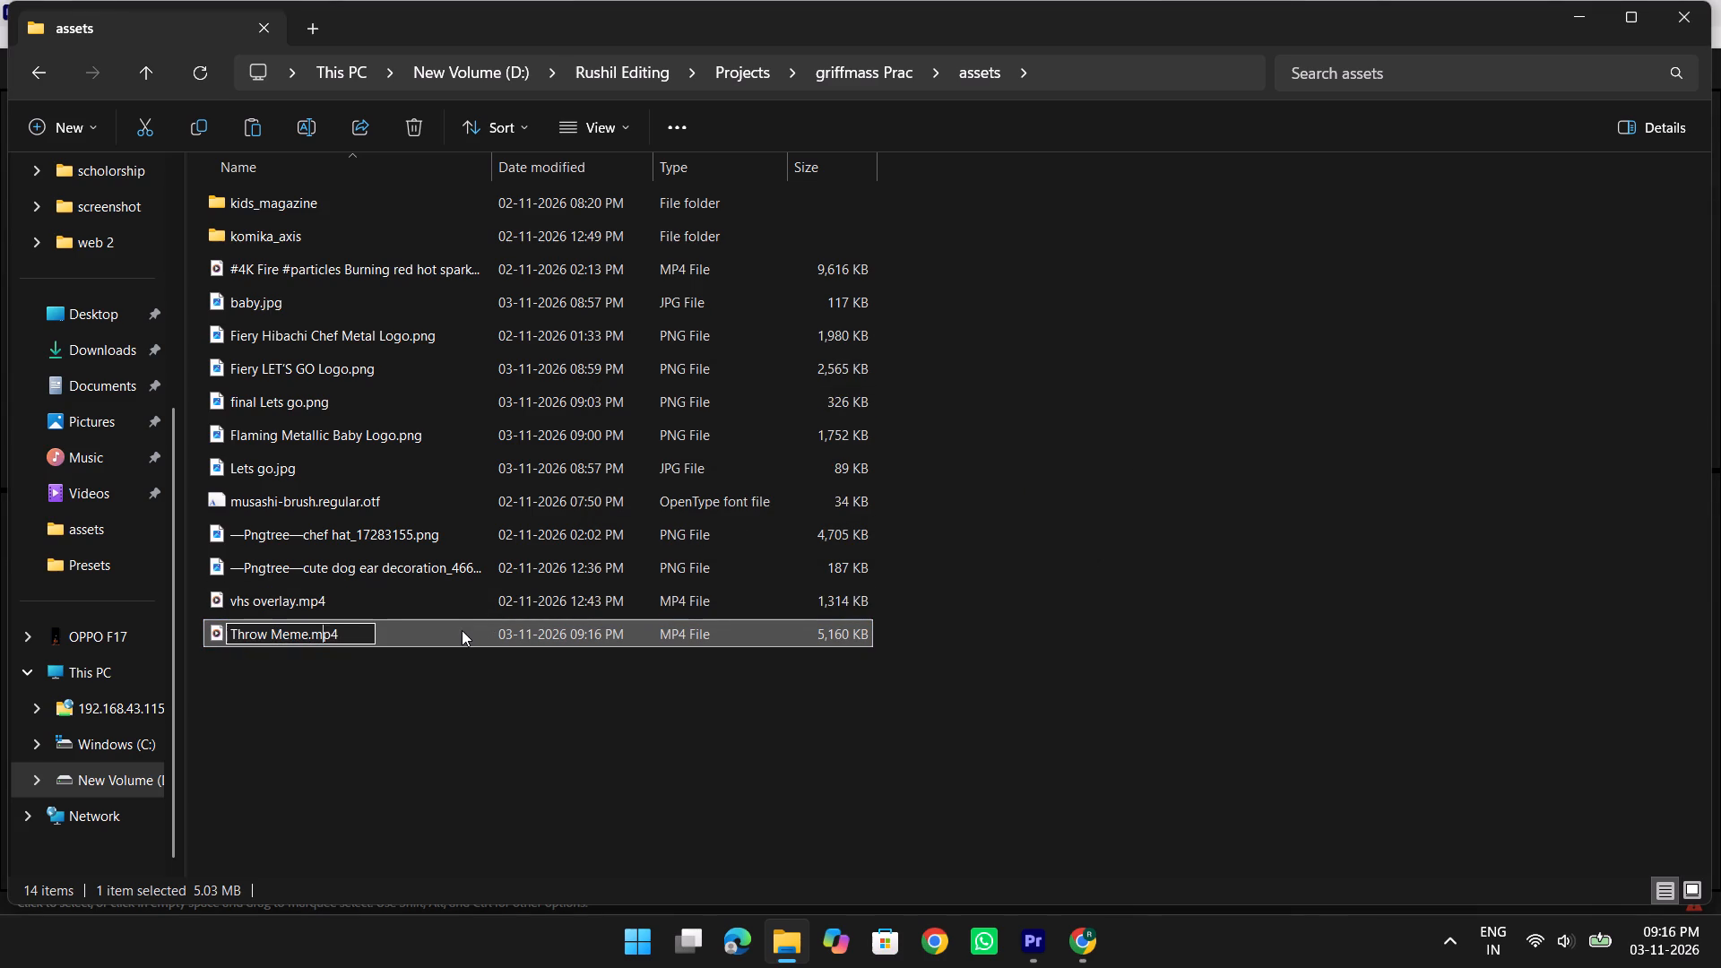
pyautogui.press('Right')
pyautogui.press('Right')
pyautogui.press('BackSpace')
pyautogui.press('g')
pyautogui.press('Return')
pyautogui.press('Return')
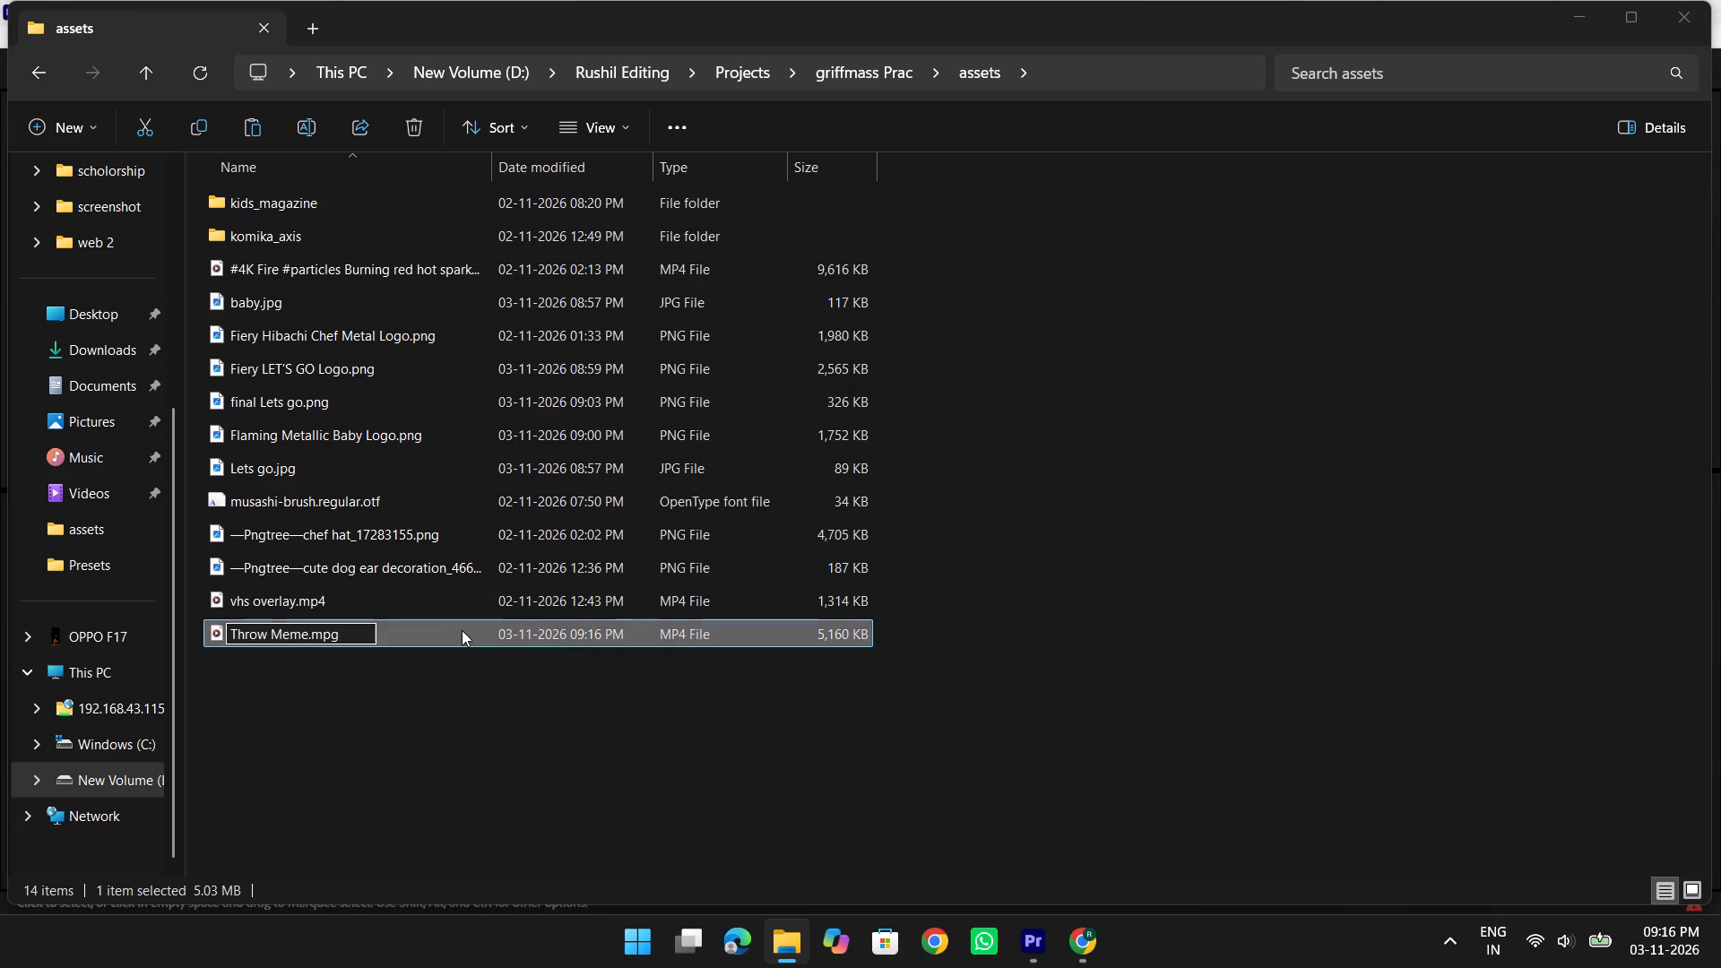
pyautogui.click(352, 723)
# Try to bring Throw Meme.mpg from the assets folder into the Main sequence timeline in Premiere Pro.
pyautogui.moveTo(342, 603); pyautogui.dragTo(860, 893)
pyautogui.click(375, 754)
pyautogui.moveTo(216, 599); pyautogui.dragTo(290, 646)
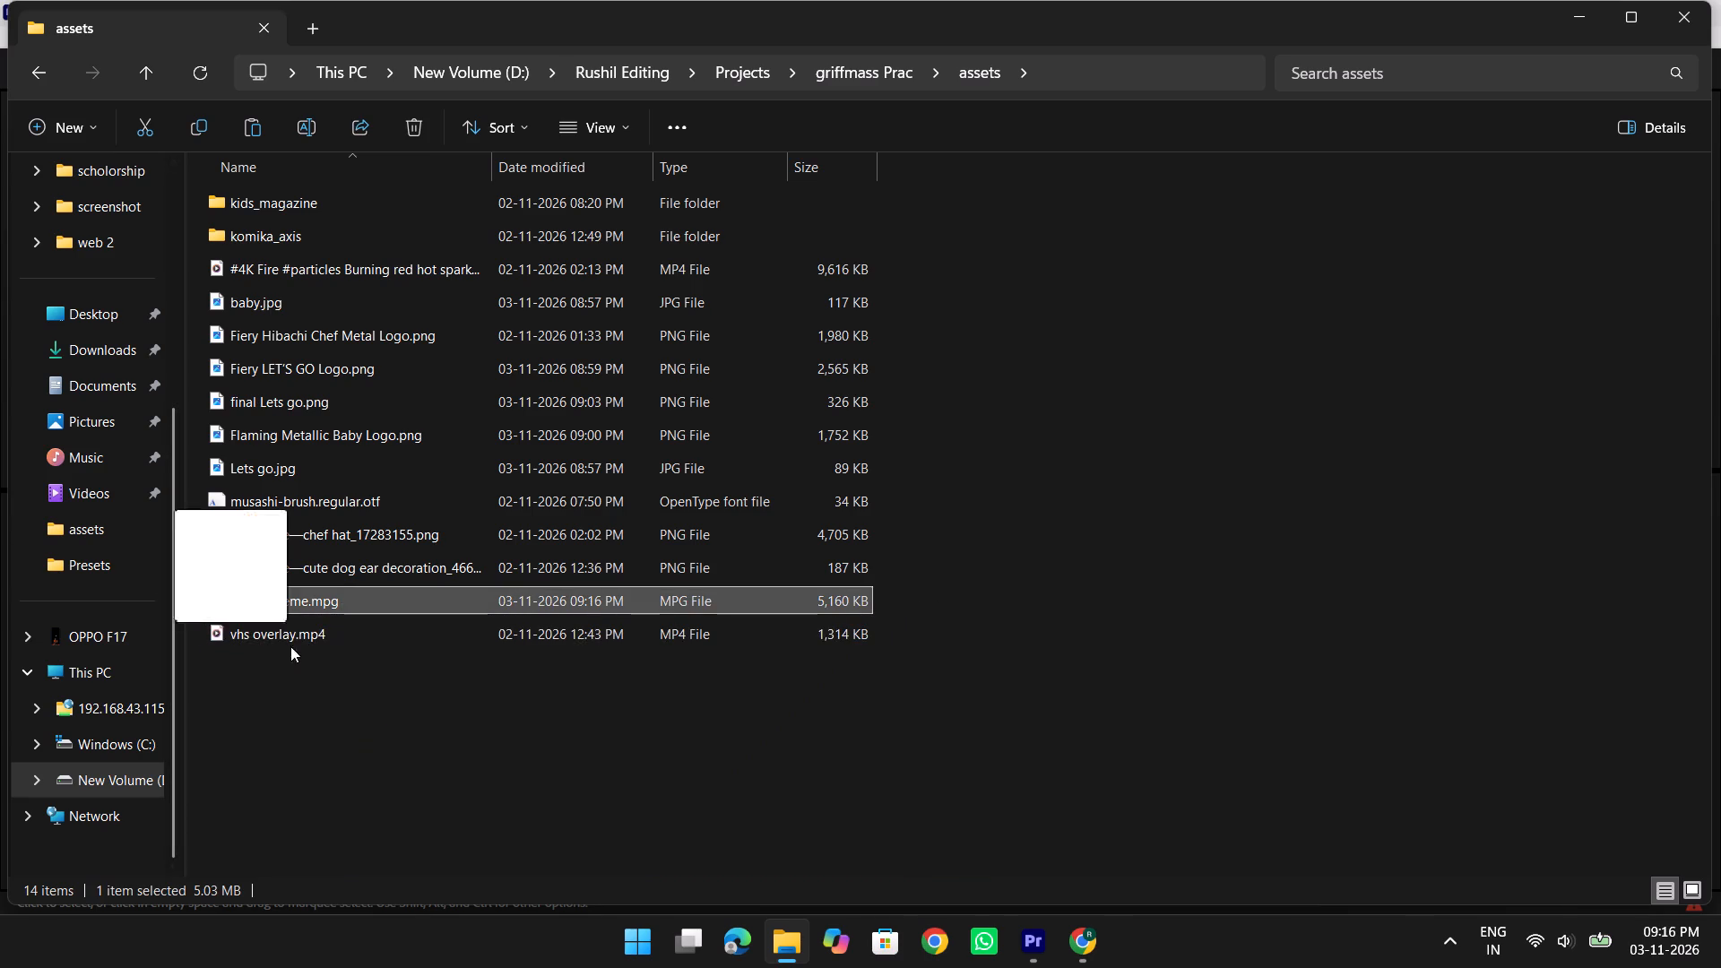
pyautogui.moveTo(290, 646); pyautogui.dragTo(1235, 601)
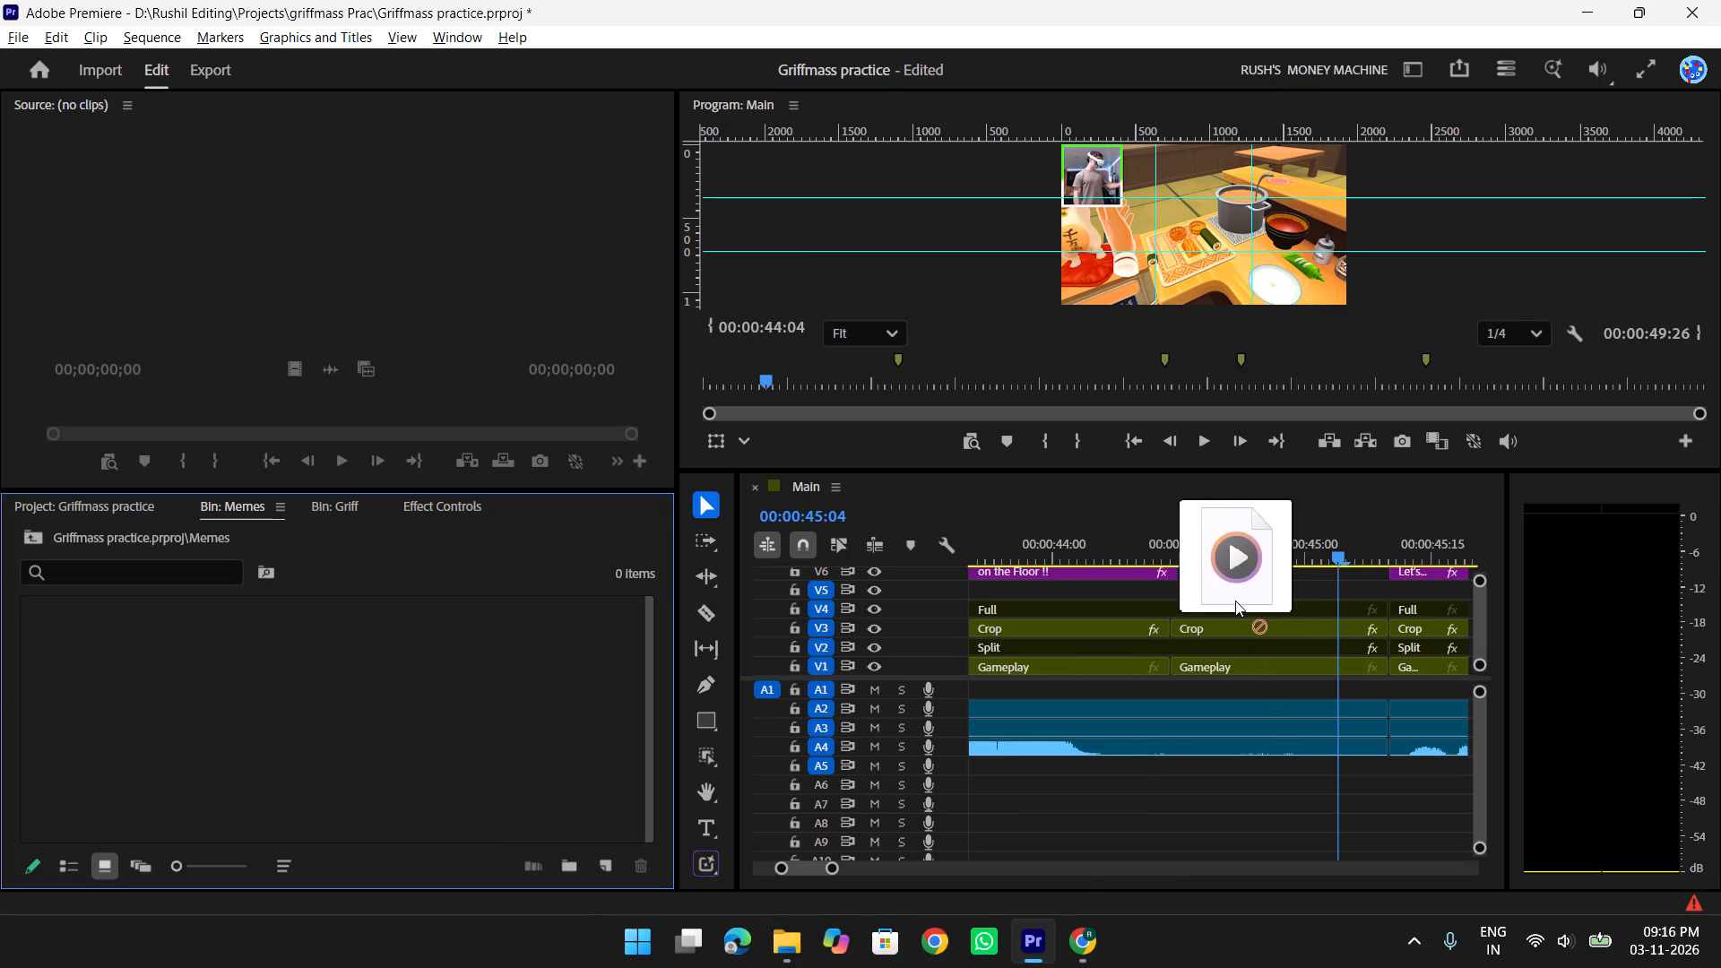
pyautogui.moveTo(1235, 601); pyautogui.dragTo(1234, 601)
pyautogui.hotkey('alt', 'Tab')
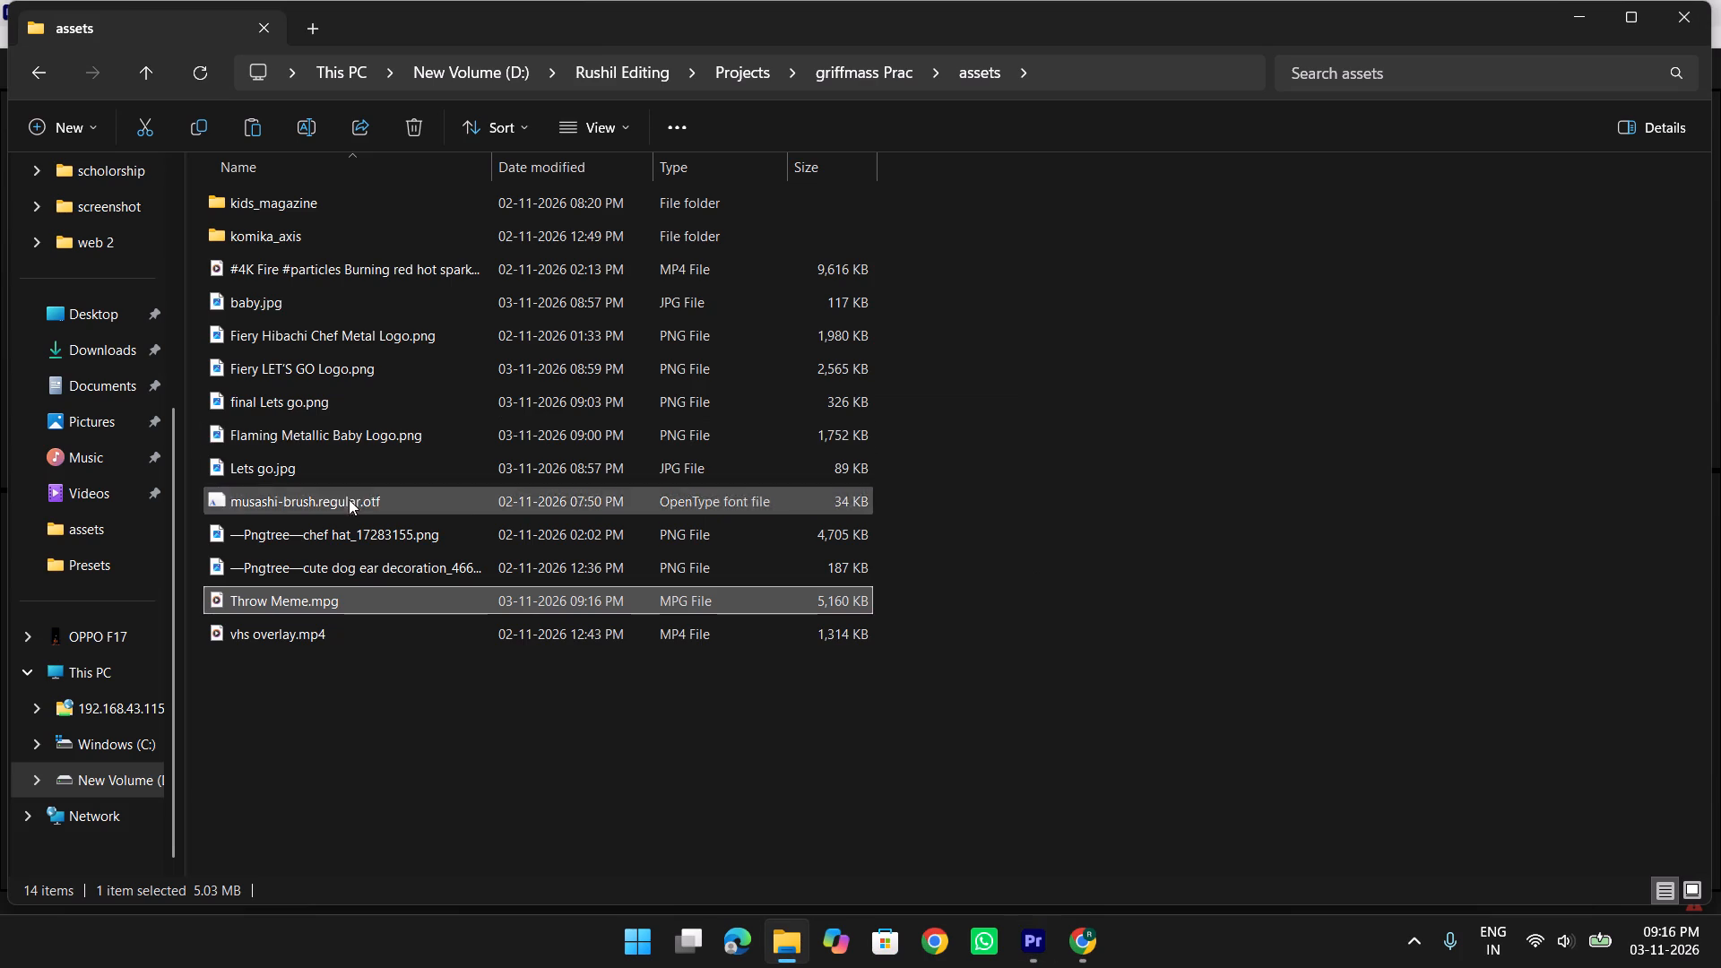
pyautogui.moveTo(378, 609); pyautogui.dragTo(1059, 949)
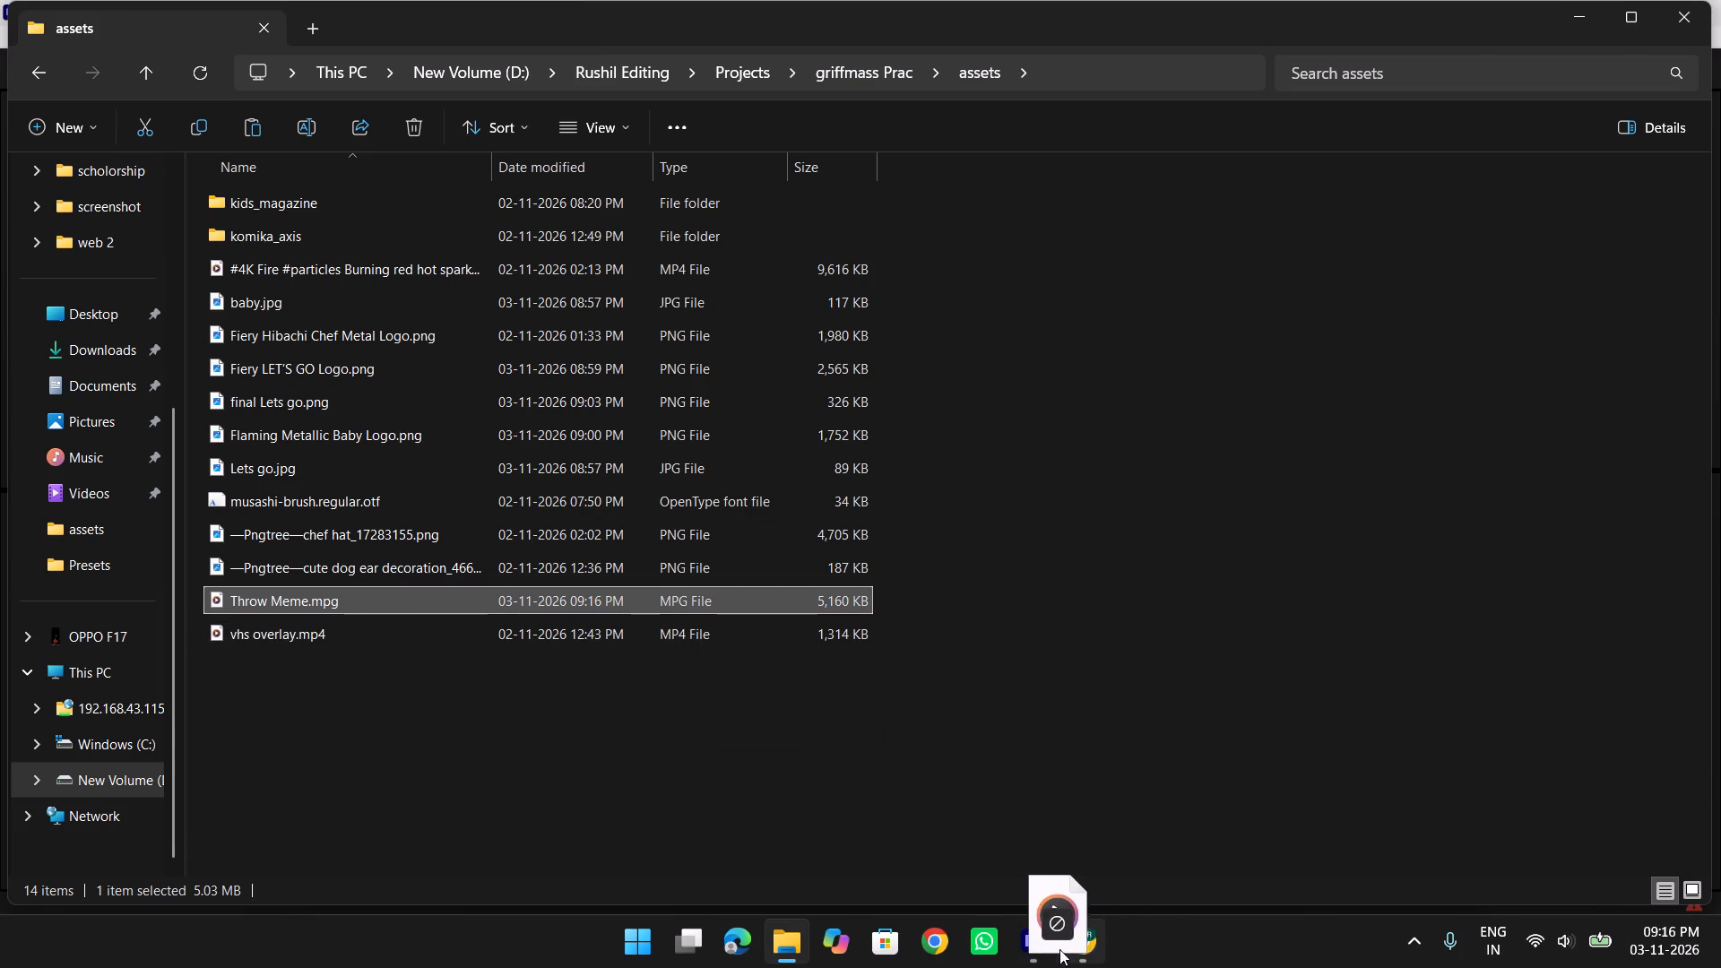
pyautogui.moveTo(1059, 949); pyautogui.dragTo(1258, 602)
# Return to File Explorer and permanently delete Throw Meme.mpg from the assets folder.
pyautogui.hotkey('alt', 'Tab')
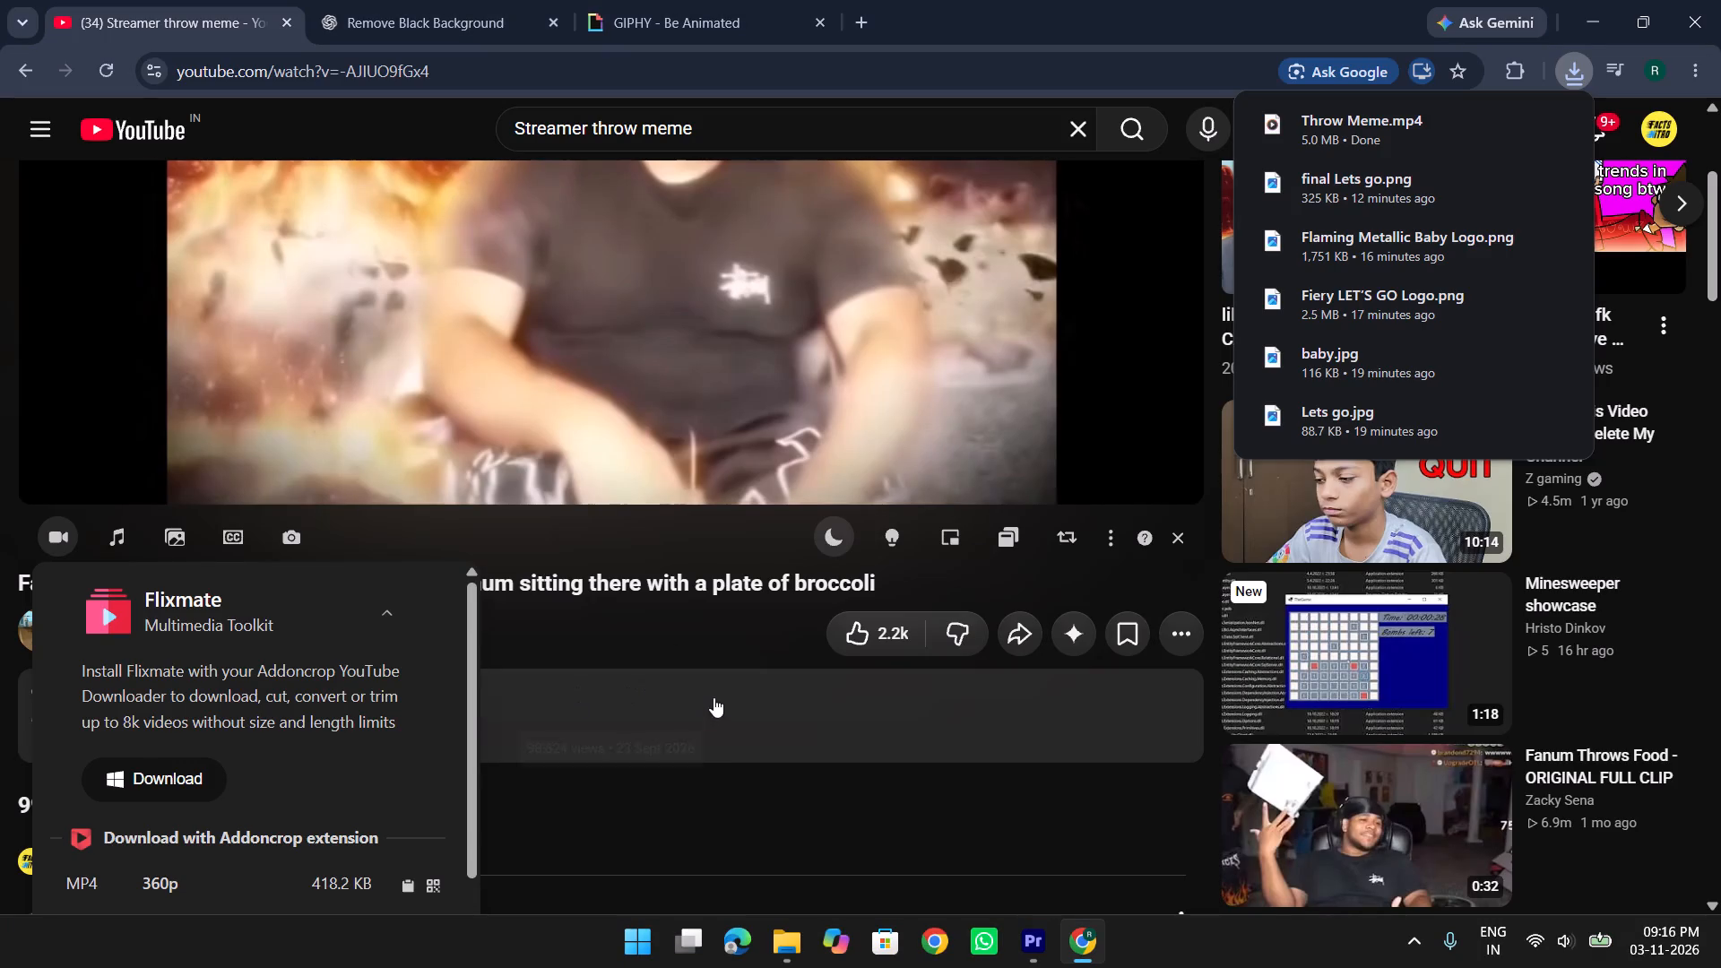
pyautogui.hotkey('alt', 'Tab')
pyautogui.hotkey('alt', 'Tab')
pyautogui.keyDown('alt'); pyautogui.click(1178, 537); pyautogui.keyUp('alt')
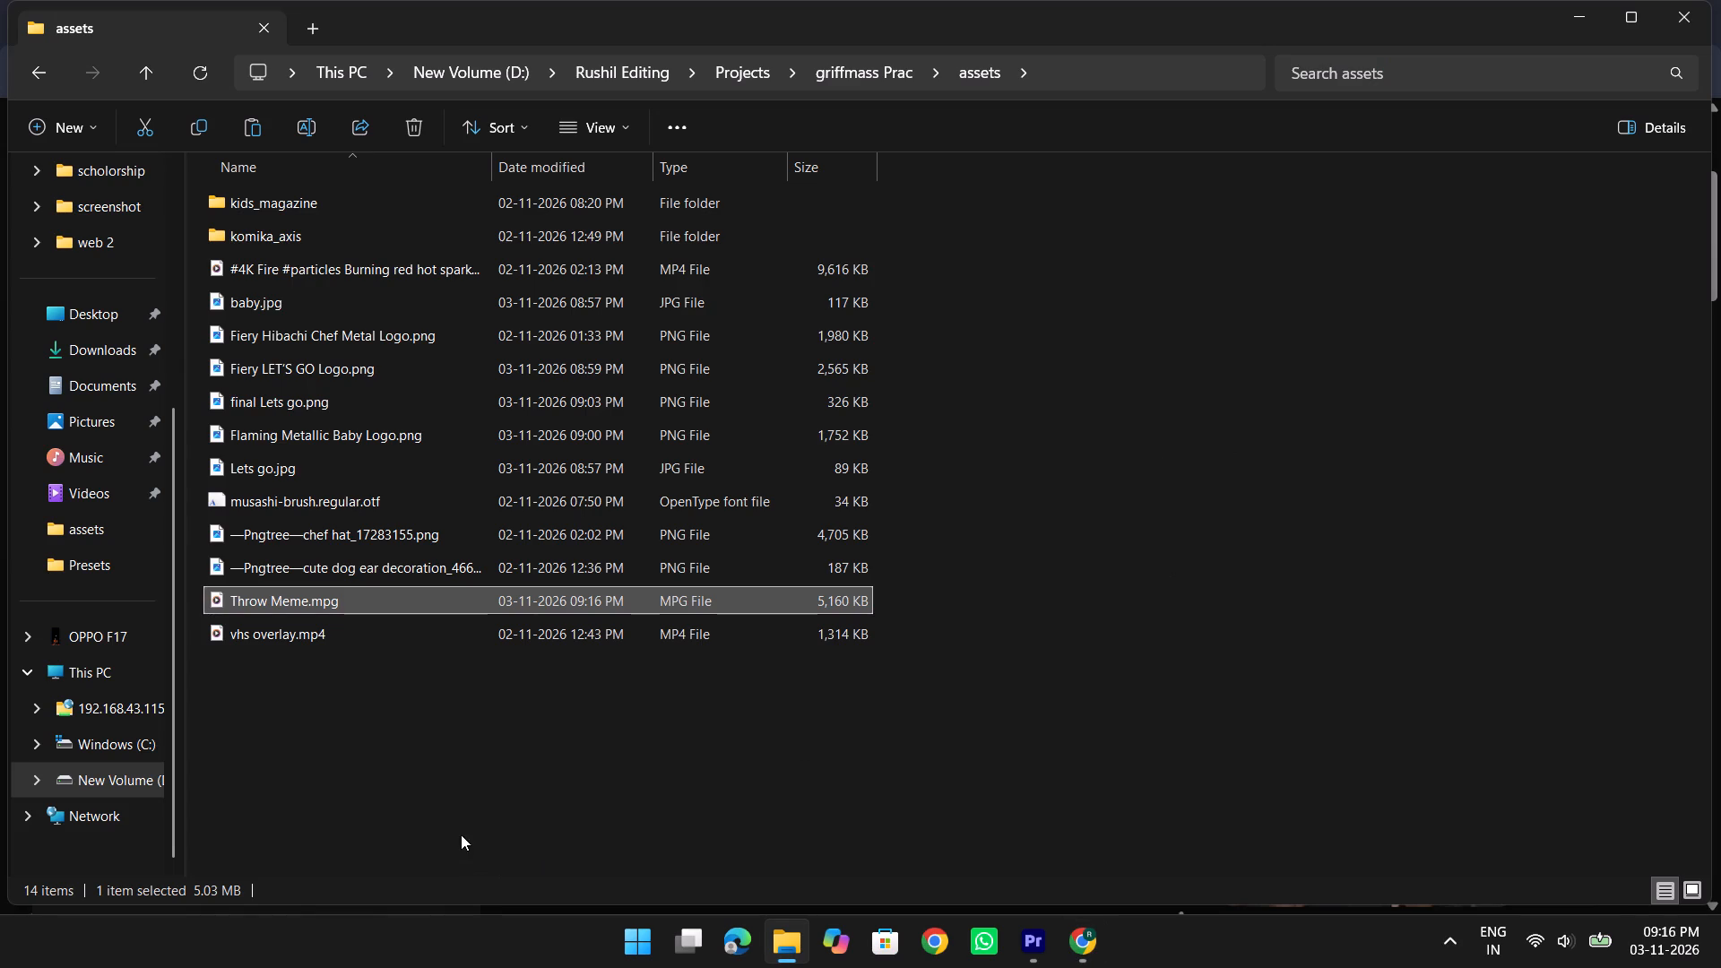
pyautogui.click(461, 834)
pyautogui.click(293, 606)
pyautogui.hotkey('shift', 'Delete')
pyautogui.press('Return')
# Switch to Chrome, open "Fanum Exploding Meme Template - Hynm For The Weekend" from the YouTube results, and reload its page to skip the ads.
pyautogui.hotkey('alt', 'Tab')
pyautogui.hotkey('alt', 'Tab')
pyautogui.hotkey('alt', 'Tab')
pyautogui.keyDown('alt'); pyautogui.click(882, 482); pyautogui.keyUp('alt')
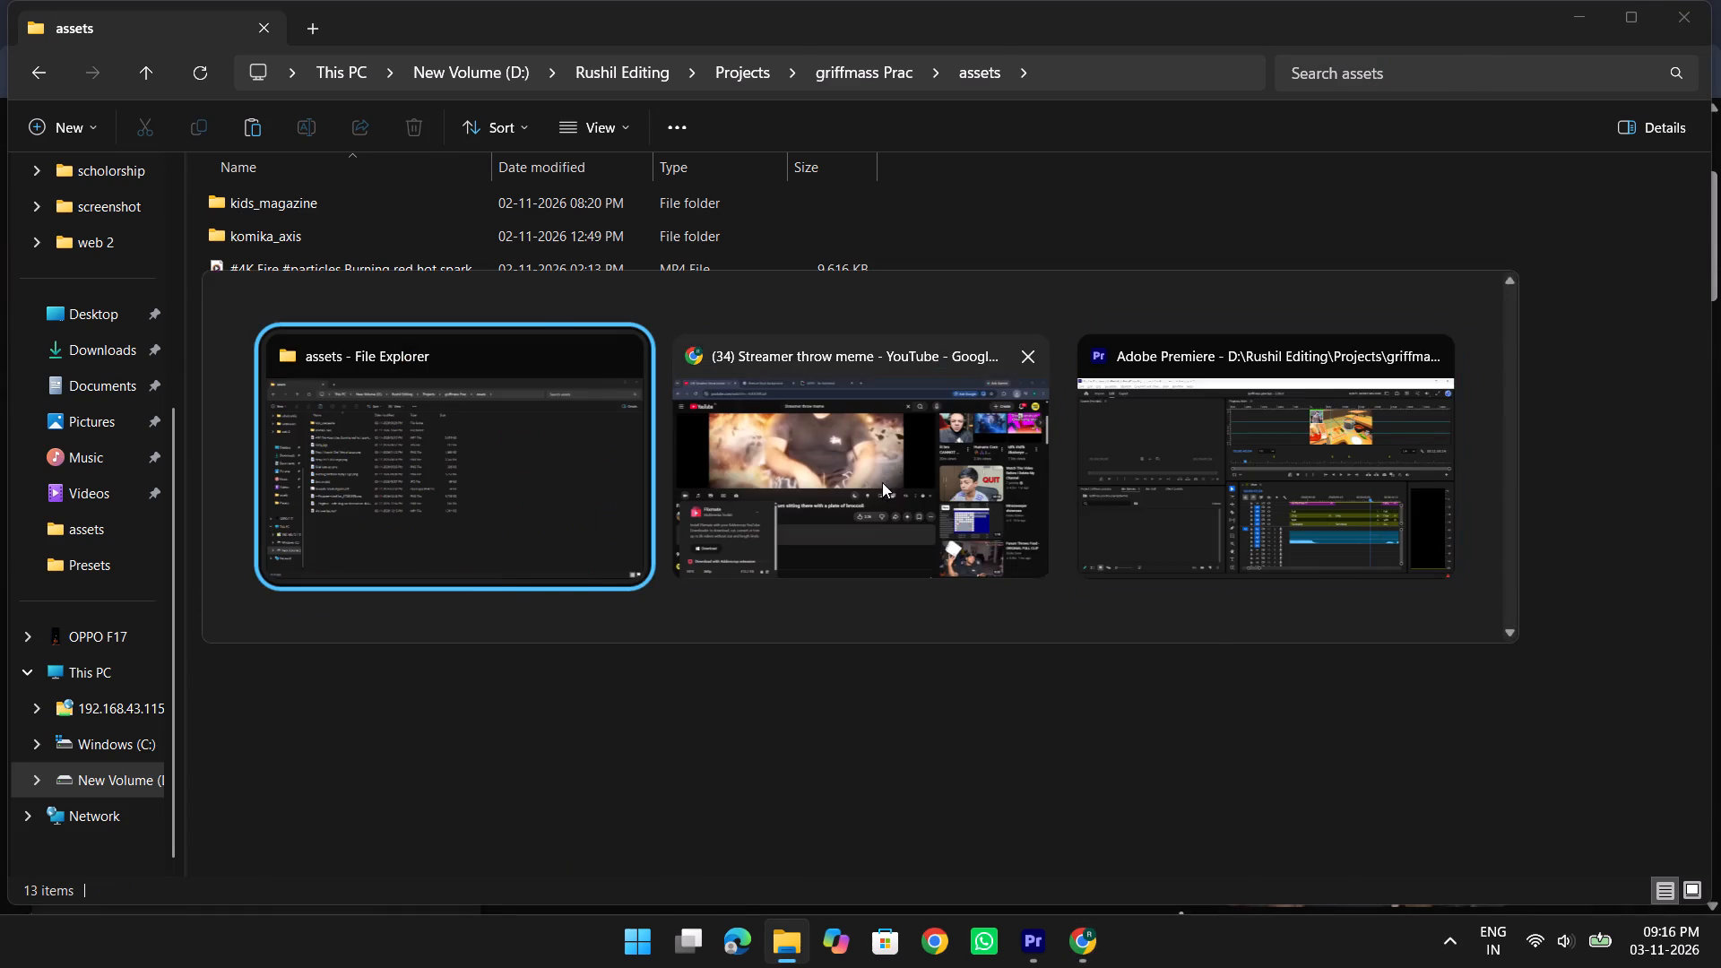
pyautogui.click(13, 65)
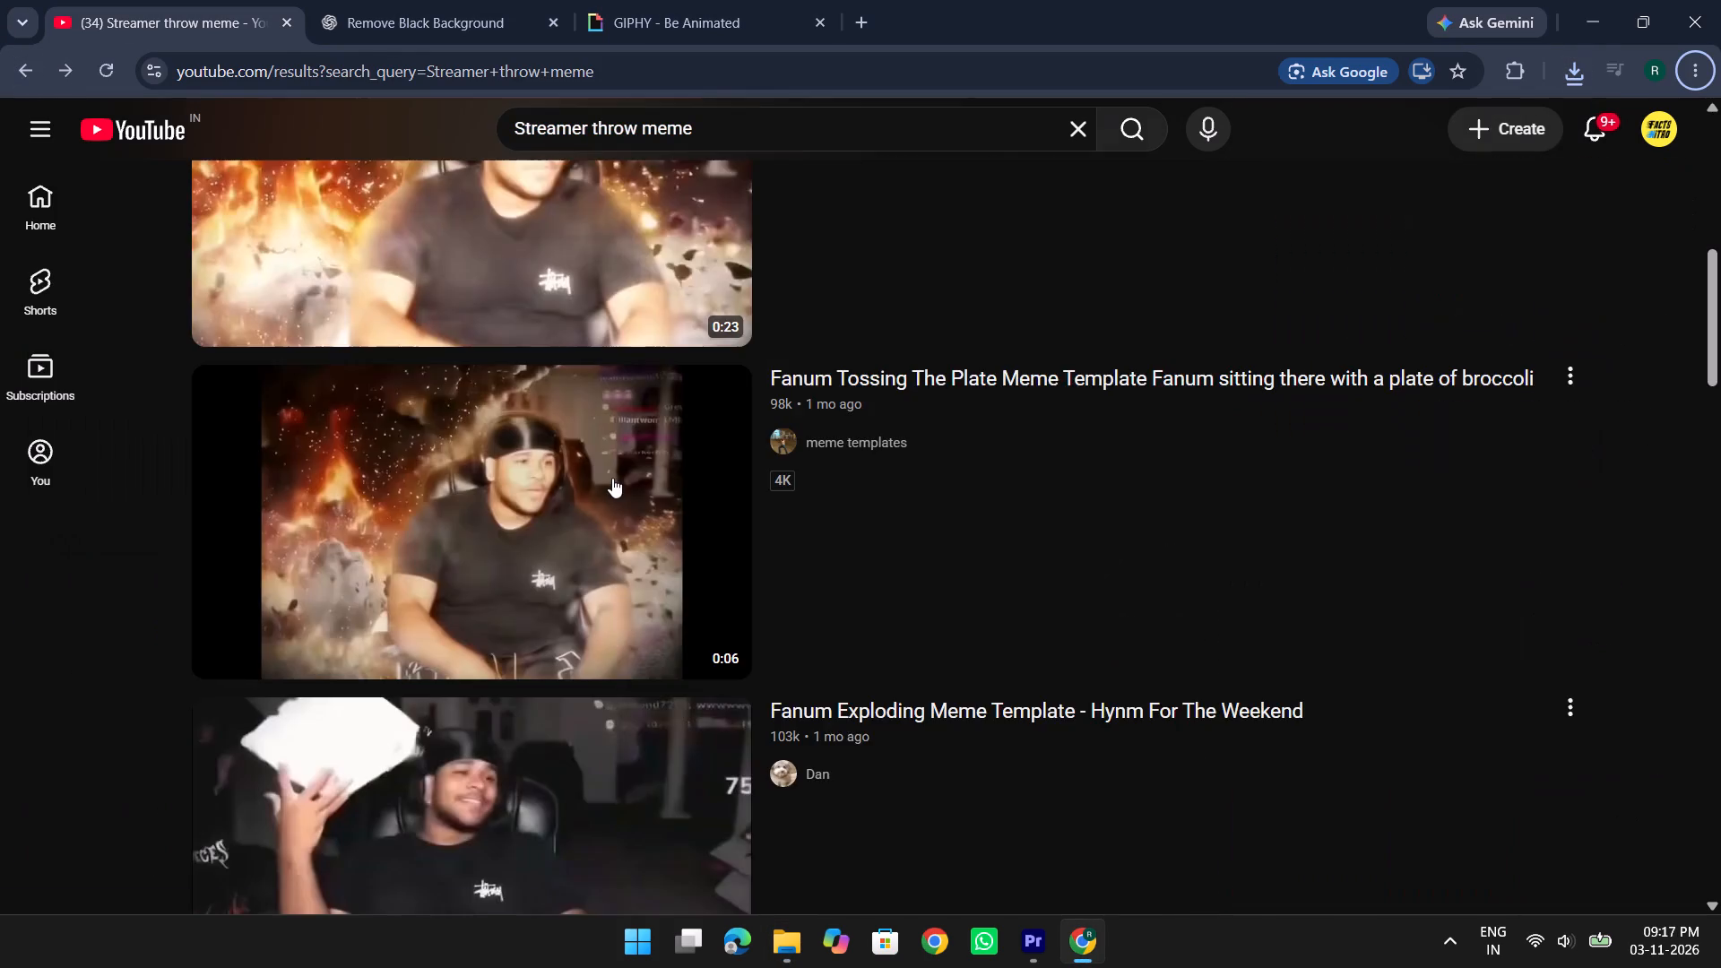
pyautogui.scroll(-5, 612, 478)
pyautogui.click(584, 394)
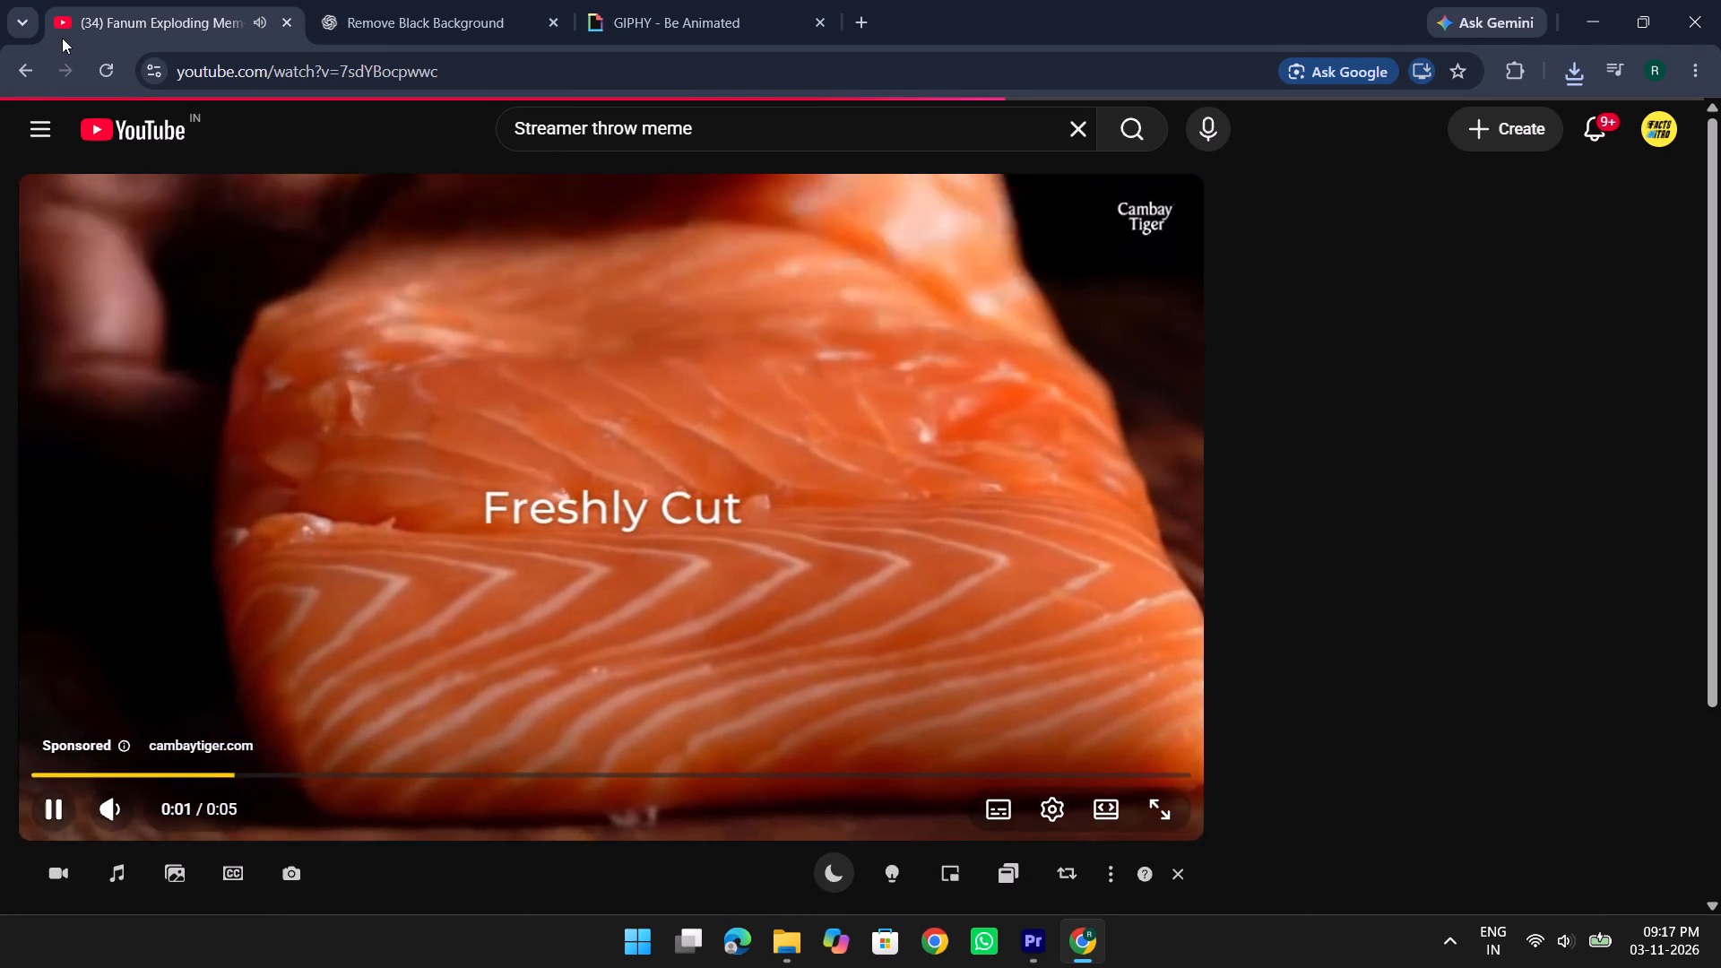
pyautogui.hotkey('ctrl', 'r')
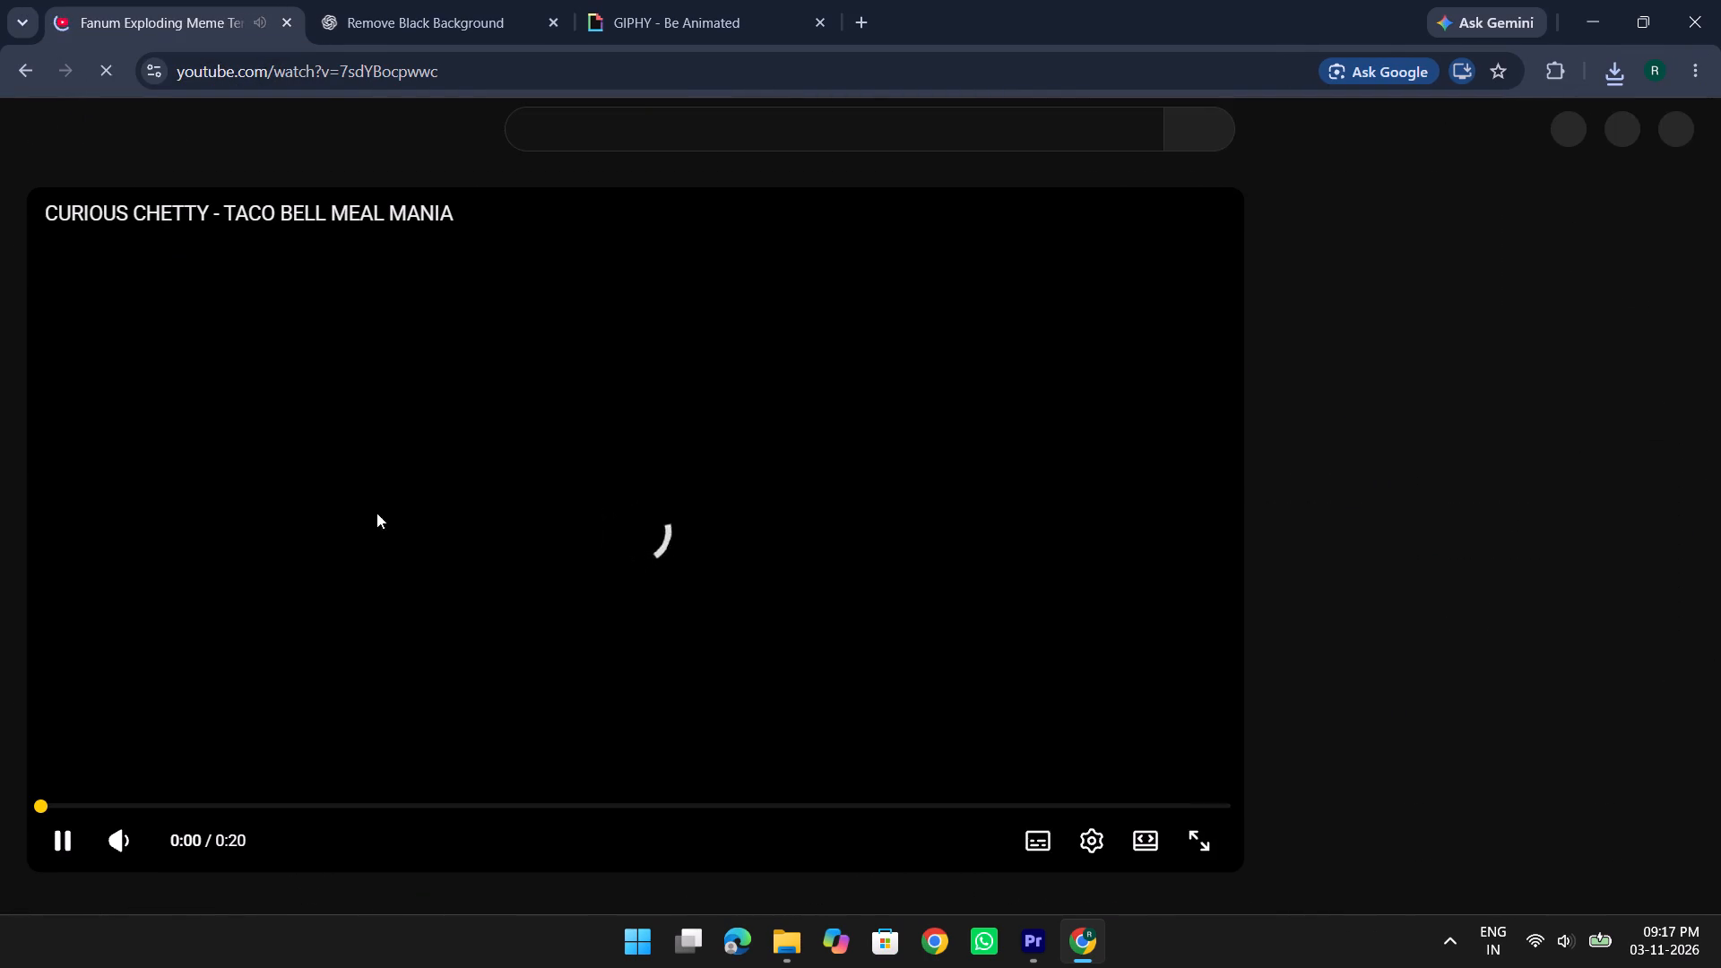
pyautogui.hotkey('ctrl', 'r')
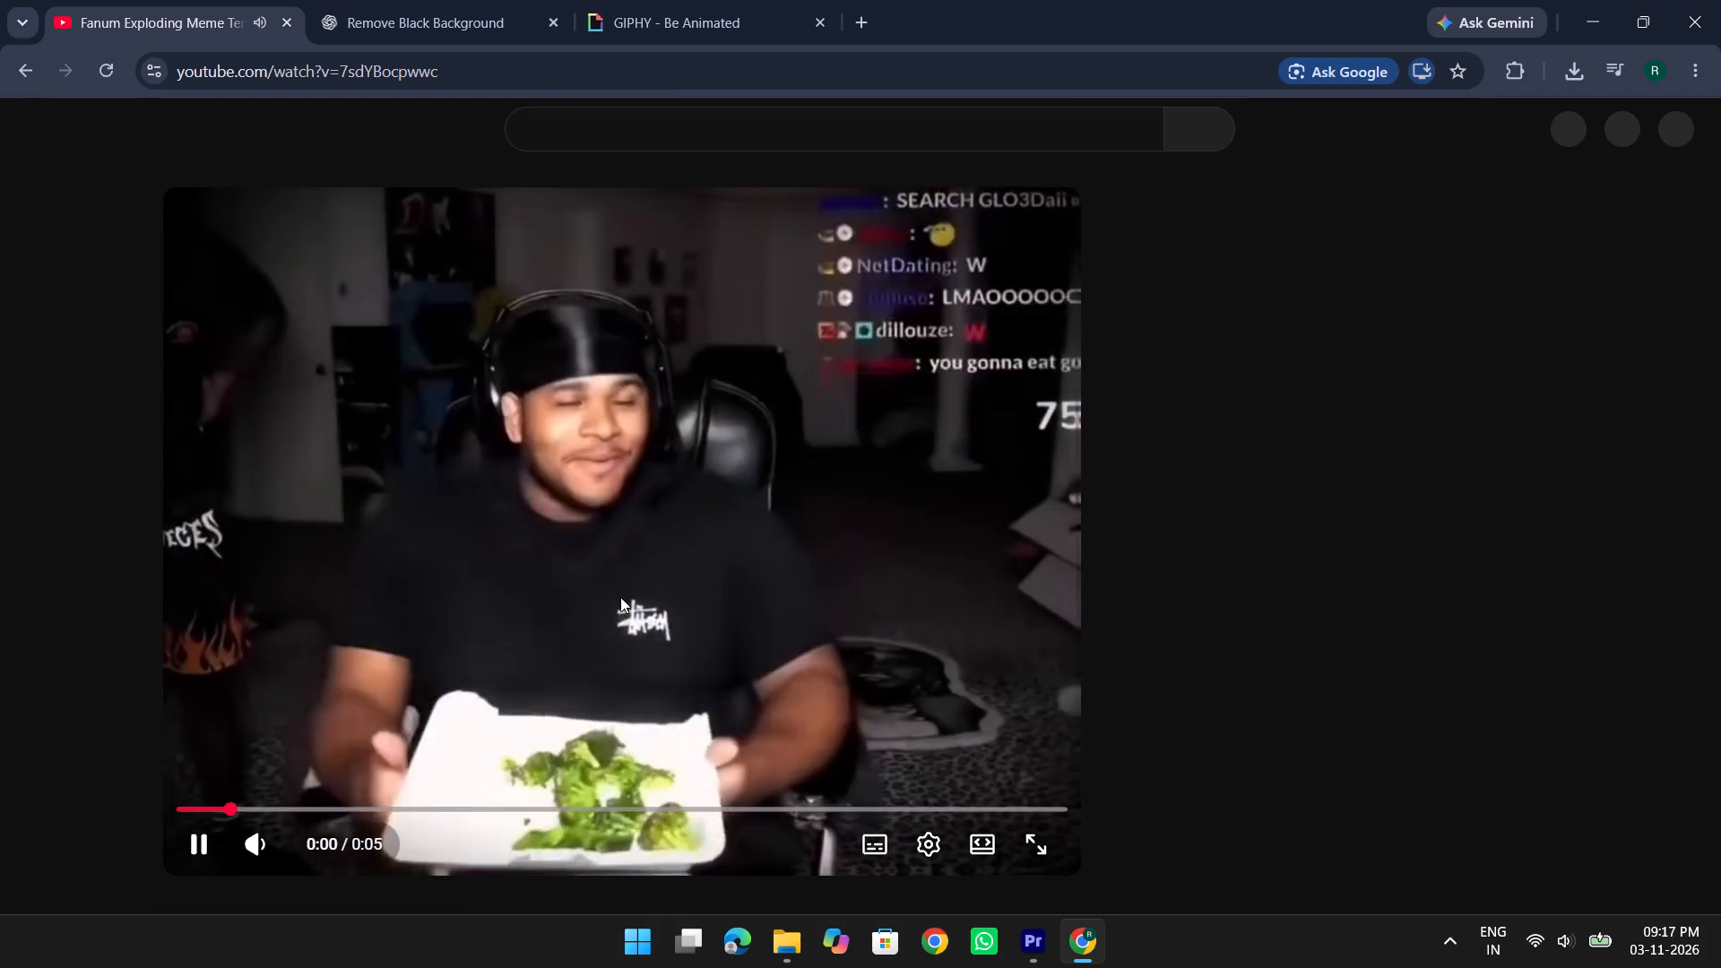
# Start the 720p MP4 download of the "Fanum Exploding Meme Template - Hynm For The Weekend" video.
pyautogui.scroll(-4, 620, 597)
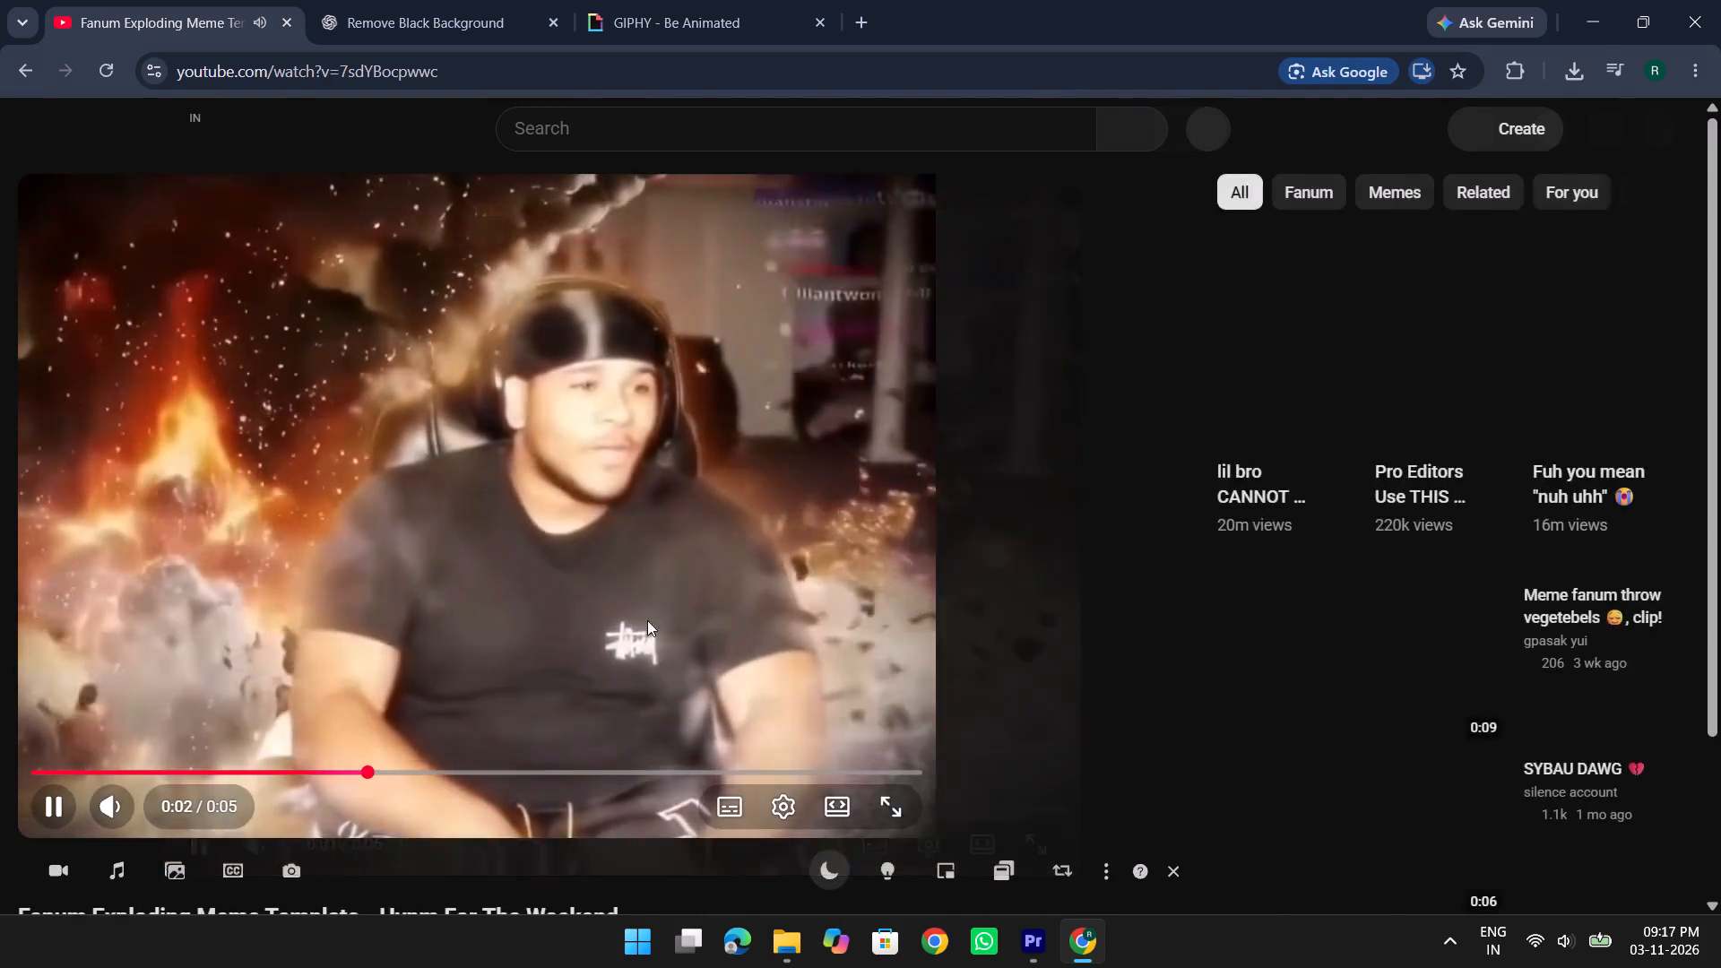
pyautogui.click(691, 607)
pyautogui.scroll(-6, 691, 607)
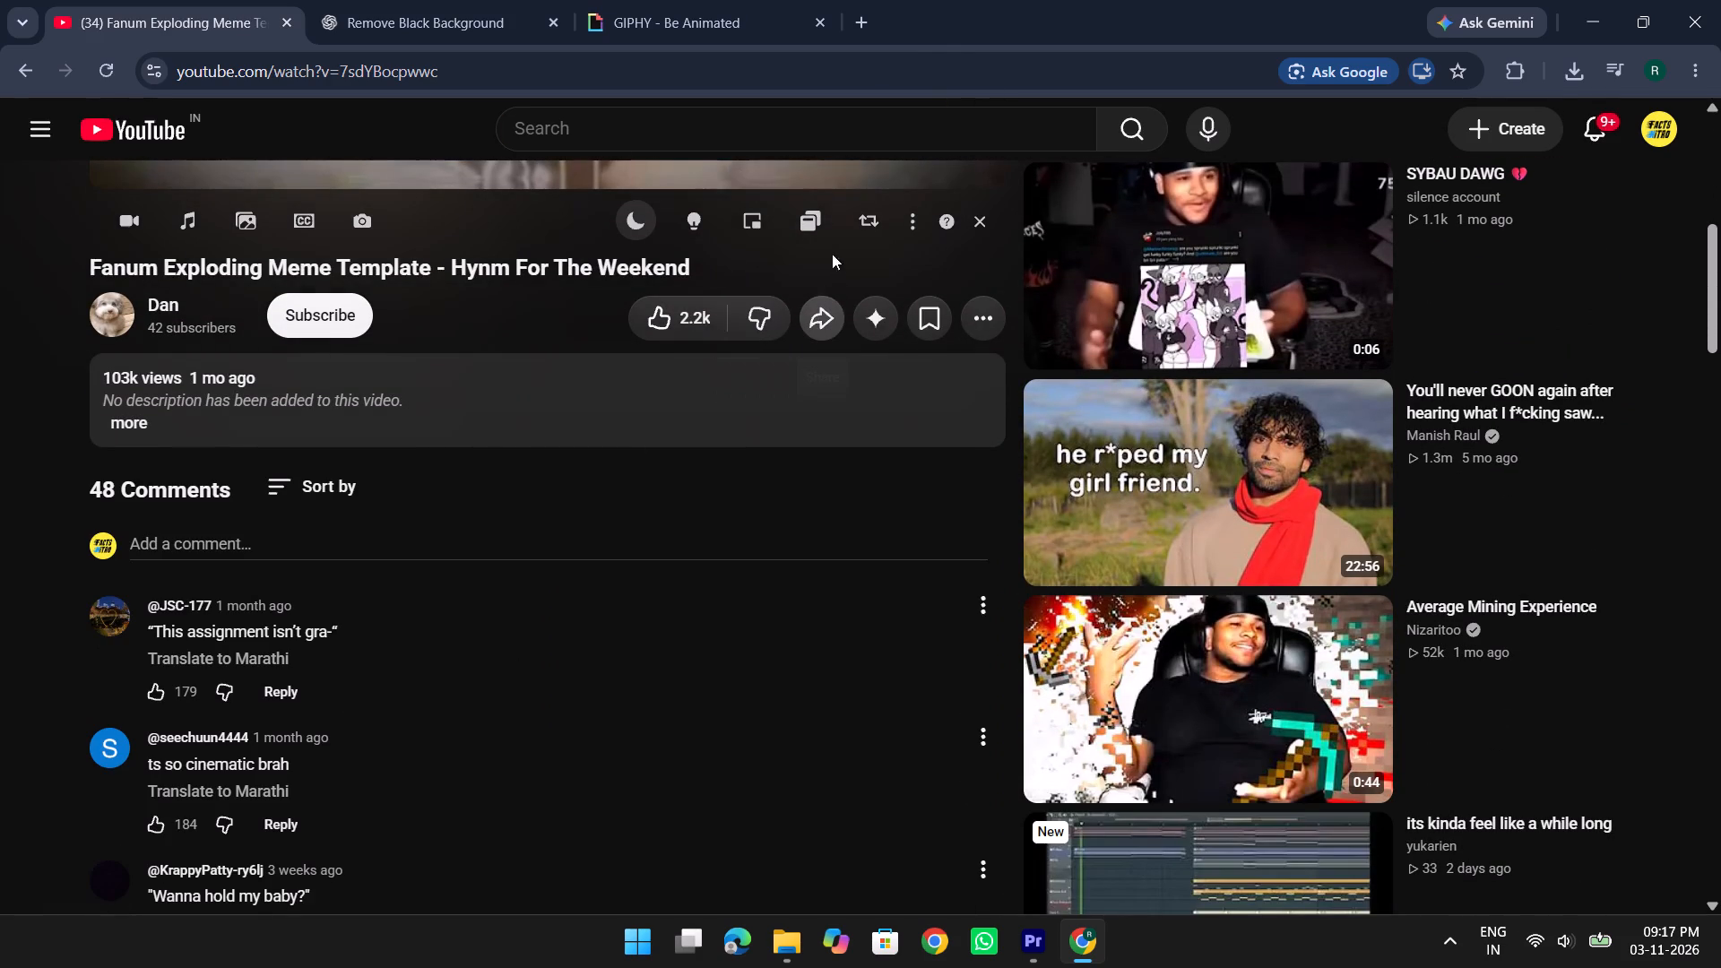
pyautogui.click(140, 213)
pyautogui.click(389, 568)
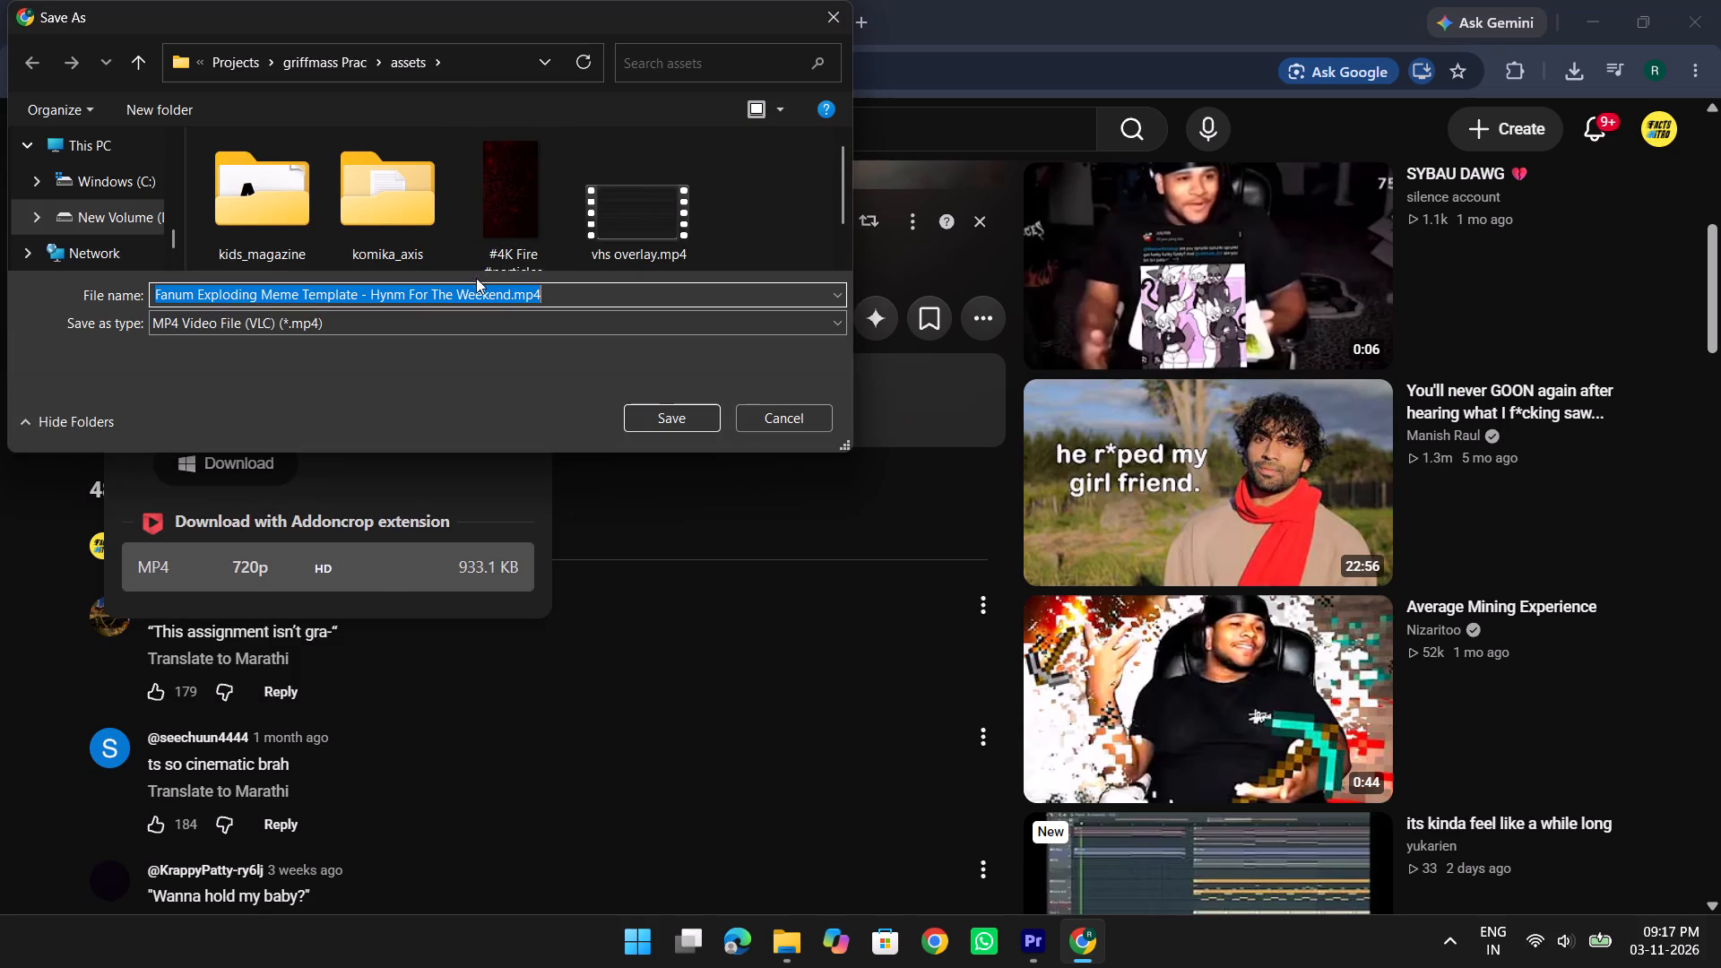
# Replace the suggested file name with throw MEMe.mp4 and save the download in the assets folder.
pyautogui.click(506, 287)
pyautogui.click(508, 292)
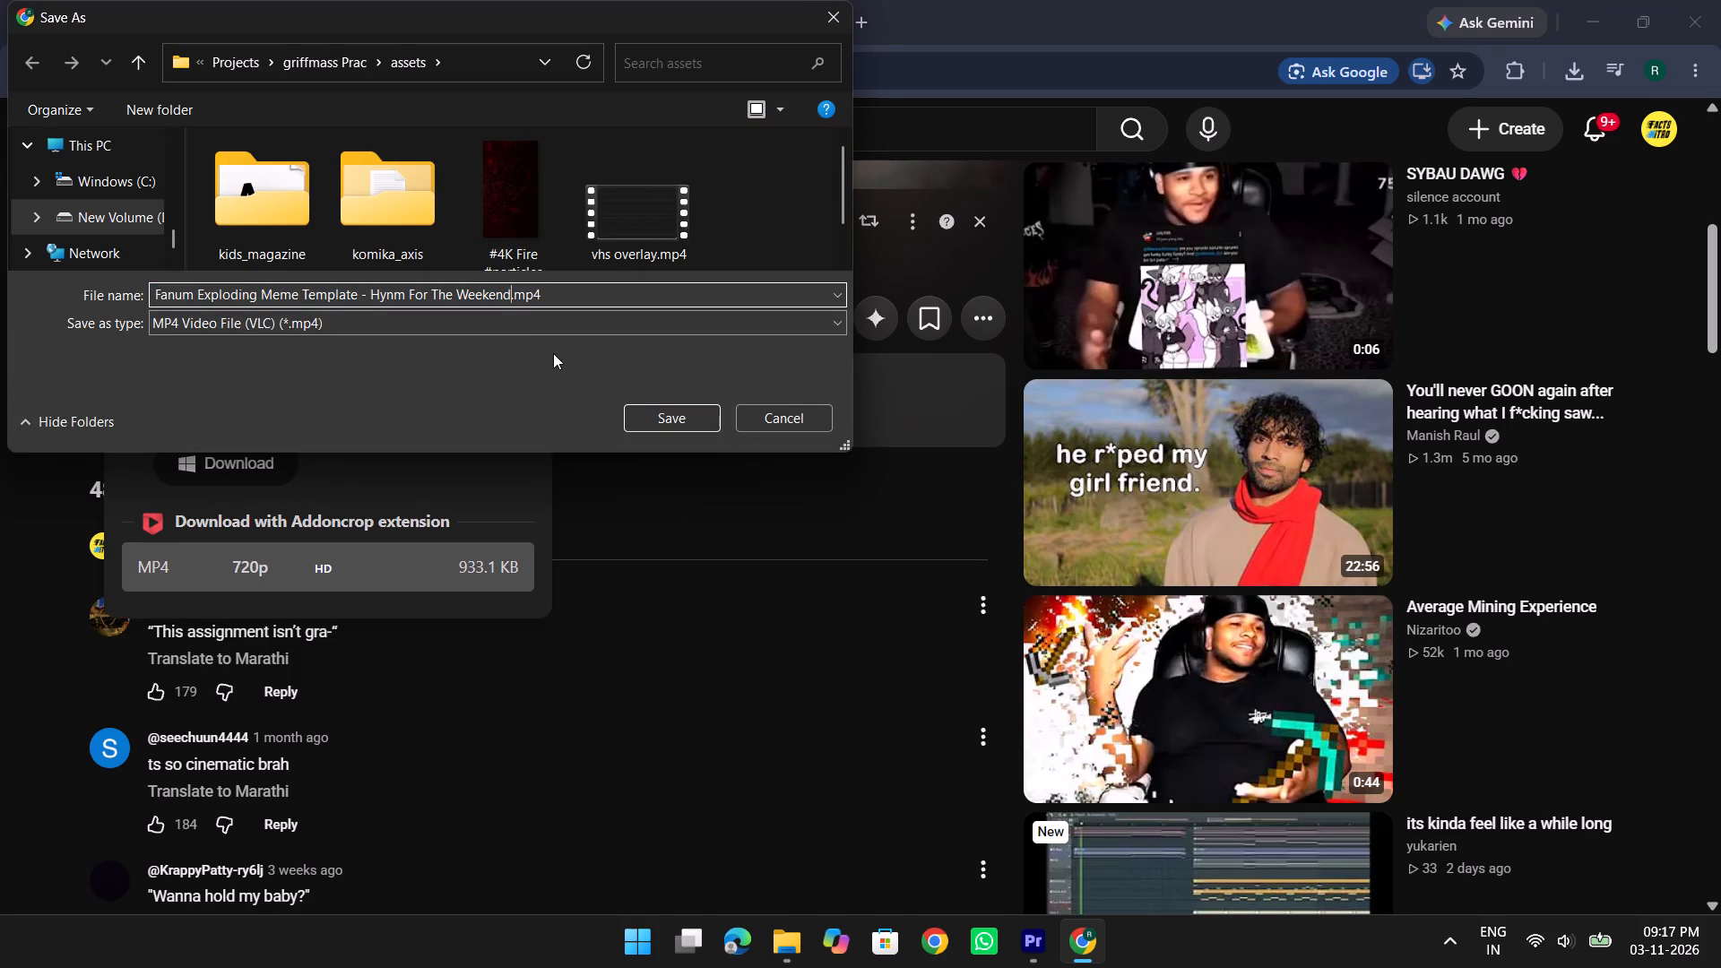
pyautogui.hotkey('ctrl', 'Left')
pyautogui.hotkey('ctrl', 'shift', 'Left')
pyautogui.press('Right')
pyautogui.press('Right')
pyautogui.press('Right')
pyautogui.press('Right')
pyautogui.press('Right')
pyautogui.press('Right')
pyautogui.press('Right')
pyautogui.press('Right')
pyautogui.hotkey('ctrl', 'shift', 'Left')
pyautogui.hotkey('ctrl', 'shift', 'Left')
pyautogui.hotkey('ctrl', 'shift', 'Left')
pyautogui.hotkey('ctrl', 'shift', 'Left')
pyautogui.hotkey('ctrl', 'shift', 'Left')
pyautogui.hotkey('ctrl', 'shift', 'Left')
pyautogui.hotkey('ctrl', 'shift', 'Left')
pyautogui.hotkey('ctrl', 'shift', 'Left')
pyautogui.hotkey('ctrl', 'shift', 'Left')
pyautogui.hotkey('ctrl', 'shift', 'Left')
pyautogui.hotkey('ctrl', 'shift', 'Left')
pyautogui.hotkey('ctrl', 'shift', 'Left')
pyautogui.hotkey('ctrl', 'shift', 'Left')
pyautogui.hotkey('ctrl', 'shift', 'Left')
pyautogui.write('throw MEM')
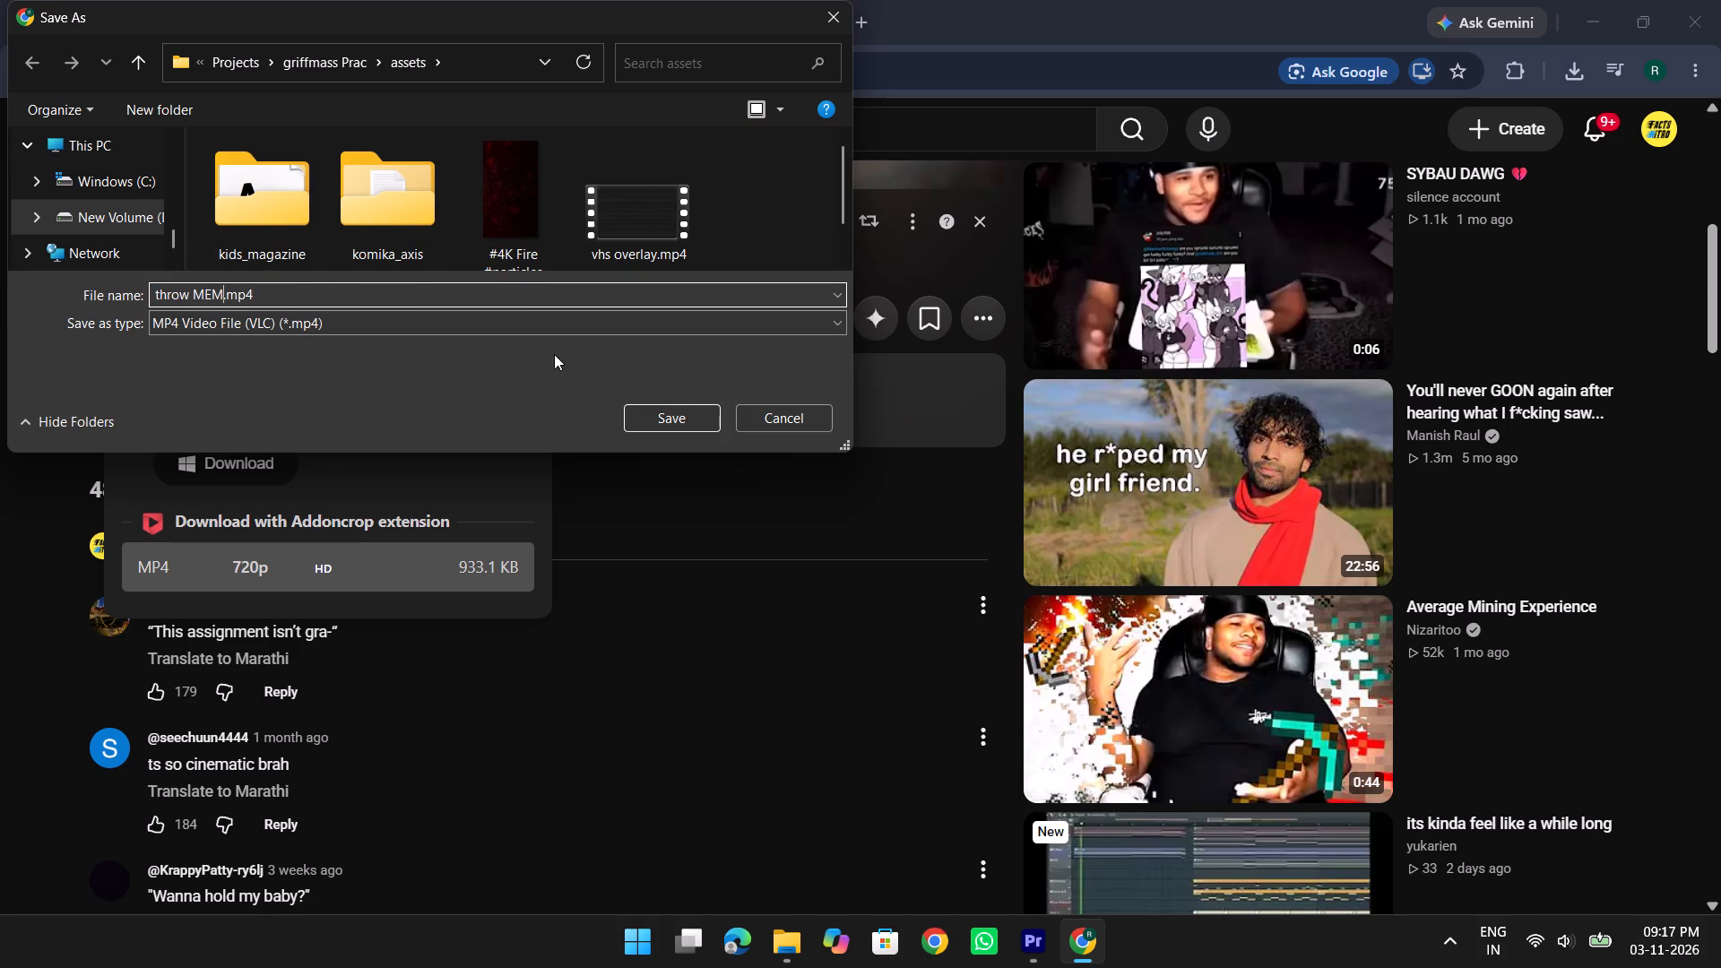
pyautogui.press('e')
pyautogui.press('Return')
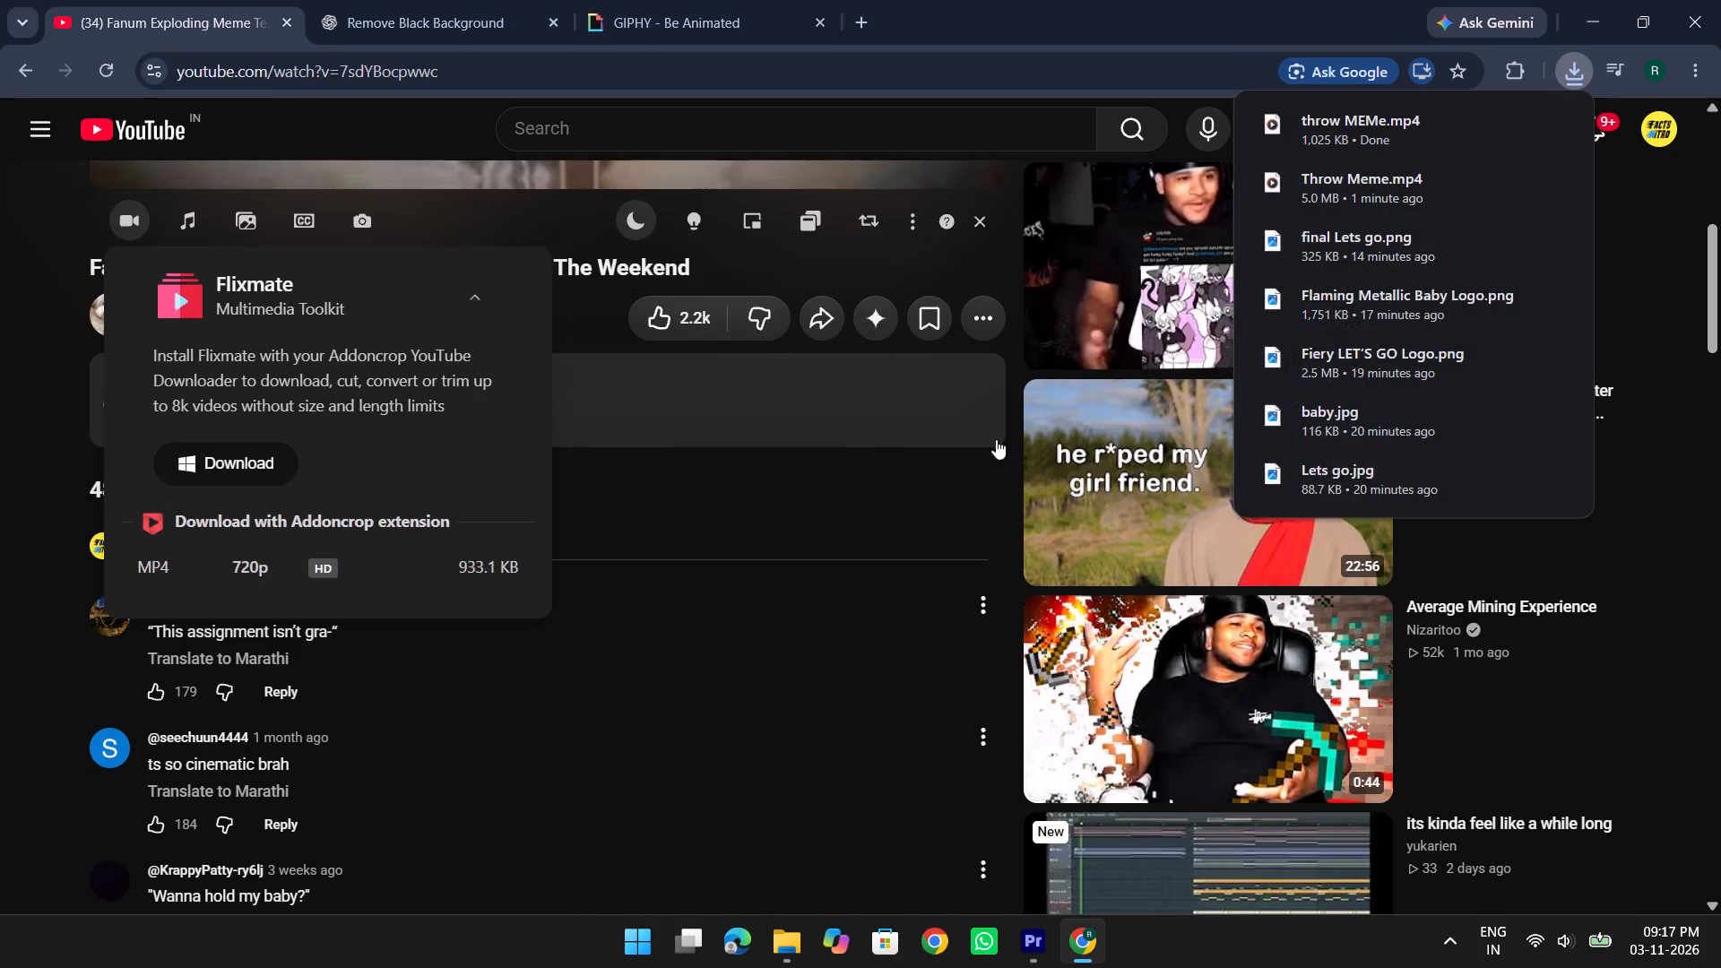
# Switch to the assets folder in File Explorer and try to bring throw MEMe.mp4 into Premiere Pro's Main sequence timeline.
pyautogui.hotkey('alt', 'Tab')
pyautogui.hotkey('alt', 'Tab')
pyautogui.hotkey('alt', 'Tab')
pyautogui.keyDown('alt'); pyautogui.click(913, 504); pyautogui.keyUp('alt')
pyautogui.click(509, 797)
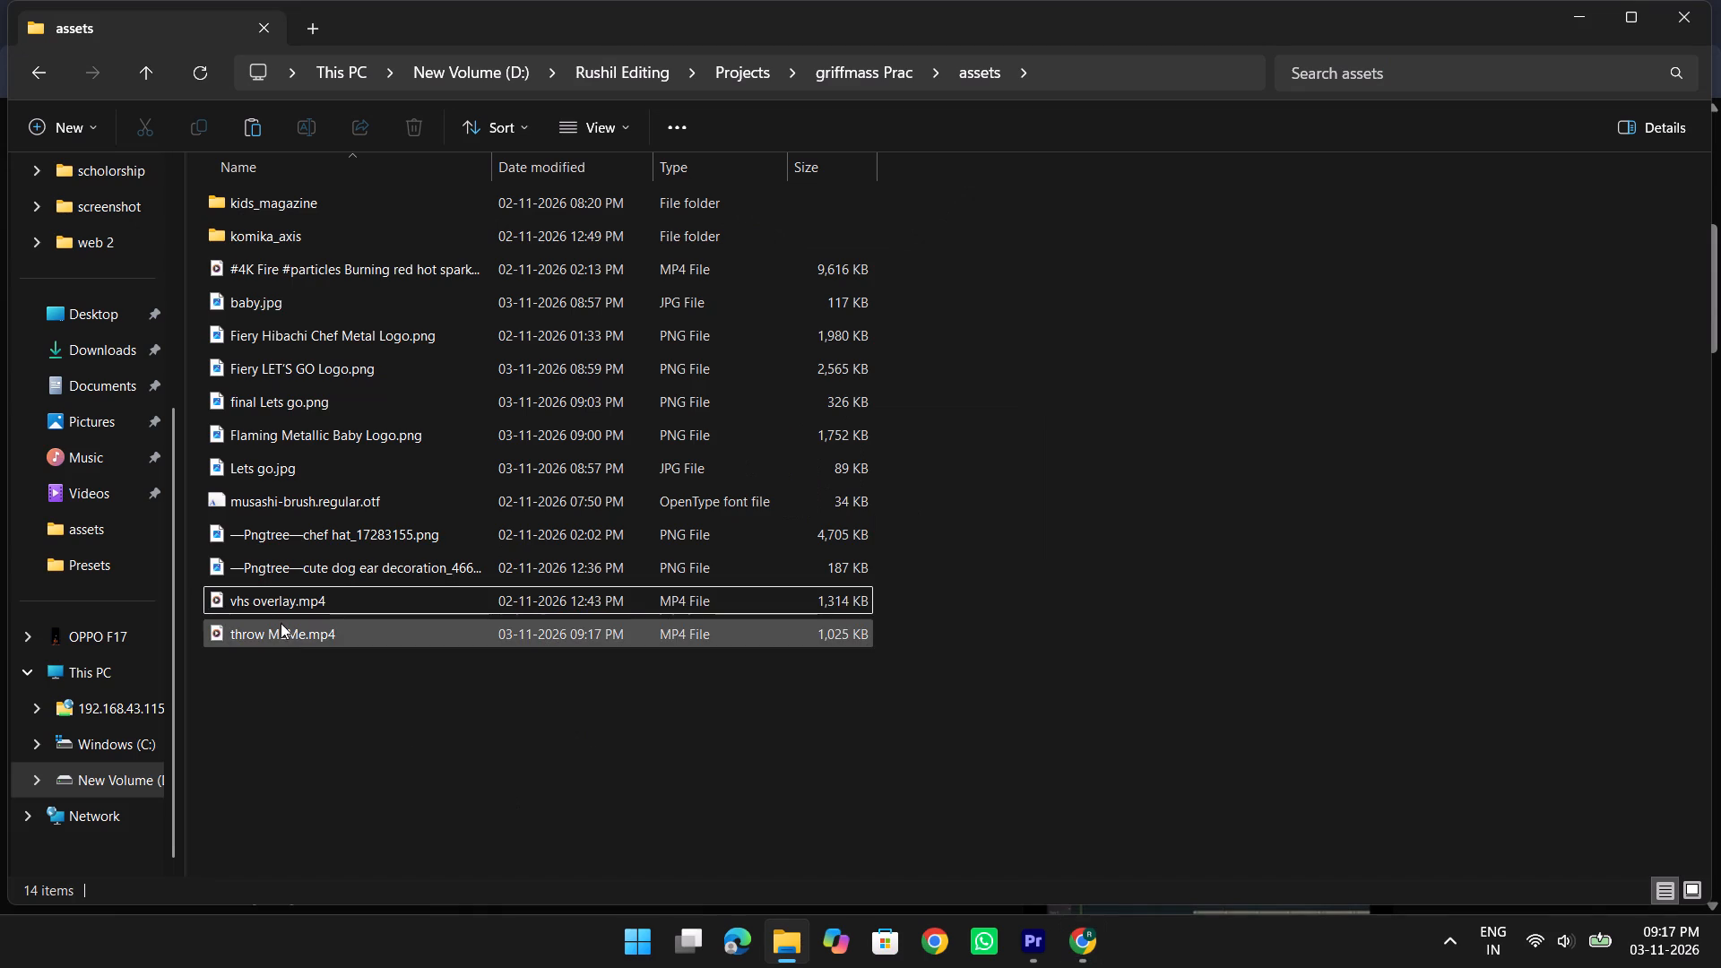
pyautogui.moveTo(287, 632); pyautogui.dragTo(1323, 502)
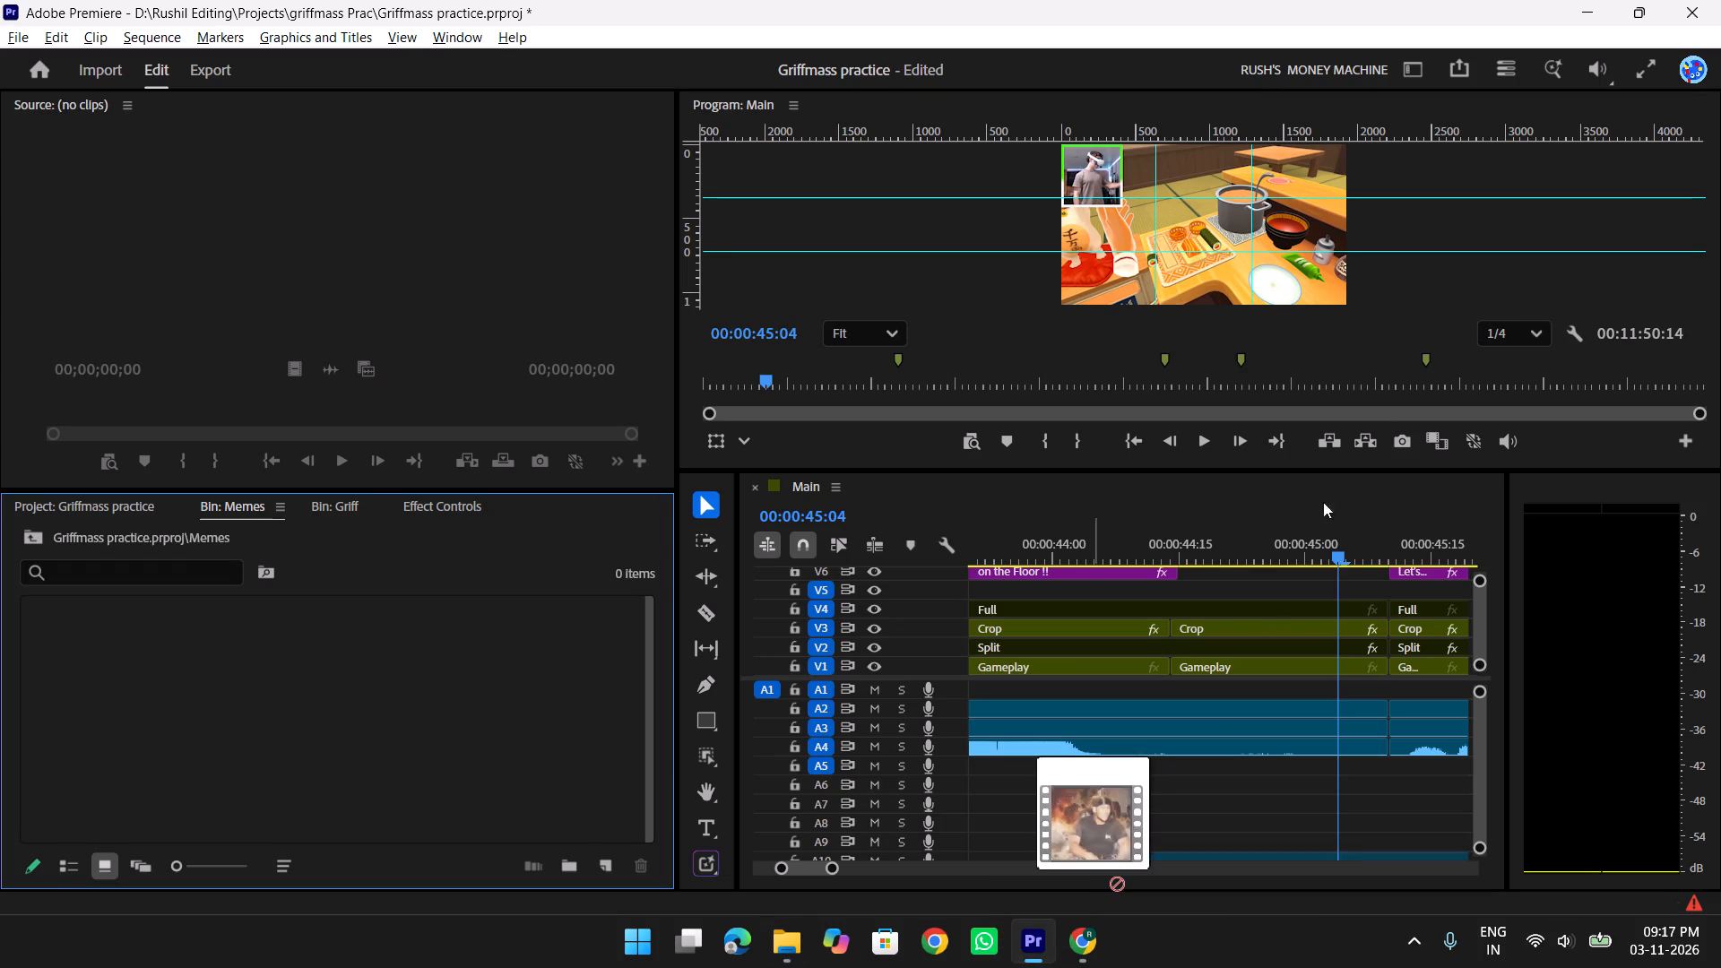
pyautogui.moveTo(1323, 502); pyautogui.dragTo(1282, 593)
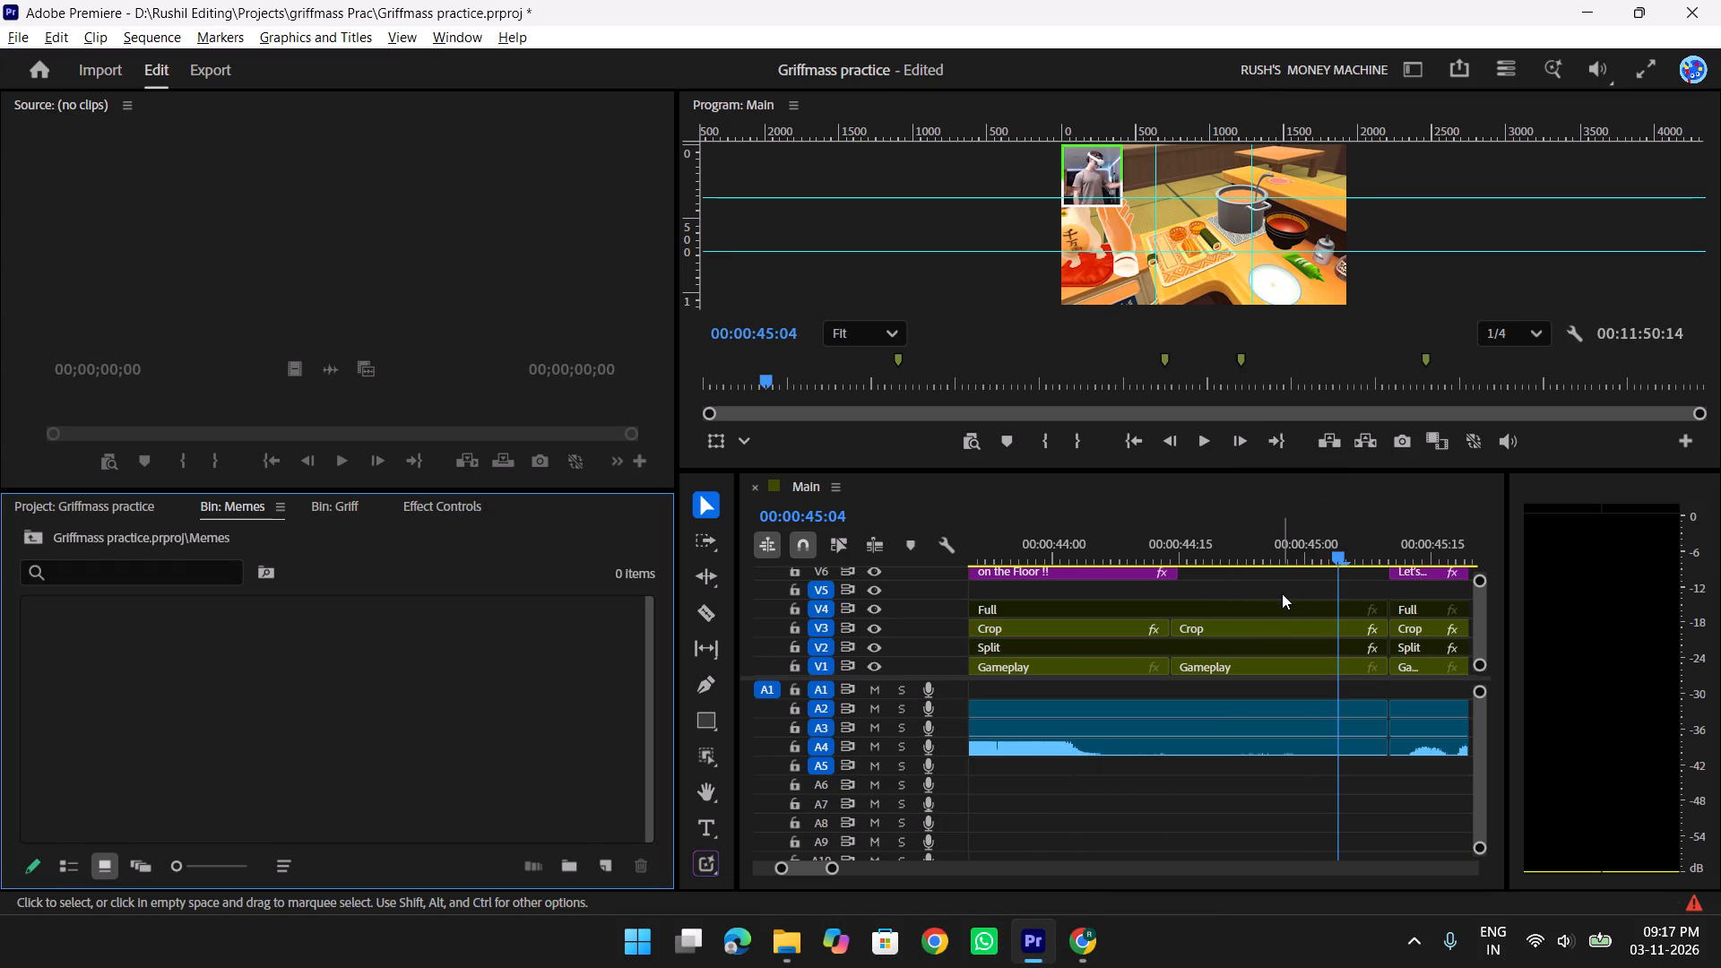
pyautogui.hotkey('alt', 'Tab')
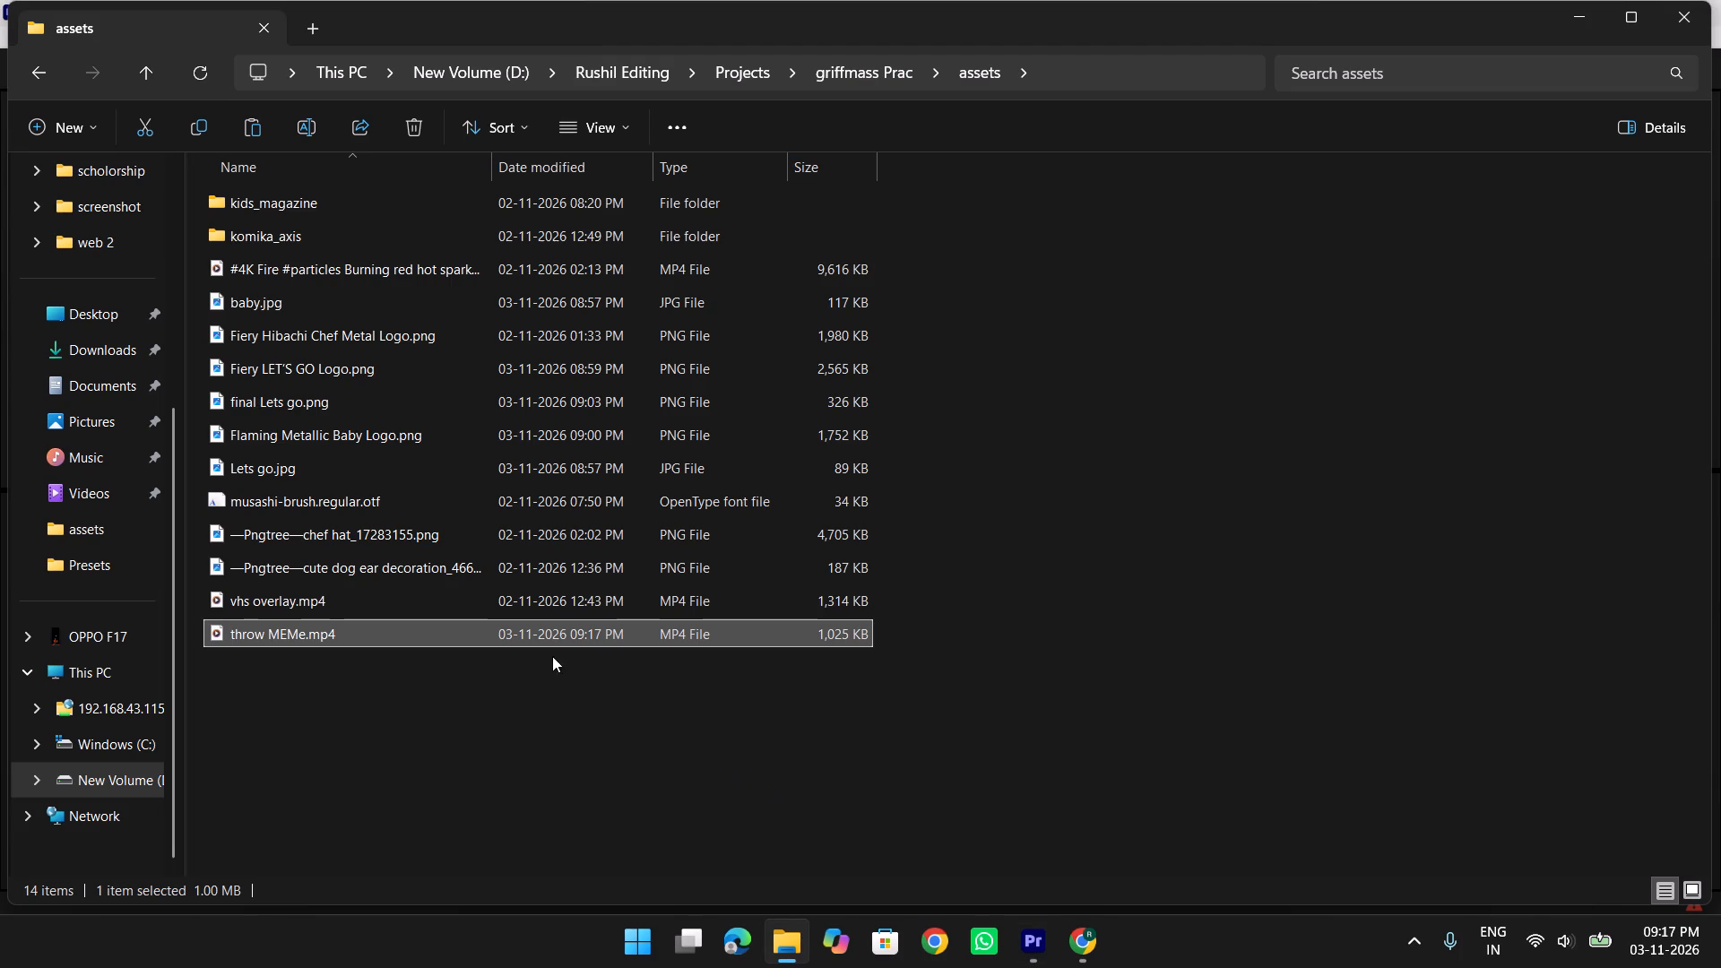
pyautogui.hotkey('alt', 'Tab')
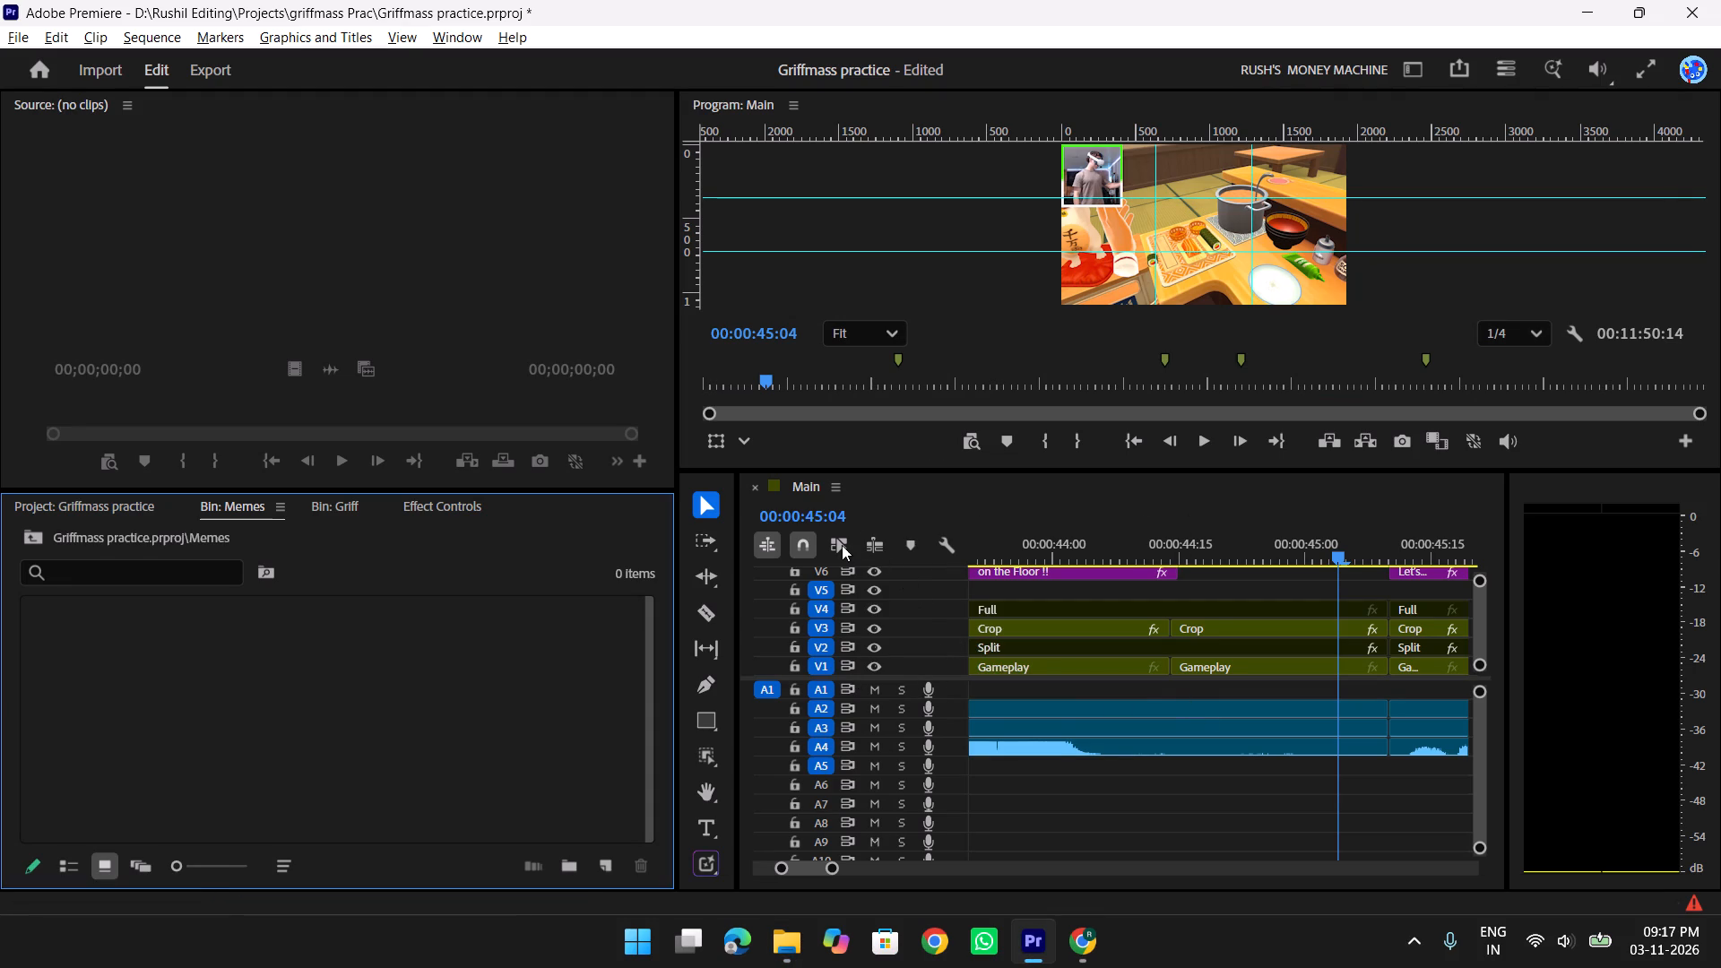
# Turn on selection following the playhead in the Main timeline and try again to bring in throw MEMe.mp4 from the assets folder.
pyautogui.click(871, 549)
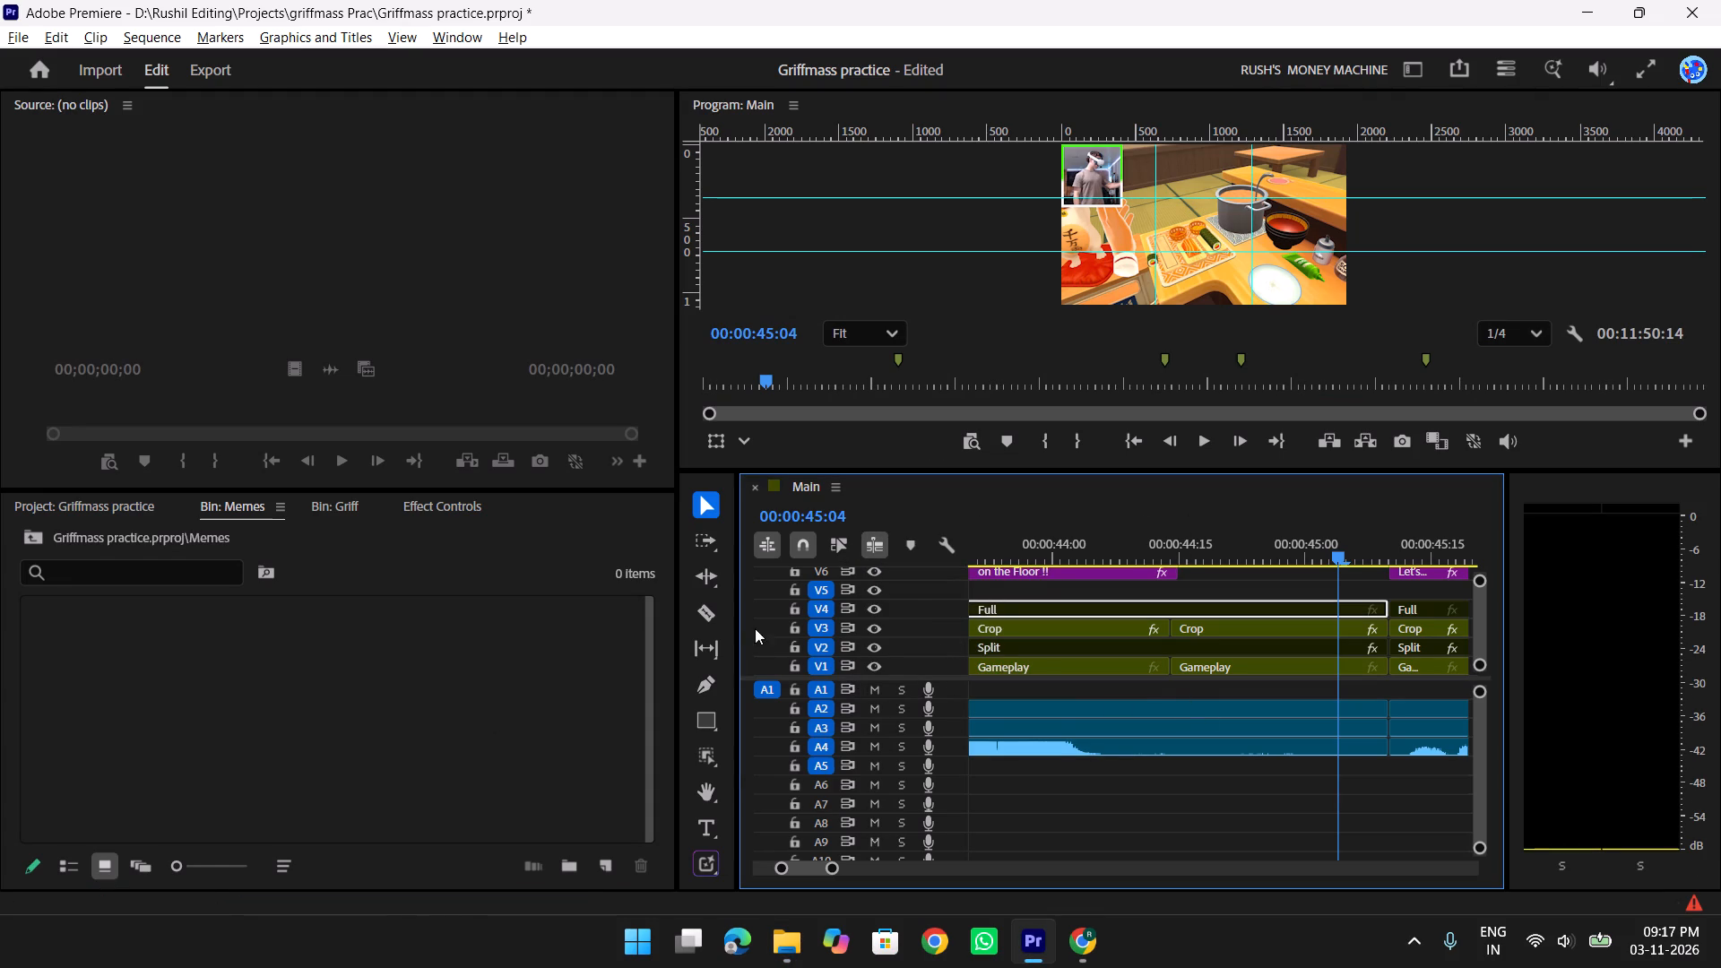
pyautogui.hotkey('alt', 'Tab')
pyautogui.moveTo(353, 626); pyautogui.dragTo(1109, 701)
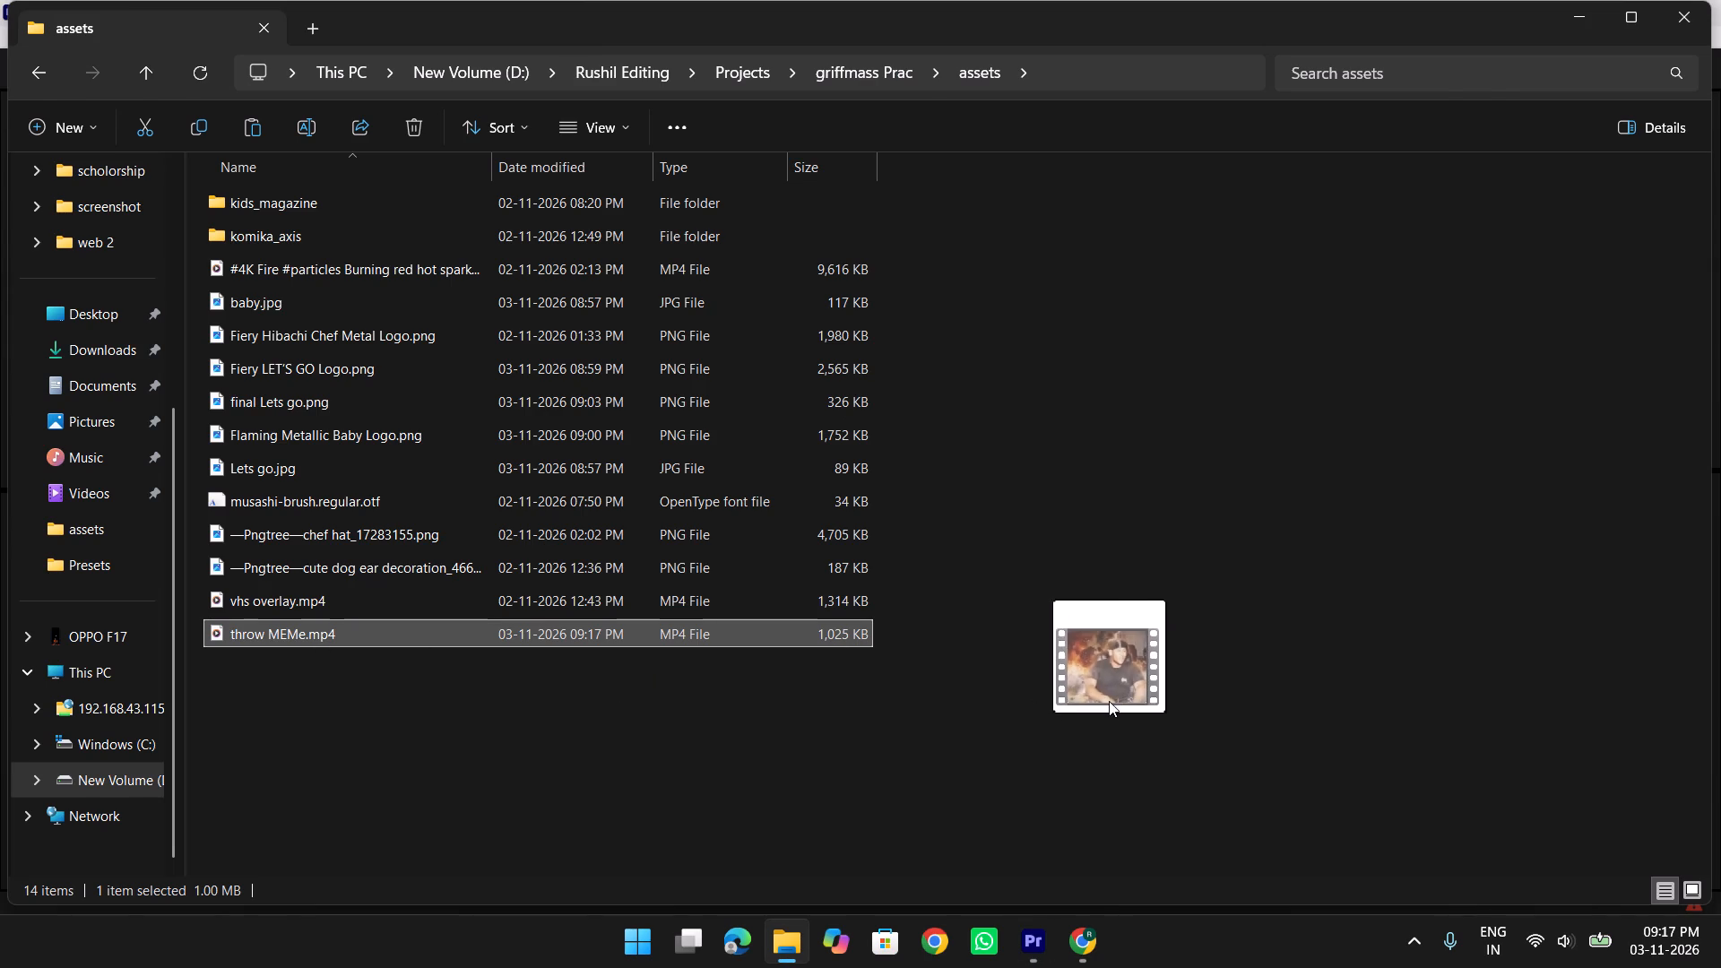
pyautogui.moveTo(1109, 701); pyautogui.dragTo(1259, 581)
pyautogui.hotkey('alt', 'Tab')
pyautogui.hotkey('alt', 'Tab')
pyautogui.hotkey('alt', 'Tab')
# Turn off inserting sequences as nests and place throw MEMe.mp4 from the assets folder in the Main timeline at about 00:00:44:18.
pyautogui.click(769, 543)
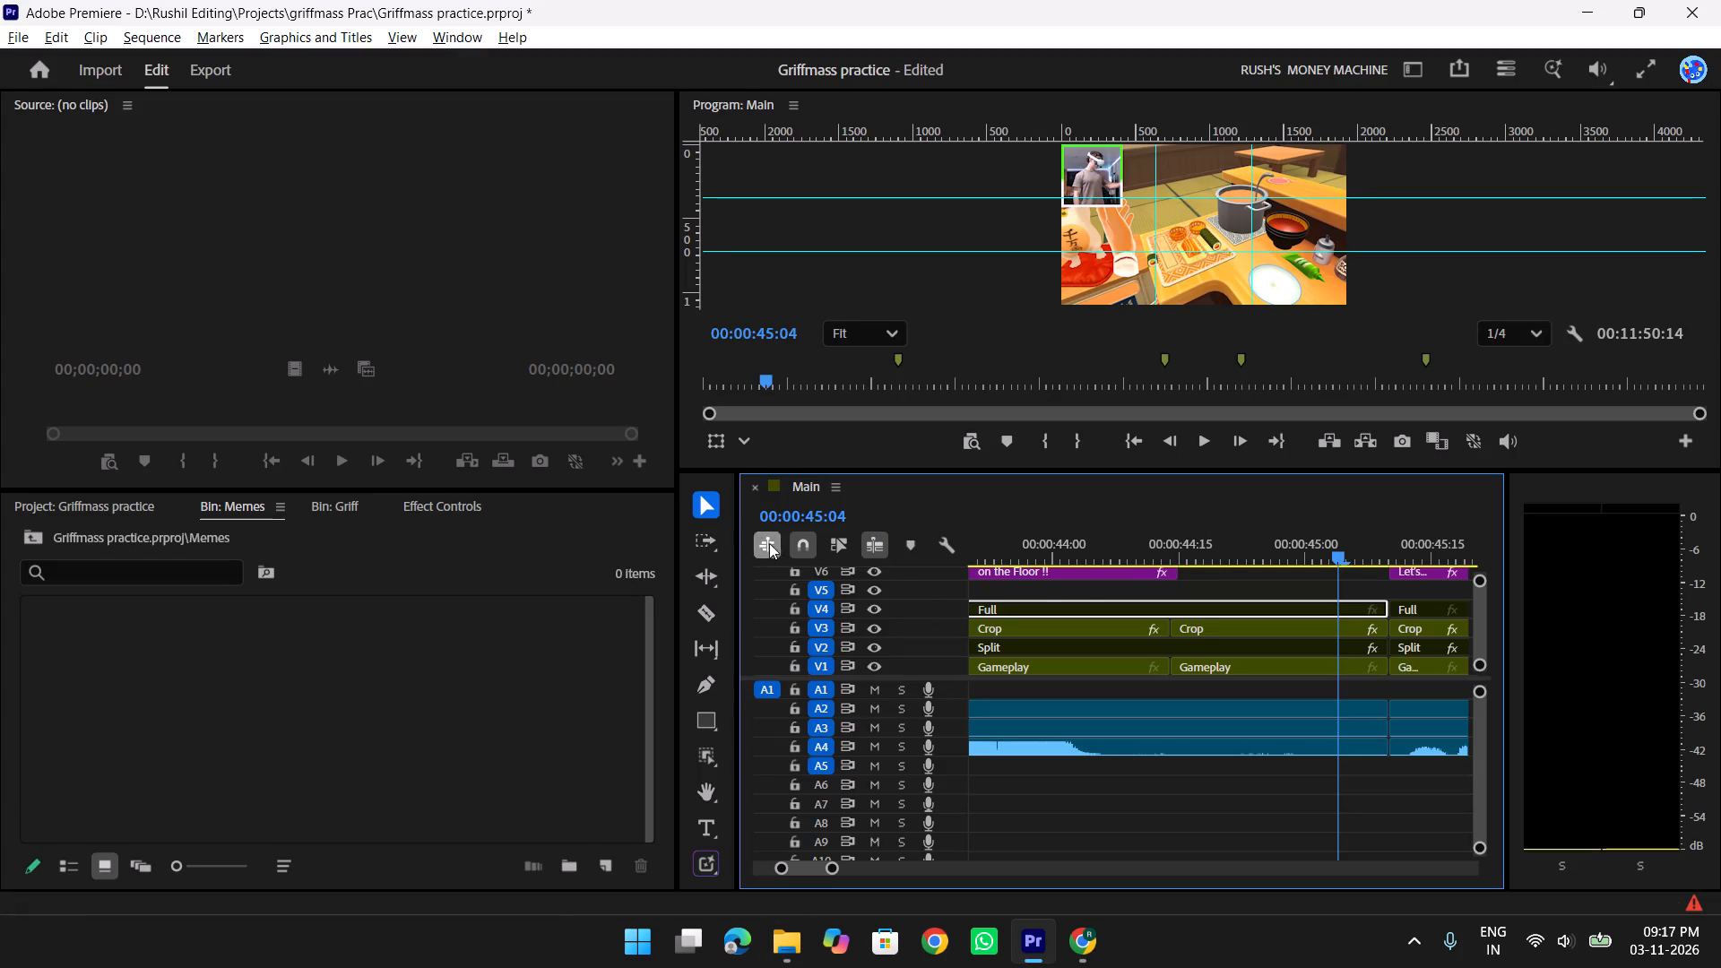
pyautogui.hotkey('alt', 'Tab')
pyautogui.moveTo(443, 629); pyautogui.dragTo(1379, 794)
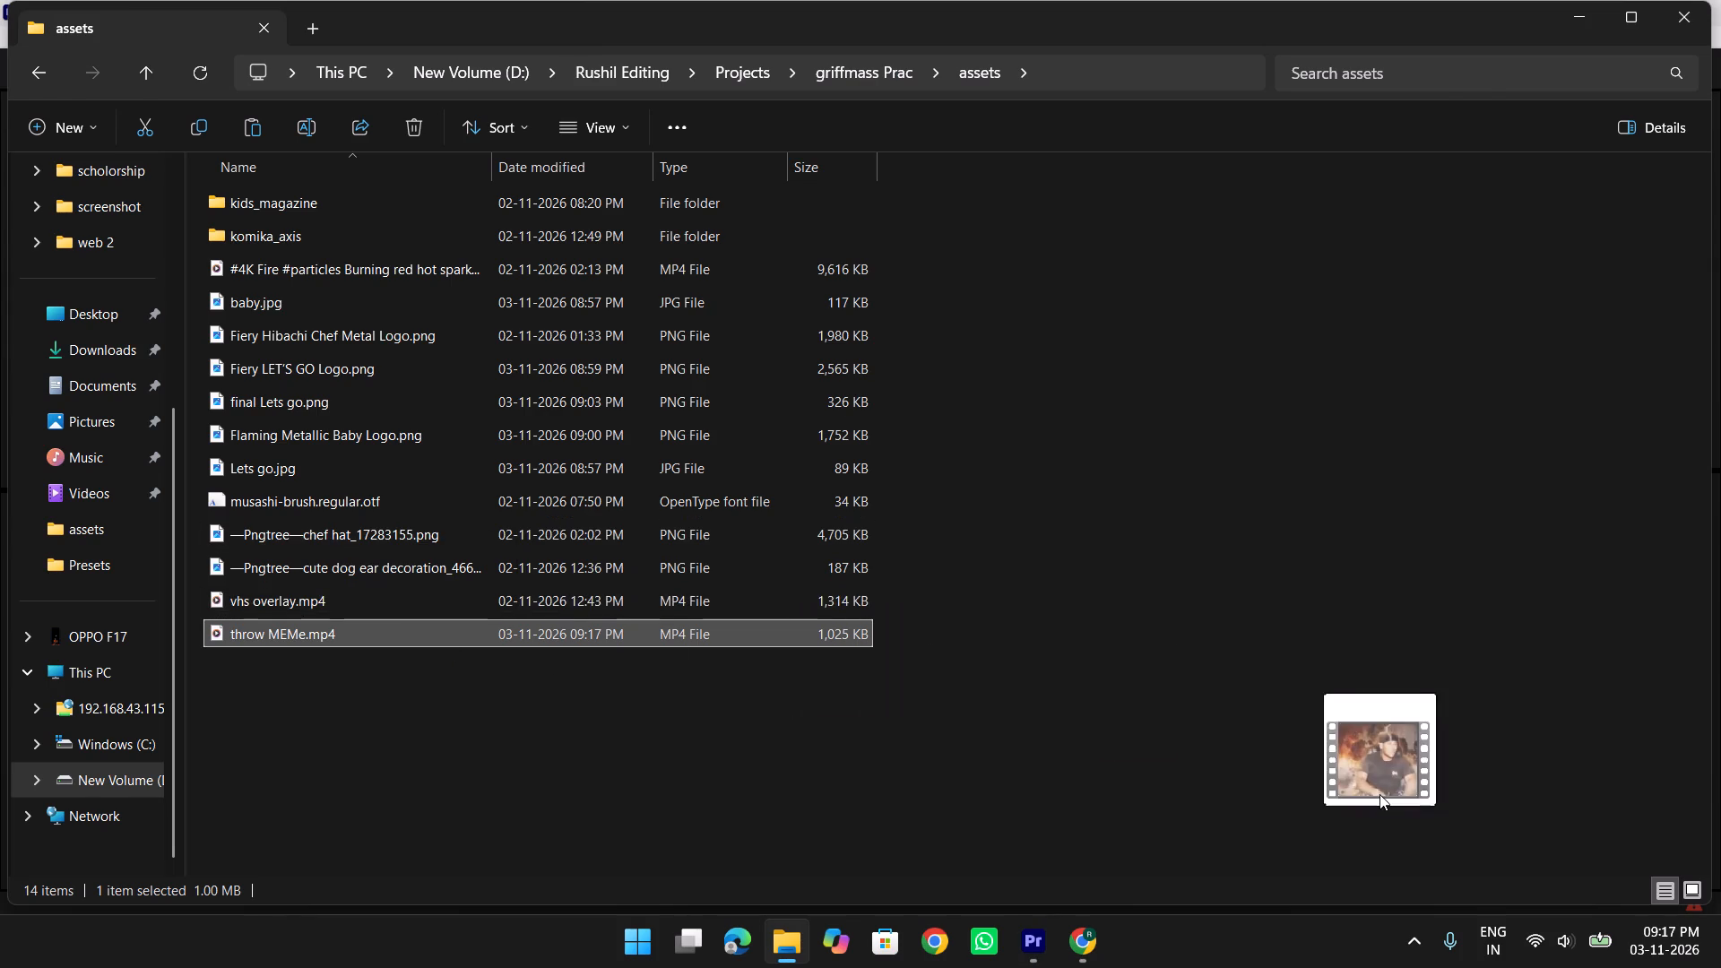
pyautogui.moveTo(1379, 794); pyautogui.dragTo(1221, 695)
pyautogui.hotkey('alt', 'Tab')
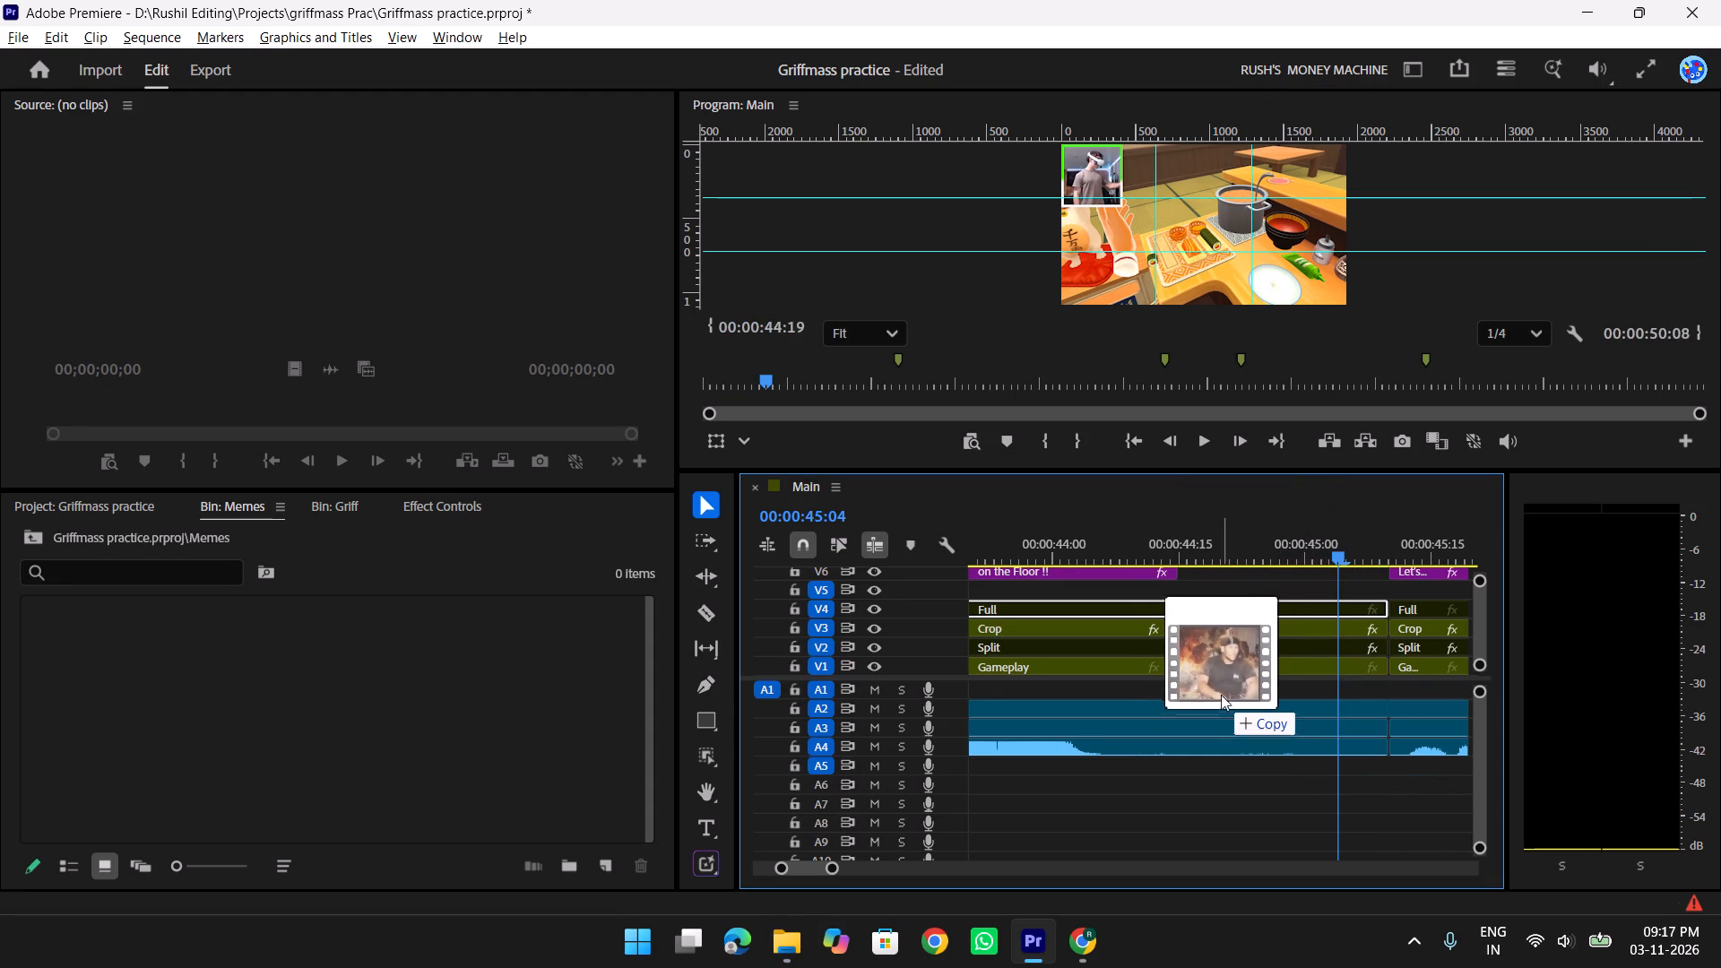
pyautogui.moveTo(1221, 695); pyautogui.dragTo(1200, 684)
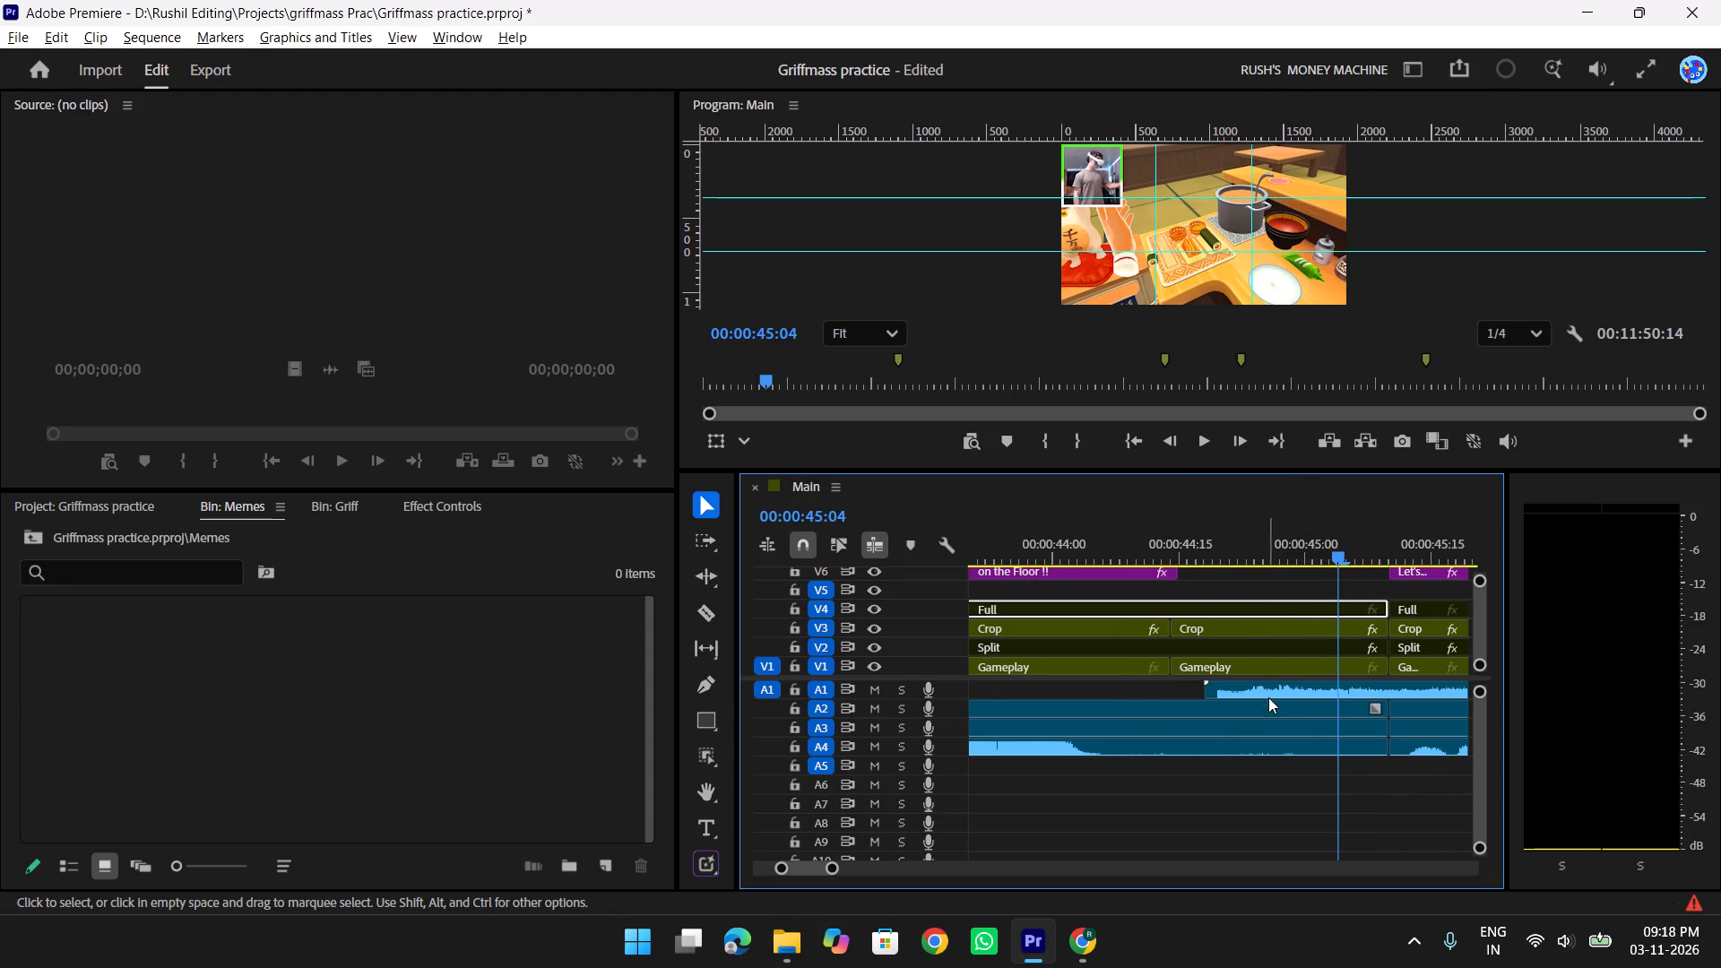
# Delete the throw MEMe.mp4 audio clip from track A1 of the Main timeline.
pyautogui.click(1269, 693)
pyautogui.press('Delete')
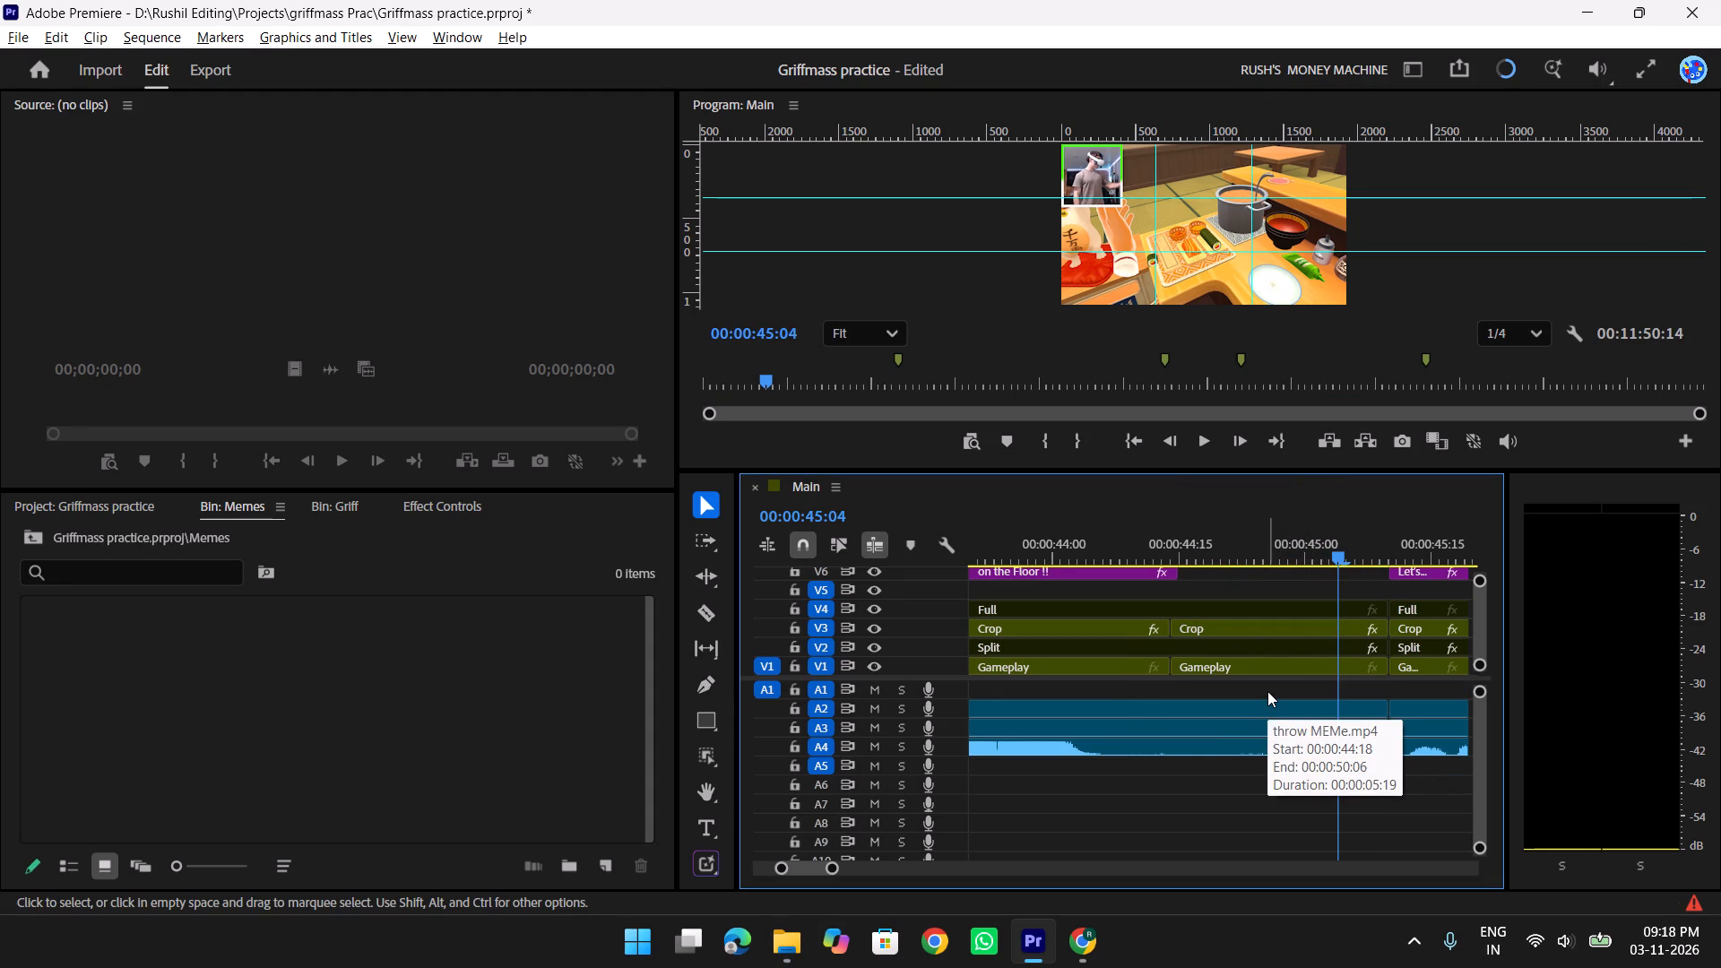
# Switch to Chrome, return to the "Streamer throw meme" results, and open "Fanum Throws Food - ORIGINAL FULL CLIP" to check it.
pyautogui.hotkey('alt', 'Tab')
pyautogui.hotkey('alt', 'Tab')
pyautogui.hotkey('alt', 'Tab')
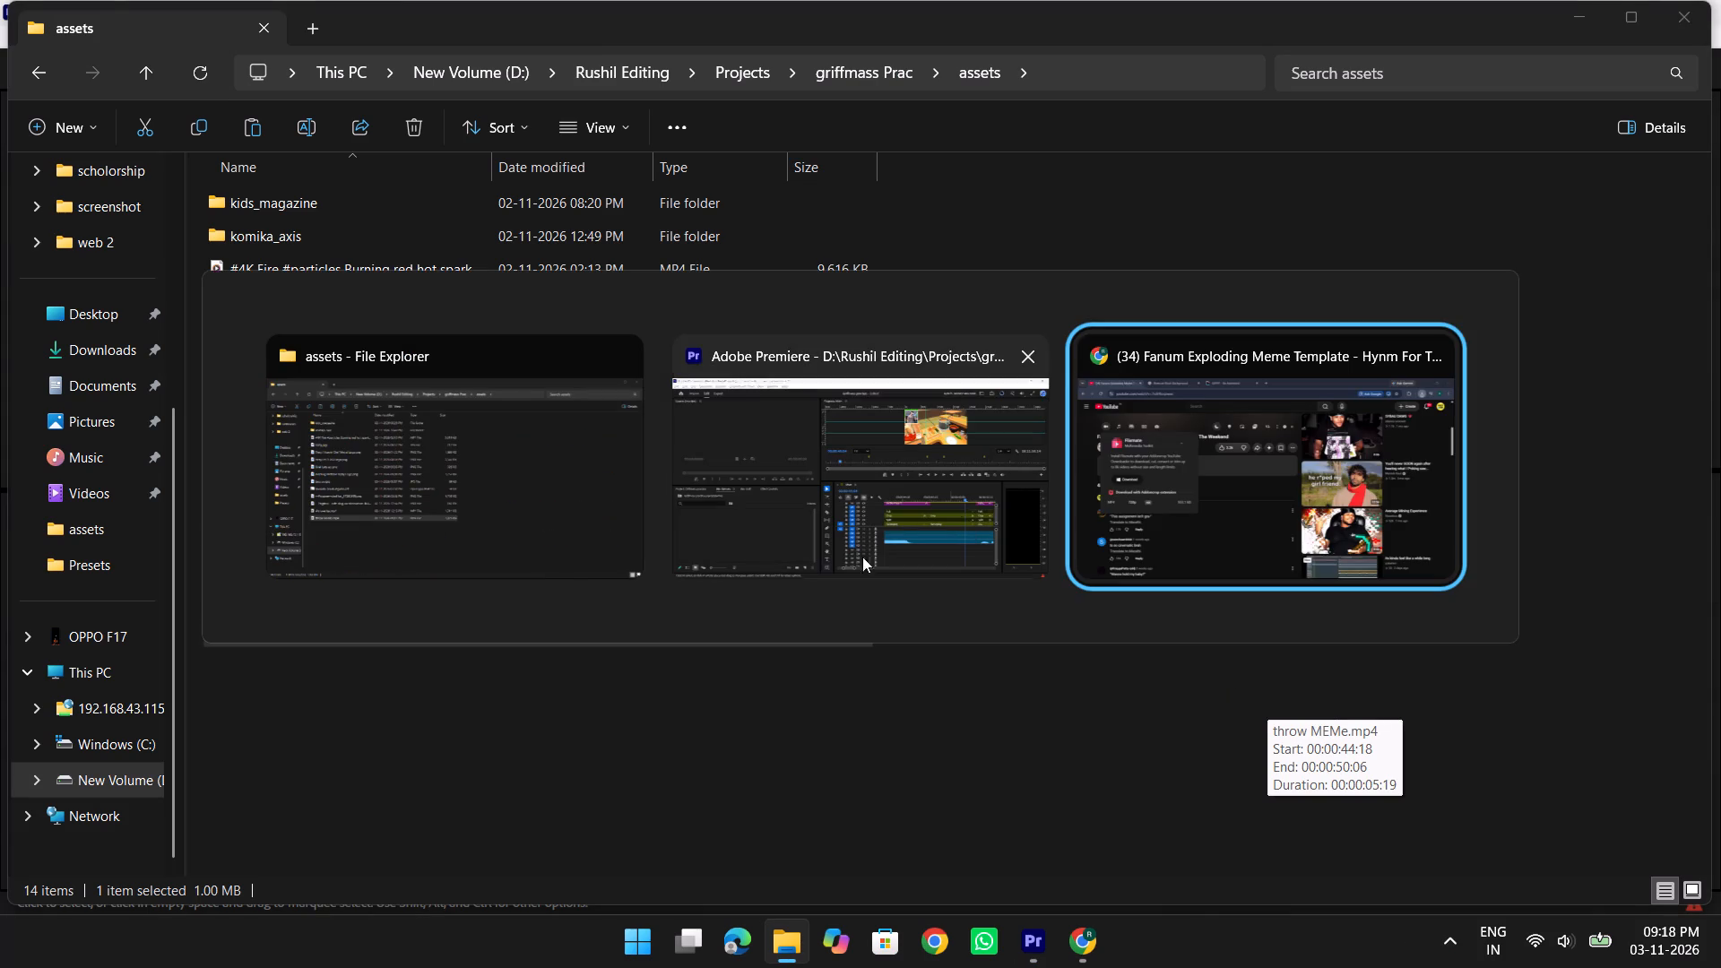
pyautogui.keyDown('alt'); pyautogui.click(1220, 493); pyautogui.keyUp('alt')
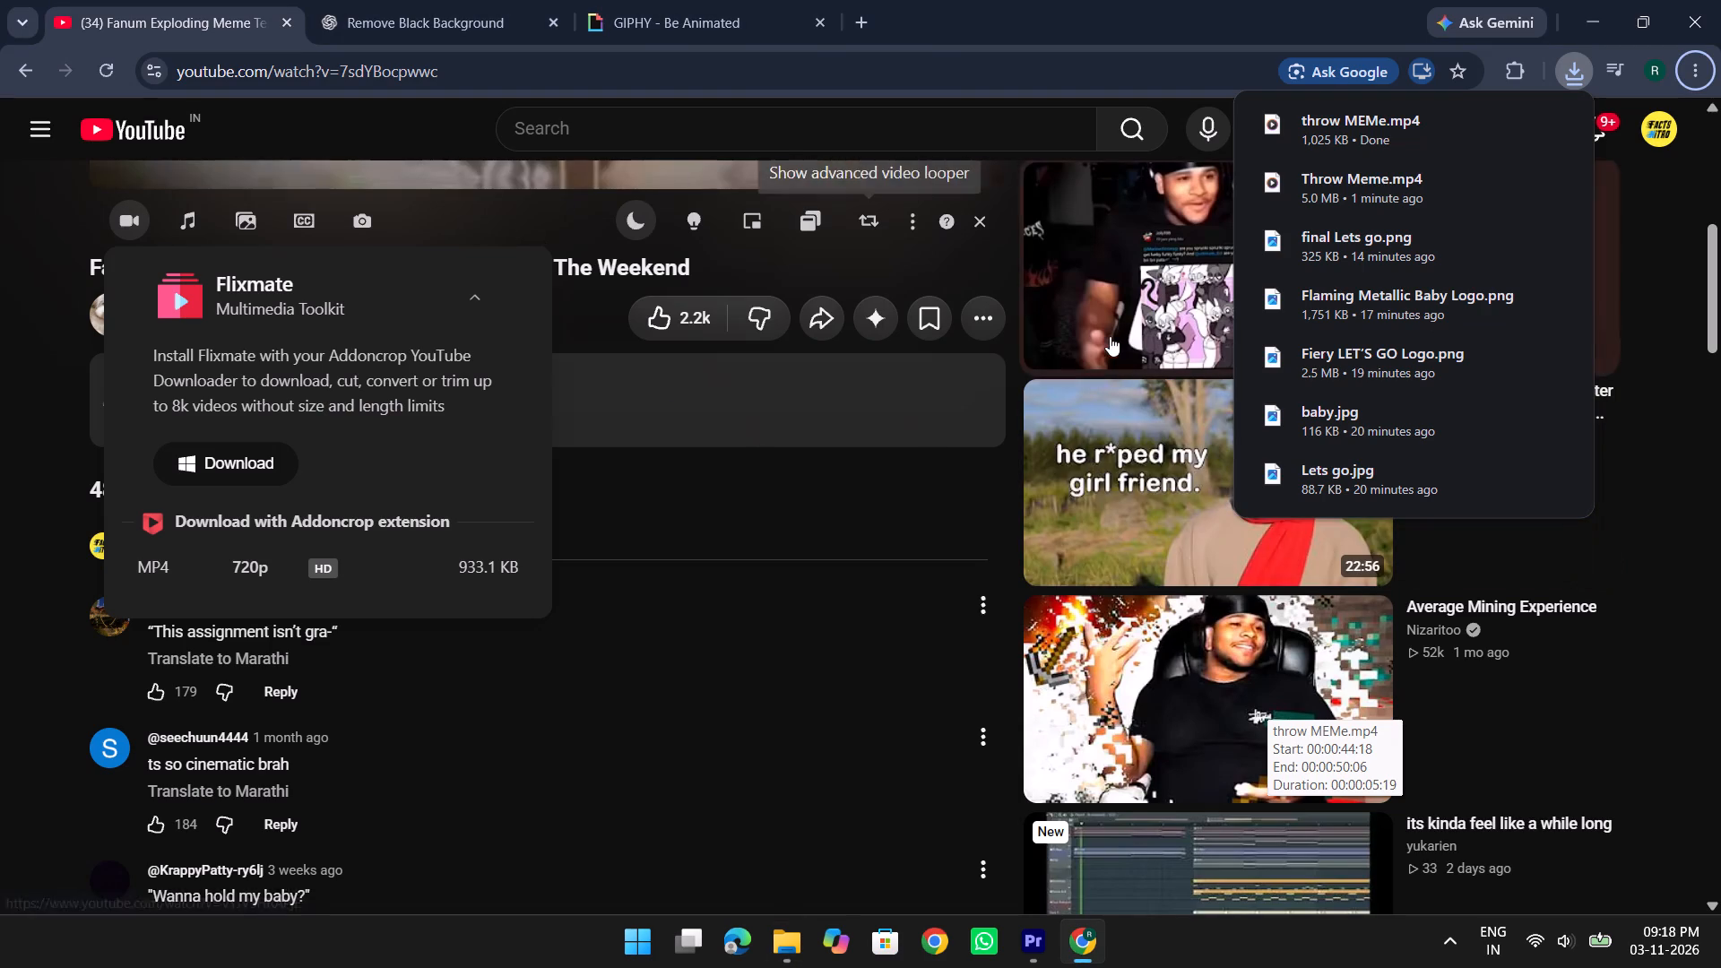
pyautogui.click(704, 645)
pyautogui.click(30, 70)
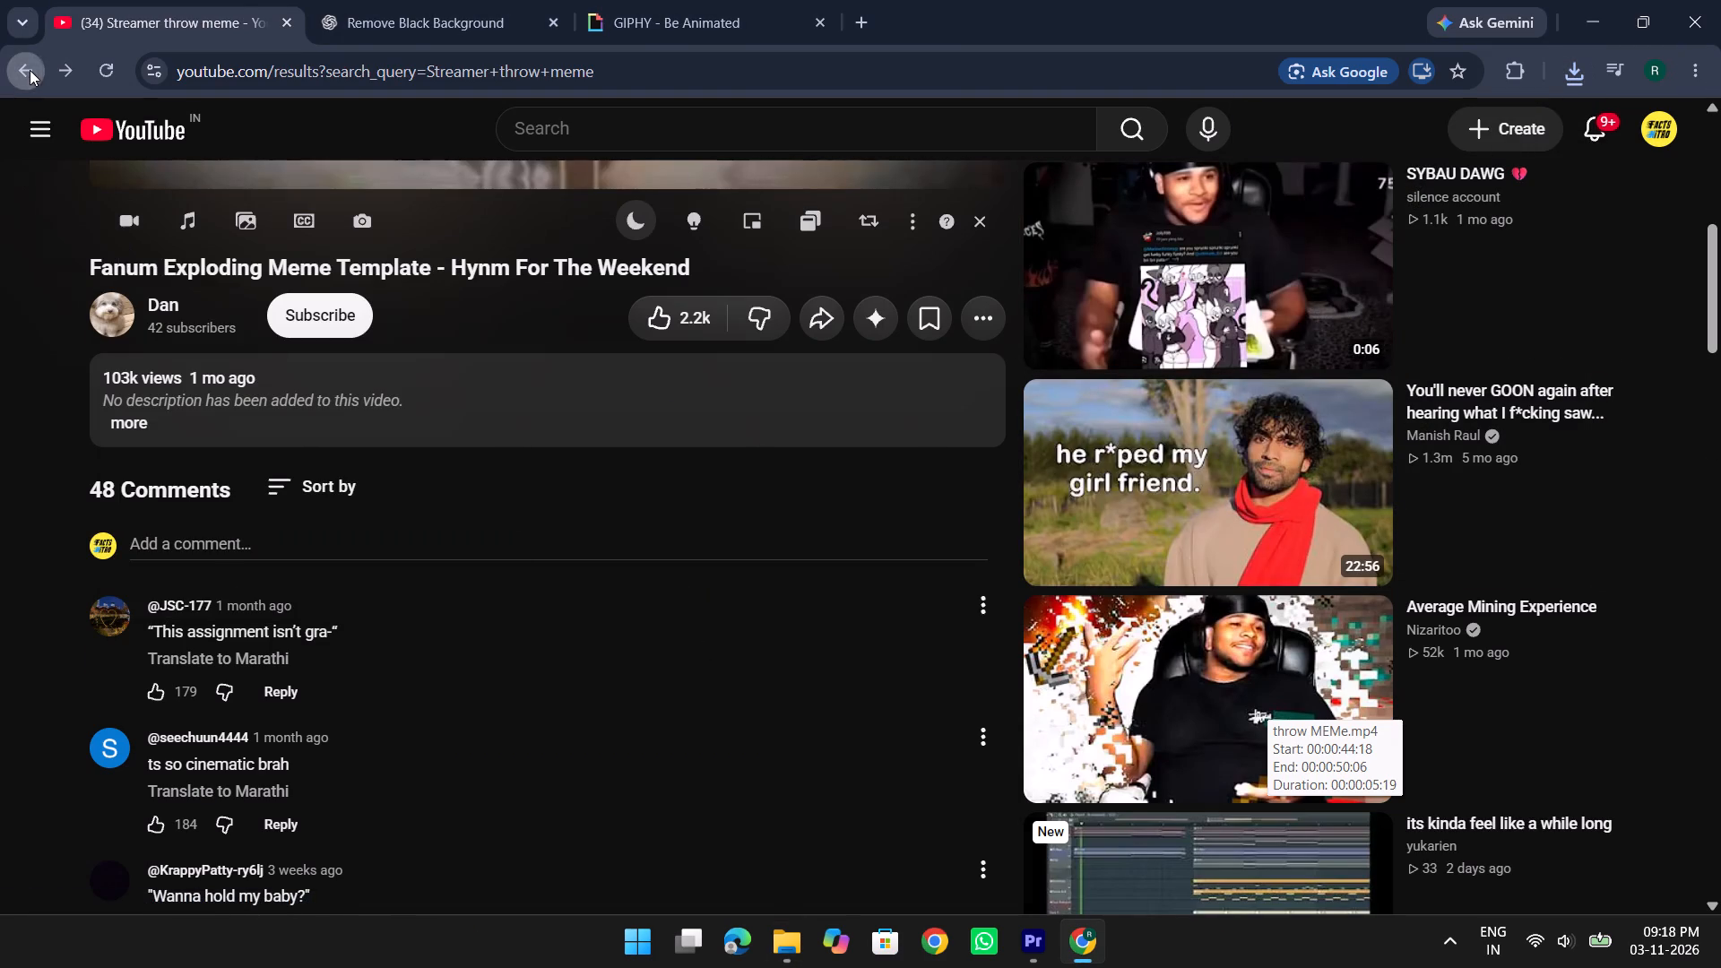
pyautogui.scroll(-5, 769, 680)
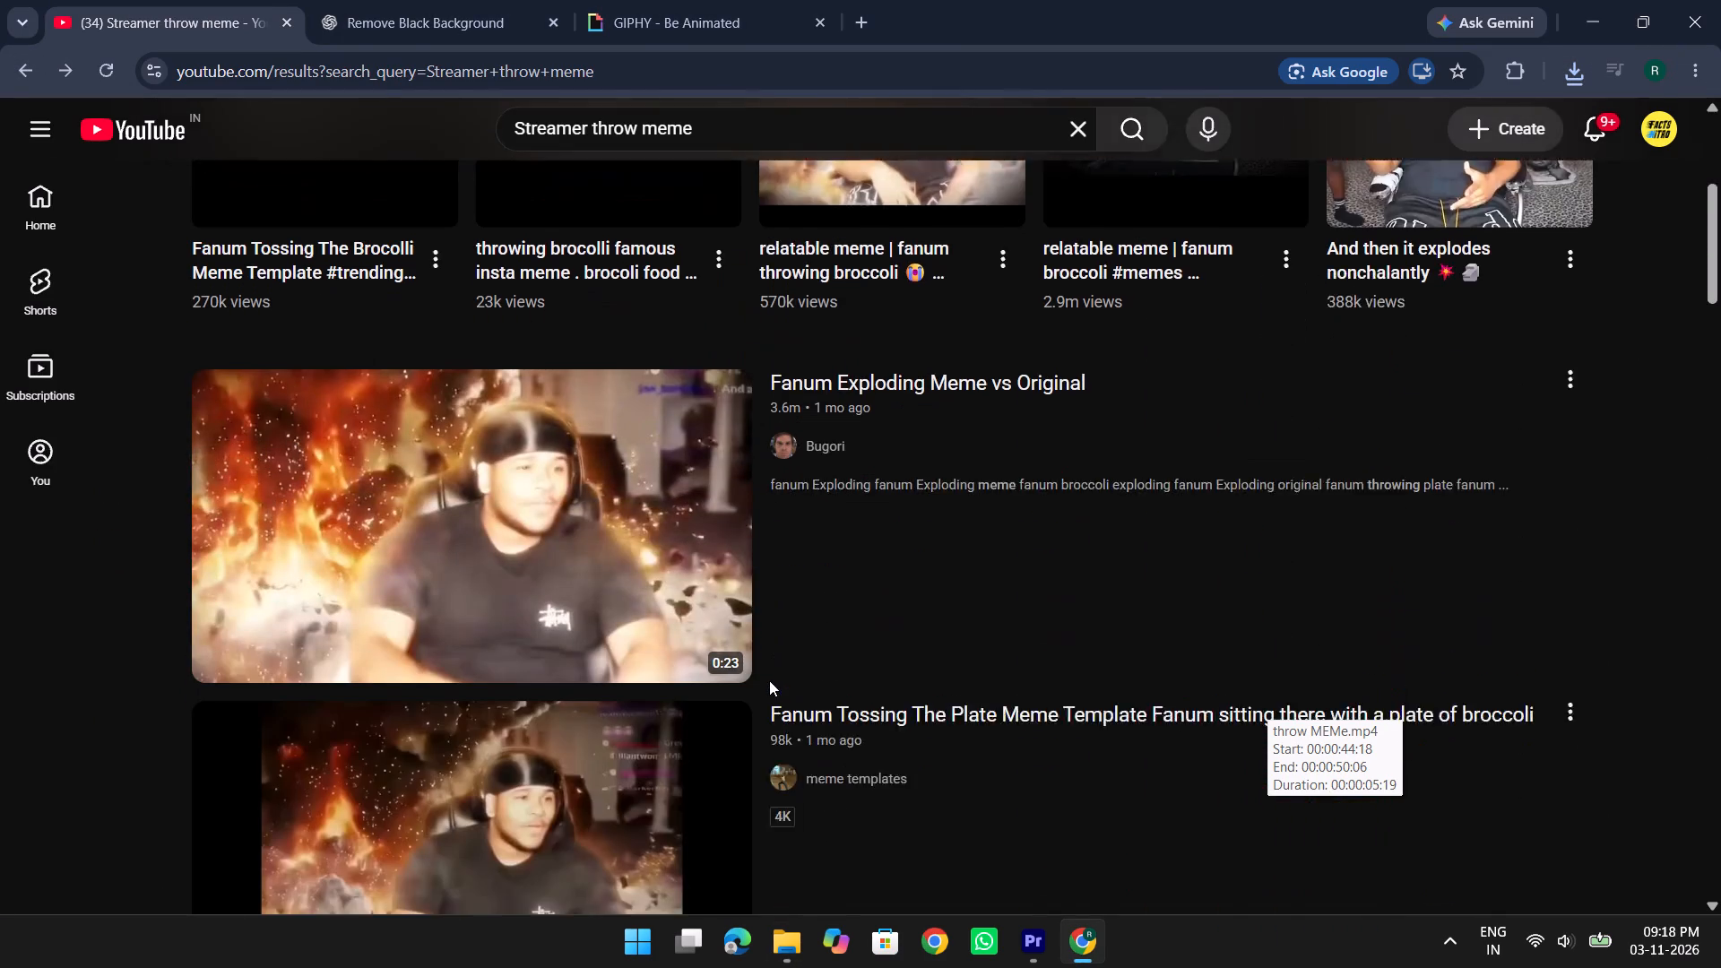
pyautogui.scroll(-1, 769, 680)
pyautogui.scroll(2, 769, 680)
pyautogui.scroll(-15, 769, 680)
pyautogui.scroll(-7, 769, 680)
pyautogui.scroll(3, 769, 680)
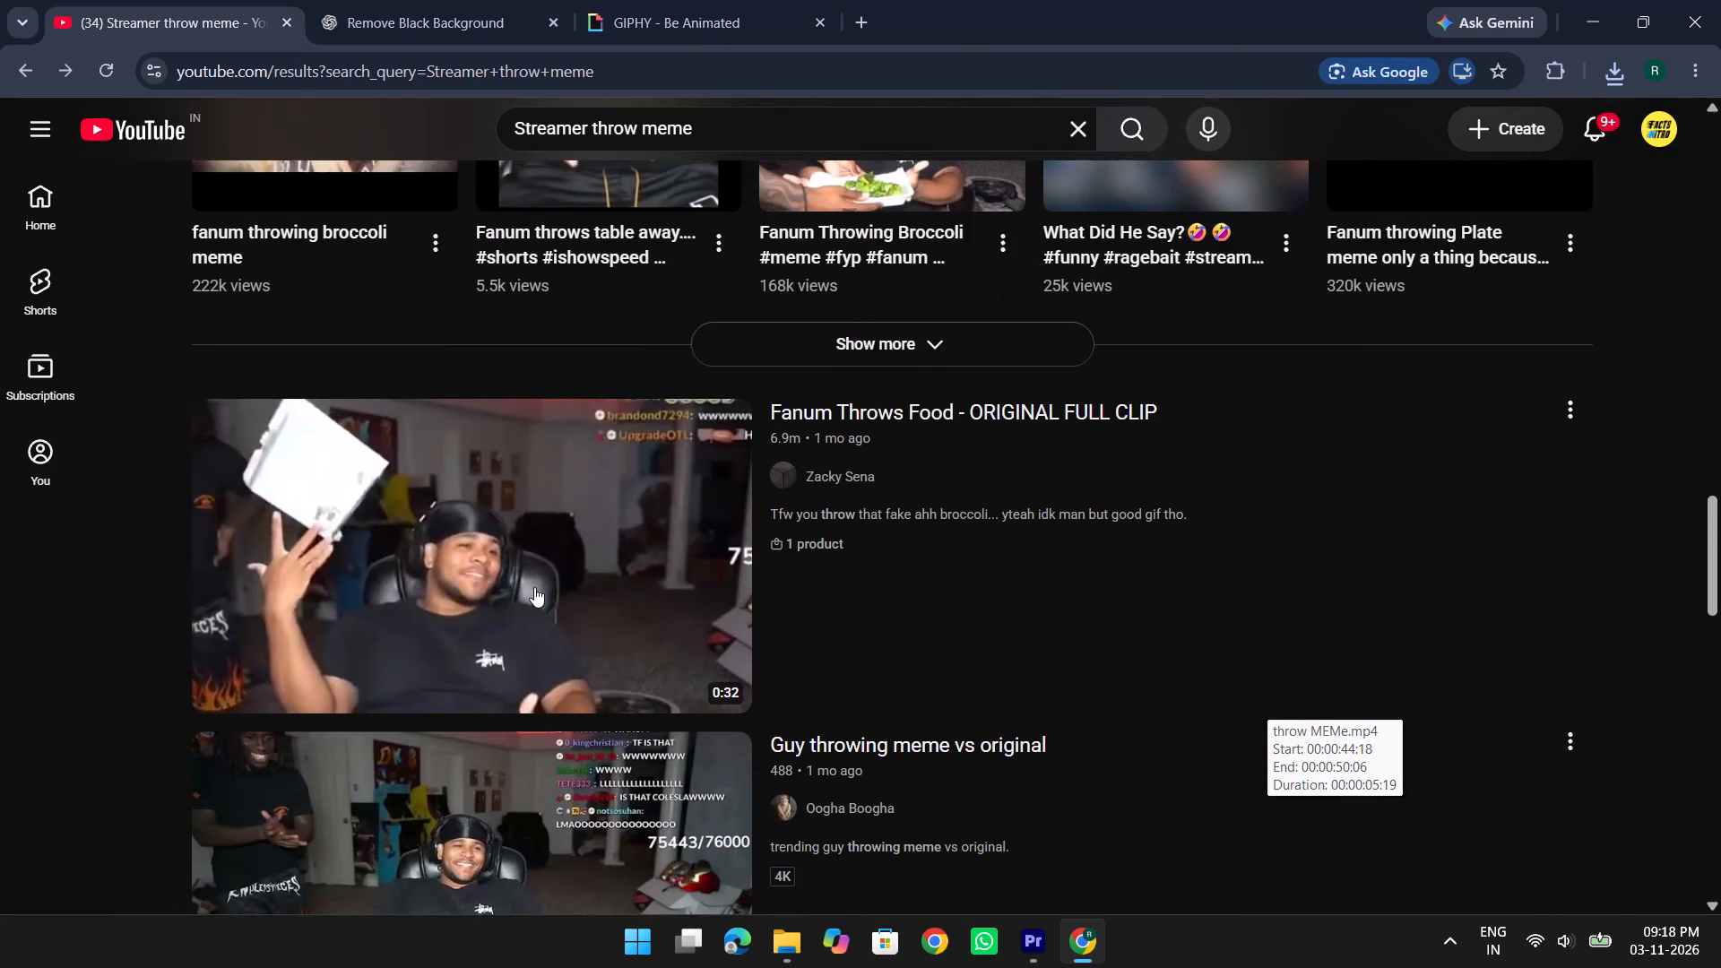
pyautogui.click(534, 587)
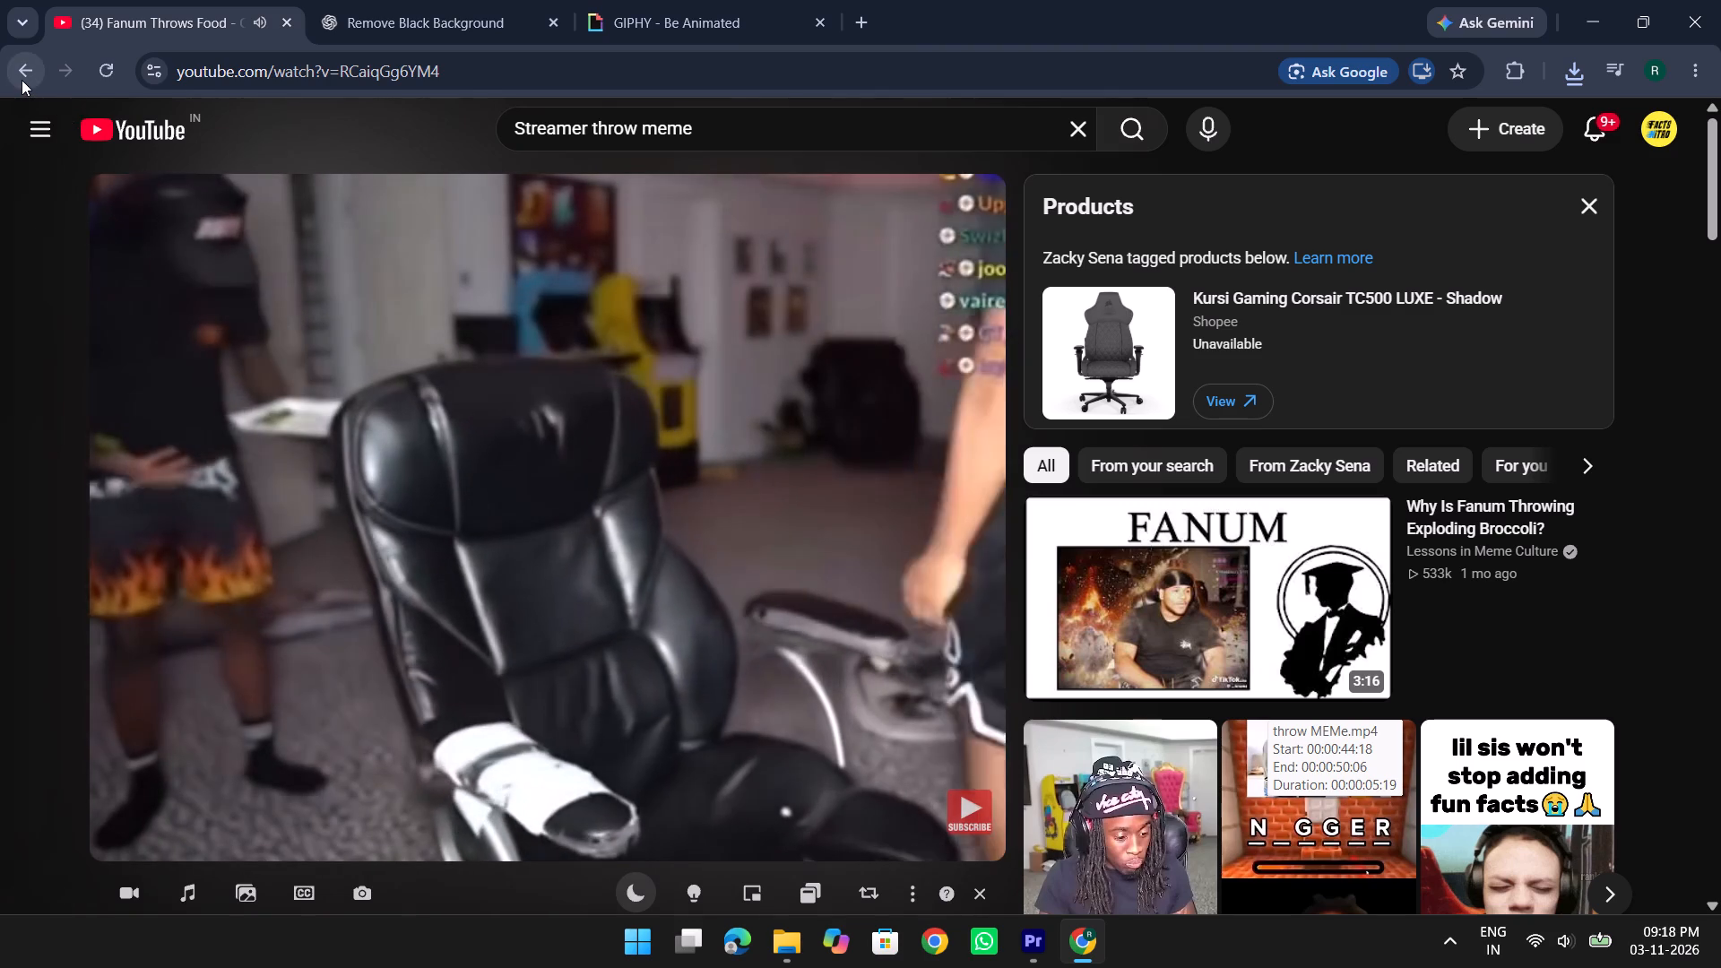
# Return to the results, open "Fanum Throwing Broccoli Explosion Meme (Original)", and reload its page to get the video playing.
pyautogui.click(20, 79)
pyautogui.scroll(-3, 918, 808)
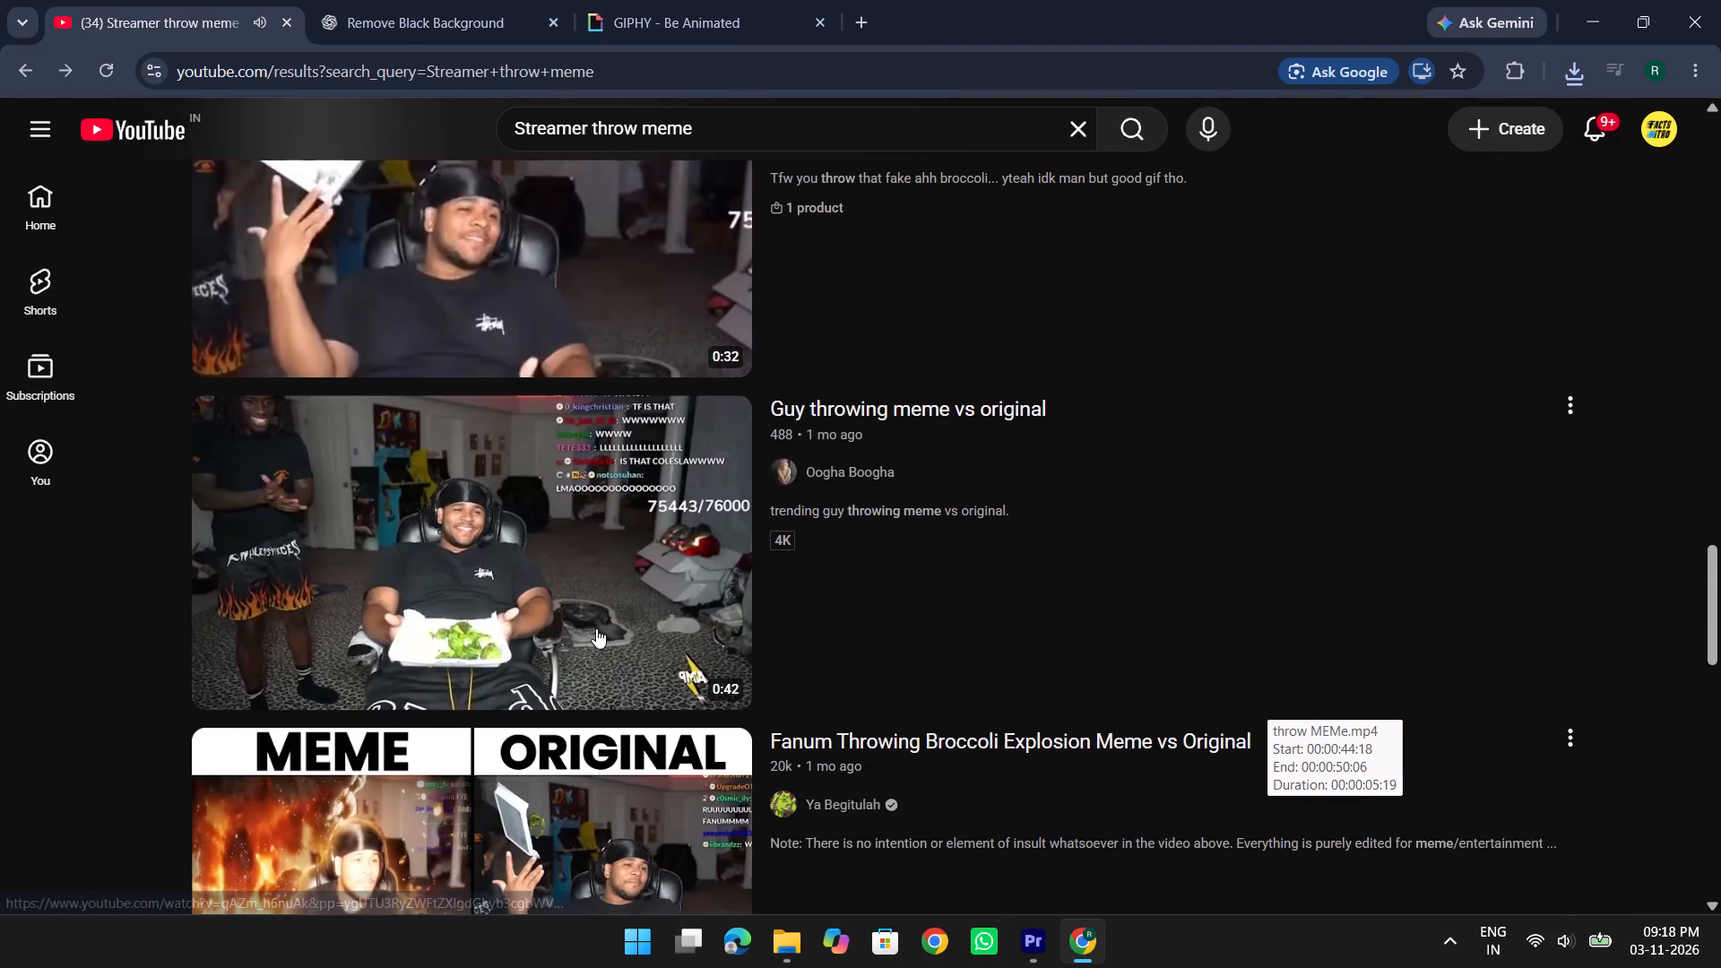
pyautogui.scroll(-2, 596, 628)
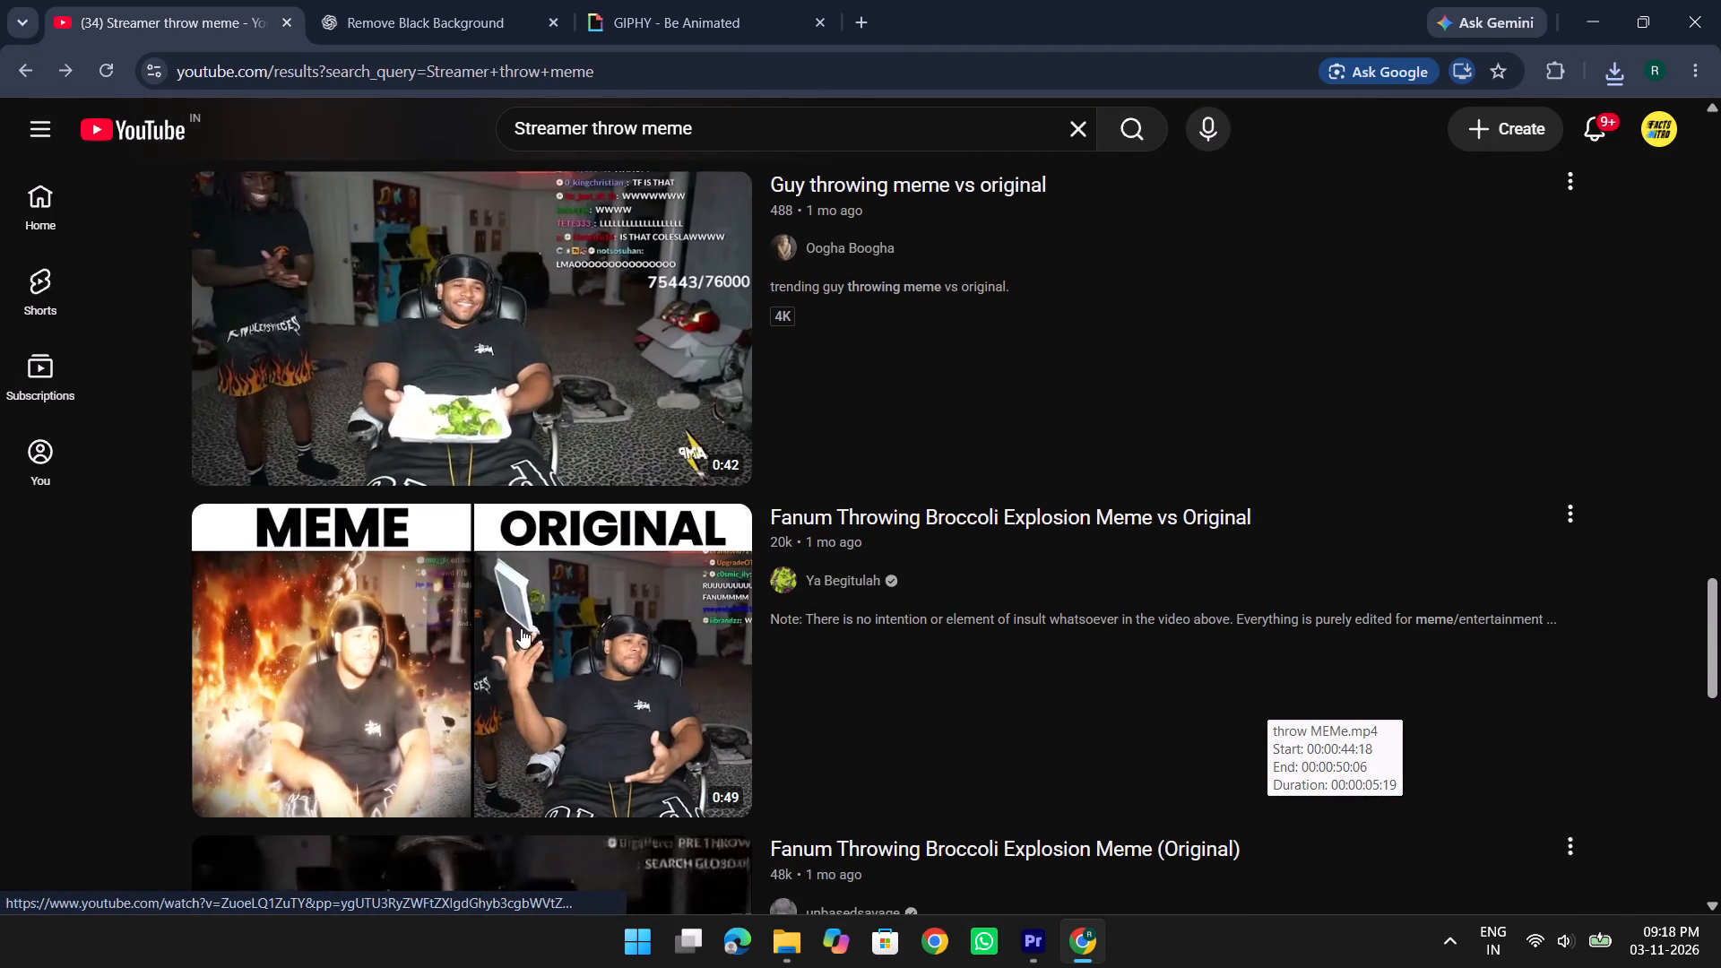
pyautogui.scroll(-4, 523, 629)
pyautogui.click(575, 592)
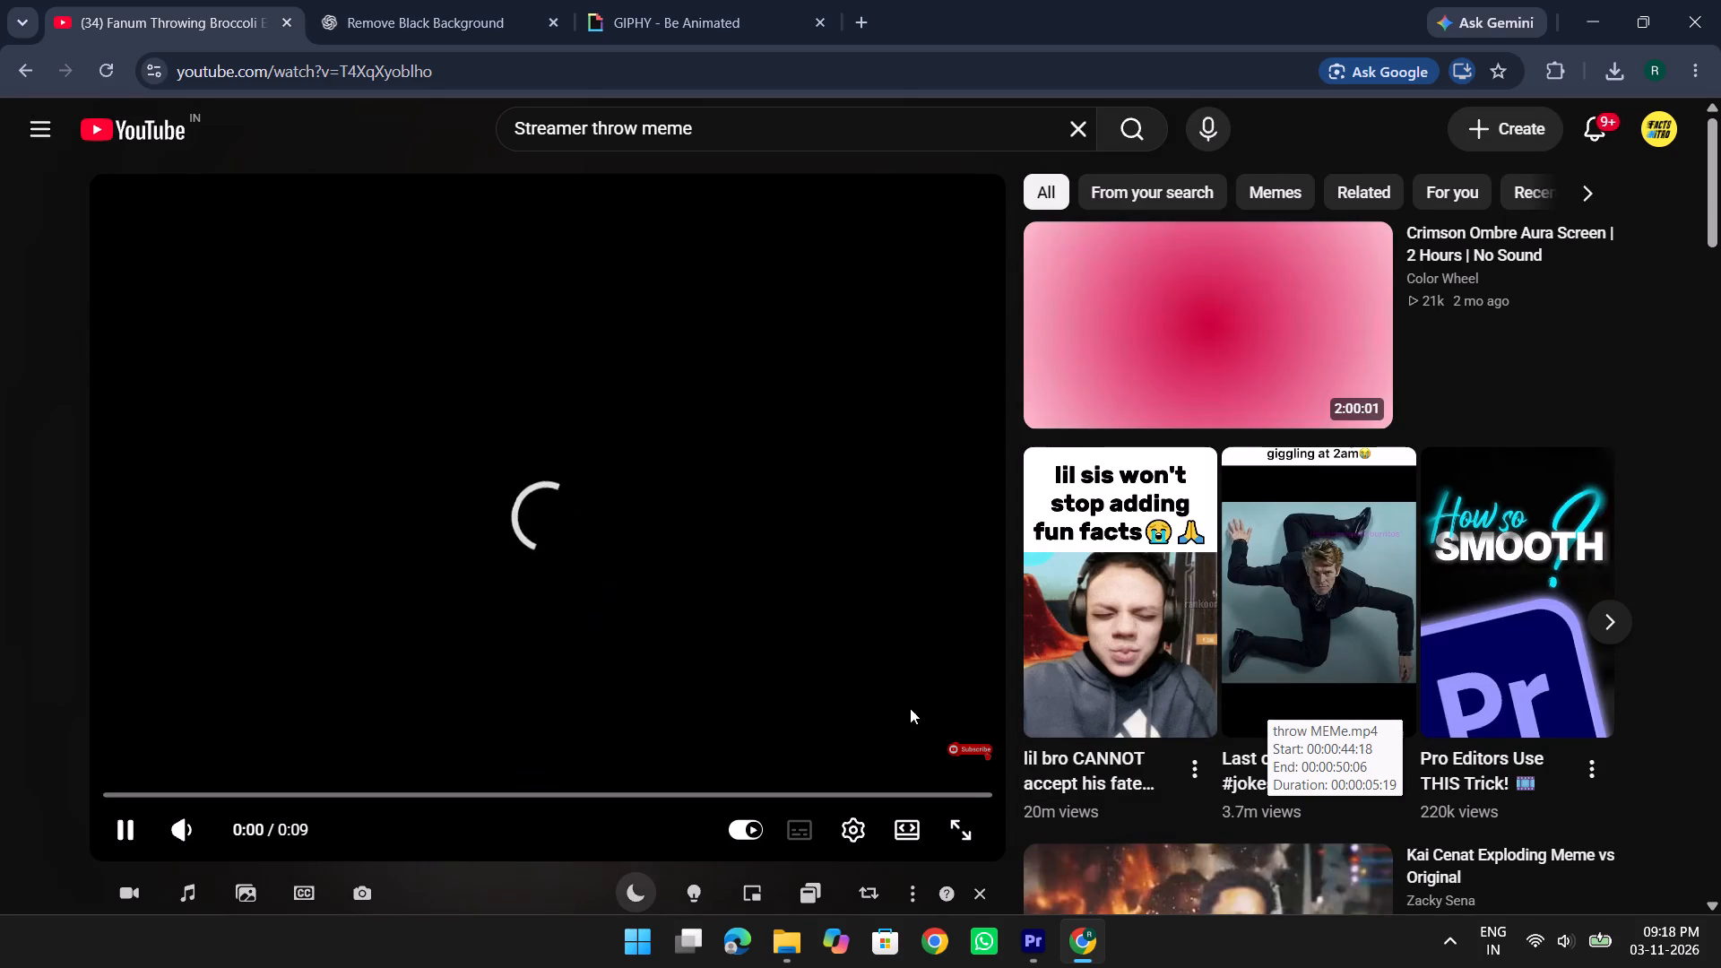
pyautogui.click(781, 539)
pyautogui.click(764, 538)
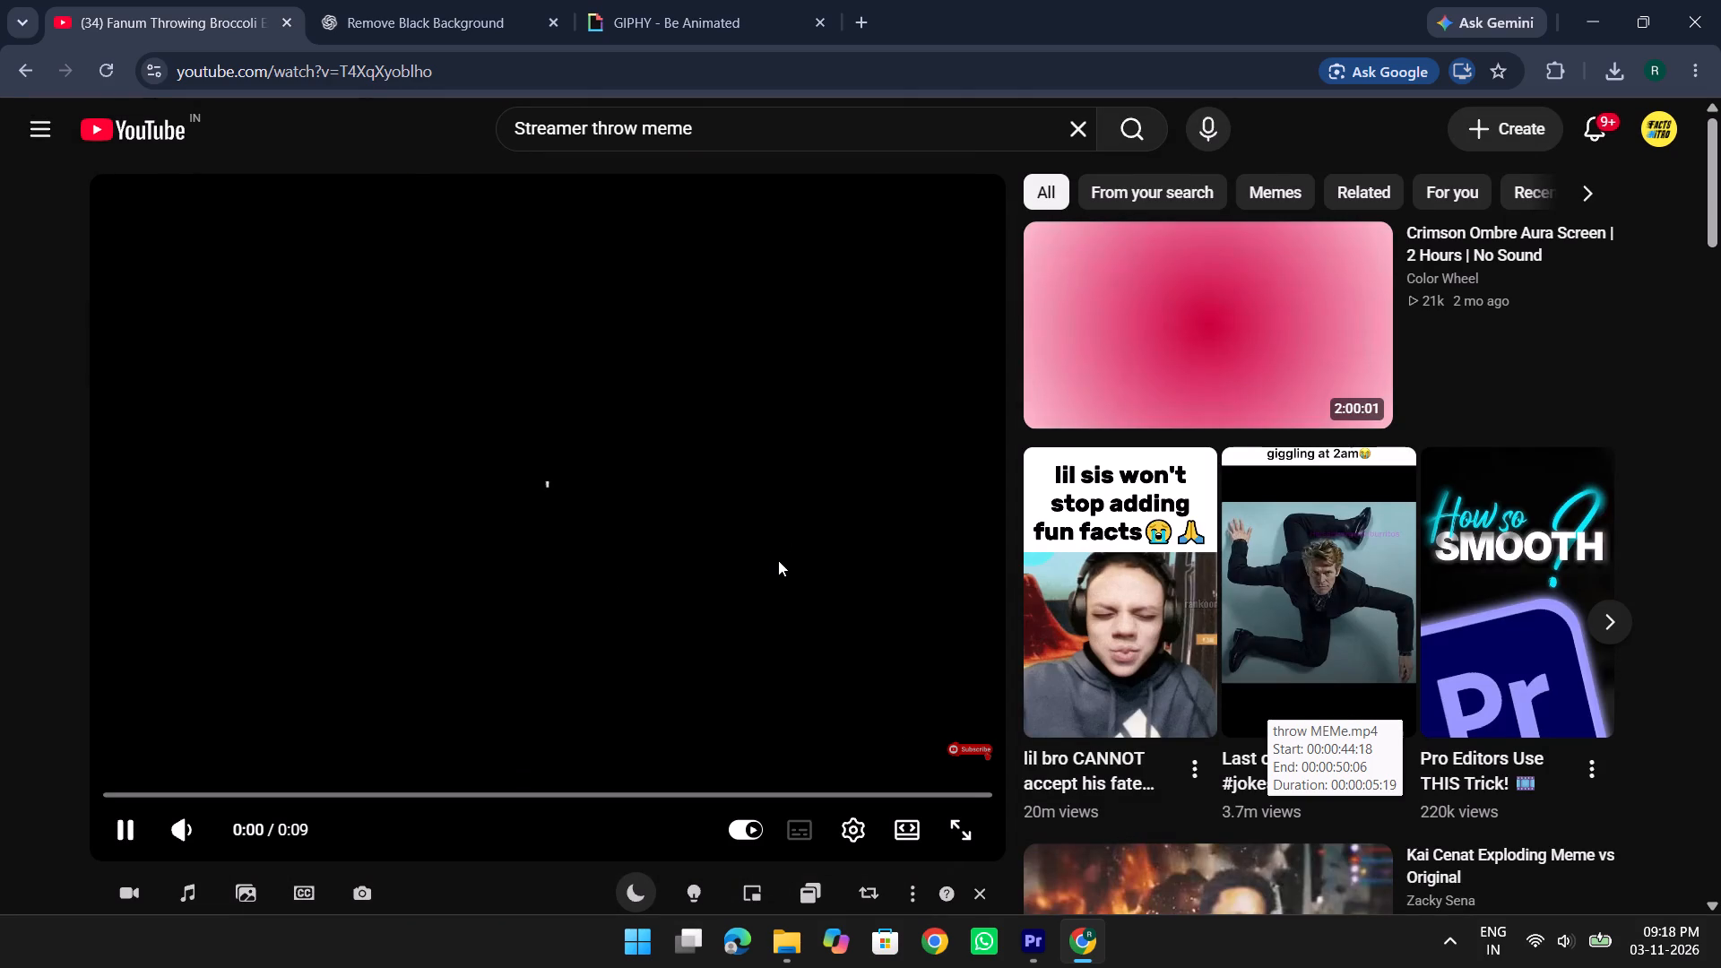
pyautogui.scroll(-4, 441, 478)
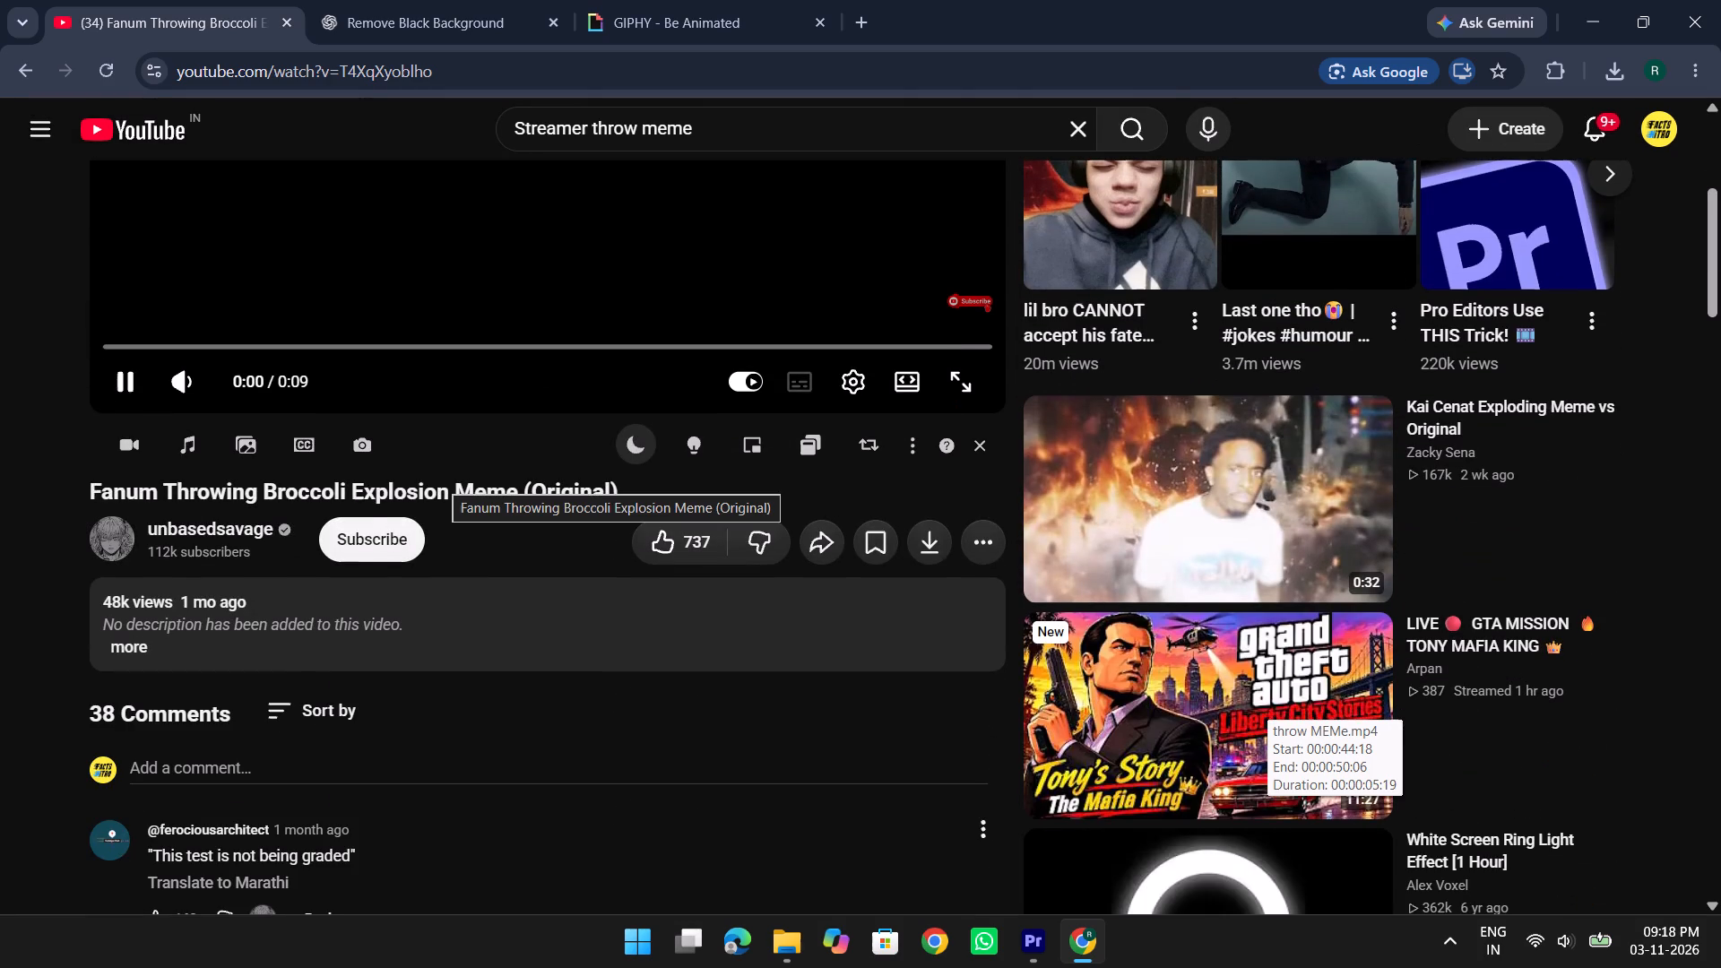
pyautogui.scroll(-3, 324, 521)
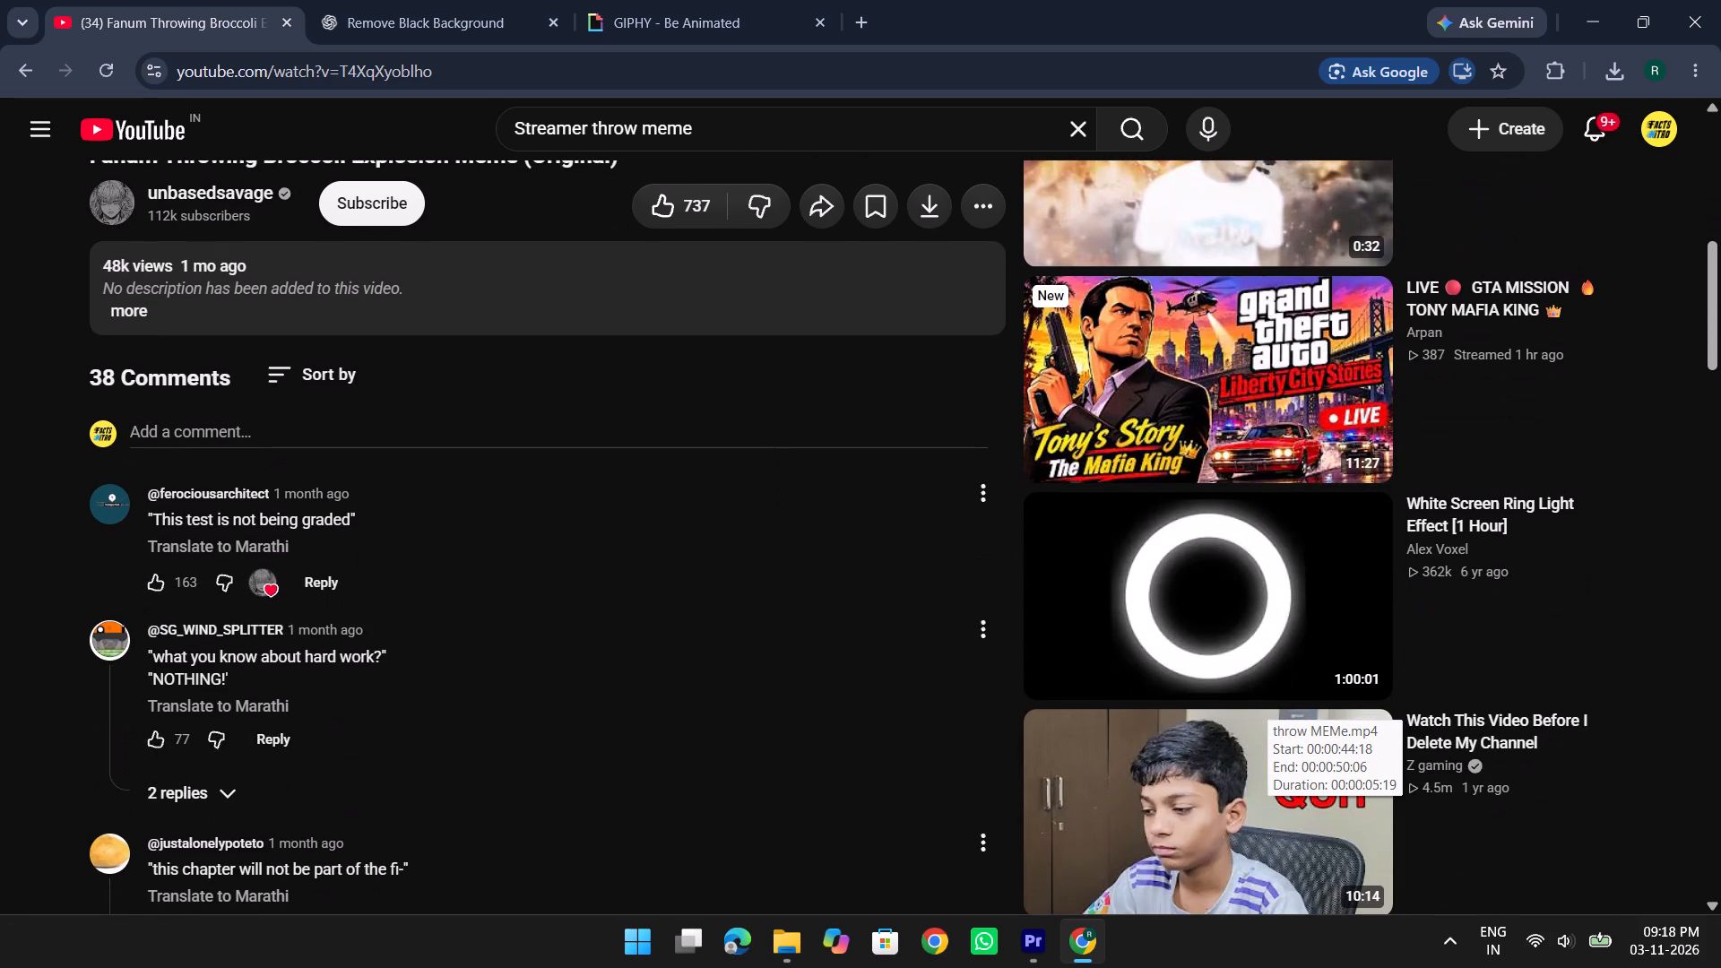
pyautogui.scroll(4, 398, 556)
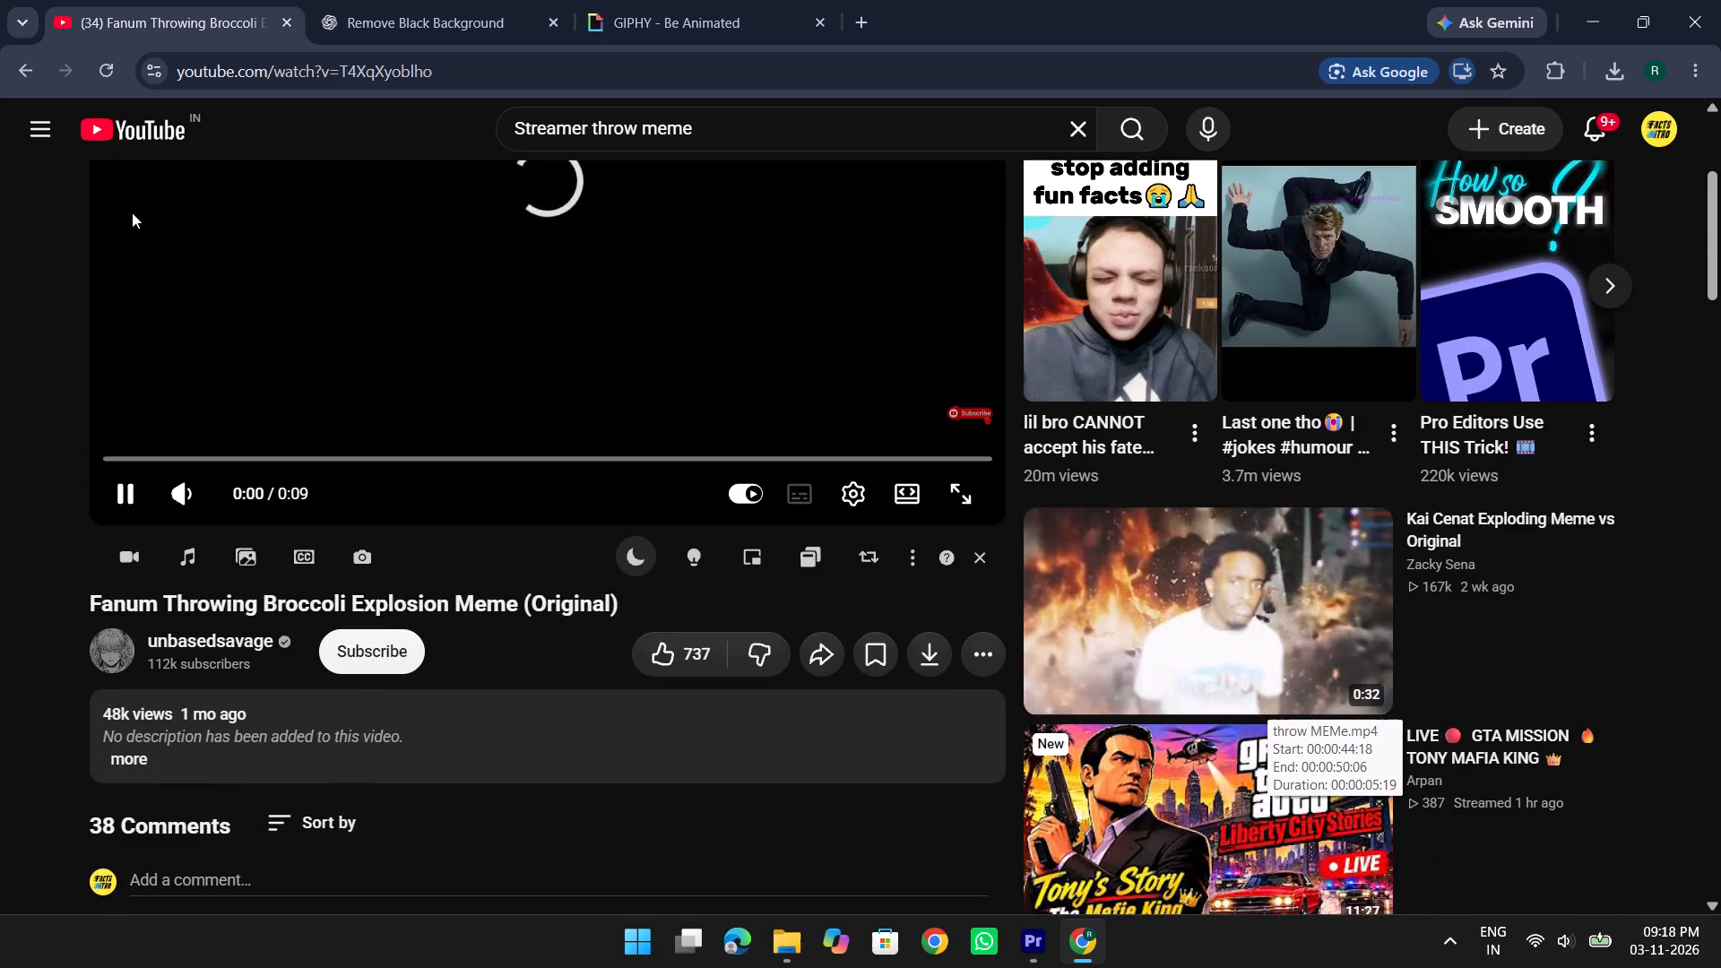
pyautogui.hotkey('ctrl', 'r')
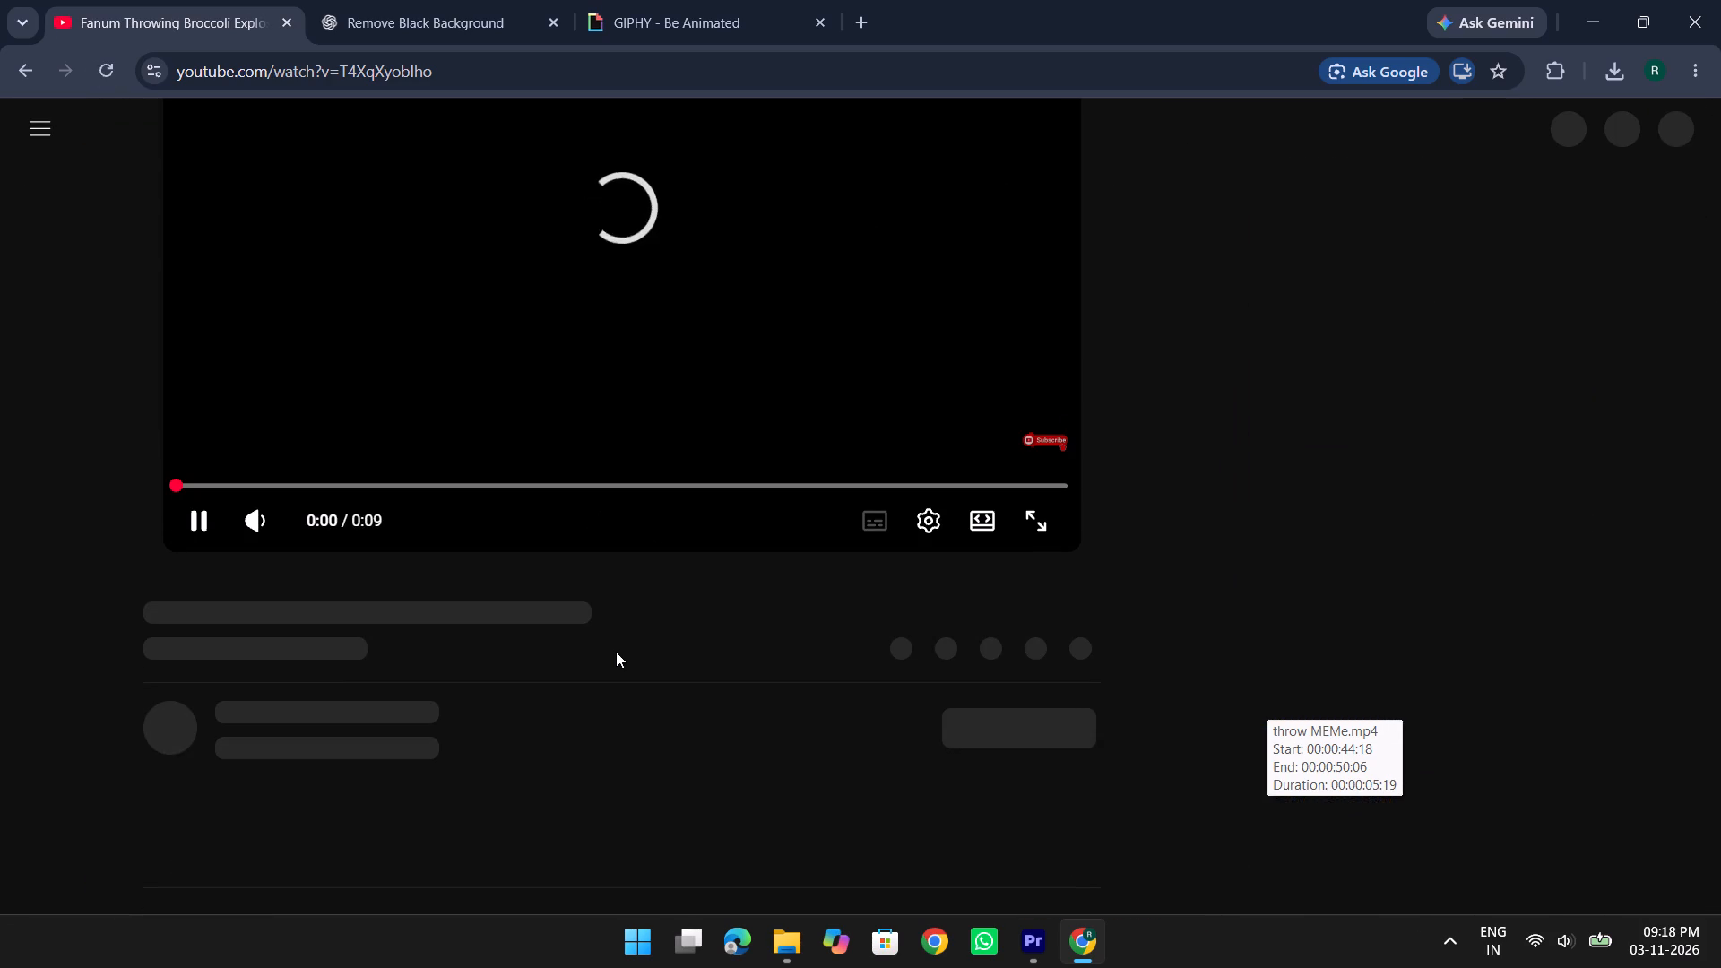
pyautogui.scroll(2, 616, 652)
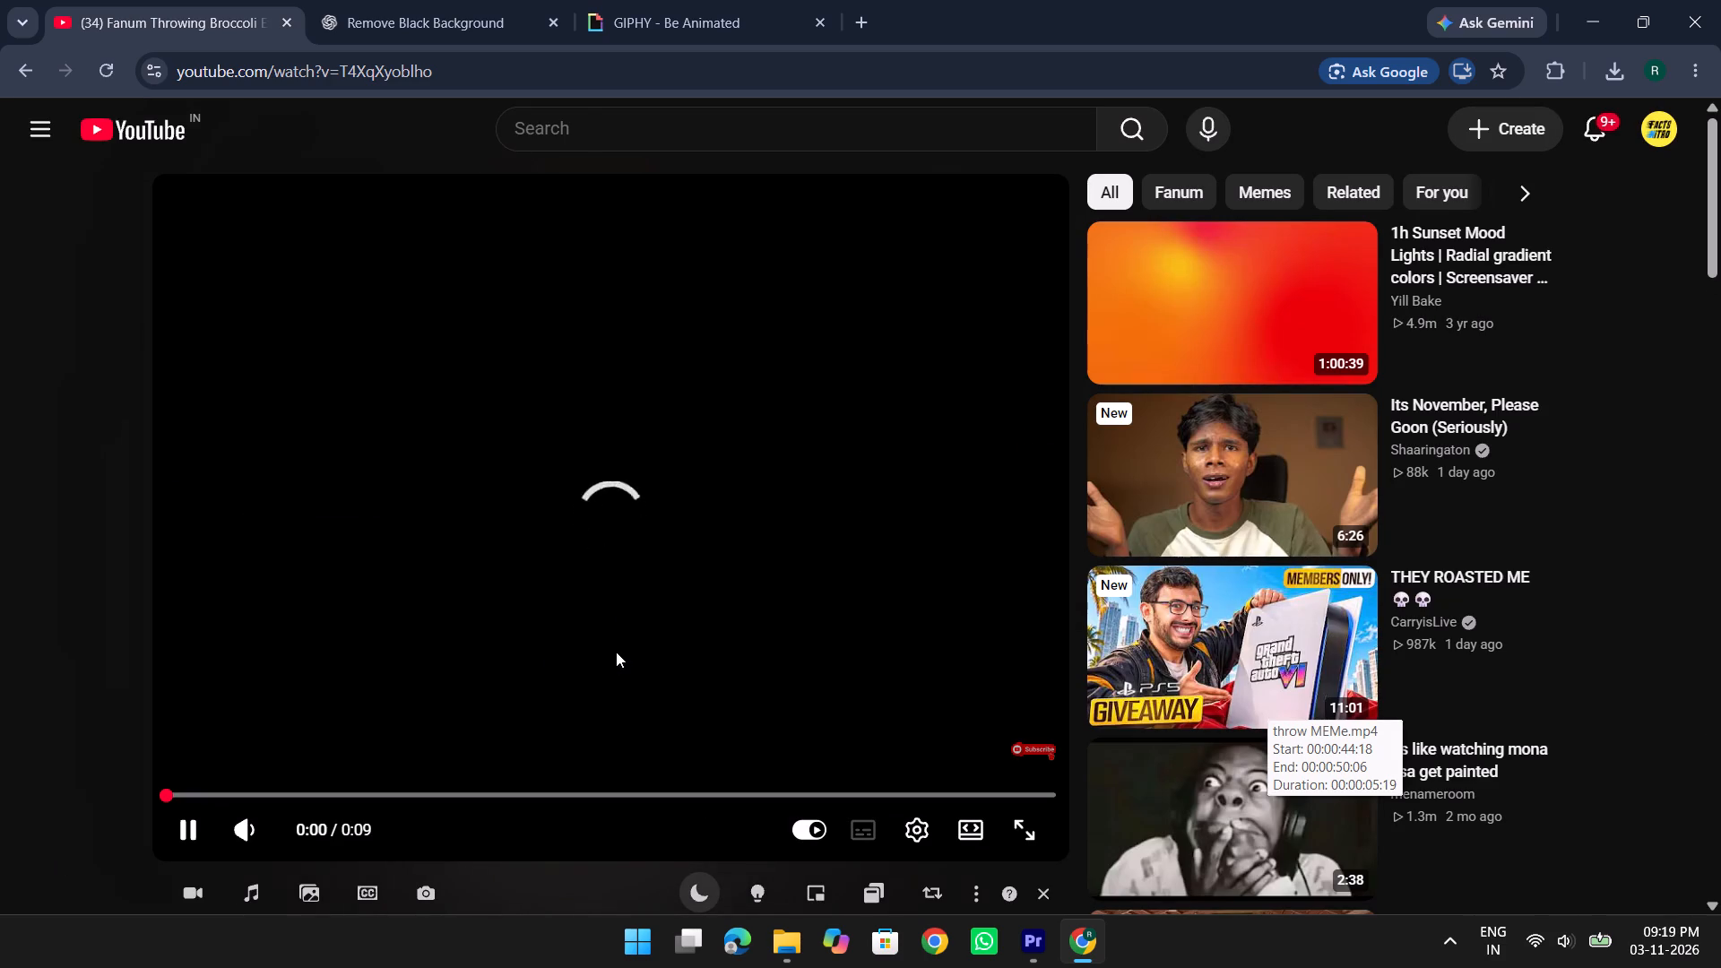
pyautogui.scroll(-3, 616, 652)
pyautogui.scroll(3, 616, 652)
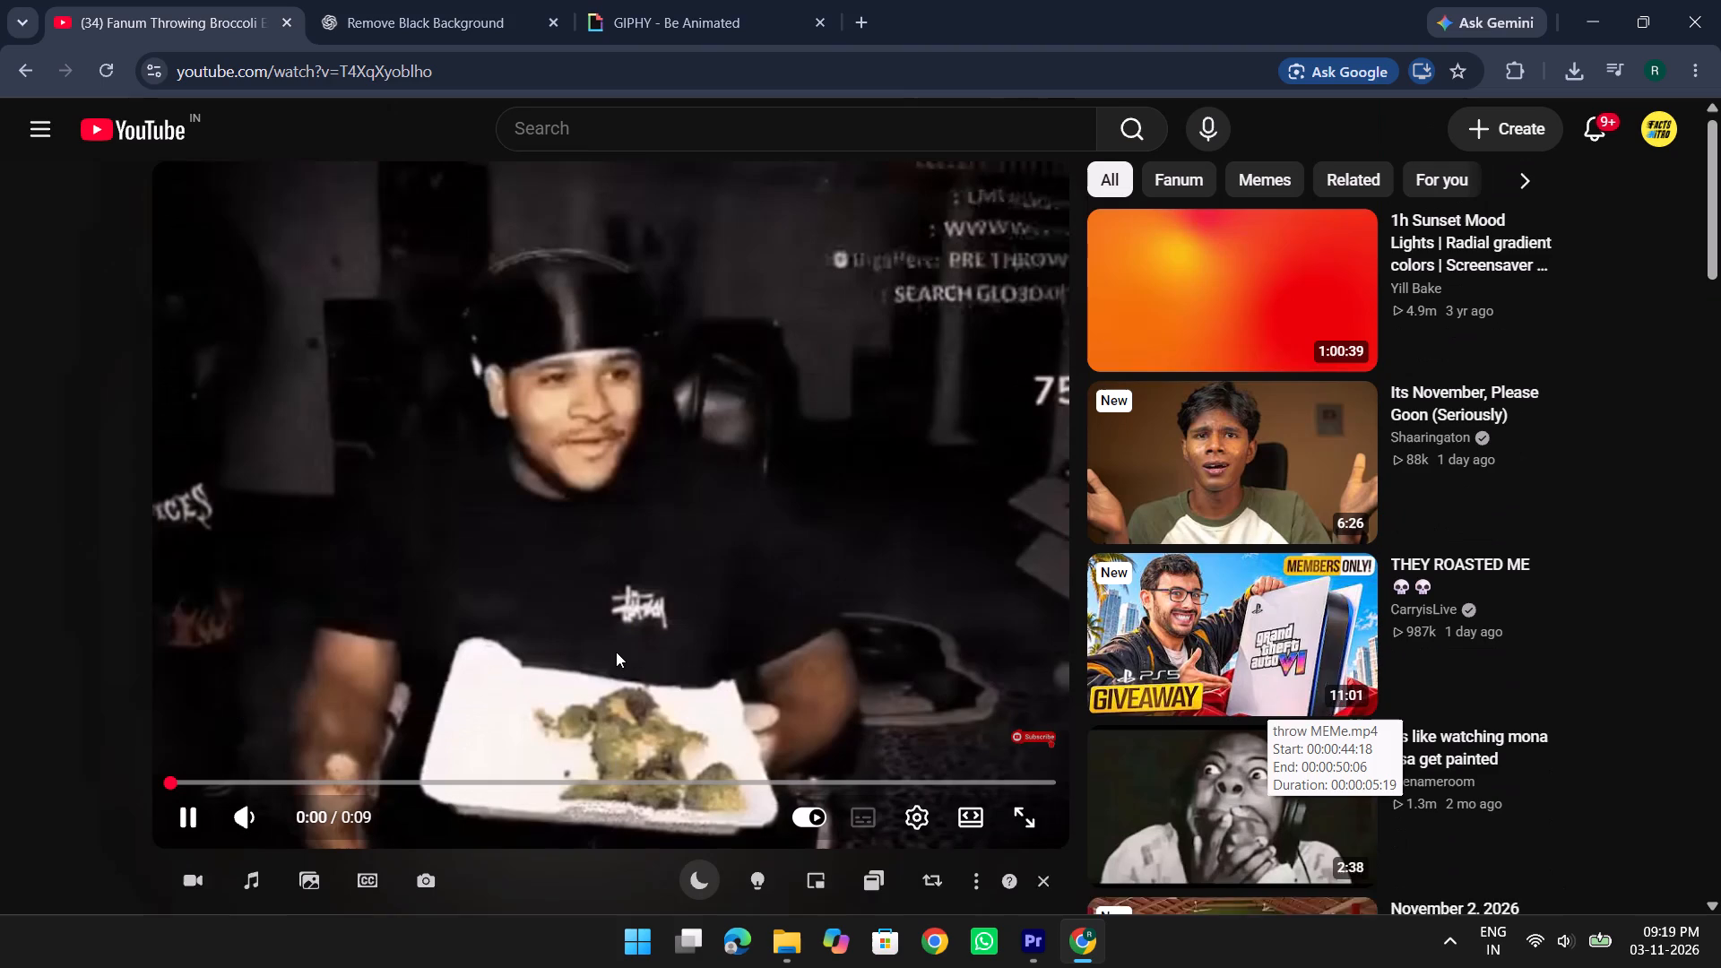
# Download "Fanum Throwing Broccoli Explosion Meme (Original)" as a 720p MP4 into the griffmass Prac assets folder.
pyautogui.click(651, 590)
pyautogui.scroll(-2, 651, 590)
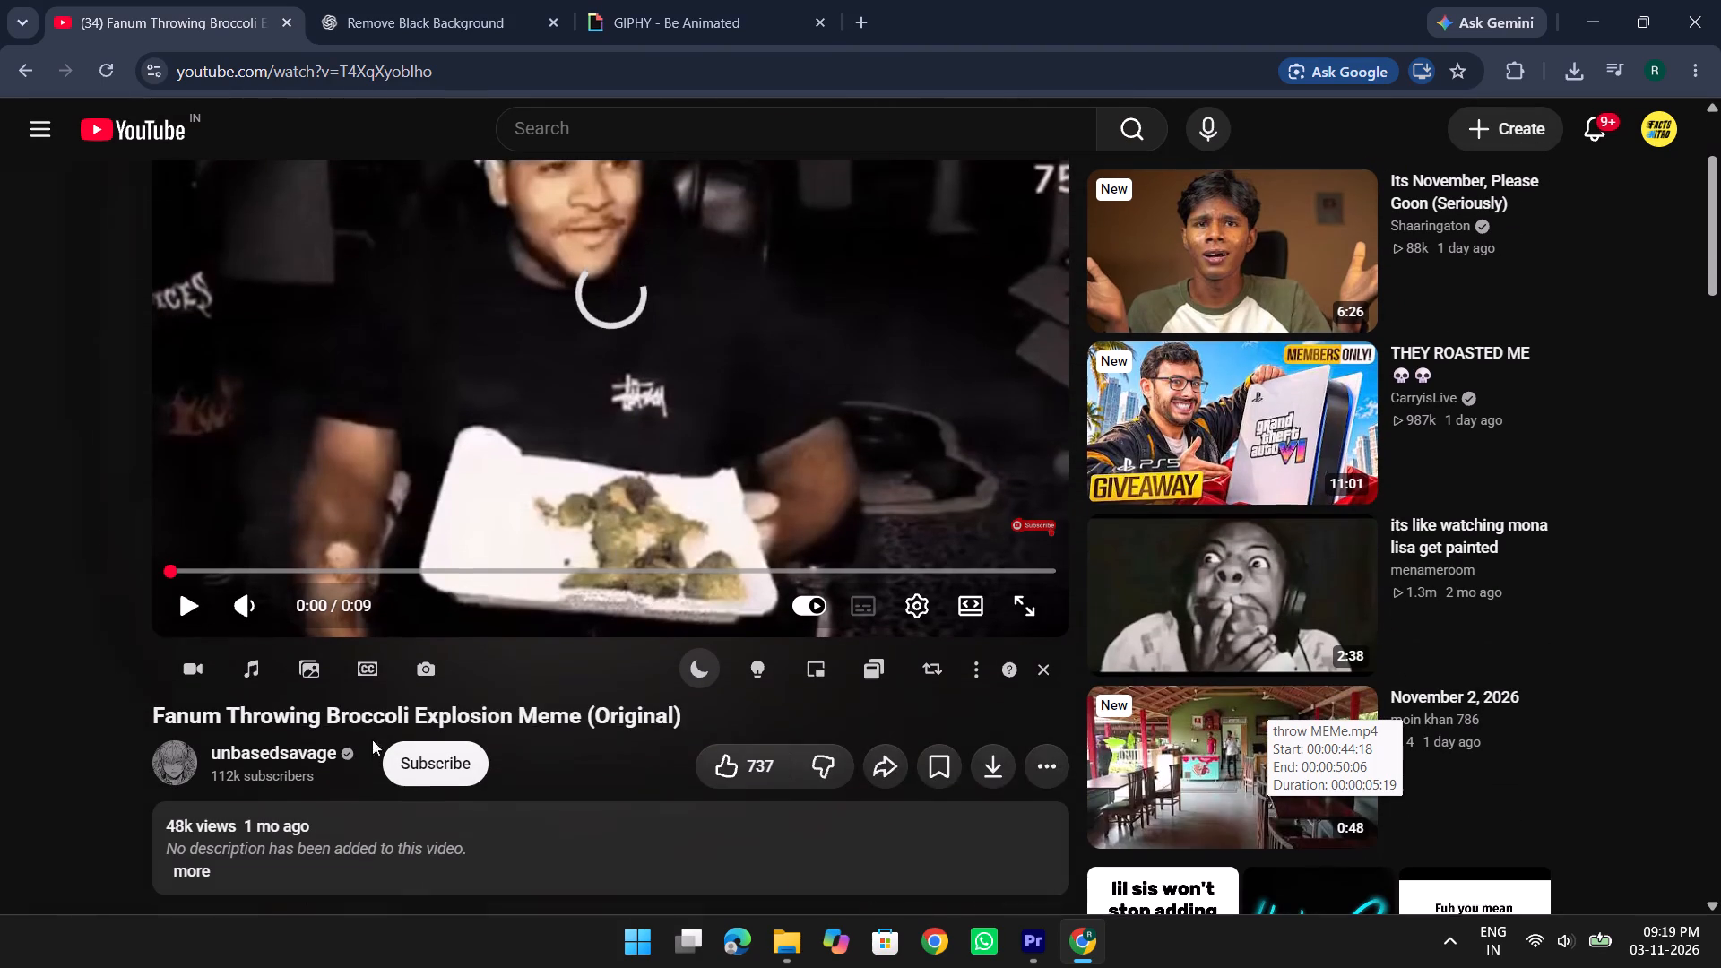
pyautogui.click(190, 682)
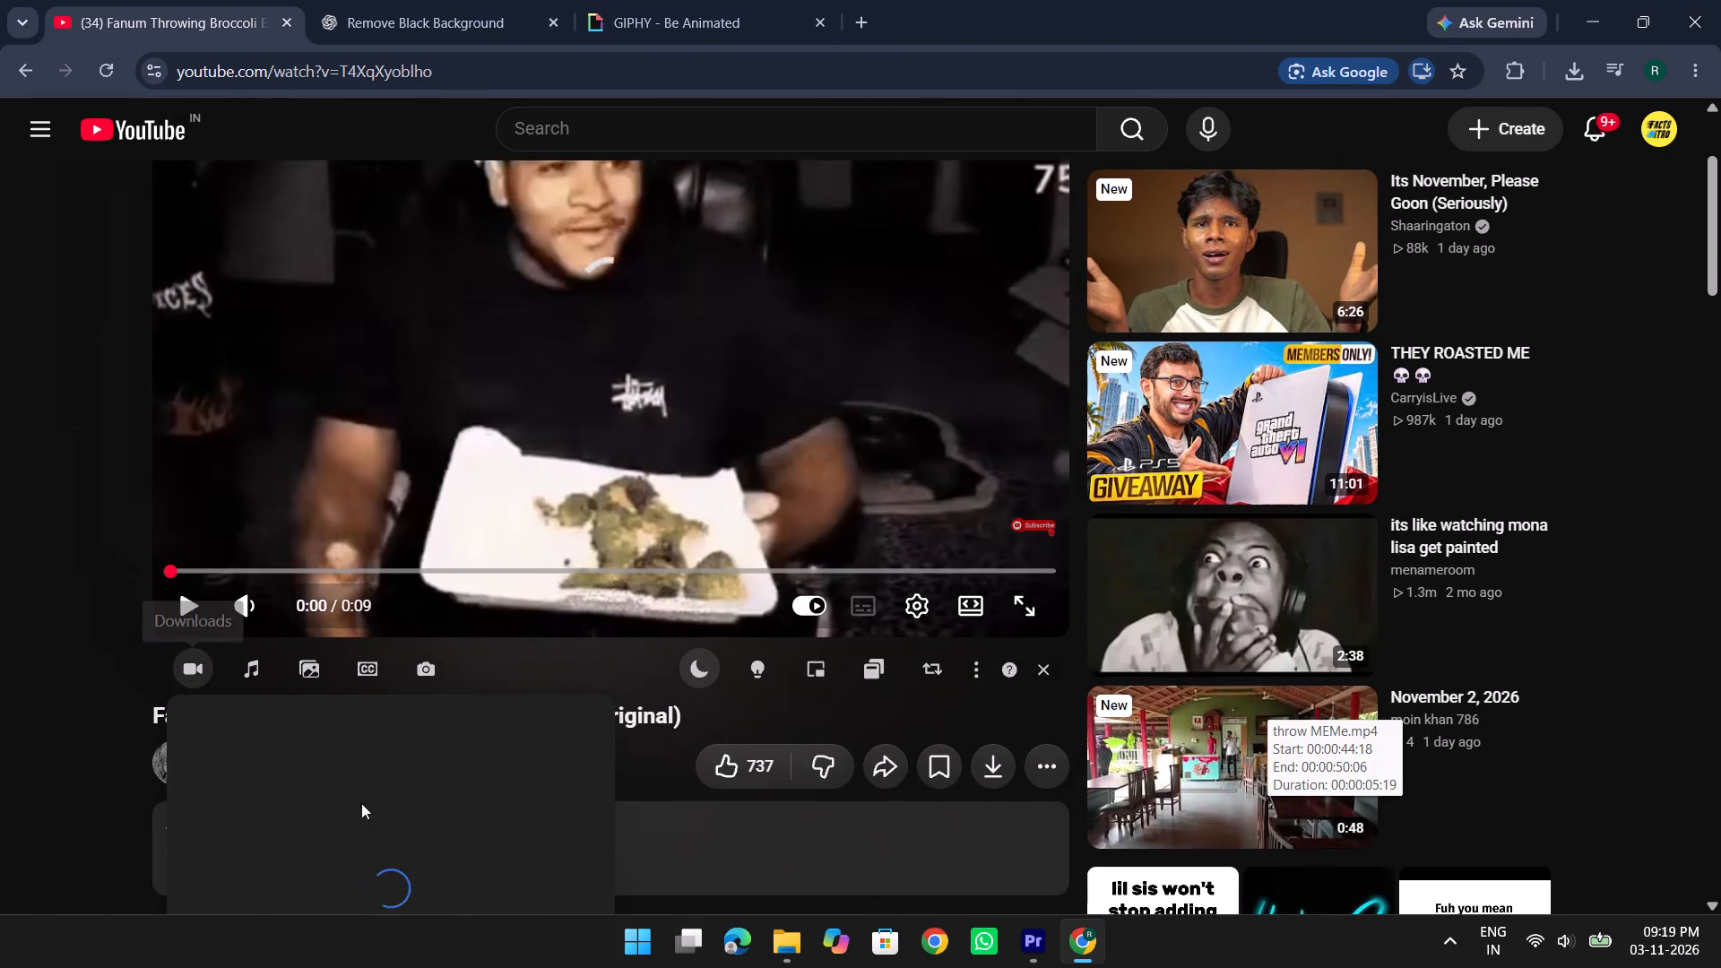
pyautogui.scroll(-7, 429, 817)
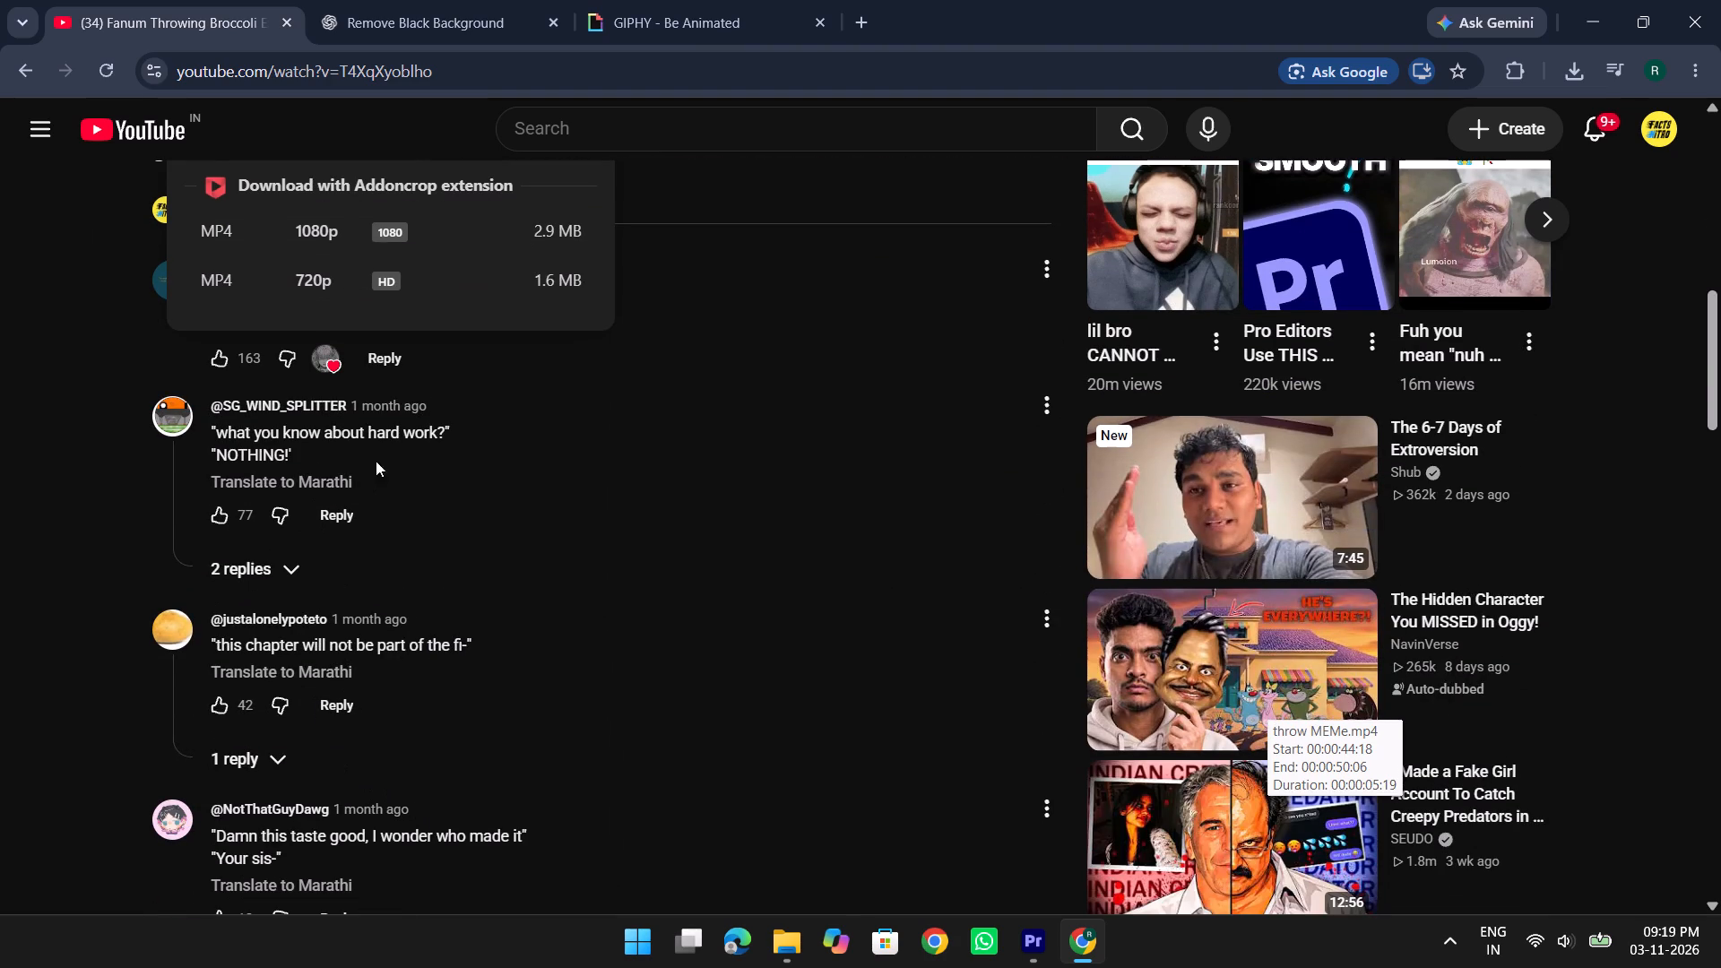
pyautogui.click(318, 287)
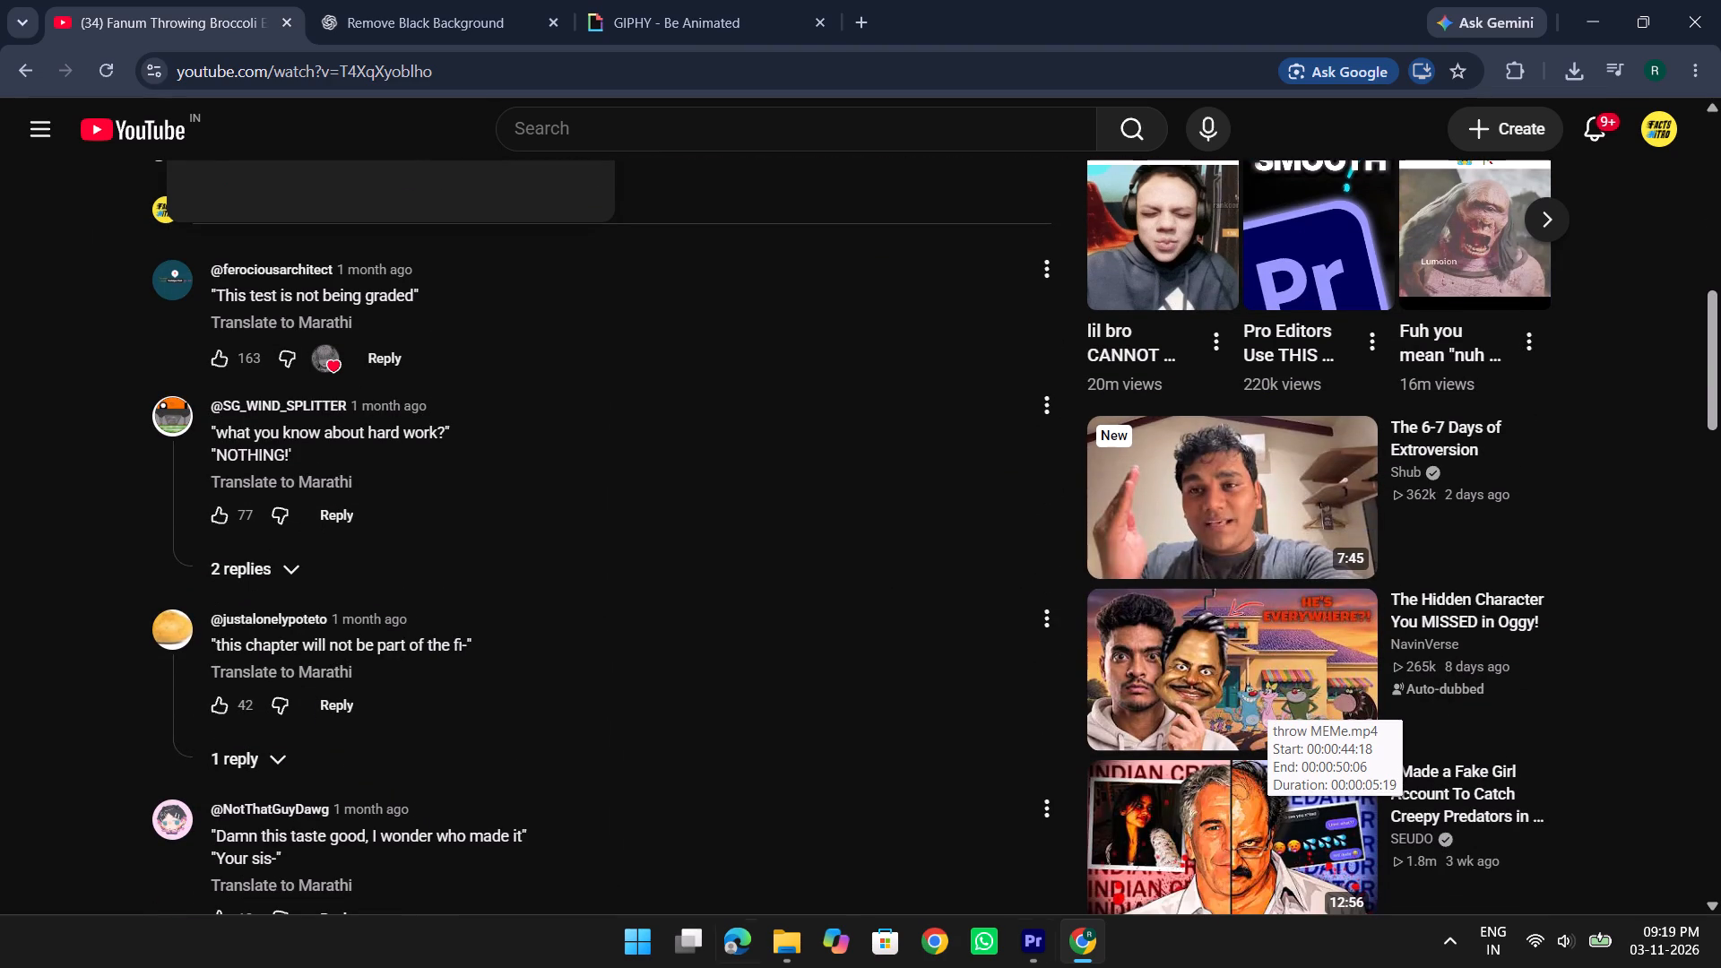
pyautogui.hotkey('alt', 'Tab')
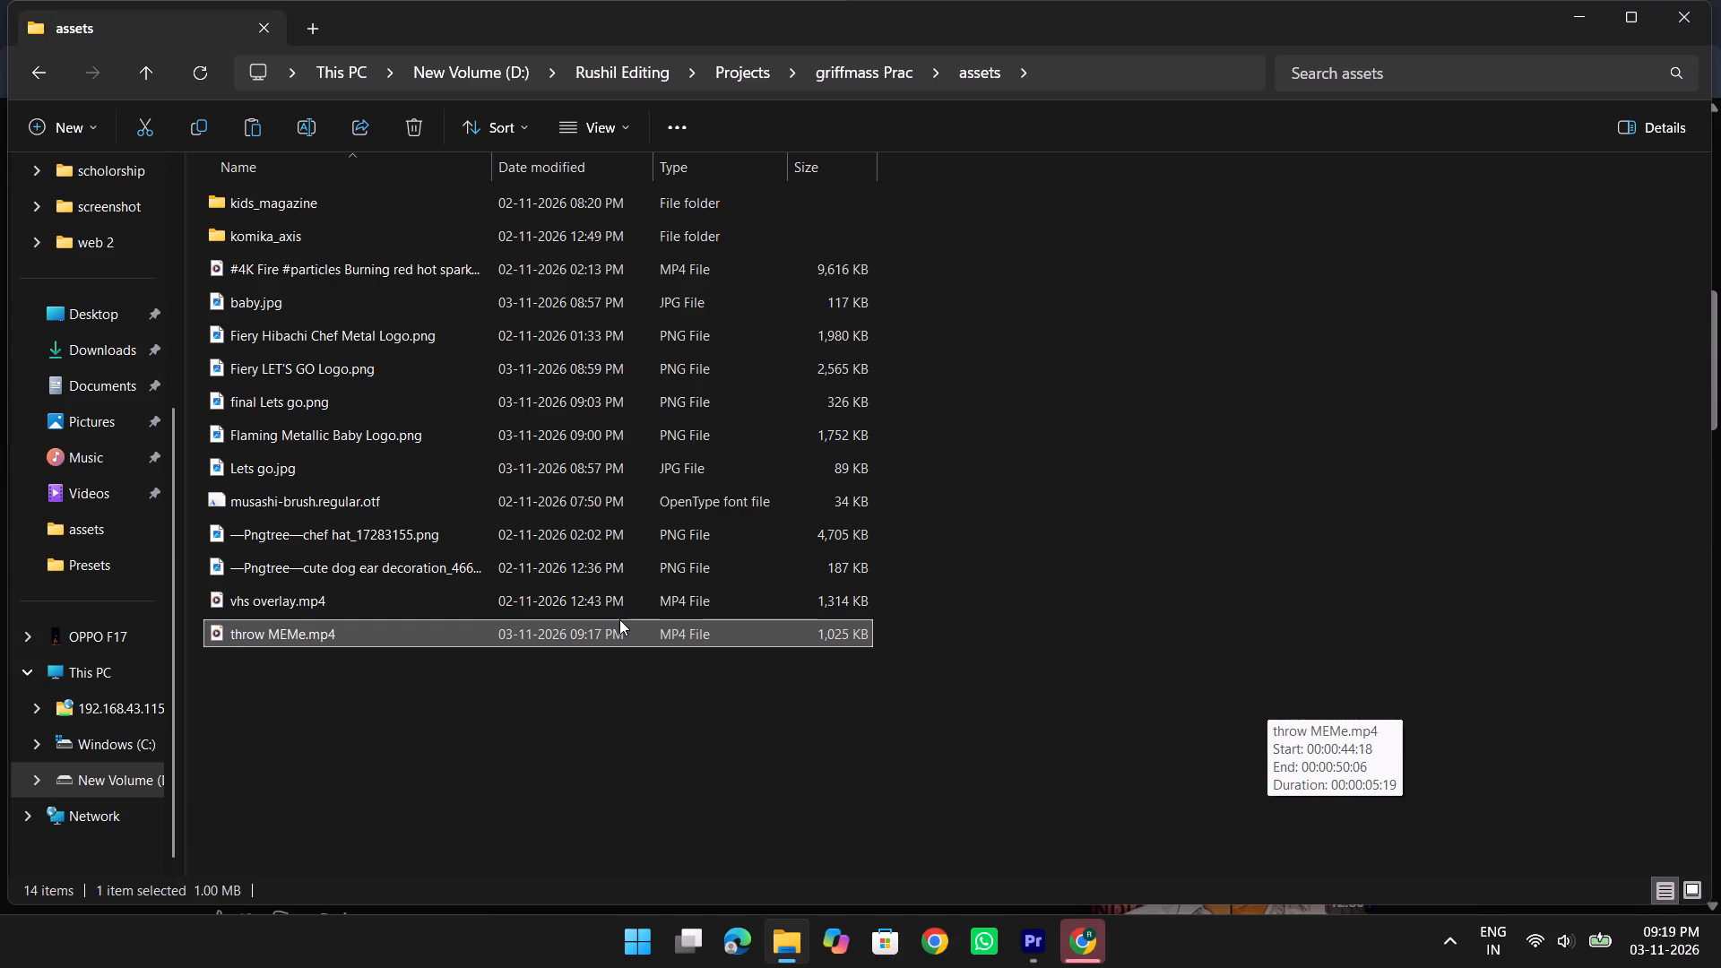
pyautogui.hotkey('alt', 'Tab')
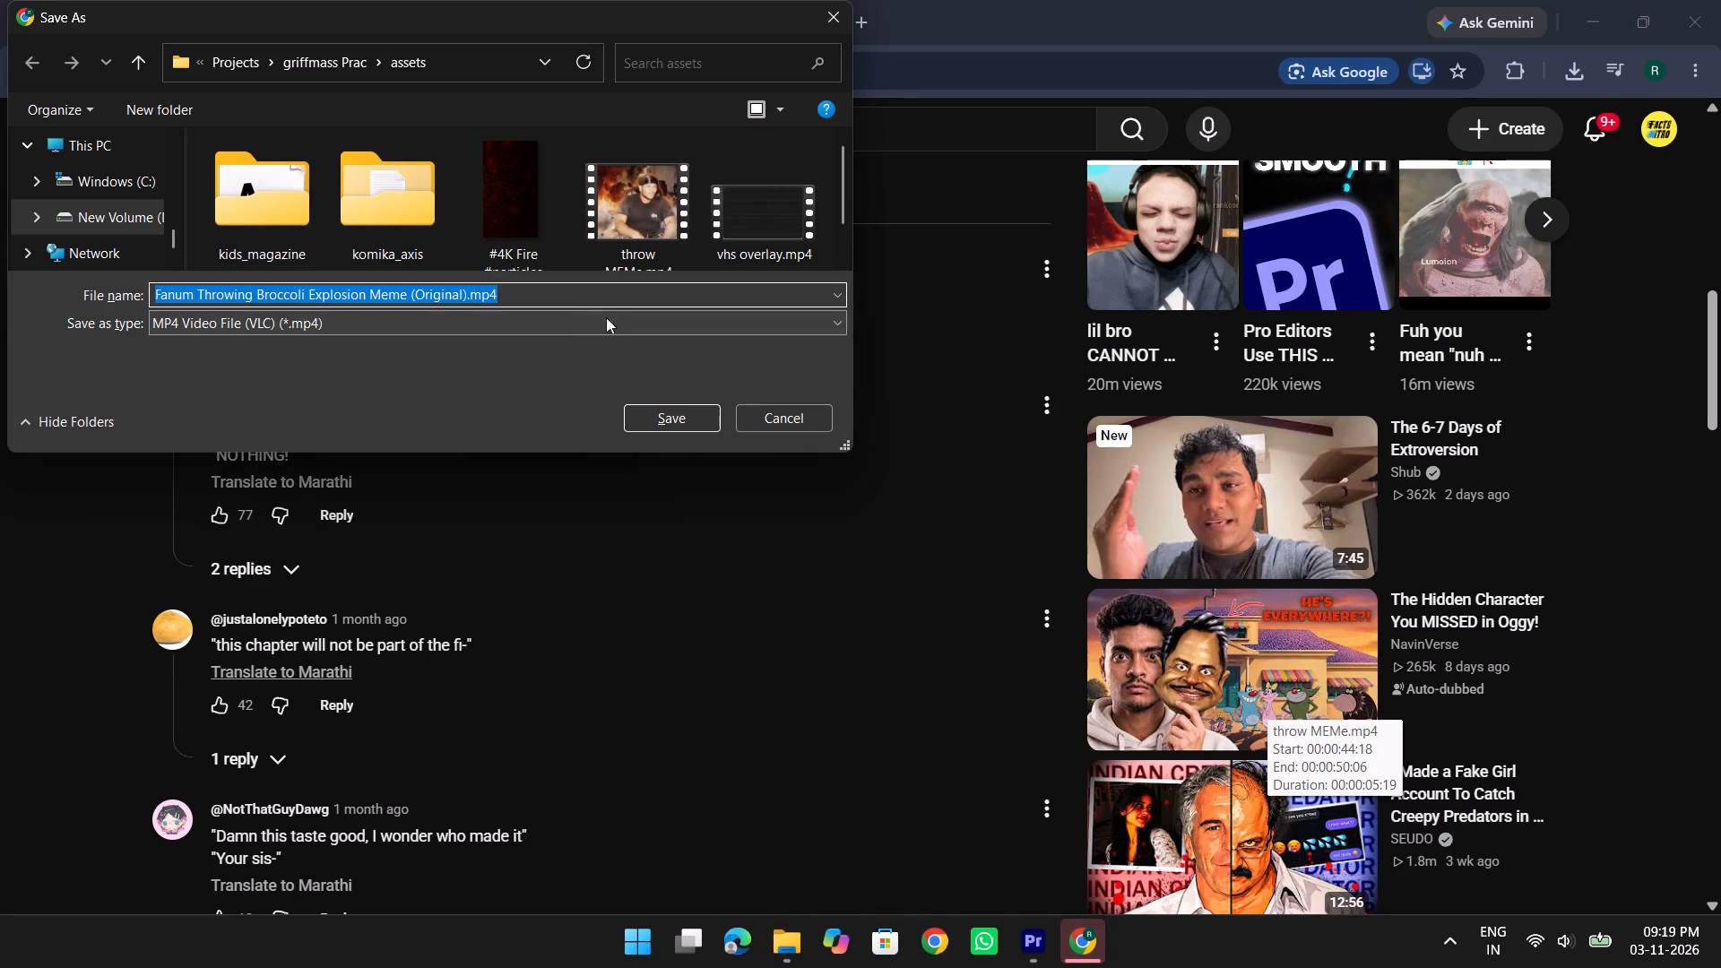
pyautogui.click(699, 422)
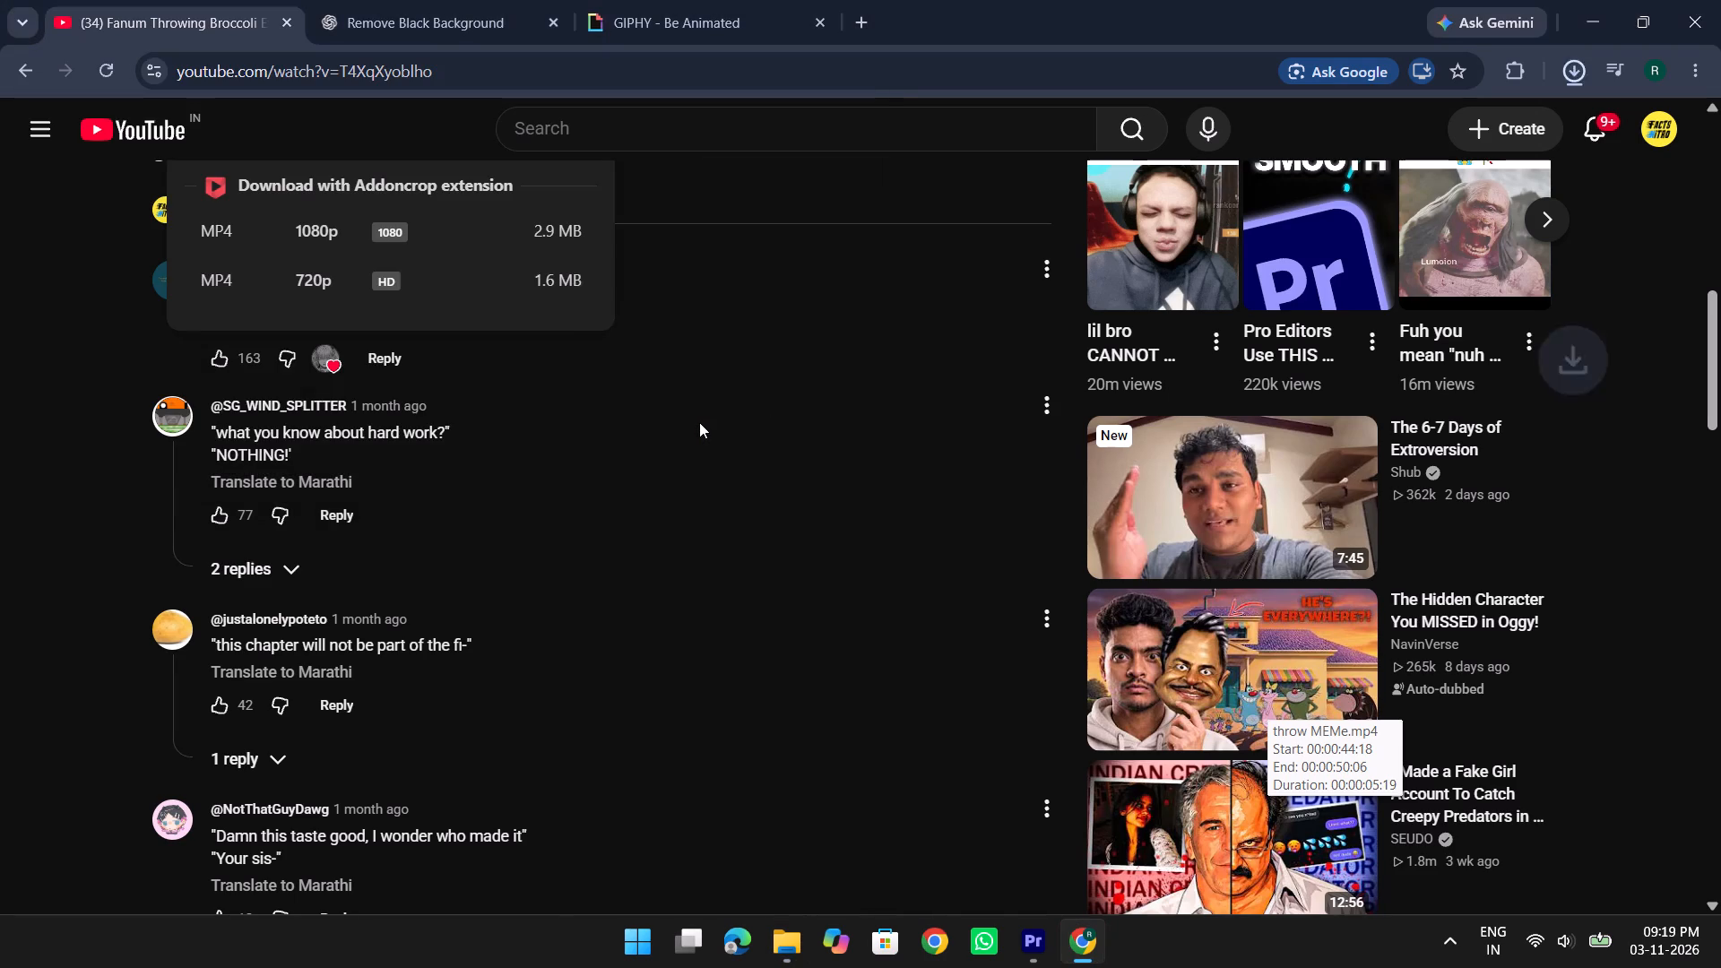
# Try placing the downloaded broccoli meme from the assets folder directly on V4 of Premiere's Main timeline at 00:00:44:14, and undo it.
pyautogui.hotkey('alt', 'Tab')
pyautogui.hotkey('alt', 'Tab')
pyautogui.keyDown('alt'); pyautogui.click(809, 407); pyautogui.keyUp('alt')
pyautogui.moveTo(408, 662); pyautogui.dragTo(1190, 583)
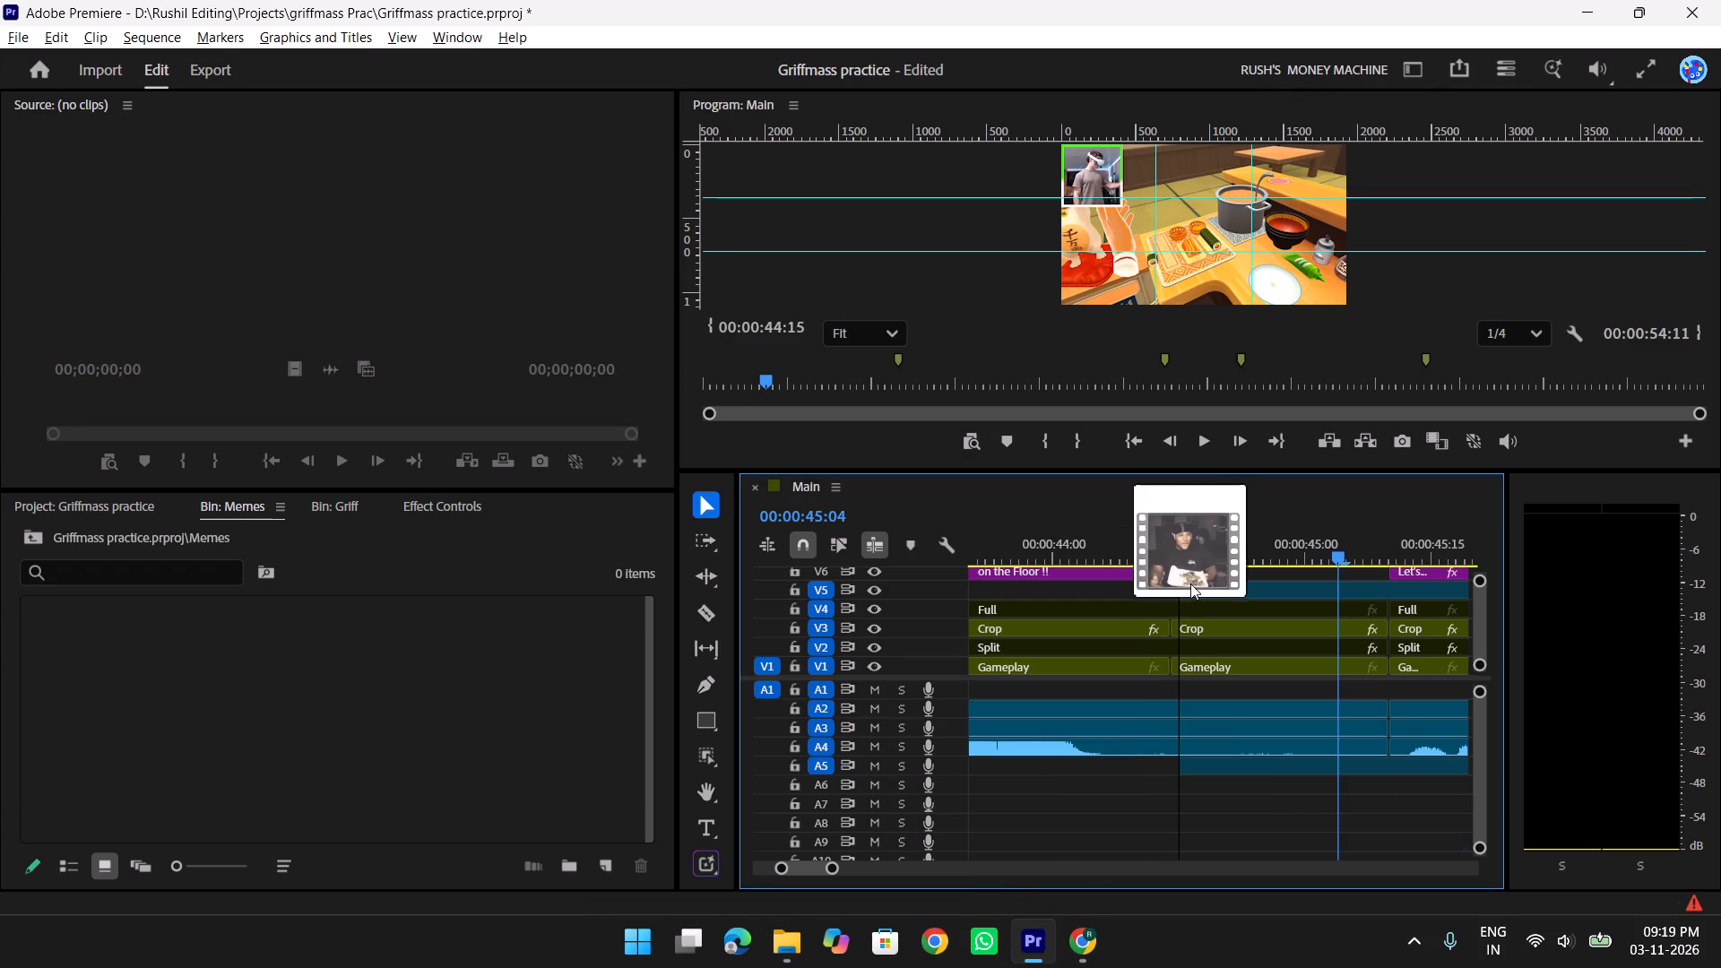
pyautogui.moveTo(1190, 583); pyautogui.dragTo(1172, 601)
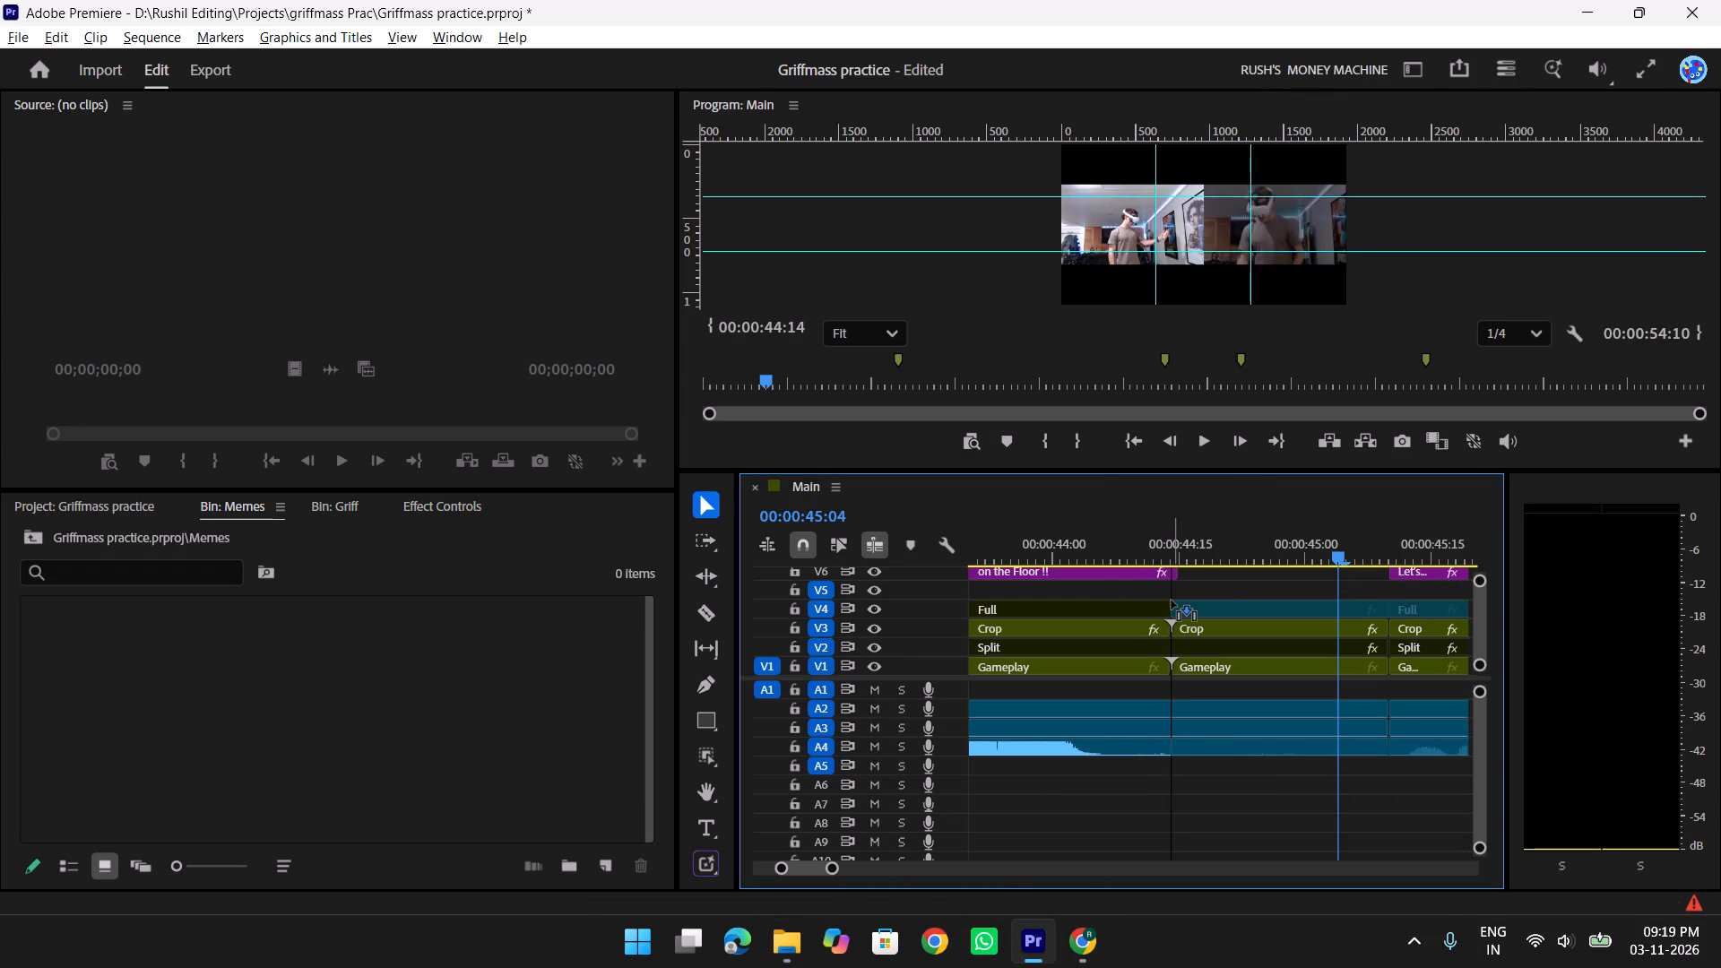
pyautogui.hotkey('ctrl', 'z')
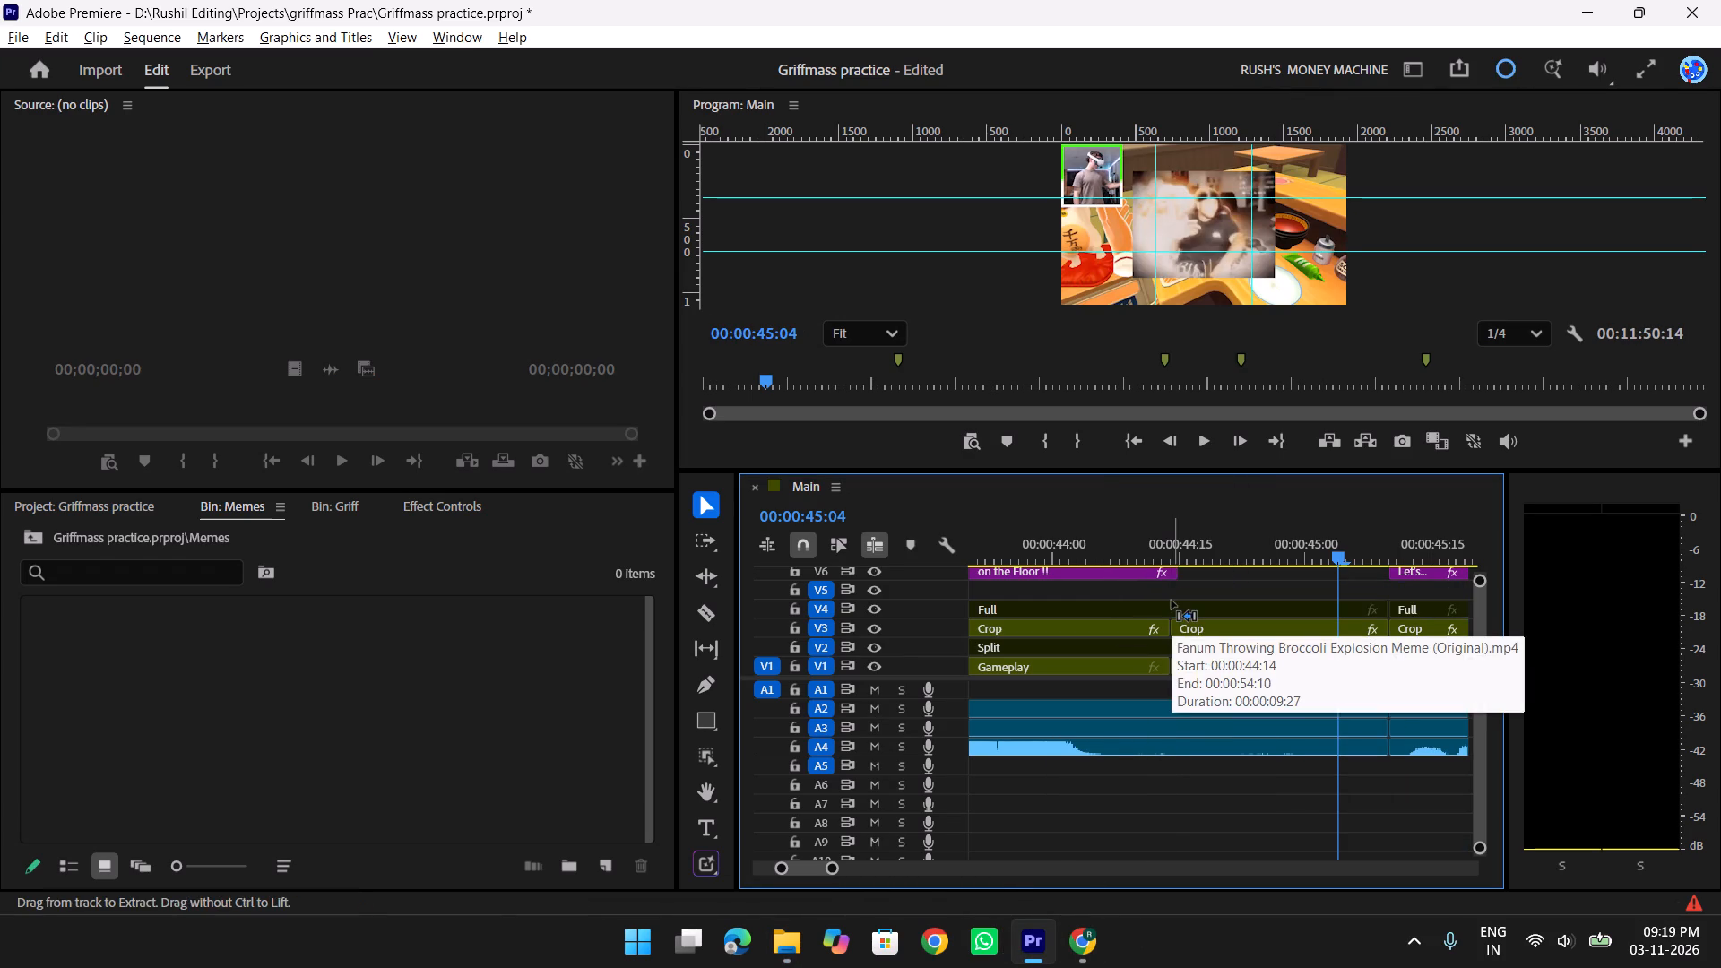
# Import the Fanum Throwing Broccoli Explosion Meme MP4 from the assets folder into Premiere's Memes bin.
pyautogui.hotkey('alt', 'Tab')
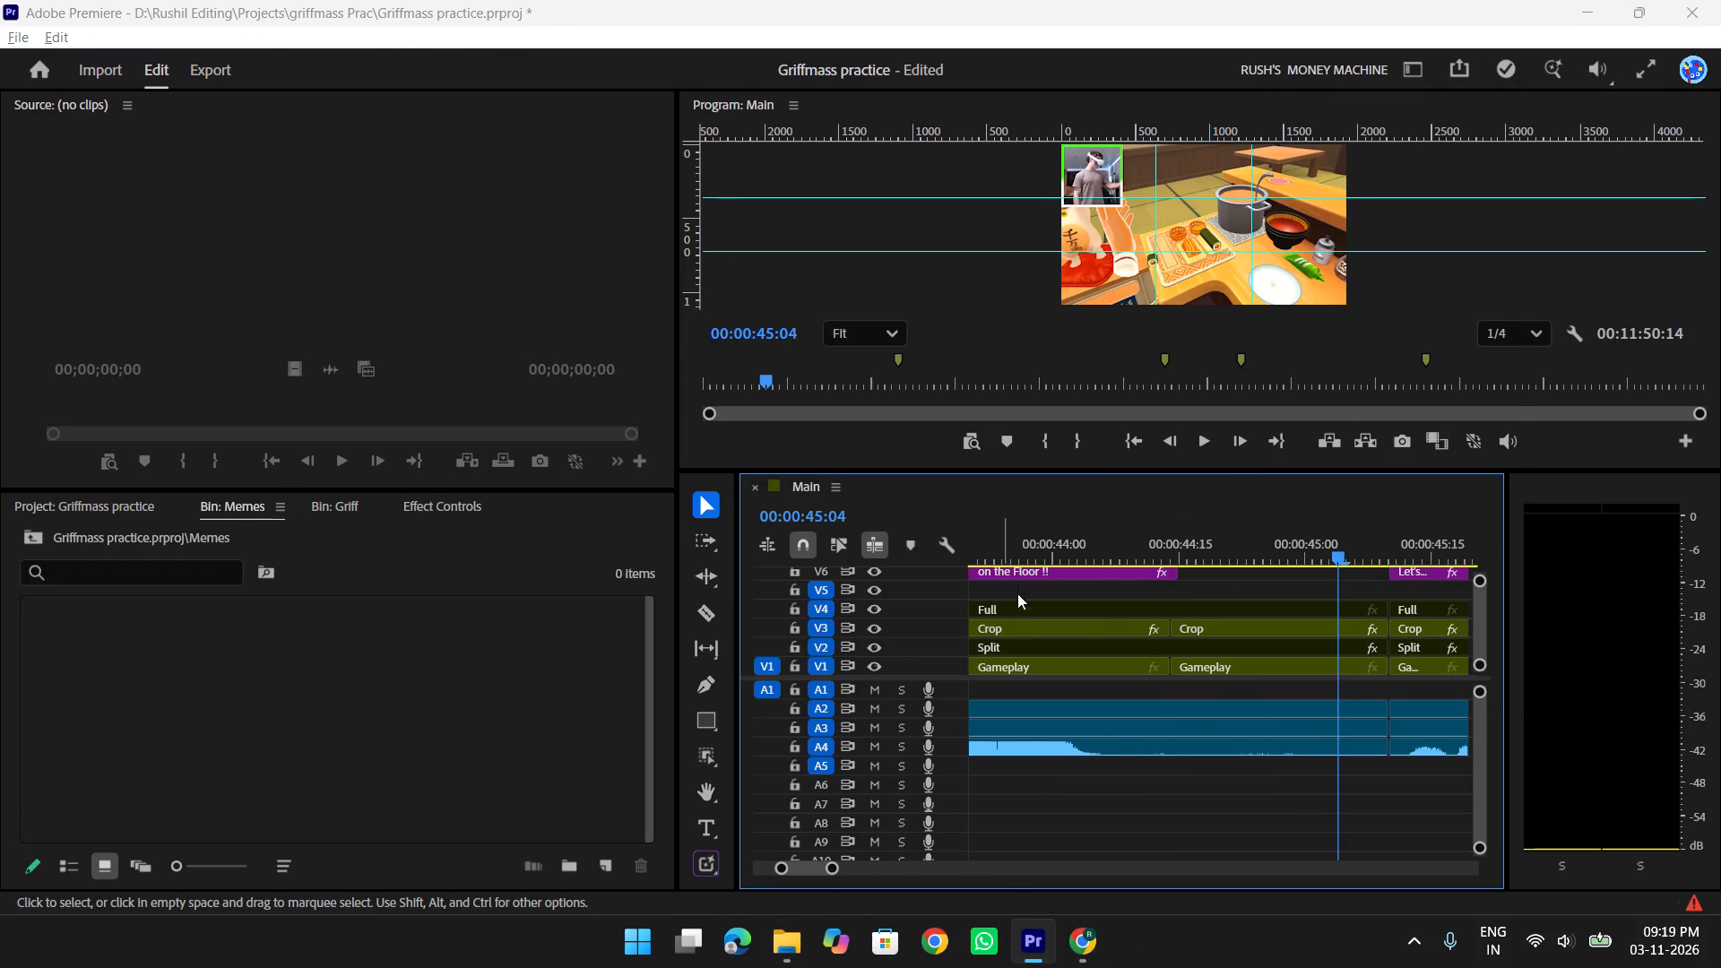
pyautogui.hotkey('alt', 'Tab')
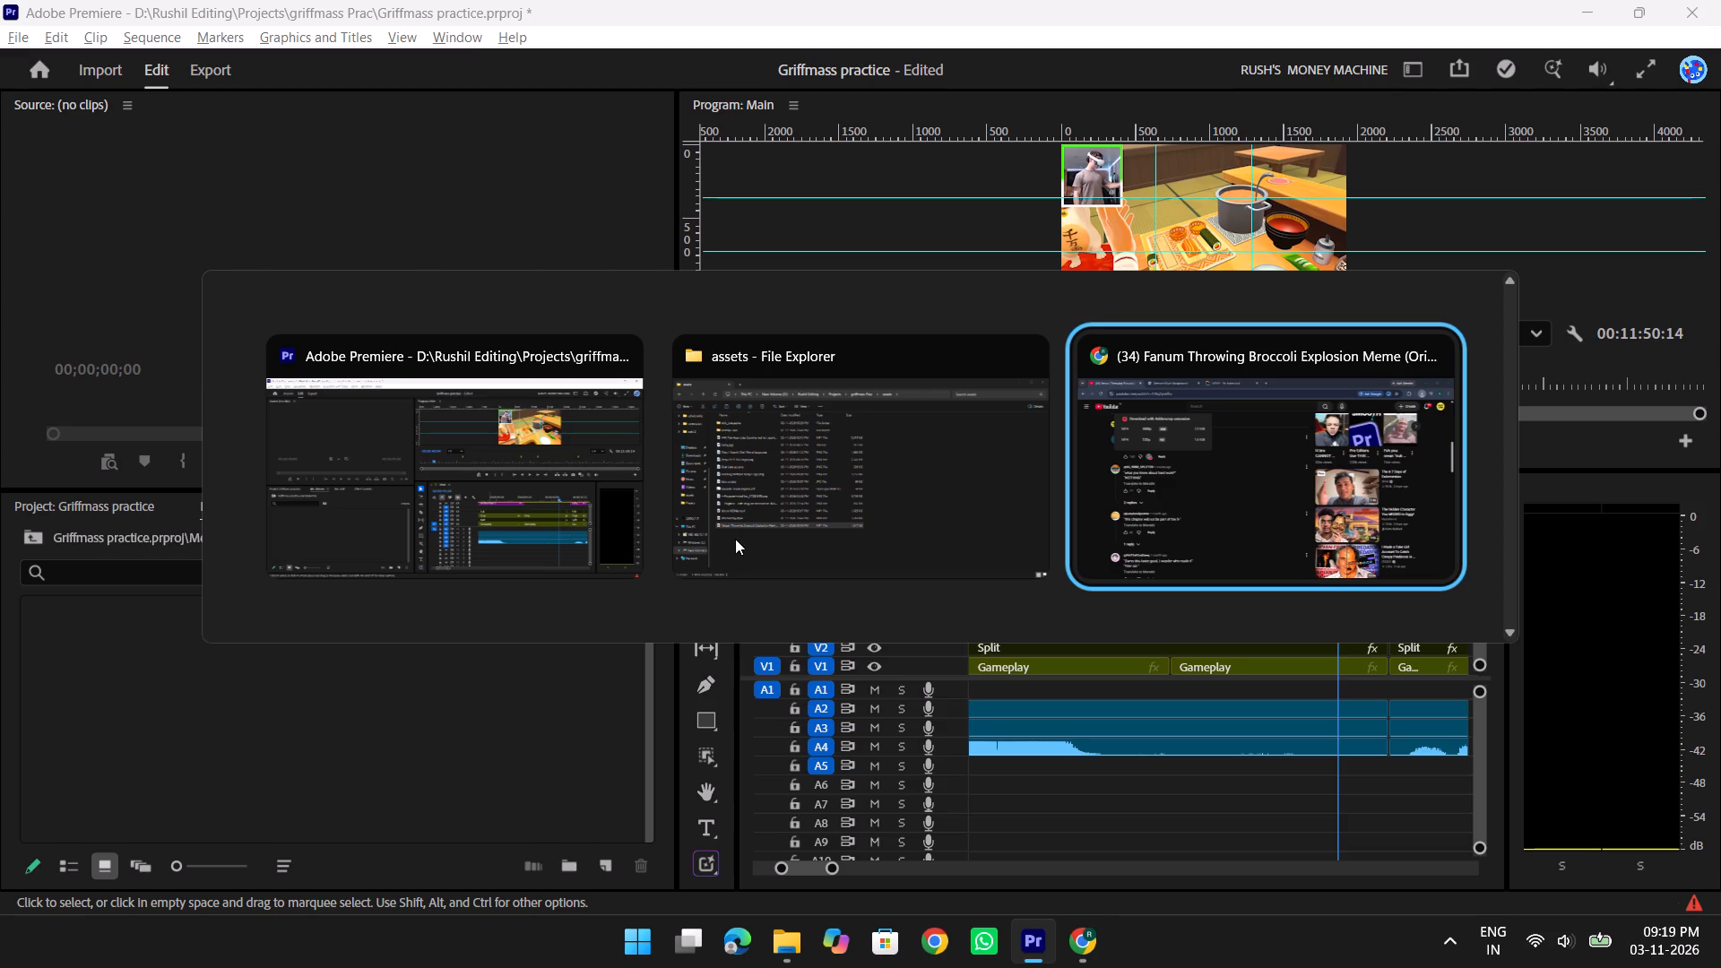
pyautogui.keyDown('alt'); pyautogui.click(736, 540); pyautogui.keyUp('alt')
pyautogui.moveTo(438, 661); pyautogui.dragTo(1007, 951)
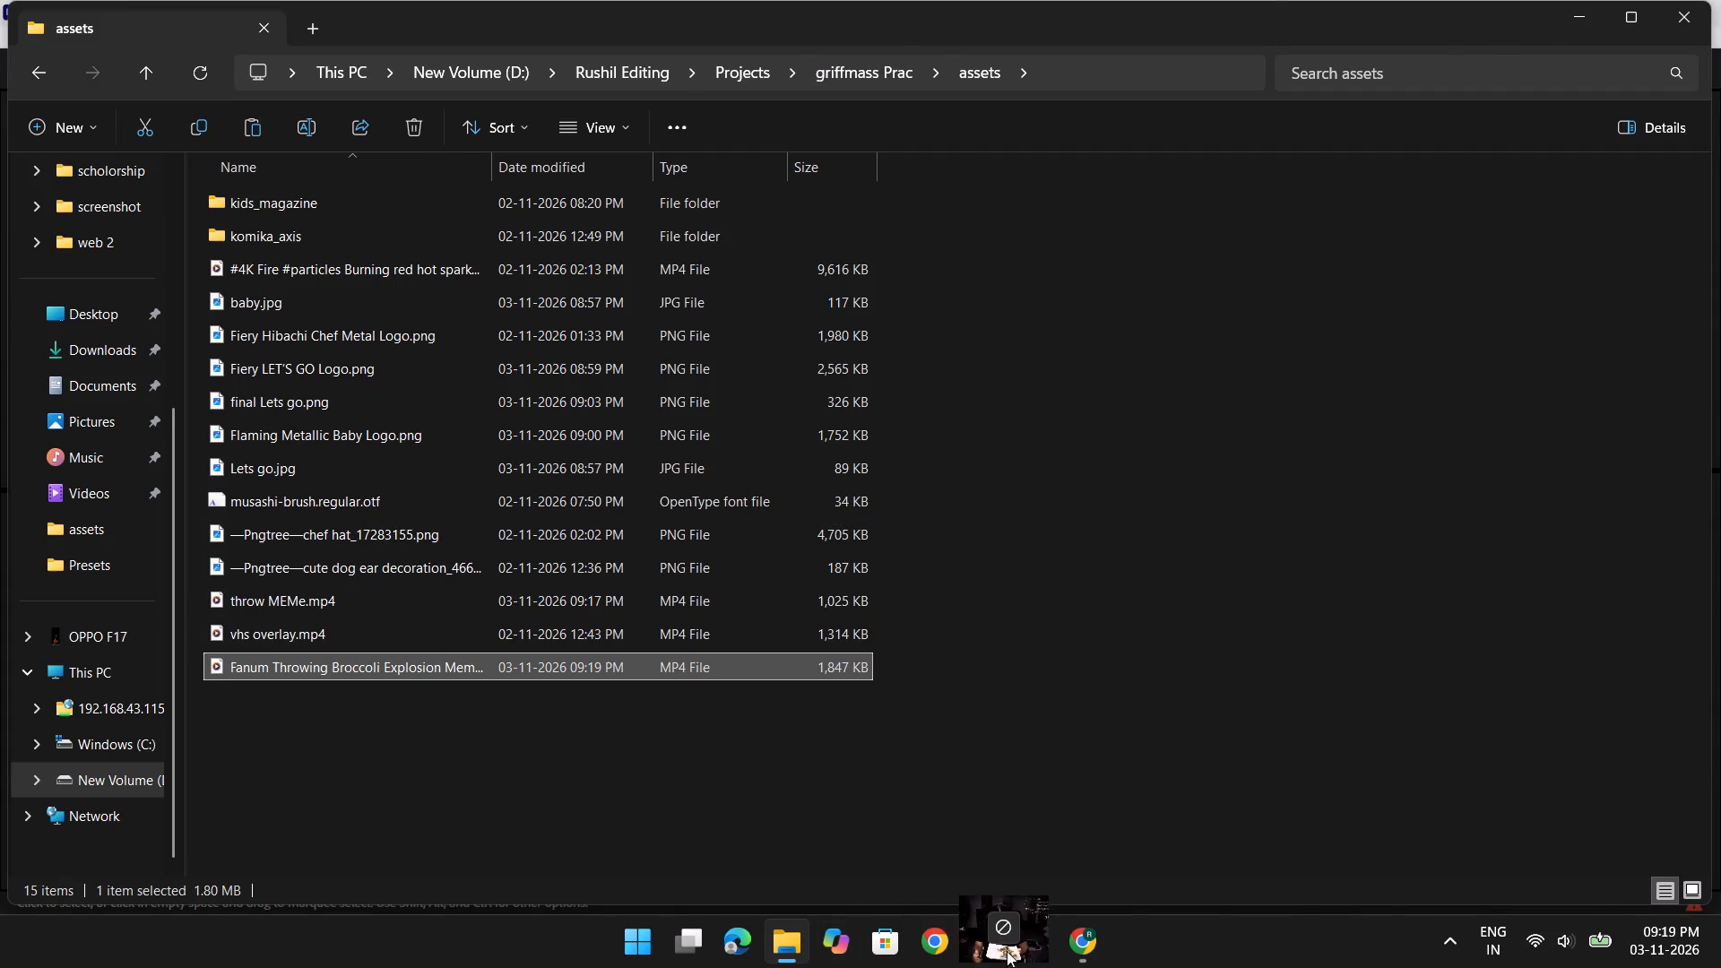
pyautogui.moveTo(1007, 951); pyautogui.dragTo(267, 762)
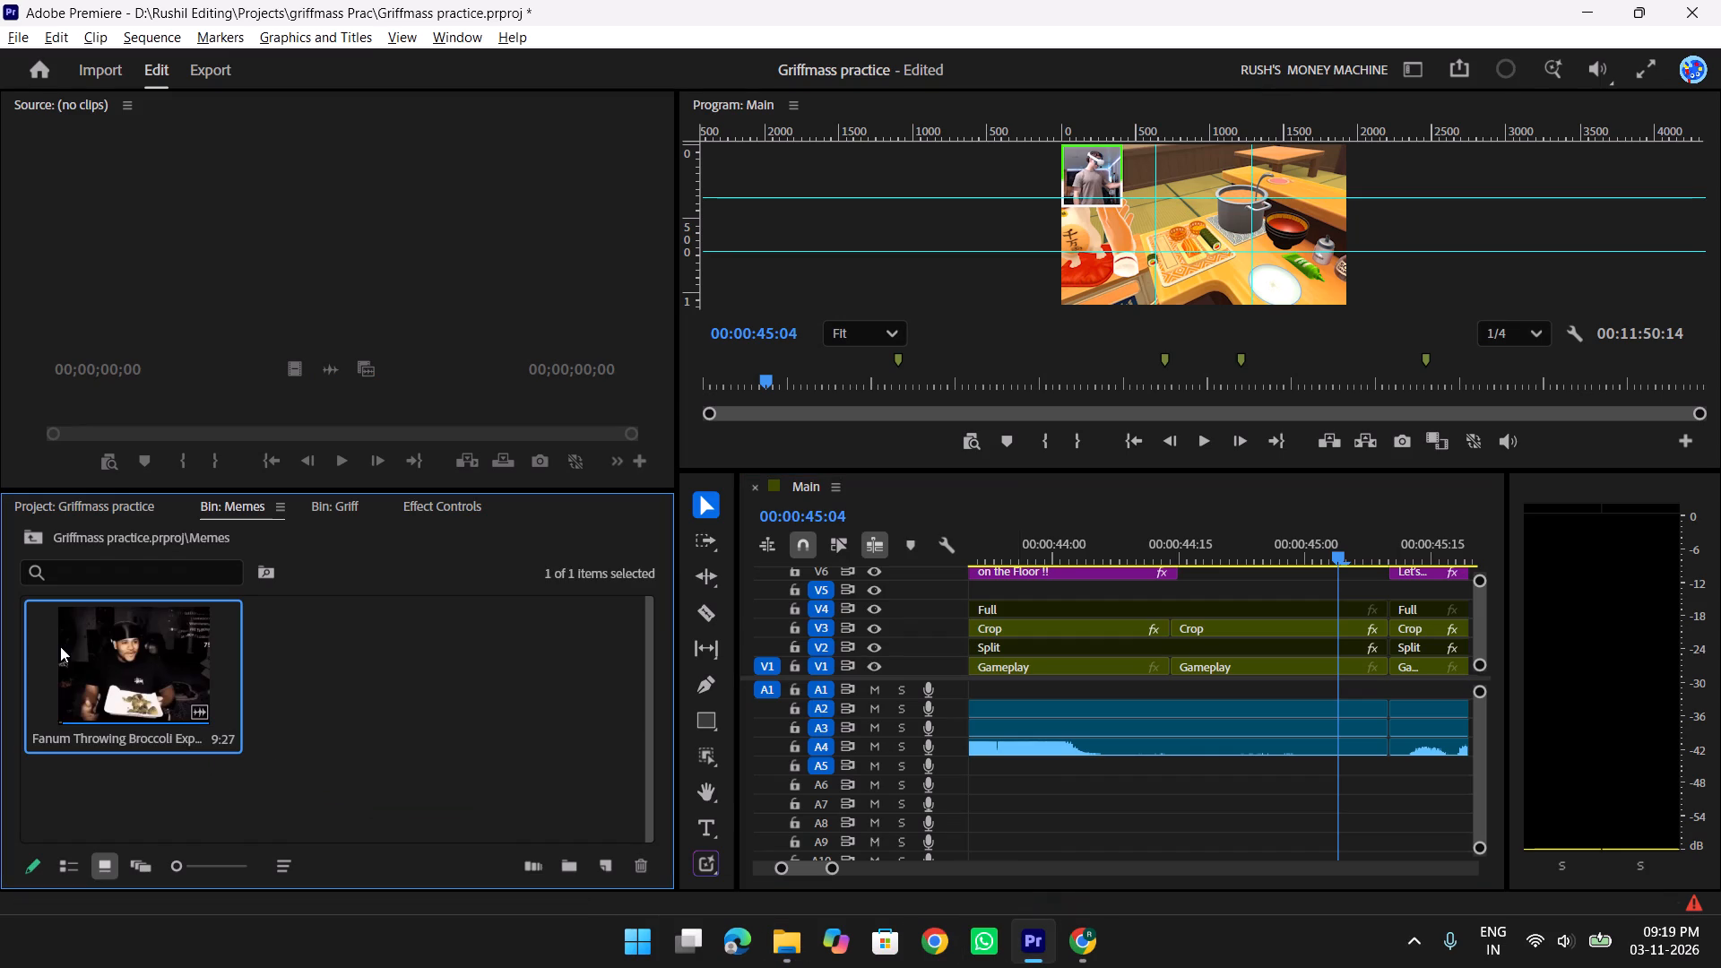
# Open the broccoli meme as source and mark it in at 00:00:00:00 and out at about 00:00:02:23.
pyautogui.doubleClick(80, 661)
pyautogui.moveTo(107, 399); pyautogui.dragTo(107, 398)
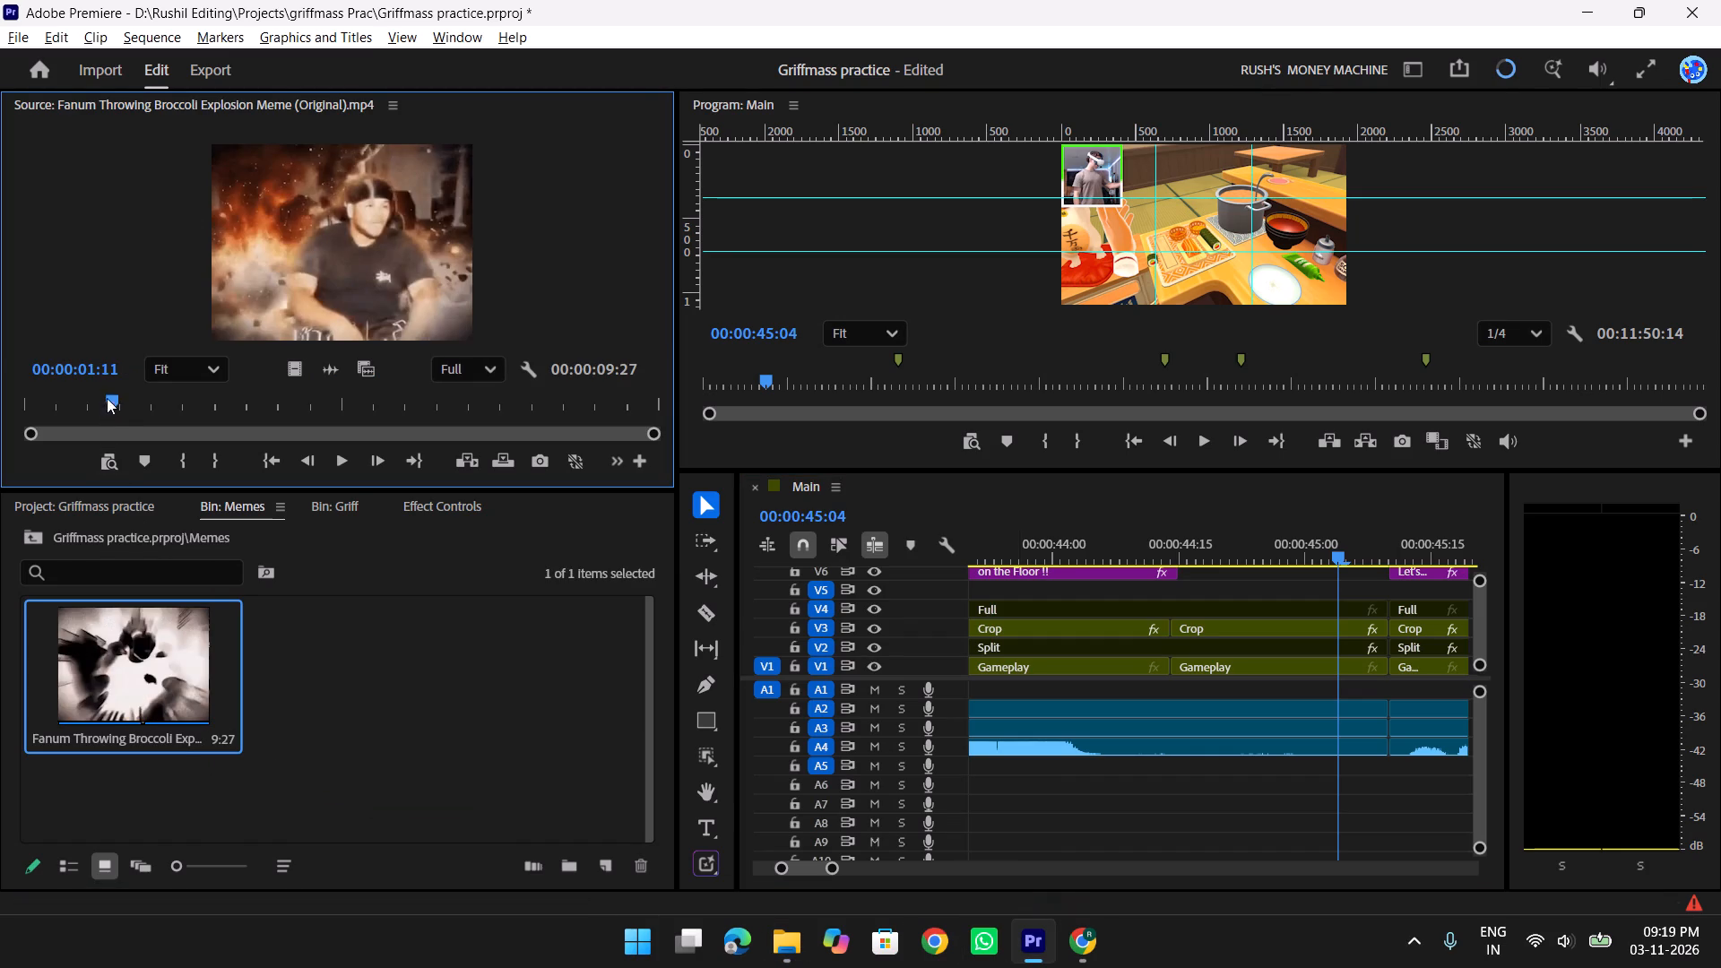
pyautogui.moveTo(107, 398); pyautogui.dragTo(0, 395)
pyautogui.write('i')
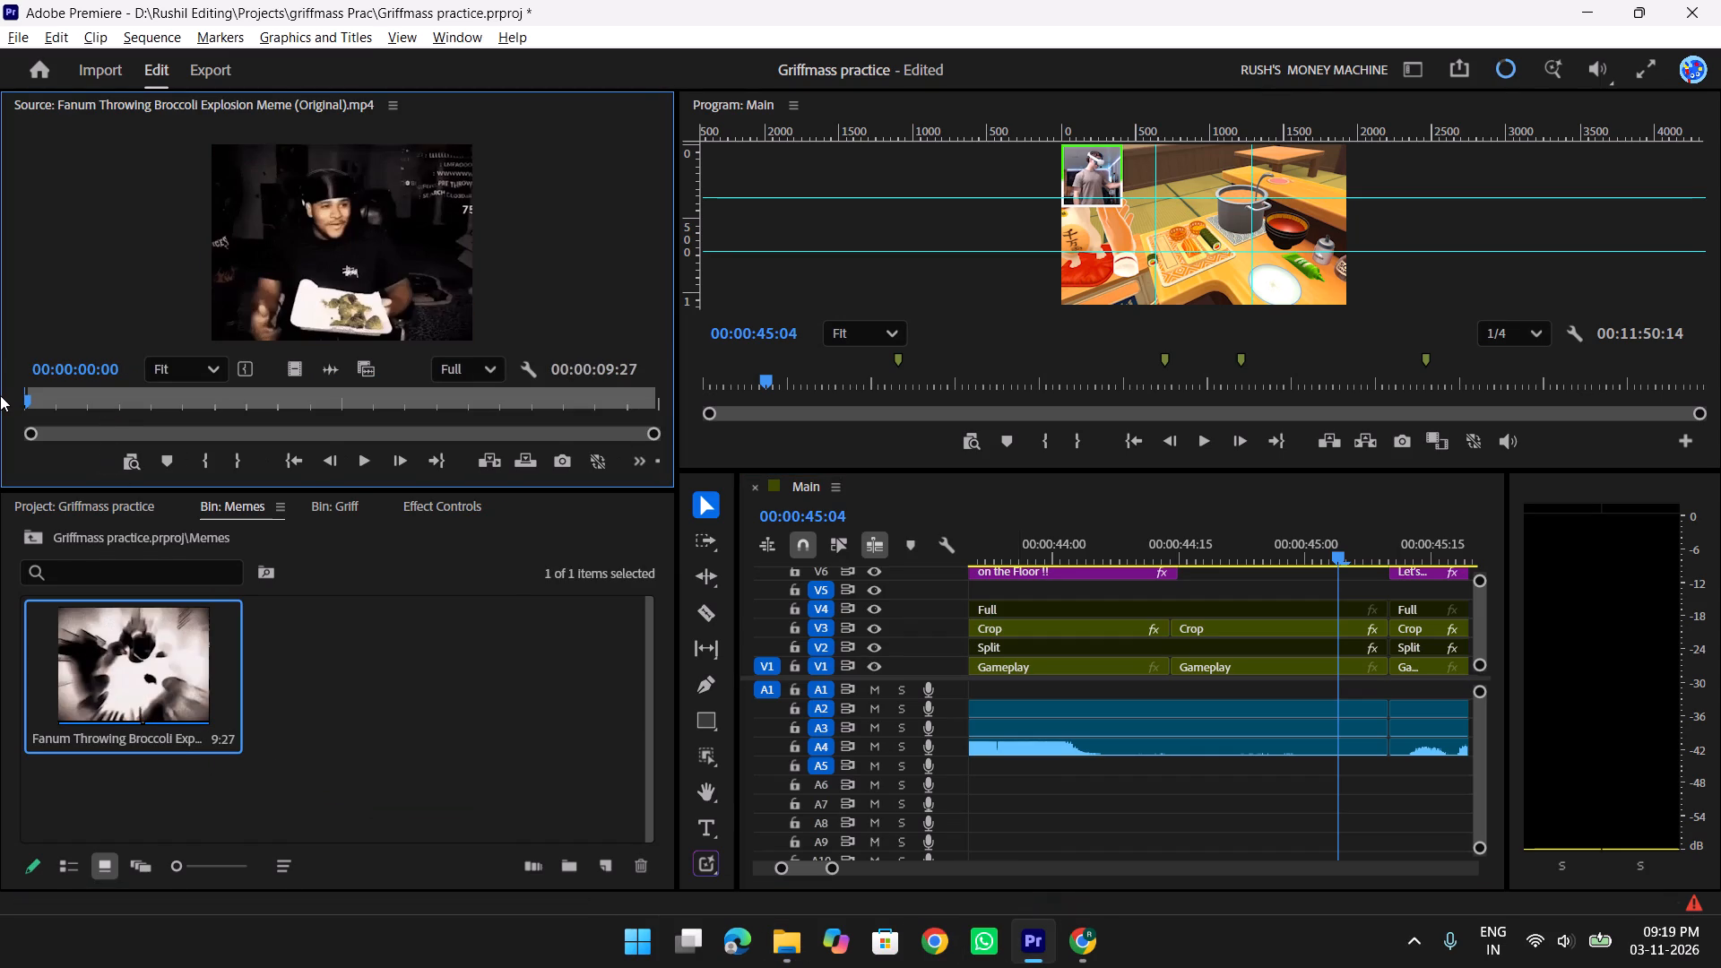
pyautogui.press('space')
pyautogui.press('space')
pyautogui.press('space')
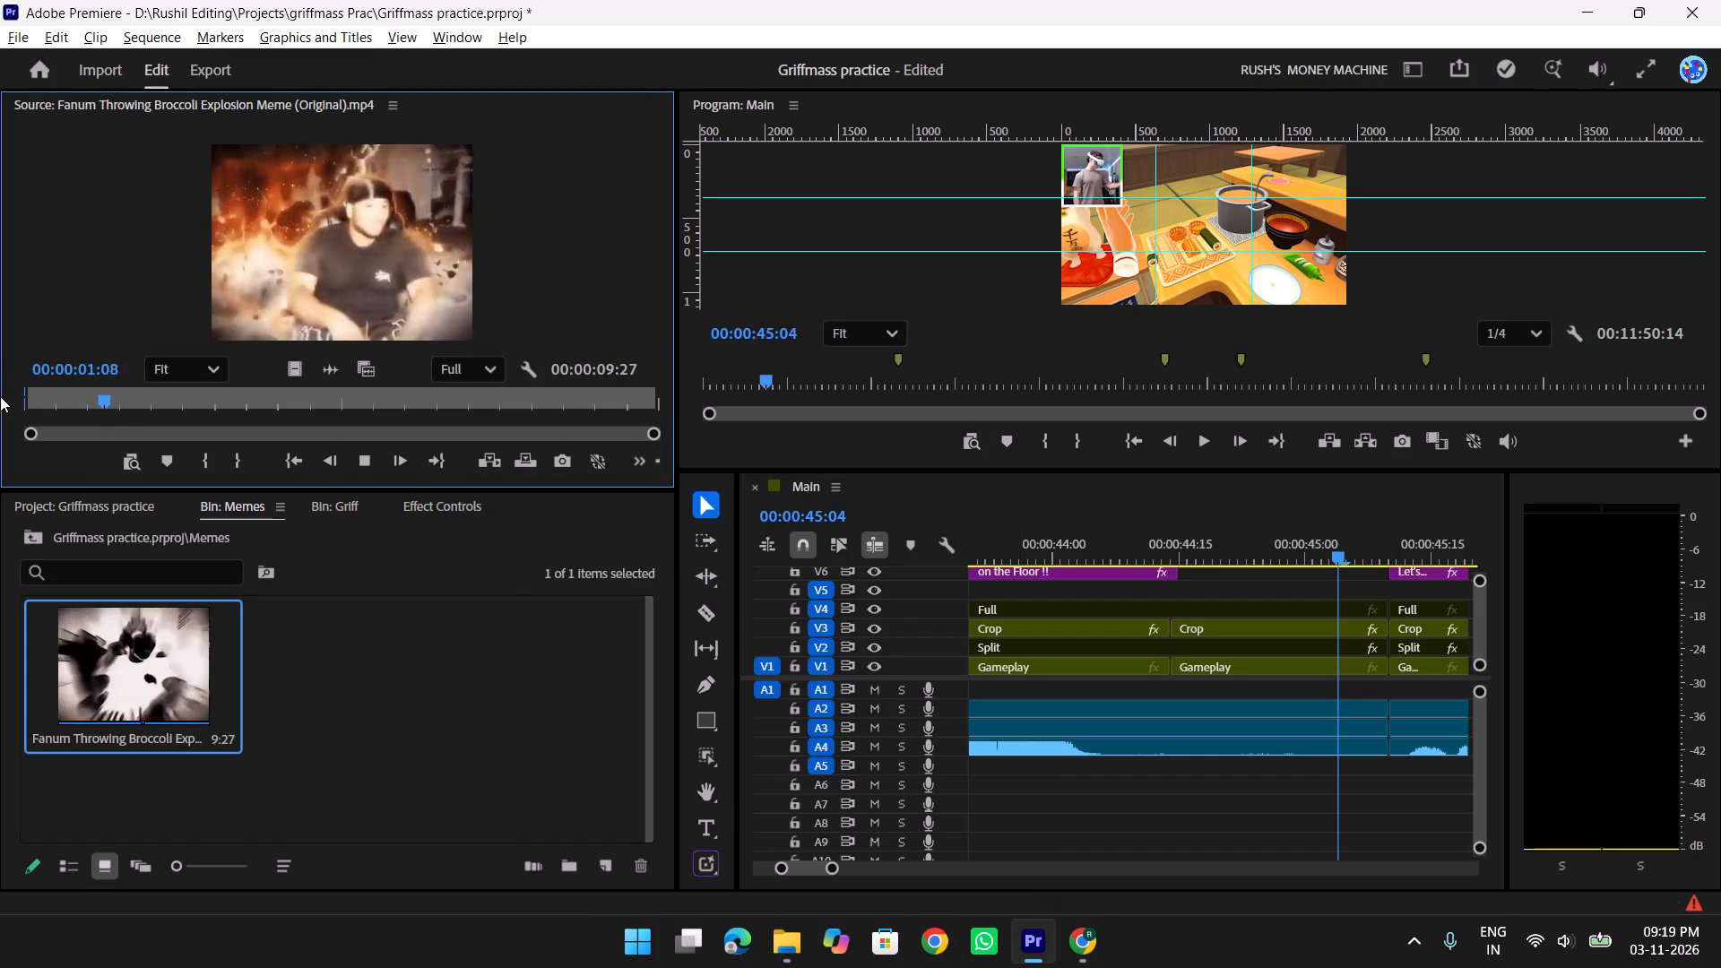
pyautogui.write('o')
pyautogui.press('space')
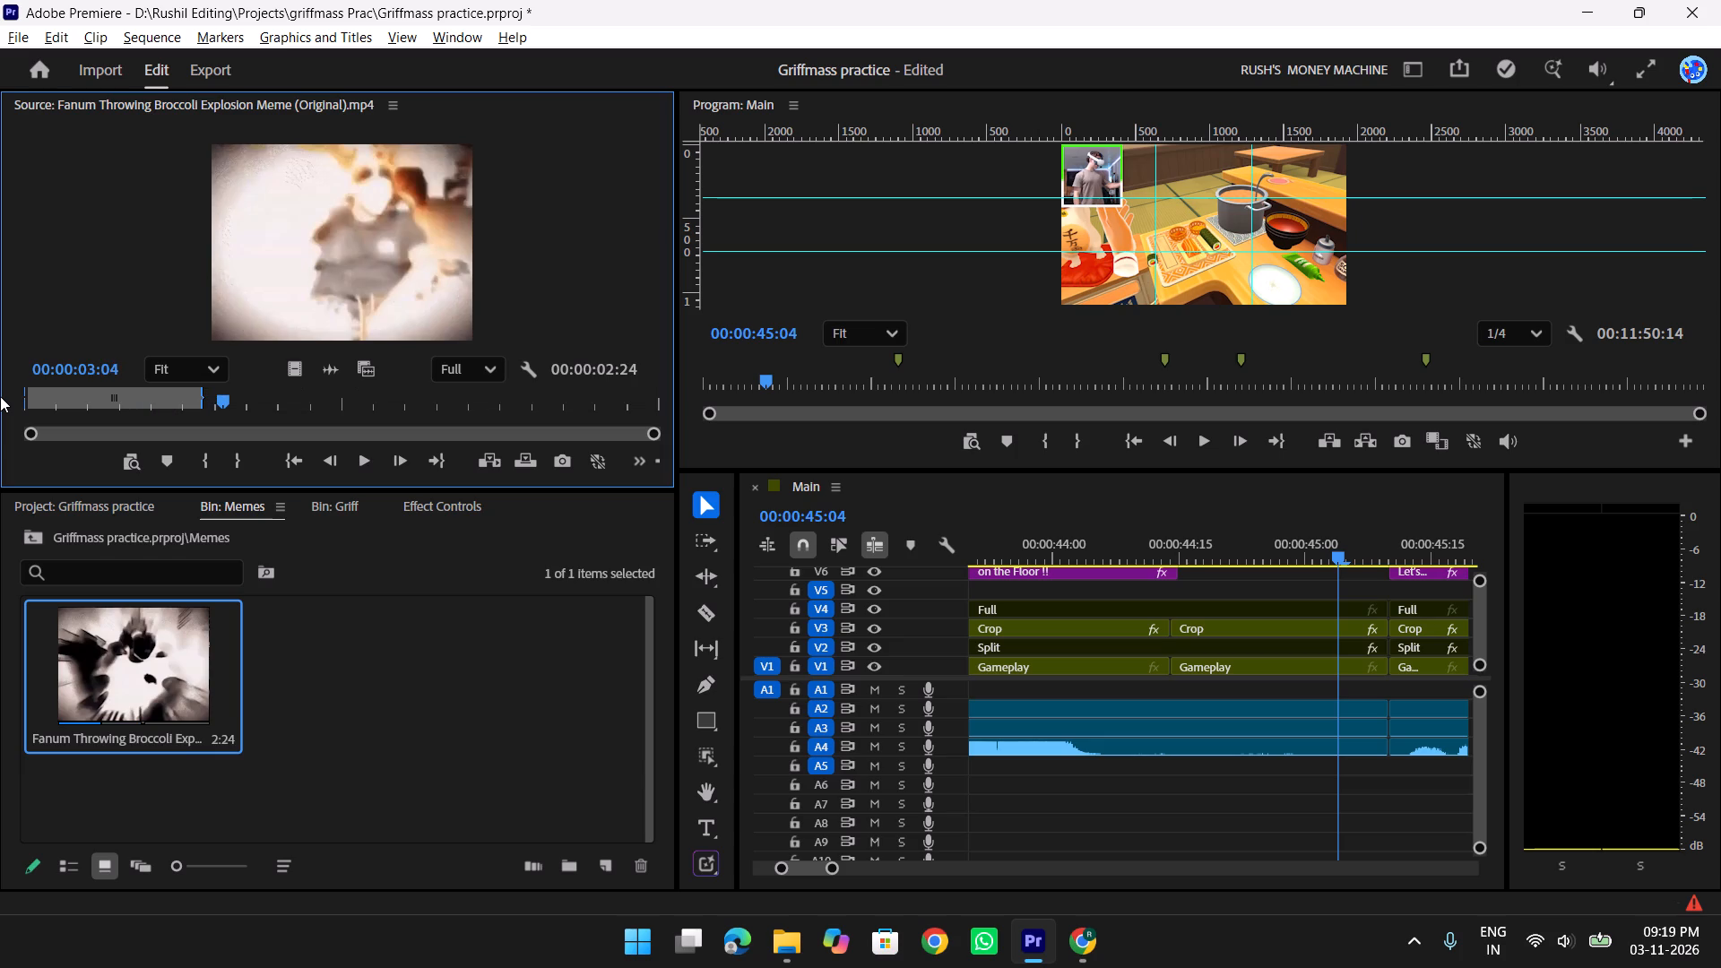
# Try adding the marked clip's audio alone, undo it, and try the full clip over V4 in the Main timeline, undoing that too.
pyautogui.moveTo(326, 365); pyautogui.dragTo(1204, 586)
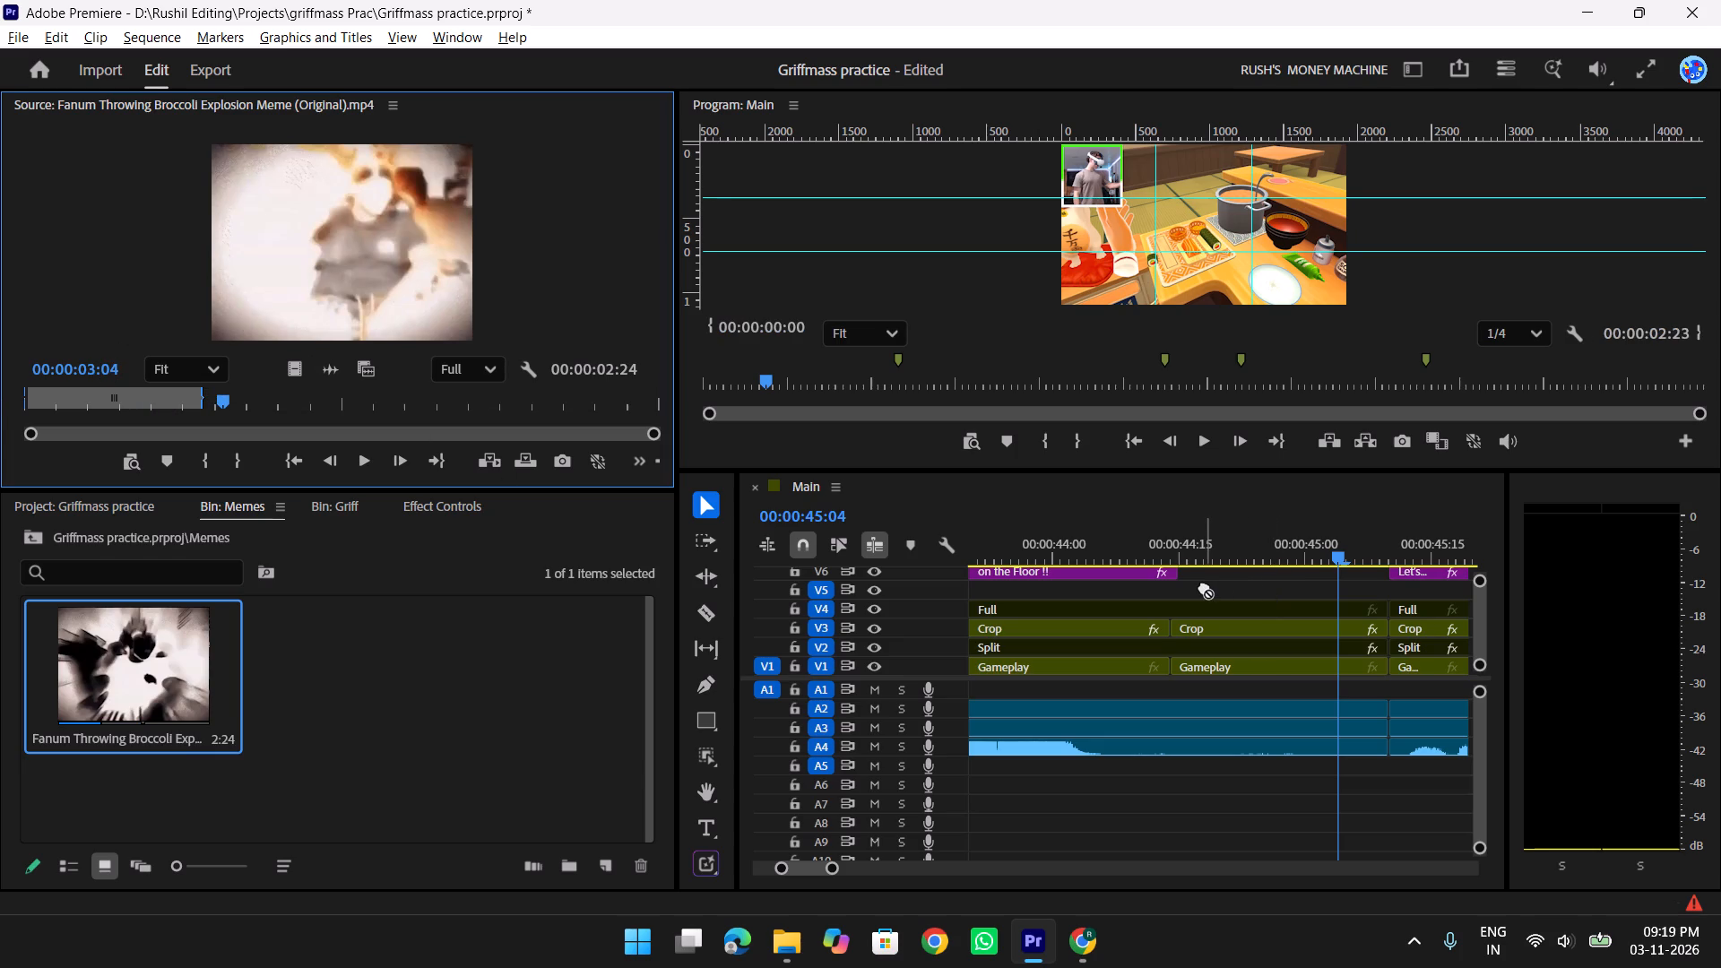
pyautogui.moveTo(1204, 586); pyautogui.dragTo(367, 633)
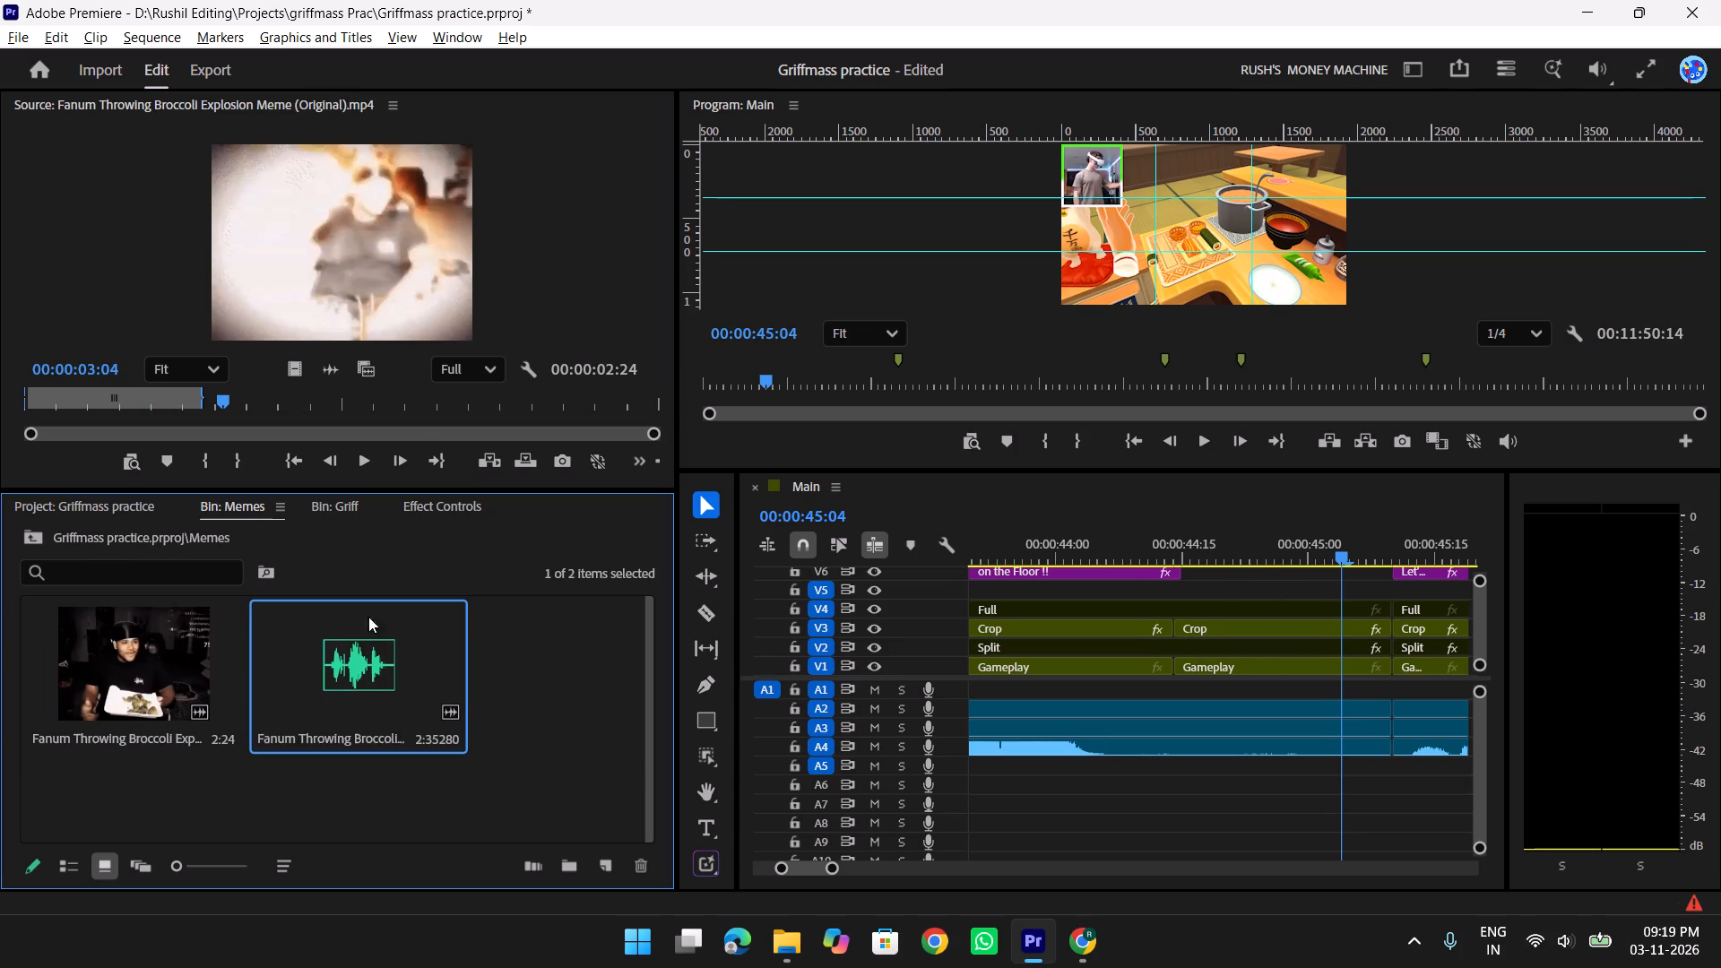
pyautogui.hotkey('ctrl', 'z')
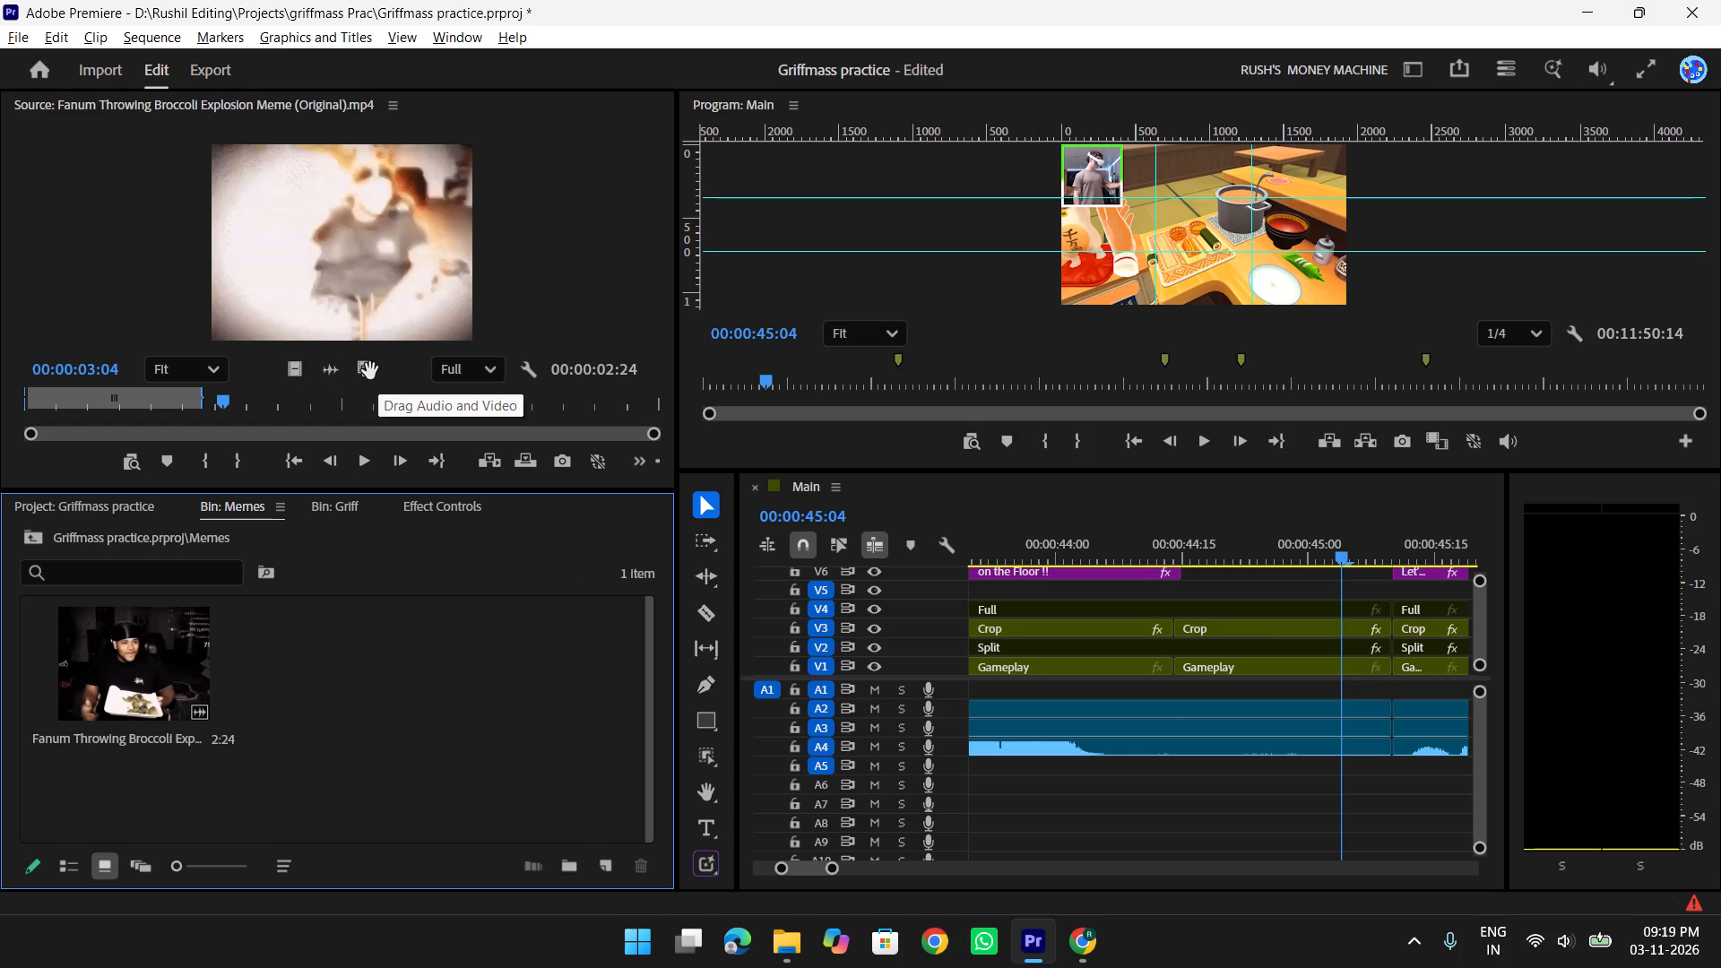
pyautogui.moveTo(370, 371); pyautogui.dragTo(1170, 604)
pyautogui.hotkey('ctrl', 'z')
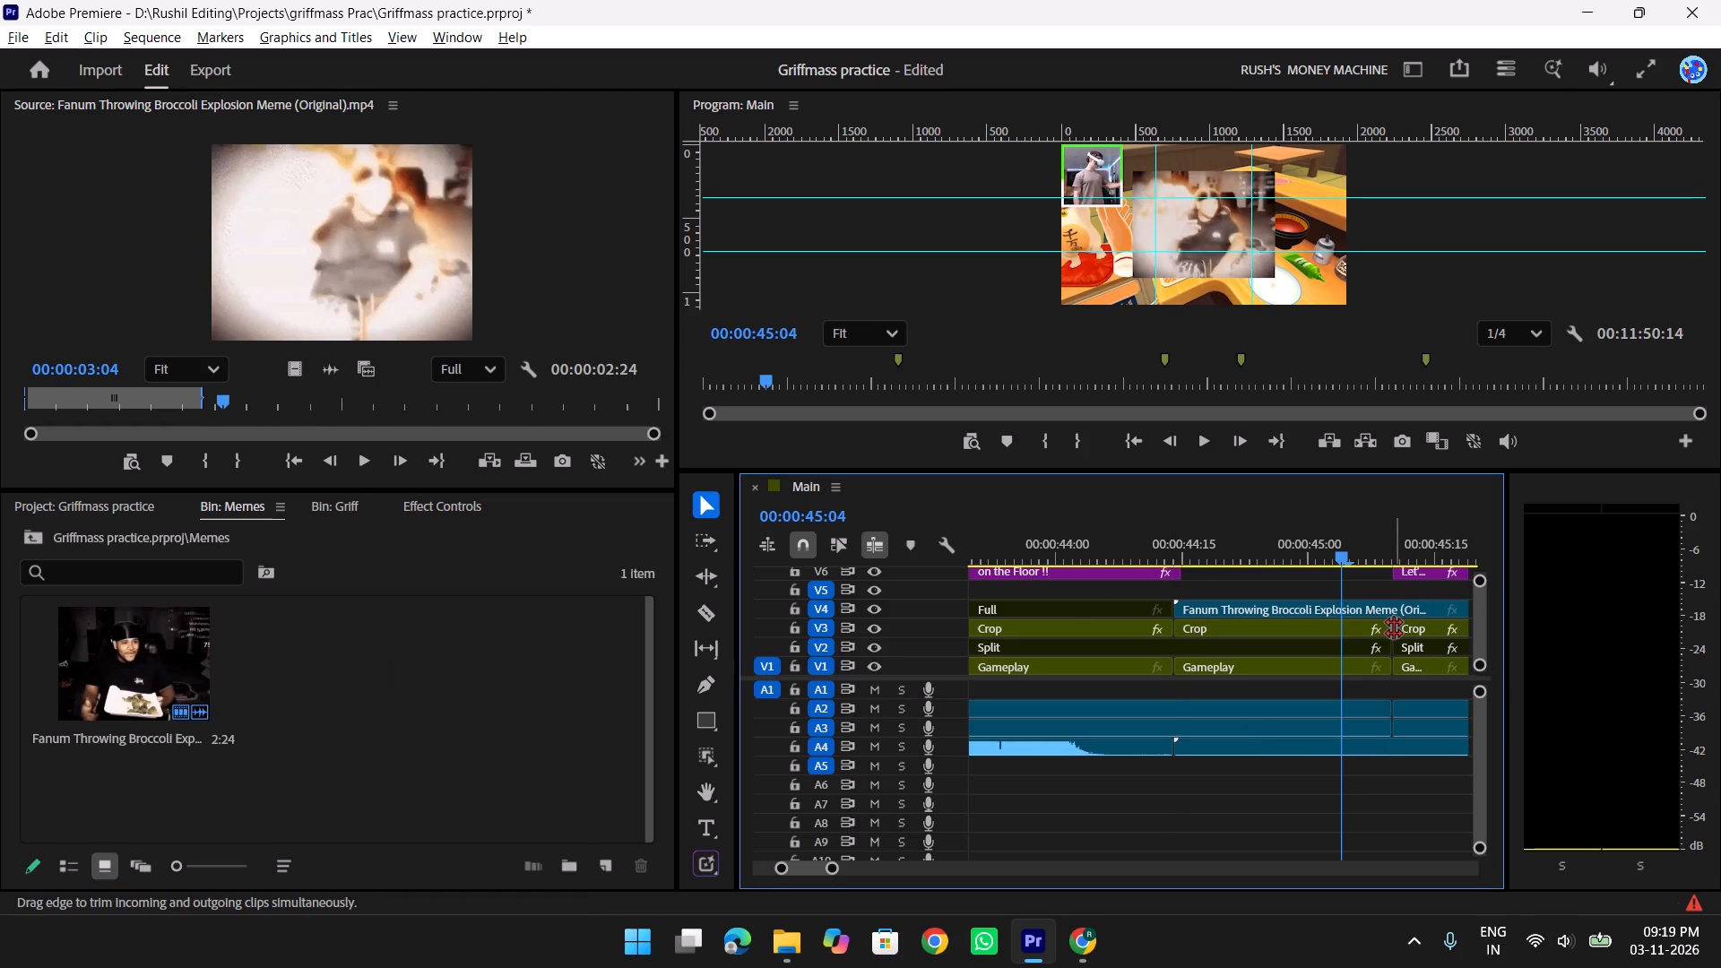
# Place the marked broccoli meme with its audio on V5 and A5 at about 00:00:44:16 and play it back.
pyautogui.moveTo(369, 371); pyautogui.dragTo(1236, 591)
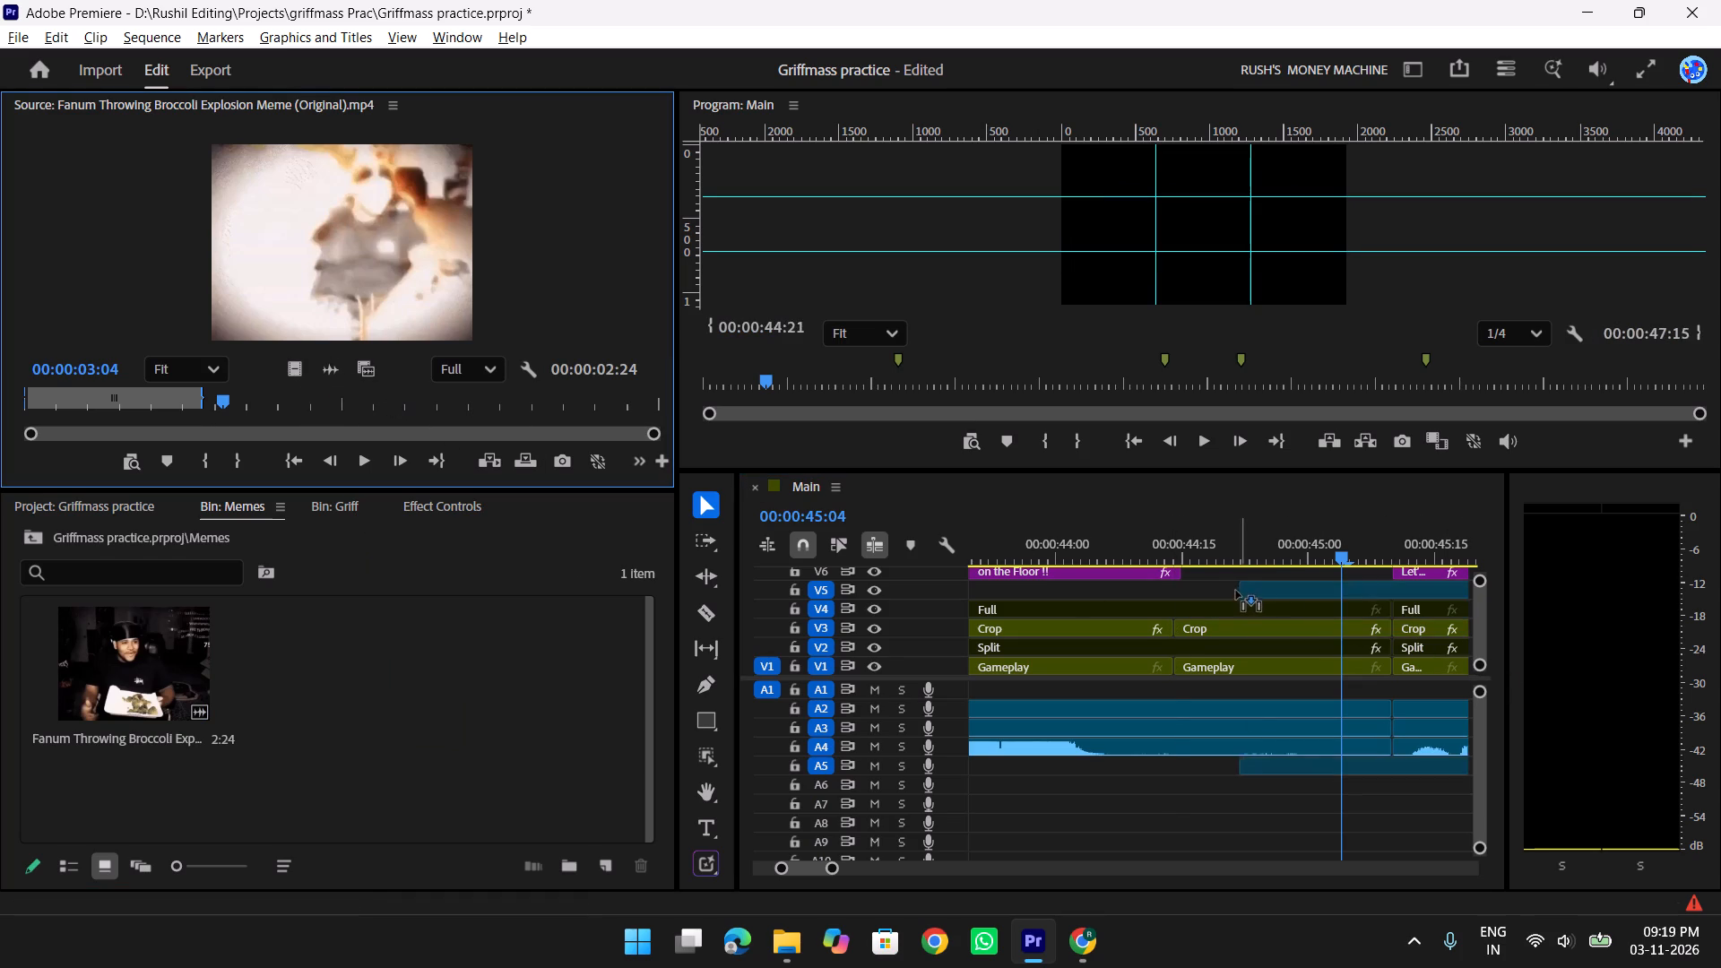
pyautogui.moveTo(1236, 591); pyautogui.dragTo(1190, 589)
pyautogui.scroll(-3, 1190, 589)
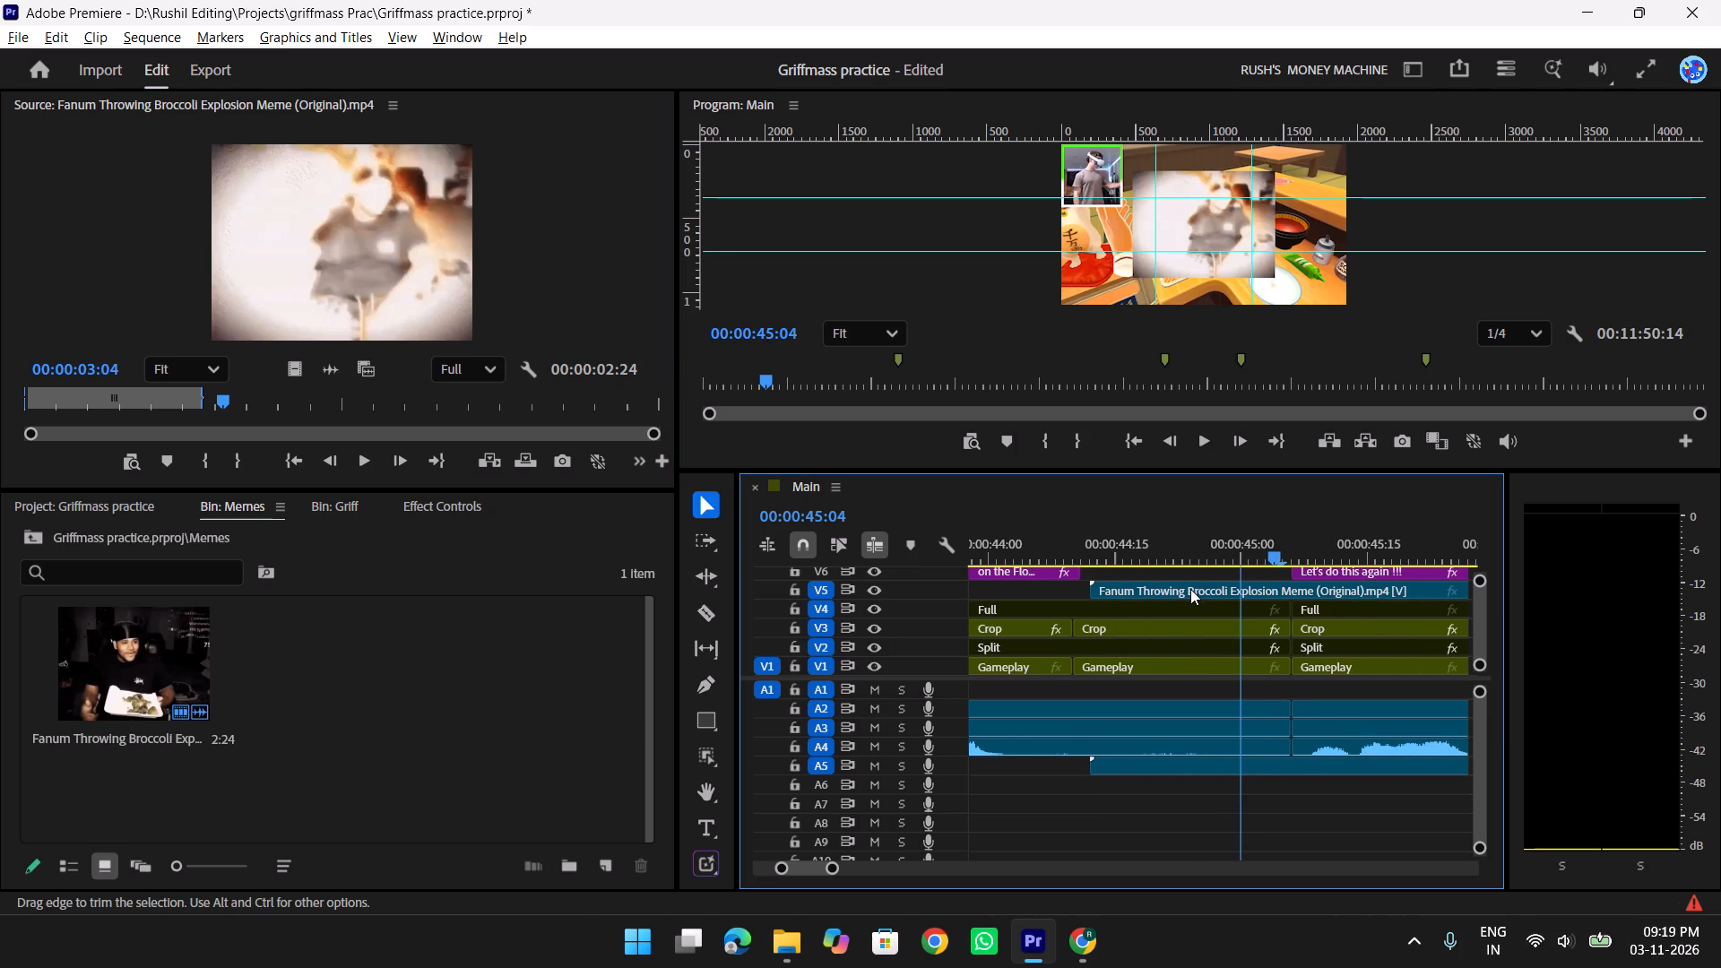
pyautogui.scroll(-5, 1259, 725)
pyautogui.scroll(2, 1259, 725)
pyautogui.press('space')
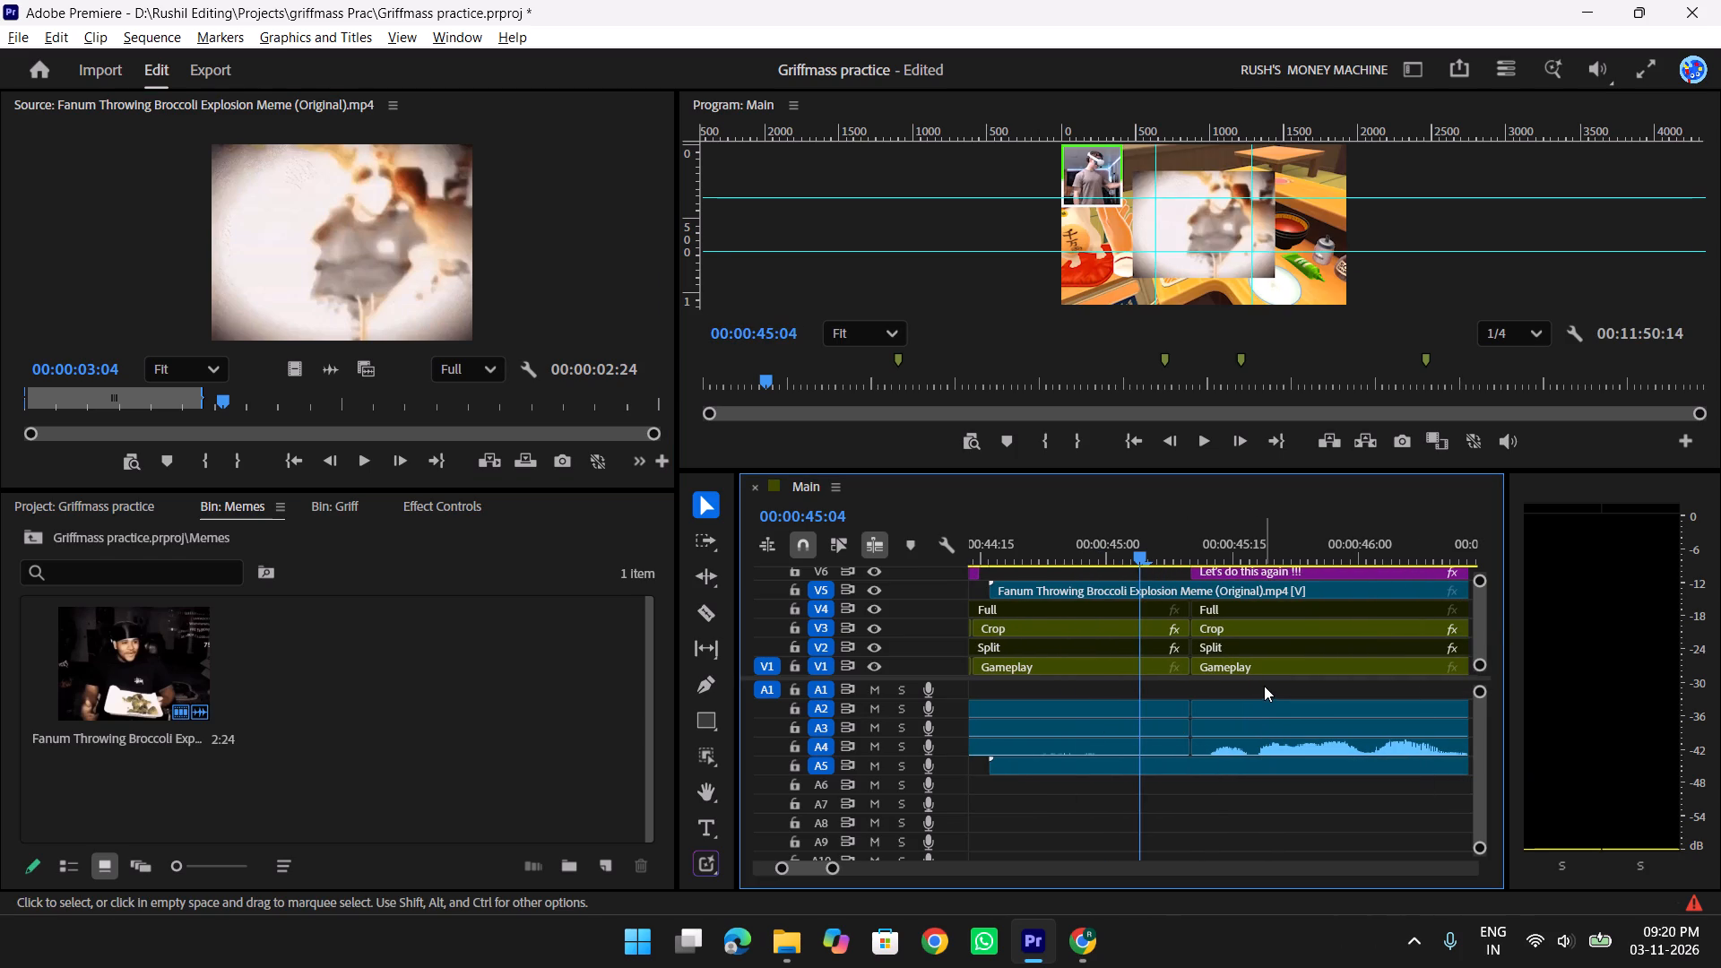
pyautogui.press('space')
pyautogui.scroll(5, 1362, 618)
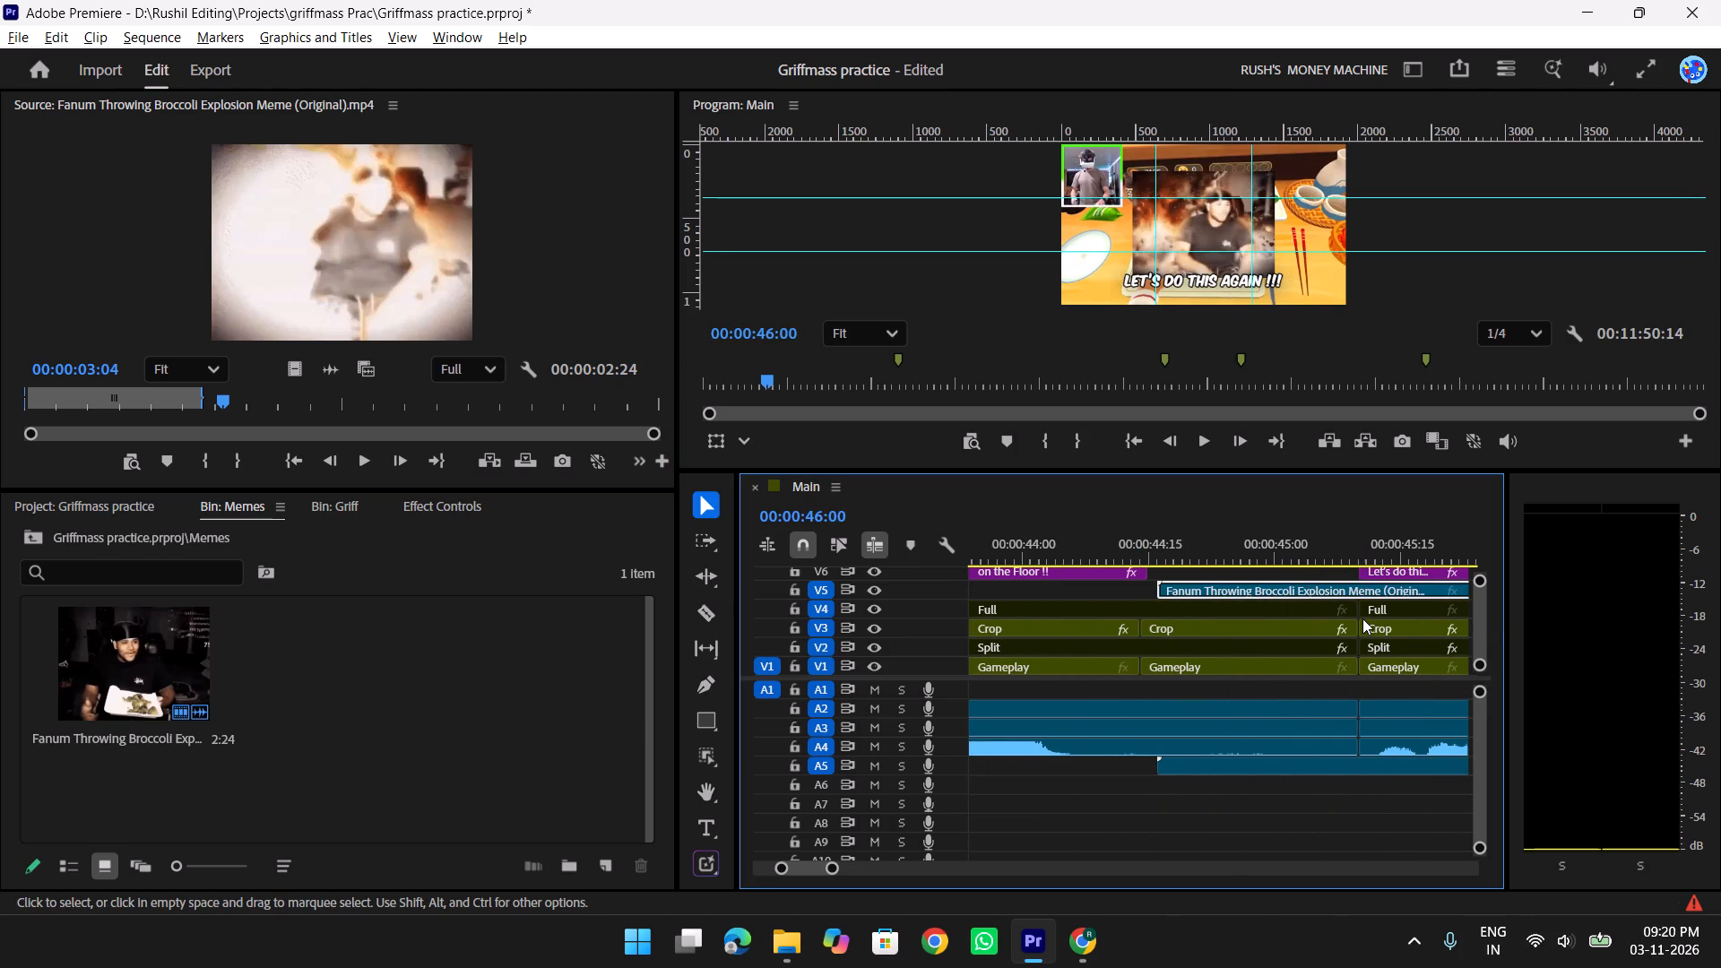
# Shift the broccoli meme on V5 and its A5 audio to start at about 00:00:44:15.
pyautogui.moveTo(1214, 586); pyautogui.dragTo(1206, 589)
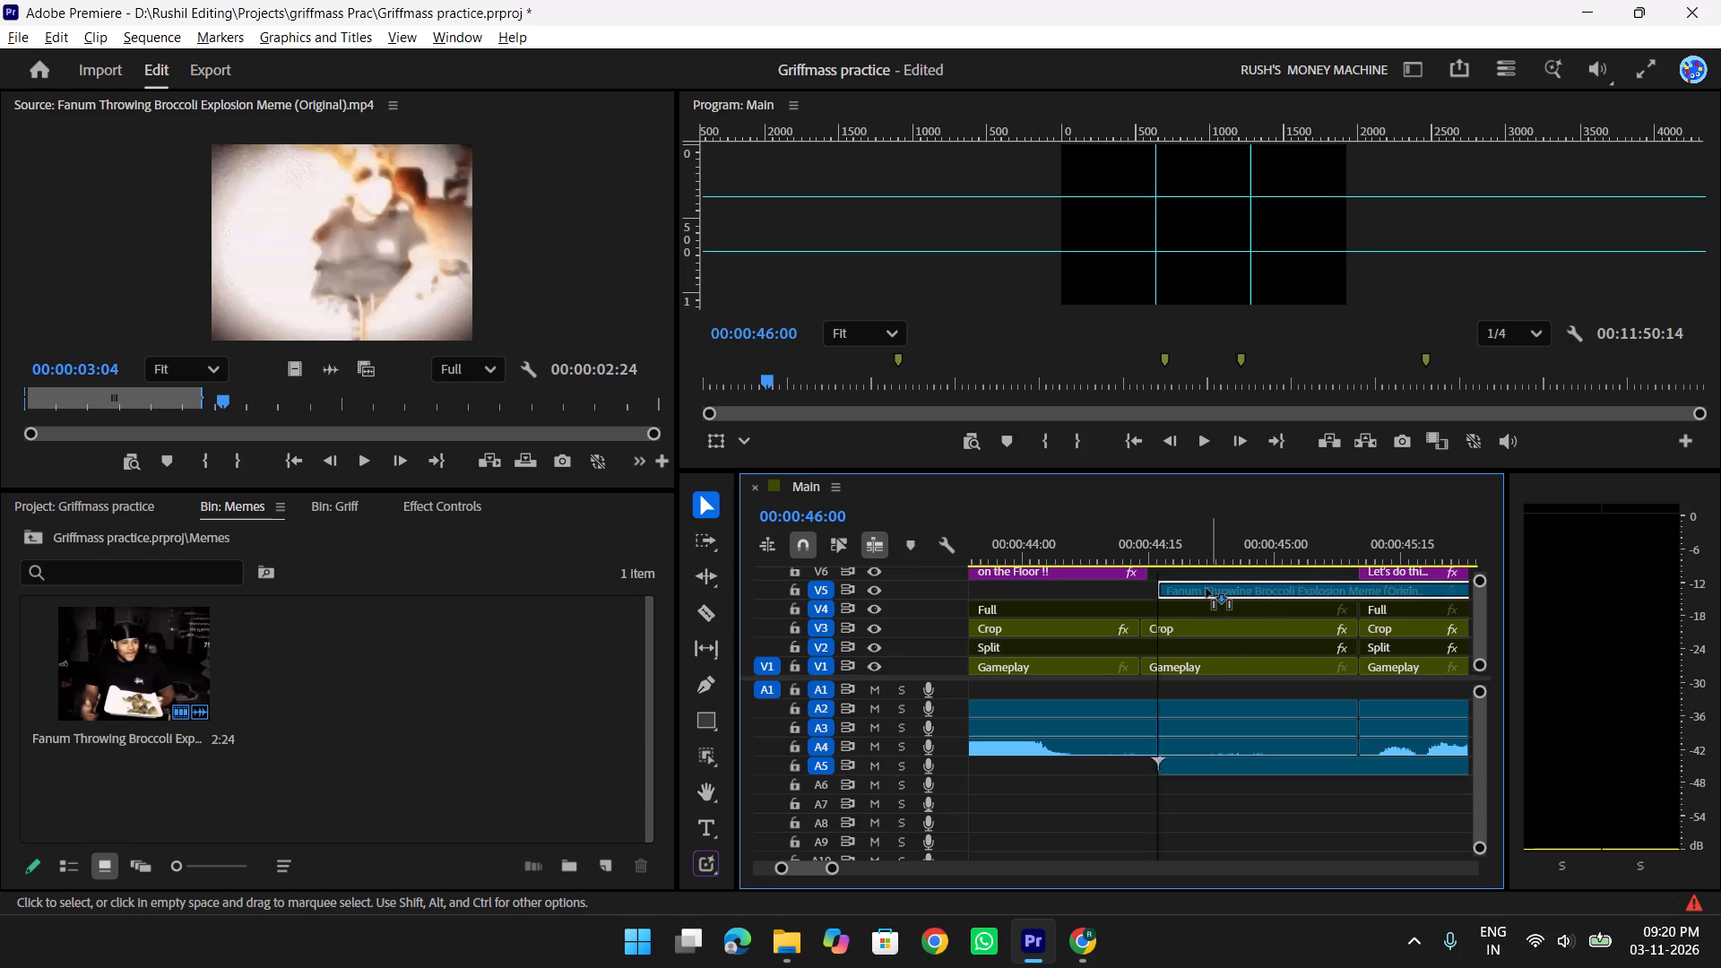
pyautogui.moveTo(1206, 589); pyautogui.dragTo(1198, 591)
pyautogui.moveTo(1198, 591); pyautogui.dragTo(1204, 591)
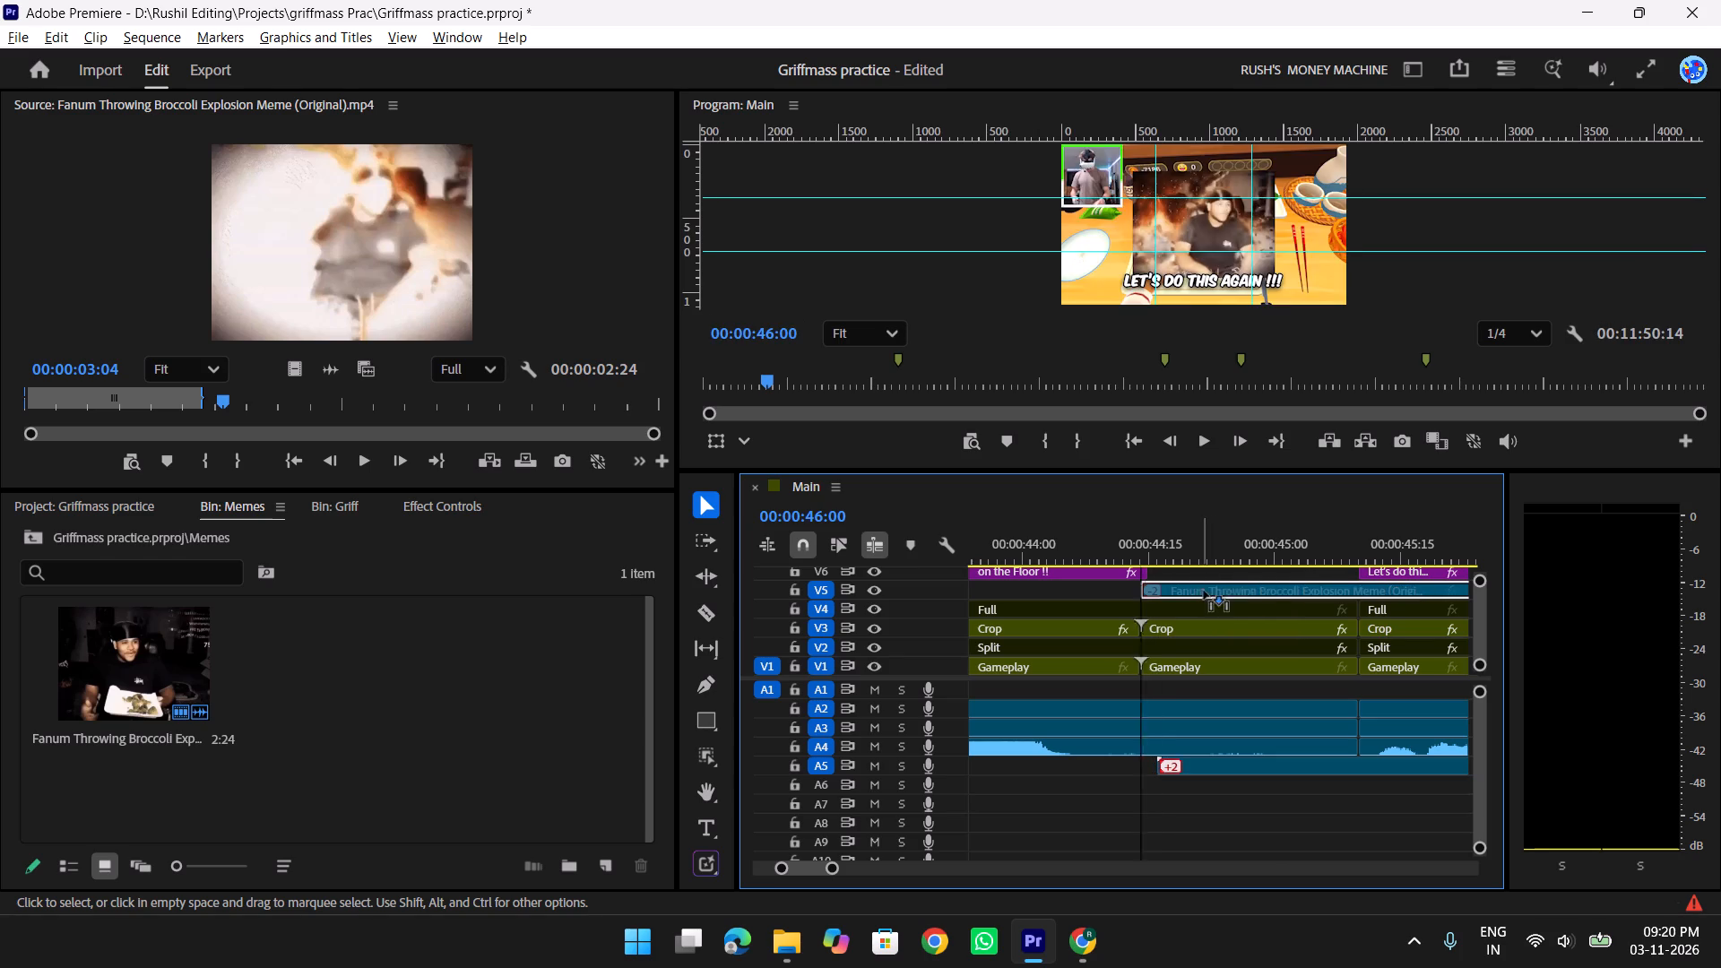
pyautogui.moveTo(1204, 591); pyautogui.dragTo(1208, 591)
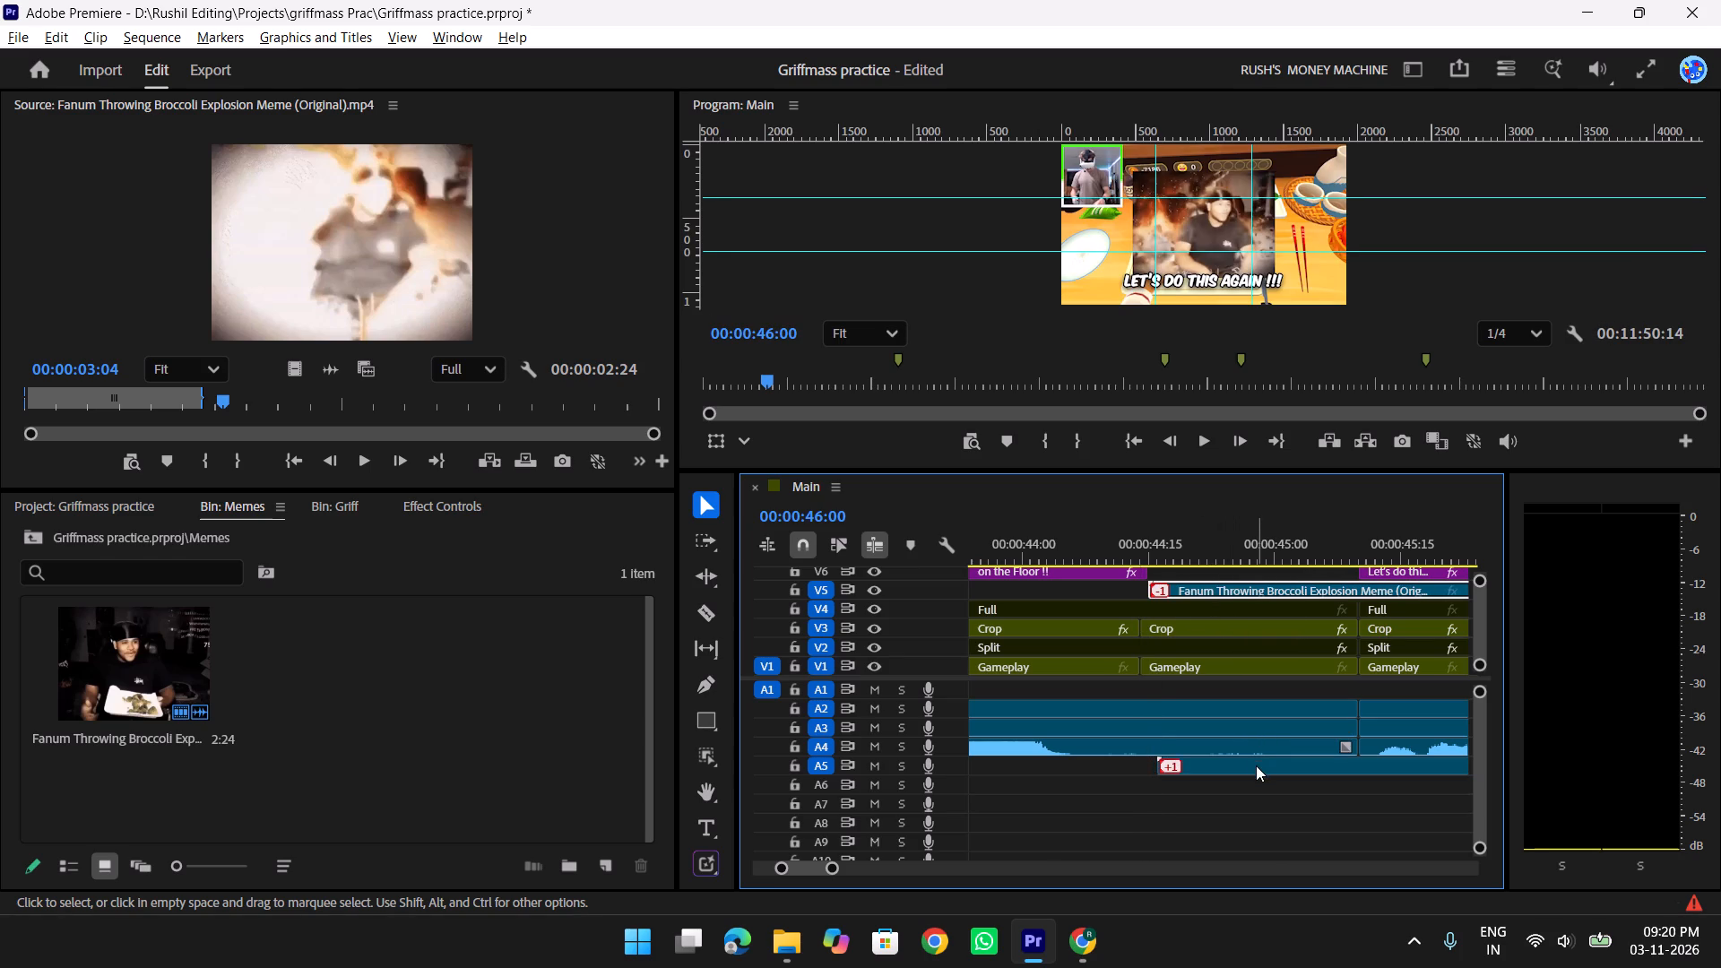
pyautogui.click(1256, 765)
# Scrub and play back the broccoli meme around 00:00:44:15 to check its timing against the gameplay and captions.
pyautogui.moveTo(1192, 544); pyautogui.dragTo(1121, 541)
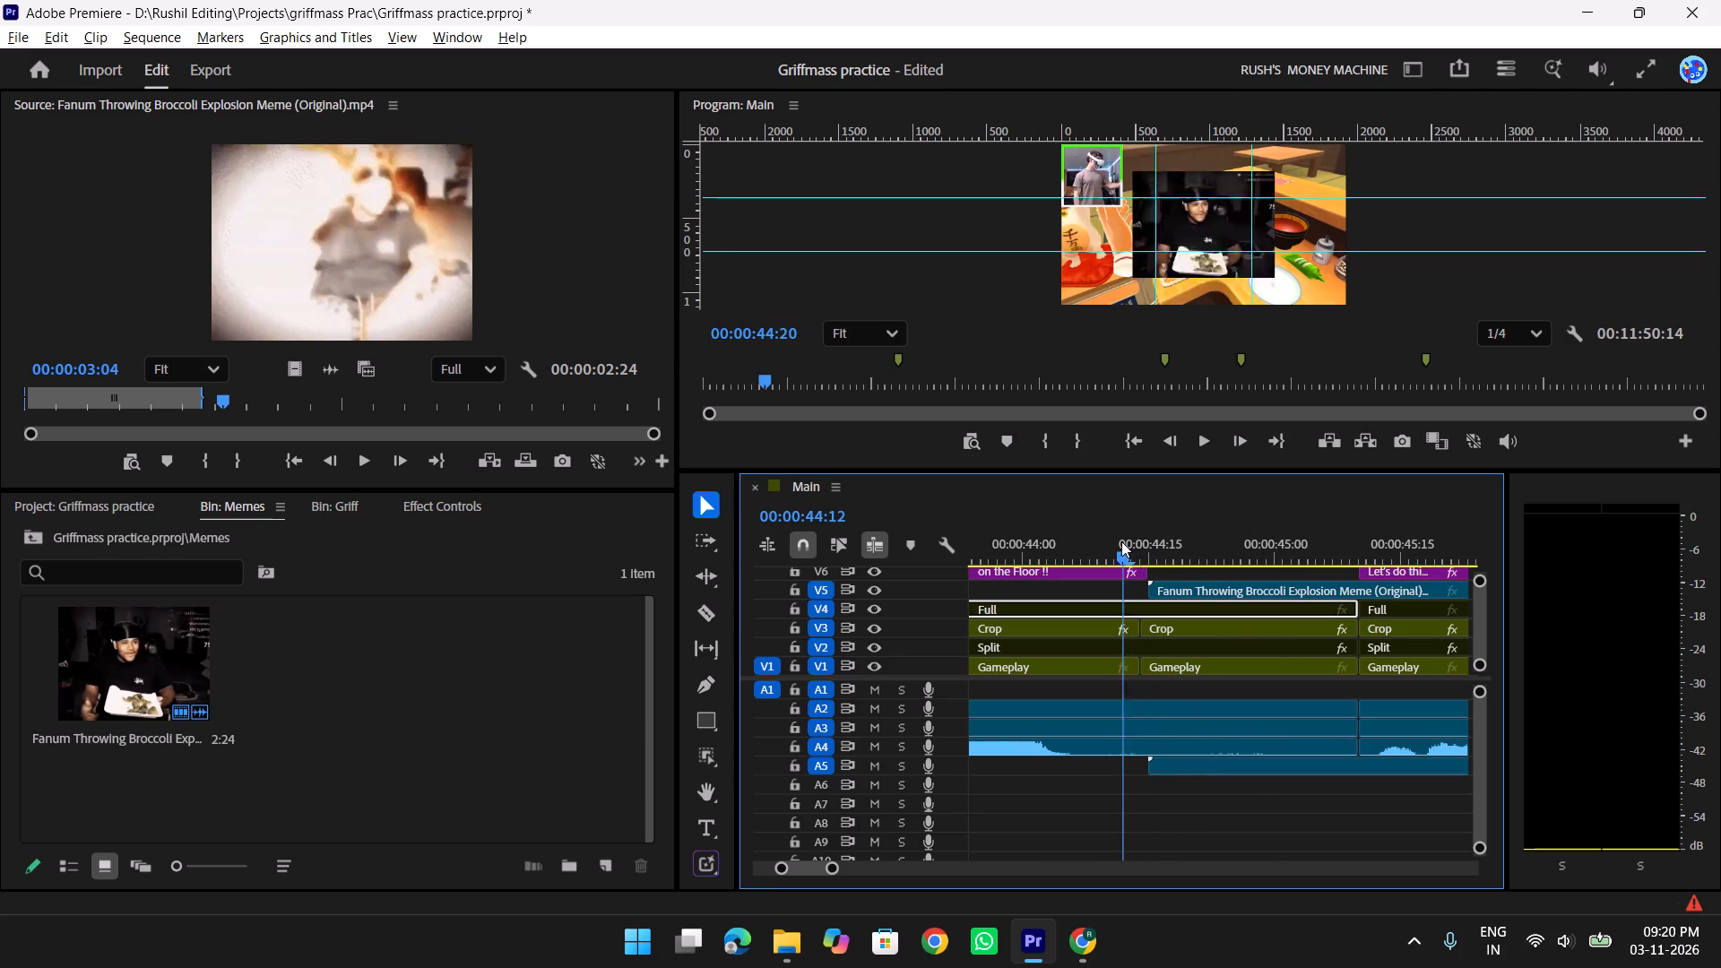
pyautogui.moveTo(1121, 541); pyautogui.dragTo(1214, 539)
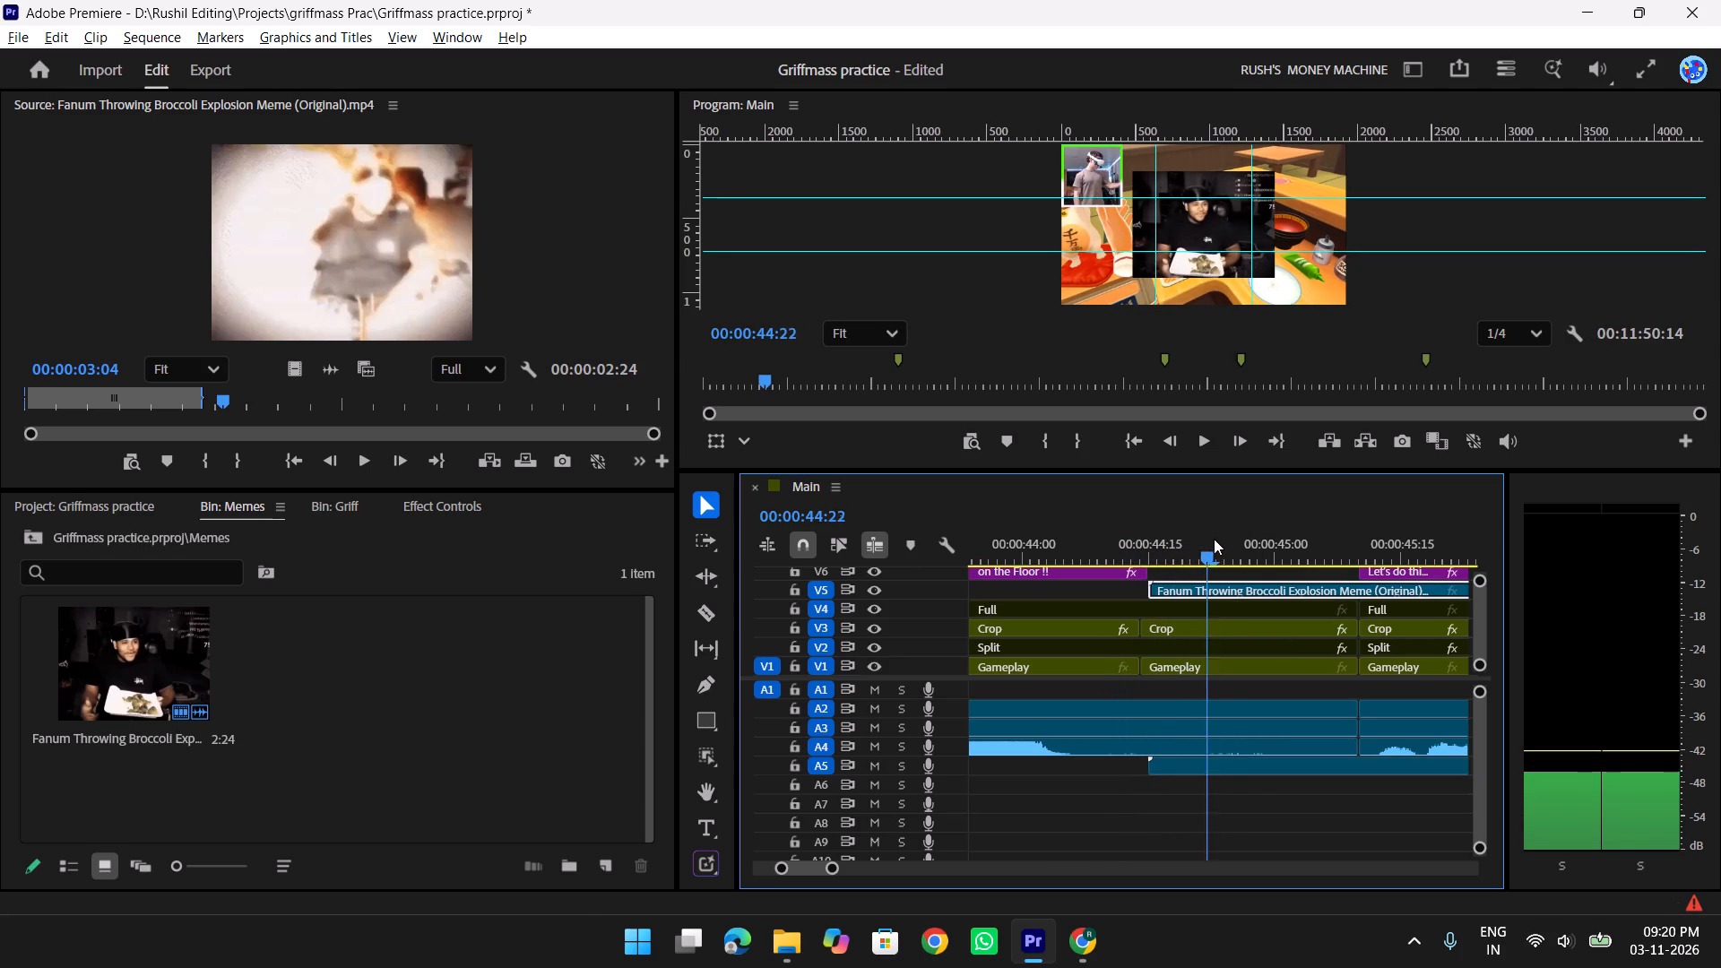
pyautogui.moveTo(1214, 539); pyautogui.dragTo(1336, 549)
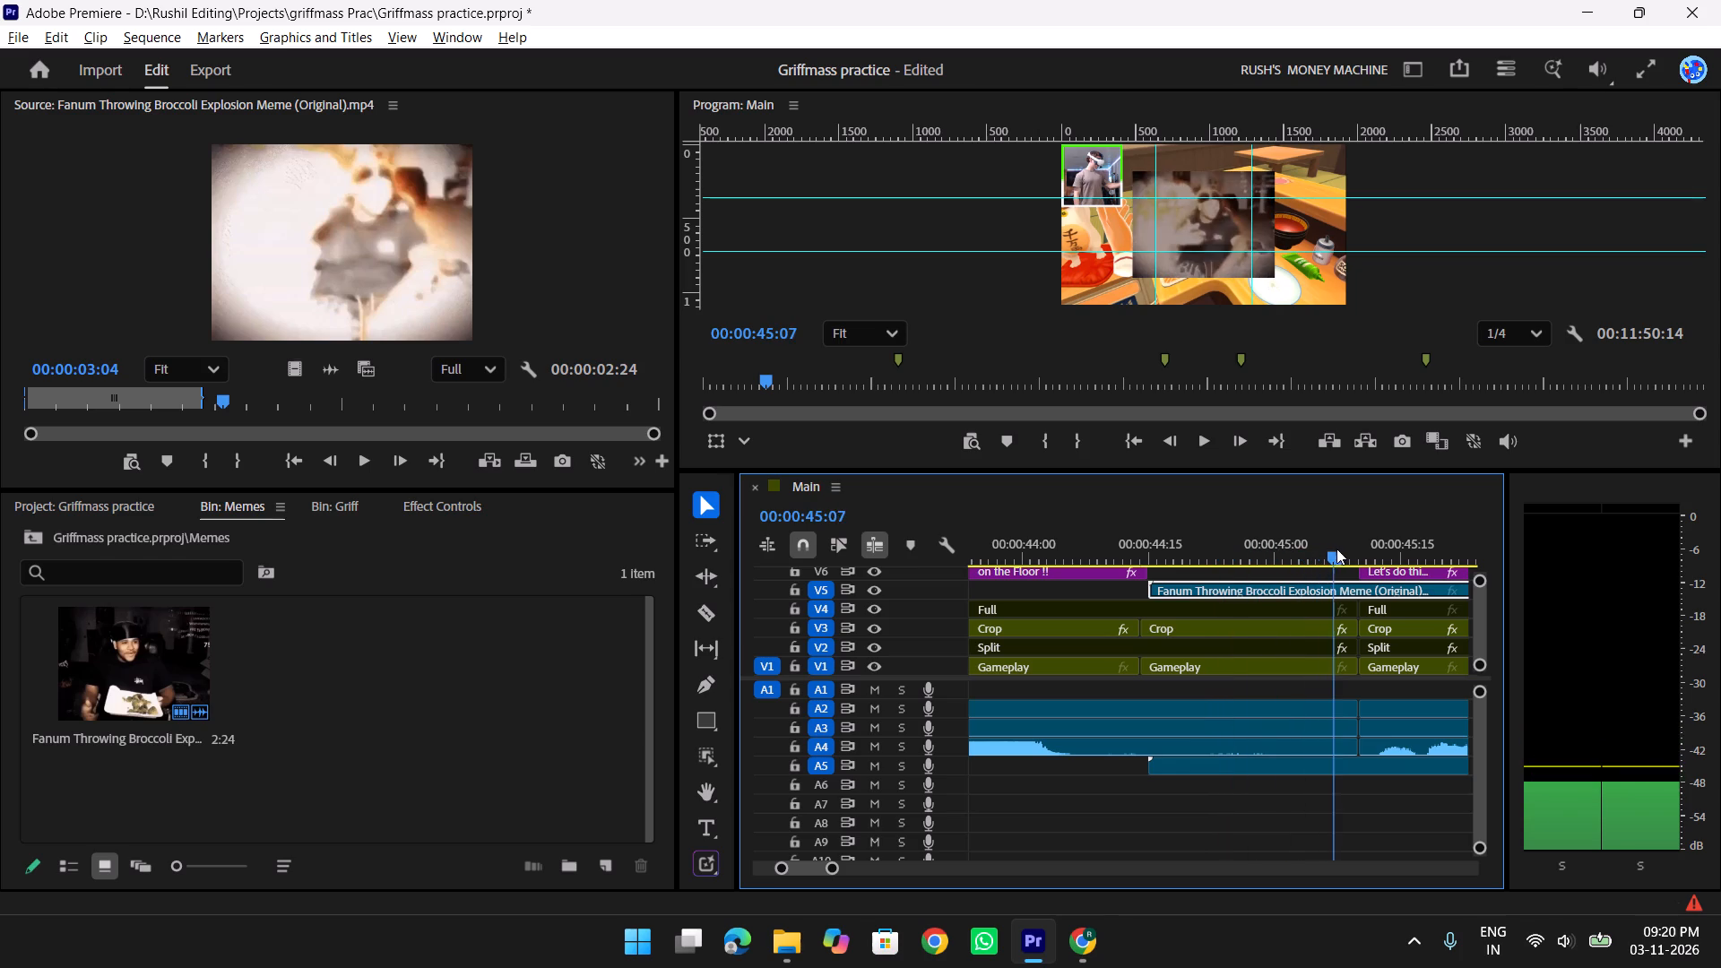
pyautogui.moveTo(1336, 549); pyautogui.dragTo(1286, 555)
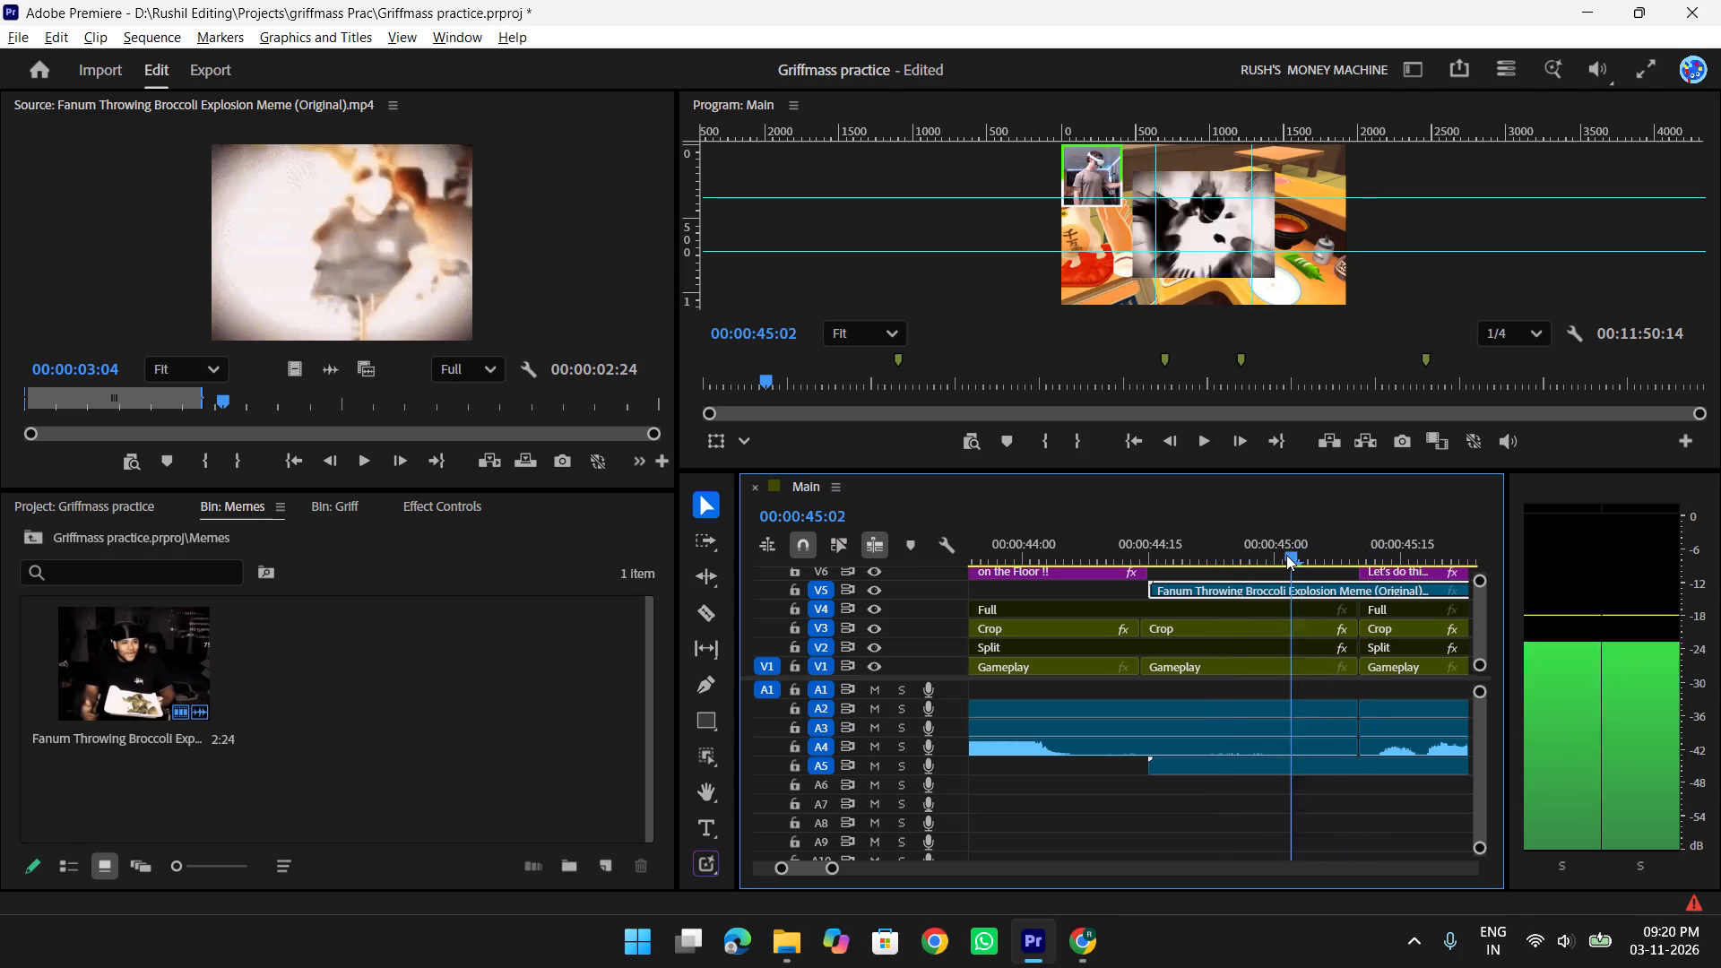
pyautogui.moveTo(1286, 555); pyautogui.dragTo(1215, 546)
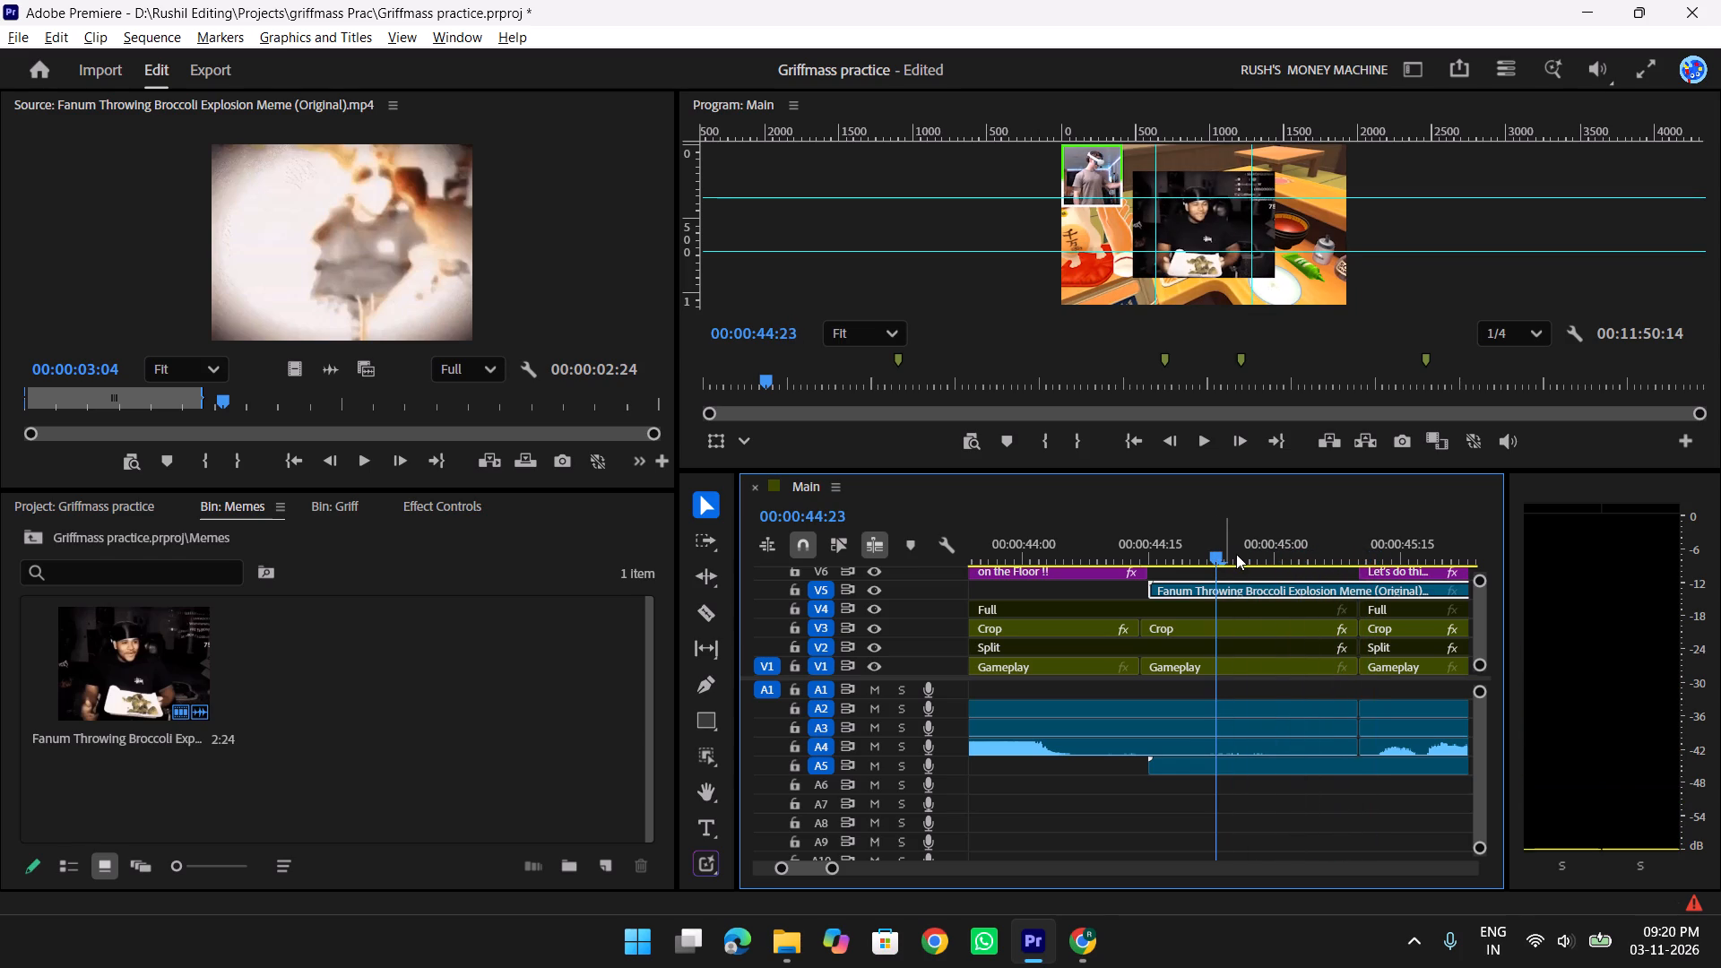
pyautogui.moveTo(1198, 542); pyautogui.dragTo(1085, 541)
pyautogui.press('space')
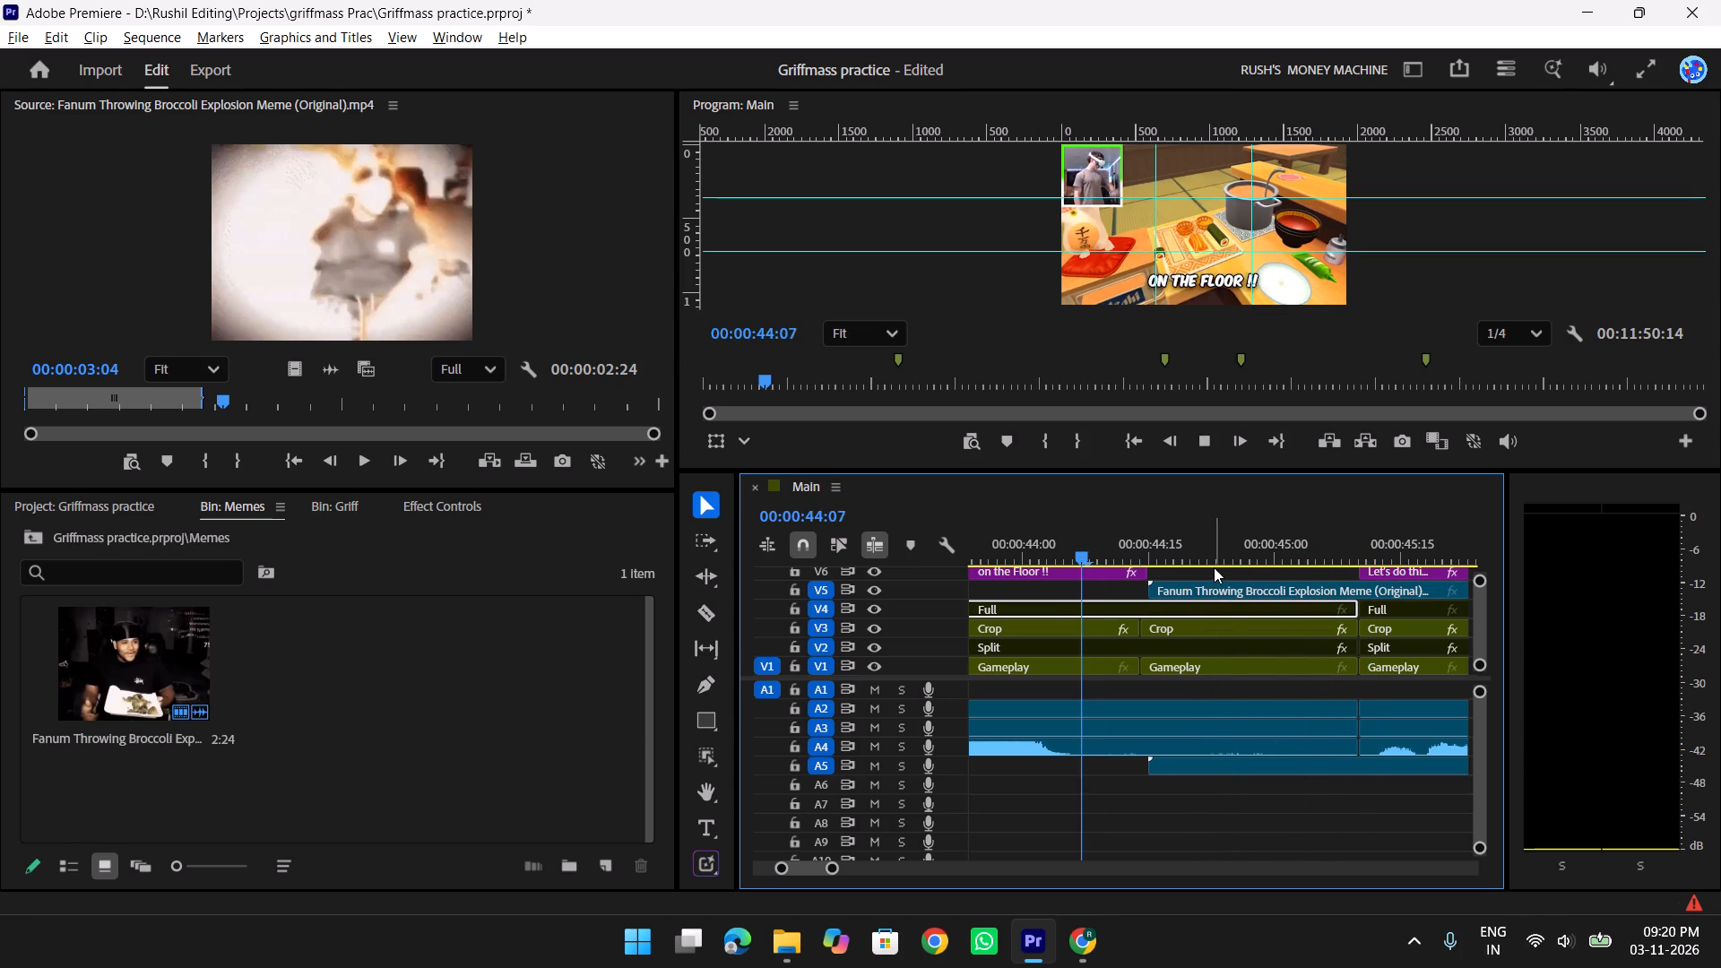
pyautogui.press('space')
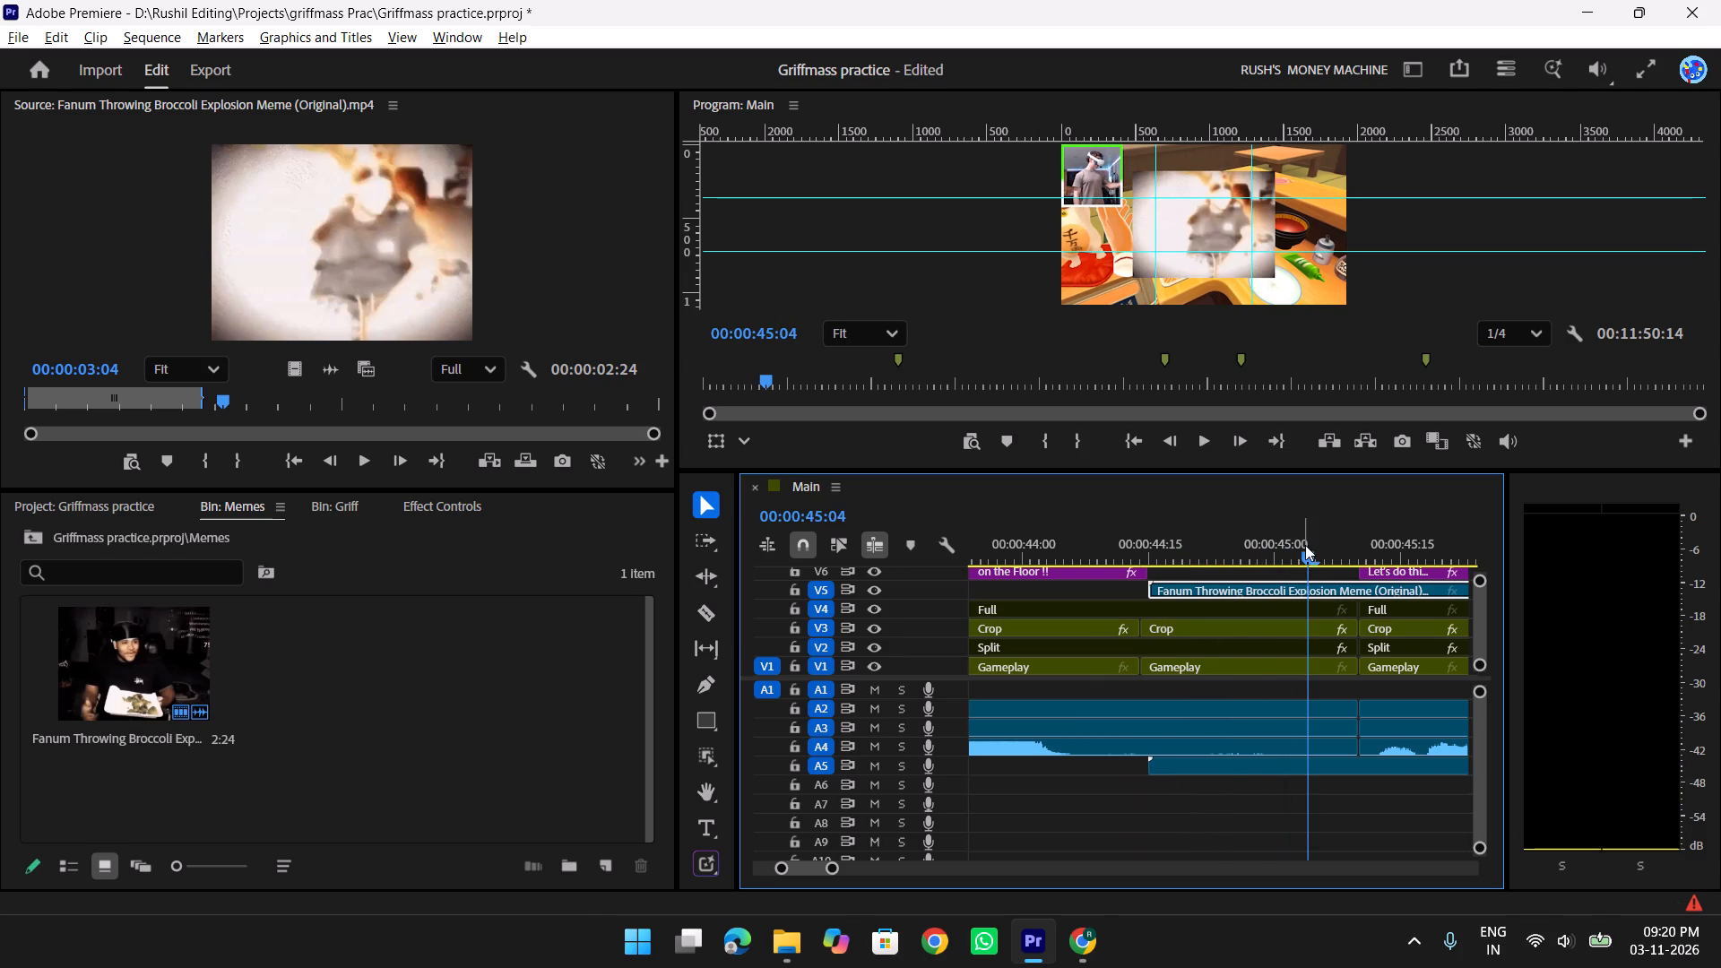
pyautogui.moveTo(1254, 532); pyautogui.dragTo(1195, 547)
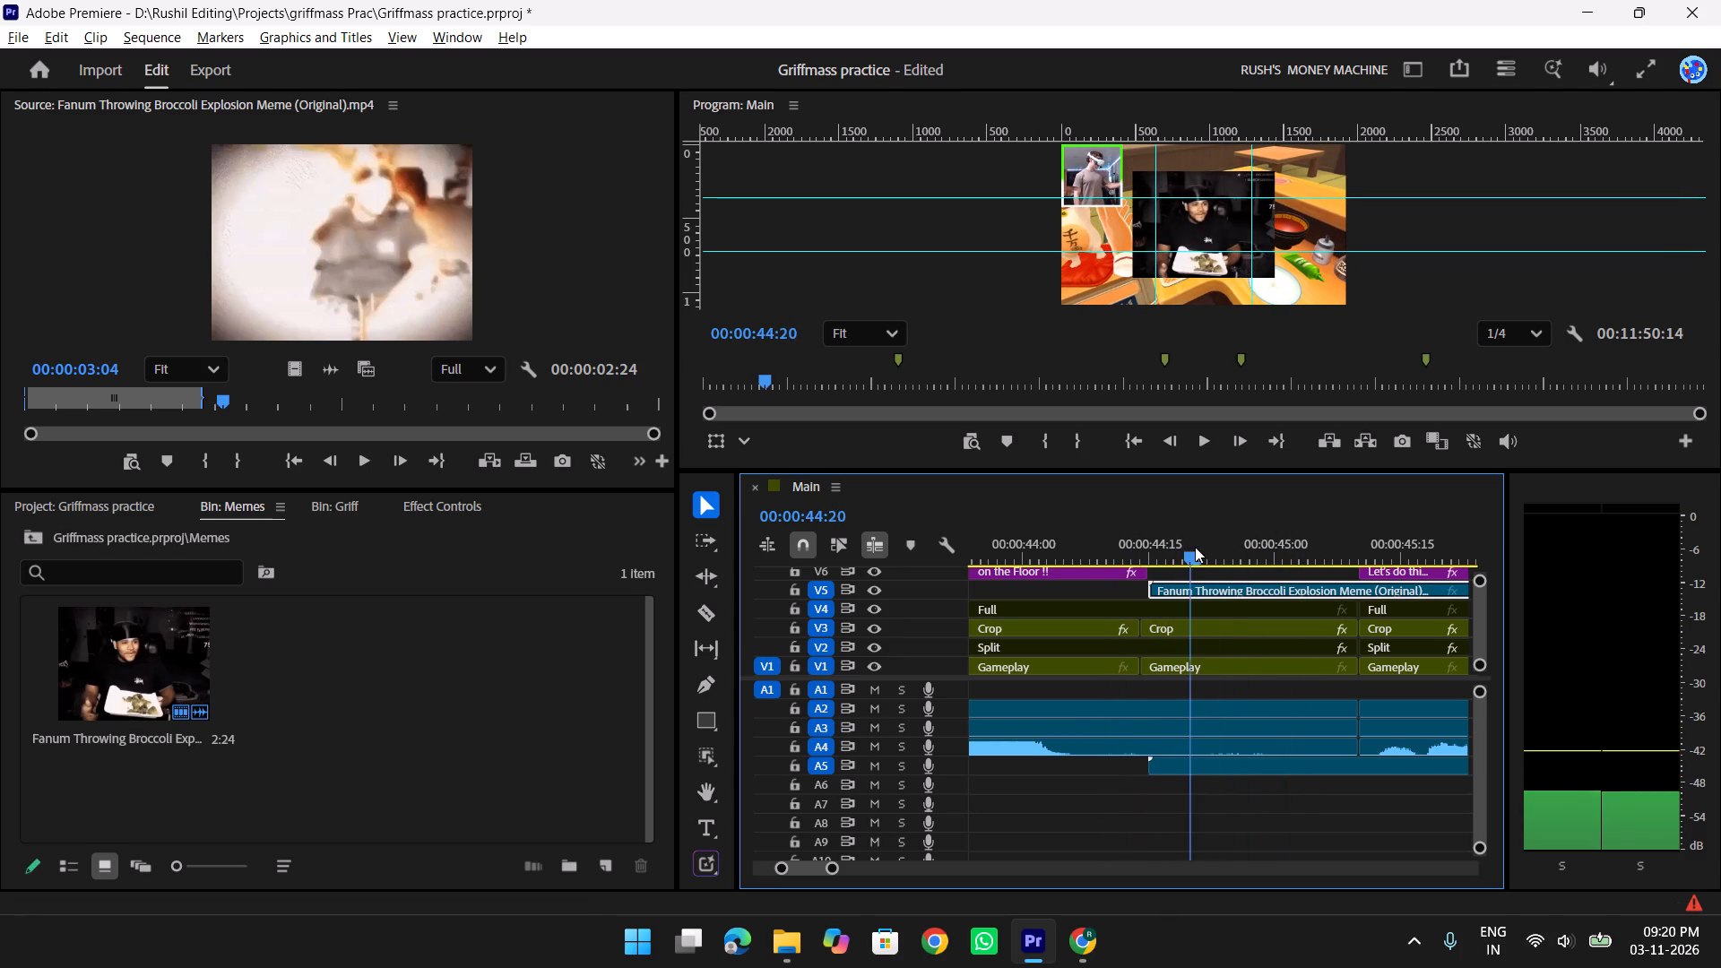
pyautogui.moveTo(1195, 547); pyautogui.dragTo(1127, 540)
# Shift the broccoli meme video on V5 one frame earlier to start at 00:00:44:14 and play it back.
pyautogui.moveTo(1208, 585); pyautogui.dragTo(1200, 585)
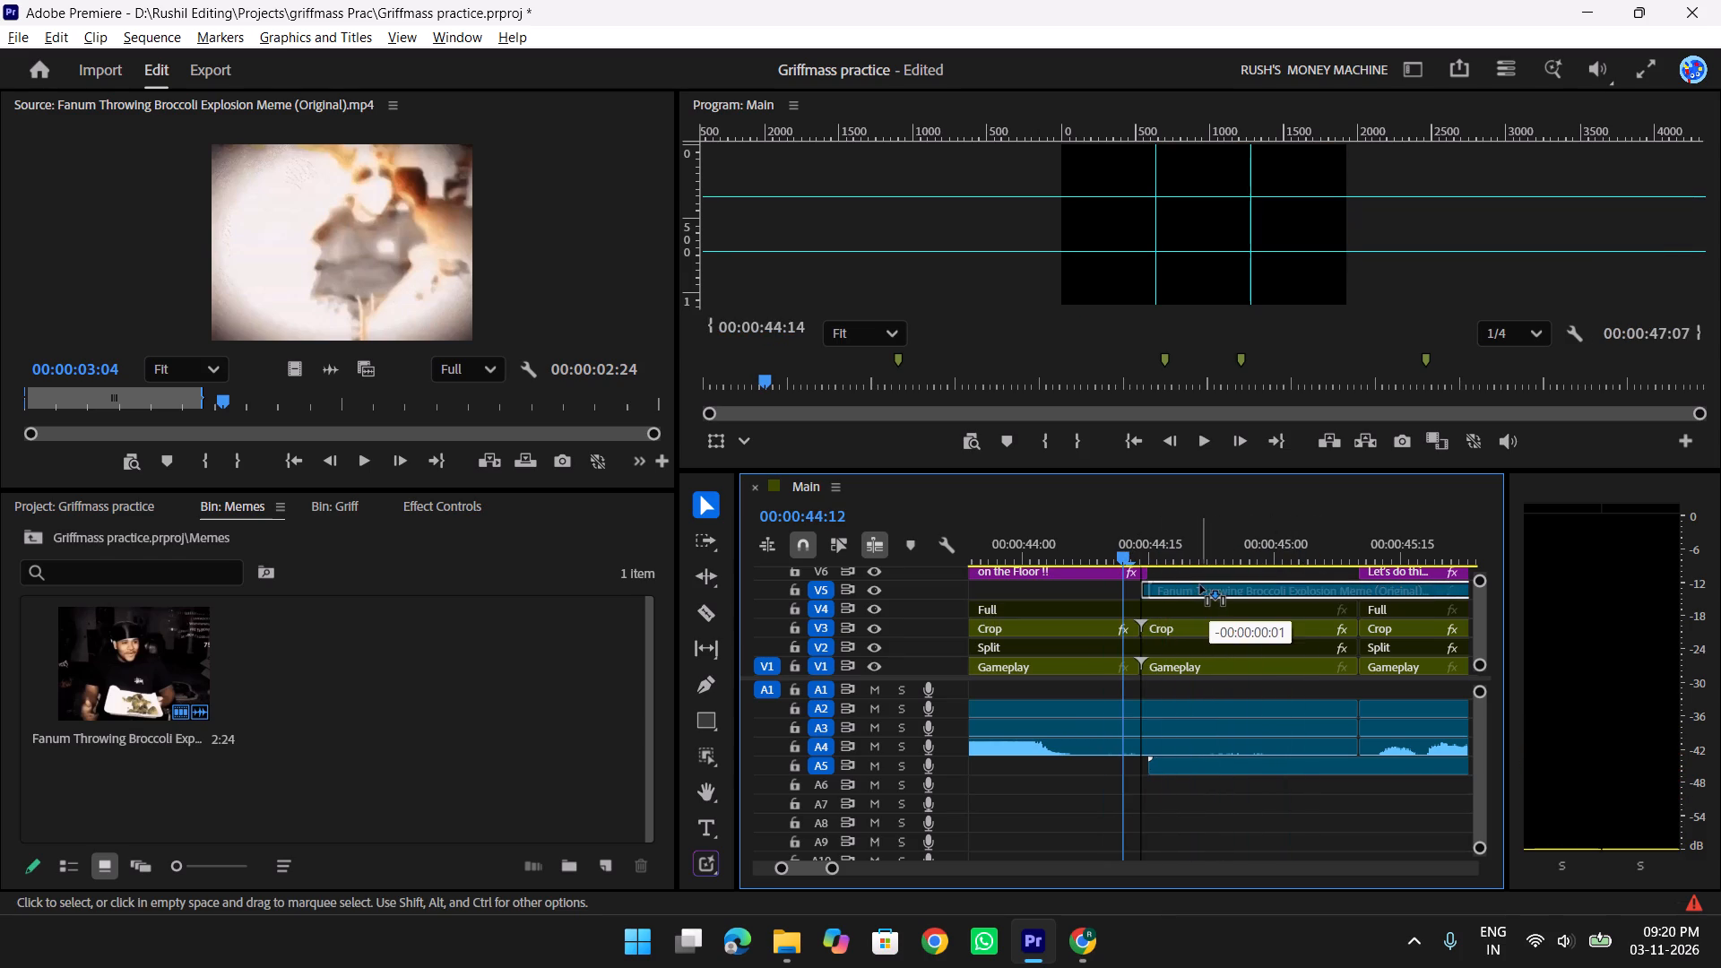
pyautogui.moveTo(1200, 585); pyautogui.dragTo(1197, 585)
pyautogui.moveTo(1130, 522); pyautogui.dragTo(1059, 532)
pyautogui.press('space')
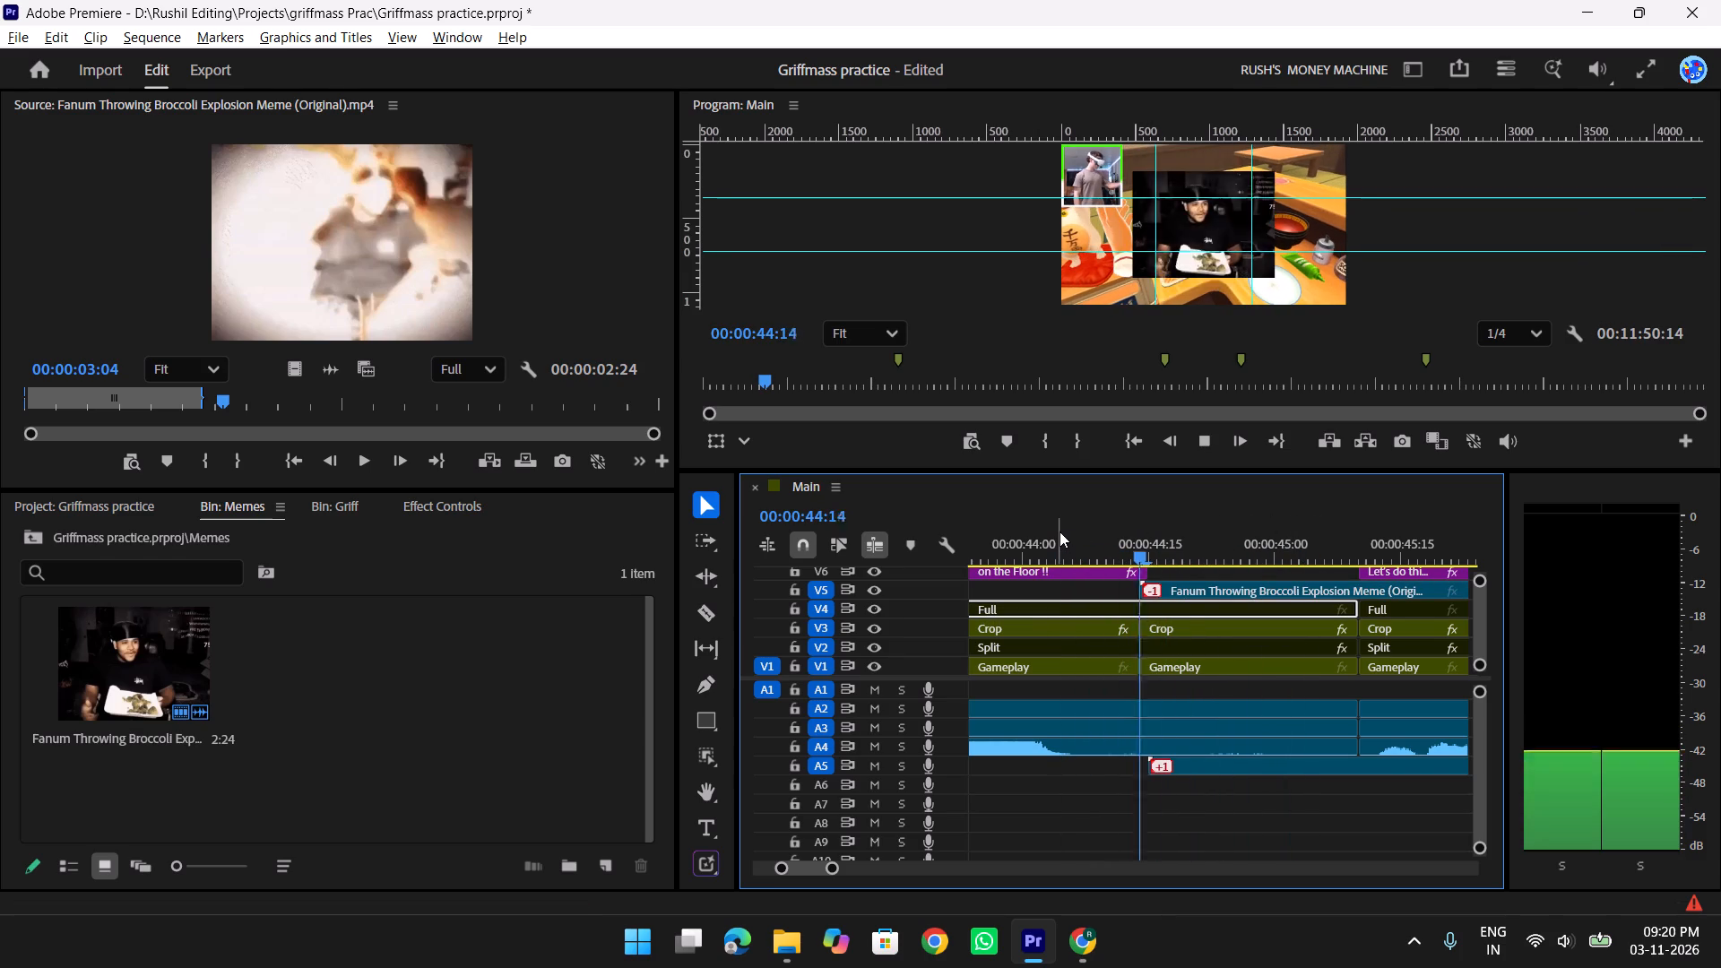
pyautogui.press('space')
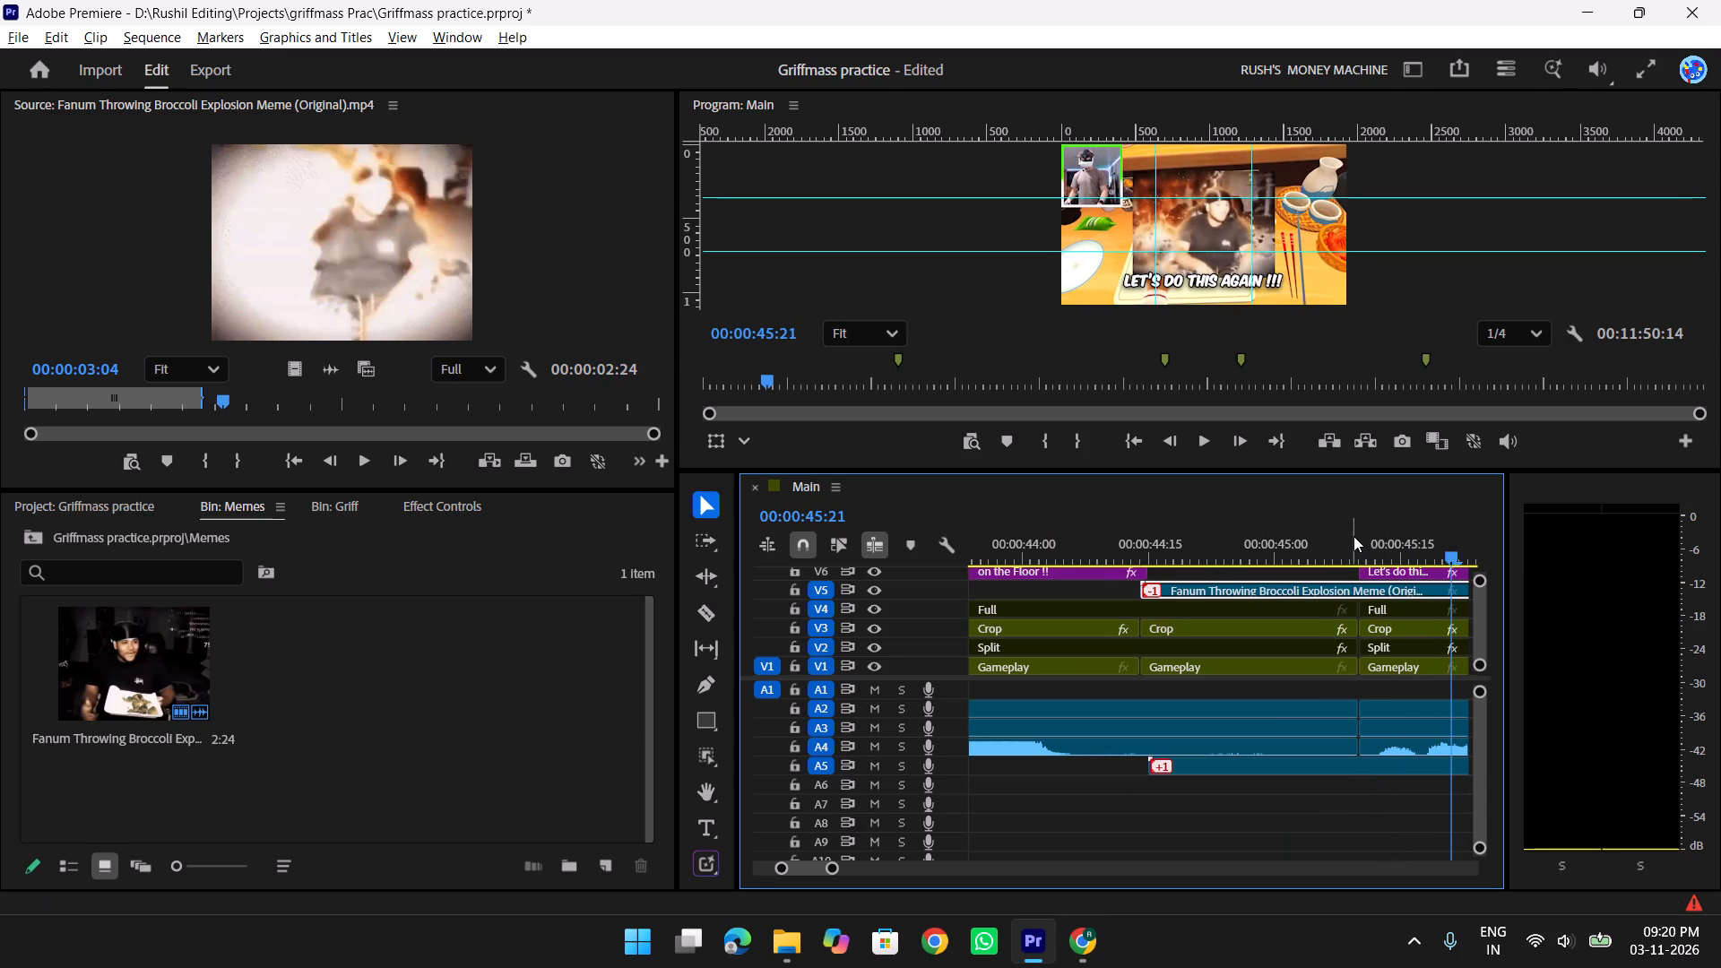
# Trim the broccoli meme video on V5 to end at 00:00:45:10, where the next caption starts, and play it back.
pyautogui.moveTo(1308, 540); pyautogui.dragTo(1326, 538)
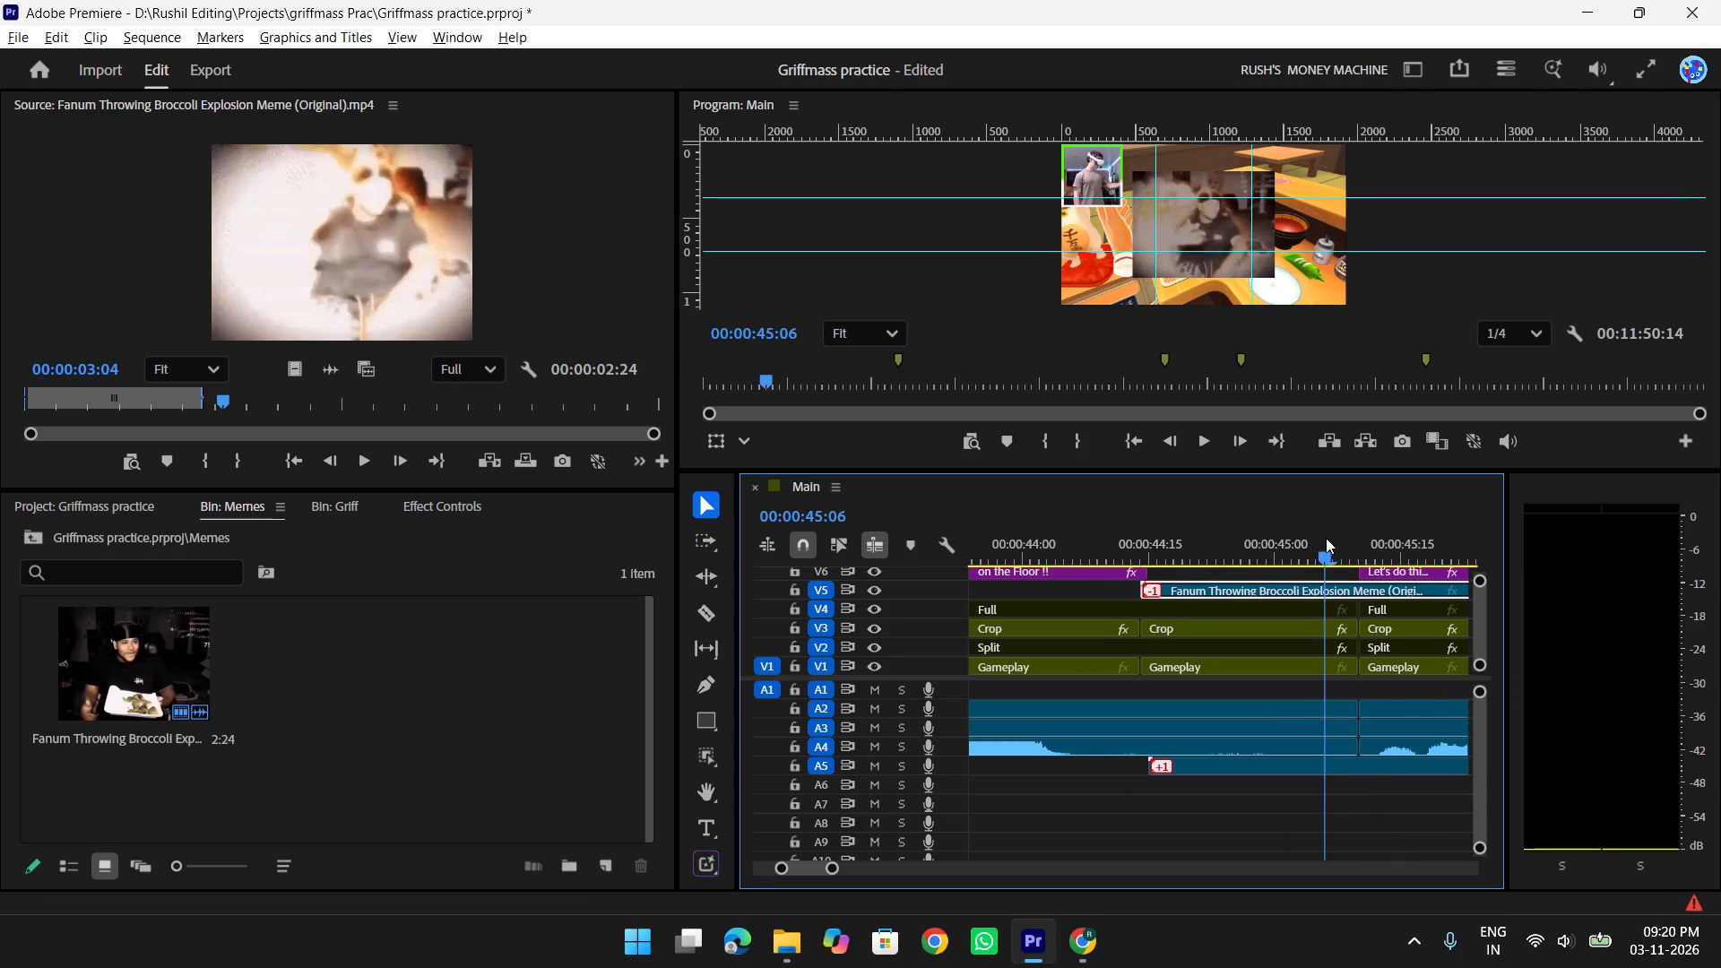
pyautogui.moveTo(1326, 538); pyautogui.dragTo(1412, 538)
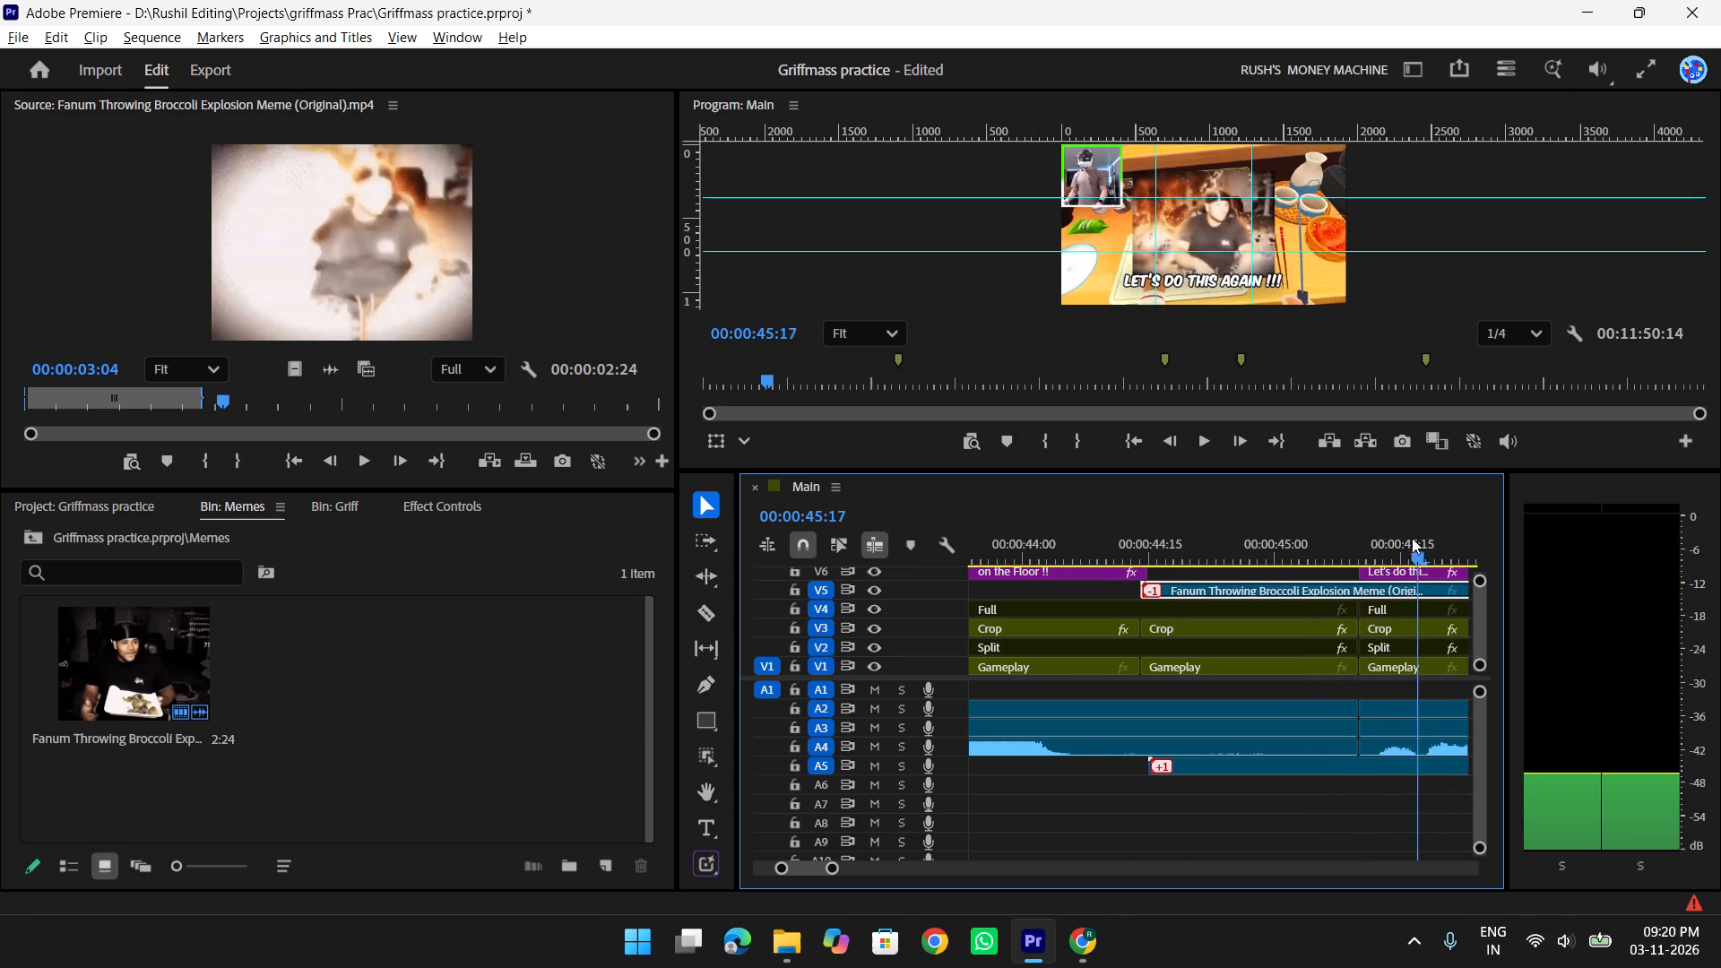
pyautogui.moveTo(1412, 538); pyautogui.dragTo(1359, 540)
pyautogui.click(1385, 583)
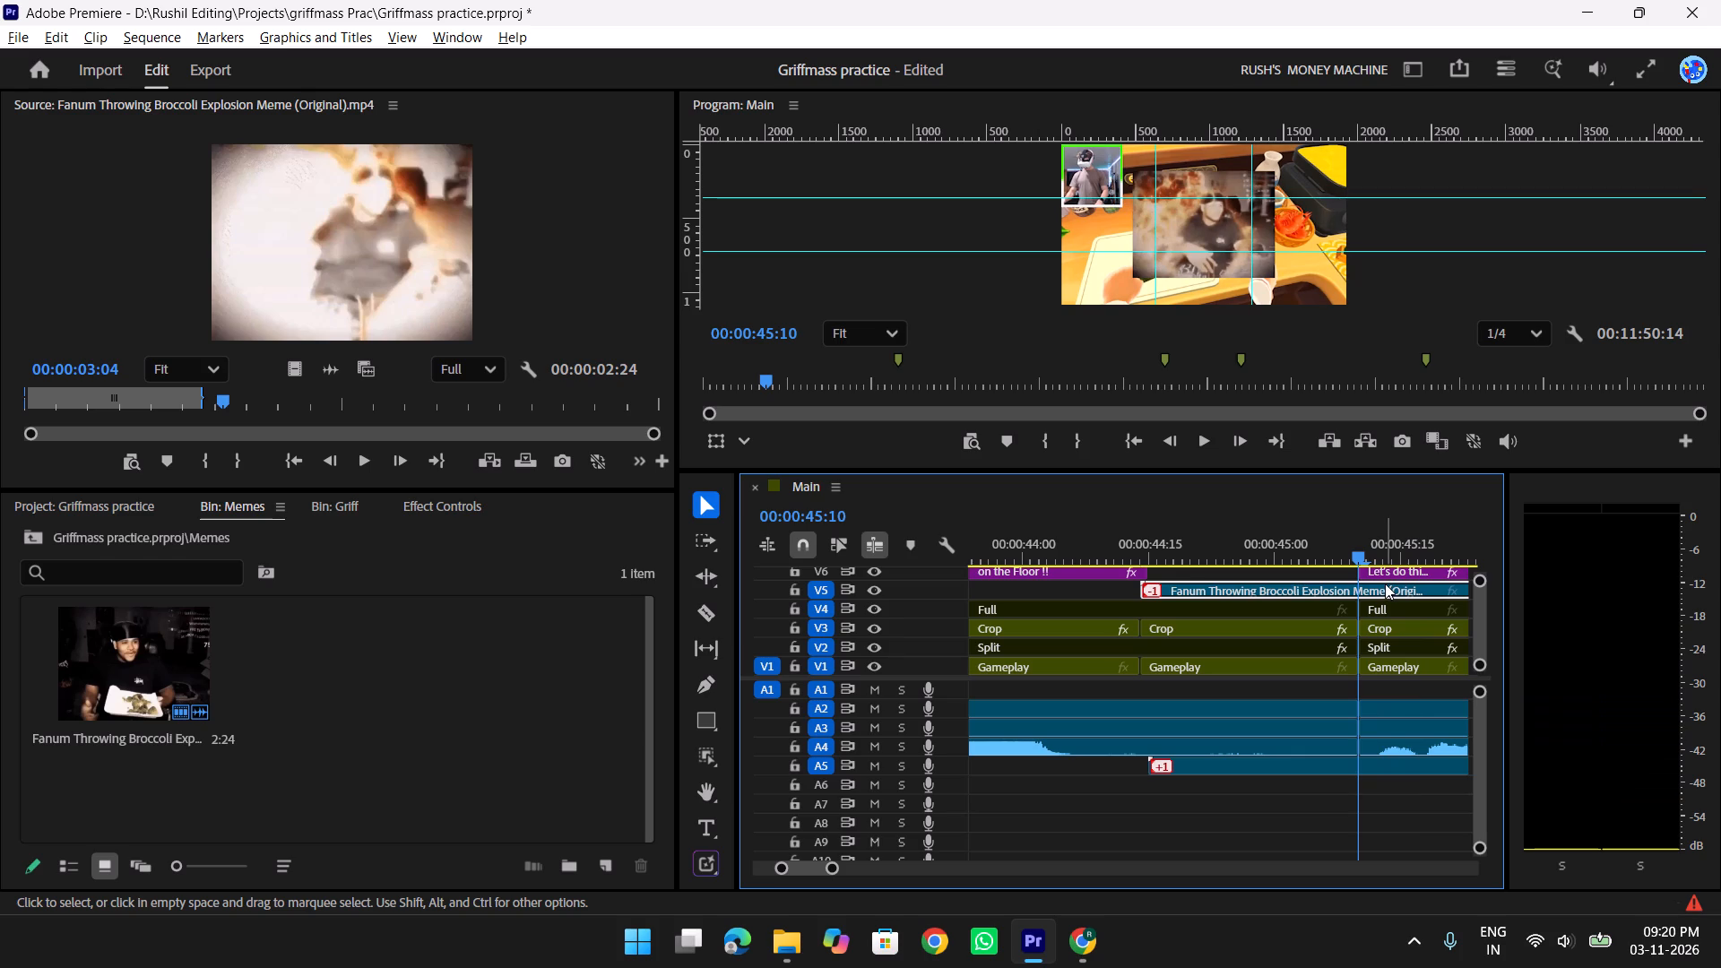
pyautogui.press('w')
pyautogui.click(1385, 583)
pyautogui.press('Delete')
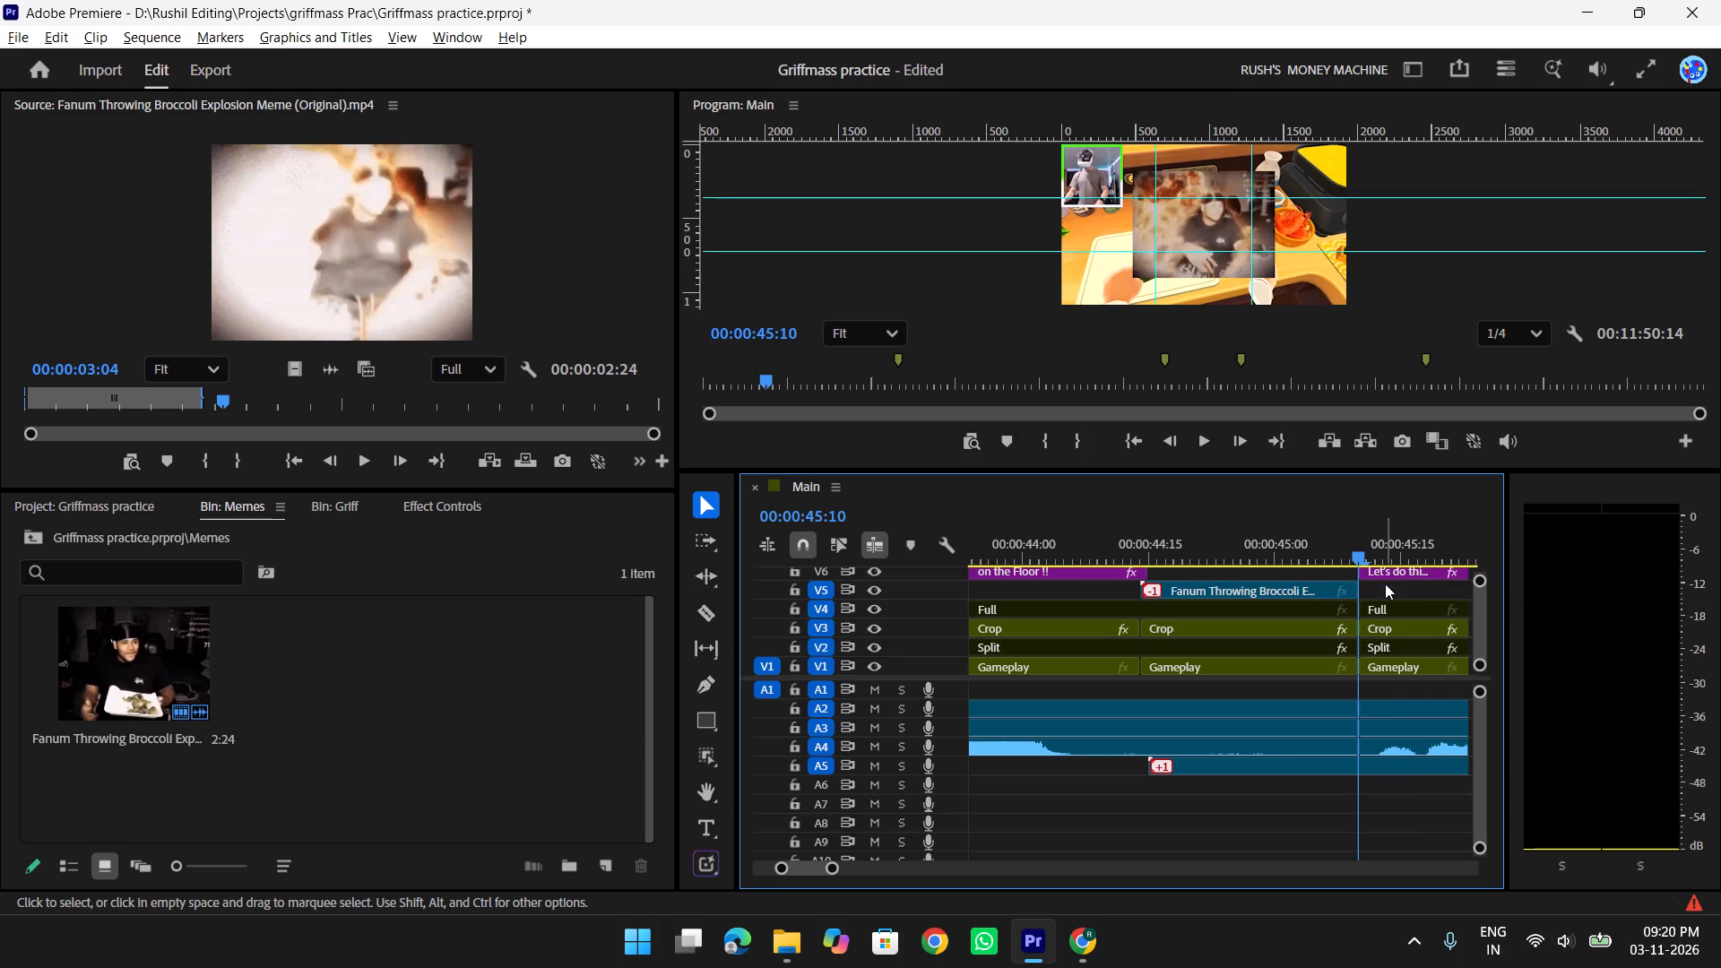
pyautogui.moveTo(1334, 549); pyautogui.dragTo(1077, 550)
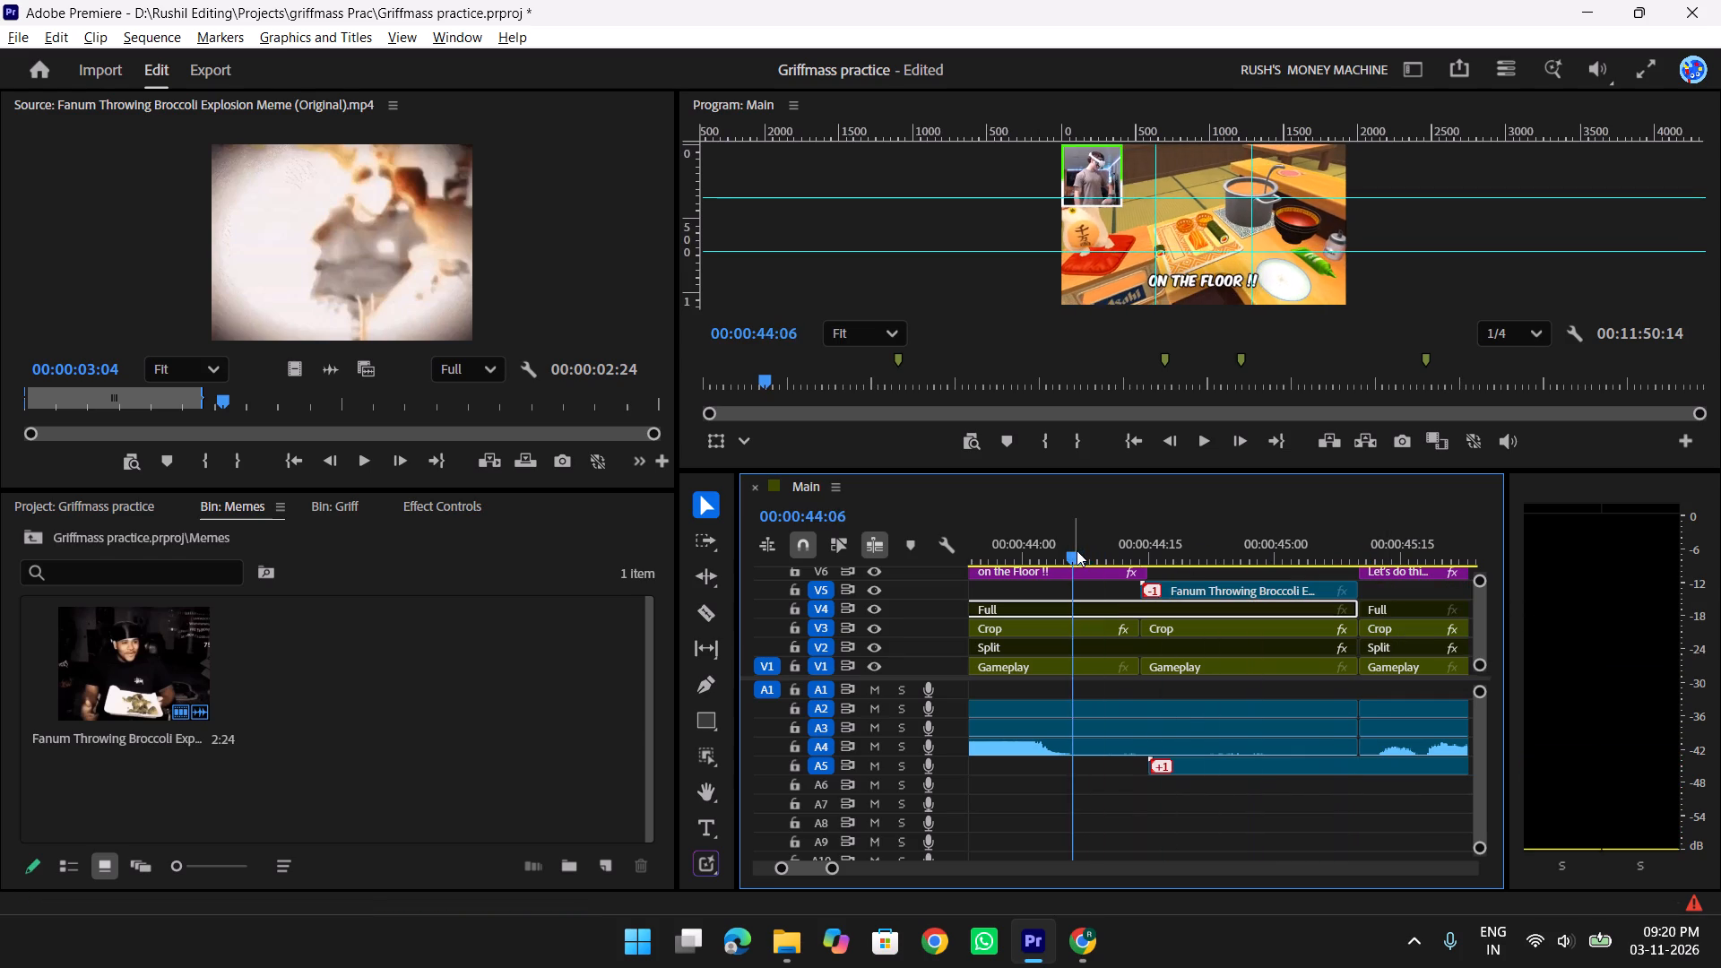
pyautogui.press('space')
pyautogui.press('space')
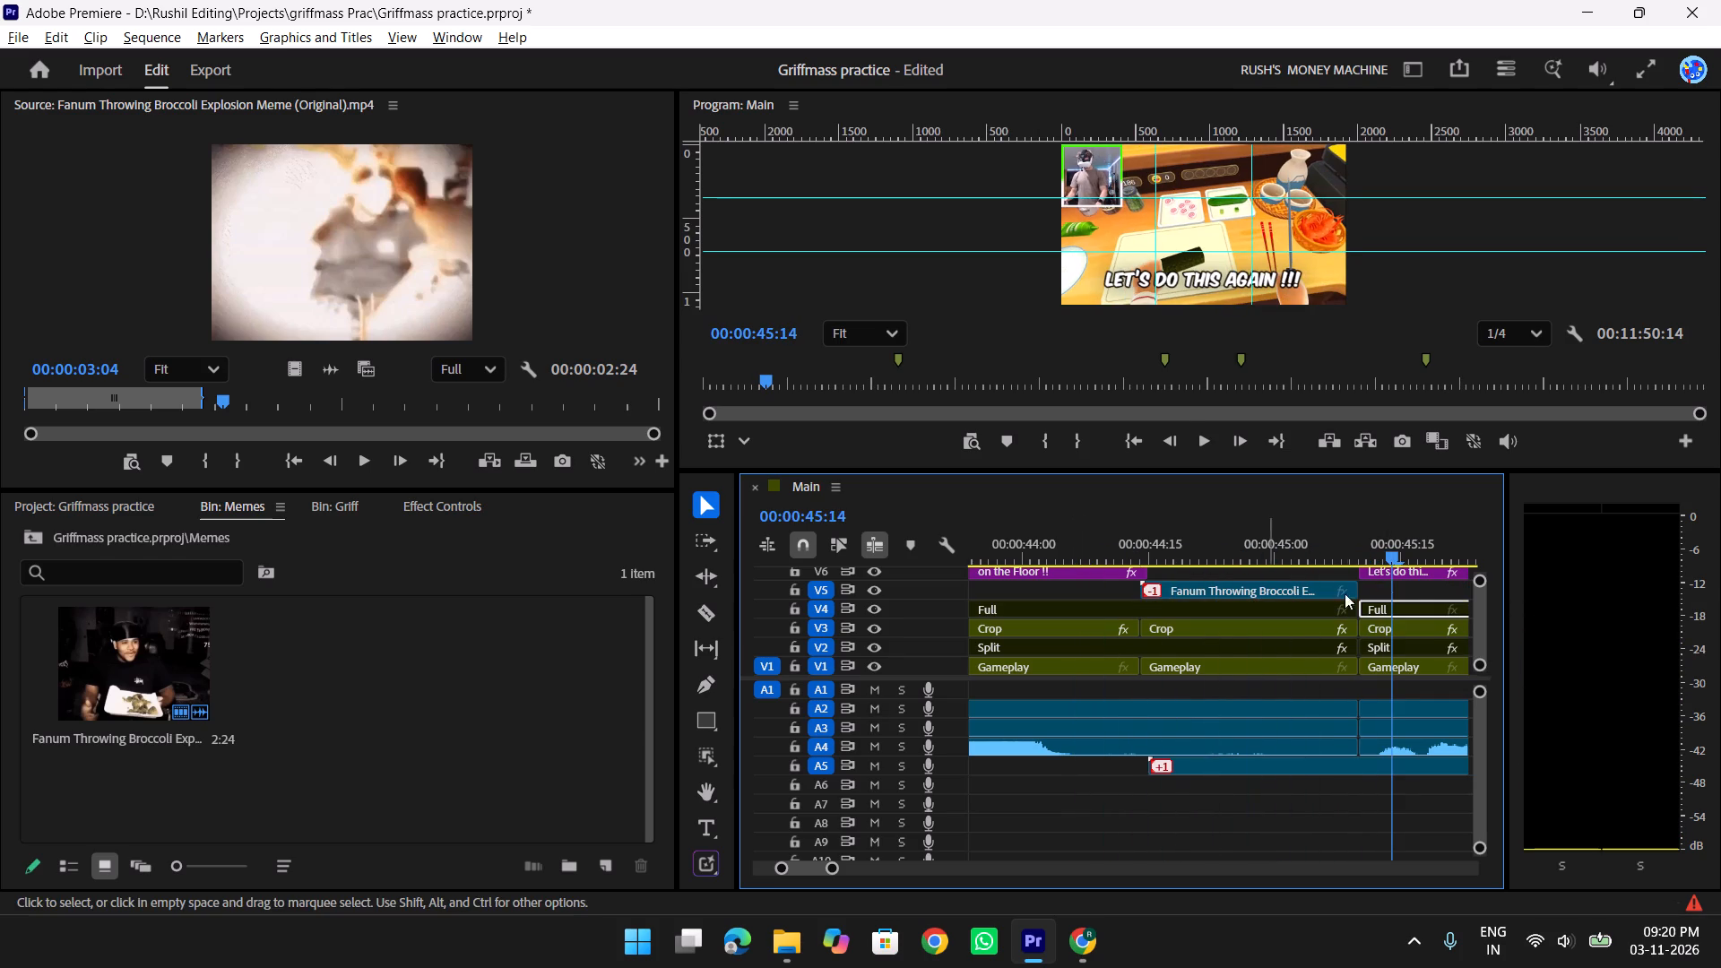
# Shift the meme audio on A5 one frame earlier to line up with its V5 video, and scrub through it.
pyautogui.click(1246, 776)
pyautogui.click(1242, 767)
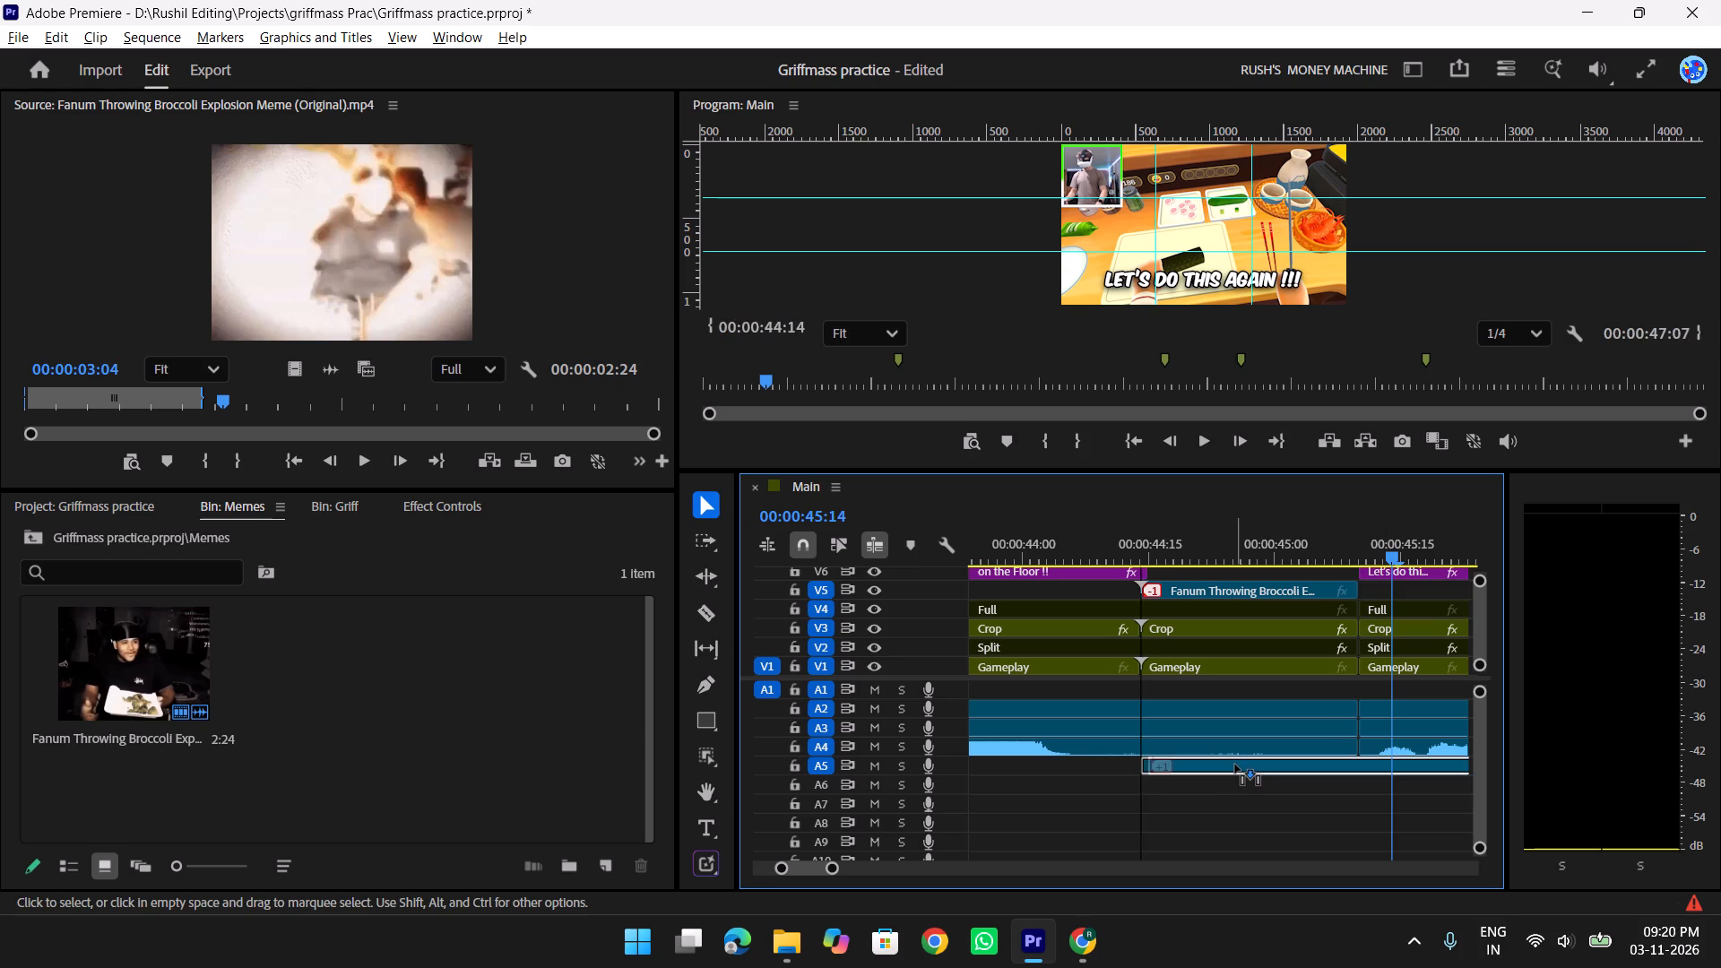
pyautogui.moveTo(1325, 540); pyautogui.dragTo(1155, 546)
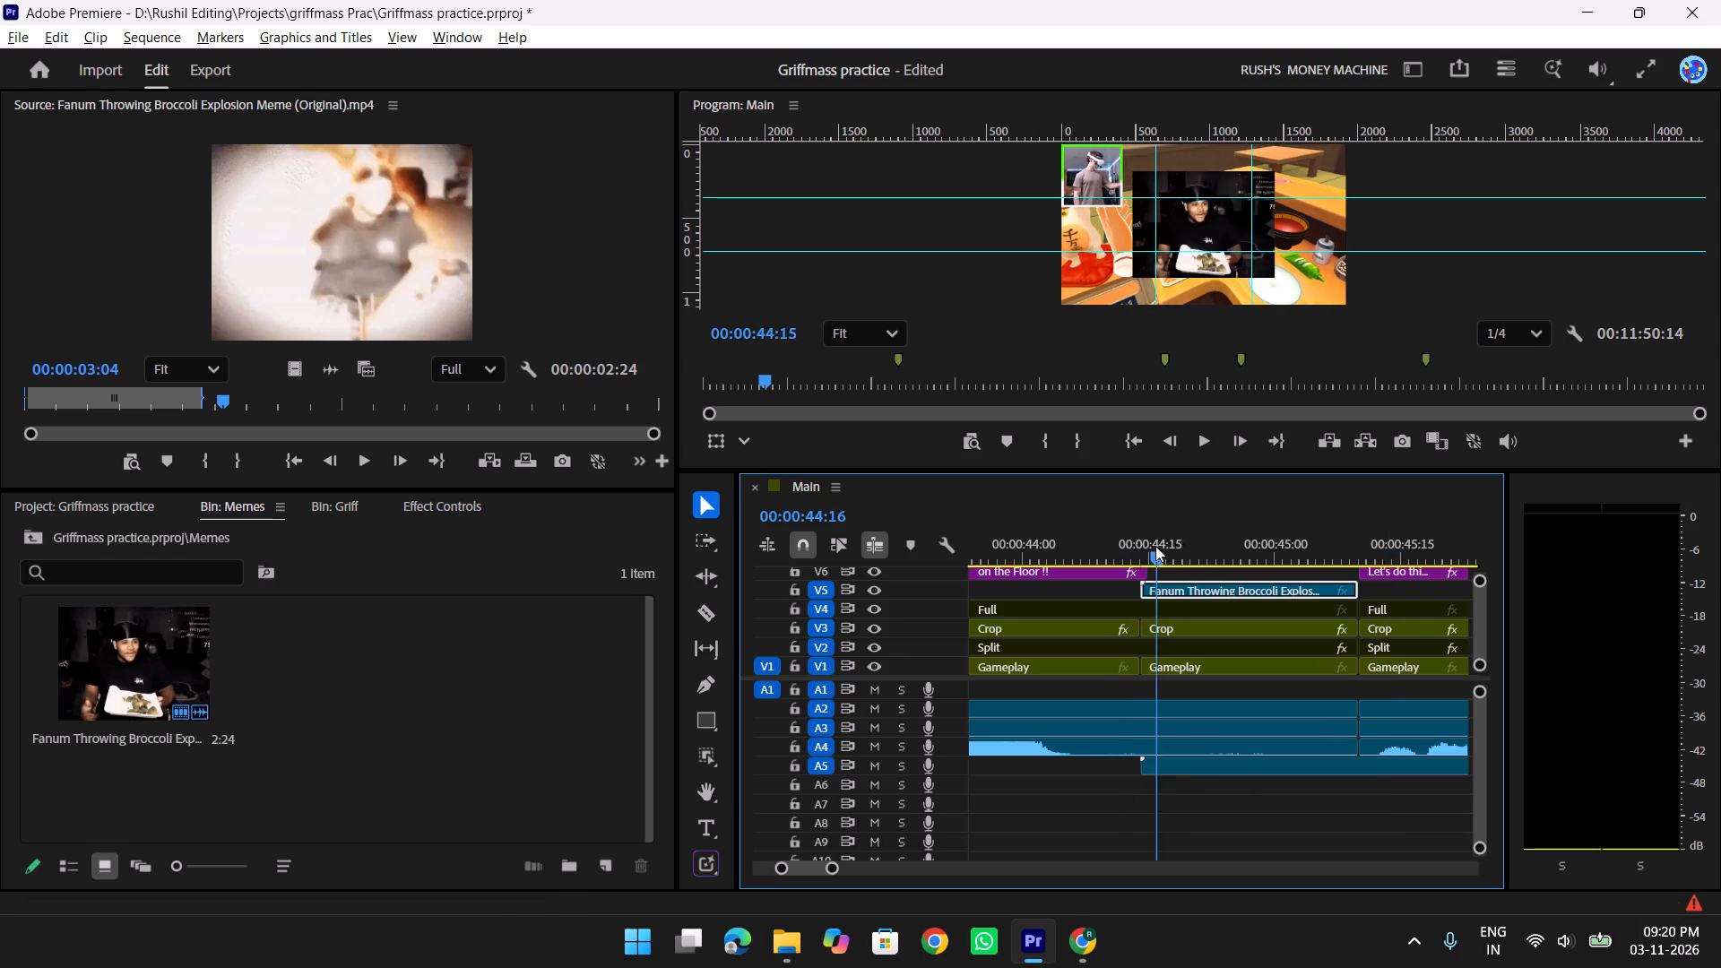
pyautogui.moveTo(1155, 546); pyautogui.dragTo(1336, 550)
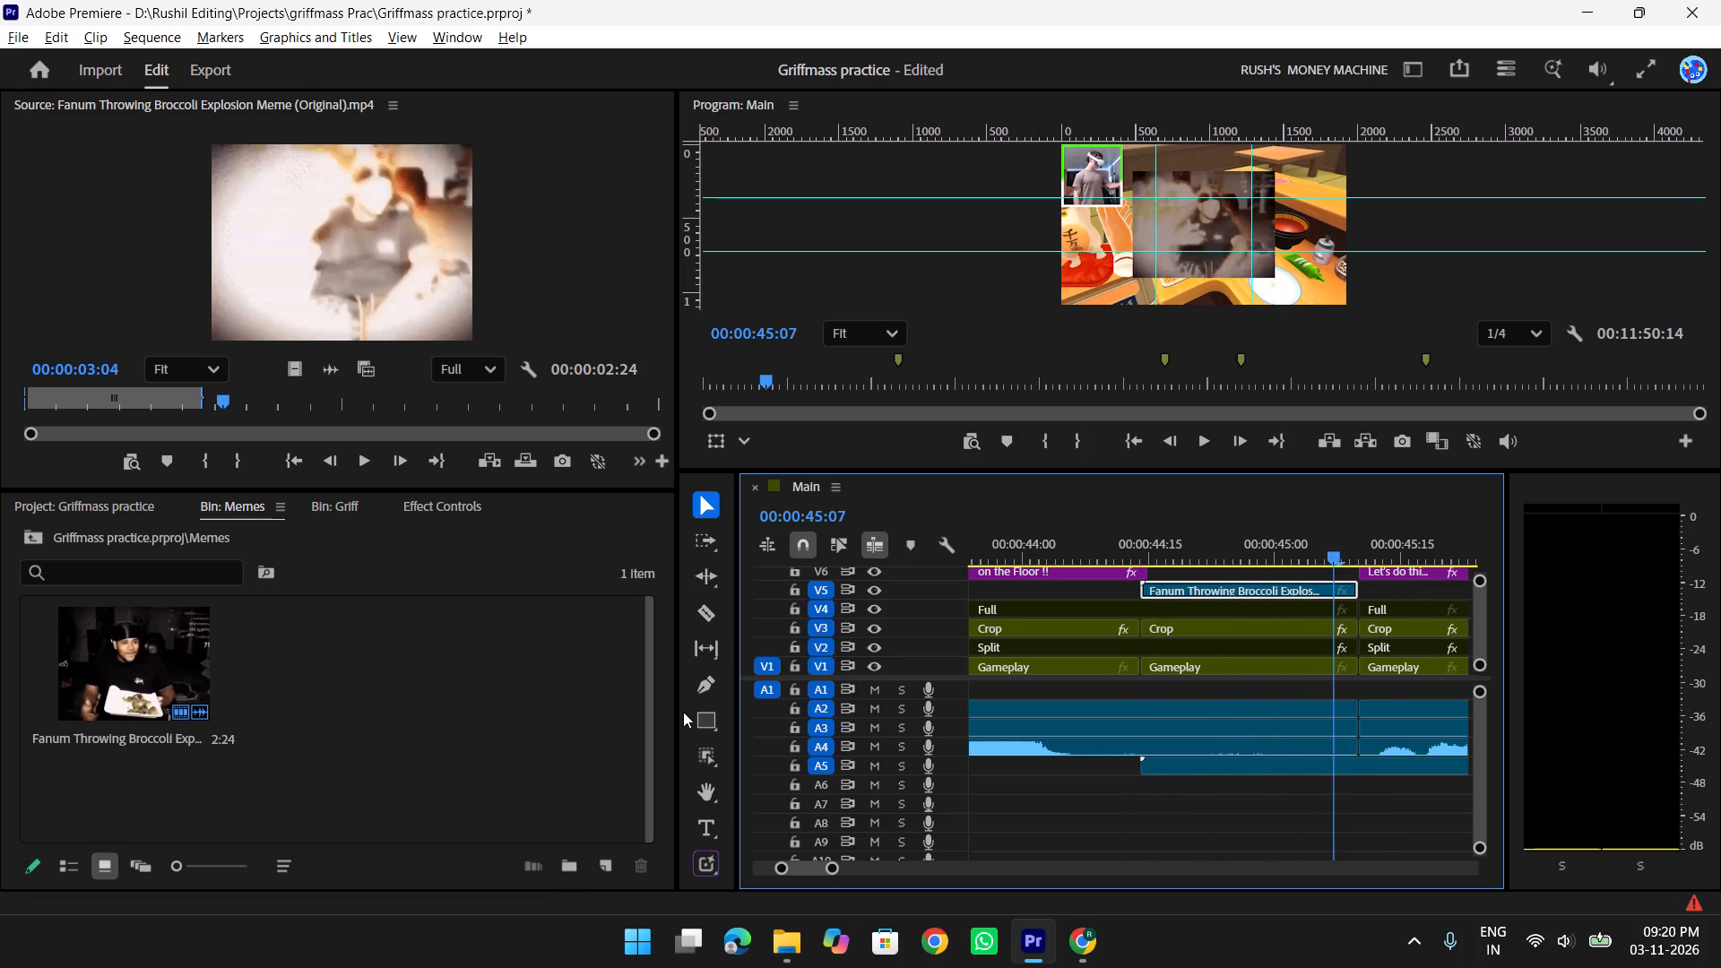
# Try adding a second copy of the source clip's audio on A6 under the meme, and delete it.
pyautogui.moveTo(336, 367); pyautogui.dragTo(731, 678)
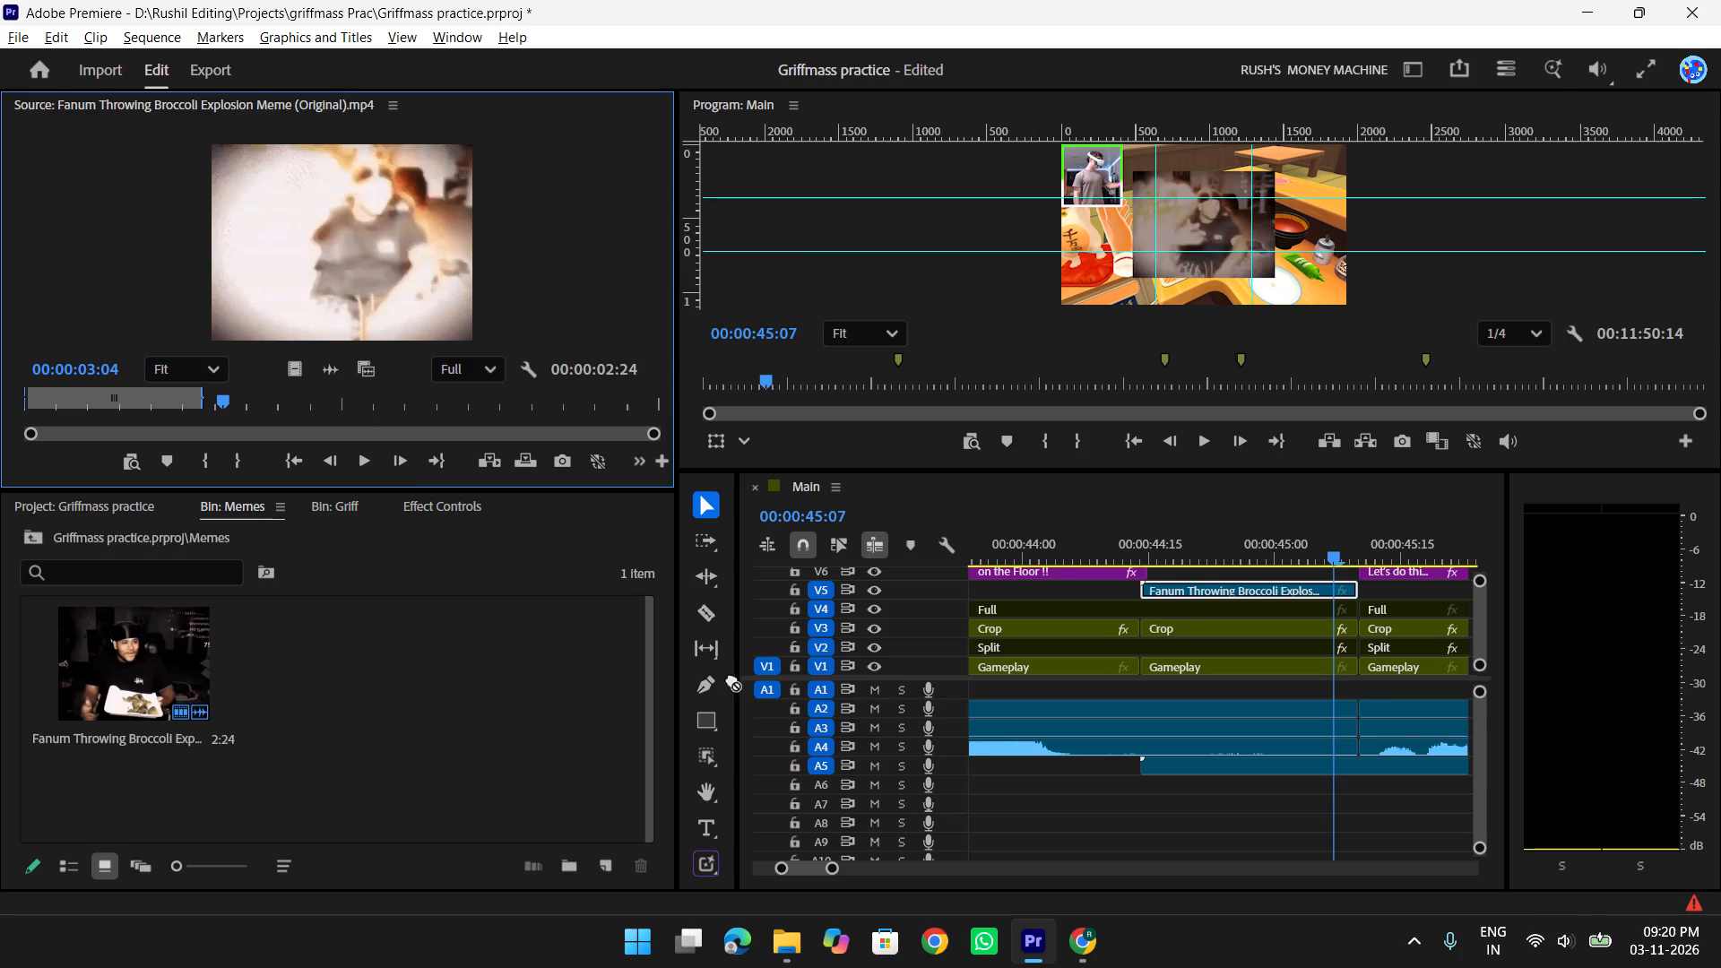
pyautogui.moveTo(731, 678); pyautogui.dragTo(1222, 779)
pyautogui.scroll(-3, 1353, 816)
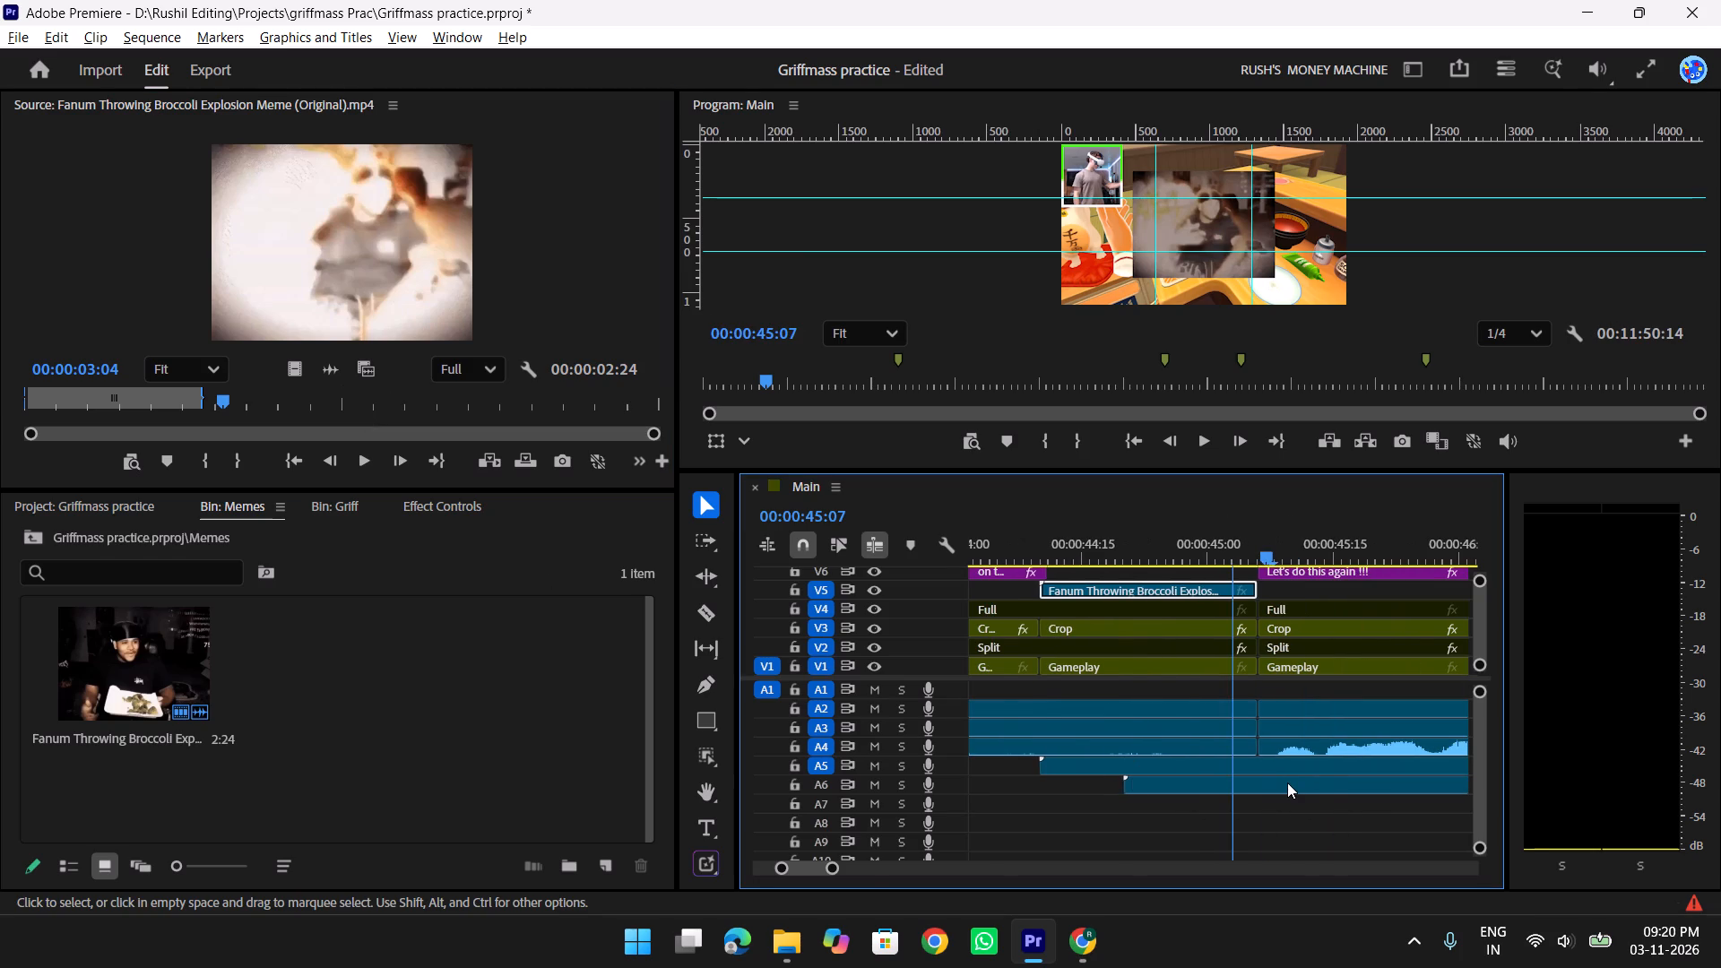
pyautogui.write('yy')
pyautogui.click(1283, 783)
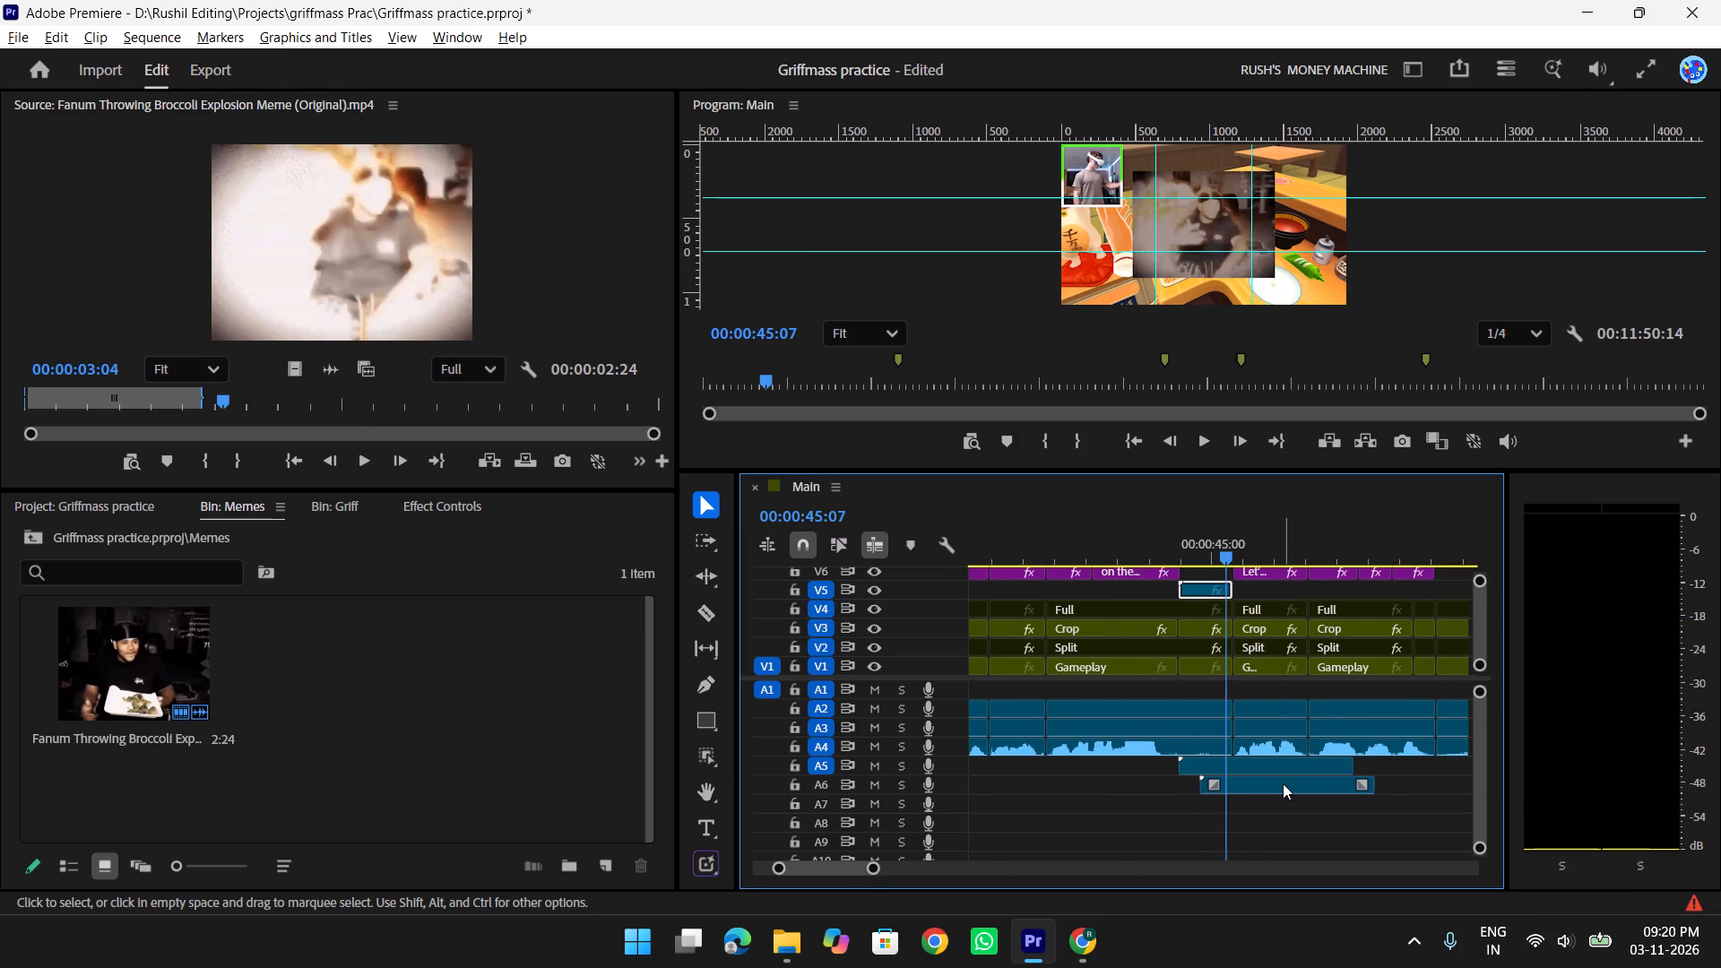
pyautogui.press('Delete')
# Delete the broccoli meme's audio from A5 and play back the moment without it.
pyautogui.click(1258, 771)
pyautogui.press('Delete')
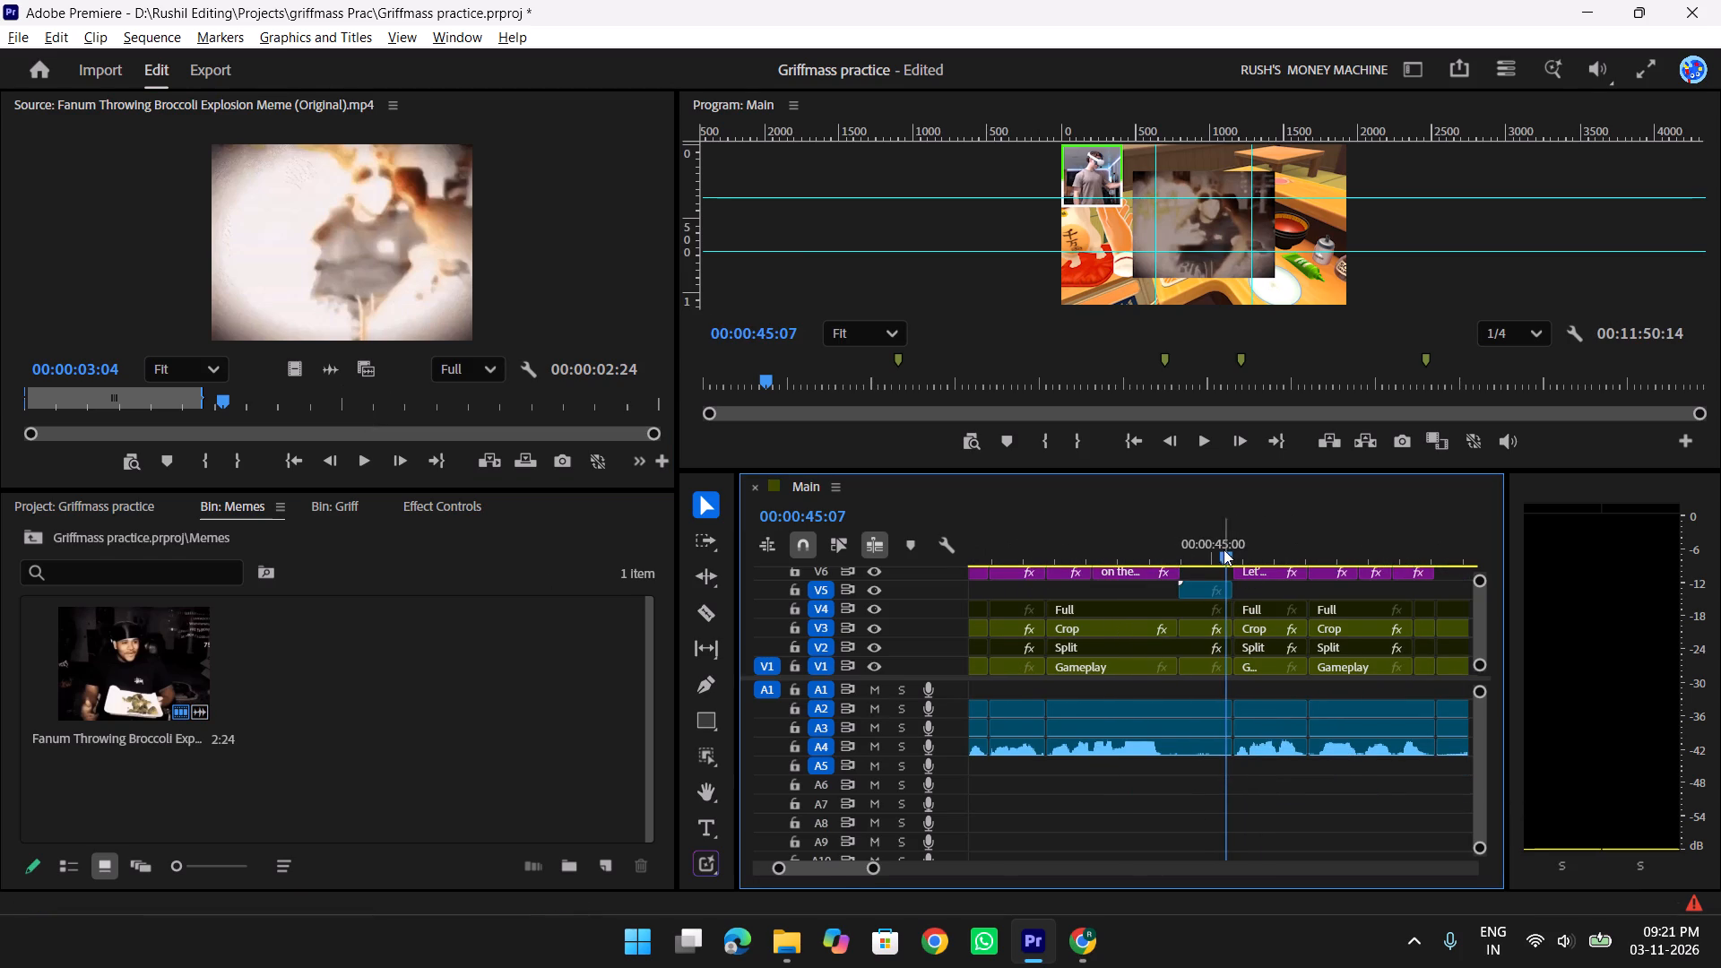
pyautogui.moveTo(1213, 549); pyautogui.dragTo(1238, 560)
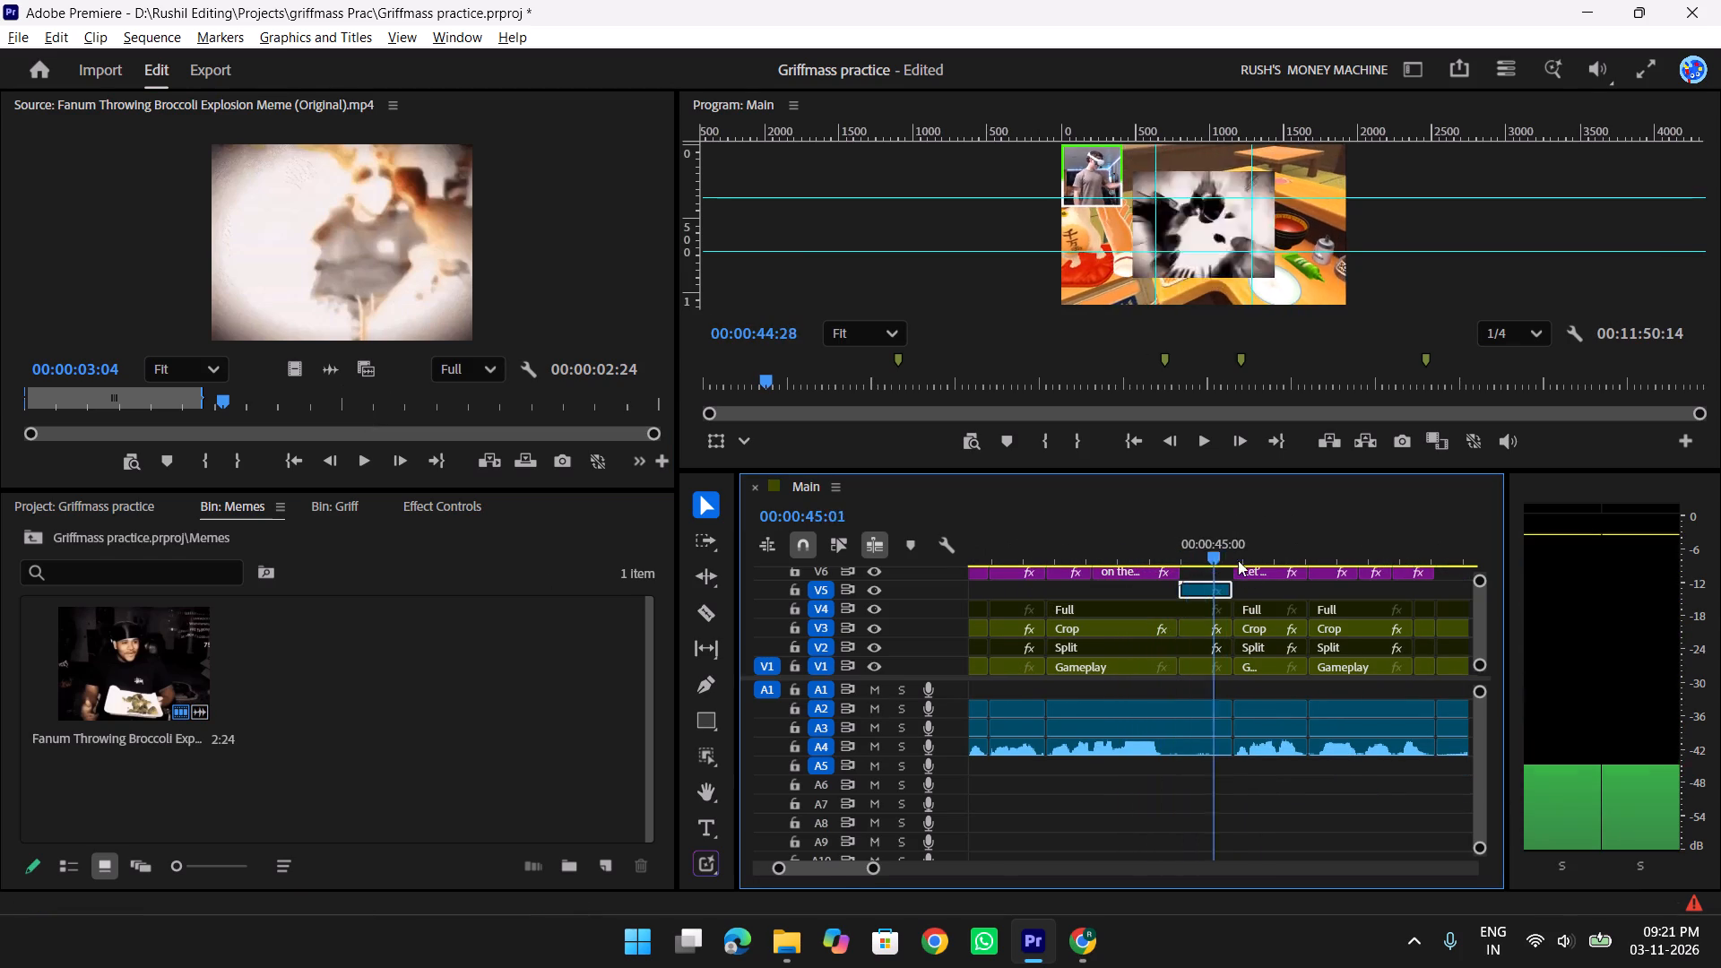
pyautogui.moveTo(1238, 560); pyautogui.dragTo(1162, 565)
pyautogui.press('space')
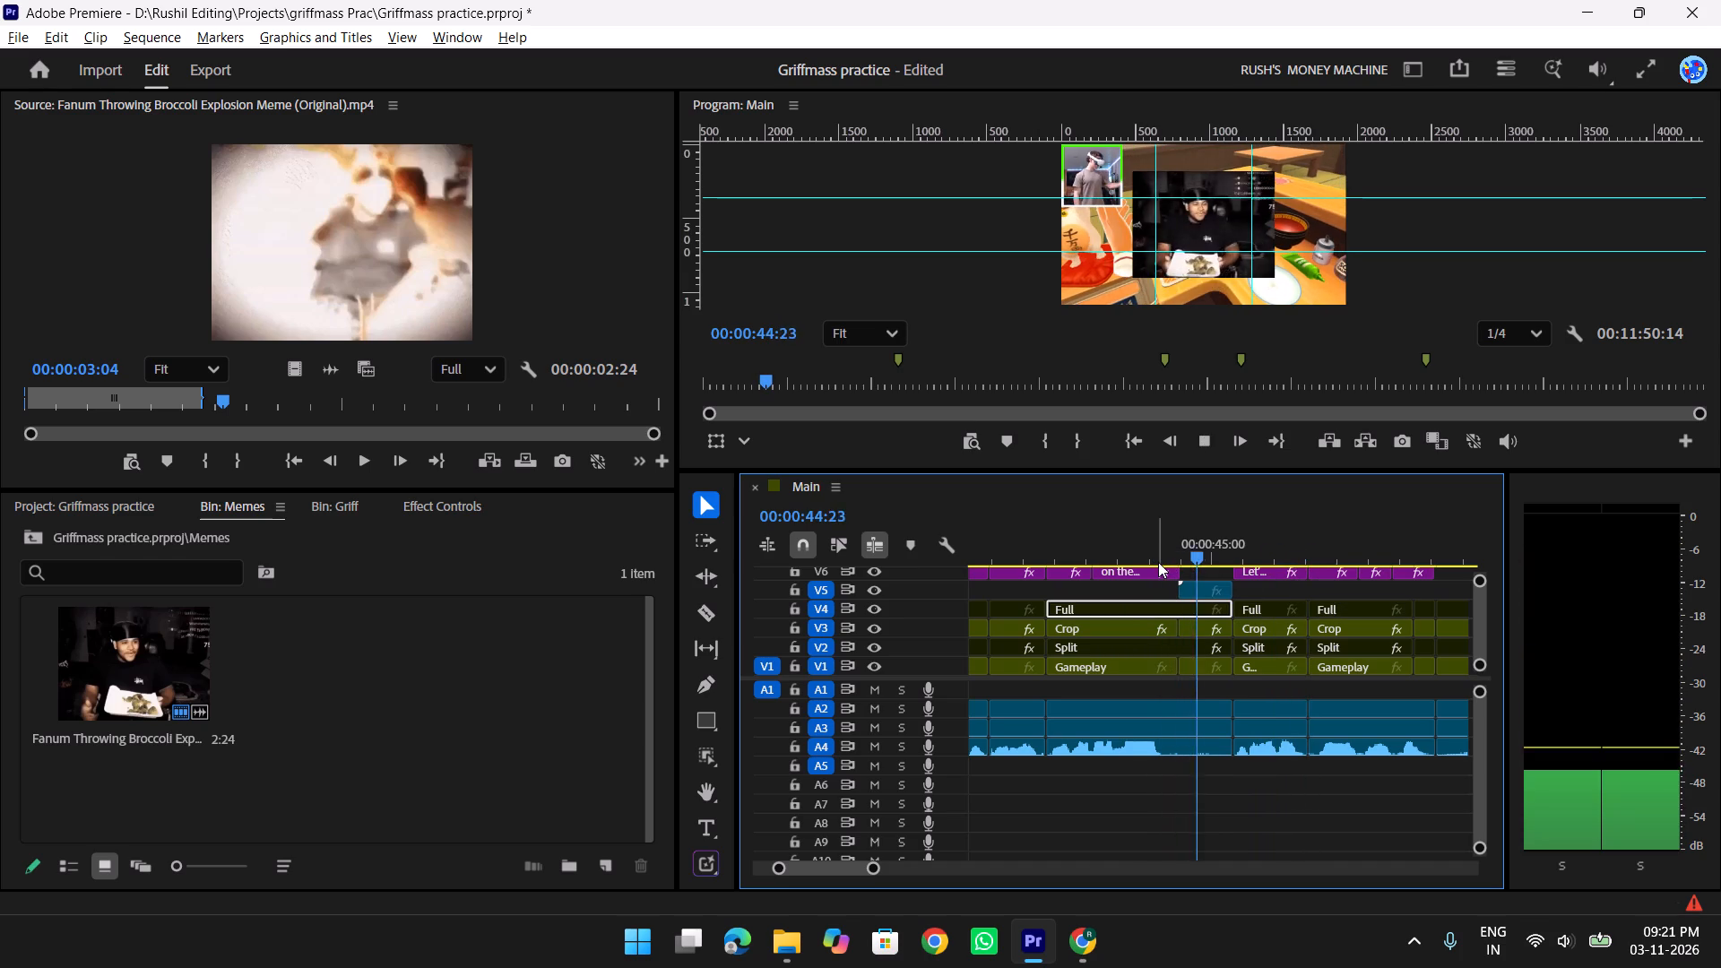
pyautogui.press('space')
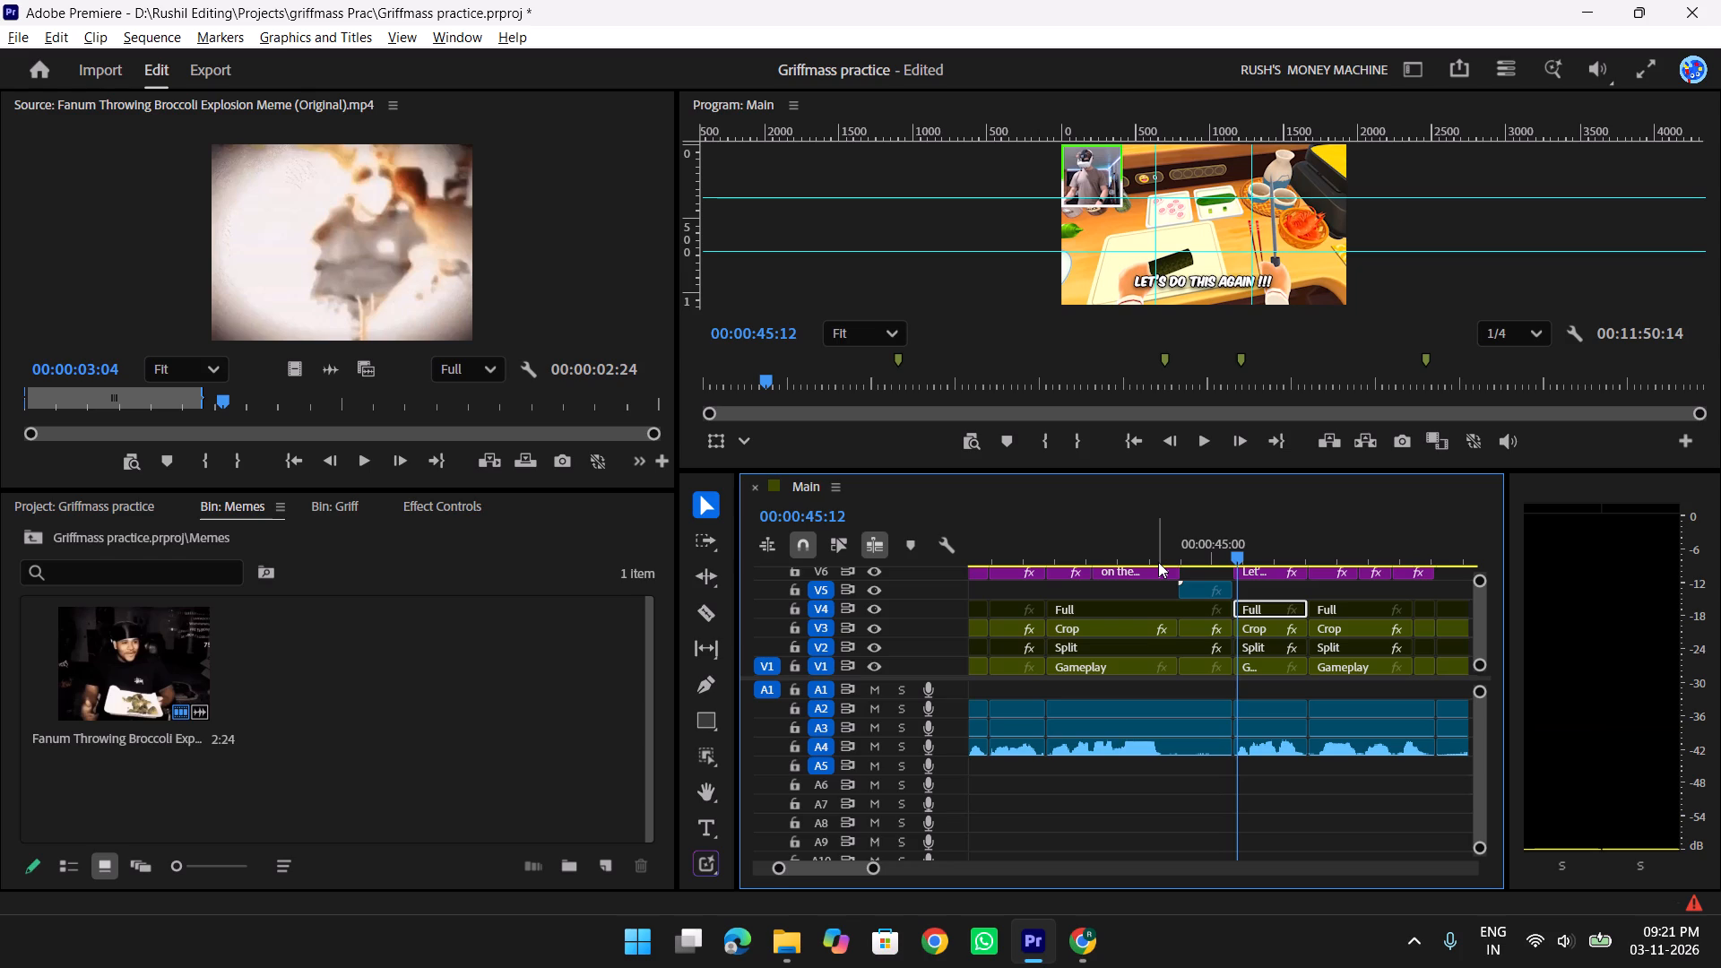
pyautogui.moveTo(1228, 545); pyautogui.dragTo(1165, 545)
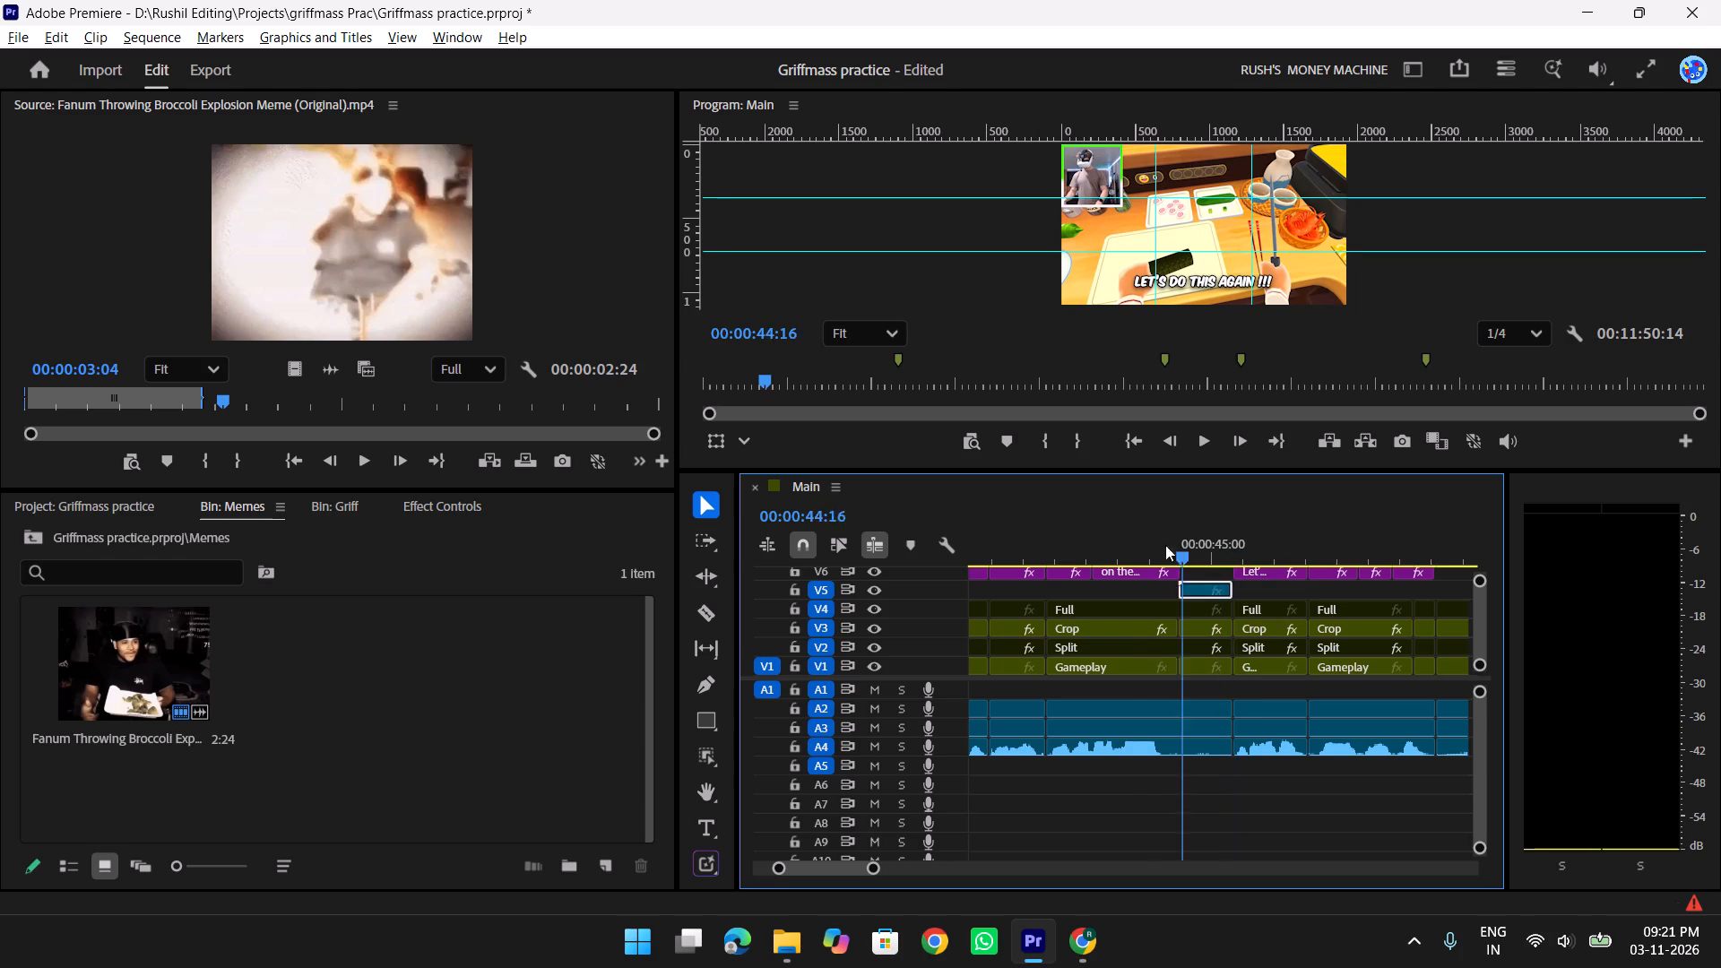
pyautogui.moveTo(1165, 545); pyautogui.dragTo(1208, 552)
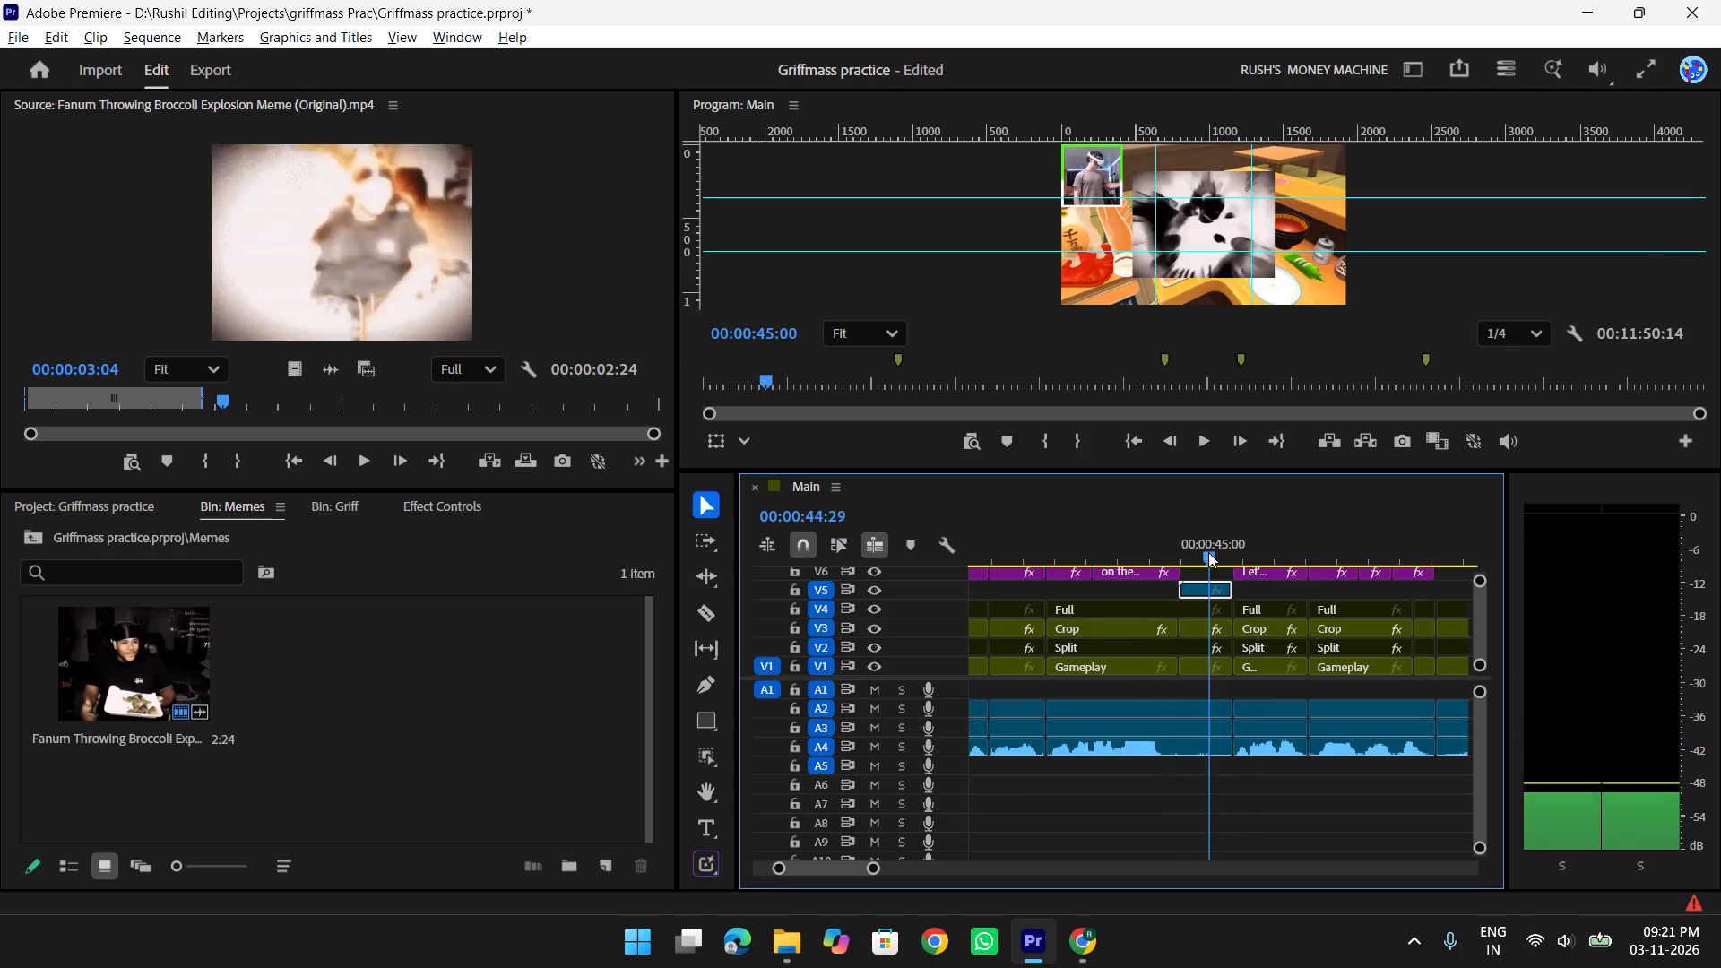
pyautogui.moveTo(1208, 552); pyautogui.dragTo(1172, 556)
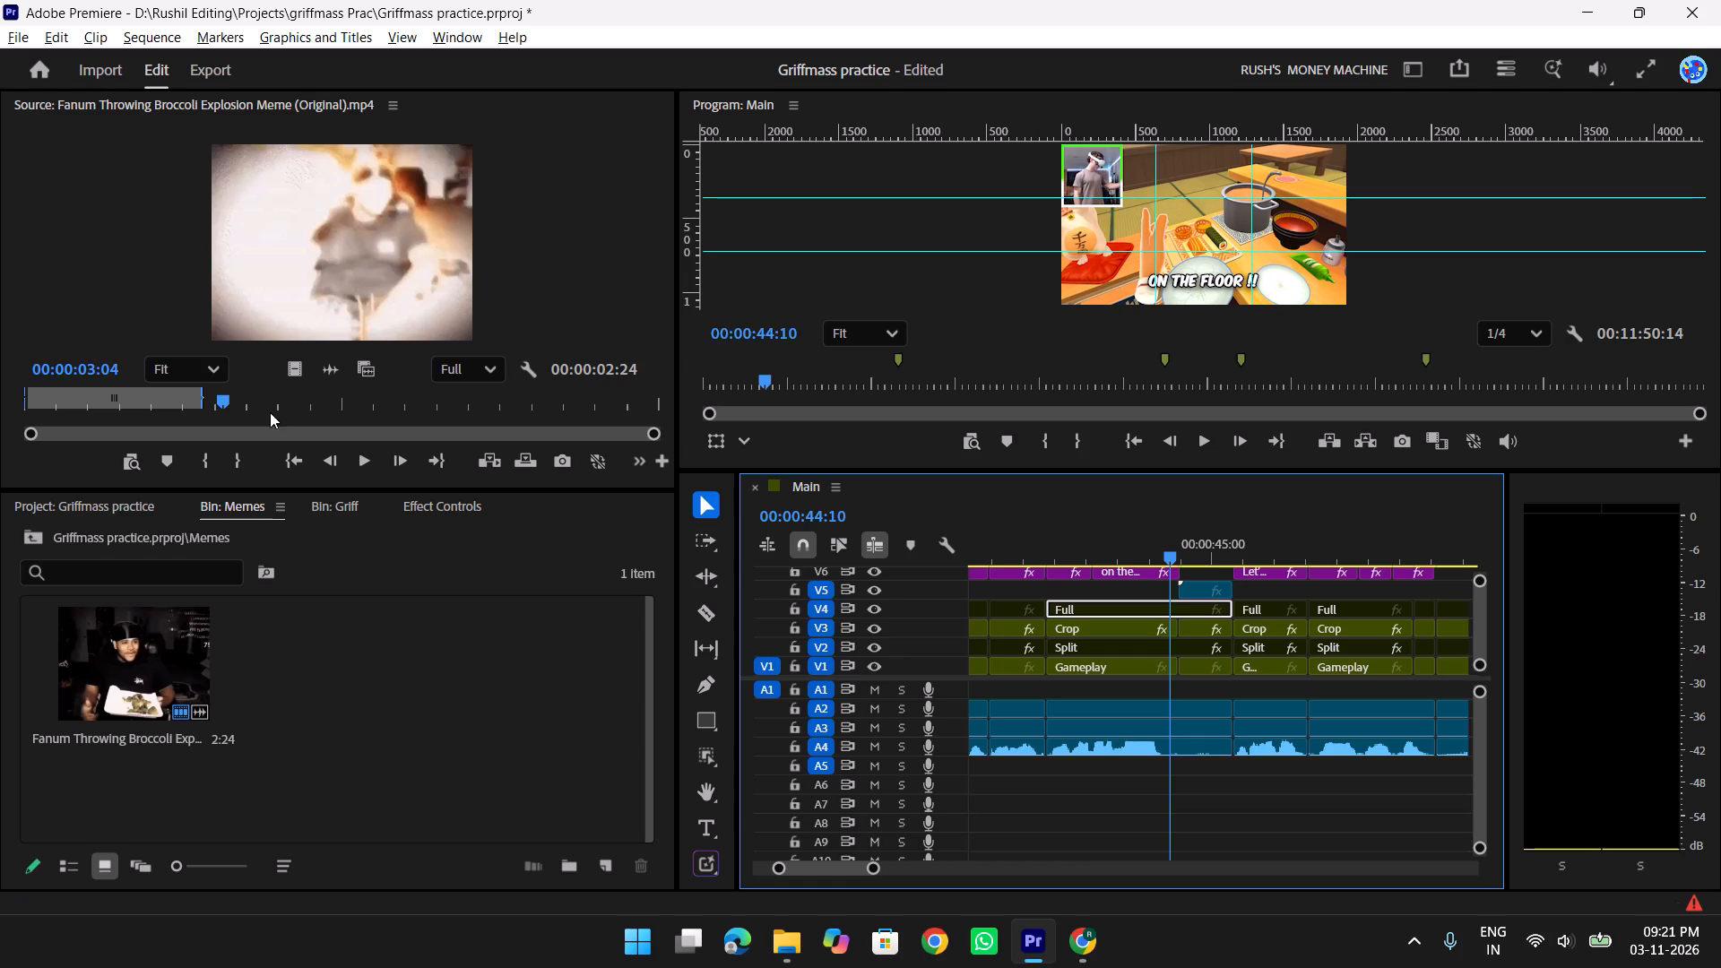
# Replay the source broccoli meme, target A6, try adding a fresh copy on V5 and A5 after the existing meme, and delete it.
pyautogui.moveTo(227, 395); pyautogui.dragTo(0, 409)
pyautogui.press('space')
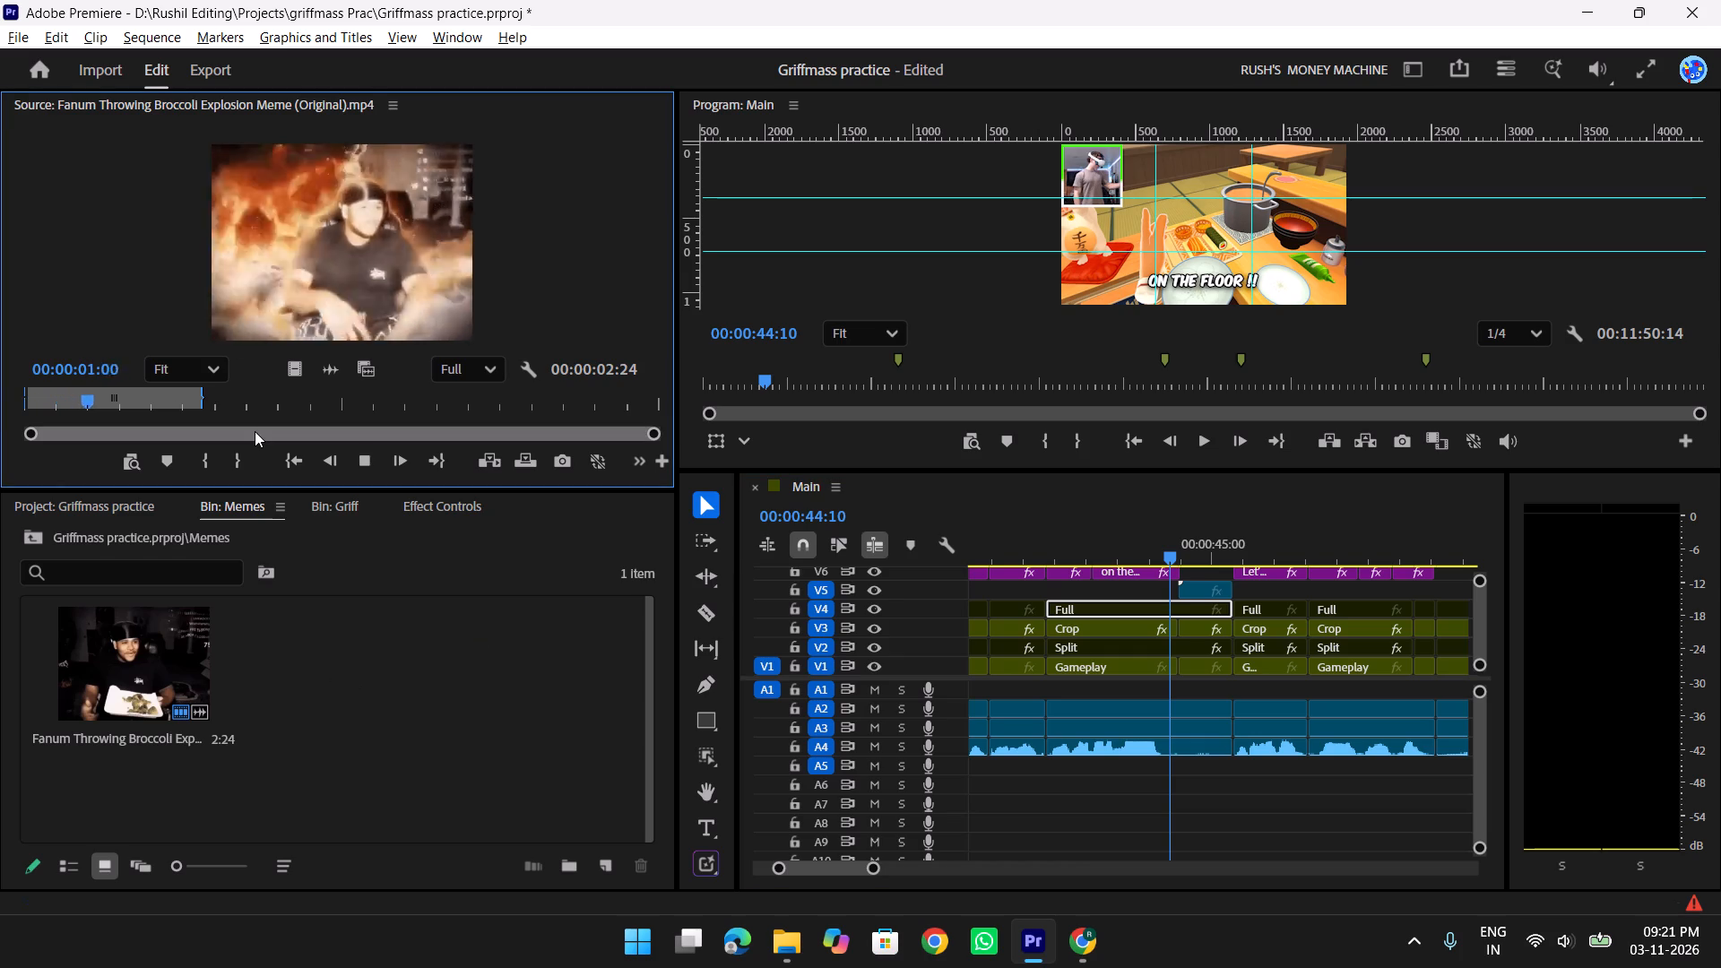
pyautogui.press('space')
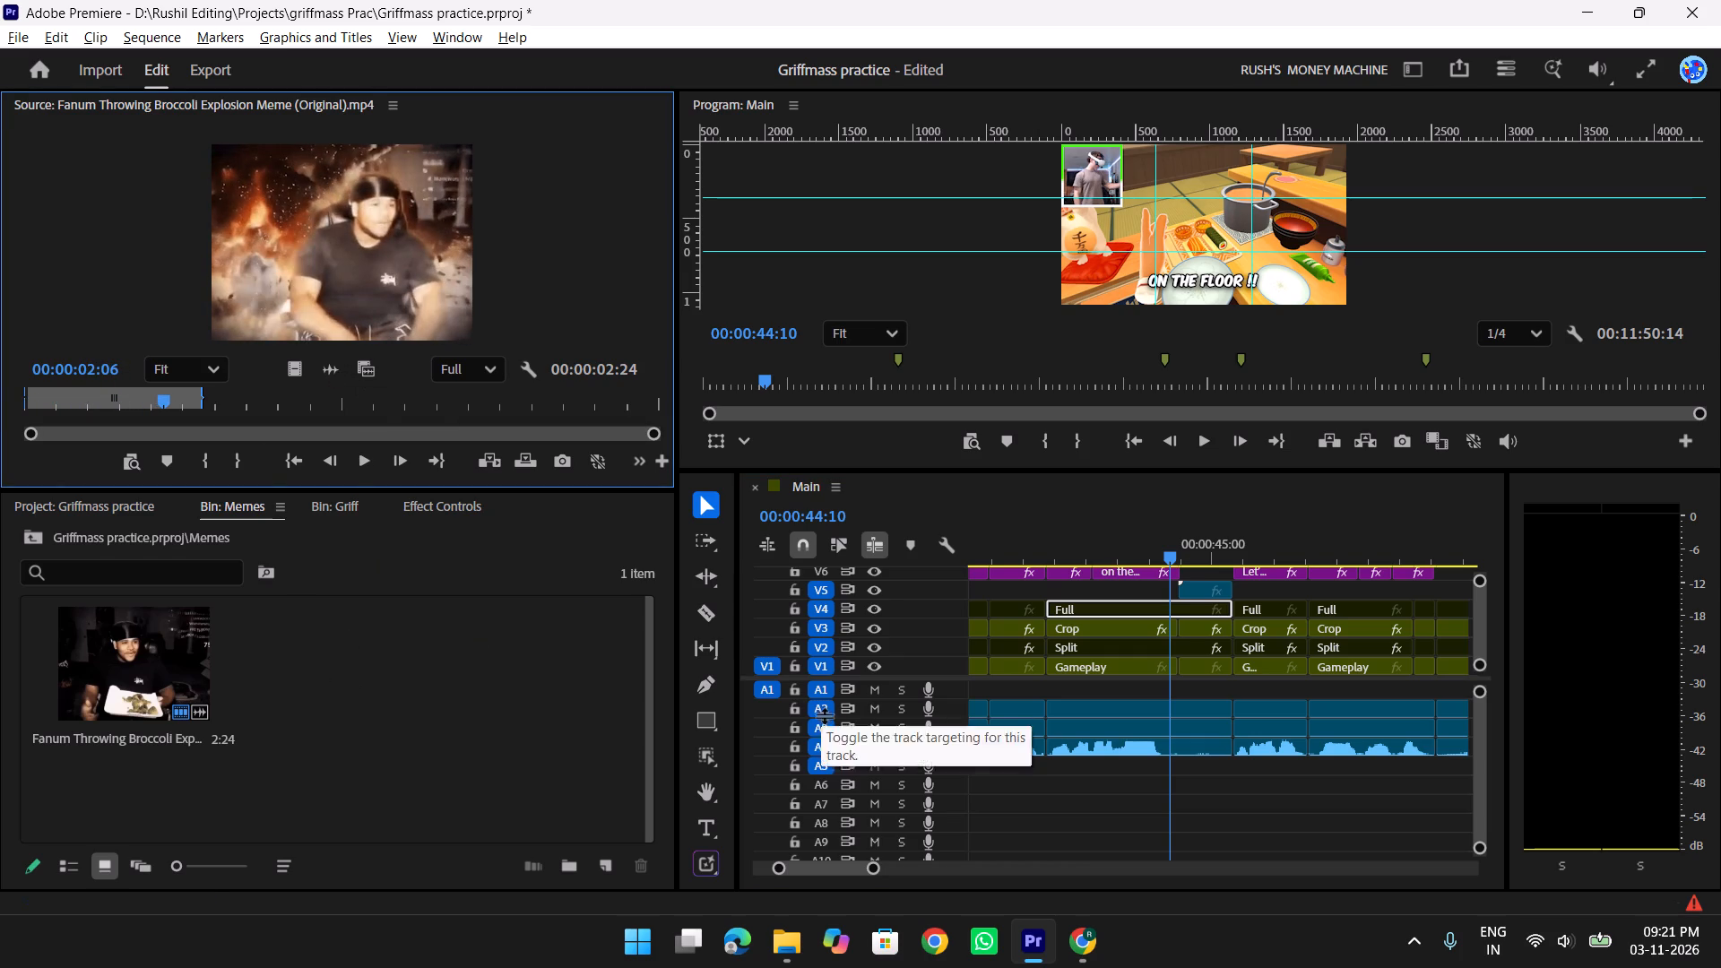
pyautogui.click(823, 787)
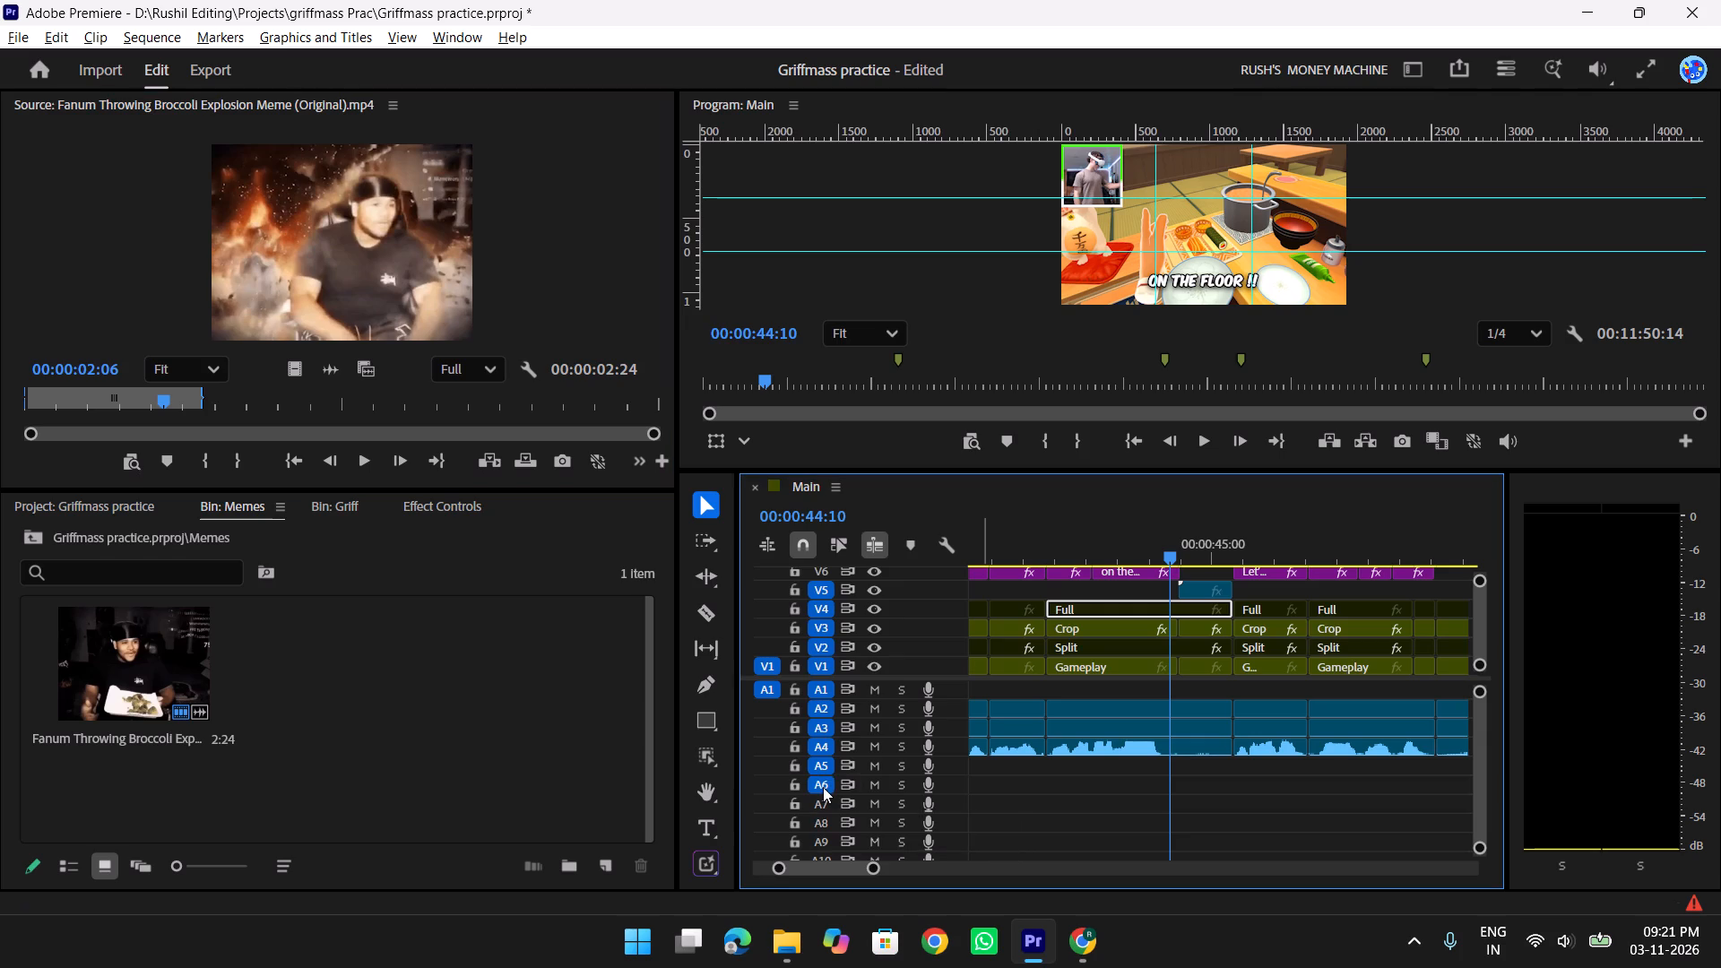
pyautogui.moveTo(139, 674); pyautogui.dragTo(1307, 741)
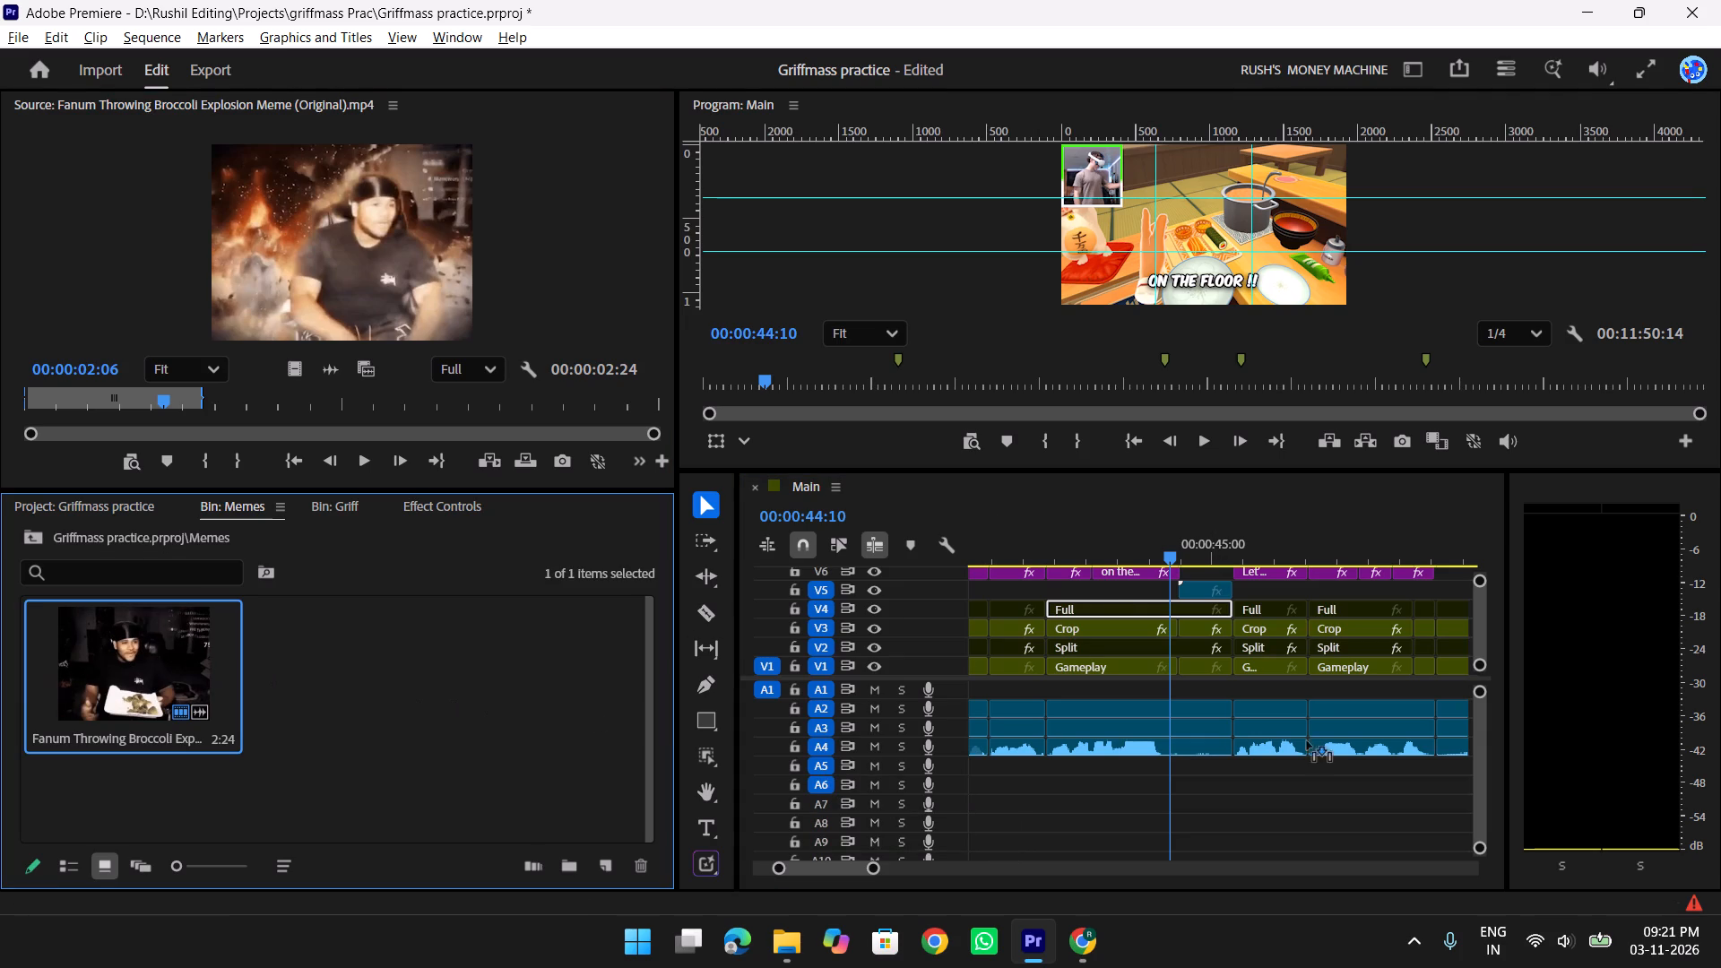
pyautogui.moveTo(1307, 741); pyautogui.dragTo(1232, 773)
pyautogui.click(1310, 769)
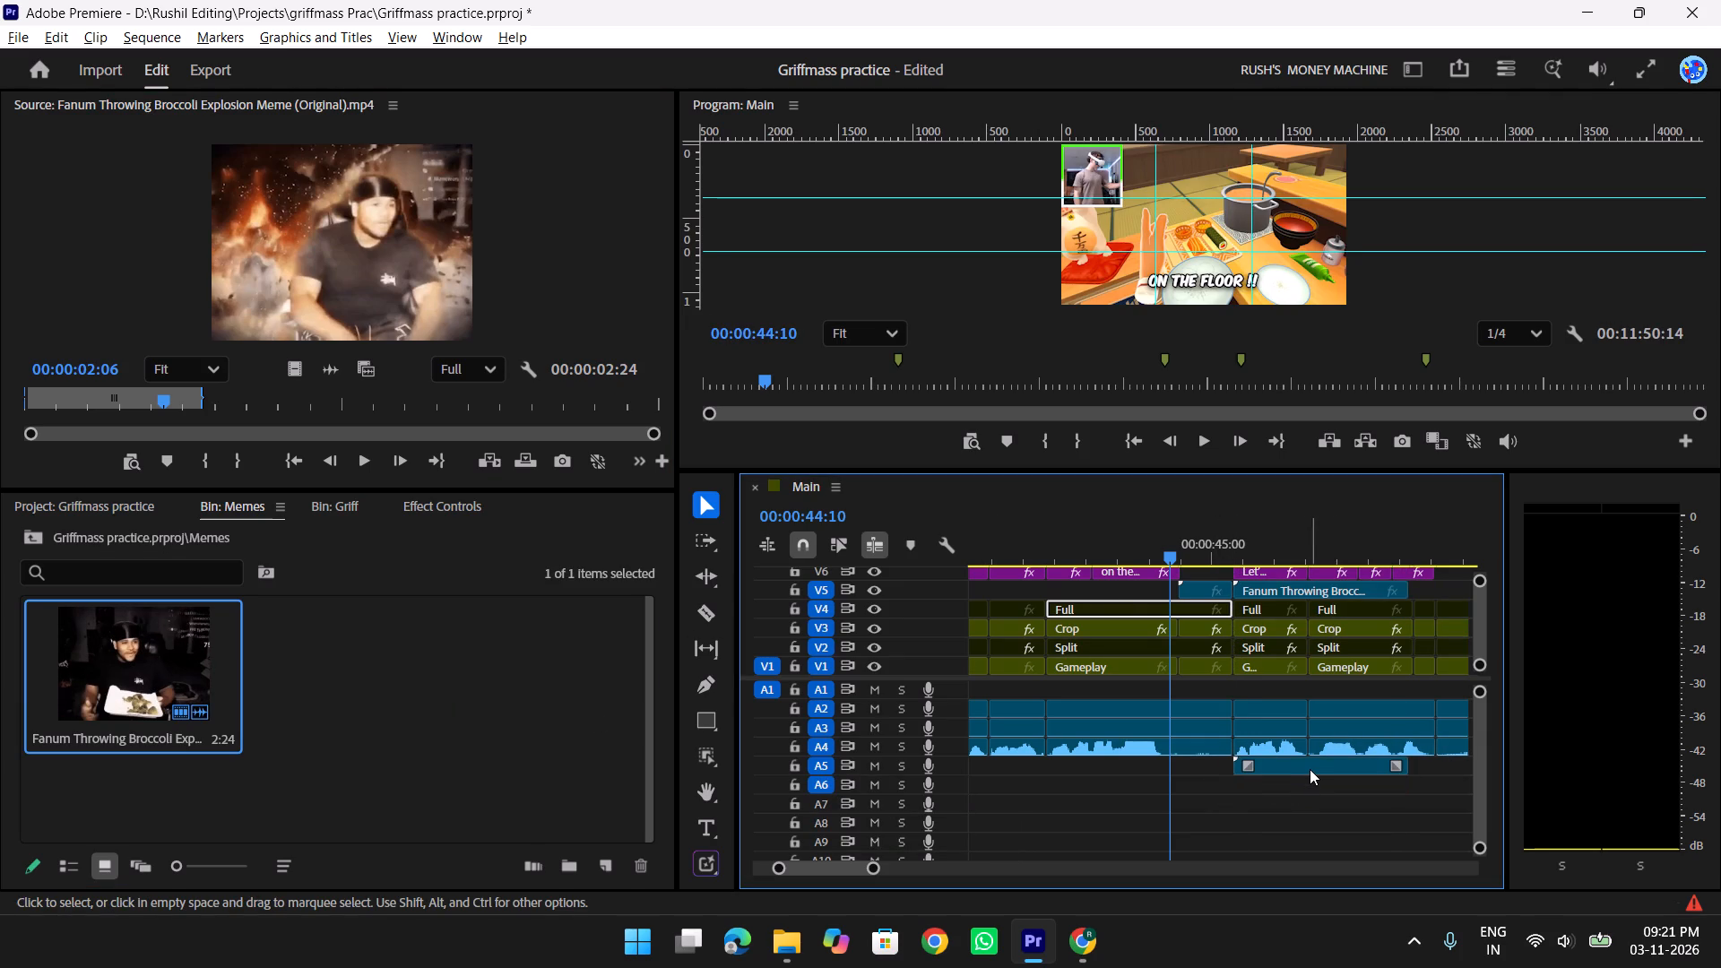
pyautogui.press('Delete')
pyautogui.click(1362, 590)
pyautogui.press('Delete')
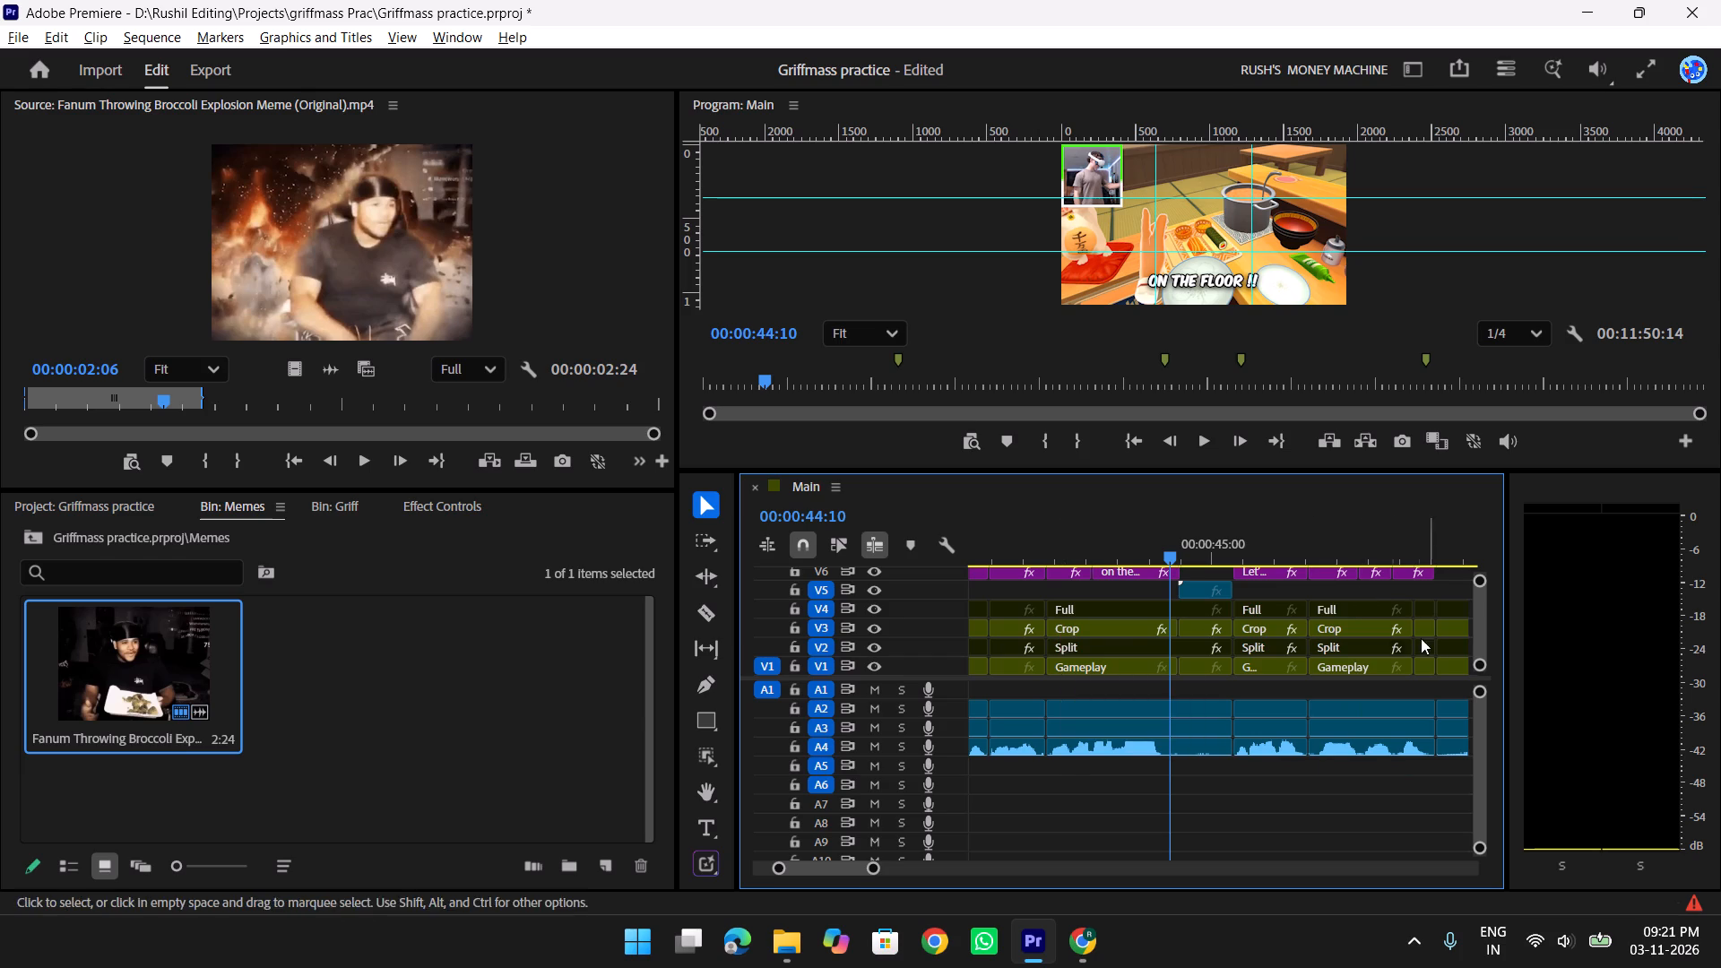
# Save the project and delete the trimmed broccoli meme video from V5.
pyautogui.click(1204, 594)
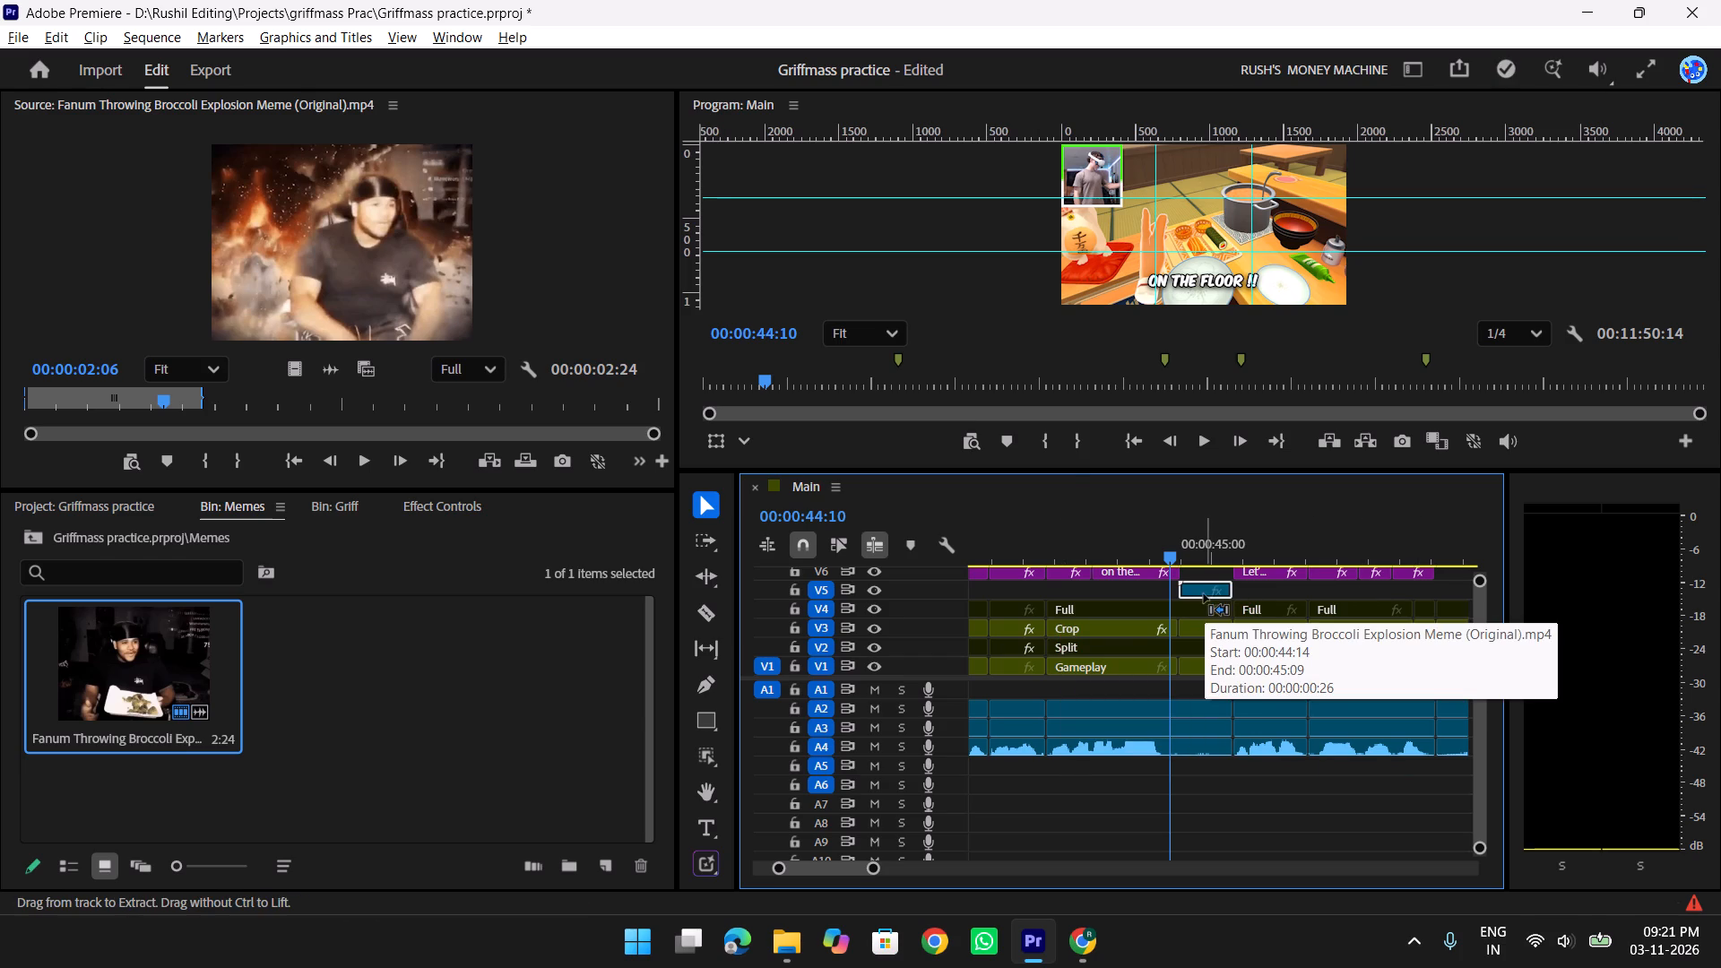
pyautogui.hotkey('ctrl', 's')
pyautogui.press('Delete')
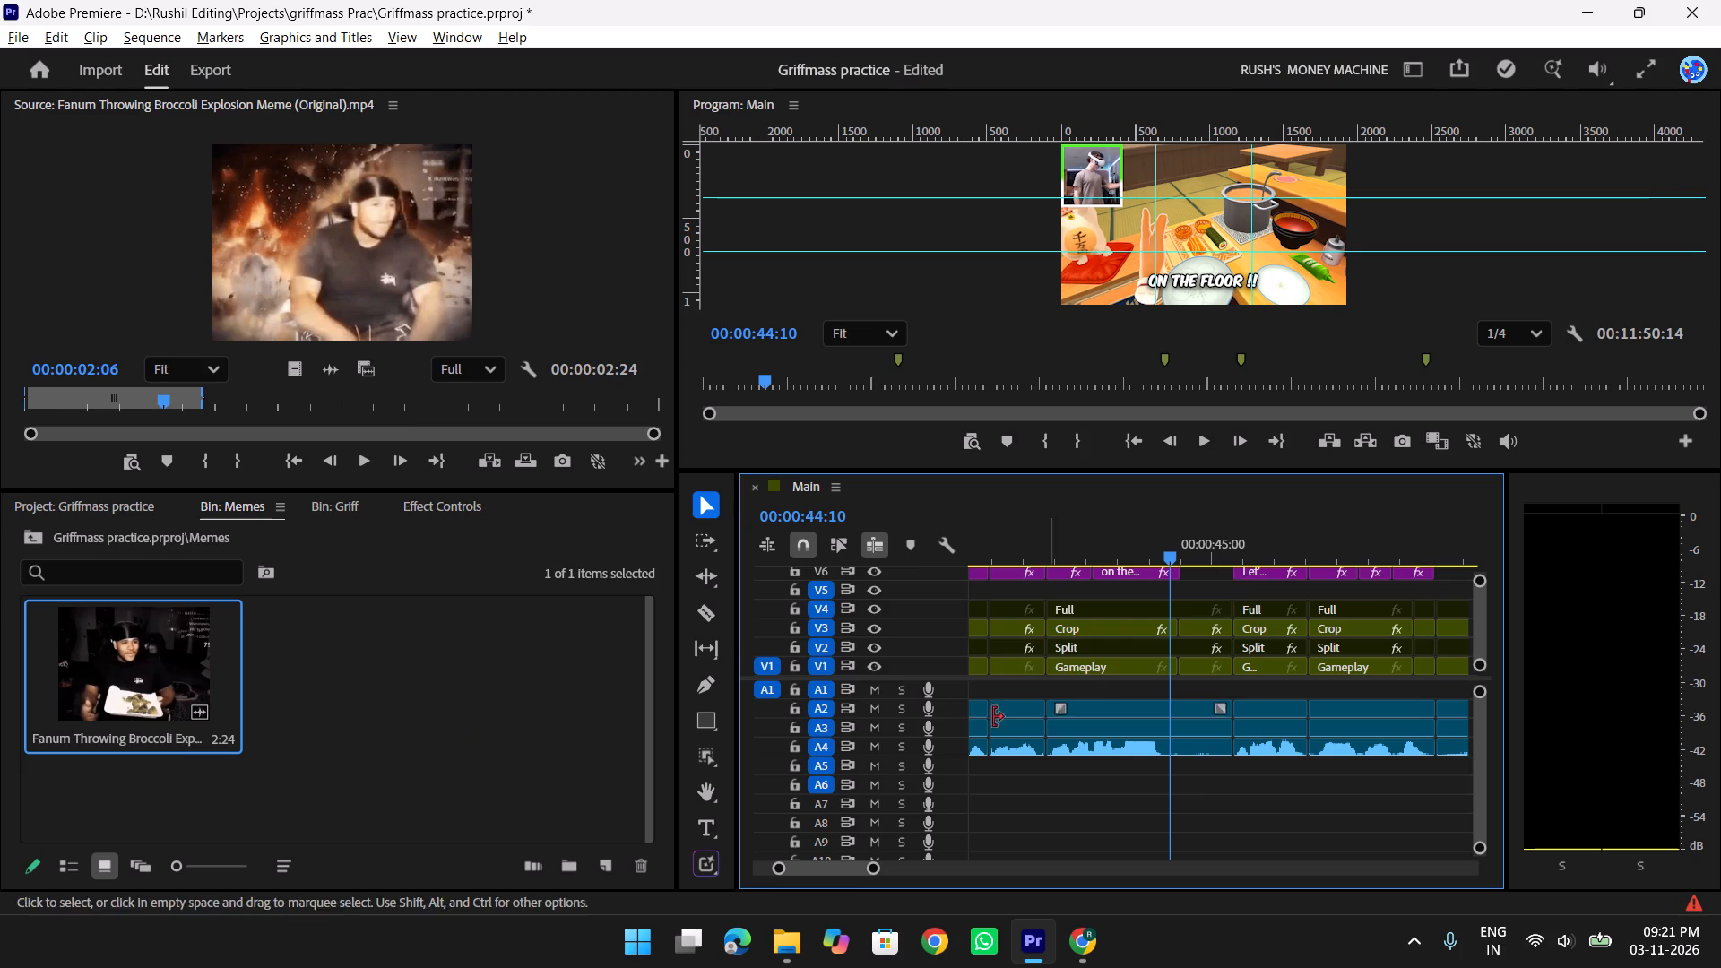
# Delete the Fanum Throwing Broccoli Explosion Meme clip from the Memes bin.
pyautogui.rightClick(176, 662)
pyautogui.click(486, 685)
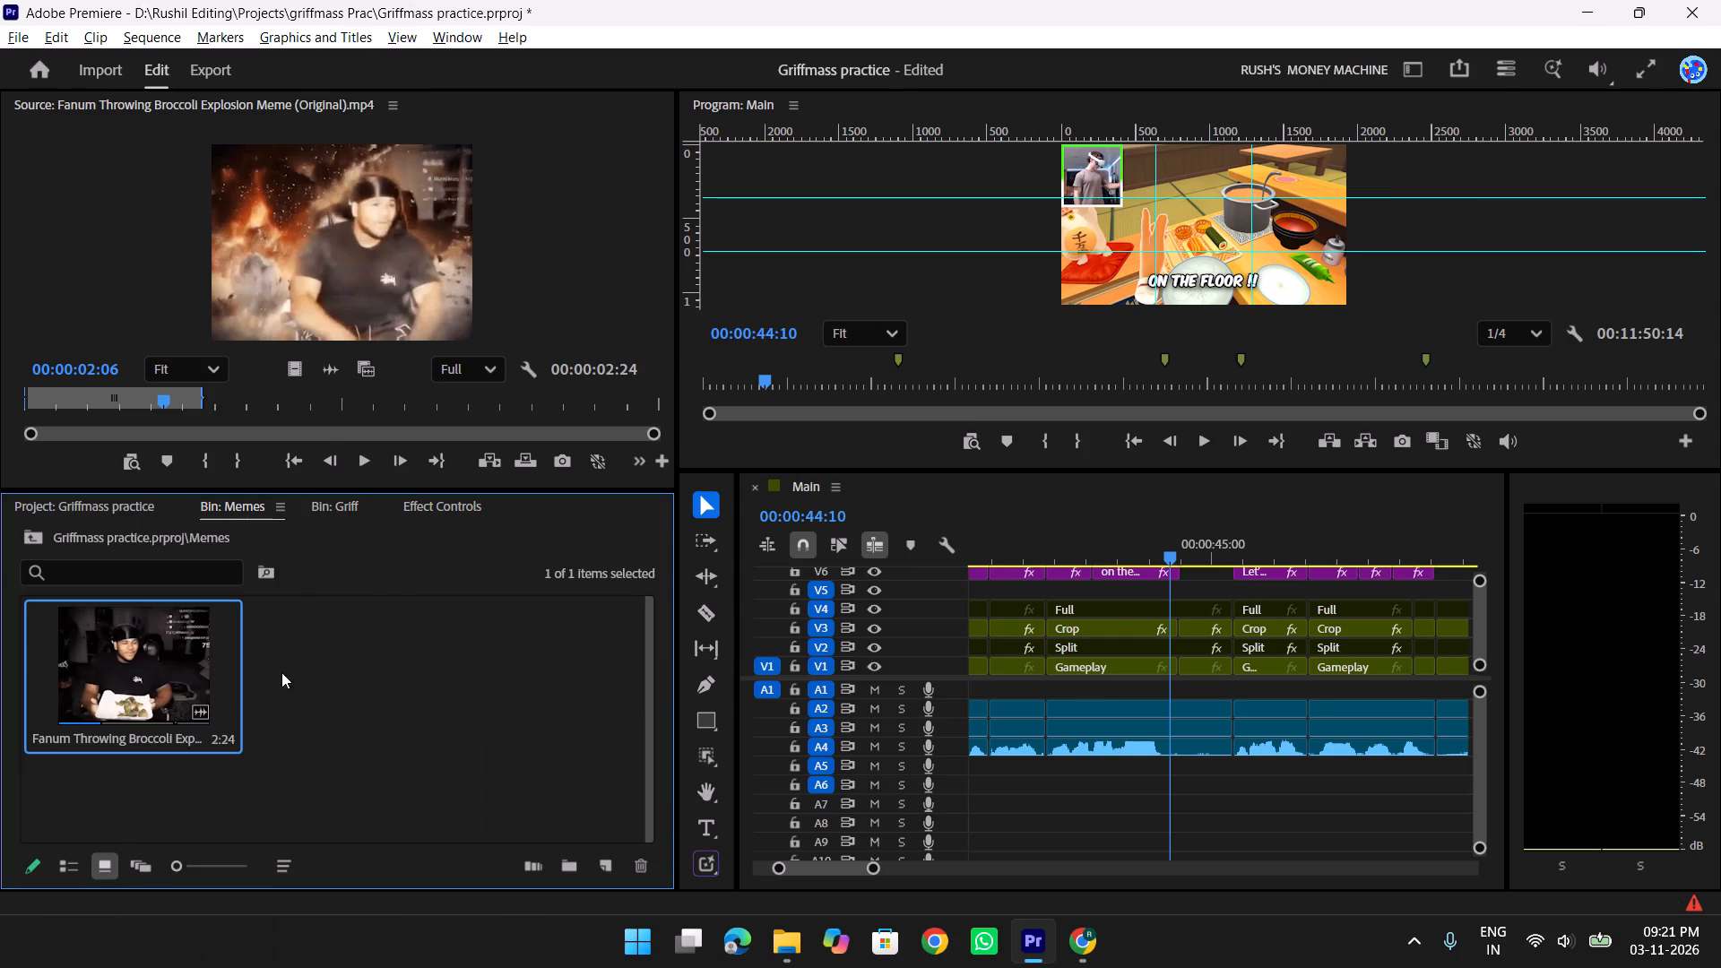
pyautogui.click(94, 670)
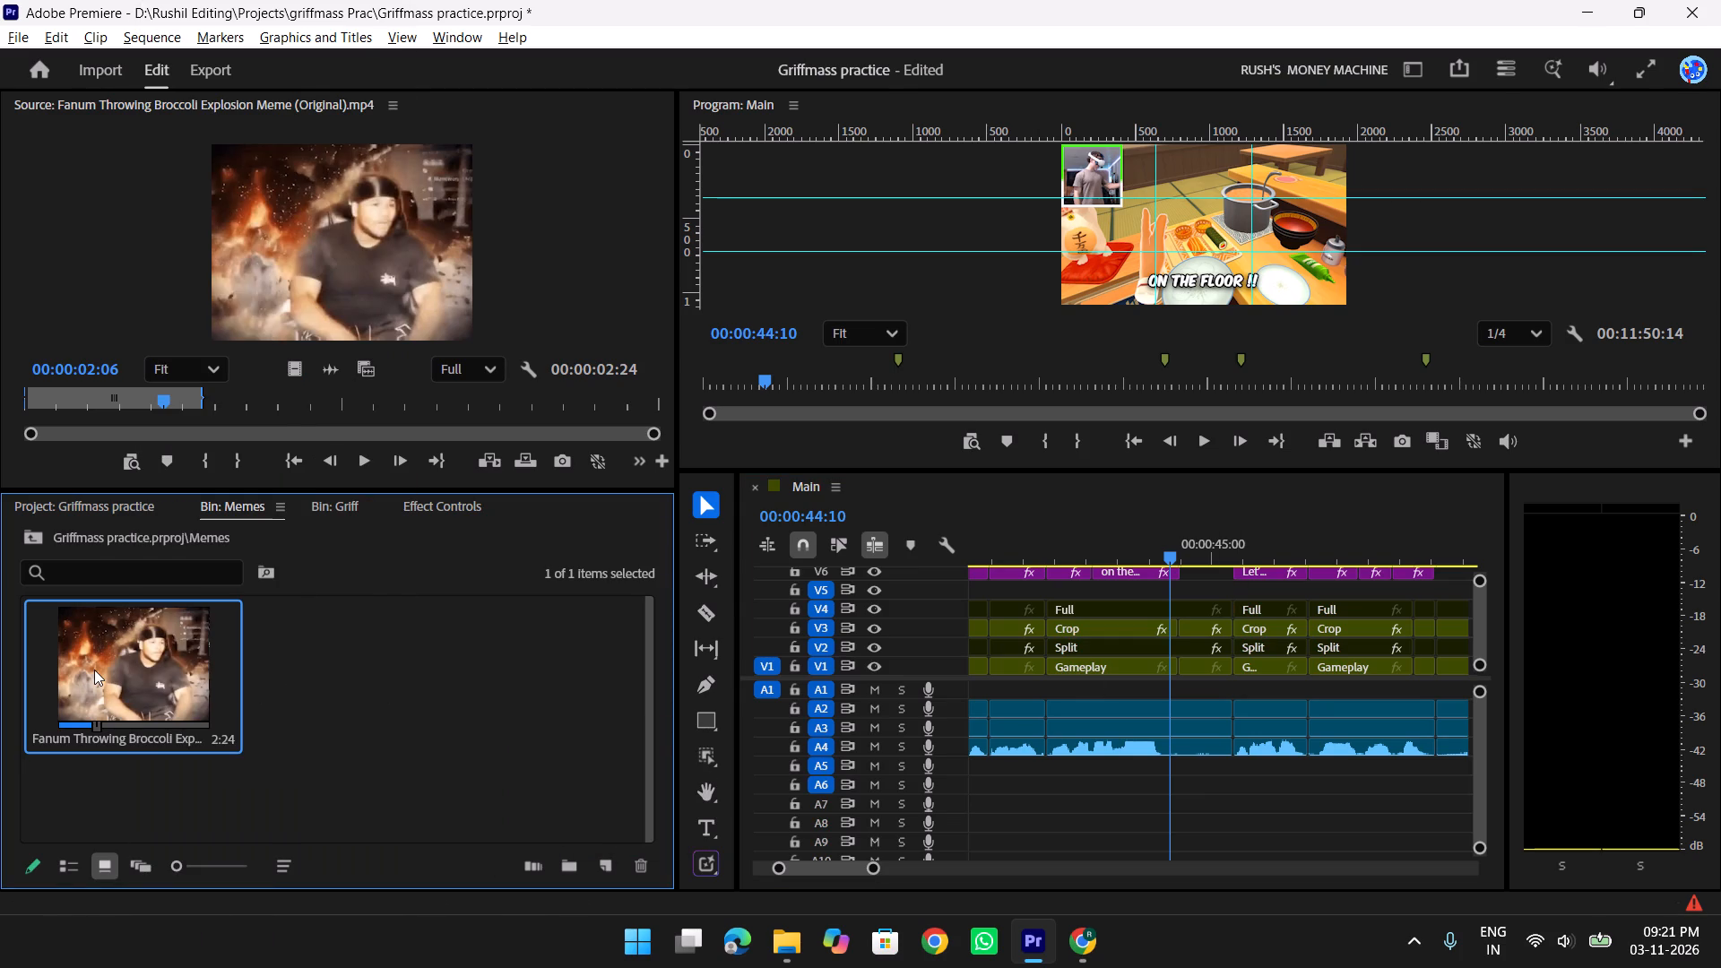
pyautogui.rightClick(93, 670)
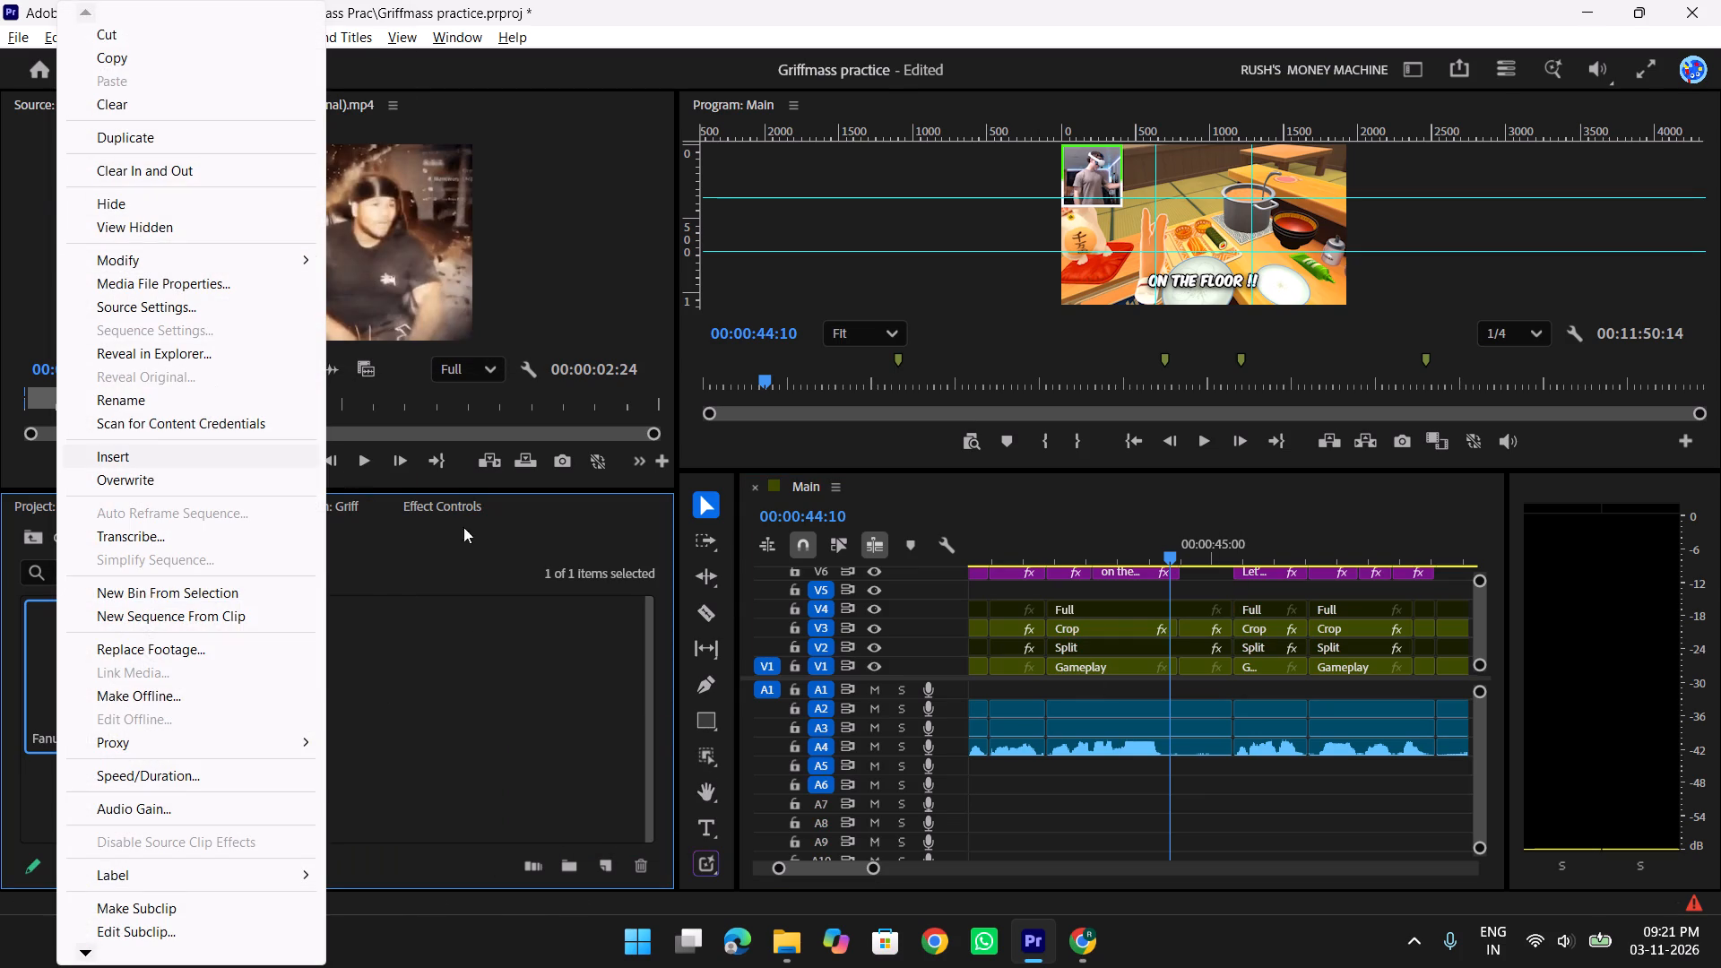
pyautogui.click(472, 696)
pyautogui.click(118, 643)
pyautogui.press('Delete')
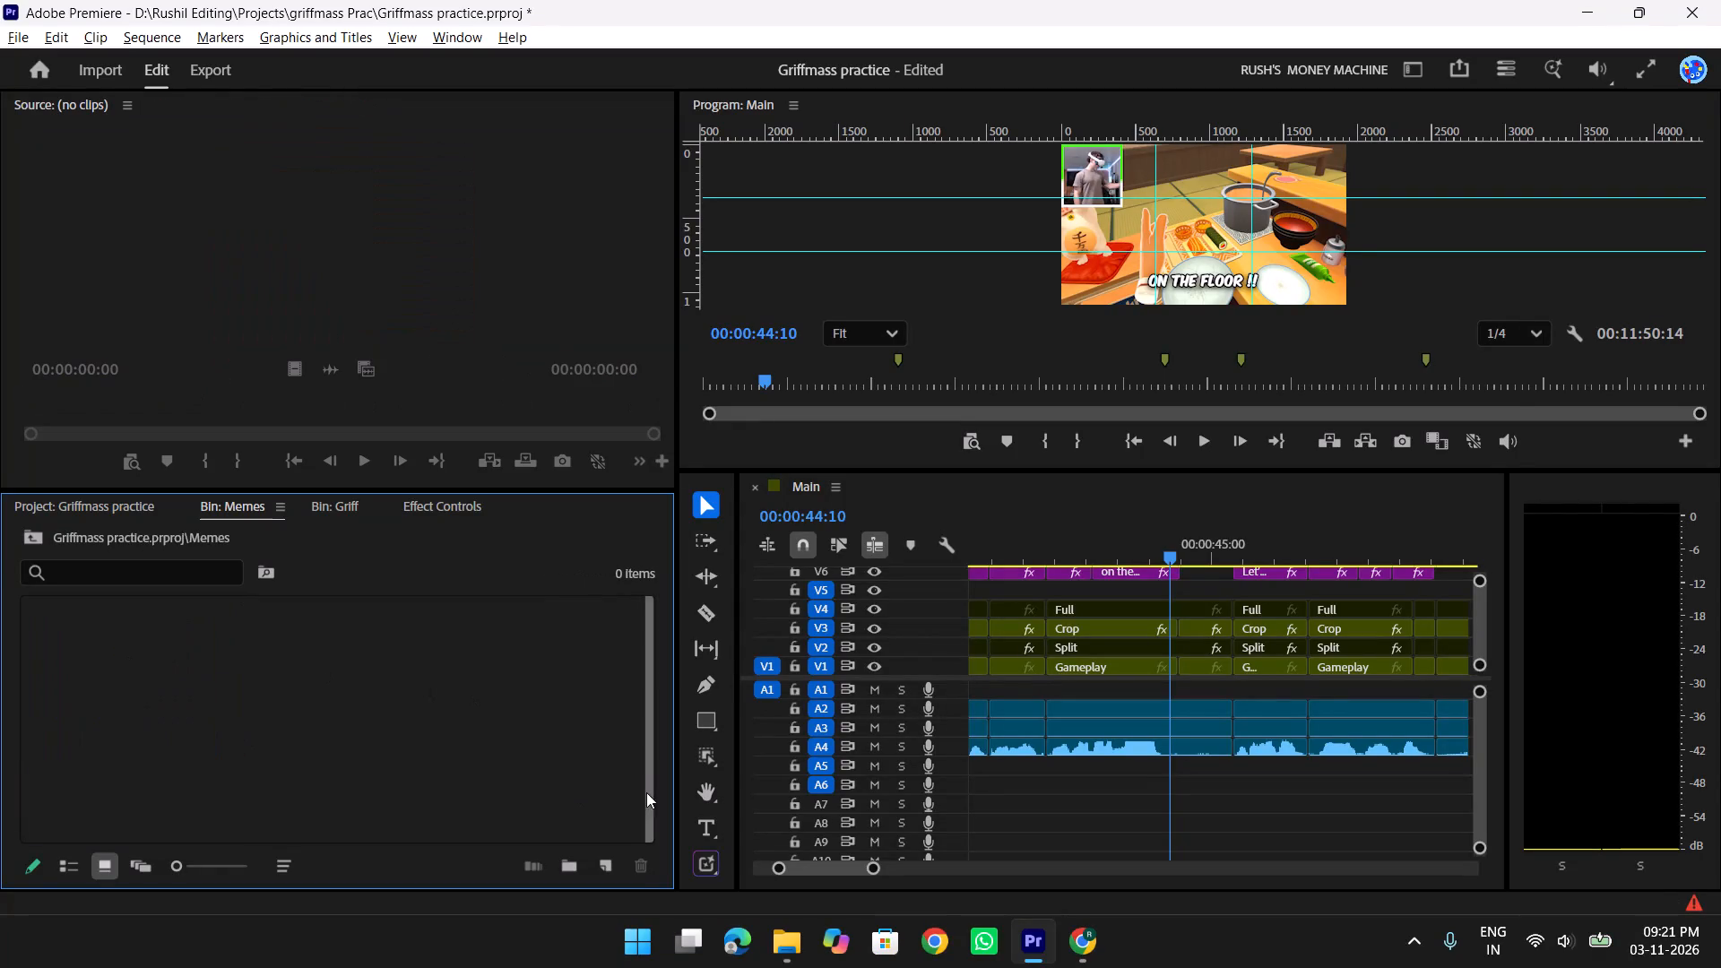
# In File Explorer, permanently delete throw MEMe.mp4 and the Fanum Throwing Broccoli Explosion Meme file from the assets folder.
pyautogui.hotkey('alt', 'Tab')
pyautogui.hotkey('alt', 'Tab')
pyautogui.hotkey('alt', 'Tab')
pyautogui.keyDown('alt'); pyautogui.click(838, 551); pyautogui.keyUp('alt')
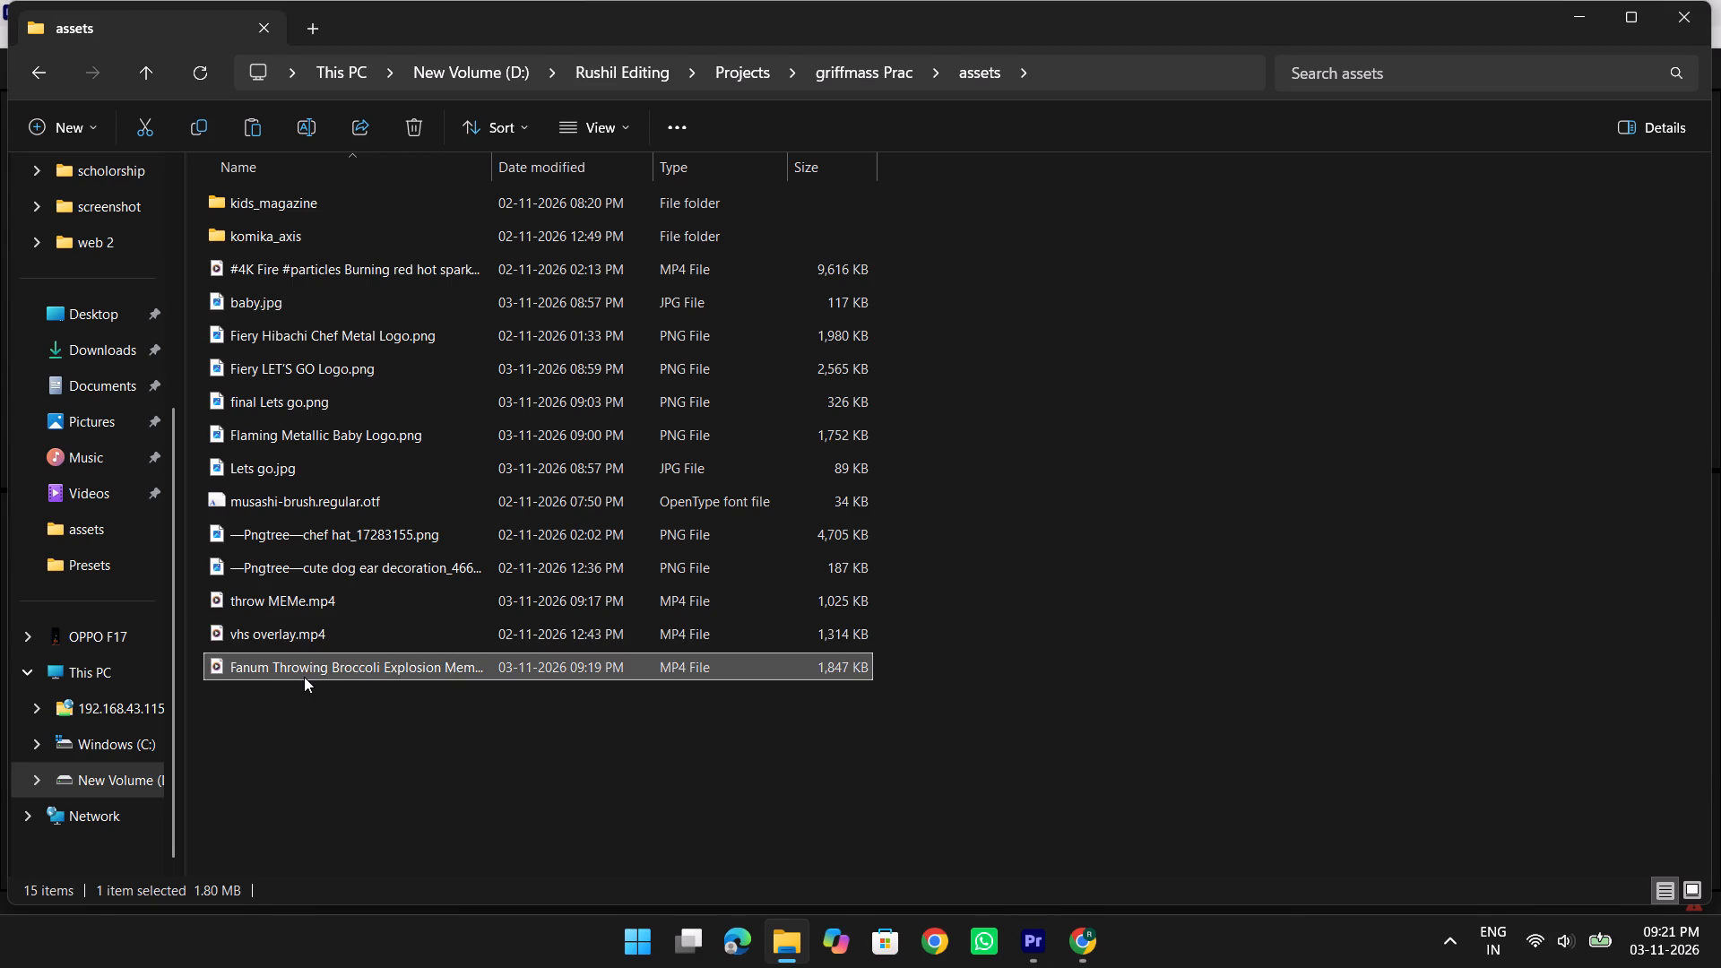
pyautogui.keyDown('ctrl'); pyautogui.click(304, 673); pyautogui.keyUp('ctrl')
pyautogui.keyDown('ctrl'); pyautogui.click(320, 585); pyautogui.keyUp('ctrl')
pyautogui.keyDown('ctrl'); pyautogui.click(319, 600); pyautogui.keyUp('ctrl')
pyautogui.keyDown('ctrl'); pyautogui.click(333, 667); pyautogui.keyUp('ctrl')
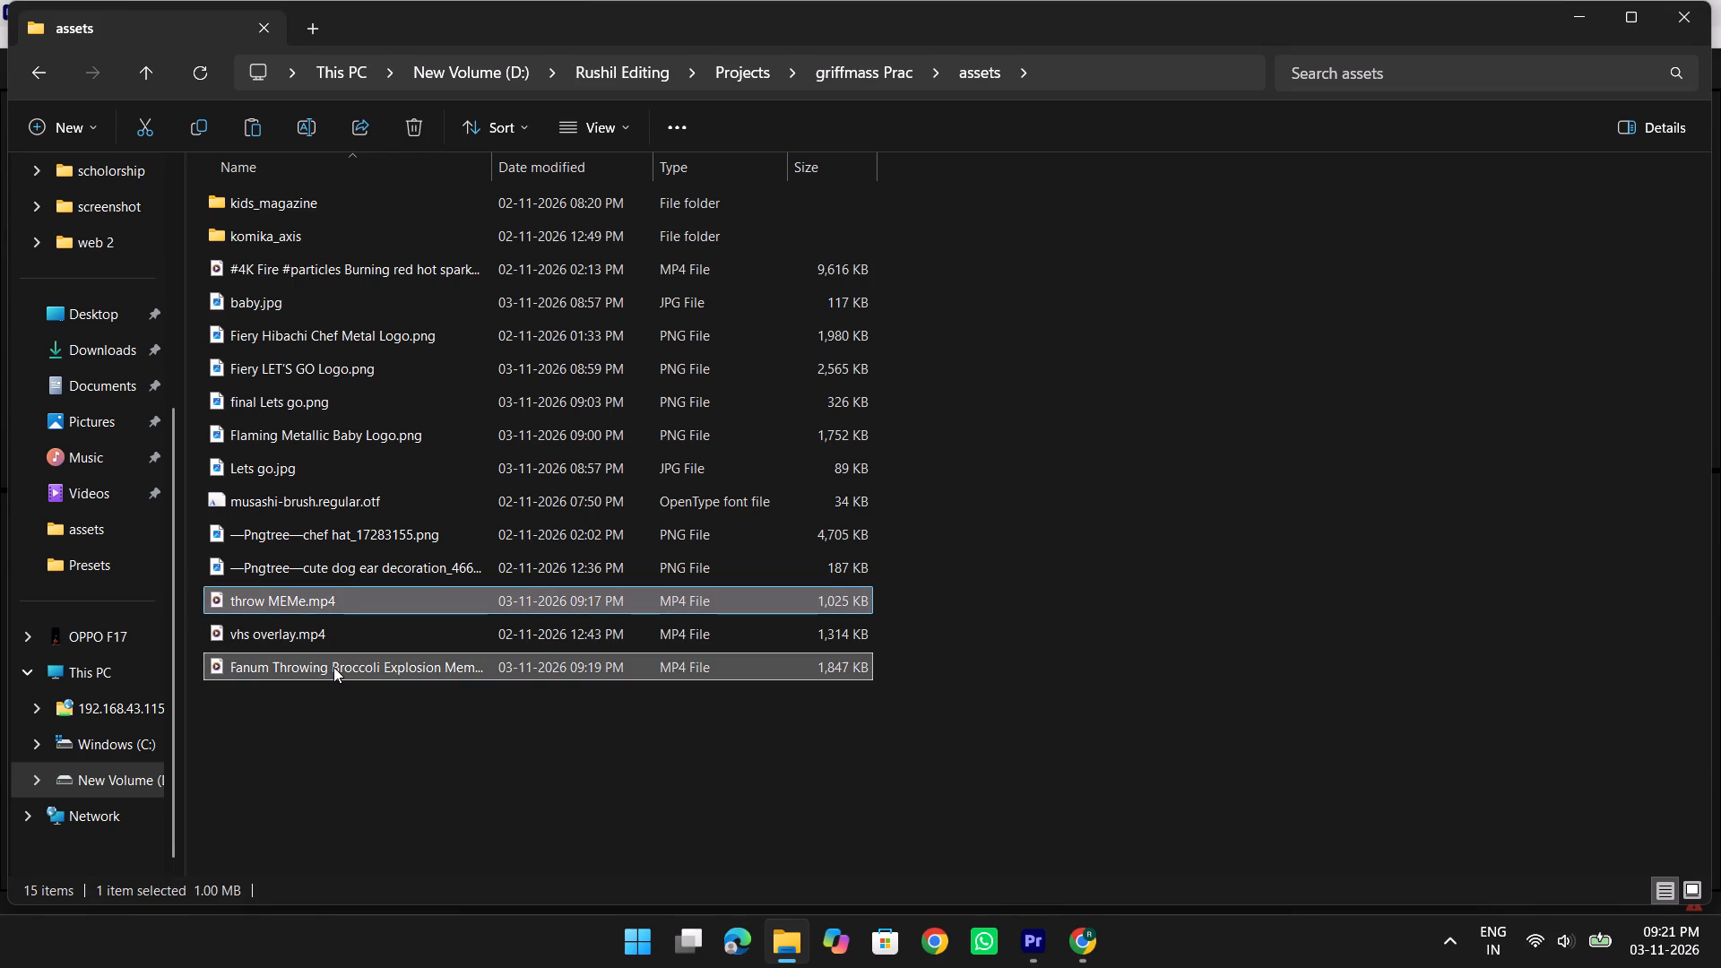
pyautogui.hotkey('shift', 'Delete')
pyautogui.press('Return')
# Switch to Chrome, return to the YouTube results for "Streamer throw meme", and look through them for another version of the meme.
pyautogui.hotkey('alt', 'Tab')
pyautogui.hotkey('alt', 'Tab')
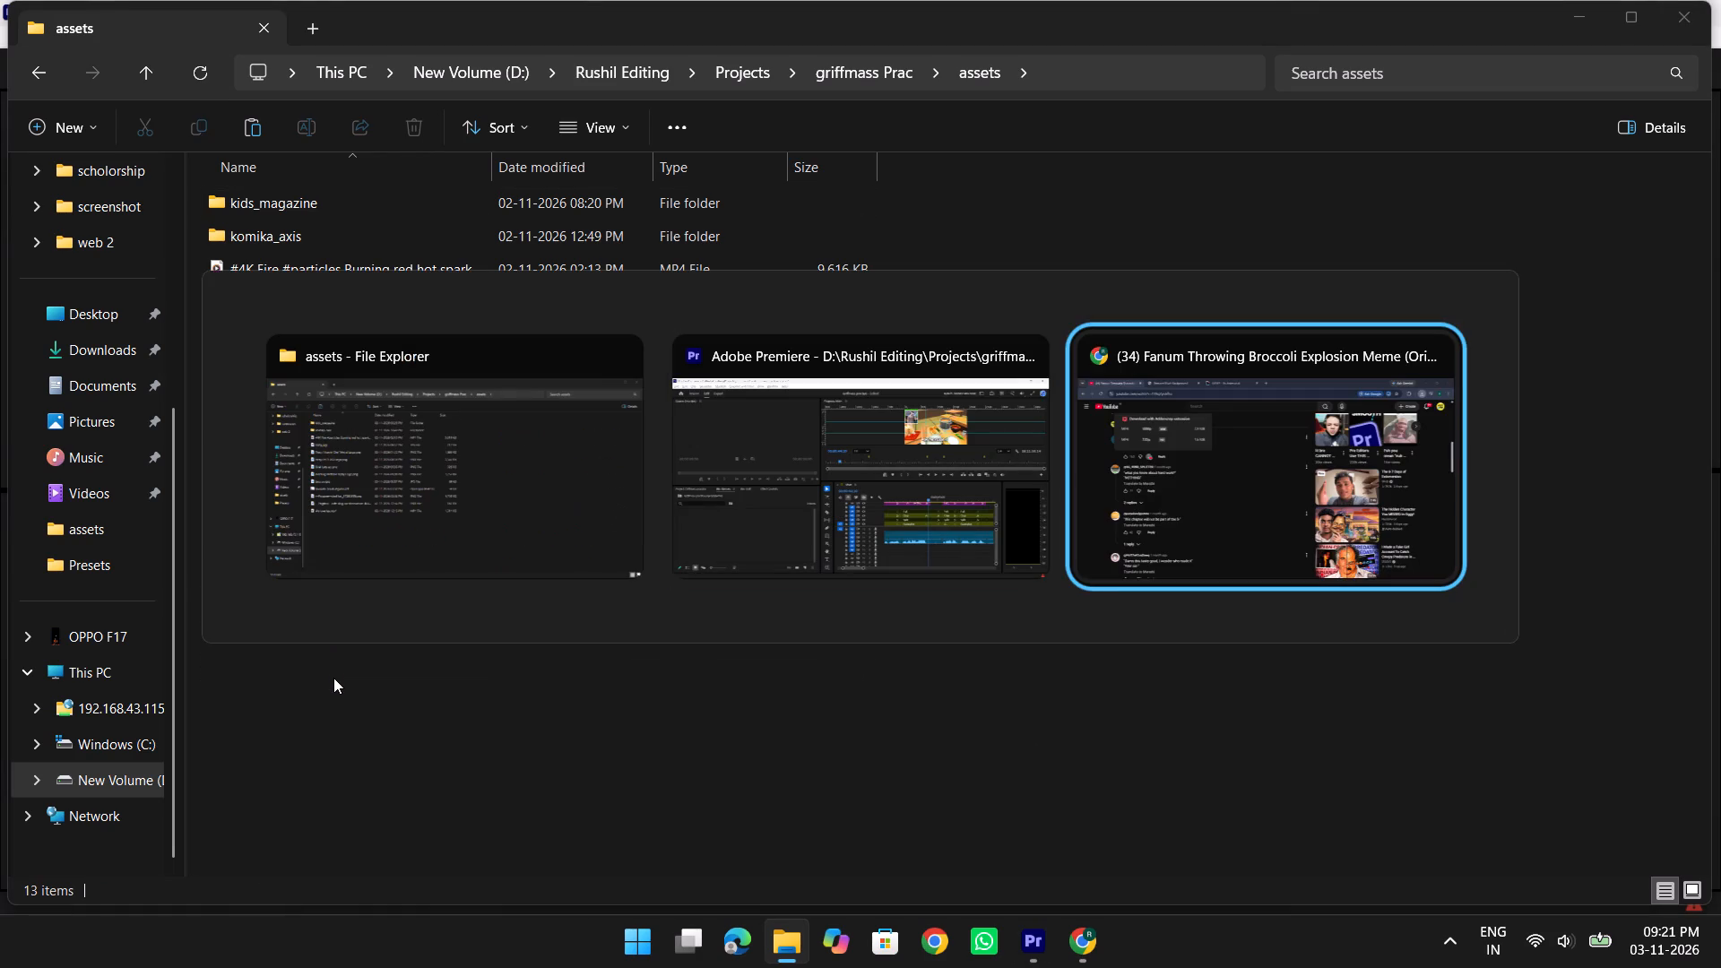
pyautogui.keyDown('alt'); pyautogui.click(1143, 533); pyautogui.keyUp('alt')
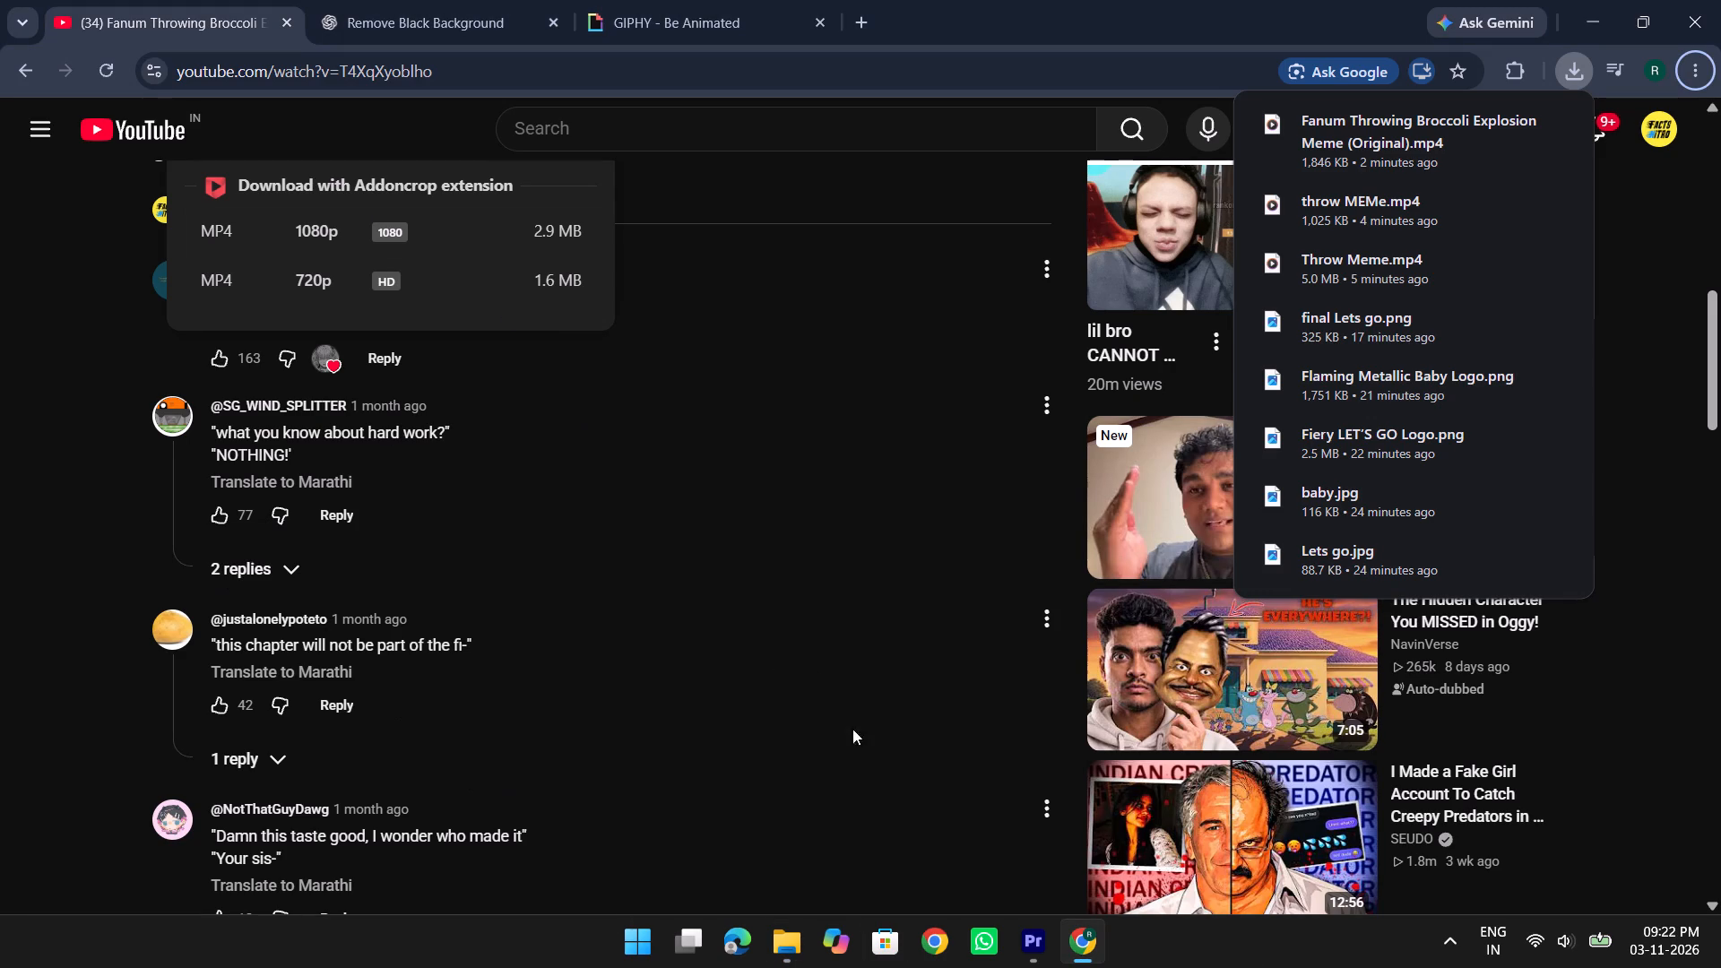
pyautogui.scroll(2, 733, 670)
pyautogui.scroll(-5, 733, 670)
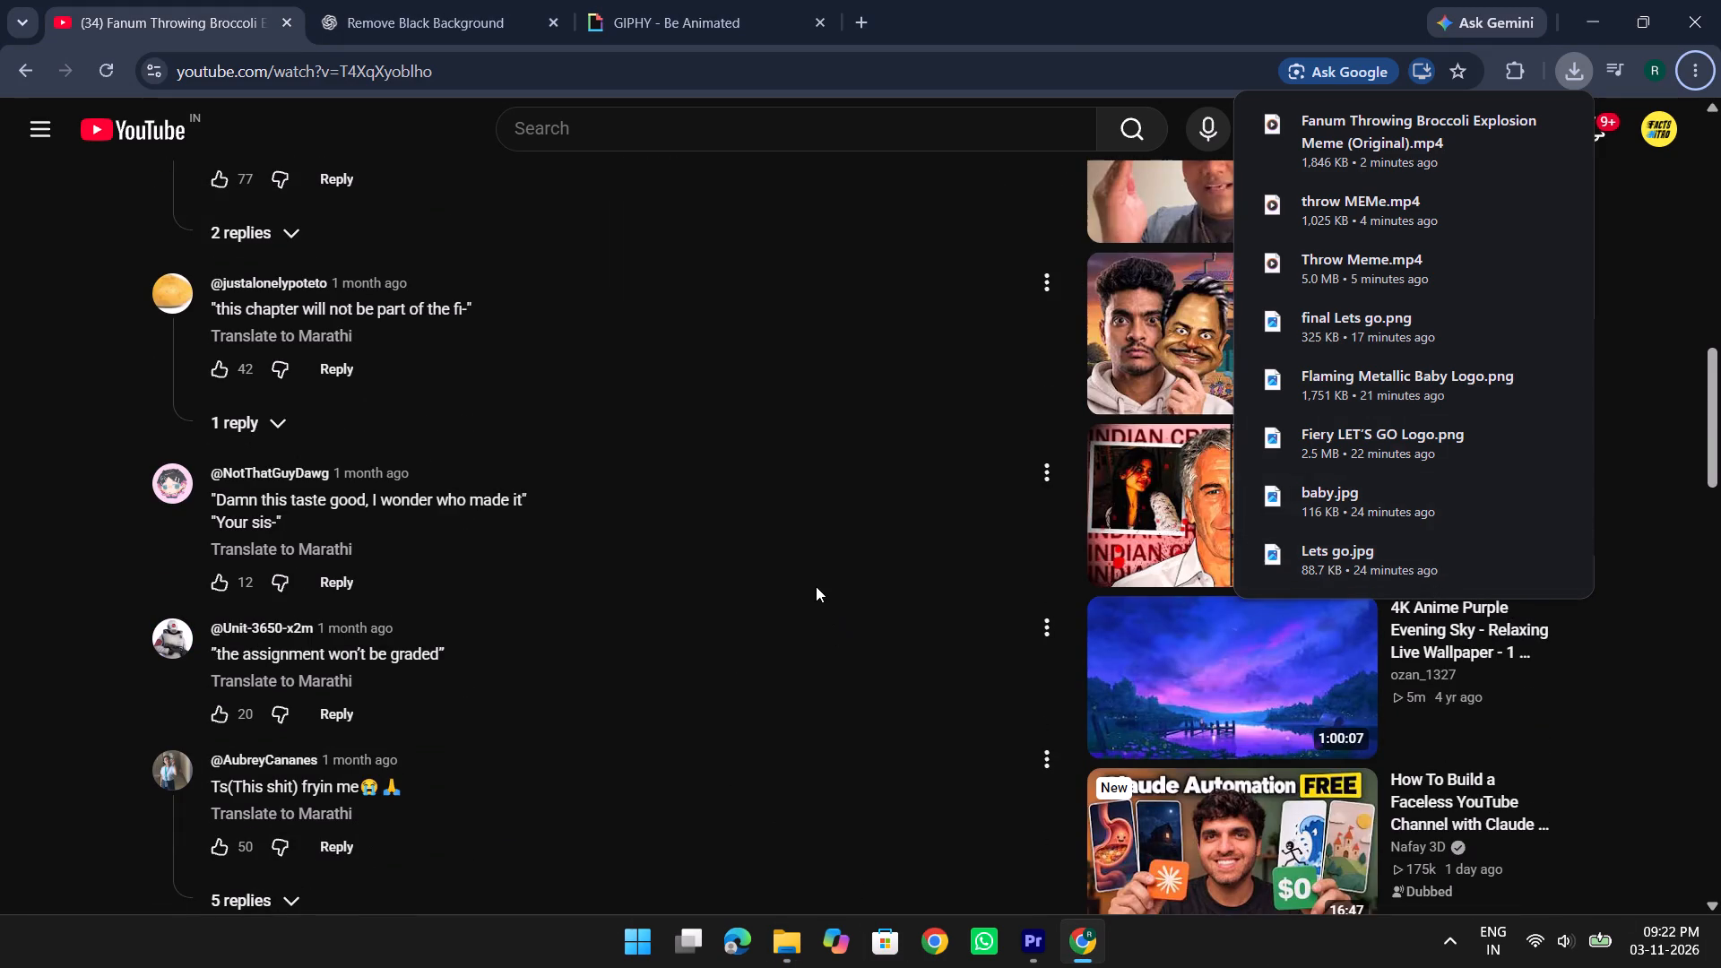
pyautogui.click(816, 586)
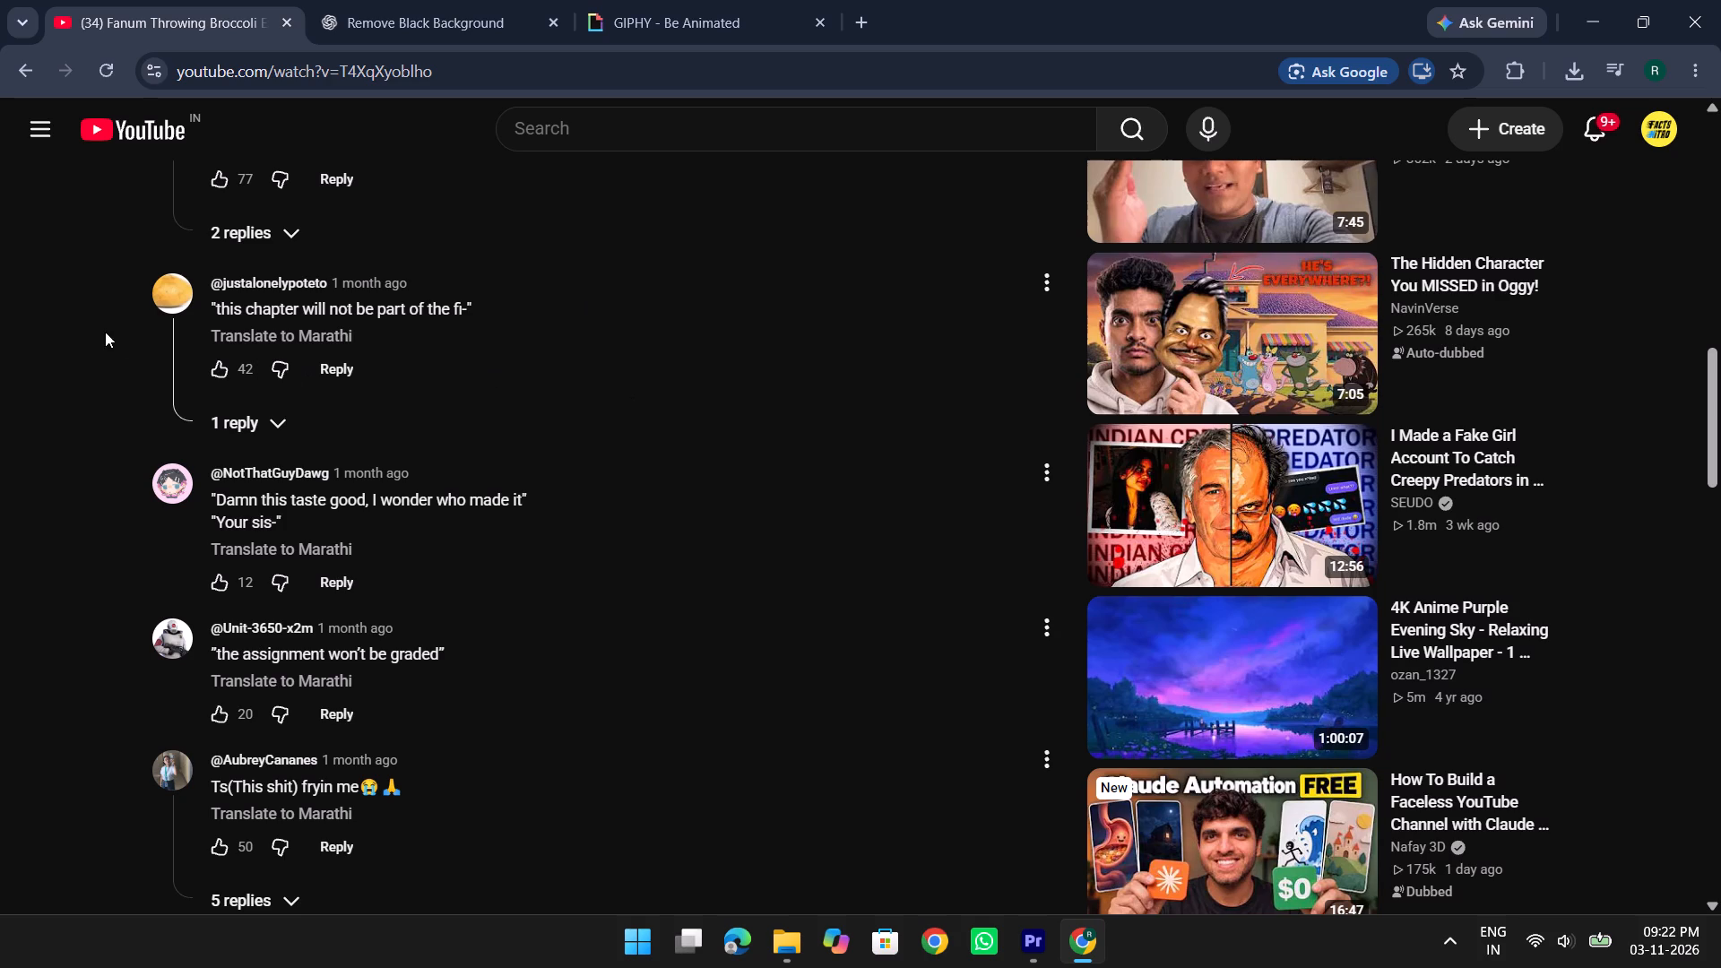
pyautogui.click(22, 65)
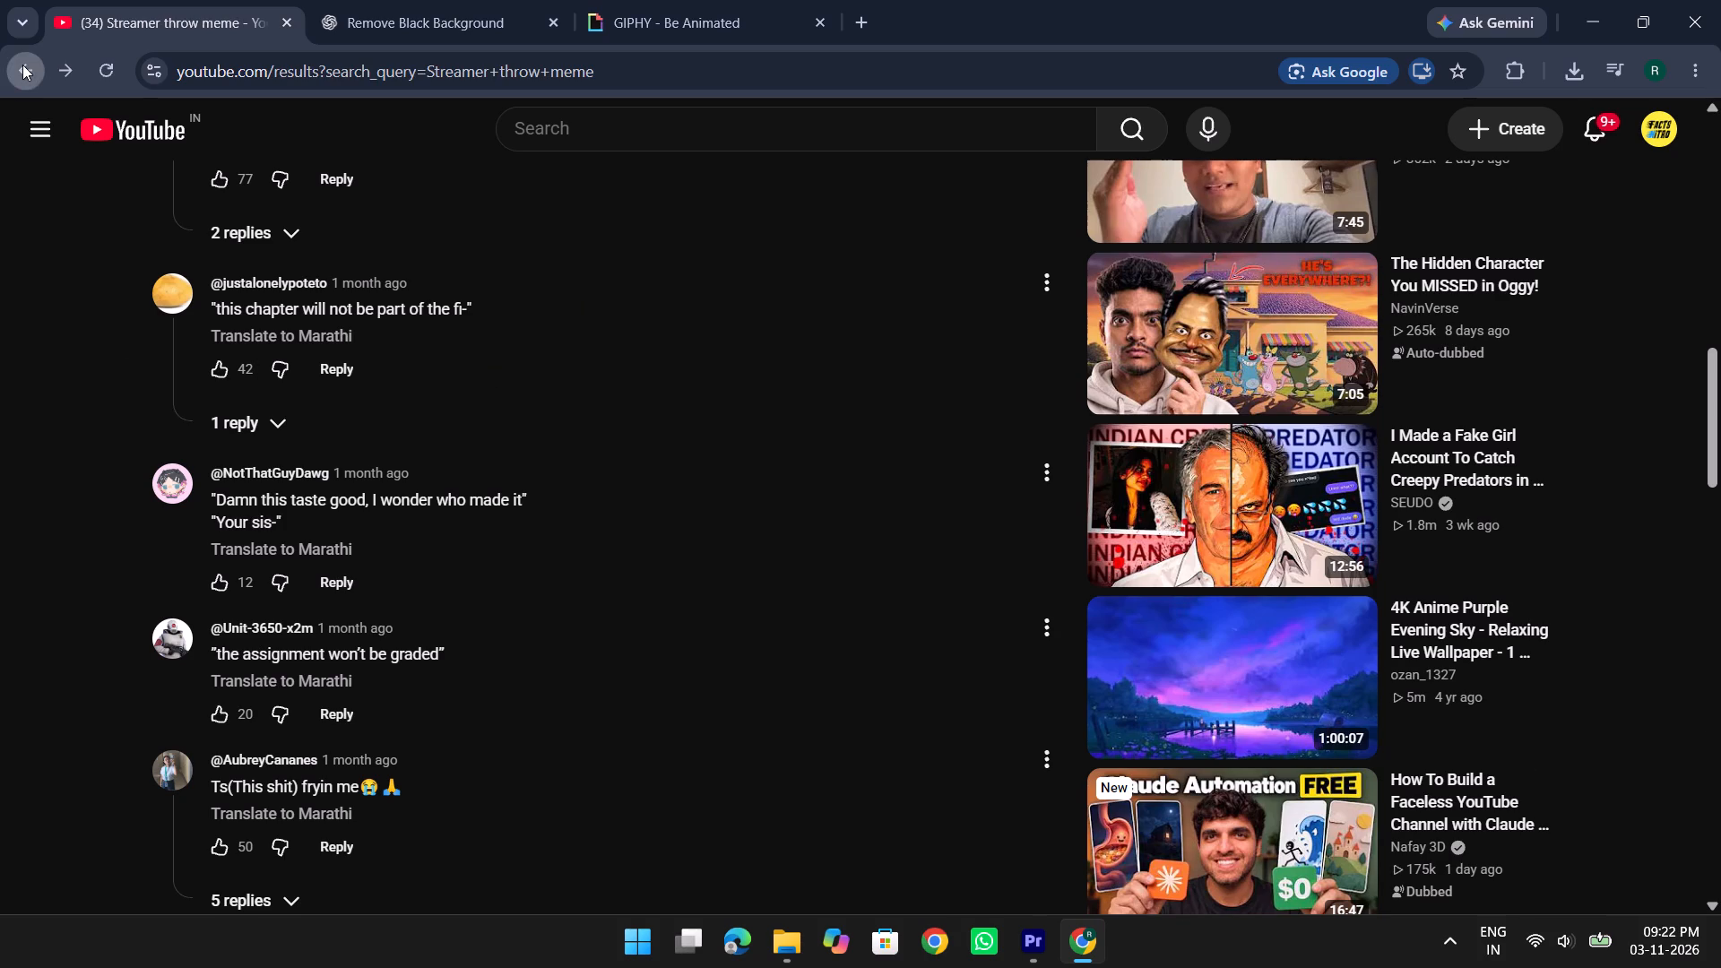
pyautogui.scroll(-2, 808, 595)
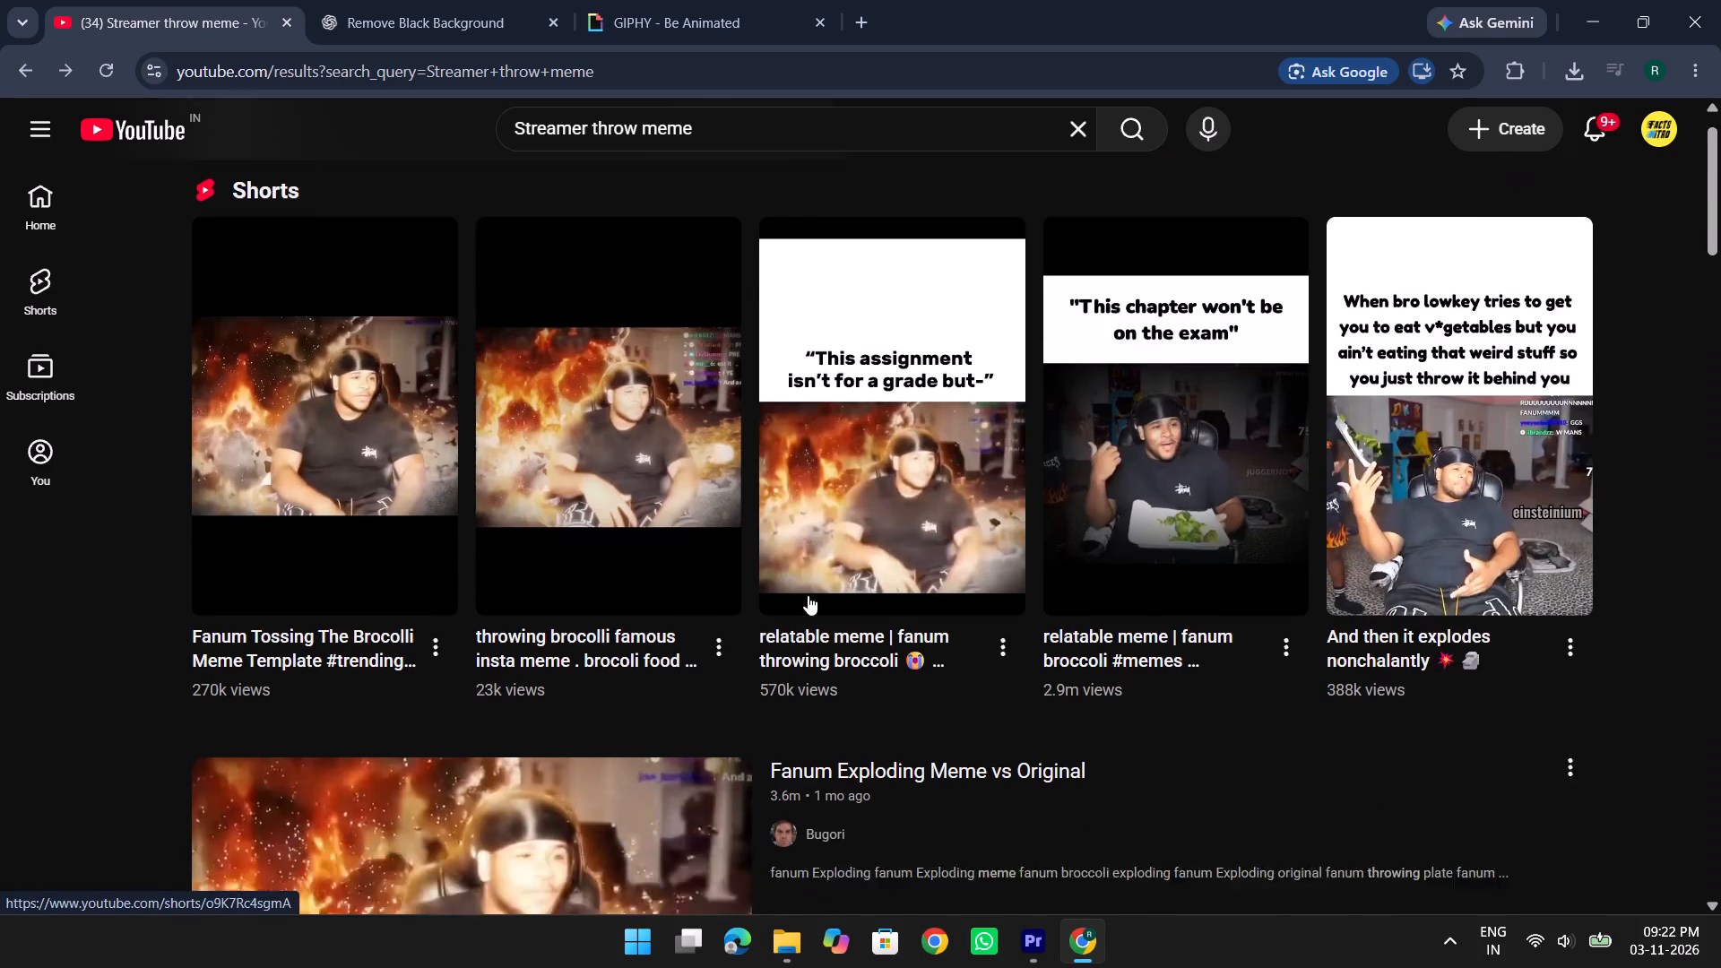
pyautogui.scroll(-19, 808, 595)
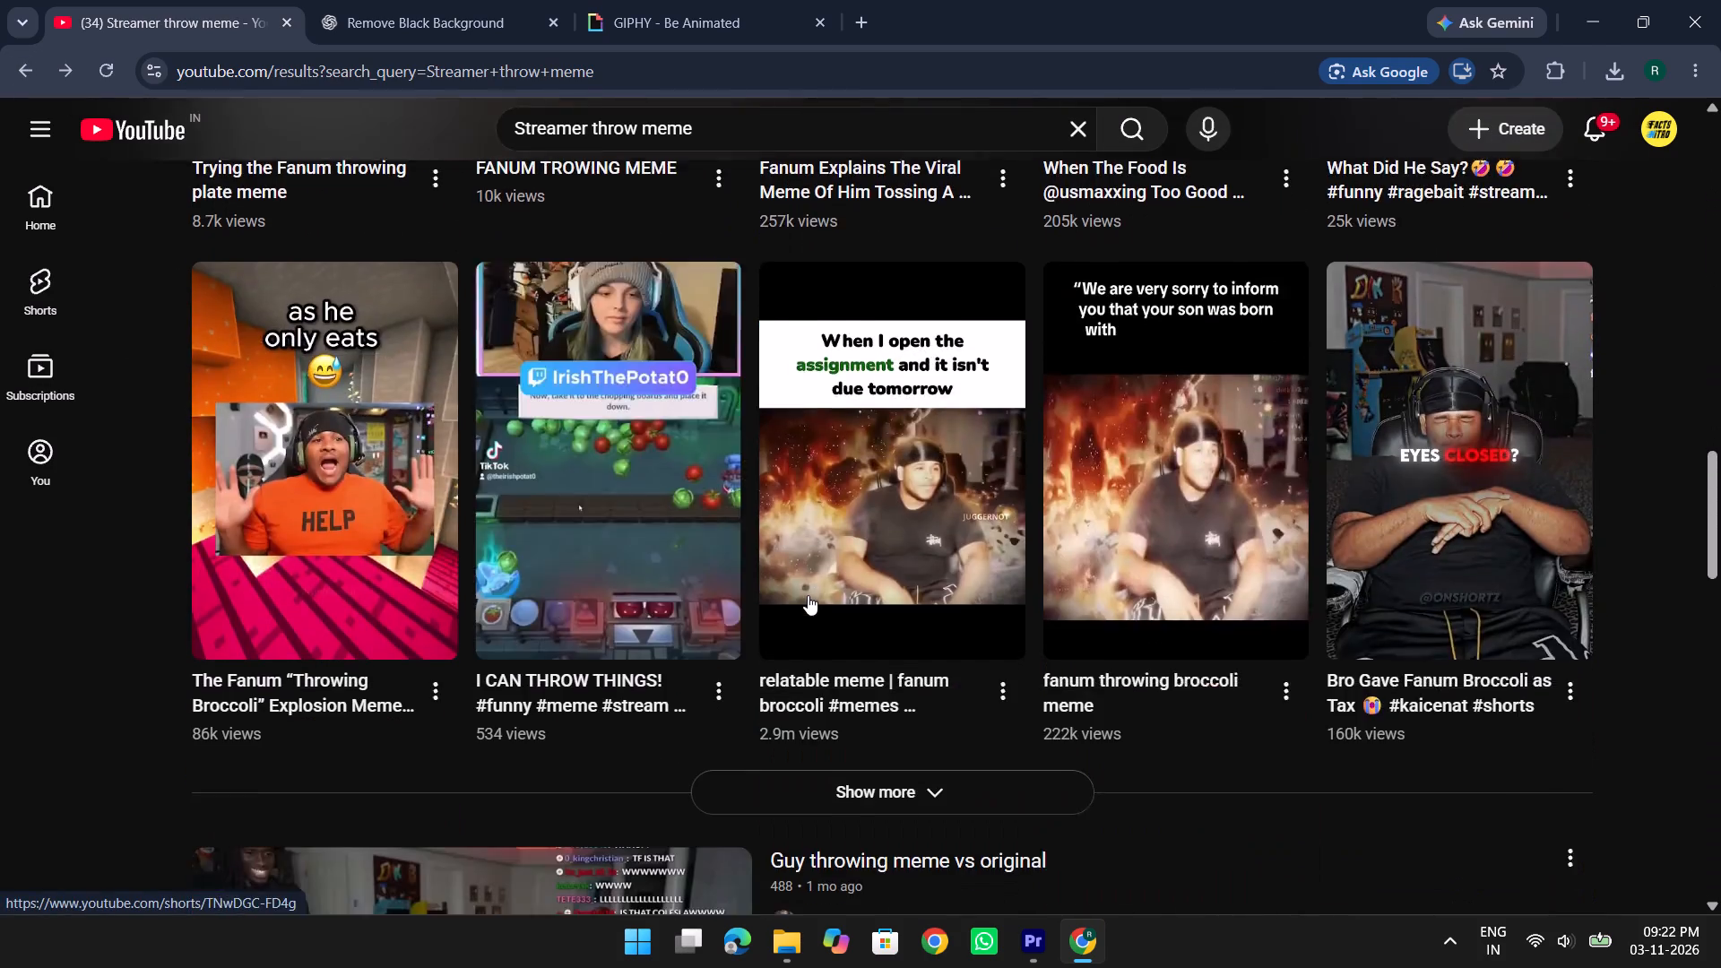
pyautogui.scroll(-3, 808, 595)
pyautogui.scroll(4, 808, 595)
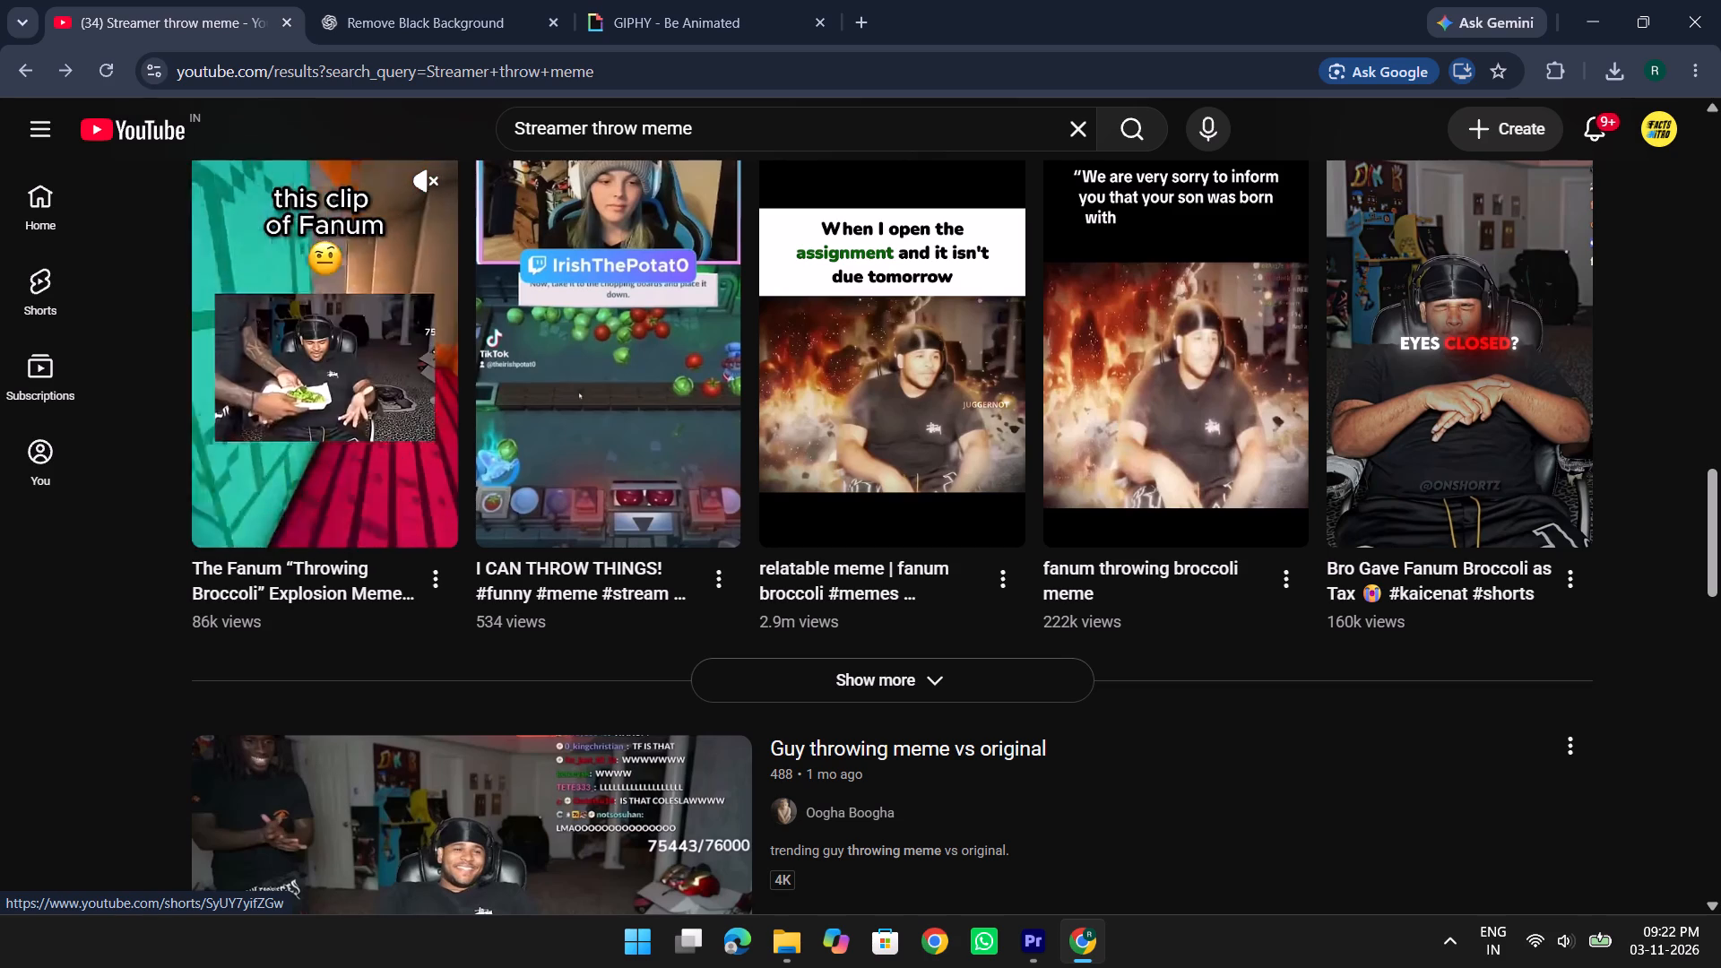
pyautogui.scroll(-1, 261, 424)
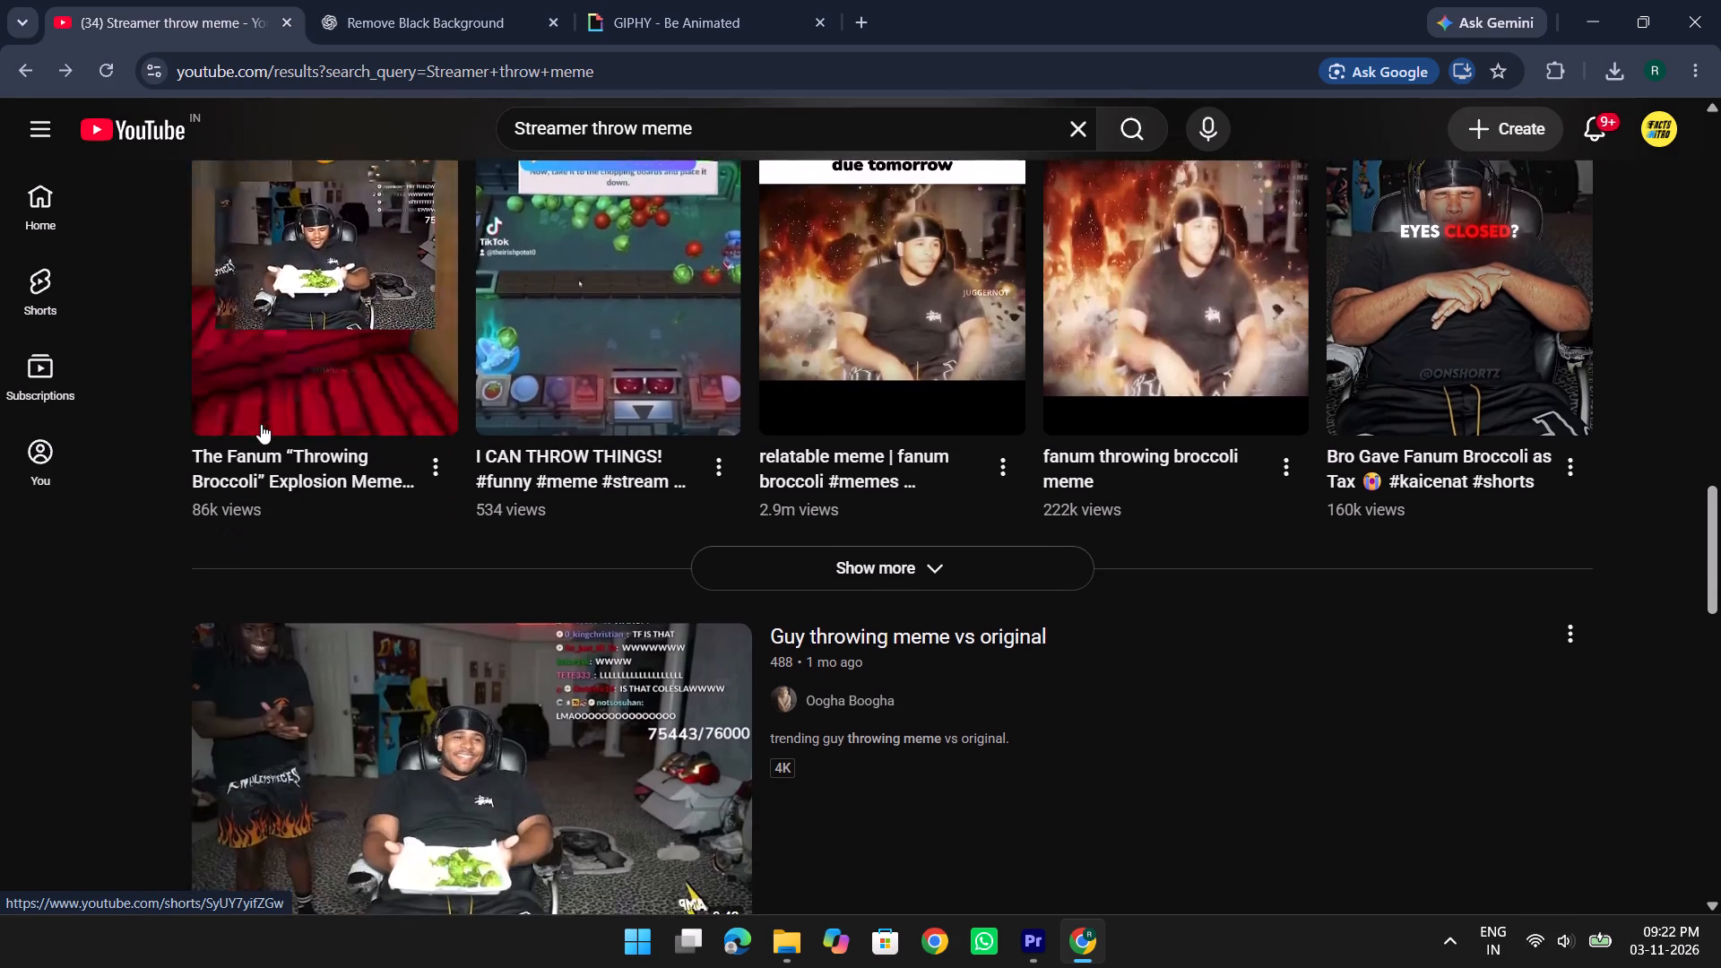
pyautogui.scroll(-4, 261, 424)
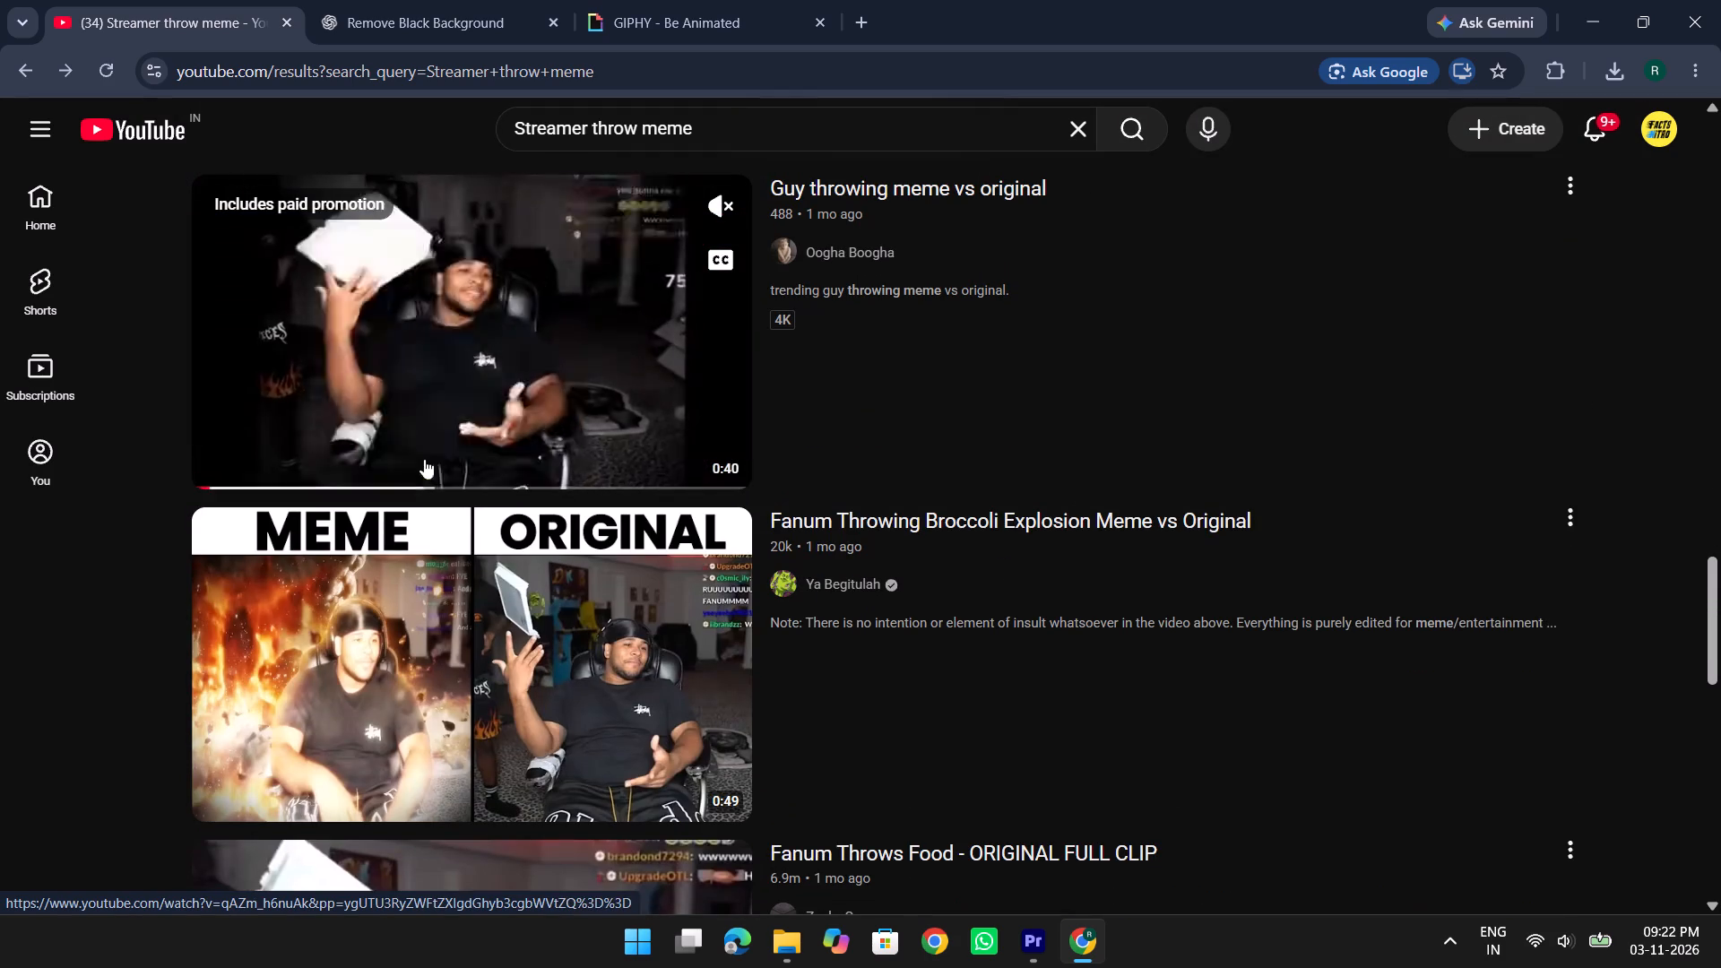
# Check the videos "Guy throwing meme vs original" and "Fanum Throws Food - ORIGINAL FULL CLIP", returning to the search results after each.
pyautogui.click(555, 367)
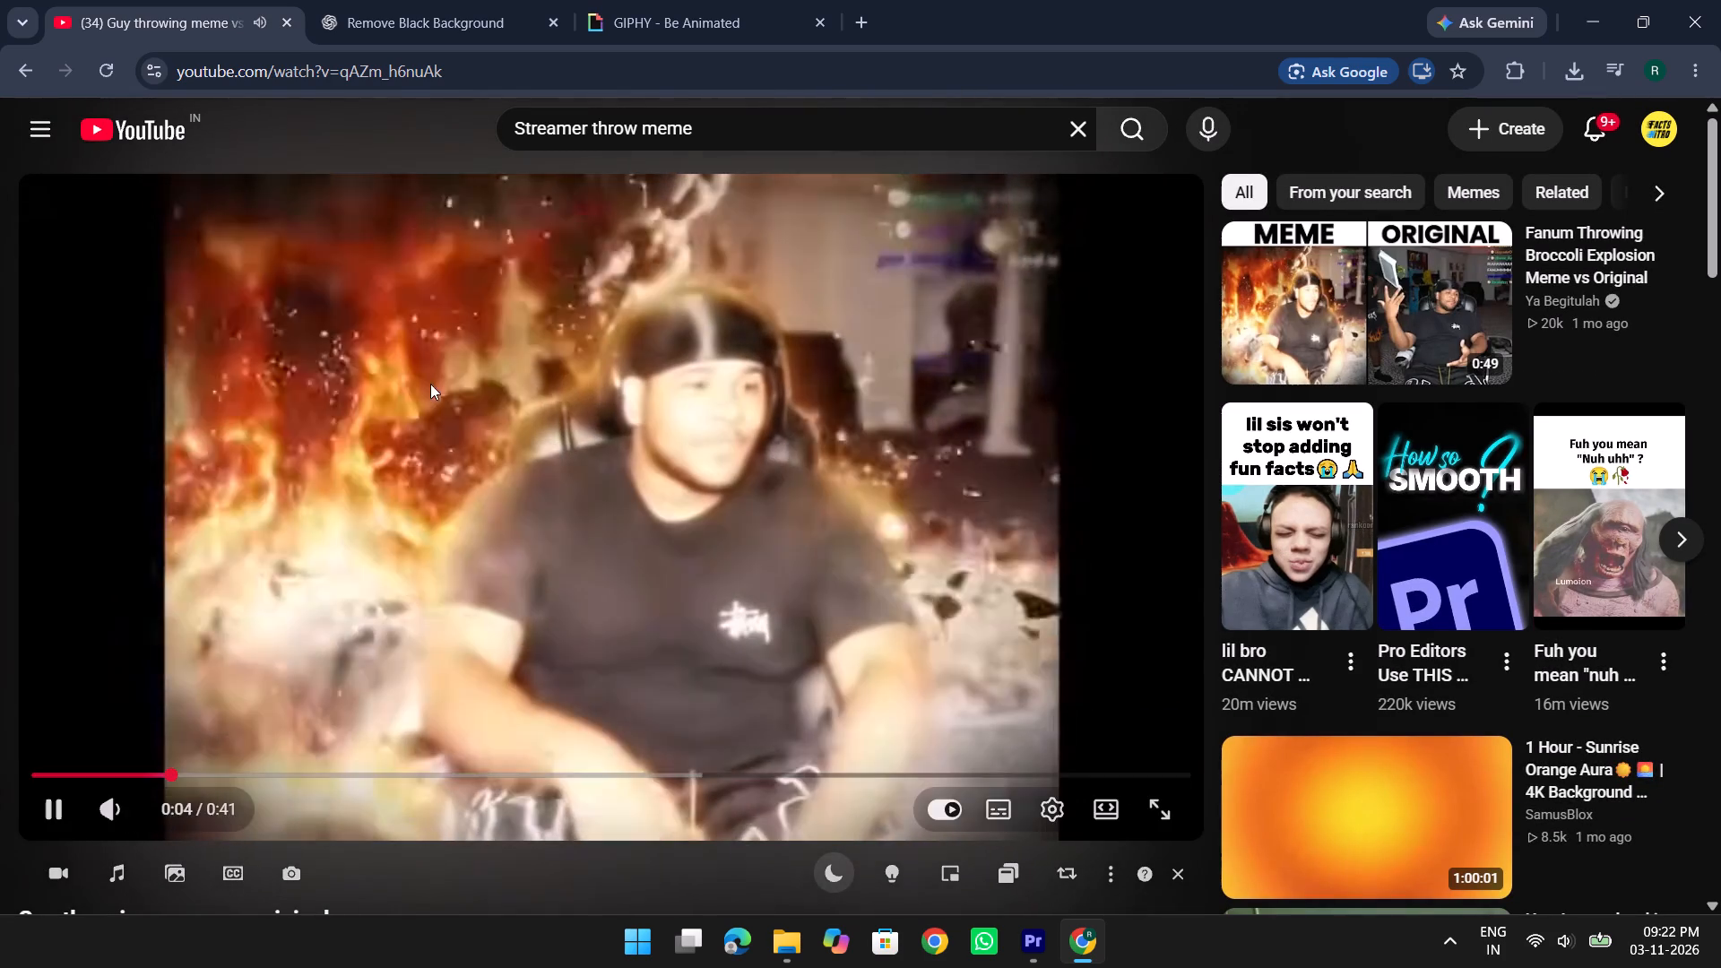
pyautogui.press('space')
pyautogui.click(13, 59)
pyautogui.scroll(-4, 726, 569)
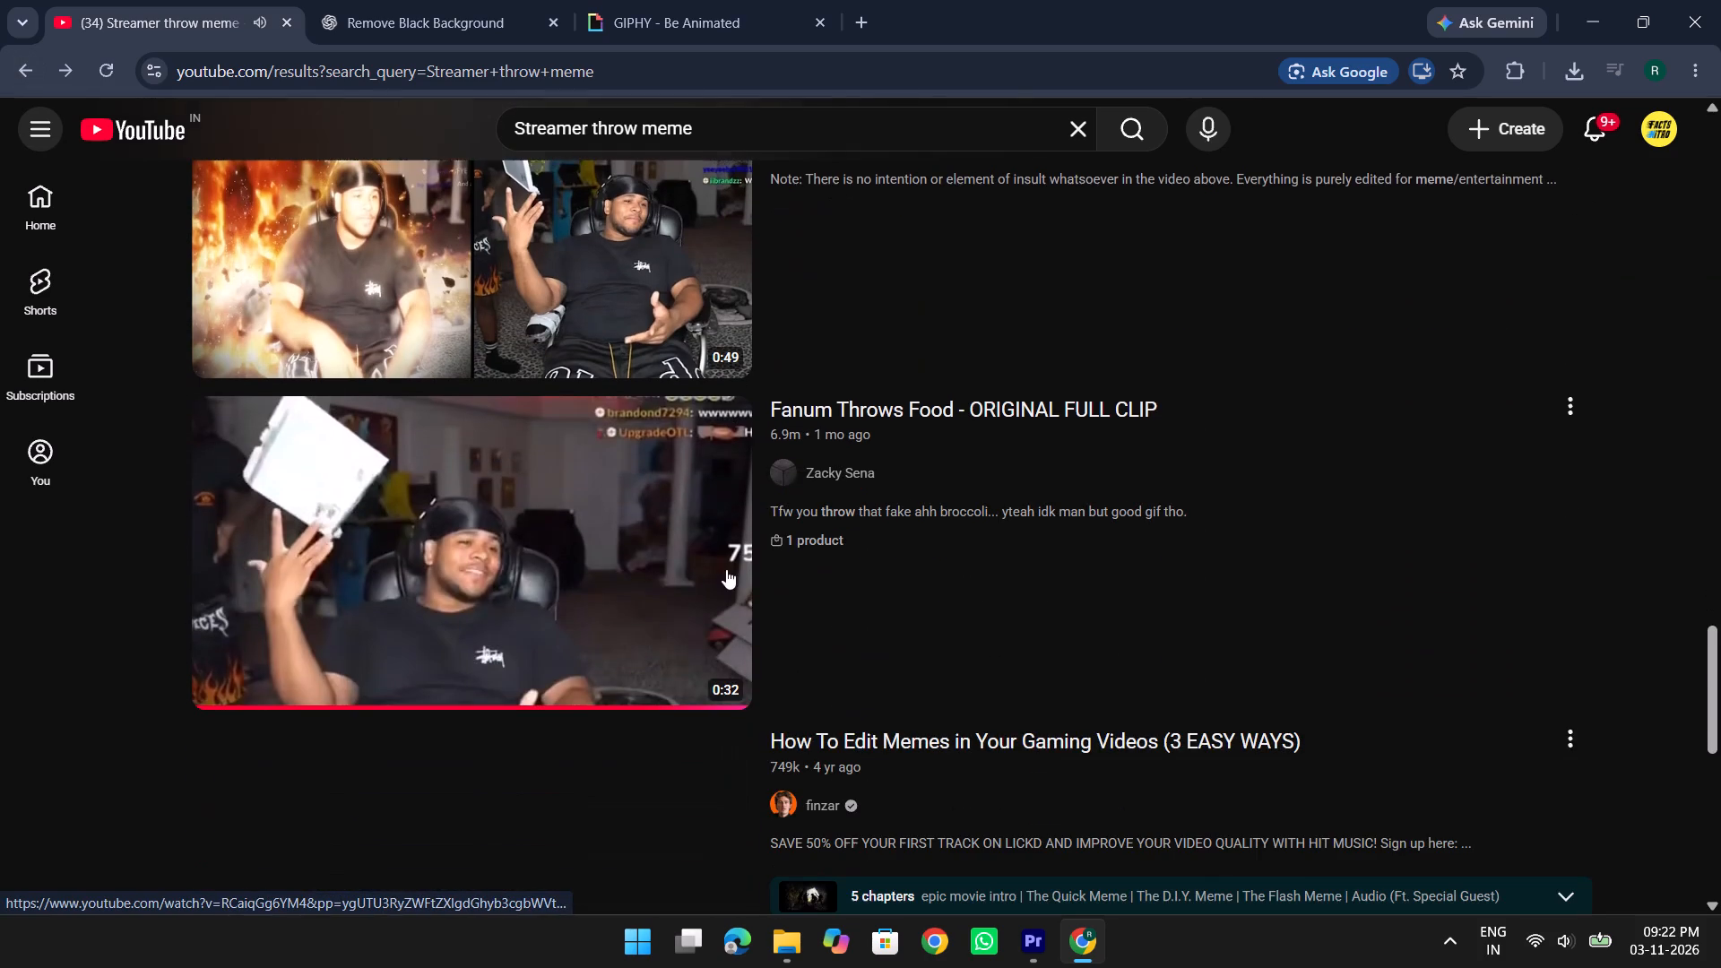
pyautogui.click(522, 537)
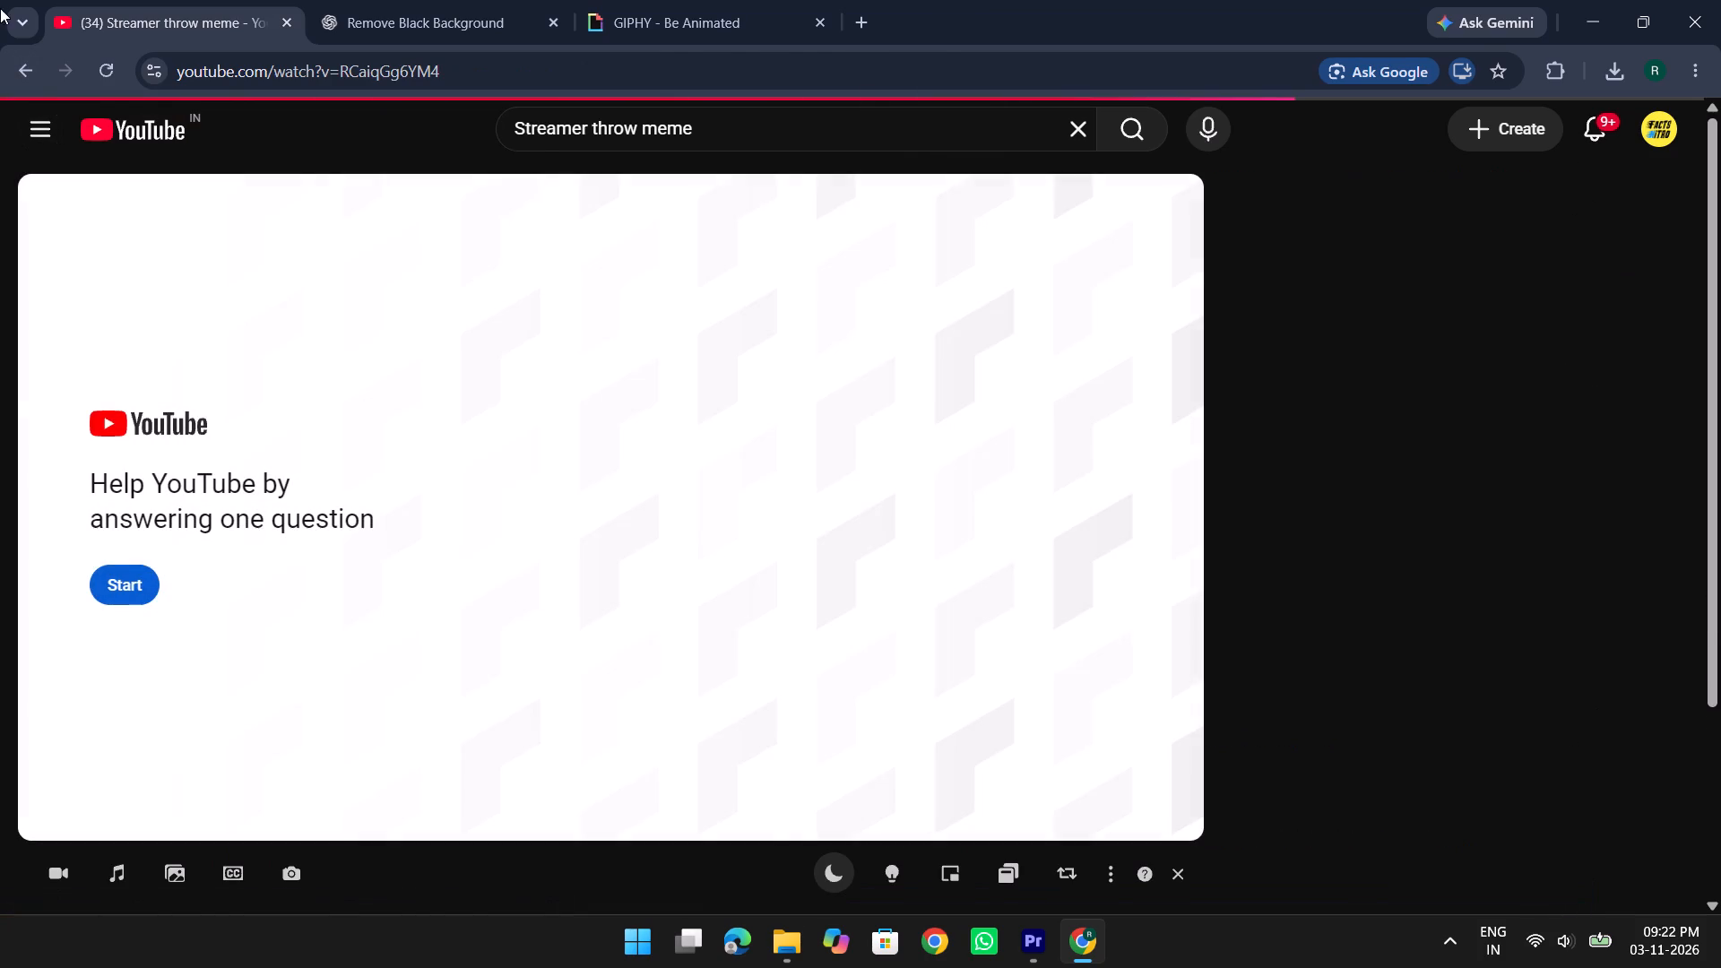
pyautogui.click(33, 60)
# Look further through the results, watch the "fanum throwing broccoli meme" Short by RickOps, and go back to the results.
pyautogui.scroll(-4, 644, 599)
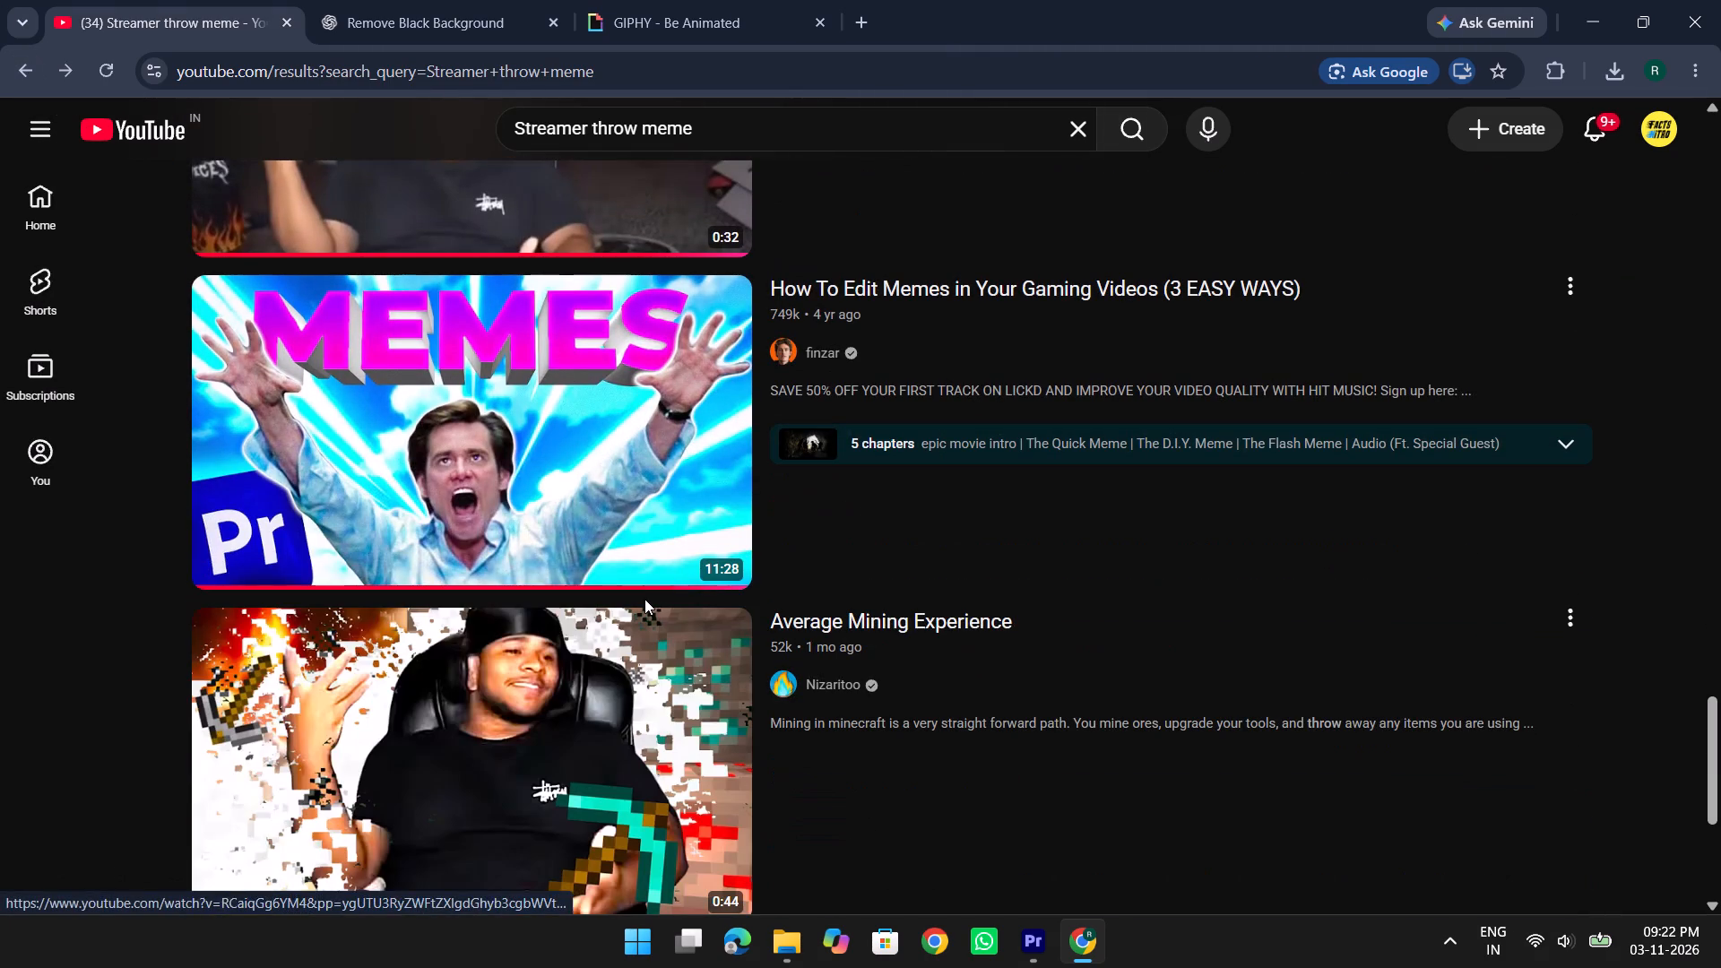
pyautogui.scroll(-3, 540, 672)
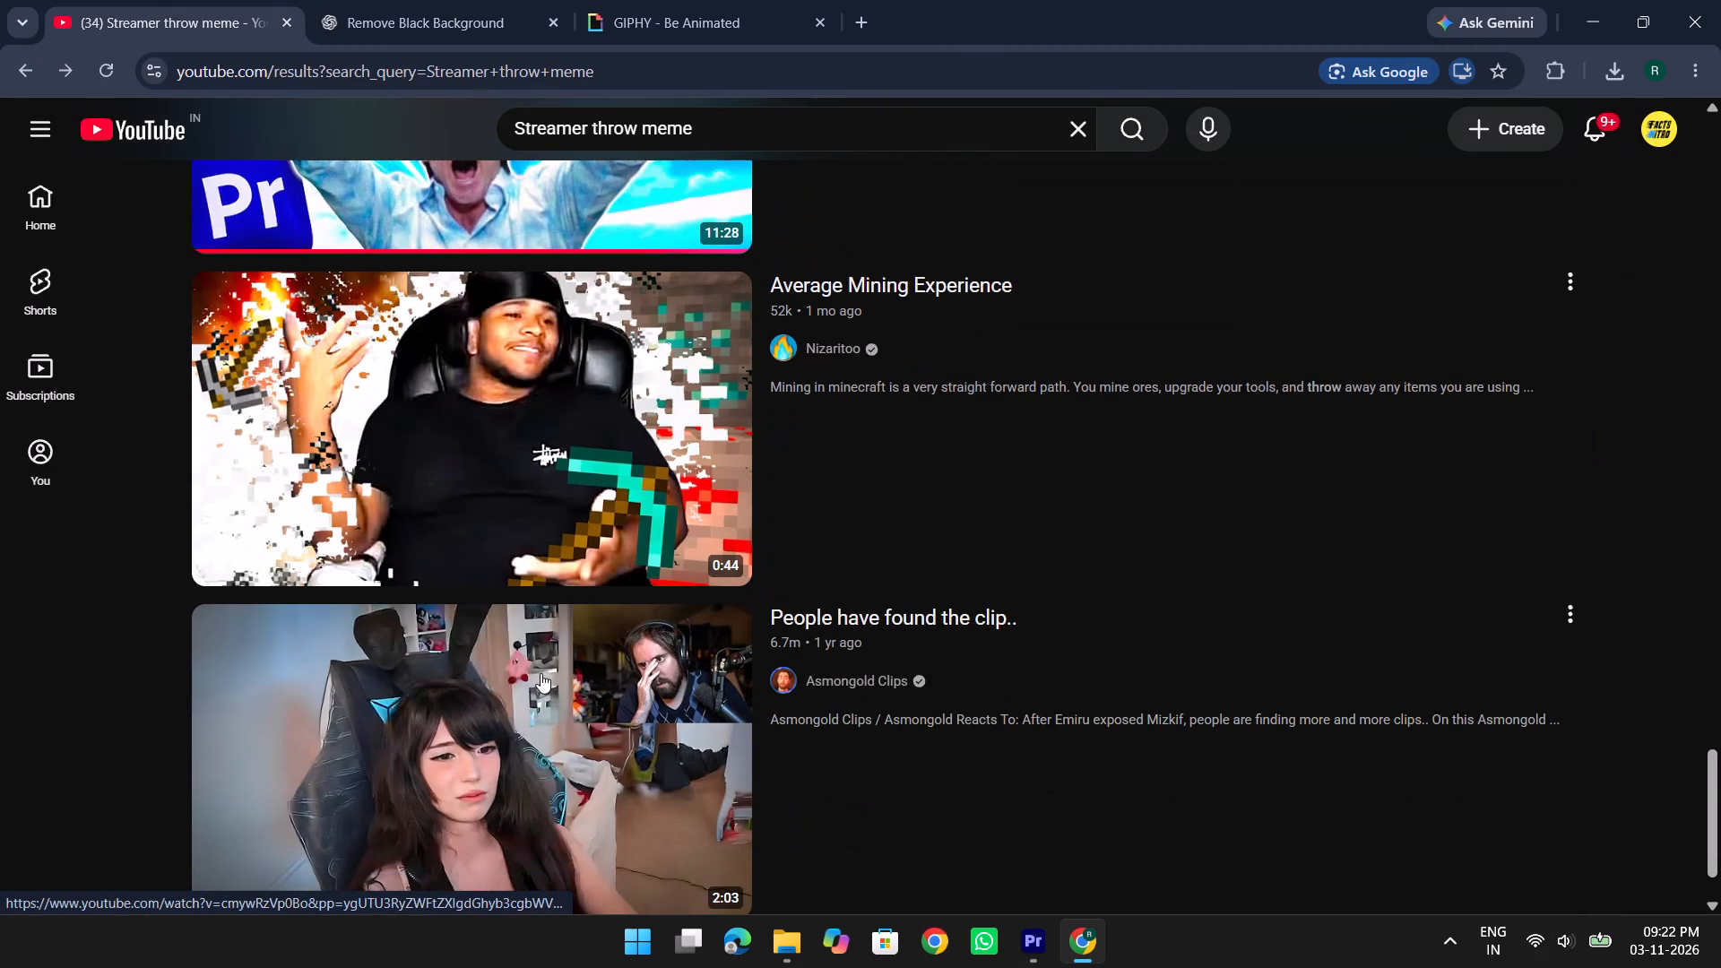
pyautogui.scroll(-3, 541, 673)
pyautogui.scroll(2, 541, 673)
pyautogui.scroll(-4, 541, 673)
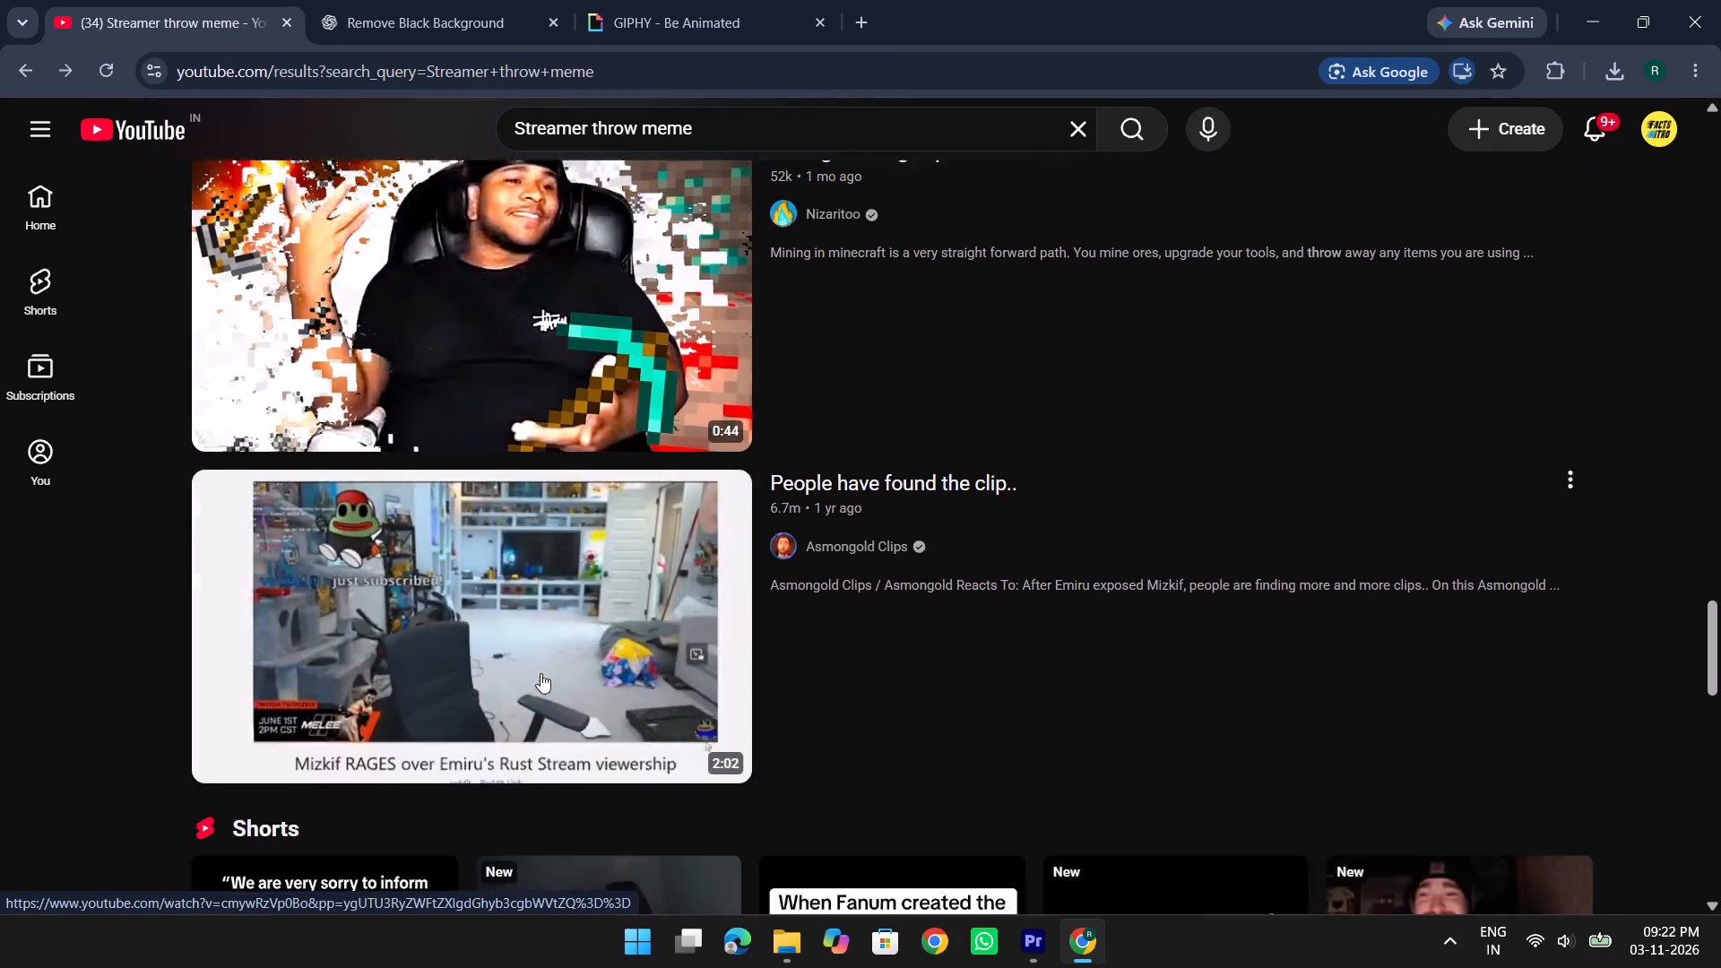
pyautogui.scroll(-5, 541, 673)
pyautogui.click(339, 372)
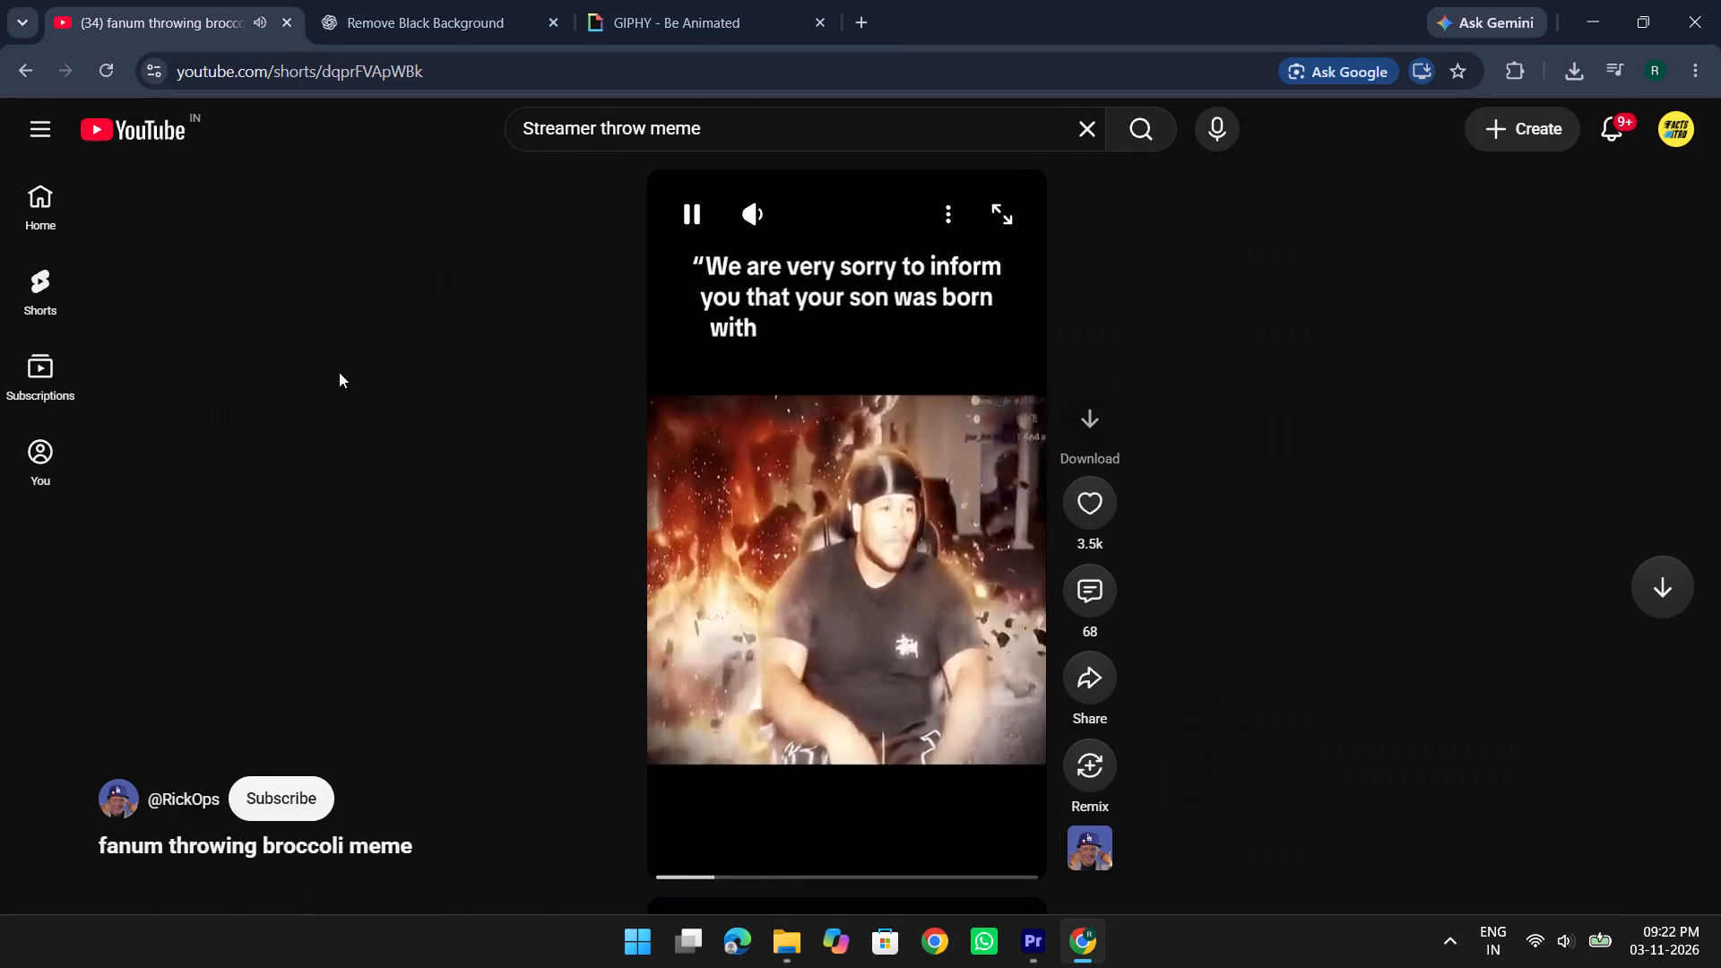
pyautogui.click(27, 69)
# Open the video "Fanum Exploding Meme Template - Hynm For The Weekend" from the earlier search results.
pyautogui.scroll(20, 610, 469)
pyautogui.scroll(5, 610, 469)
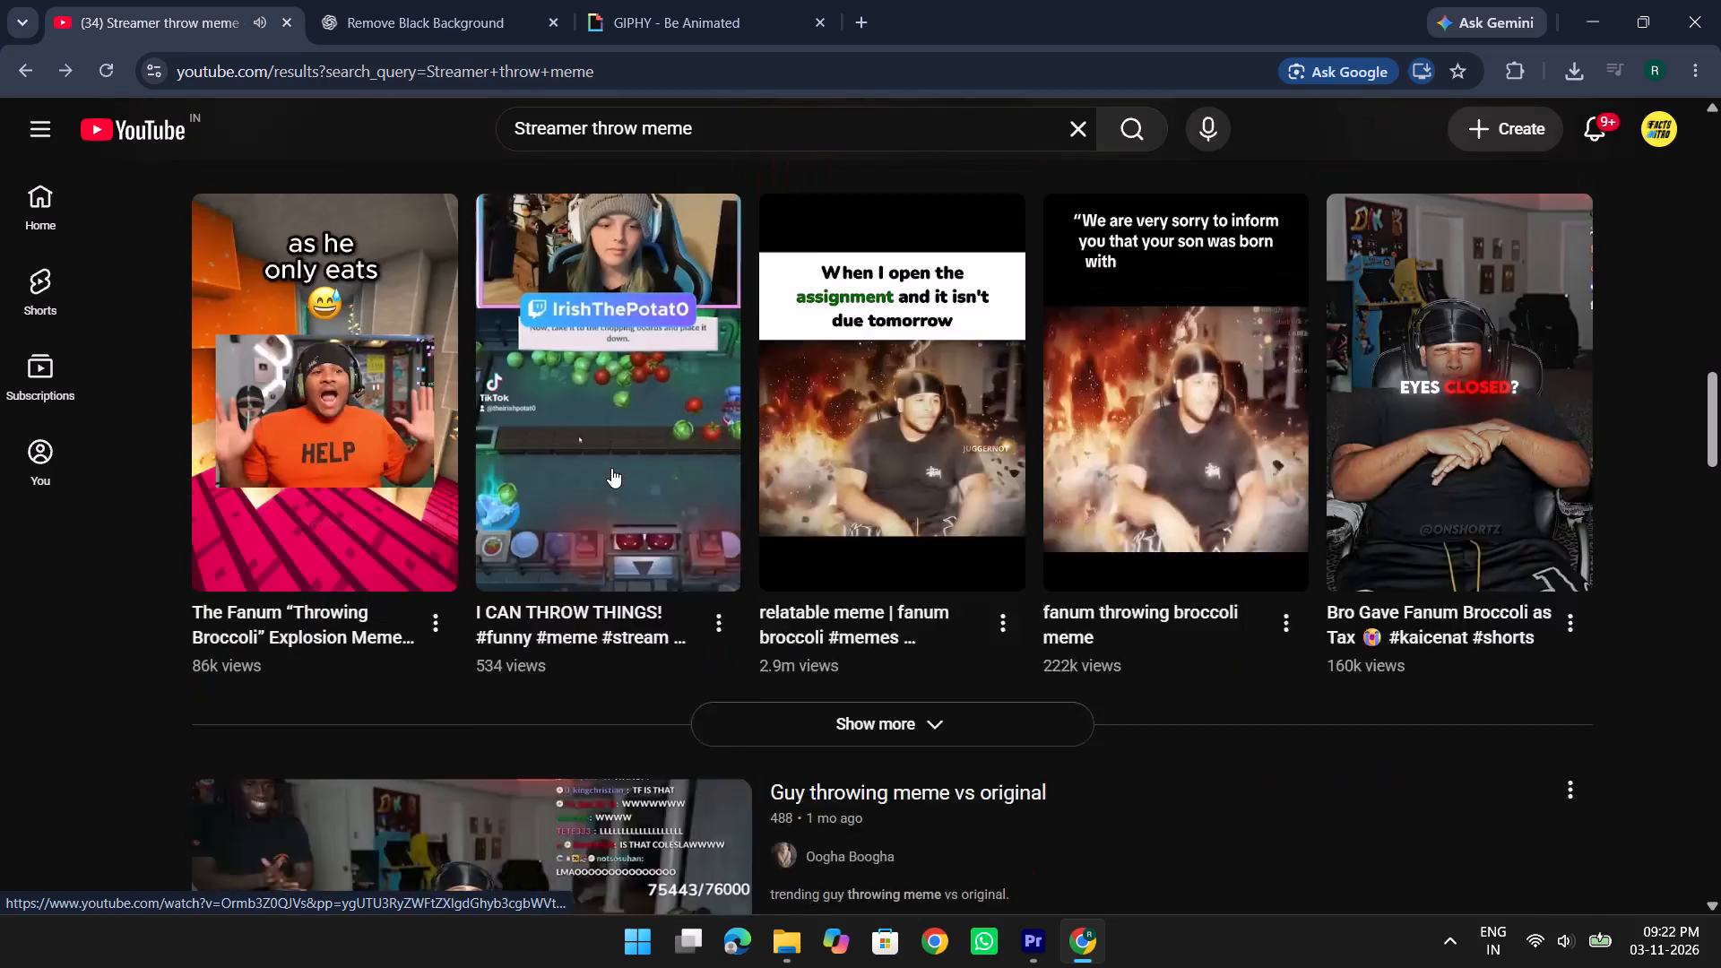
pyautogui.scroll(16, 611, 468)
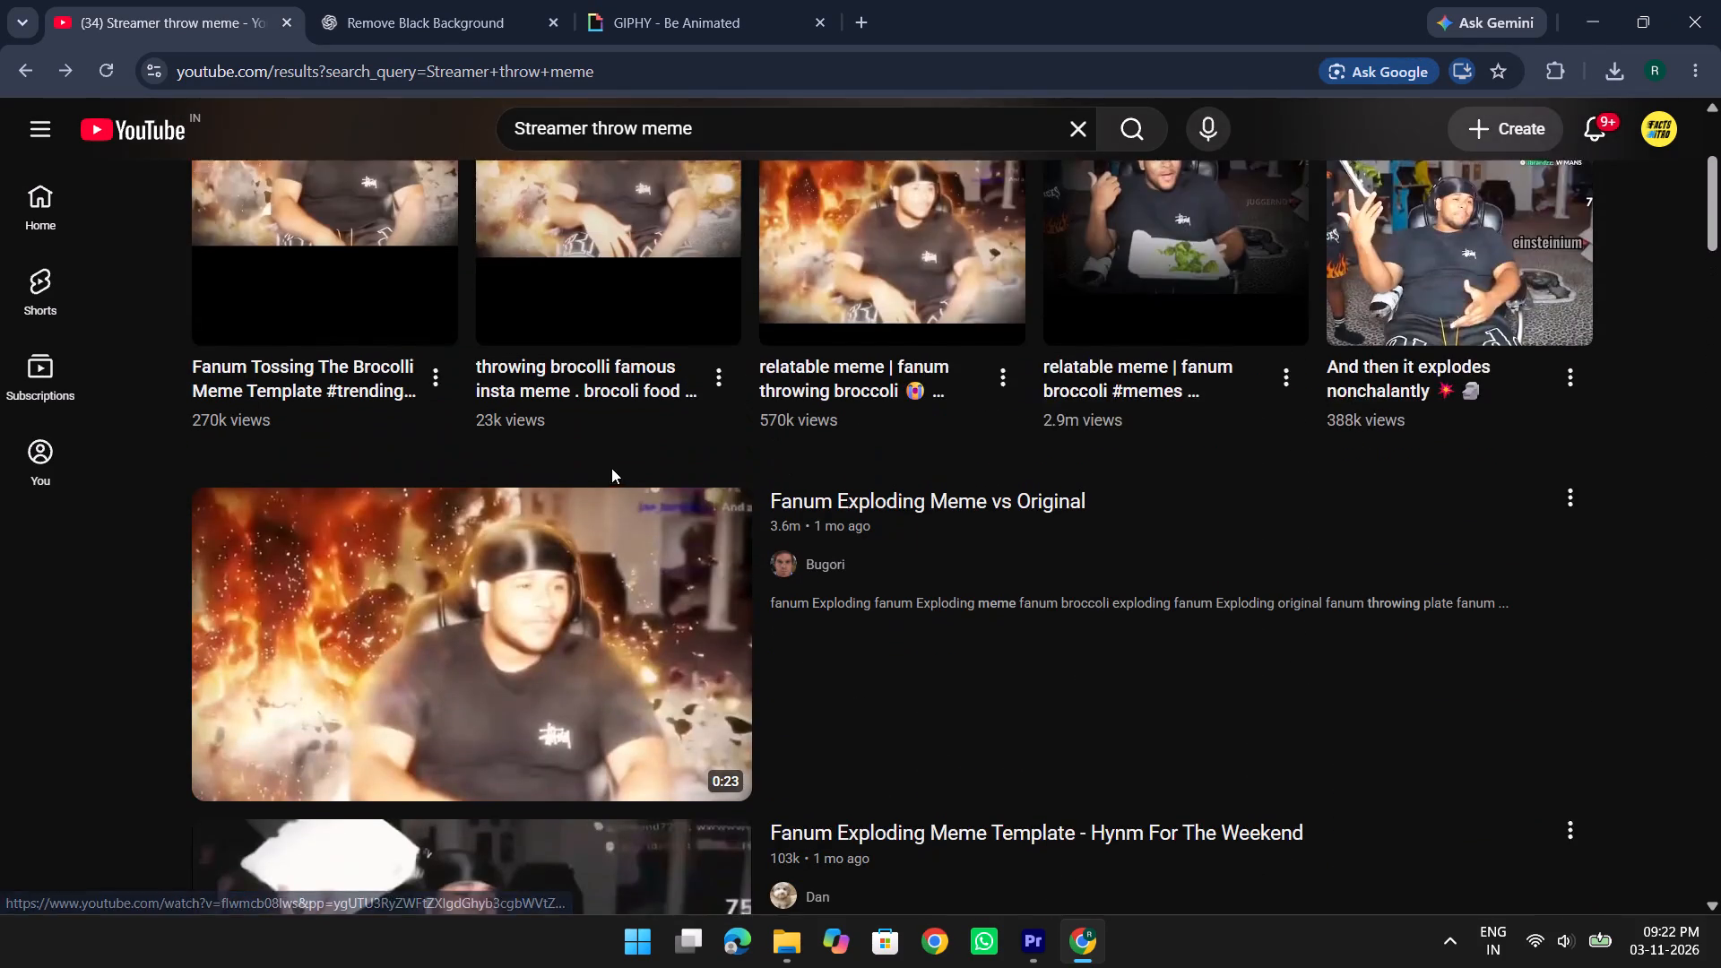
pyautogui.scroll(-4, 611, 468)
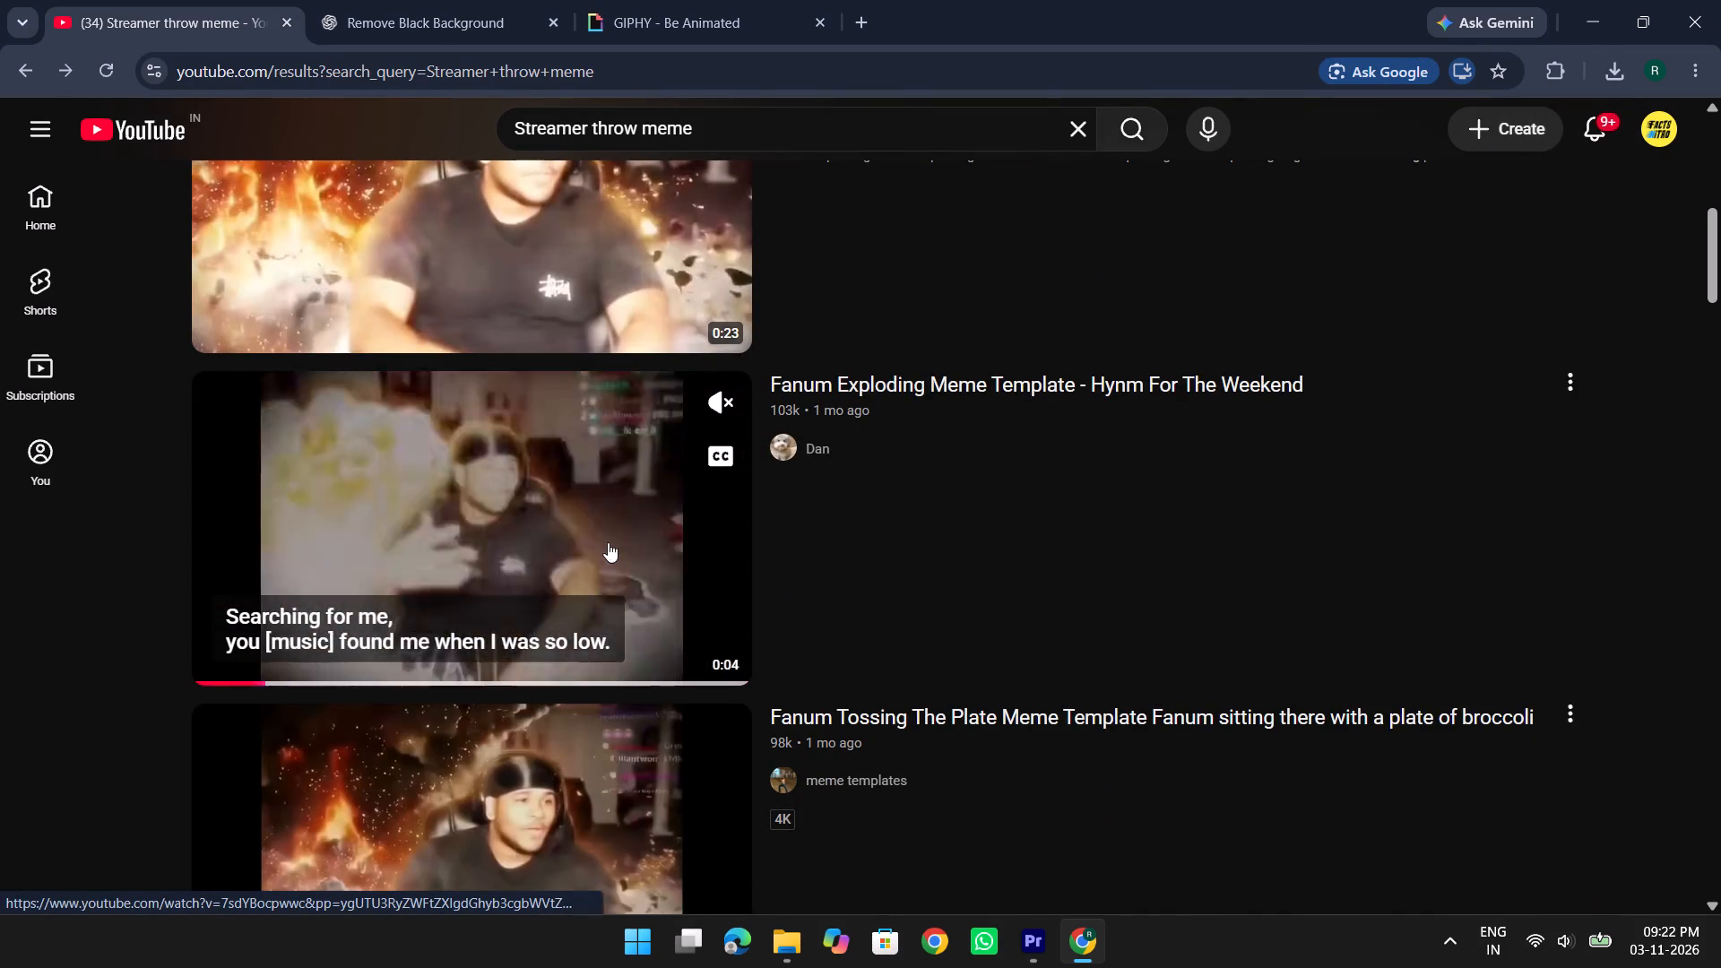
pyautogui.doubleClick(608, 542)
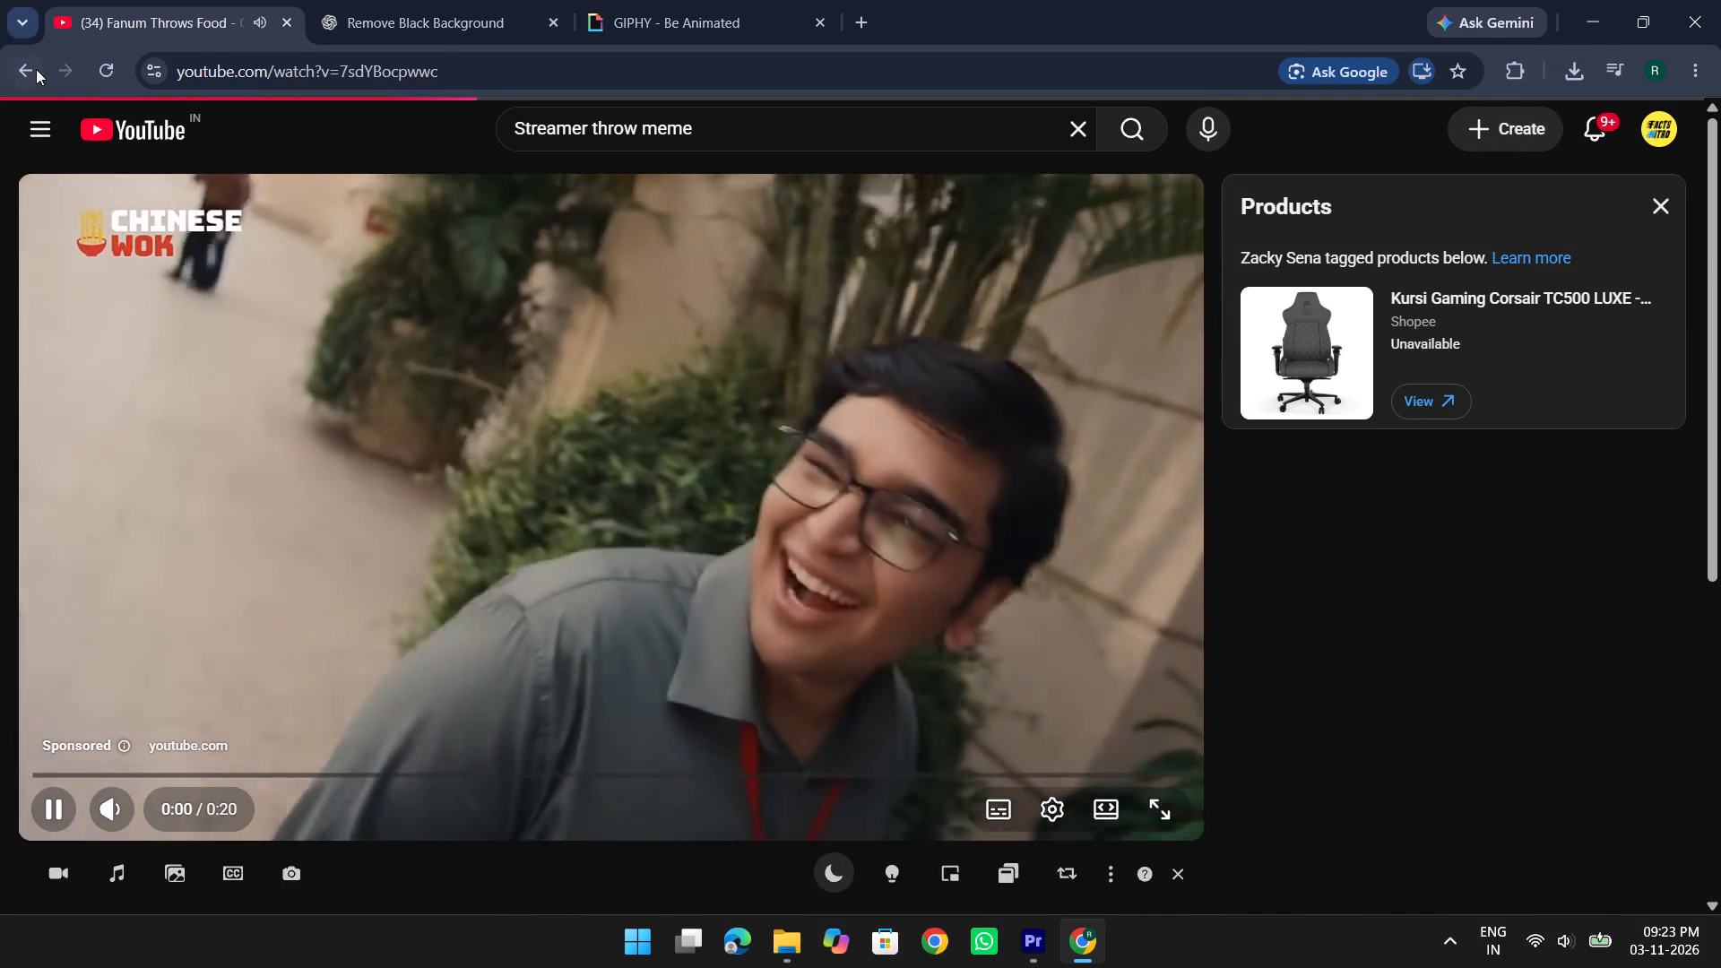
# Reload the "Fanum Exploding Meme Template - Hynm For The Weekend" video page, pause playback, and copy the video's share link.
pyautogui.hotkey('ctrl', 'r')
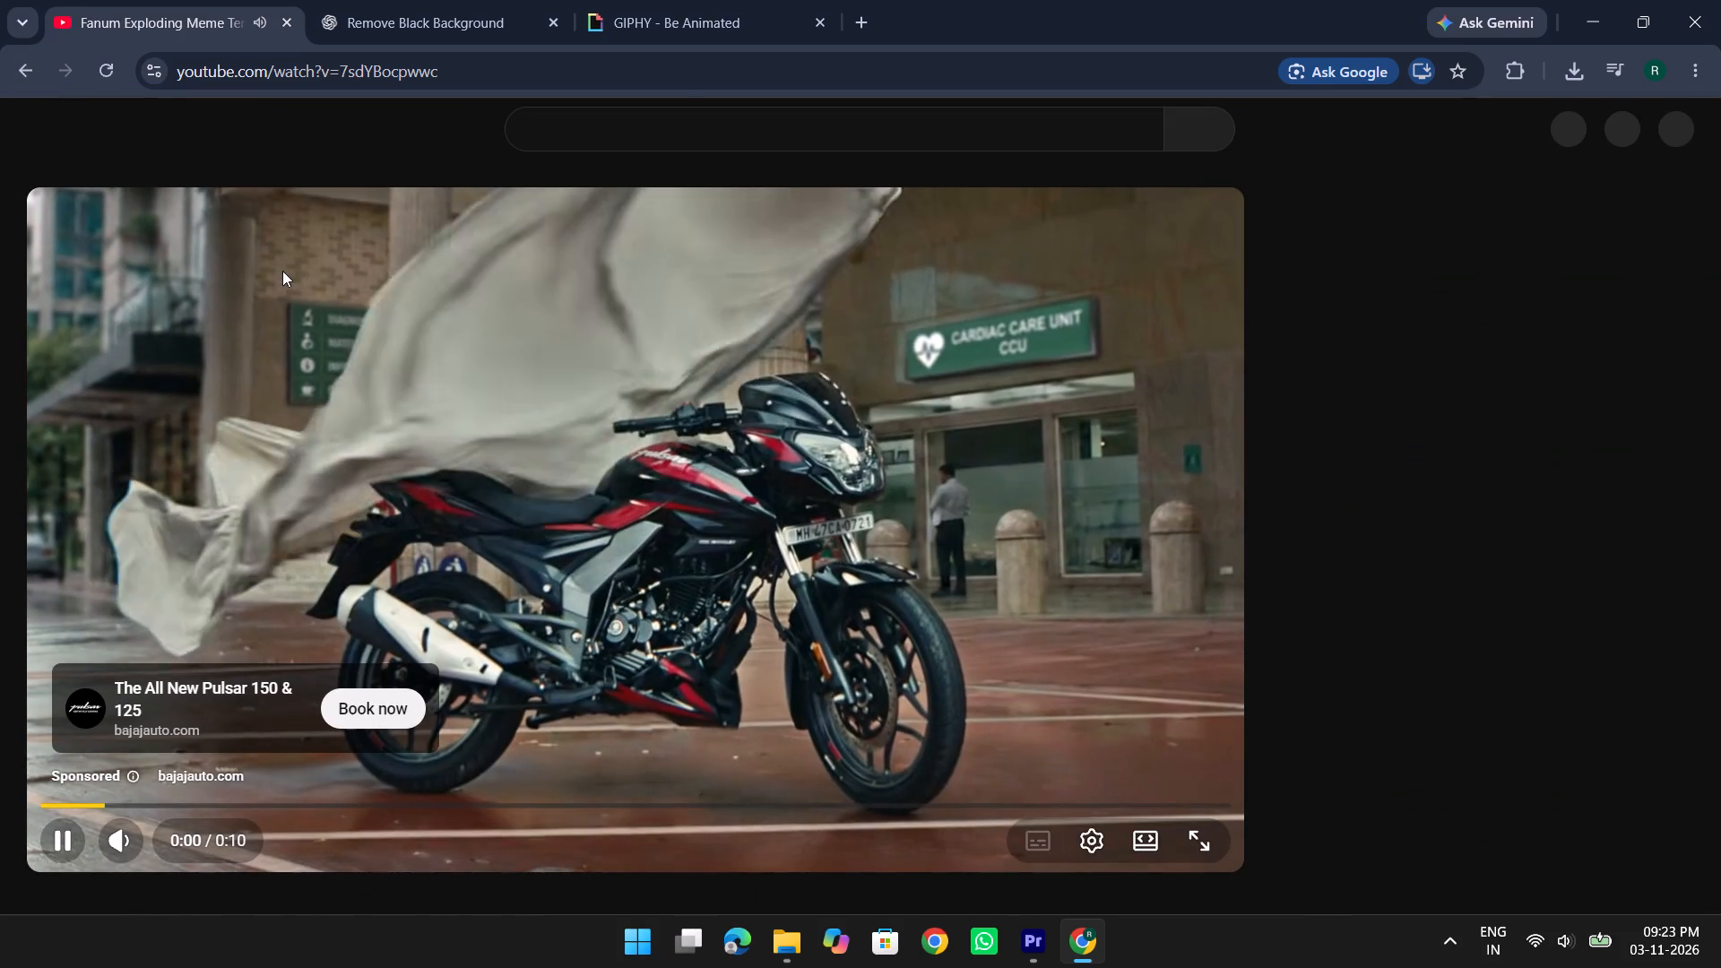
pyautogui.hotkey('ctrl', 'r')
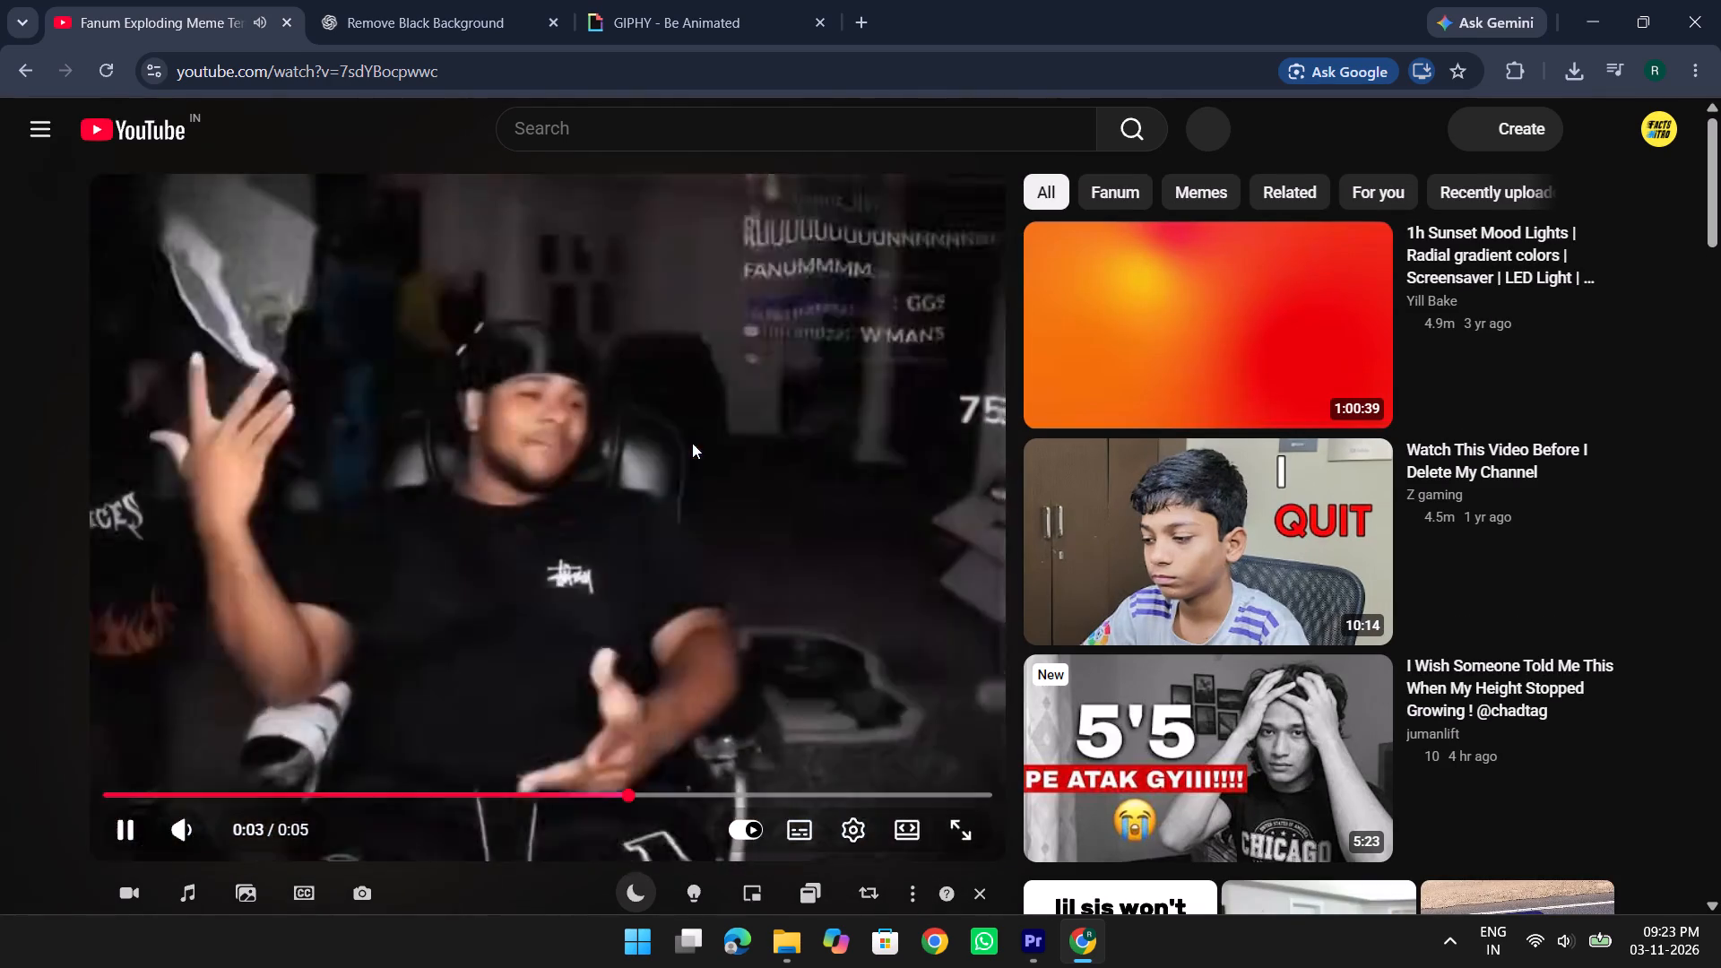
pyautogui.press('space')
pyautogui.scroll(-5, 693, 427)
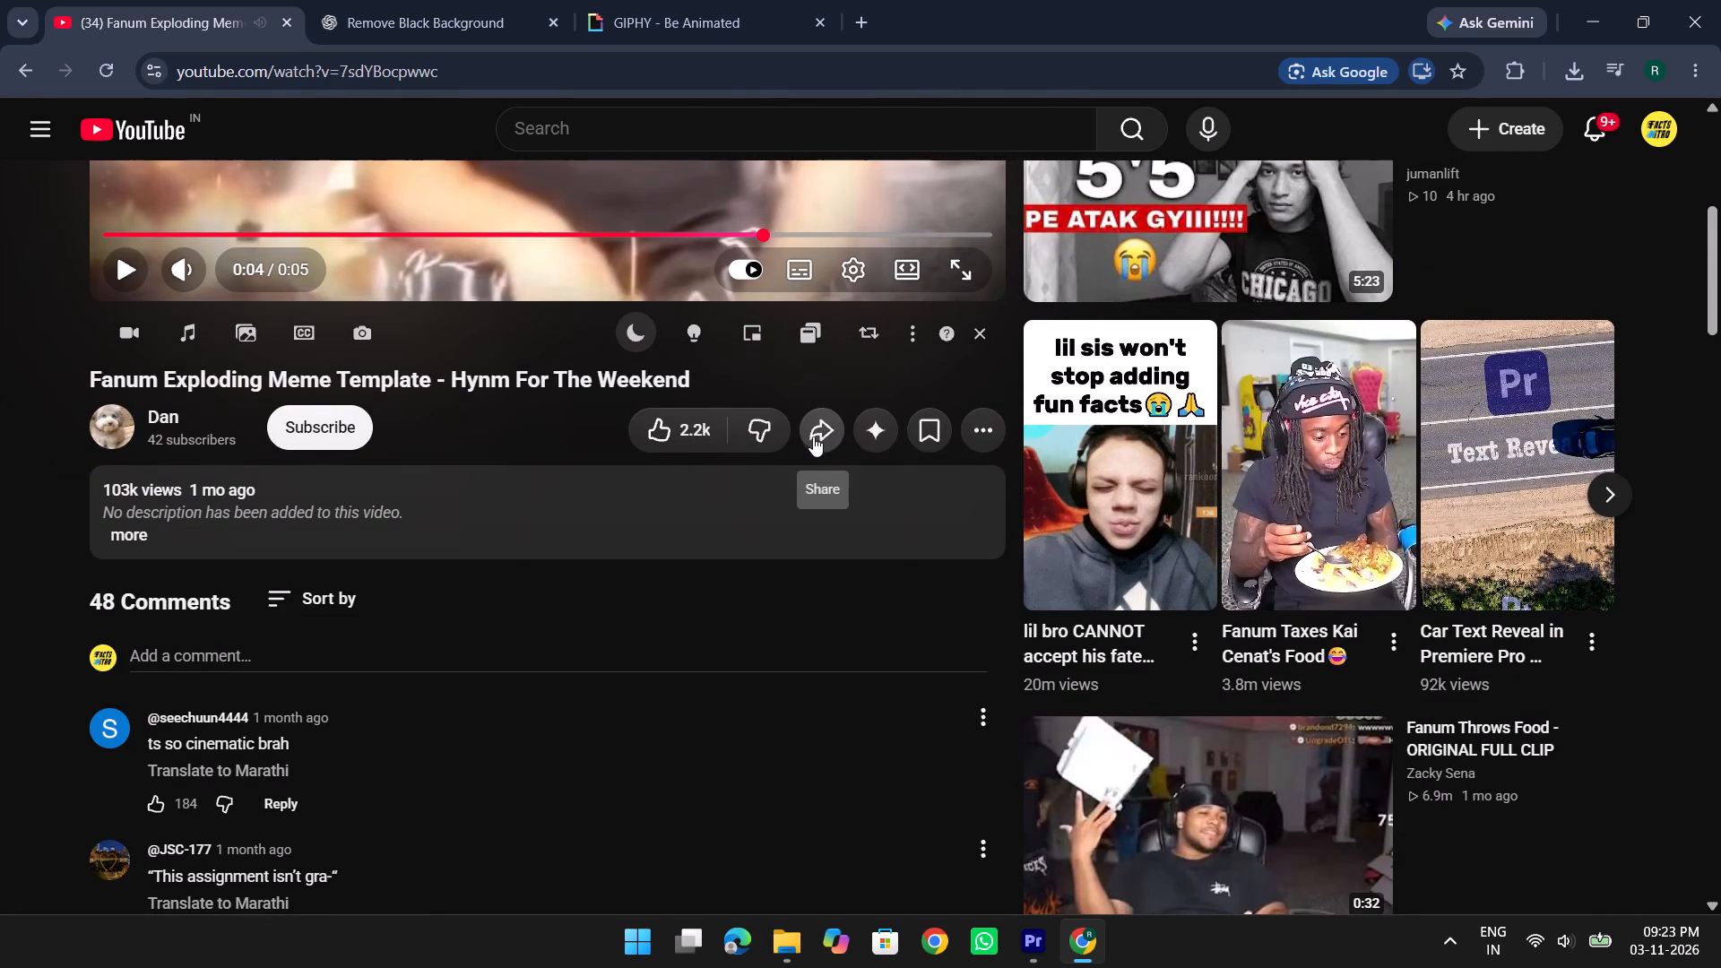
pyautogui.click(814, 436)
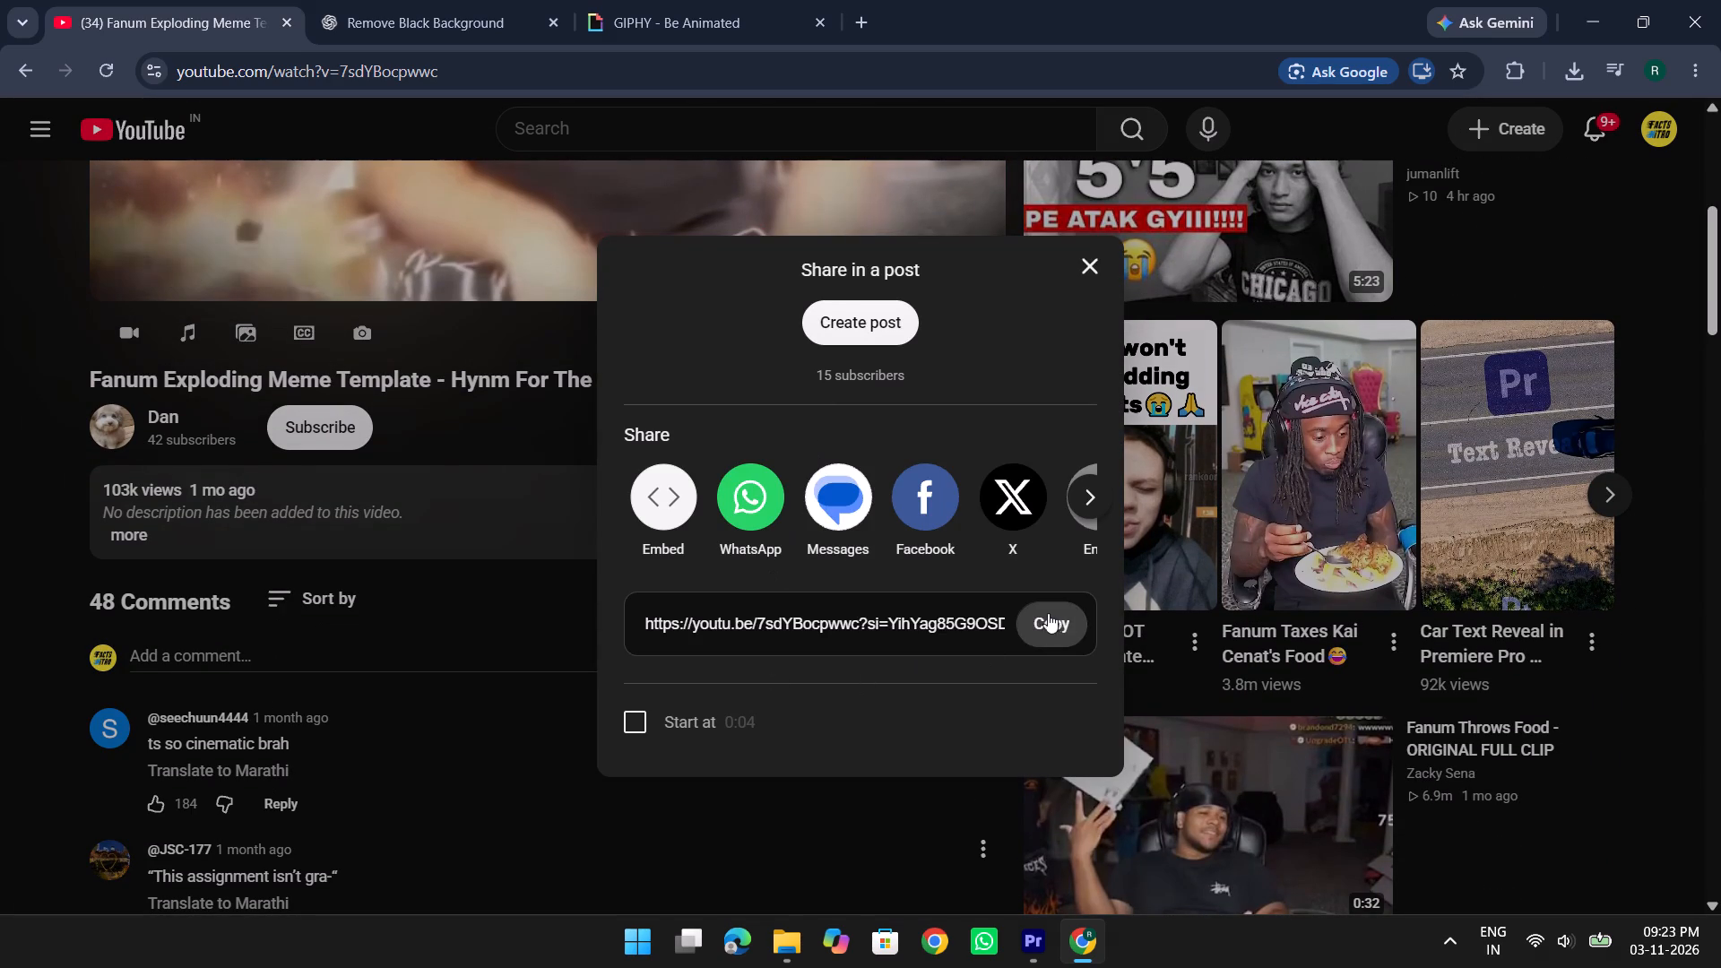
pyautogui.click(1051, 613)
# Search for Y2mate in a new browser tab, open its YouTube downloader, and submit the copied video link.
pyautogui.click(869, 12)
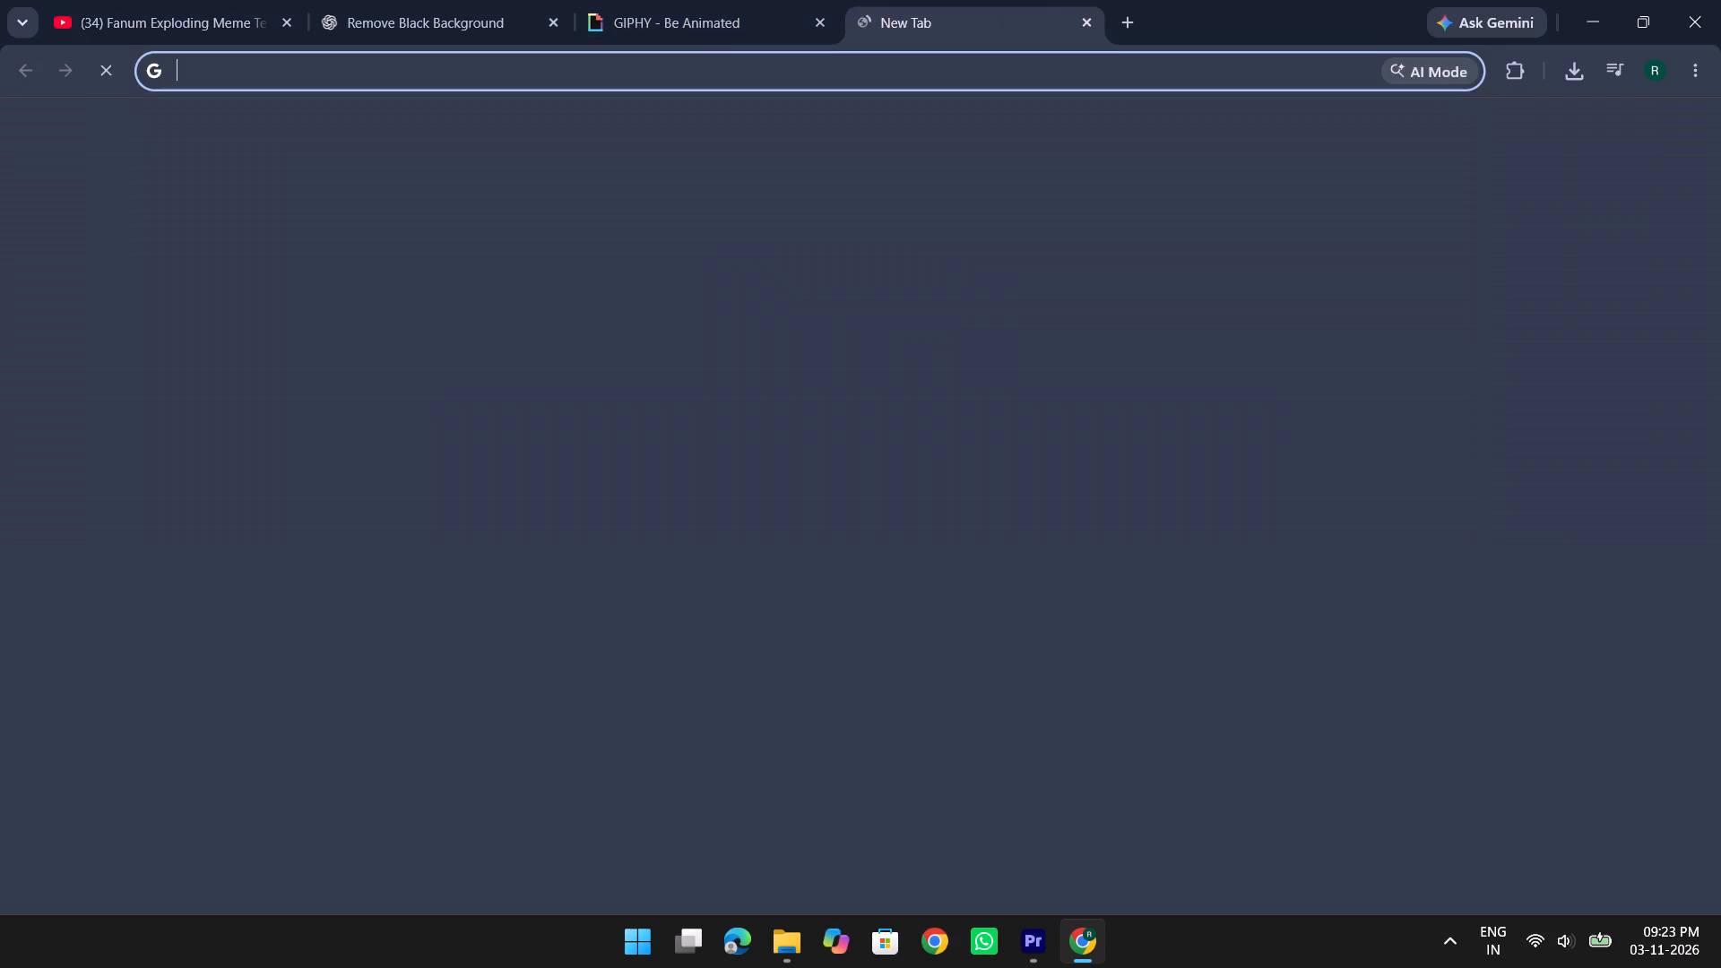
pyautogui.click(508, 73)
pyautogui.hotkey('shift', 'y')
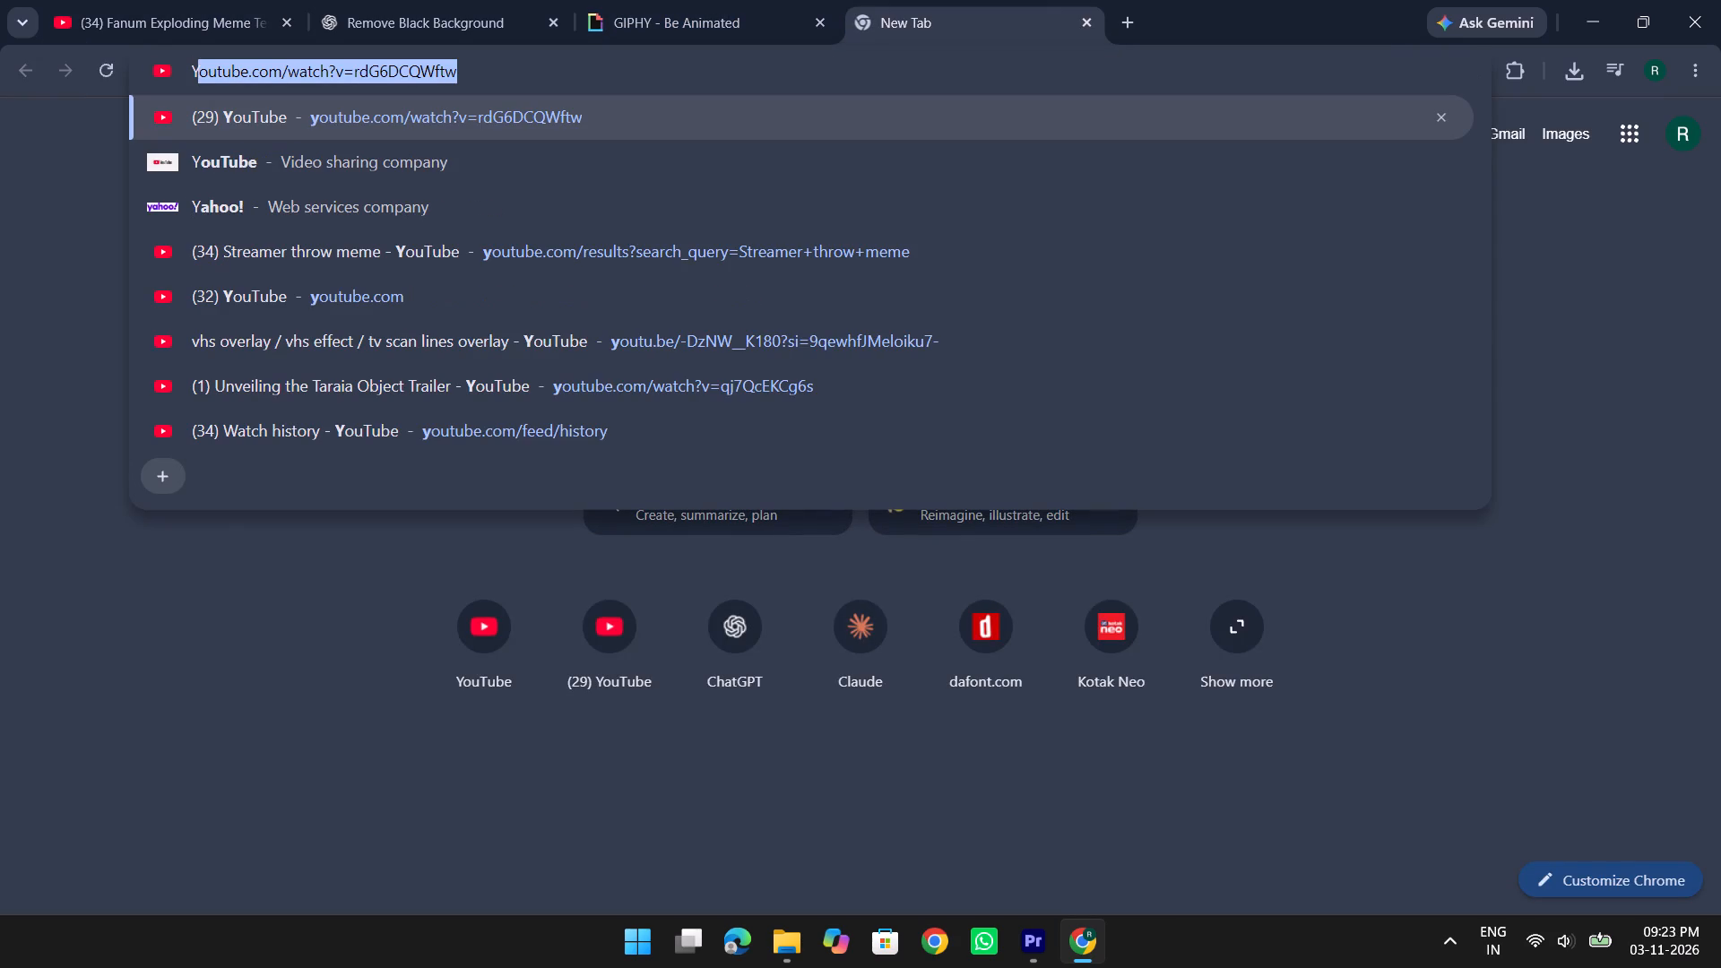
pyautogui.write('2mate')
pyautogui.press('Return')
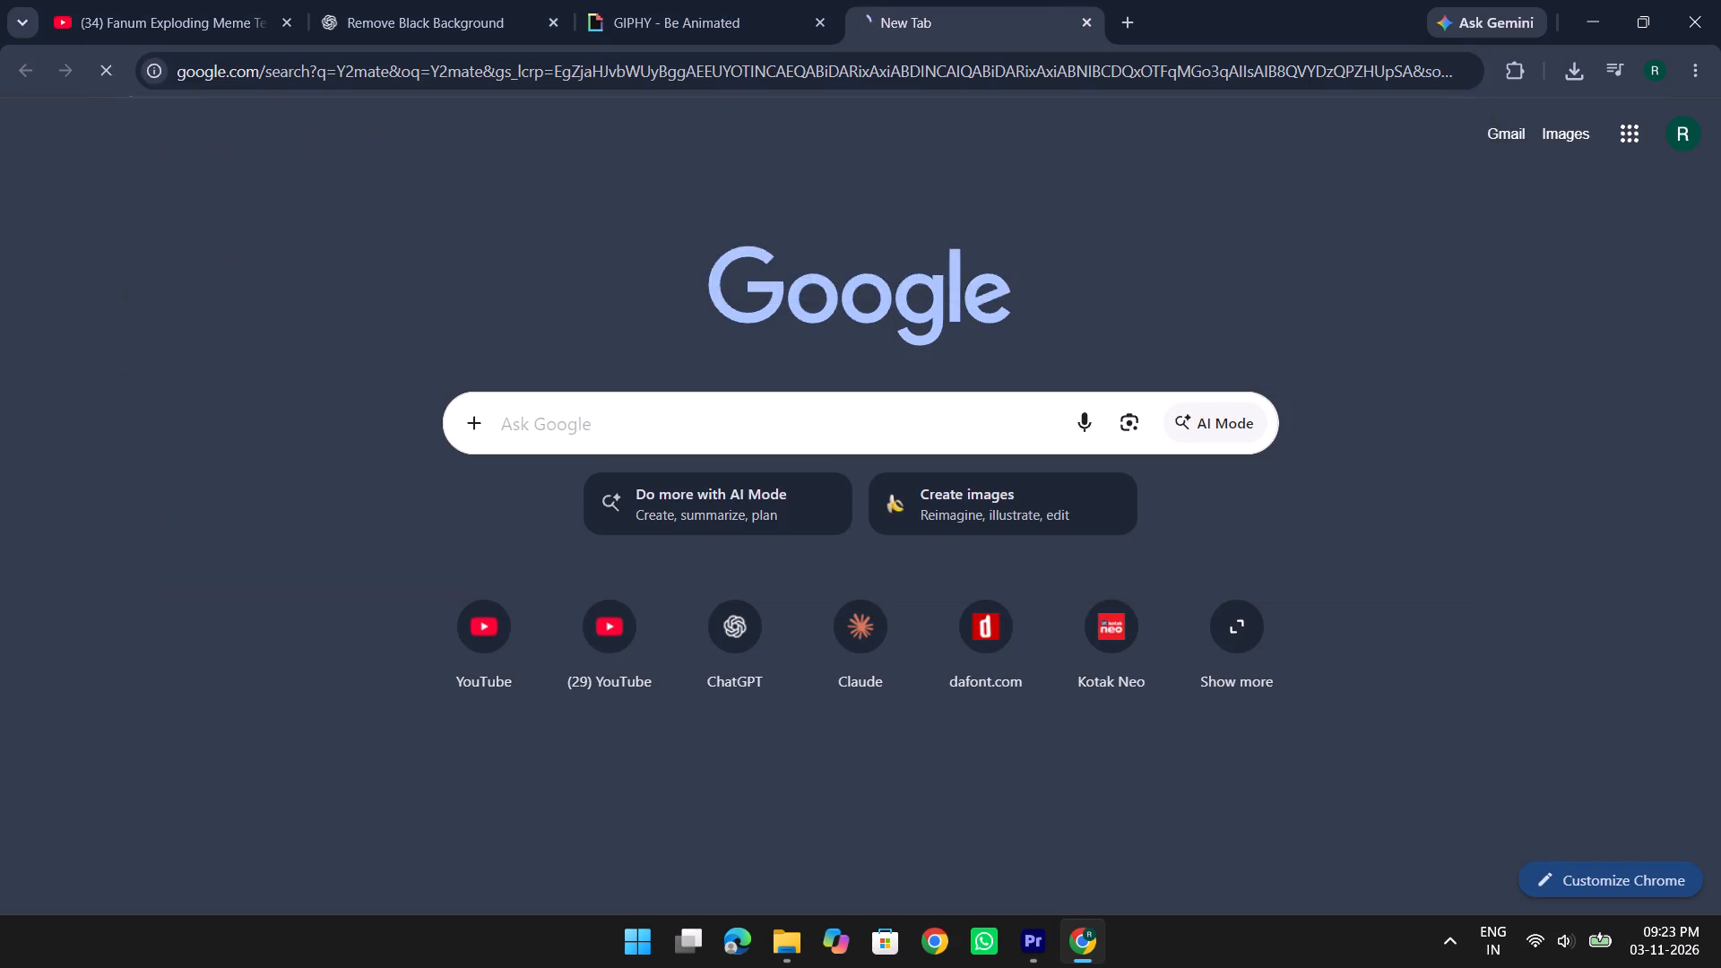
pyautogui.click(379, 325)
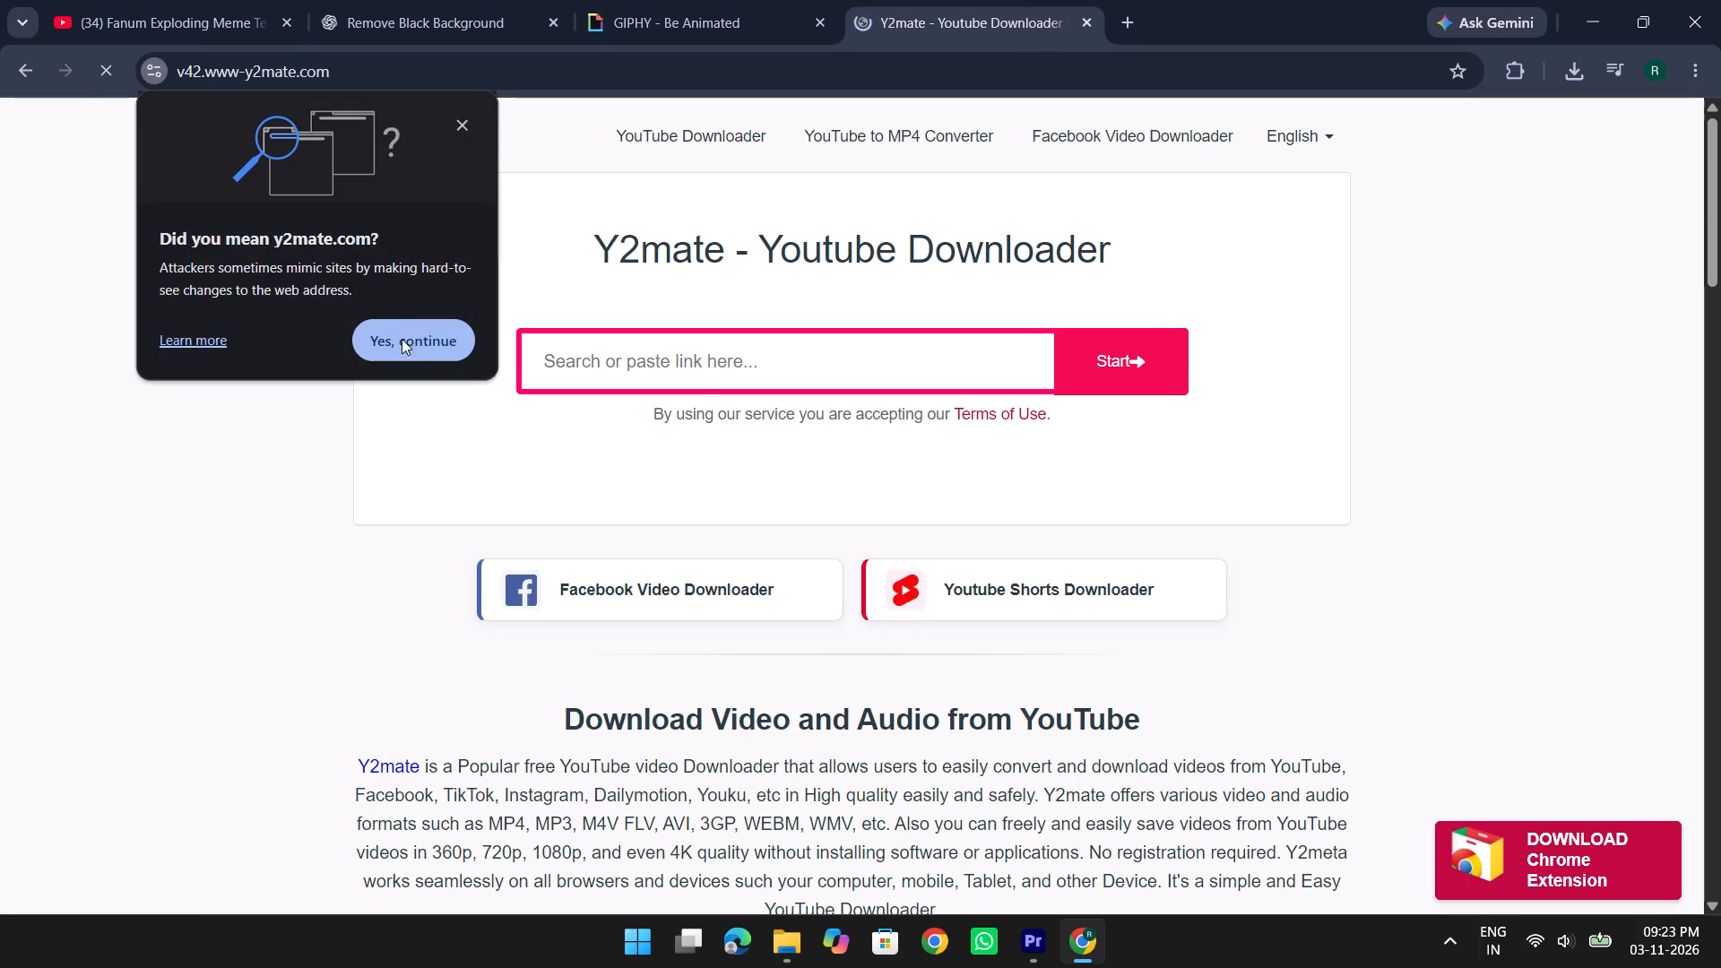
pyautogui.click(713, 368)
pyautogui.hotkey('ctrl', 'v')
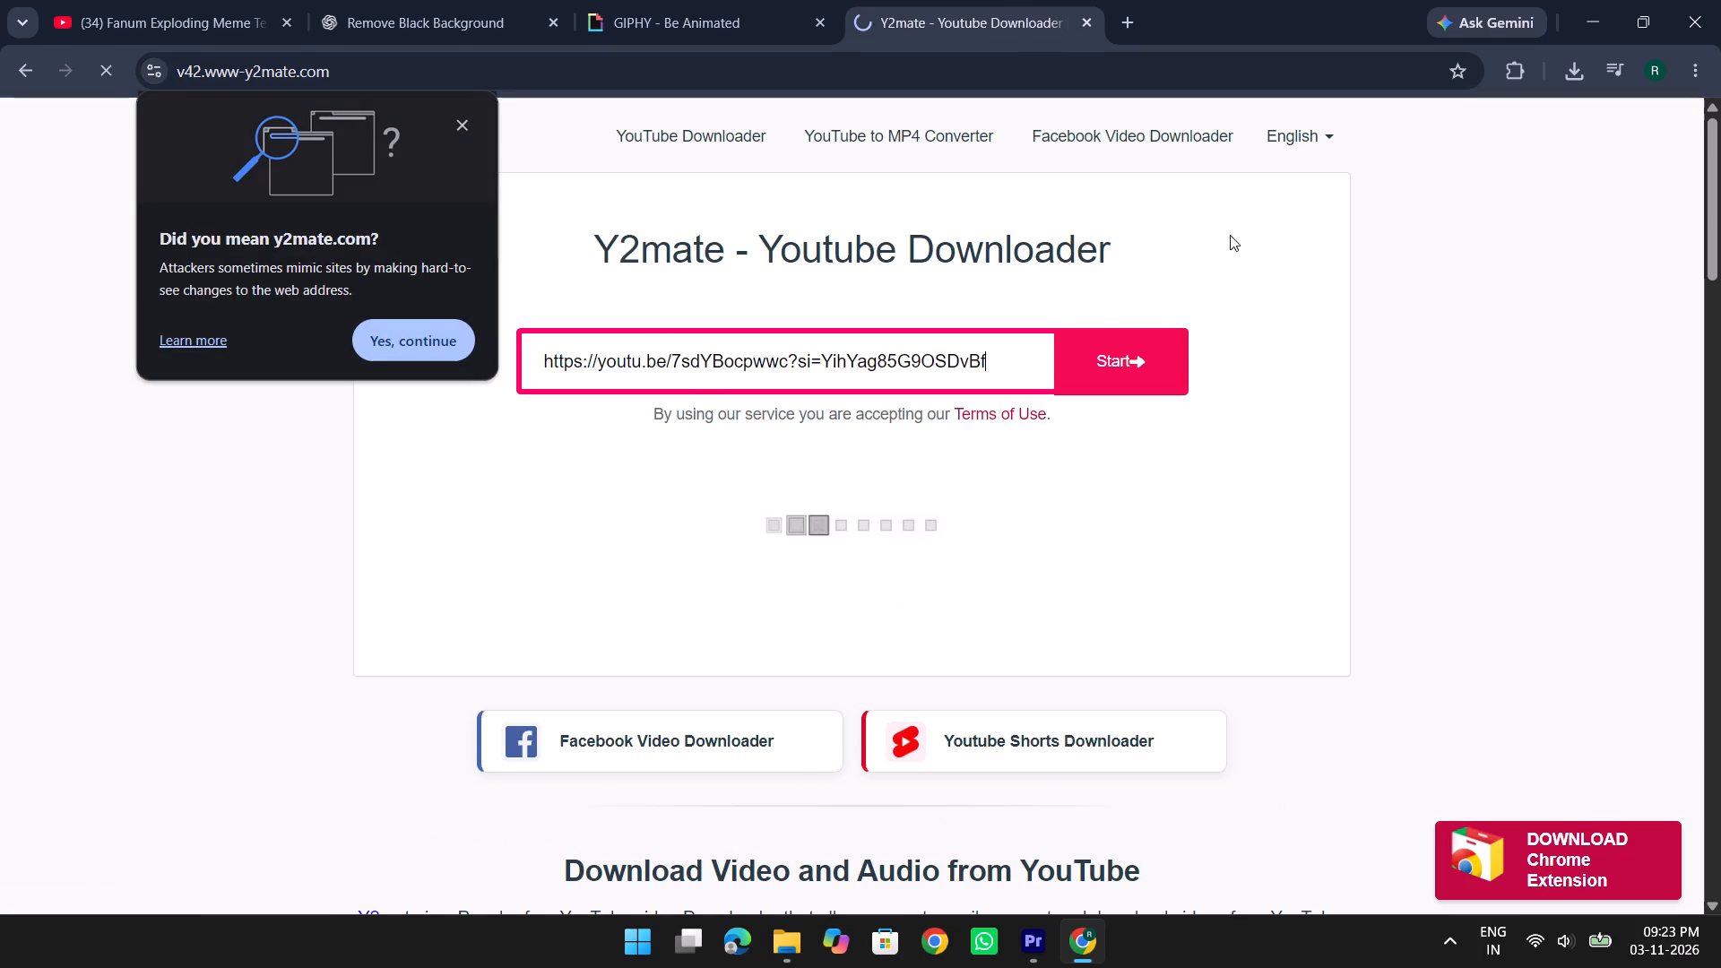
# Download the Fanum video with the 1080p MP4 option and save it in the griffmass Prac assets folder, closing the ad pages.
pyautogui.scroll(-4, 1087, 356)
pyautogui.scroll(3, 1087, 356)
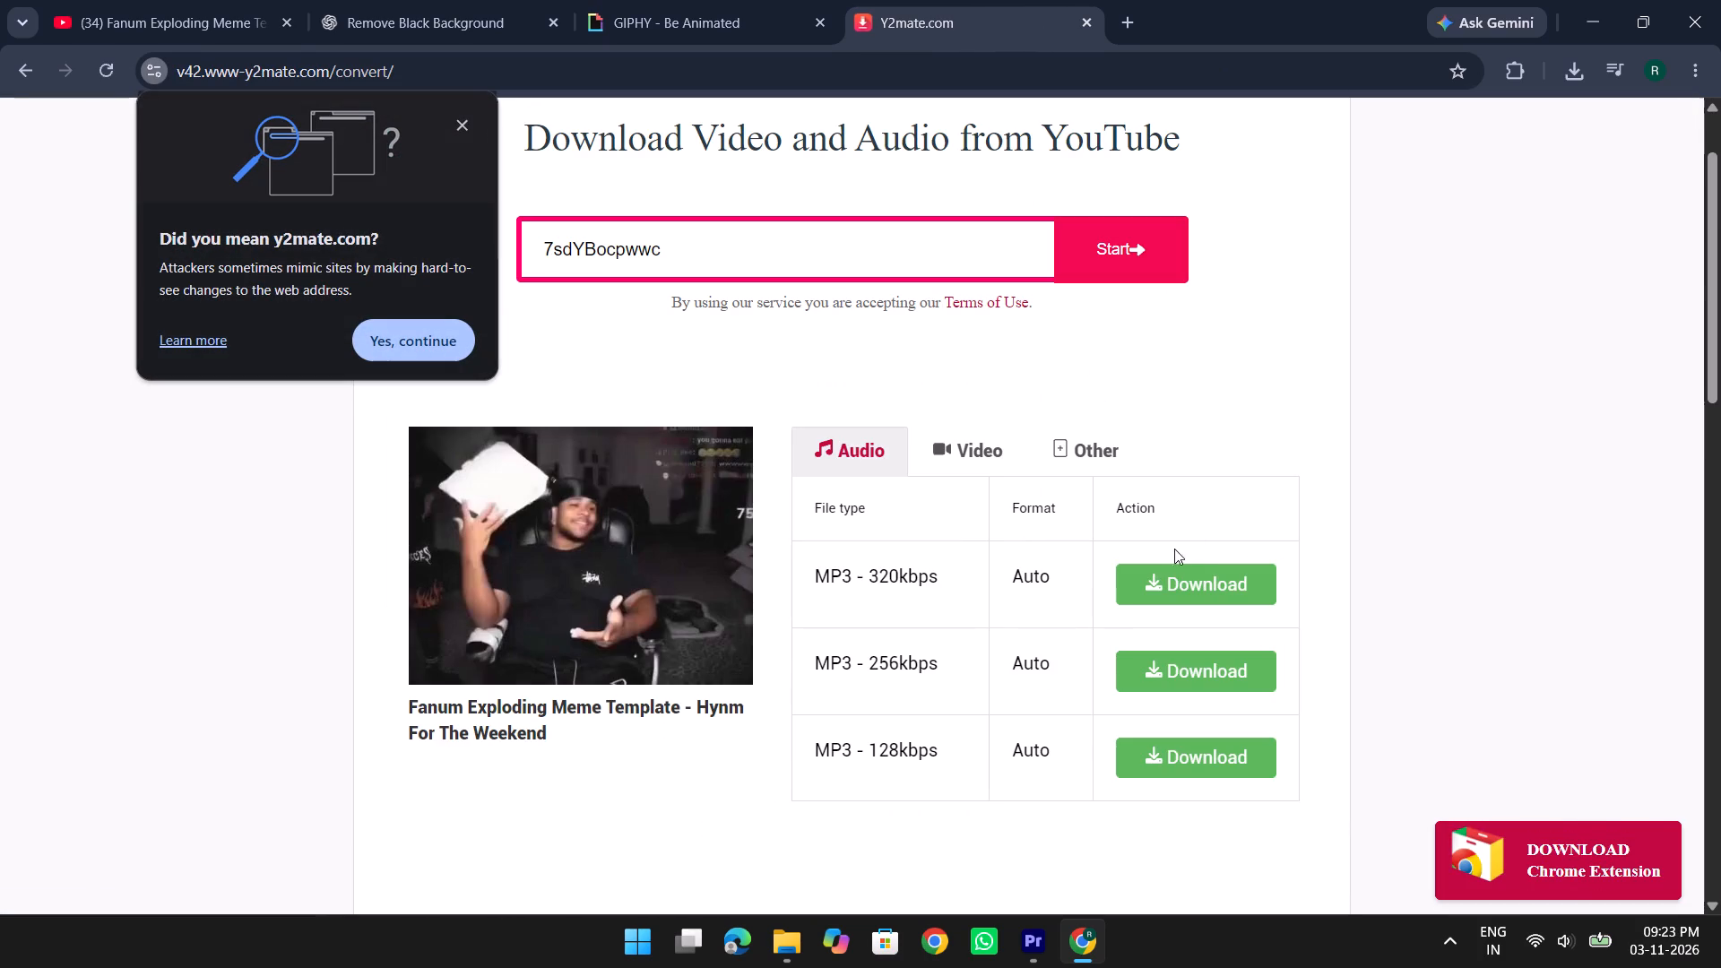
pyautogui.click(968, 444)
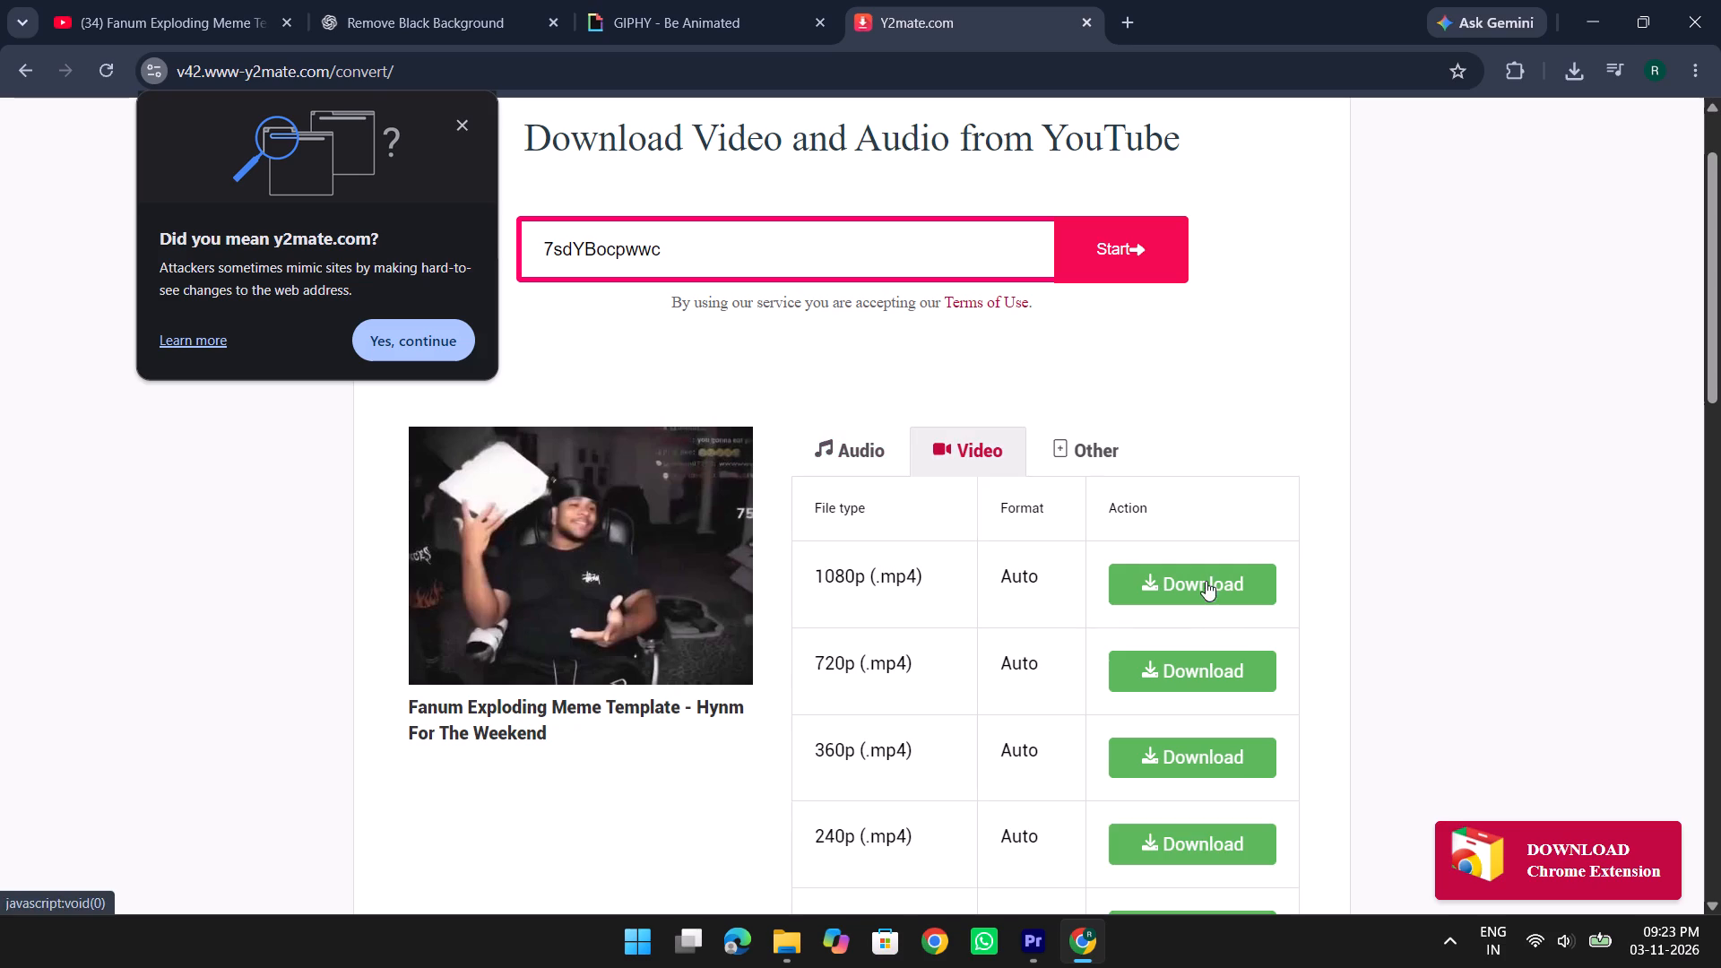
pyautogui.click(1198, 569)
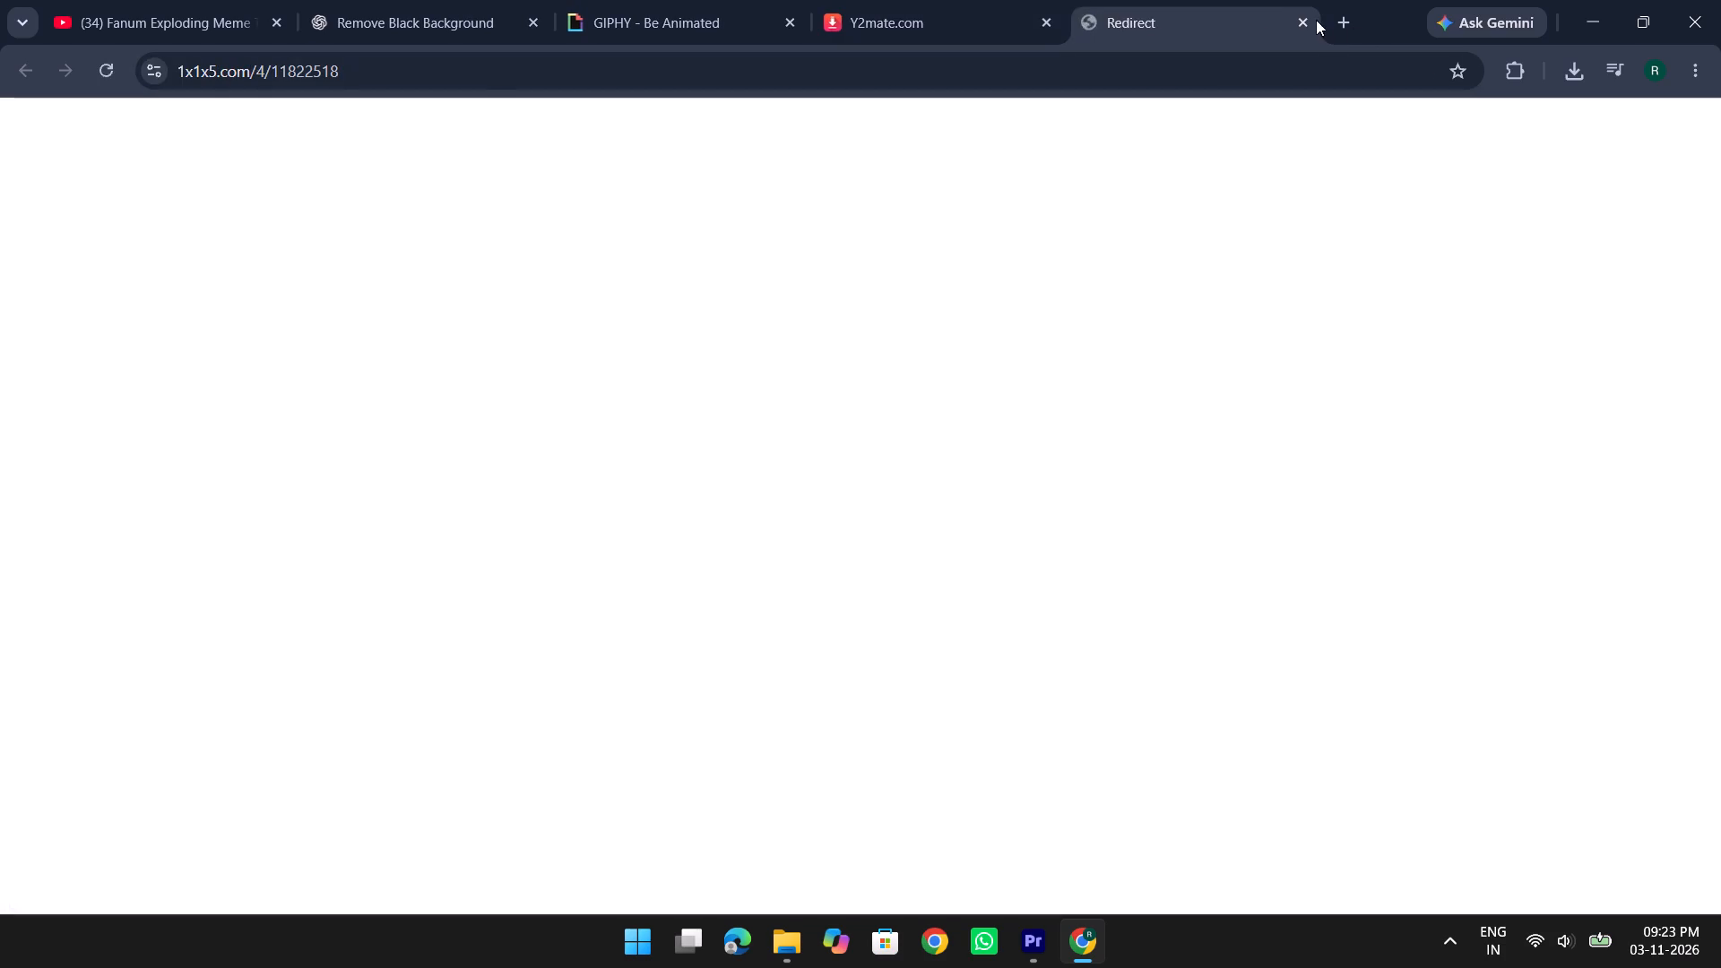
pyautogui.click(1310, 17)
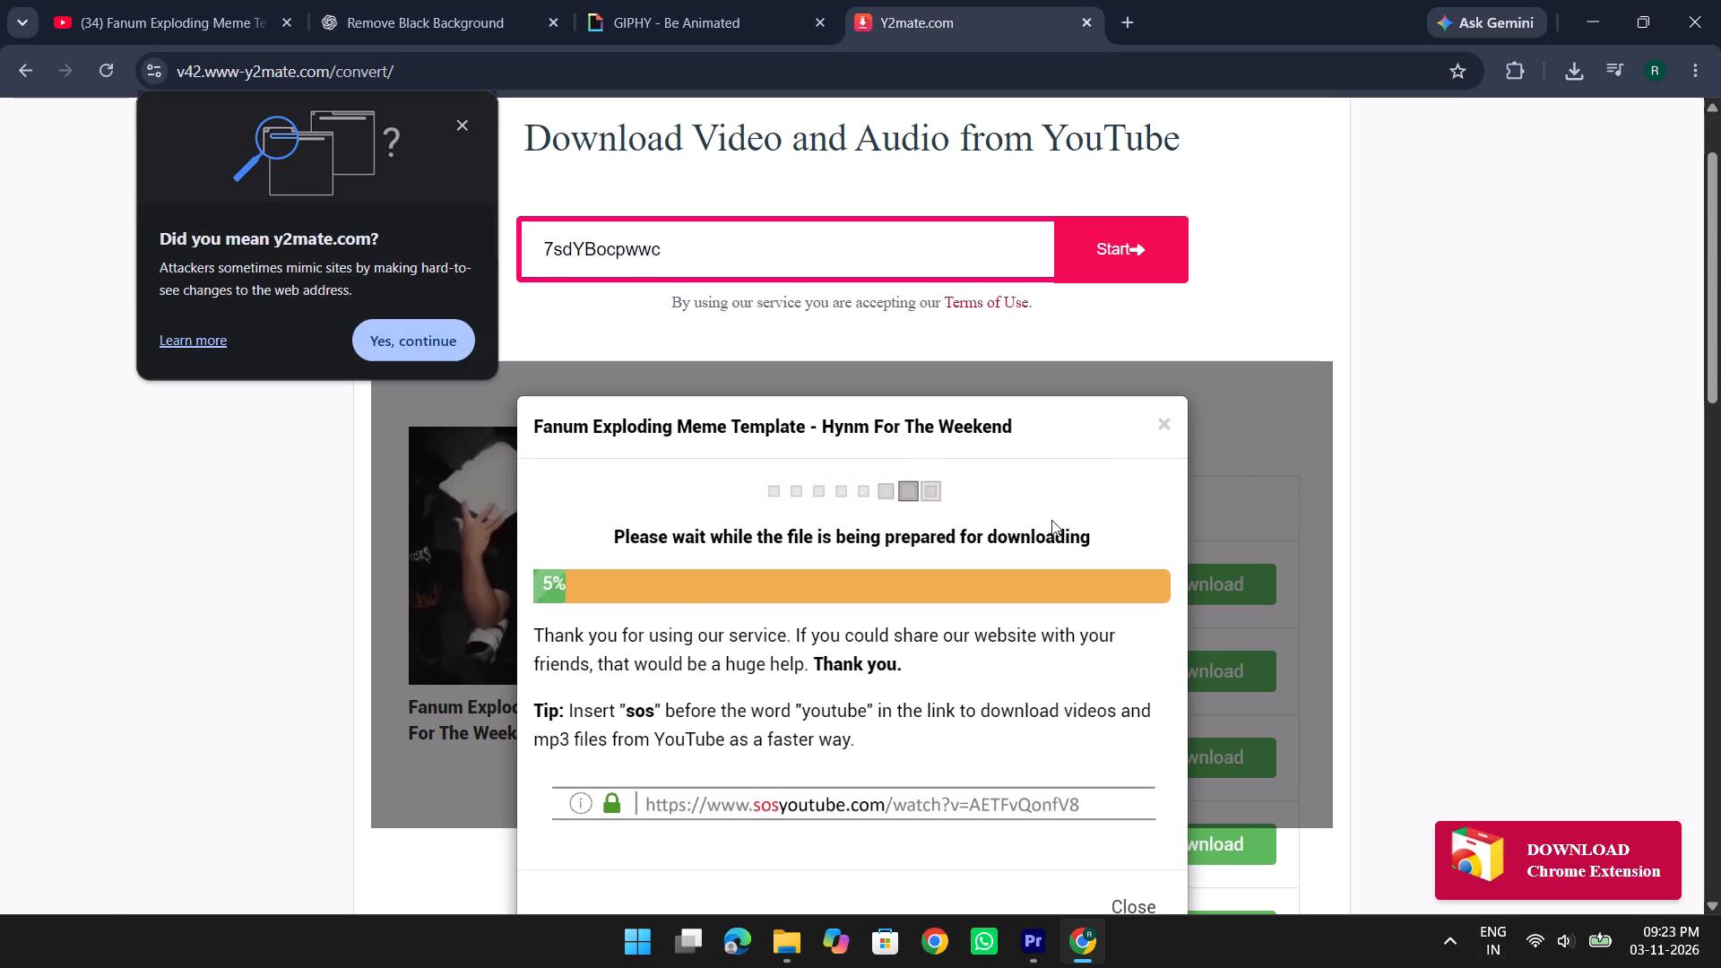
pyautogui.click(830, 485)
pyautogui.click(1302, 22)
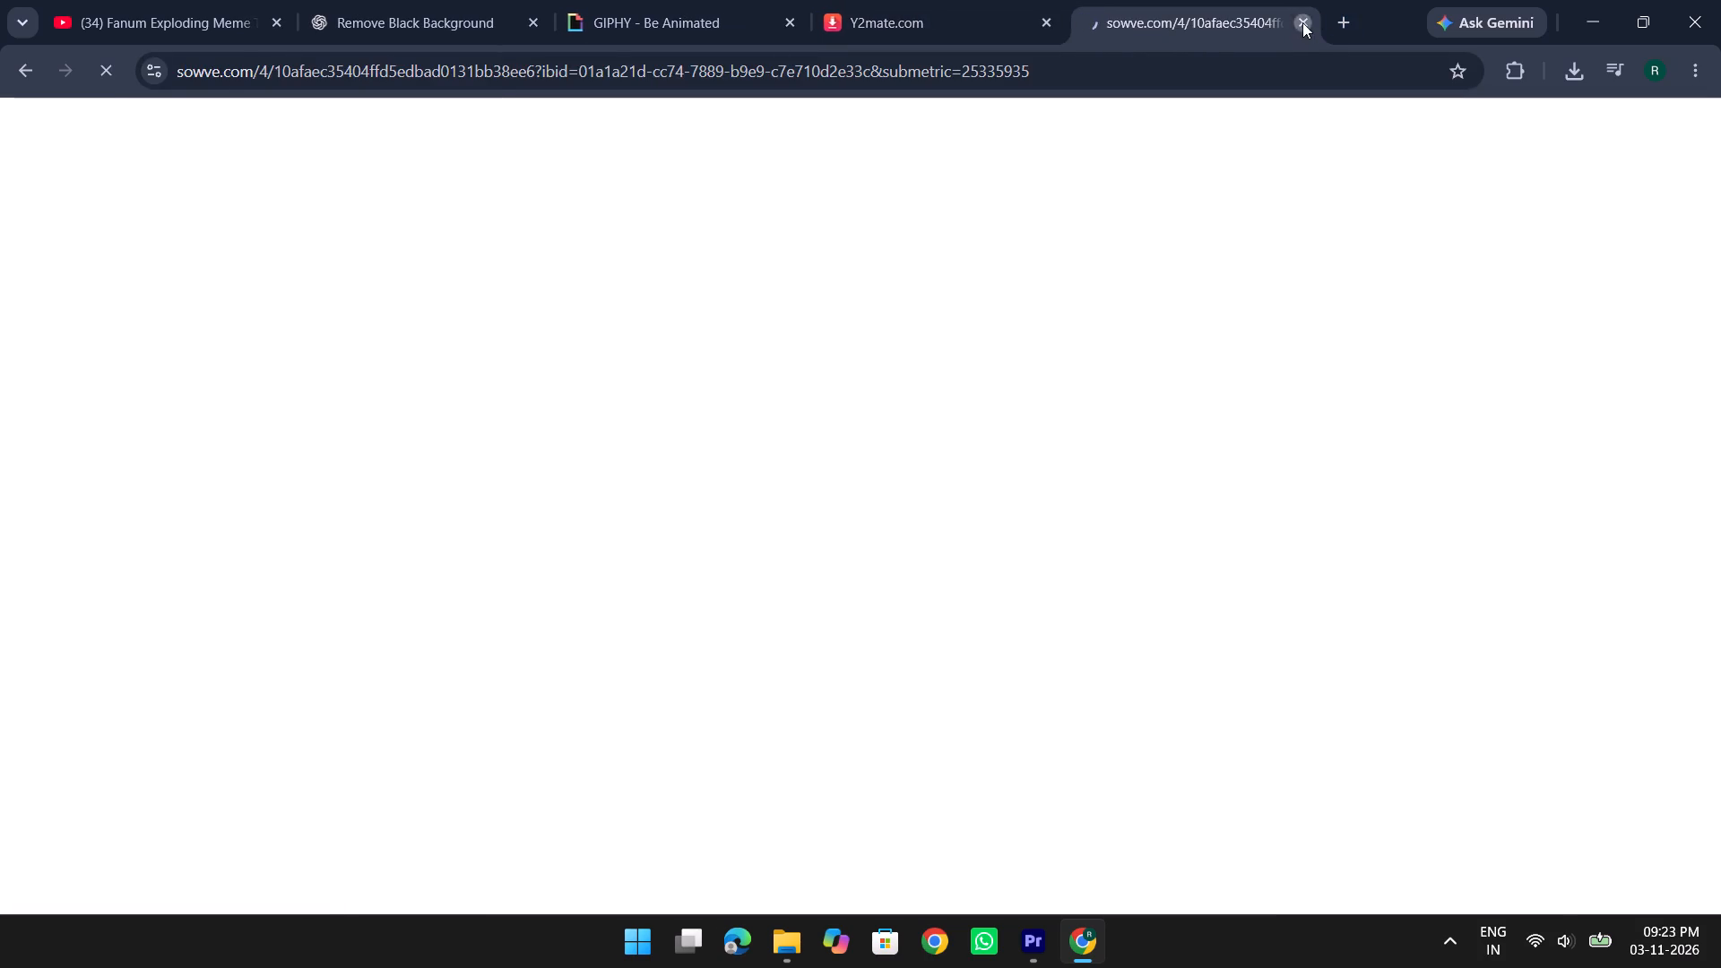
pyautogui.click(900, 511)
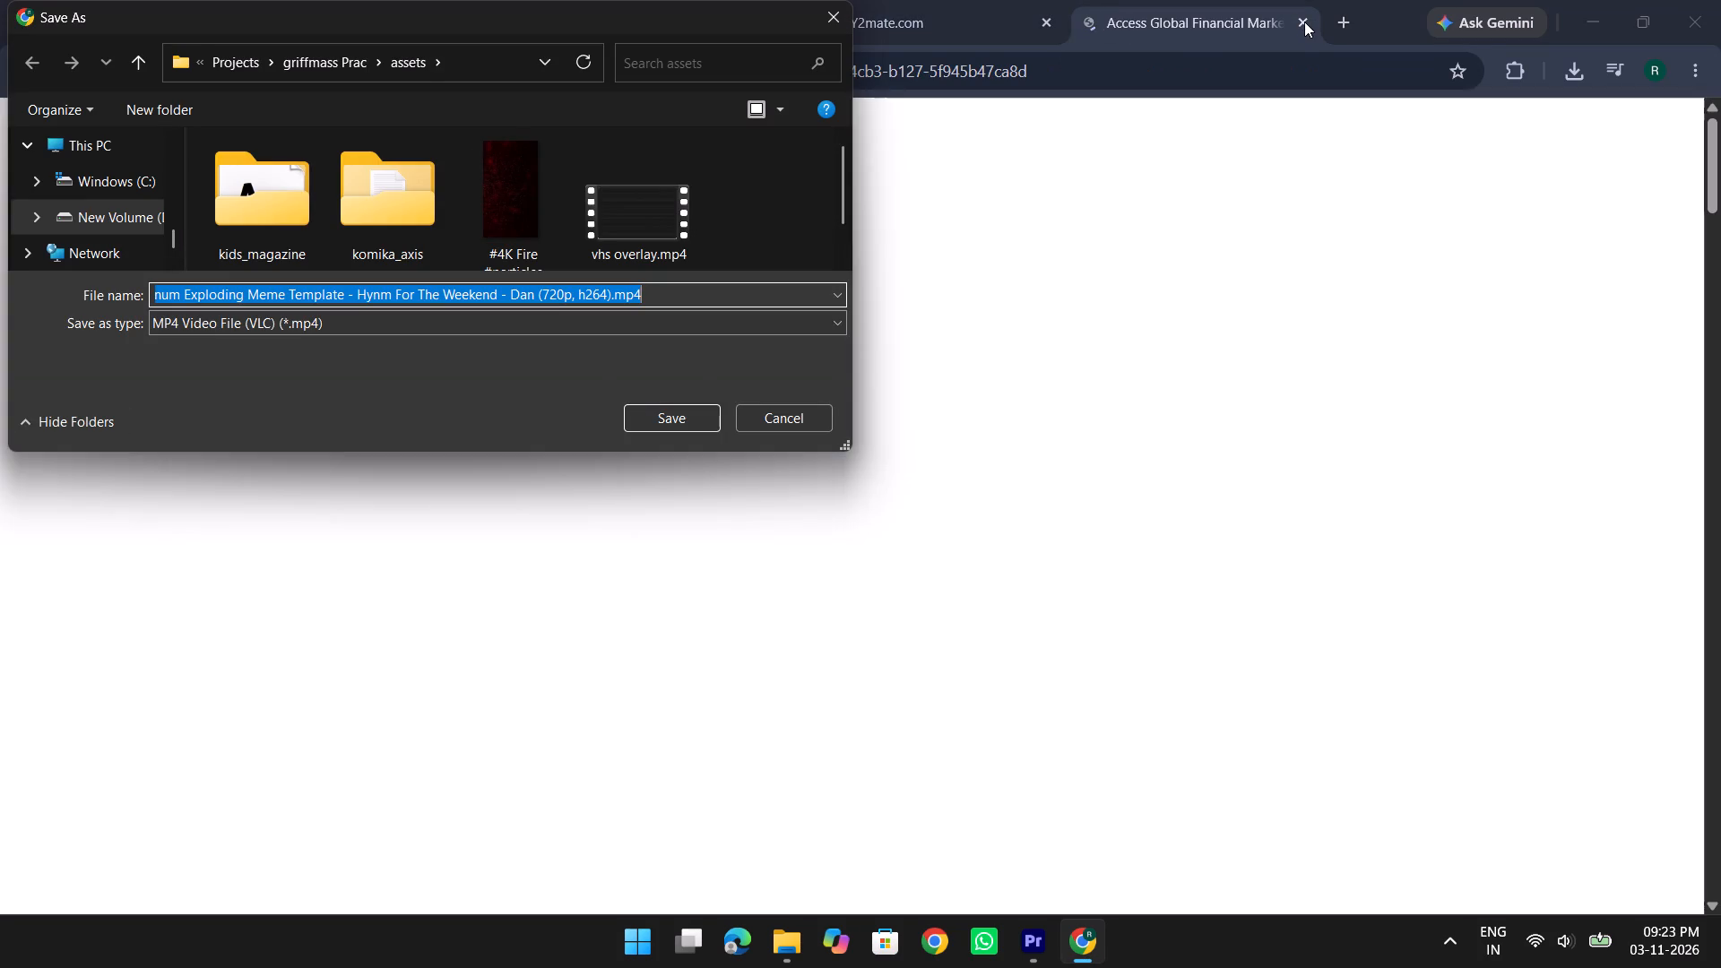
pyautogui.click(1304, 22)
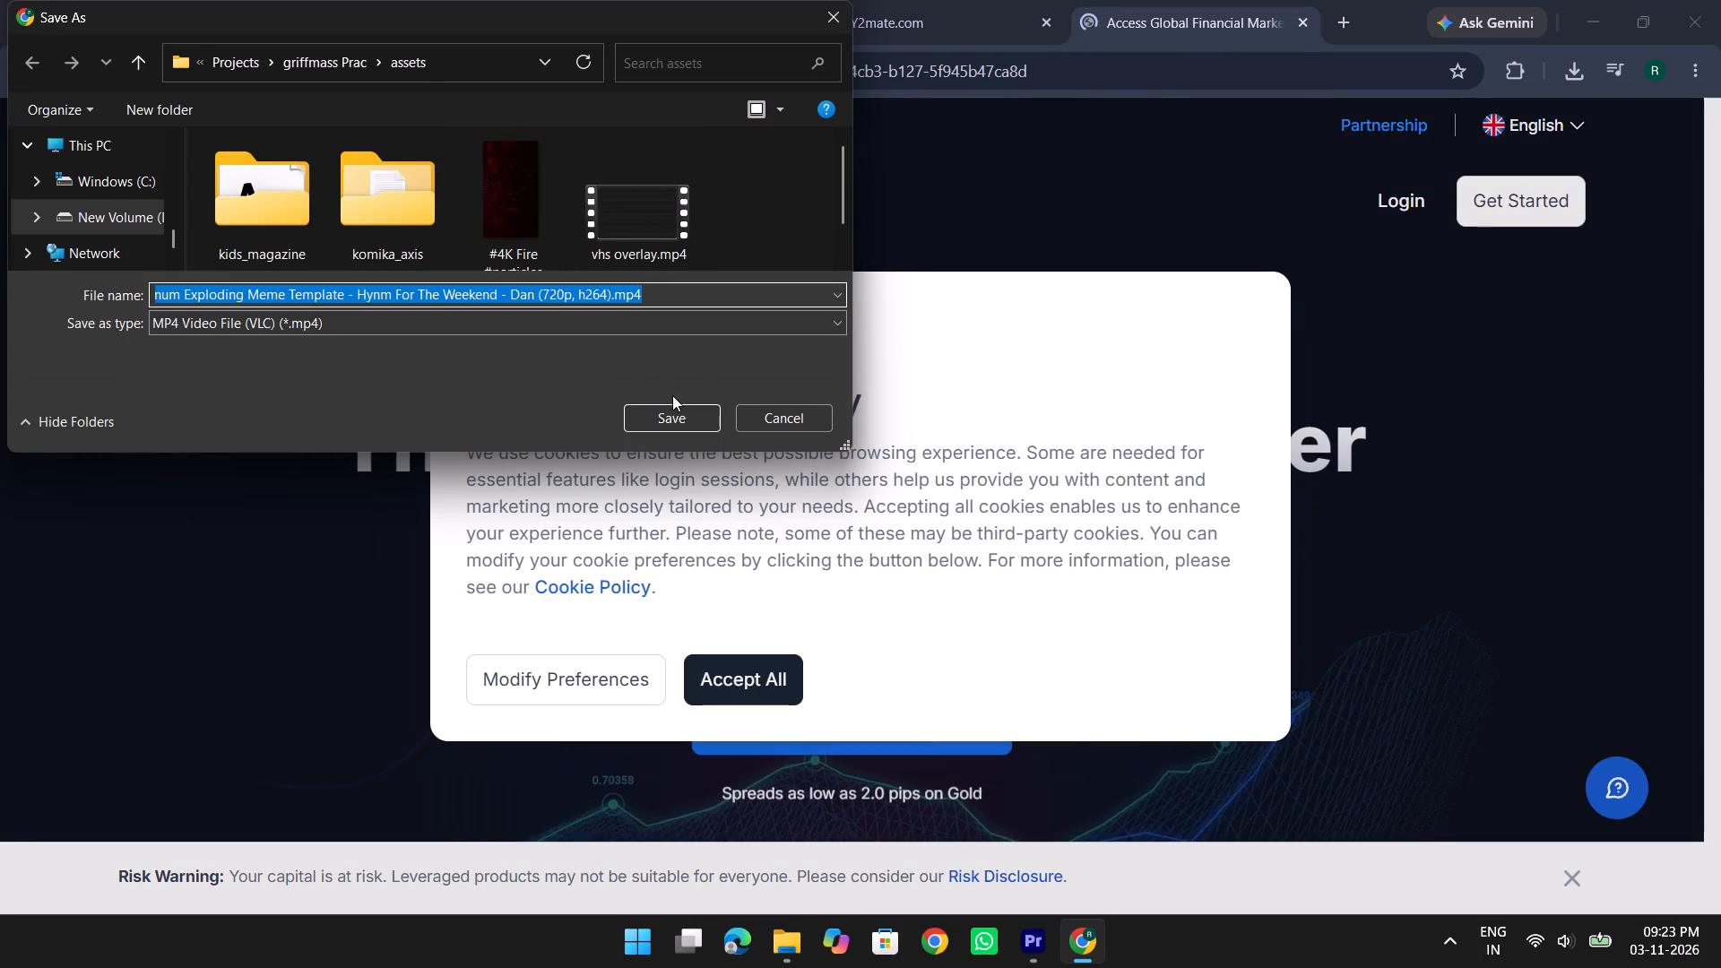
pyautogui.click(665, 412)
pyautogui.click(1302, 19)
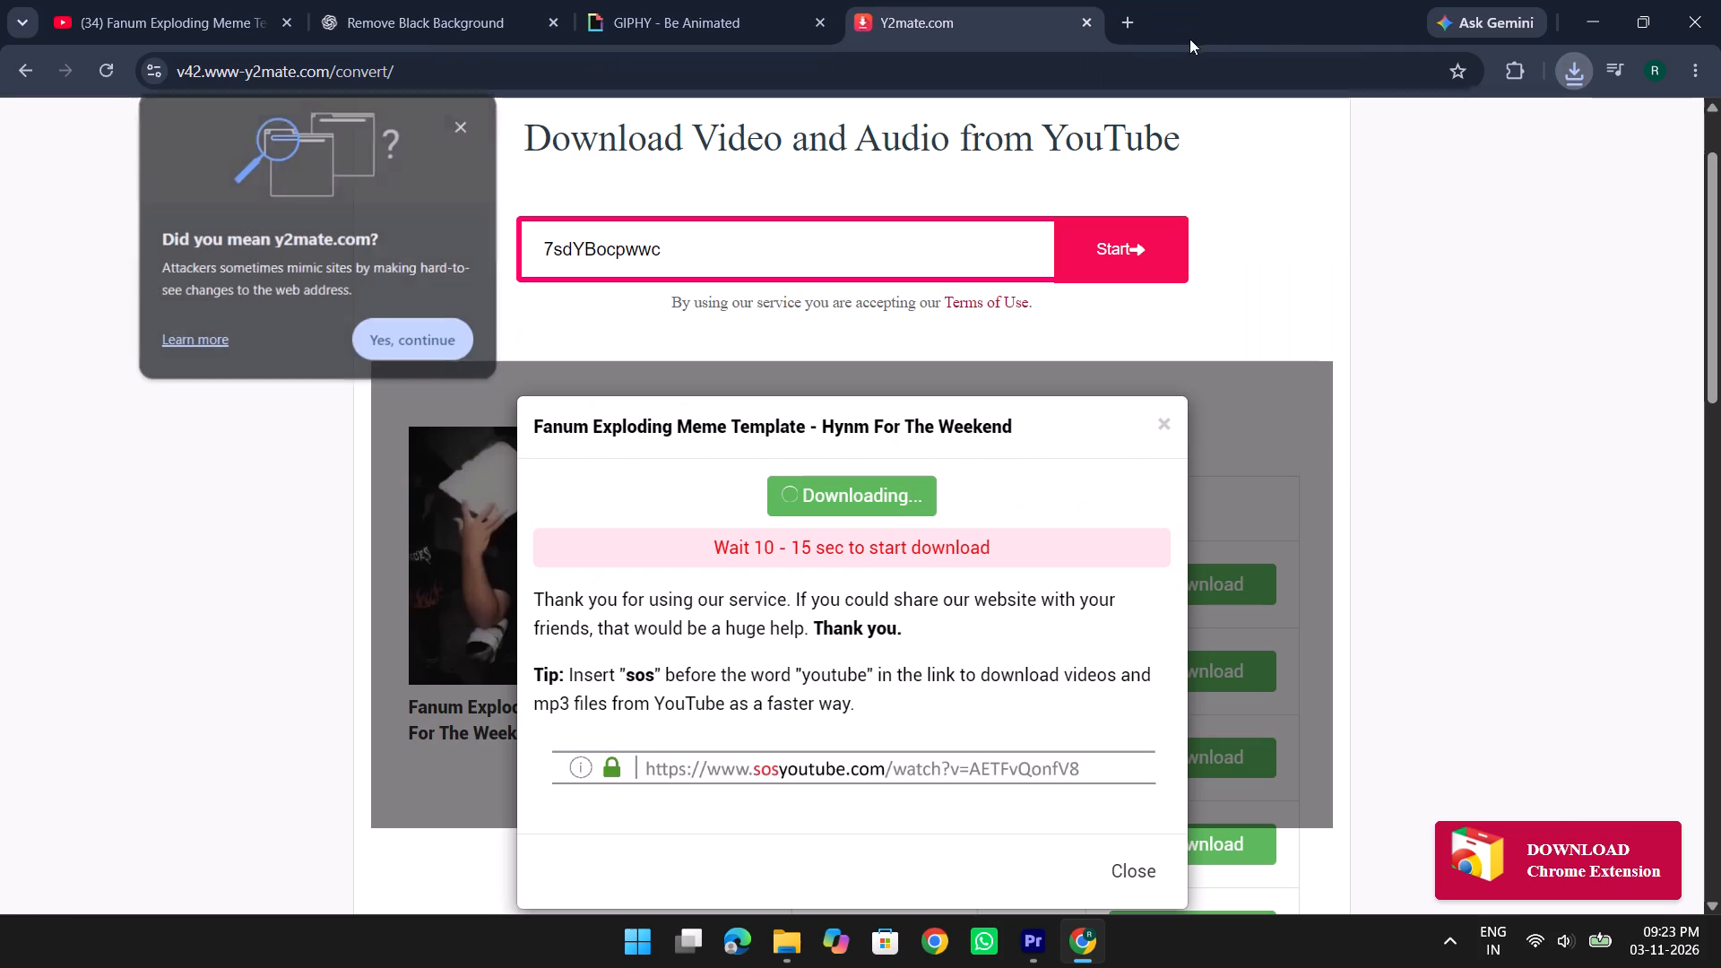
# Close the remaining ad page and the Y2mate page.
pyautogui.click(1441, 360)
pyautogui.hotkey('alt', 'Tab')
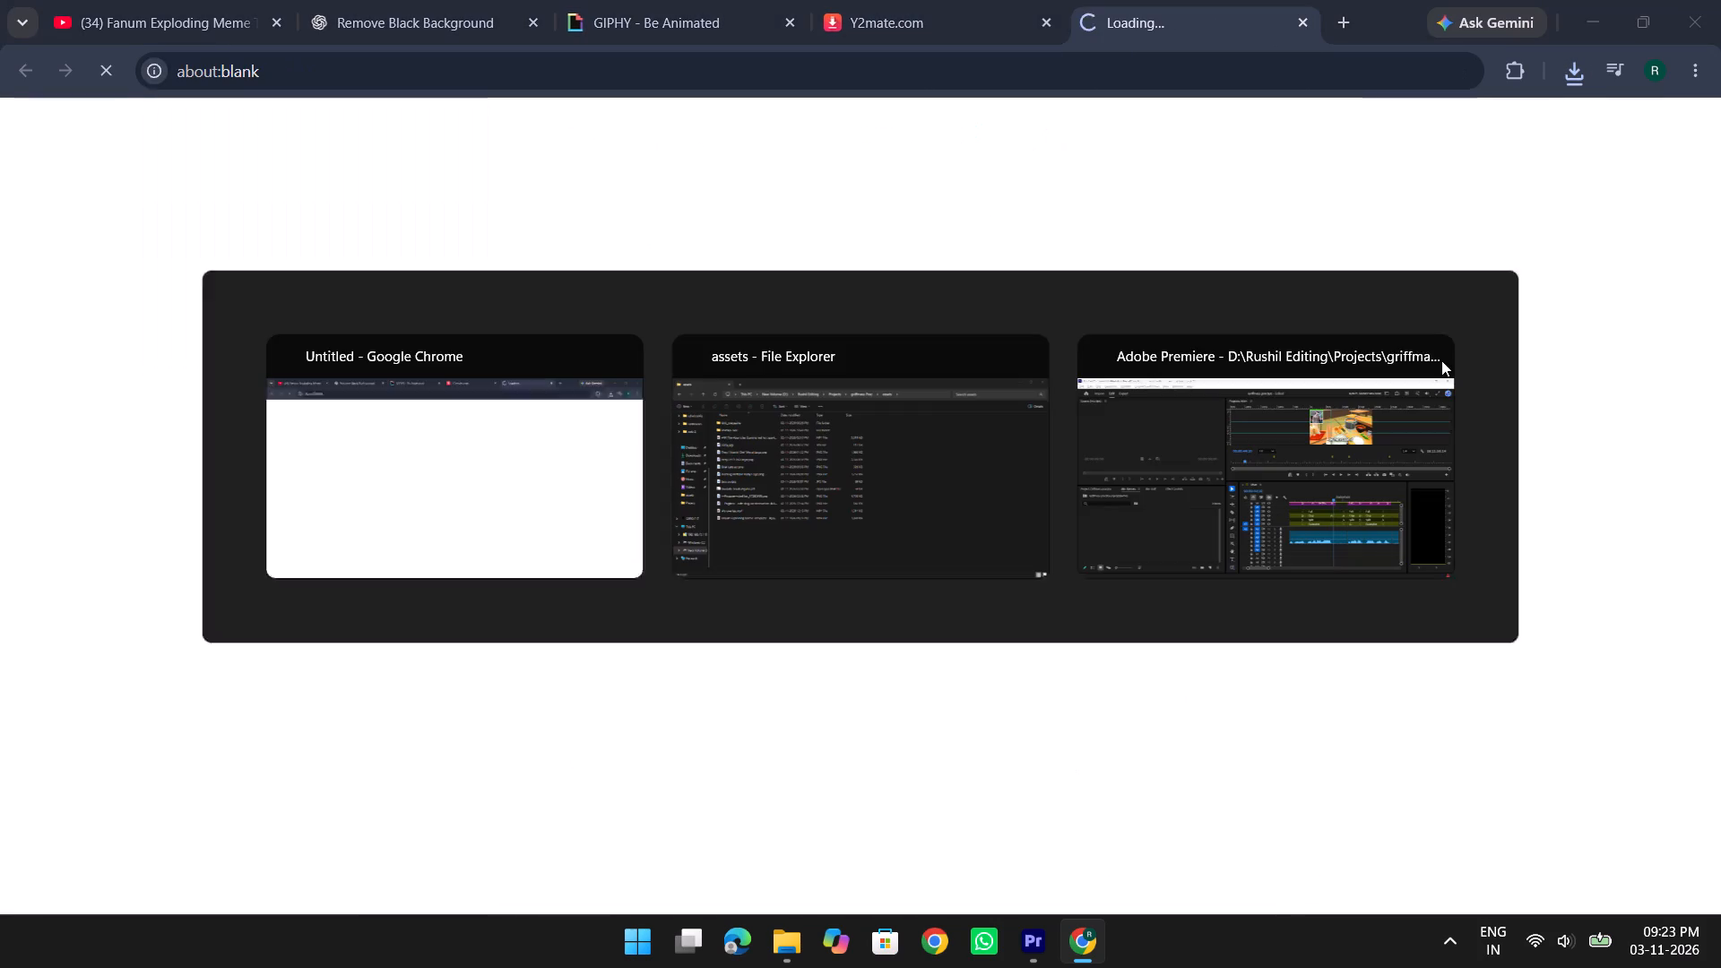
pyautogui.hotkey('alt', 'Tab')
pyautogui.keyDown('alt'); pyautogui.click(565, 455); pyautogui.keyUp('alt')
pyautogui.click(1304, 13)
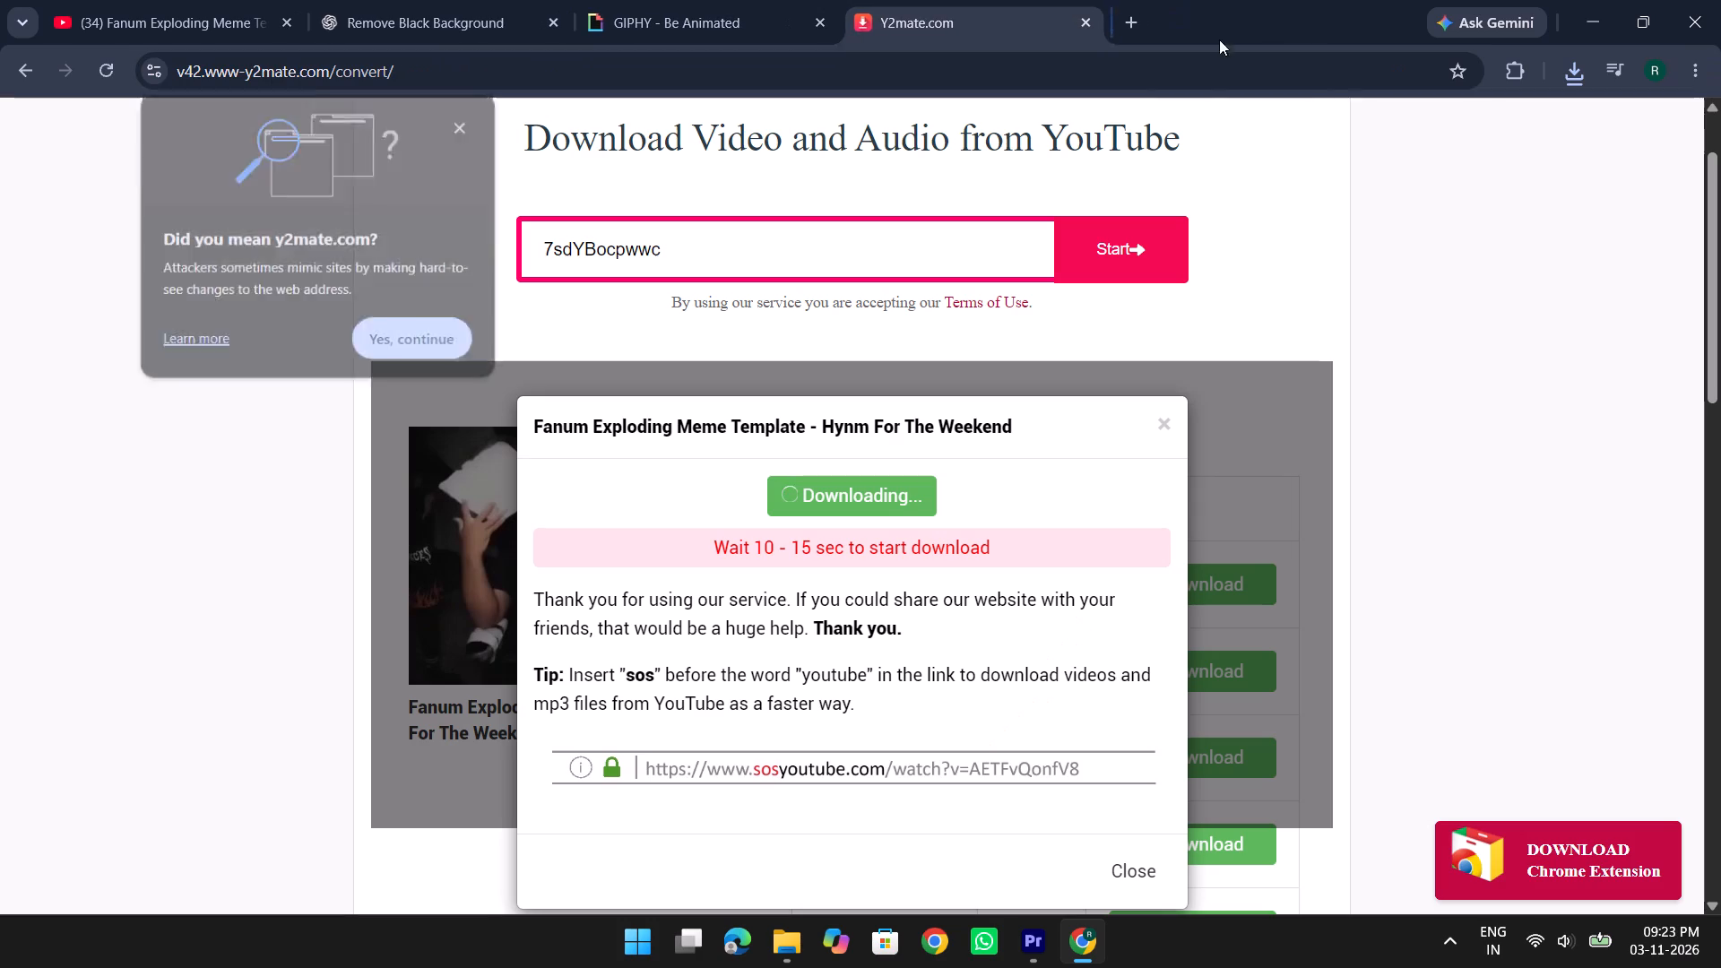
pyautogui.click(1085, 24)
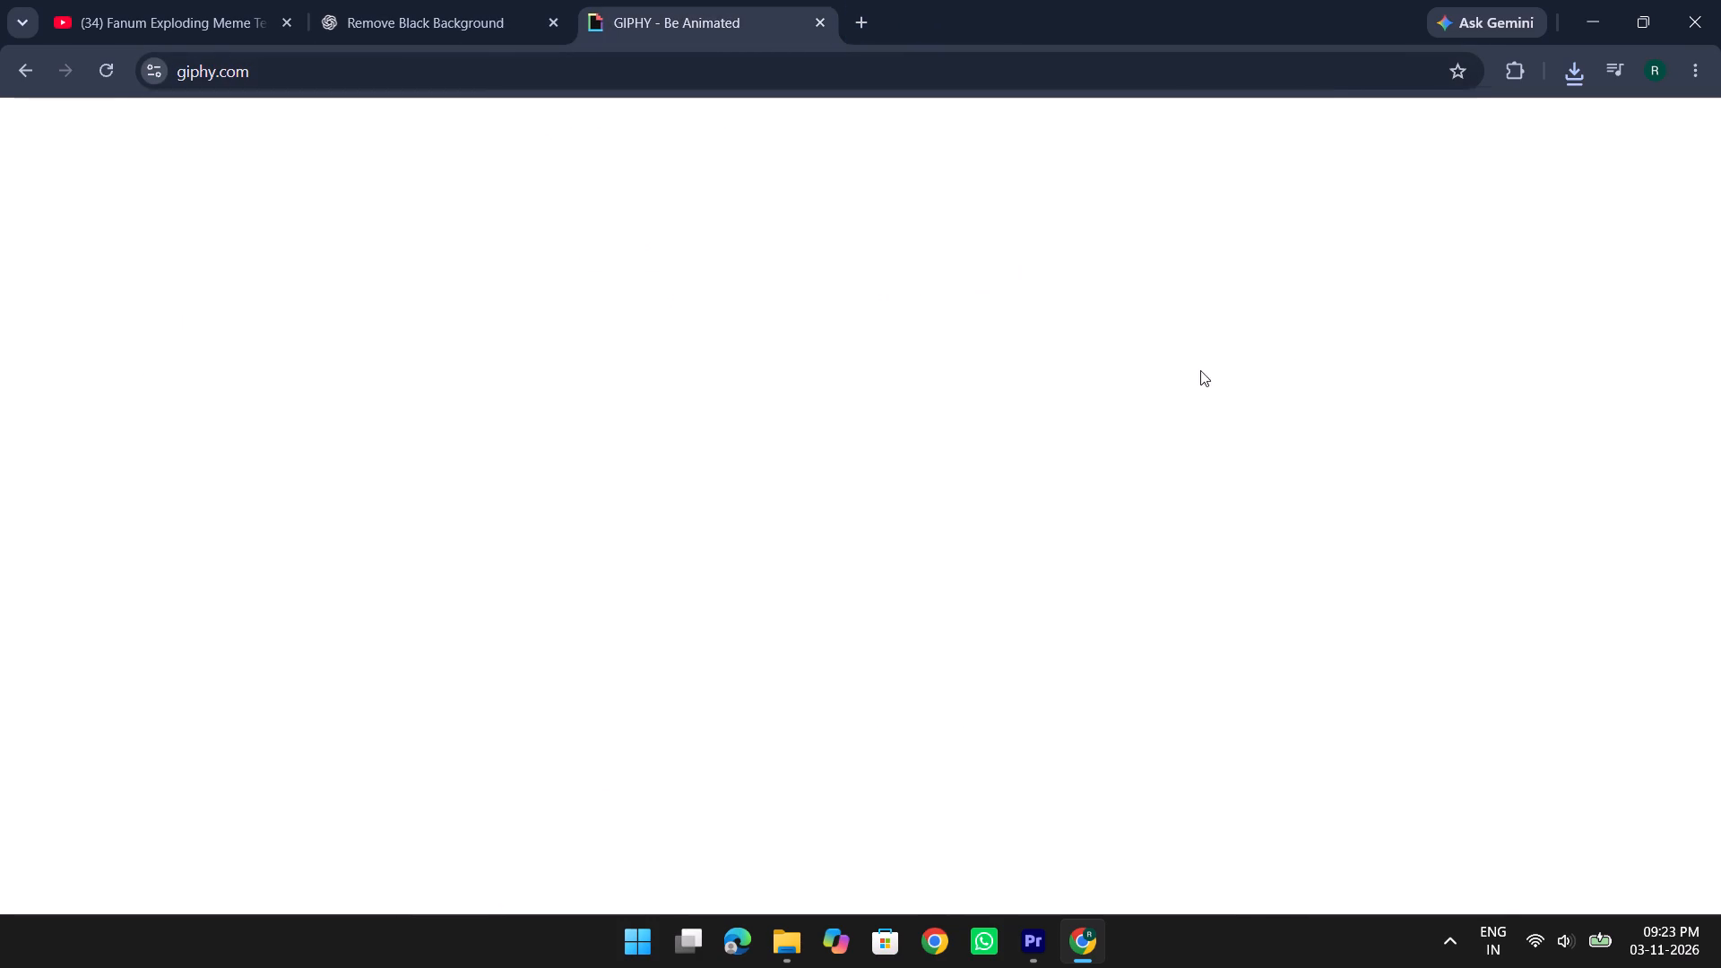
# Try to bring the downloaded Fanum MP4 from the assets folder into Premiere Pro, and cancel relinking the missing throw MEMe.mp4.
pyautogui.hotkey('alt', 'Tab')
pyautogui.hotkey('alt', 'Tab')
pyautogui.hotkey('alt', 'Tab')
pyautogui.keyDown('alt'); pyautogui.click(856, 477); pyautogui.keyUp('alt')
pyautogui.click(369, 741)
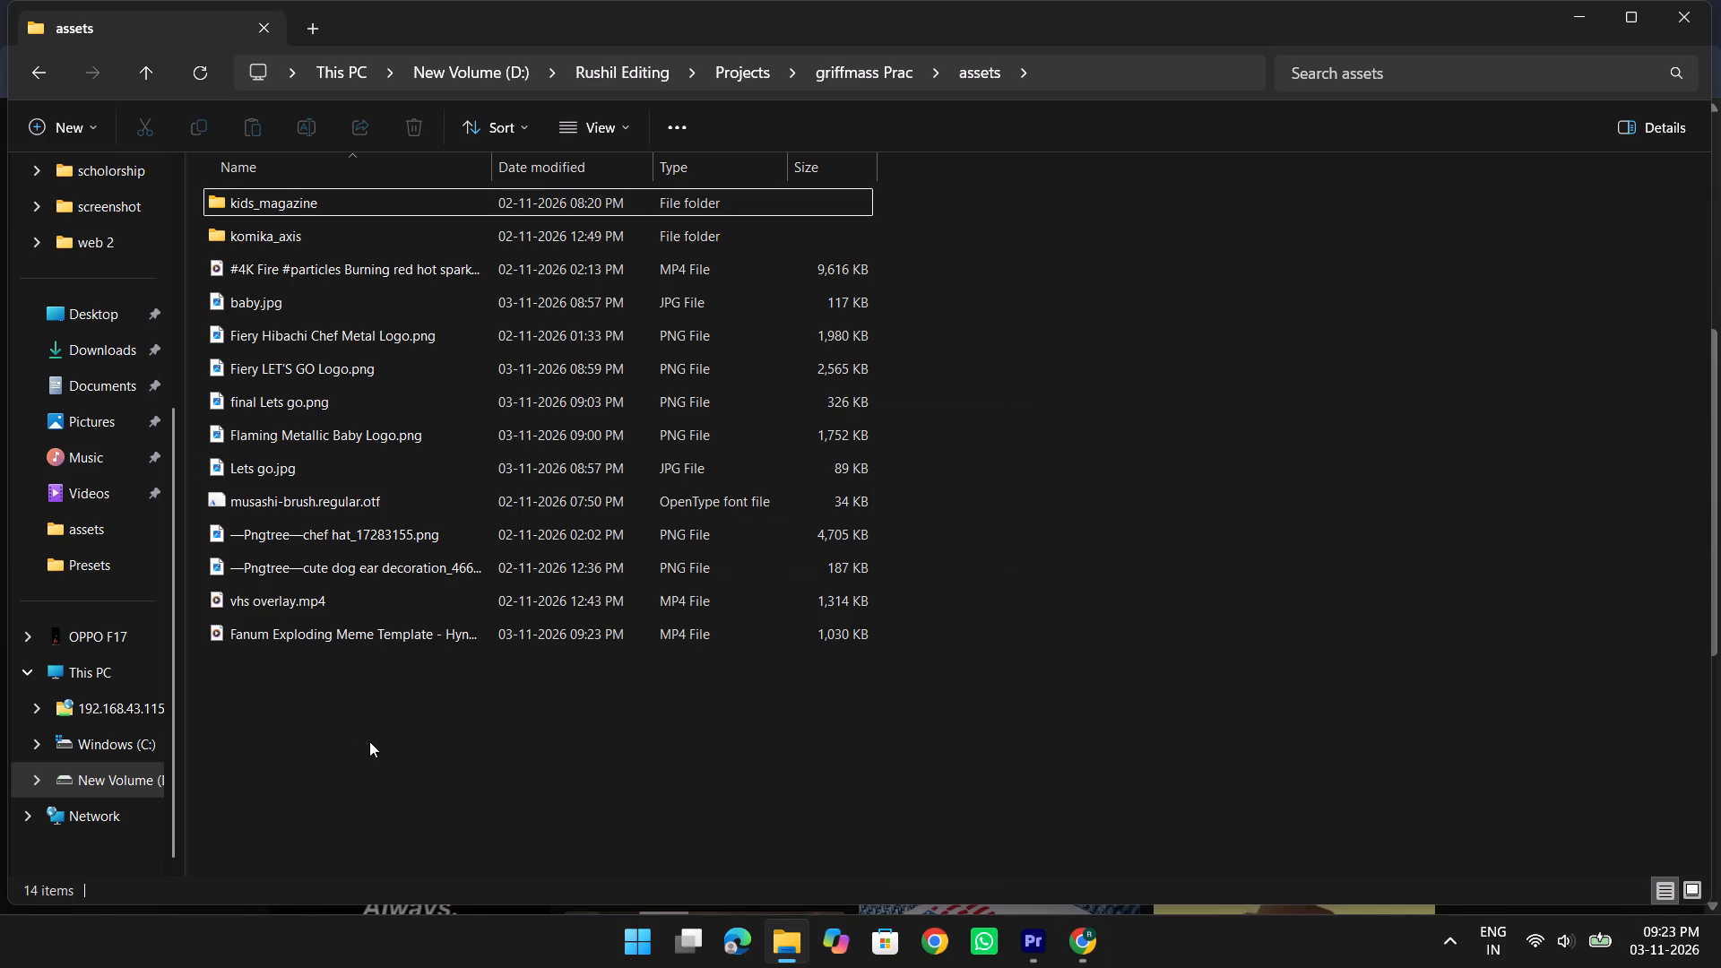
pyautogui.moveTo(351, 631); pyautogui.dragTo(571, 679)
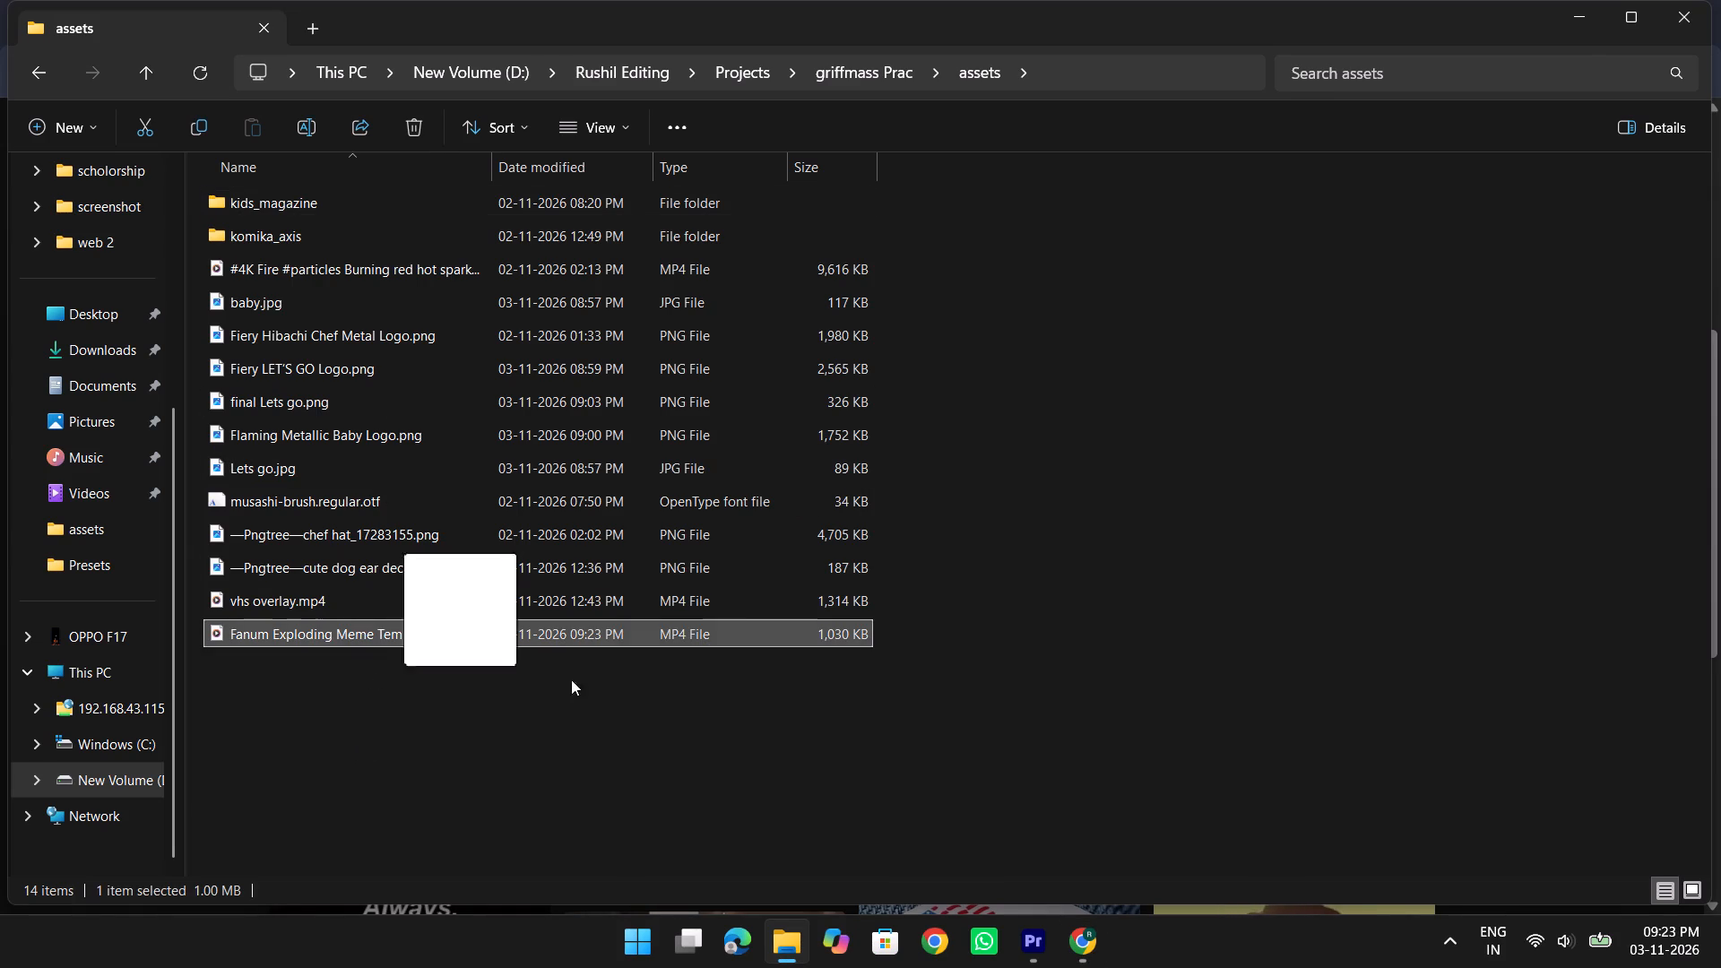
pyautogui.moveTo(571, 679); pyautogui.dragTo(1190, 658)
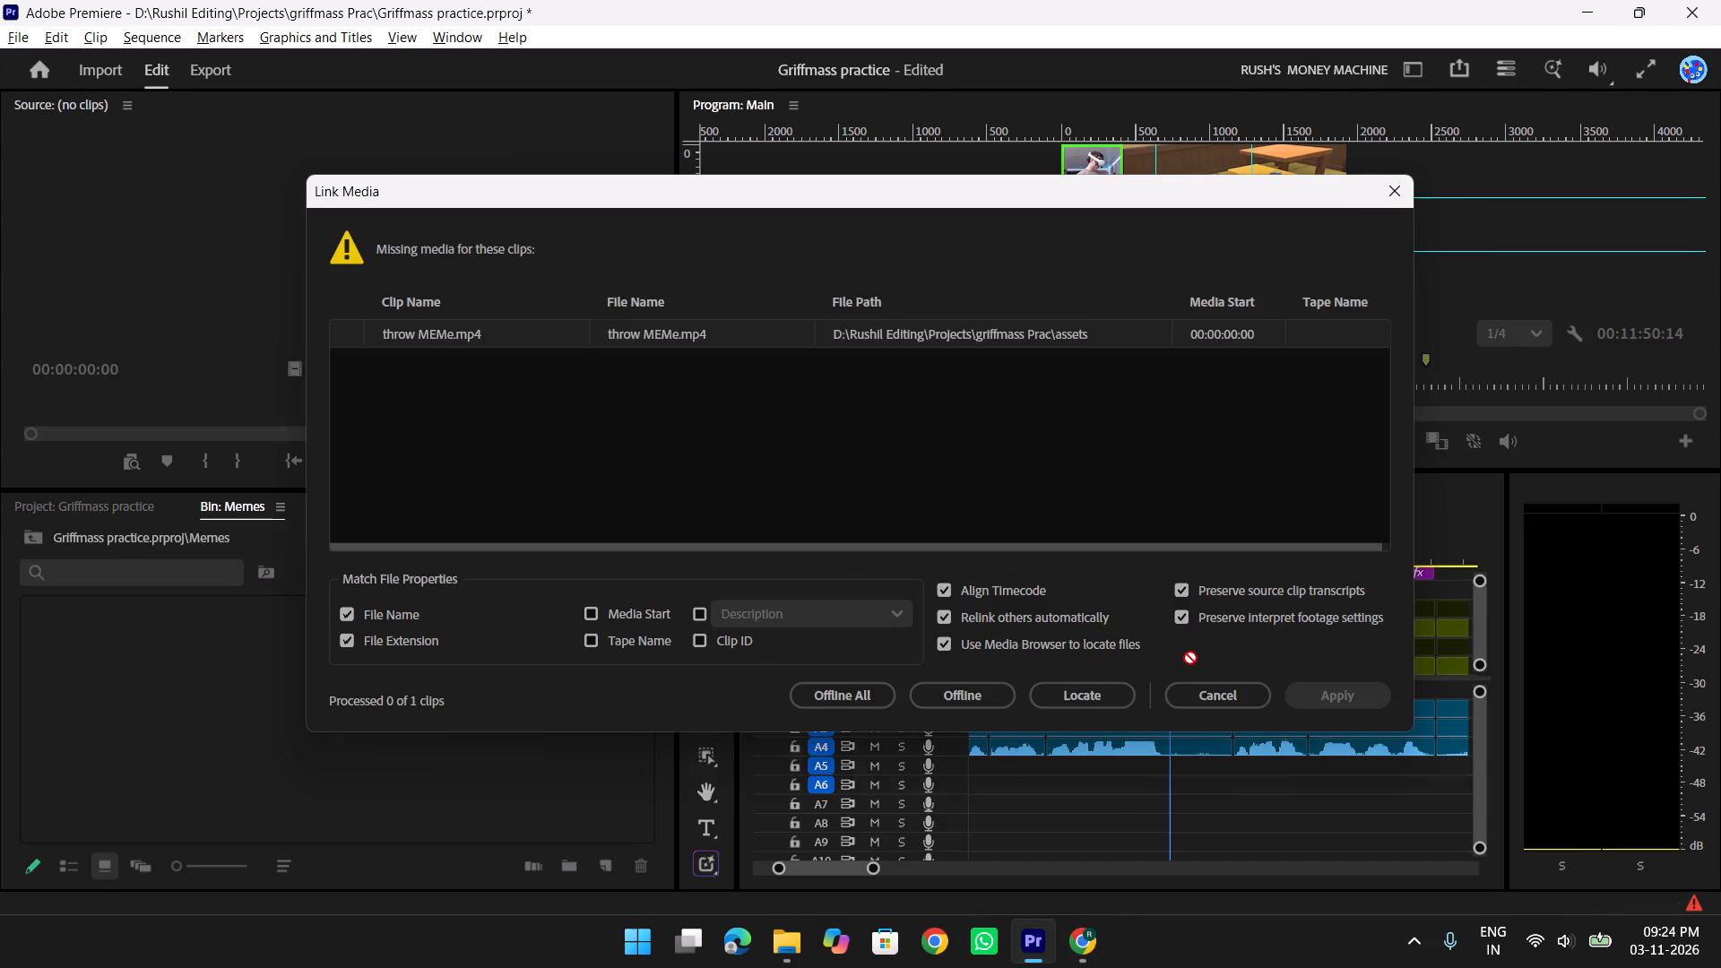
pyautogui.moveTo(1190, 658); pyautogui.dragTo(1203, 622)
pyautogui.click(1207, 694)
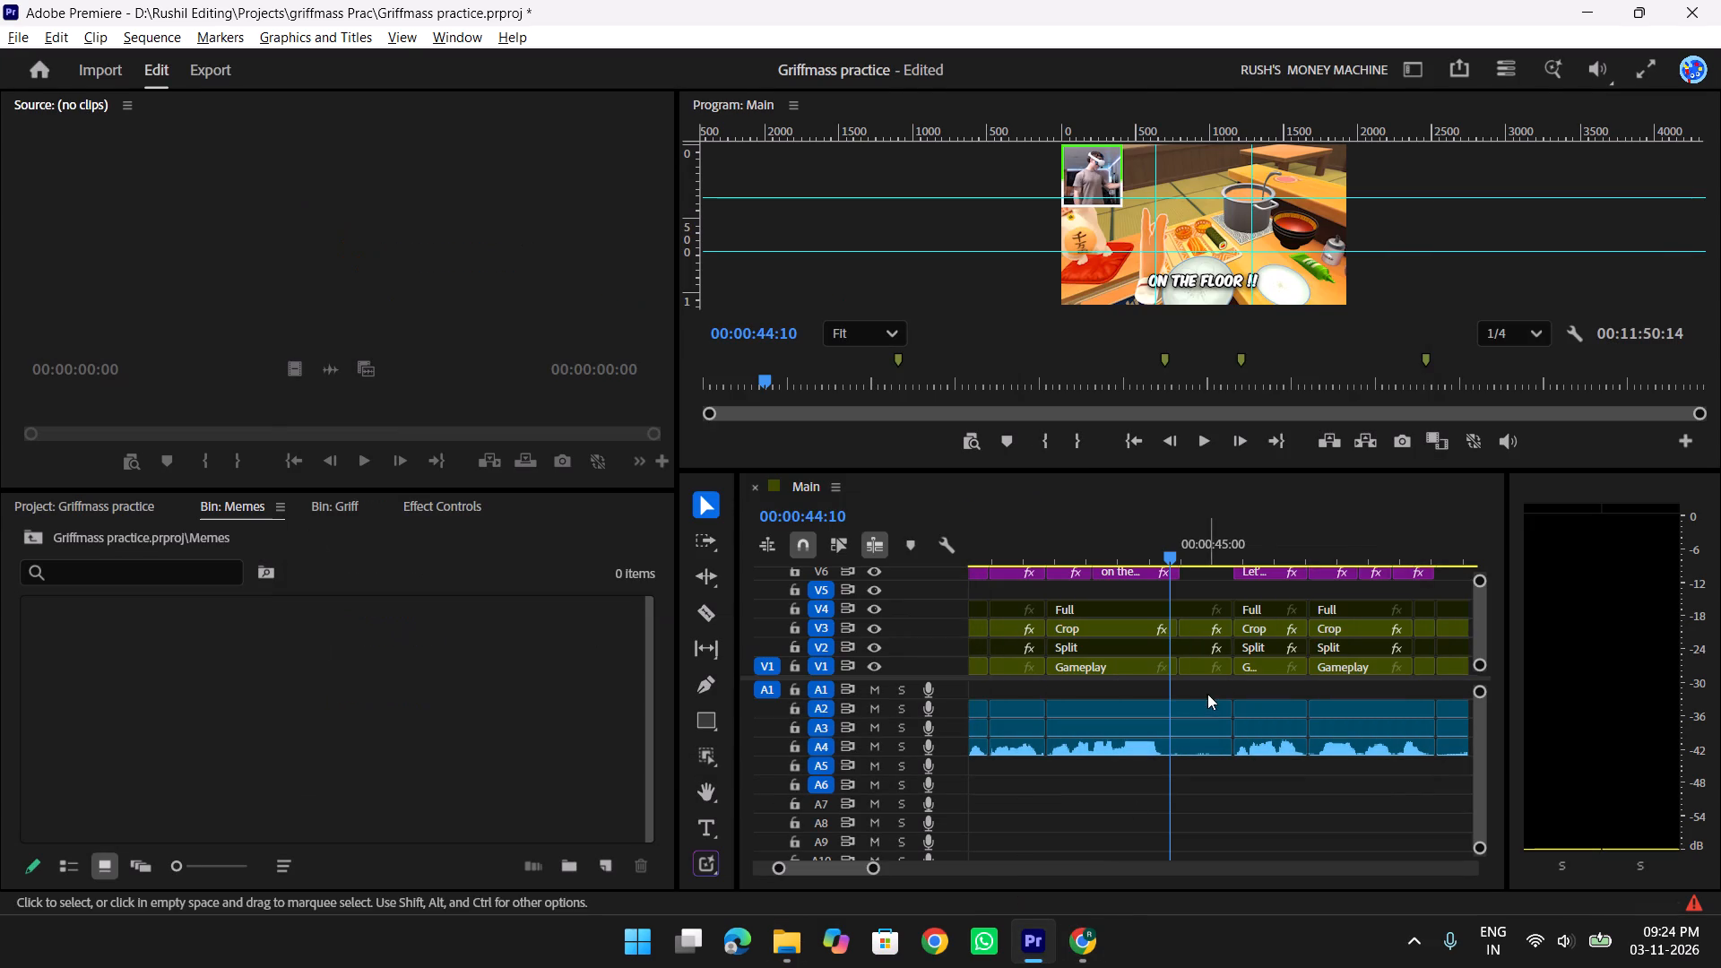
# Import the Fanum Exploding Meme Template MP4 from the assets folder into the project's Memes bin.
pyautogui.hotkey('alt', 'Tab')
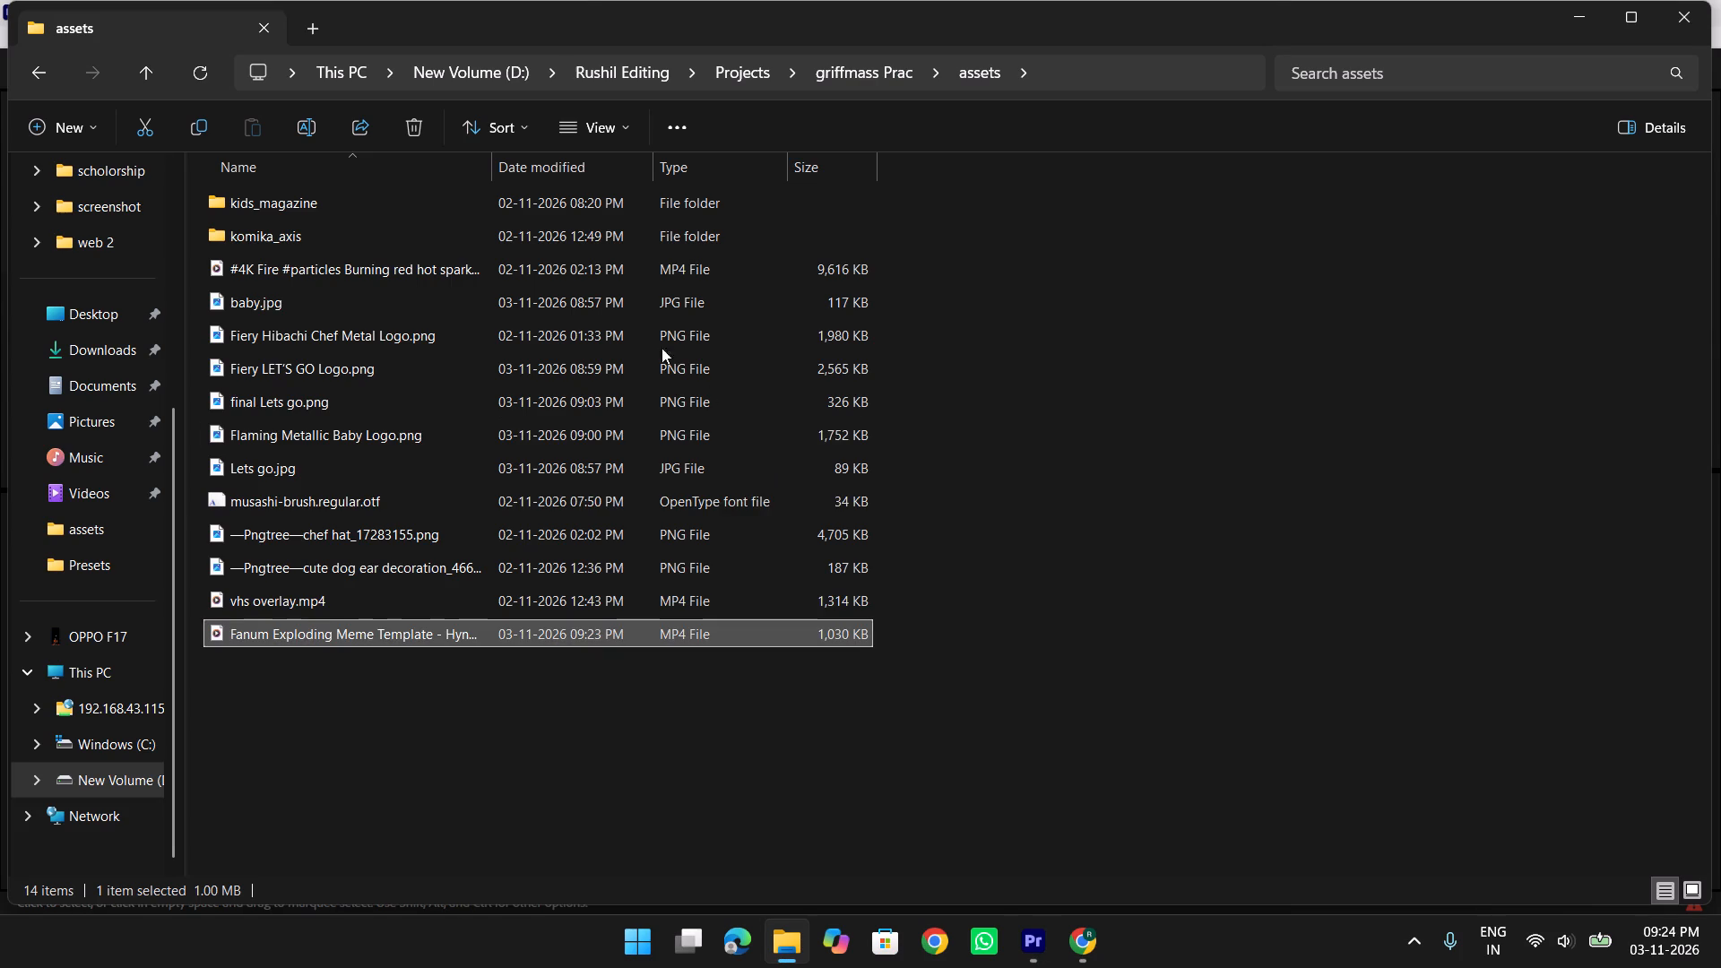
pyautogui.moveTo(524, 640); pyautogui.dragTo(1186, 621)
pyautogui.hotkey('alt', 'Tab')
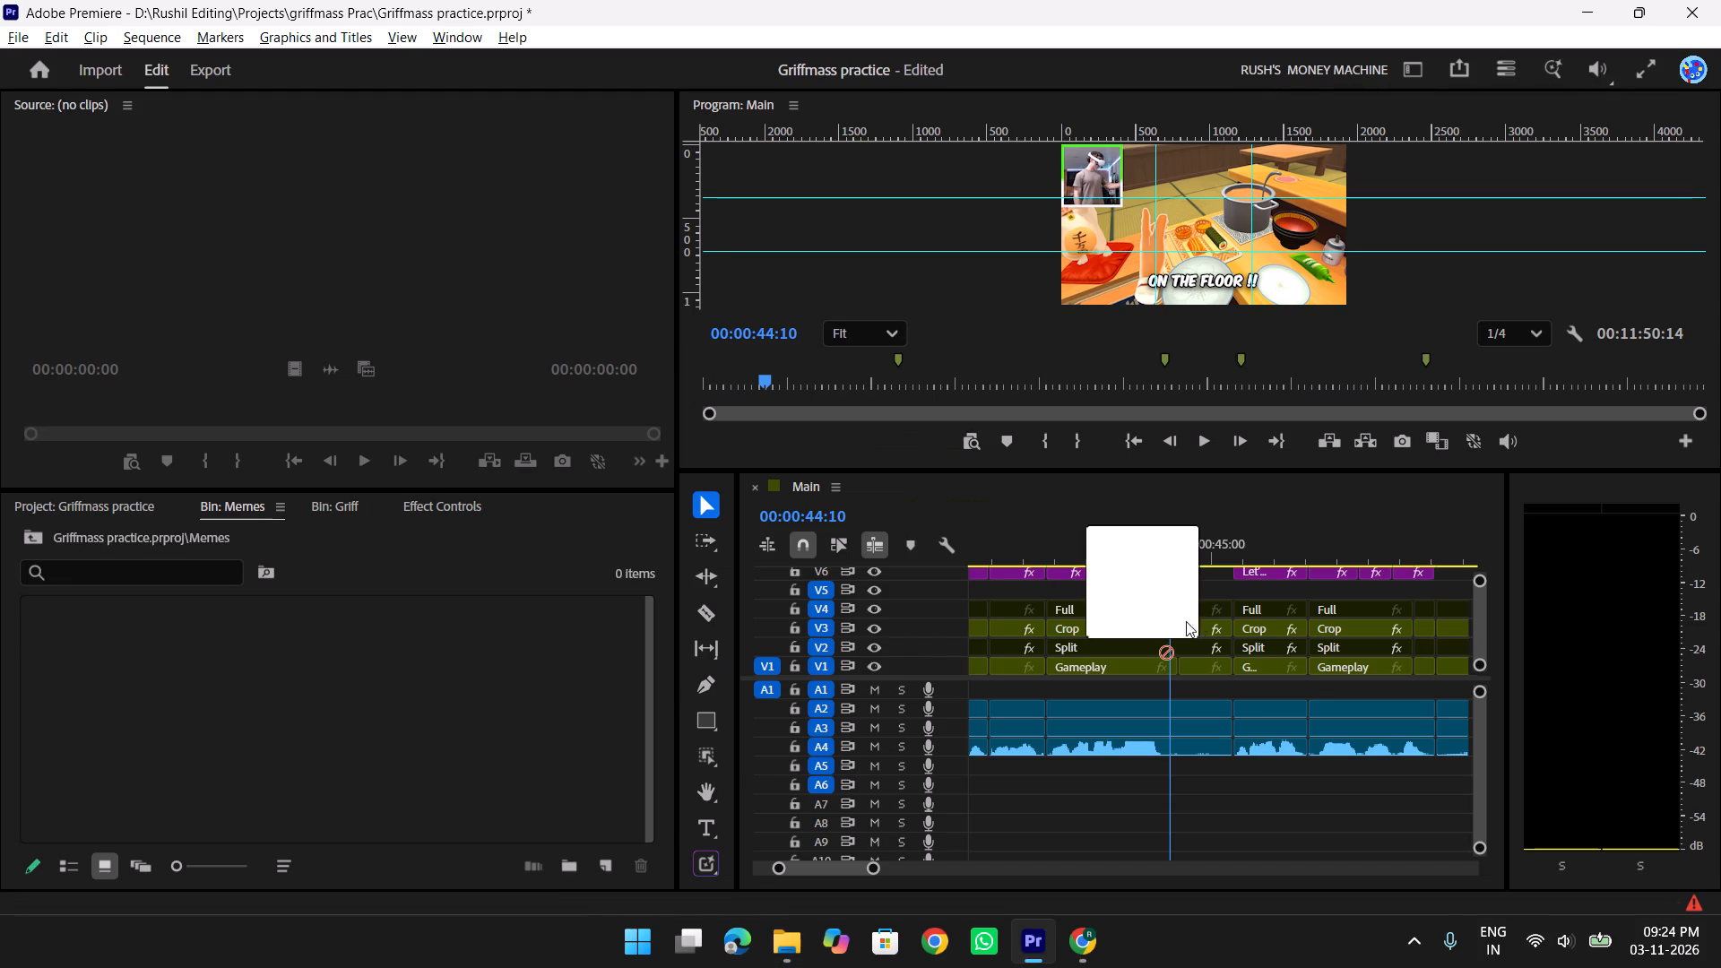
pyautogui.moveTo(1186, 621); pyautogui.dragTo(1224, 586)
pyautogui.moveTo(1224, 586); pyautogui.dragTo(385, 689)
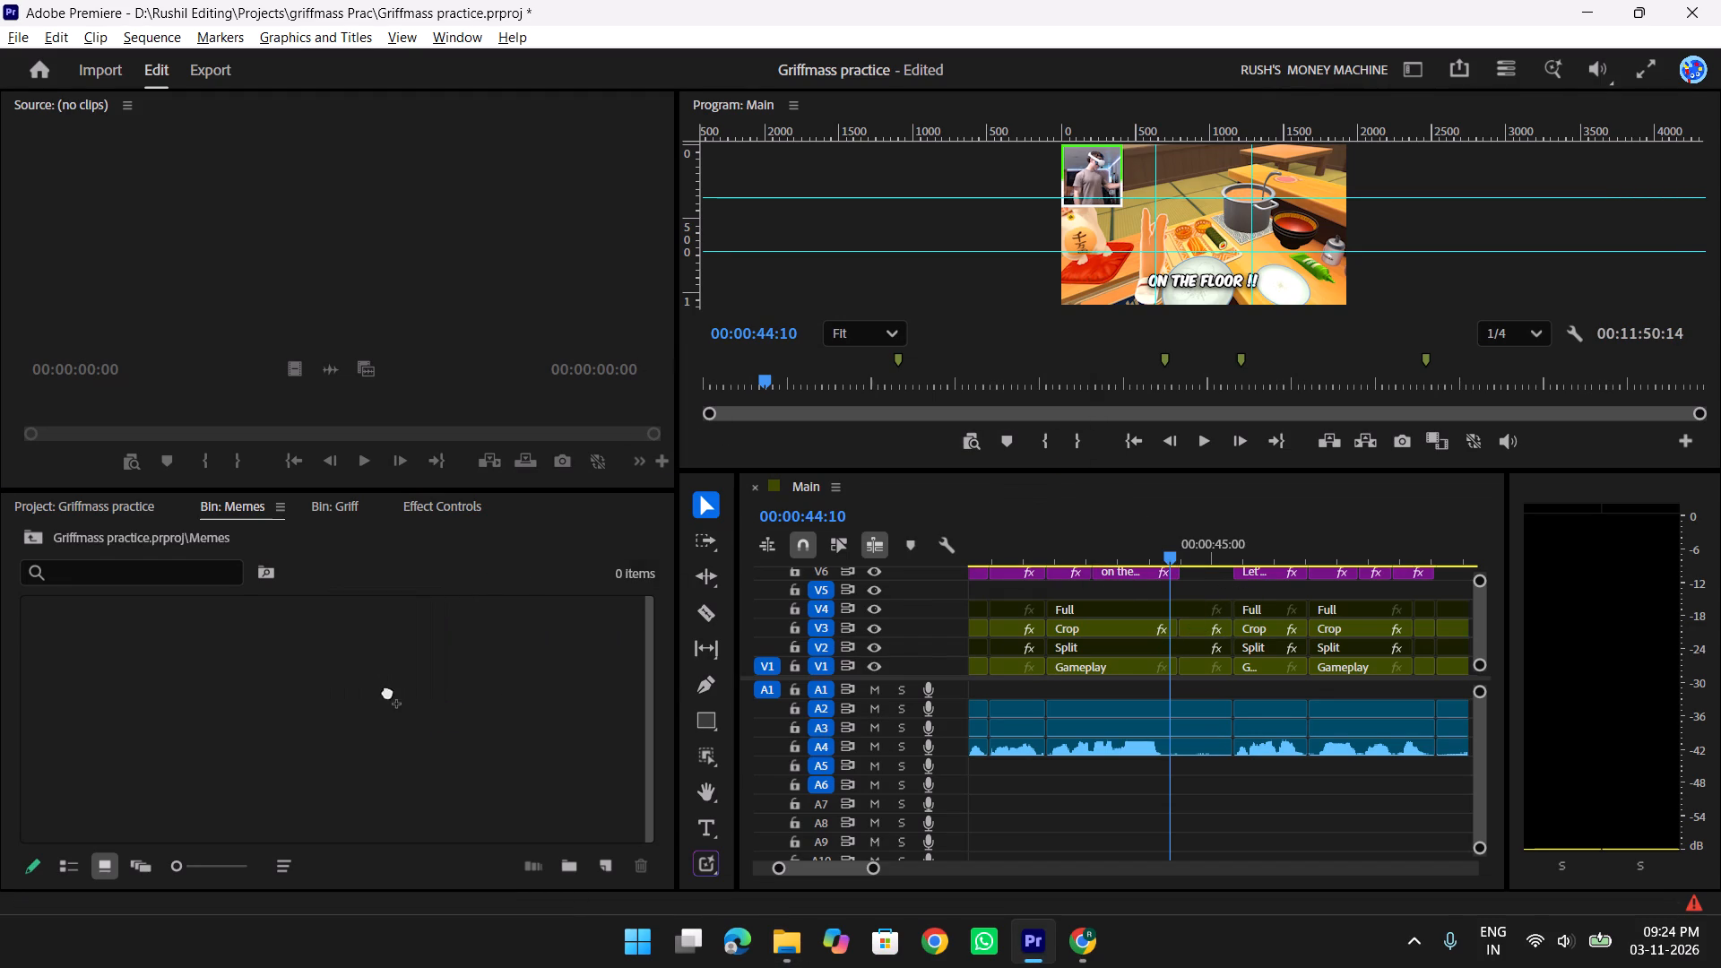
pyautogui.click(417, 720)
# Preview the Fanum clip in the Source Monitor and mark a section of 00:00:02:06 with its In point at 00:00:00:02.
pyautogui.doubleClick(169, 677)
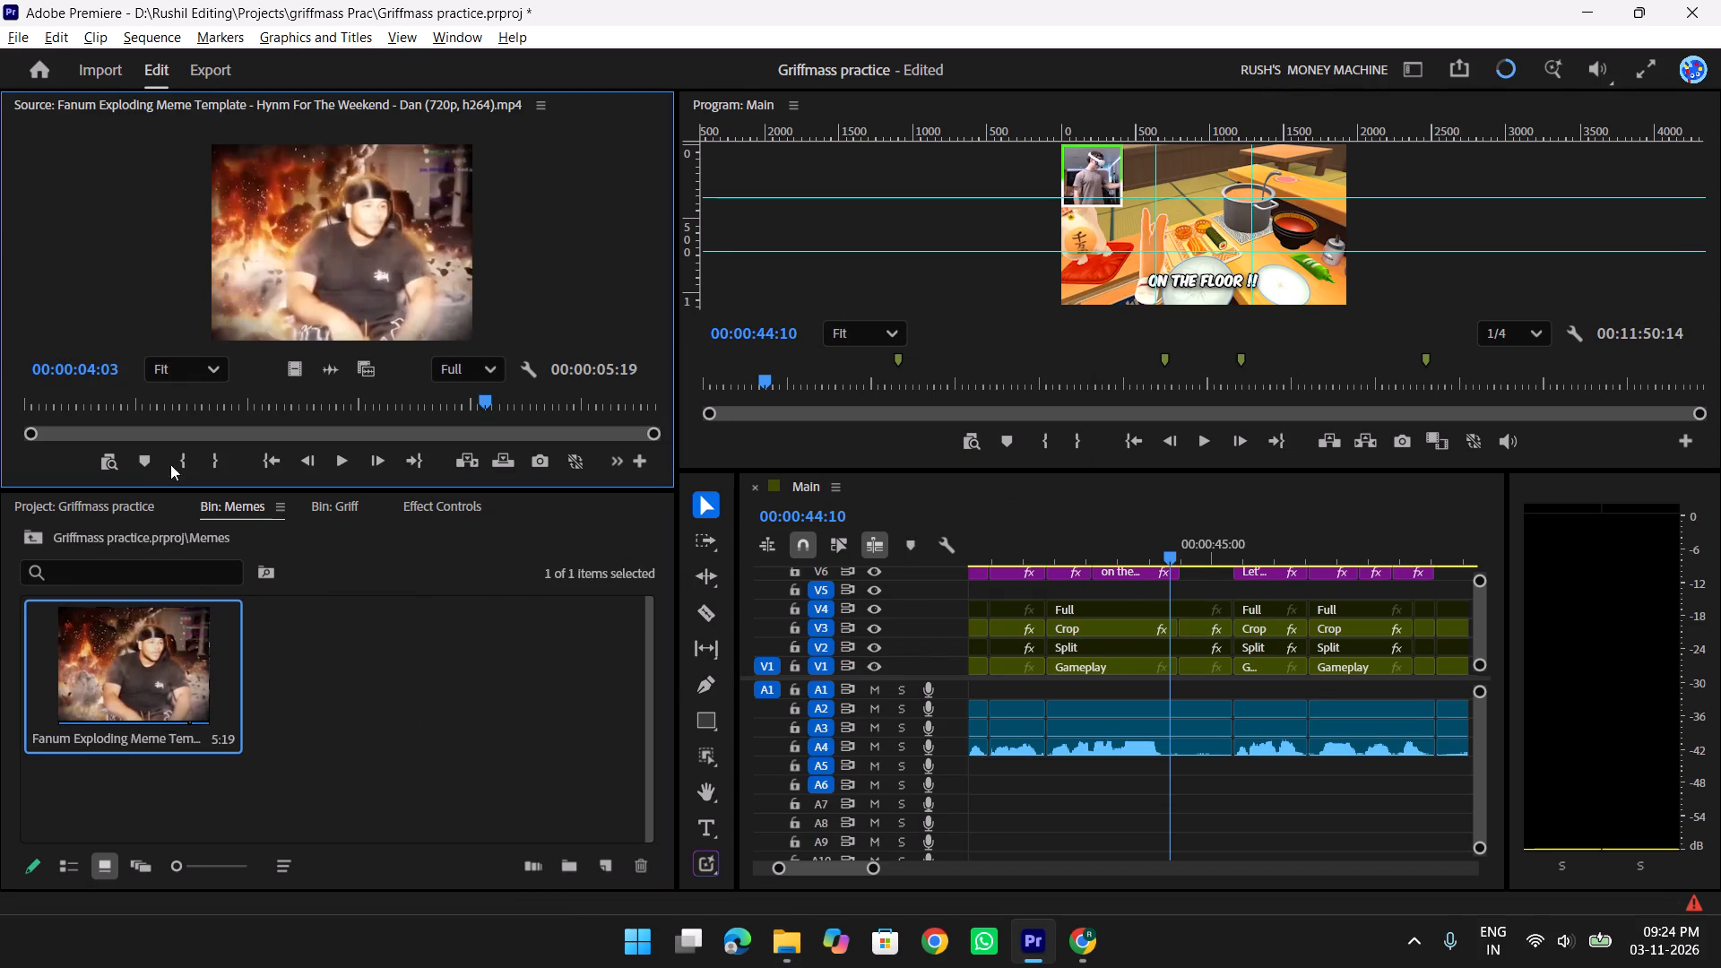
pyautogui.moveTo(487, 397); pyautogui.dragTo(6, 404)
pyautogui.press('space')
pyautogui.press('space')
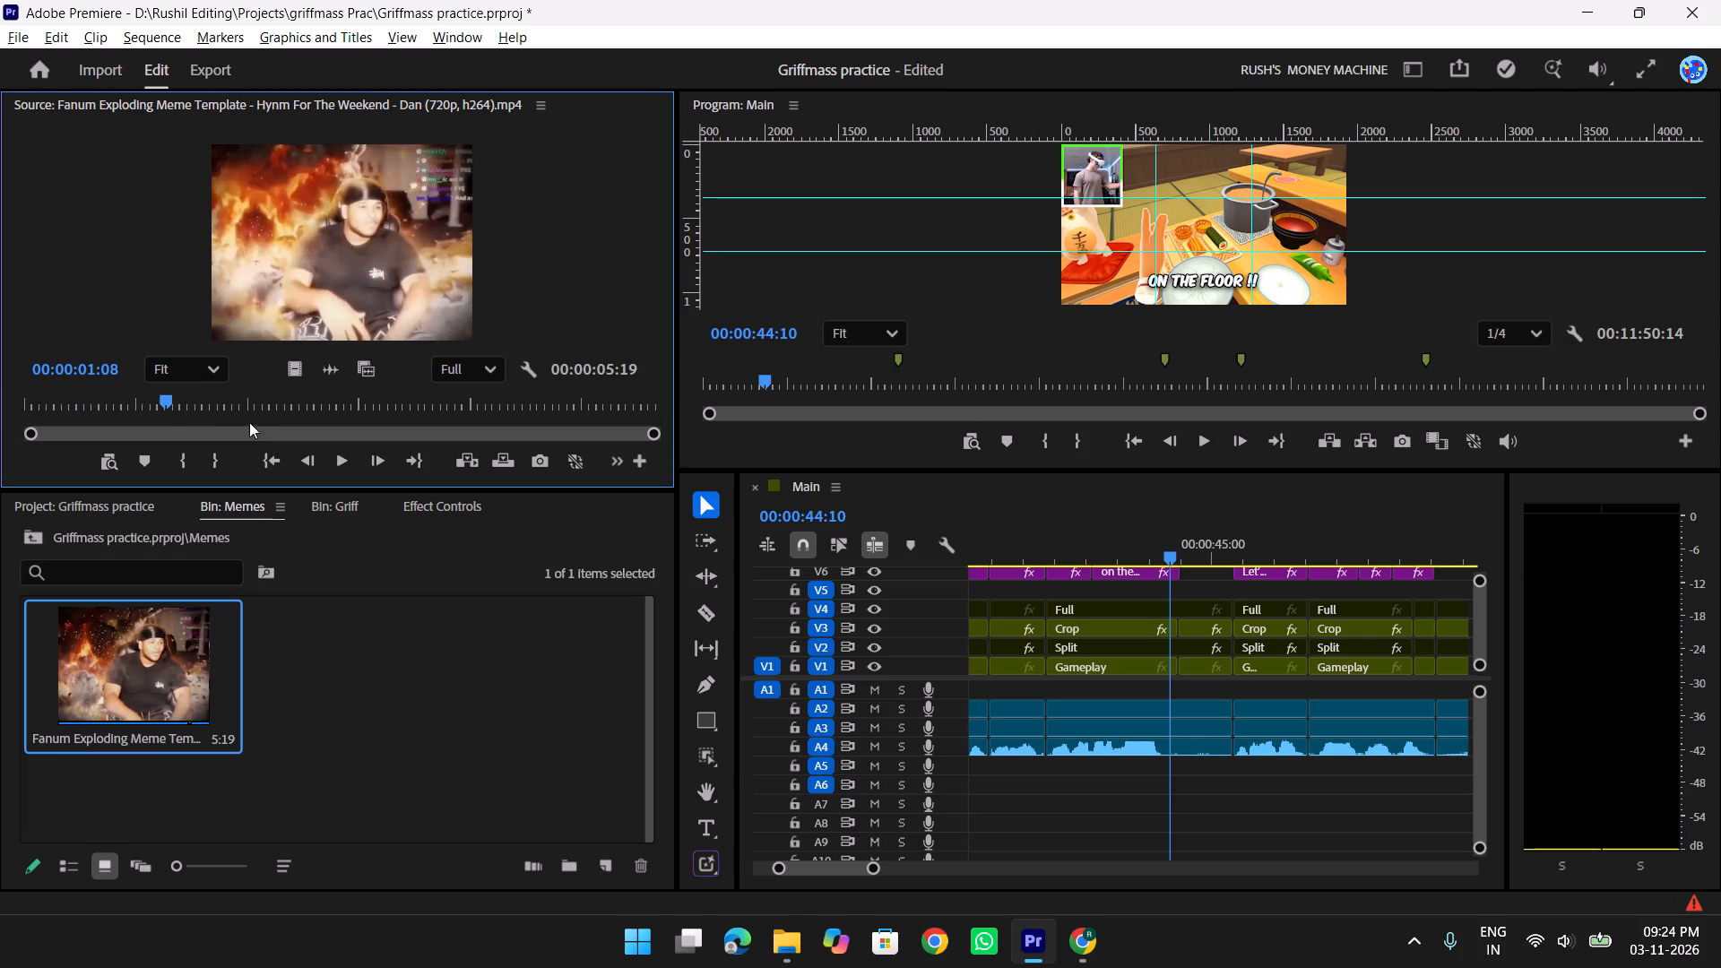
pyautogui.moveTo(167, 393); pyautogui.dragTo(30, 389)
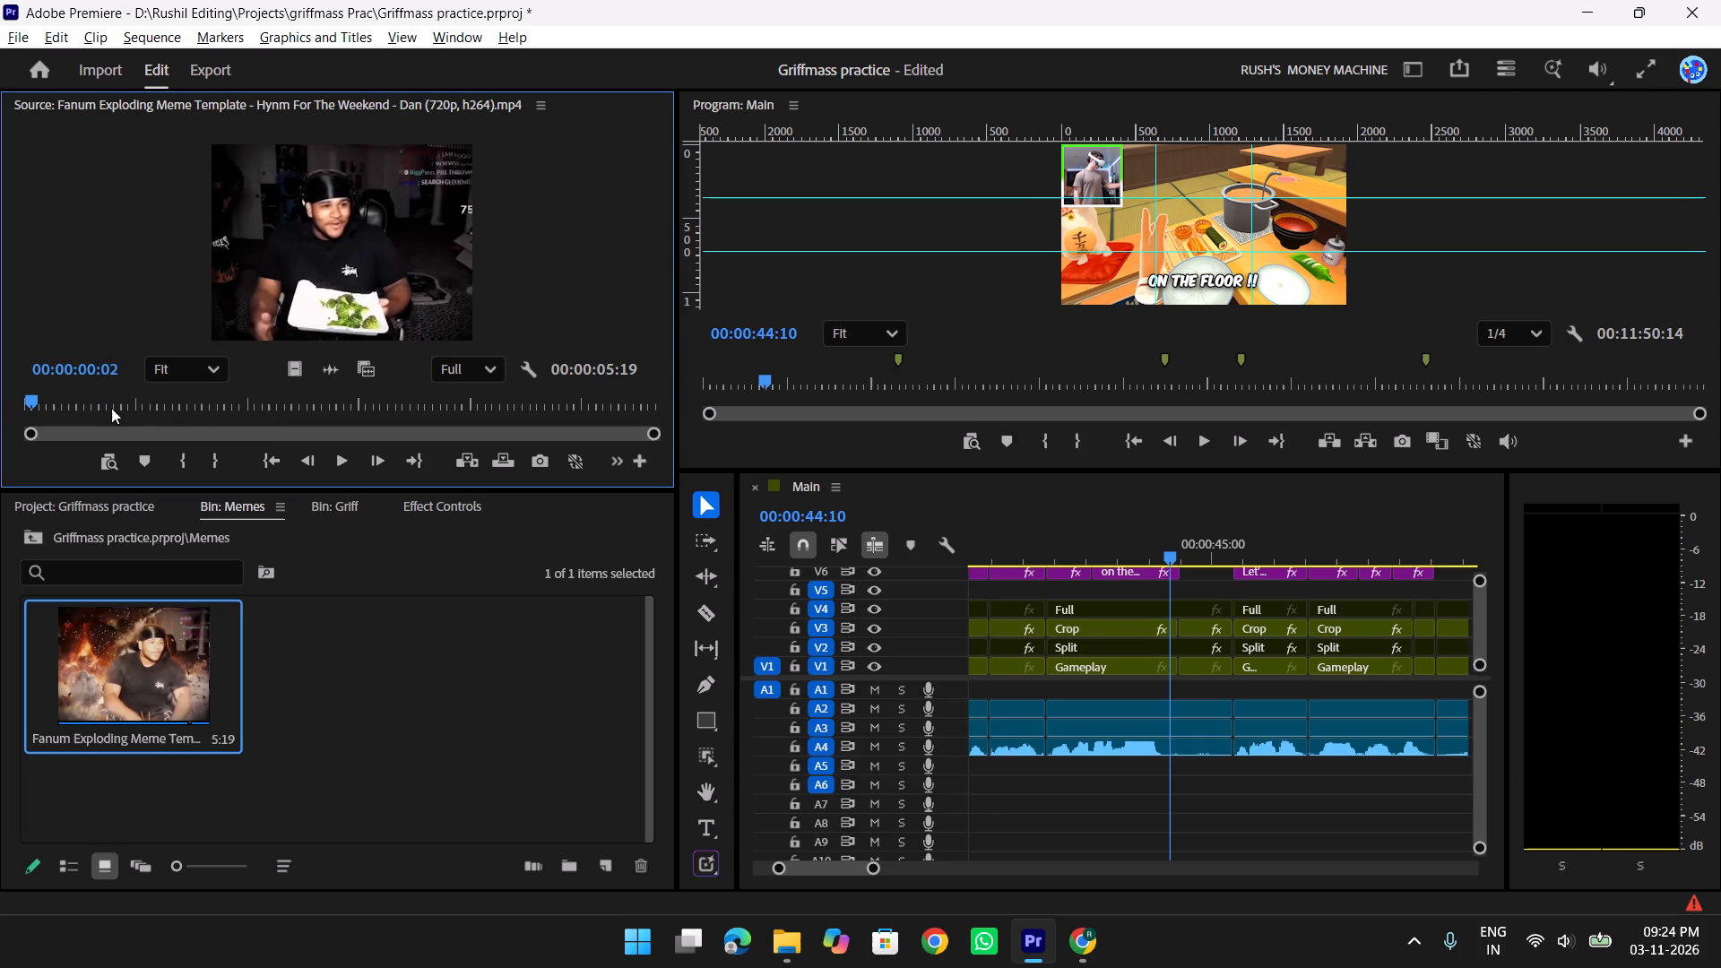
pyautogui.write('i')
pyautogui.press('space')
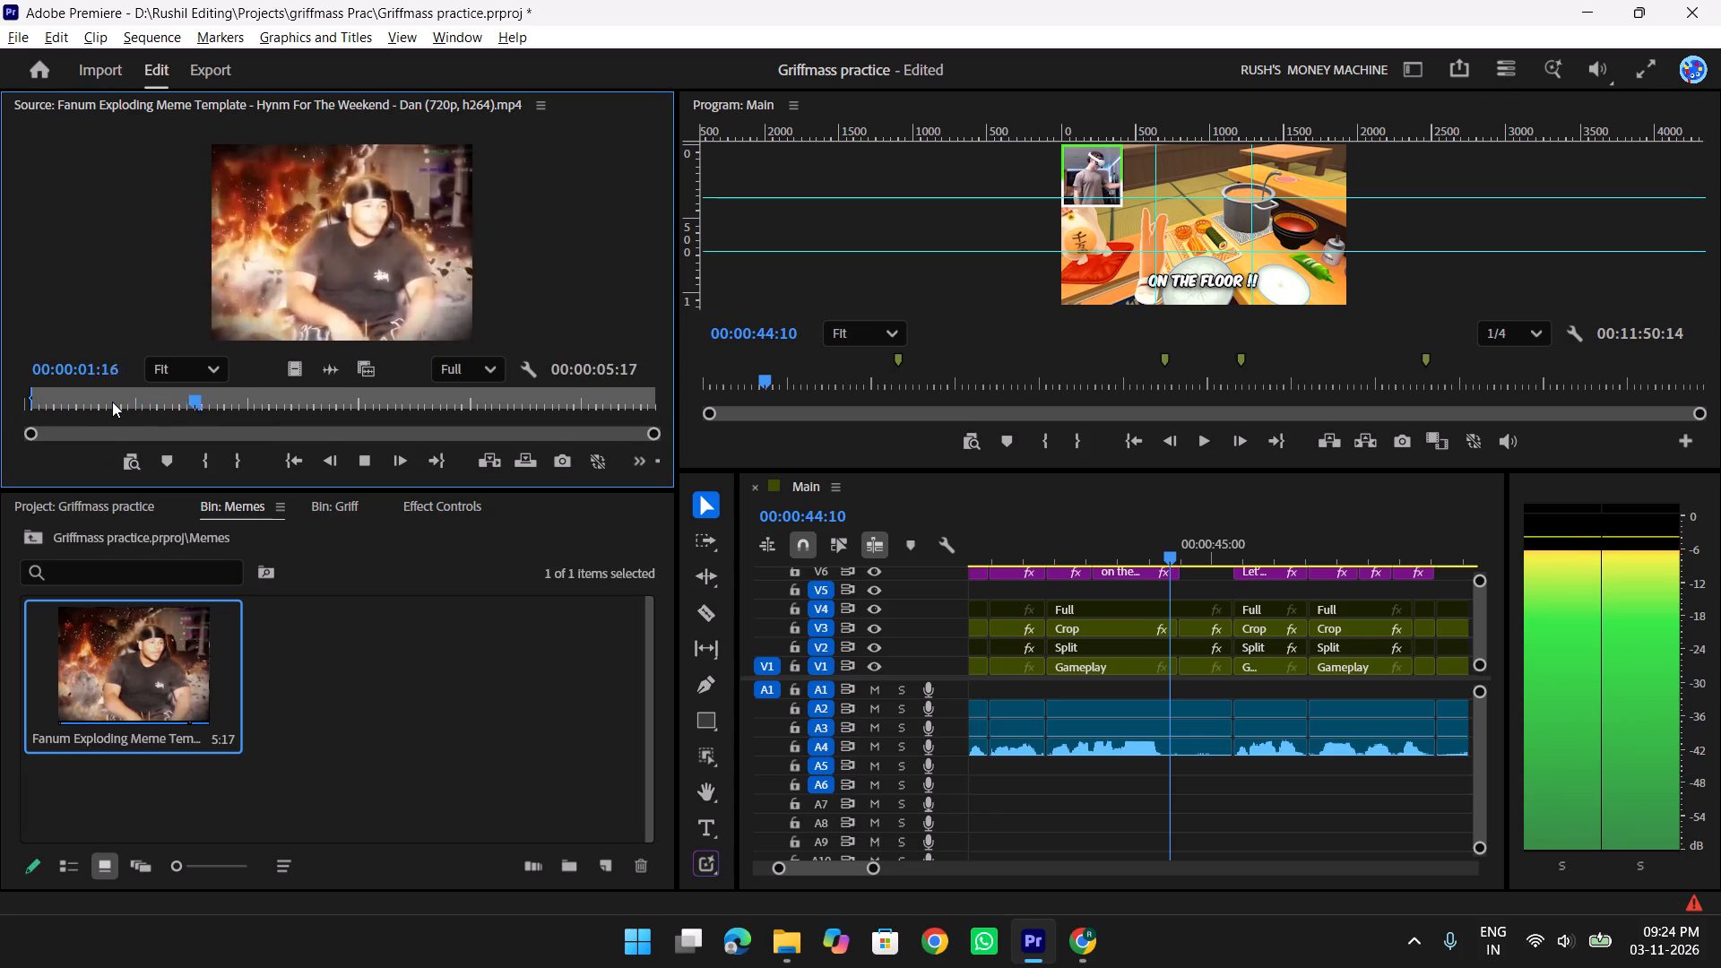
pyautogui.write('o')
pyautogui.press('space')
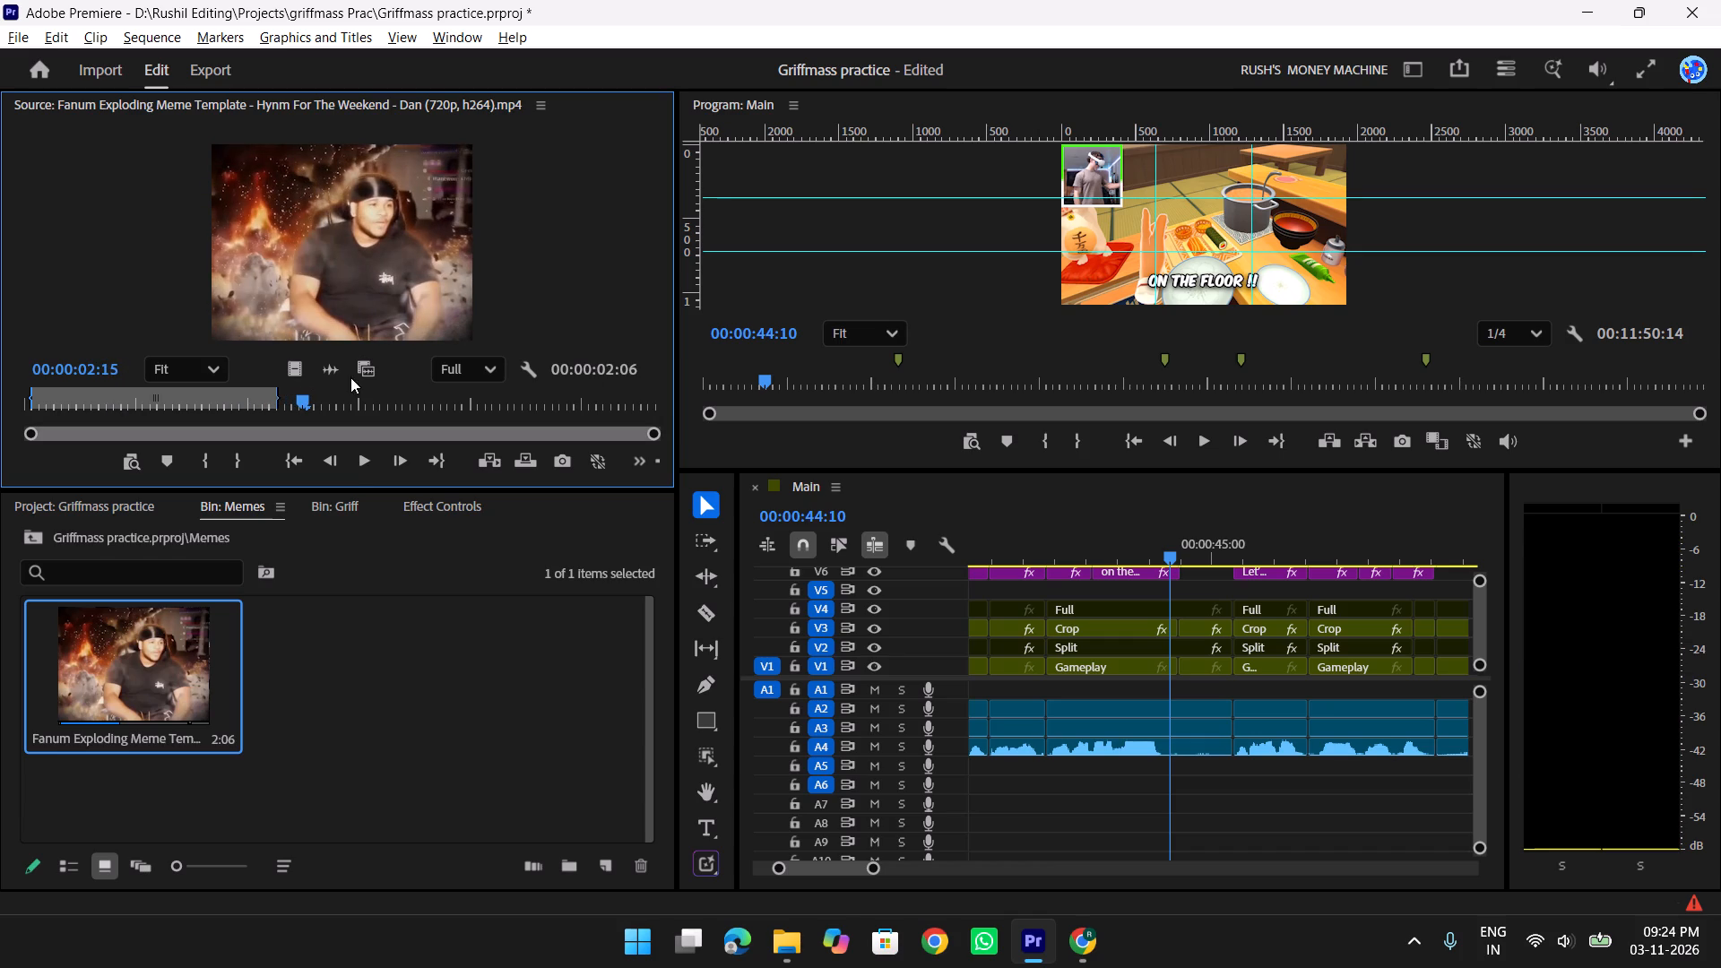
# Place the marked Fanum section with its audio on V5 and A5 near the end of the "on the floor" caption.
pyautogui.moveTo(364, 369); pyautogui.dragTo(1189, 593)
pyautogui.click(1169, 541)
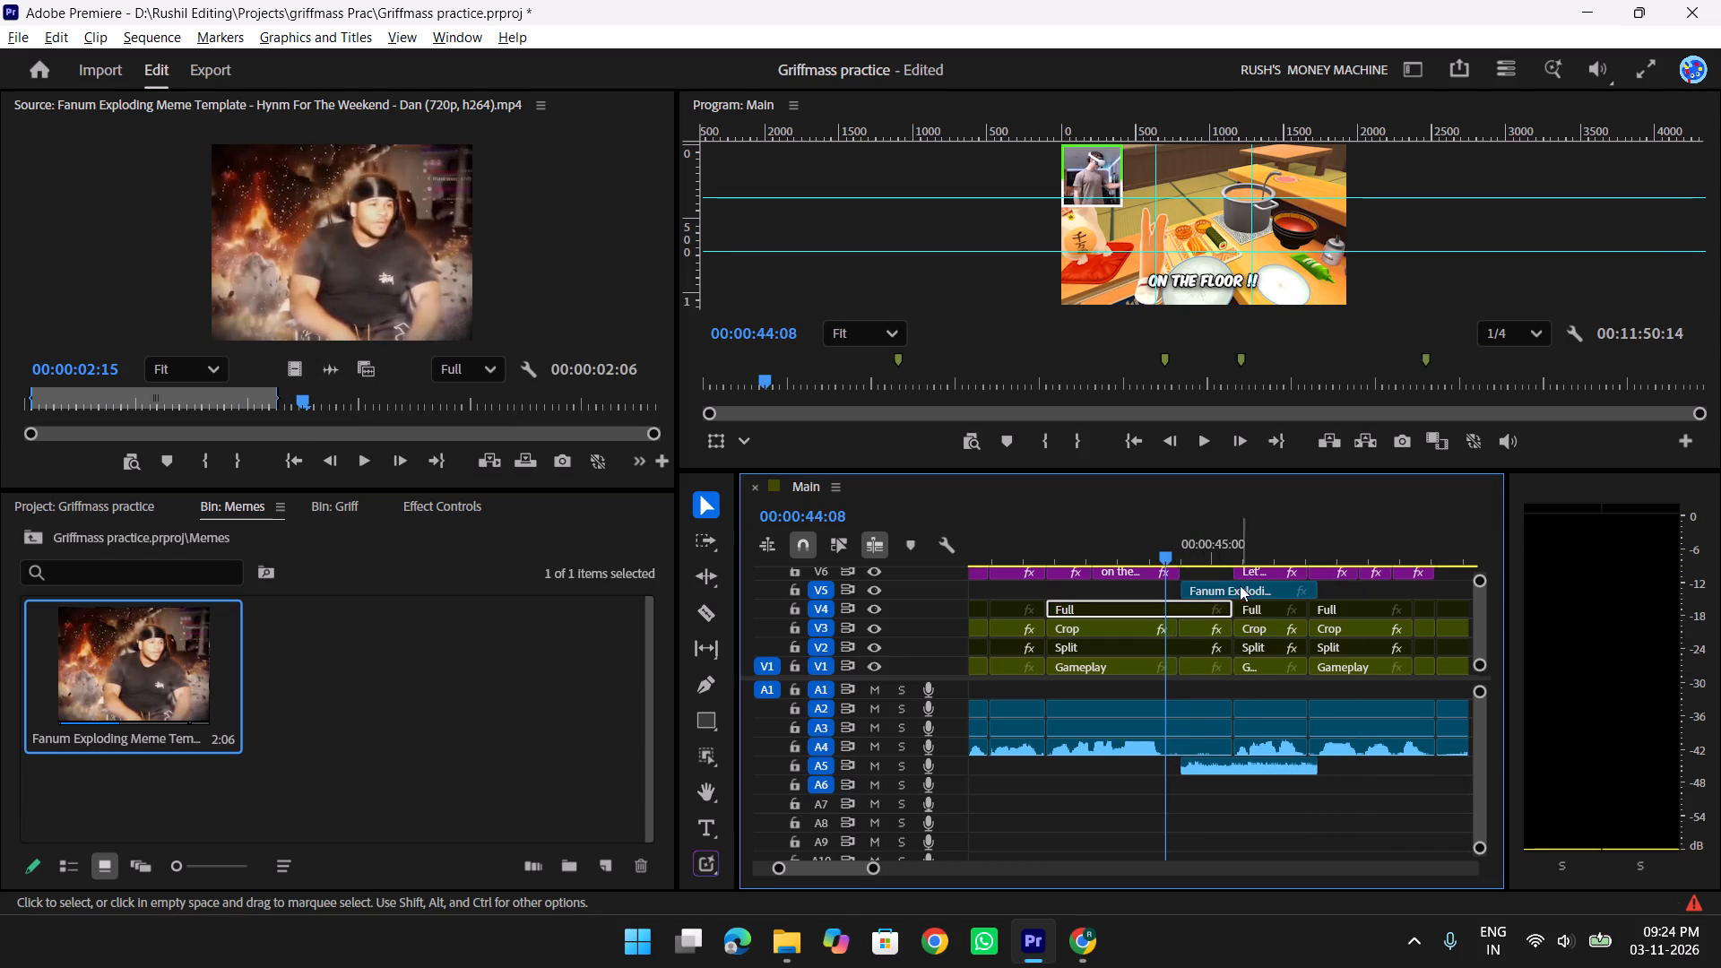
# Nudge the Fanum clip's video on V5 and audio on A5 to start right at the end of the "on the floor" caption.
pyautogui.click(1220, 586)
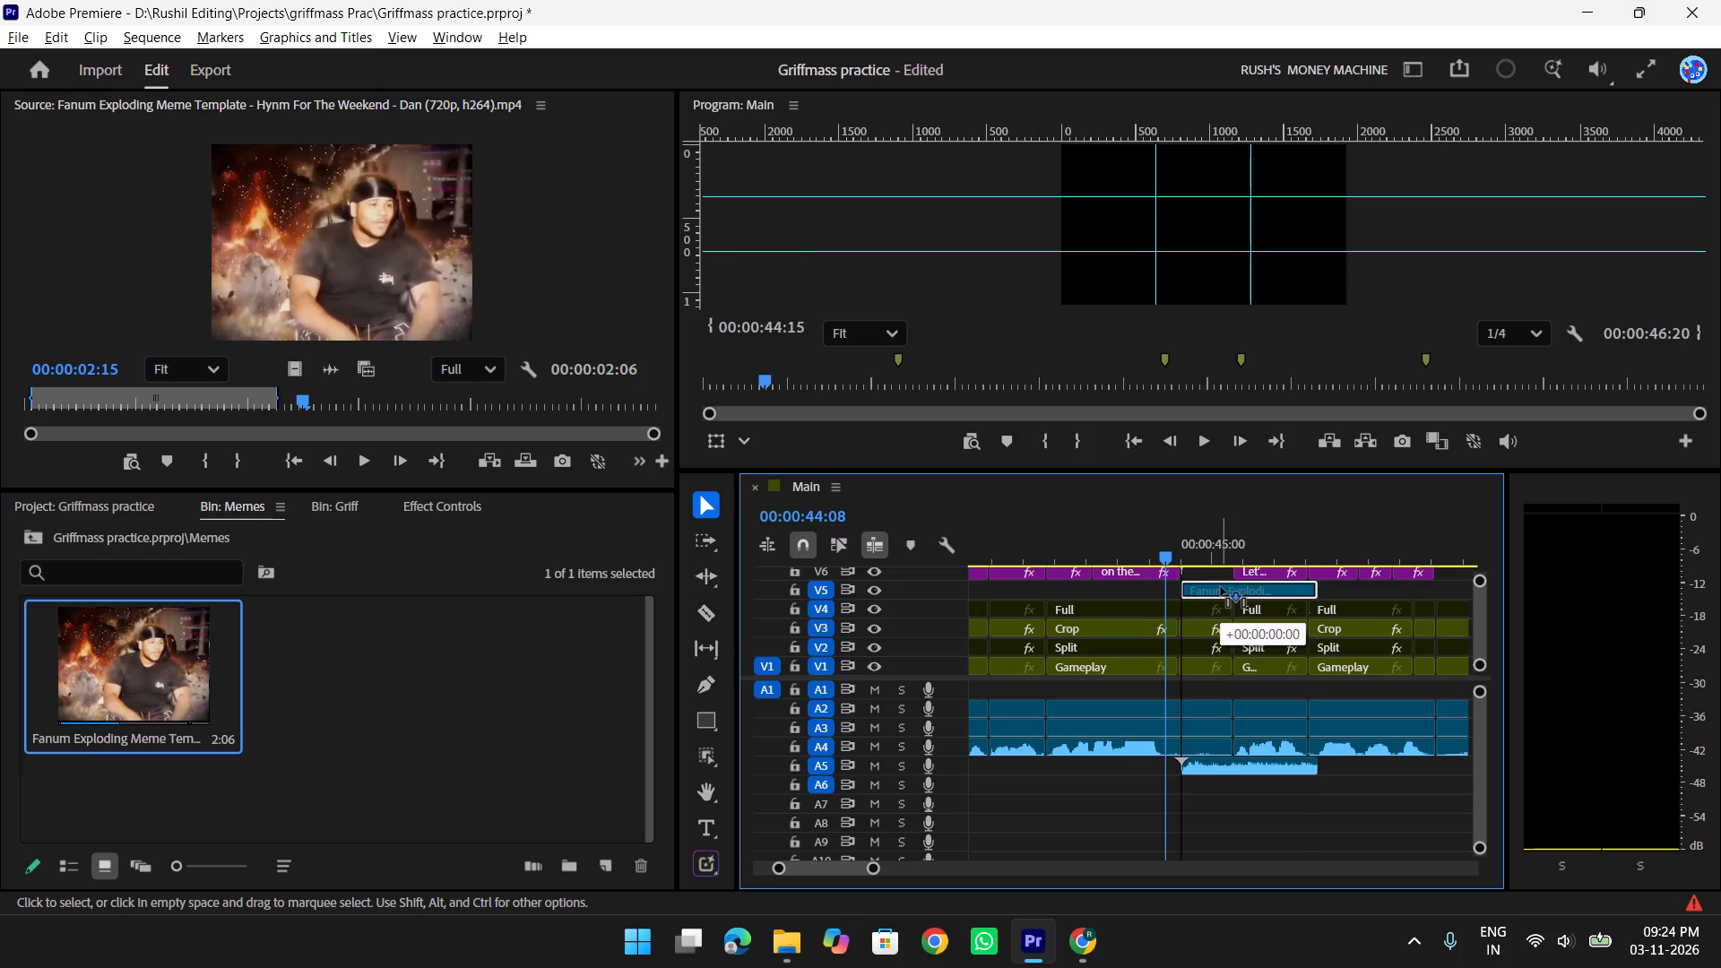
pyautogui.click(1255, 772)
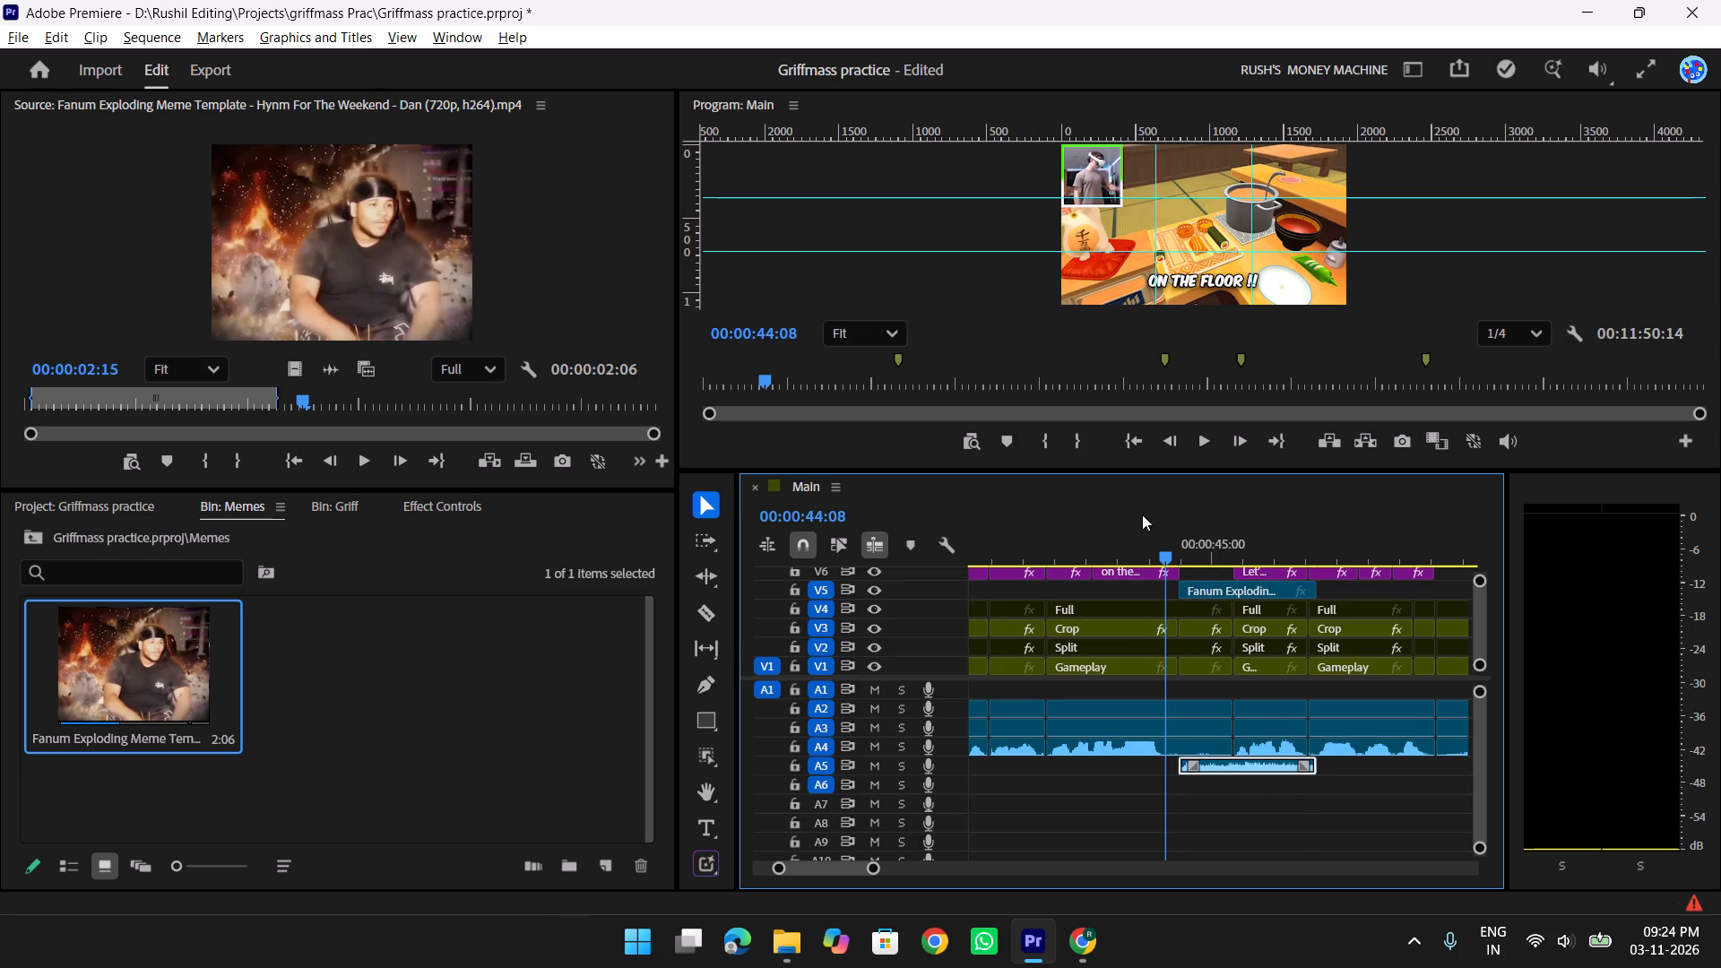
# Play the Fanum section in the sequence, partly in full screen, from the "on the floor" caption through the clip's end.
pyautogui.moveTo(1166, 549); pyautogui.dragTo(1193, 547)
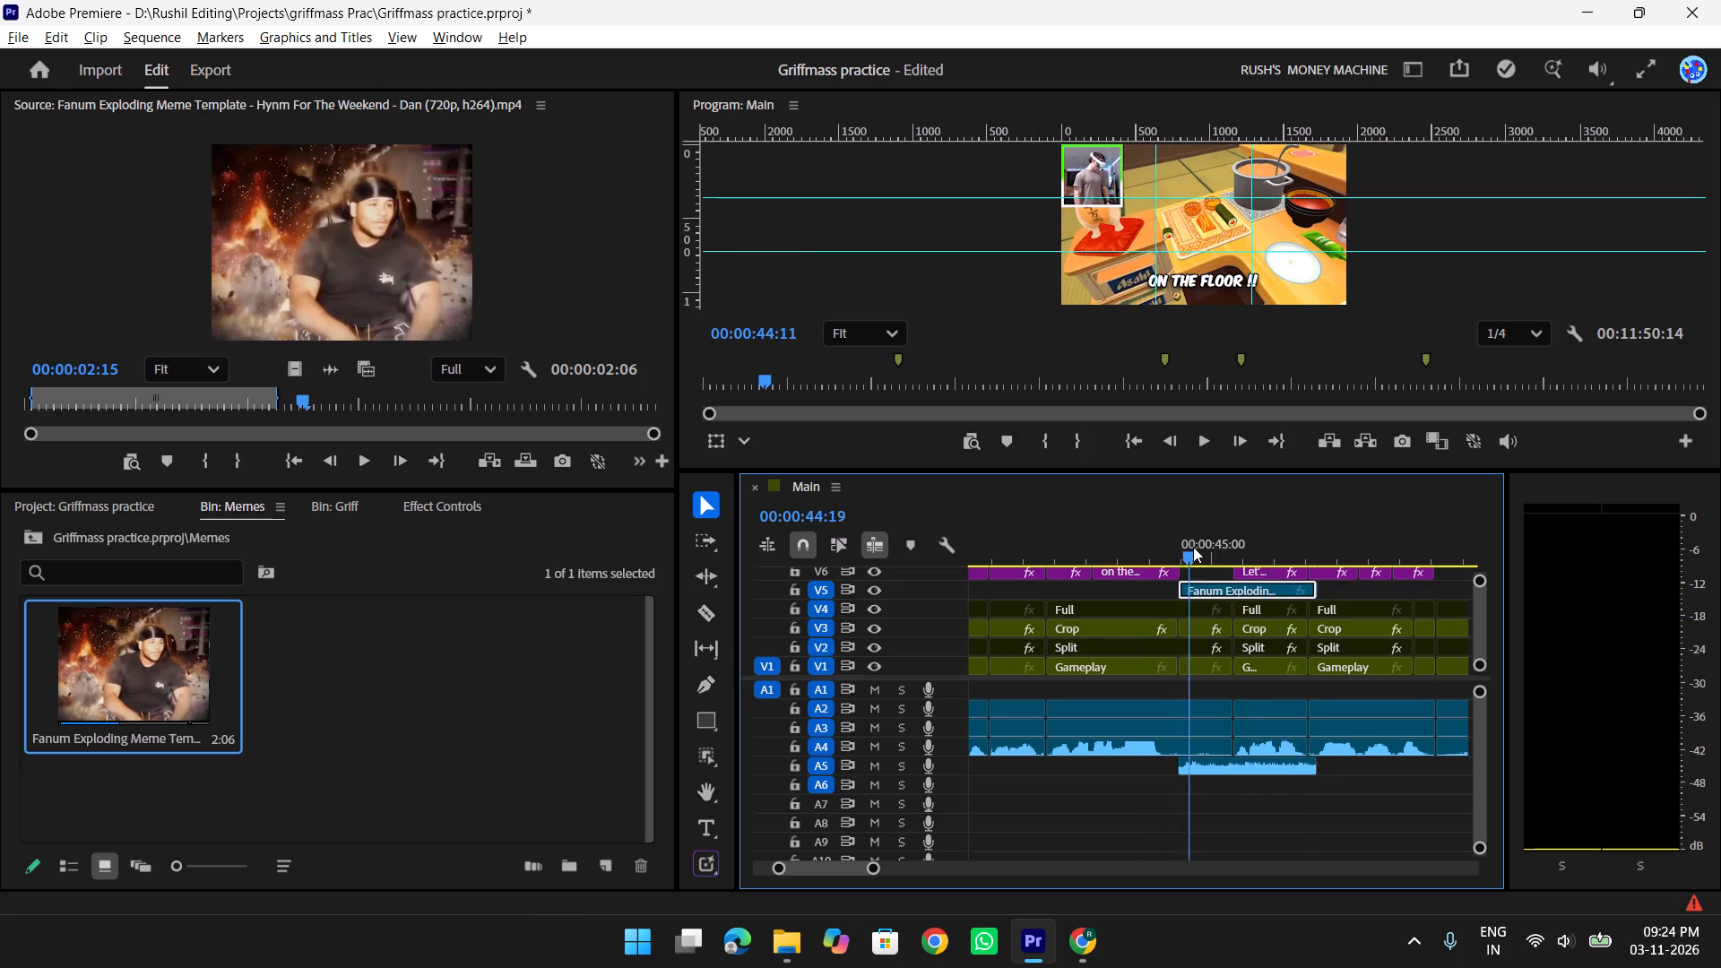
pyautogui.moveTo(1193, 547); pyautogui.dragTo(1257, 540)
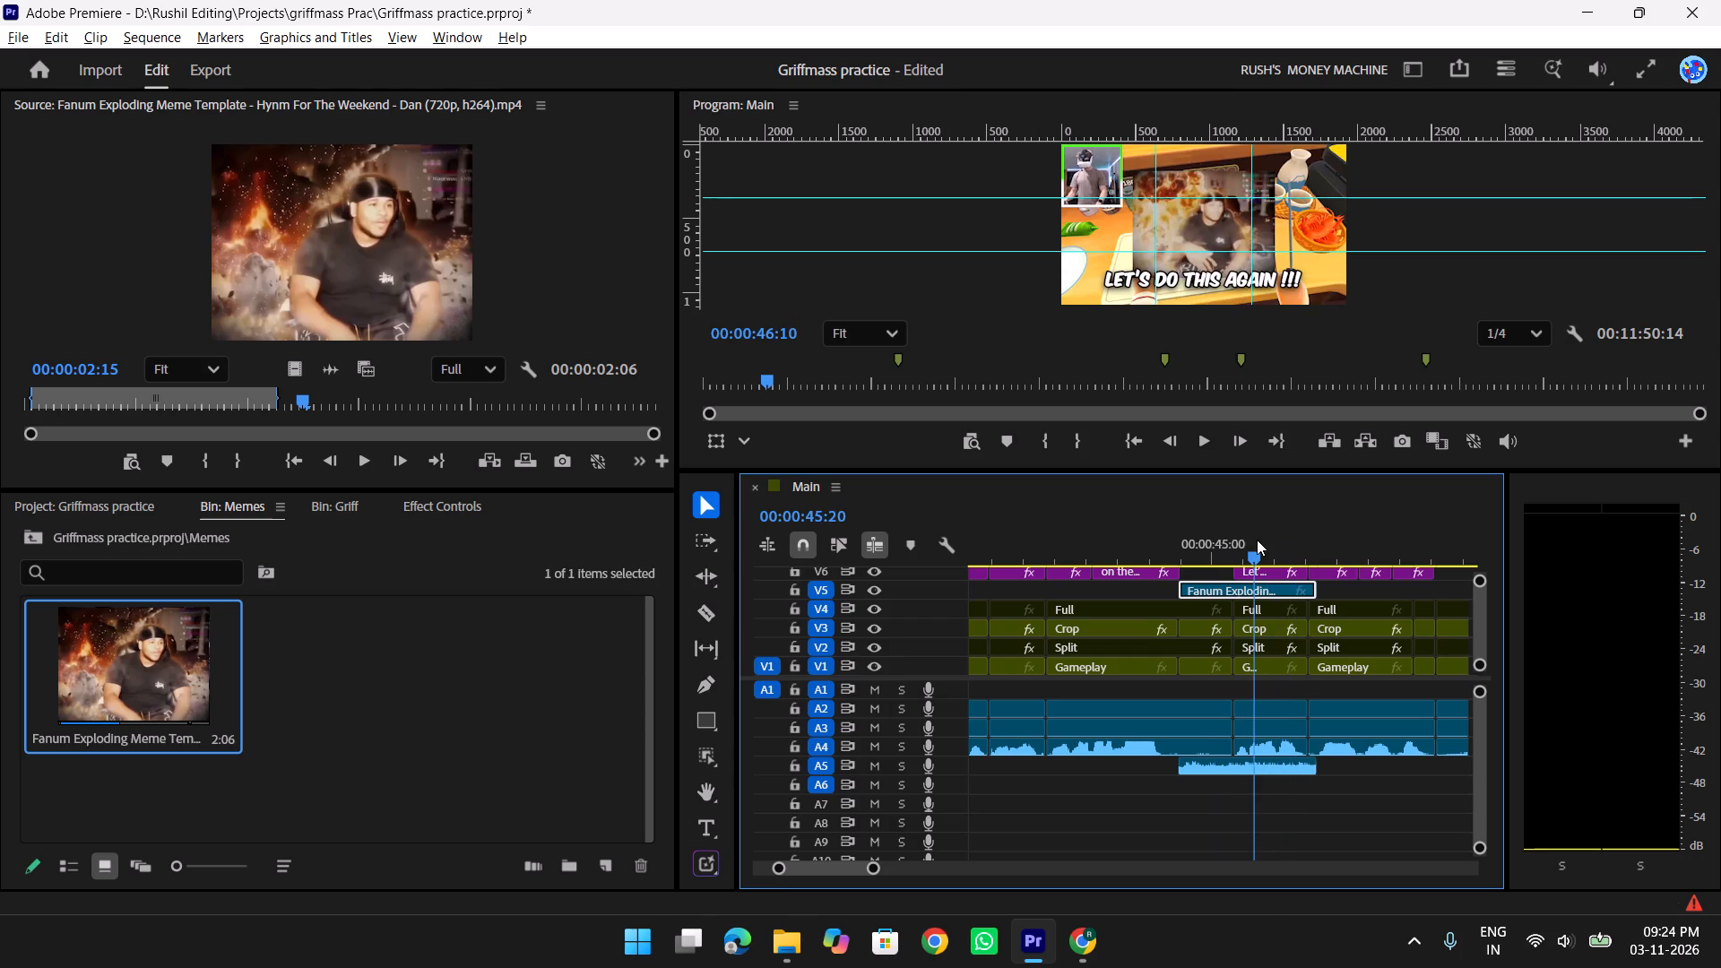
pyautogui.moveTo(1257, 540); pyautogui.dragTo(1138, 542)
pyautogui.press('f')
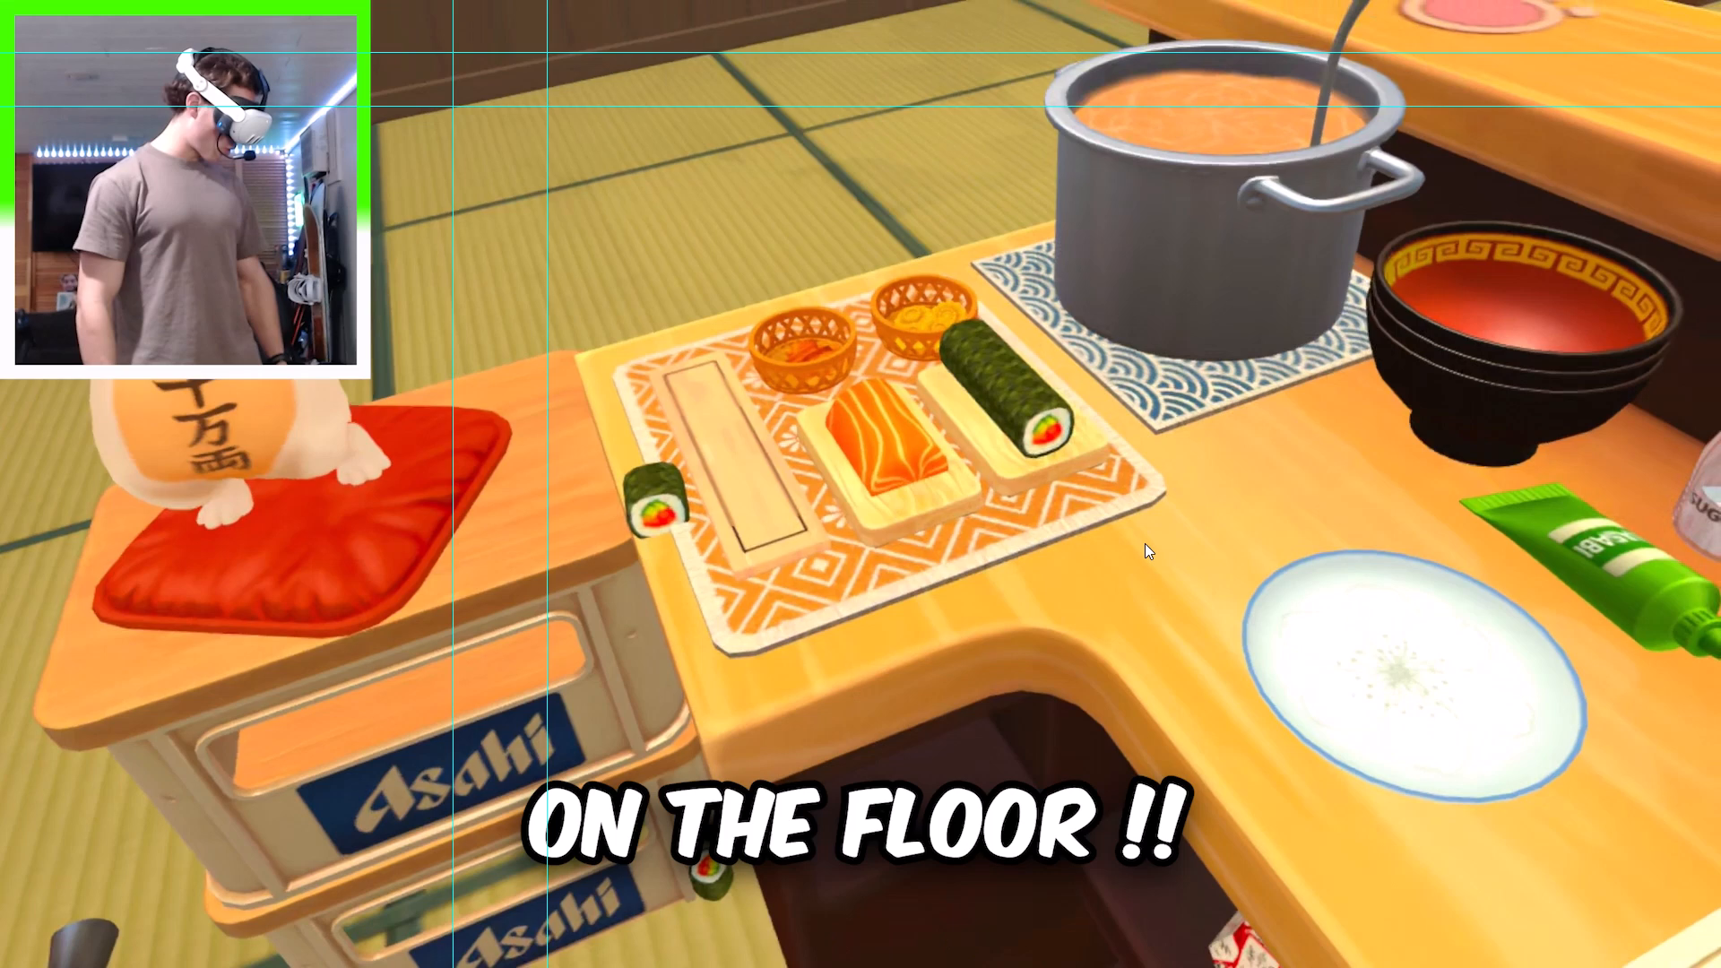
pyautogui.press('space')
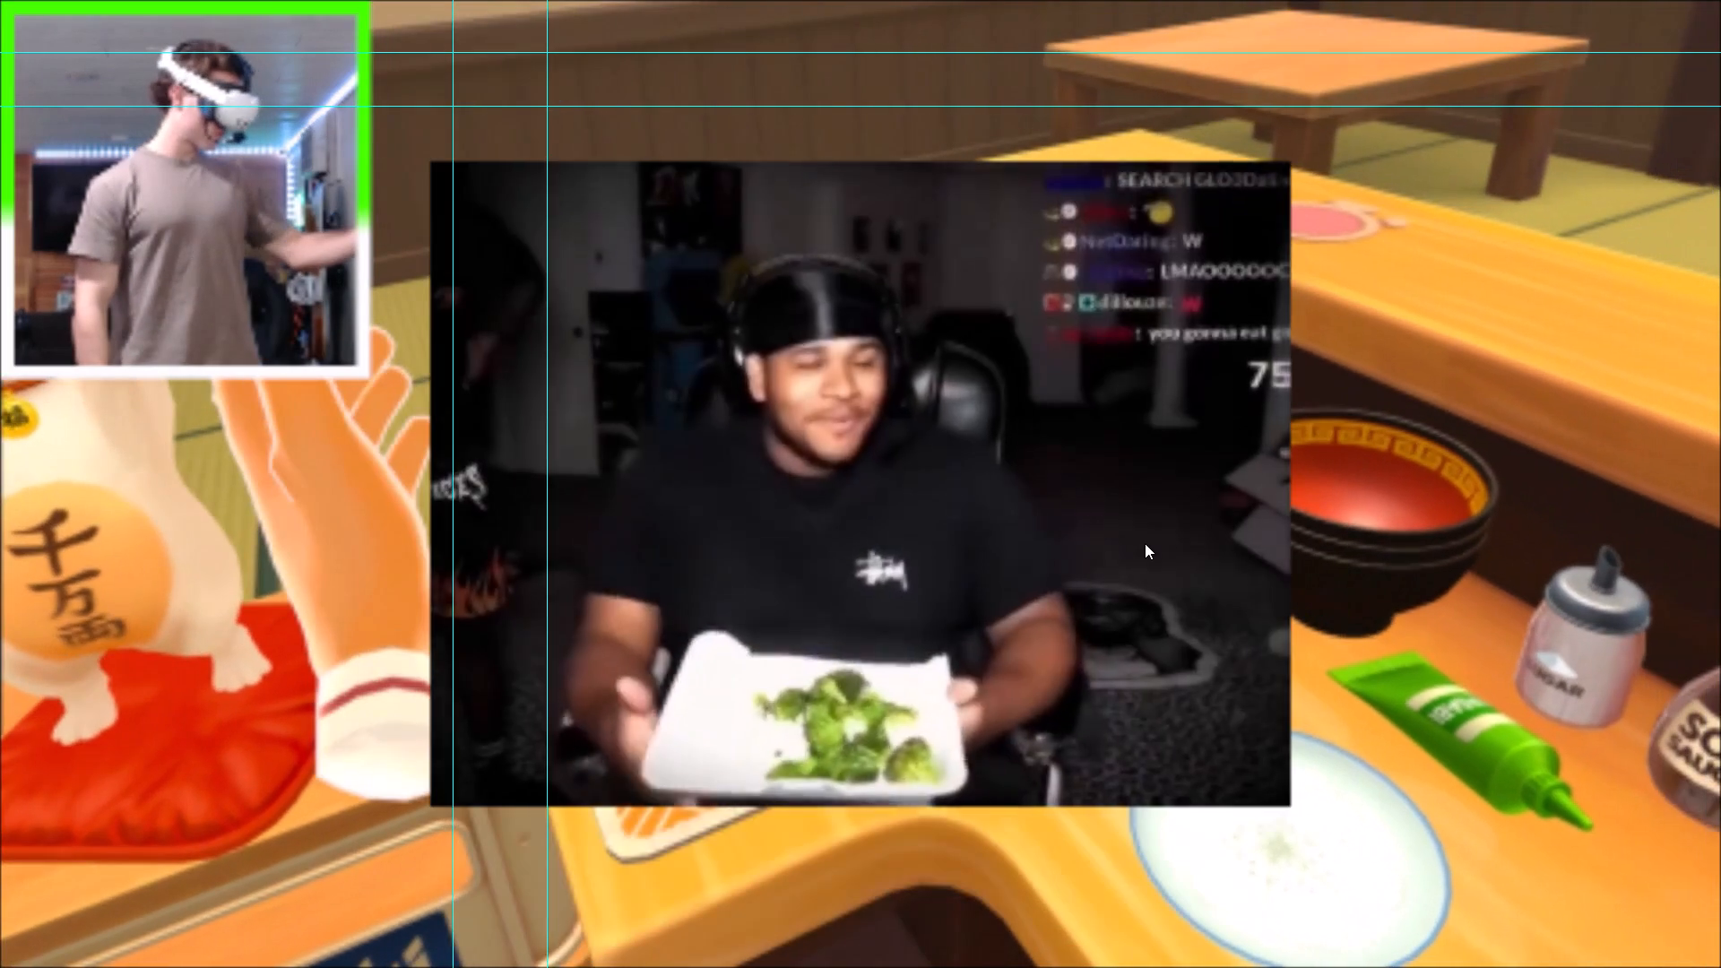
pyautogui.press('space')
pyautogui.press('f')
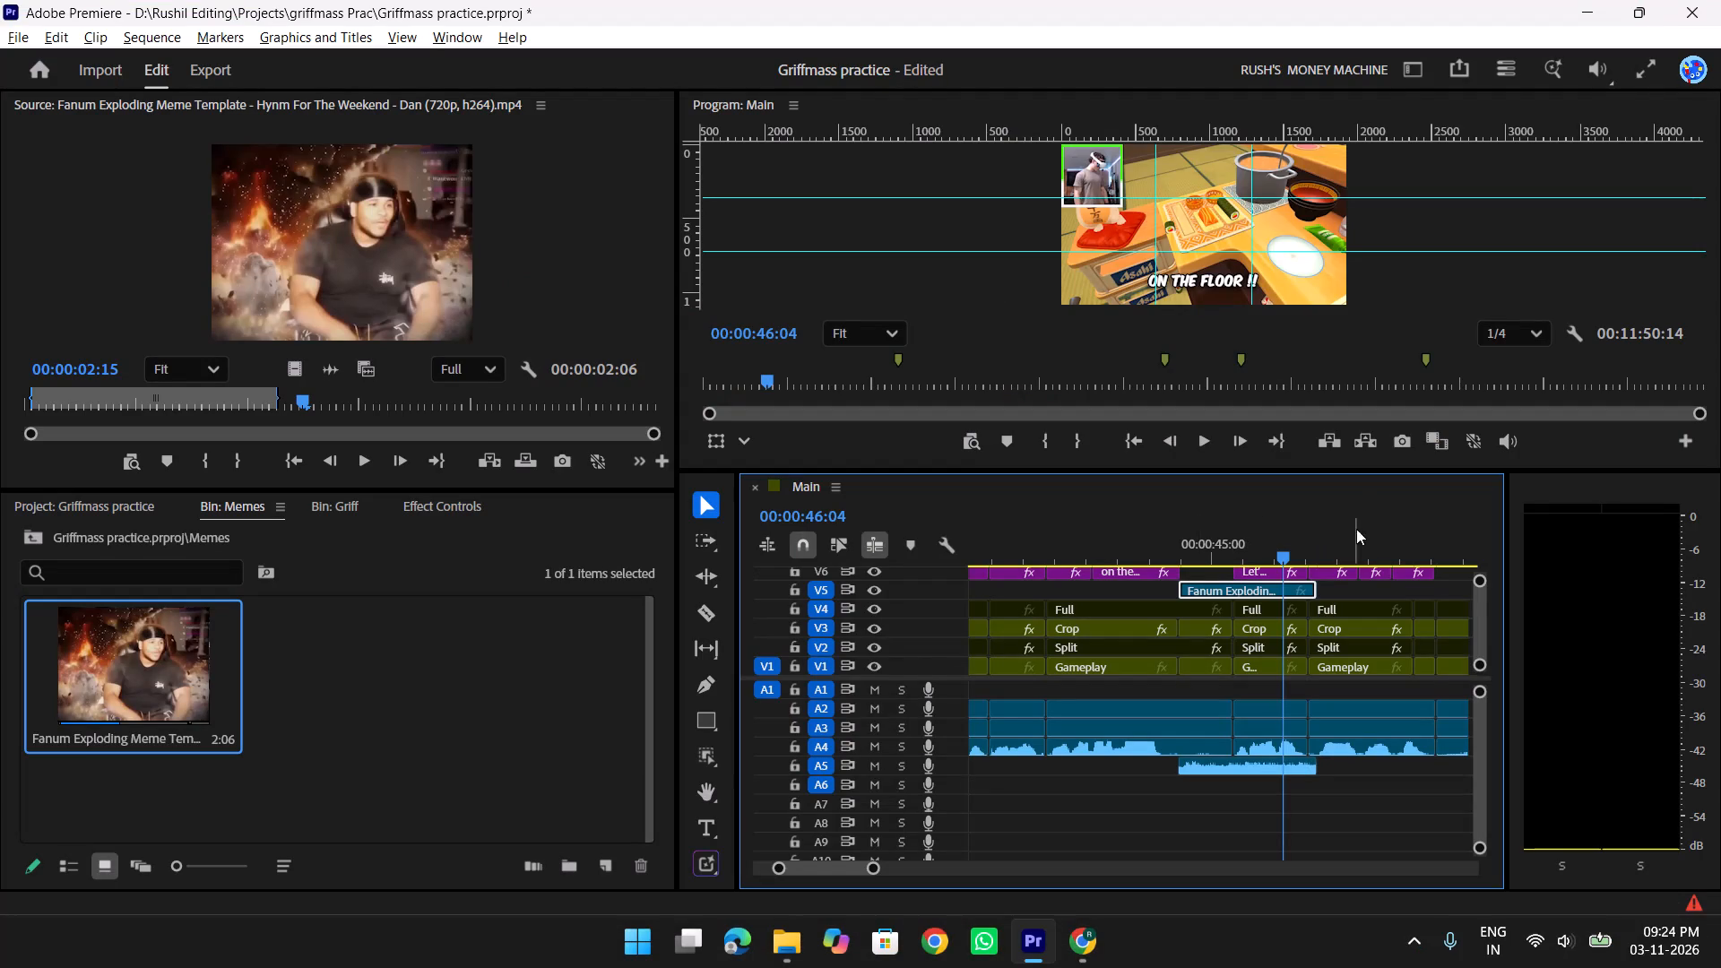
pyautogui.press('space')
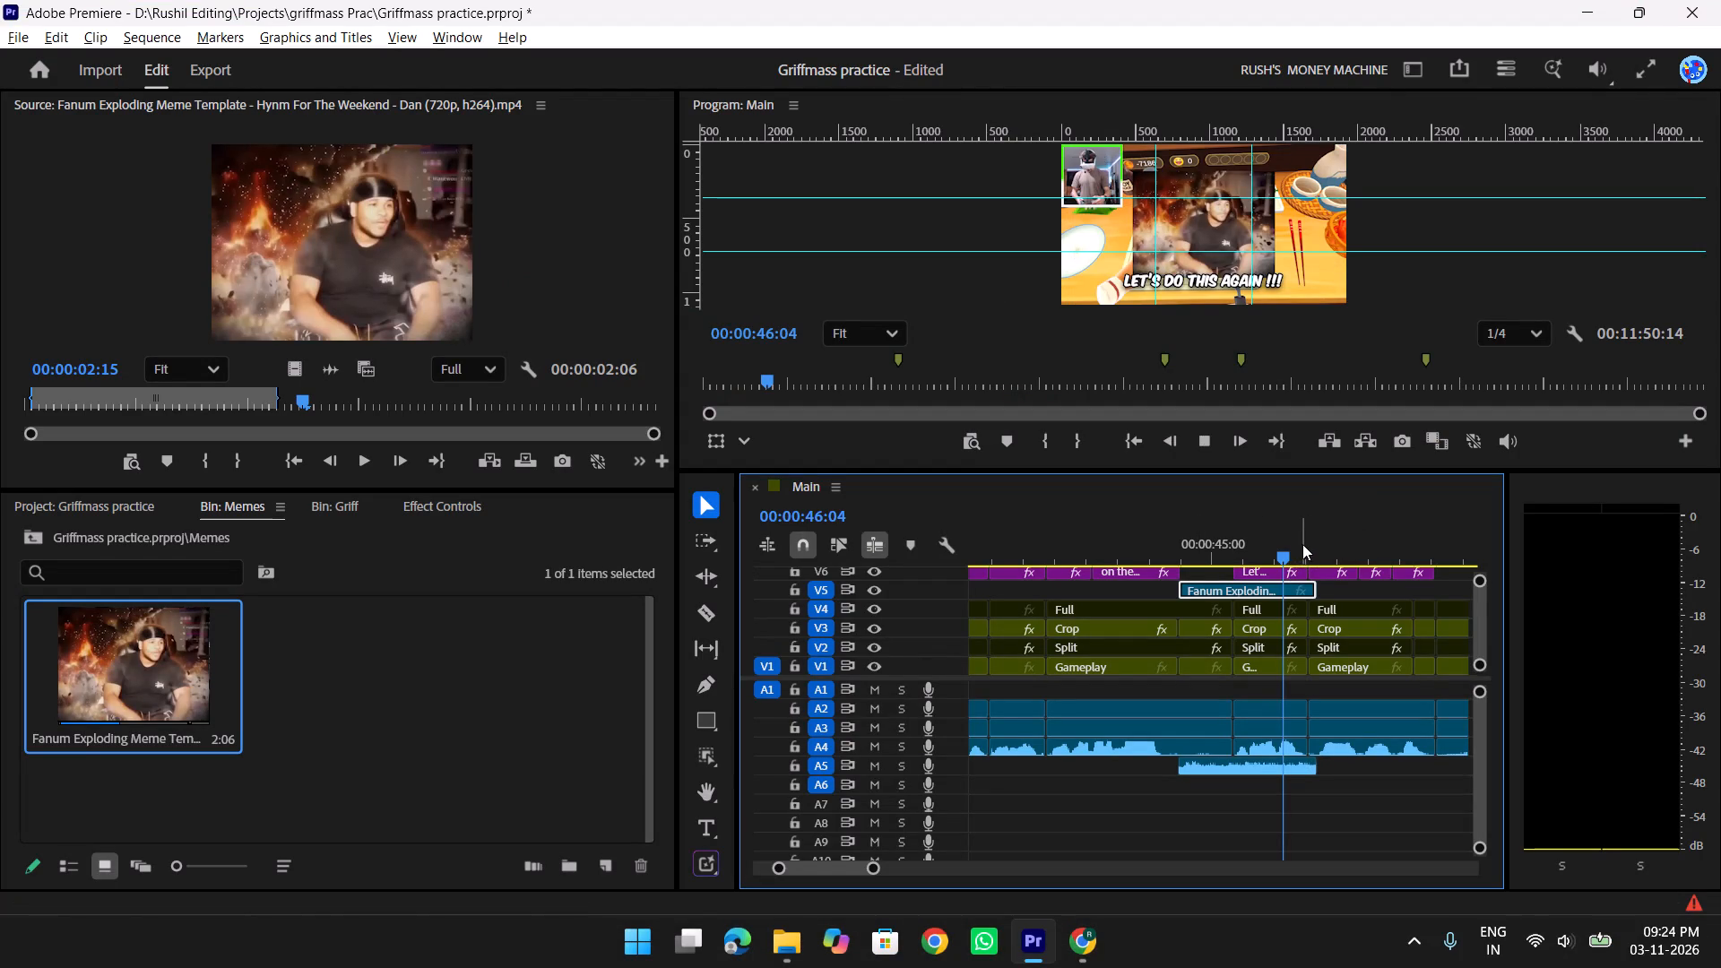
pyautogui.press('space')
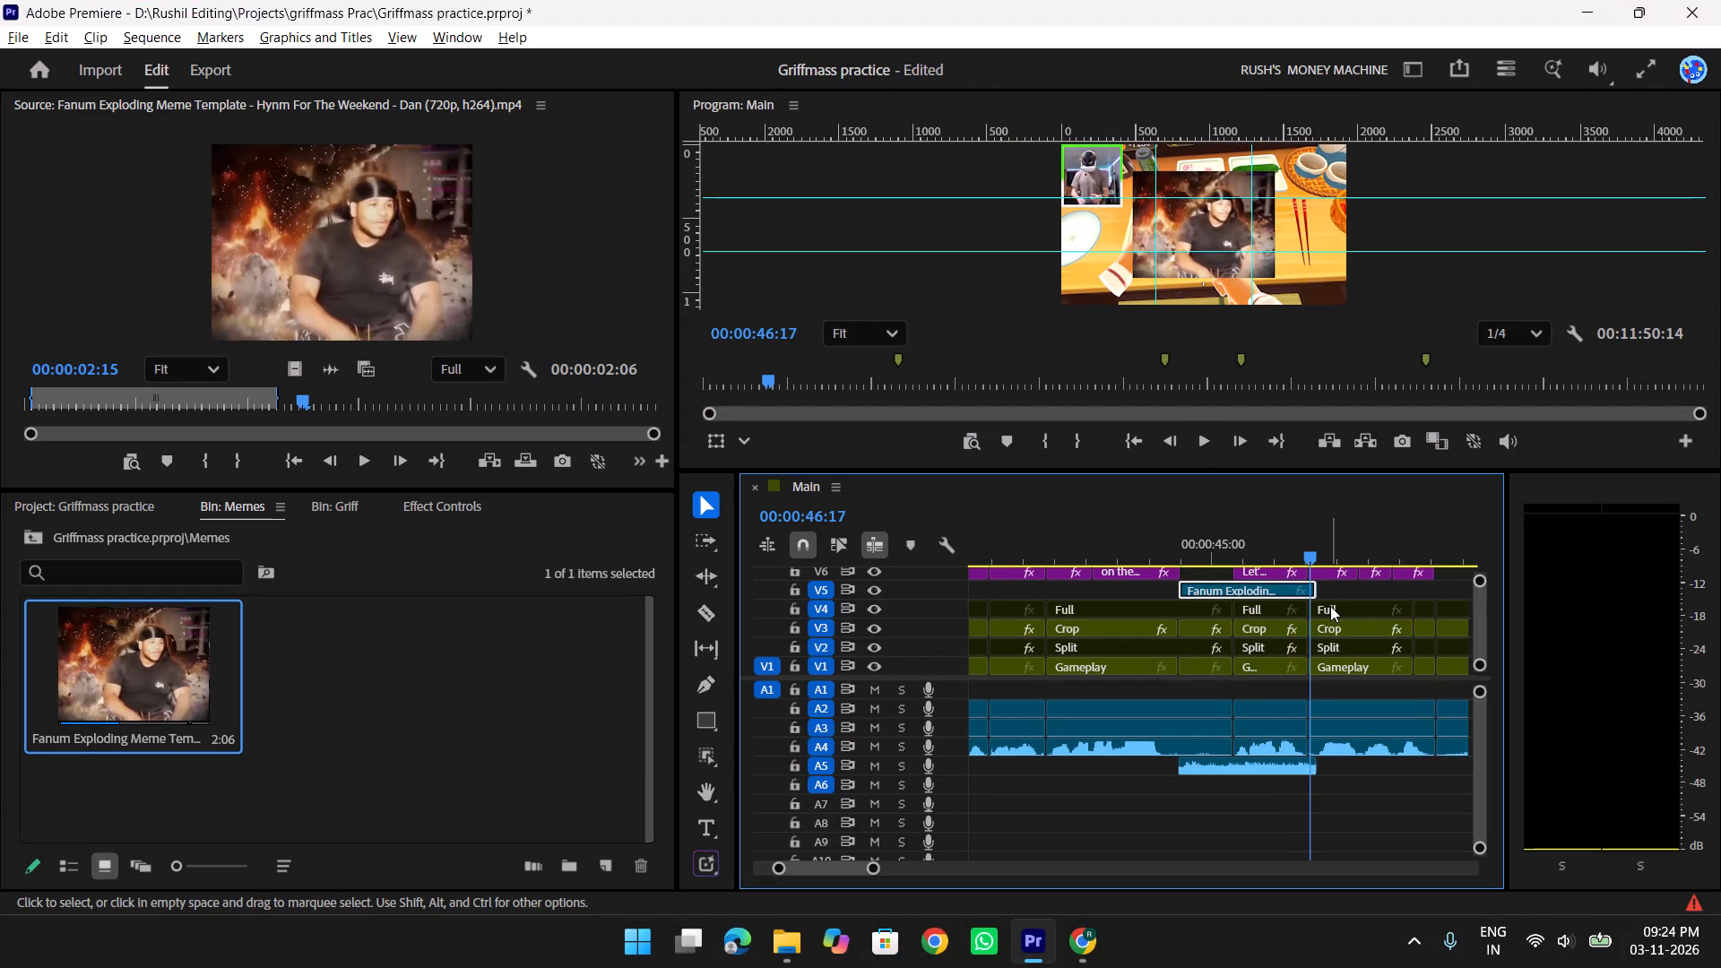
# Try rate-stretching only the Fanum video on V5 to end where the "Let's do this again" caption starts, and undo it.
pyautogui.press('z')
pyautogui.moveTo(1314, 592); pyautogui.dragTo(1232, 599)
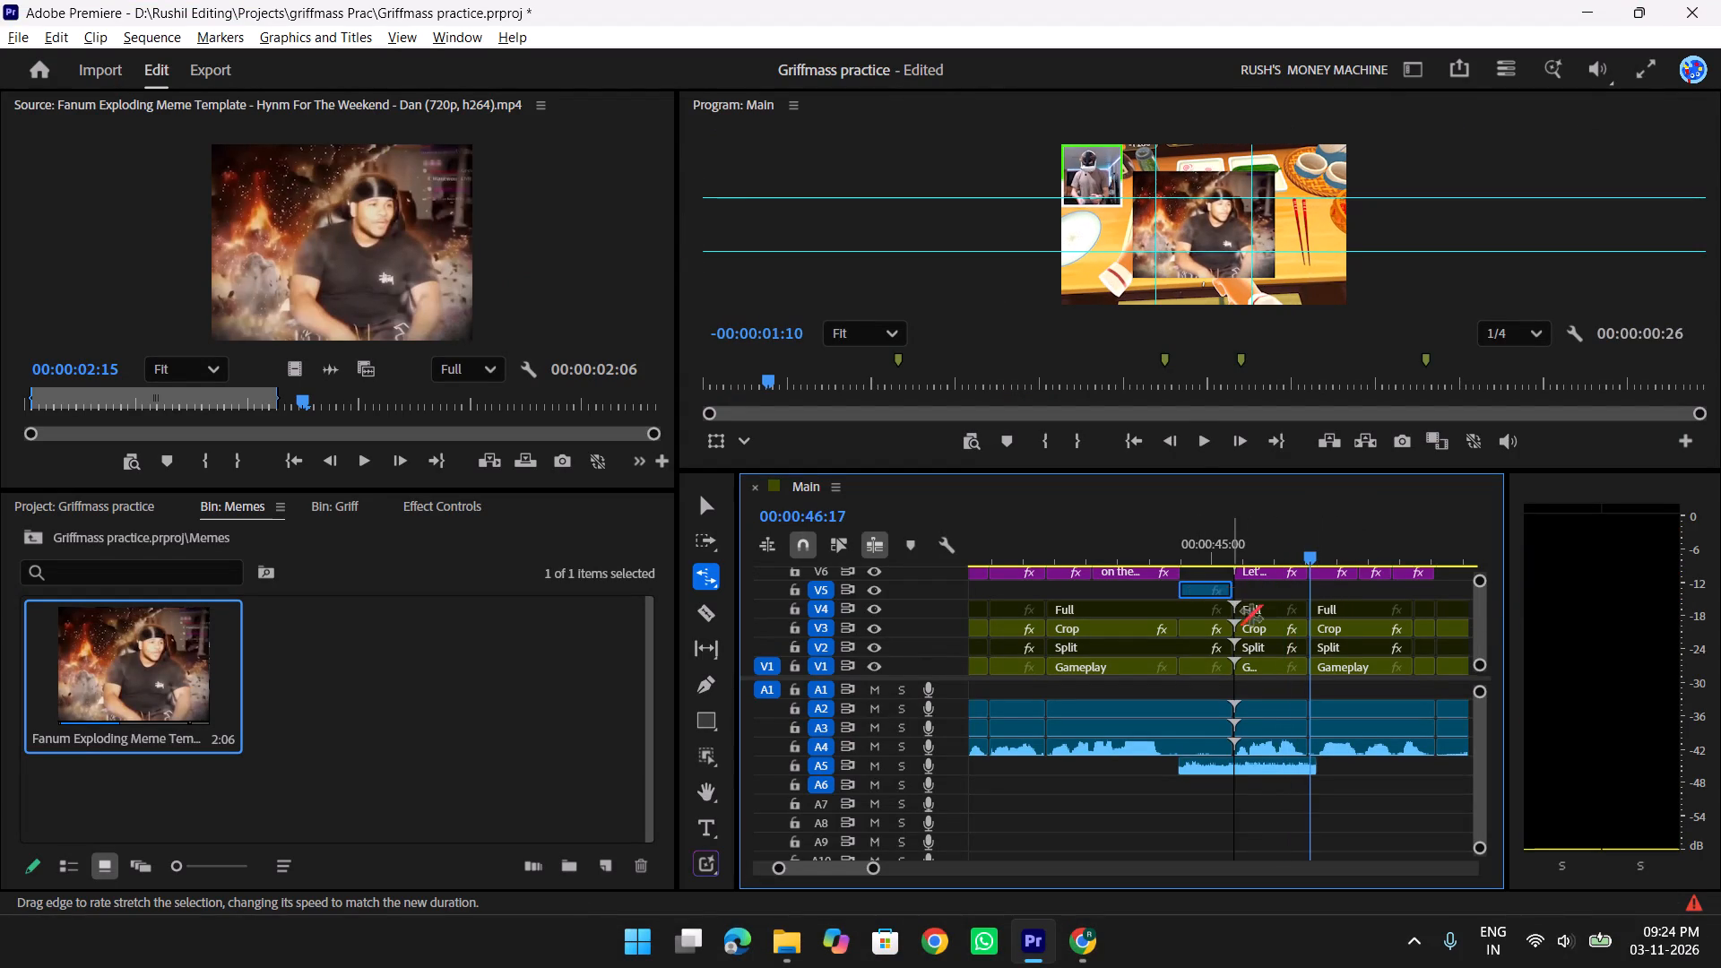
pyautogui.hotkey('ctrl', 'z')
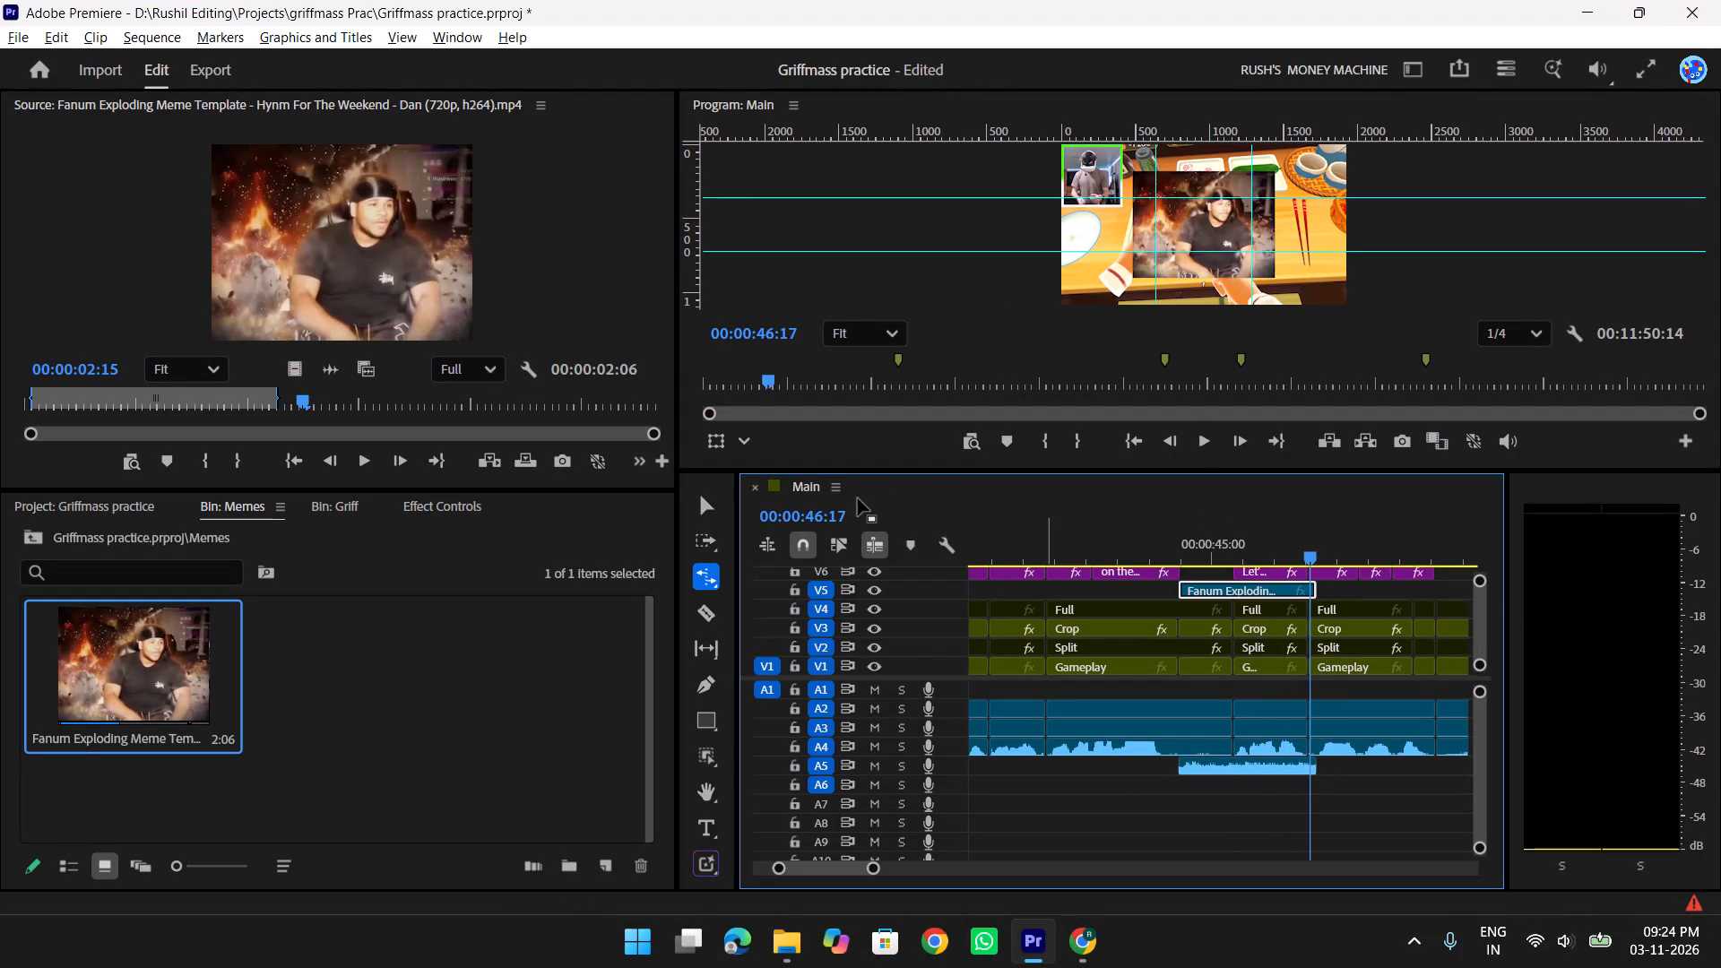
# Turn on linked selection for the Main sequence.
pyautogui.click(829, 544)
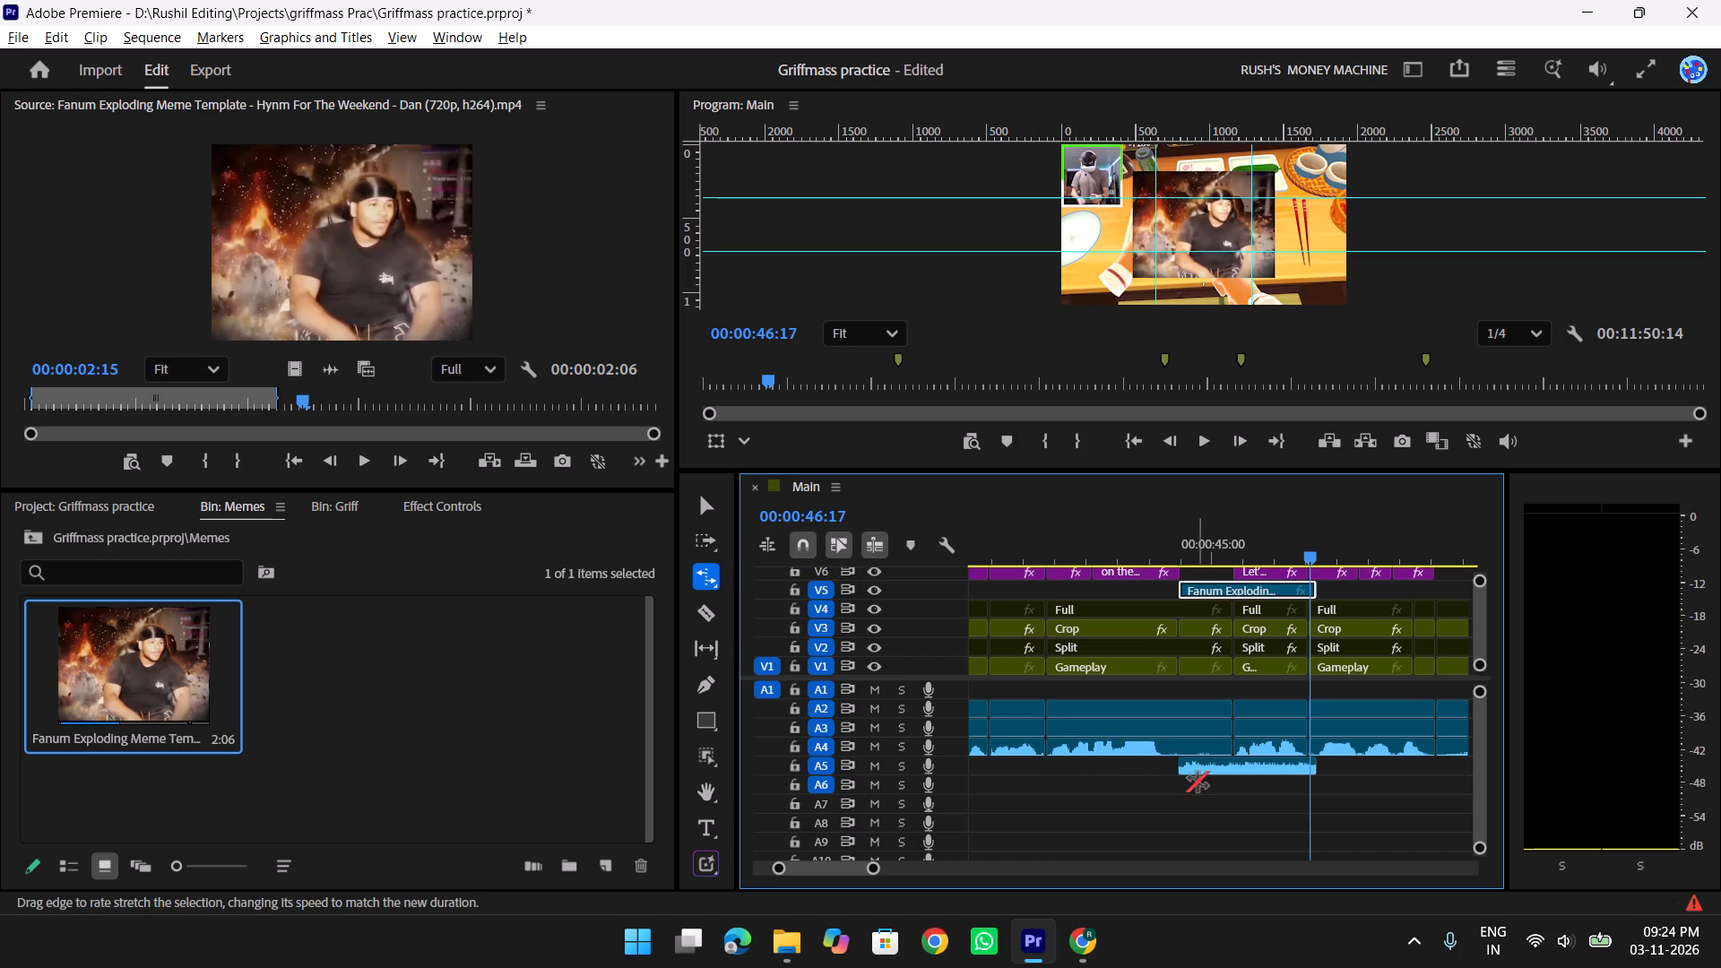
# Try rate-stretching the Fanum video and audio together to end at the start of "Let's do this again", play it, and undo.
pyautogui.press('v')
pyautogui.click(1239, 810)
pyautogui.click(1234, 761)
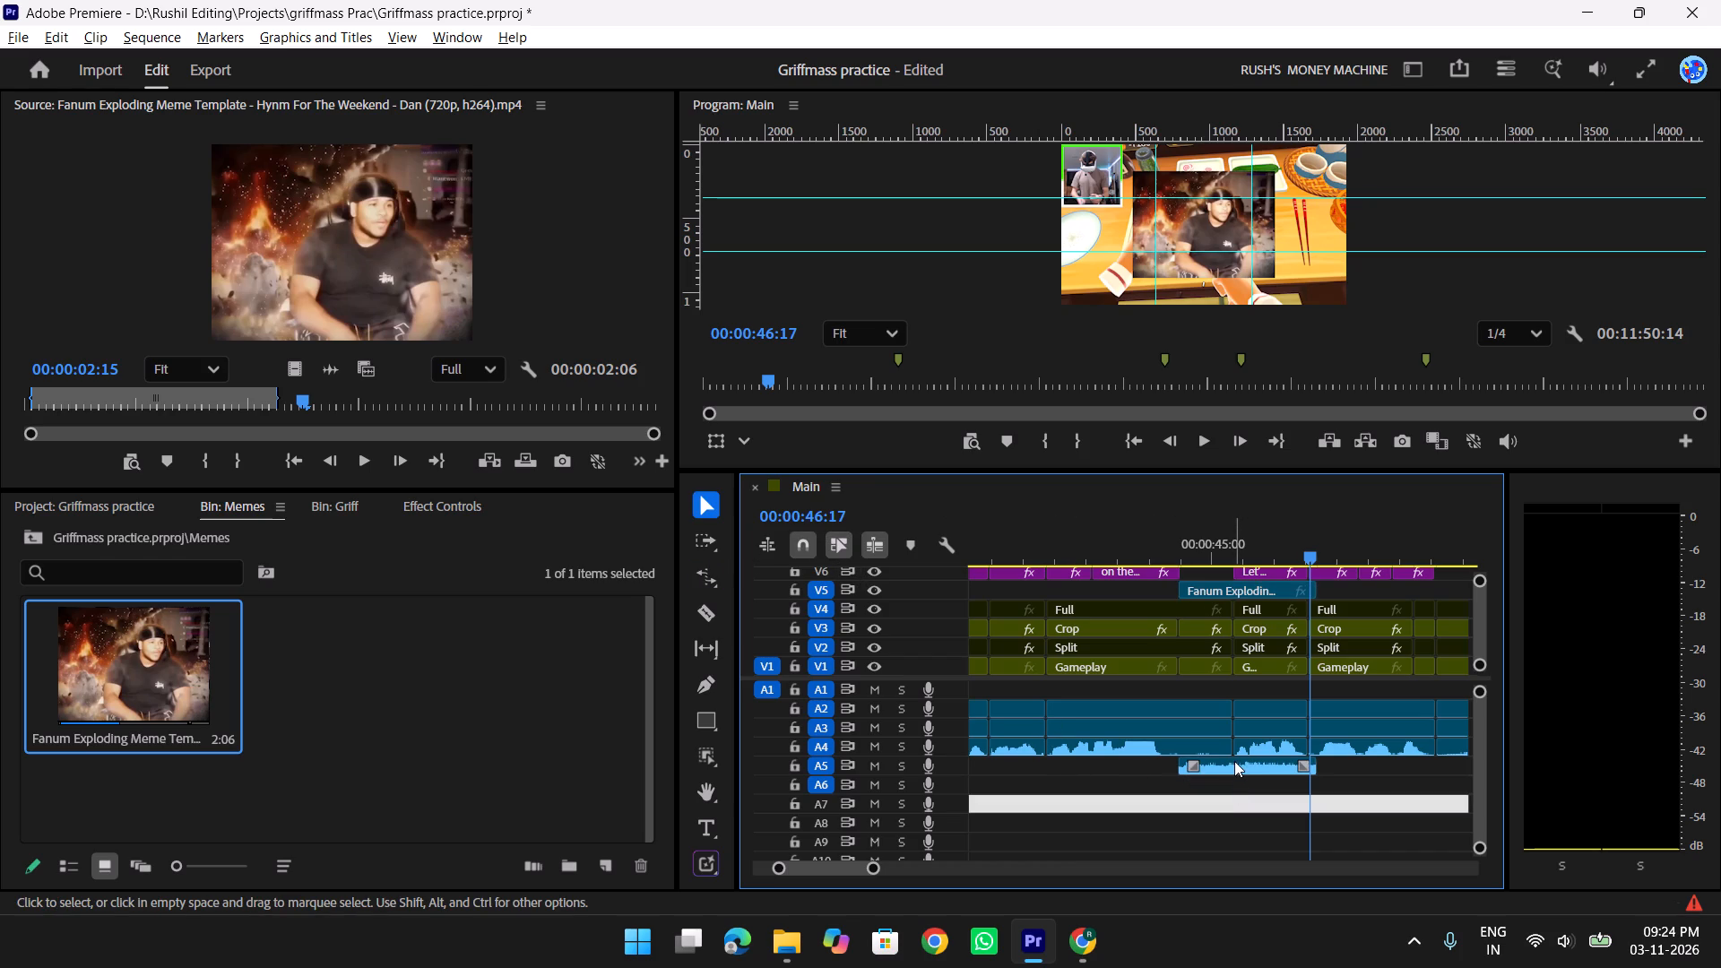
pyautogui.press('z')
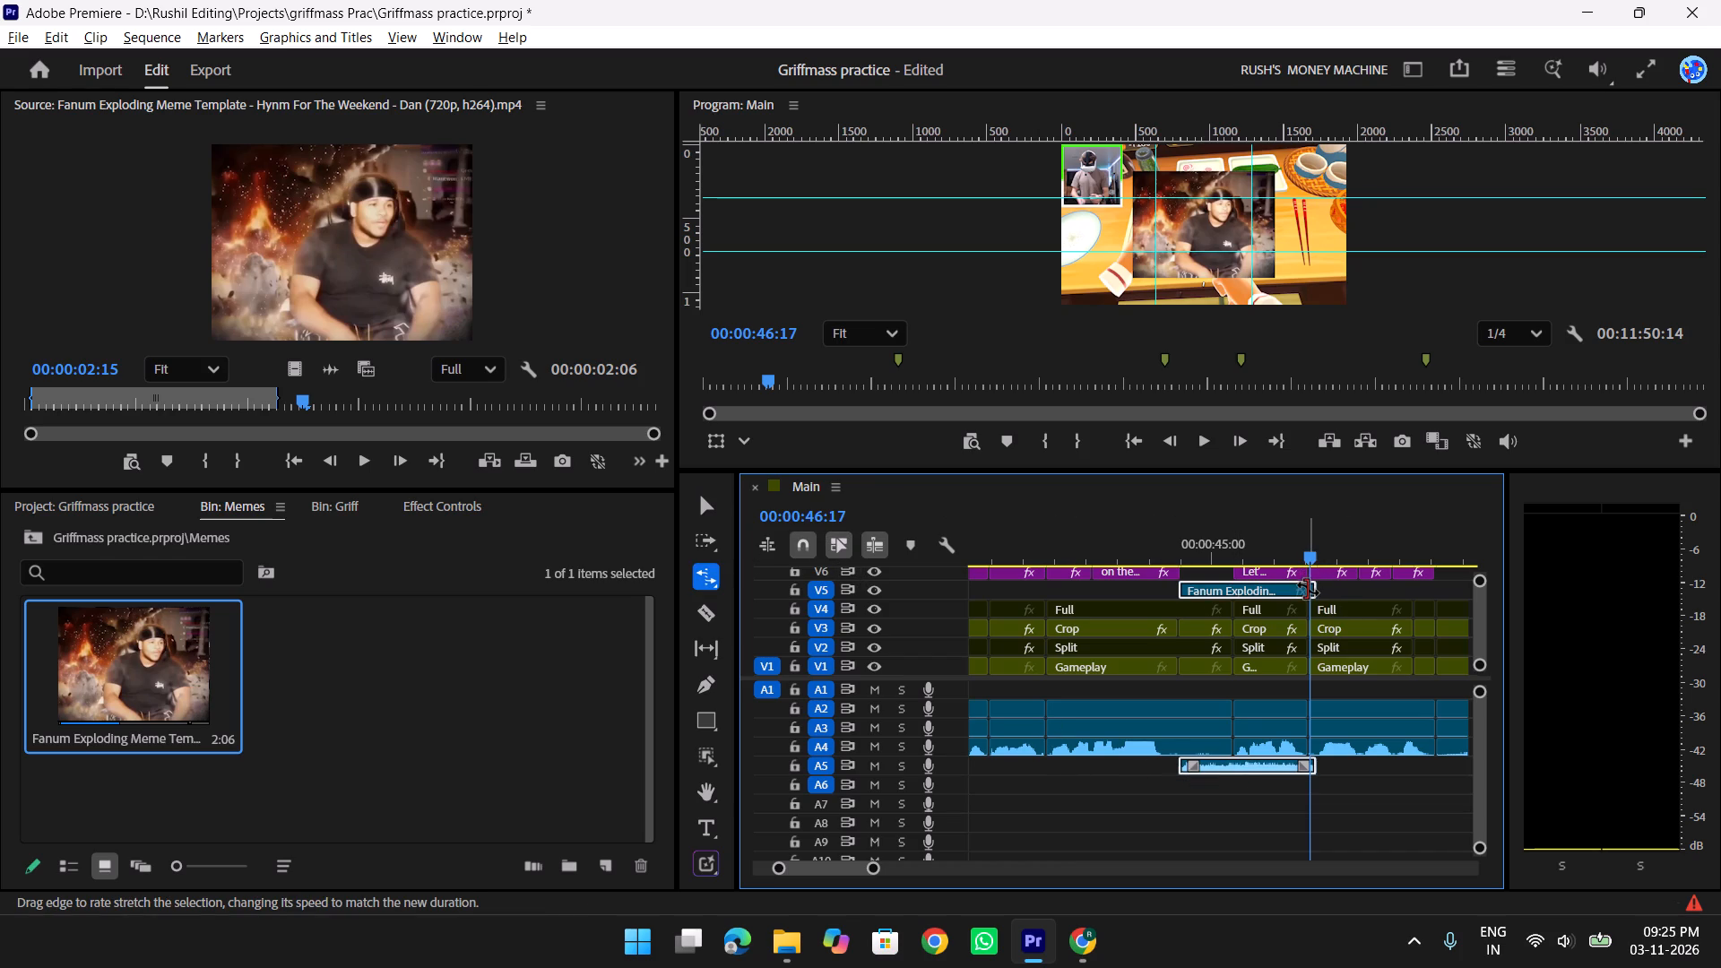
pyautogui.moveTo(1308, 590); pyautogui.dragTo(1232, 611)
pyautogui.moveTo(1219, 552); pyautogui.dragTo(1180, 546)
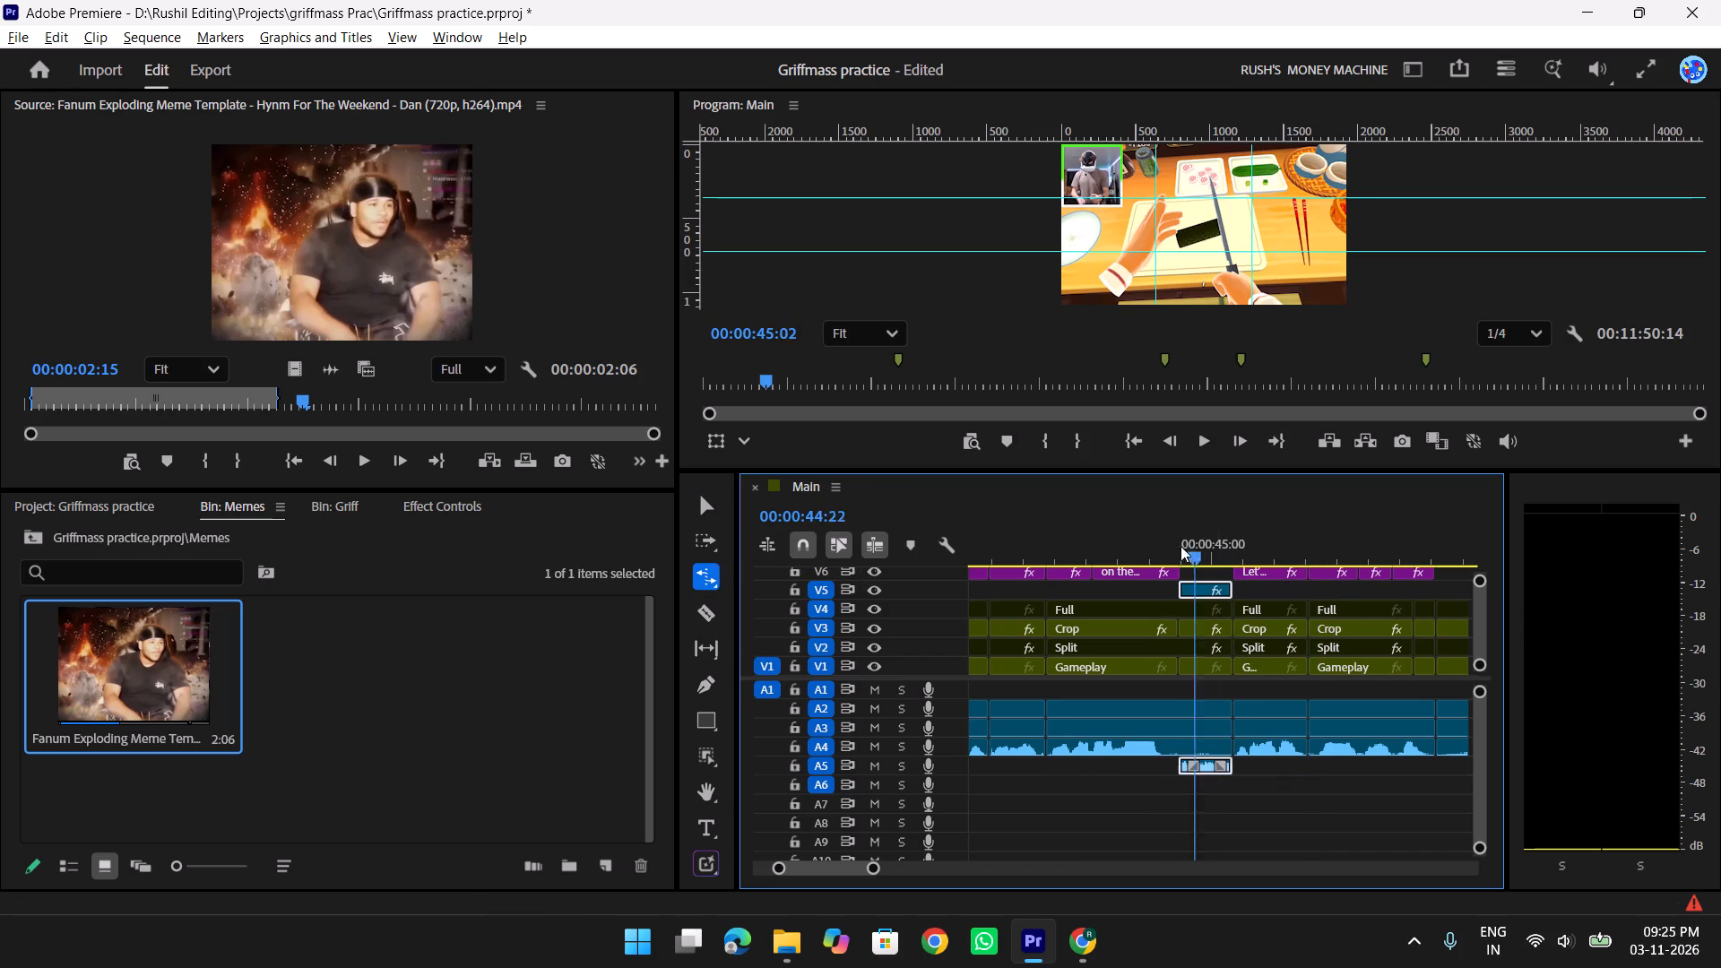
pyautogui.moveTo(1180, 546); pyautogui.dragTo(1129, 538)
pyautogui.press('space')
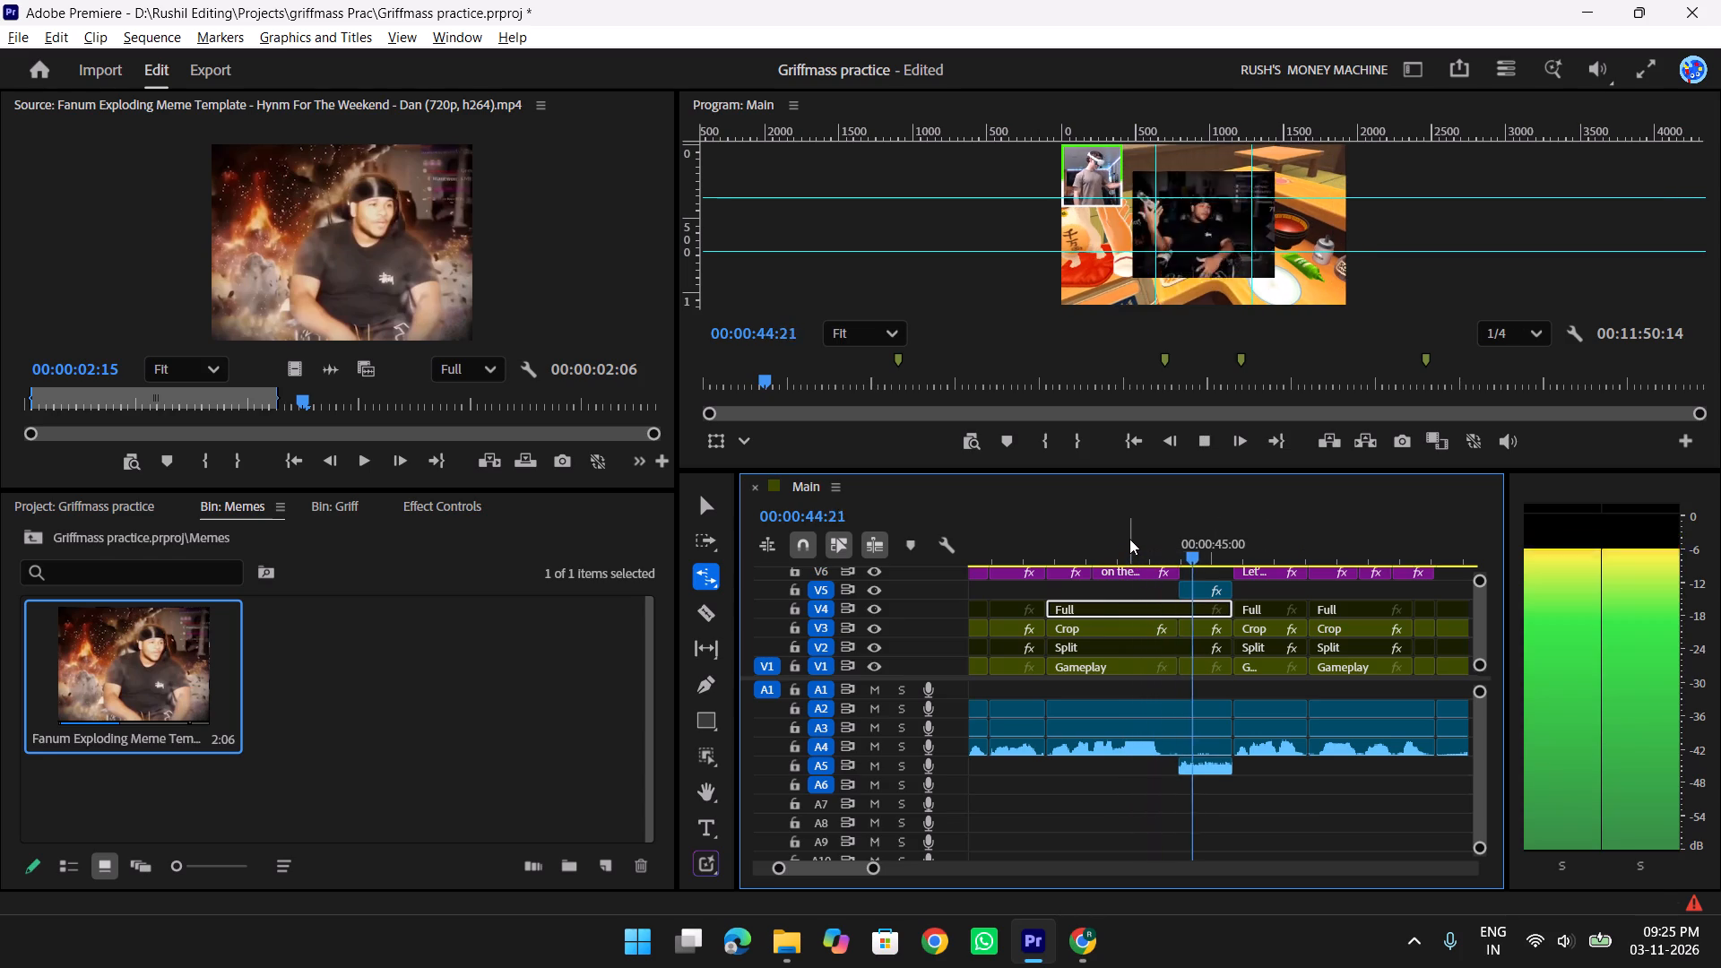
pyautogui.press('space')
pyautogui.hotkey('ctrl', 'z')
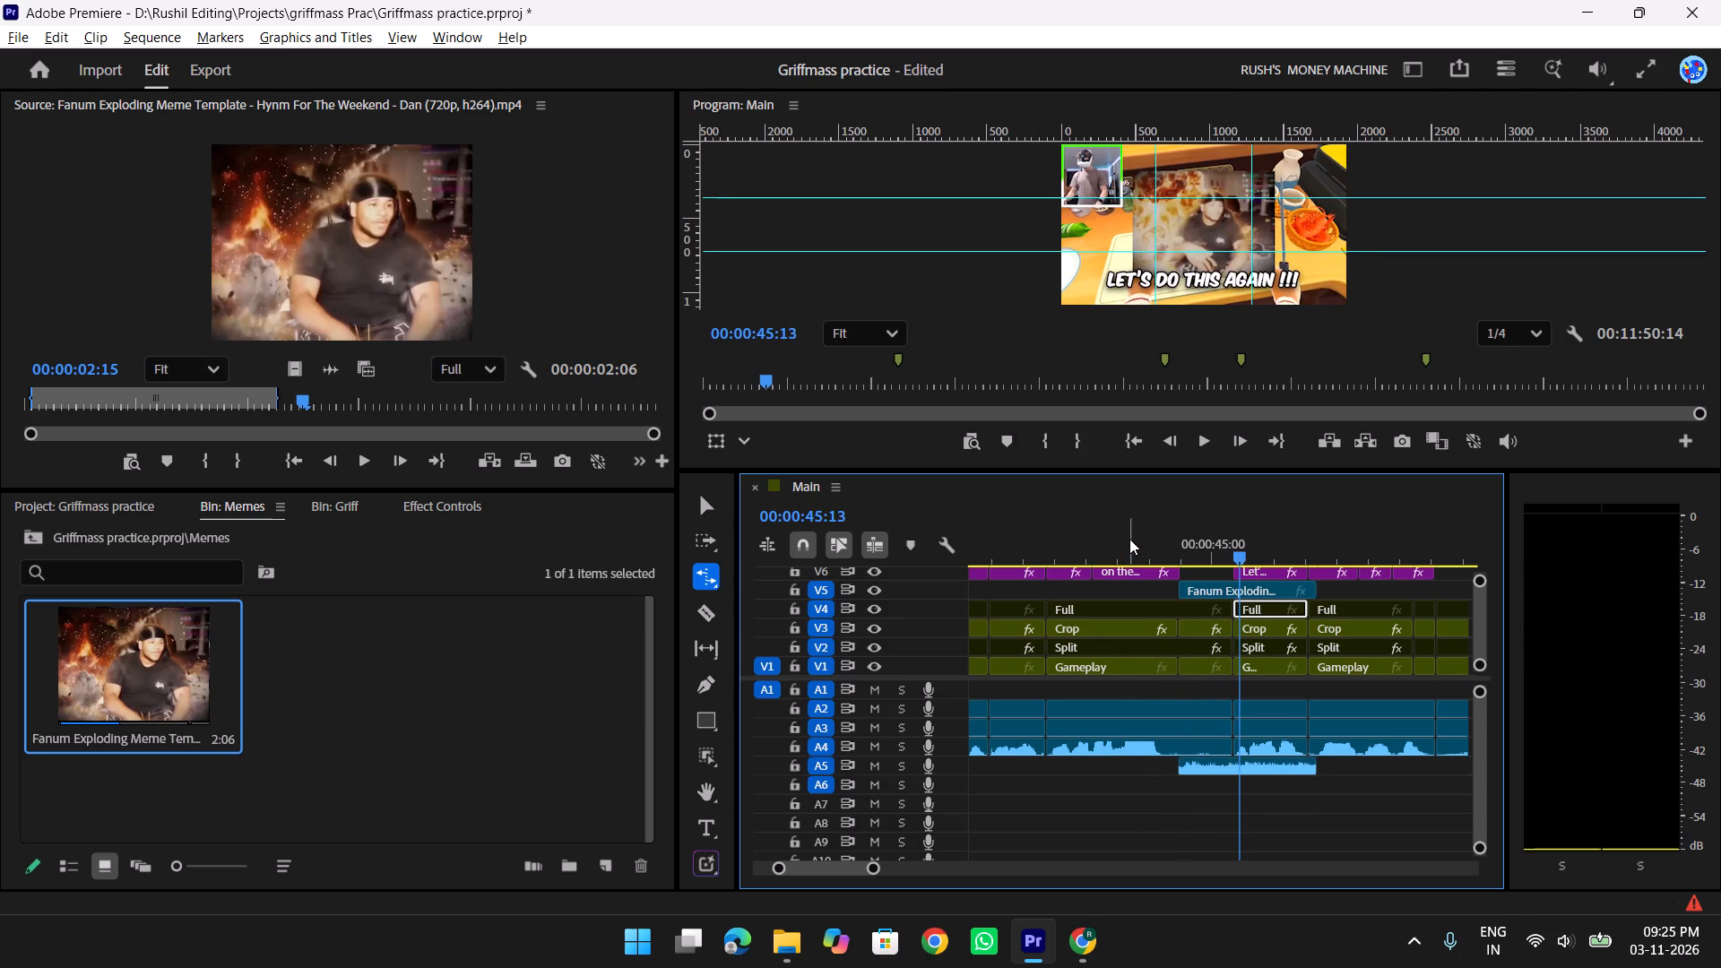
# Play the Fanum clip at its original speed from its start to its end.
pyautogui.moveTo(1226, 549); pyautogui.dragTo(1225, 548)
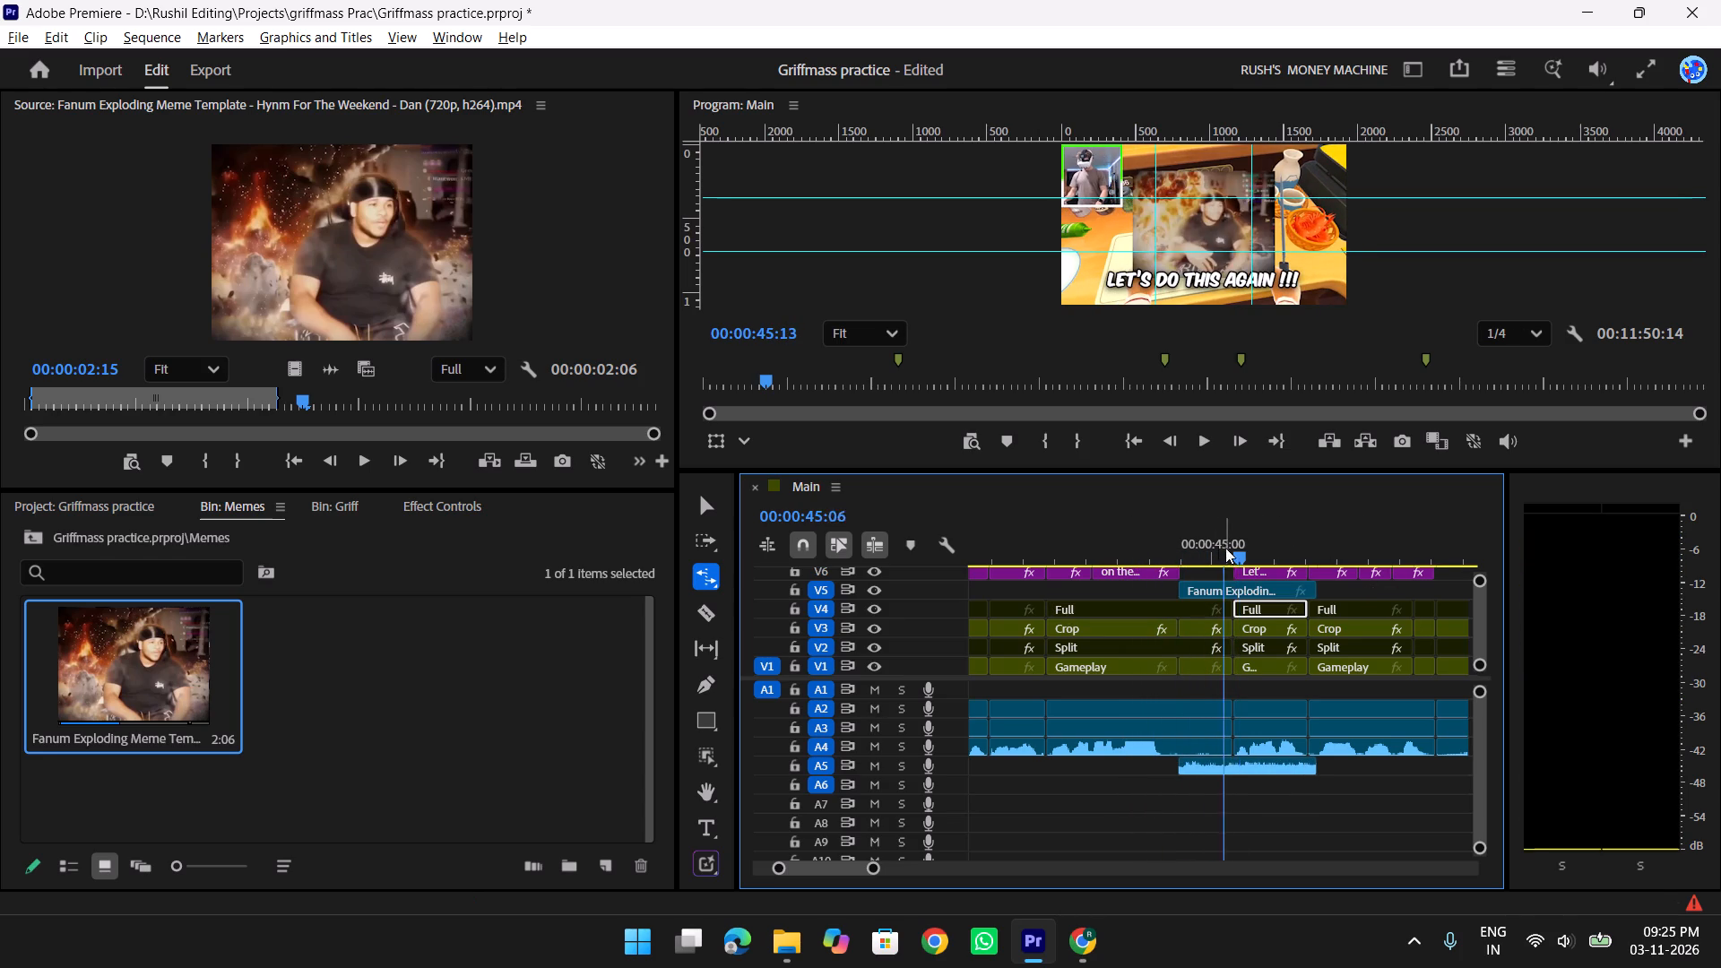
pyautogui.moveTo(1225, 548); pyautogui.dragTo(1183, 541)
pyautogui.press('space')
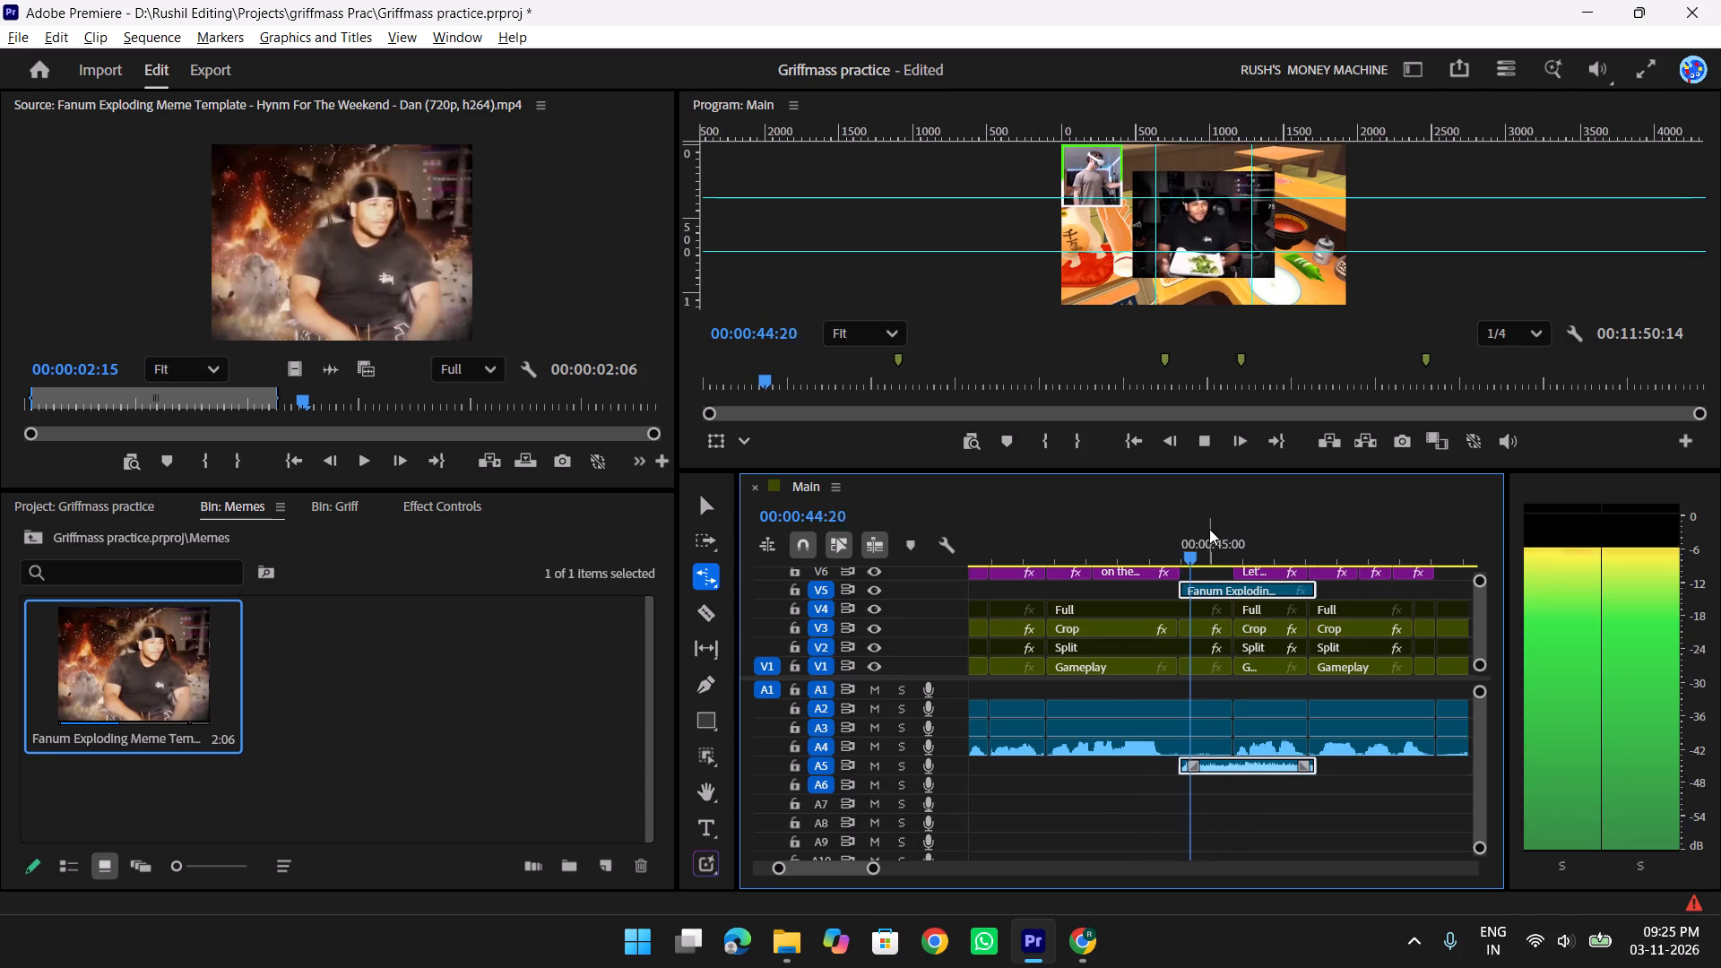
pyautogui.press('space')
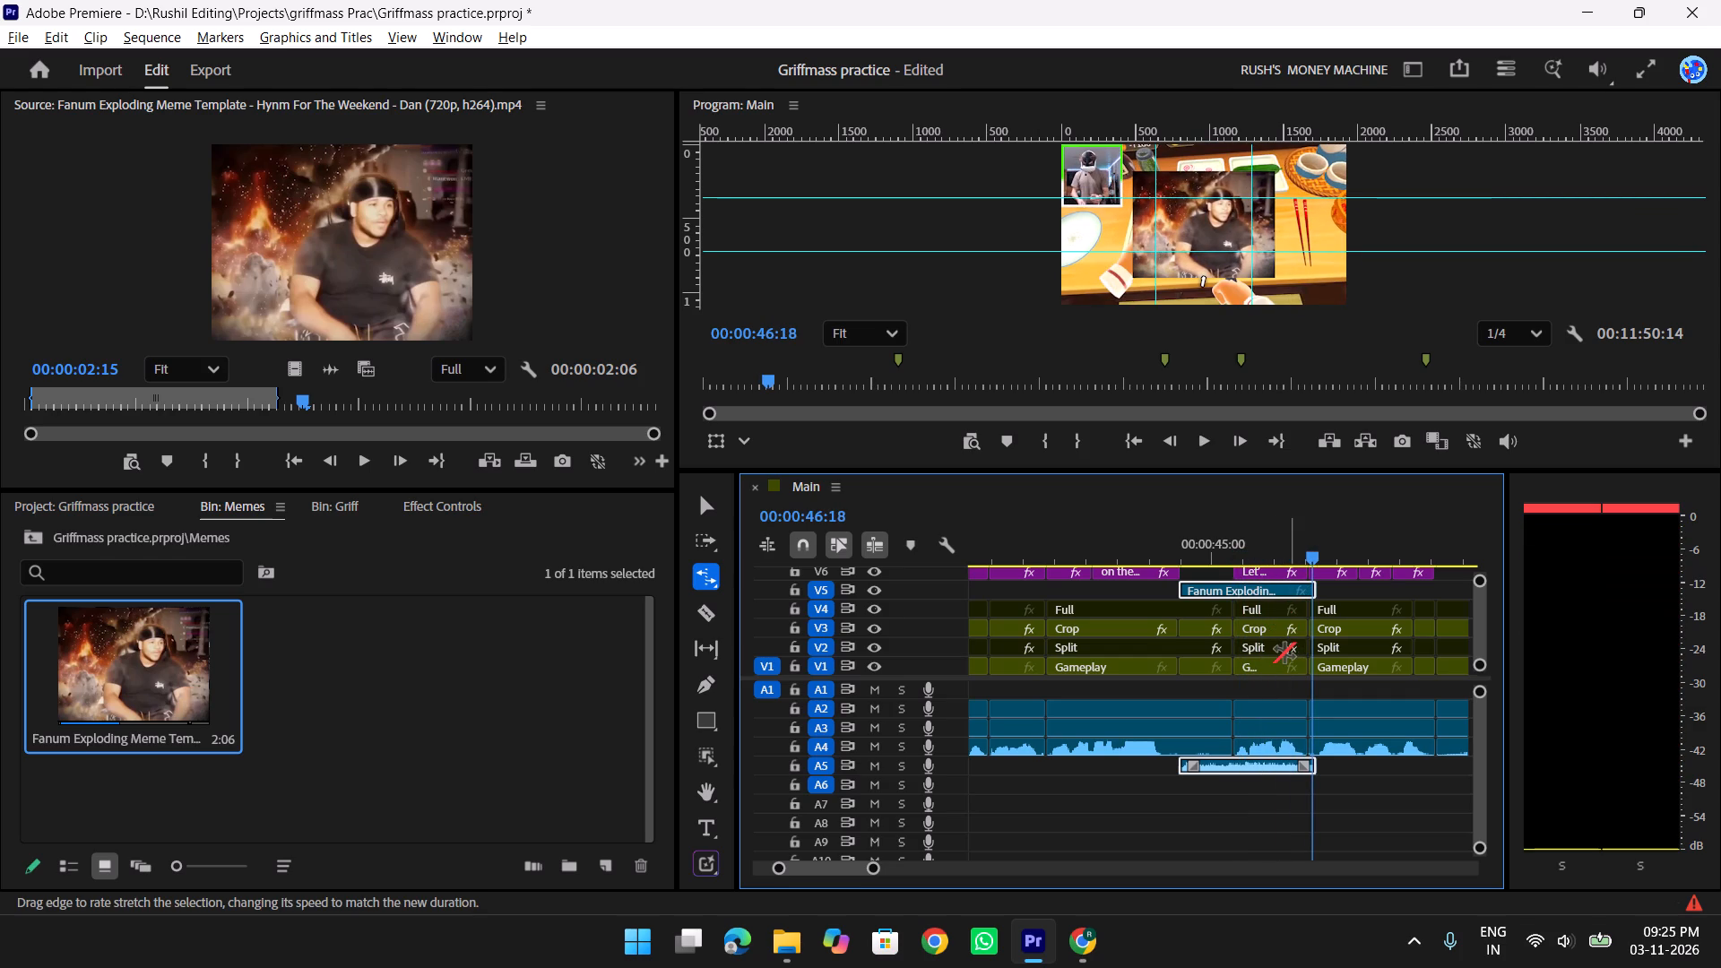
# Add a sequence marker at 00:00:46:20, at the end of the Fanum clip.
pyautogui.press('v')
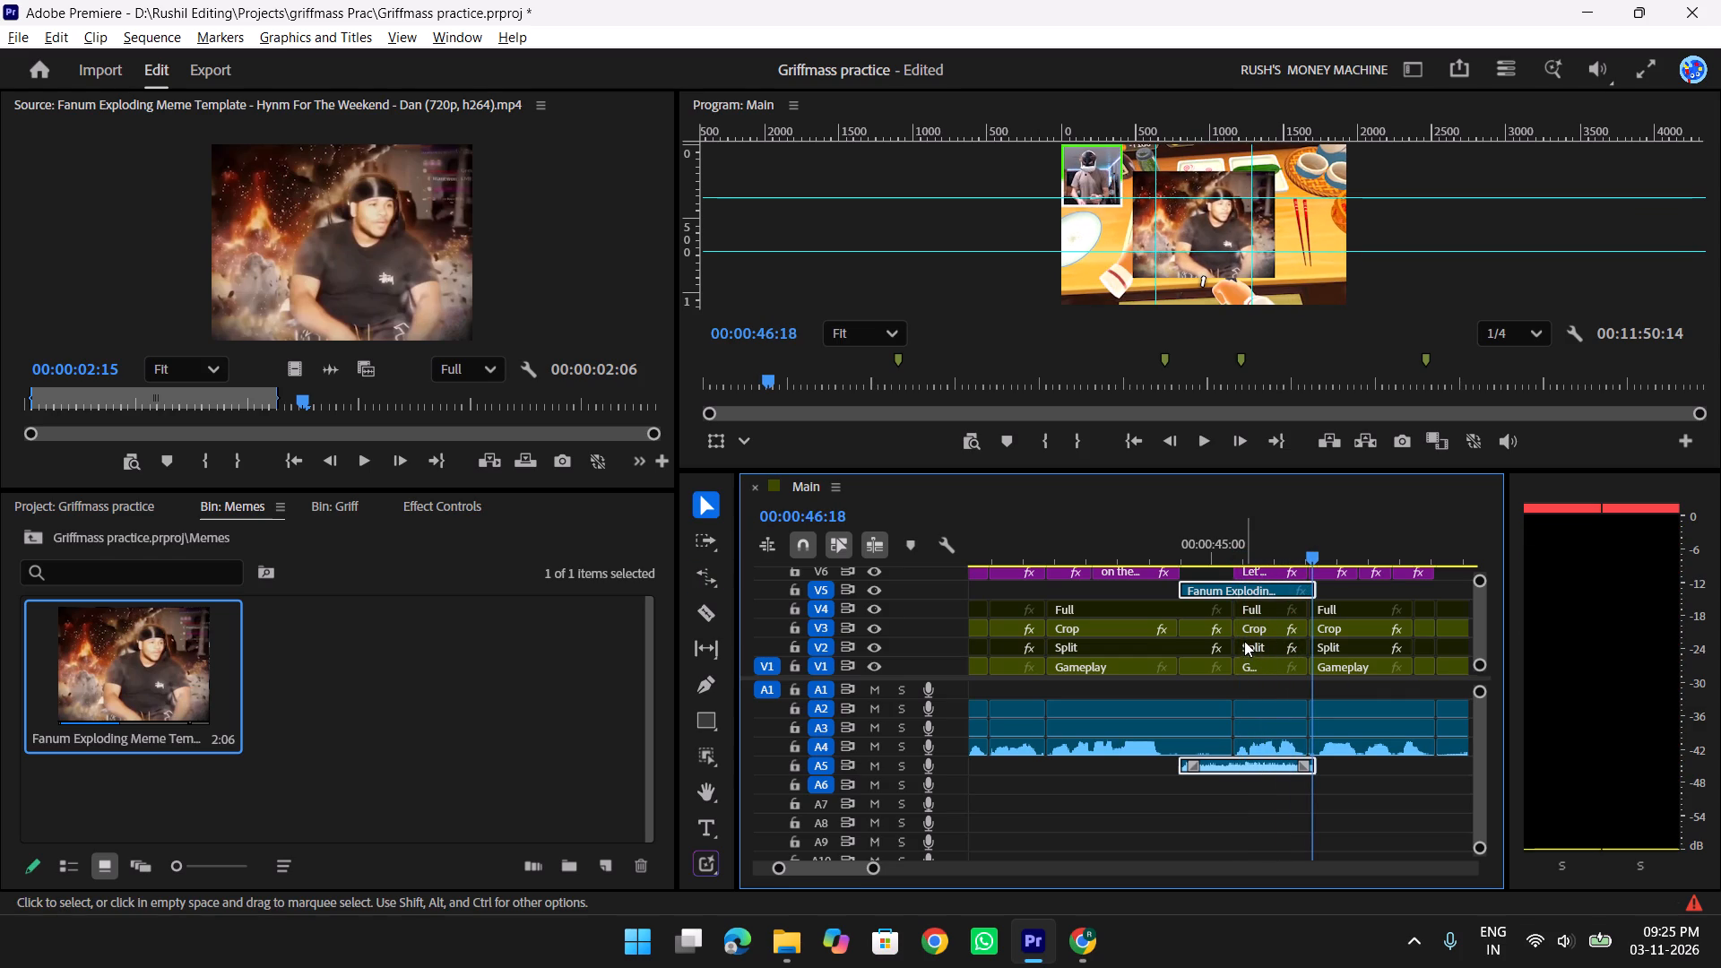
pyautogui.press('a')
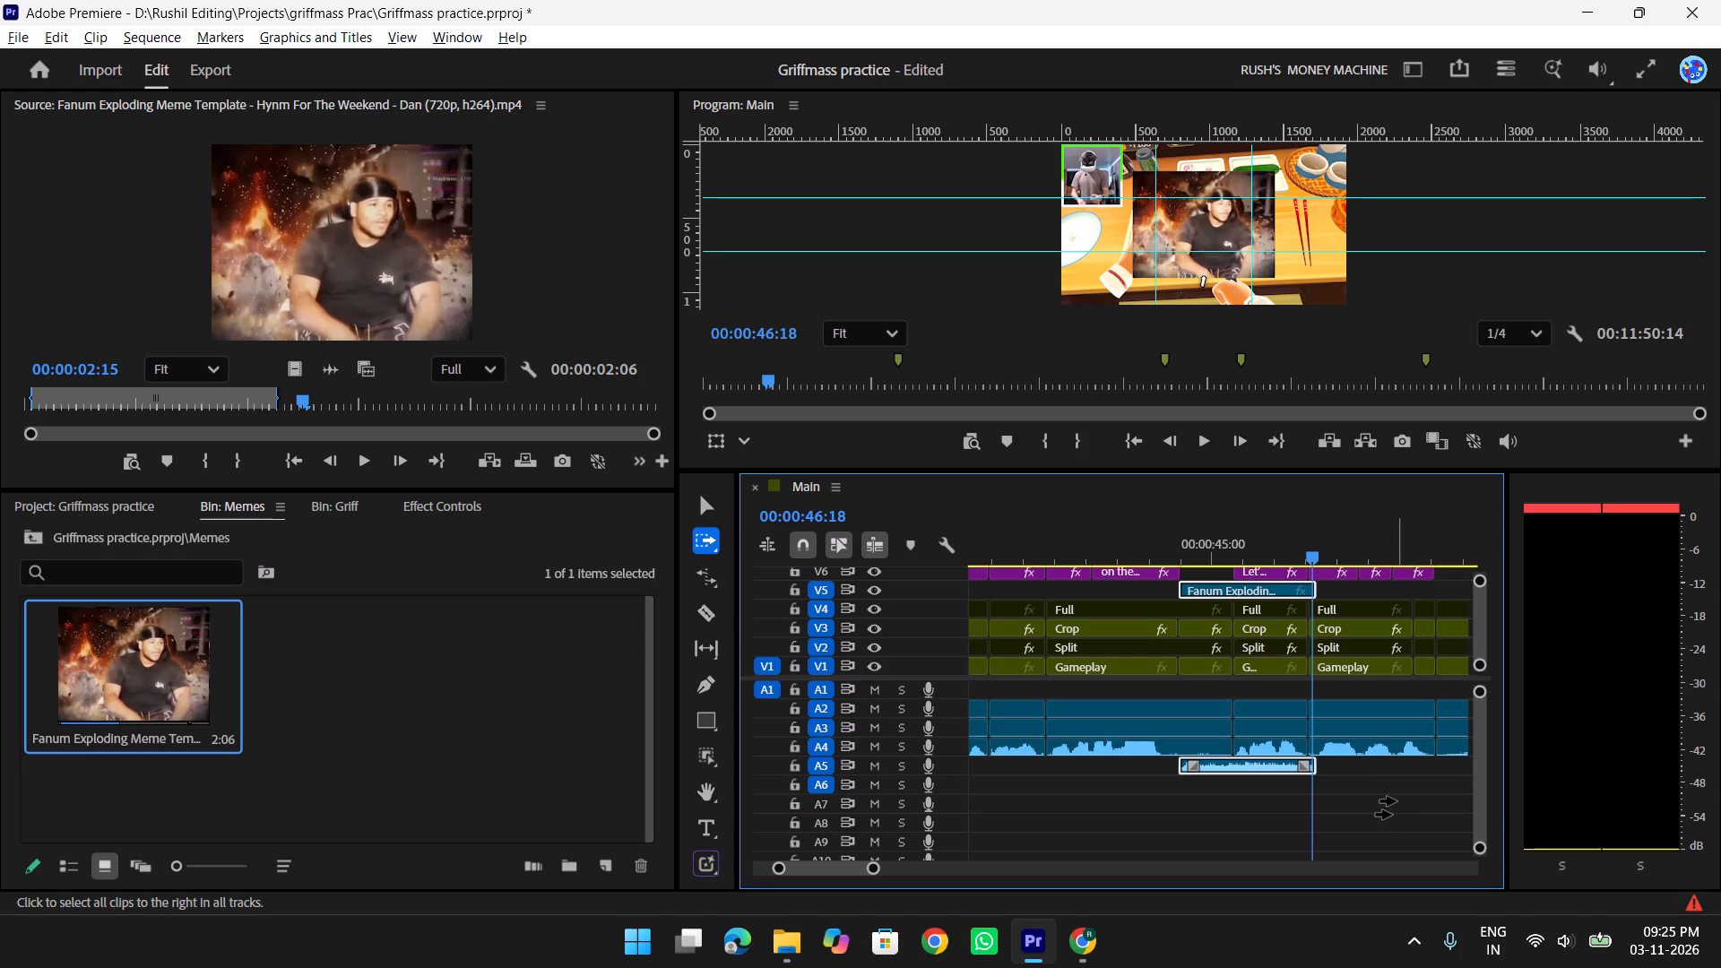
pyautogui.press('v')
pyautogui.moveTo(1307, 540); pyautogui.dragTo(1330, 539)
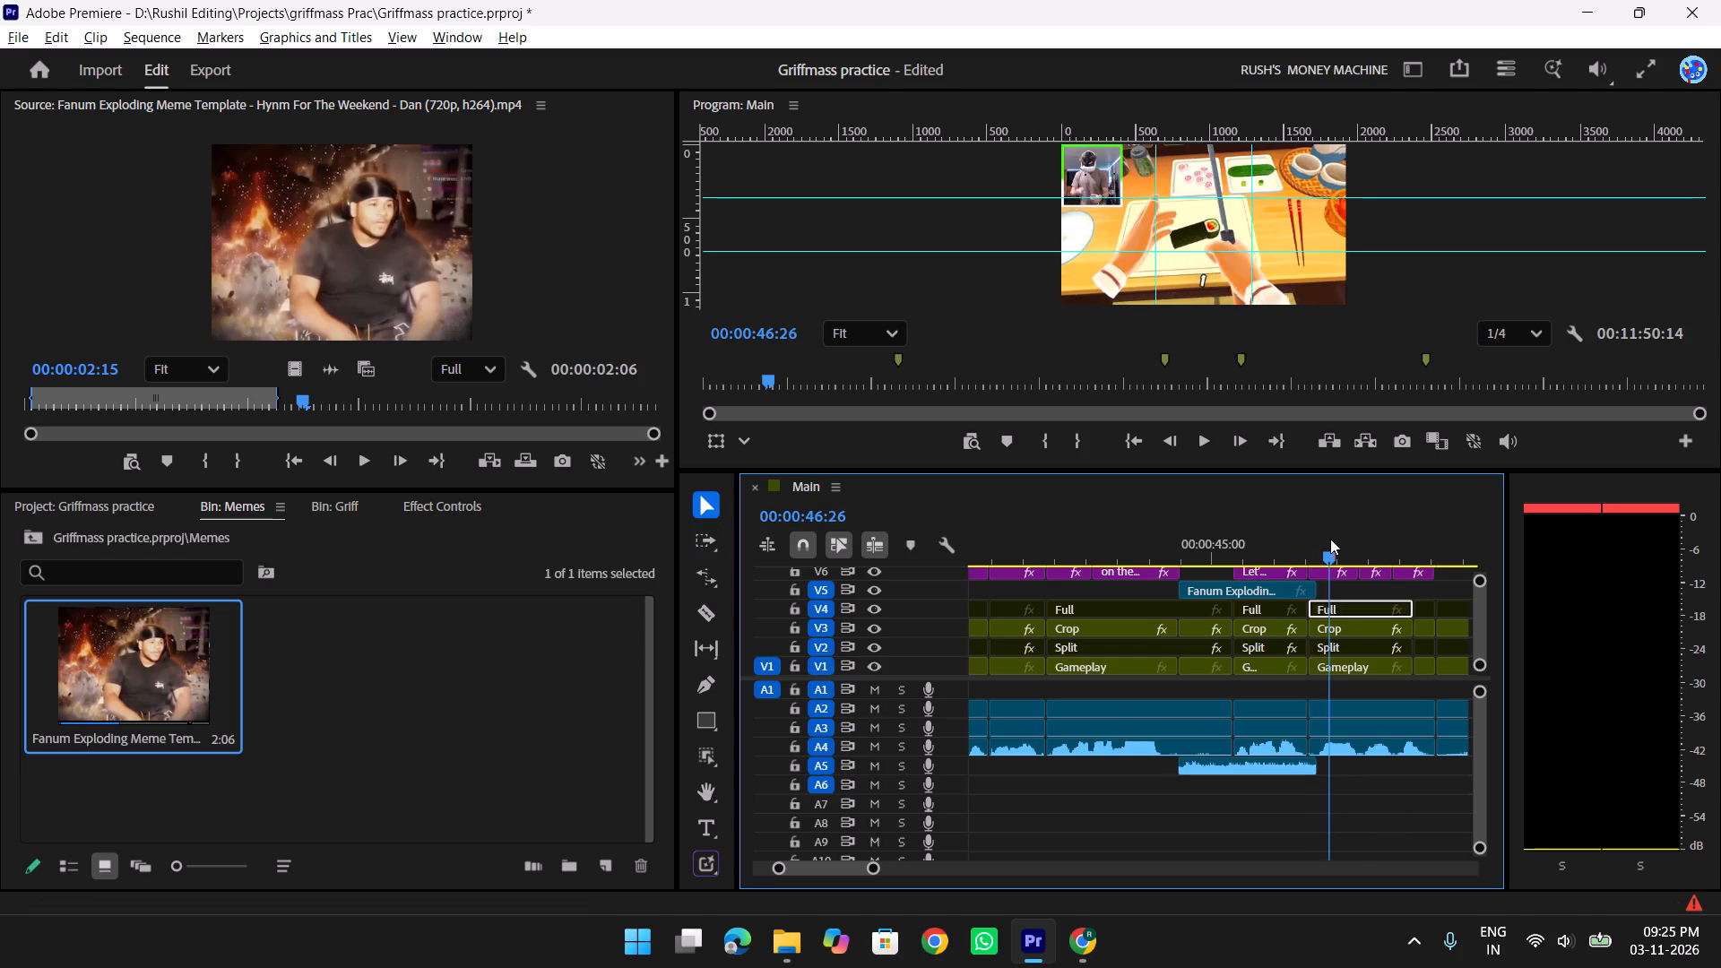
pyautogui.moveTo(1330, 539); pyautogui.dragTo(1319, 524)
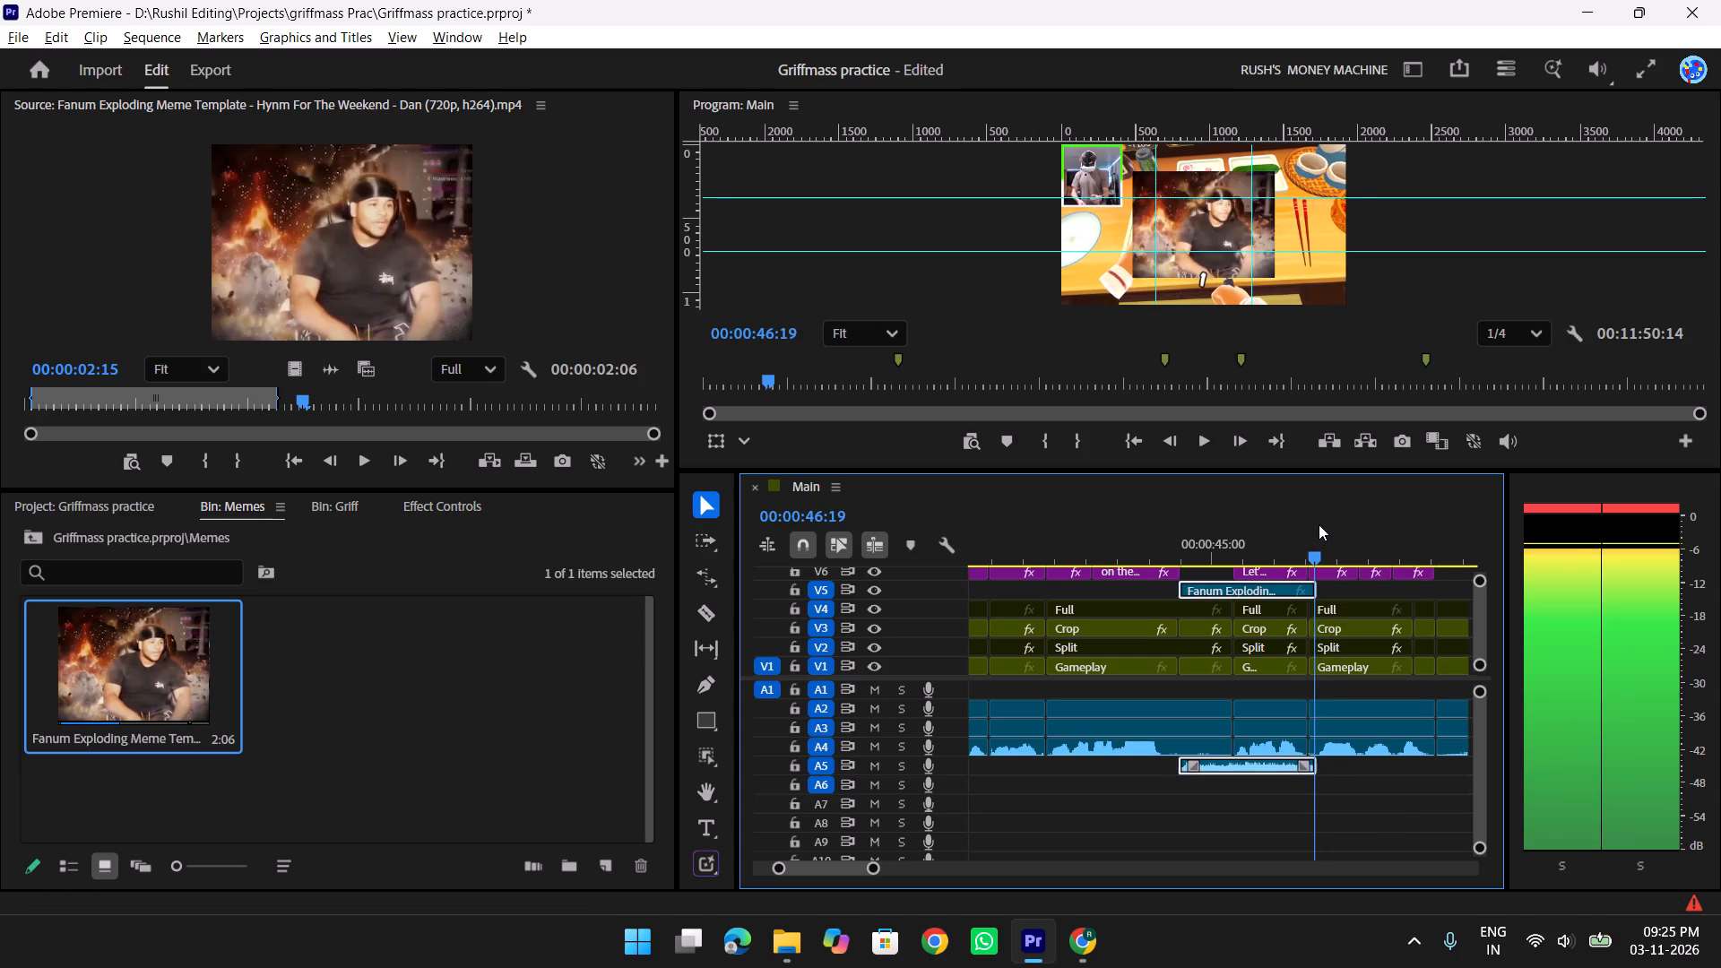
pyautogui.moveTo(1319, 524); pyautogui.dragTo(1321, 521)
pyautogui.click(1404, 784)
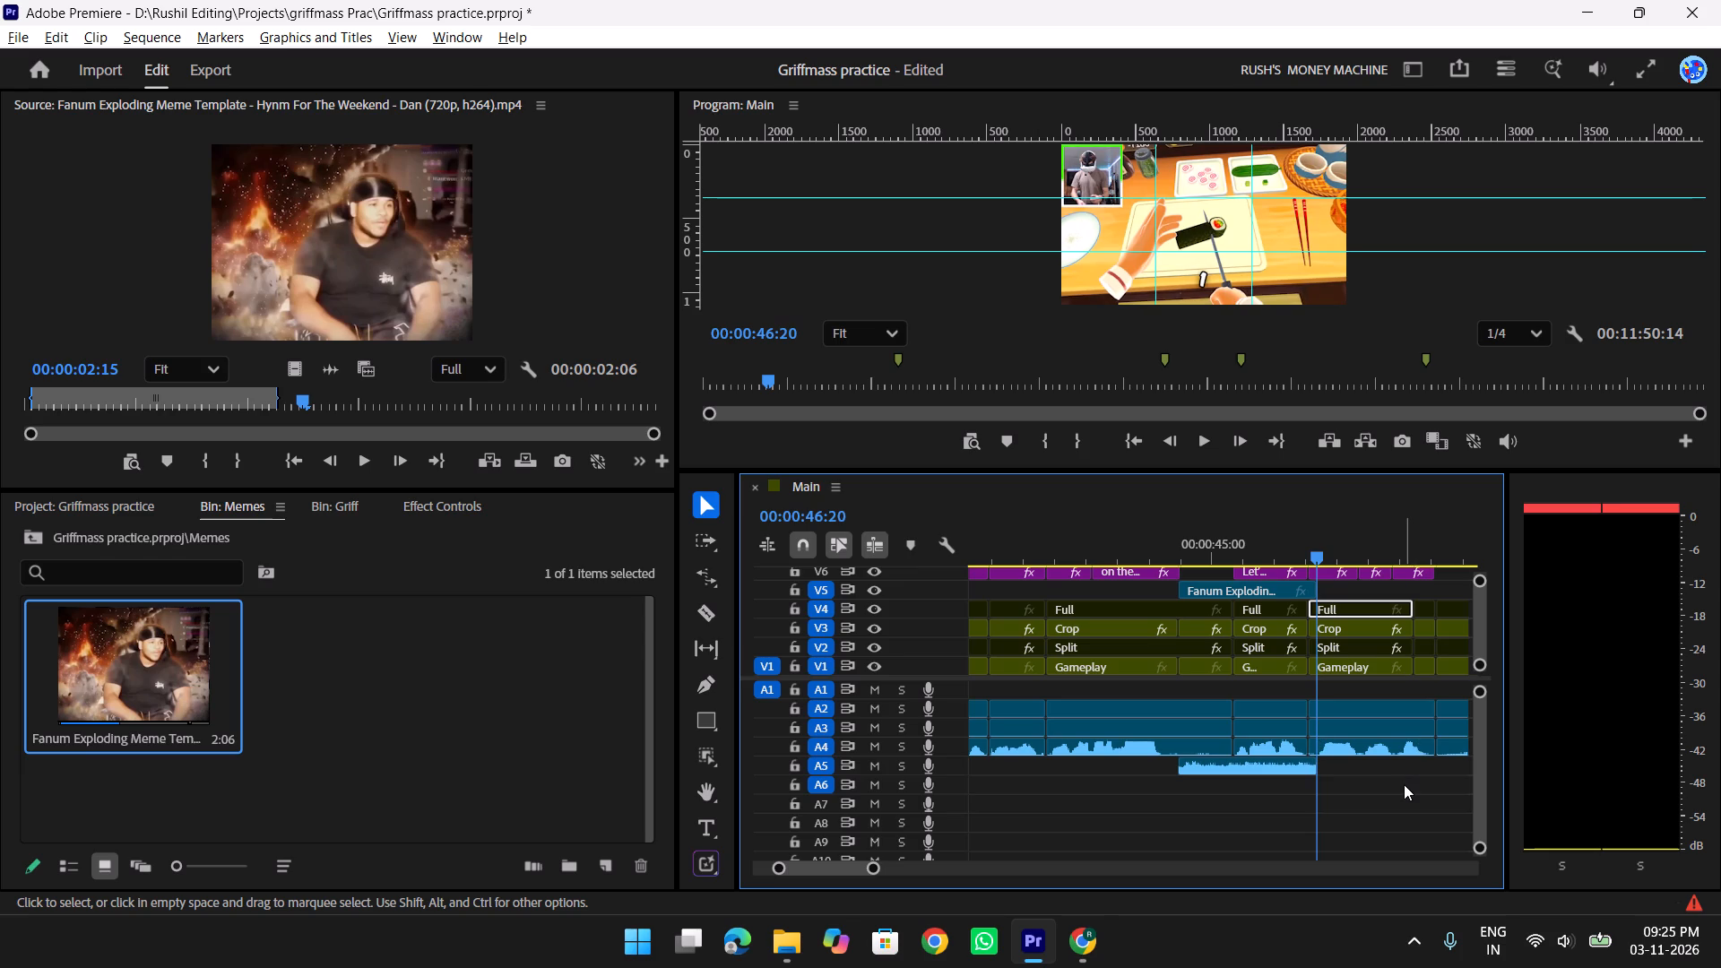
pyautogui.click(1407, 826)
pyautogui.press('m')
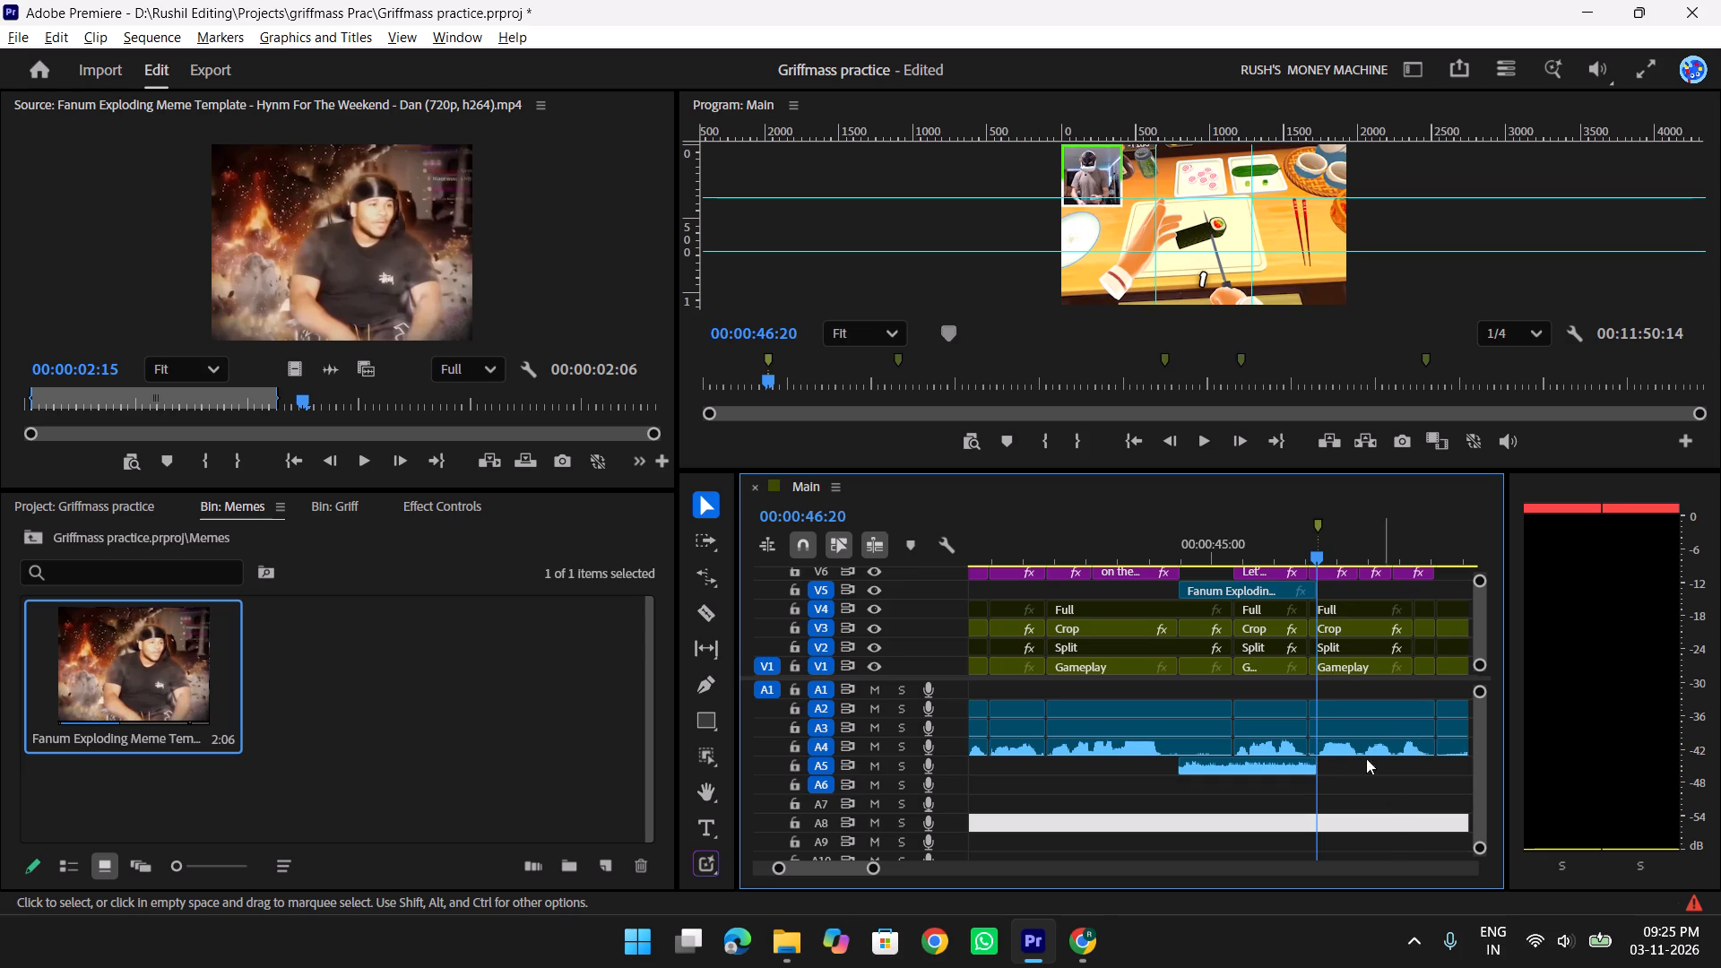
# Delete the Fanum clip's video and audio from V5 and A5.
pyautogui.click(1243, 598)
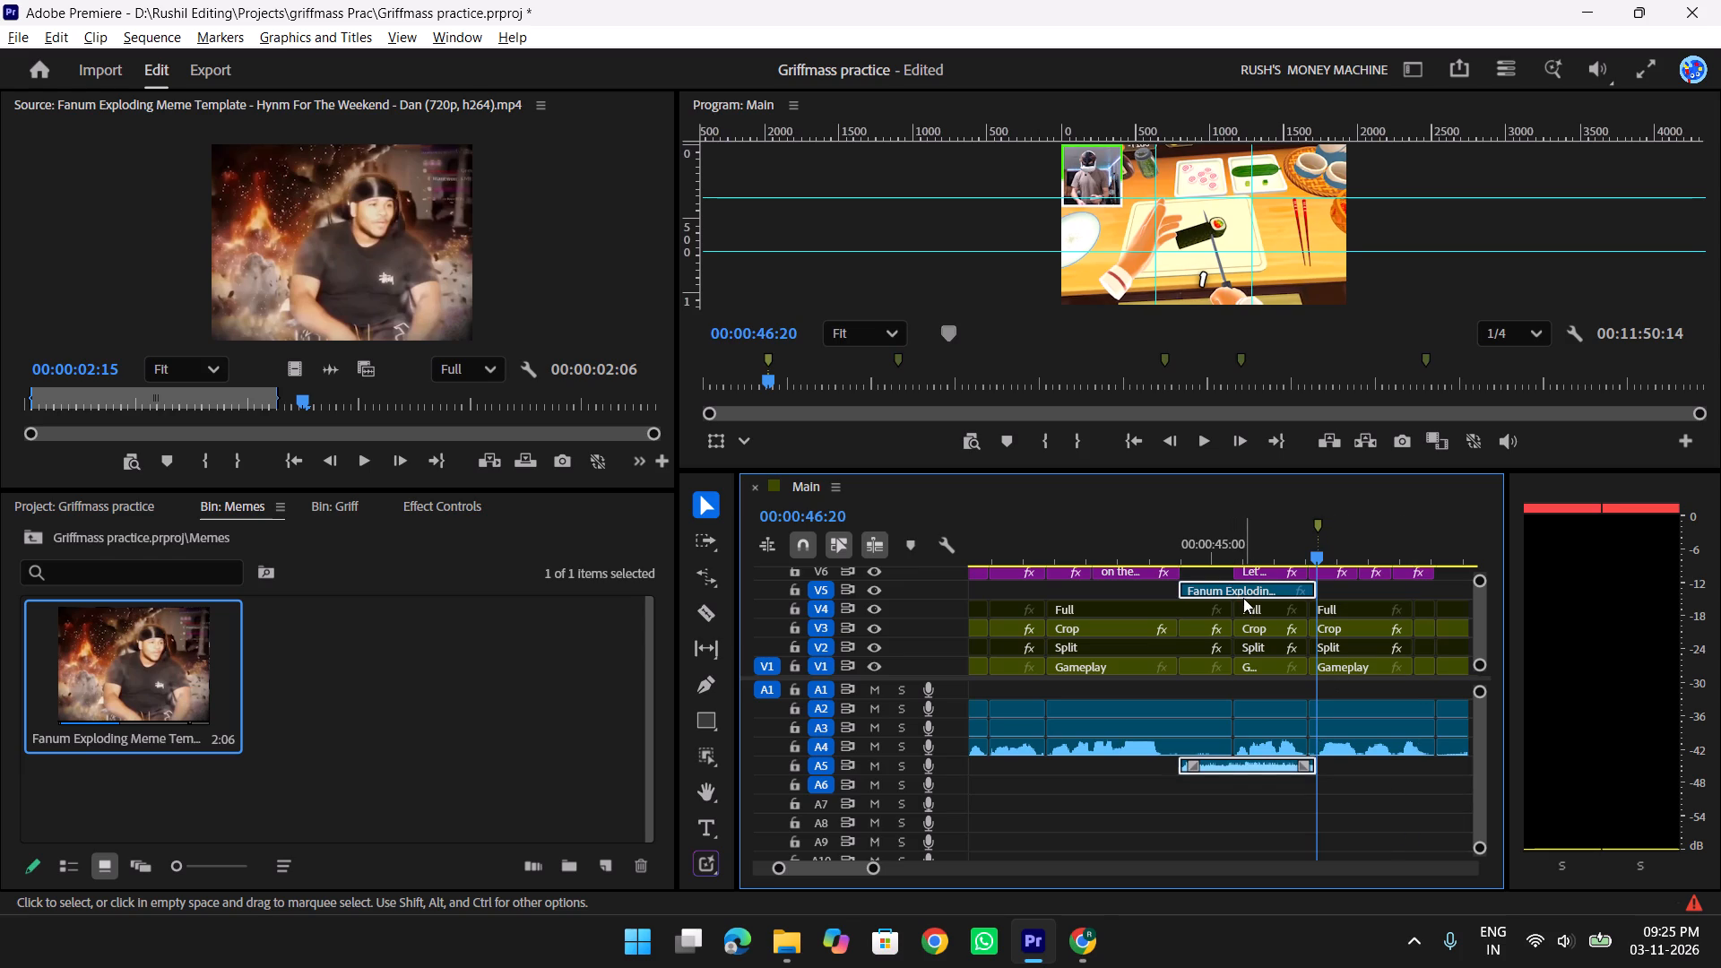
pyautogui.press('Delete')
# Shift all clips from the "Let's do this again" caption onward so they start at the 00:00:46:20 marker.
pyautogui.press('a')
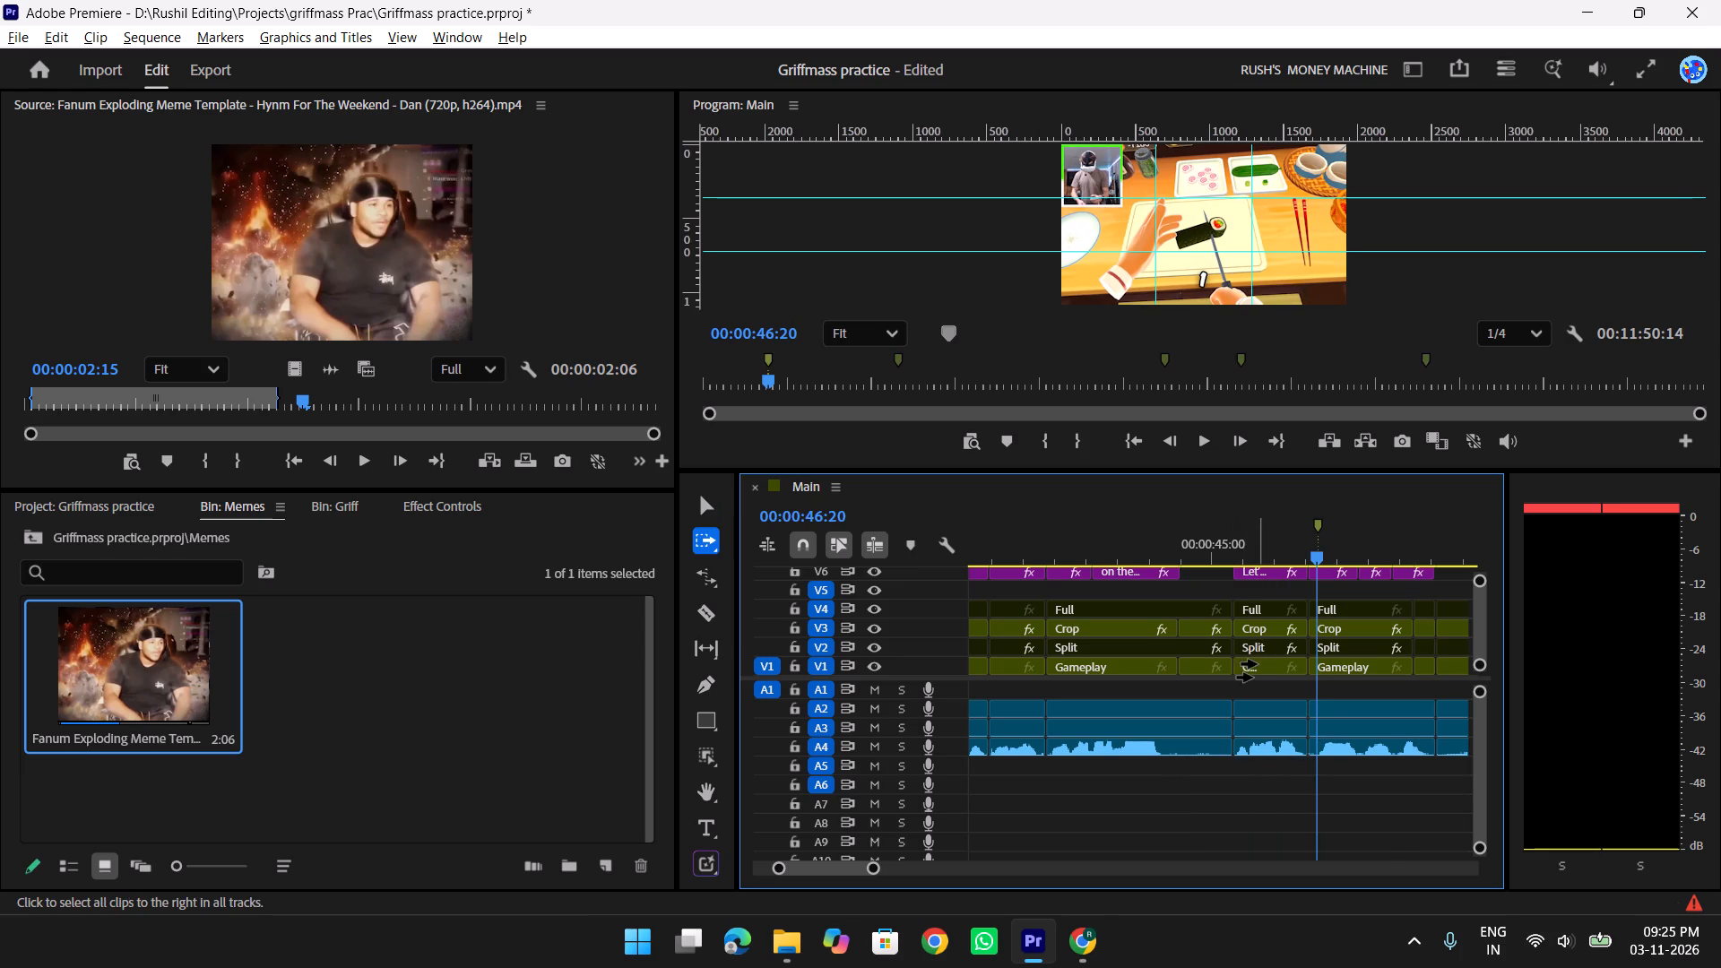
pyautogui.moveTo(1257, 660); pyautogui.dragTo(1341, 661)
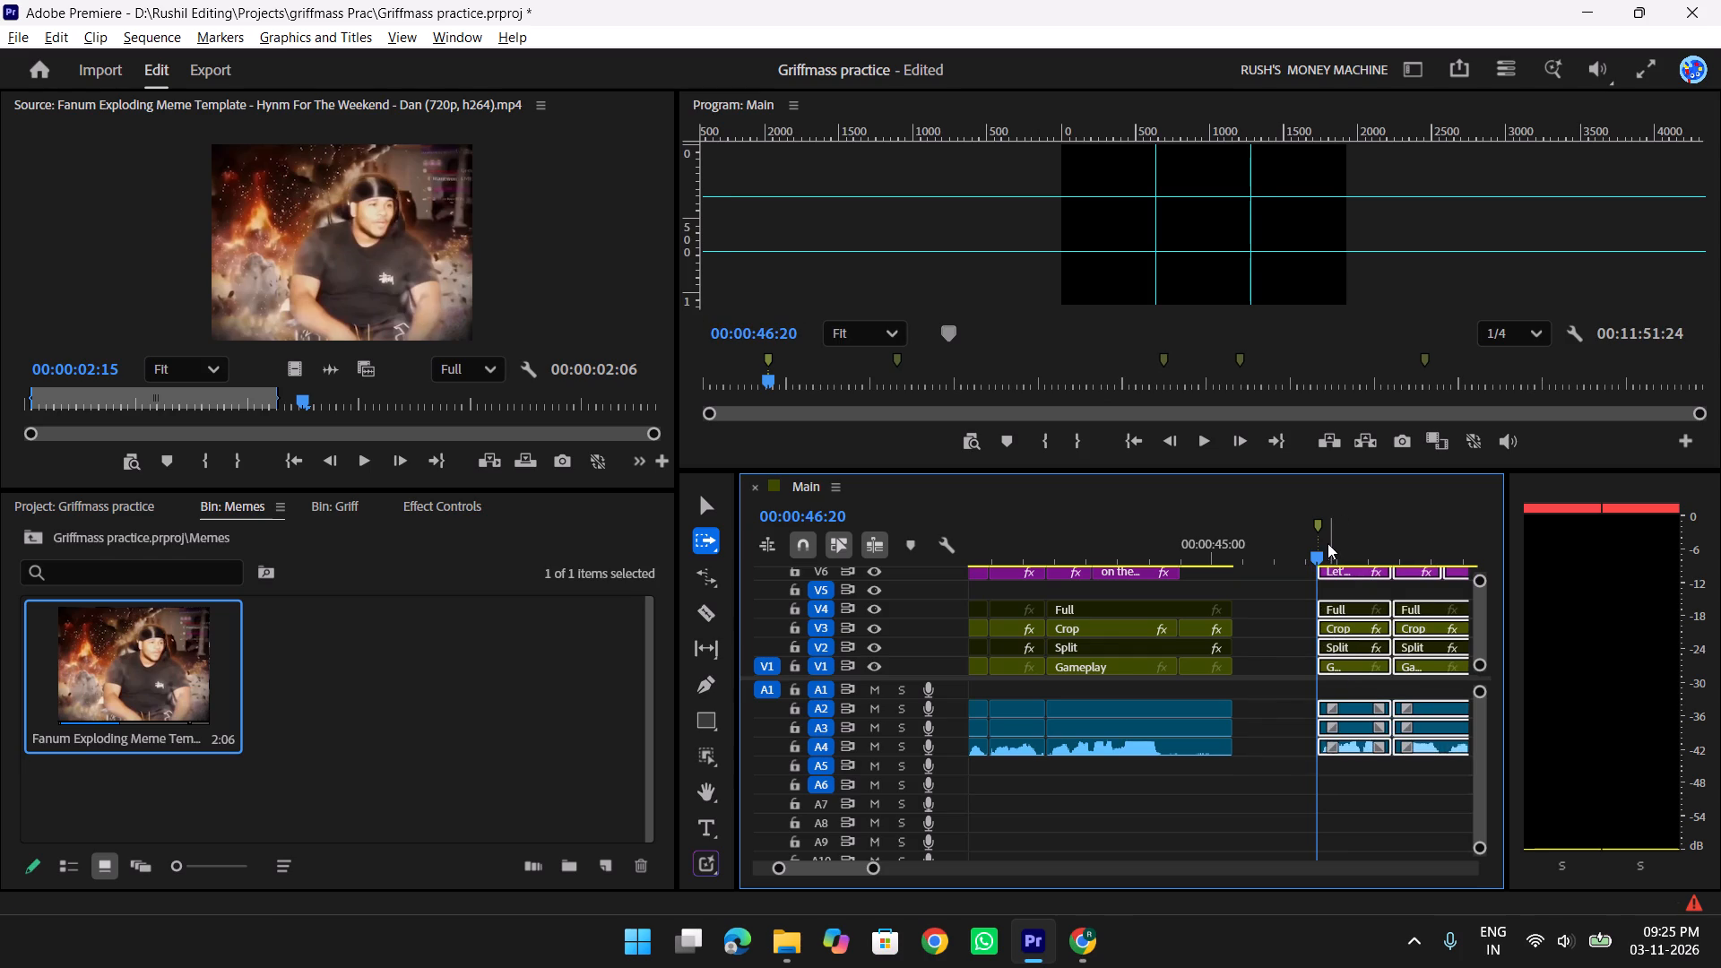
# Extend the Full, Crop, Split and Gameplay clips on V4 to V1 before the gap to the 00:00:46:20 marker.
pyautogui.moveTo(1300, 545); pyautogui.dragTo(1195, 556)
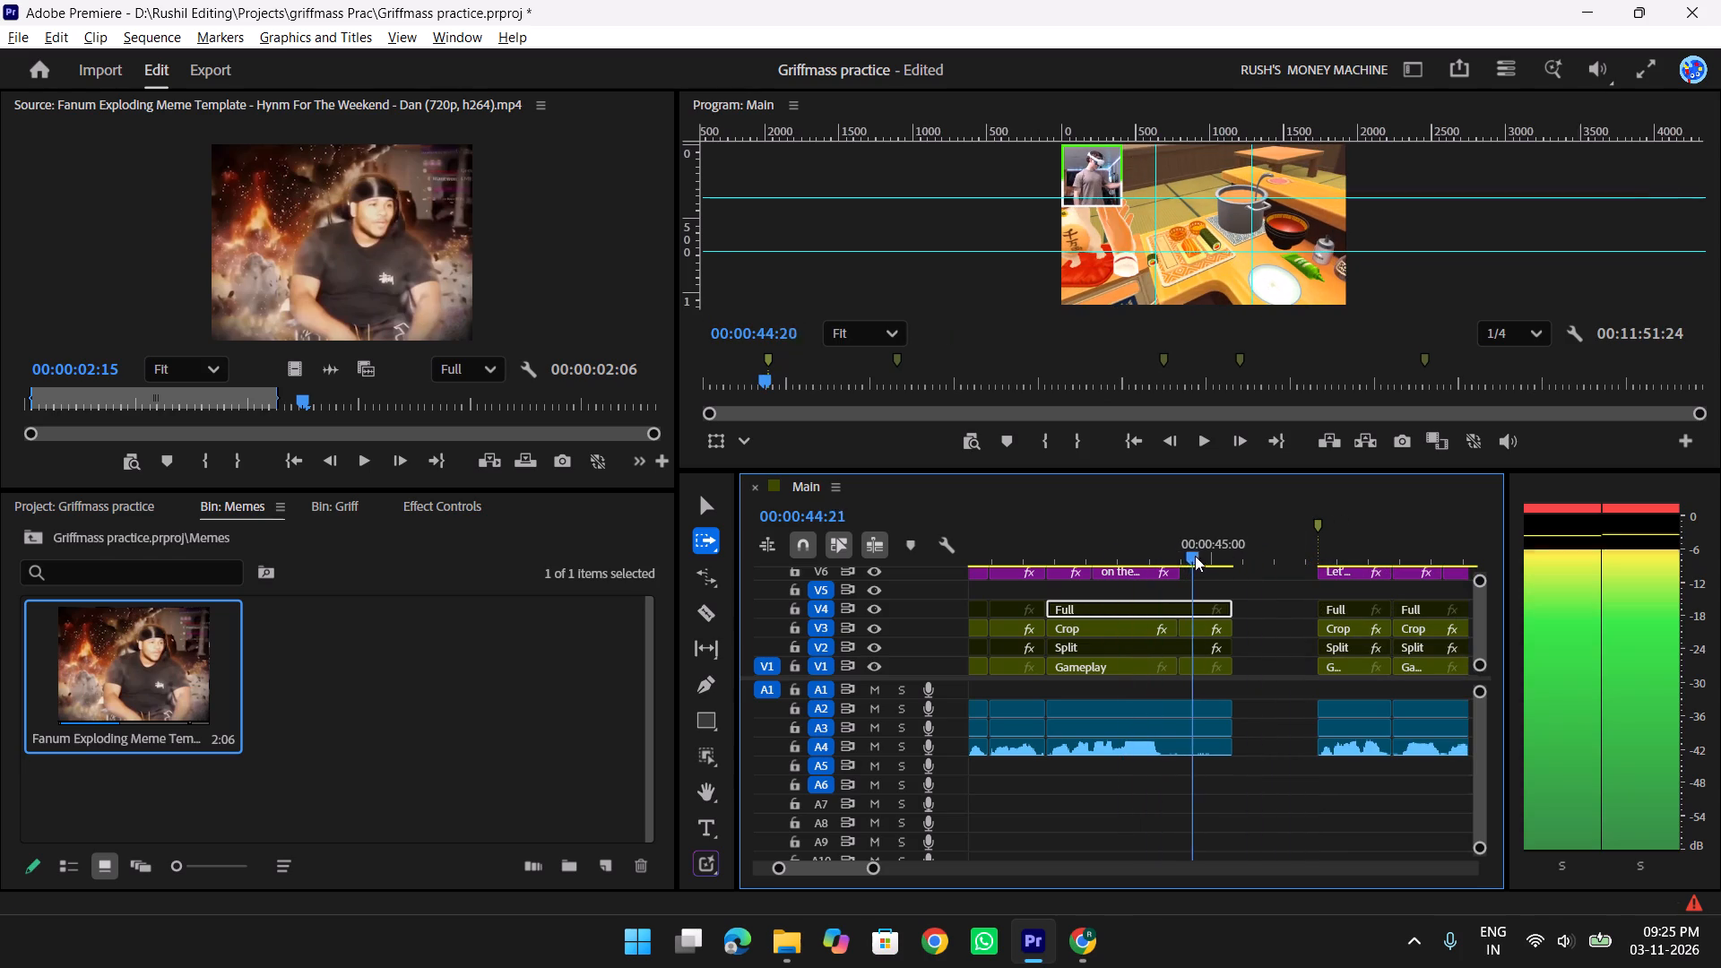
pyautogui.moveTo(1195, 556); pyautogui.dragTo(1228, 556)
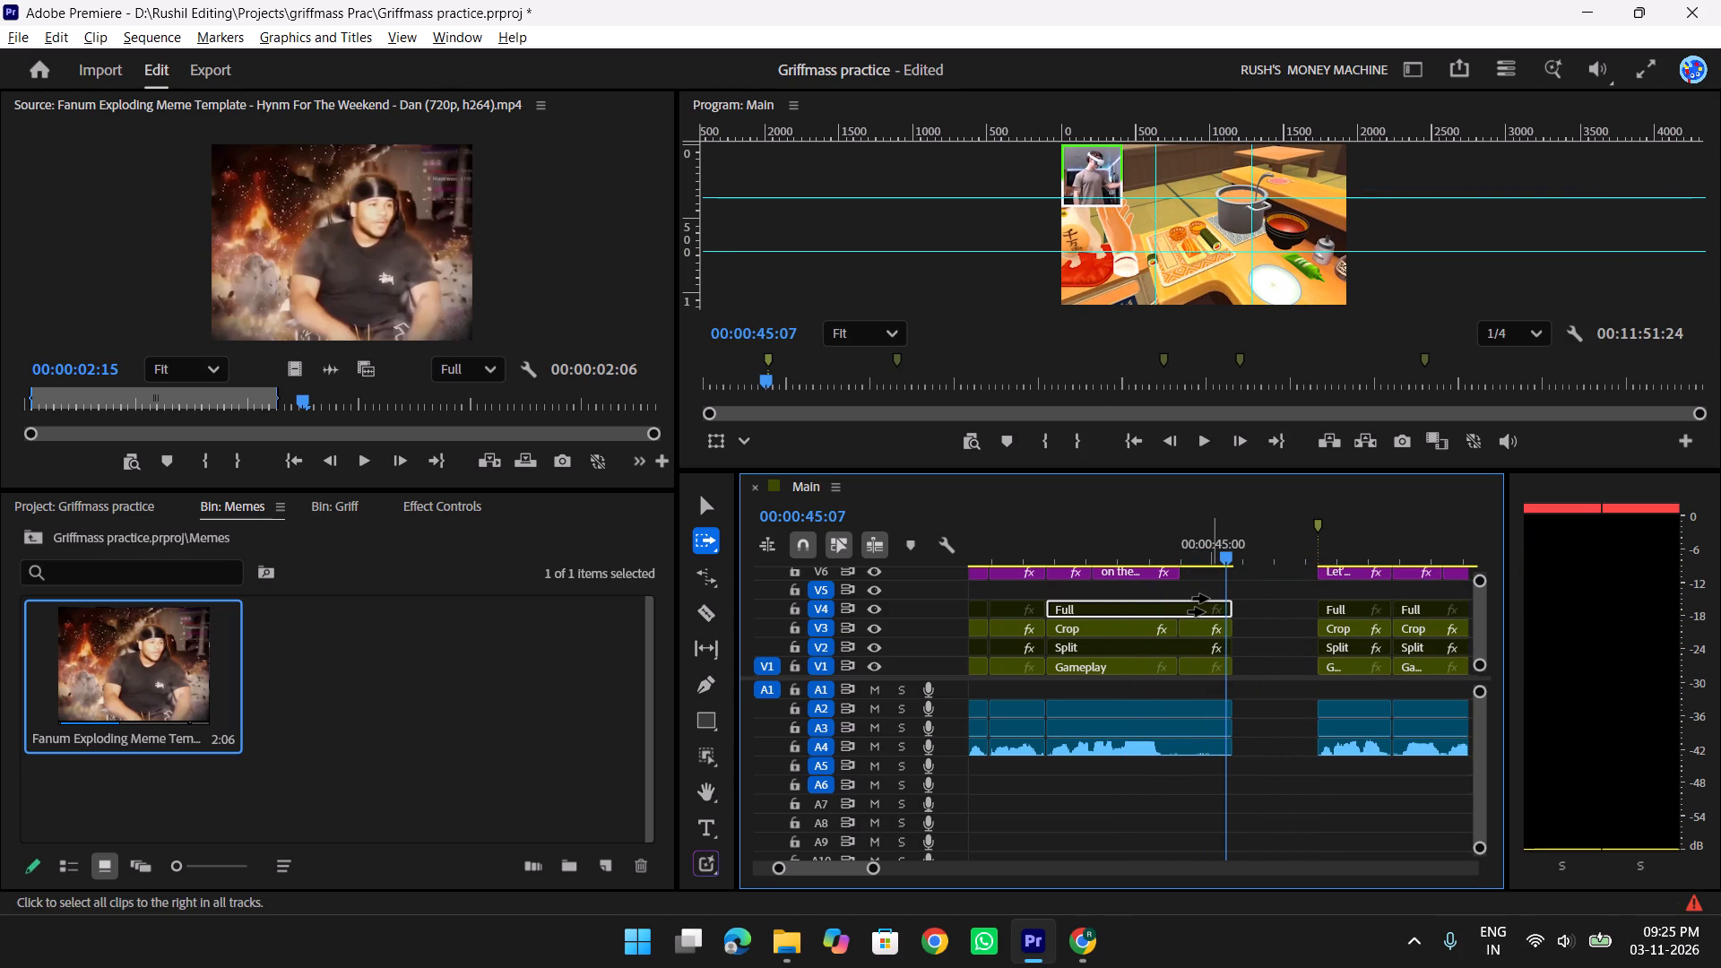
pyautogui.press('v')
pyautogui.moveTo(1210, 592); pyautogui.dragTo(1243, 687)
pyautogui.moveTo(1229, 654); pyautogui.dragTo(1295, 659)
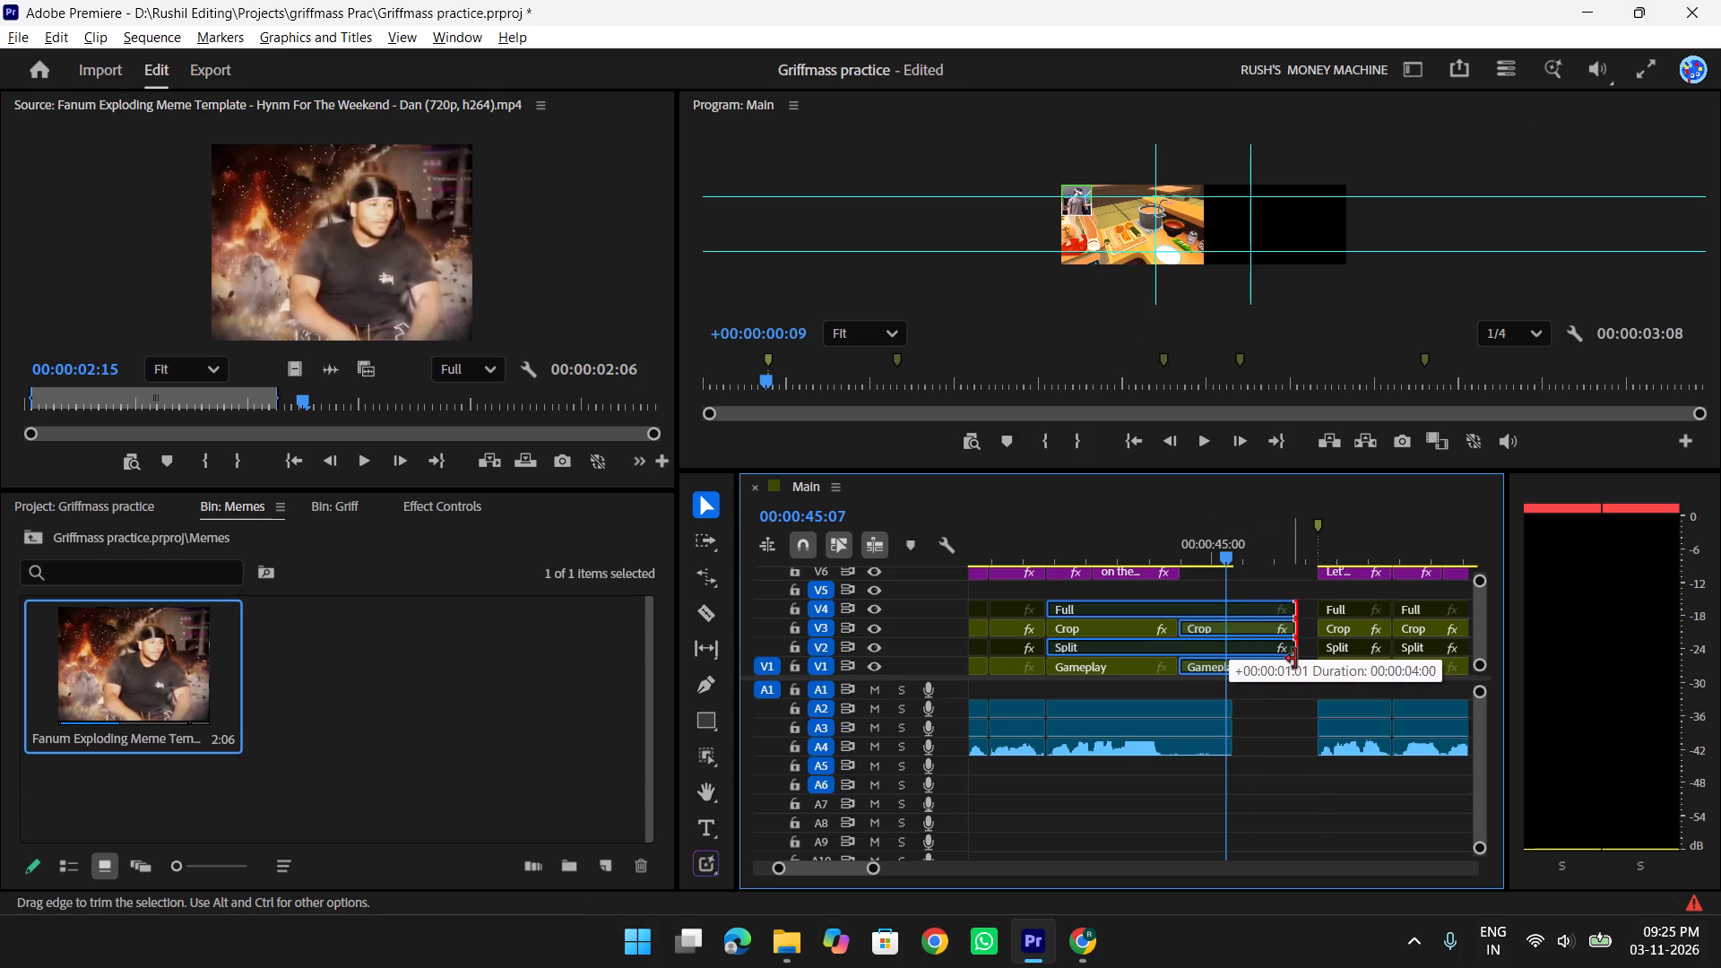
pyautogui.moveTo(1295, 659); pyautogui.dragTo(1316, 661)
# Play the extended section from the "on the floor" caption into "Let's do this again".
pyautogui.moveTo(1216, 549); pyautogui.dragTo(1146, 555)
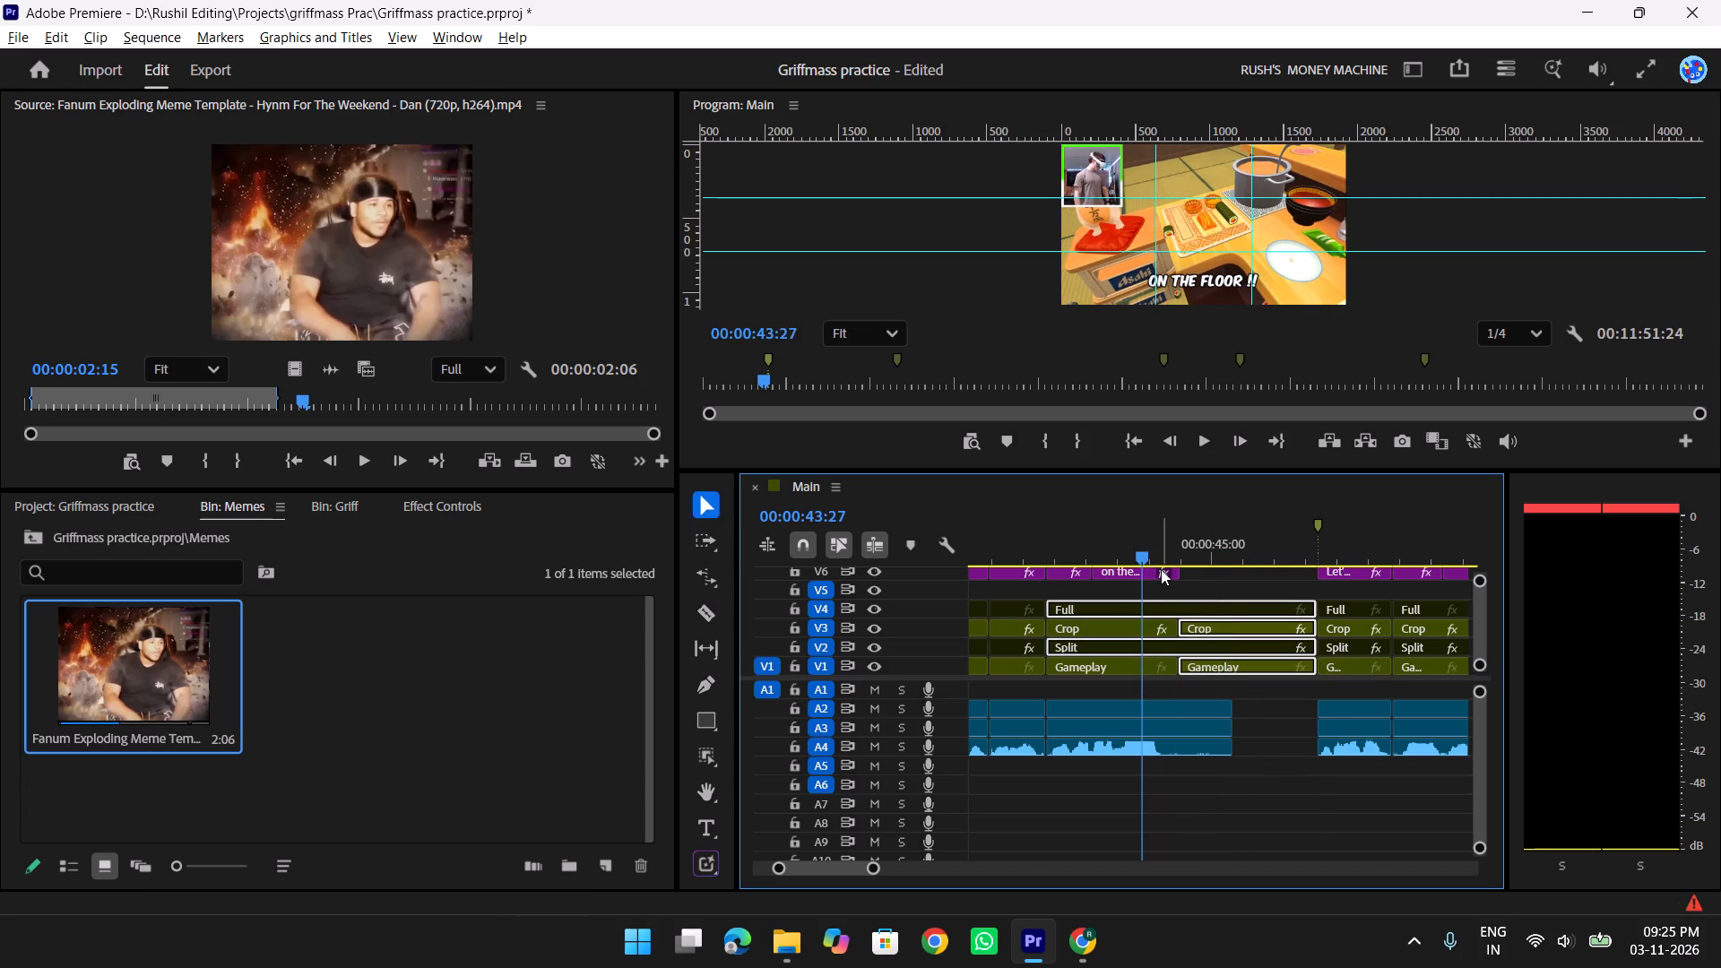
pyautogui.press('space')
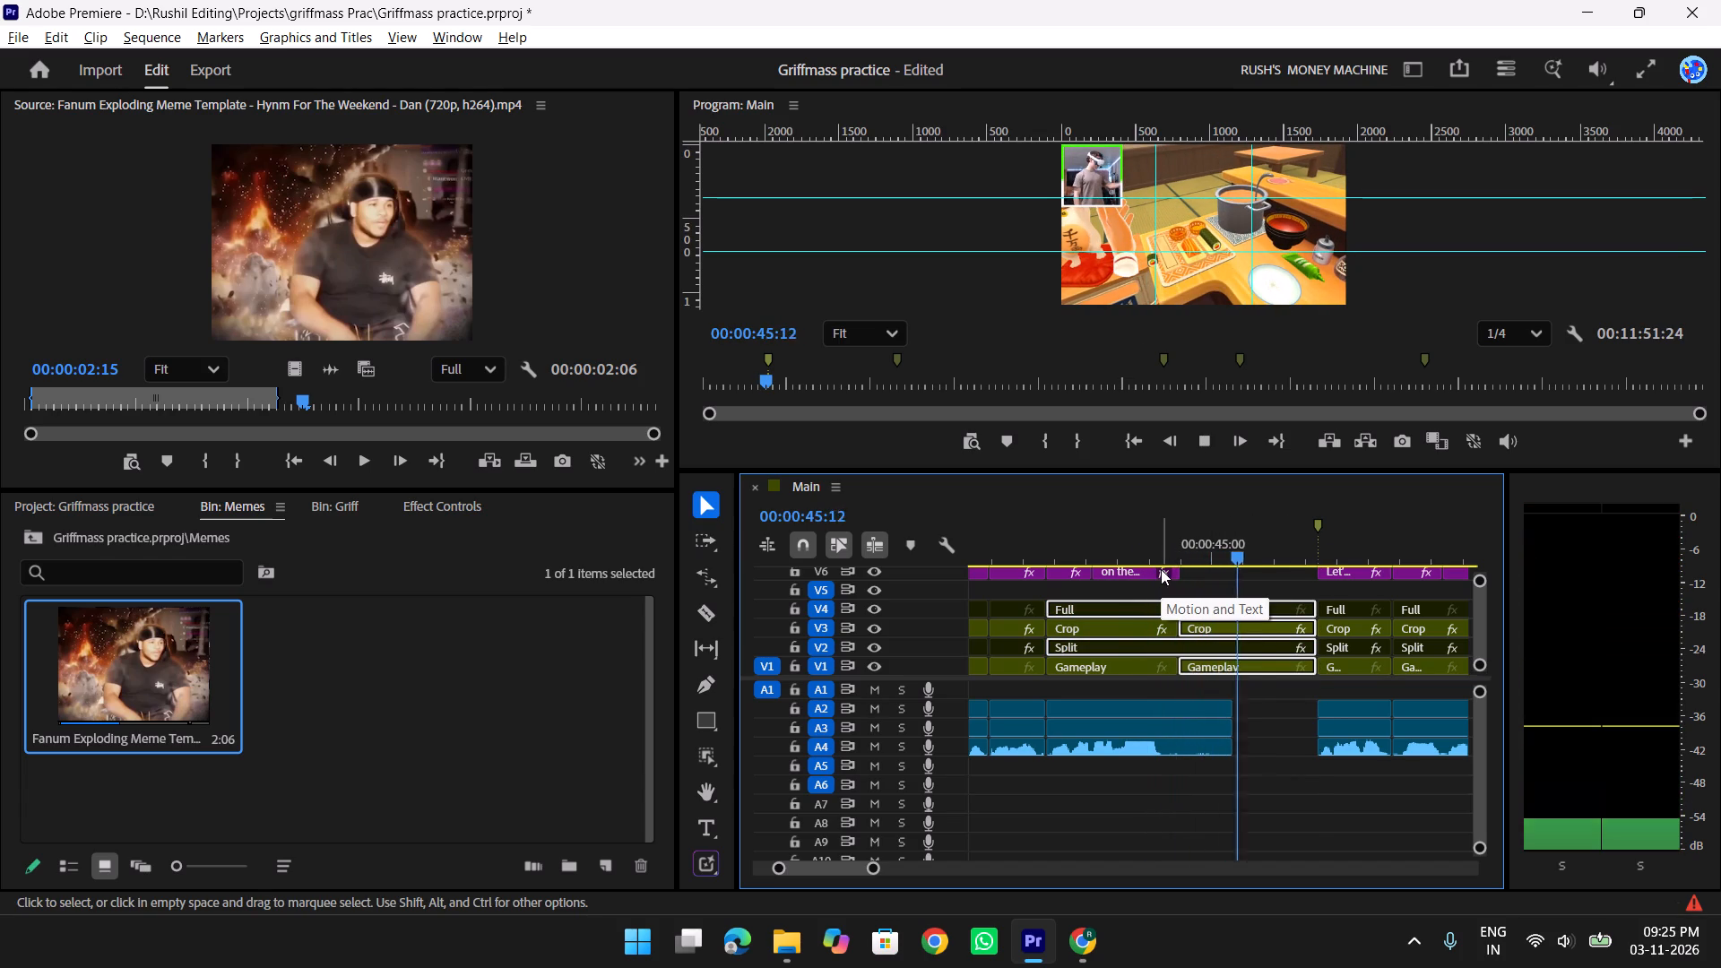
pyautogui.press('space')
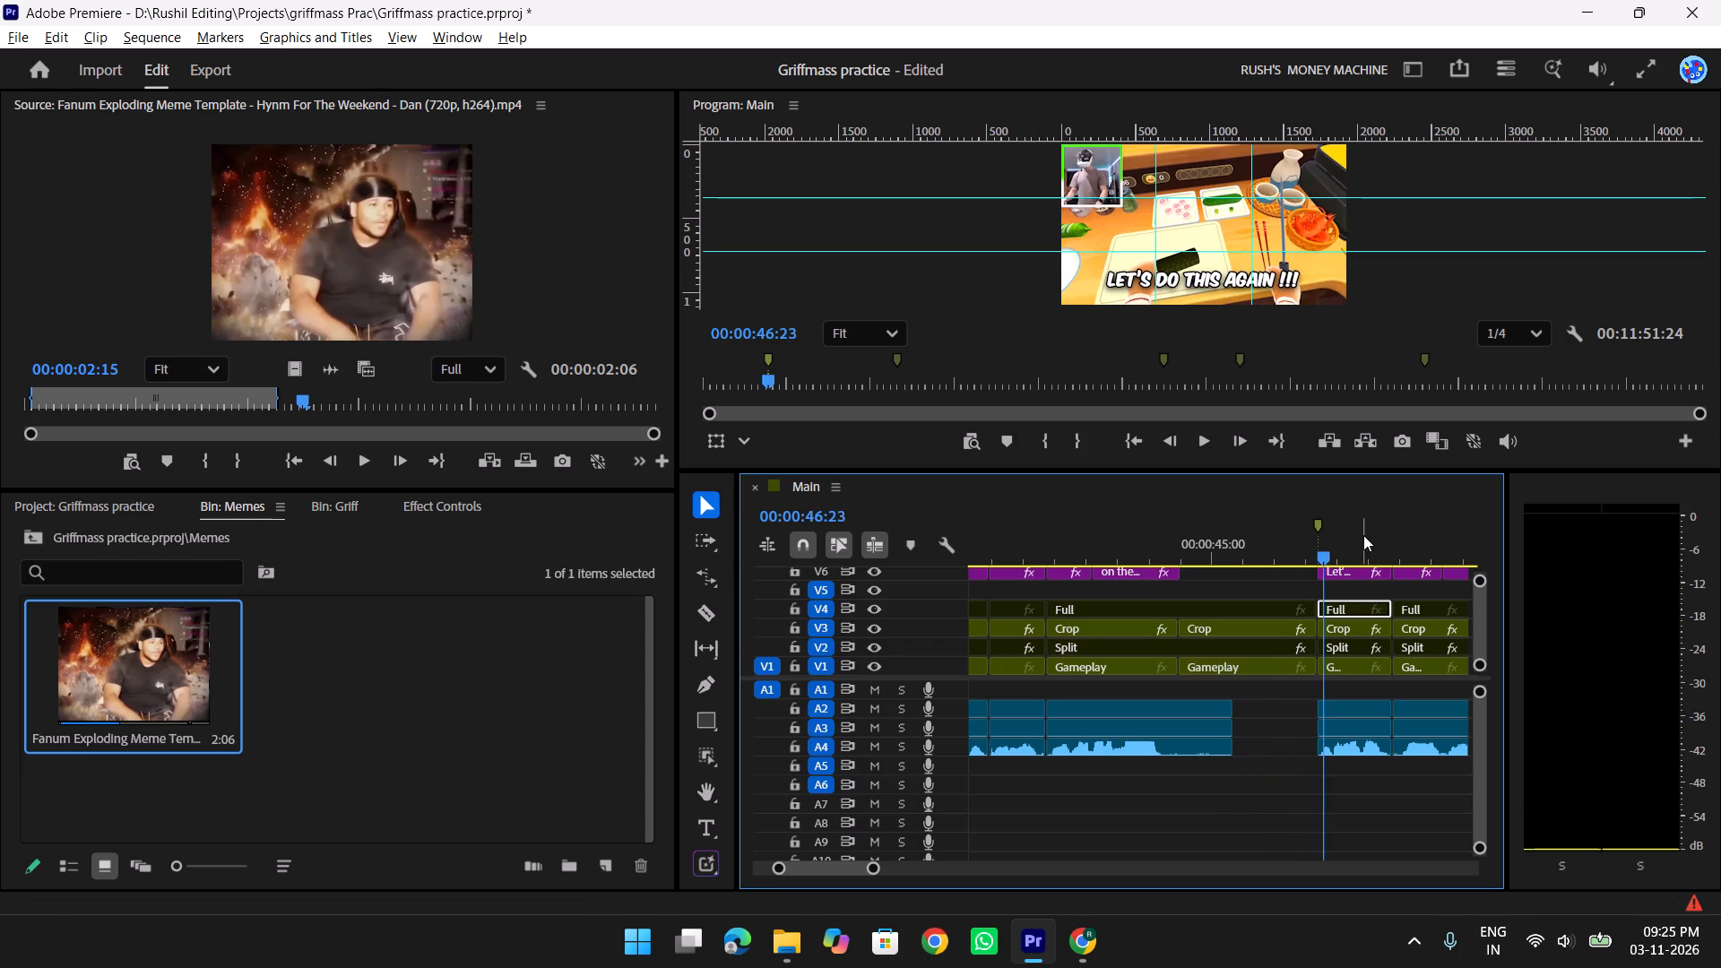
# Place the Fanum exploding meme clip on V5 and A5 right after the "on the floor" caption and play it.
pyautogui.moveTo(1300, 539); pyautogui.dragTo(1178, 538)
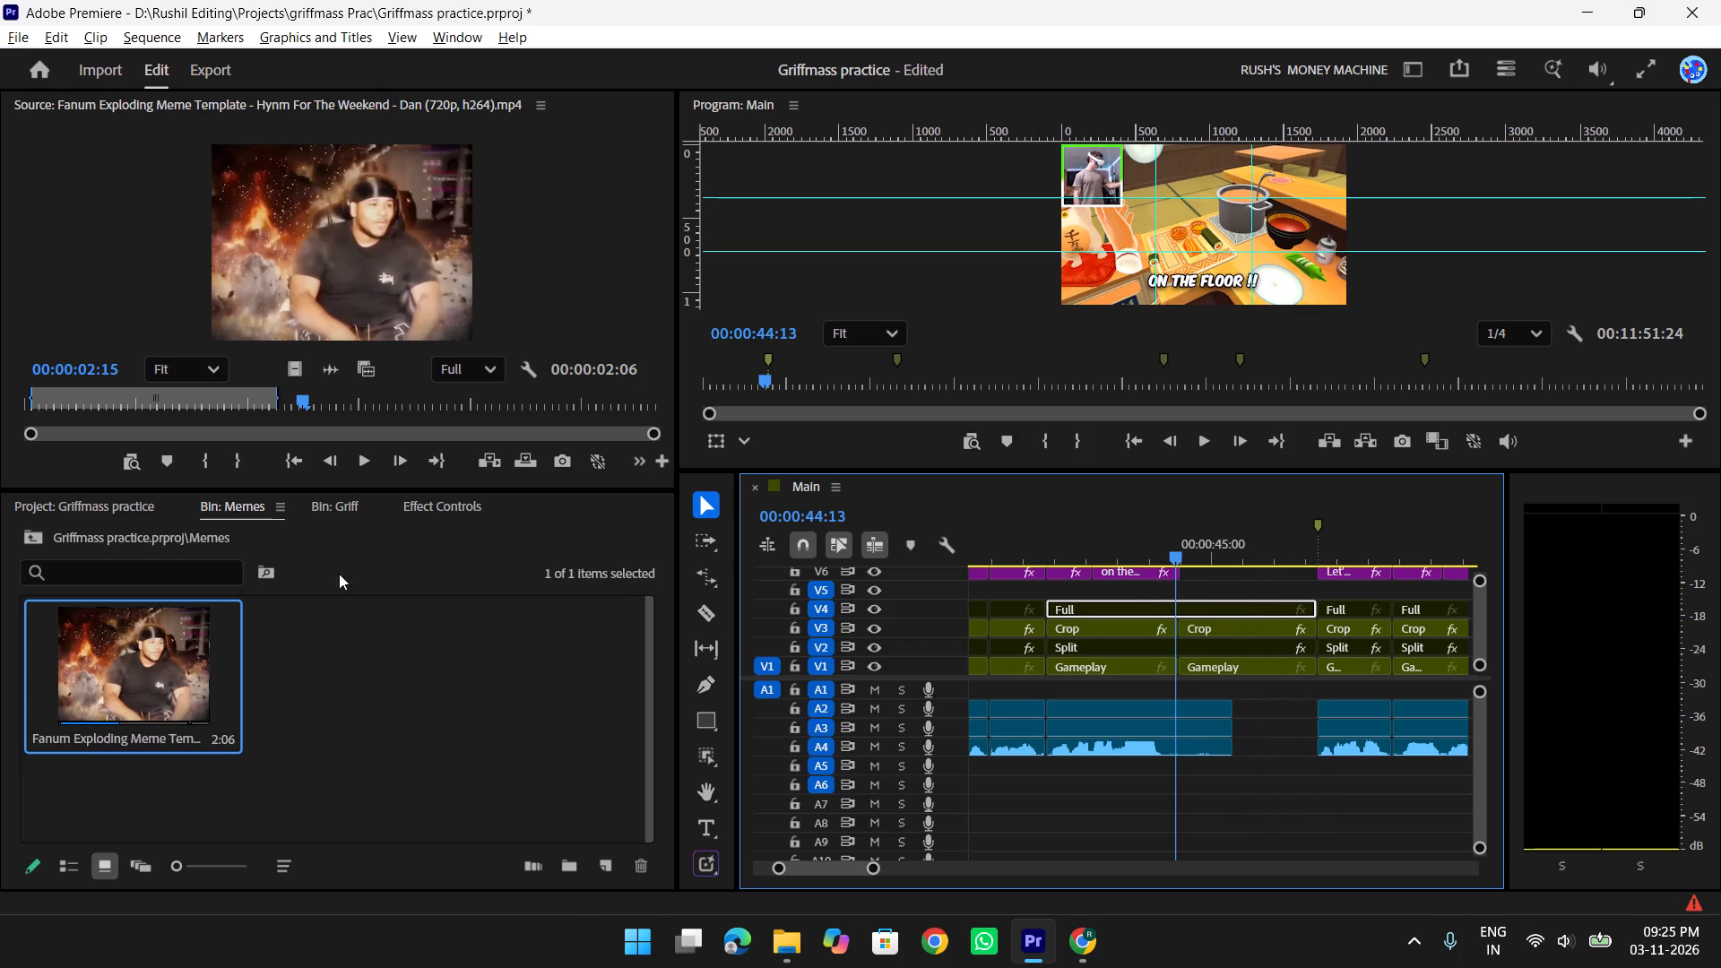
pyautogui.moveTo(360, 373); pyautogui.dragTo(1103, 549)
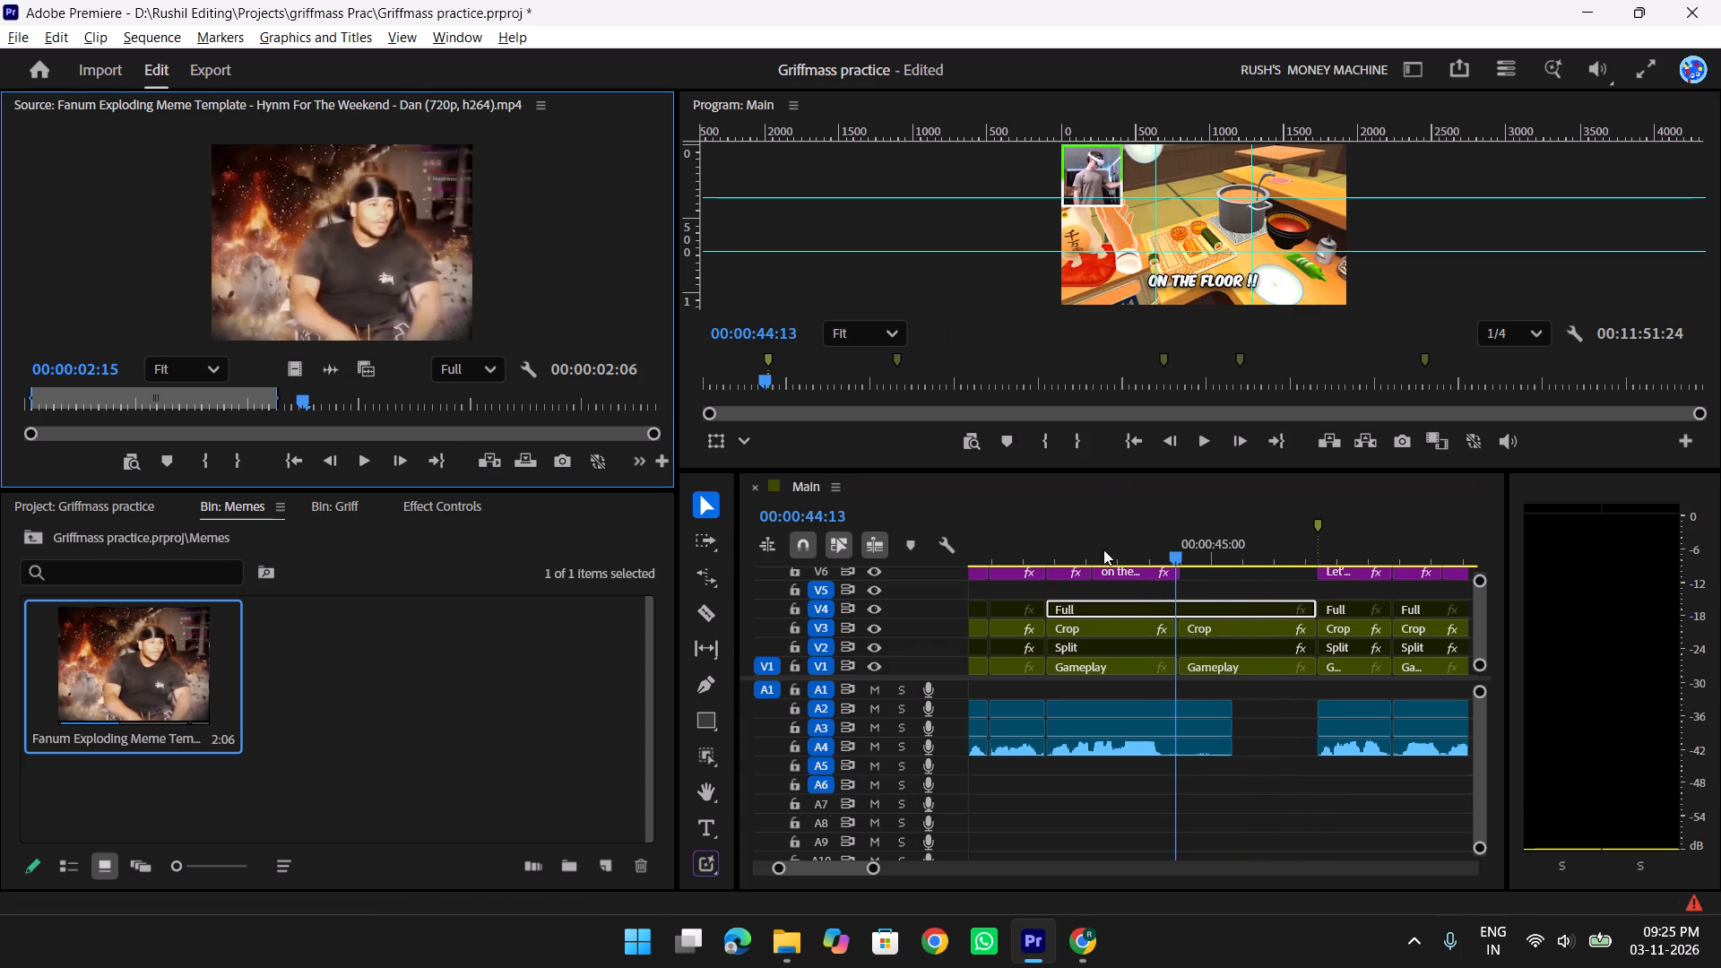
pyautogui.moveTo(1103, 549); pyautogui.dragTo(1191, 596)
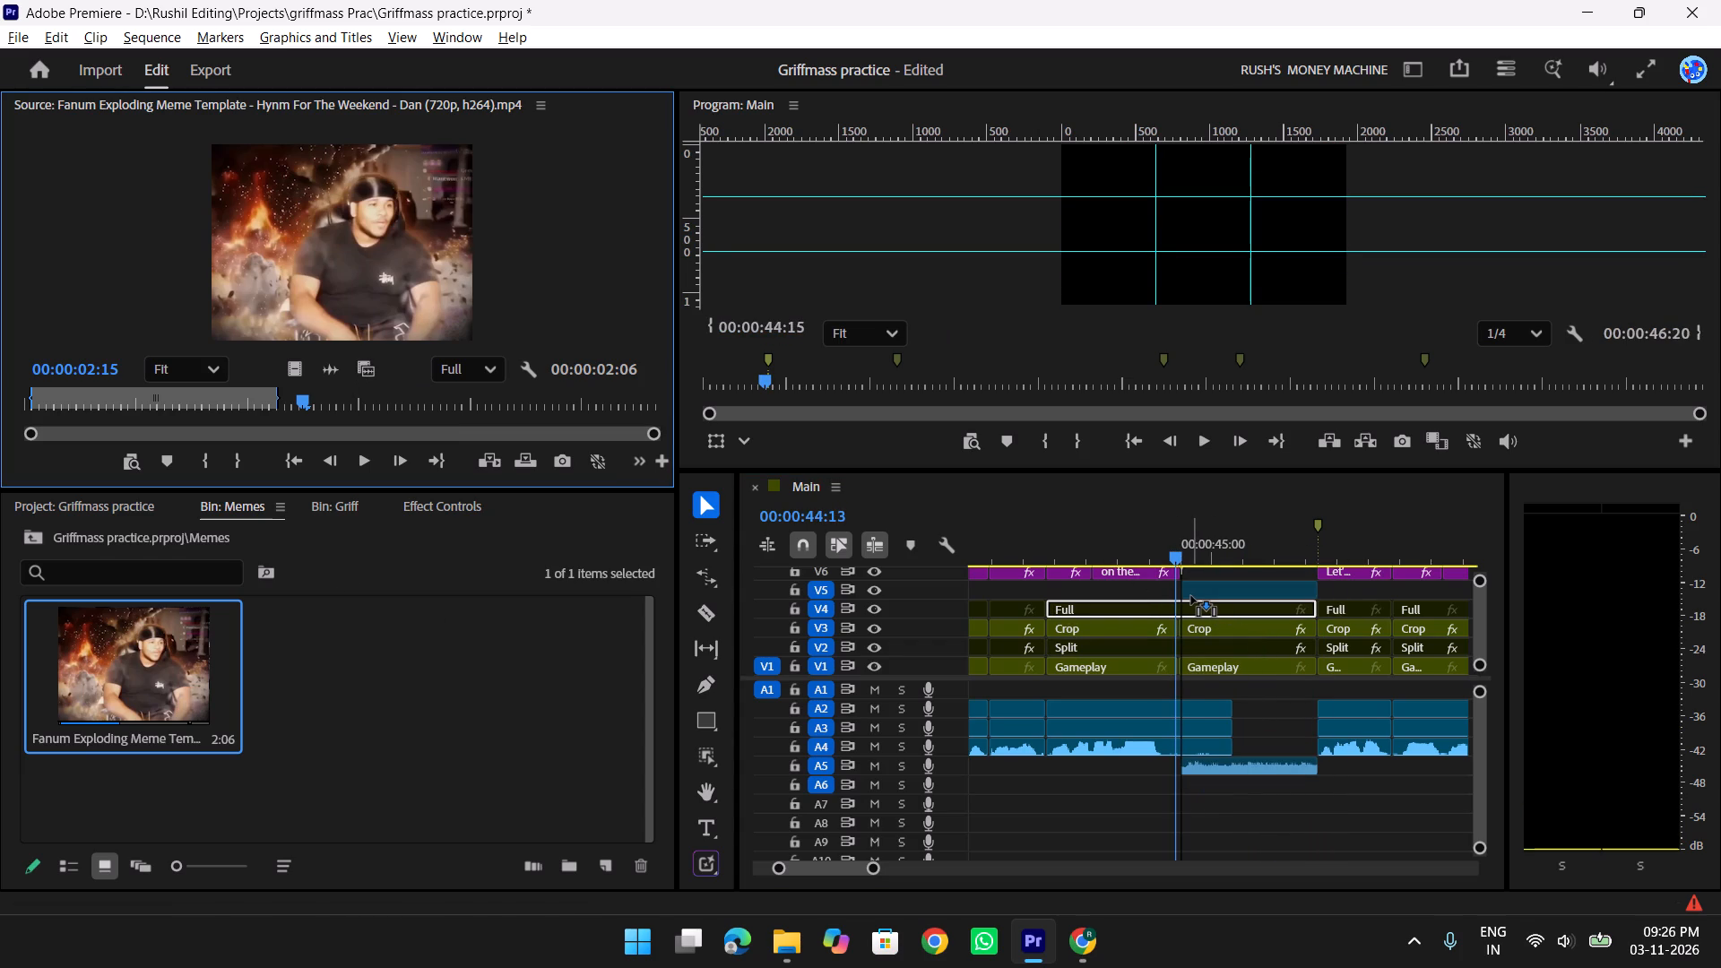
pyautogui.moveTo(1191, 596); pyautogui.dragTo(1180, 593)
pyautogui.moveTo(1180, 593); pyautogui.dragTo(1176, 592)
pyautogui.moveTo(1170, 554); pyautogui.dragTo(1142, 557)
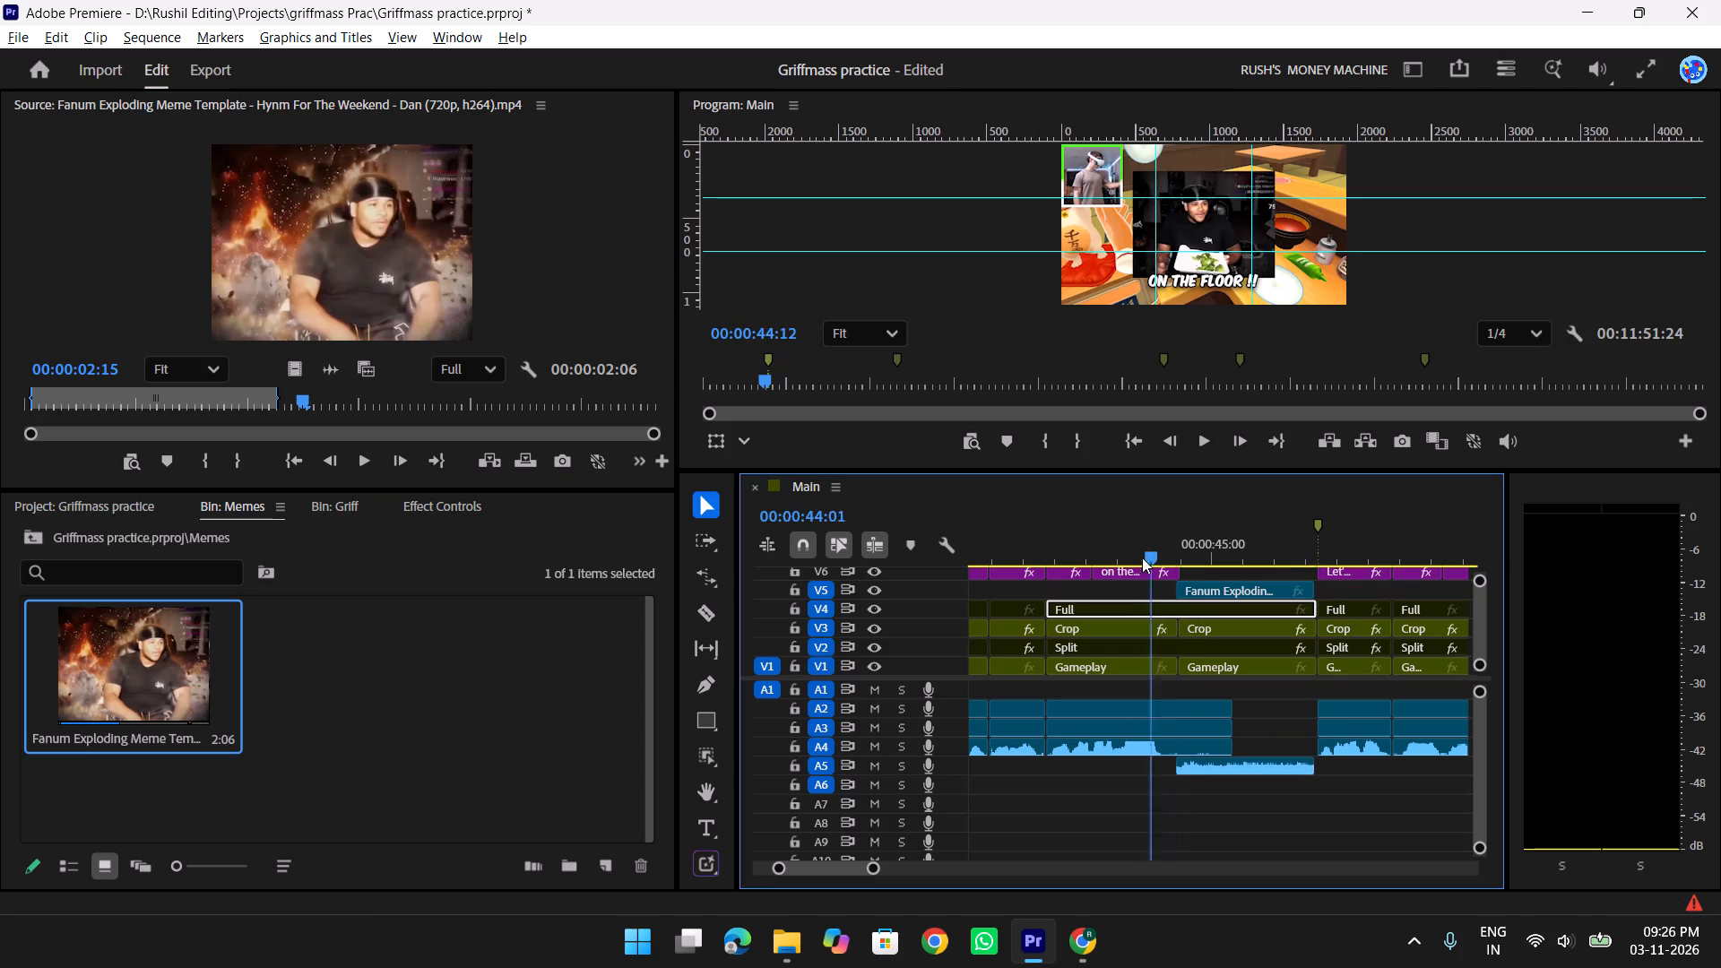
pyautogui.moveTo(1142, 557); pyautogui.dragTo(1134, 557)
pyautogui.press('space')
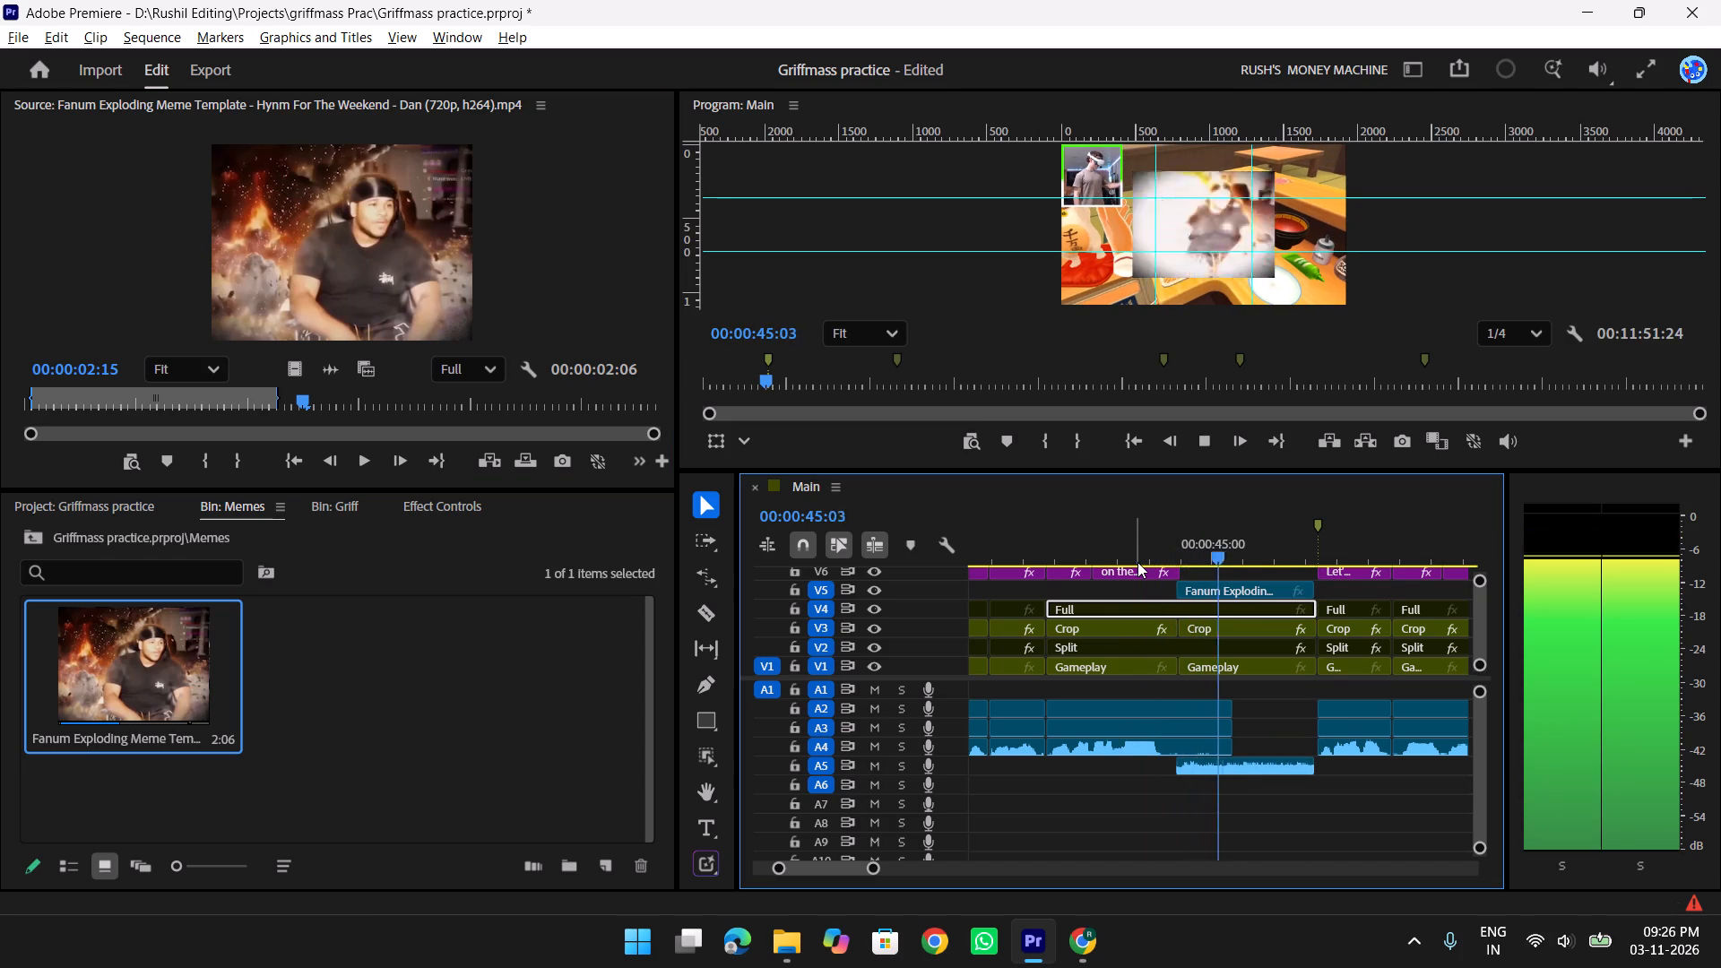
pyautogui.press('space')
# Cut off the Fanum clip's beginning up to 00:00:44:25 and shift the remainder back to the end of the "on the floor" caption.
pyautogui.moveTo(1256, 549); pyautogui.dragTo(1188, 555)
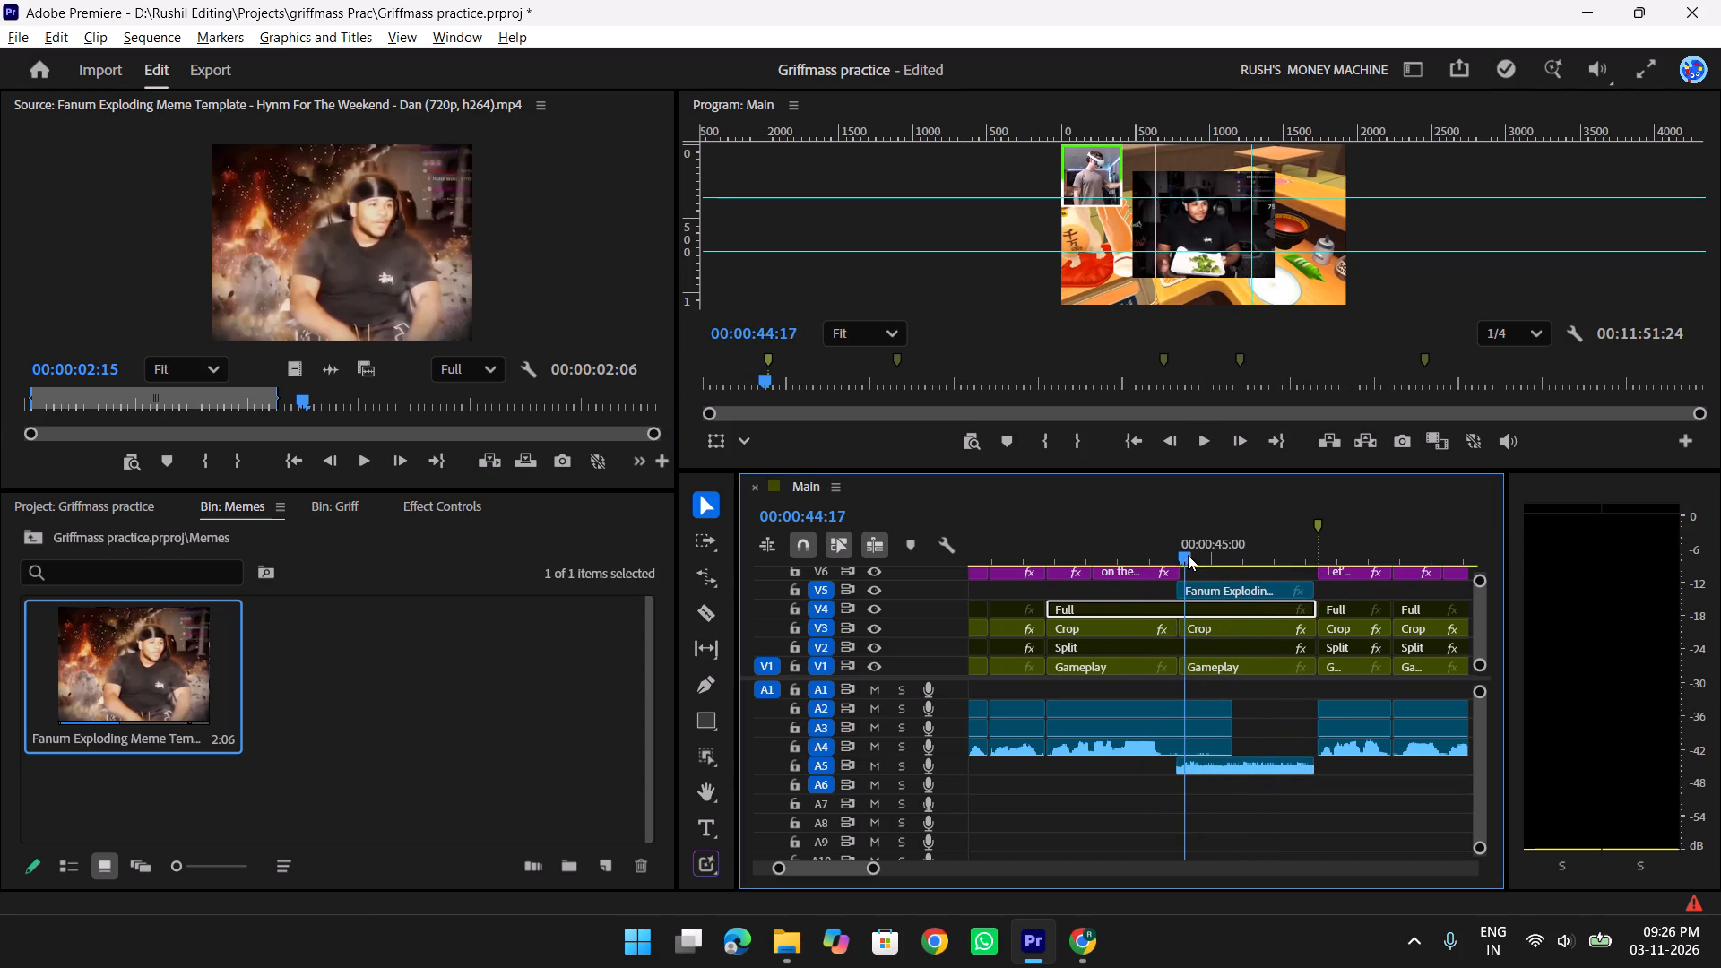
pyautogui.moveTo(1188, 555); pyautogui.dragTo(1204, 552)
pyautogui.click(1241, 589)
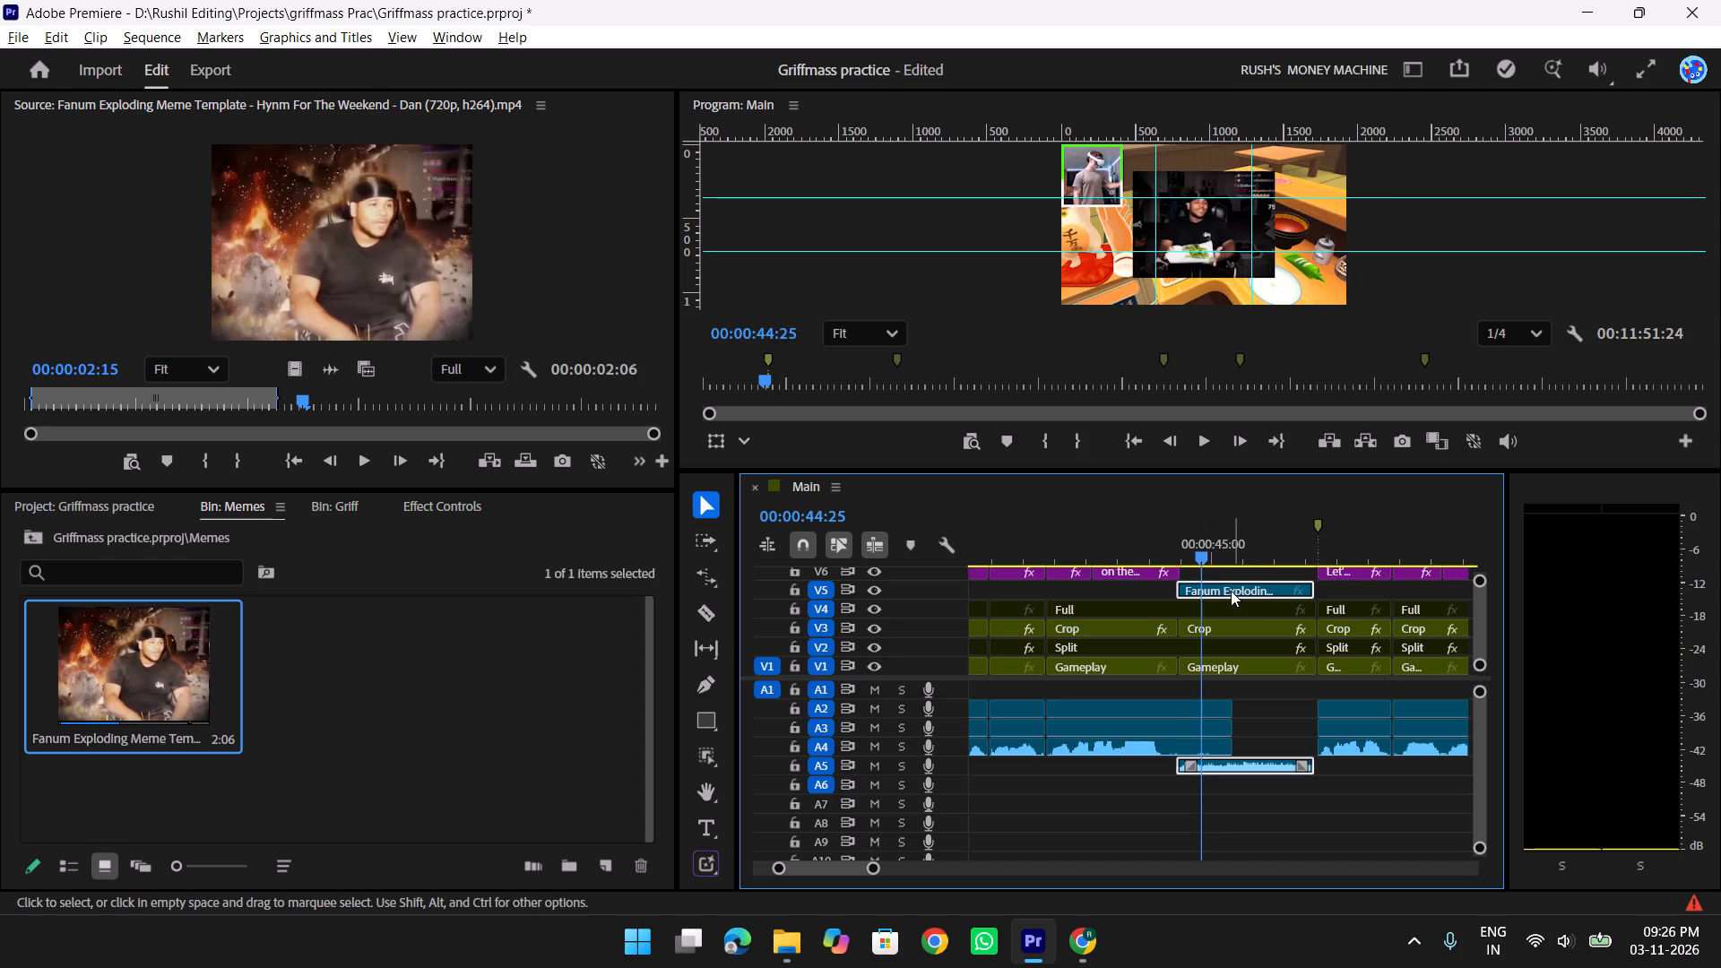
pyautogui.press('c')
pyautogui.click(1202, 587)
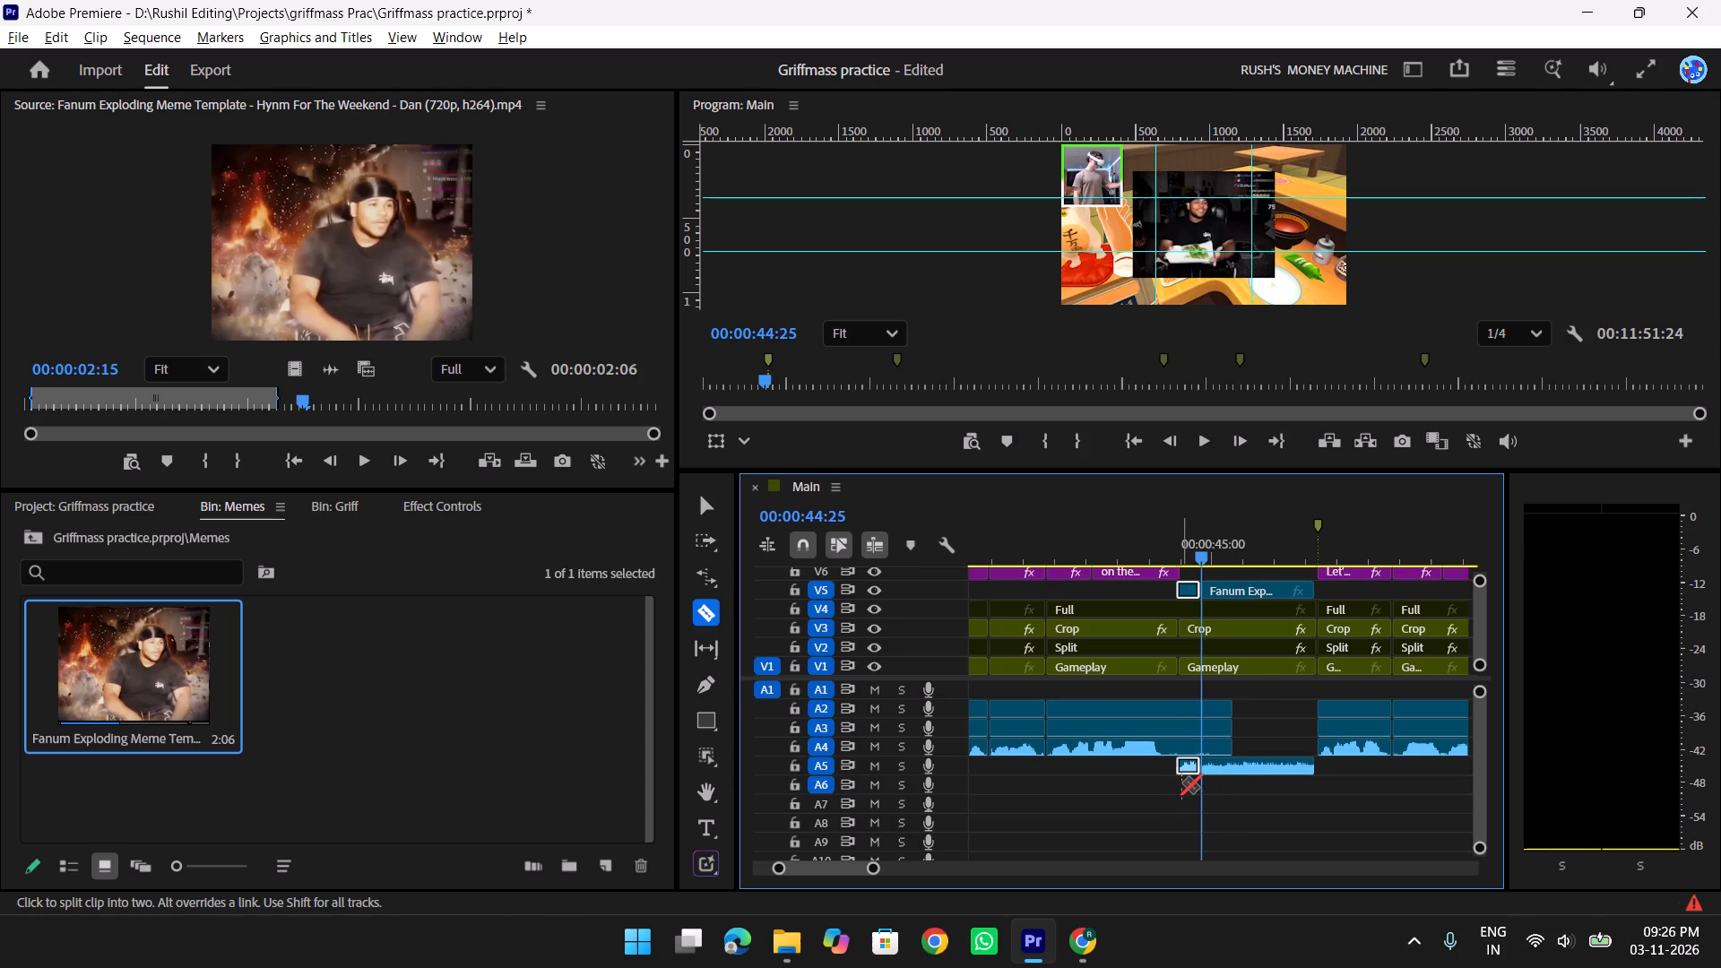
pyautogui.press('v')
pyautogui.press('Delete')
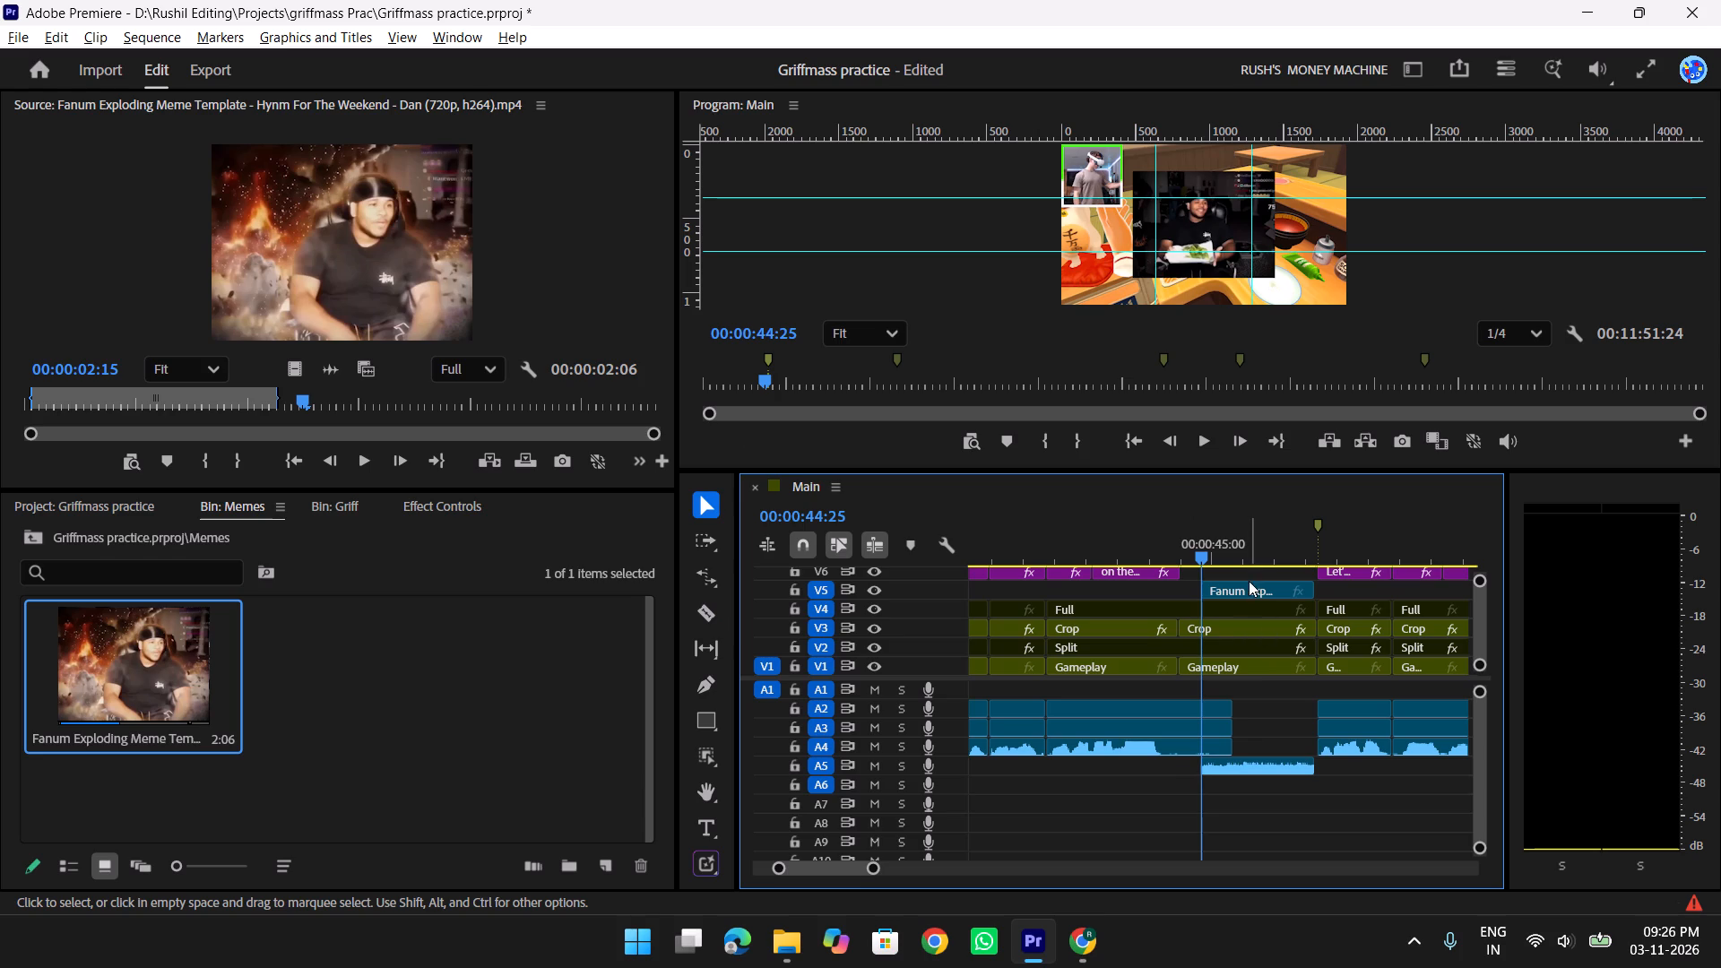
pyautogui.moveTo(1247, 590); pyautogui.dragTo(1223, 590)
# Trim the Full, Crop, Split and Gameplay clips on V4 to V1 to end at 00:00:46:10 and close the gap before "Let's do this again".
pyautogui.moveTo(1173, 550); pyautogui.dragTo(1135, 556)
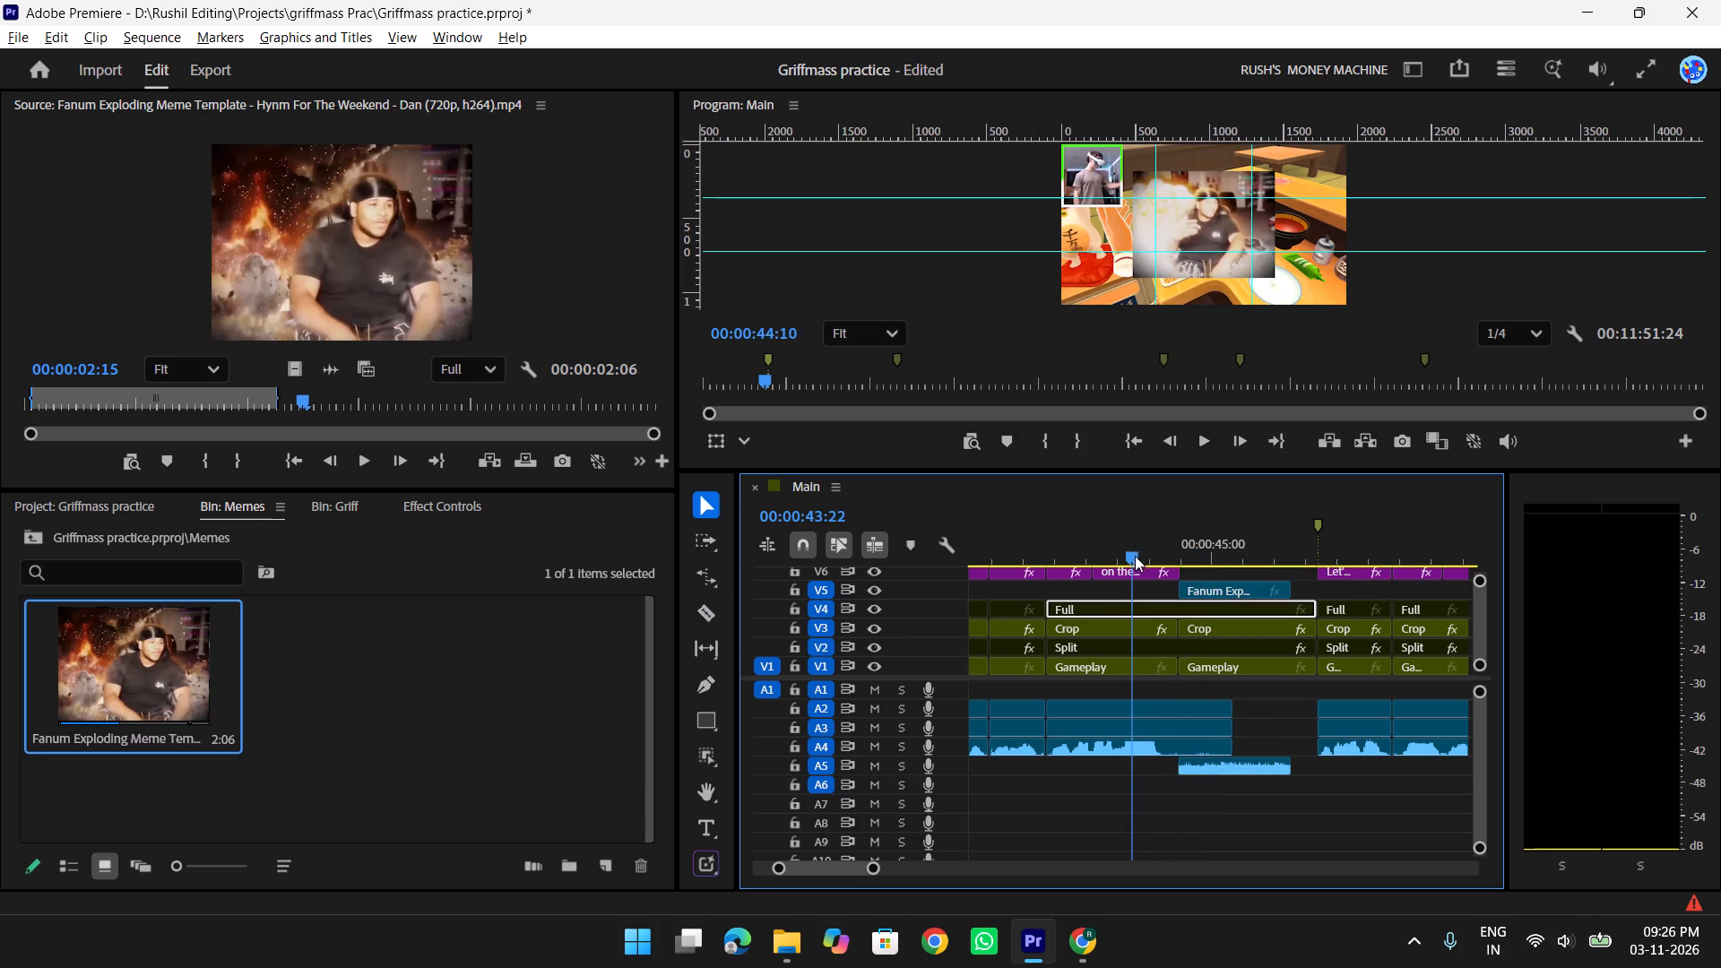
pyautogui.moveTo(1135, 556); pyautogui.dragTo(1135, 555)
pyautogui.press('space')
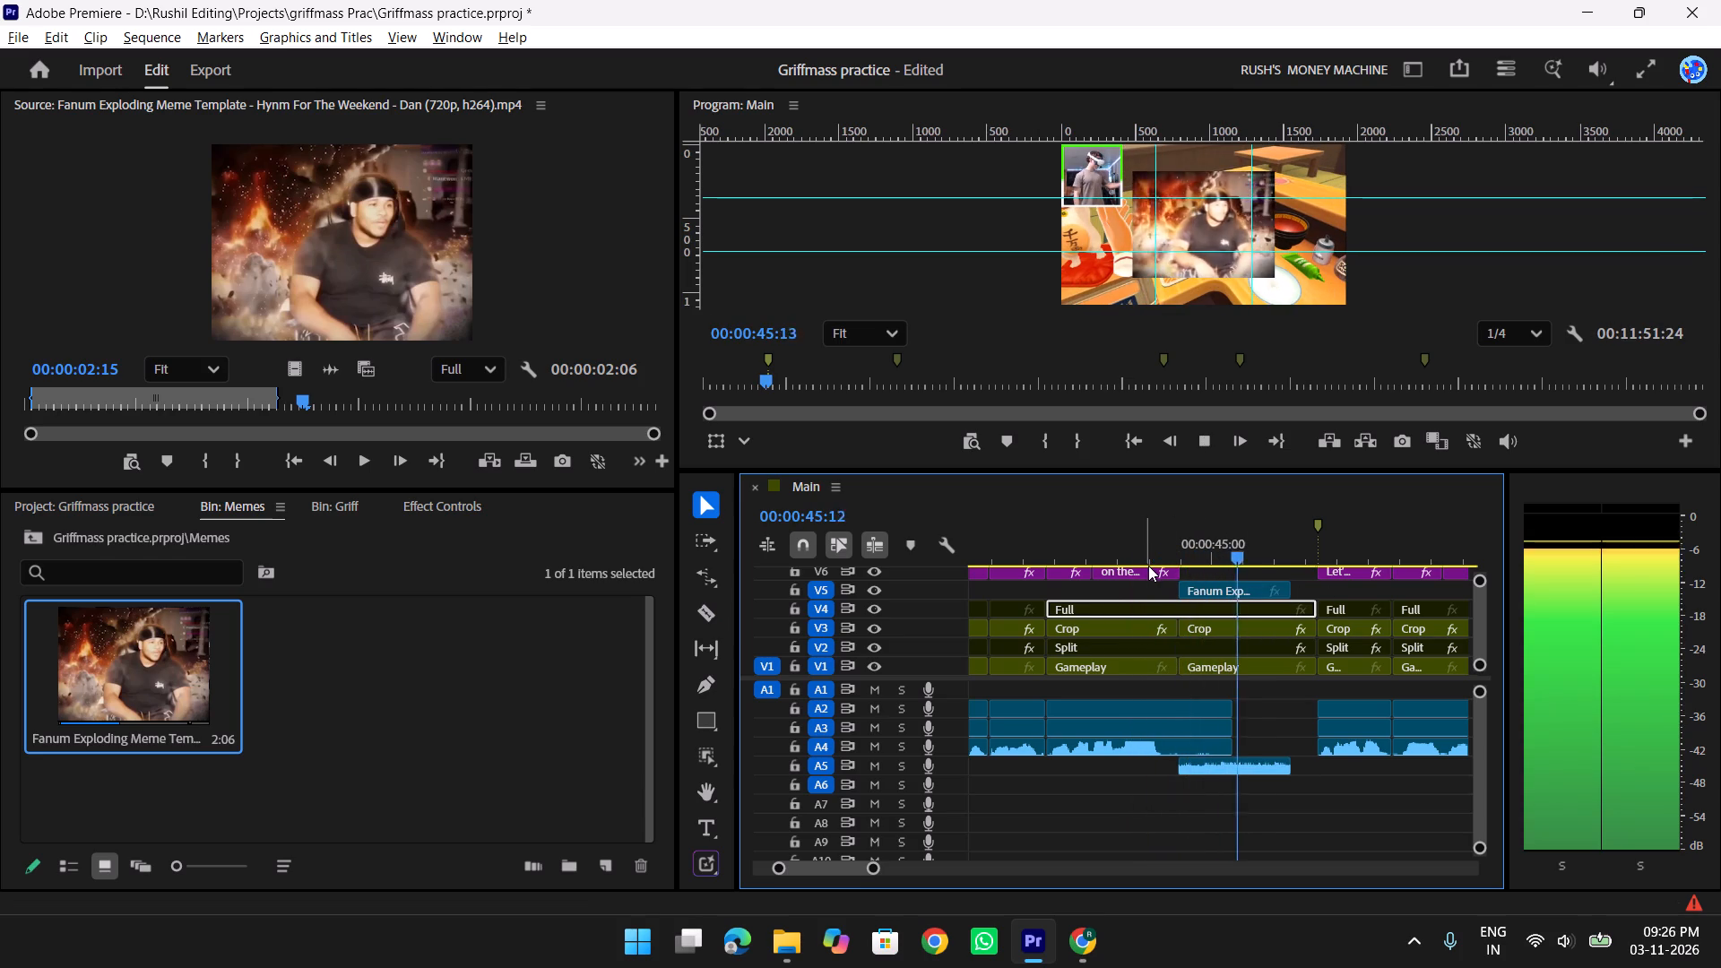
pyautogui.press('space')
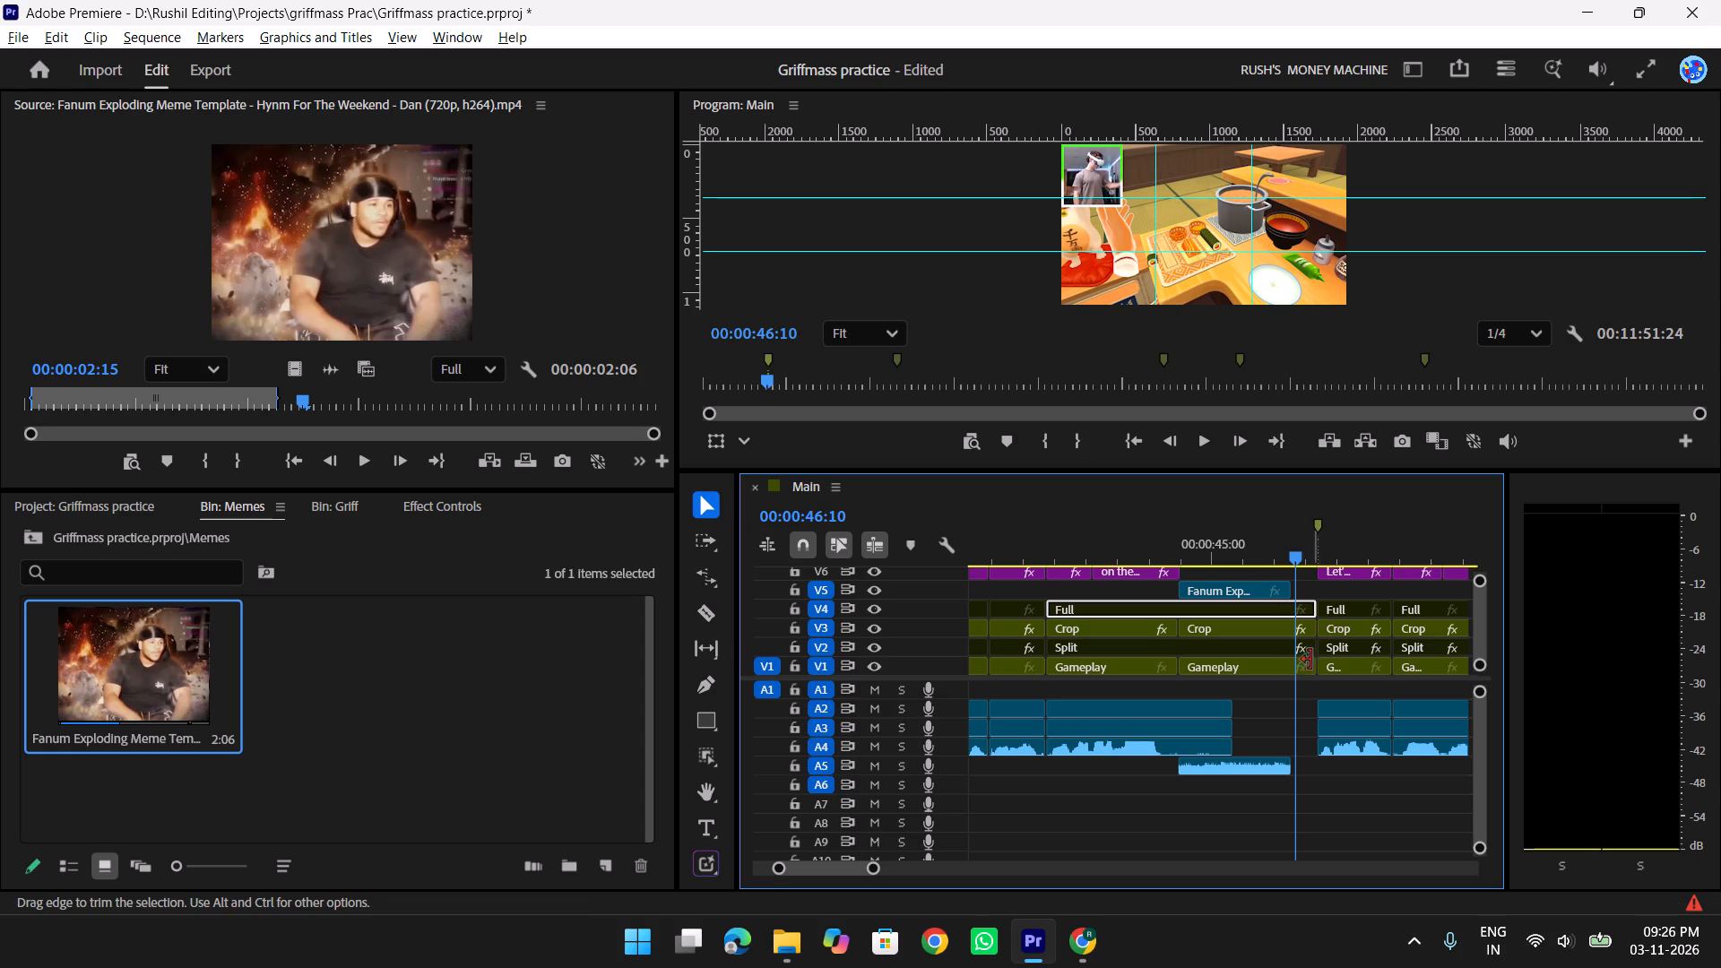
pyautogui.press('w')
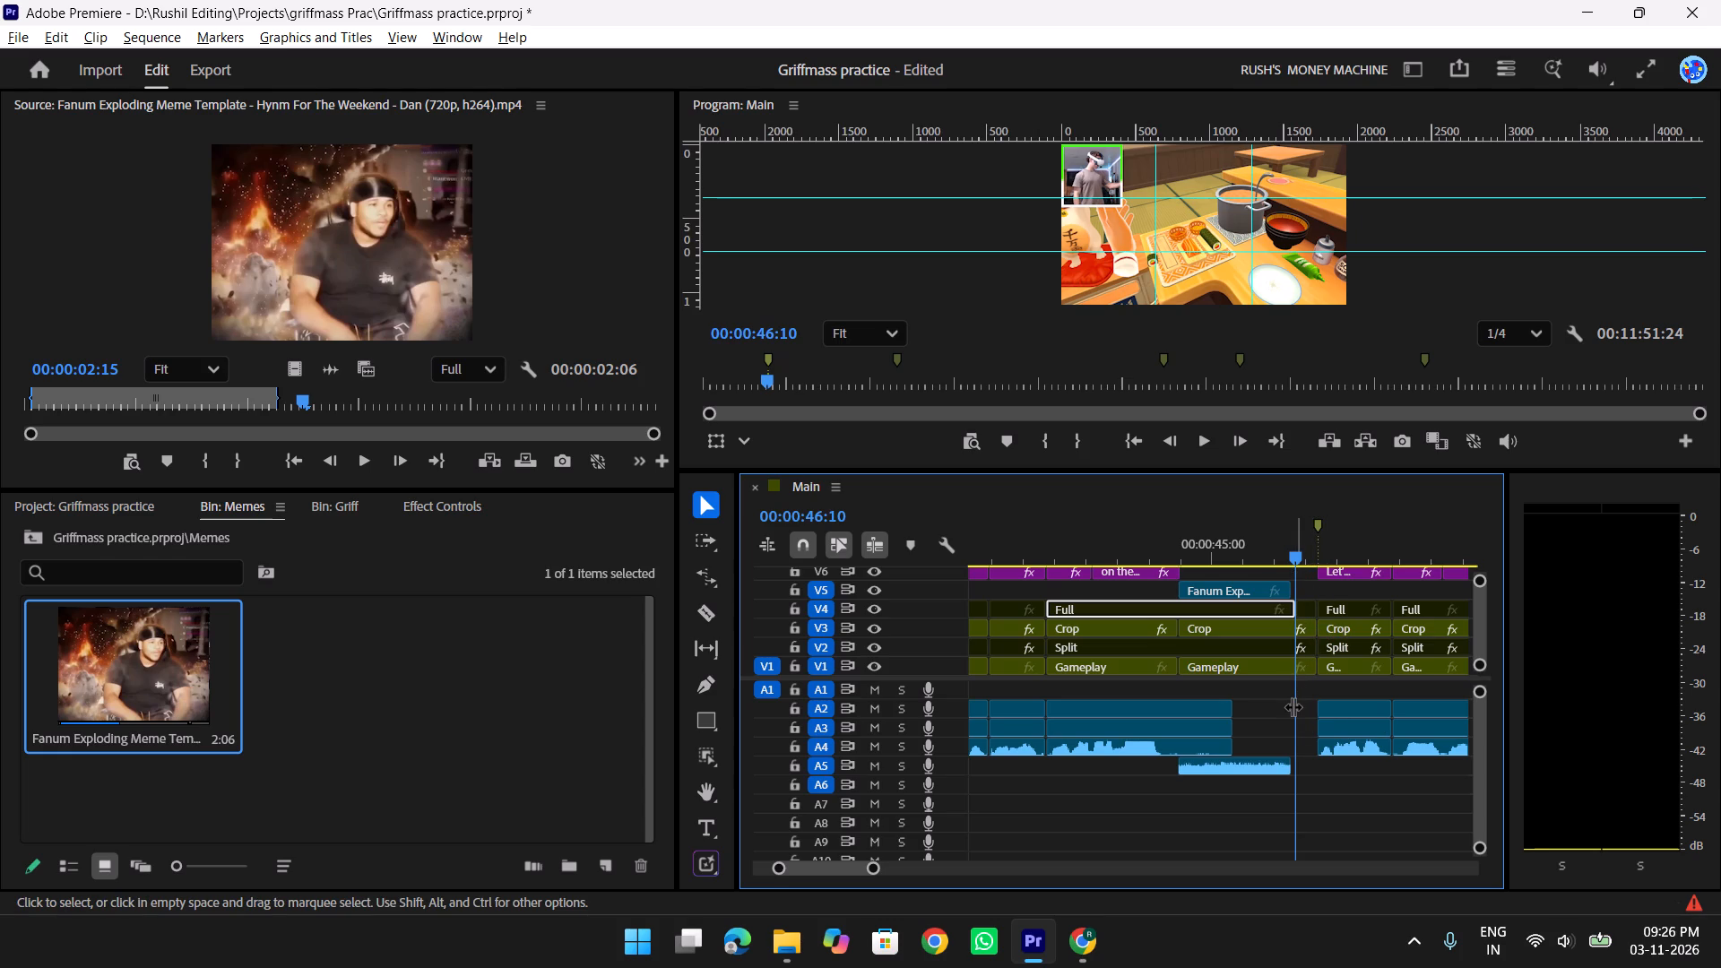
pyautogui.press('v')
pyautogui.moveTo(1302, 713); pyautogui.dragTo(1310, 590)
pyautogui.press('w')
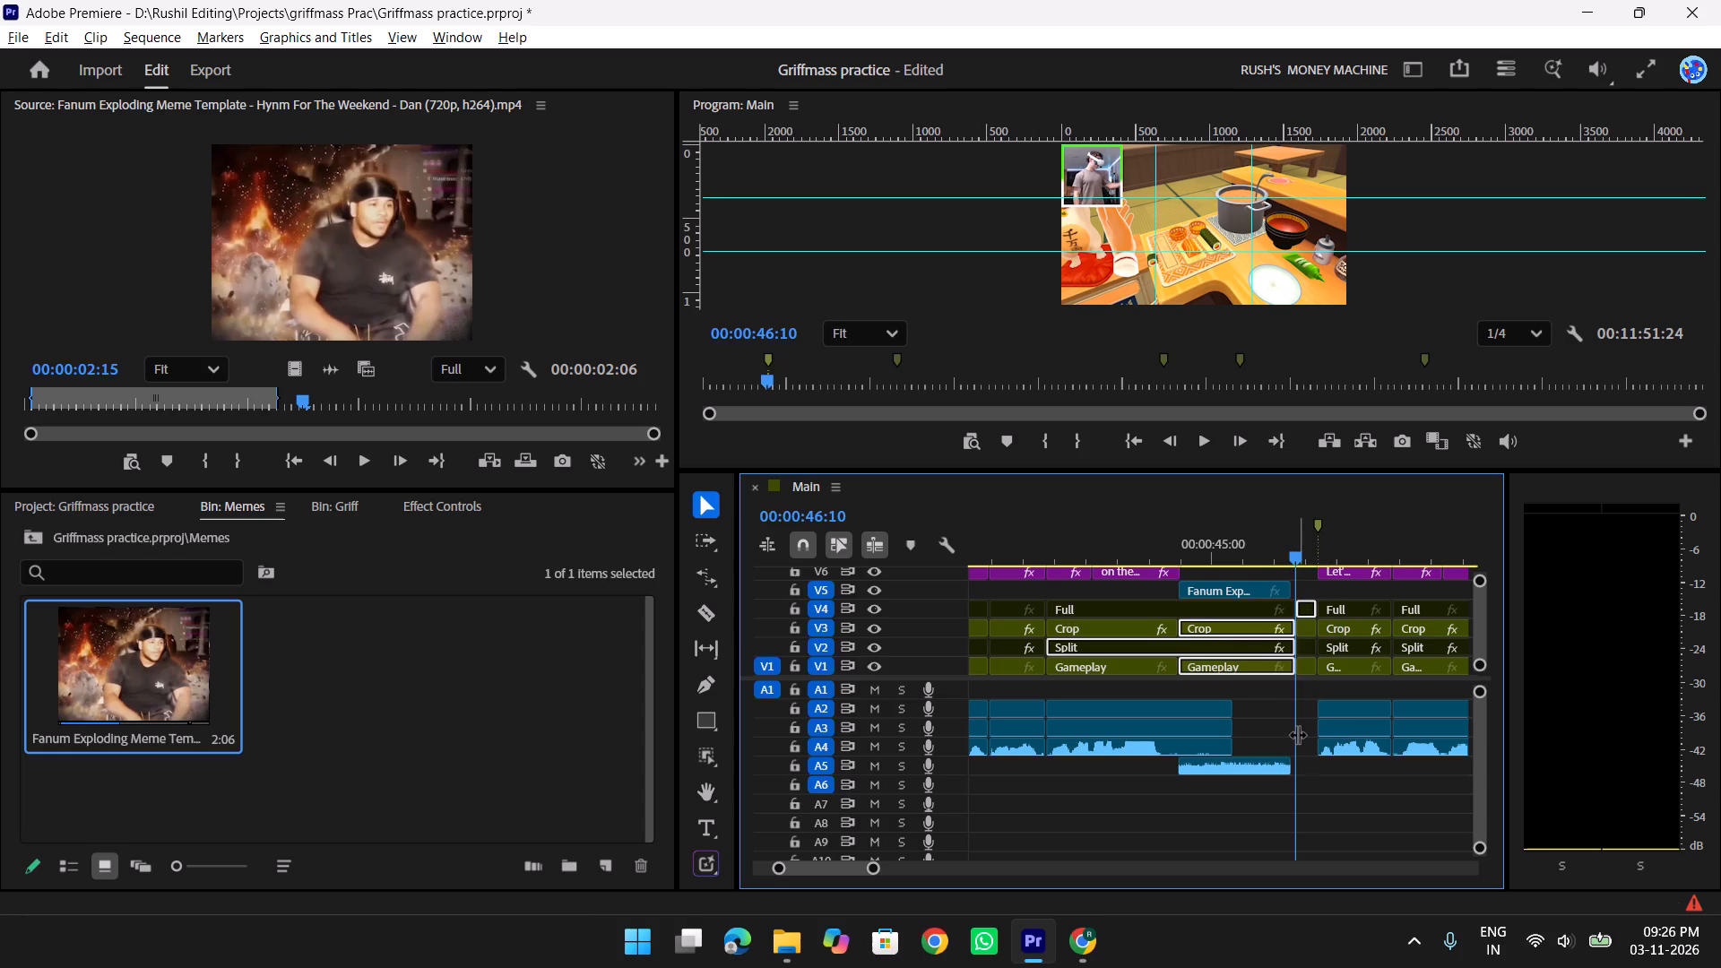
pyautogui.moveTo(1303, 728); pyautogui.dragTo(1305, 602)
pyautogui.press('Delete')
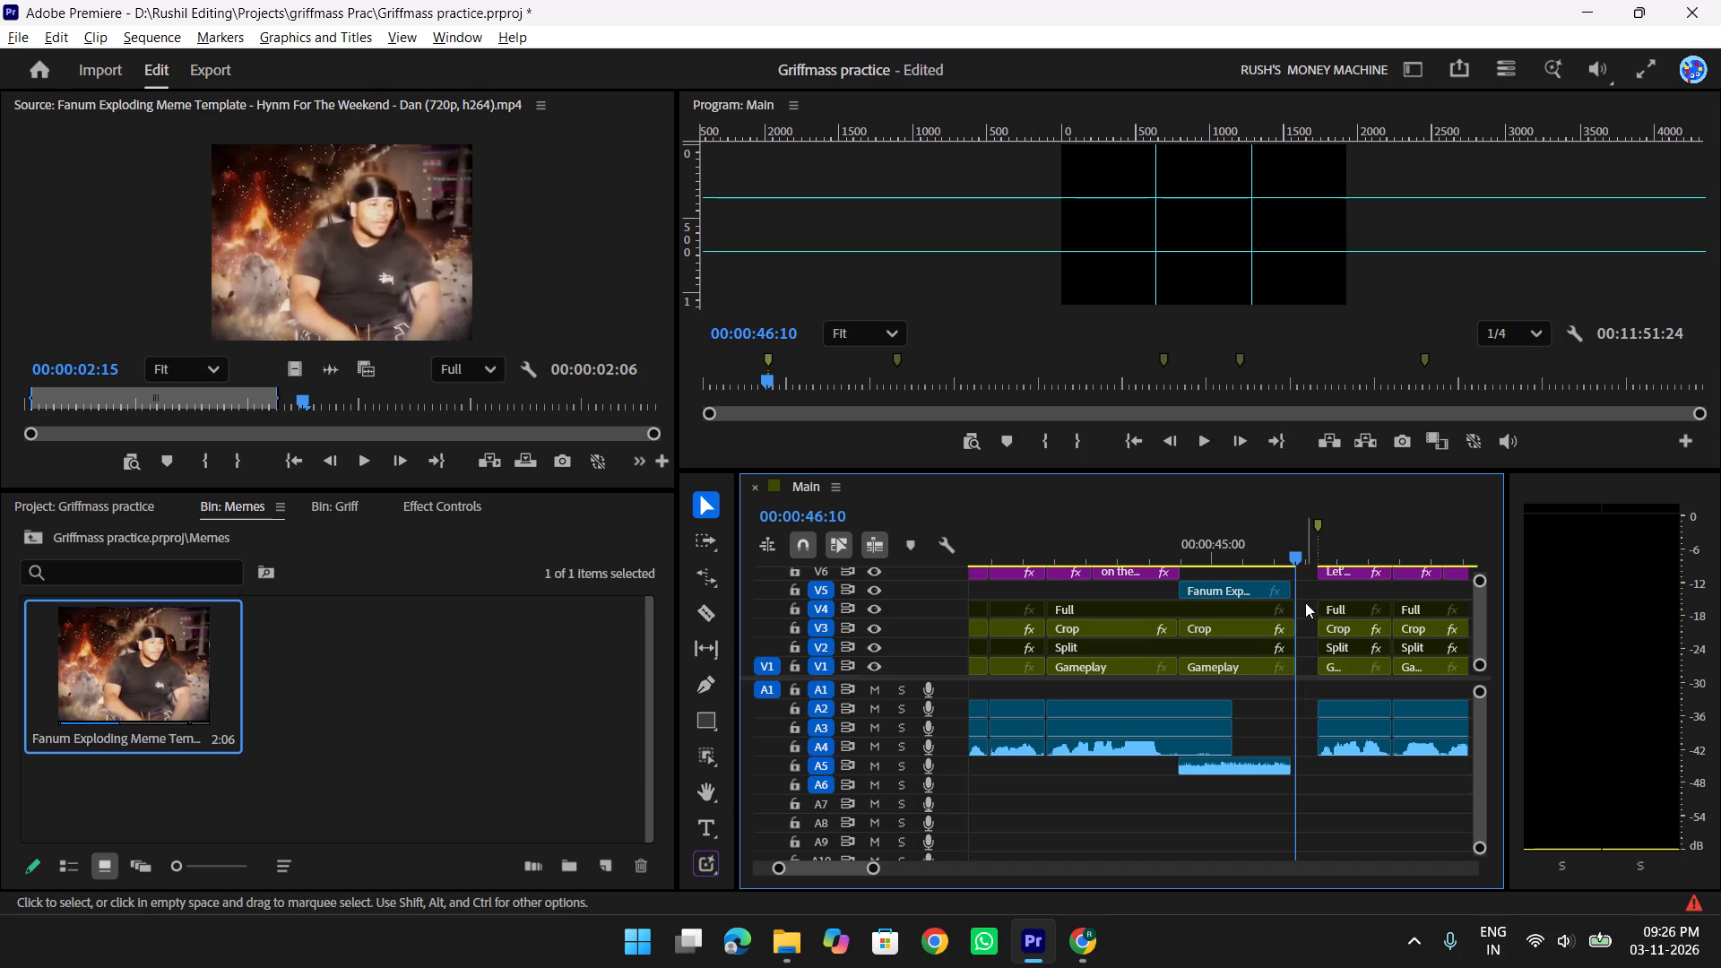
pyautogui.rightClick(1310, 646)
pyautogui.click(1342, 660)
# Play from the "on the floor" caption through the Fanum meme into "Let's do this again" to check the tightened timing.
pyautogui.moveTo(1261, 537); pyautogui.dragTo(1170, 539)
pyautogui.press('space')
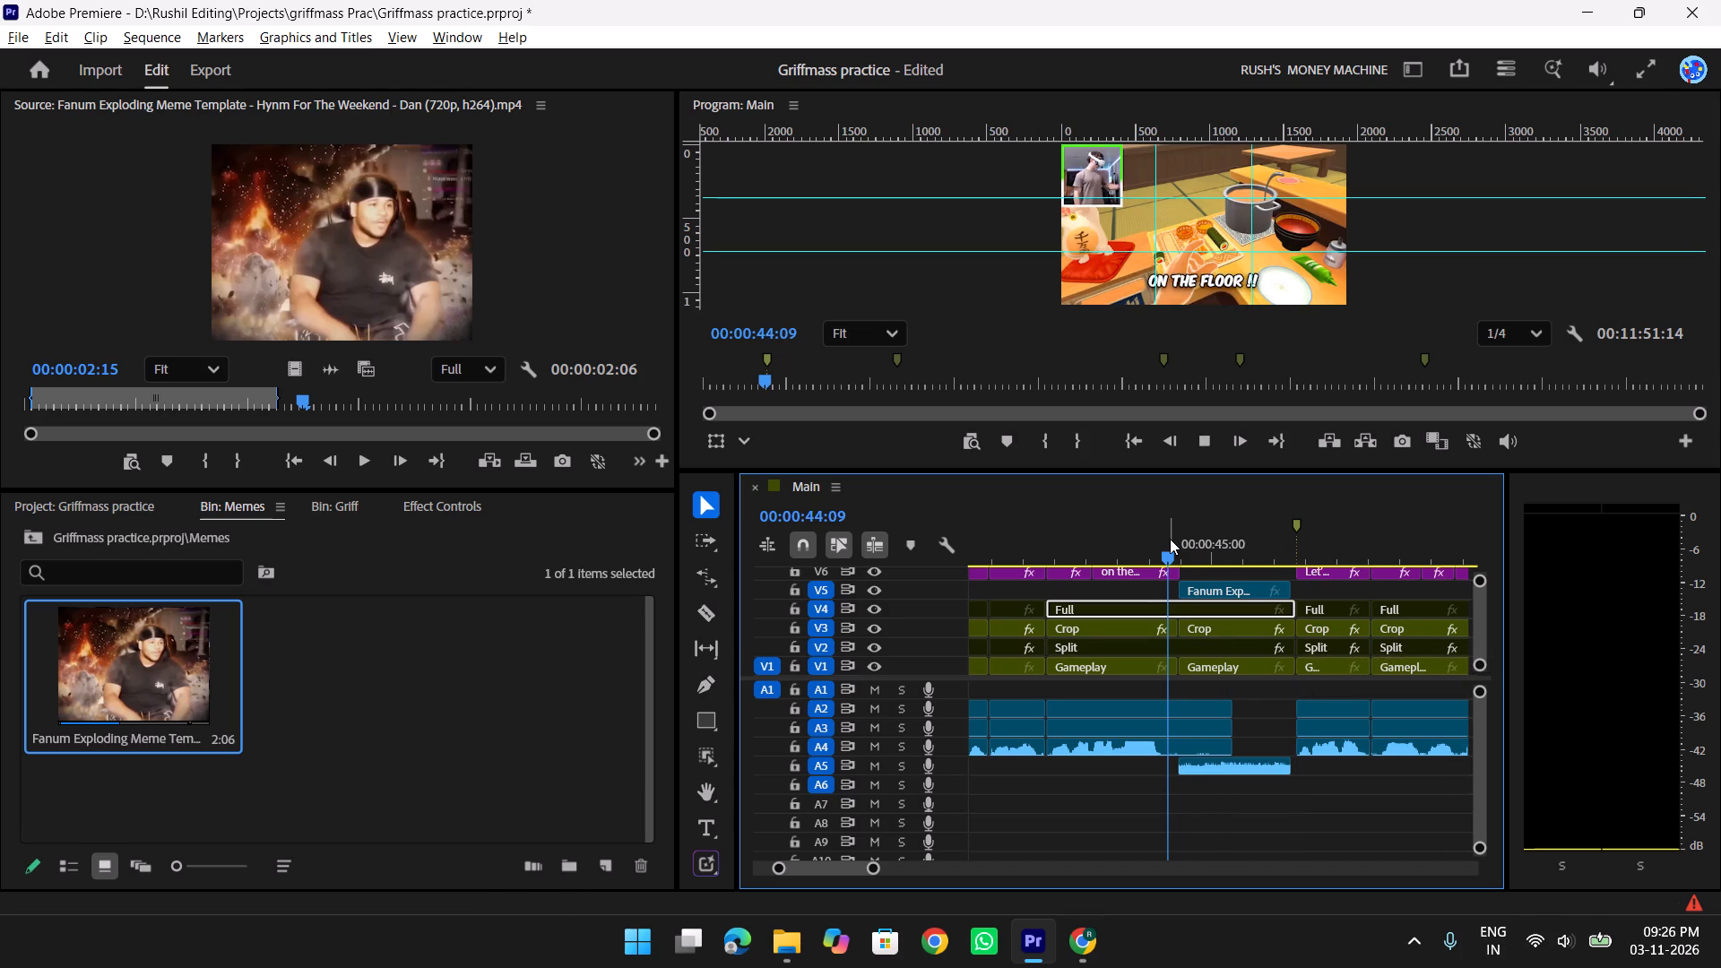
pyautogui.press('space')
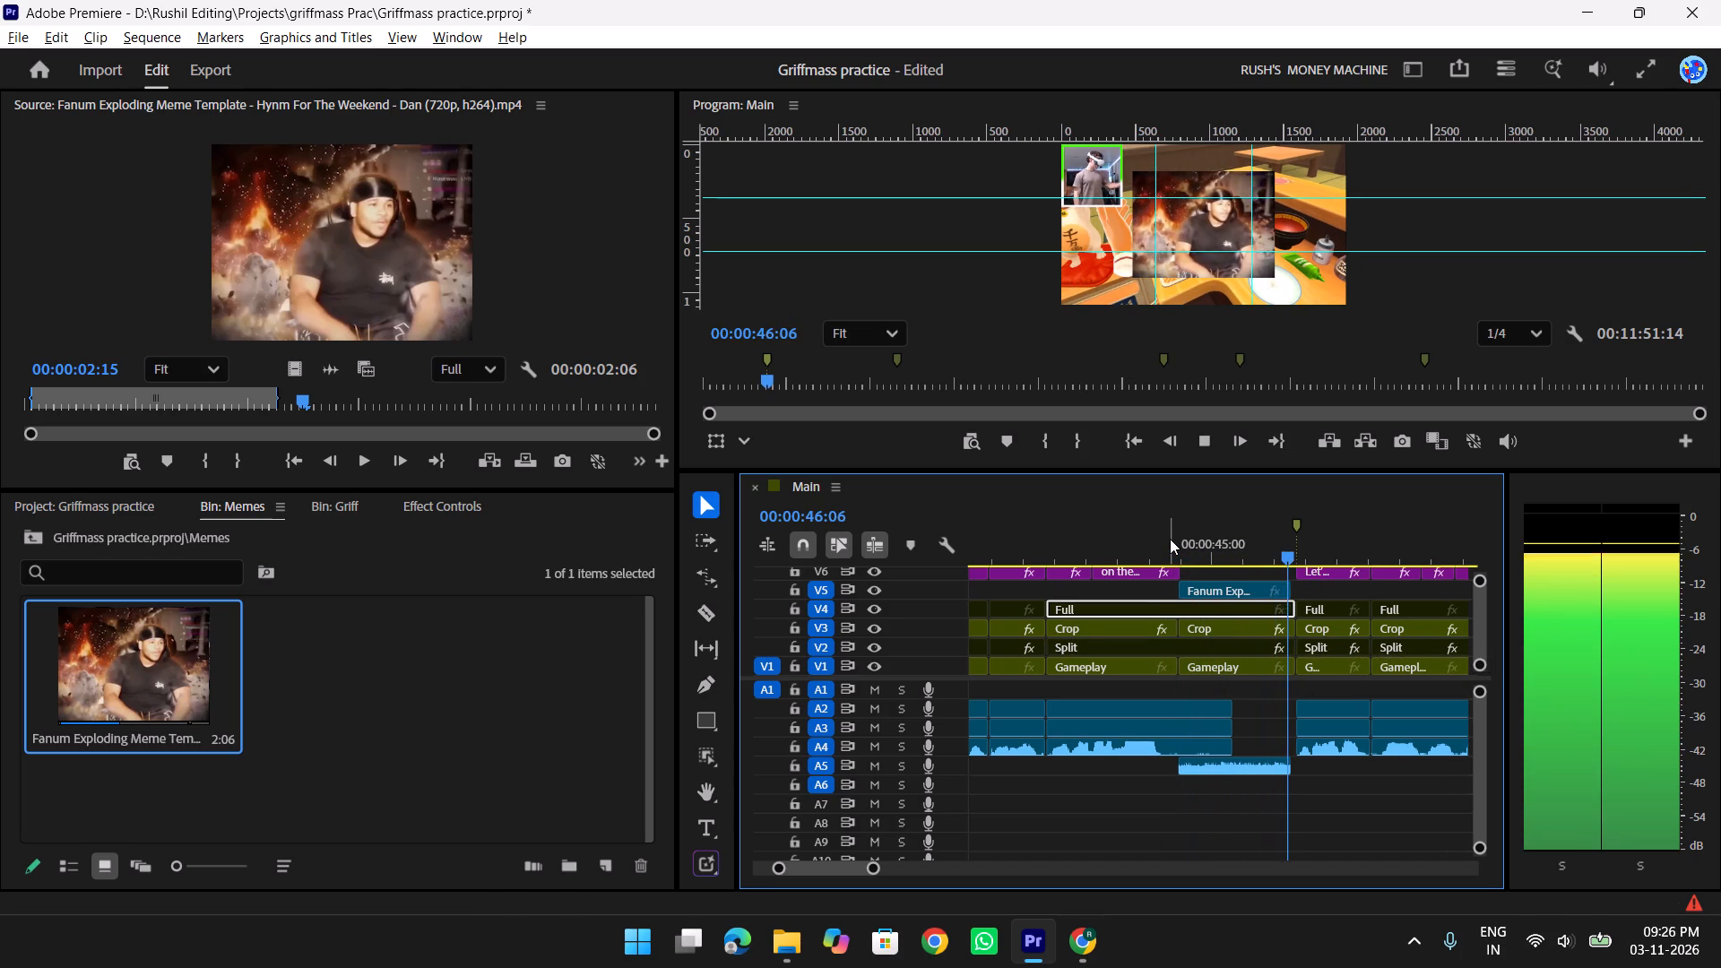
pyautogui.press('space')
pyautogui.press('space')
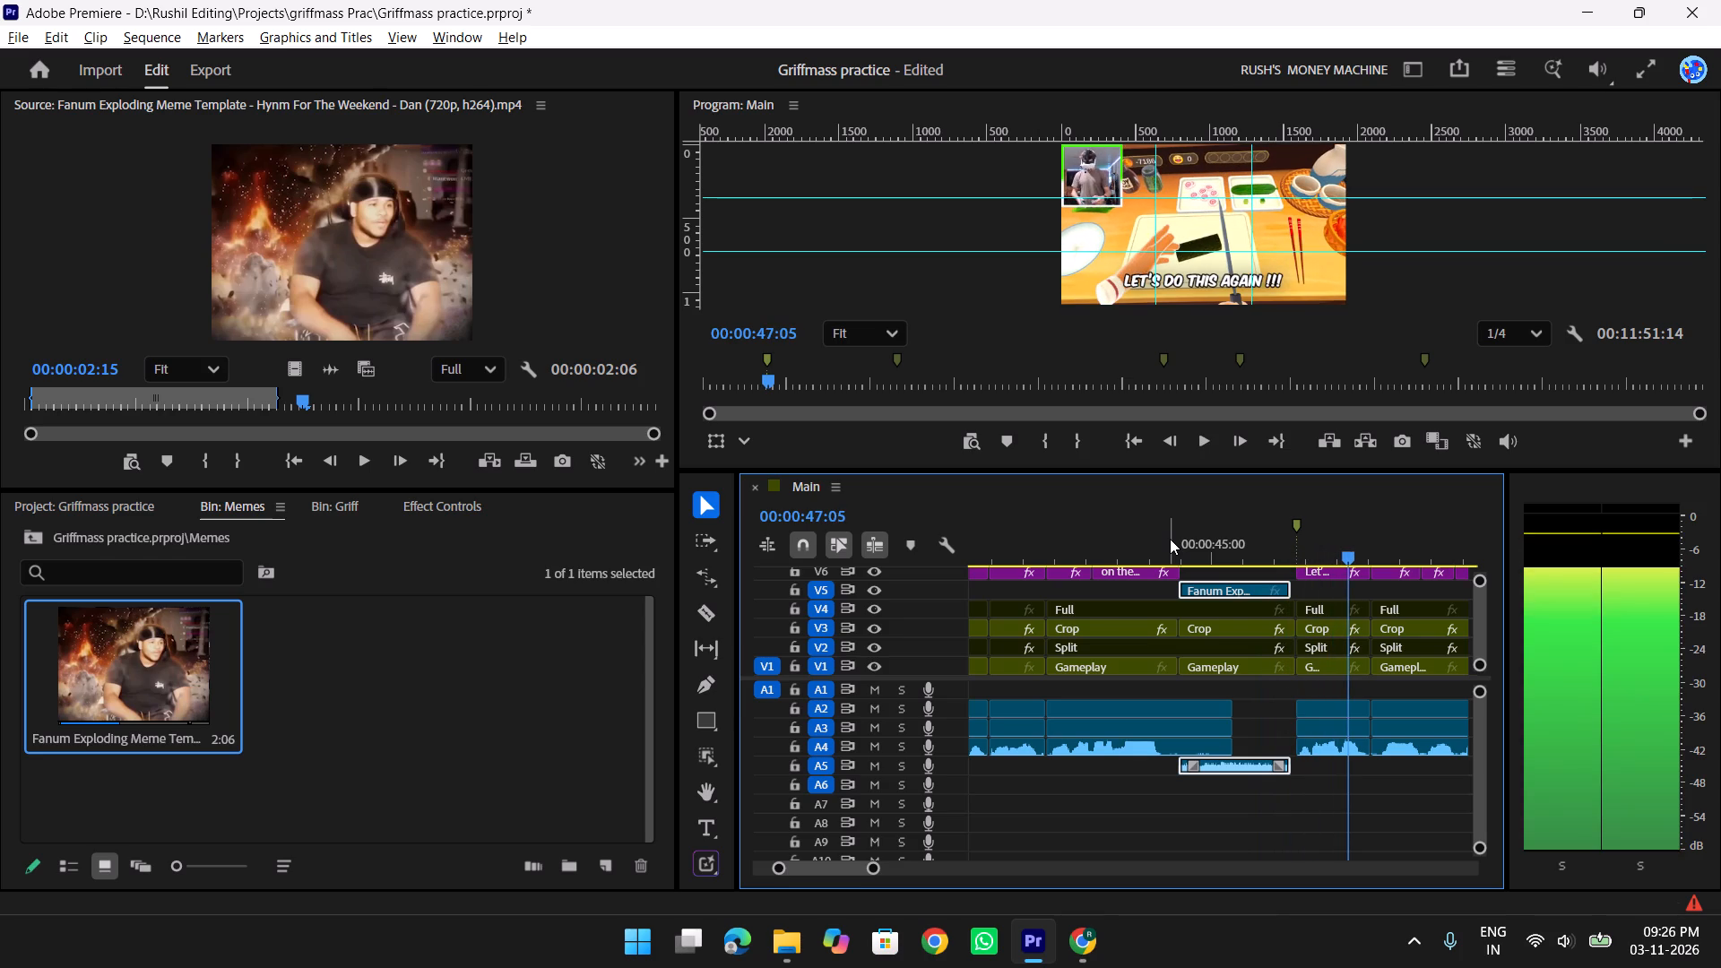
pyautogui.moveTo(1338, 539); pyautogui.dragTo(1274, 546)
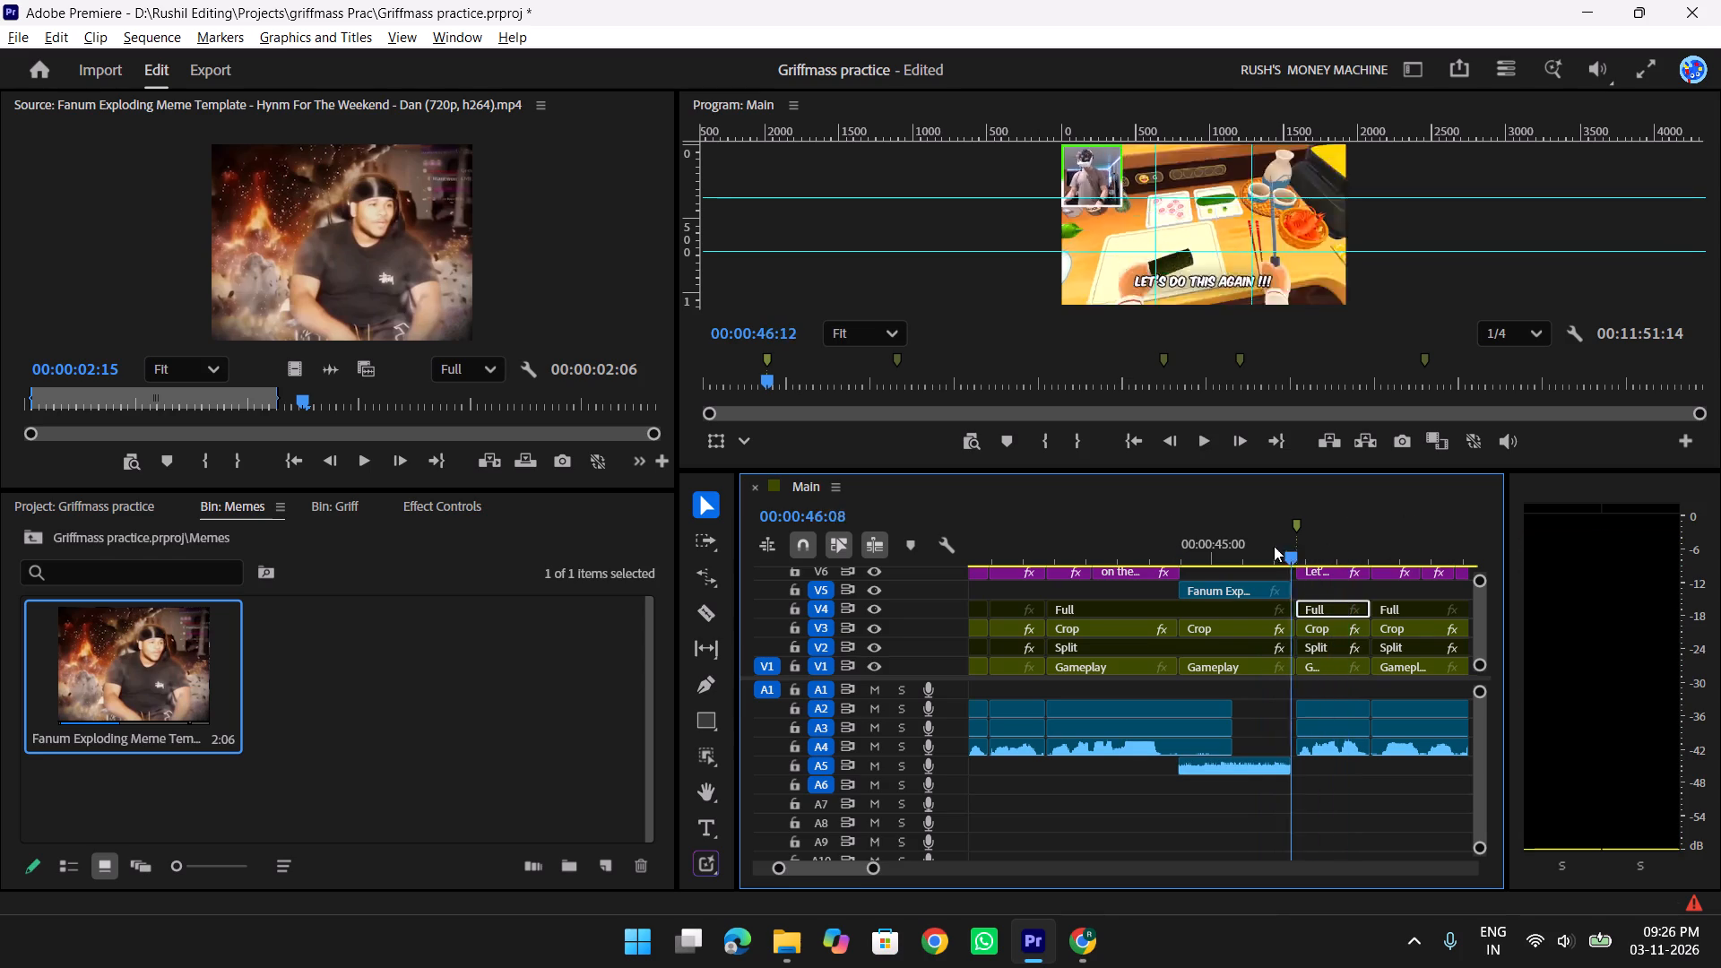
pyautogui.moveTo(1274, 546); pyautogui.dragTo(1284, 549)
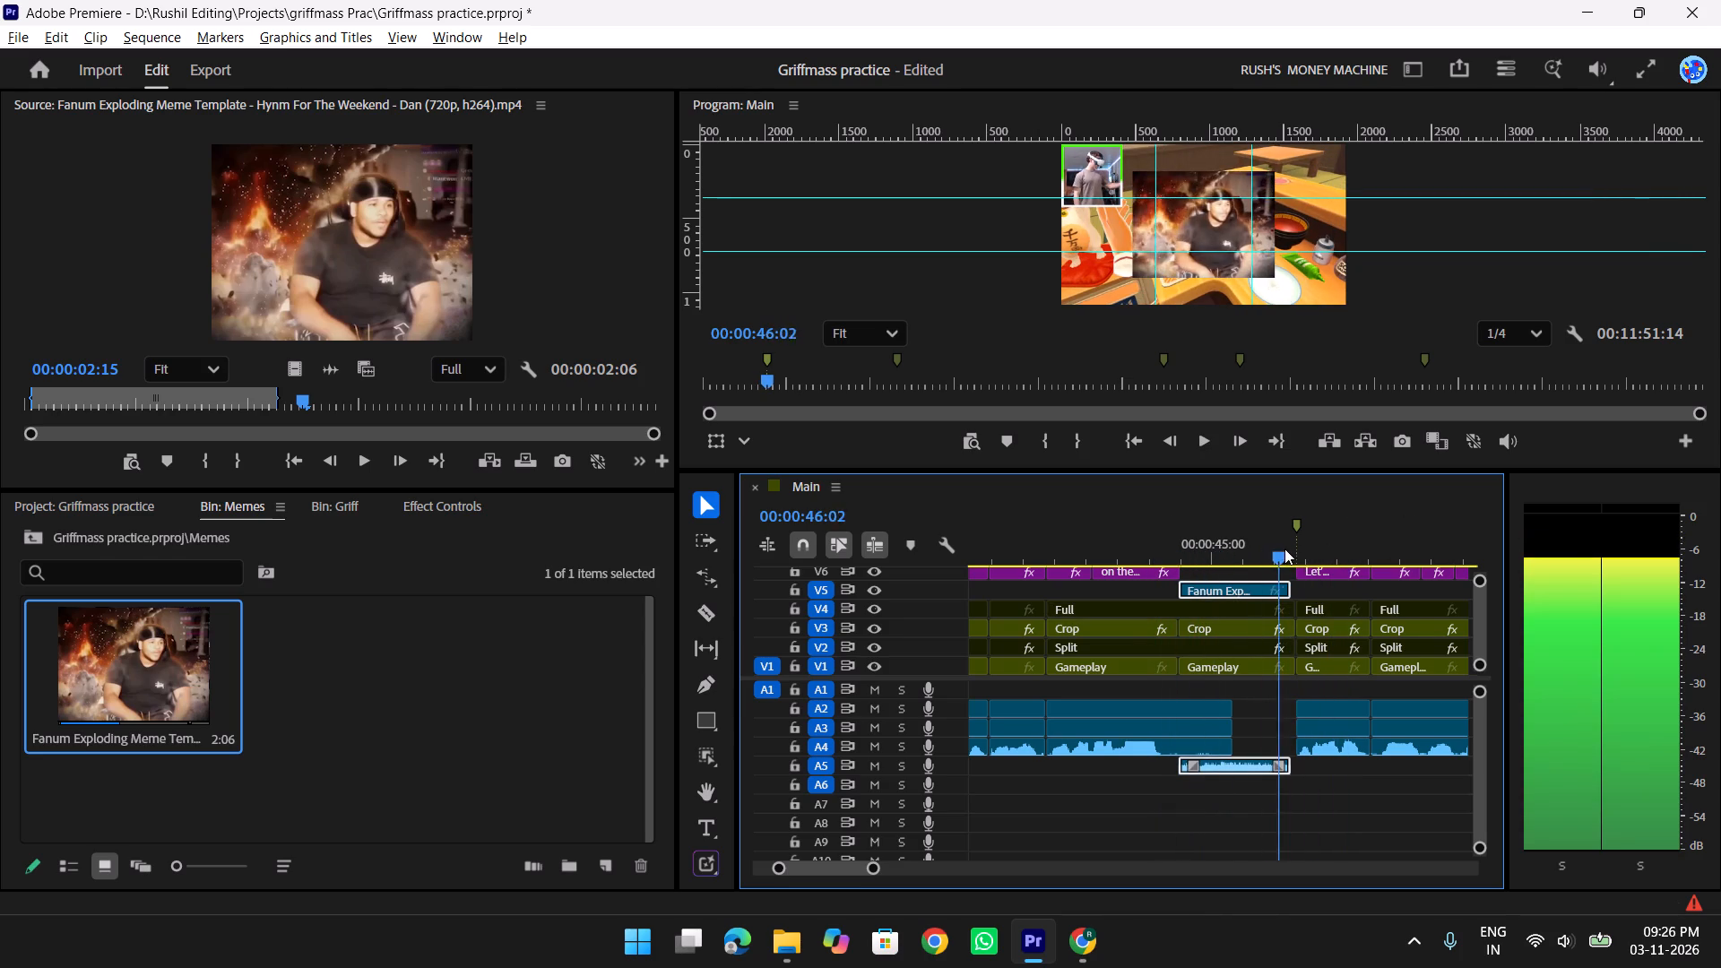
pyautogui.moveTo(1284, 549); pyautogui.dragTo(1155, 563)
# Search the effects for "pop" and apply the Pop for CC preset to the Fanum clip on V5.
pyautogui.hotkey('shift', 'z')
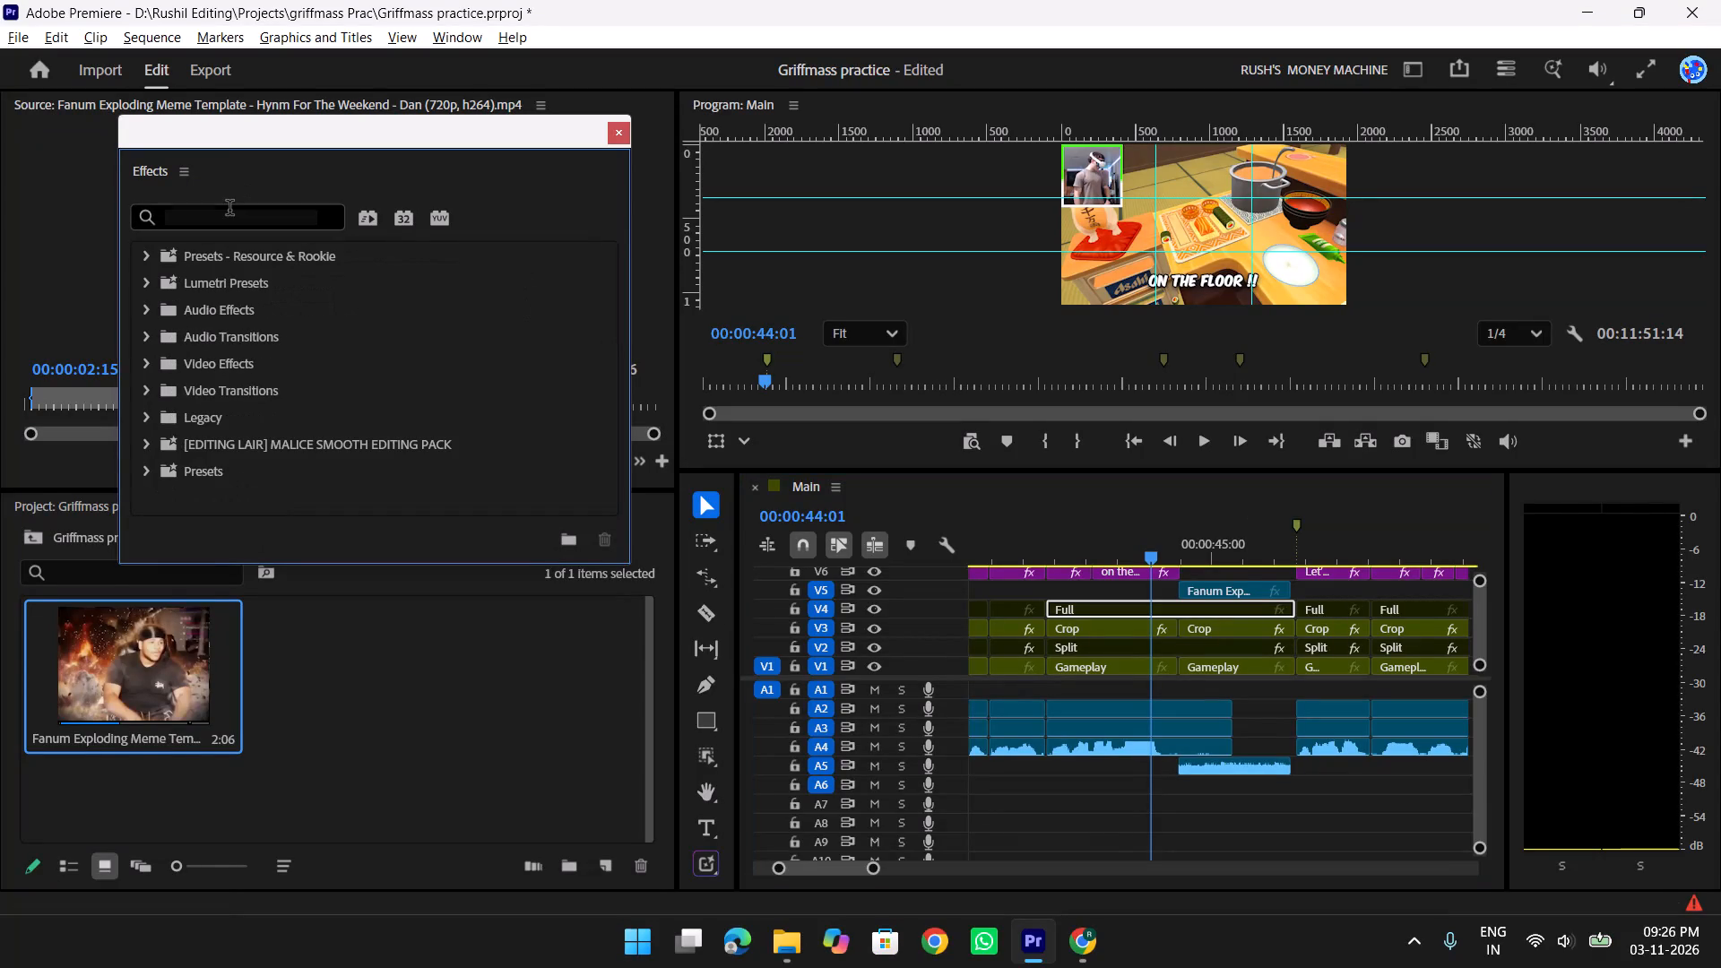
pyautogui.click(229, 210)
pyautogui.write('pop')
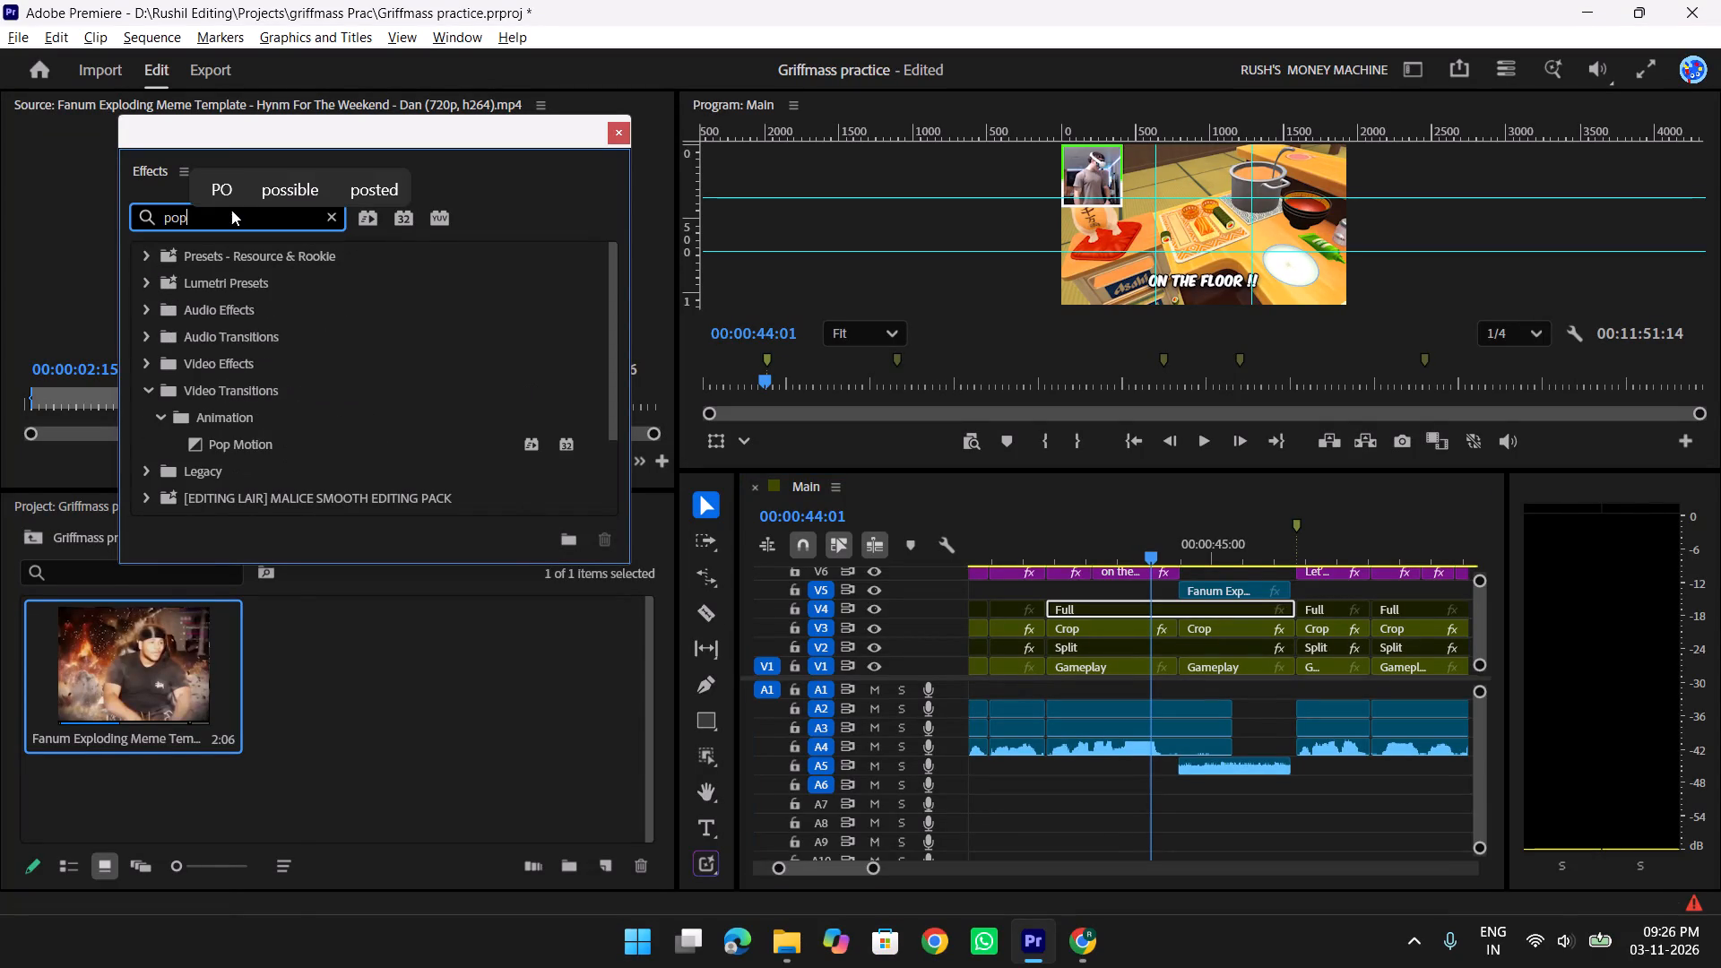
pyautogui.scroll(-7, 340, 294)
pyautogui.moveTo(280, 434); pyautogui.dragTo(645, 496)
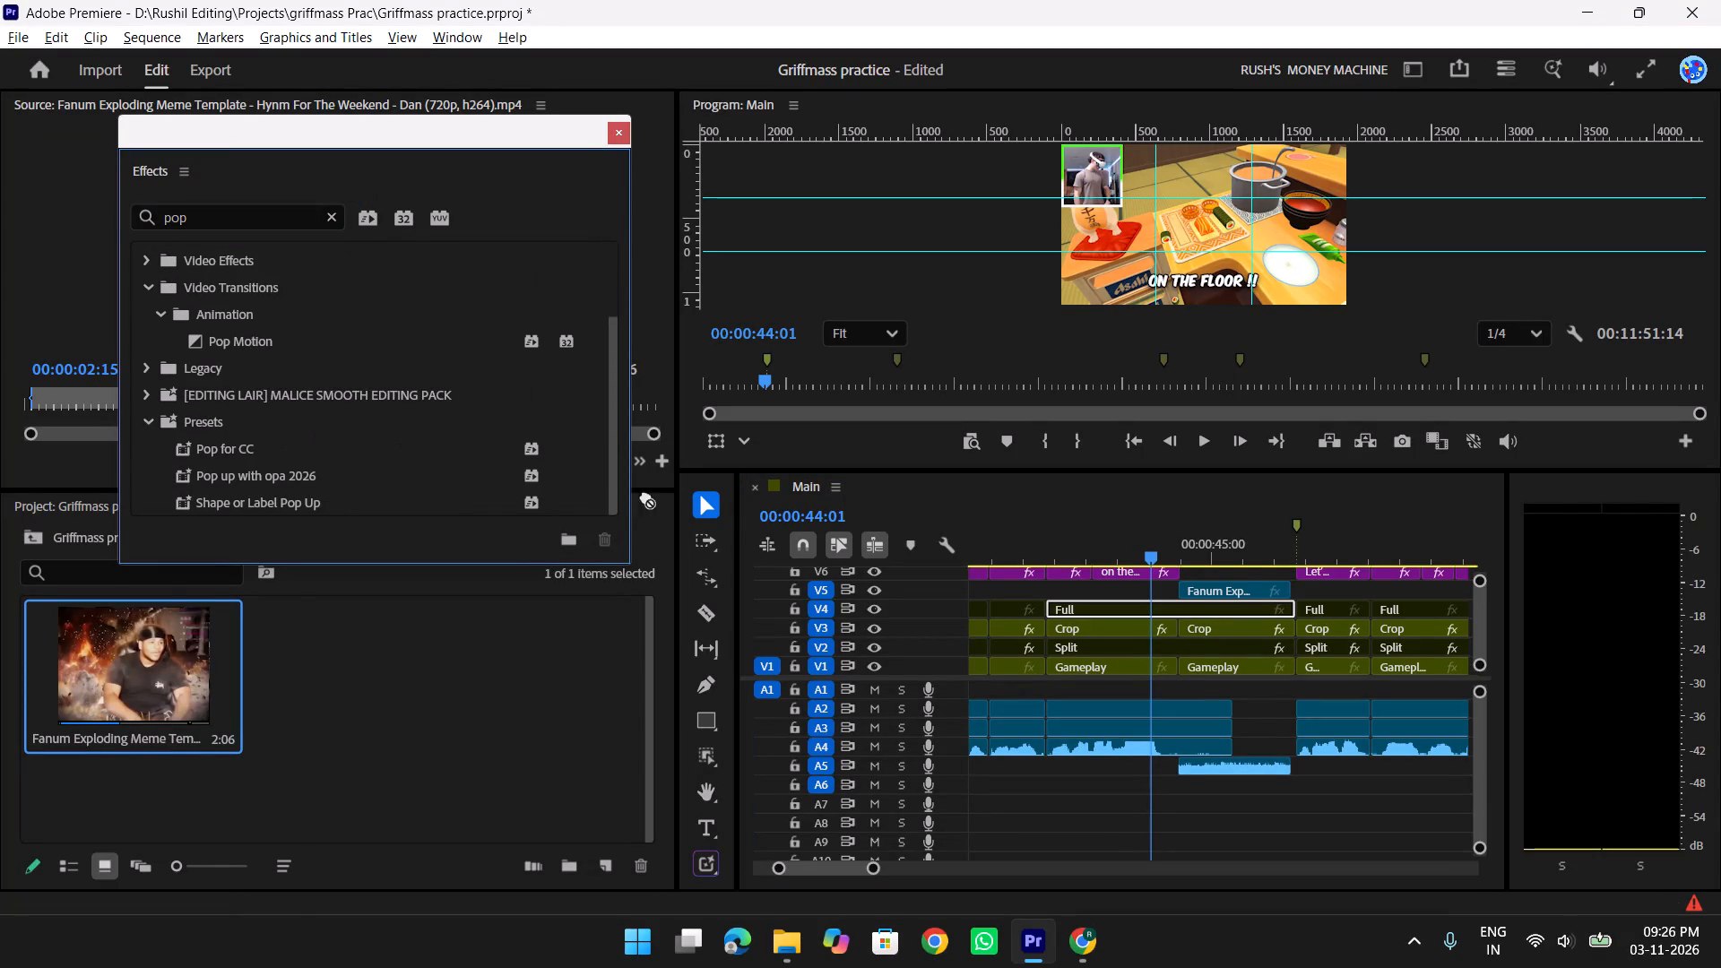
pyautogui.moveTo(645, 496); pyautogui.dragTo(272, 457)
pyautogui.moveTo(256, 450); pyautogui.dragTo(1203, 587)
pyautogui.click(624, 137)
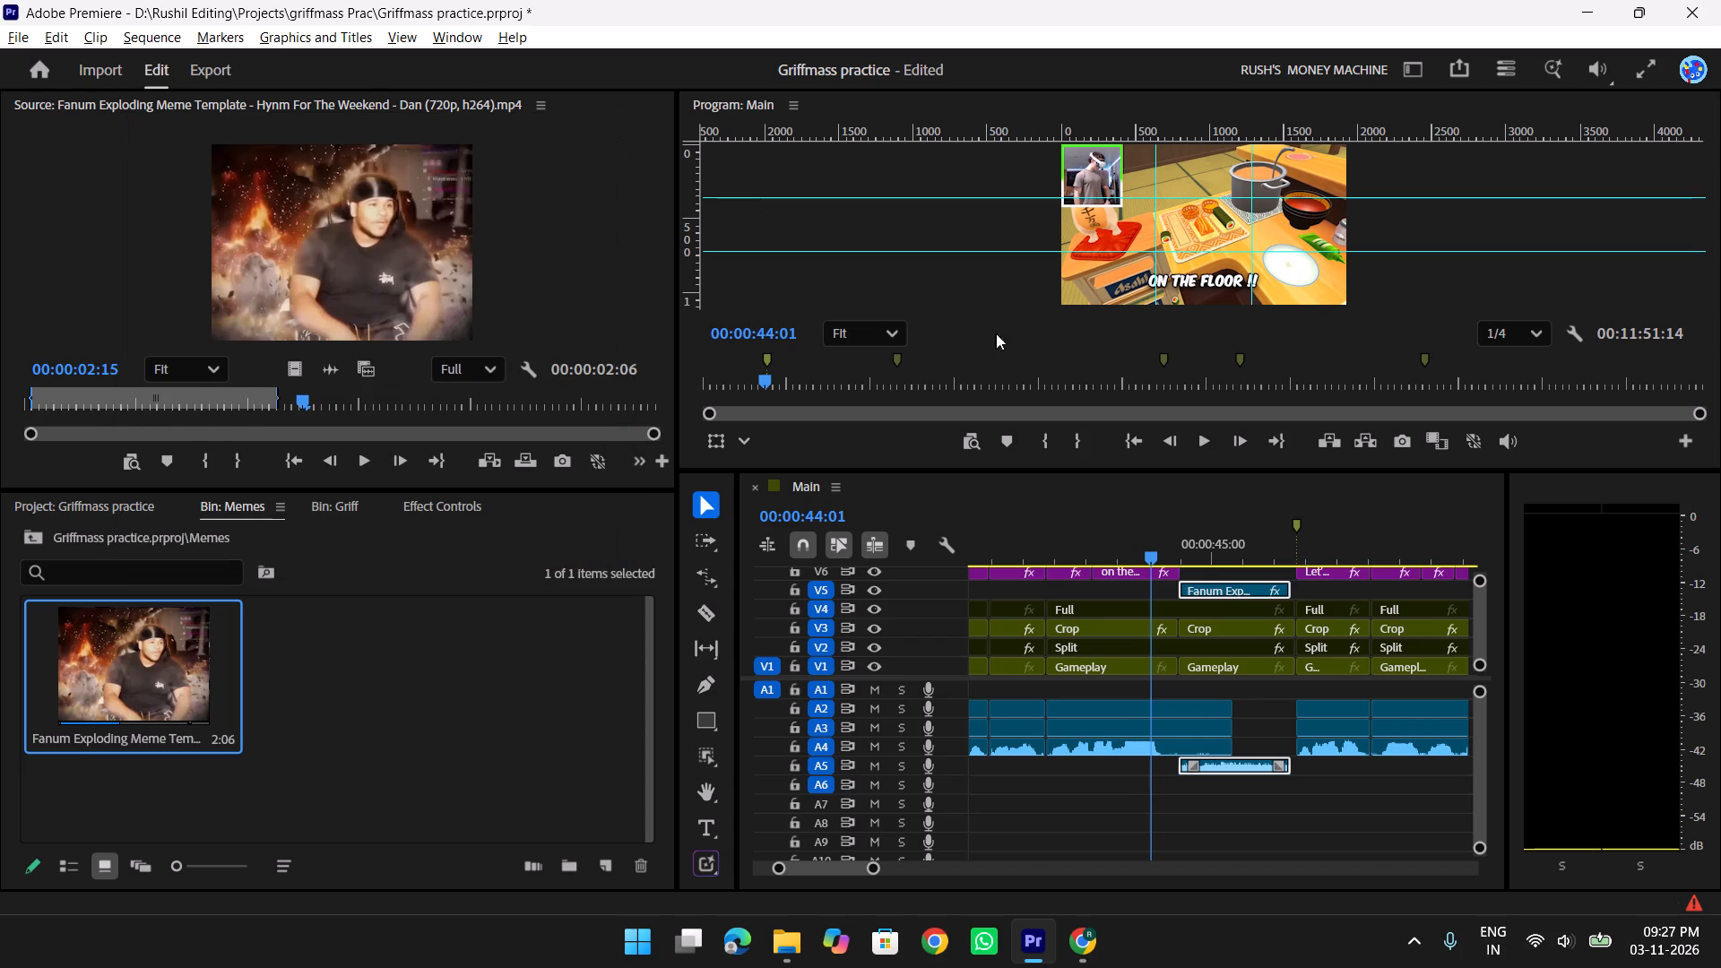
# Play the end of the "on the floor" caption into the Fanum clip to check its pop-up animation.
pyautogui.press('space')
pyautogui.press('space')
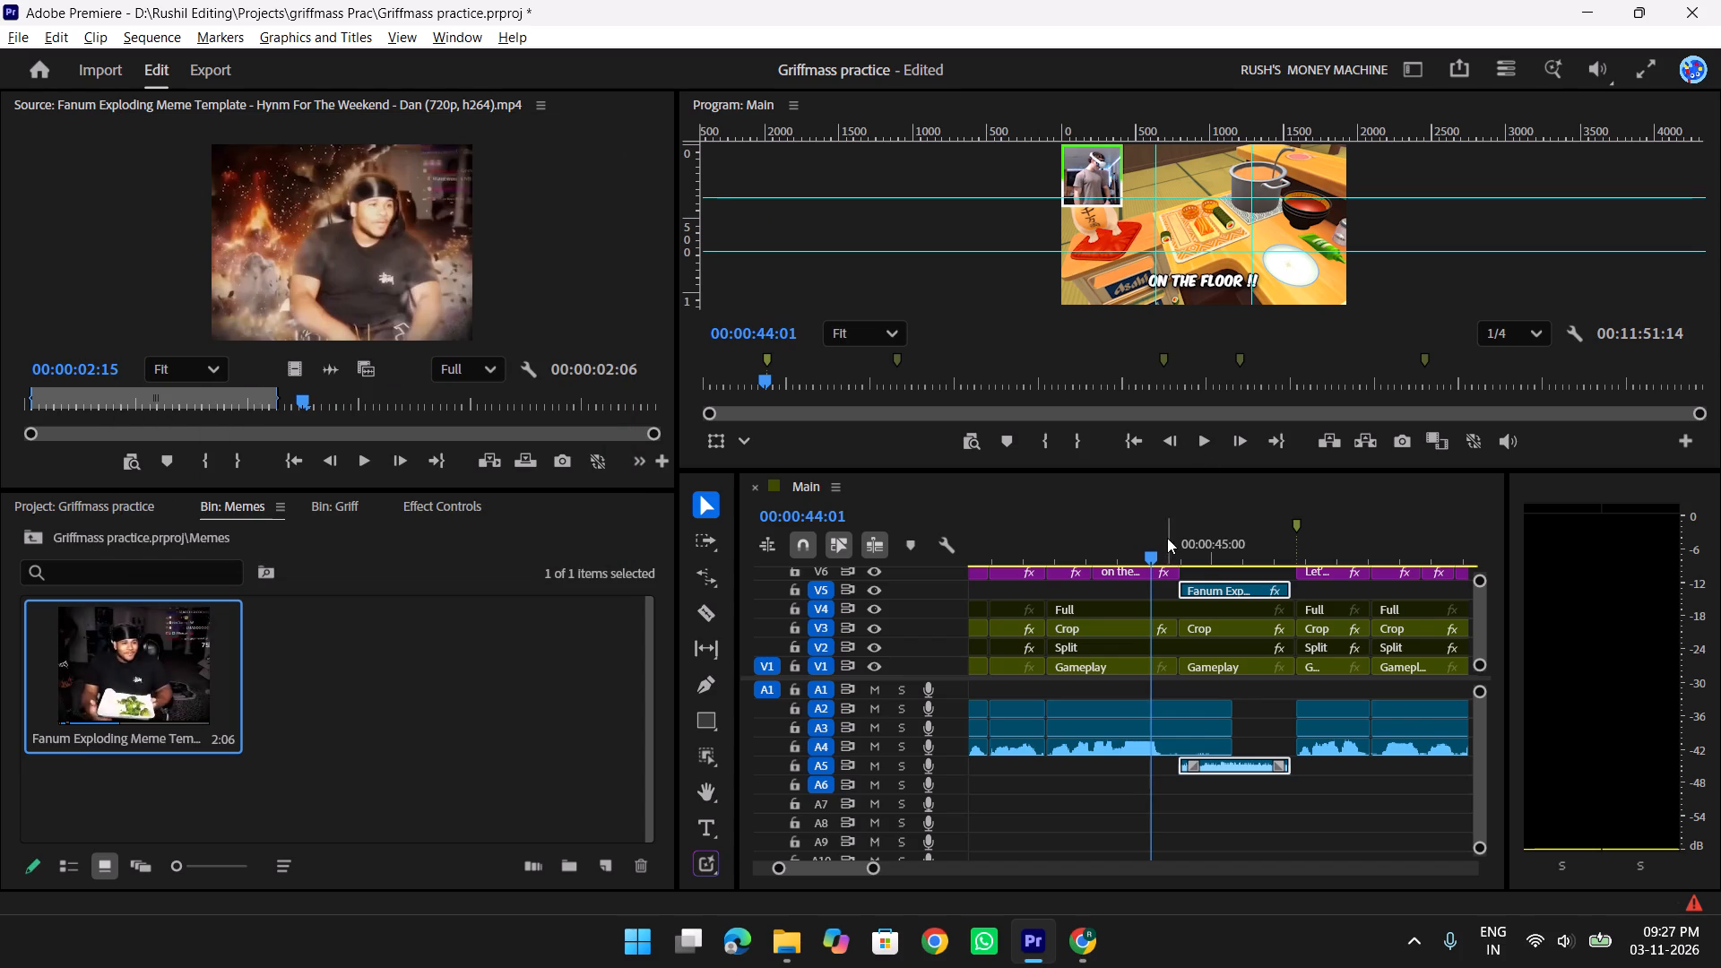
pyautogui.moveTo(1166, 557); pyautogui.dragTo(1135, 560)
pyautogui.click(1263, 843)
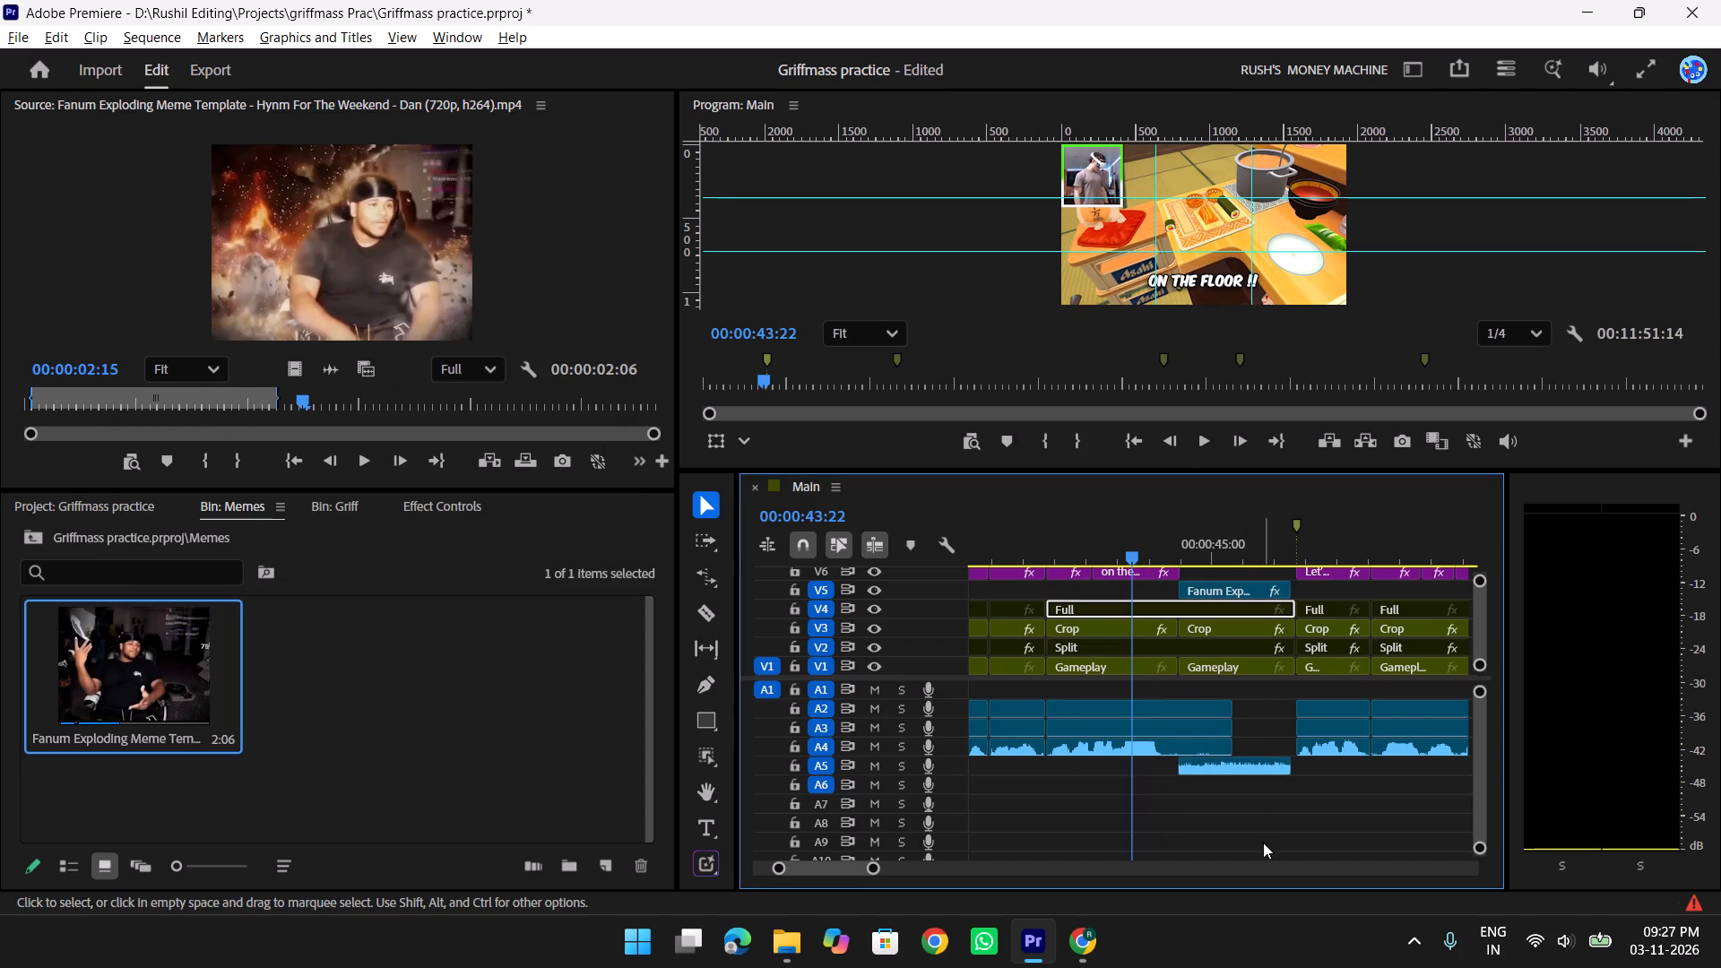
pyautogui.press('space')
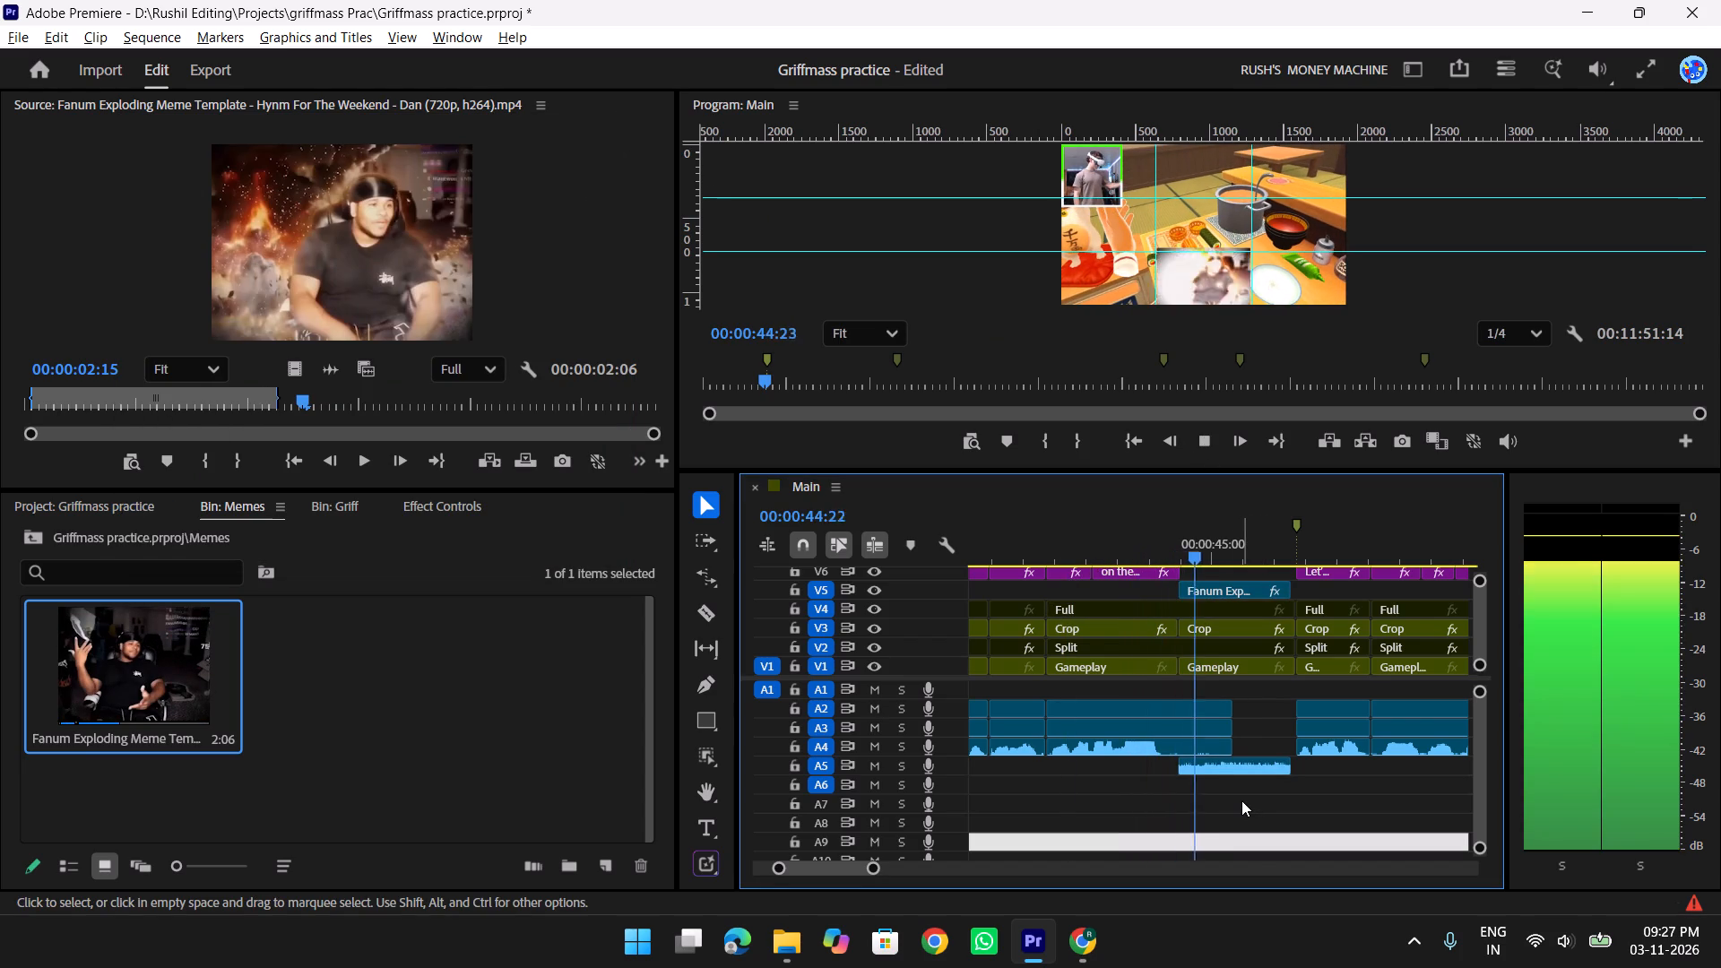
pyautogui.press('space')
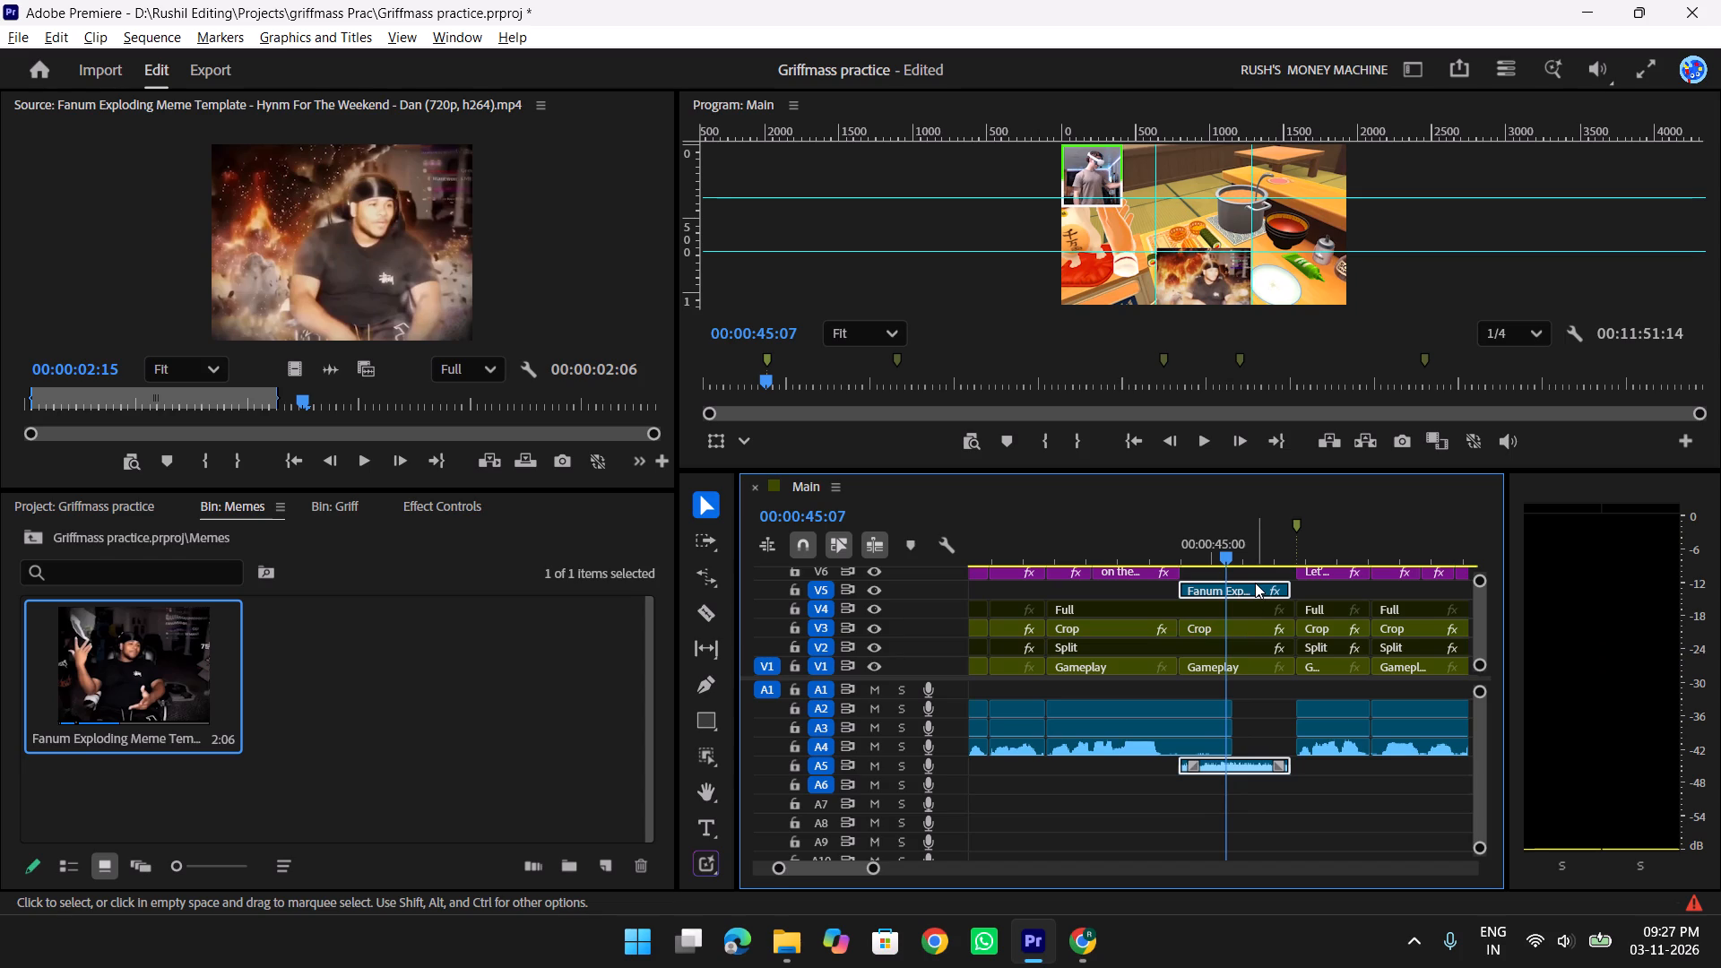
pyautogui.click(1255, 583)
# Switch to Chrome and reopen the Griffmass YouTube video "I OPENED a Japanese Restaurant in VR" from the browsing history.
pyautogui.hotkey('alt', 'Tab')
pyautogui.hotkey('alt', 'Tab')
pyautogui.hotkey('alt', 'Tab')
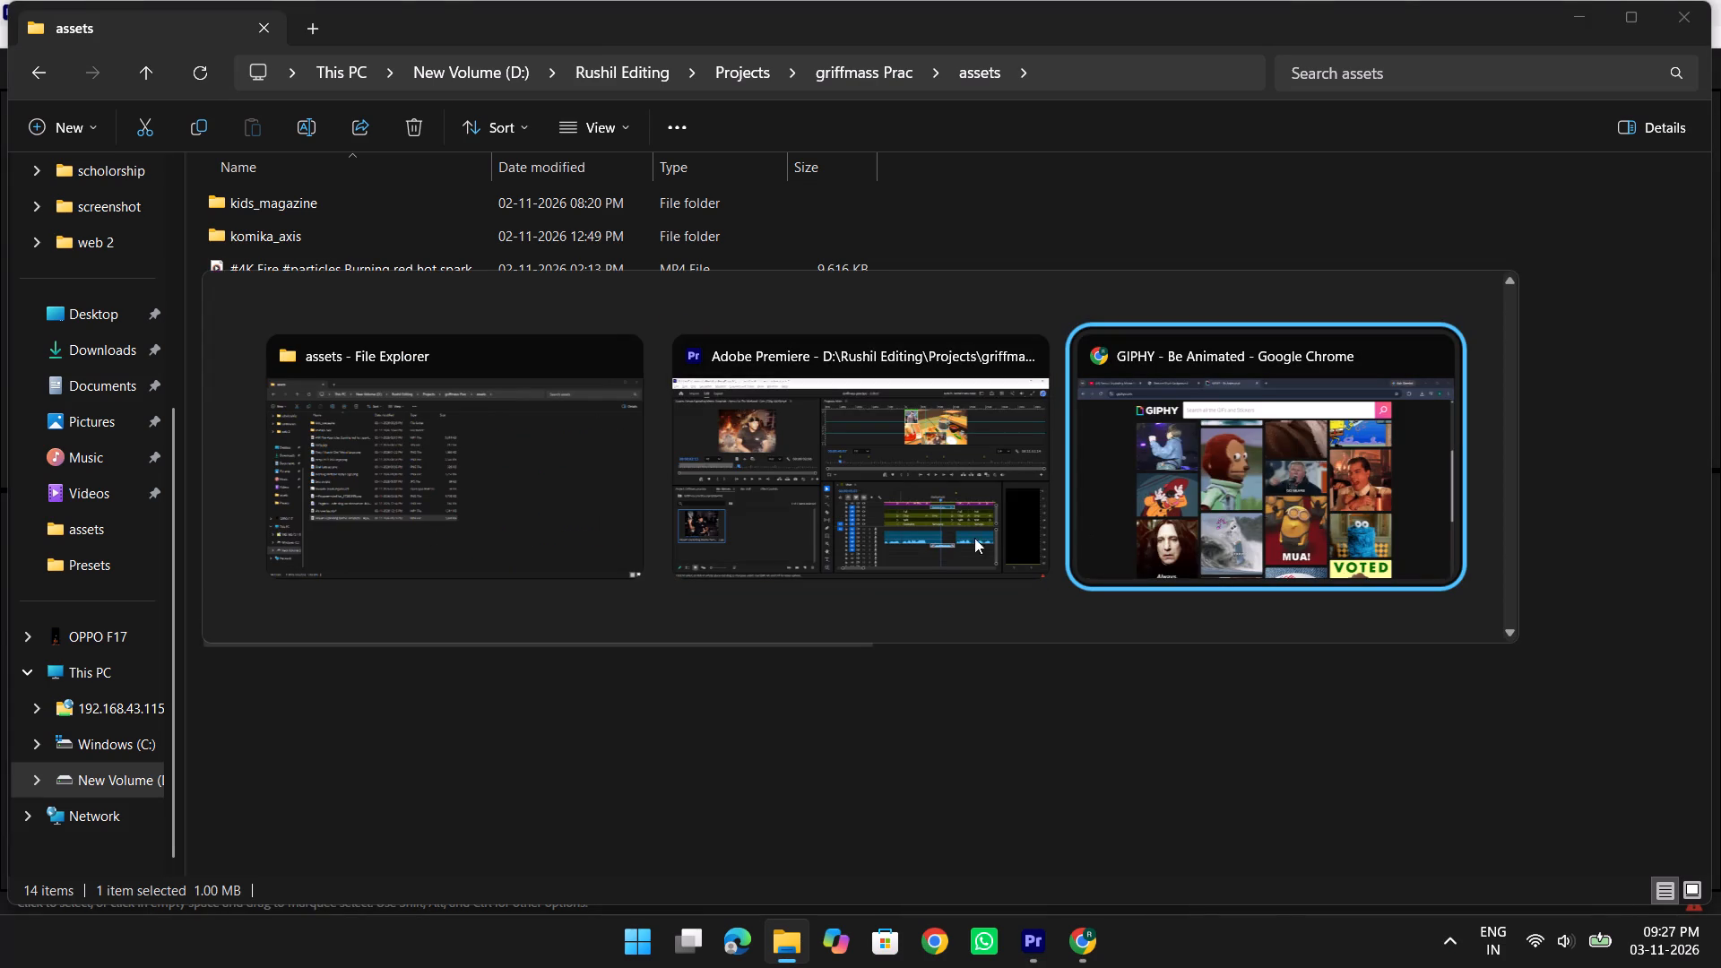
pyautogui.keyDown('alt'); pyautogui.click(1244, 520); pyautogui.keyUp('alt')
pyautogui.click(417, 0)
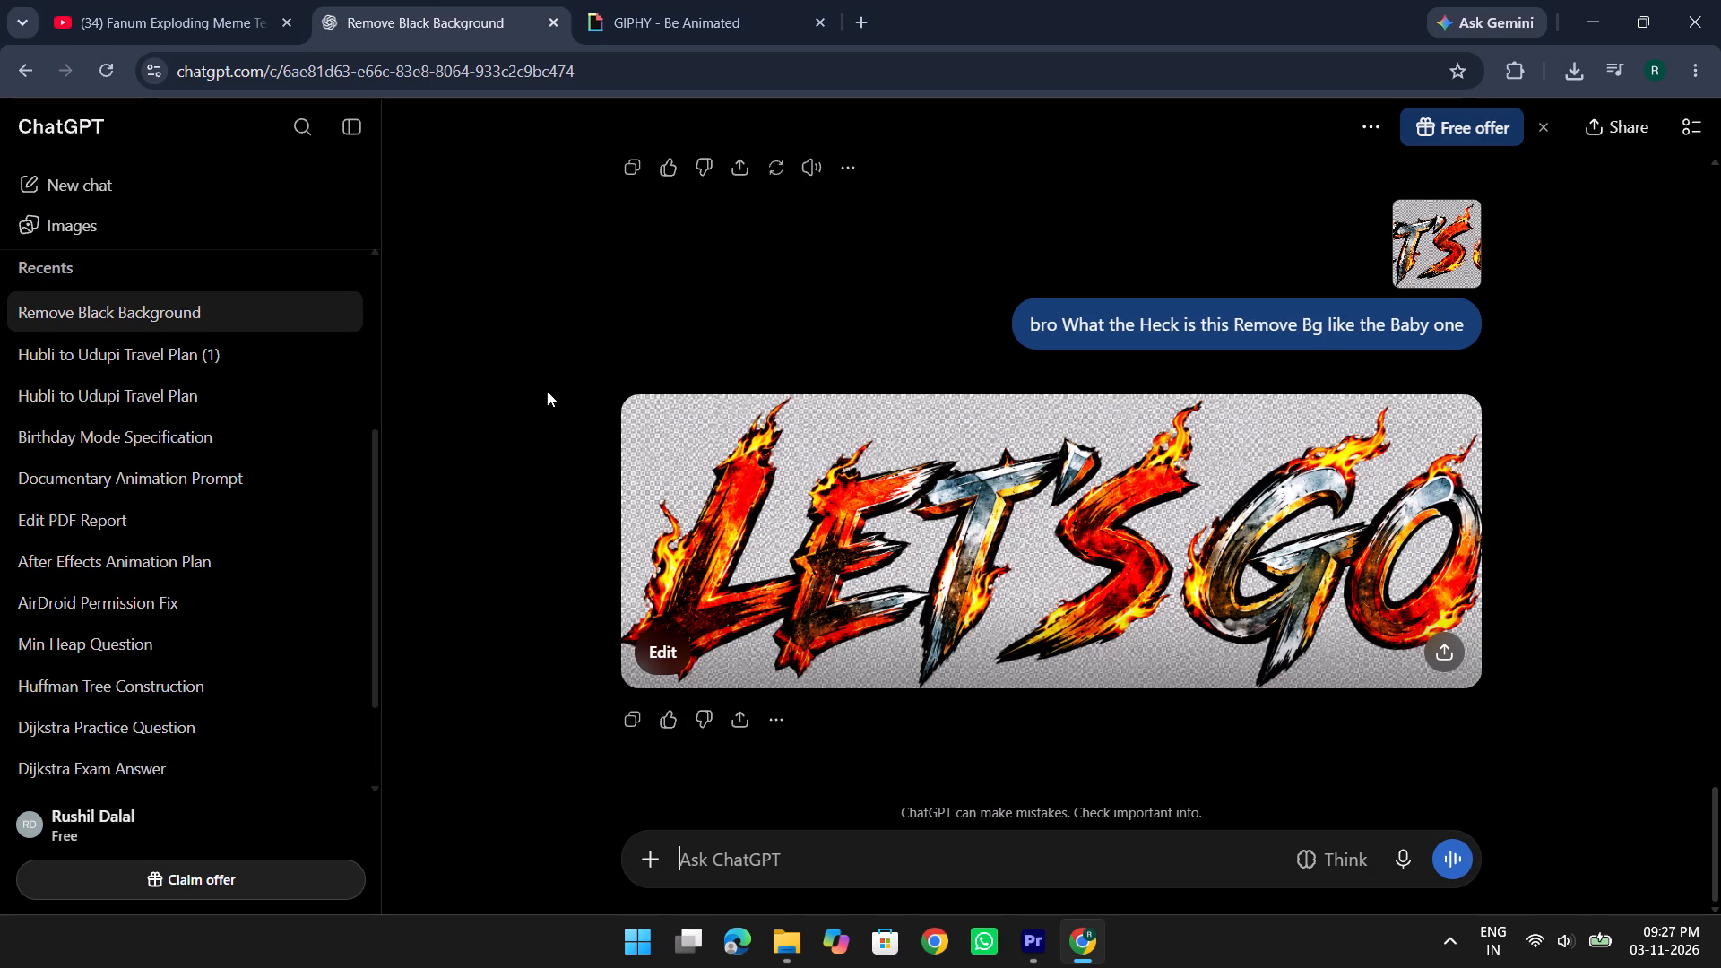
pyautogui.click(125, 22)
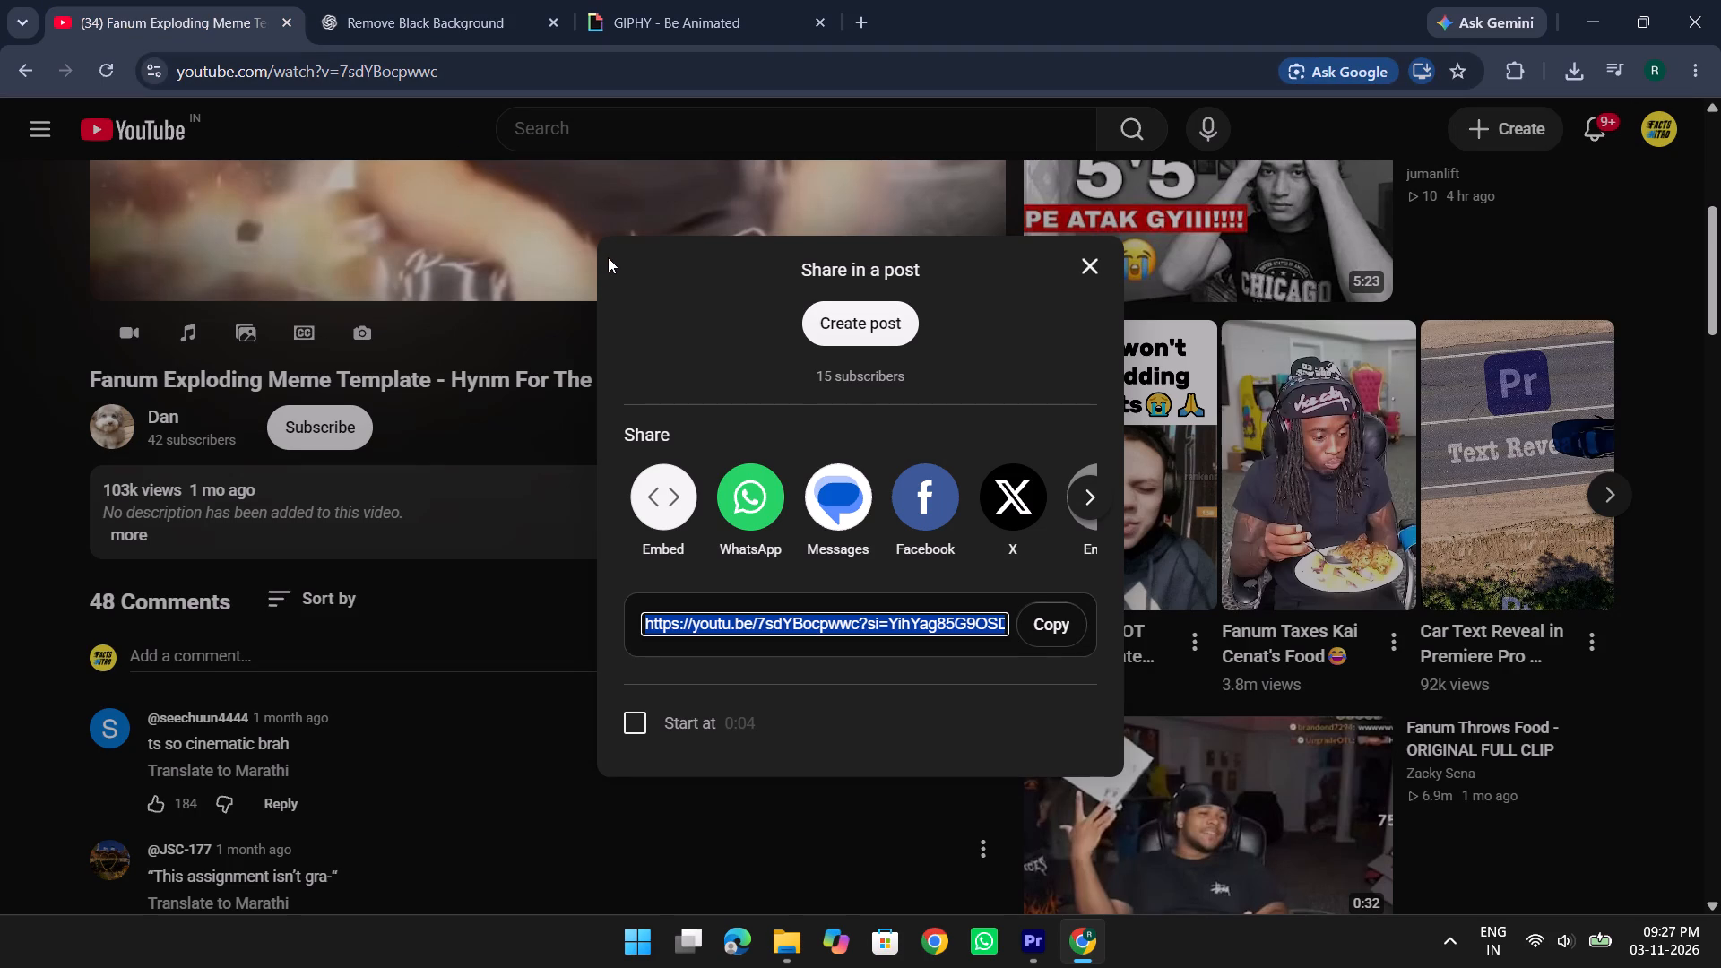
pyautogui.click(446, 570)
pyautogui.scroll(4, 475, 464)
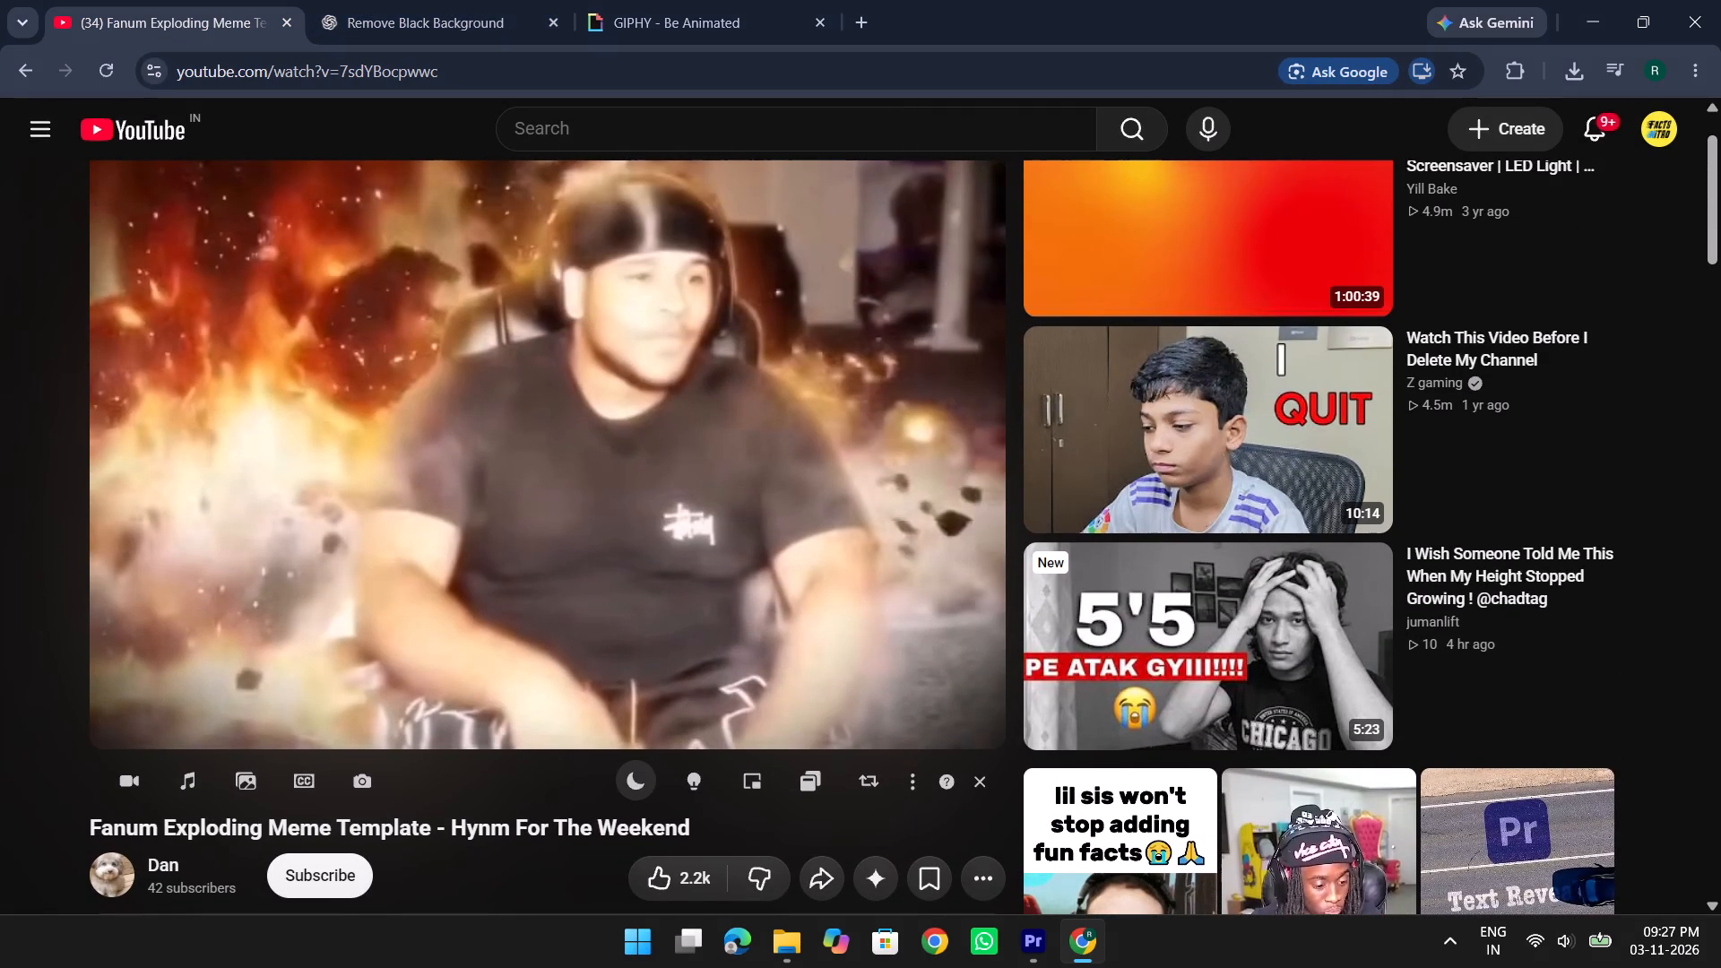
pyautogui.hotkey('ctrl', 'h')
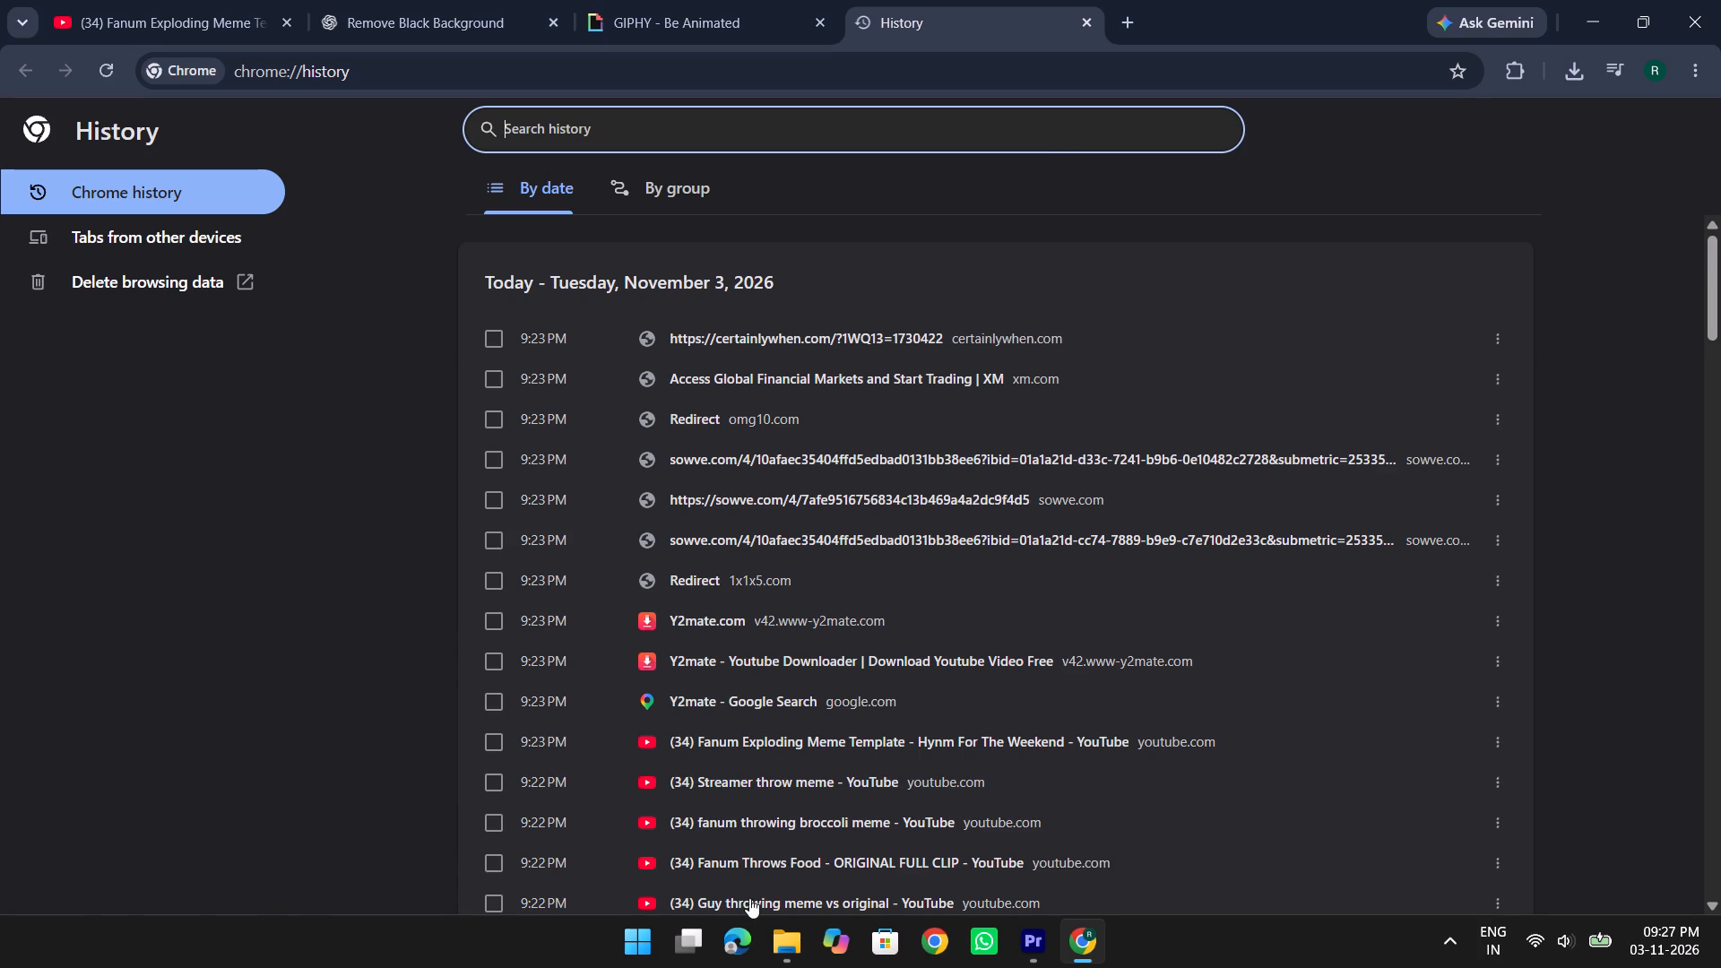
pyautogui.scroll(-3, 826, 869)
pyautogui.scroll(-3, 817, 627)
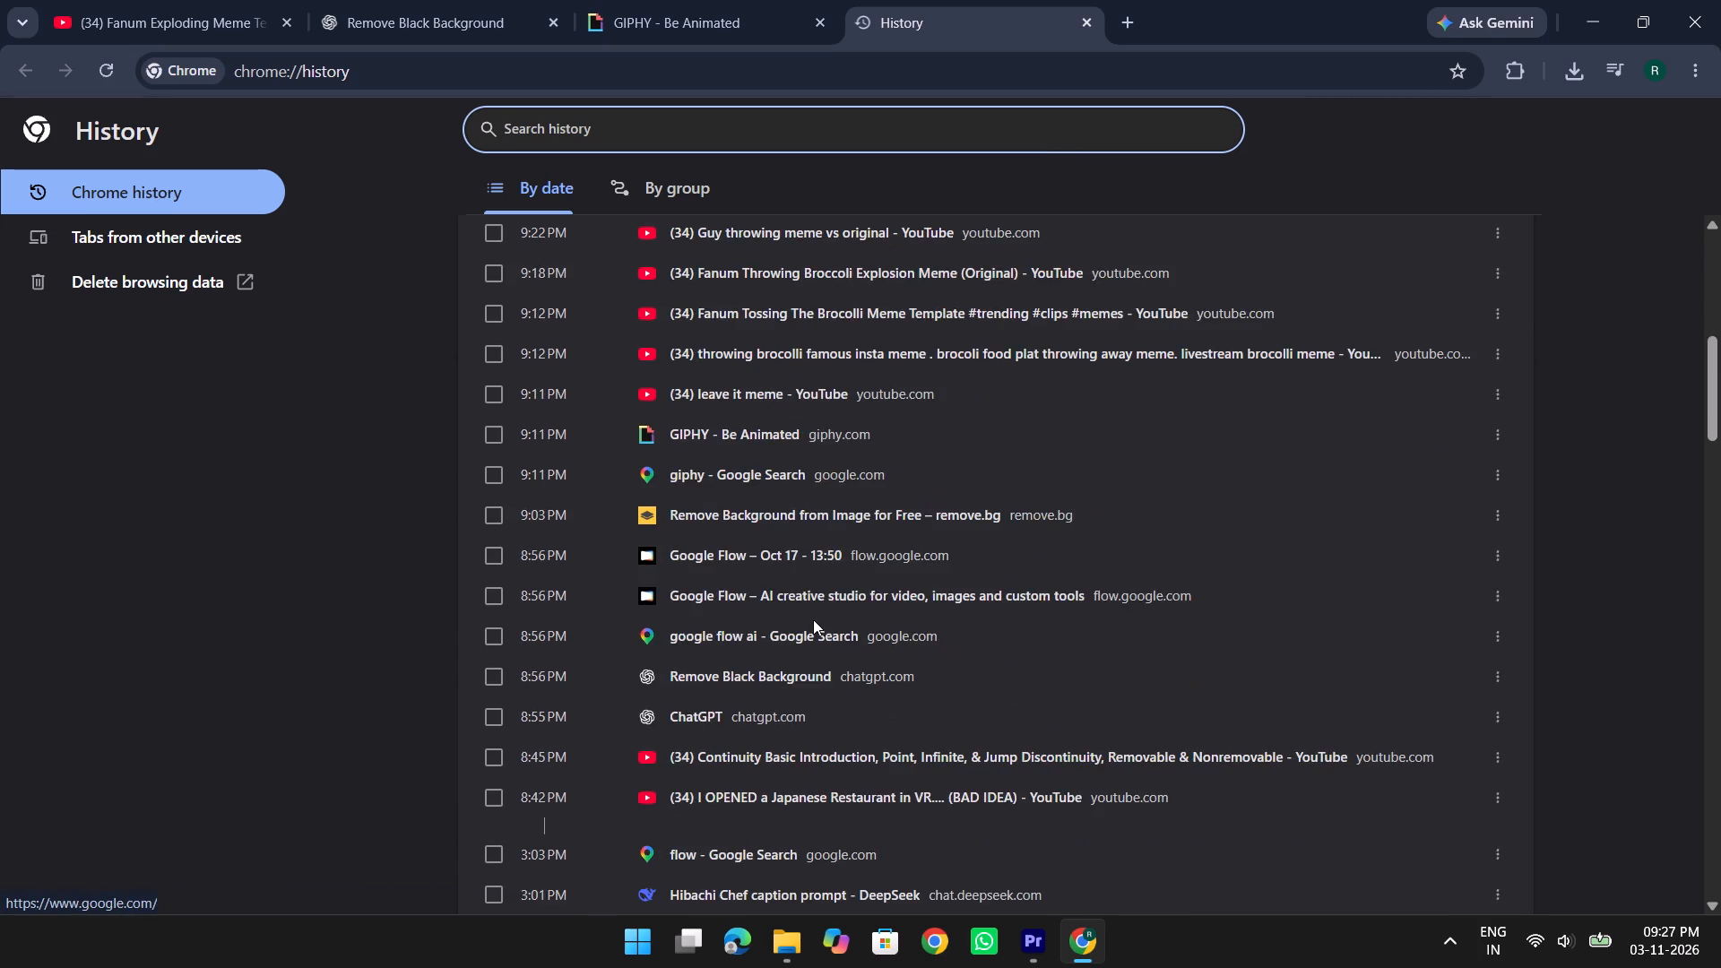
pyautogui.scroll(-3, 813, 619)
pyautogui.click(806, 464)
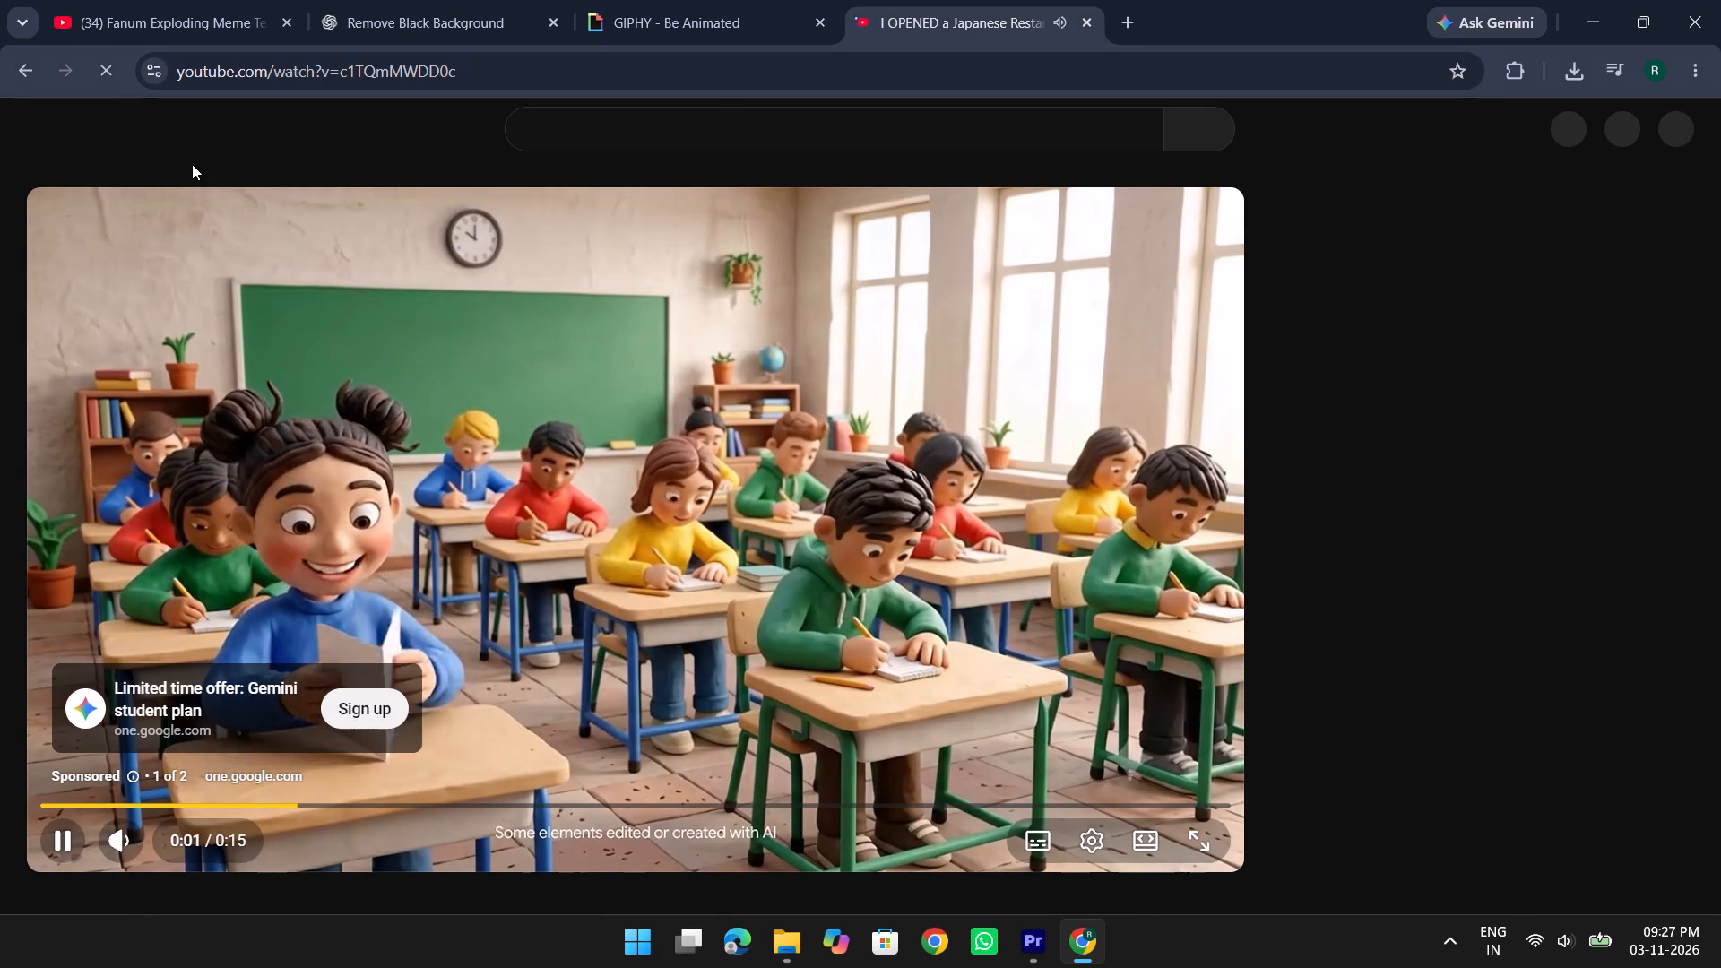
pyautogui.hotkey('ctrl', 'r')
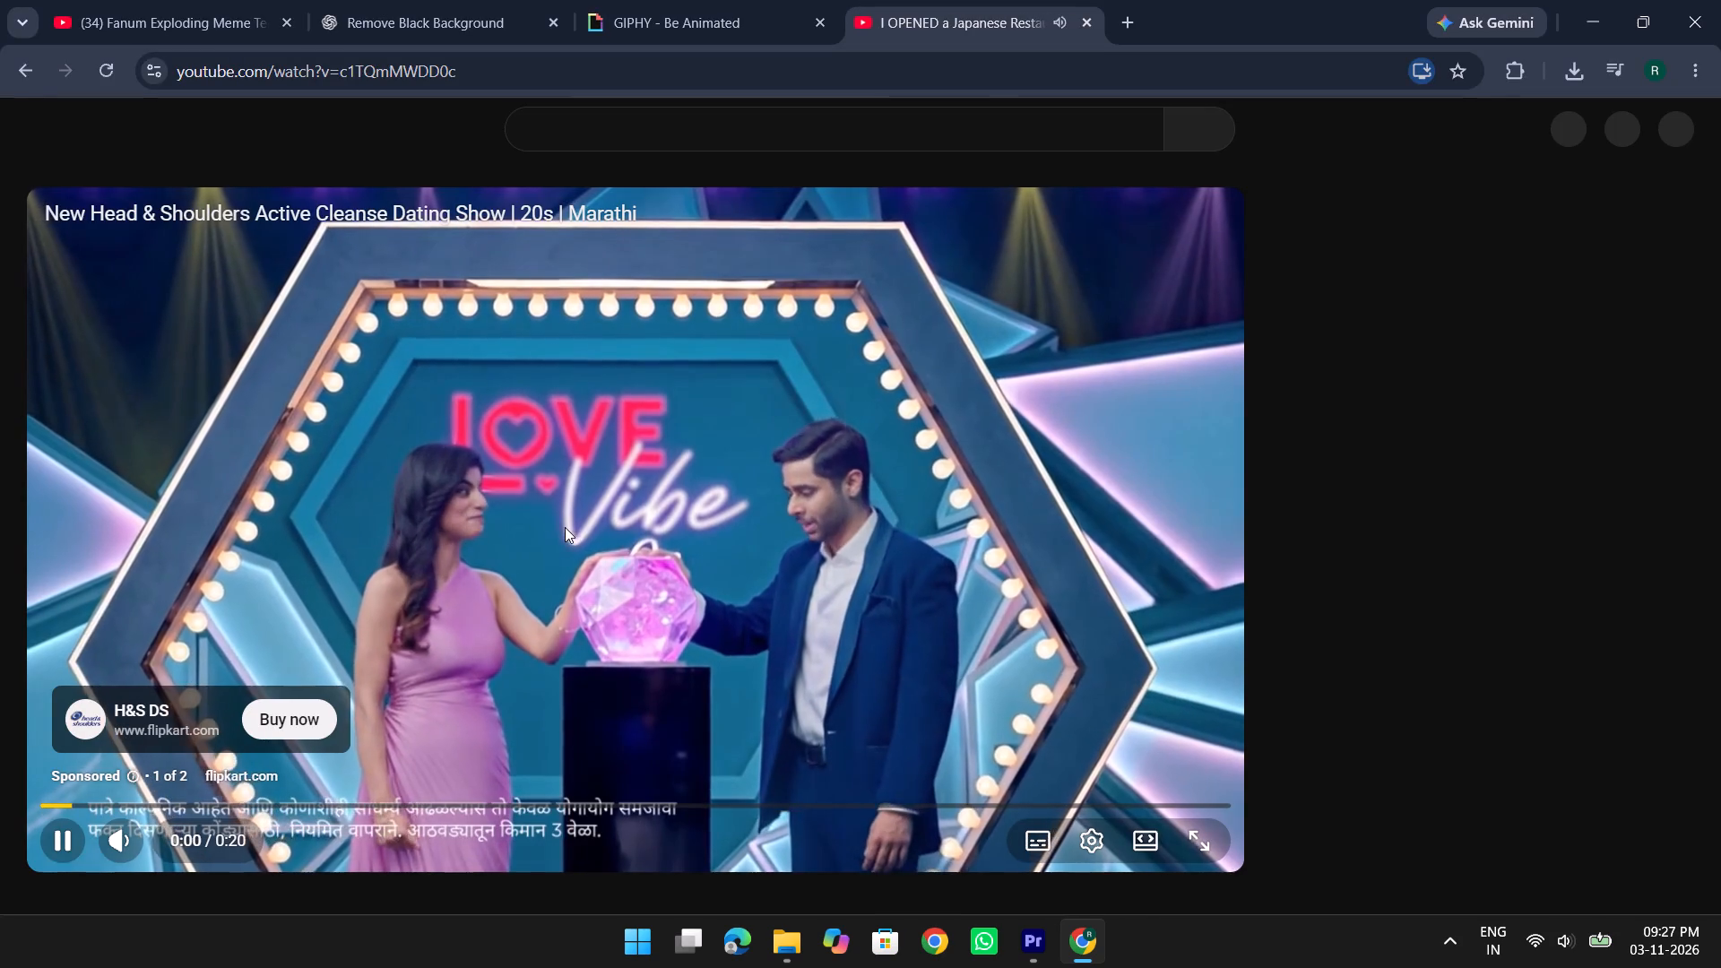
pyautogui.hotkey('ctrl', 'r')
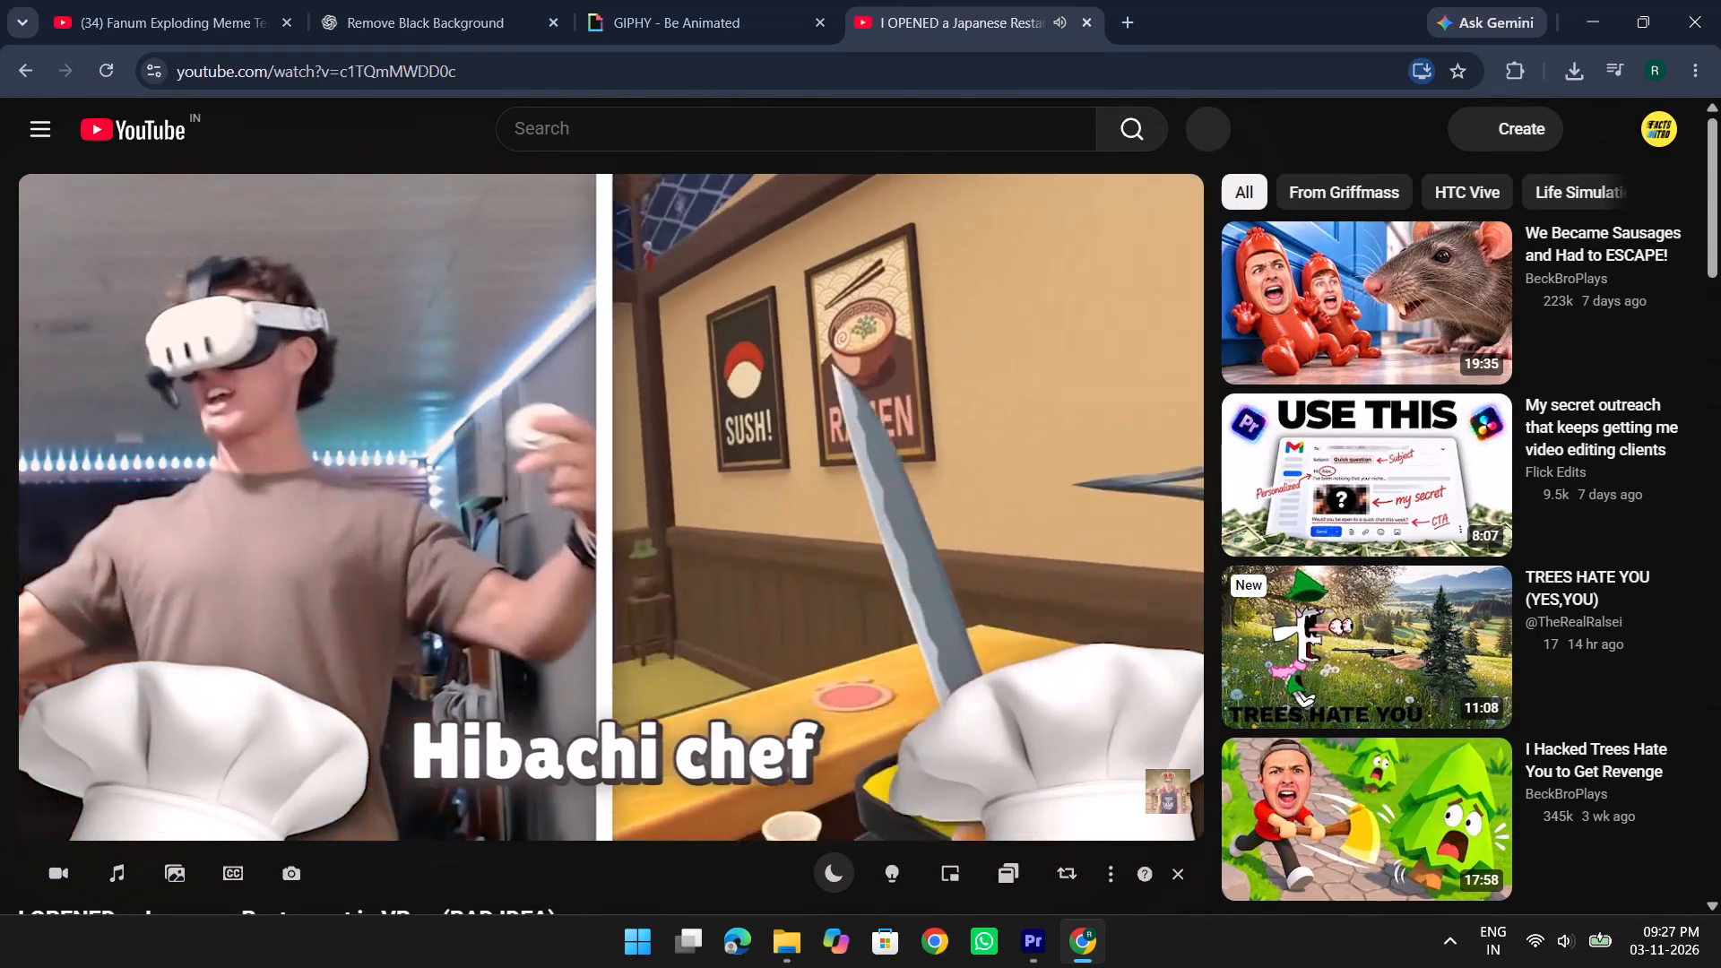
# Play and replay the reference video up to the Fanum meme at about 0:24 to study its placement, animation and background treatment.
pyautogui.press('Right')
pyautogui.press('Right')
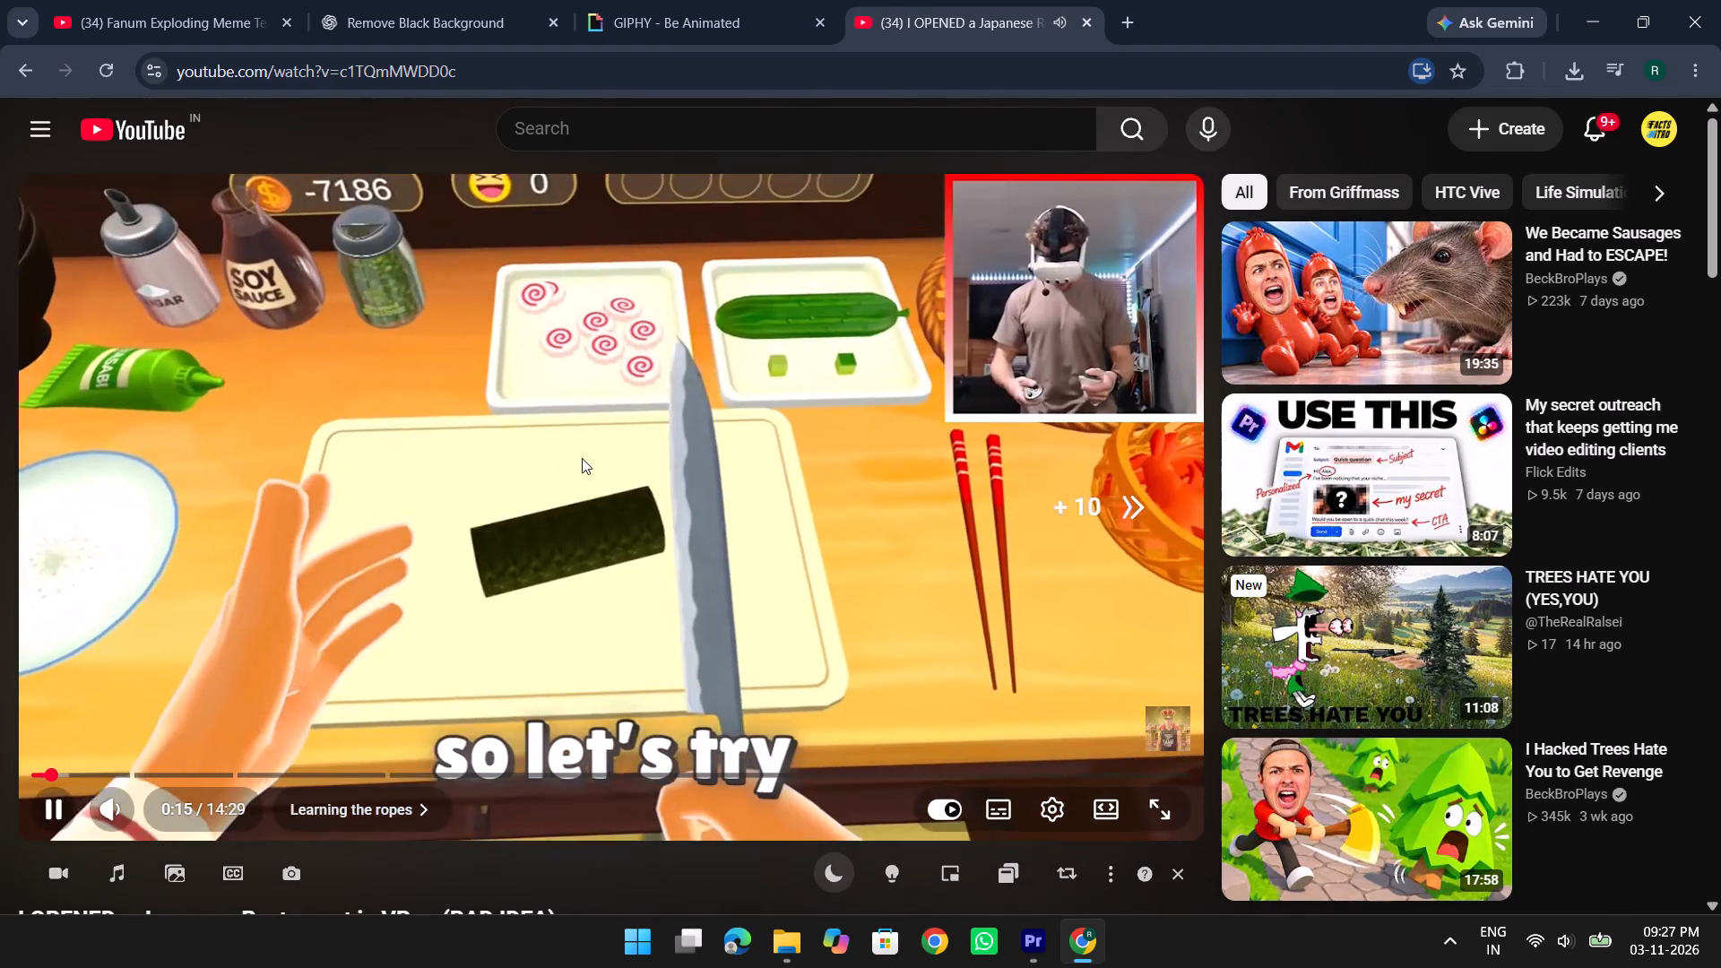
pyautogui.press('Right')
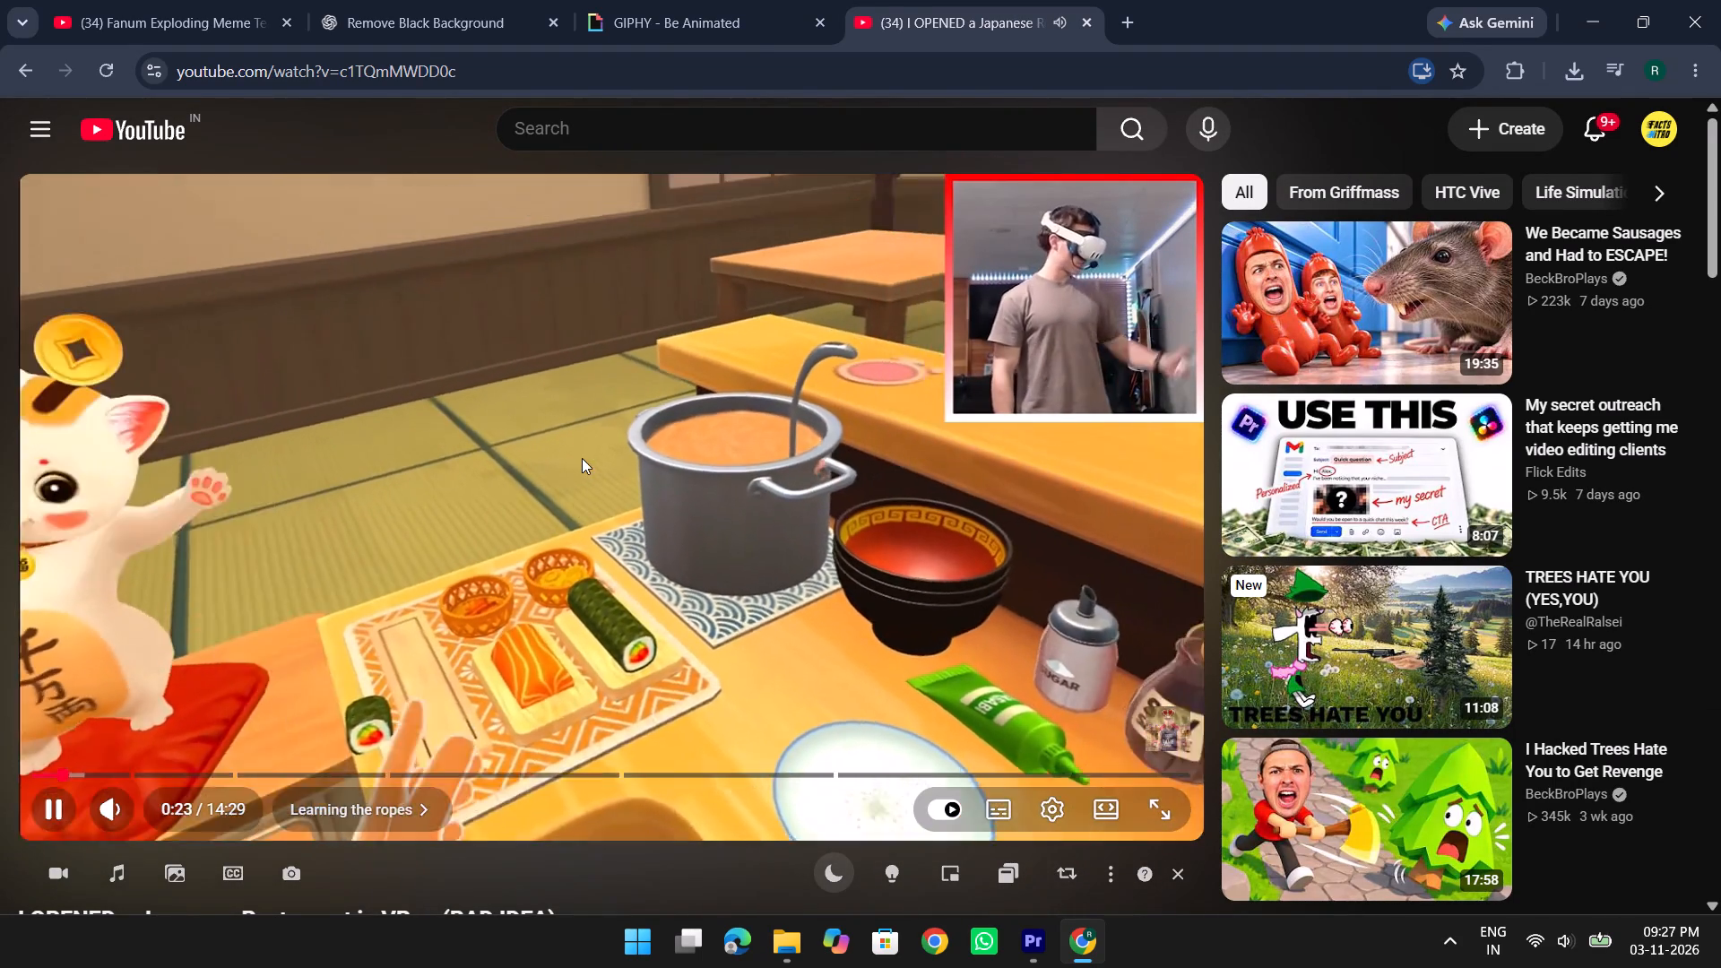
pyautogui.press('space')
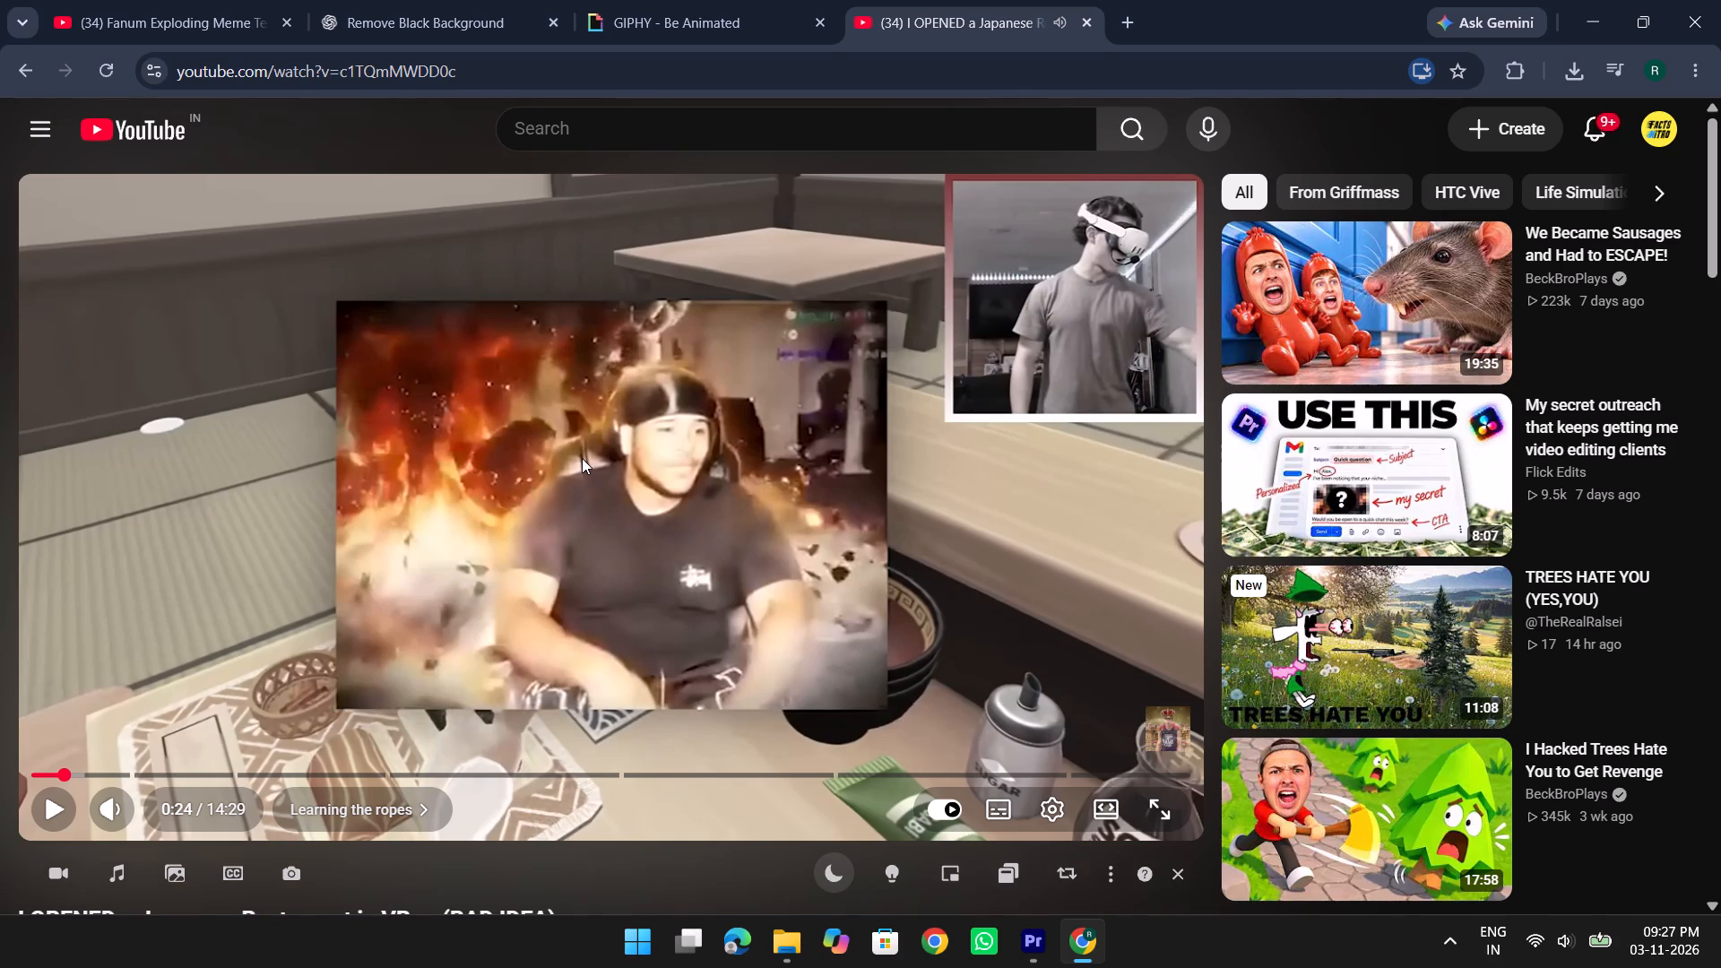
pyautogui.press('Left')
pyautogui.press('Left')
pyautogui.press('Left')
pyautogui.press('Left')
pyautogui.press('space')
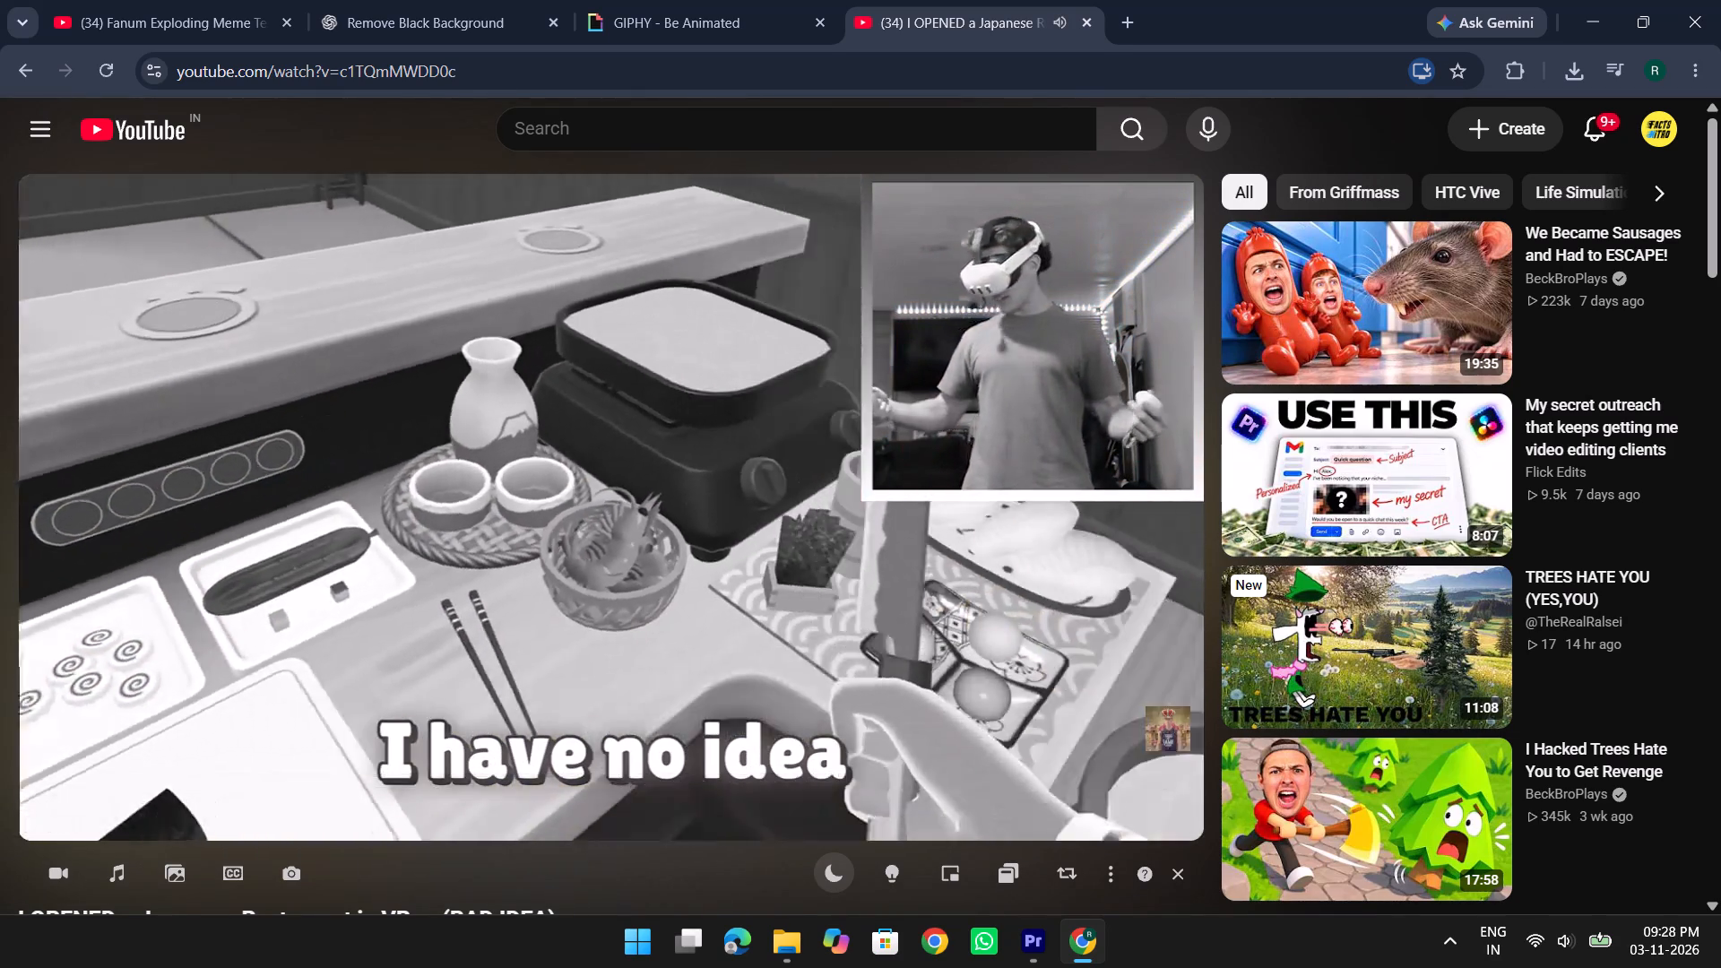
pyautogui.press('Down')
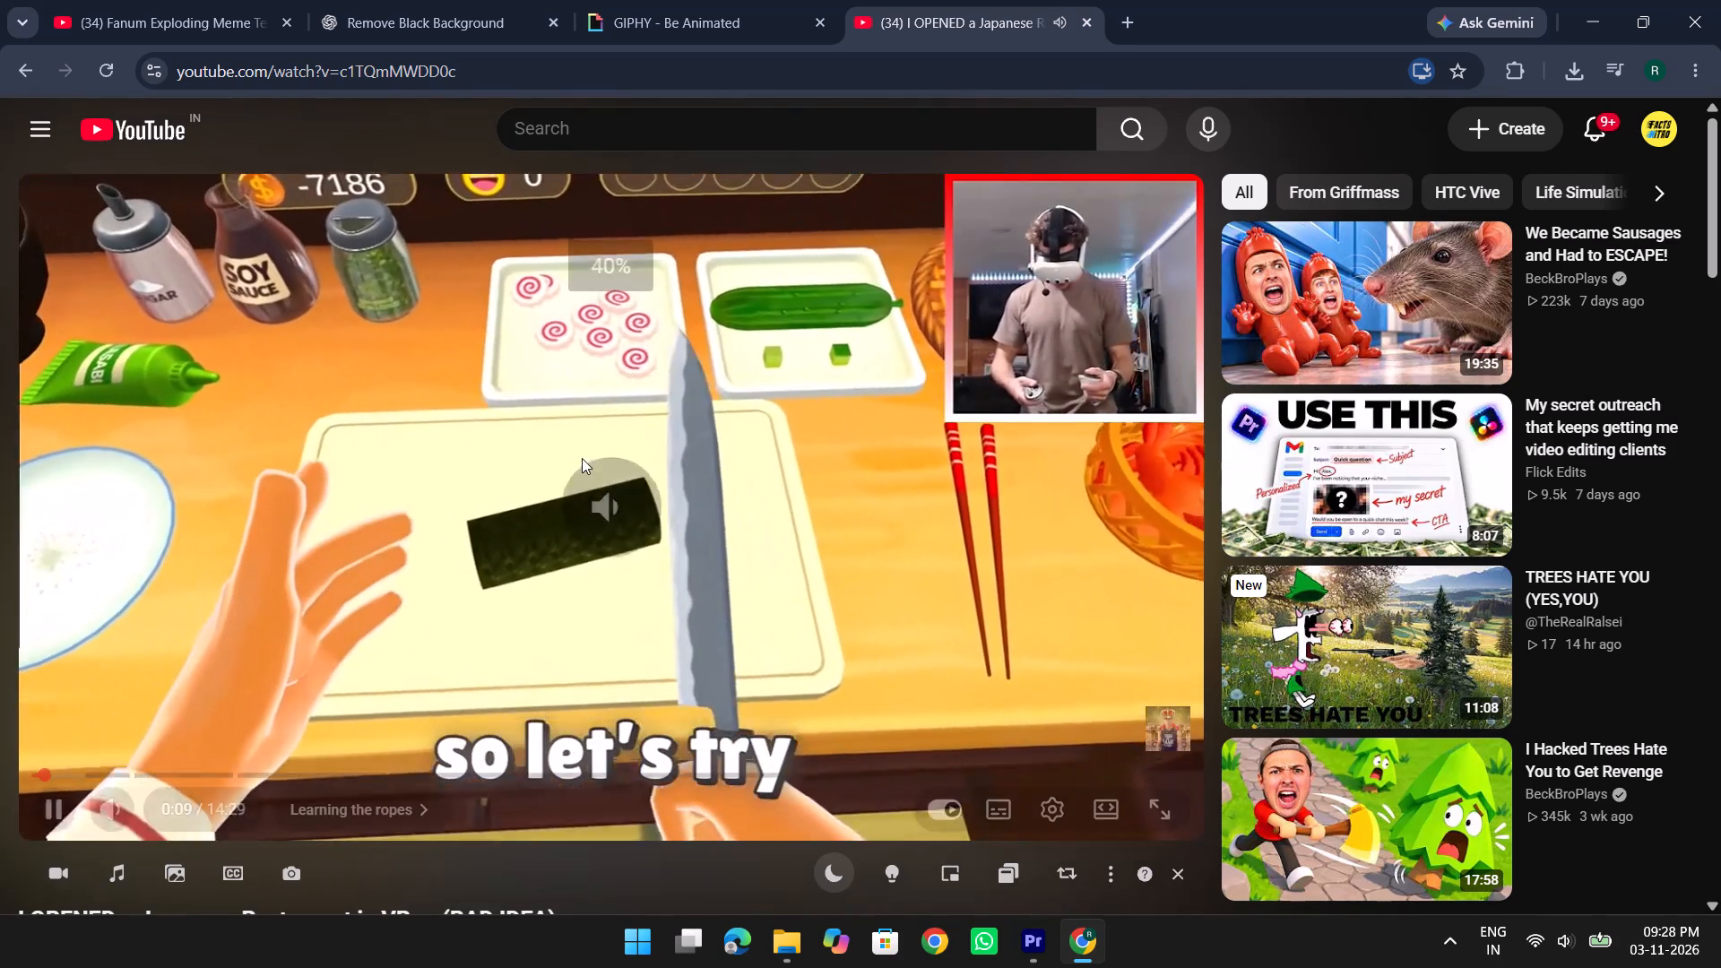
pyautogui.press('Right')
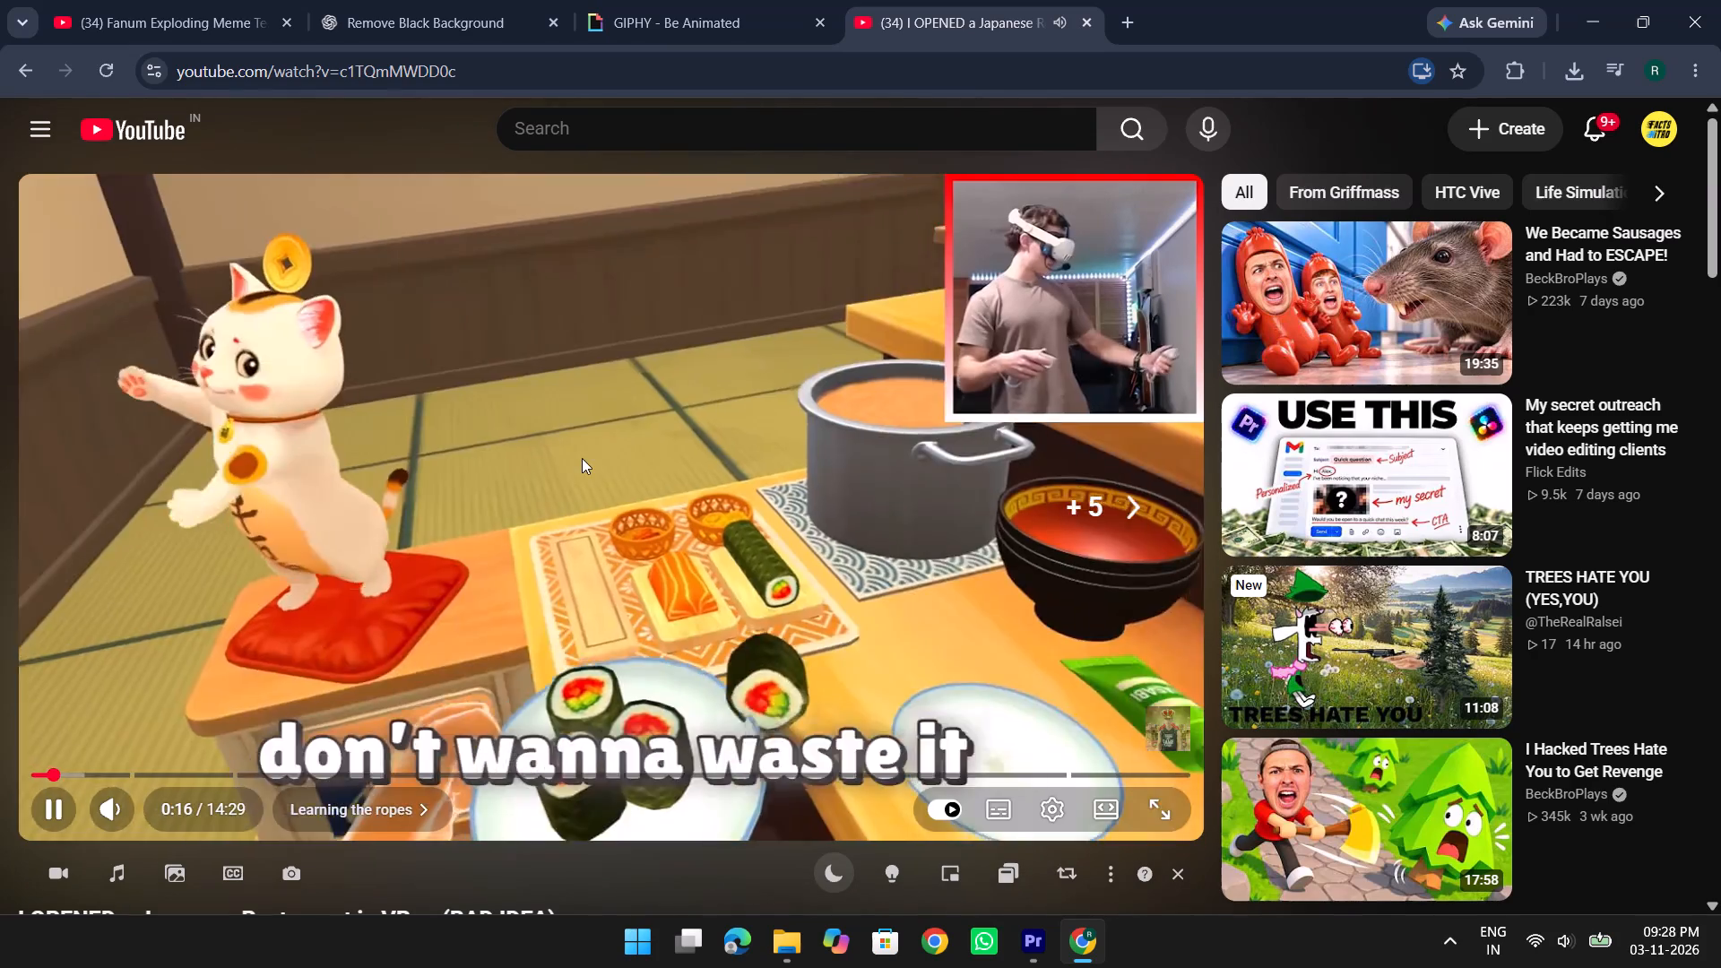
pyautogui.press('Right')
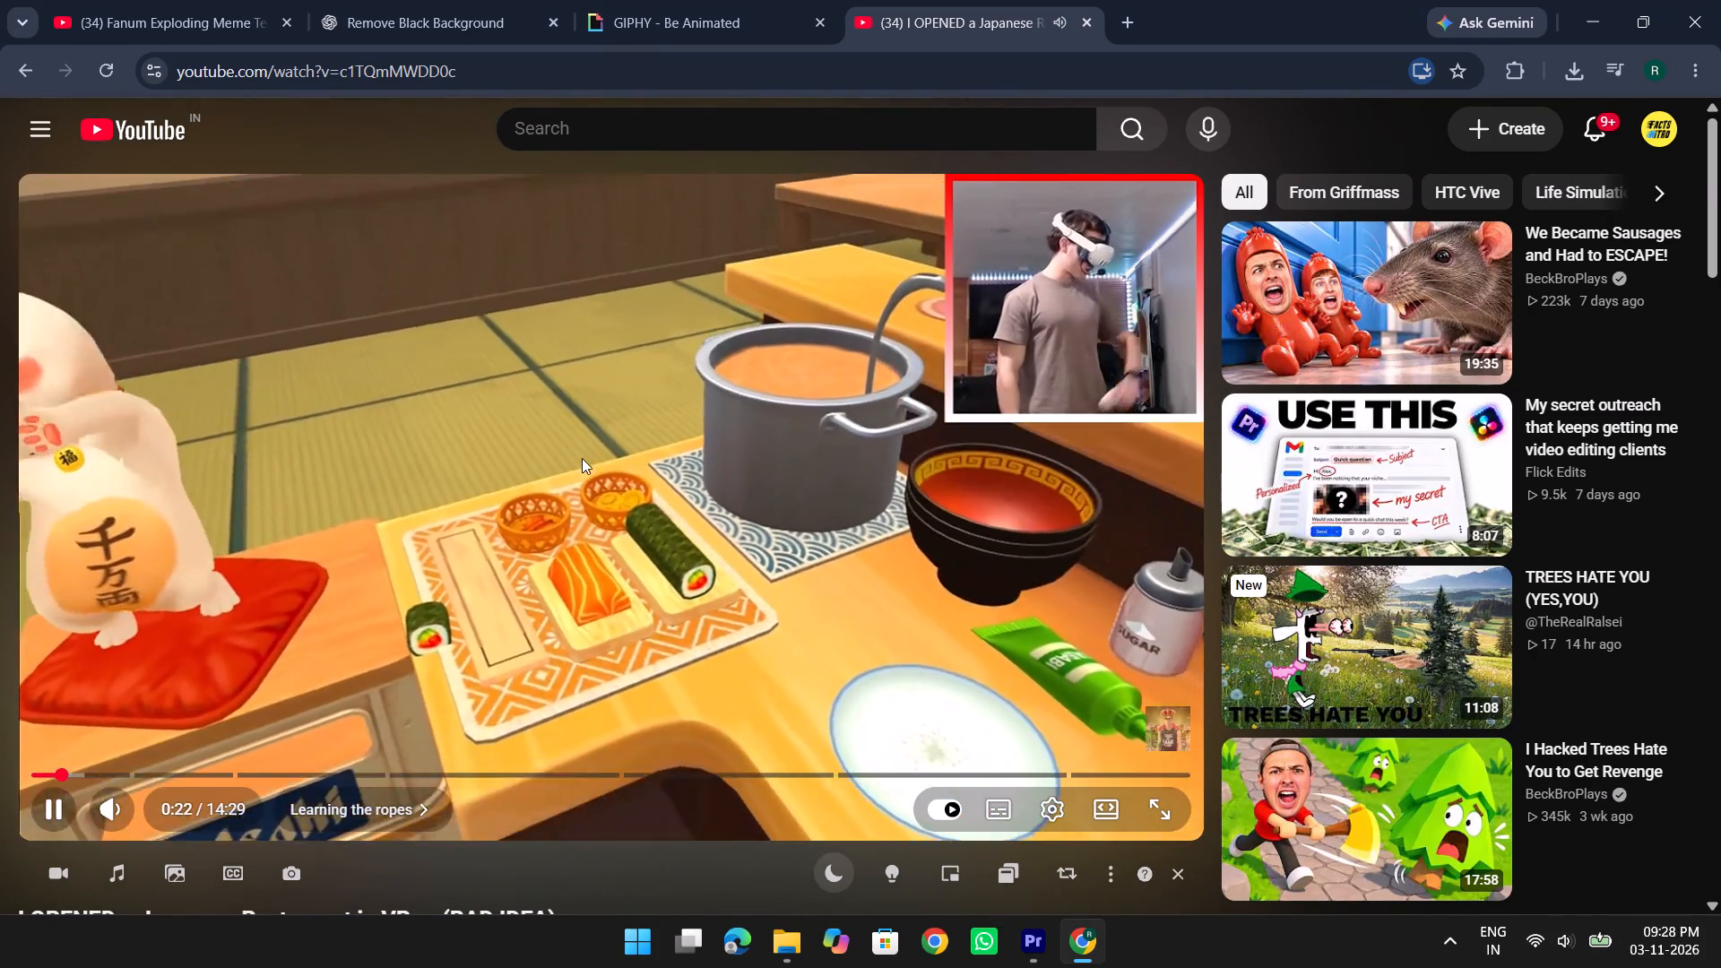
pyautogui.press('space')
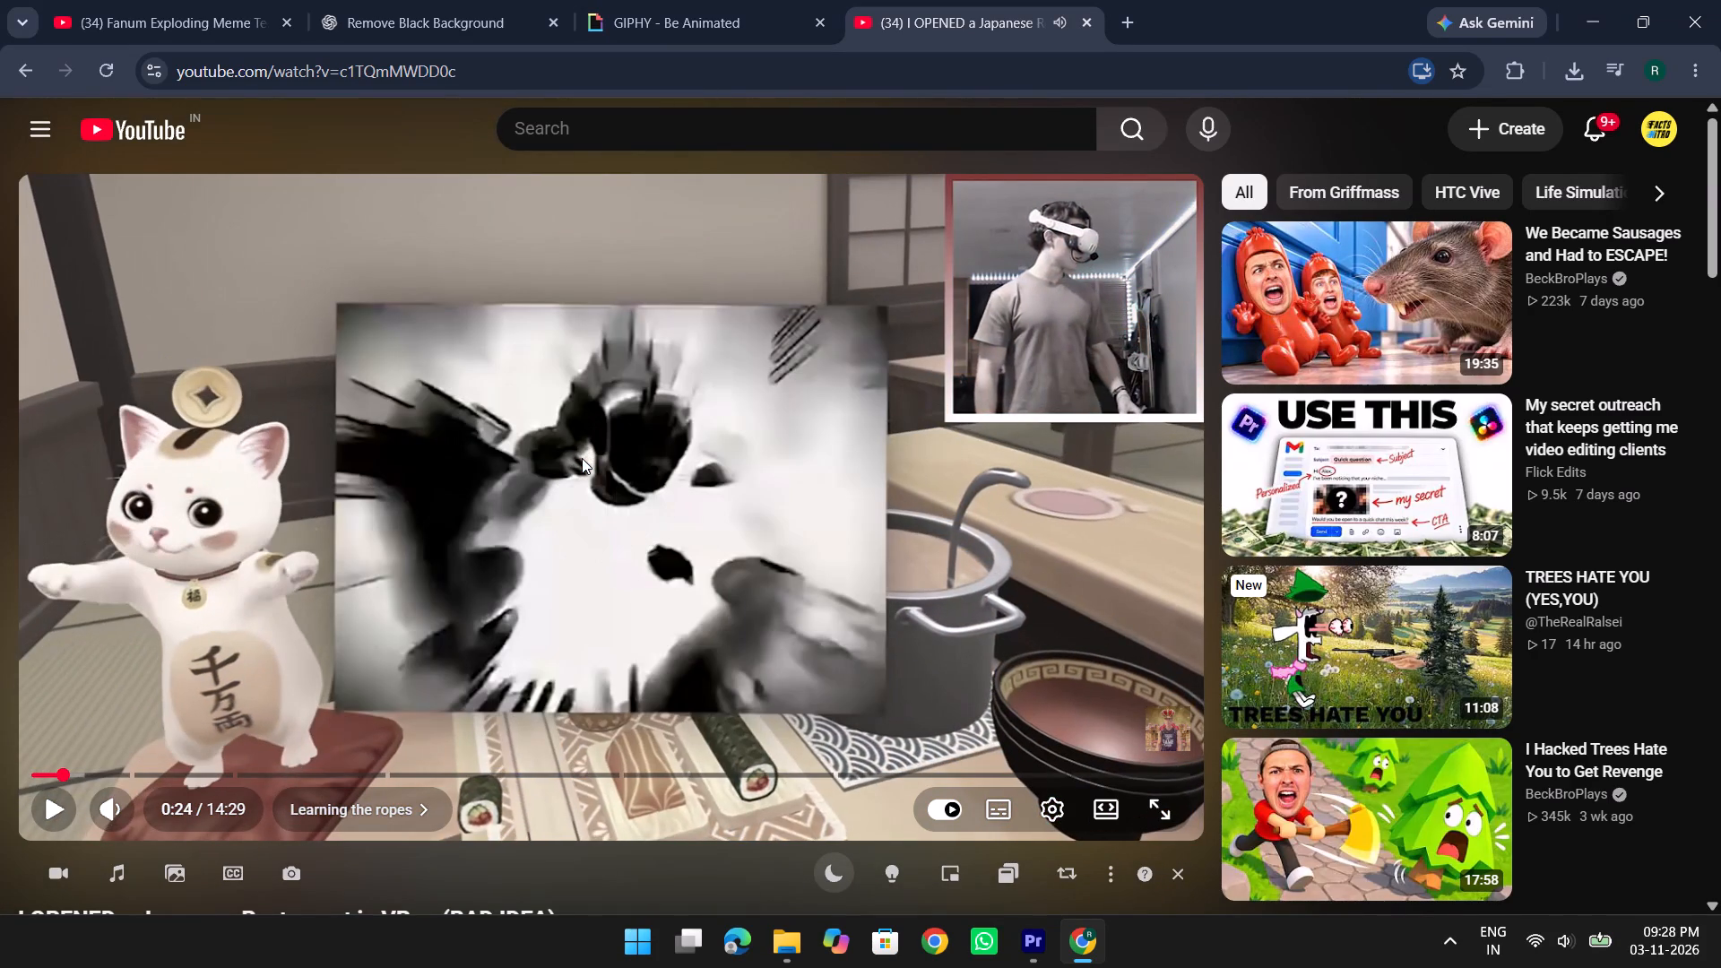
pyautogui.press('Left')
pyautogui.press('space')
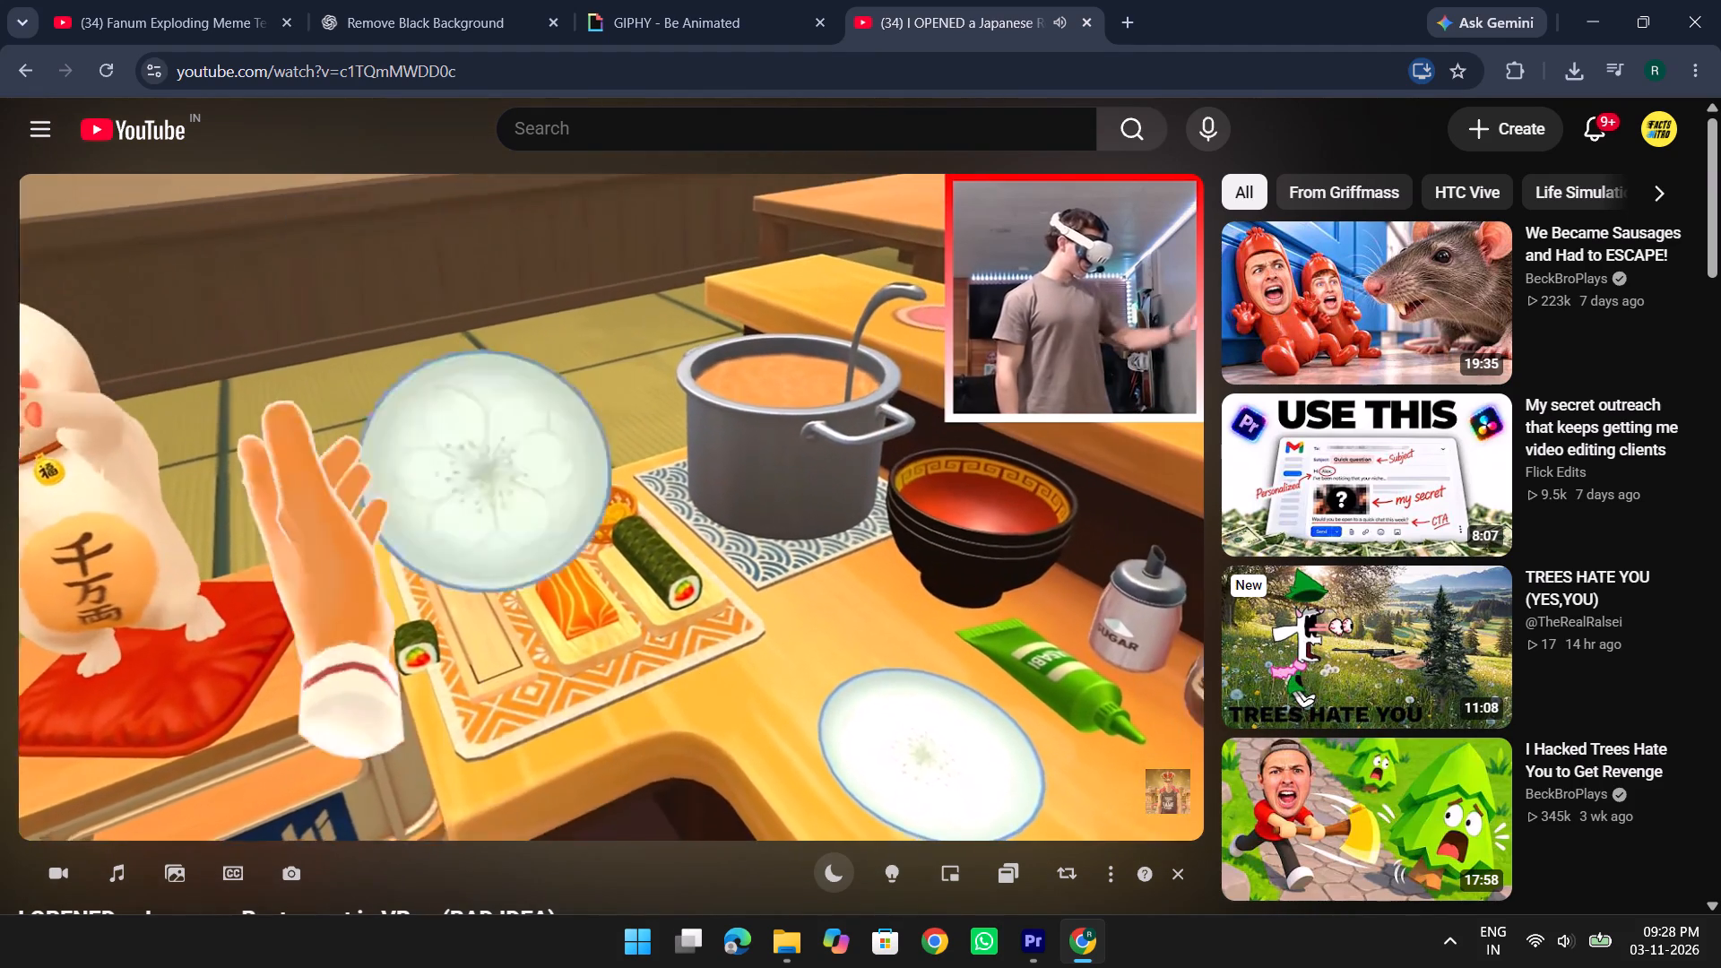
pyautogui.press('space')
pyautogui.press('space')
pyautogui.press('space')
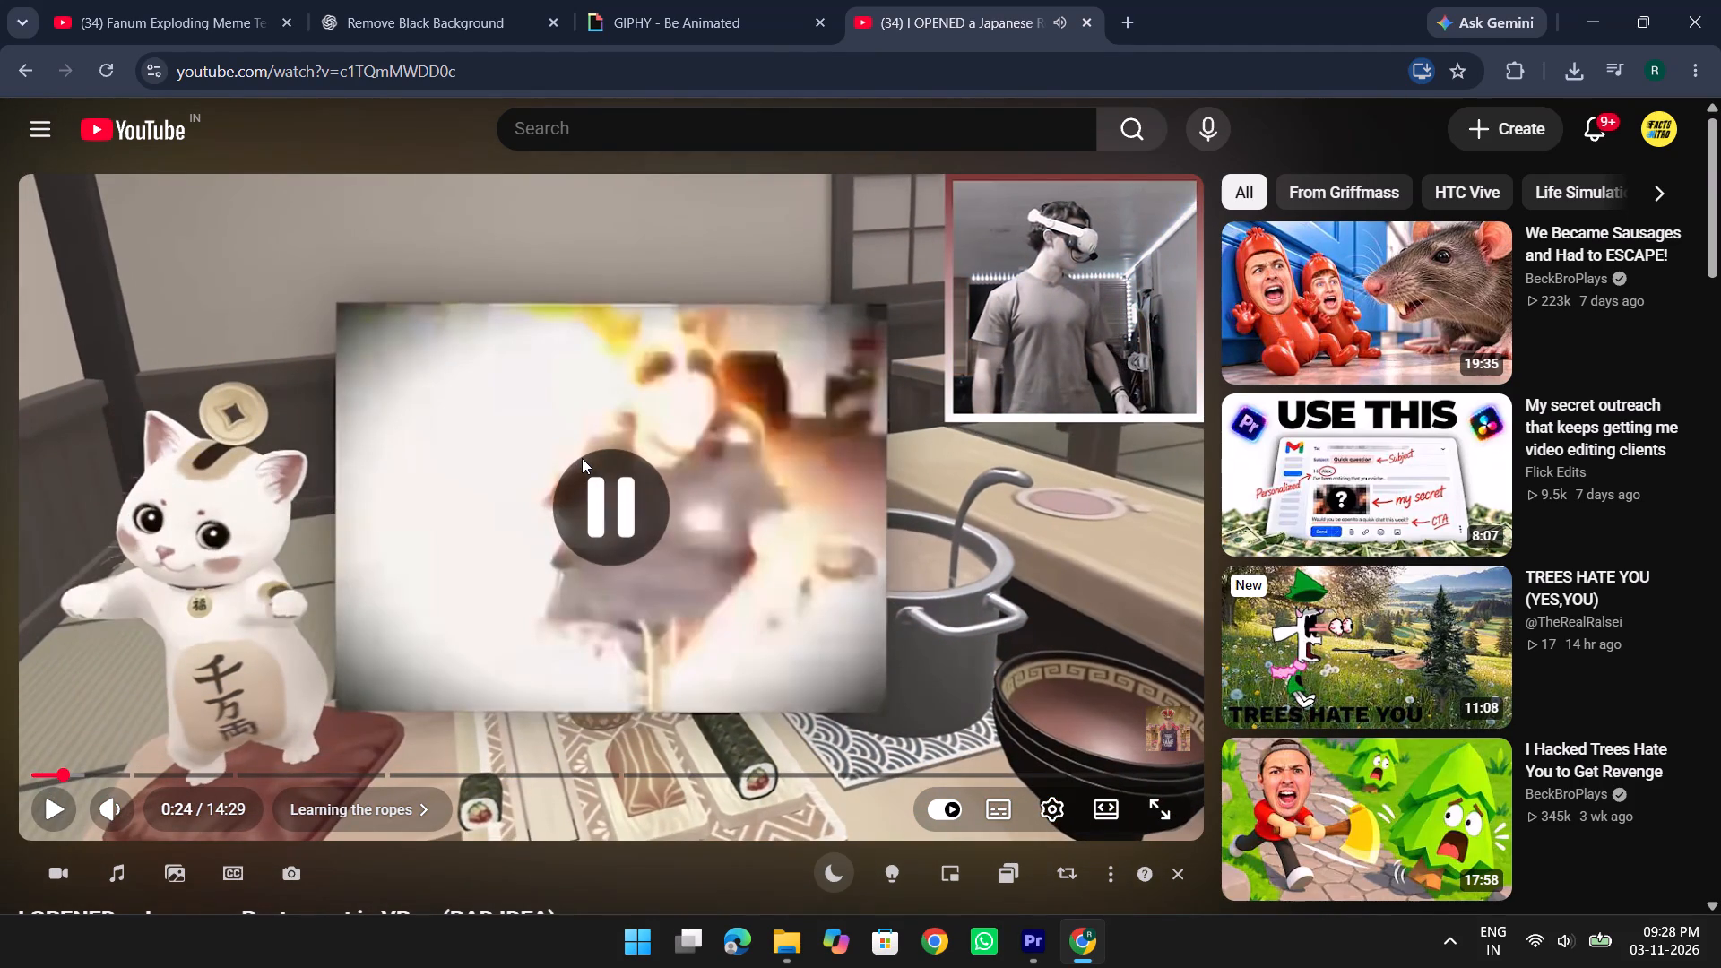
pyautogui.press('space')
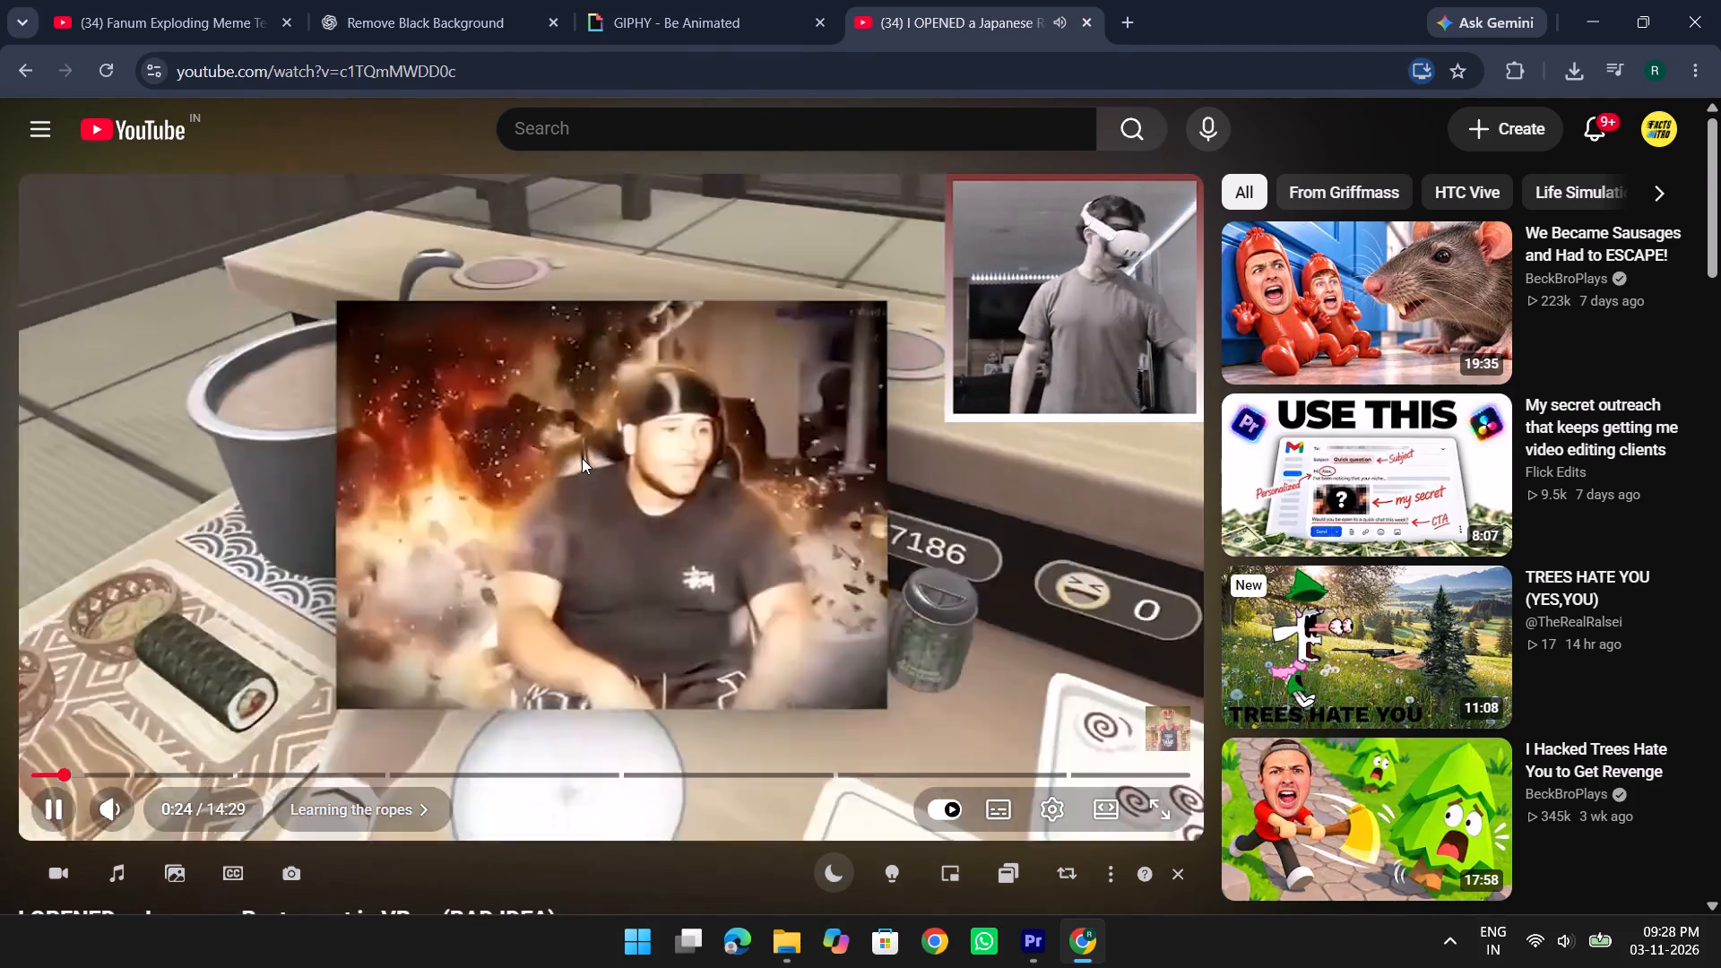
pyautogui.press('space')
# Switch back to Premiere Pro and play the Fanum clip into "Let's do this again" to compare it with the reference.
pyautogui.hotkey('alt', 'Tab')
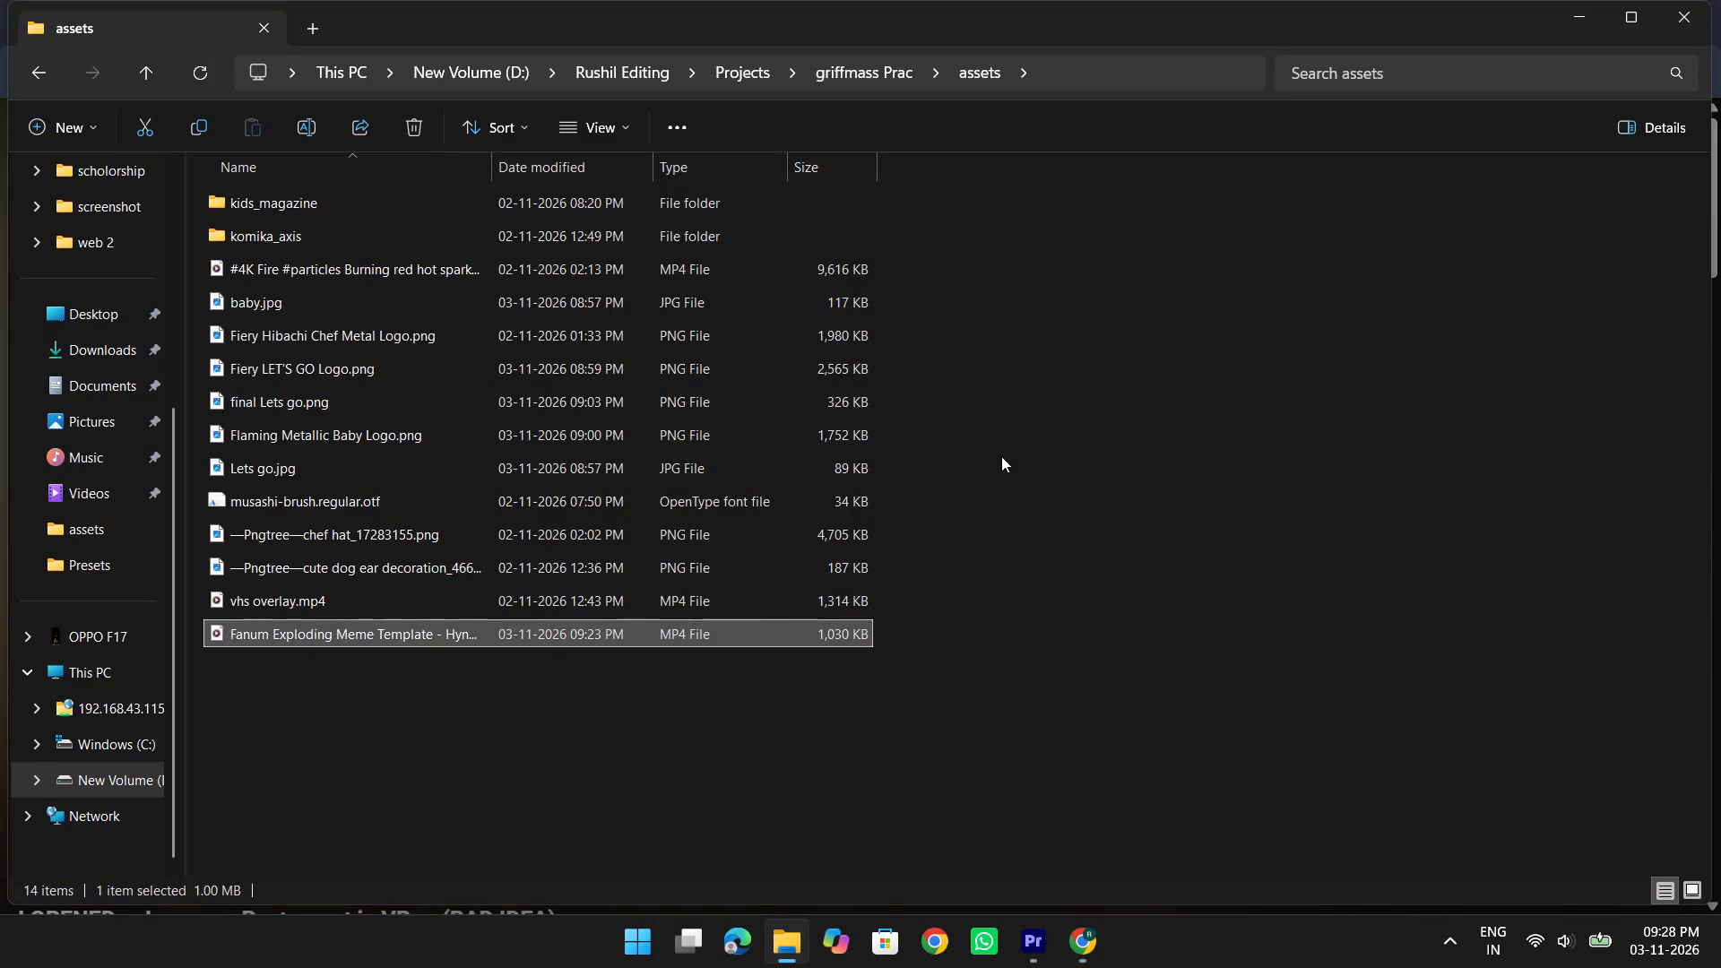
pyautogui.hotkey('alt', 'Tab')
pyautogui.hotkey('alt', 'Tab')
pyautogui.keyDown('alt'); pyautogui.click(1154, 463); pyautogui.keyUp('alt')
pyautogui.moveTo(1228, 530); pyautogui.dragTo(1167, 548)
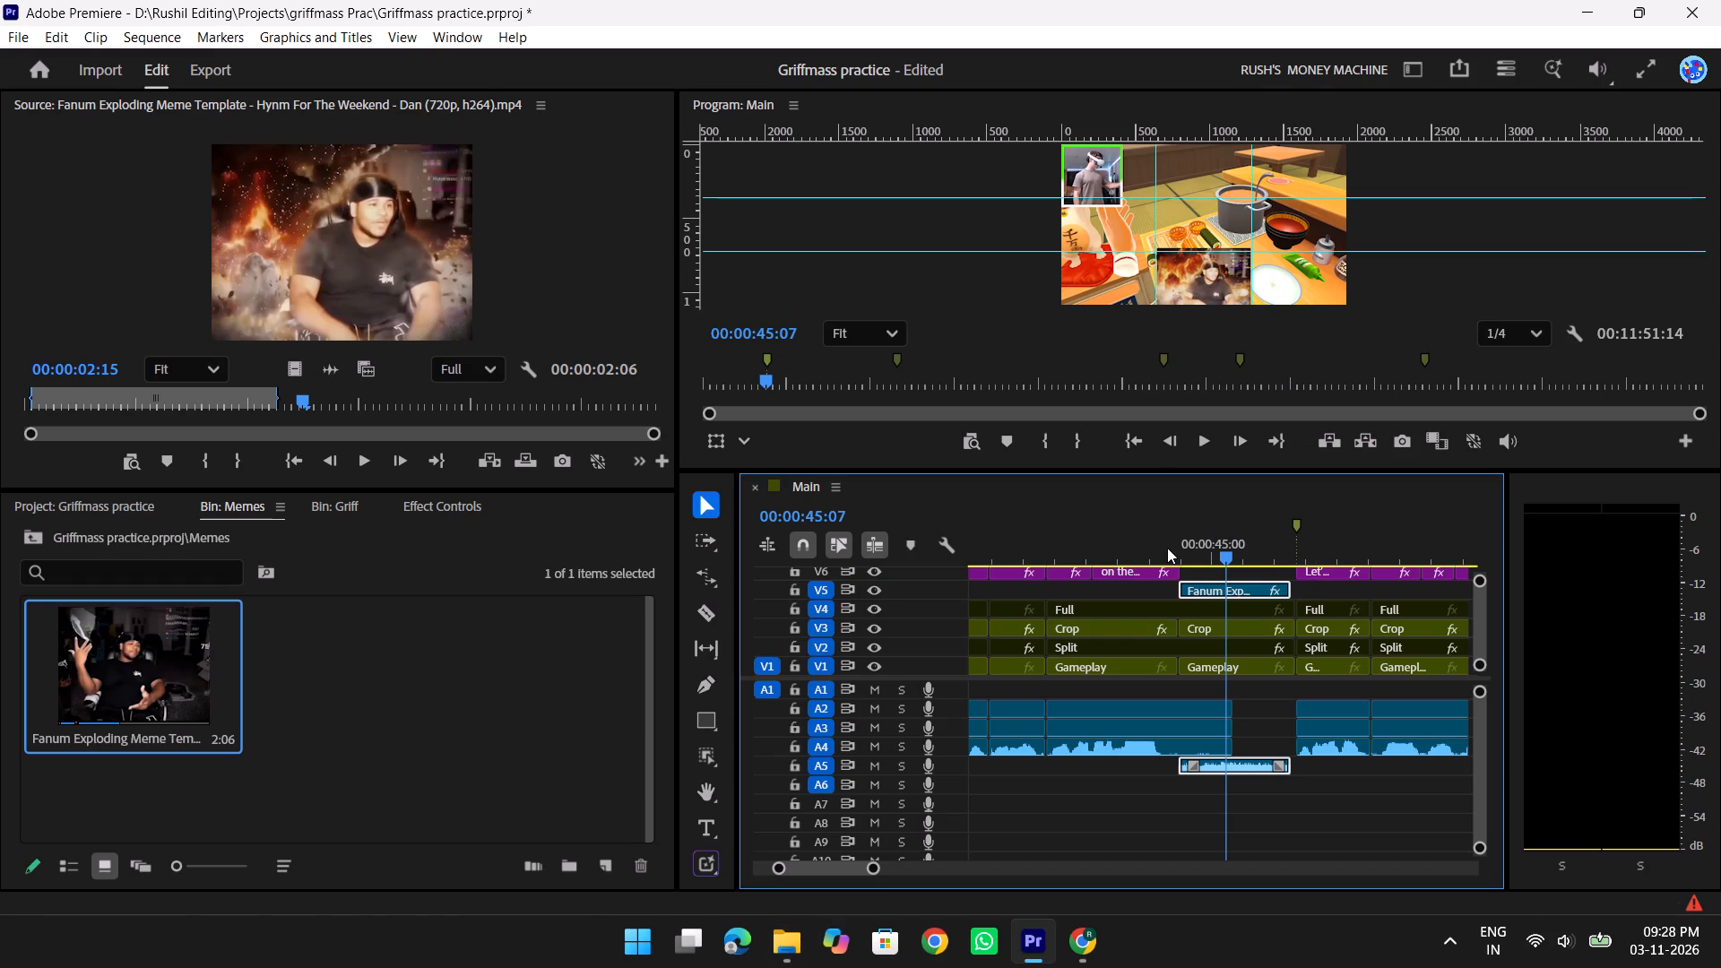
pyautogui.moveTo(1167, 548); pyautogui.dragTo(1177, 551)
pyautogui.moveTo(1206, 546); pyautogui.dragTo(1153, 546)
pyautogui.press('space')
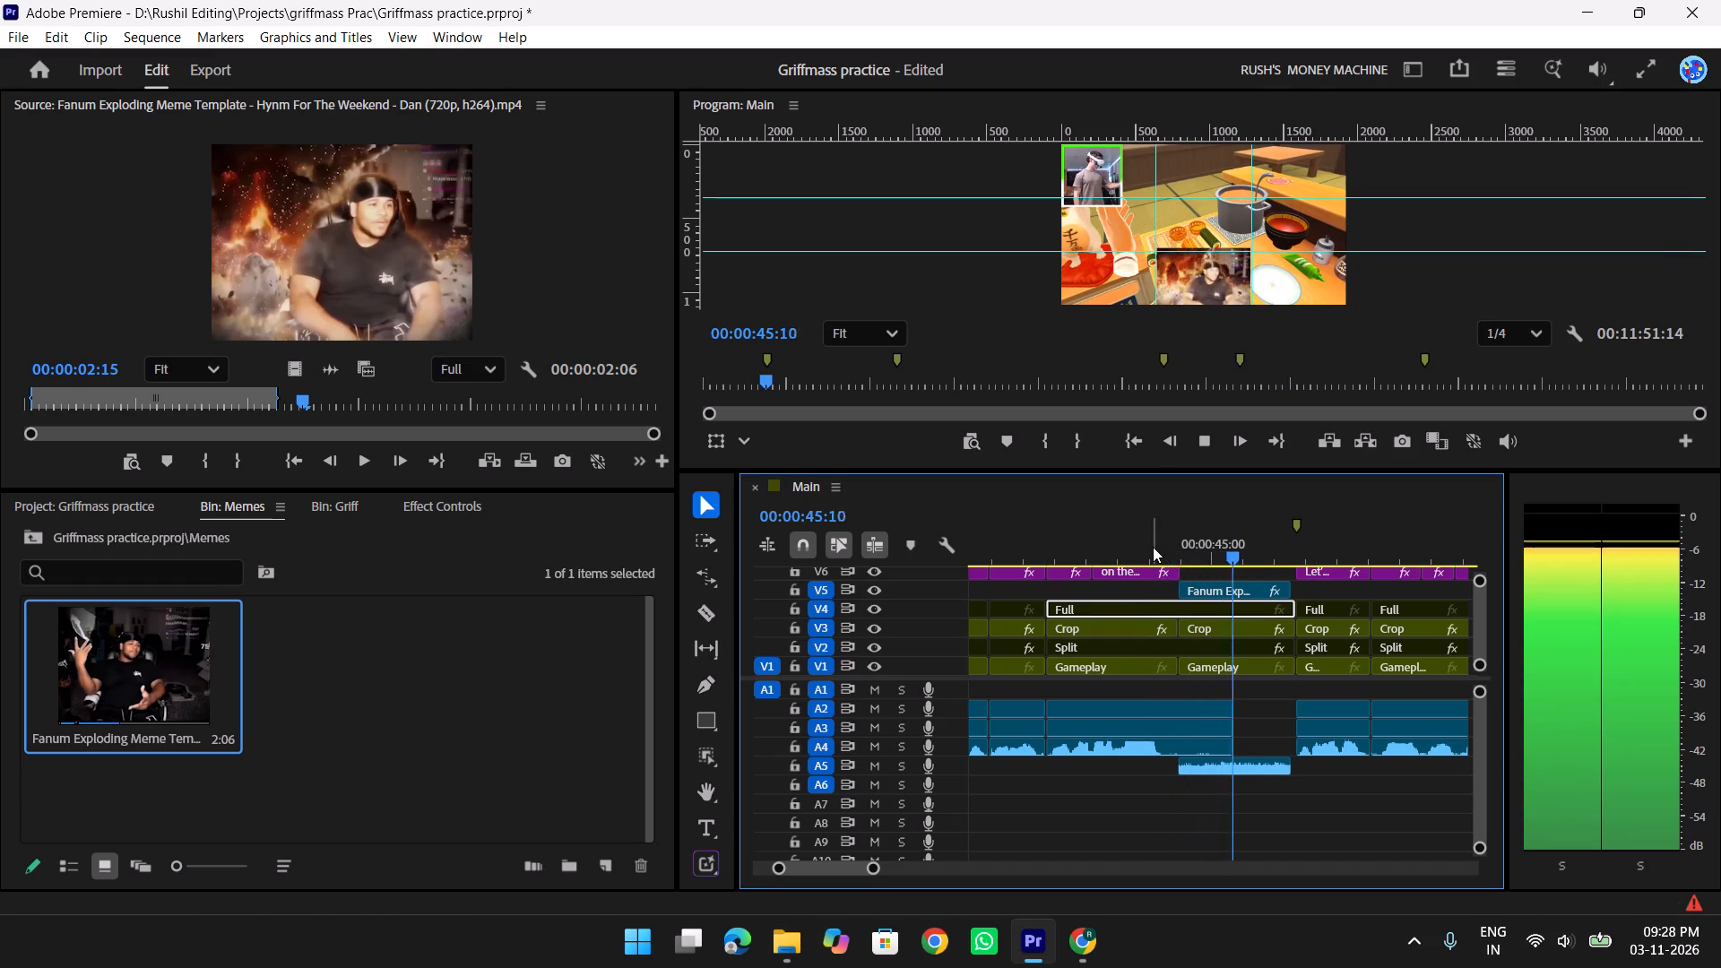
pyautogui.press('space')
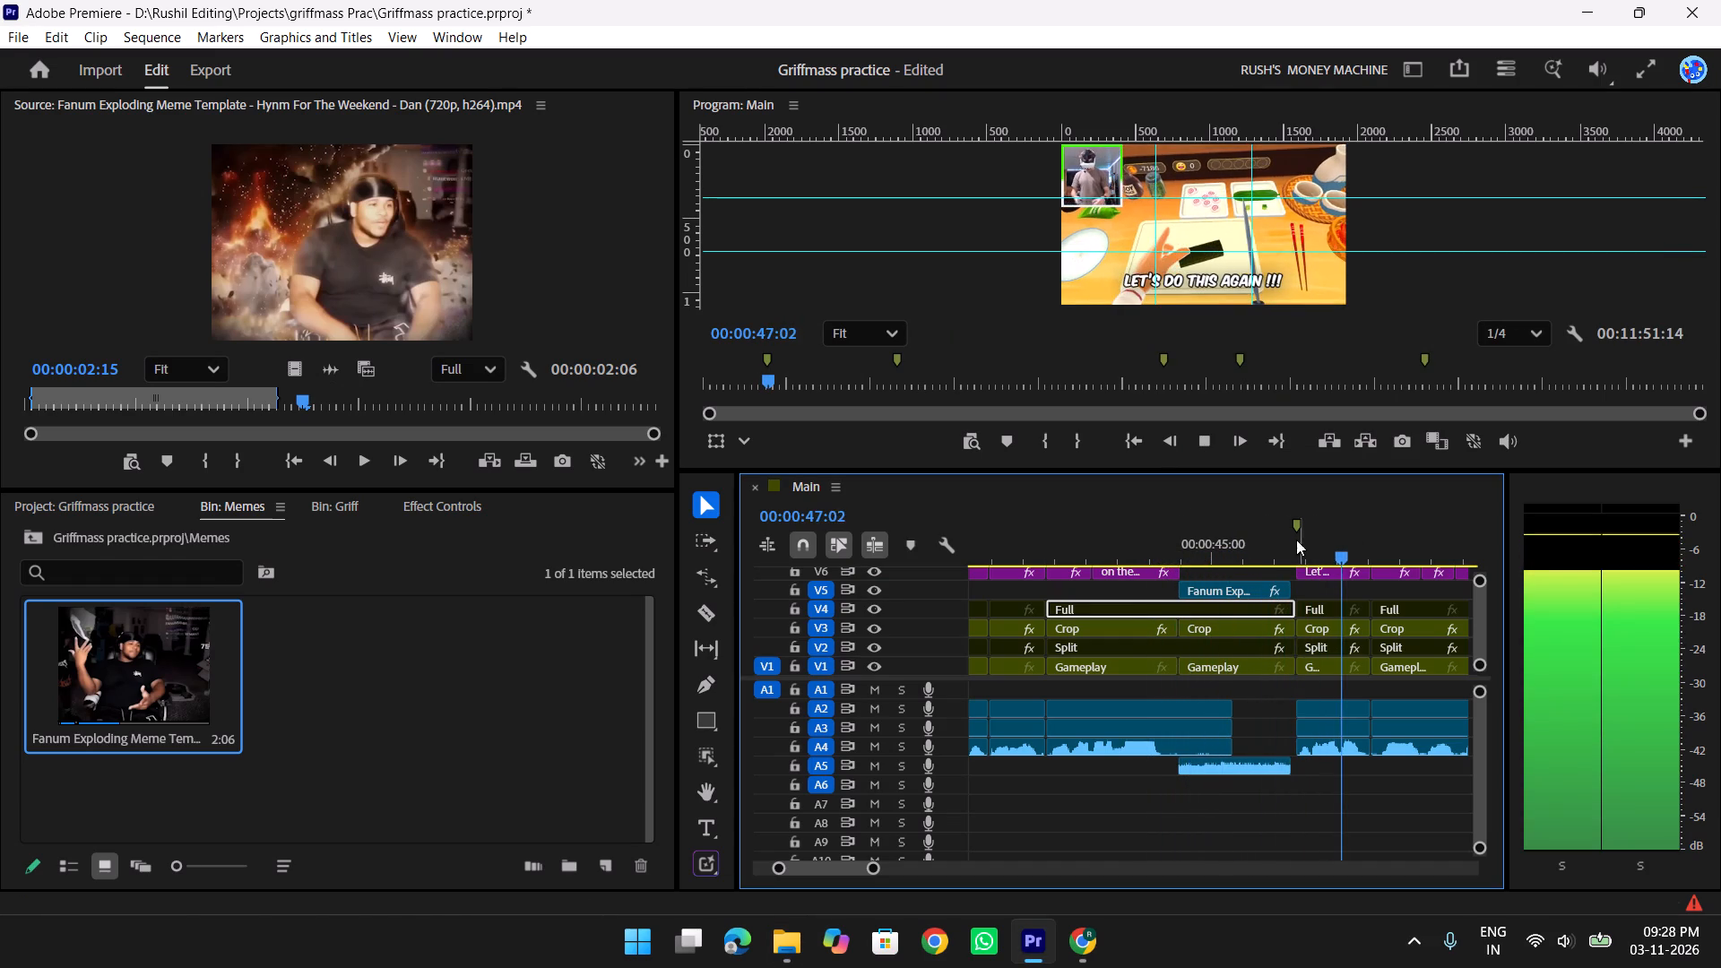
# Select the Fanum clip on V5 and dock its Effect Controls in the Source monitor's group.
pyautogui.moveTo(1271, 547); pyautogui.dragTo(1201, 547)
pyautogui.click(1241, 590)
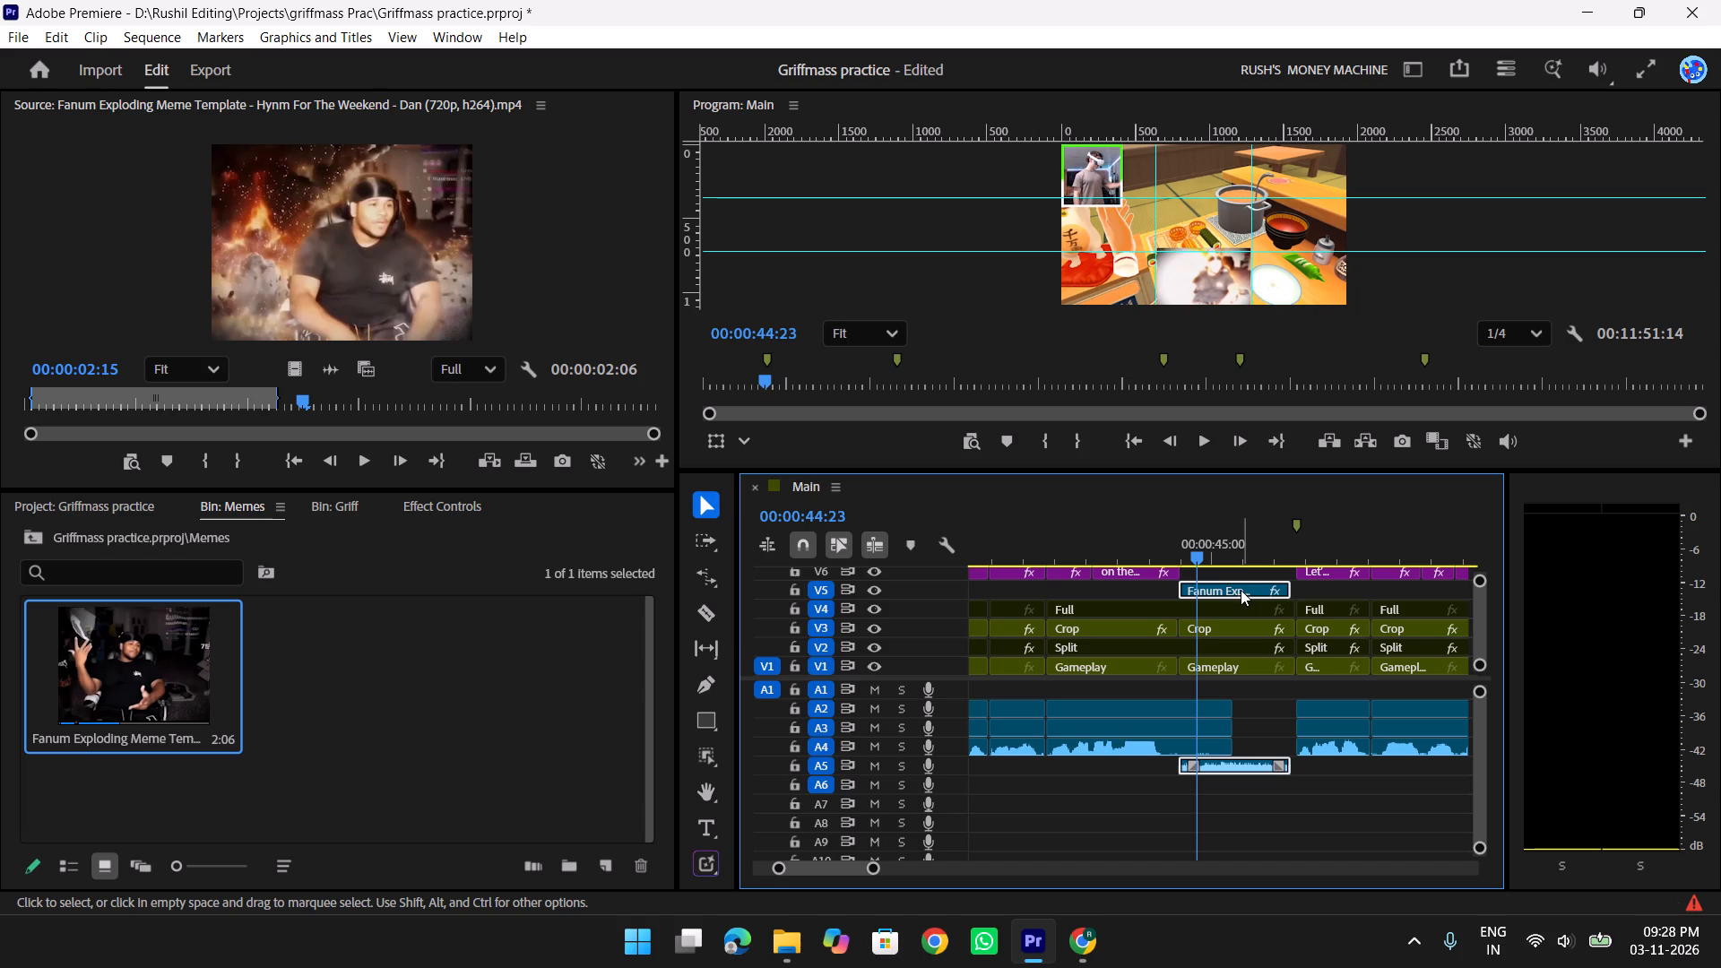
pyautogui.hotkey('shift', 'z')
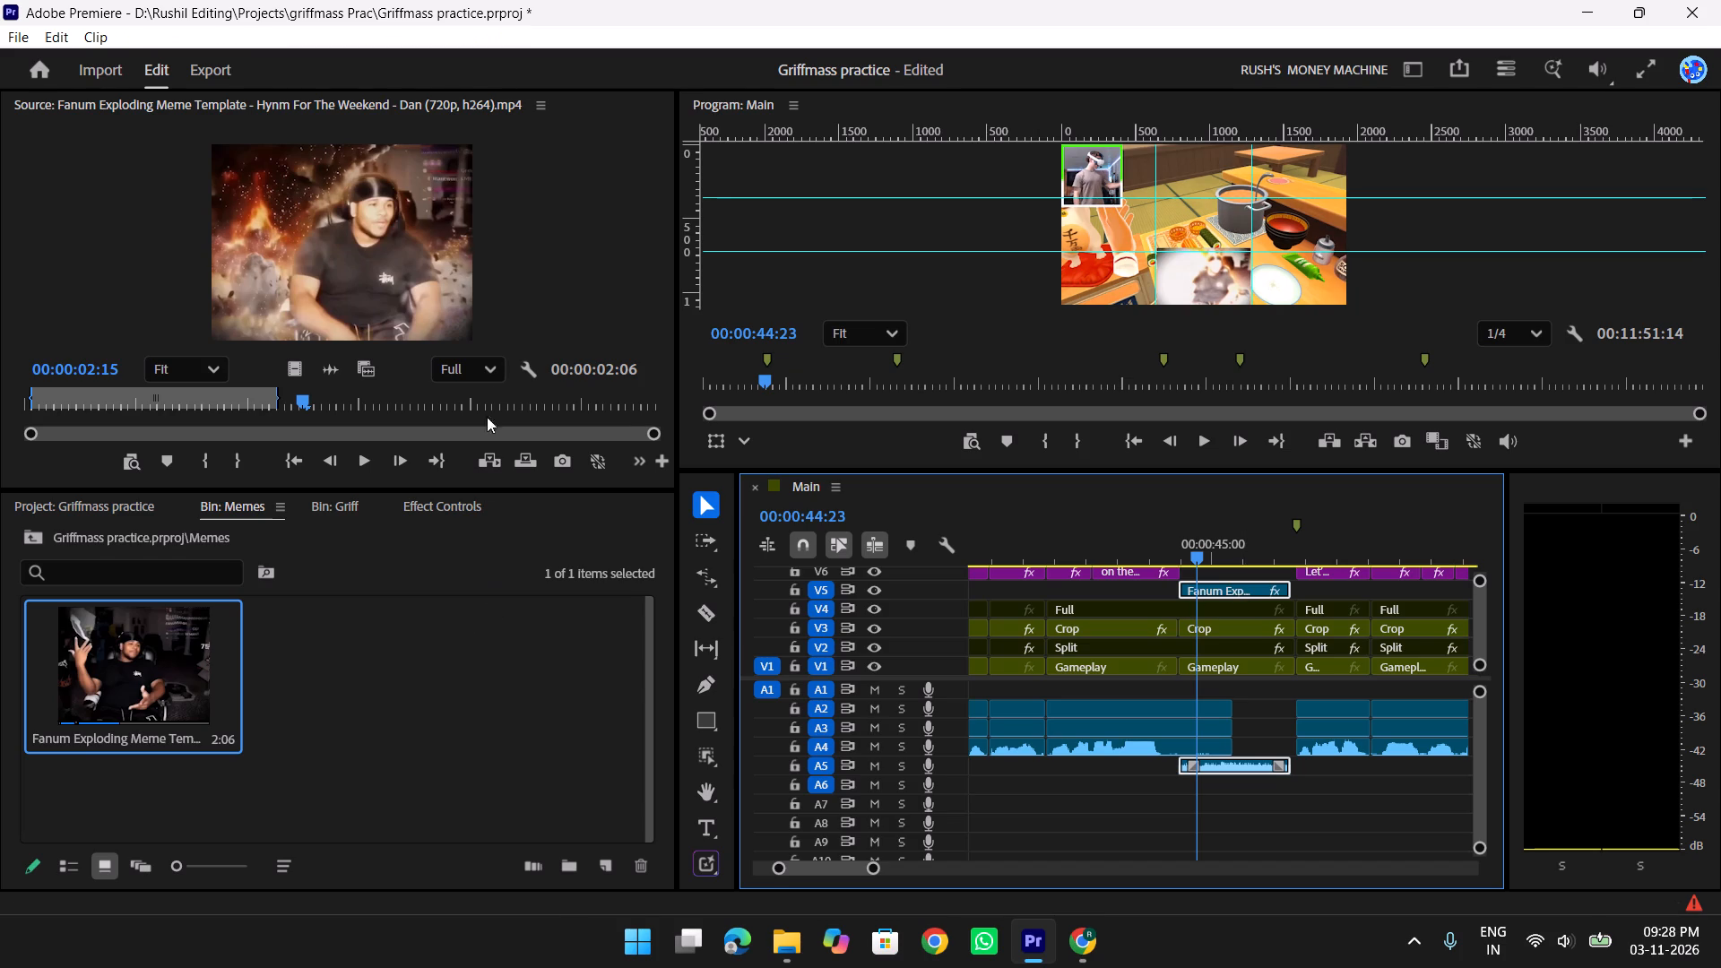
pyautogui.click(622, 136)
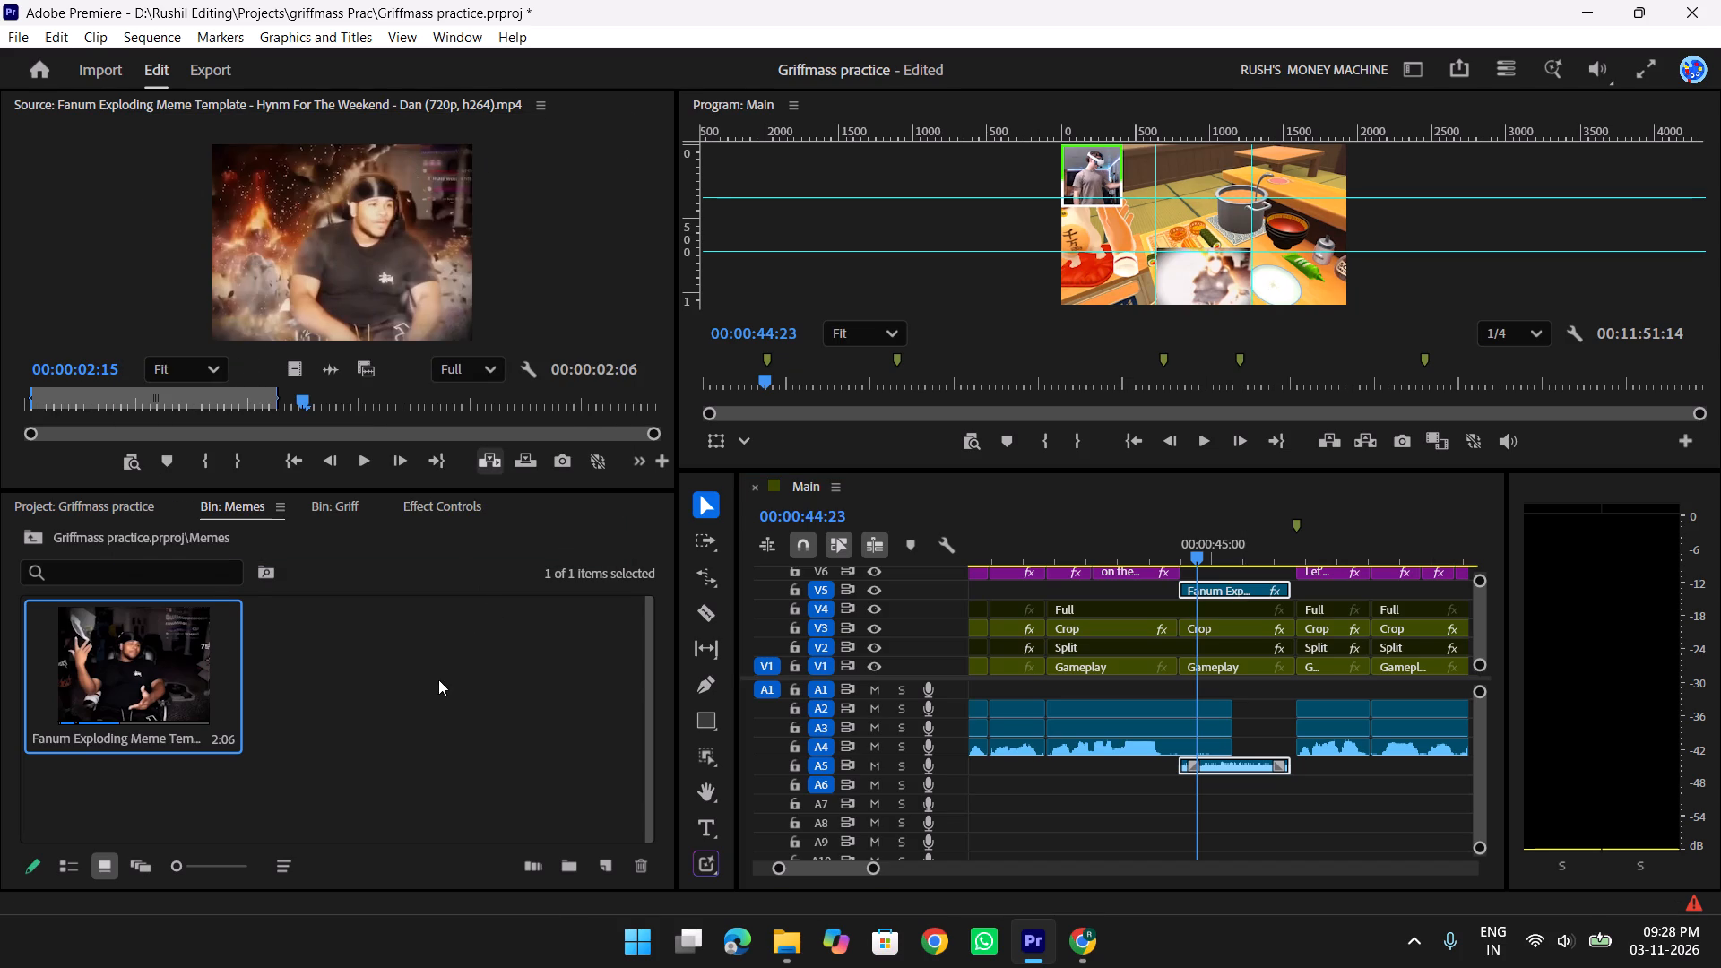
pyautogui.click(419, 506)
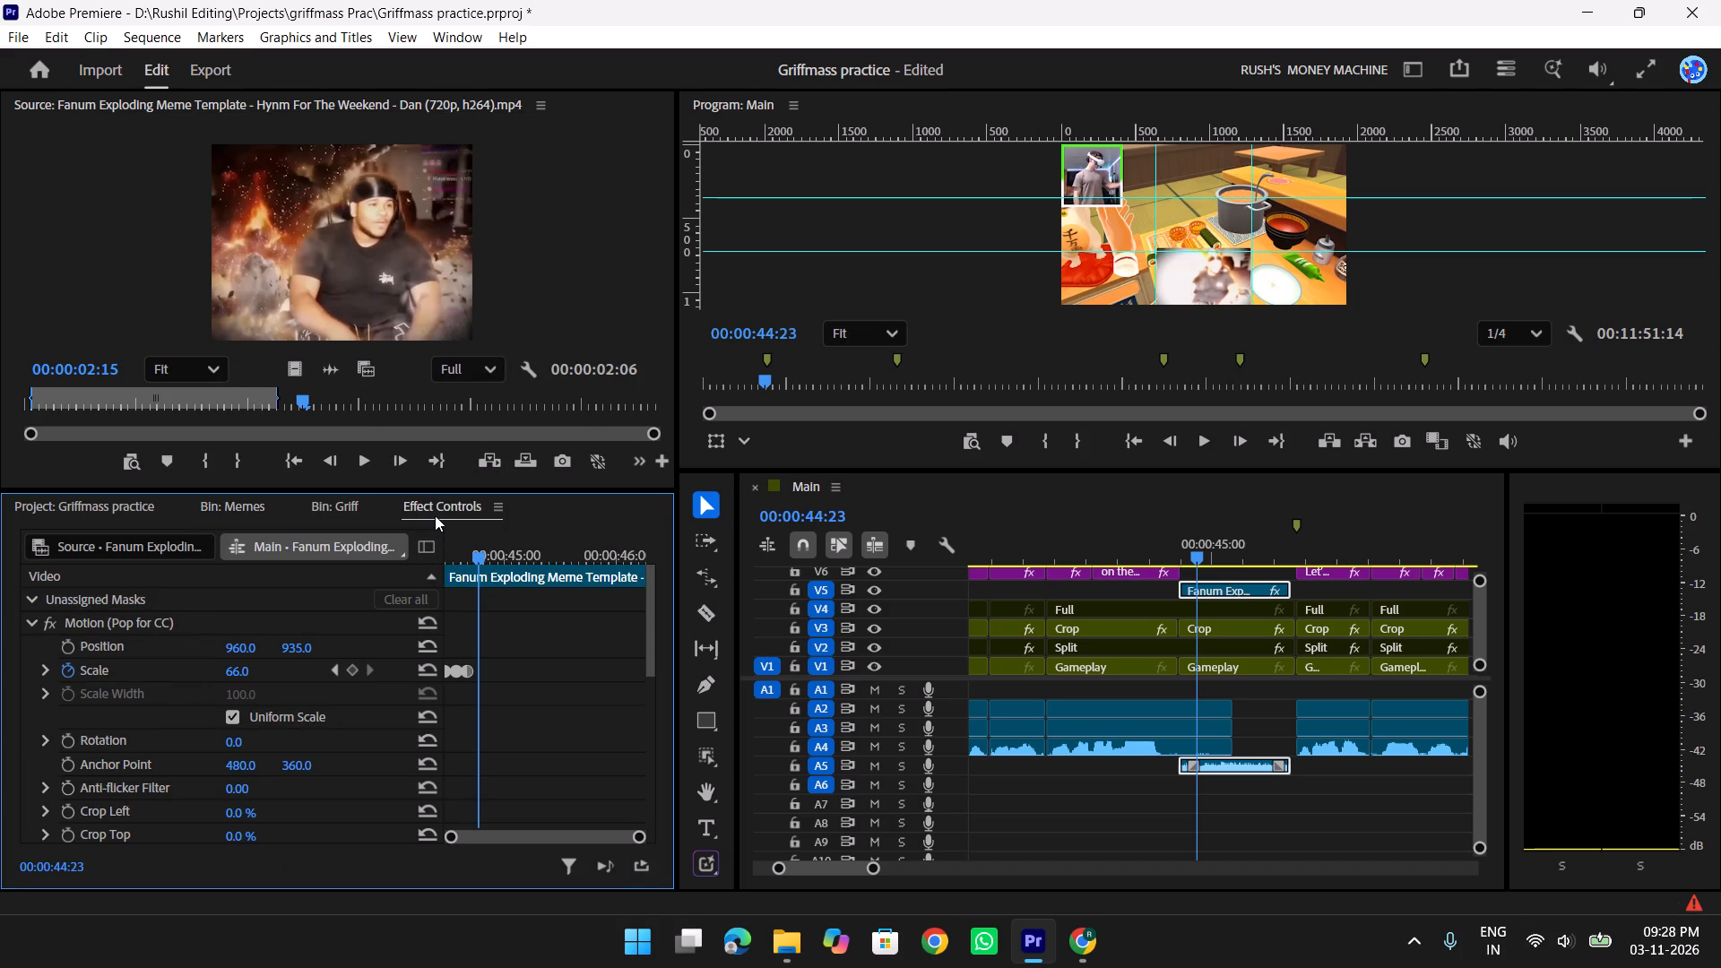
pyautogui.moveTo(435, 514); pyautogui.dragTo(161, 99)
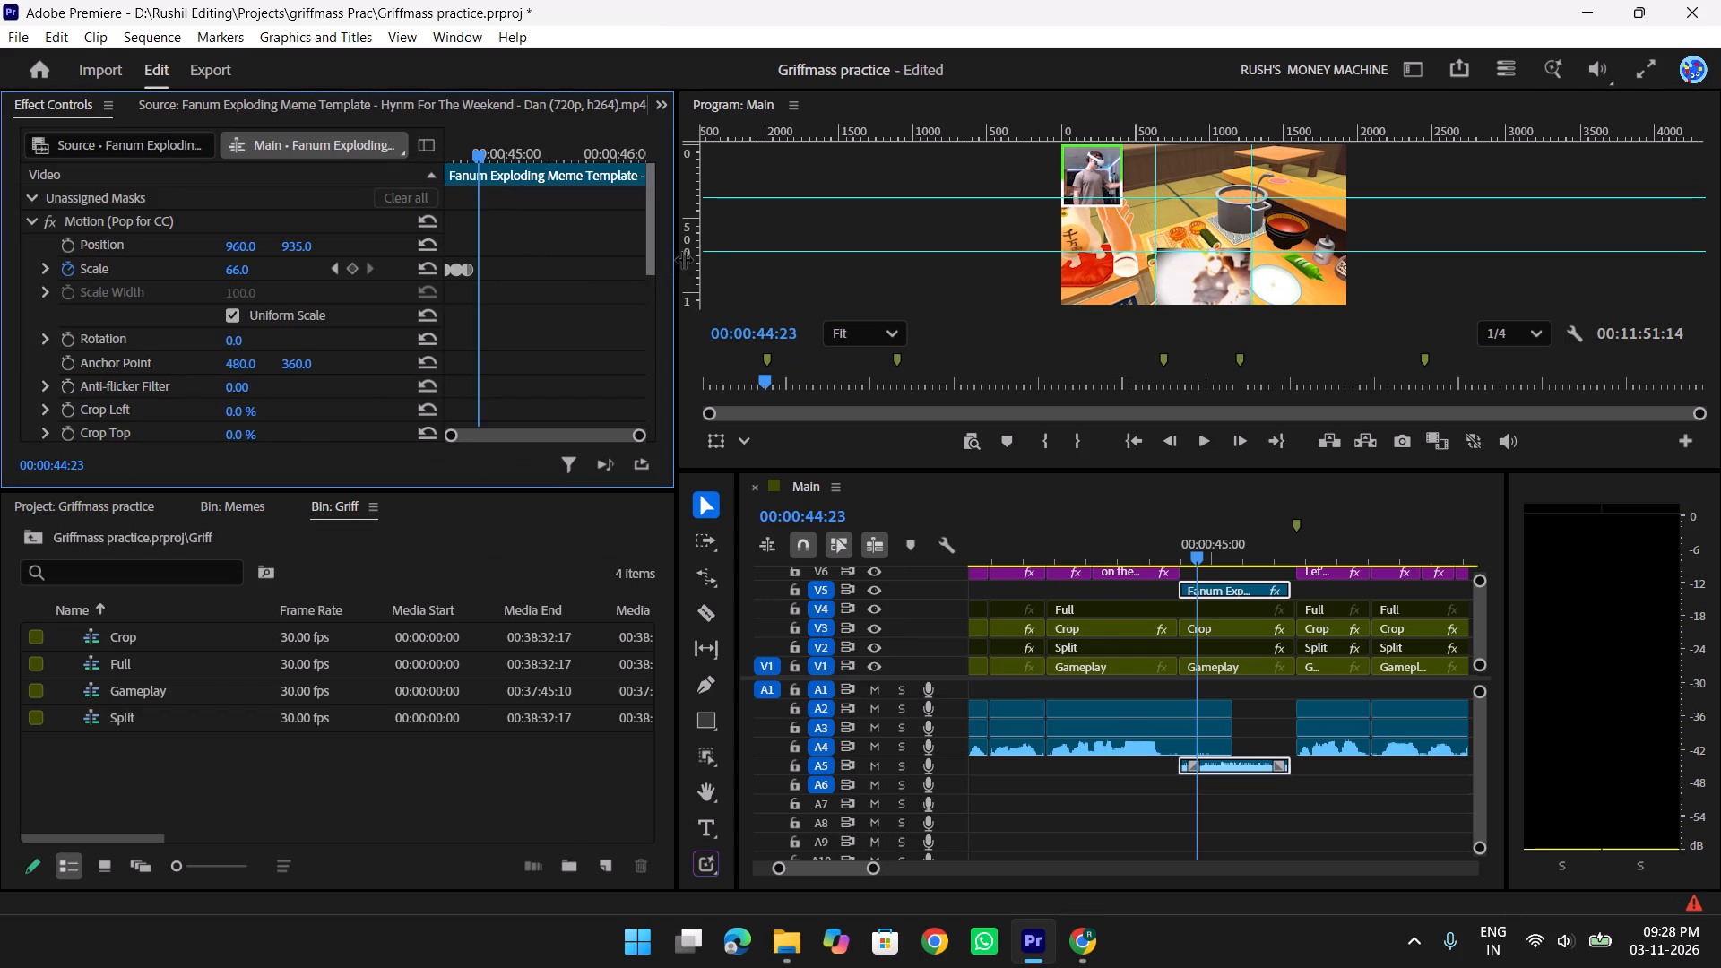
pyautogui.moveTo(683, 259); pyautogui.dragTo(706, 262)
# Examine the Fanum clip's three Scale keyframes one by one to review how its pop-up animation is built.
pyautogui.click(335, 264)
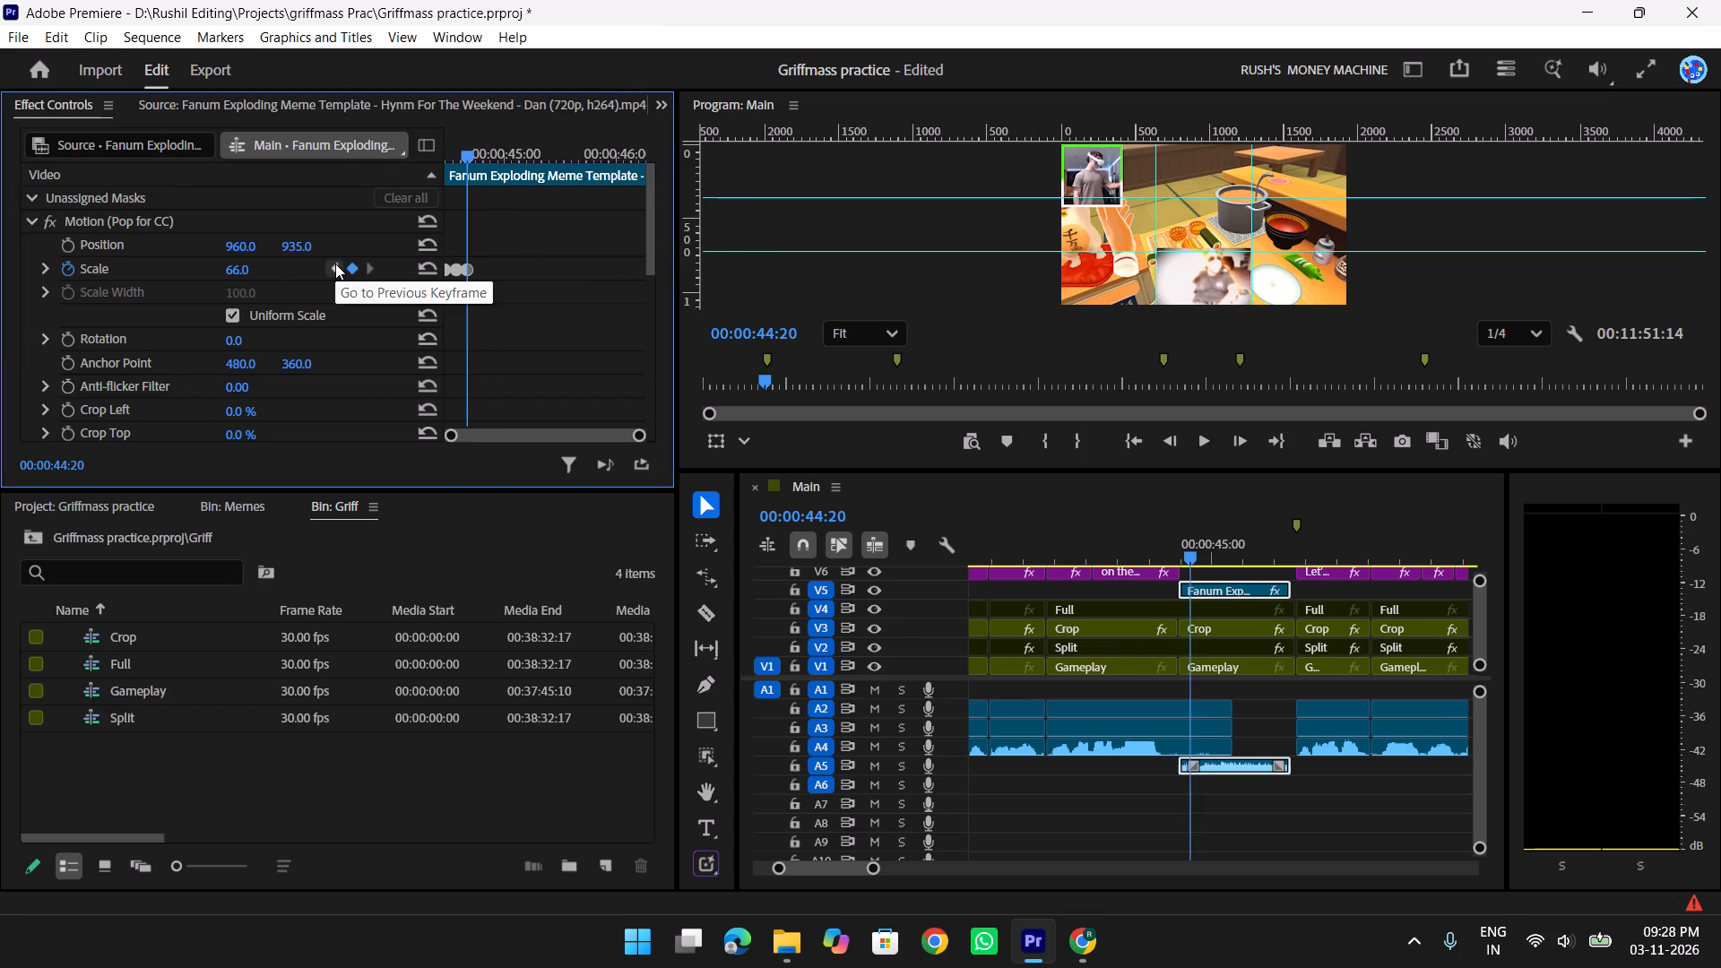
pyautogui.click(335, 264)
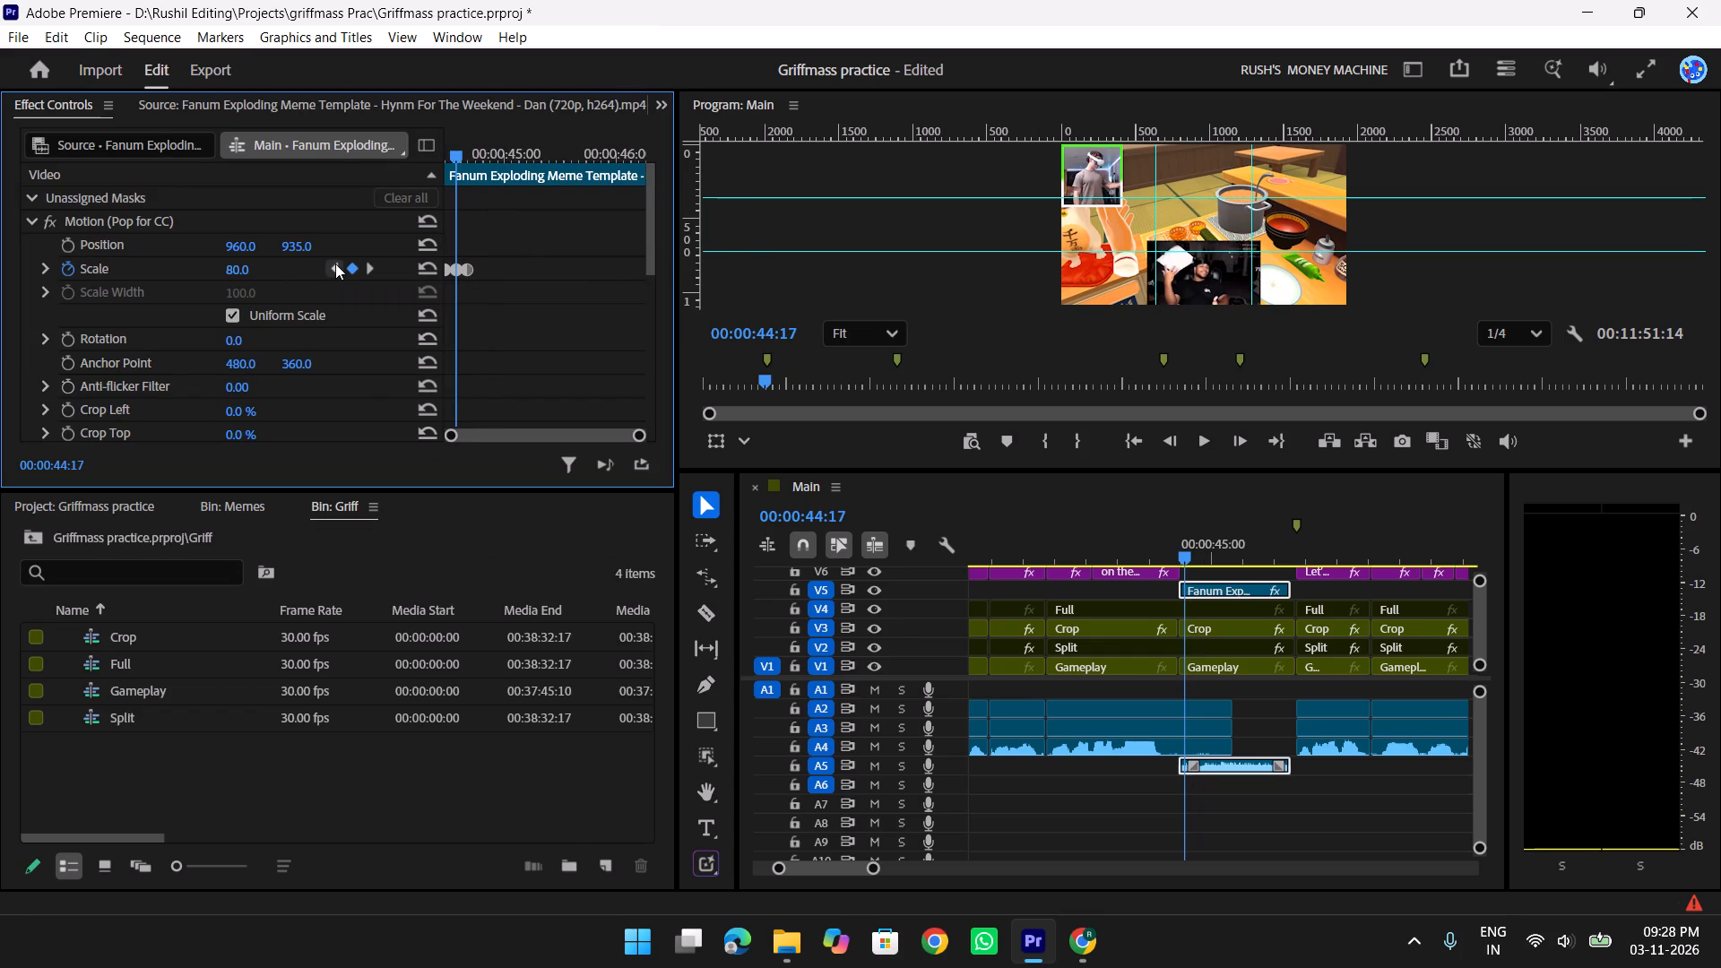
pyautogui.click(335, 264)
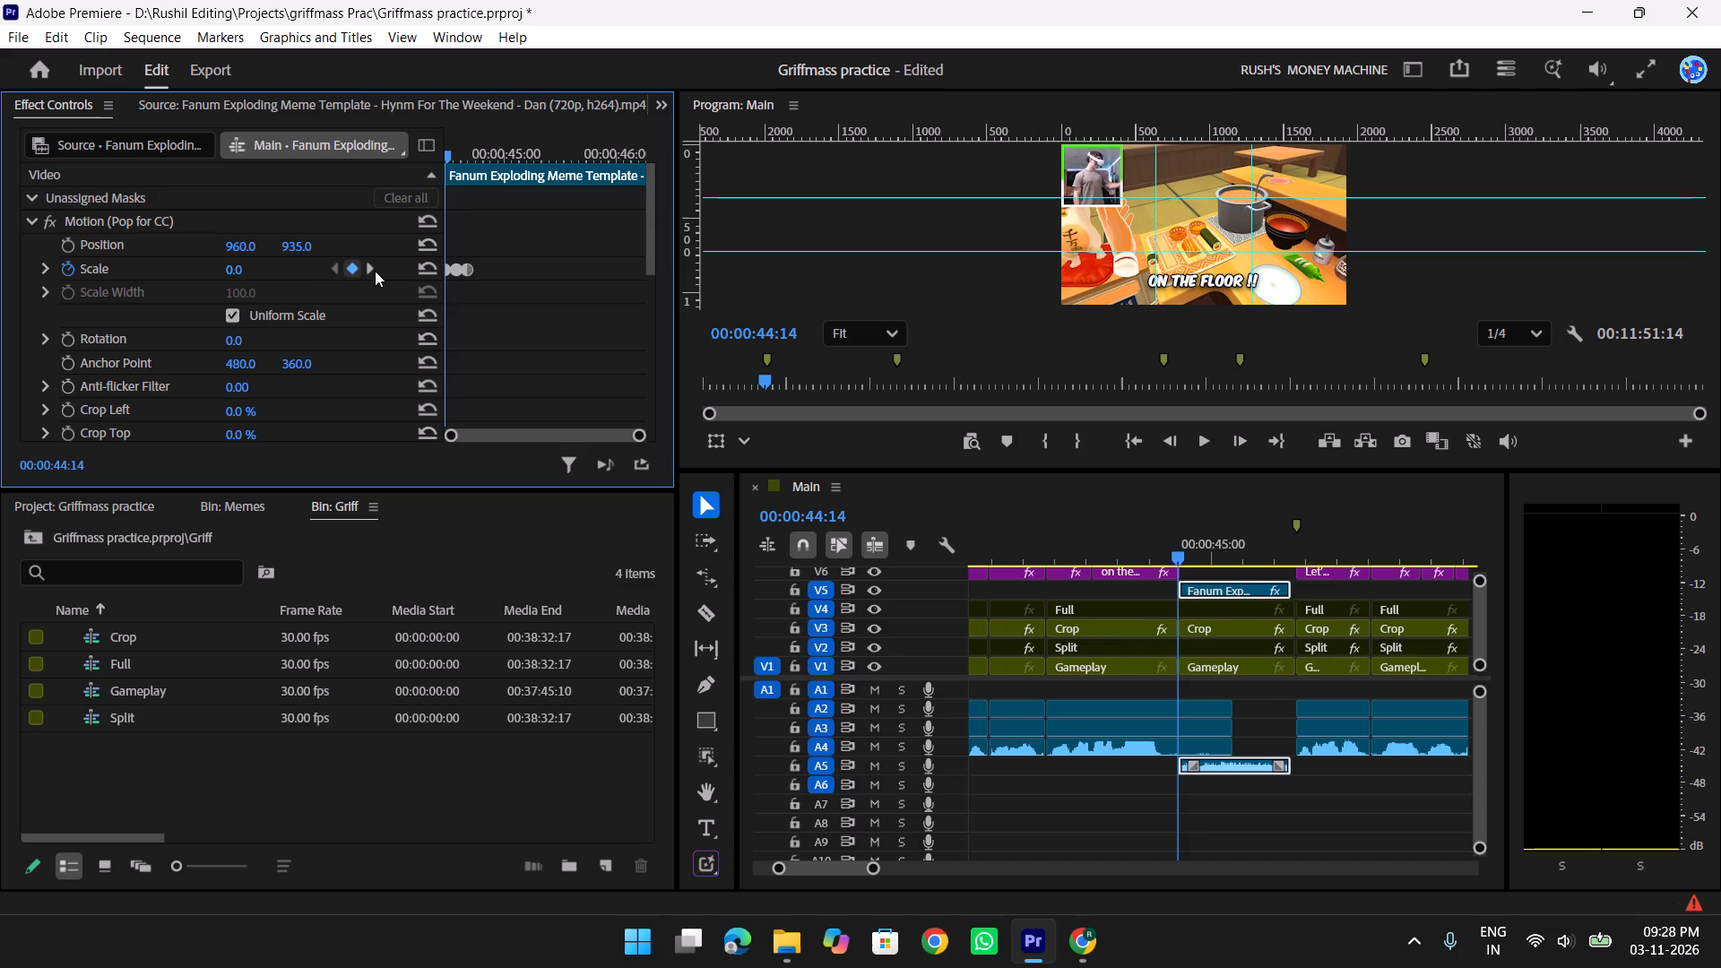
pyautogui.click(375, 271)
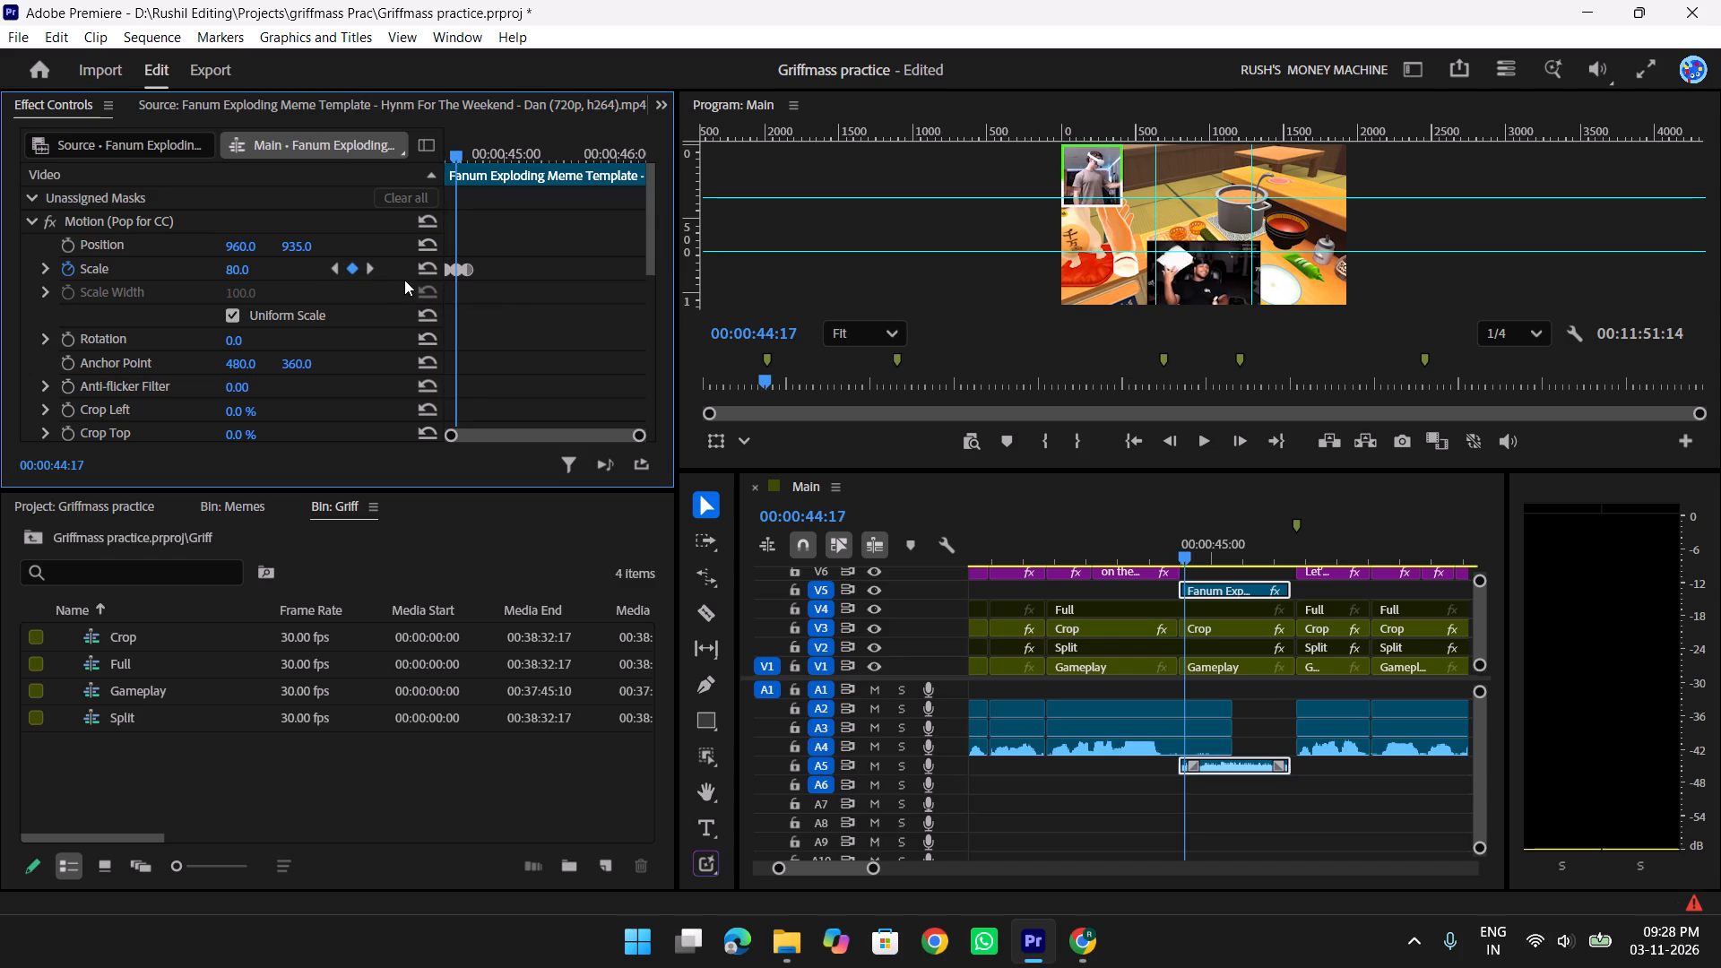
pyautogui.press('t')
pyautogui.press('t')
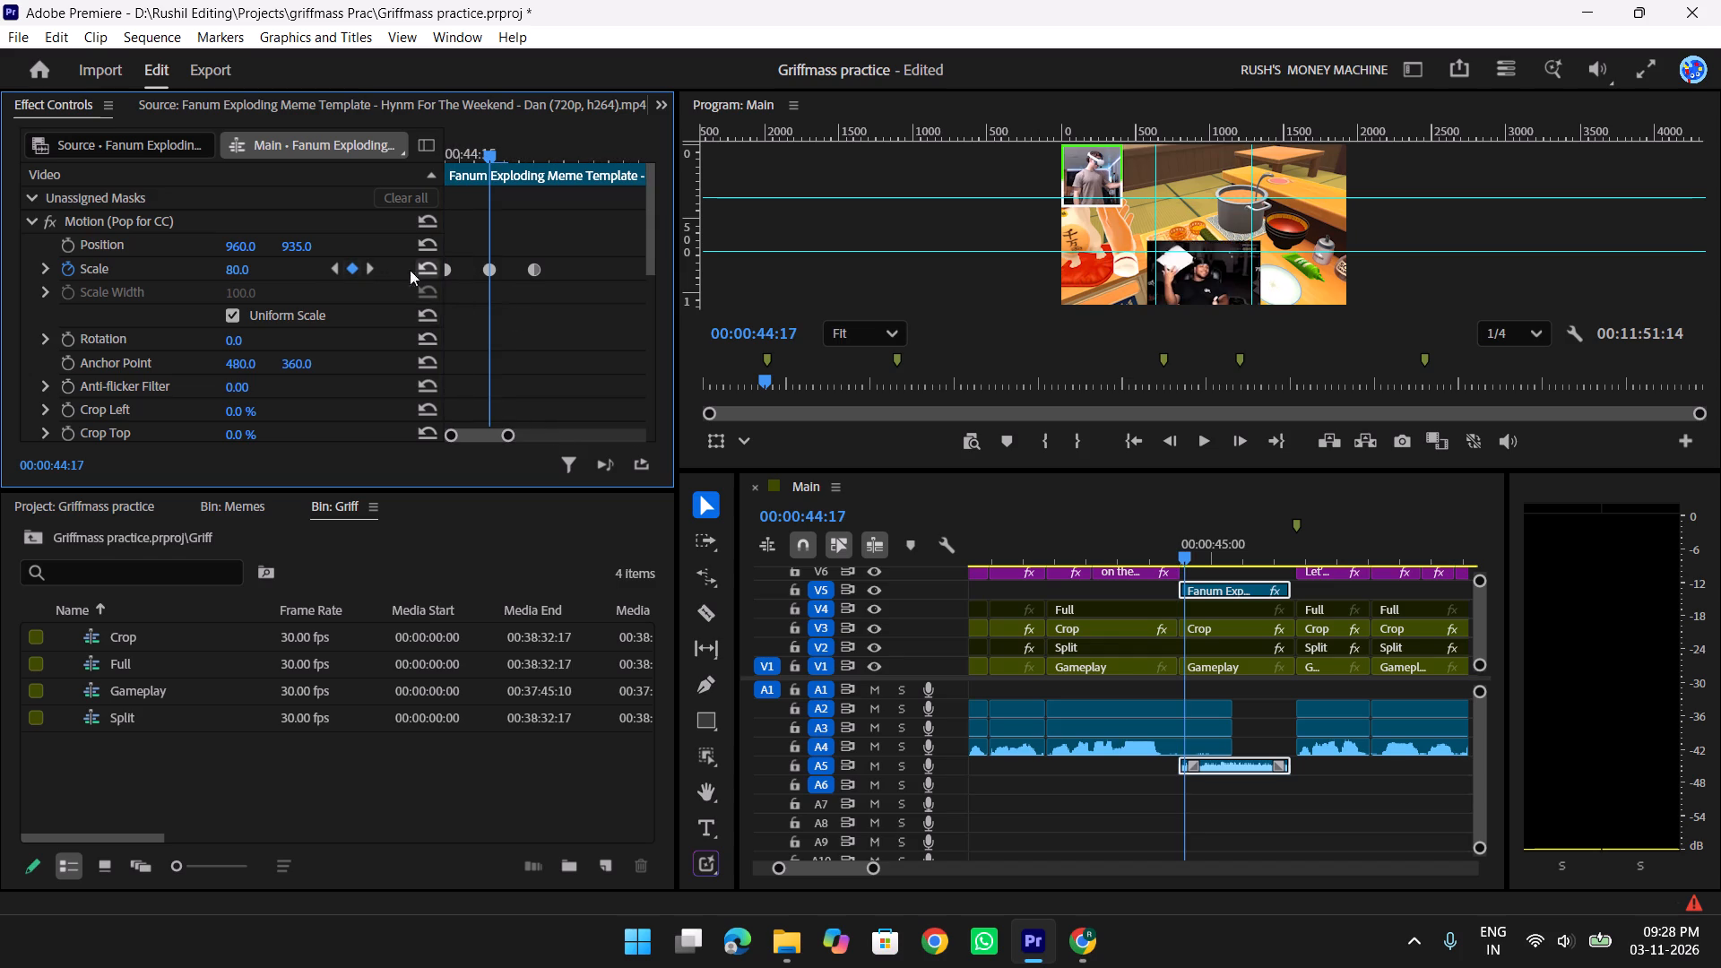
pyautogui.click(330, 269)
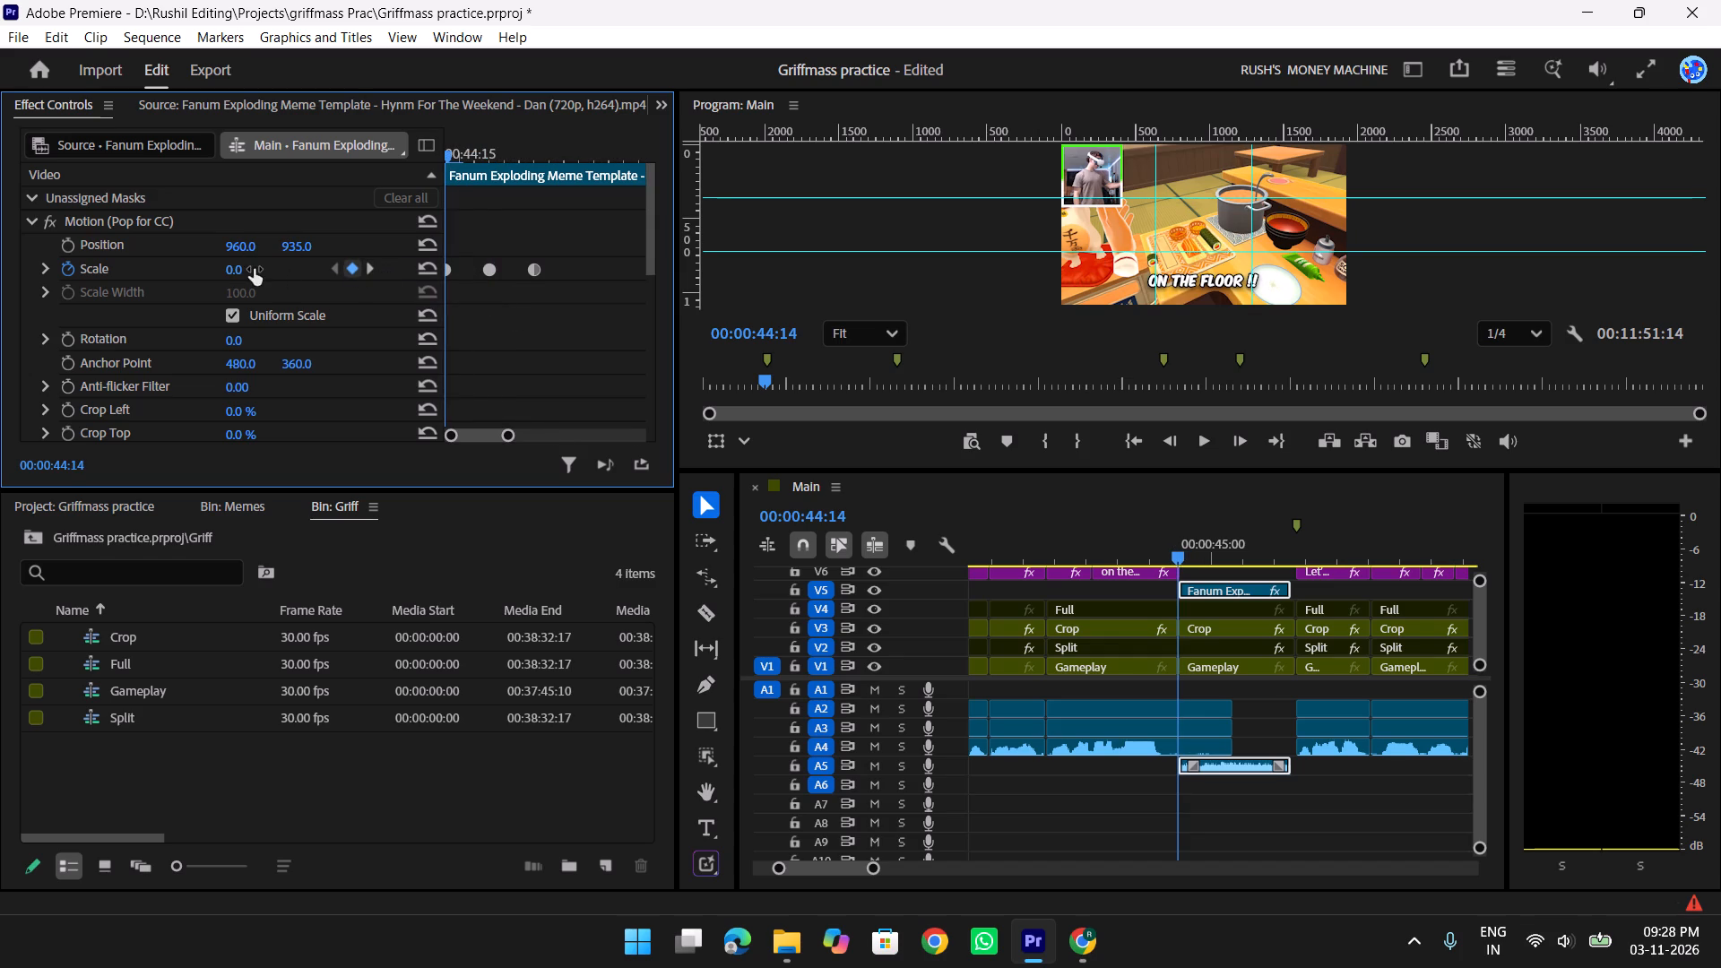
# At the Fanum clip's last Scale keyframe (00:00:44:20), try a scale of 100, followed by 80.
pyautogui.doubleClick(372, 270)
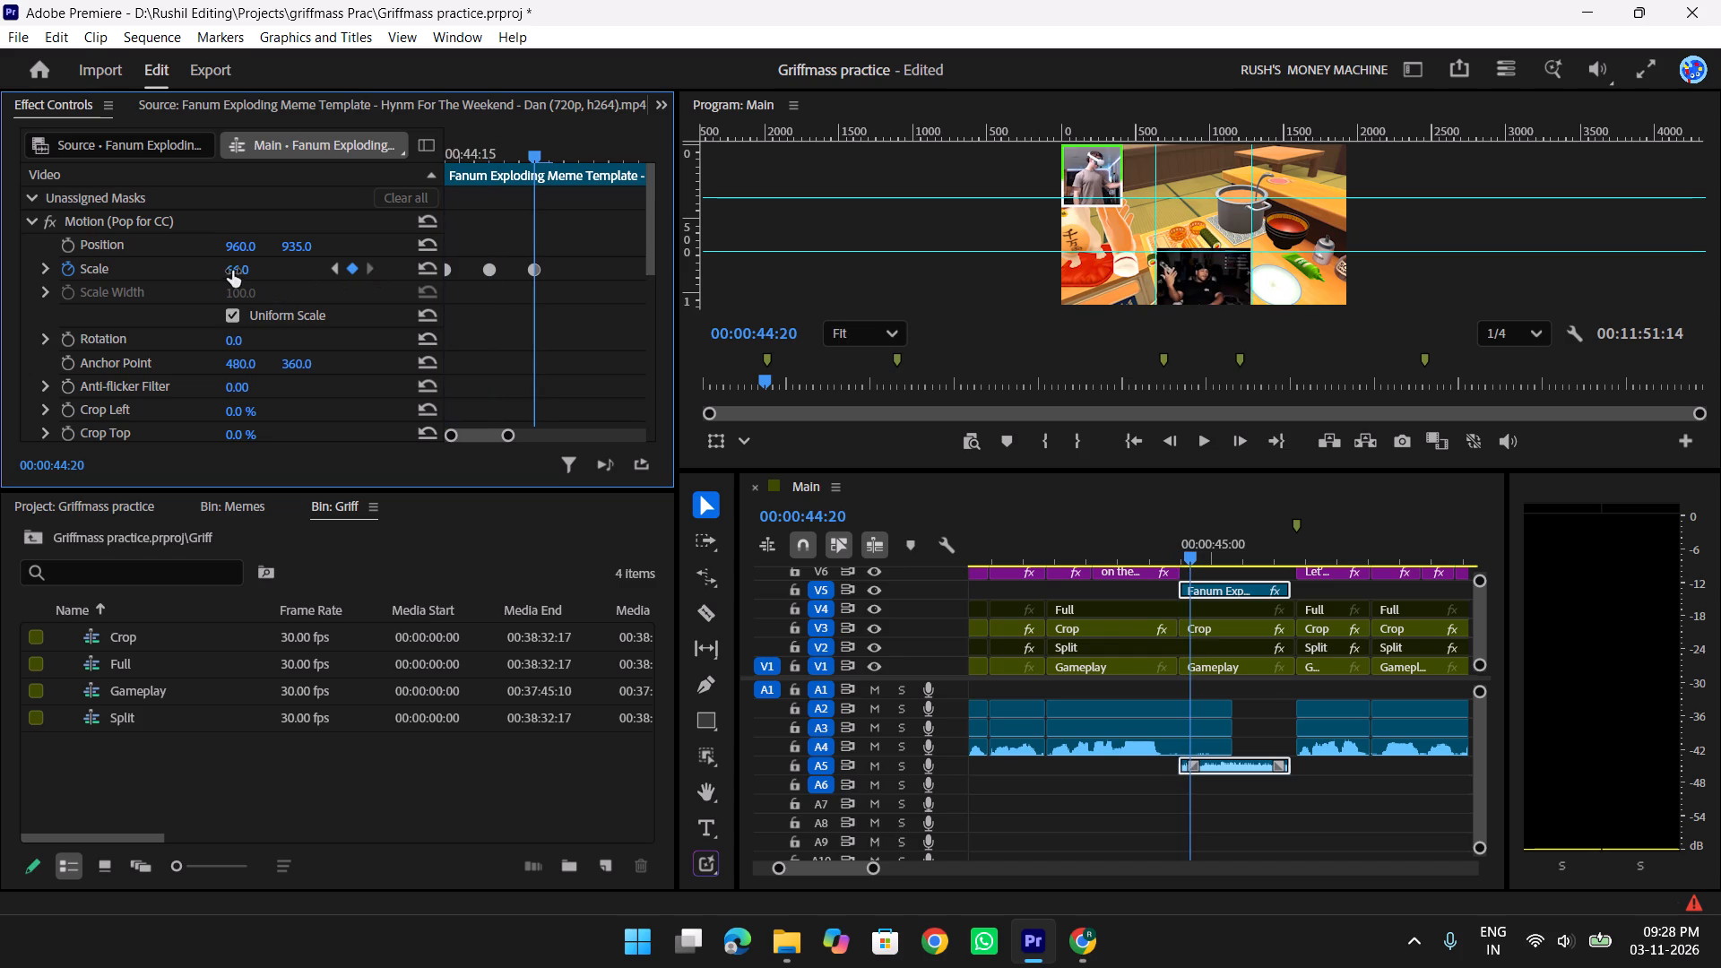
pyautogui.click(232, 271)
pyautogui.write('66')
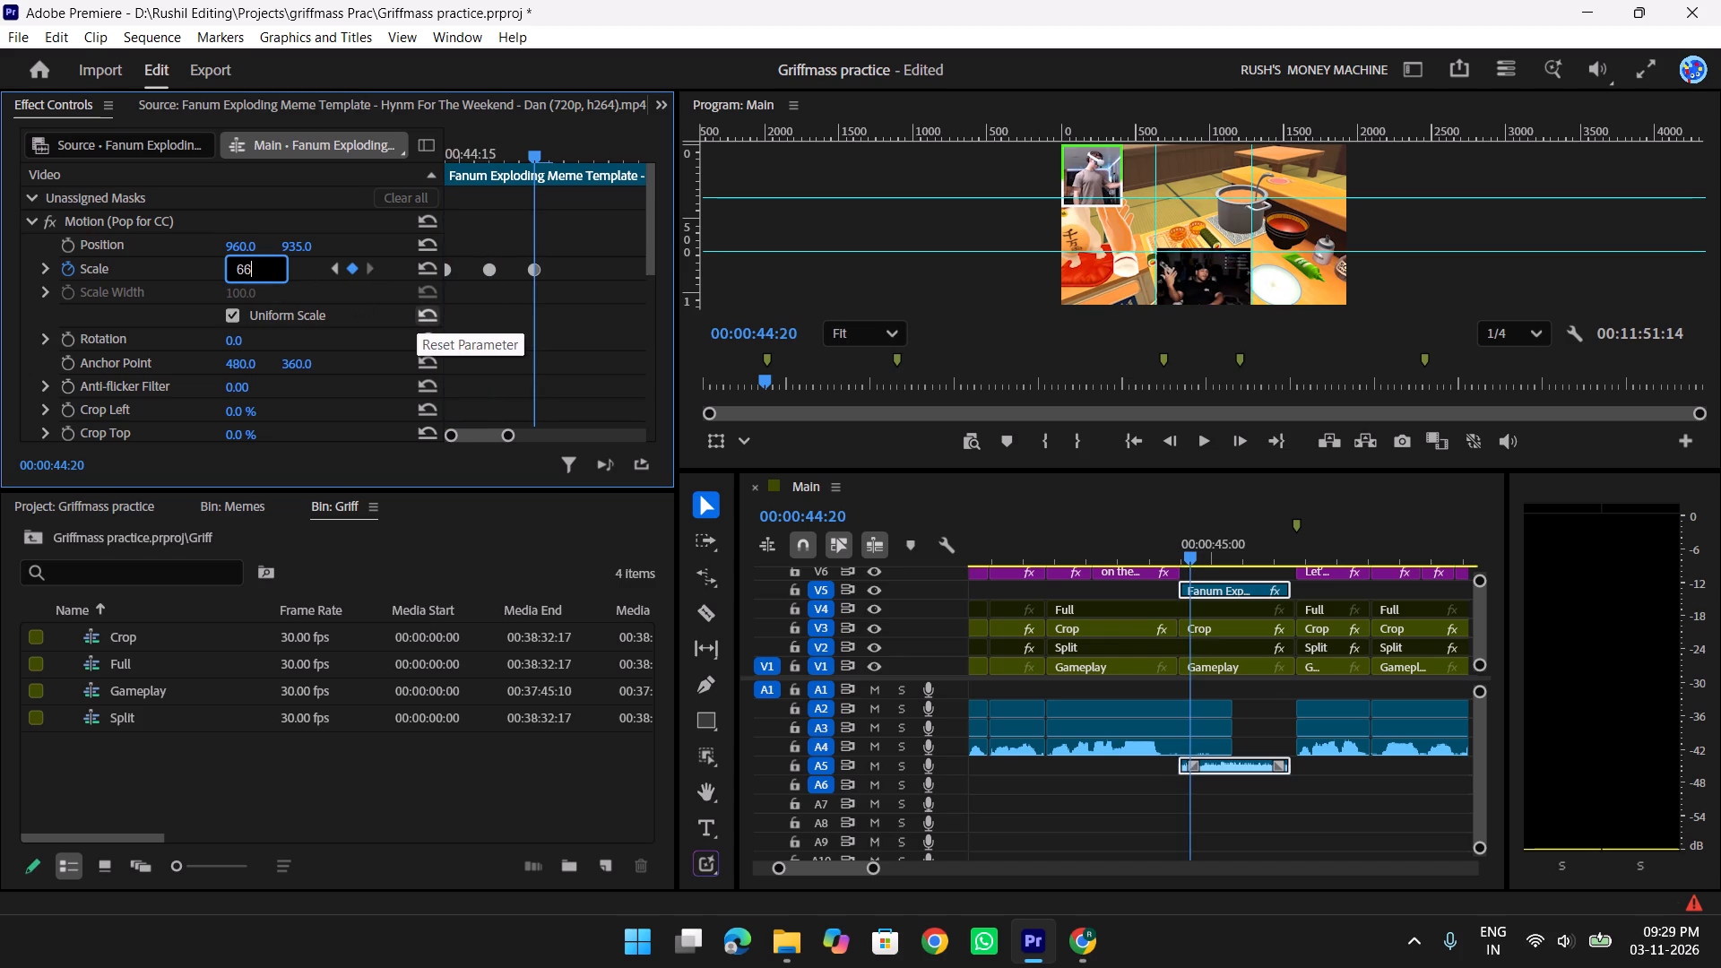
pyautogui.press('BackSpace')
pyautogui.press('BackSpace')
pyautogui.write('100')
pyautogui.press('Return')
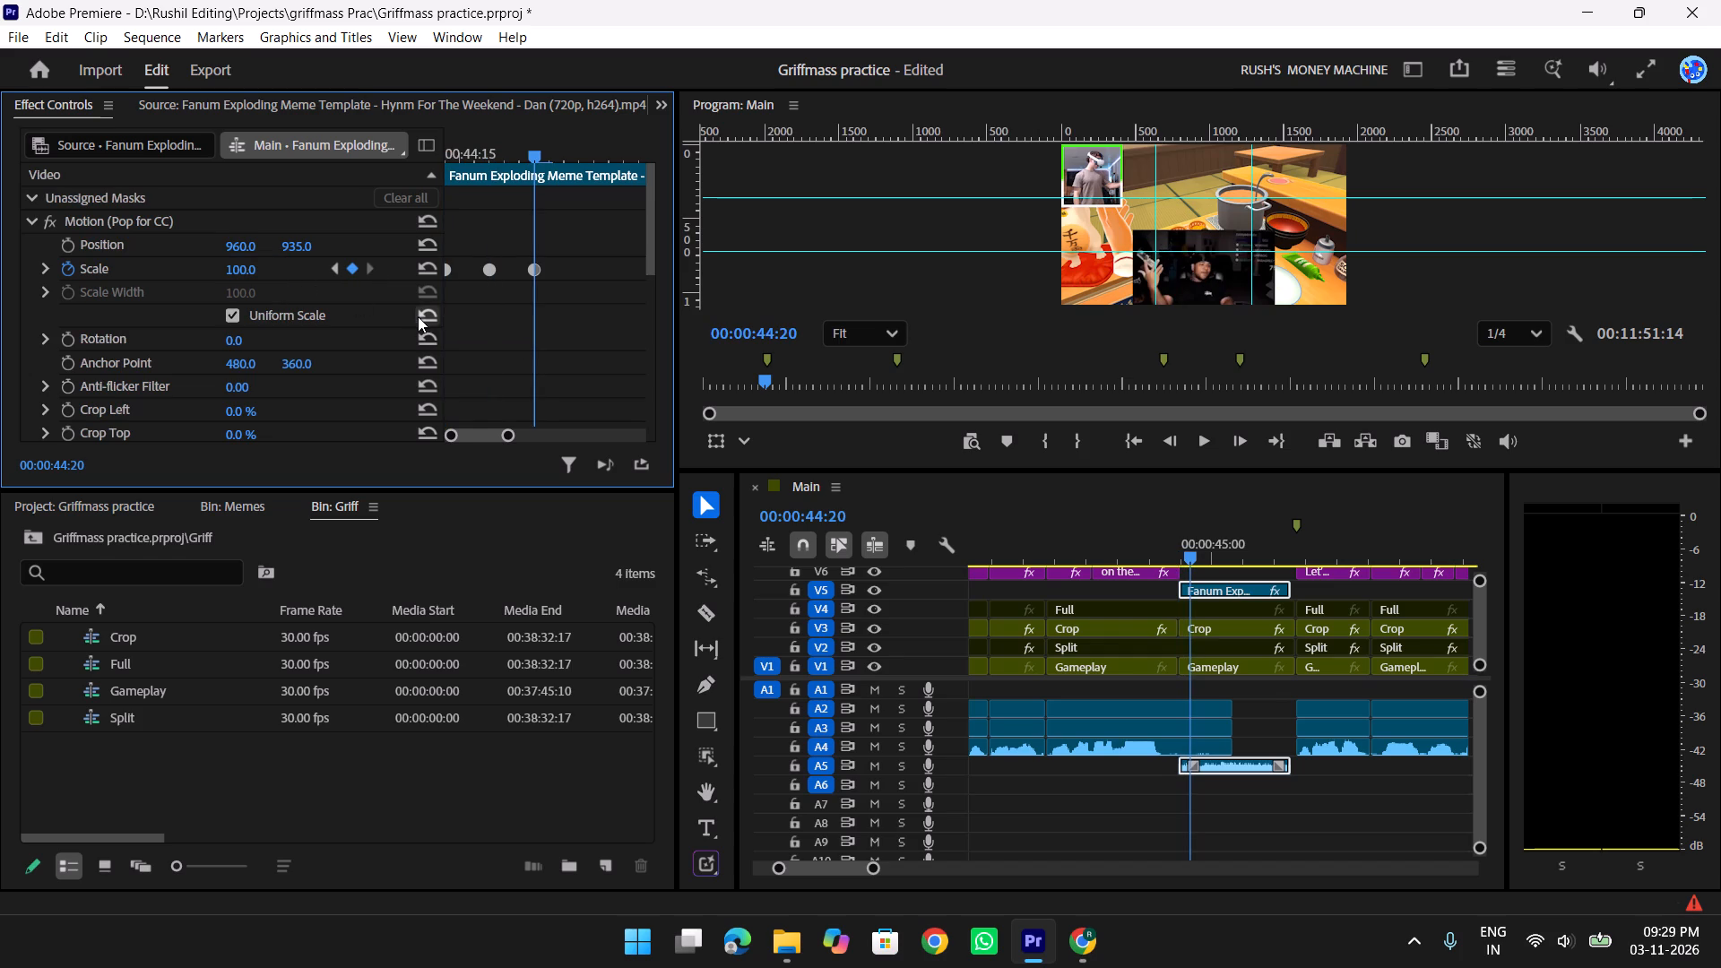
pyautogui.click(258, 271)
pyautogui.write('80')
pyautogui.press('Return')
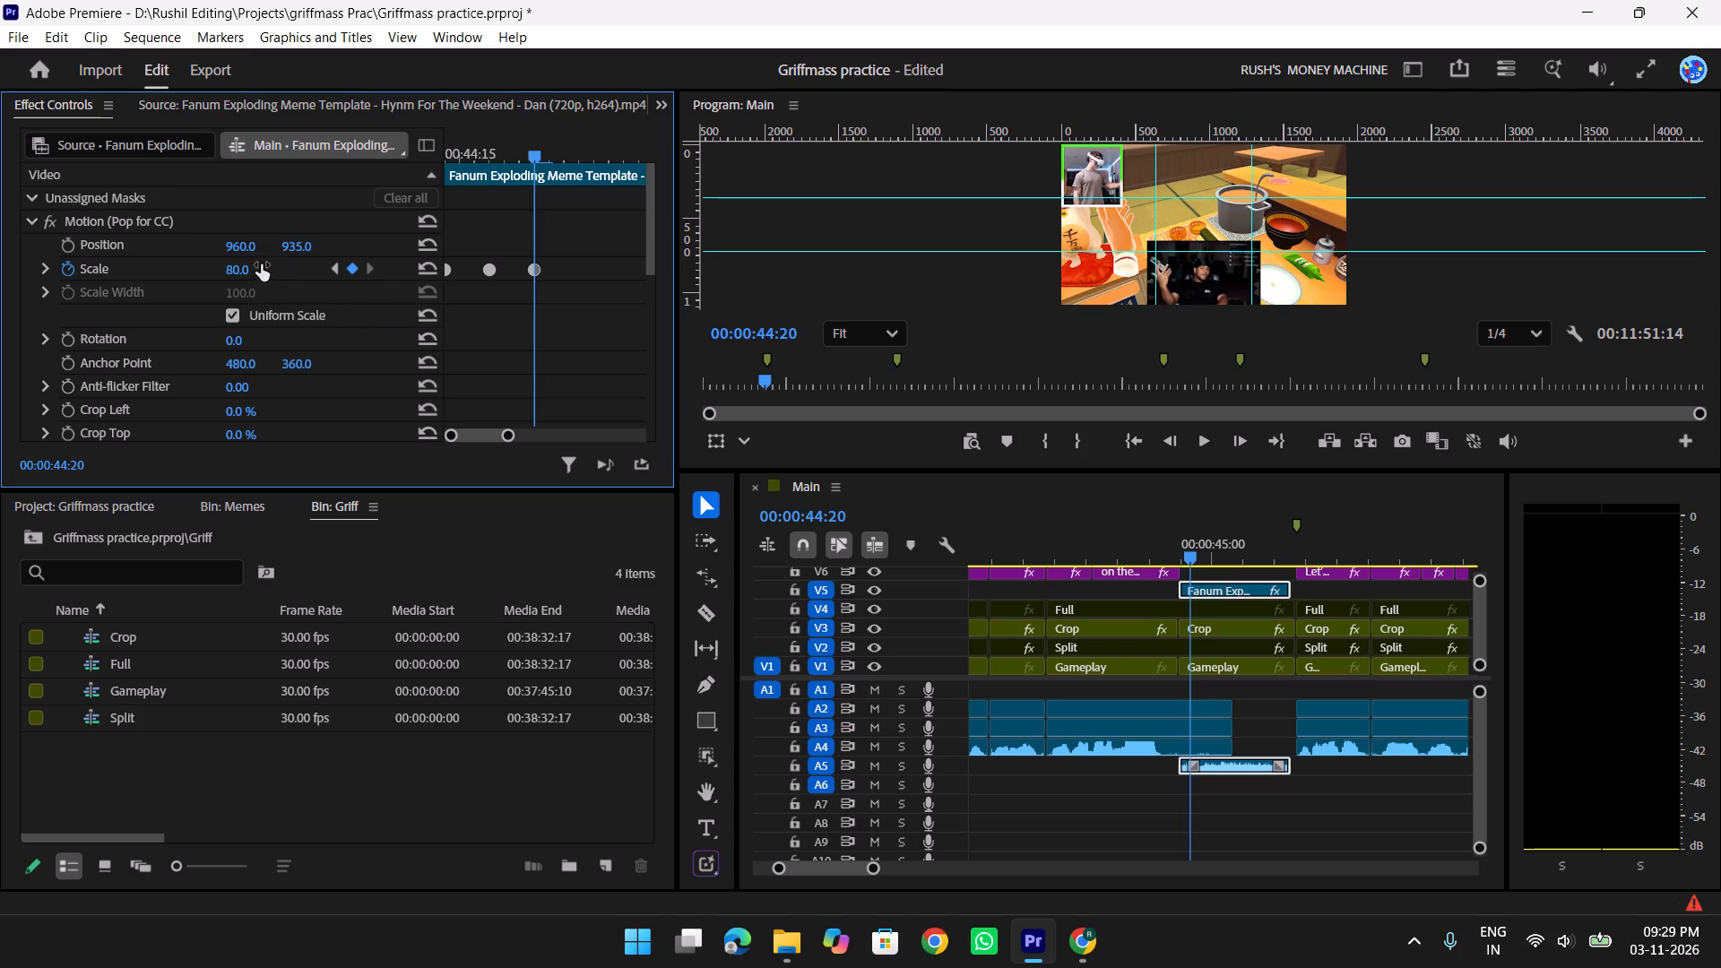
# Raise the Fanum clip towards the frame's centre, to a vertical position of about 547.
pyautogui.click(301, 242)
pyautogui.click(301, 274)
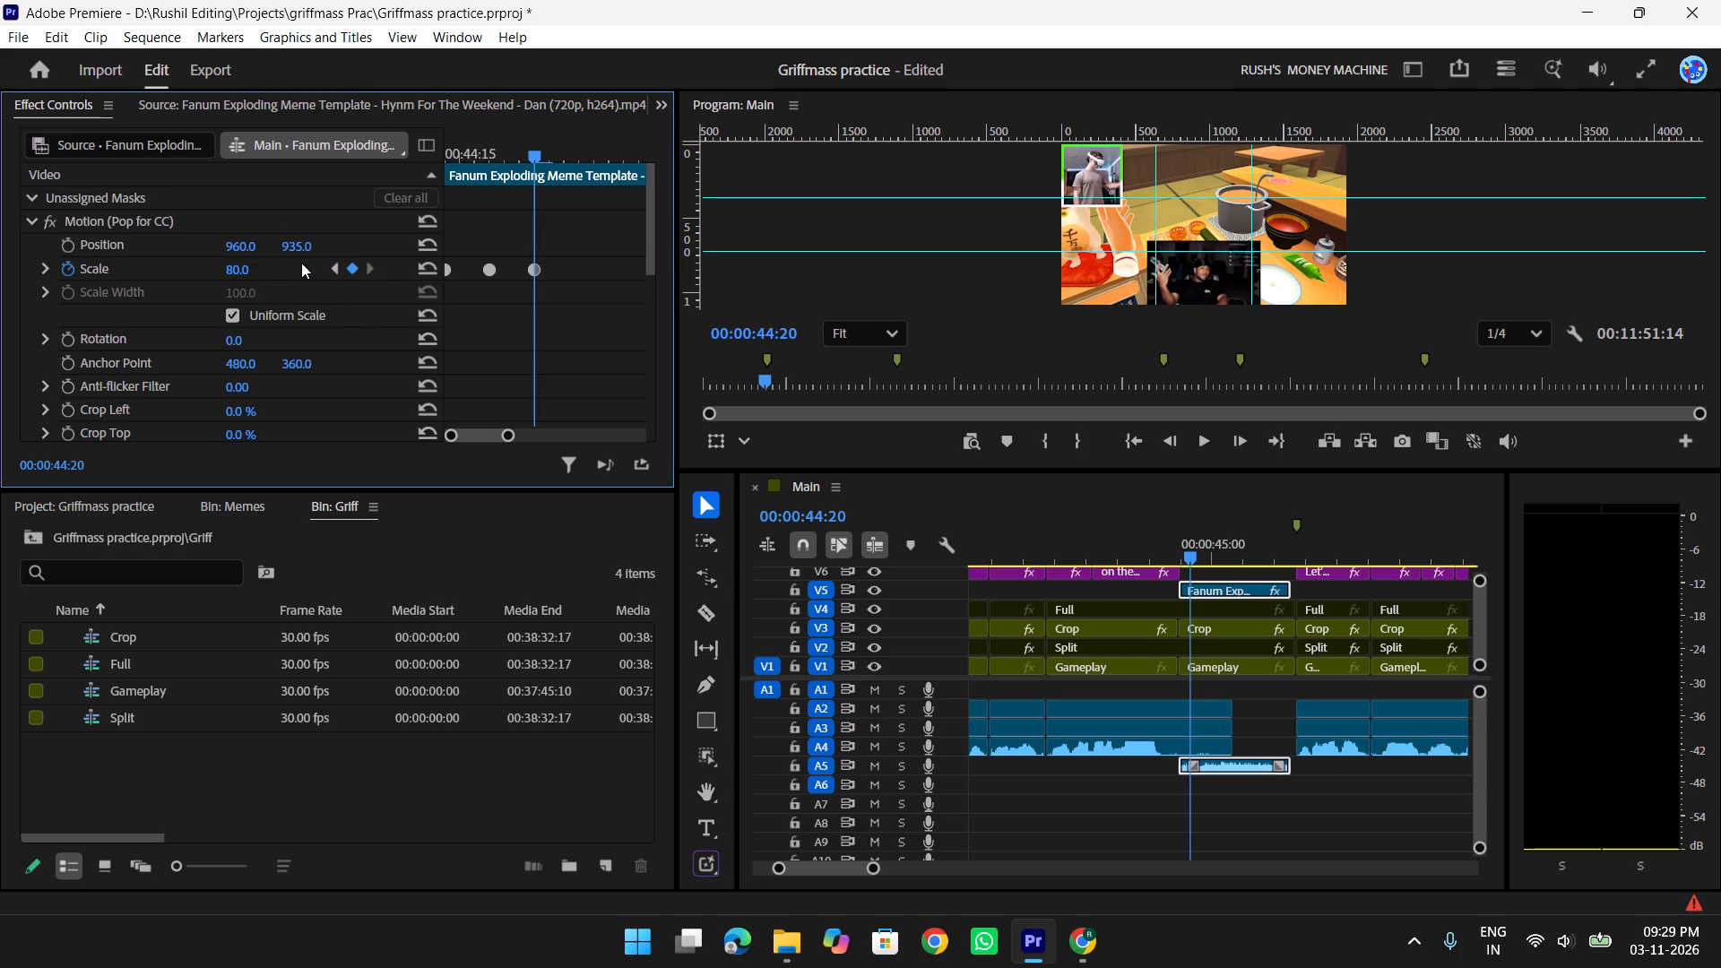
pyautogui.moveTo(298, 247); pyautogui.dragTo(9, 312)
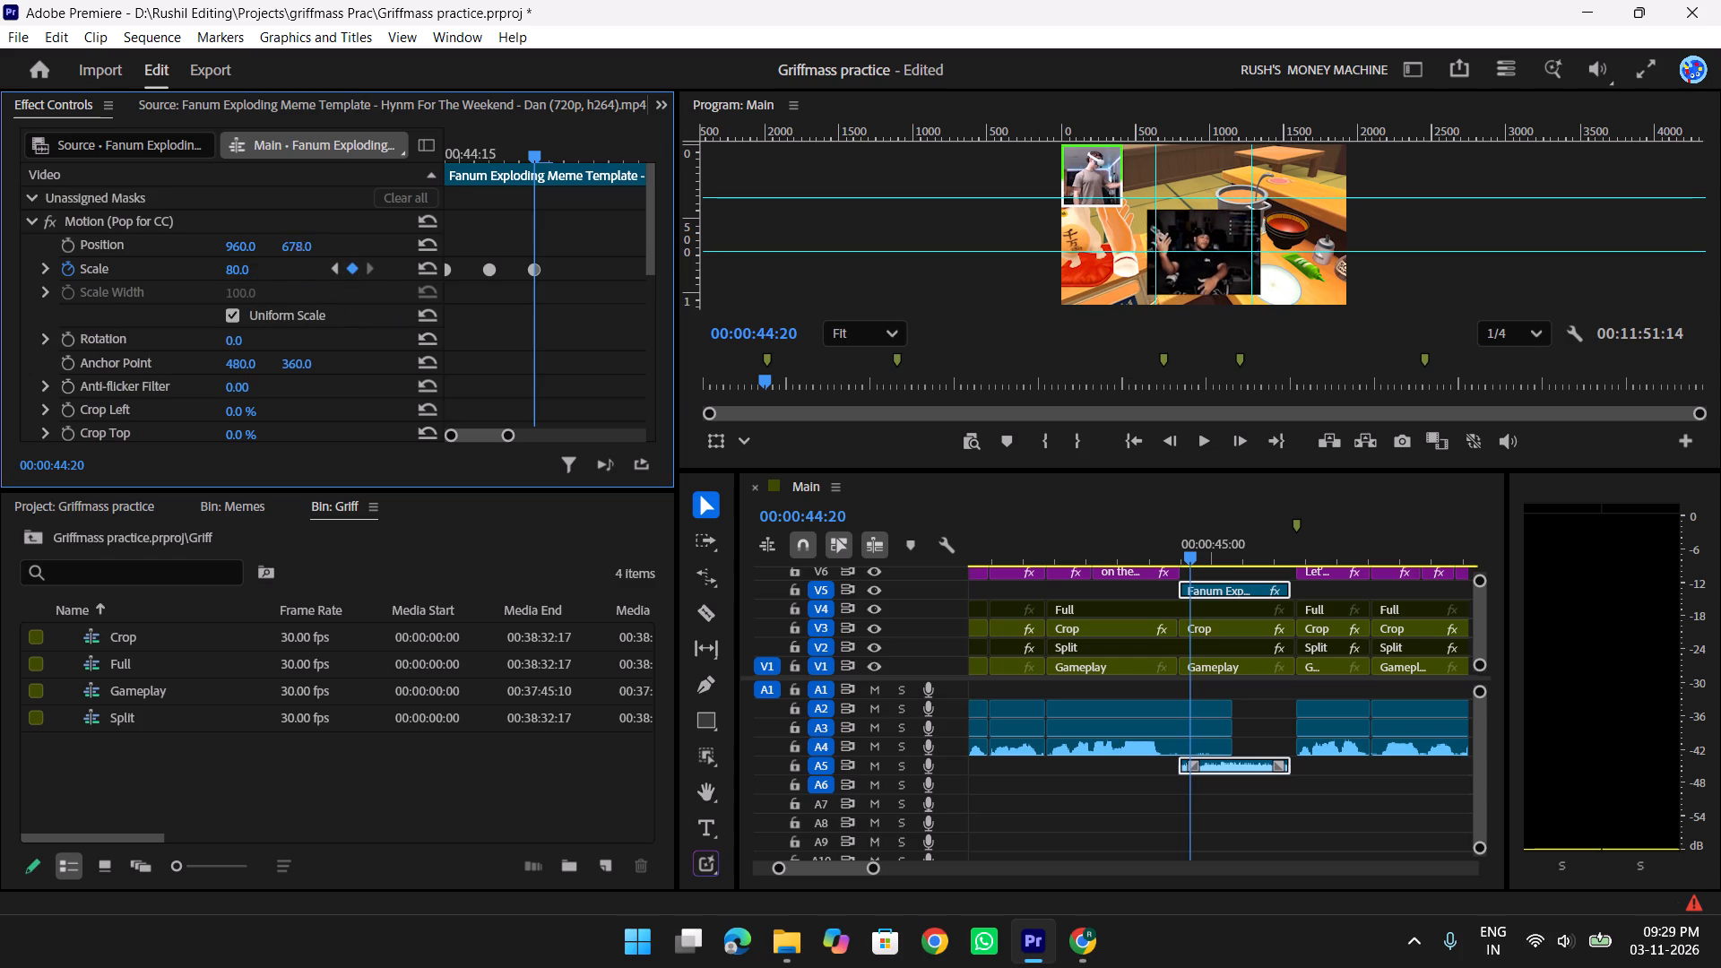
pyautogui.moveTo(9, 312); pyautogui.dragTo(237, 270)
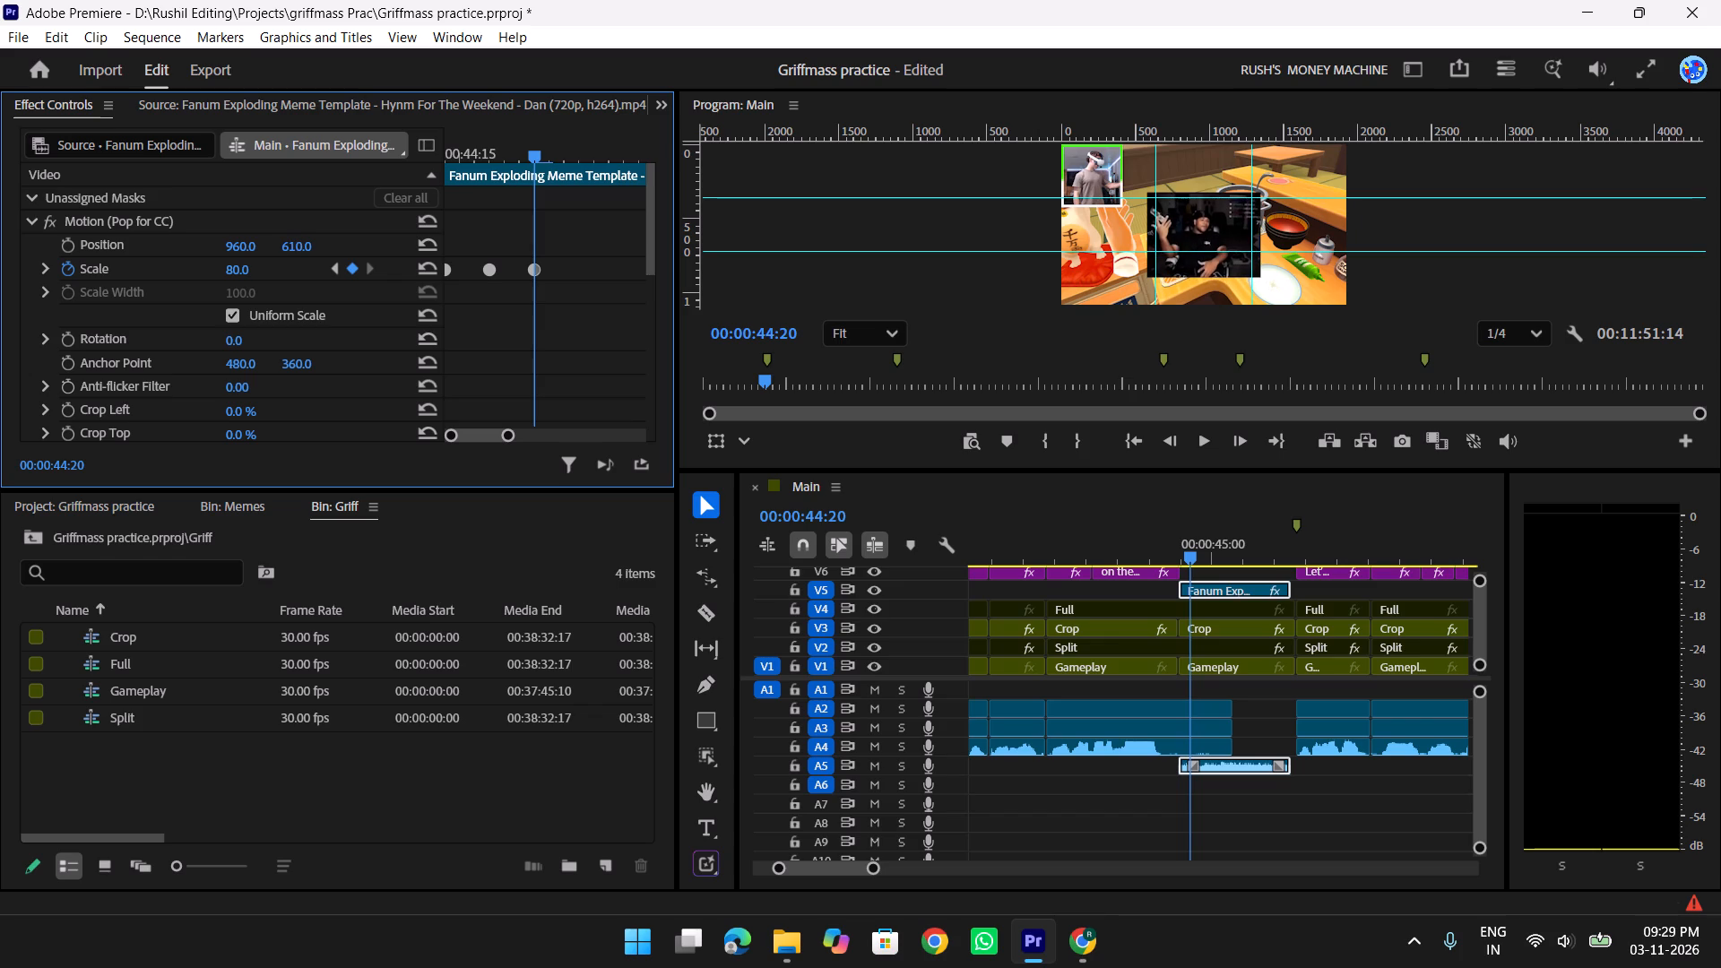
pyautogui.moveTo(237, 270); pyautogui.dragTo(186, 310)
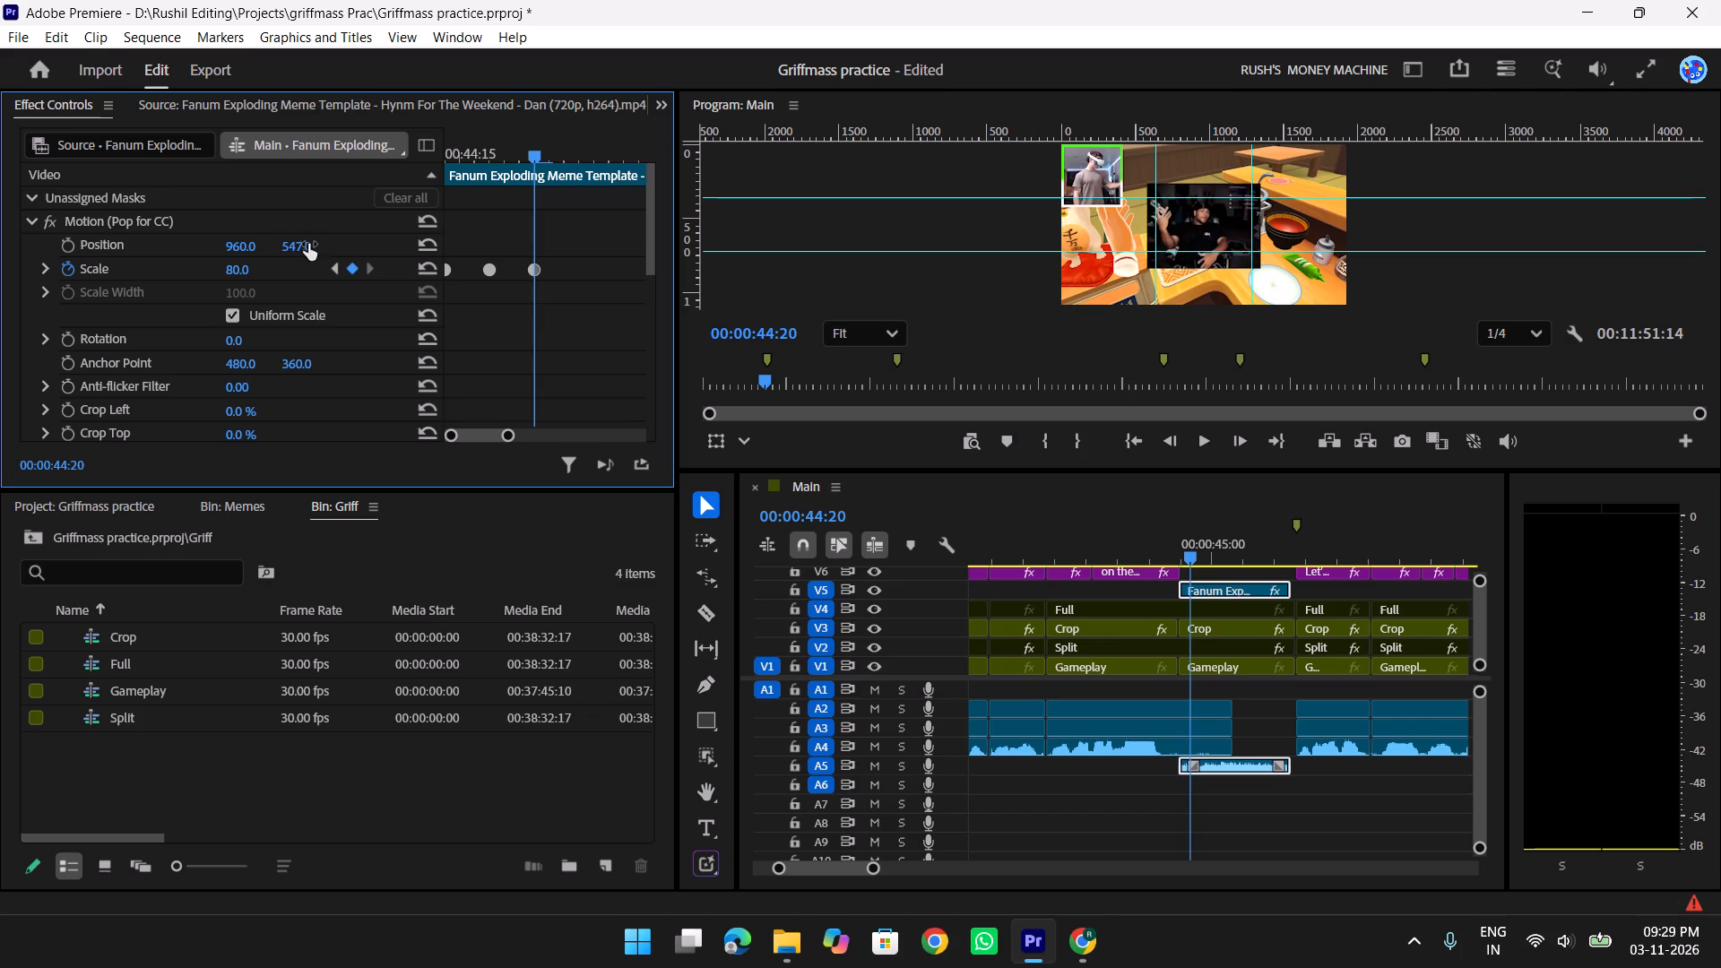
# Set the scale at the Fanum clip's last Scale keyframe (00:00:44:20) to 89, trying sizes up to 96.
pyautogui.click(238, 269)
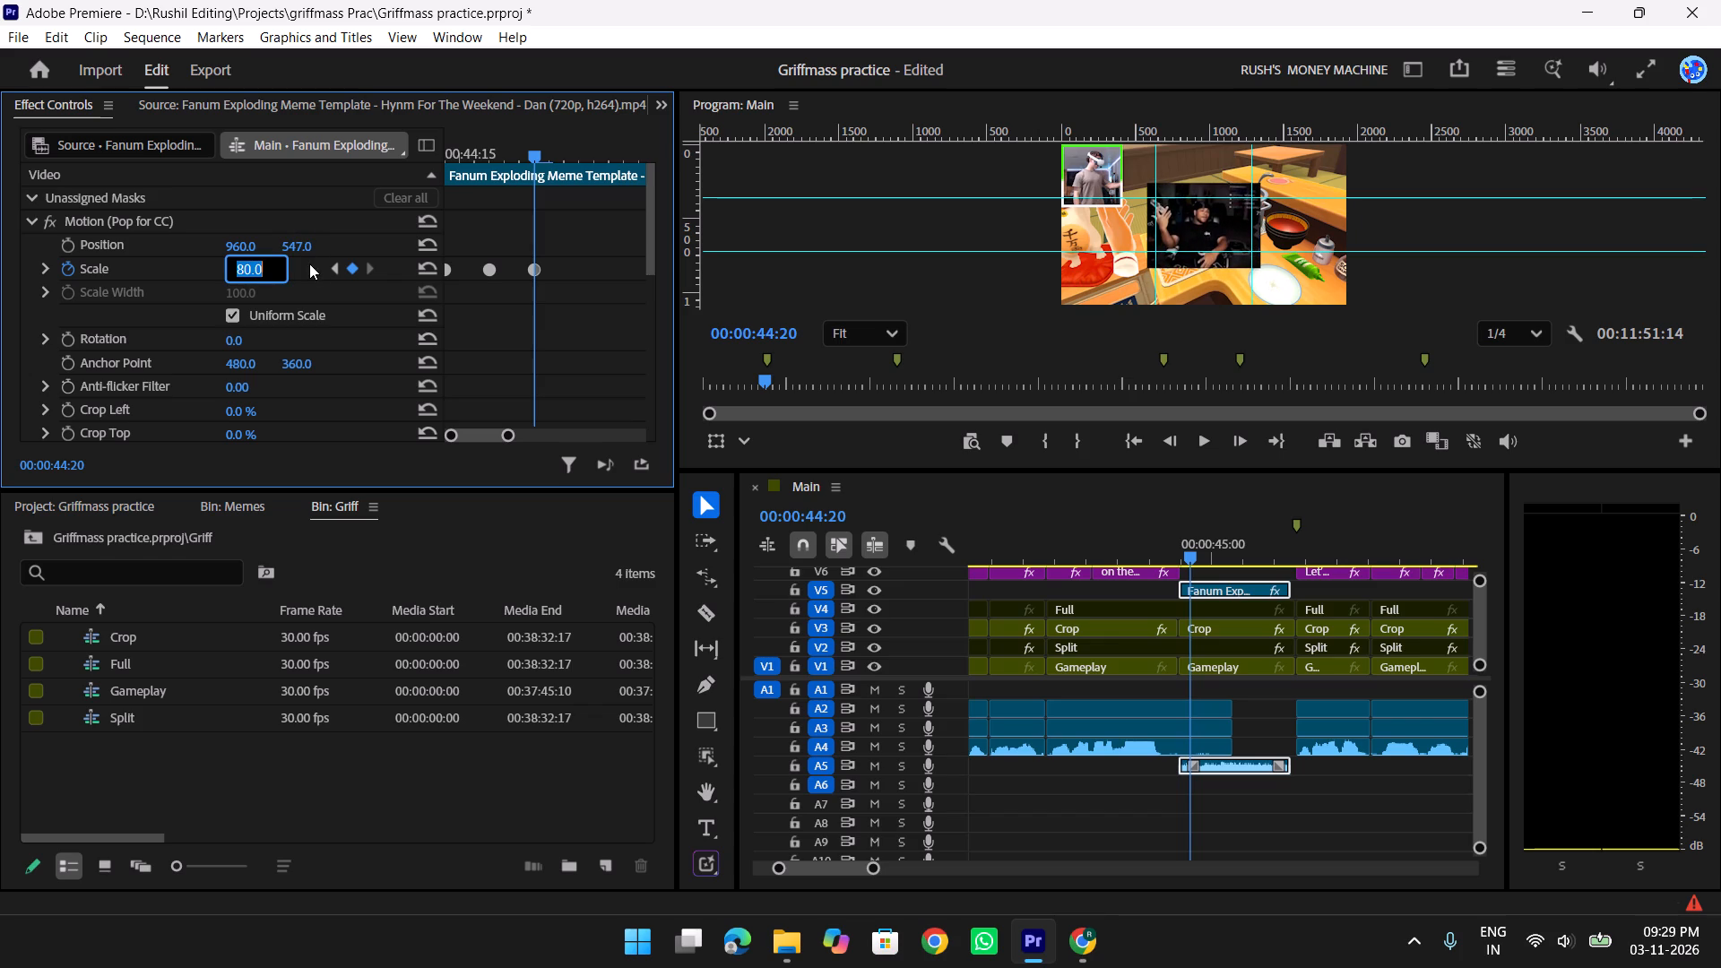
pyautogui.press('Up')
pyautogui.press('Up')
pyautogui.press('Up')
pyautogui.press('Up')
pyautogui.press('Up')
pyautogui.press('Up')
pyautogui.press('Up')
pyautogui.press('Up')
pyautogui.press('Up')
pyautogui.press('Up')
pyautogui.press('Up')
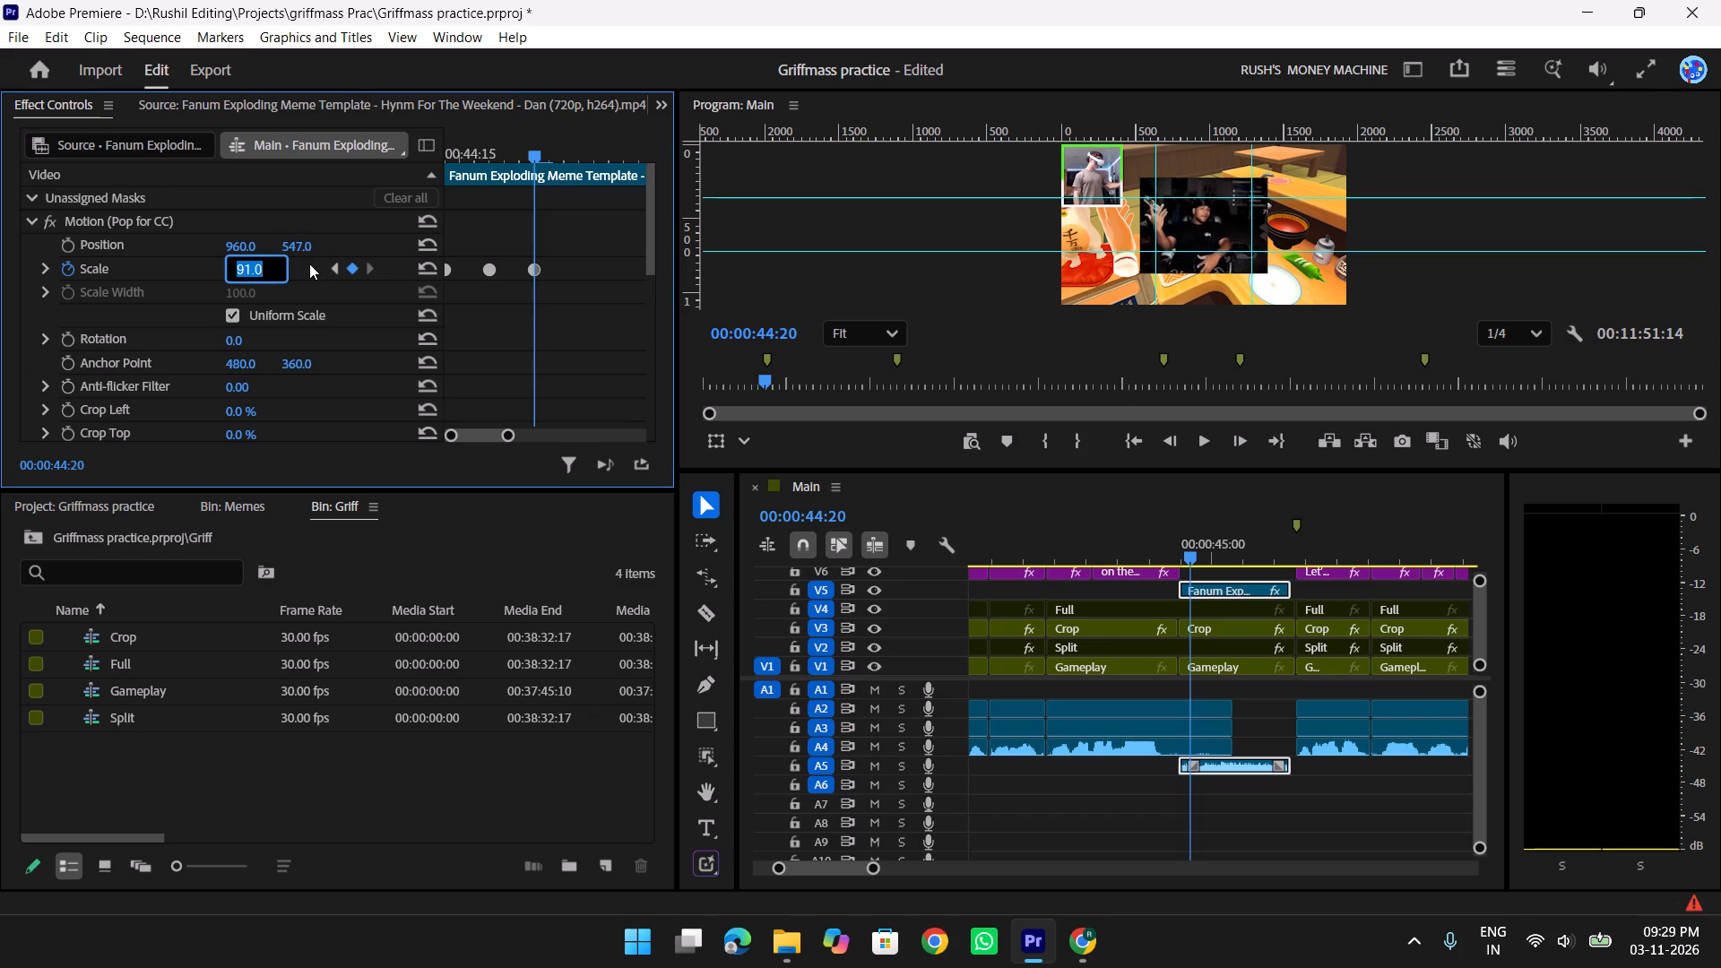
pyautogui.press('Up')
pyautogui.press('Up')
pyautogui.press('Up')
pyautogui.press('Up')
pyautogui.press('Up')
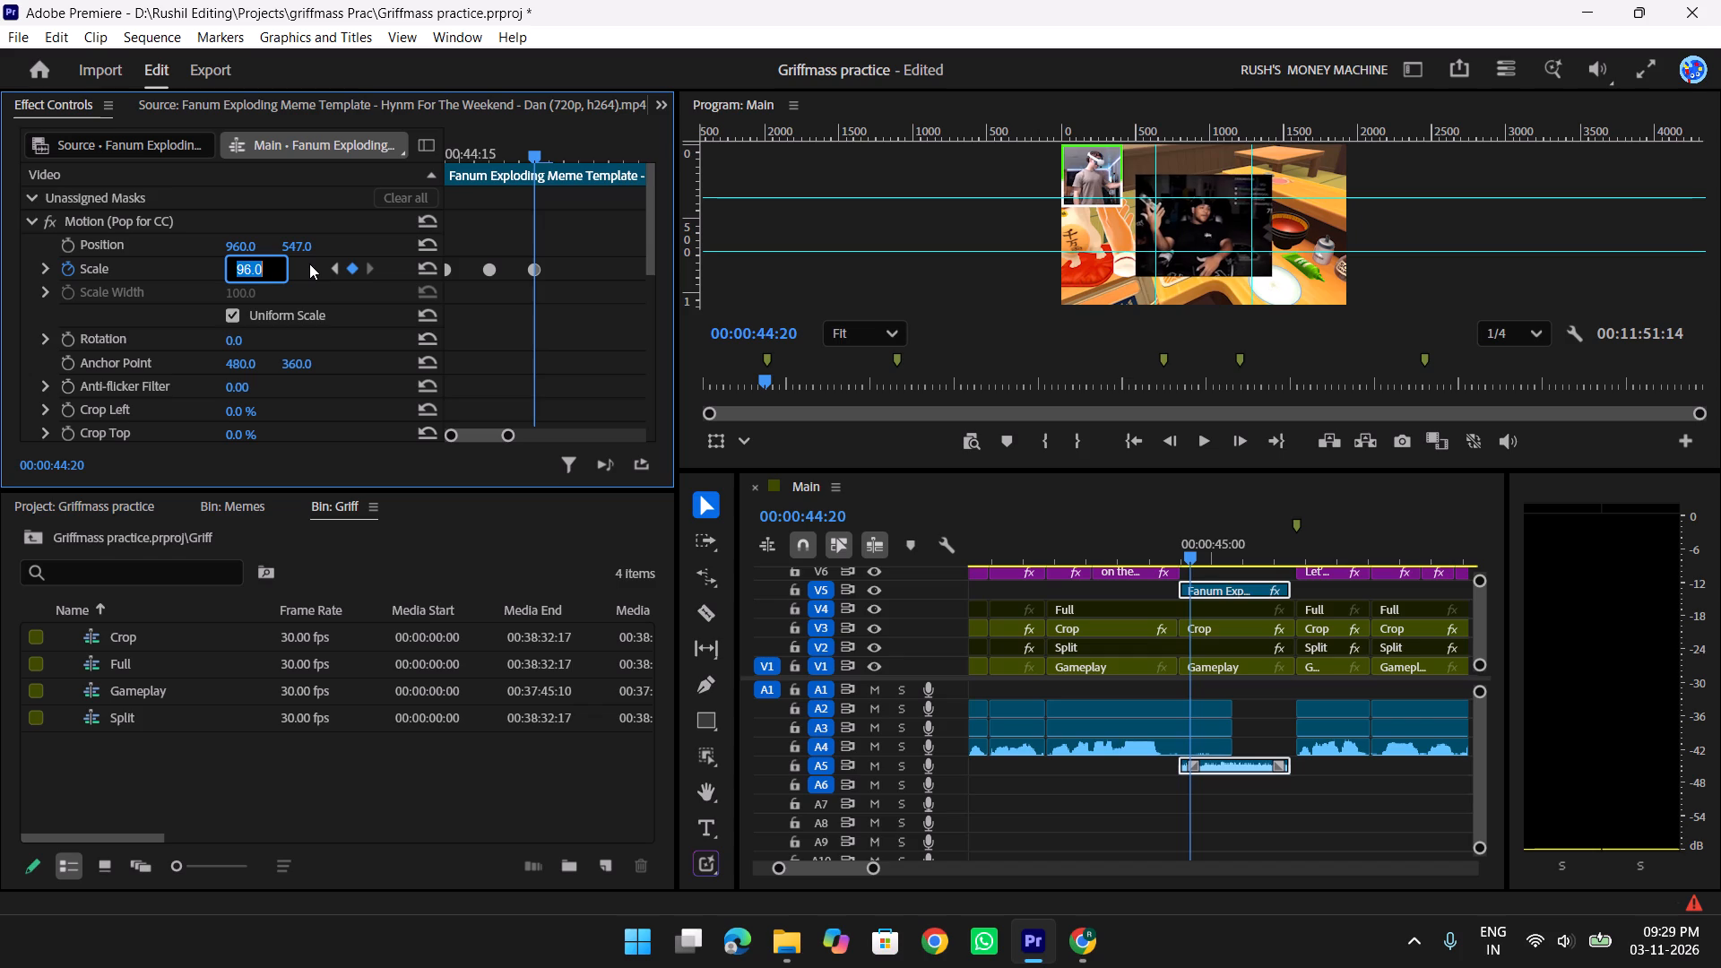
pyautogui.press('Down')
pyautogui.press('Down')
pyautogui.press('Down')
pyautogui.press('Down')
pyautogui.press('Down')
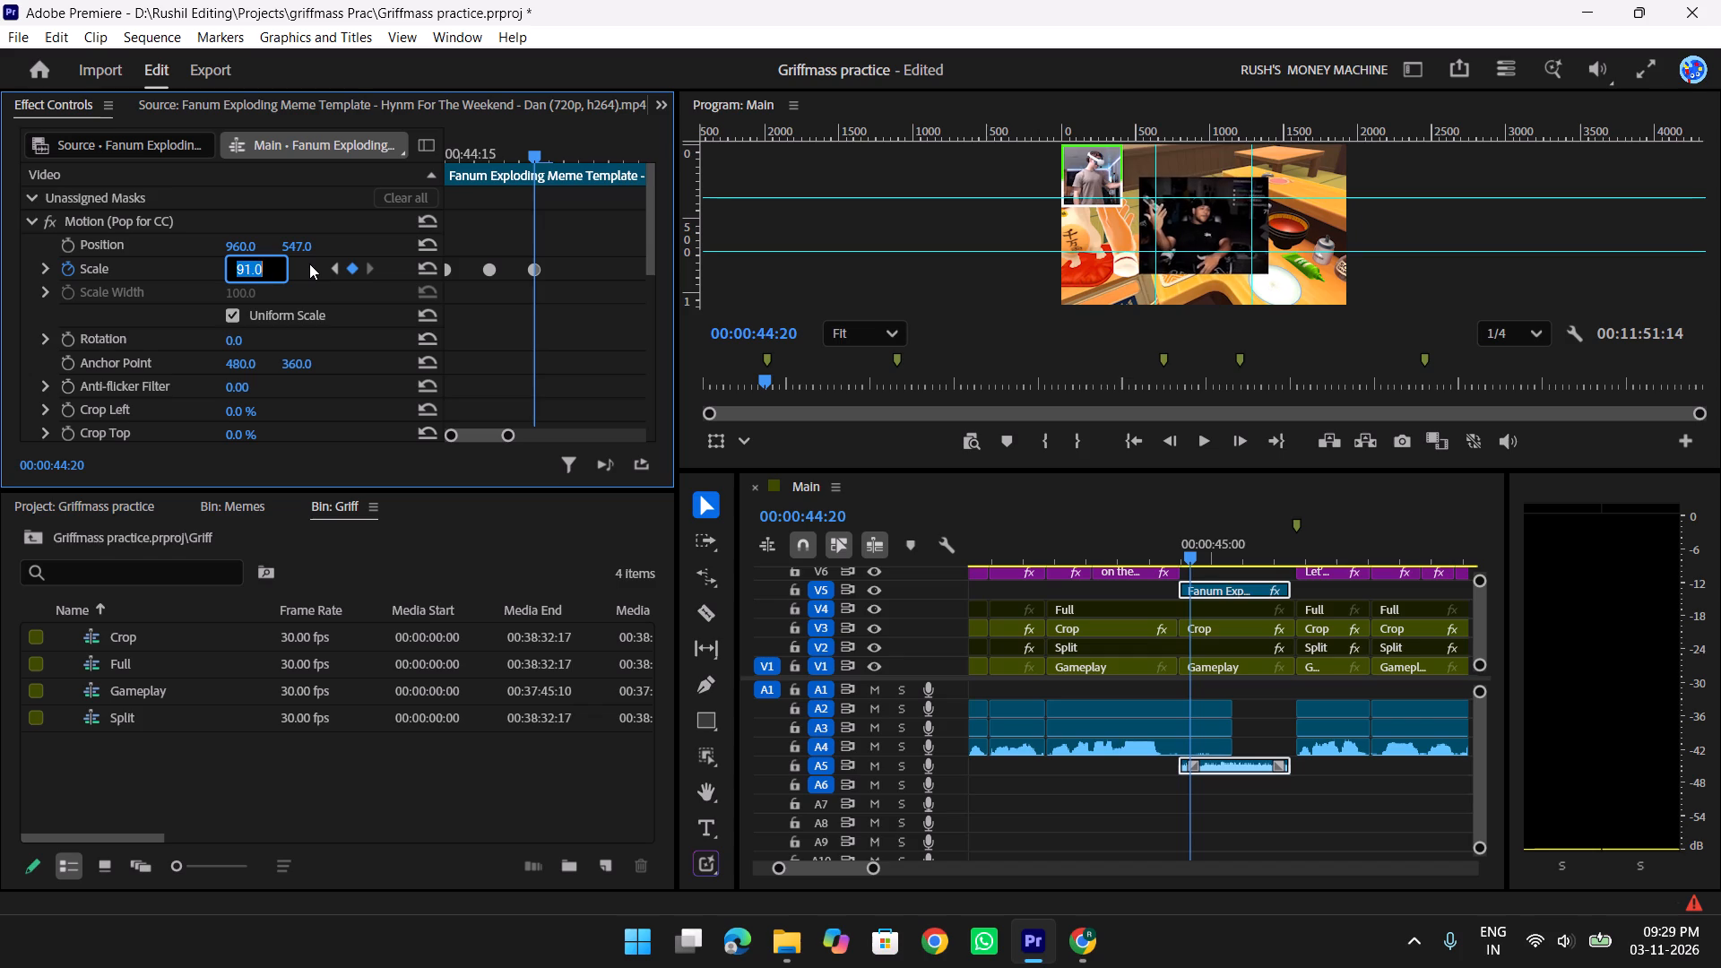
pyautogui.press('Down')
pyautogui.press('Down')
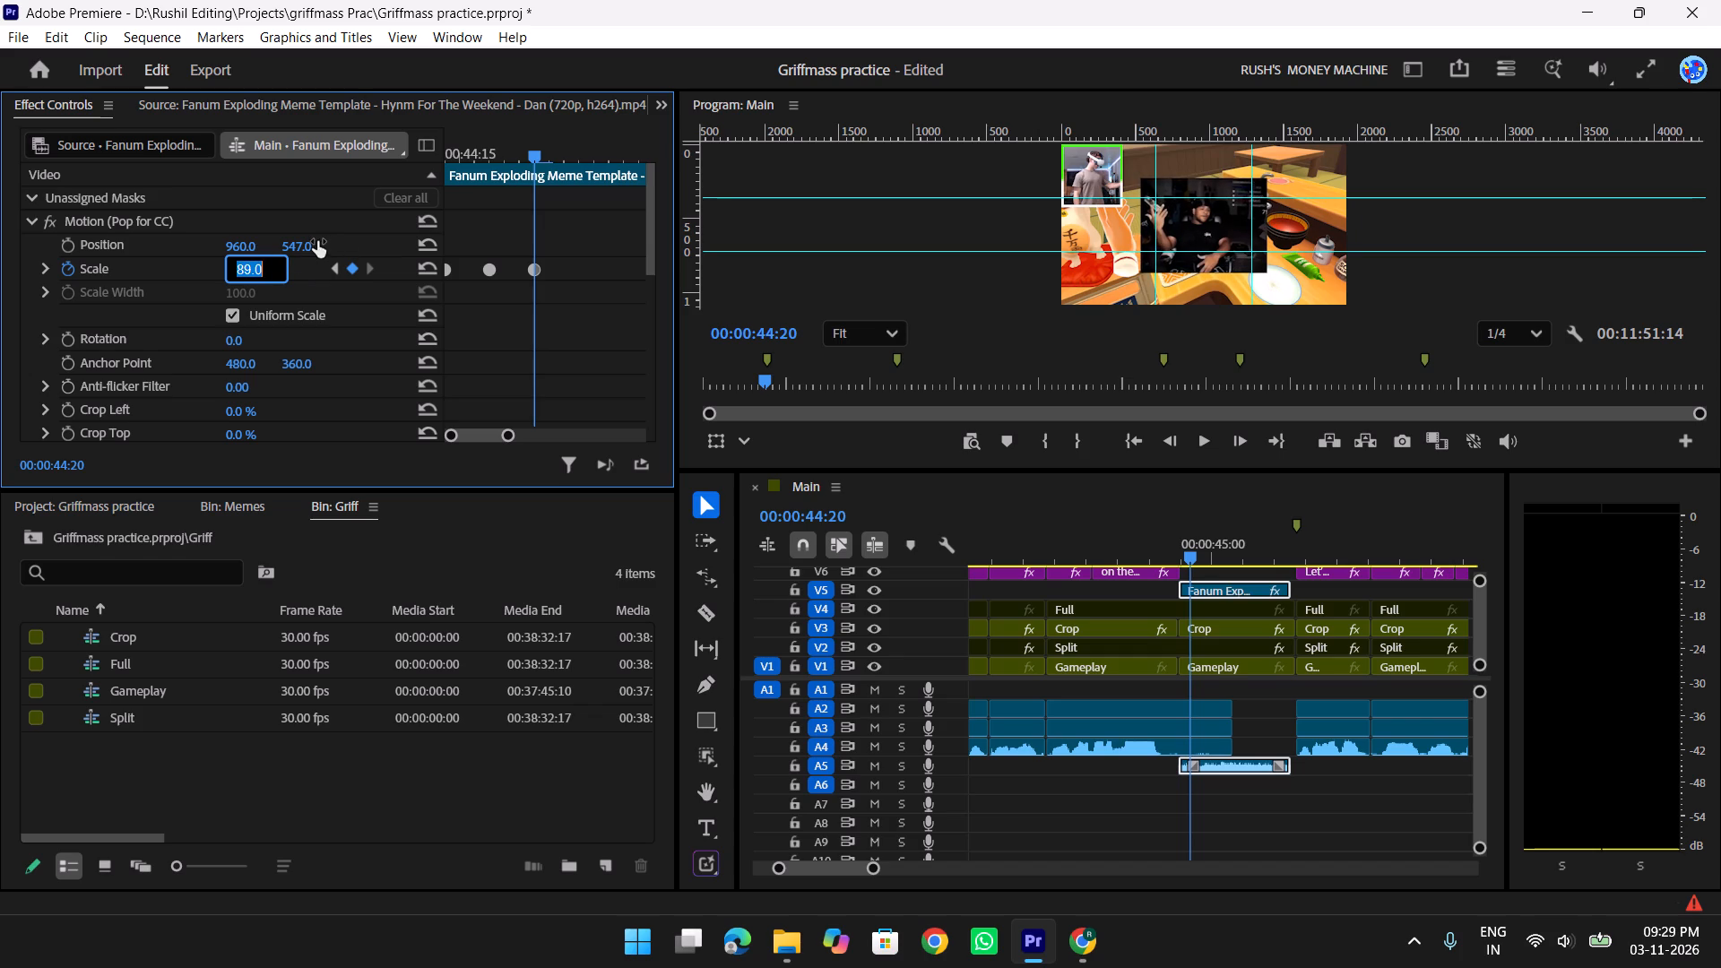
# Fine-tune the Fanum clip's vertical position to 559.
pyautogui.click(311, 251)
pyautogui.press('Down')
pyautogui.press('Down')
pyautogui.press('Down')
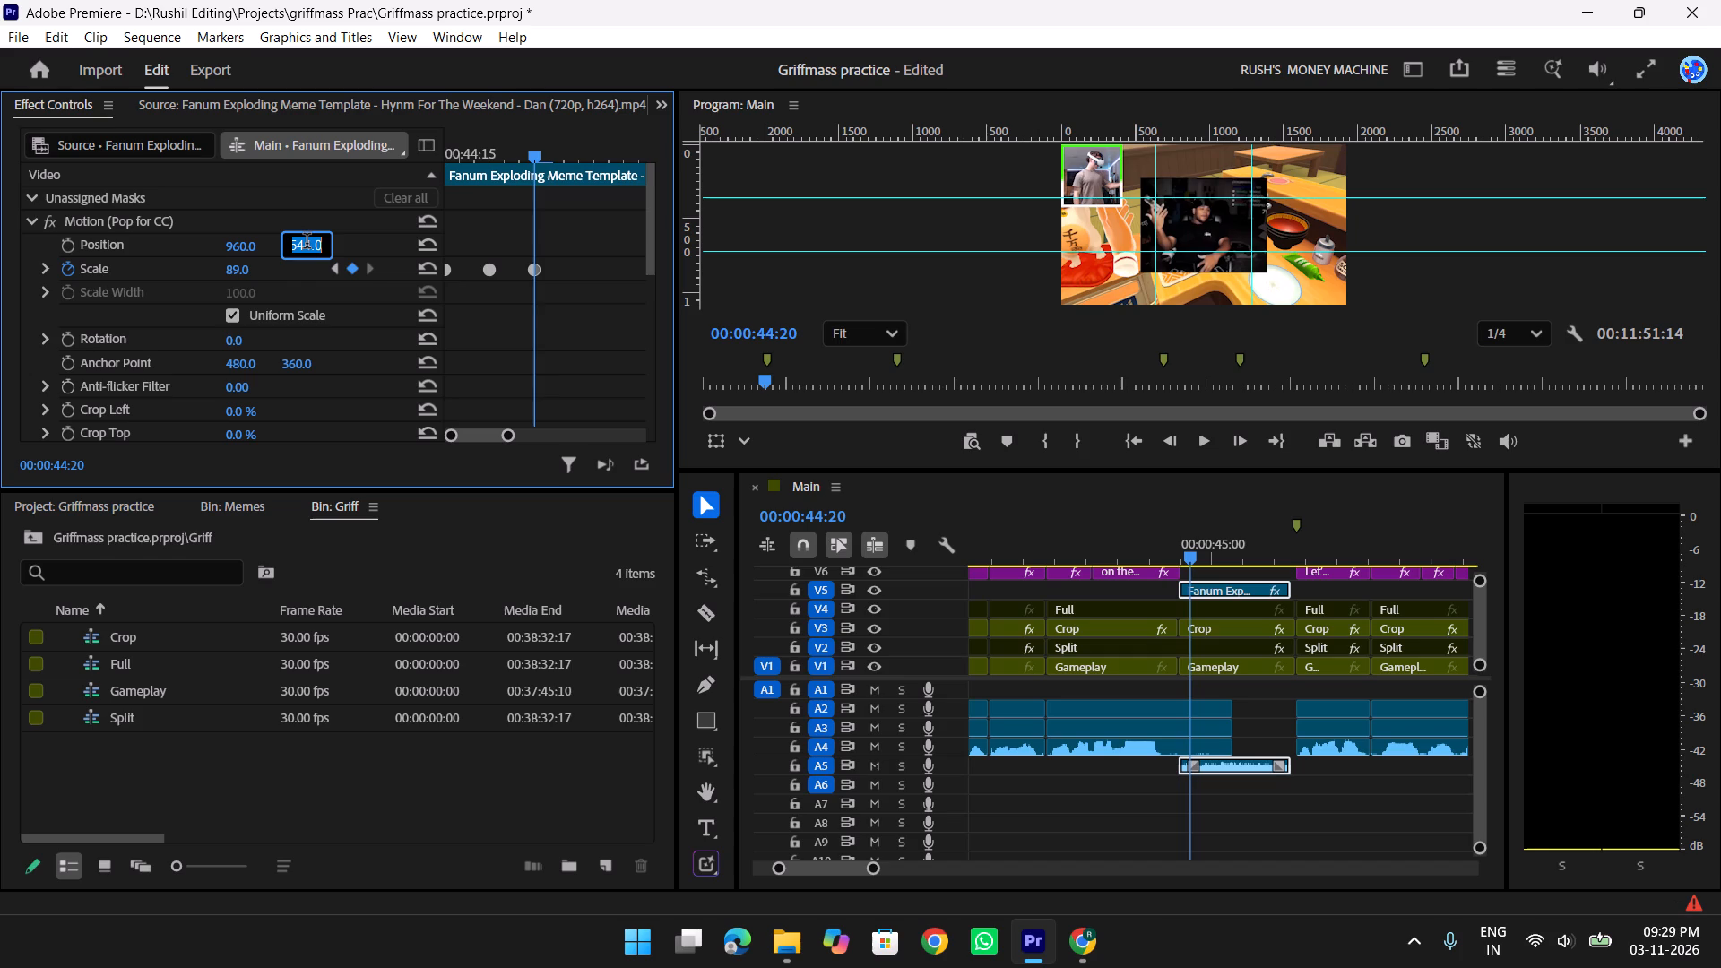
pyautogui.press('Up')
pyautogui.press('Up')
pyautogui.press('Up')
pyautogui.press('Up')
pyautogui.press('Up')
pyautogui.press('Up')
pyautogui.press('Up')
pyautogui.press('Up')
pyautogui.press('Up')
pyautogui.press('Up')
pyautogui.press('Up')
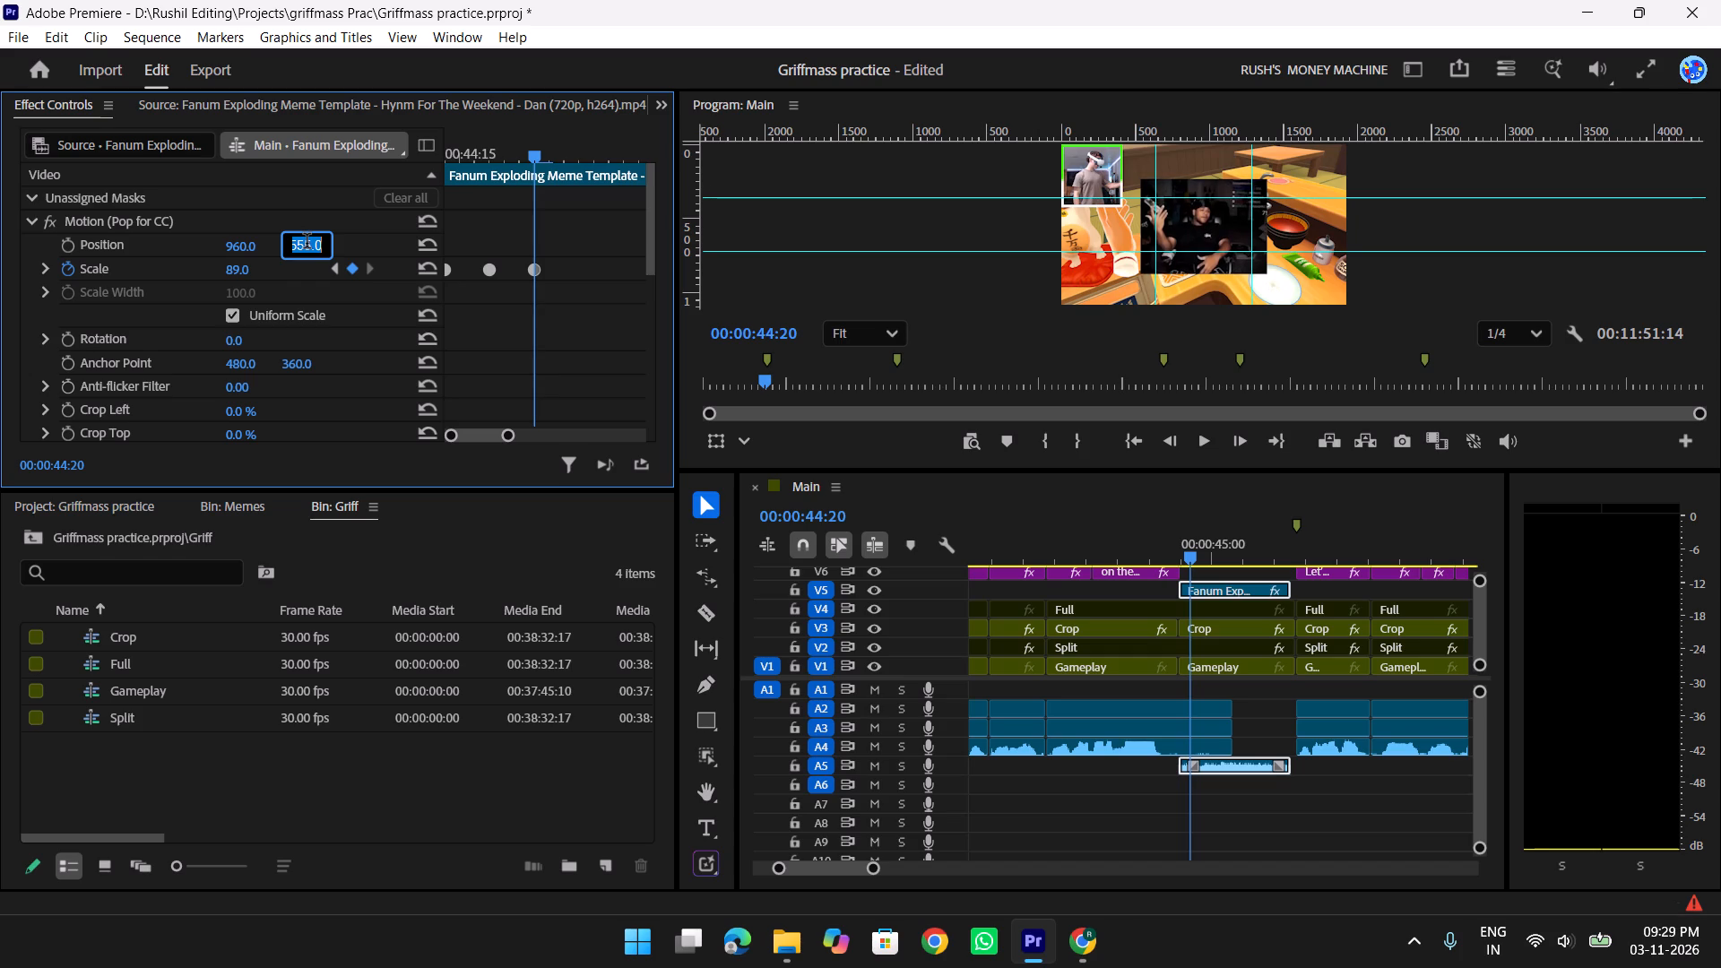
pyautogui.press('Up')
pyautogui.press('Up')
pyautogui.press('Up')
pyautogui.press('Up')
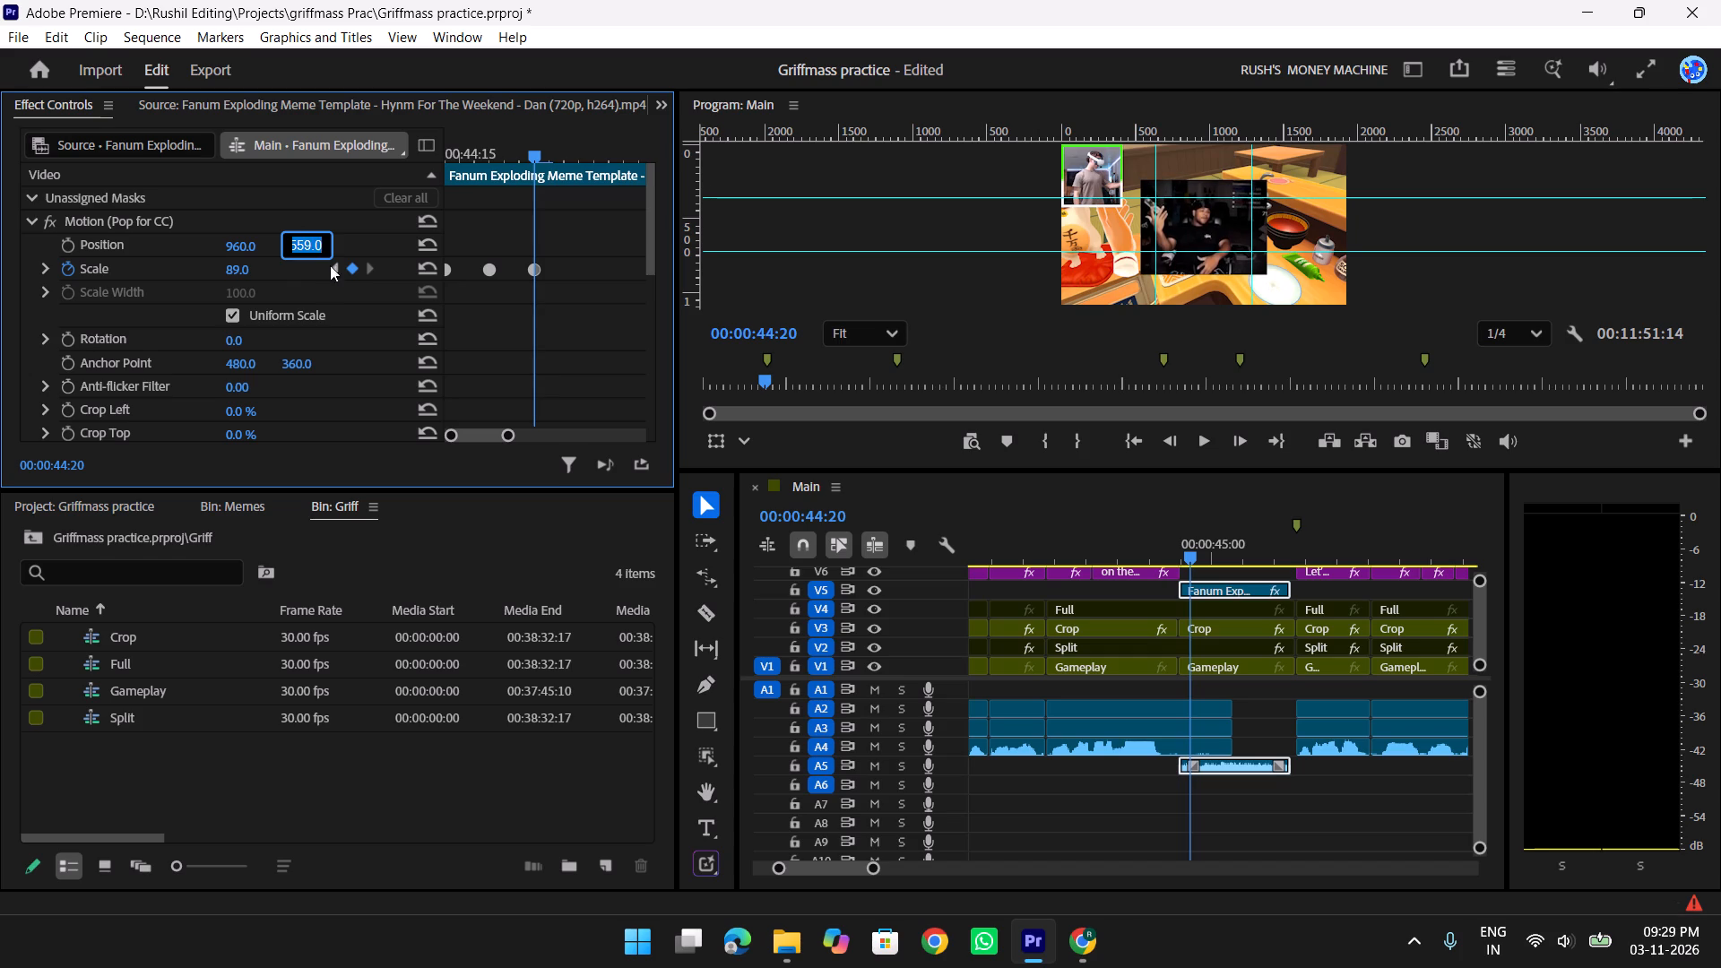
pyautogui.click(496, 341)
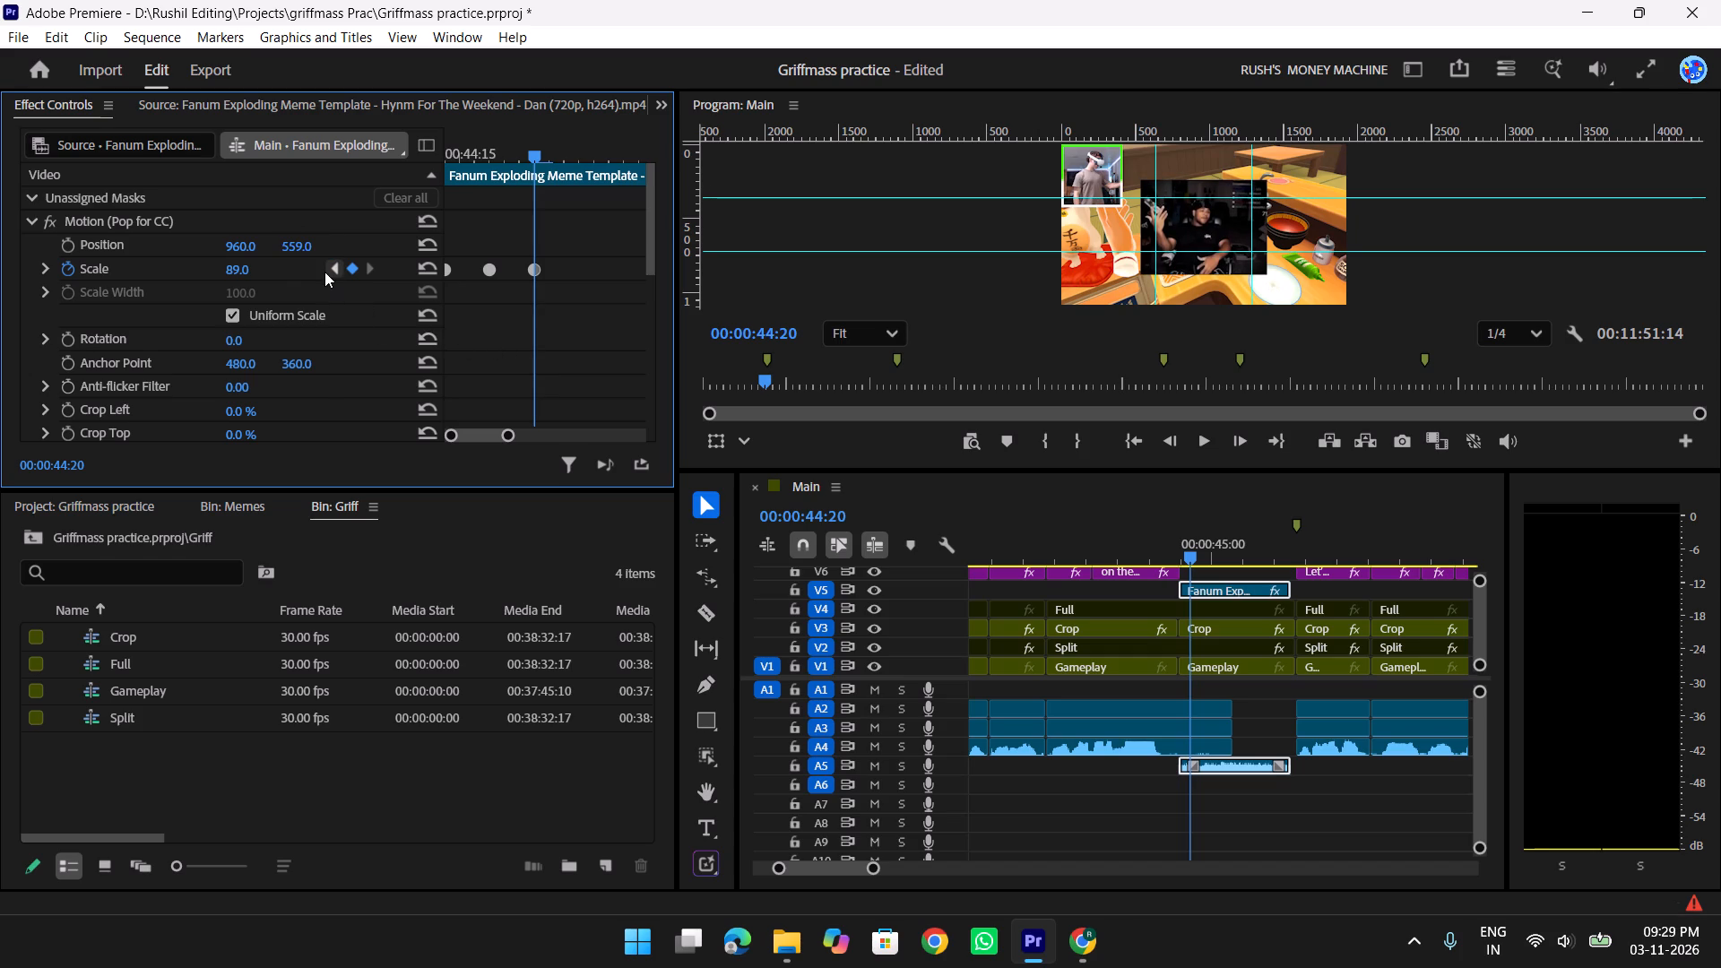
# Set the scale at the Fanum clip's middle Scale keyframe (00:00:44:17) to 95 as the pop-up's overshoot.
pyautogui.click(329, 270)
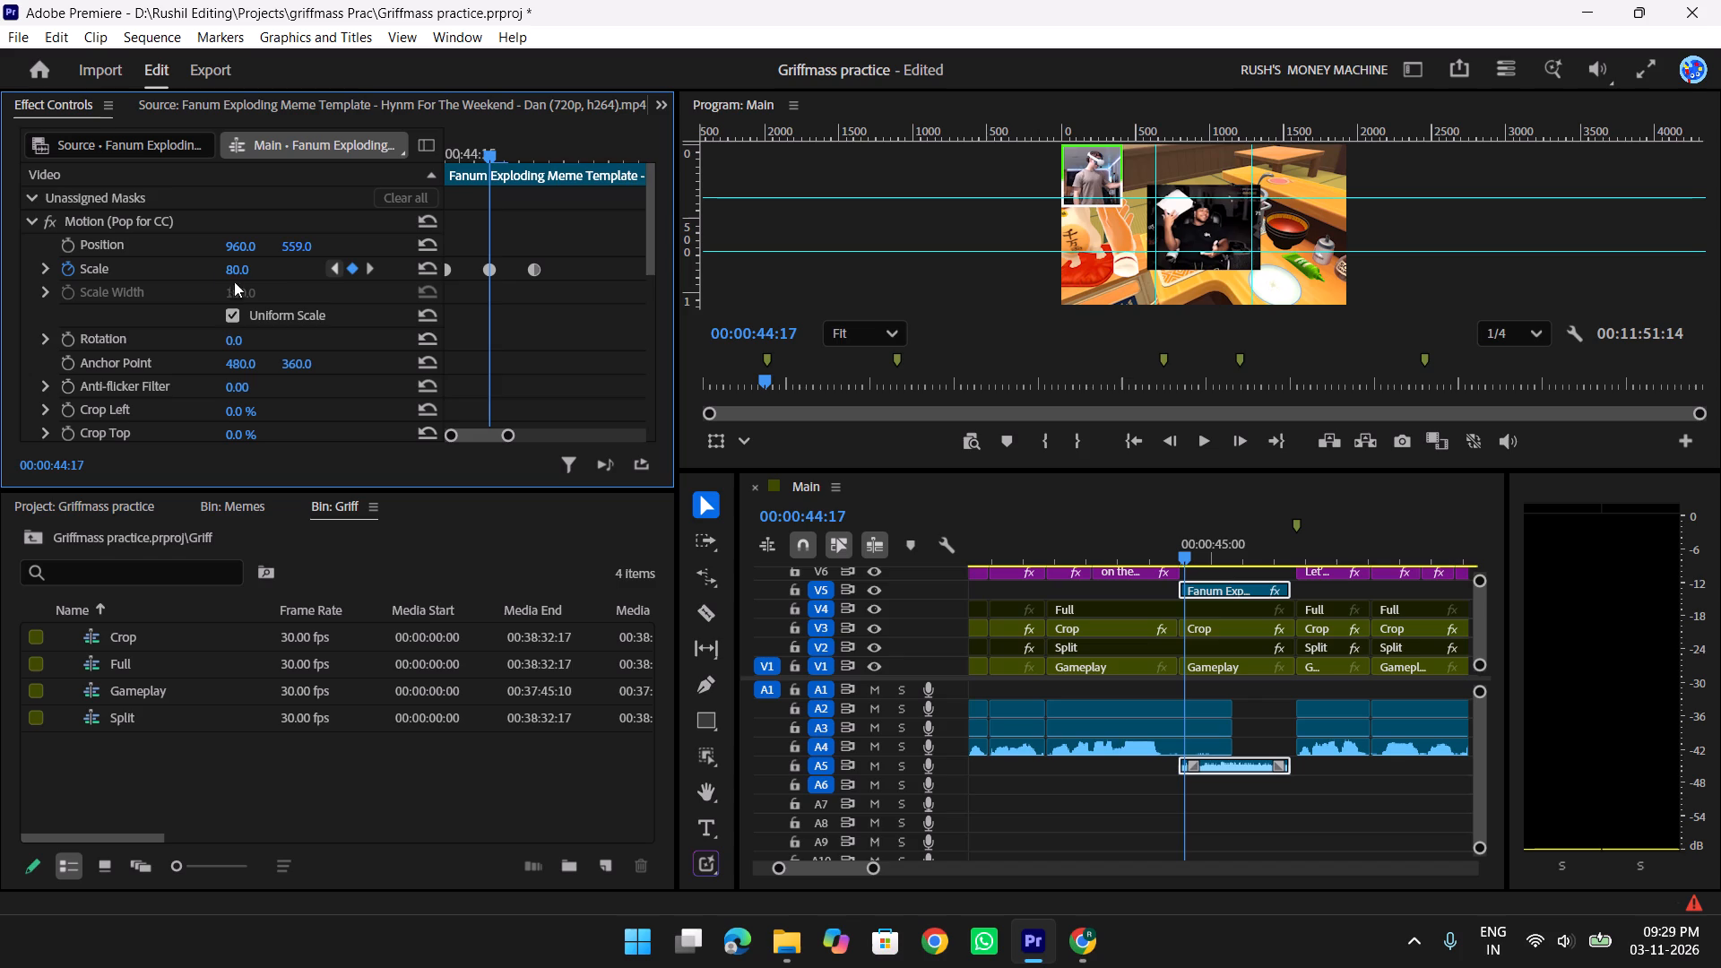
pyautogui.click(229, 273)
pyautogui.write('90')
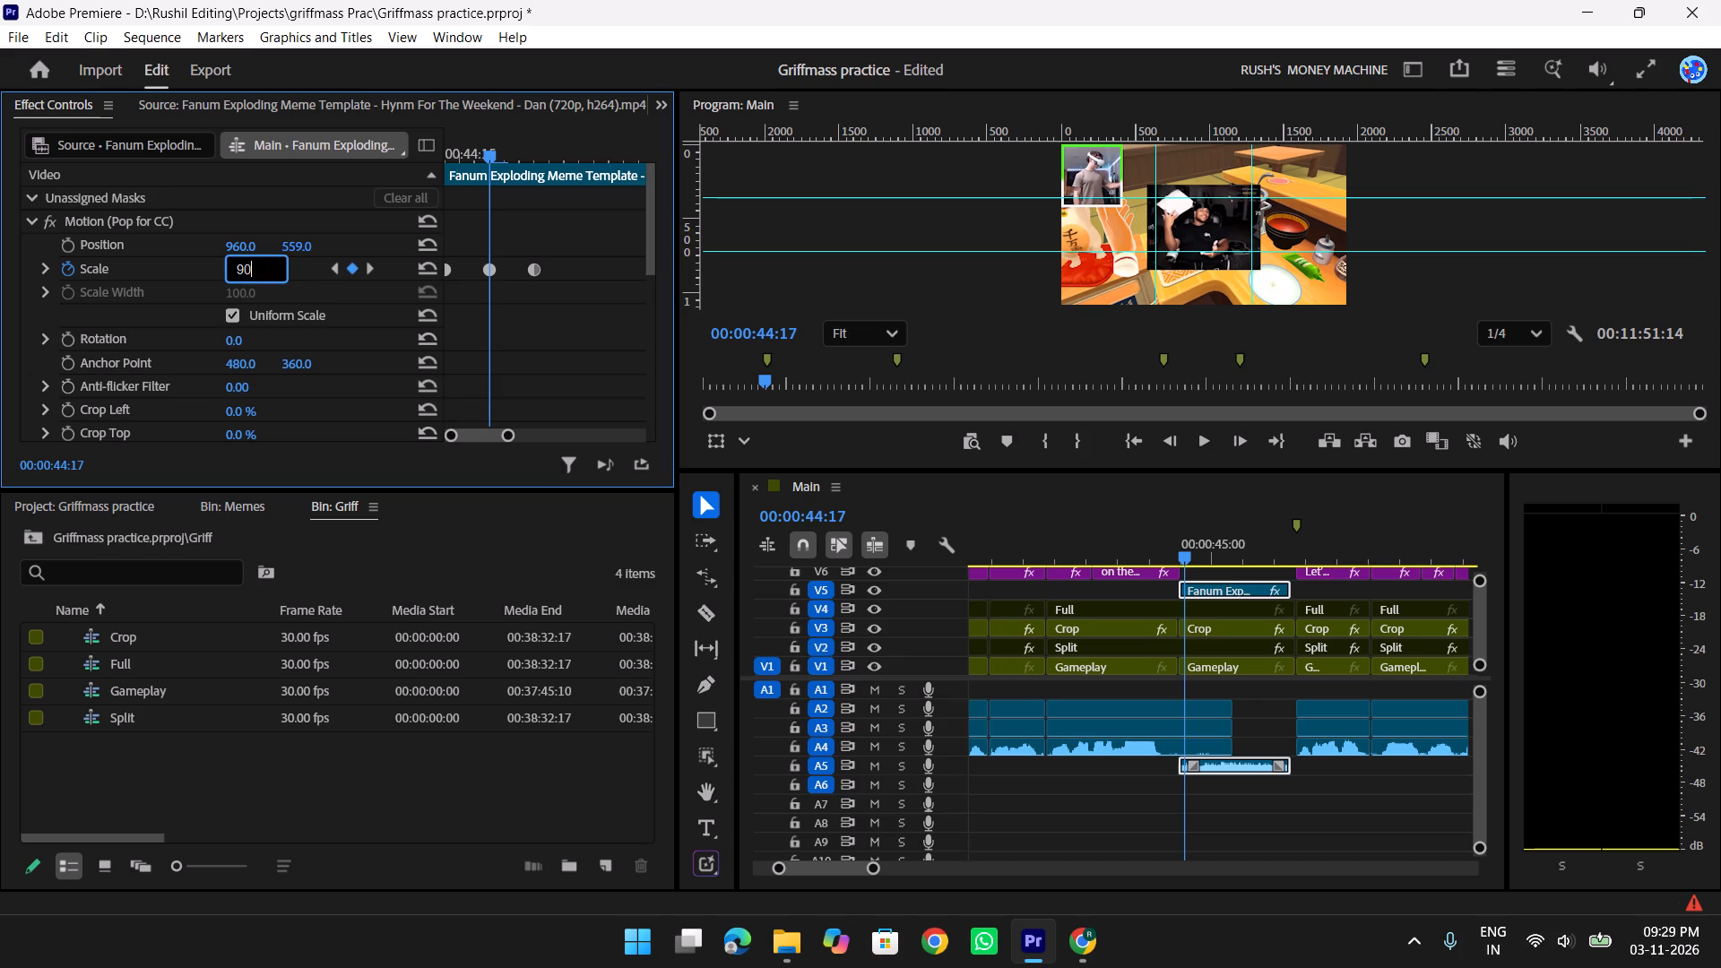
pyautogui.press('Return')
pyautogui.click(246, 272)
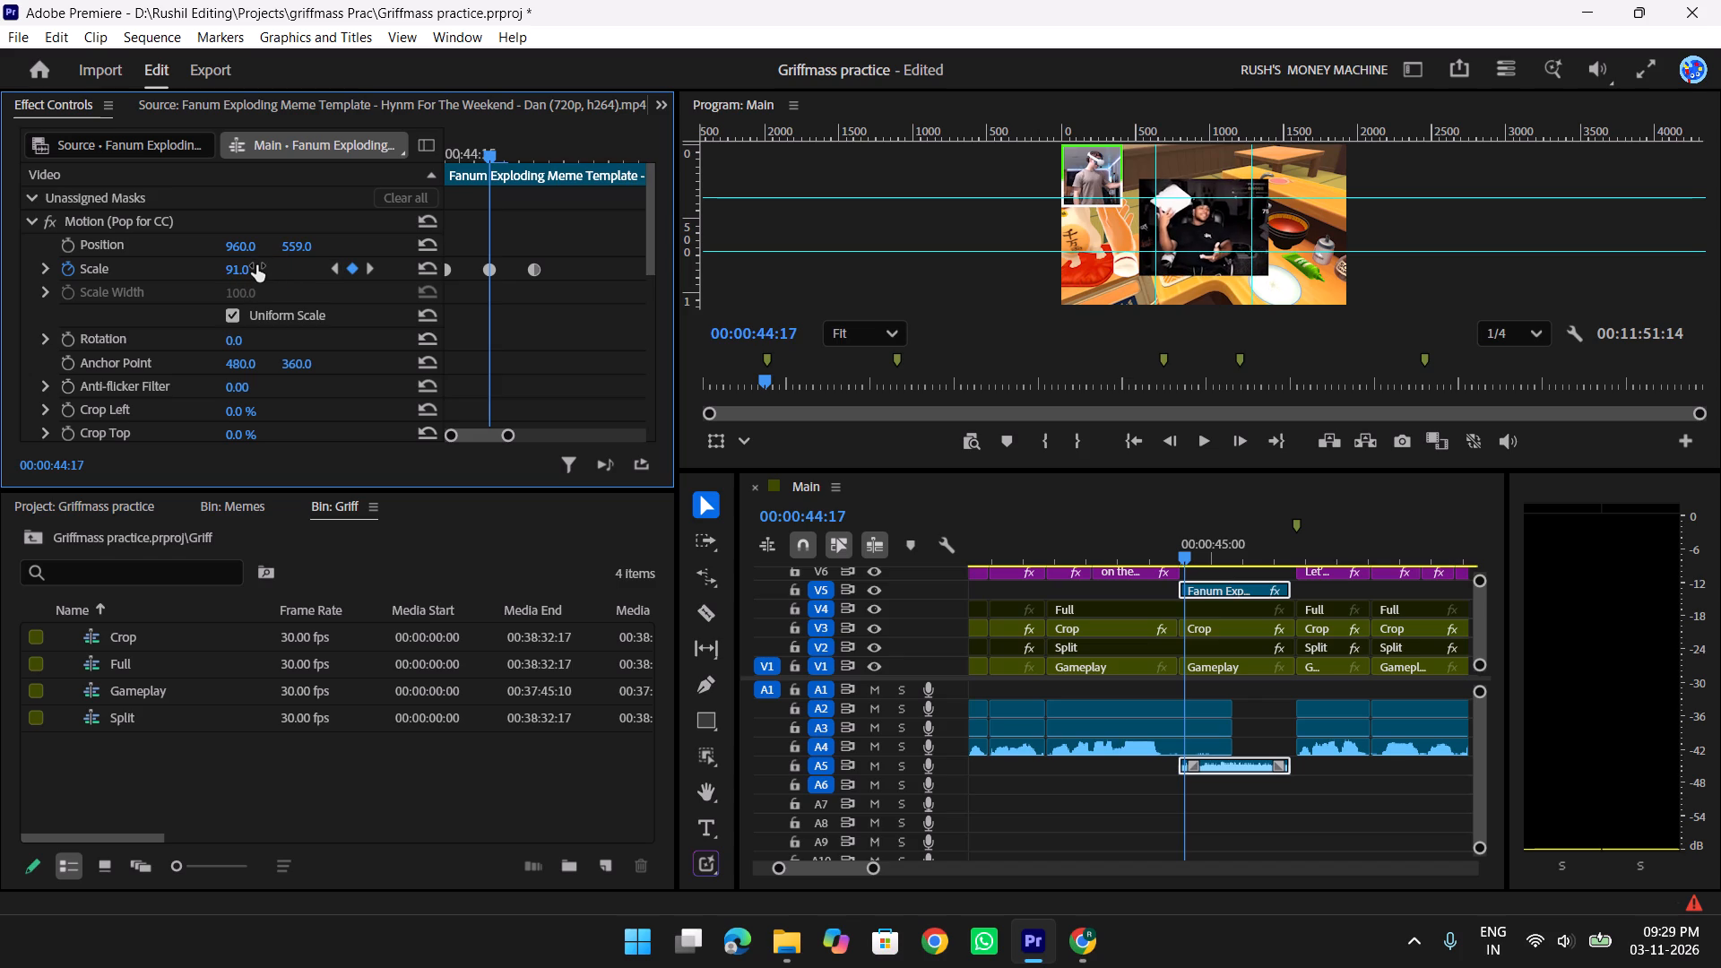
pyautogui.write('95')
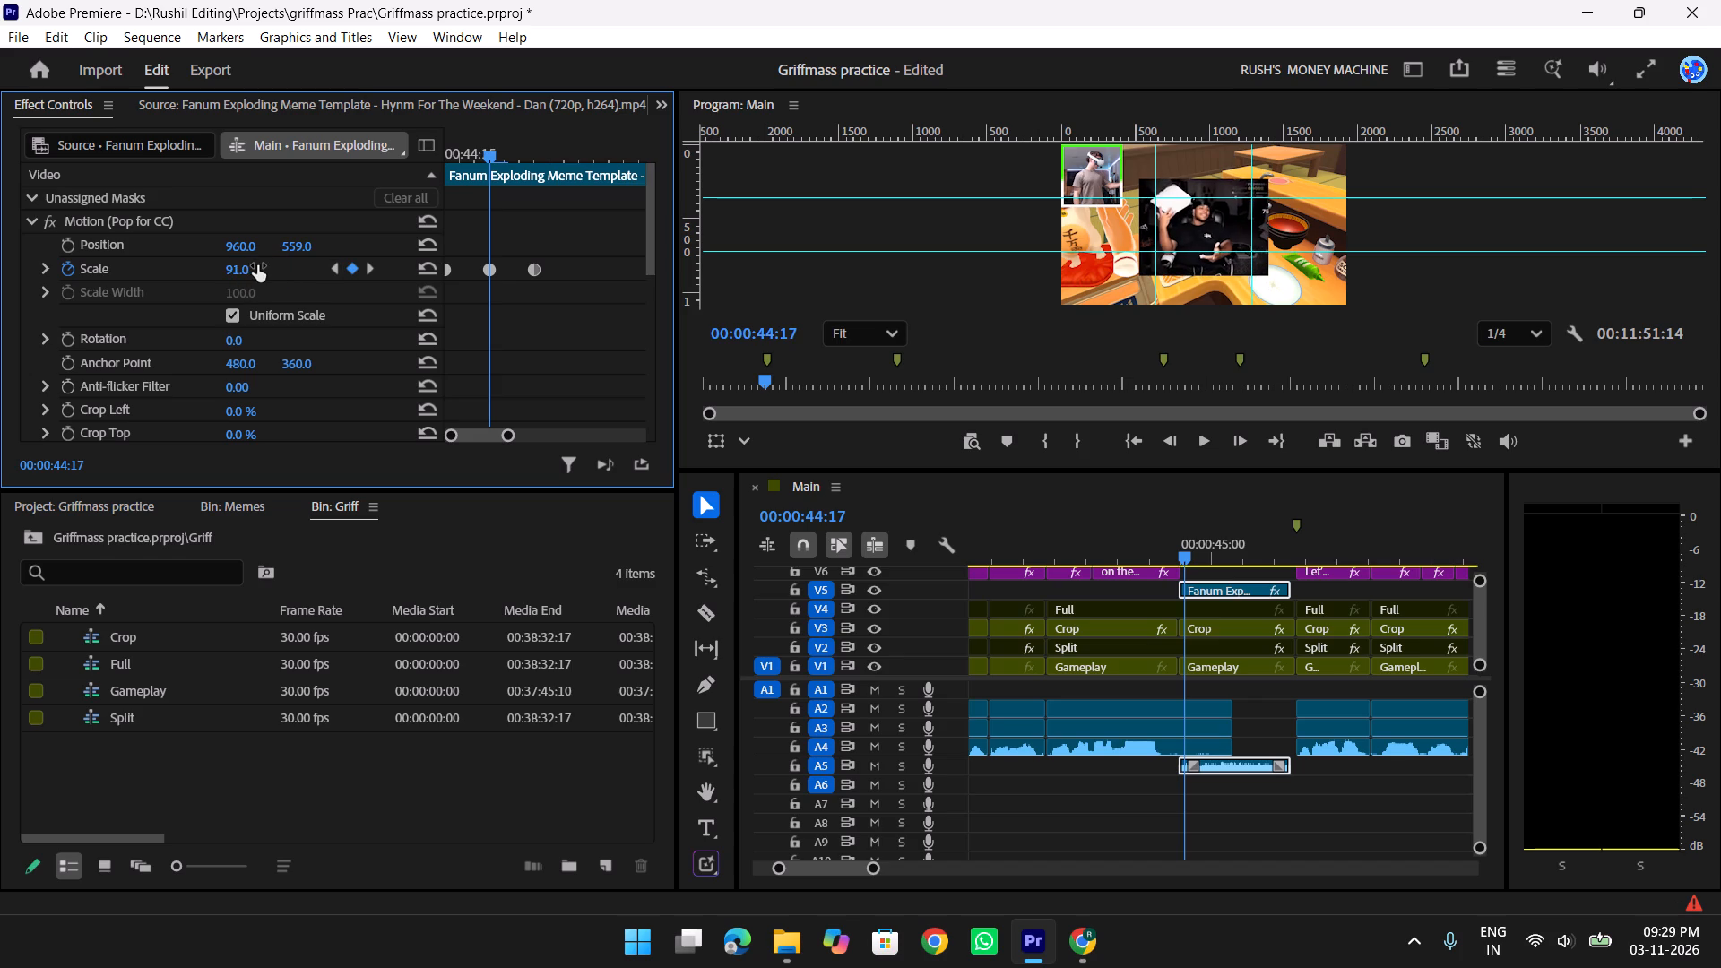
pyautogui.click(255, 266)
pyautogui.write('95')
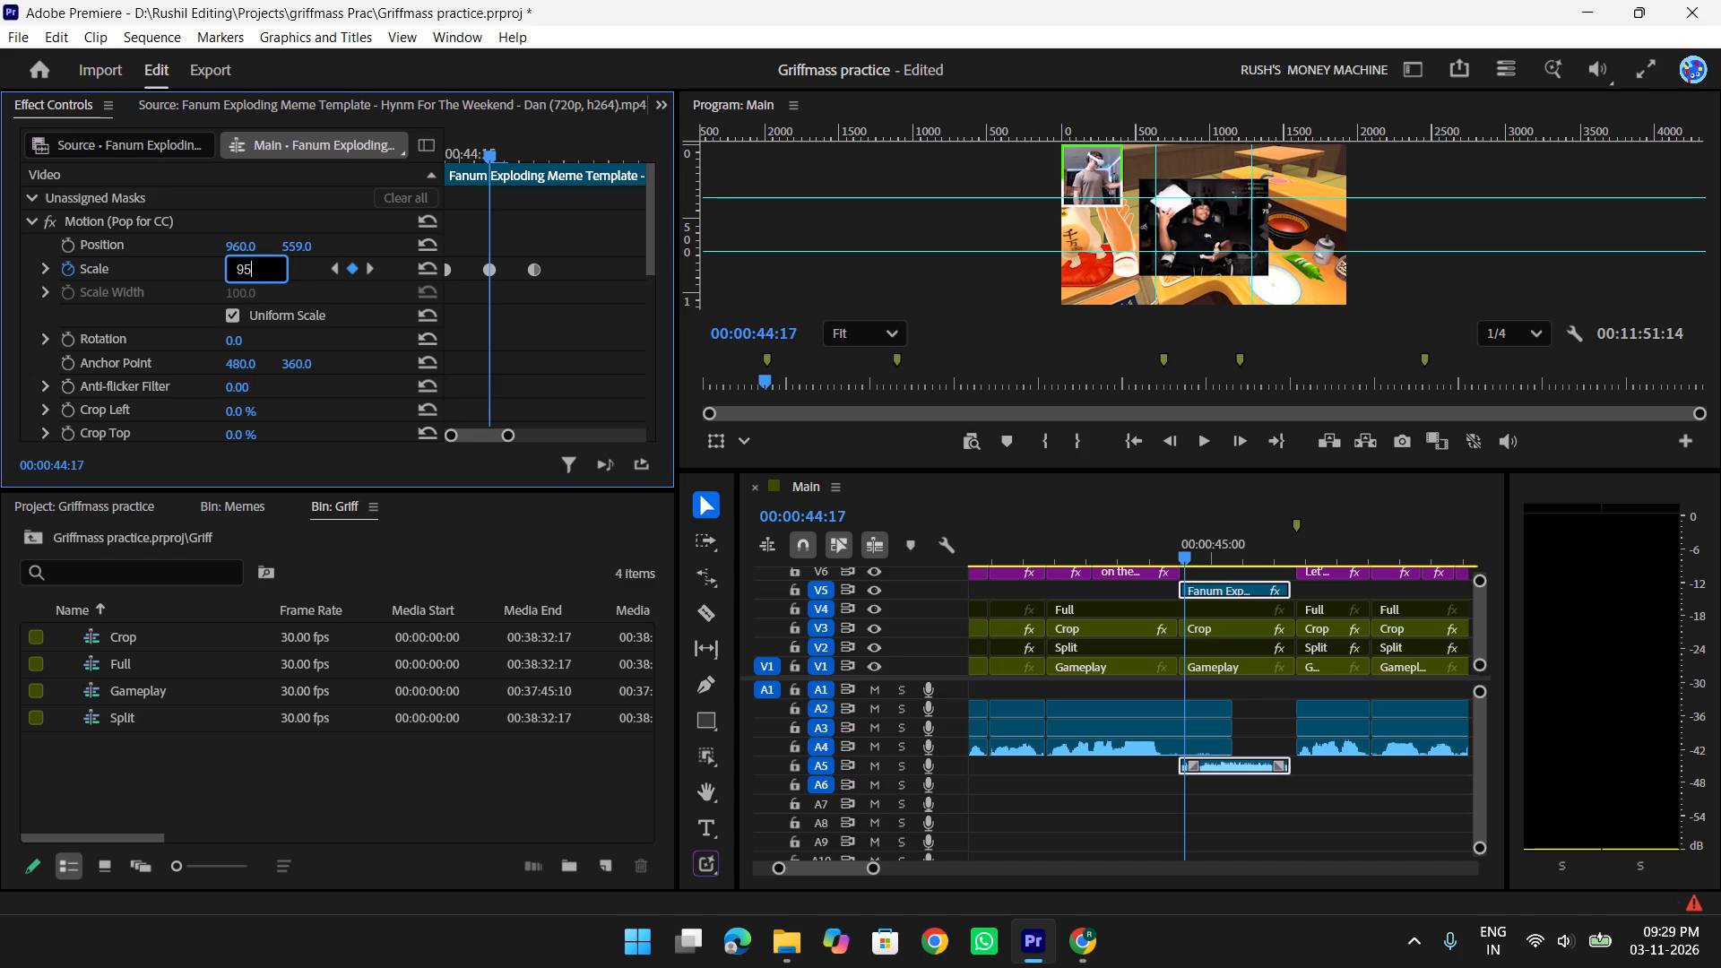
pyautogui.press('Return')
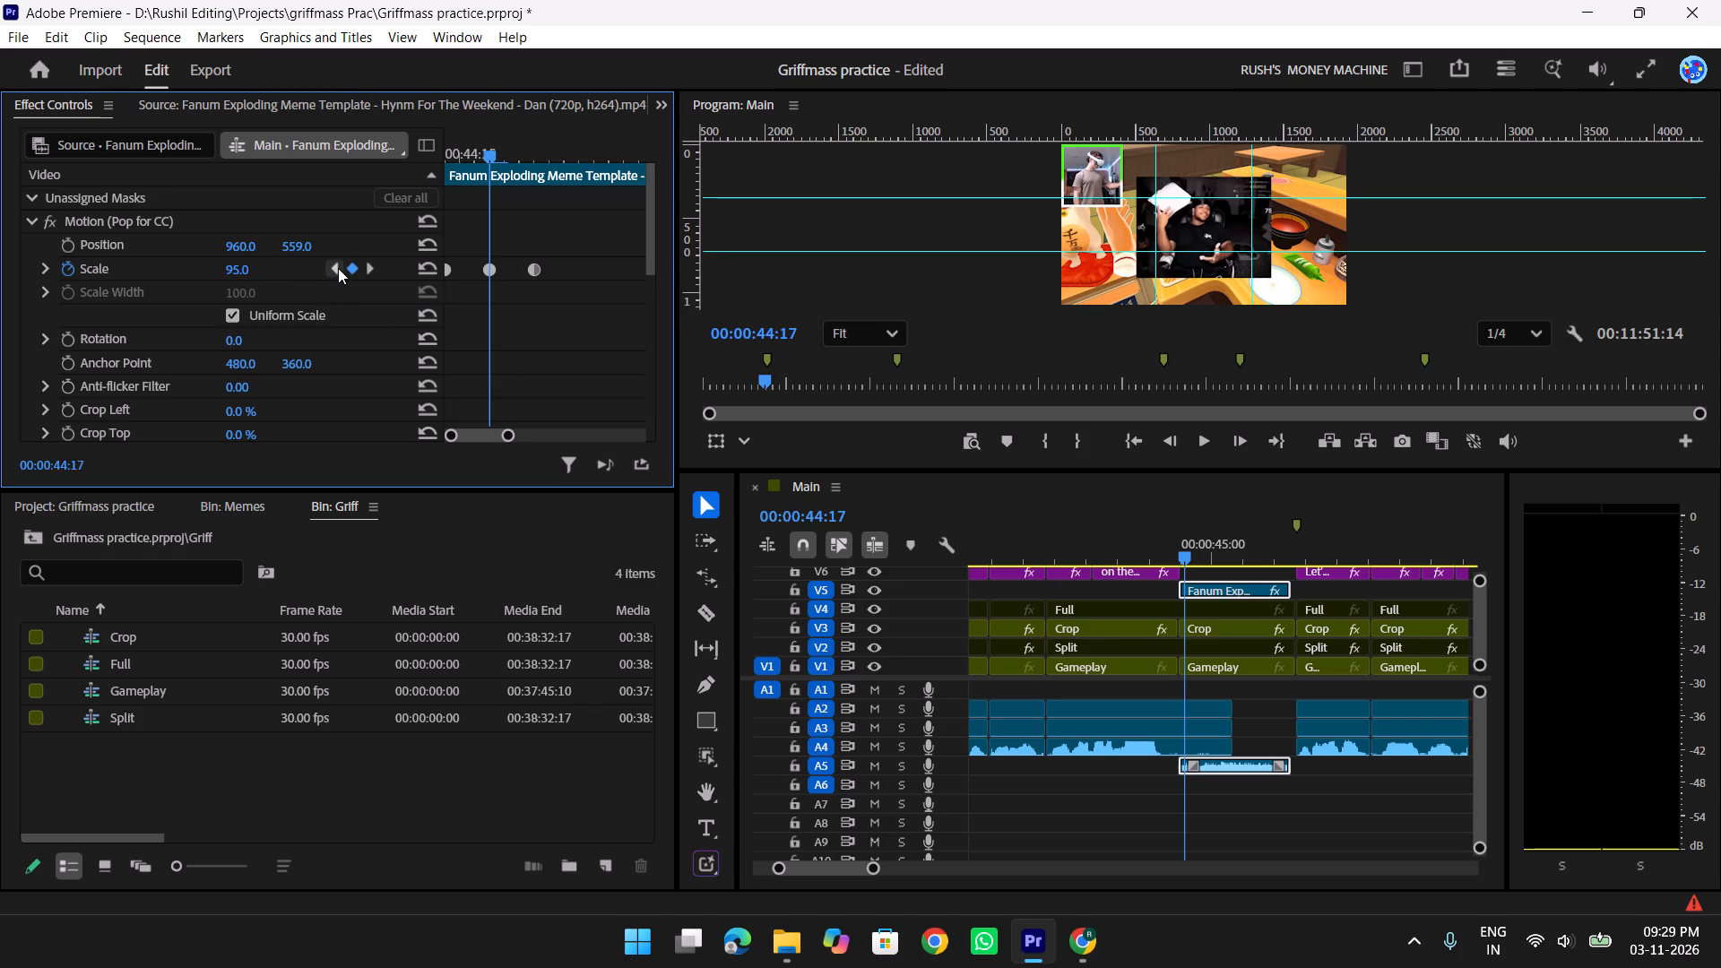
# Play back the Fanum clip's pop-up animation several times, including at full-screen size, to judge its size and timing.
pyautogui.click(338, 268)
pyautogui.press('space')
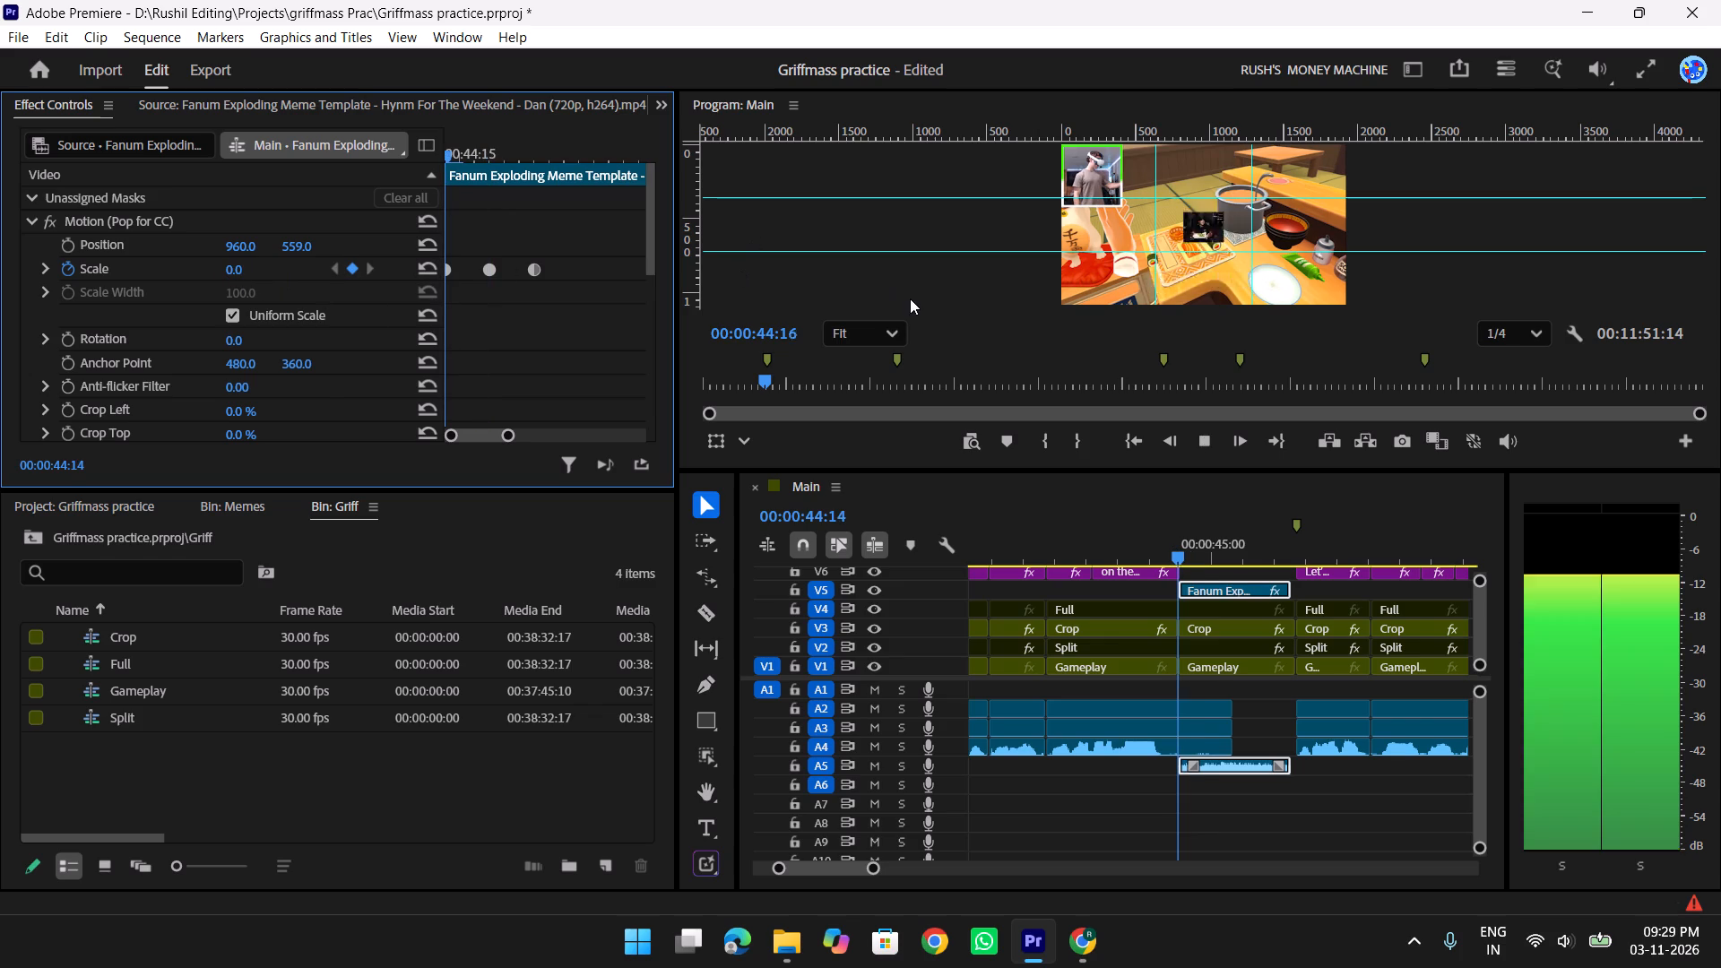
pyautogui.press('space')
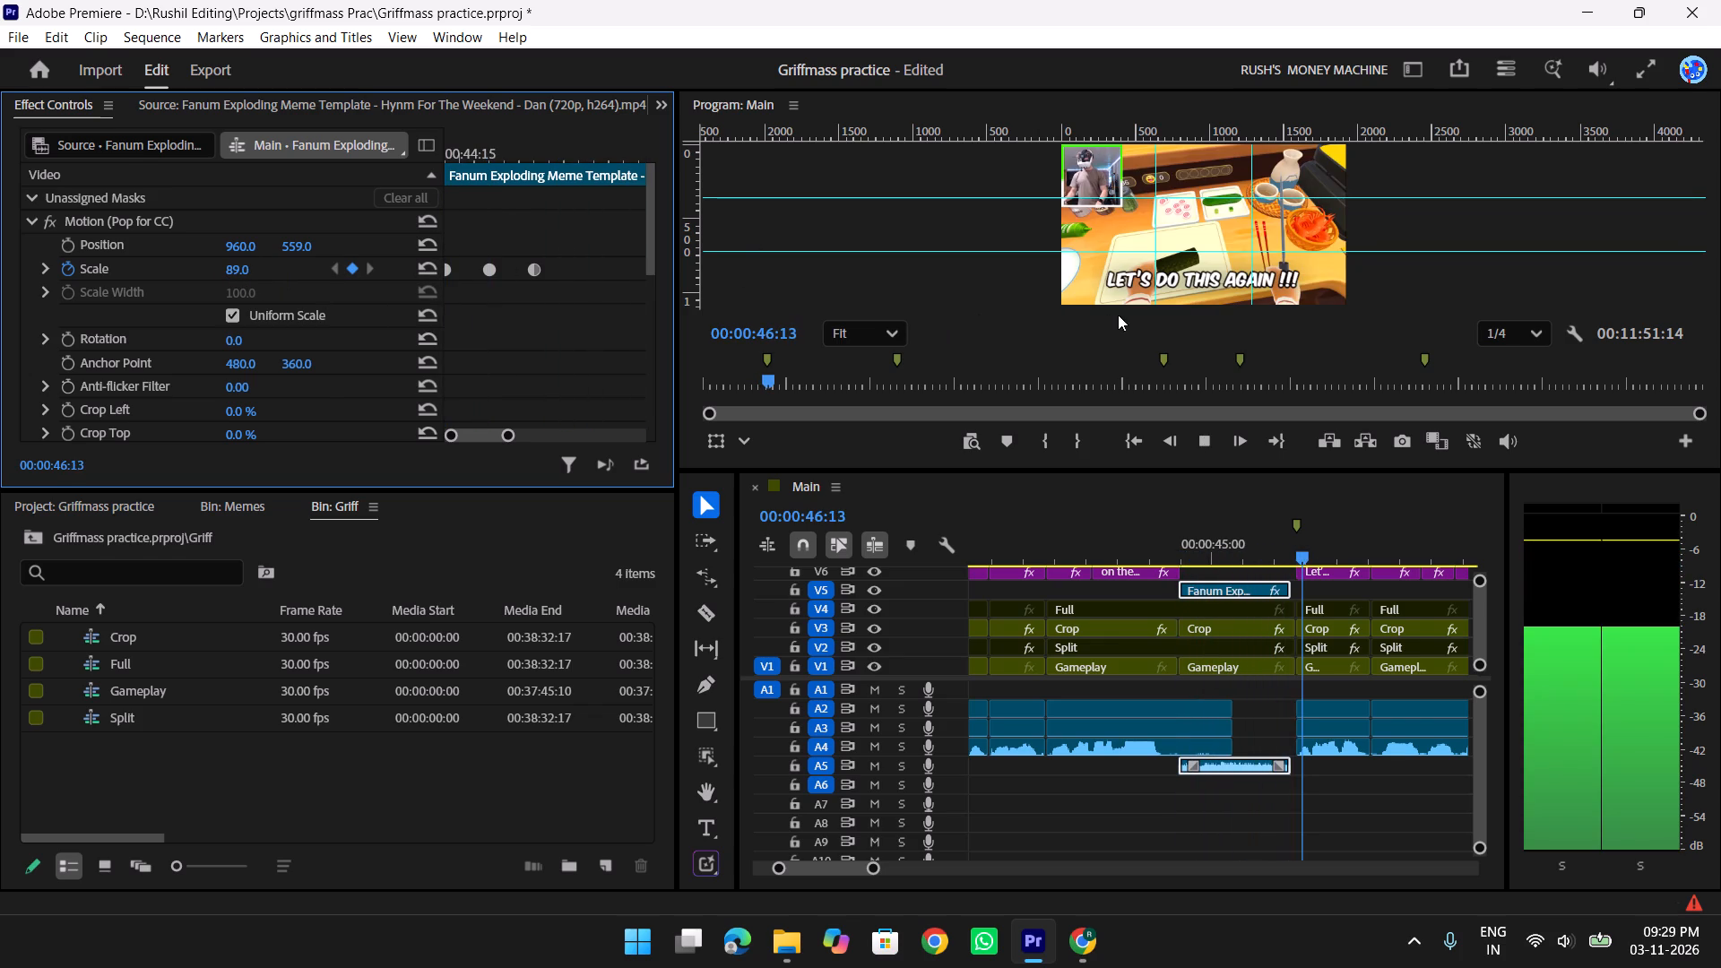
pyautogui.moveTo(1282, 547); pyautogui.dragTo(1150, 557)
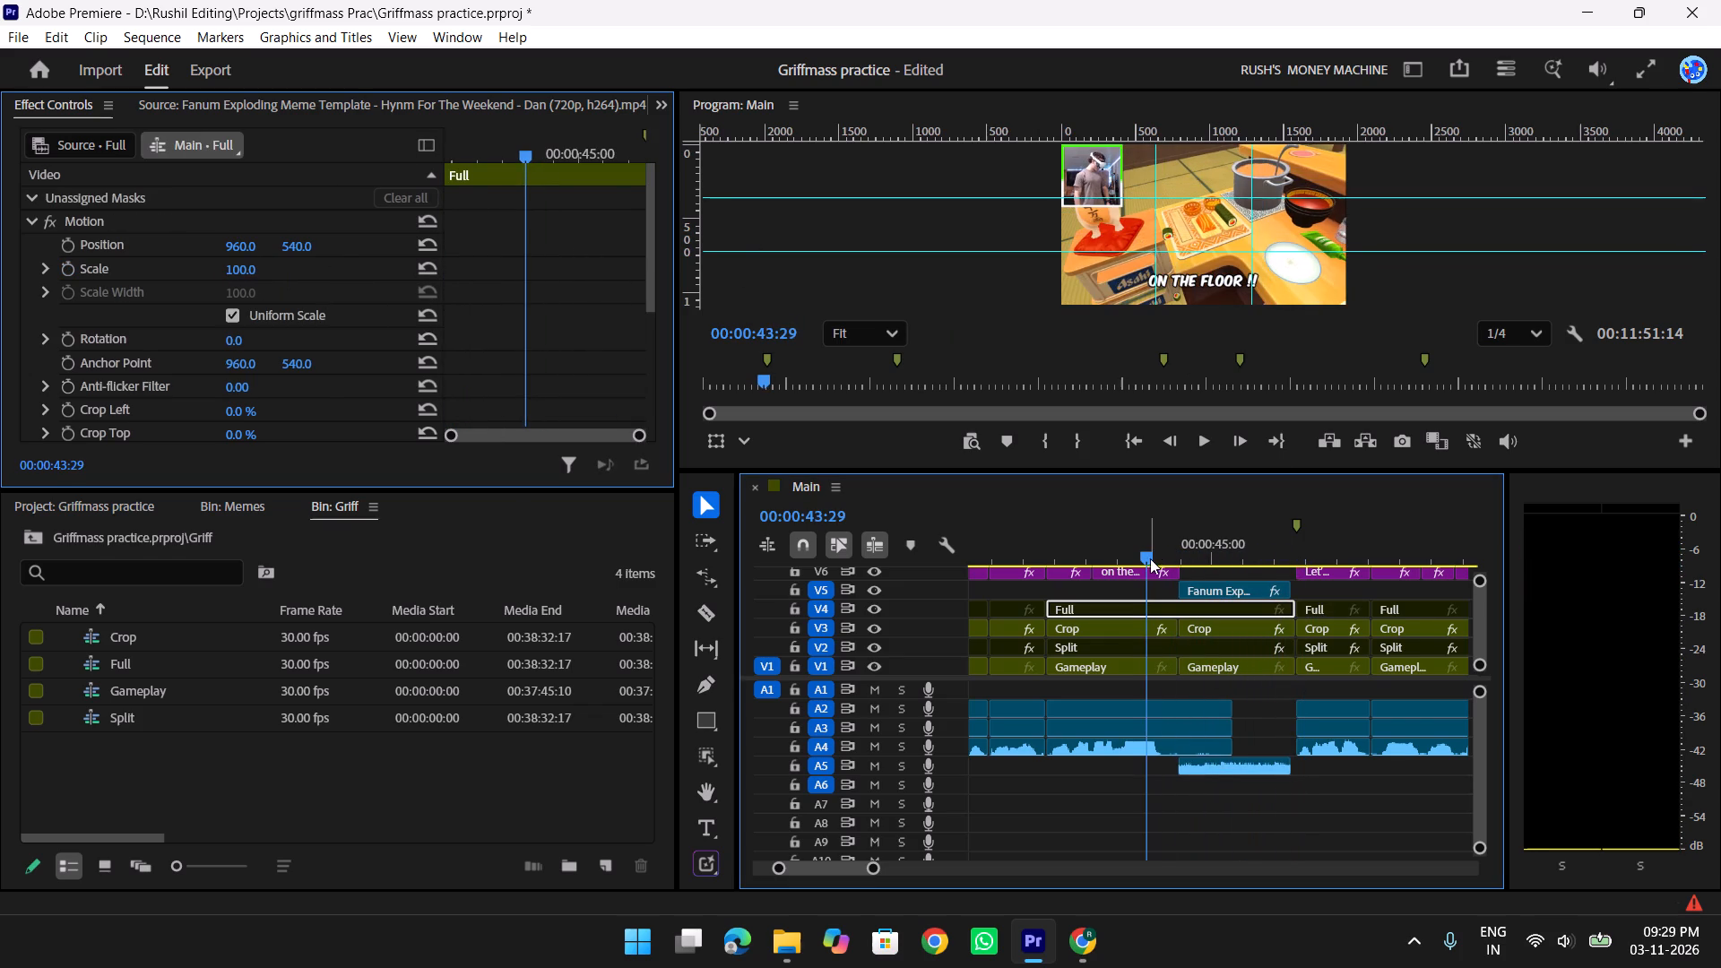
pyautogui.press('space')
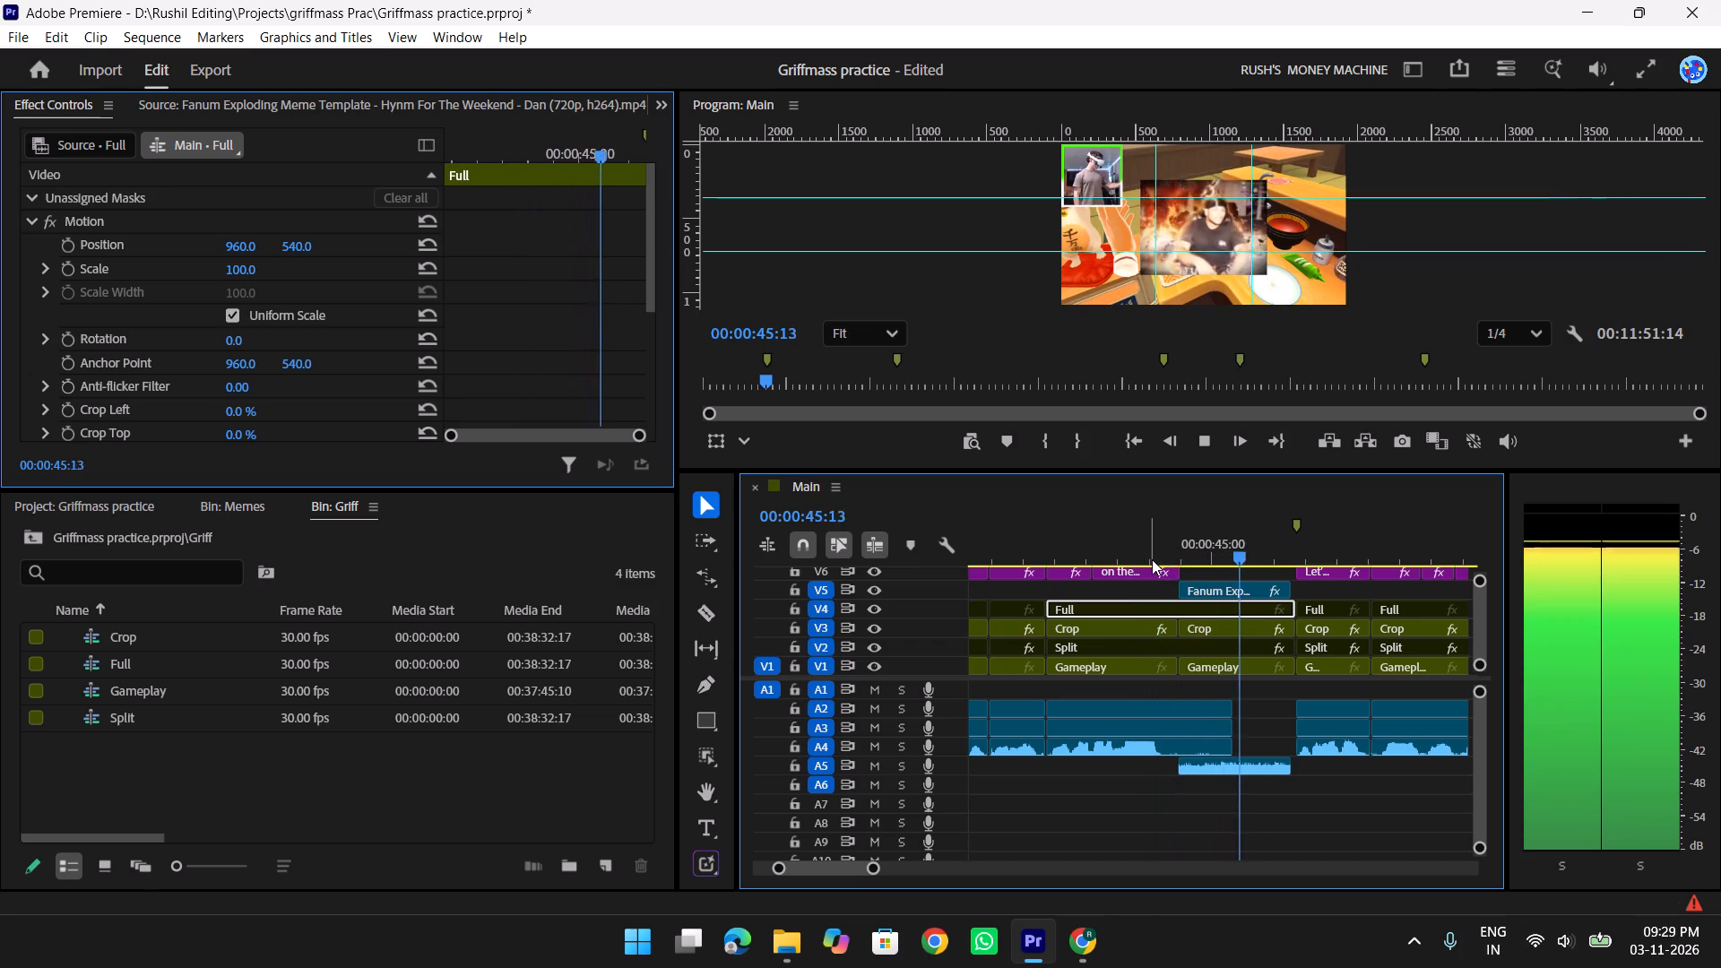
pyautogui.press('space')
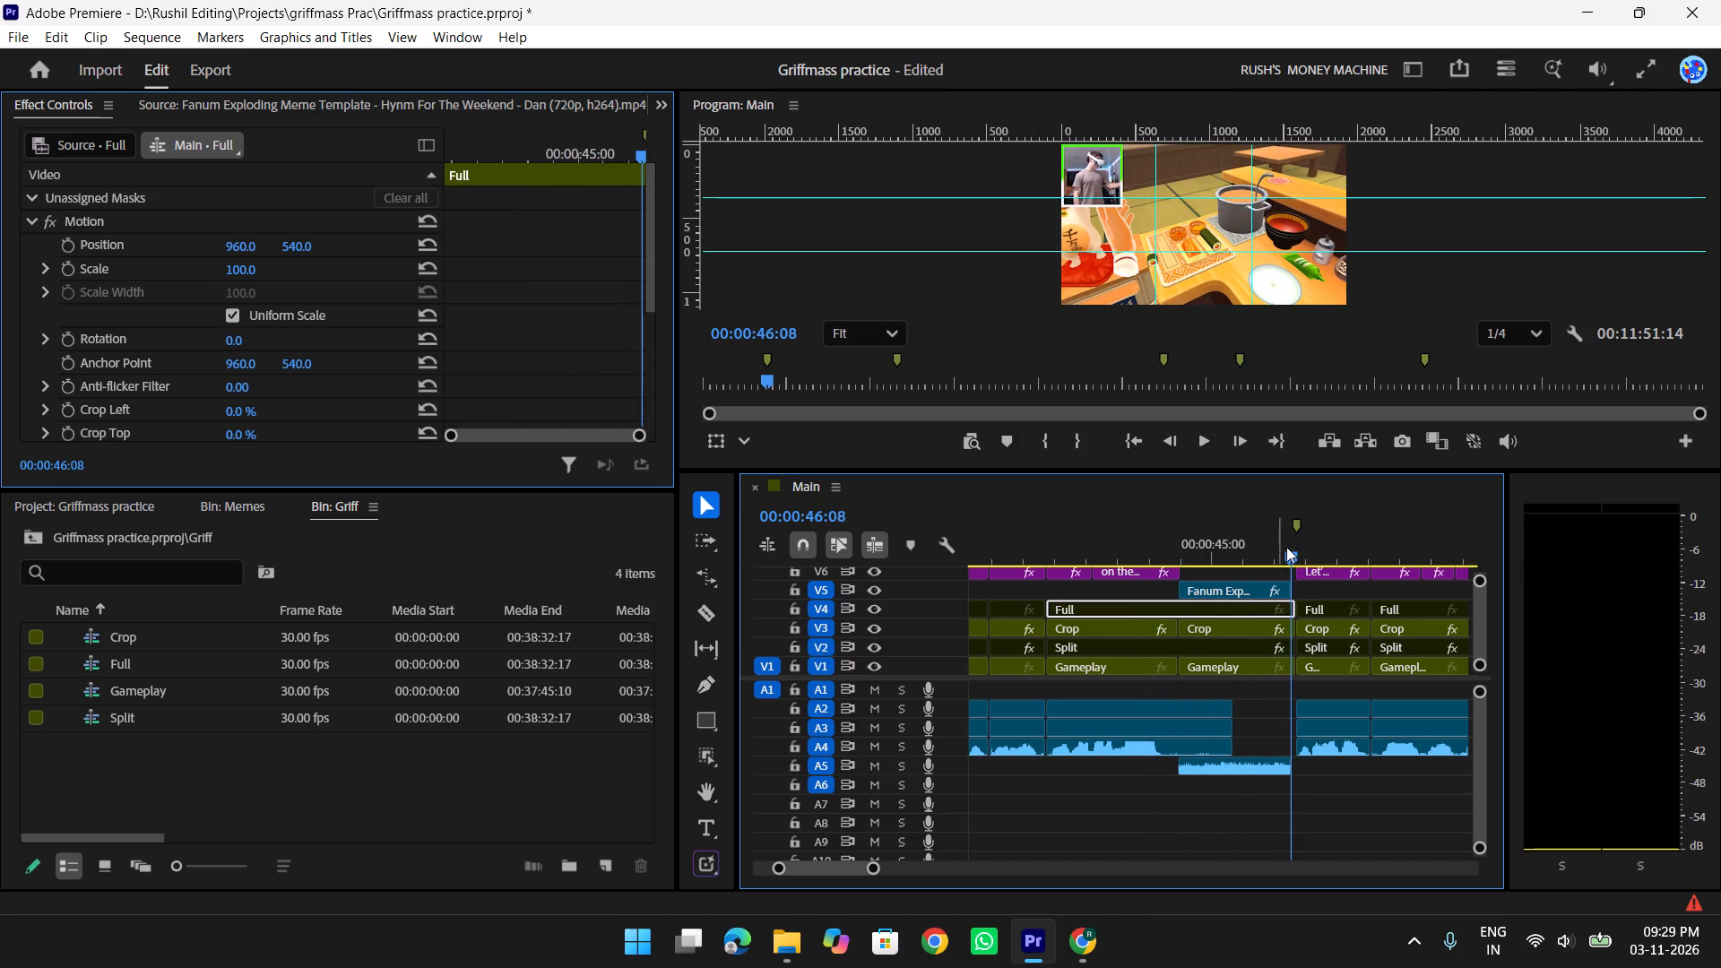
pyautogui.moveTo(1253, 545); pyautogui.dragTo(1179, 543)
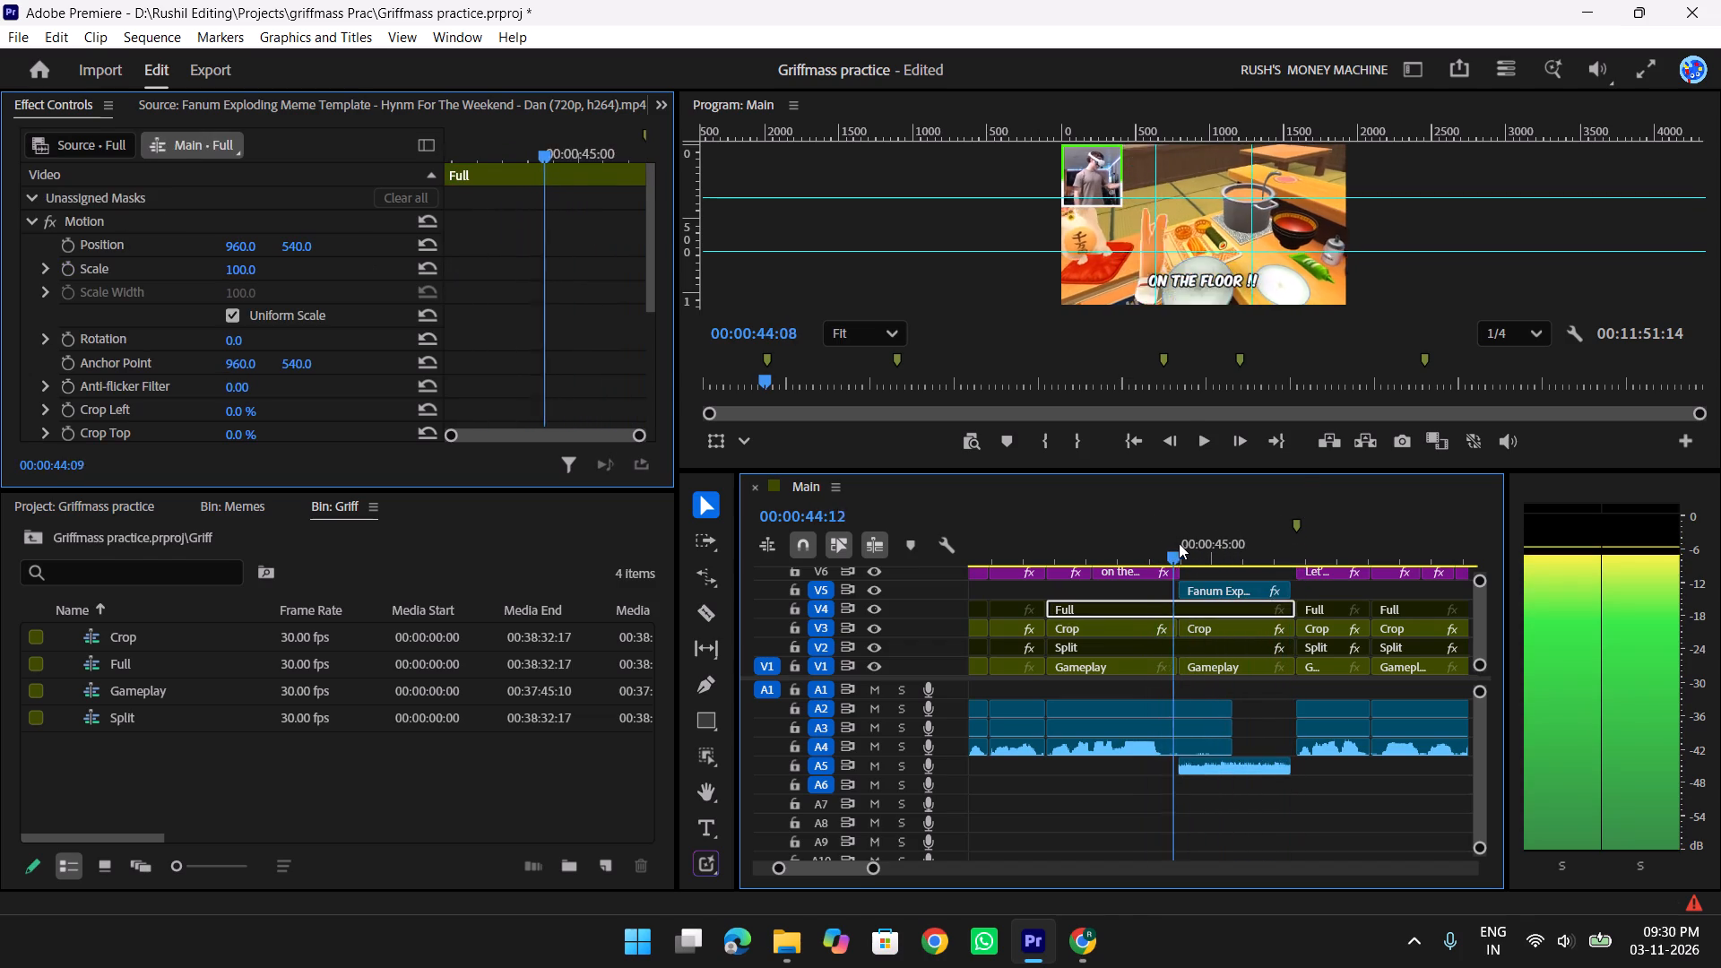
pyautogui.moveTo(1179, 543); pyautogui.dragTo(1206, 536)
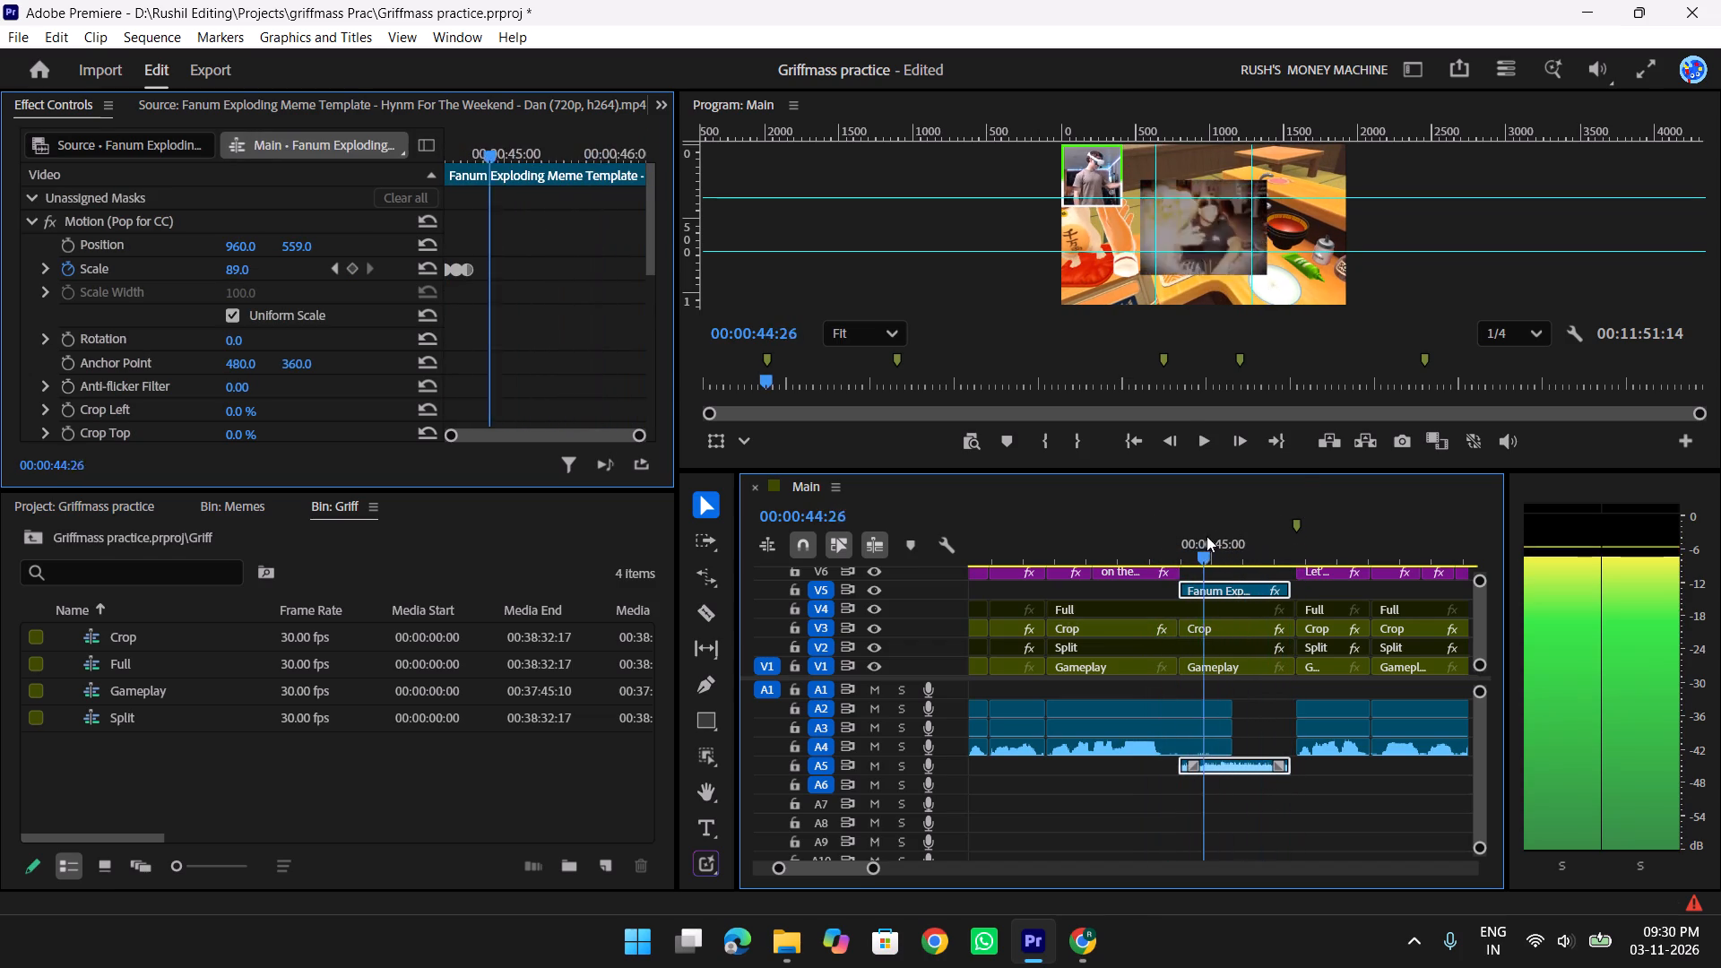
pyautogui.moveTo(1206, 536); pyautogui.dragTo(1170, 539)
pyautogui.write('f')
pyautogui.press('space')
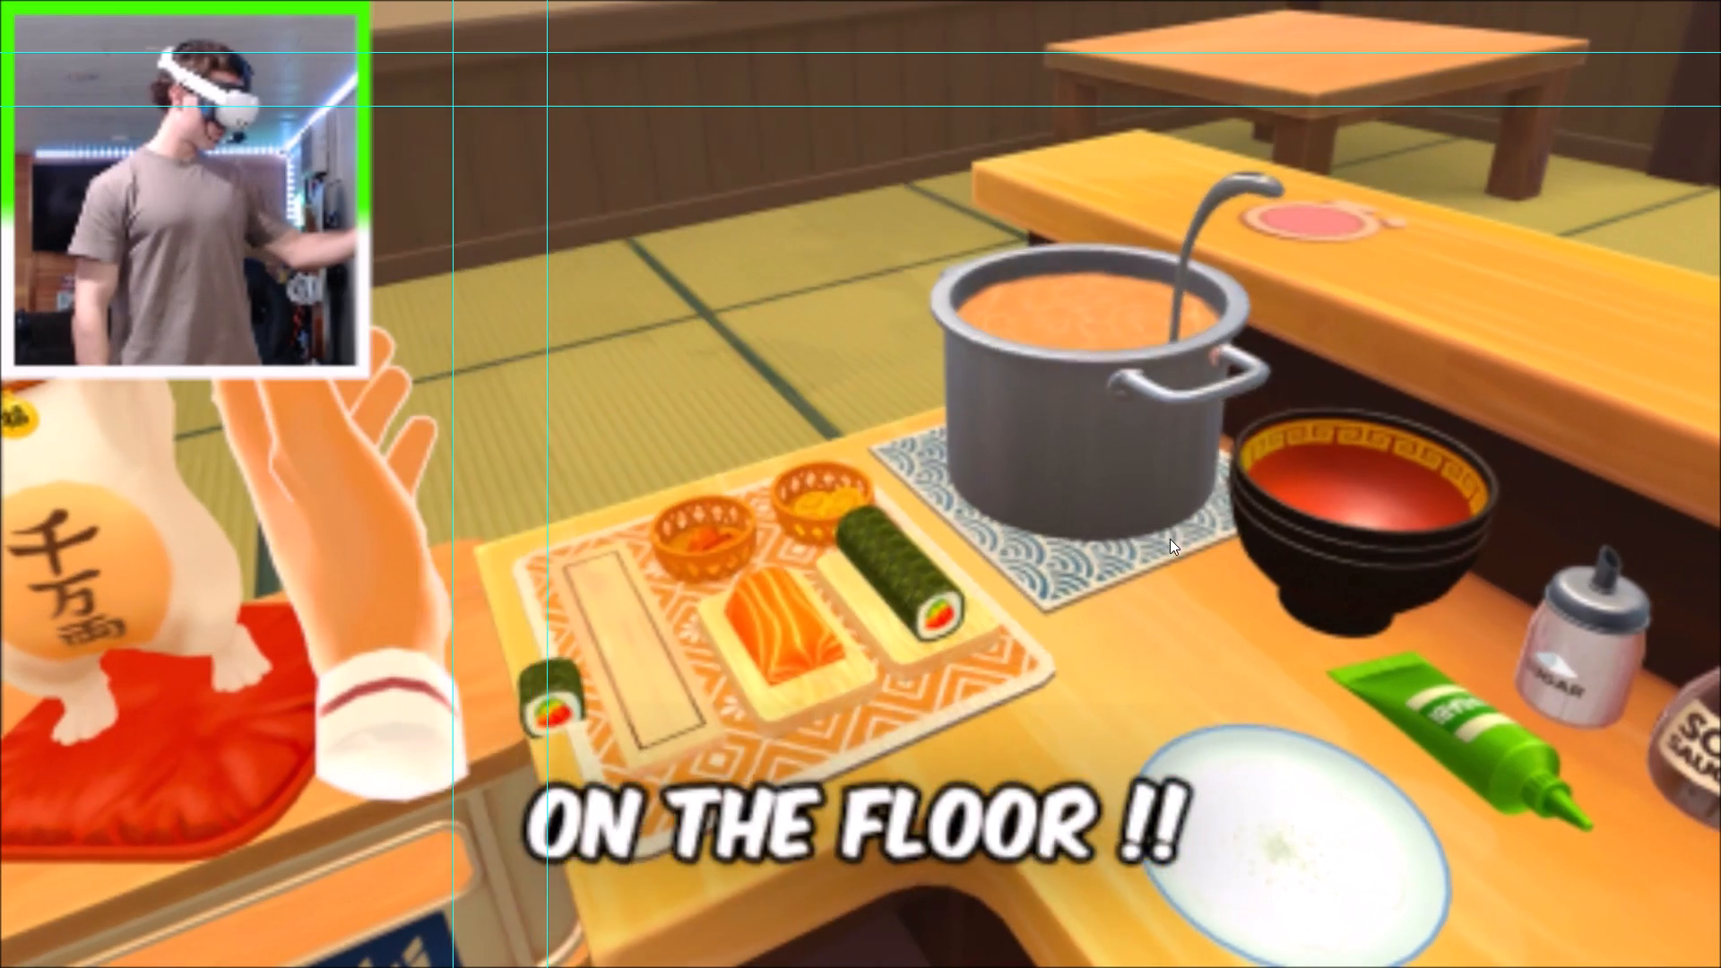
pyautogui.press('space')
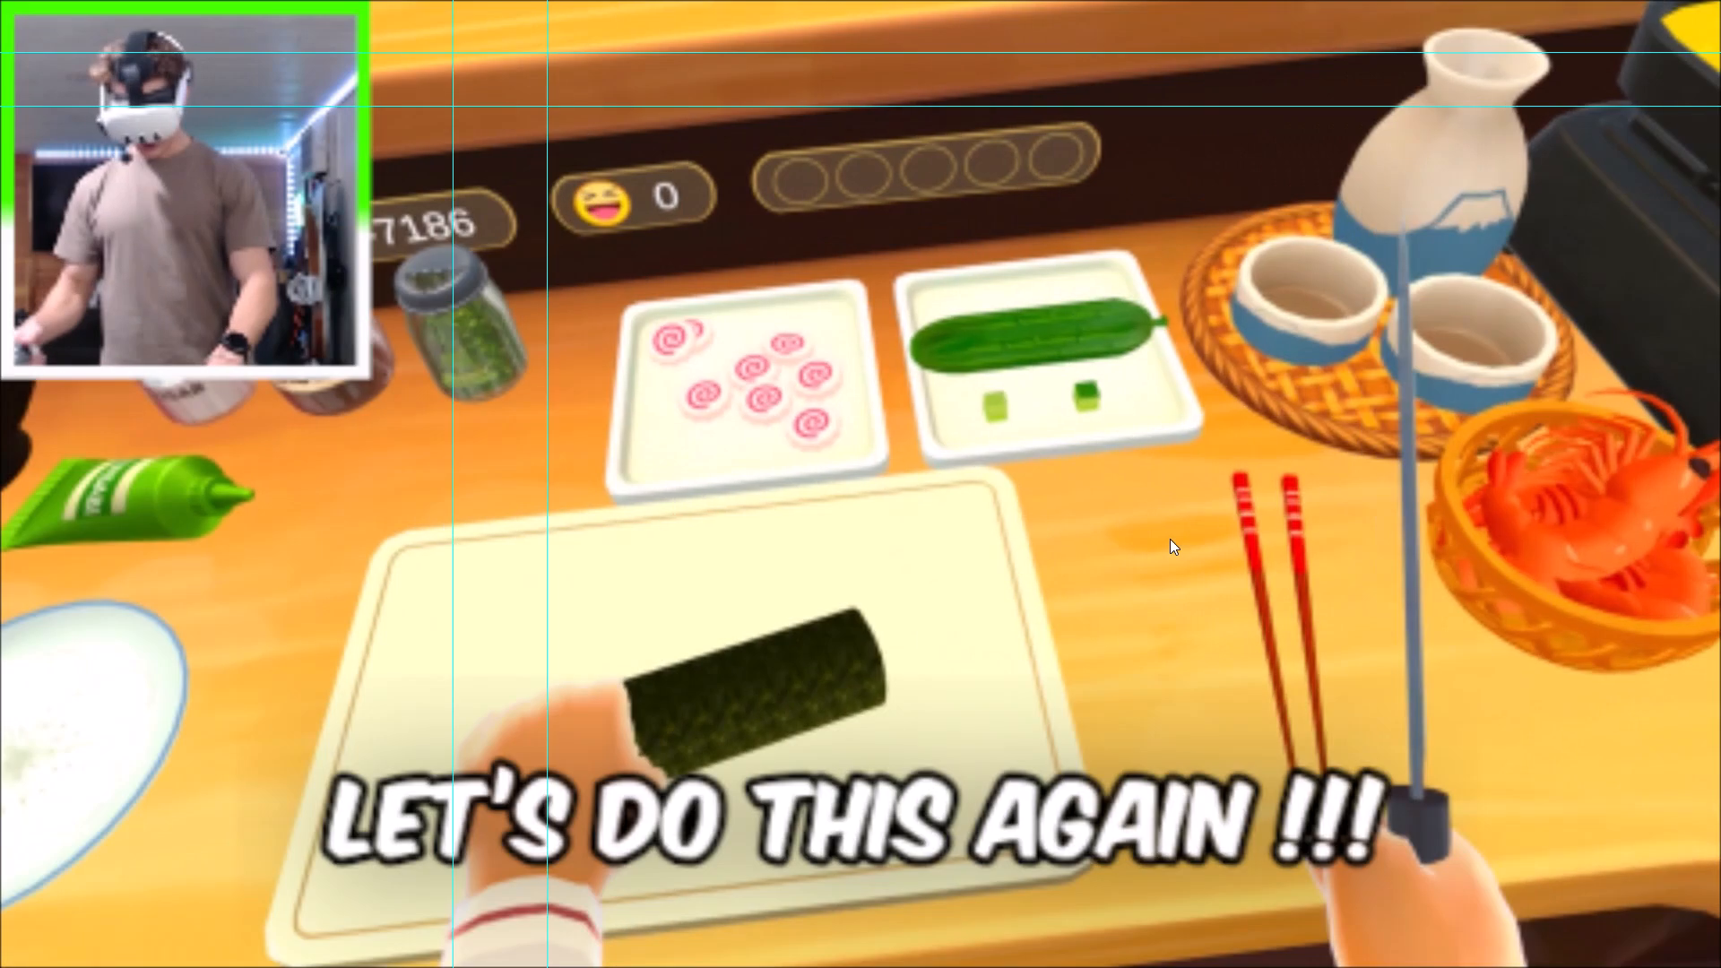
pyautogui.press('f')
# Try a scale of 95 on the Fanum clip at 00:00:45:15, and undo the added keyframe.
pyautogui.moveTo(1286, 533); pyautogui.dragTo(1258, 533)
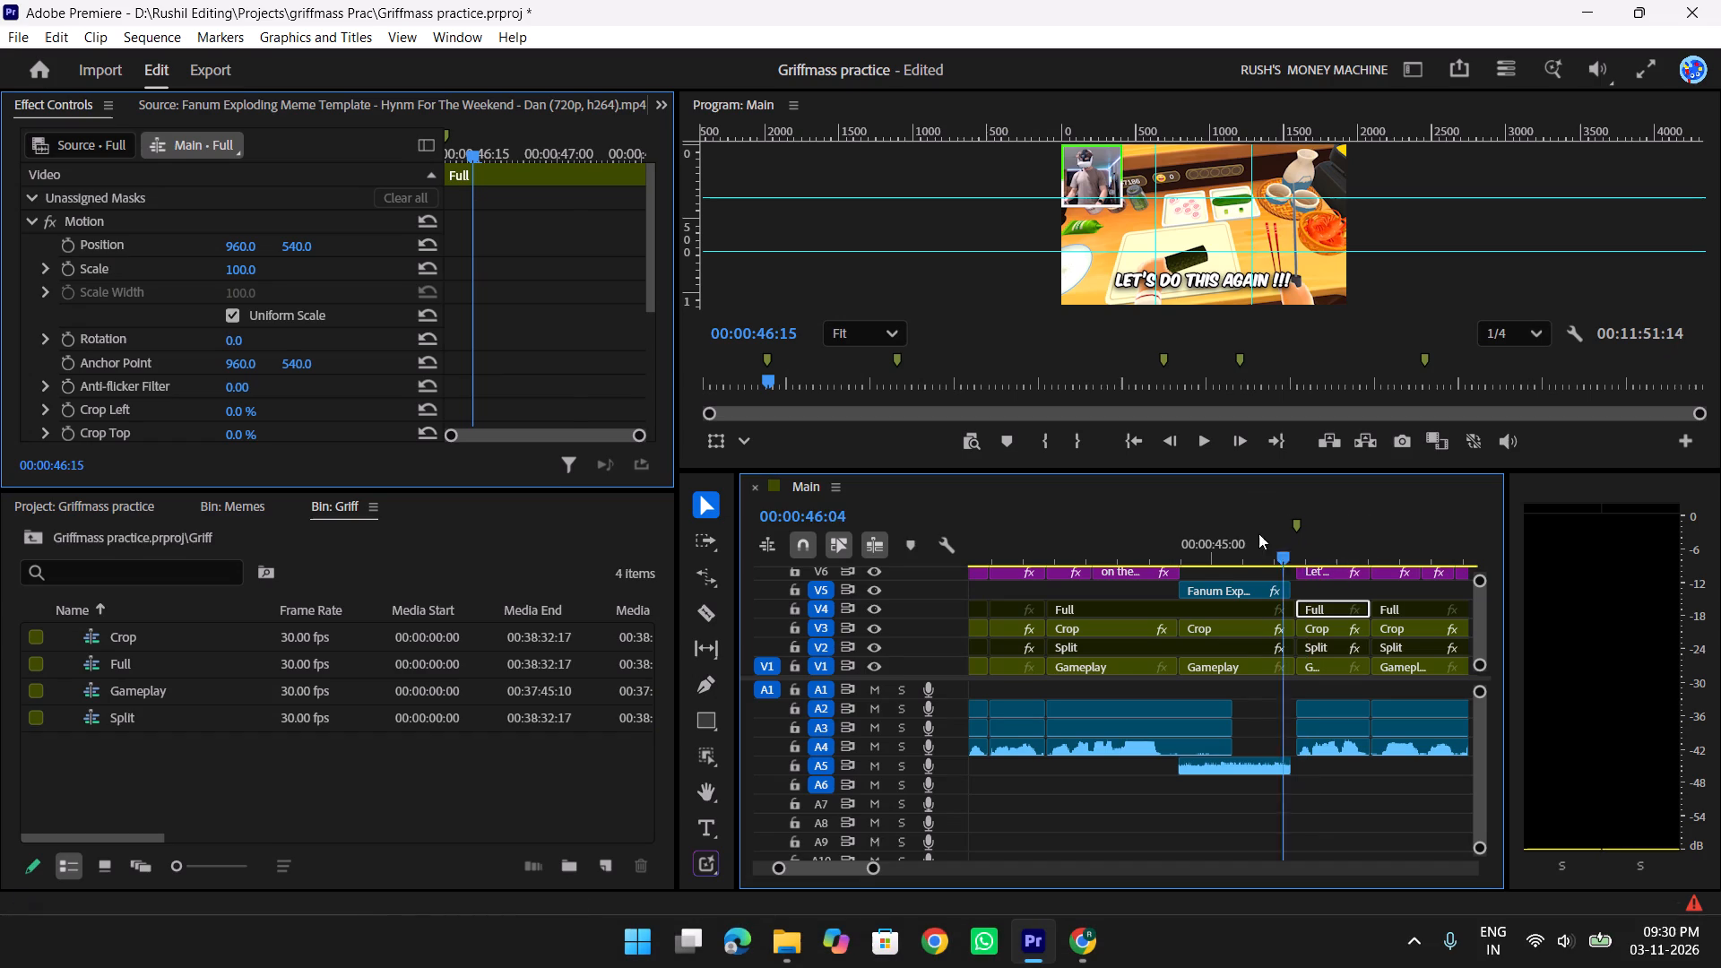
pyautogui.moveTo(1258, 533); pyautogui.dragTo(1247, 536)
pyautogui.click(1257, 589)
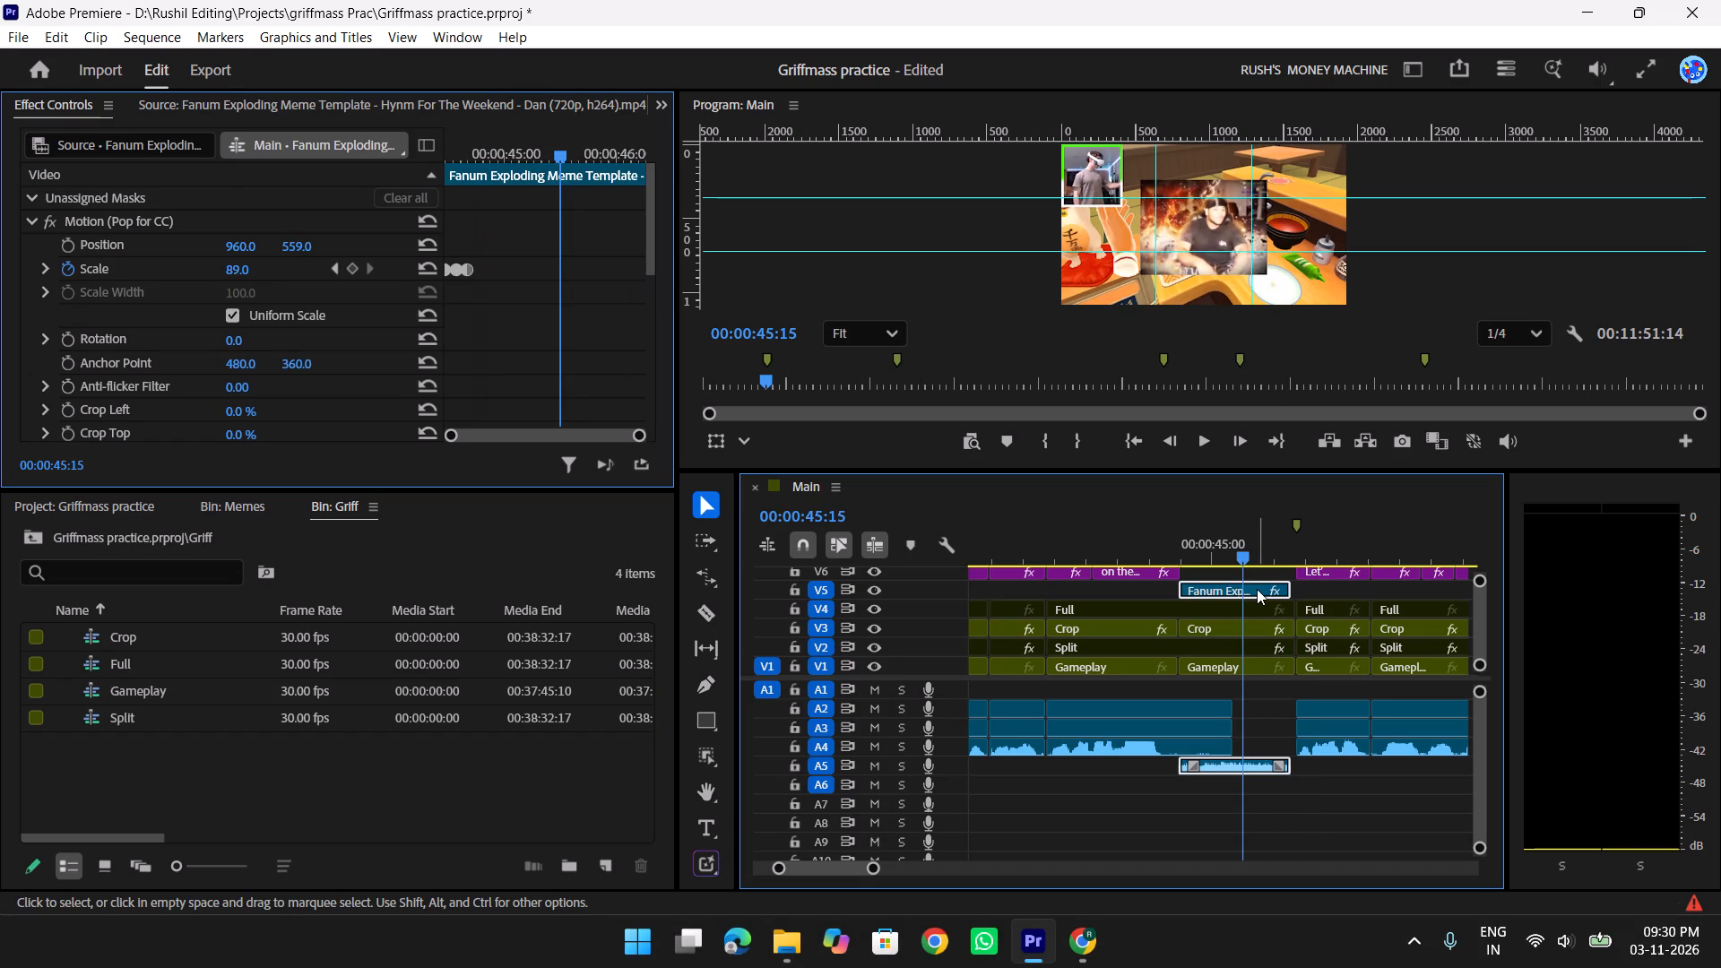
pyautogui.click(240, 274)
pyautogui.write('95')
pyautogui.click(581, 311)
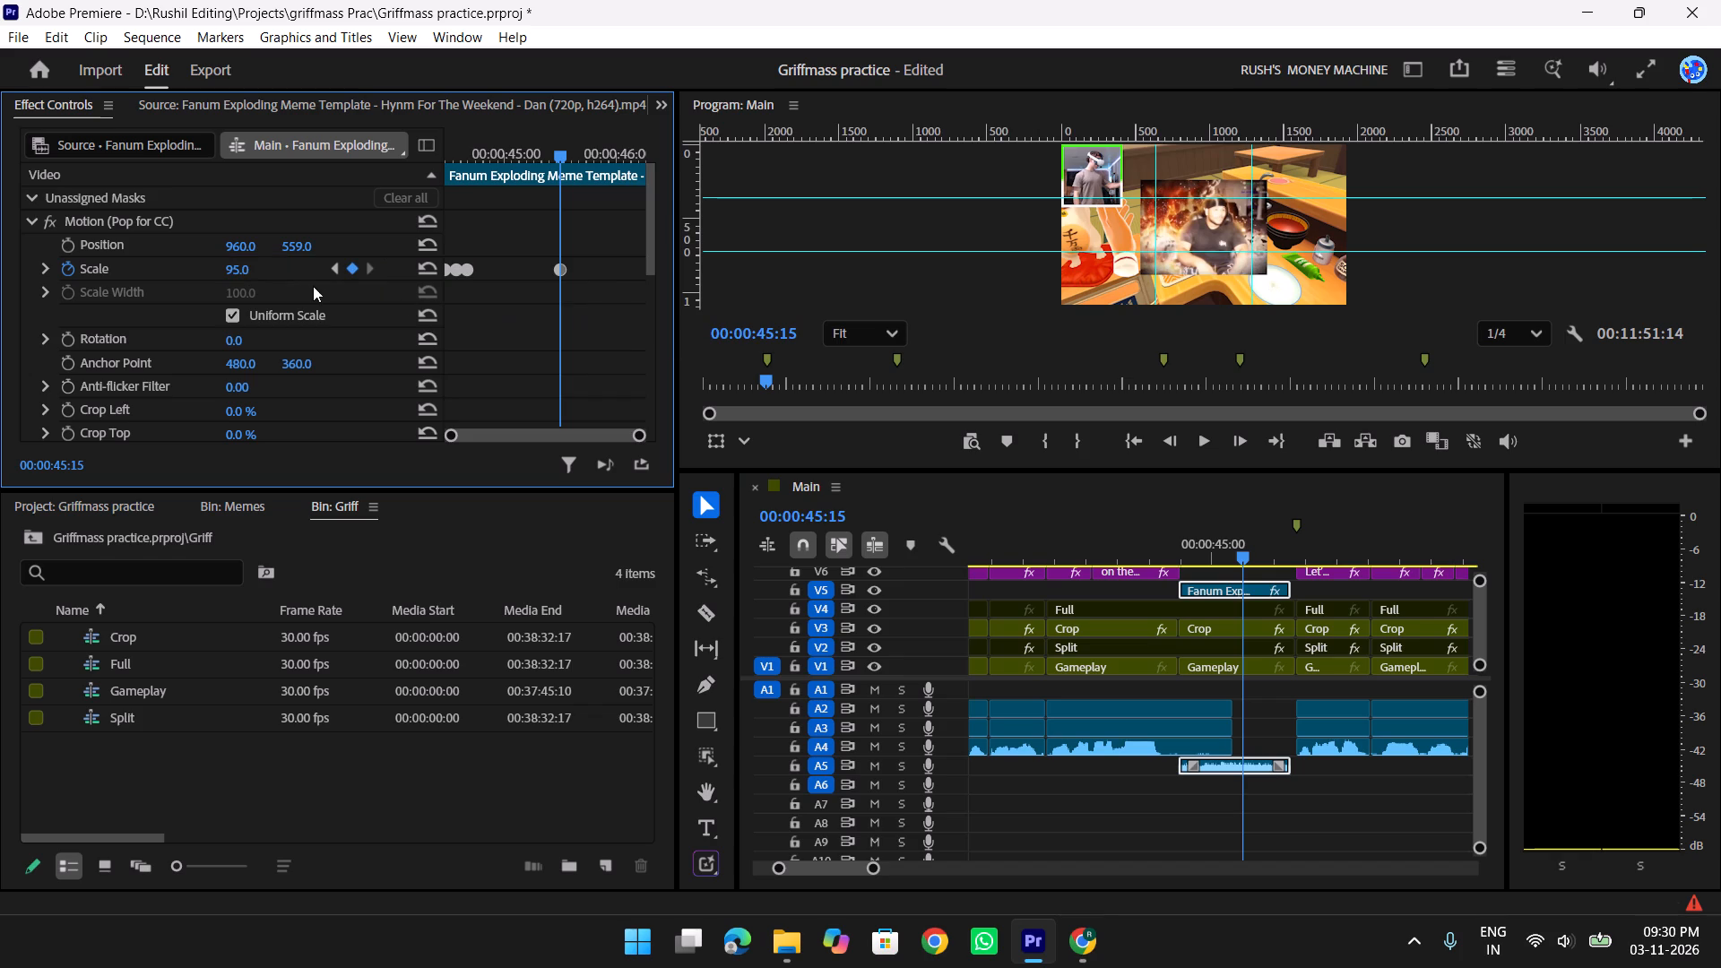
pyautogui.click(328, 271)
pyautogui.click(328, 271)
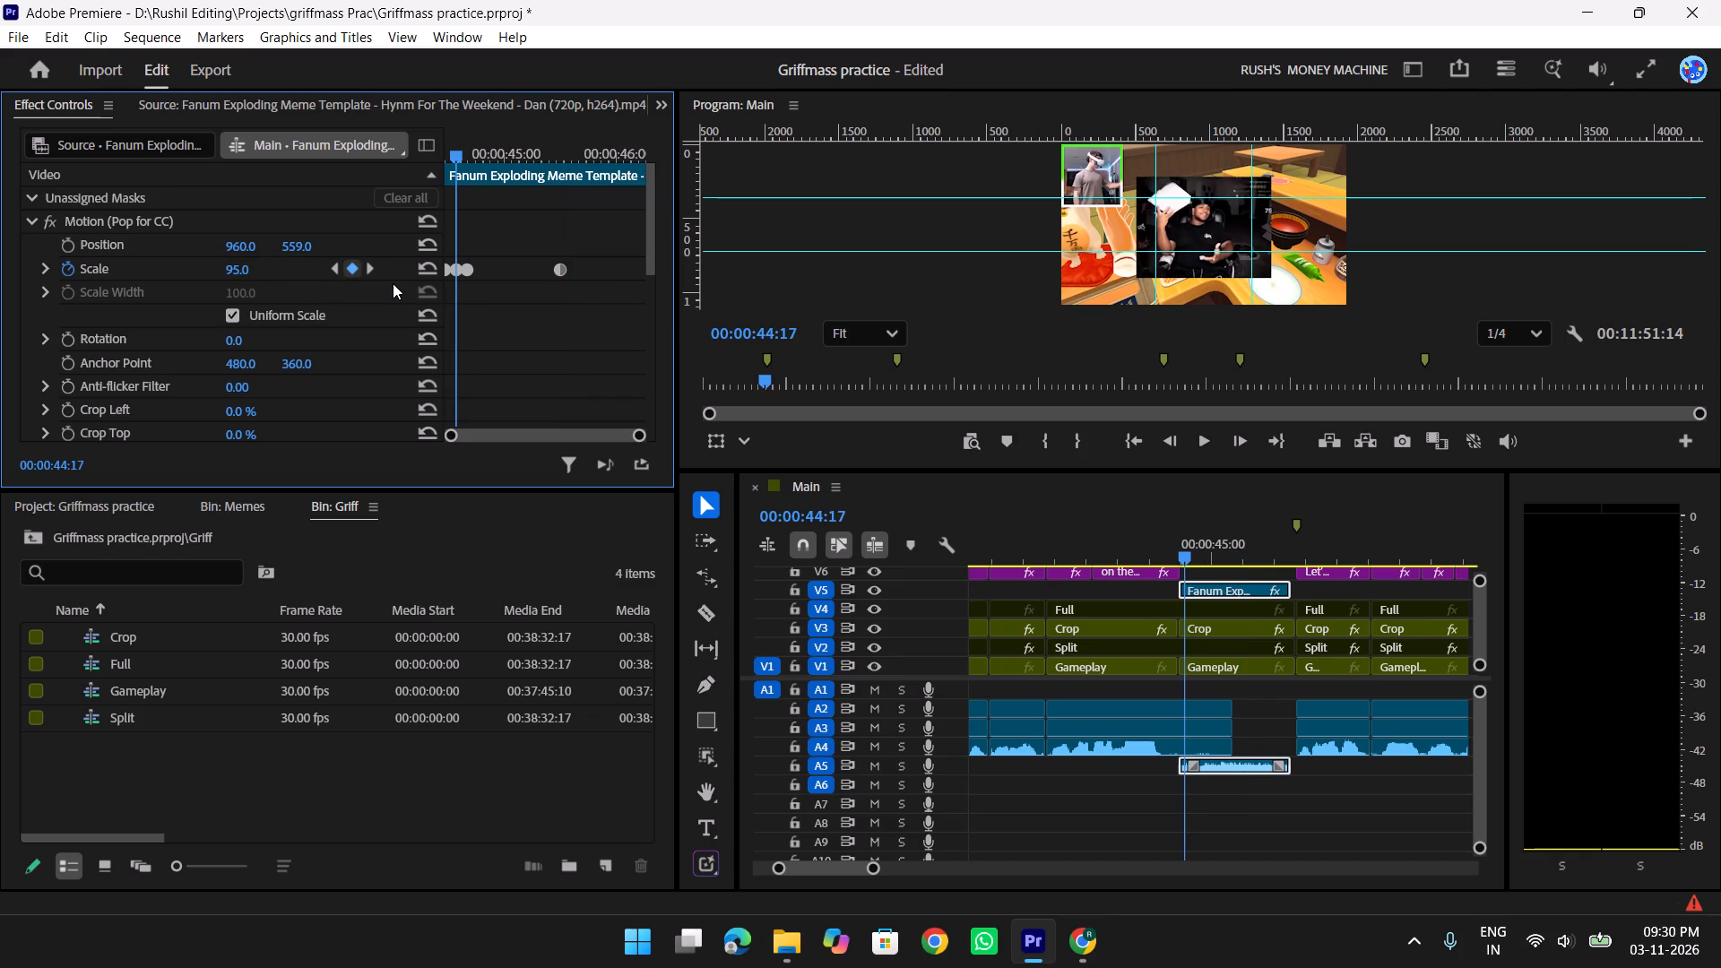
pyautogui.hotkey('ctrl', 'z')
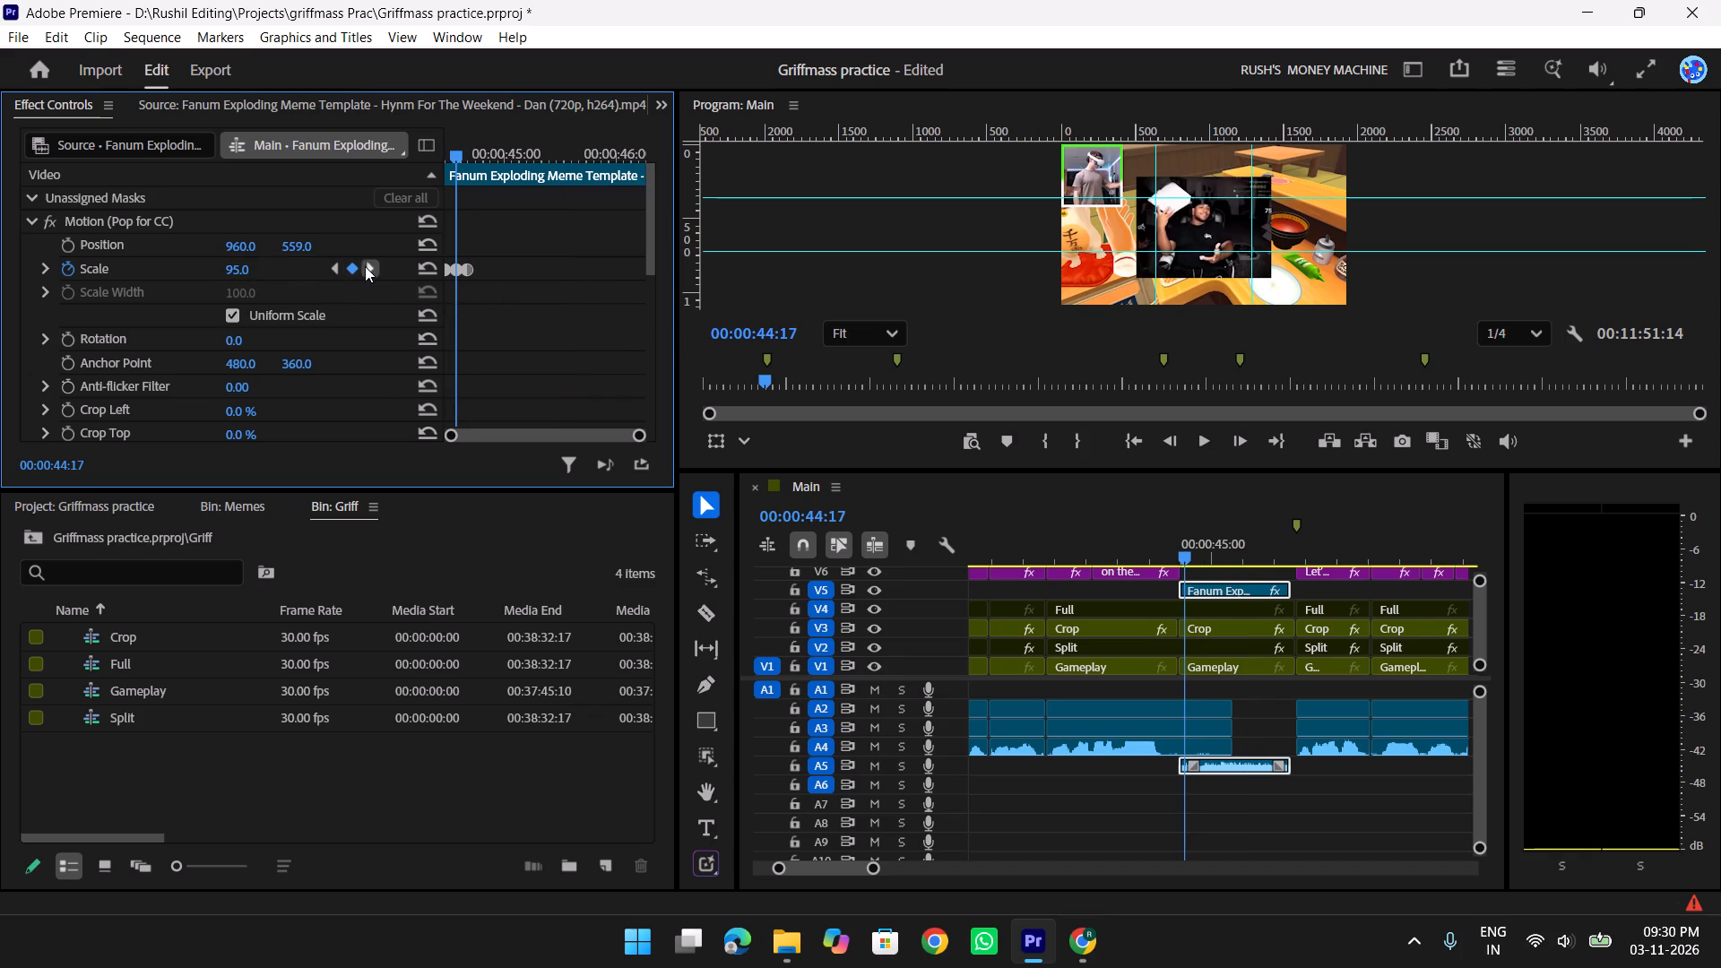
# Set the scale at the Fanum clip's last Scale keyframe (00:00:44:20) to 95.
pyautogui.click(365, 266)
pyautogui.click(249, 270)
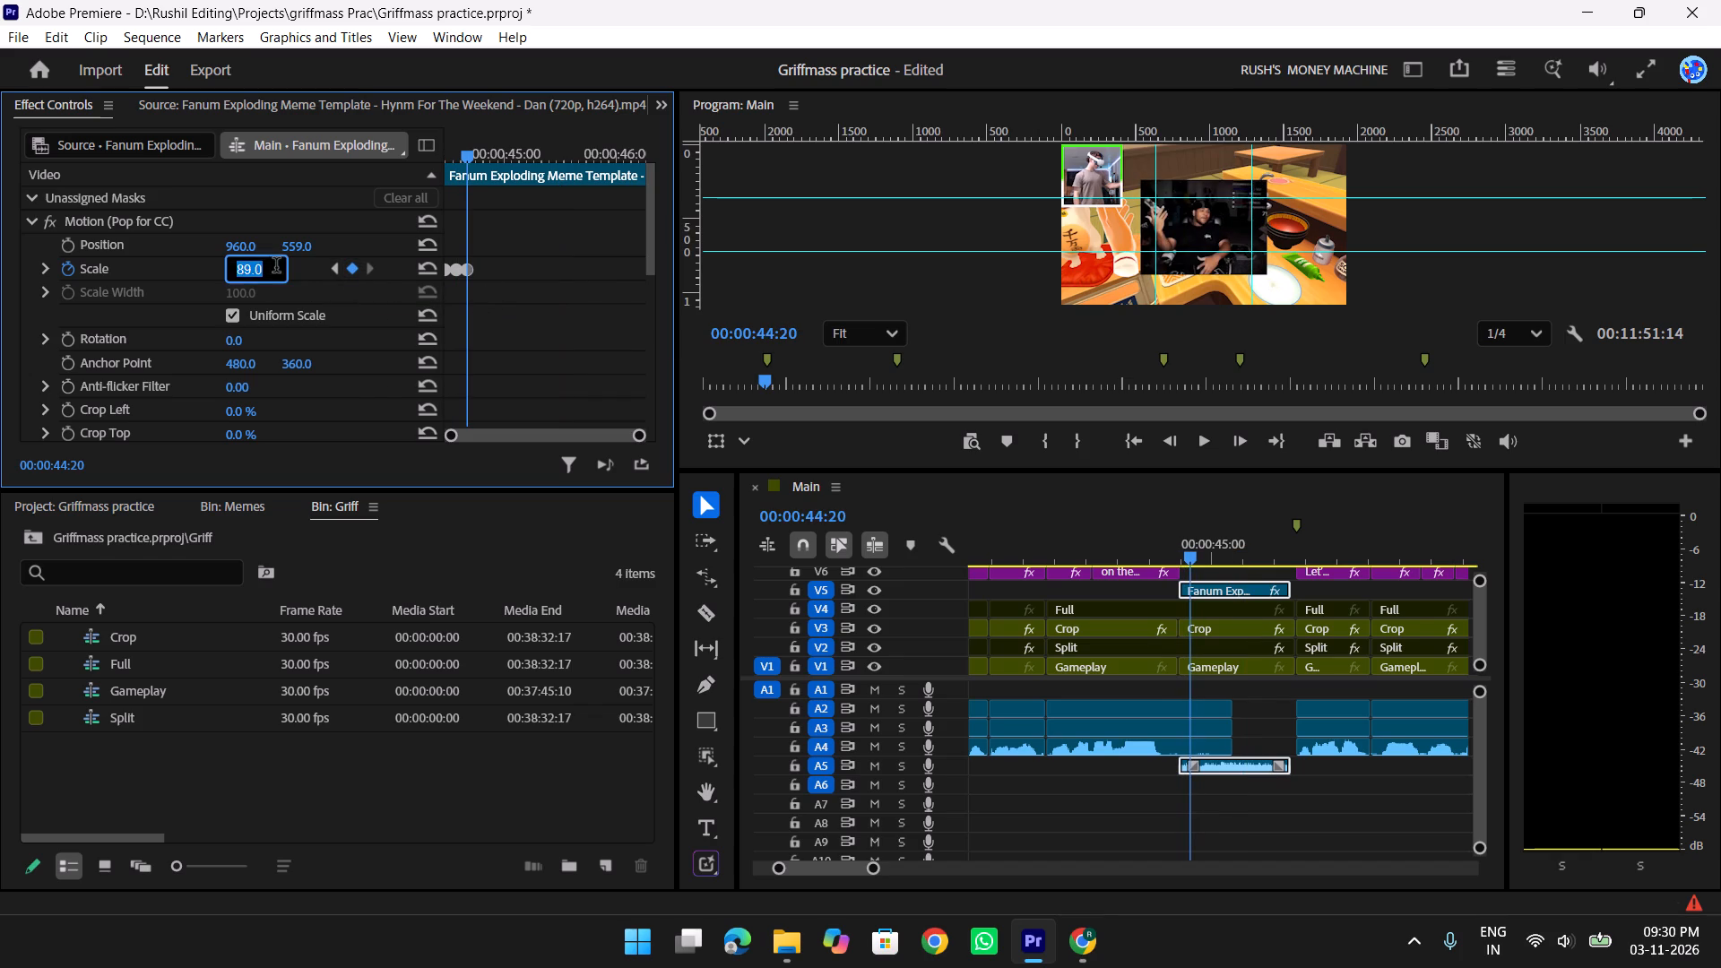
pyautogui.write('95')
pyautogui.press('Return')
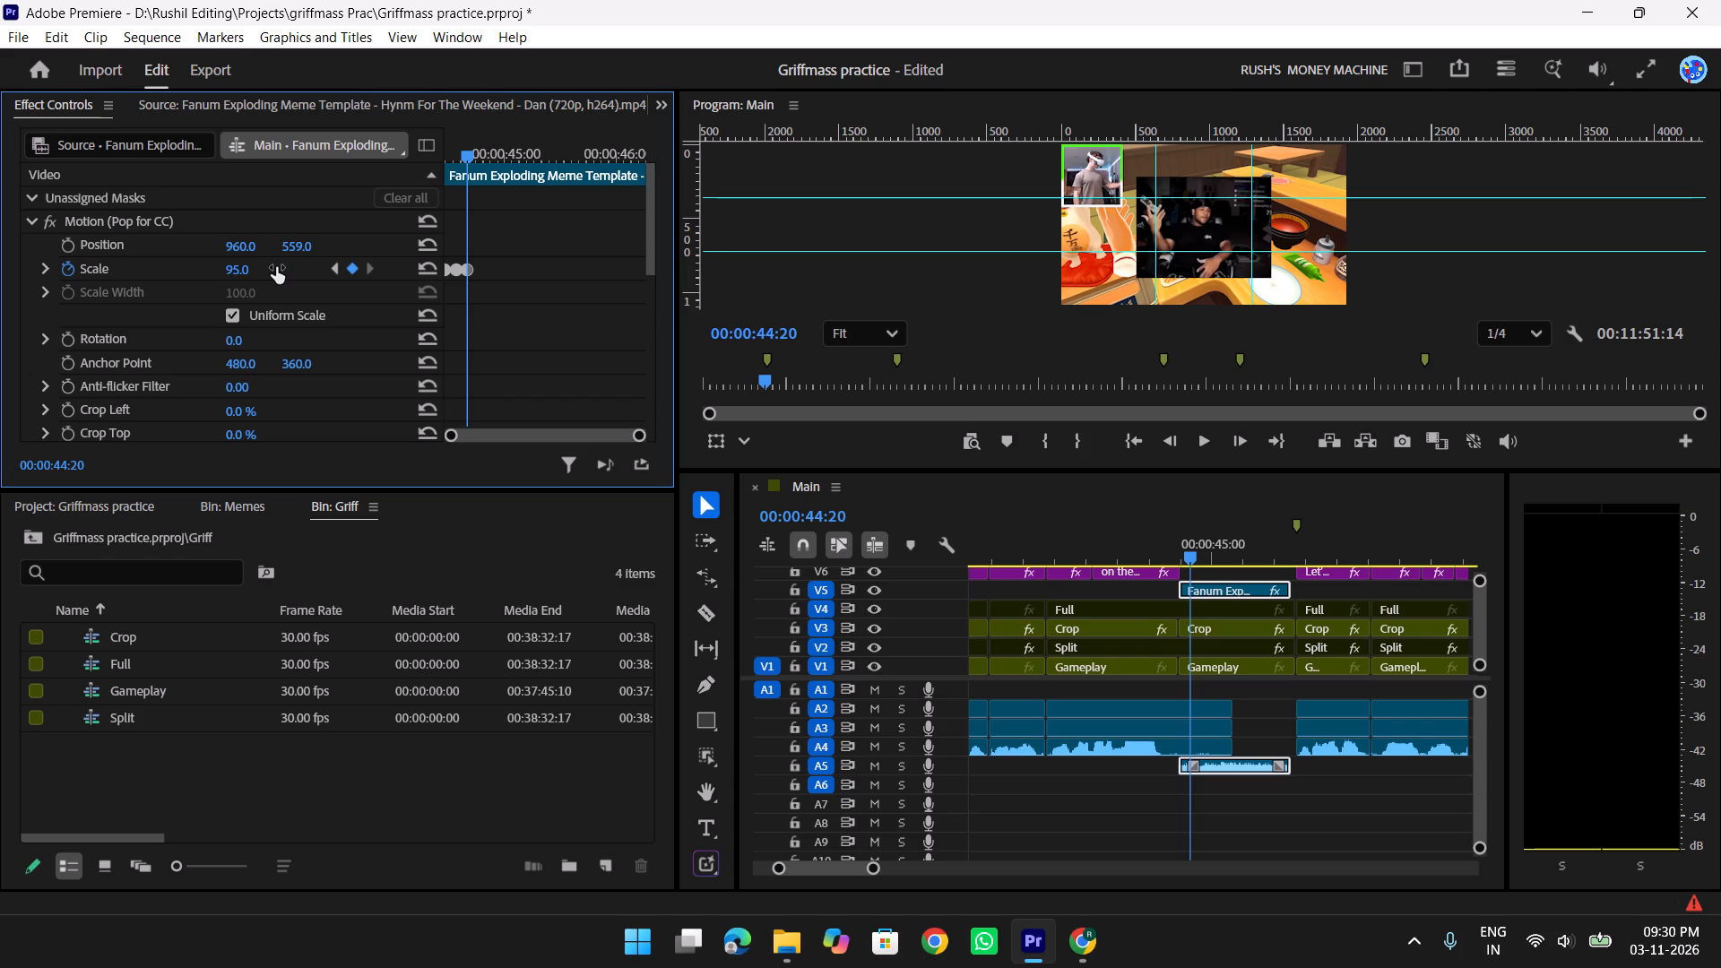
# Fine-tune the Fanum clip's vertical position to 566, trying slightly higher placements first.
pyautogui.click(297, 239)
pyautogui.press('Down')
pyautogui.press('Down')
pyautogui.press('Down')
pyautogui.press('Down')
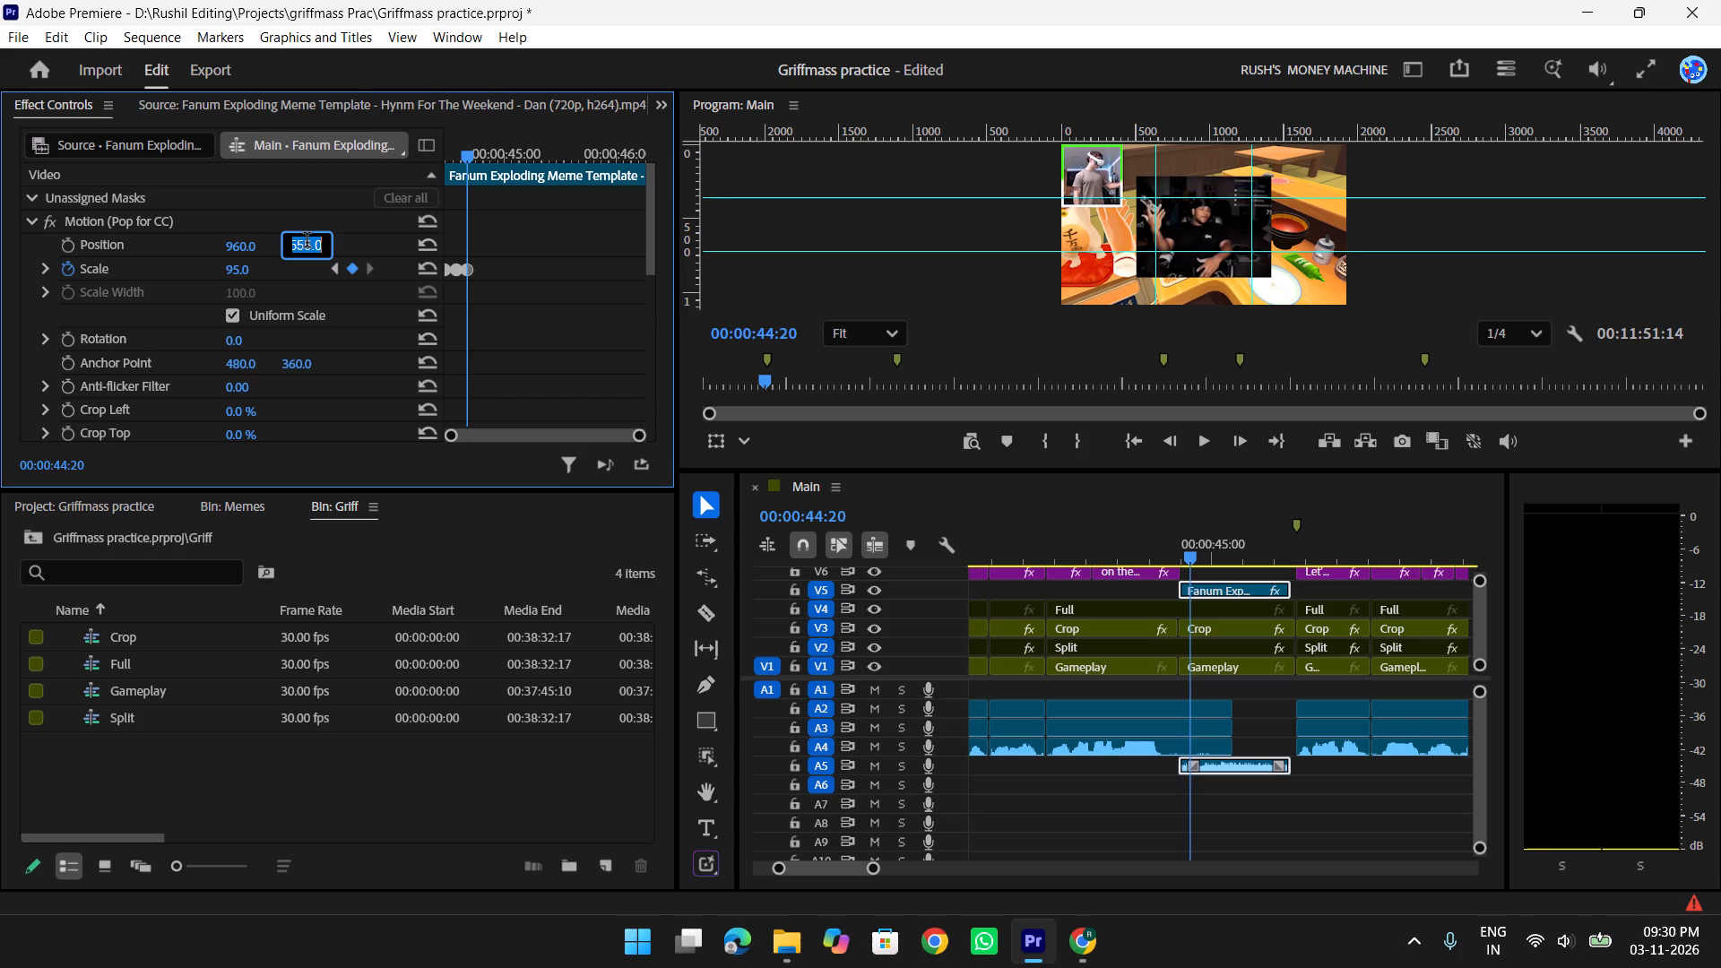
pyautogui.press('Down')
pyautogui.press('Up')
pyautogui.press('Up')
pyautogui.press('Up')
pyautogui.press('Up')
pyautogui.press('Up')
pyautogui.press('Up')
pyautogui.press('Up')
pyautogui.press('Up')
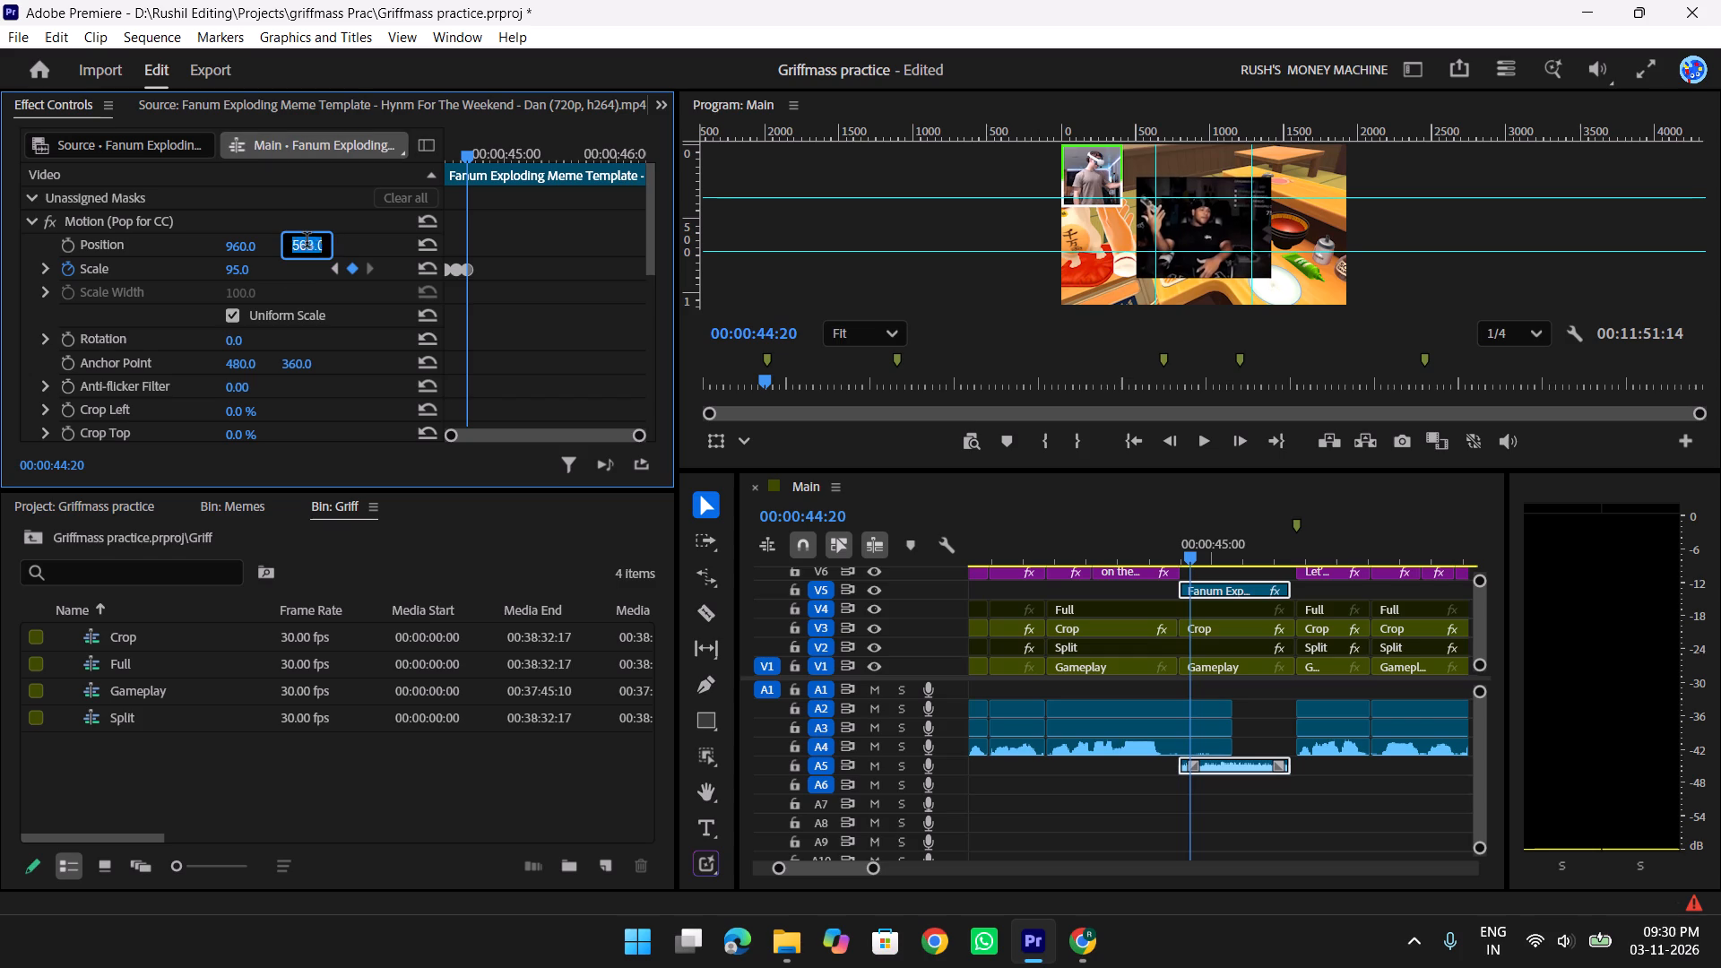
pyautogui.press('Up')
pyautogui.press('Up')
pyautogui.press('Up')
pyautogui.press('Up')
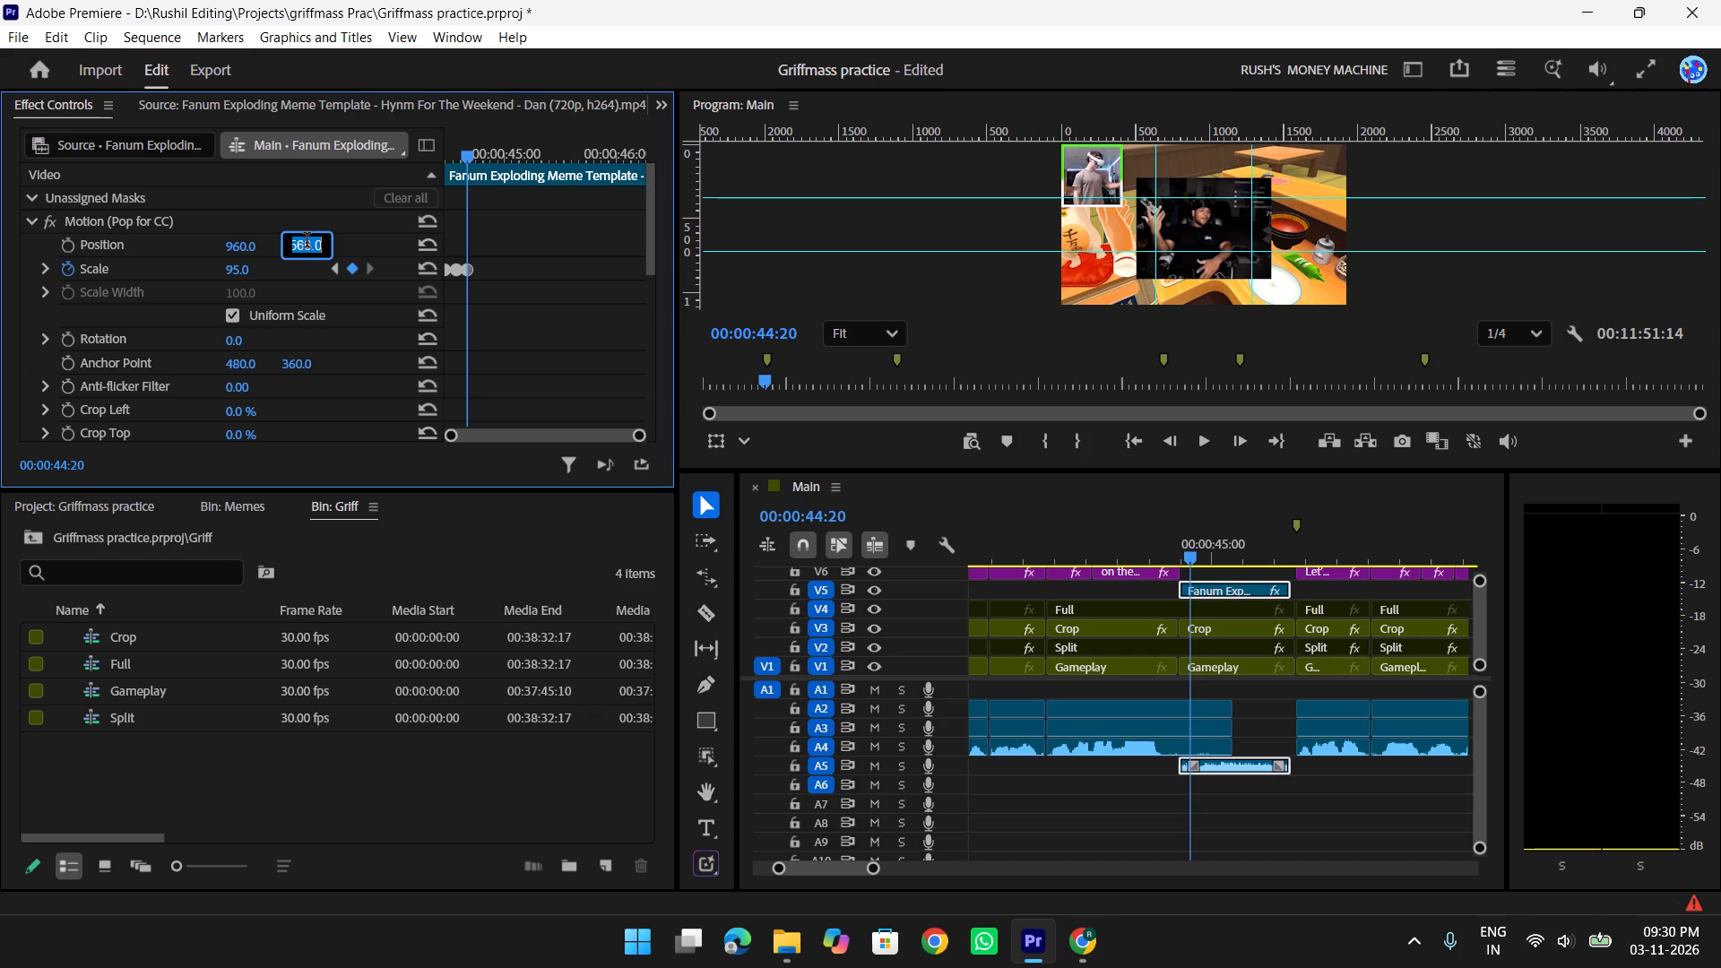
# Set the scale at the Fanum clip's last Scale keyframe (00:00:44:20) to 99, trying 97 first.
pyautogui.click(237, 270)
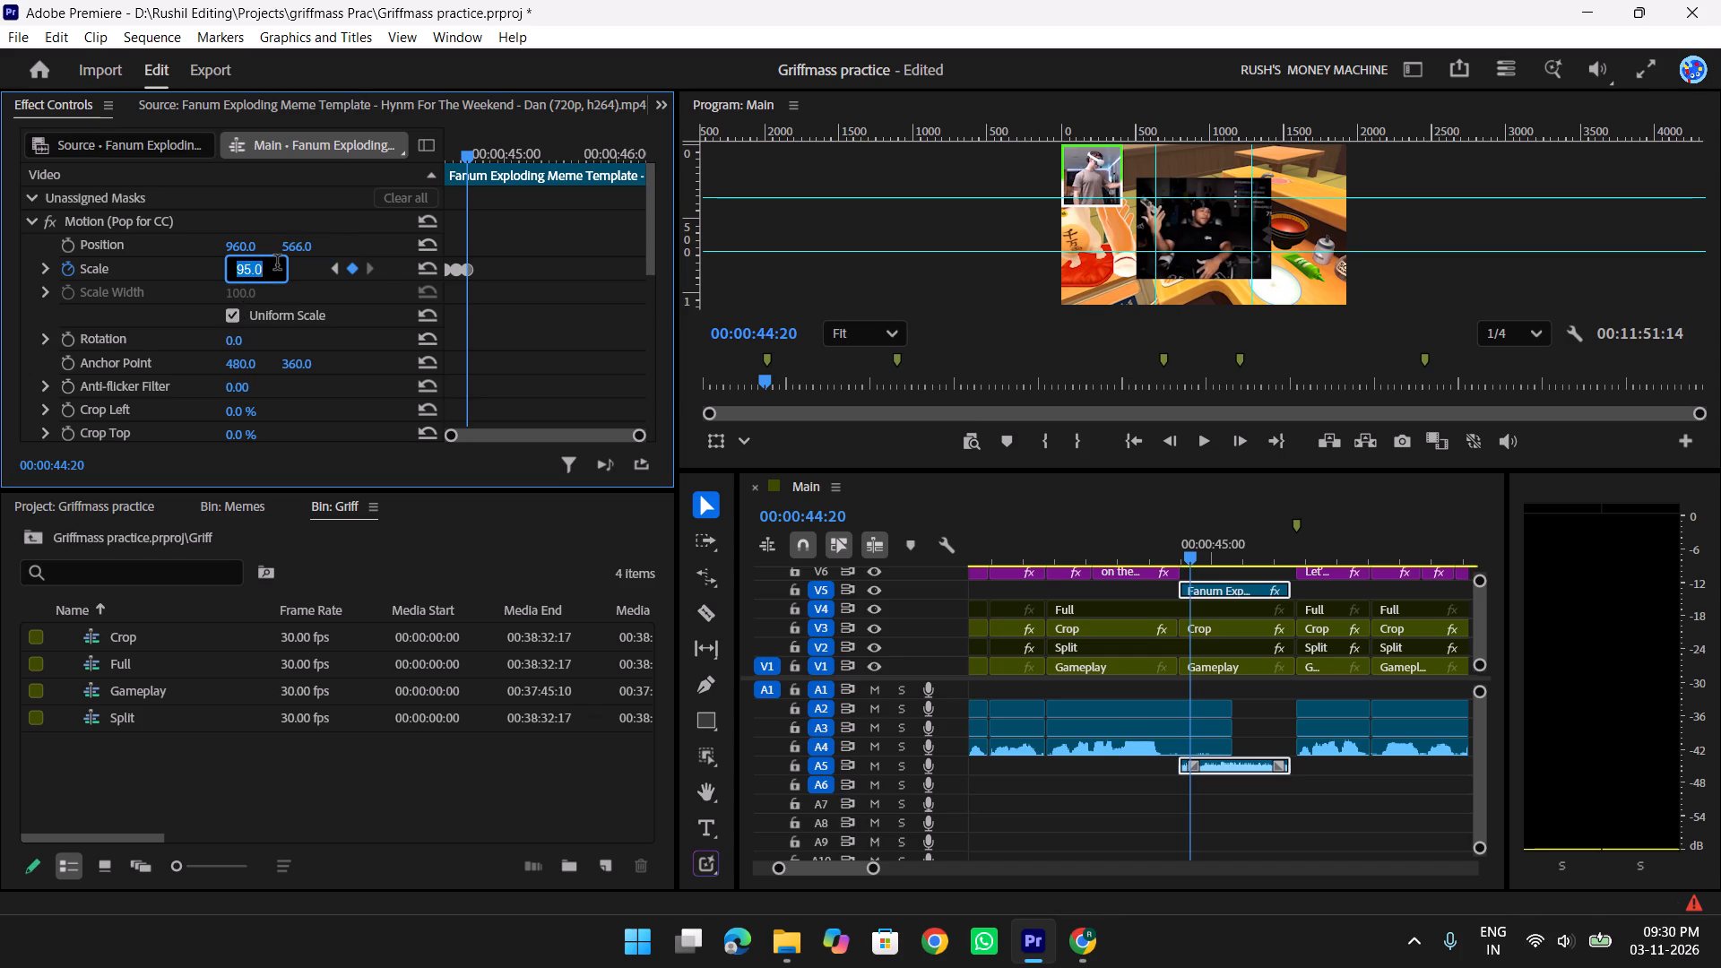
pyautogui.write('97')
pyautogui.press('Return')
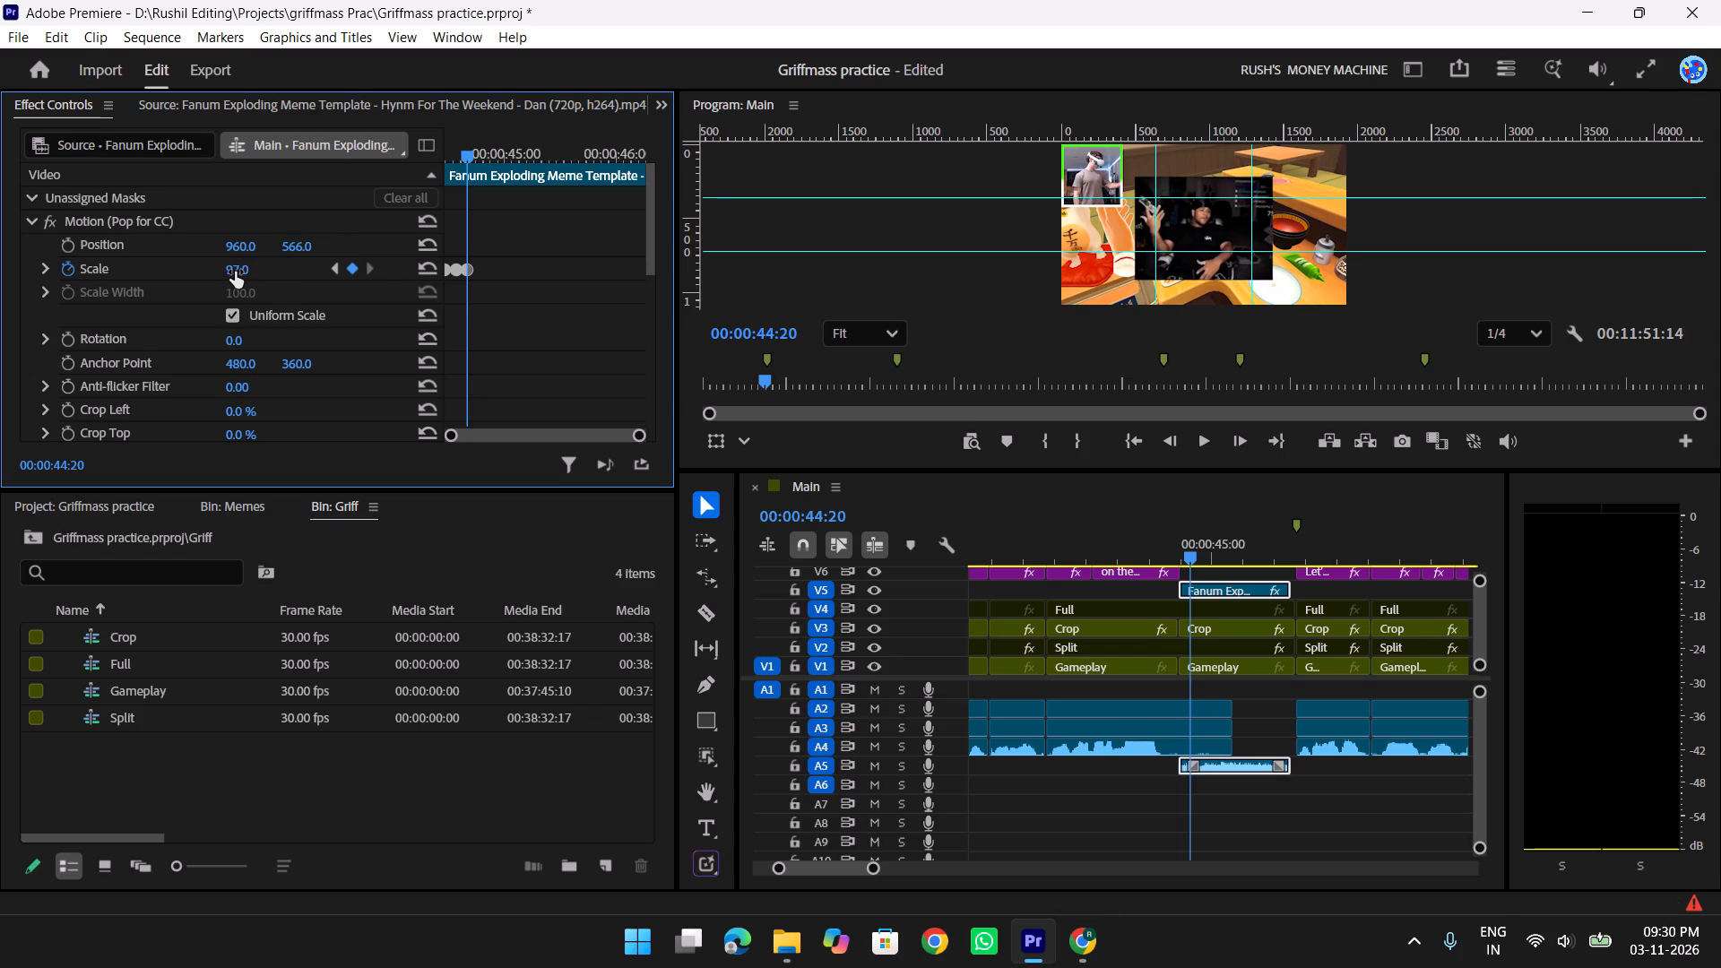
pyautogui.click(235, 272)
pyautogui.write('99')
pyautogui.press('Return')
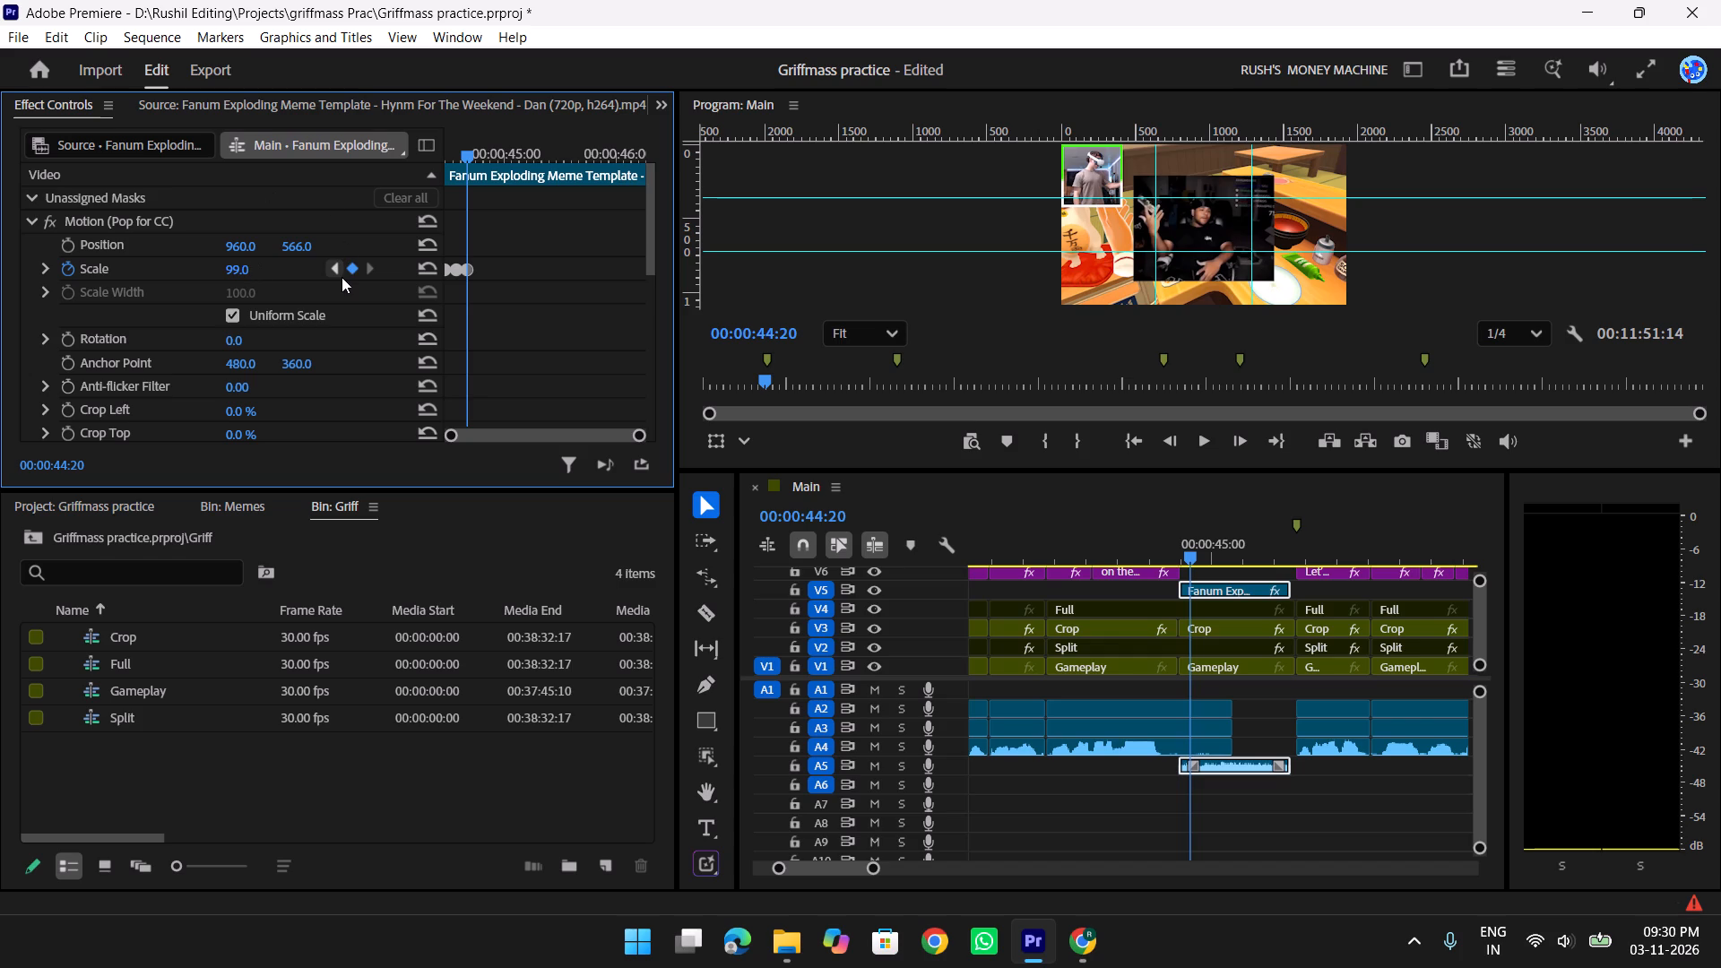
# Set the scale at the Fanum clip's middle Scale keyframe (00:00:44:17) to 115 for a stronger overshoot.
pyautogui.click(341, 276)
pyautogui.click(239, 273)
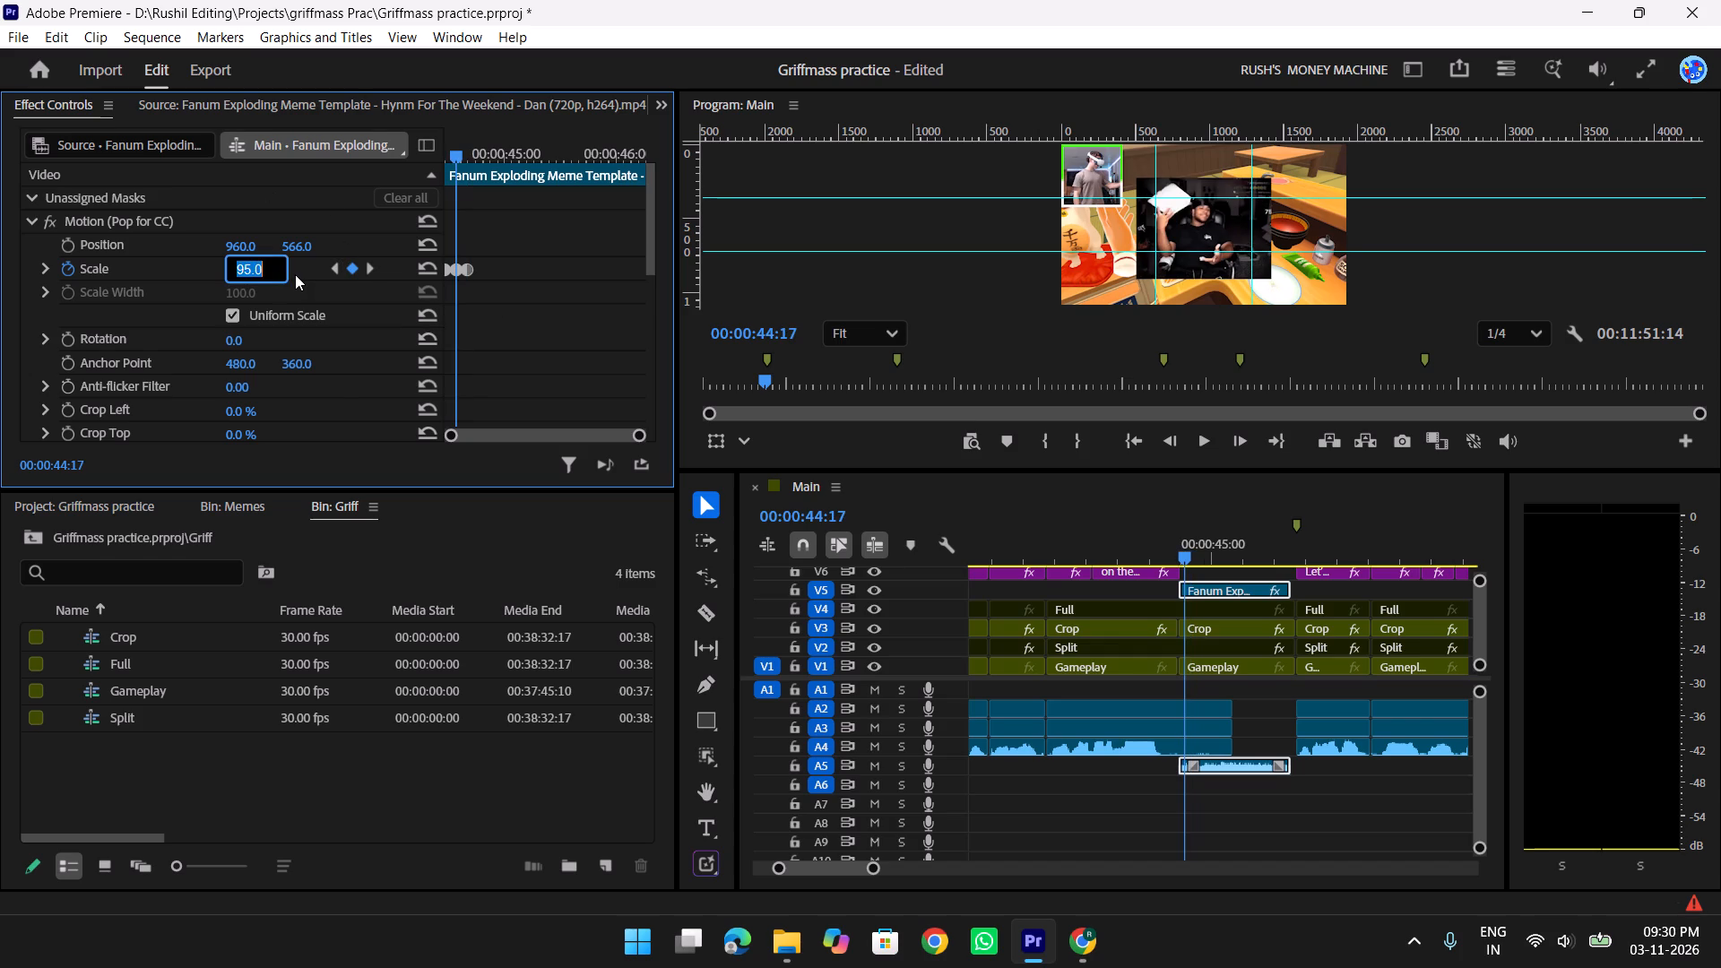
pyautogui.write('115')
pyautogui.press('Return')
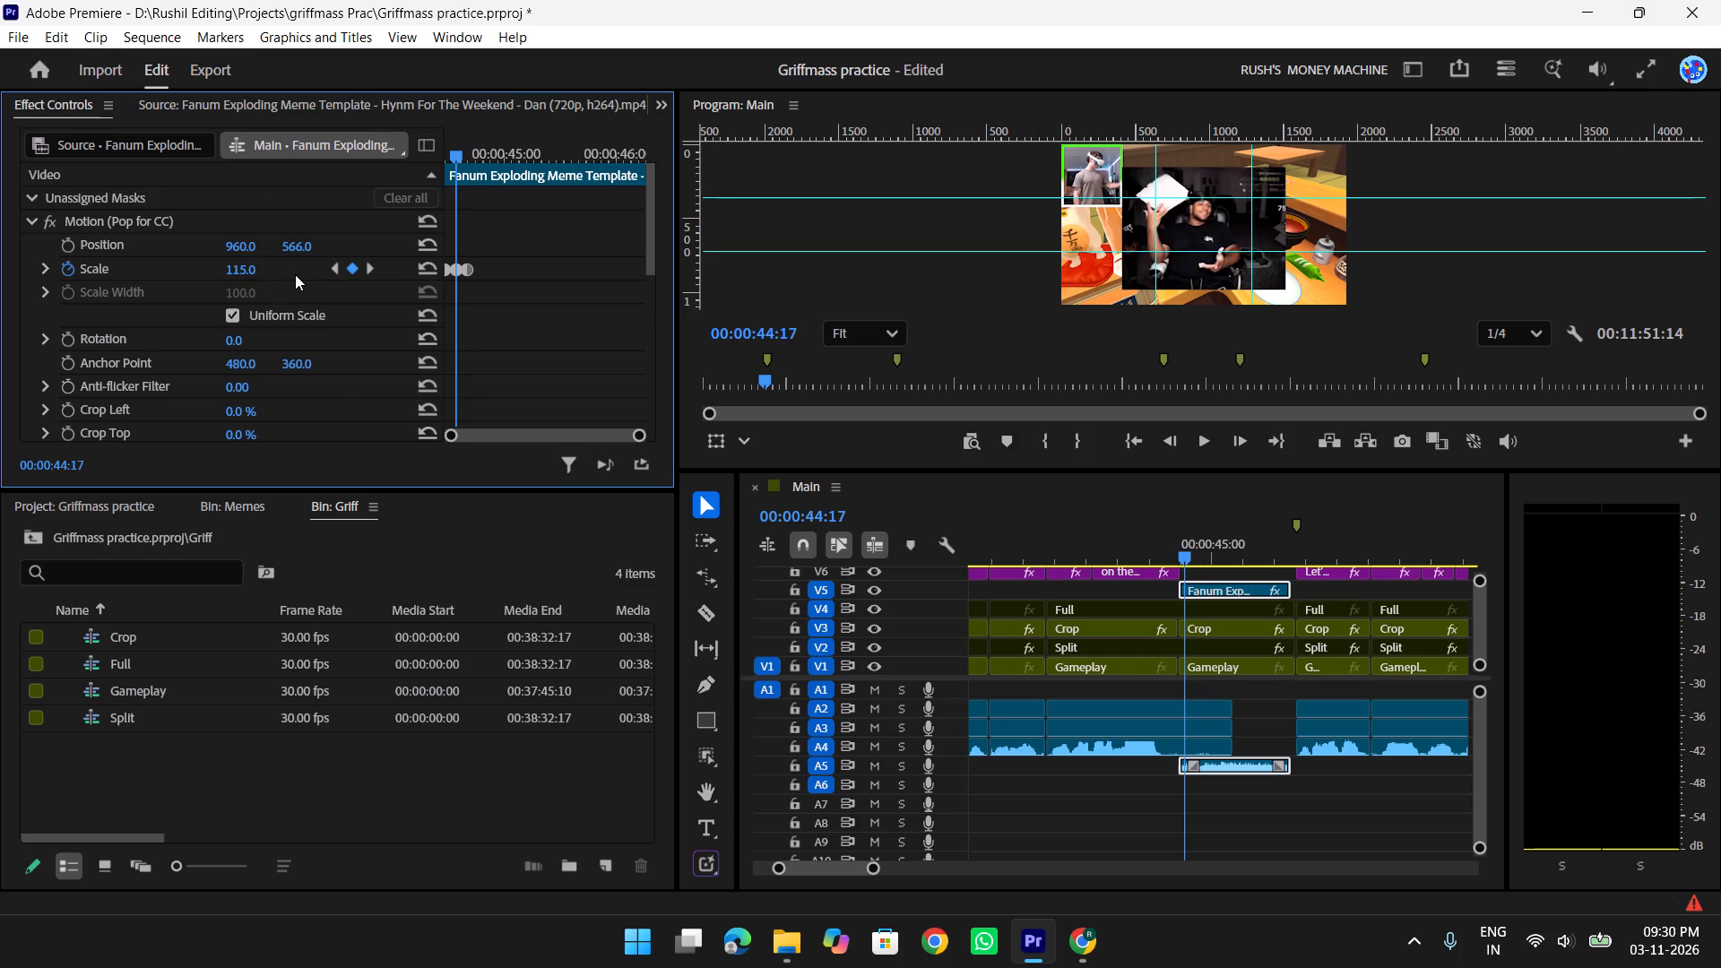
# Replay the section around the Fanum clip several times to check the enlarged pop-up and its overshoot.
pyautogui.click(375, 271)
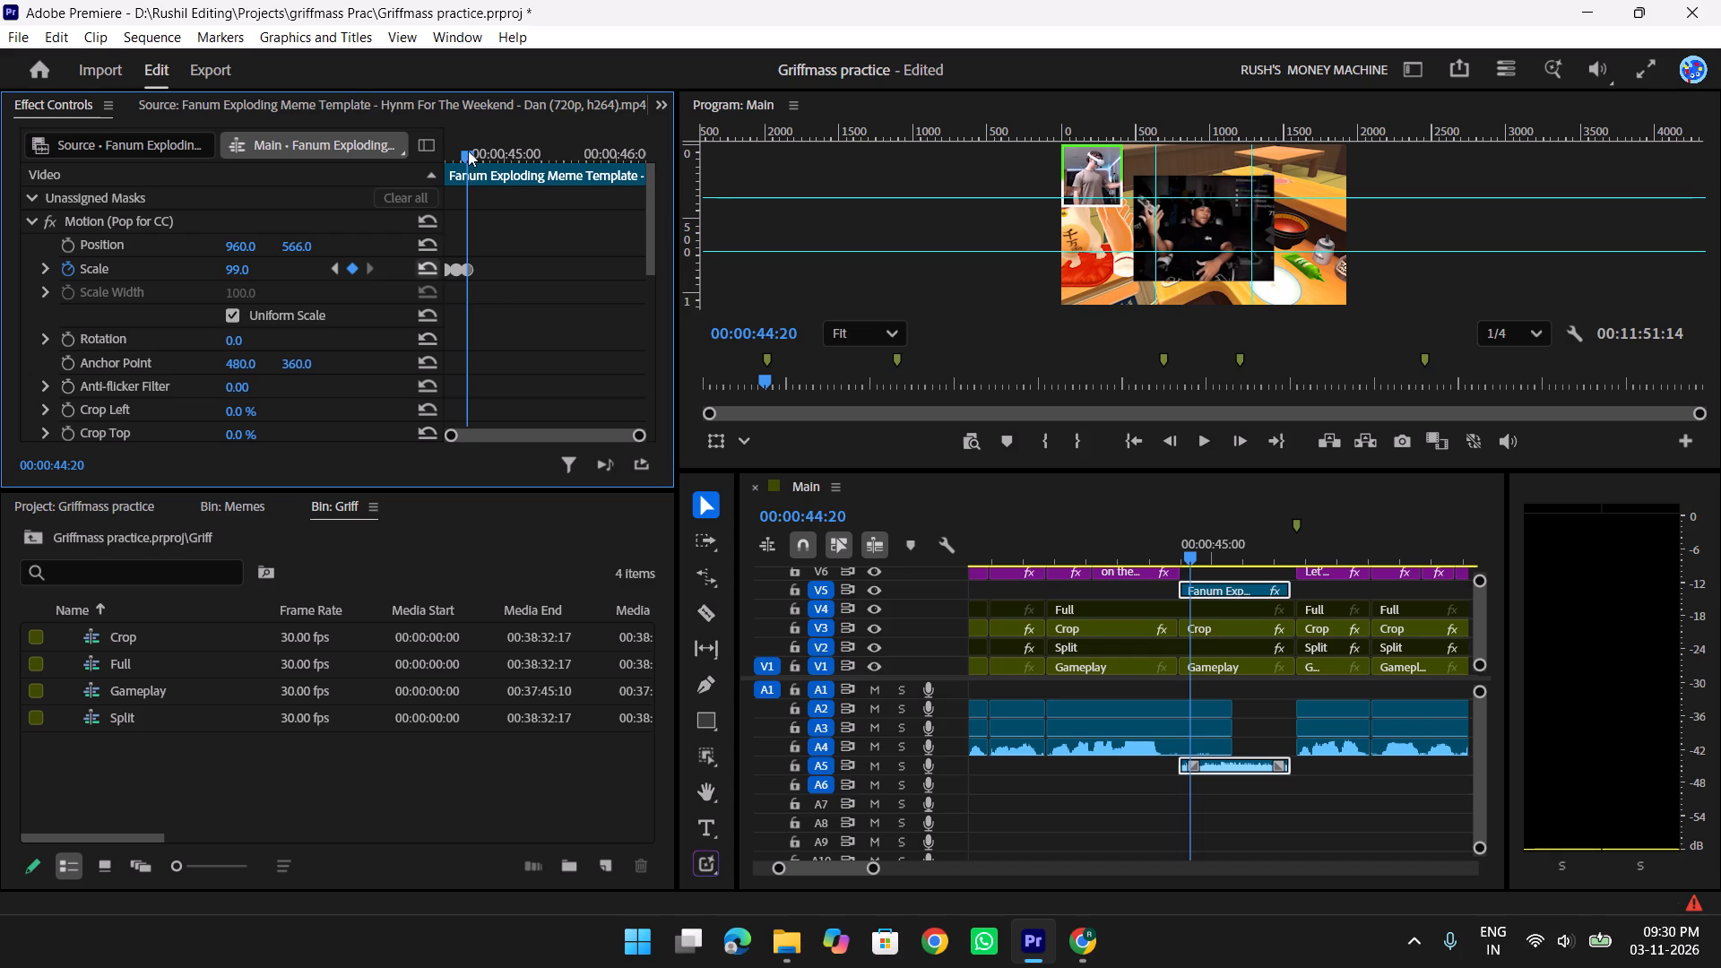
pyautogui.moveTo(466, 150); pyautogui.dragTo(428, 143)
pyautogui.press('space')
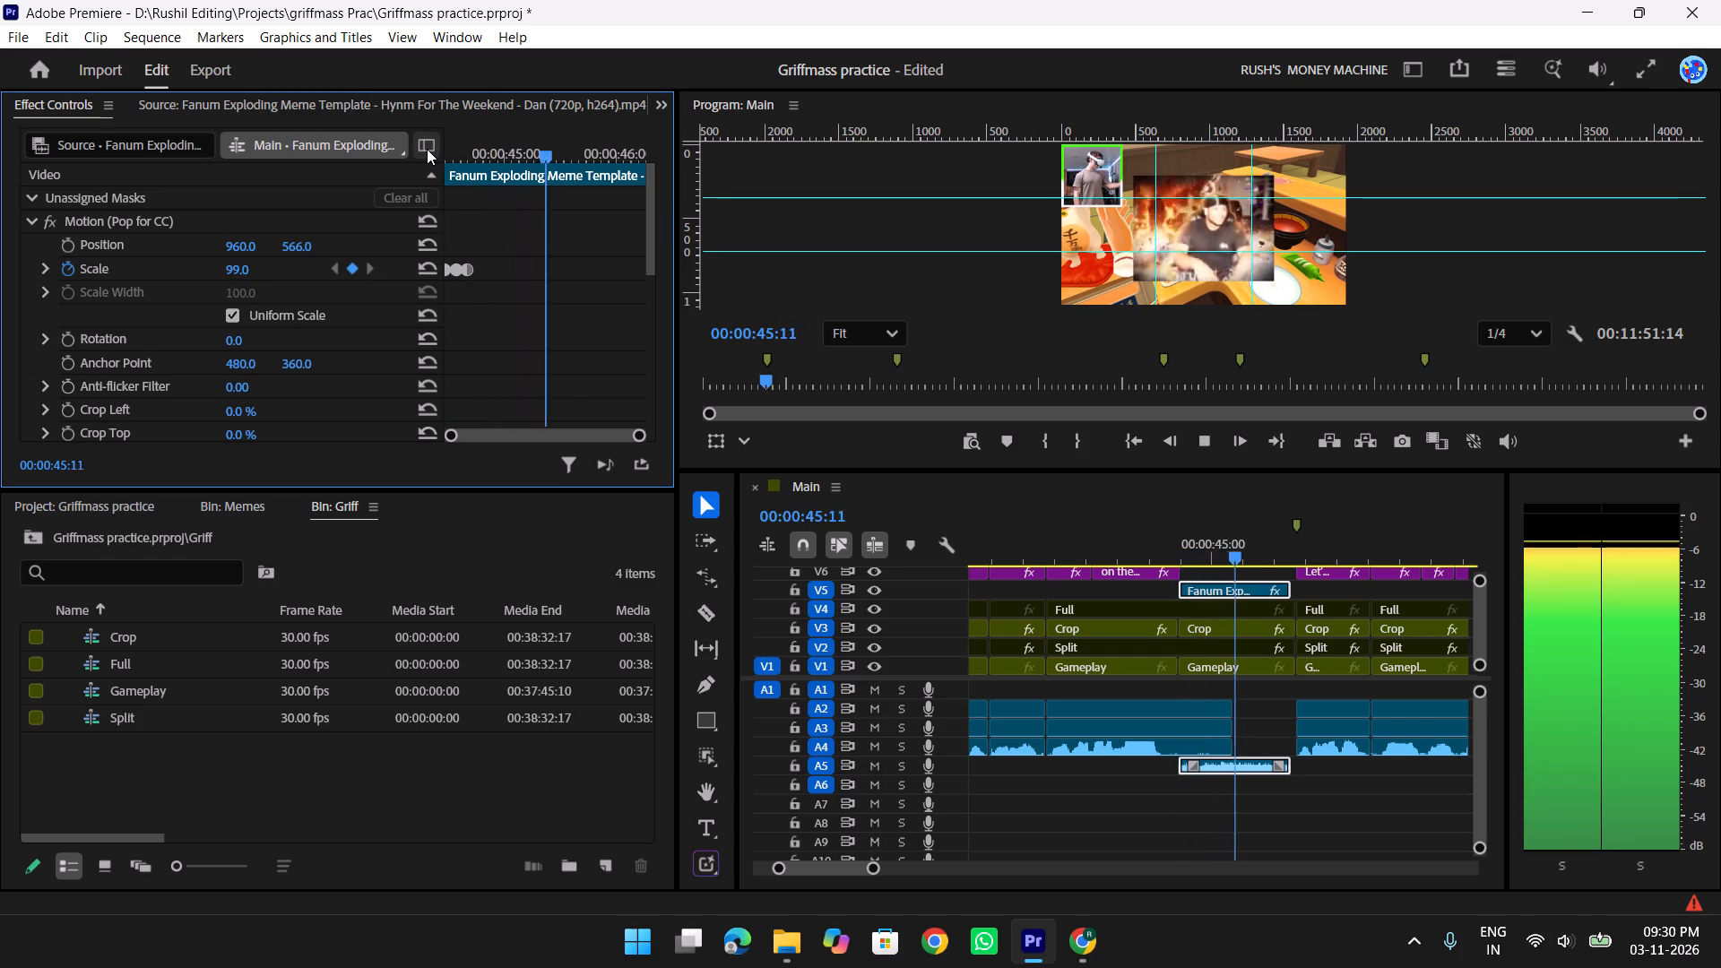
pyautogui.press('space')
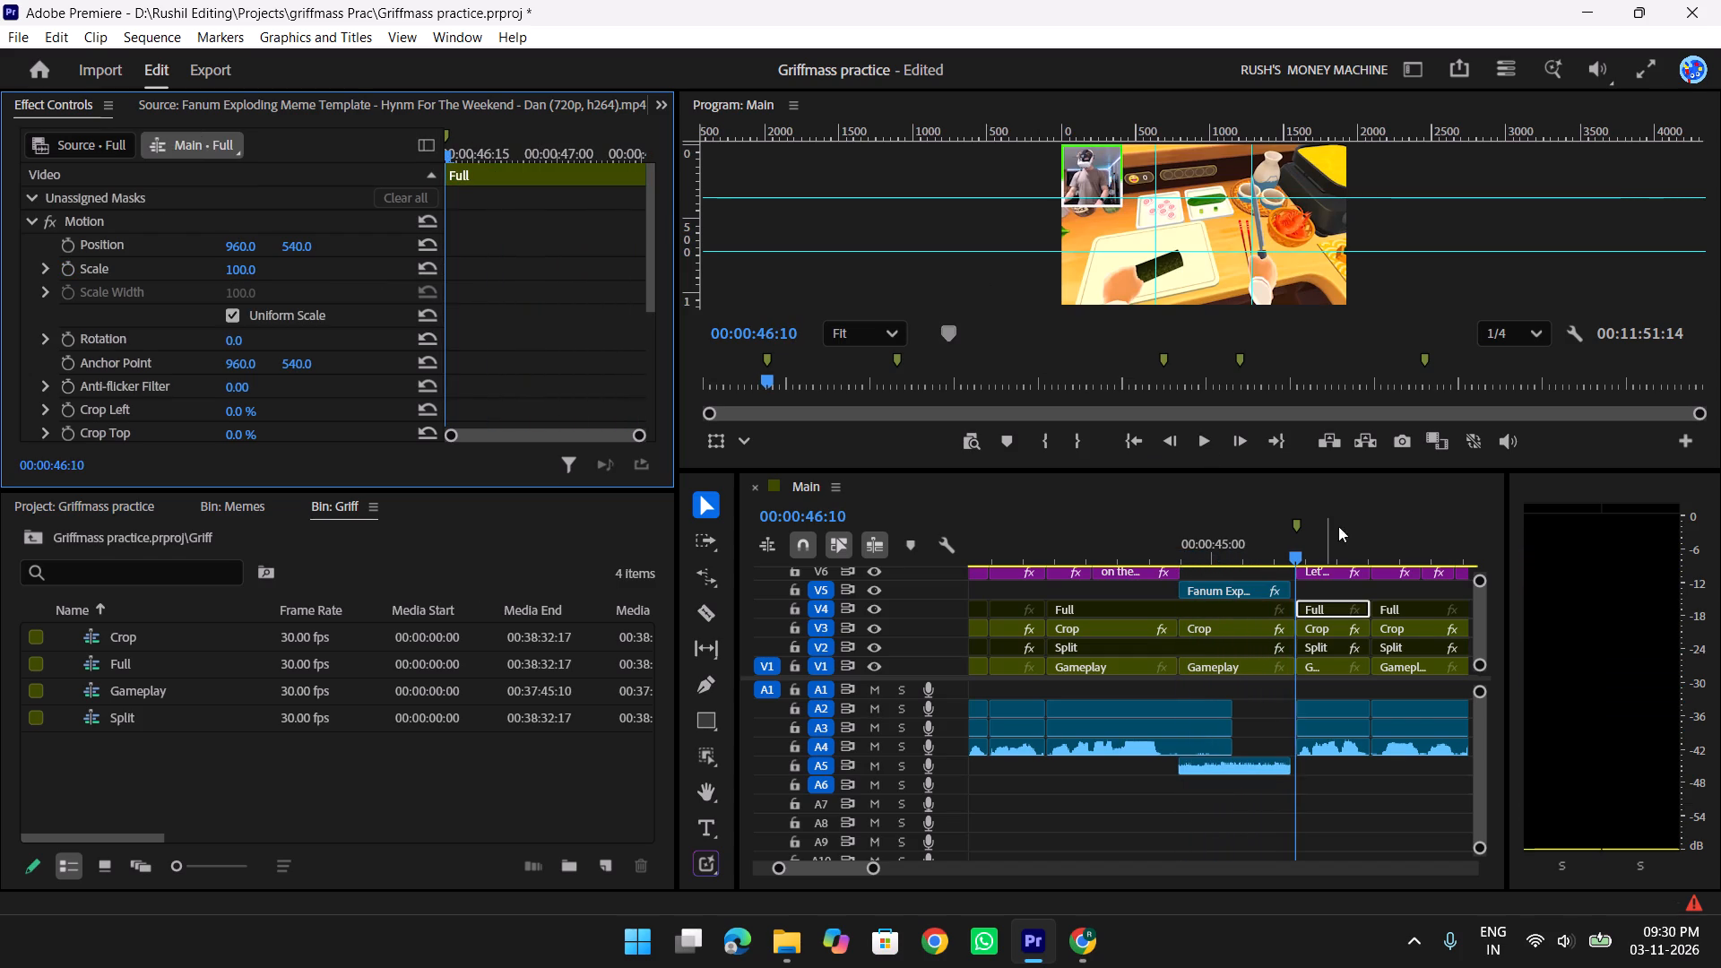
pyautogui.moveTo(1267, 546); pyautogui.dragTo(1139, 540)
pyautogui.press('space')
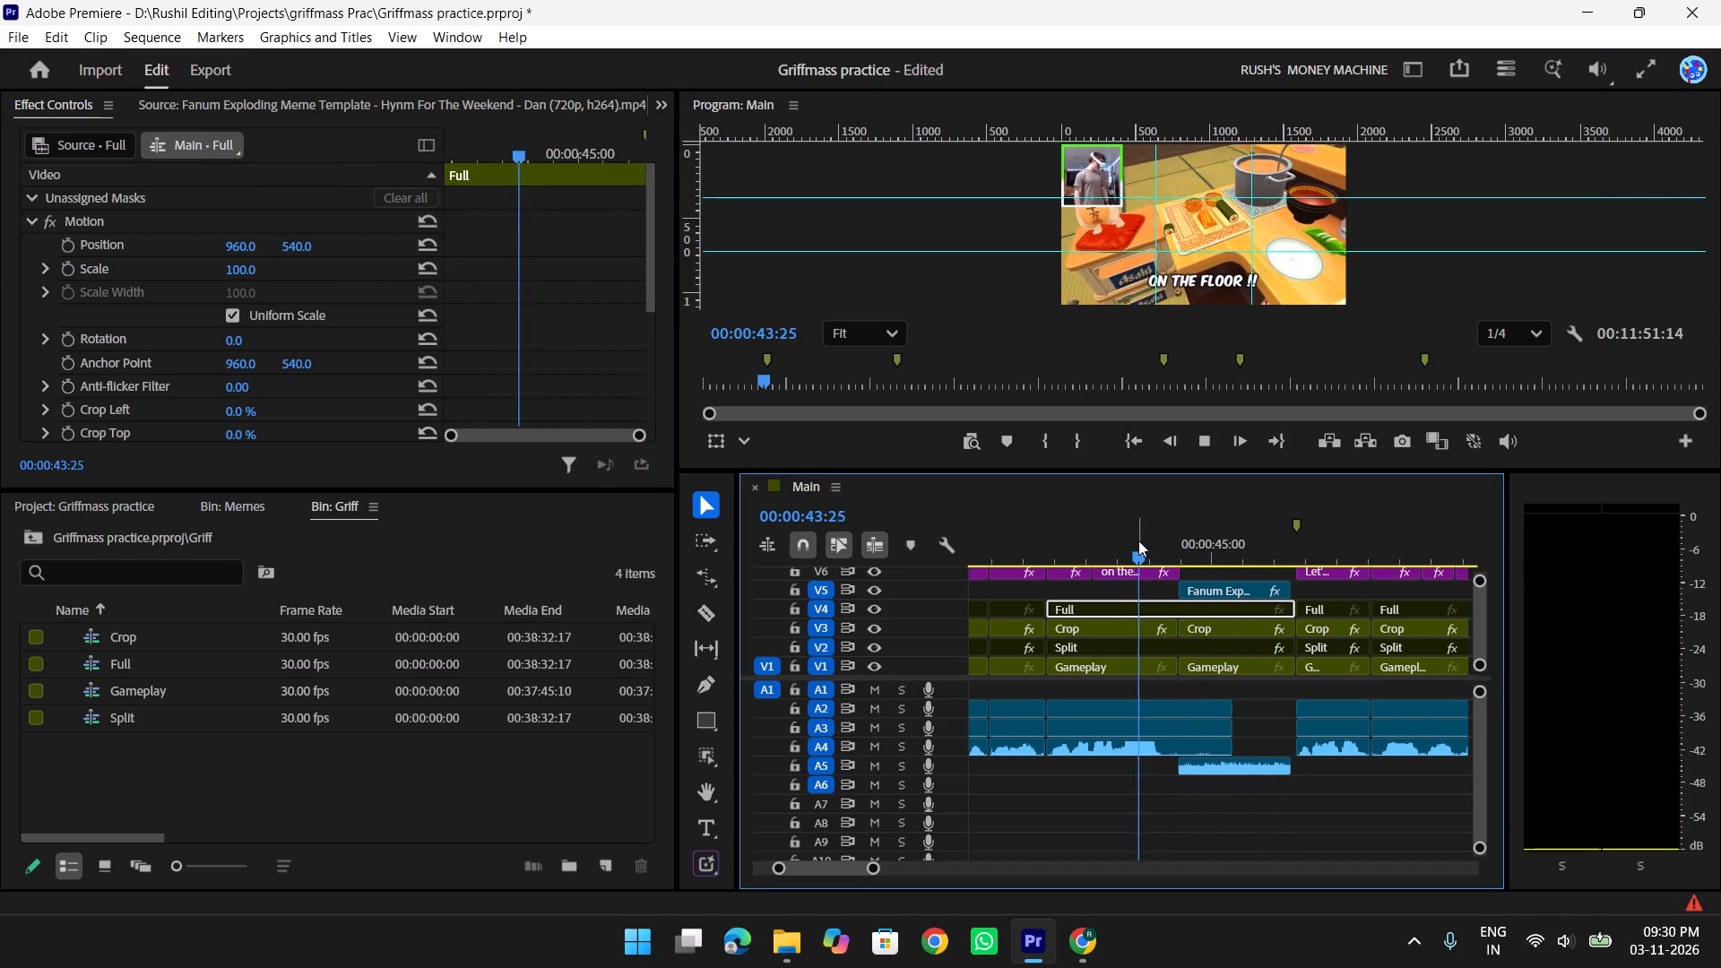
pyautogui.press('space')
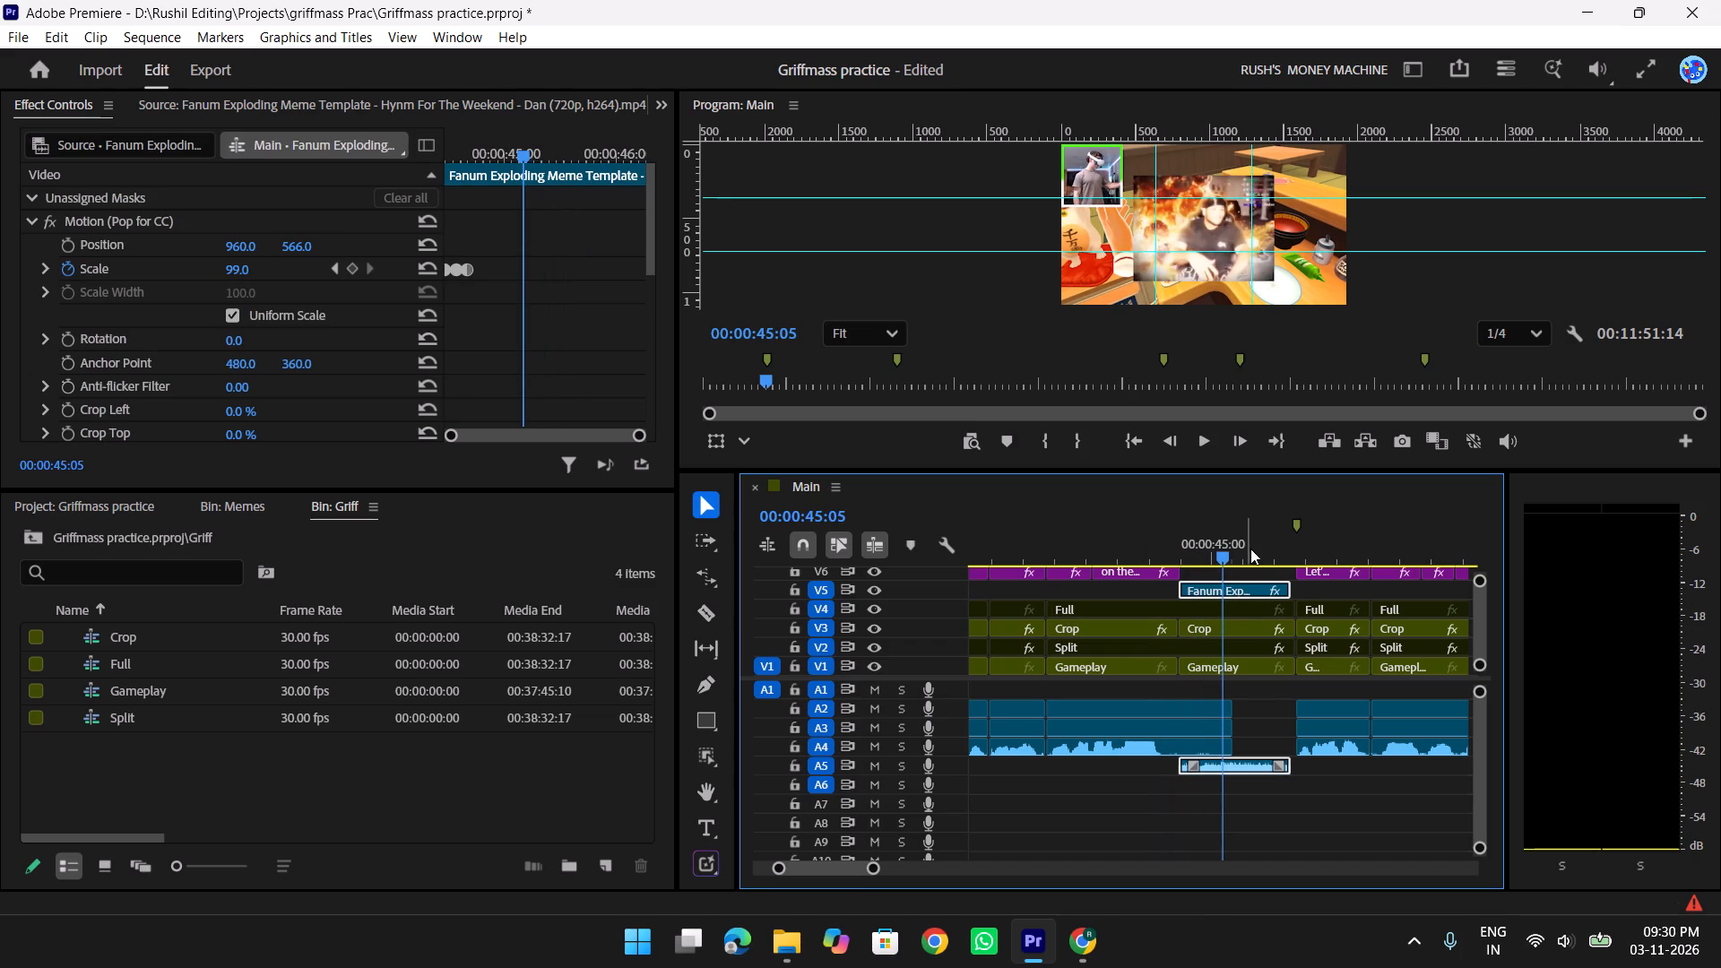
pyautogui.moveTo(1219, 537); pyautogui.dragTo(1184, 538)
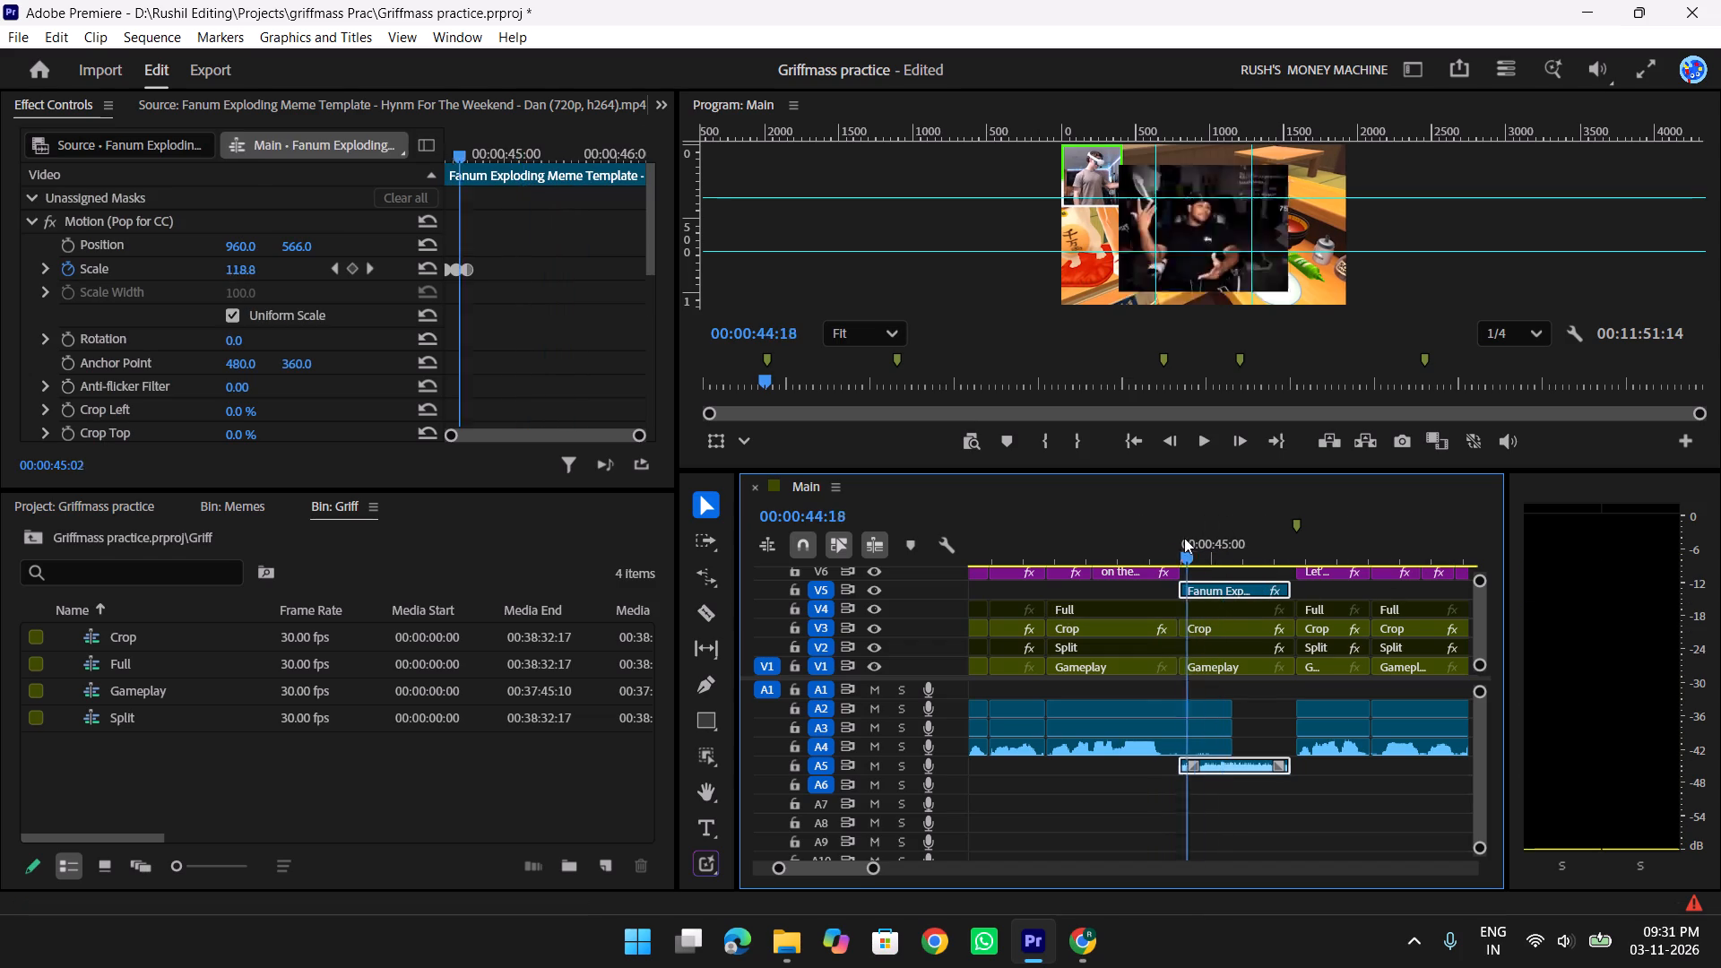
pyautogui.moveTo(1184, 538); pyautogui.dragTo(1150, 540)
pyautogui.press('space')
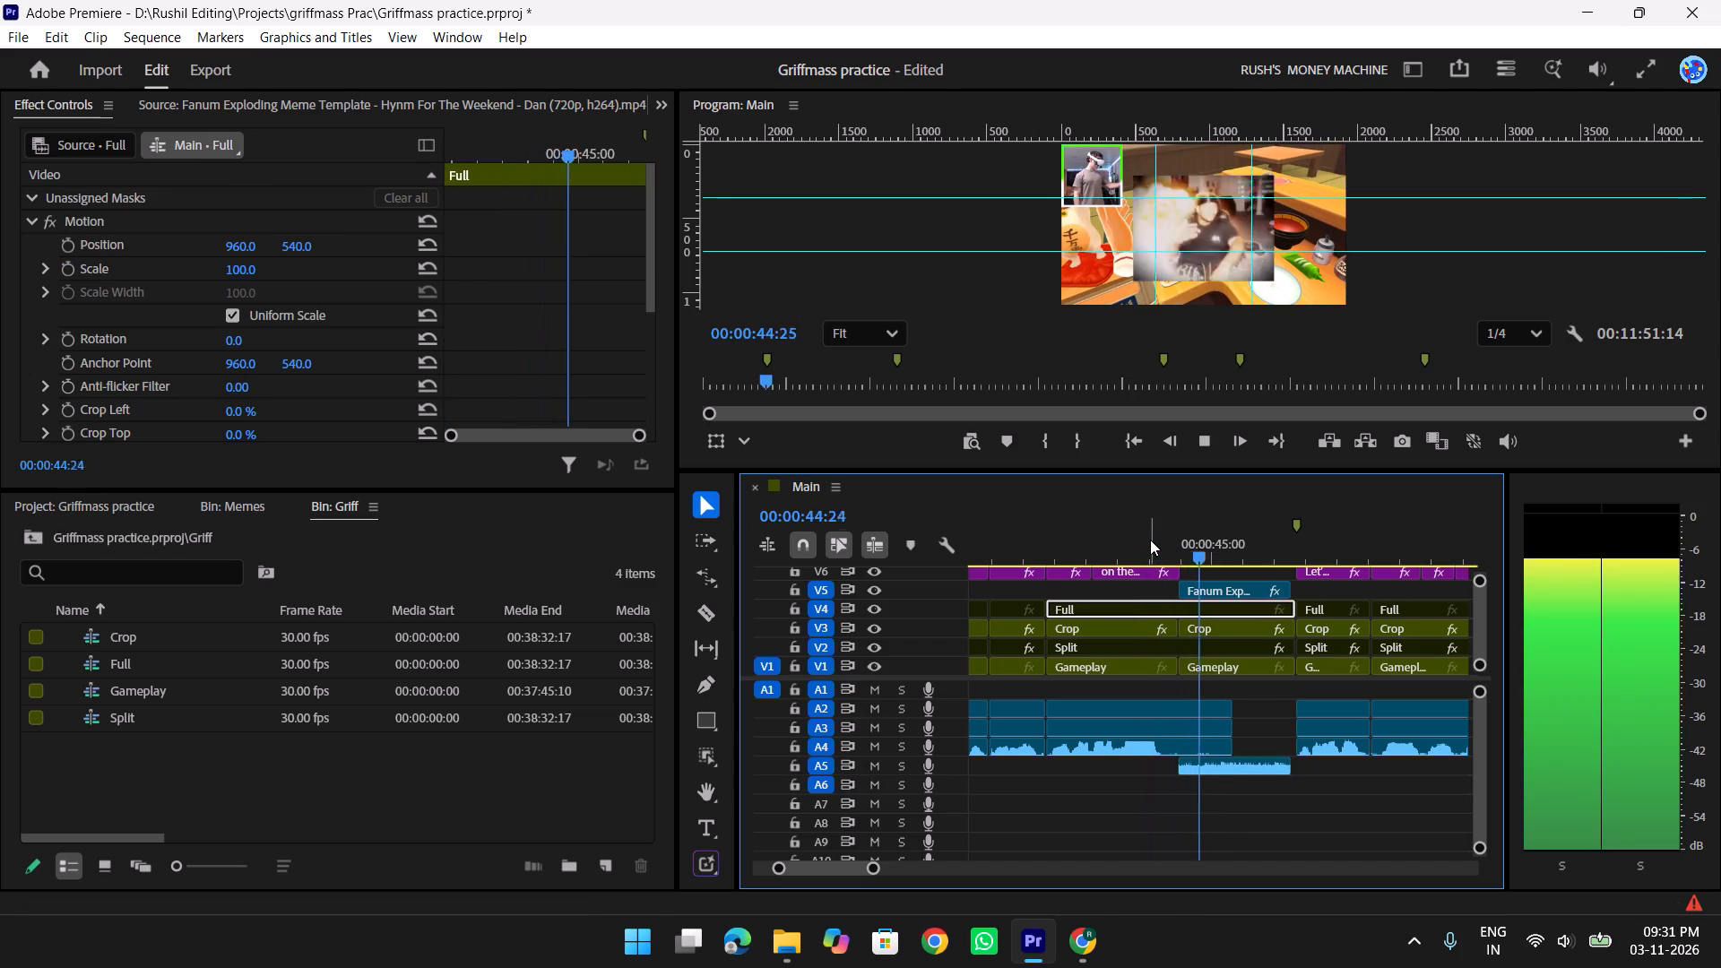
pyautogui.press('space')
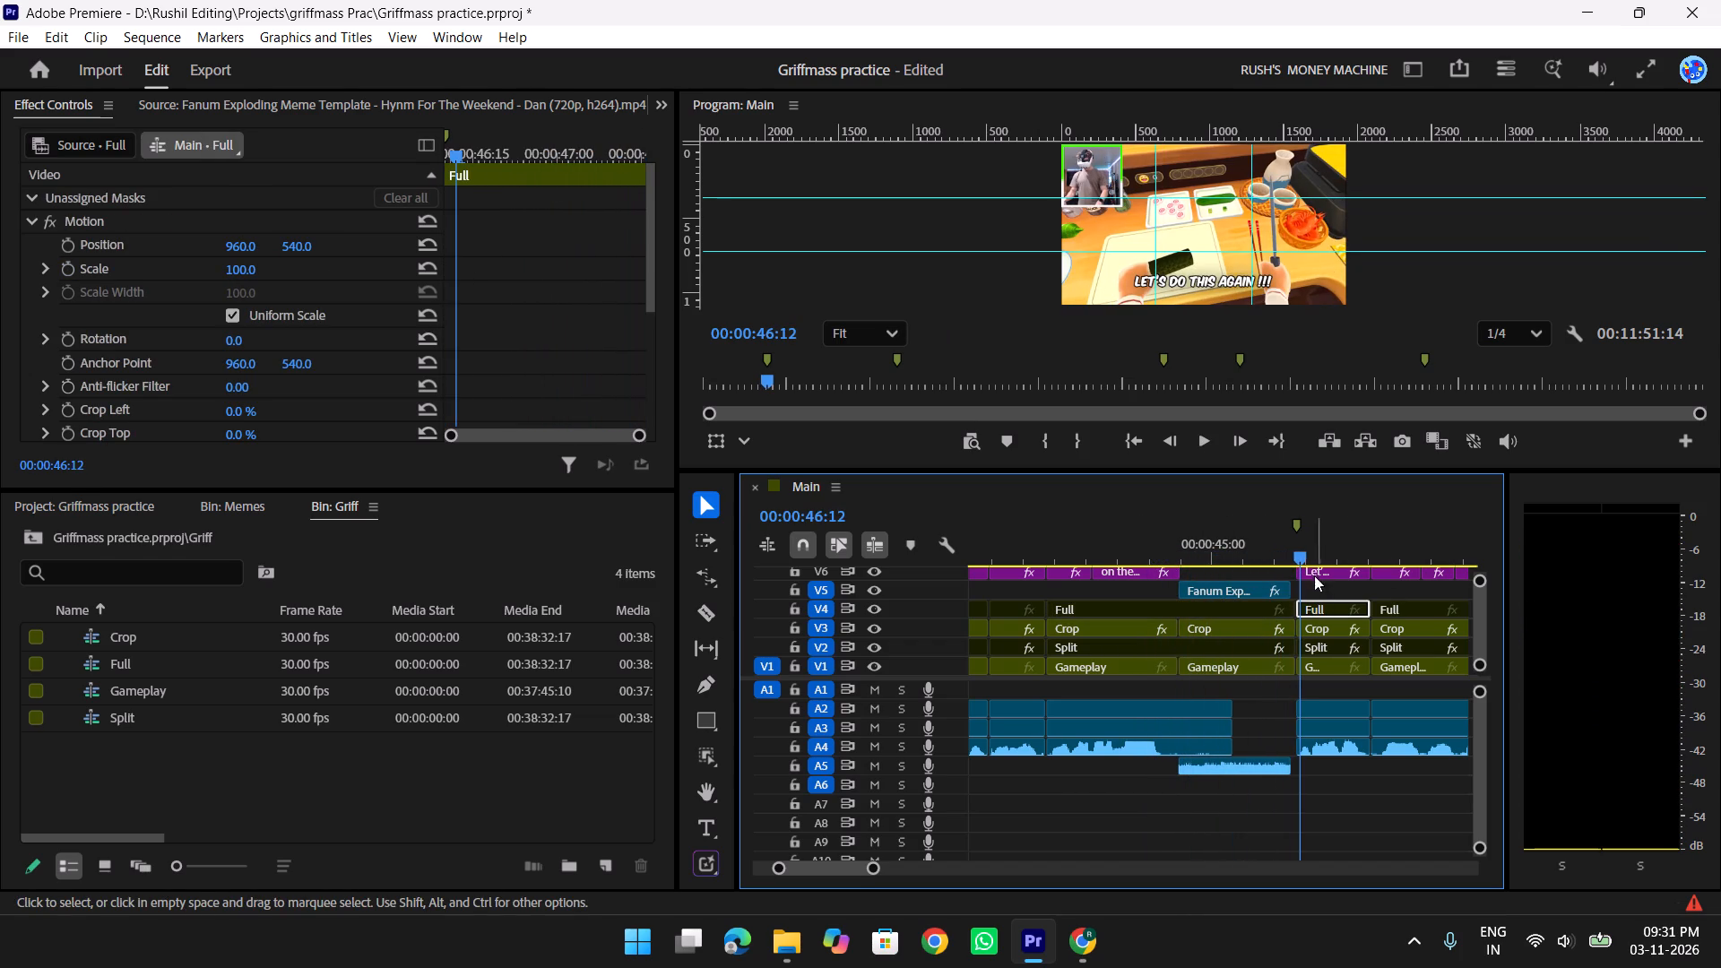
# Select the Gameplay clip beneath the Fanum meme, park the playhead at 00:00:44:18 and bring up an empty effects search.
pyautogui.moveTo(1301, 548); pyautogui.dragTo(1203, 540)
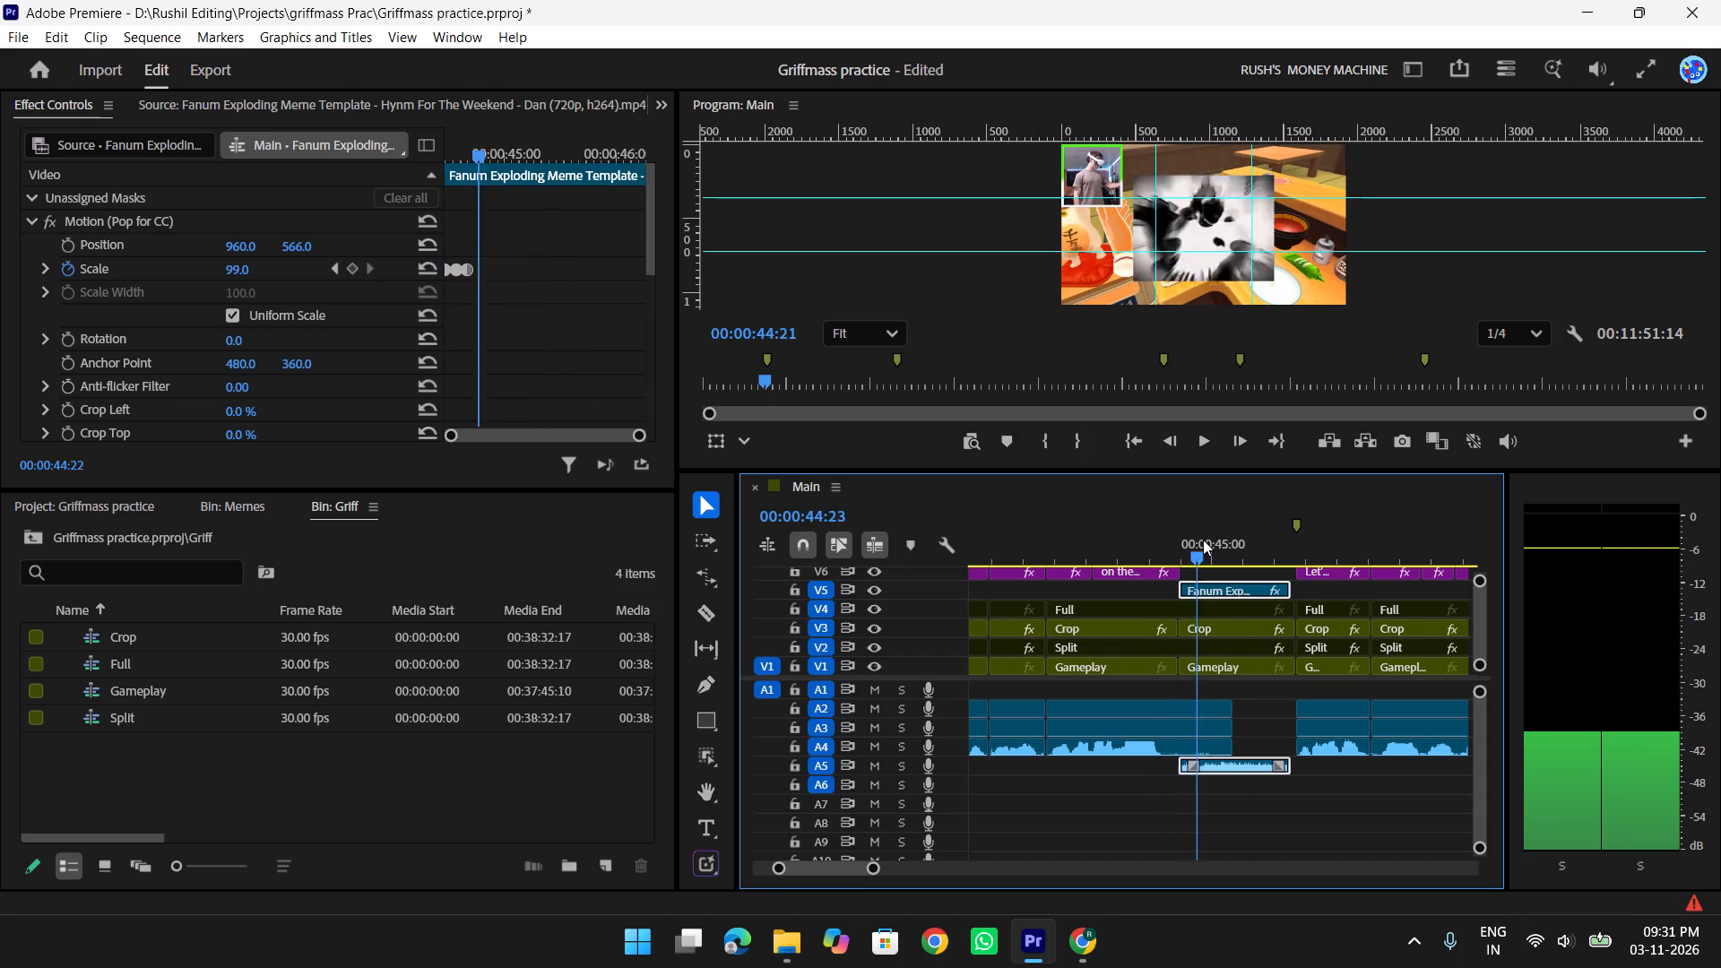
pyautogui.moveTo(1203, 540); pyautogui.dragTo(1182, 549)
pyautogui.click(1212, 634)
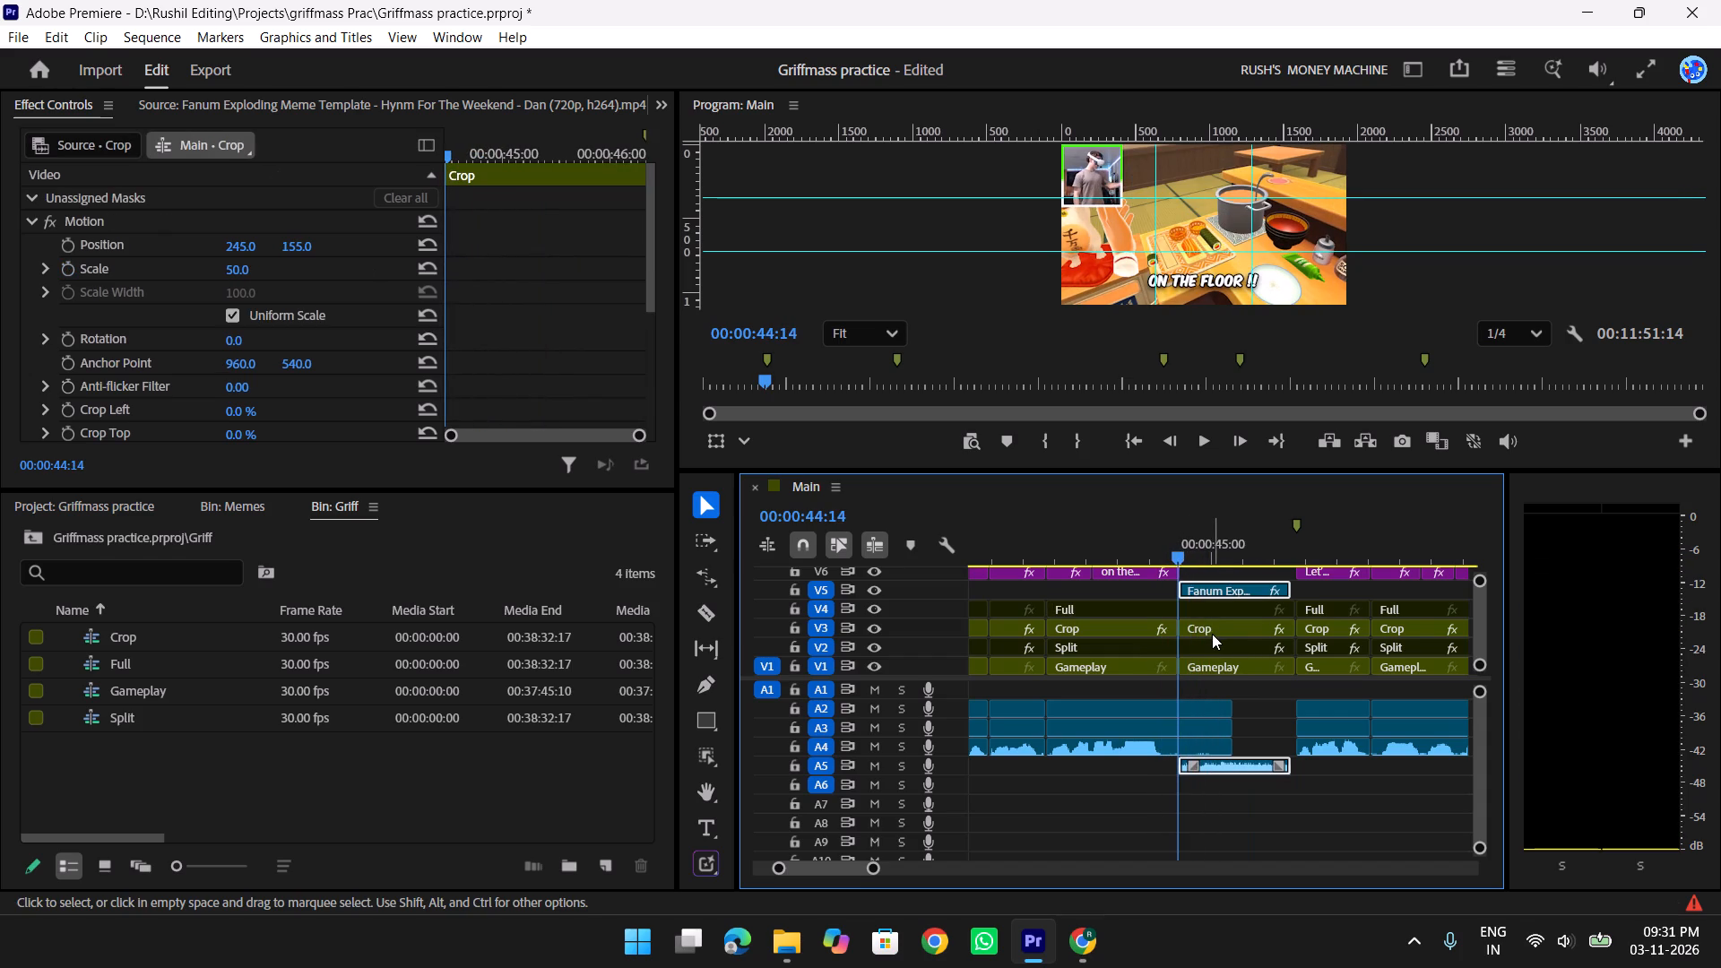
pyautogui.click(1225, 661)
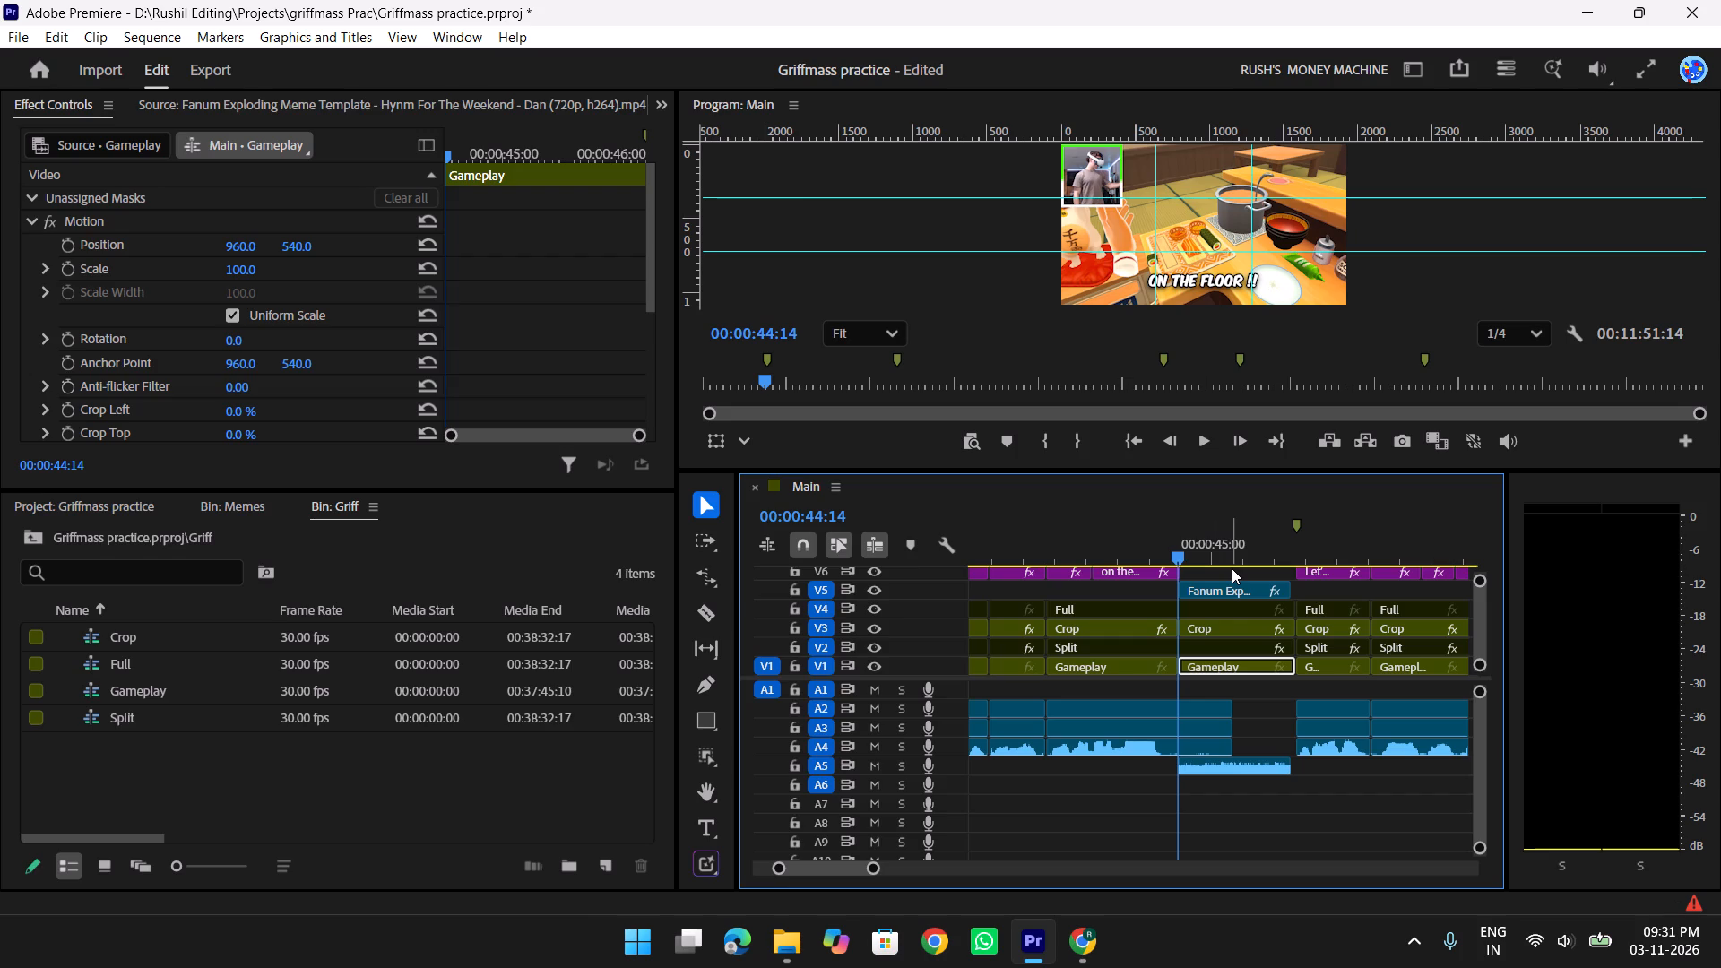
pyautogui.hotkey('alt', 'Tab')
pyautogui.hotkey('alt', 'Tab')
pyautogui.click(1189, 549)
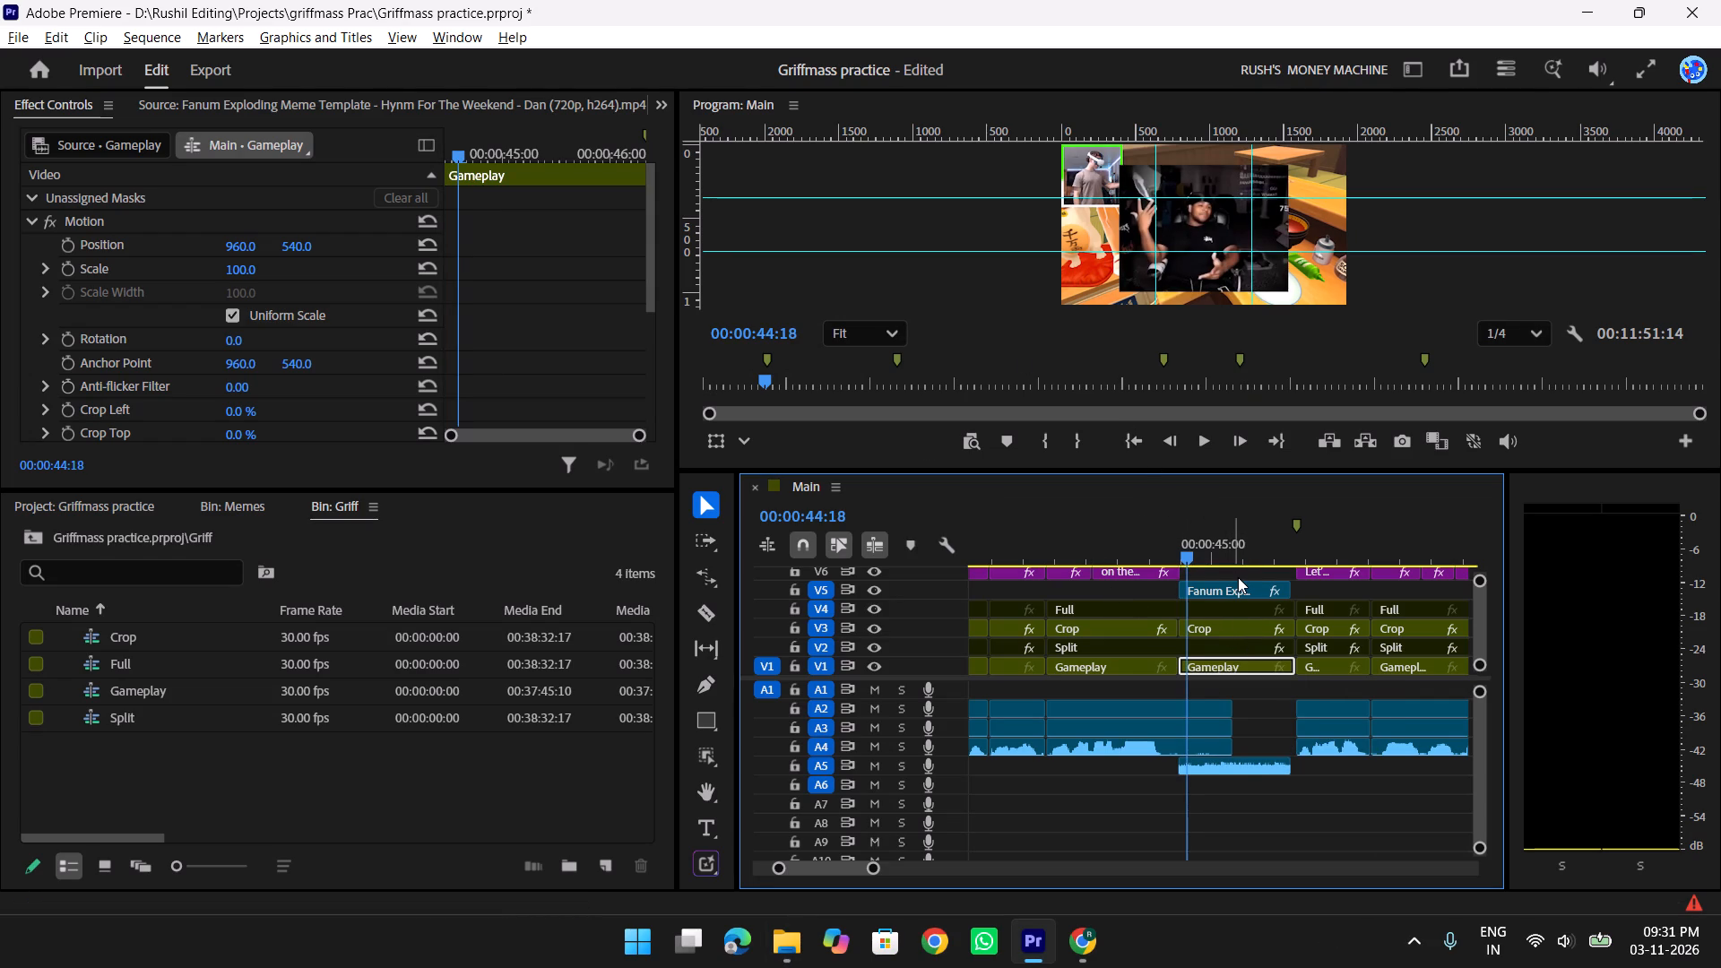
pyautogui.hotkey('shift', 'z')
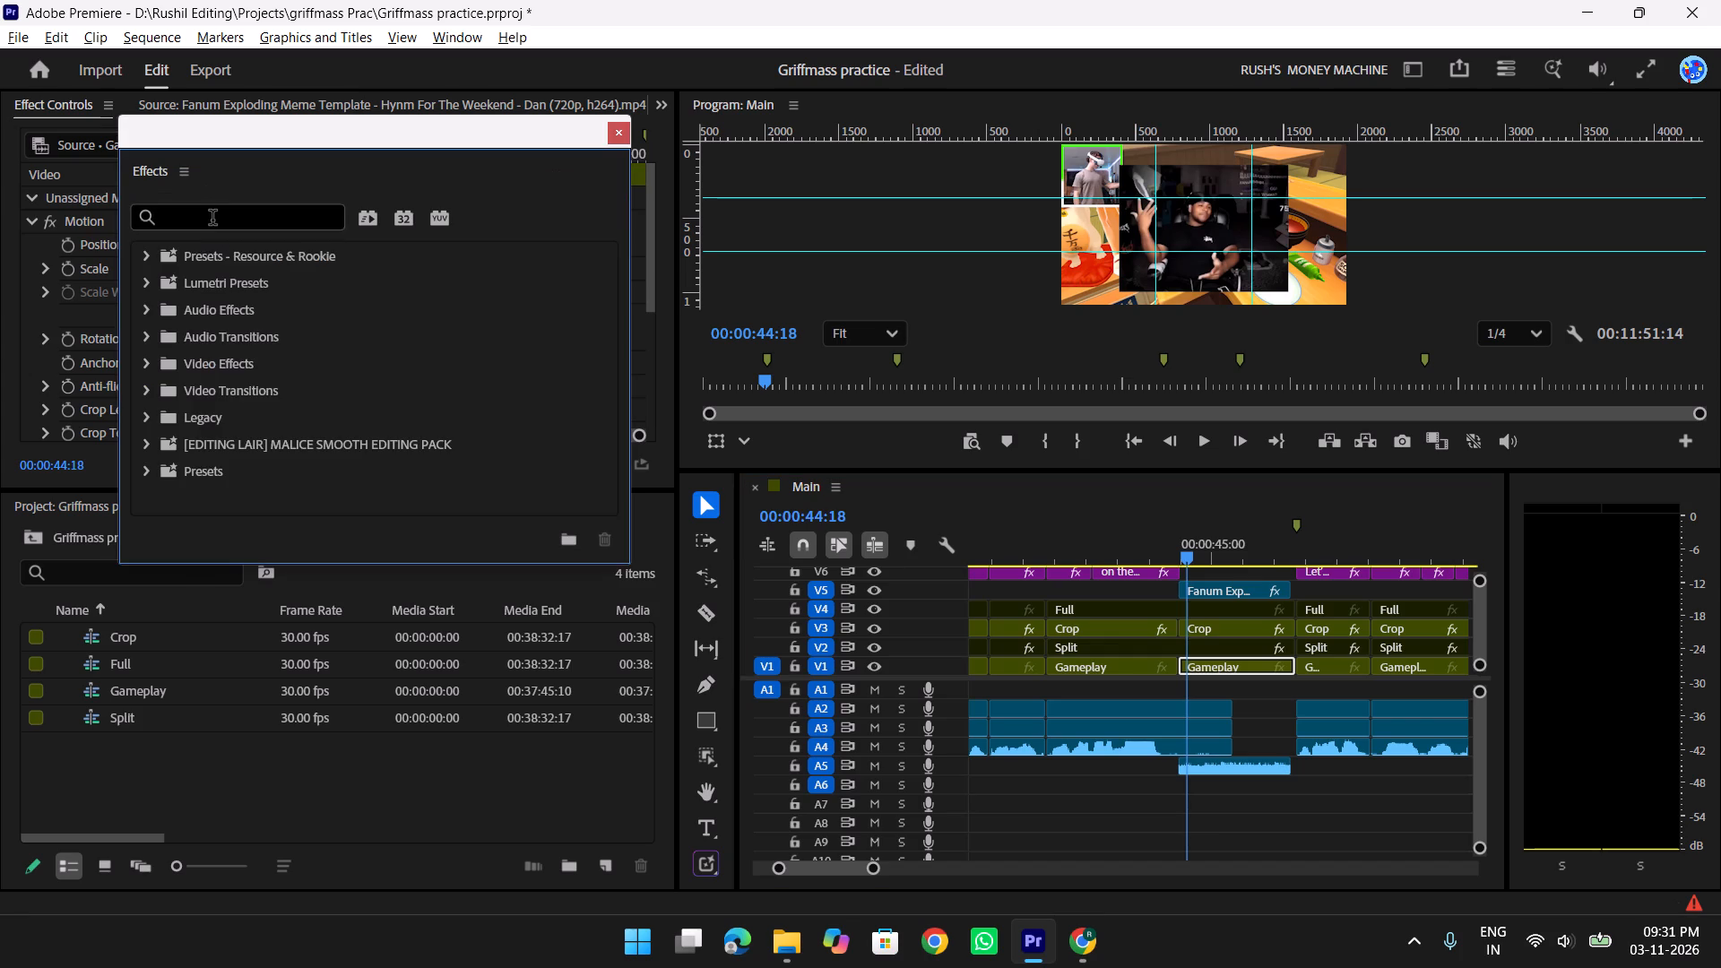
pyautogui.click(212, 220)
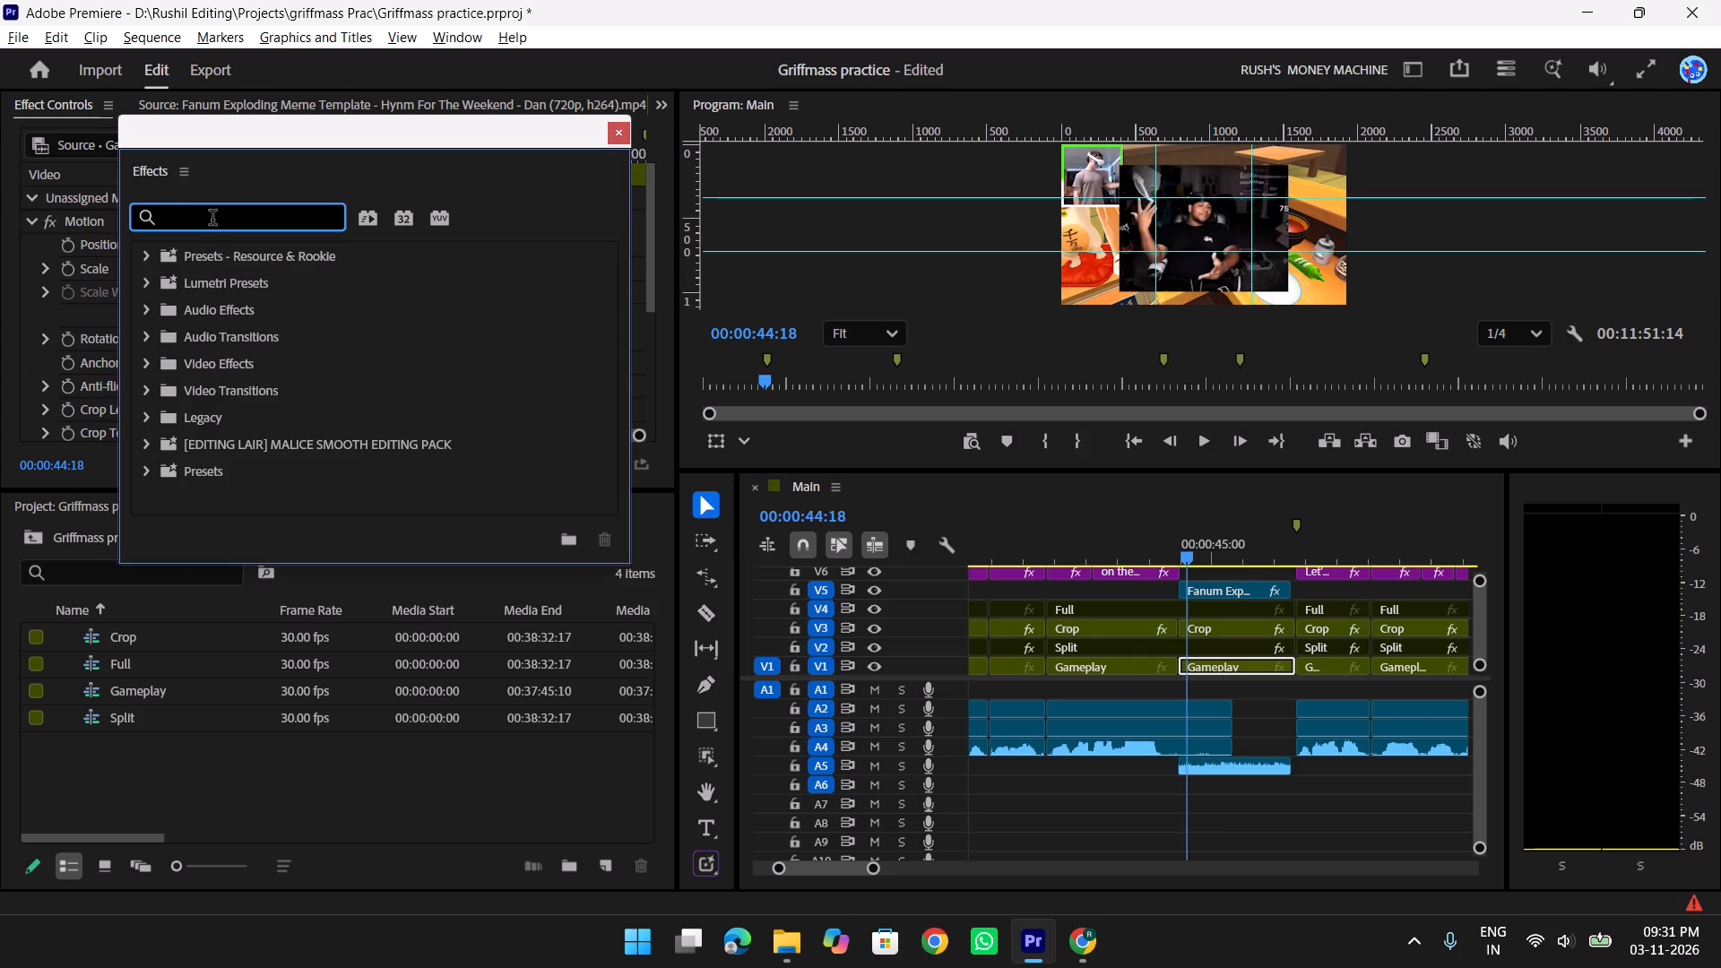
pyautogui.write('vi')
pyautogui.press('BackSpace')
pyautogui.press('BackSpace')
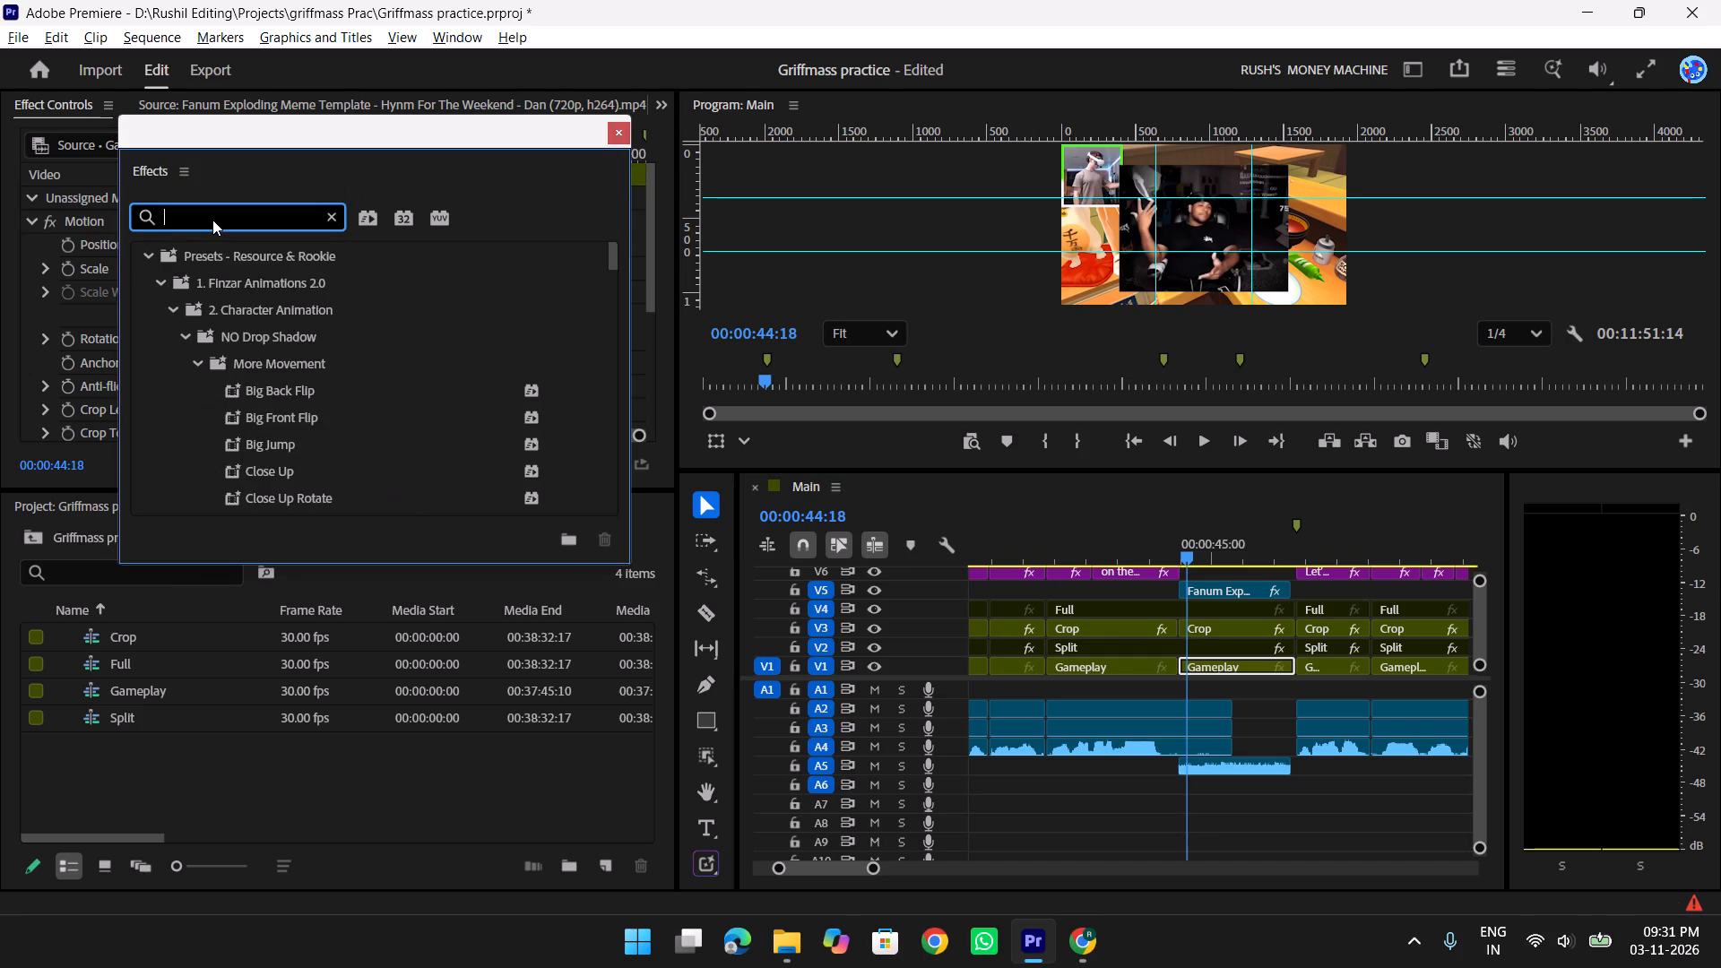
pyautogui.press('BackSpace')
# Switch to Chrome, search Google in a new tab for "how to do black and white in premiere pro" and read the suggested methods.
pyautogui.hotkey('alt', 'Tab')
pyautogui.hotkey('alt', 'Tab')
pyautogui.hotkey('alt', 'Tab')
pyautogui.keyDown('alt'); pyautogui.click(1191, 442); pyautogui.keyUp('alt')
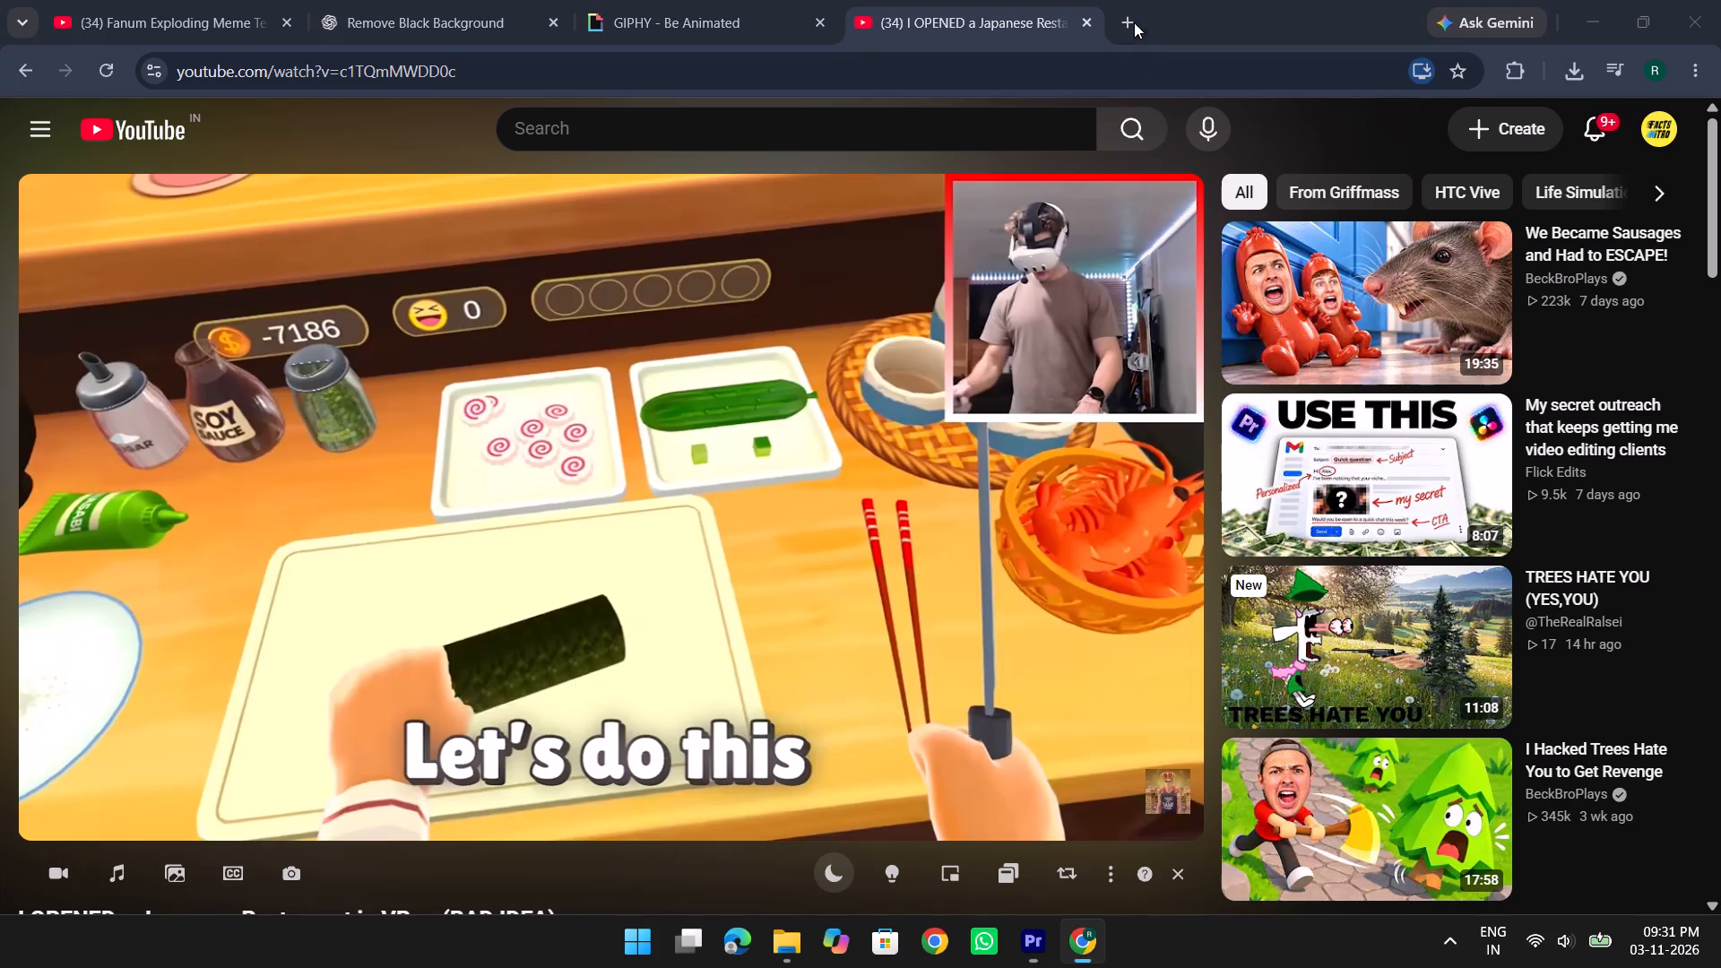
pyautogui.click(1122, 13)
pyautogui.click(940, 66)
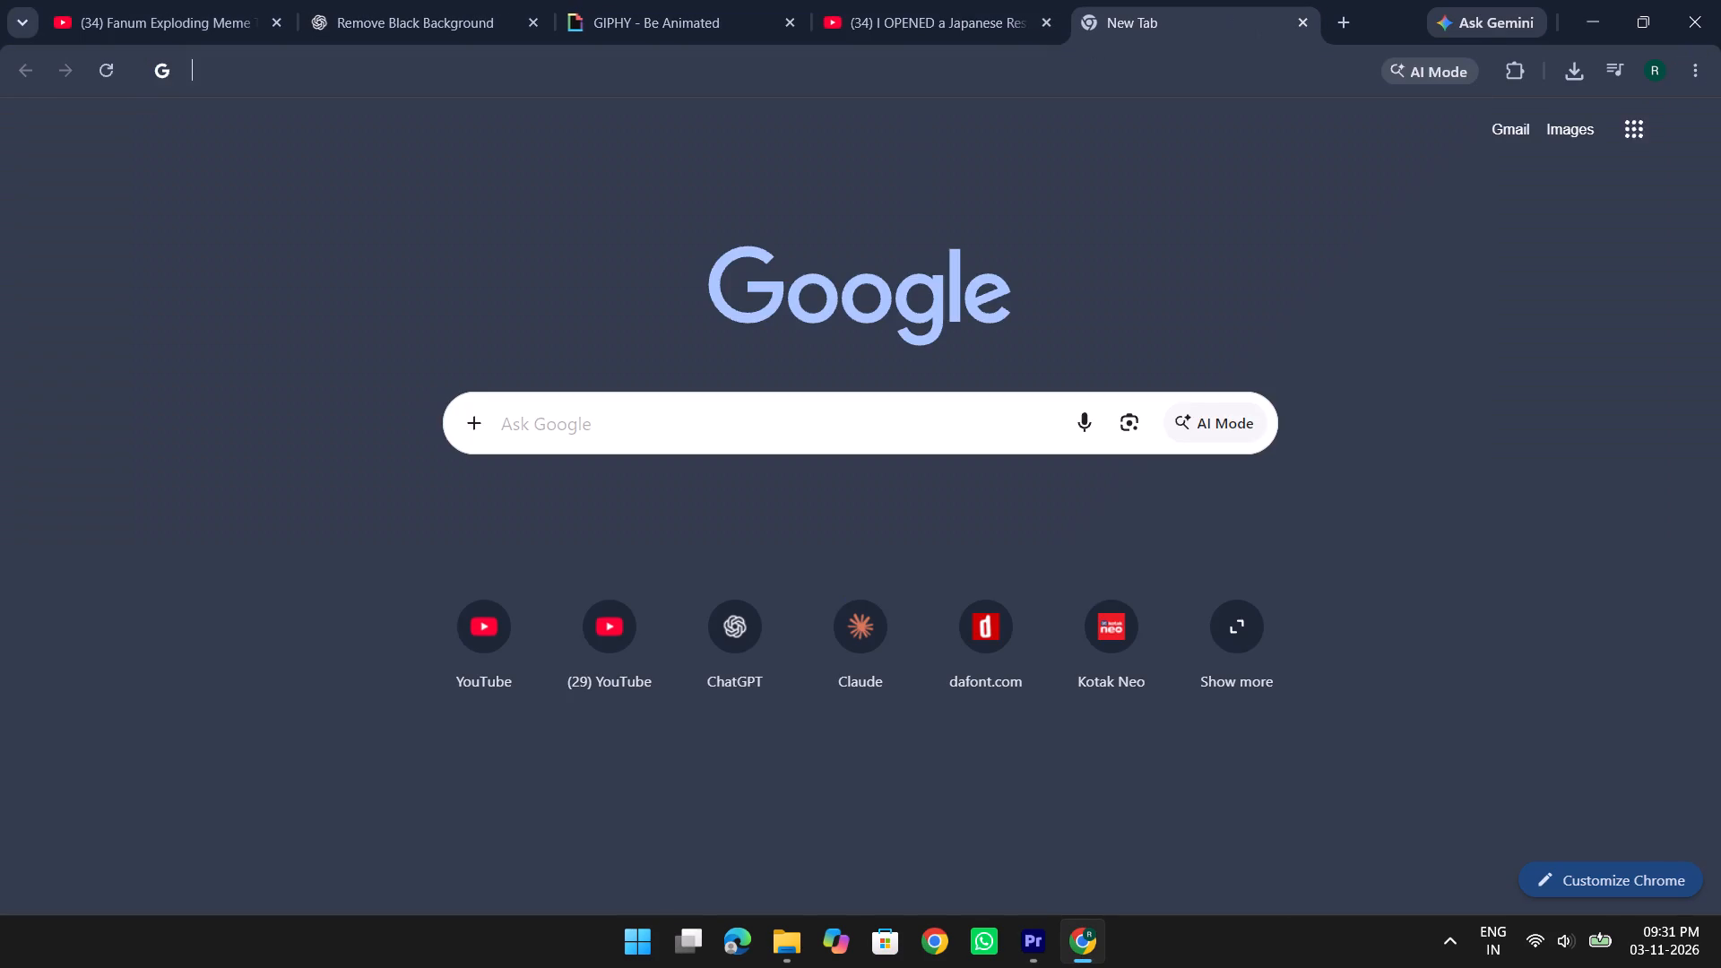
pyautogui.write('what')
pyautogui.press('space')
pyautogui.write('is the')
pyautogui.press('space')
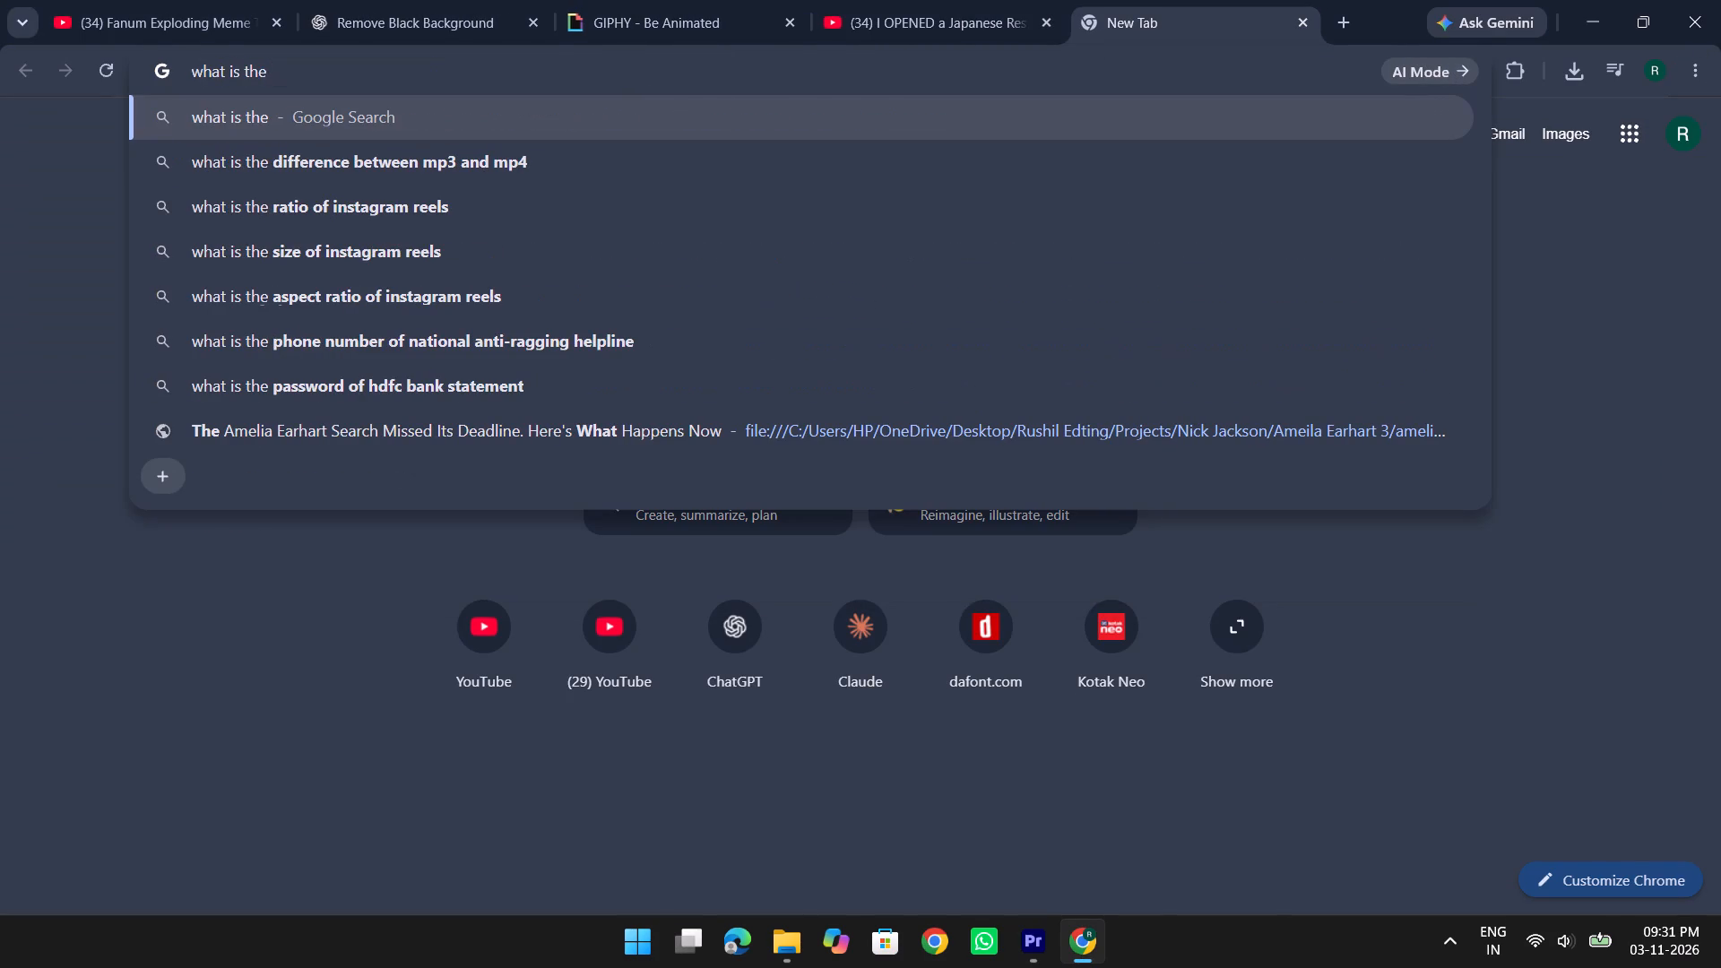
pyautogui.hotkey('ctrl', 'shift', 'Left')
pyautogui.hotkey('ctrl', 'shift', 'Left')
pyautogui.hotkey('ctrl', 'shift', 'Left')
pyautogui.hotkey('ctrl', 'shift', 'Left')
pyautogui.press('BackSpace')
pyautogui.write('how to do Black and Whit')
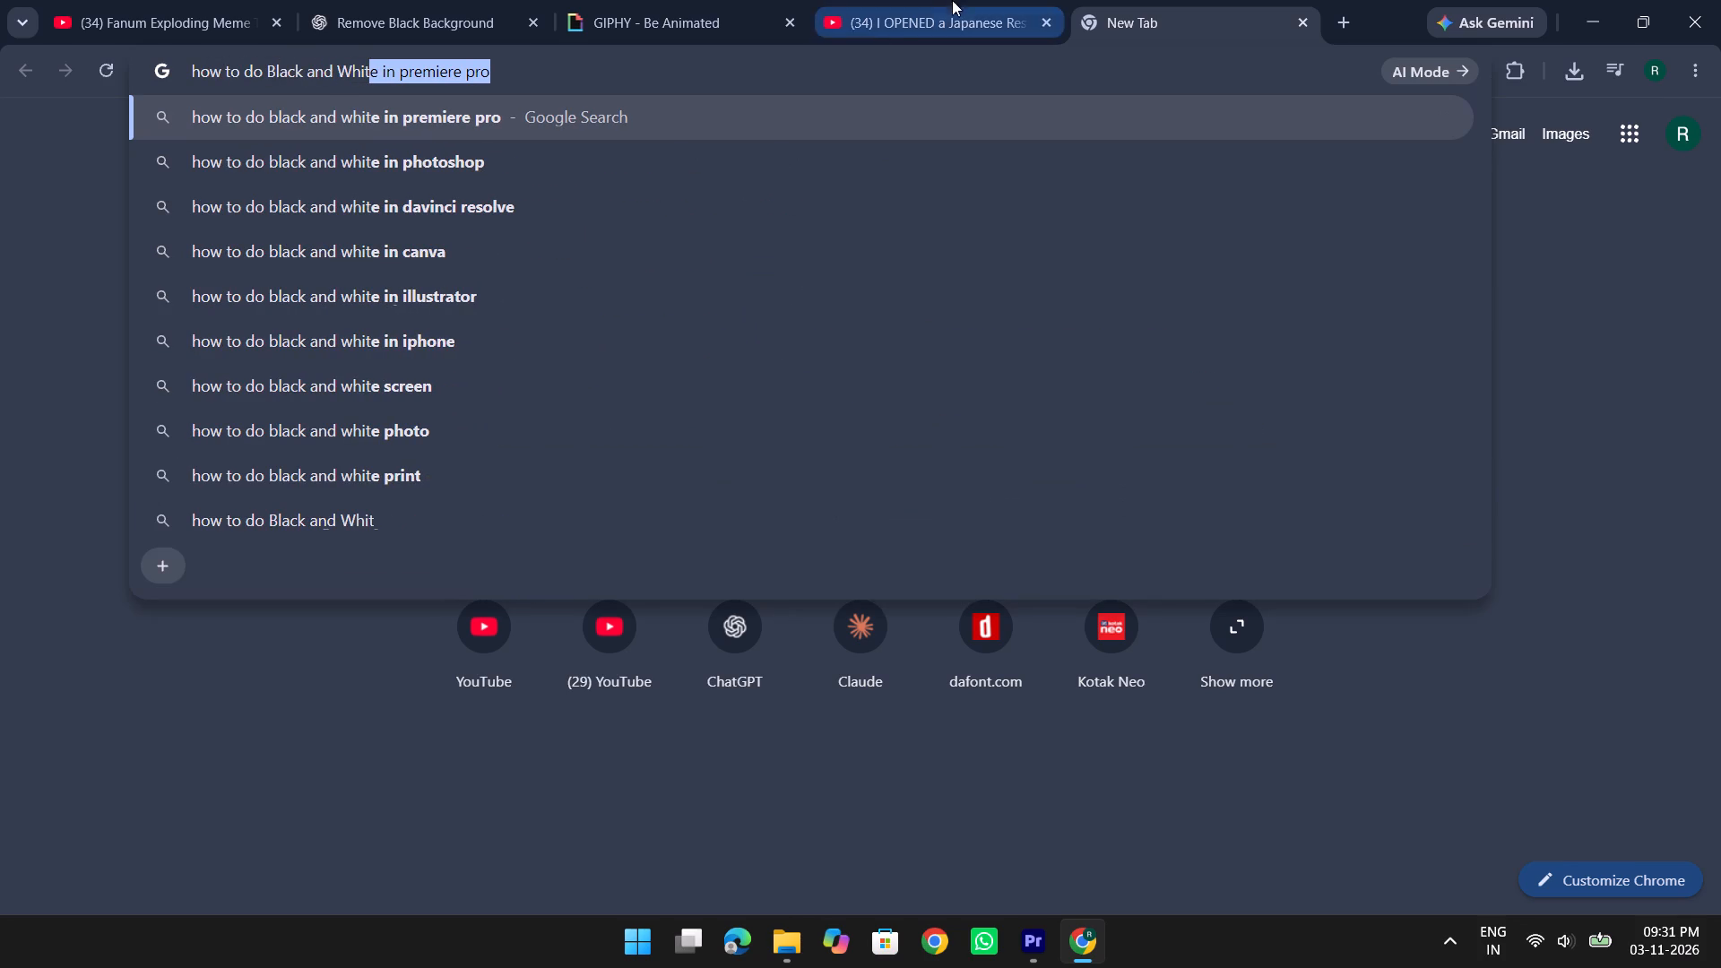
pyautogui.click(663, 112)
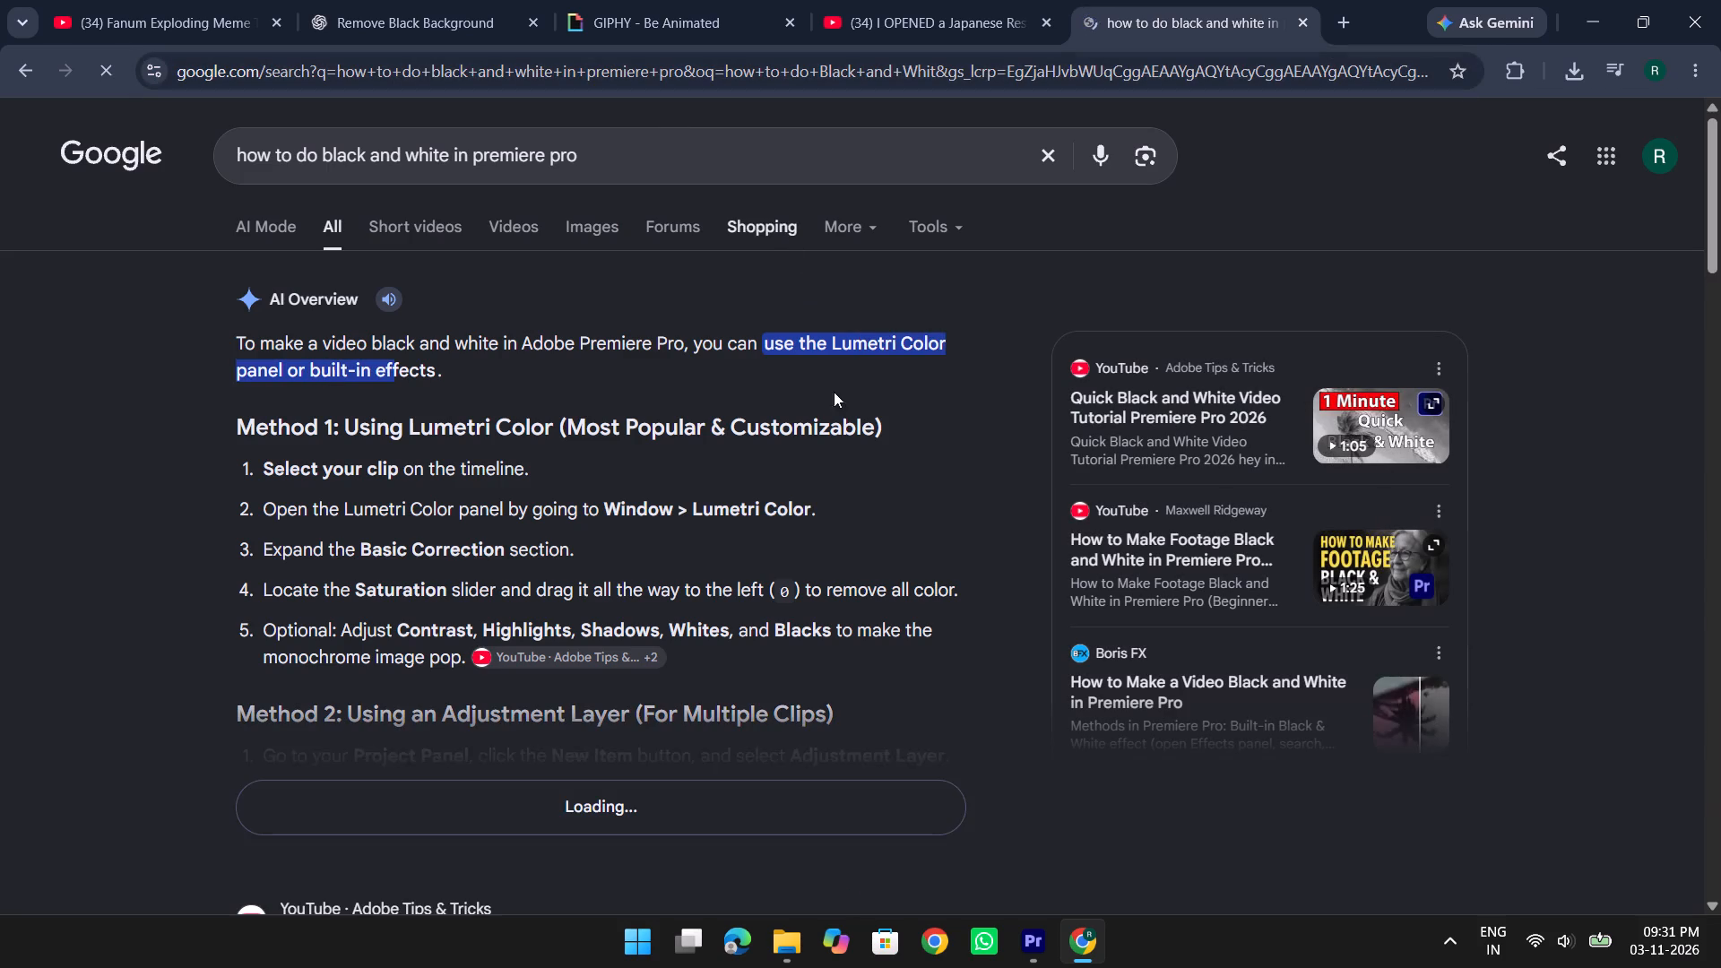
pyautogui.hotkey('alt', 'Tab')
pyautogui.hotkey('alt', 'Tab')
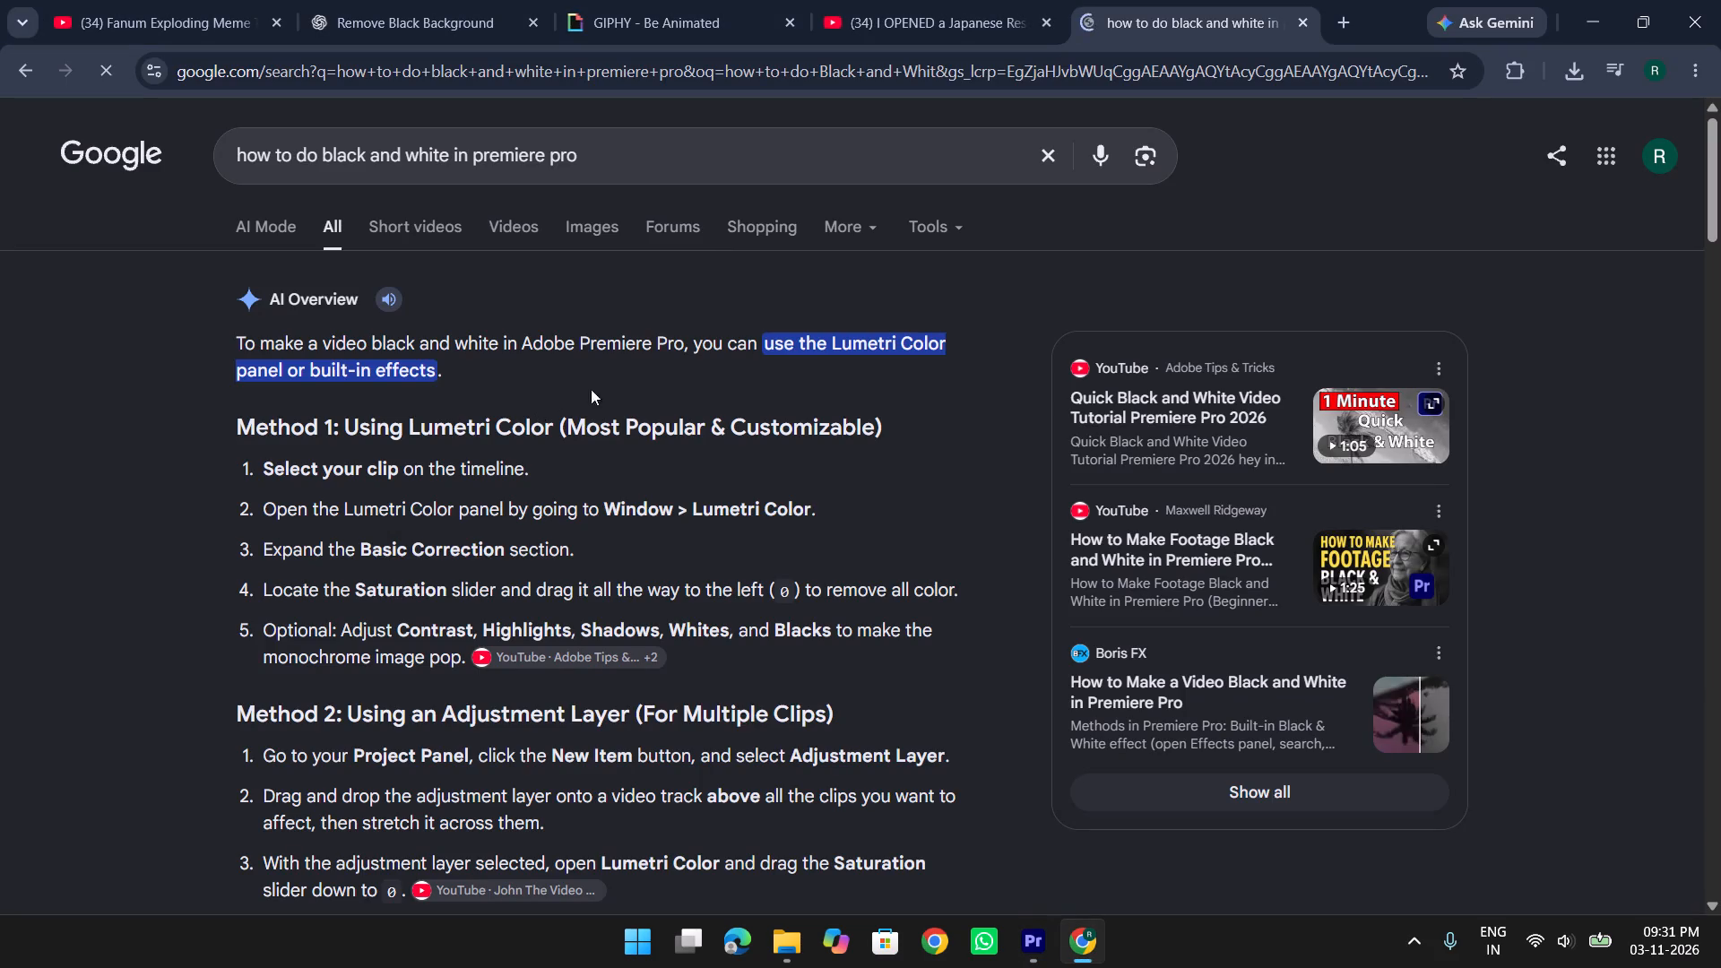
pyautogui.scroll(-3, 754, 586)
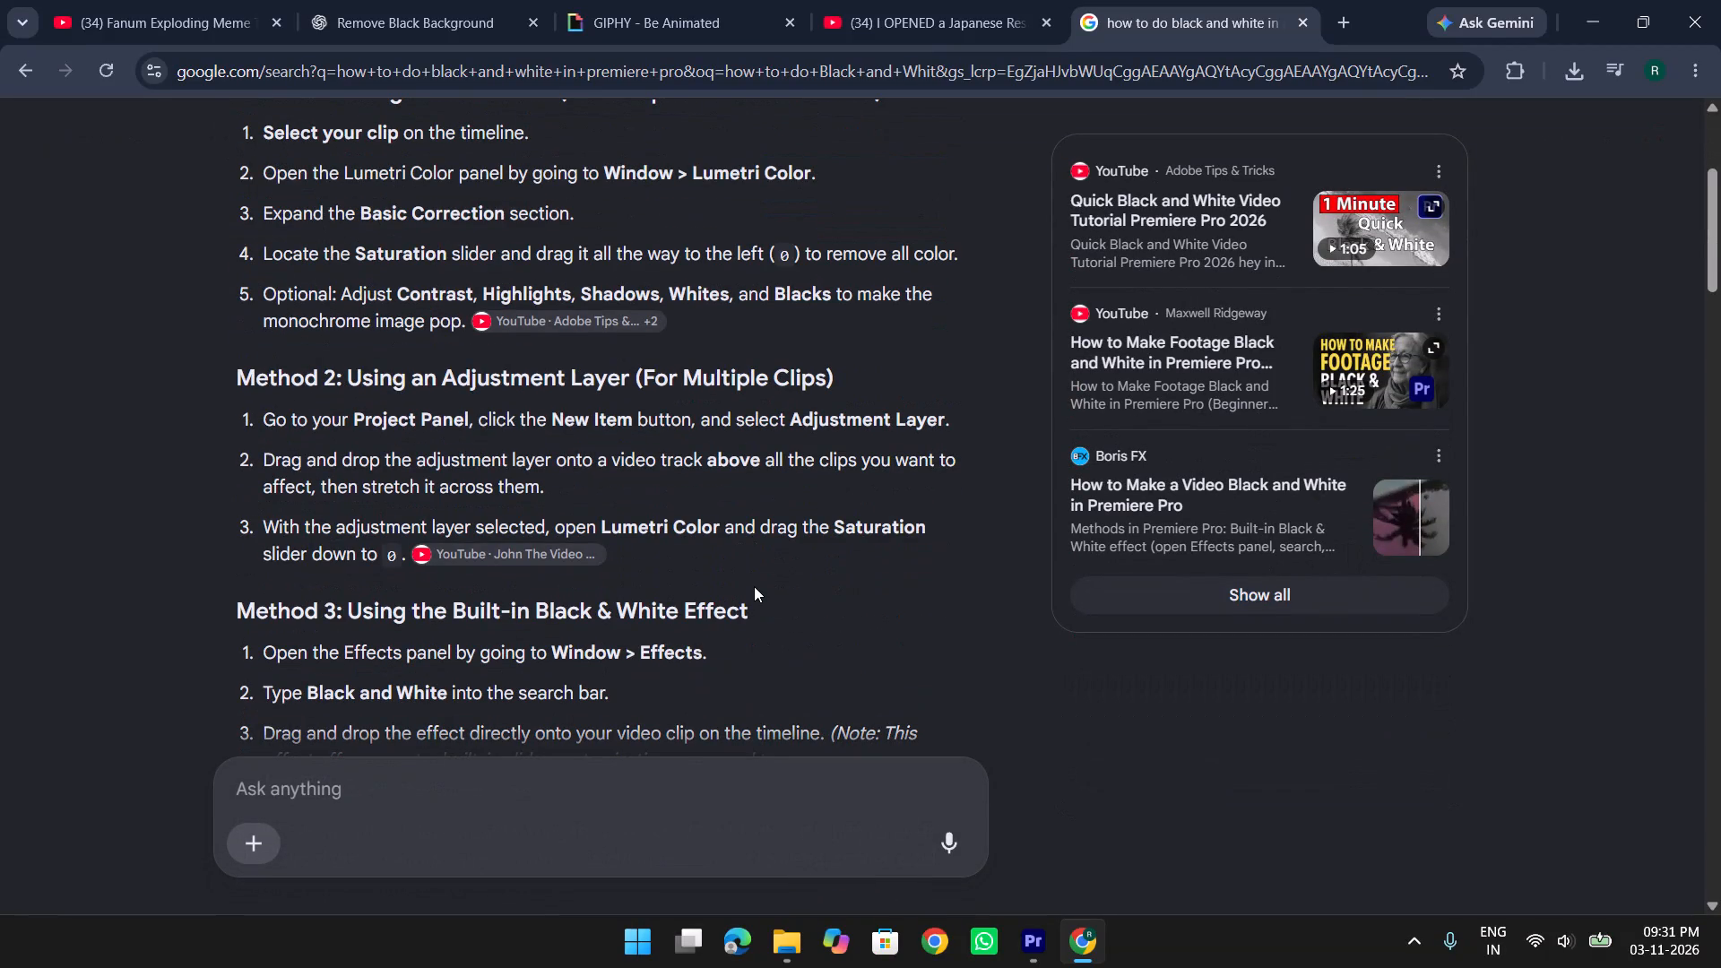
pyautogui.scroll(-3, 754, 586)
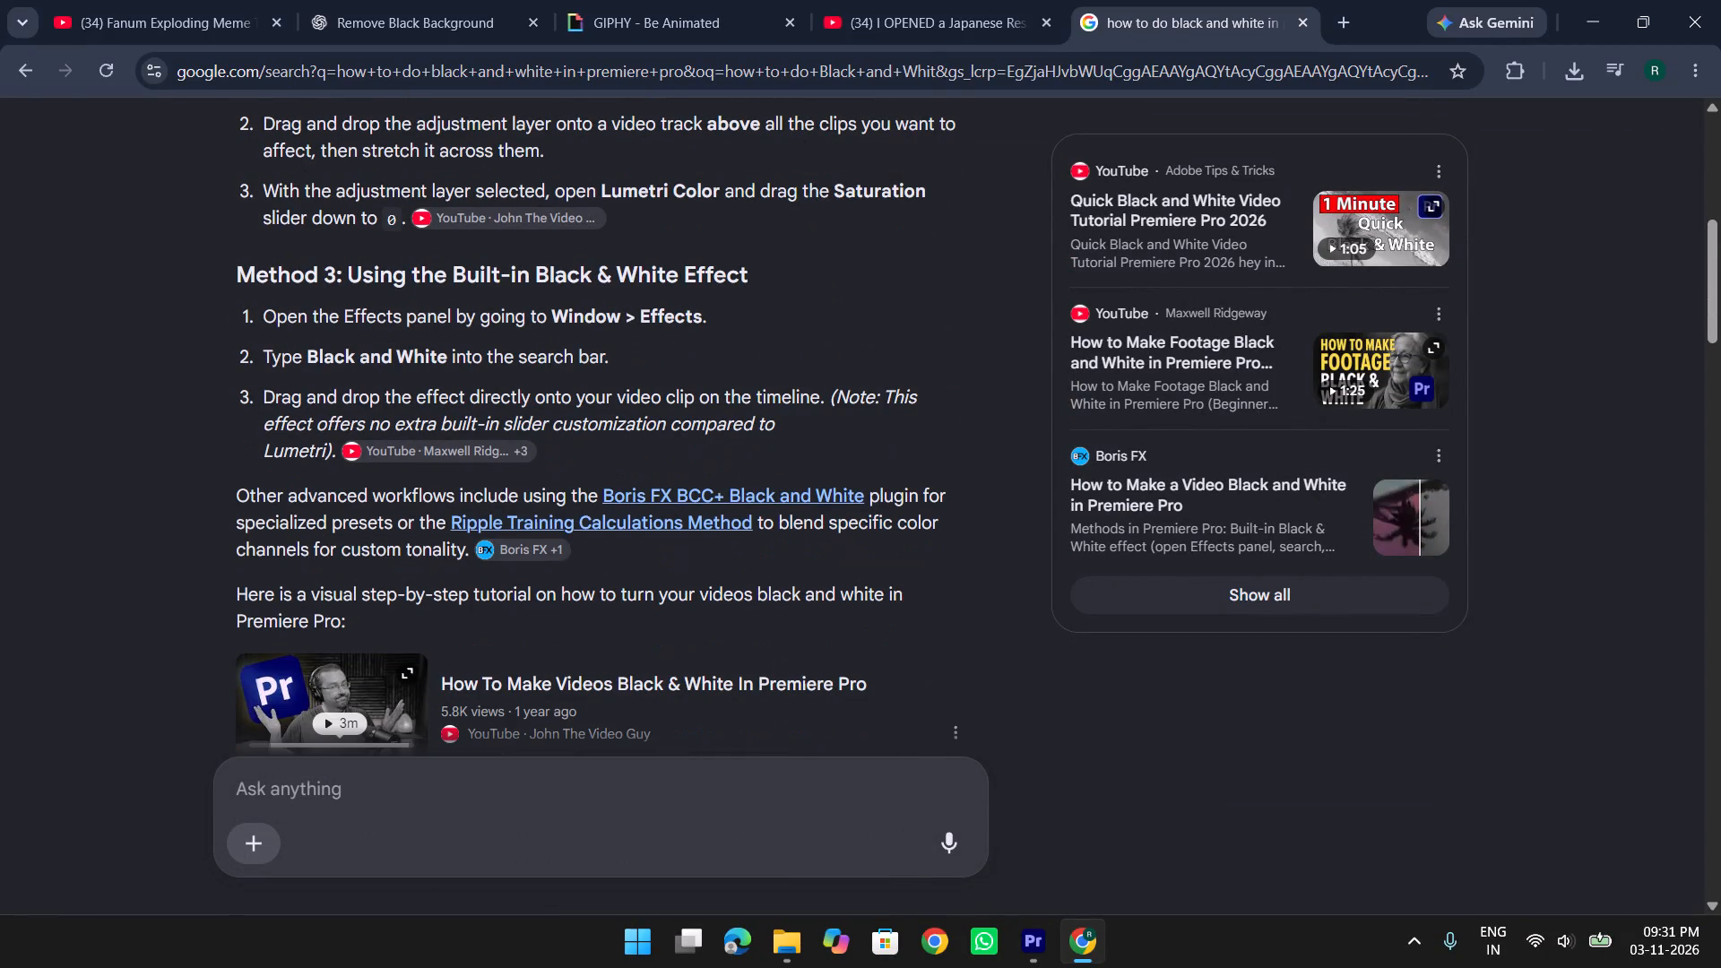
pyautogui.hotkey('alt', 'Tab')
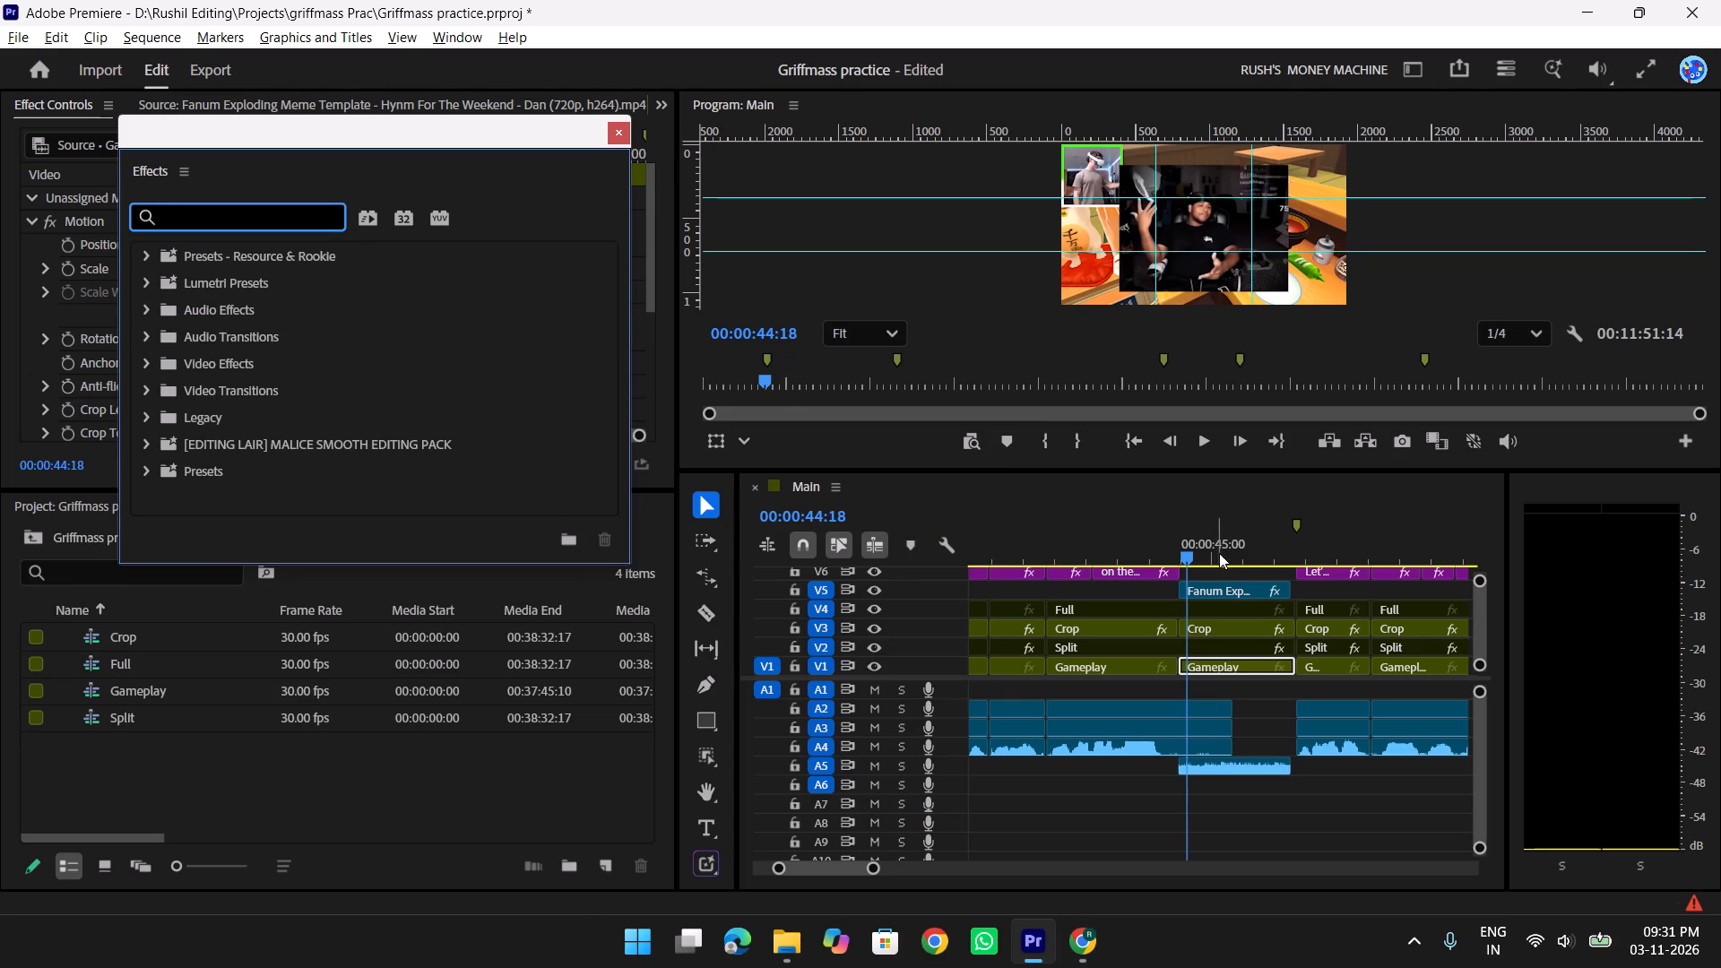
# Search the effects for "black" and apply the Zoom Out, Black & White Meme preset to the Gameplay clip beneath the Fanum meme.
pyautogui.click(244, 227)
pyautogui.write('black')
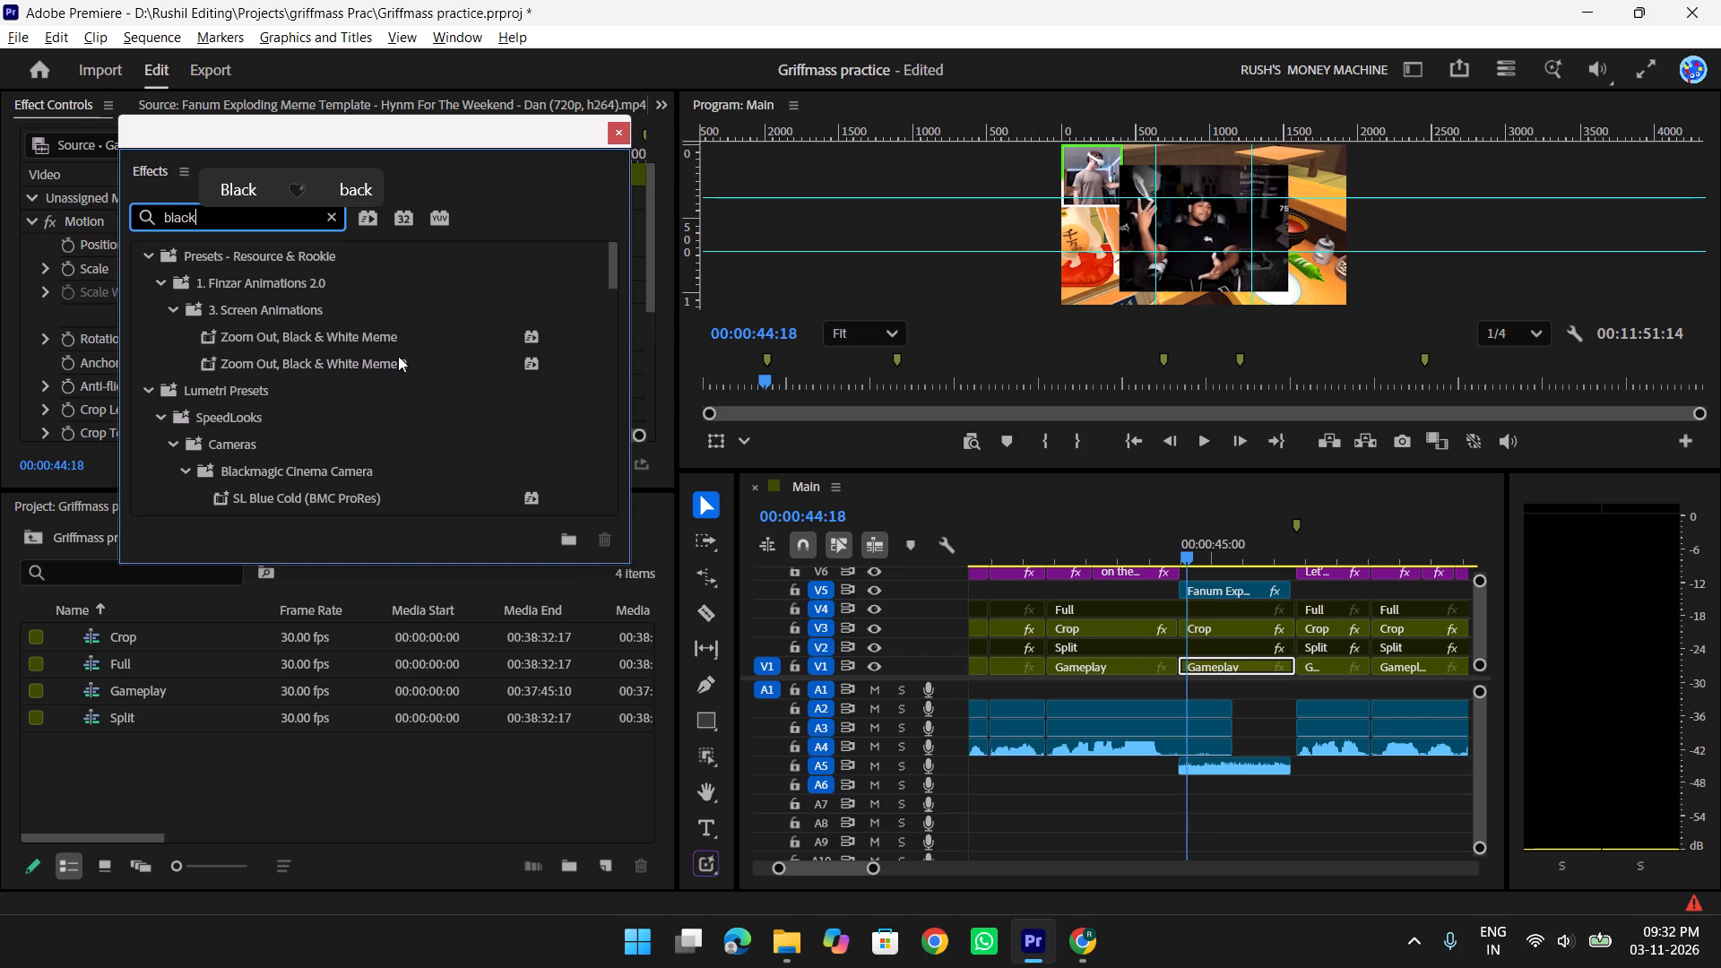
pyautogui.scroll(-6, 407, 402)
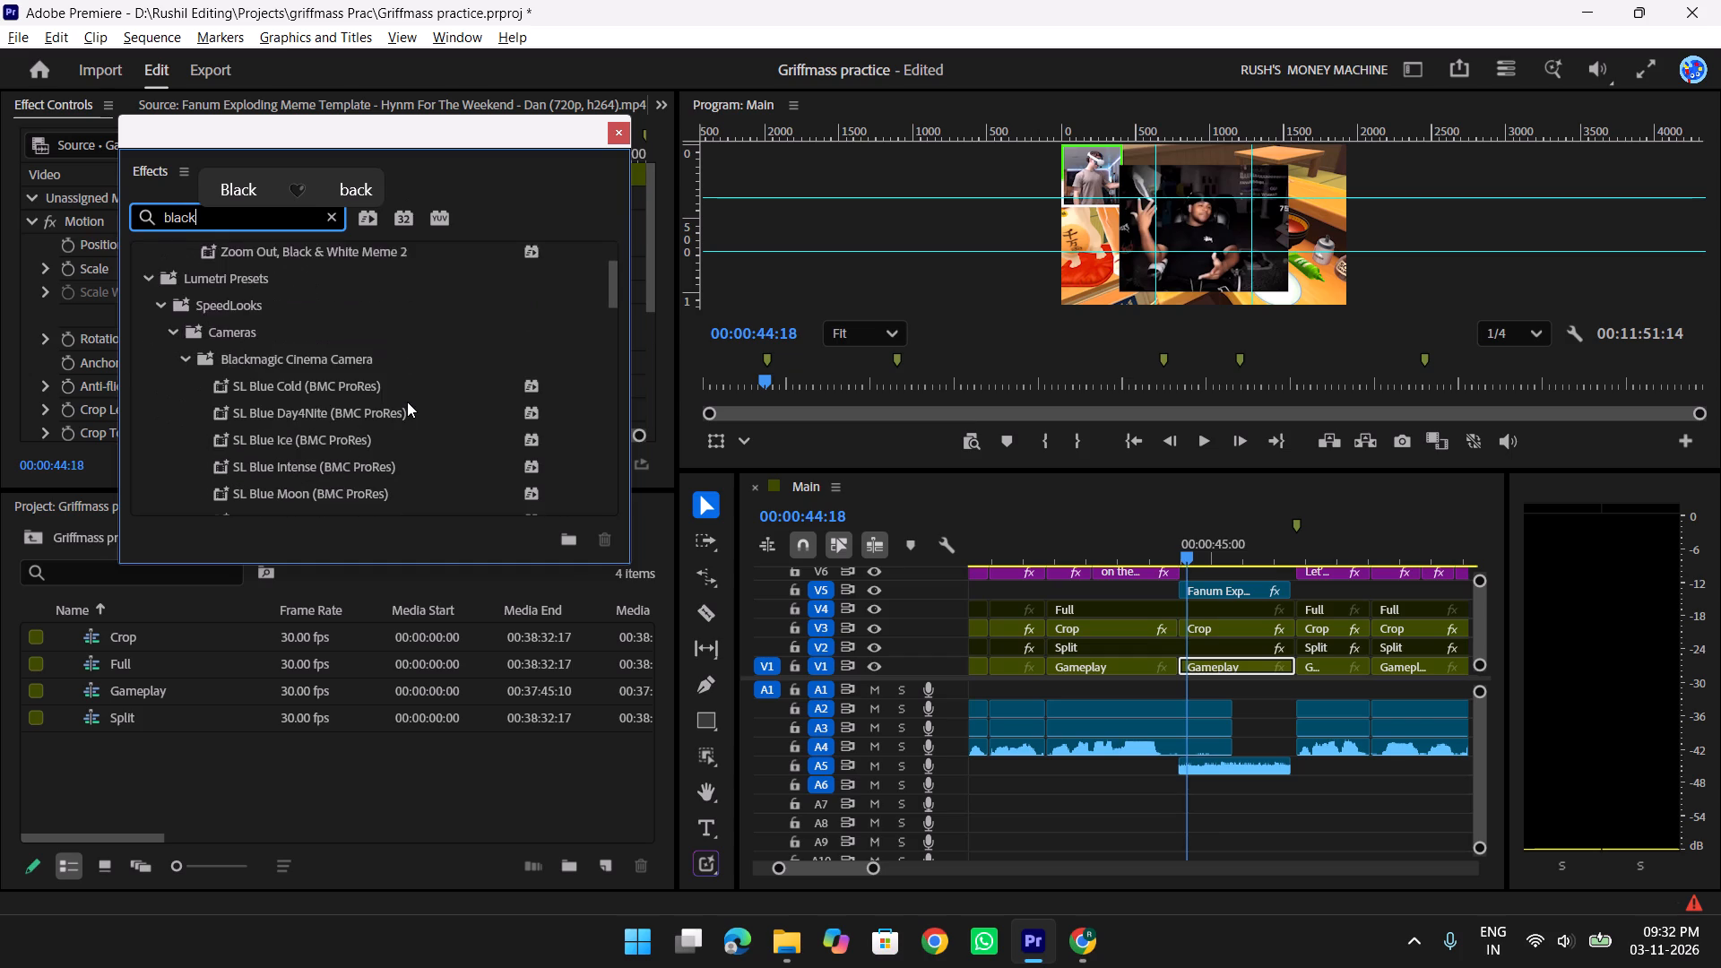
pyautogui.scroll(-9, 407, 402)
pyautogui.scroll(13, 407, 402)
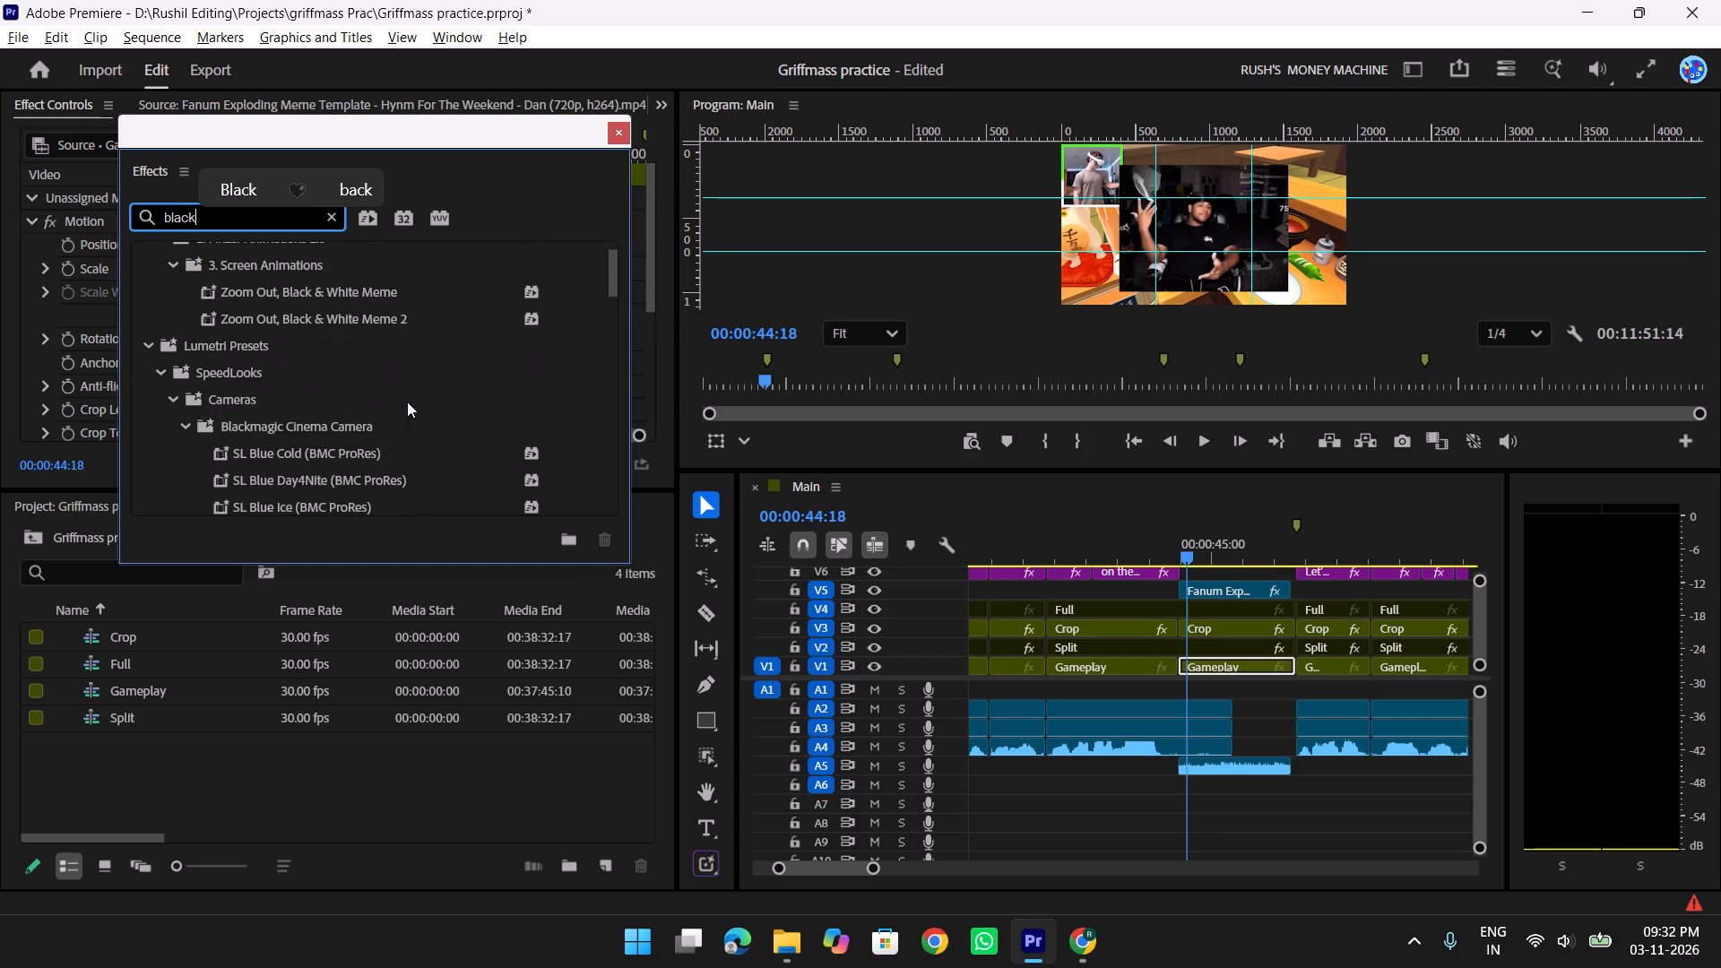
pyautogui.moveTo(377, 286); pyautogui.dragTo(949, 506)
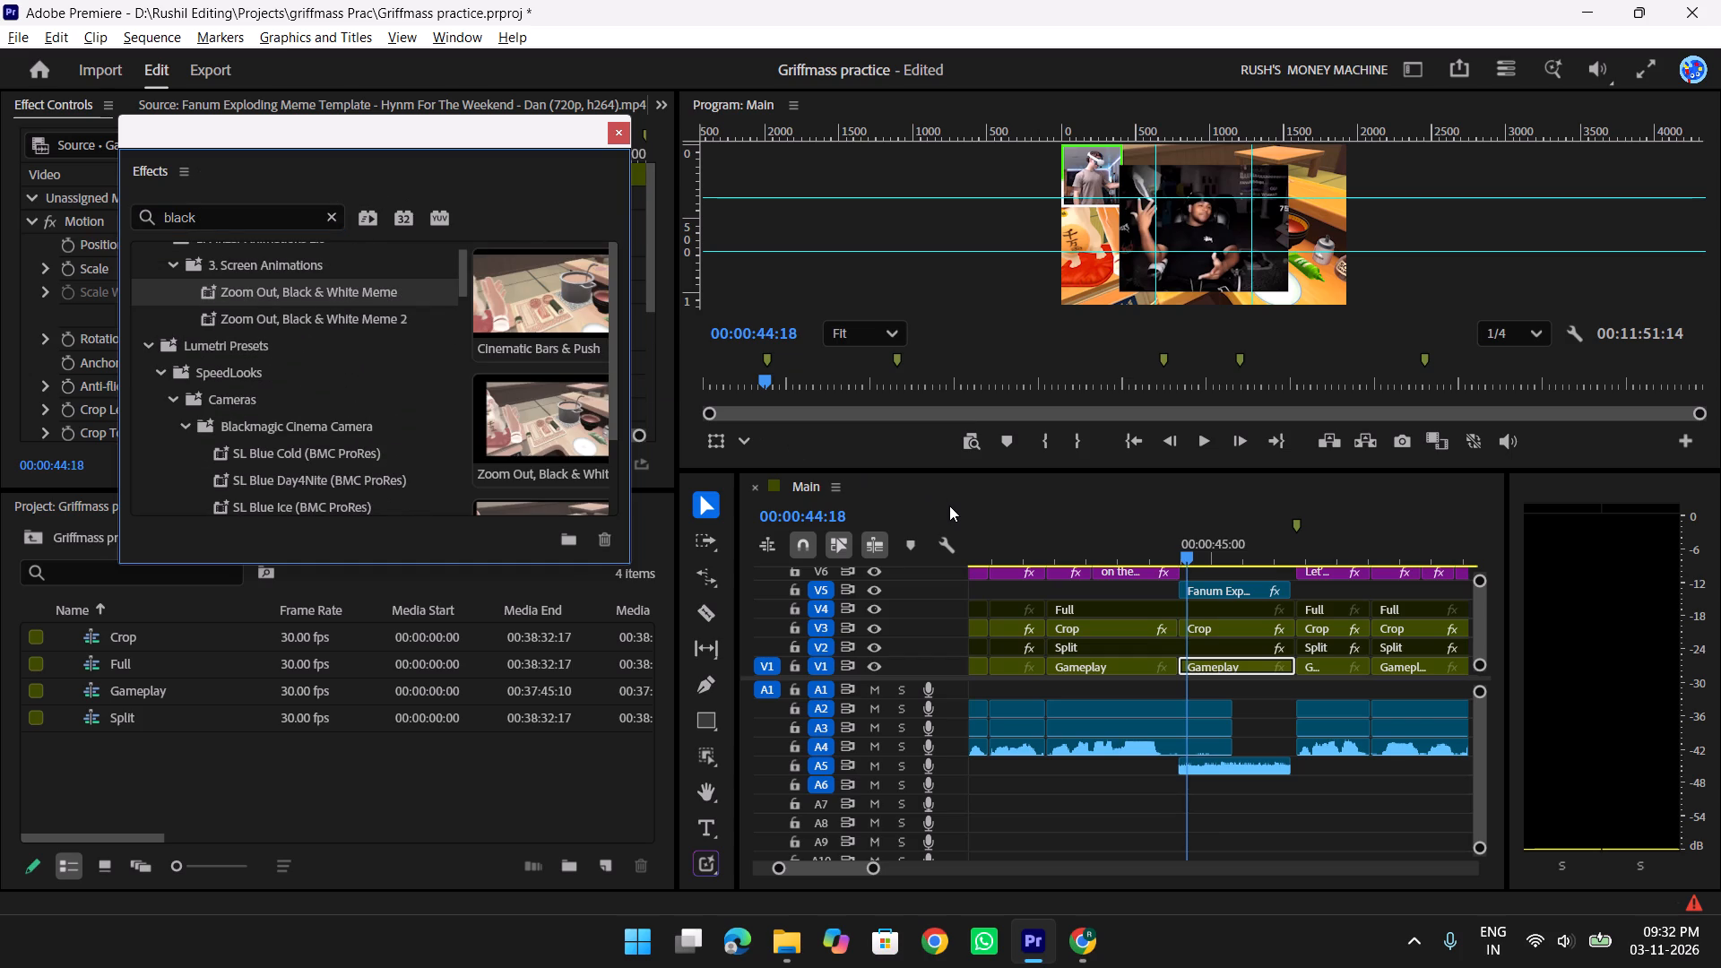
pyautogui.moveTo(949, 506); pyautogui.dragTo(1206, 664)
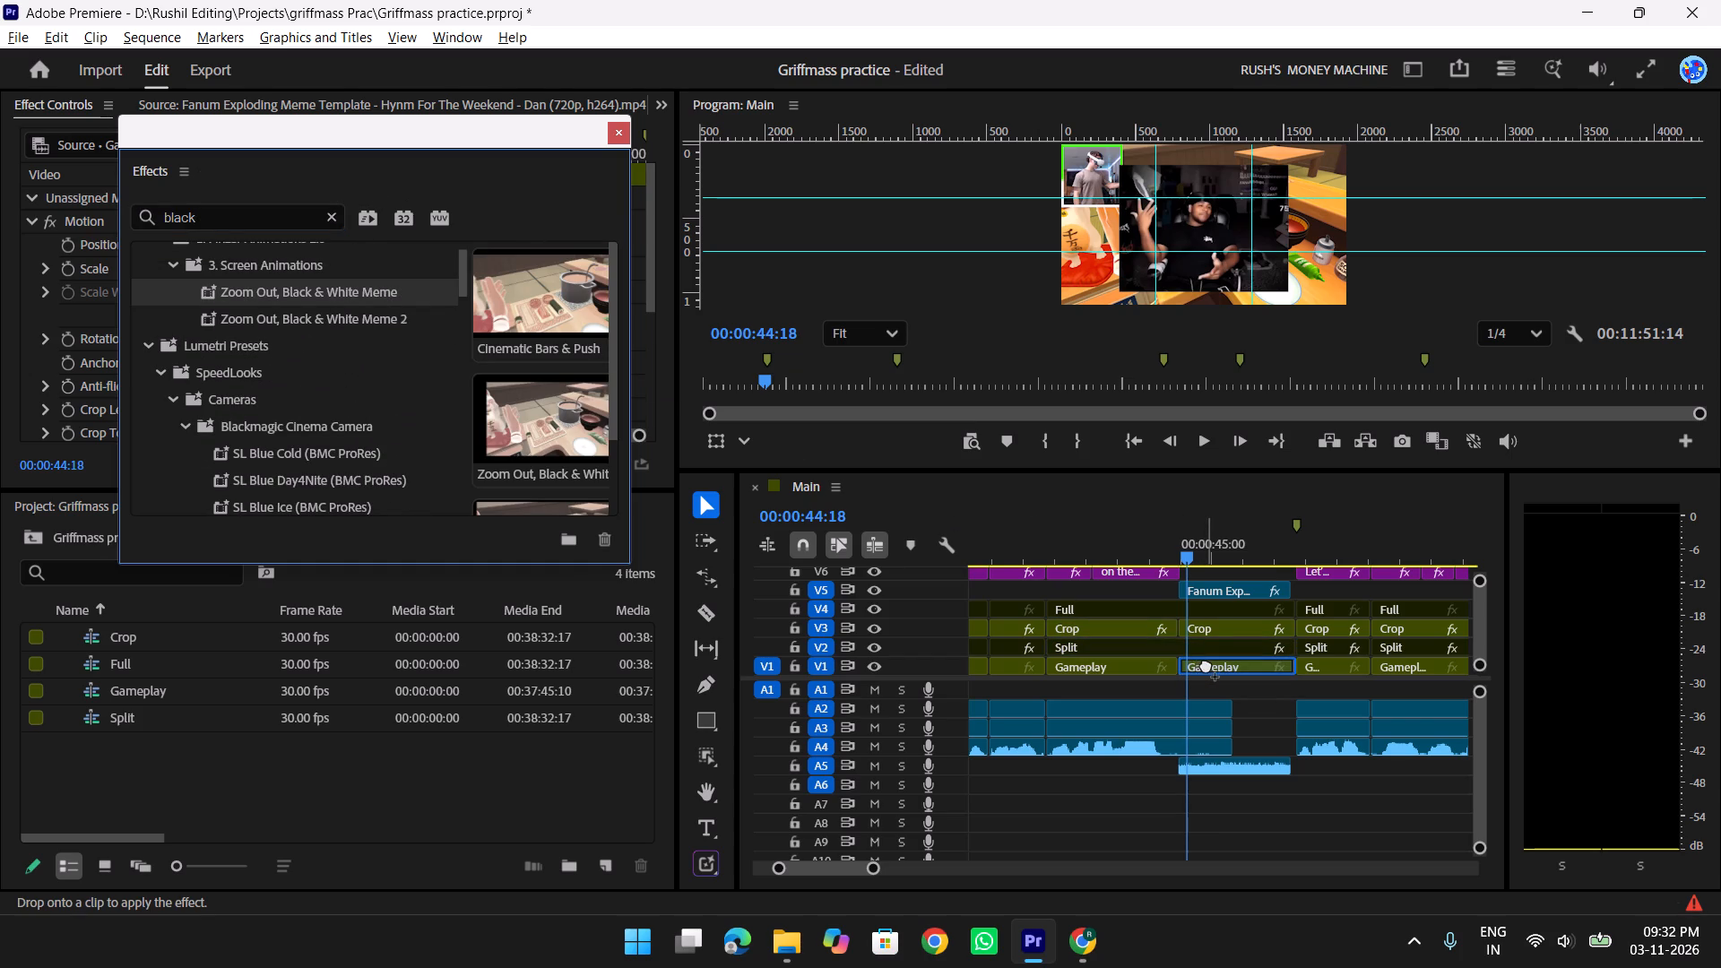
pyautogui.moveTo(1206, 664); pyautogui.dragTo(1206, 664)
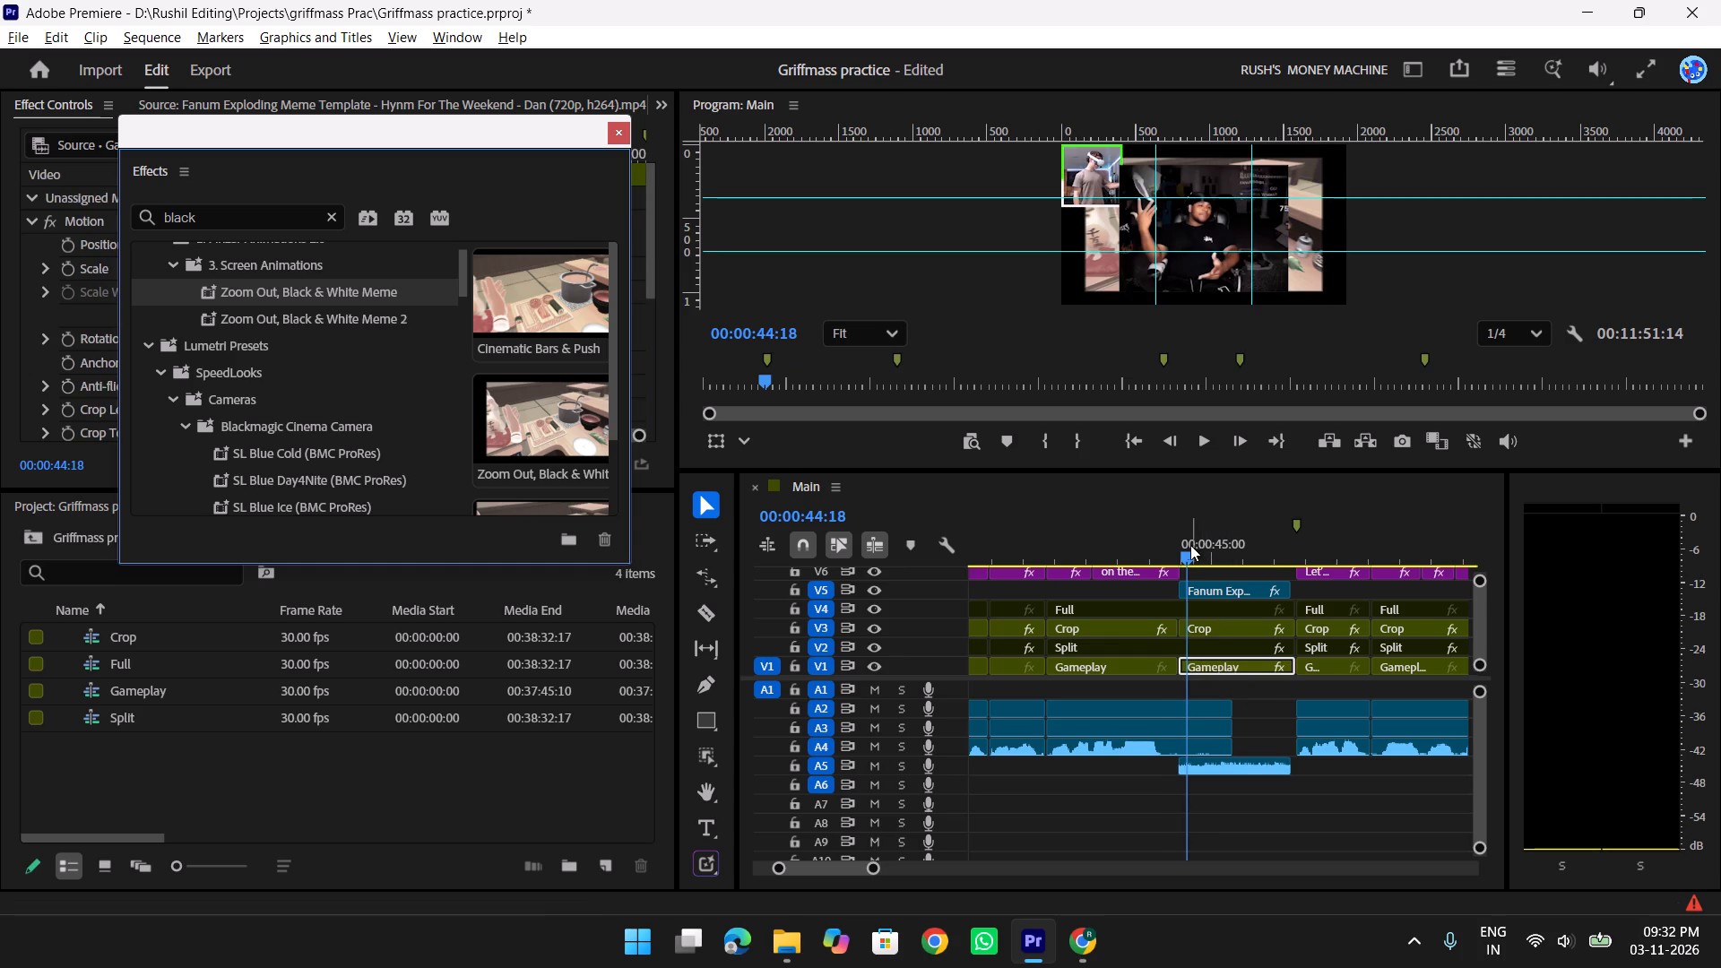
# Play the section around the Fanum clip to check how the preset affects the gameplay background.
pyautogui.moveTo(1189, 545); pyautogui.dragTo(1163, 545)
pyautogui.press('space')
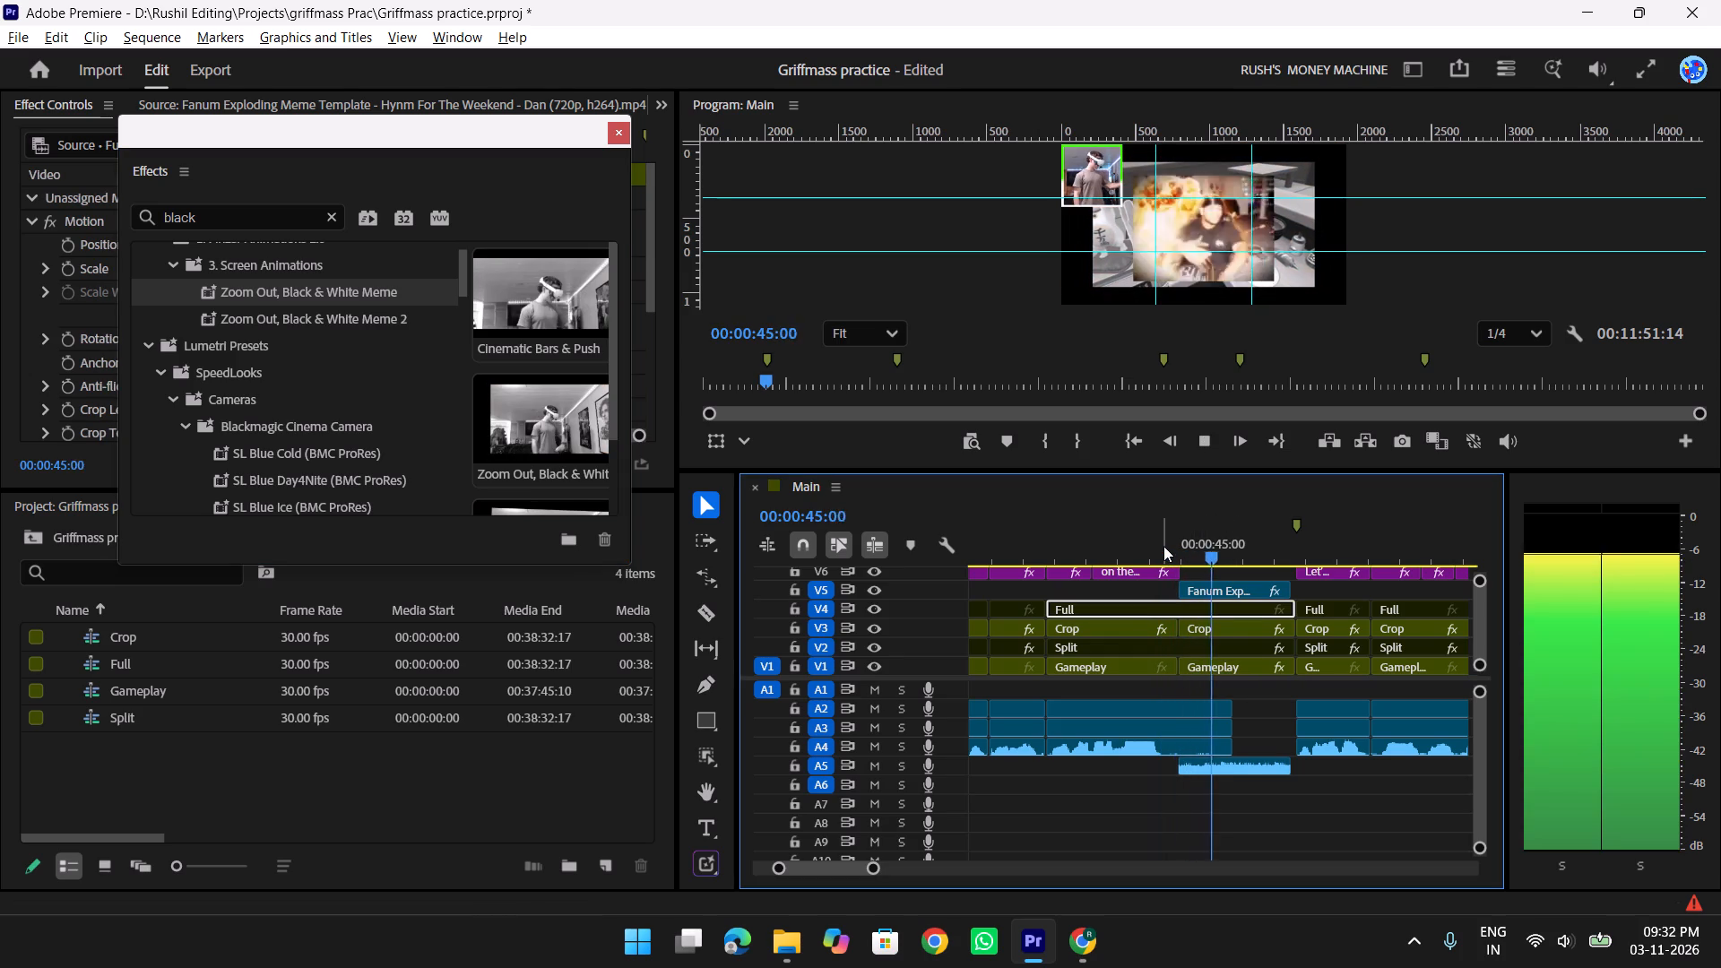
pyautogui.press('space')
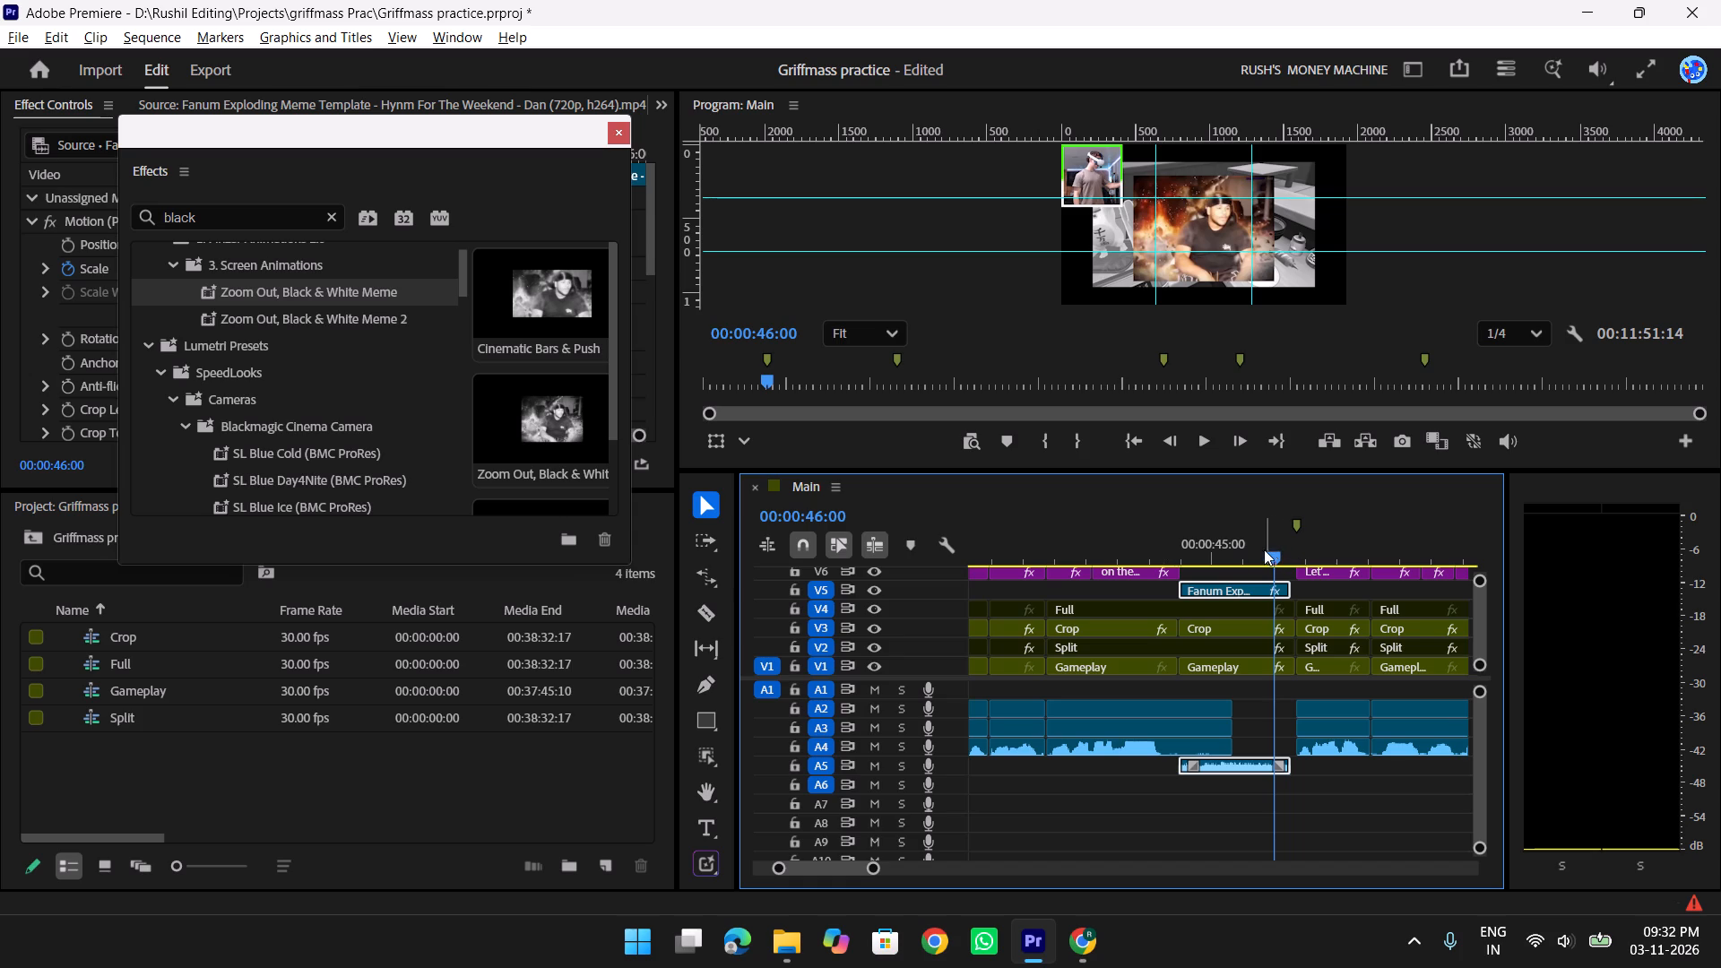
pyautogui.moveTo(1232, 547); pyautogui.dragTo(1188, 546)
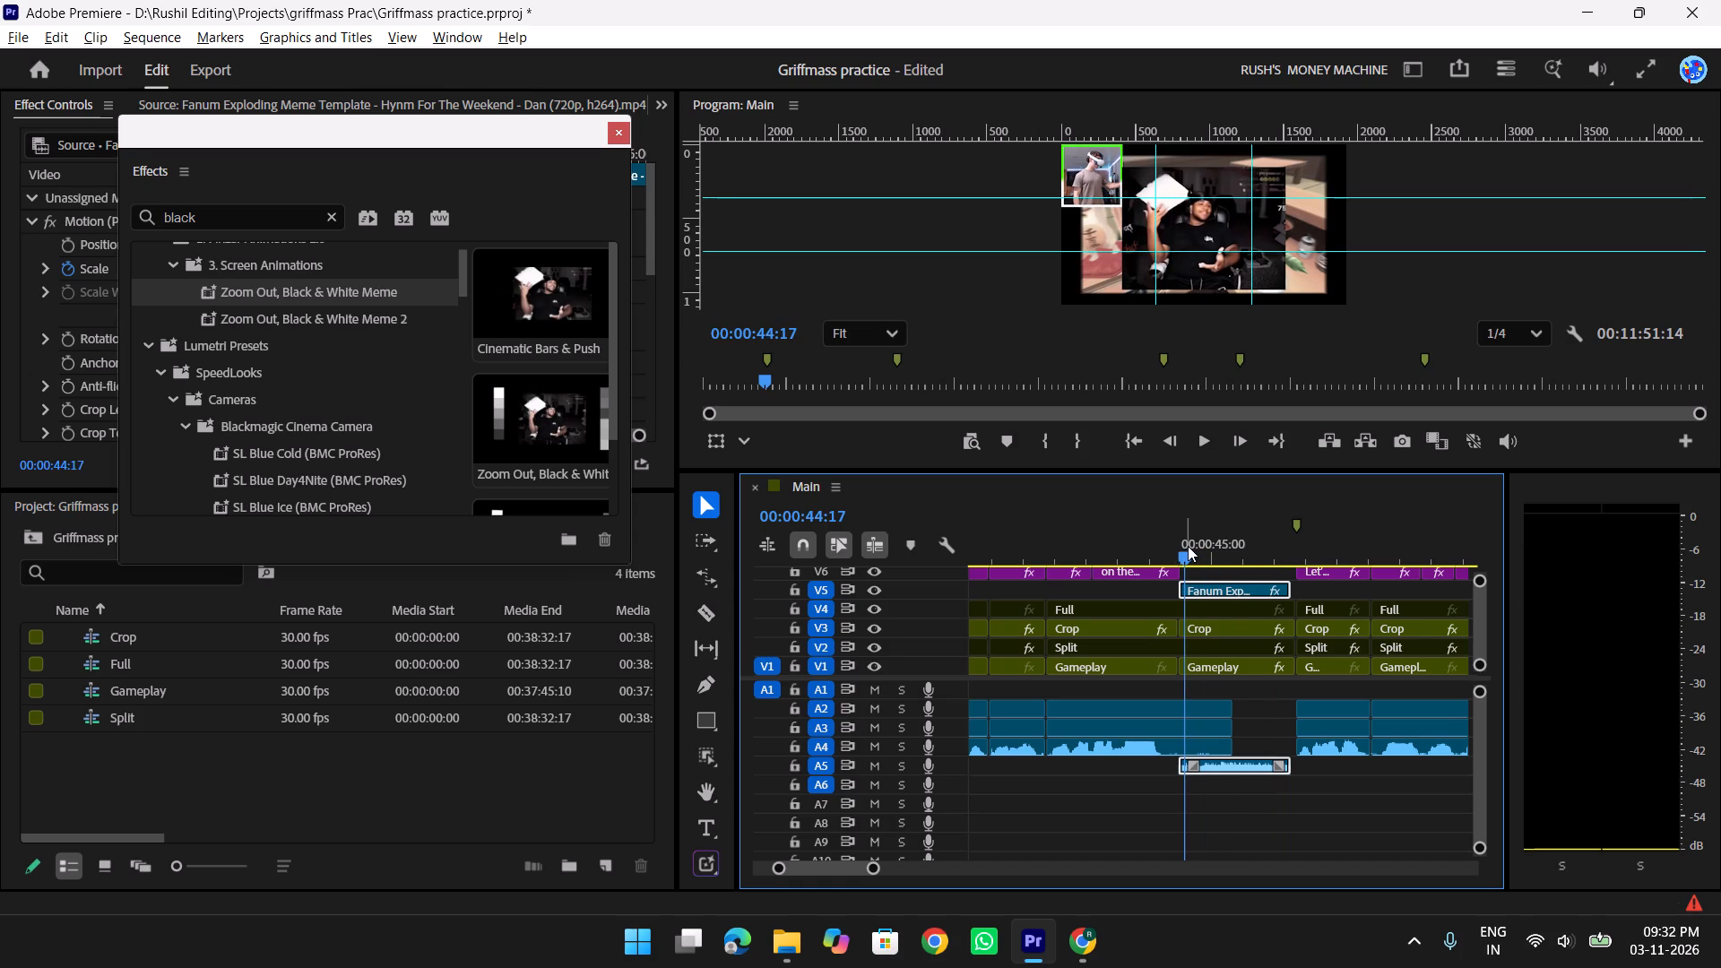
# Close the Effects window, then look through the Fanum clip's effect settings with its Motion section collapsed.
pyautogui.moveTo(512, 147); pyautogui.dragTo(533, 147)
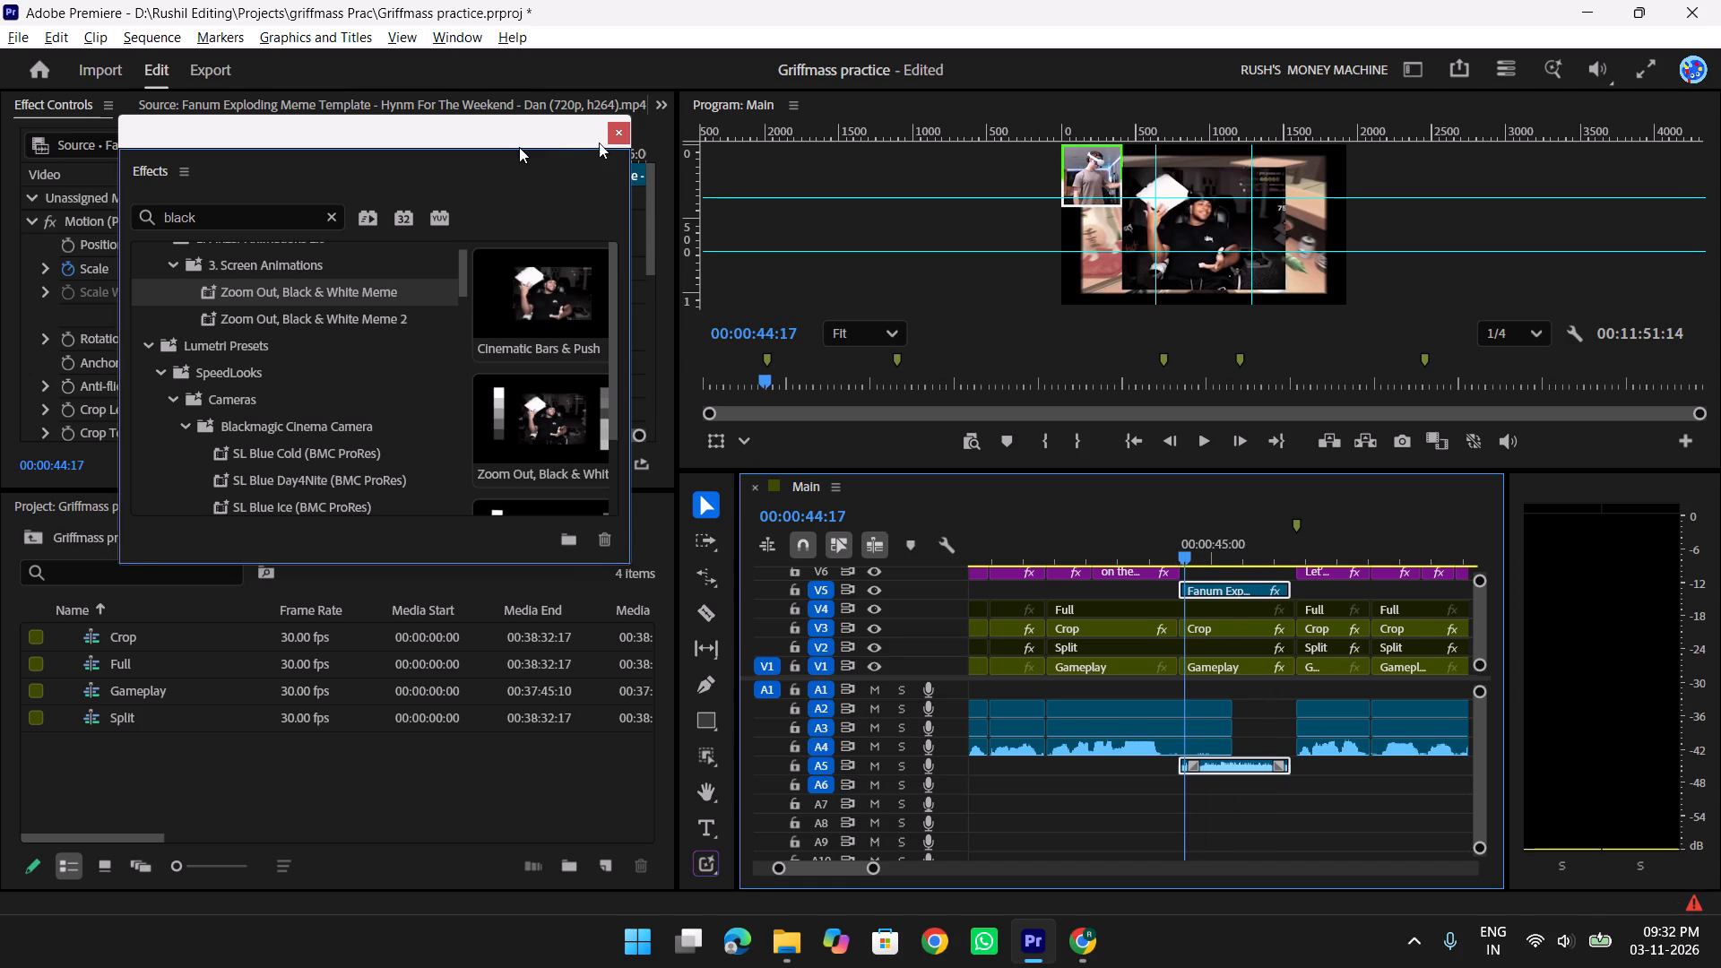
pyautogui.click(644, 133)
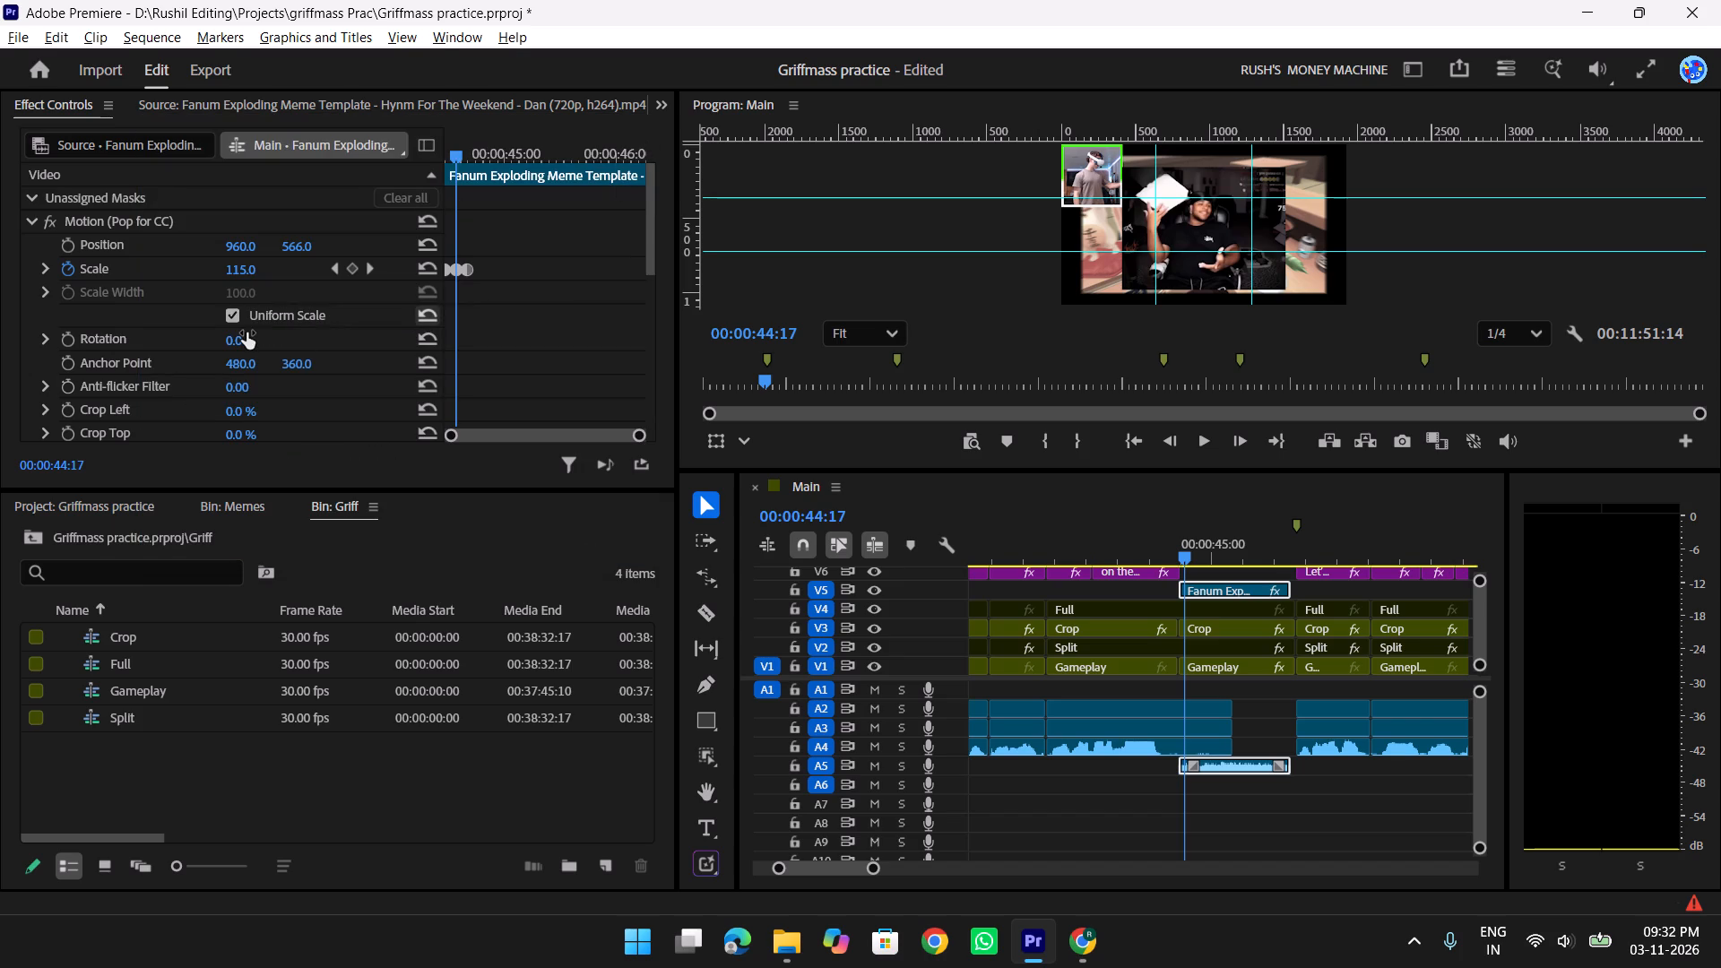
pyautogui.scroll(-15, 246, 333)
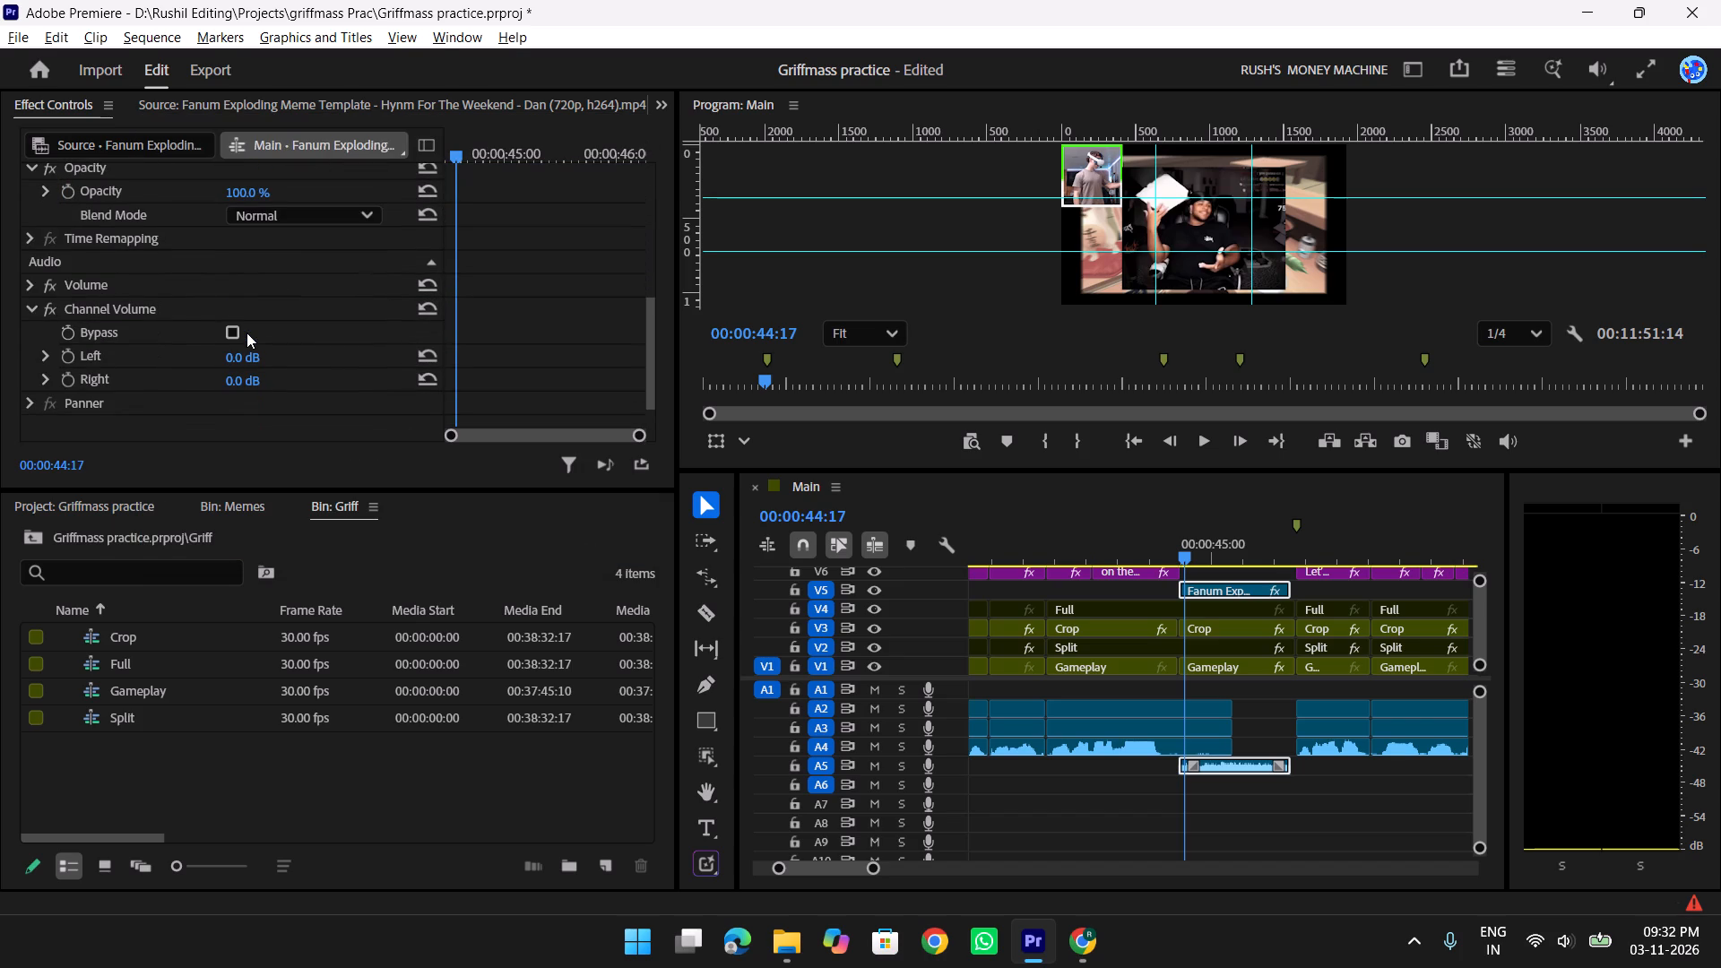
pyautogui.scroll(4, 57, 259)
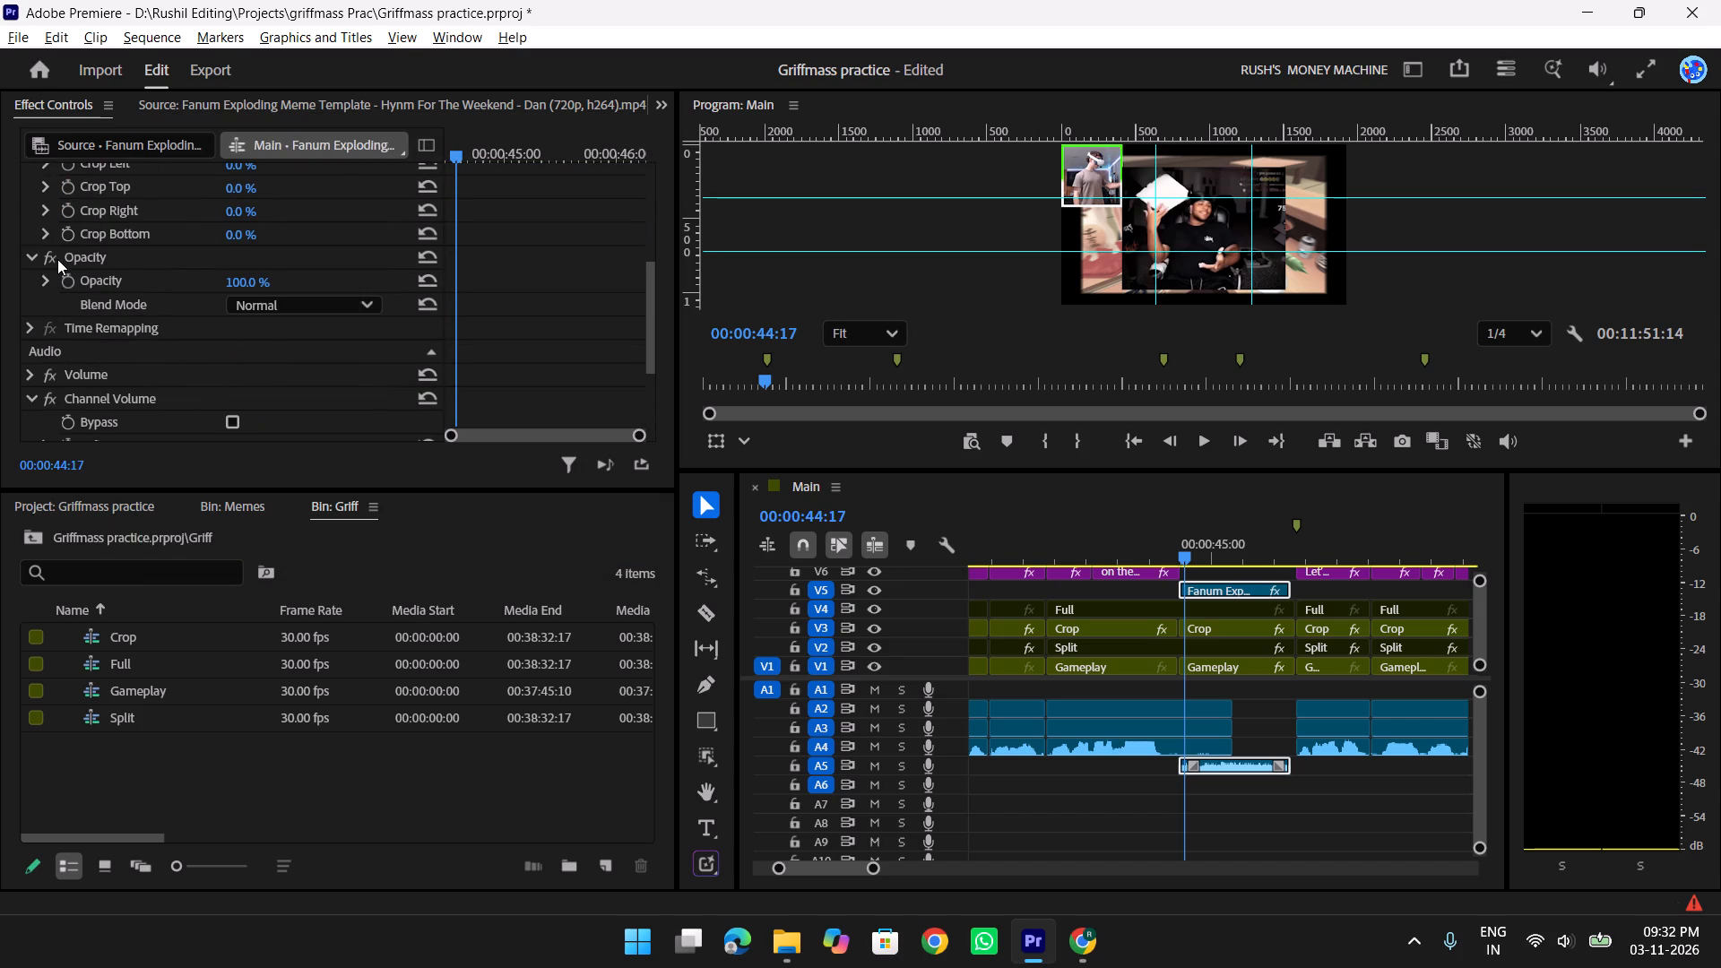
pyautogui.scroll(9, 49, 350)
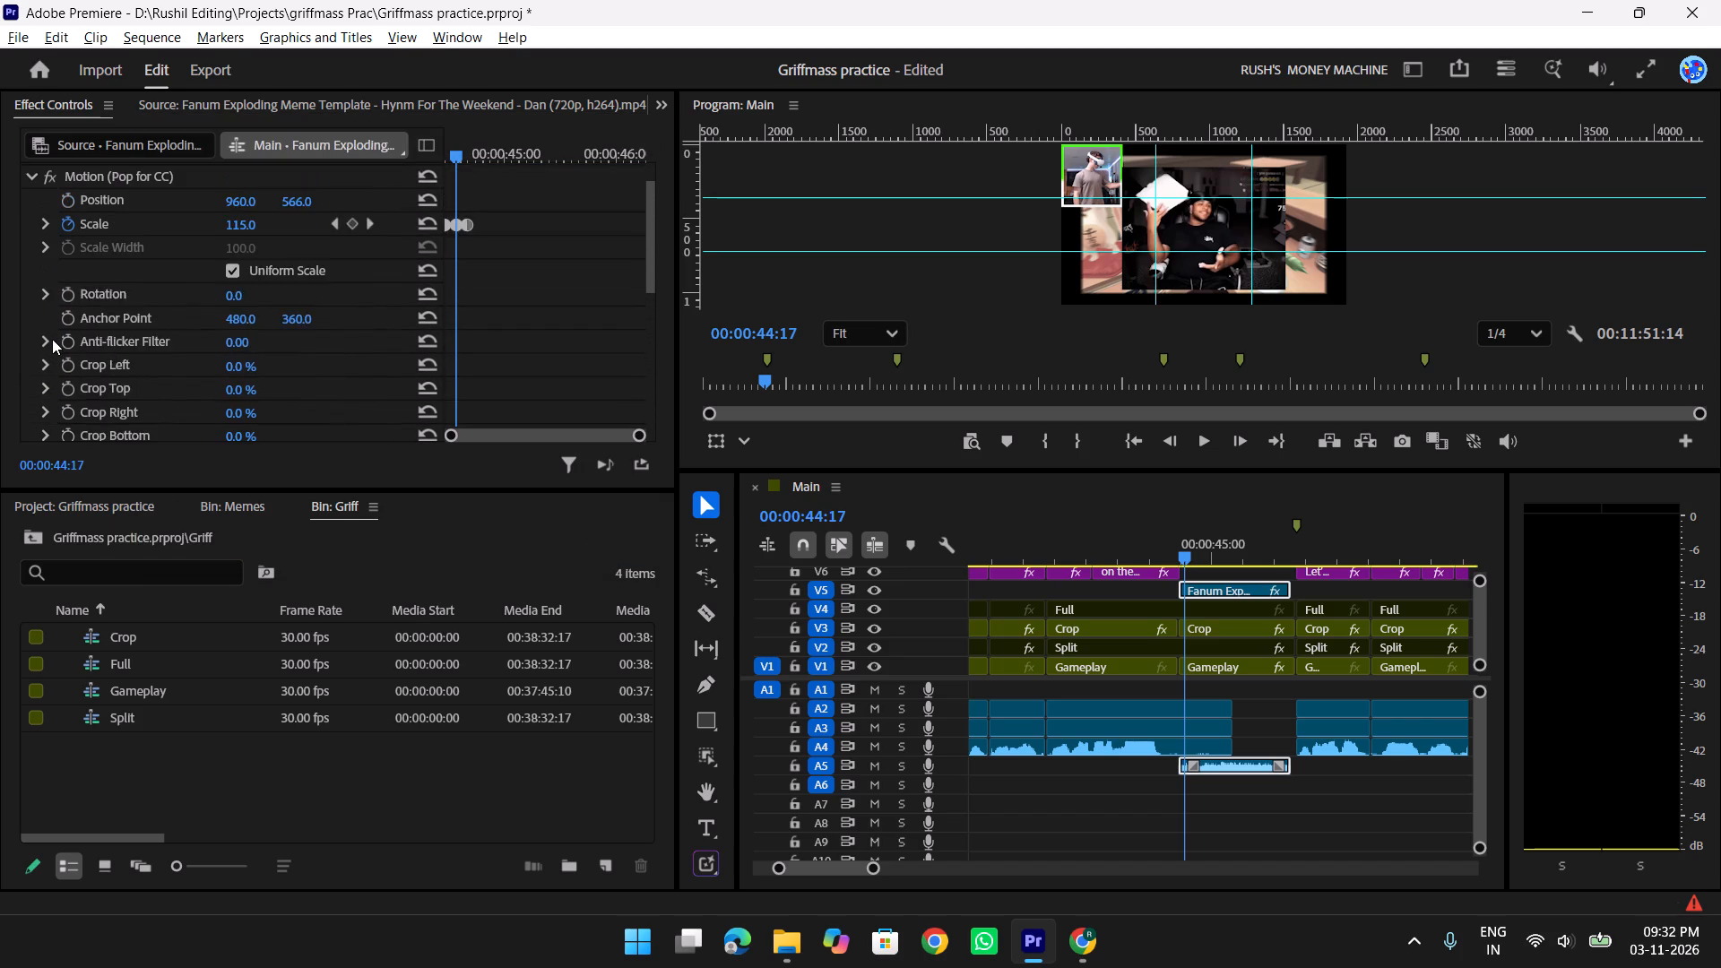
pyautogui.scroll(4, 52, 339)
pyautogui.click(23, 215)
pyautogui.click(30, 226)
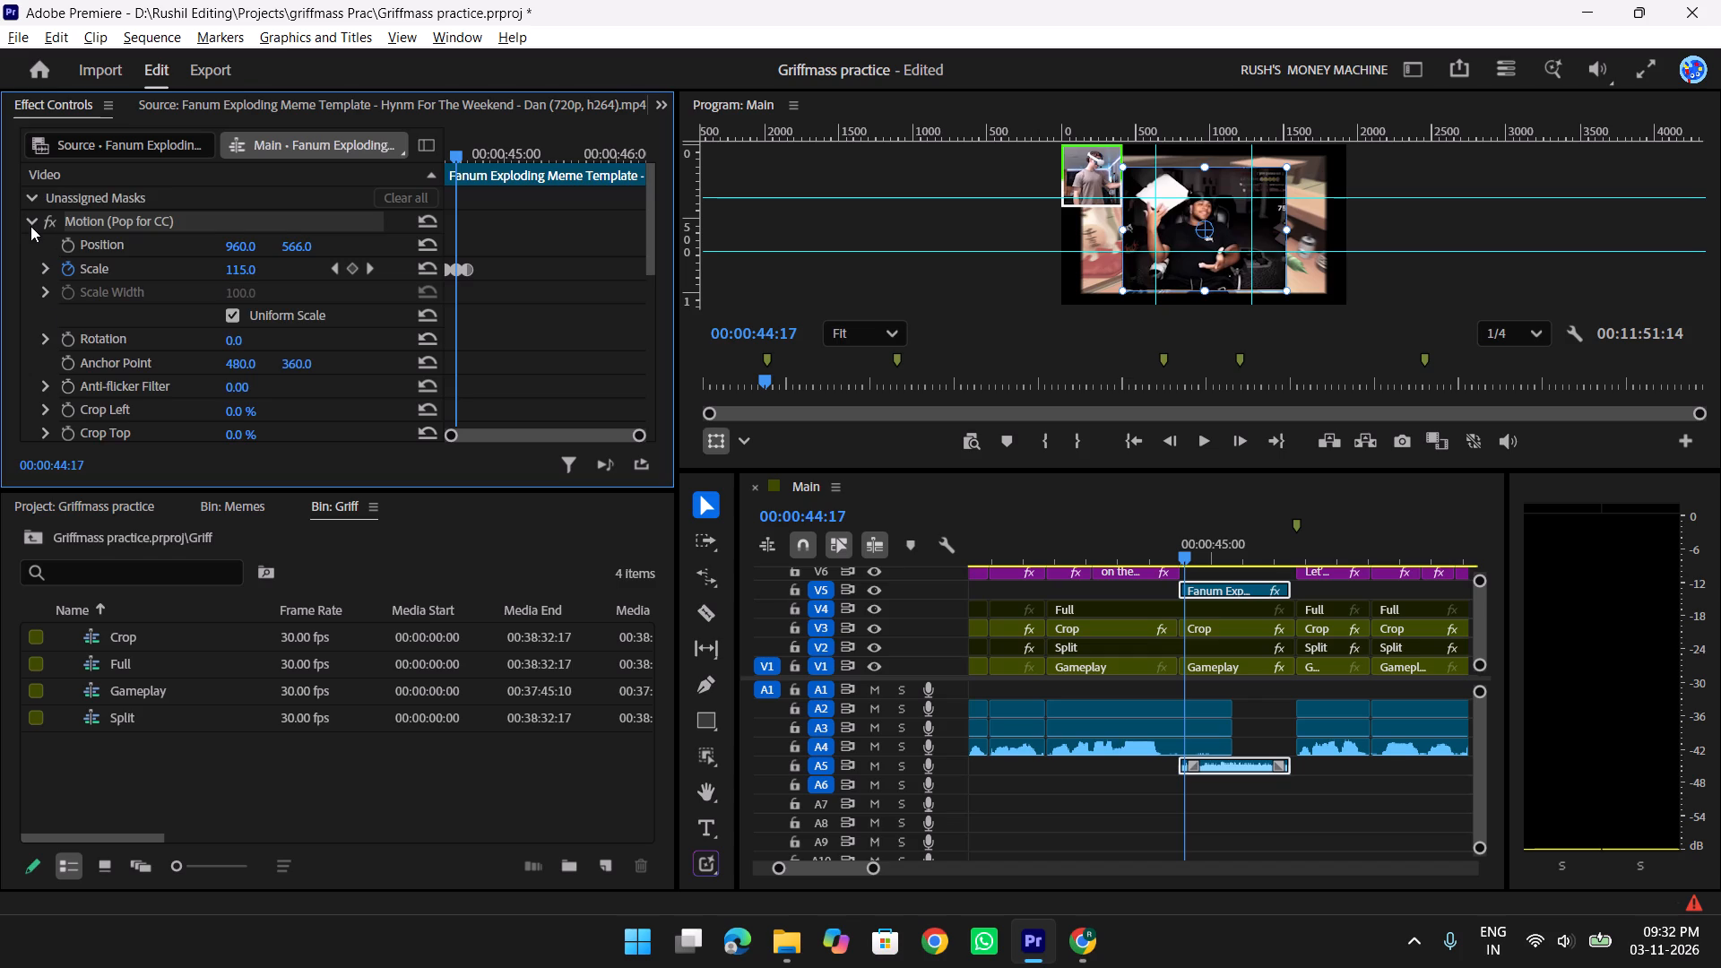
pyautogui.scroll(-4, 46, 317)
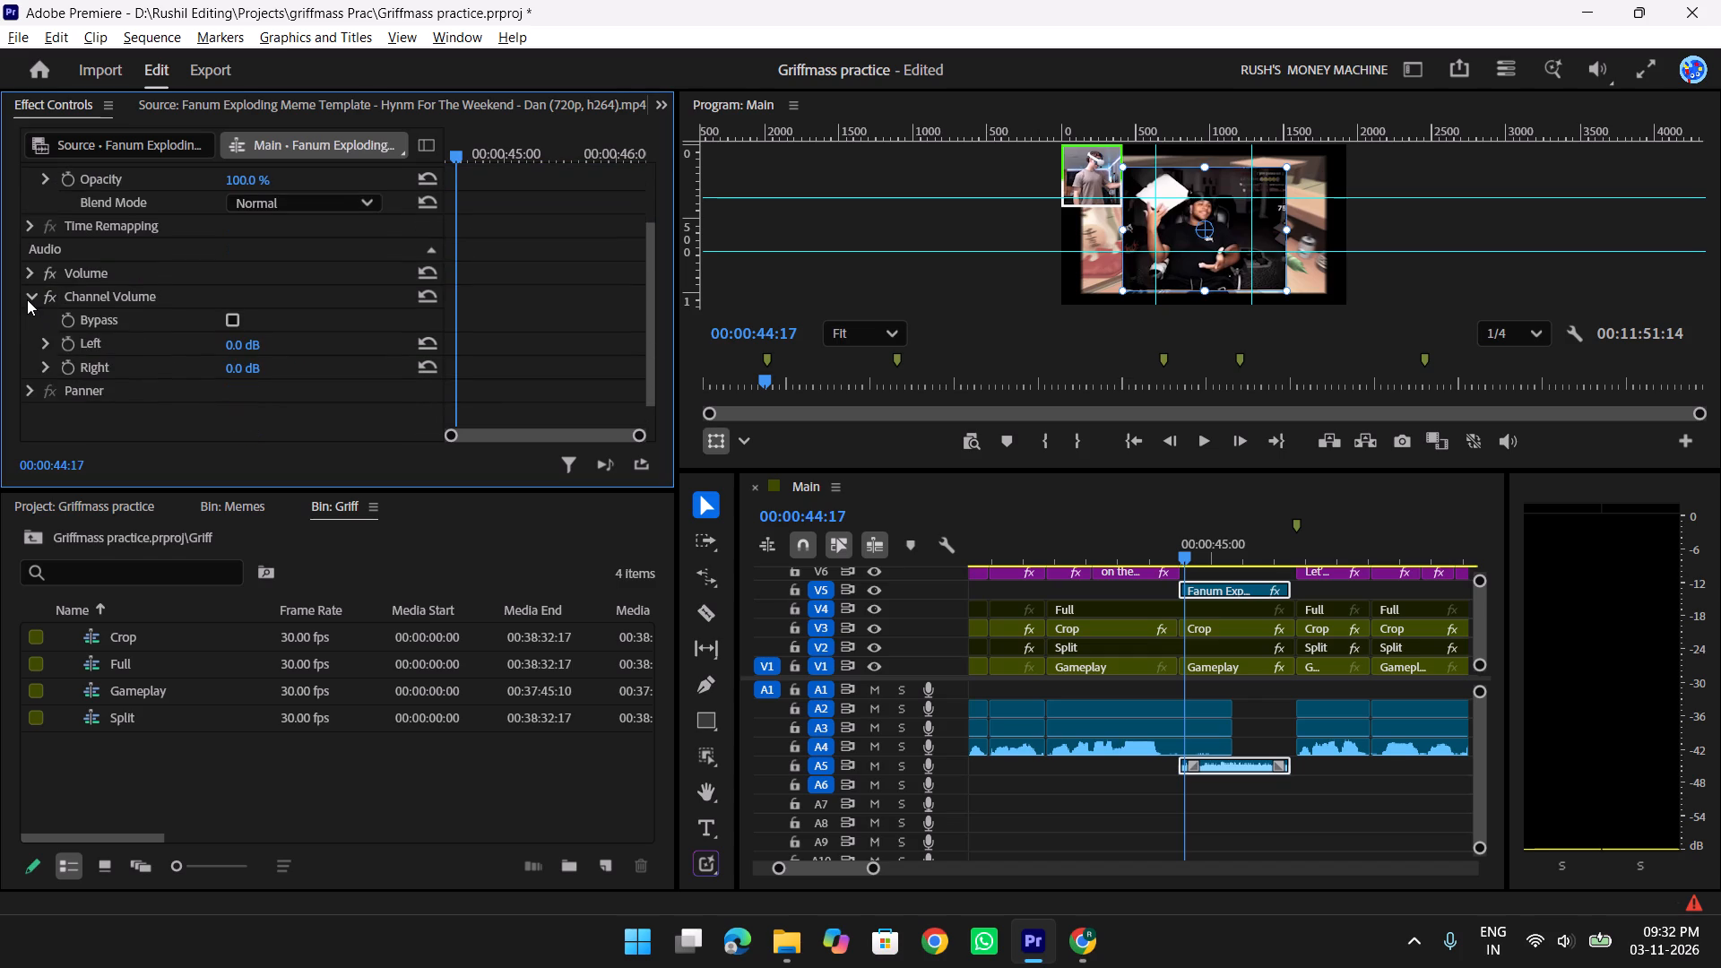
pyautogui.scroll(6, 318, 307)
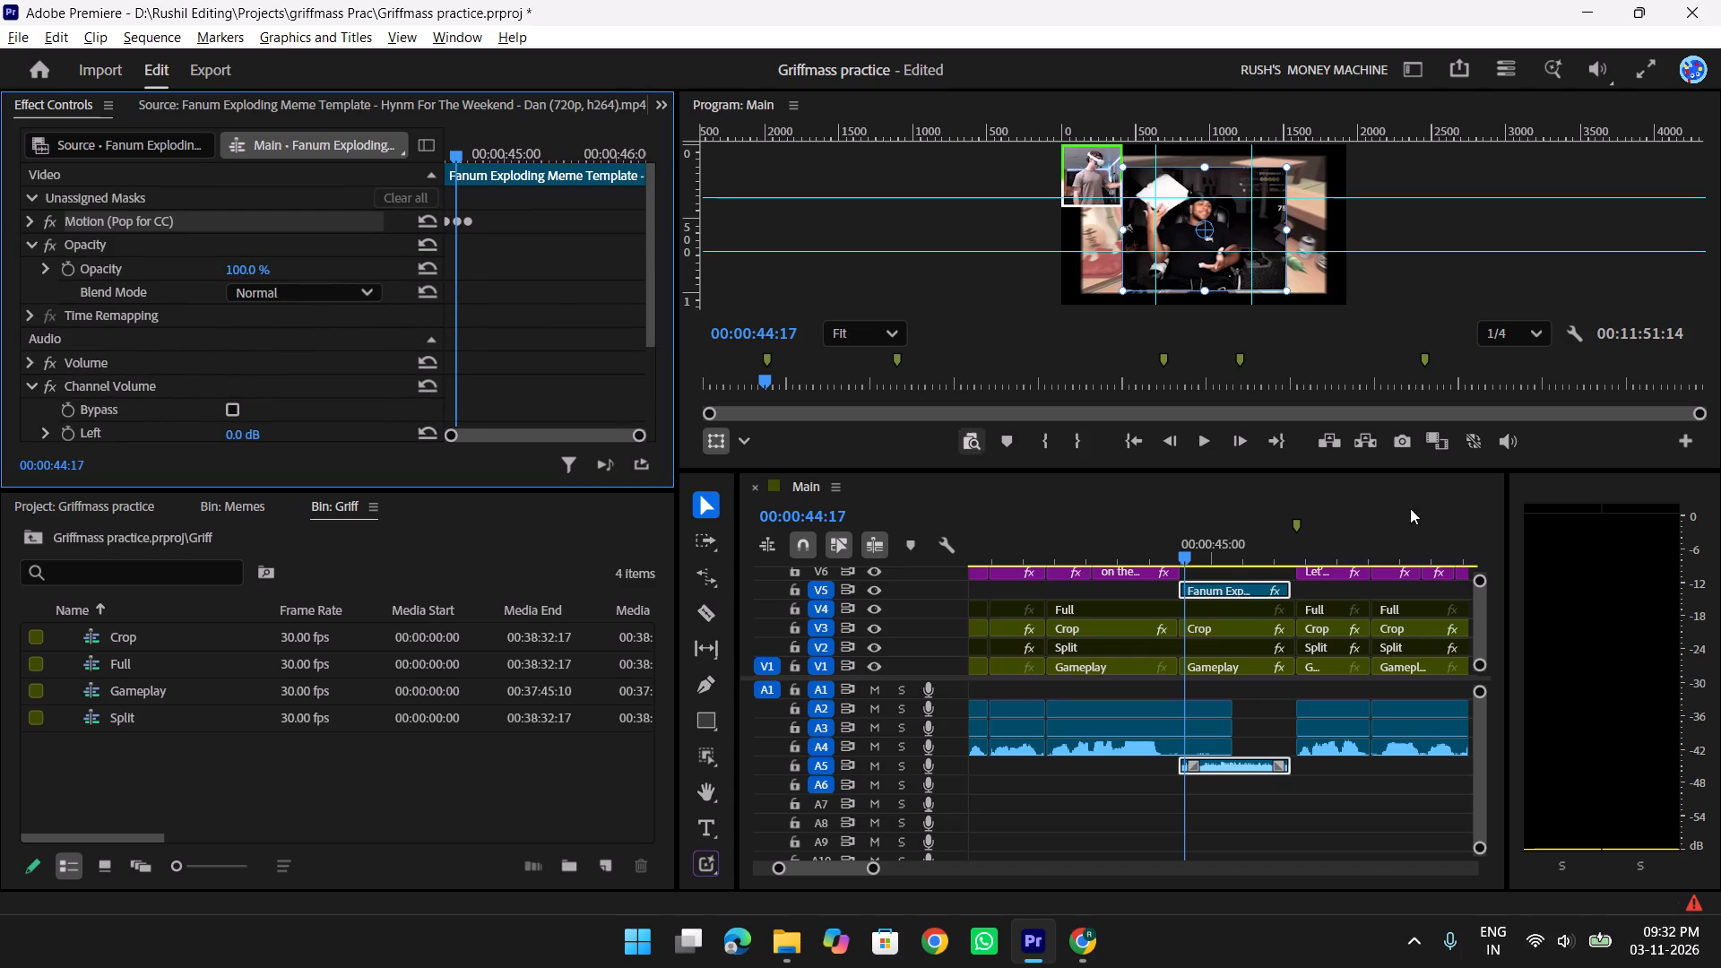
# Remove the preset's Lumetri Color and Transform effects from the Gameplay clip beneath the Fanum meme.
pyautogui.click(1227, 649)
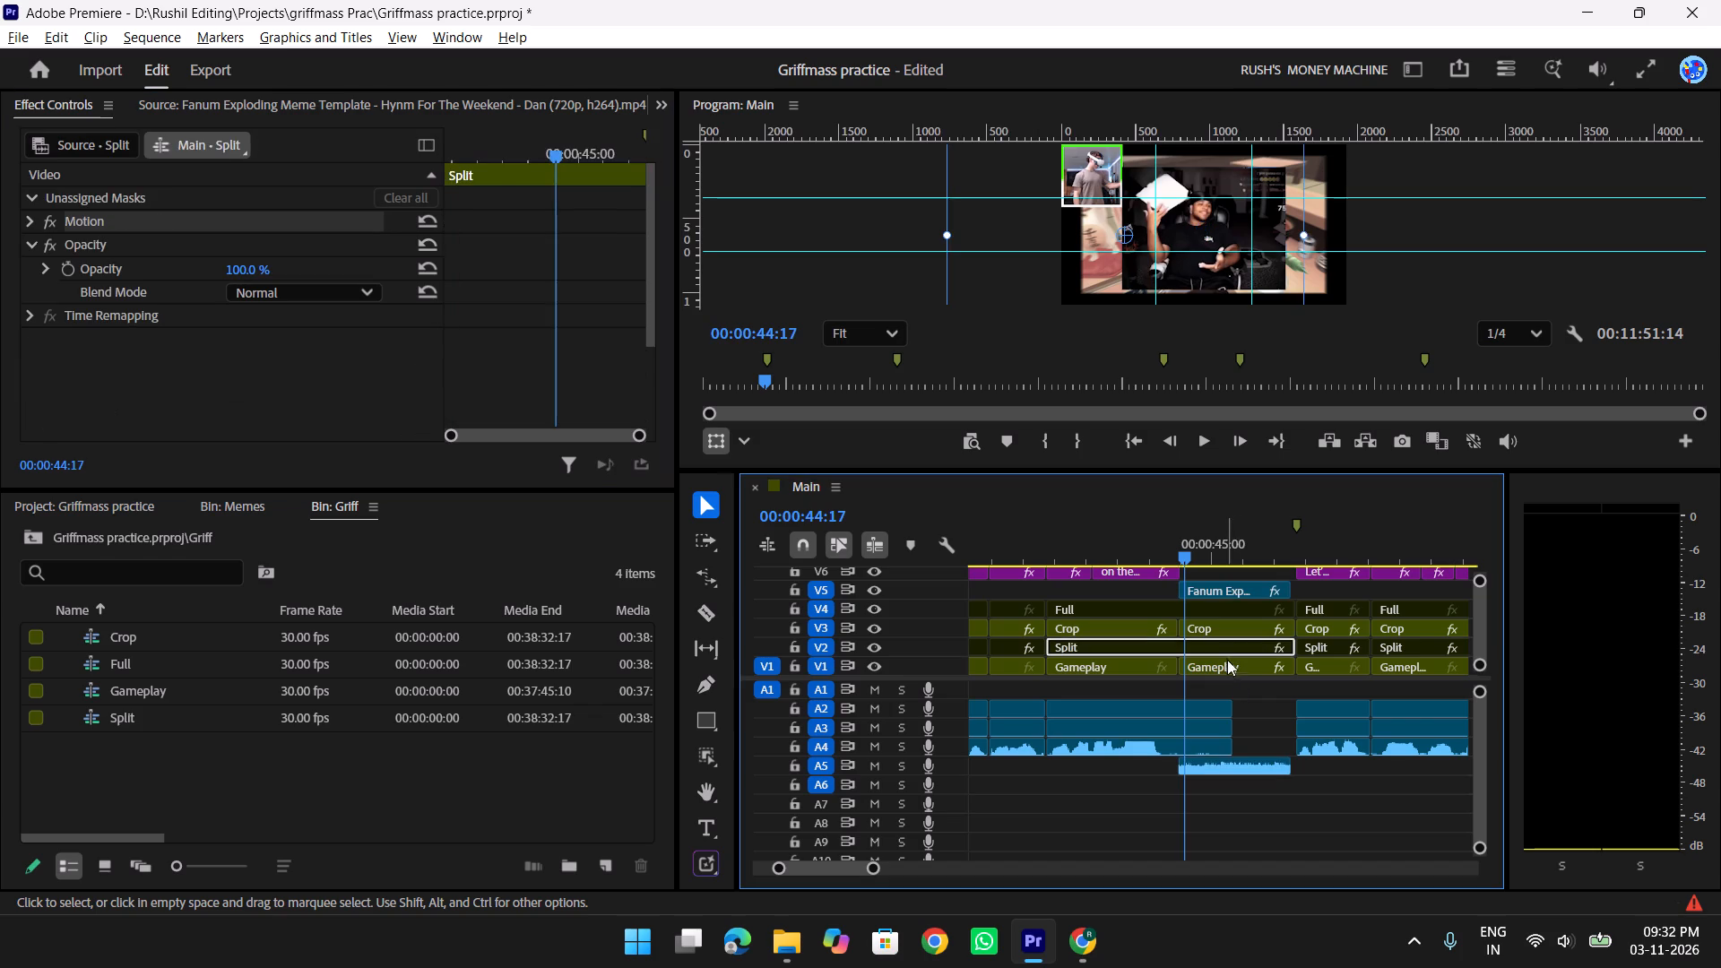
pyautogui.click(1228, 666)
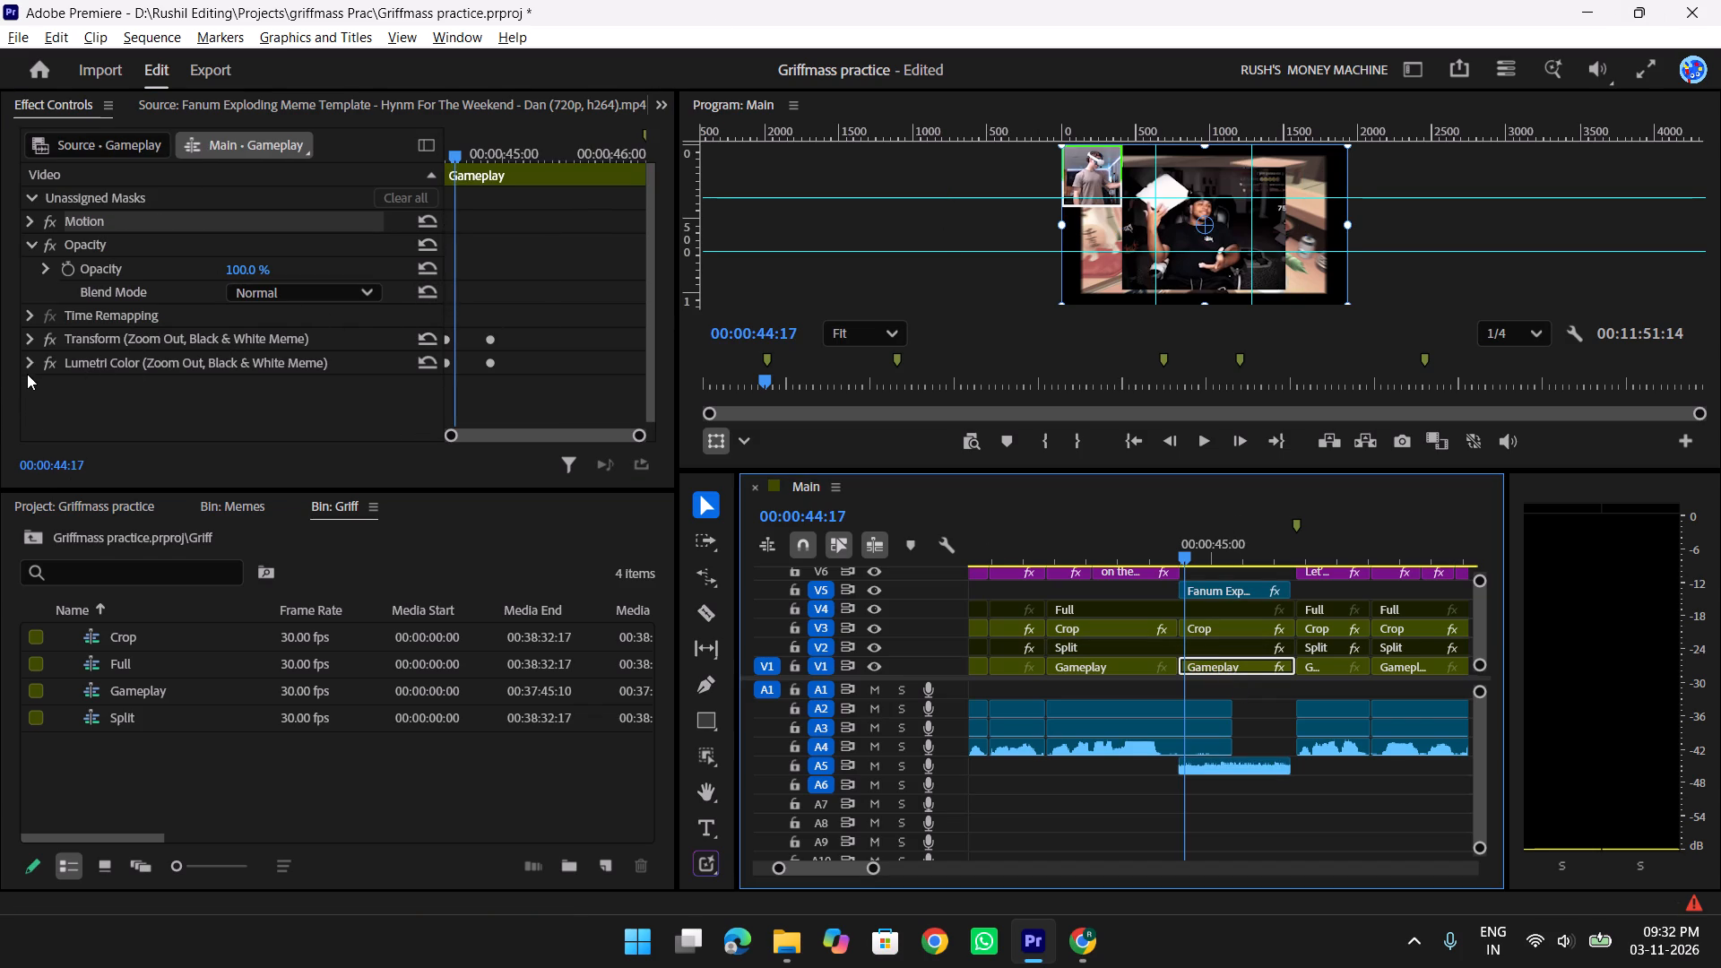
pyautogui.click(117, 369)
pyautogui.press('Delete')
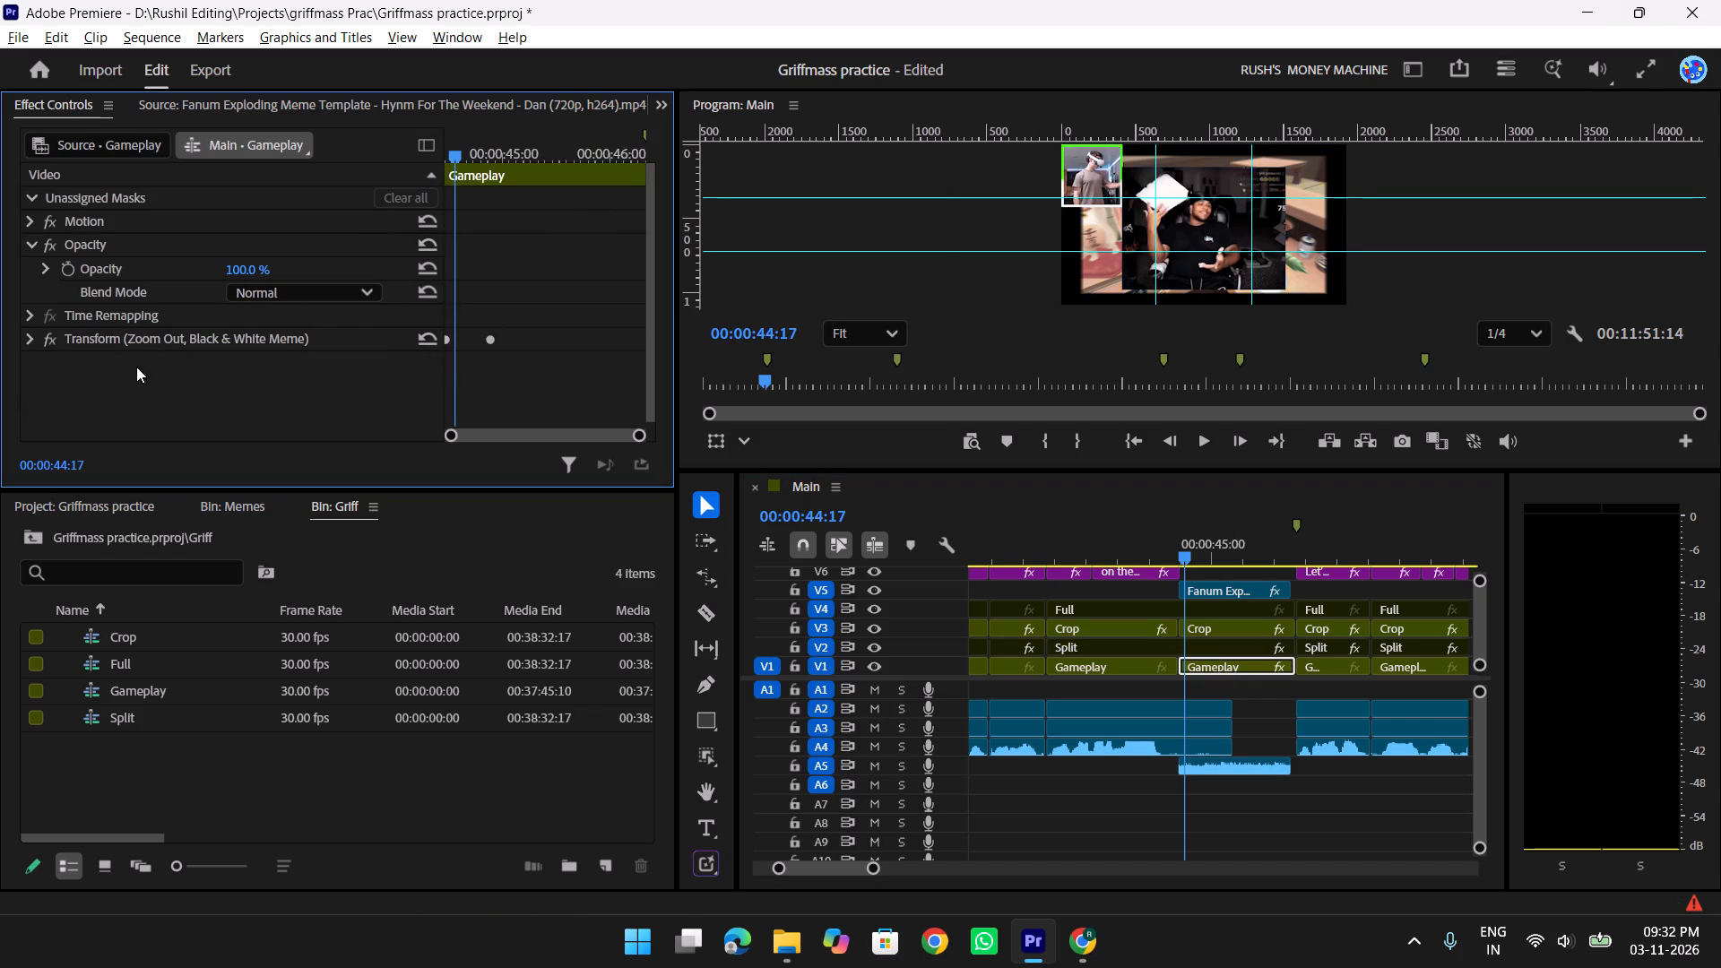
pyautogui.click(187, 346)
pyautogui.press('Delete')
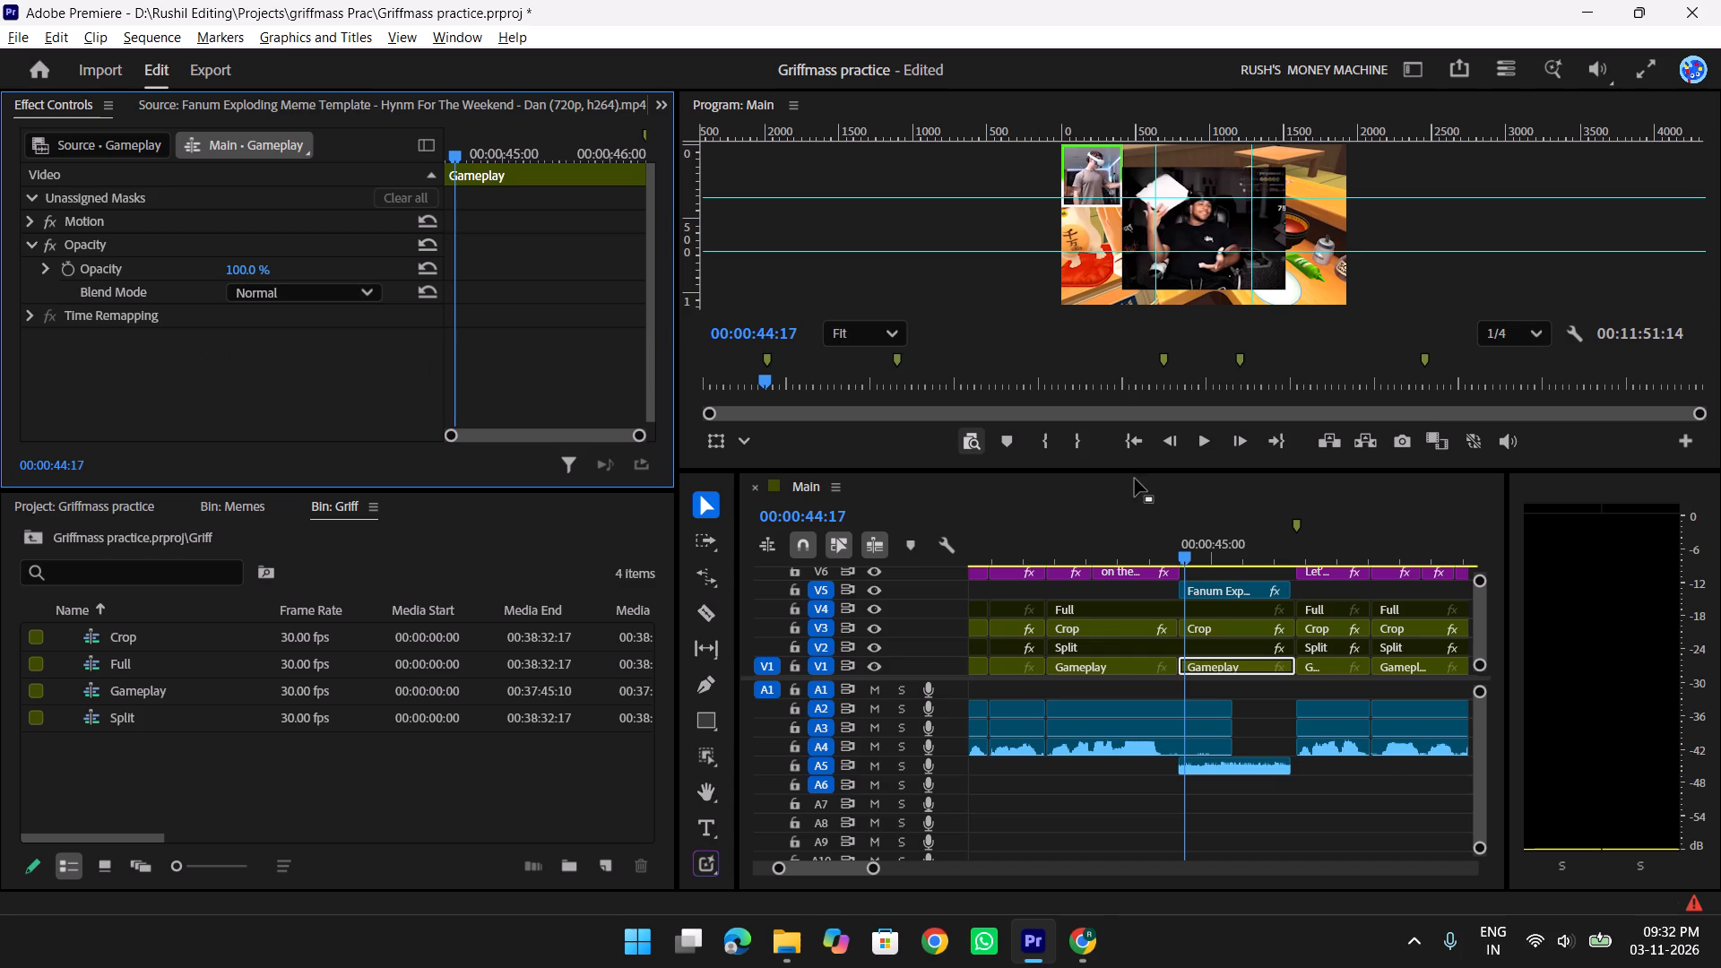
# Play the Fanum meme section from just before it starts to check the gameplay background without the preset.
pyautogui.moveTo(1180, 543); pyautogui.dragTo(1169, 547)
pyautogui.press('space')
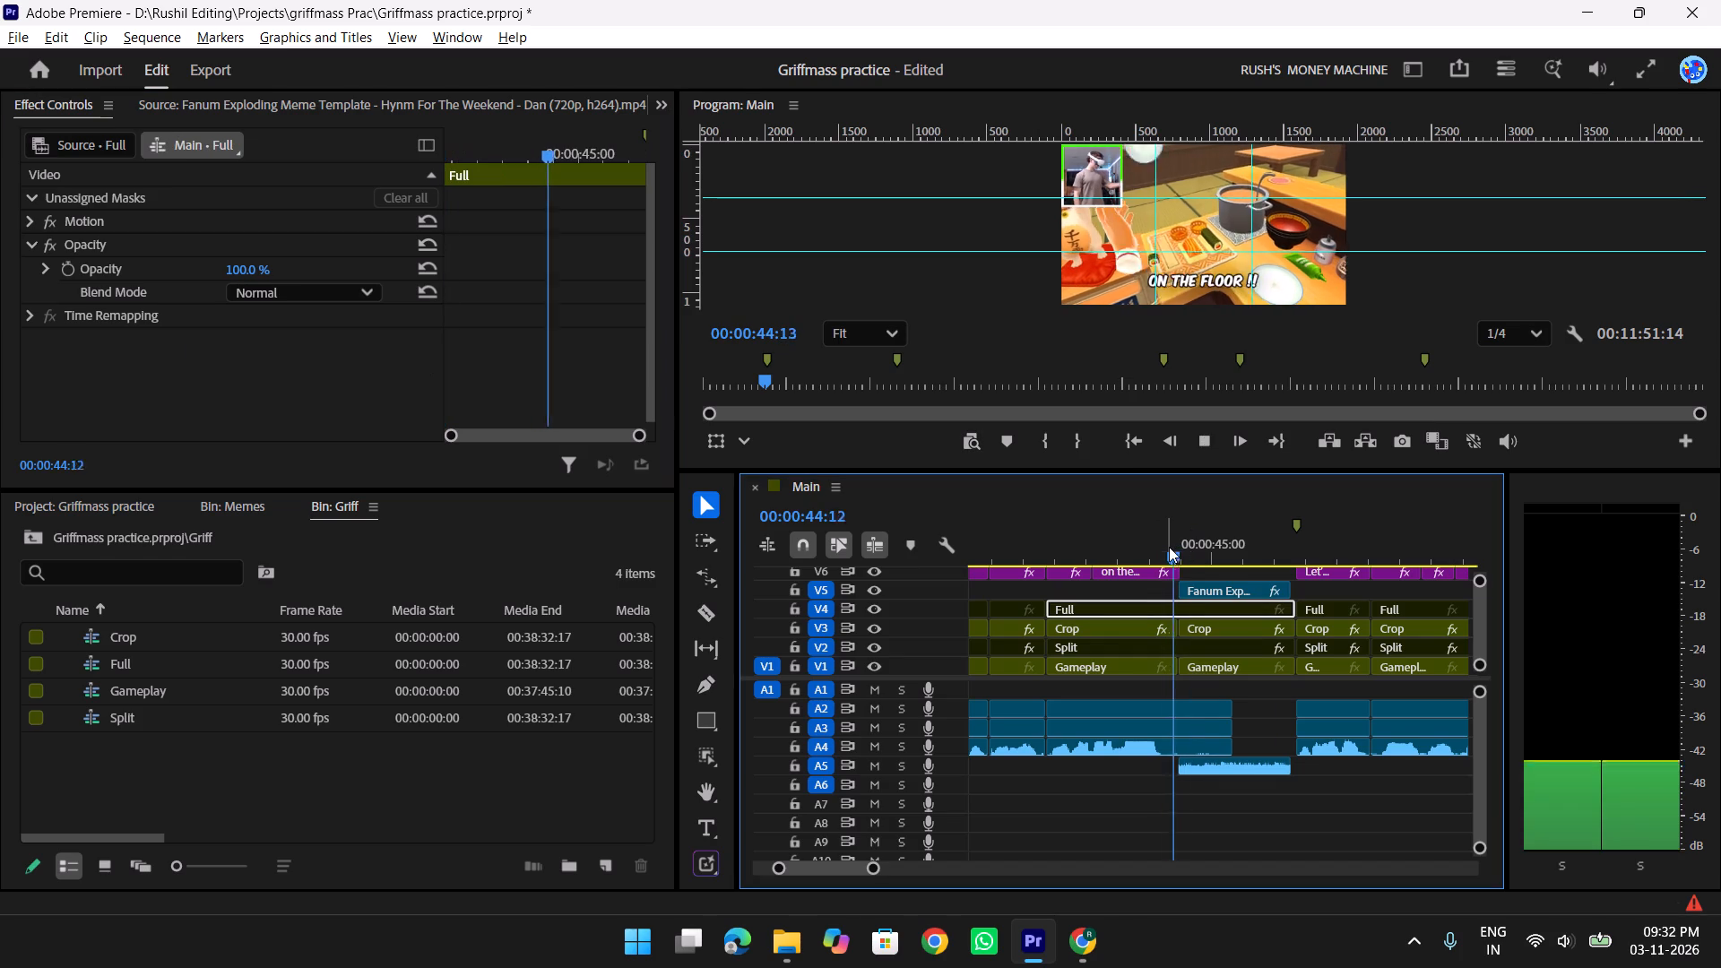
pyautogui.press('space')
# With the Gameplay clip beneath the Fanum meme selected, search the effects for "lume" and look through the Lumetri presets.
pyautogui.click(1233, 671)
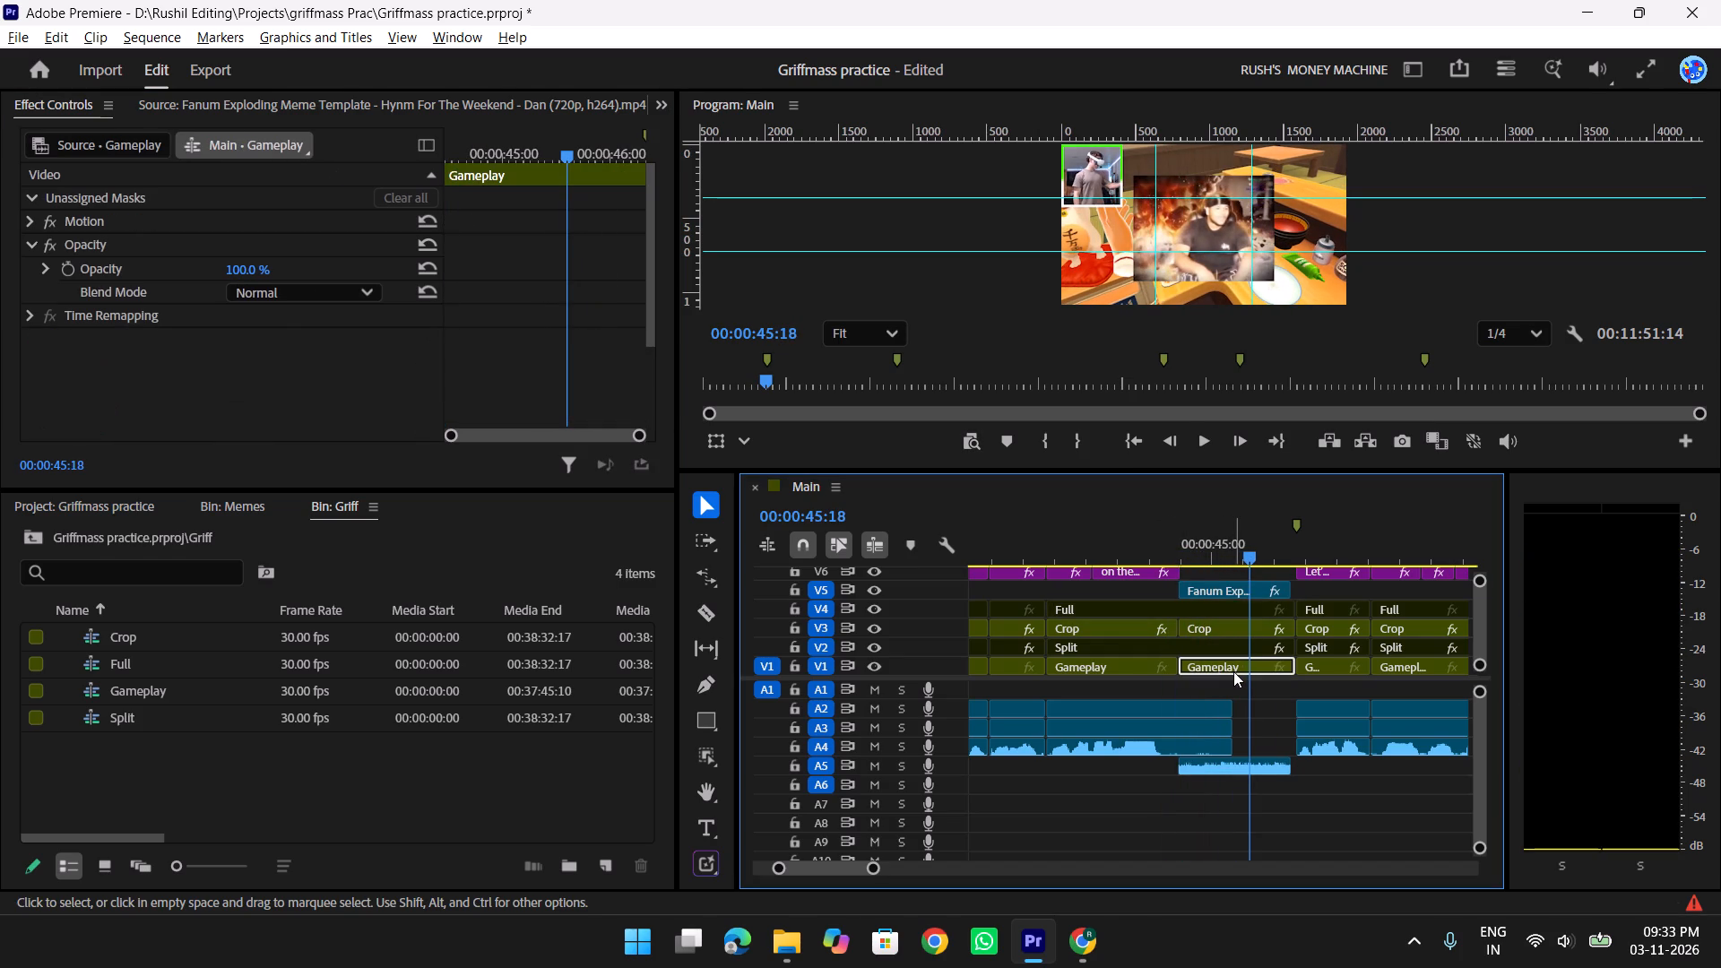
pyautogui.hotkey('shift', 'z')
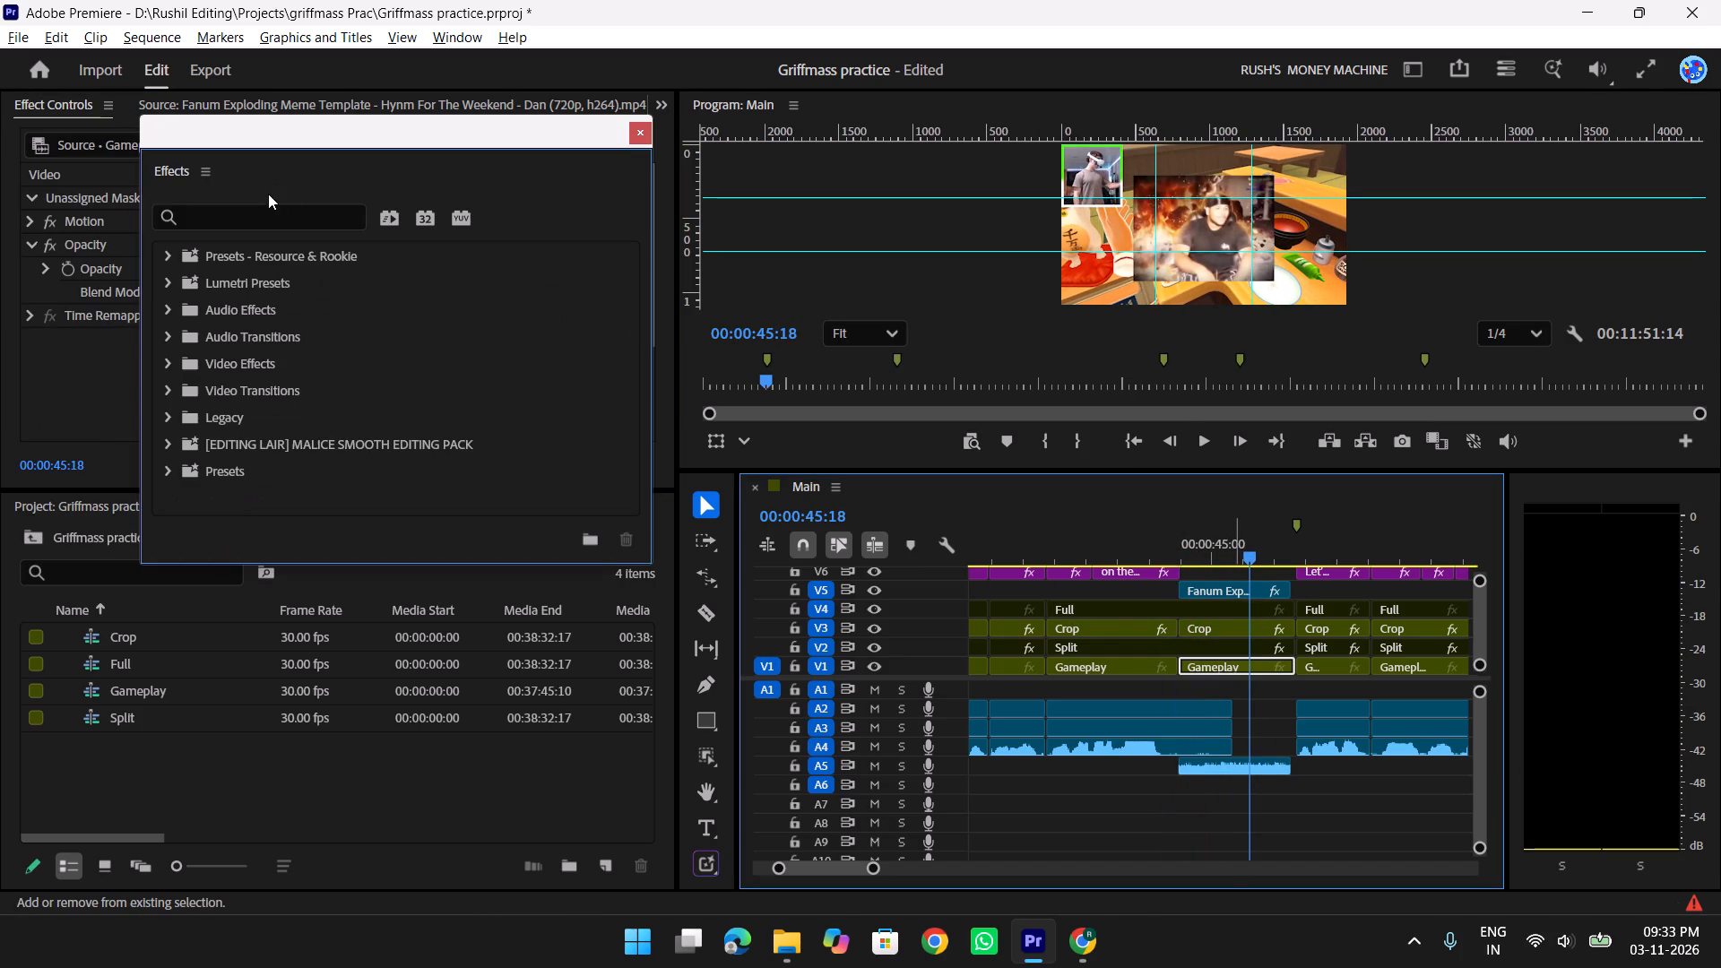
pyautogui.click(267, 219)
pyautogui.write('lumer')
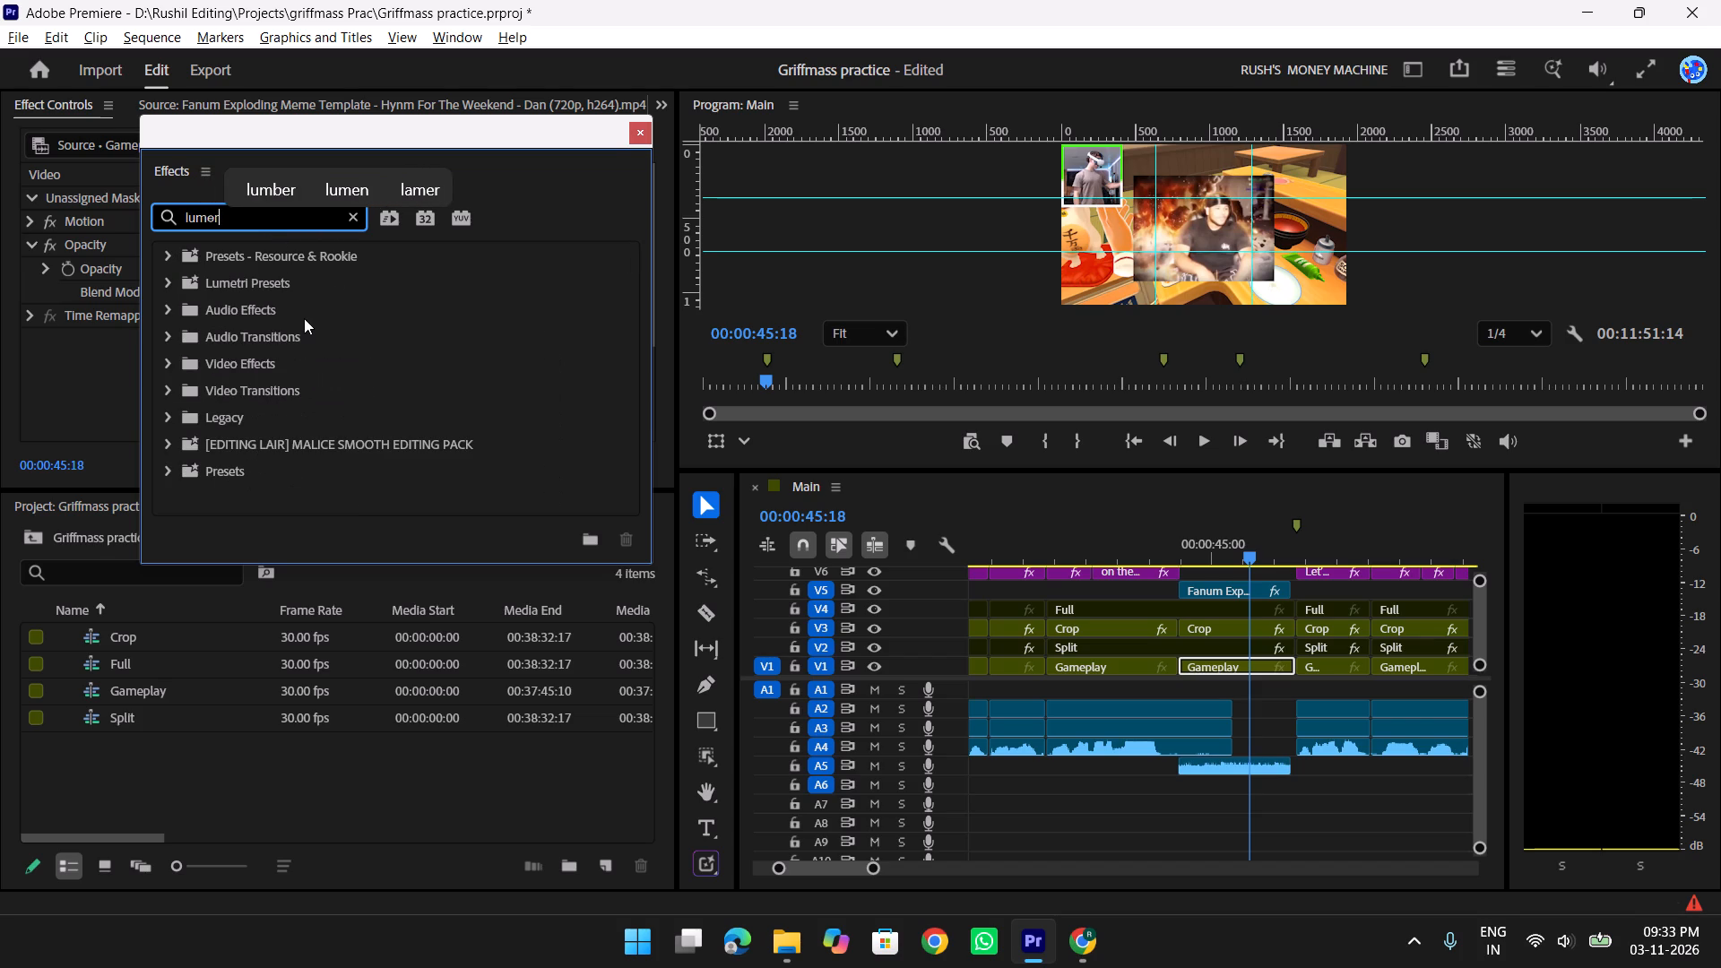
pyautogui.write('tri')
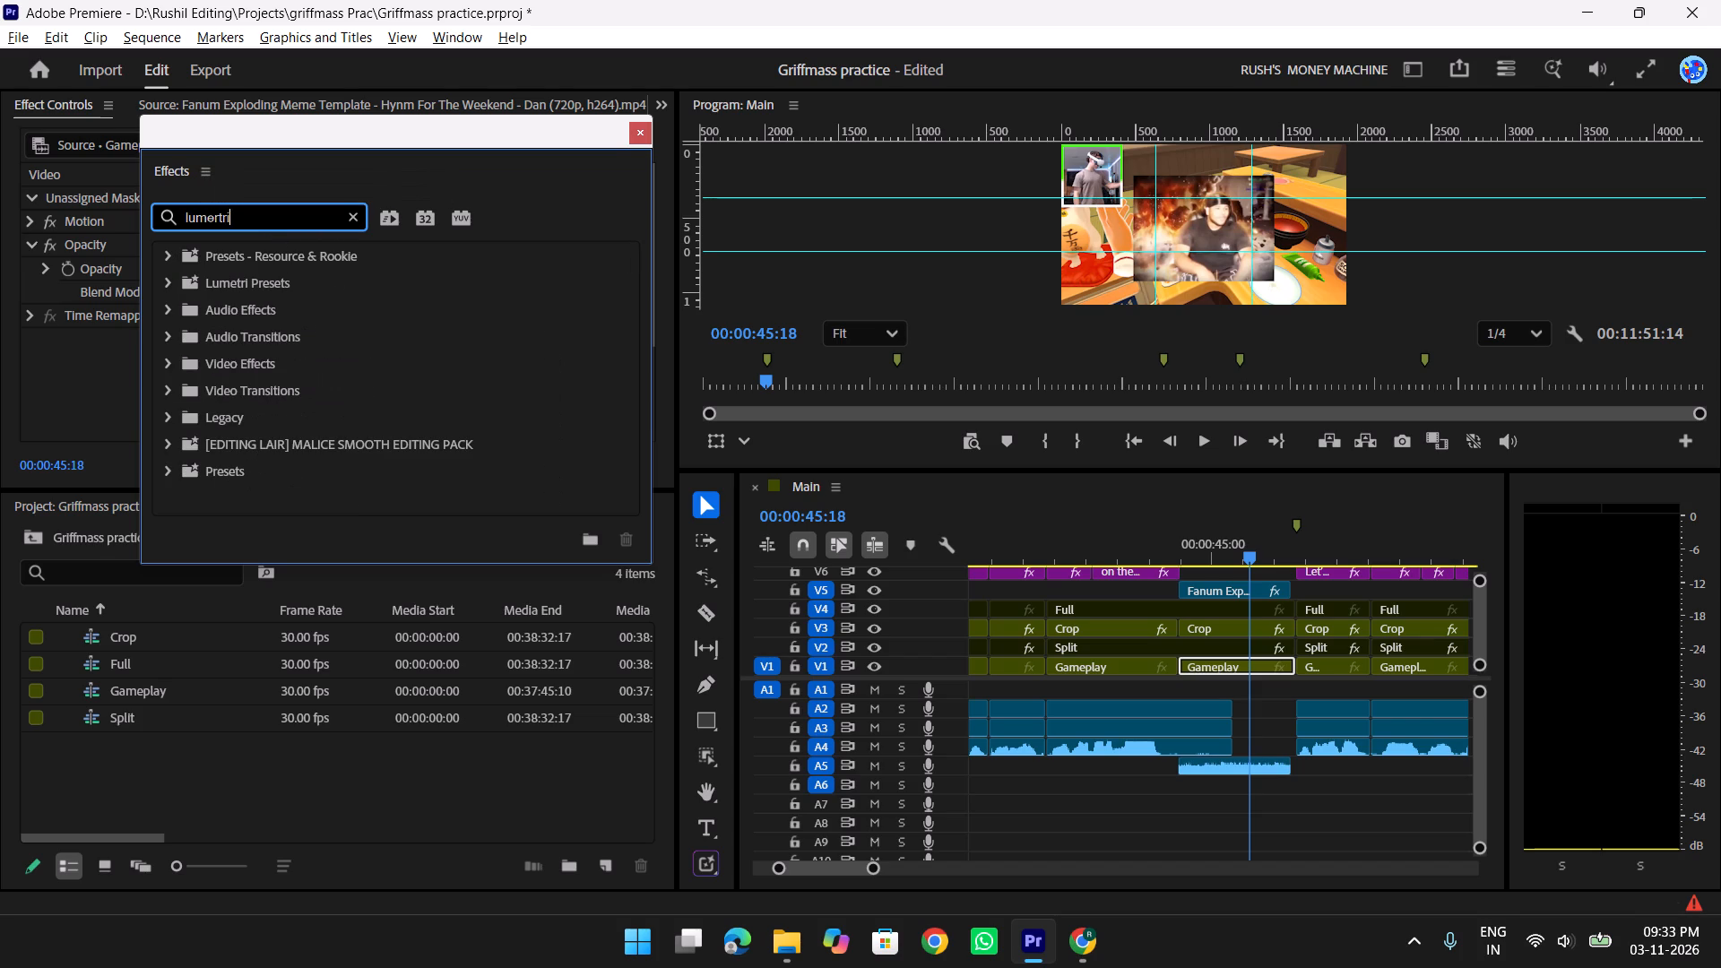
pyautogui.press('BackSpace')
pyautogui.press('BackSpace')
pyautogui.press('BackSpace')
pyautogui.press('BackSpace')
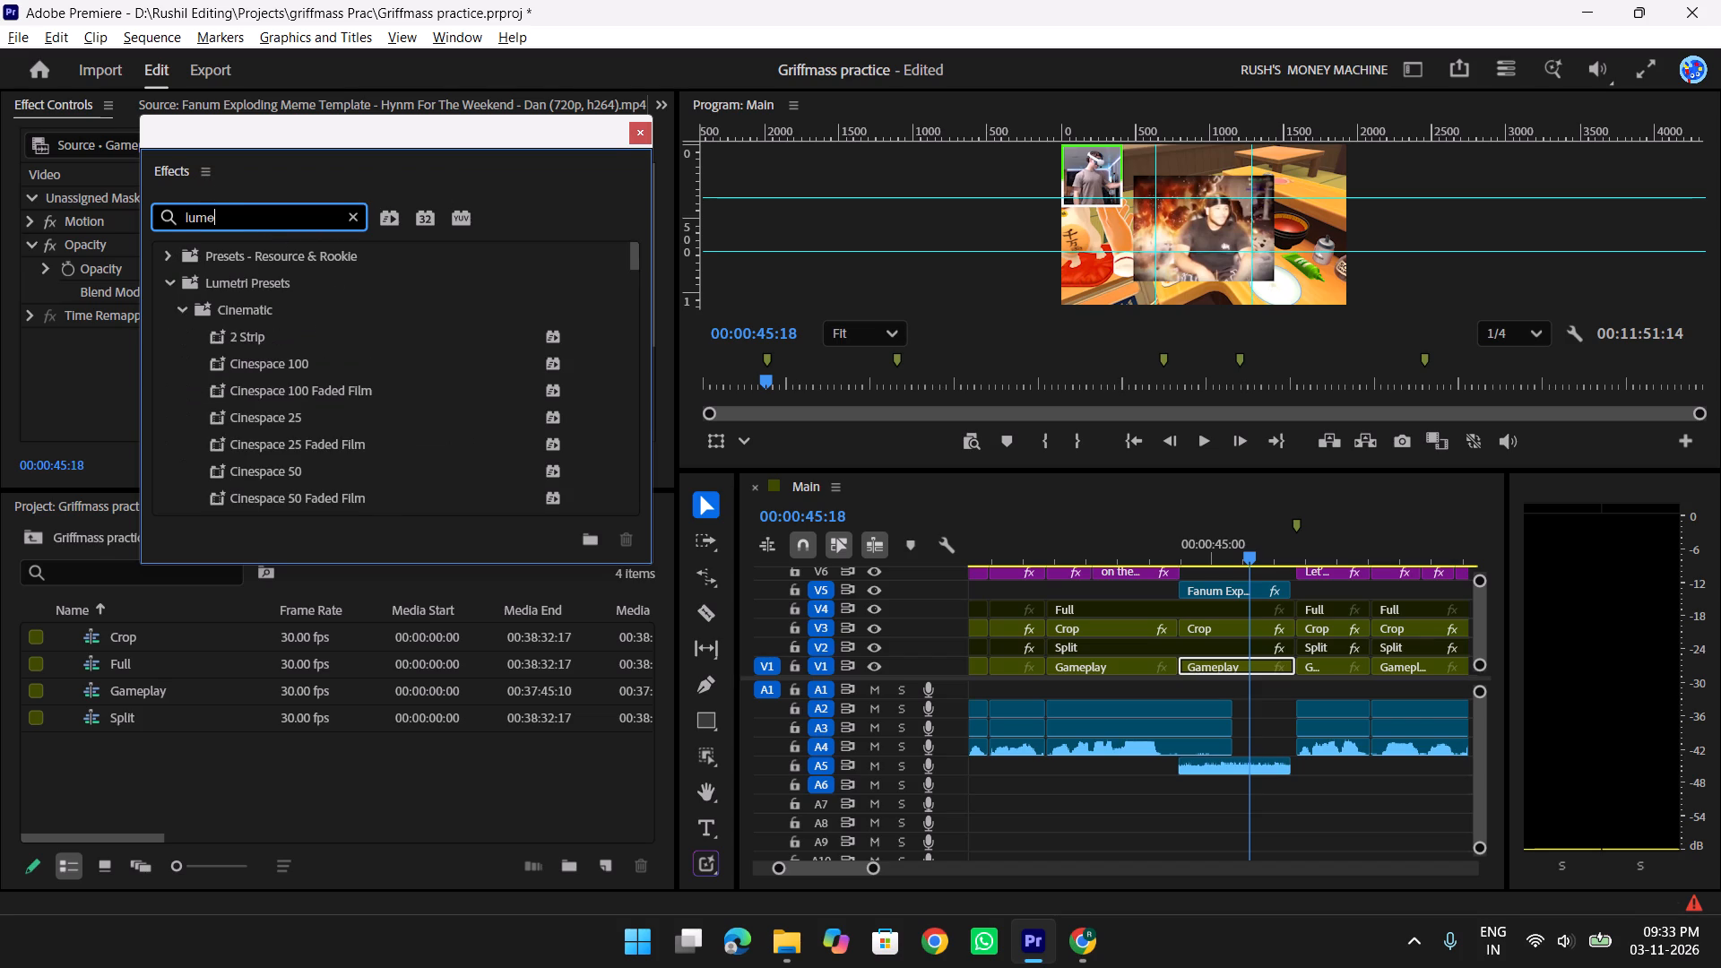
pyautogui.scroll(-1, 304, 318)
pyautogui.scroll(-9, 342, 419)
pyautogui.scroll(7, 342, 419)
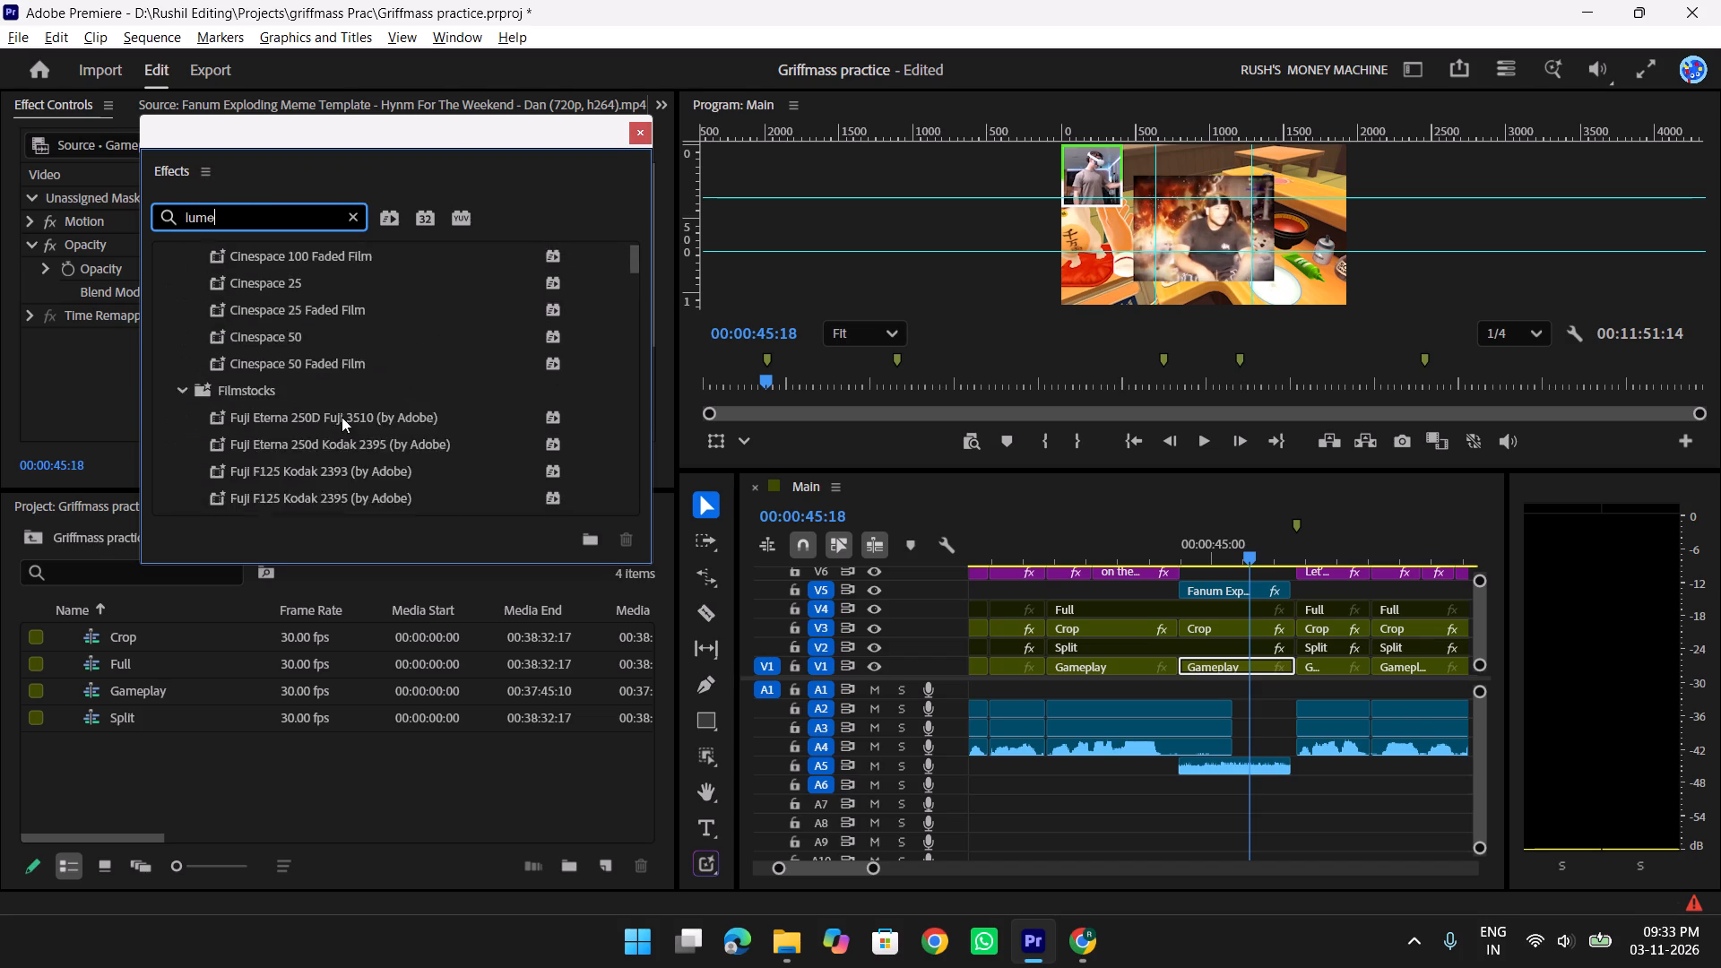
pyautogui.scroll(6, 342, 417)
pyautogui.click(160, 278)
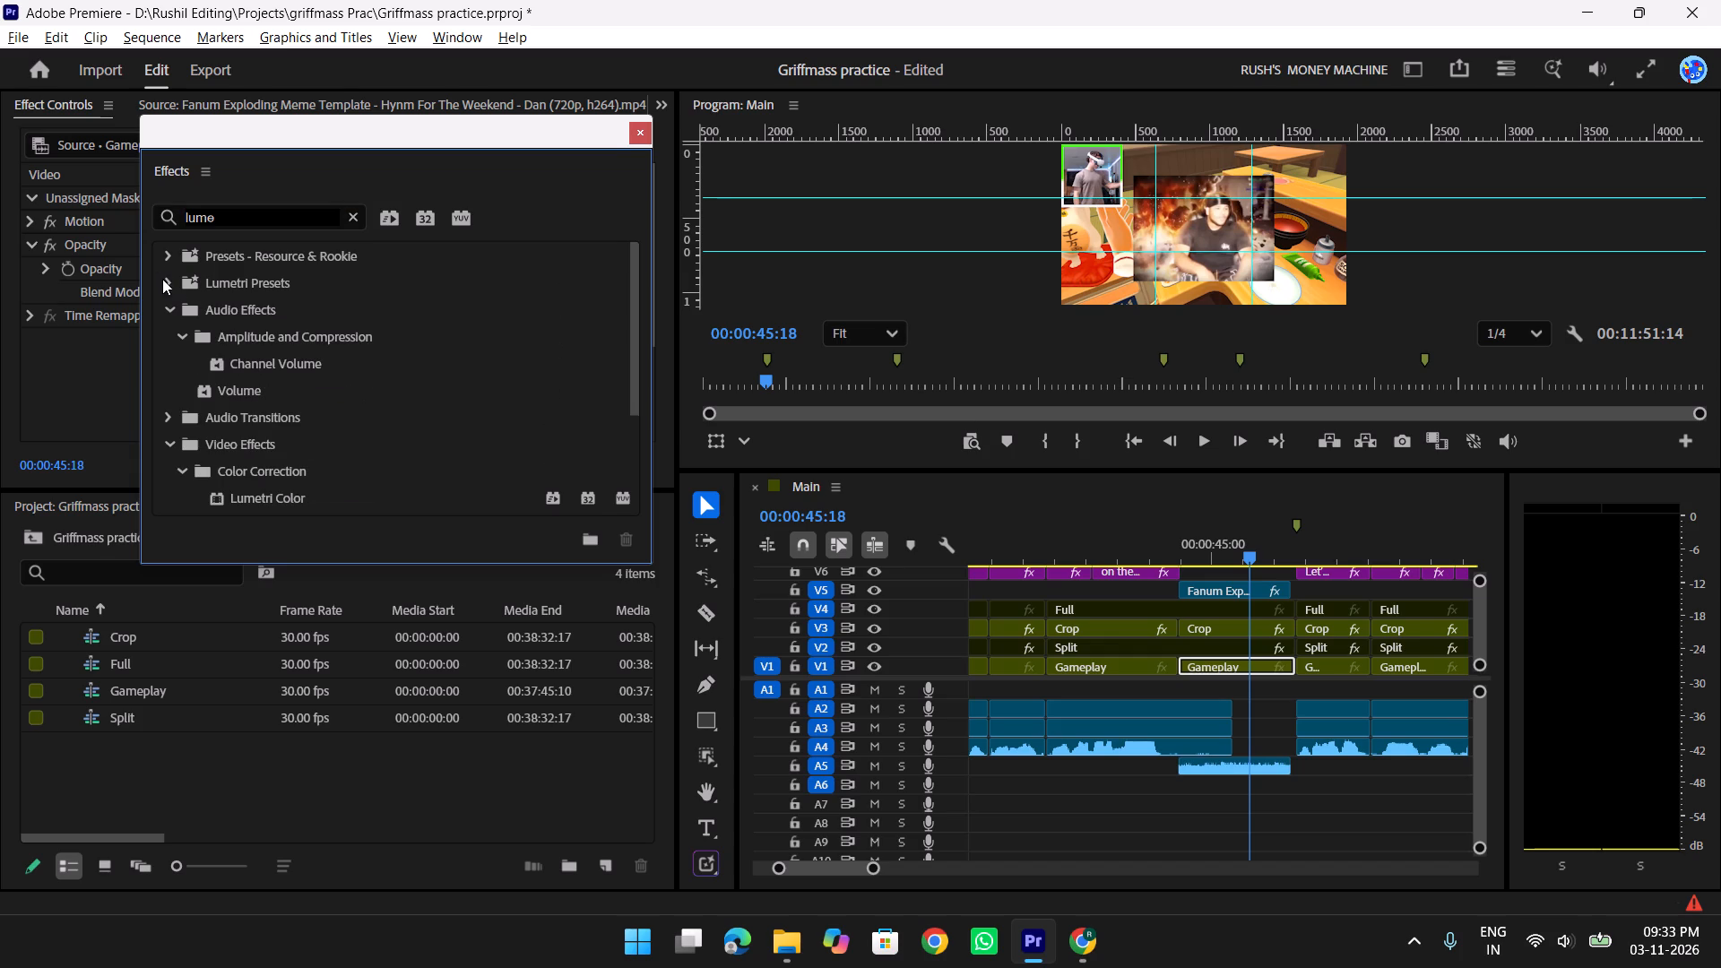
pyautogui.click(161, 278)
pyautogui.scroll(-16, 227, 318)
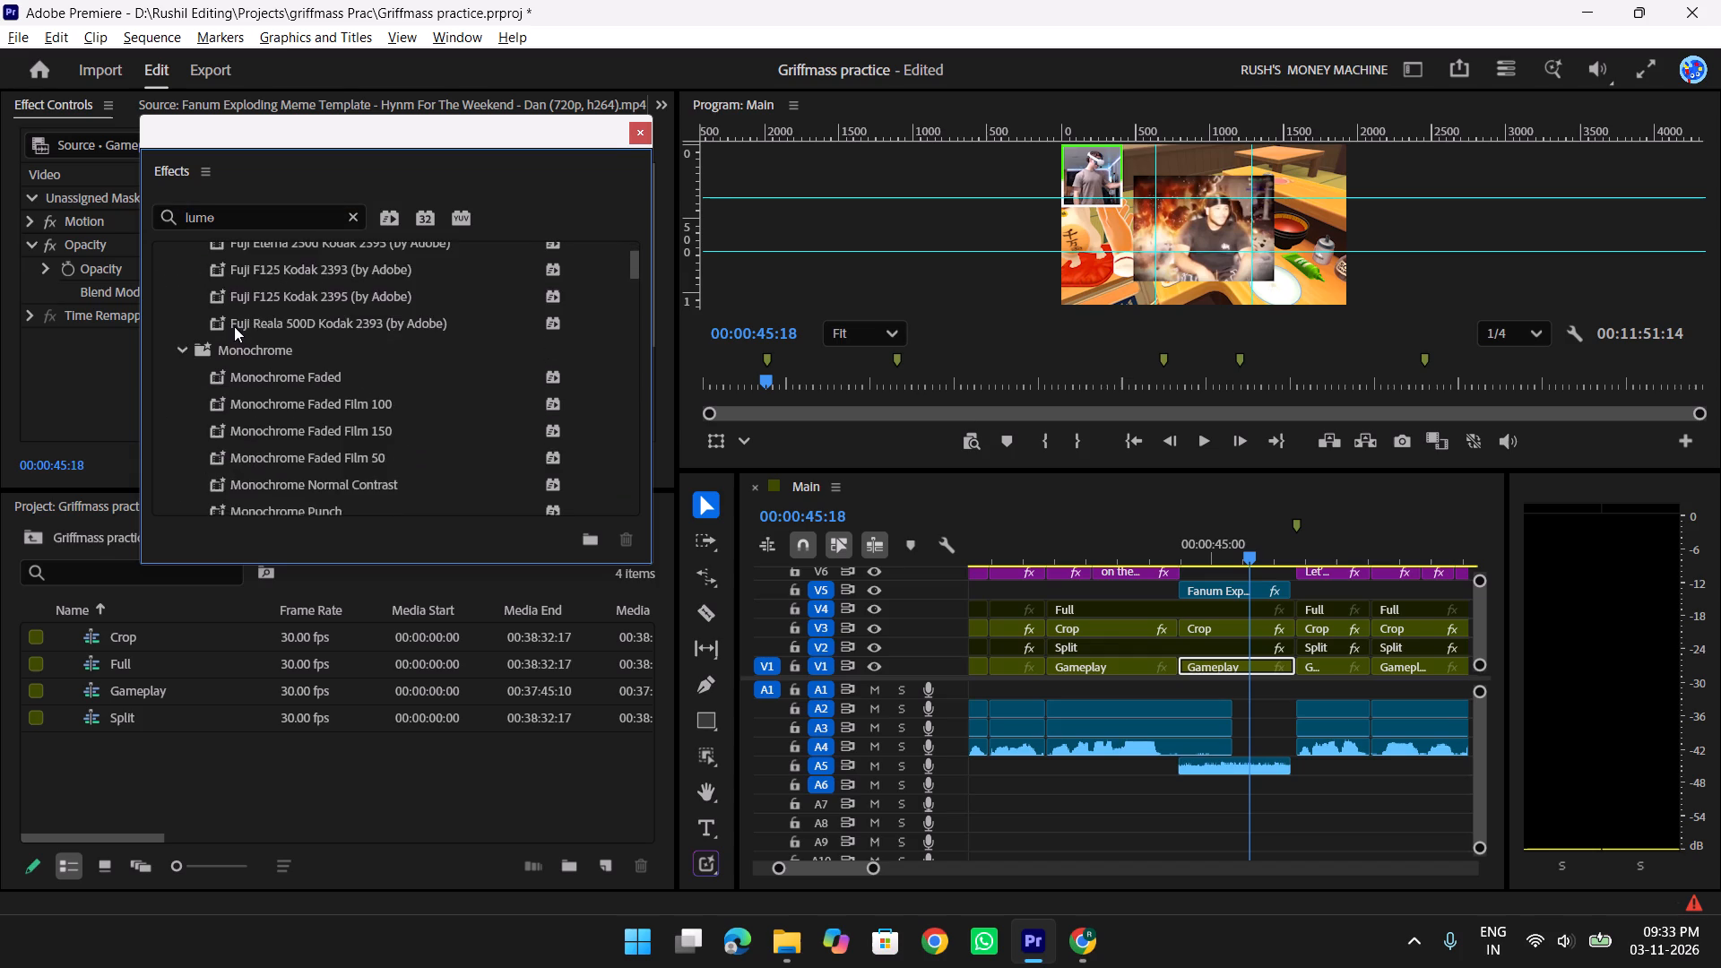
pyautogui.scroll(-4, 234, 326)
# Search the effects for "colo" and look through the color-related effects for a way to remove color.
pyautogui.moveTo(286, 225); pyautogui.dragTo(112, 224)
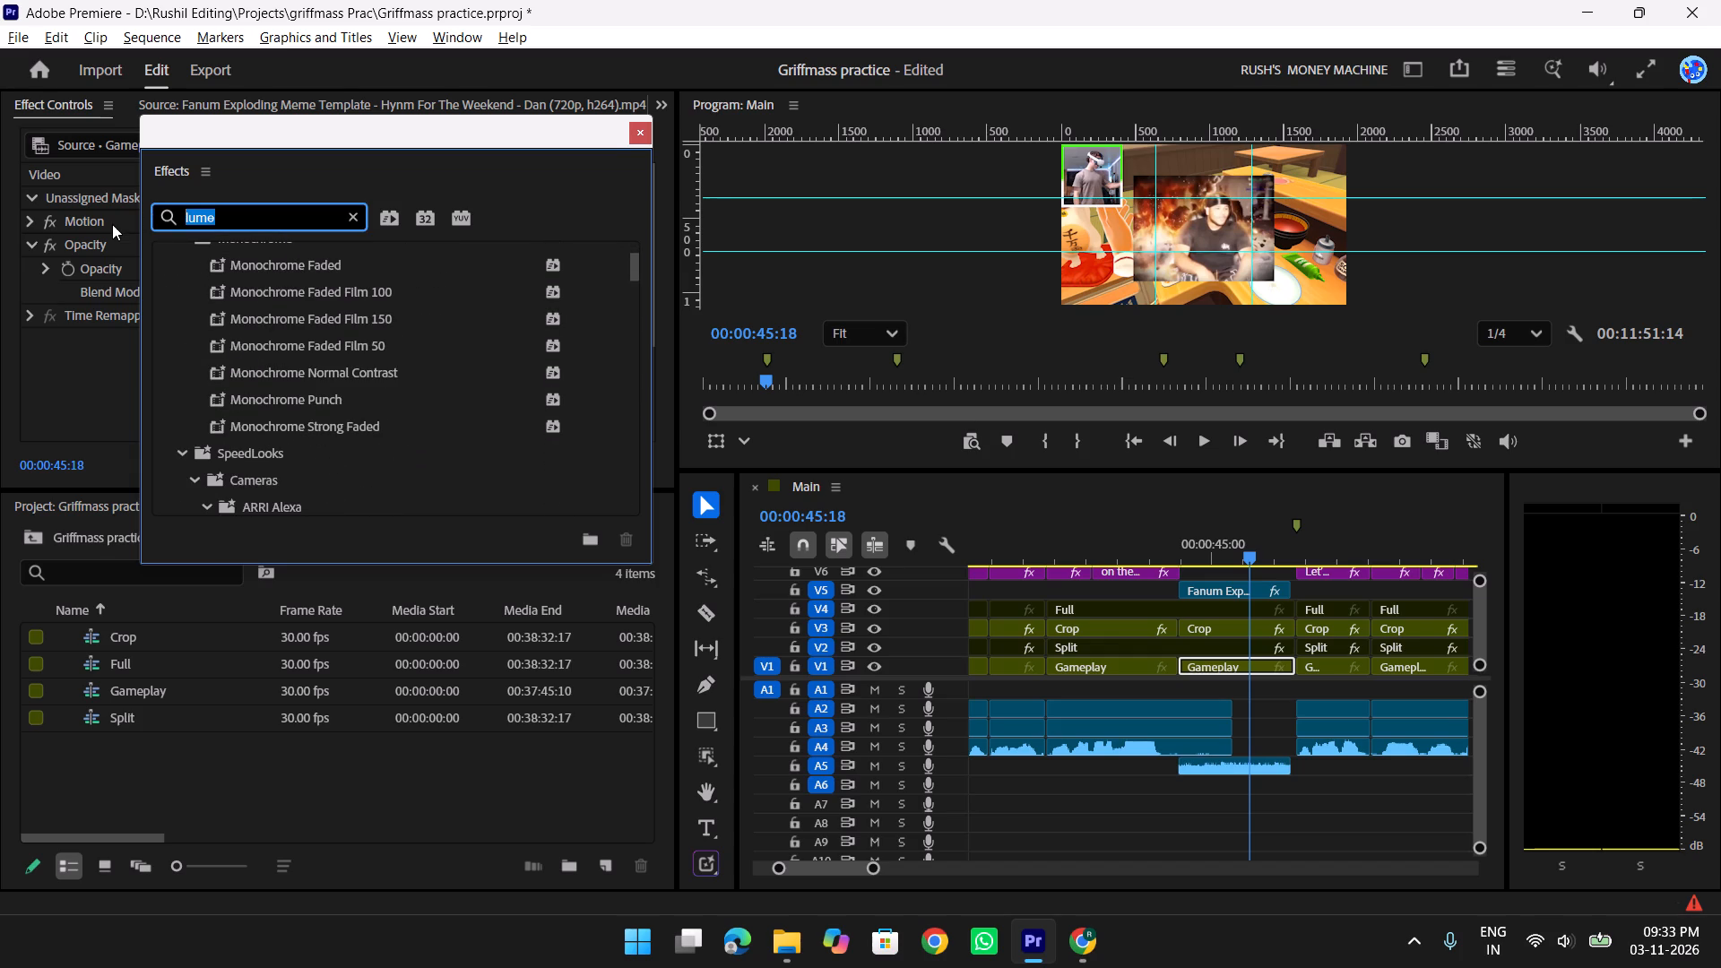
pyautogui.press('BackSpace')
pyautogui.write('colo')
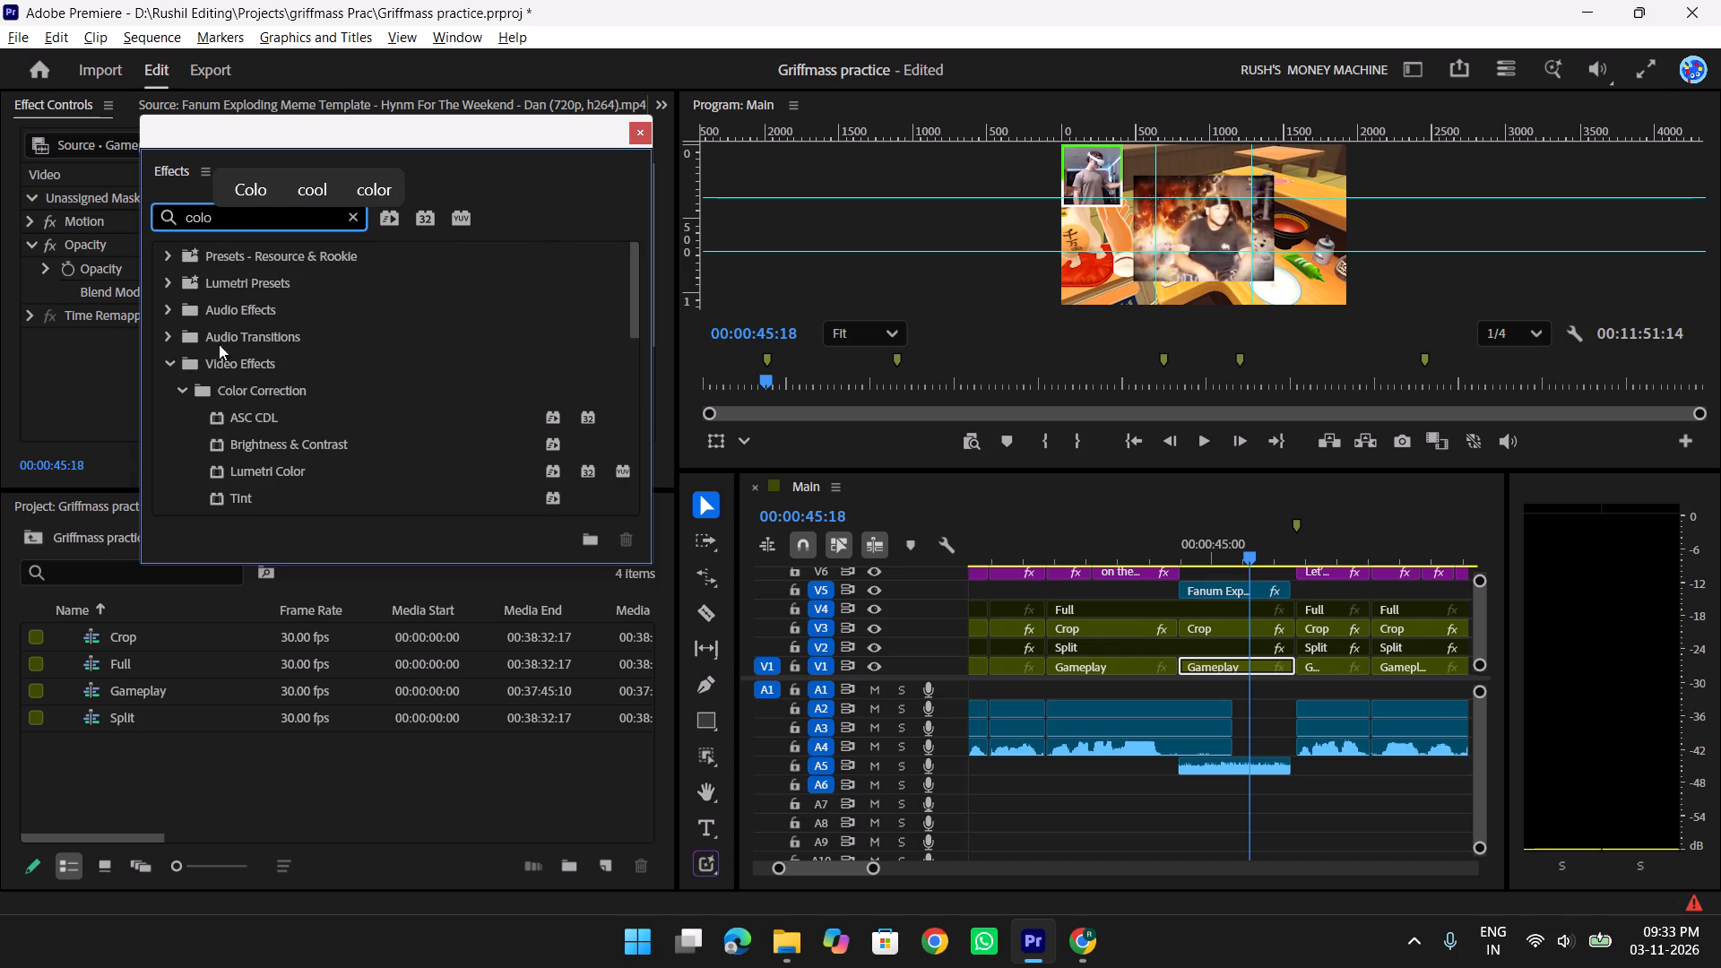
pyautogui.scroll(-7, 301, 373)
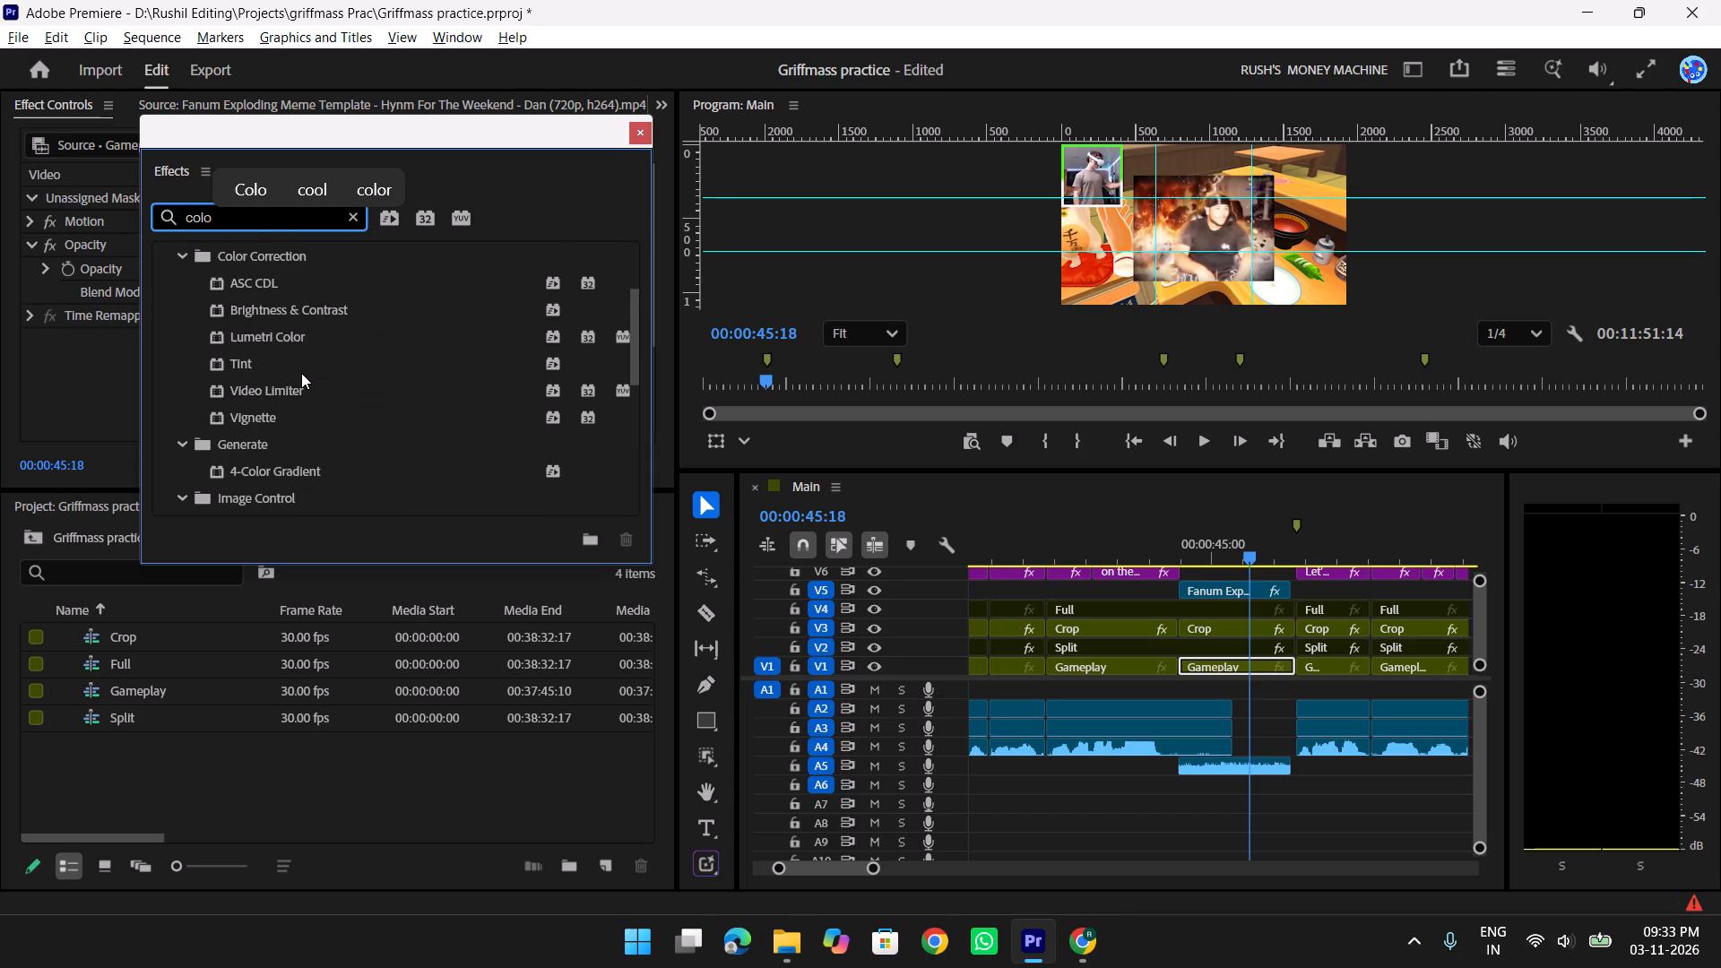
pyautogui.scroll(-11, 301, 373)
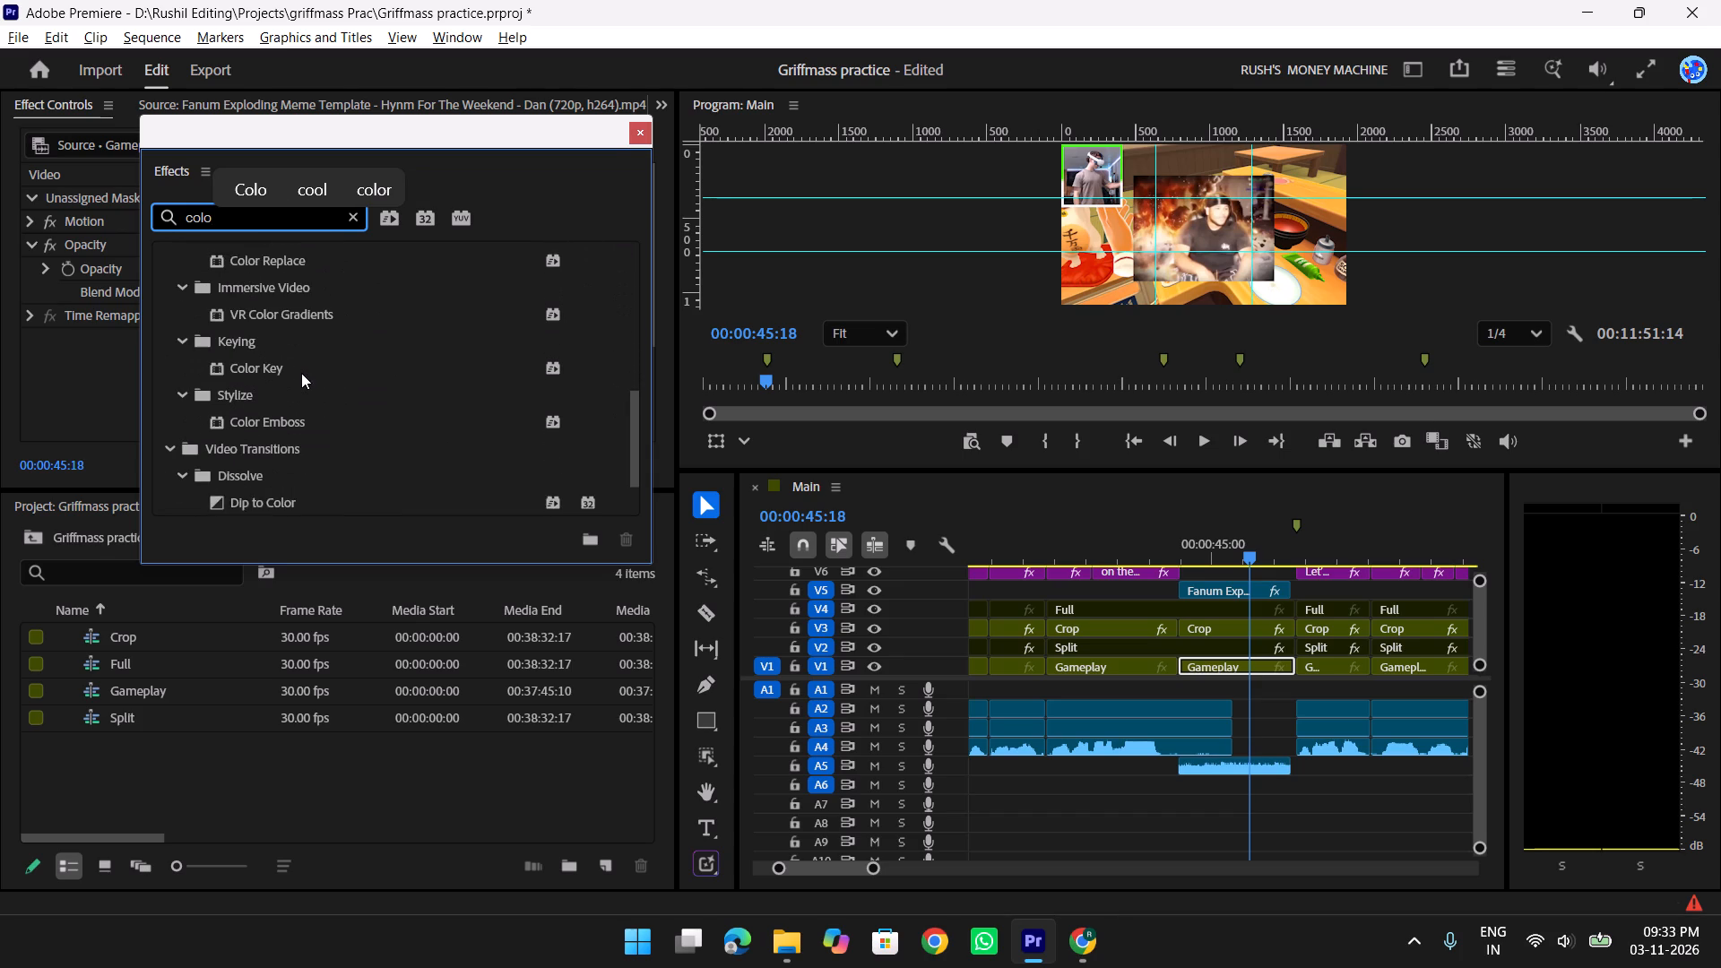
pyautogui.scroll(-2, 301, 373)
# Search the effects for "black", look through the matches, and refine the search to "black and".
pyautogui.moveTo(256, 216); pyautogui.dragTo(136, 222)
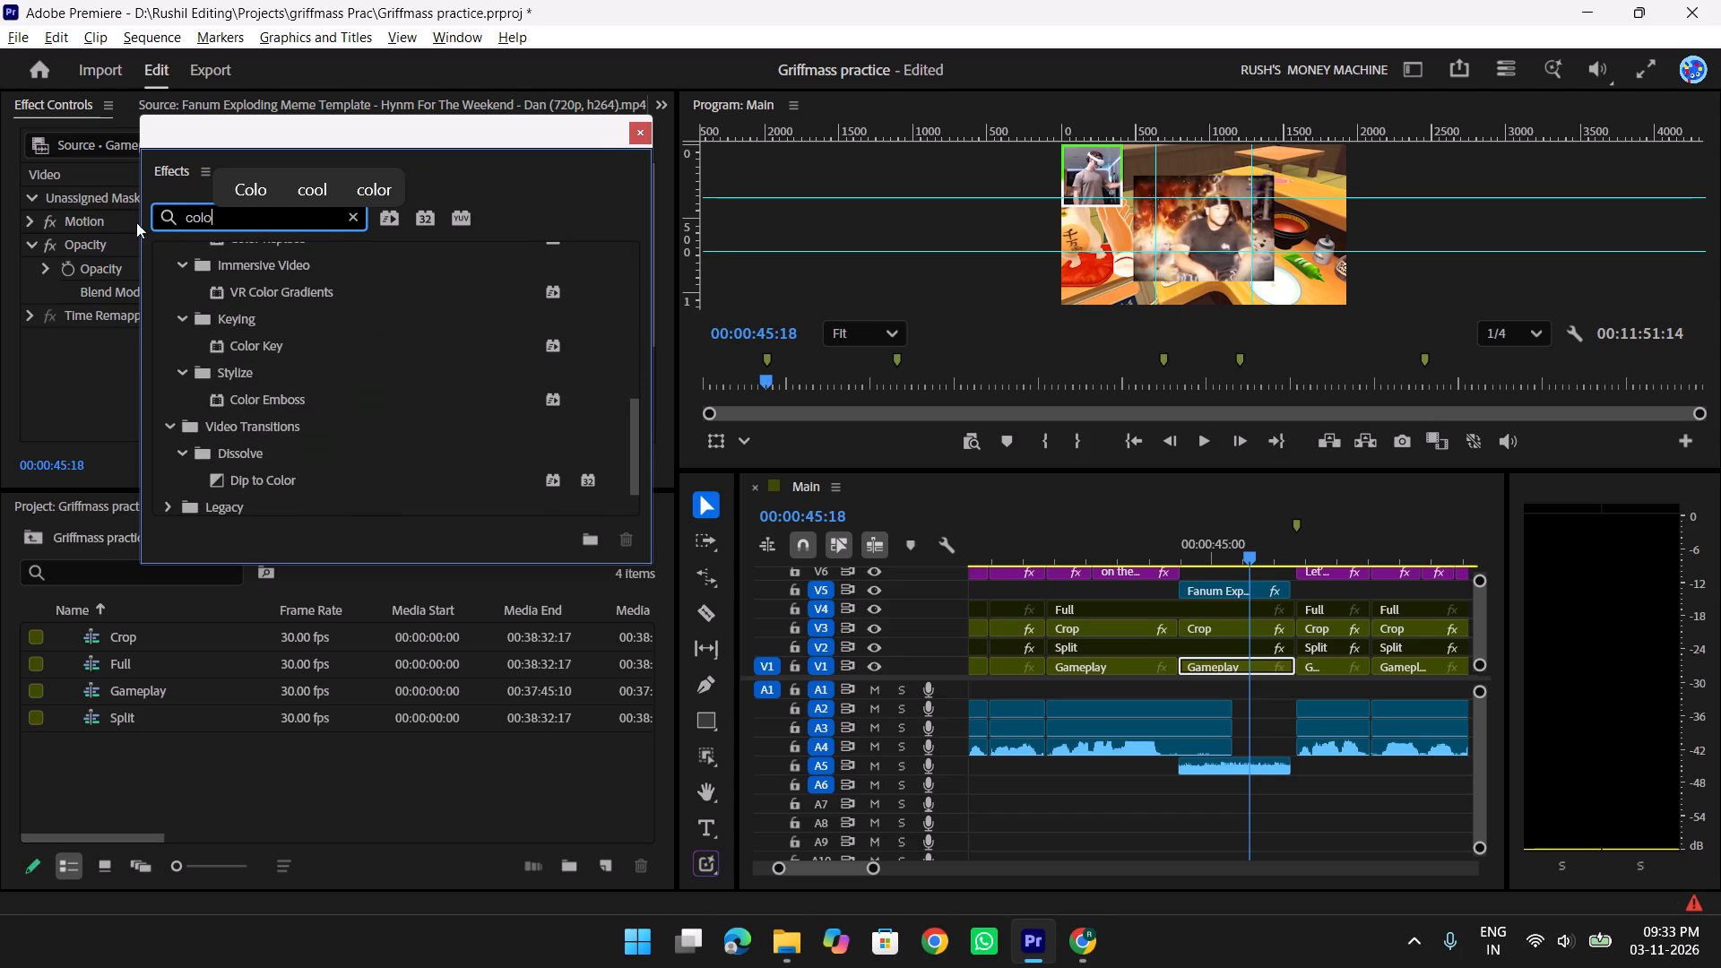
pyautogui.moveTo(136, 222); pyautogui.dragTo(120, 224)
pyautogui.press('BackSpace')
pyautogui.press('BackSpace')
pyautogui.press('BackSpace')
pyautogui.press('BackSpace')
pyautogui.press('BackSpace')
pyautogui.write('black')
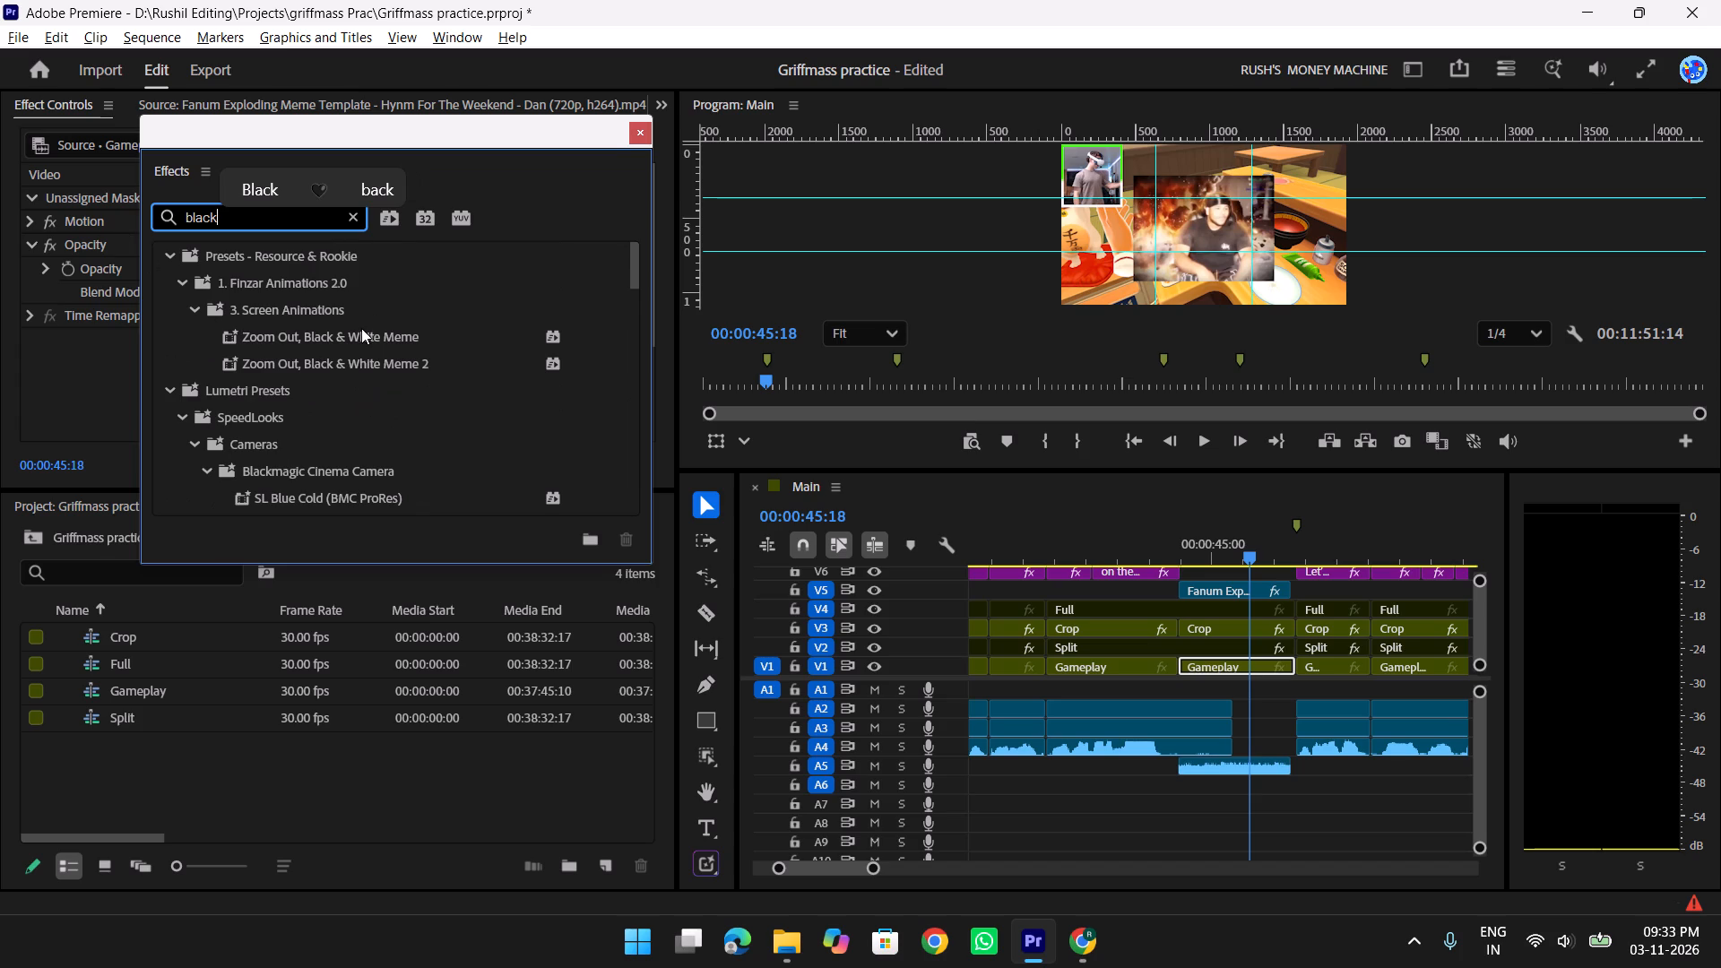
pyautogui.scroll(-8, 361, 328)
pyautogui.scroll(-19, 361, 328)
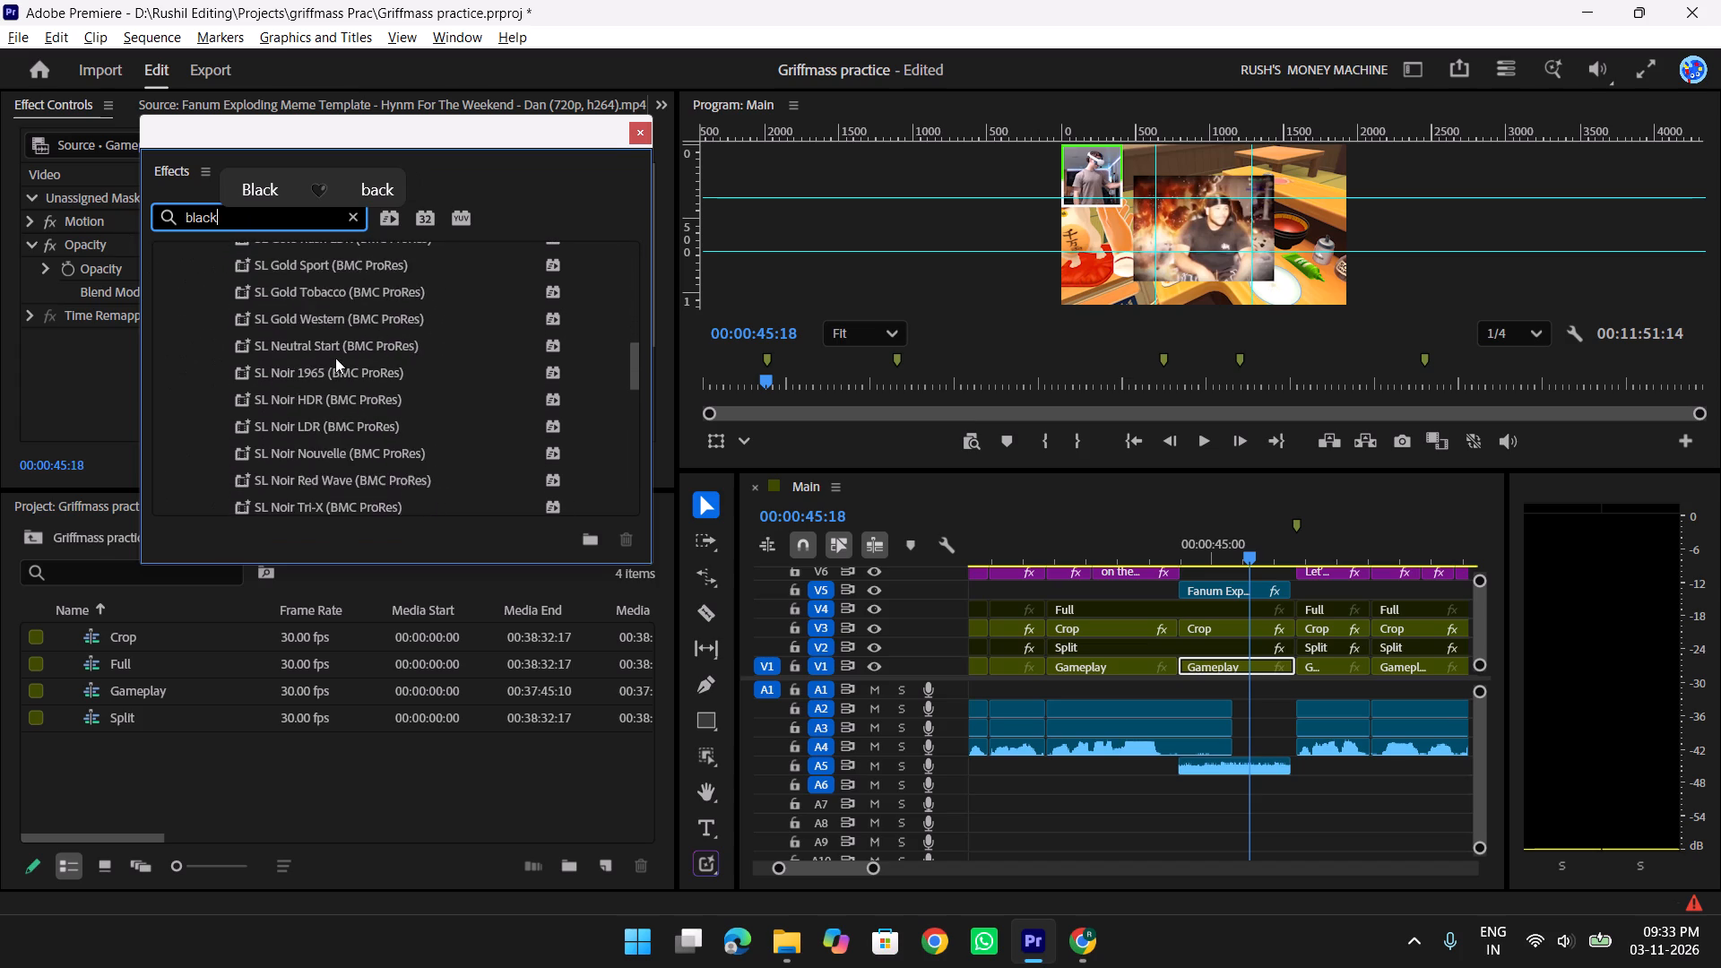
pyautogui.press('space')
pyautogui.write('and')
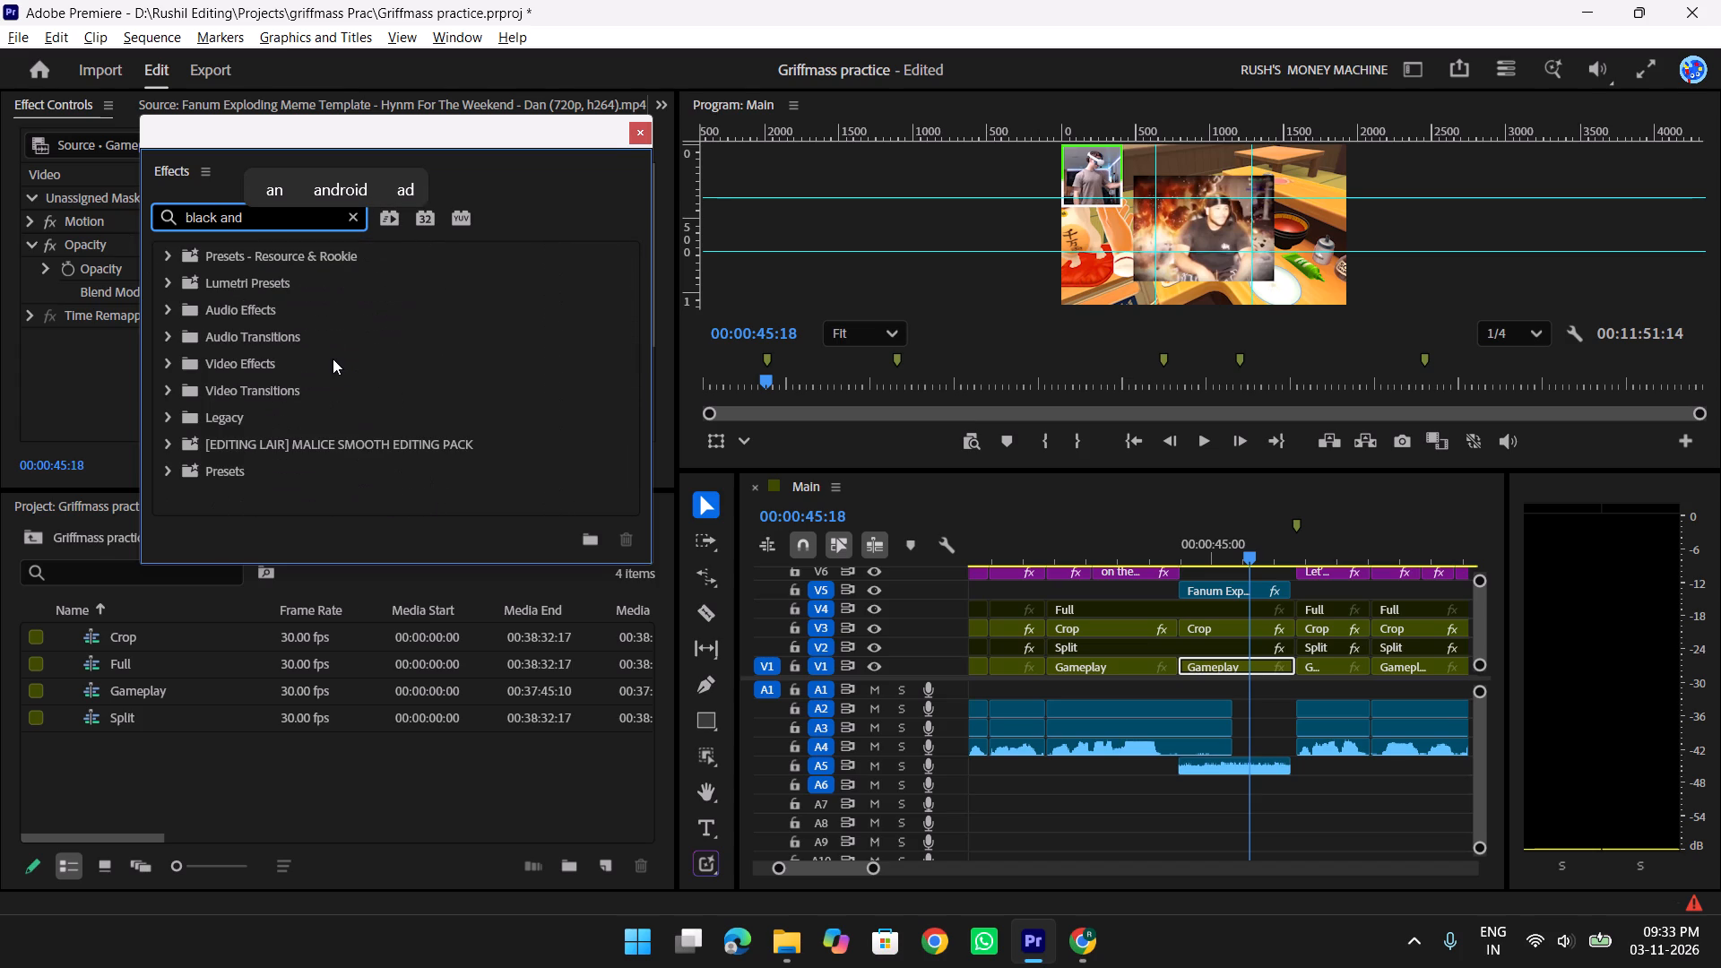
# Search the effects for "lumetr" in place of the previous term, and clear the search.
pyautogui.press('BackSpace')
pyautogui.press('BackSpace')
pyautogui.press('BackSpace')
pyautogui.press('BackSpace')
pyautogui.press('BackSpace')
pyautogui.press('BackSpace')
pyautogui.press('BackSpace')
pyautogui.press('BackSpace')
pyautogui.press('BackSpace')
pyautogui.press('BackSpace')
pyautogui.press('BackSpace')
pyautogui.press('BackSpace')
pyautogui.press('BackSpace')
pyautogui.press('BackSpace')
pyautogui.press('BackSpace')
pyautogui.press('BackSpace')
pyautogui.press('BackSpace')
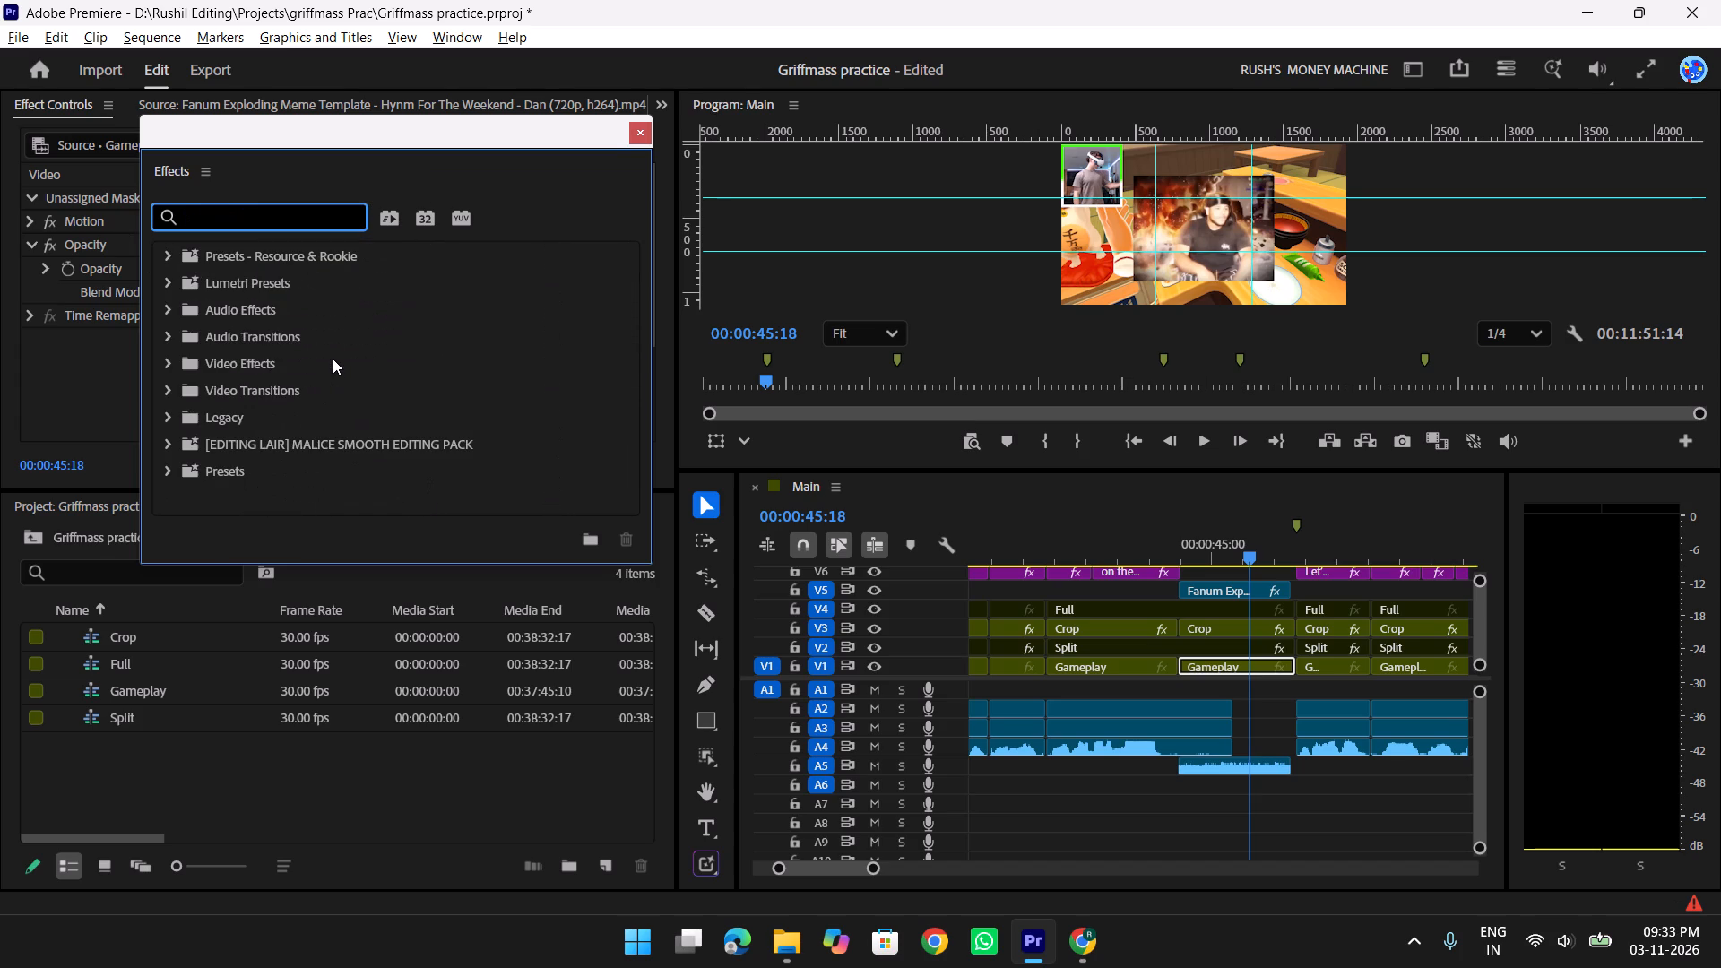
pyautogui.write('lumetr')
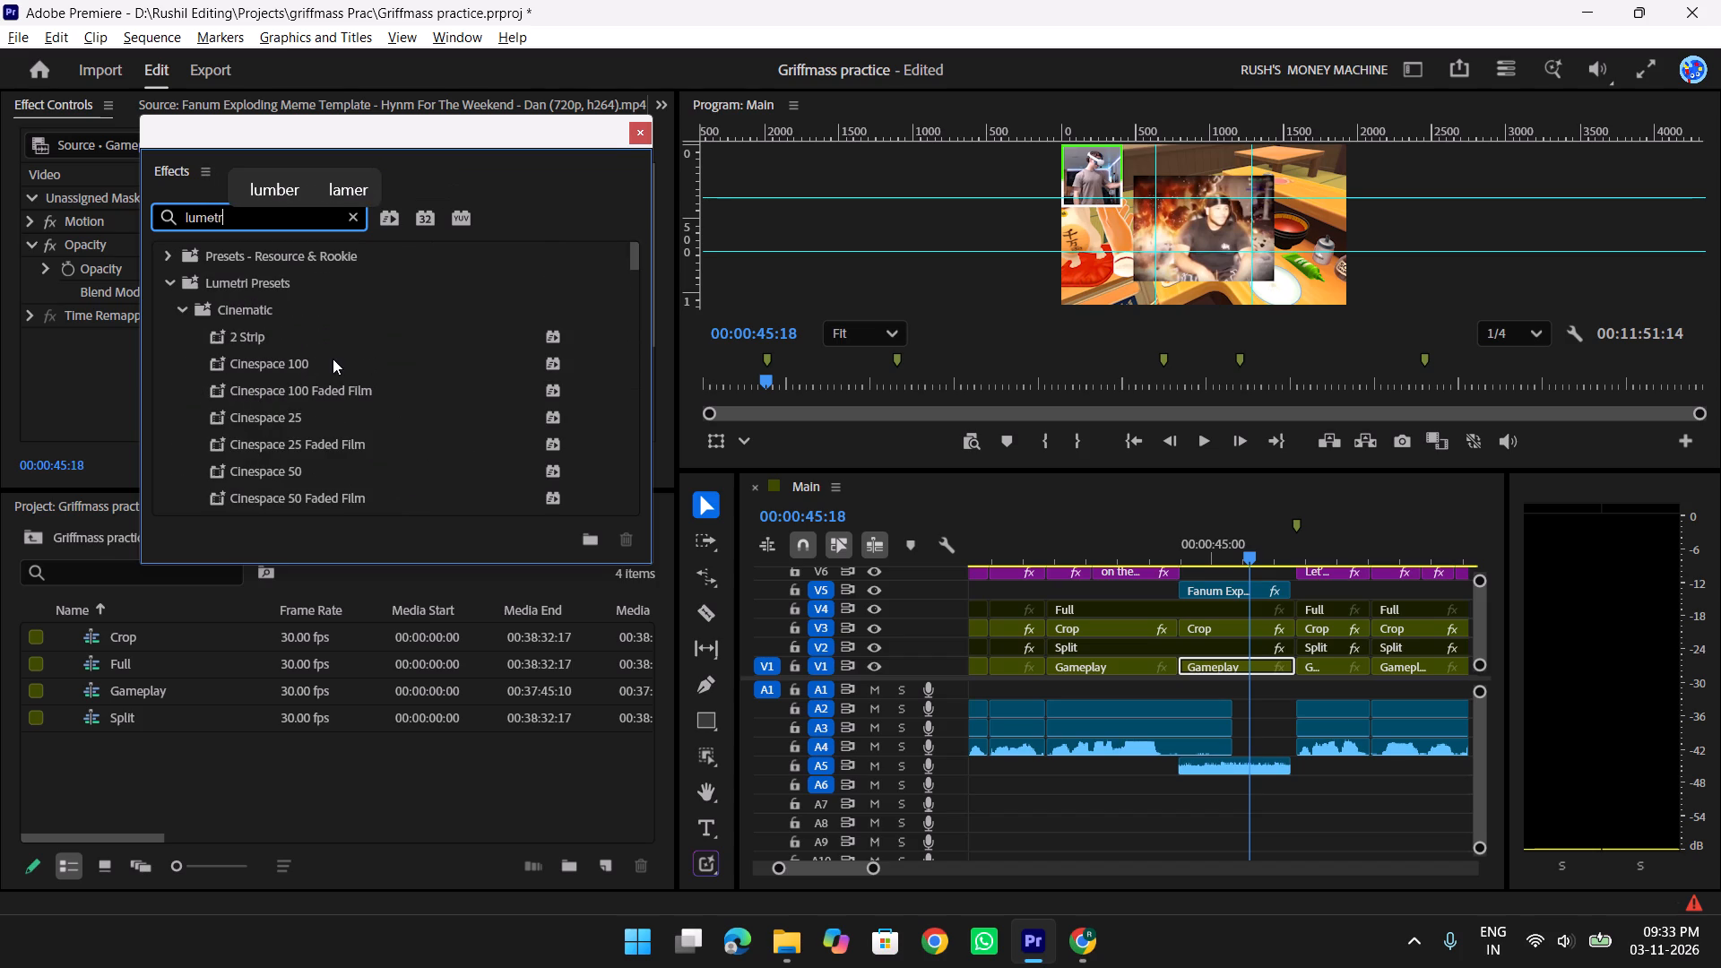
pyautogui.write('===')
pyautogui.press('BackSpace')
pyautogui.press('BackSpace')
pyautogui.press('BackSpace')
pyautogui.press('BackSpace')
pyautogui.press('BackSpace')
pyautogui.press('BackSpace')
pyautogui.press('BackSpace')
pyautogui.press('BackSpace')
pyautogui.press('BackSpace')
pyautogui.press('BackSpace')
pyautogui.press('BackSpace')
pyautogui.press('BackSpace')
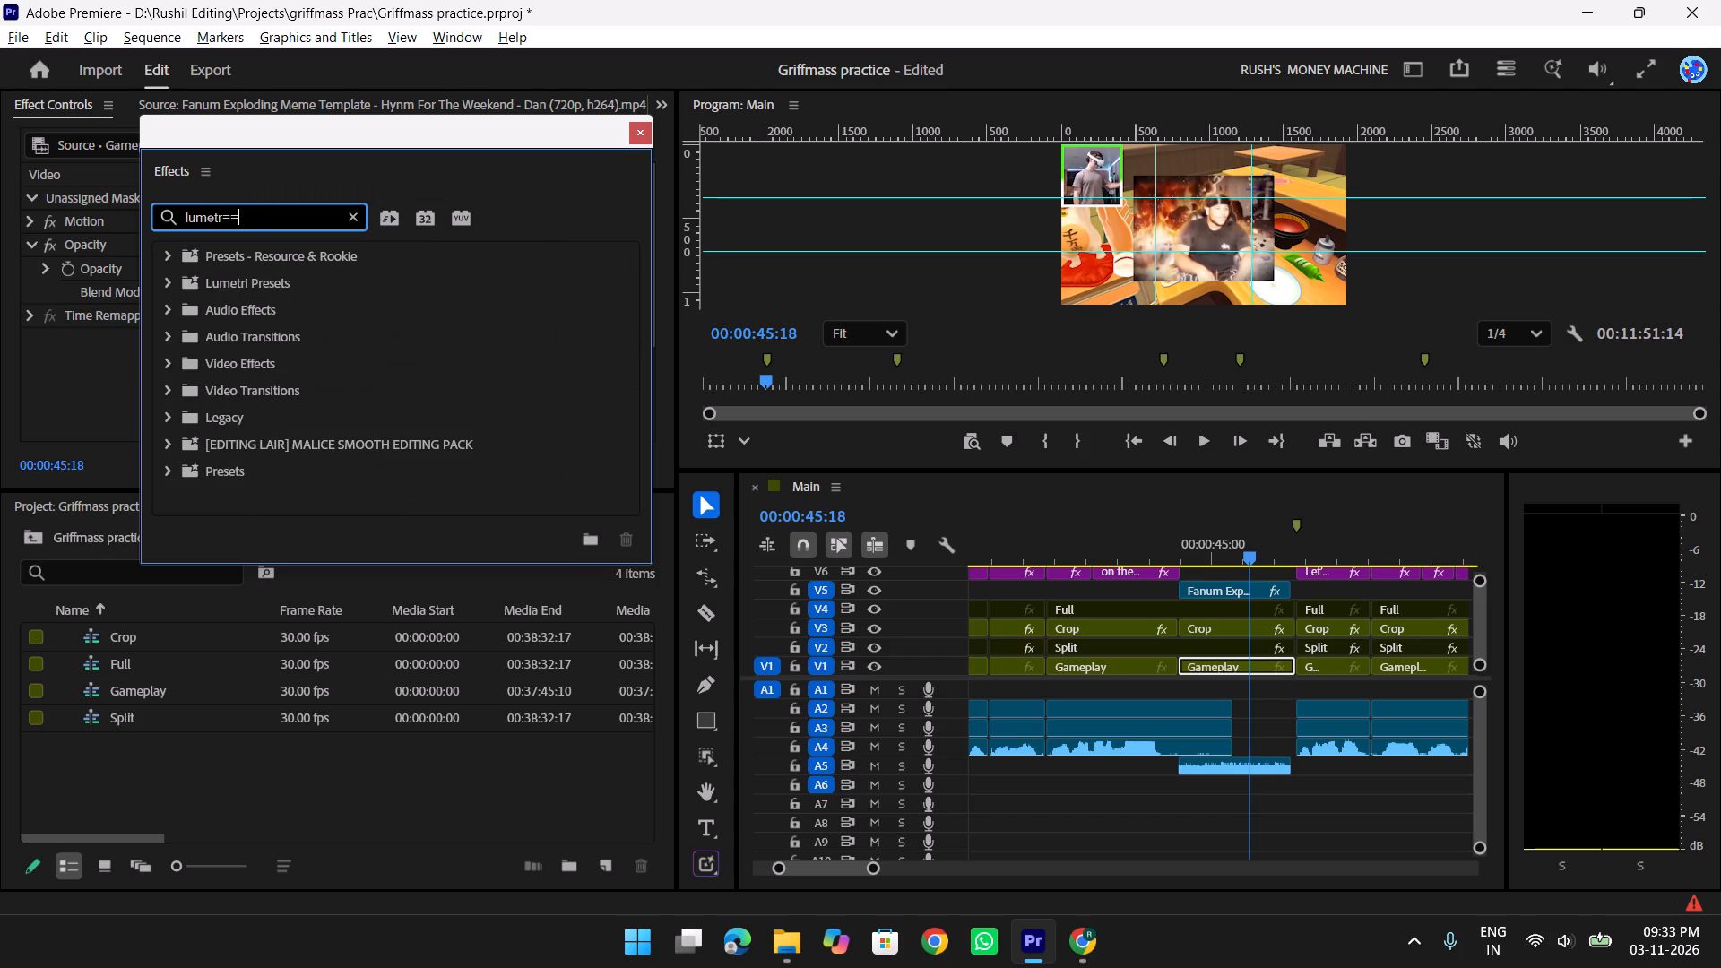
# Switch to Chrome and reread the suggested black-and-white methods for Premiere Pro.
pyautogui.hotkey('alt', 'Tab')
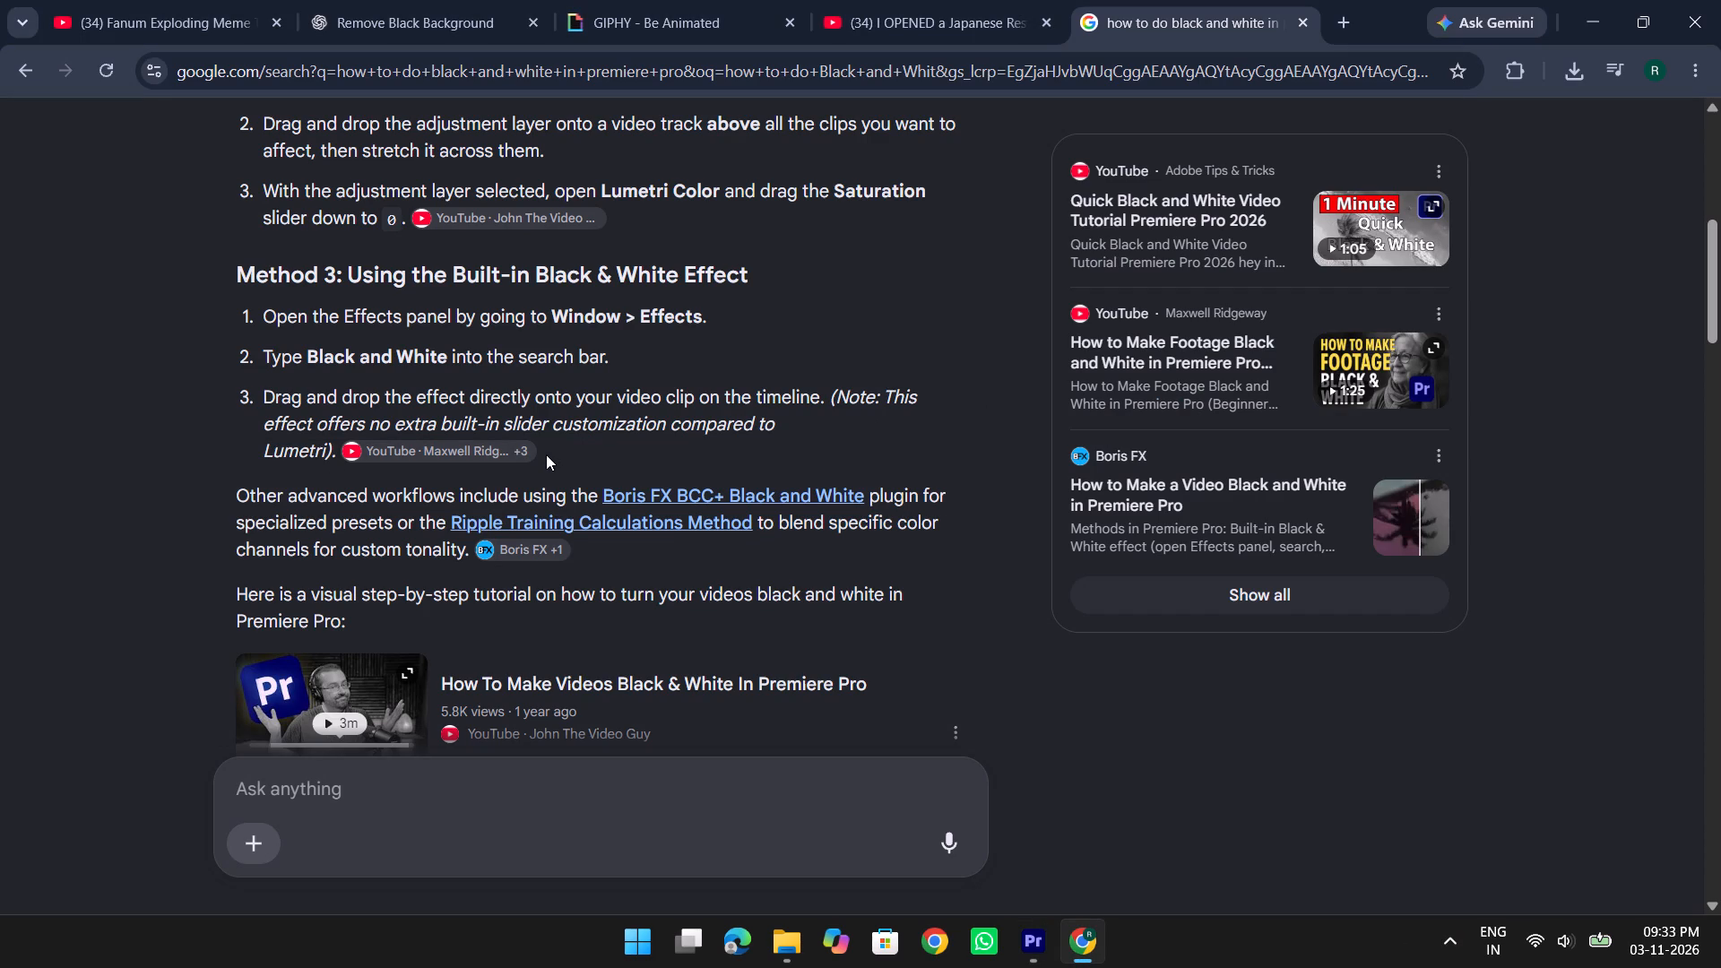
pyautogui.scroll(2, 636, 295)
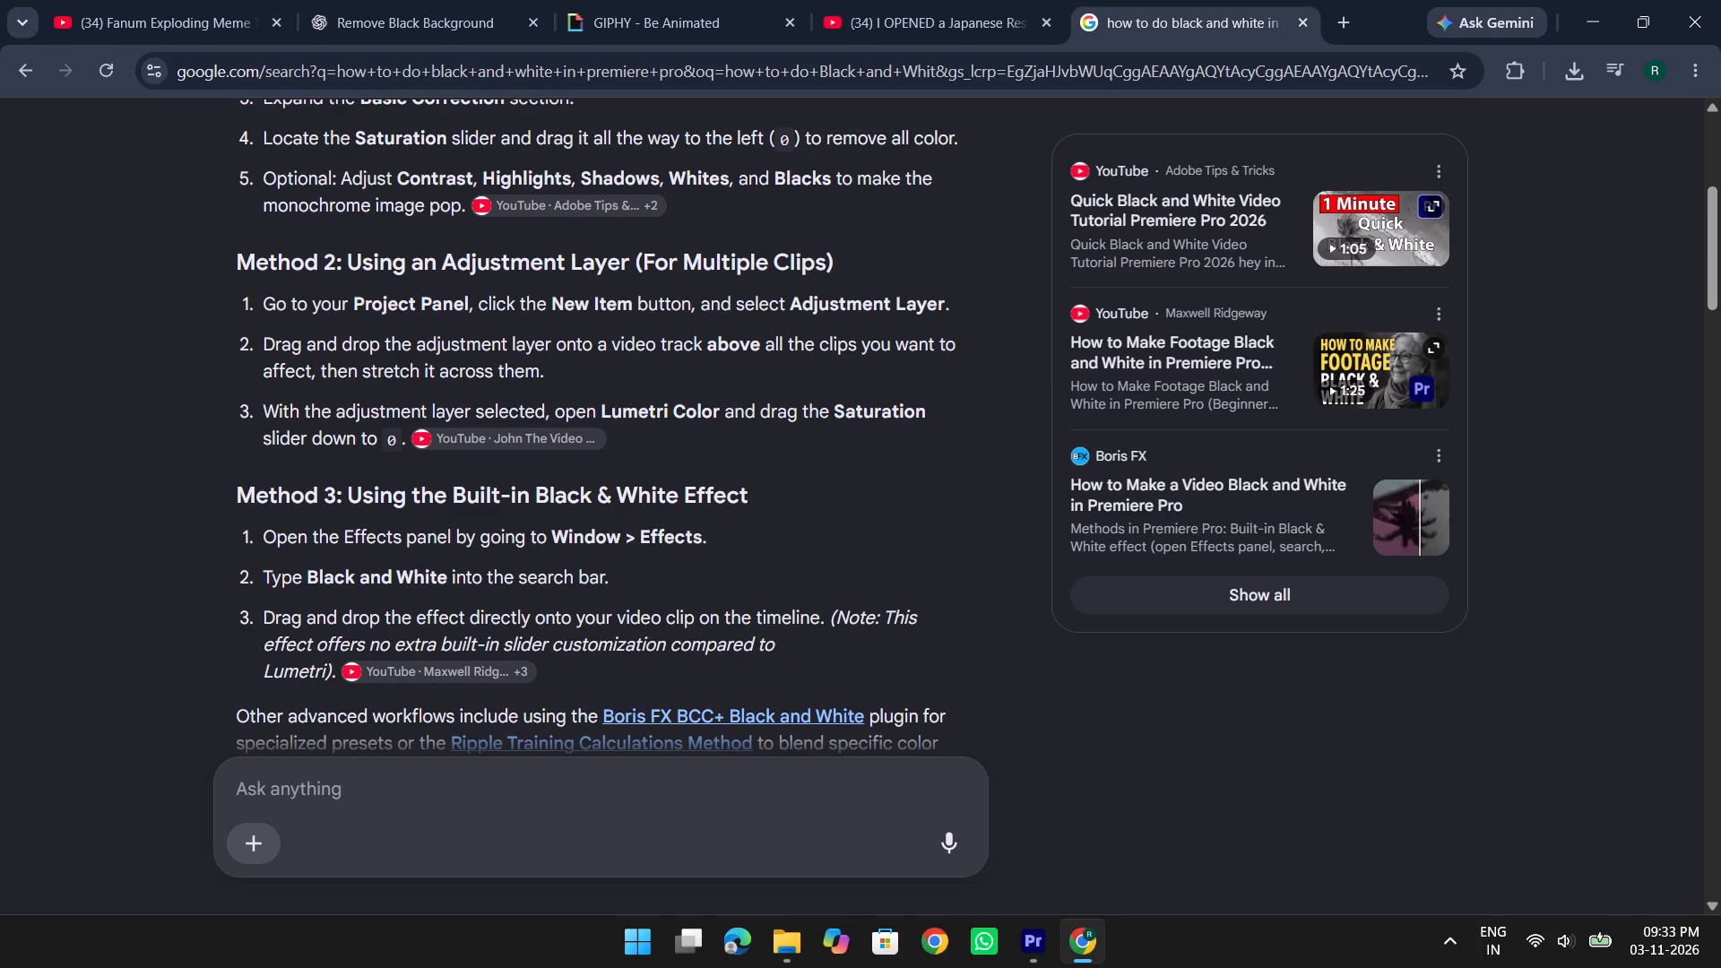
# Switch back to Premiere Pro, search the effects for "lume" and look further down the Lumetri presets.
pyautogui.hotkey('alt', 'Tab')
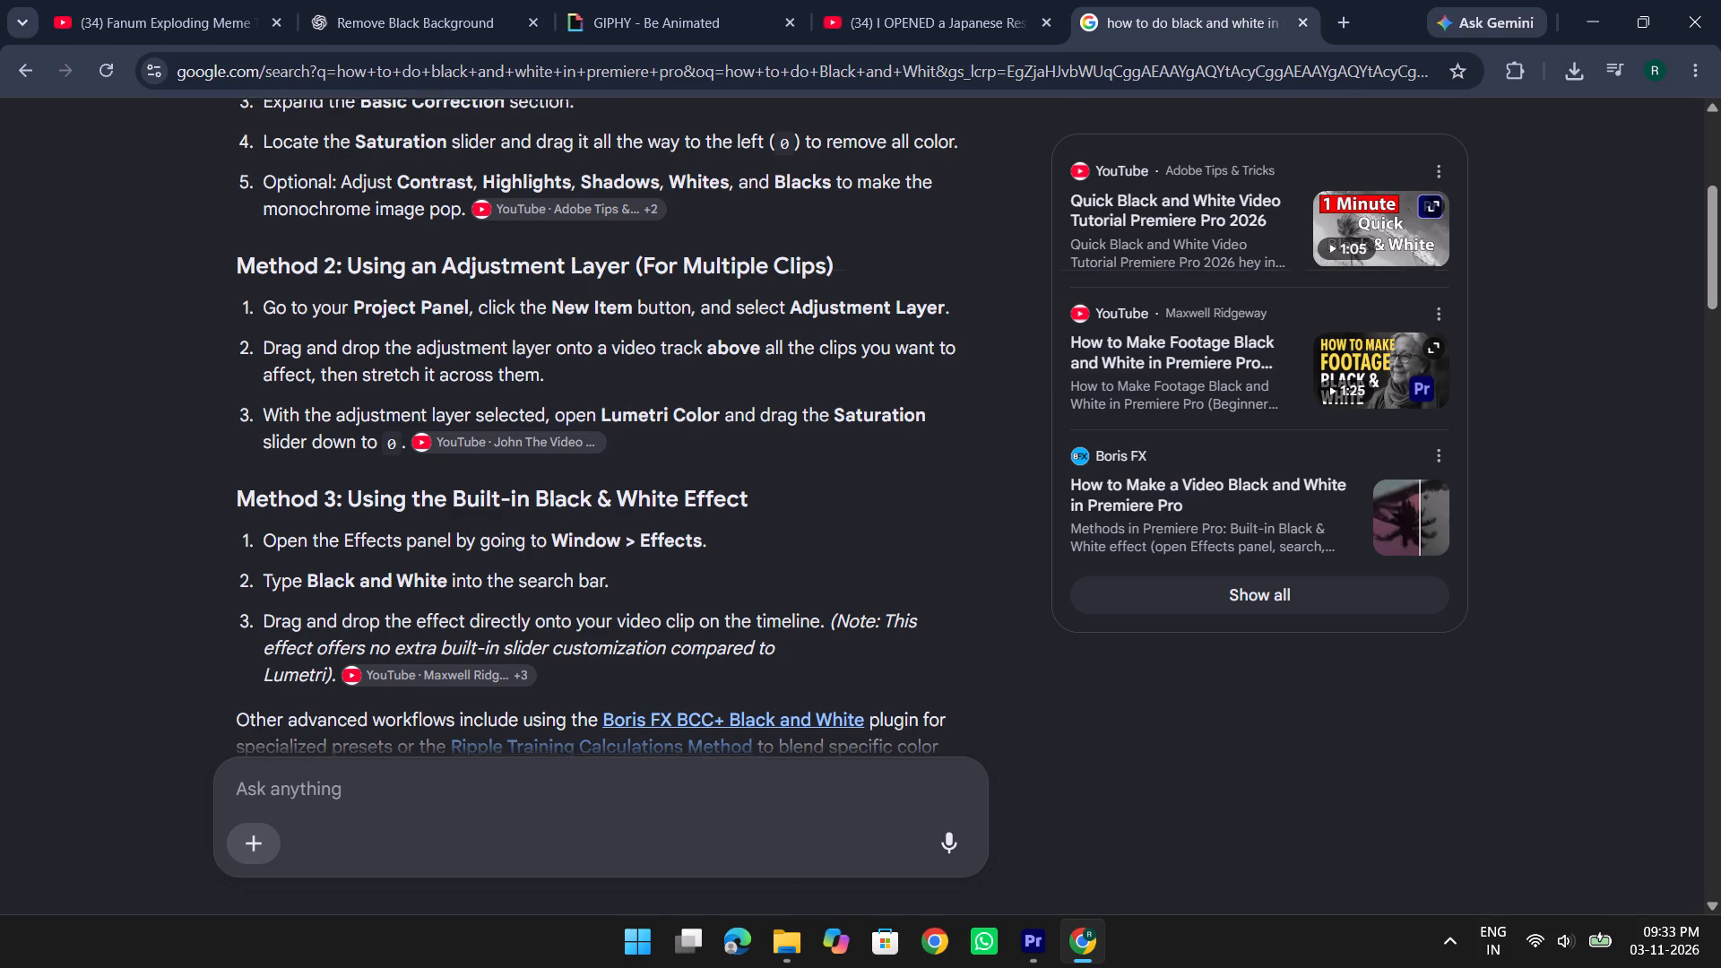
pyautogui.write('lume')
pyautogui.scroll(-7, 325, 373)
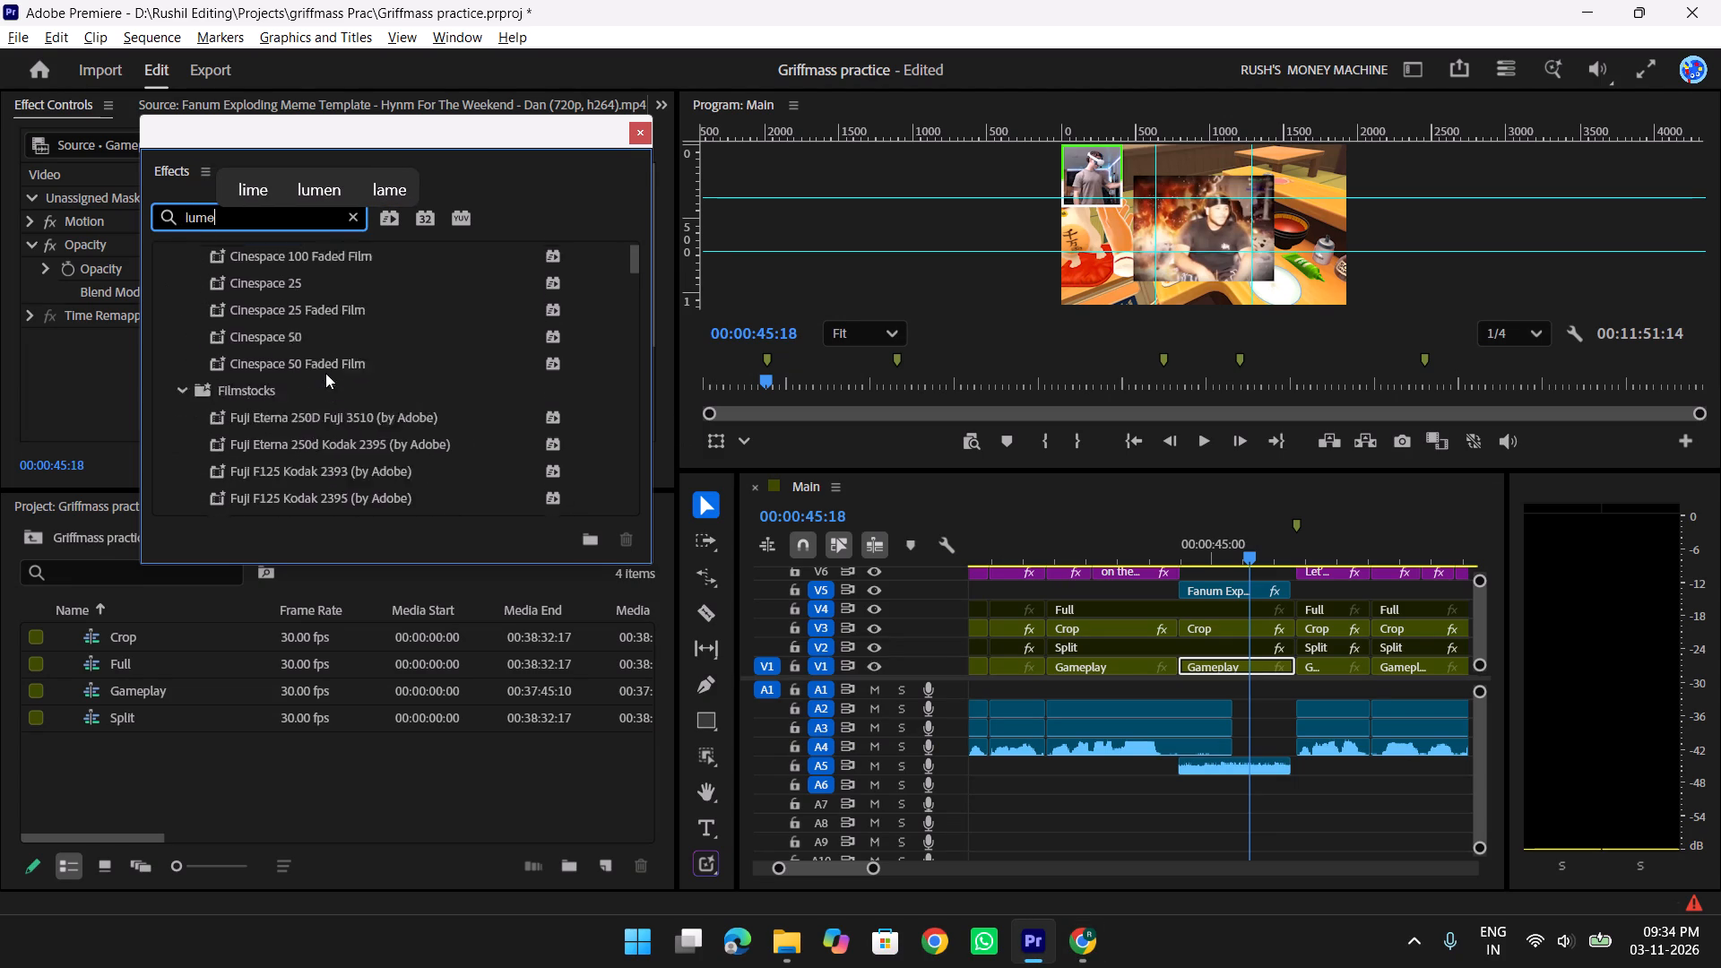
pyautogui.scroll(-20, 325, 373)
pyautogui.scroll(-14, 325, 373)
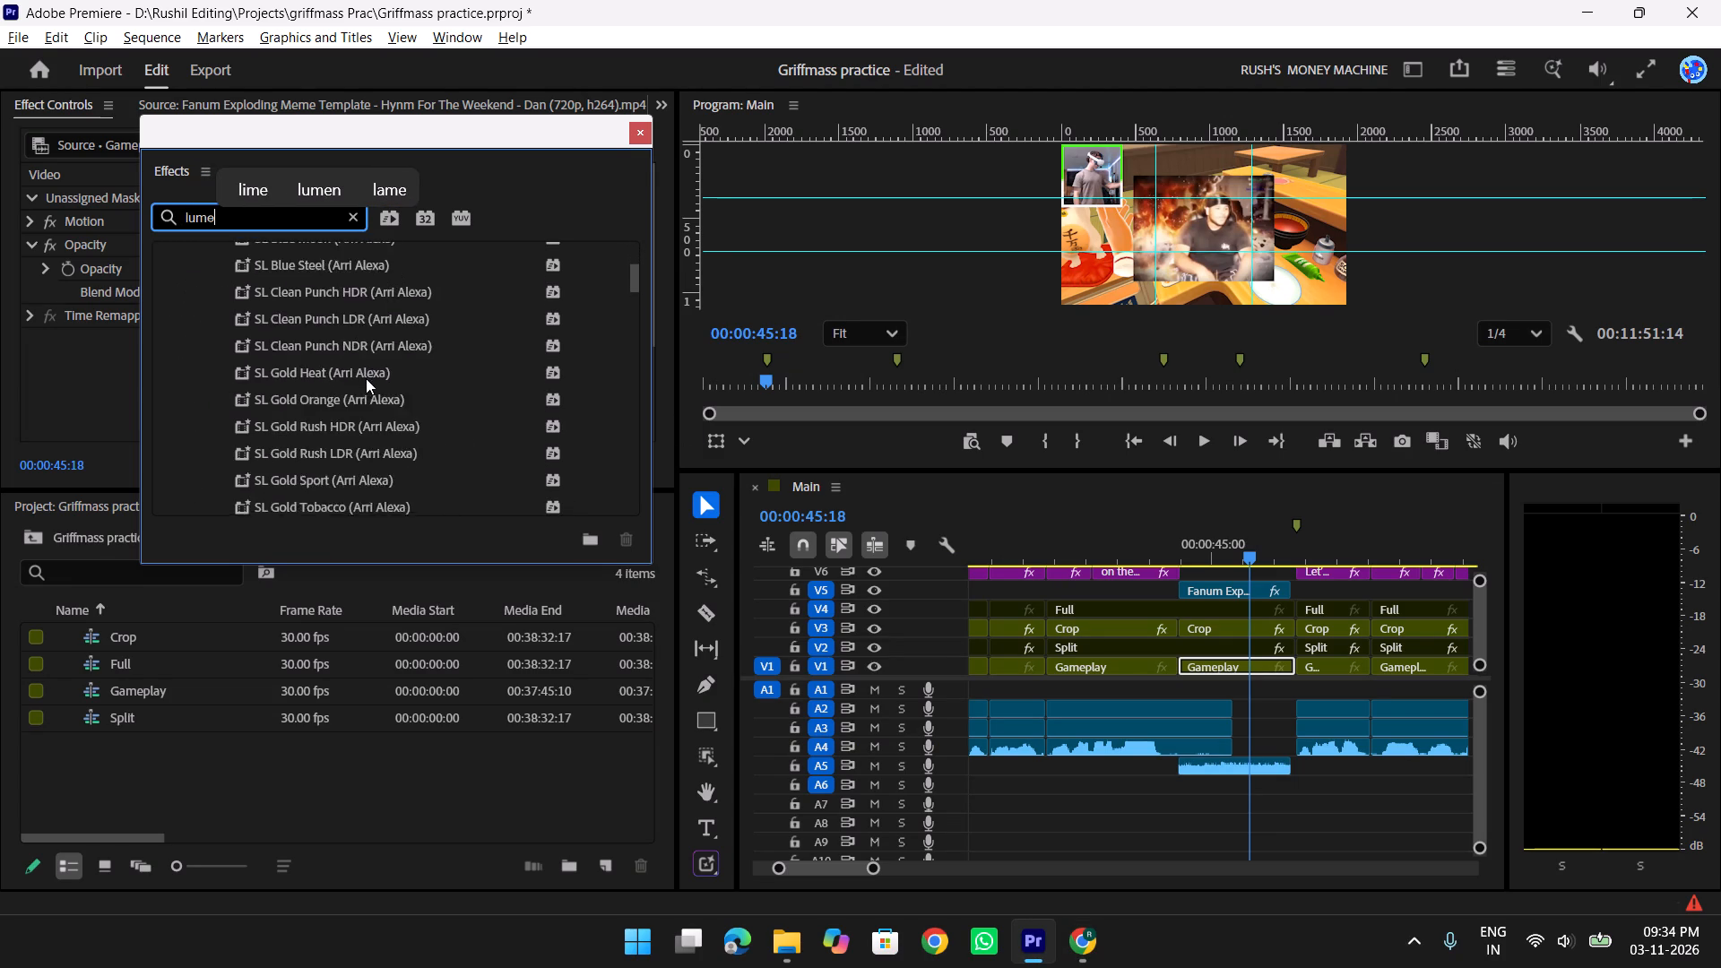
pyautogui.scroll(-20, 366, 378)
pyautogui.scroll(-2, 366, 378)
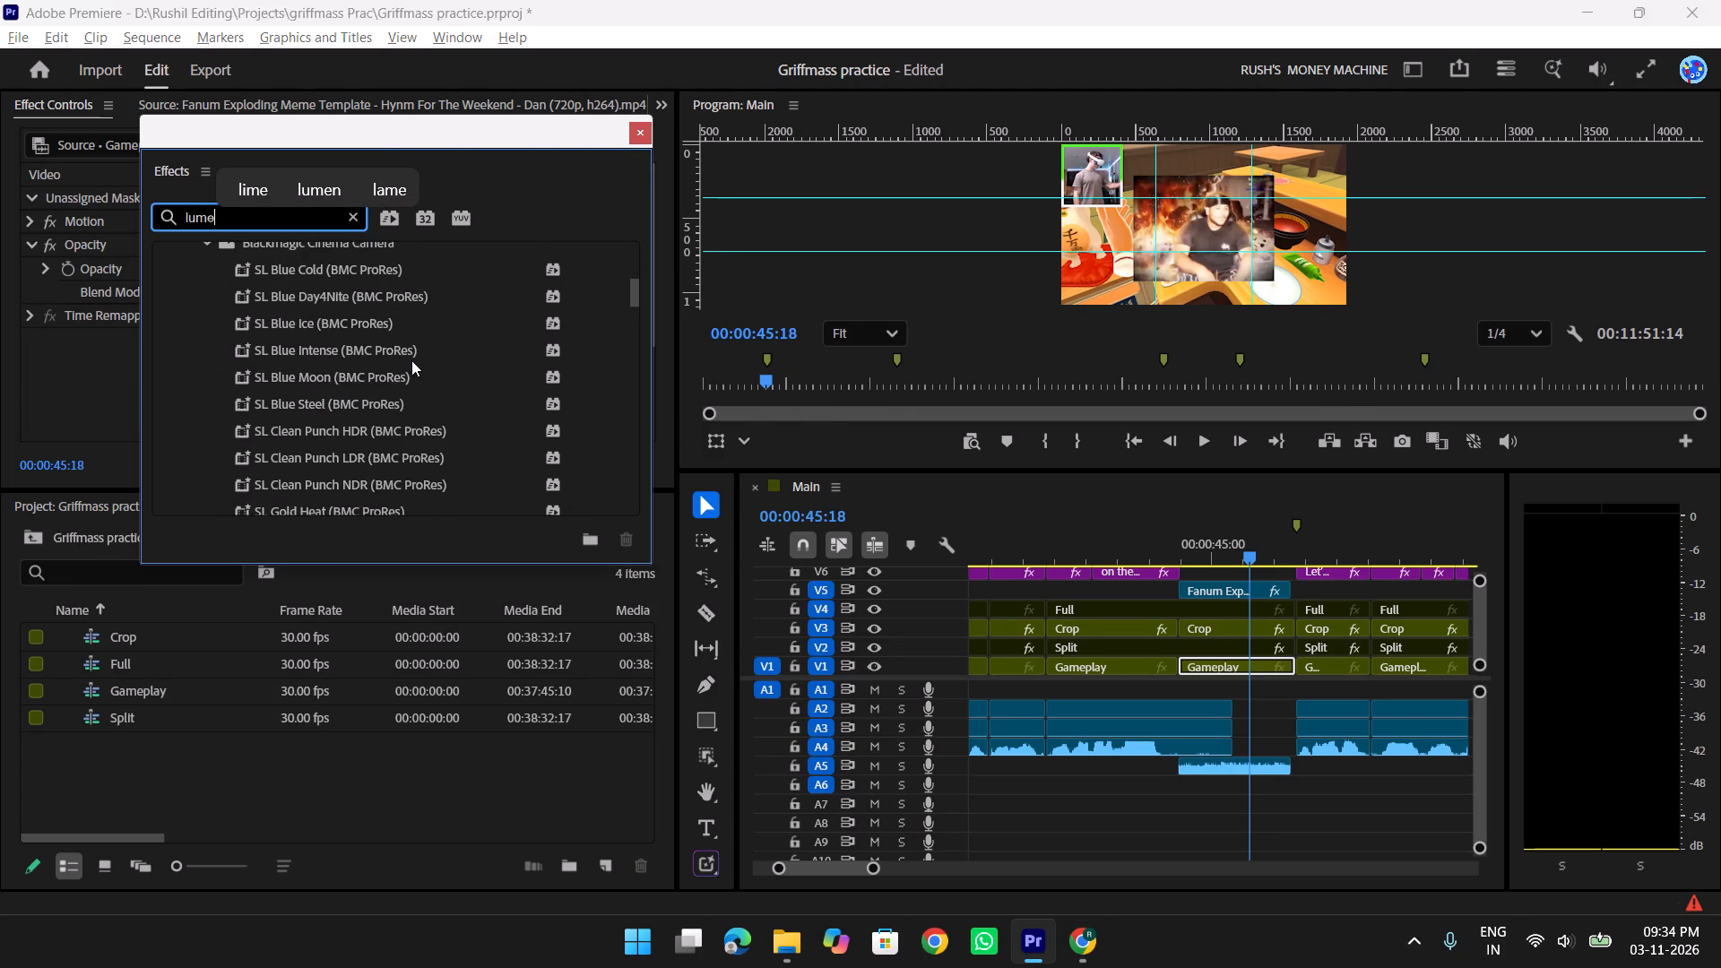
# Switch to Chrome and send Google's AI the follow-up "there is no lumertri colour in 2026".
pyautogui.hotkey('alt', 'Tab')
pyautogui.click(553, 773)
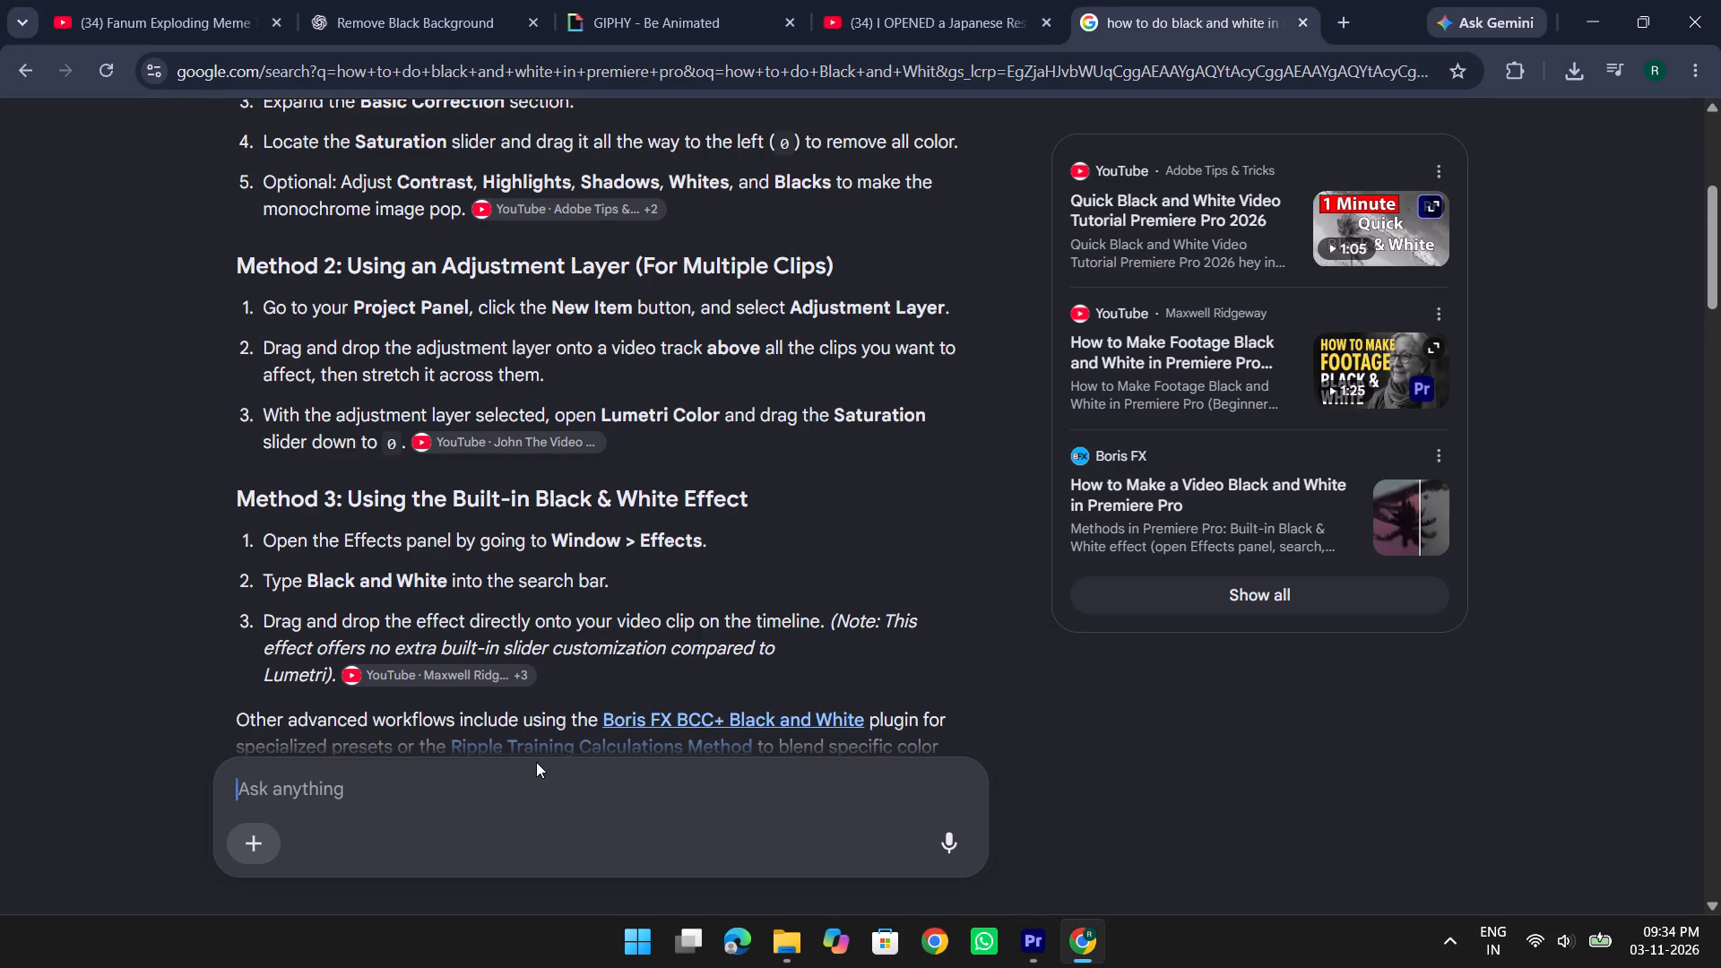
pyautogui.write('there is n')
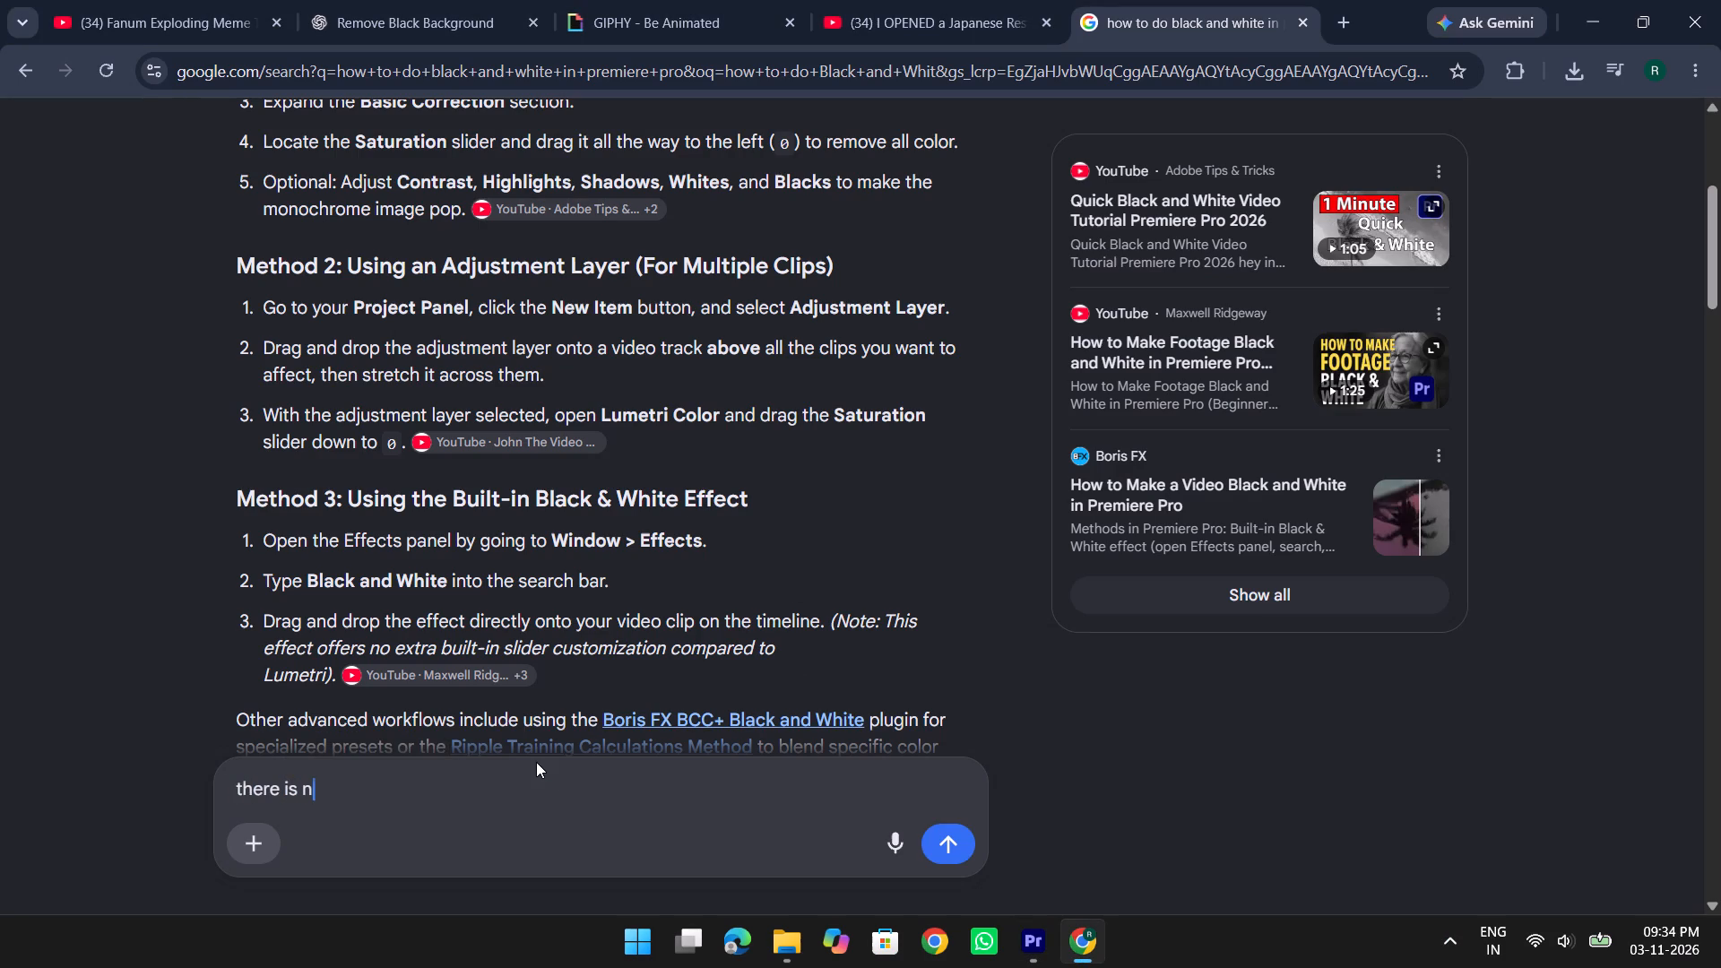
pyautogui.write('o lumertri in')
pyautogui.press('space')
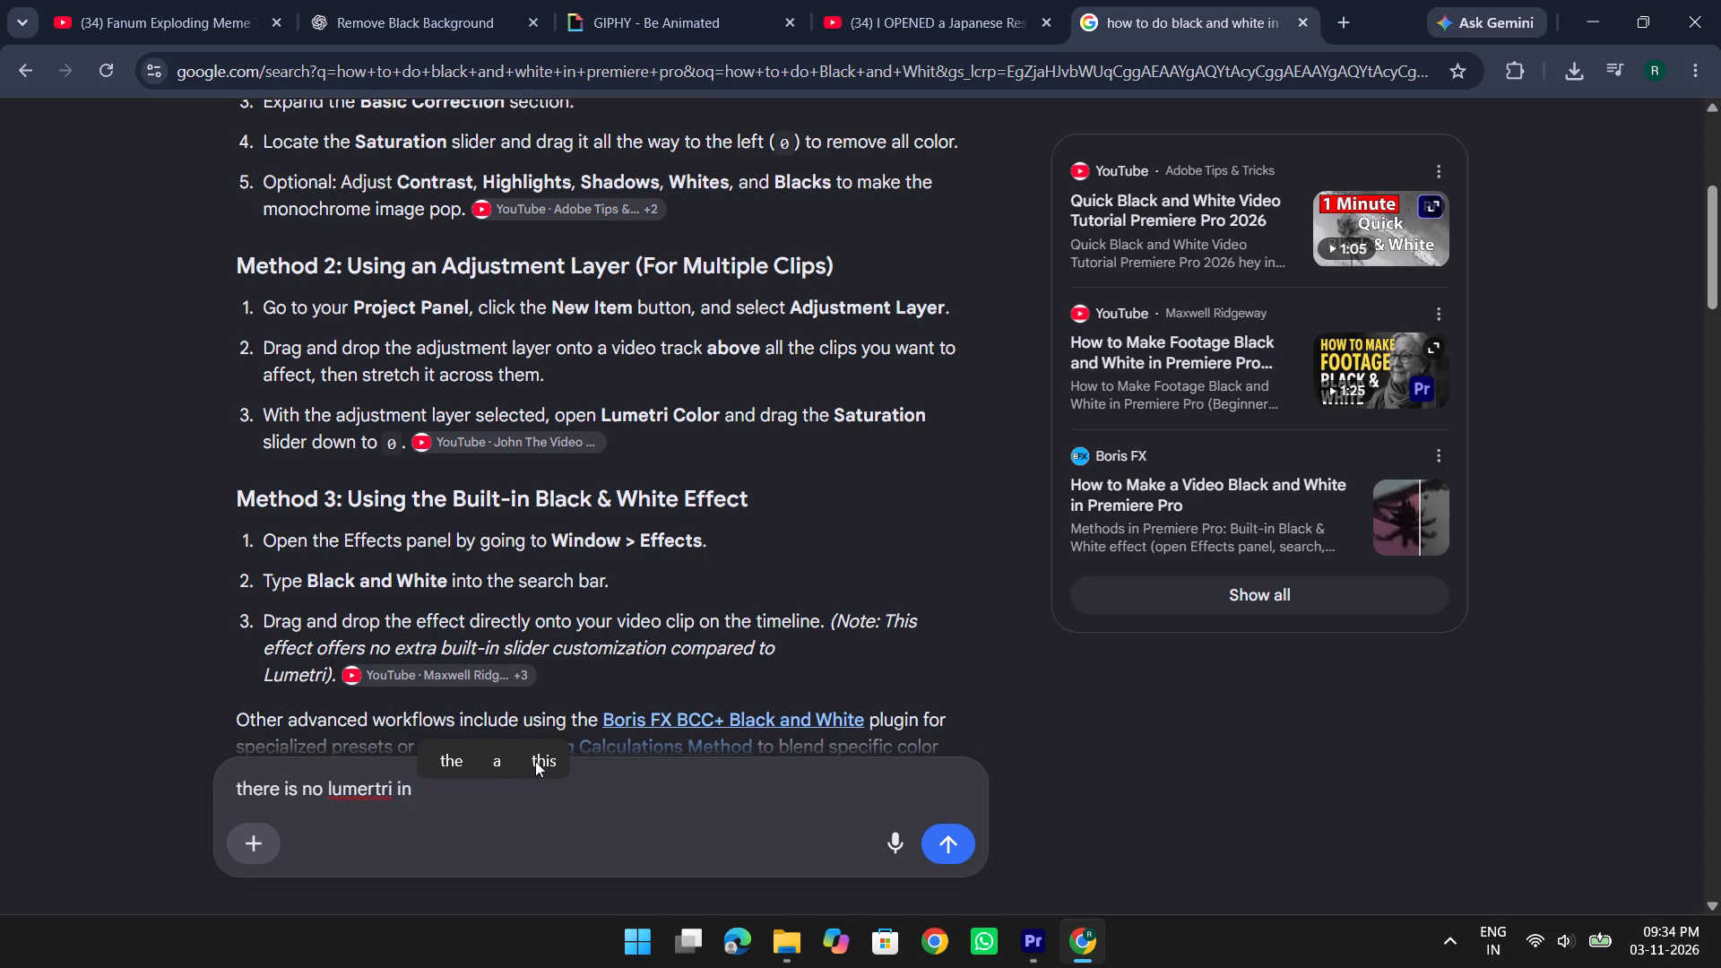
pyautogui.press('BackSpace')
pyautogui.press('BackSpace')
pyautogui.press('BackSpace')
pyautogui.write('colour ib')
pyautogui.press('space')
pyautogui.press('BackSpace')
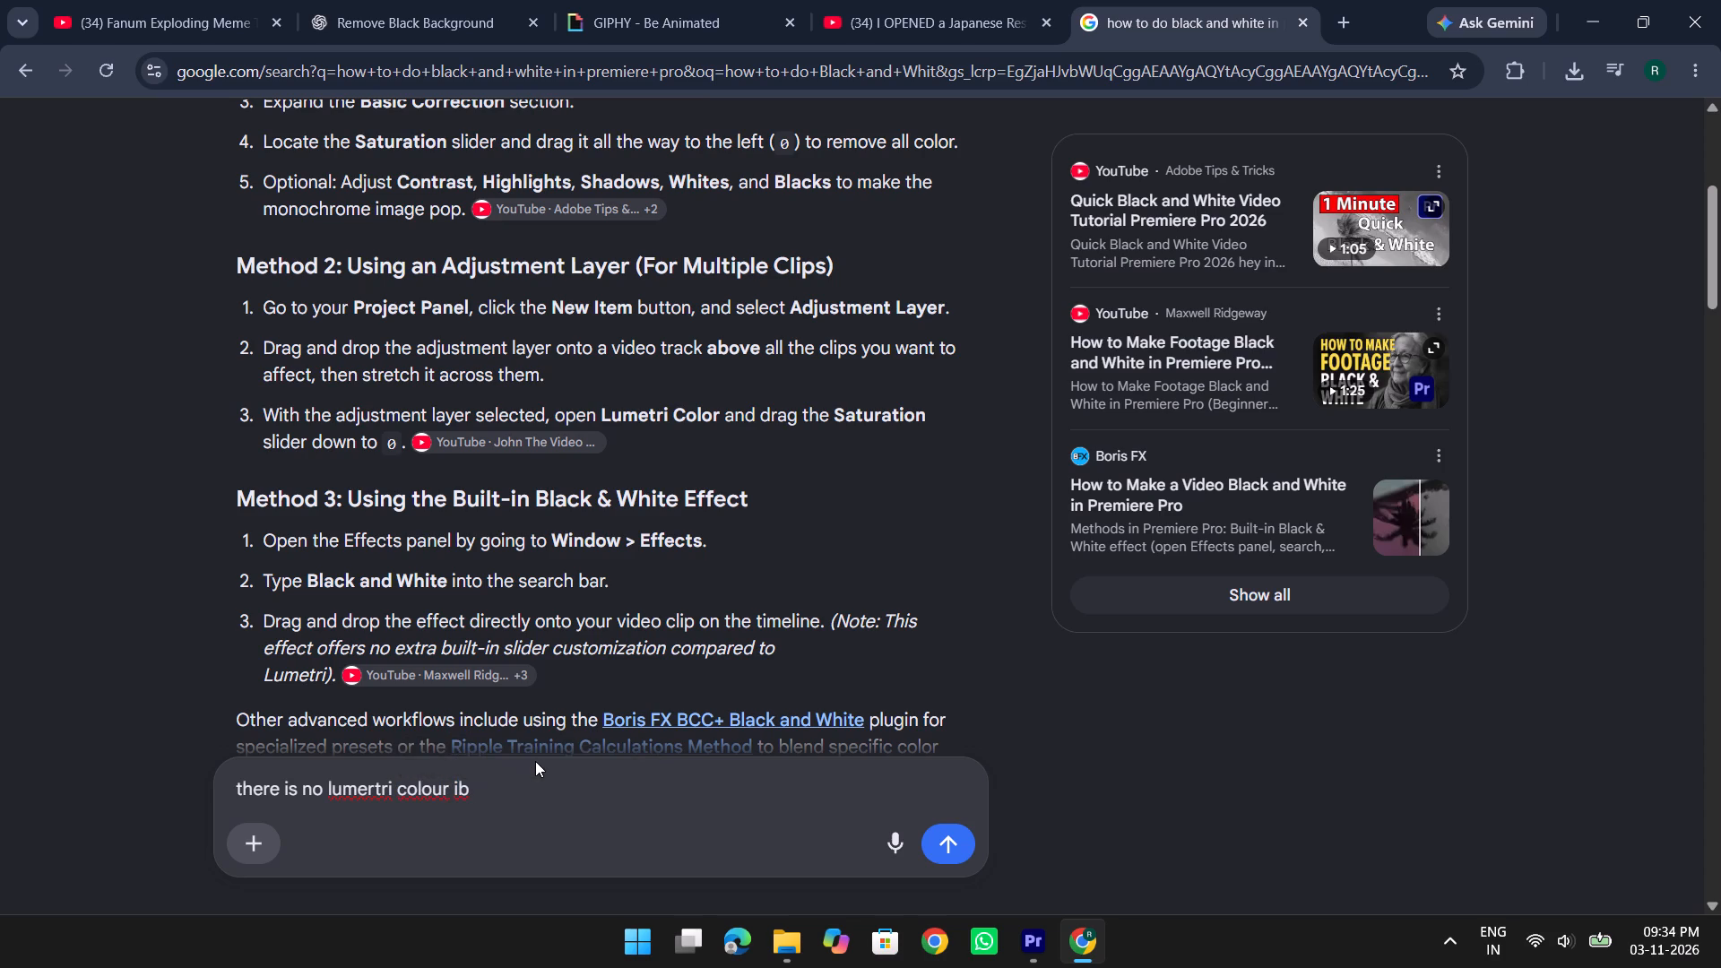
pyautogui.press('BackSpace')
pyautogui.write('n')
pyautogui.press('space')
pyautogui.write('2026')
pyautogui.press('Return')
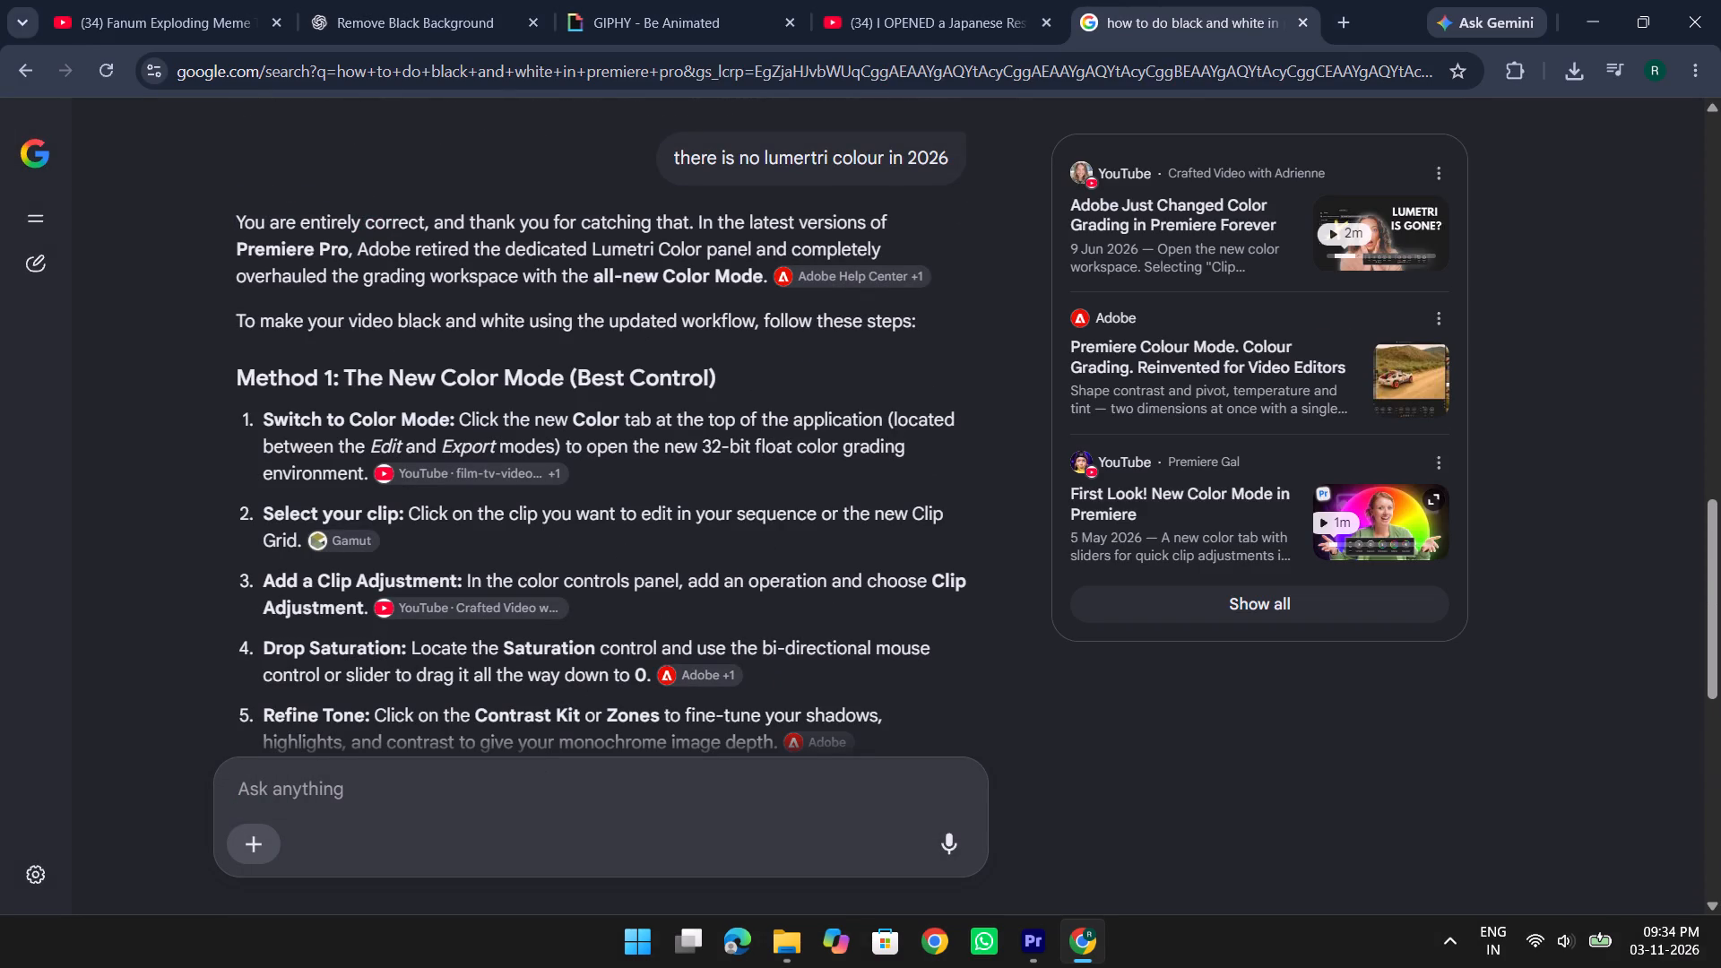
# Read further down Google's AI answer on the Color Mode method for black and white.
pyautogui.scroll(-1, 640, 328)
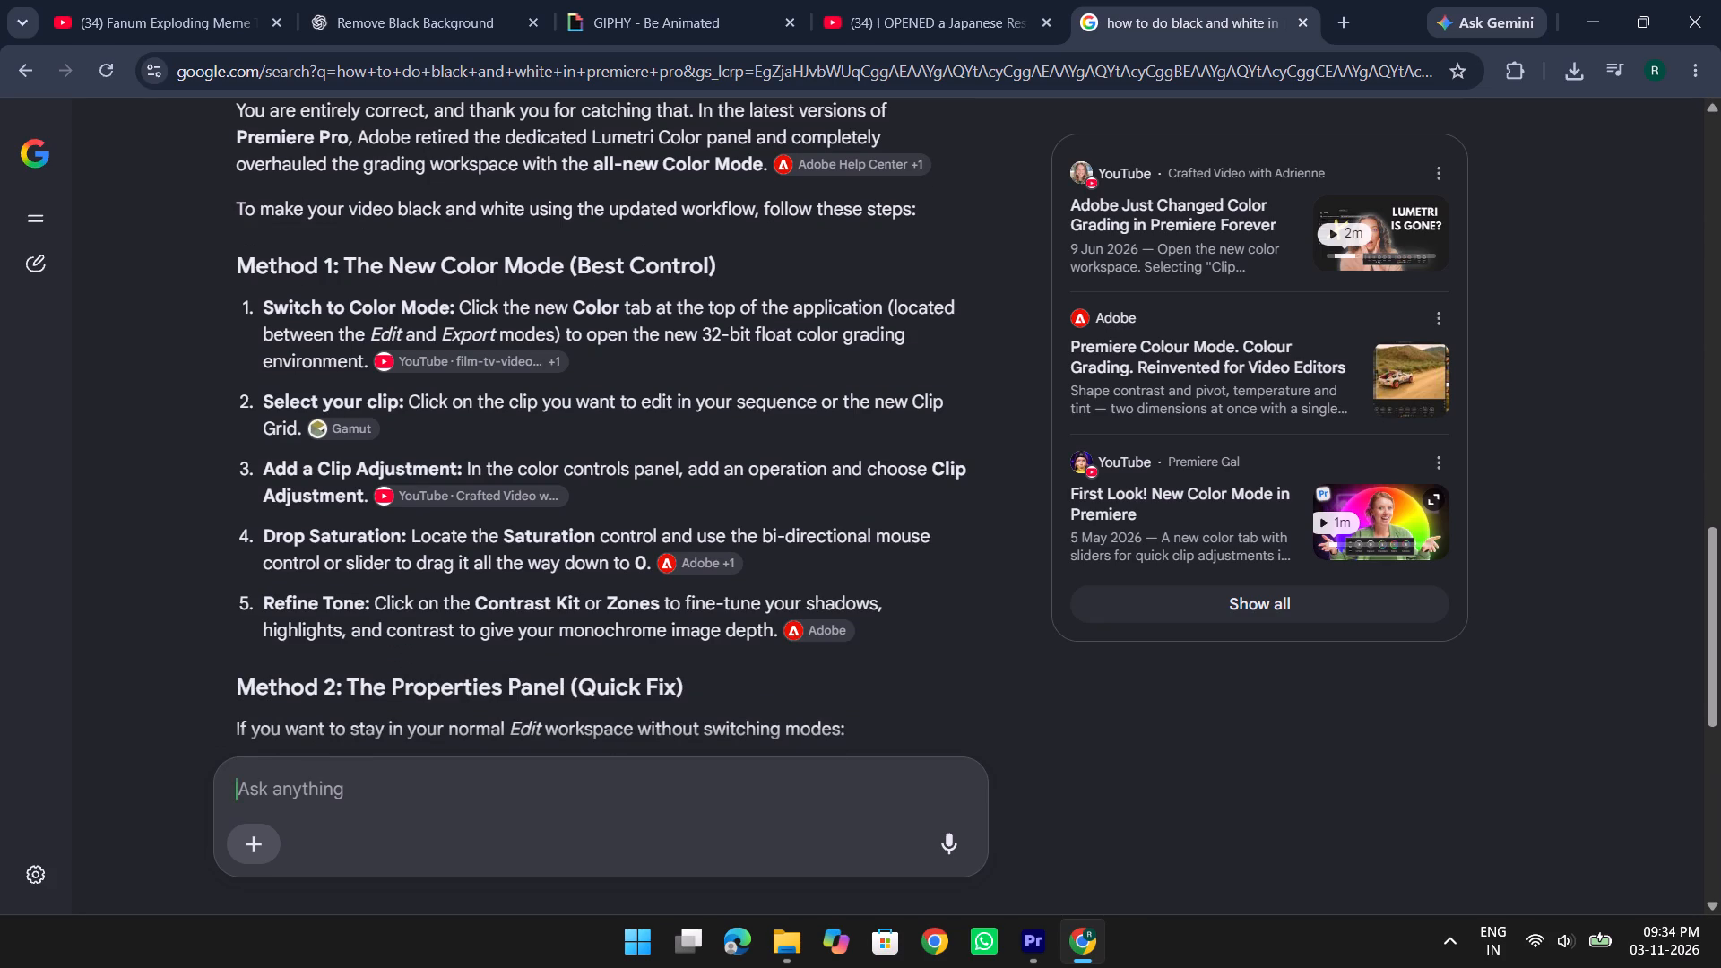
# Switch to Premiere Pro, move the Fanum exploding meme clip from track V5 up to V6, and preview that section.
pyautogui.hotkey('alt', 'Tab')
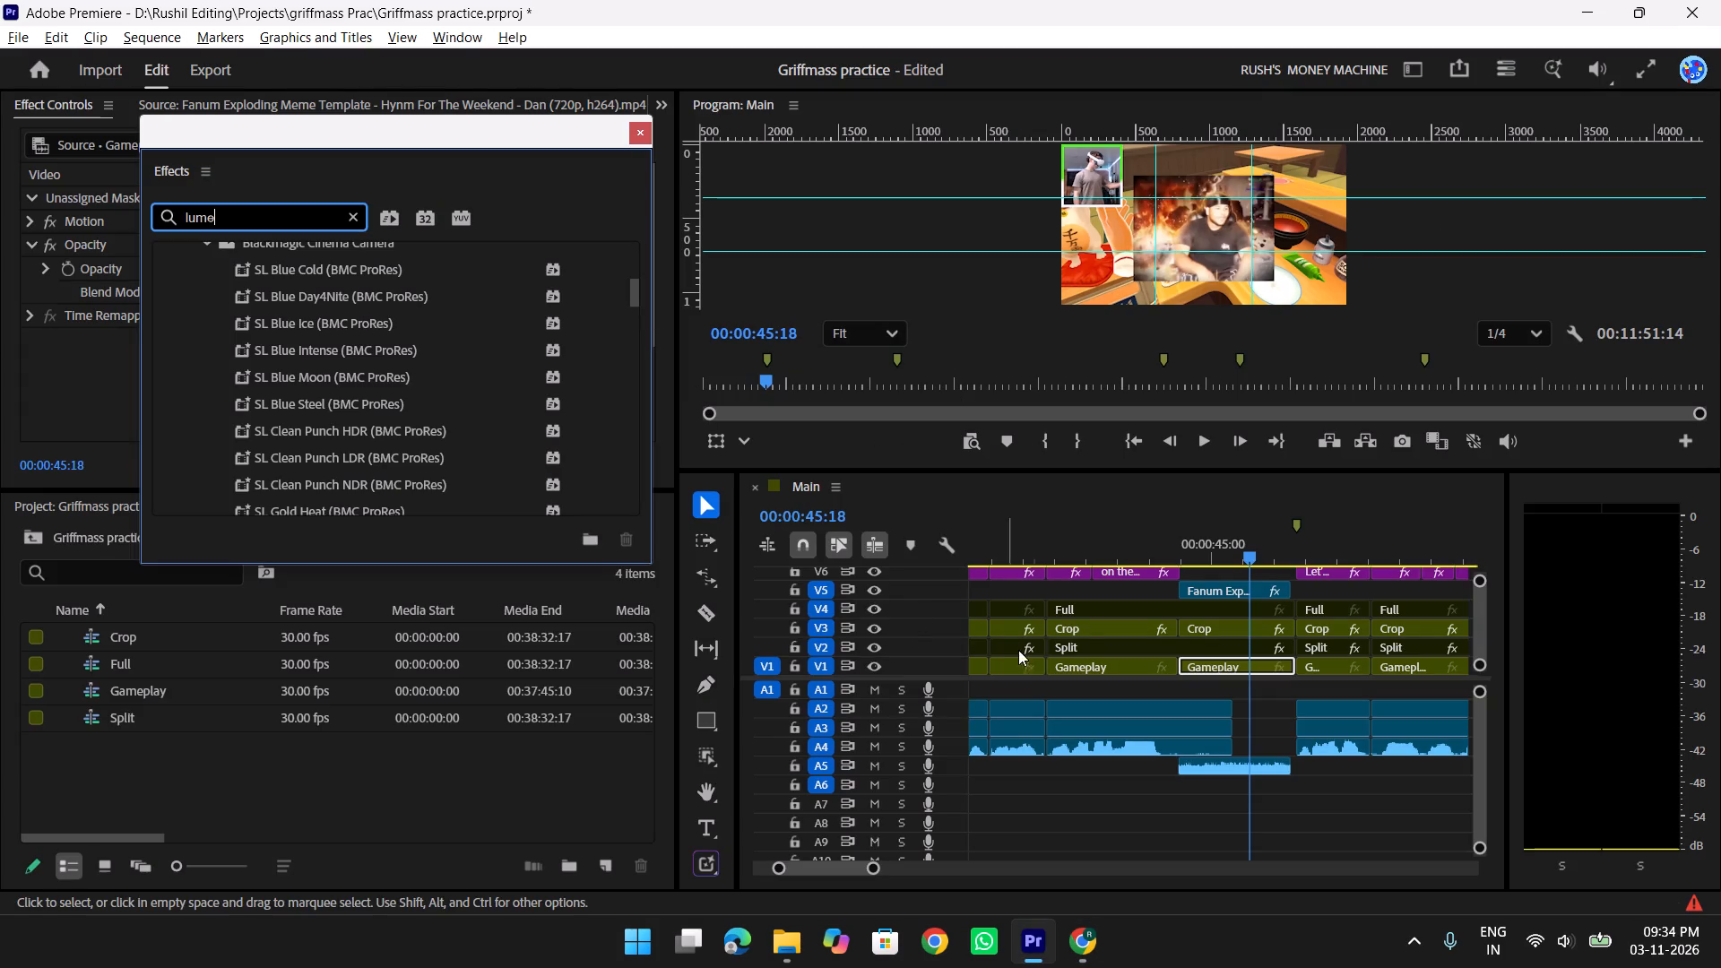
pyautogui.click(647, 133)
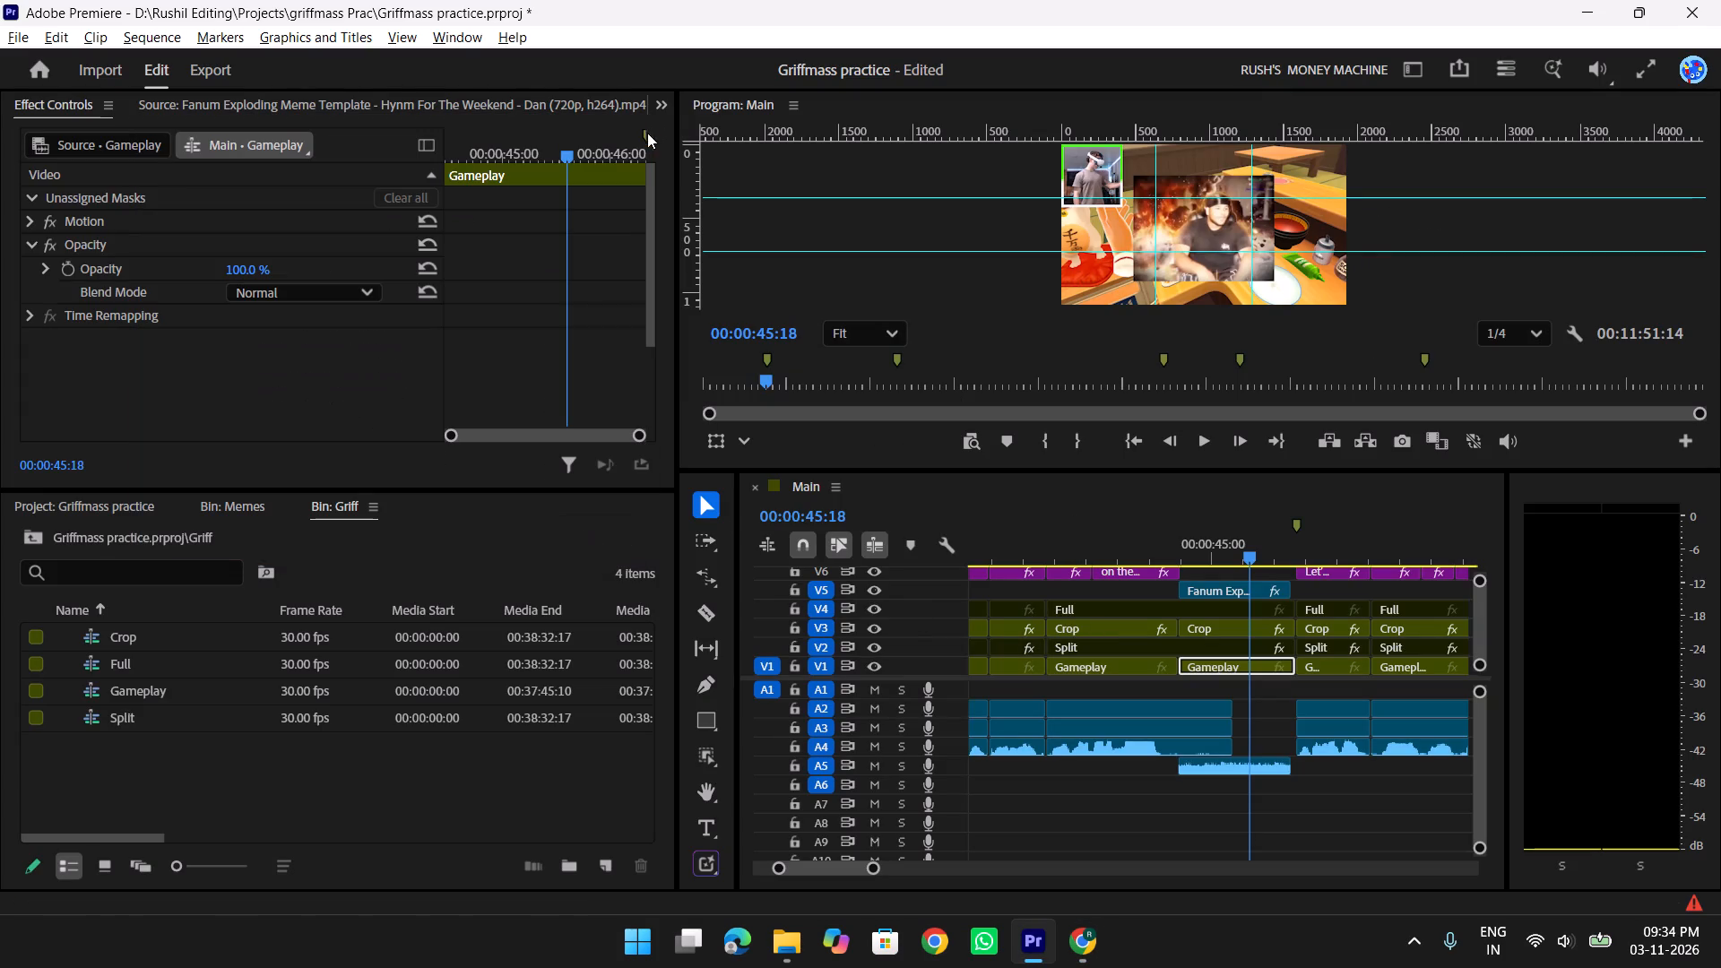
pyautogui.click(1211, 671)
pyautogui.click(1250, 542)
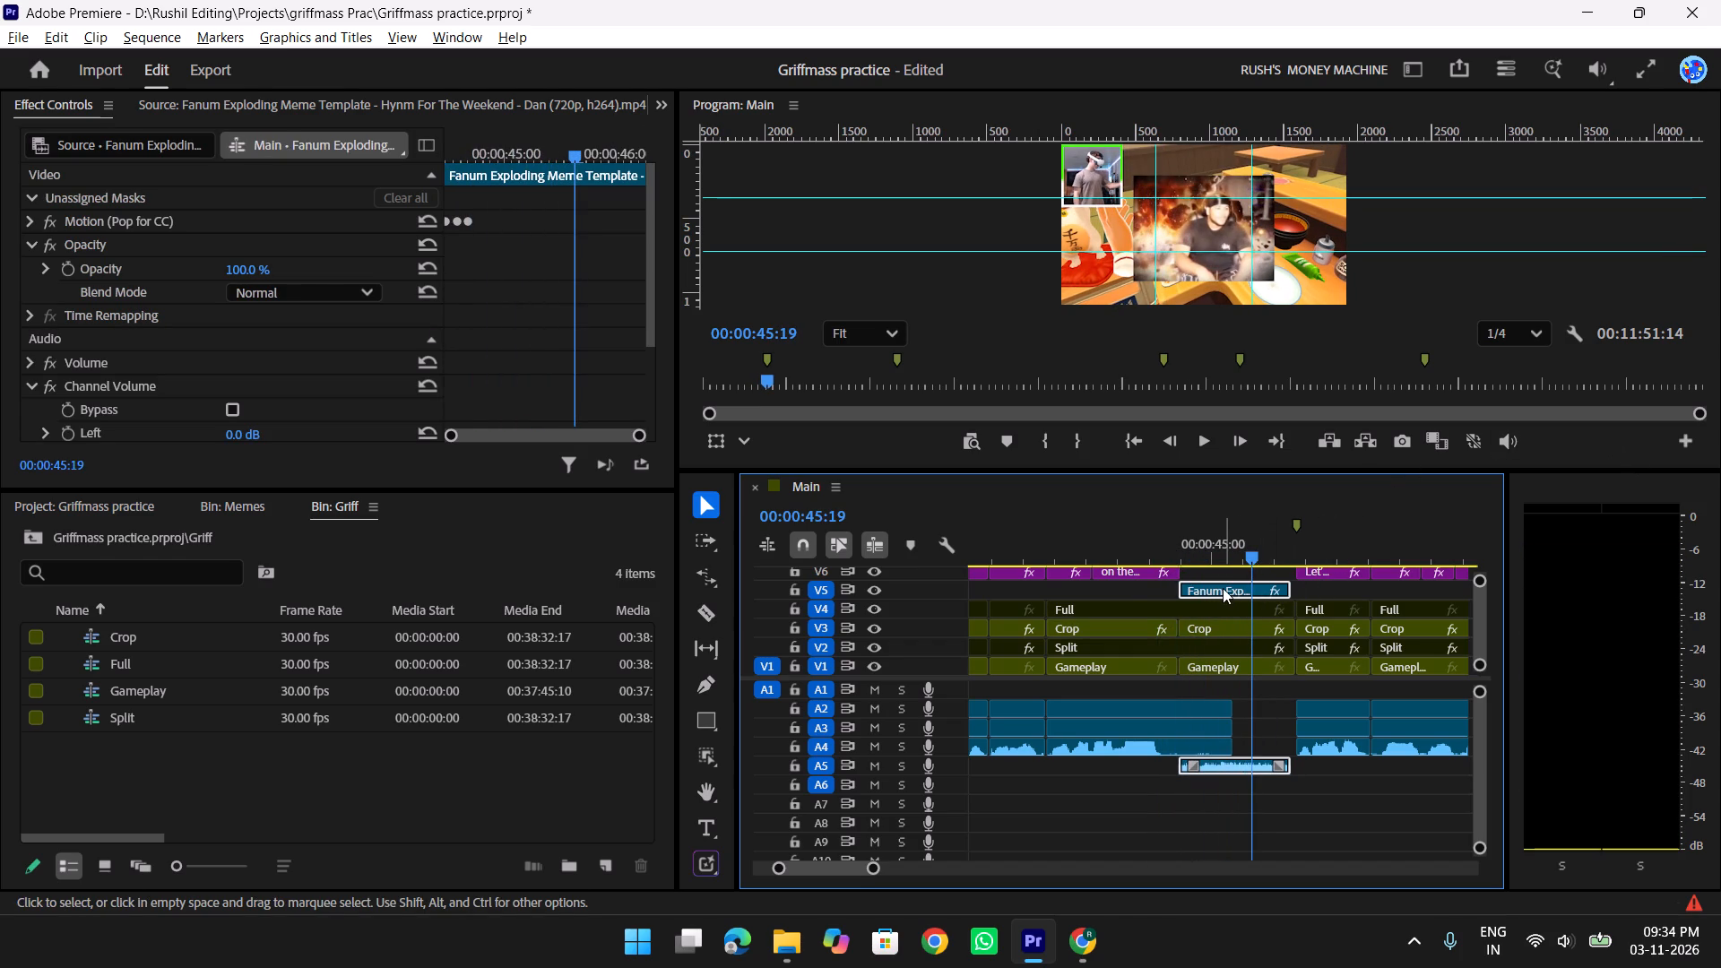
pyautogui.moveTo(1227, 585); pyautogui.dragTo(1231, 575)
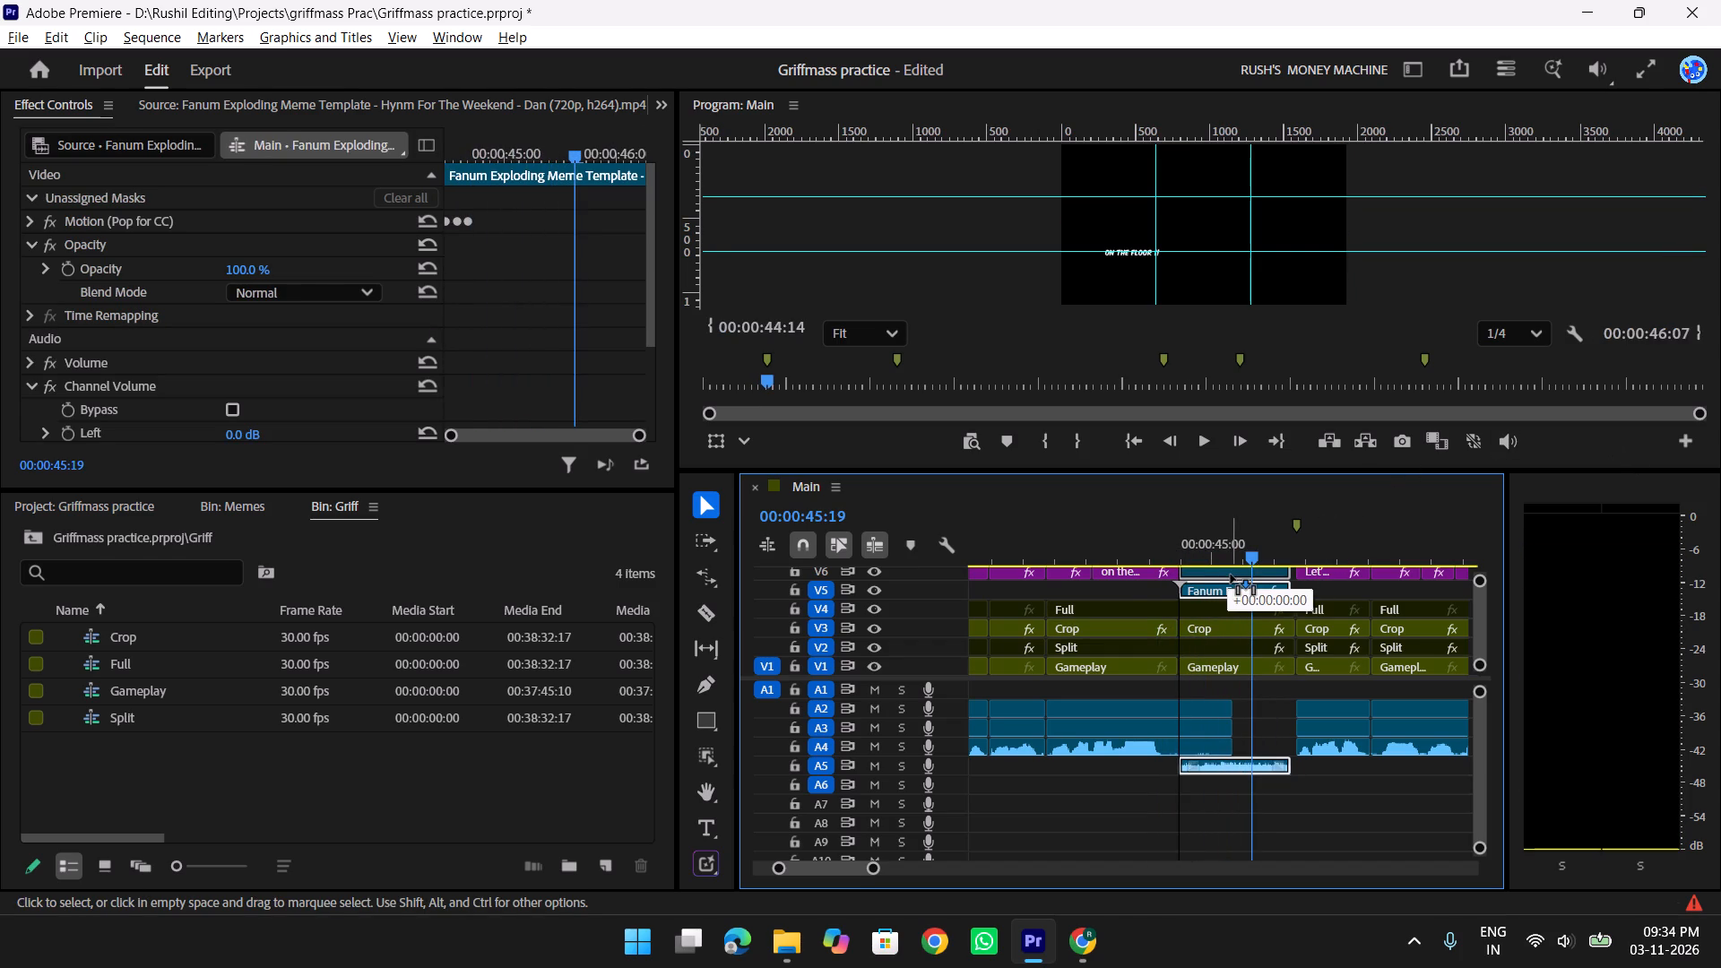
pyautogui.moveTo(1231, 575); pyautogui.dragTo(1255, 566)
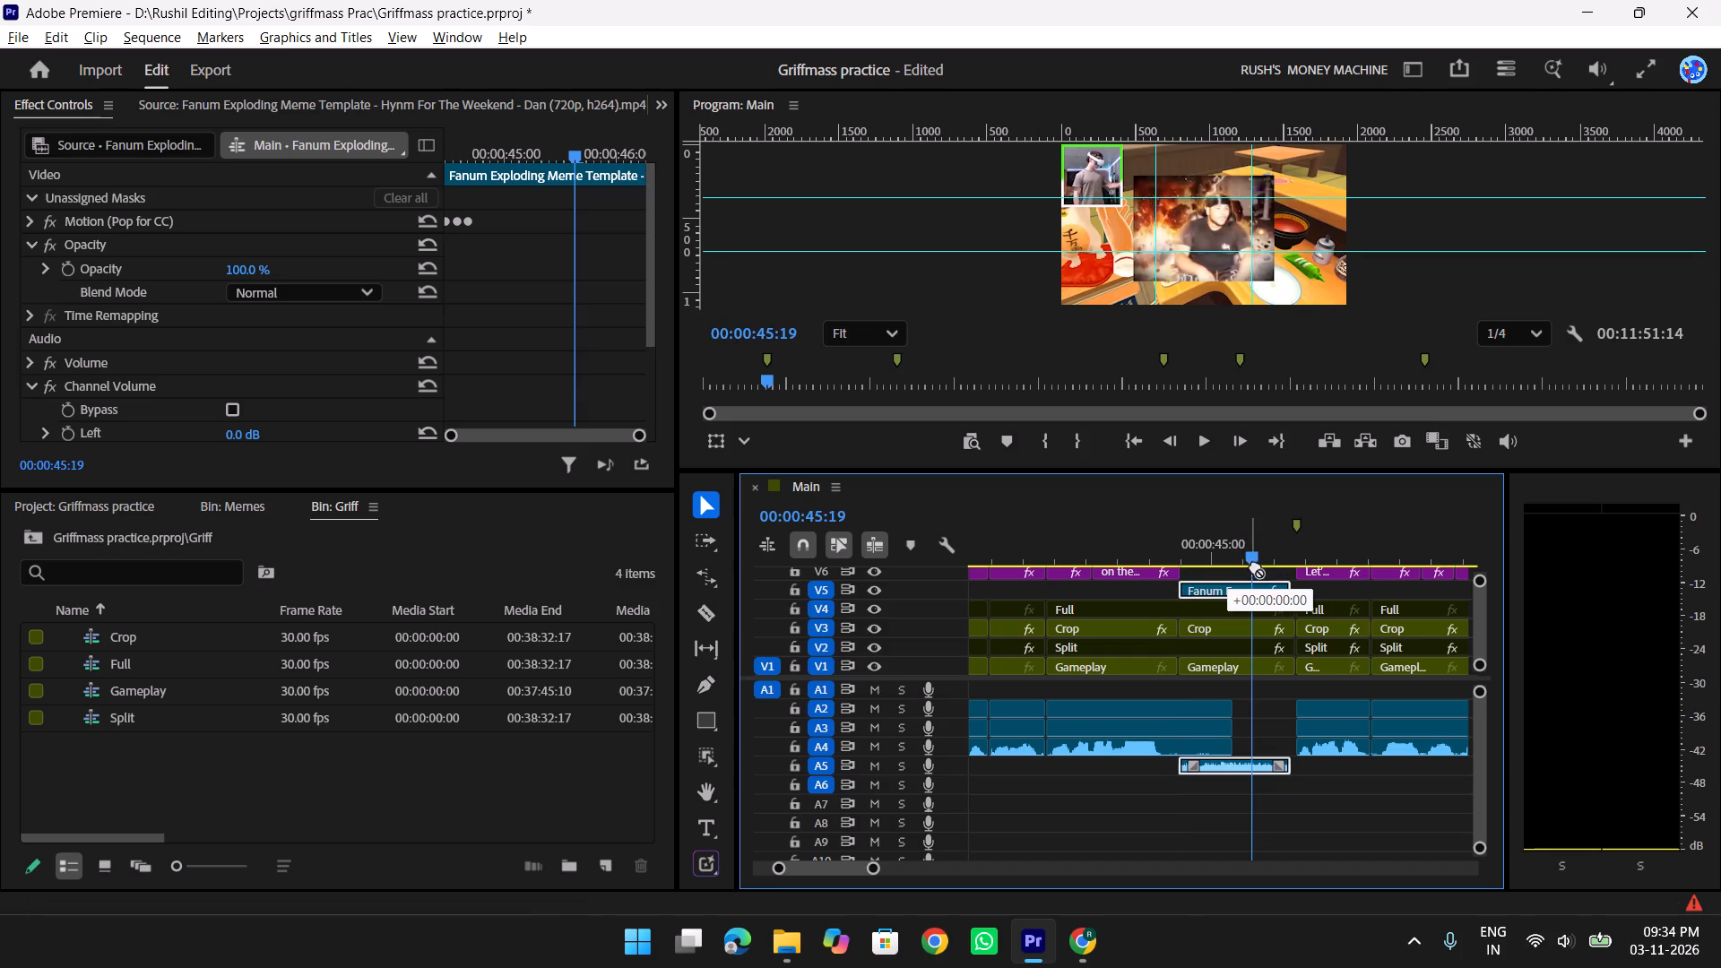
pyautogui.moveTo(1255, 566); pyautogui.dragTo(1236, 572)
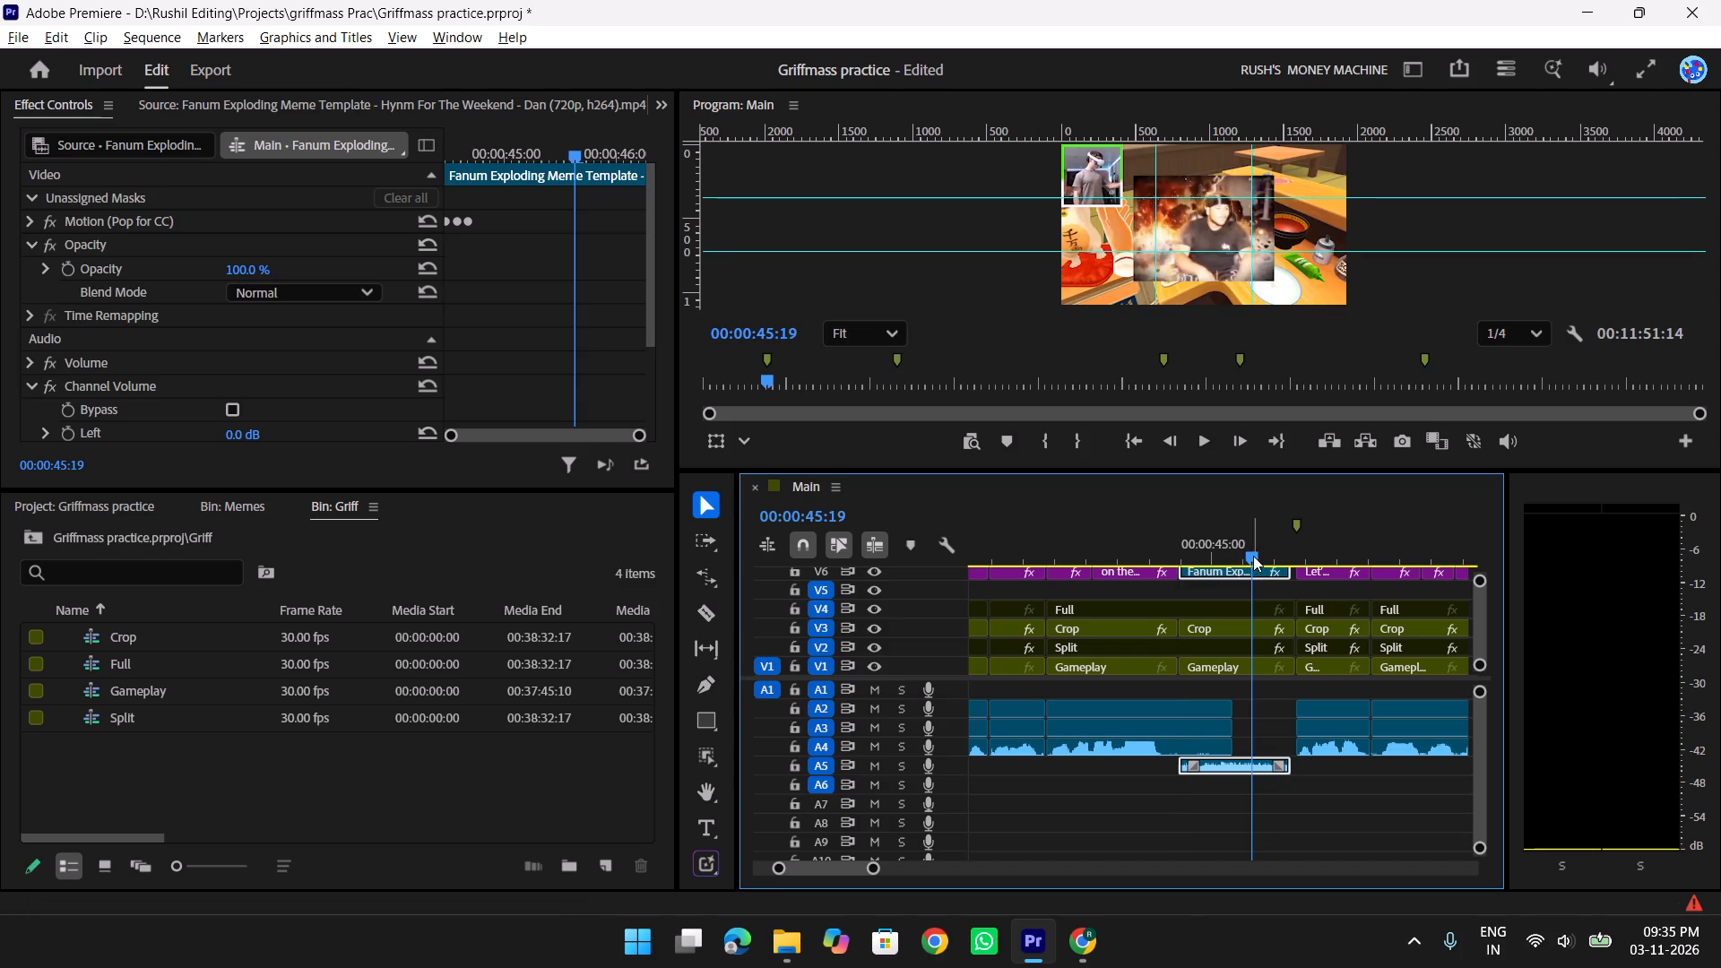
pyautogui.moveTo(1253, 556); pyautogui.dragTo(1155, 558)
pyautogui.press('space')
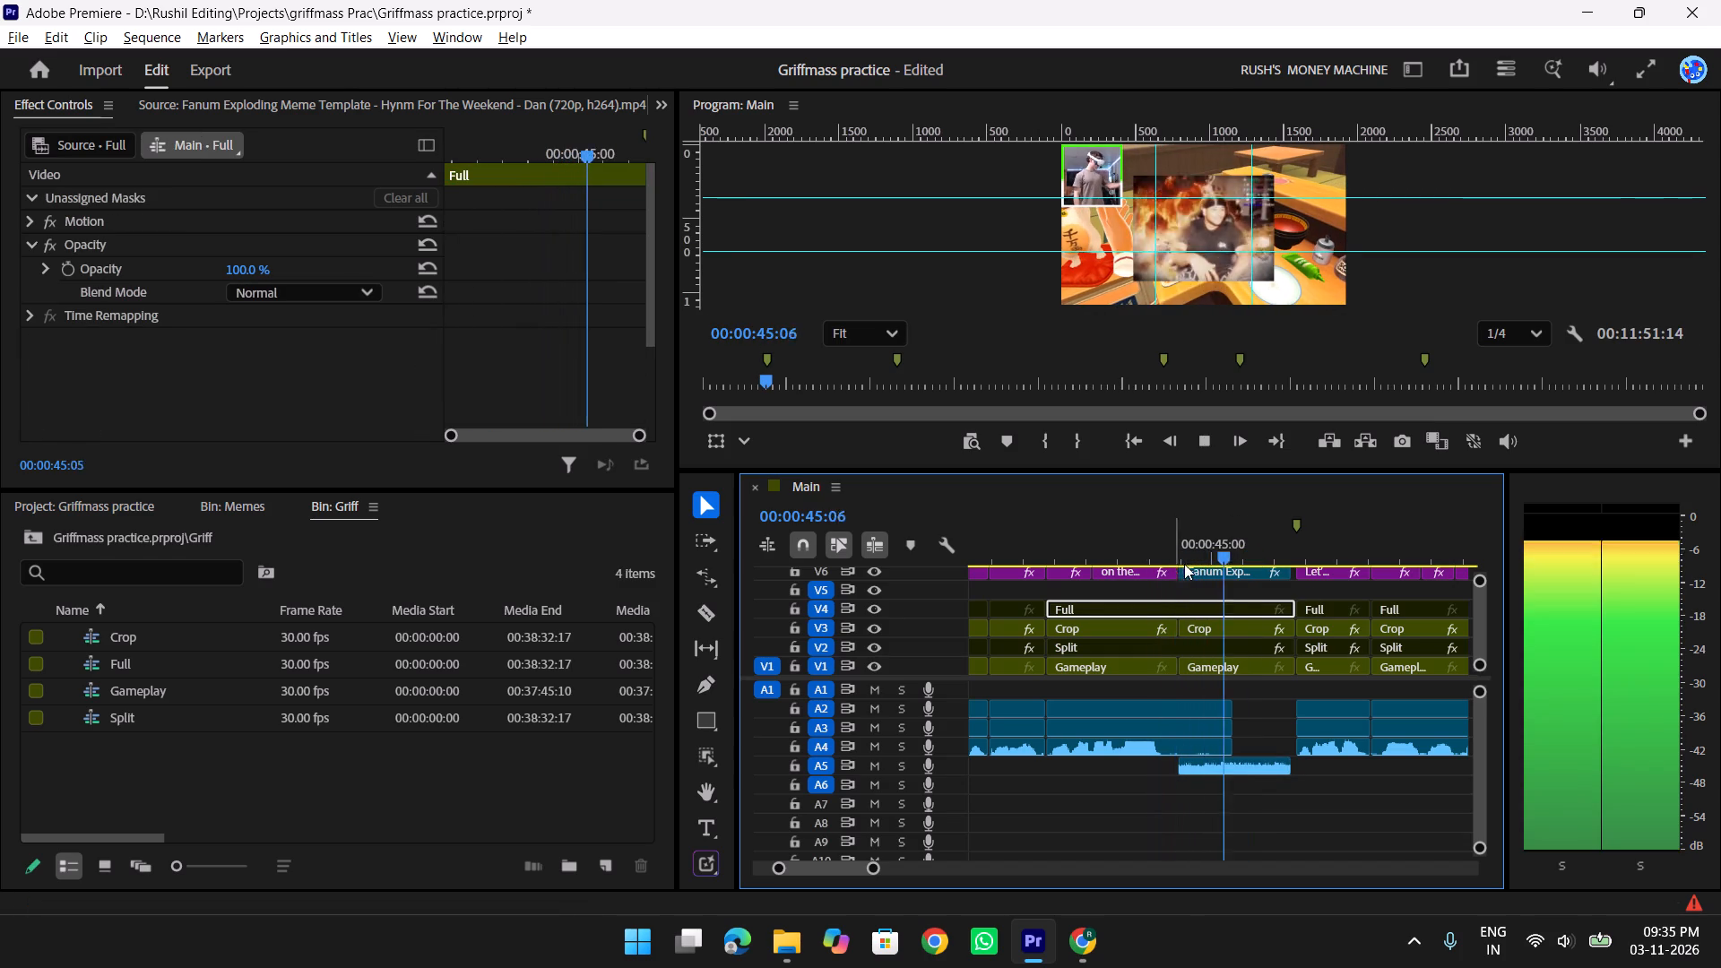
pyautogui.press('space')
# Place the project's adjustment layer on track V5, starting where the Fanum meme clip begins.
pyautogui.moveTo(1224, 541); pyautogui.dragTo(1191, 546)
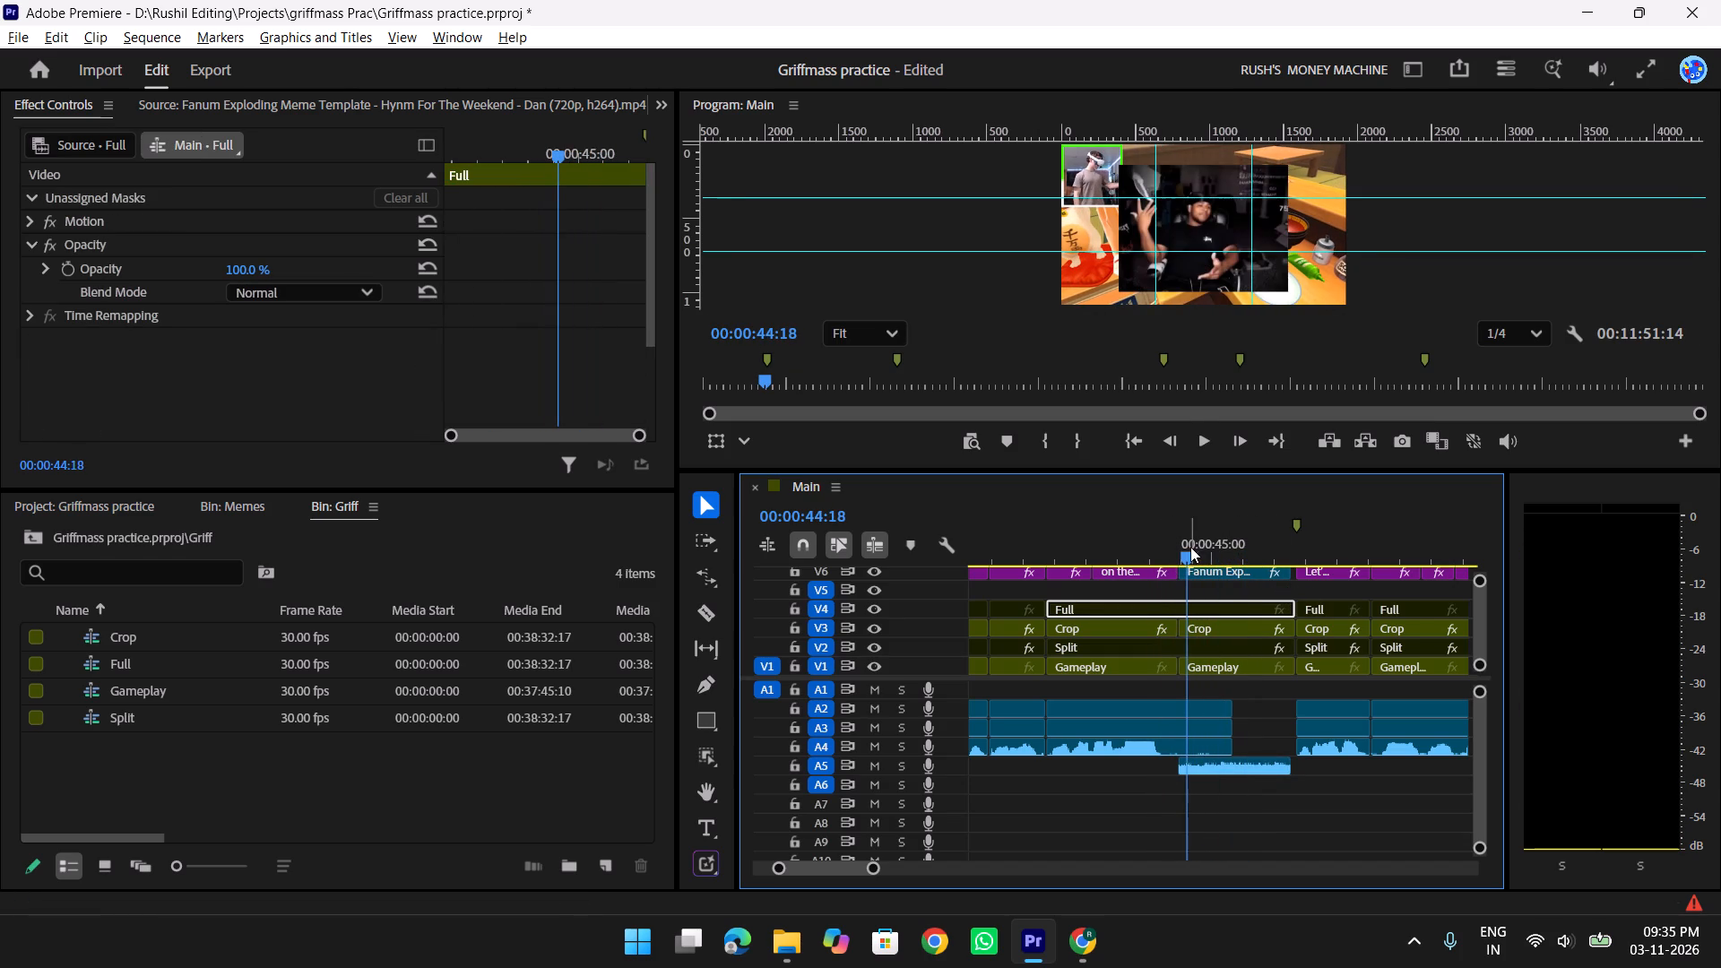
pyautogui.click(223, 509)
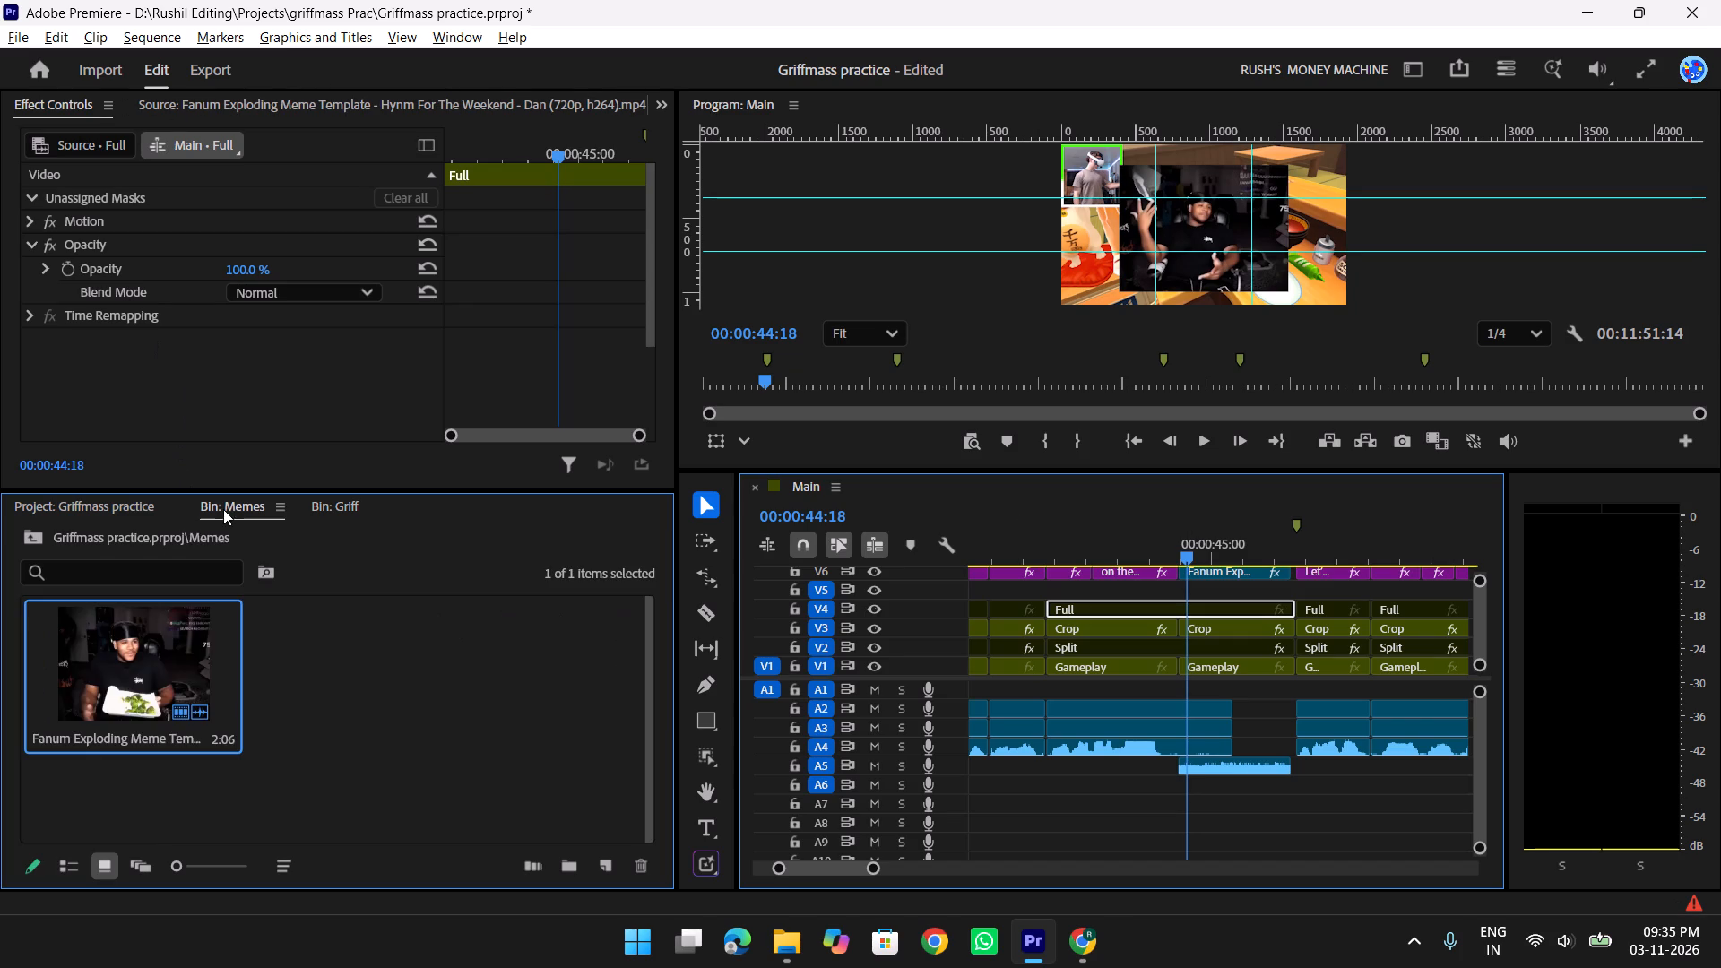
pyautogui.click(109, 514)
pyautogui.scroll(6, 415, 750)
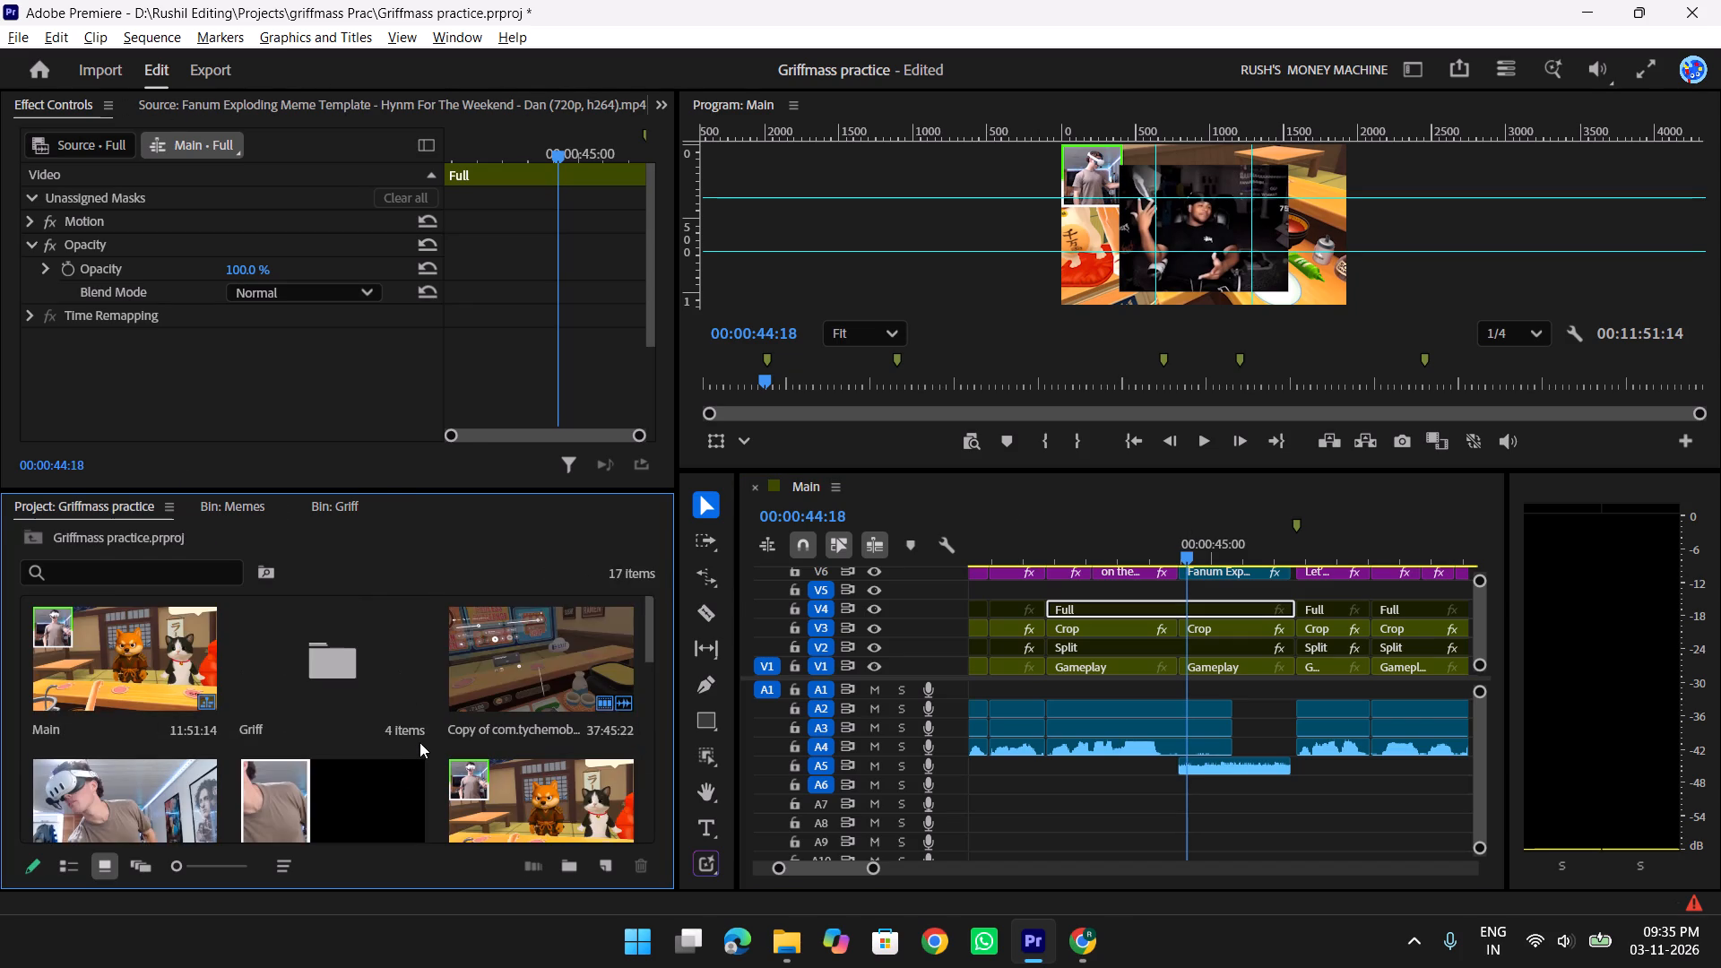
pyautogui.scroll(3, 419, 742)
pyautogui.scroll(-2, 419, 742)
pyautogui.moveTo(541, 680); pyautogui.dragTo(977, 667)
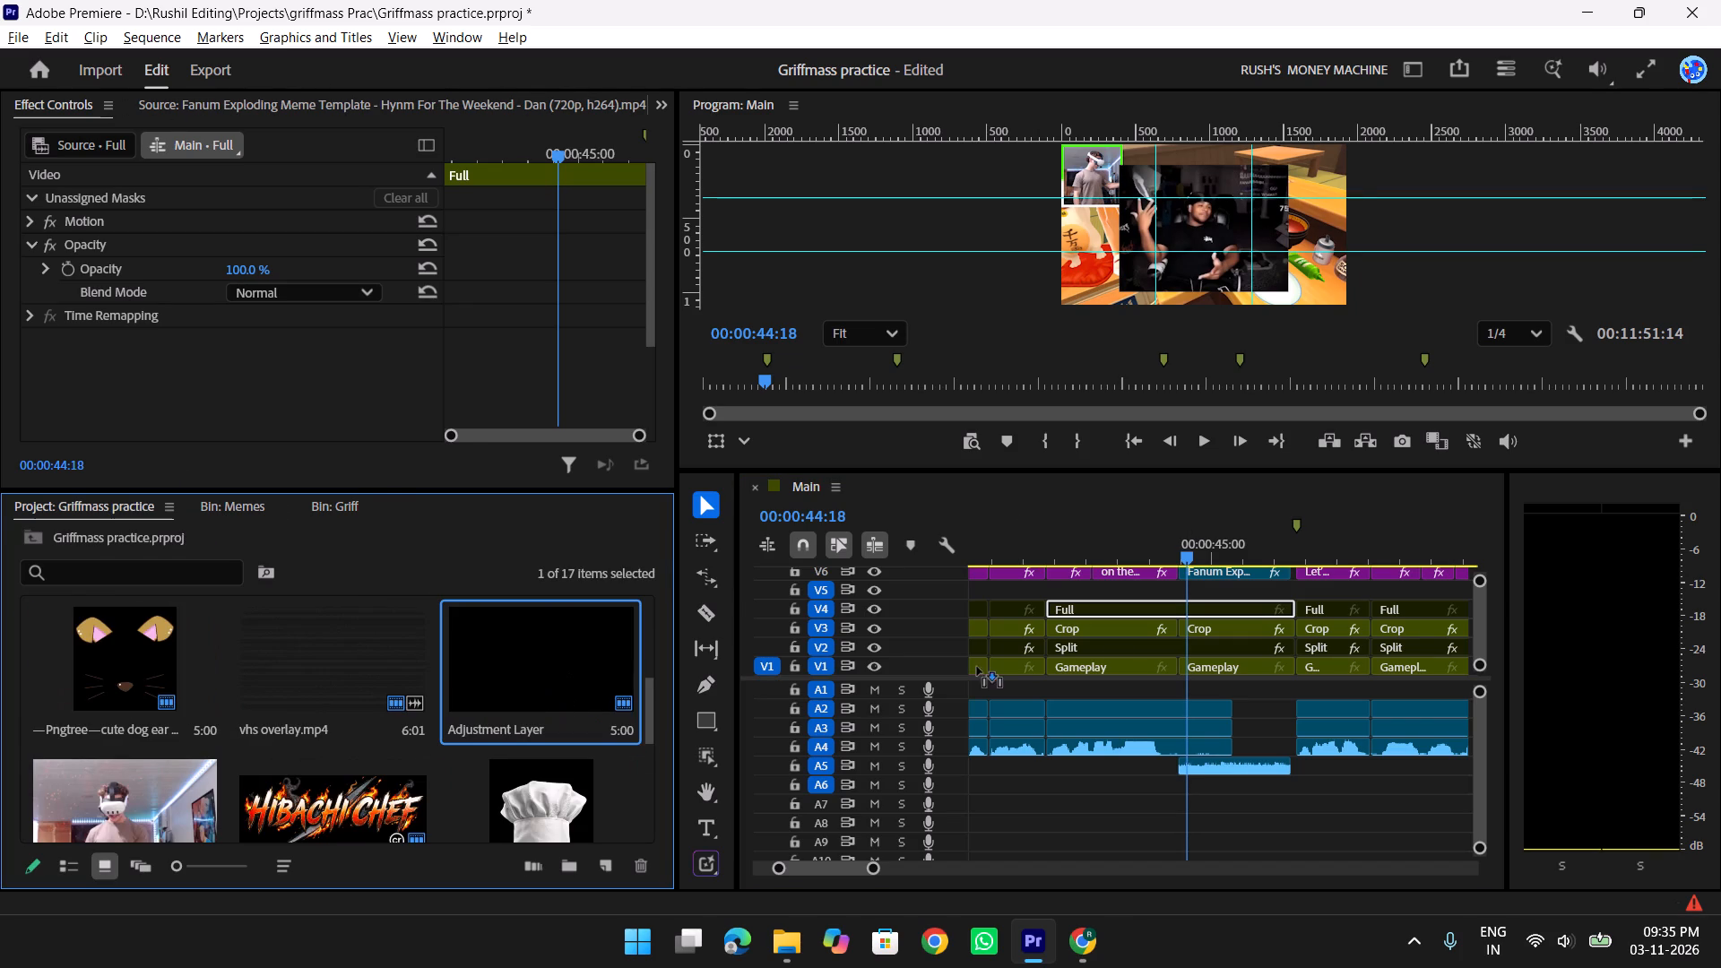
pyautogui.moveTo(977, 667); pyautogui.dragTo(1178, 594)
# Cut the adjustment layer at 00:00:46:10, where the meme section ends, and delete the excess part.
pyautogui.moveTo(1244, 552); pyautogui.dragTo(1318, 546)
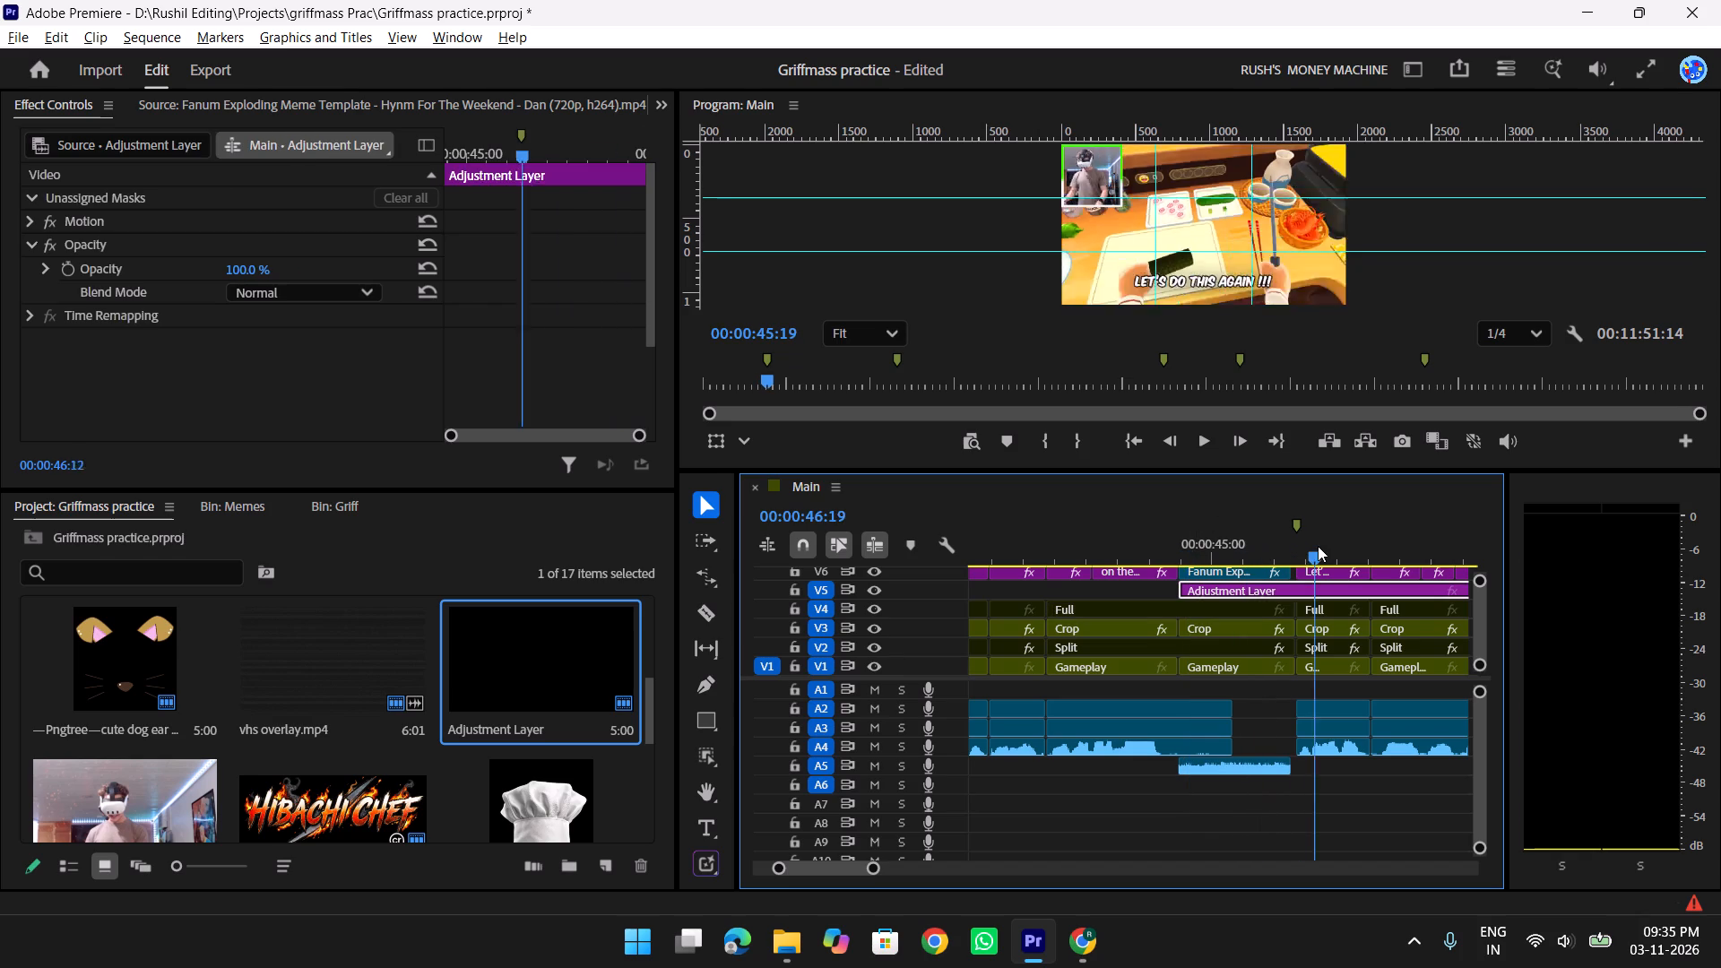
pyautogui.moveTo(1318, 546); pyautogui.dragTo(1297, 540)
pyautogui.click(1328, 591)
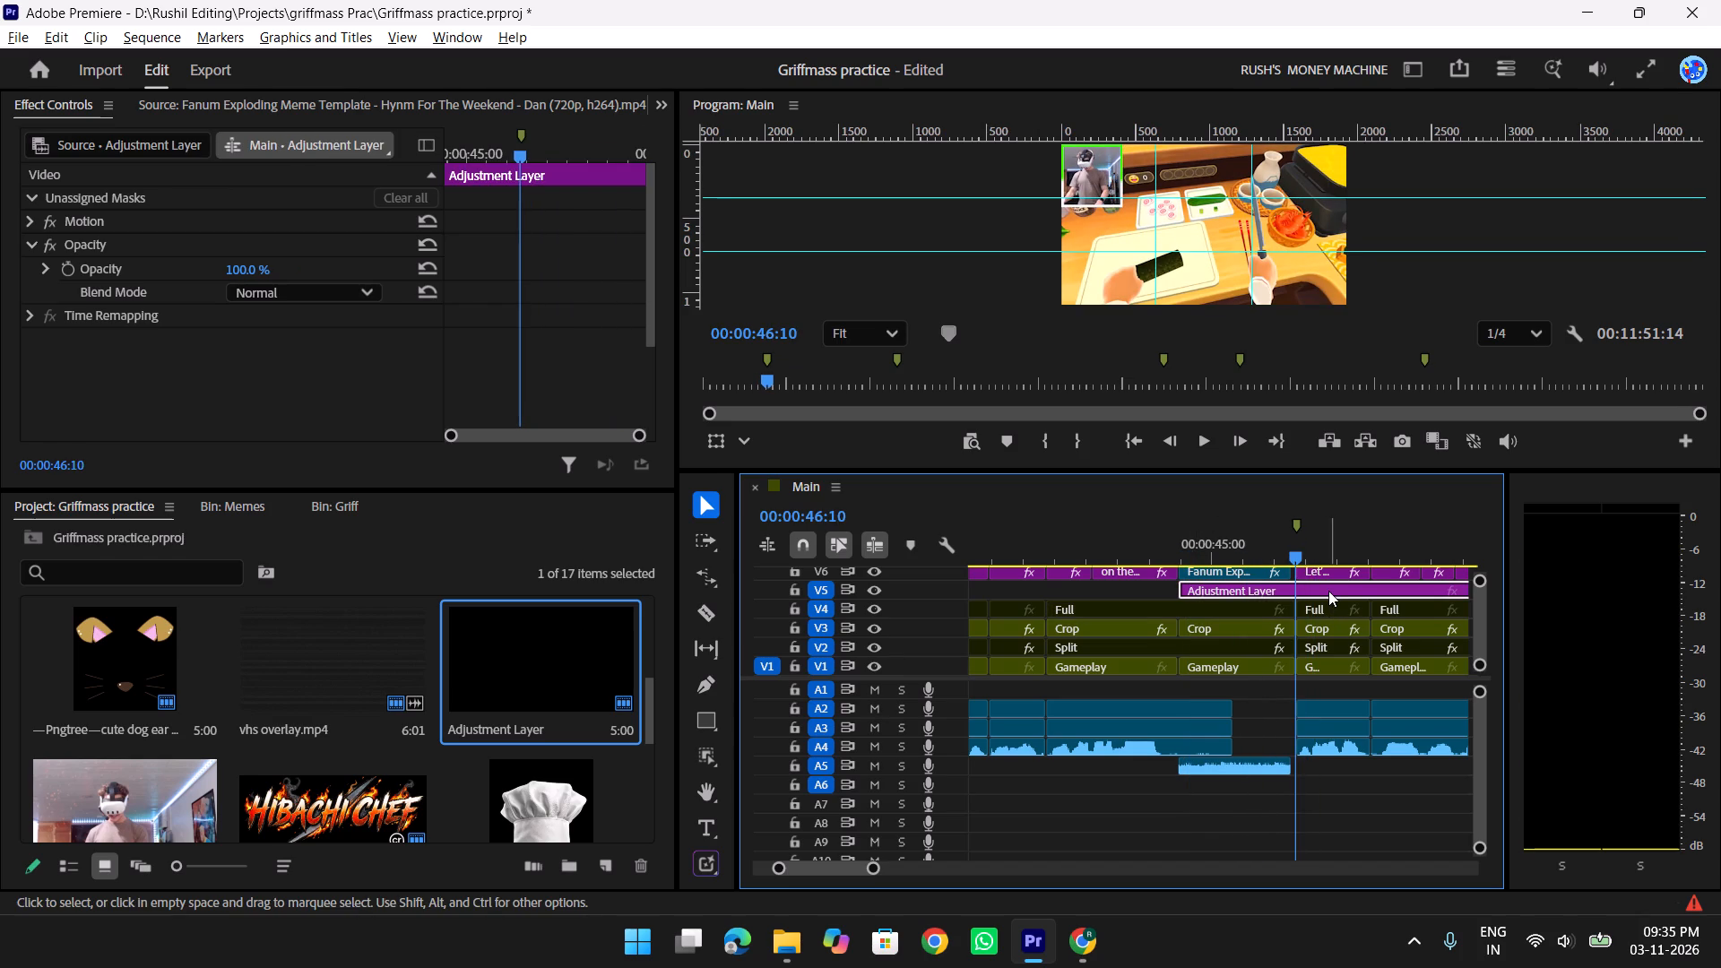
pyautogui.press('w')
pyautogui.click(1328, 591)
pyautogui.press('Delete')
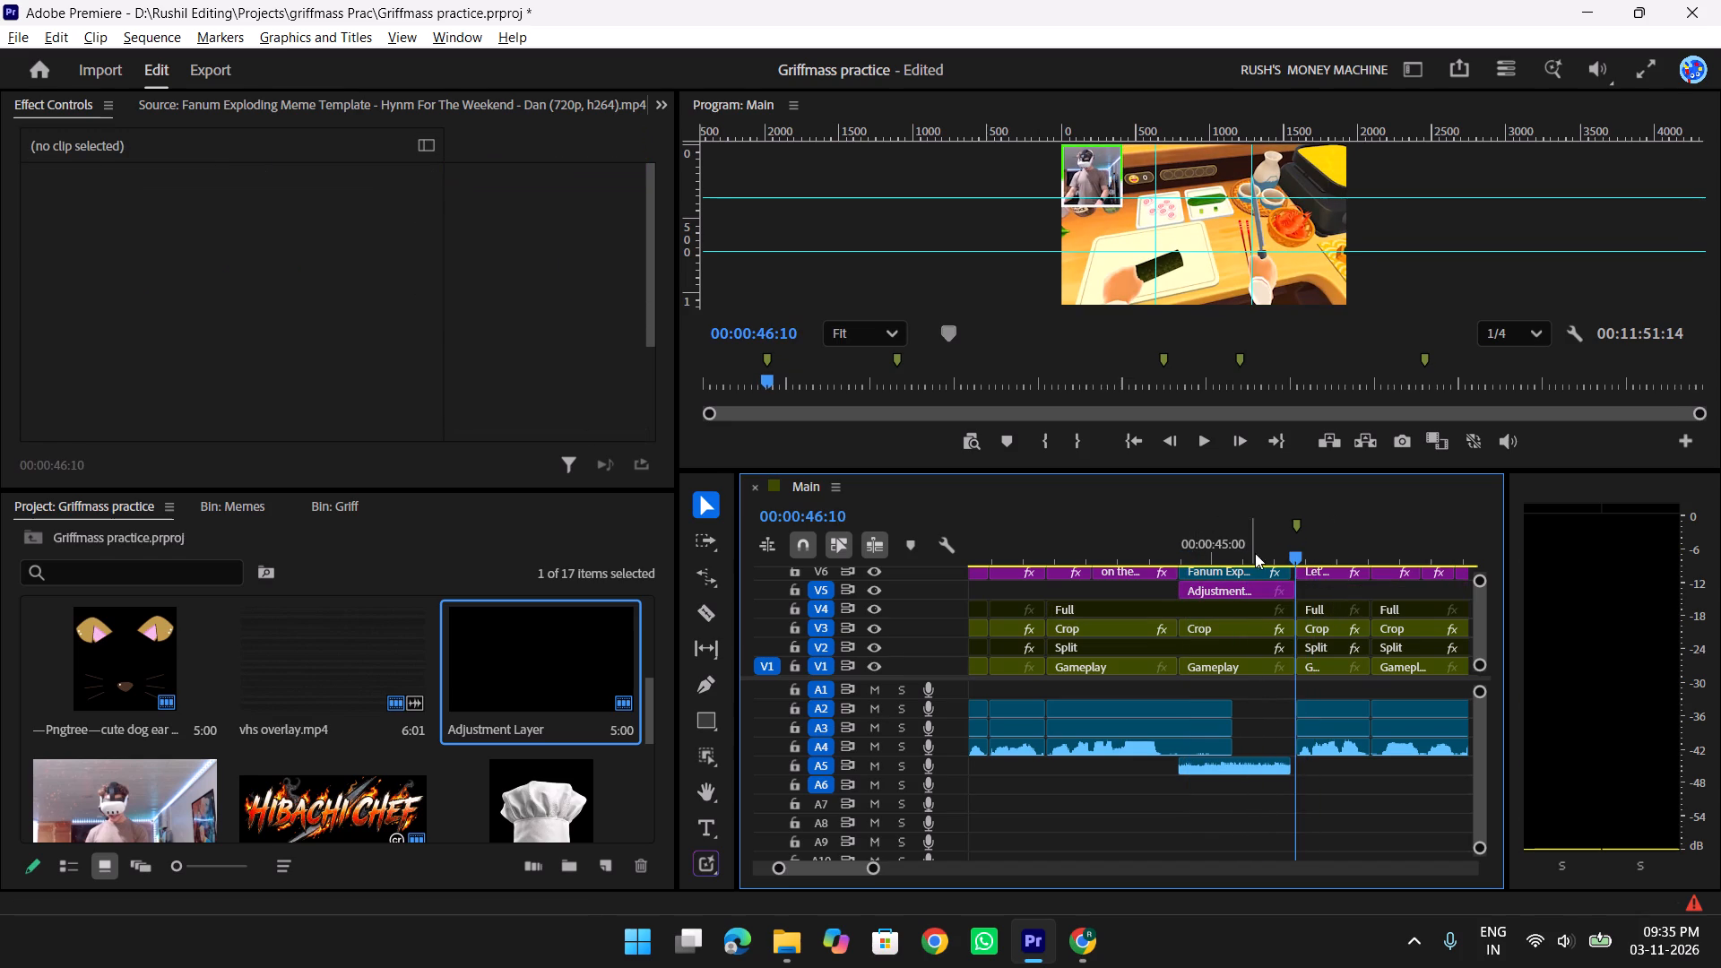
# Search the effects for "colo" and apply Lumetri Color to the adjustment layer beneath the meme clip.
pyautogui.moveTo(1283, 540); pyautogui.dragTo(1187, 551)
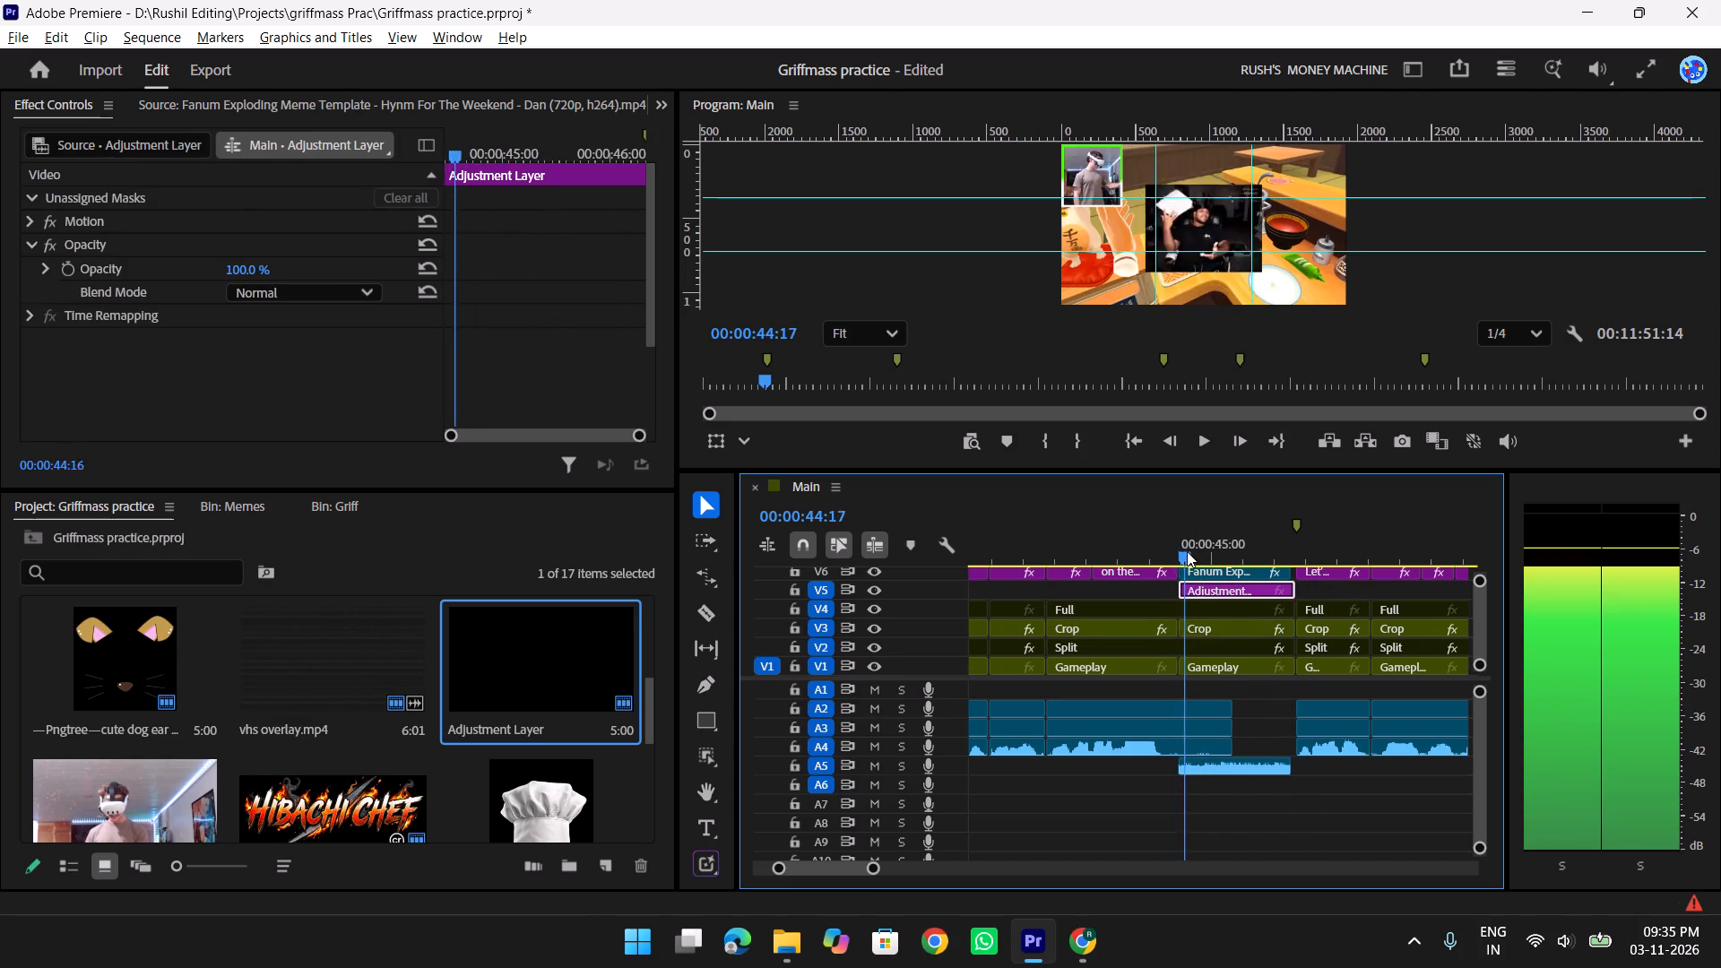
pyautogui.moveTo(1187, 551); pyautogui.dragTo(1203, 549)
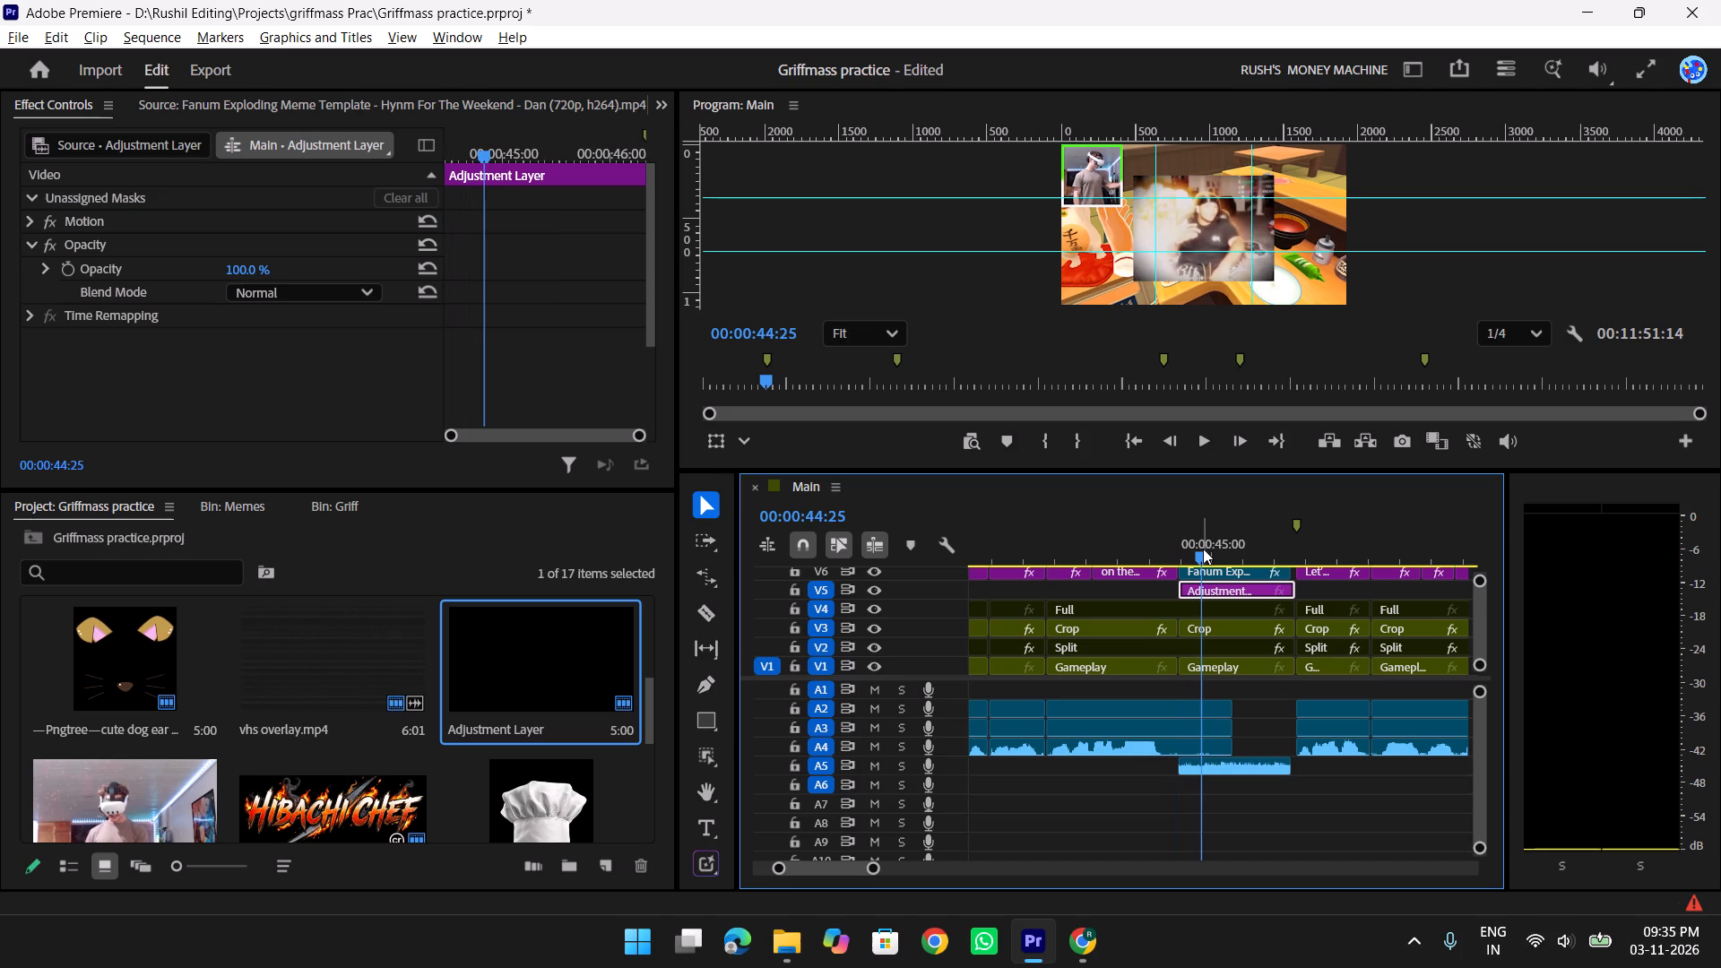
pyautogui.hotkey('shift', 'z')
pyautogui.click(253, 223)
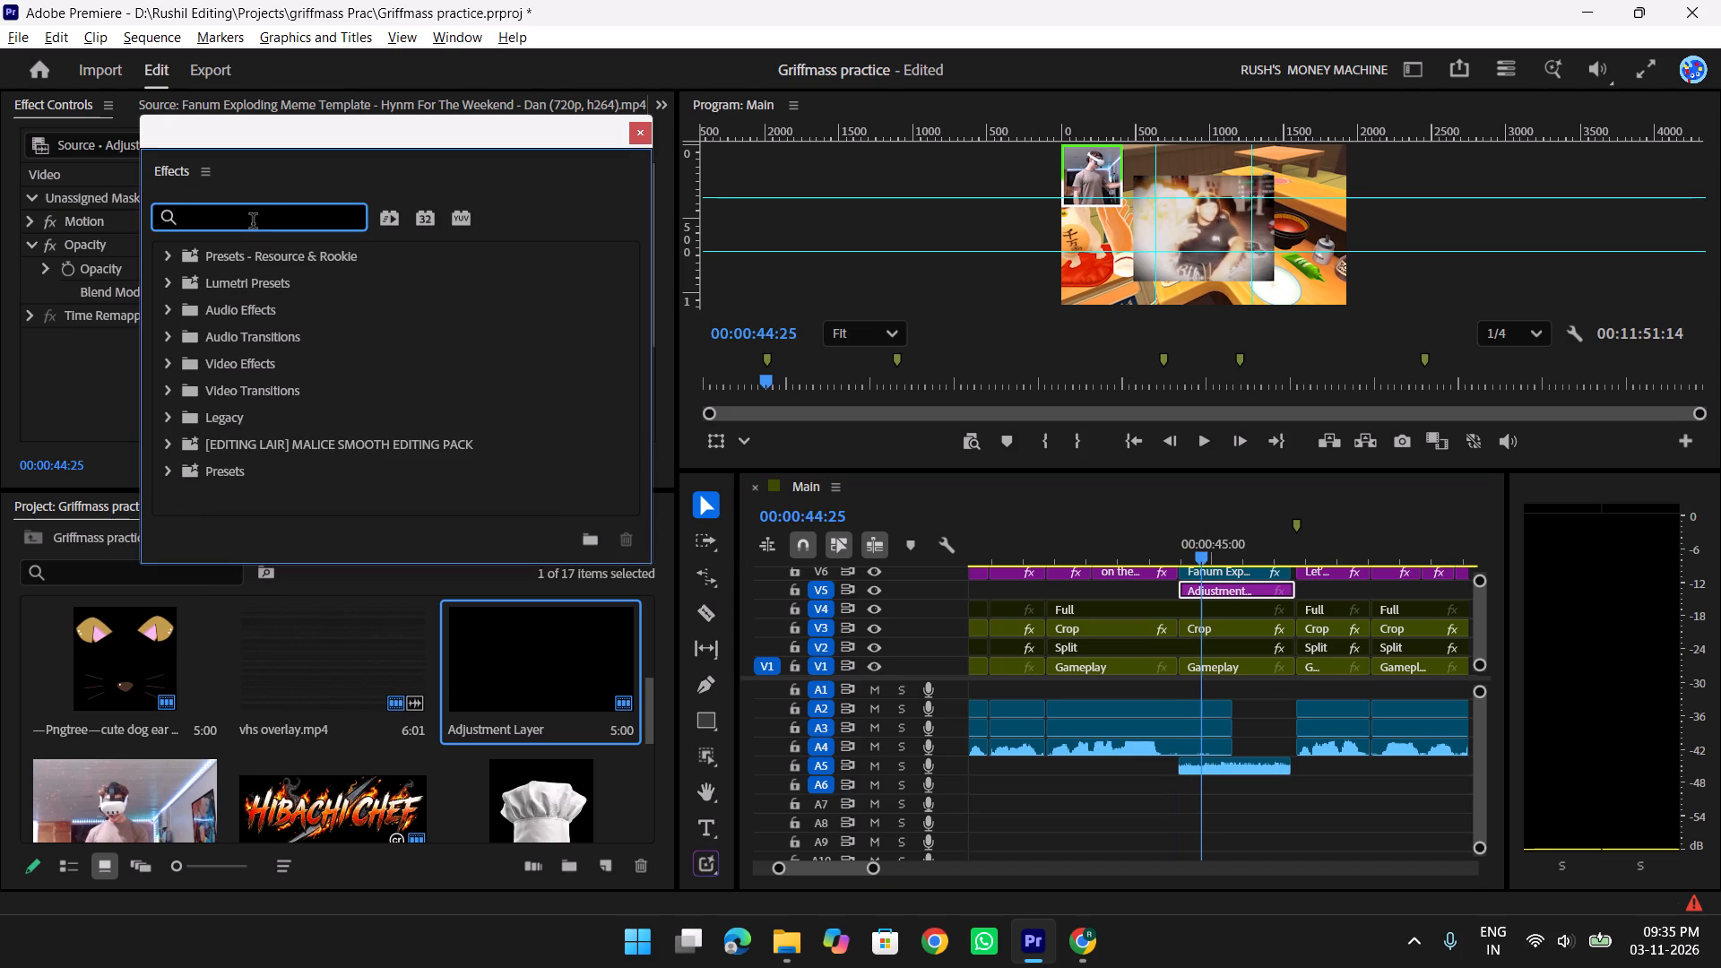
pyautogui.write('colou')
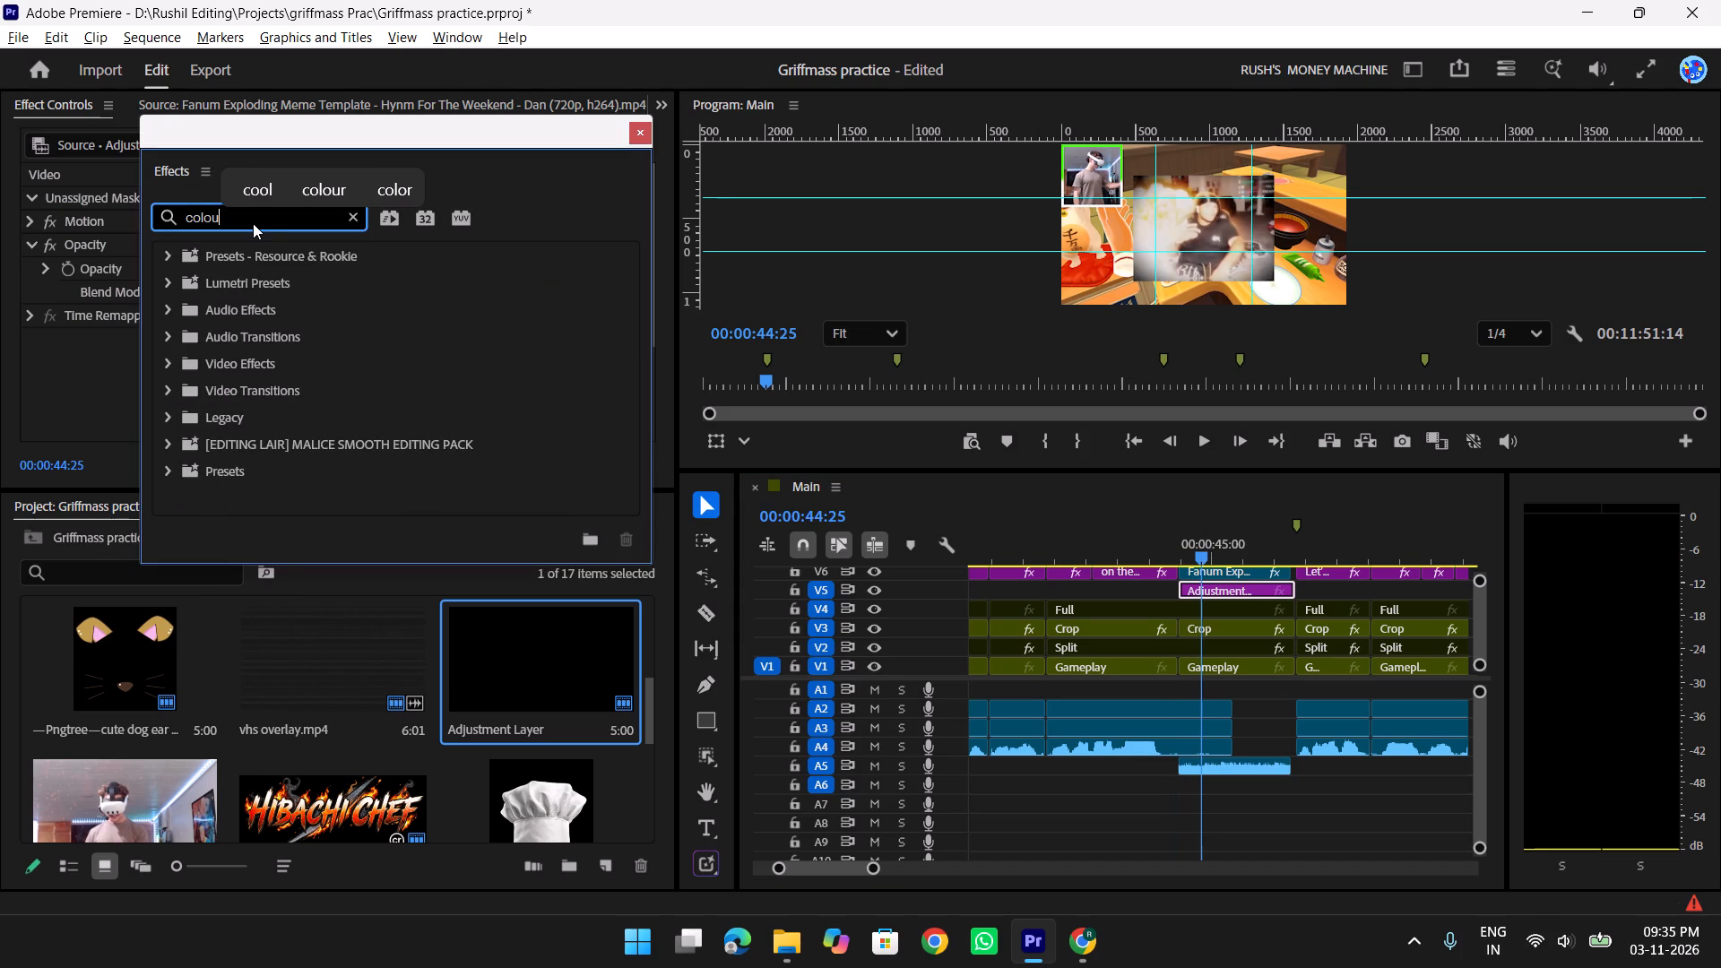
pyautogui.press('BackSpace')
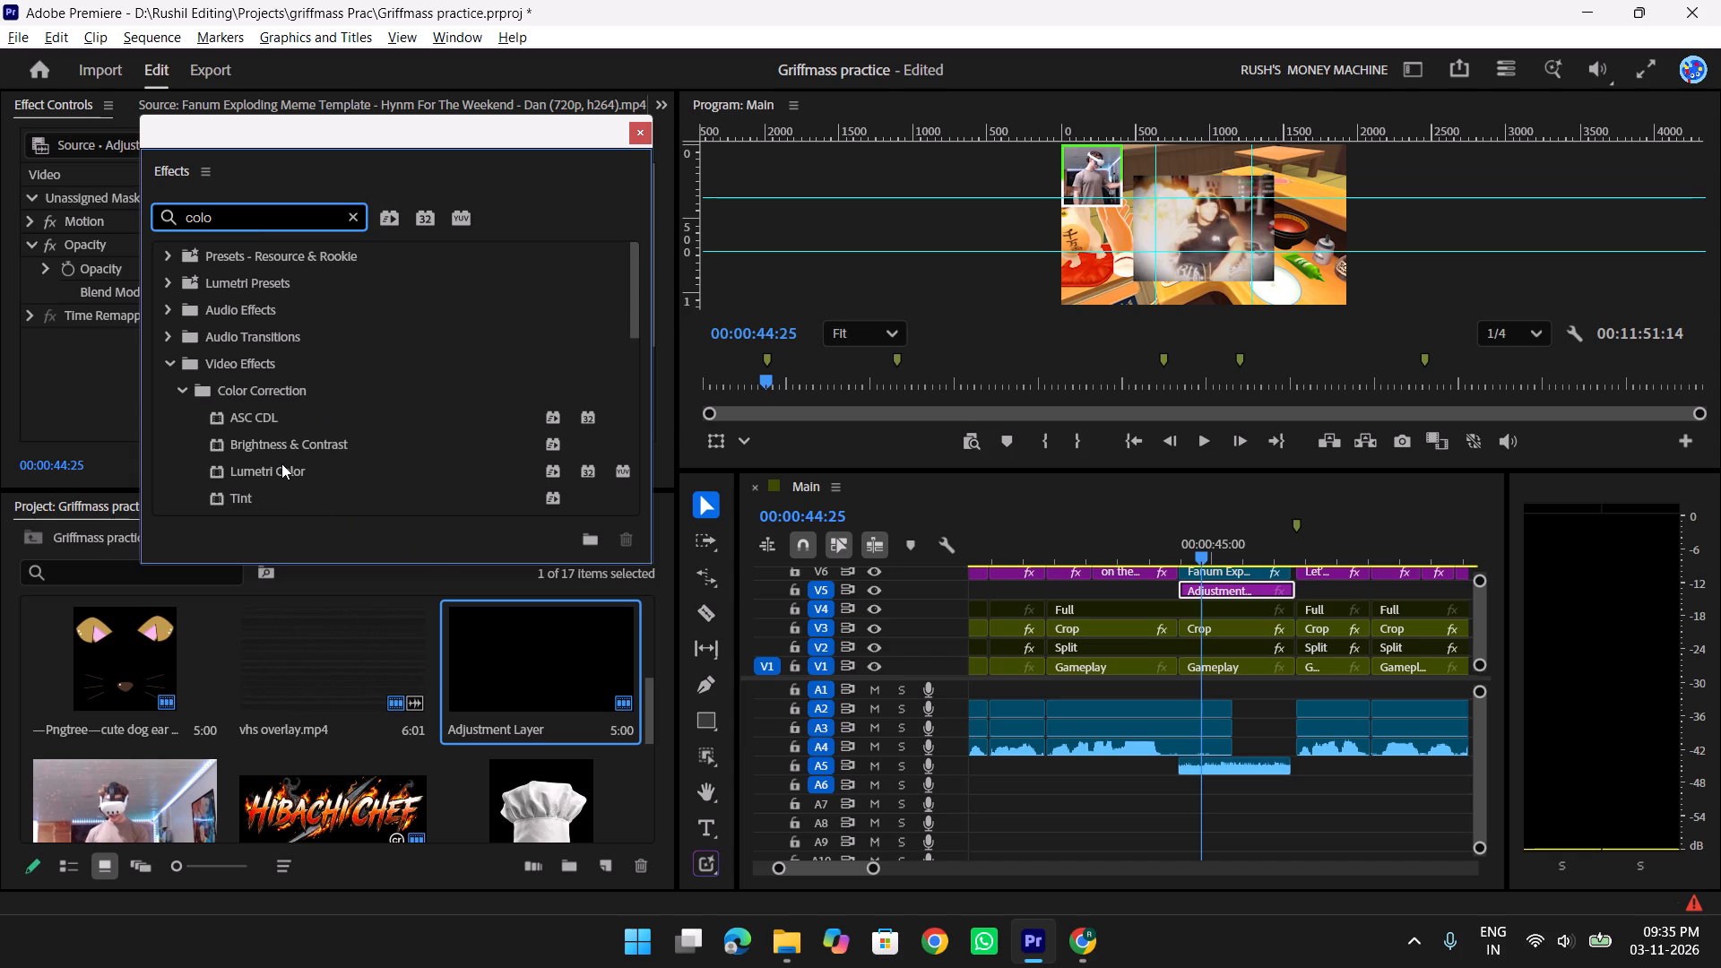
pyautogui.moveTo(281, 463); pyautogui.dragTo(1203, 587)
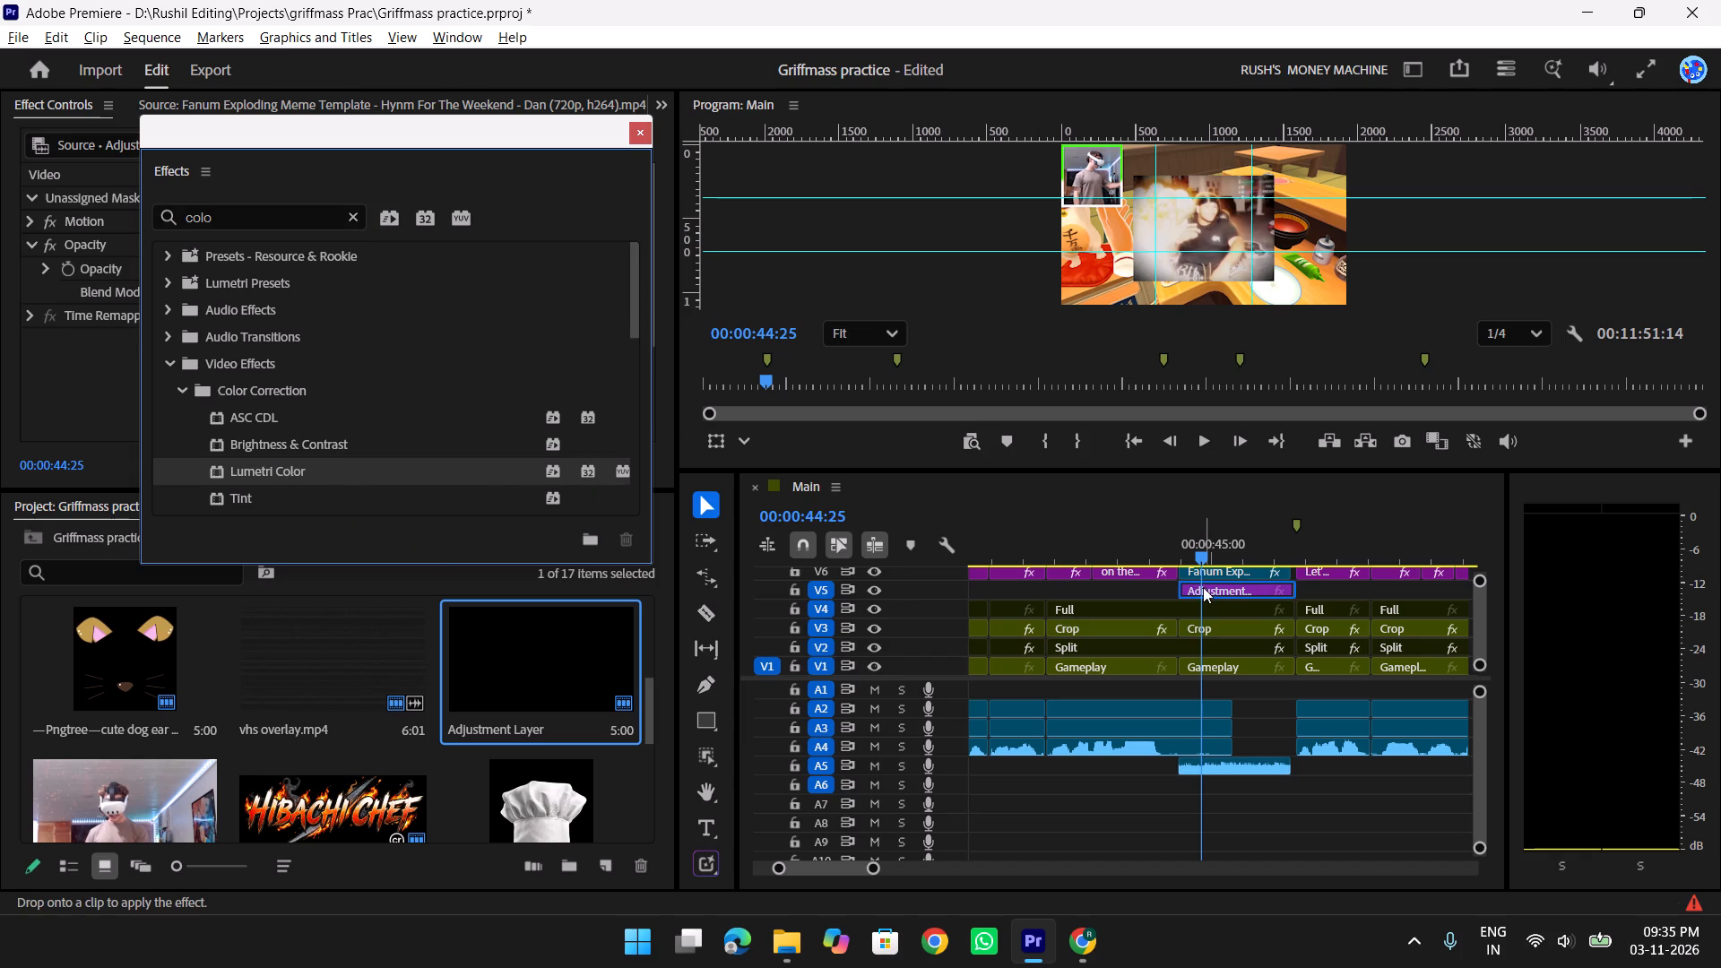
pyautogui.click(645, 130)
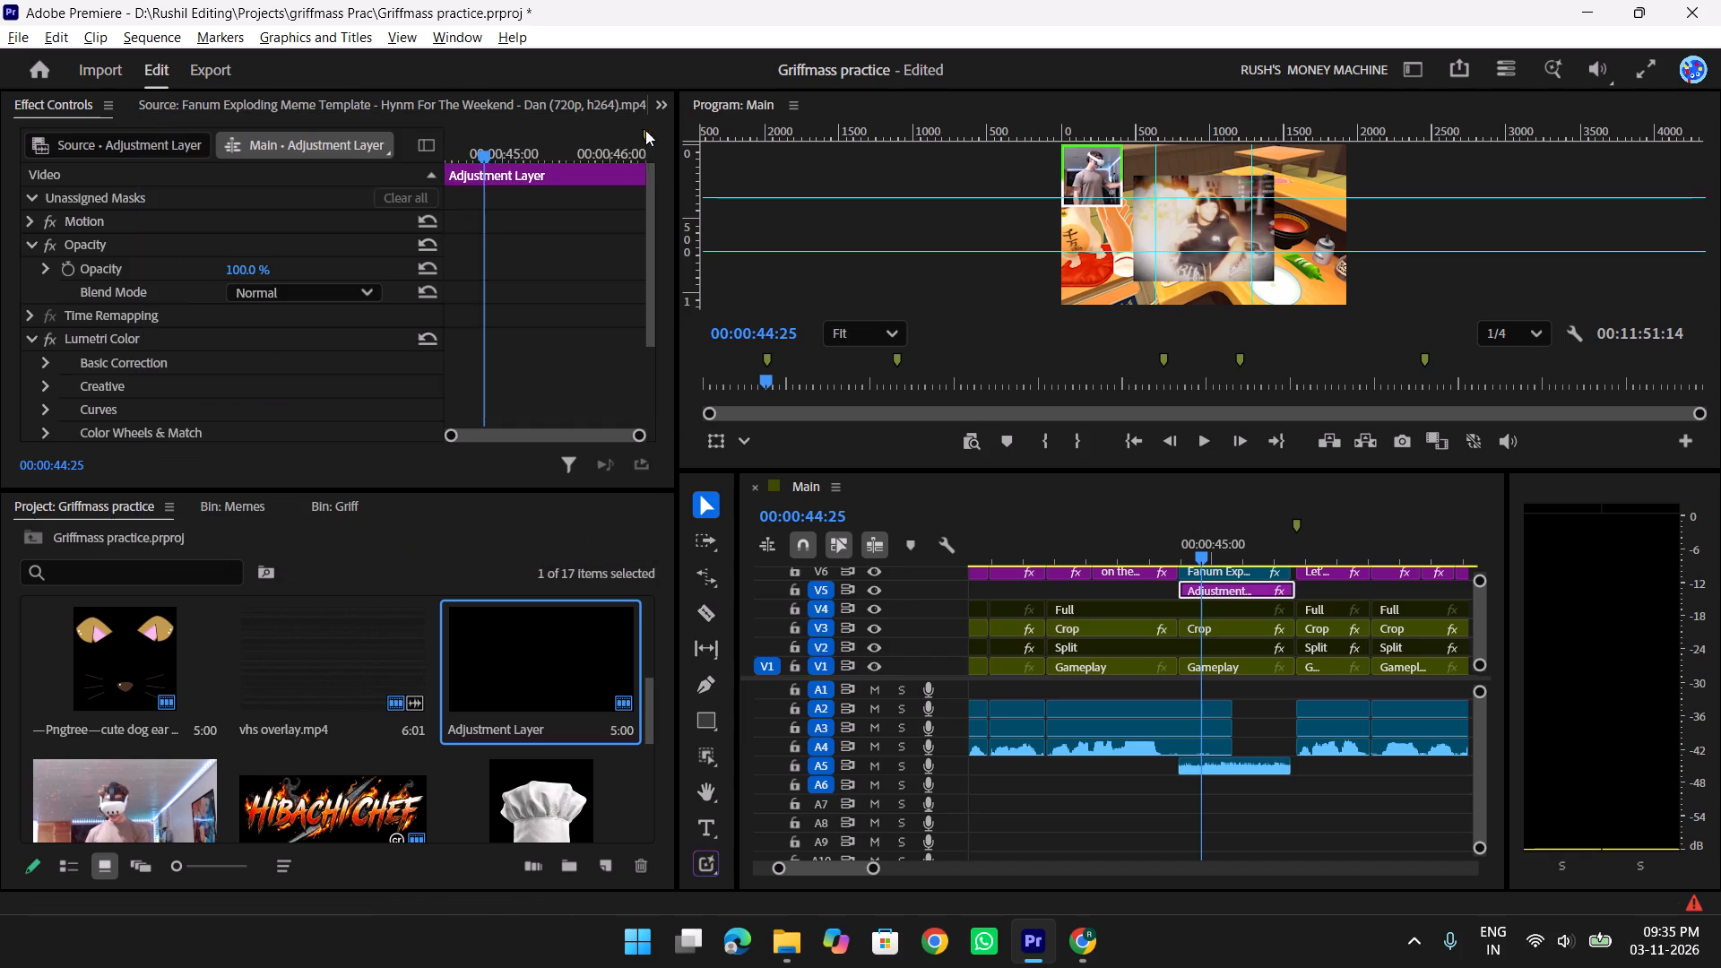
# Set the saturation to 0 in the Basic Correction settings of the adjustment layer's Lumetri Color effect.
pyautogui.scroll(-7, 236, 326)
pyautogui.scroll(1, 236, 326)
pyautogui.scroll(1, 82, 237)
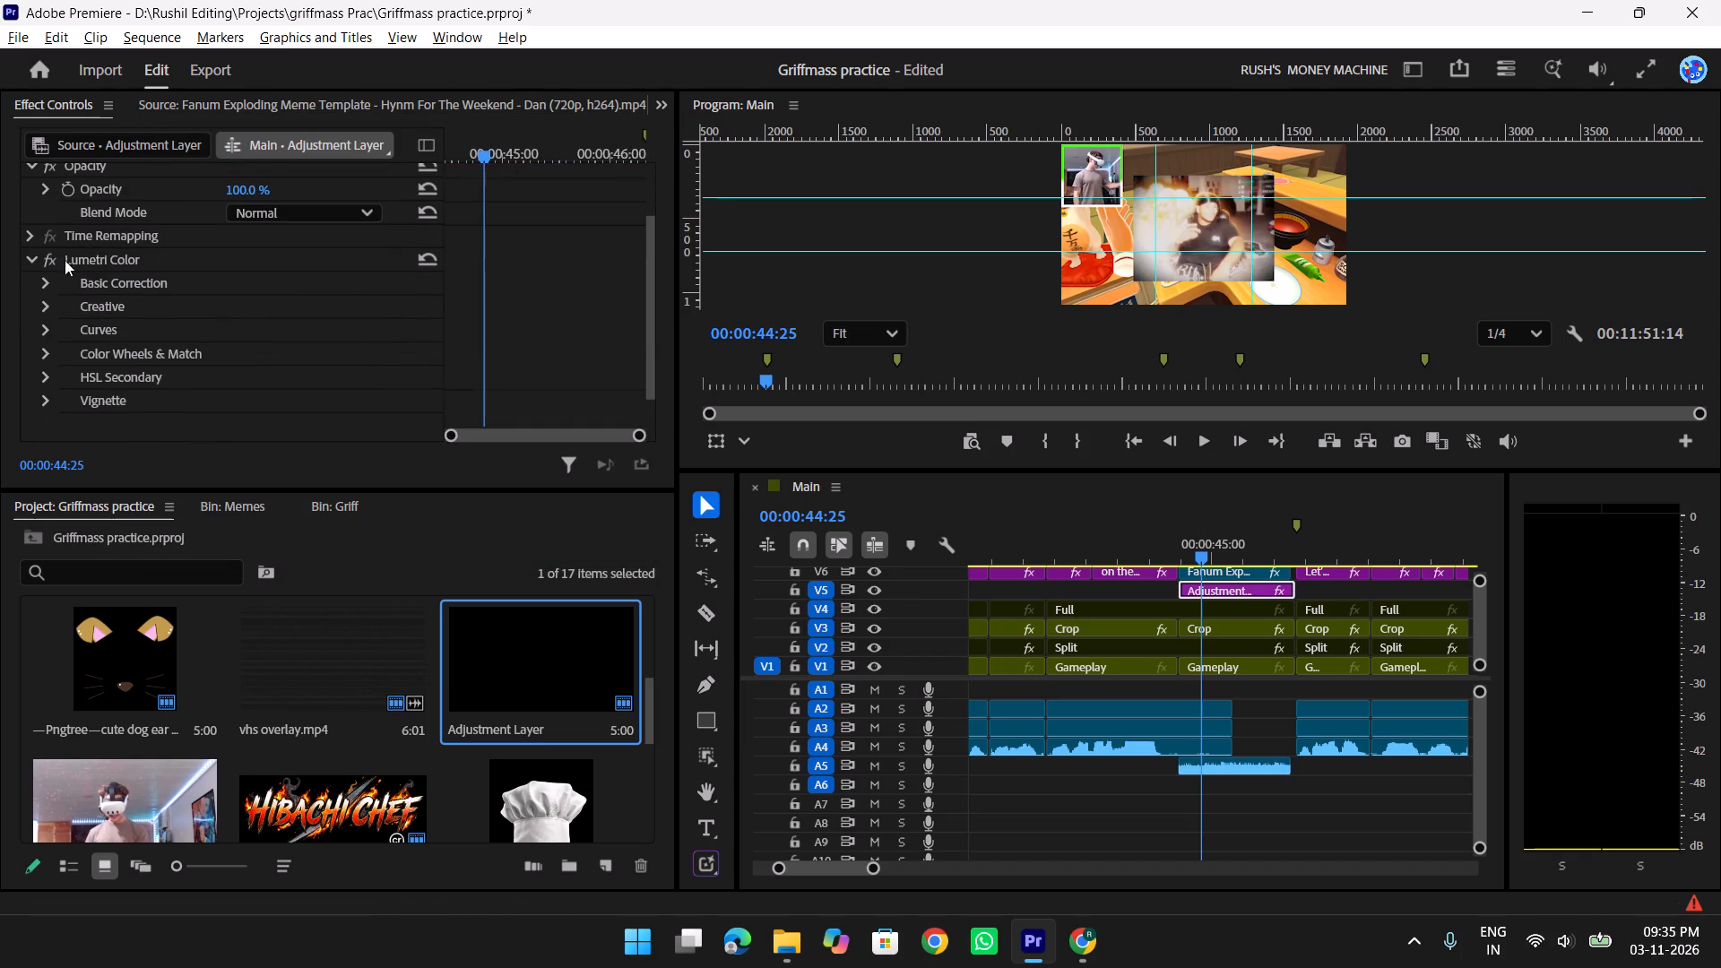
pyautogui.click(44, 405)
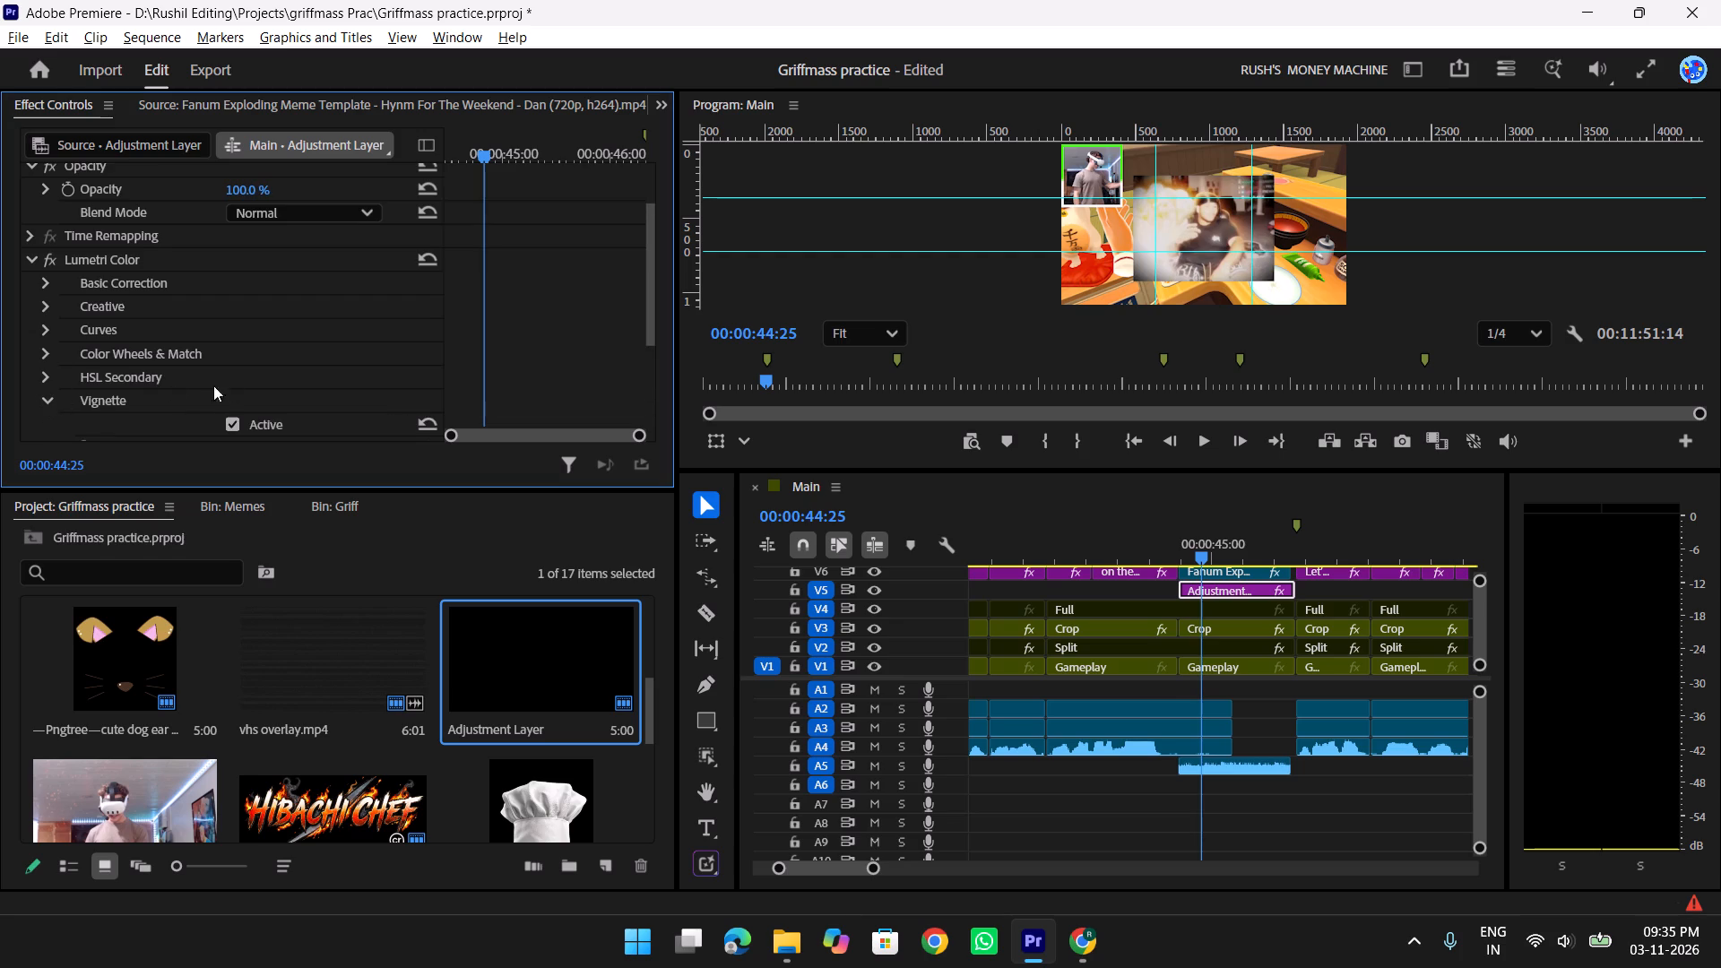
pyautogui.scroll(-7, 236, 373)
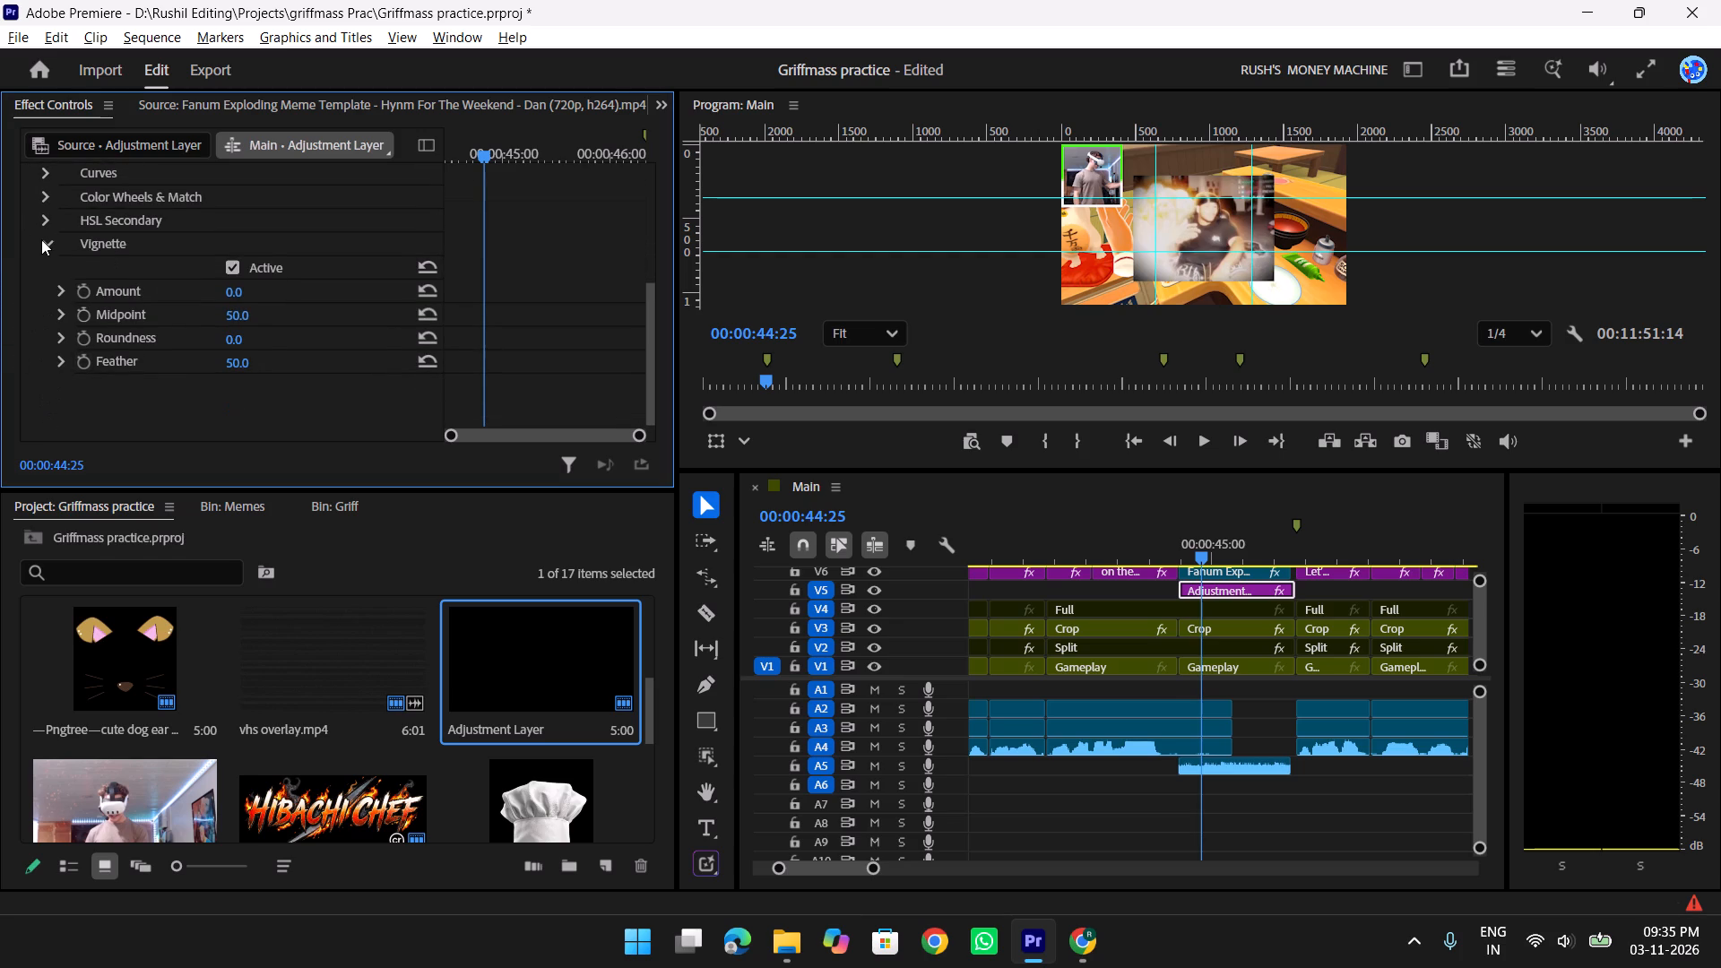
pyautogui.click(41, 239)
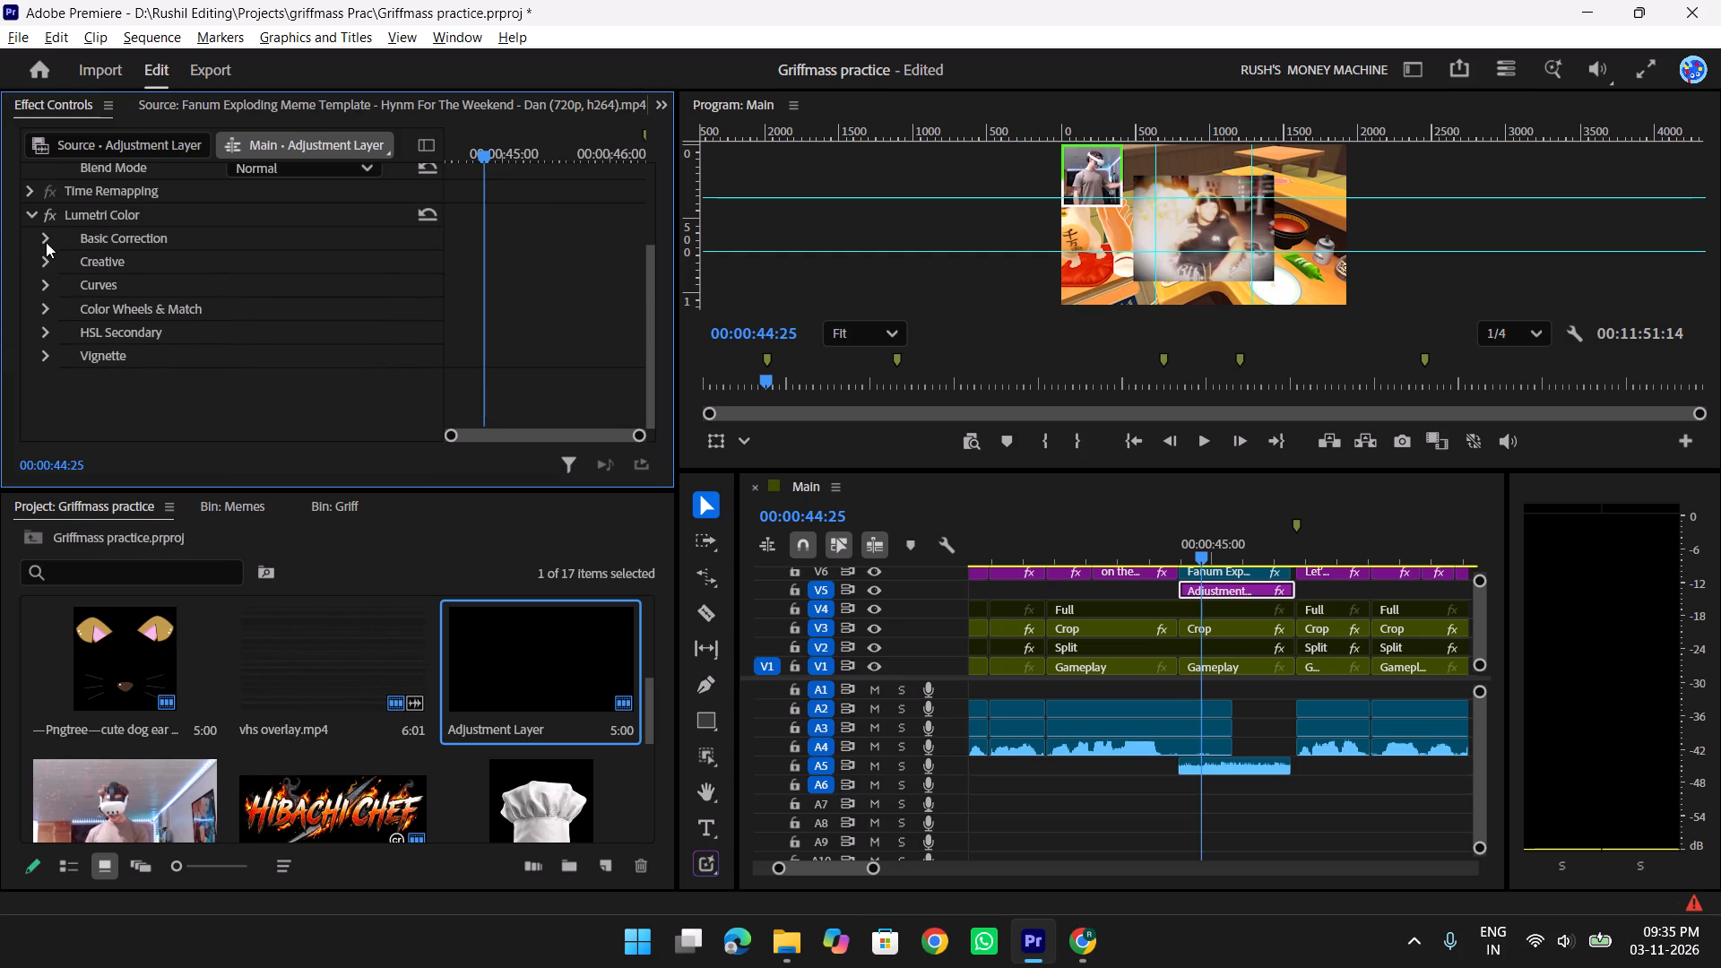
pyautogui.click(46, 238)
pyautogui.scroll(-3, 343, 331)
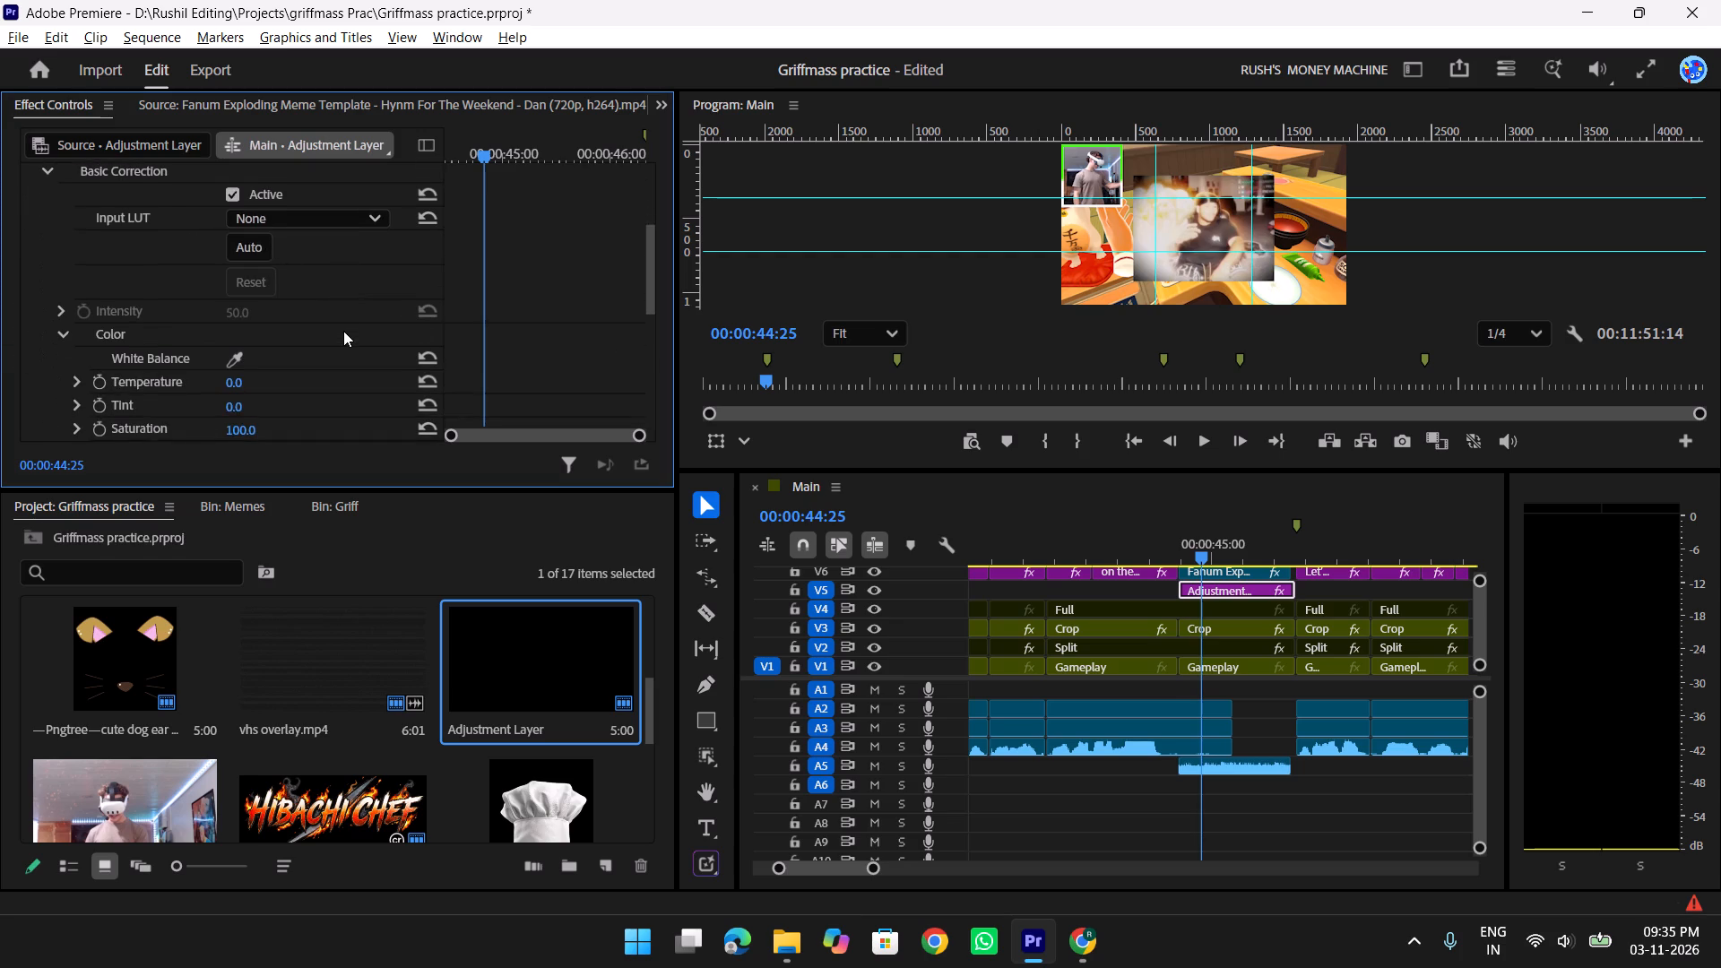
pyautogui.scroll(-6, 343, 331)
pyautogui.click(229, 291)
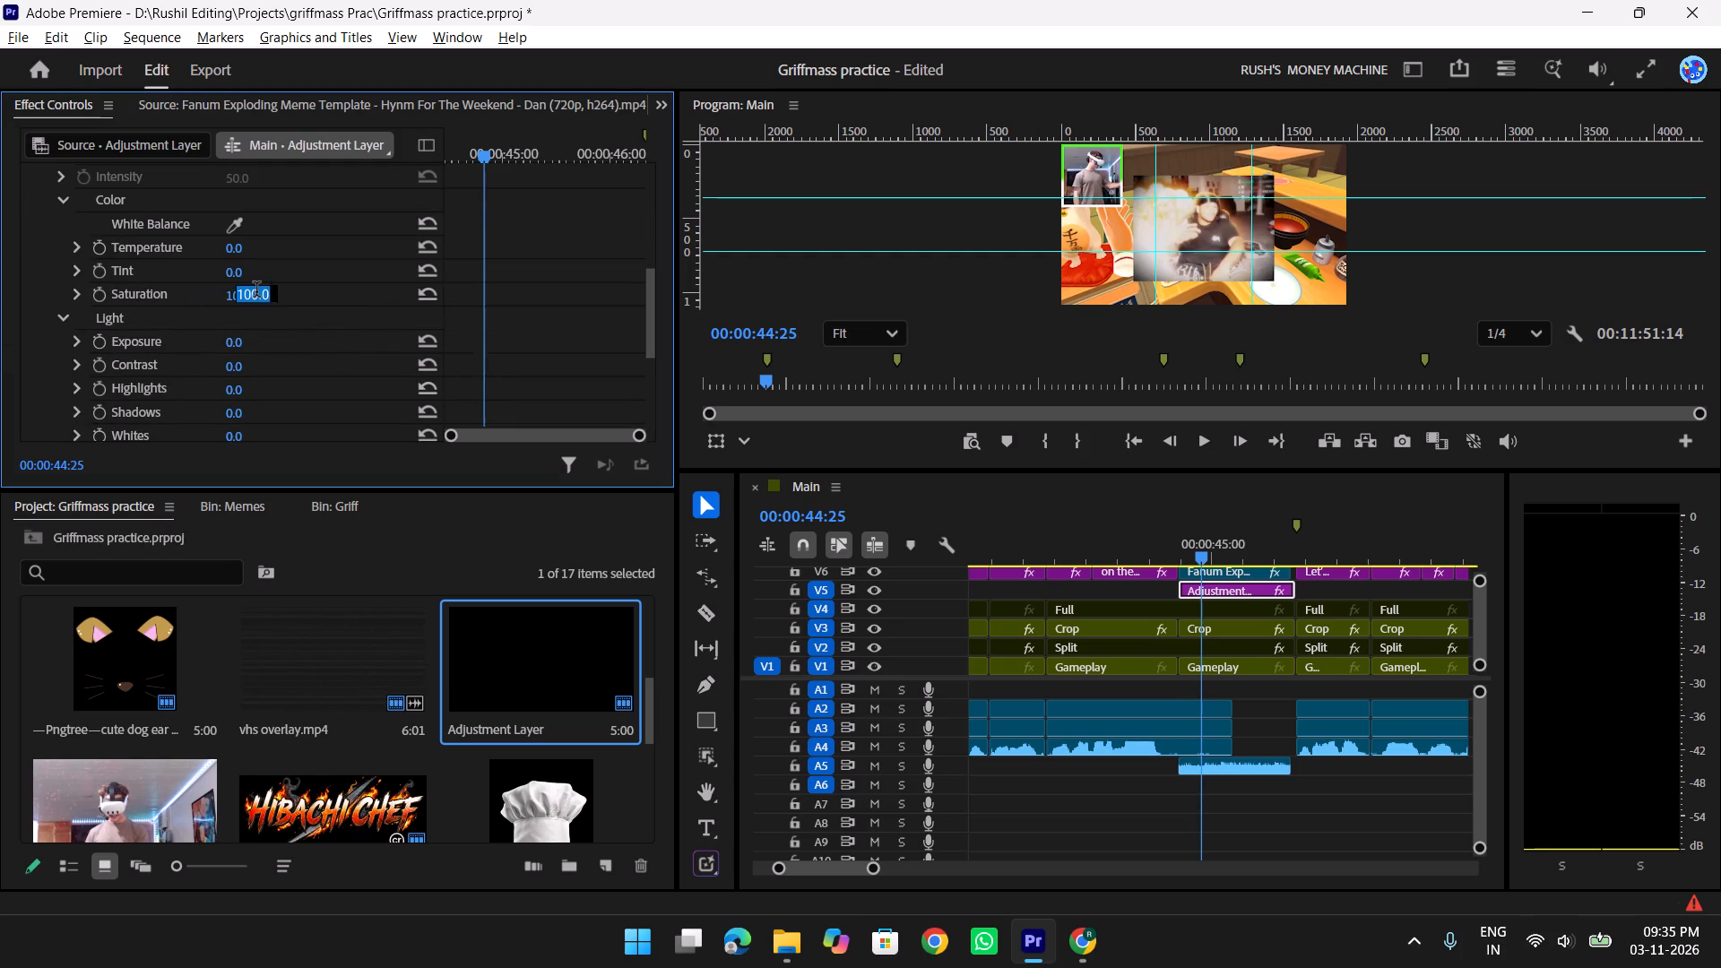
pyautogui.press('0')
pyautogui.press('Return')
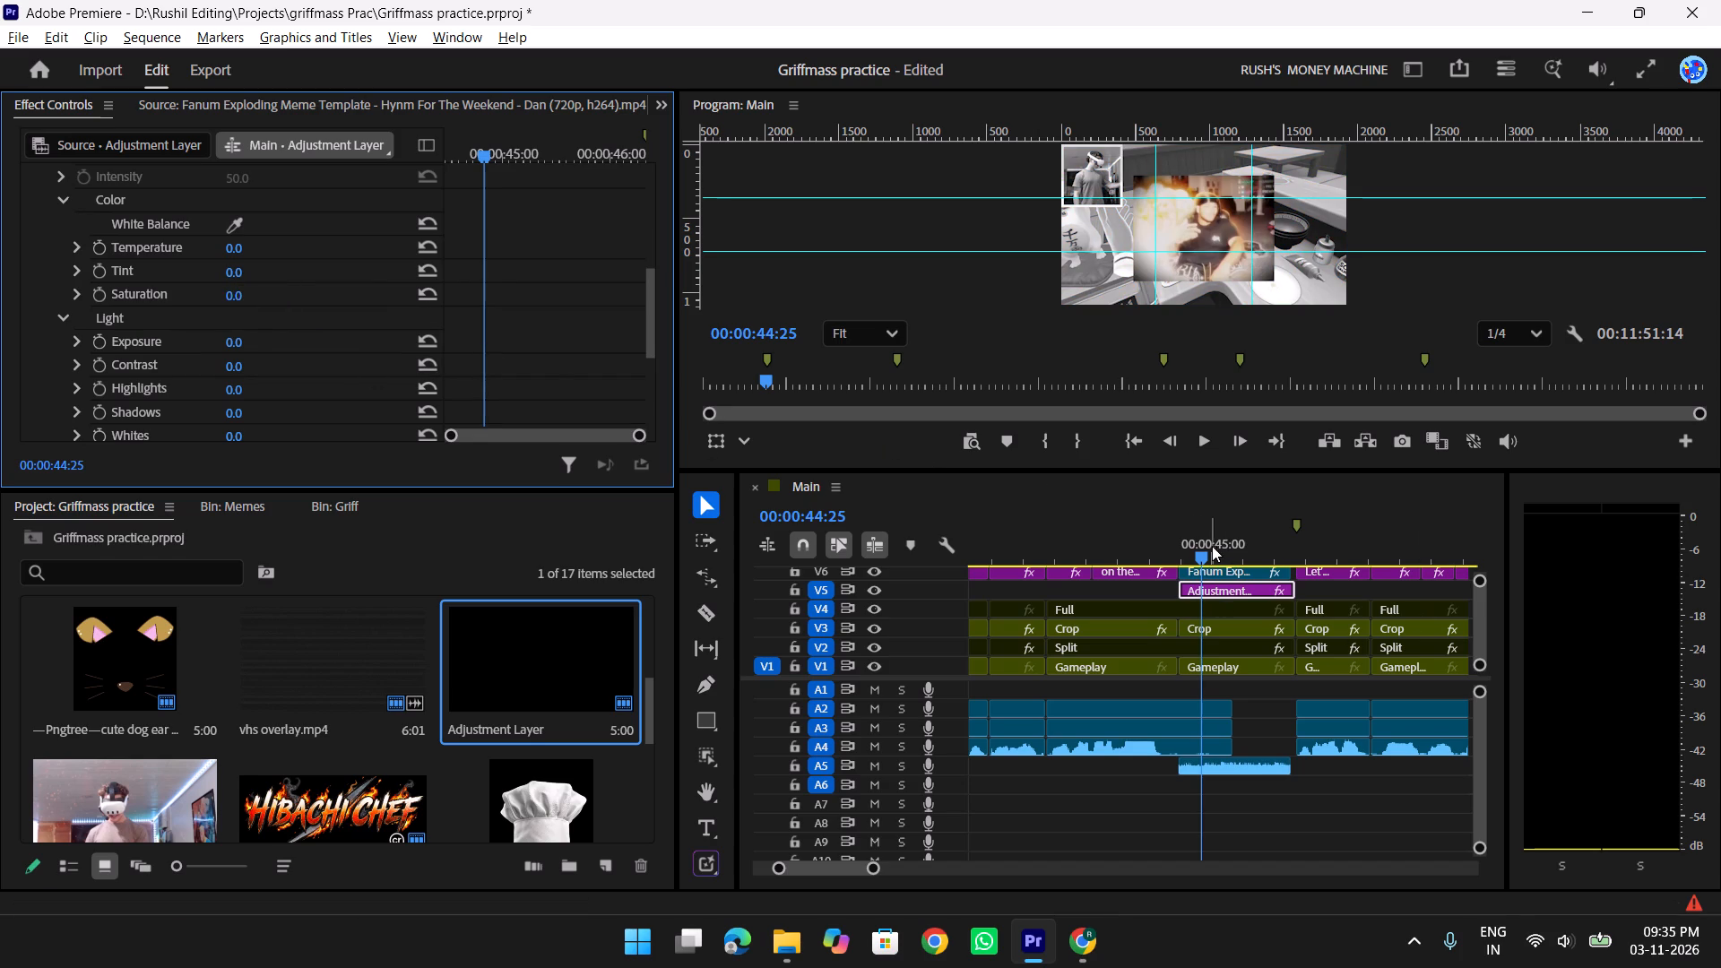
# Play back the Fanum meme section to check the black-and-white background.
pyautogui.moveTo(1195, 545); pyautogui.dragTo(1277, 525)
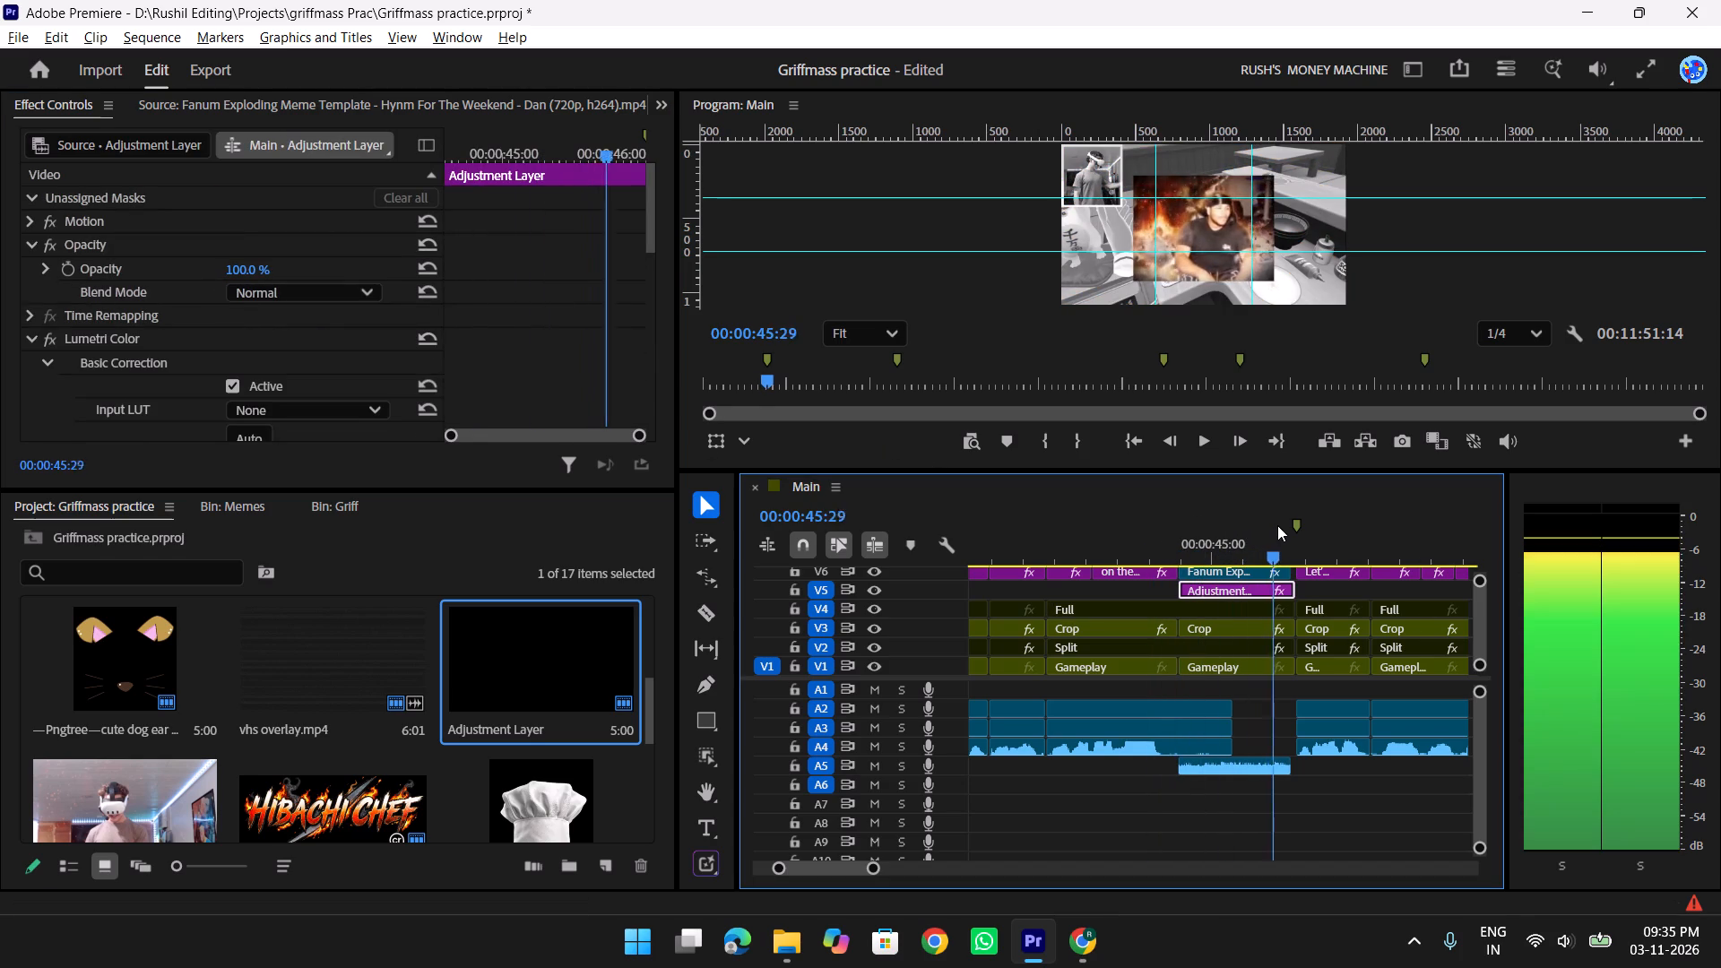
pyautogui.moveTo(1277, 525); pyautogui.dragTo(1154, 526)
pyautogui.press('space')
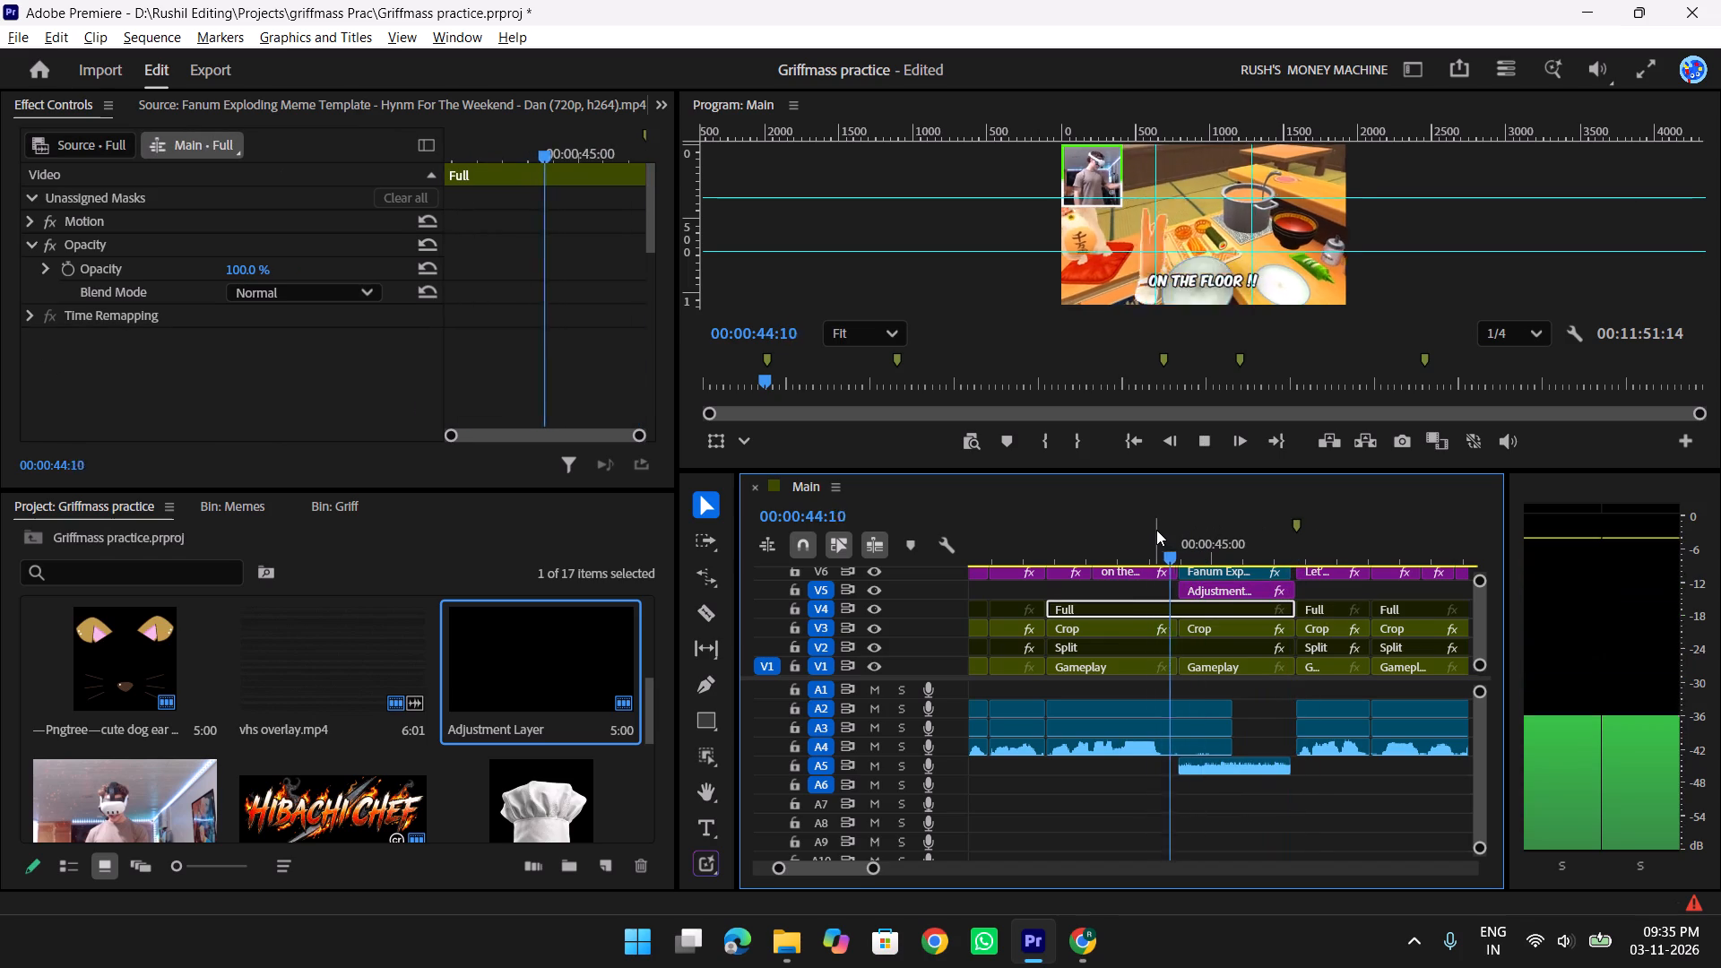
pyautogui.press('space')
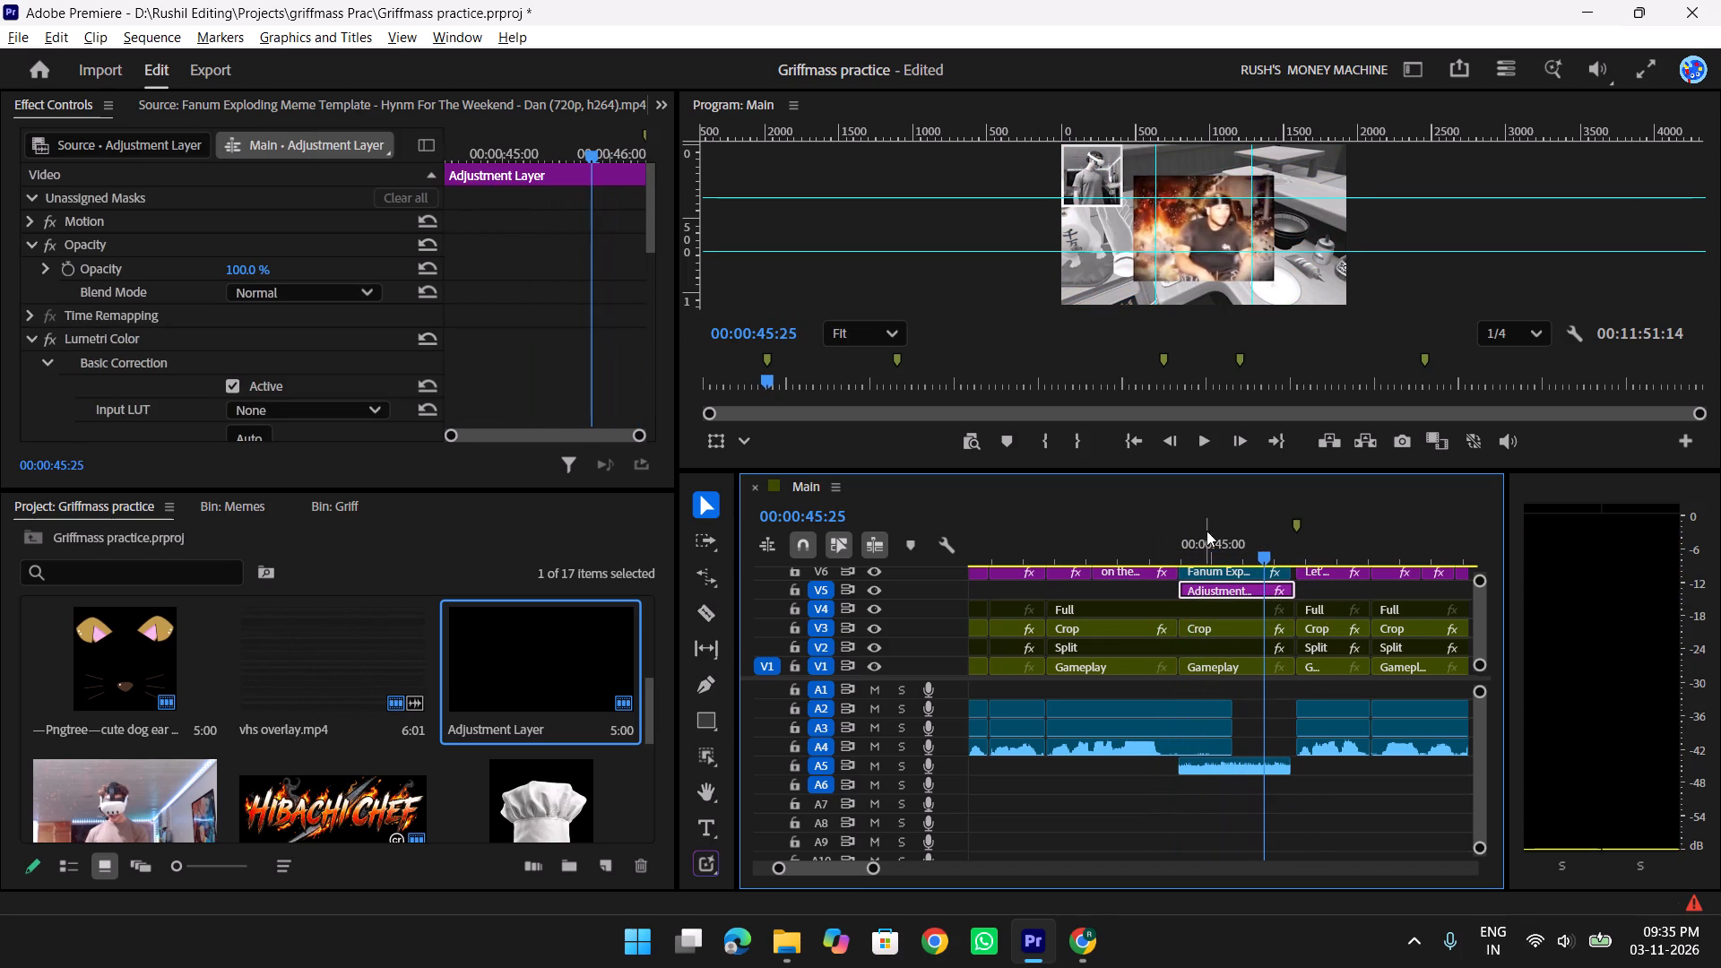
# Switch to Chrome and play the reference YouTube video of the VR Japanese restaurant.
pyautogui.hotkey('alt', 'Tab')
pyautogui.hotkey('alt', 'Tab')
pyautogui.hotkey('alt', 'Tab')
pyautogui.keyDown('alt'); pyautogui.click(1191, 480); pyautogui.keyUp('alt')
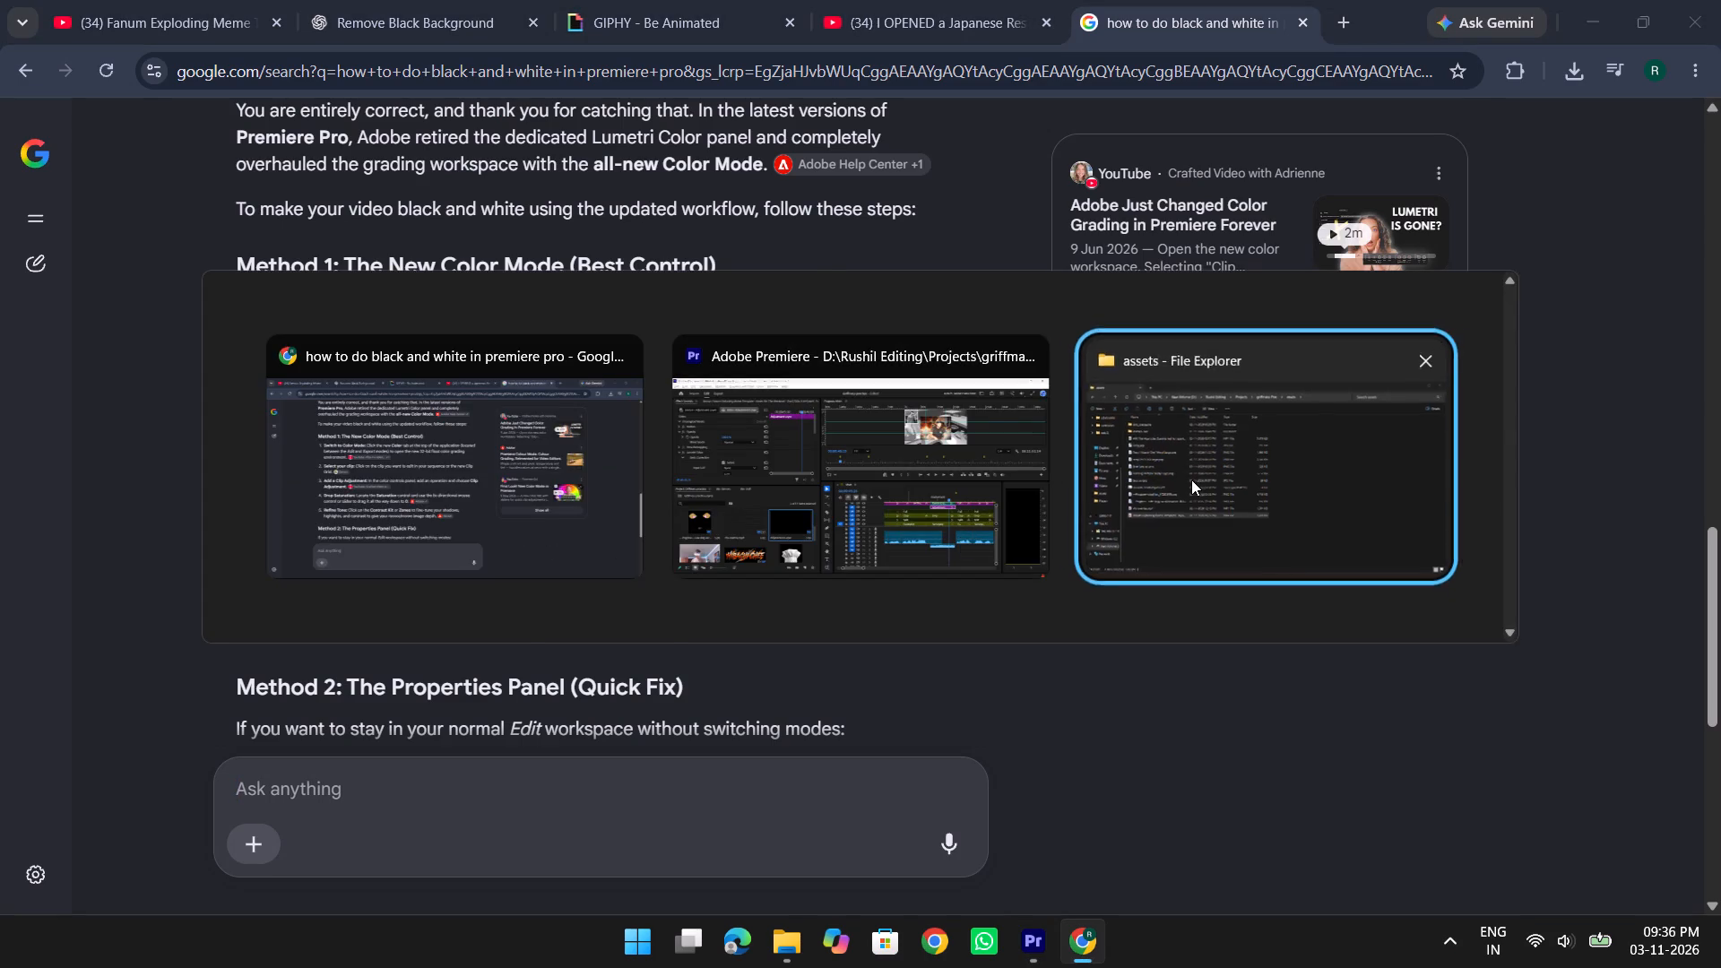
pyautogui.hotkey('alt', 'Tab')
pyautogui.hotkey('alt', 'Tab')
pyautogui.hotkey('alt', 'Tab')
pyautogui.keyDown('alt'); pyautogui.click(890, 471); pyautogui.keyUp('alt')
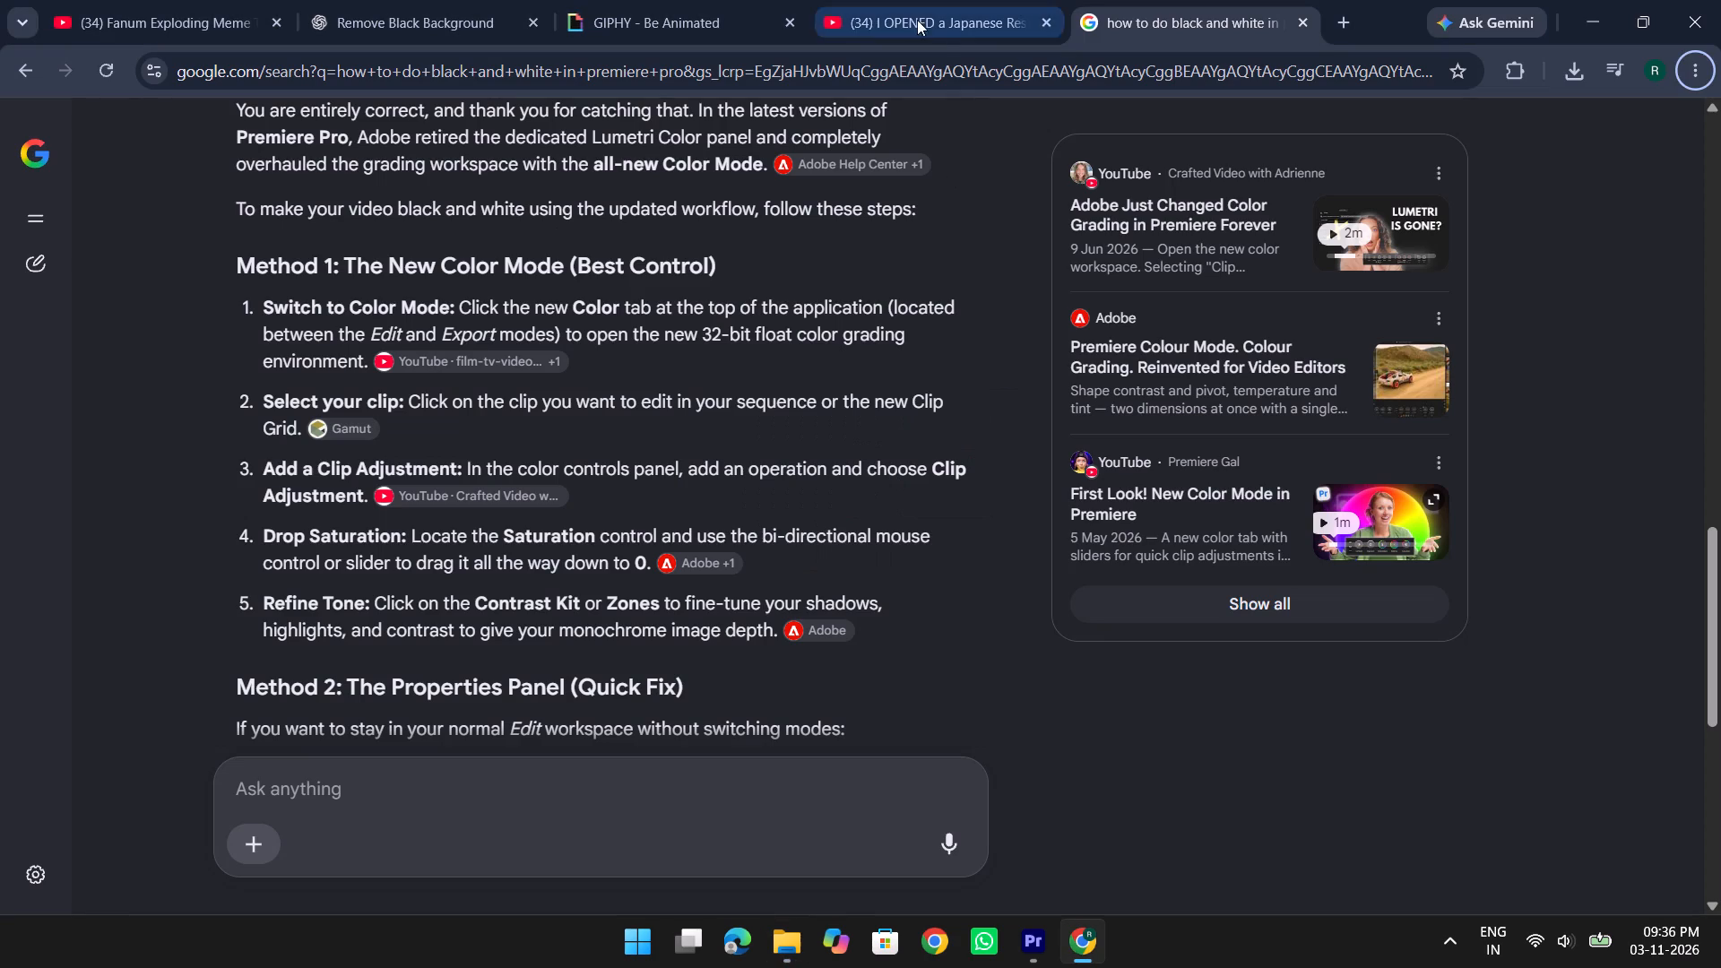
pyautogui.click(915, 19)
pyautogui.click(703, 520)
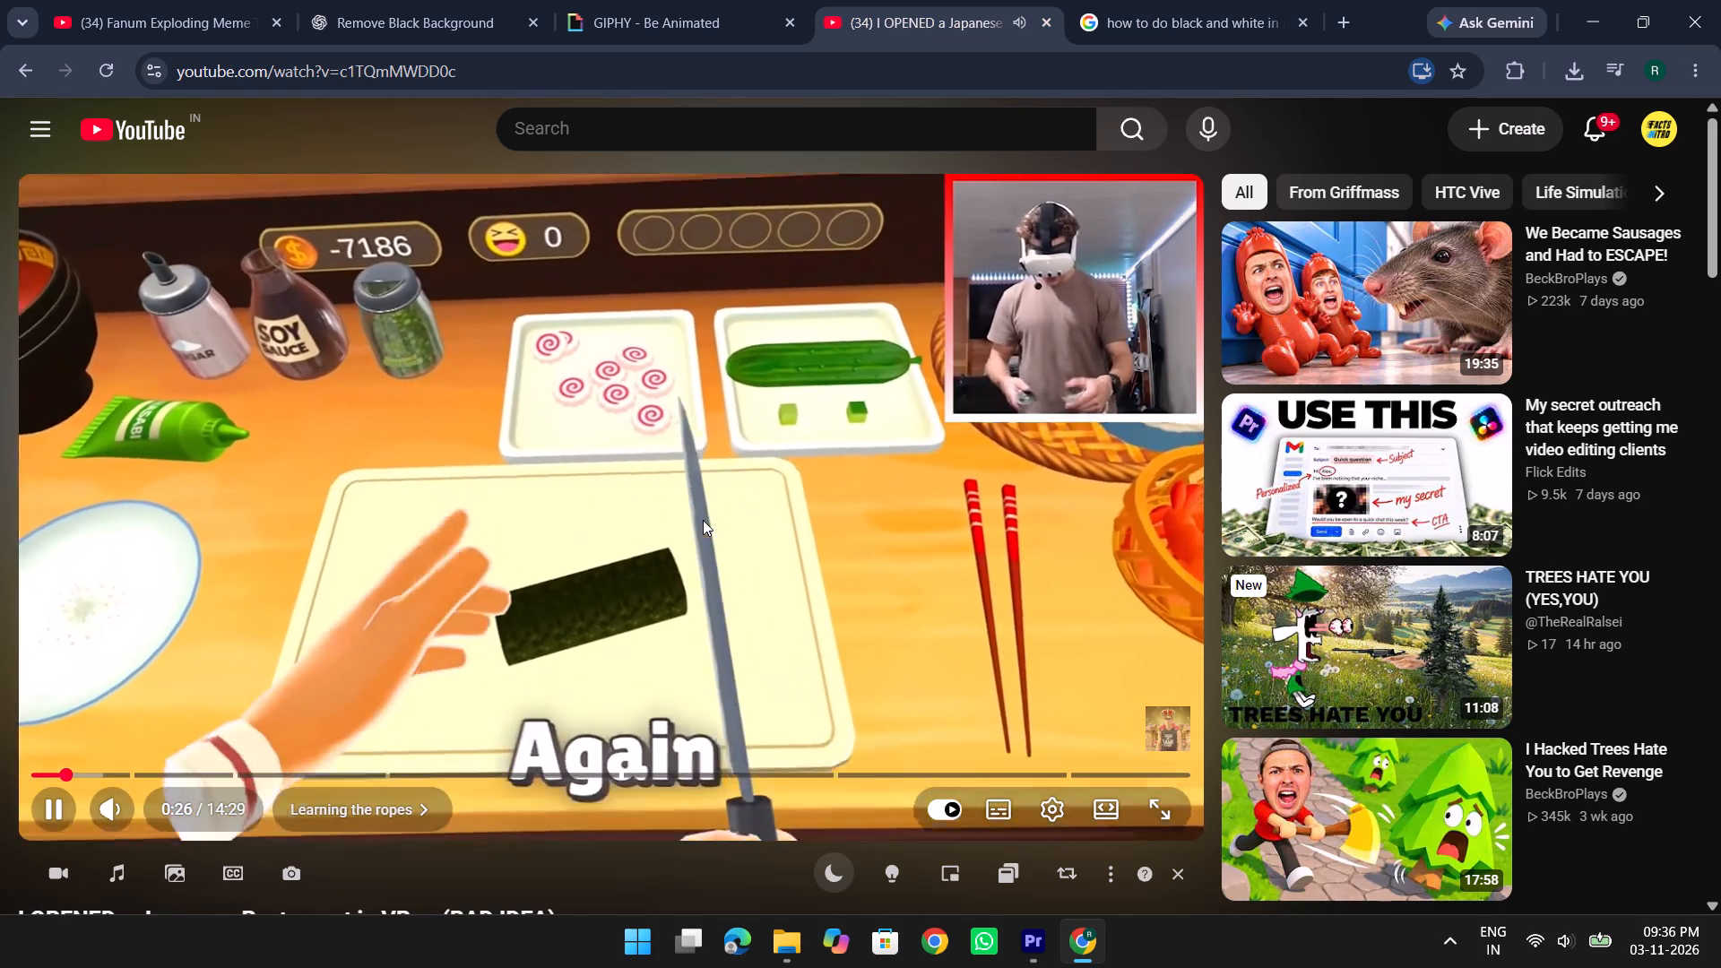
# Rewind the reference video about five seconds and pause it on the desaturated background behind the Fanum exploding meme.
pyautogui.press('Left')
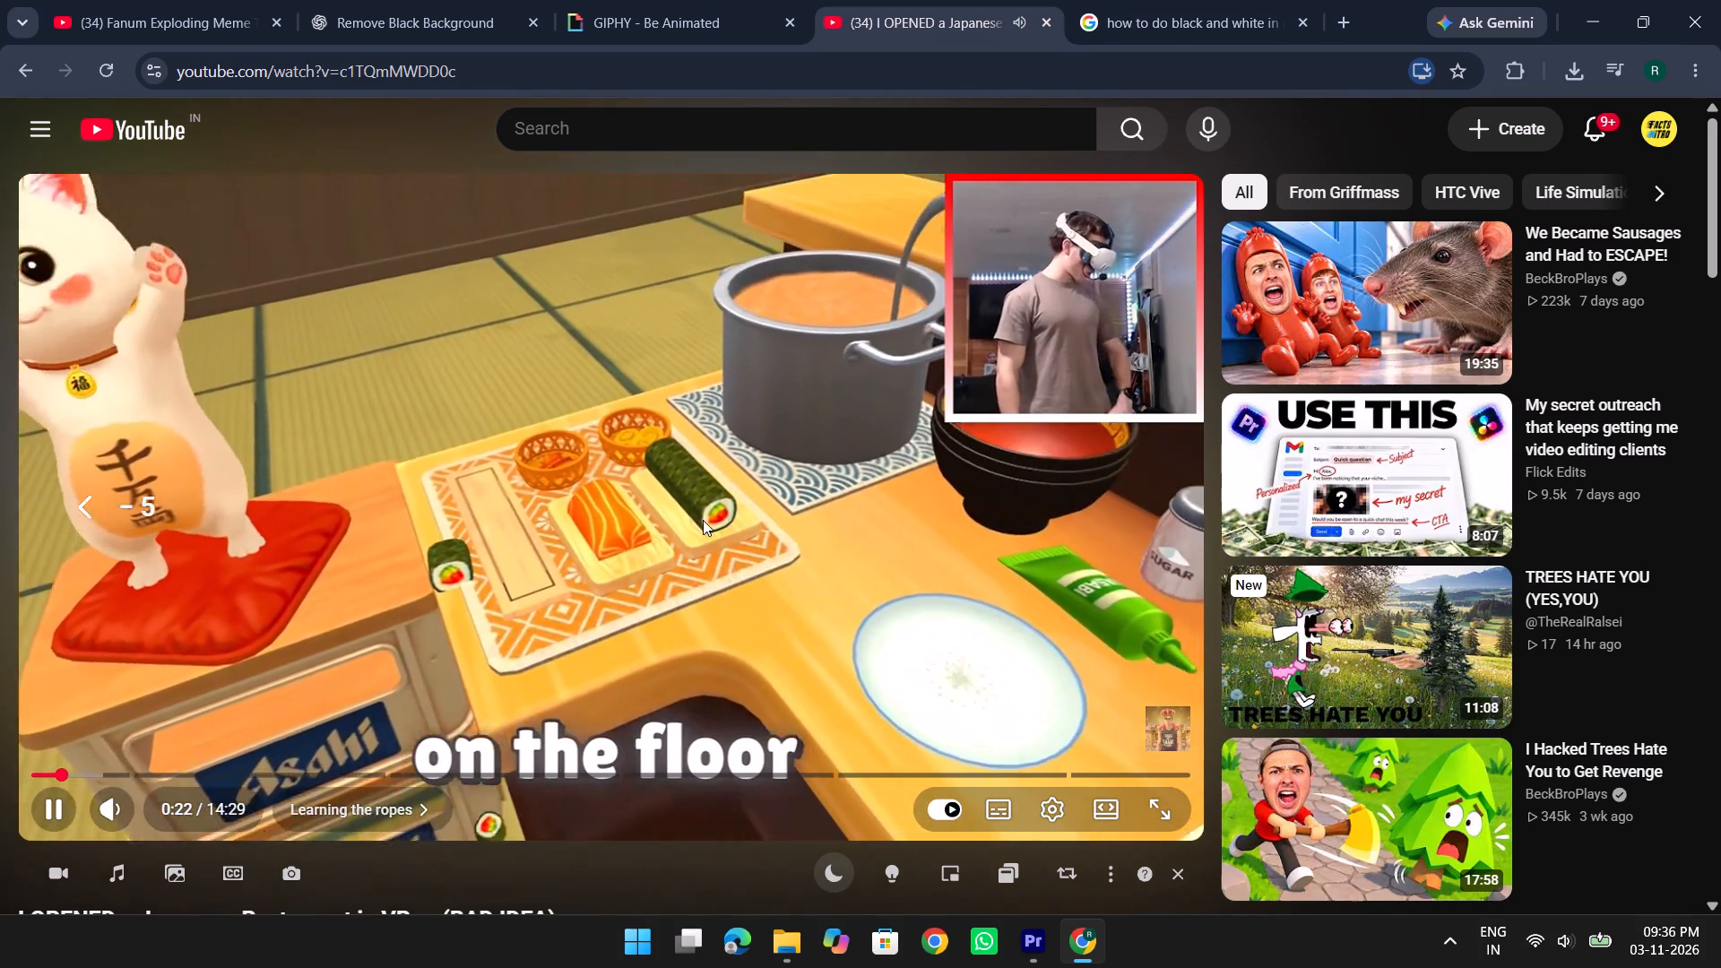
pyautogui.press('space')
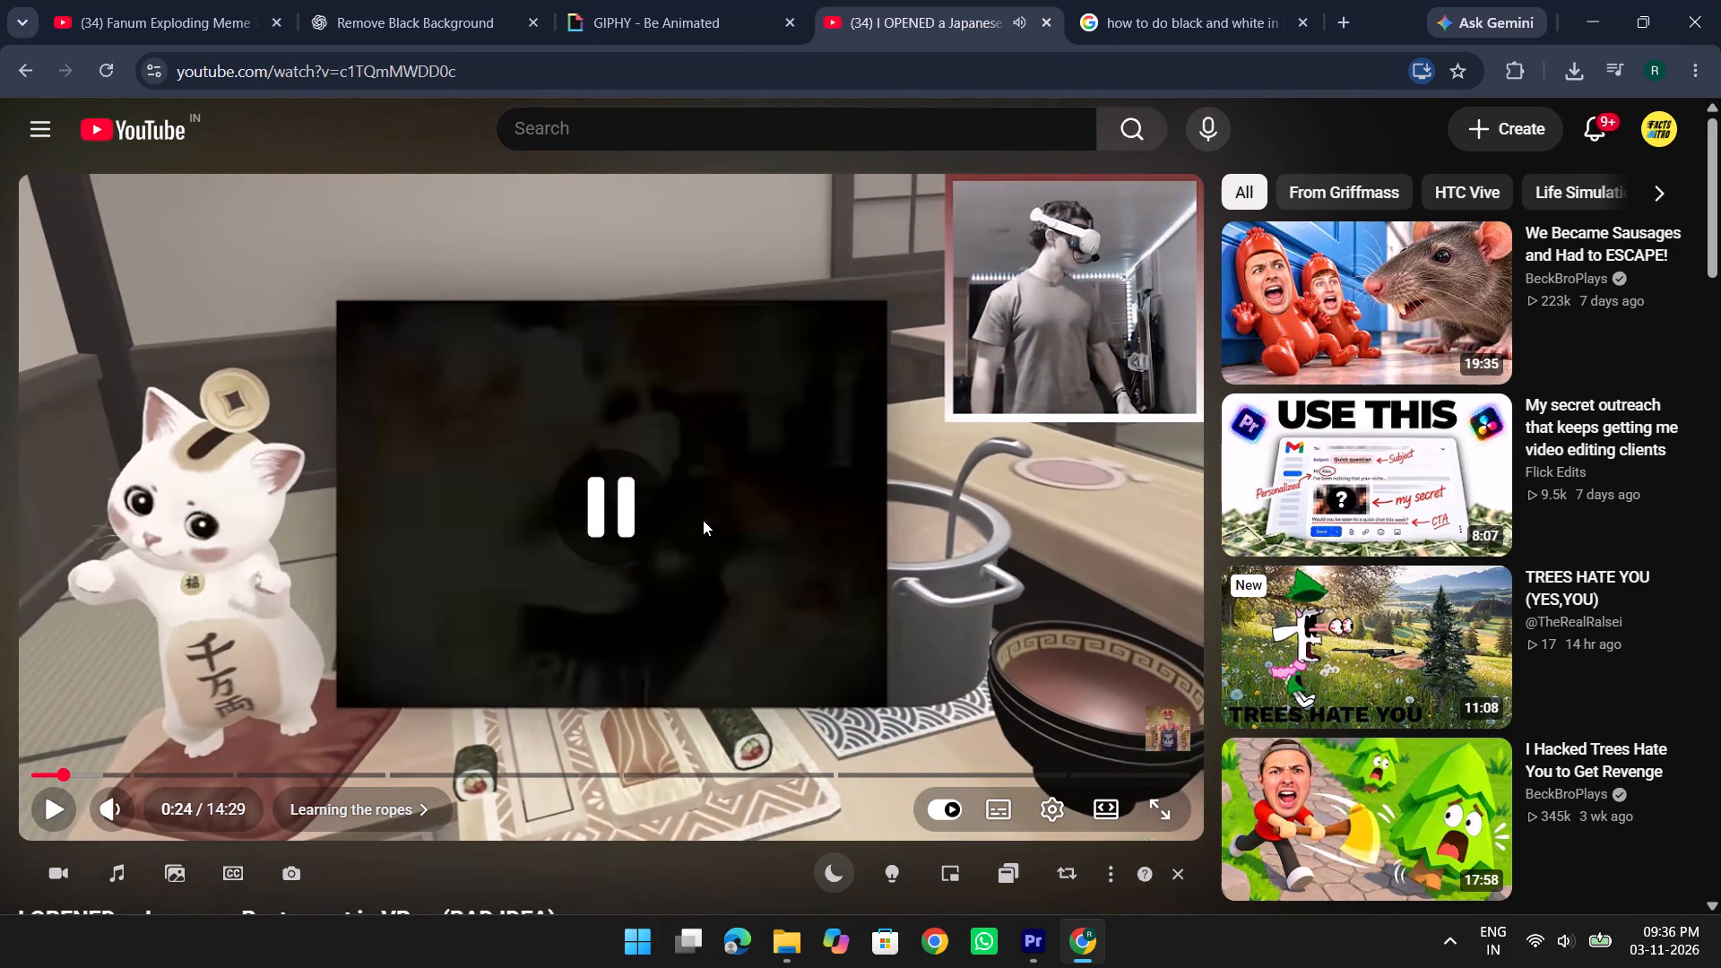
pyautogui.press('space')
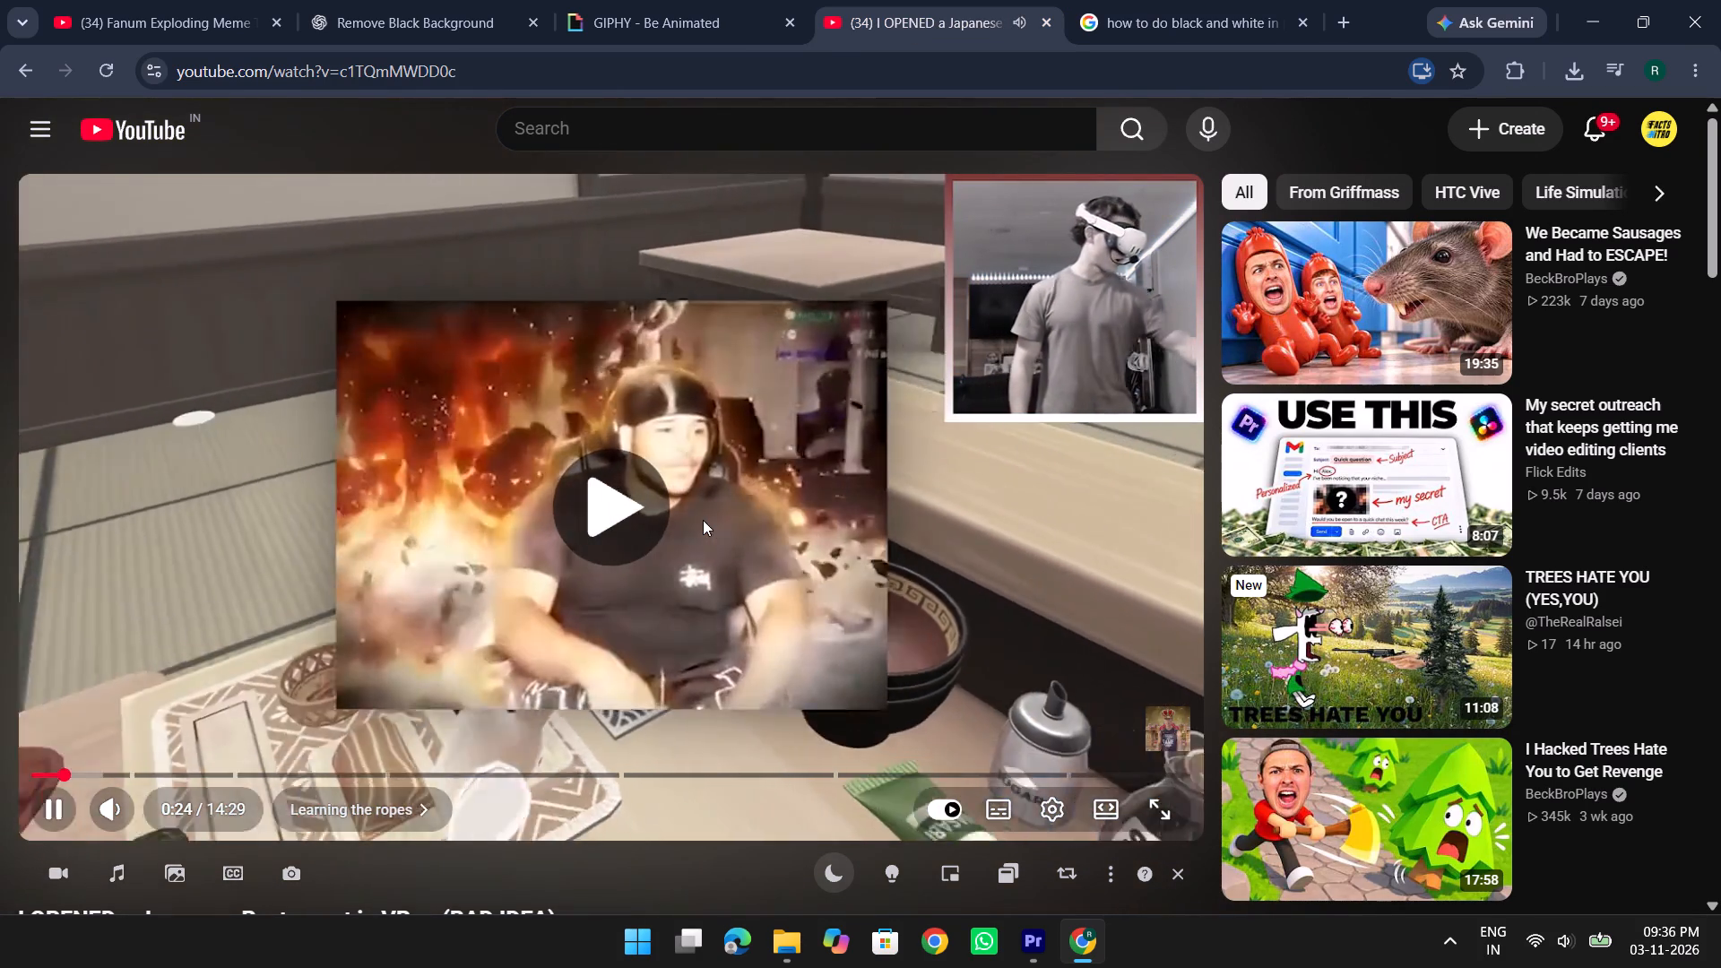
pyautogui.press('space')
# Switch back to Premiere Pro and play back the Fanum meme section to compare its background with the reference.
pyautogui.hotkey('alt', 'Tab')
pyautogui.hotkey('alt', 'Tab')
pyautogui.hotkey('alt', 'Tab')
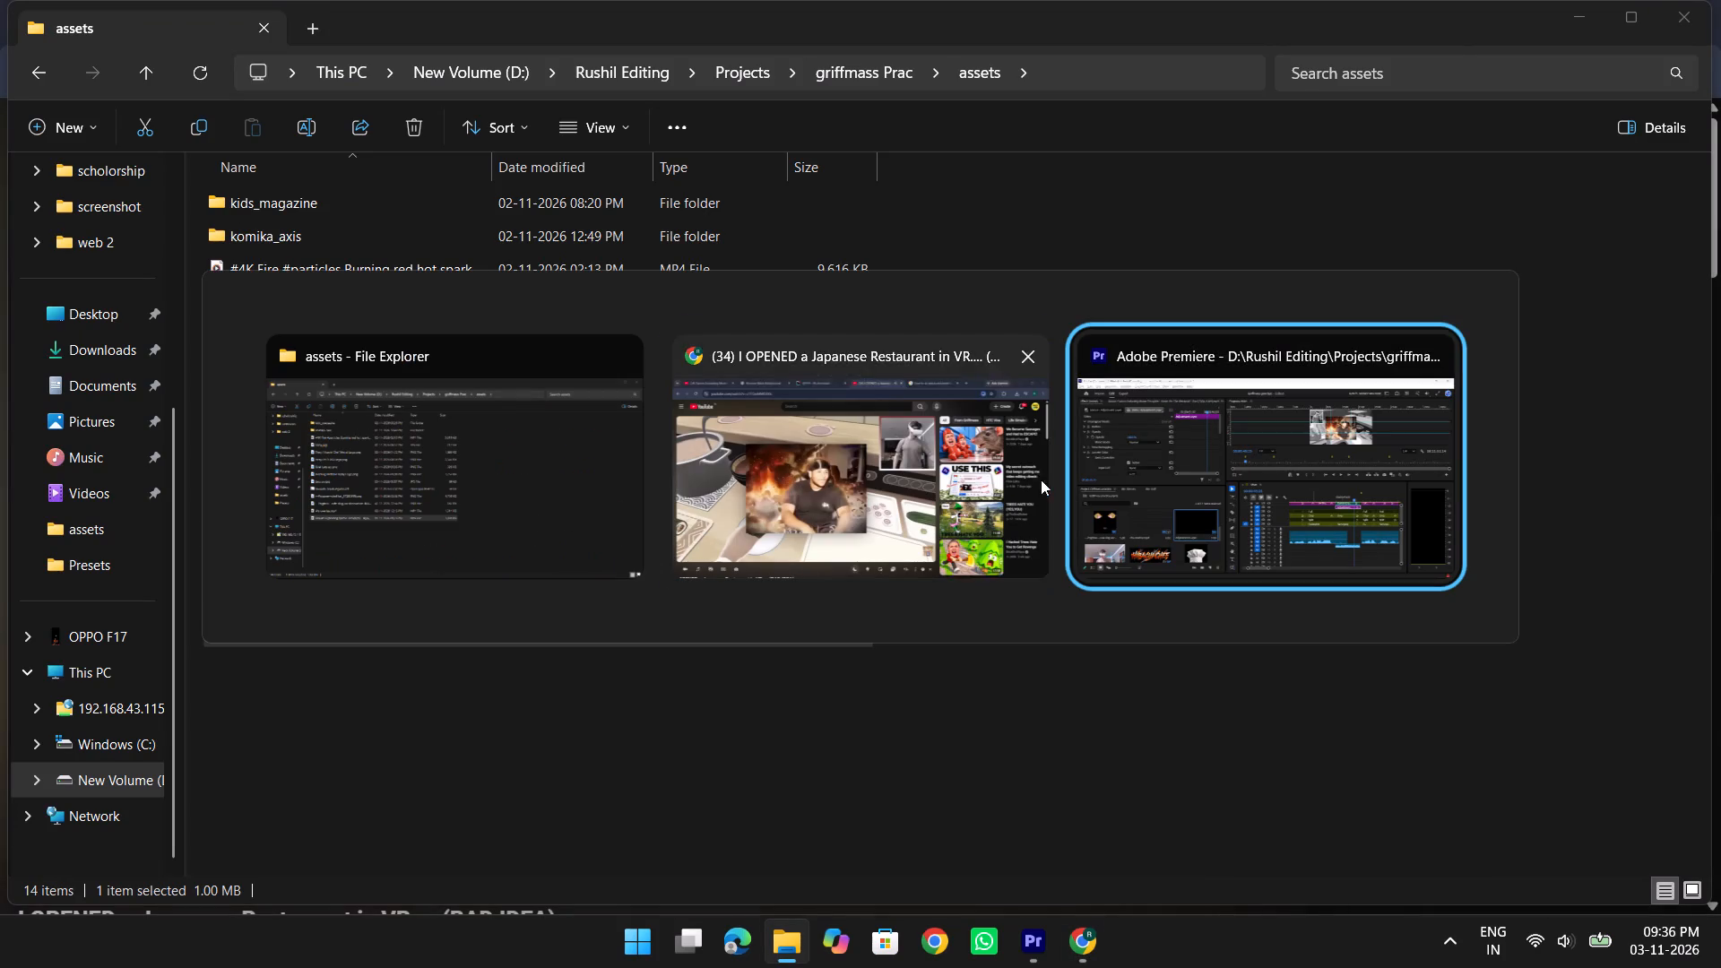
pyautogui.keyDown('alt'); pyautogui.click(1252, 505); pyautogui.keyUp('alt')
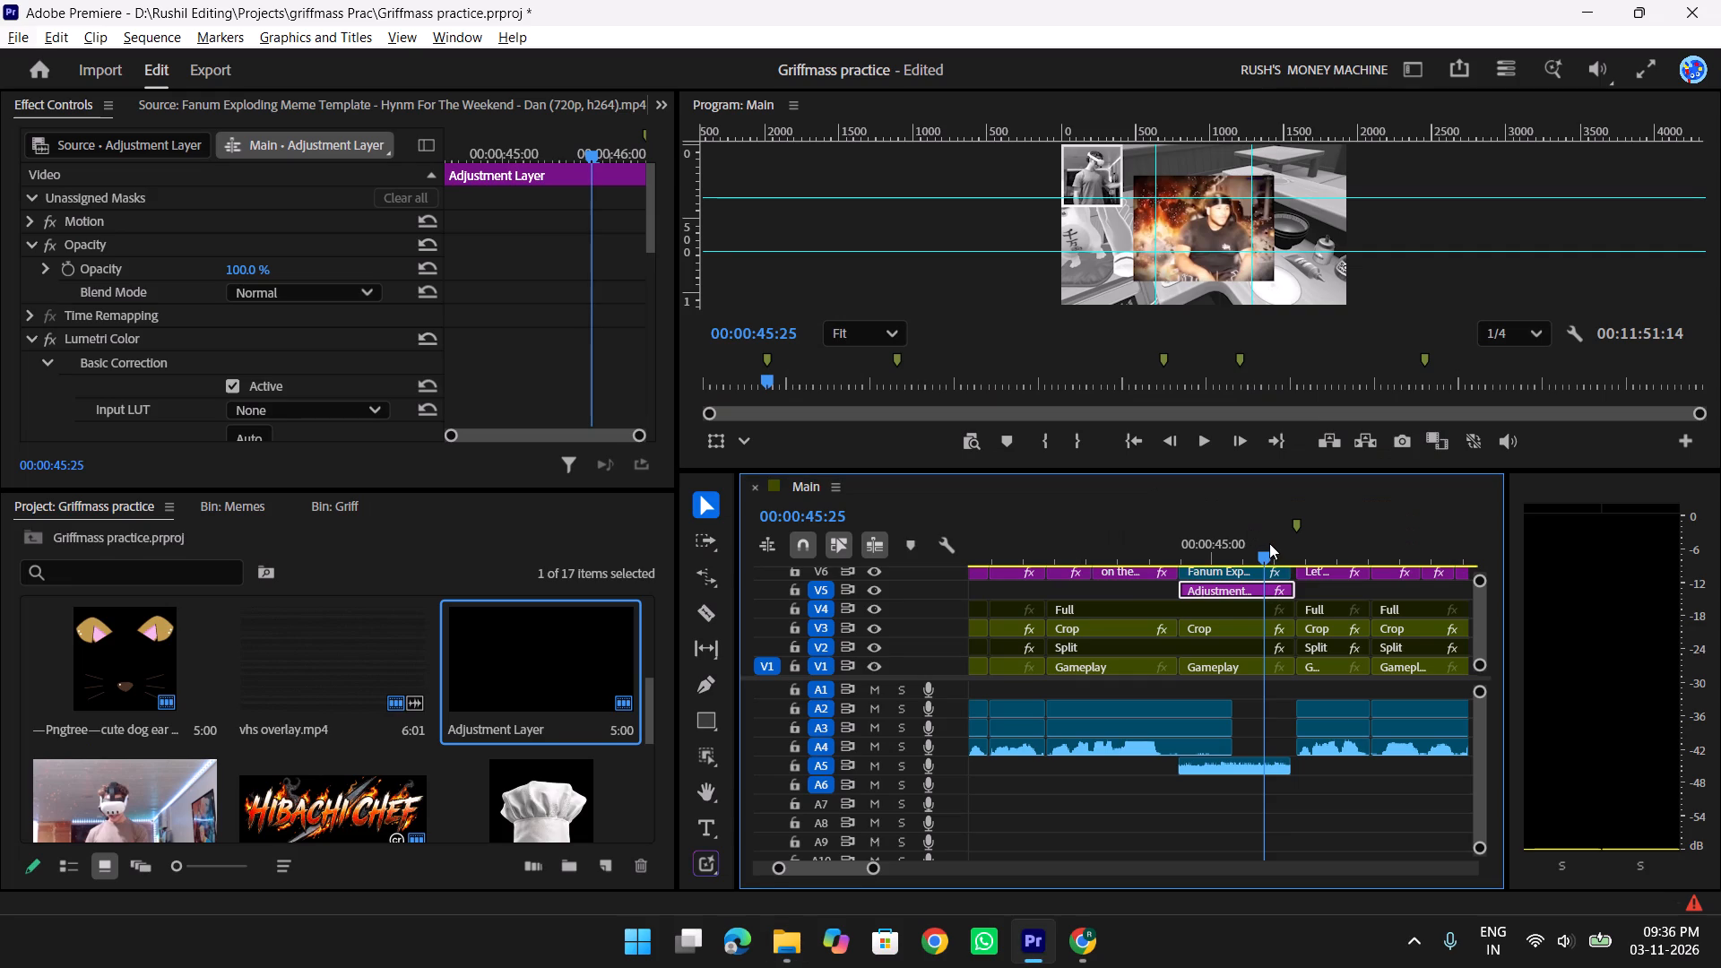
pyautogui.moveTo(1269, 540); pyautogui.dragTo(1146, 540)
pyautogui.press('space')
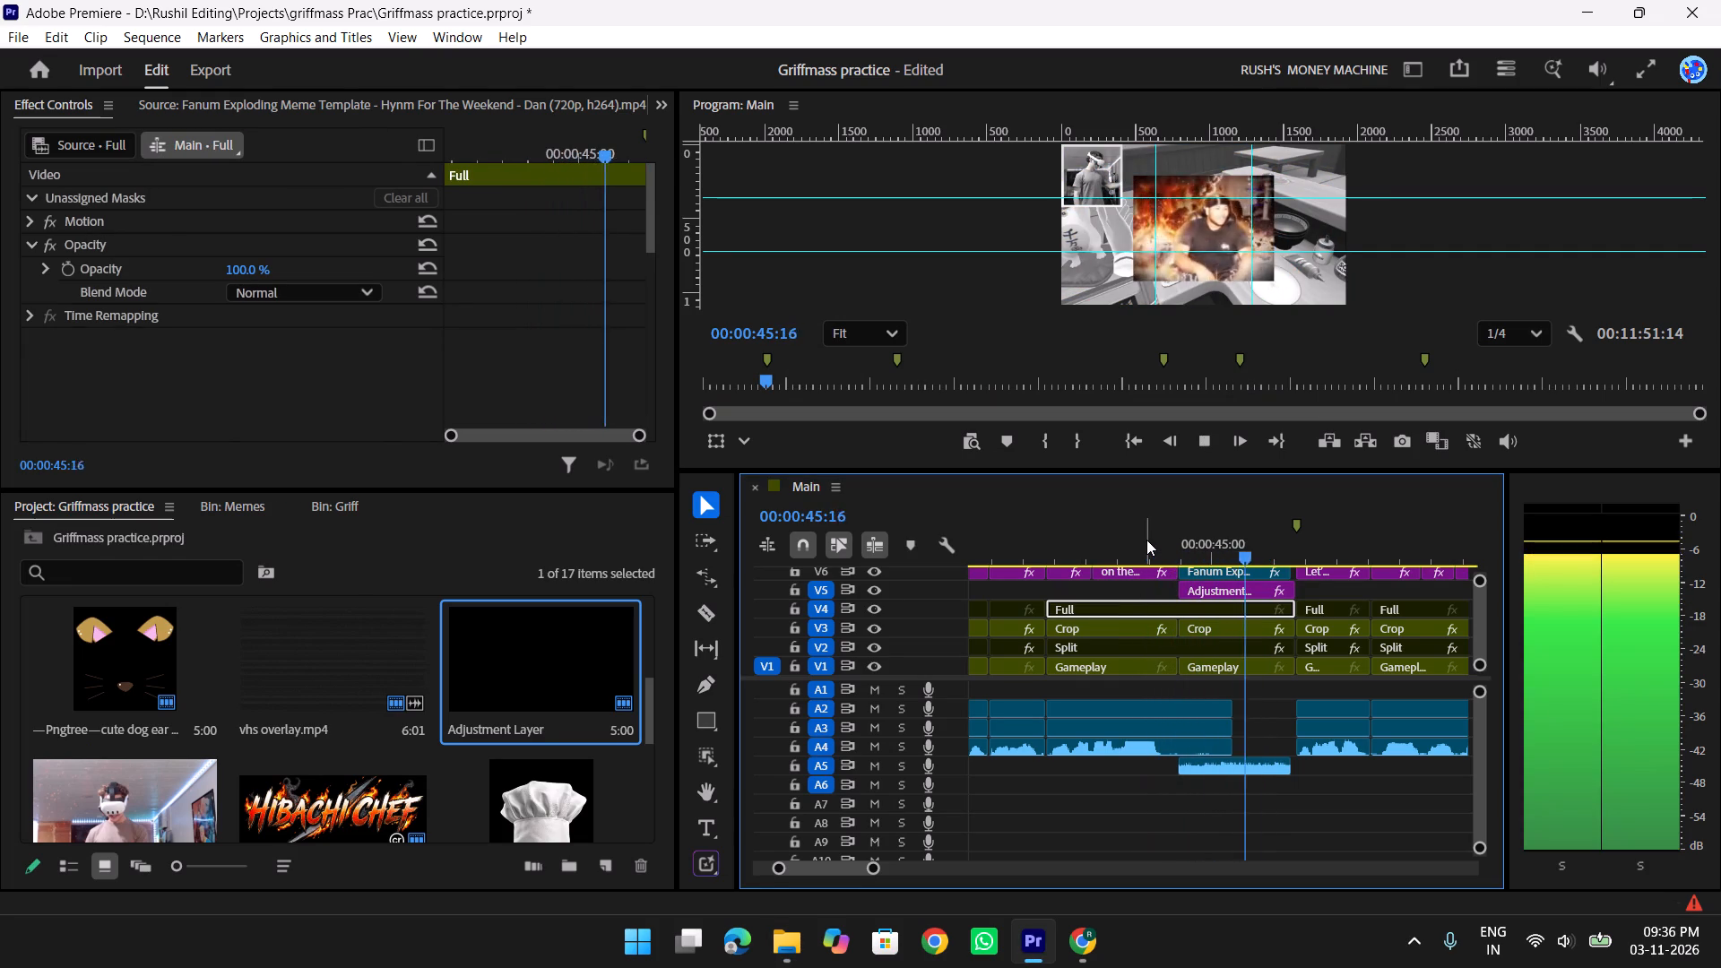
pyautogui.press('space')
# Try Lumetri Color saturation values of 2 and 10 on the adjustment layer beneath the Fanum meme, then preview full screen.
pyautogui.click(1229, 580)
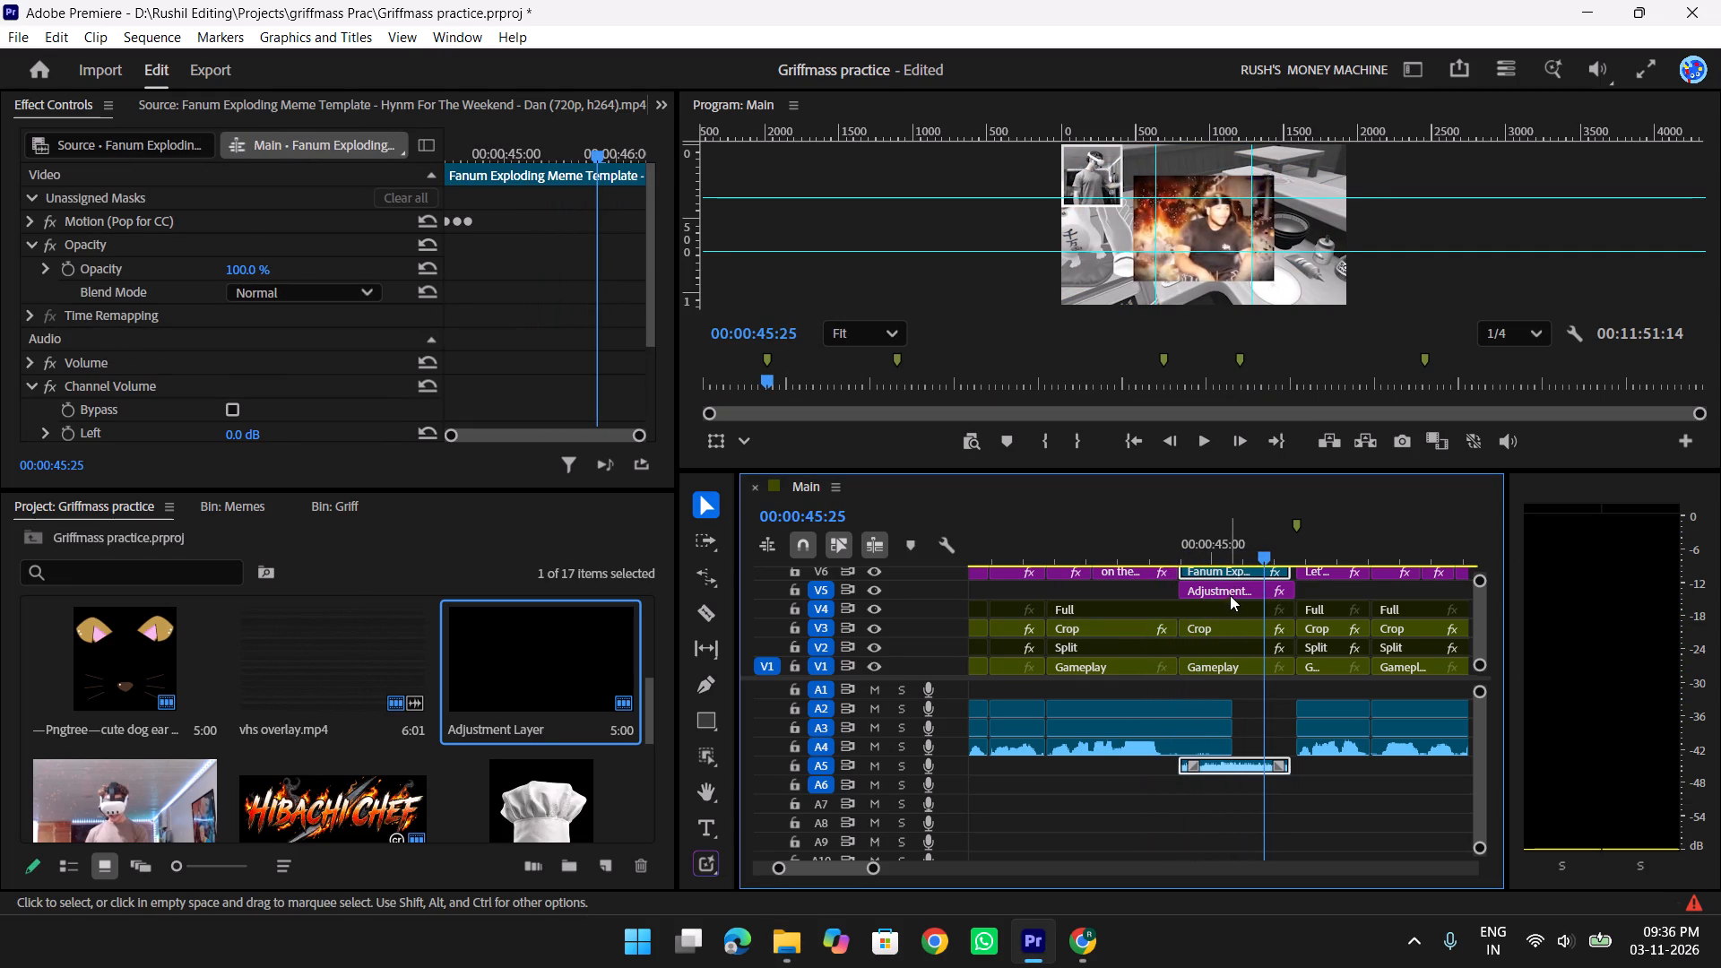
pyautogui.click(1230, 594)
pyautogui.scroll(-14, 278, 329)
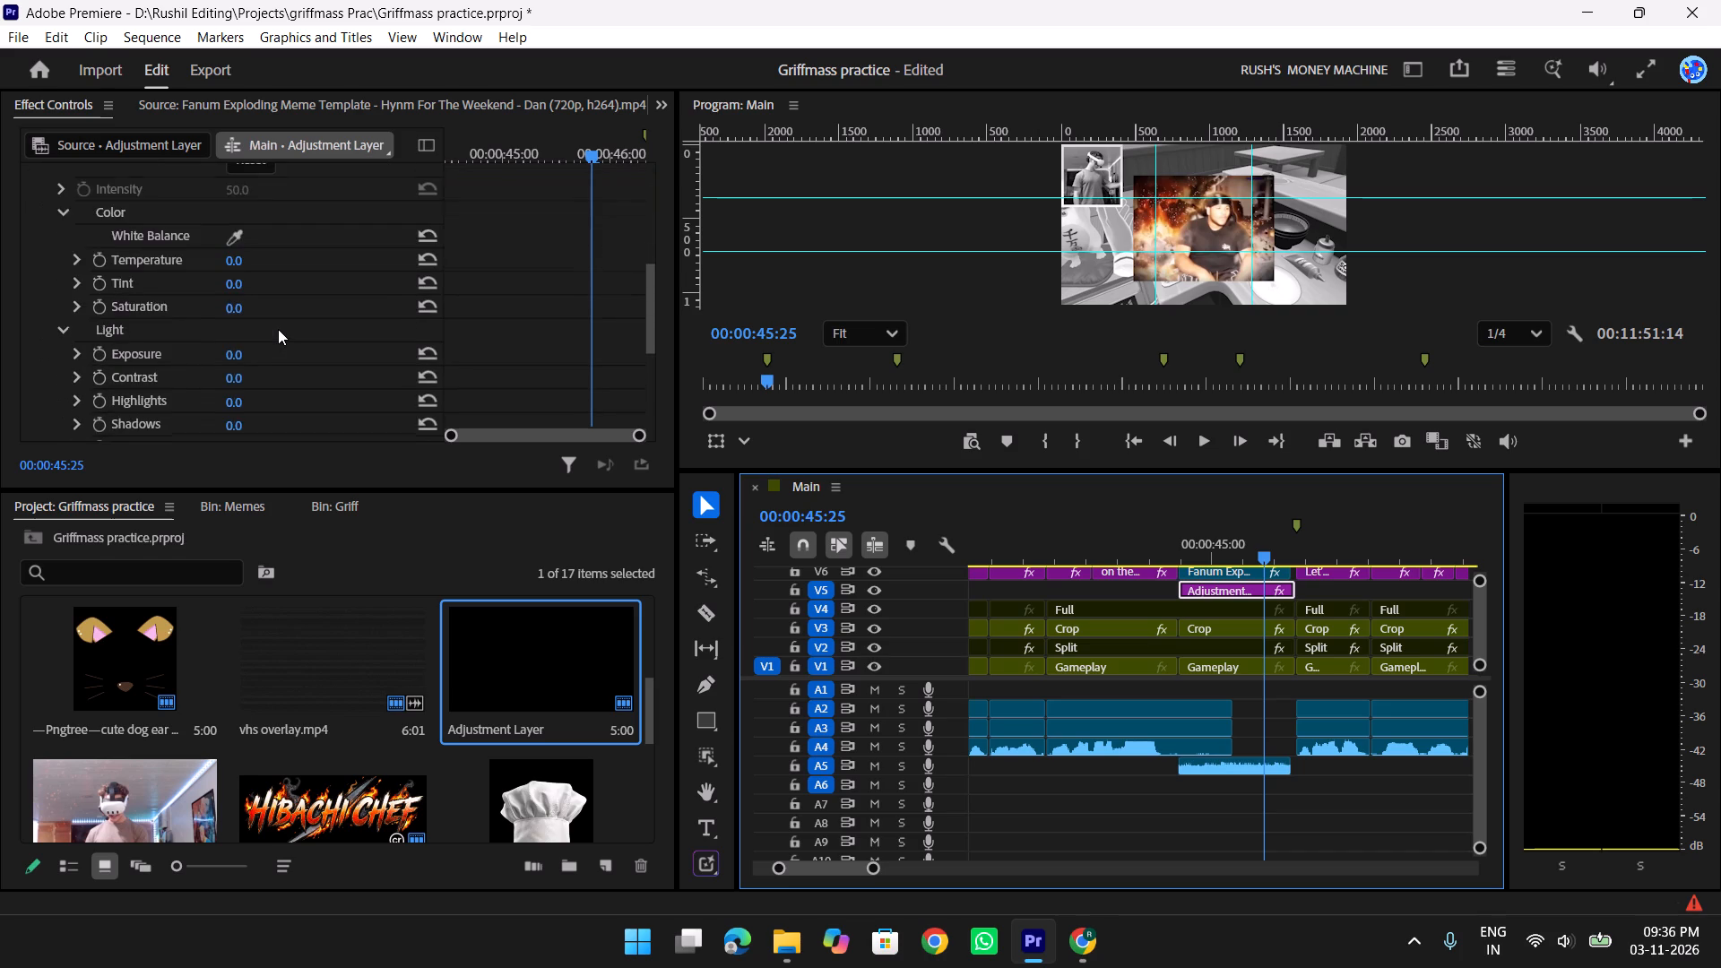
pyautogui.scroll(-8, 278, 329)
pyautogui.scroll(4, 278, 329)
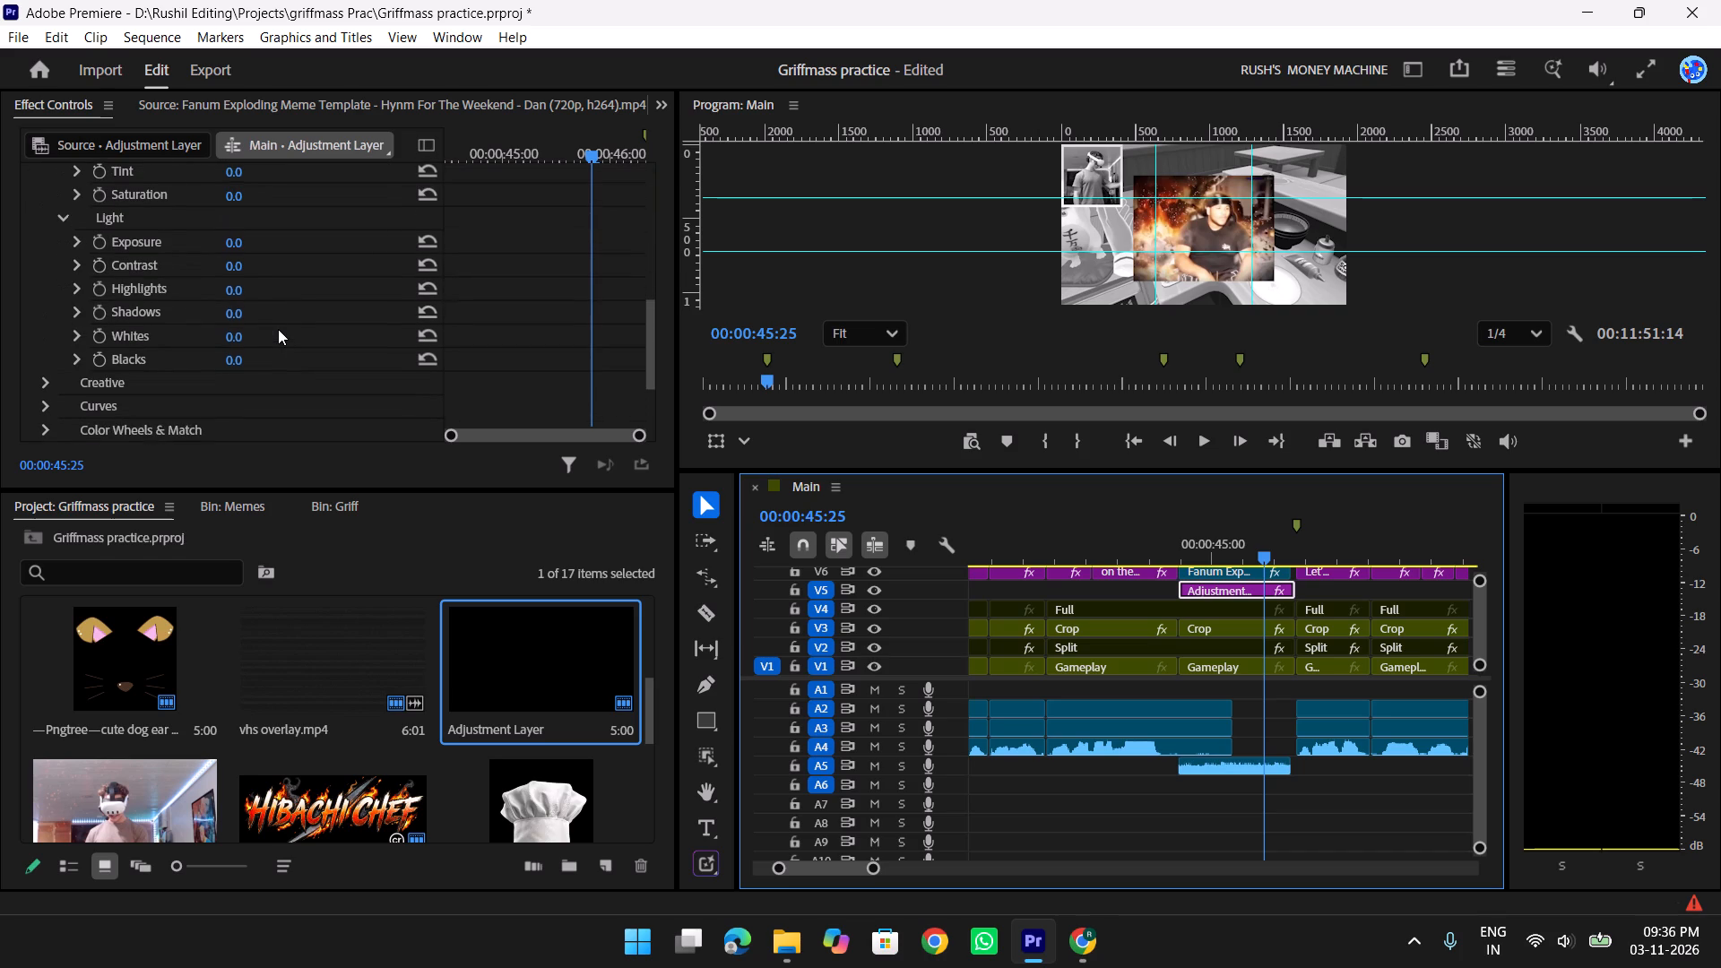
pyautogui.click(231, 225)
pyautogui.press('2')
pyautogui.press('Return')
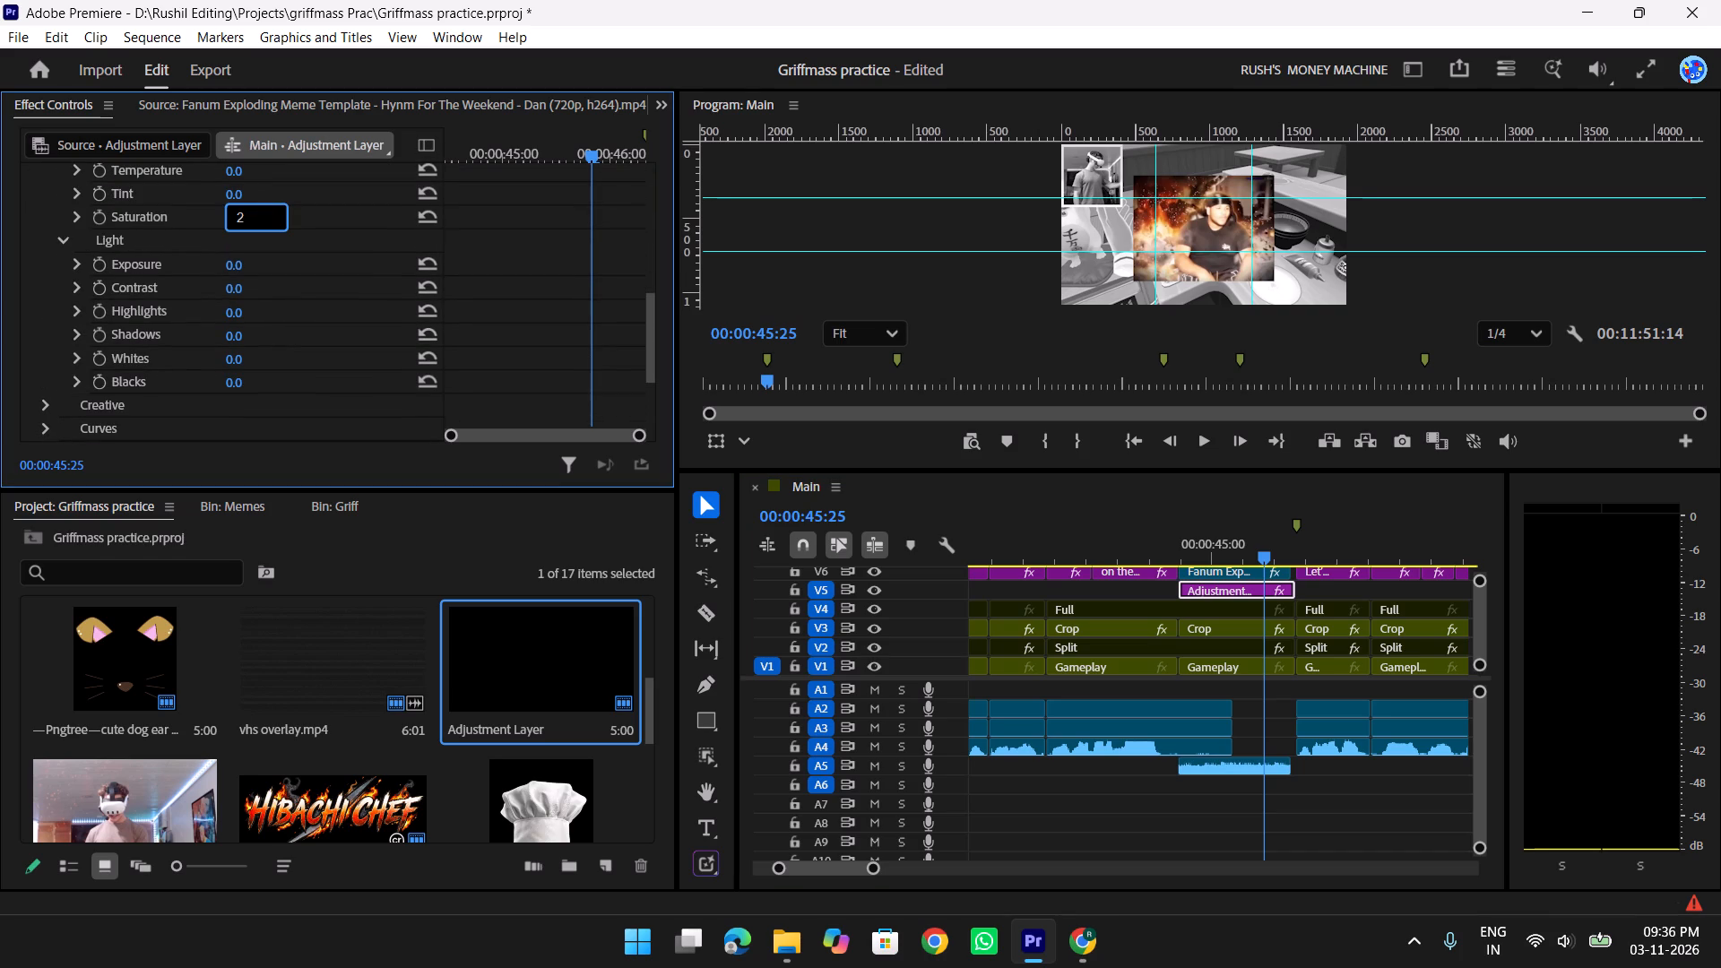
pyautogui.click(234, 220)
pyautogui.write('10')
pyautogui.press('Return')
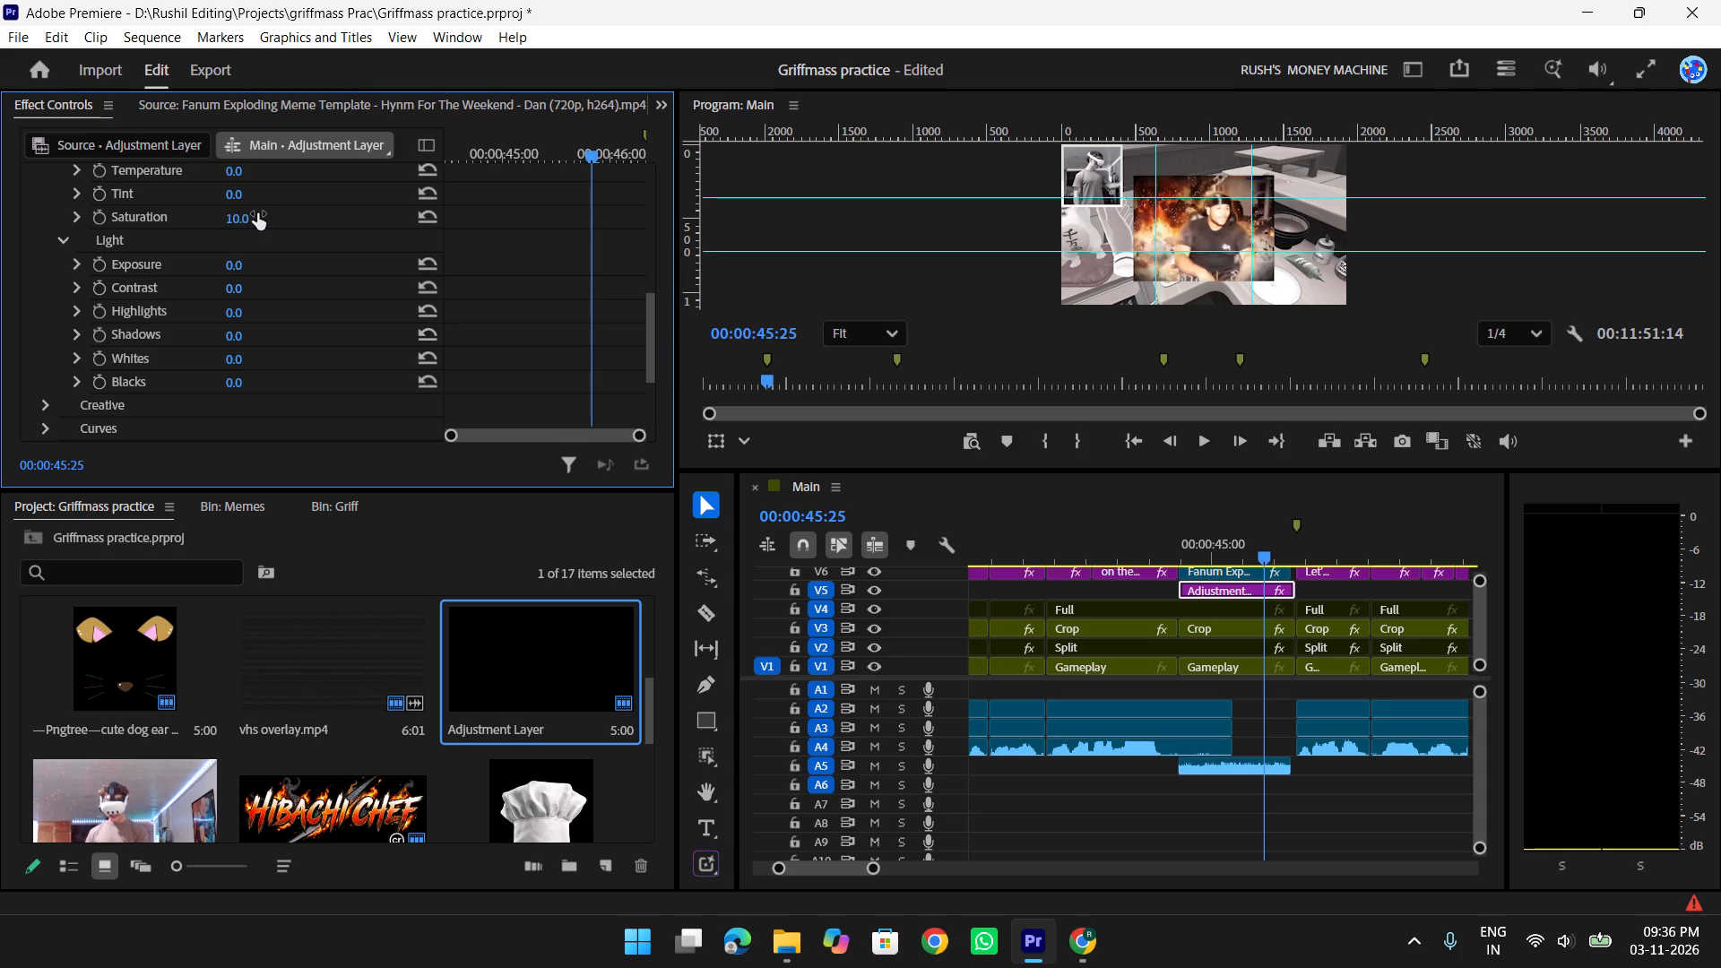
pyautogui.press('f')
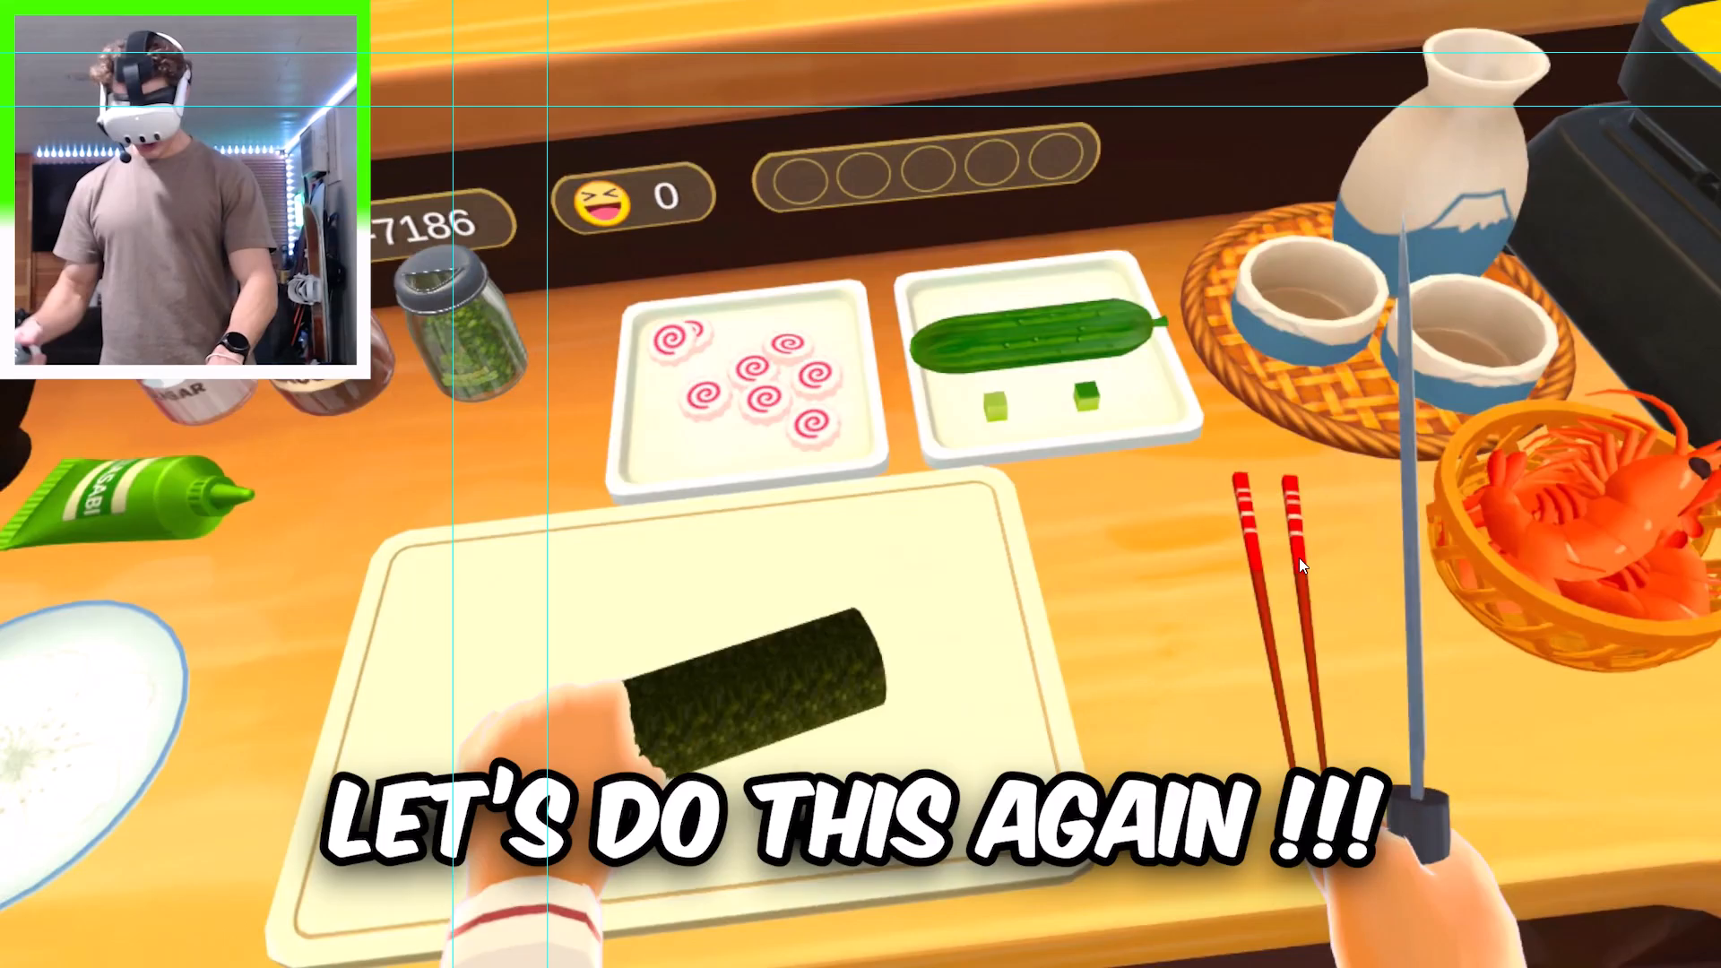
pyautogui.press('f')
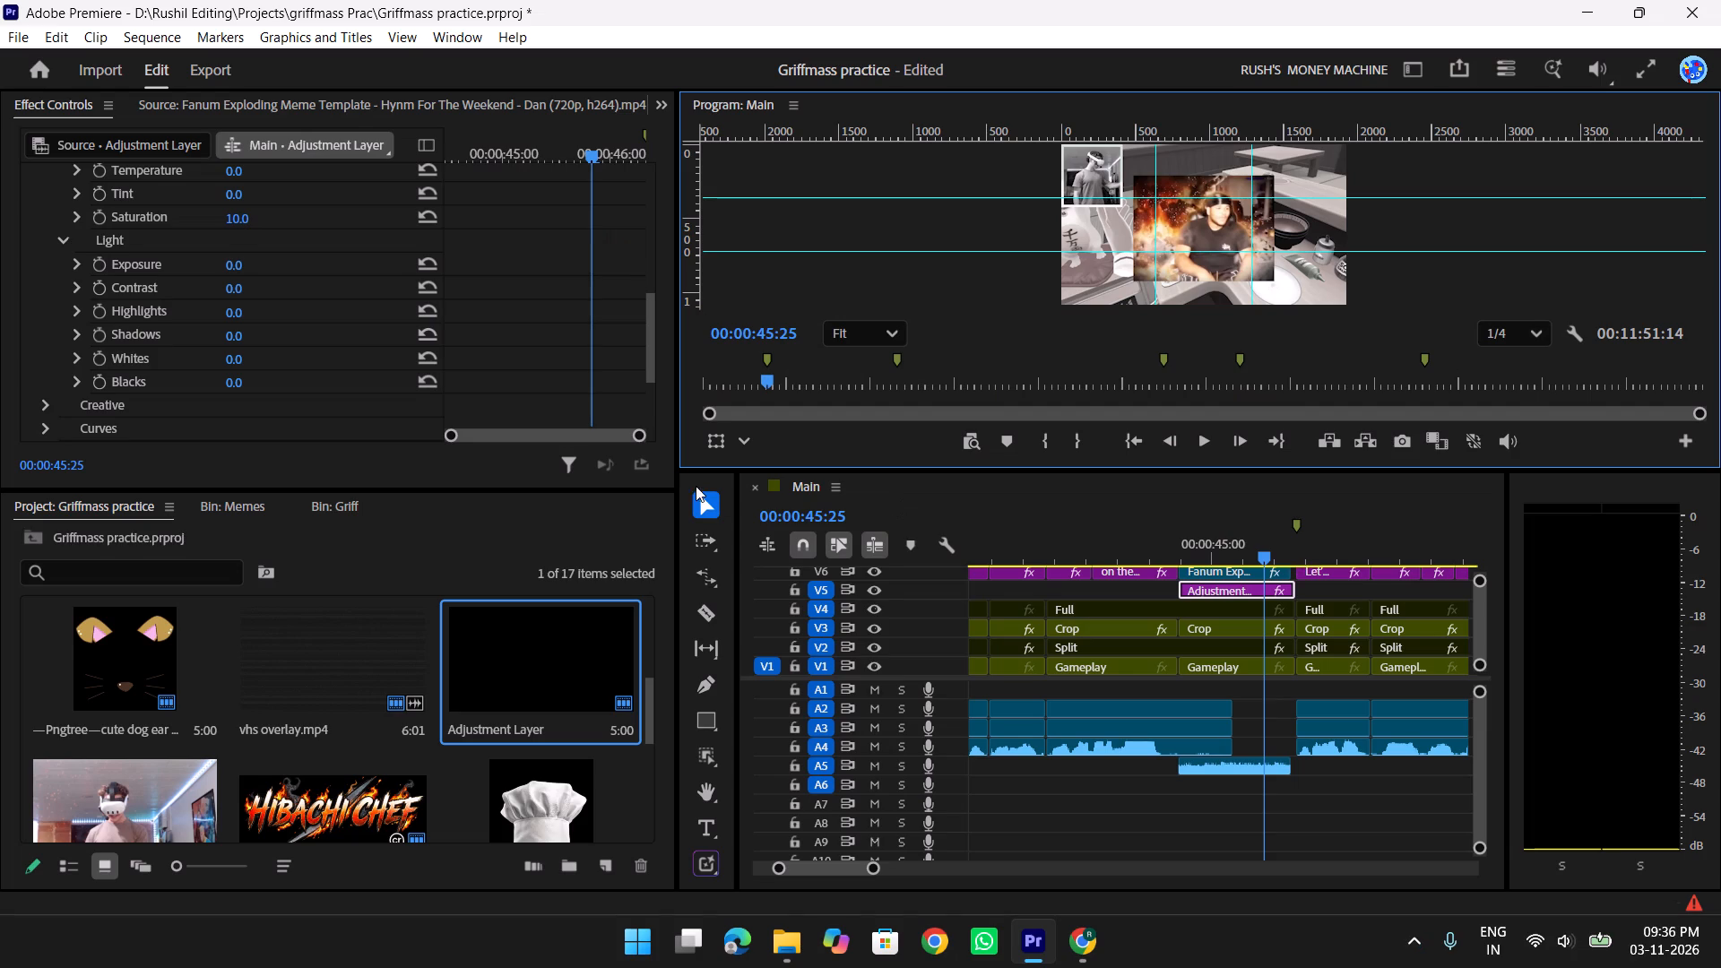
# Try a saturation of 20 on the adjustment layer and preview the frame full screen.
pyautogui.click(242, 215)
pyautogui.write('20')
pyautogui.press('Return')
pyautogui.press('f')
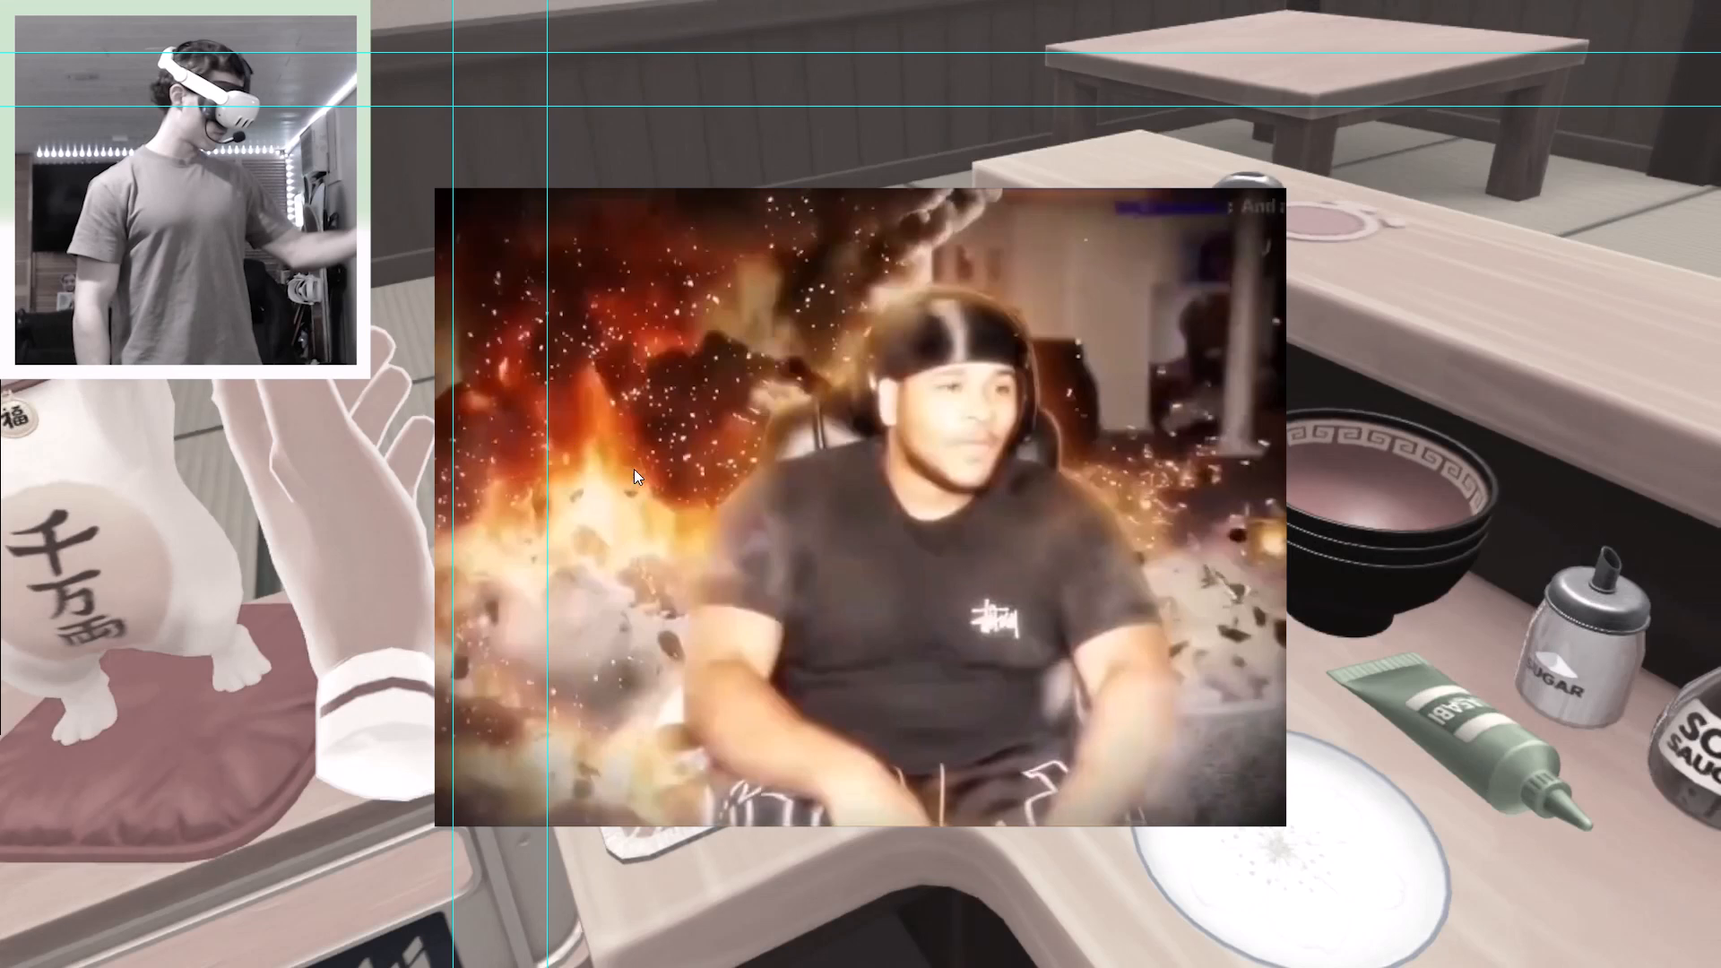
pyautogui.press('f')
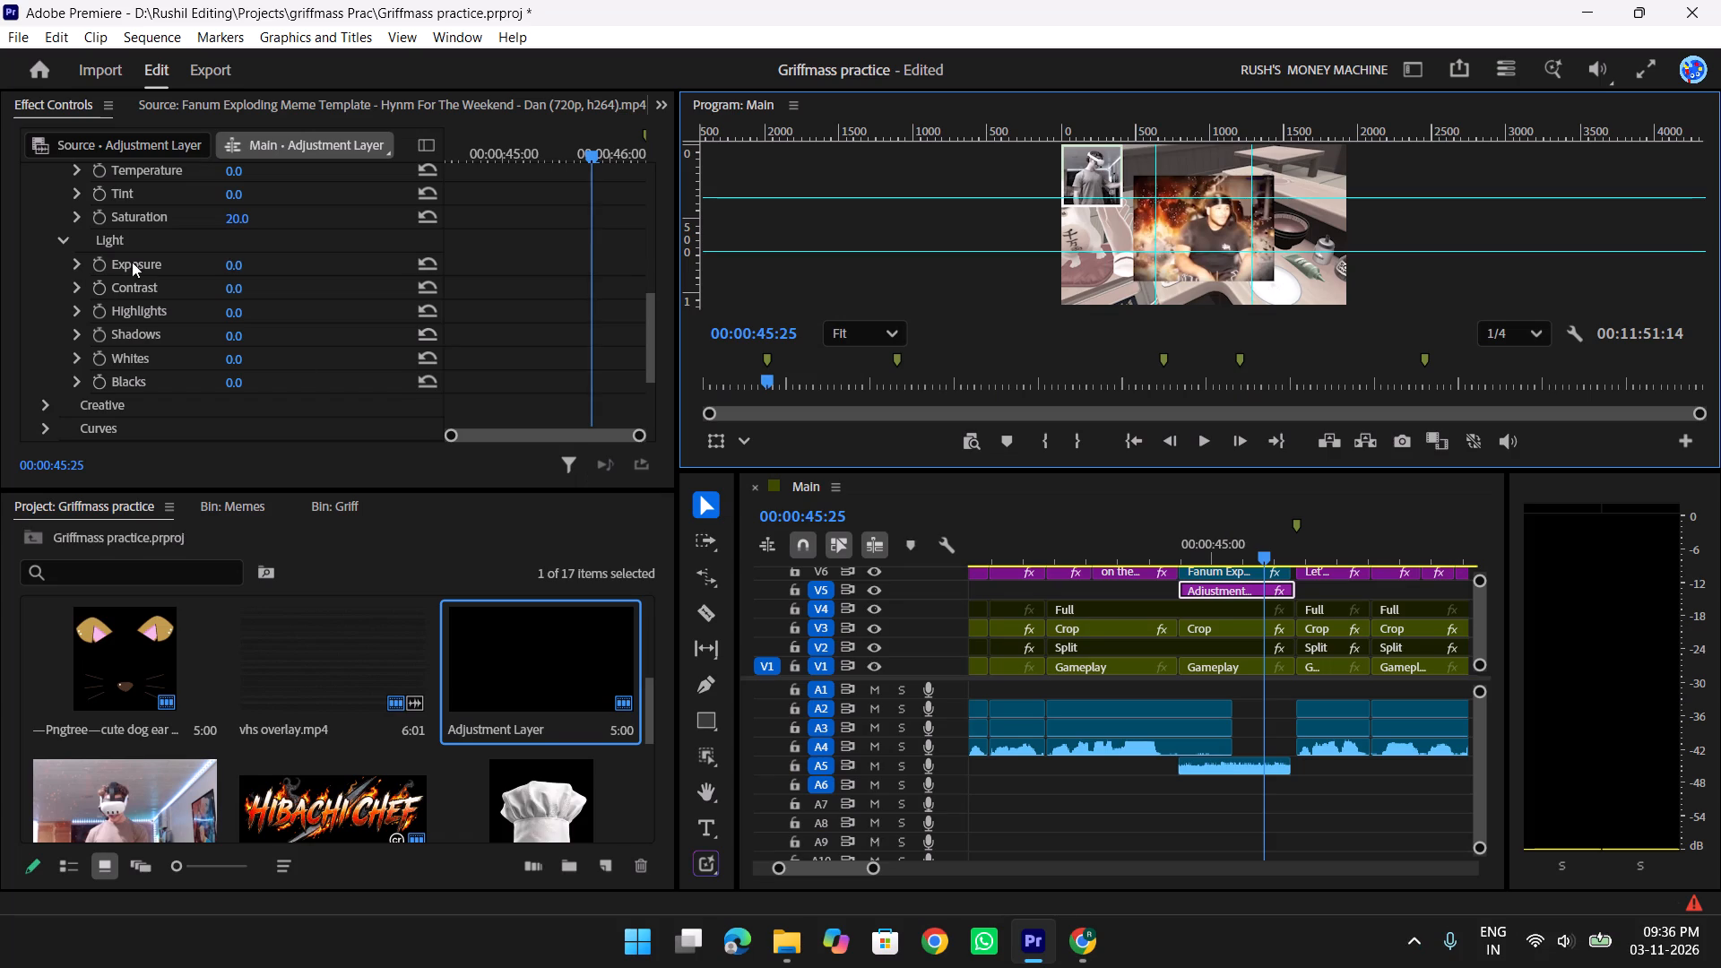
# Set the adjustment layer's Lumetri Color saturation to 30 and check the frame full screen.
pyautogui.click(236, 223)
pyautogui.write('30')
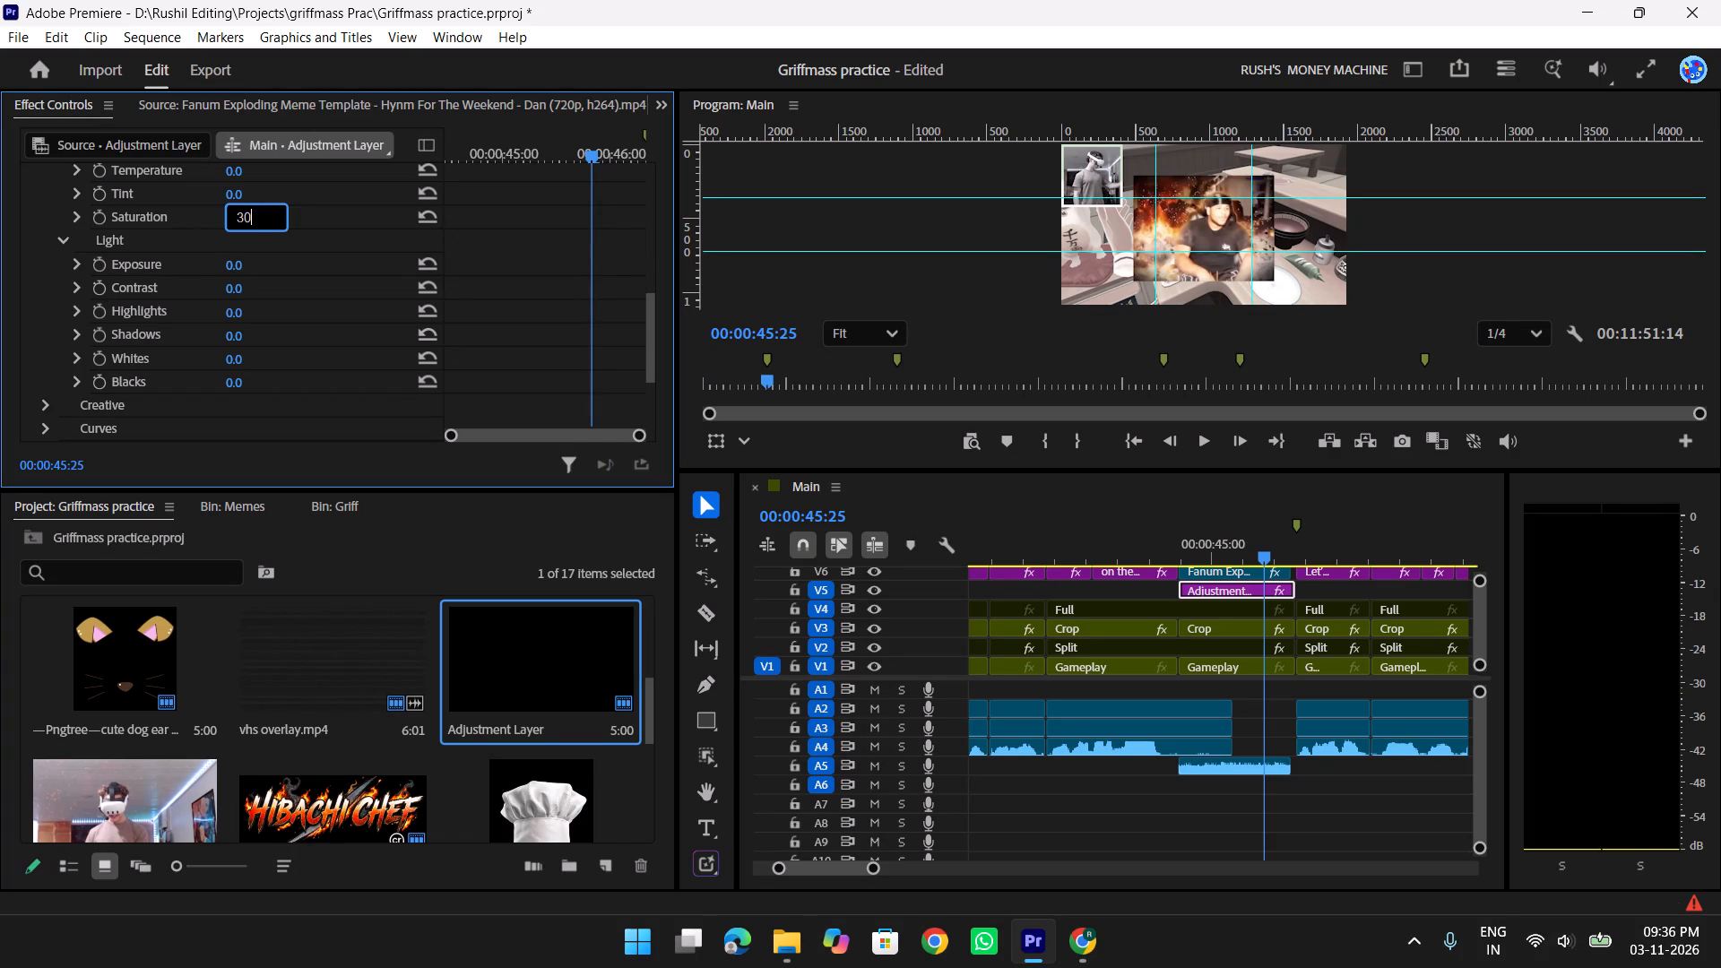
pyautogui.press('Return')
pyautogui.press('f')
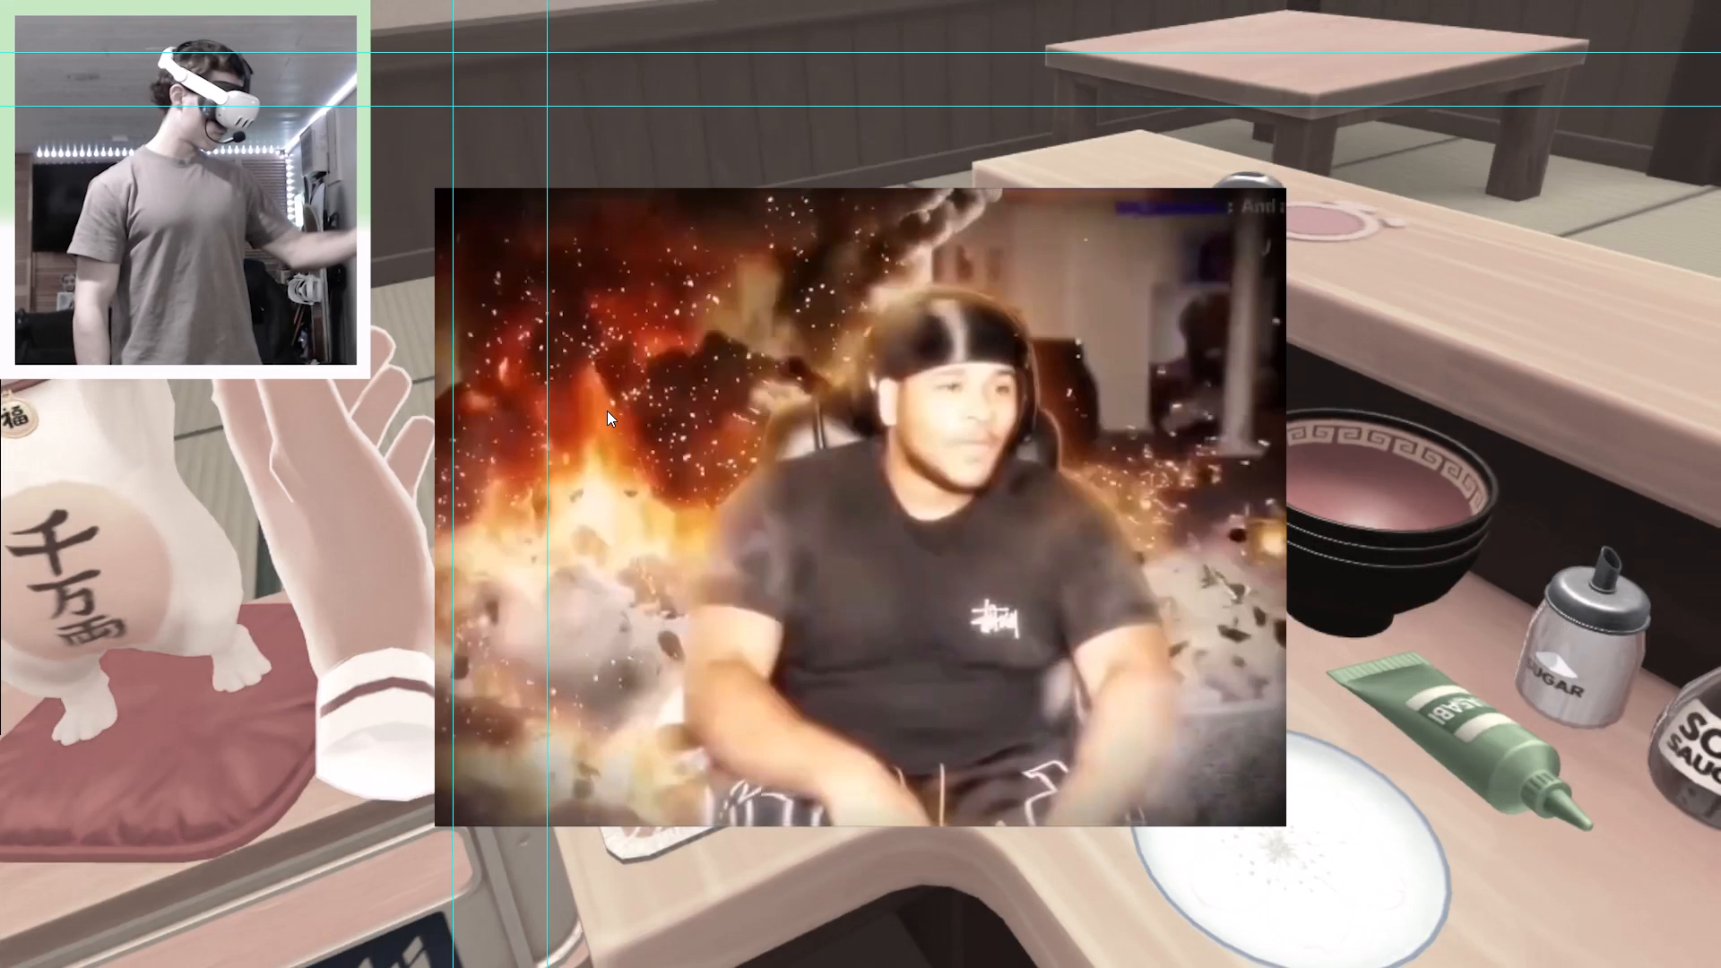
pyautogui.press('f')
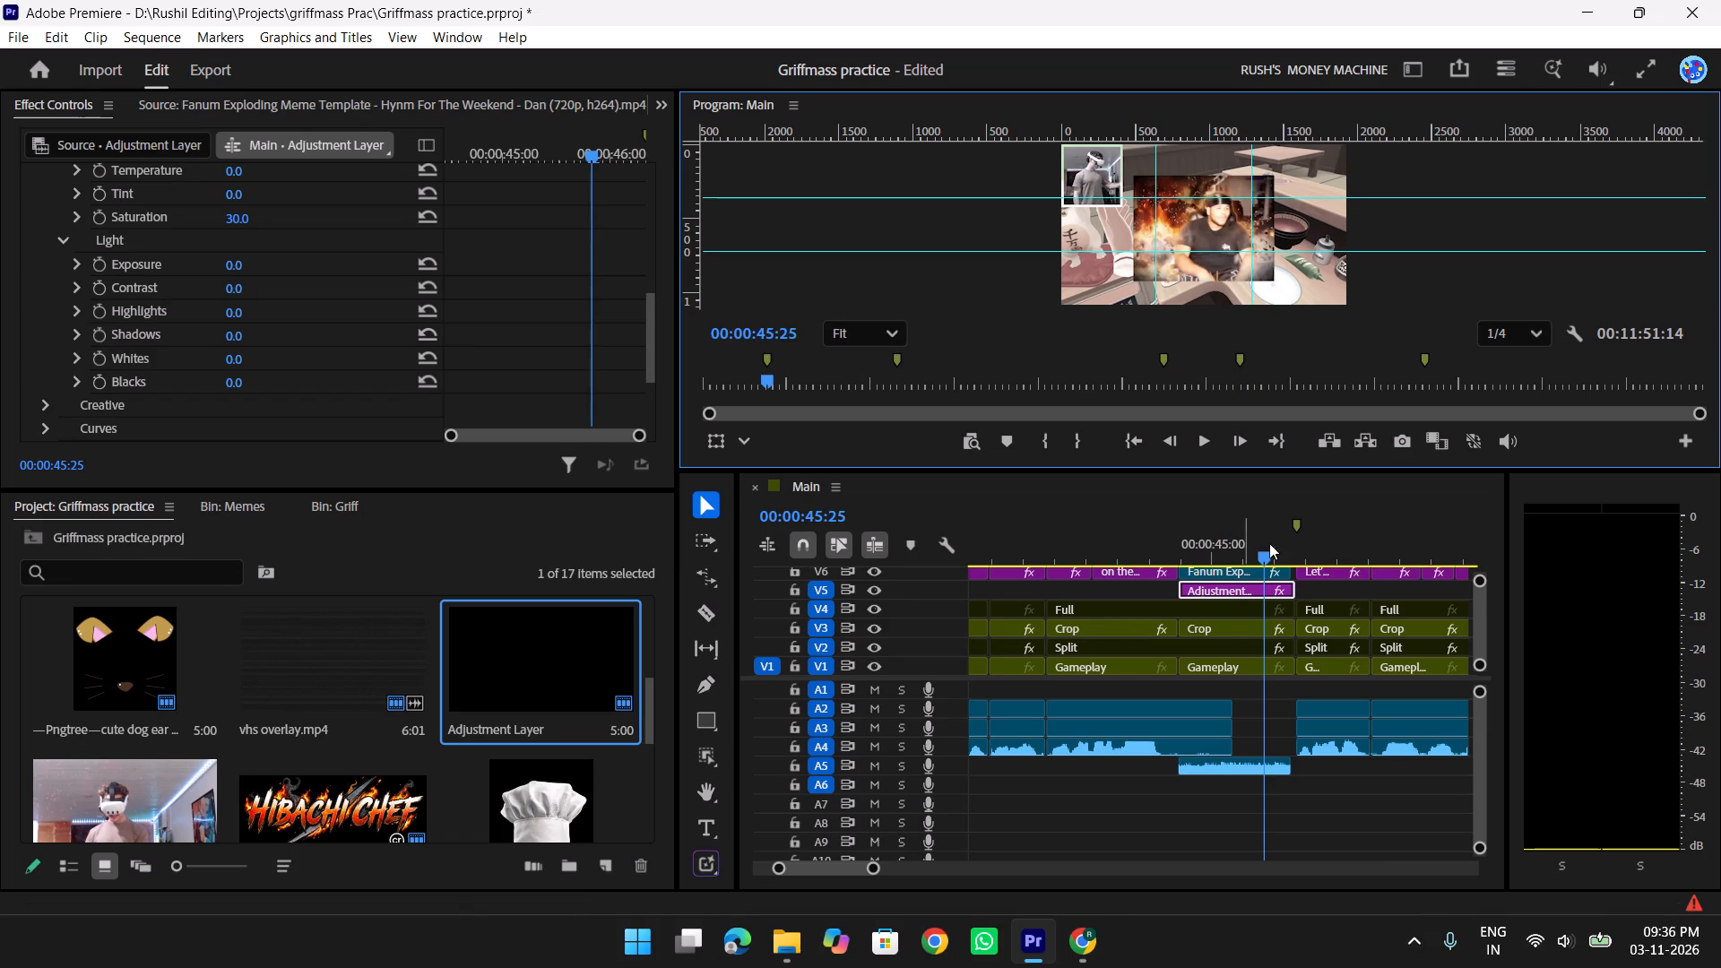
# Play back the Fanum meme section full screen to check the desaturated background.
pyautogui.moveTo(1237, 545); pyautogui.dragTo(1163, 540)
pyautogui.write('f')
pyautogui.press('space')
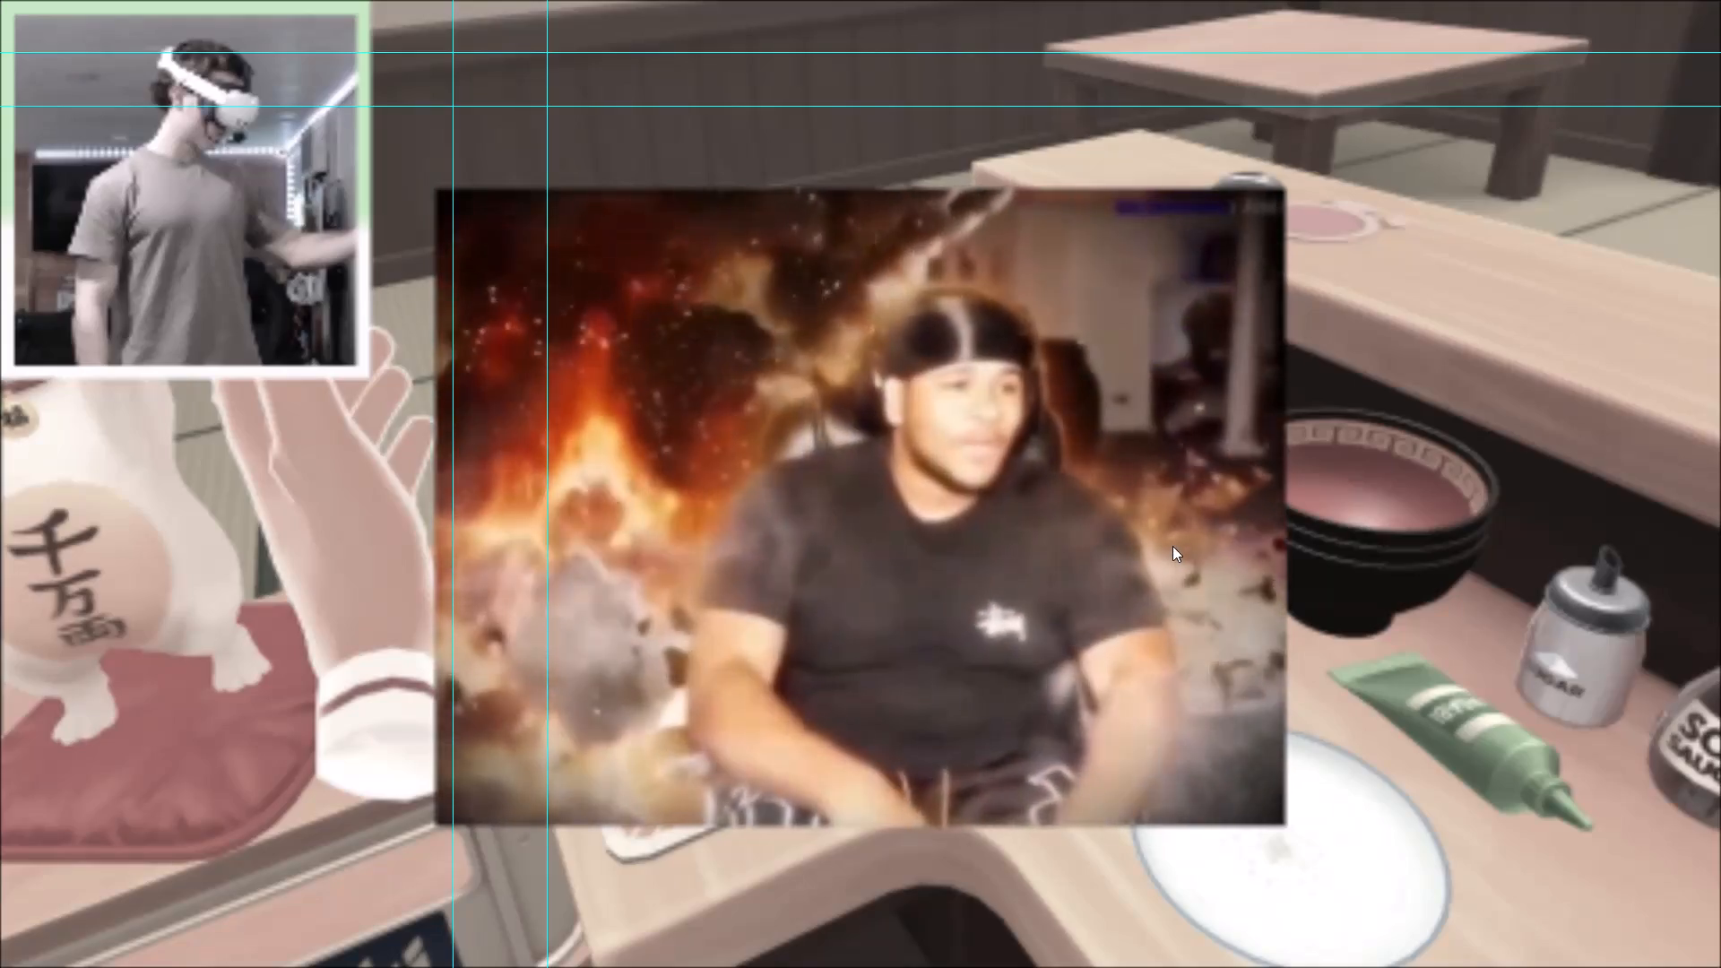
pyautogui.press('space')
pyautogui.press('f')
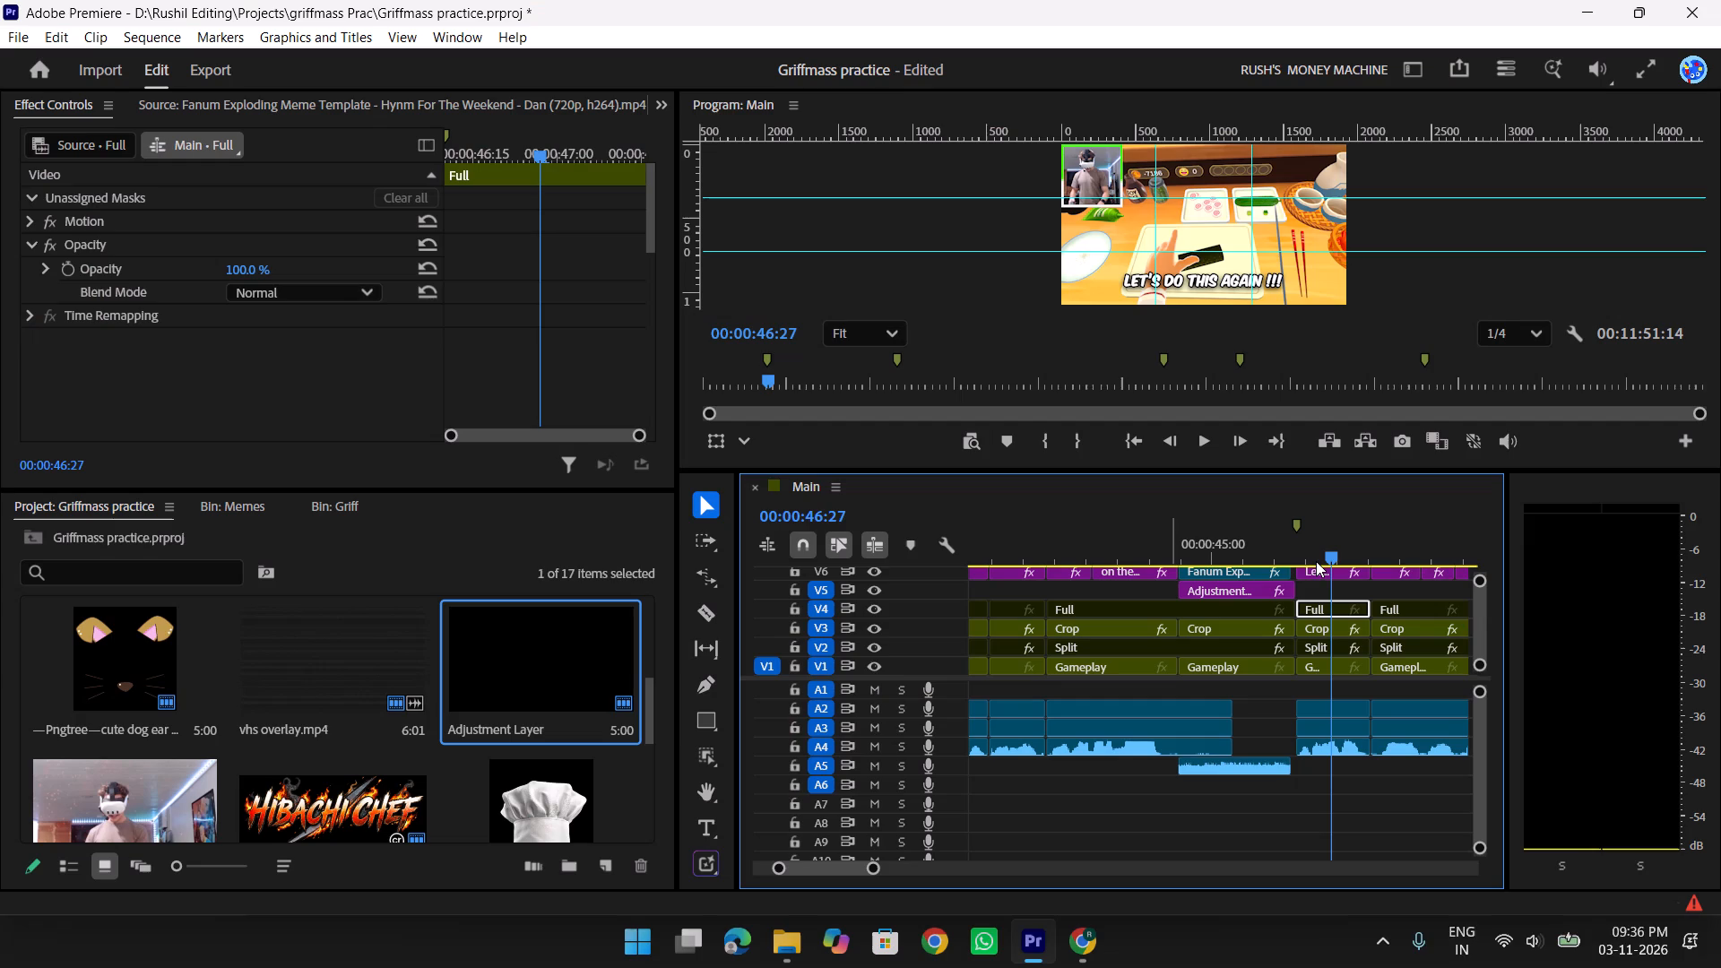
# Play the edit onward from the "Let's do this again" caption and review the semi-transparent facecam overlay section around 00:00:52:10.
pyautogui.press('space')
pyautogui.scroll(-2, 1316, 560)
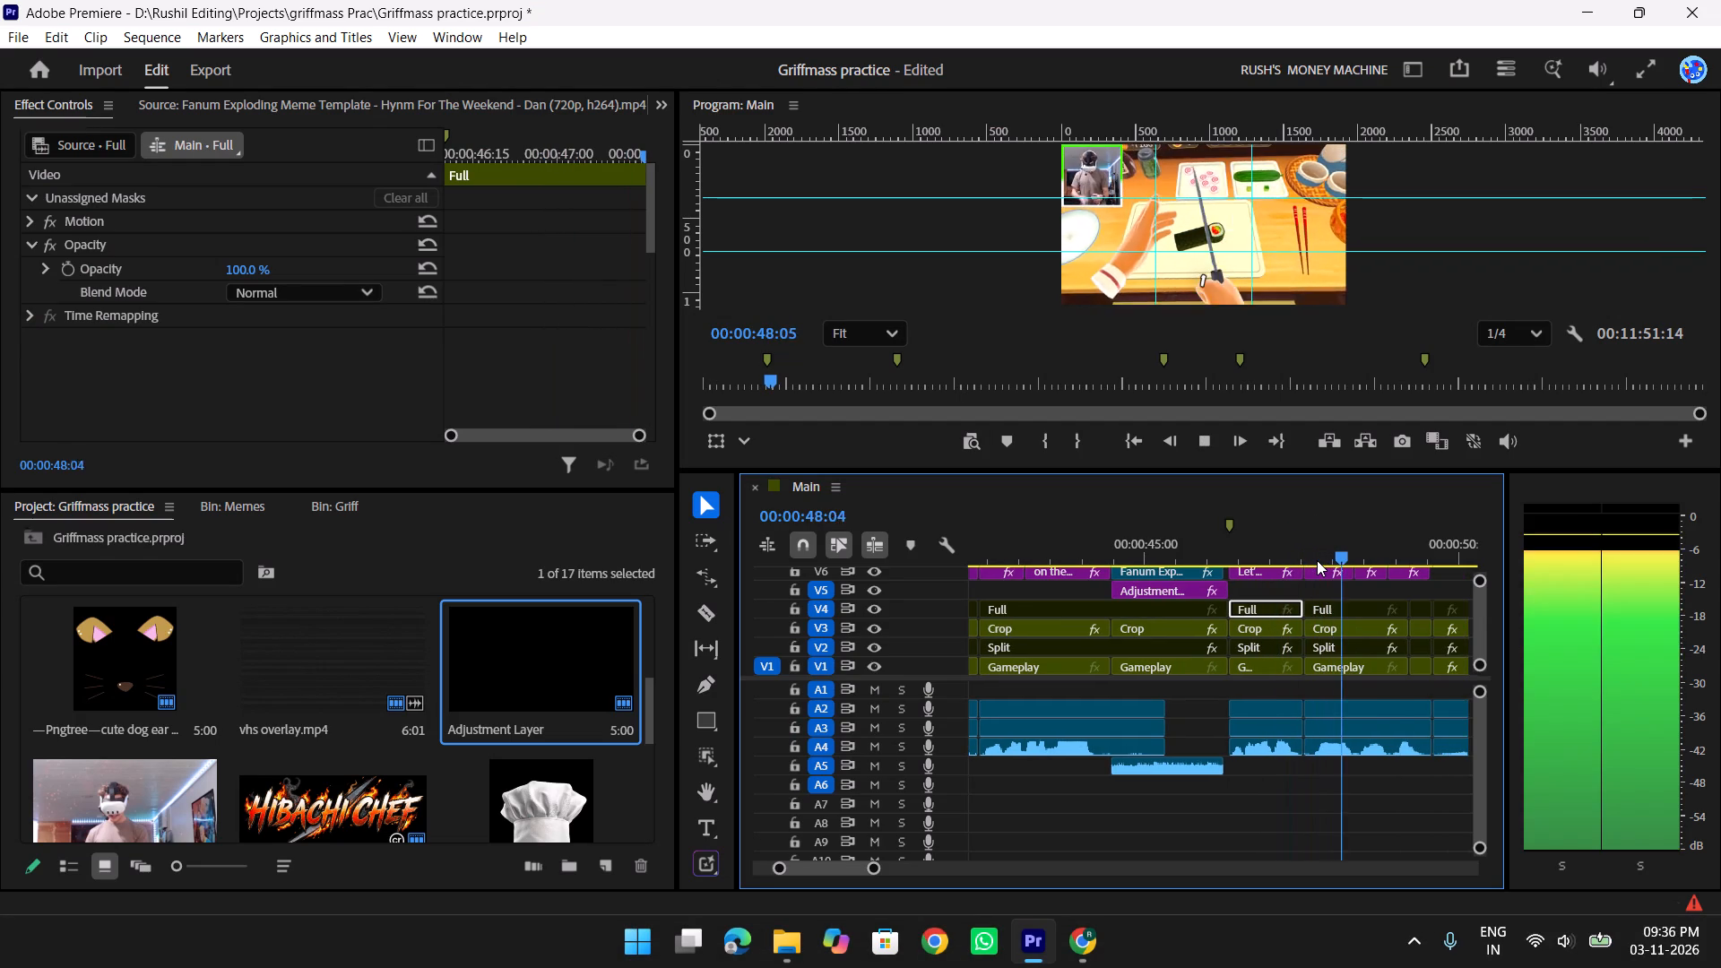
pyautogui.scroll(-7, 1317, 560)
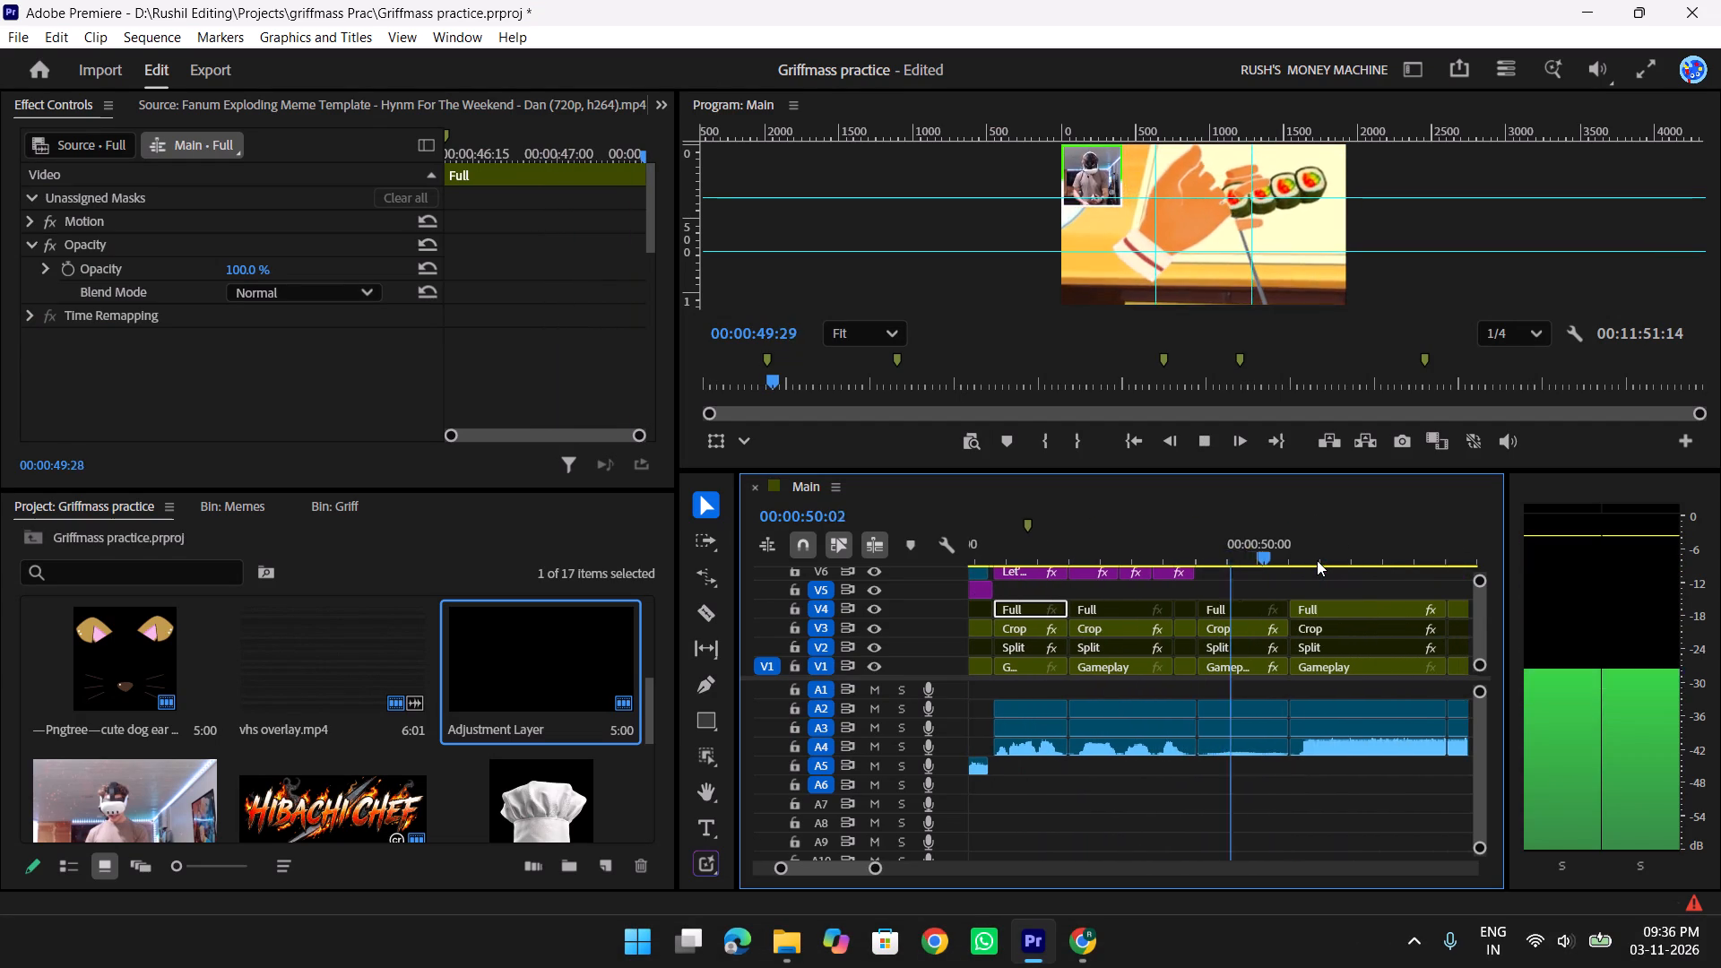
pyautogui.scroll(-4, 1317, 560)
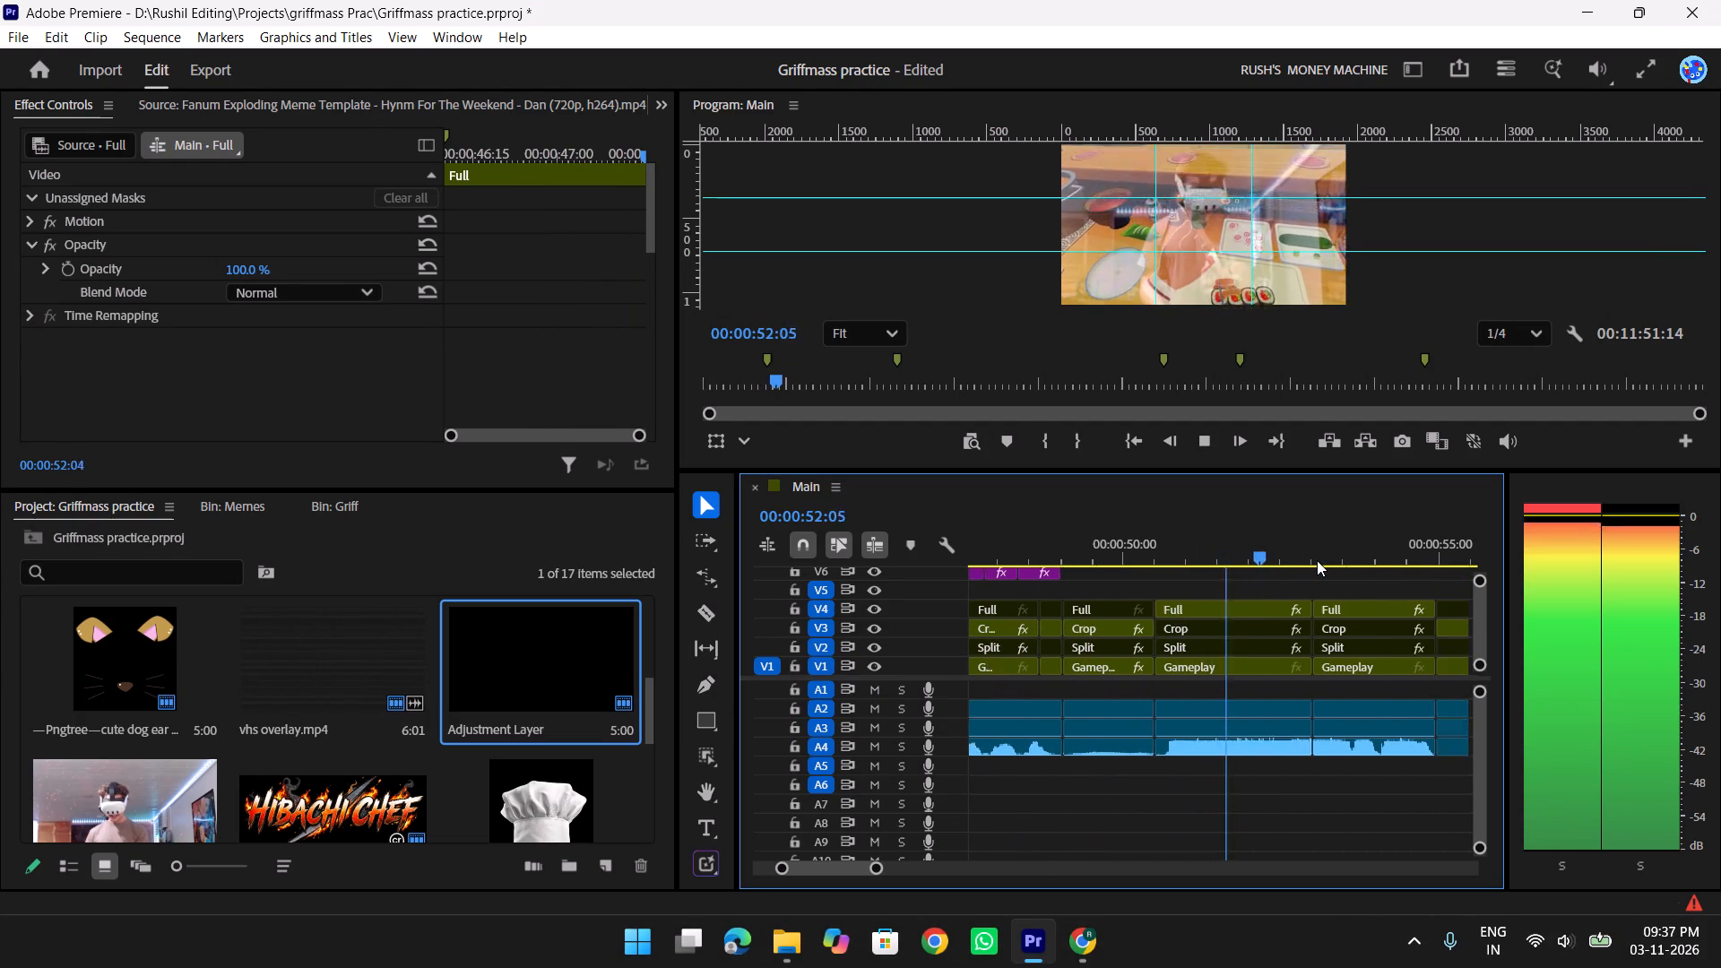
pyautogui.scroll(-2, 1317, 560)
pyautogui.press('space')
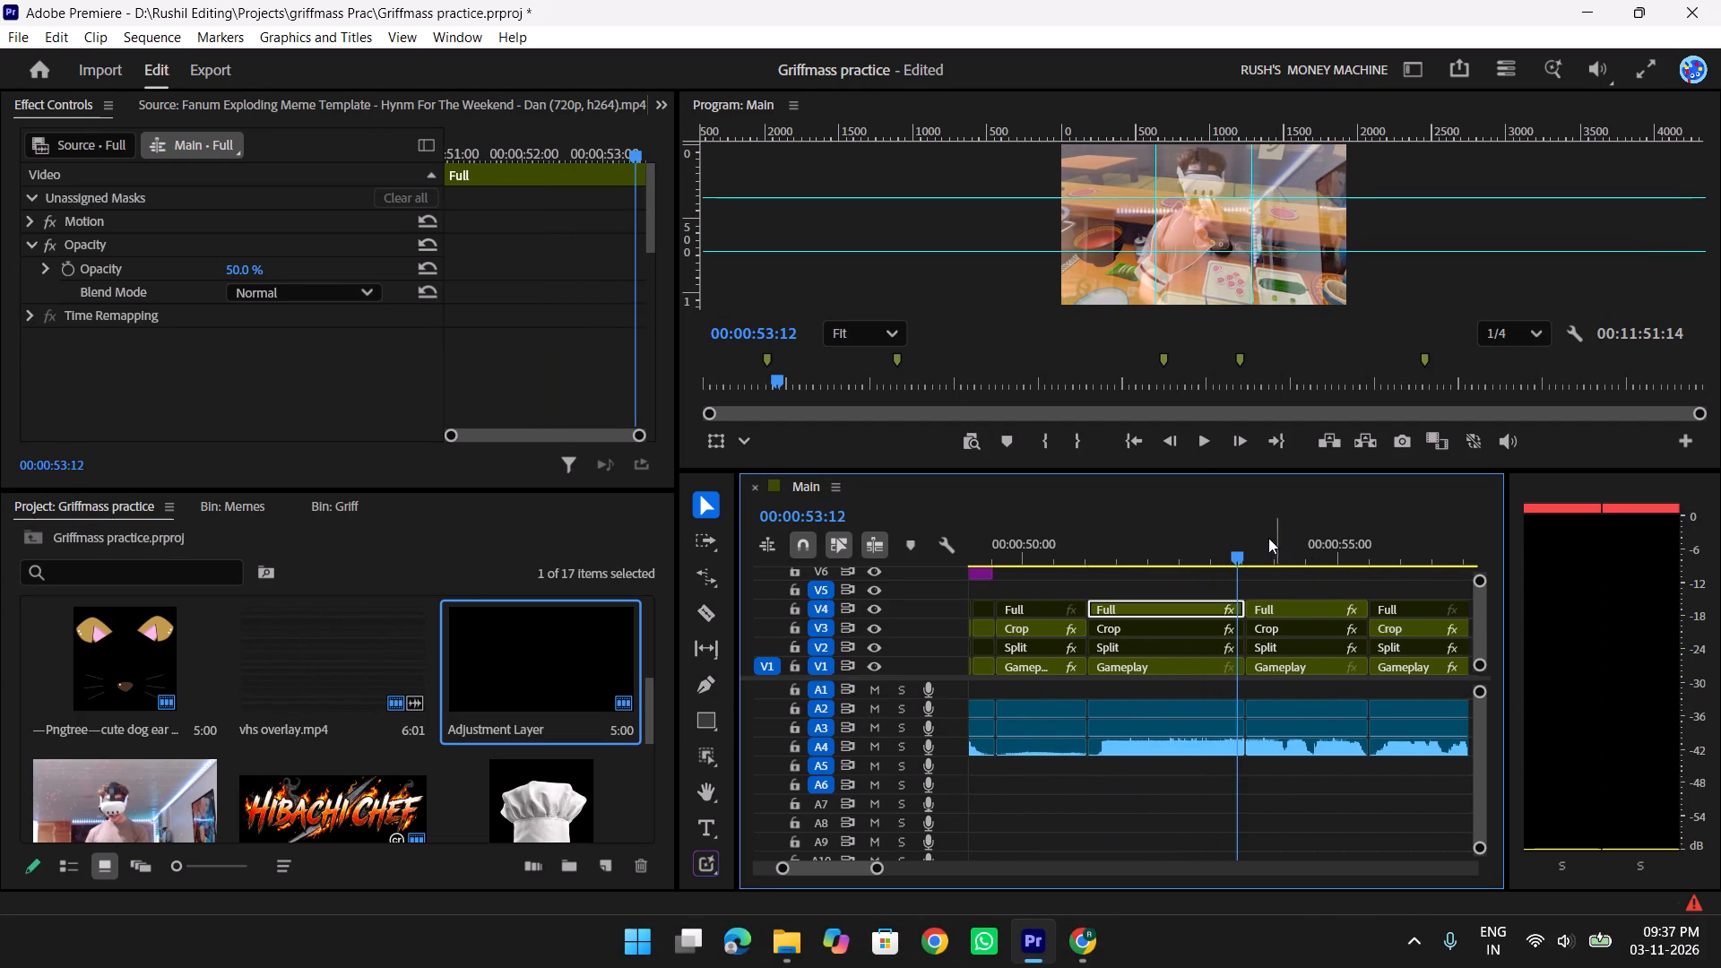
pyautogui.moveTo(1246, 538); pyautogui.dragTo(1172, 533)
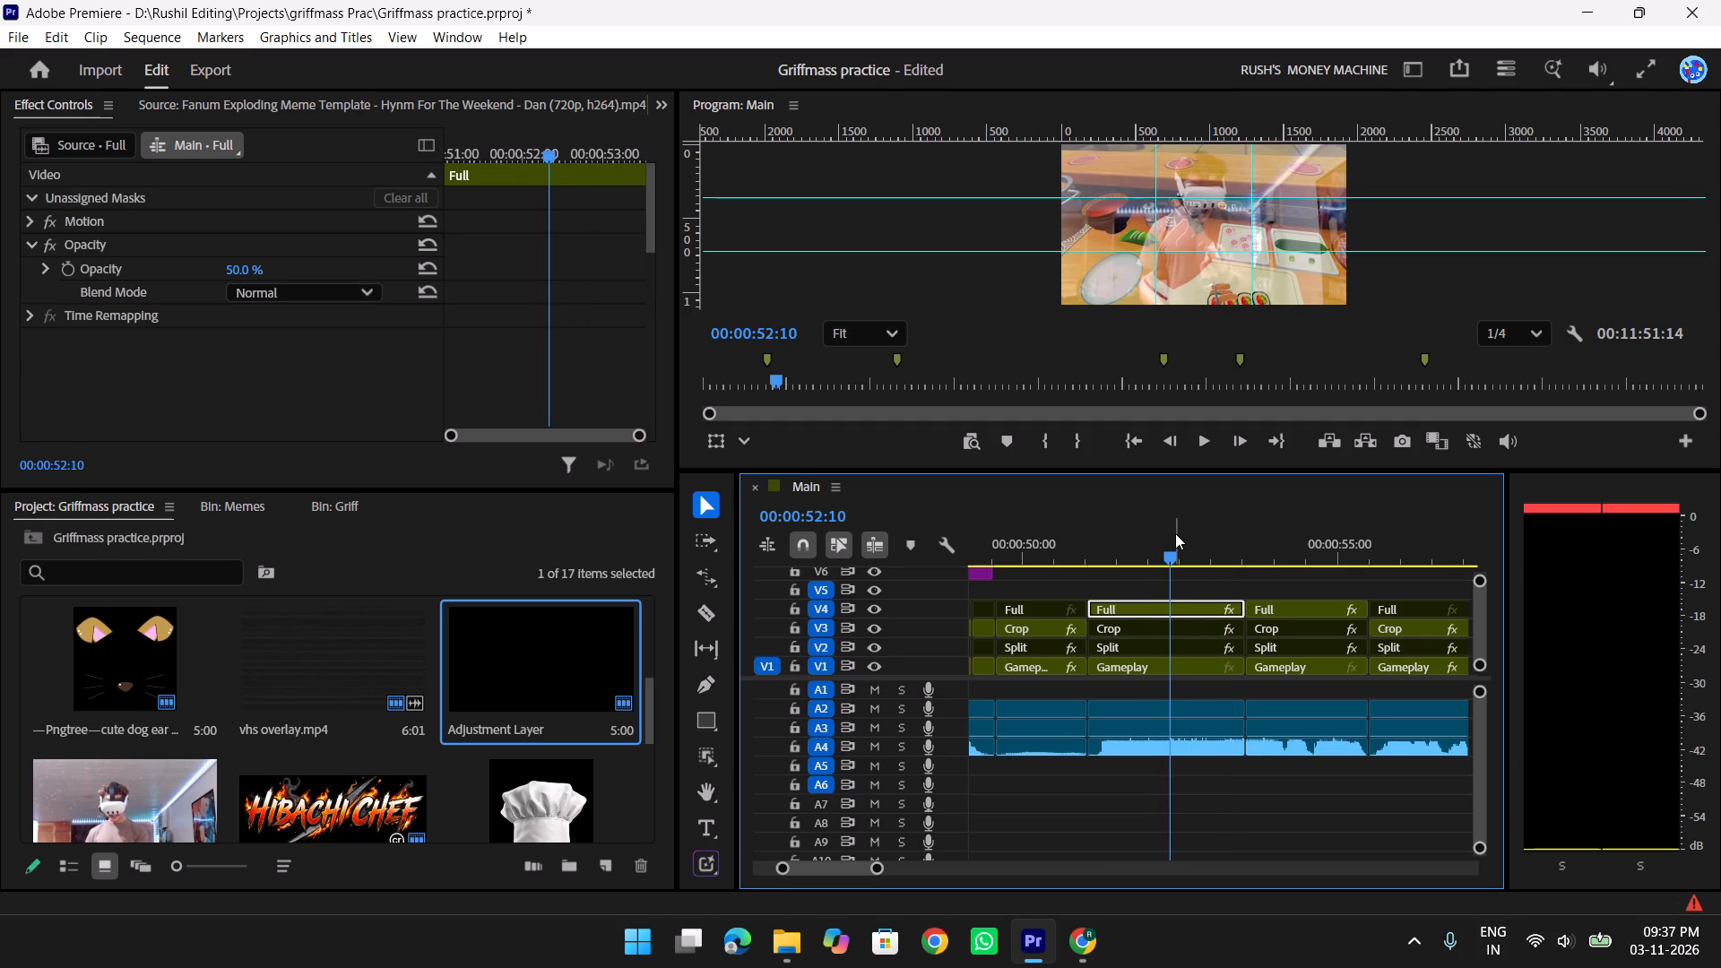
# Duplicate the meme's adjustment layer on V5 and fit the copy over the 50% opacity Full clip, from 00:00:51:01 to 00:00:53:15.
pyautogui.scroll(7, 1164, 553)
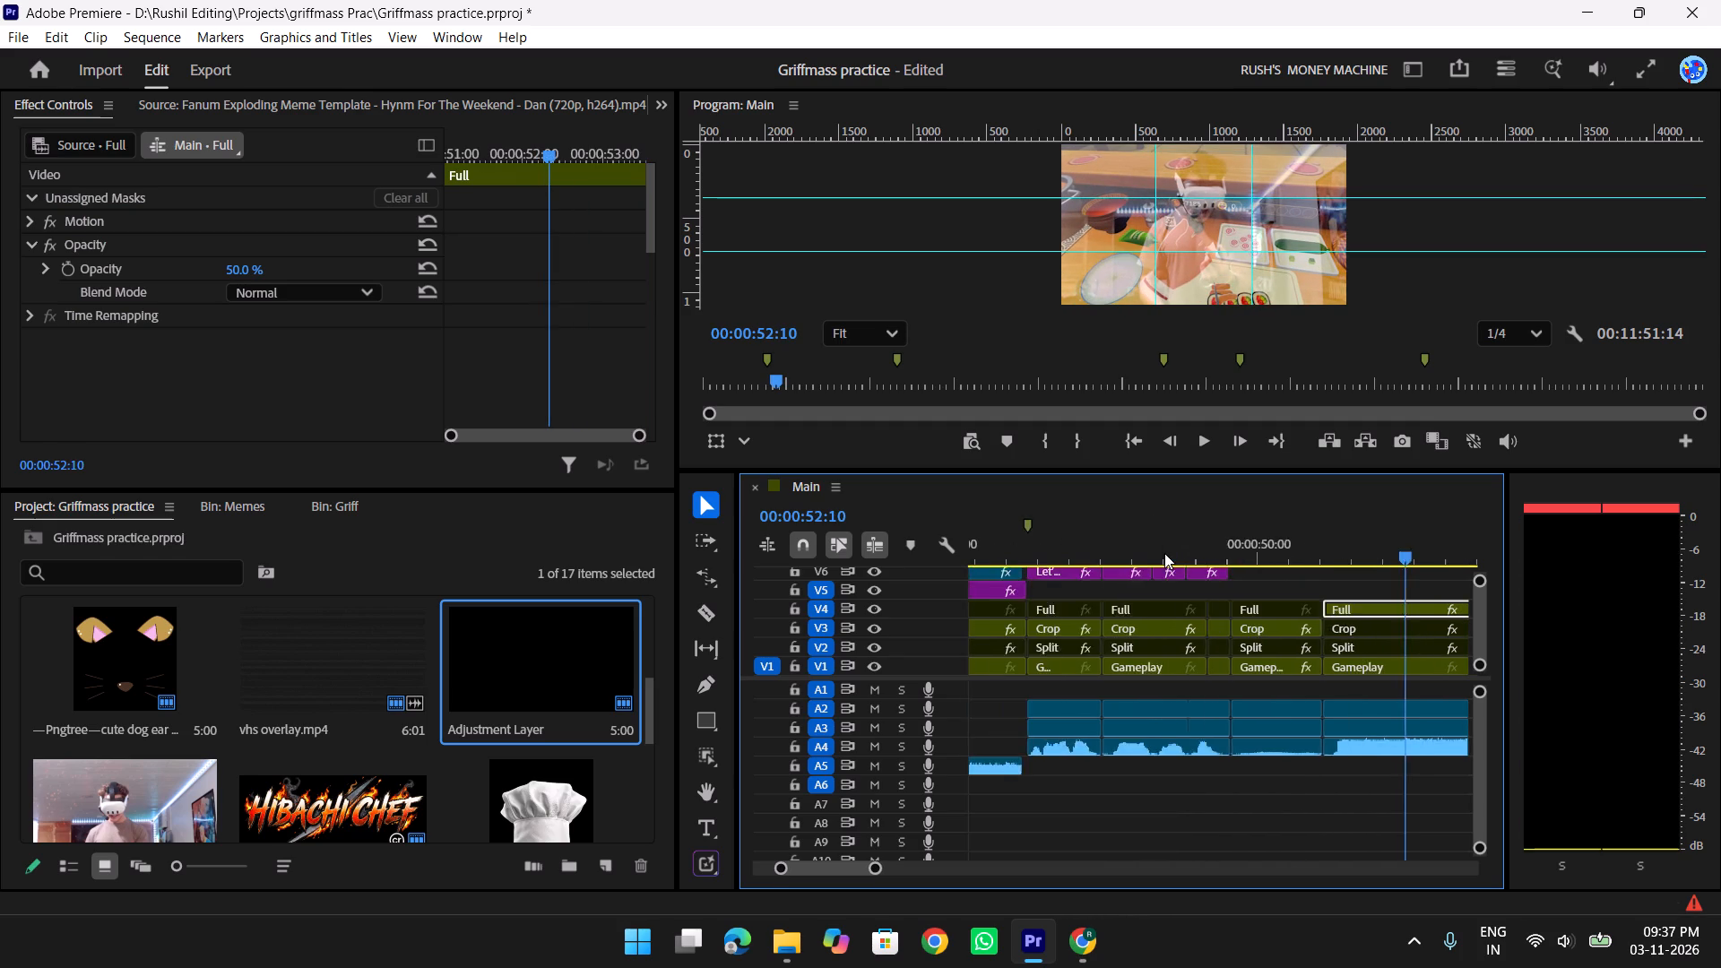
pyautogui.scroll(3, 1164, 553)
pyautogui.click(1079, 585)
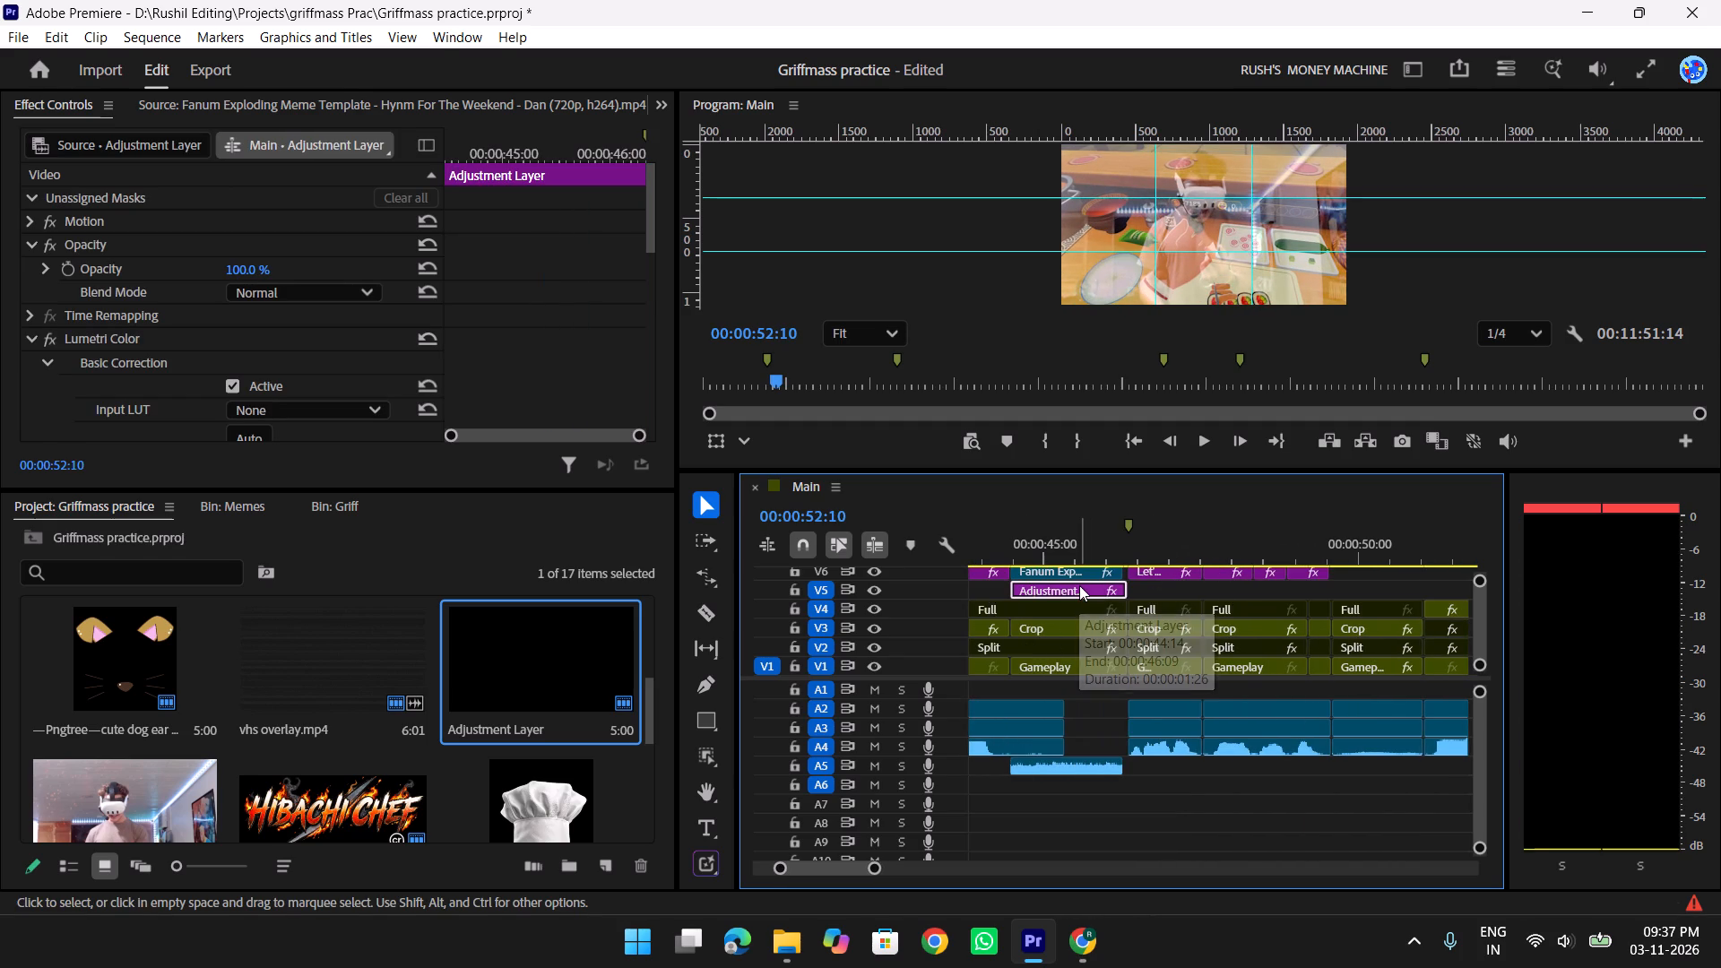
pyautogui.keyDown('alt'); pyautogui.moveTo(1079, 585); pyautogui.dragTo(1434, 585); pyautogui.keyUp('alt')
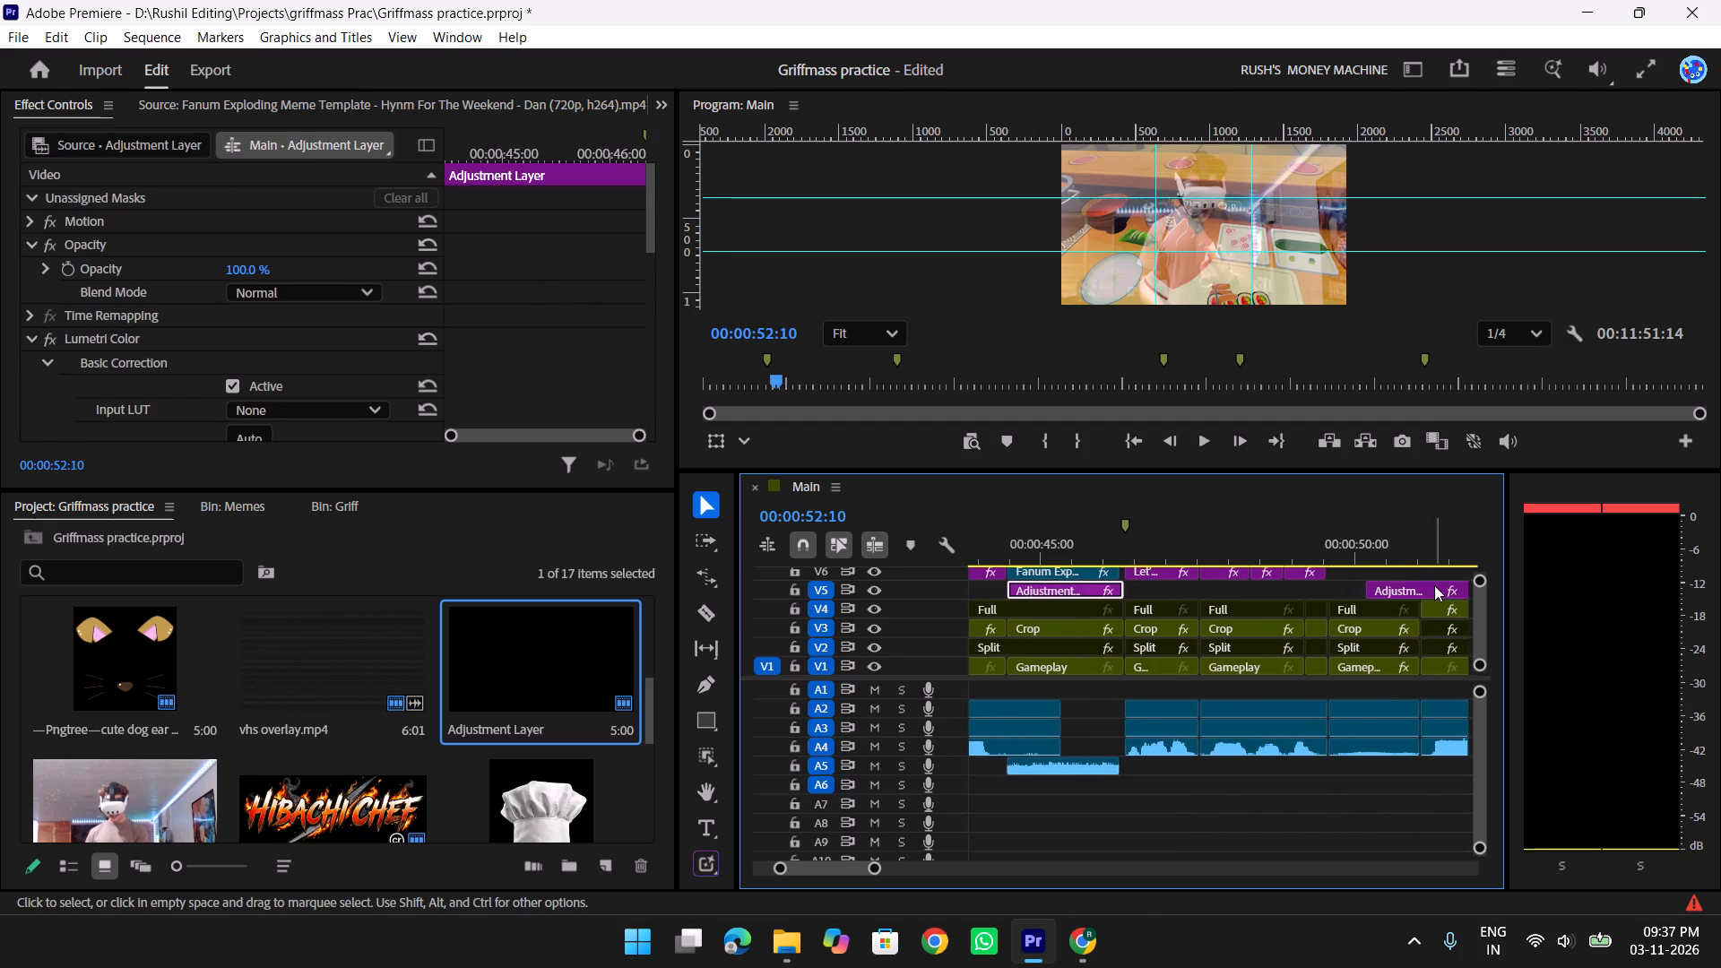
pyautogui.scroll(-7, 1434, 585)
pyautogui.moveTo(1182, 580); pyautogui.dragTo(1253, 585)
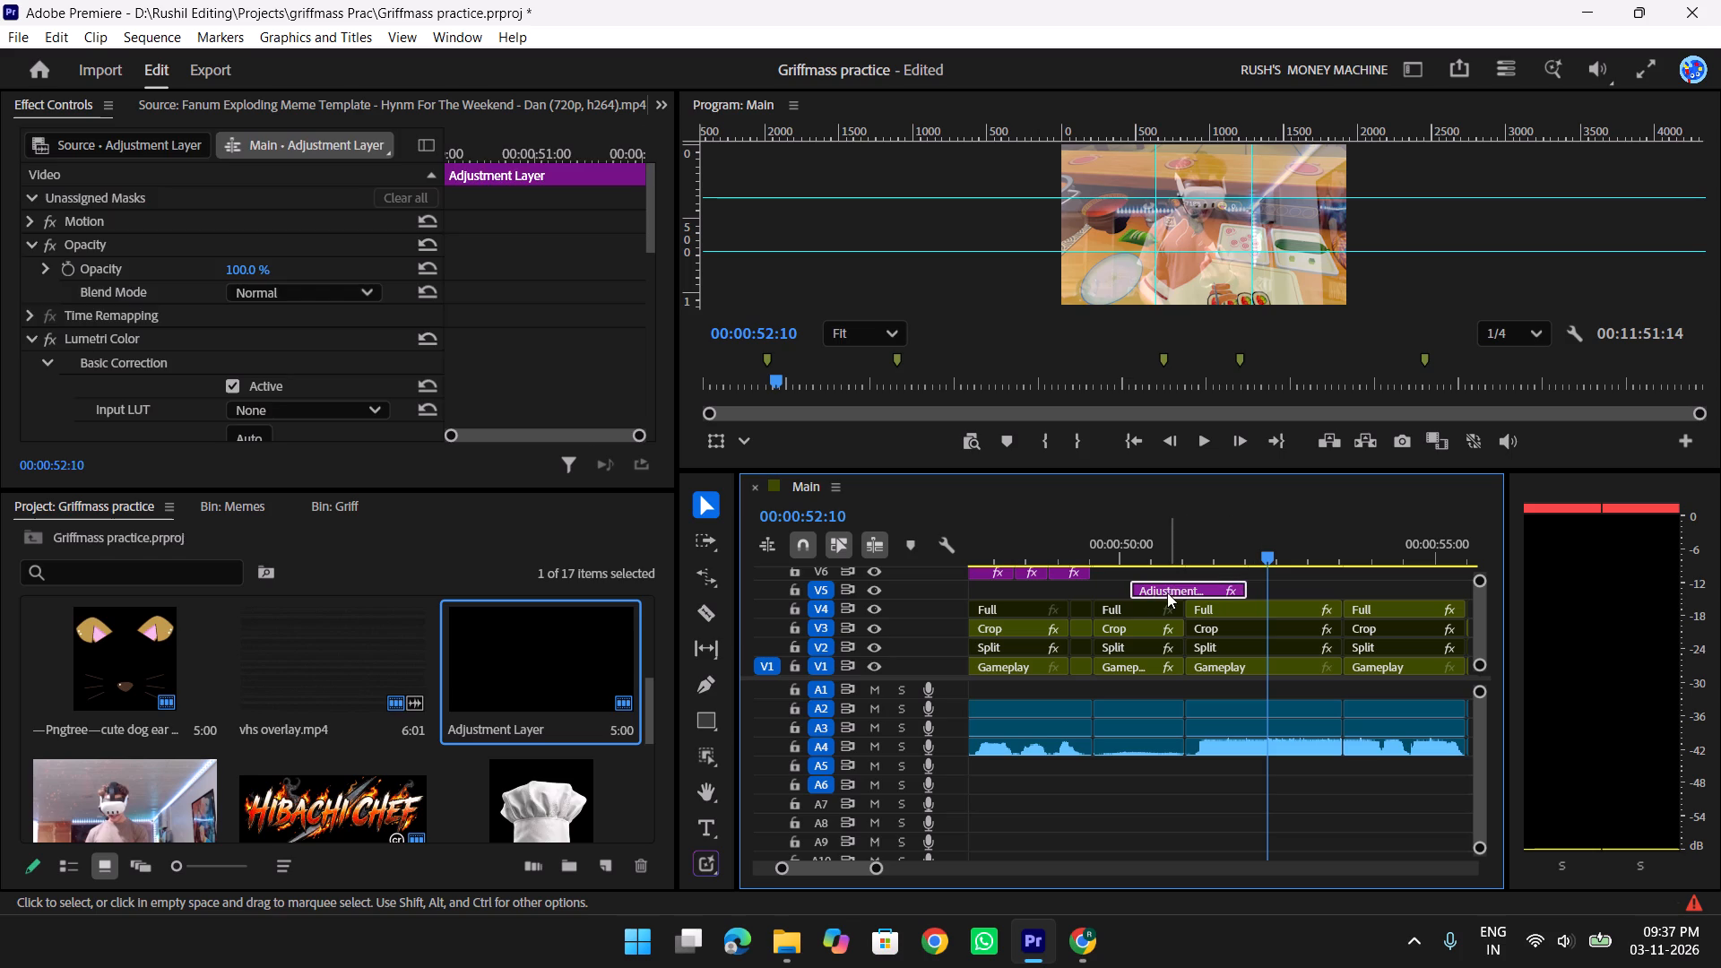
pyautogui.moveTo(1171, 590); pyautogui.dragTo(1265, 592)
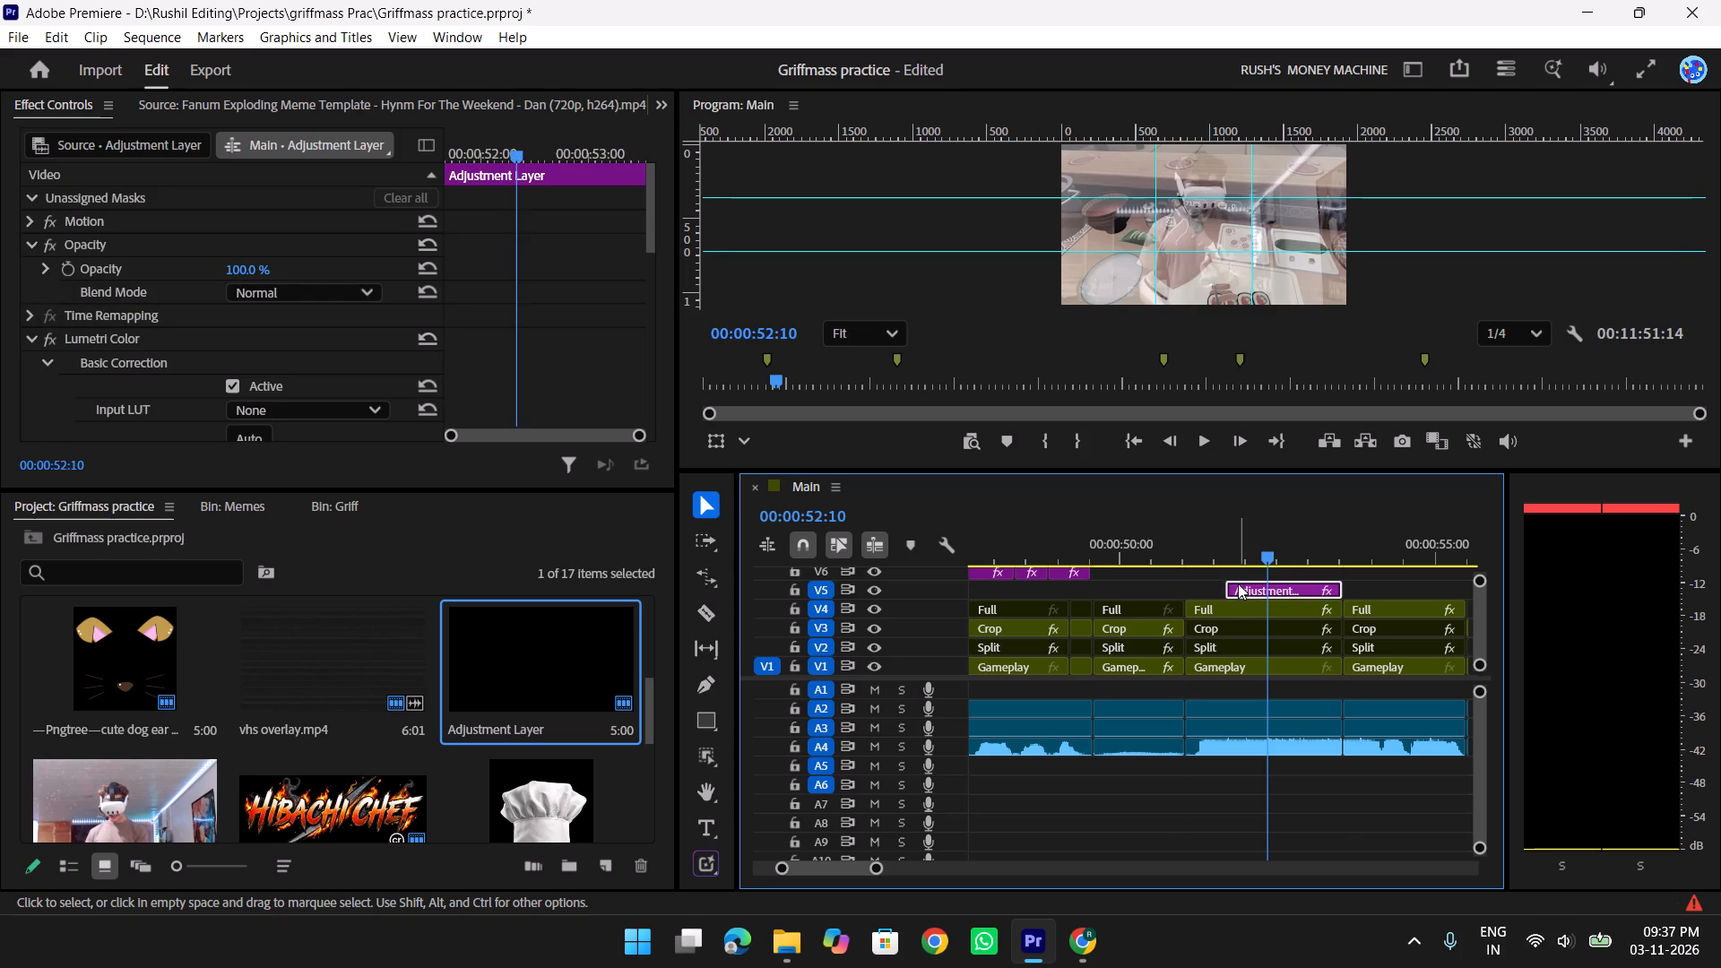
pyautogui.moveTo(1226, 585); pyautogui.dragTo(1179, 595)
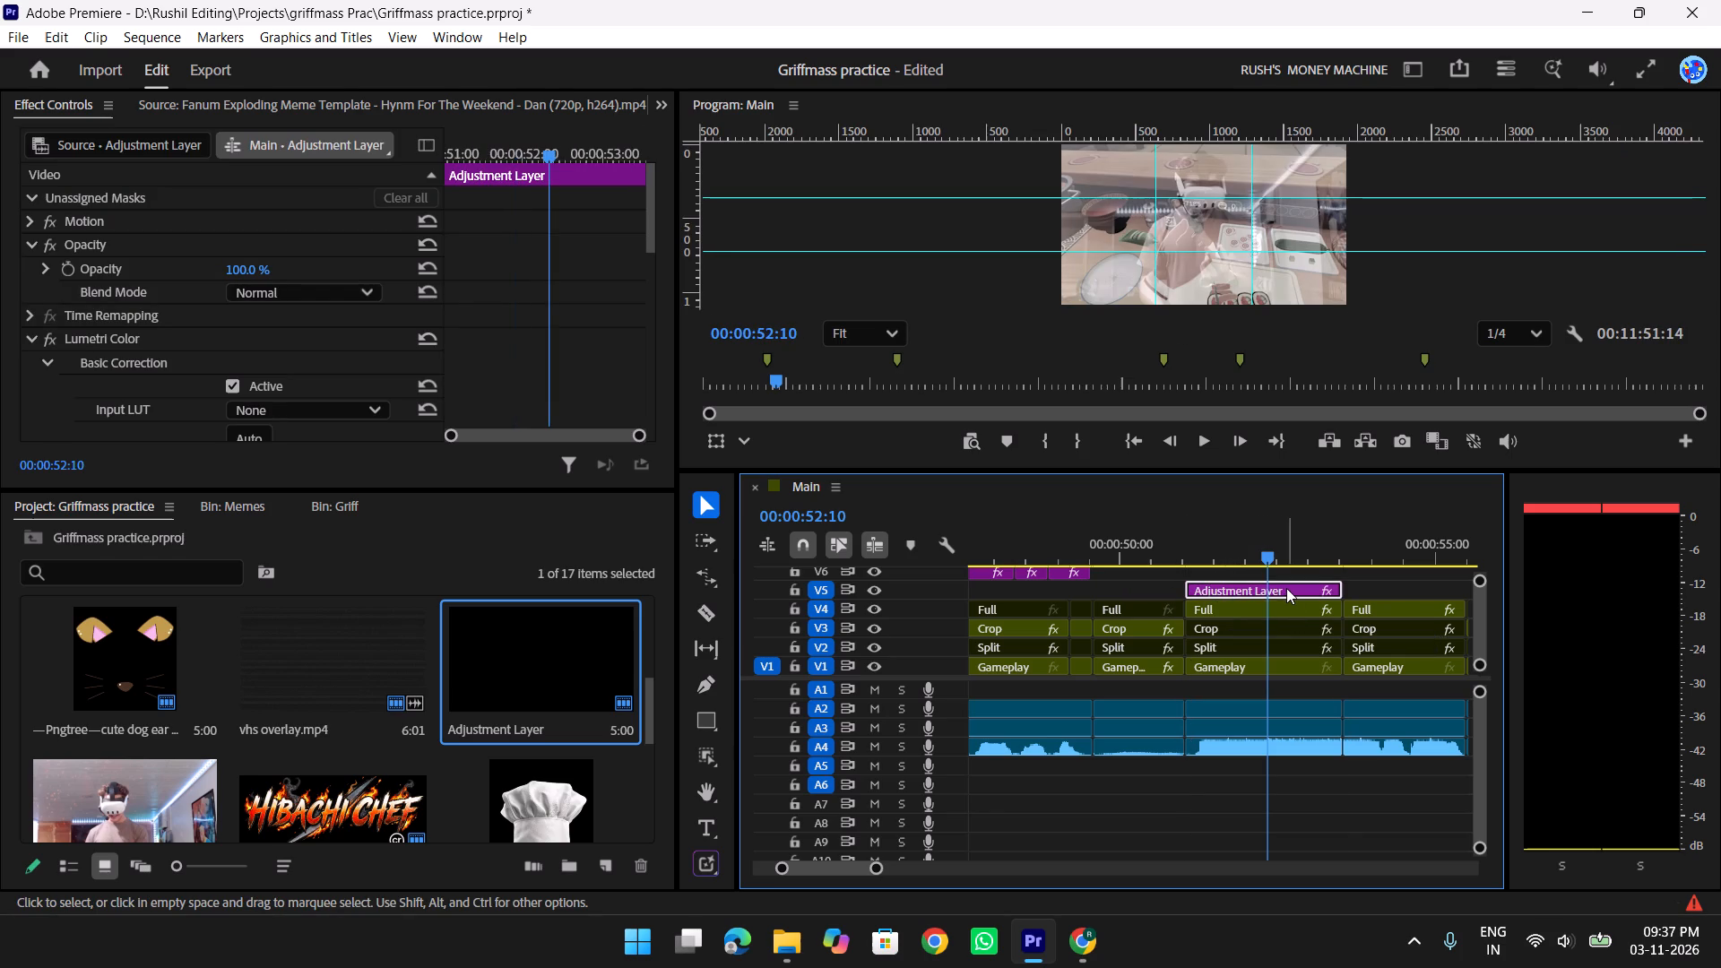
# Delete the Lumetri Color effect from the copied adjustment layer above the semi-transparent facecam clip.
pyautogui.click(1286, 588)
pyautogui.scroll(-1, 76, 258)
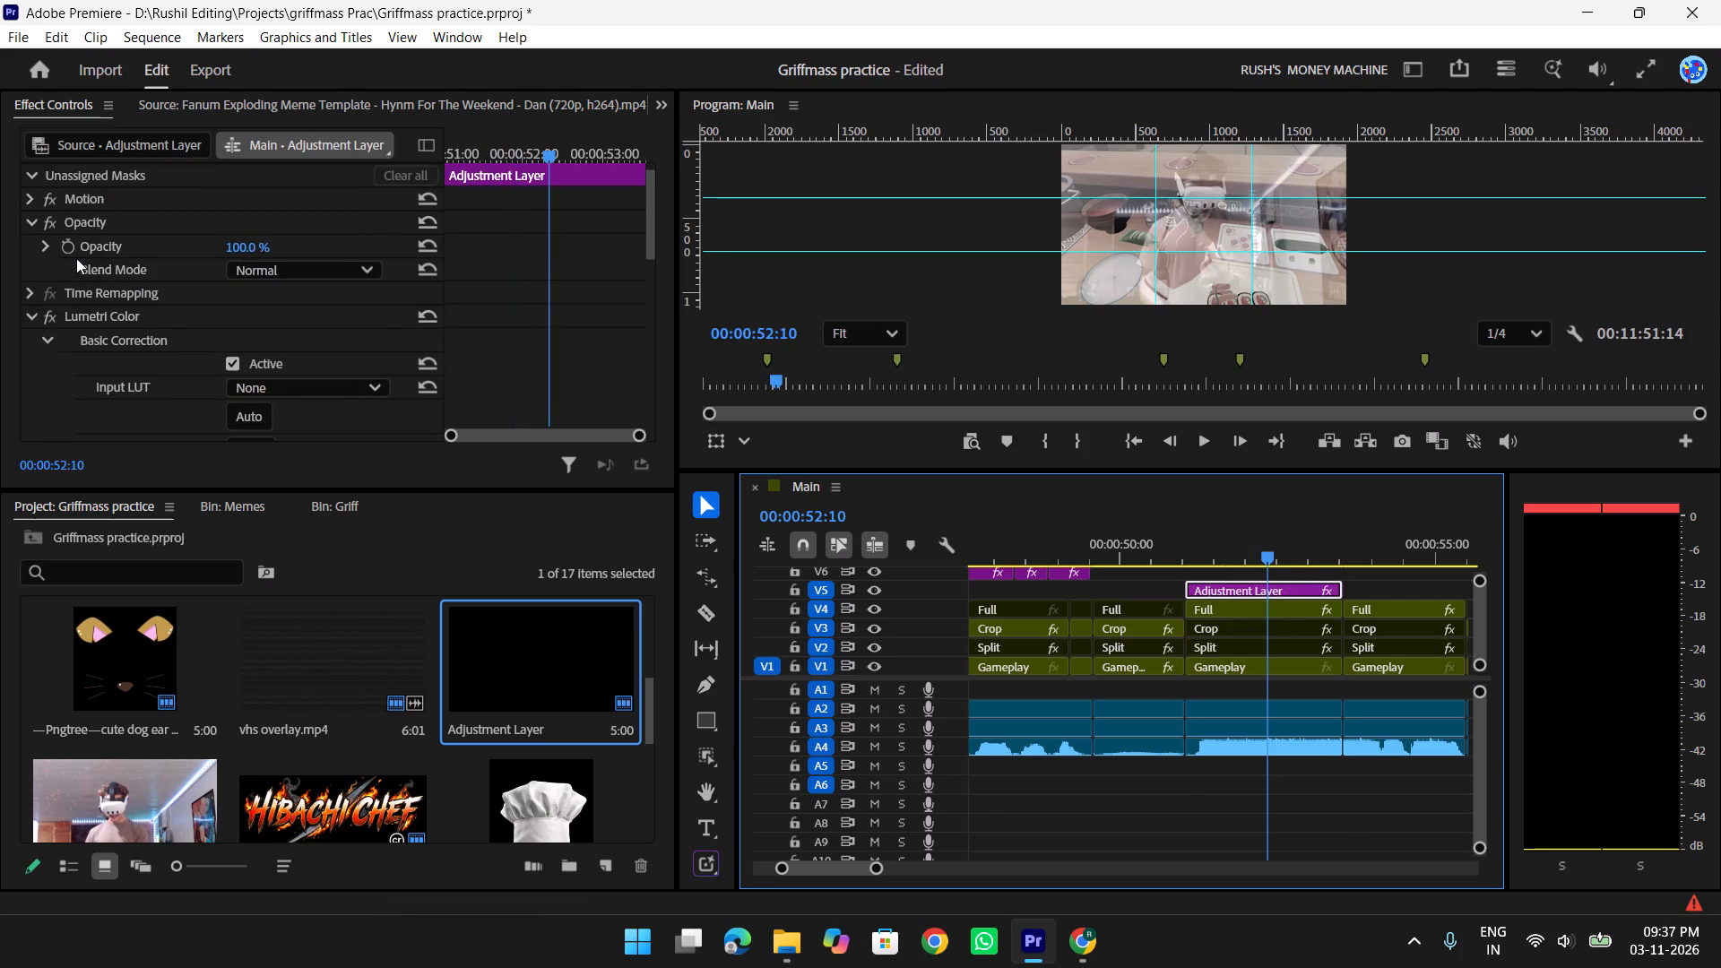
pyautogui.click(104, 310)
pyautogui.press('Delete')
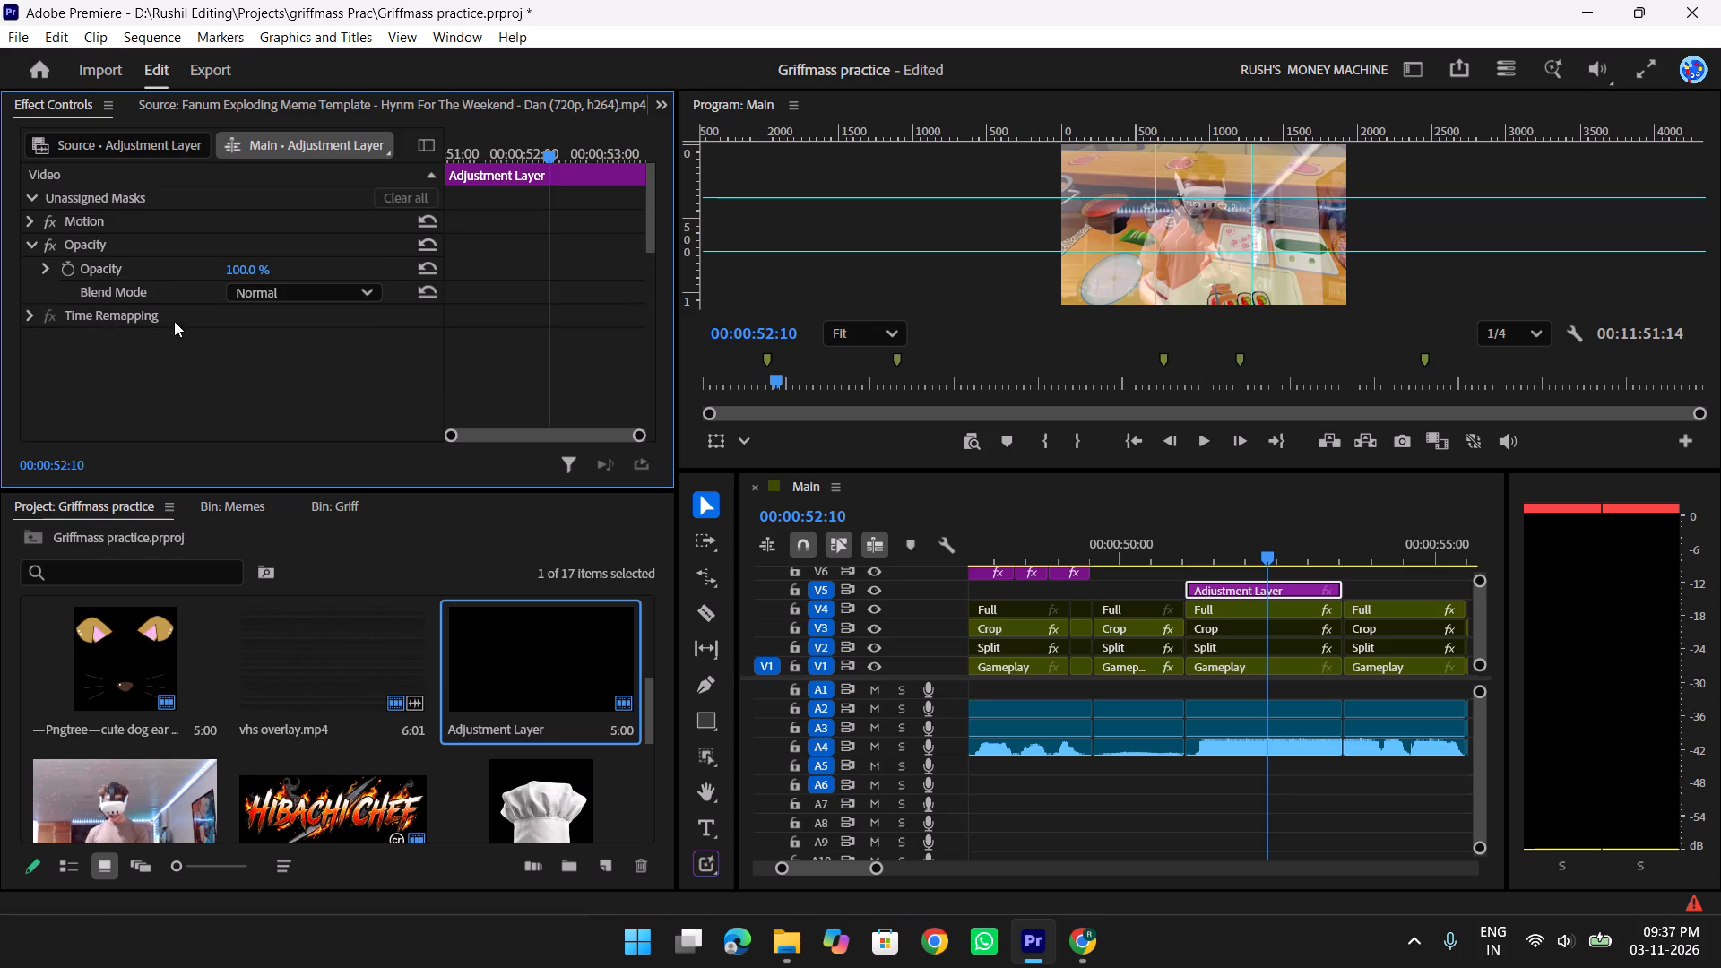
pyautogui.hotkey('shift', 'z')
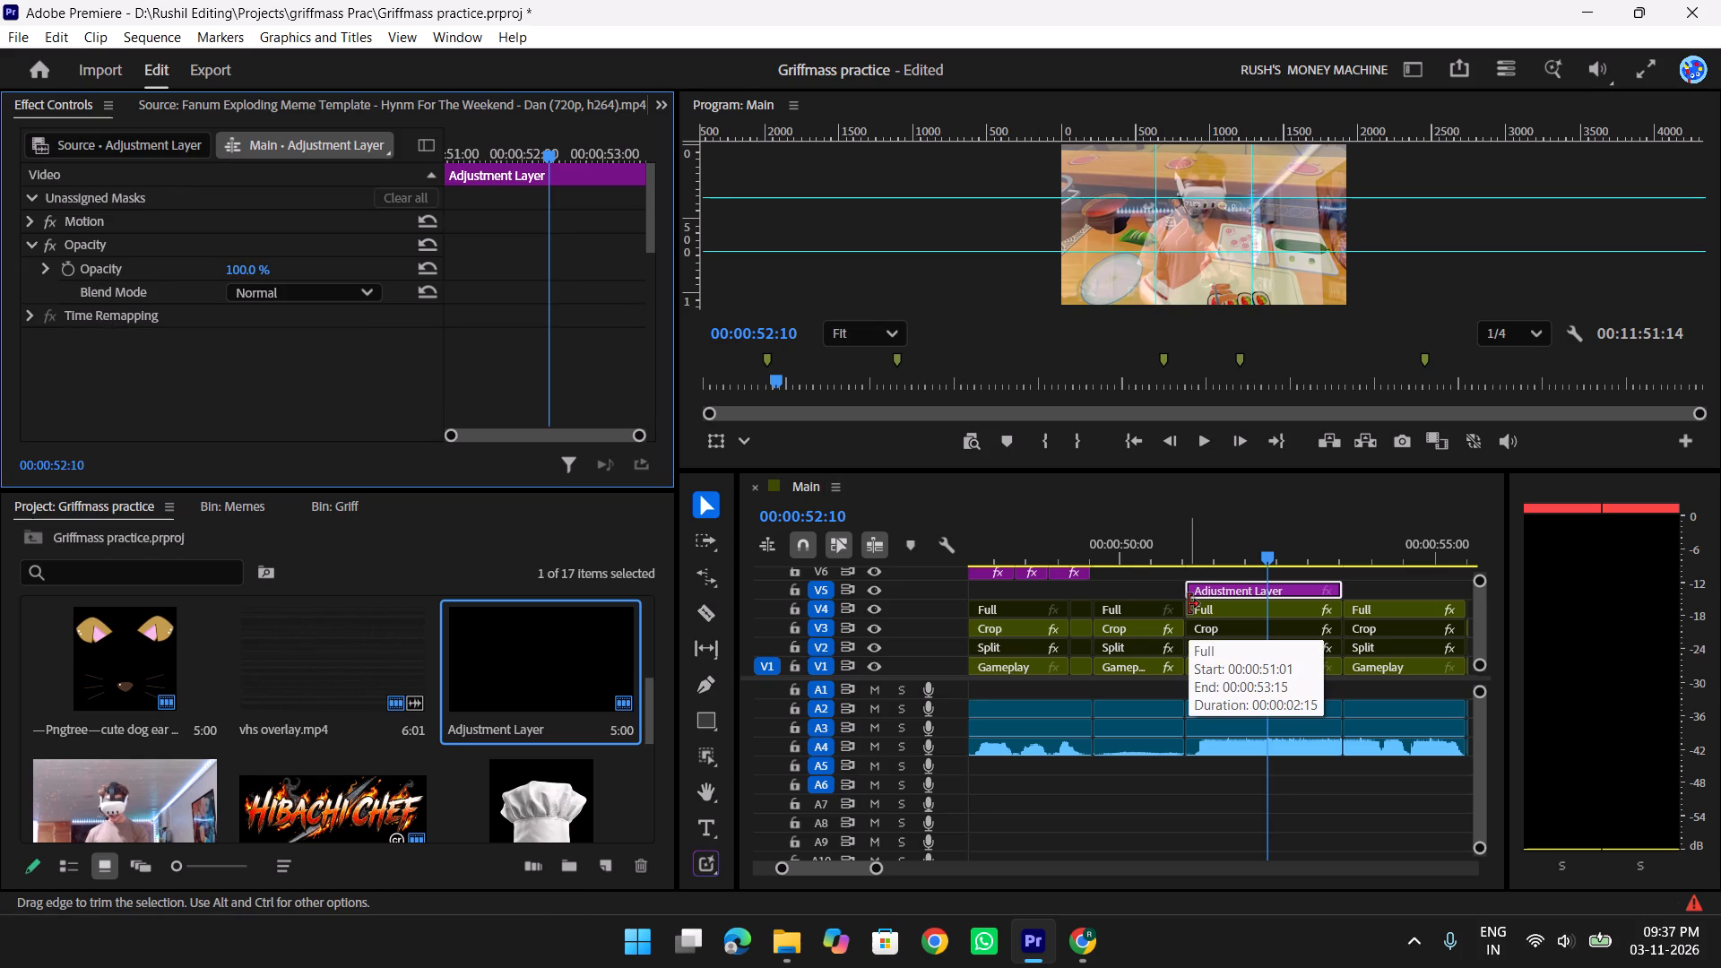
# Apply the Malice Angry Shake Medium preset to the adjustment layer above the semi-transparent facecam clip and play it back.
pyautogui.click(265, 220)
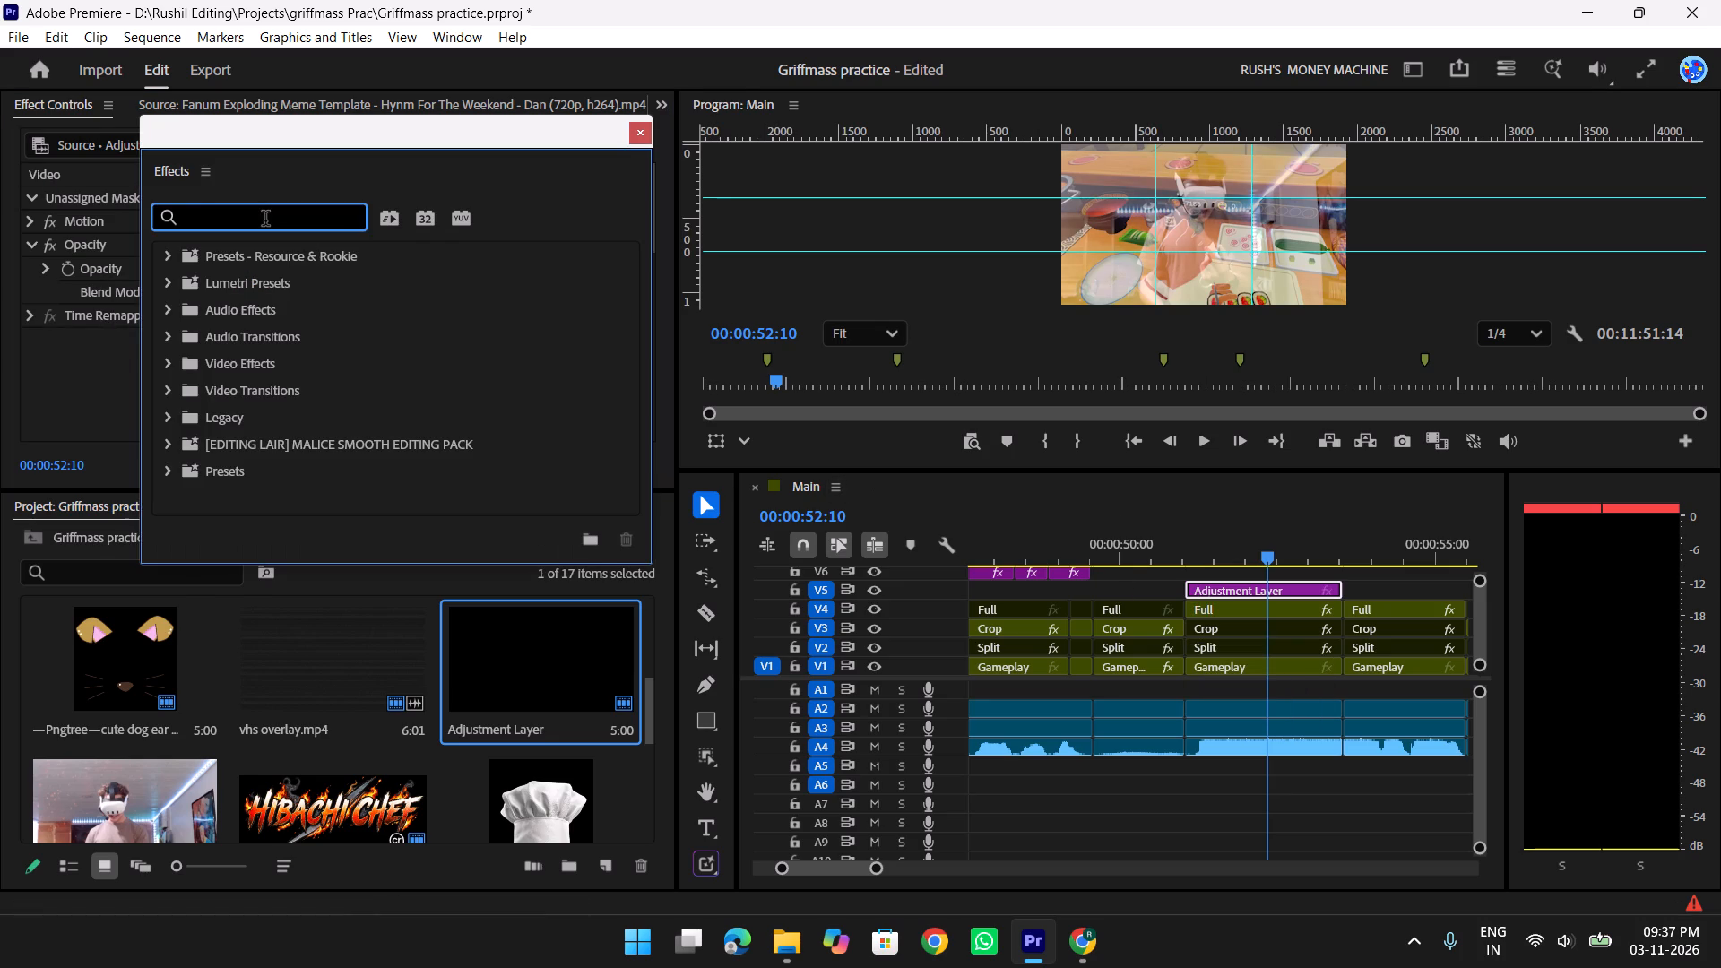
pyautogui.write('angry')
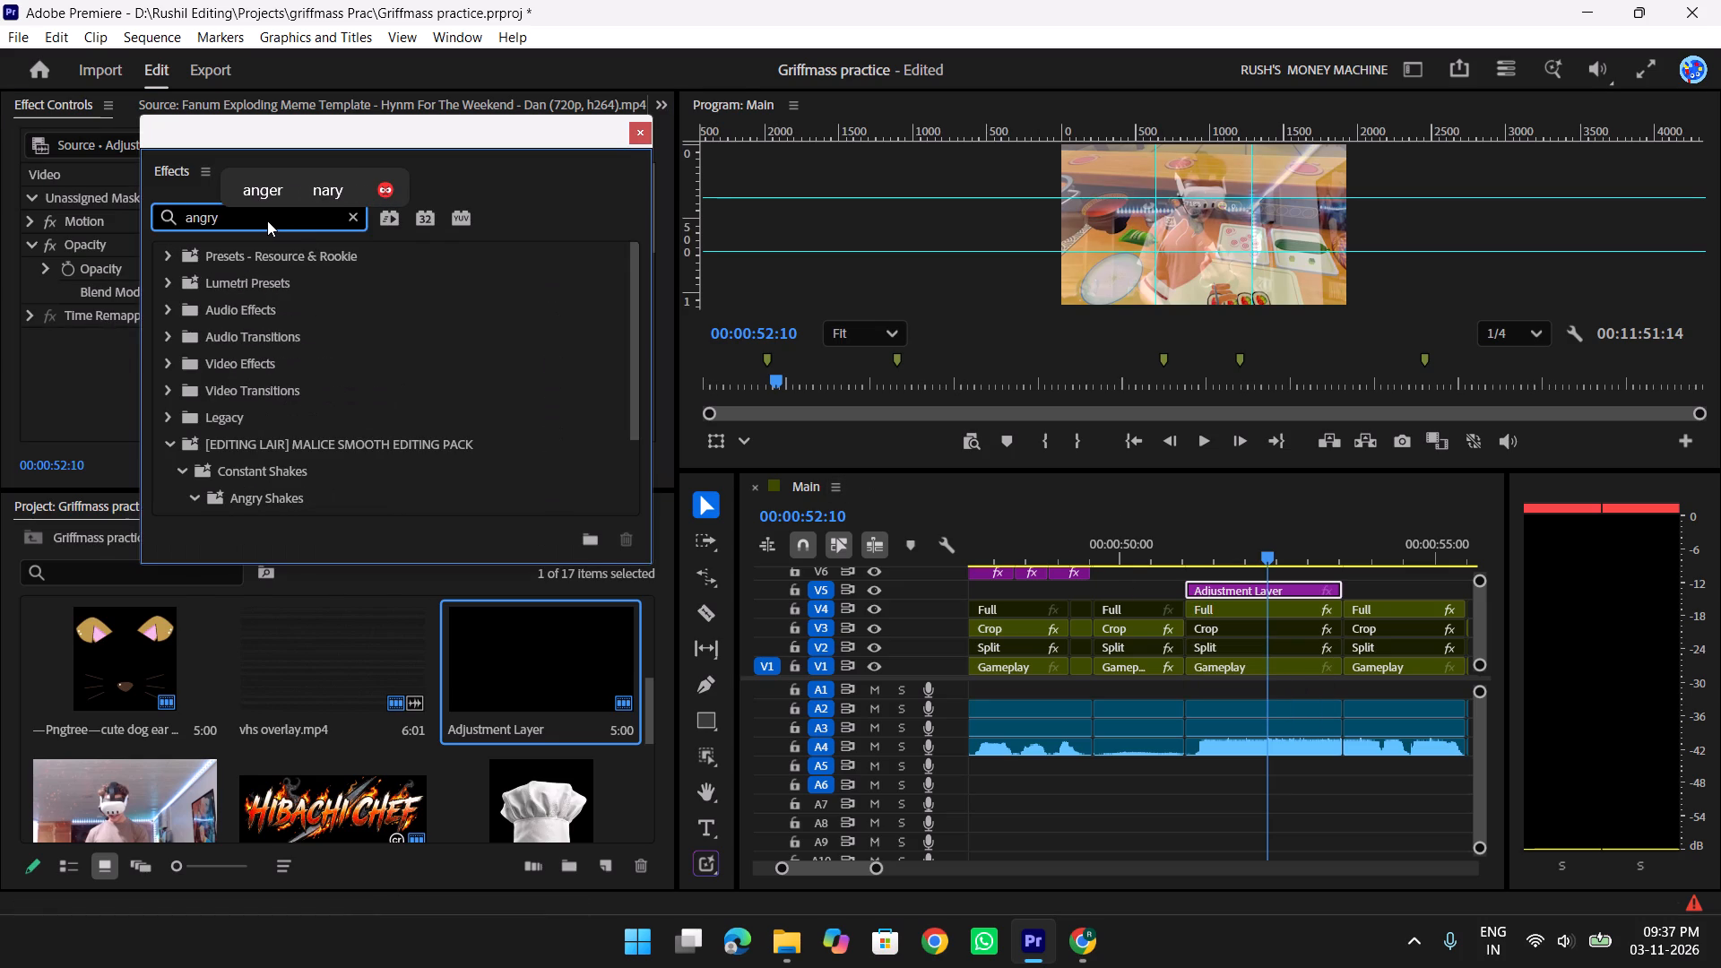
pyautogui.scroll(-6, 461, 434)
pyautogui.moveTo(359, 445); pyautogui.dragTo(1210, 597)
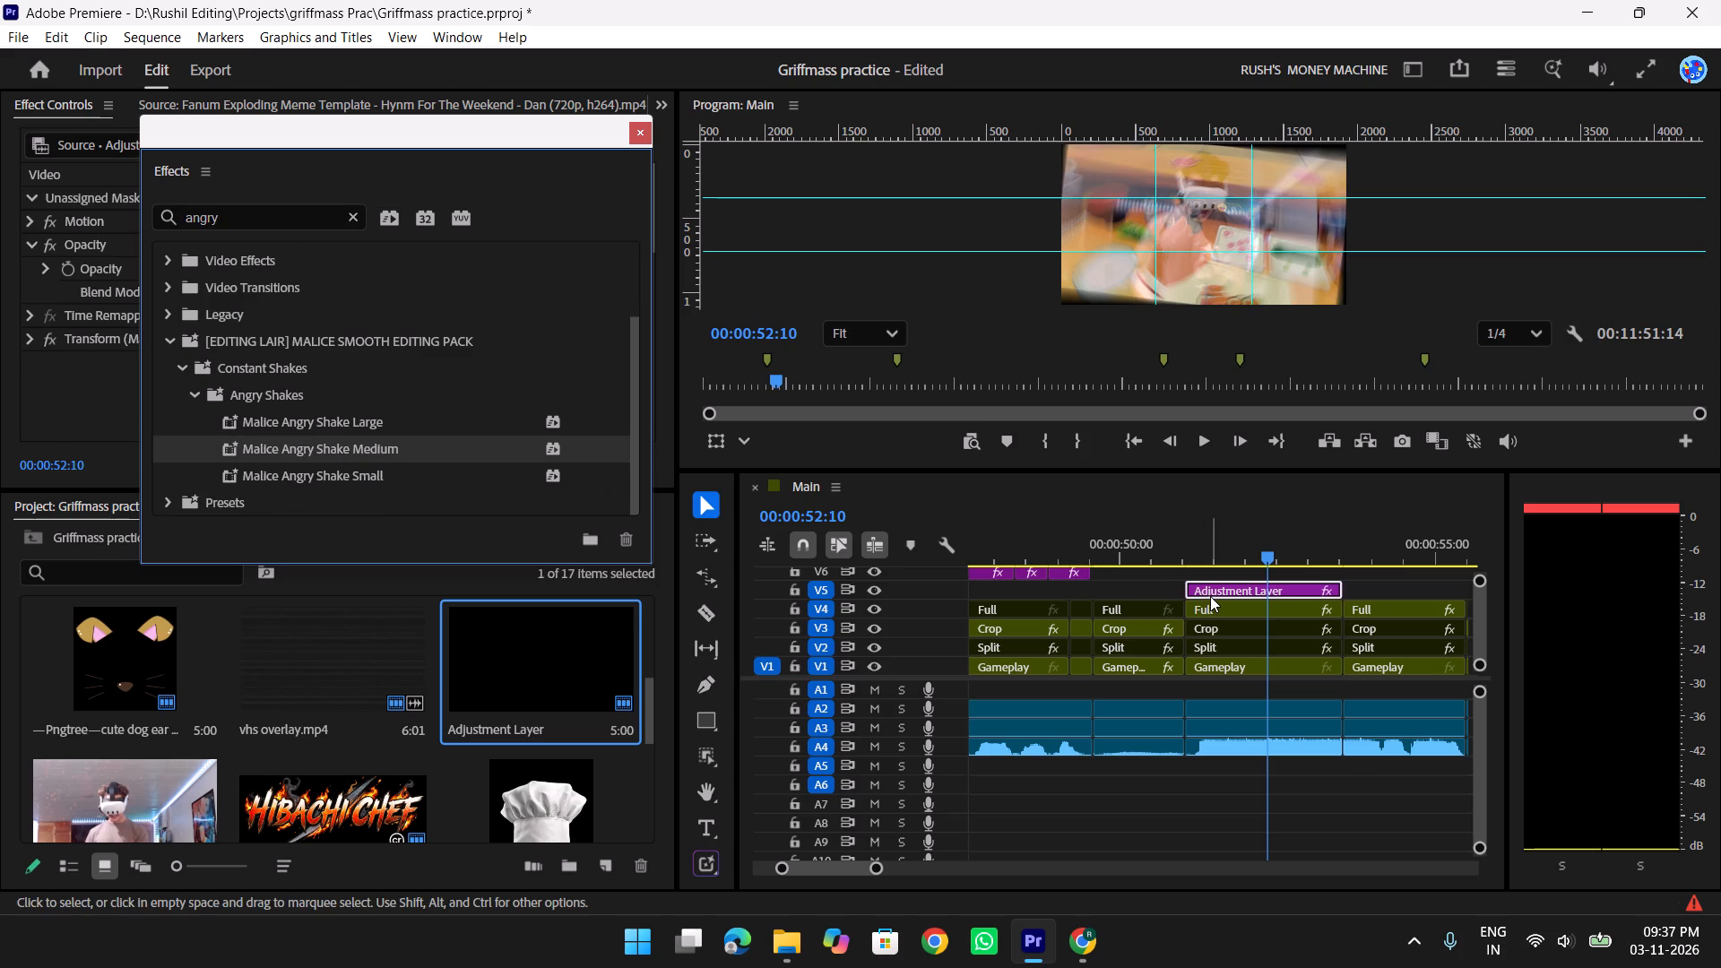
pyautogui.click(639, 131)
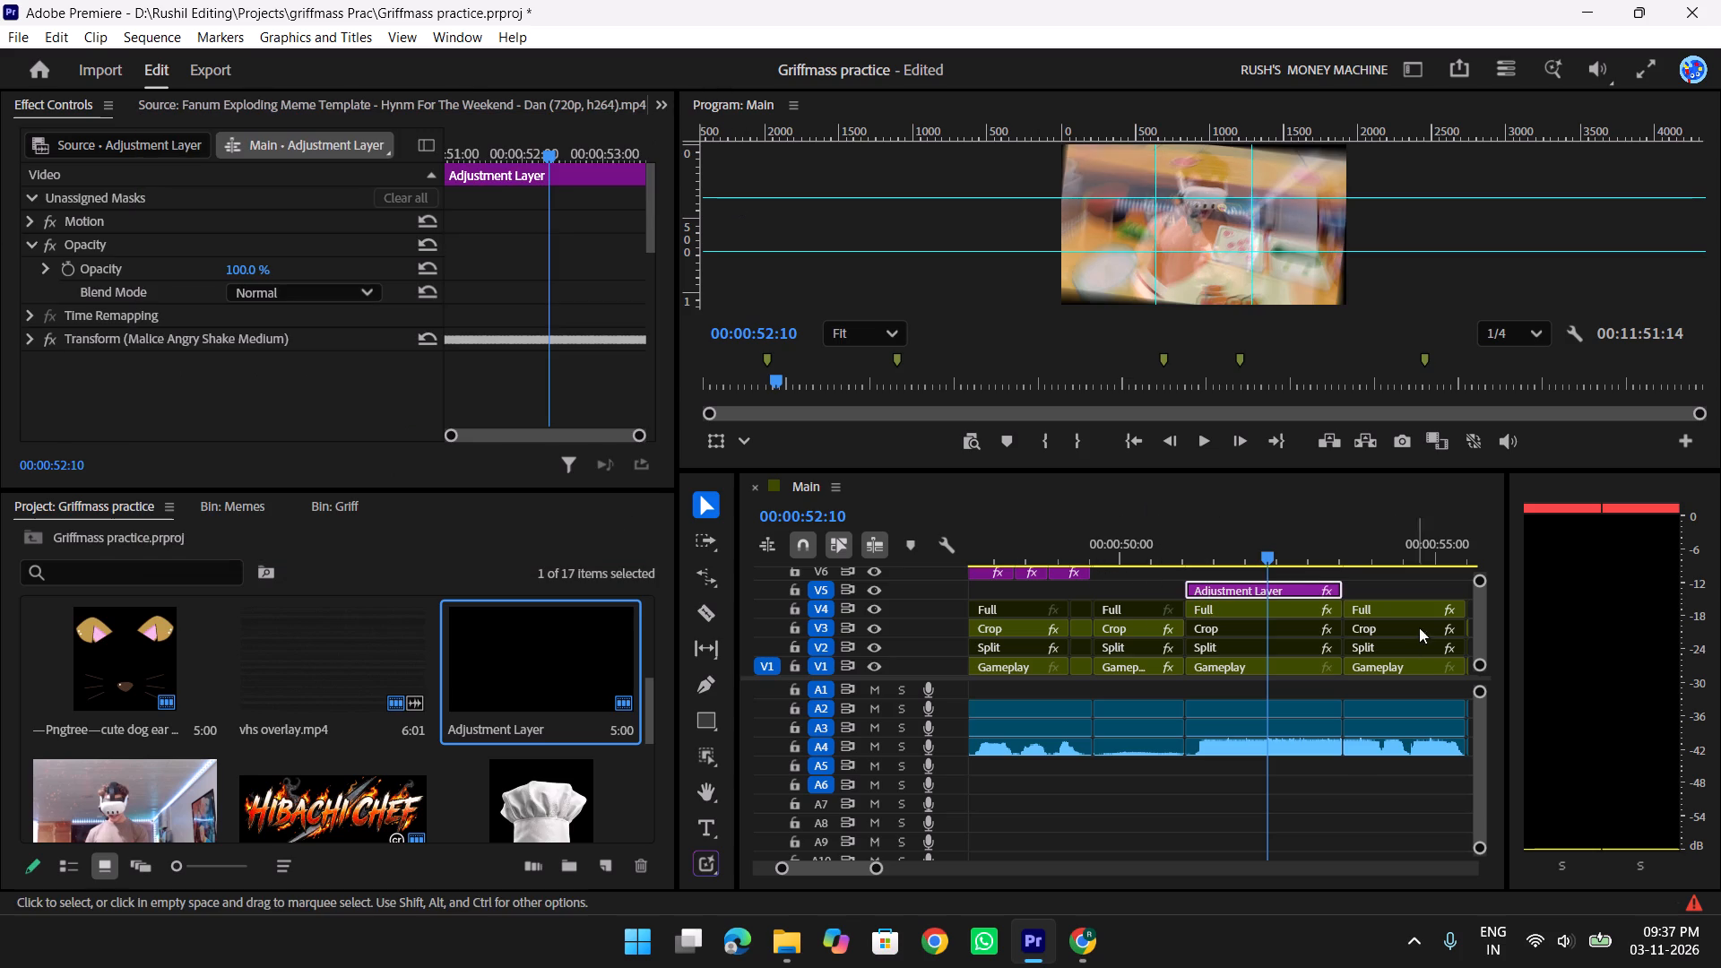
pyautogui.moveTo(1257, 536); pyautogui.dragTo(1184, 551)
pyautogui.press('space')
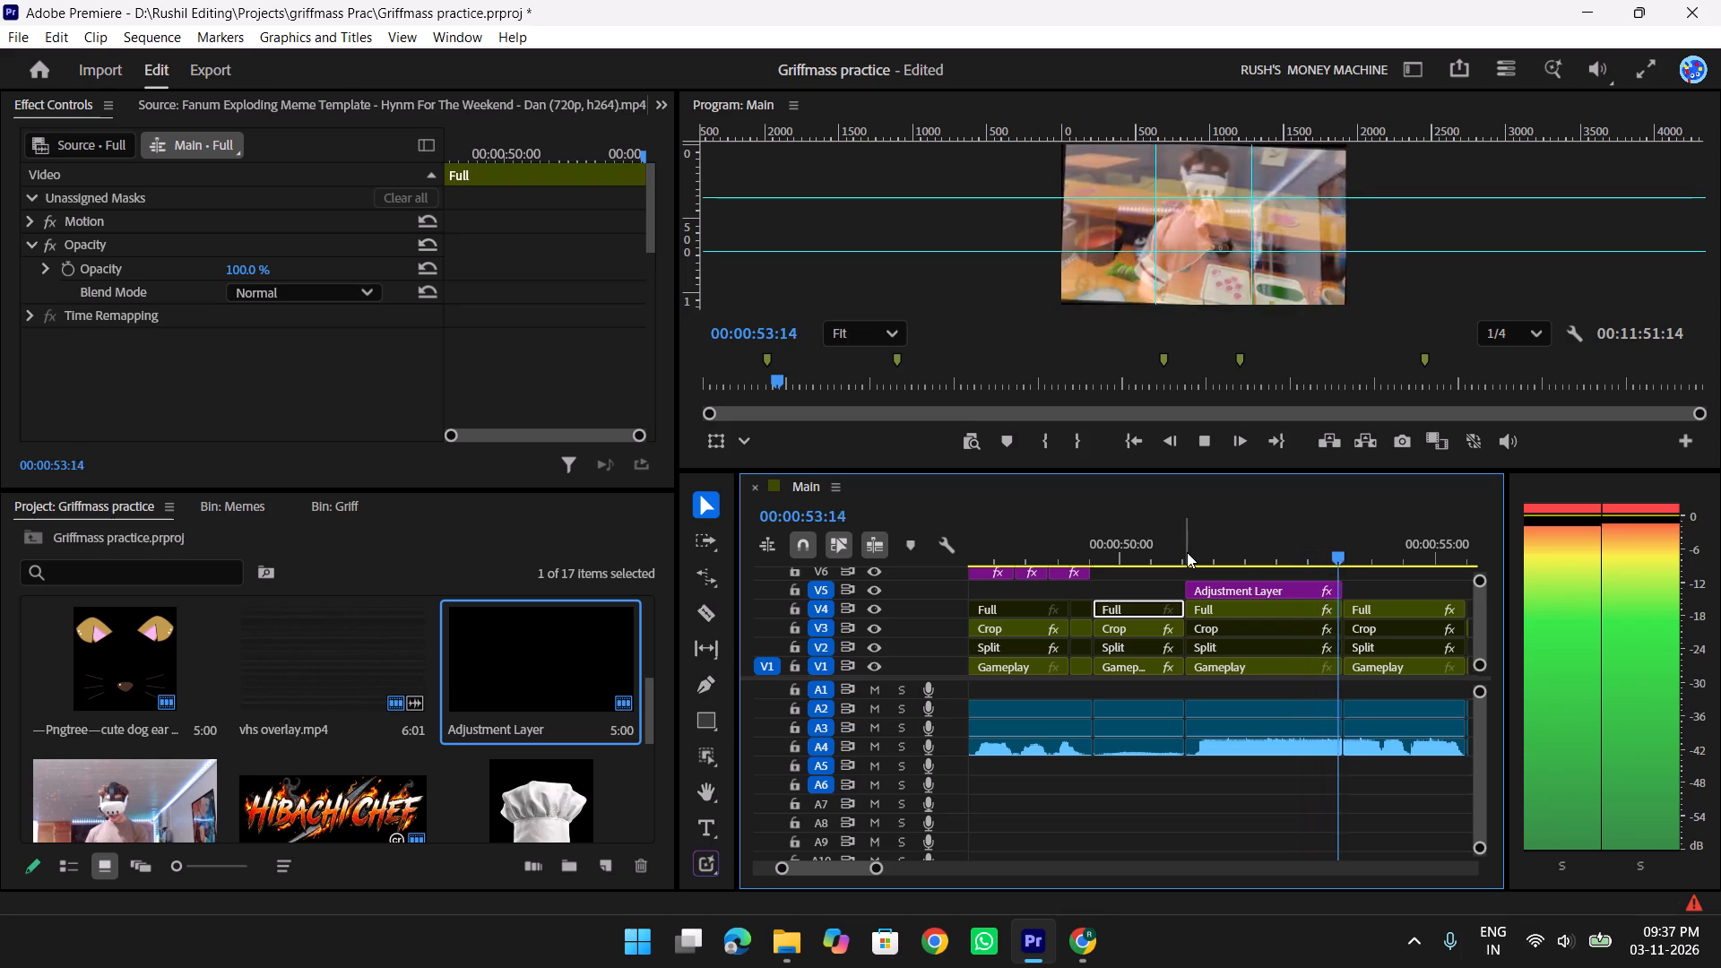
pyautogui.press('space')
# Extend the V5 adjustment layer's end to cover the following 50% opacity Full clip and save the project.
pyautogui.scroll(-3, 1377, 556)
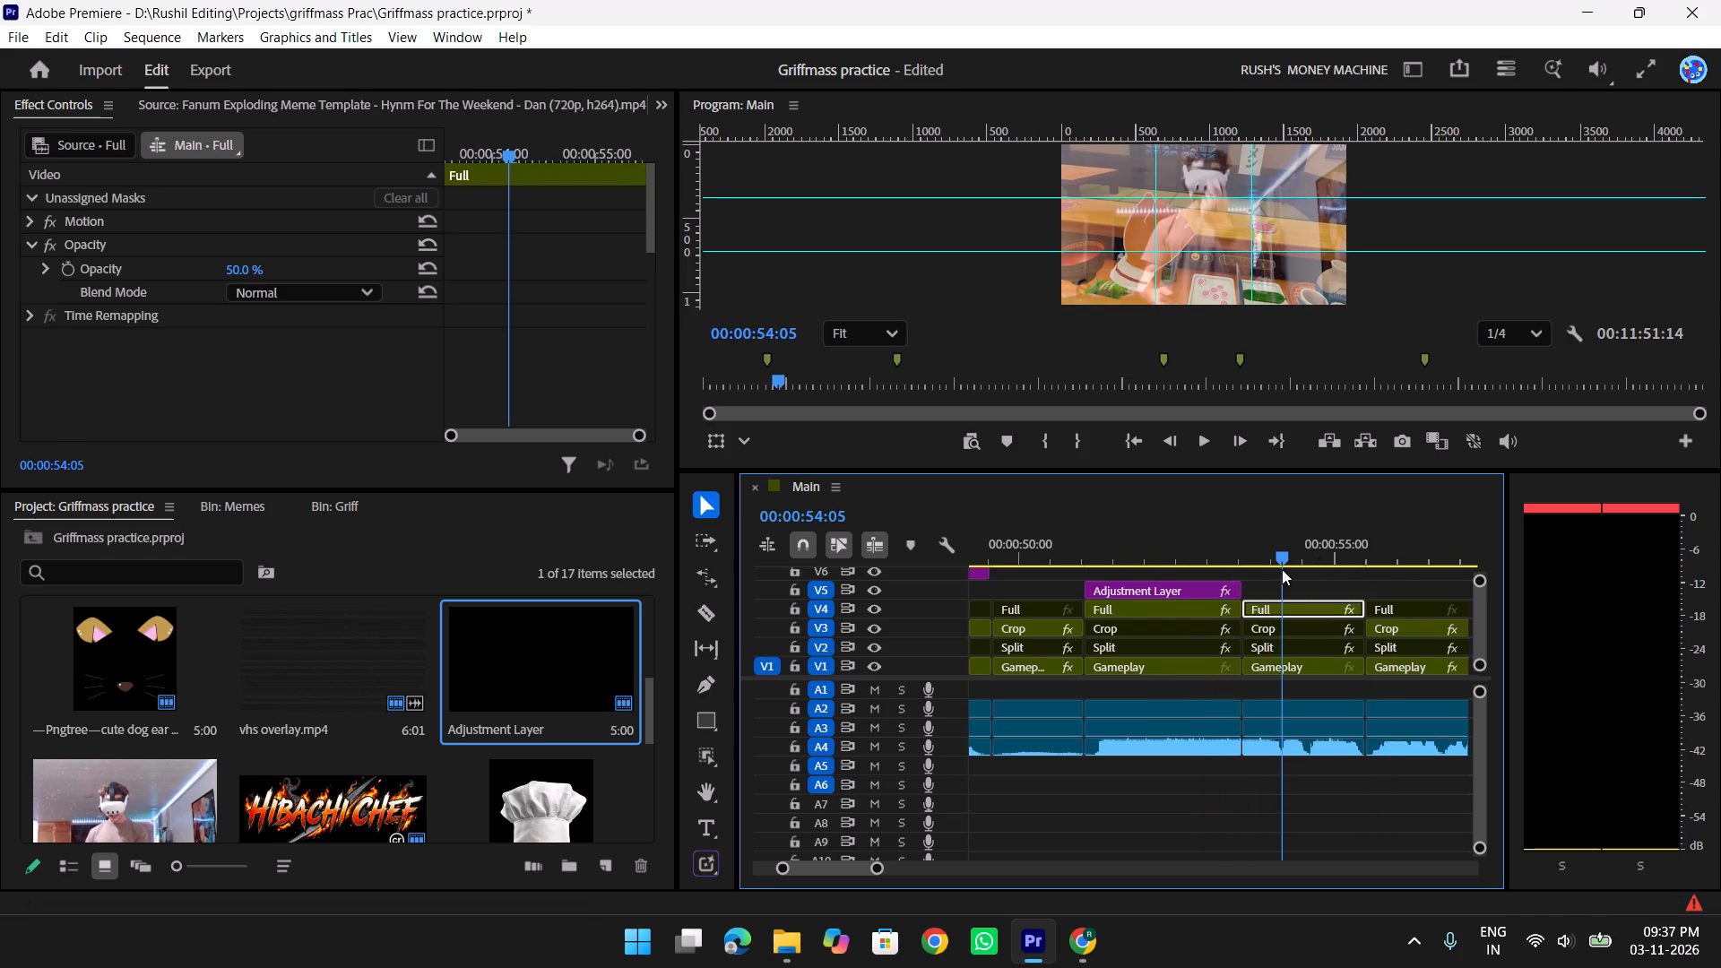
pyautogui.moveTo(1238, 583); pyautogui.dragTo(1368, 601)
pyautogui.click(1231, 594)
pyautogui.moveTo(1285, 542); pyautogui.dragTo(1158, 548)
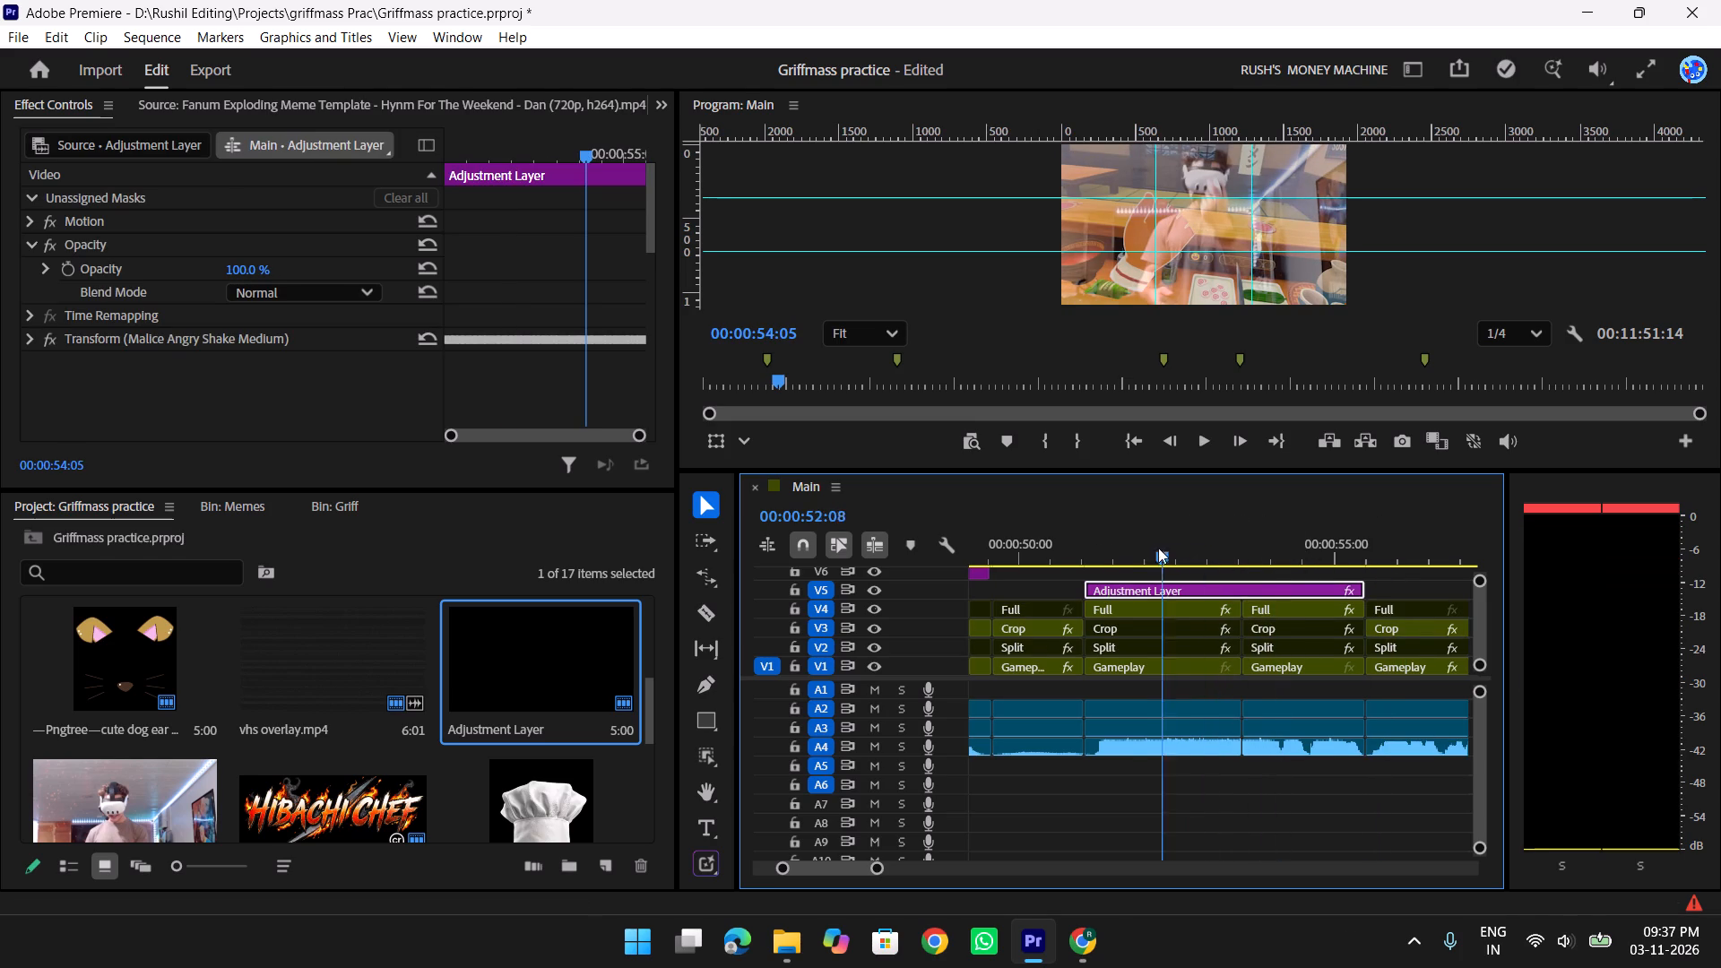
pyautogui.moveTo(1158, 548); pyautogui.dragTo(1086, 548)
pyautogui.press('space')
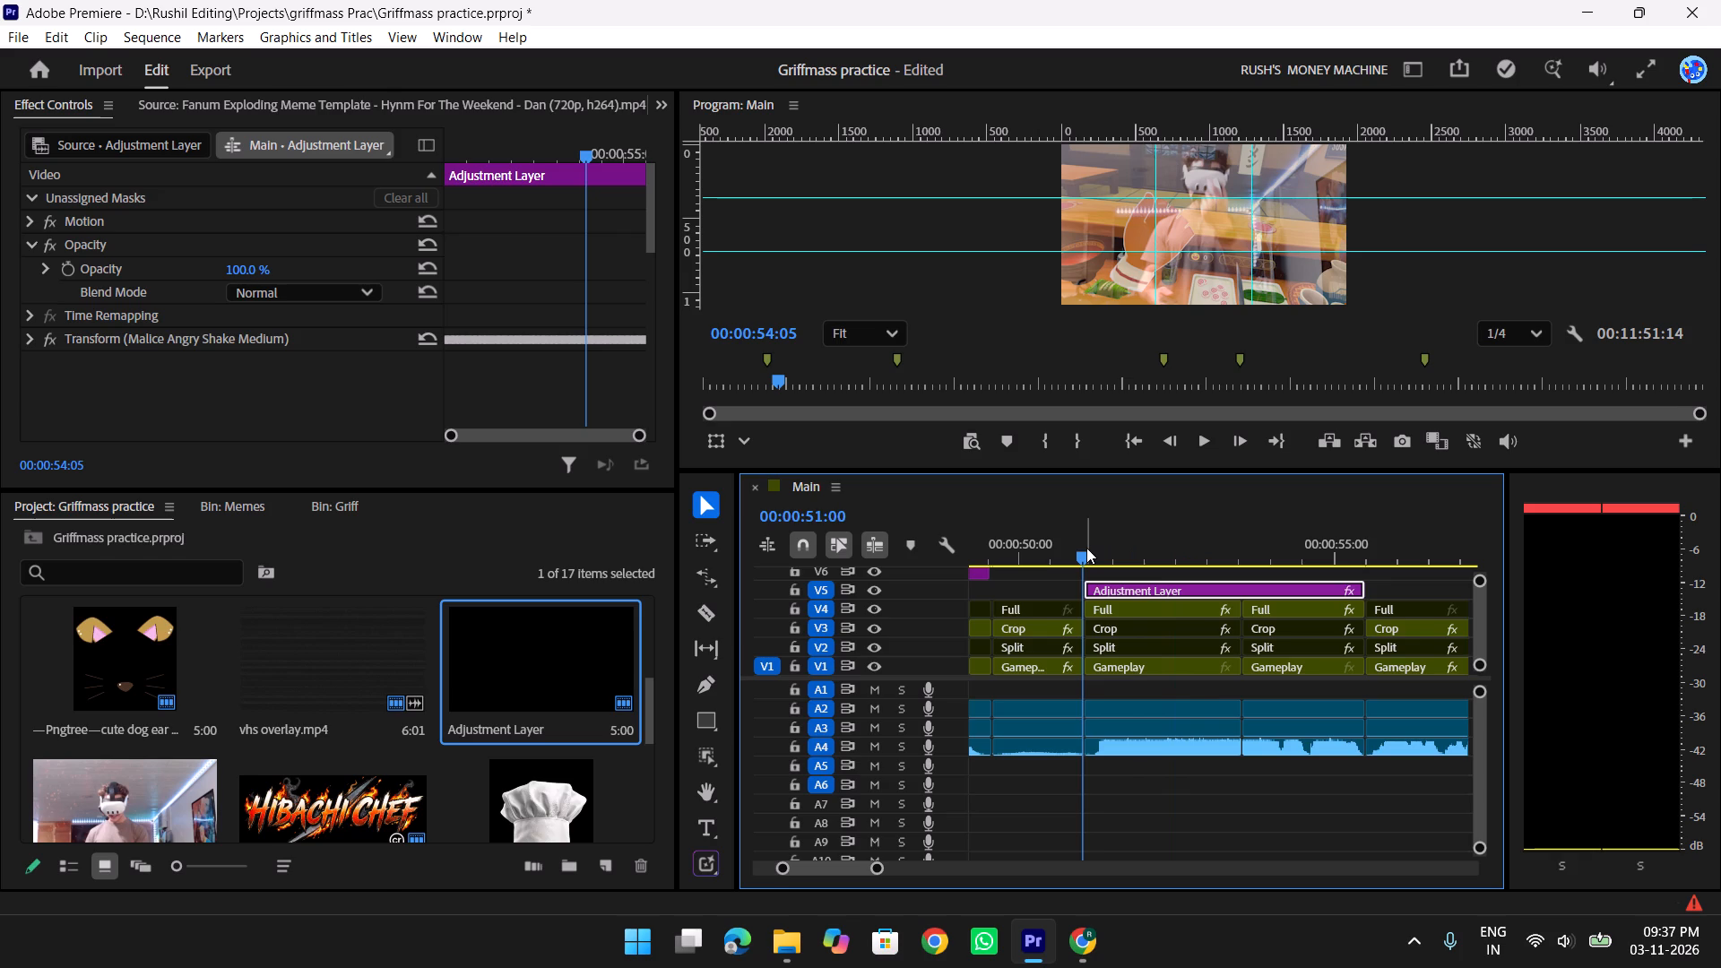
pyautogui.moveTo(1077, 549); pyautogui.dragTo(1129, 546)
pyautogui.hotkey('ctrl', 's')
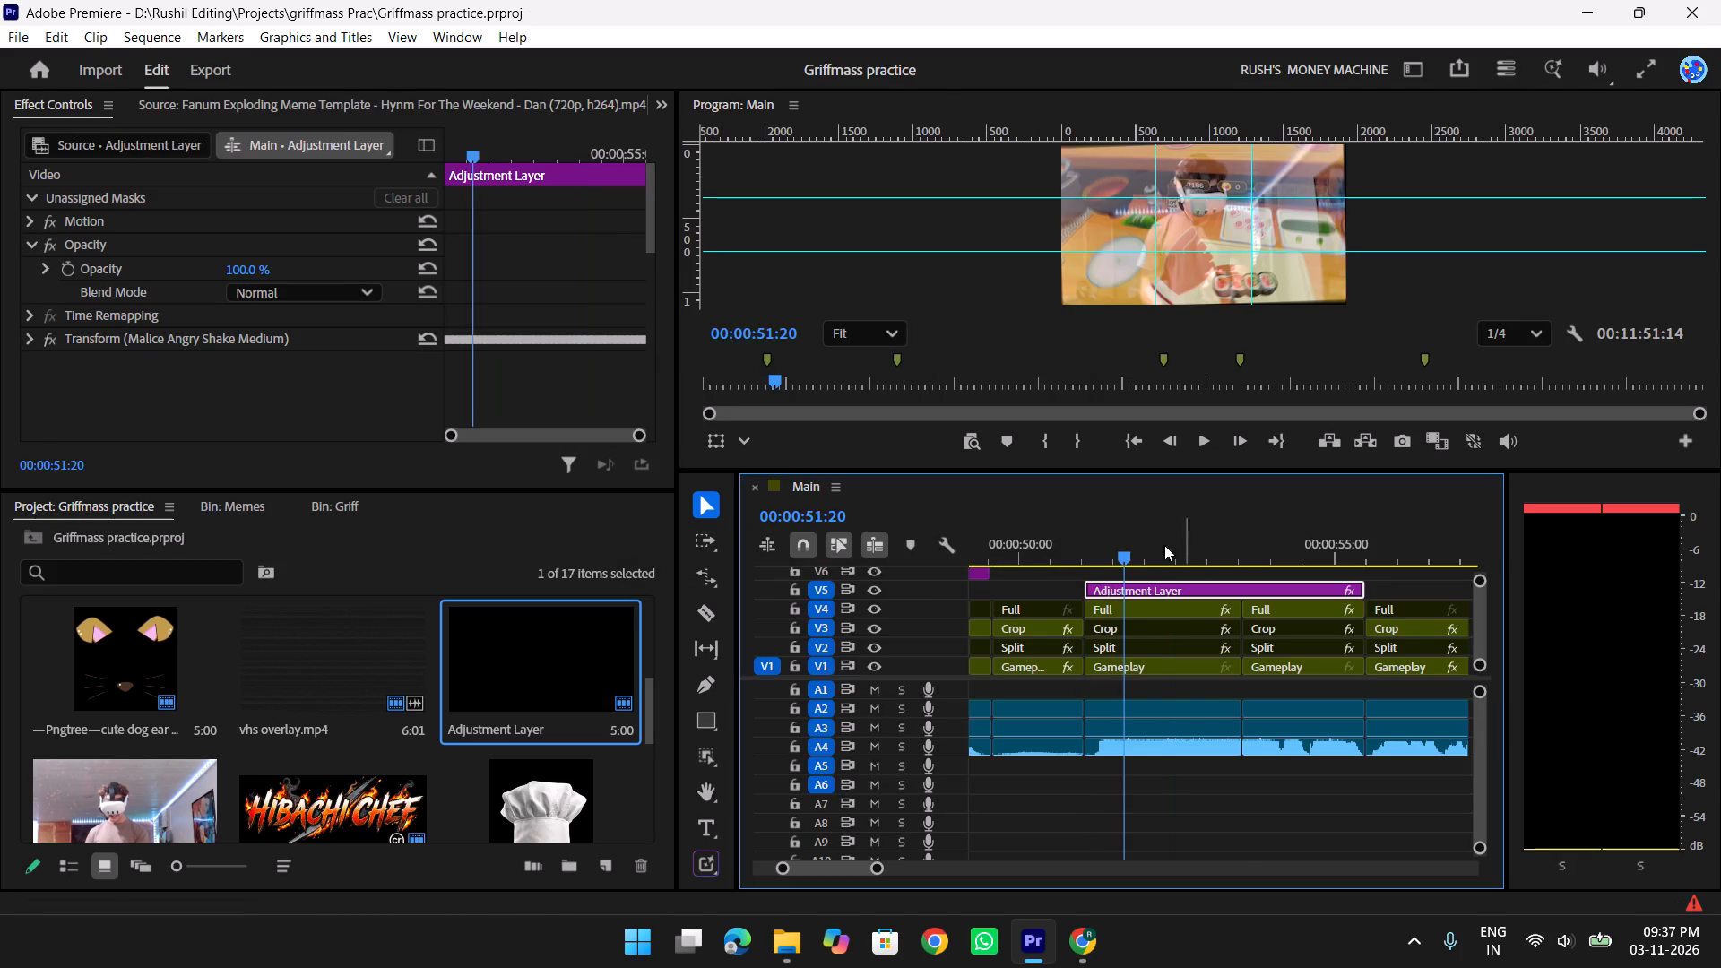
# Play back the section under the extended adjustment layer to review the medium shake.
pyautogui.moveTo(1129, 543); pyautogui.dragTo(1060, 543)
pyautogui.press('space')
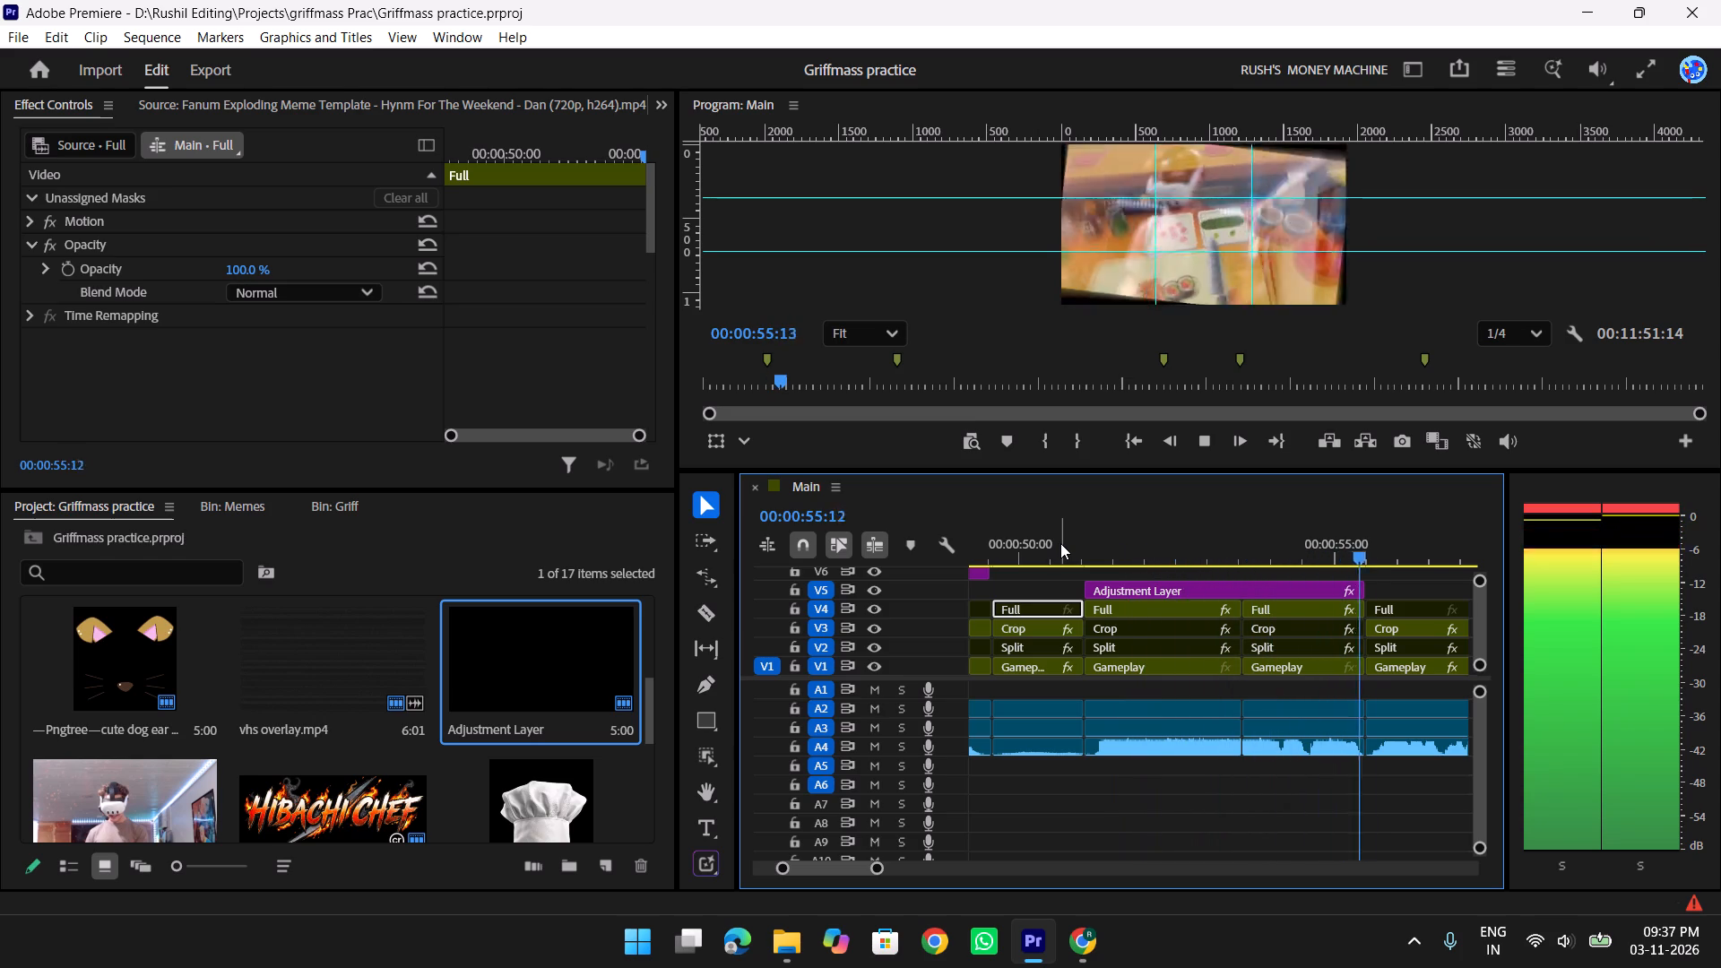
pyautogui.press('space')
pyautogui.click(1305, 583)
pyautogui.moveTo(1395, 531); pyautogui.dragTo(1318, 528)
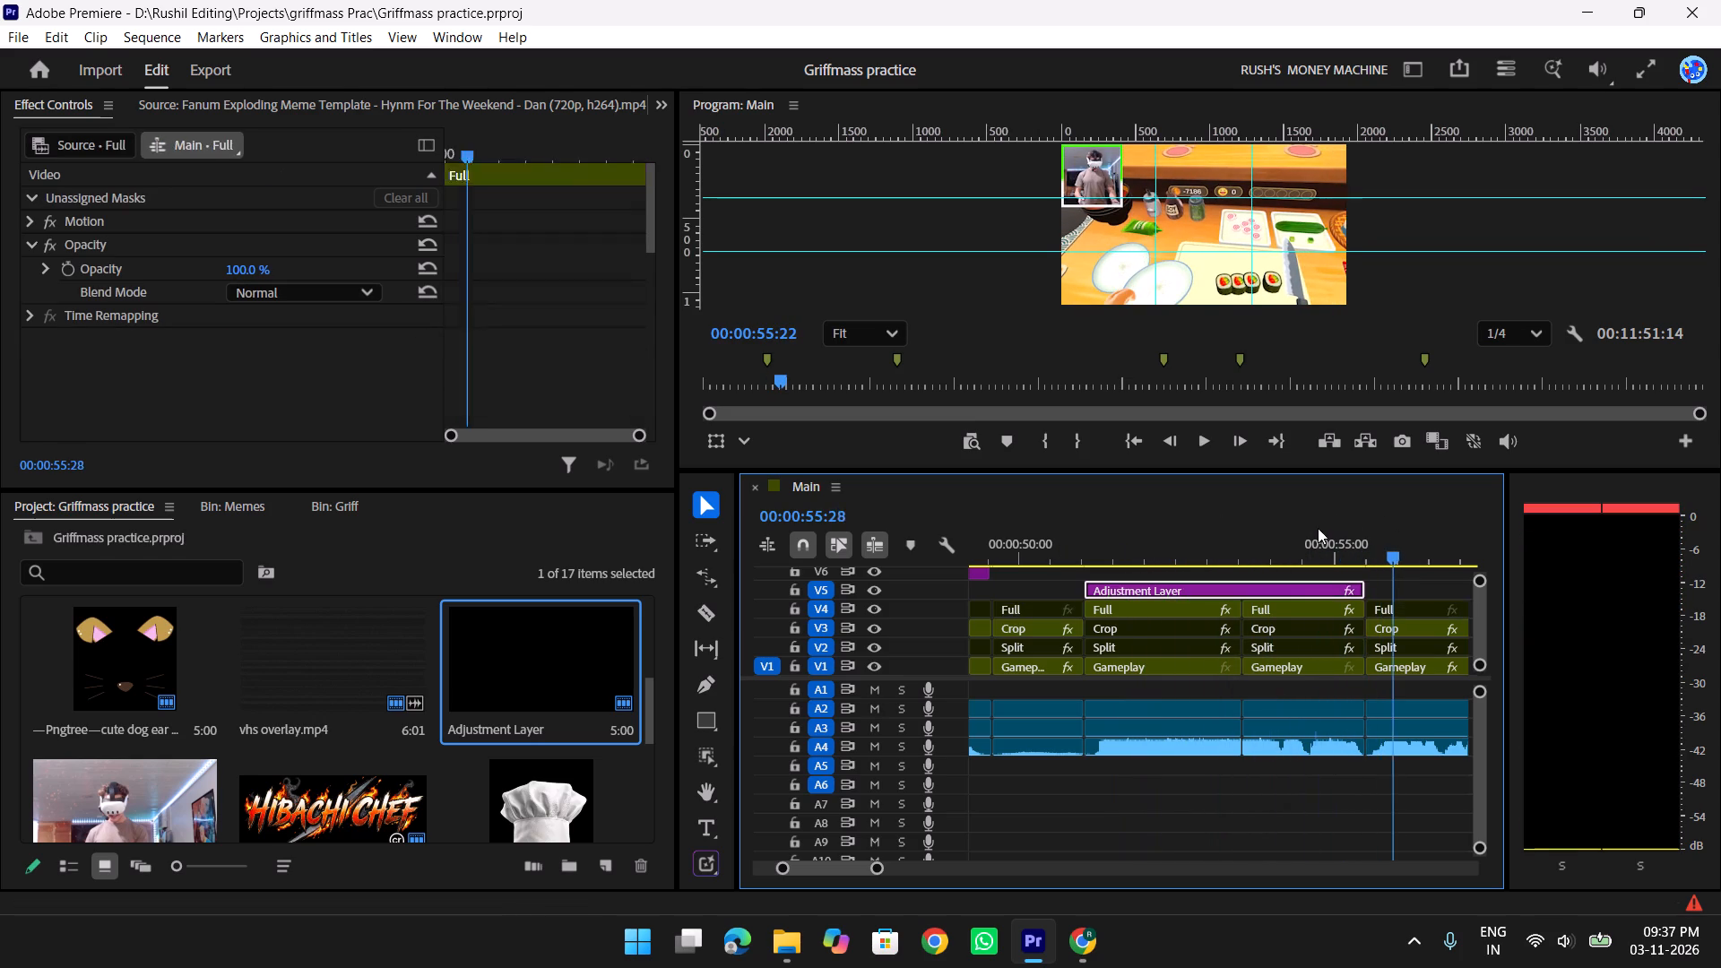
pyautogui.moveTo(1318, 528); pyautogui.dragTo(1300, 528)
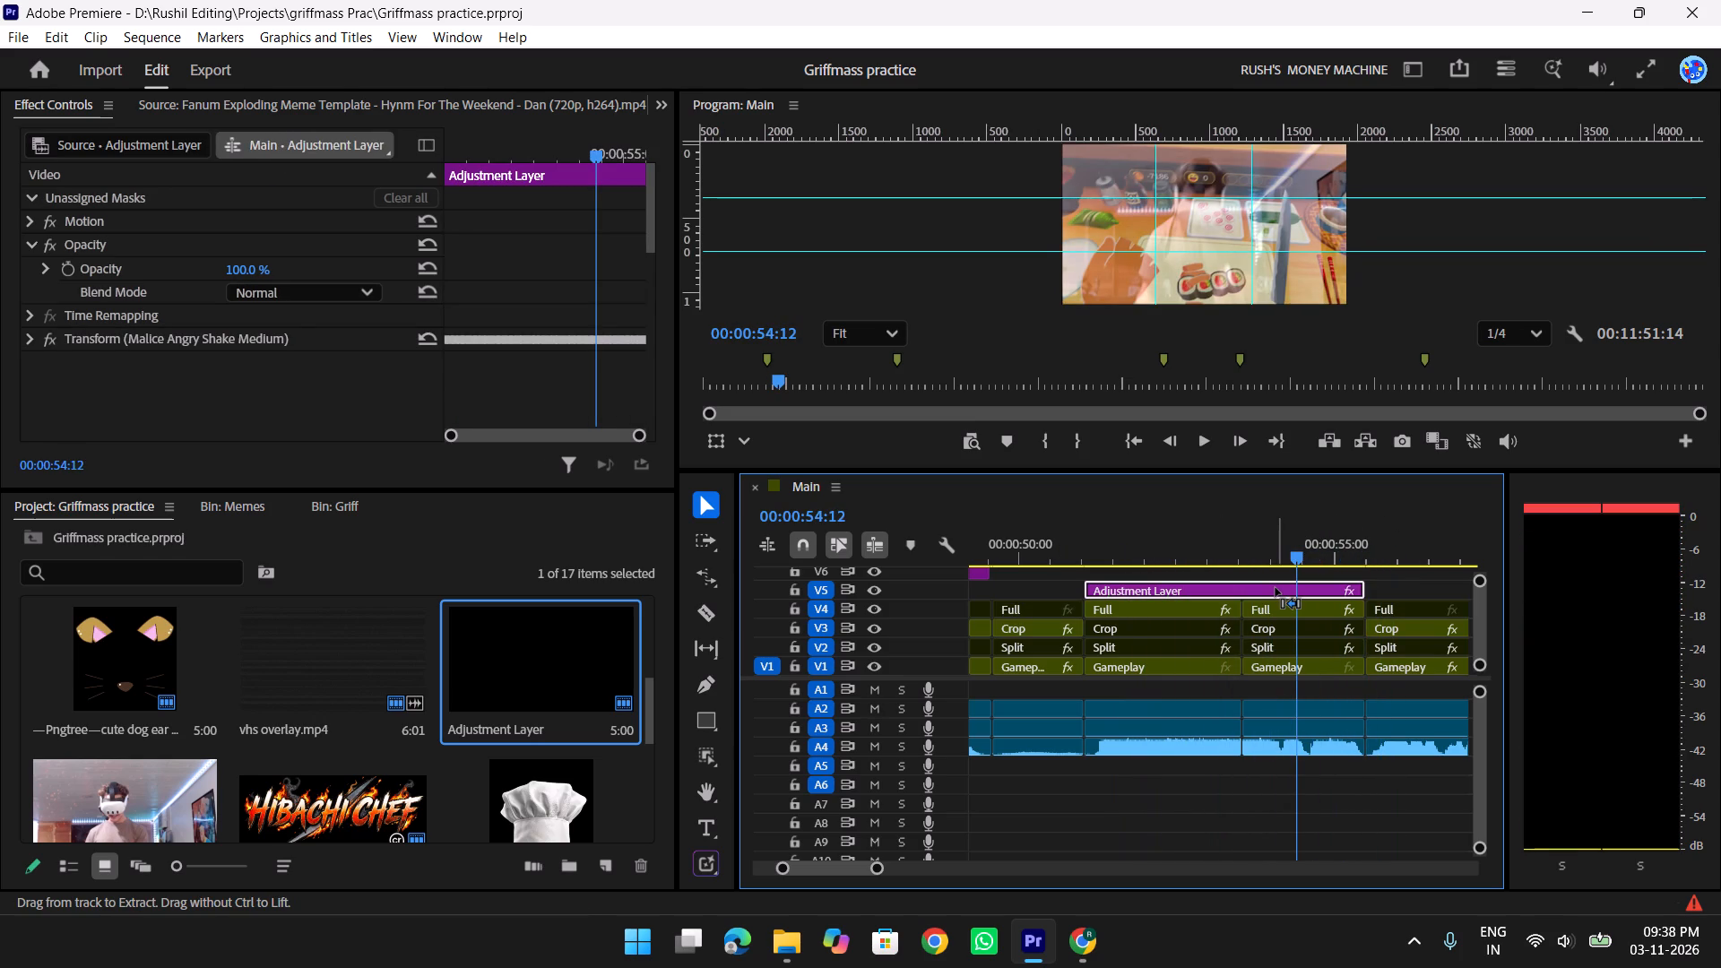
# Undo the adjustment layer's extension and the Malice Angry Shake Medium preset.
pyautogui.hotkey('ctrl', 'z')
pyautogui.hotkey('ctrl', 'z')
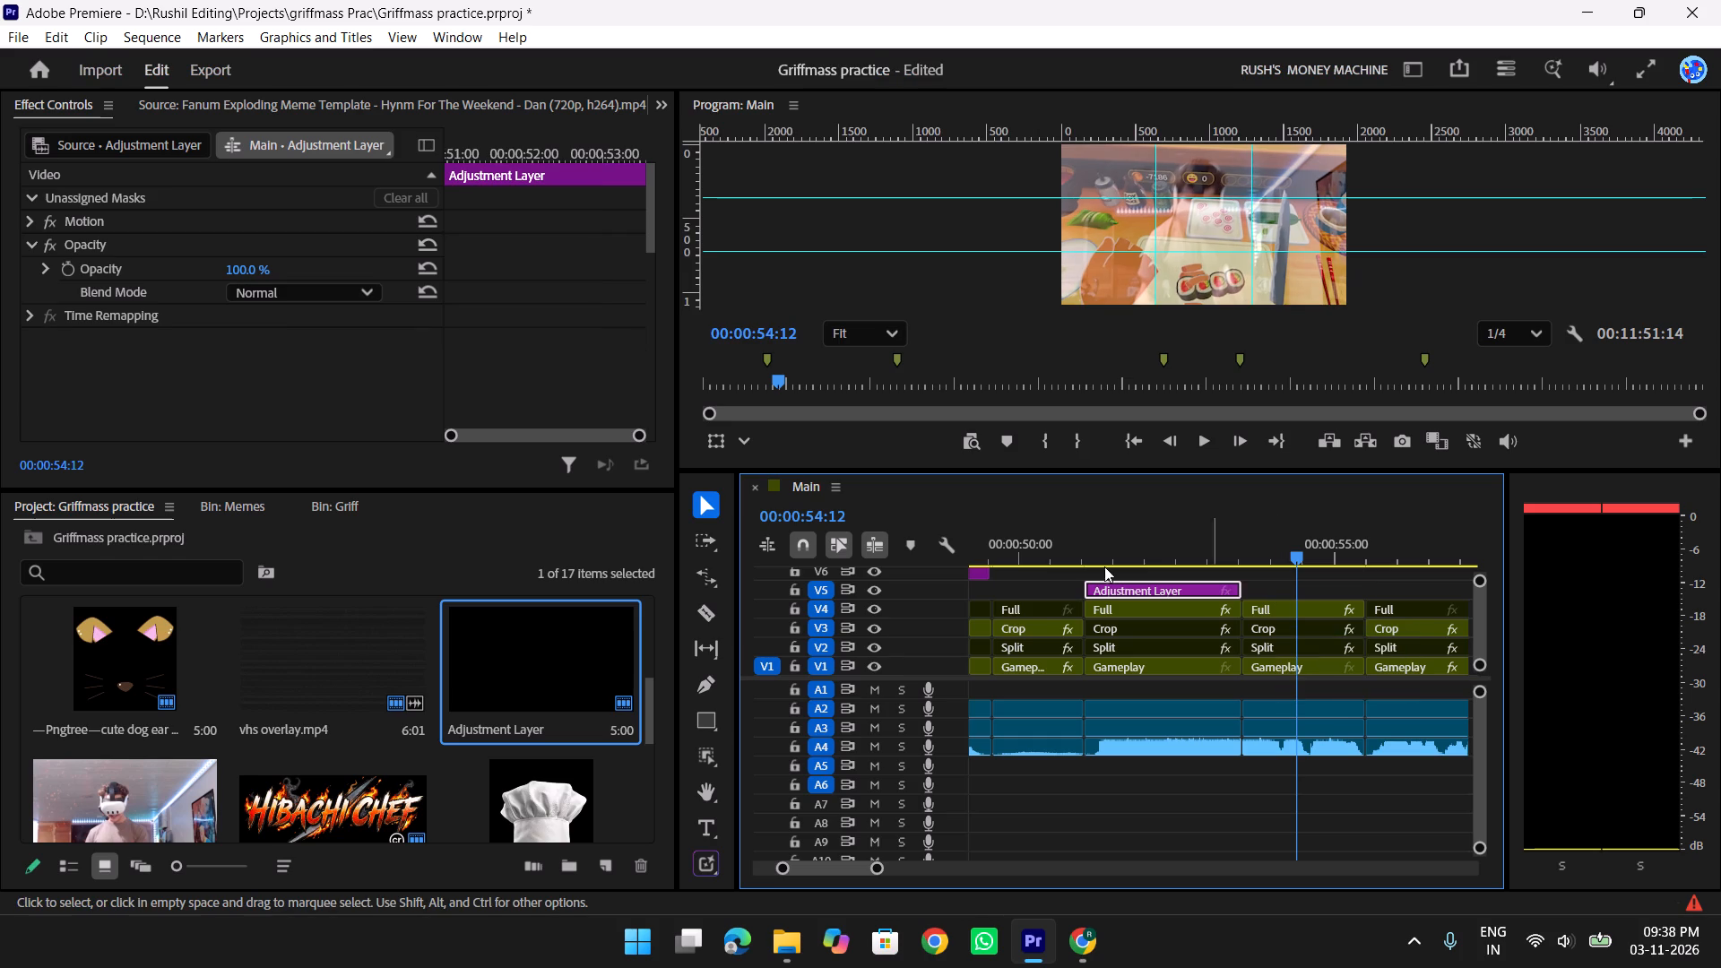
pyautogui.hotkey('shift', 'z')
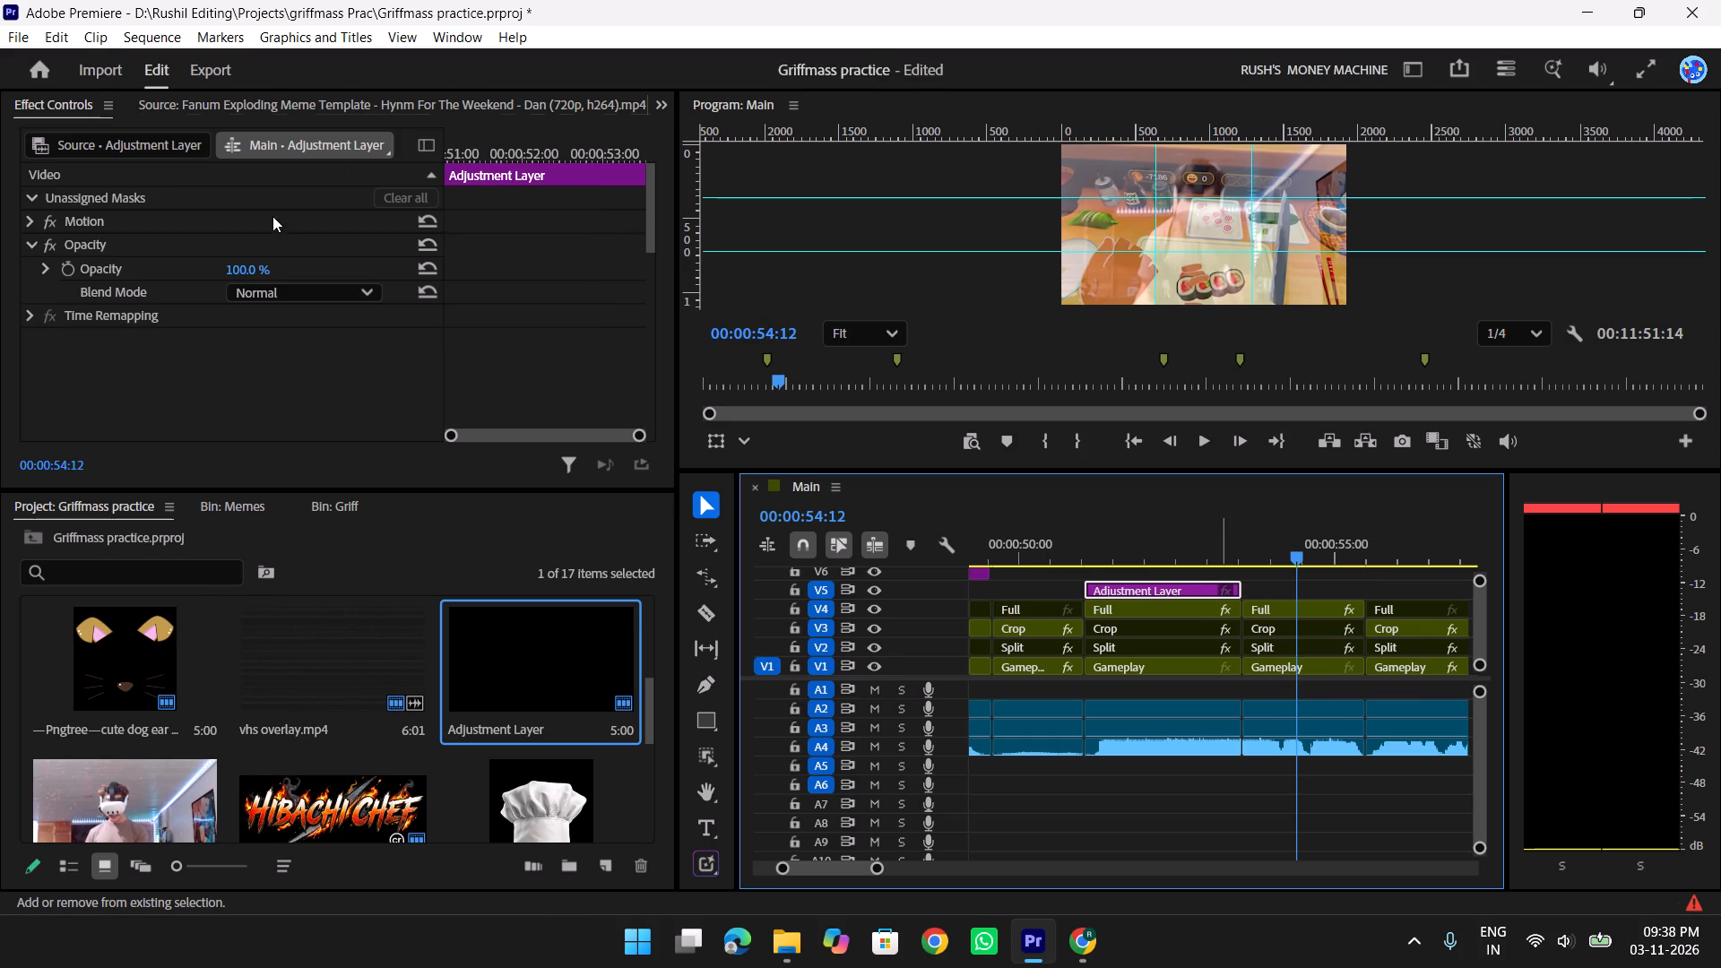
# Apply the Malice Angry Shake Small preset to the V5 adjustment layer above the semi-transparent facecam clip.
pyautogui.click(235, 214)
pyautogui.write('angy')
pyautogui.press('BackSpace')
pyautogui.write('ry')
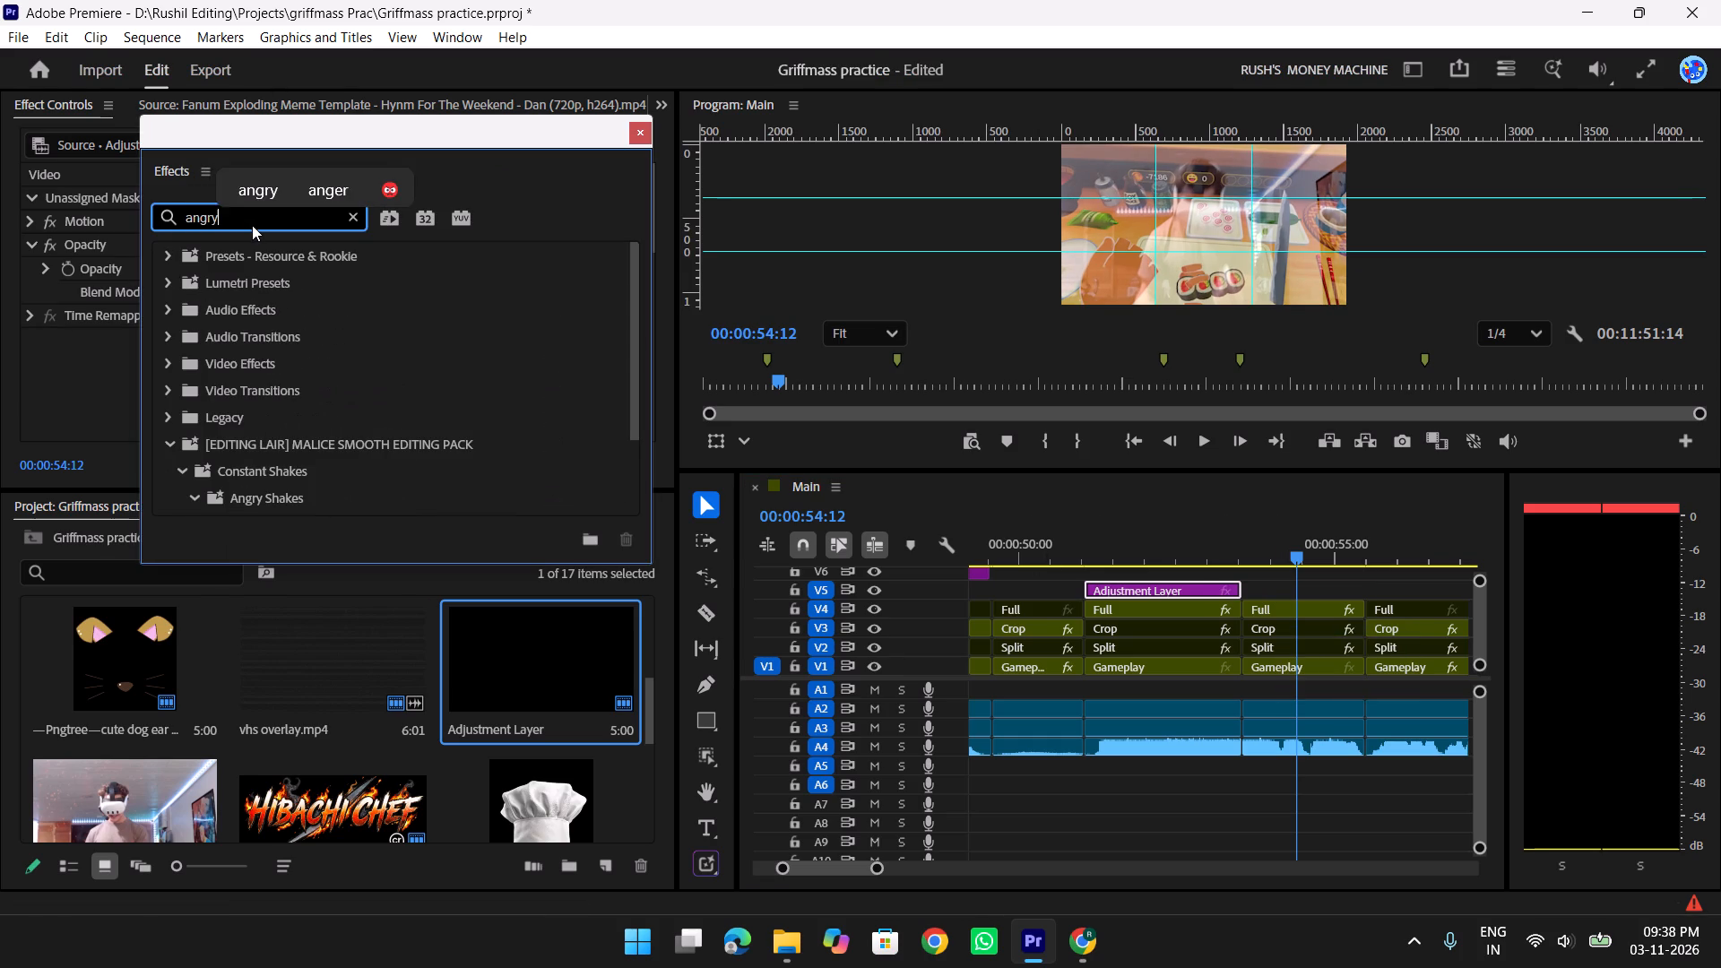
pyautogui.scroll(-8, 383, 350)
pyautogui.moveTo(386, 479); pyautogui.dragTo(1135, 590)
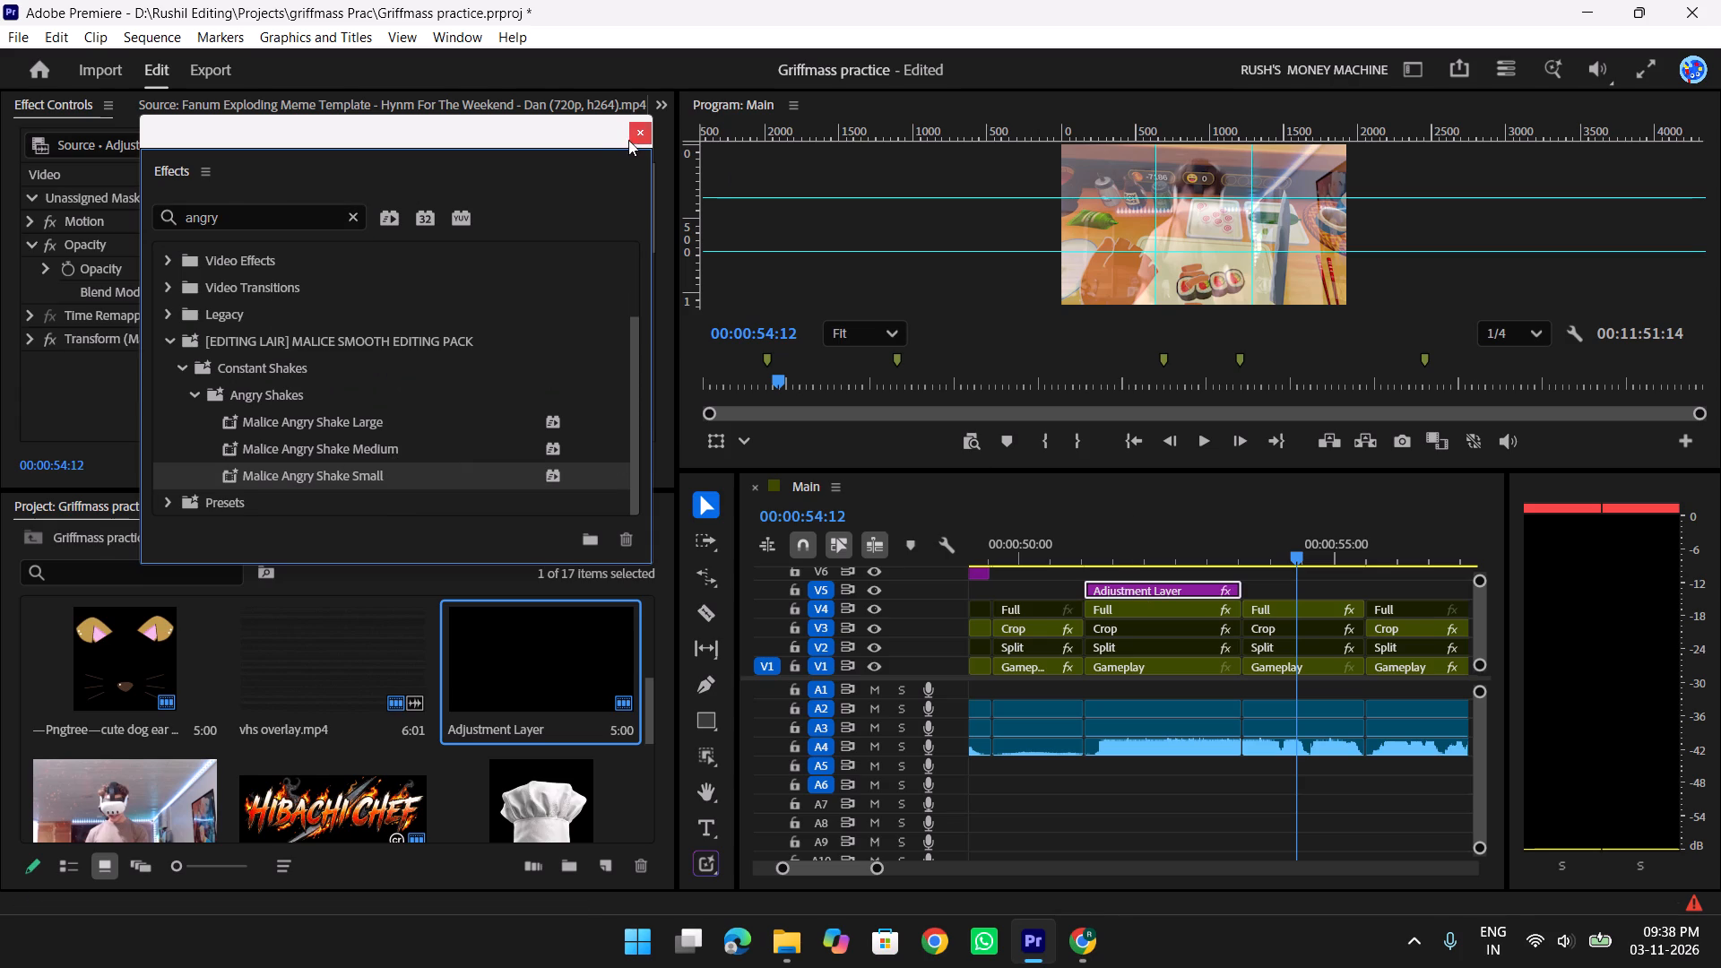
pyautogui.click(632, 133)
# Extend the adjustment layer's end to the end of the following 50% opacity Full clip and save the project.
pyautogui.moveTo(1234, 589); pyautogui.dragTo(1336, 598)
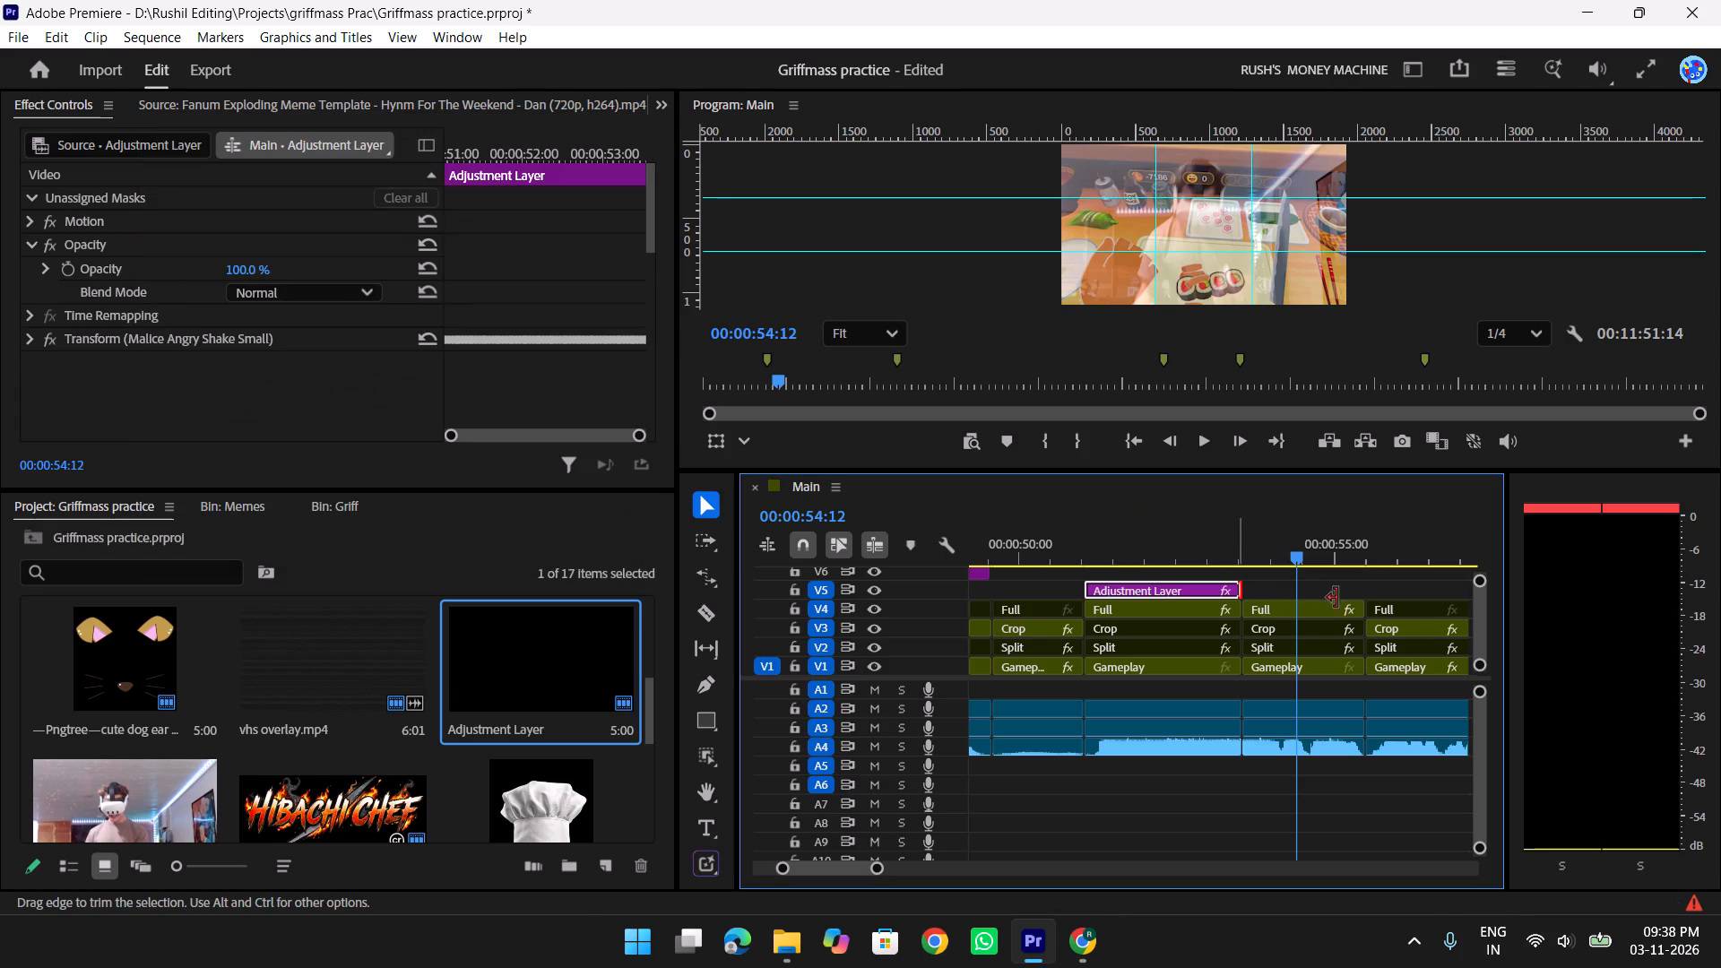
pyautogui.moveTo(1336, 598); pyautogui.dragTo(1369, 599)
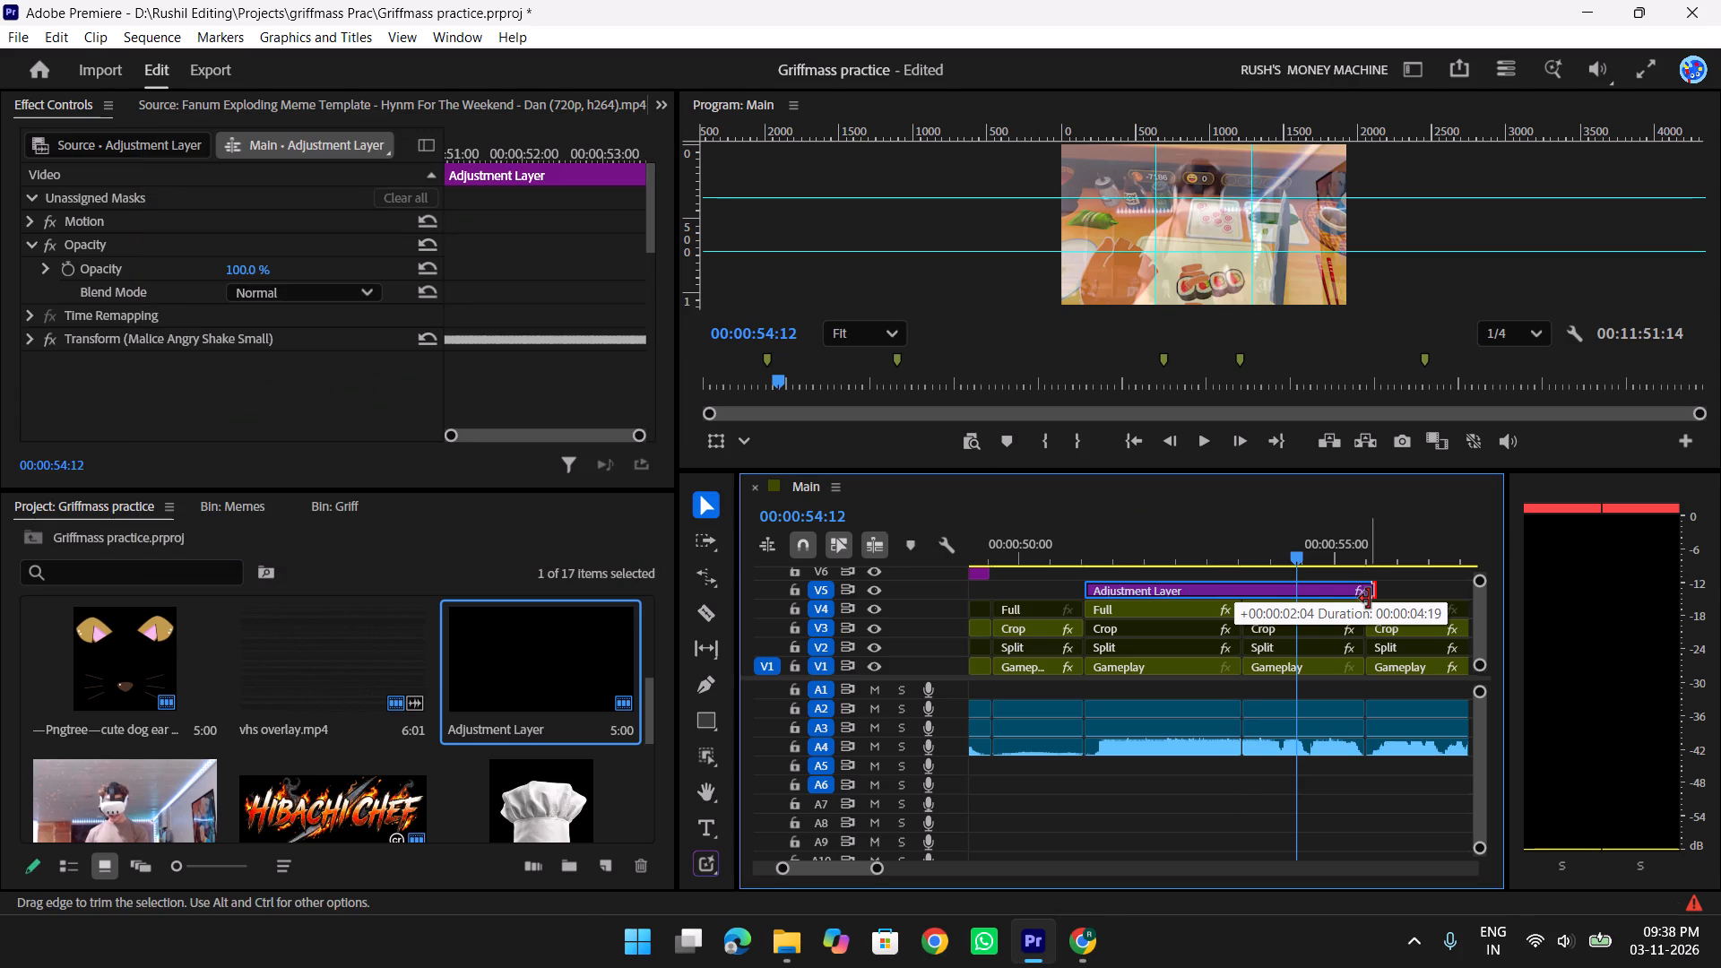
pyautogui.moveTo(1369, 599); pyautogui.dragTo(1362, 599)
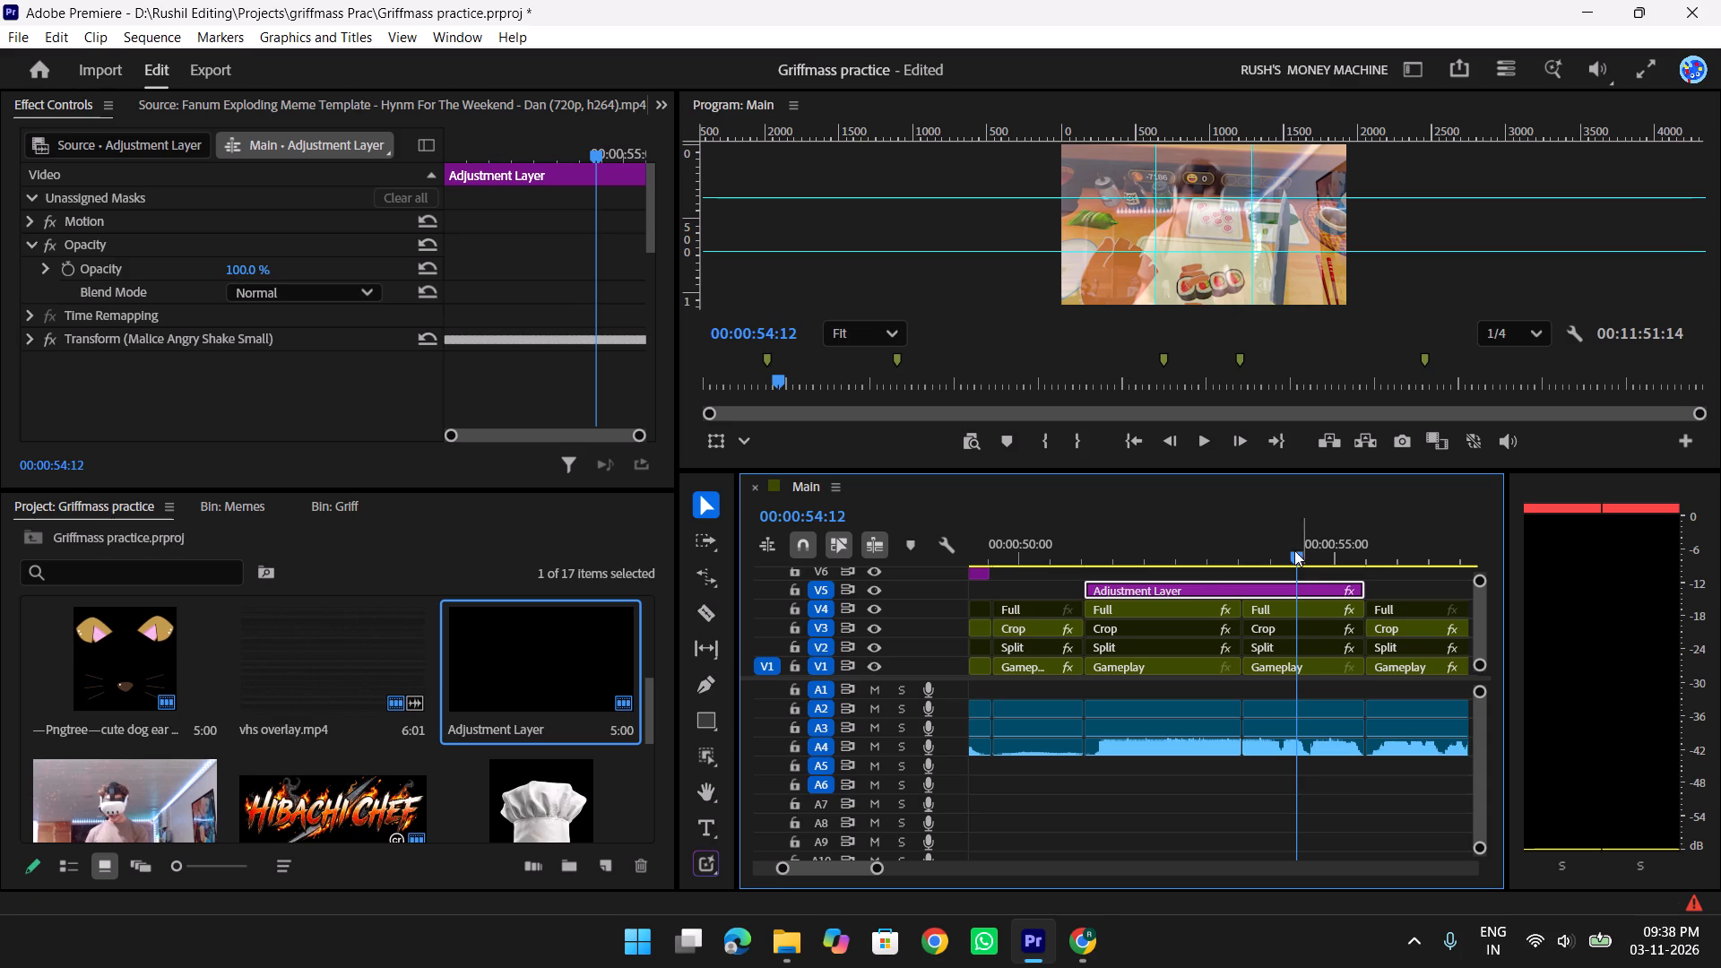
pyautogui.moveTo(1294, 550); pyautogui.dragTo(1049, 549)
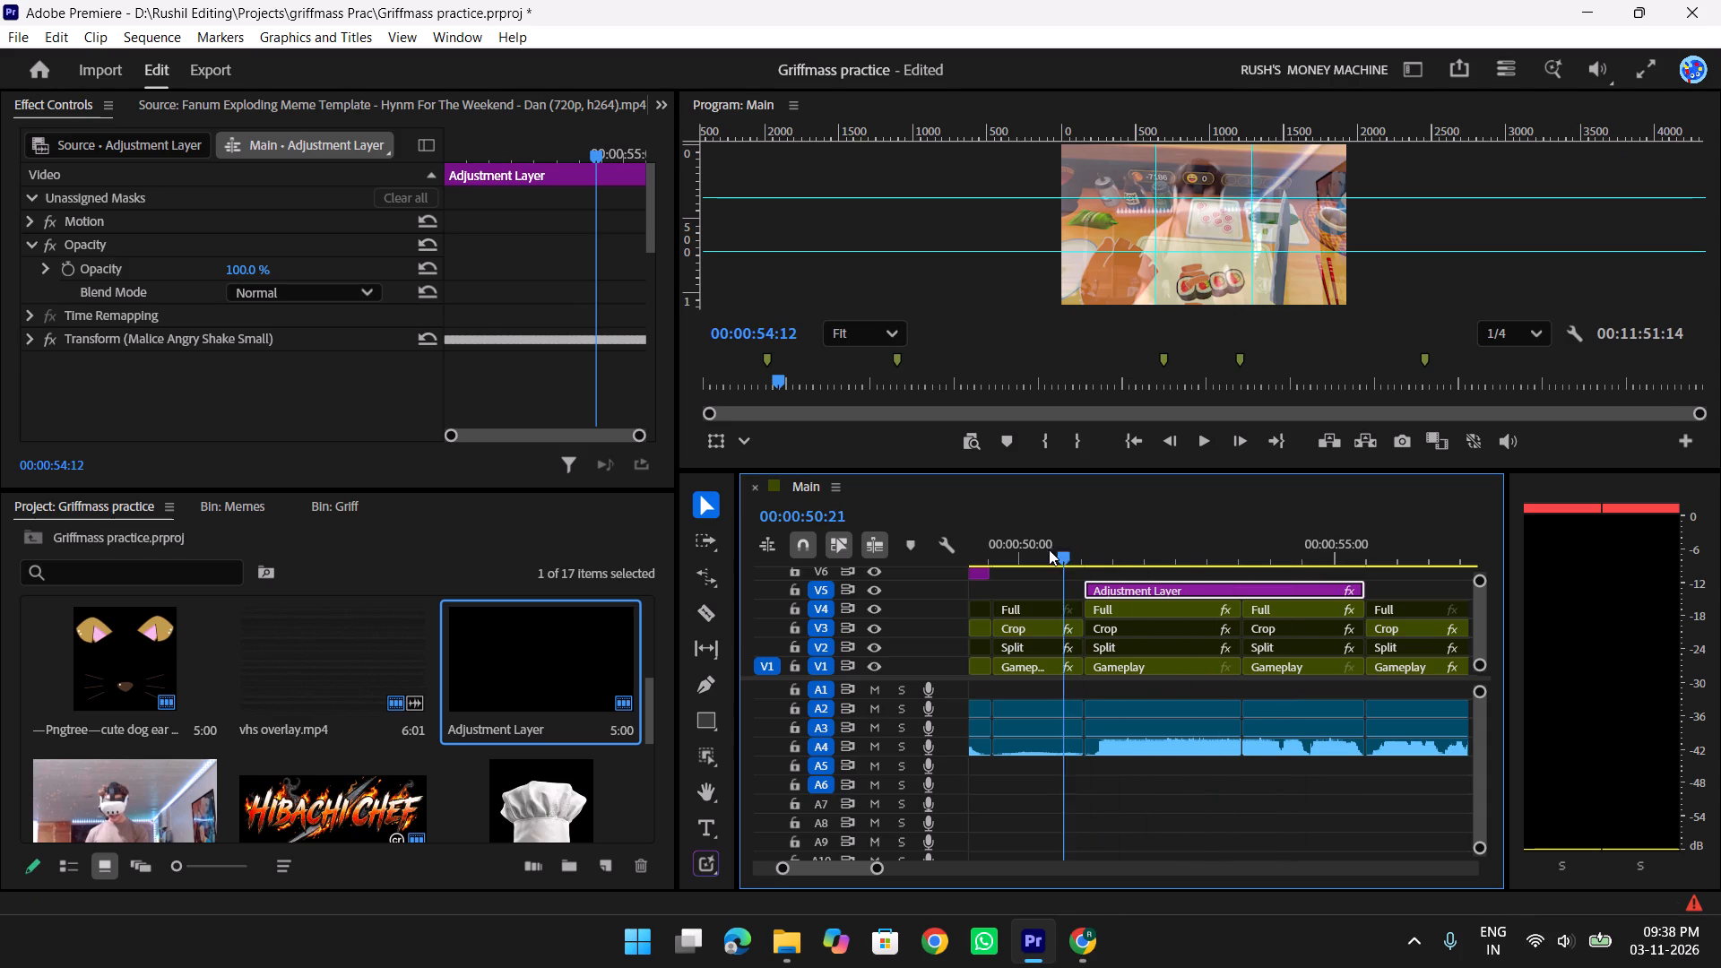
pyautogui.moveTo(1049, 549); pyautogui.dragTo(1062, 552)
pyautogui.press('space')
pyautogui.press('space')
pyautogui.hotkey('ctrl', 's')
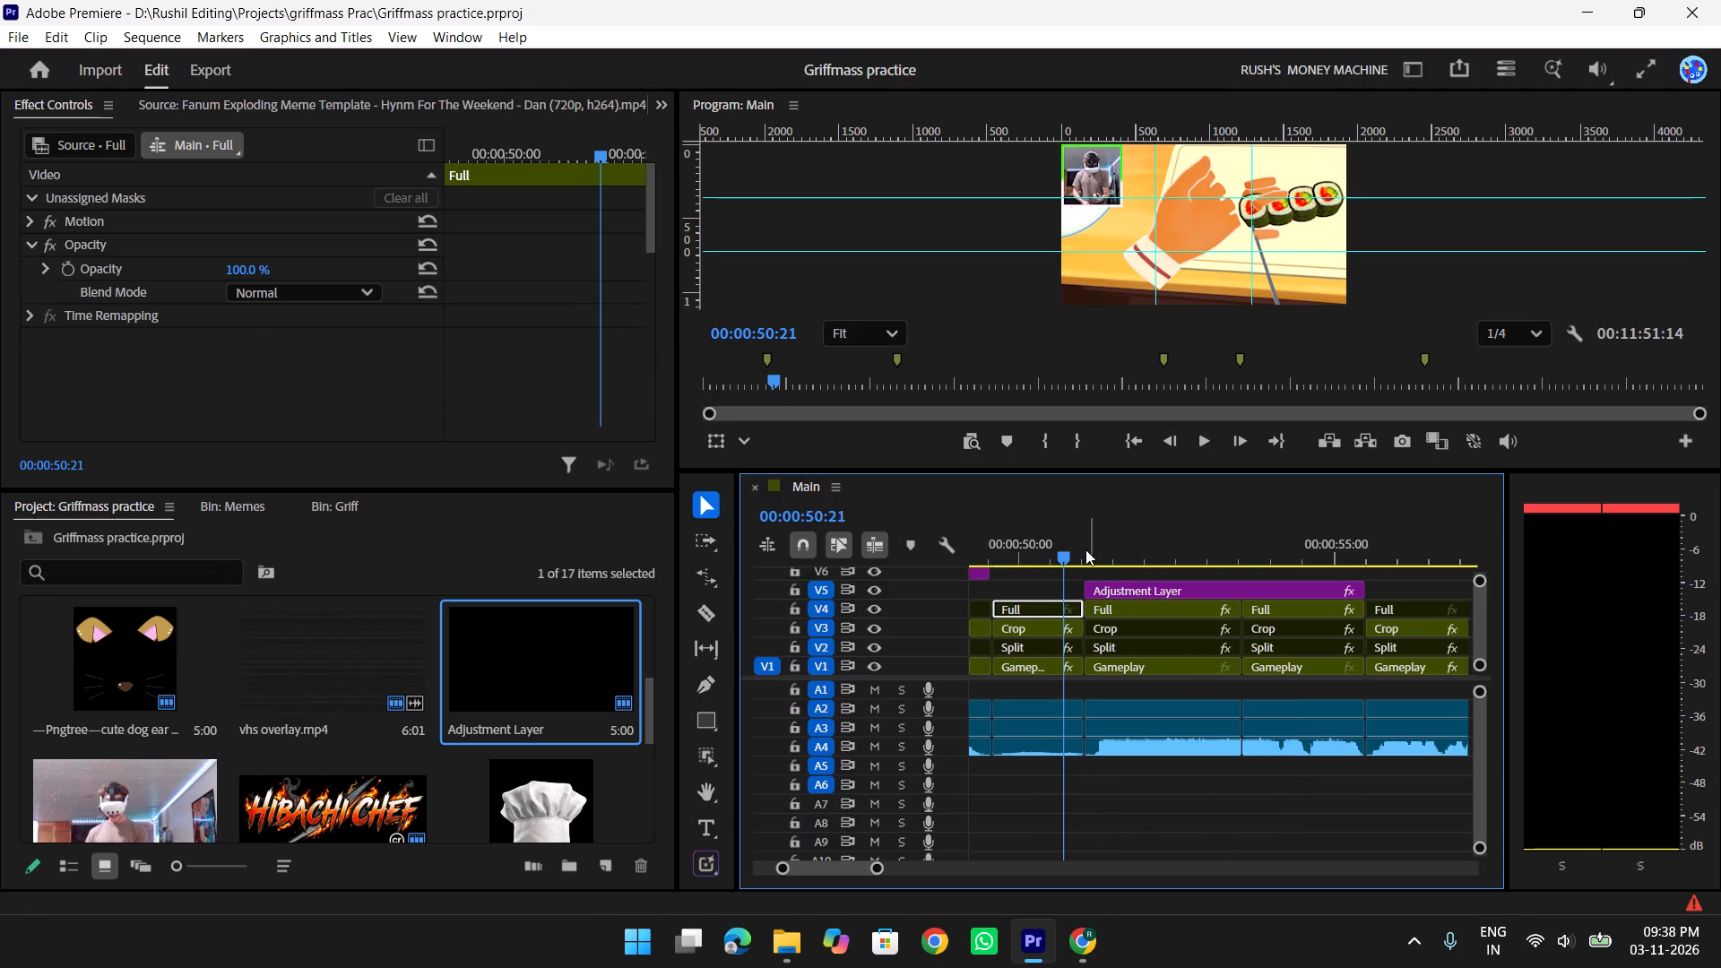
# Play the edit onward from about 00:00:50:23, starting full screen, to review the small shake and the clips up to about 00:01:03.
pyautogui.click(1064, 549)
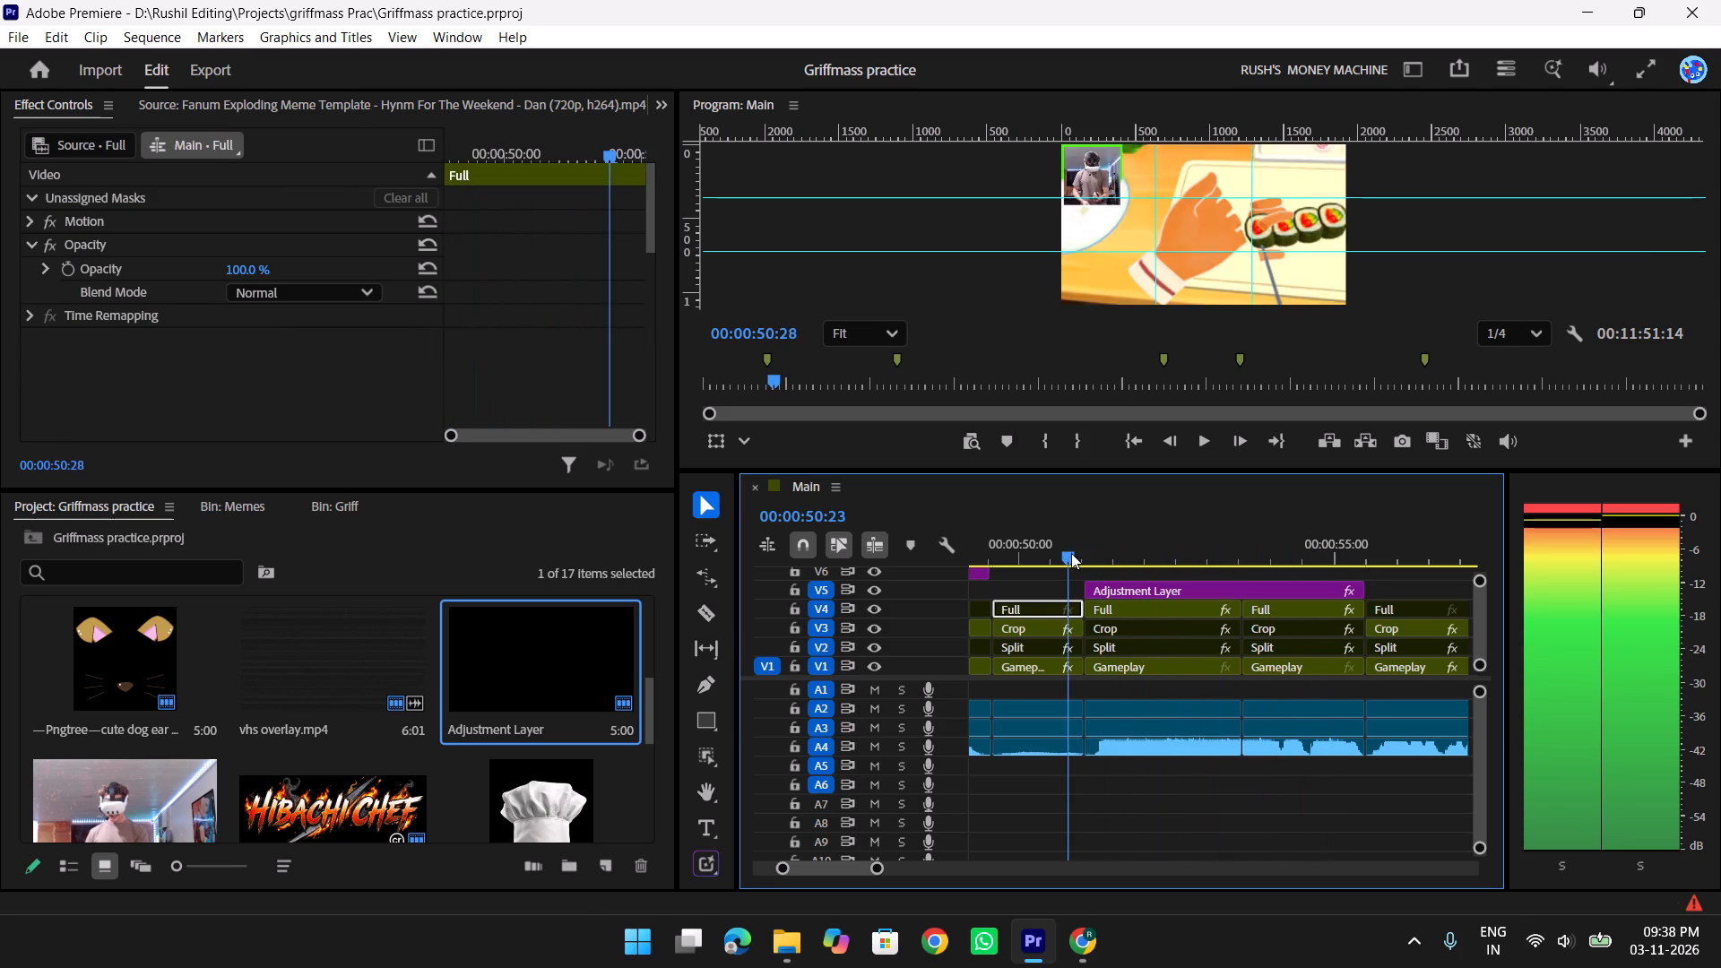
pyautogui.press('space')
pyautogui.write('f')
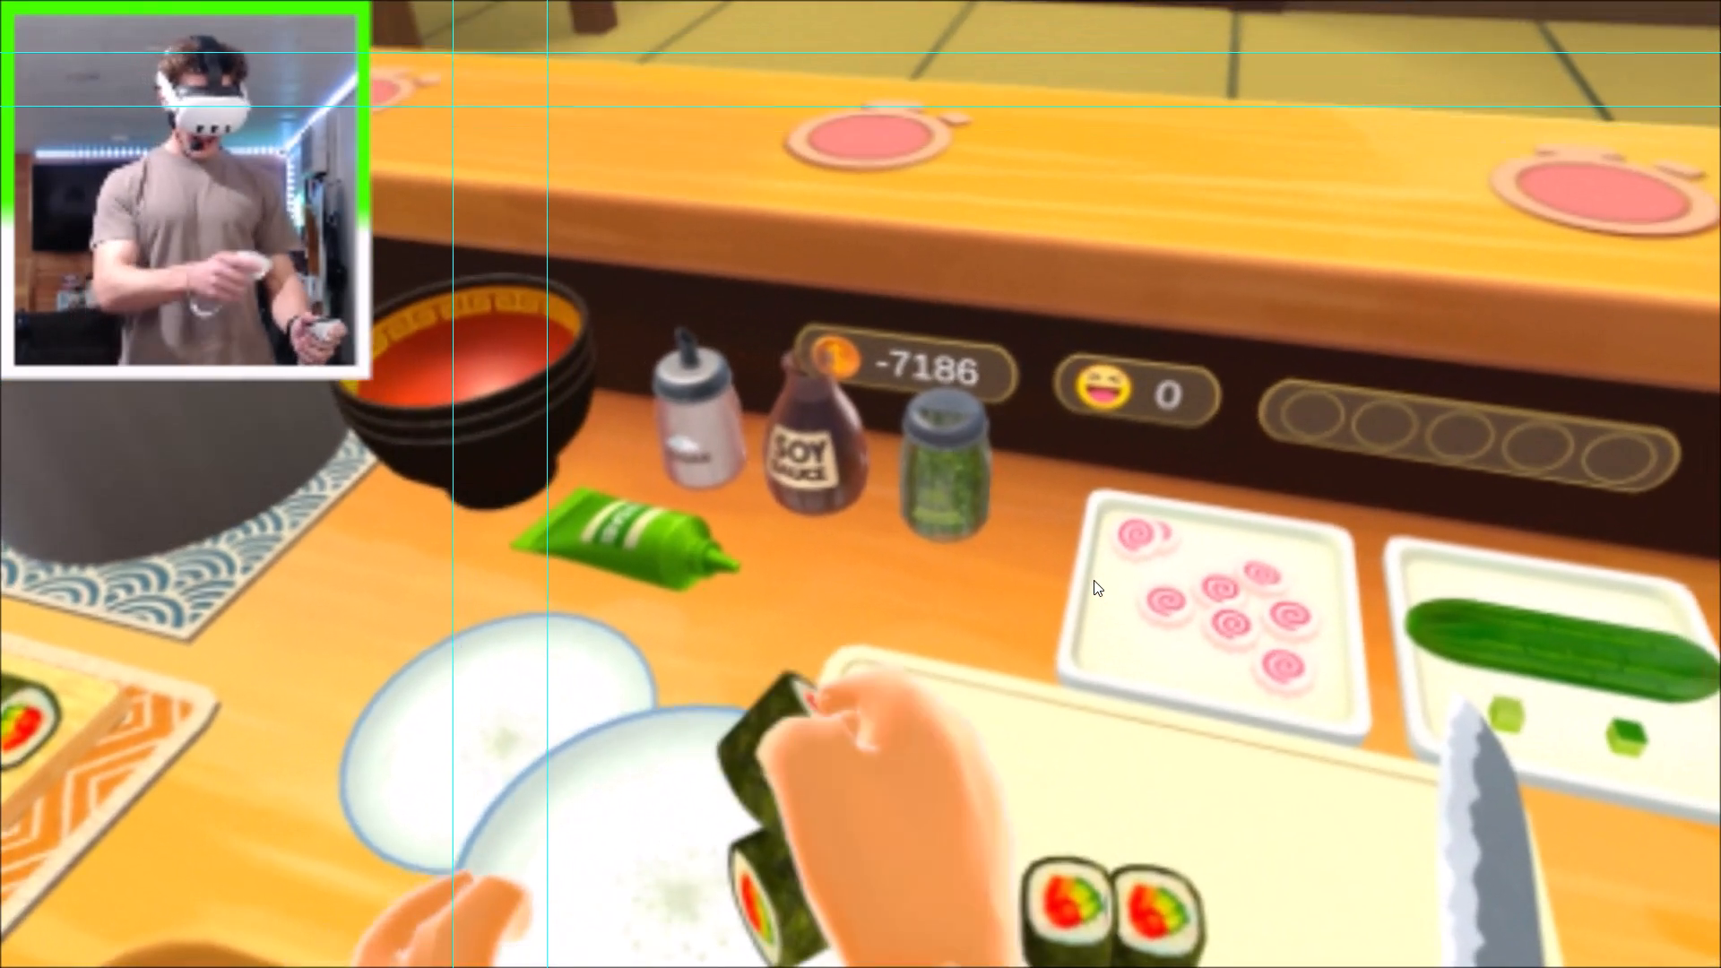
pyautogui.press('space')
pyautogui.write('f')
pyautogui.press('space')
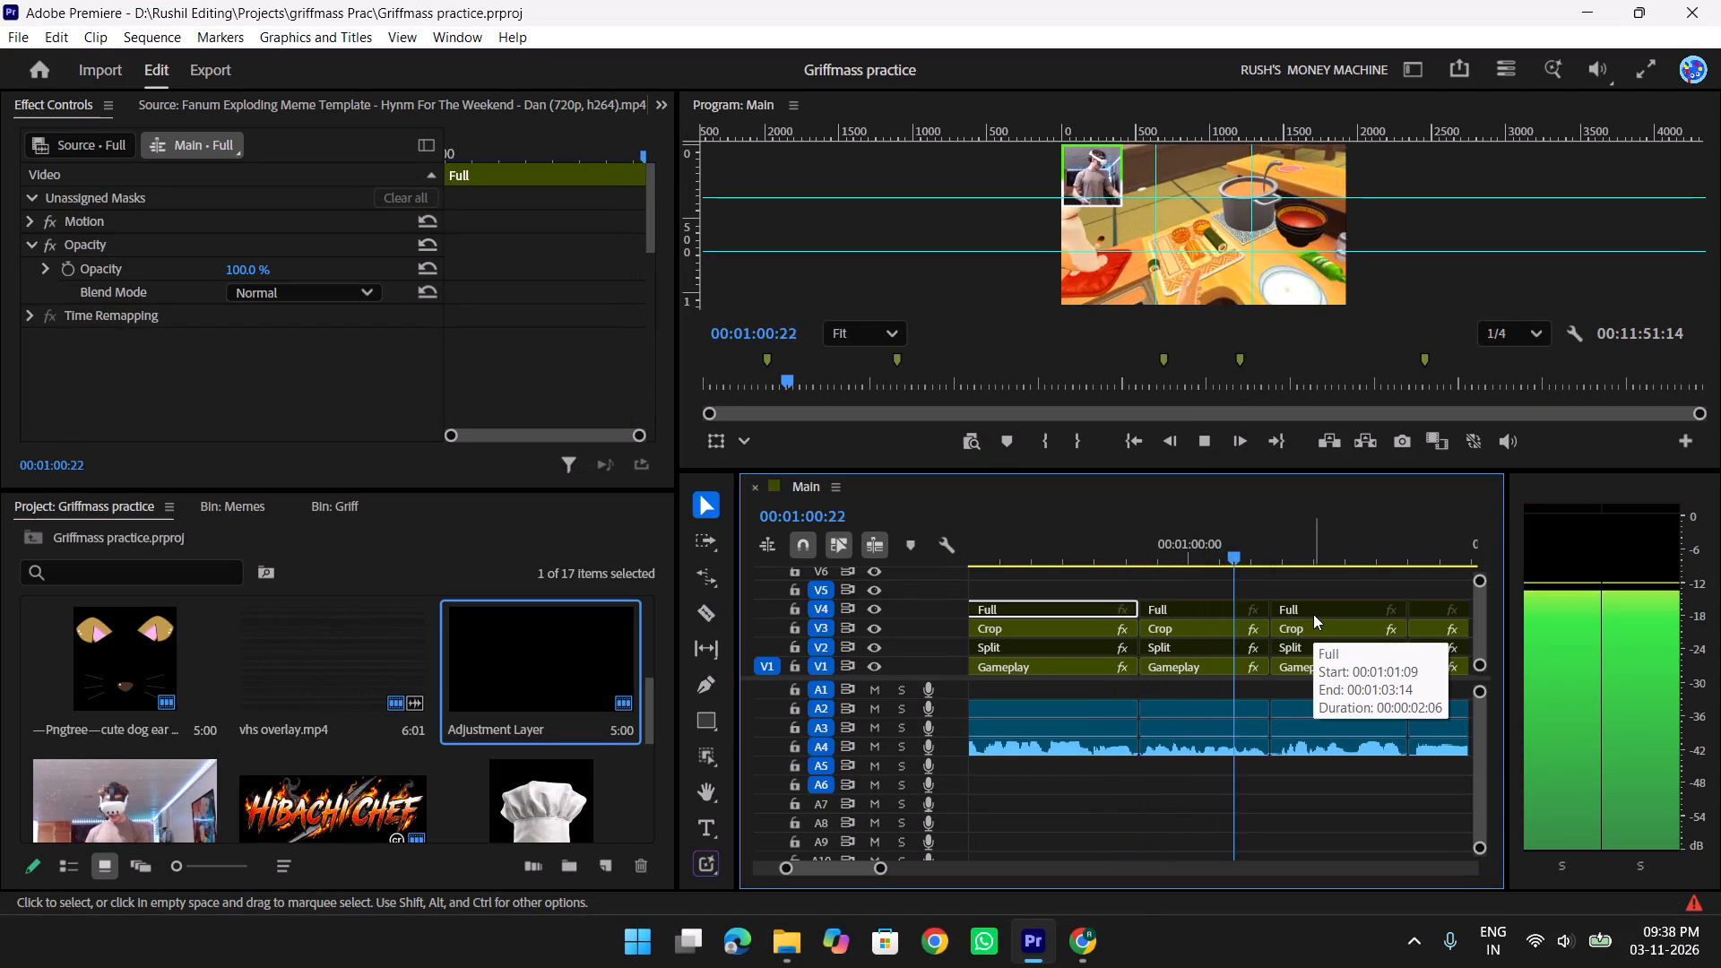
pyautogui.press('space')
pyautogui.write('y')
pyautogui.press('space')
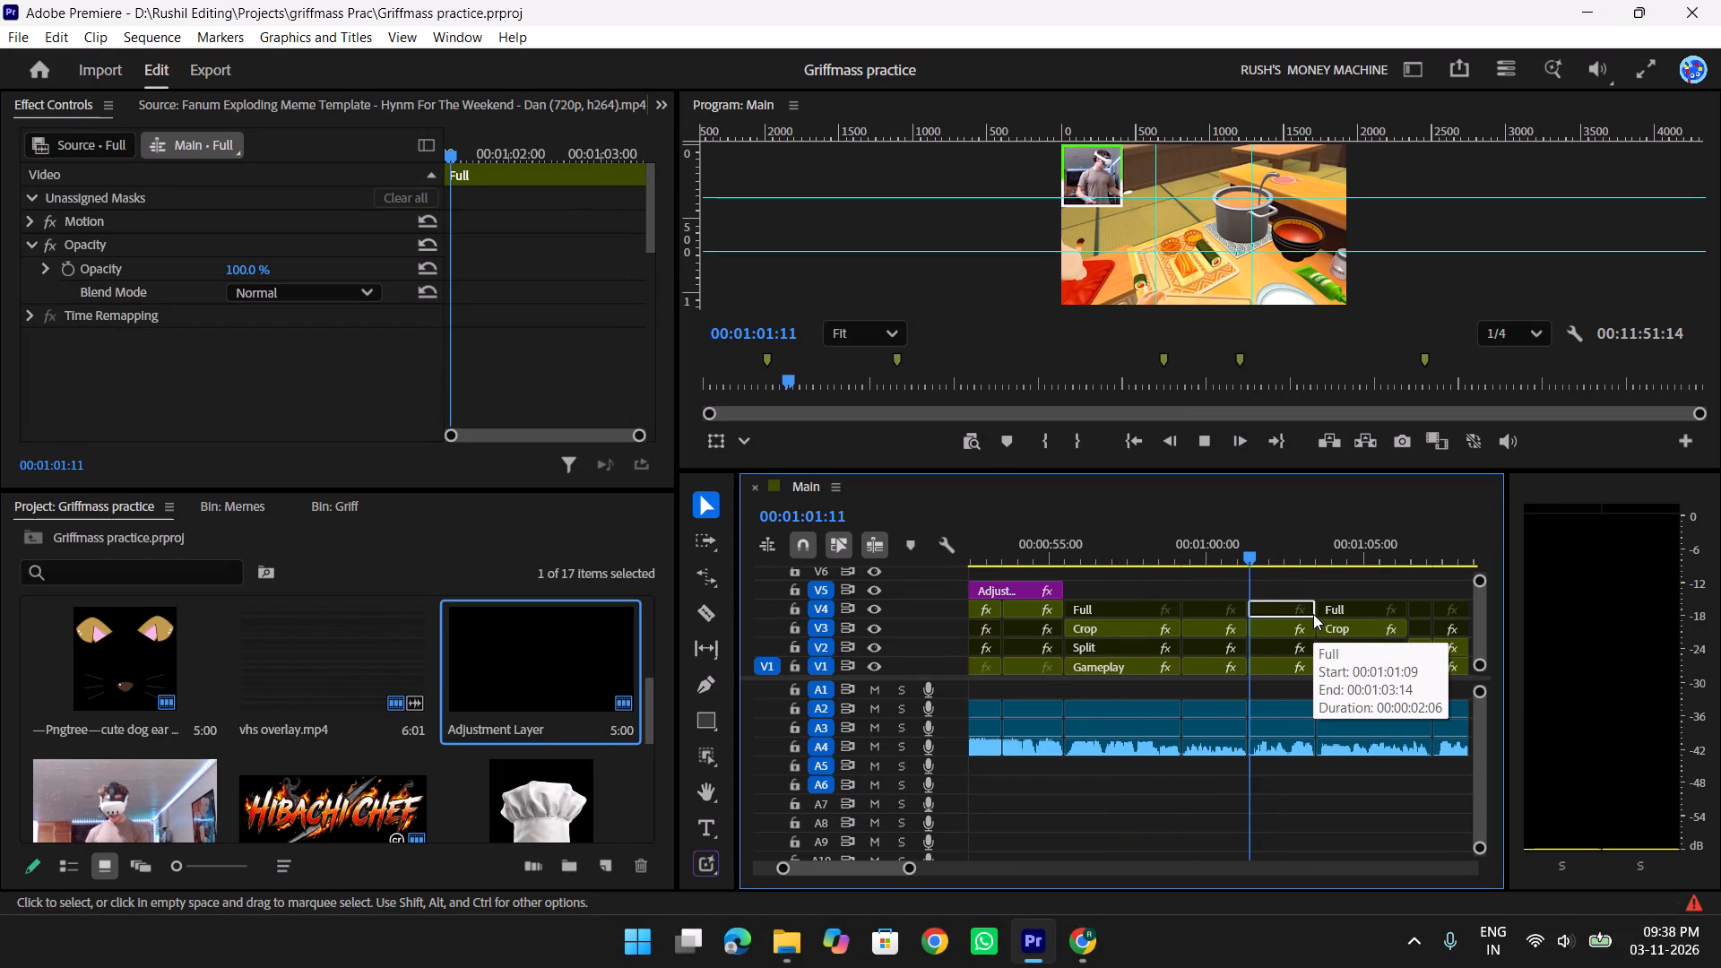
pyautogui.scroll(-5, 1313, 614)
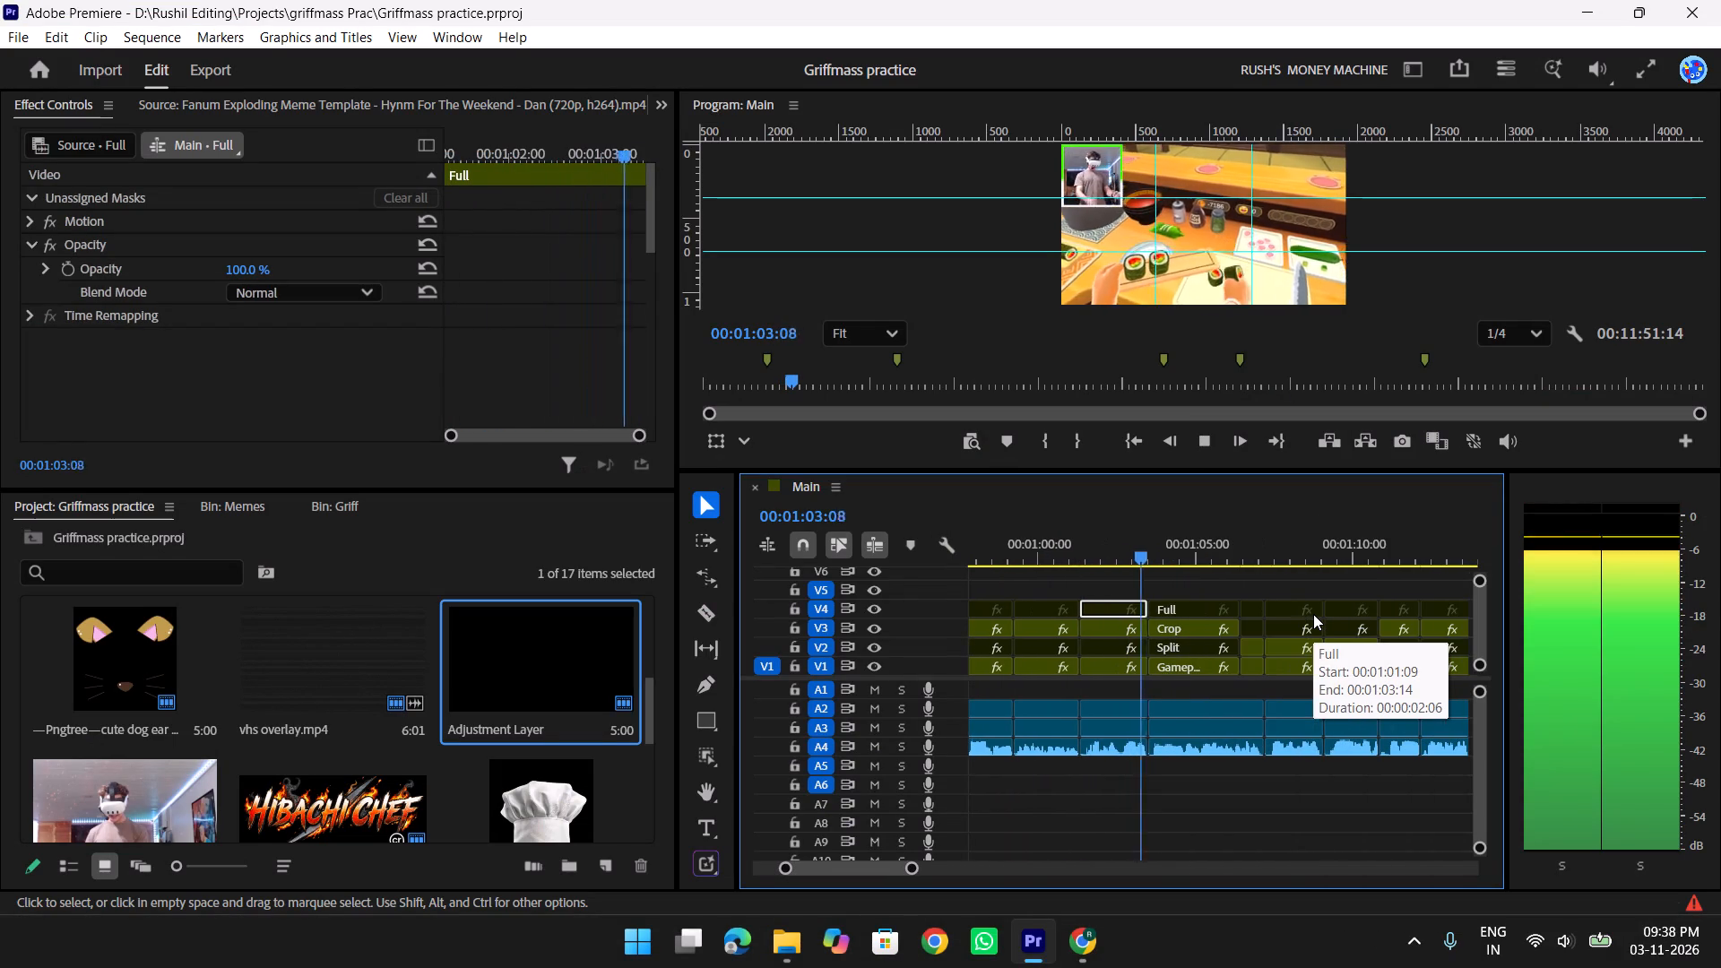
pyautogui.press('space')
# Switch to Chrome and search GIPHY for "ouu".
pyautogui.hotkey('alt', 'Tab')
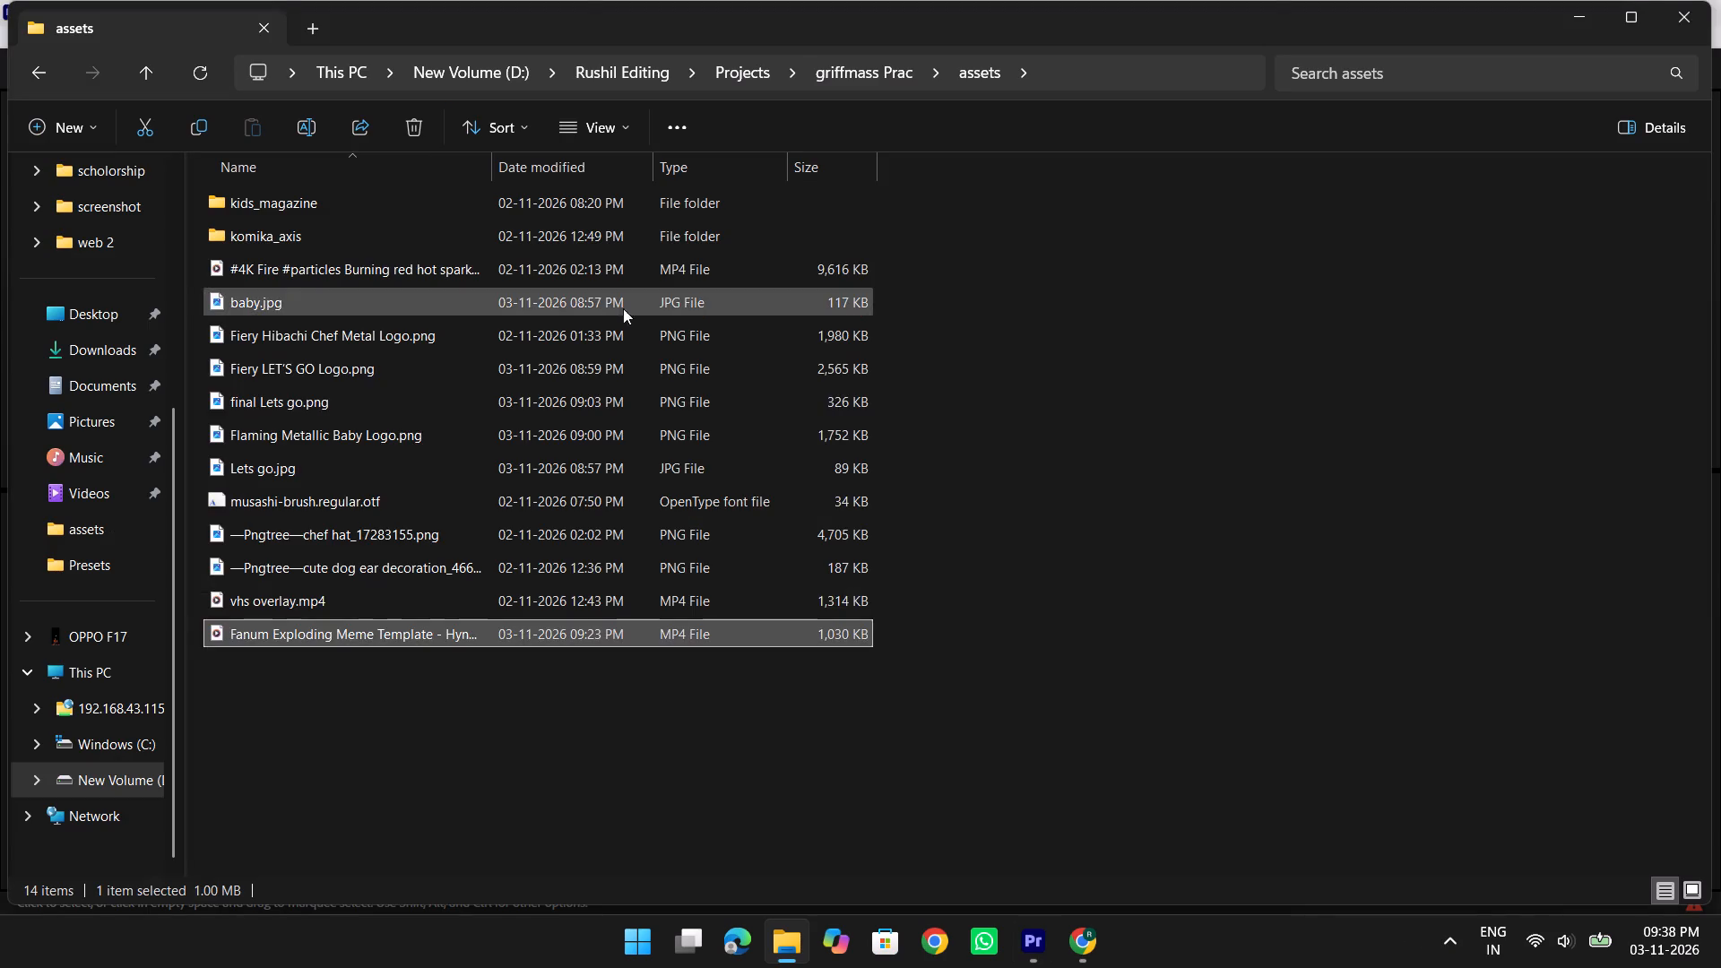
pyautogui.hotkey('alt', 'Tab')
pyautogui.hotkey('alt', 'Tab')
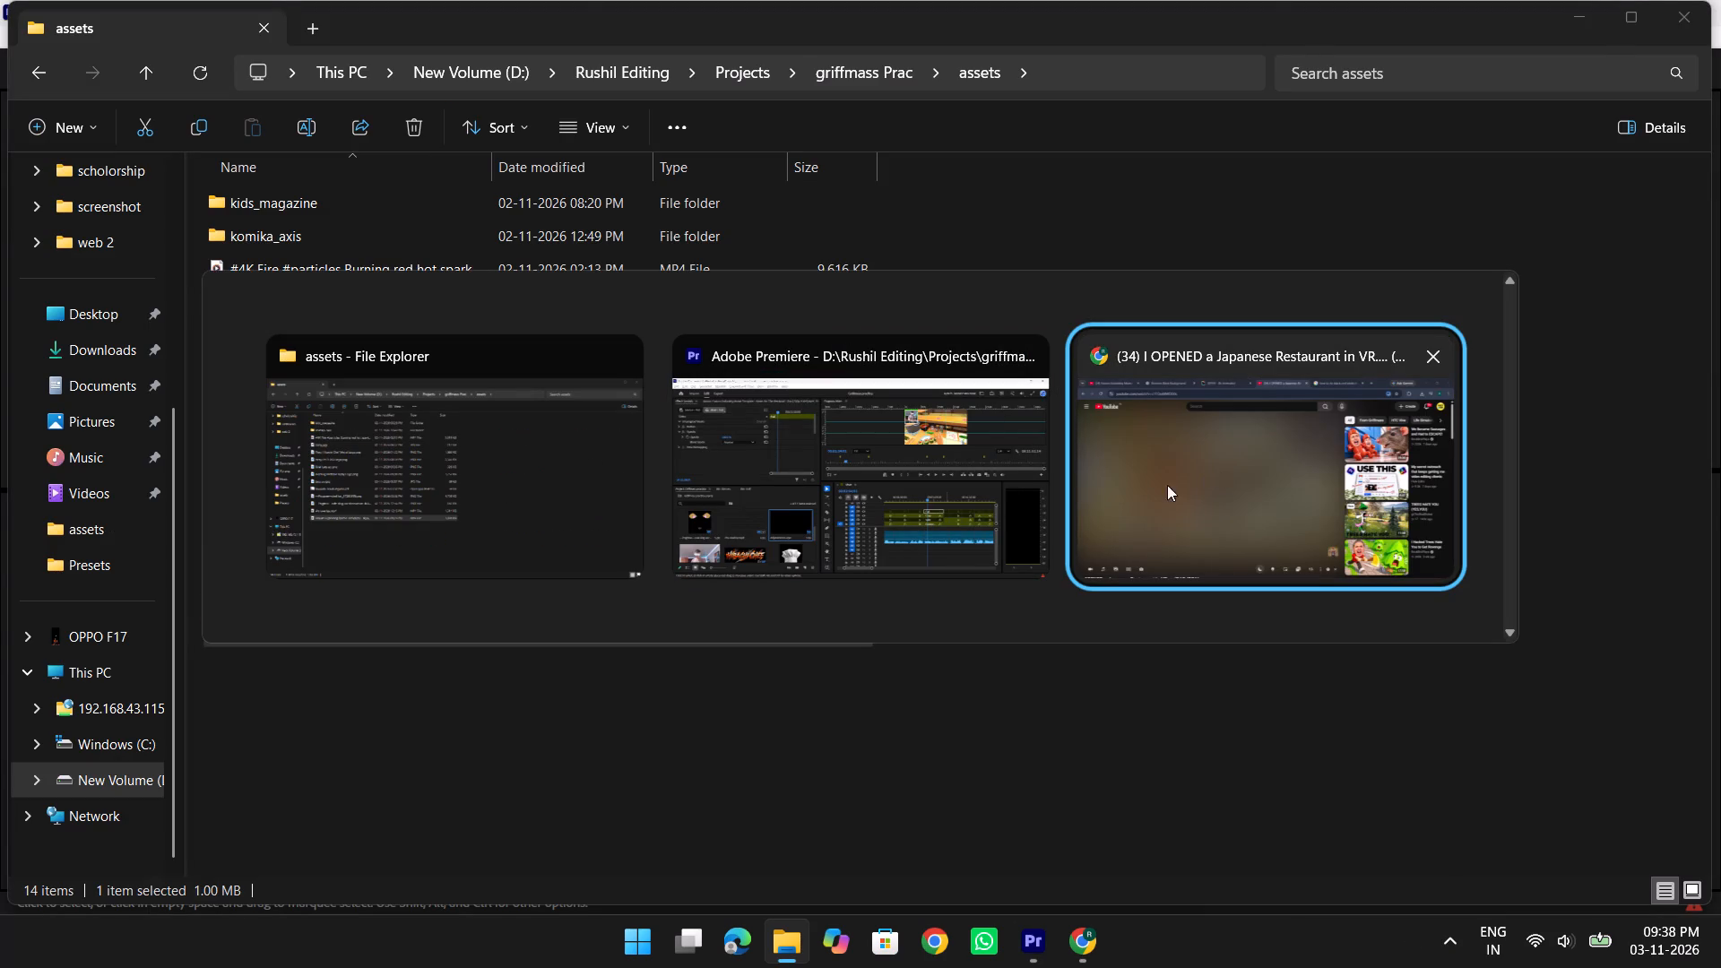
pyautogui.keyDown('alt'); pyautogui.click(1226, 468); pyautogui.keyUp('alt')
pyautogui.click(584, 0)
pyautogui.click(781, 156)
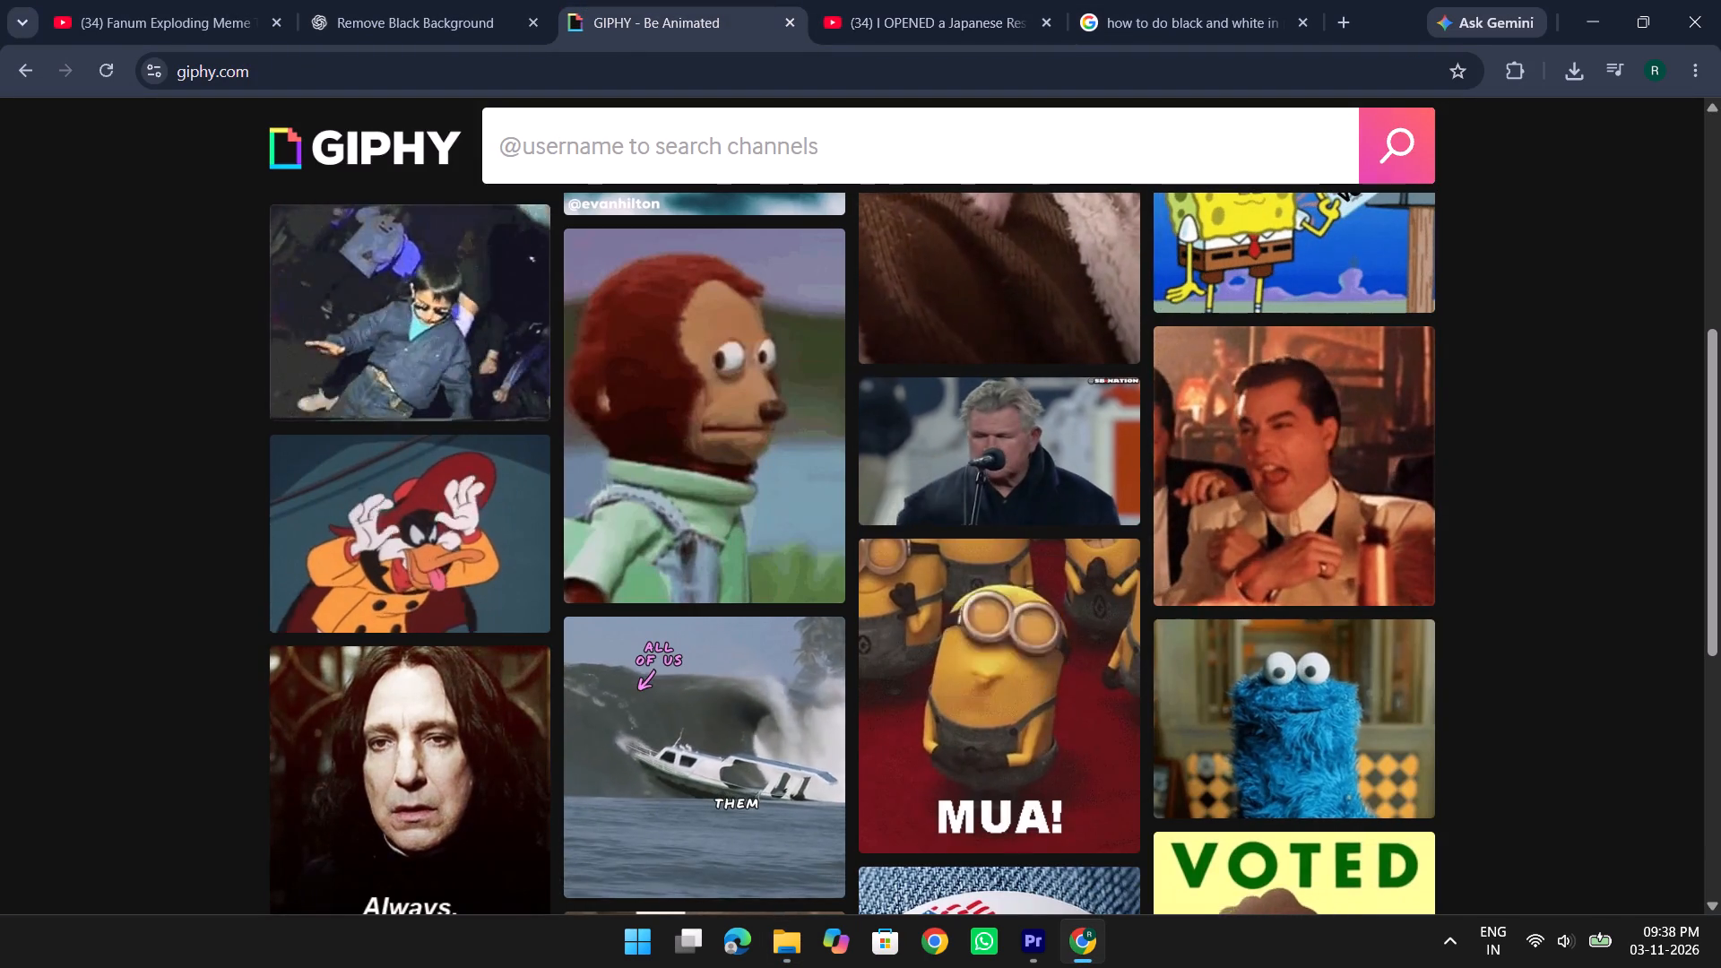
pyautogui.press('p')
pyautogui.press('BackSpace')
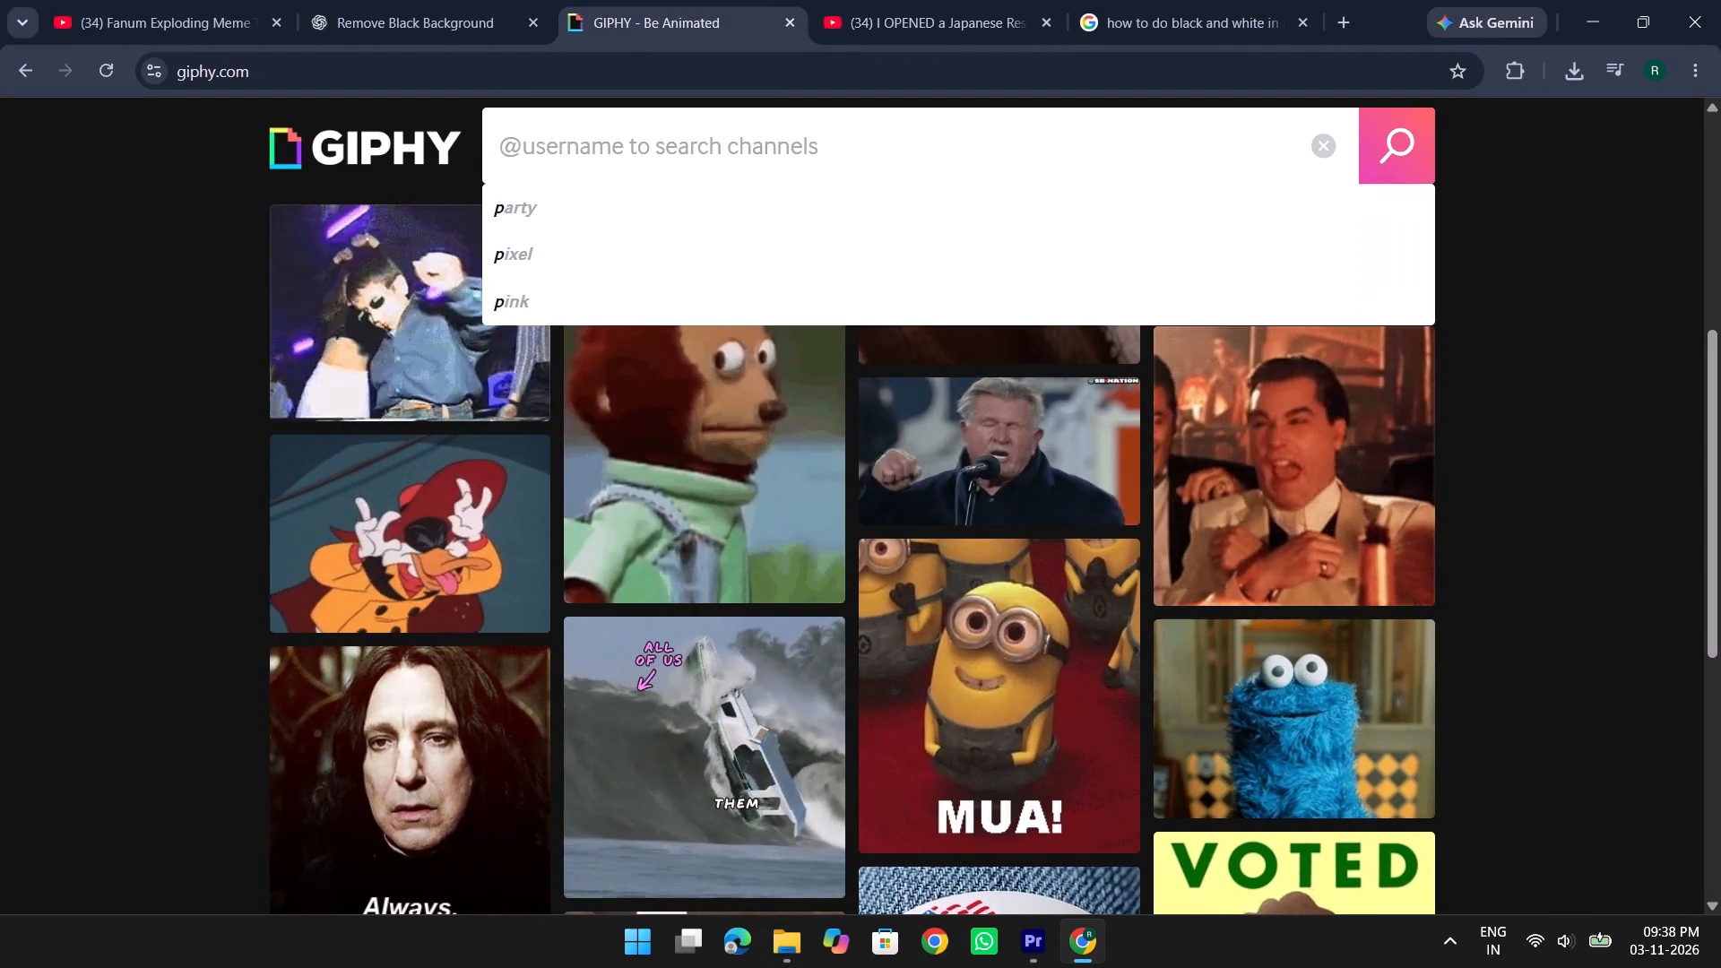
pyautogui.write('ouu')
pyautogui.press('Return')
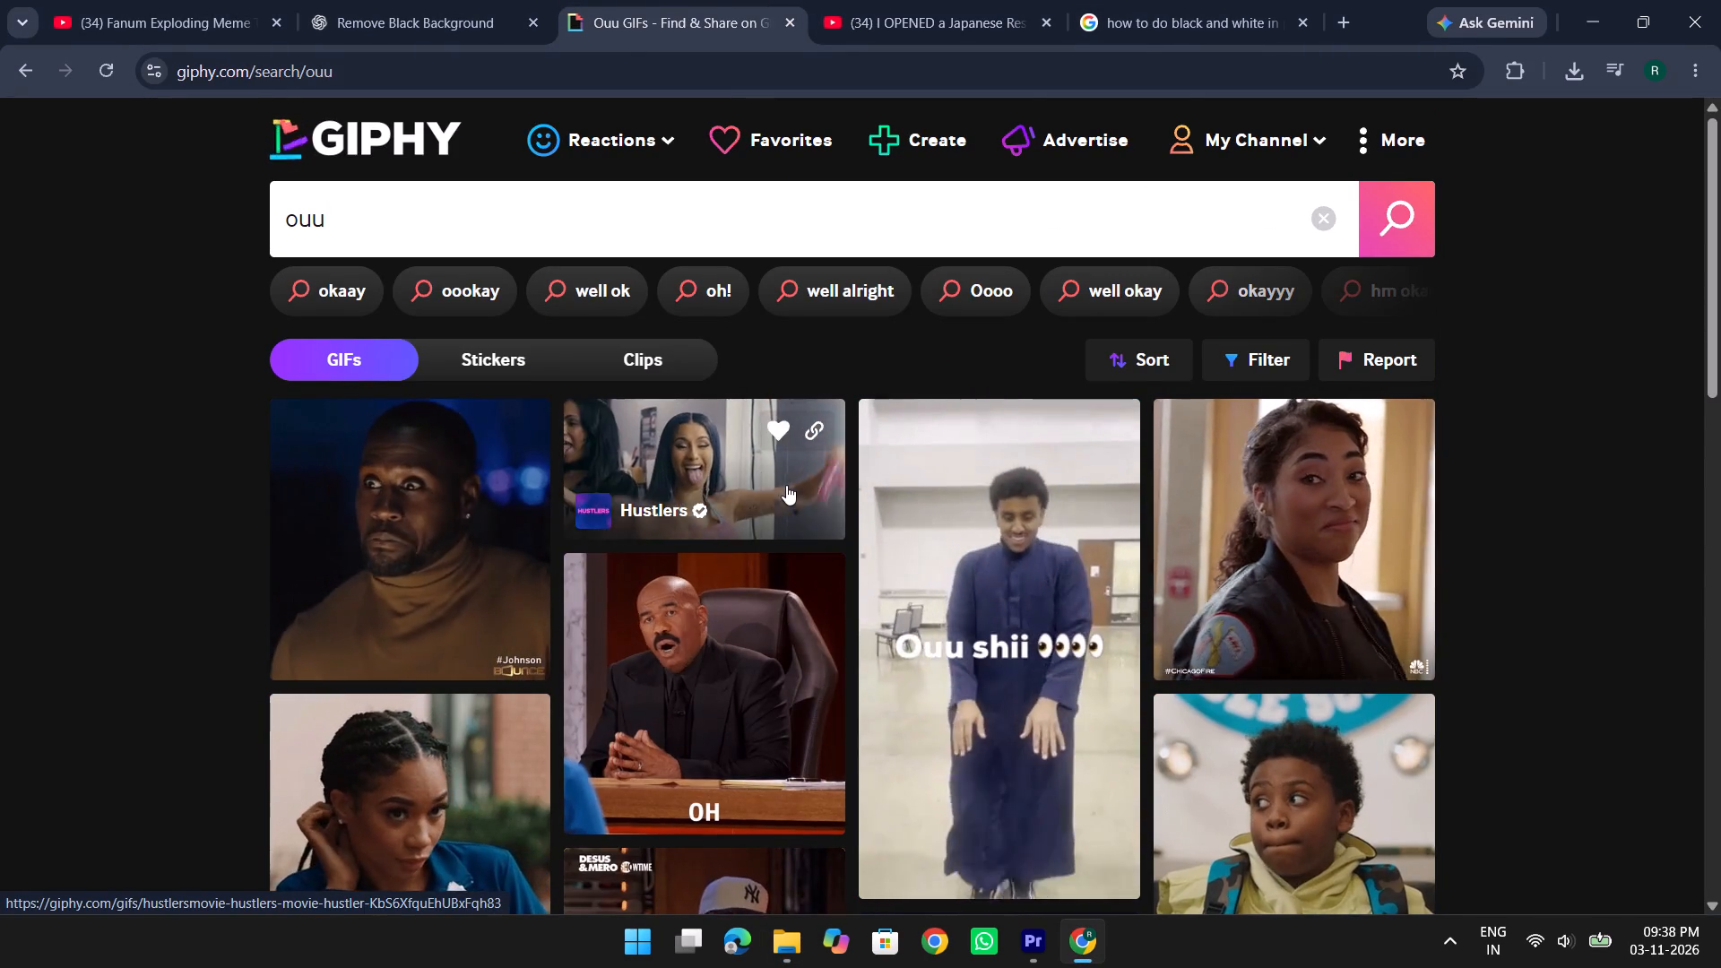
# Look through the GIPHY results for "ouu" for a fitting reaction GIF and close that GIPHY tab.
pyautogui.scroll(-2, 786, 485)
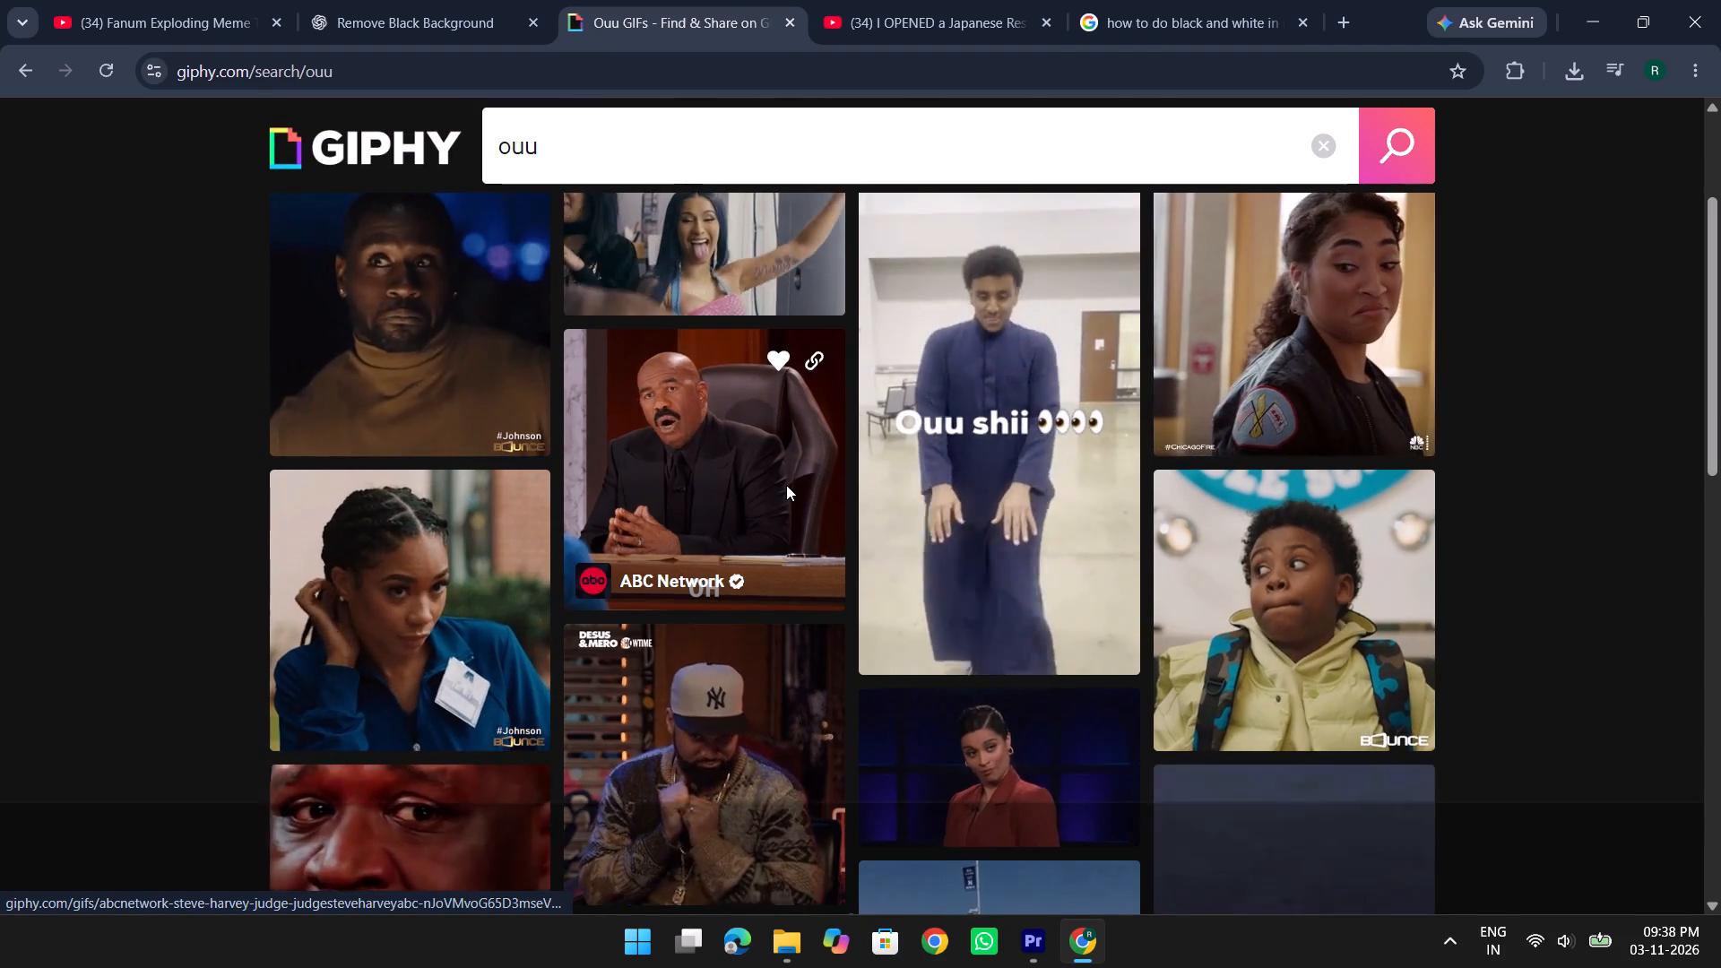
pyautogui.scroll(-6, 786, 485)
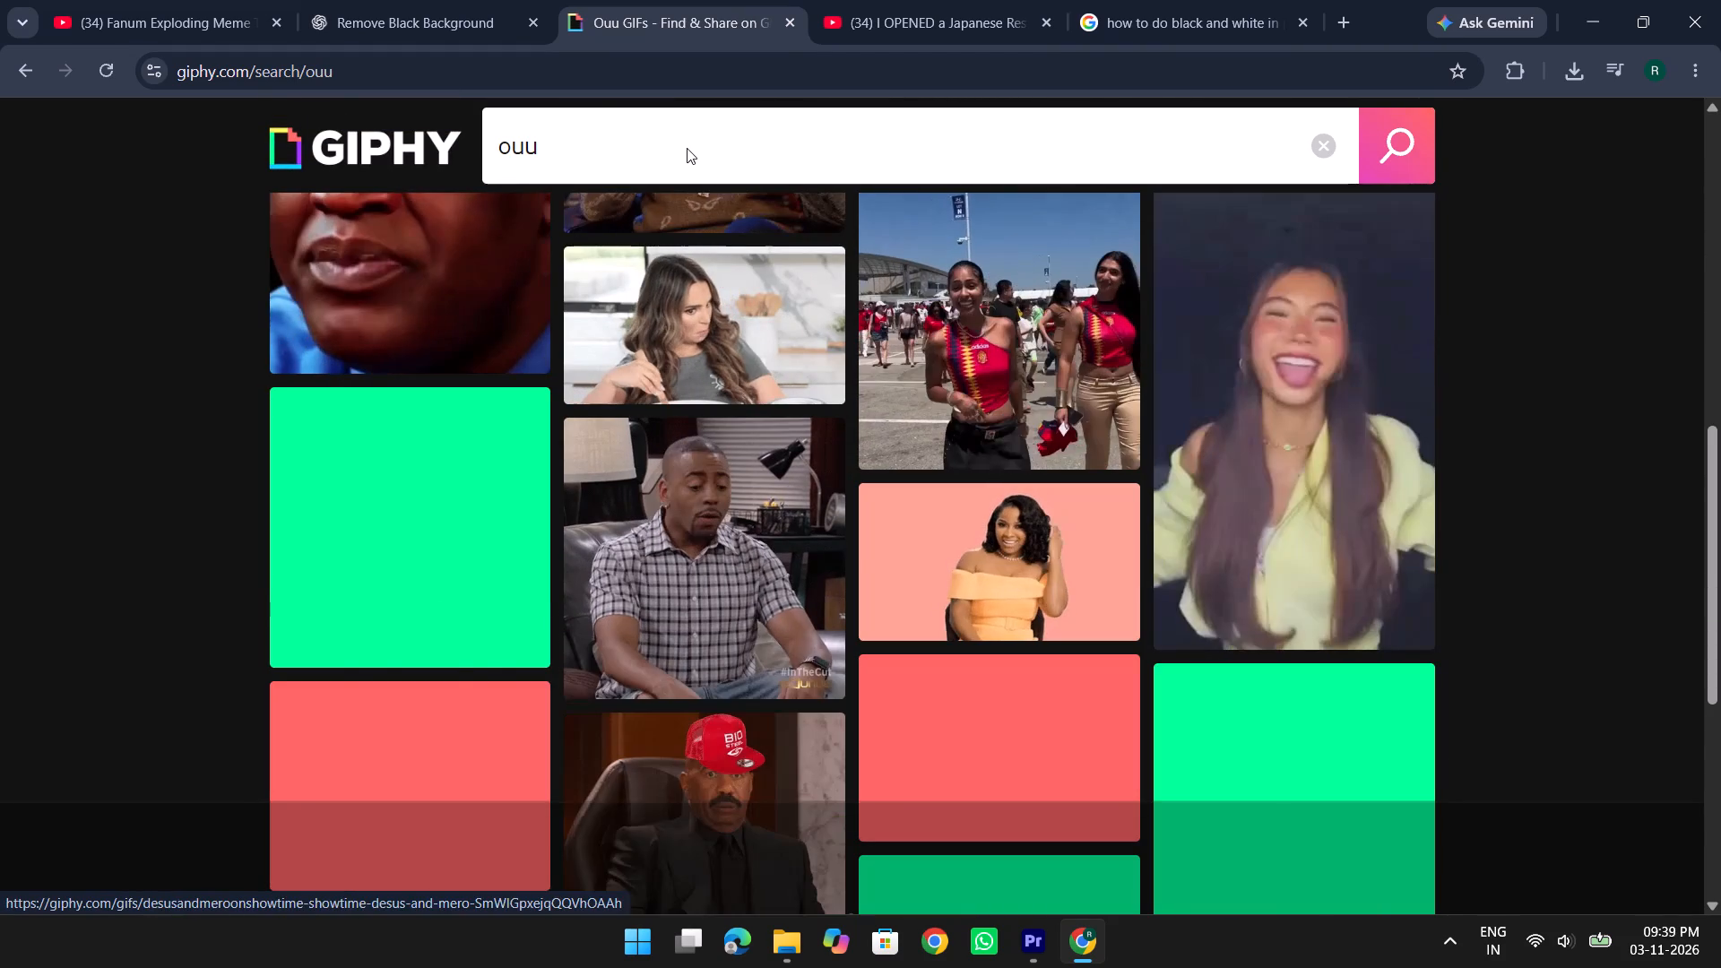
pyautogui.moveTo(618, 100); pyautogui.dragTo(505, 134)
pyautogui.scroll(3, 594, 357)
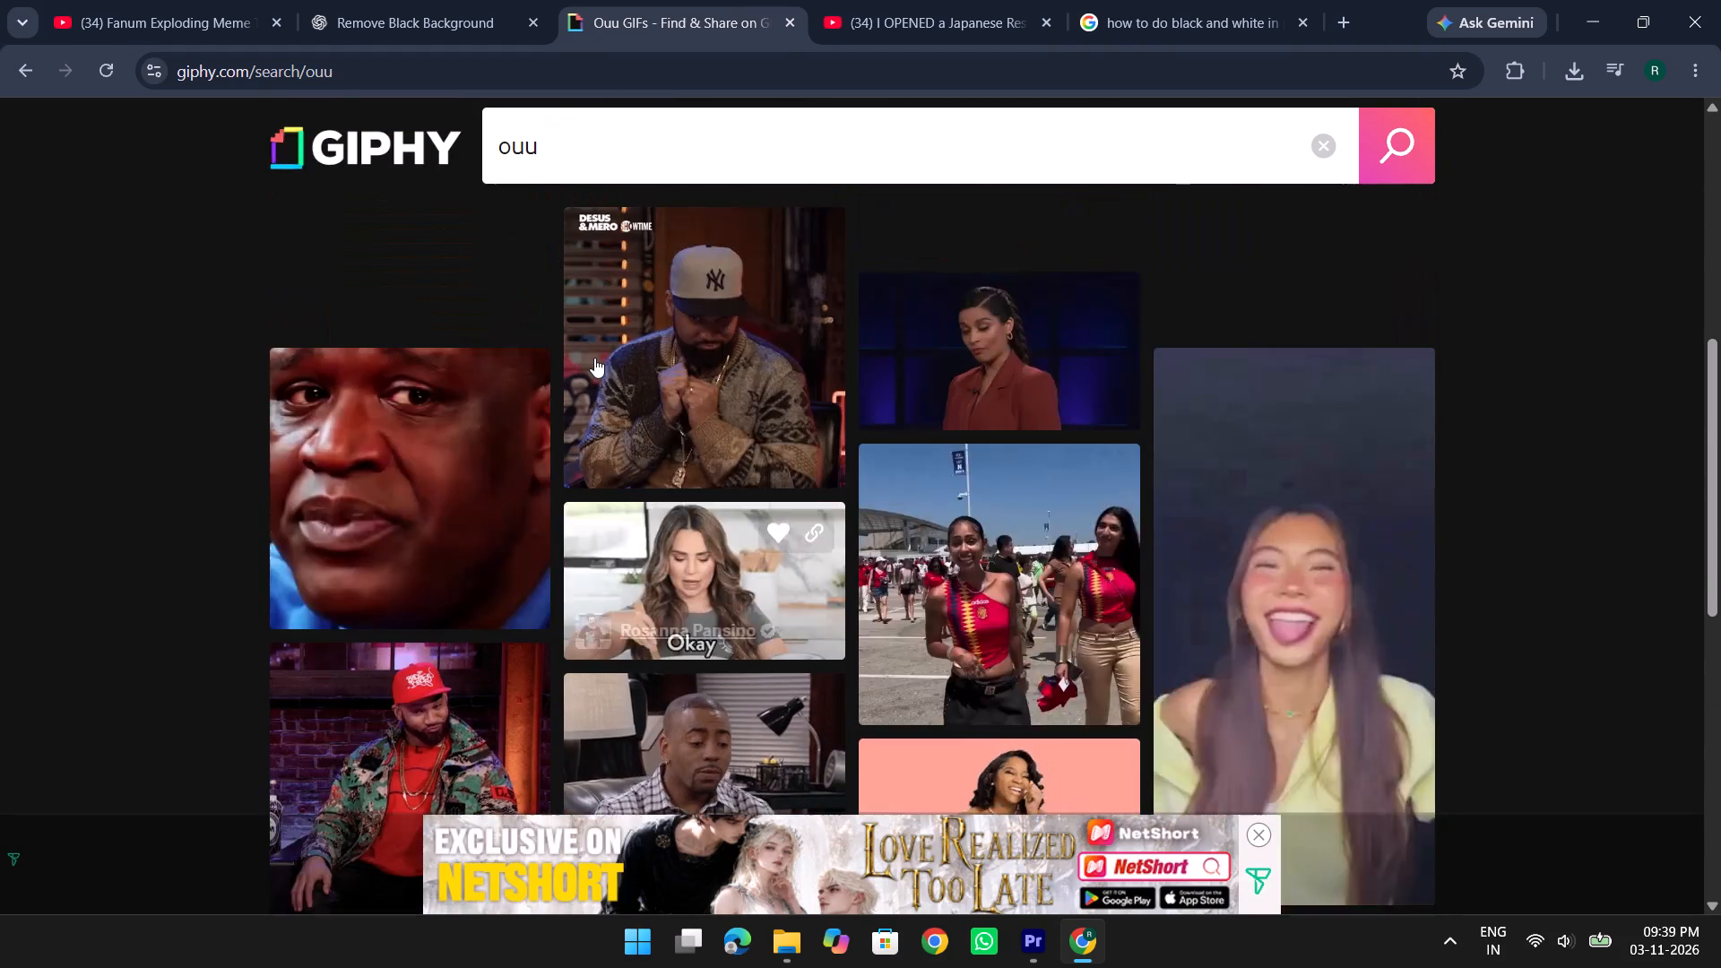
pyautogui.scroll(-4, 664, 376)
pyautogui.scroll(3, 664, 376)
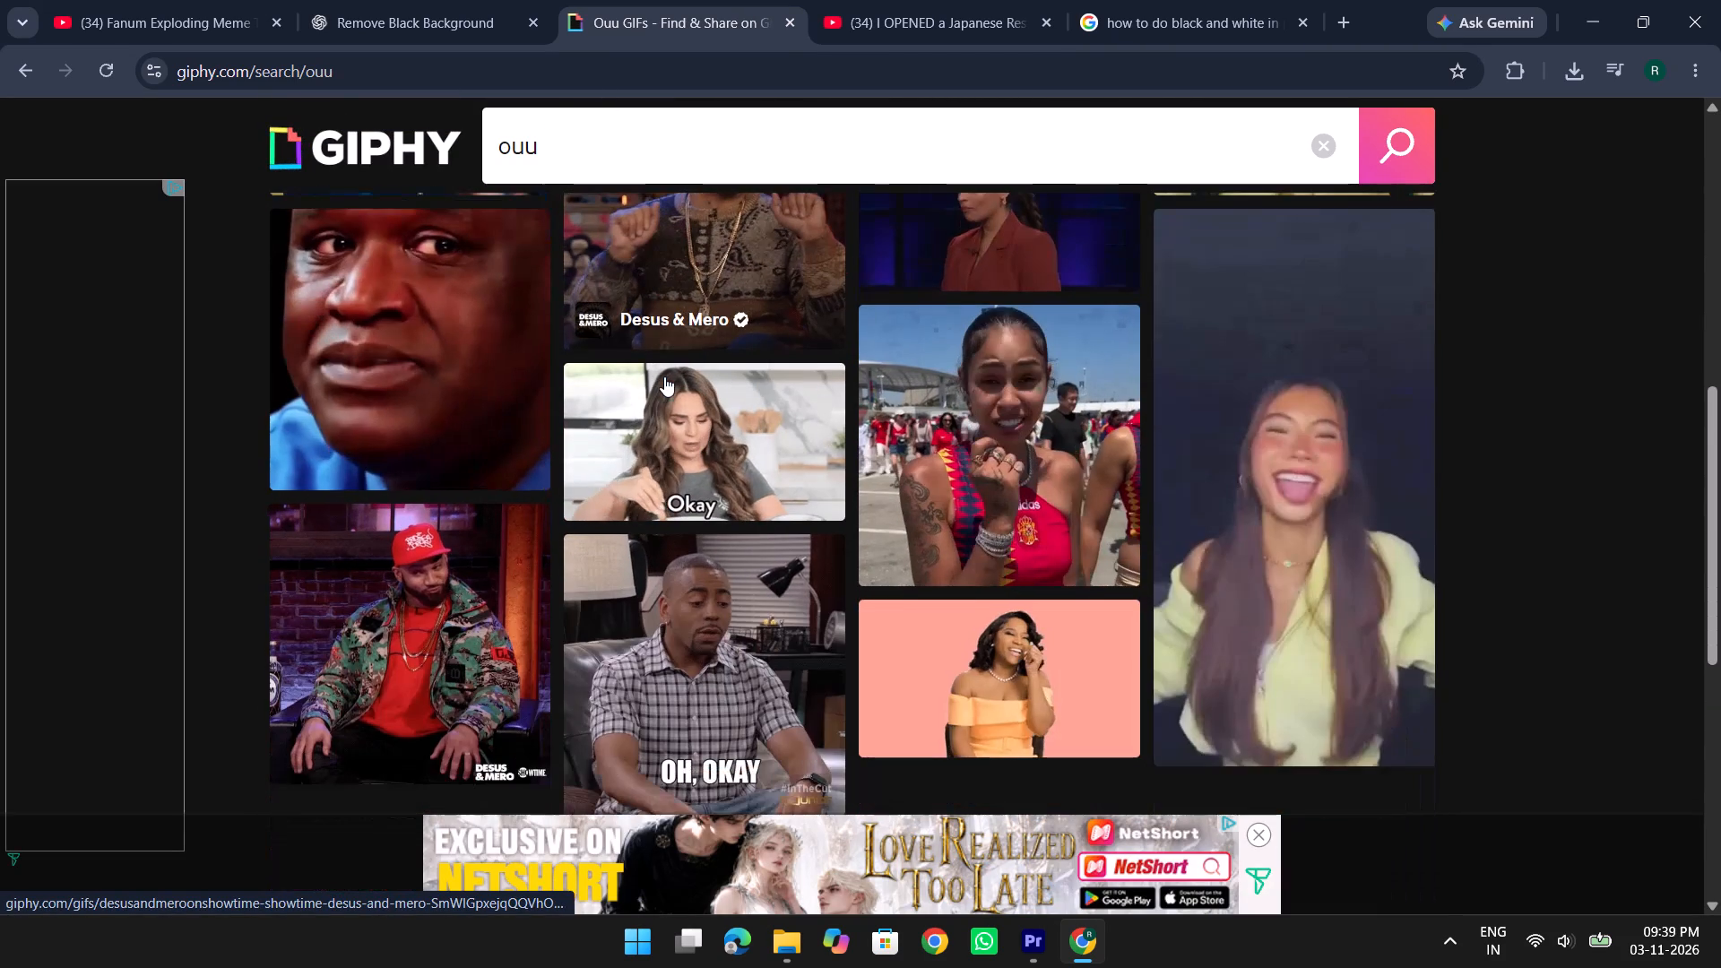
pyautogui.scroll(-4, 664, 376)
pyautogui.scroll(-6, 1035, 395)
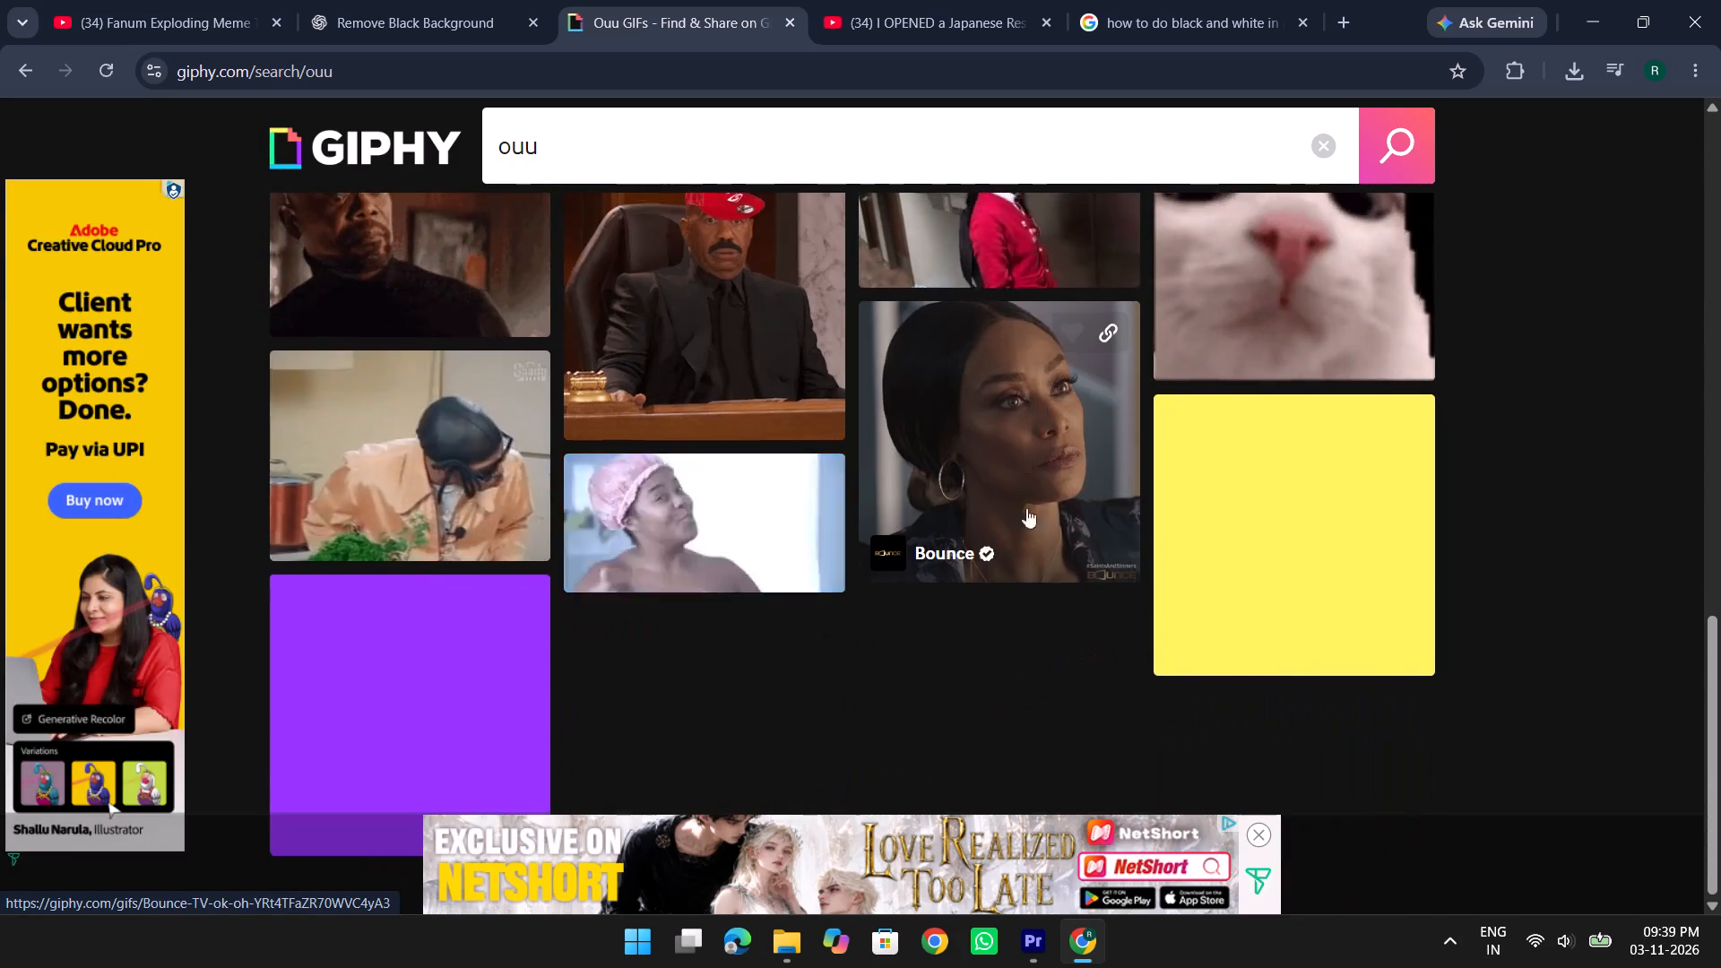
pyautogui.scroll(5, 1041, 526)
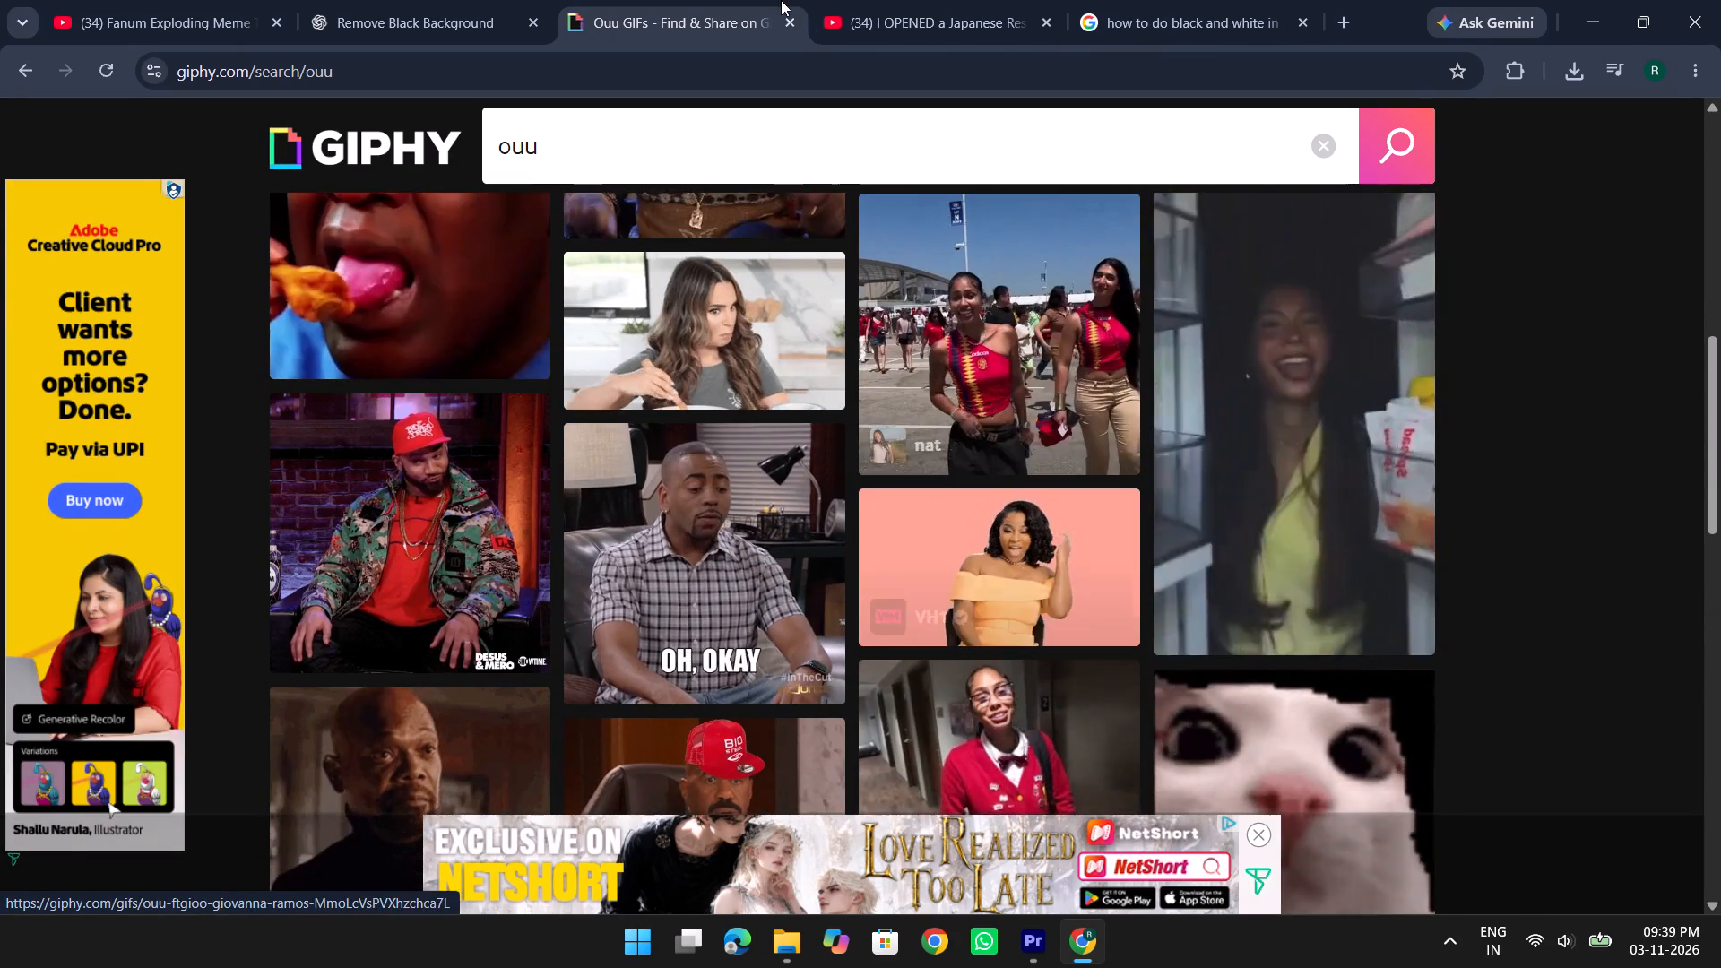
pyautogui.click(784, 21)
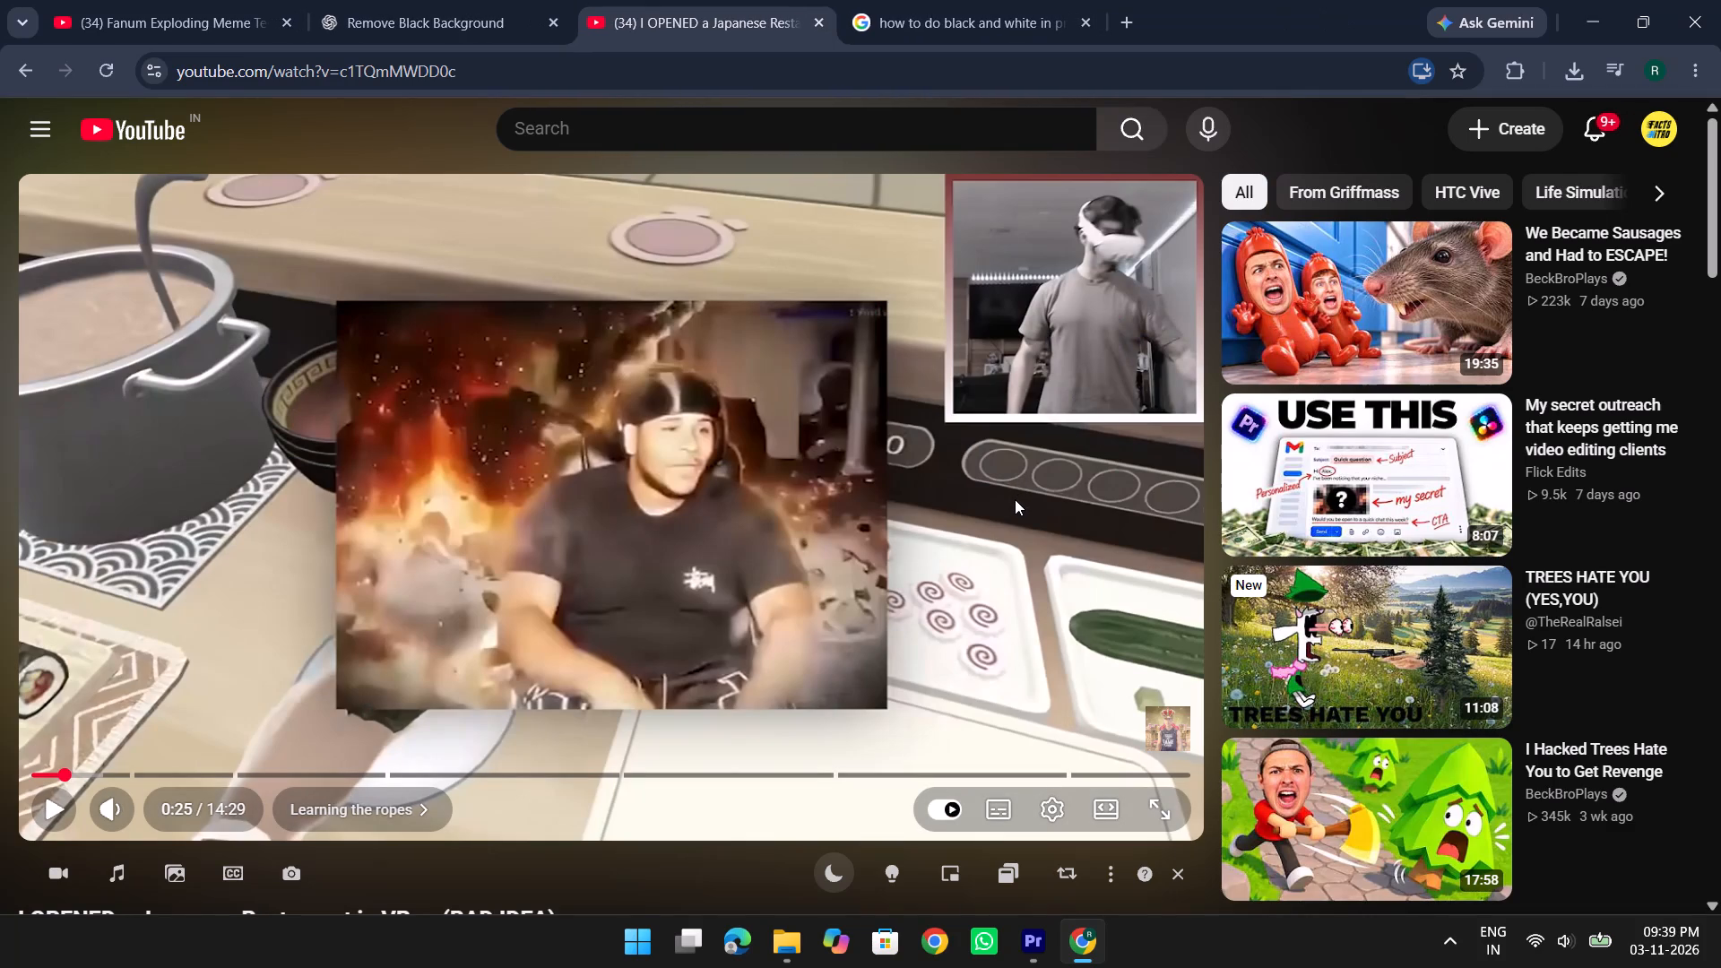
# Switch to Brave, search for "giphy" in a new tab and open the GIPHY website.
pyautogui.write('bra')
pyautogui.press('Return')
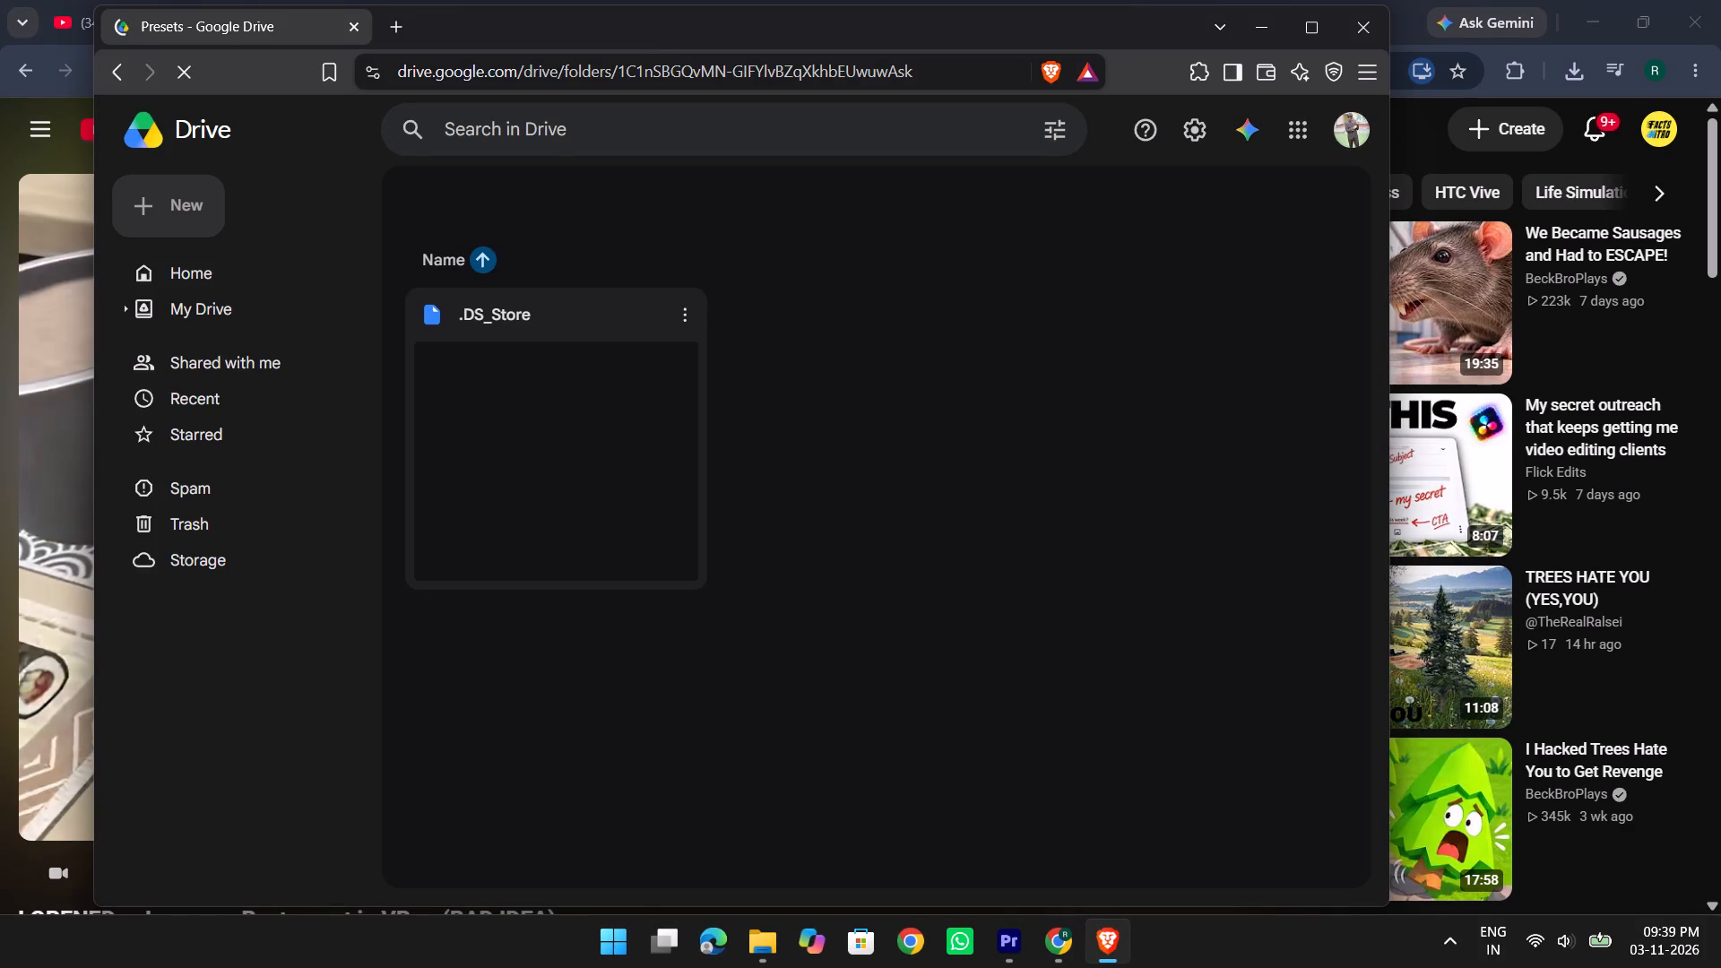
pyautogui.click(415, 29)
pyautogui.click(383, 22)
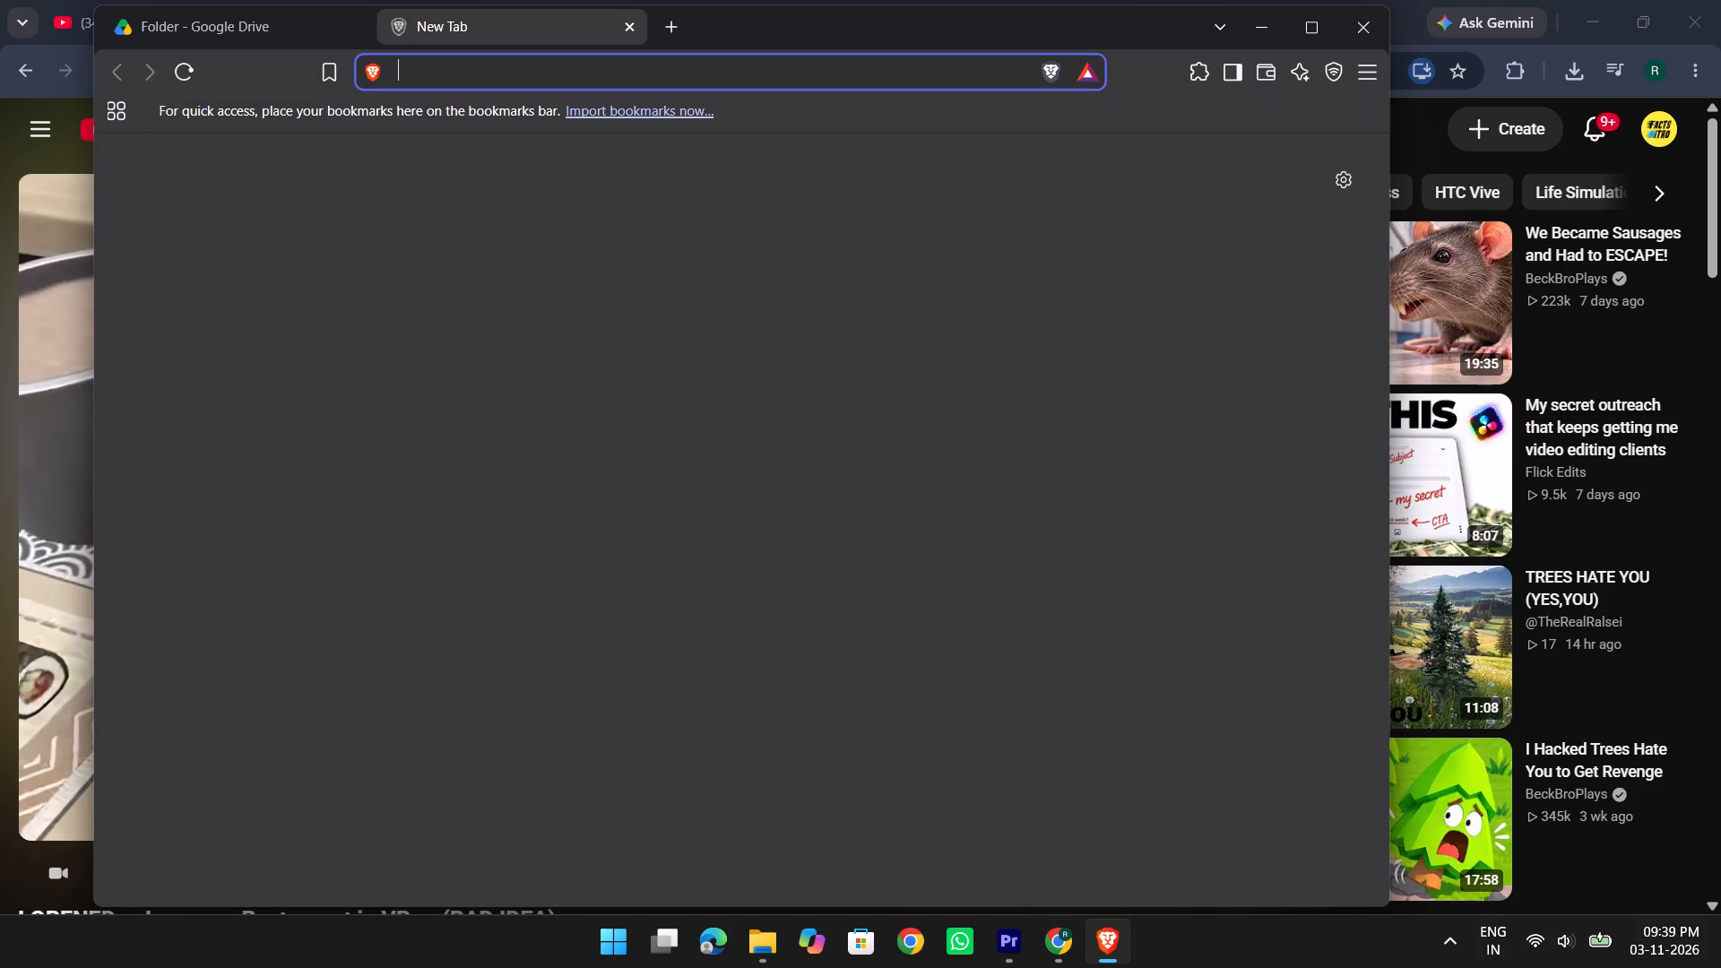
pyautogui.click(435, 80)
pyautogui.write('gi')
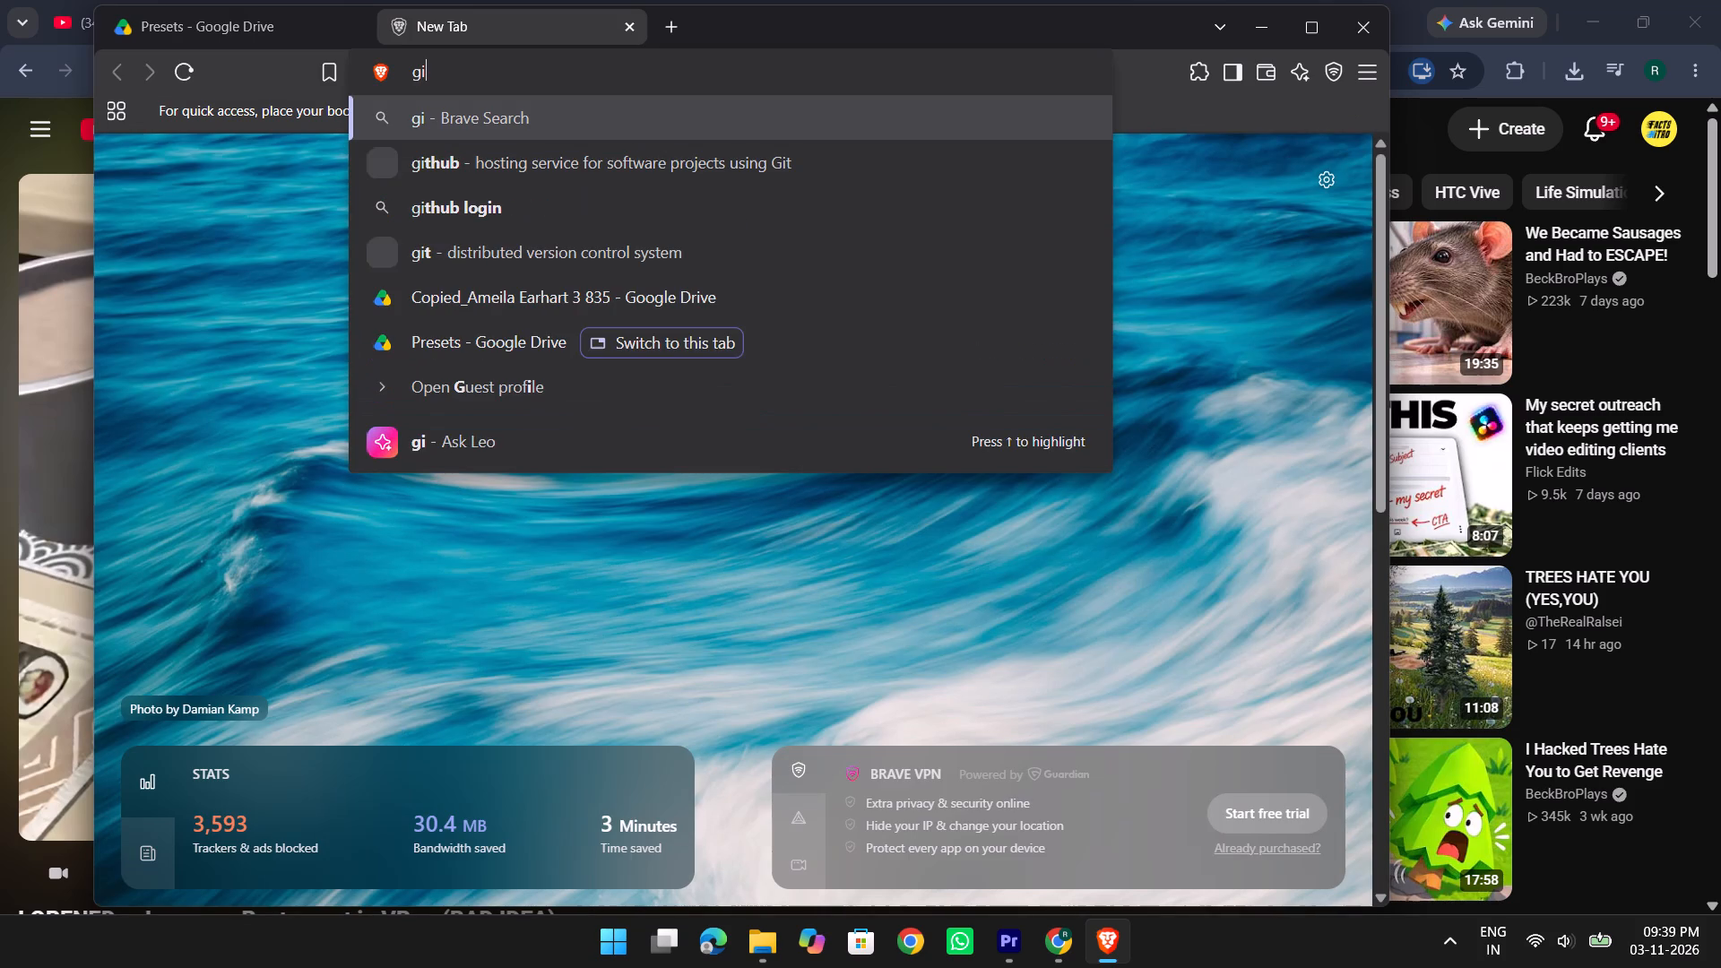
pyautogui.write('phy')
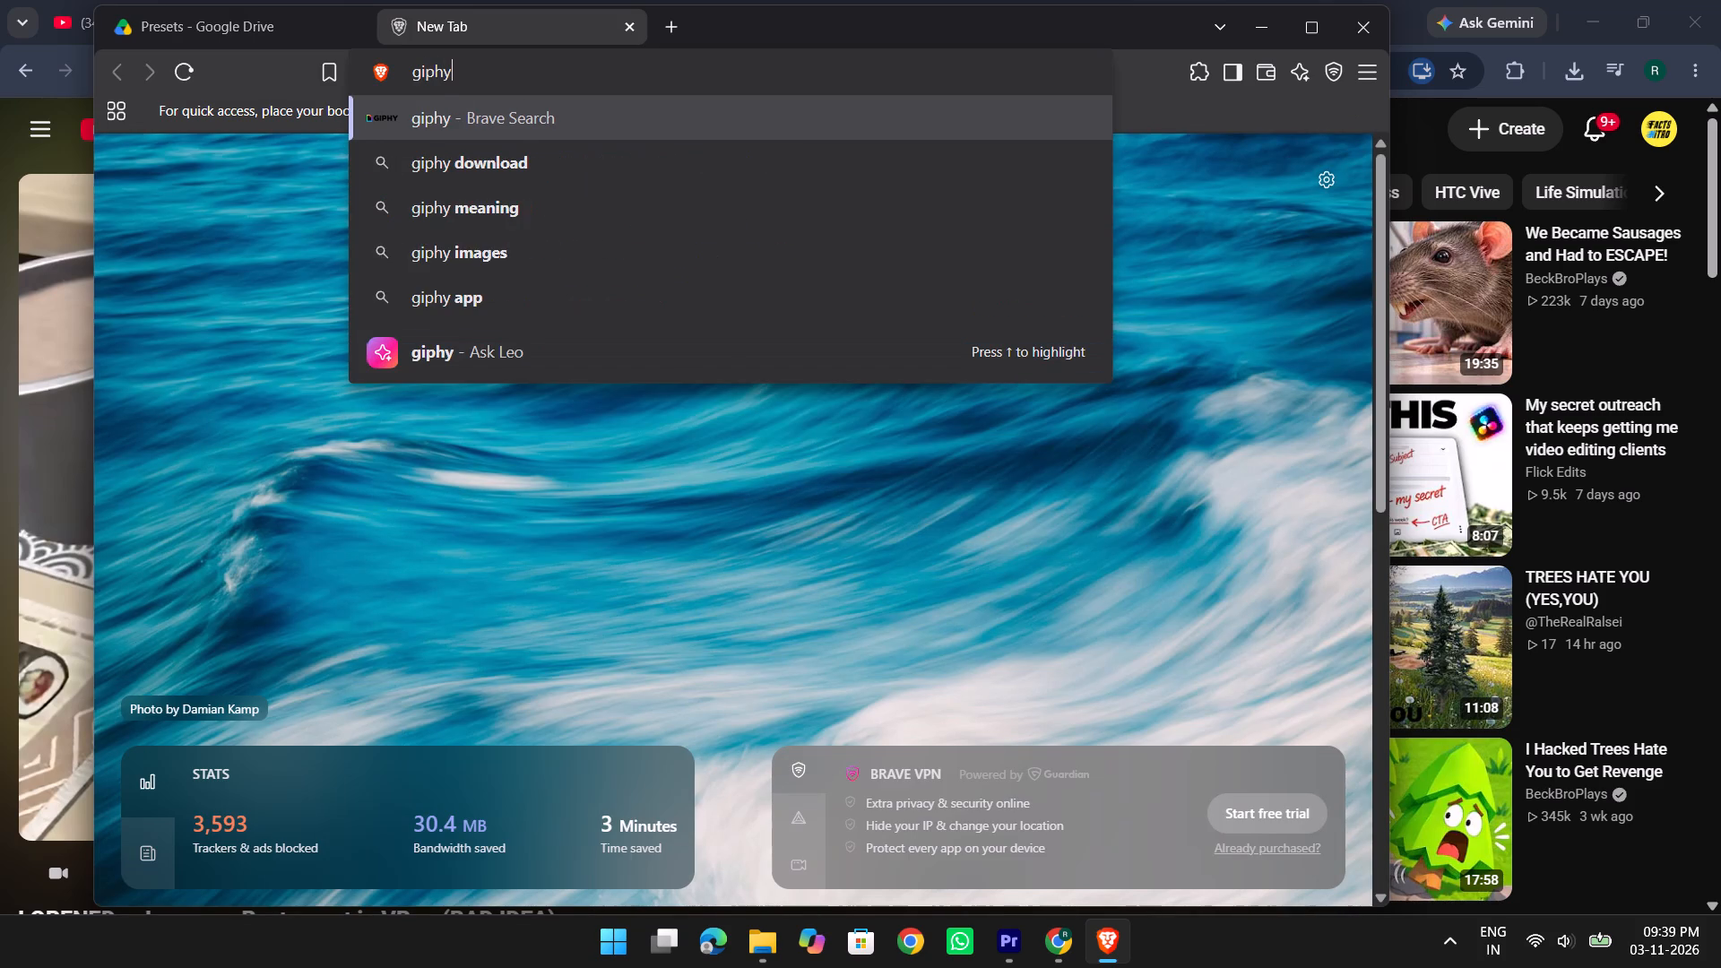
pyautogui.press('Return')
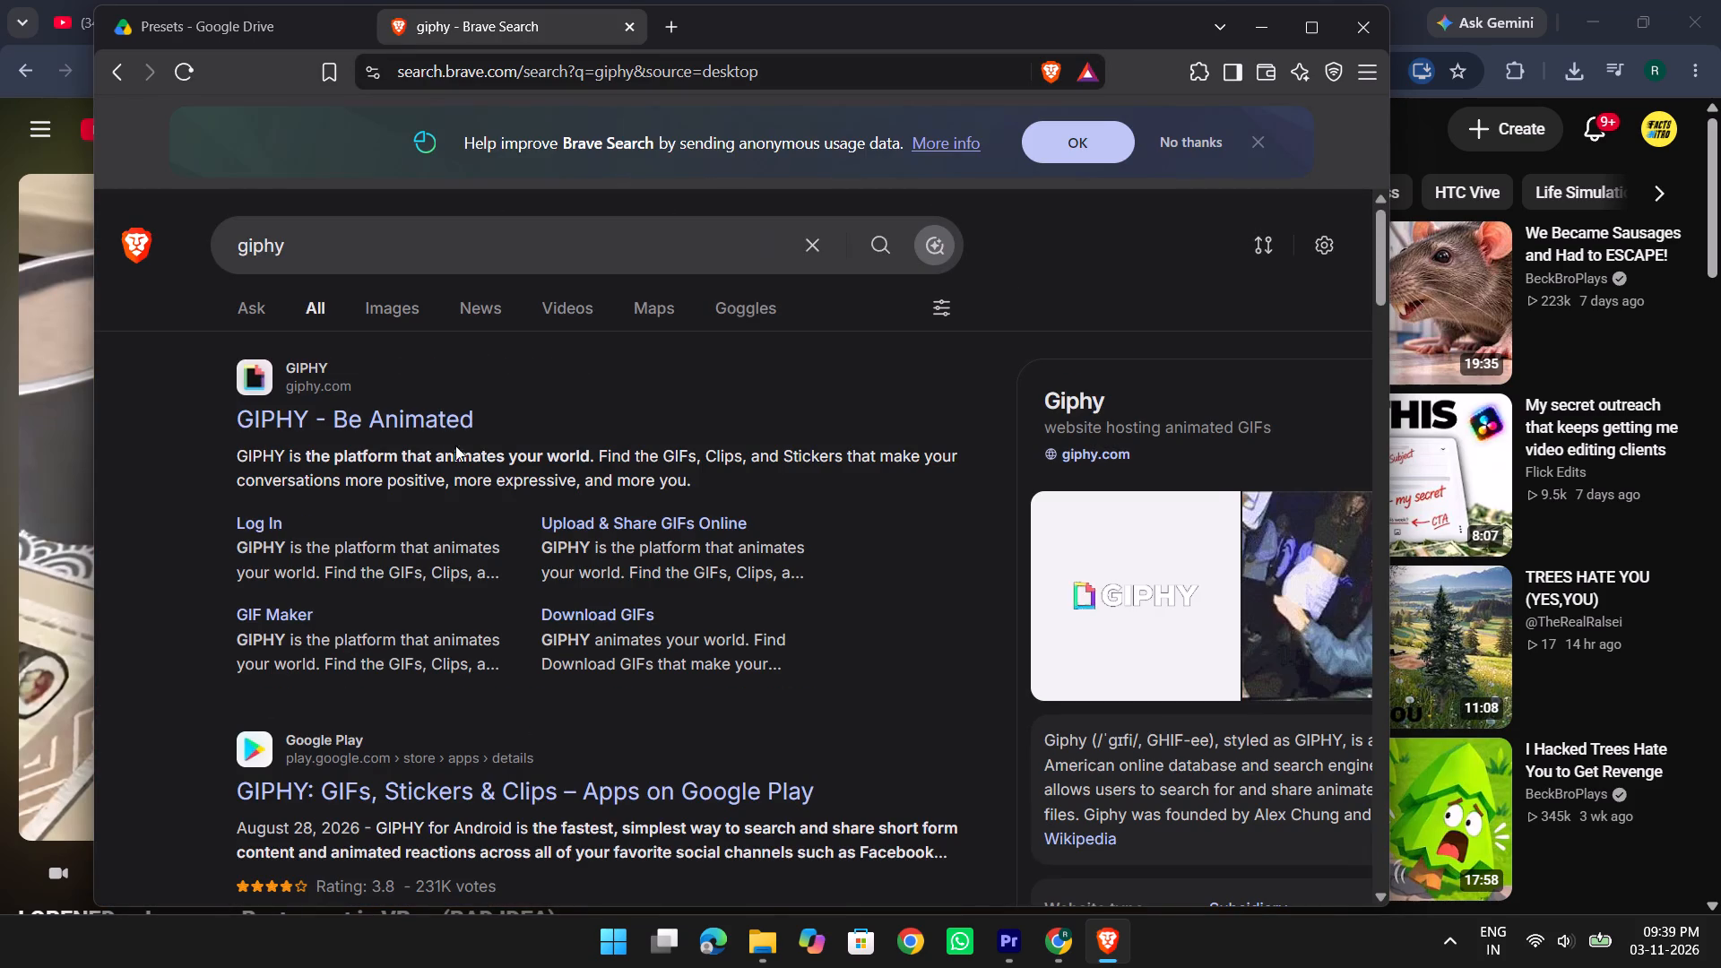
pyautogui.click(428, 419)
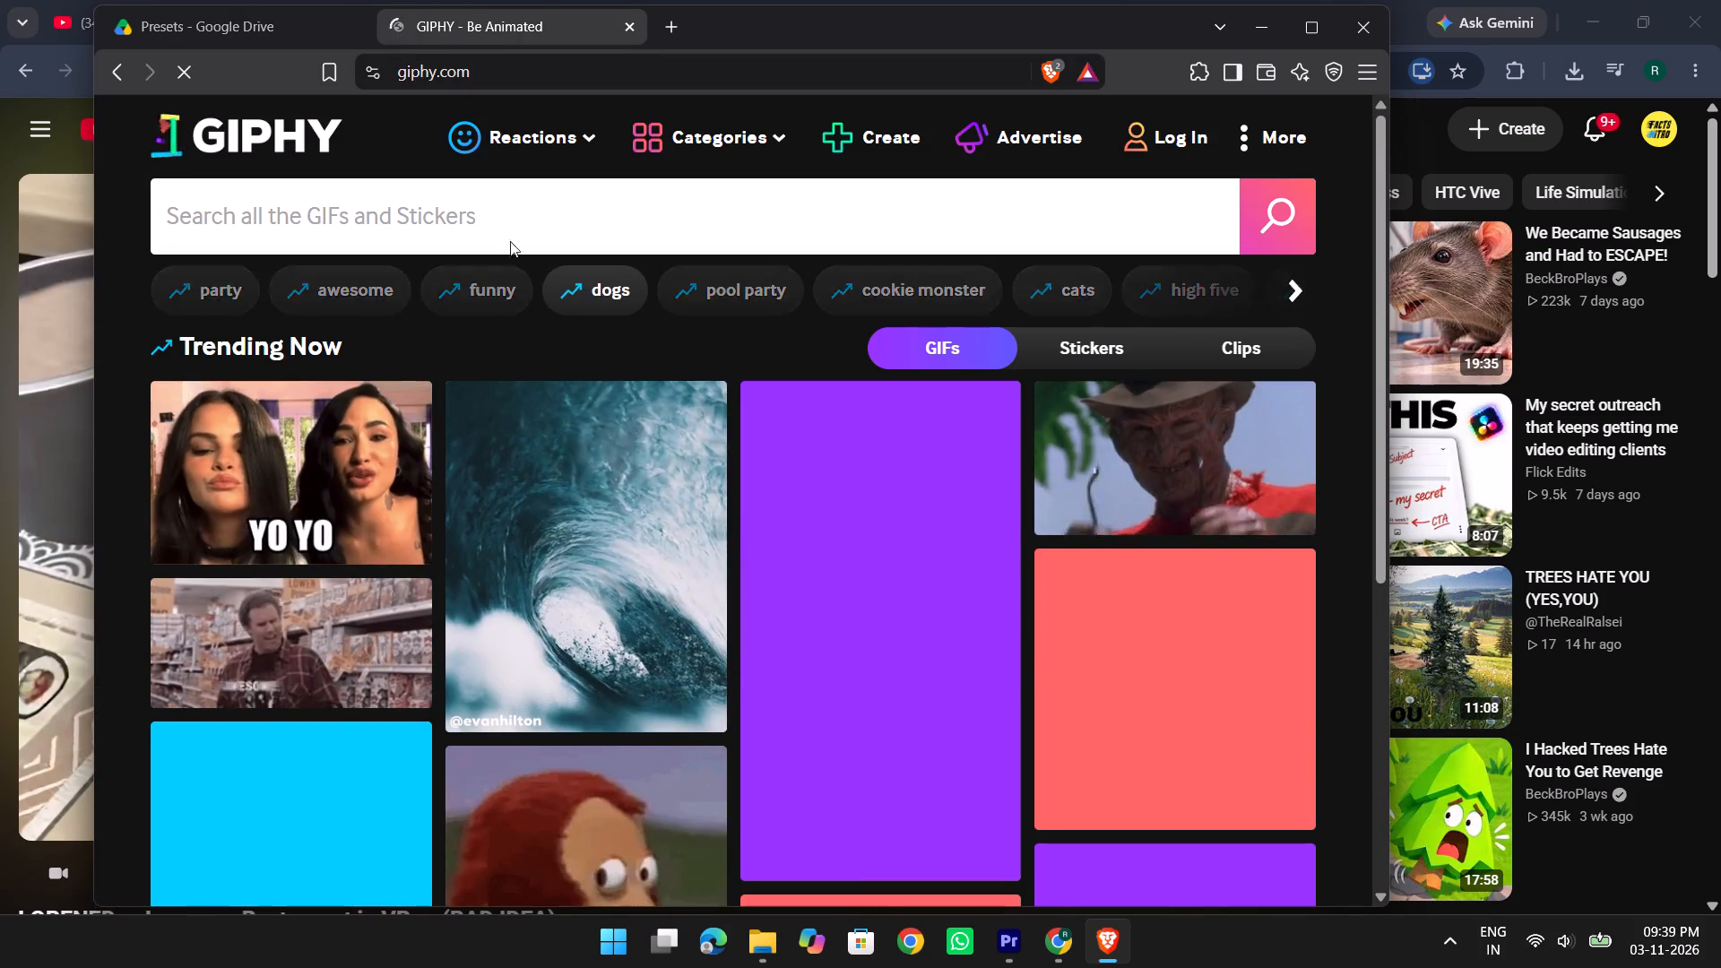
# Search GIPHY for "ouu shi" and look through the first reaction GIFs.
pyautogui.click(491, 222)
pyautogui.write('ouu shi')
pyautogui.press('Return')
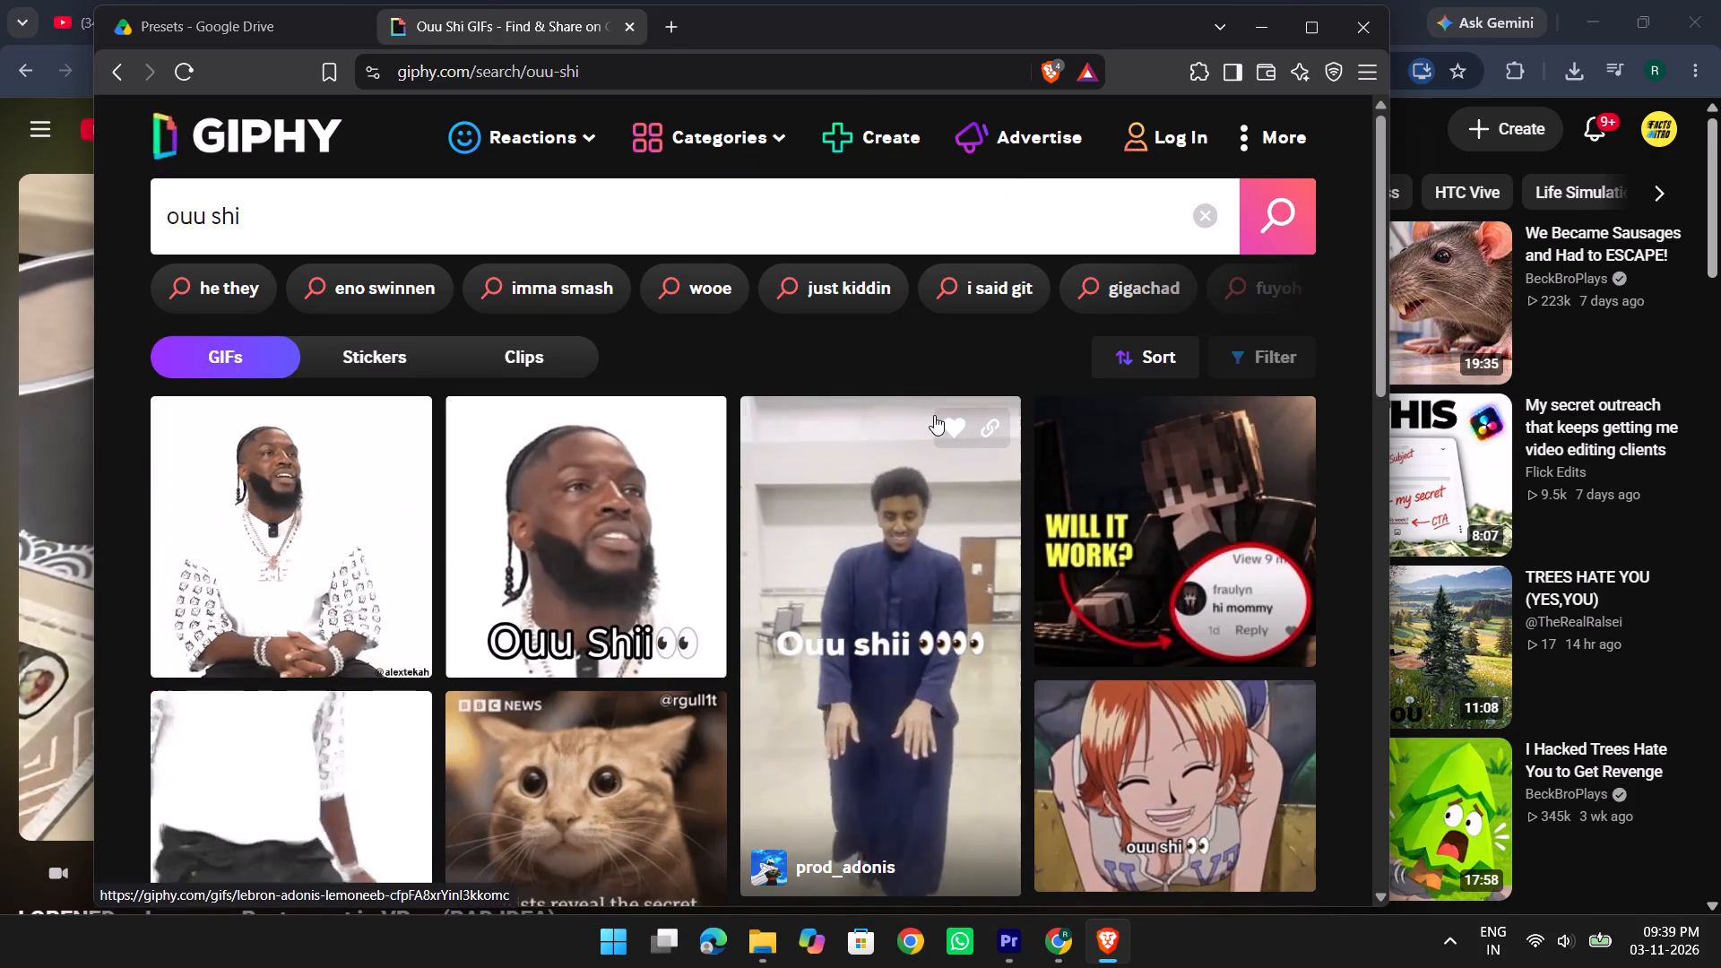
pyautogui.scroll(-1, 934, 415)
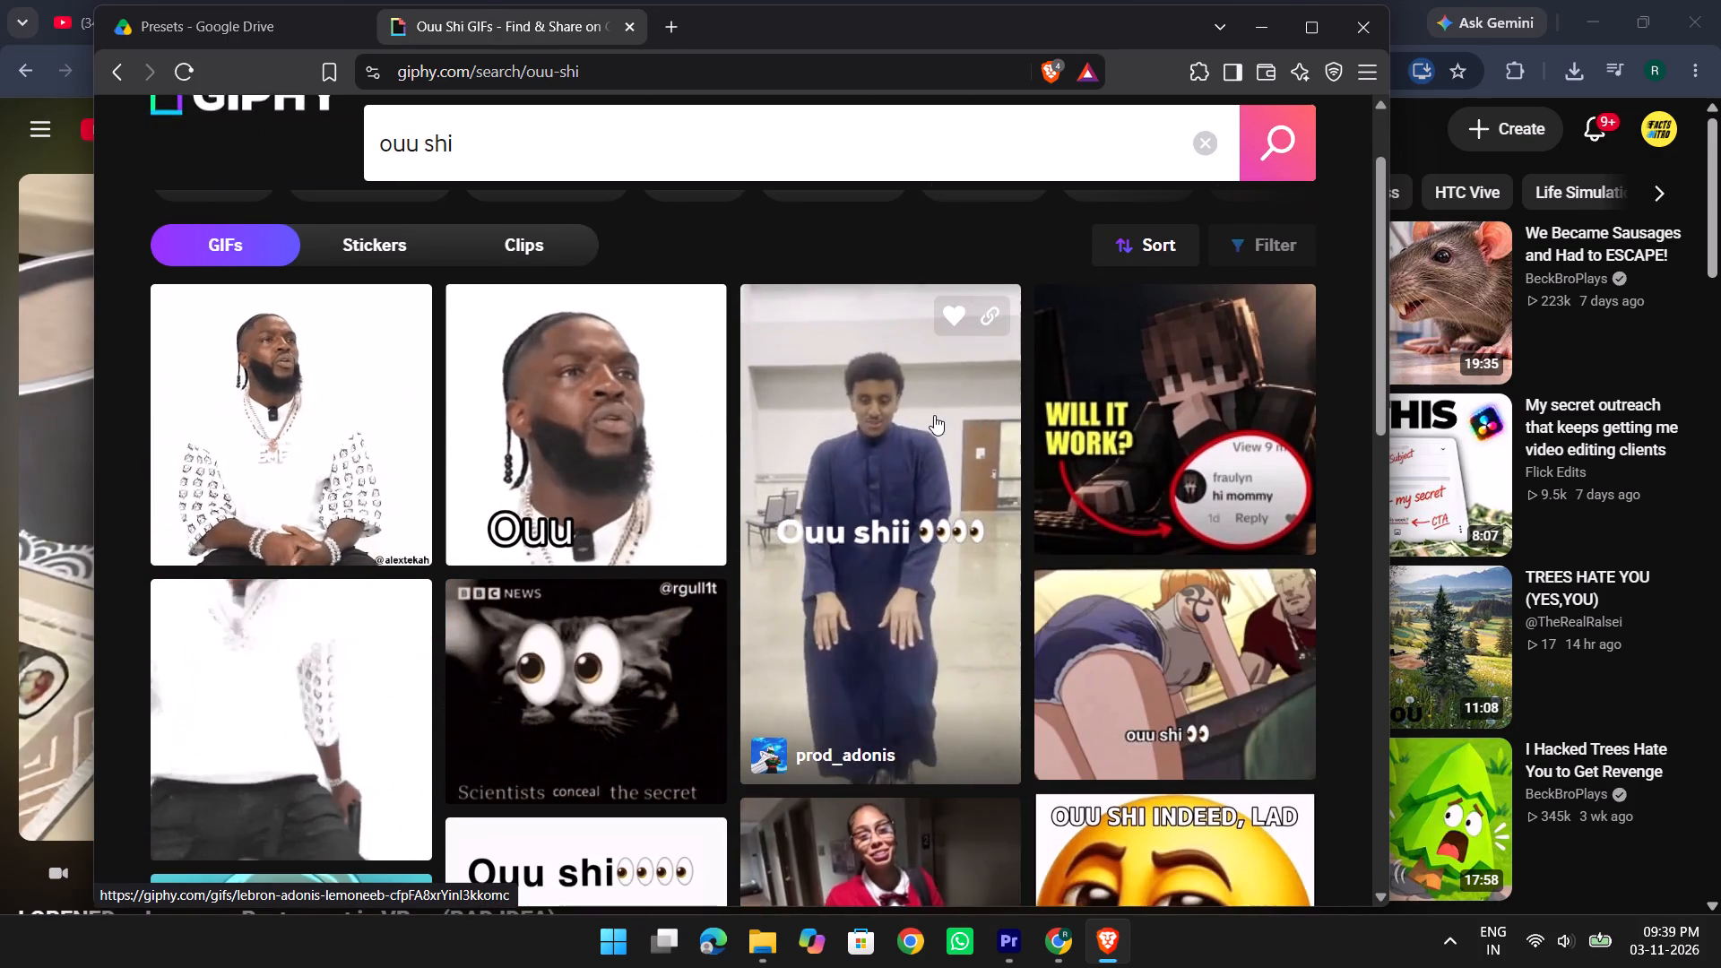
pyautogui.scroll(-3, 934, 415)
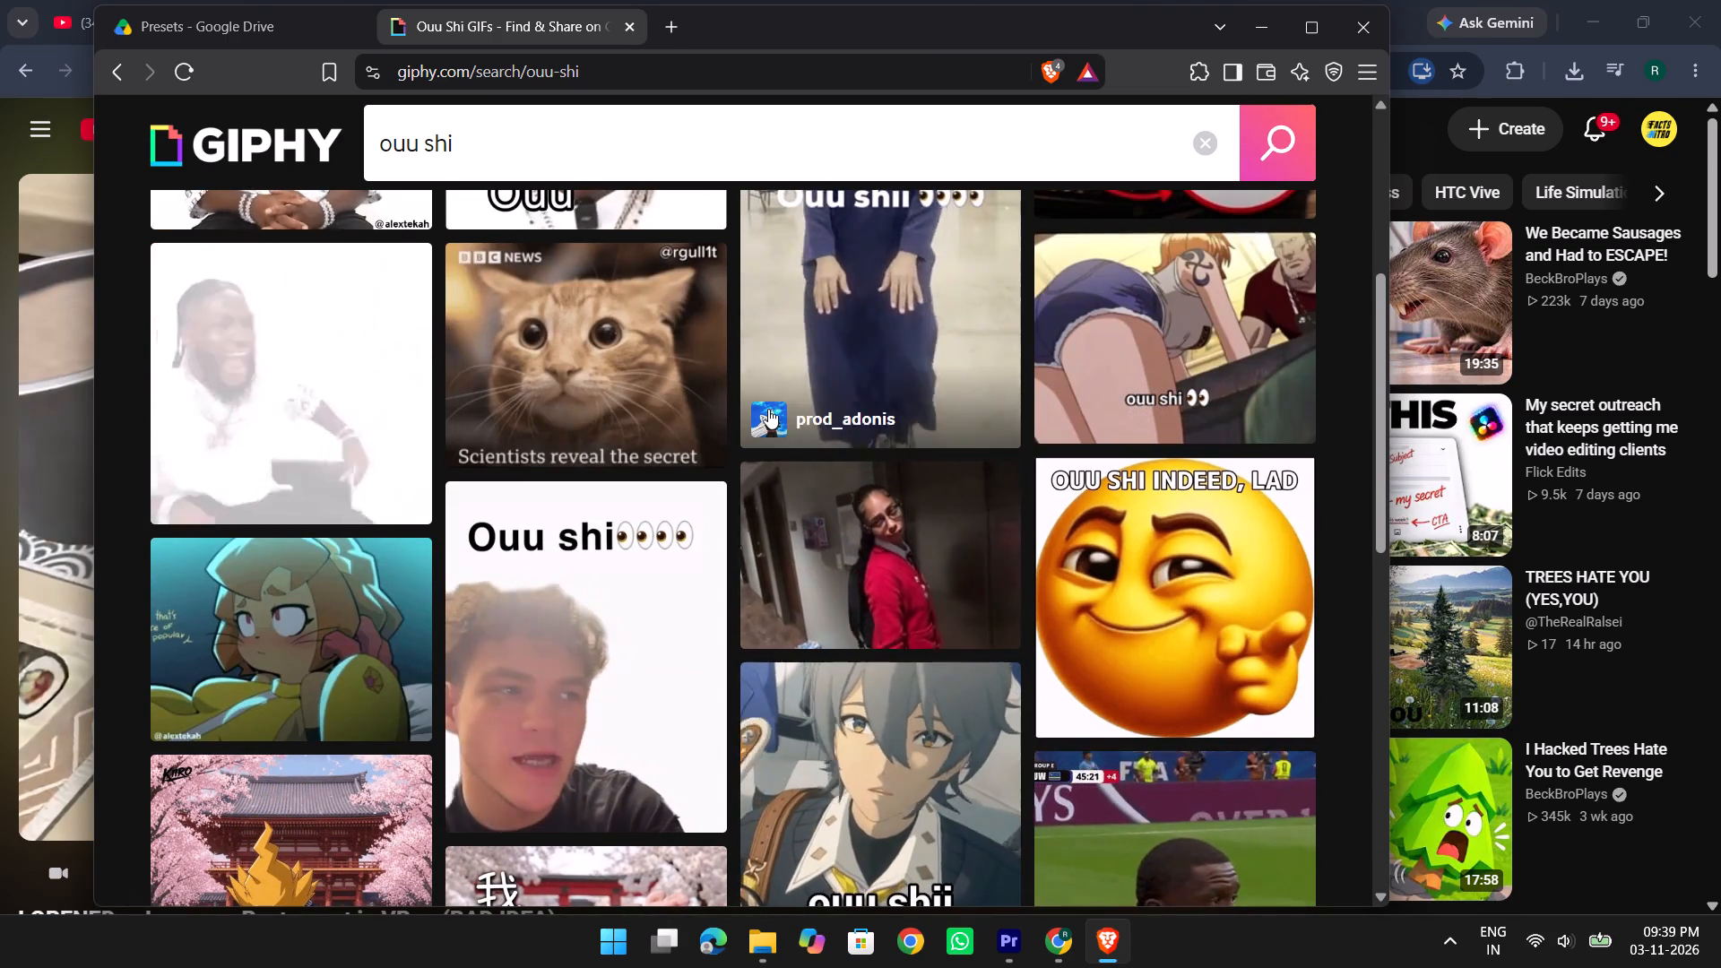
# Replace the GIPHY search with "mind BLowing ." and look through the GIFs.
pyautogui.click(548, 152)
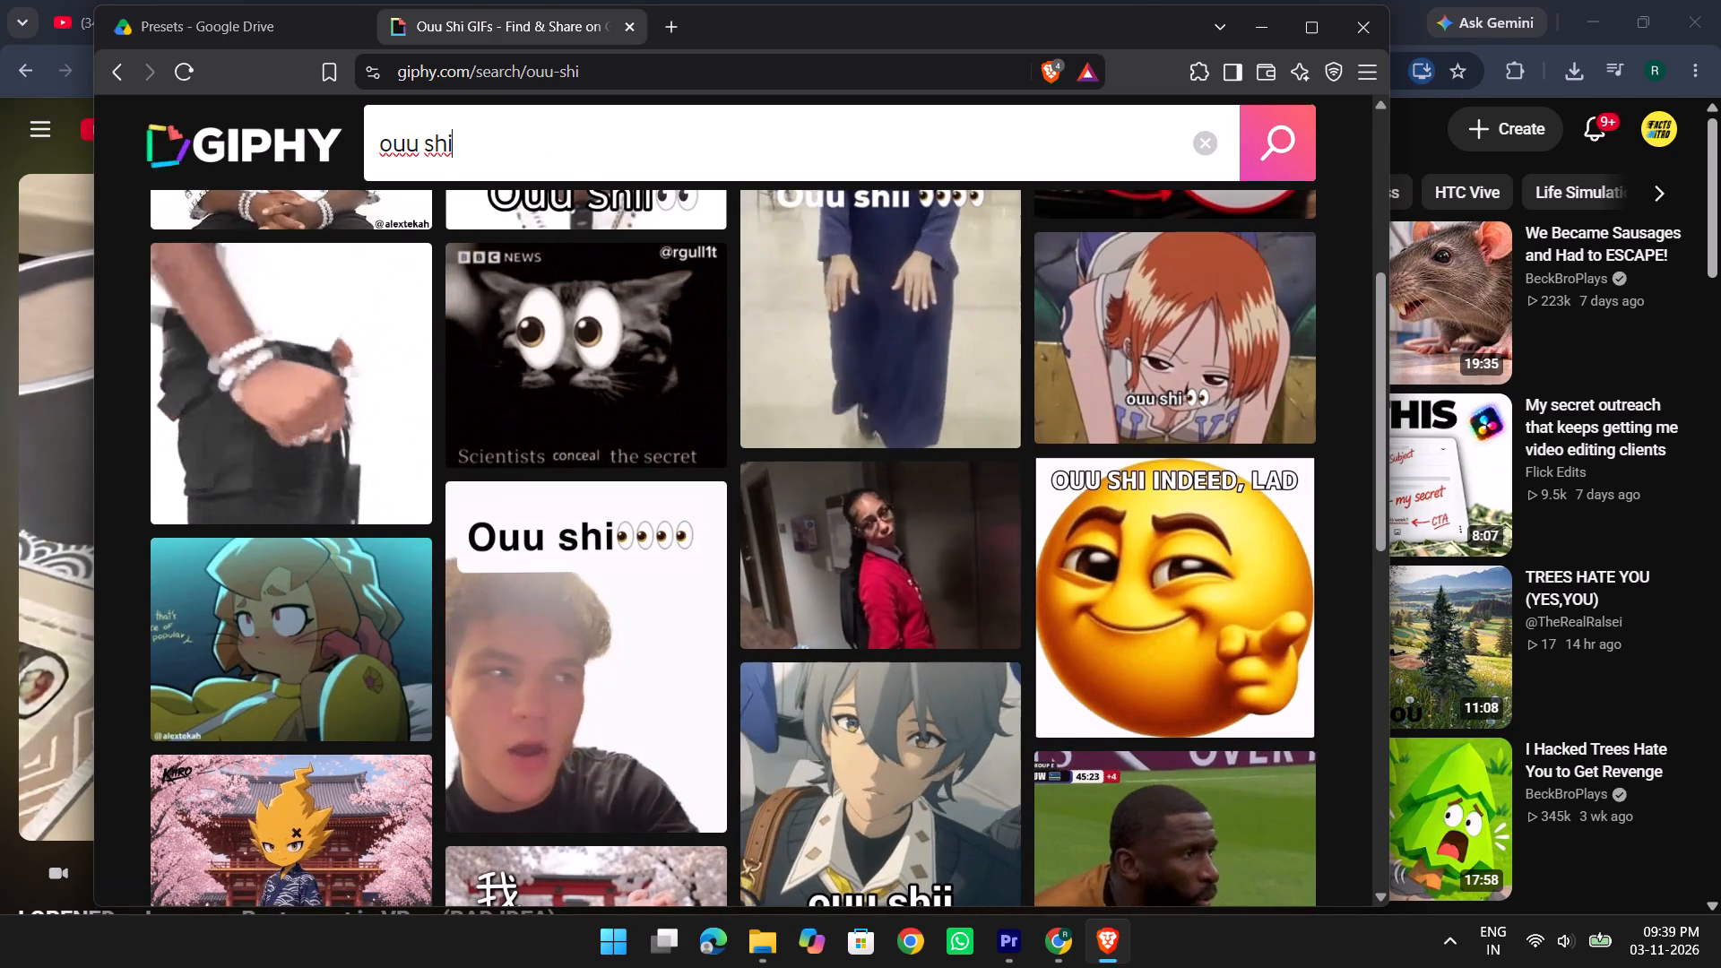
pyautogui.press('BackSpace')
pyautogui.press('BackSpace')
pyautogui.press('BackSpace')
pyautogui.press('BackSpace')
pyautogui.press('BackSpace')
pyautogui.press('BackSpace')
pyautogui.press('BackSpace')
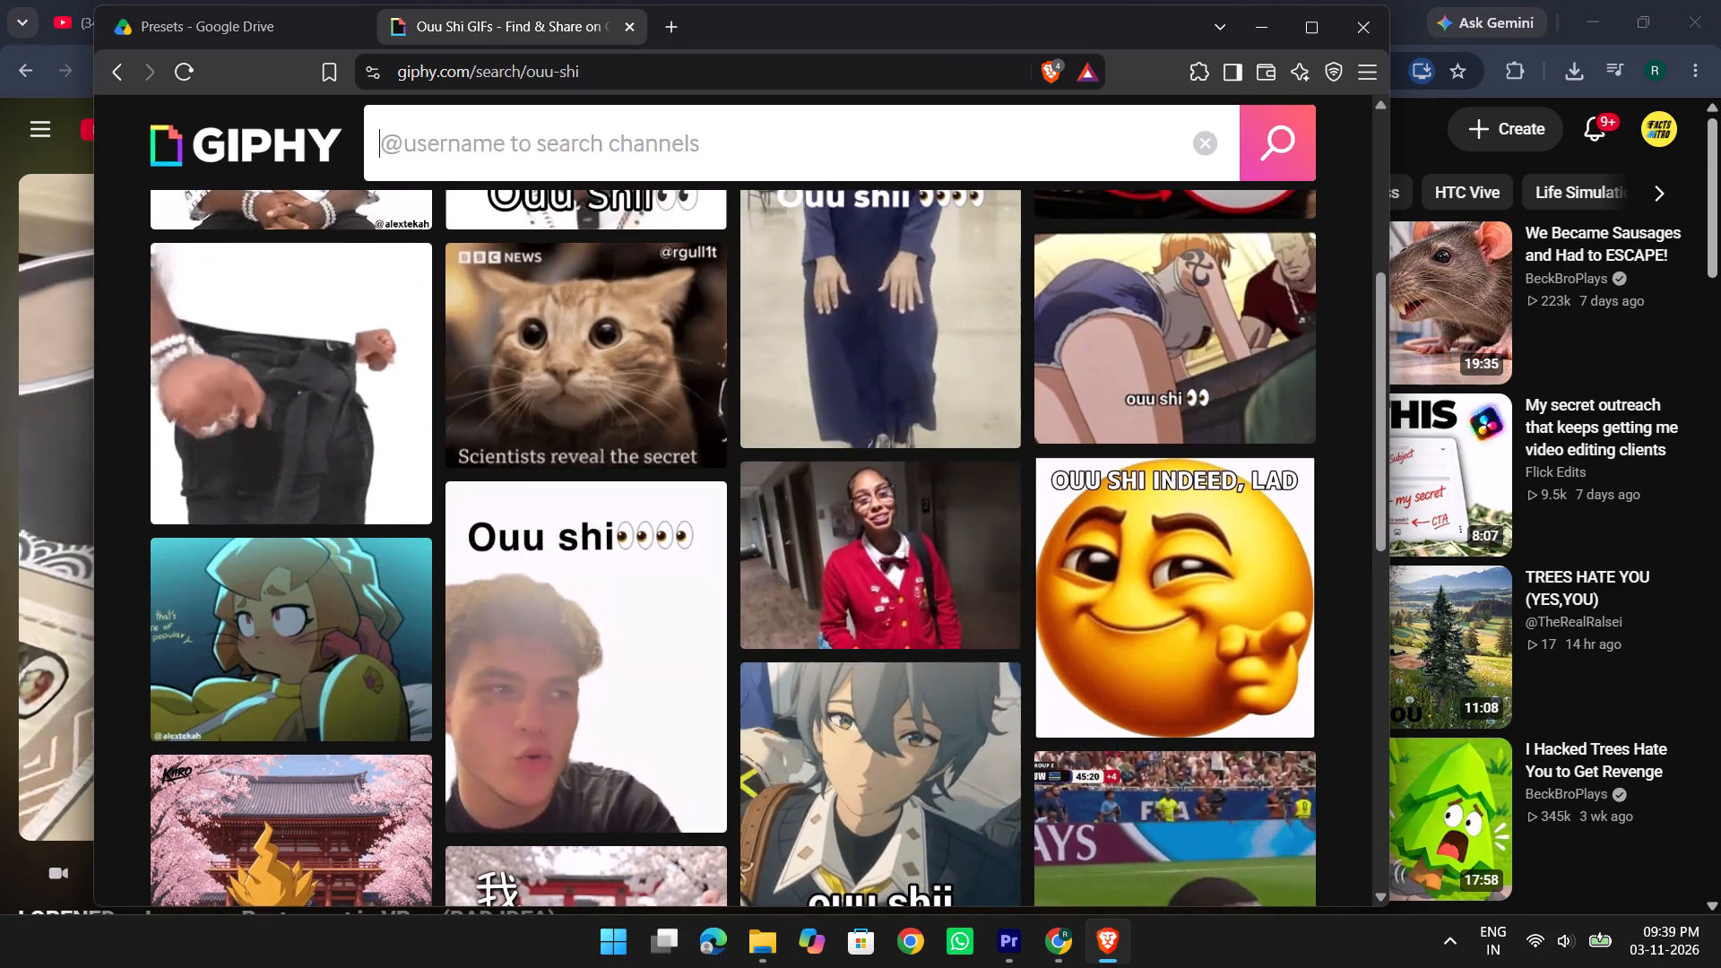
pyautogui.press('BackSpace')
pyautogui.press('BackSpace')
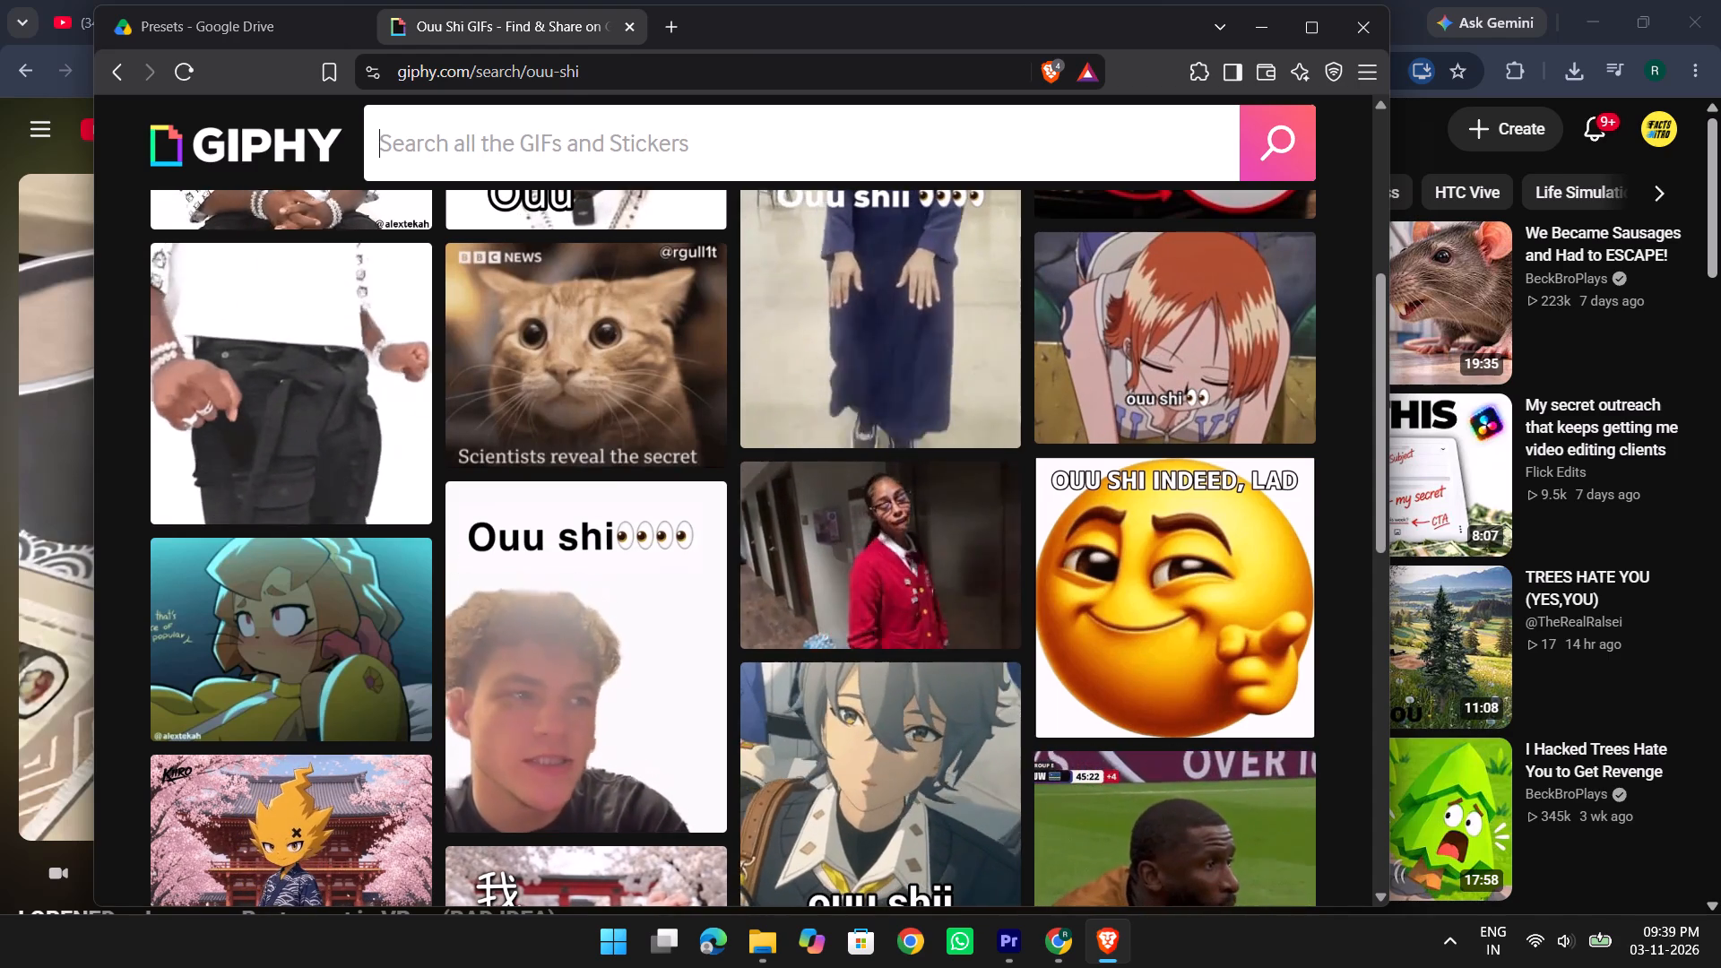
pyautogui.write('mind BLowing .')
pyautogui.press('Return')
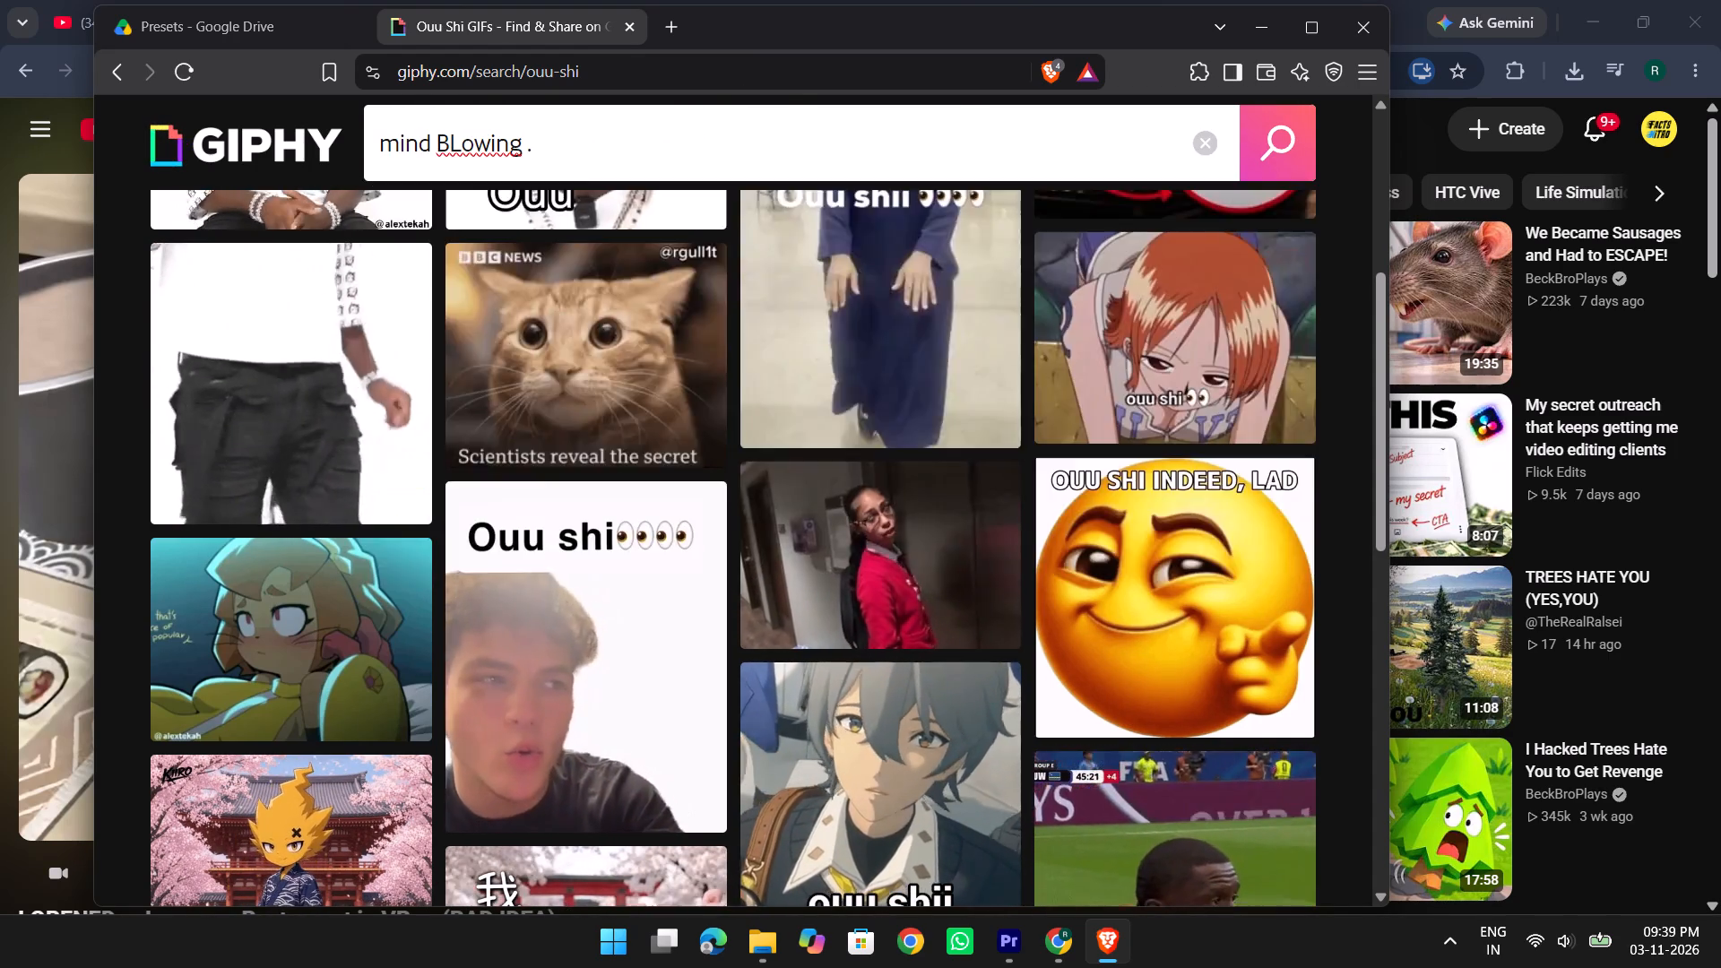
pyautogui.press('BackSpace')
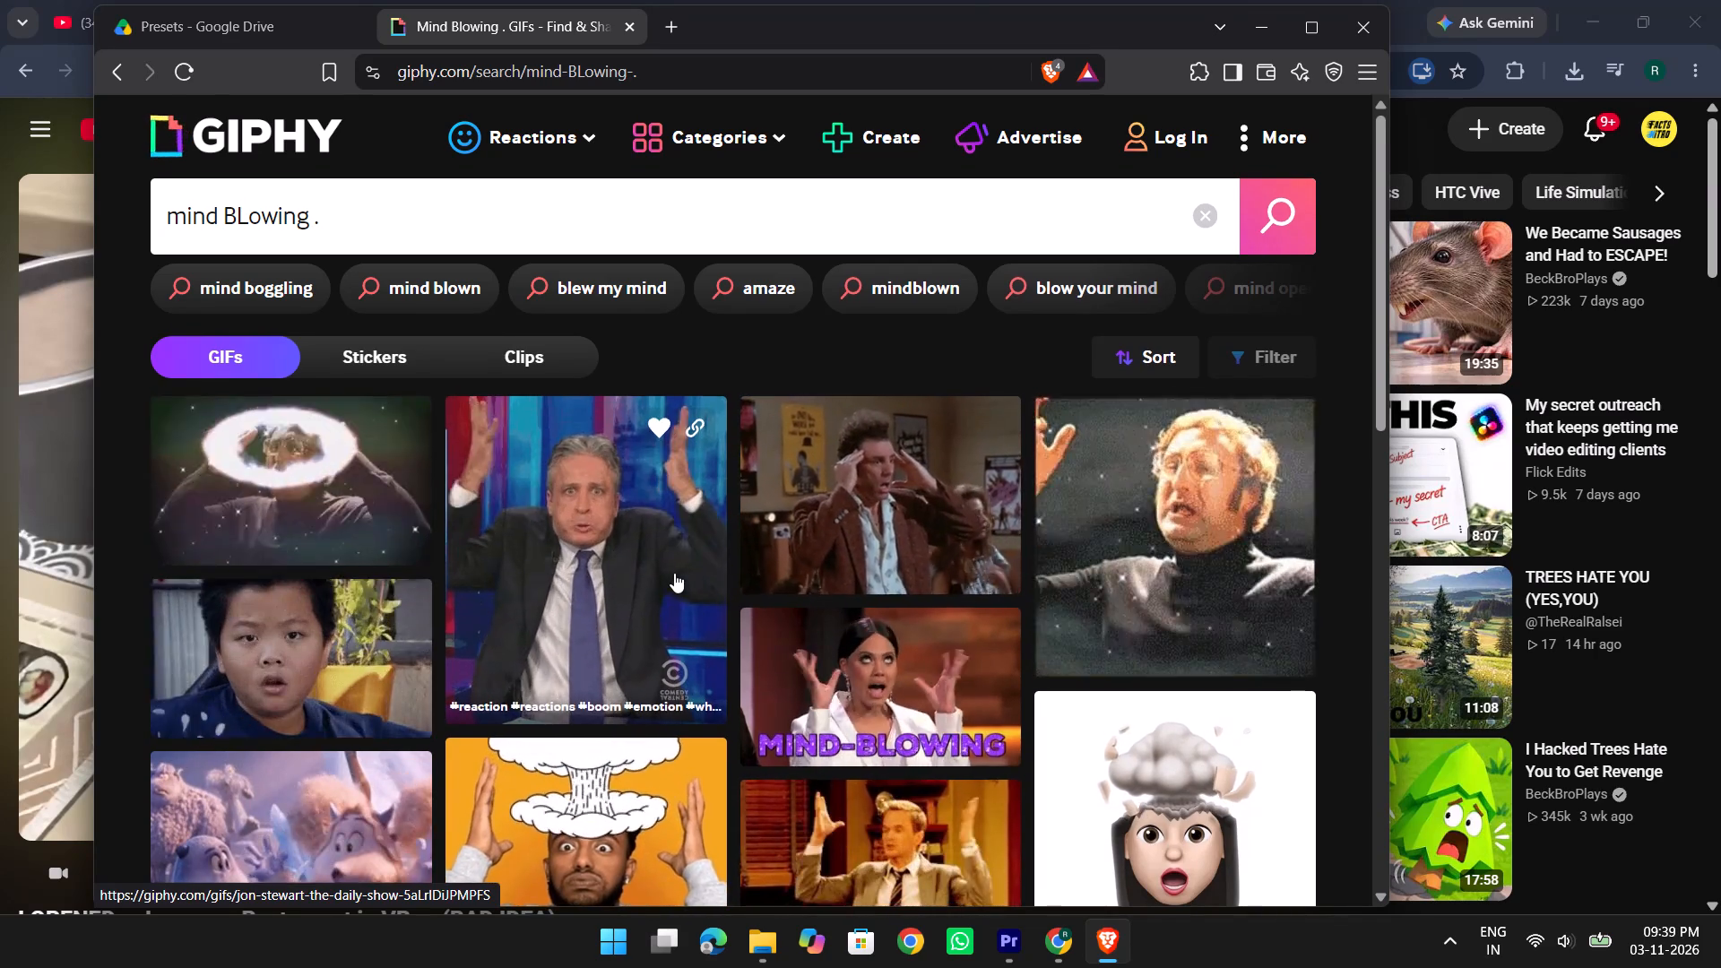
pyautogui.scroll(-6, 674, 573)
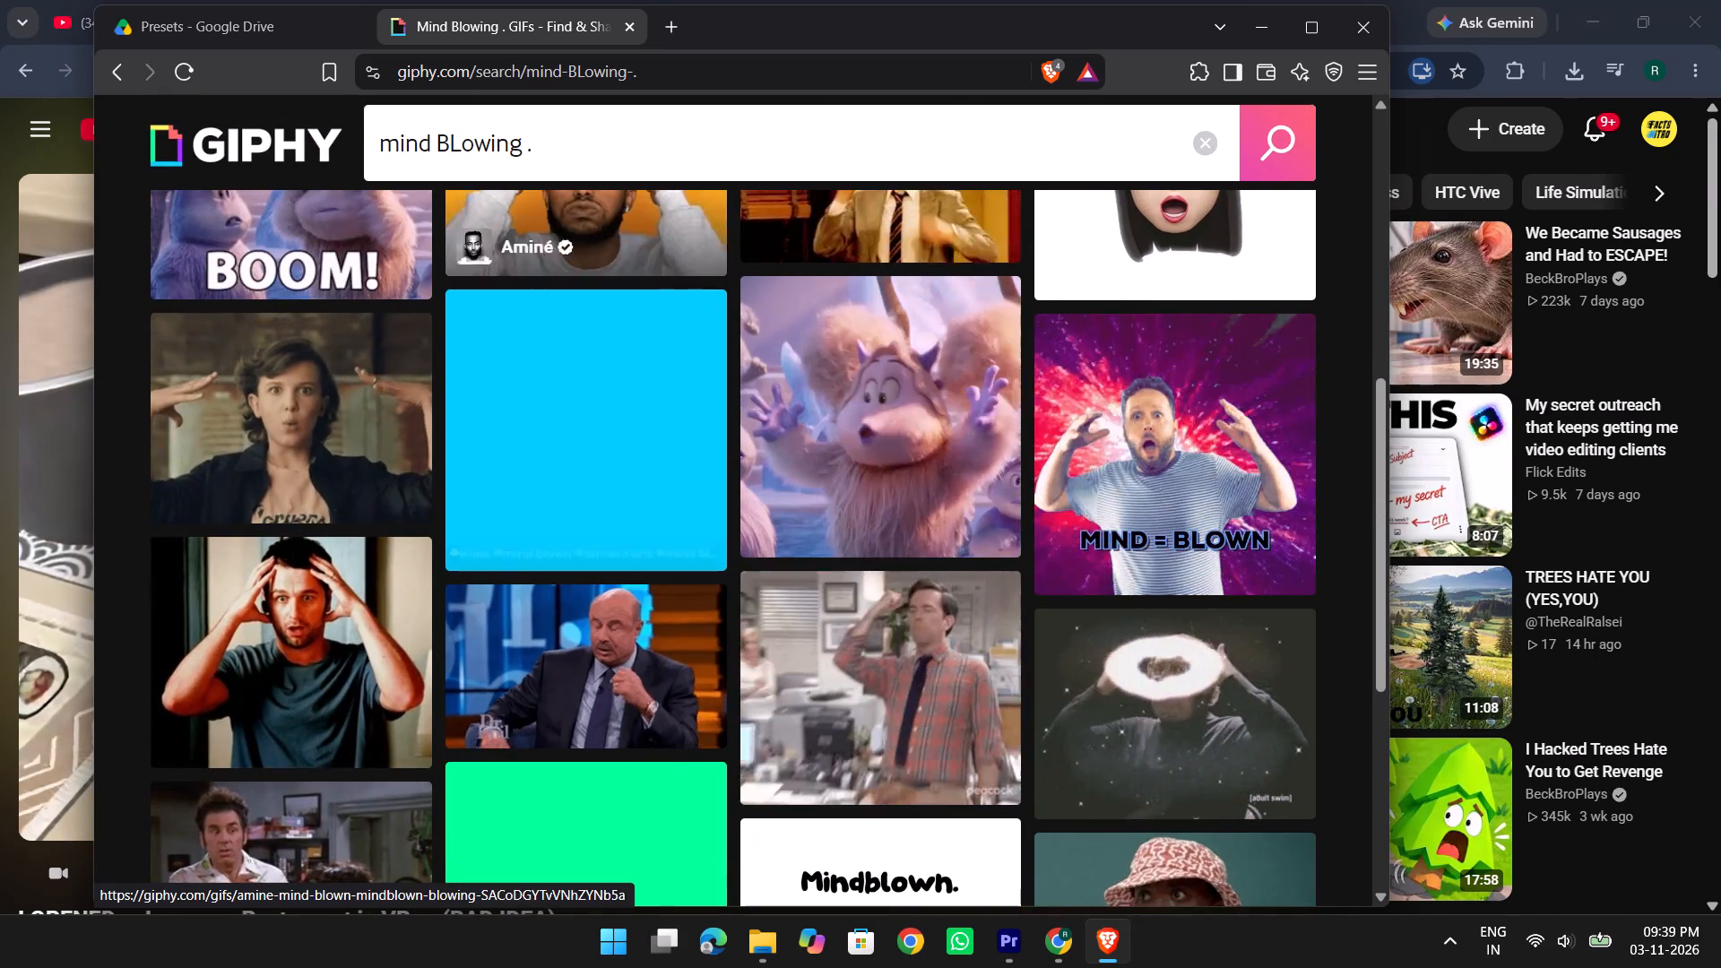
# Replace the GIPHY search with "now i got it".
pyautogui.moveTo(589, 153); pyautogui.dragTo(424, 140)
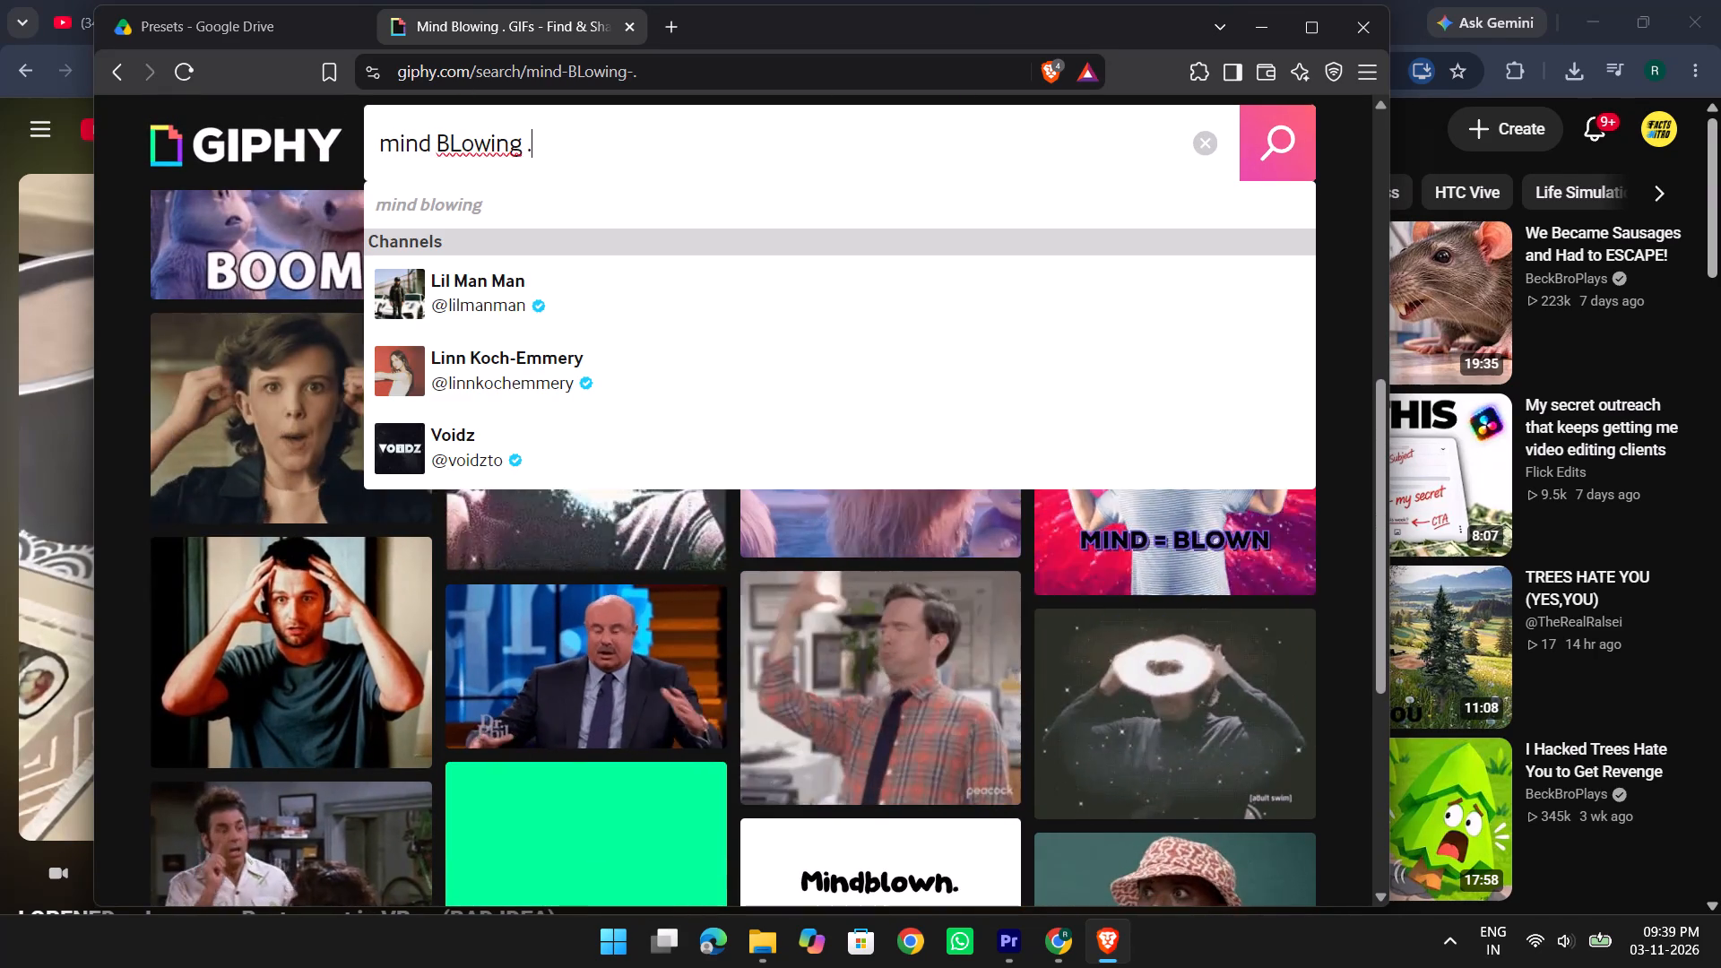
pyautogui.moveTo(424, 140); pyautogui.dragTo(305, 150)
pyautogui.press('BackSpace')
pyautogui.write('oh ig')
pyautogui.press('BackSpace')
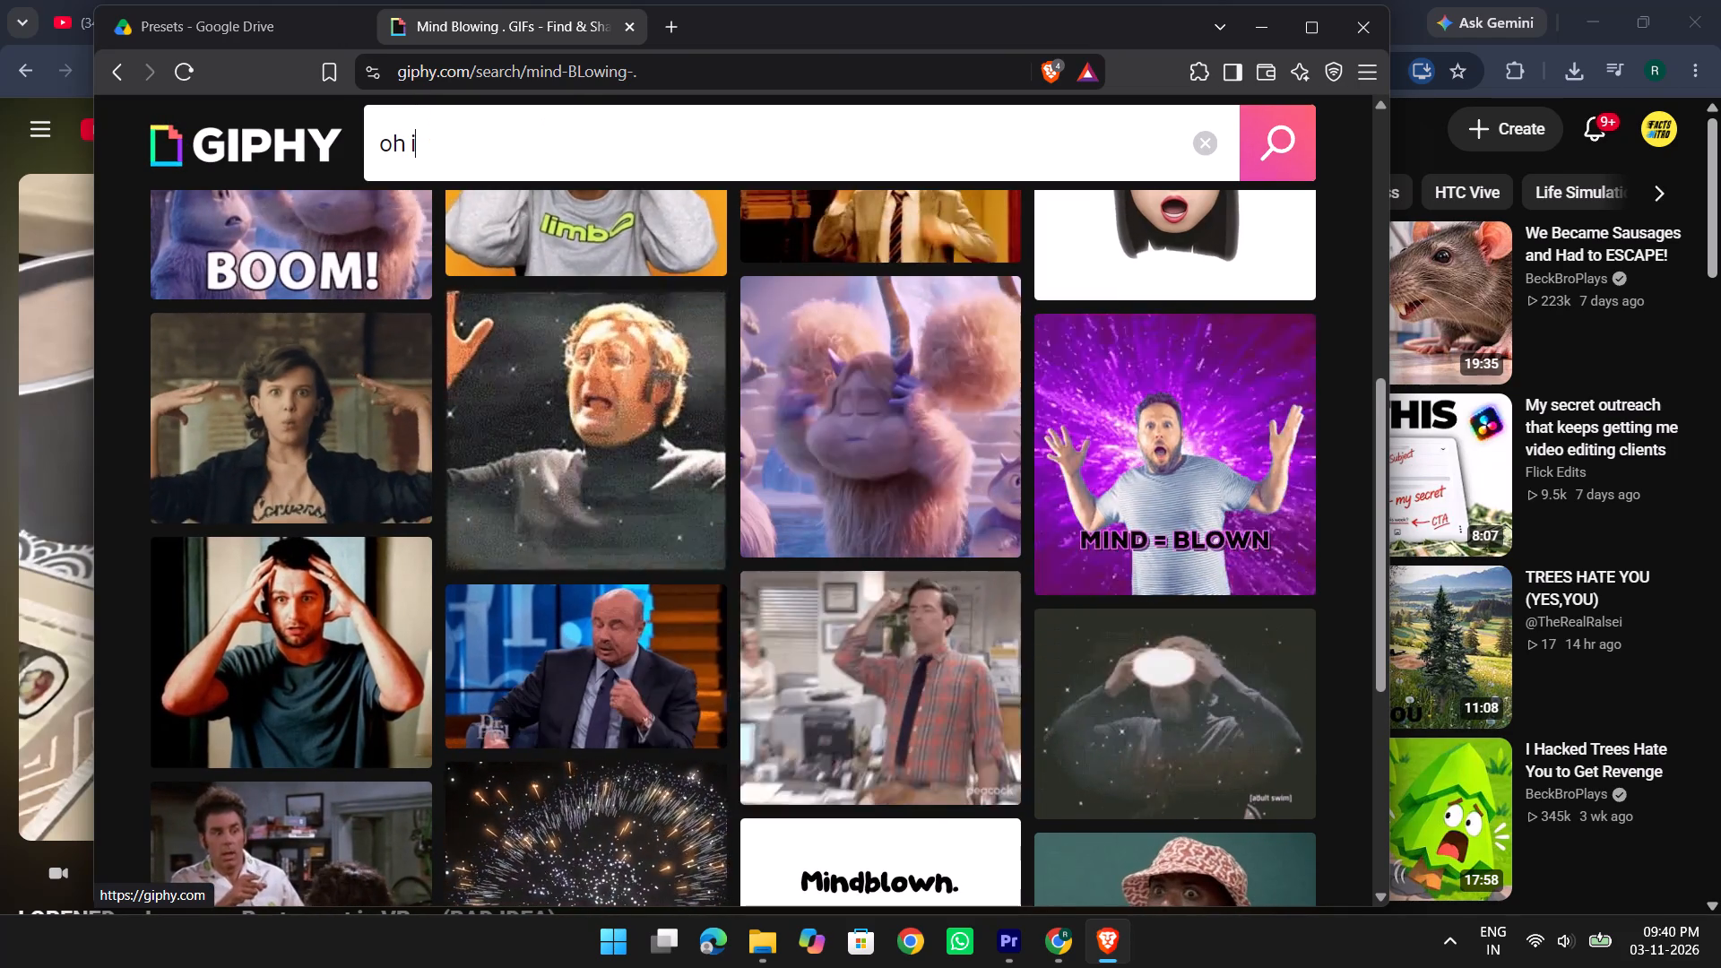
pyautogui.press('BackSpace')
pyautogui.press('BackSpace')
pyautogui.press('BackSpace')
pyautogui.press('BackSpace')
pyautogui.press('BackSpace')
pyautogui.press('BackSpace')
pyautogui.press('BackSpace')
pyautogui.press('BackSpace')
pyautogui.press('BackSpace')
pyautogui.press('BackSpace')
pyautogui.press('BackSpace')
pyautogui.press('BackSpace')
pyautogui.write('nowi')
pyautogui.press('space')
pyautogui.press('BackSpace')
pyautogui.press('BackSpace')
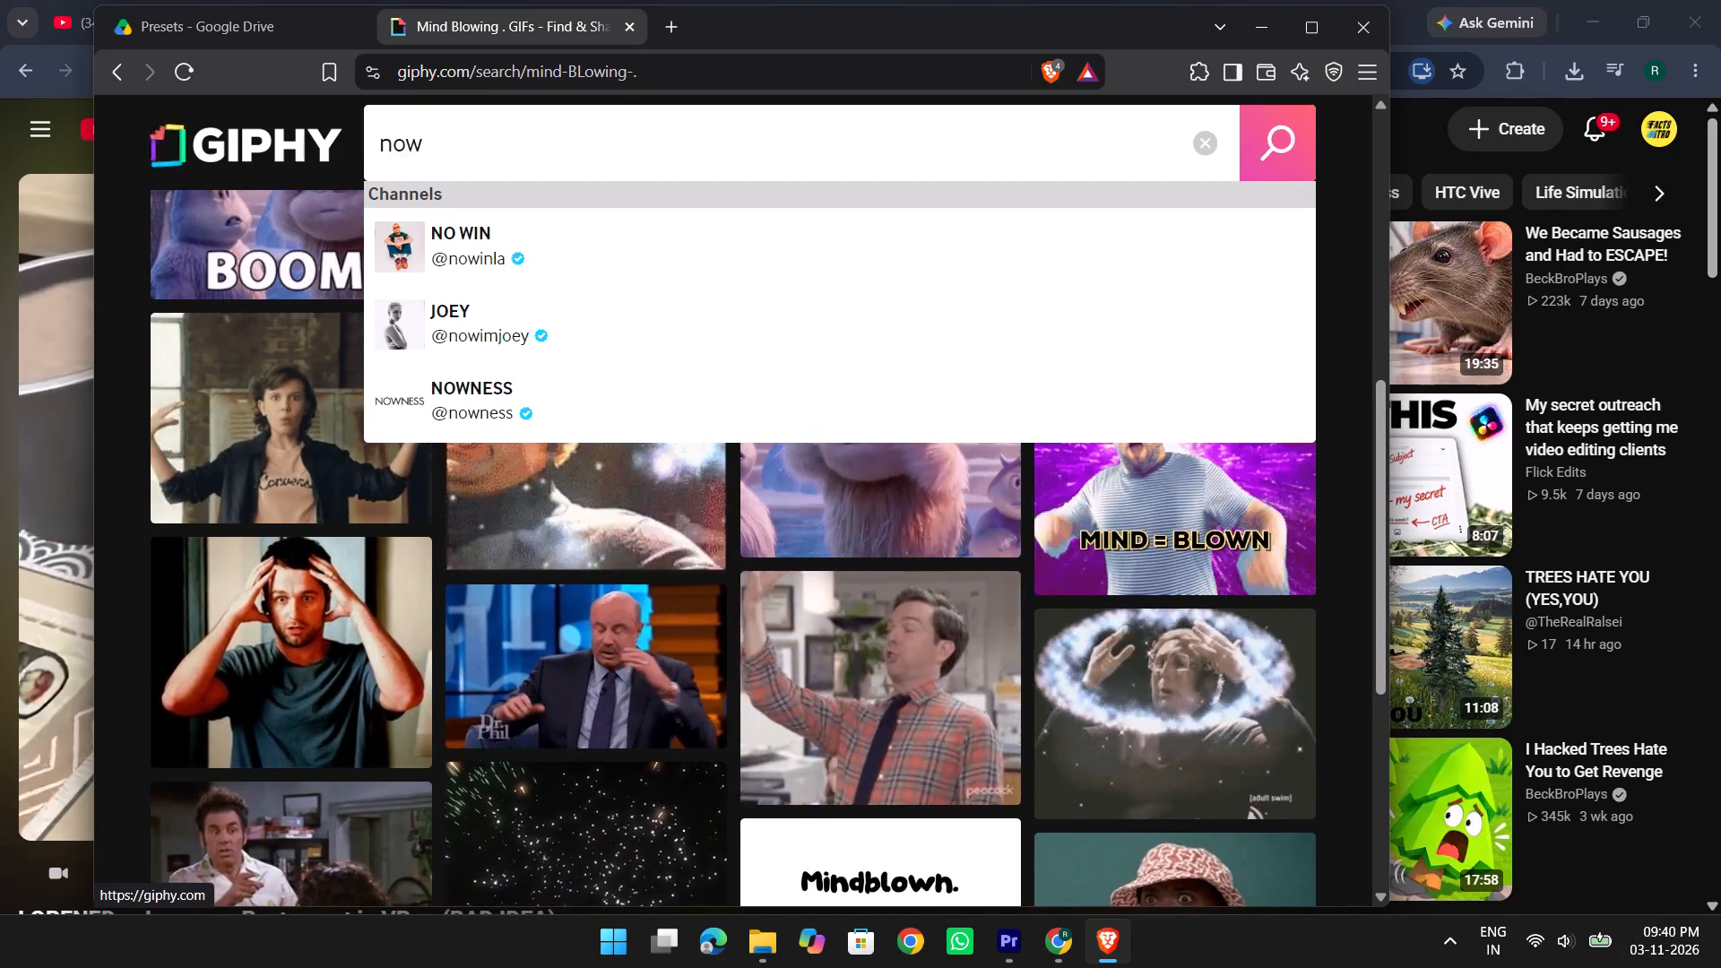
pyautogui.press('space')
pyautogui.write('i got it')
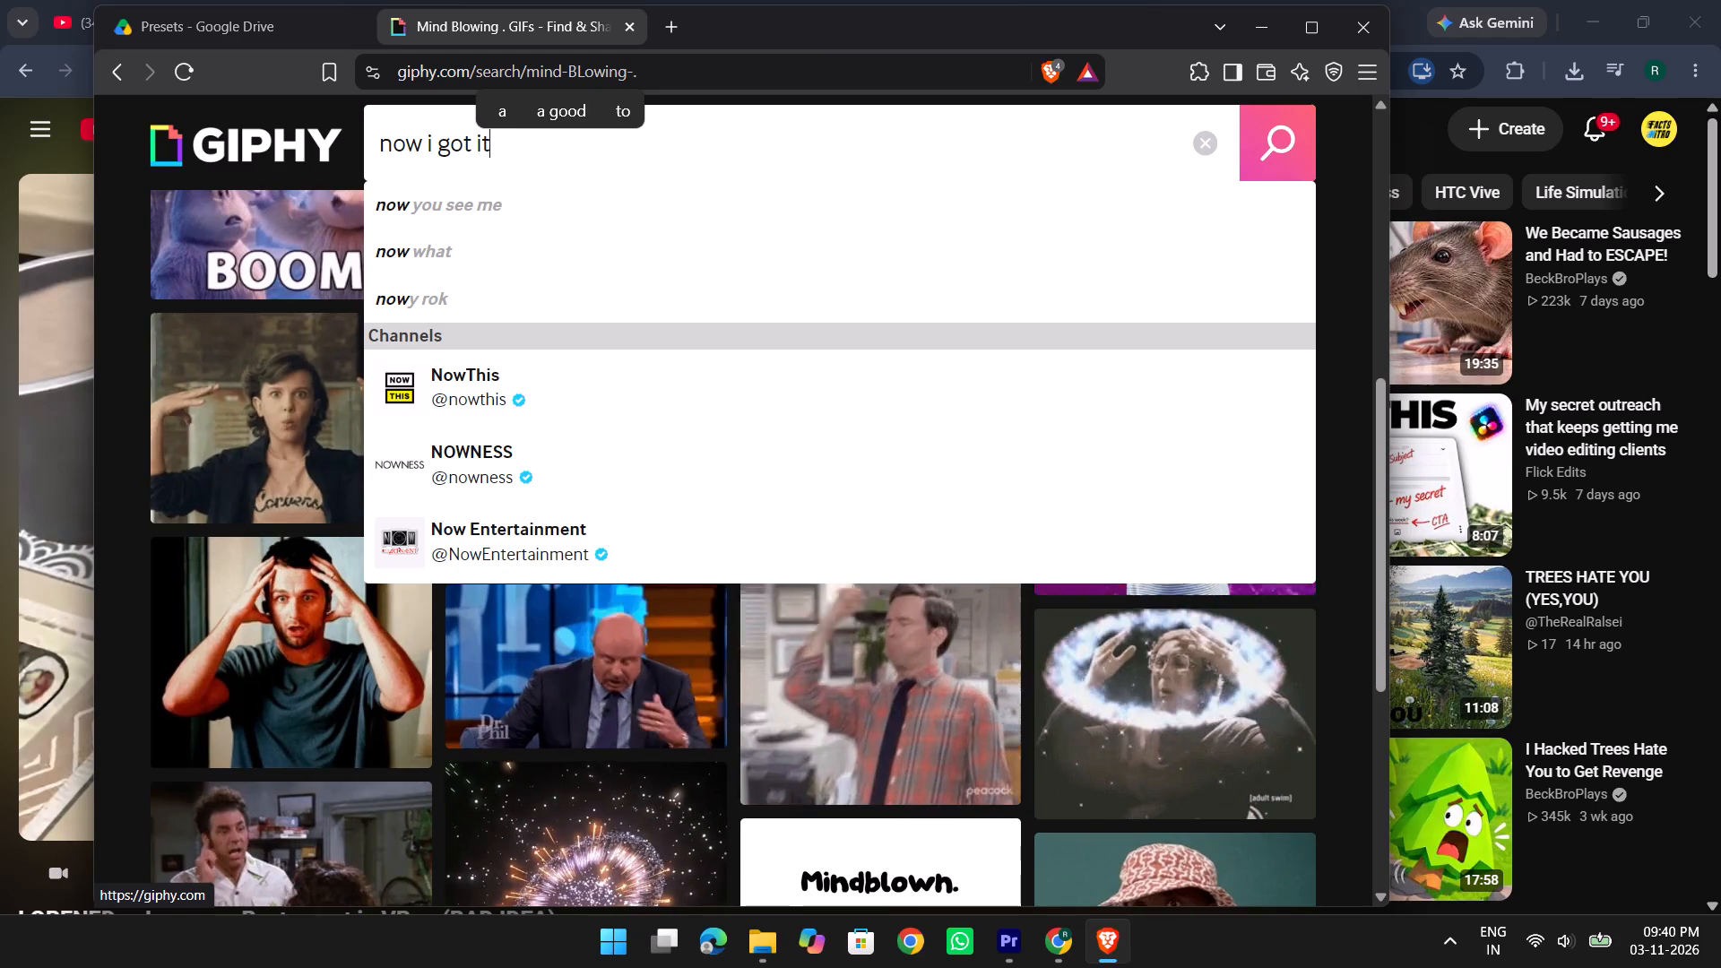
pyautogui.press('space')
pyautogui.press('Return')
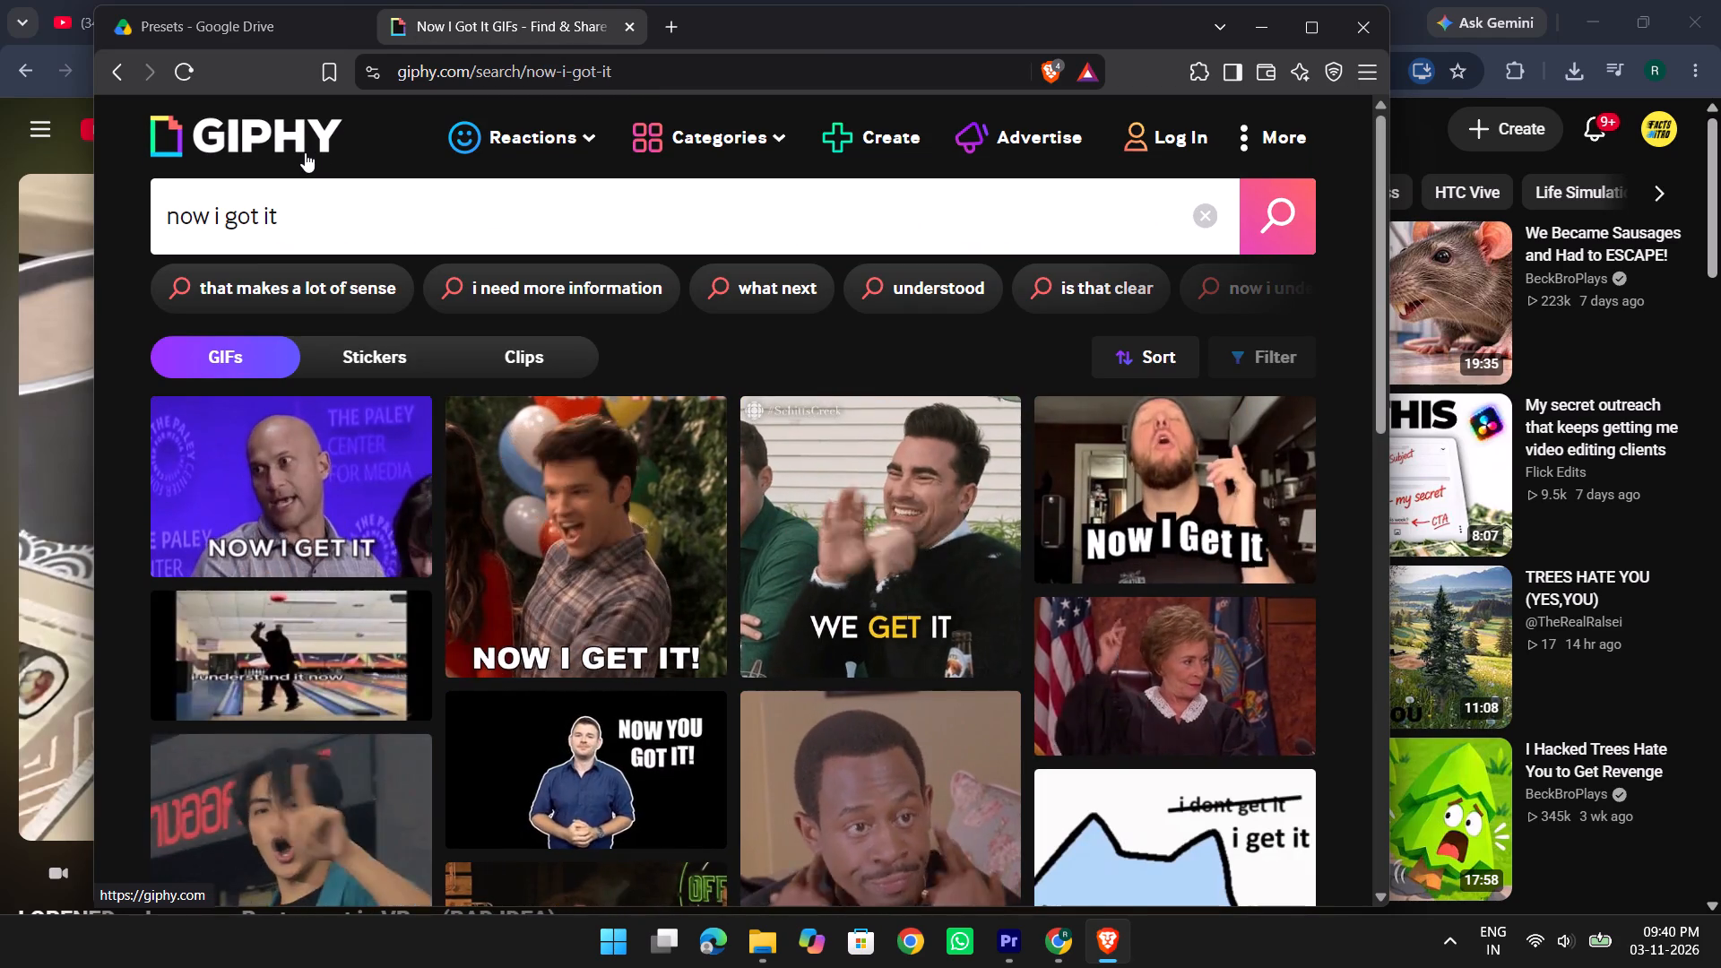
# Look through the GIPHY results for "now i got it" for a suitable reaction GIF.
pyautogui.scroll(-2, 594, 409)
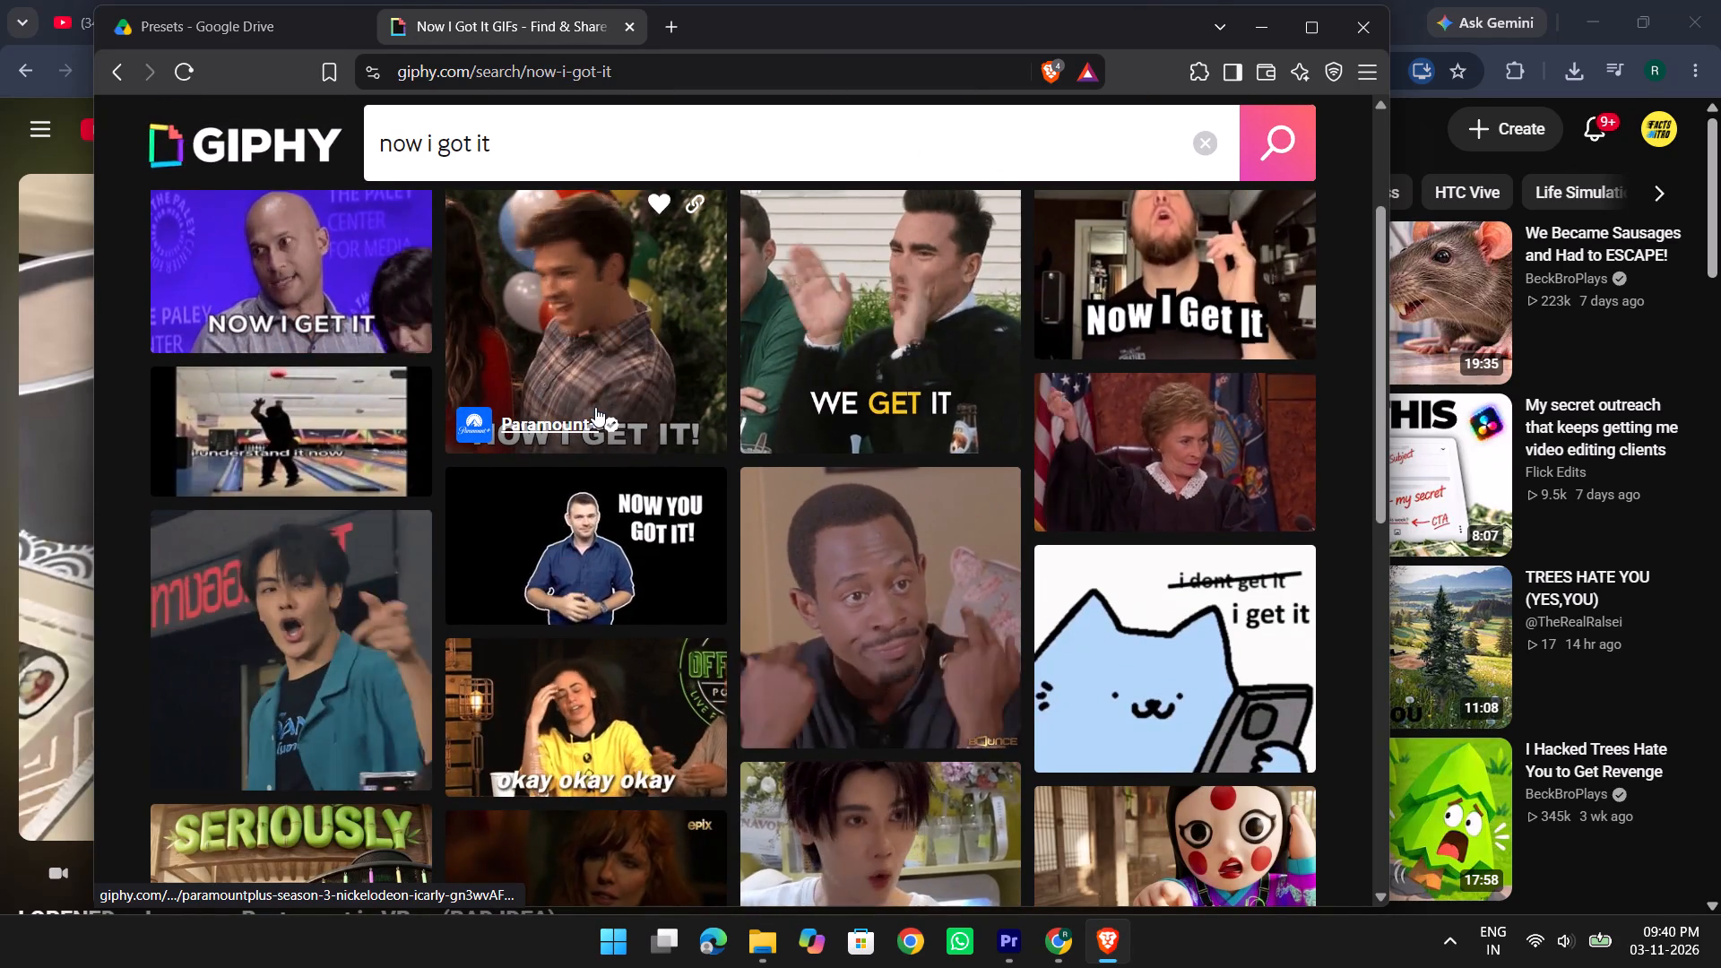
pyautogui.scroll(-2, 680, 497)
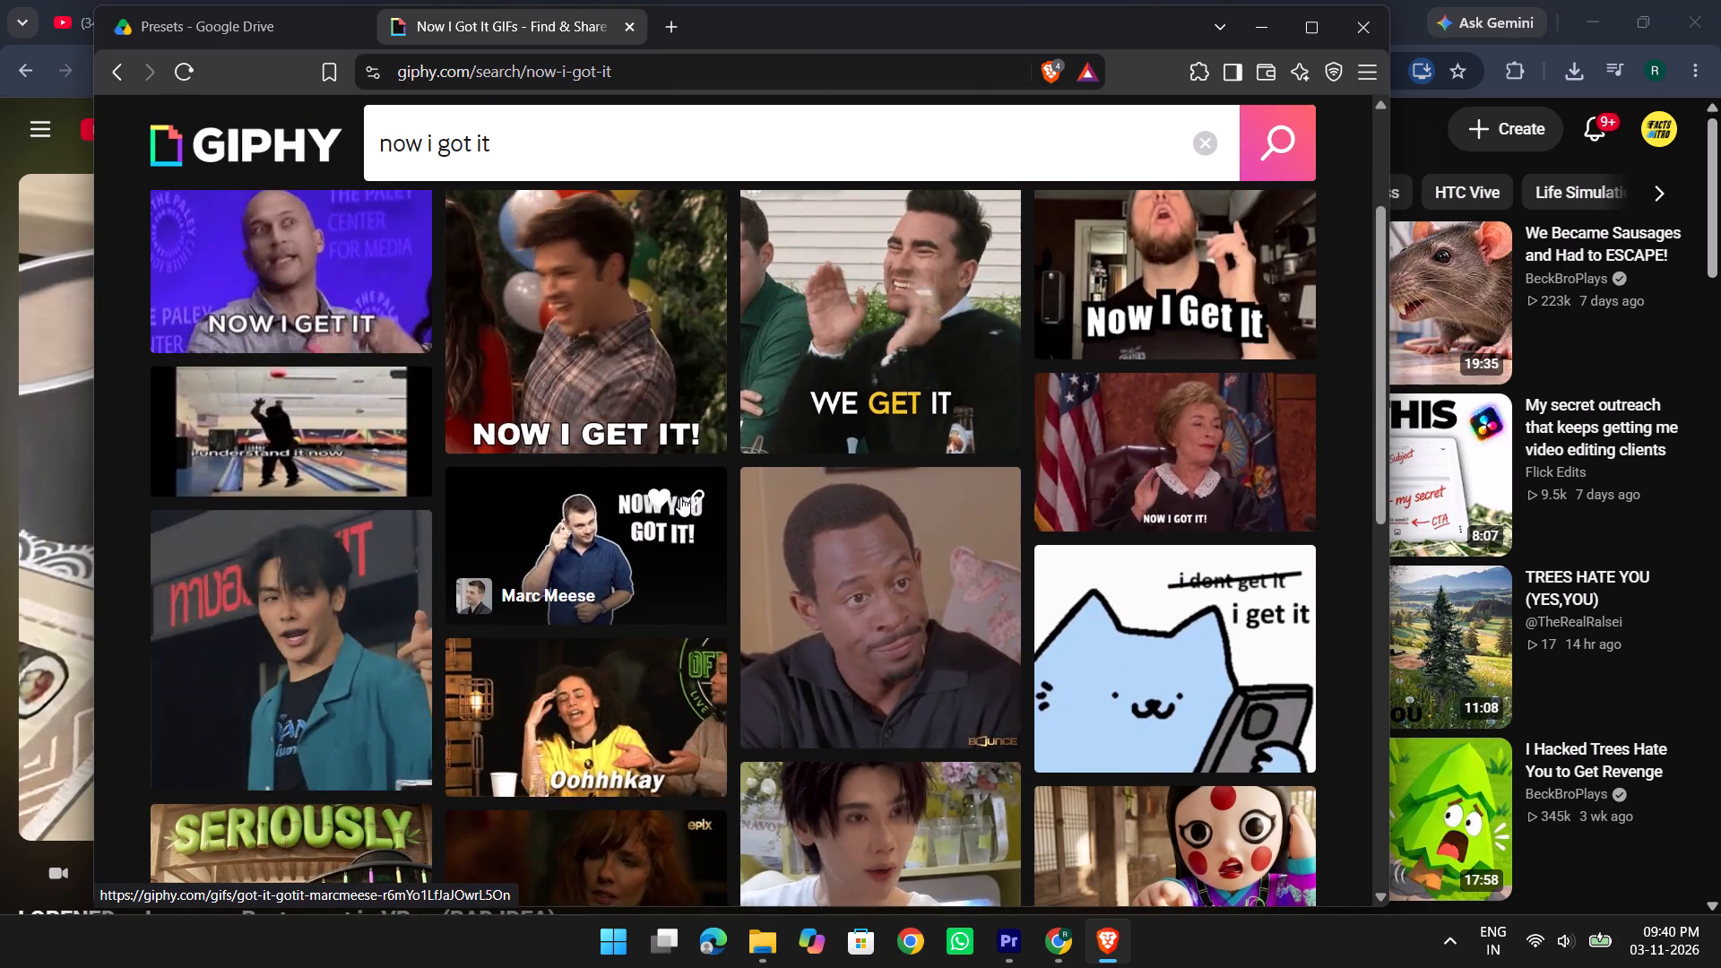
pyautogui.scroll(-1, 680, 497)
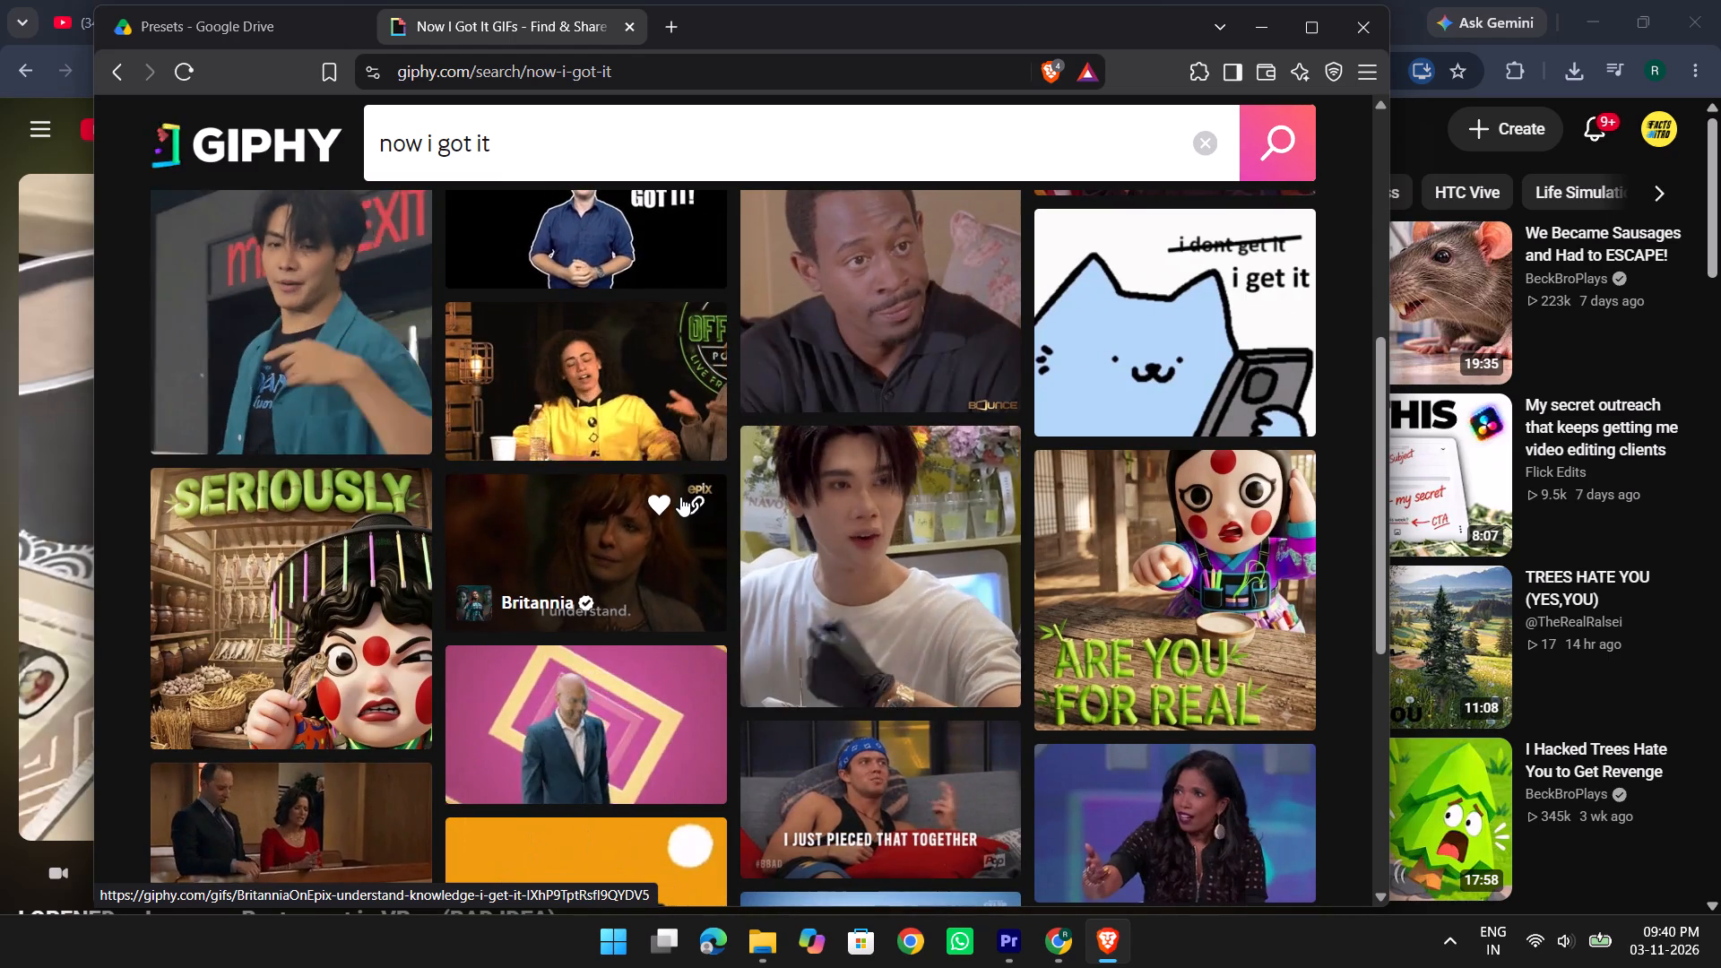
pyautogui.scroll(-6, 680, 497)
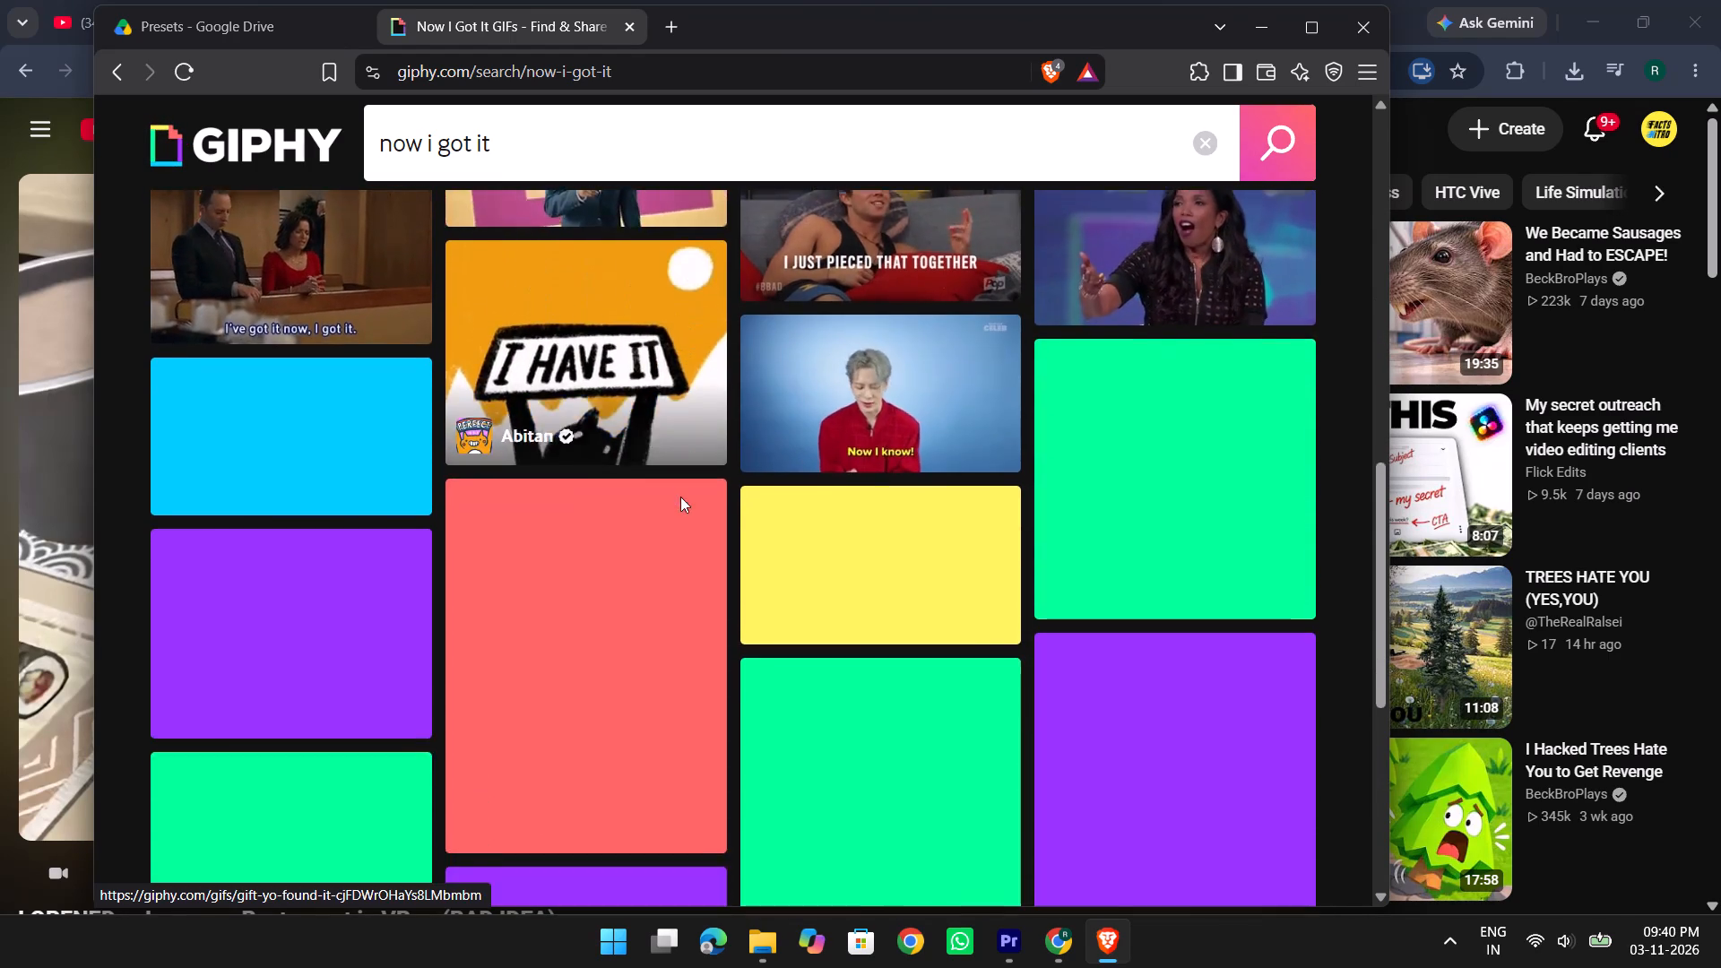
pyautogui.scroll(-11, 680, 497)
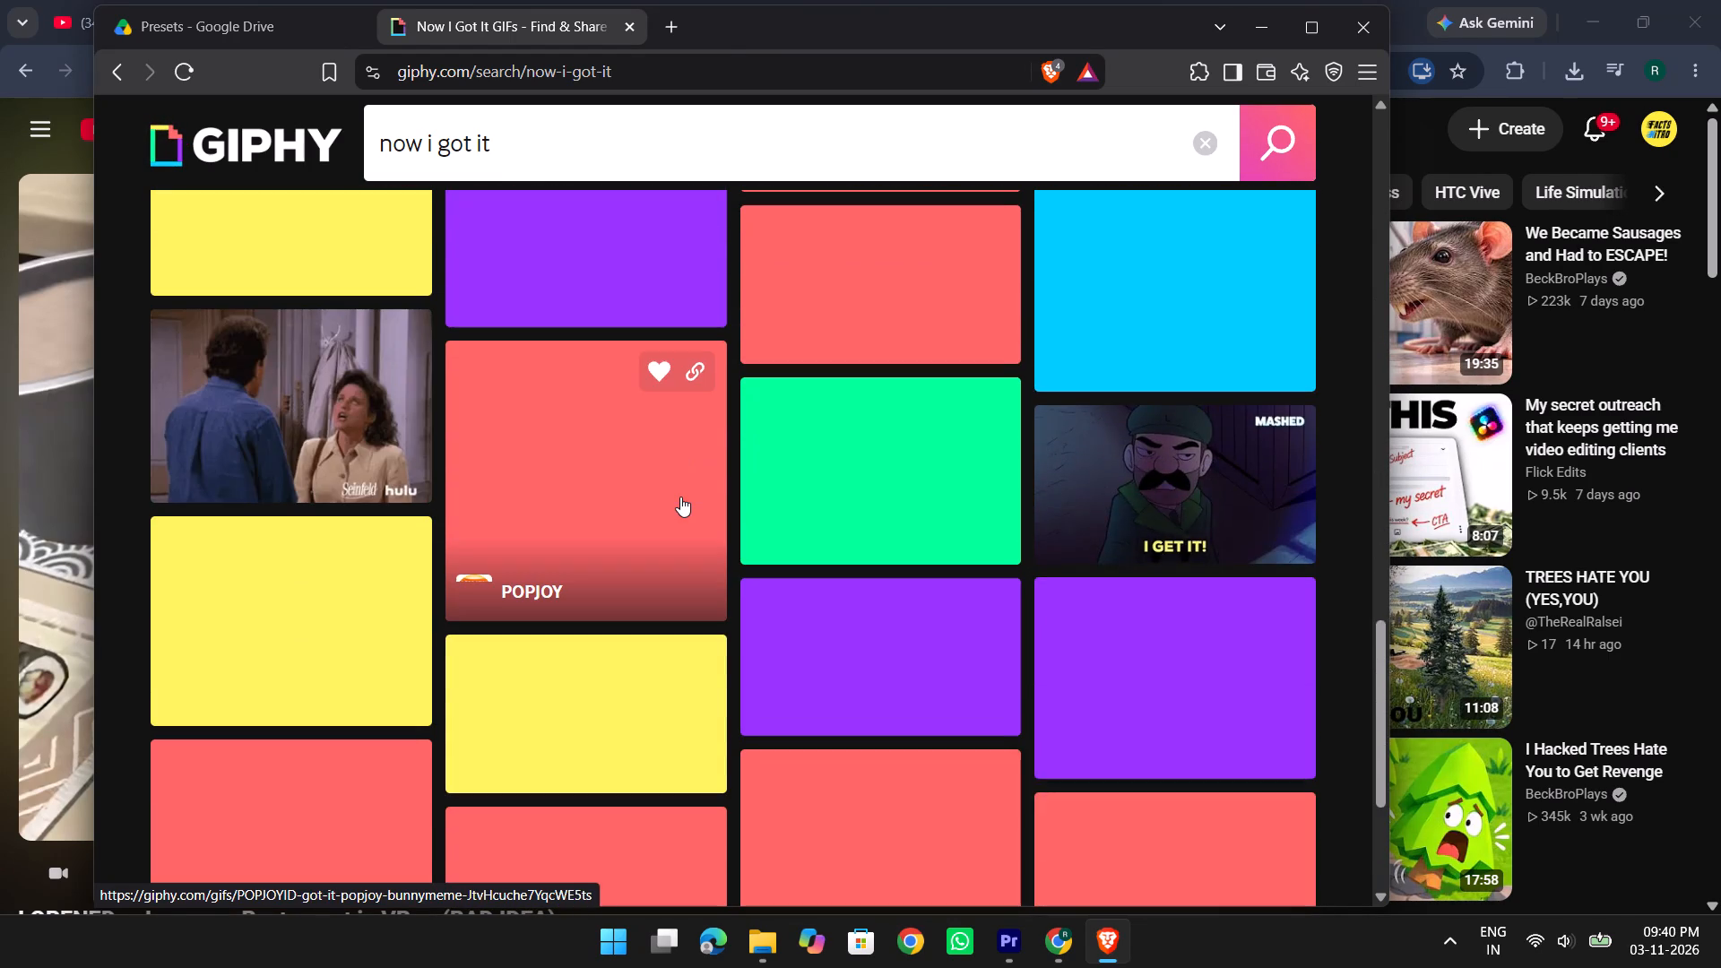
pyautogui.scroll(-6, 680, 497)
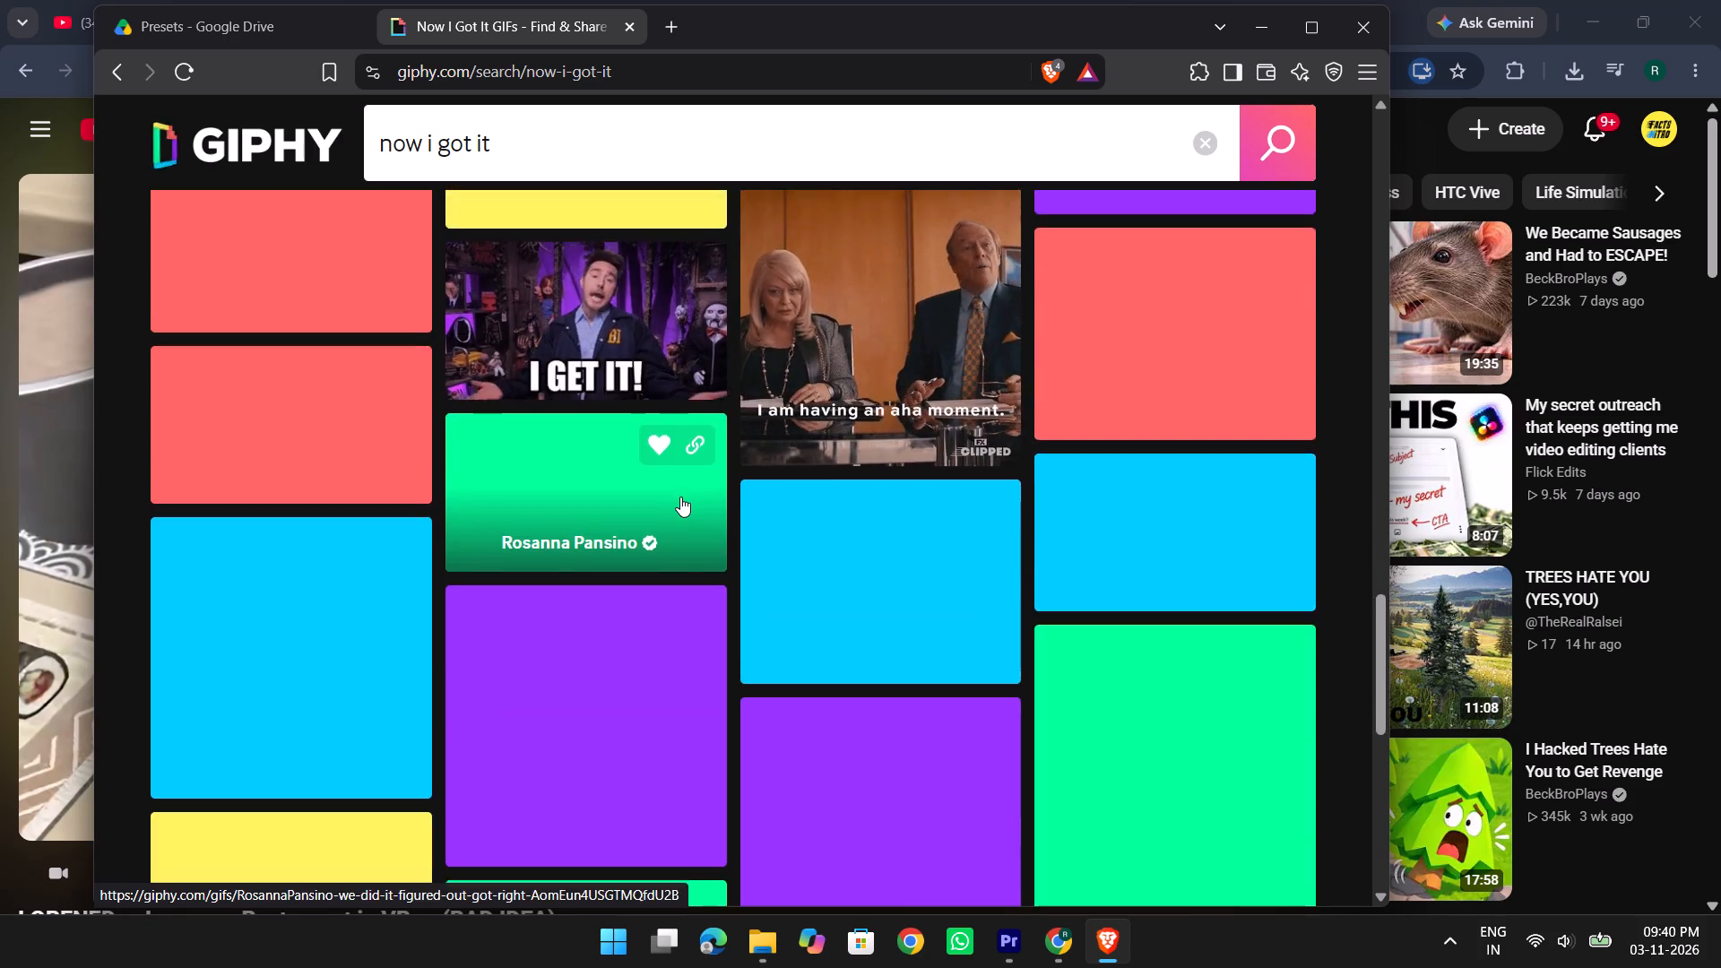
pyautogui.scroll(-2, 680, 497)
pyautogui.scroll(3, 680, 497)
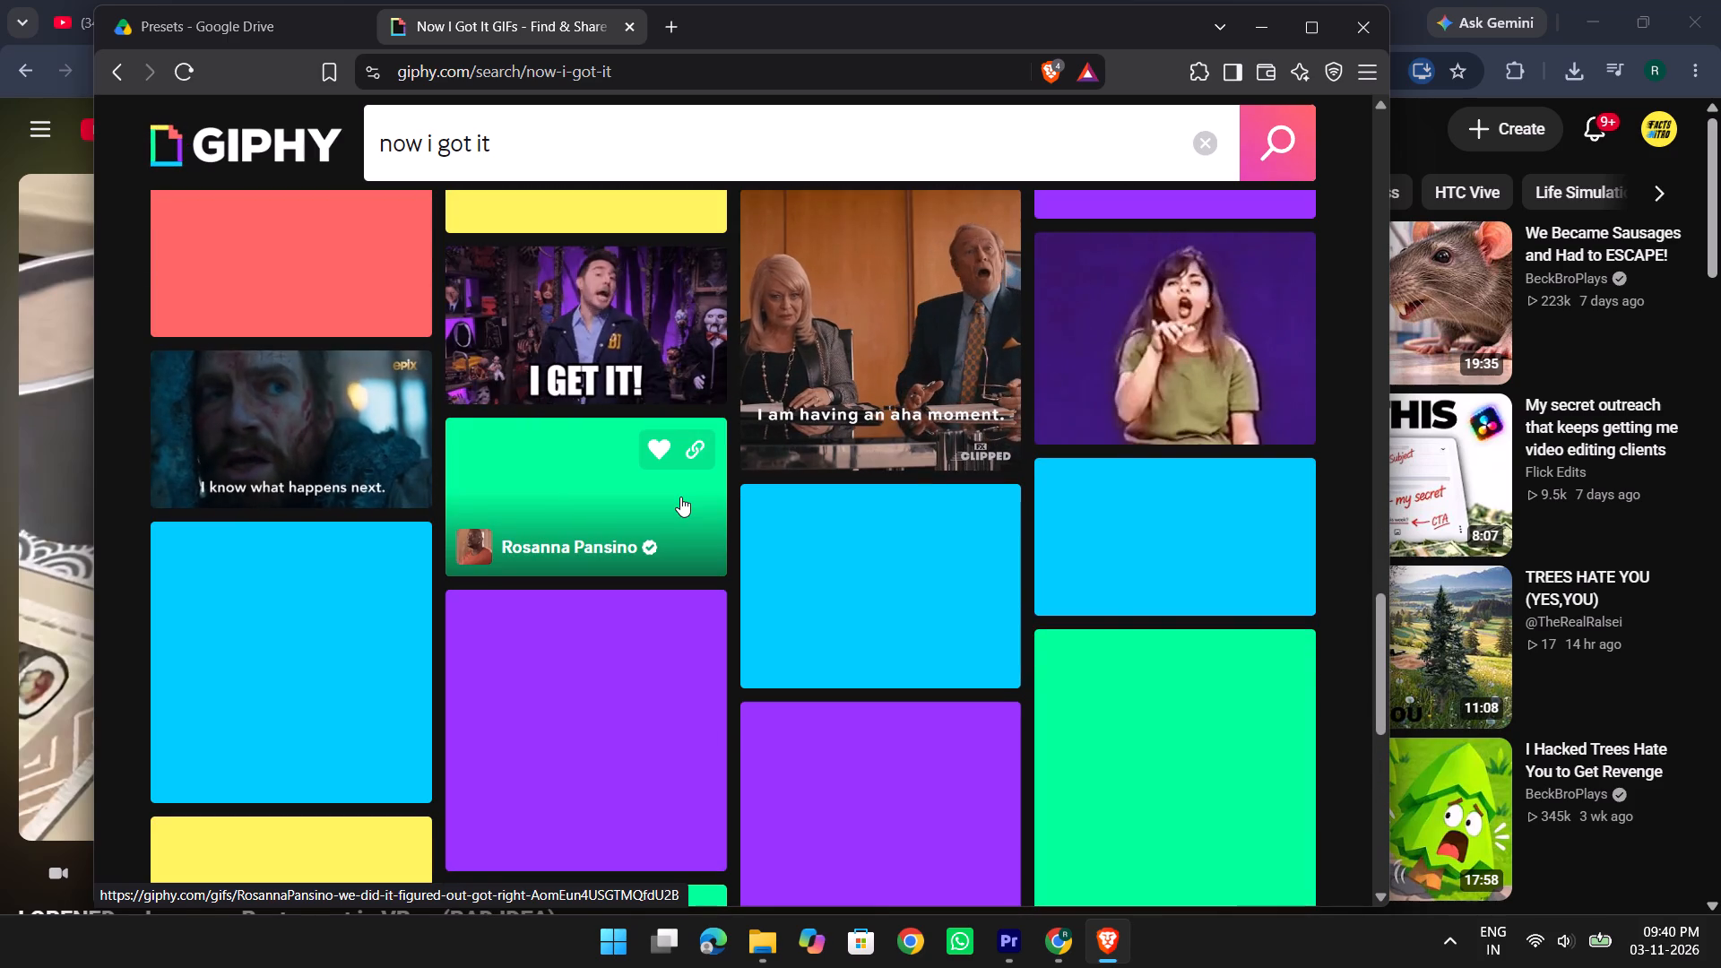
pyautogui.scroll(-2, 680, 497)
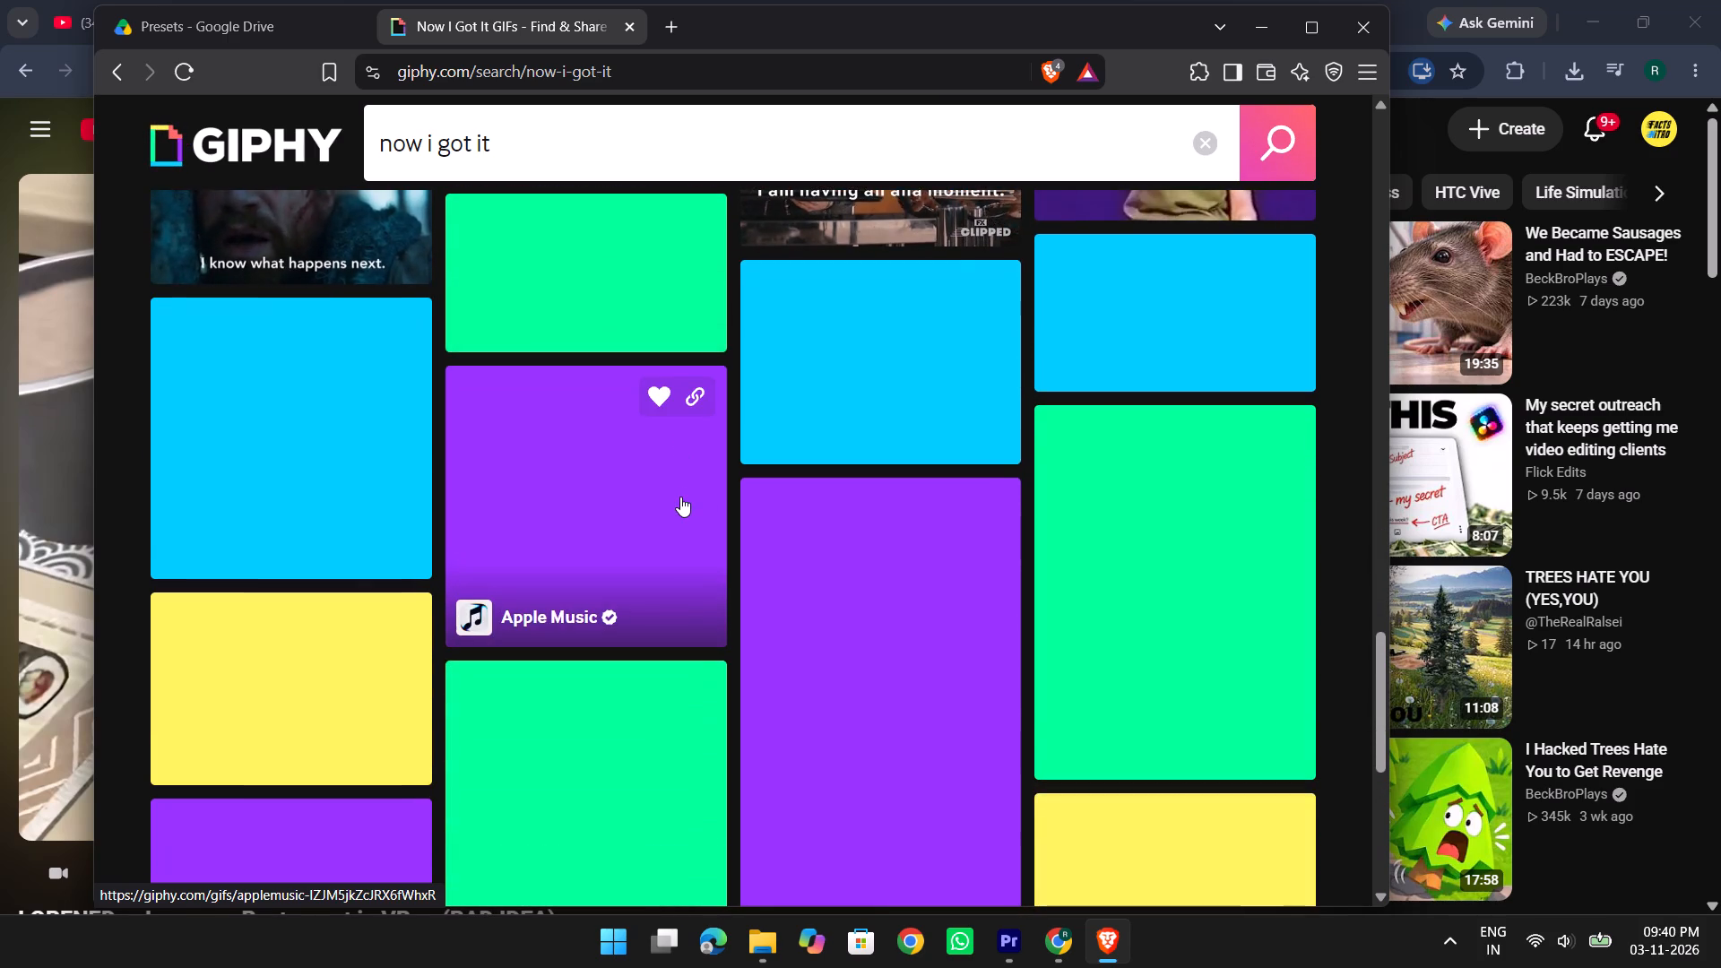
pyautogui.scroll(-2, 680, 497)
pyautogui.scroll(2, 680, 497)
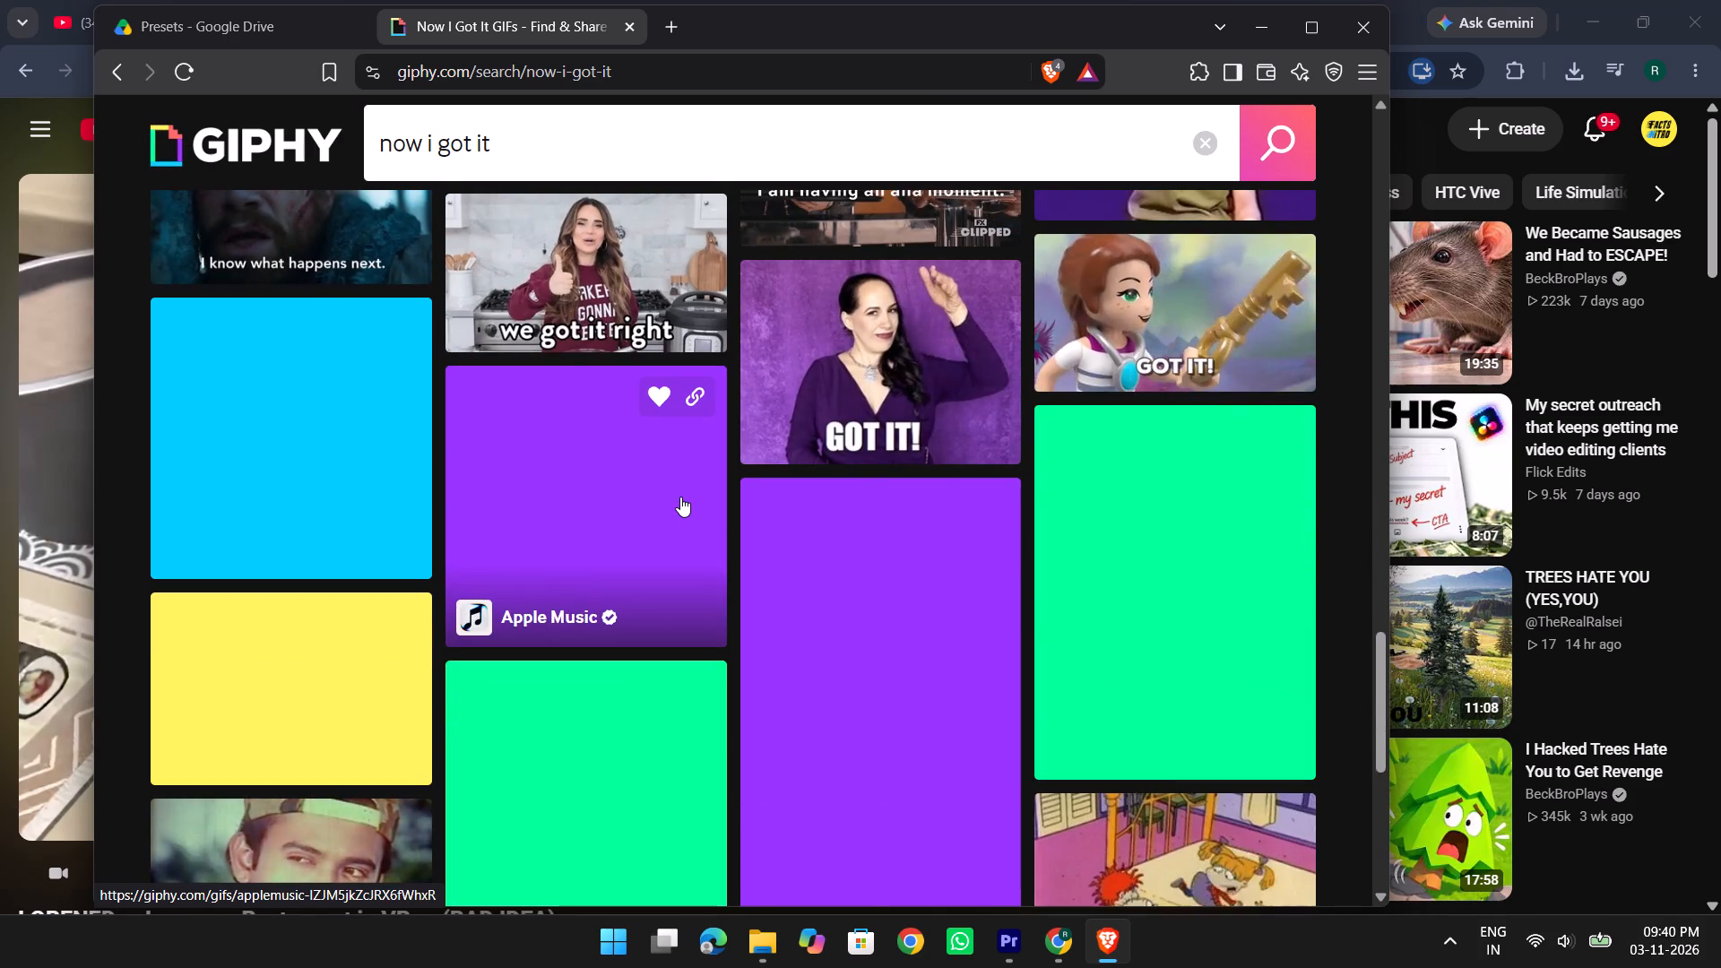
pyautogui.scroll(-4, 680, 497)
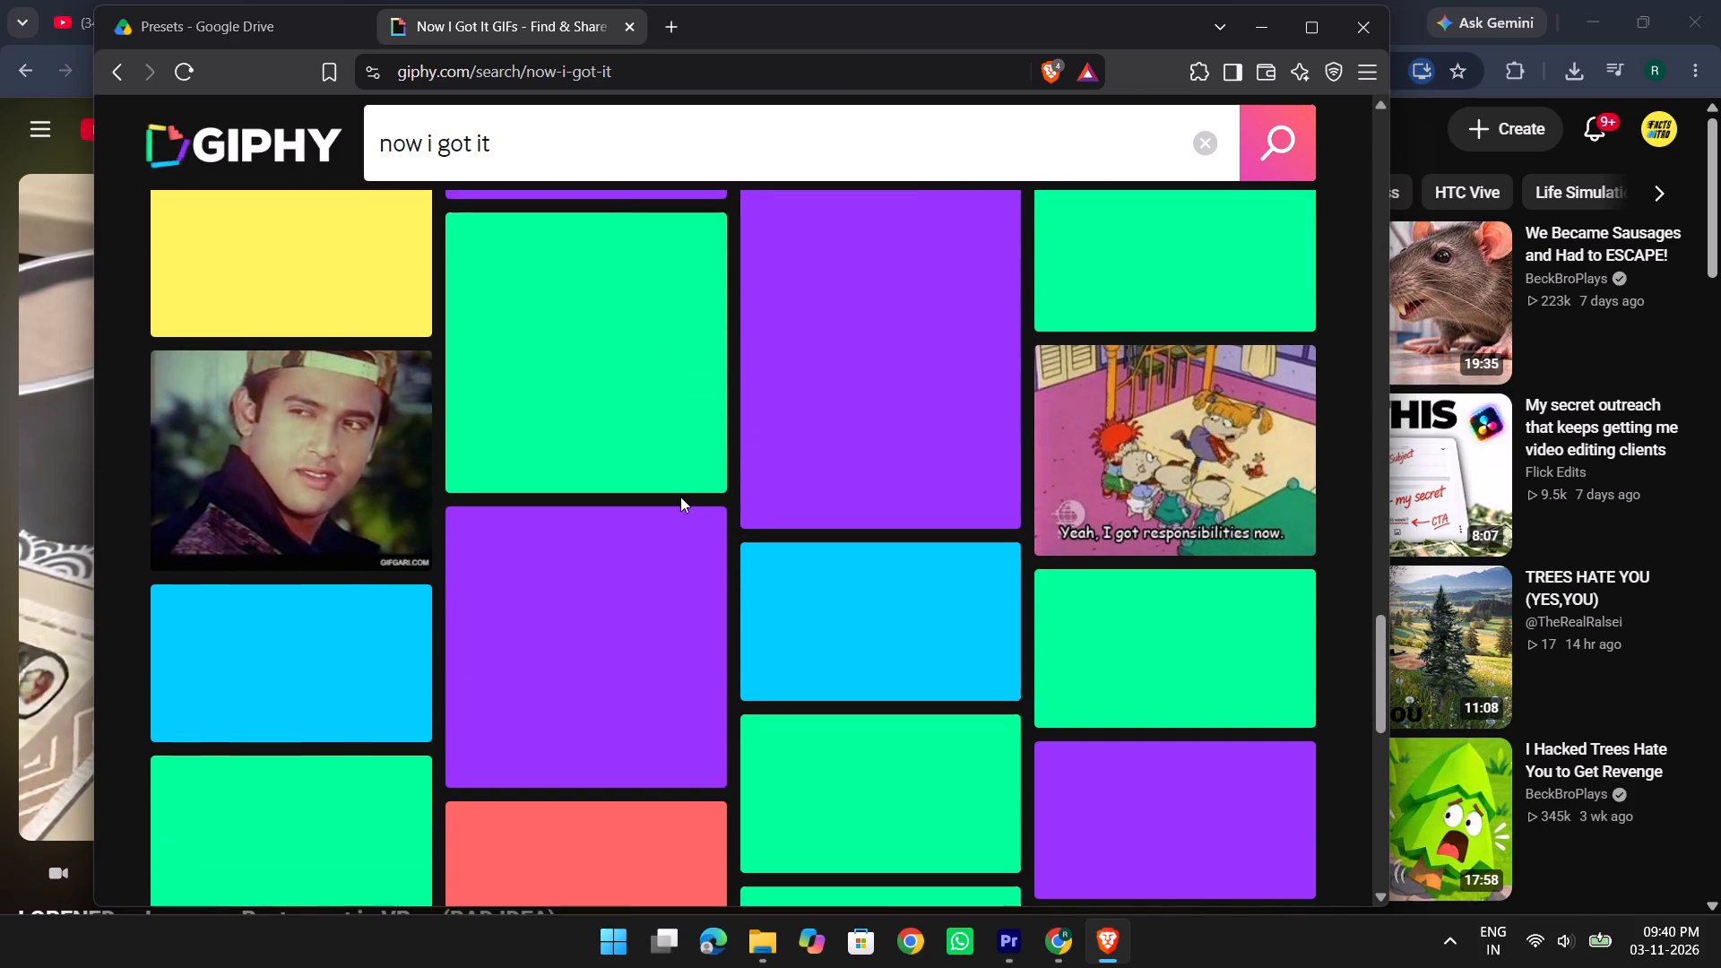
pyautogui.scroll(-4, 680, 497)
# Replace the GIPHY search with "john Pork" and look through the GIFs.
pyautogui.moveTo(559, 134); pyautogui.dragTo(98, 134)
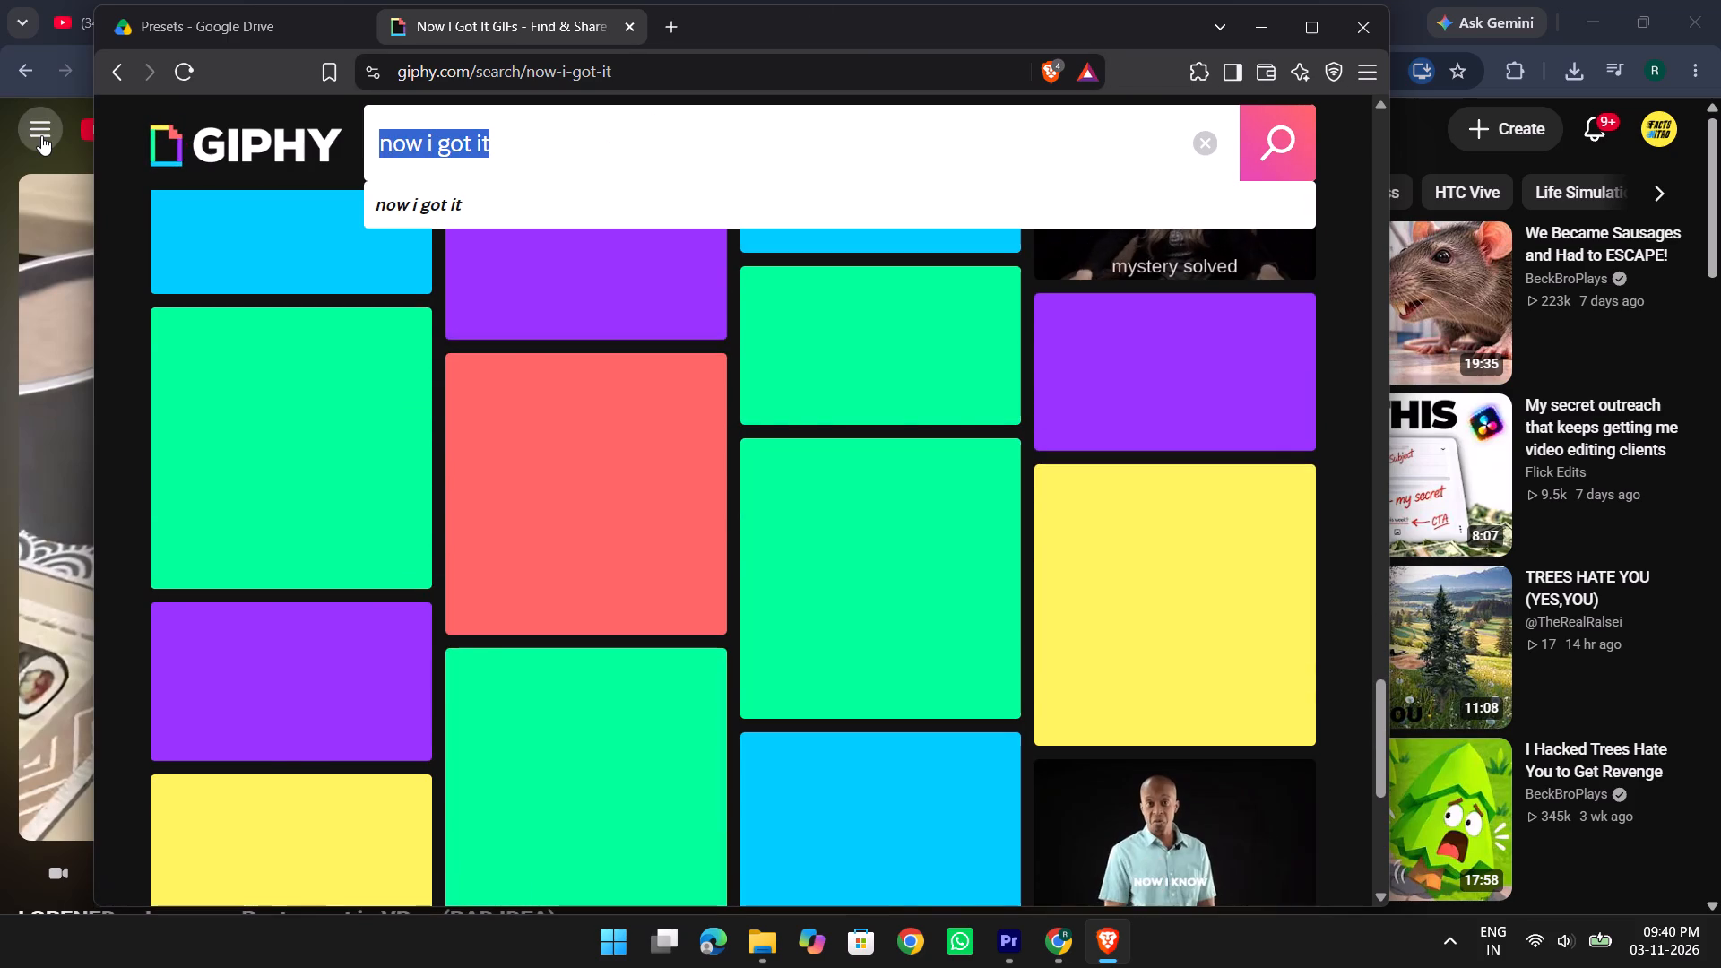
pyautogui.press('BackSpace')
pyautogui.write('john')
pyautogui.press('space')
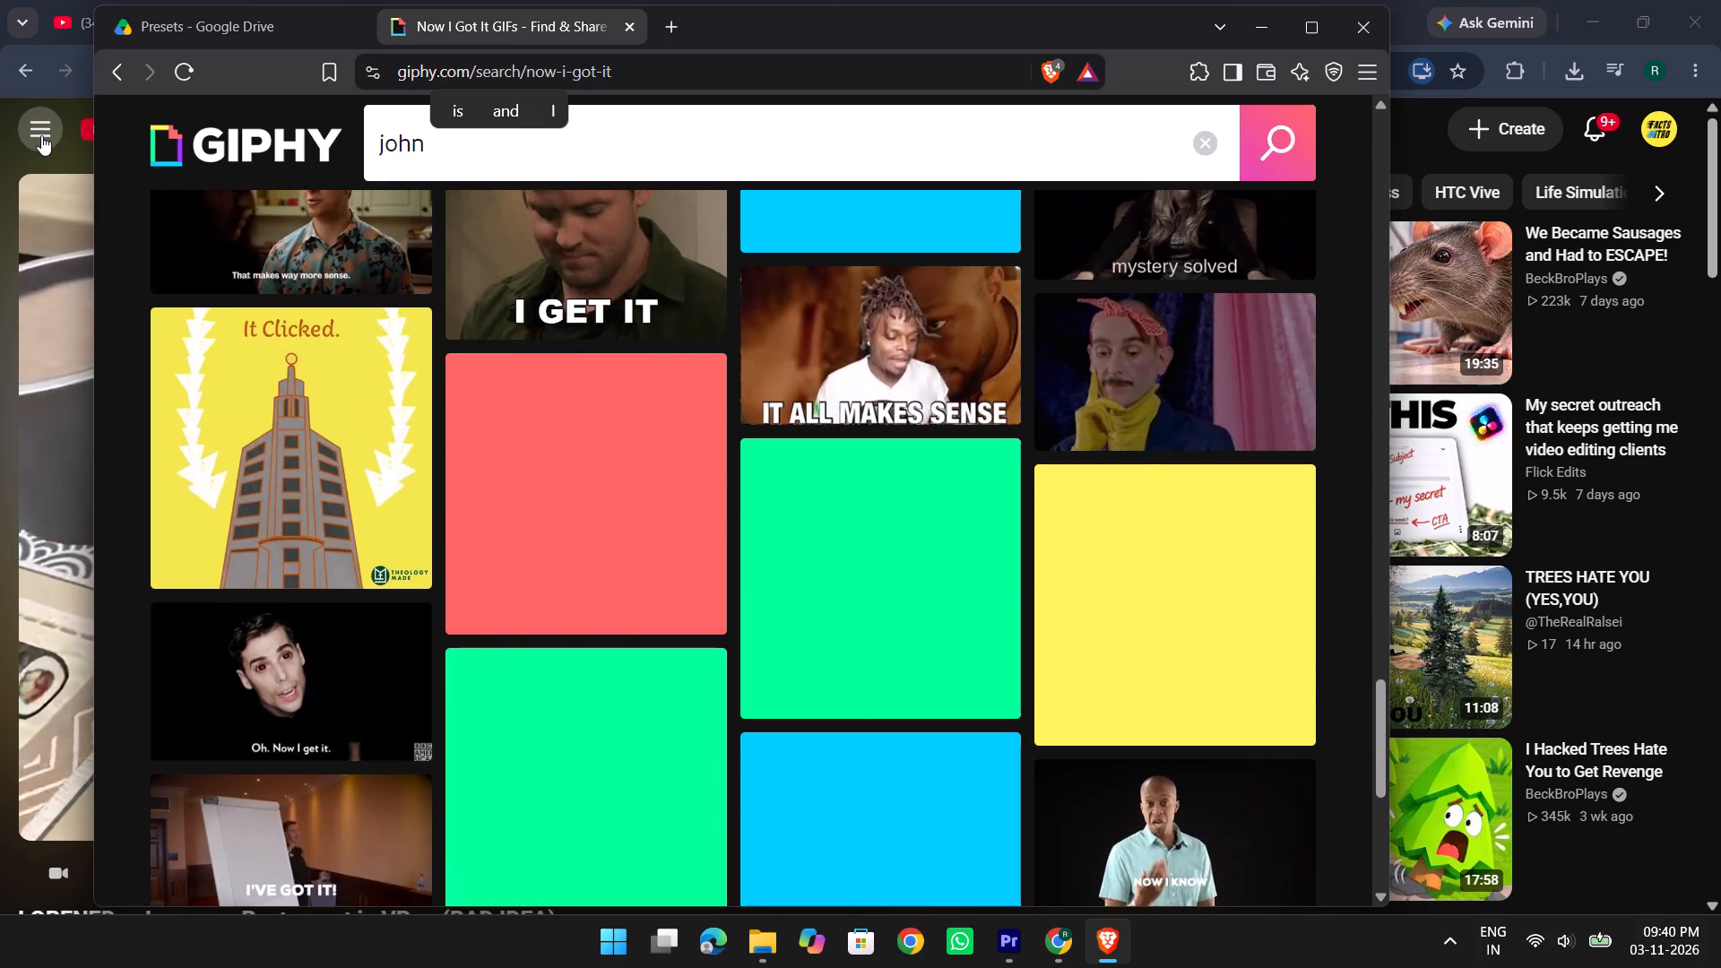
pyautogui.write('Pork')
pyautogui.press('Return')
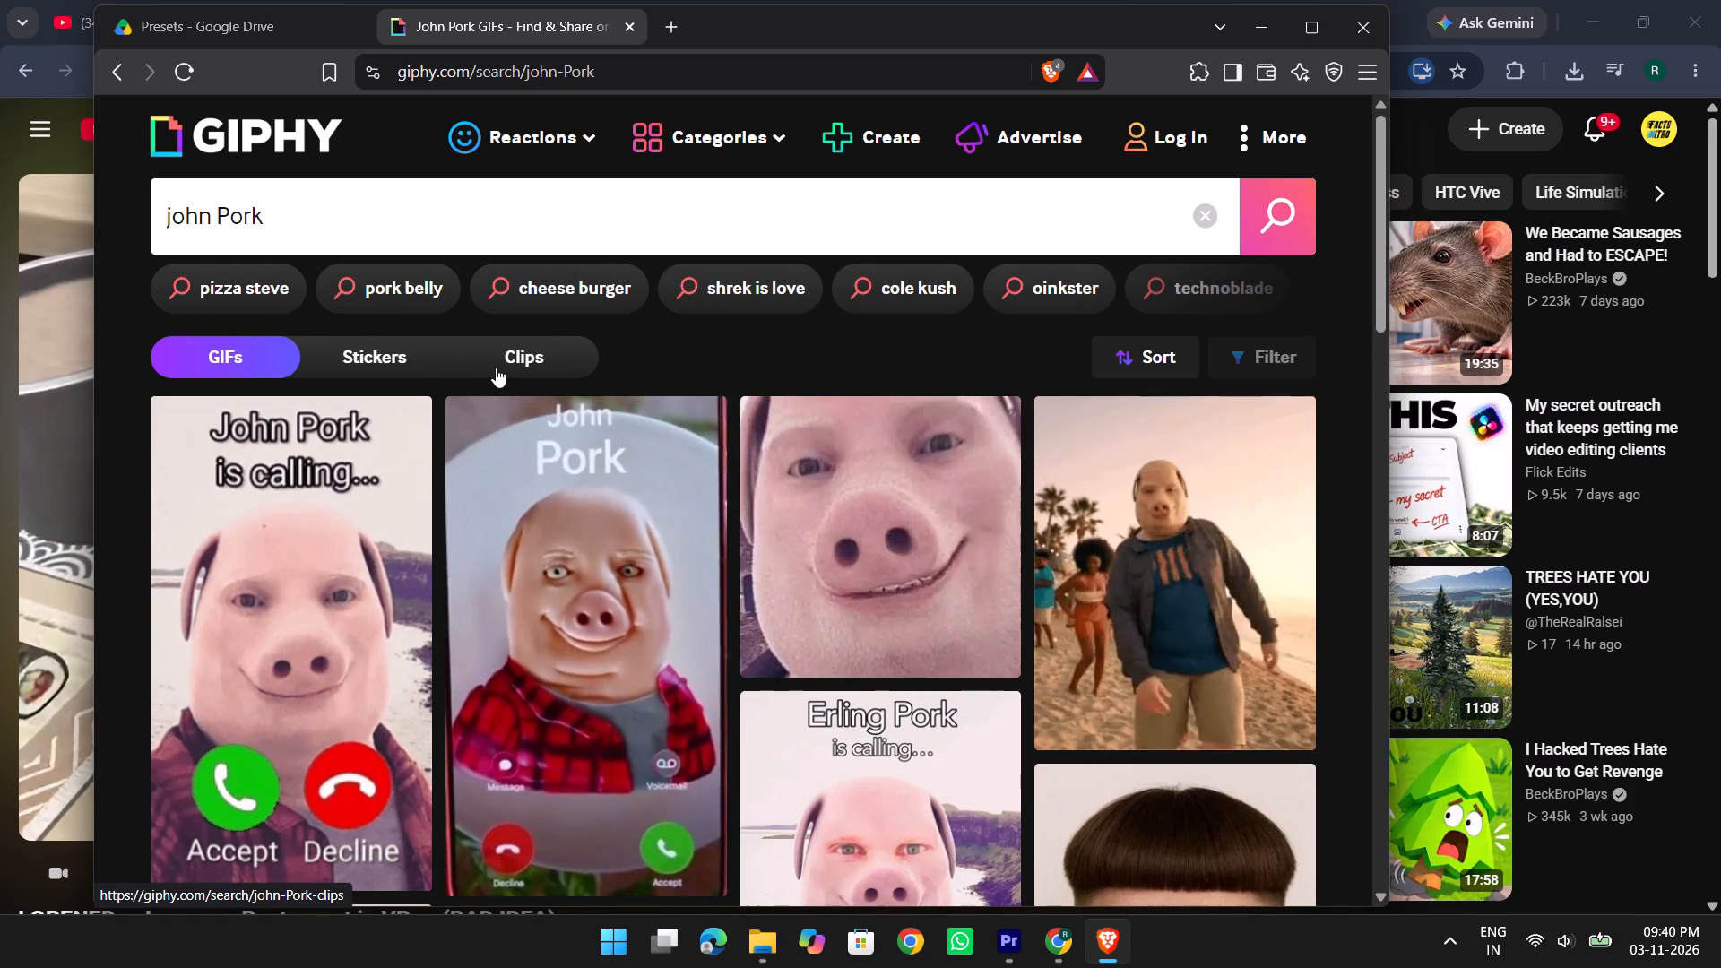
pyautogui.scroll(-4, 633, 453)
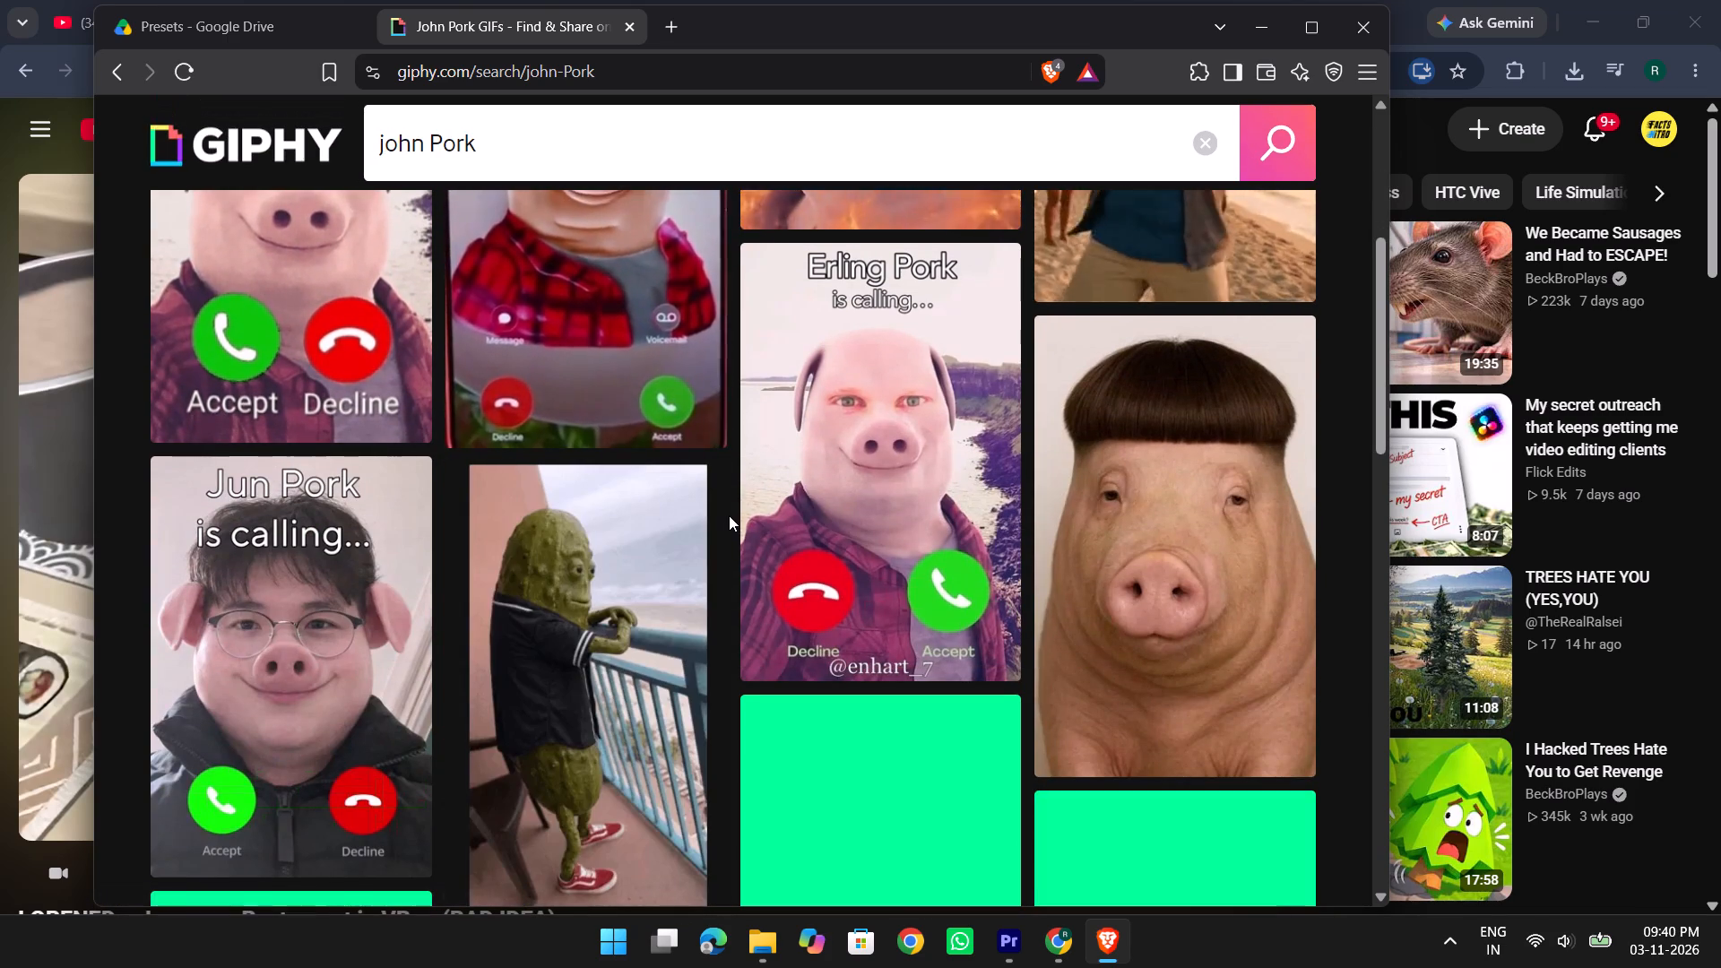
pyautogui.scroll(-6, 729, 515)
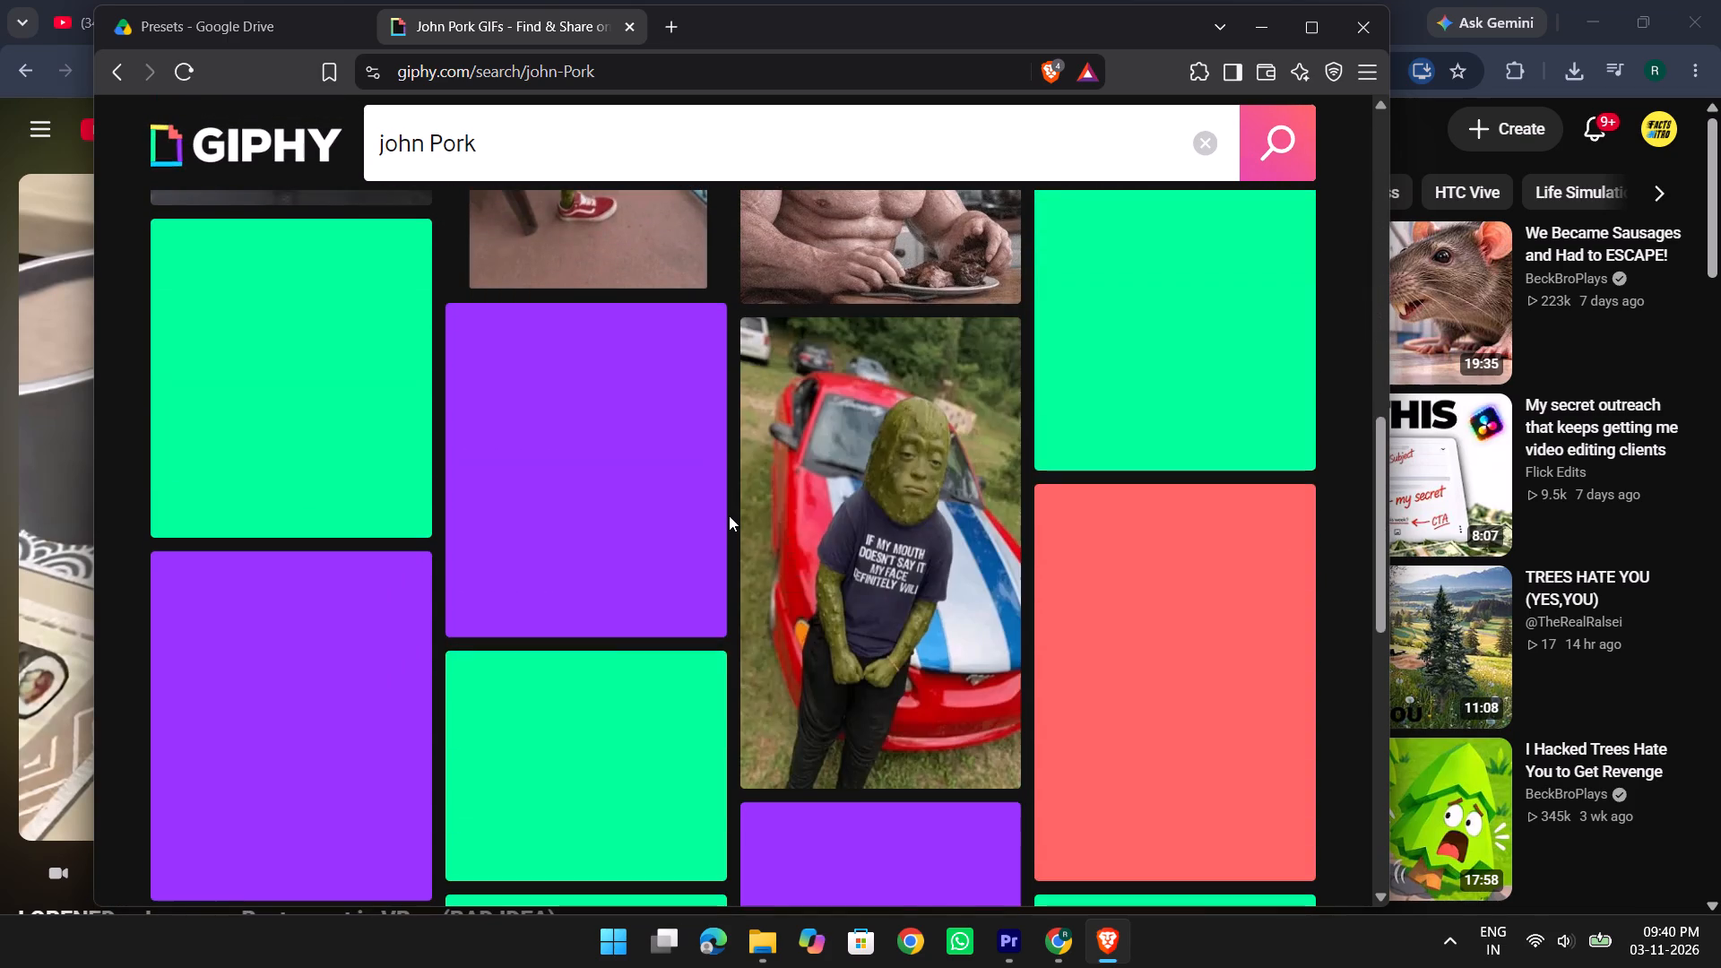
pyautogui.scroll(-1, 729, 515)
pyautogui.scroll(5, 729, 515)
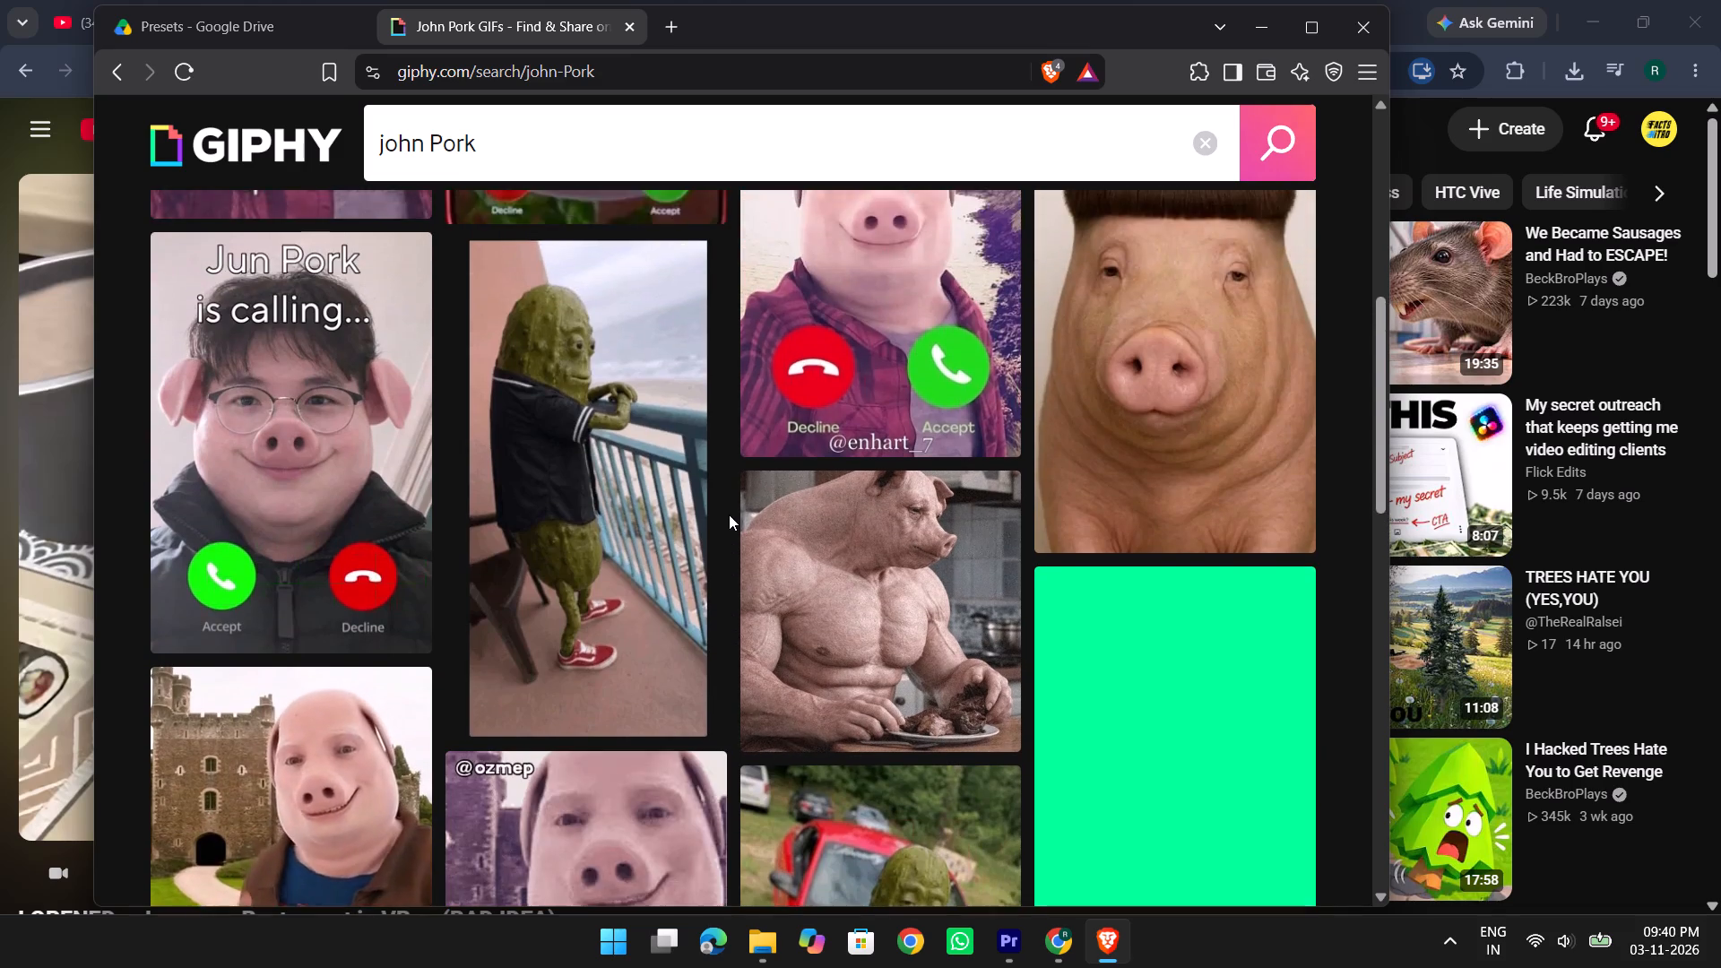
pyautogui.scroll(-3, 729, 514)
pyautogui.scroll(5, 729, 514)
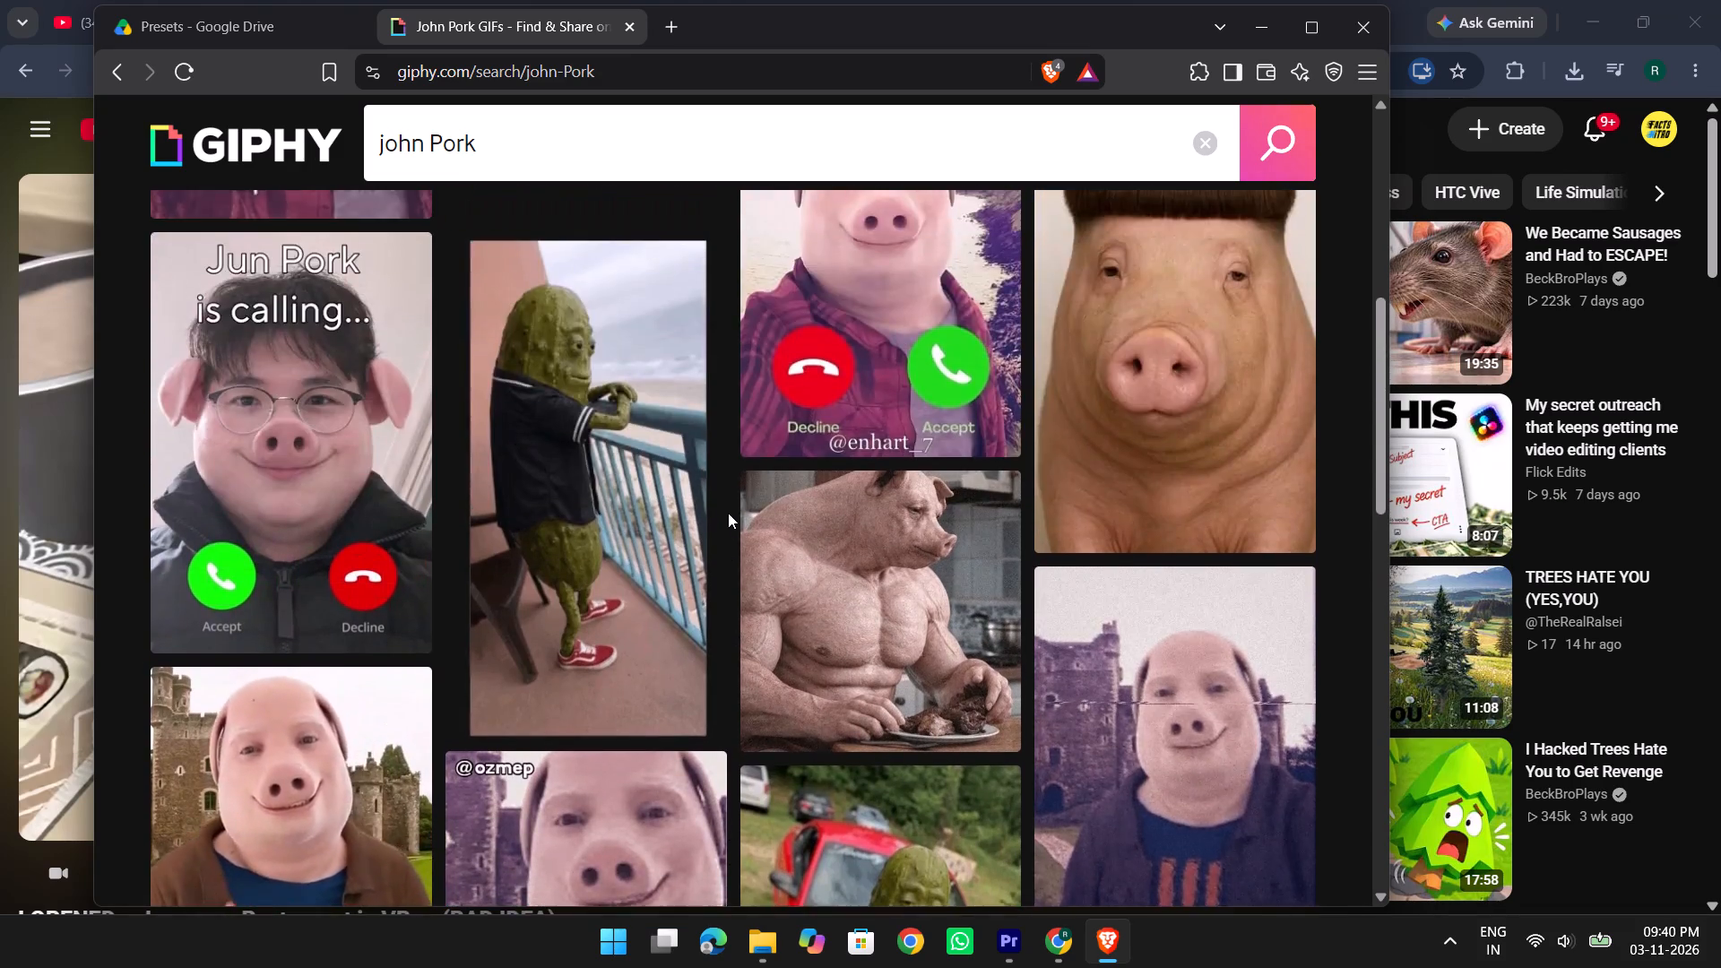
pyautogui.scroll(5, 728, 513)
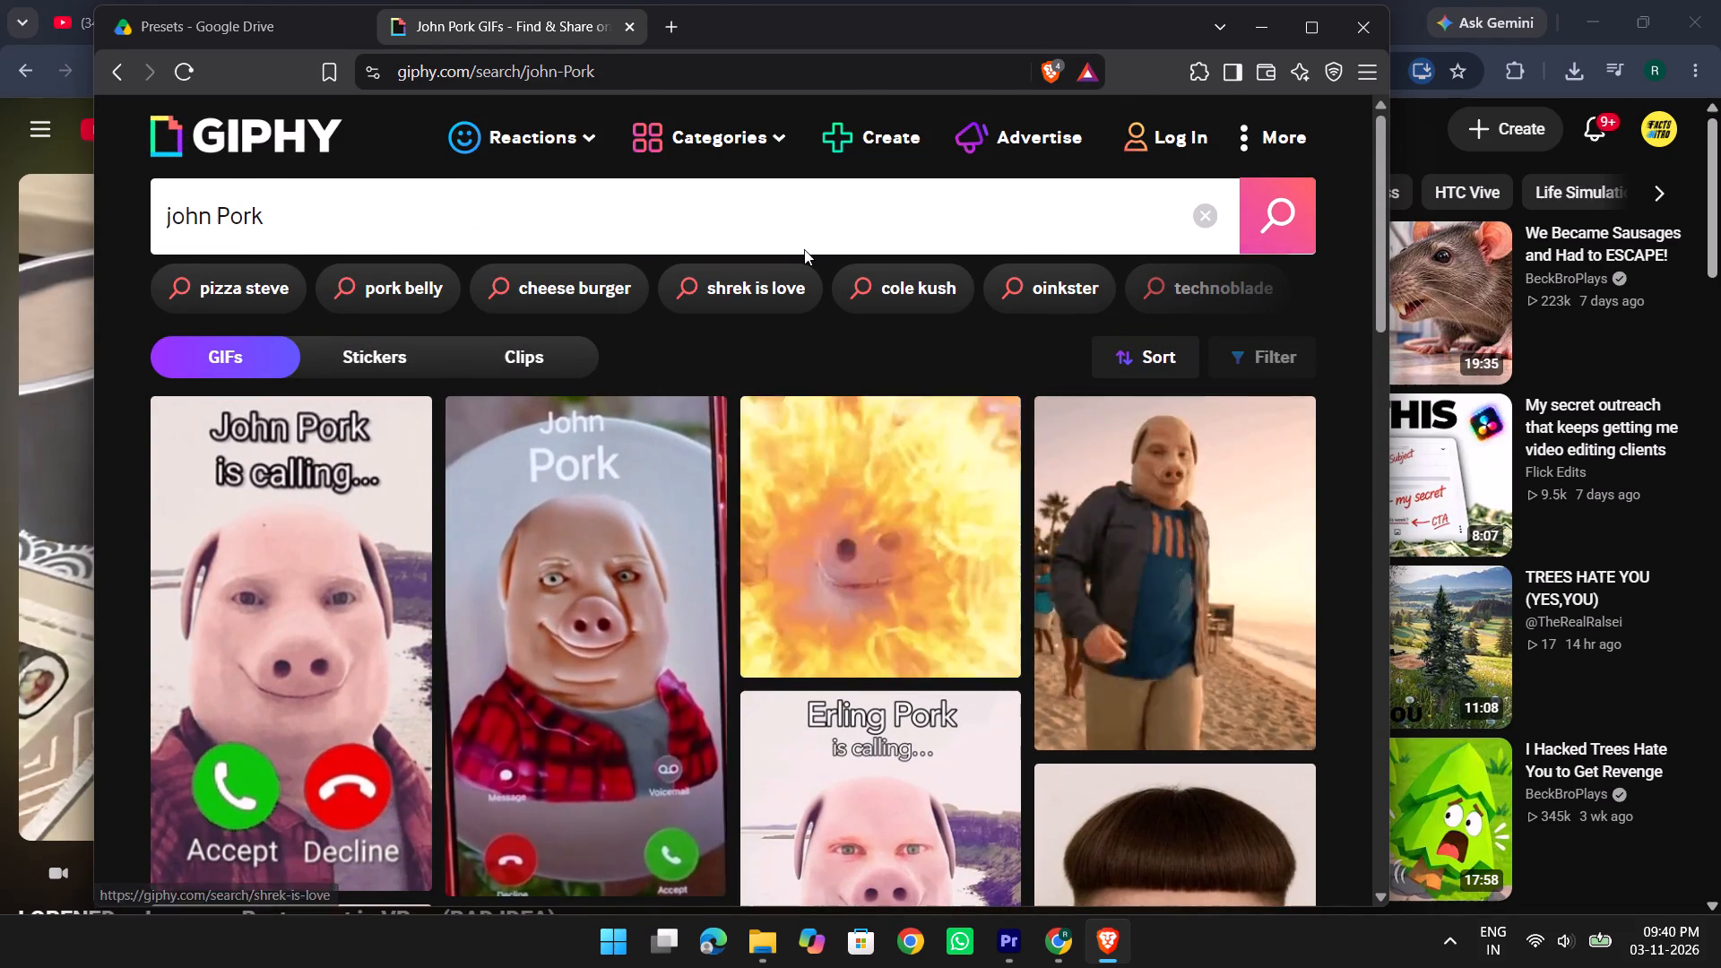
# Replace the GIPHY search with "Mind BLowing".
pyautogui.moveTo(676, 209); pyautogui.dragTo(174, 194)
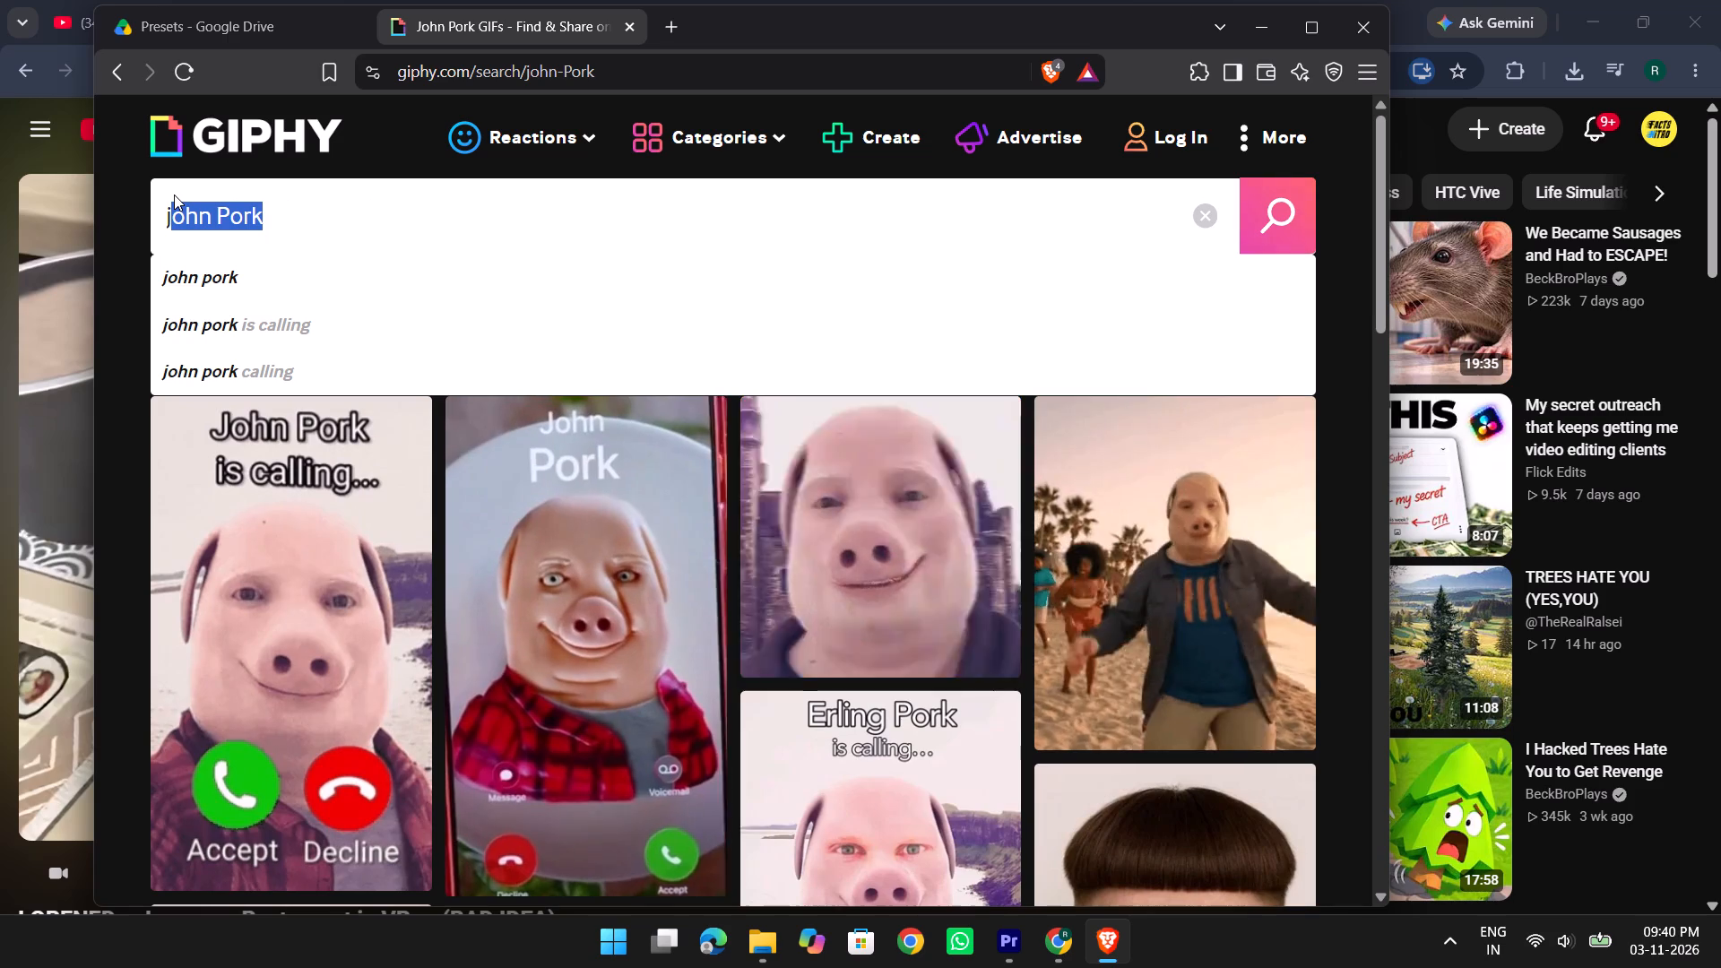
pyautogui.press('BackSpace')
pyautogui.press('BackSpace')
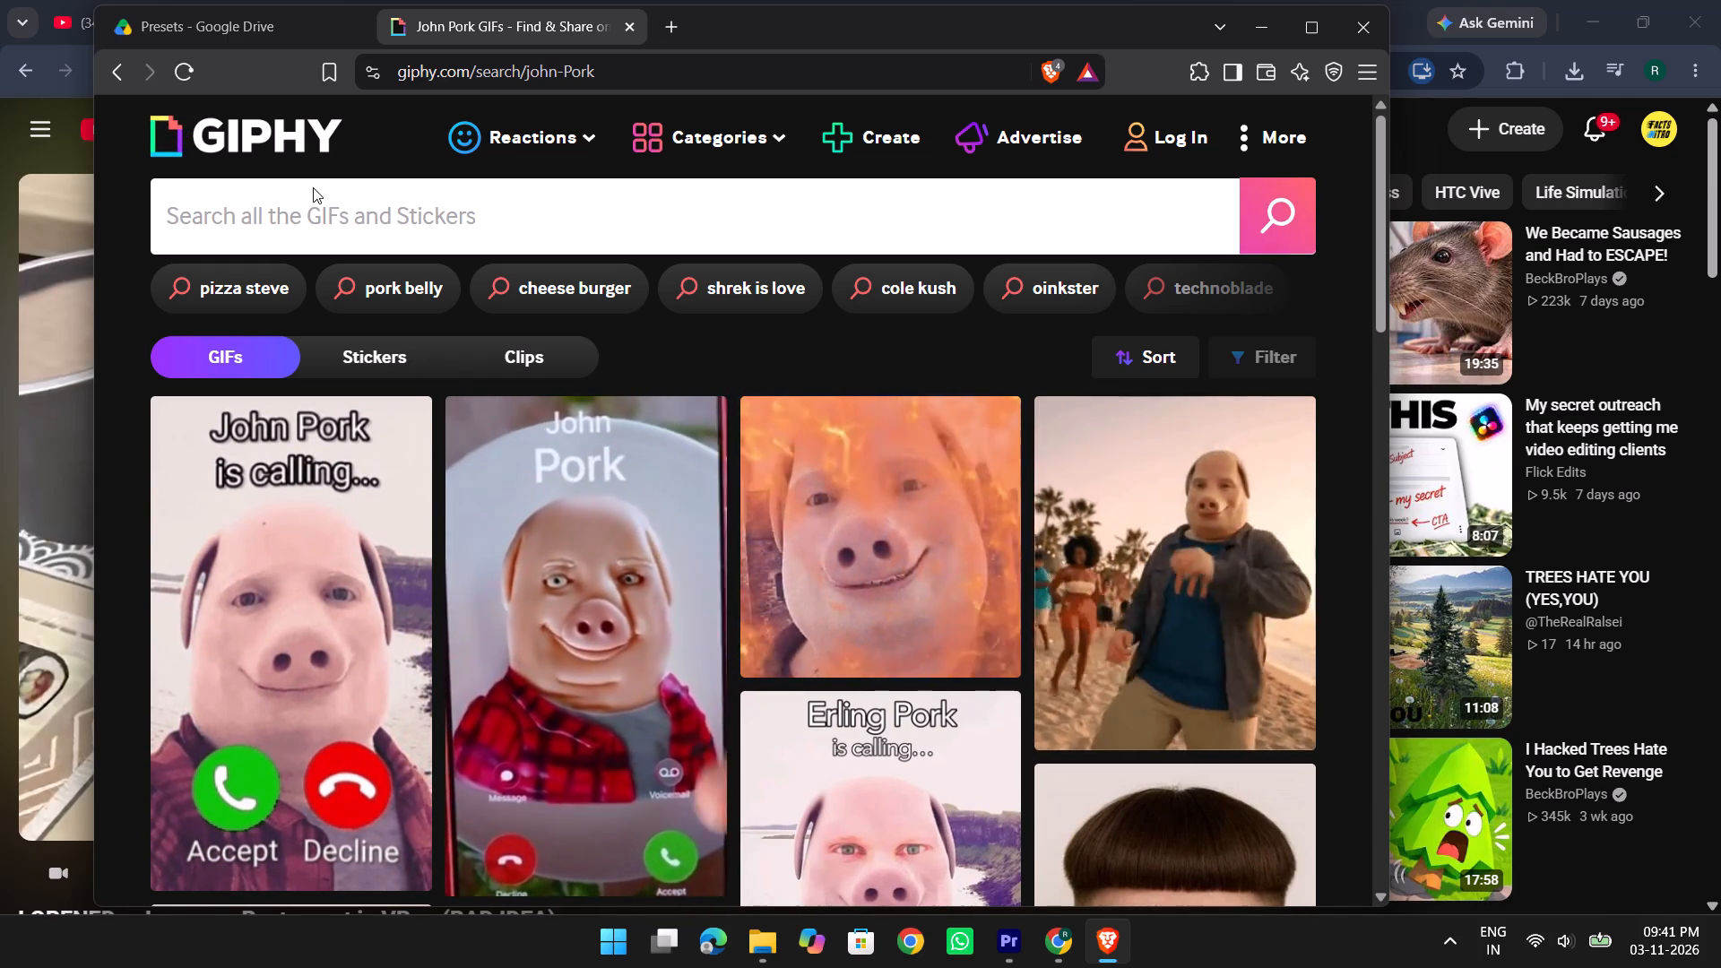
pyautogui.click(354, 187)
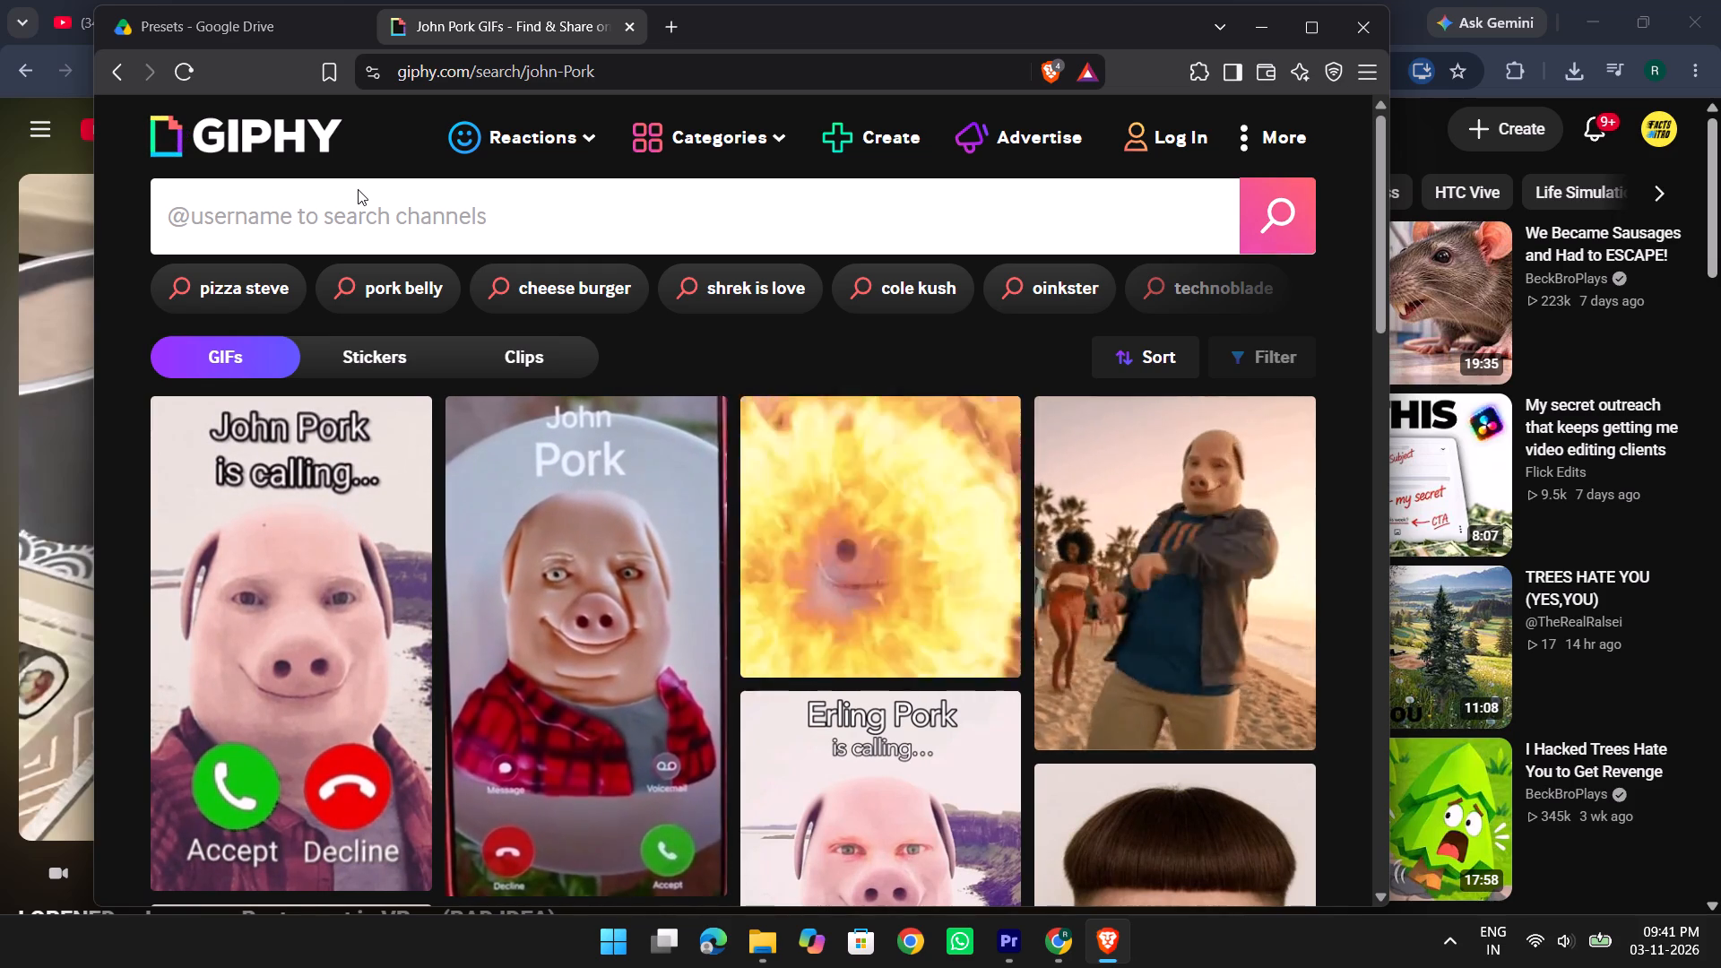
pyautogui.click(402, 220)
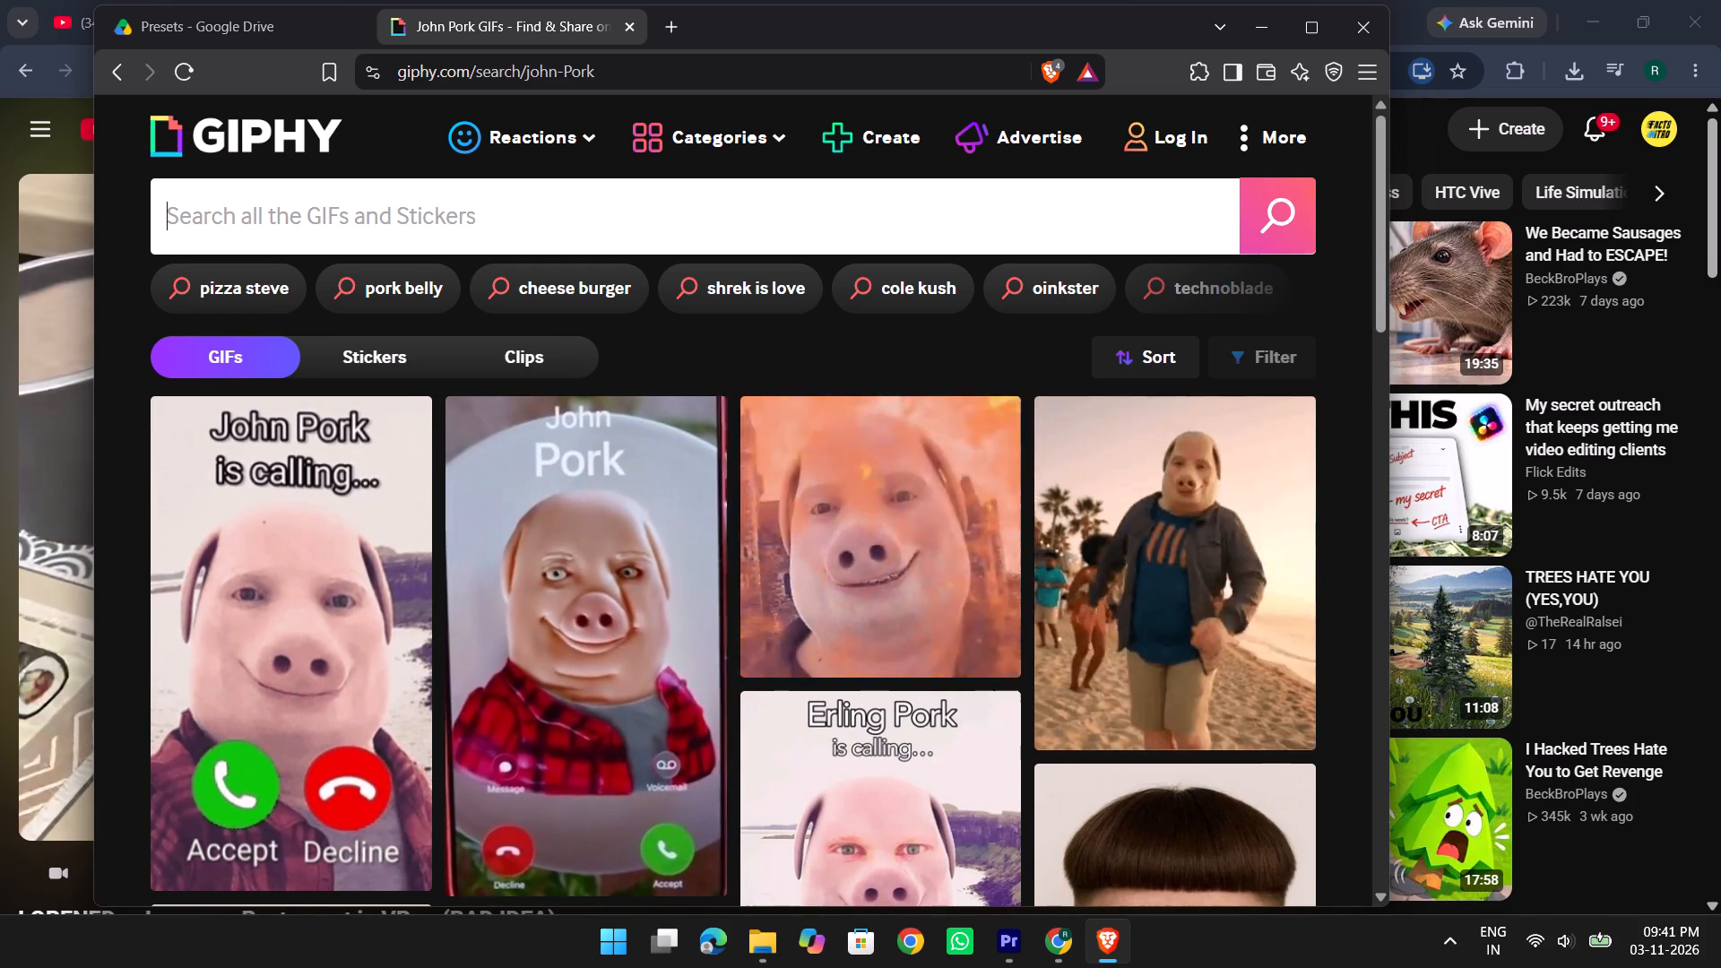
pyautogui.press('o')
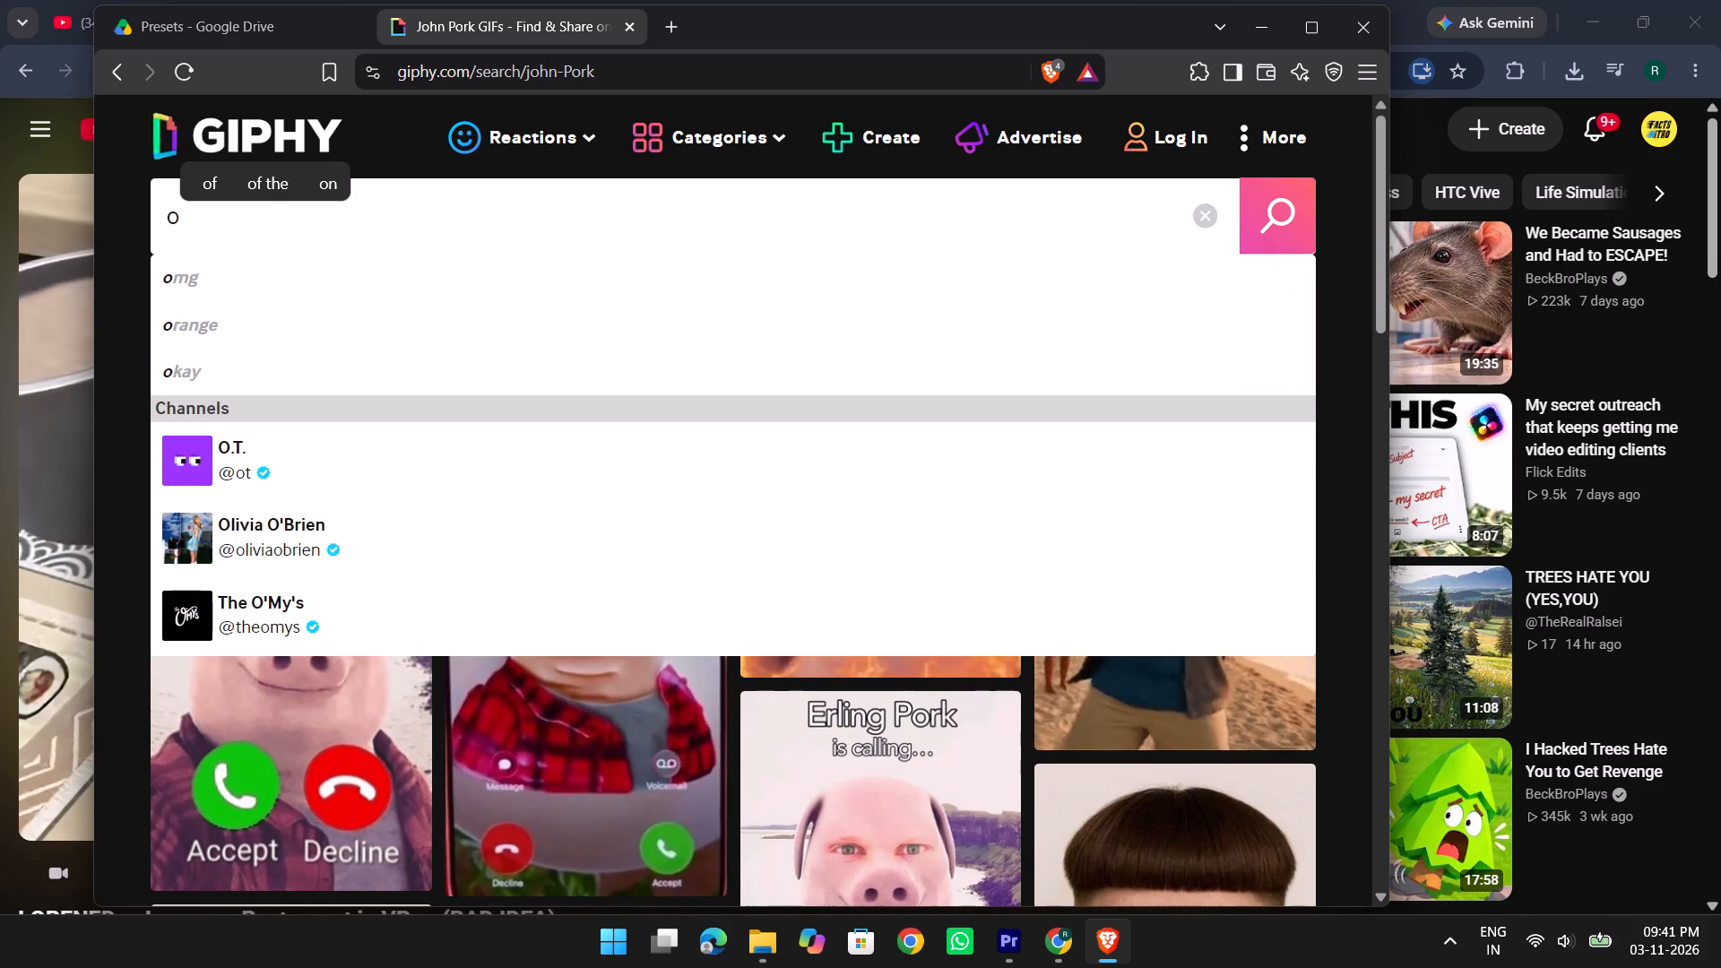
pyautogui.press('BackSpace')
pyautogui.press('BackSpace')
pyautogui.write('Mind BLowing')
pyautogui.press('Return')
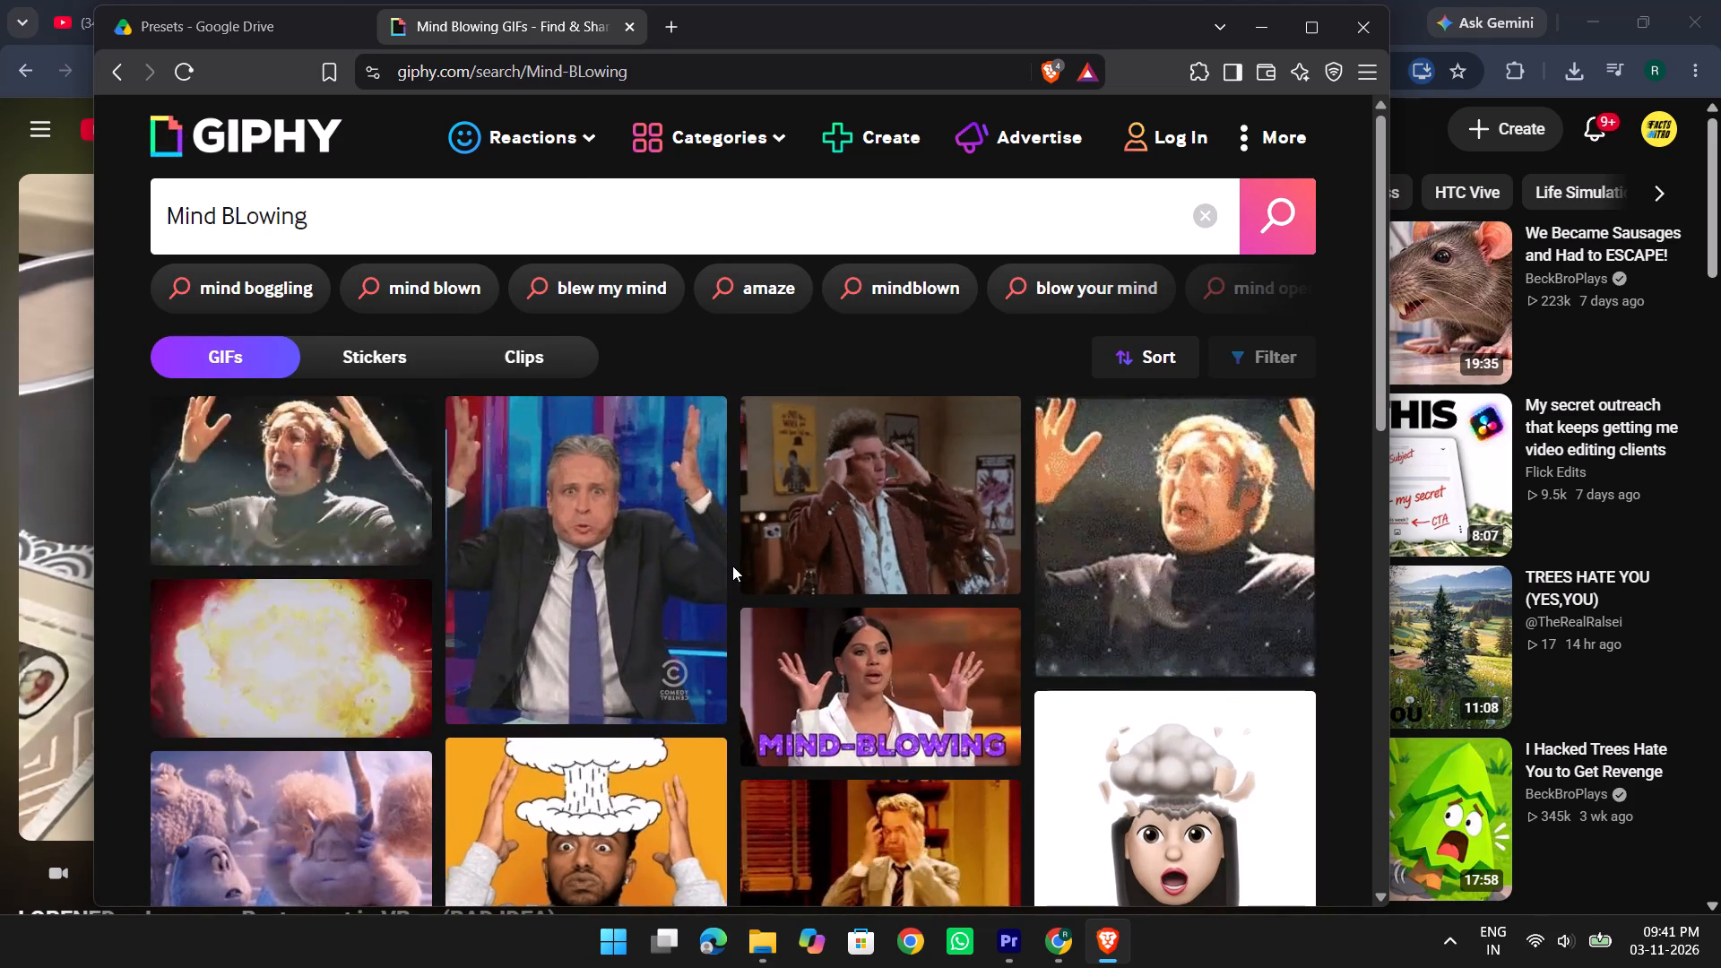
# Browse the mind-blowing GIFs and open the page of the Tim and Eric one with the [adult swim] mark.
pyautogui.scroll(-2, 732, 566)
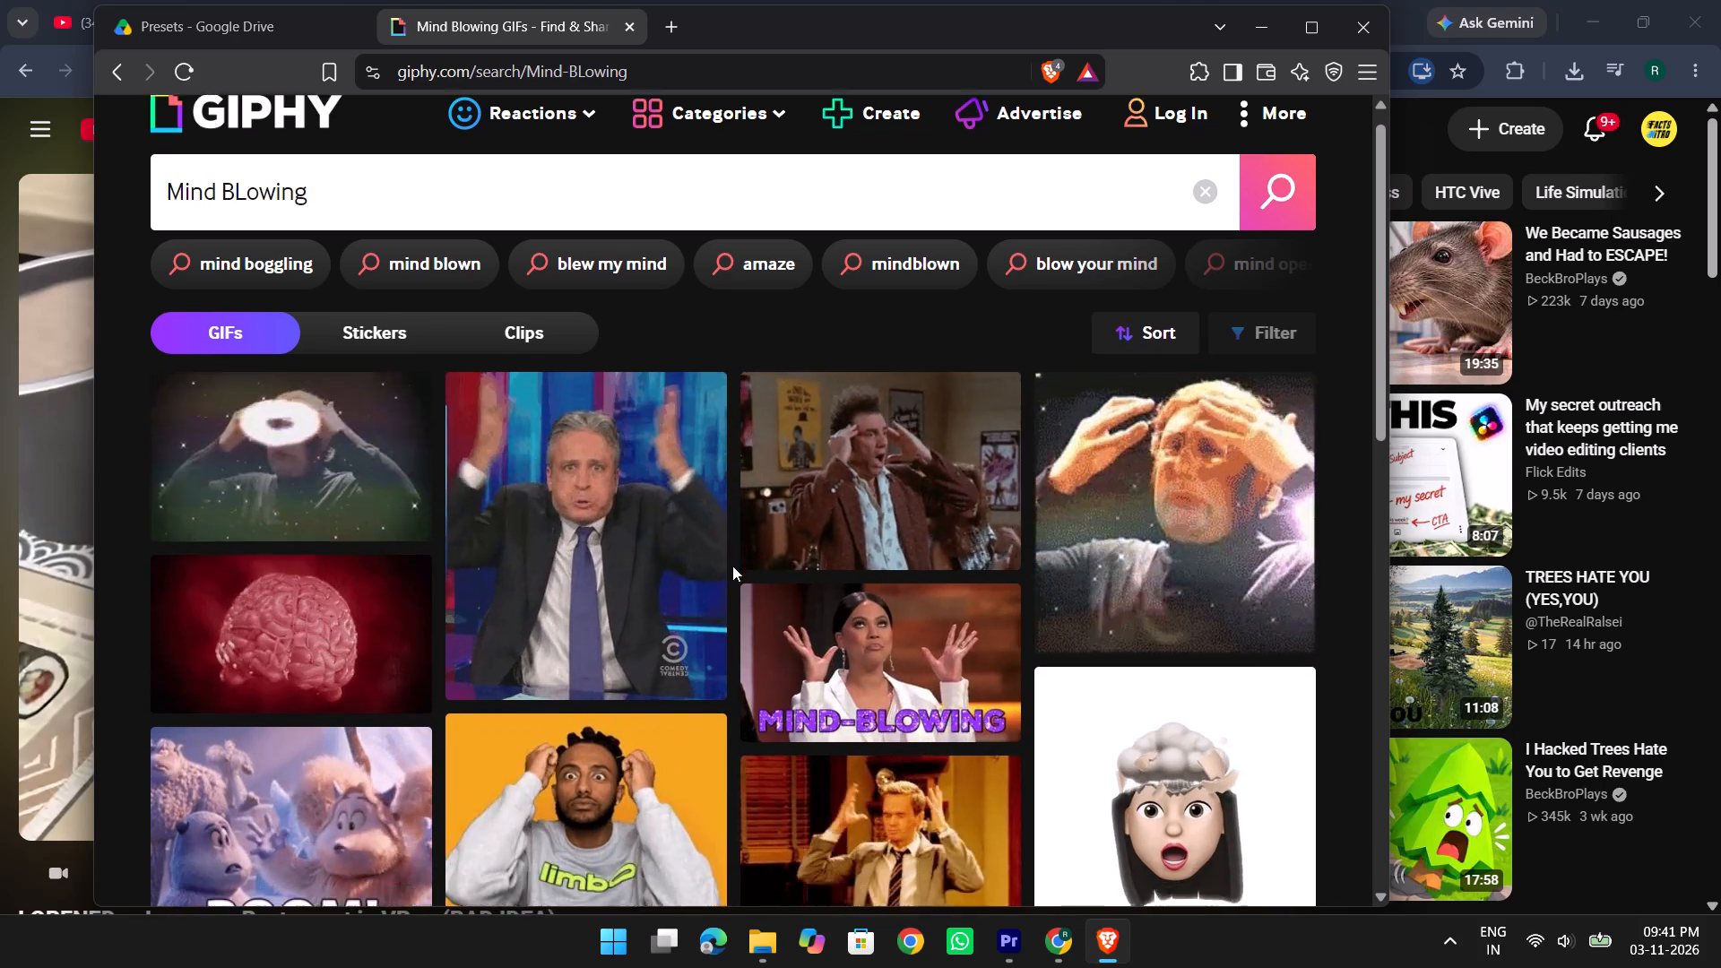
pyautogui.scroll(-1, 732, 566)
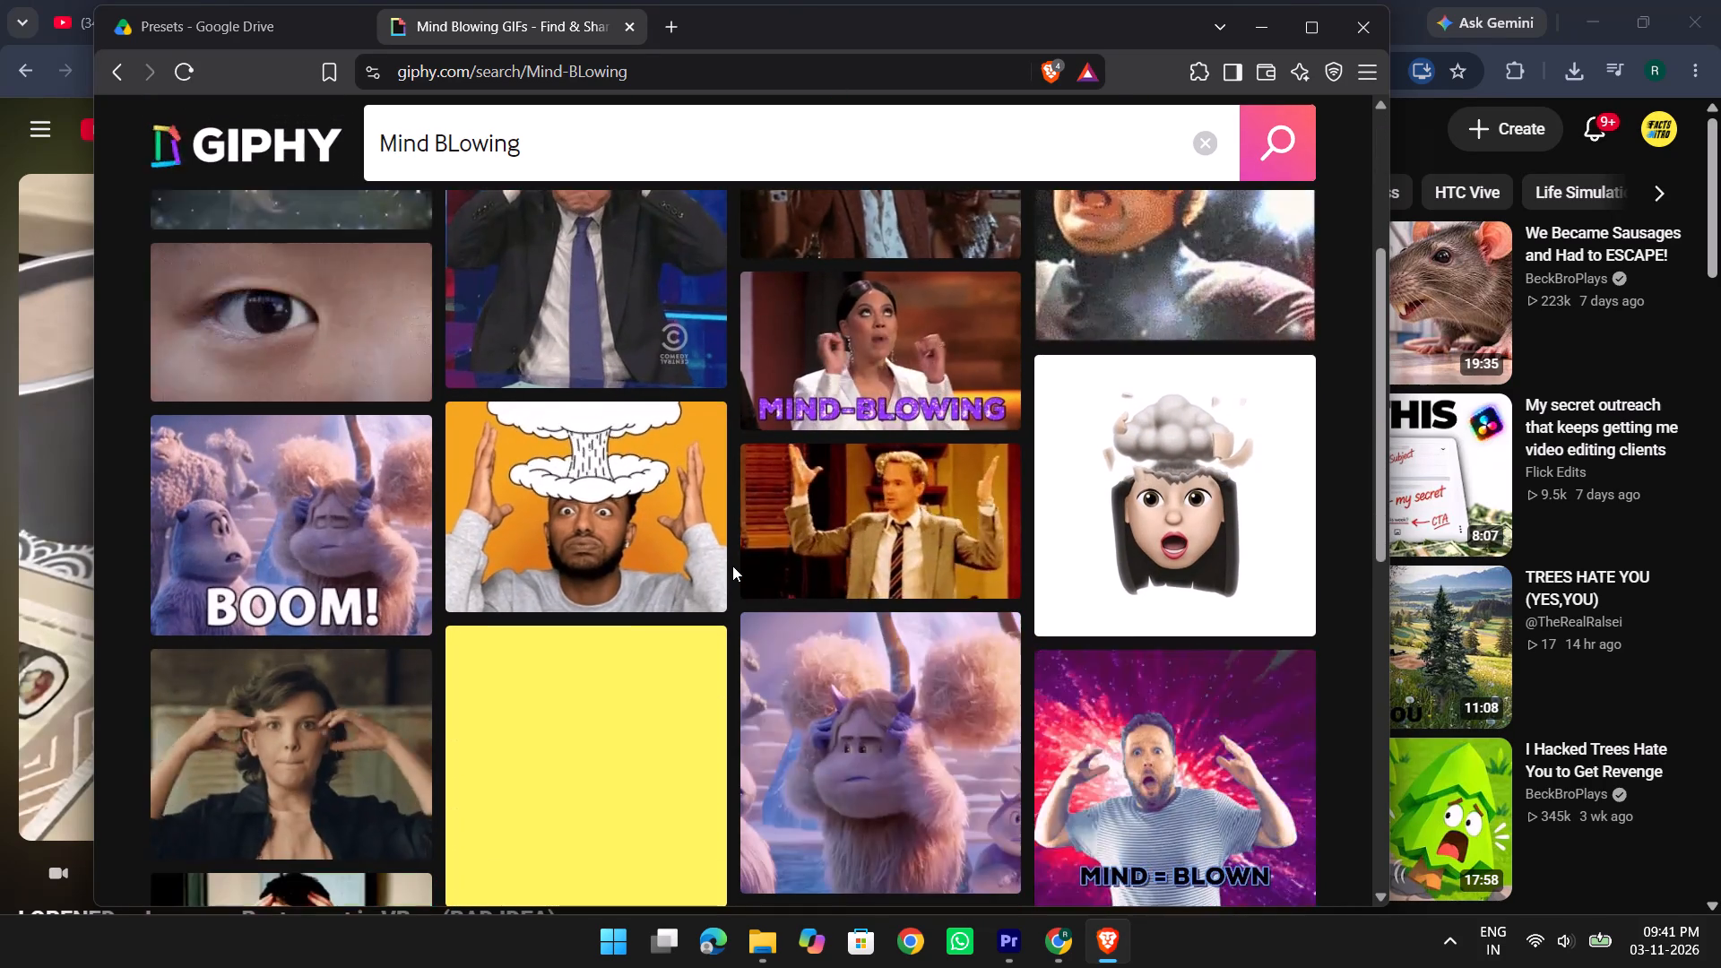
pyautogui.scroll(-2, 732, 566)
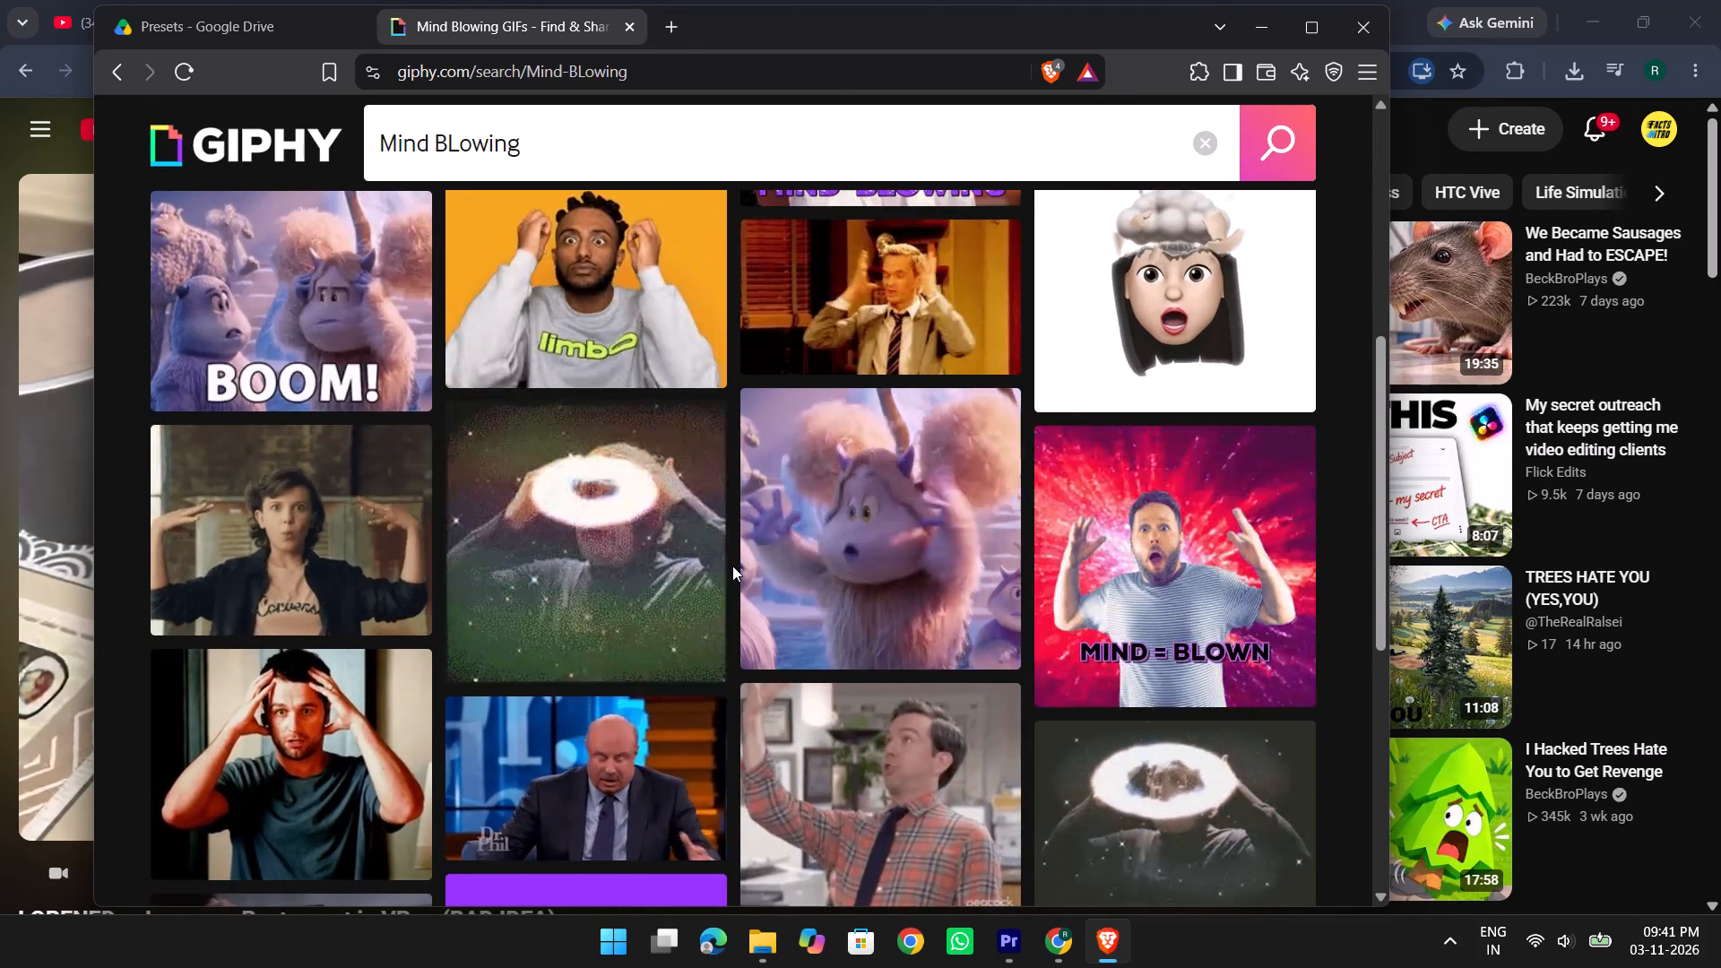
pyautogui.scroll(-3, 732, 566)
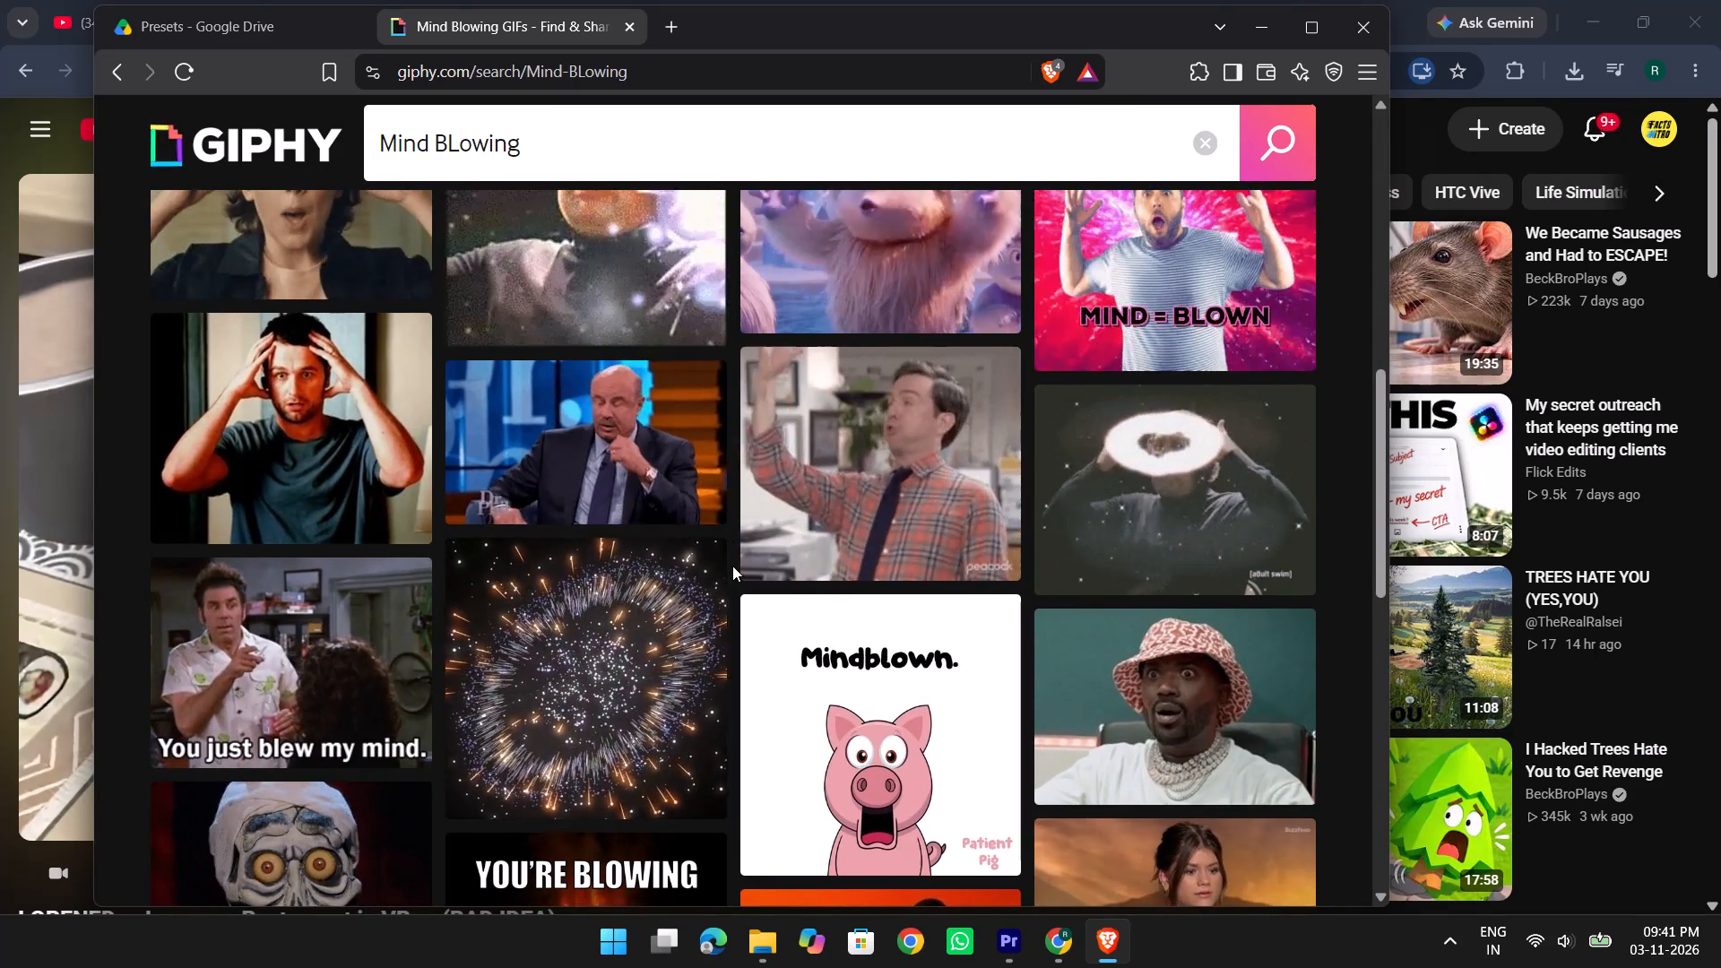
pyautogui.scroll(-2, 732, 566)
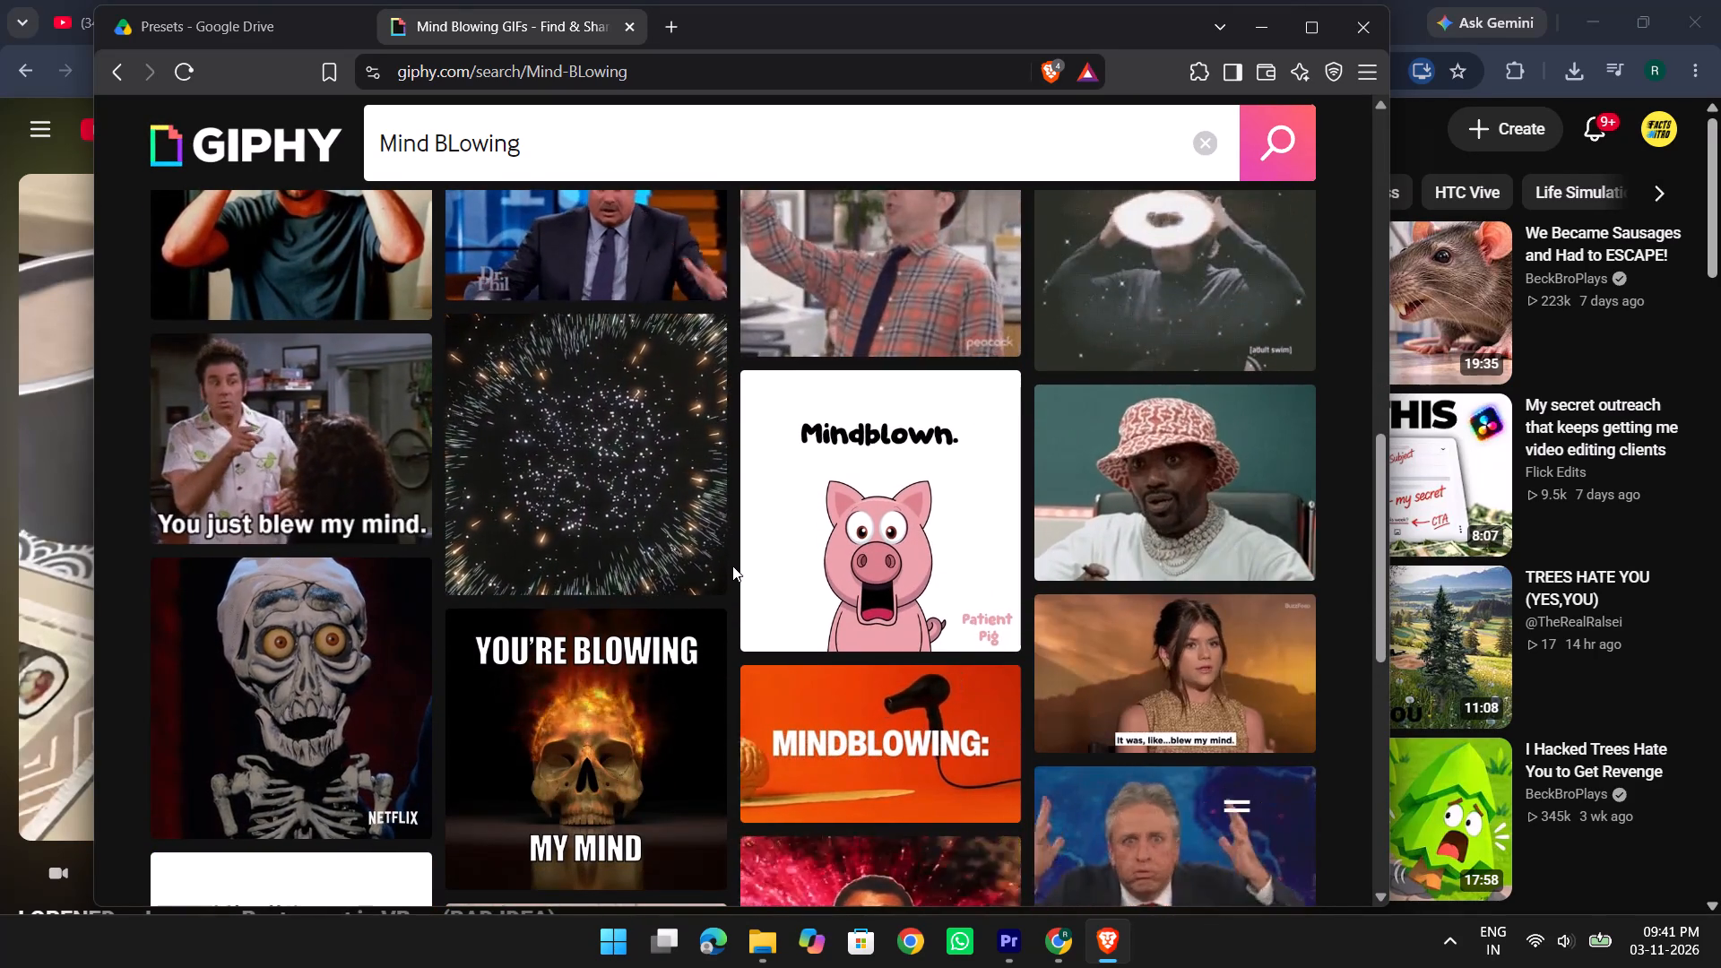
pyautogui.scroll(2, 732, 566)
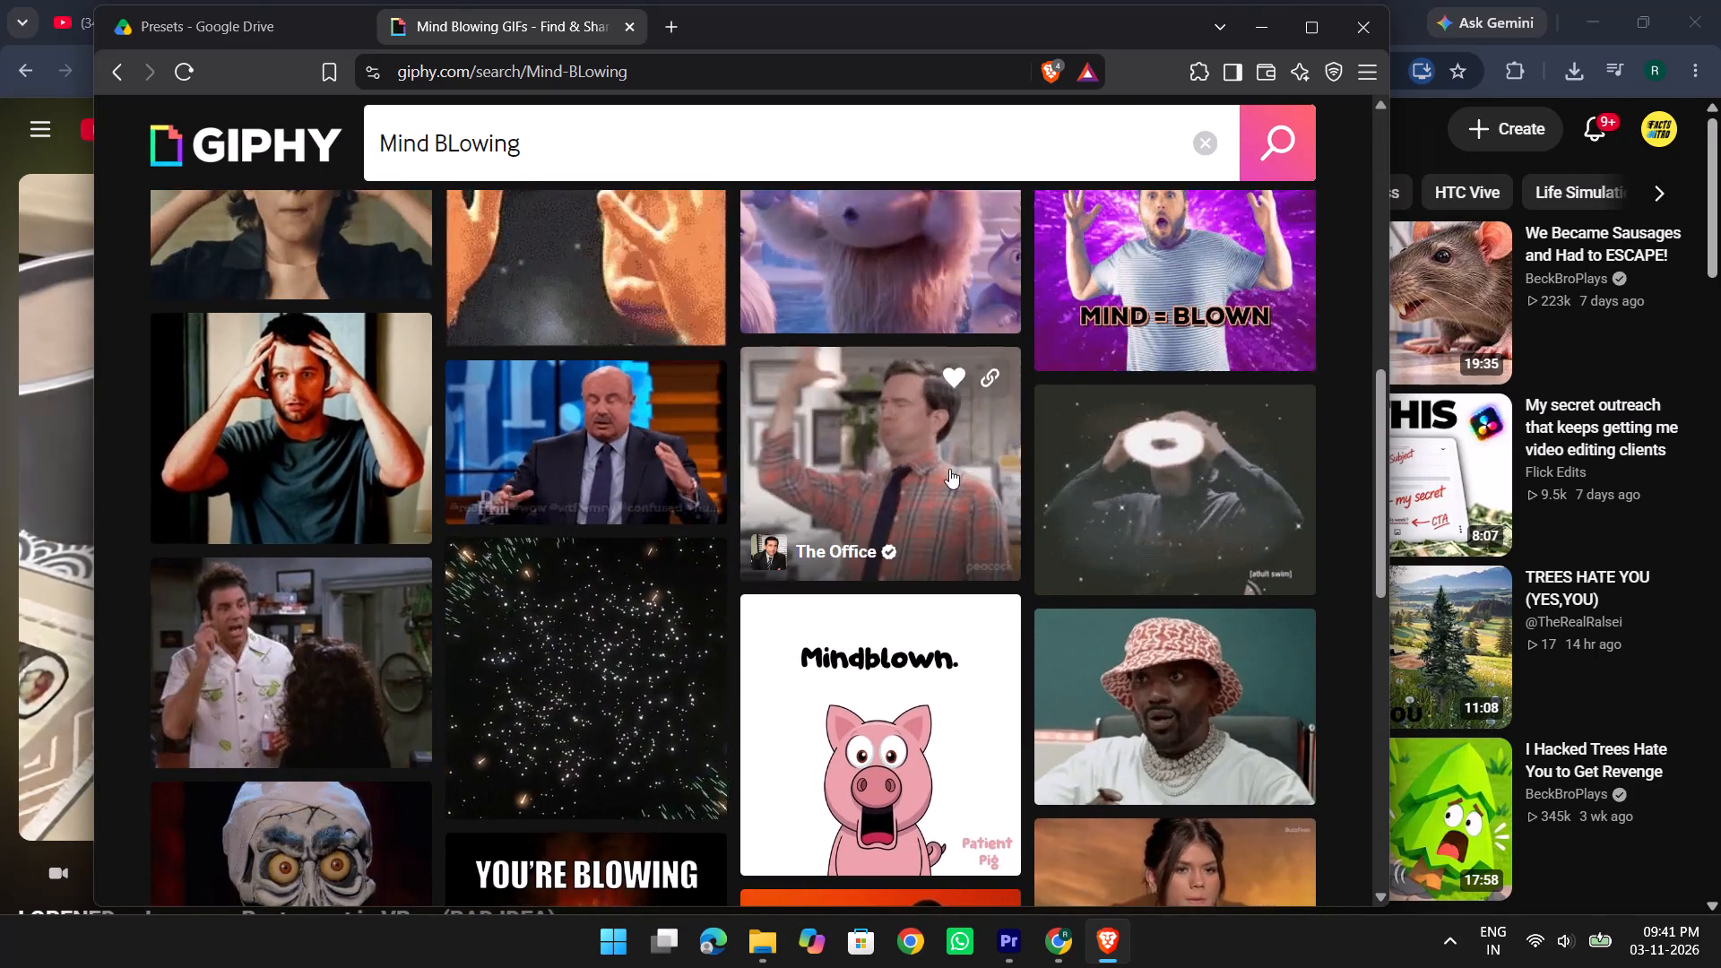
pyautogui.rightClick(1089, 497)
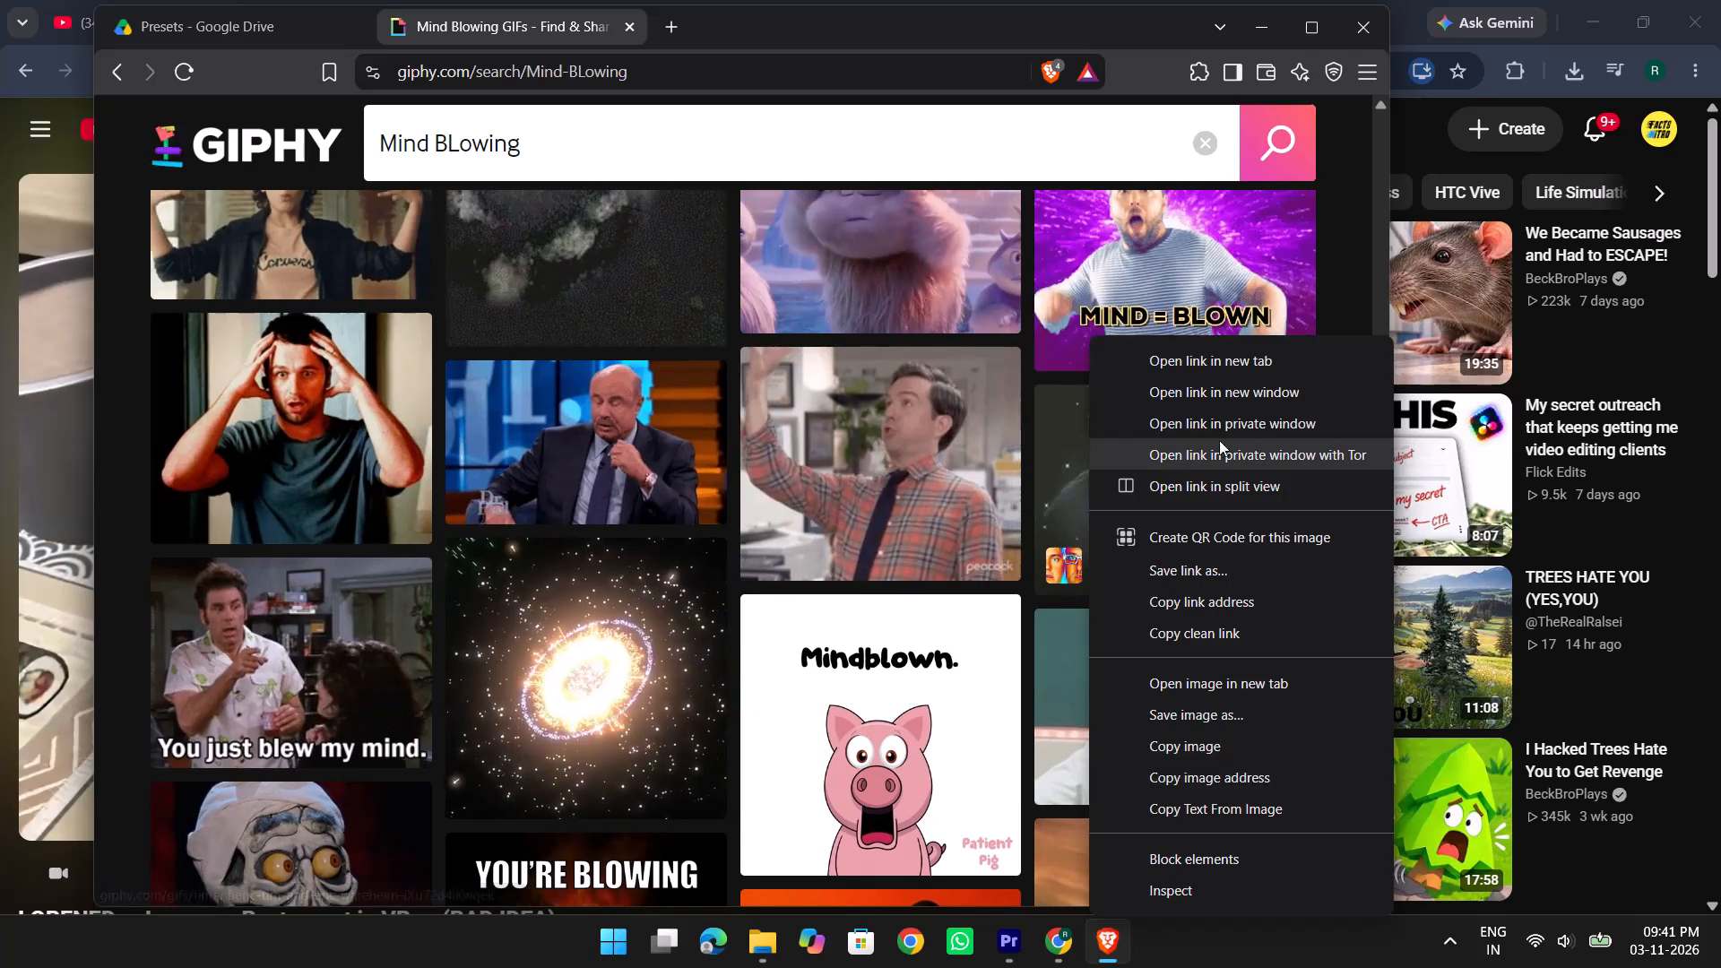
pyautogui.click(1058, 517)
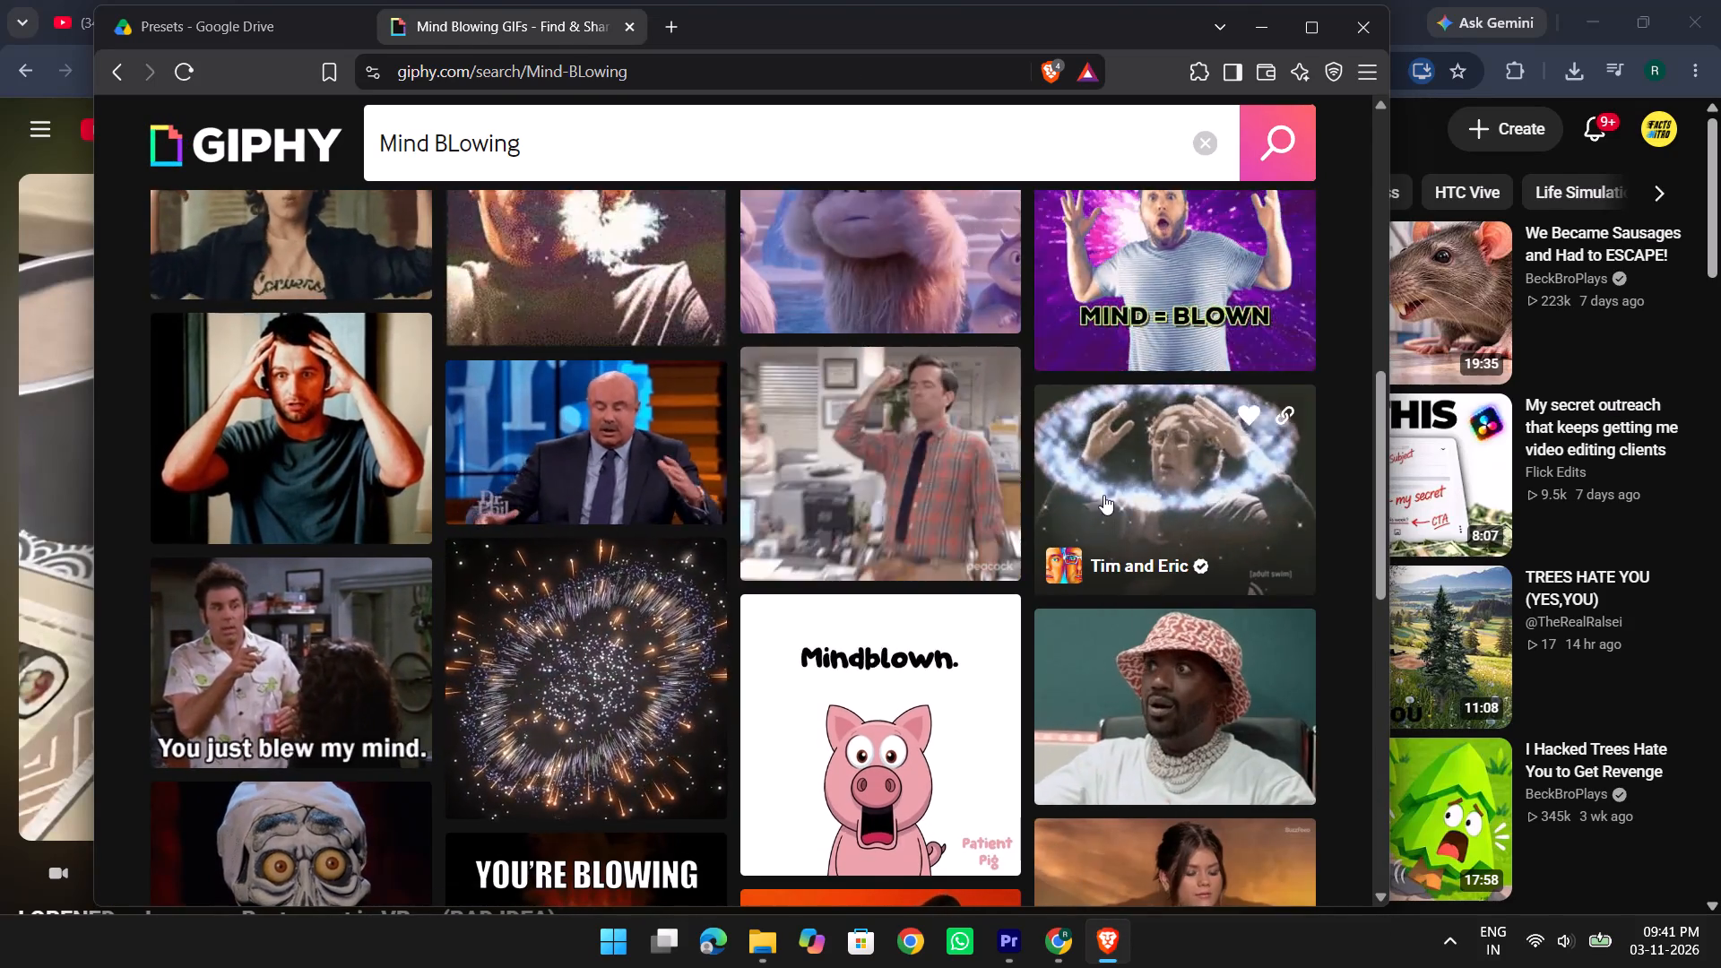
pyautogui.click(1138, 419)
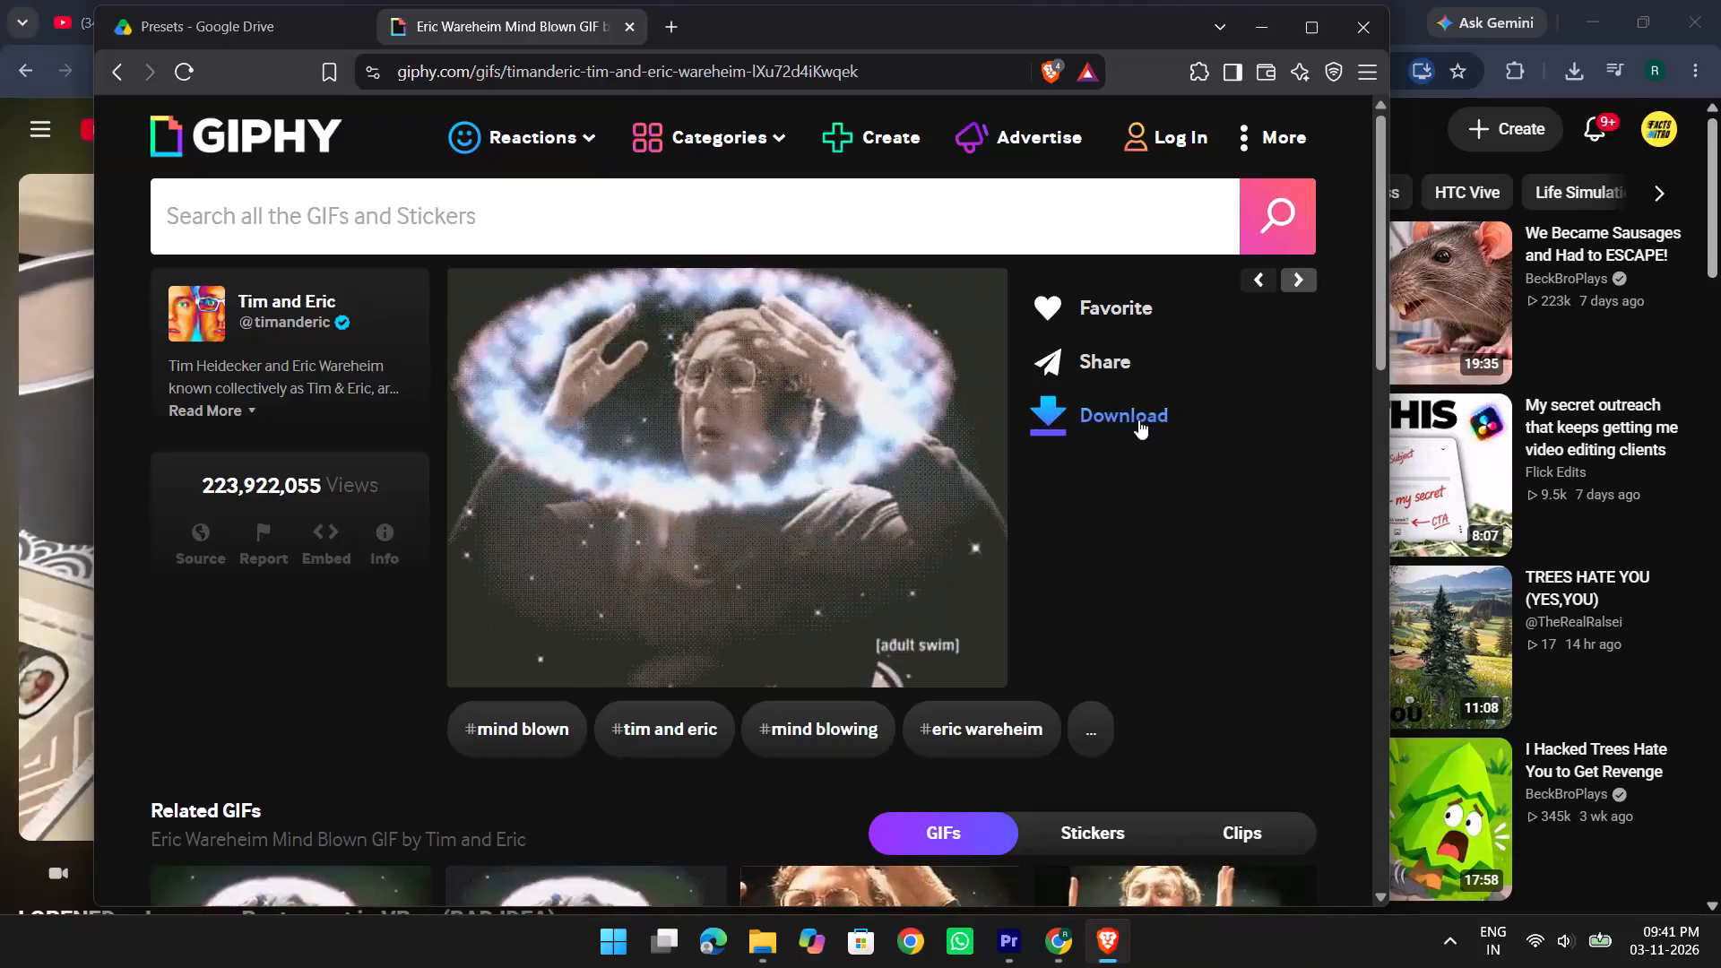
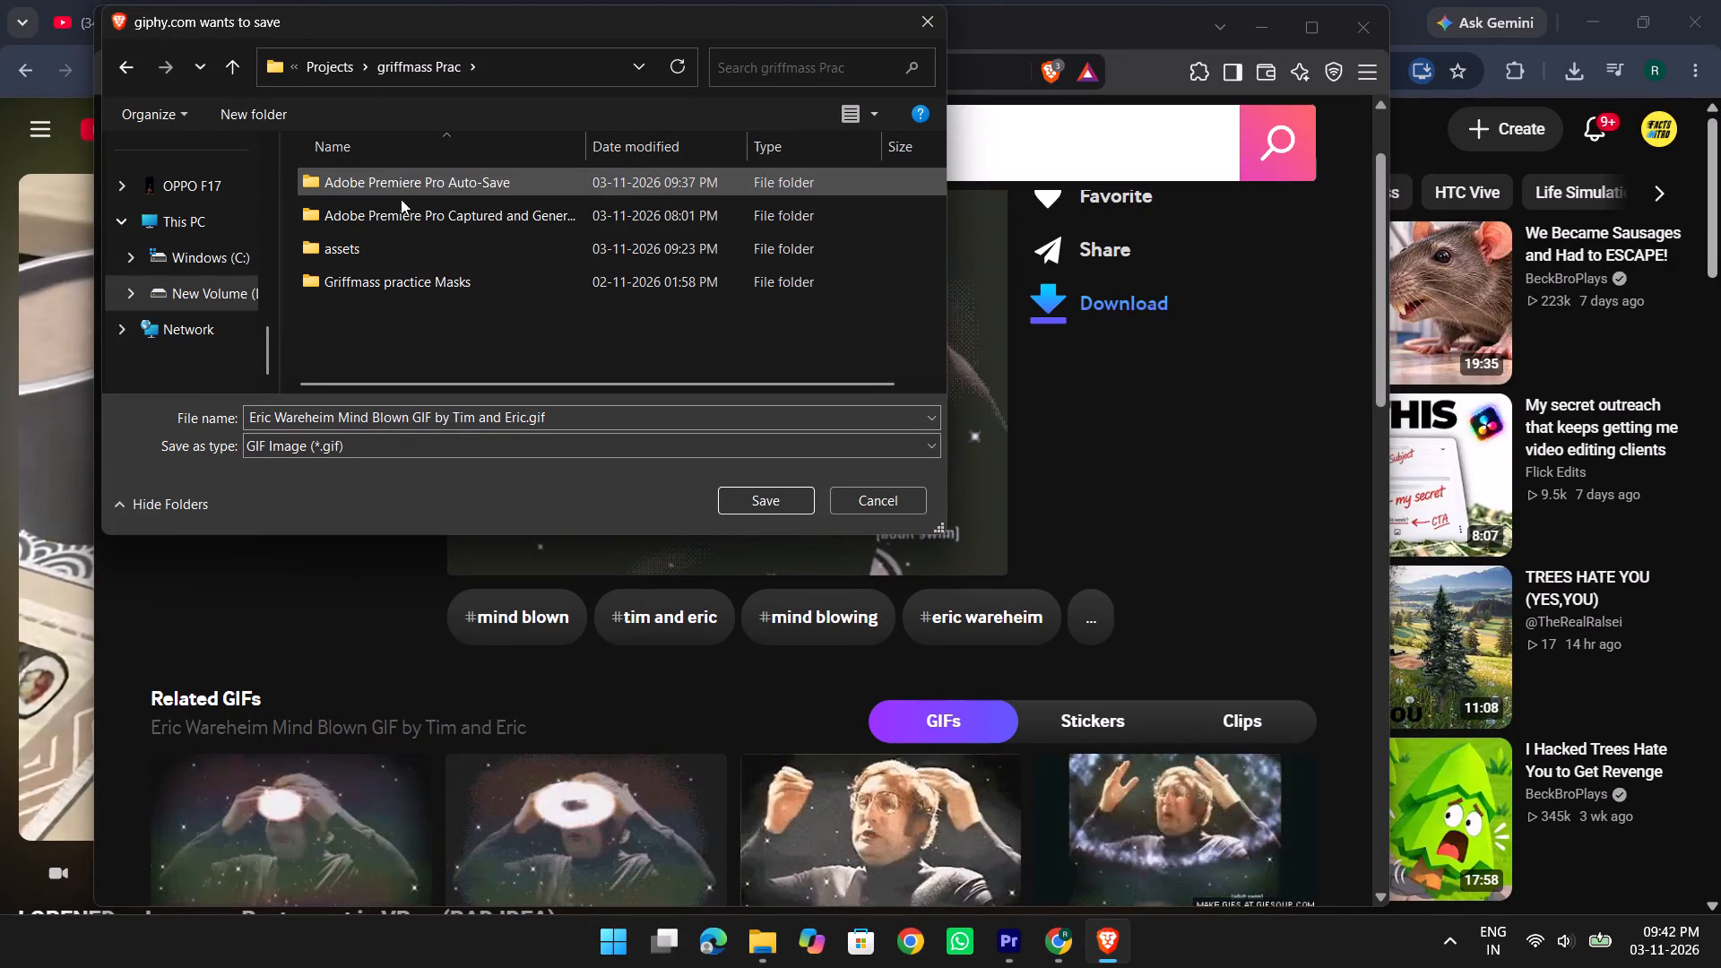
# Save the downloaded GIF in the project's assets folder under the name Mind Blown Meme.gif.
pyautogui.doubleClick(402, 263)
pyautogui.doubleClick(393, 243)
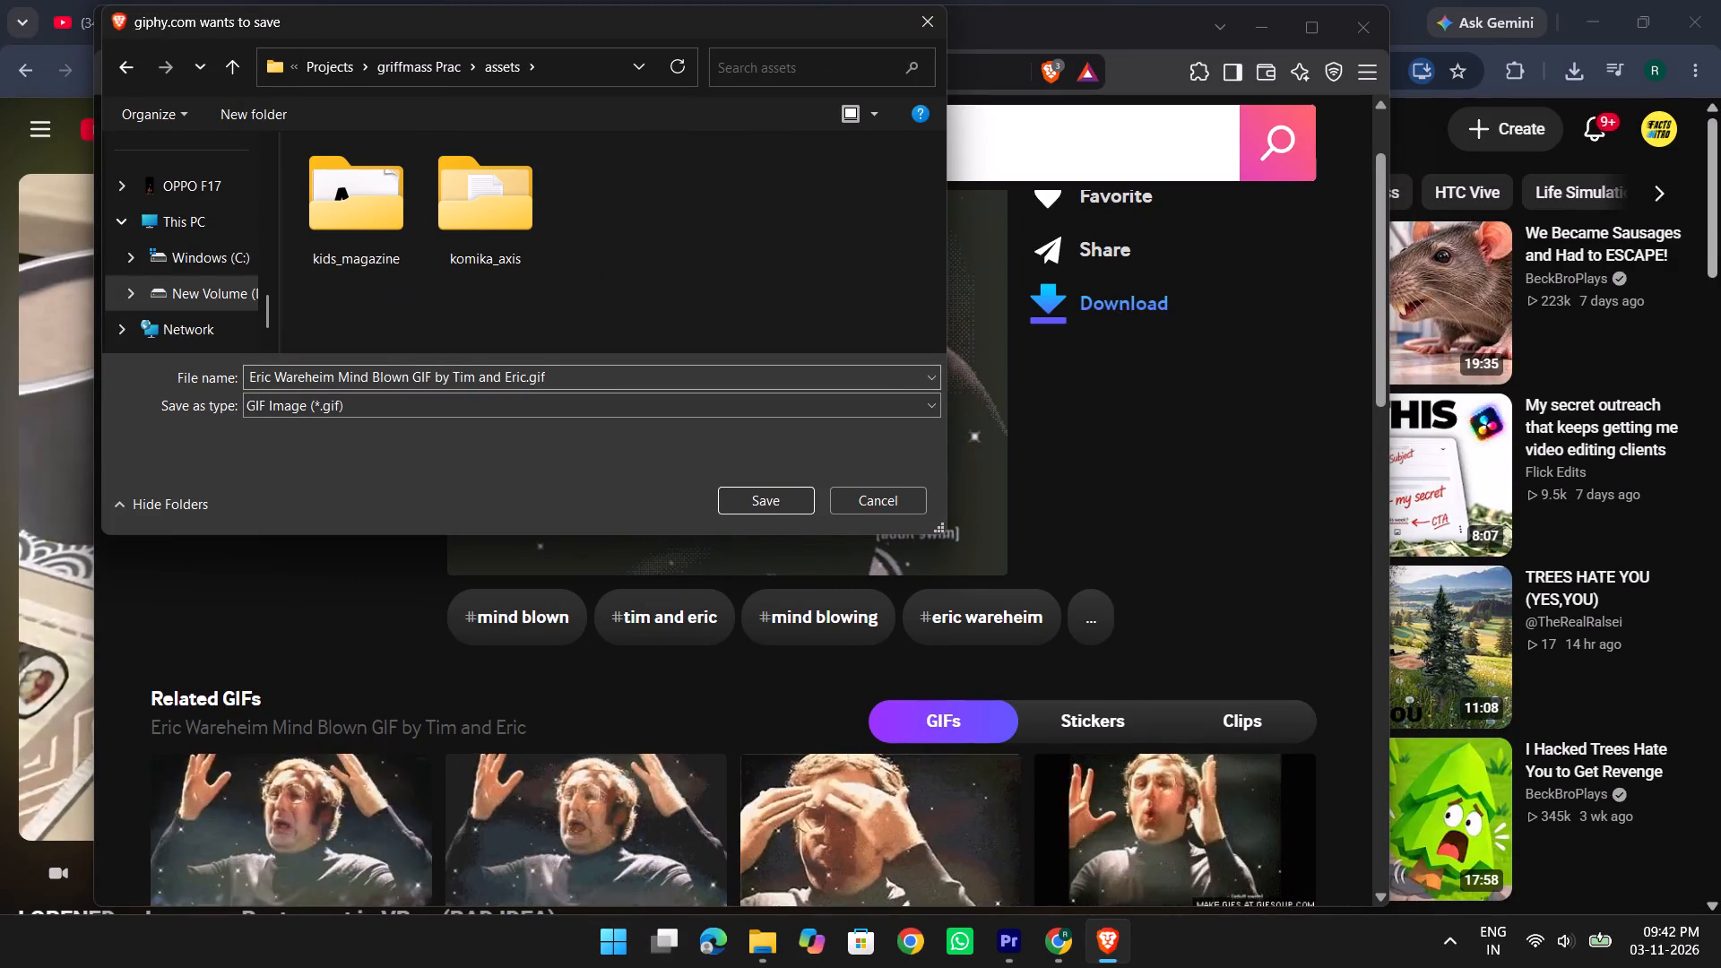
pyautogui.click(524, 377)
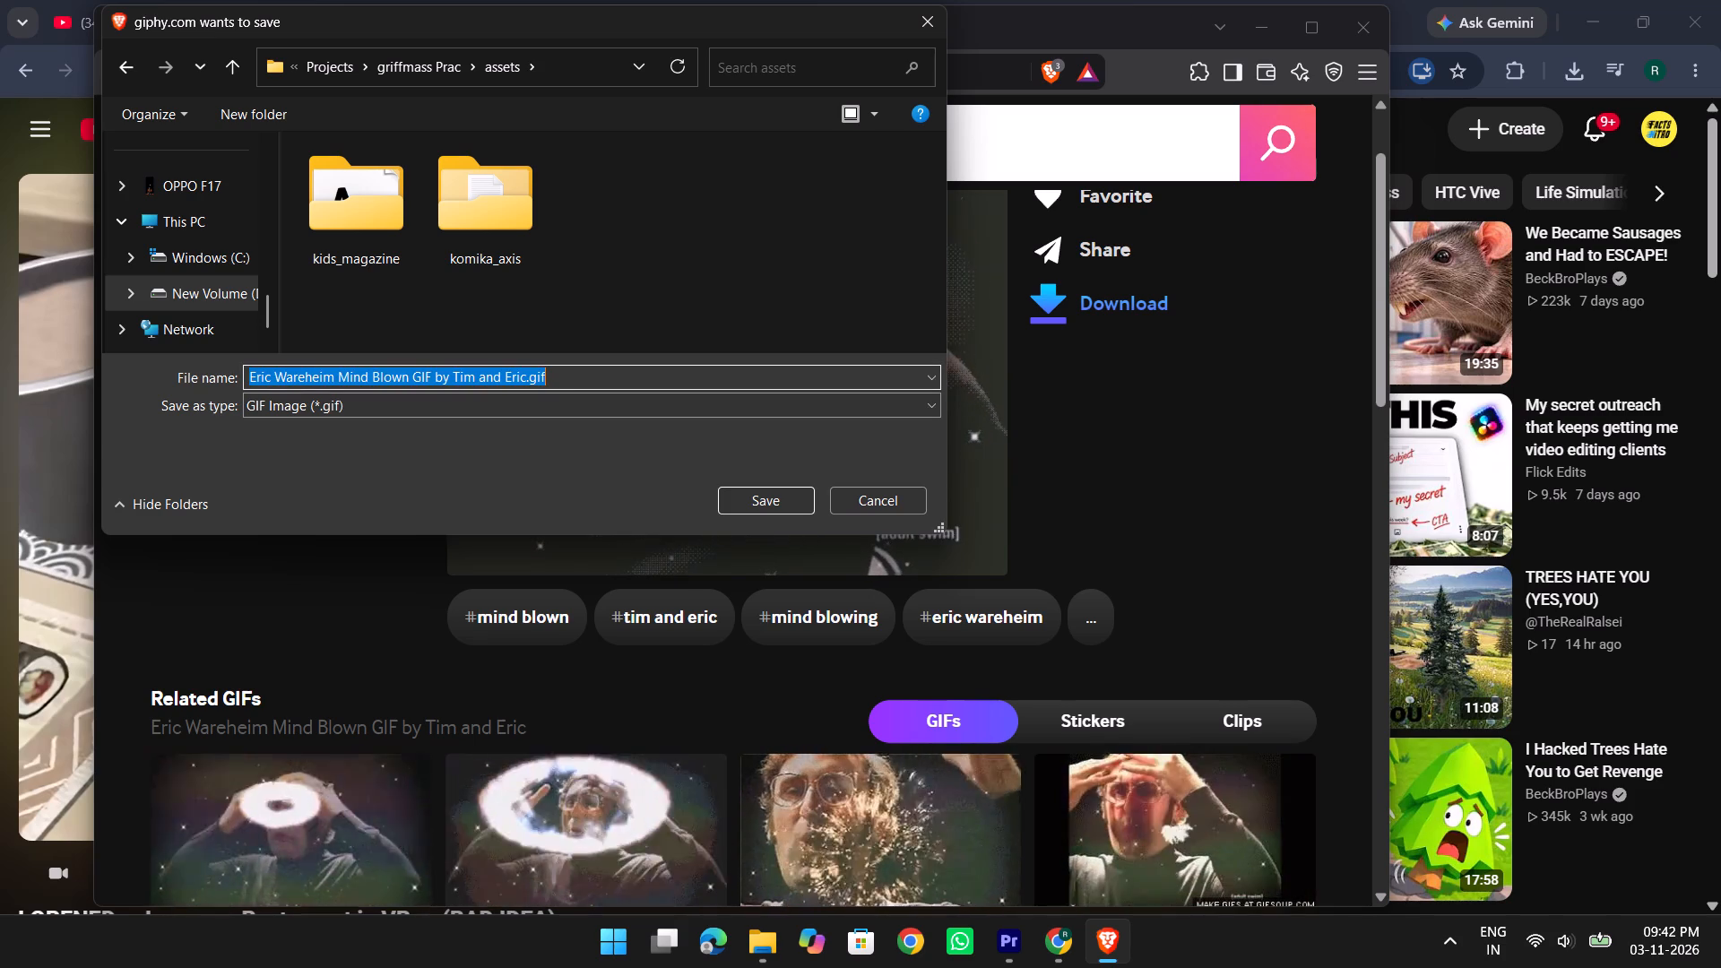
pyautogui.click(522, 372)
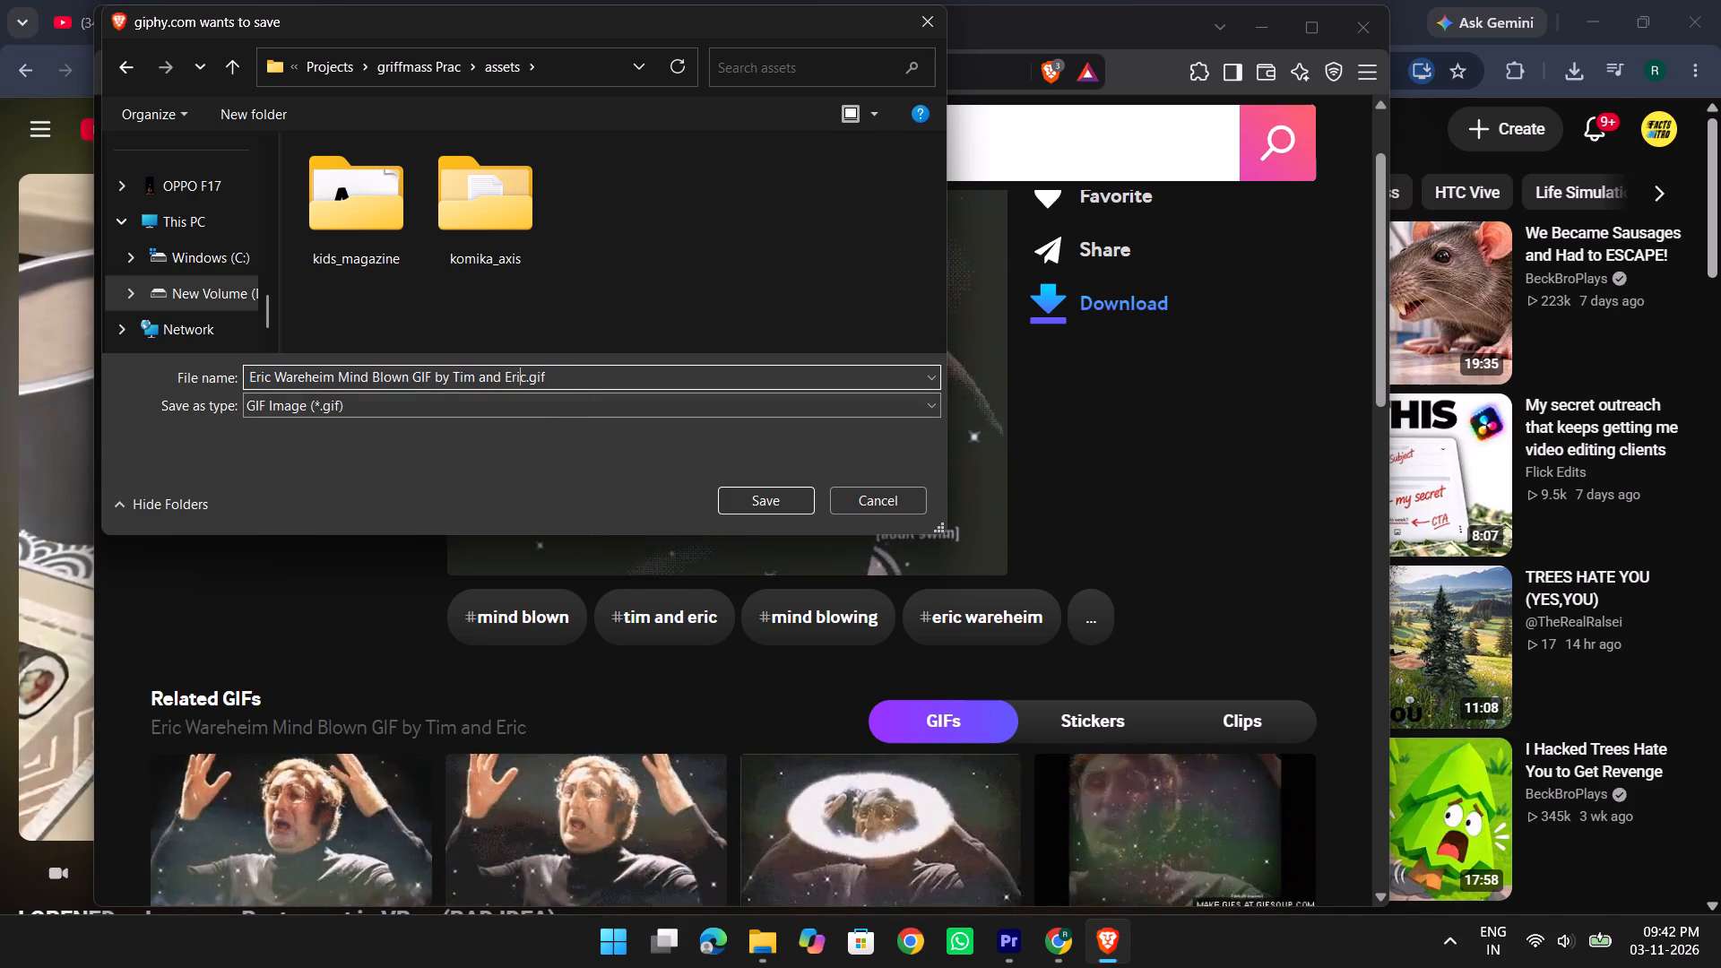
pyautogui.press('Right')
pyautogui.hotkey('ctrl', 'shift', 'Left')
pyautogui.hotkey('ctrl', 'shift', 'Left')
pyautogui.hotkey('ctrl', 'shift', 'Left')
pyautogui.hotkey('ctrl', 'shift', 'Left')
pyautogui.hotkey('ctrl', 'shift', 'Left')
pyautogui.hotkey('ctrl', 'shift', 'Left')
pyautogui.hotkey('ctrl', 'shift', 'Left')
pyautogui.hotkey('ctrl', 'shift', 'Left')
pyautogui.hotkey('ctrl', 'shift', 'Left')
pyautogui.hotkey('ctrl', 'shift', 'Left')
pyautogui.hotkey('ctrl', 'shift', 'Left')
pyautogui.hotkey('ctrl', 'shift', 'Left')
pyautogui.hotkey('ctrl', 'shift', 'Left')
pyautogui.hotkey('ctrl', 'shift', 'Left')
pyautogui.hotkey('ctrl', 'shift', 'Left')
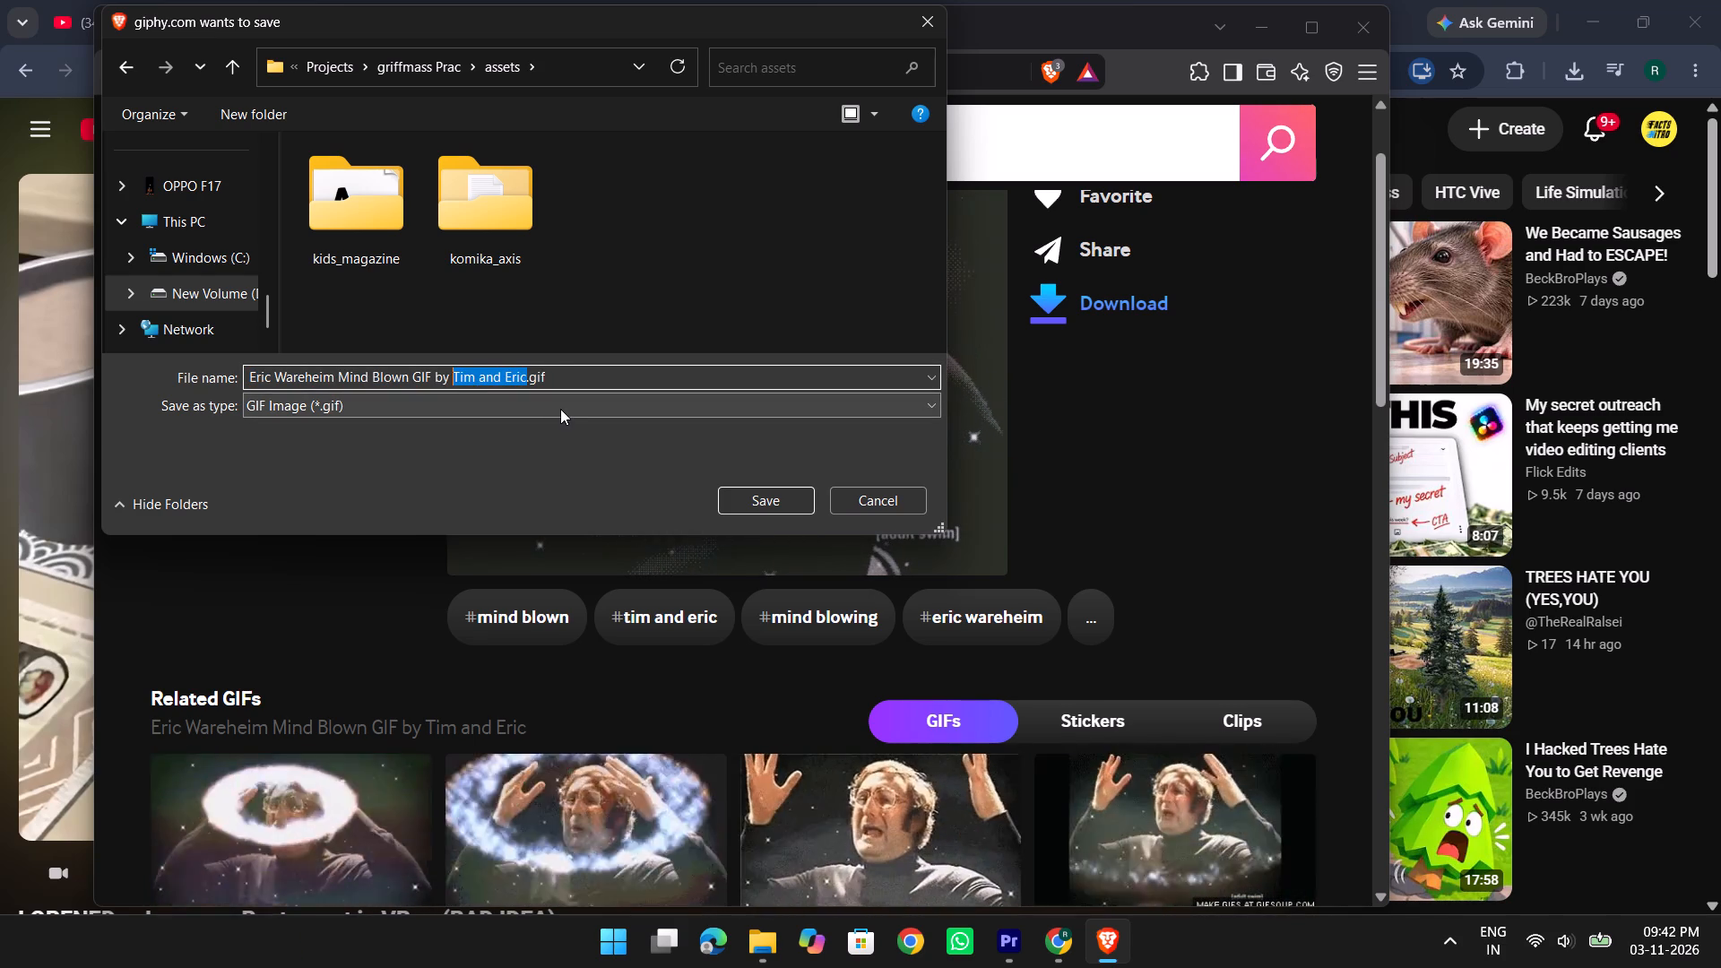
pyautogui.write('Minf')
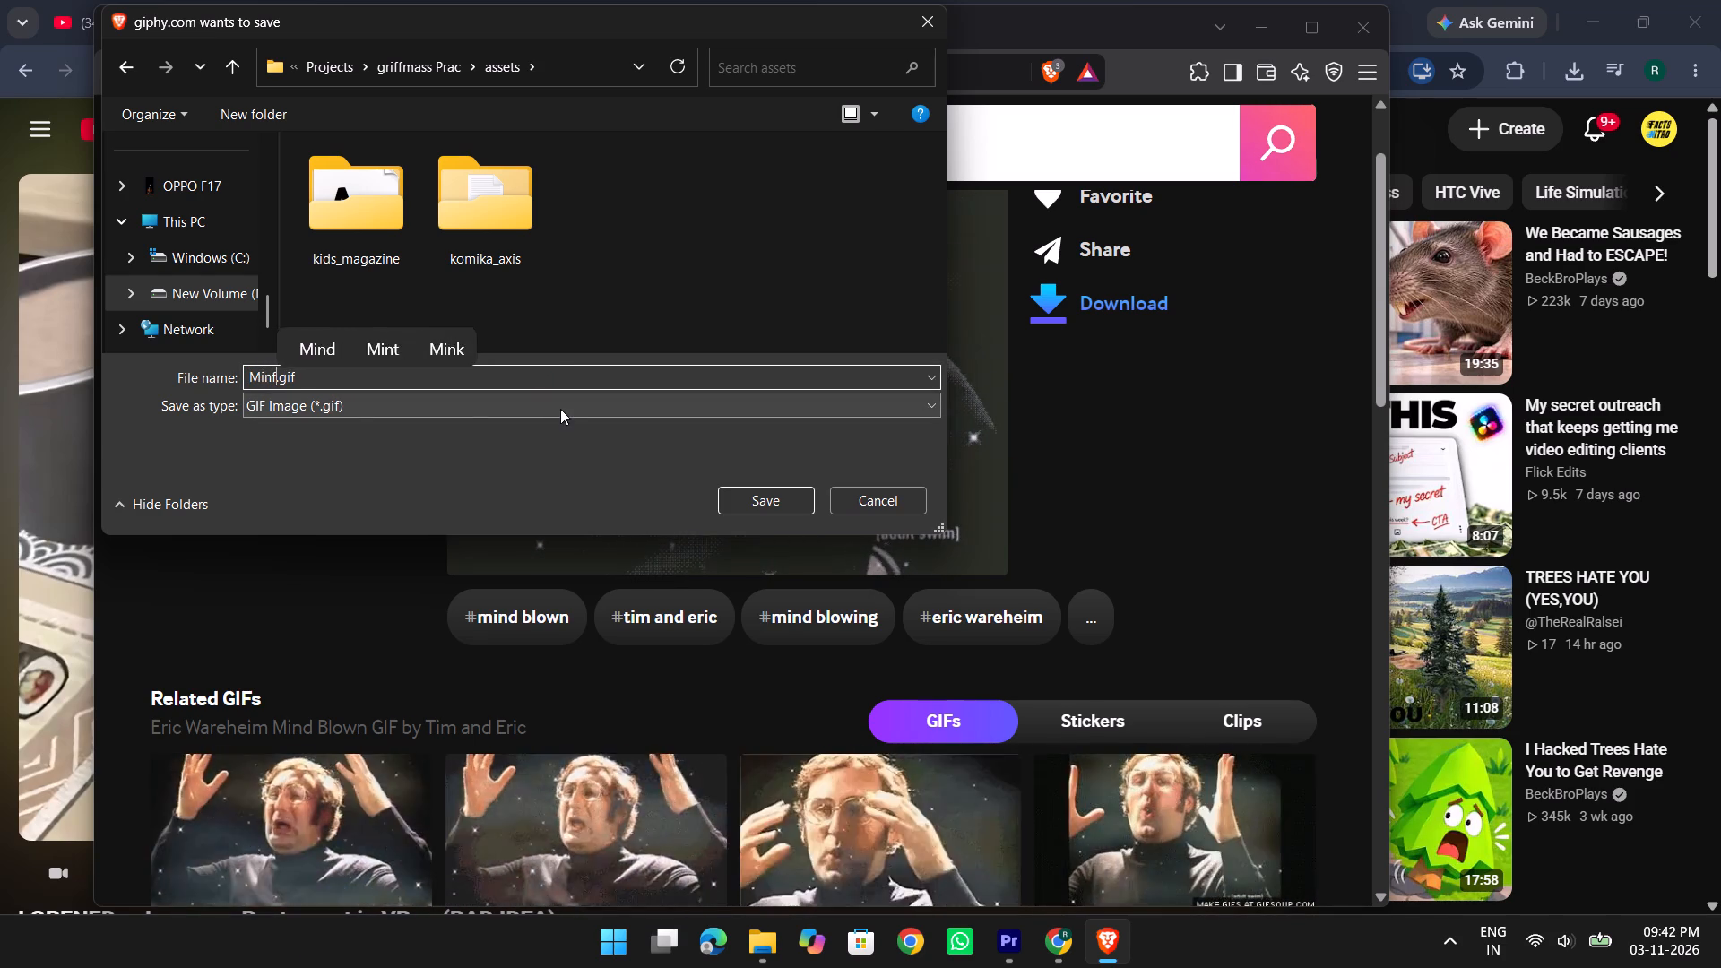
pyautogui.press('BackSpace')
pyautogui.write('d')
pyautogui.press('space')
pyautogui.write('Blown Meme')
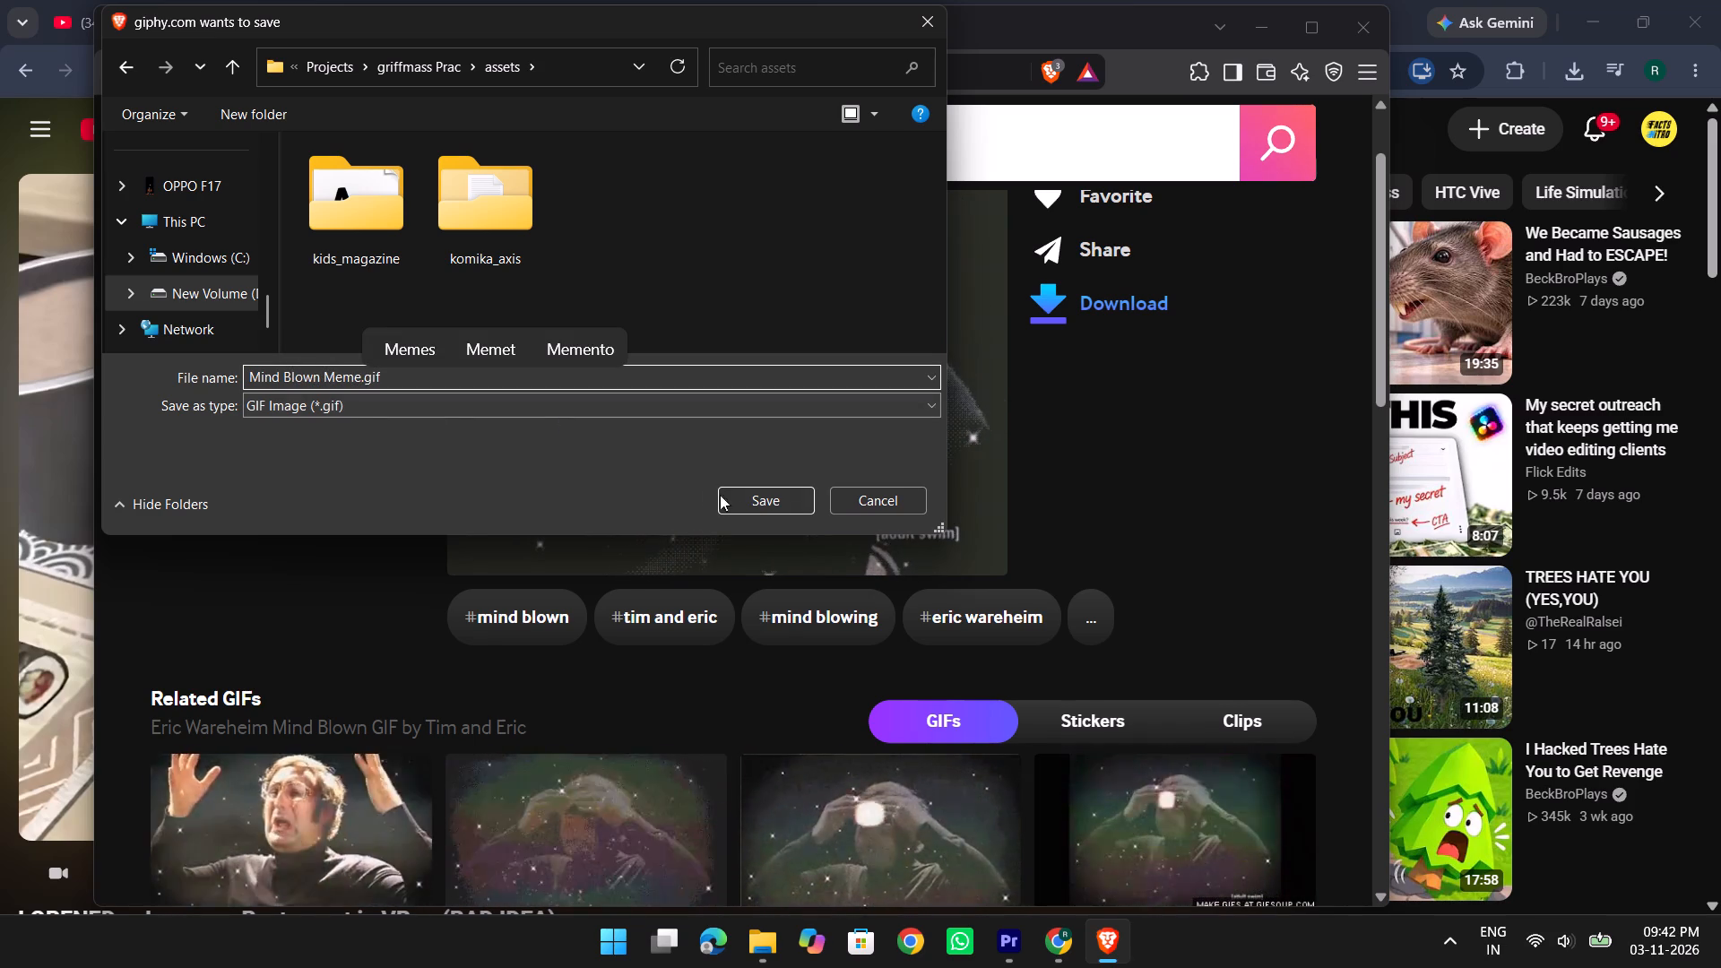
pyautogui.click(749, 499)
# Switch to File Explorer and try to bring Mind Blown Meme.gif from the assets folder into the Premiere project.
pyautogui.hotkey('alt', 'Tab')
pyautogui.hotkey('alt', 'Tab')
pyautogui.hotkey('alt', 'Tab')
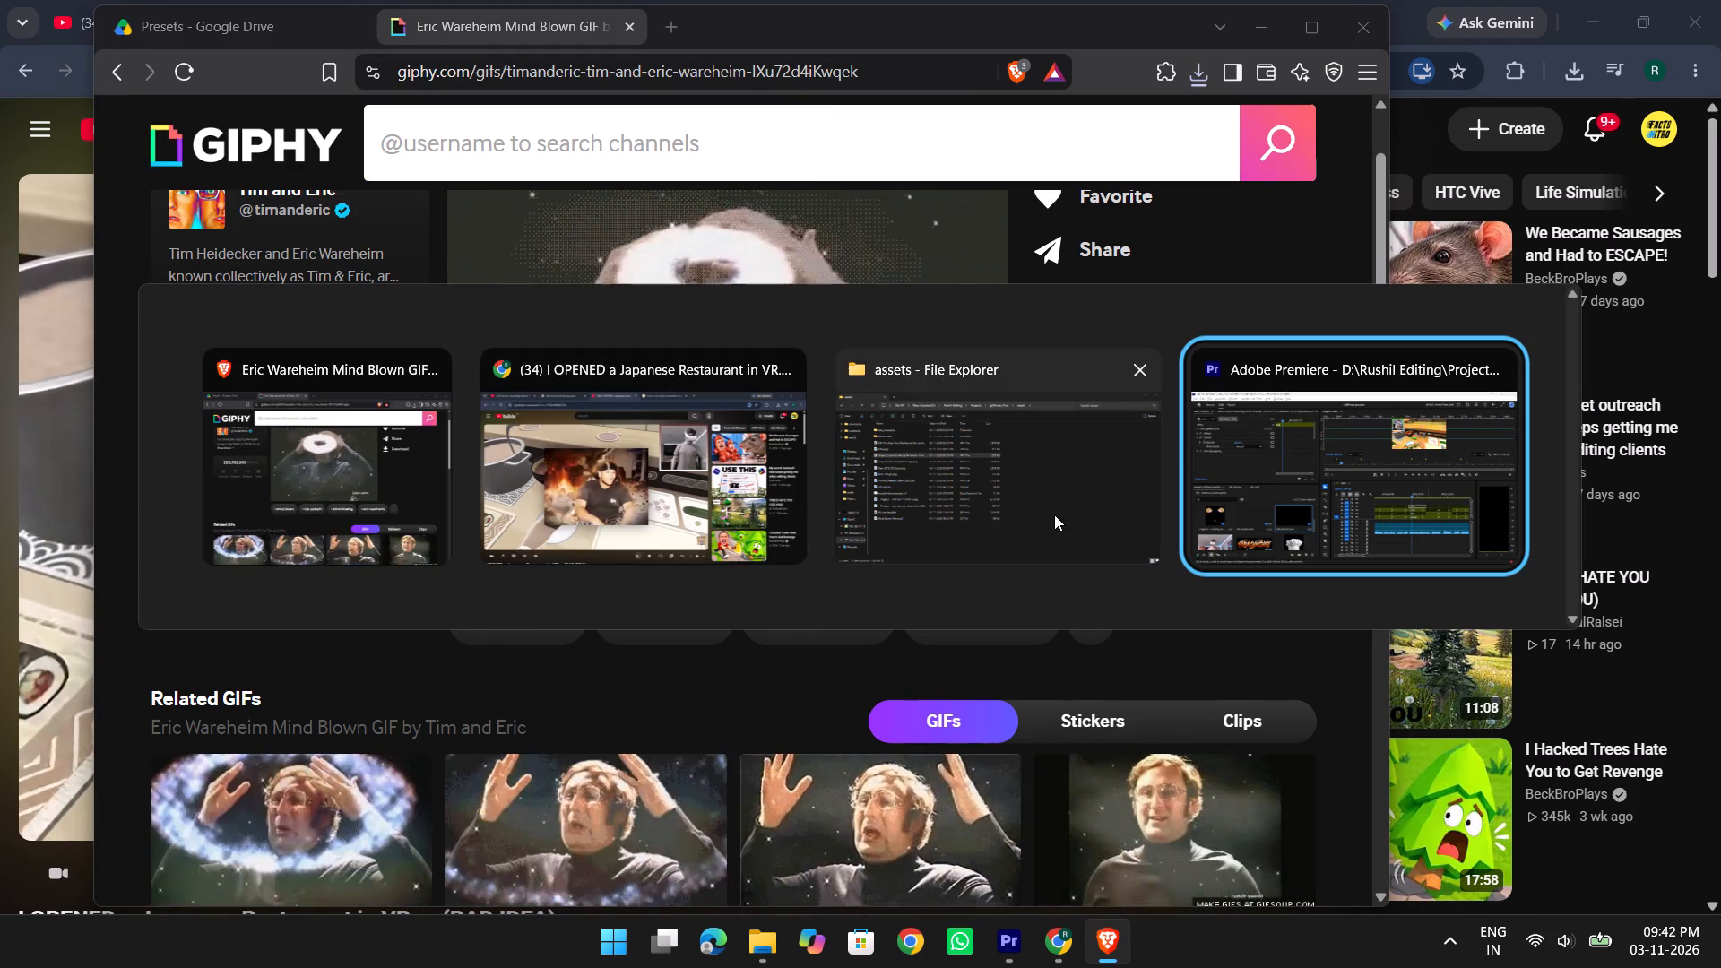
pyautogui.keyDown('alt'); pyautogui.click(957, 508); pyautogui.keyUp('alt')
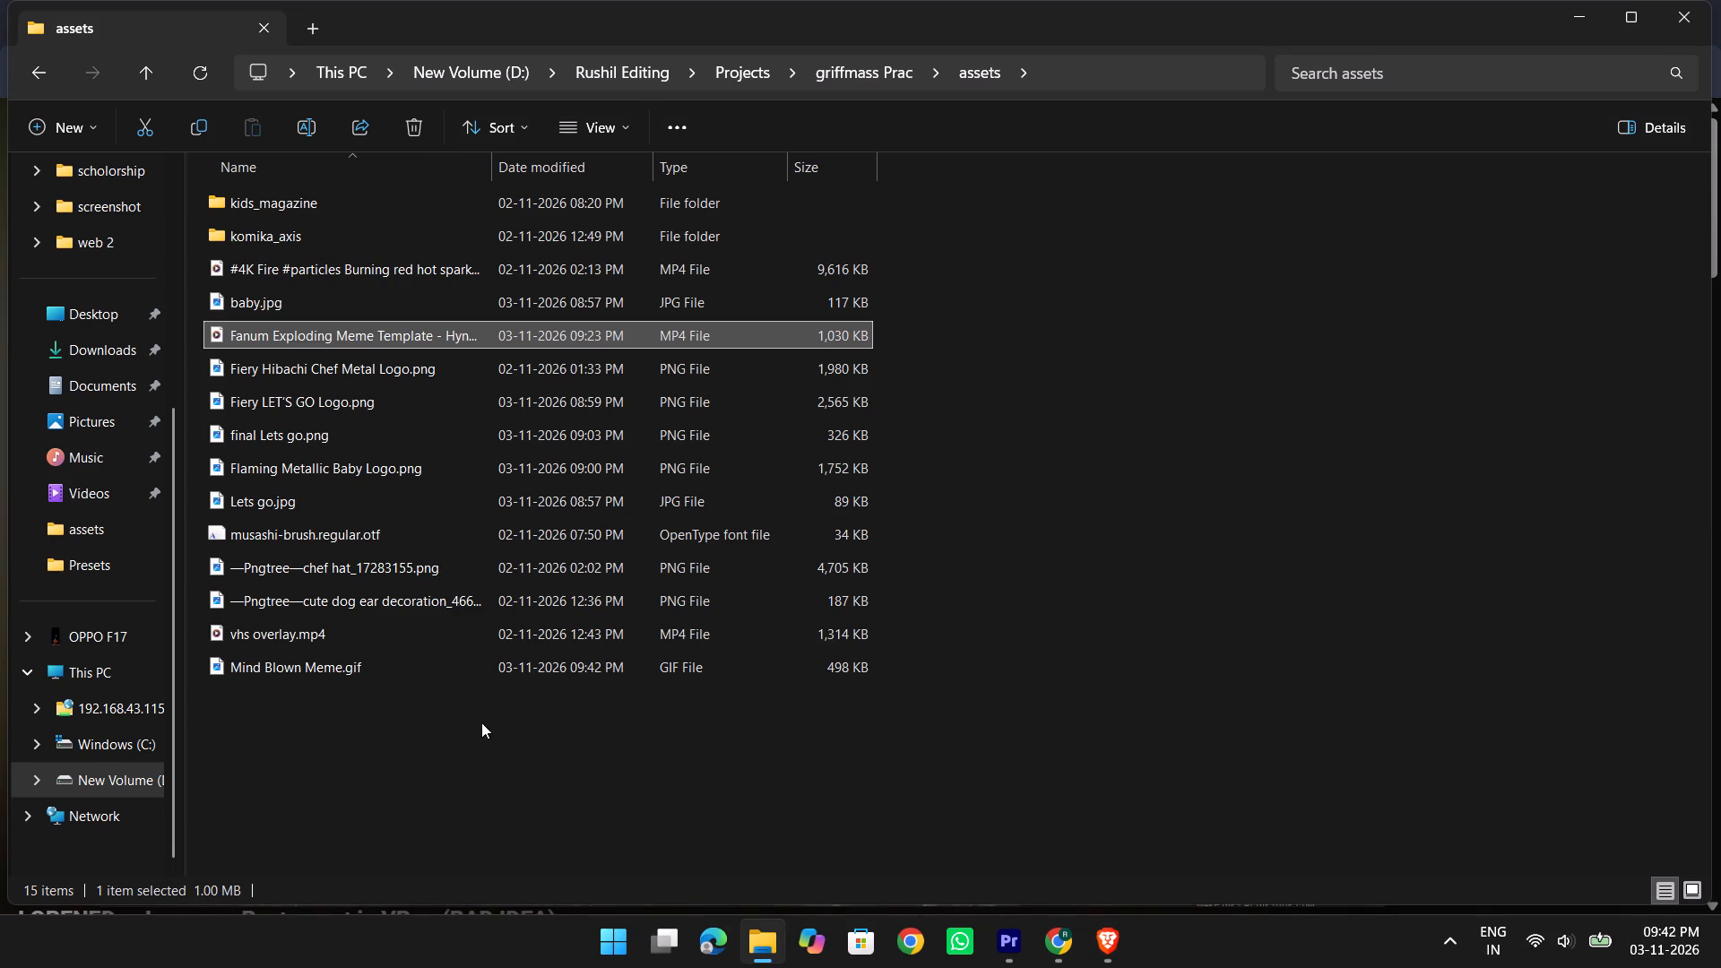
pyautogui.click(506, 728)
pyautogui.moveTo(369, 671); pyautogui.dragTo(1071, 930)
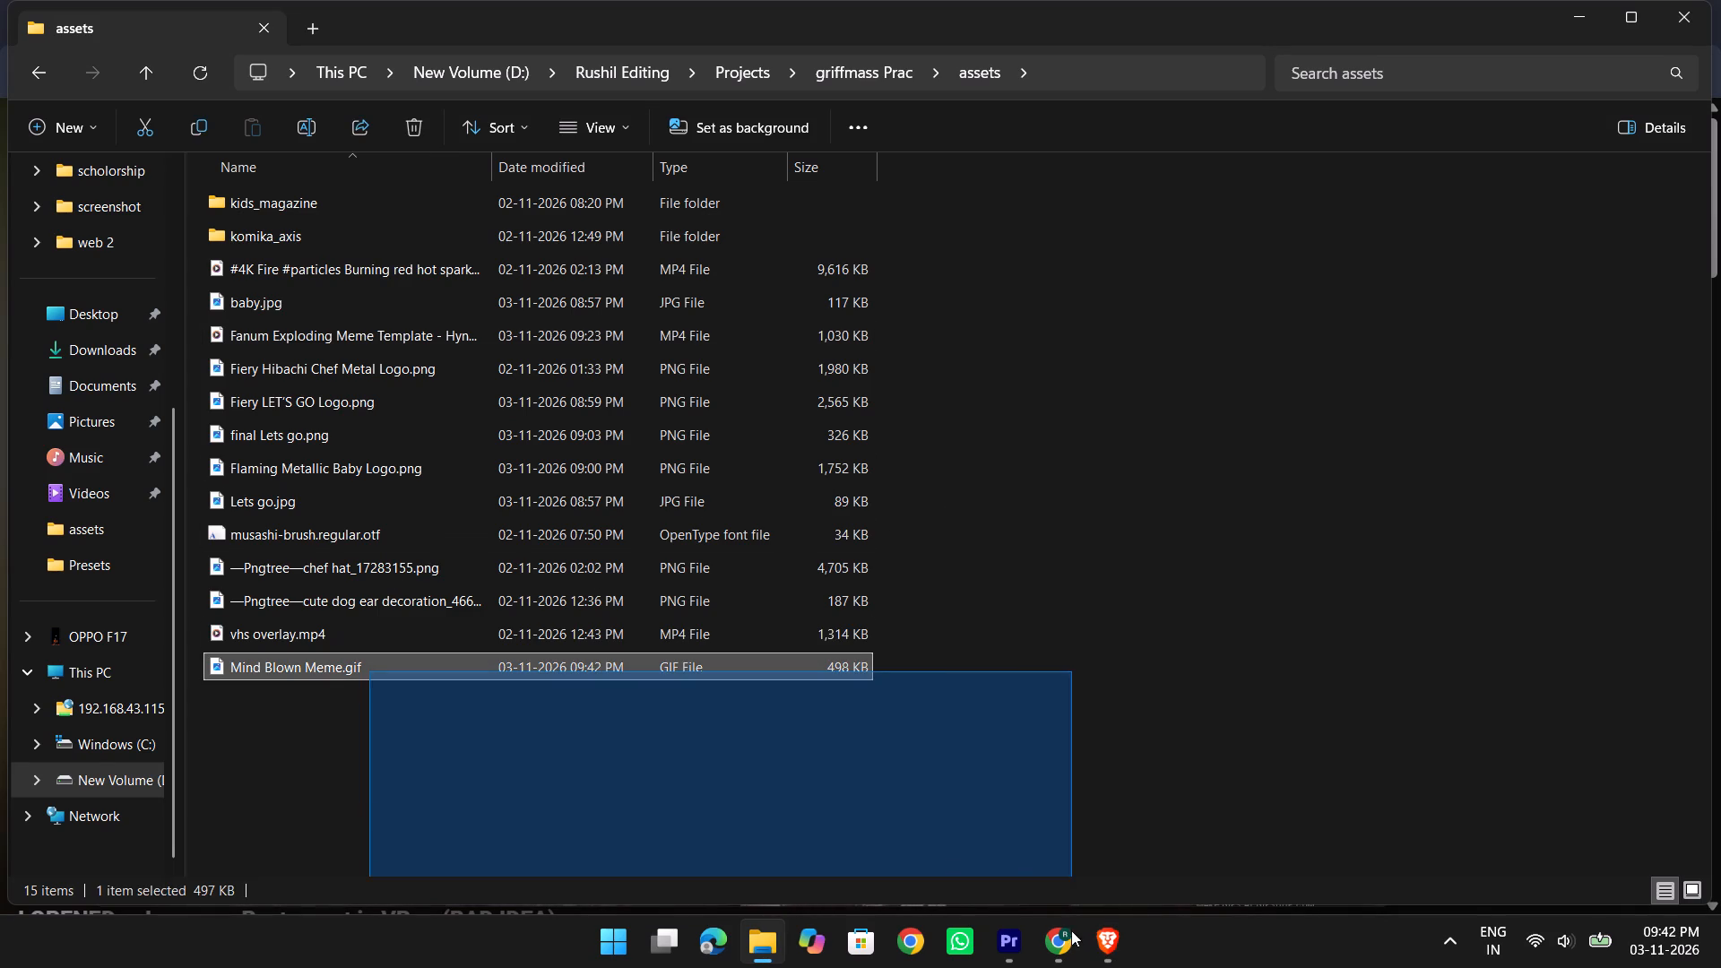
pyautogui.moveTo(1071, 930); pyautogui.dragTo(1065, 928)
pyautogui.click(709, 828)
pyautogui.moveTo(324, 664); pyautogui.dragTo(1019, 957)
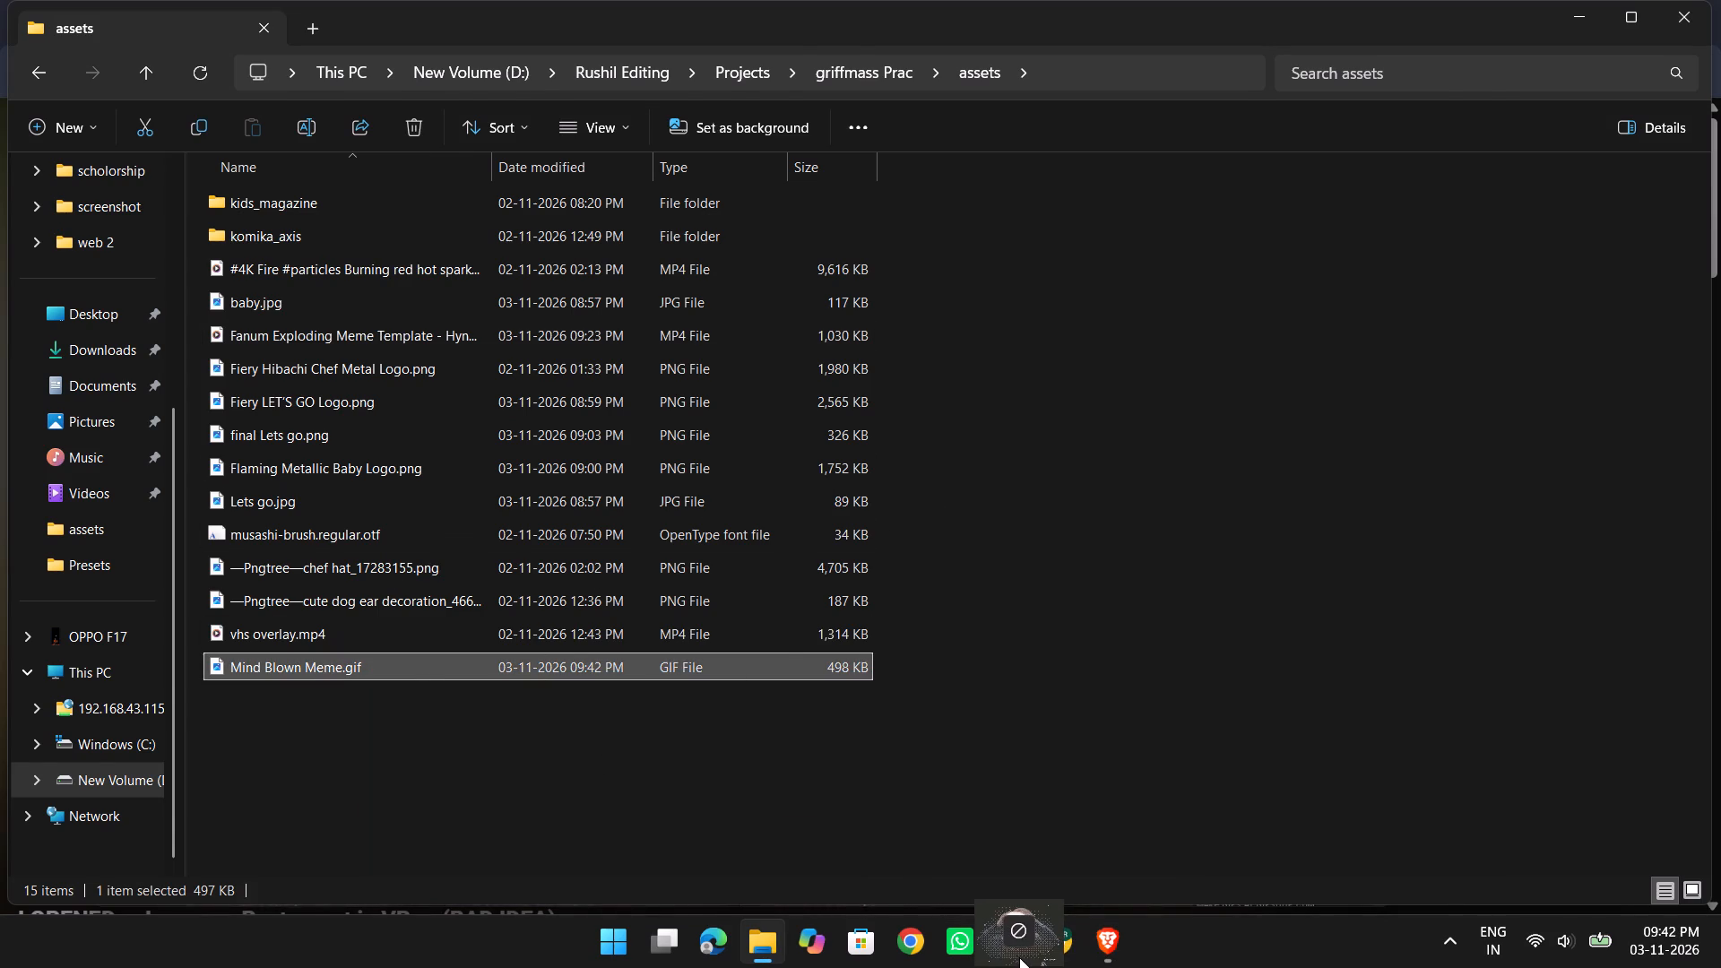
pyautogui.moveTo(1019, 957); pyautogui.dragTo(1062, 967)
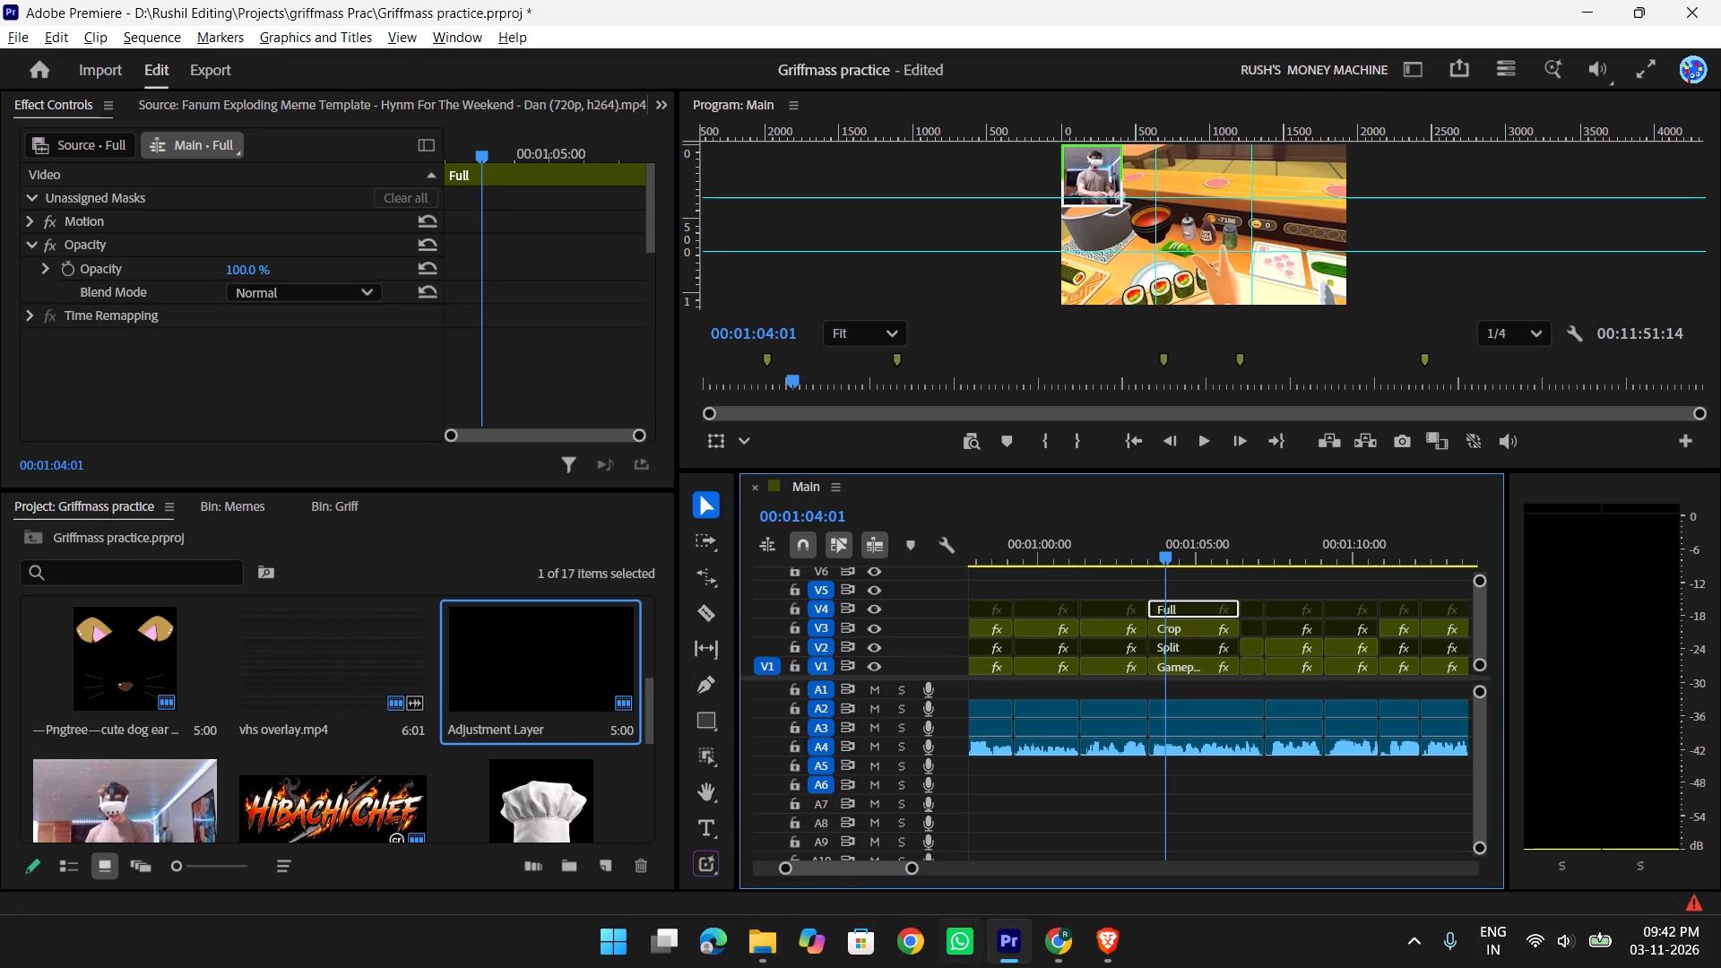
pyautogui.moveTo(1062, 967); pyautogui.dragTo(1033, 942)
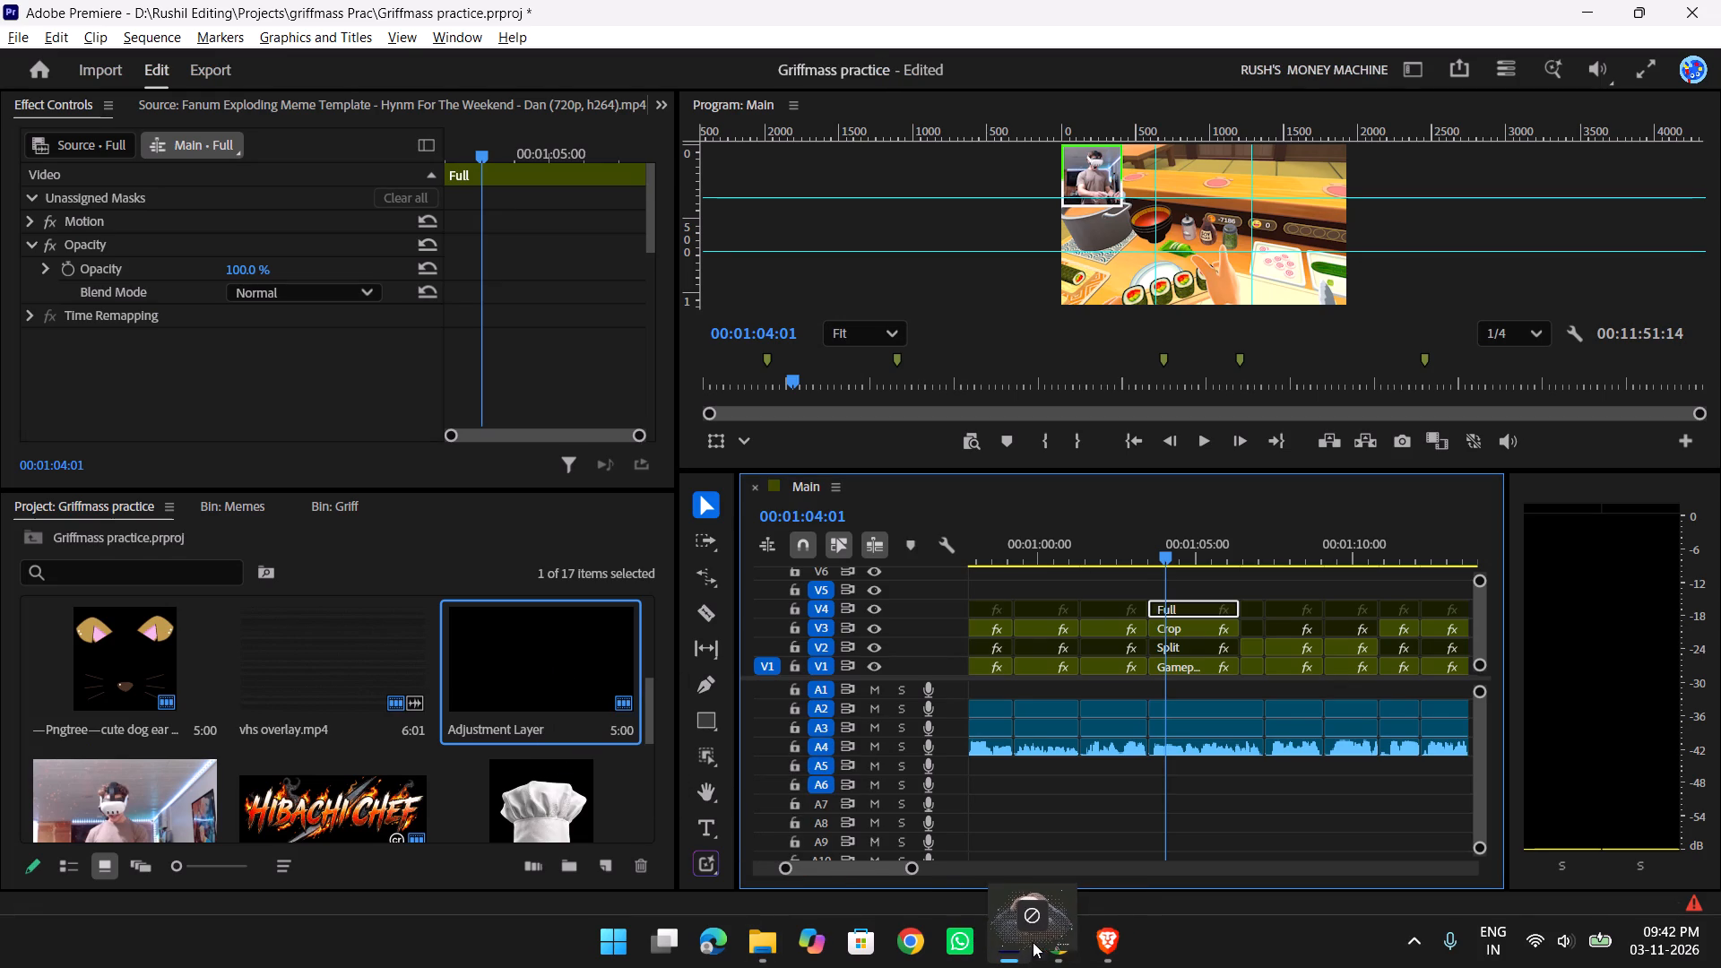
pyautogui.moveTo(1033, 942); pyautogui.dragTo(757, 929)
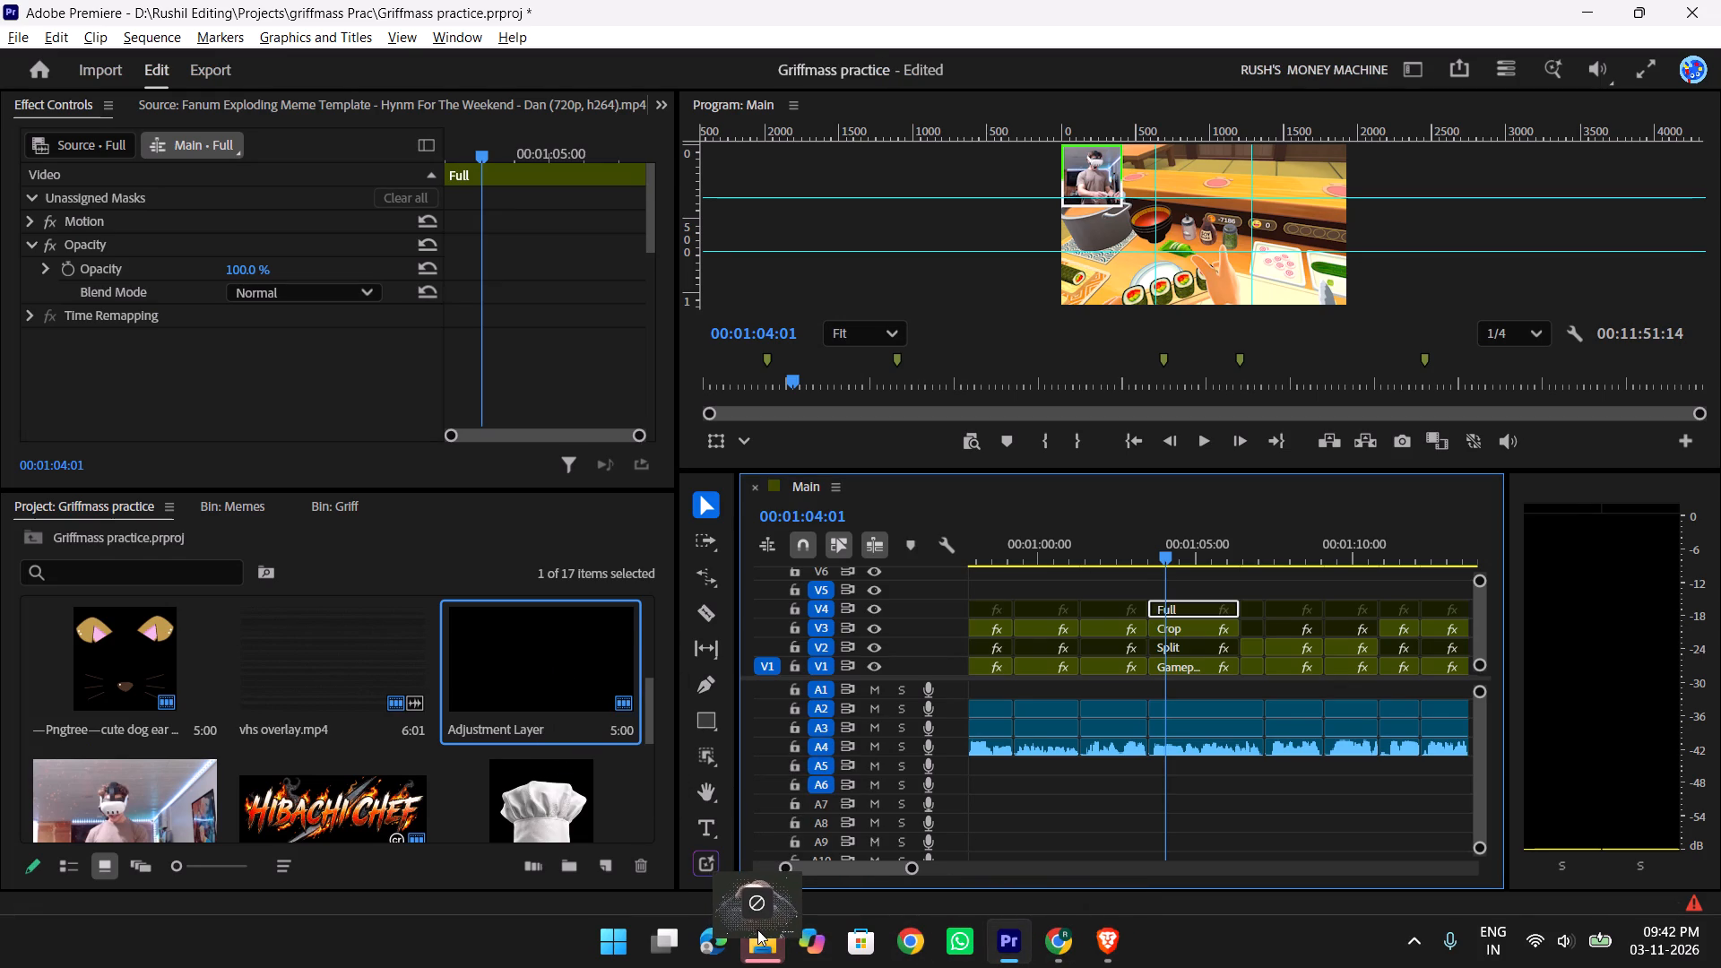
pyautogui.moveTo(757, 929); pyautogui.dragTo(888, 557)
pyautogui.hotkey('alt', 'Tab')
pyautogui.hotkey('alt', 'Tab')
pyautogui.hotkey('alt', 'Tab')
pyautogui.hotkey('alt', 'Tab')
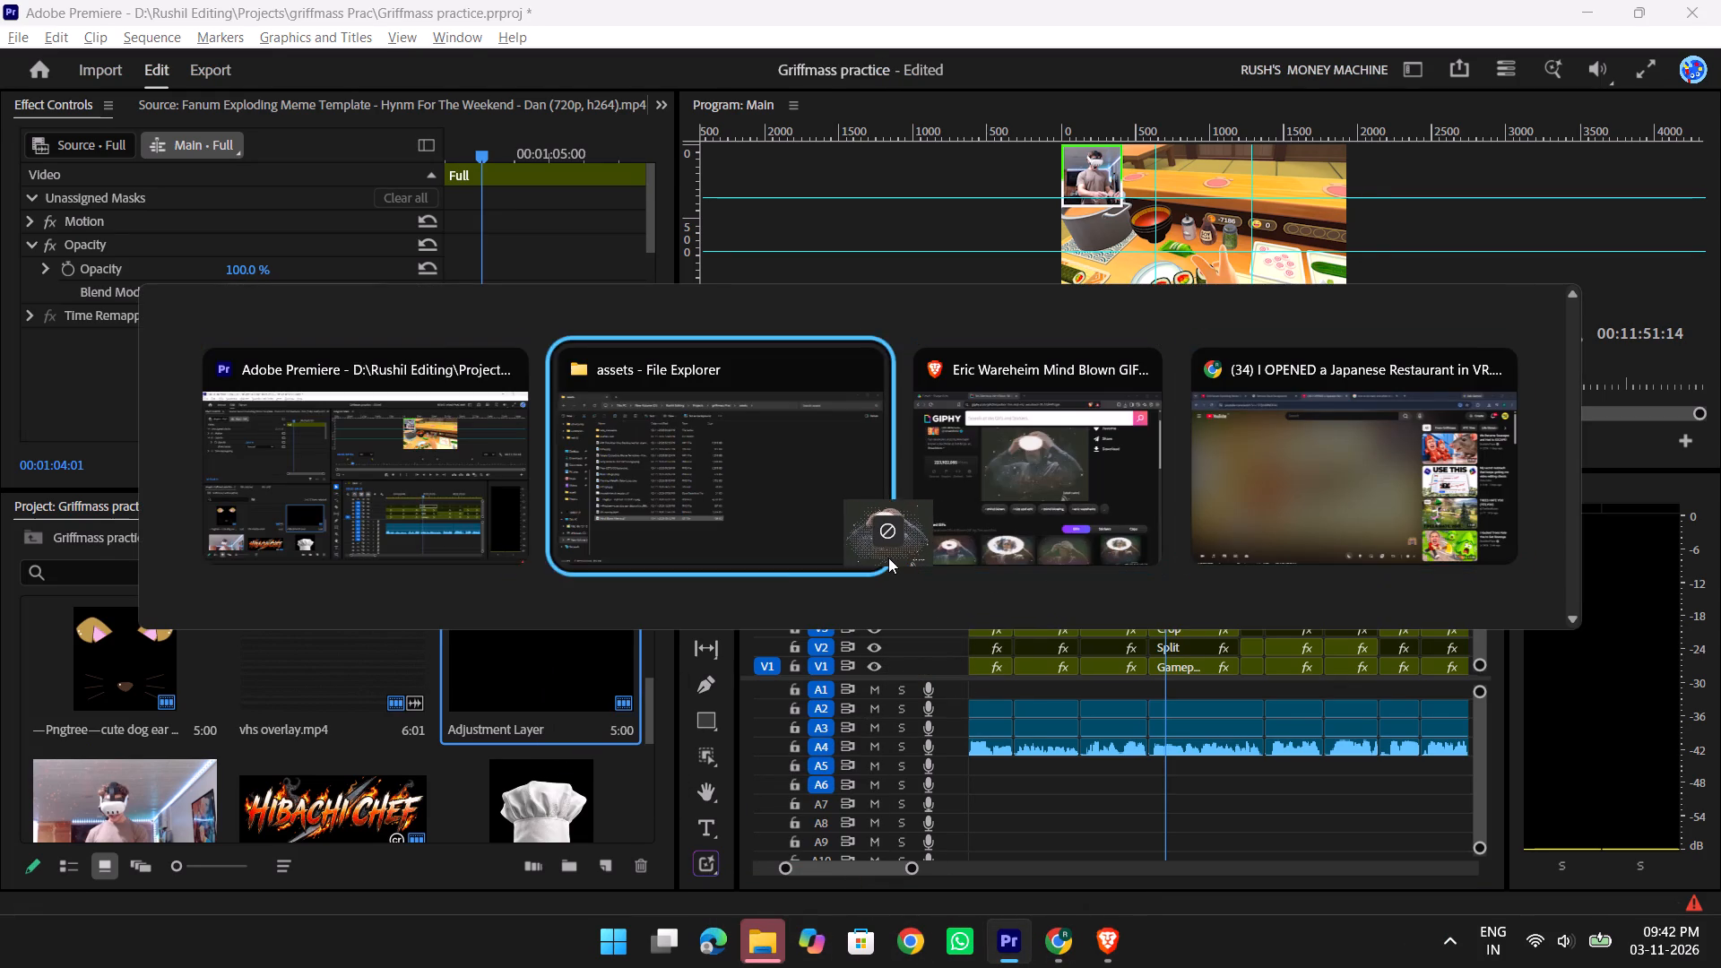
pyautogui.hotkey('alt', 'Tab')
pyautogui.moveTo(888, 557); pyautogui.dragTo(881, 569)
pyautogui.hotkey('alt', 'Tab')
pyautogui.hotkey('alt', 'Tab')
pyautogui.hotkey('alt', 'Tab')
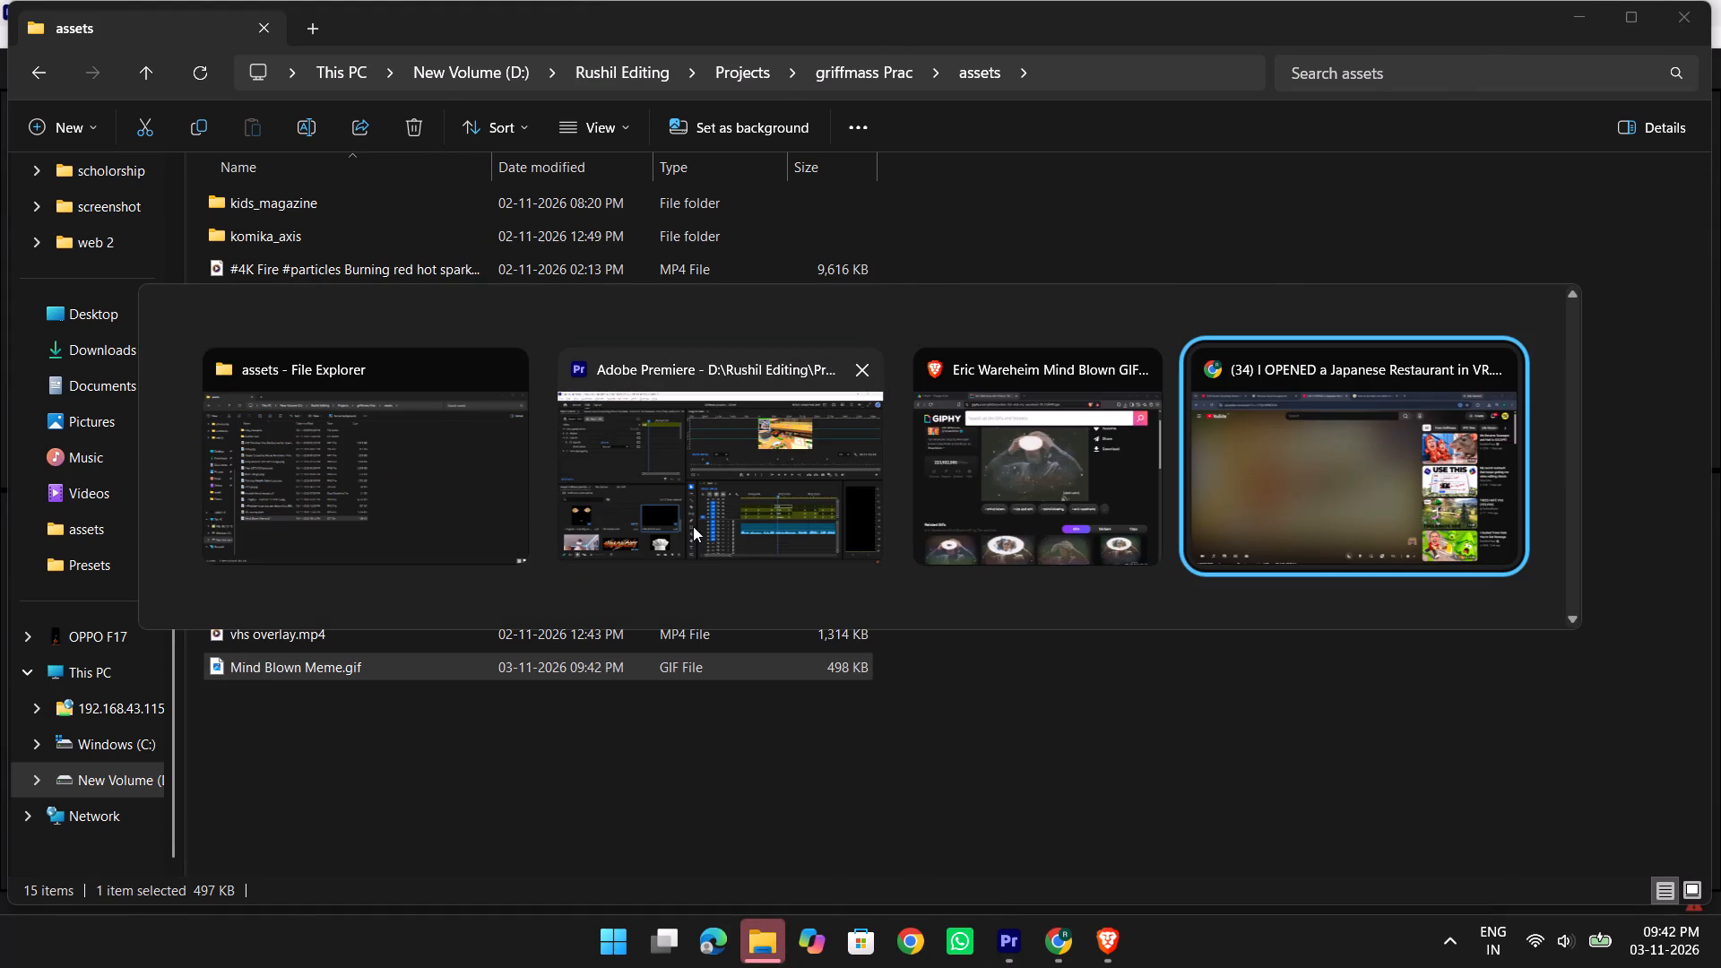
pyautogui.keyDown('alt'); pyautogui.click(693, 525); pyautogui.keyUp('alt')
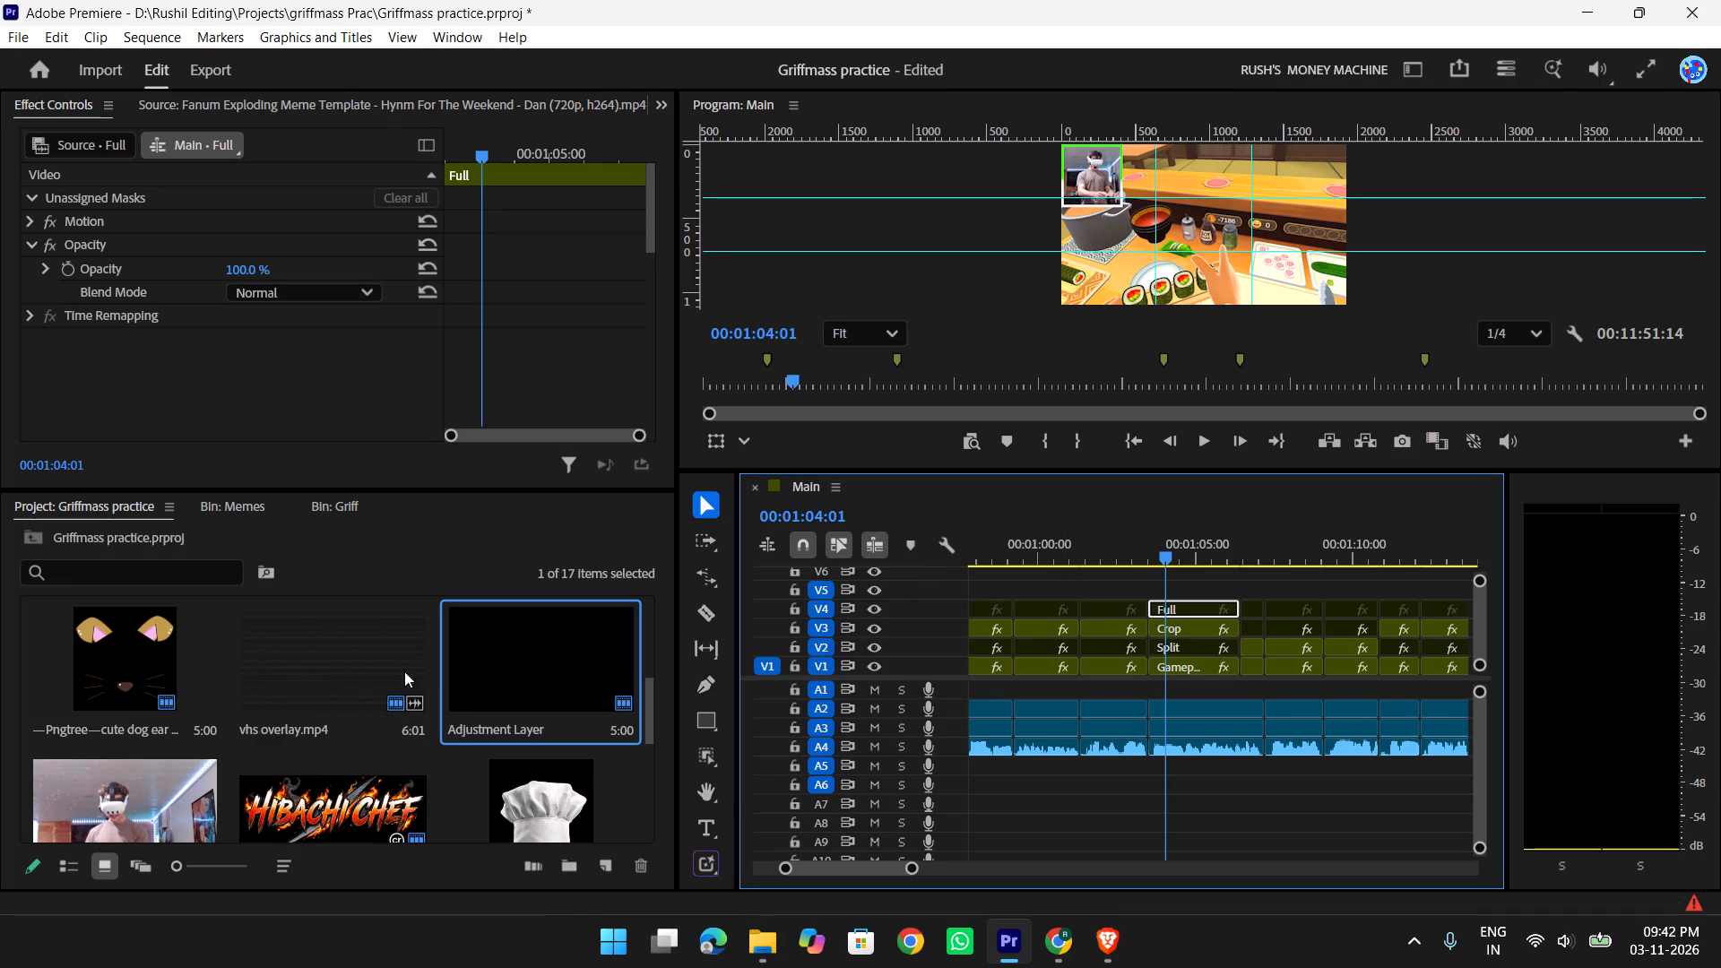
# Open the Memes bin in Premiere and import Mind Blown Meme.gif into it from the assets folder.
pyautogui.click(213, 498)
pyautogui.hotkey('alt', 'Tab')
pyautogui.hotkey('alt', 'Tab')
pyautogui.keyDown('alt'); pyautogui.click(755, 477); pyautogui.keyUp('alt')
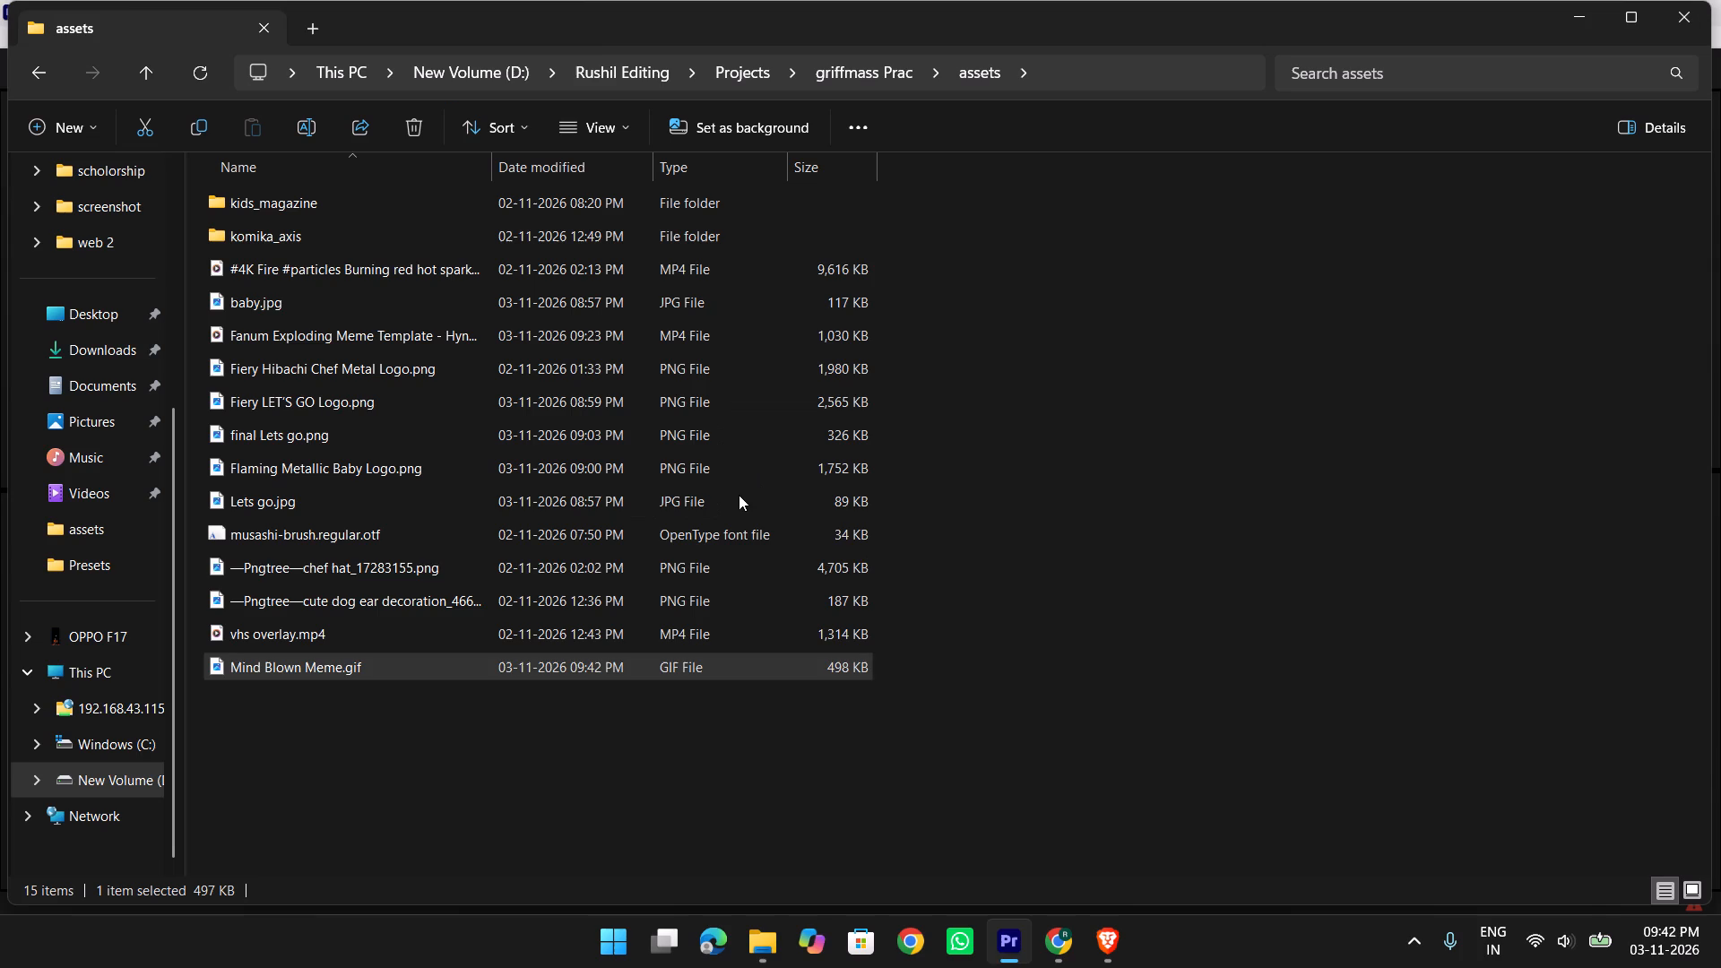
pyautogui.moveTo(426, 653); pyautogui.dragTo(432, 721)
pyautogui.hotkey('alt', 'Tab')
# Place Mind Blown Meme.gif from the Memes bin on track V5, starting at the playhead at 00:01:04:01.
pyautogui.moveTo(360, 683); pyautogui.dragTo(1068, 665)
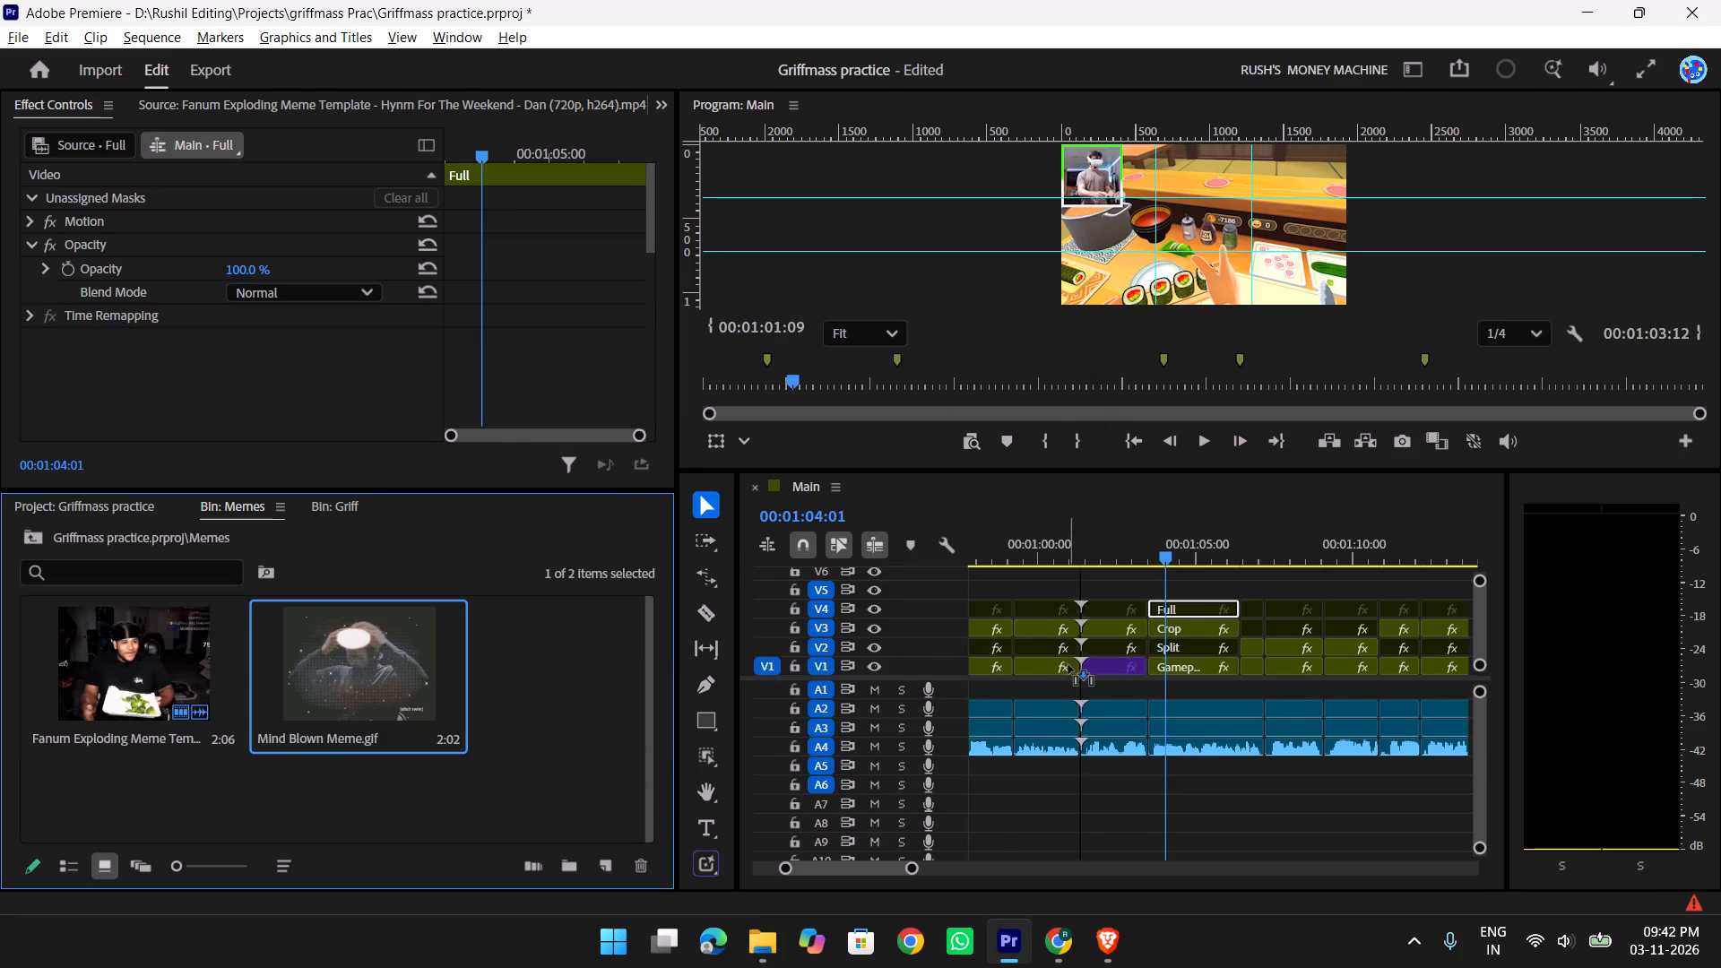
pyautogui.moveTo(1068, 665); pyautogui.dragTo(1212, 582)
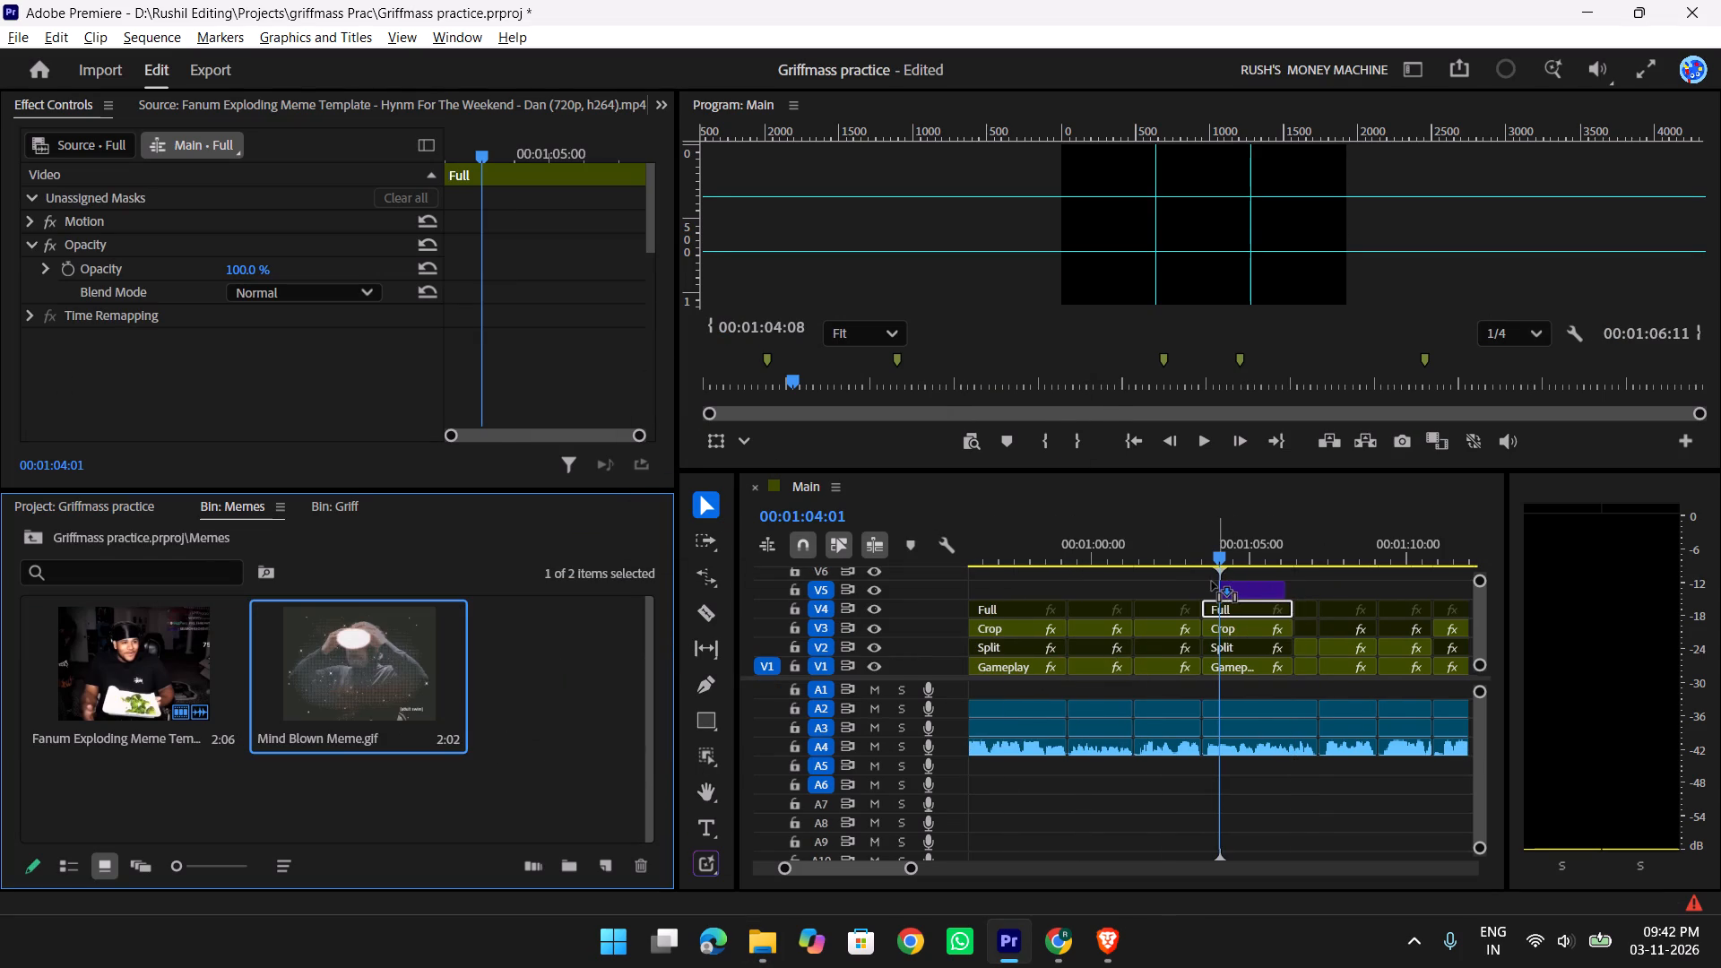
pyautogui.moveTo(1212, 582); pyautogui.dragTo(1211, 590)
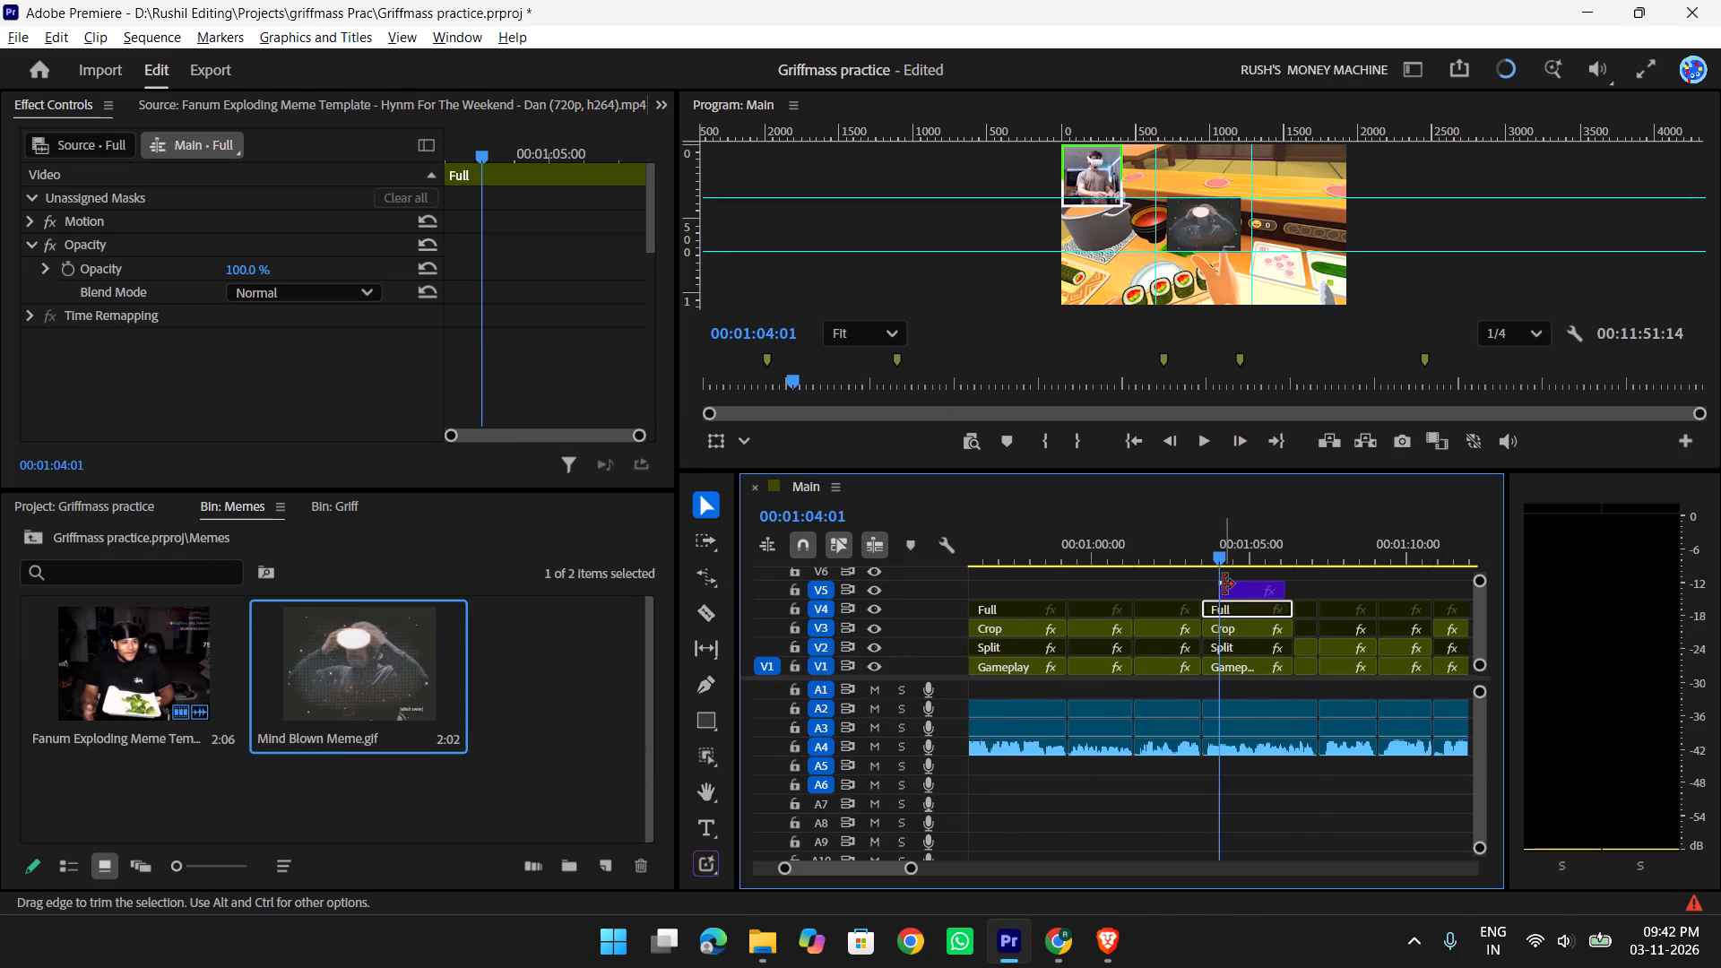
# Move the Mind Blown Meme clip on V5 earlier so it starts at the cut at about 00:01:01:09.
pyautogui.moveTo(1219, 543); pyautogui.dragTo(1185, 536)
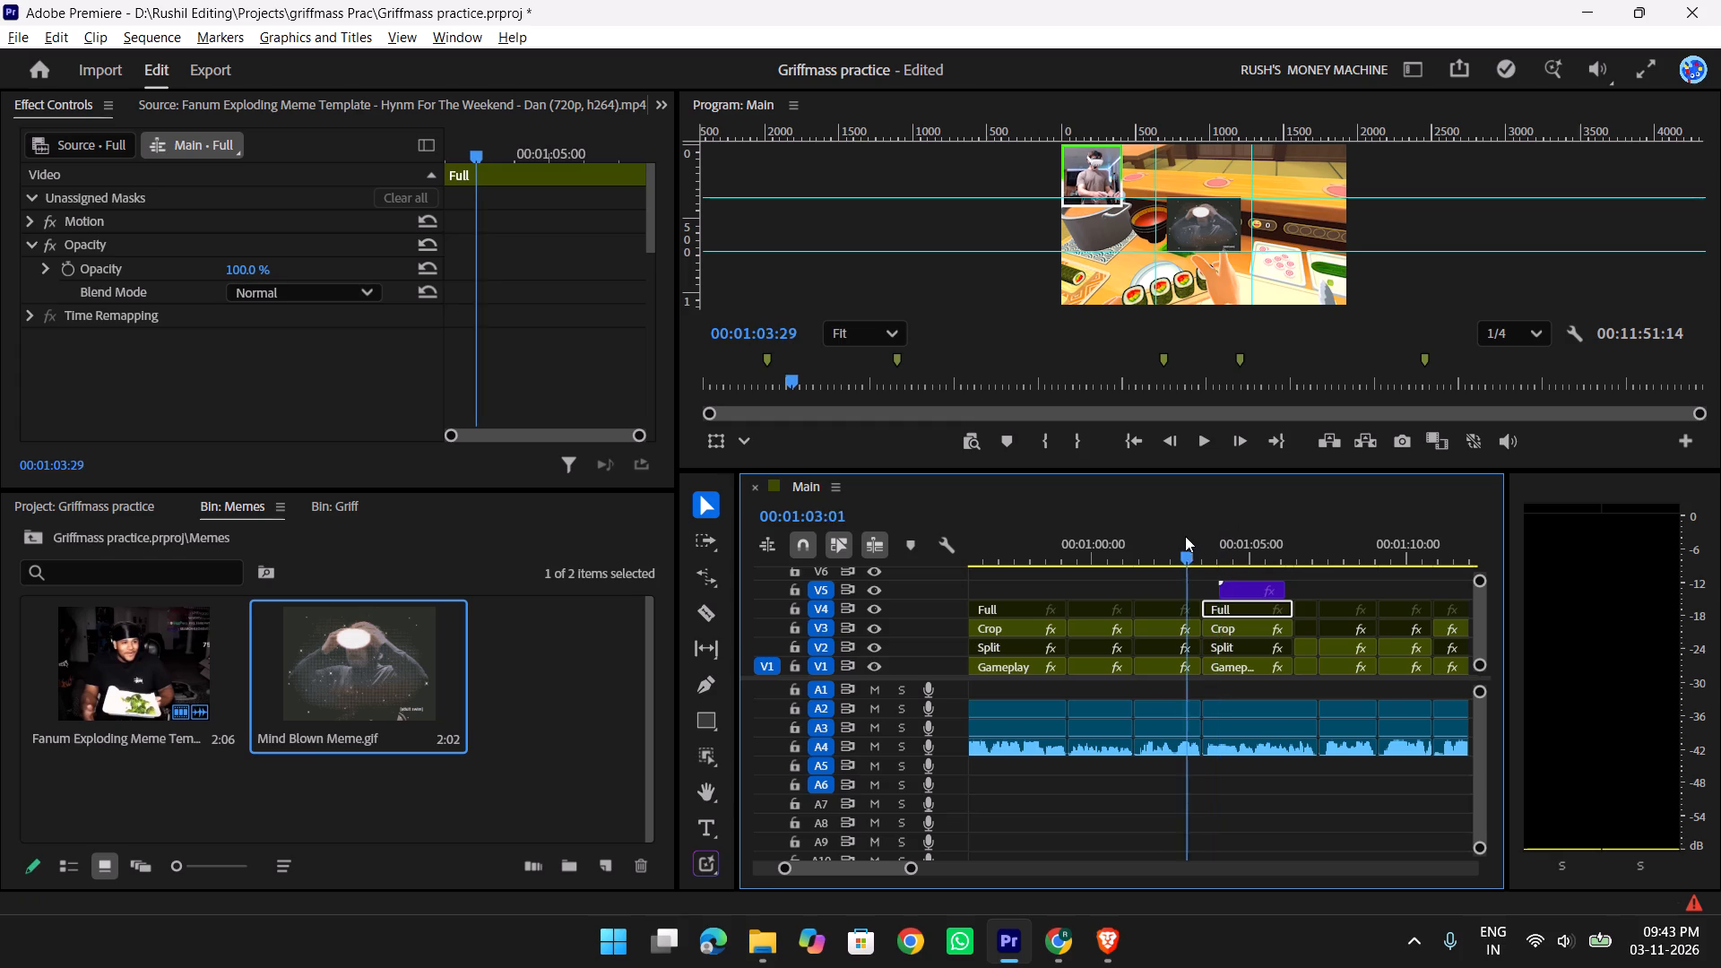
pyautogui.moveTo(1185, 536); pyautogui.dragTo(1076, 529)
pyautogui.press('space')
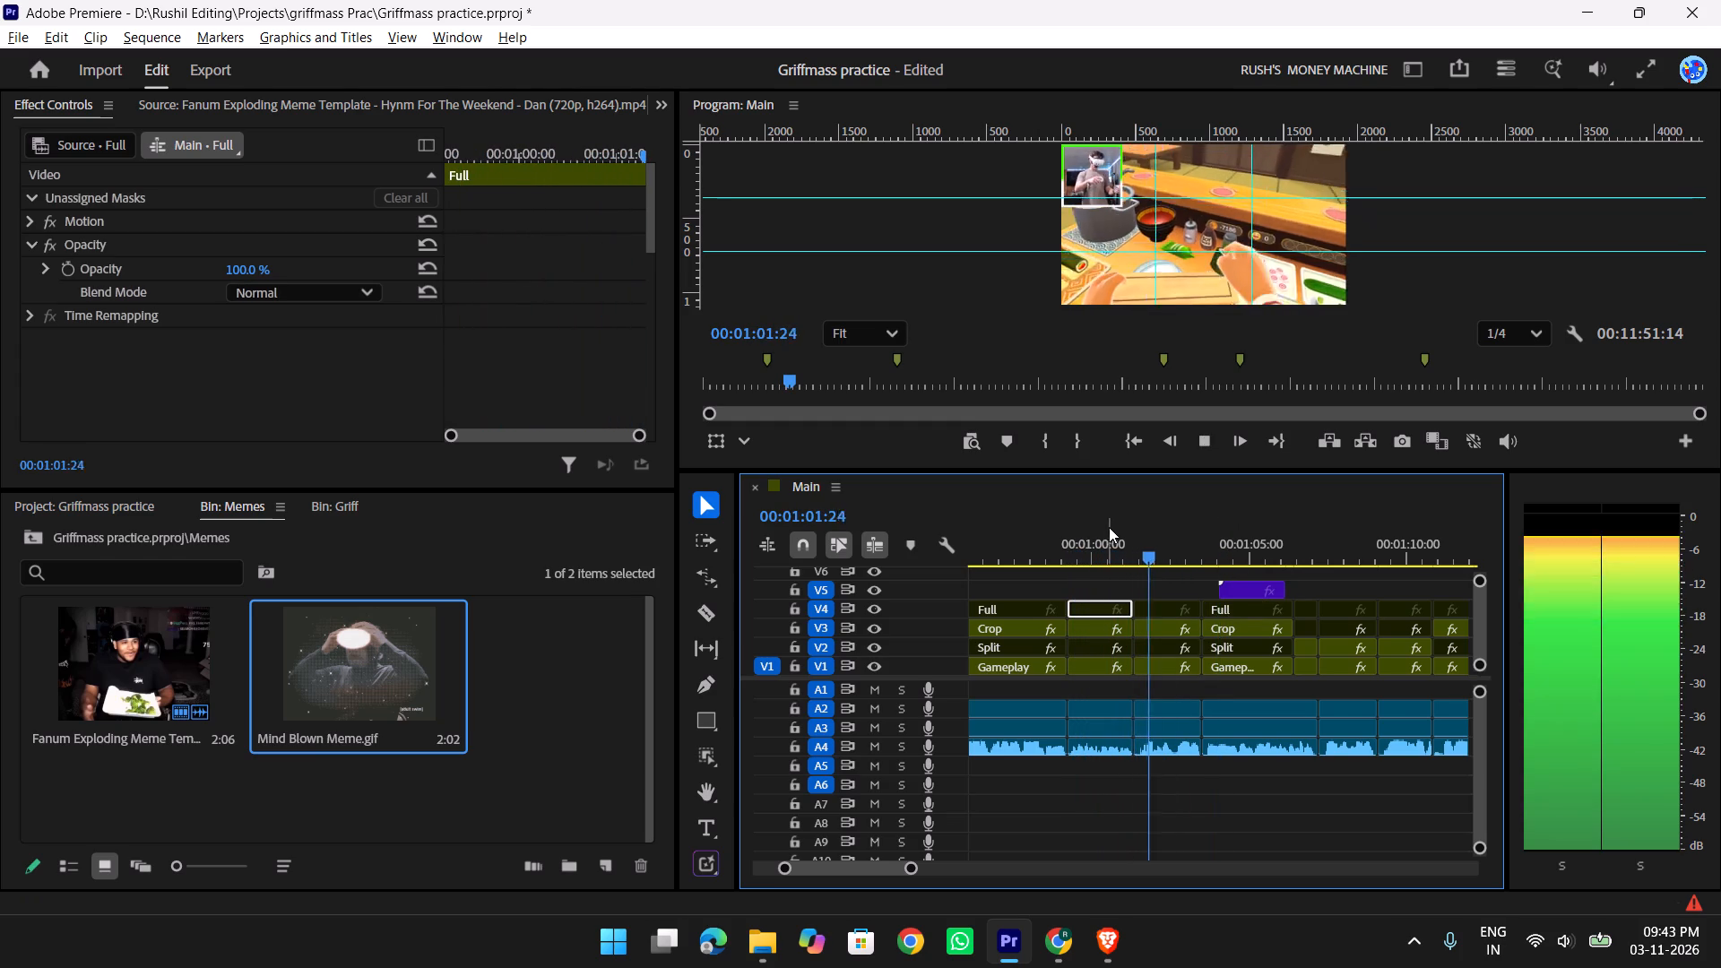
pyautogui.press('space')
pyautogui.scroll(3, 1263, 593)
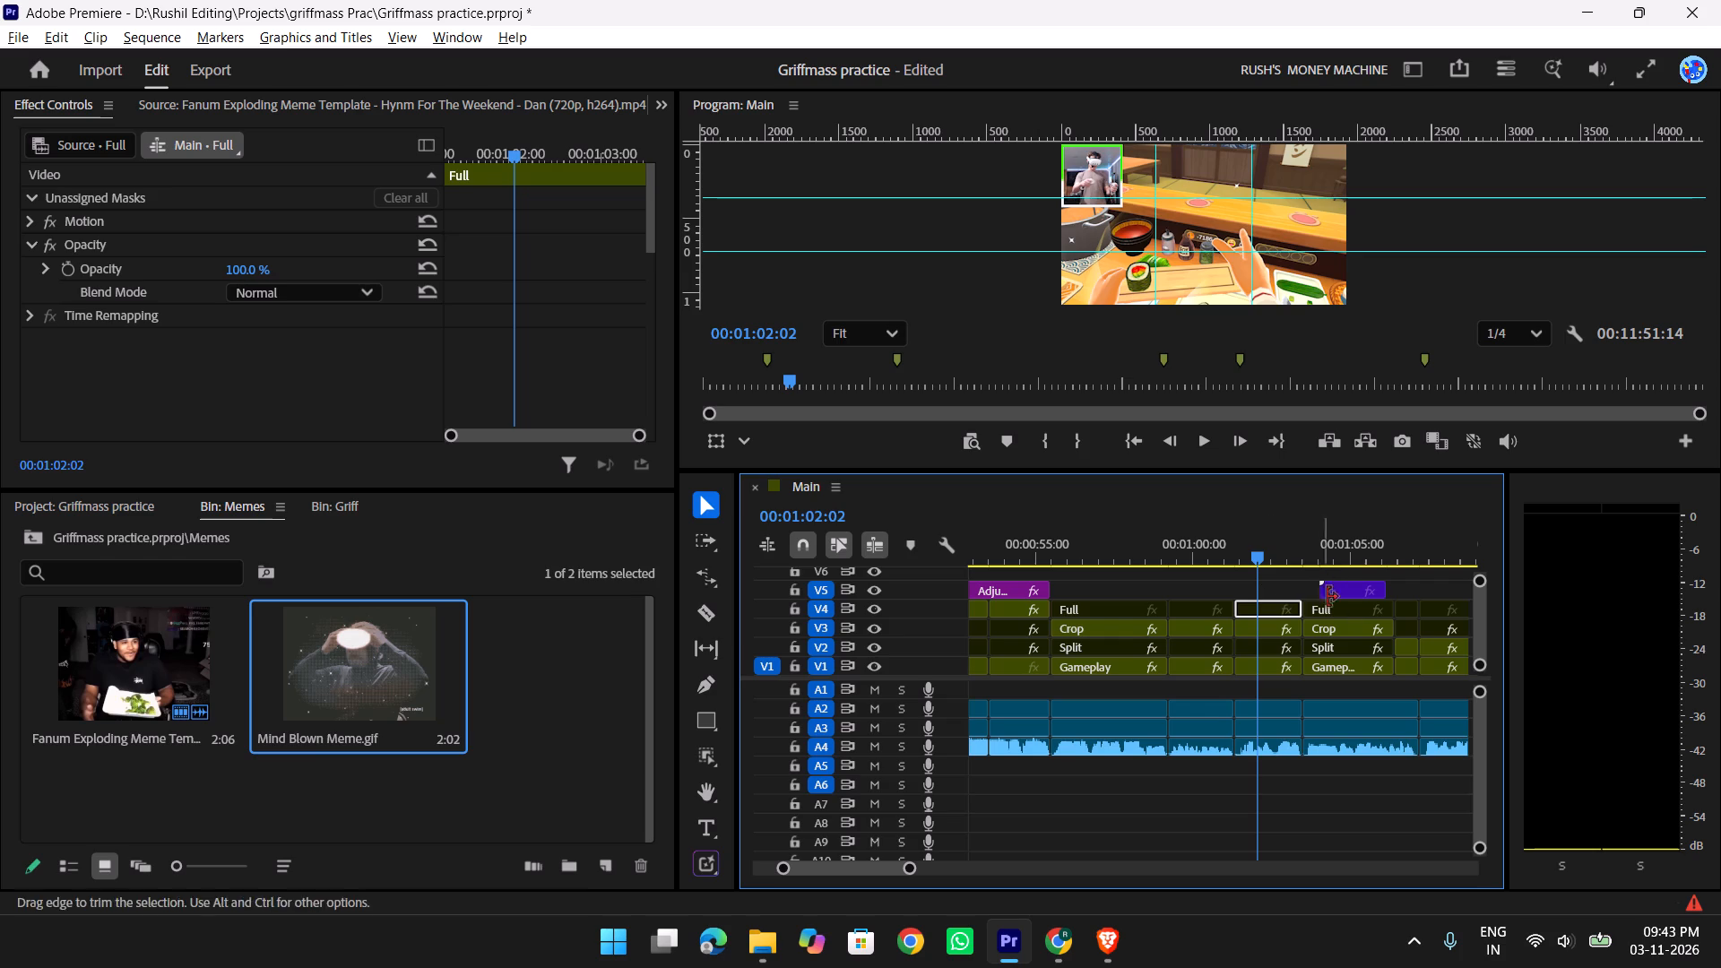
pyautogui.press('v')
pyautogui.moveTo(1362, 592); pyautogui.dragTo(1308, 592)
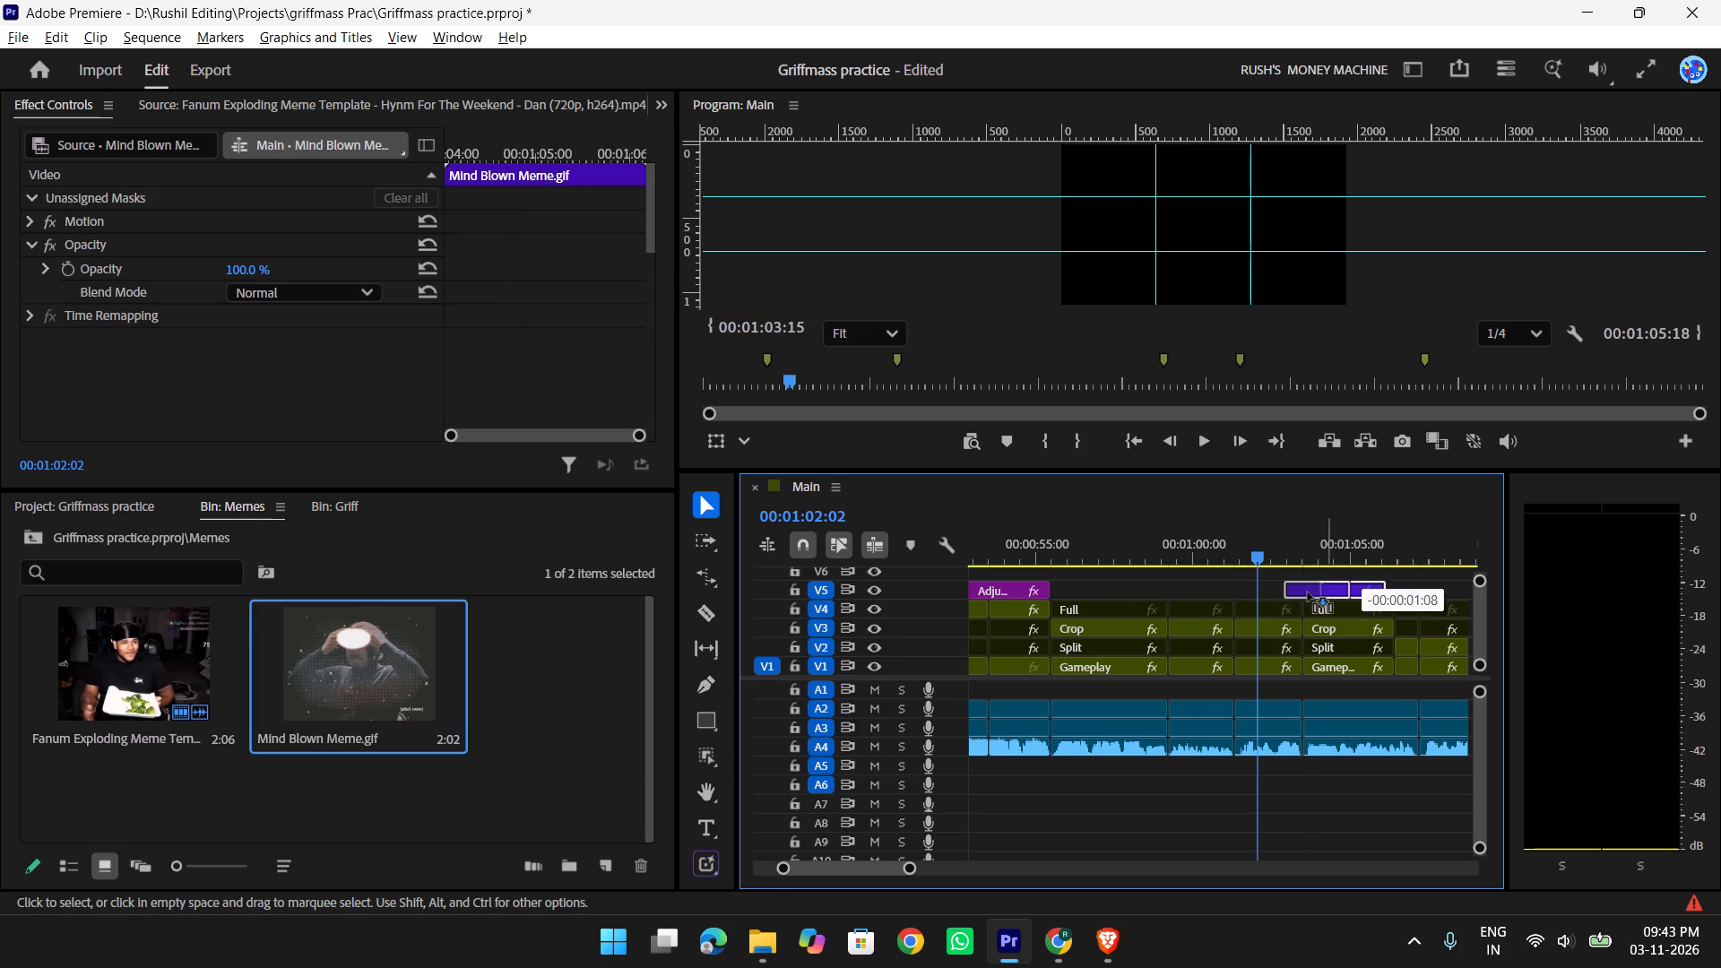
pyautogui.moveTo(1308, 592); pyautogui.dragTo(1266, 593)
# Move the Mind Blown Meme clip on V5 so it starts at the cut at about 00:01:03:14.
pyautogui.moveTo(1244, 545); pyautogui.dragTo(1232, 545)
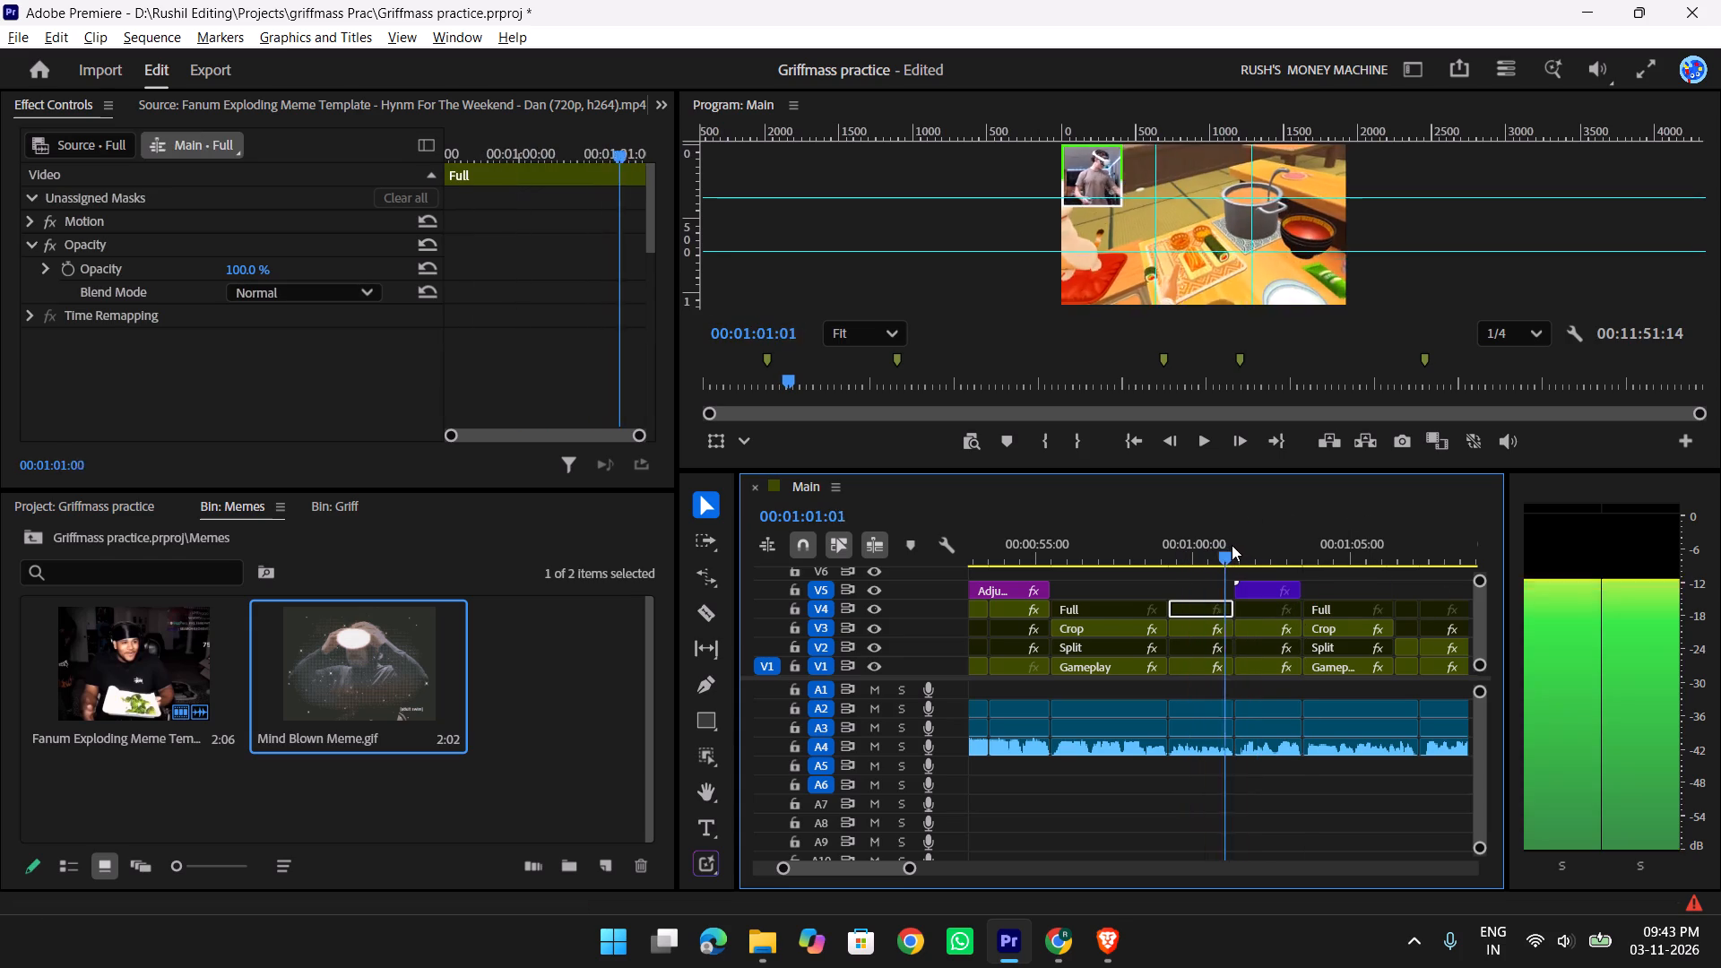
pyautogui.moveTo(1232, 545); pyautogui.dragTo(1092, 559)
pyautogui.press('space')
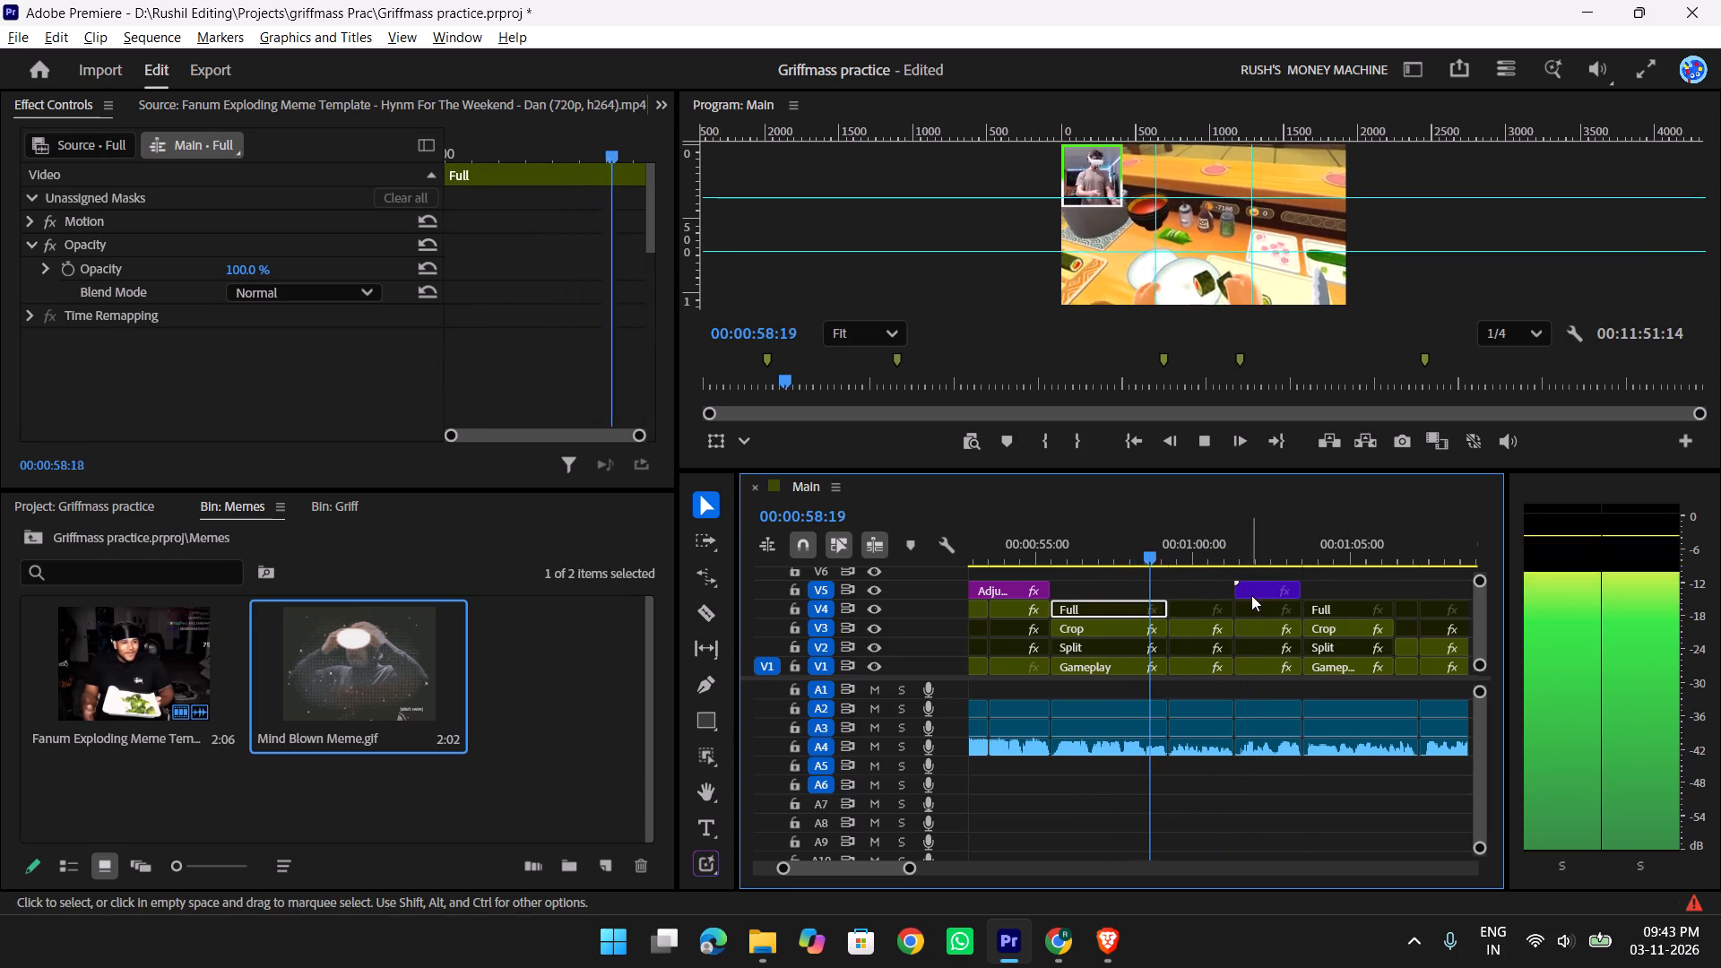
pyautogui.moveTo(1252, 592); pyautogui.dragTo(1203, 594)
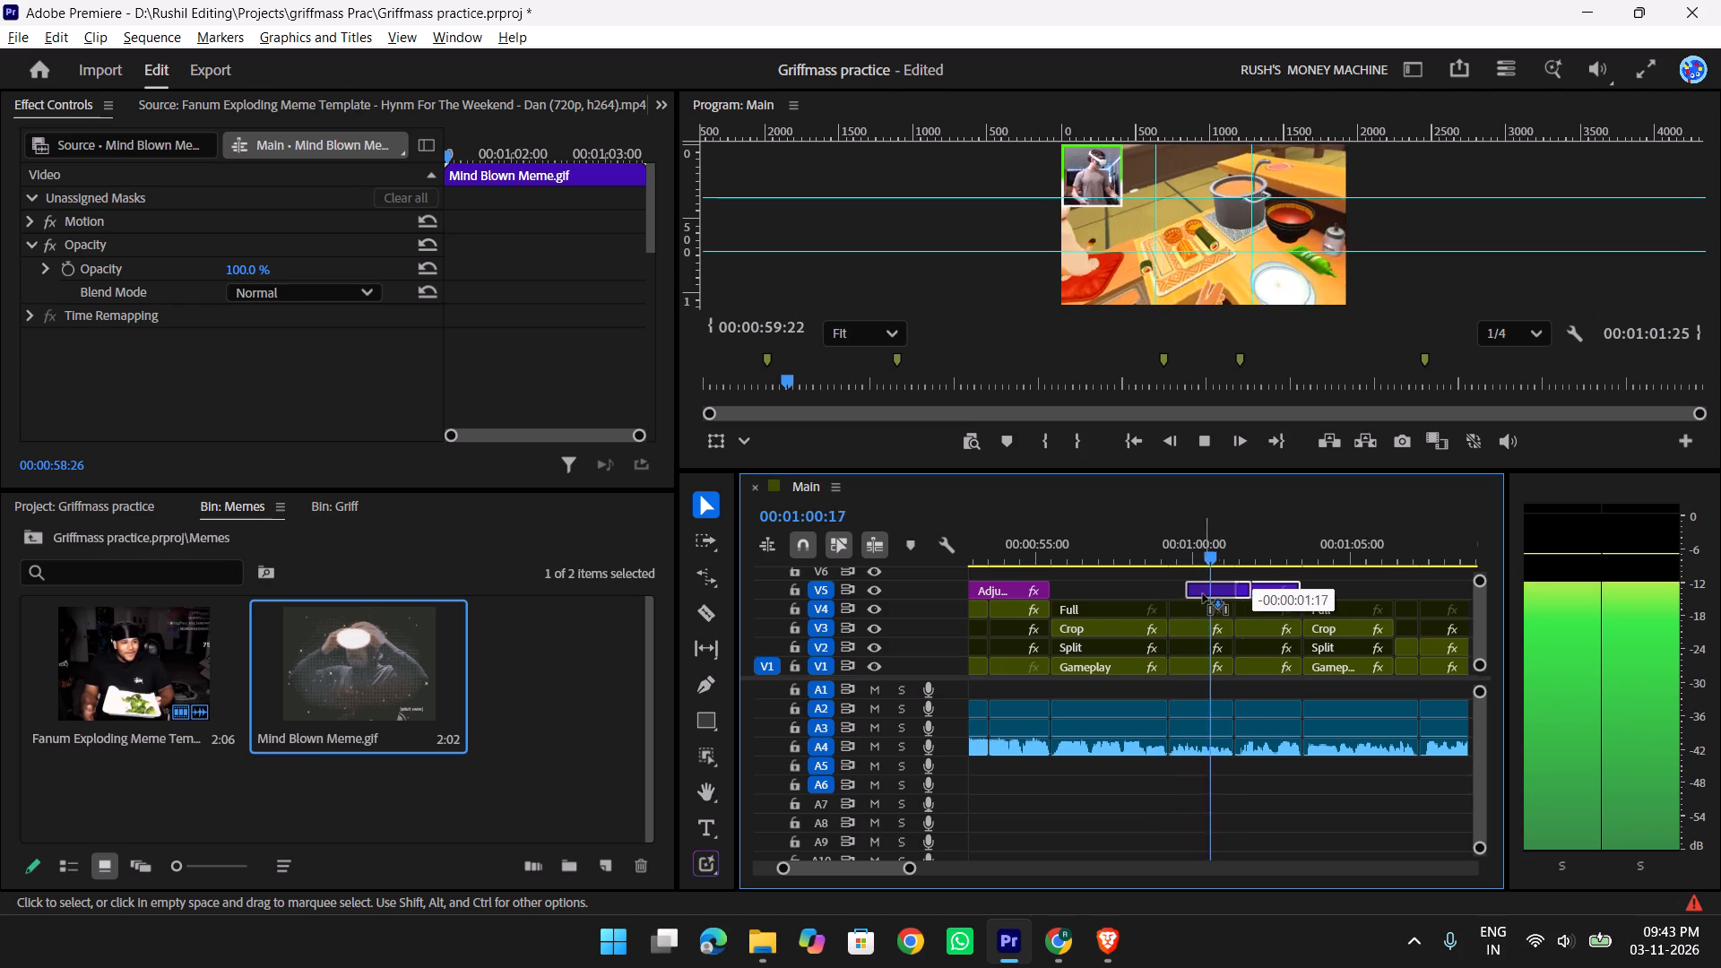
pyautogui.moveTo(1203, 594); pyautogui.dragTo(1271, 588)
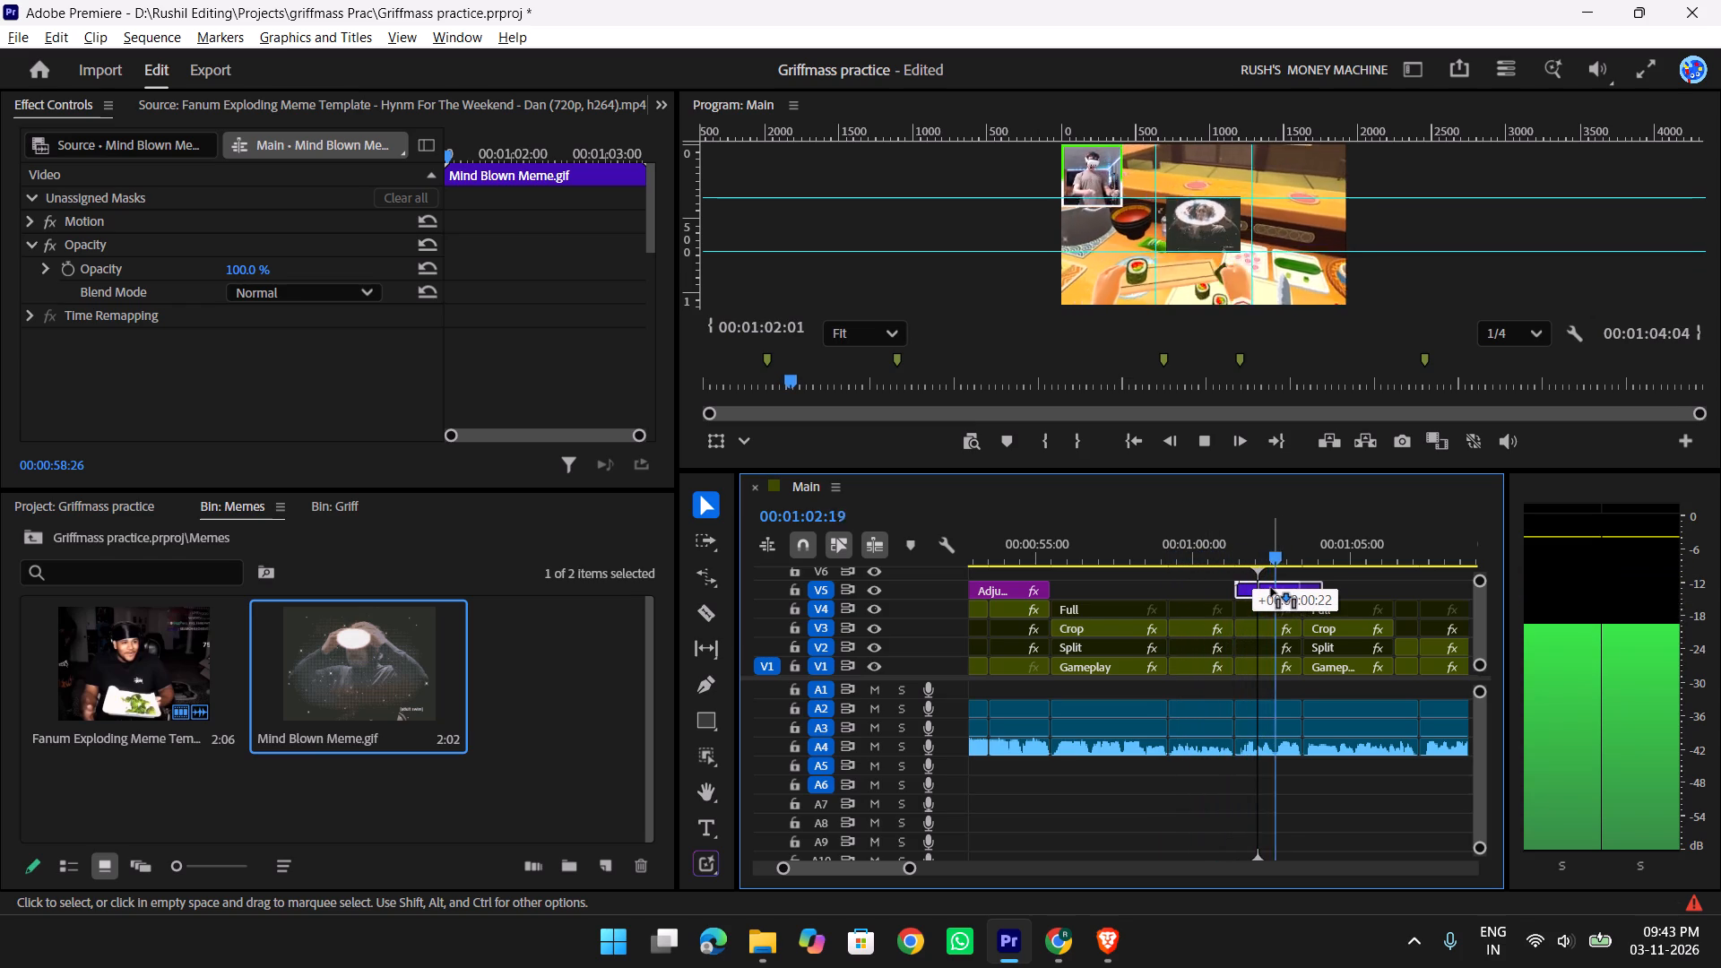
pyautogui.moveTo(1271, 588); pyautogui.dragTo(1335, 590)
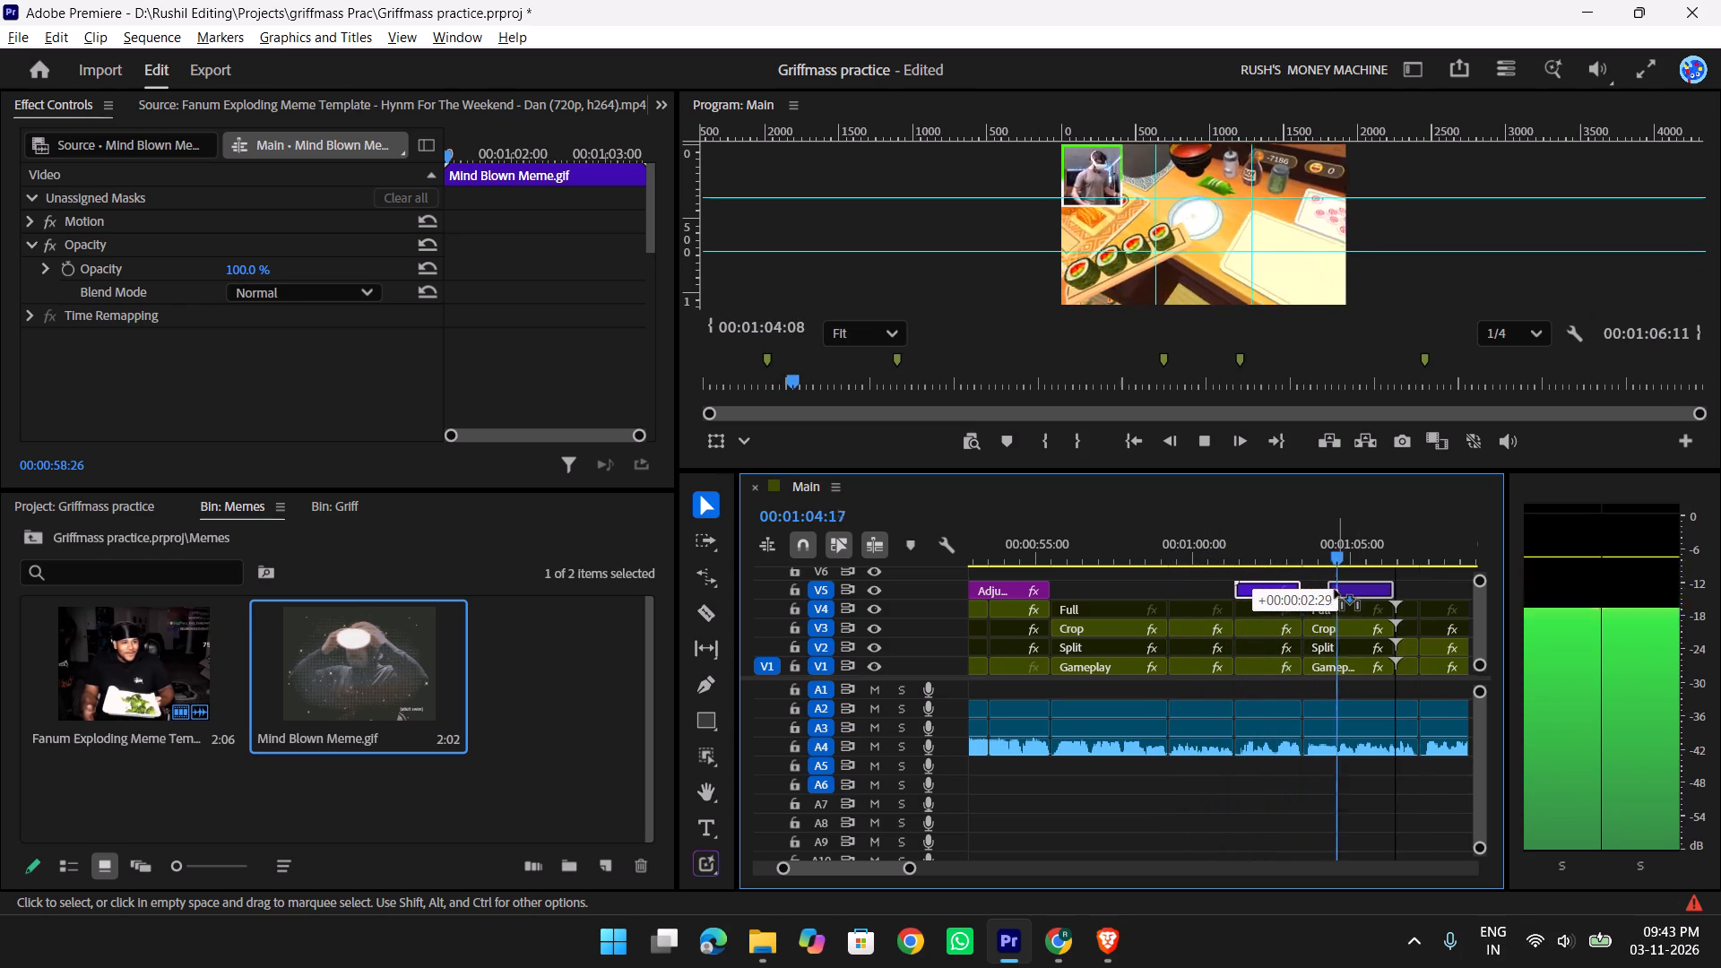
pyautogui.moveTo(1335, 590); pyautogui.dragTo(1323, 592)
# Play back the section around the Mind Blown Meme clip to check its timing and where it ends.
pyautogui.moveTo(1338, 547); pyautogui.dragTo(1246, 552)
pyautogui.press('space')
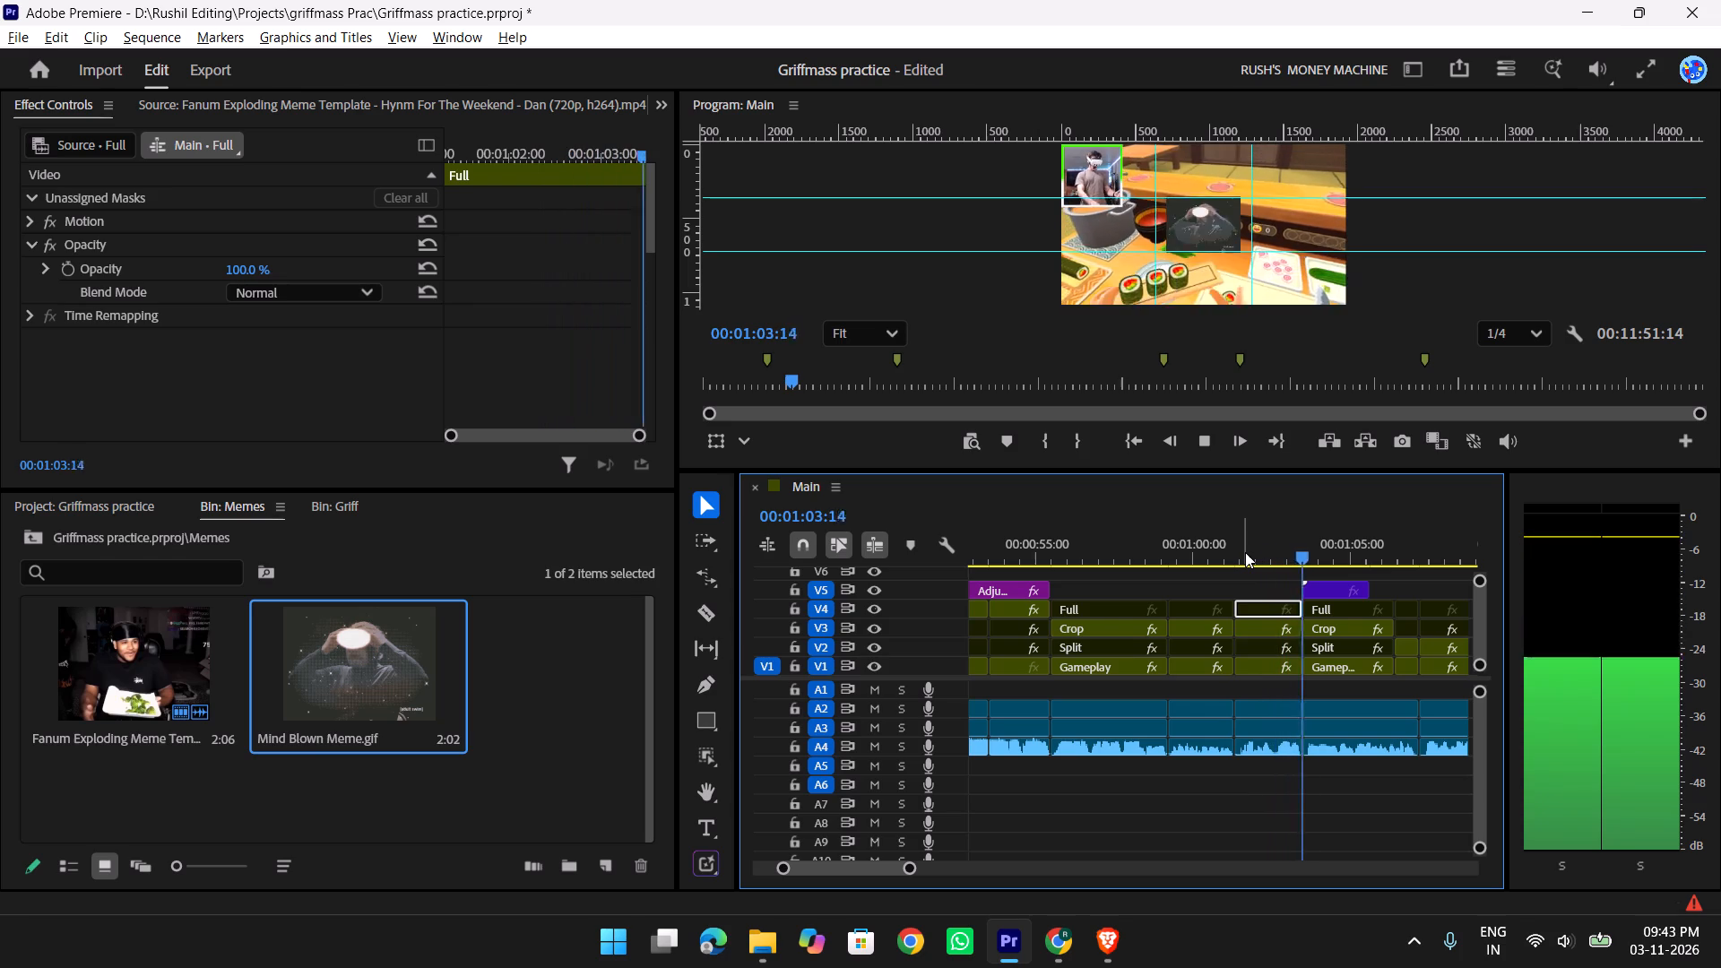
pyautogui.press('space')
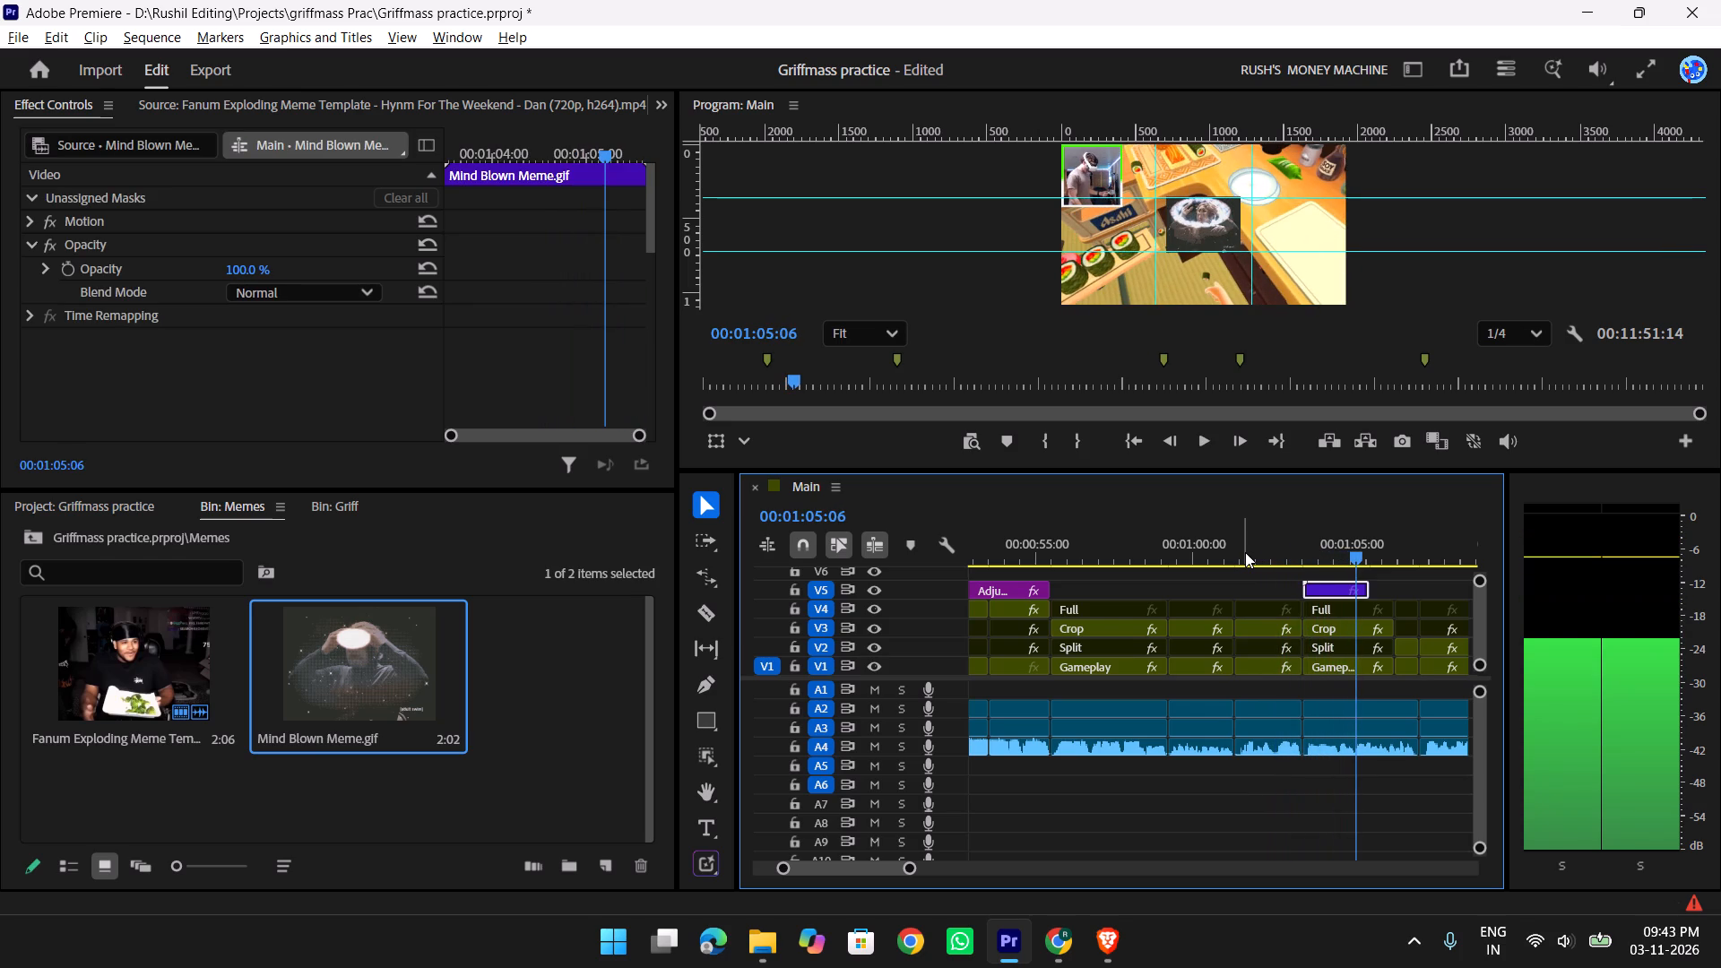
pyautogui.press('space')
pyautogui.press('space')
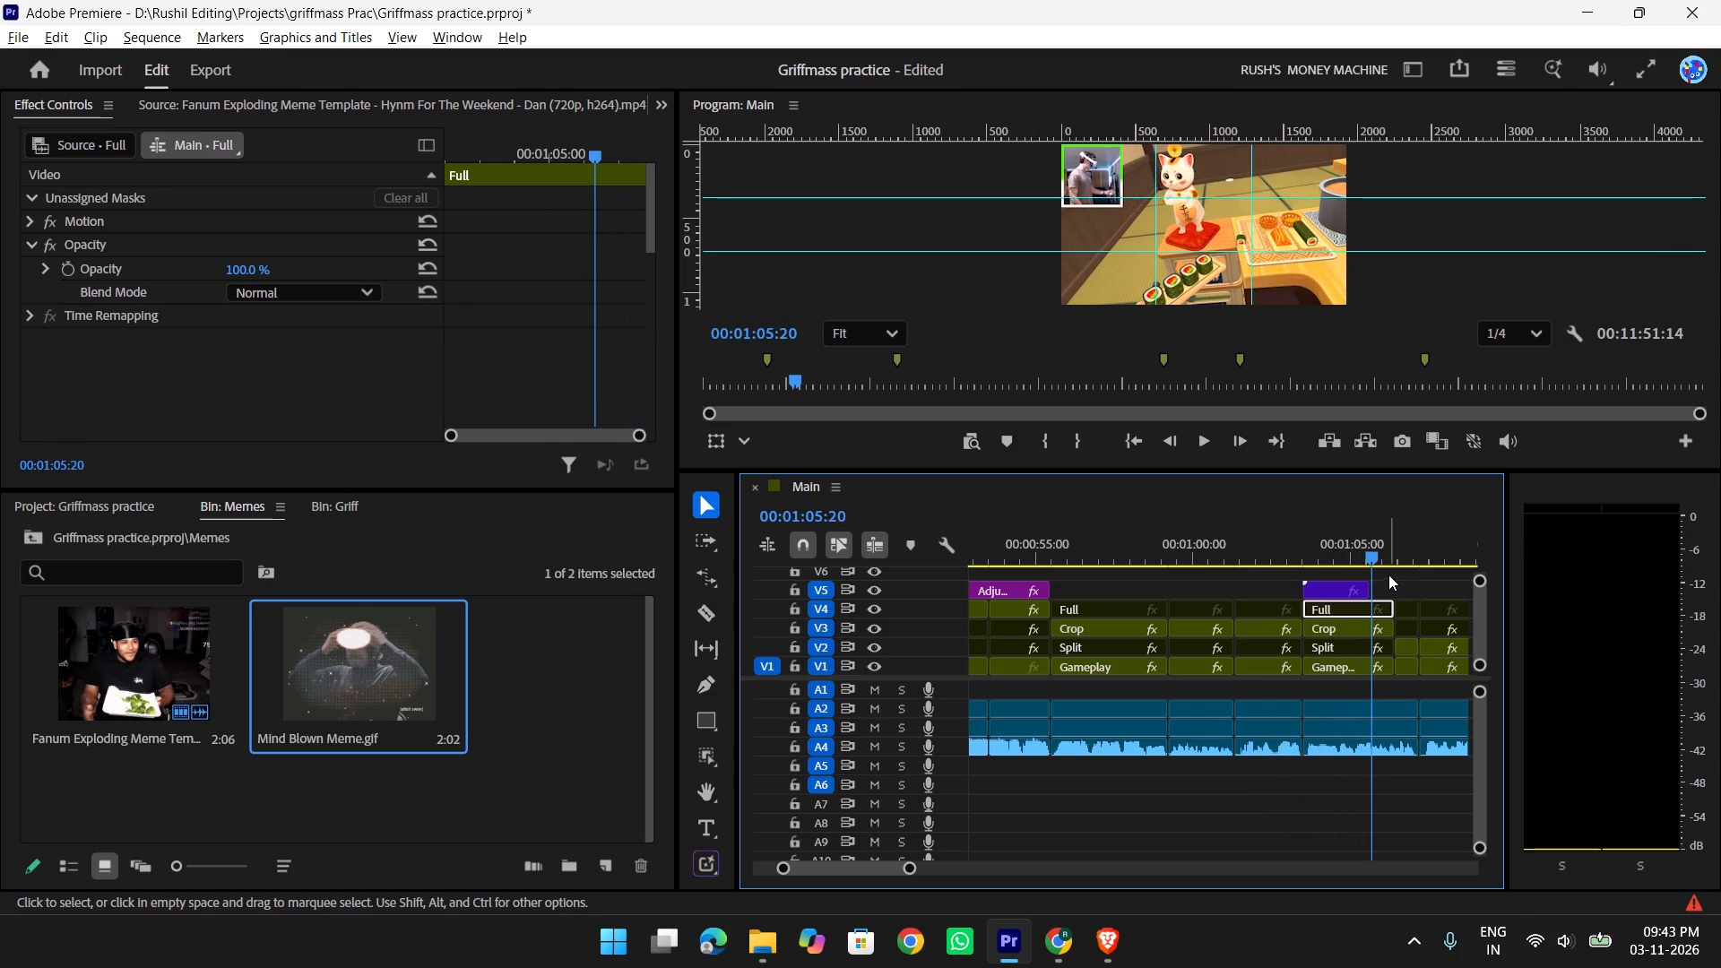
pyautogui.hotkey('alt', 'Tab')
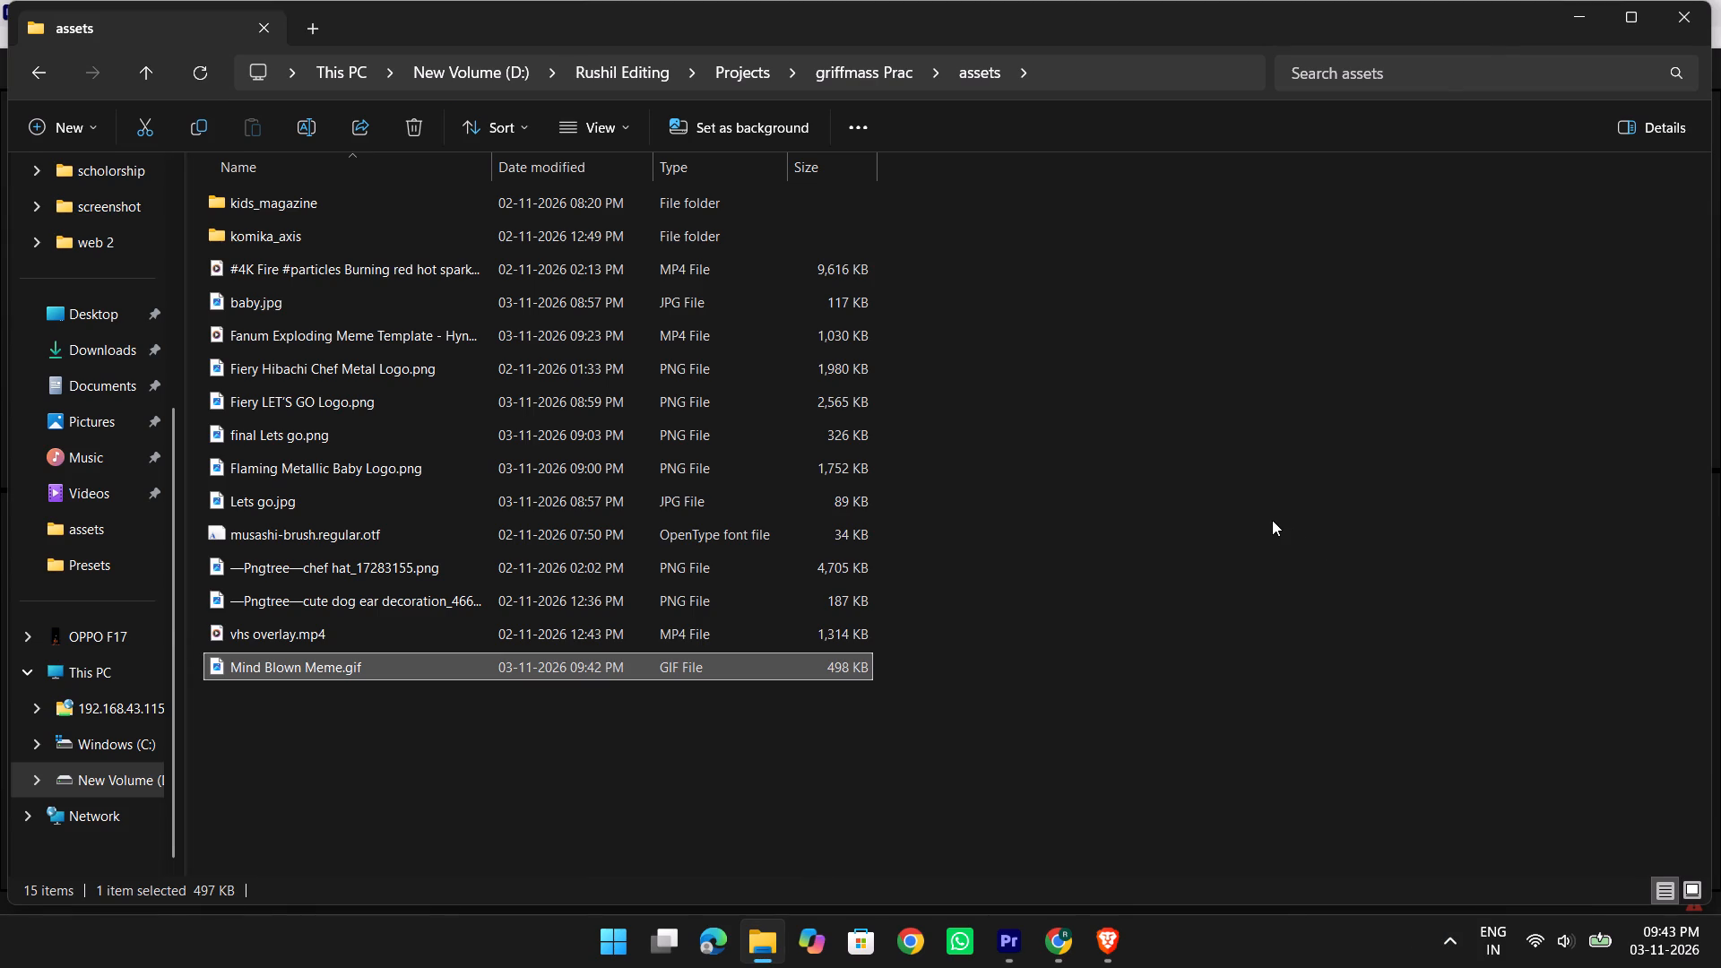
pyautogui.hotkey('alt', 'Tab')
pyautogui.write('tt')
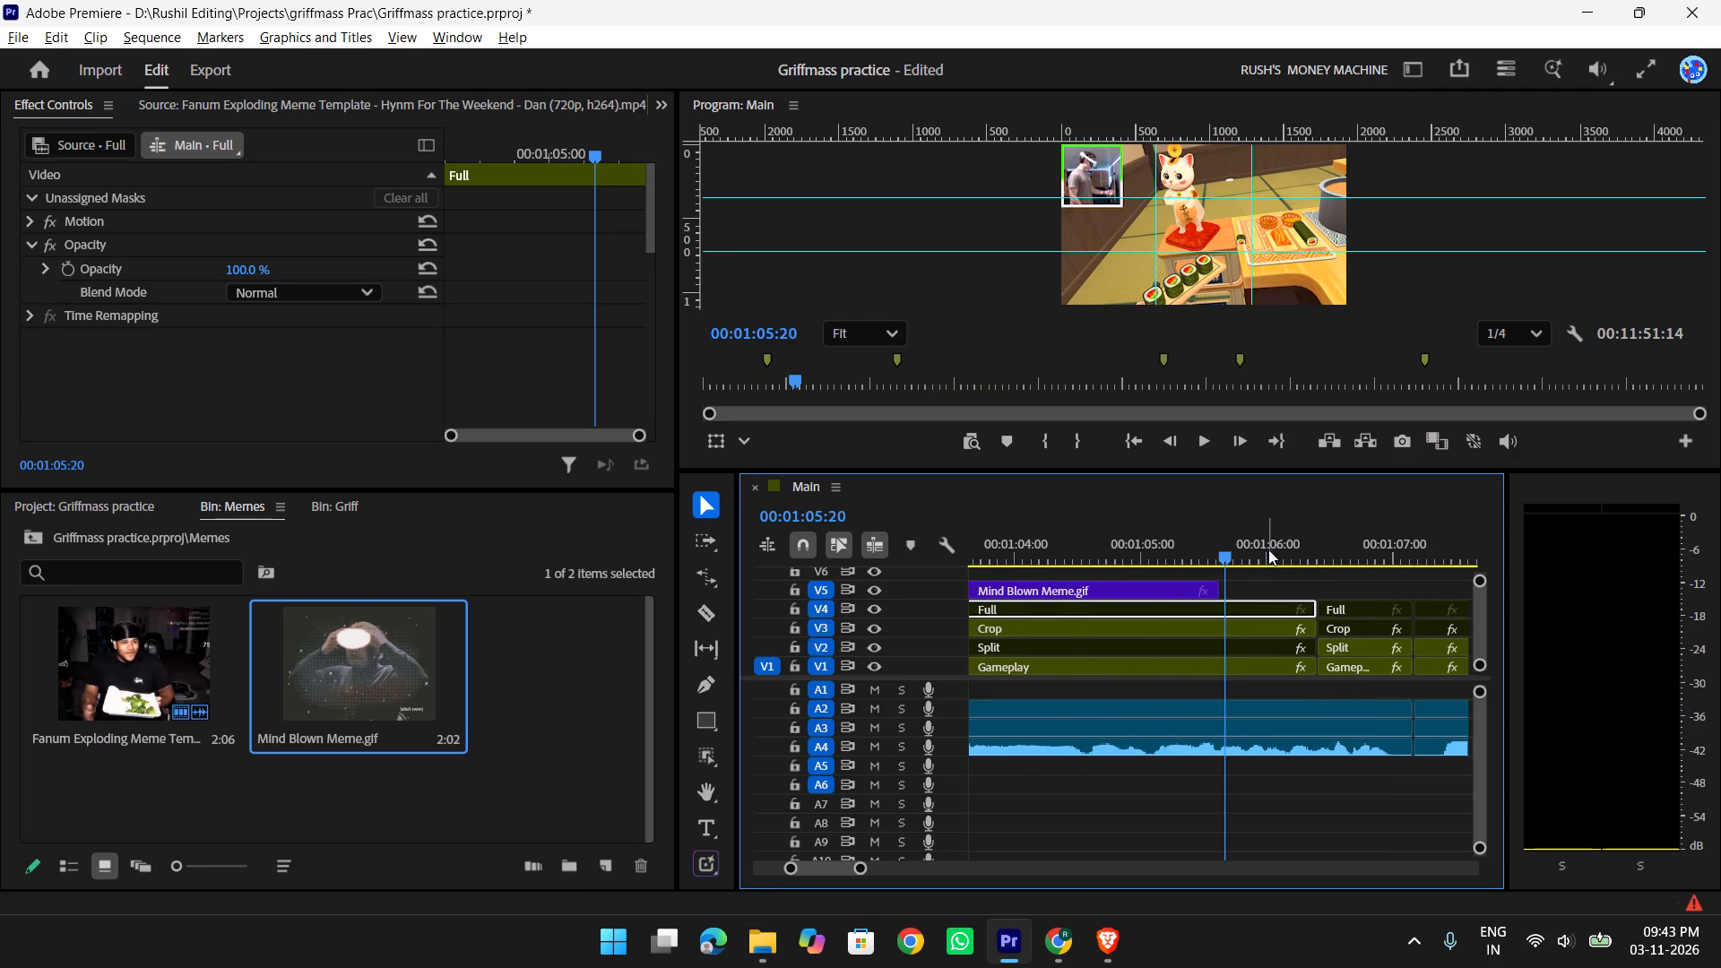
pyautogui.moveTo(1228, 544); pyautogui.dragTo(1124, 550)
pyautogui.press('space')
pyautogui.press('space')
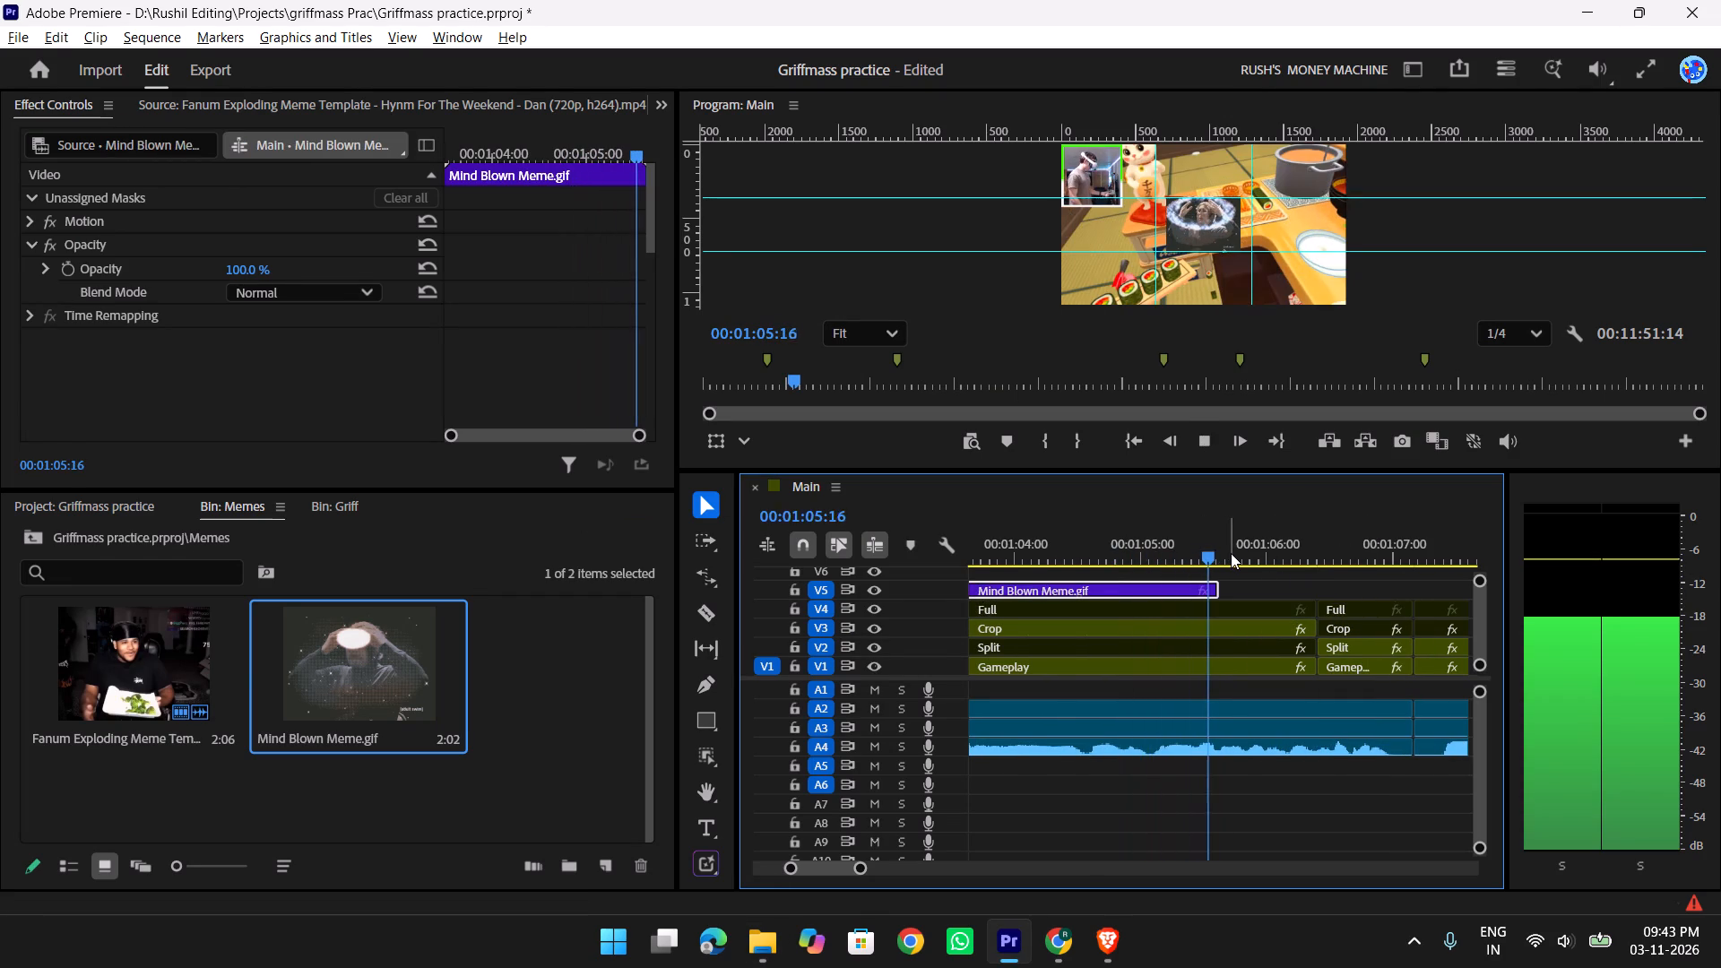
# Trim the Mind Blown Meme clip on V5 to end at 00:01:05:13 by cutting there and deleting the leftover tail.
pyautogui.moveTo(1193, 558); pyautogui.dragTo(1058, 556)
pyautogui.press('space')
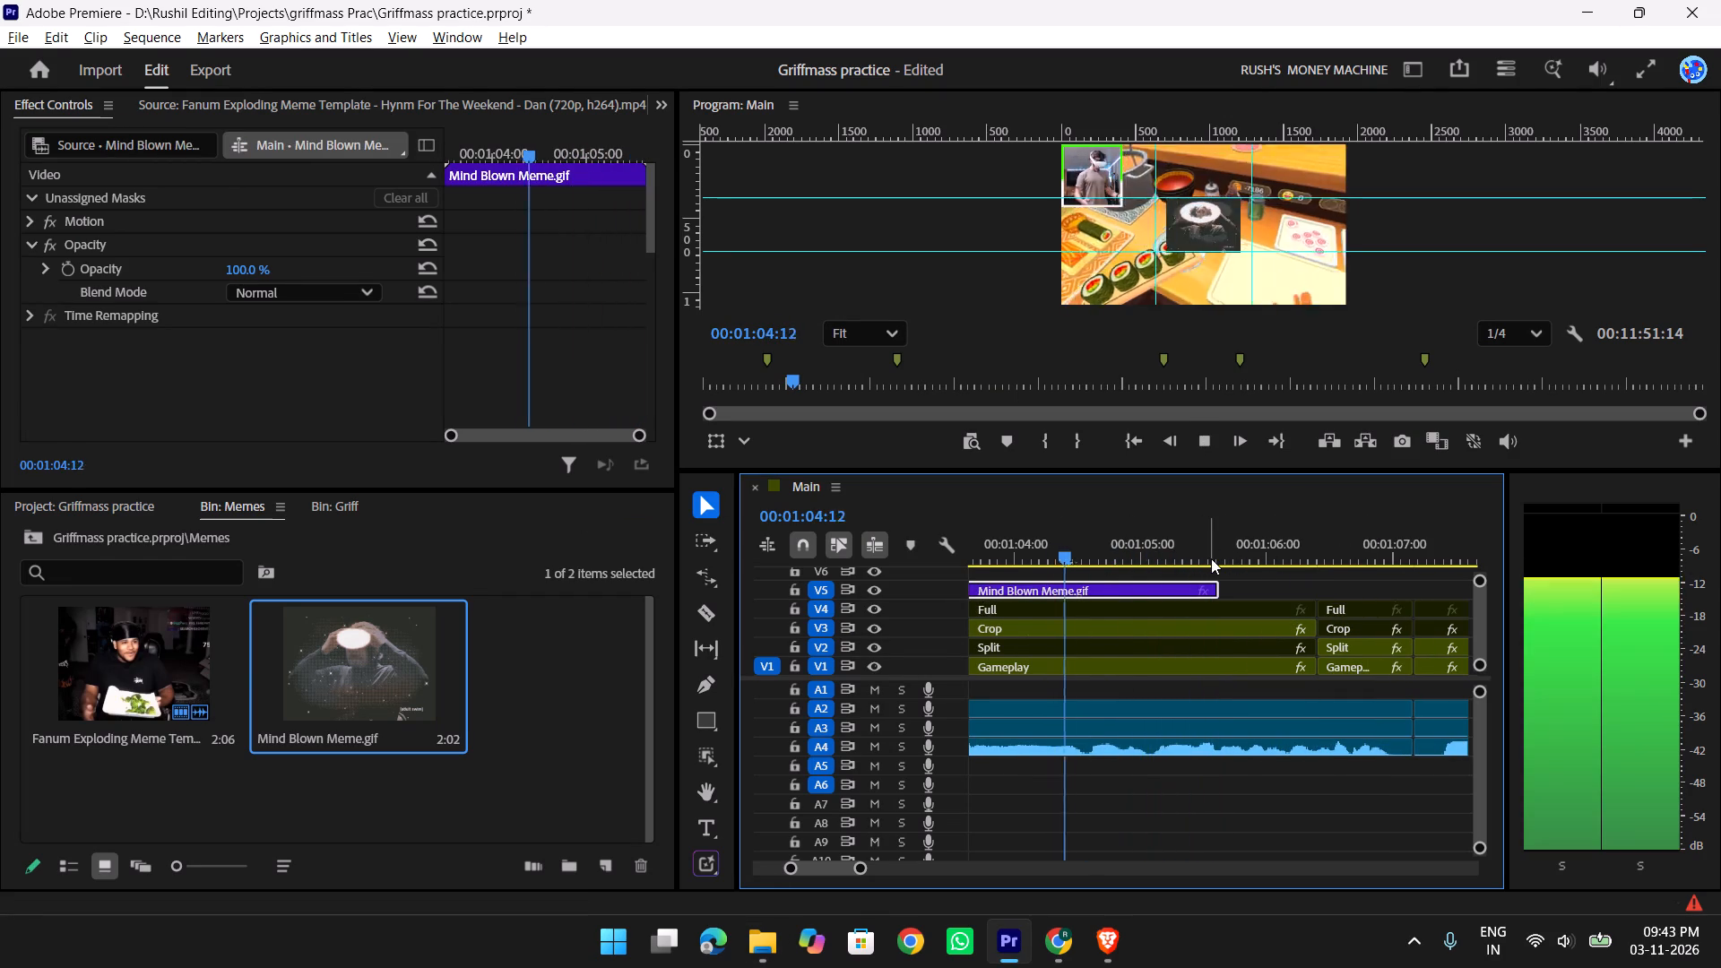
pyautogui.press('space')
pyautogui.press('space')
pyautogui.press('space')
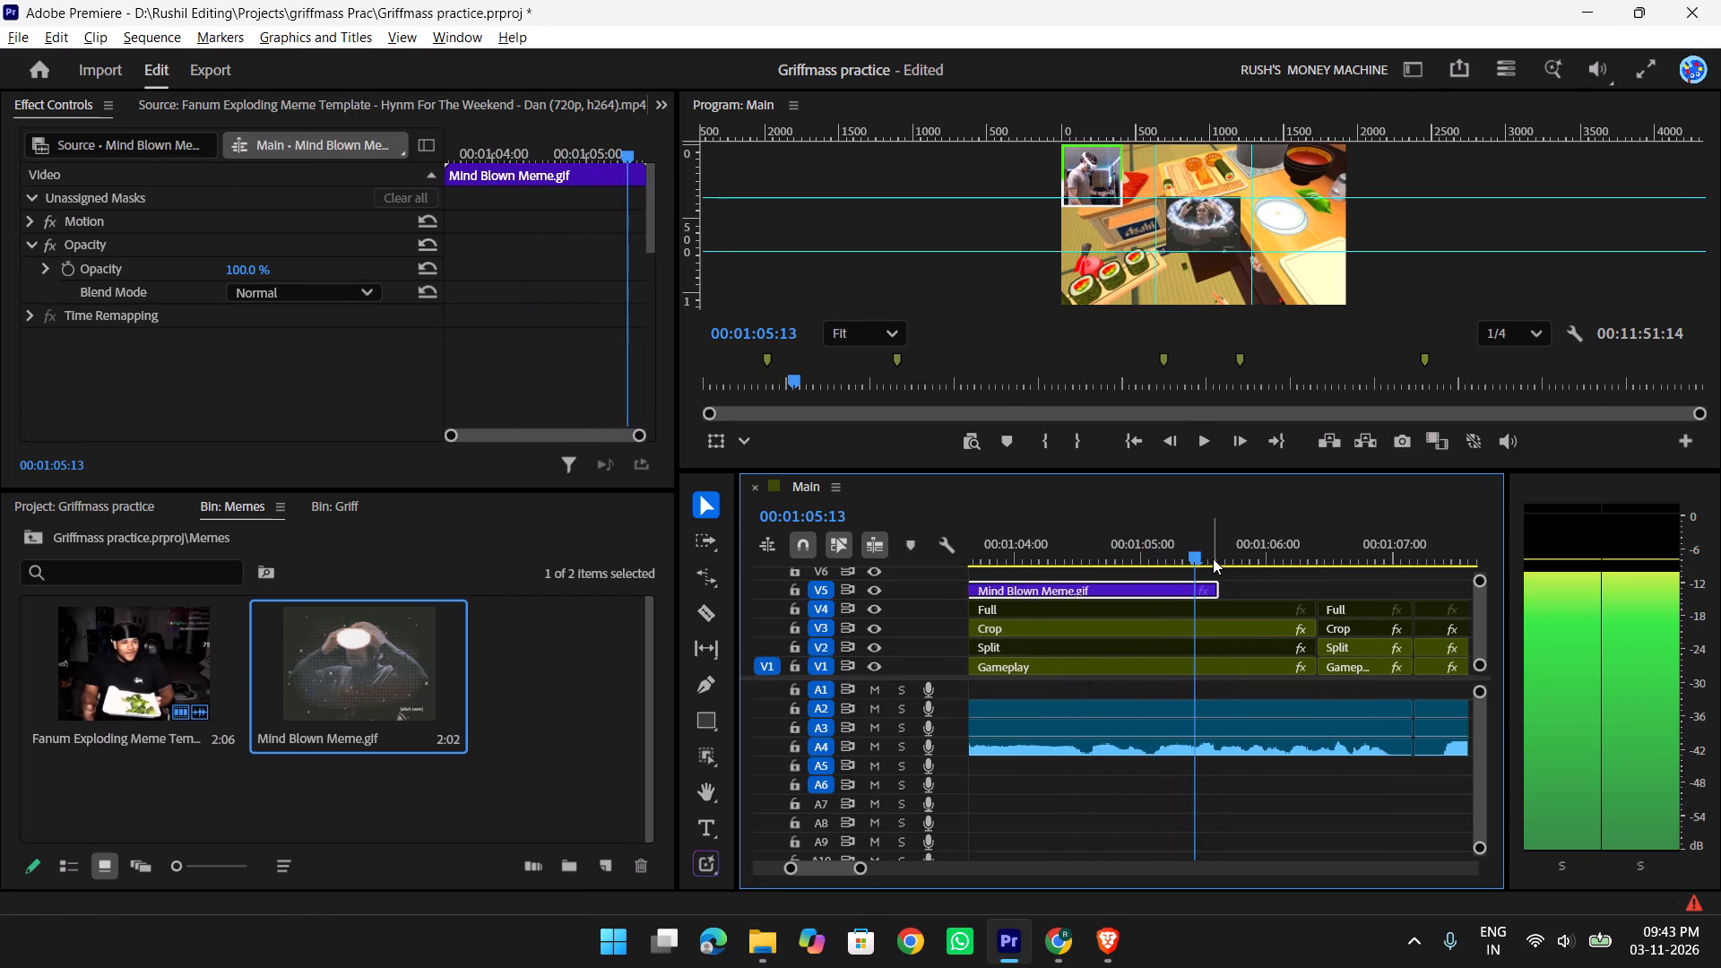
pyautogui.press('w')
pyautogui.click(1204, 592)
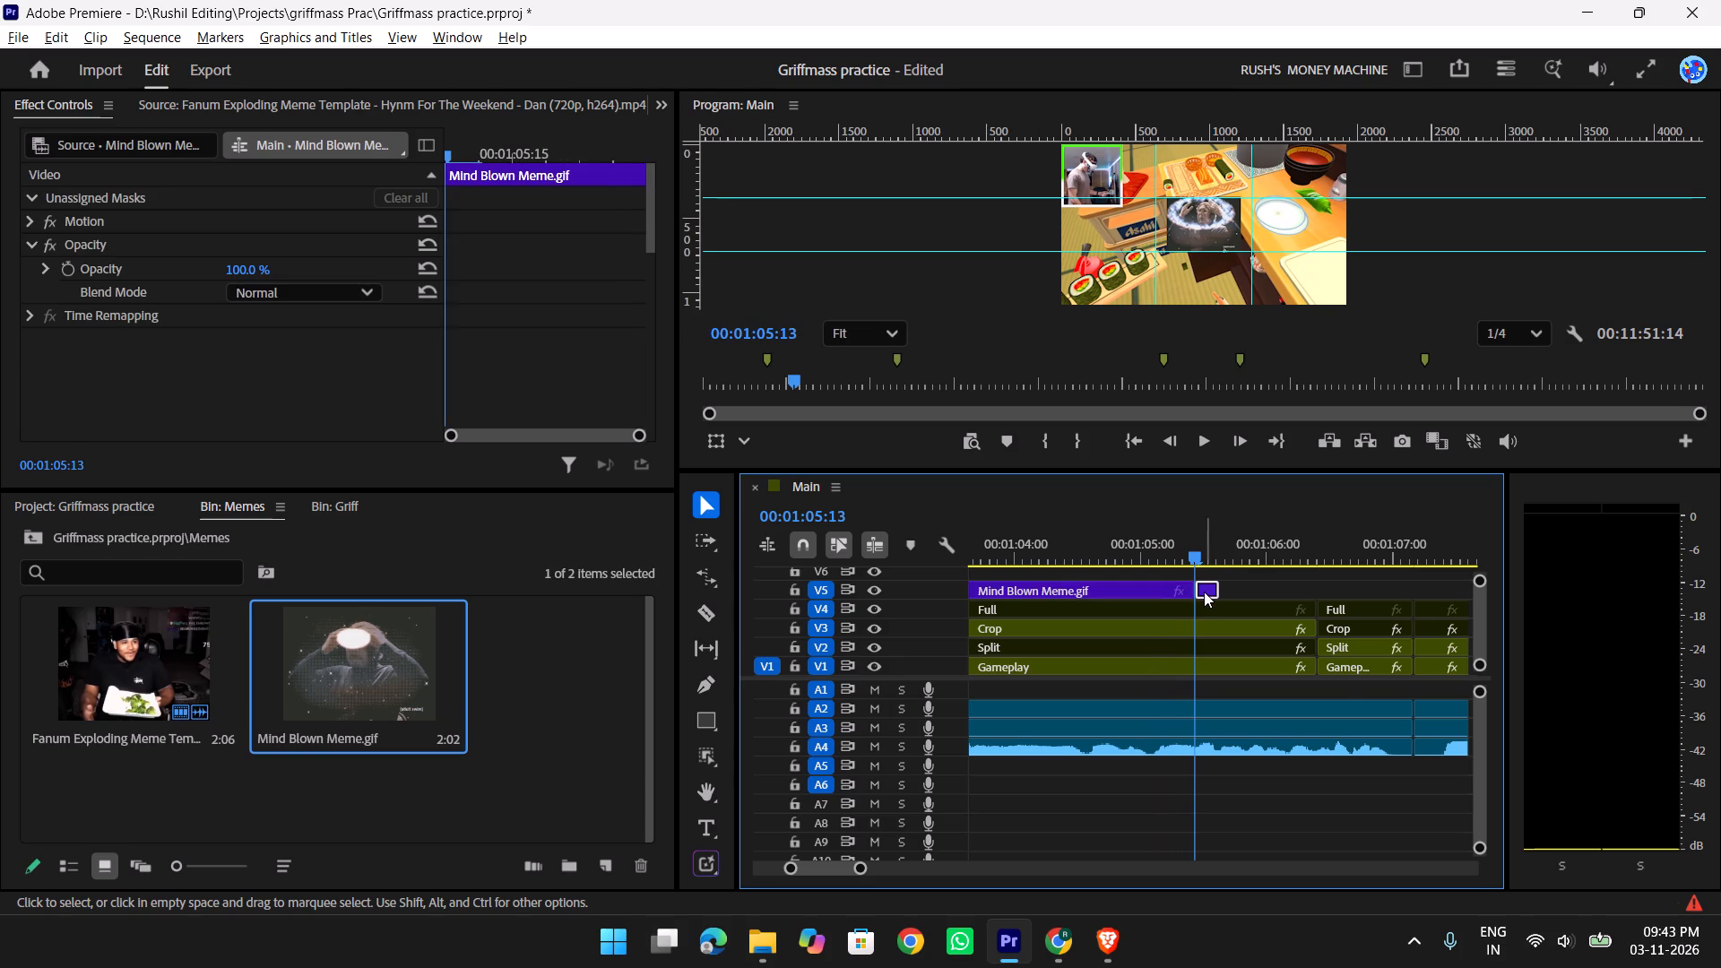
pyautogui.press('Delete')
# Find the Pop for CC preset by searching effects for "pop" and apply it to the Mind Blown Meme clip on V5.
pyautogui.write('yy')
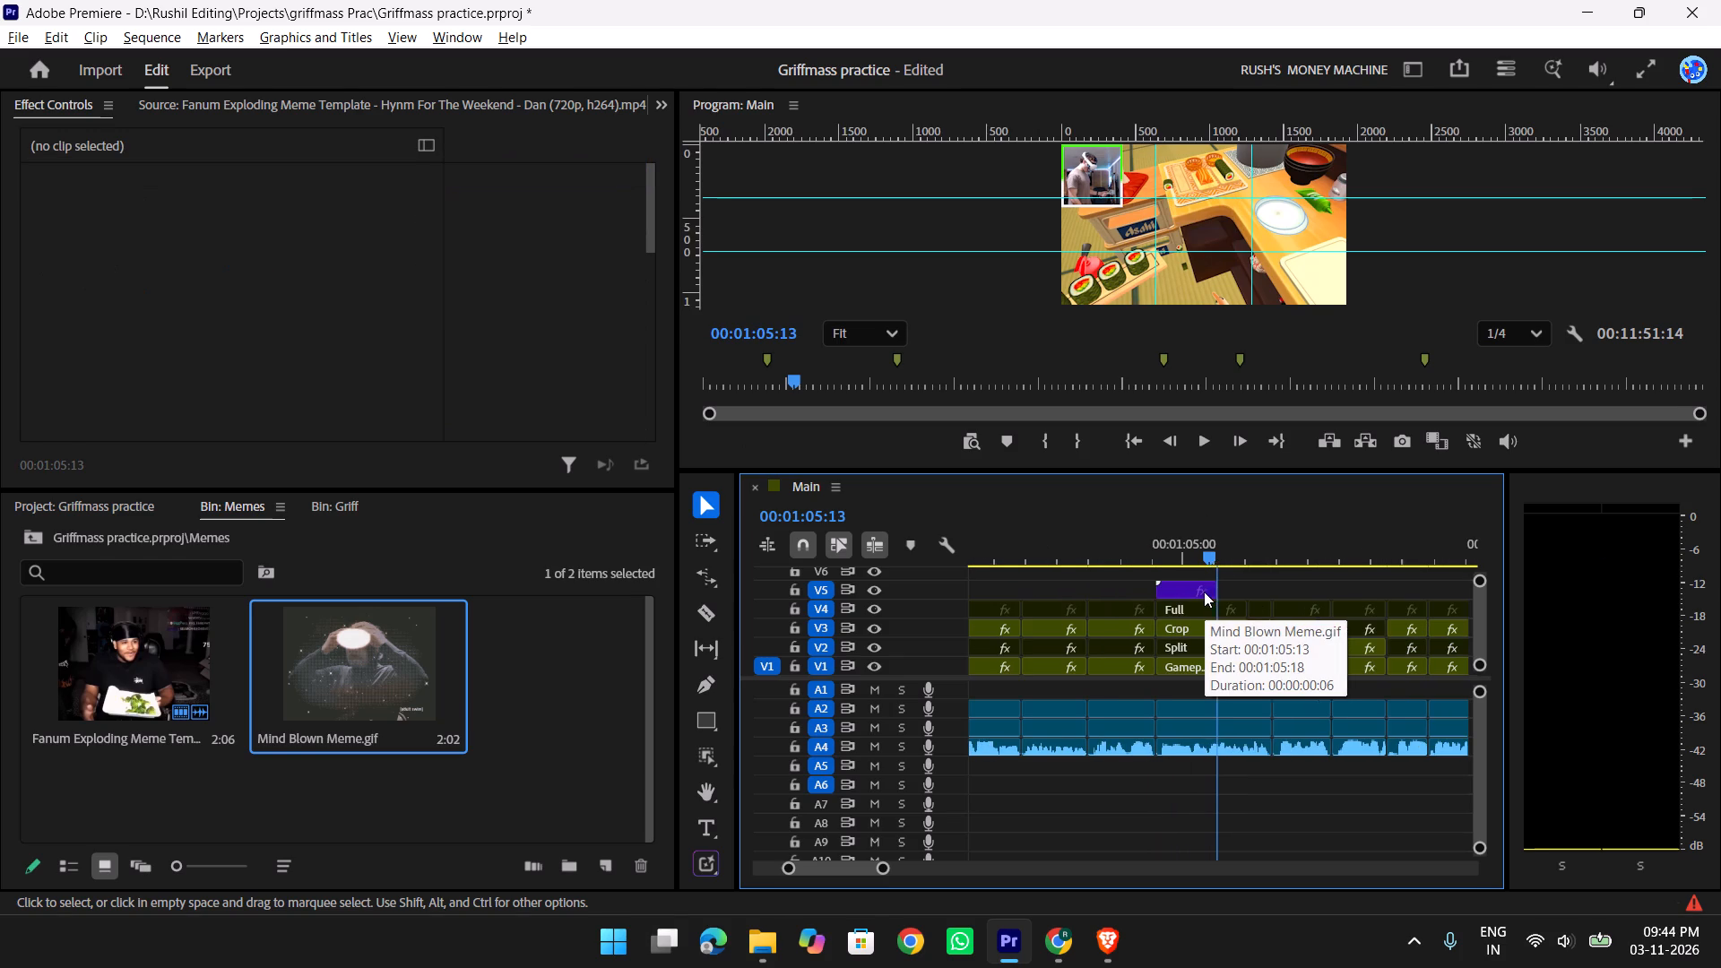
pyautogui.moveTo(1215, 538); pyautogui.dragTo(1163, 549)
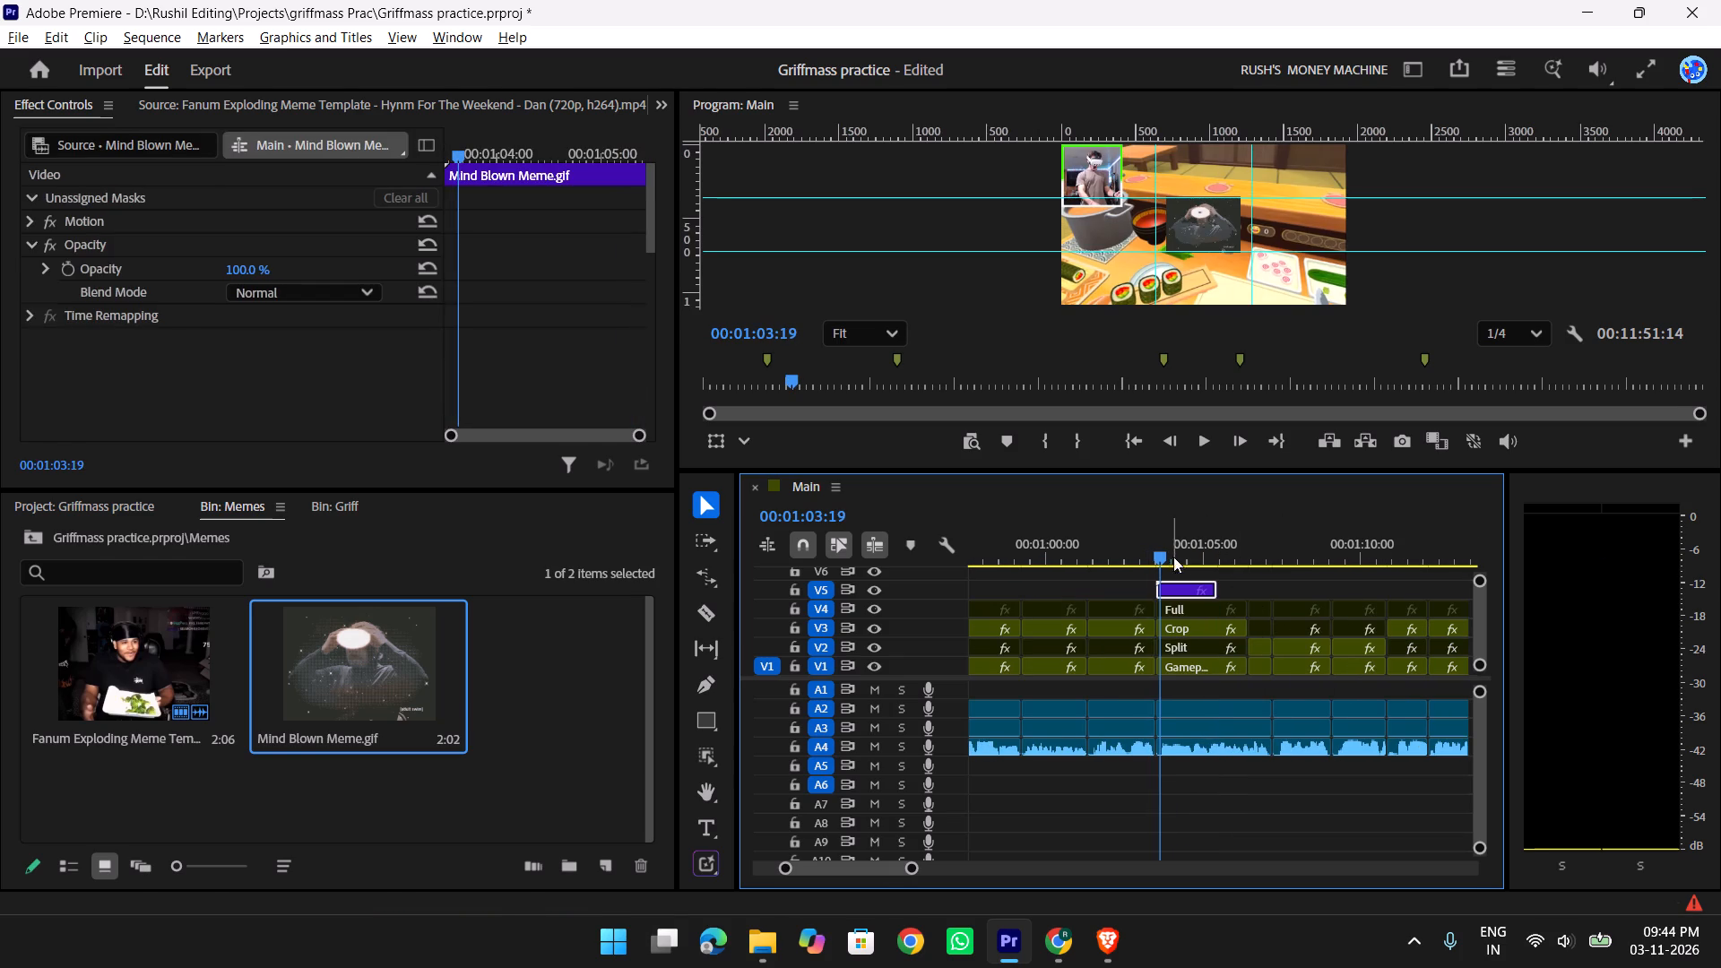
pyautogui.click(1177, 584)
pyautogui.hotkey('shift', 'z')
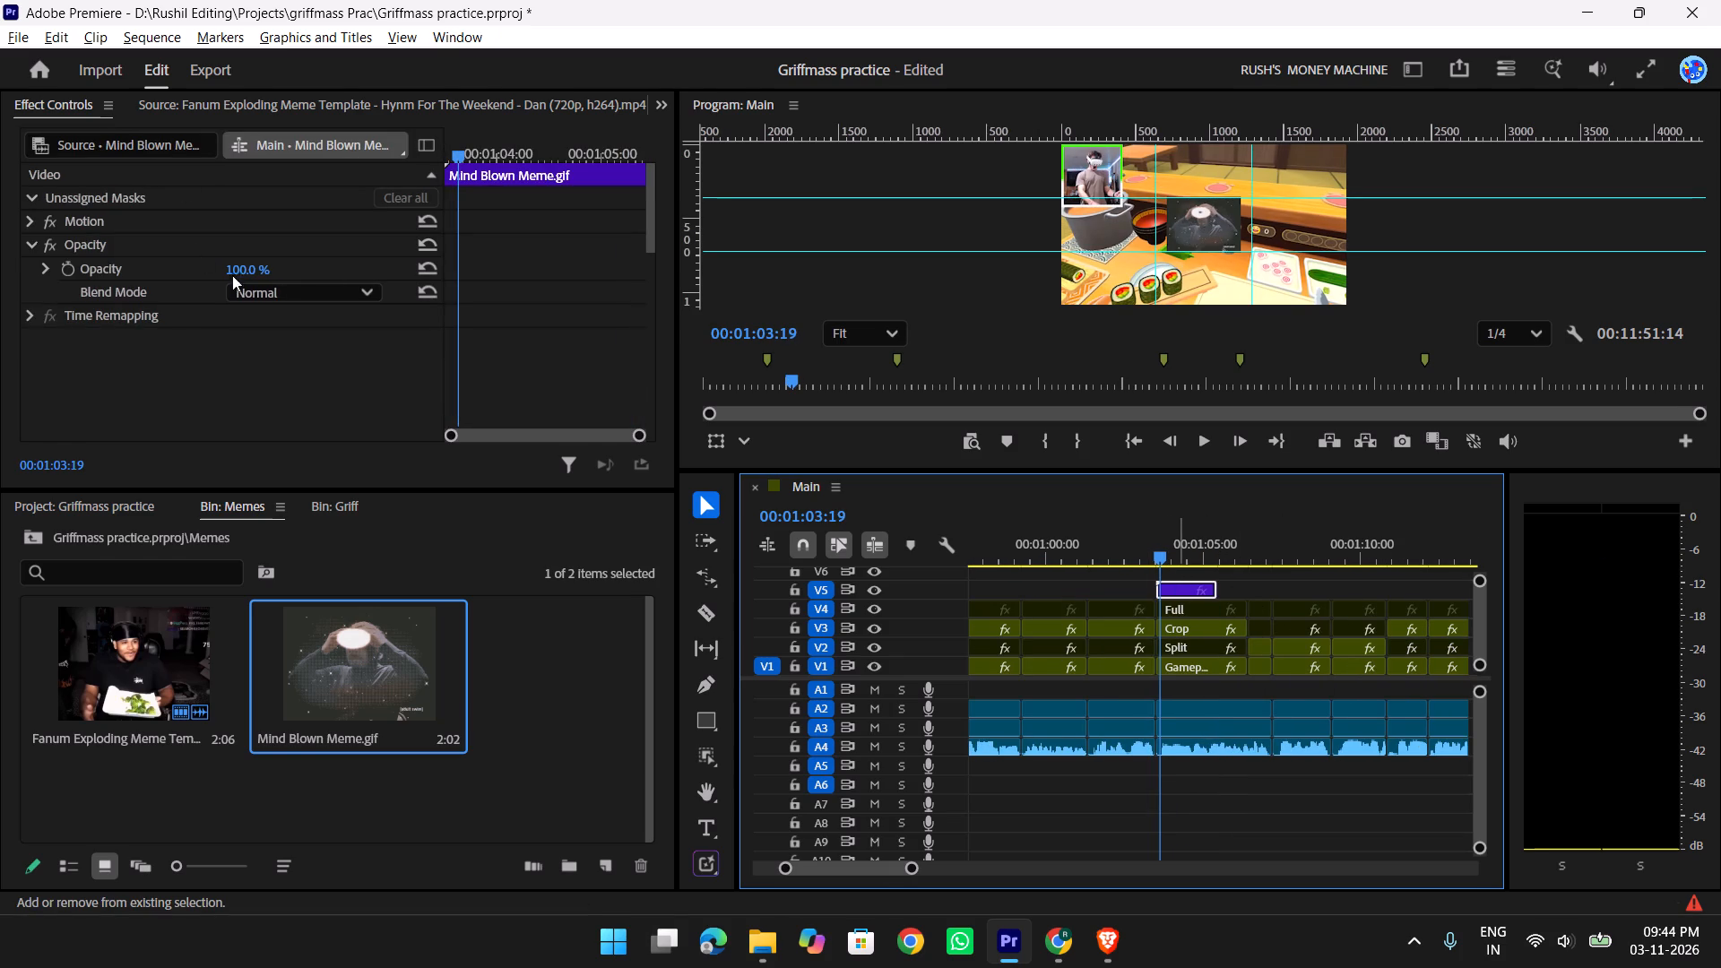
pyautogui.click(241, 215)
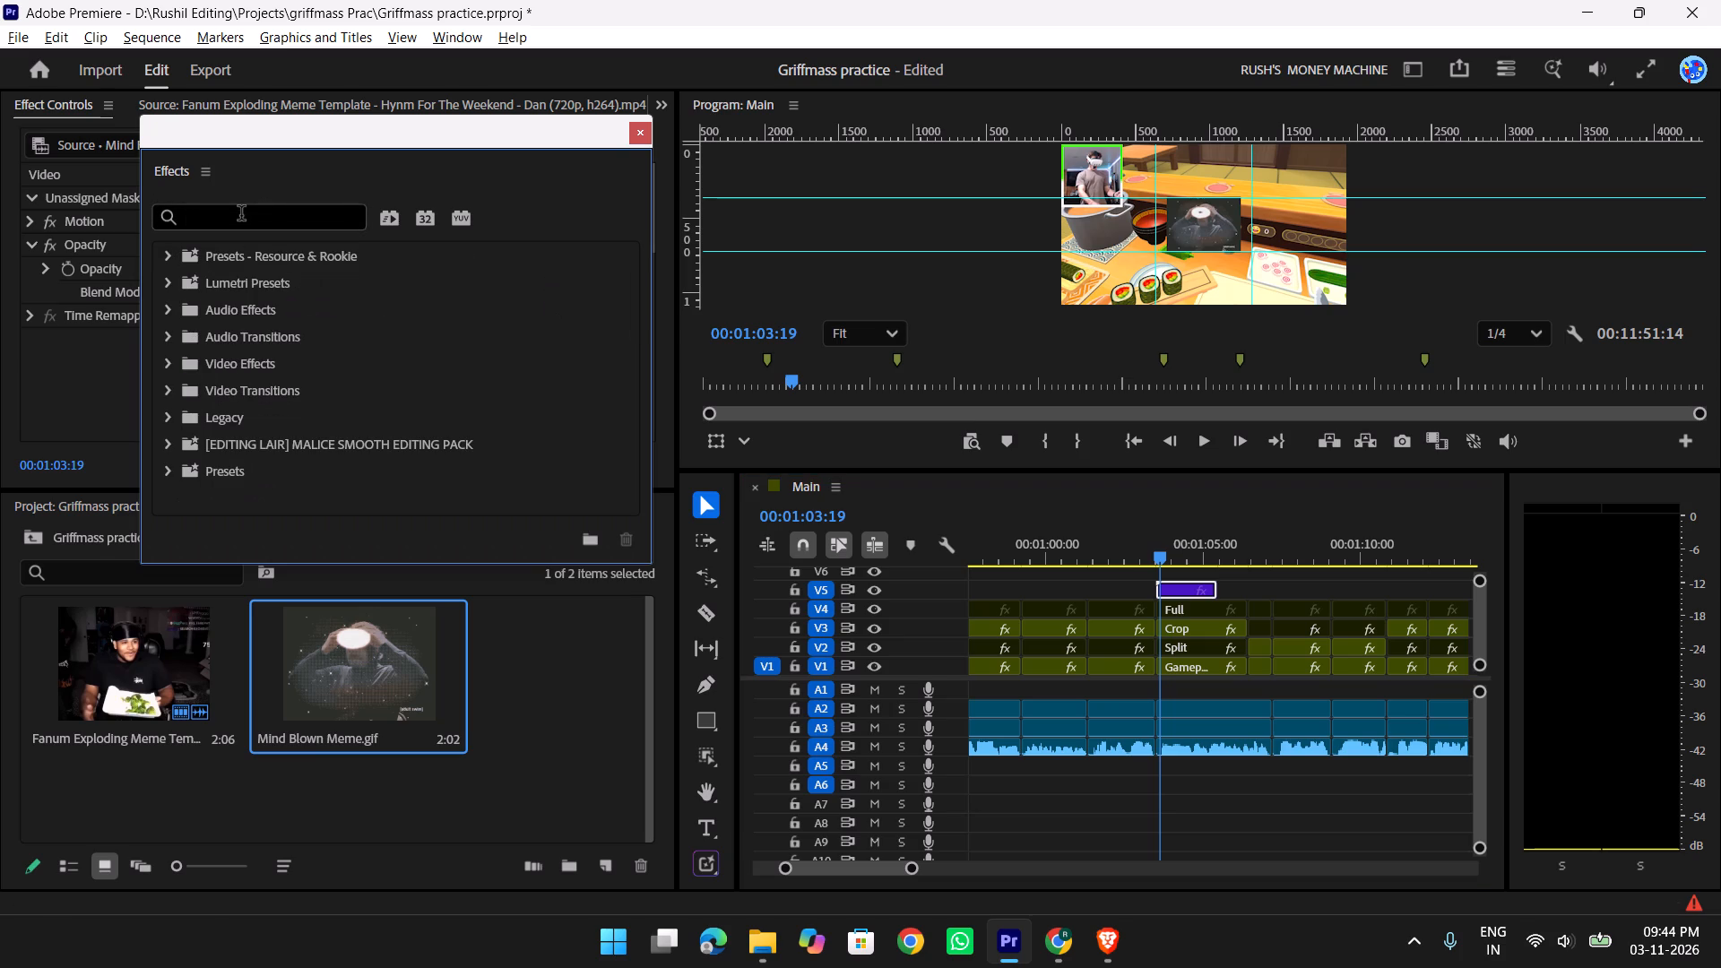
pyautogui.write('pop')
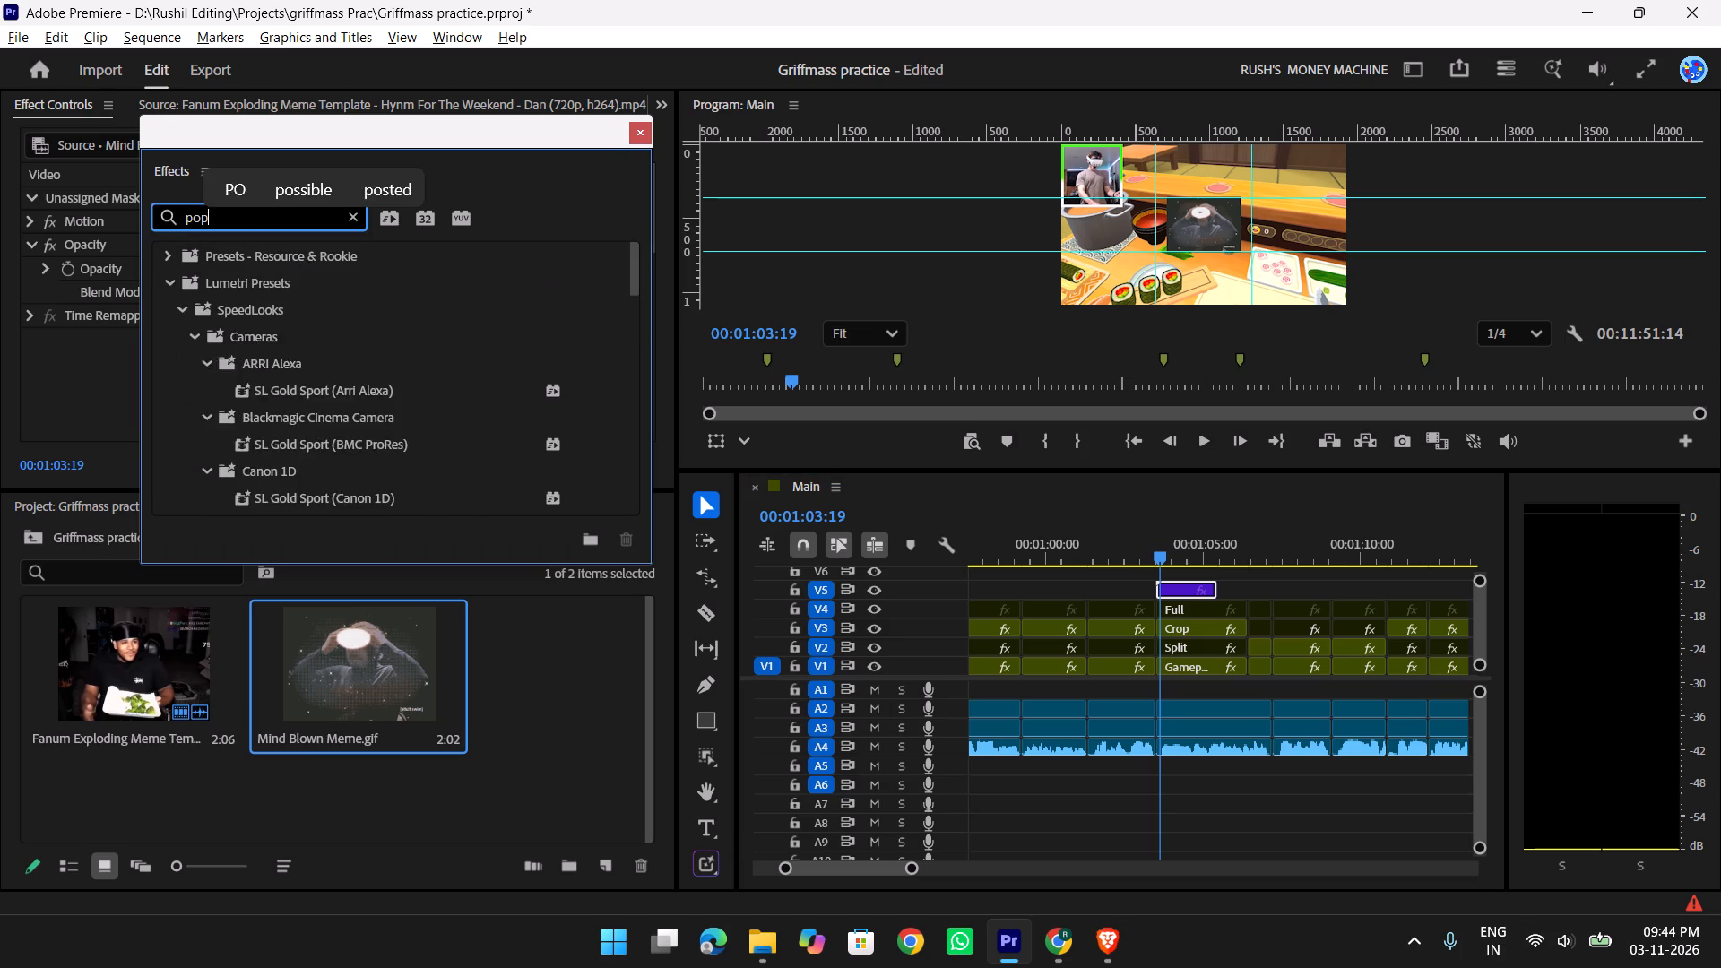
pyautogui.scroll(-8, 358, 381)
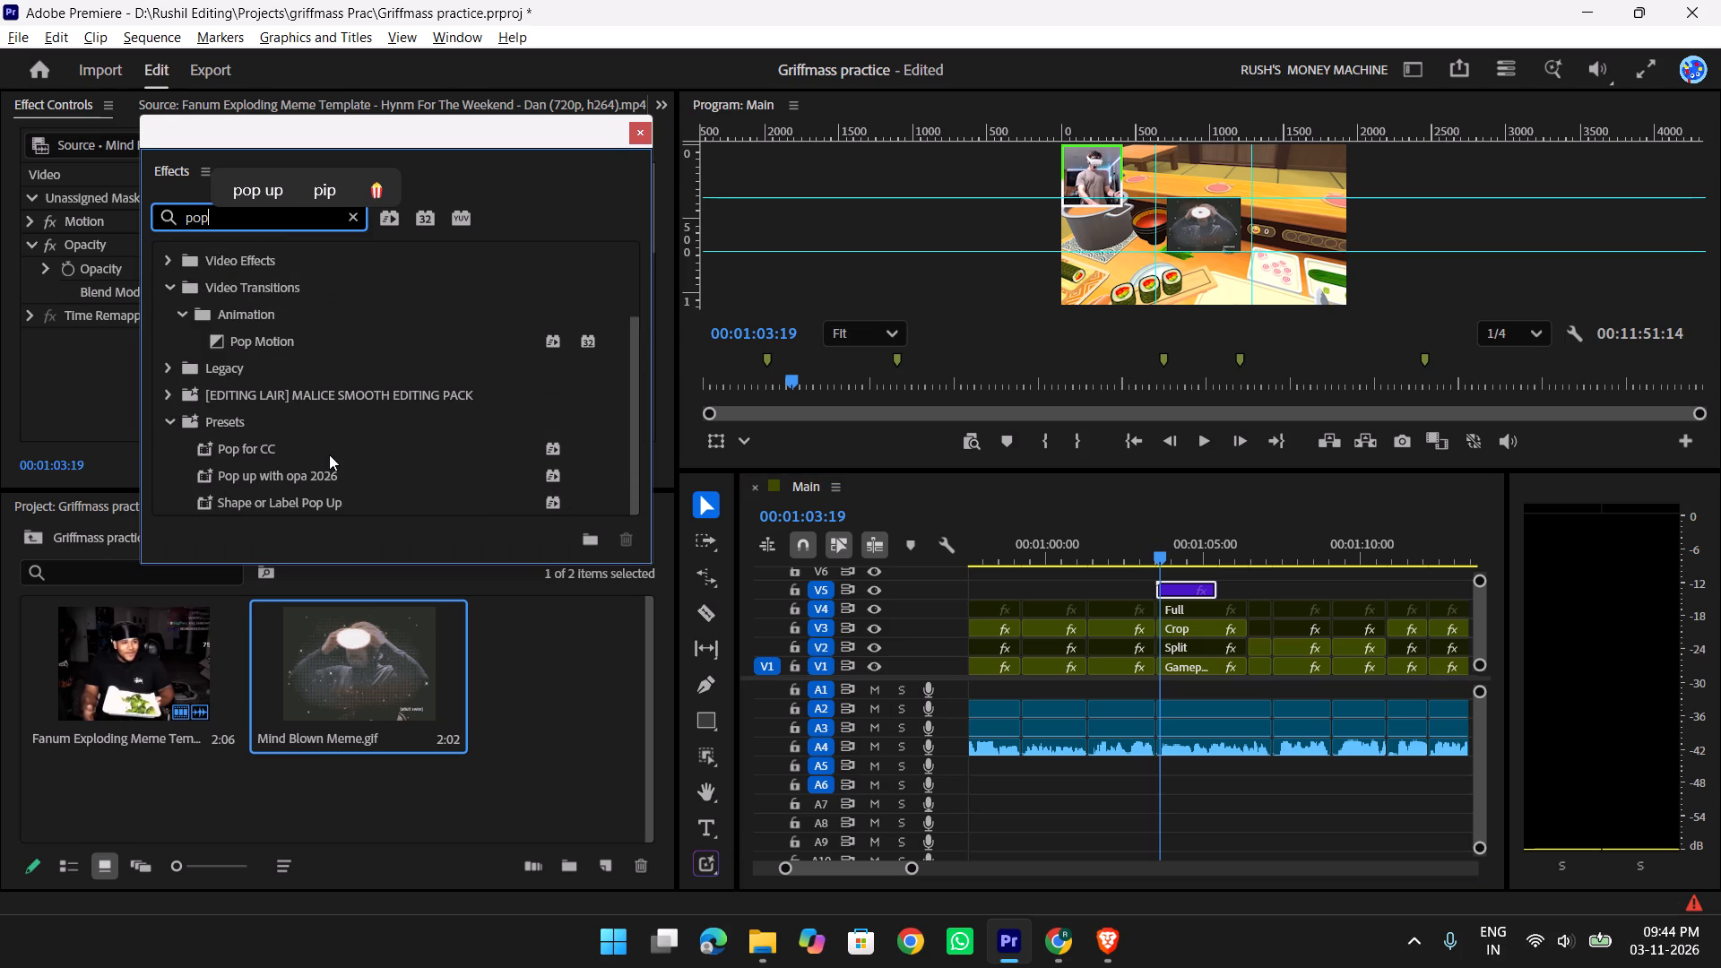
pyautogui.moveTo(329, 454); pyautogui.dragTo(1173, 588)
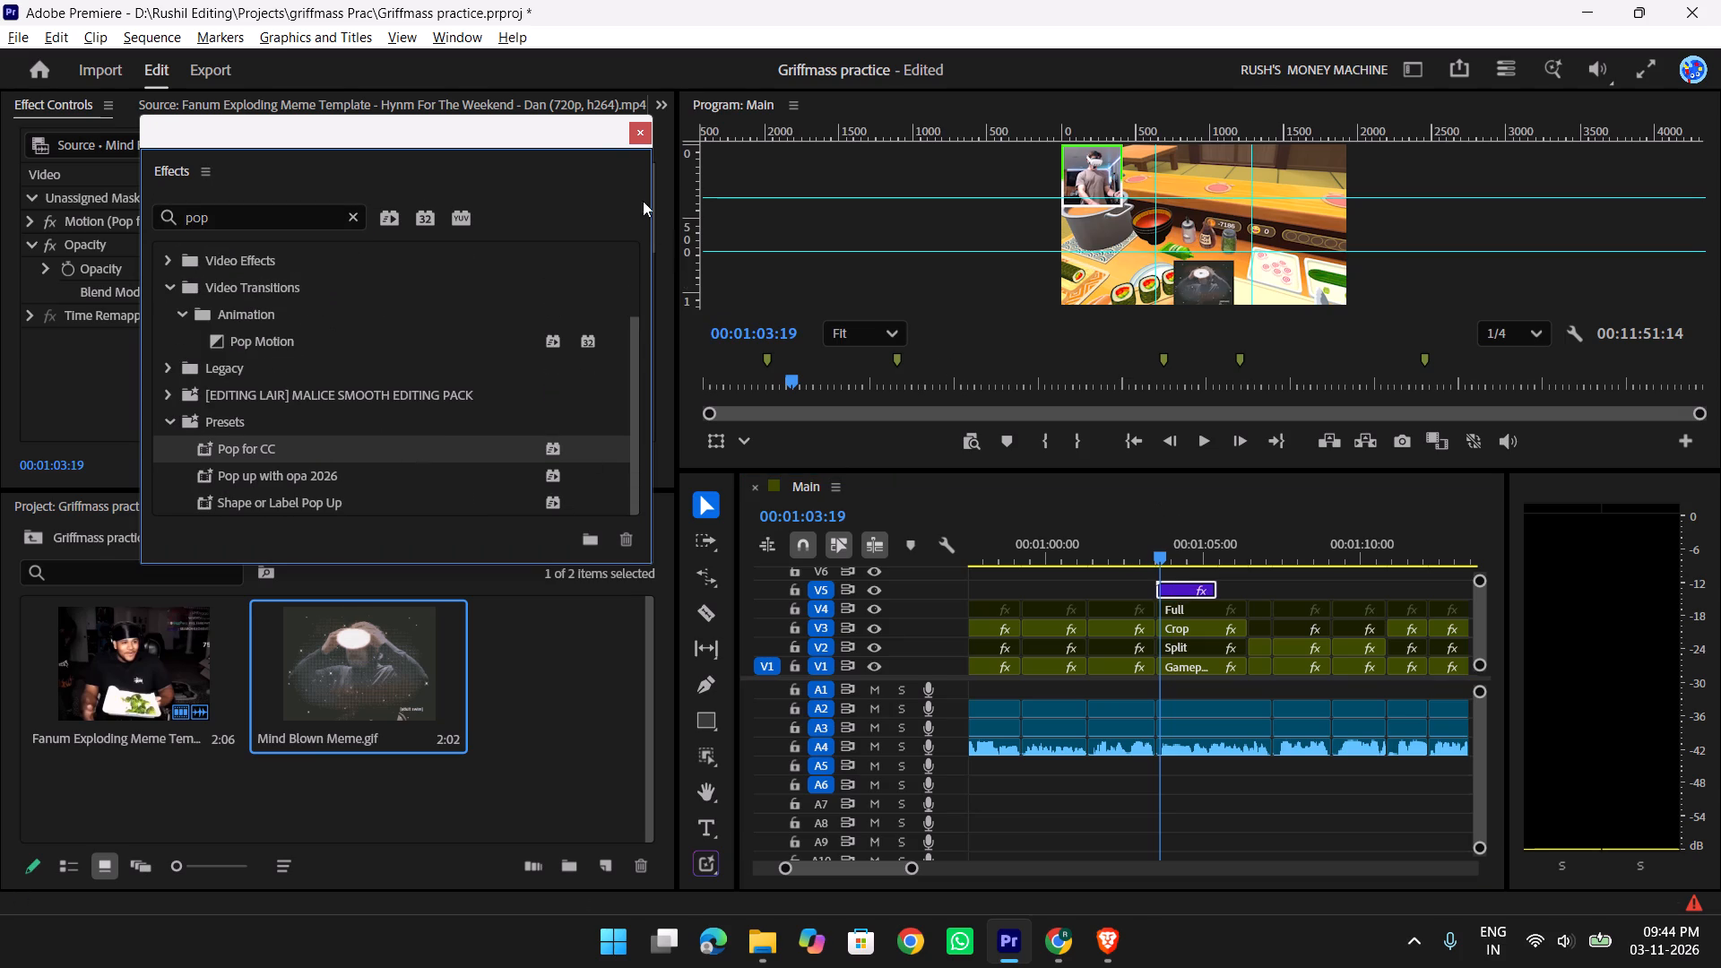
pyautogui.click(648, 131)
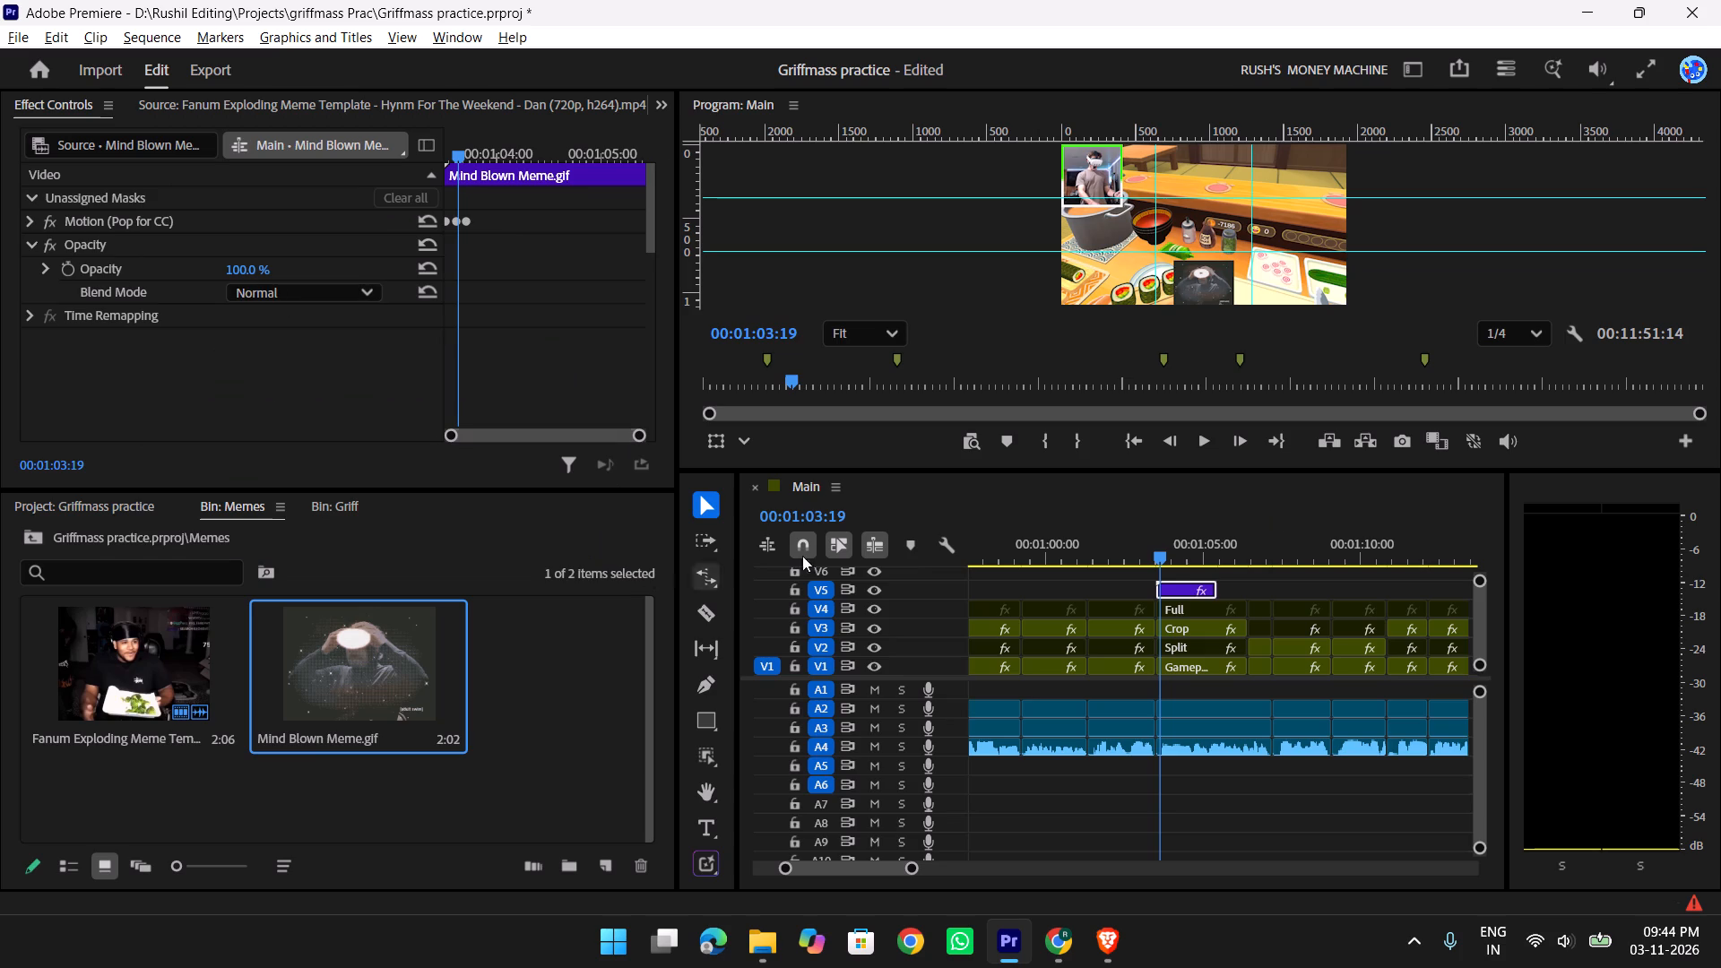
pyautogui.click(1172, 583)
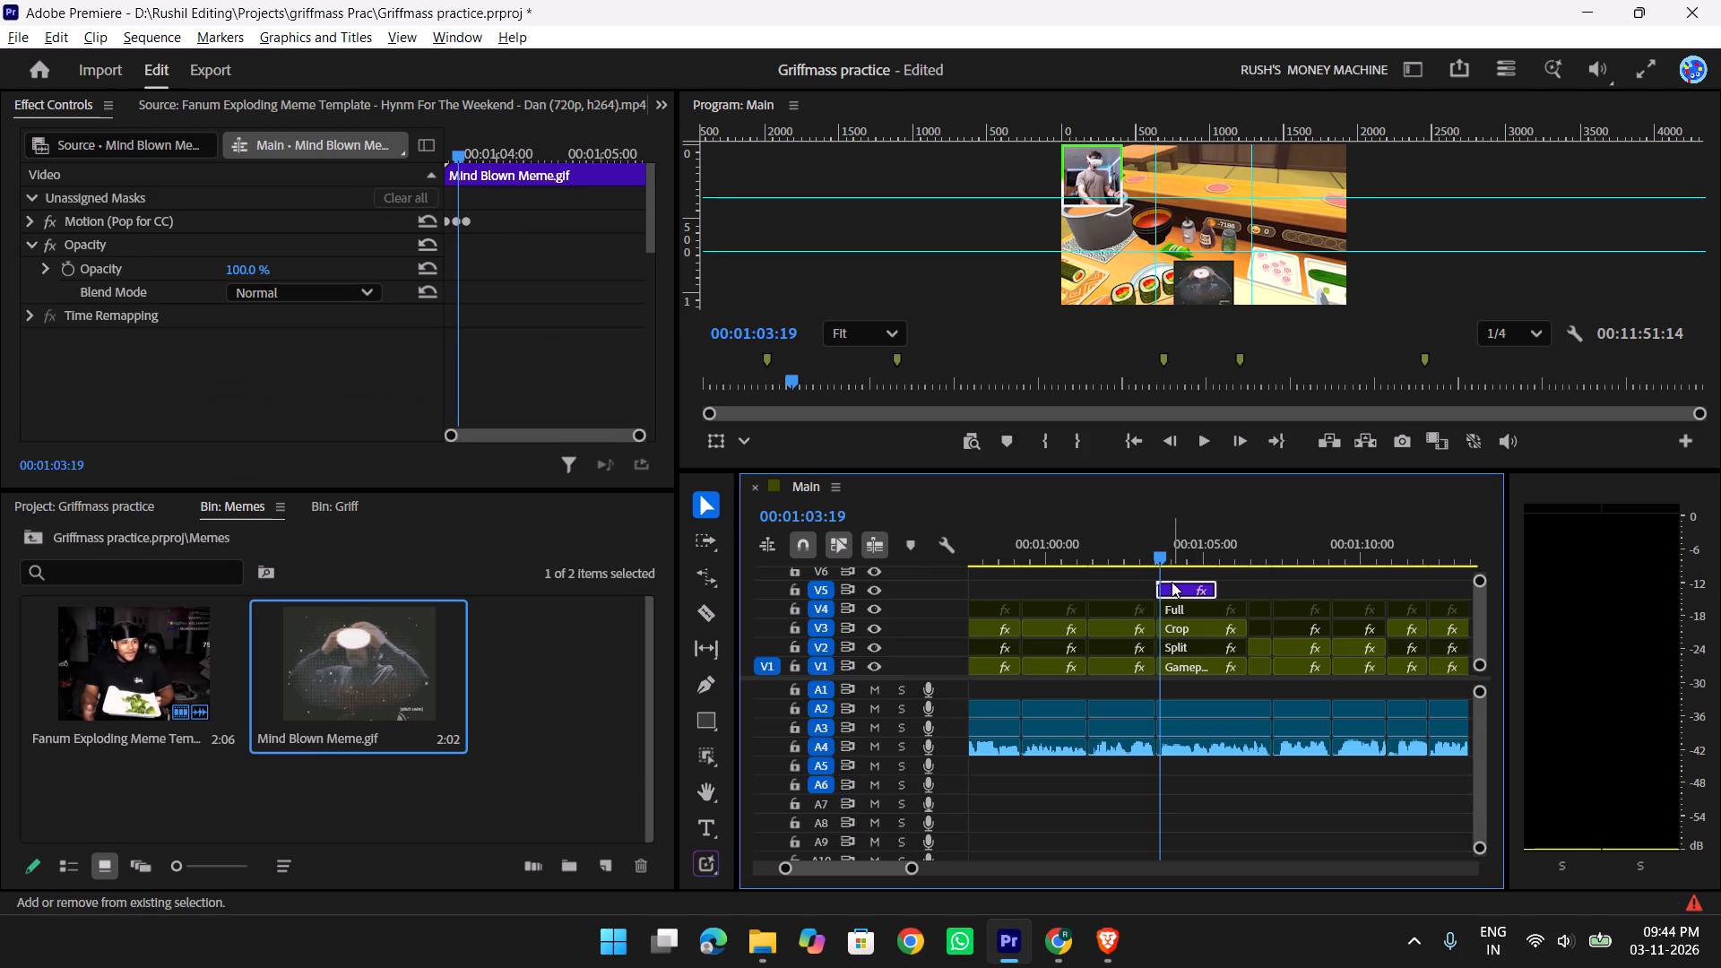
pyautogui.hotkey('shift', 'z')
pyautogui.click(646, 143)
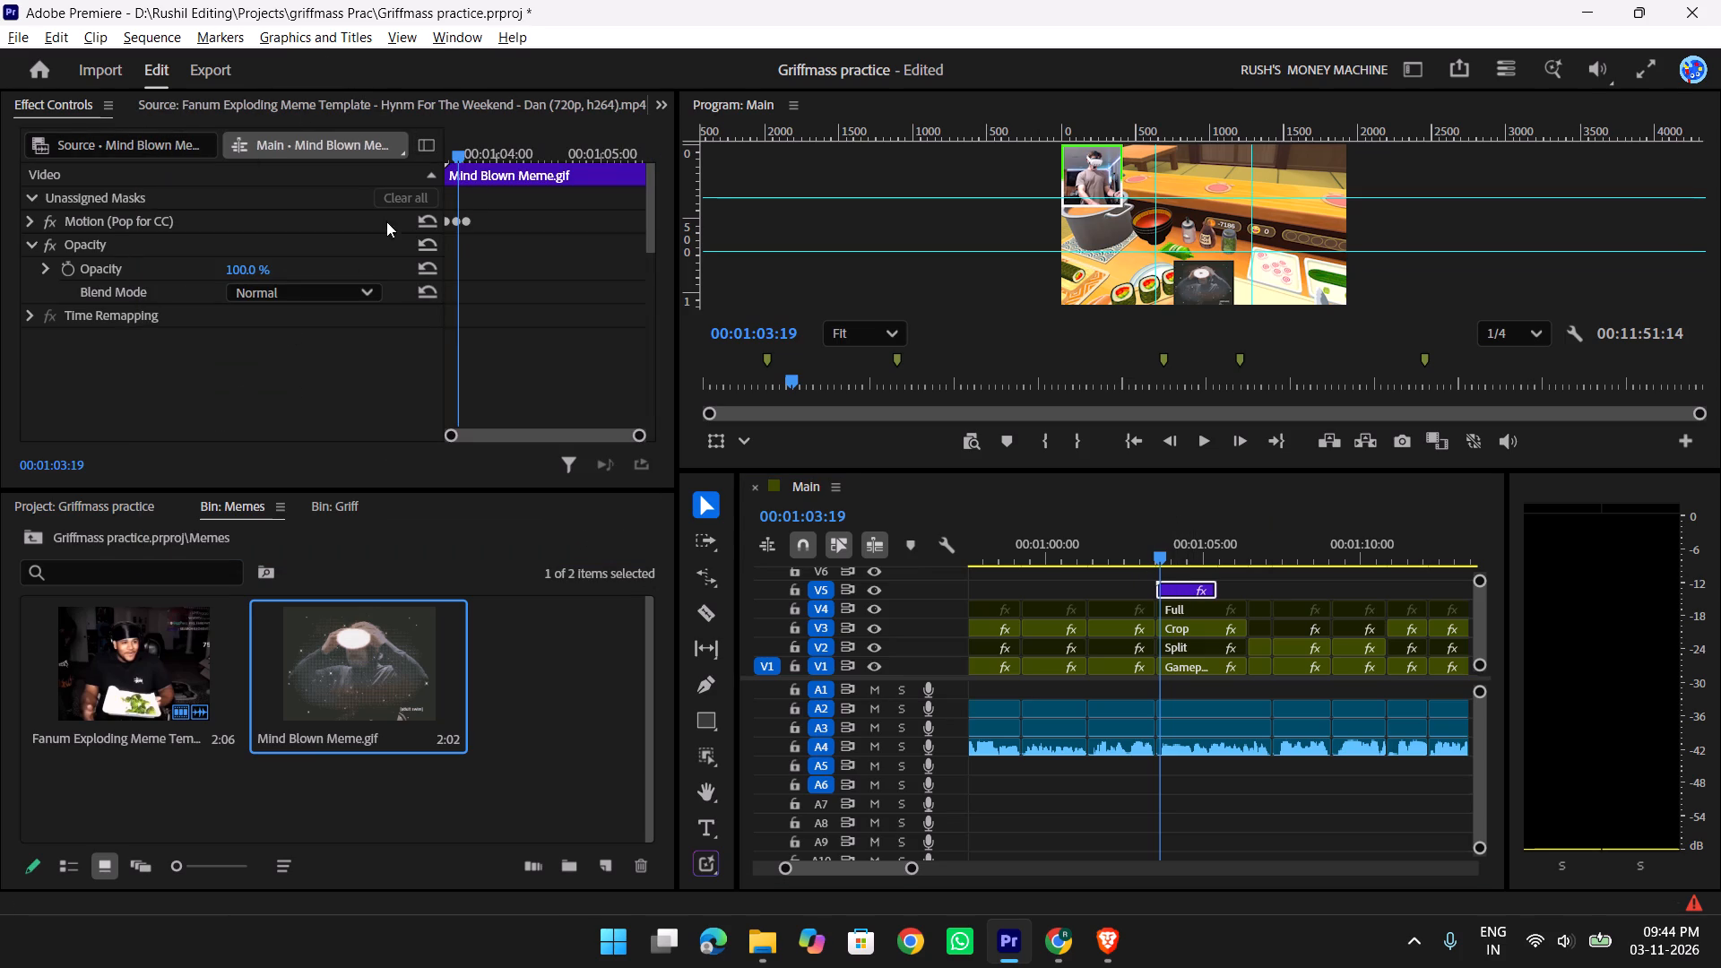
# At the Mind Blown Meme clip's first Scale keyframe, set Scale to 100 and raise the GIF to Position Y 604.
pyautogui.click(21, 218)
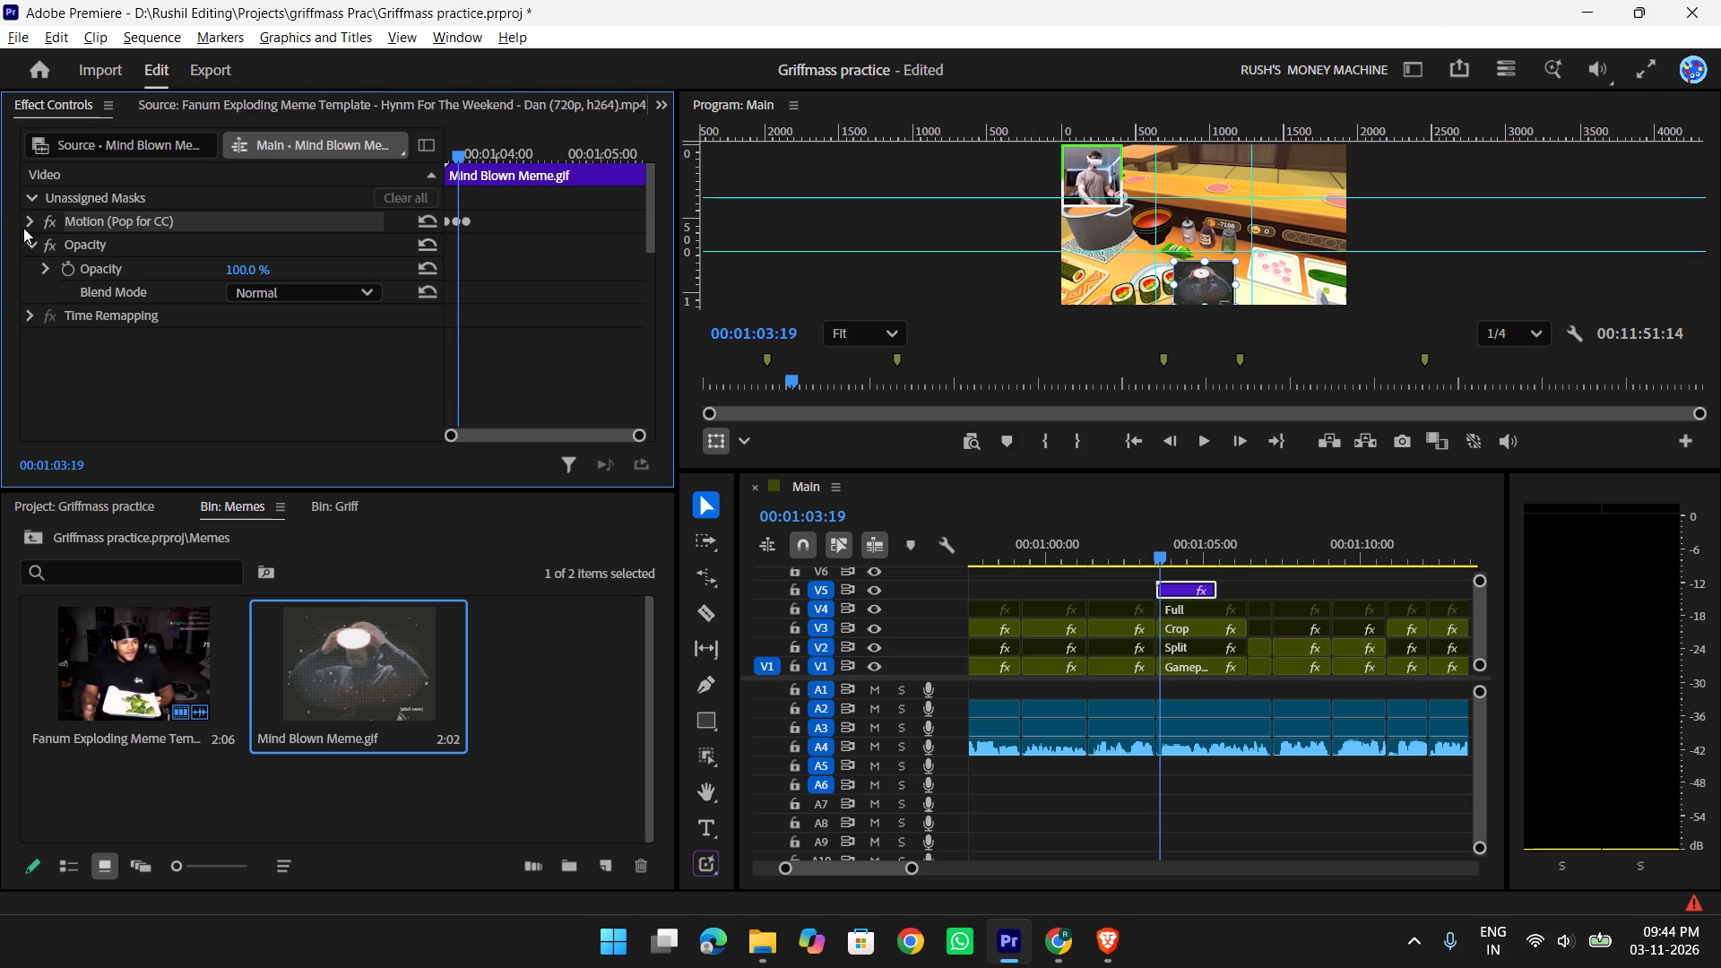
pyautogui.click(25, 221)
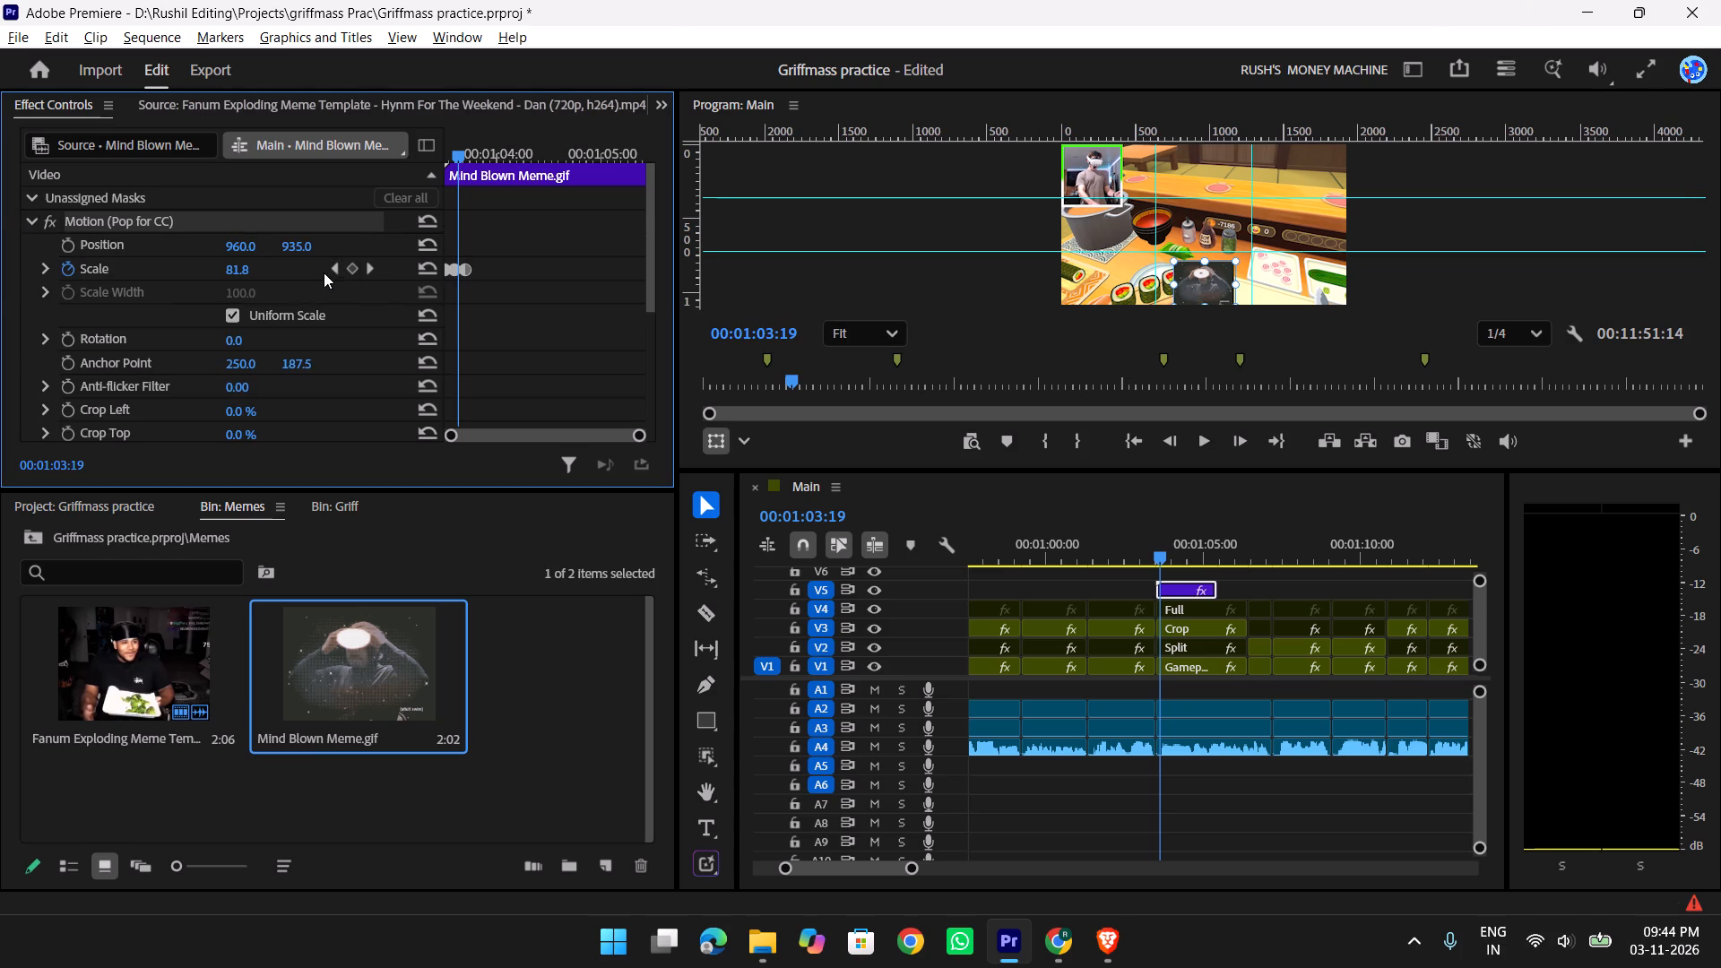
pyautogui.doubleClick(335, 270)
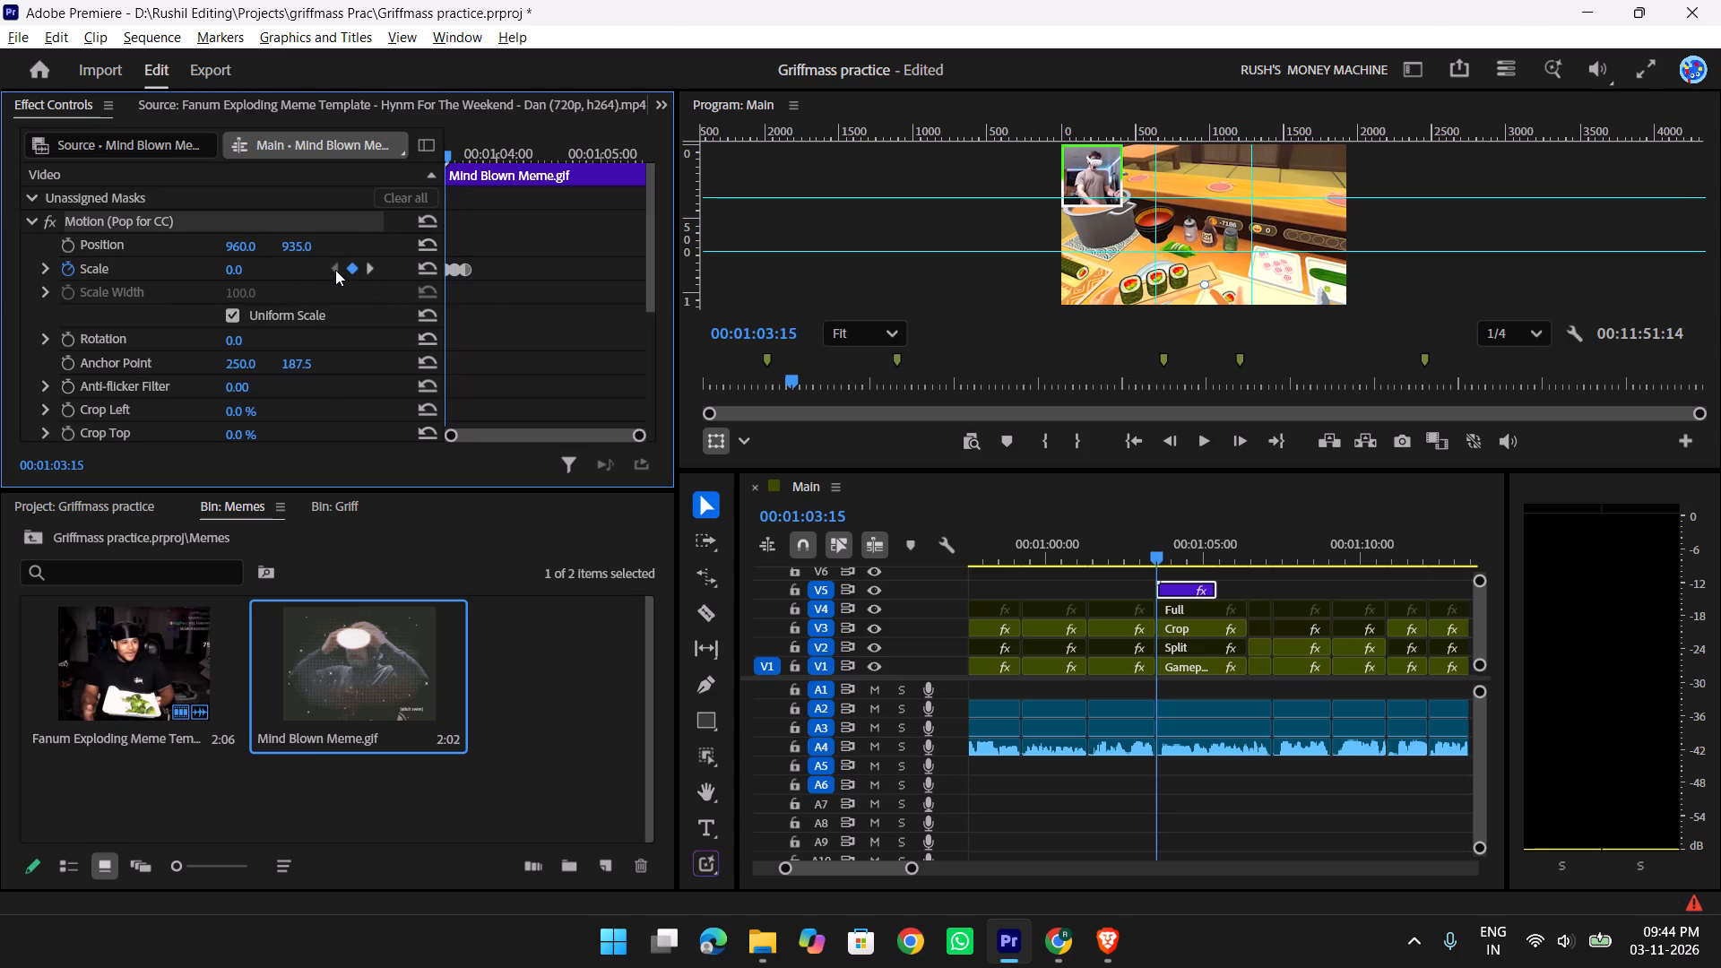
pyautogui.click(229, 274)
pyautogui.write('100')
pyautogui.press('Return')
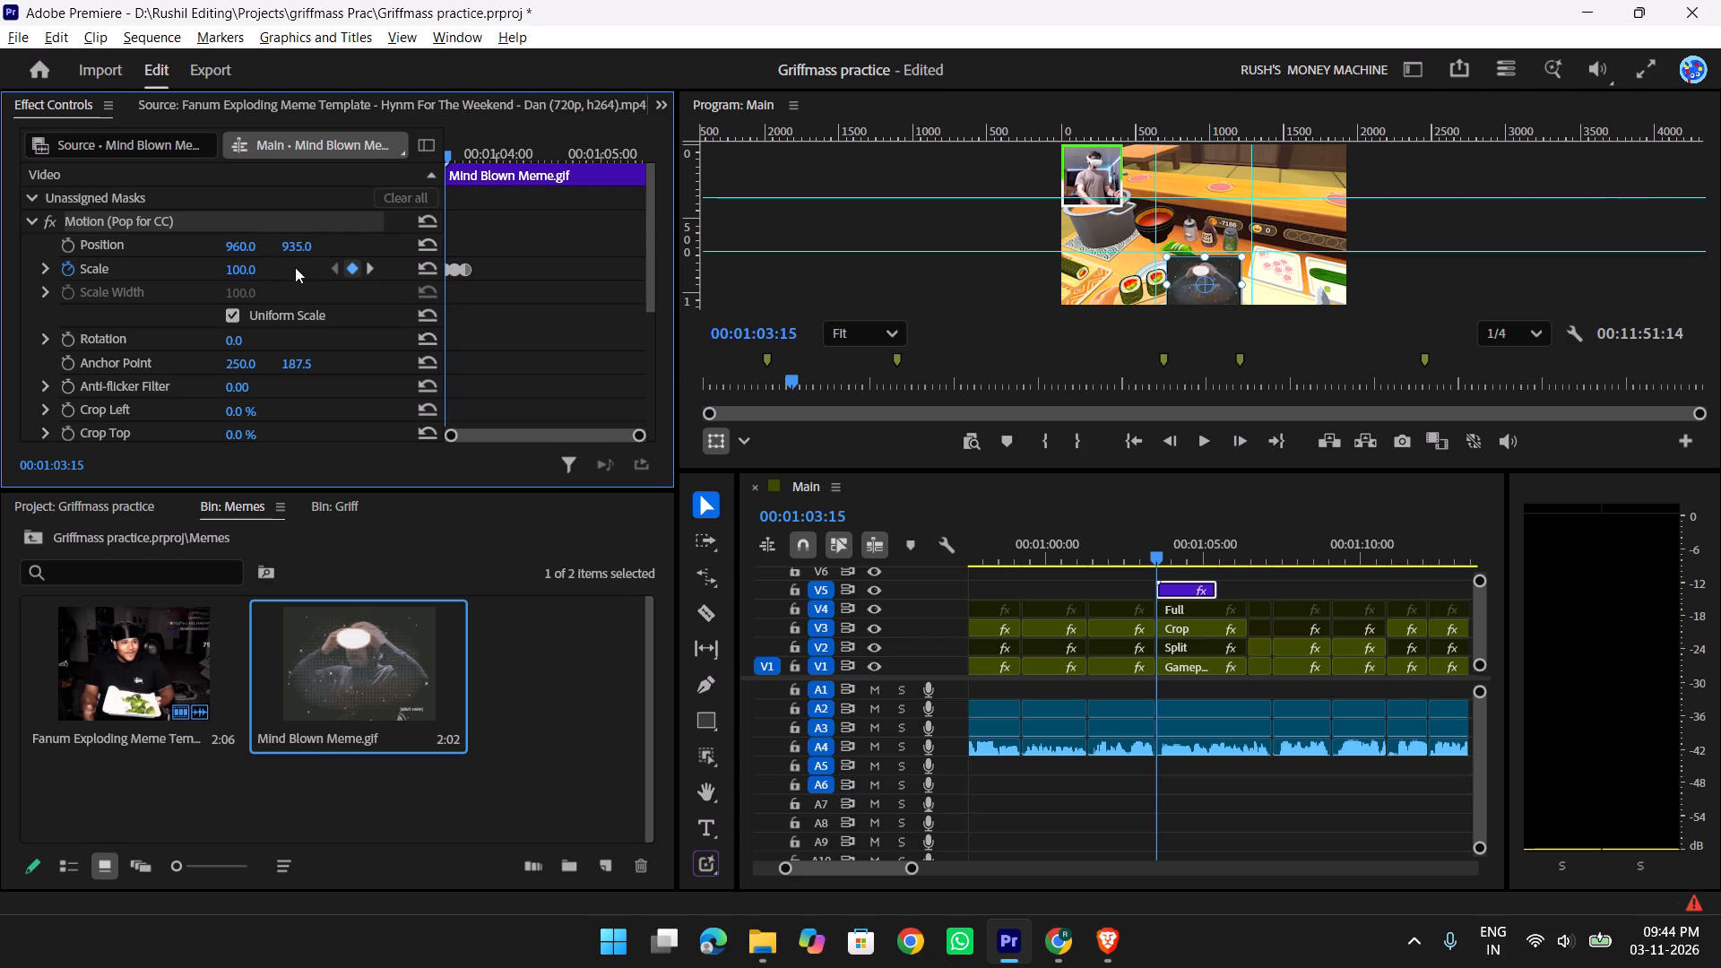
pyautogui.moveTo(302, 244); pyautogui.dragTo(8, 329)
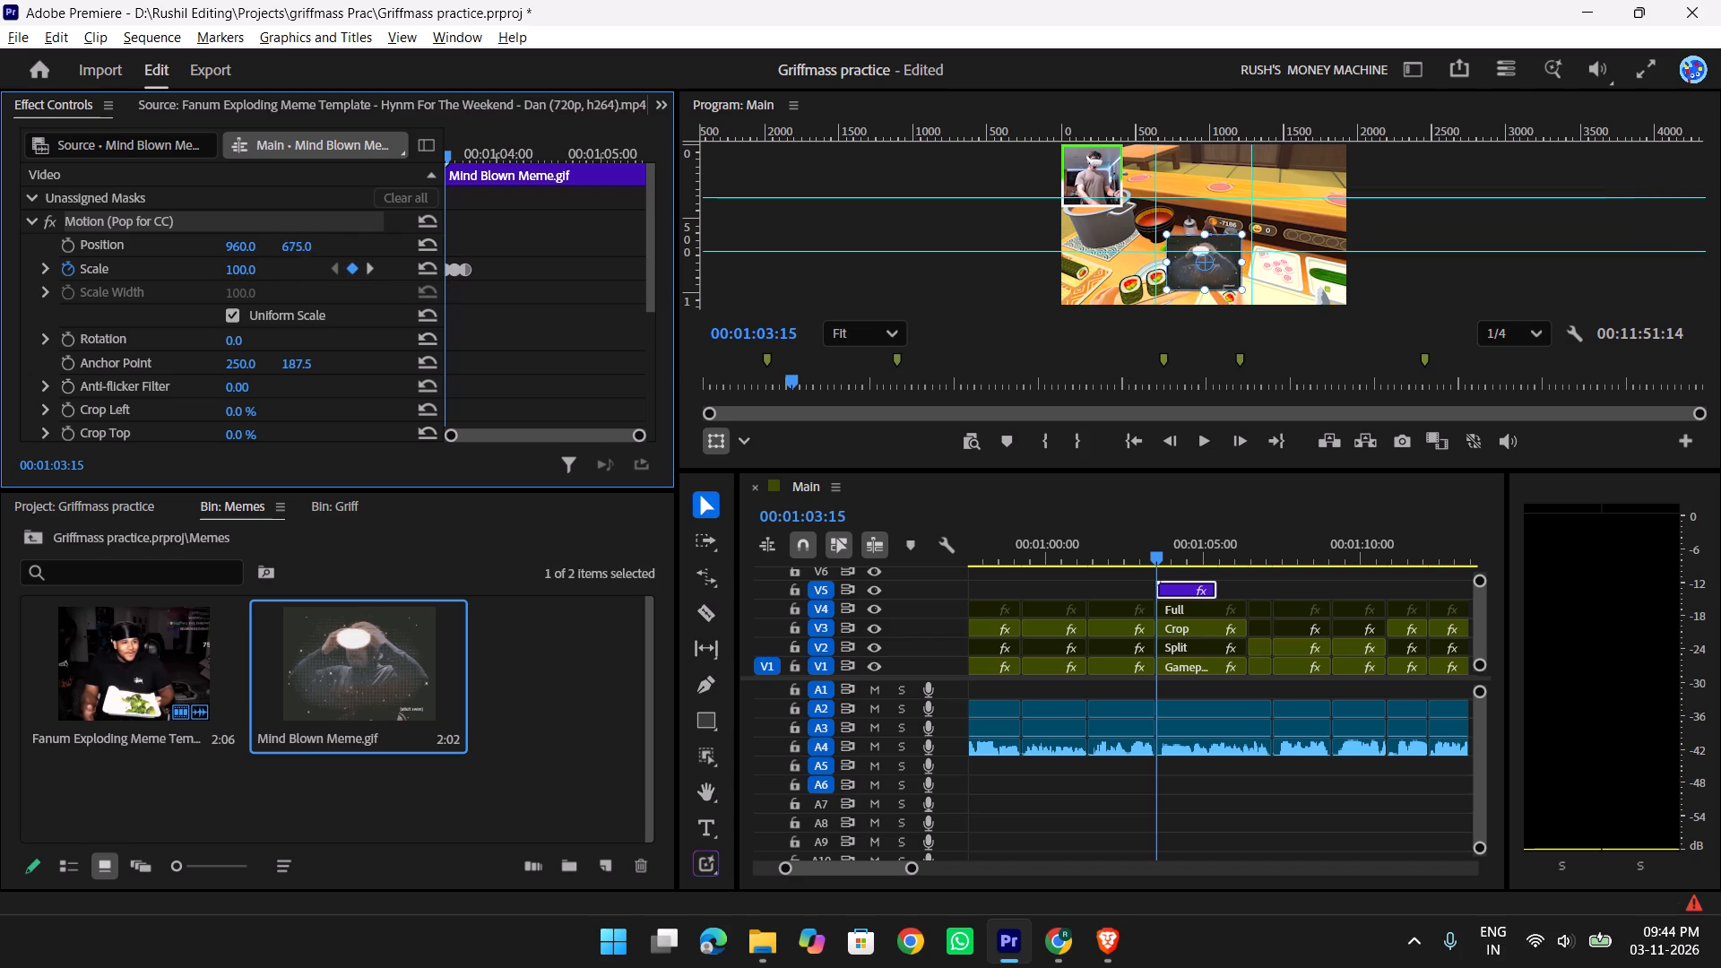
pyautogui.moveTo(8, 329); pyautogui.dragTo(238, 268)
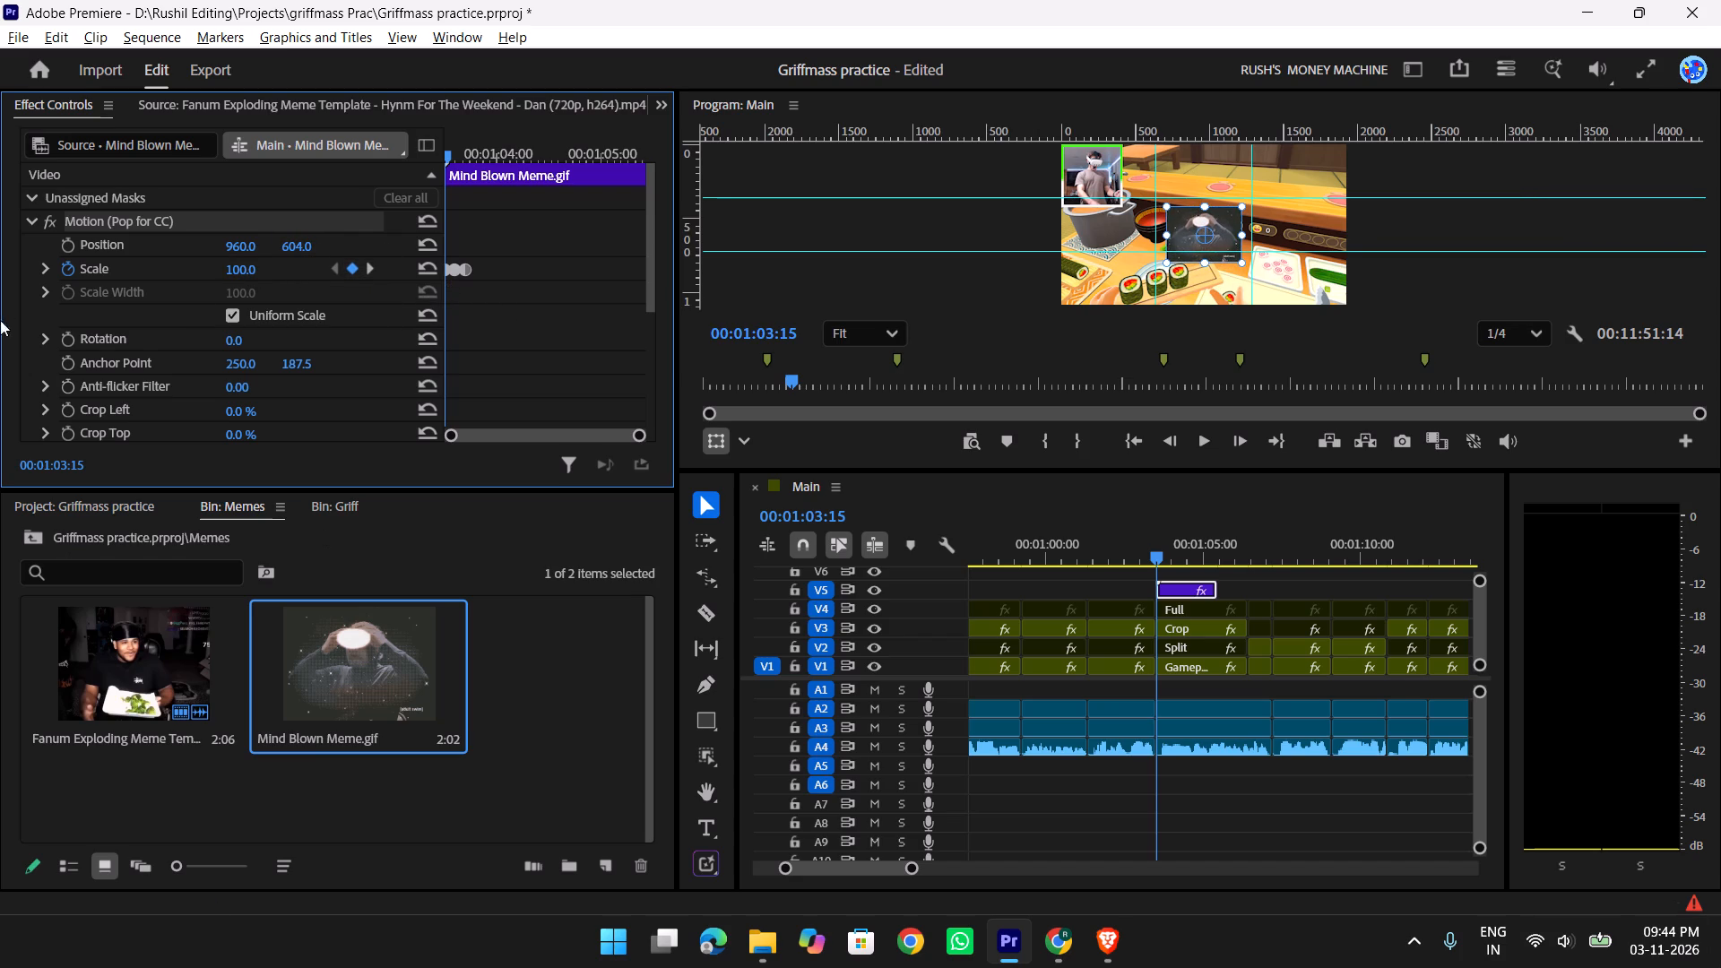
# Enlarge the Mind Blown Meme GIF, trying Scale 200 with Position Y 575 and Scale 230 before settling on 210.
pyautogui.click(238, 273)
pyautogui.write('200')
pyautogui.press('Return')
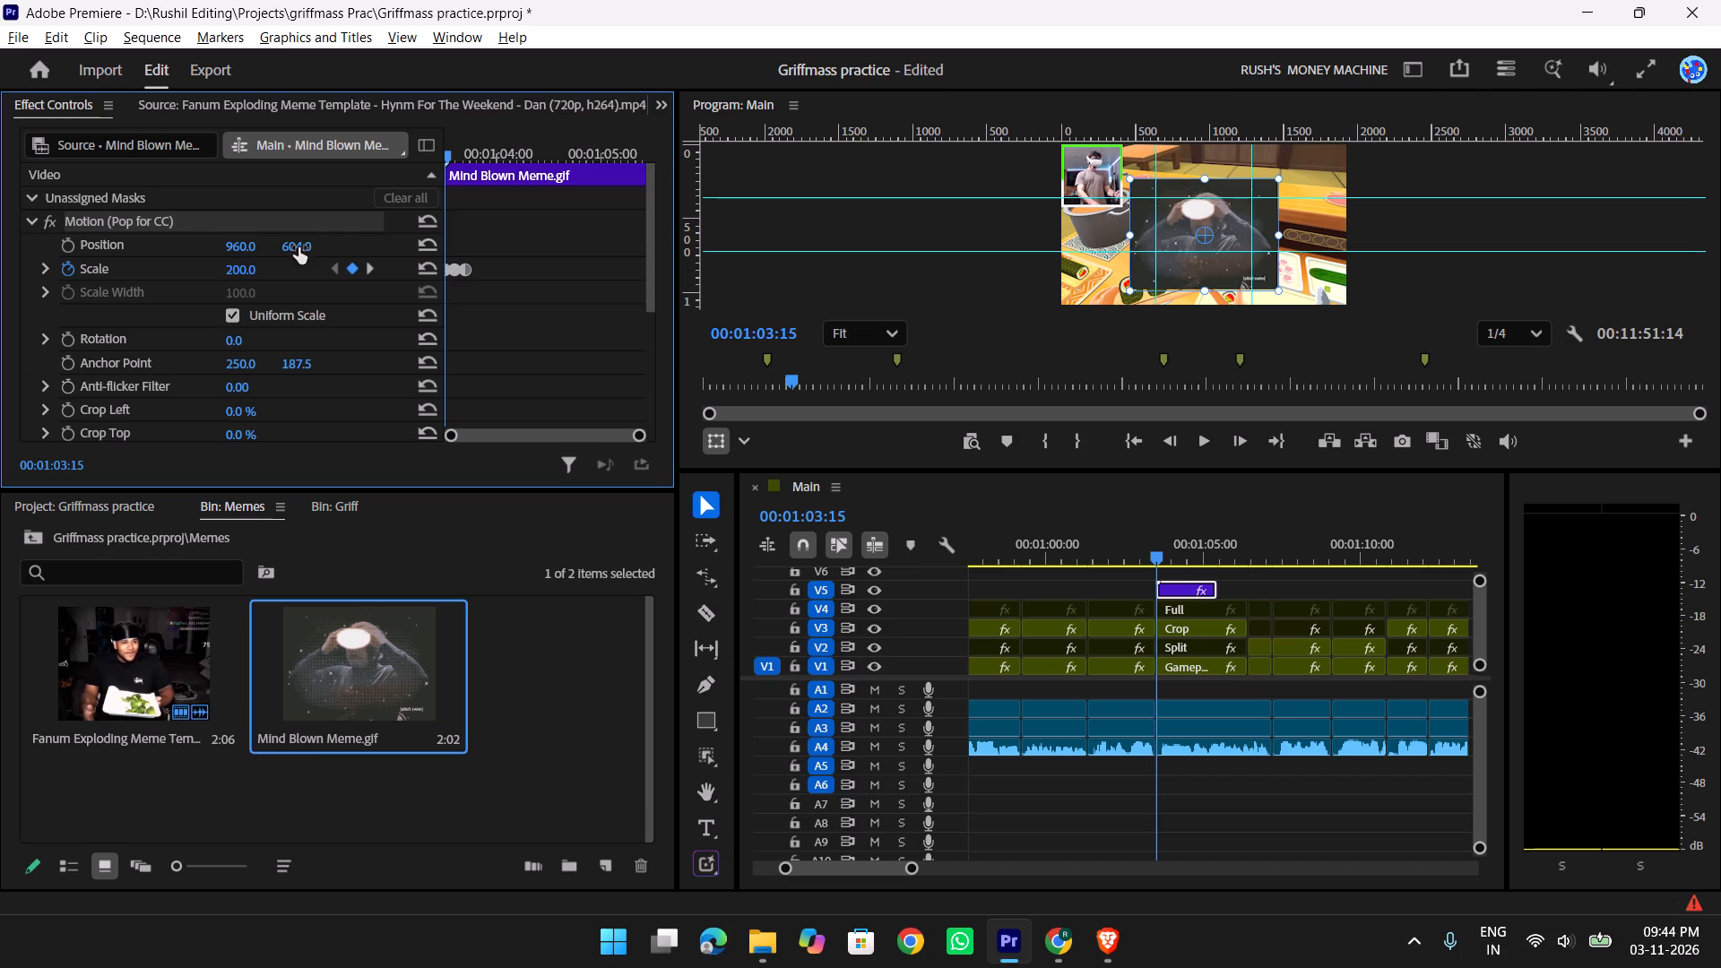
pyautogui.moveTo(298, 246); pyautogui.dragTo(269, 255)
pyautogui.click(246, 270)
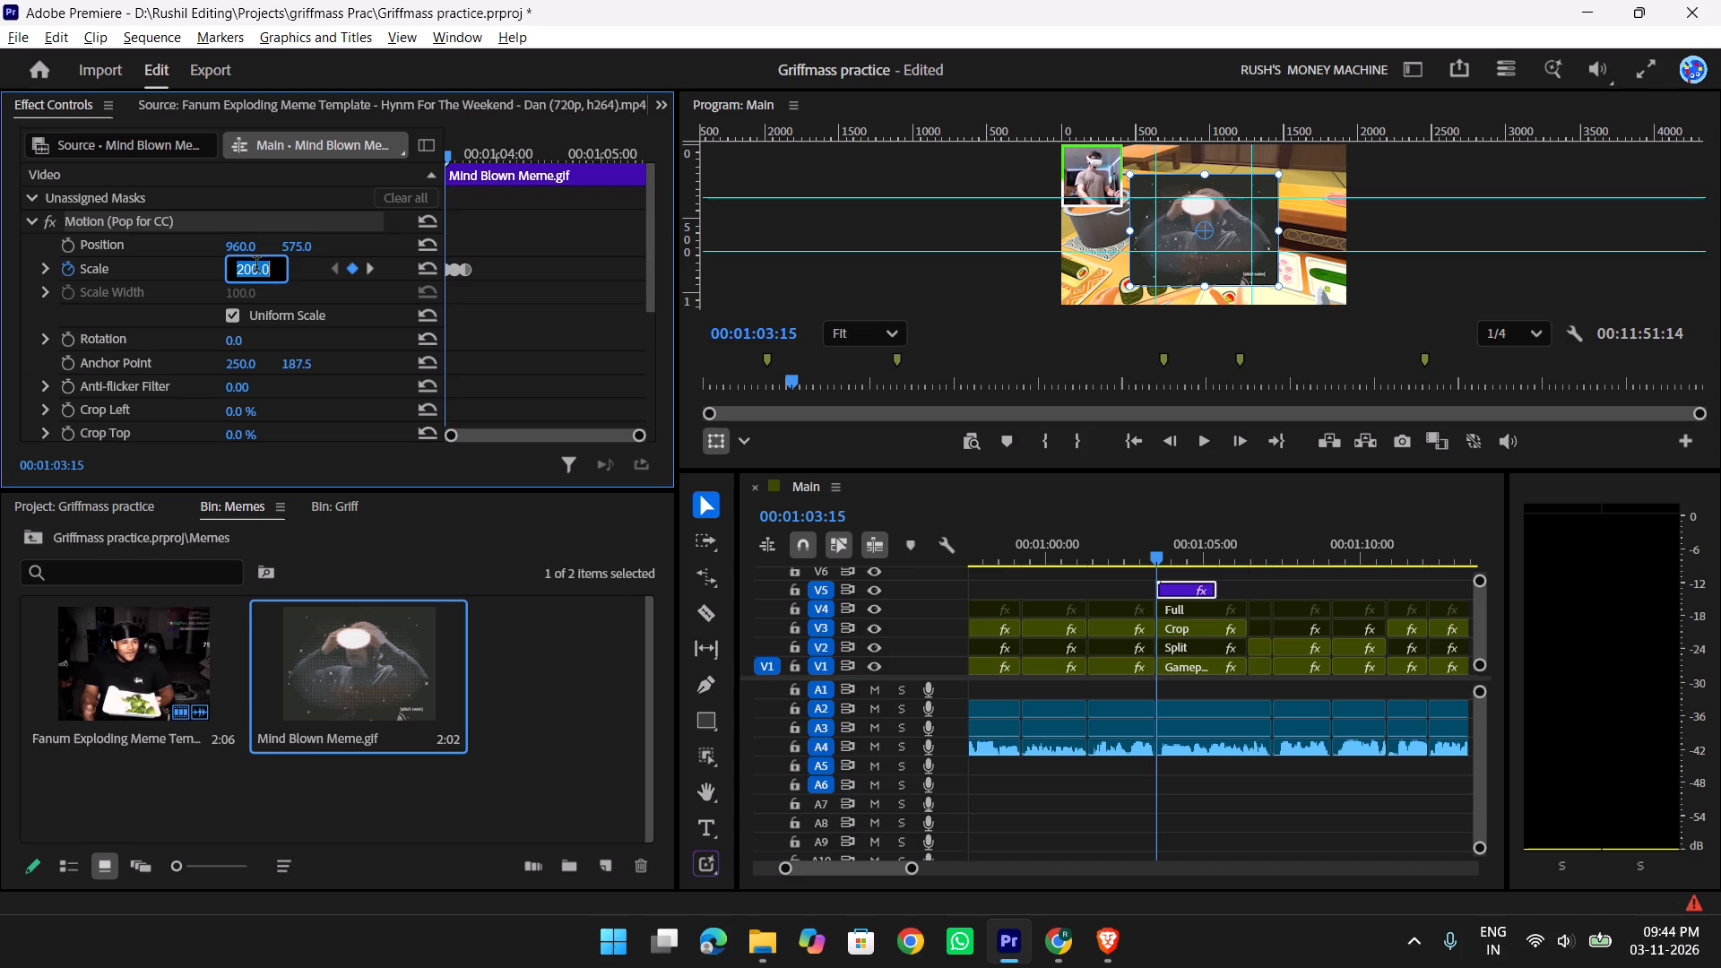
pyautogui.write('230')
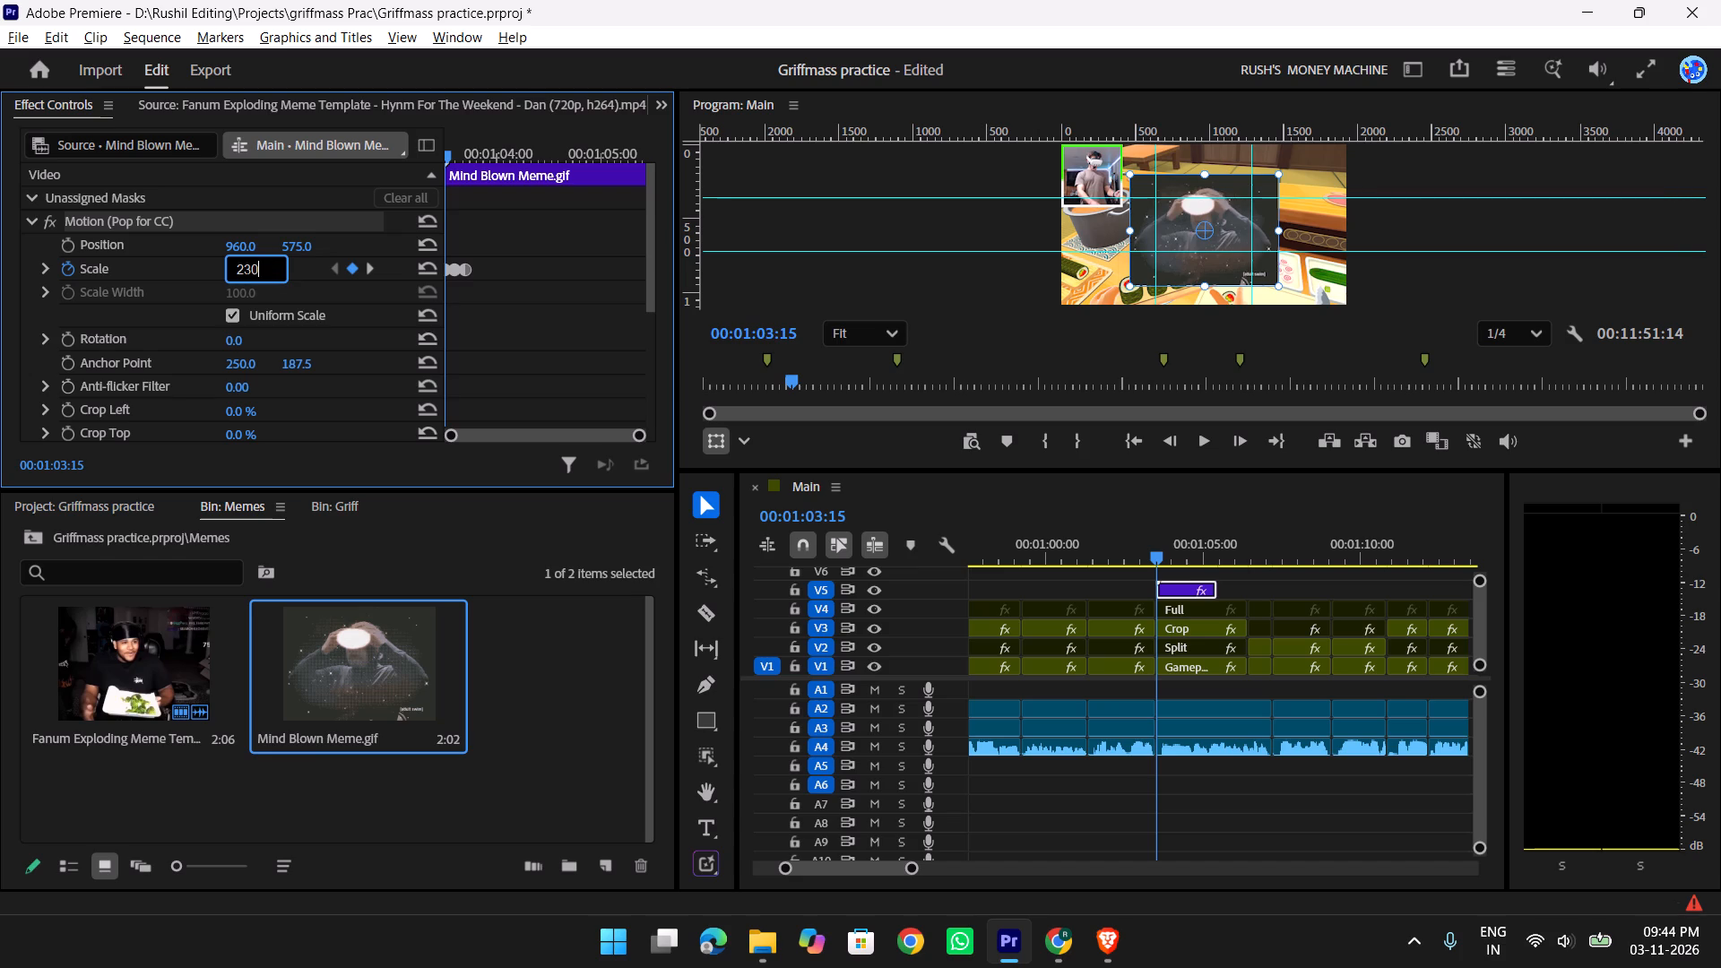
pyautogui.press('Return')
pyautogui.click(249, 272)
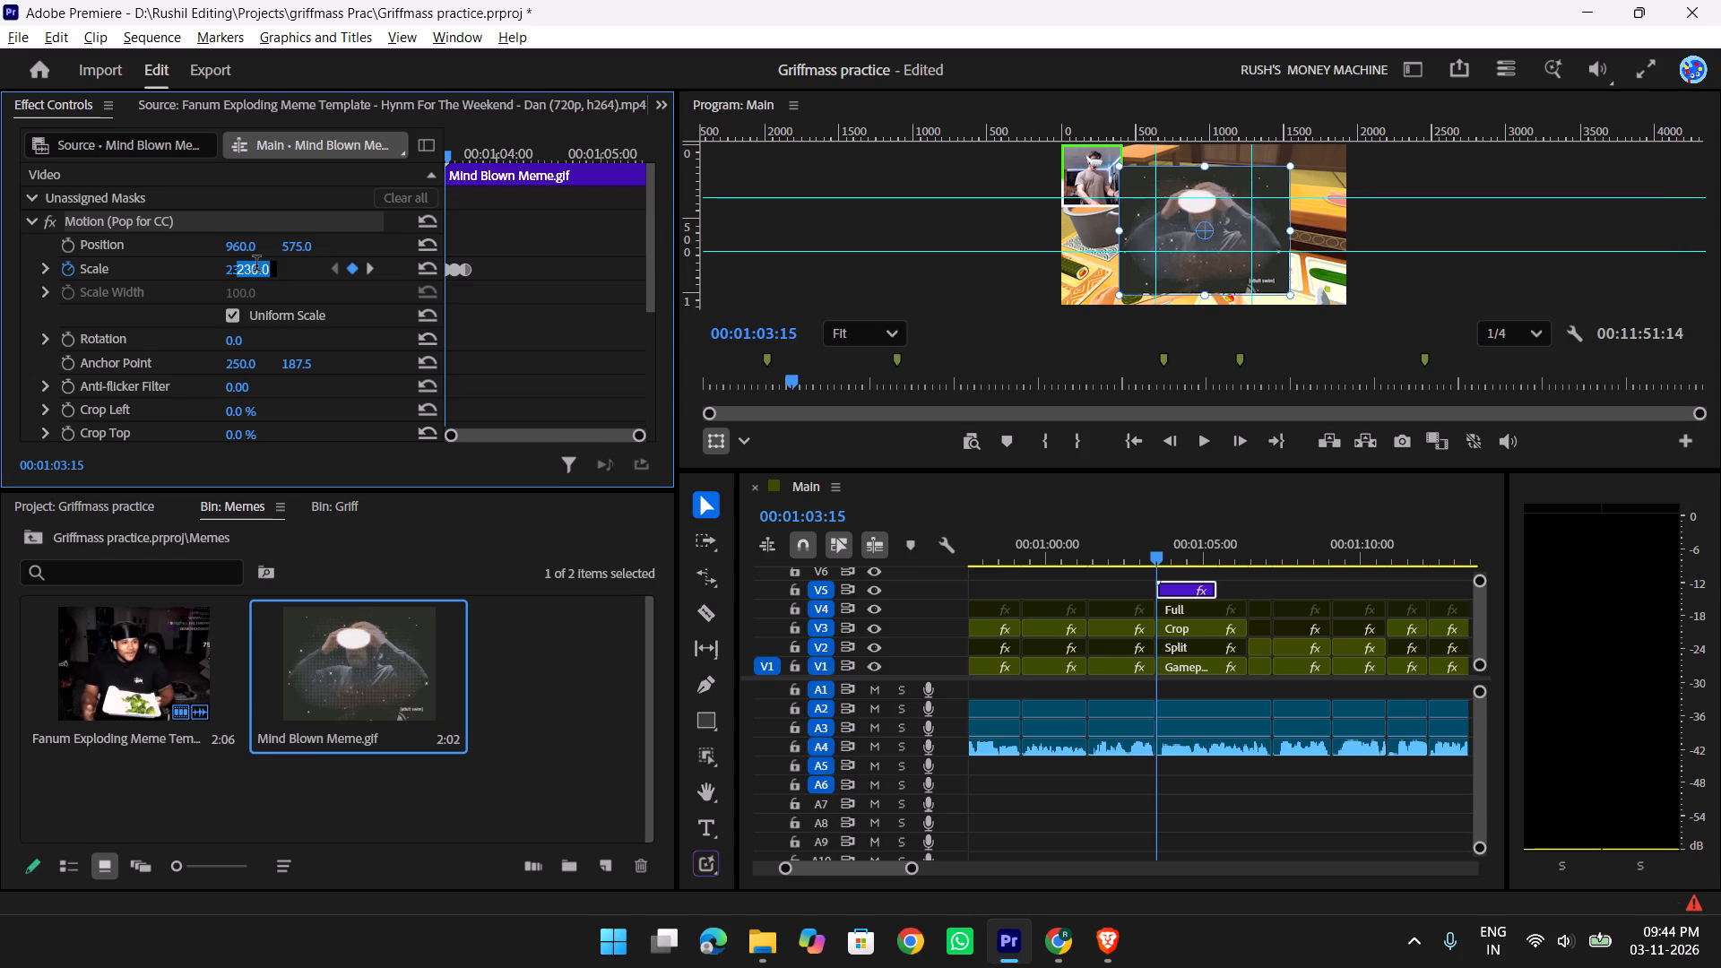
pyautogui.write('210')
pyautogui.press('Return')
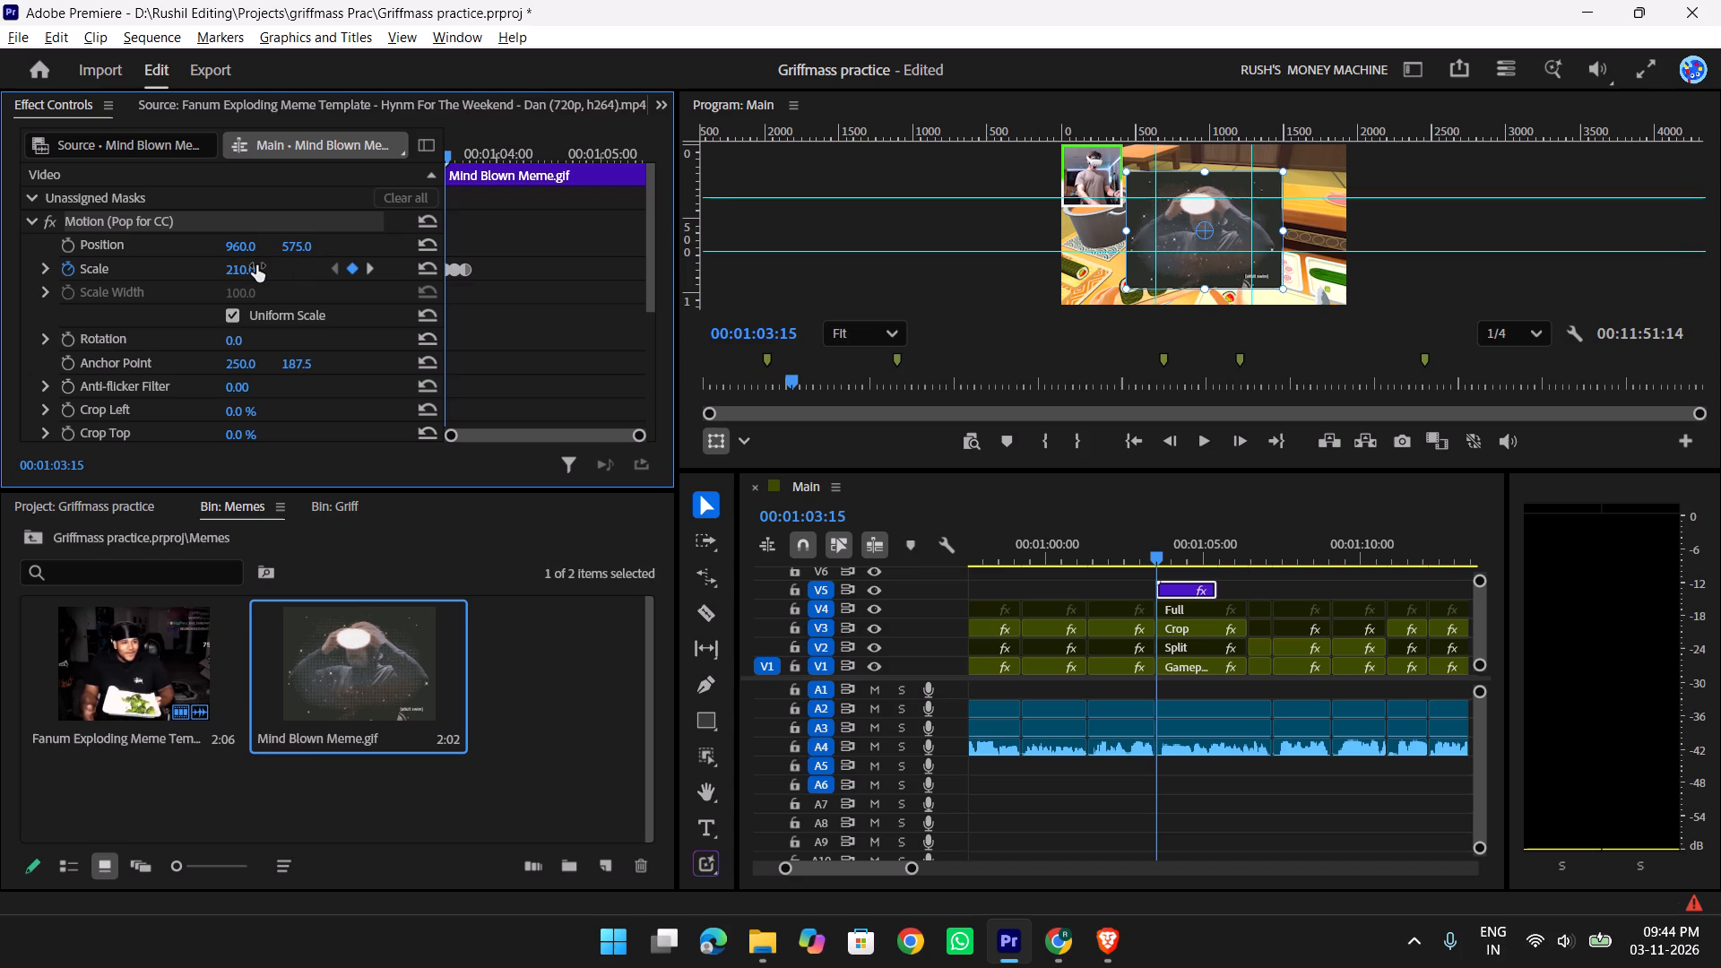
# Fine-tune the Mind Blown Meme clip's vertical position to 577.
pyautogui.click(299, 245)
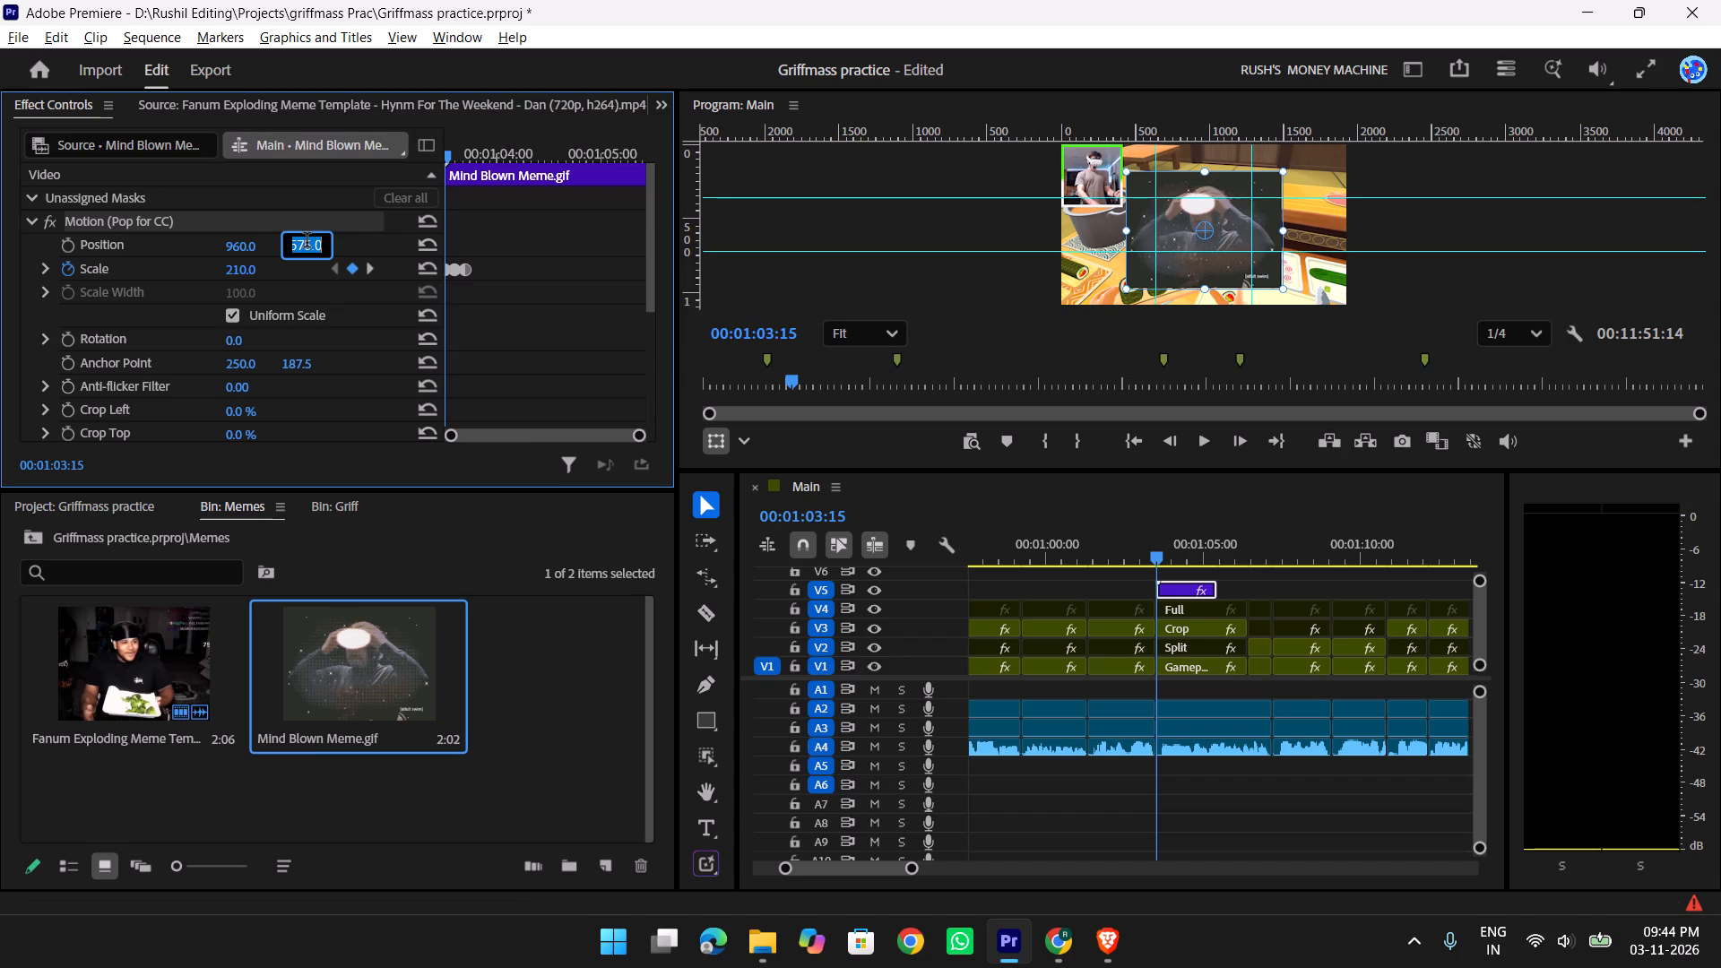
pyautogui.press('Up')
pyautogui.press('Up')
pyautogui.press('Up')
pyautogui.press('Up')
pyautogui.press('Up')
pyautogui.press('Up')
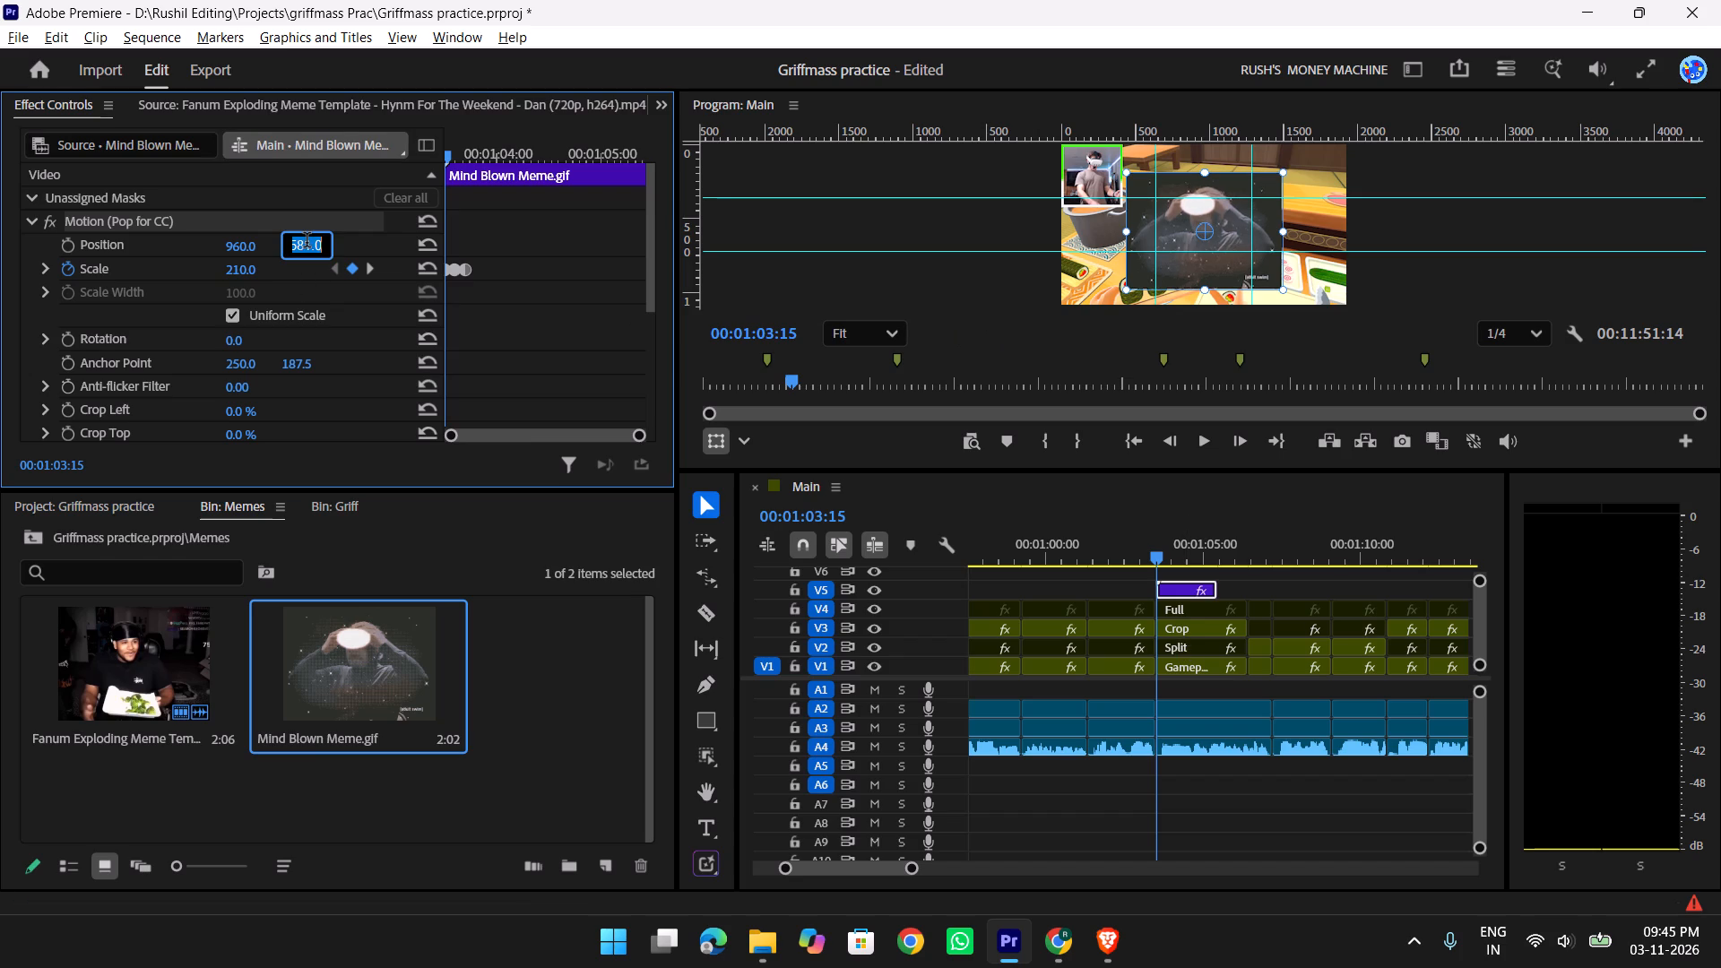
pyautogui.press('Down')
pyautogui.press('Down')
pyautogui.press('Down')
pyautogui.press('Down')
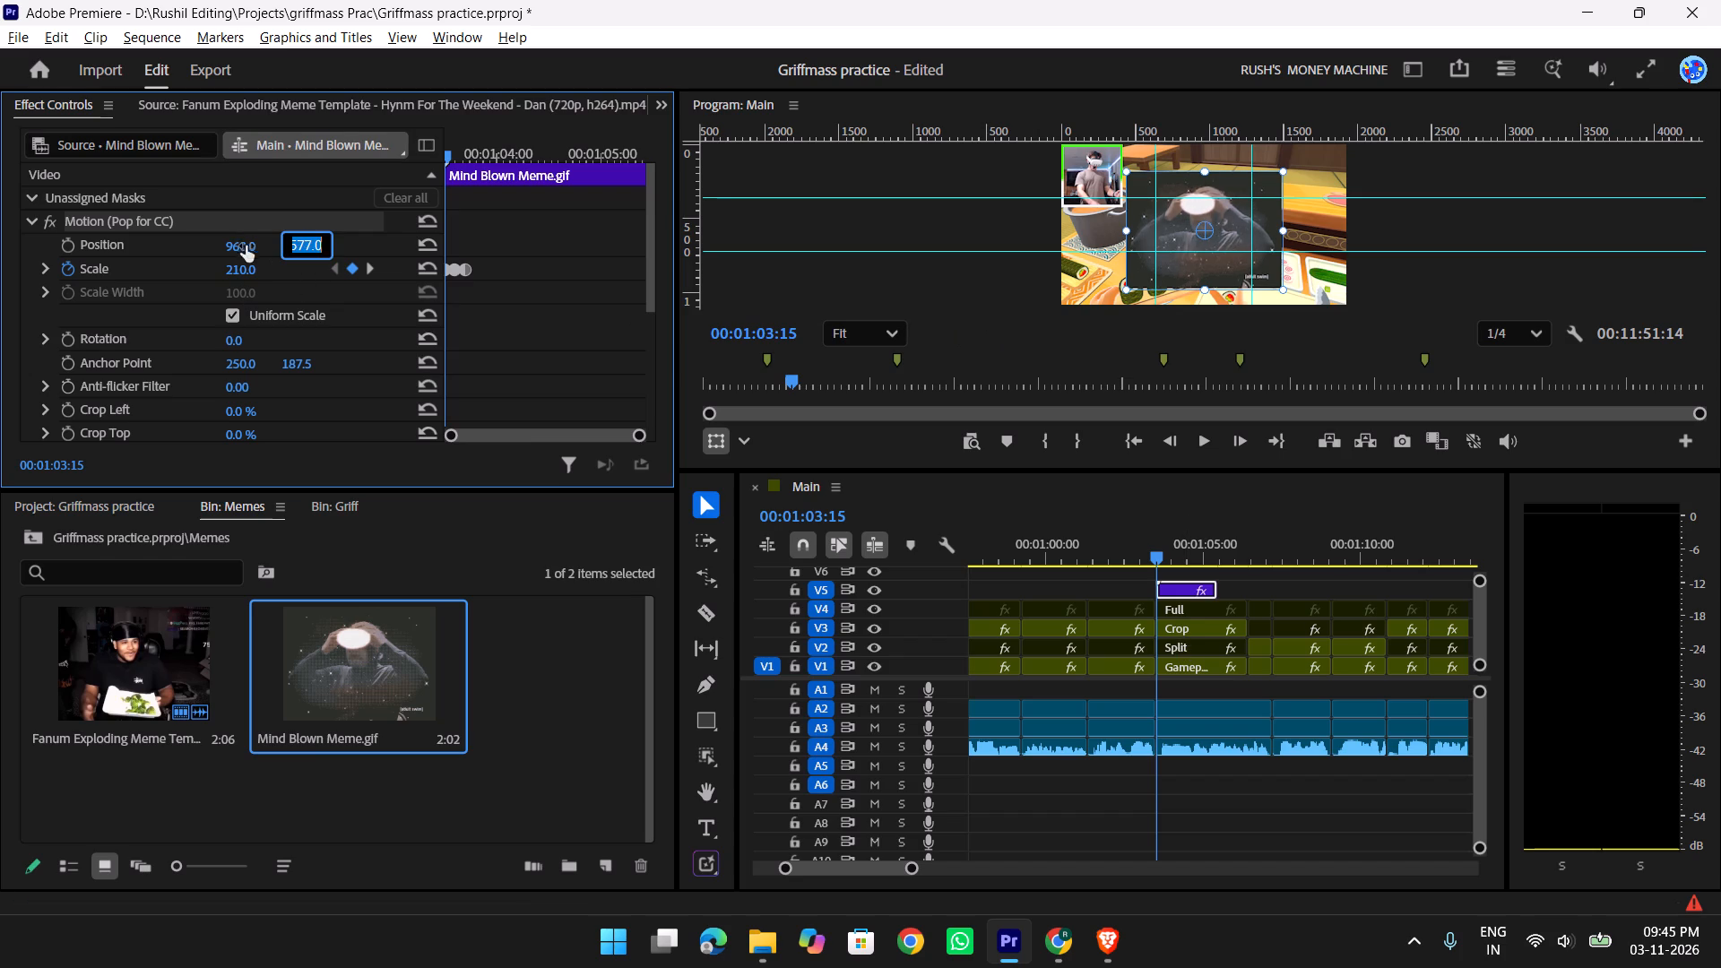
# Fine-tune the Mind Blown Meme clip's horizontal position to 973.
pyautogui.click(246, 246)
pyautogui.press('Down')
pyautogui.press('Down')
pyautogui.press('Down')
pyautogui.press('Down')
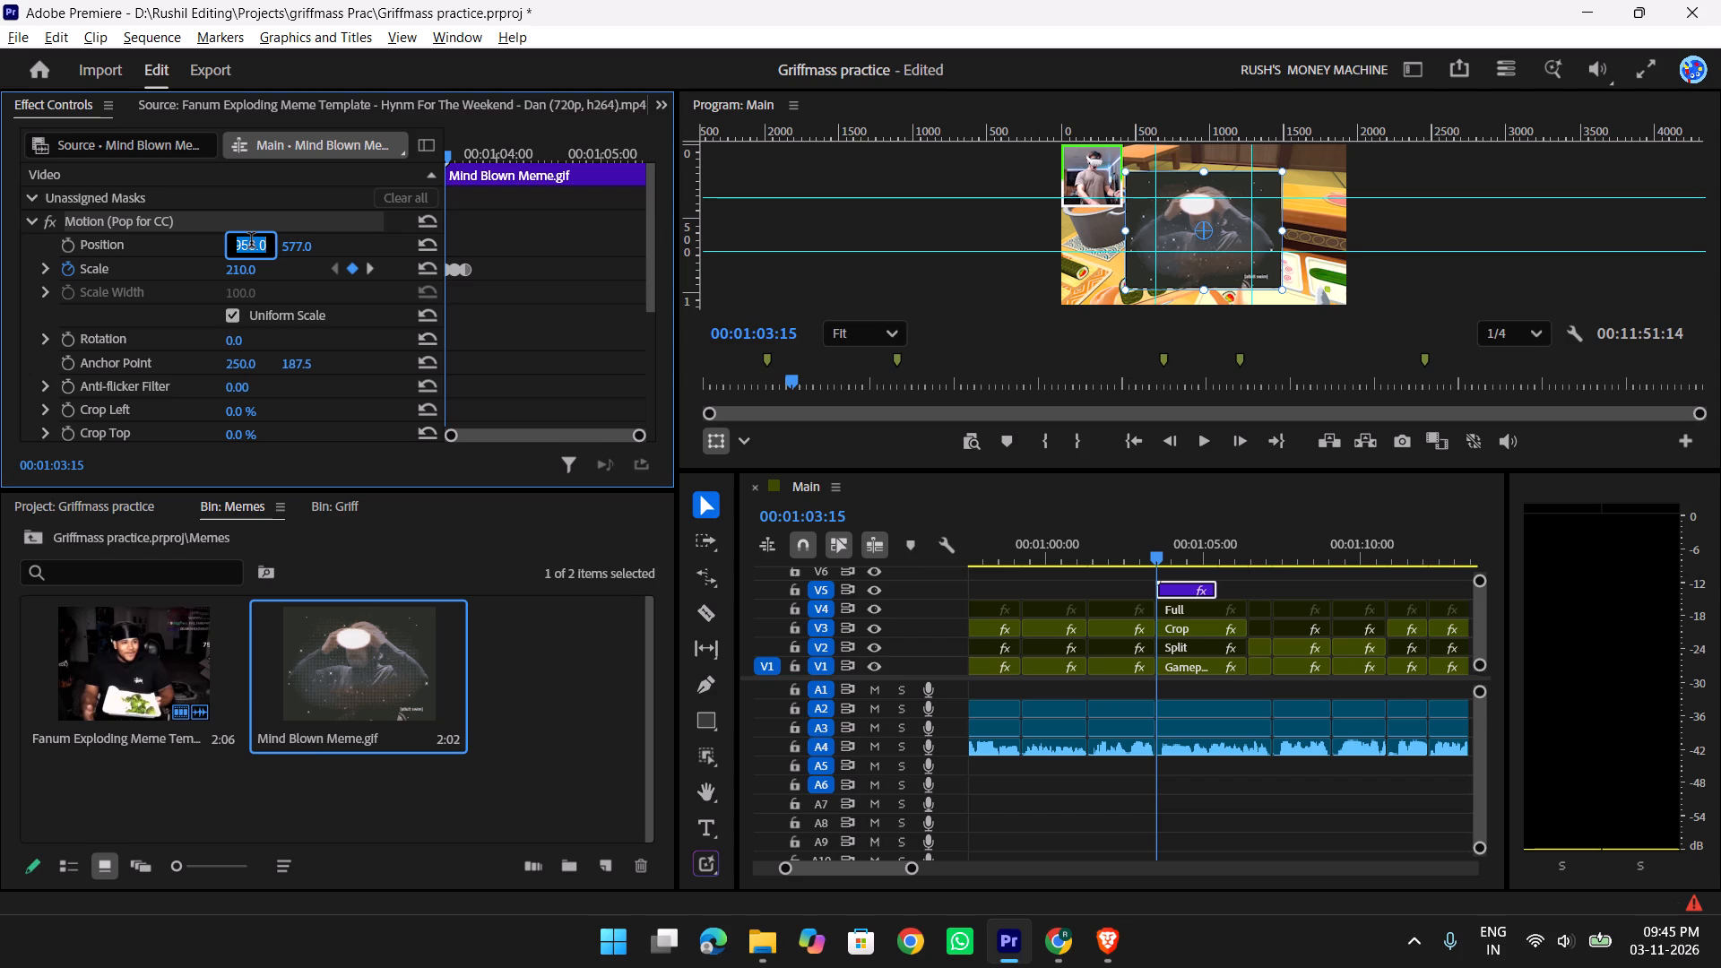
pyautogui.press('Up')
pyautogui.press('Up')
pyautogui.press('Up')
pyautogui.press('Up')
pyautogui.press('Up')
pyautogui.press('Up')
pyautogui.press('Up')
pyautogui.press('Up')
pyautogui.press('Up')
pyautogui.press('Up')
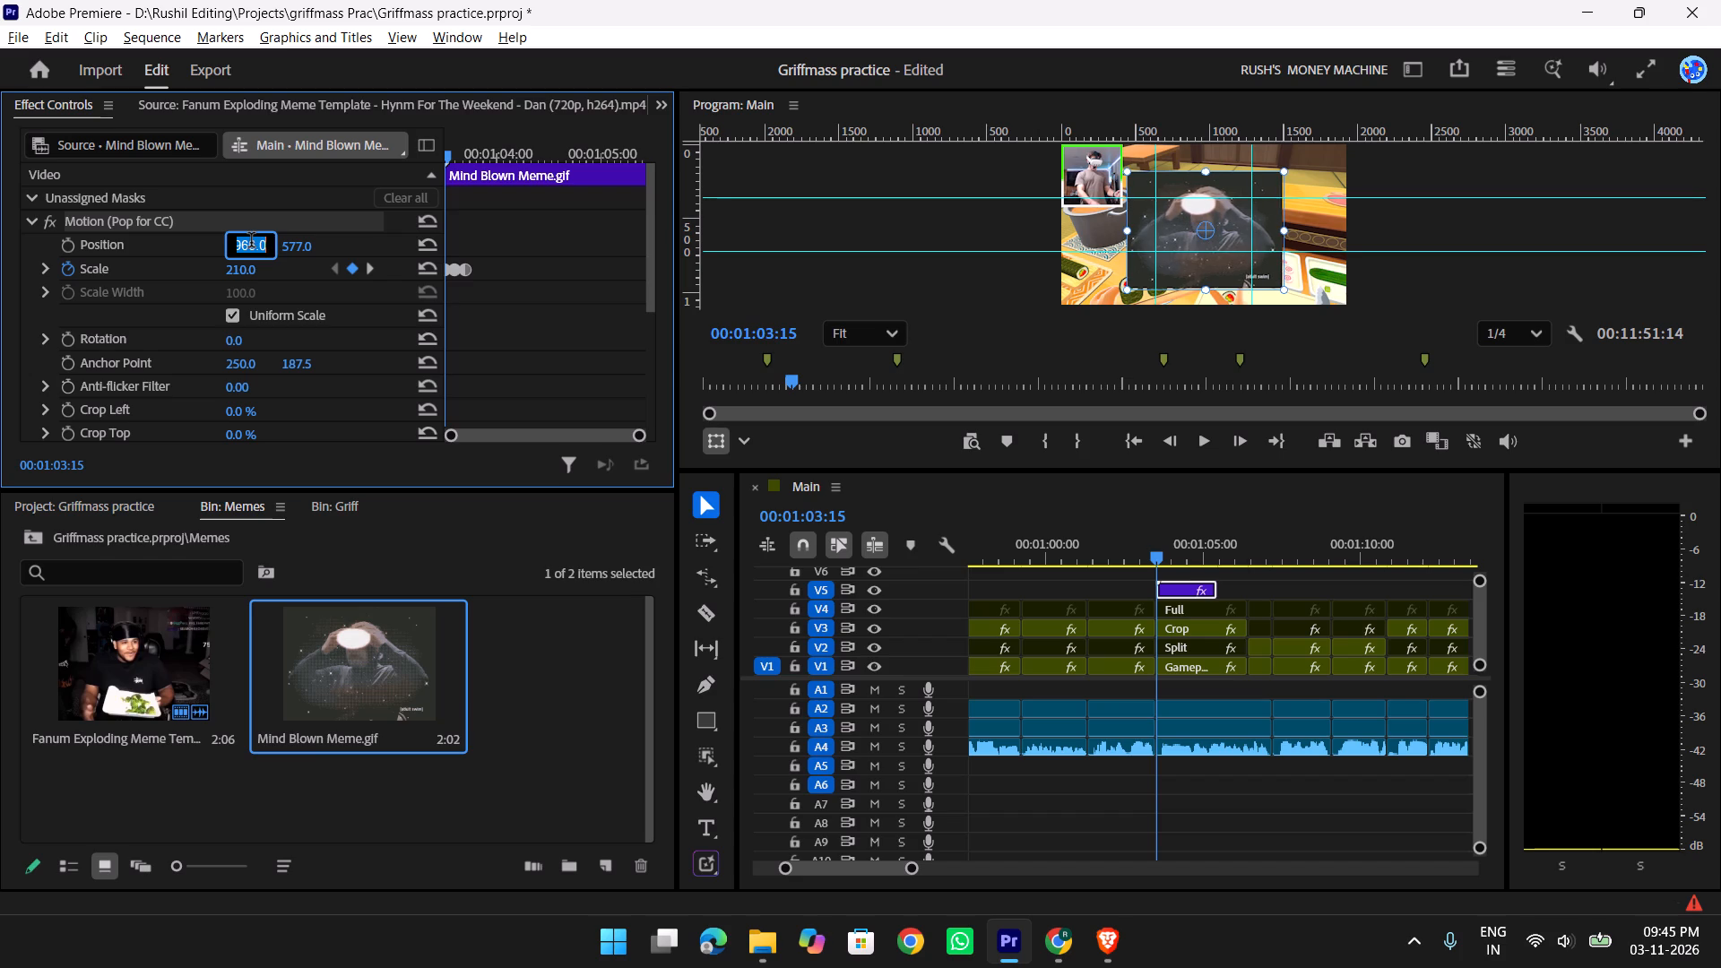
pyautogui.press('Up')
pyautogui.press('Up')
pyautogui.press('Up')
pyautogui.press('Up')
pyautogui.press('Up')
pyautogui.press('Up')
pyautogui.press('Up')
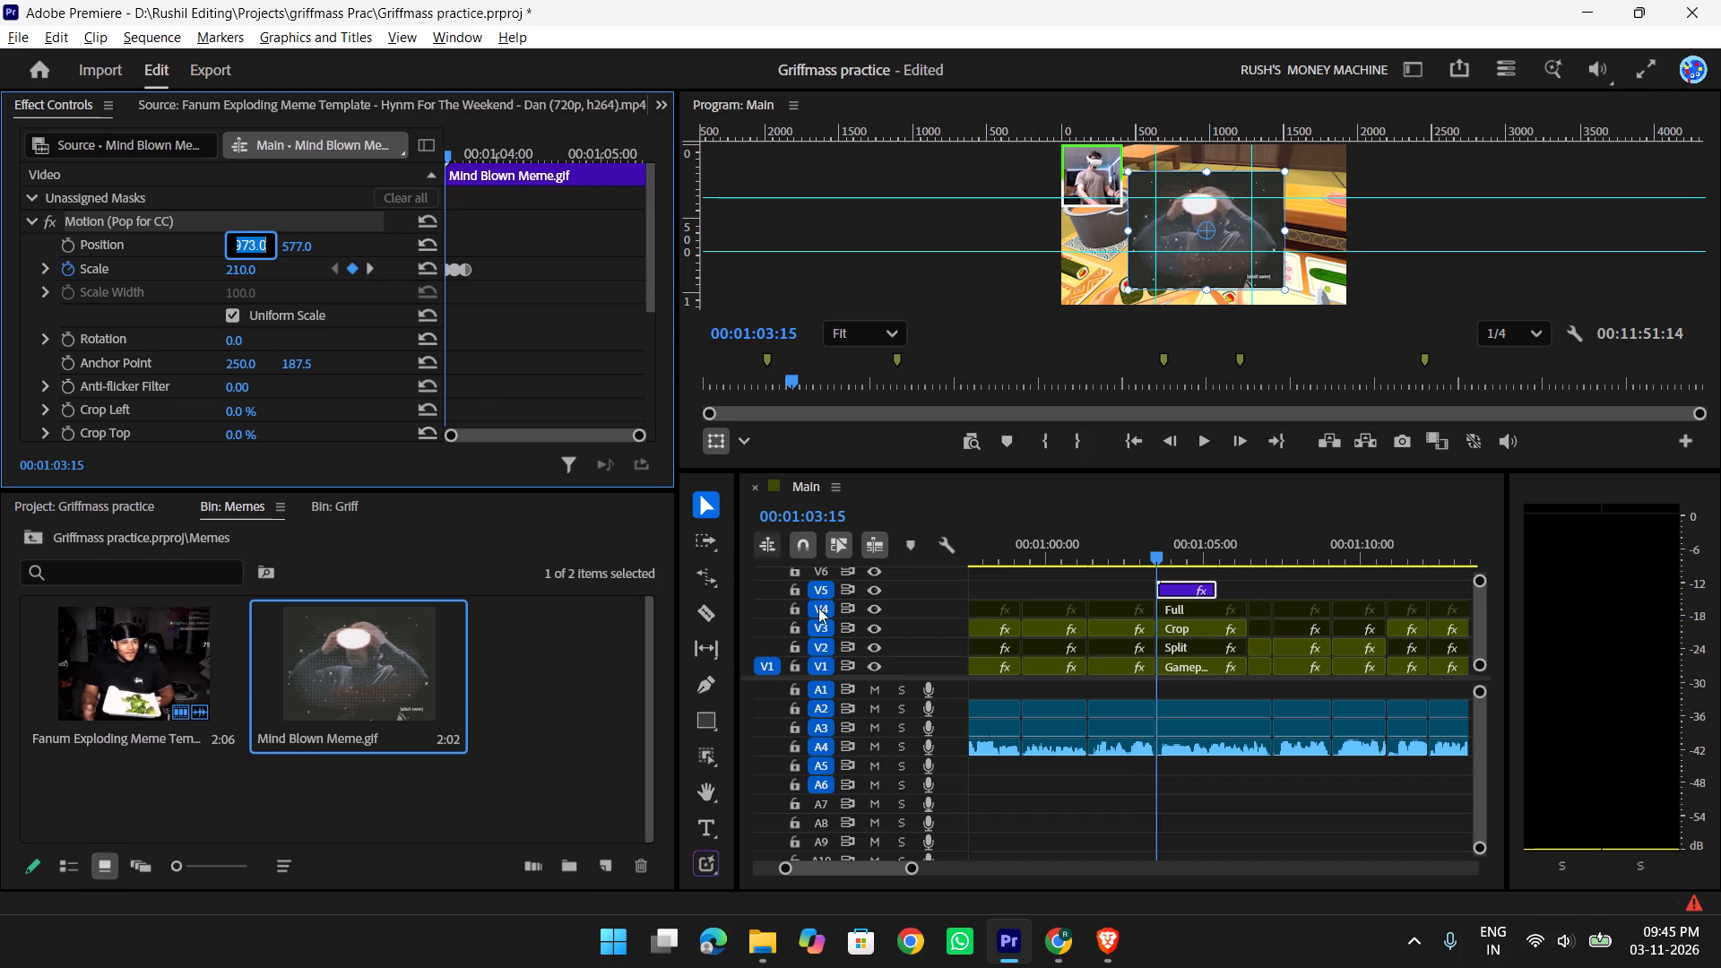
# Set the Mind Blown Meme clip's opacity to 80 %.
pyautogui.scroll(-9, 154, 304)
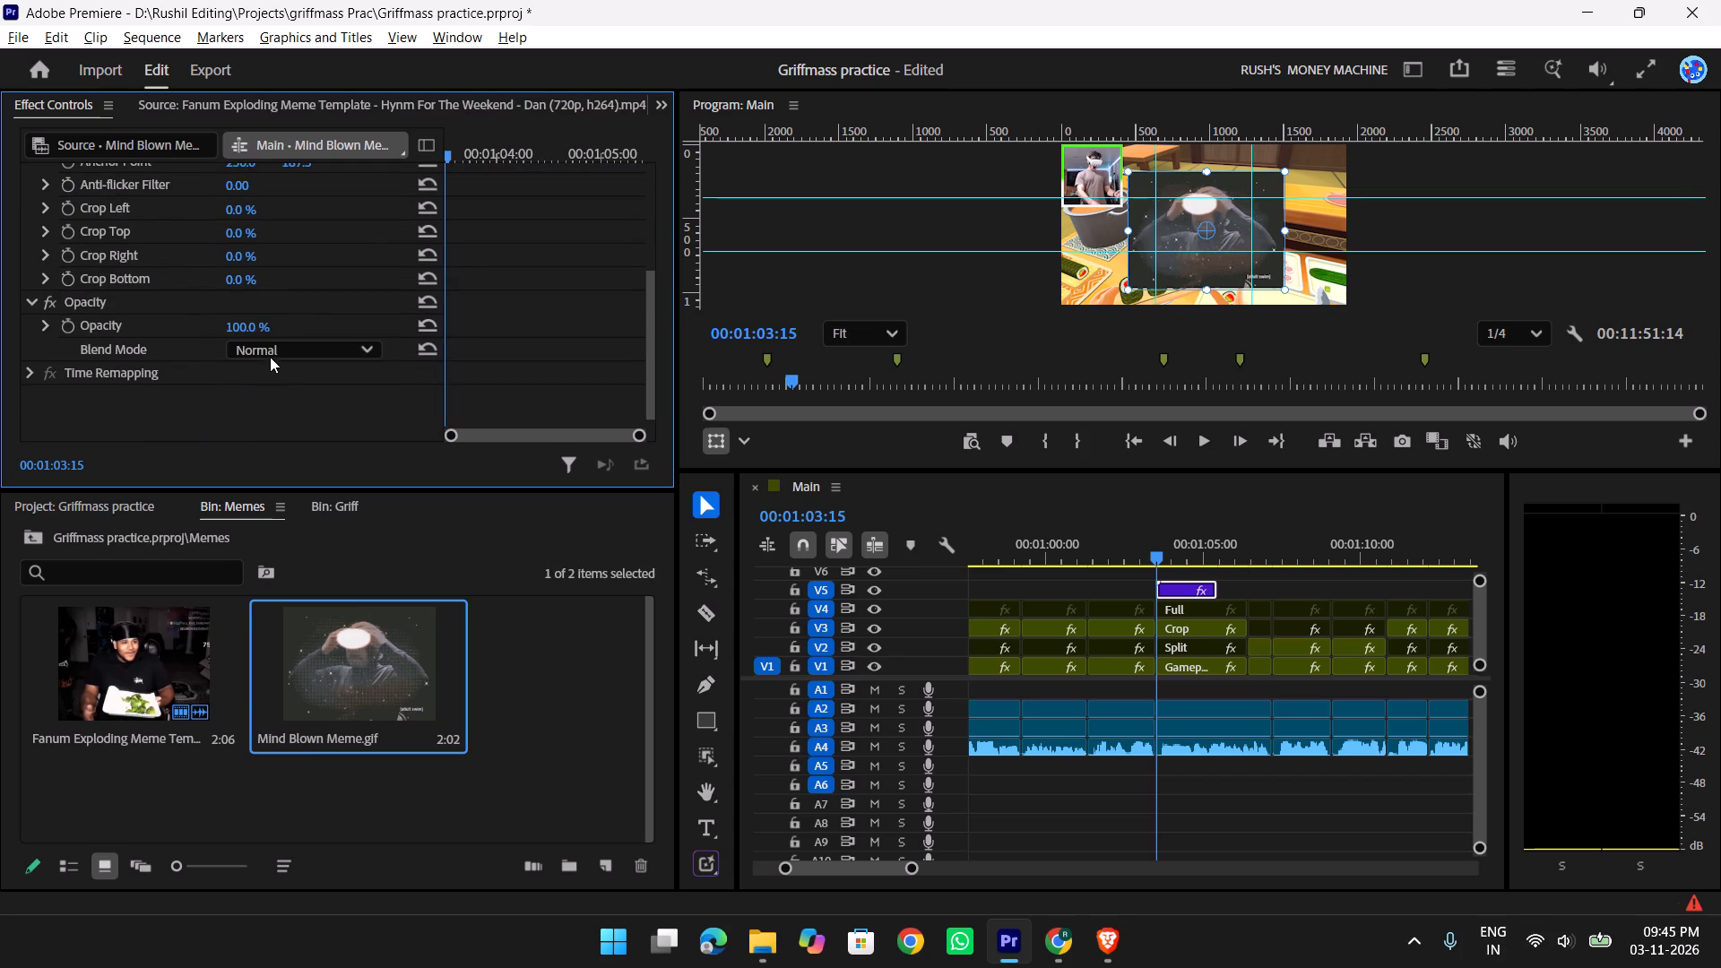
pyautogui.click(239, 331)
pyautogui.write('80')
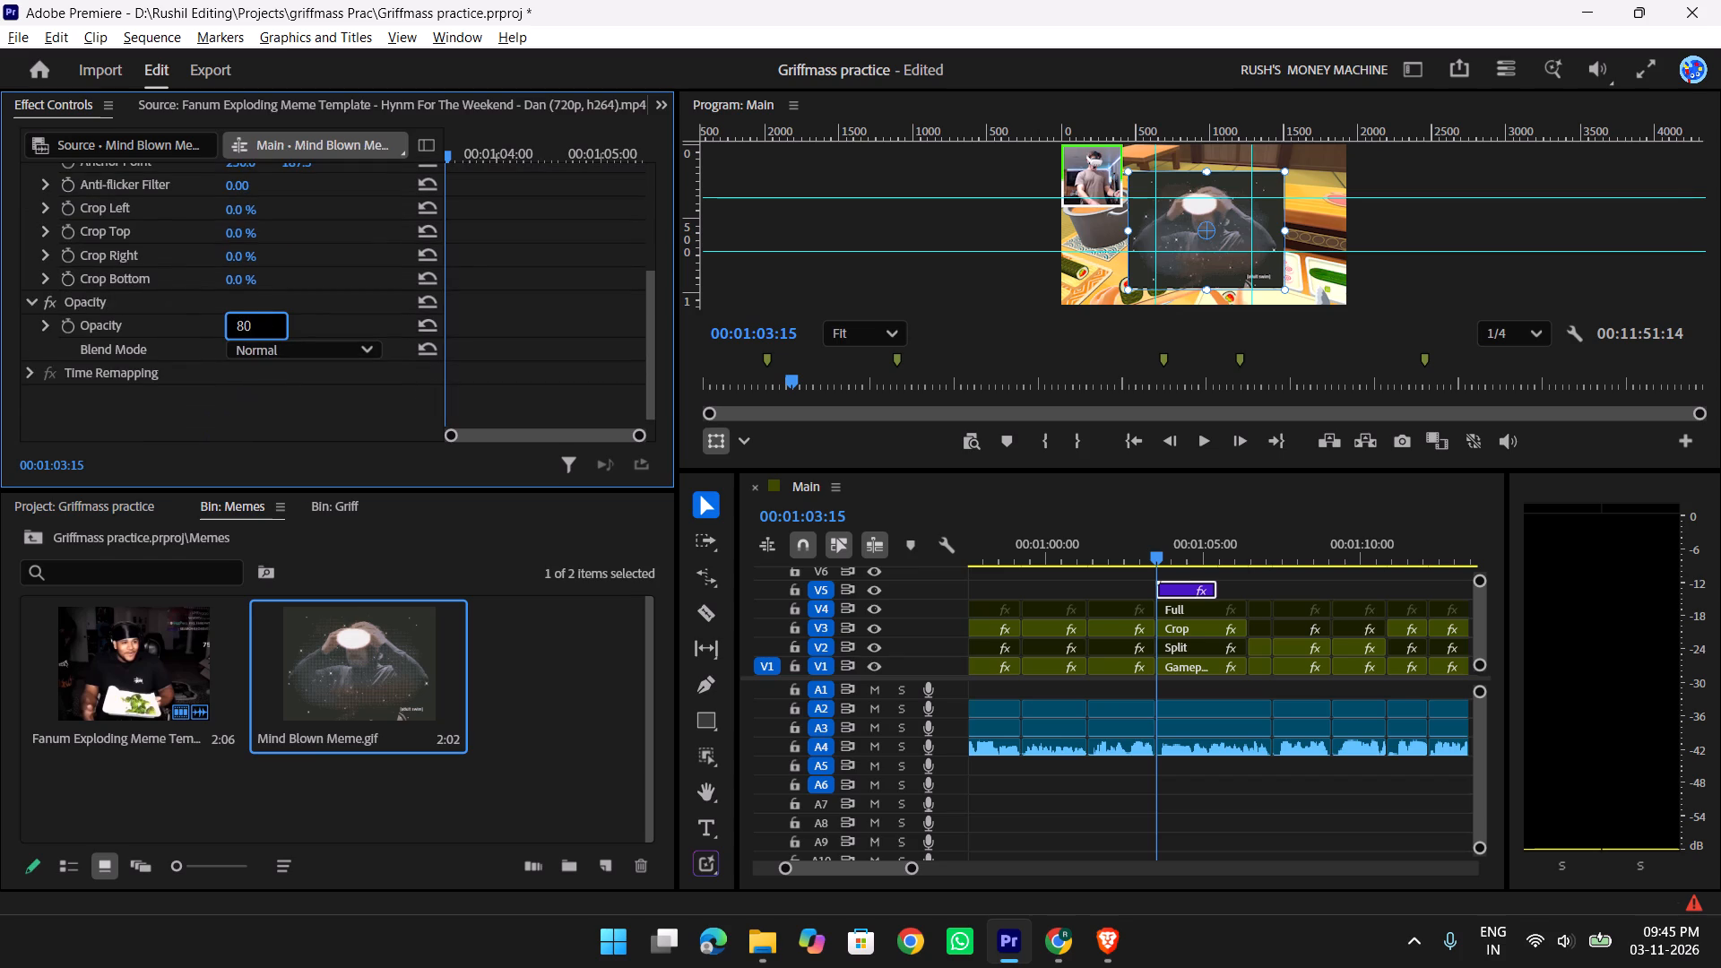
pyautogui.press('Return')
# Raise the Mind Blown Meme clip's opacity, trying 90 % before settling on 95 %.
pyautogui.click(242, 336)
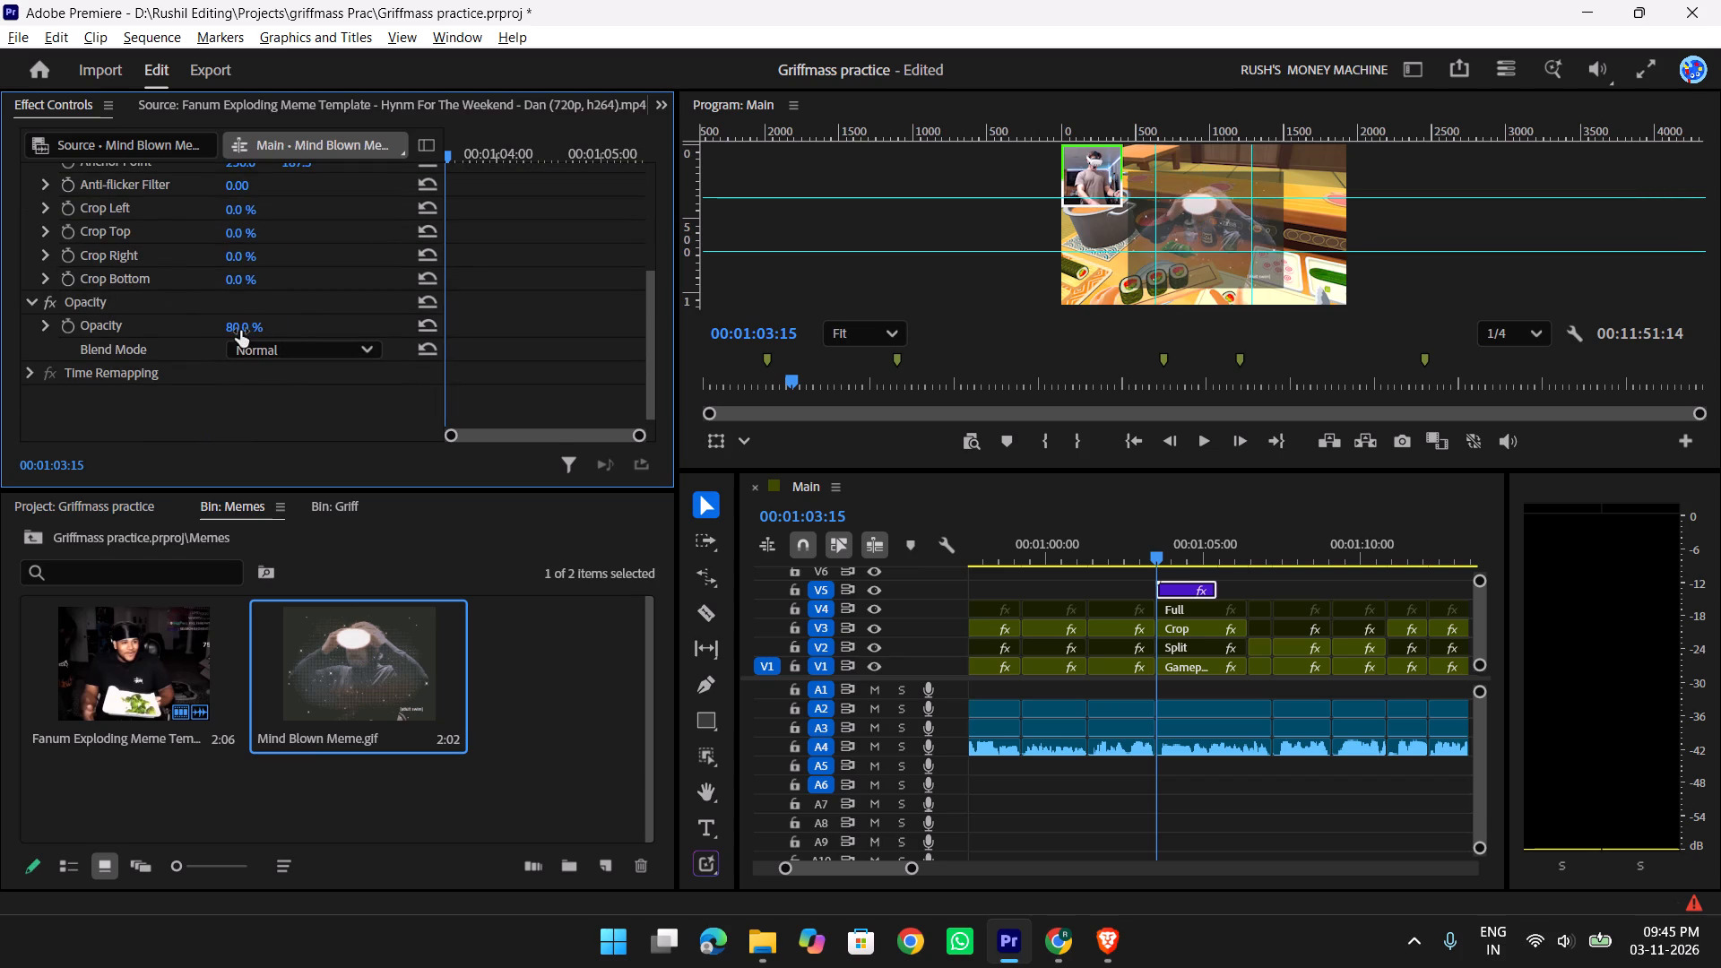
pyautogui.click(240, 330)
pyautogui.press('9')
pyautogui.press('0')
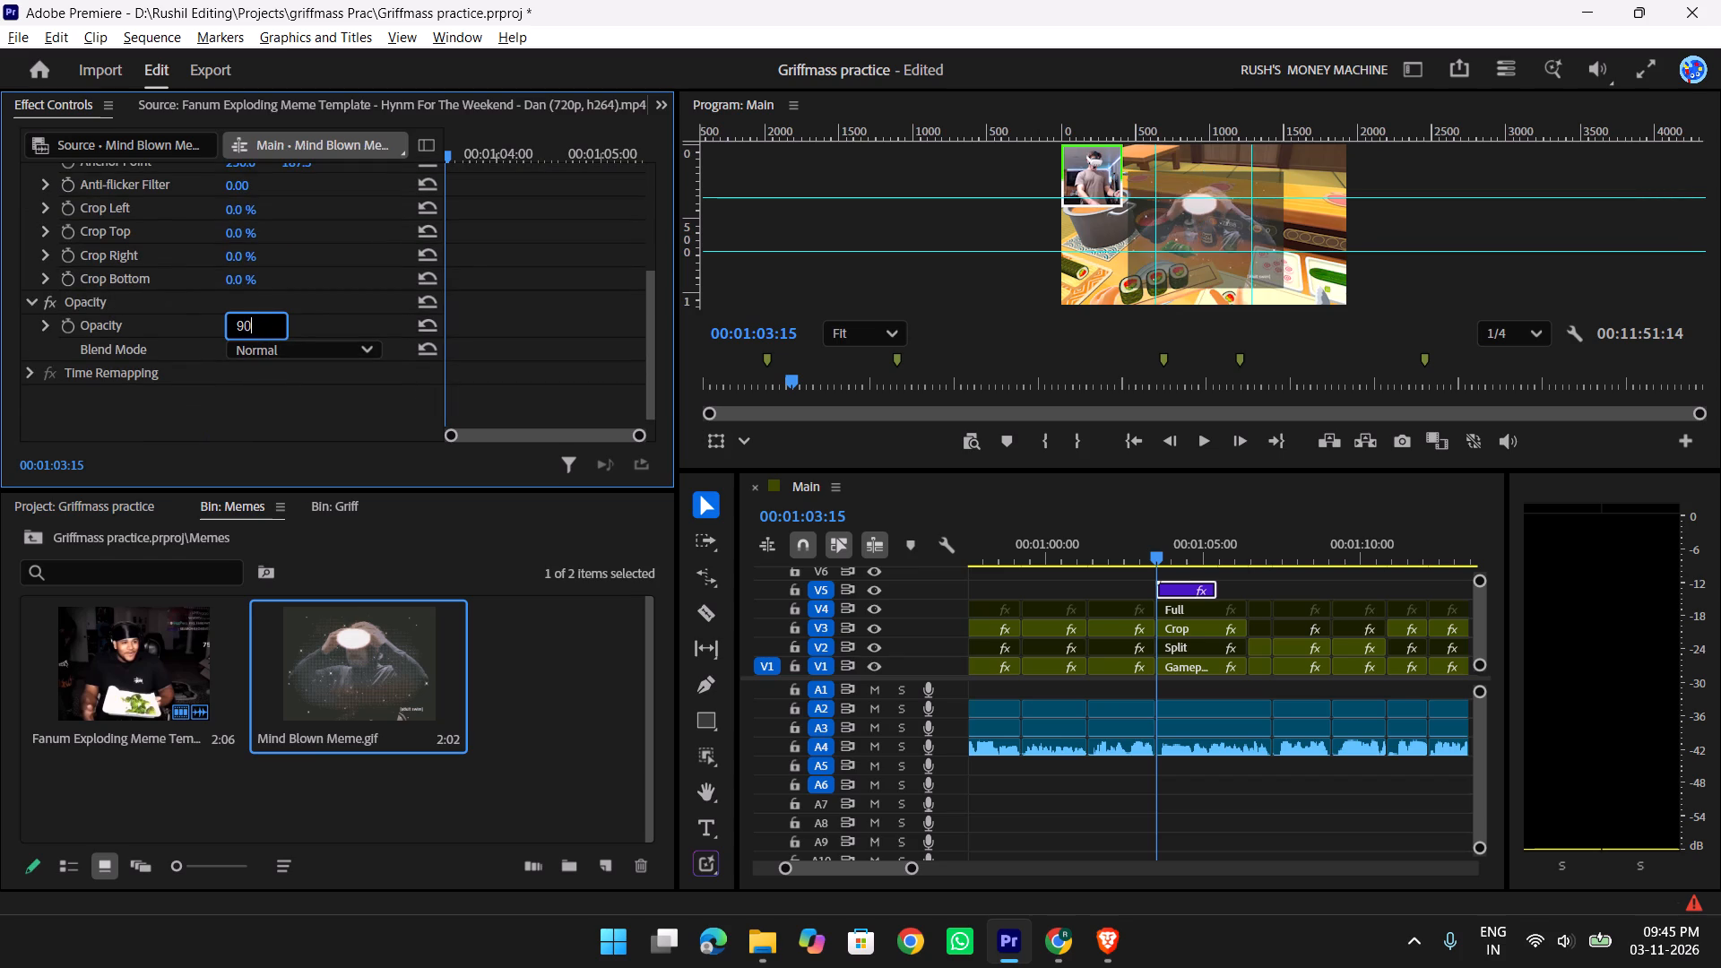
pyautogui.press('Return')
pyautogui.click(256, 323)
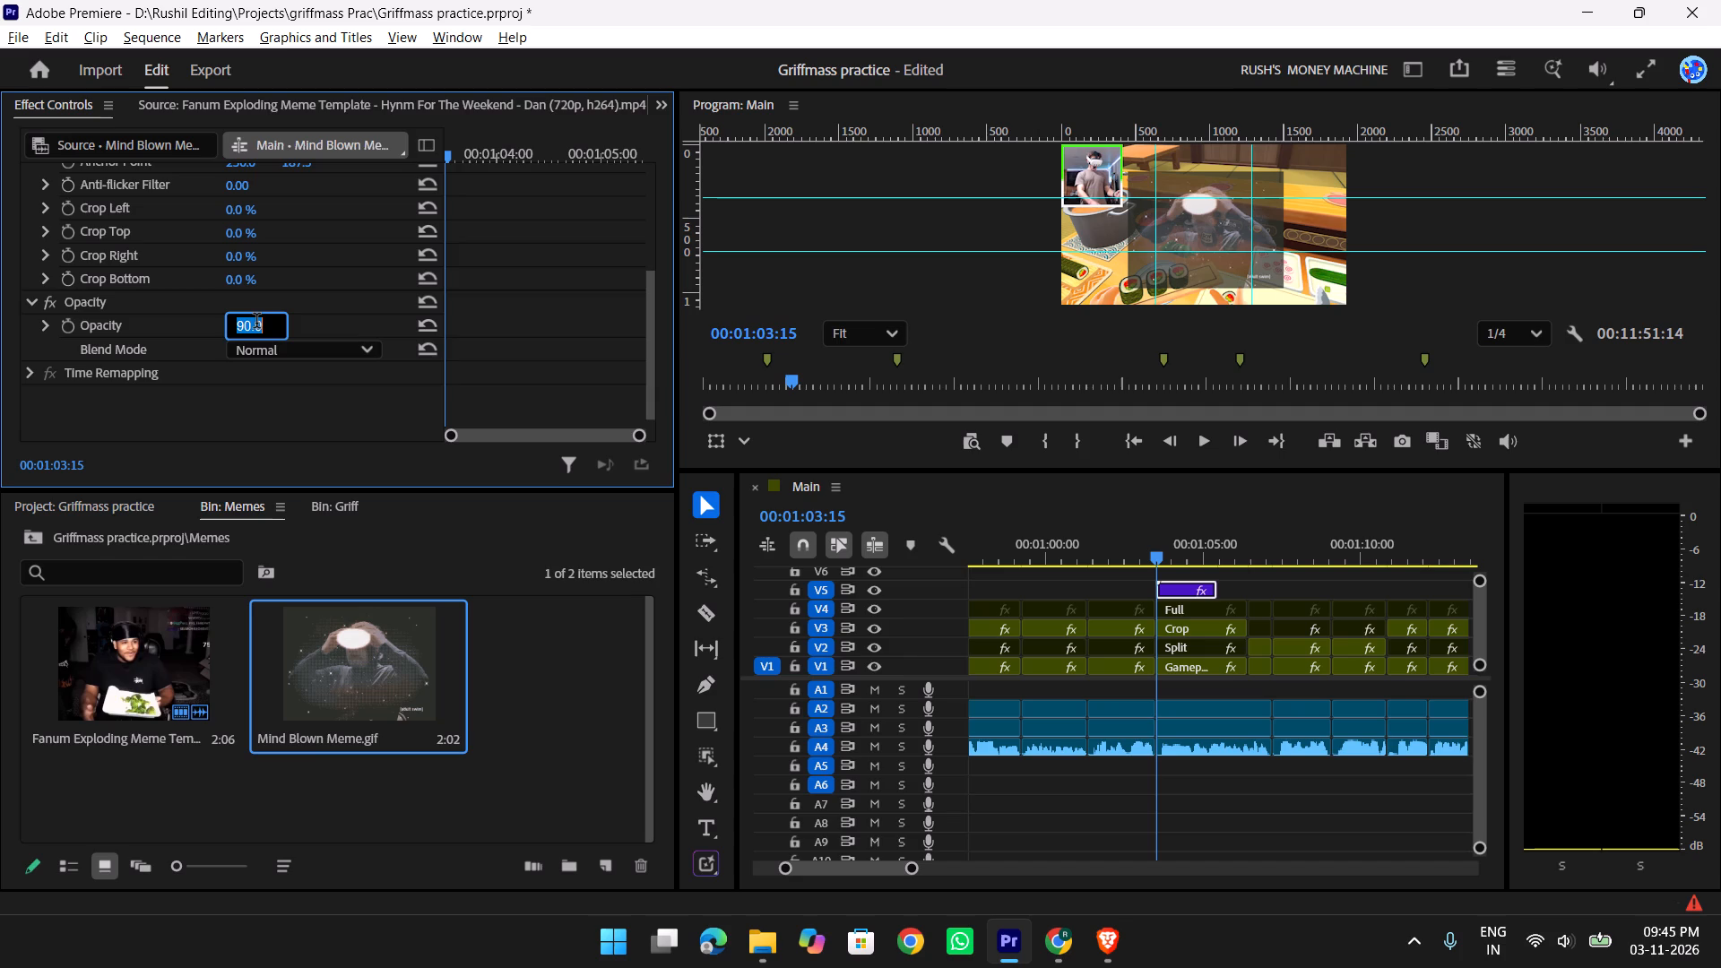
pyautogui.write('95')
pyautogui.press('Return')
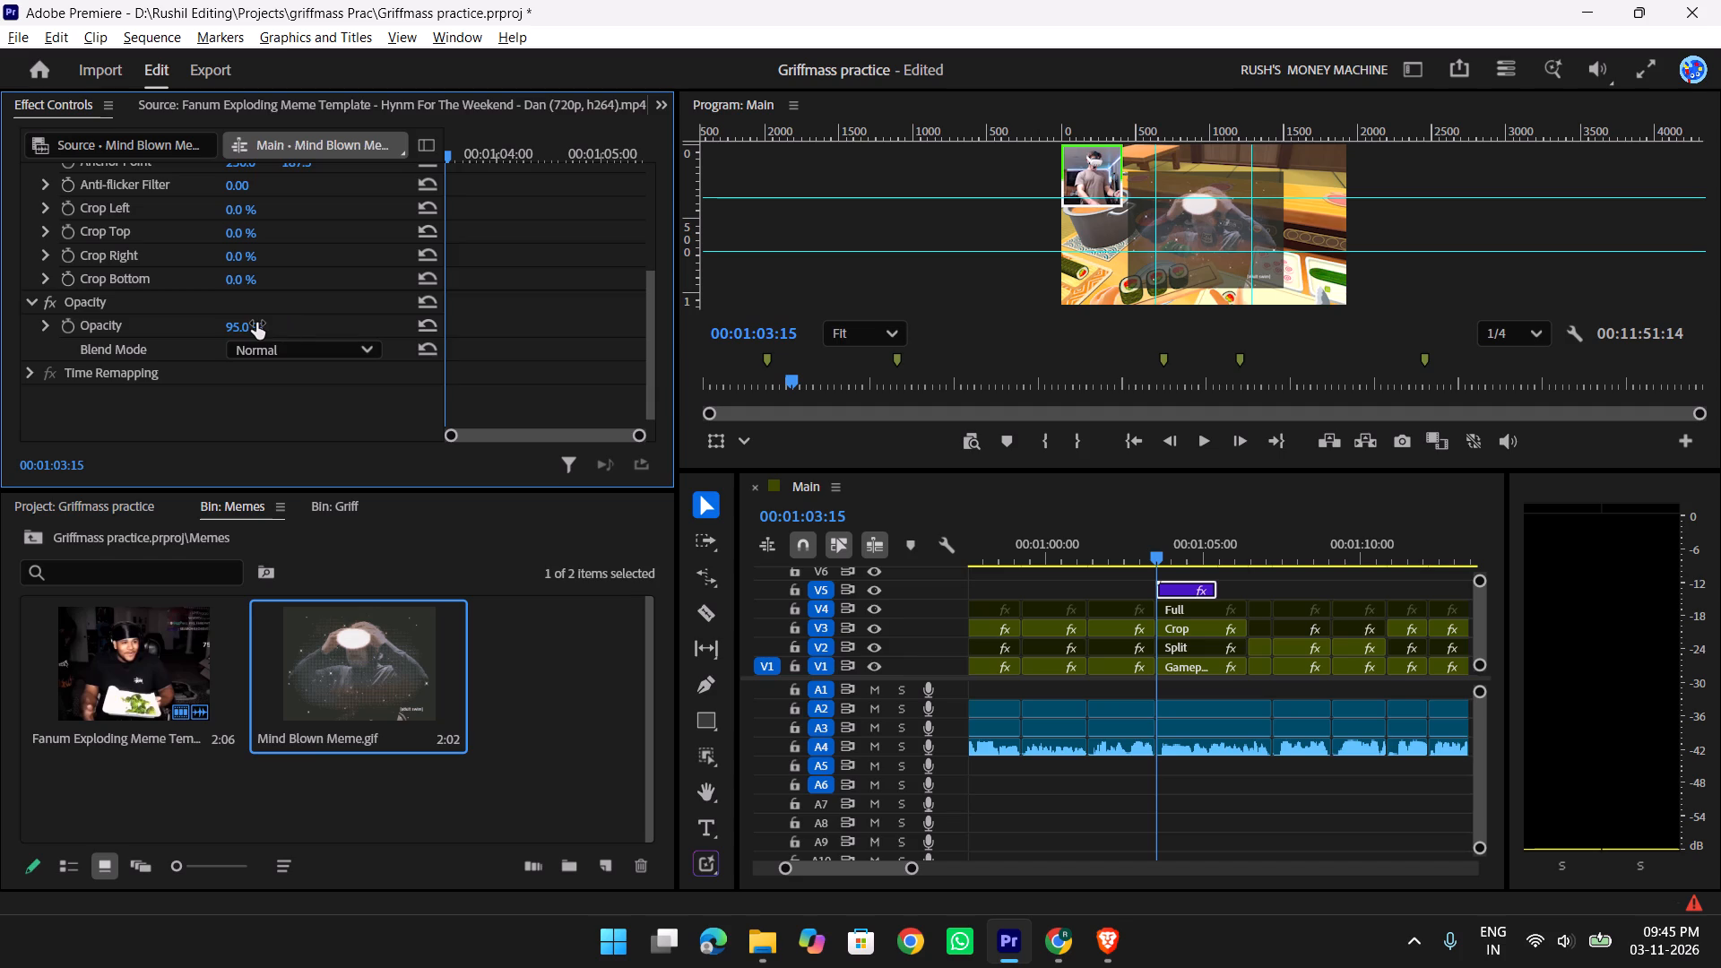
# Set the Mind Blown Meme clip's last pop-in Scale keyframe, at 00:01:03:21, to 210.
pyautogui.moveTo(1138, 547); pyautogui.dragTo(1129, 546)
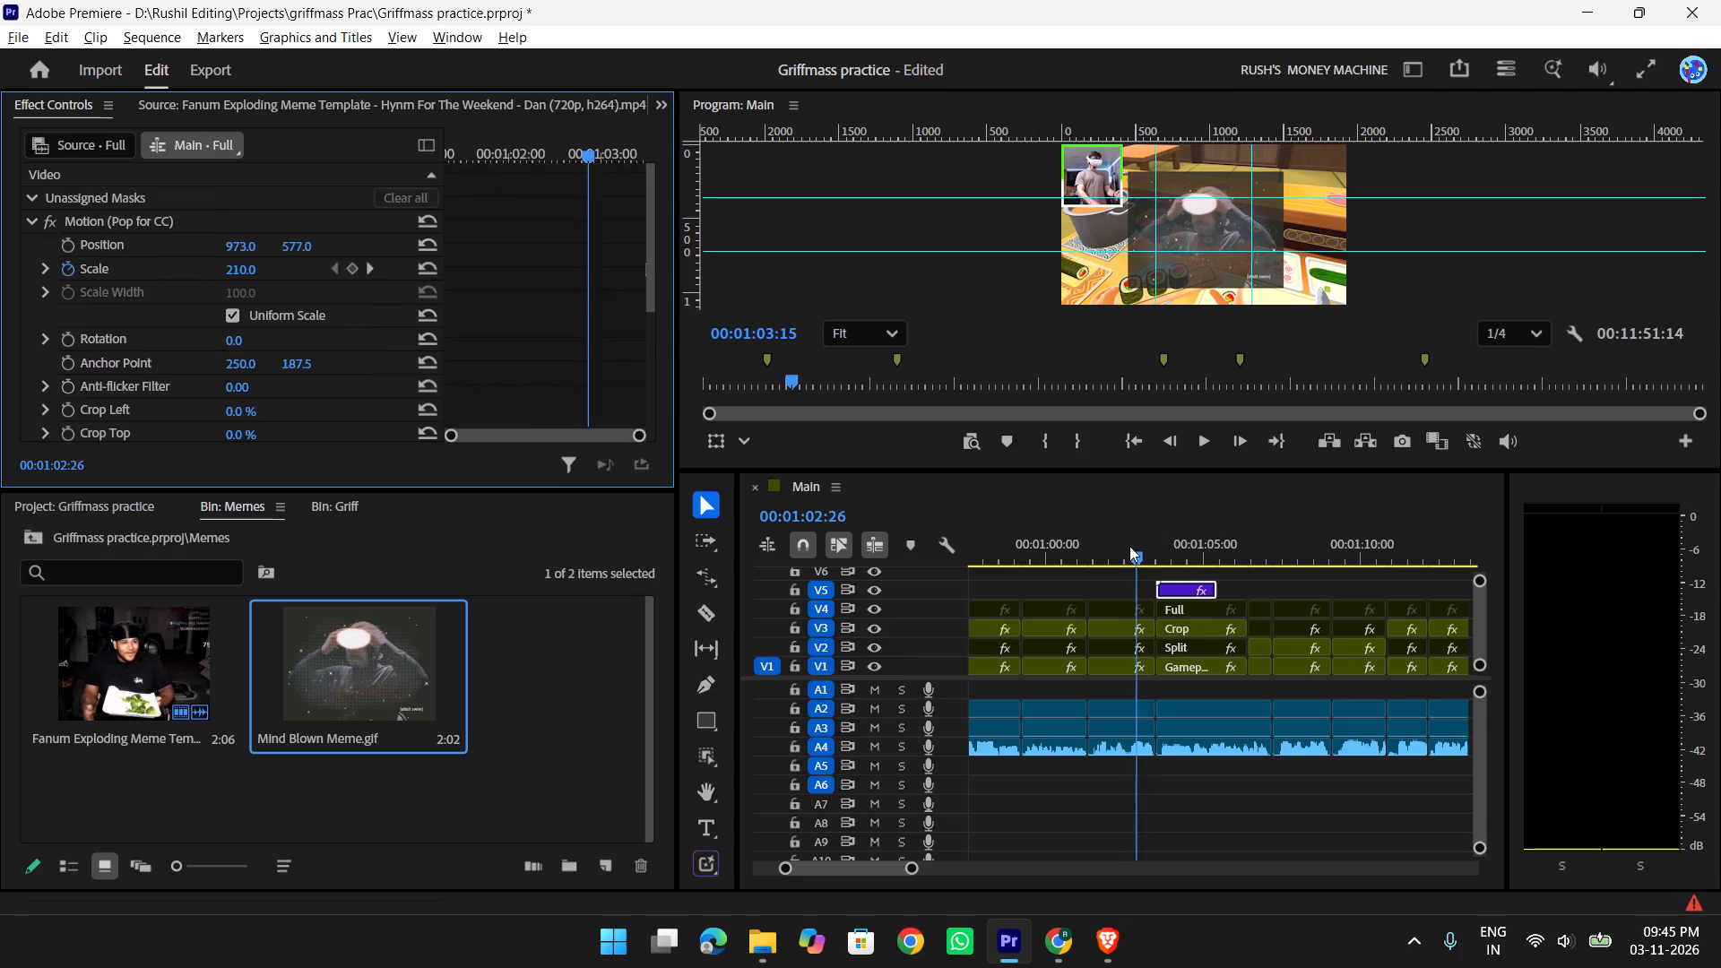
pyautogui.moveTo(1129, 546); pyautogui.dragTo(1185, 540)
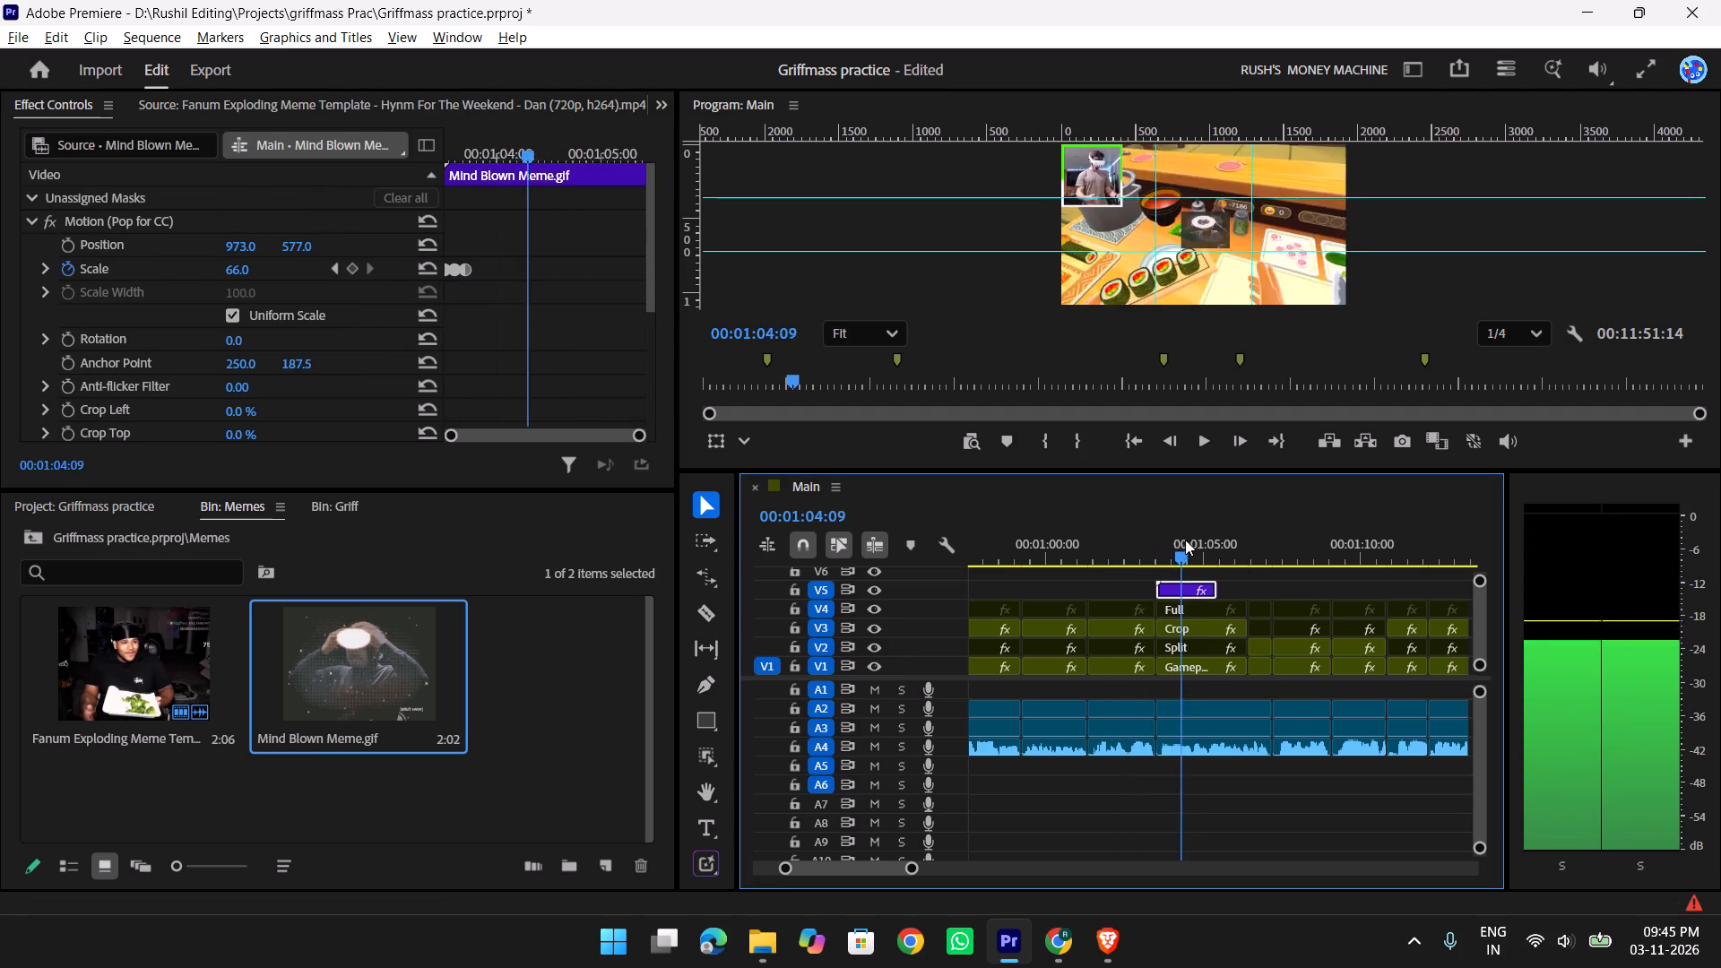
pyautogui.moveTo(1185, 540); pyautogui.dragTo(1190, 538)
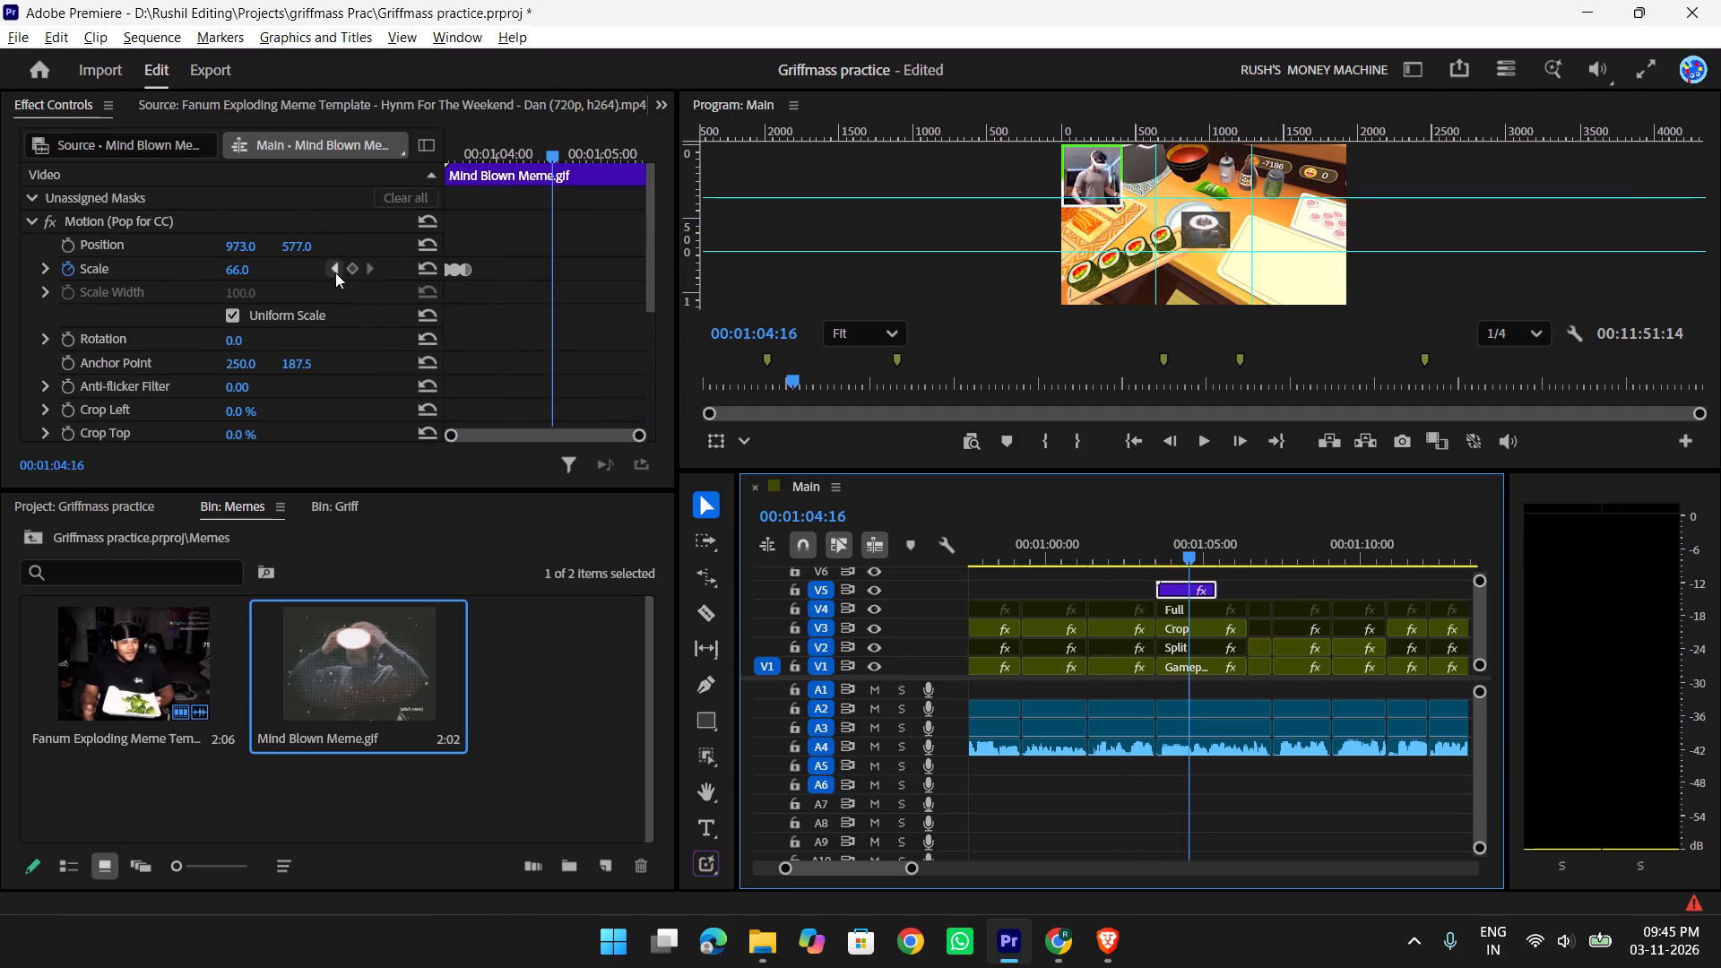
pyautogui.doubleClick(335, 272)
pyautogui.click(335, 272)
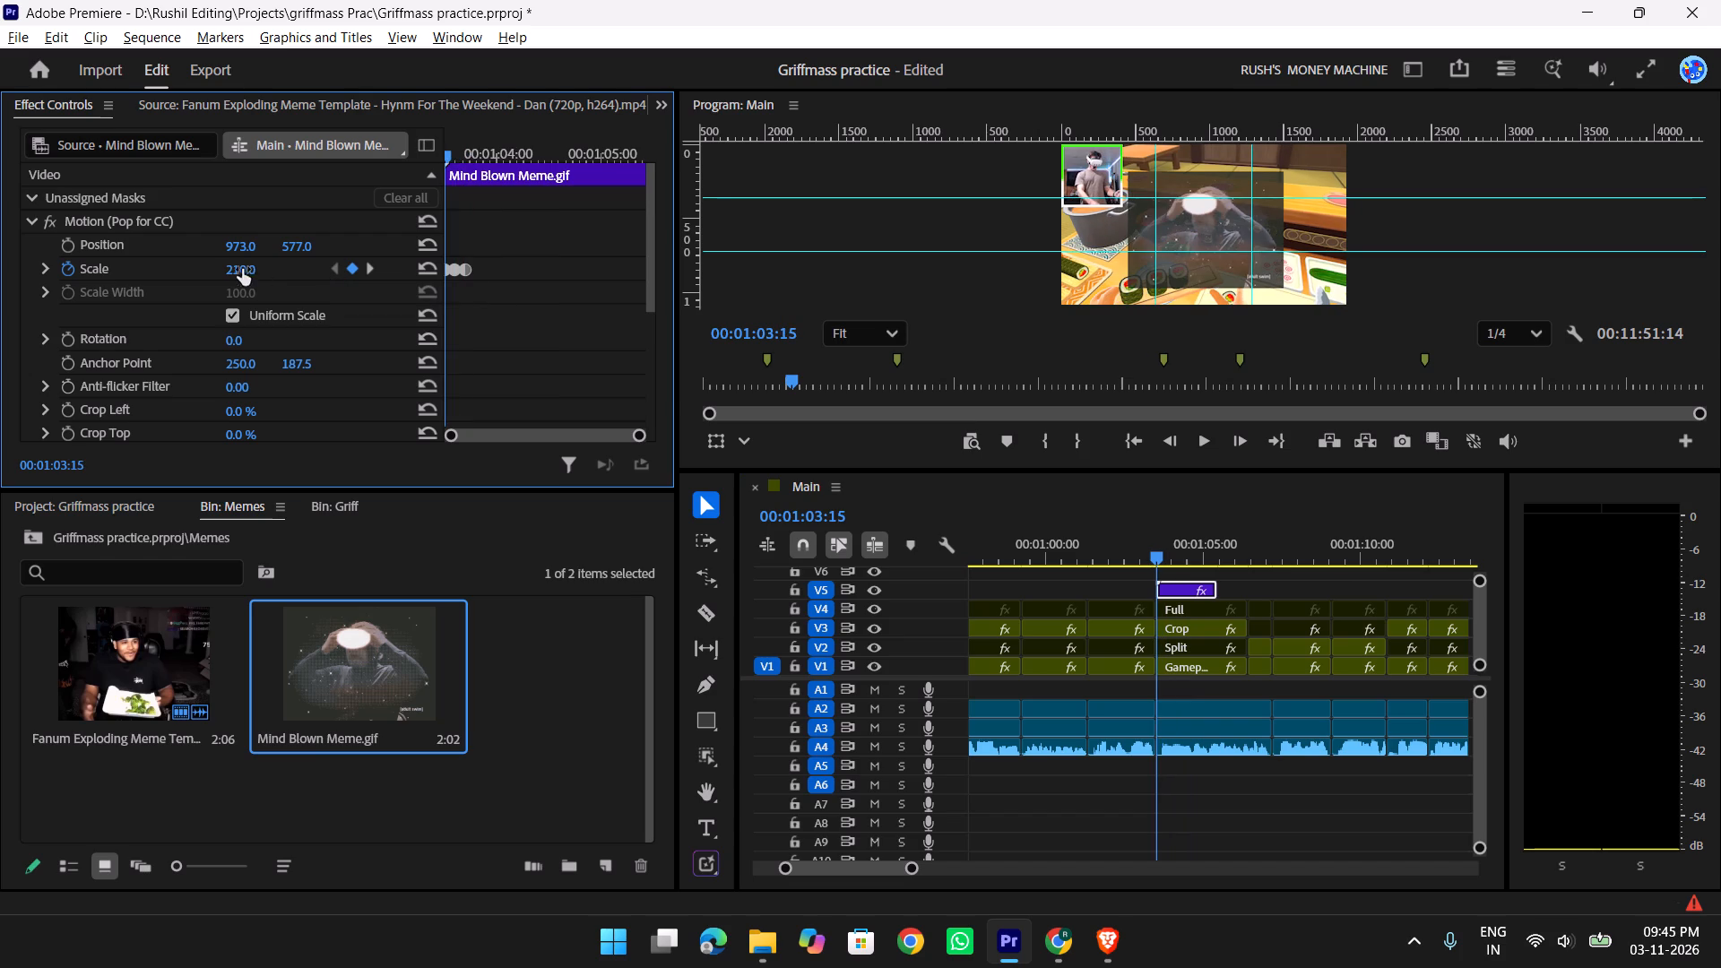
pyautogui.click(242, 269)
pyautogui.doubleClick(366, 272)
pyautogui.click(244, 267)
pyautogui.press('3')
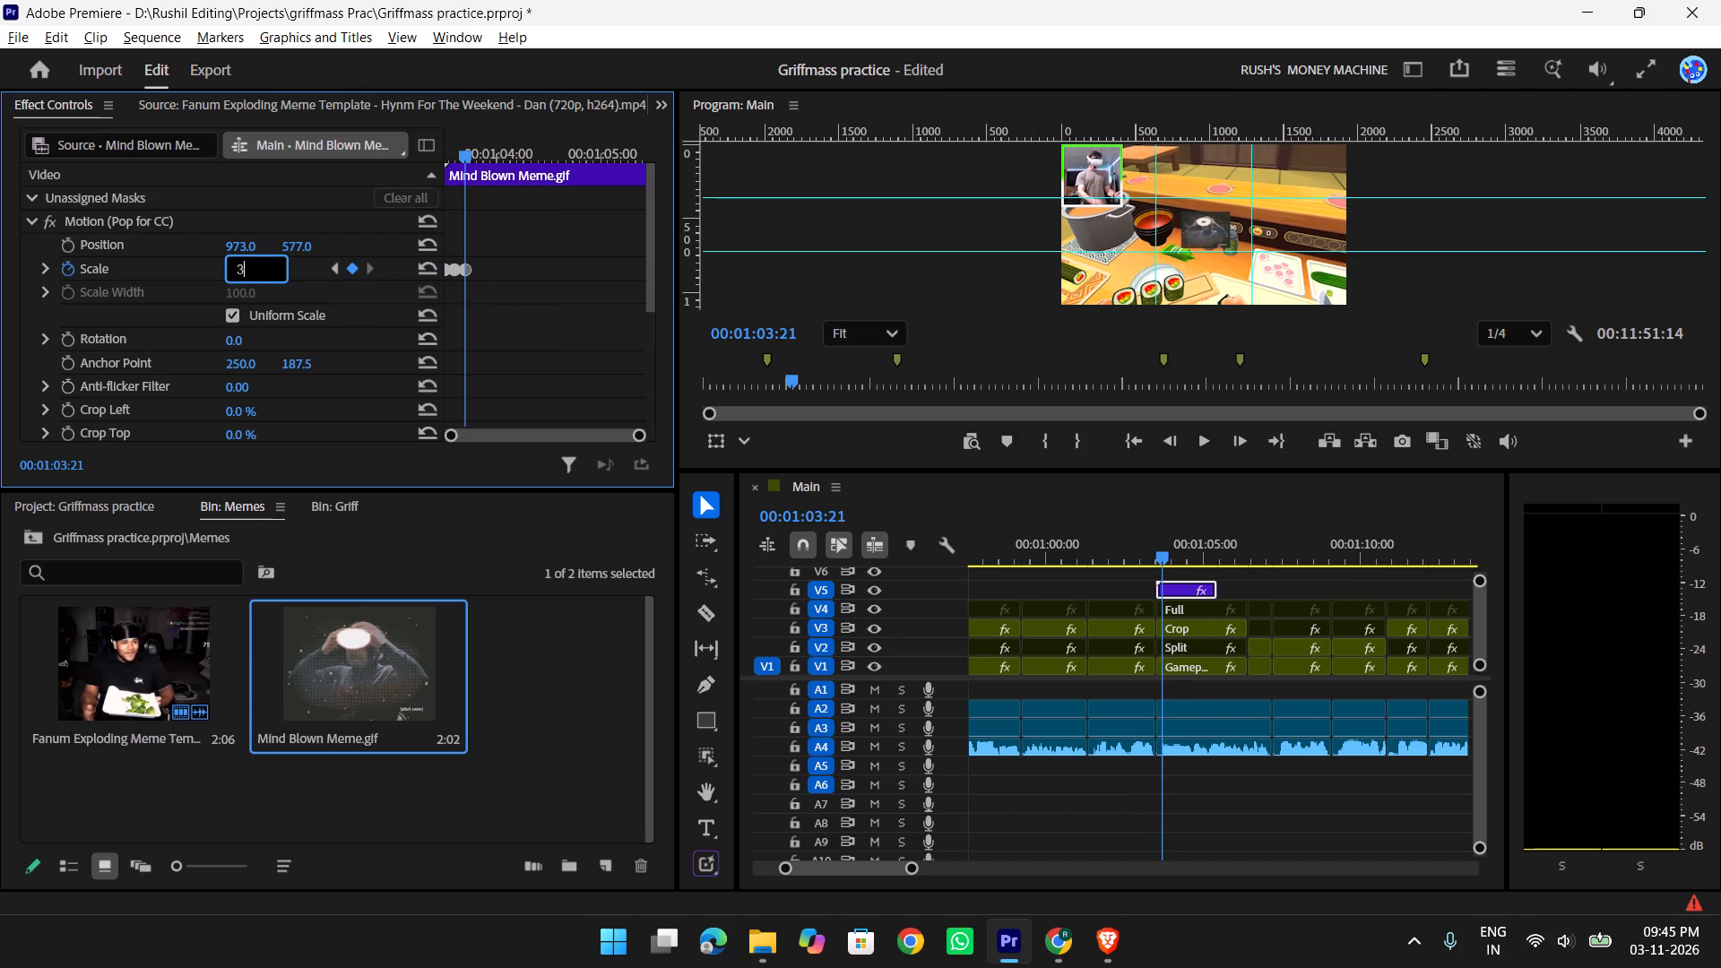
pyautogui.press('BackSpace')
pyautogui.press('2')
pyautogui.write('10')
pyautogui.press('Return')
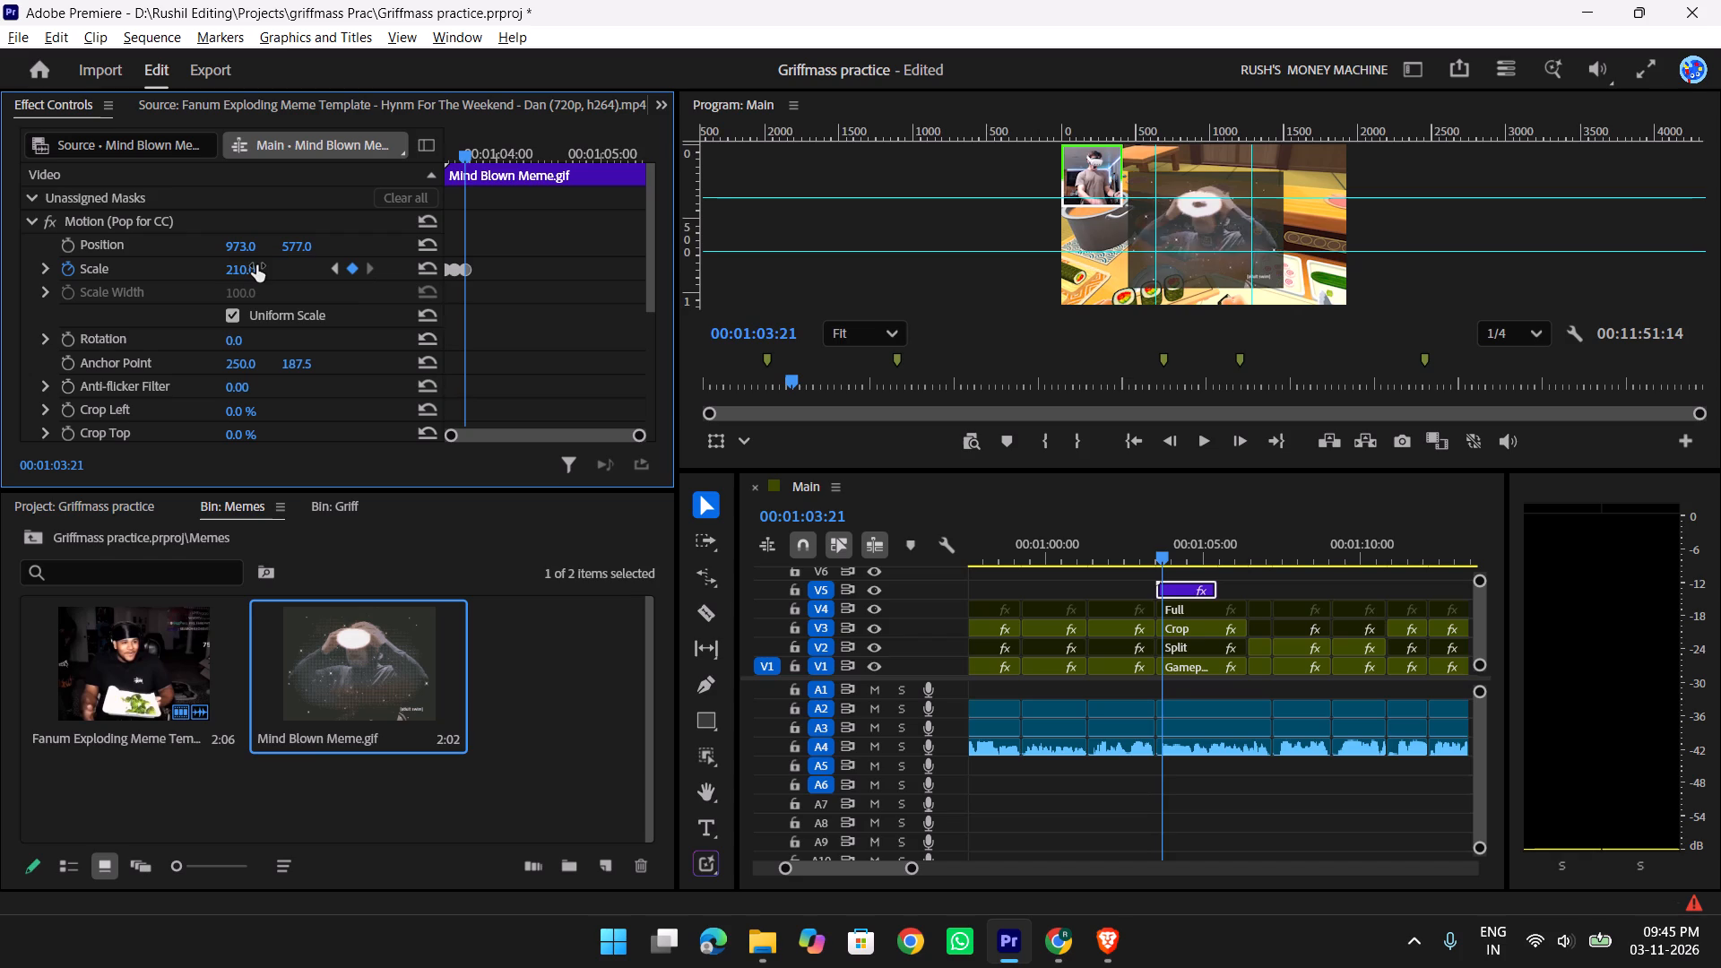
# Set the clip's middle Scale keyframe, at 00:01:03:18, to 220.
pyautogui.click(332, 268)
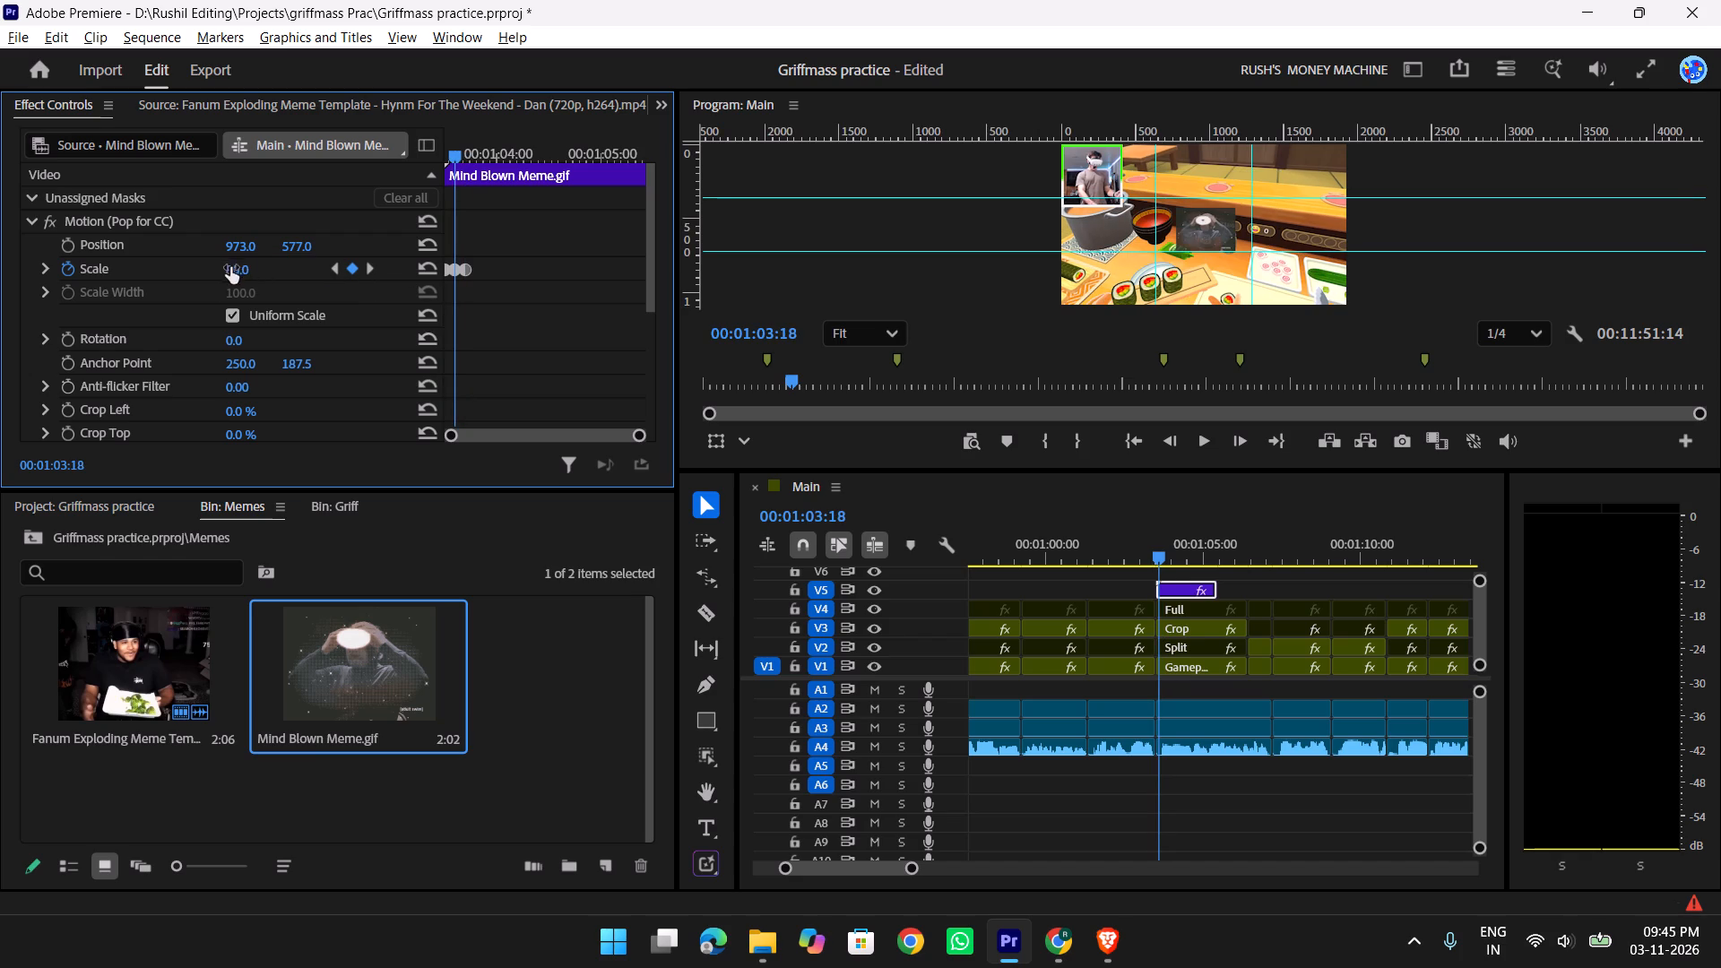
pyautogui.click(230, 267)
pyautogui.write('220')
pyautogui.press('Return')
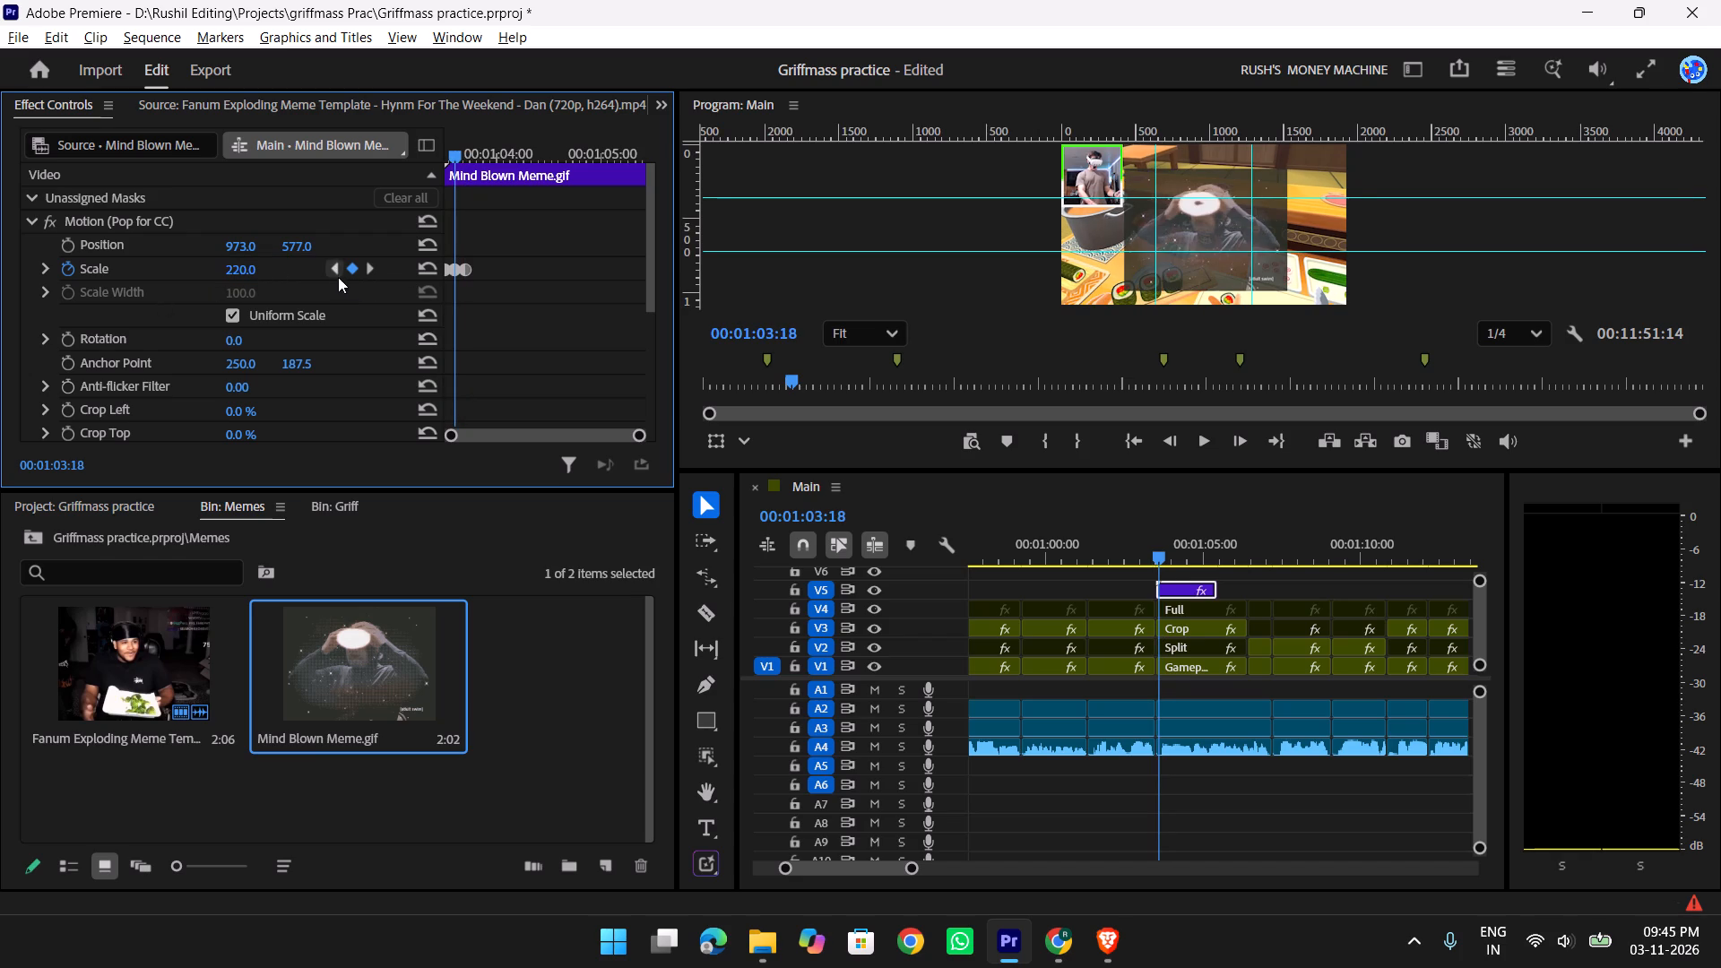
# Set the clip's first Scale keyframe, at 00:01:03:15, to 0.
pyautogui.click(328, 272)
pyautogui.click(226, 272)
pyautogui.press('0')
pyautogui.press('Return')
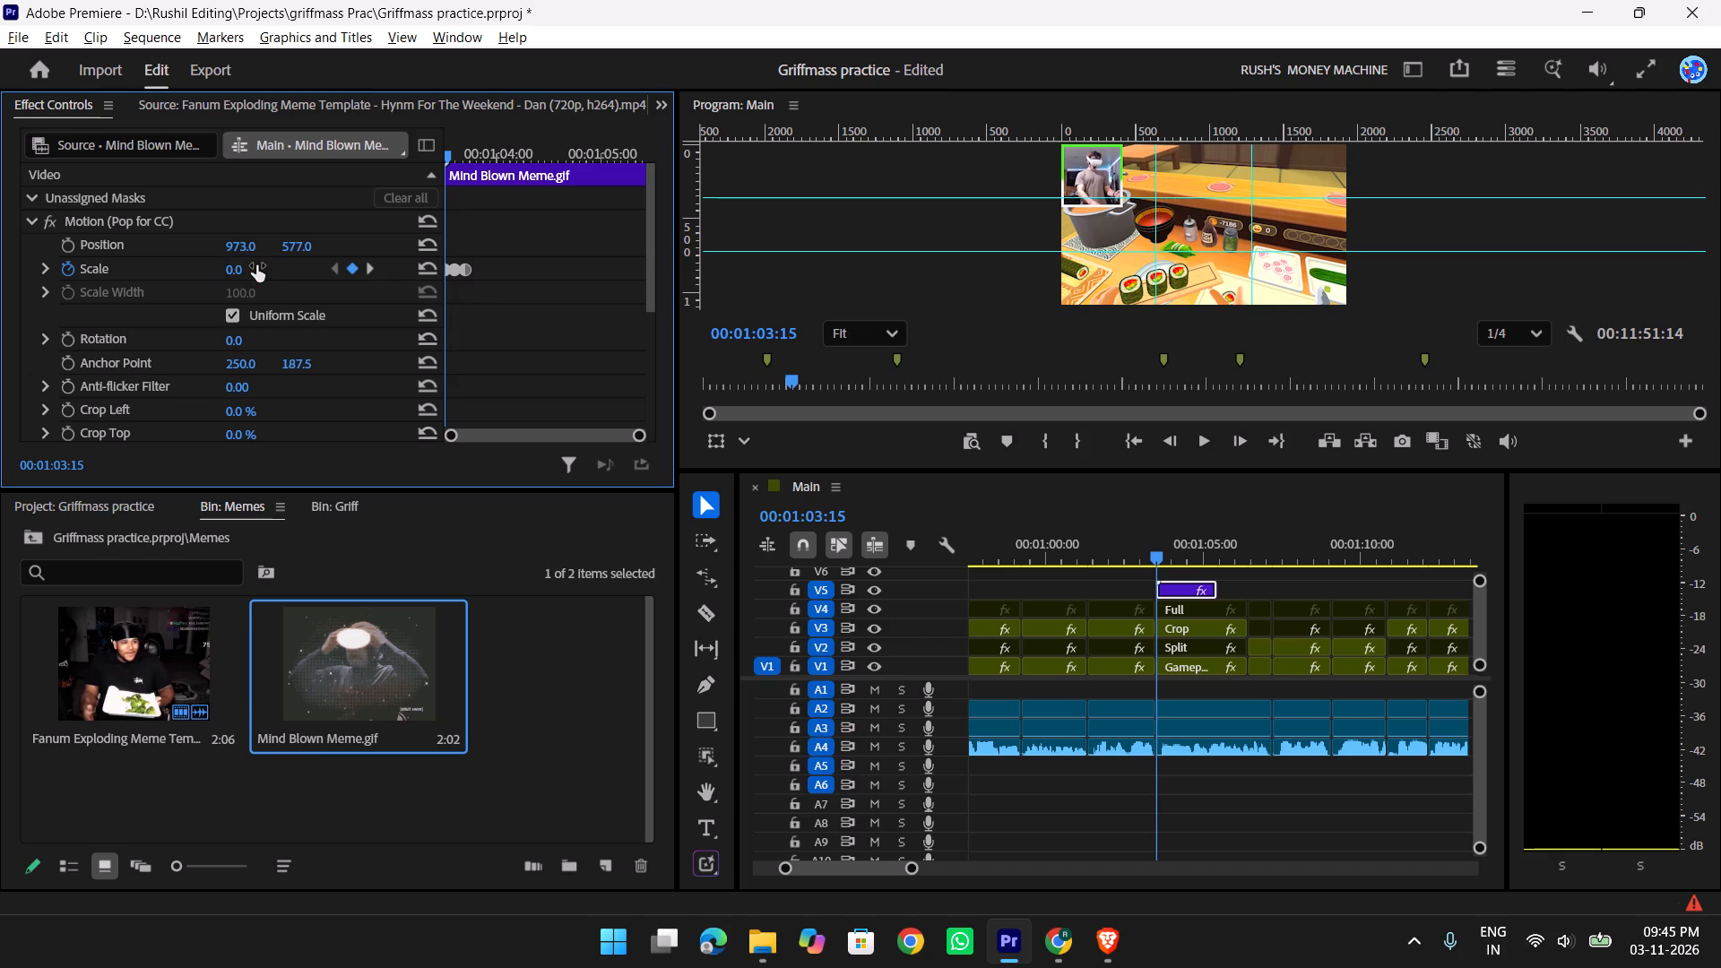
# Play the sequence from just before the Mind Blown Meme clip to past its end to review the pop-in animation.
pyautogui.moveTo(1135, 552); pyautogui.dragTo(1120, 551)
pyautogui.press('space')
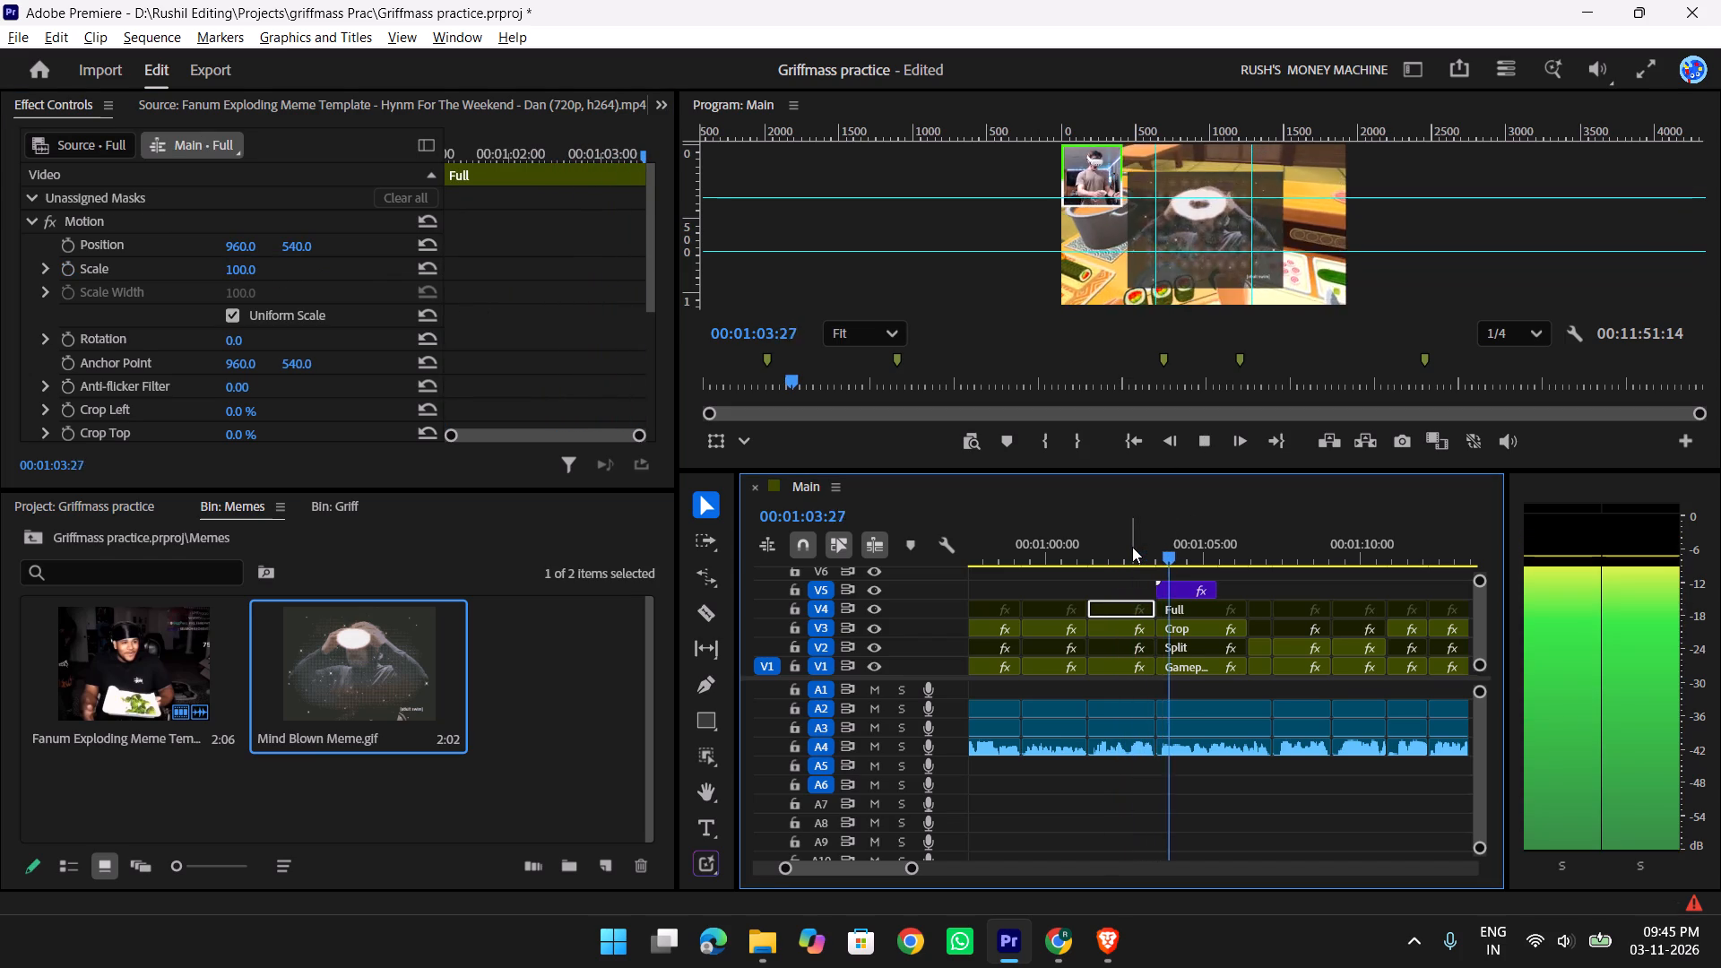
pyautogui.press('space')
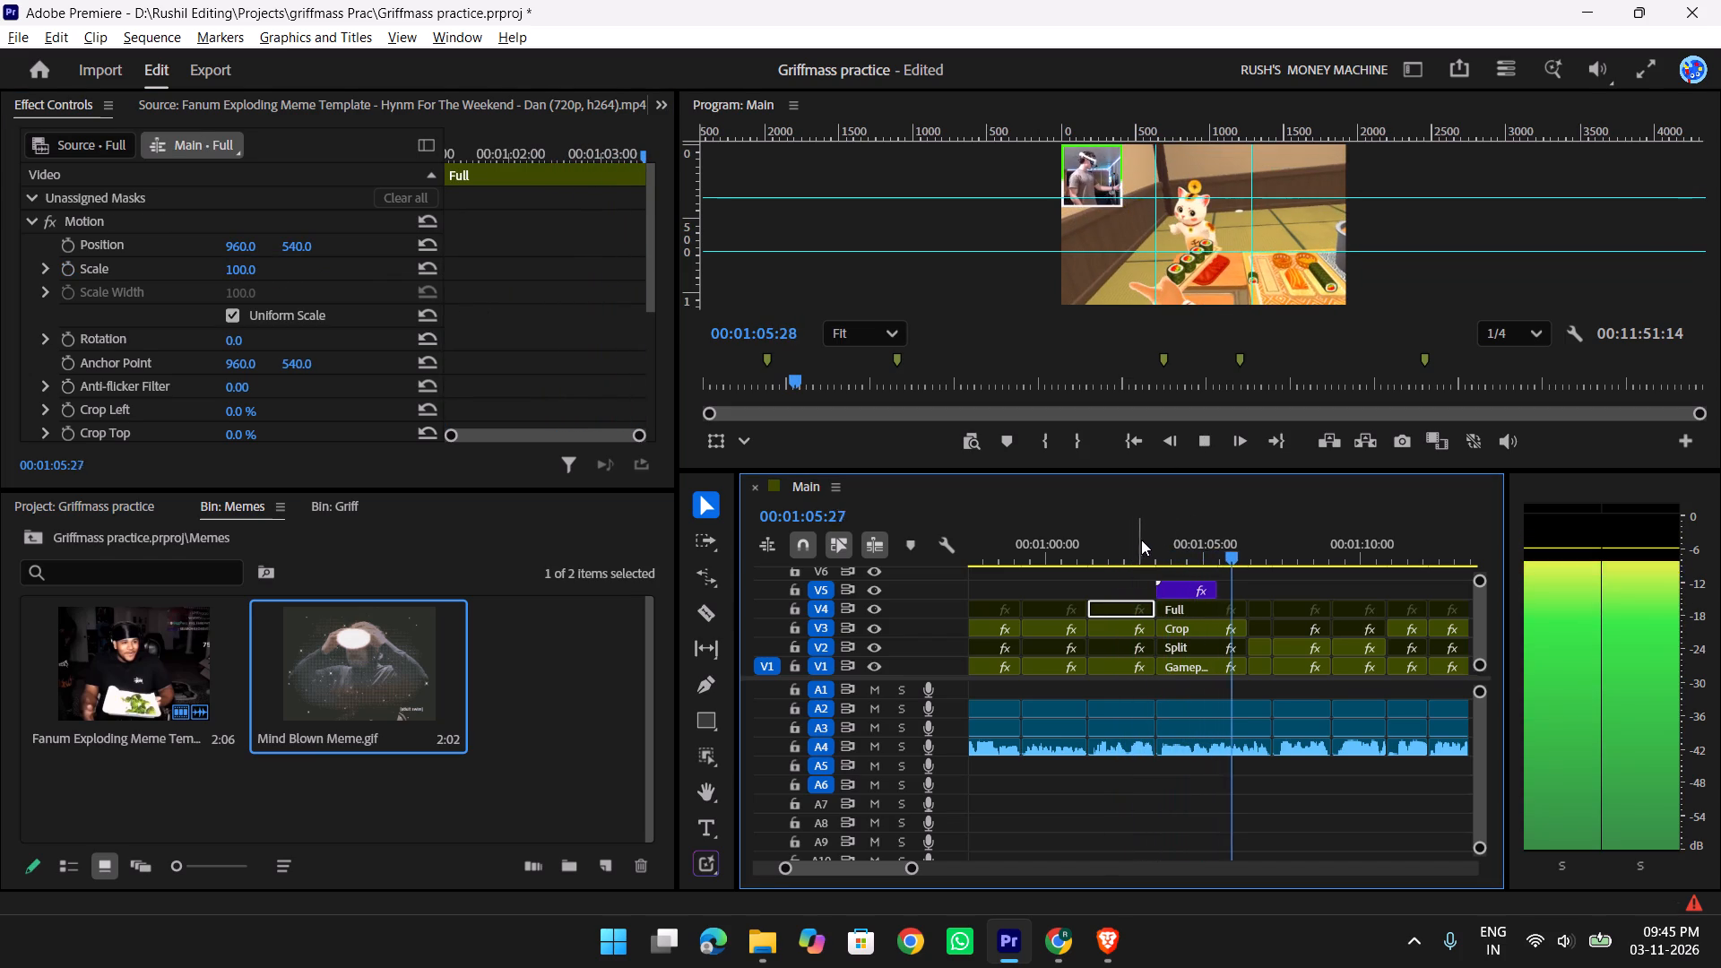
pyautogui.press('space')
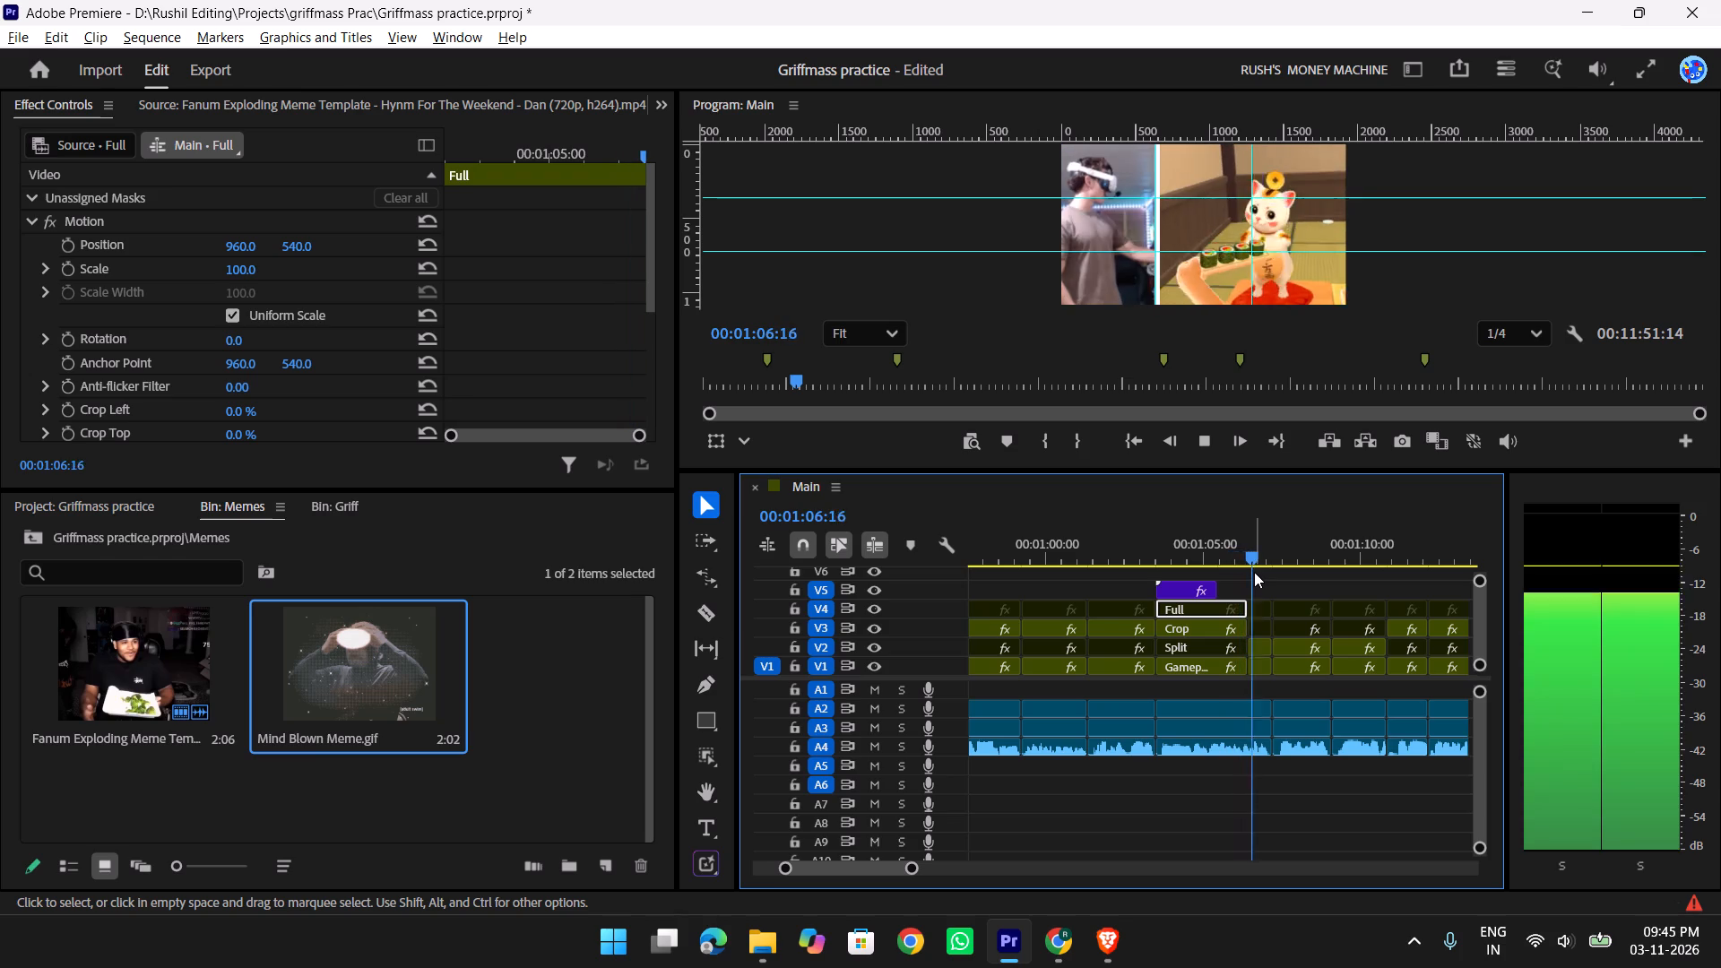
pyautogui.press('space')
# Save the Griffmass practice project.
pyautogui.hotkey('ctrl', 's')
pyautogui.hotkey('ctrl', 's')
pyautogui.hotkey('ctrl', 's')
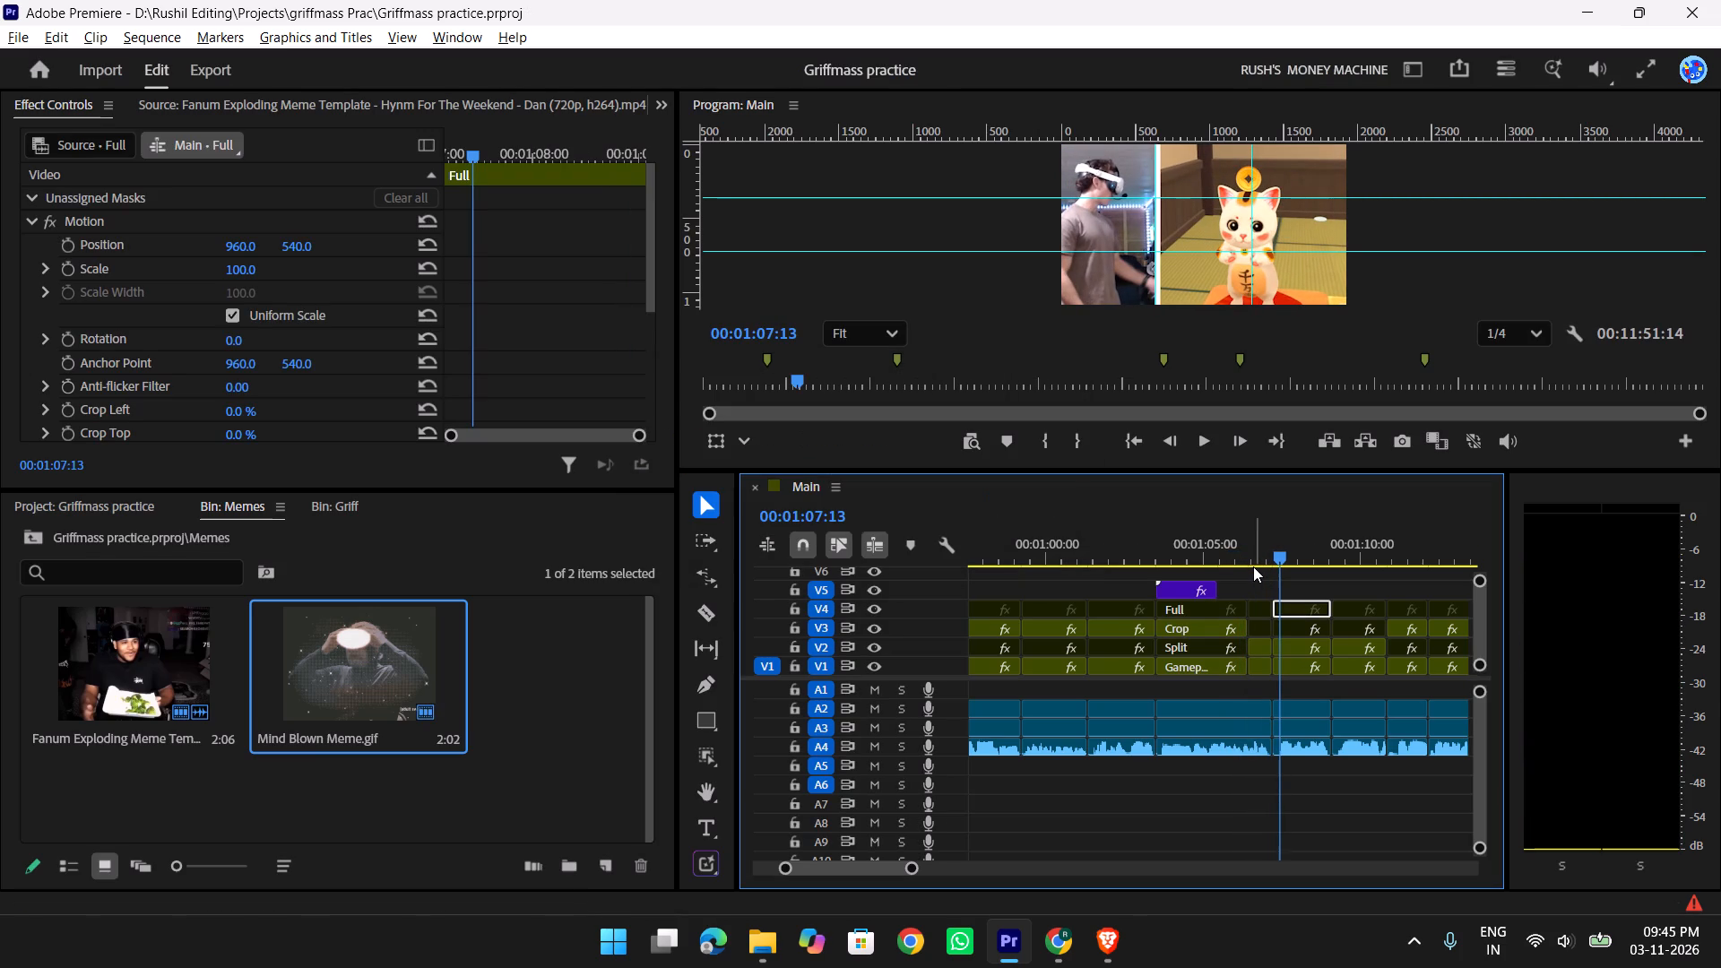
pyautogui.hotkey('ctrl', 's')
pyautogui.hotkey('ctrl', 's')
pyautogui.hotkey('ctrl', 's')
pyautogui.hotkey('ctrl', 's')
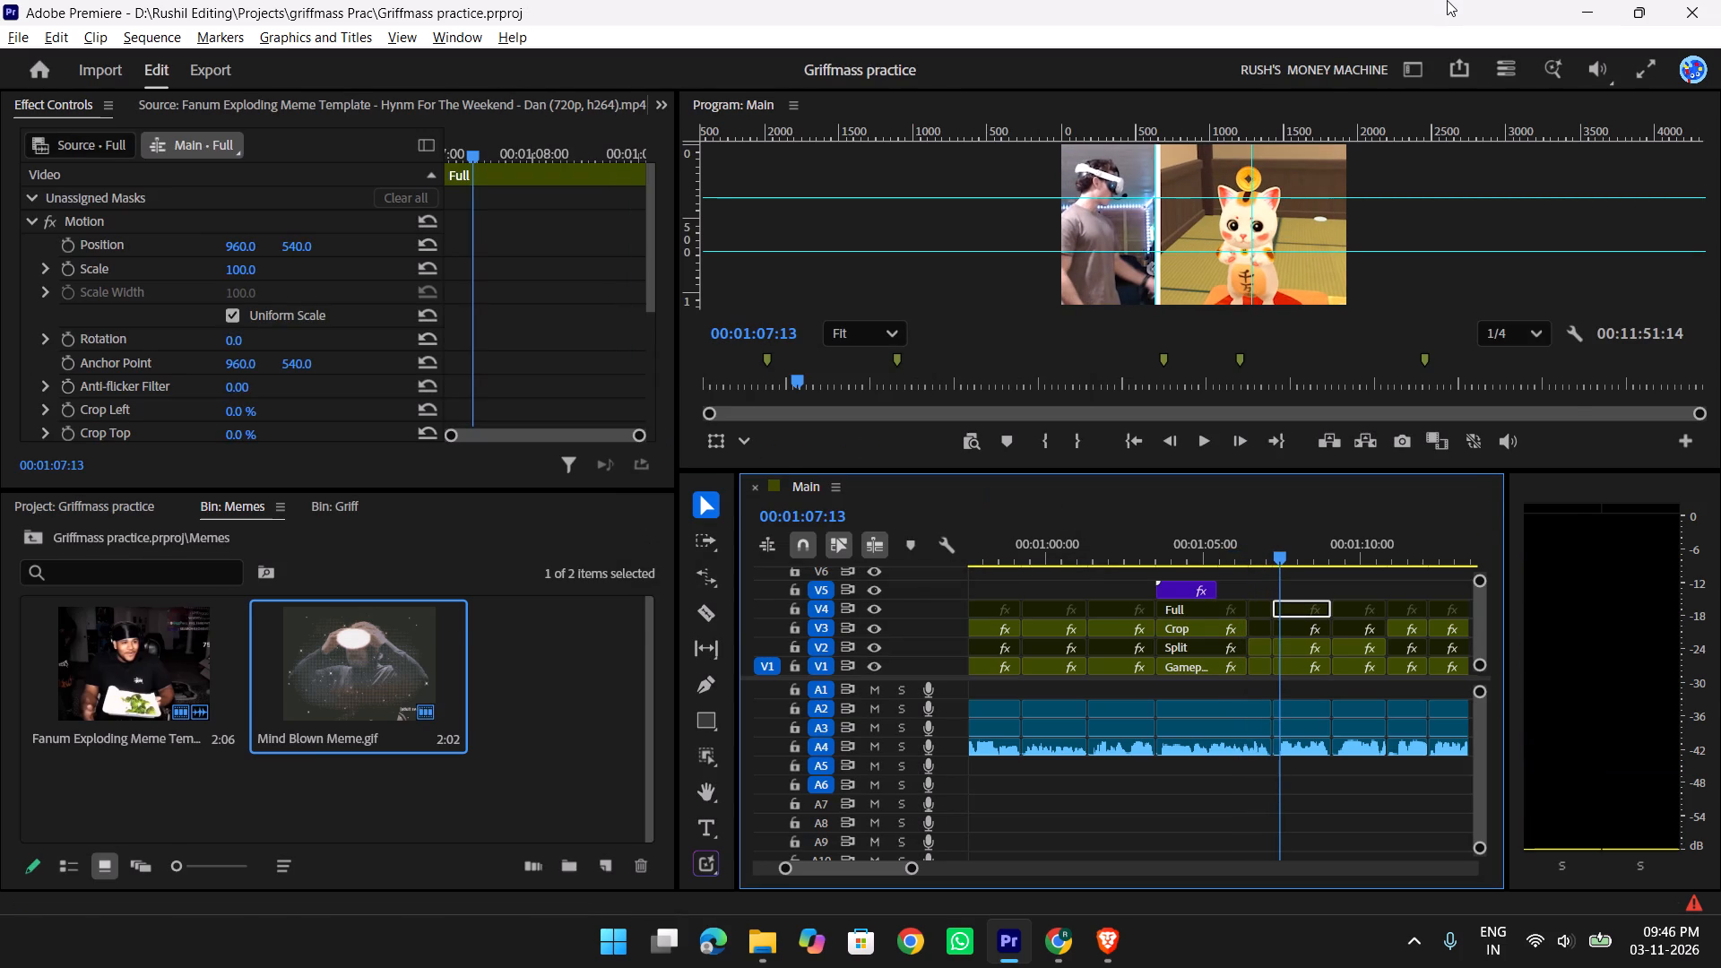
# Switch to the Windows desktop and refresh it.
pyautogui.hotkey('alt', 'Tab')
pyautogui.hotkey('alt', 'Tab')
pyautogui.hotkey('alt', 'Tab')
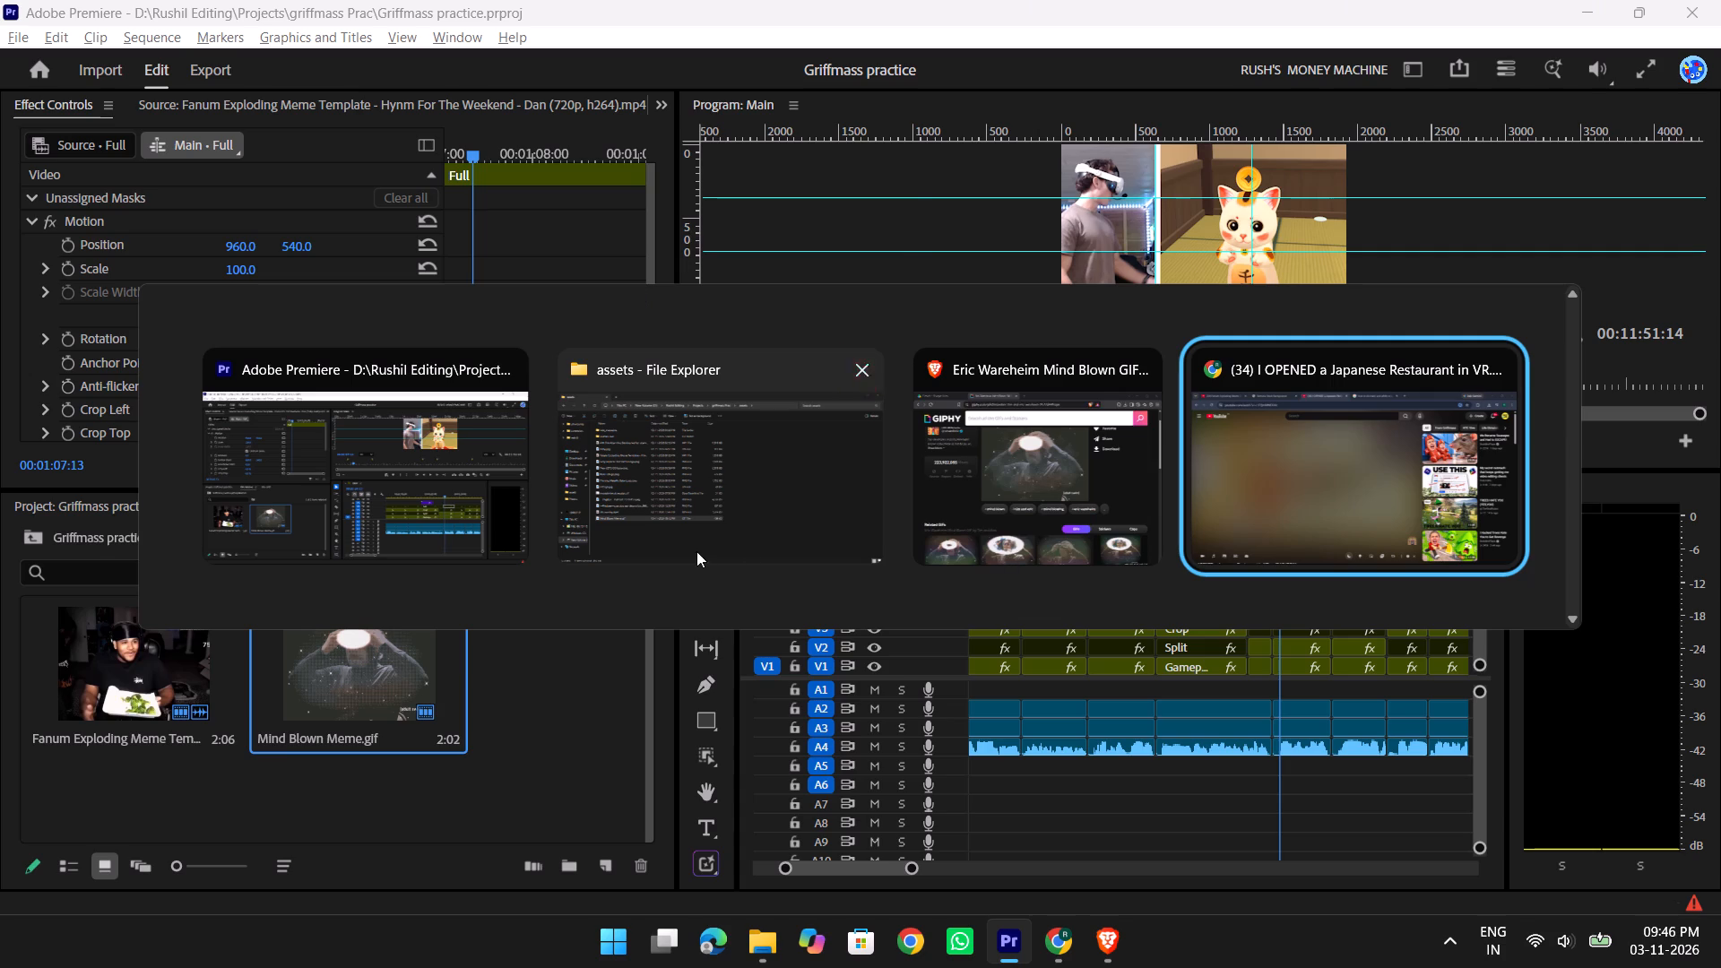
pyautogui.press('super+d')
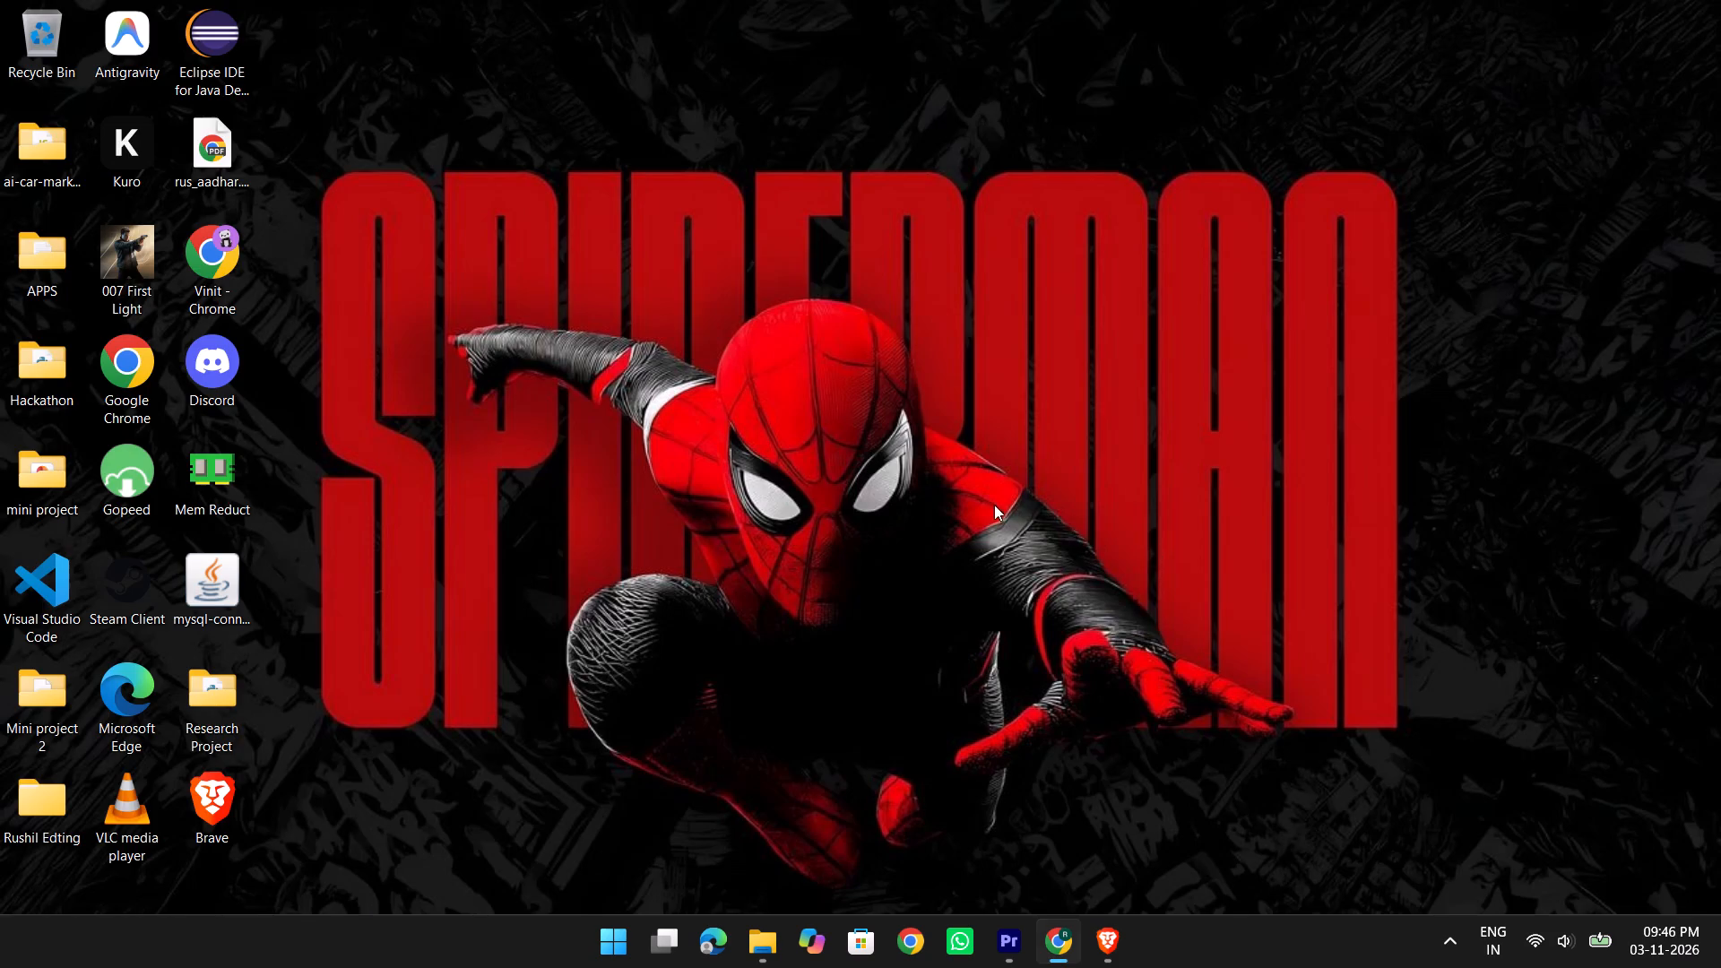
pyautogui.rightClick(1200, 513)
pyautogui.click(1288, 431)
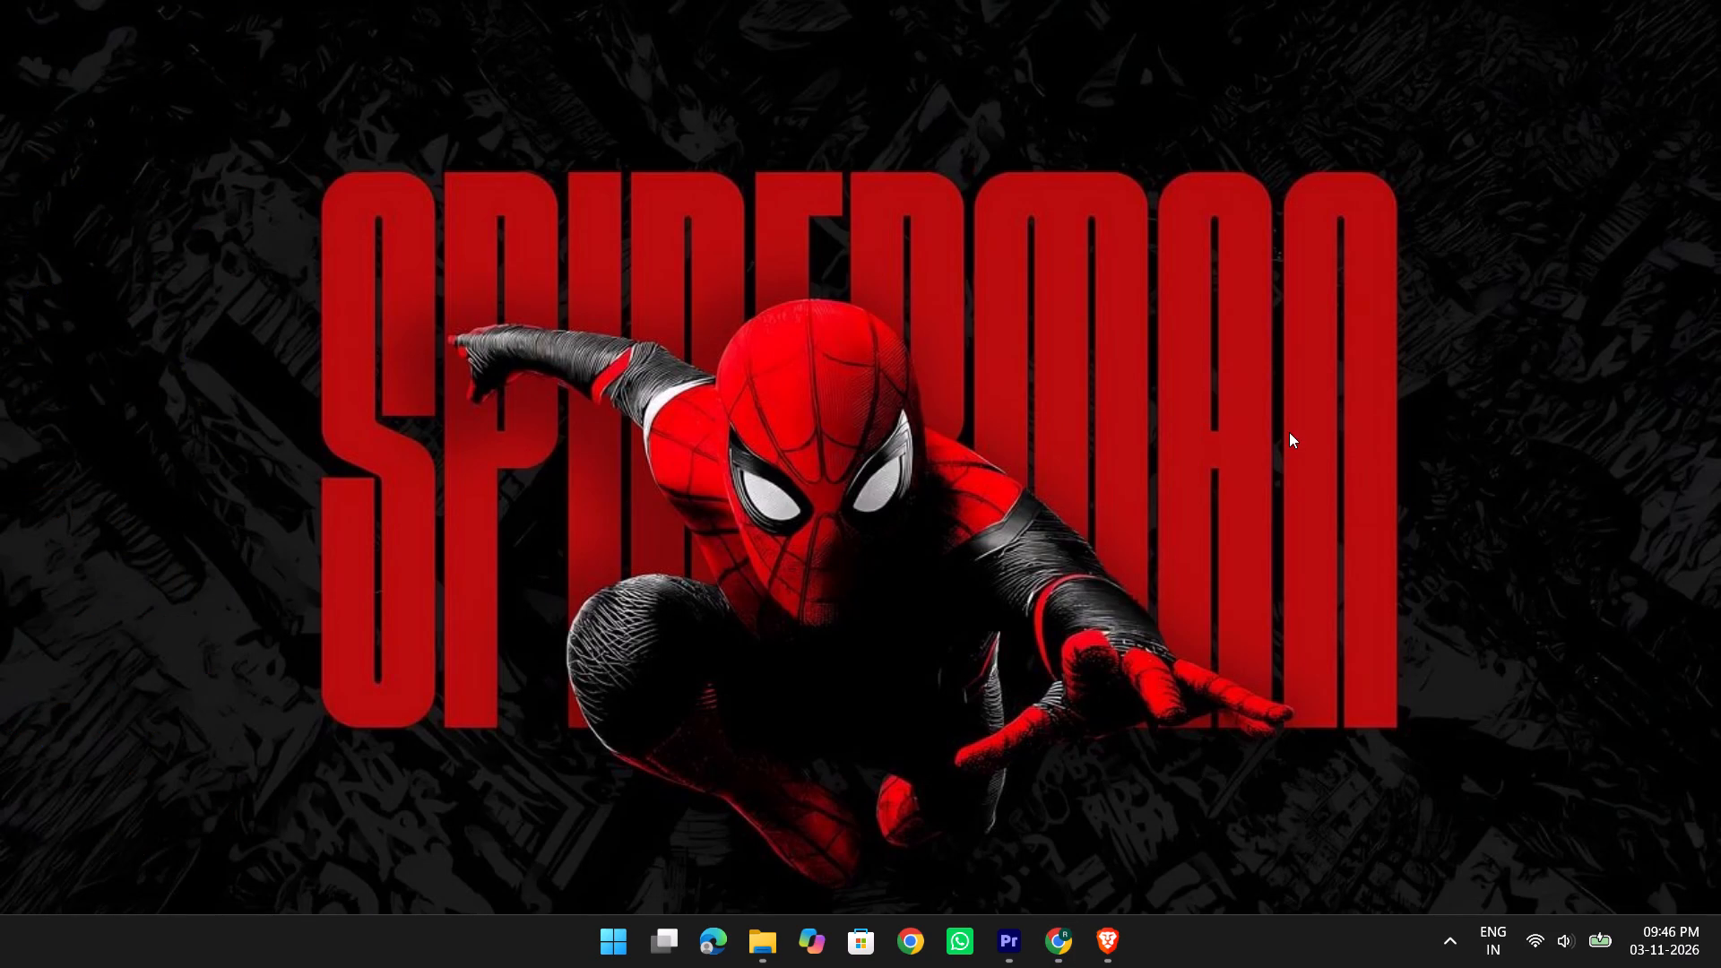